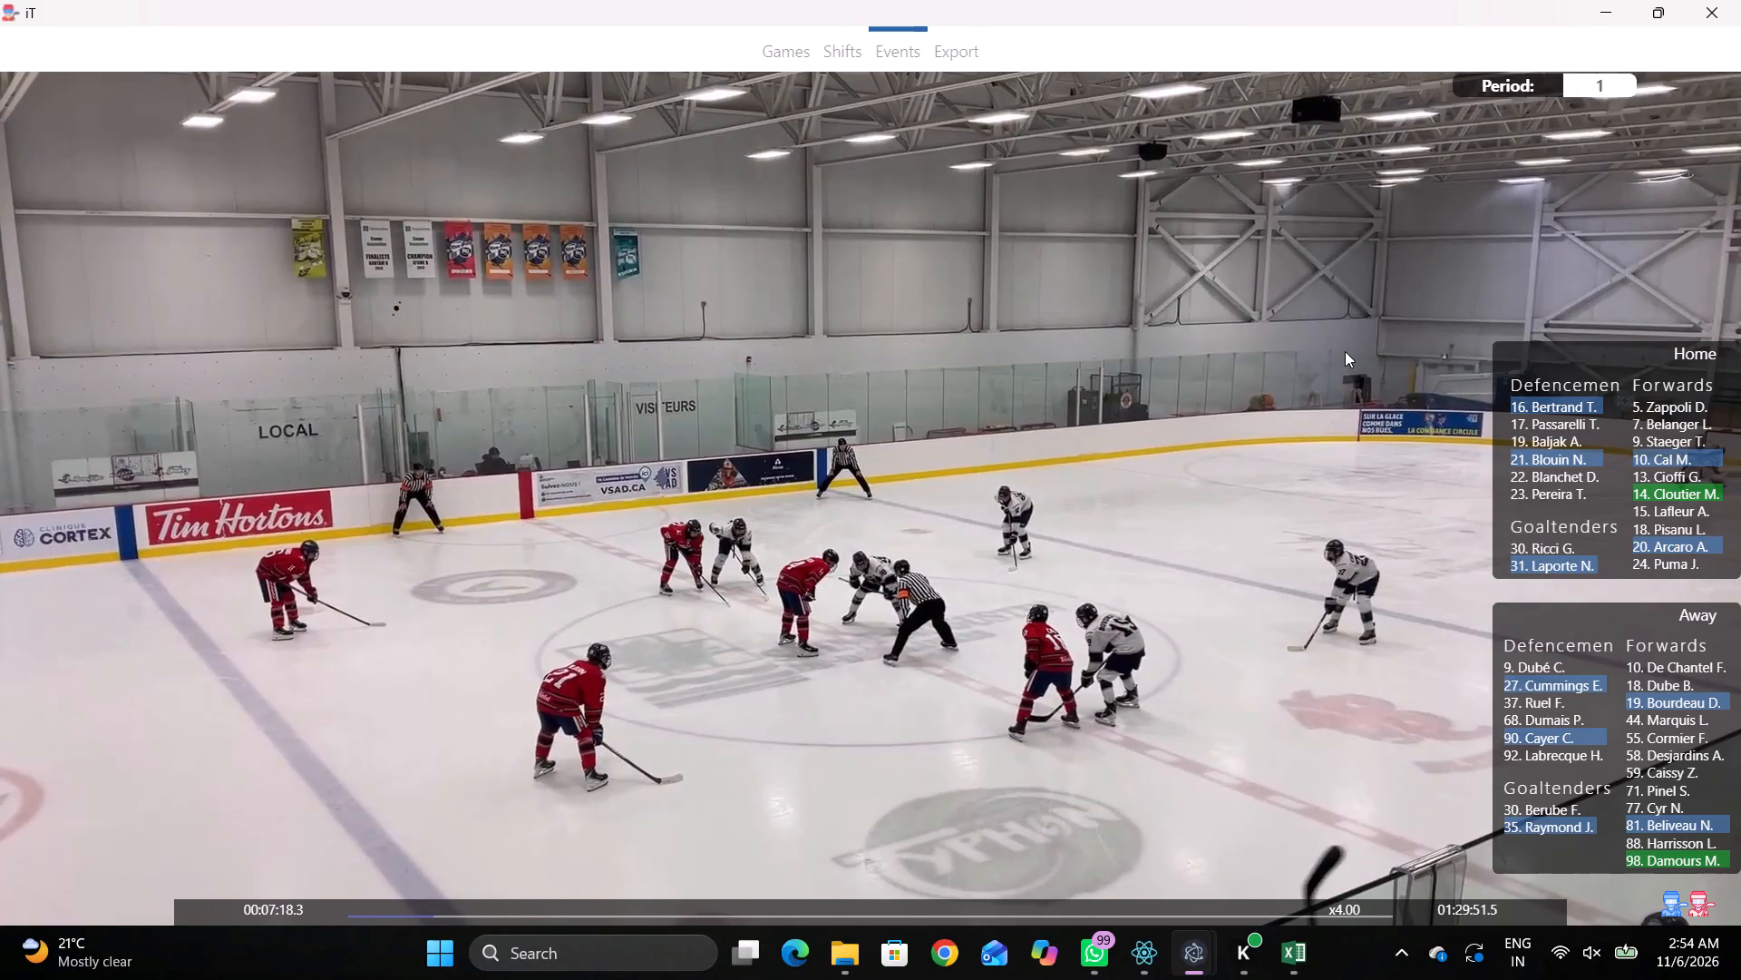
# Switch to the other iT game window, whose first-period video is stopped at 00:16:20.7.
pyautogui.scroll(1, 1345, 351)
pyautogui.moveTo(1132, 599); pyautogui.dragTo(1153, 610)
pyautogui.click(1209, 953)
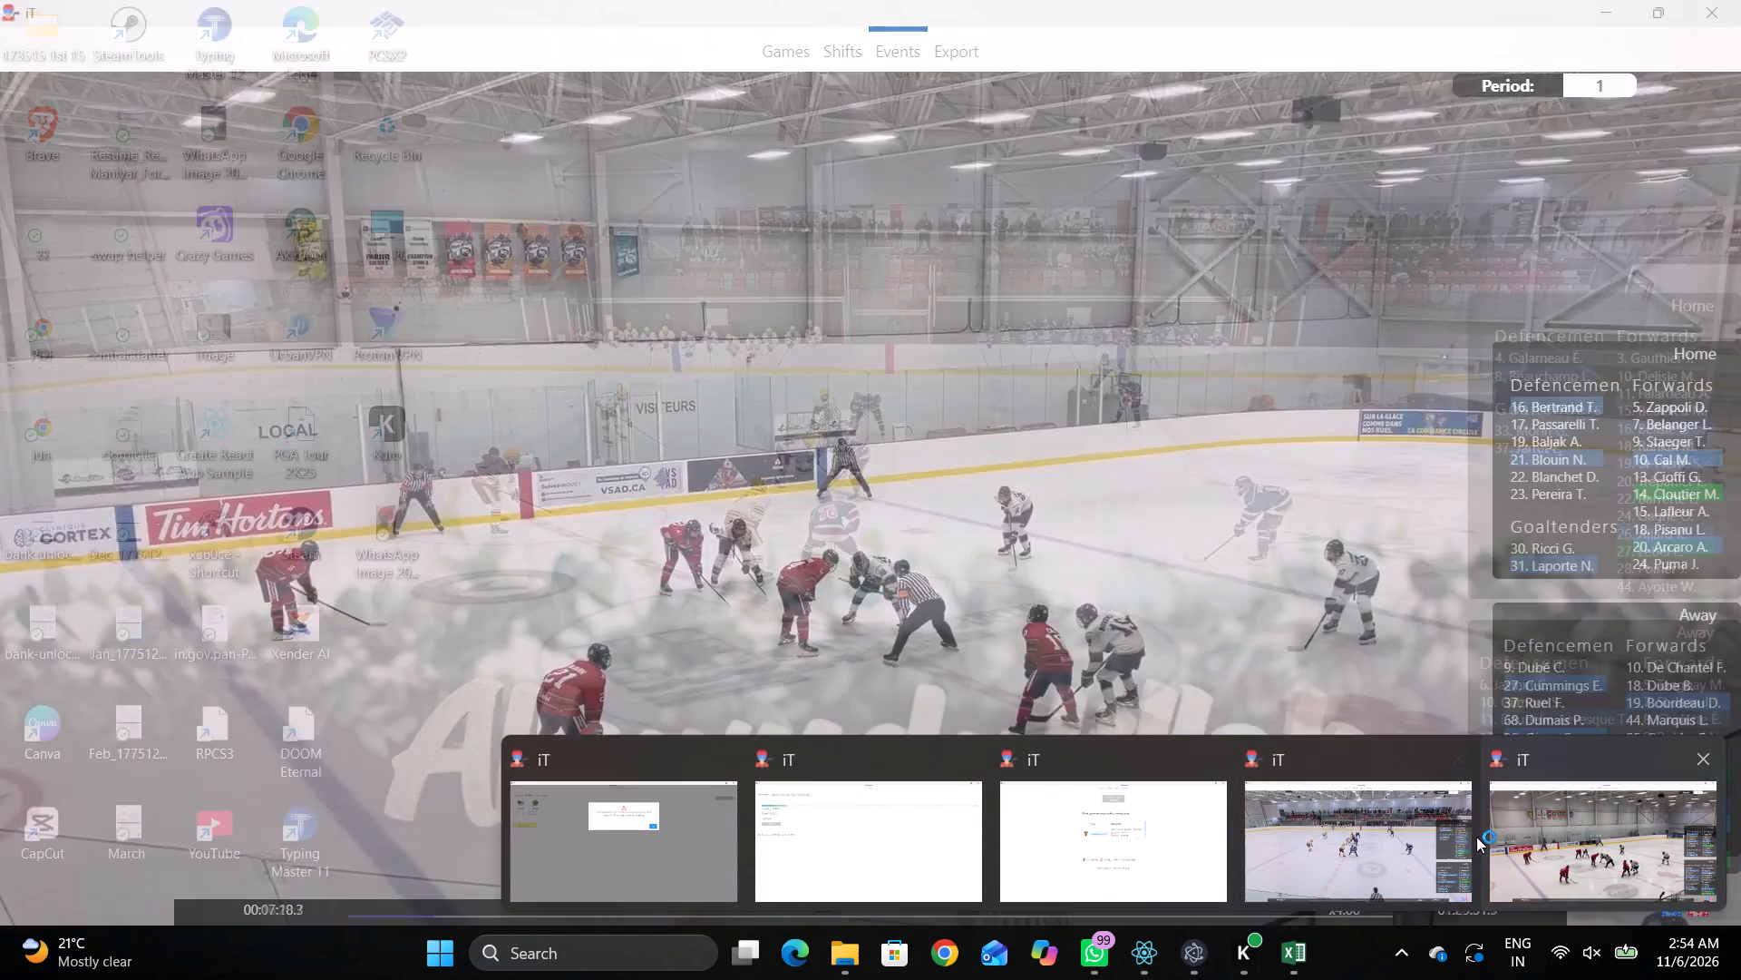
pyautogui.click(1545, 827)
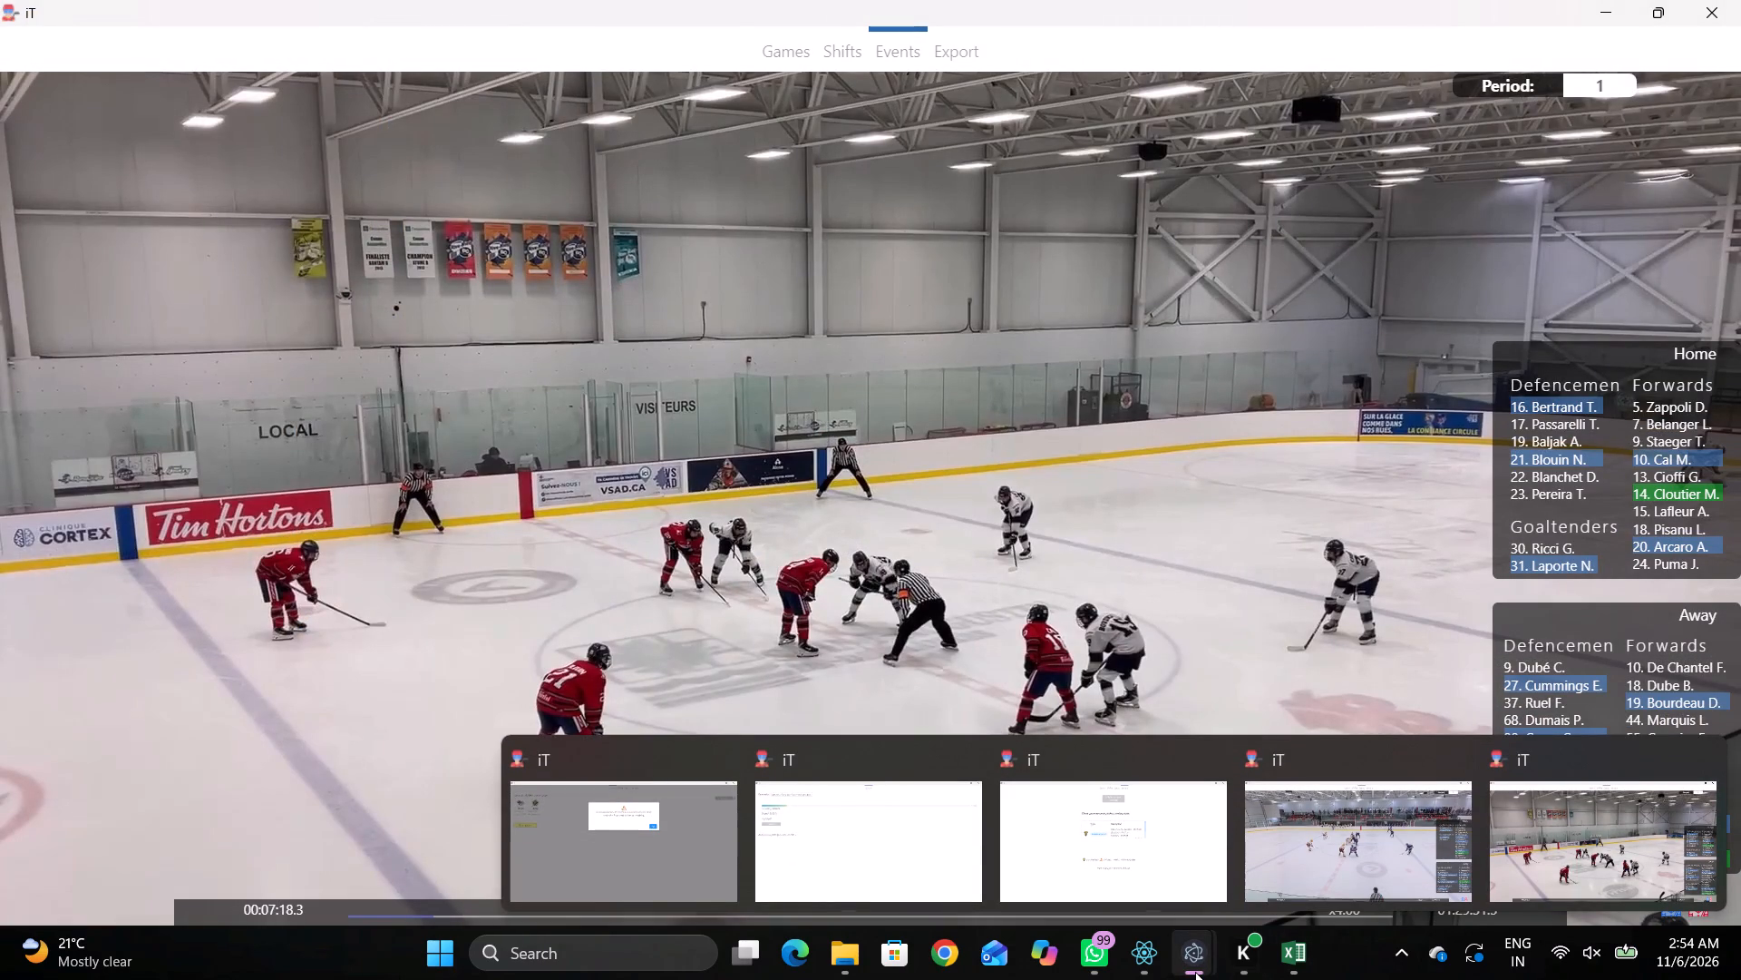
pyautogui.click(1321, 841)
pyautogui.click(1046, 577)
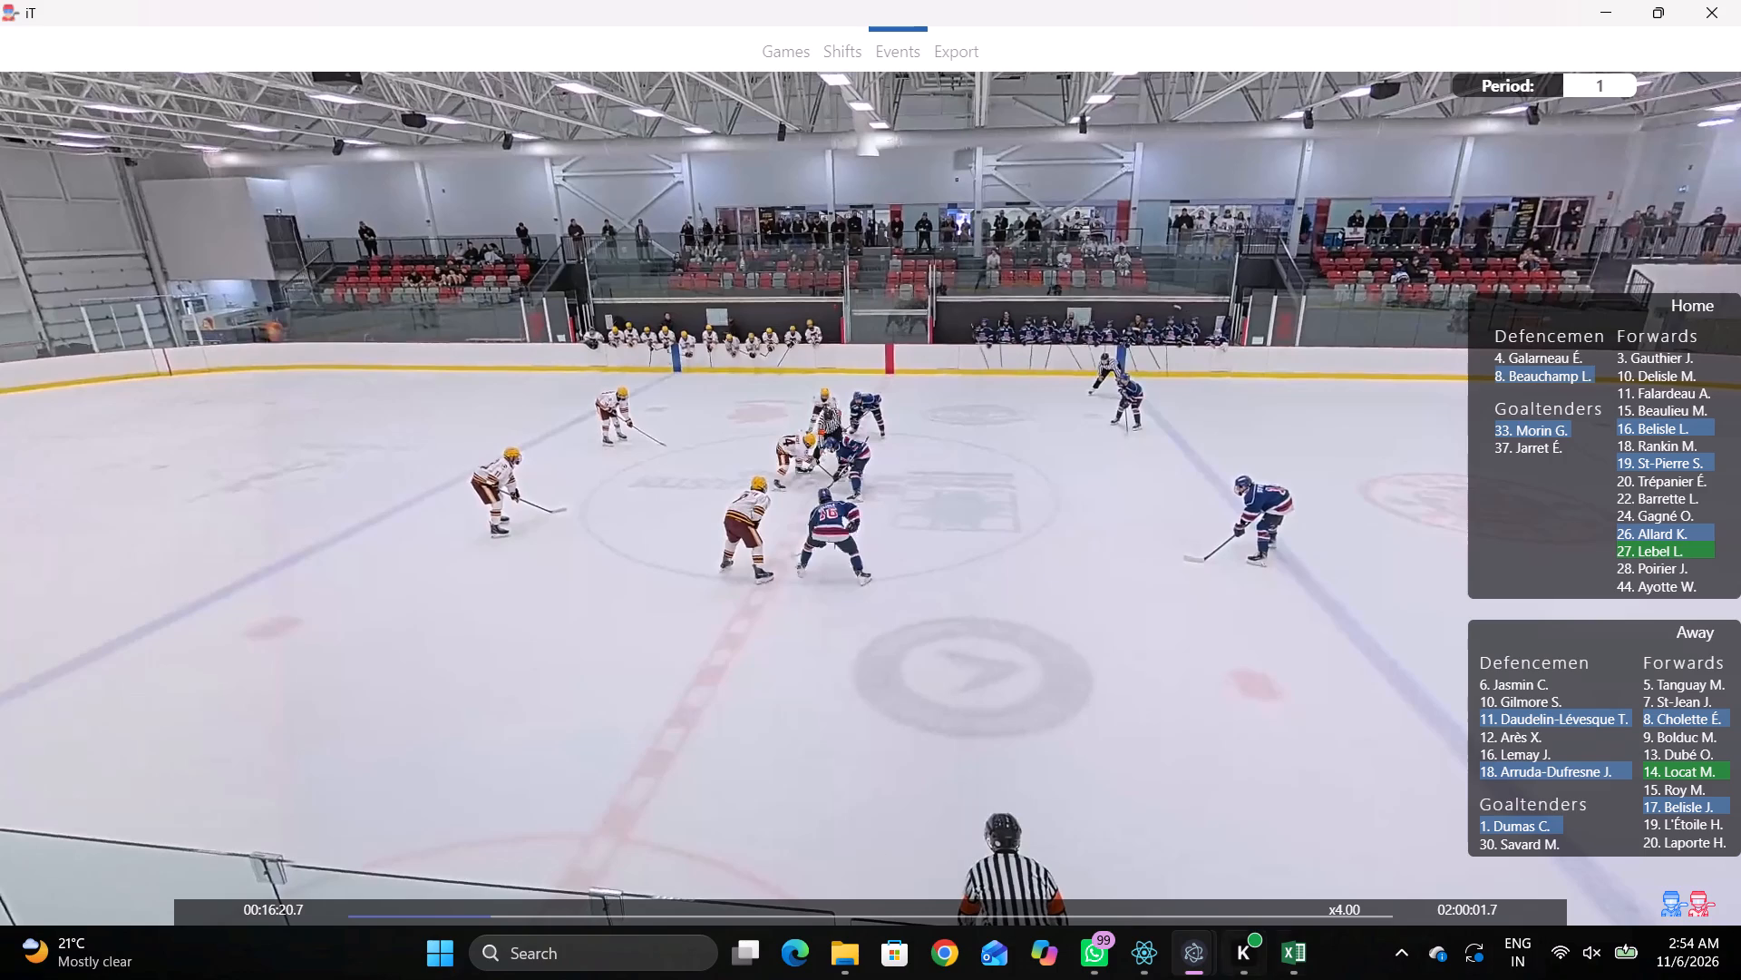
# Record the opening Face off at 00:16:21.1 at the centre dot, won by home 27 and lost by away 14.
pyautogui.hotkey('shift', 'd')
pyautogui.hotkey('shift', 'd')
pyautogui.press('space')
pyautogui.press('space')
pyautogui.press('space')
pyautogui.press('space')
pyautogui.press('space')
pyautogui.press('space')
pyautogui.press('space')
pyautogui.press('space')
pyautogui.press('space')
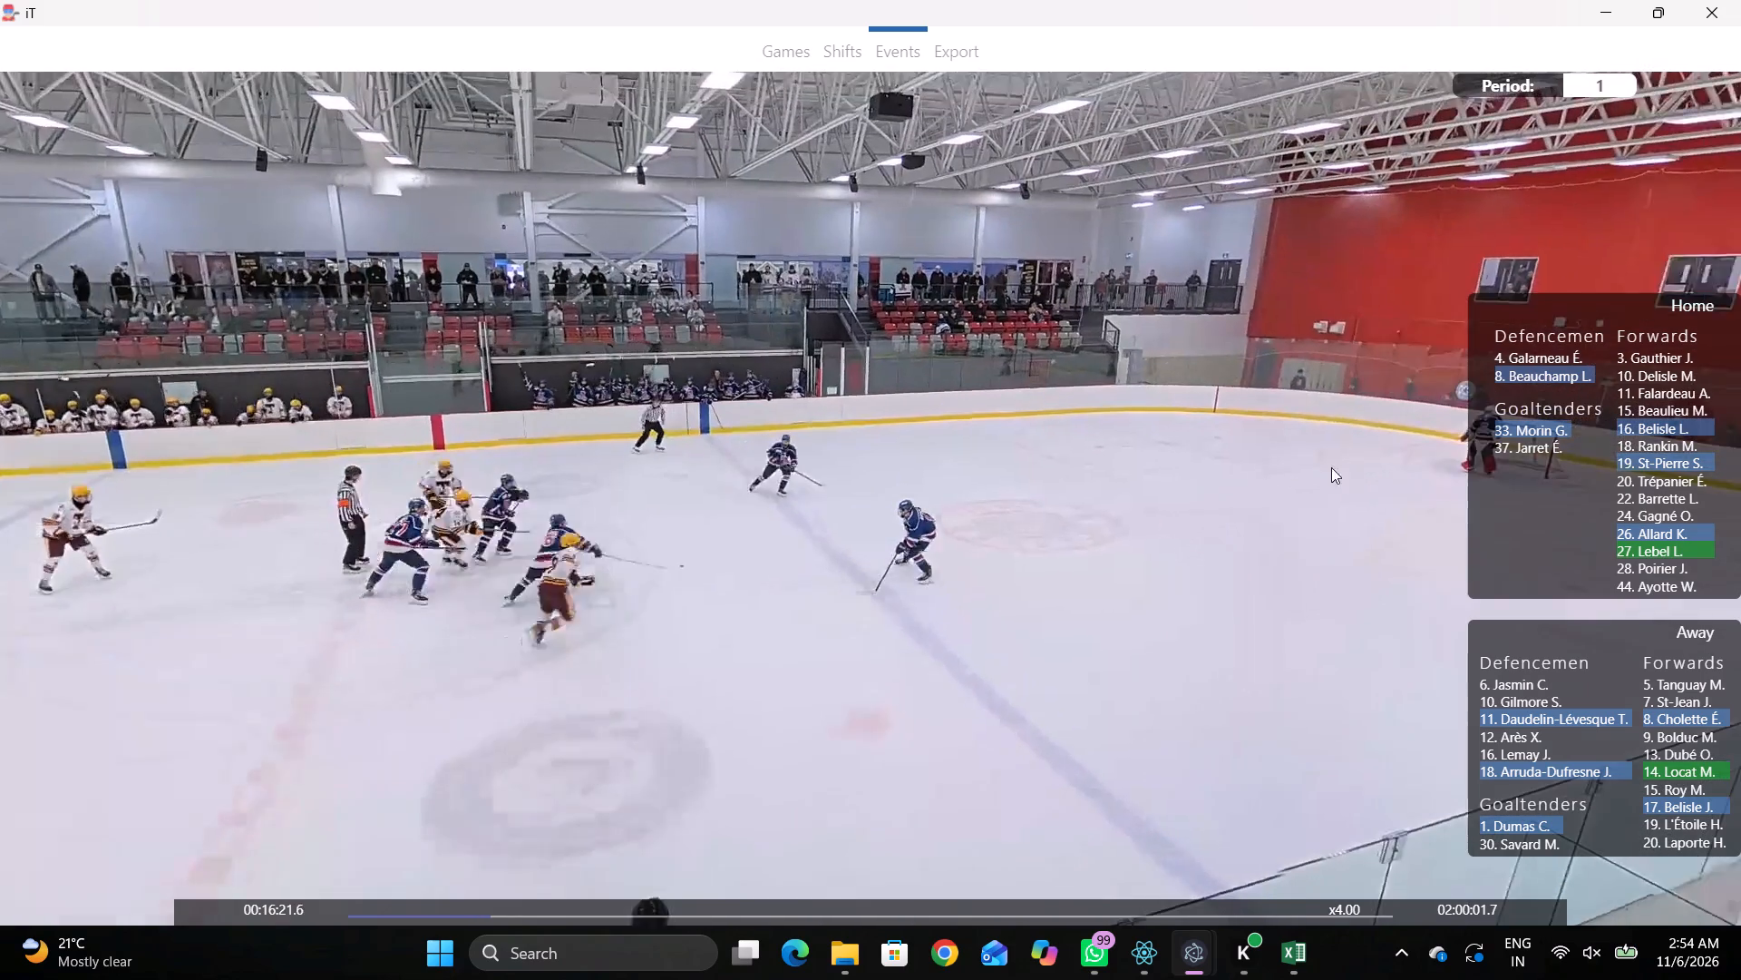
pyautogui.press('space')
pyautogui.press('q')
pyautogui.press('q')
pyautogui.press('q')
pyautogui.press('q')
pyautogui.press('q')
pyautogui.press('q')
pyautogui.press('q')
pyautogui.press('q')
pyautogui.press('q')
pyautogui.press('q')
pyautogui.press('q')
pyautogui.press('q')
pyautogui.press('q')
pyautogui.press('q')
pyautogui.press('q')
pyautogui.press('q')
pyautogui.rightClick(1070, 344)
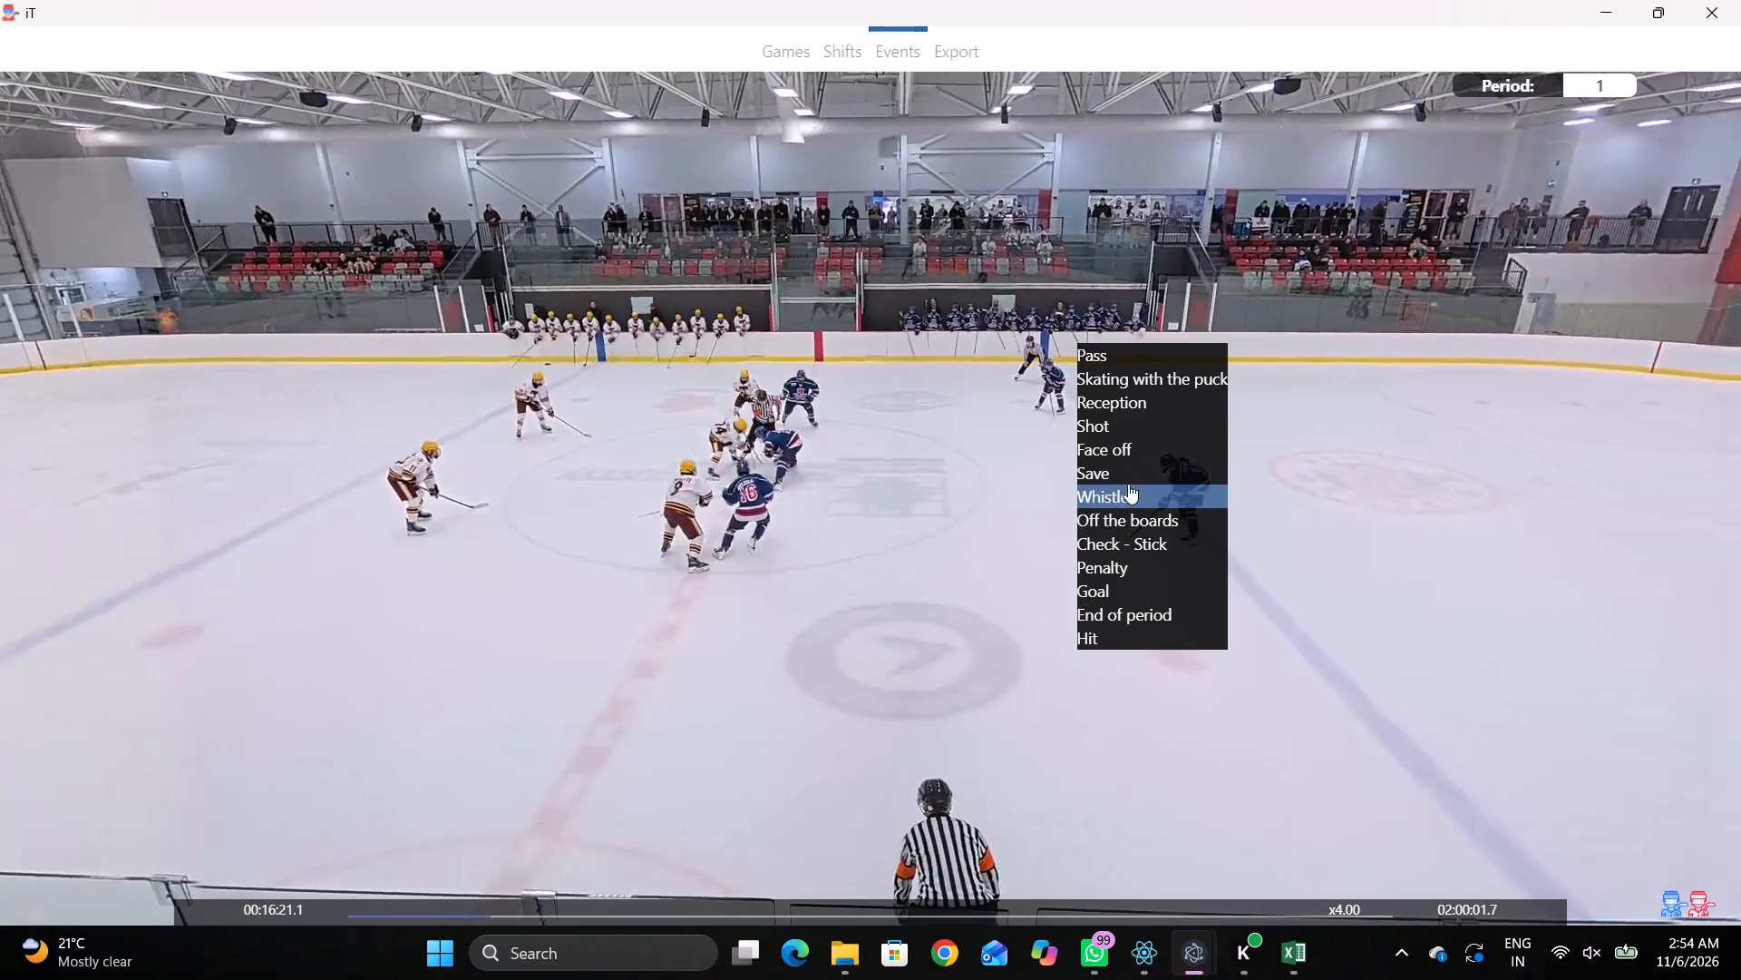
pyautogui.click(1124, 450)
pyautogui.click(1642, 553)
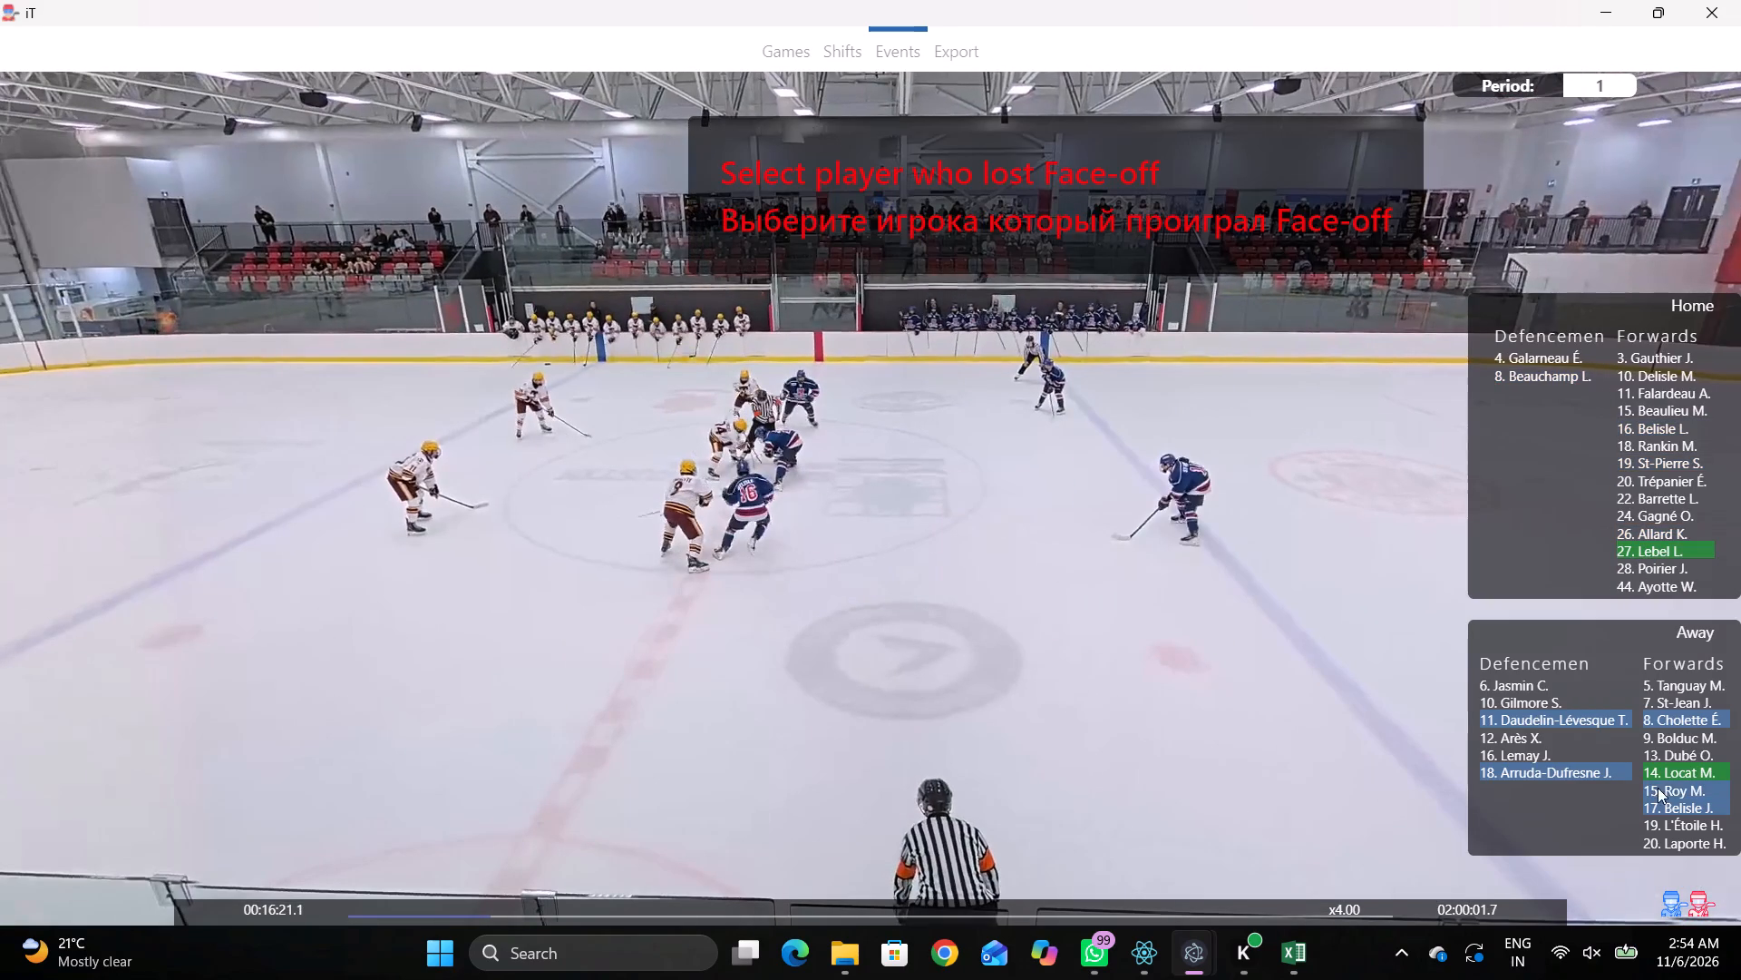
pyautogui.click(1668, 779)
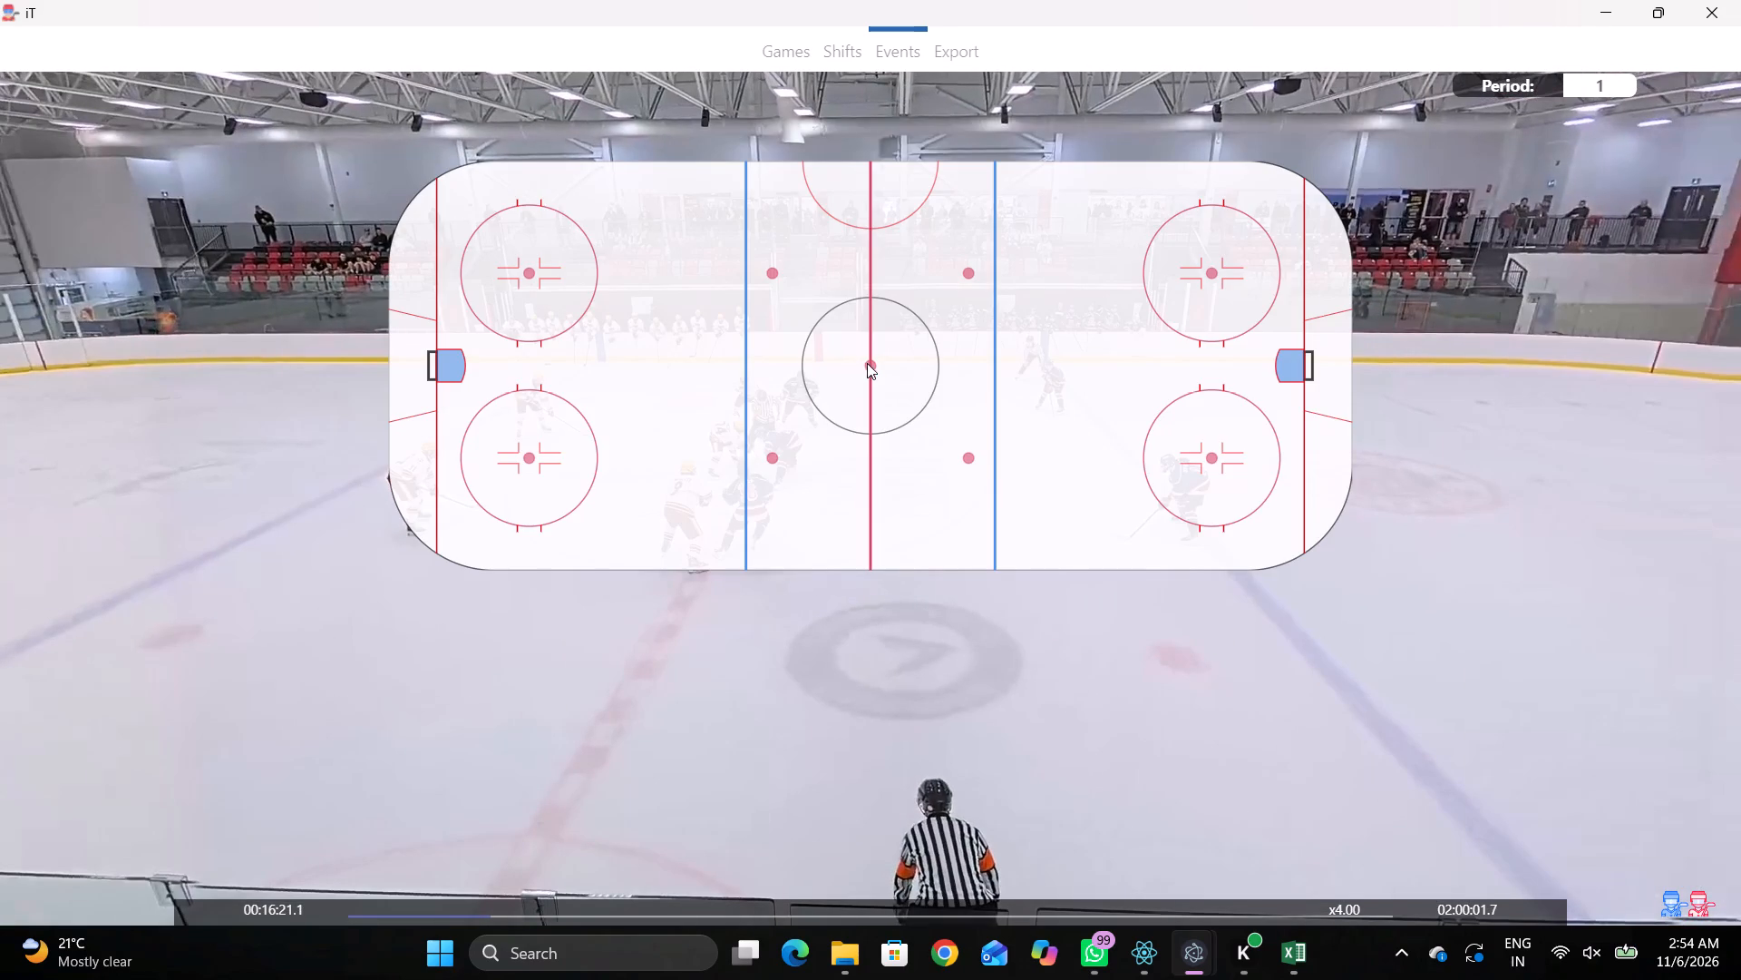
pyautogui.click(870, 364)
# Record a Pass by home player 19 at 00:16:23.3, located just inside the home zone's blue line.
pyautogui.press('space')
pyautogui.press('space')
pyautogui.press('space')
pyautogui.press('space')
pyautogui.press('space')
pyautogui.press('space')
pyautogui.press('space')
pyautogui.press('space')
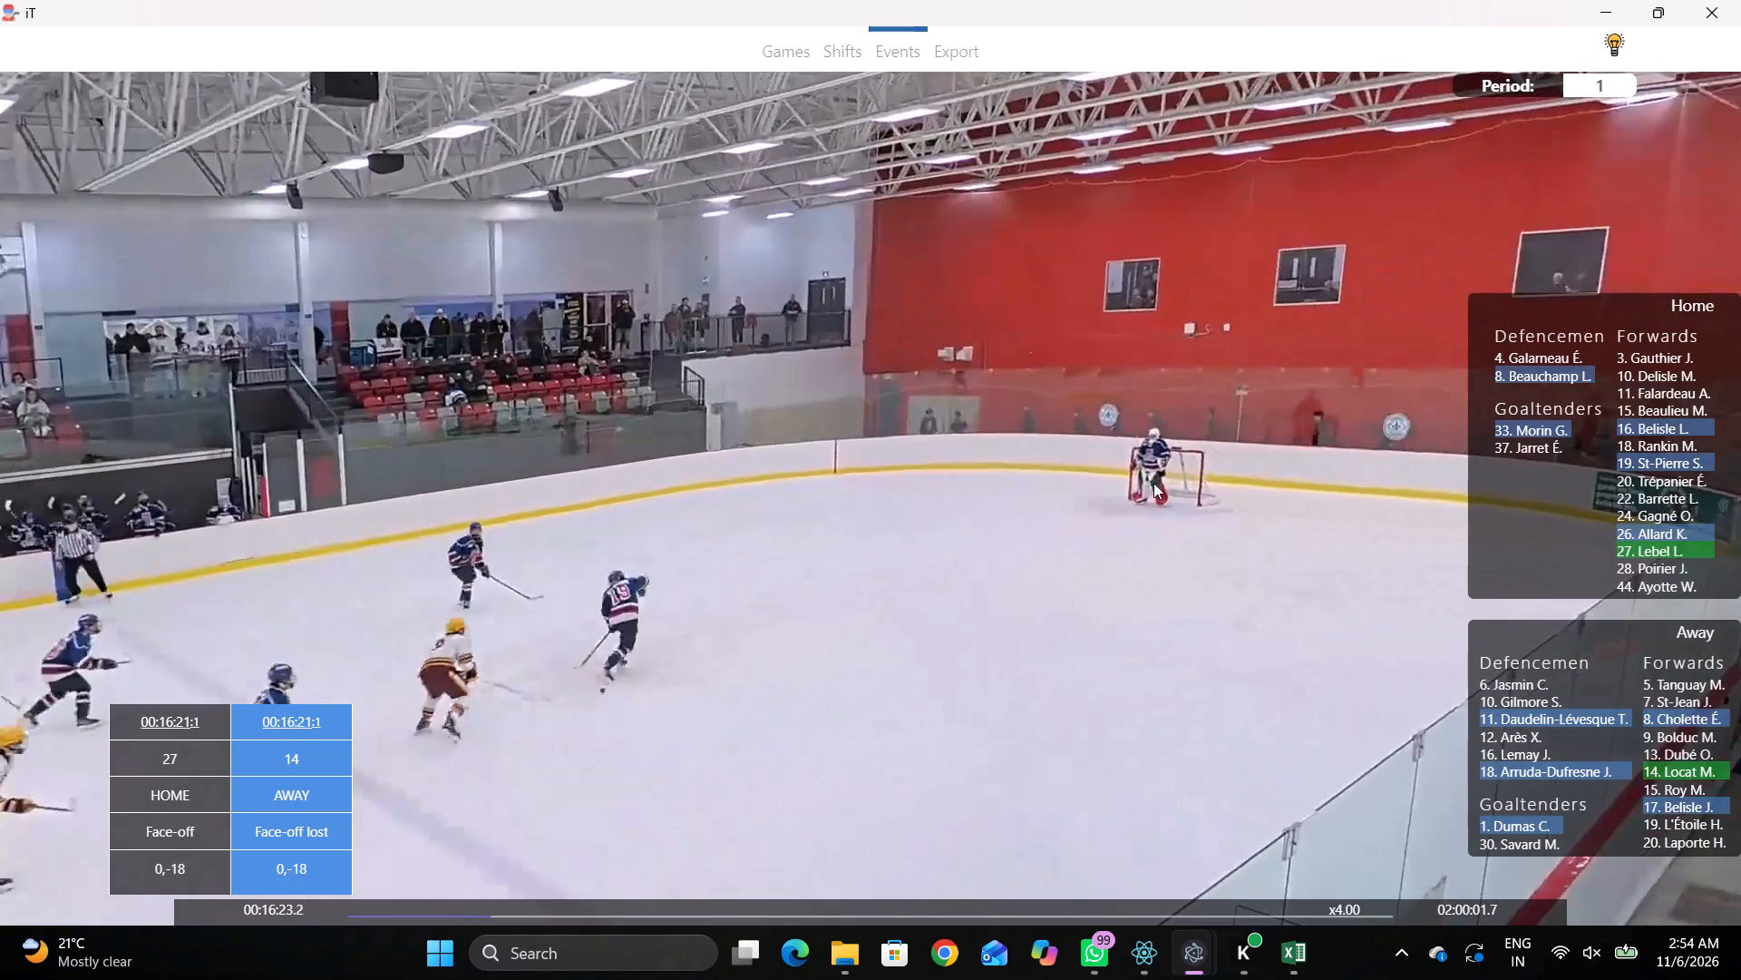
pyautogui.rightClick(1149, 443)
pyautogui.press('q')
pyautogui.press('q')
pyautogui.click(1170, 475)
pyautogui.rightClick(1123, 475)
pyautogui.click(1141, 483)
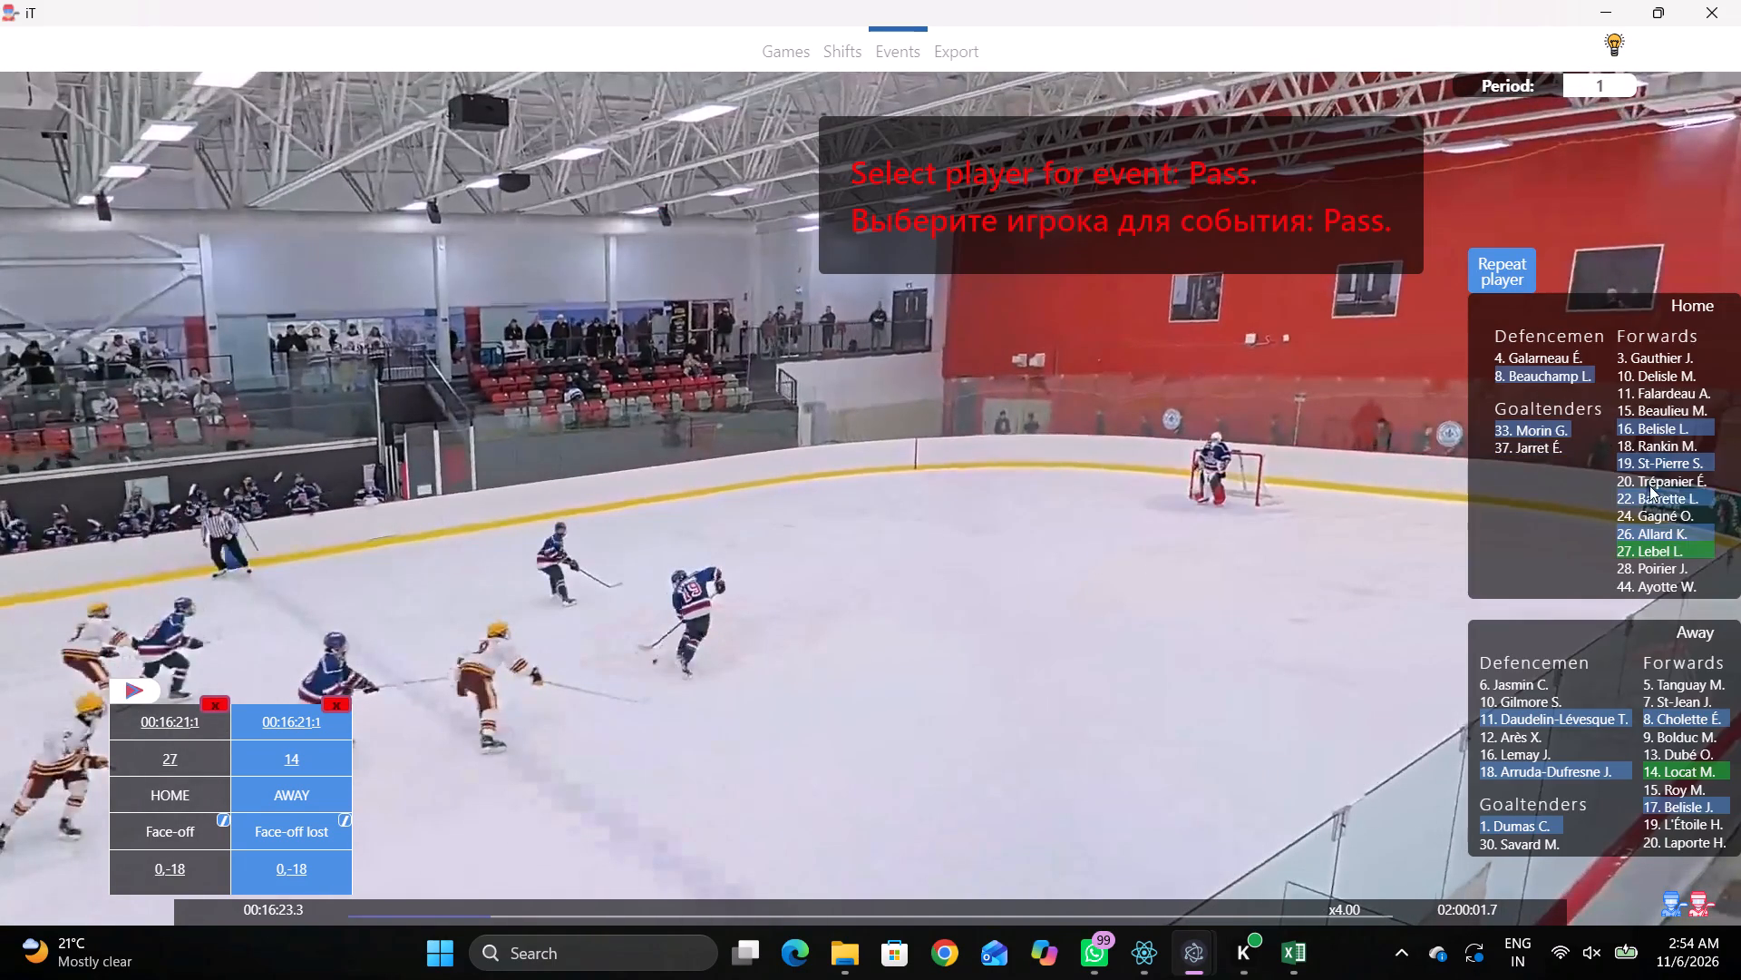
pyautogui.click(1639, 468)
pyautogui.click(1059, 371)
# Record a Skating with the puck event for home player 26 at 00:16:24.9, near the near-side boards in the home zone.
pyautogui.hotkey('shift', 'd')
pyautogui.press('space')
pyautogui.press('space')
pyautogui.press('space')
pyautogui.press('space')
pyautogui.press('space')
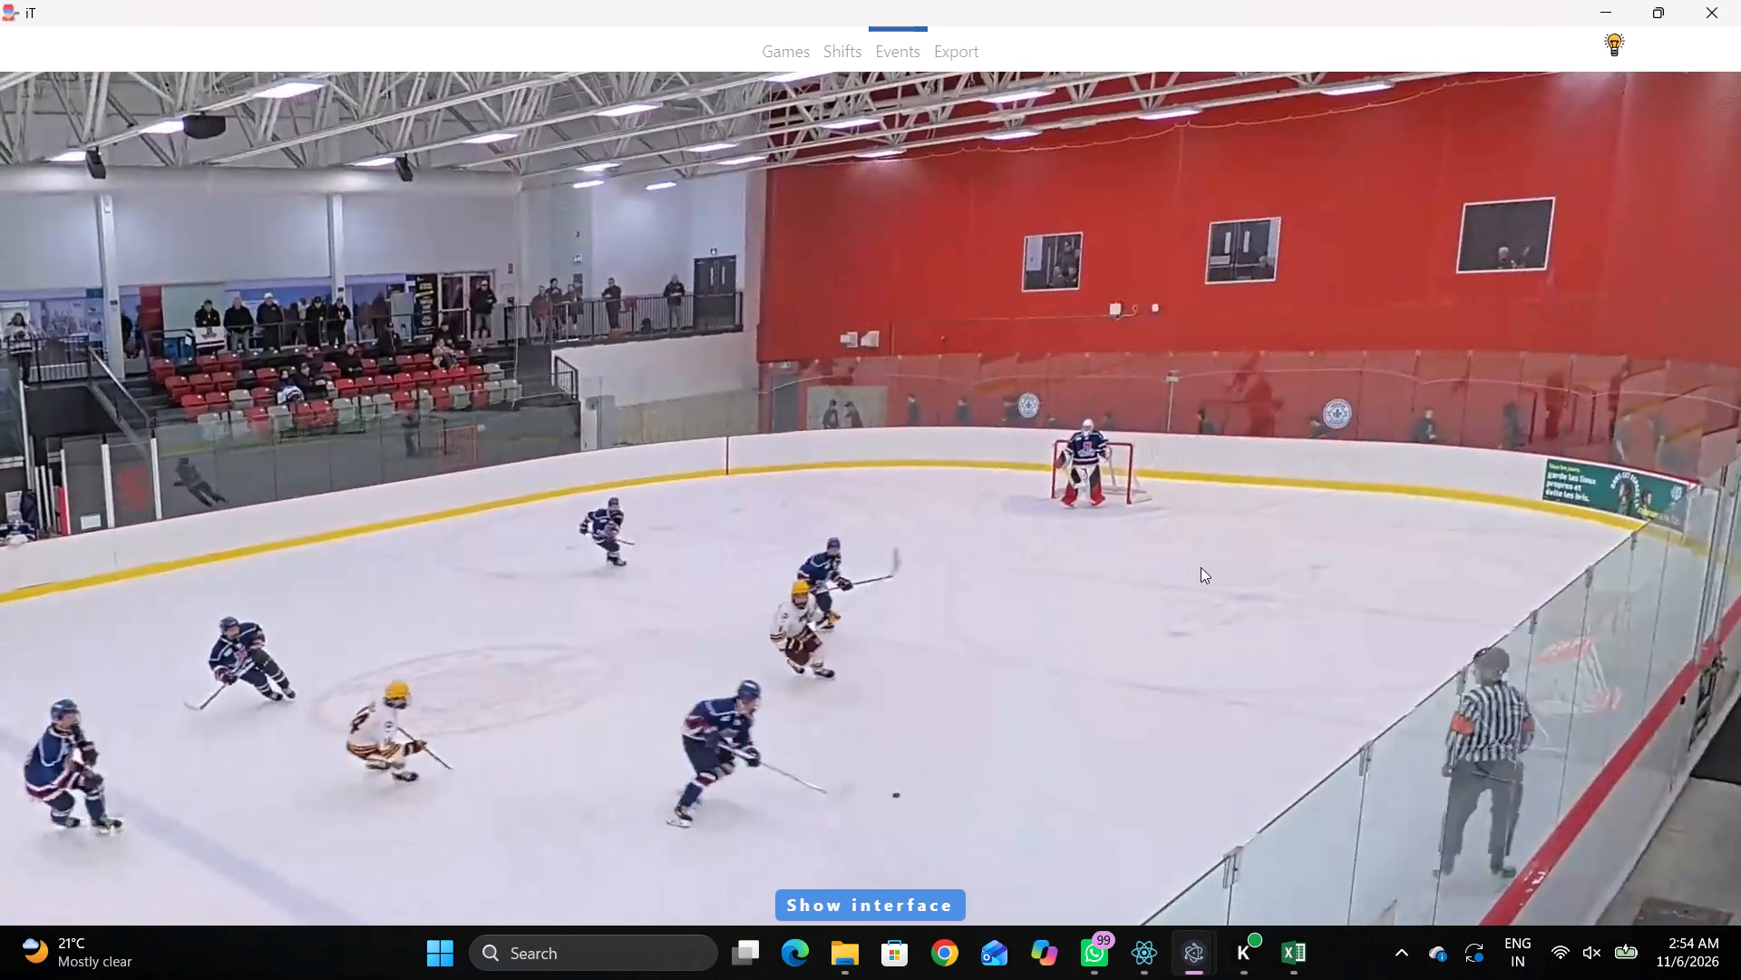
pyautogui.press('space')
pyautogui.moveTo(1174, 463); pyautogui.dragTo(1187, 458, button='right')
pyautogui.click(1241, 491)
pyautogui.click(1621, 534)
pyautogui.moveTo(1207, 531); pyautogui.dragTo(1192, 531)
# Replay the sequence back to the face-off and change the player of the 00:16:24.9 Skating with the puck event to home 16.
pyautogui.press('q')
pyautogui.press('q')
pyautogui.press('q')
pyautogui.press('q')
pyautogui.press('q')
pyautogui.press('q')
pyautogui.press('q')
pyautogui.press('q')
pyautogui.press('q')
pyautogui.press('q')
pyautogui.press('q')
pyautogui.press('q')
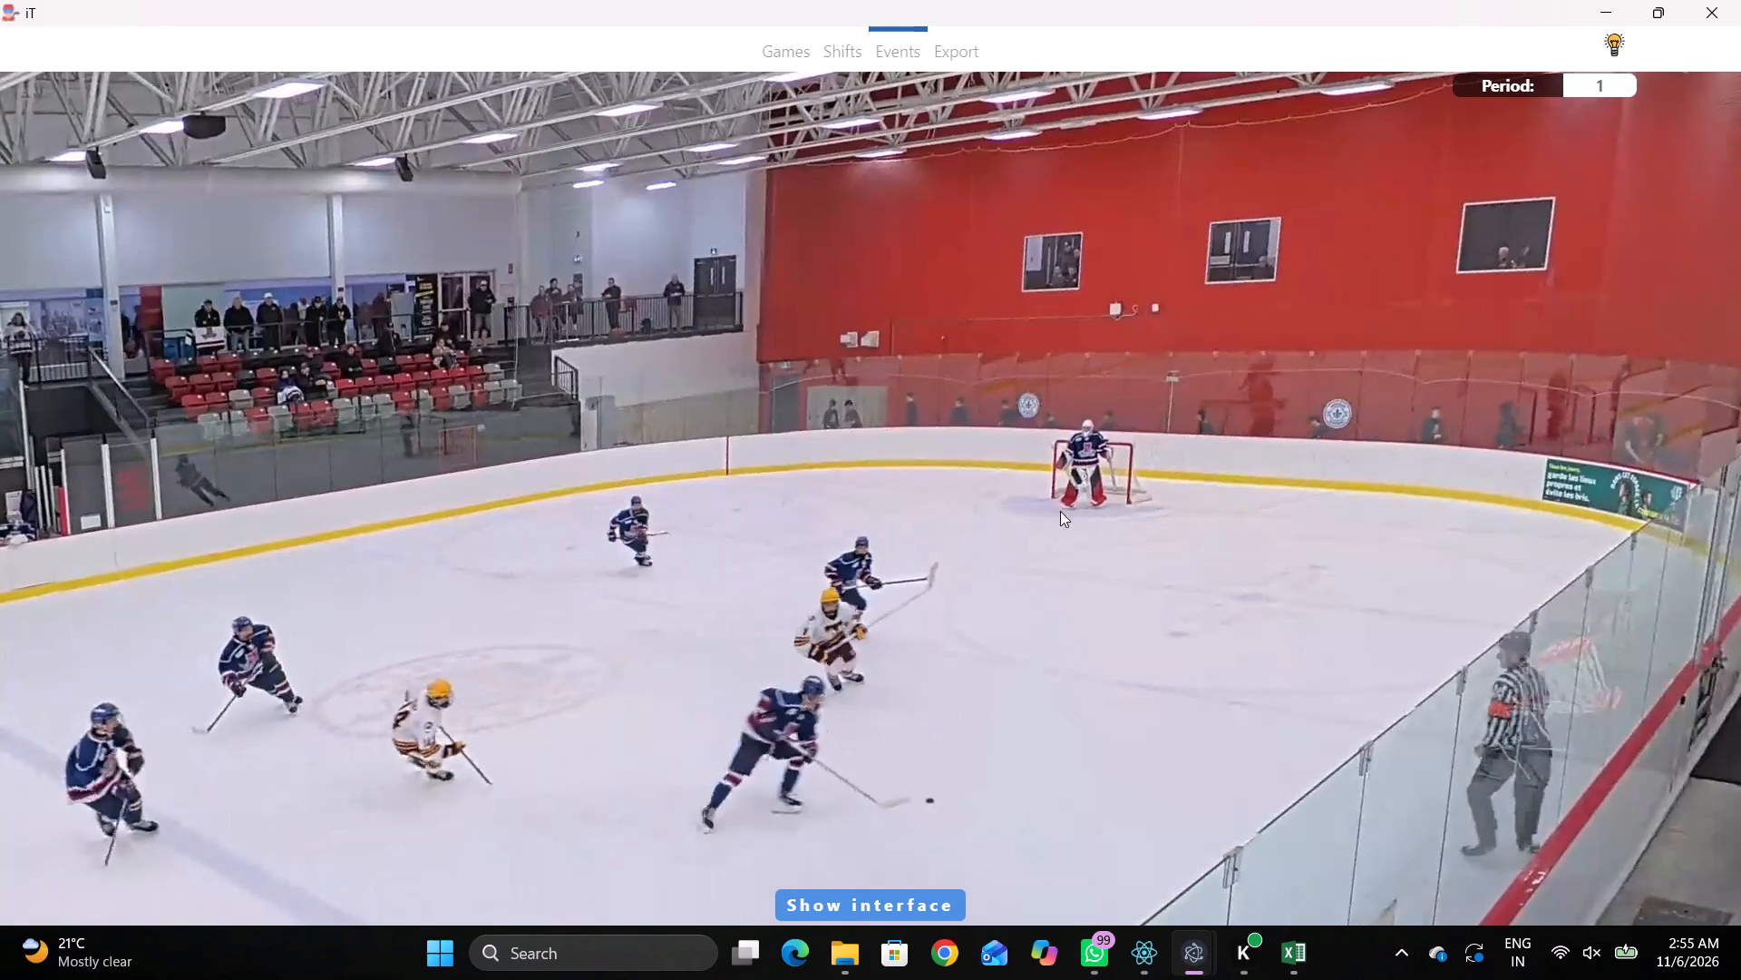
pyautogui.write('qqqq')
pyautogui.press('q')
pyautogui.press('q')
pyautogui.press('q')
pyautogui.press('q')
pyautogui.press('q')
pyautogui.press('q')
pyautogui.press('q')
pyautogui.press('q')
pyautogui.press('q')
pyautogui.press('q')
pyautogui.press('q')
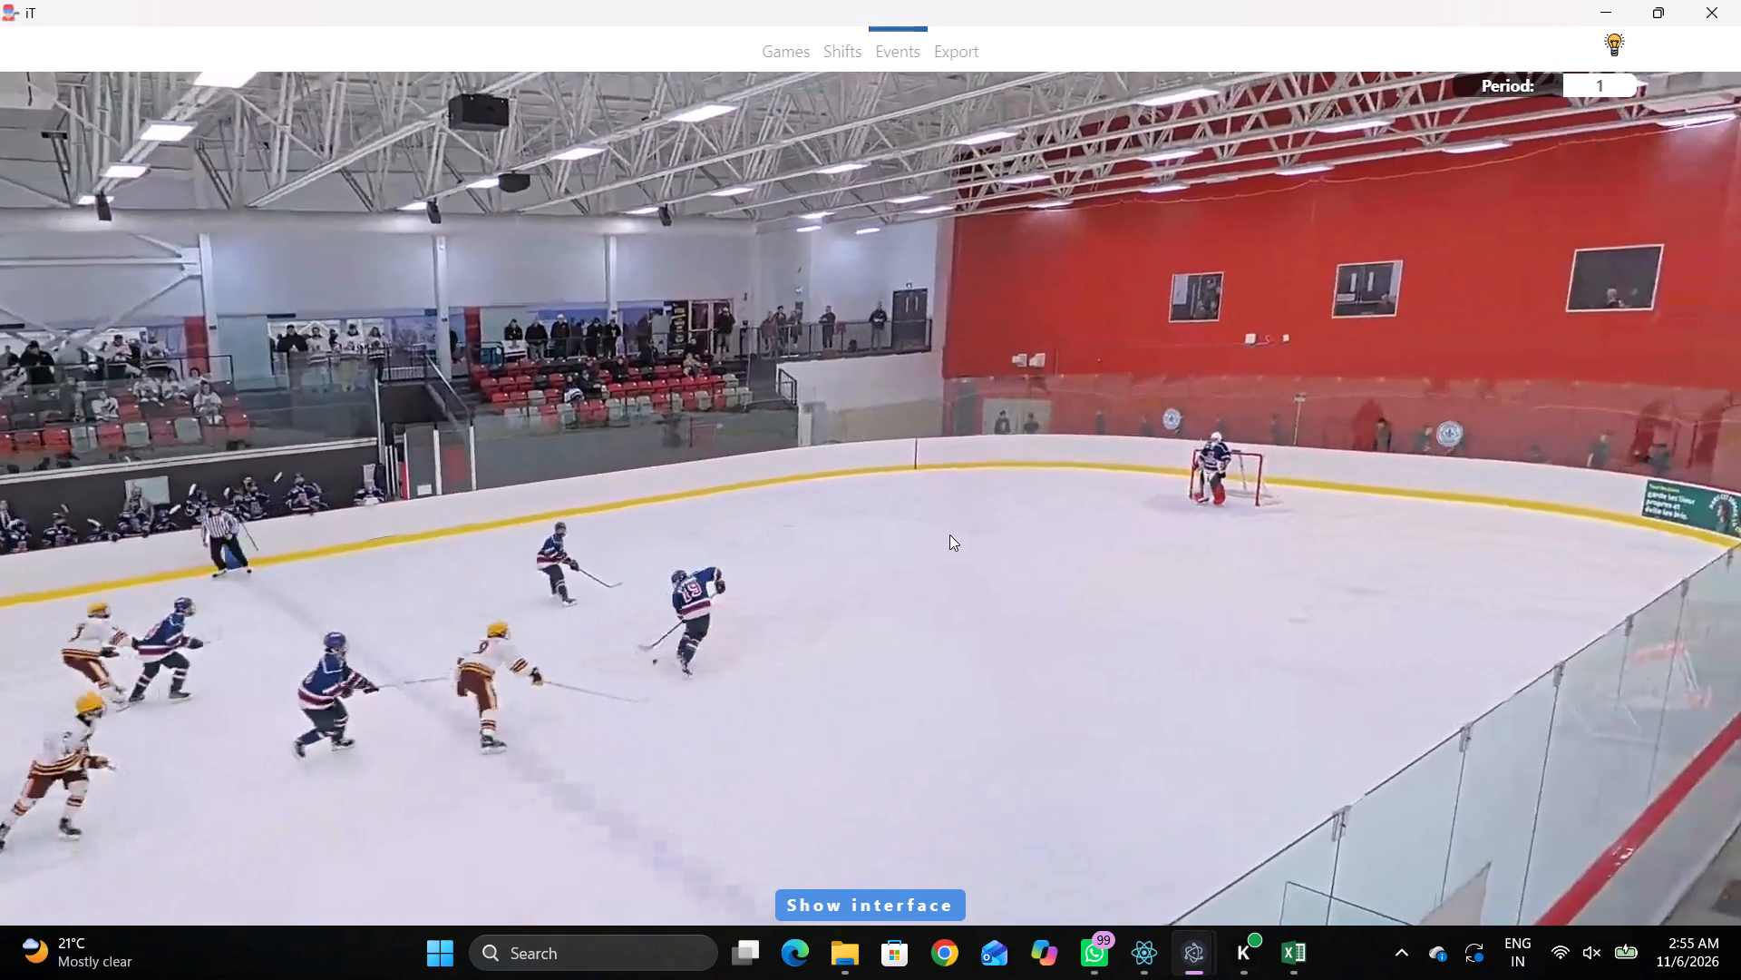
pyautogui.press('q')
pyautogui.press('q')
pyautogui.press('space')
pyautogui.press('space')
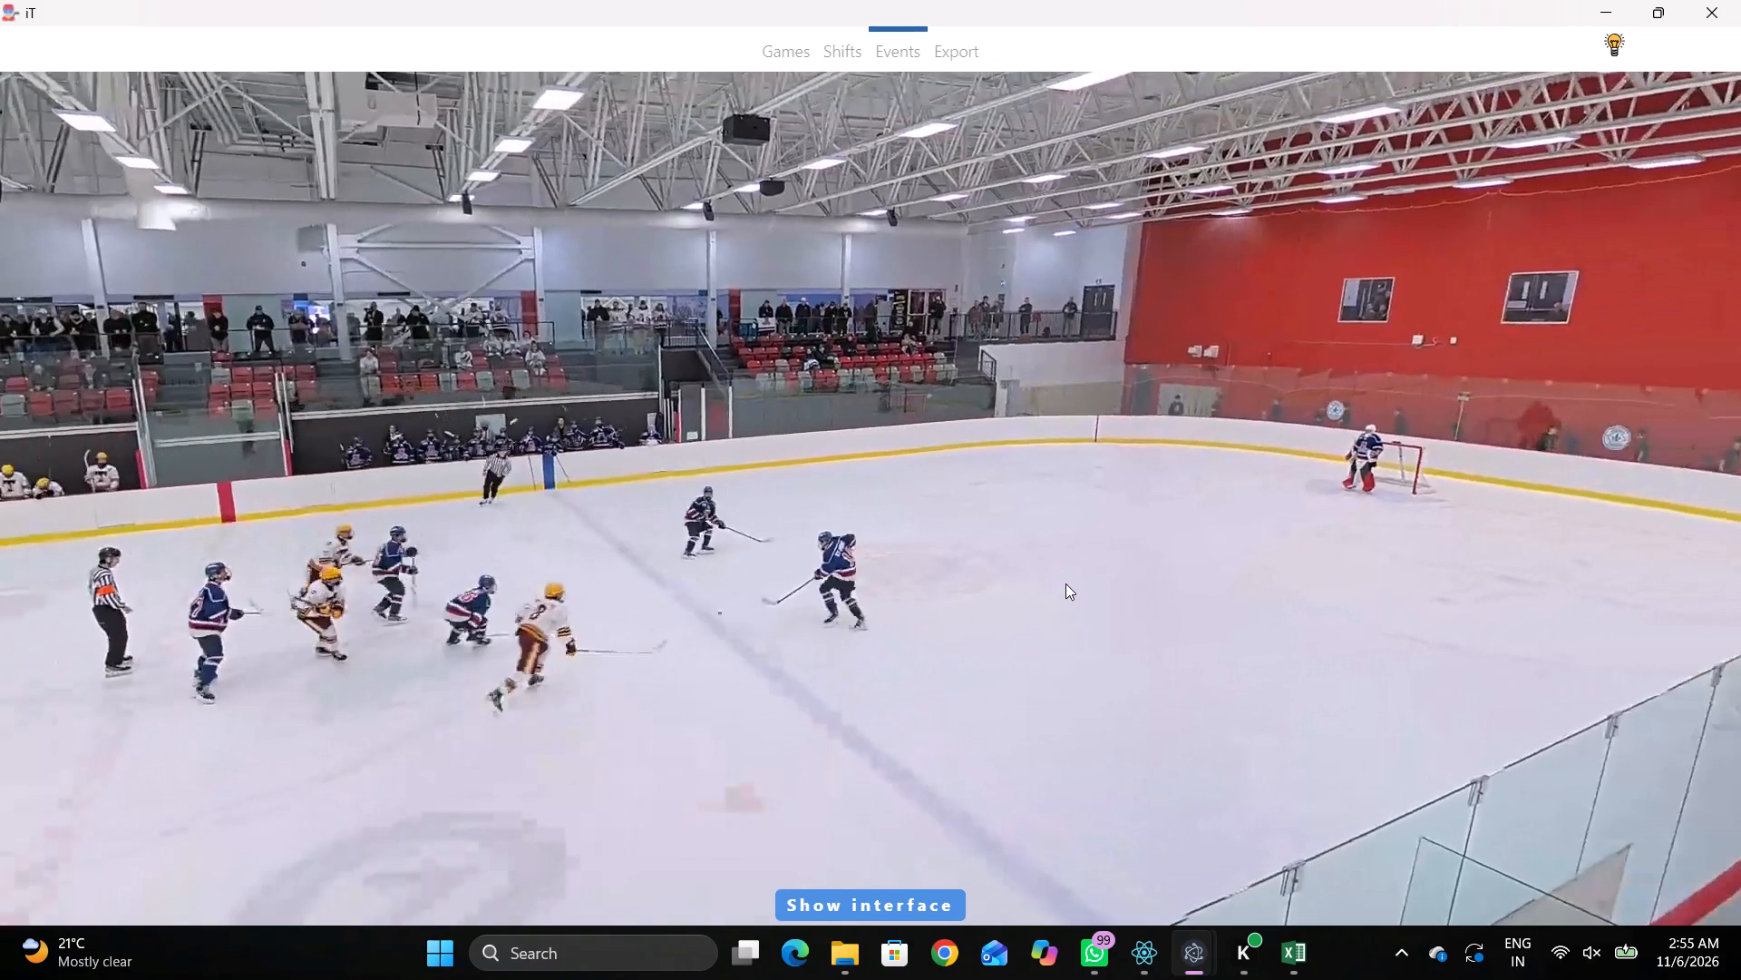
pyautogui.press('q')
pyautogui.press('q')
pyautogui.press('q')
pyautogui.press('q')
pyautogui.press('q')
pyautogui.press('q')
pyautogui.press('q')
pyautogui.press('q')
pyautogui.press('q')
pyautogui.press('q')
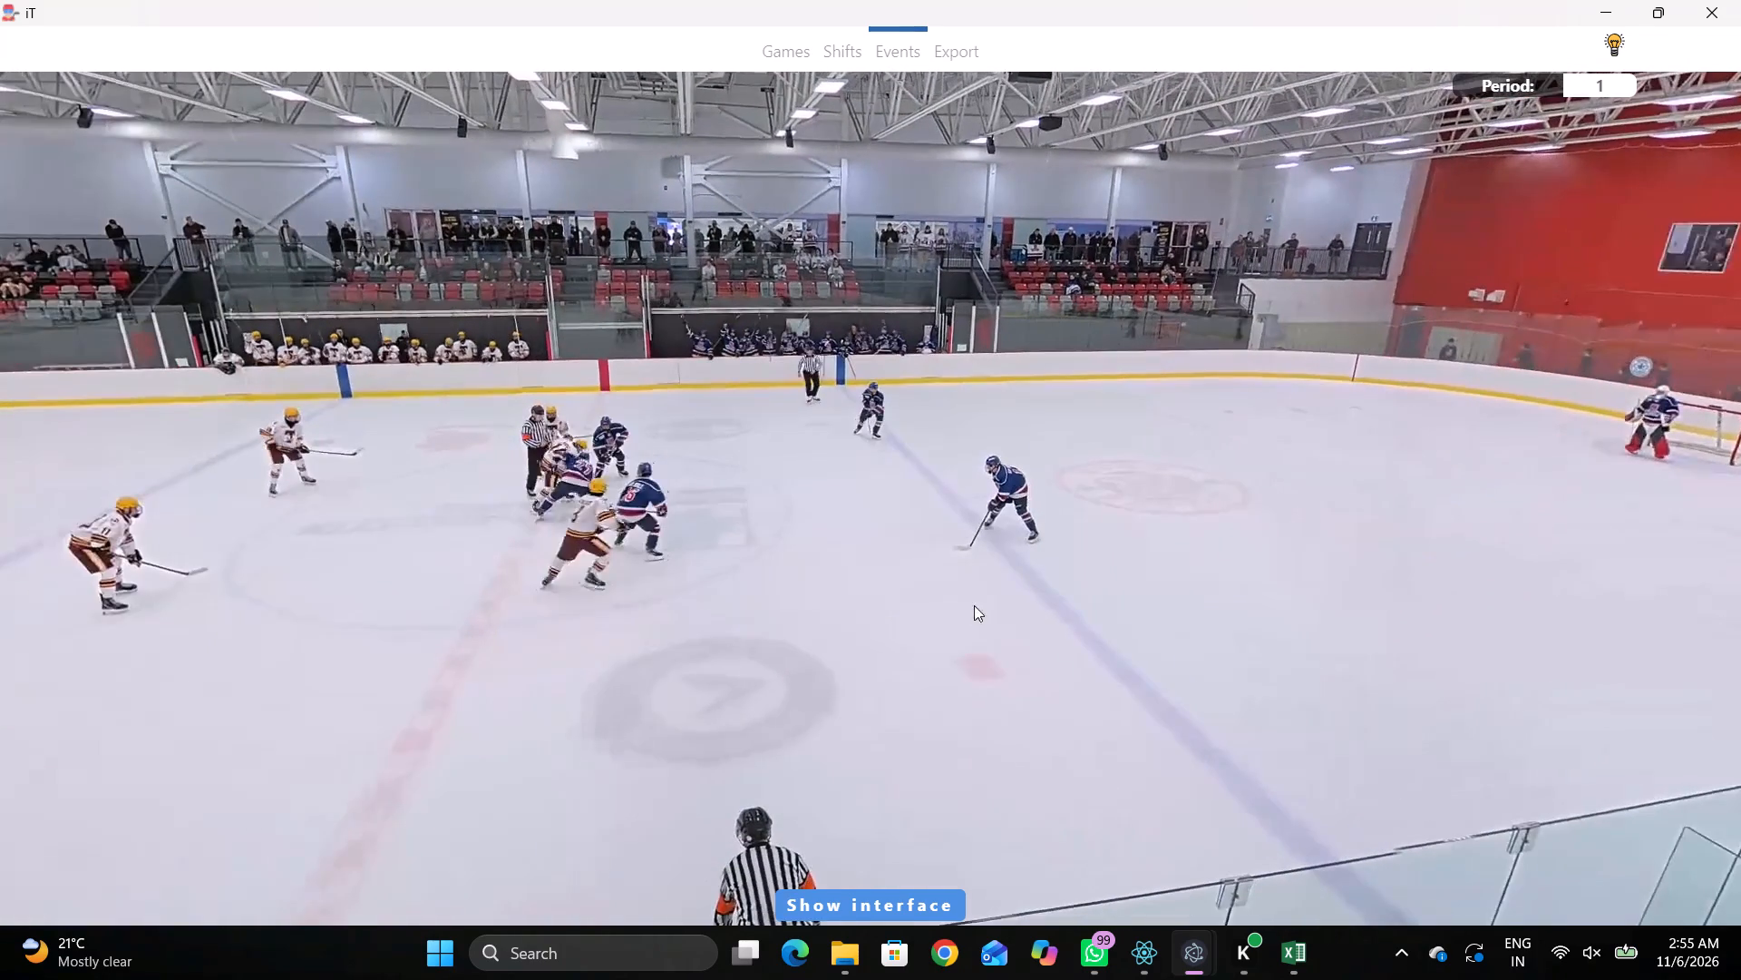
pyautogui.press('q')
pyautogui.press('q')
pyautogui.press('q')
pyautogui.press('q')
pyautogui.hotkey('shift', 'd')
pyautogui.click(530, 760)
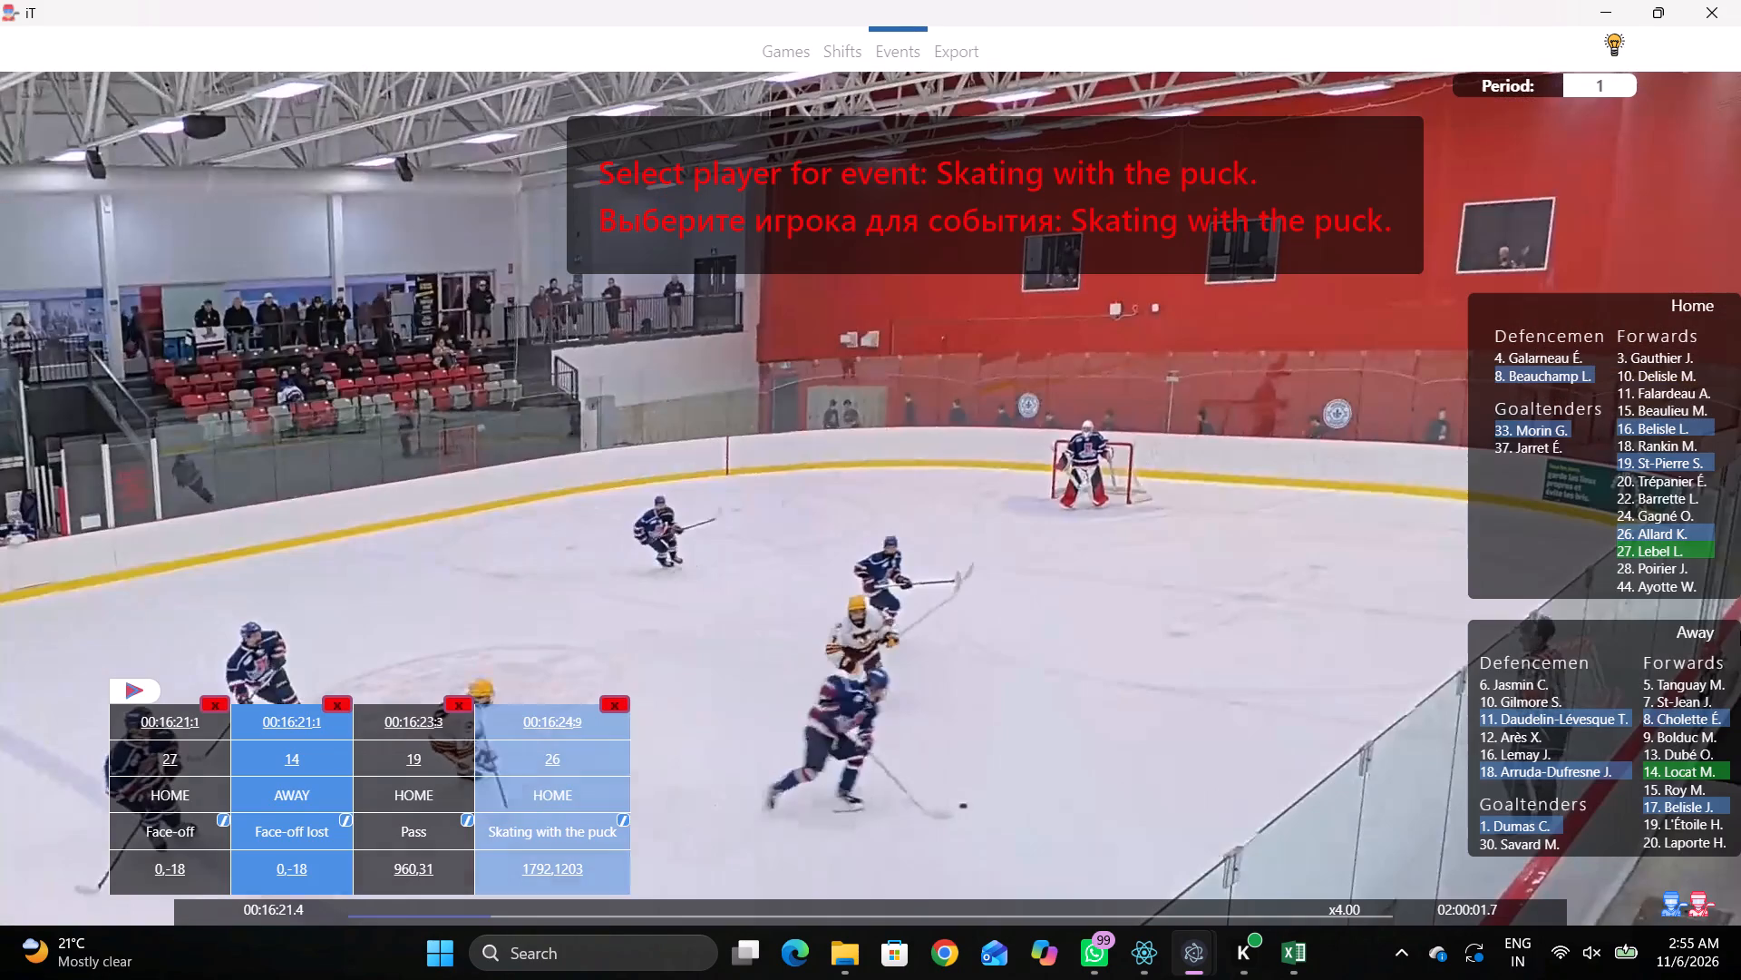
pyautogui.click(1640, 424)
# Record a Pass by the same player as the previous event, located behind the home goal line near the end boards.
pyautogui.hotkey('shift', 'd')
pyautogui.press('space')
pyautogui.press('space')
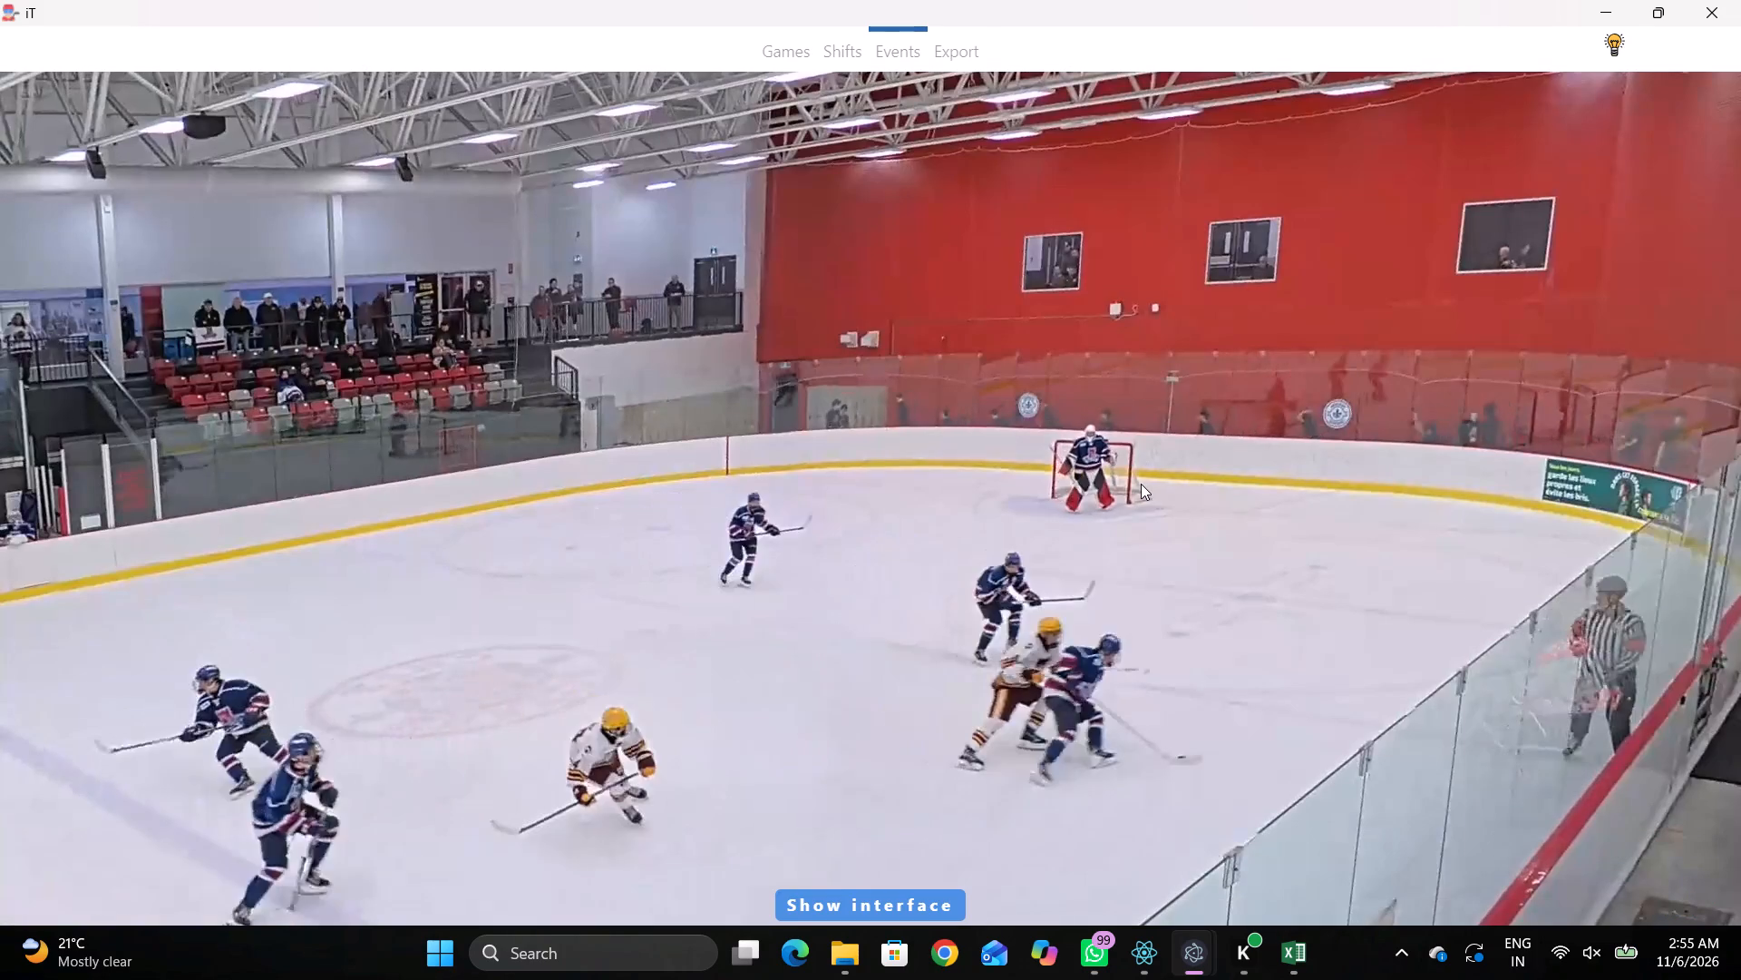
pyautogui.press('space')
pyautogui.press('space')
pyautogui.press('space')
pyautogui.press('space')
pyautogui.press('space')
pyautogui.press('space')
pyautogui.press('r')
pyautogui.press('space')
pyautogui.press('space')
pyautogui.press('space')
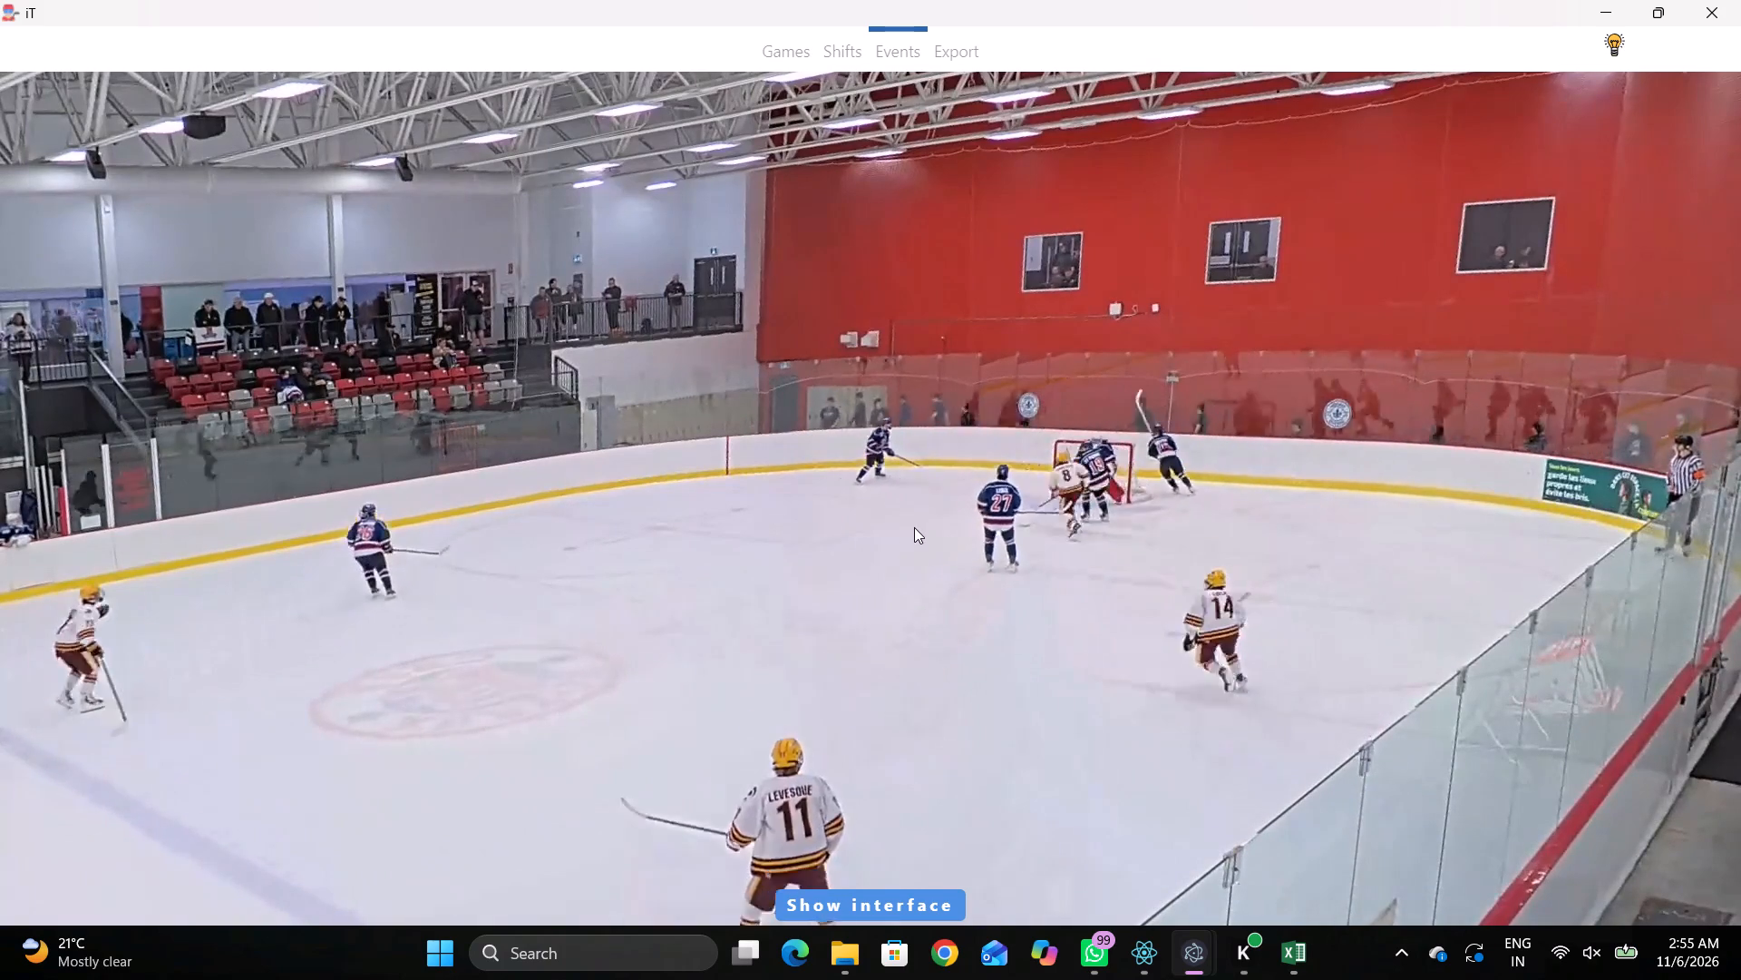
pyautogui.press('space')
pyautogui.press('q')
pyautogui.press('q')
pyautogui.press('q')
pyautogui.press('q')
pyautogui.press('q')
pyautogui.press('q')
pyautogui.press('q')
pyautogui.press('q')
pyautogui.press('q')
pyautogui.press('q')
pyautogui.press('q')
pyautogui.rightClick(1144, 431)
pyautogui.moveTo(1141, 427); pyautogui.dragTo(1118, 431, button='right')
pyautogui.click(1126, 443)
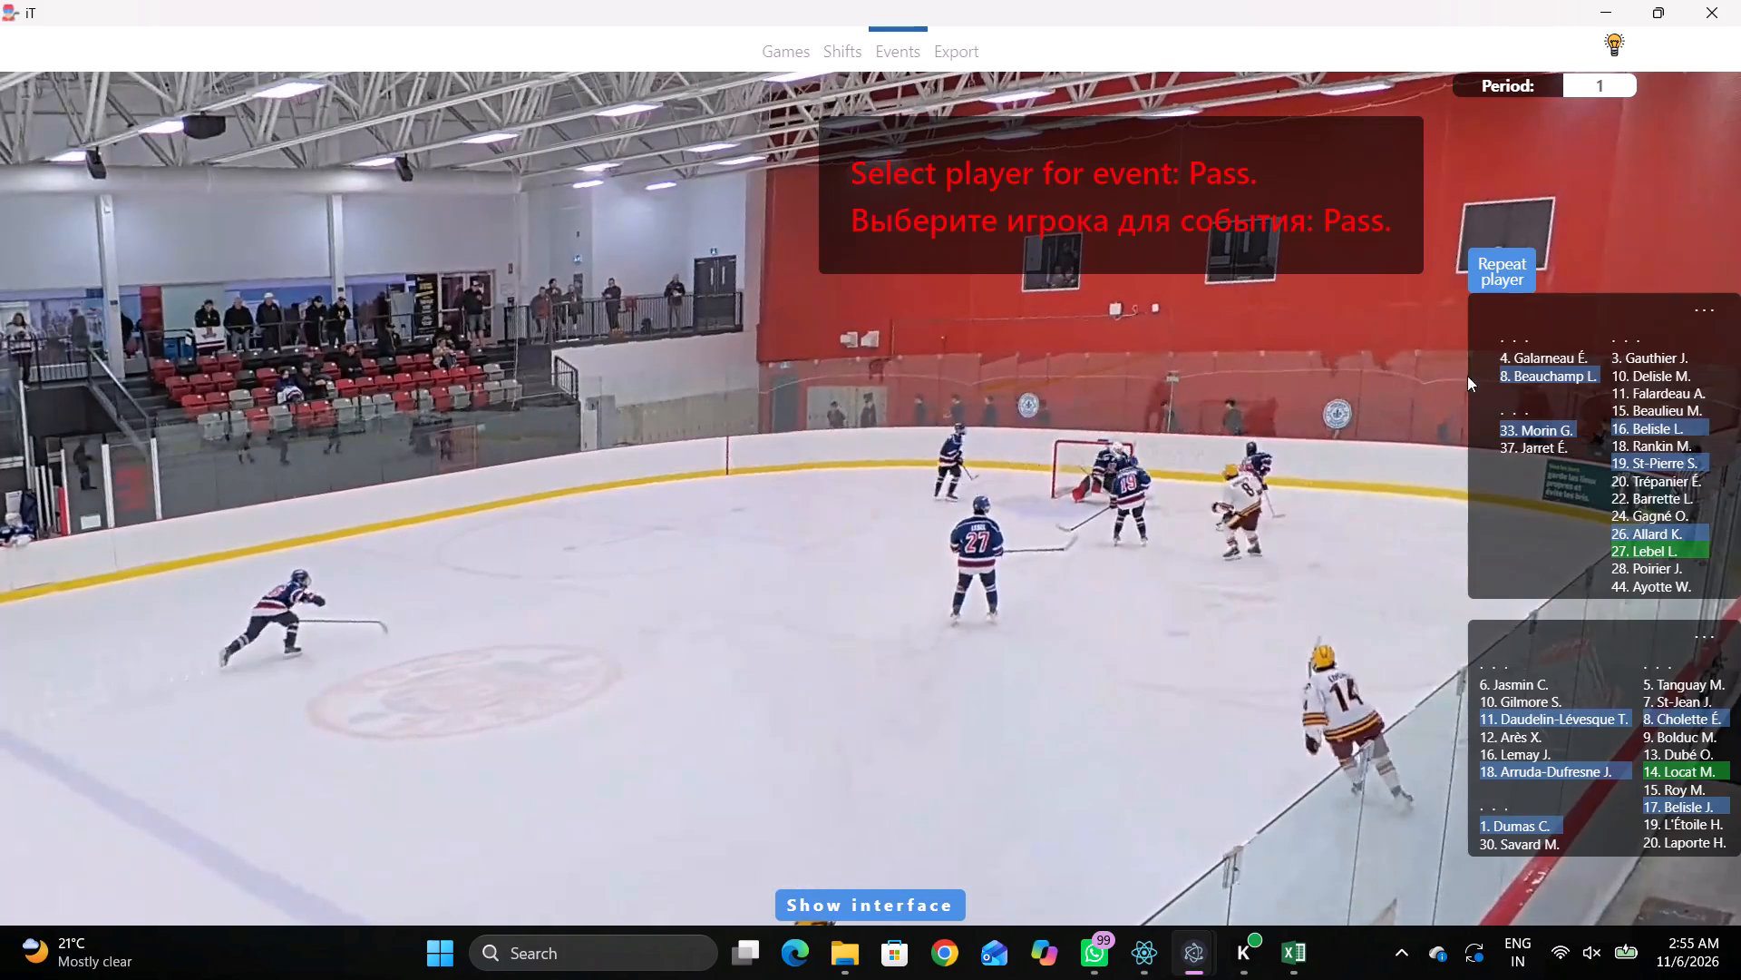
pyautogui.click(1502, 257)
pyautogui.click(1382, 423)
# Record a Skating with the puck event for home player 8, behind the home goal line toward the far corner.
pyautogui.press('space')
pyautogui.press('space')
pyautogui.rightClick(1067, 362)
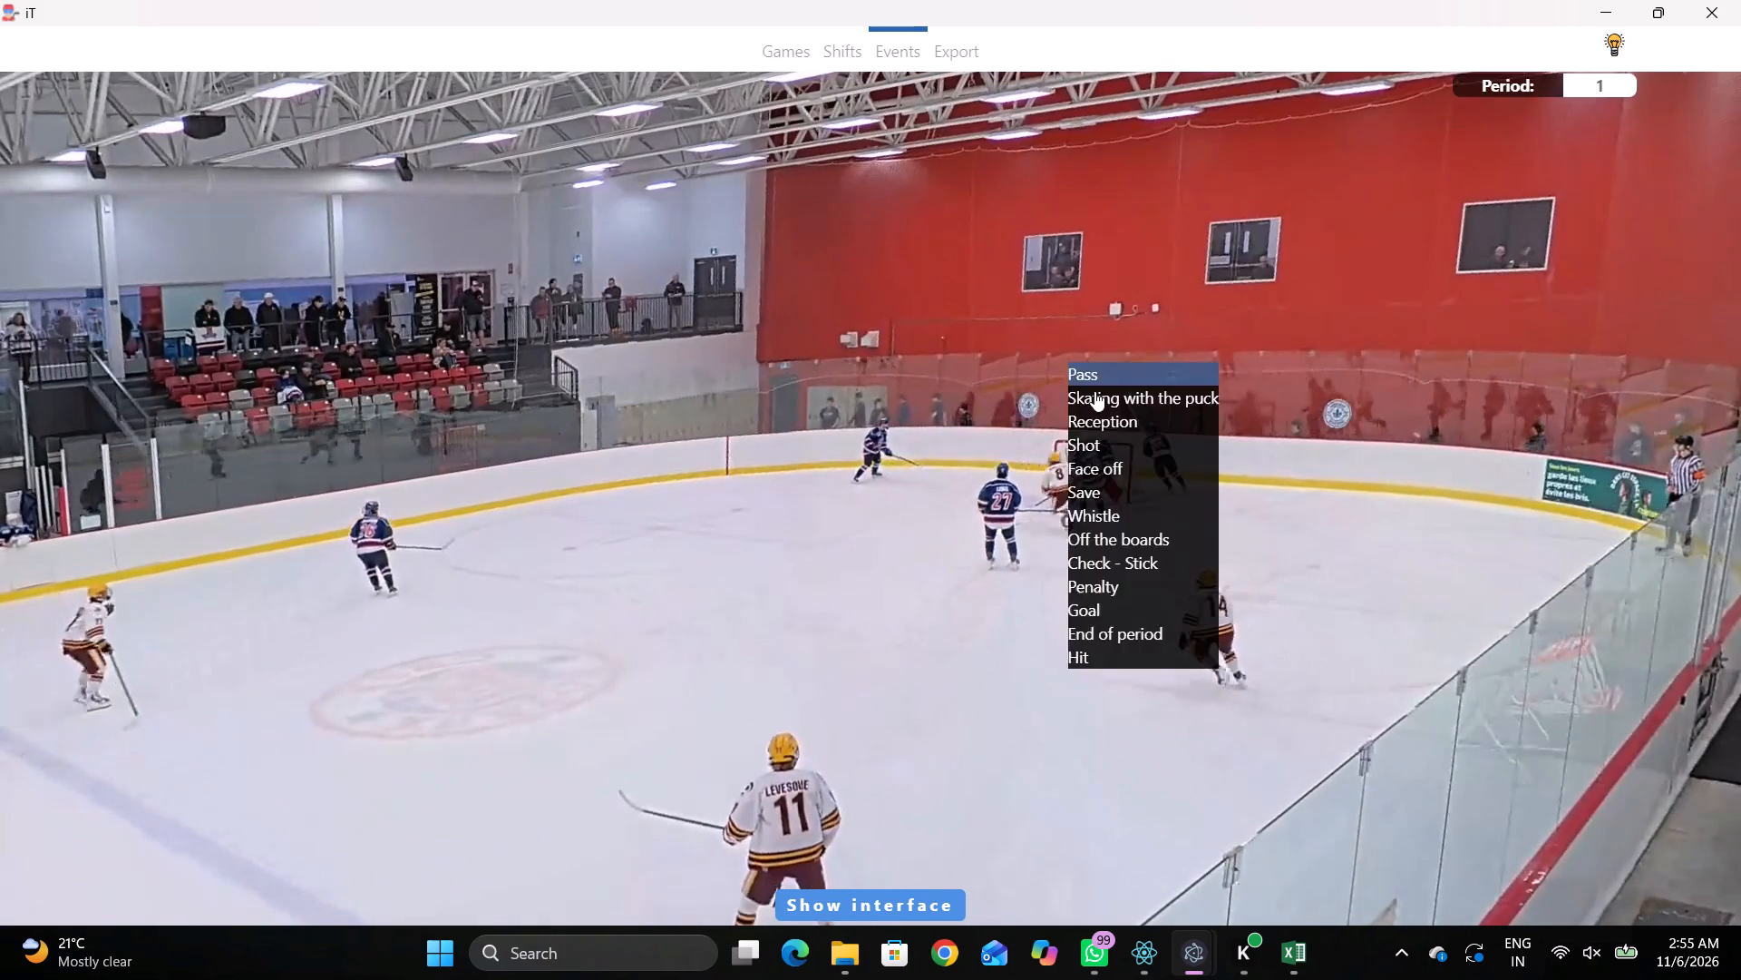
pyautogui.press('space')
pyautogui.press('space')
pyautogui.rightClick(1065, 372)
pyautogui.press('space')
pyautogui.press('space')
pyautogui.moveTo(1023, 382); pyautogui.dragTo(1021, 391, button='right')
pyautogui.click(1105, 429)
pyautogui.click(1529, 378)
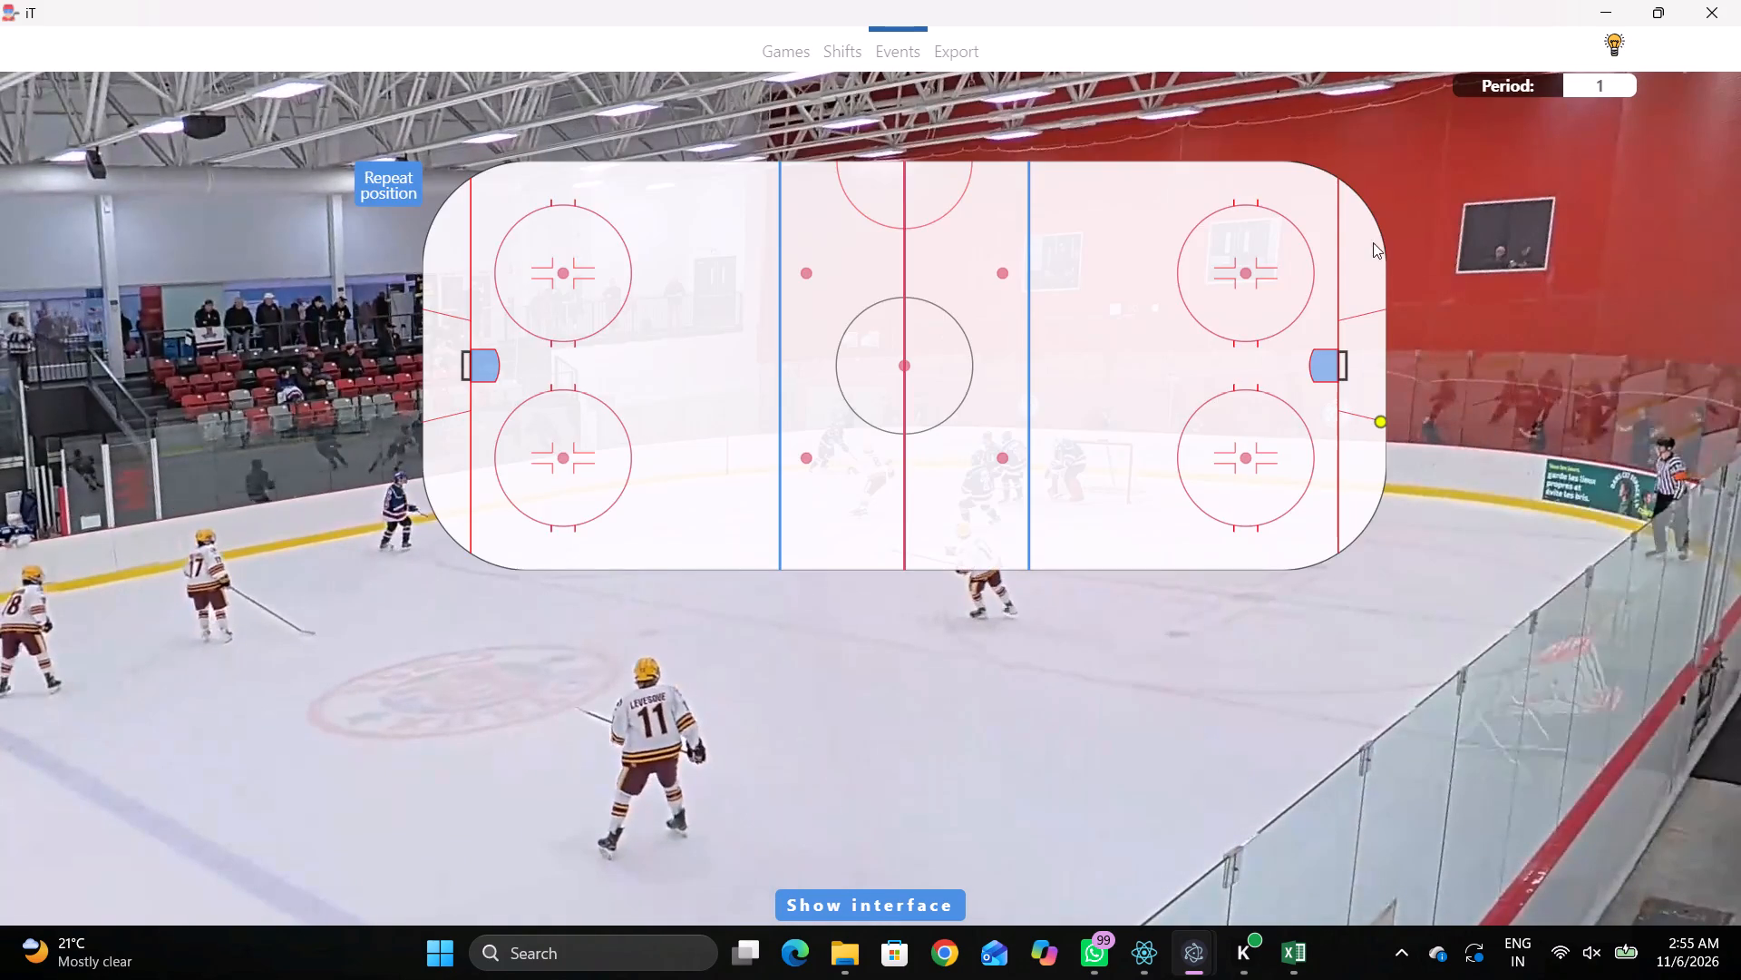
pyautogui.click(1369, 238)
# Record a Pass by the same player as the previous event, just in front of the home goal line in the far corner.
pyautogui.press('space')
pyautogui.press('space')
pyautogui.press('space')
pyautogui.press('space')
pyautogui.press('space')
pyautogui.press('space')
pyautogui.press('space')
pyautogui.press('space')
pyautogui.press('space')
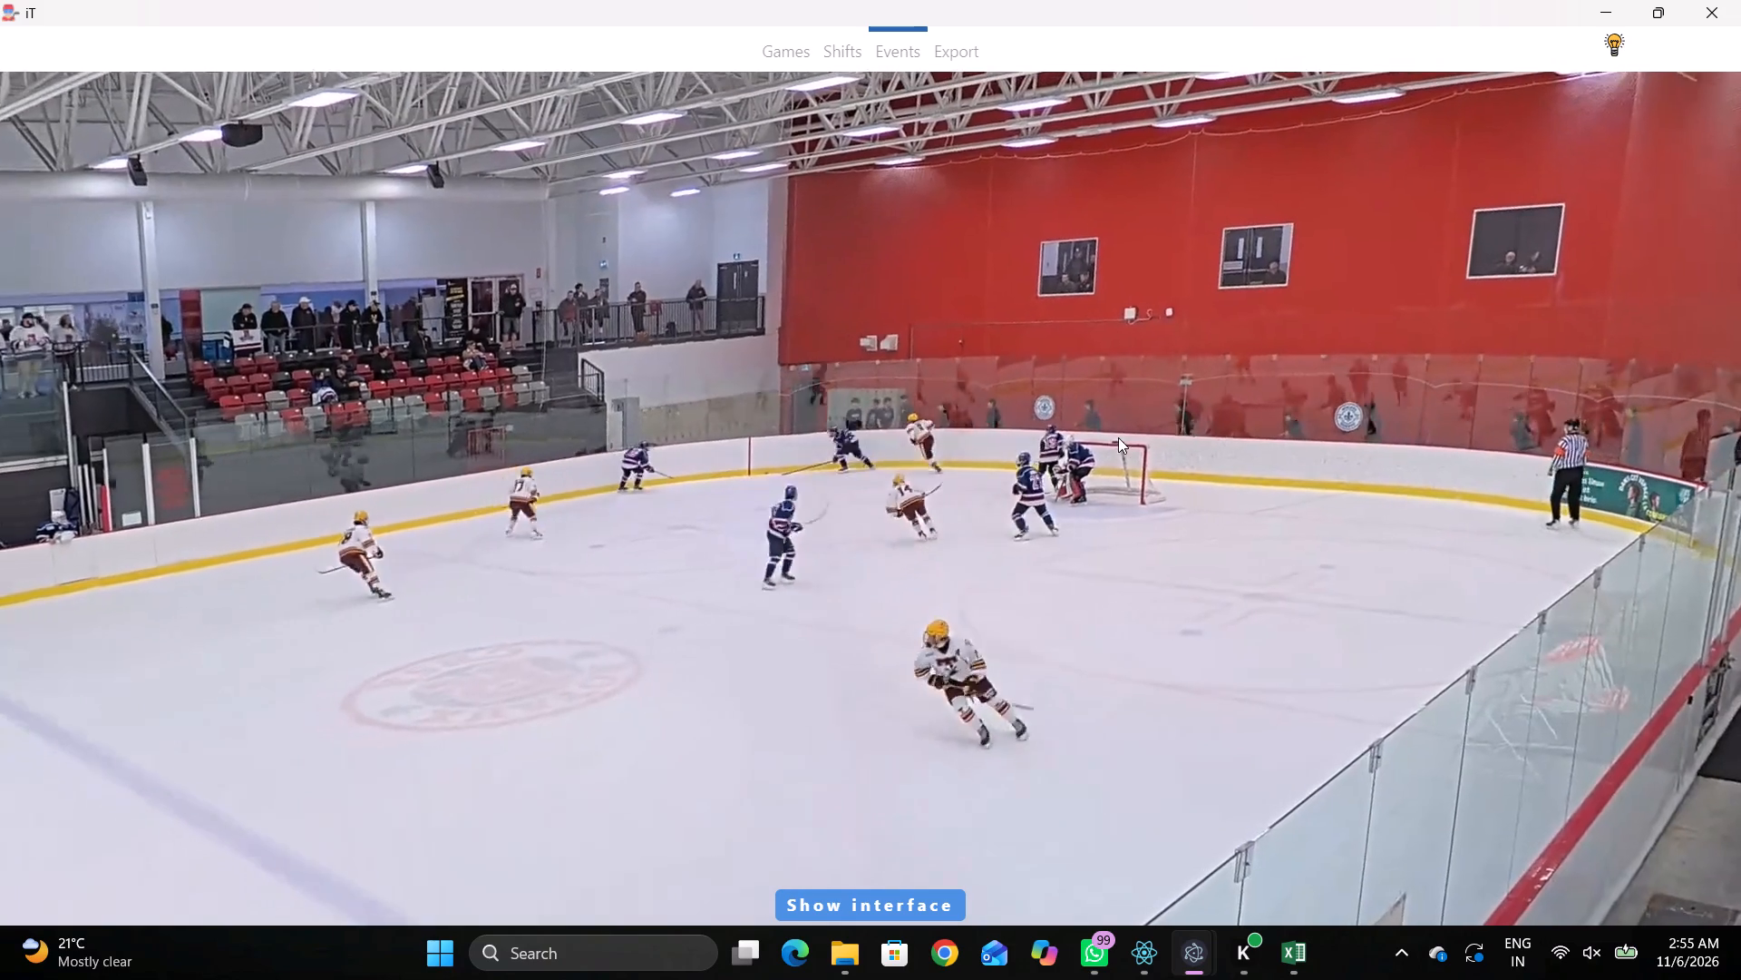
pyautogui.press('space')
pyautogui.press('space')
pyautogui.press('space')
pyautogui.press('q')
pyautogui.press('q')
pyautogui.press('q')
pyautogui.press('q')
pyautogui.press('q')
pyautogui.press('q')
pyautogui.press('q')
pyautogui.press('q')
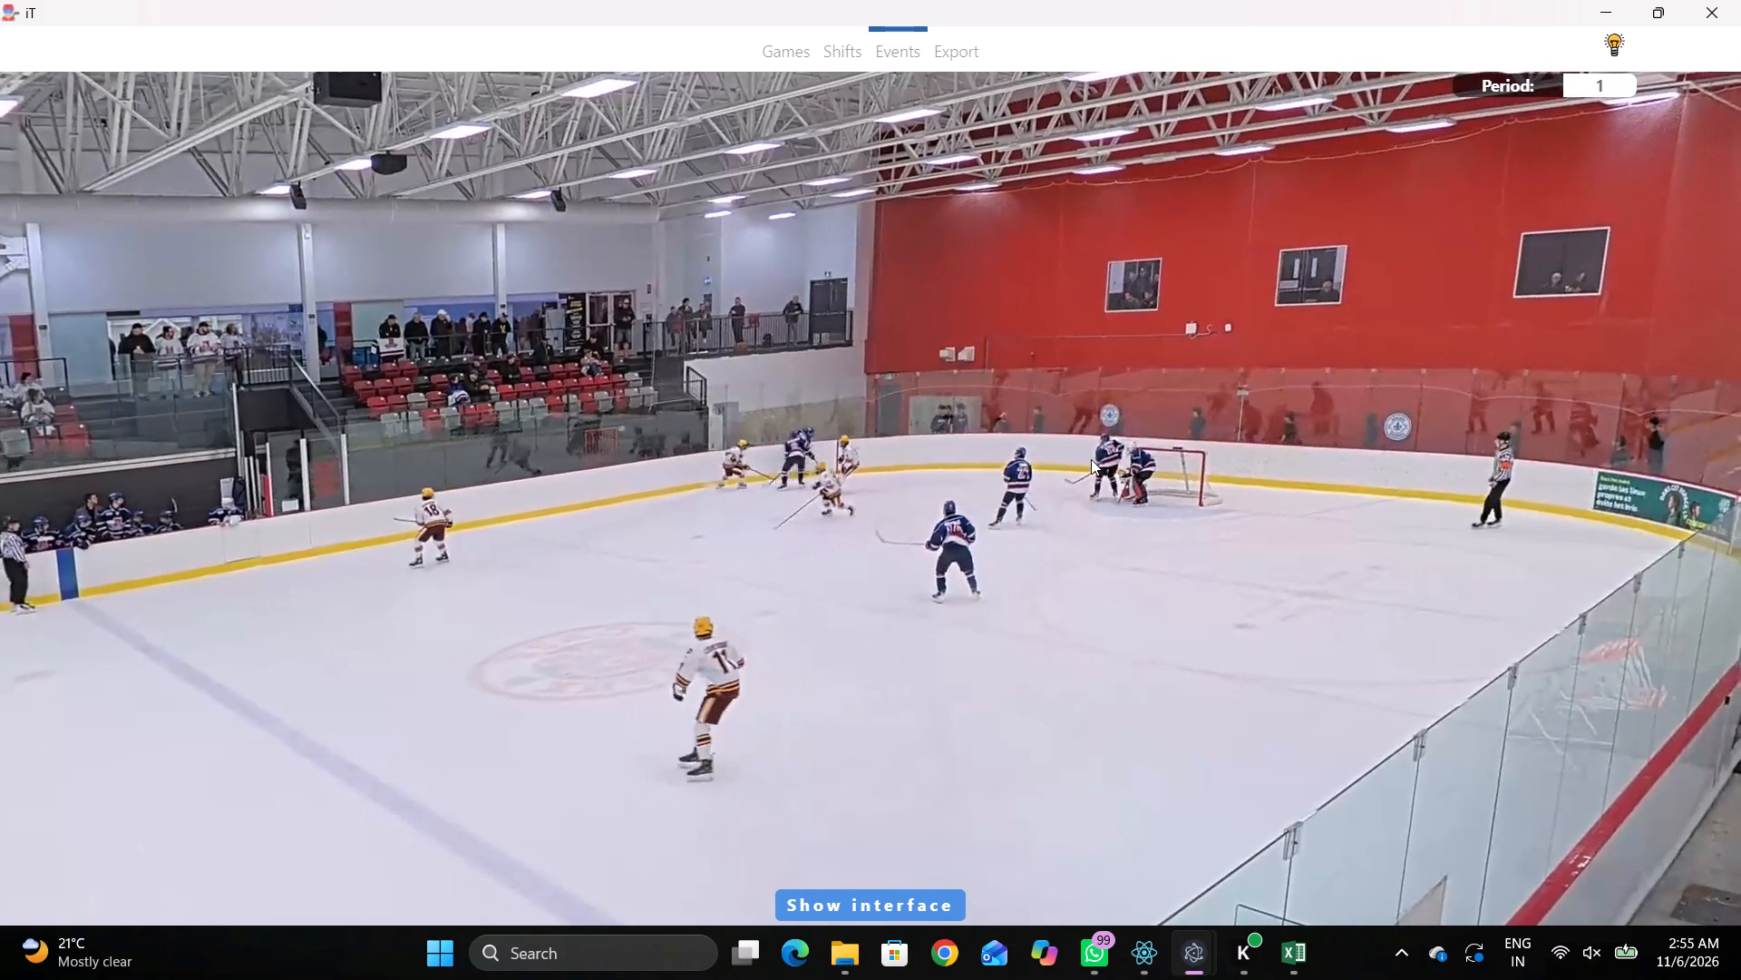
pyautogui.rightClick(1134, 403)
pyautogui.click(1128, 413)
pyautogui.moveTo(1075, 415); pyautogui.dragTo(1064, 416, button='right')
pyautogui.click(1083, 420)
pyautogui.click(1486, 274)
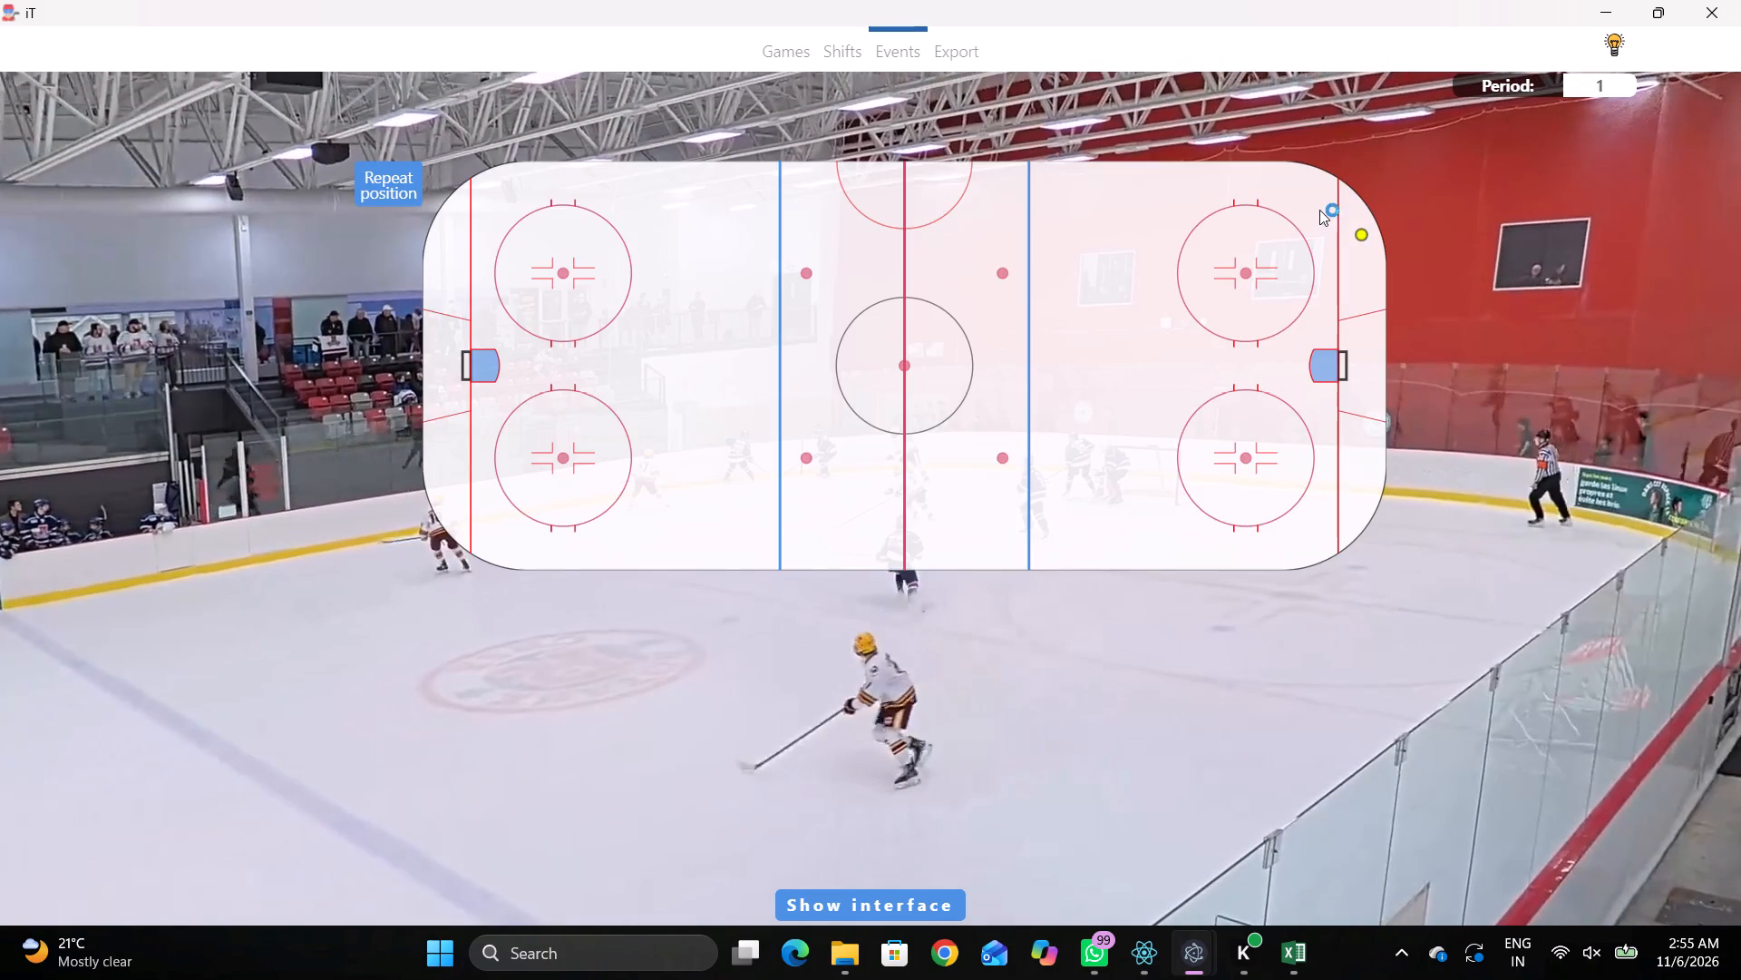
pyautogui.click(1319, 209)
# Record a Skating with the puck event for home player 26 at 00:16:31.9, on the home goal line near the far boards.
pyautogui.press('q')
pyautogui.press('q')
pyautogui.press('space')
pyautogui.press('space')
pyautogui.moveTo(1170, 385); pyautogui.dragTo(1180, 383, button='right')
pyautogui.click(1242, 421)
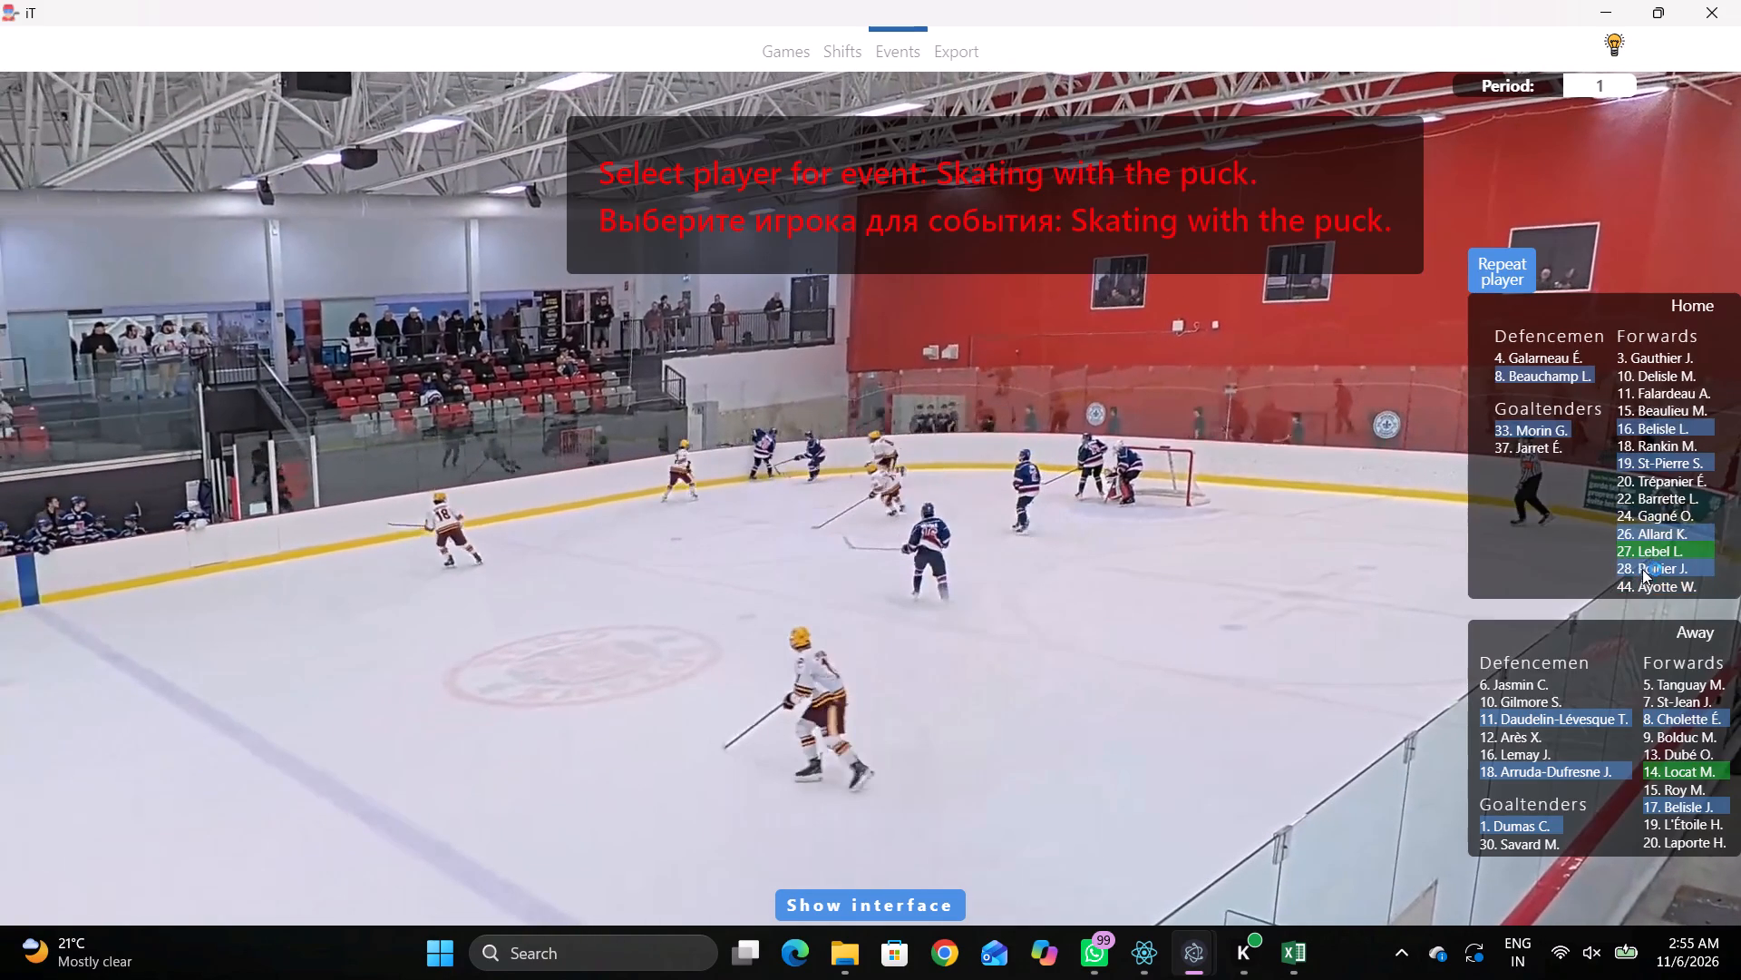
pyautogui.click(1633, 534)
pyautogui.click(1336, 193)
# Record a Pass by the same home player at 00:16:32.3, near the far boards just ahead of the home goal line.
pyautogui.press('space')
pyautogui.press('space')
pyautogui.press('space')
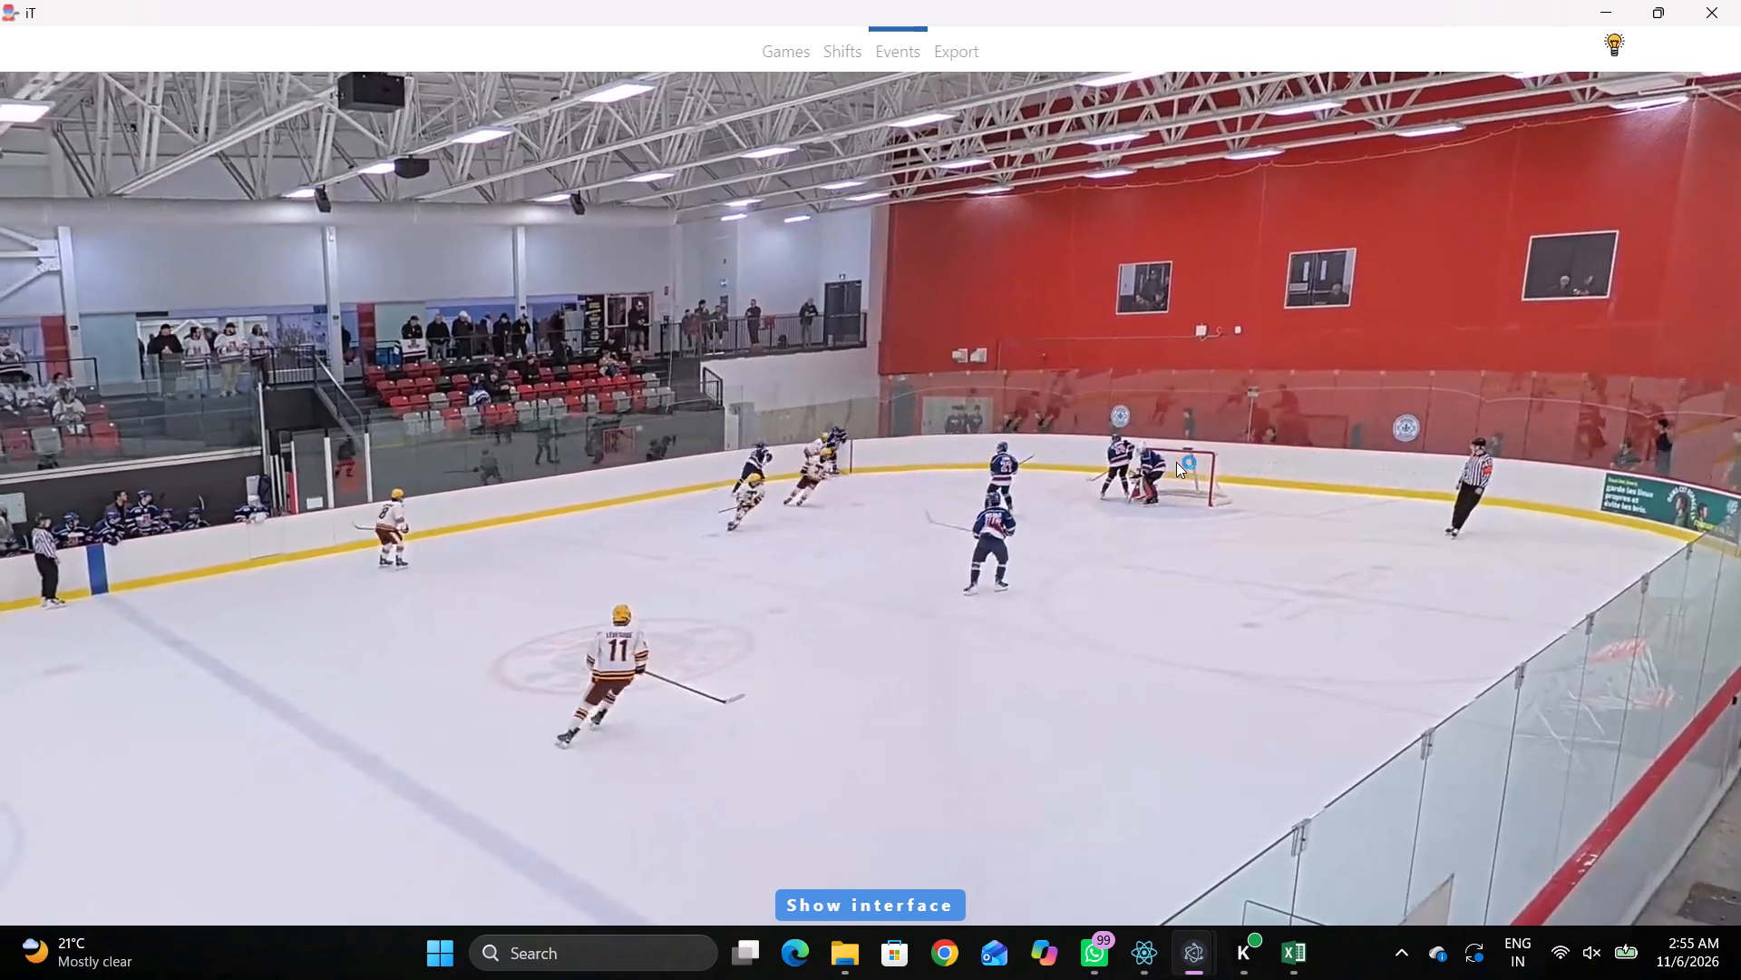
pyautogui.press('space')
pyautogui.press('space')
pyautogui.press('space')
pyautogui.press('space')
pyautogui.press('space')
pyautogui.press('space')
pyautogui.press('q')
pyautogui.press('q')
pyautogui.press('q')
pyautogui.press('q')
pyautogui.press('q')
pyautogui.press('q')
pyautogui.press('q')
pyautogui.press('q')
pyautogui.press('q')
pyautogui.press('q')
pyautogui.press('q')
pyautogui.press('q')
pyautogui.press('q')
pyautogui.press('q')
pyautogui.press('q')
pyautogui.press('q')
pyautogui.press('q')
pyautogui.press('q')
pyautogui.press('q')
pyautogui.press('q')
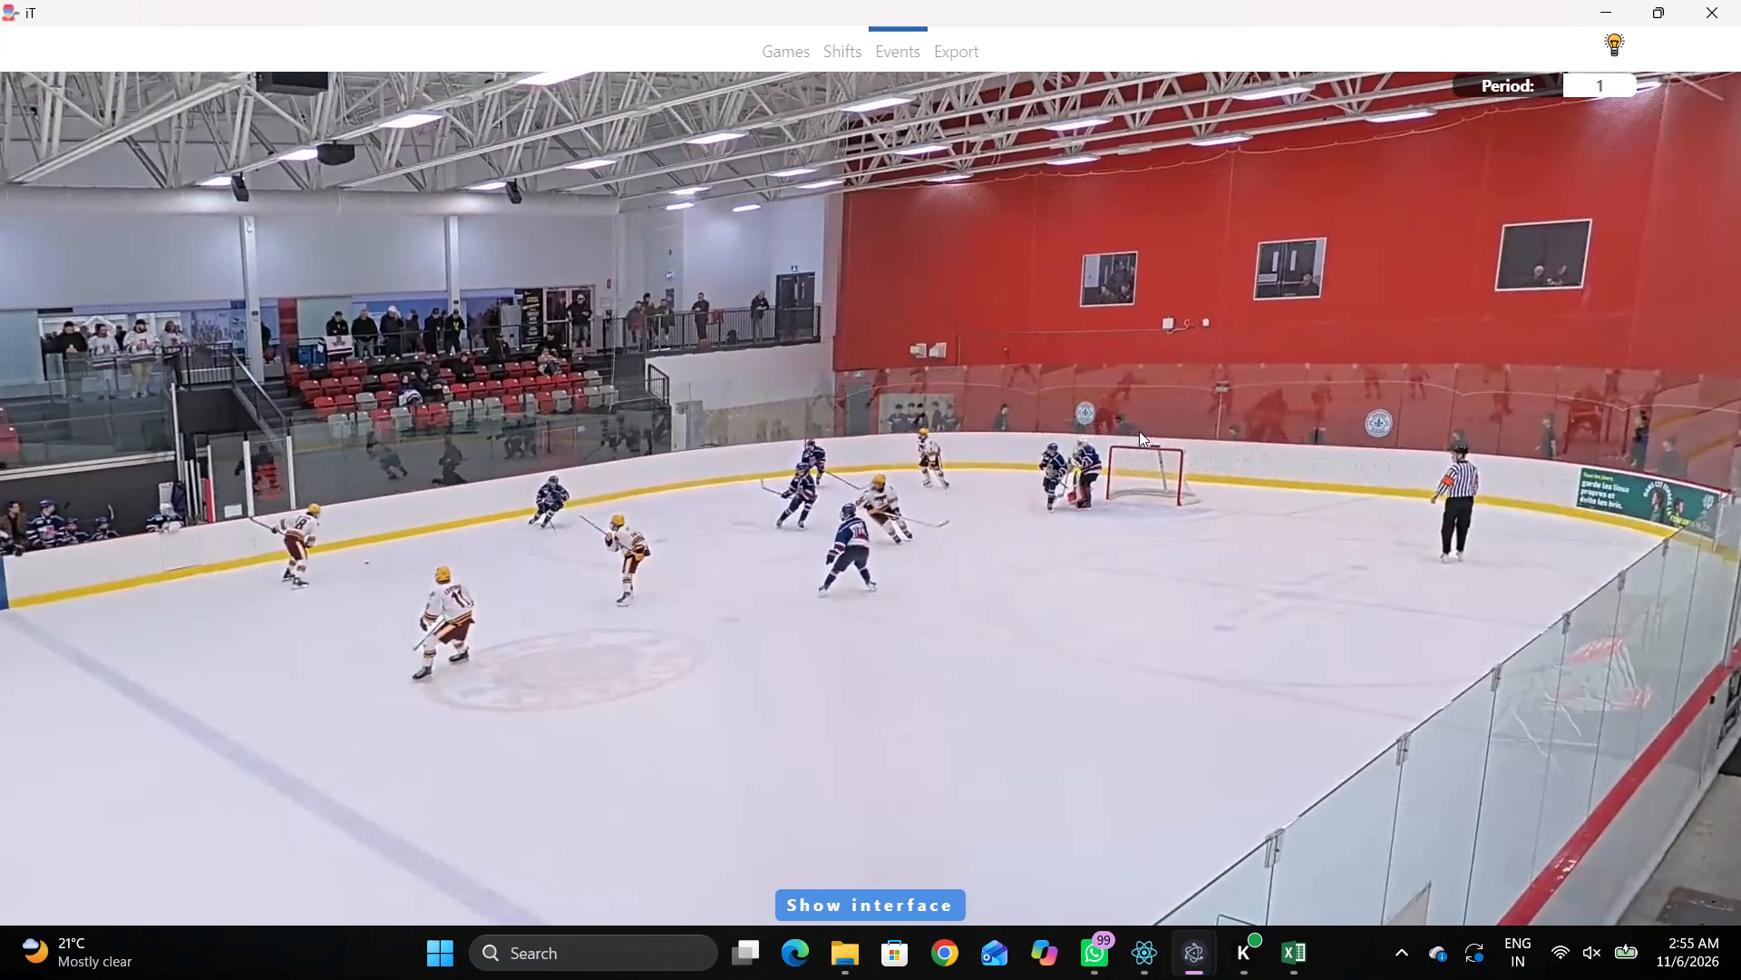
pyautogui.click(1146, 411)
pyautogui.rightClick(1120, 406)
pyautogui.click(1129, 418)
pyautogui.click(1507, 266)
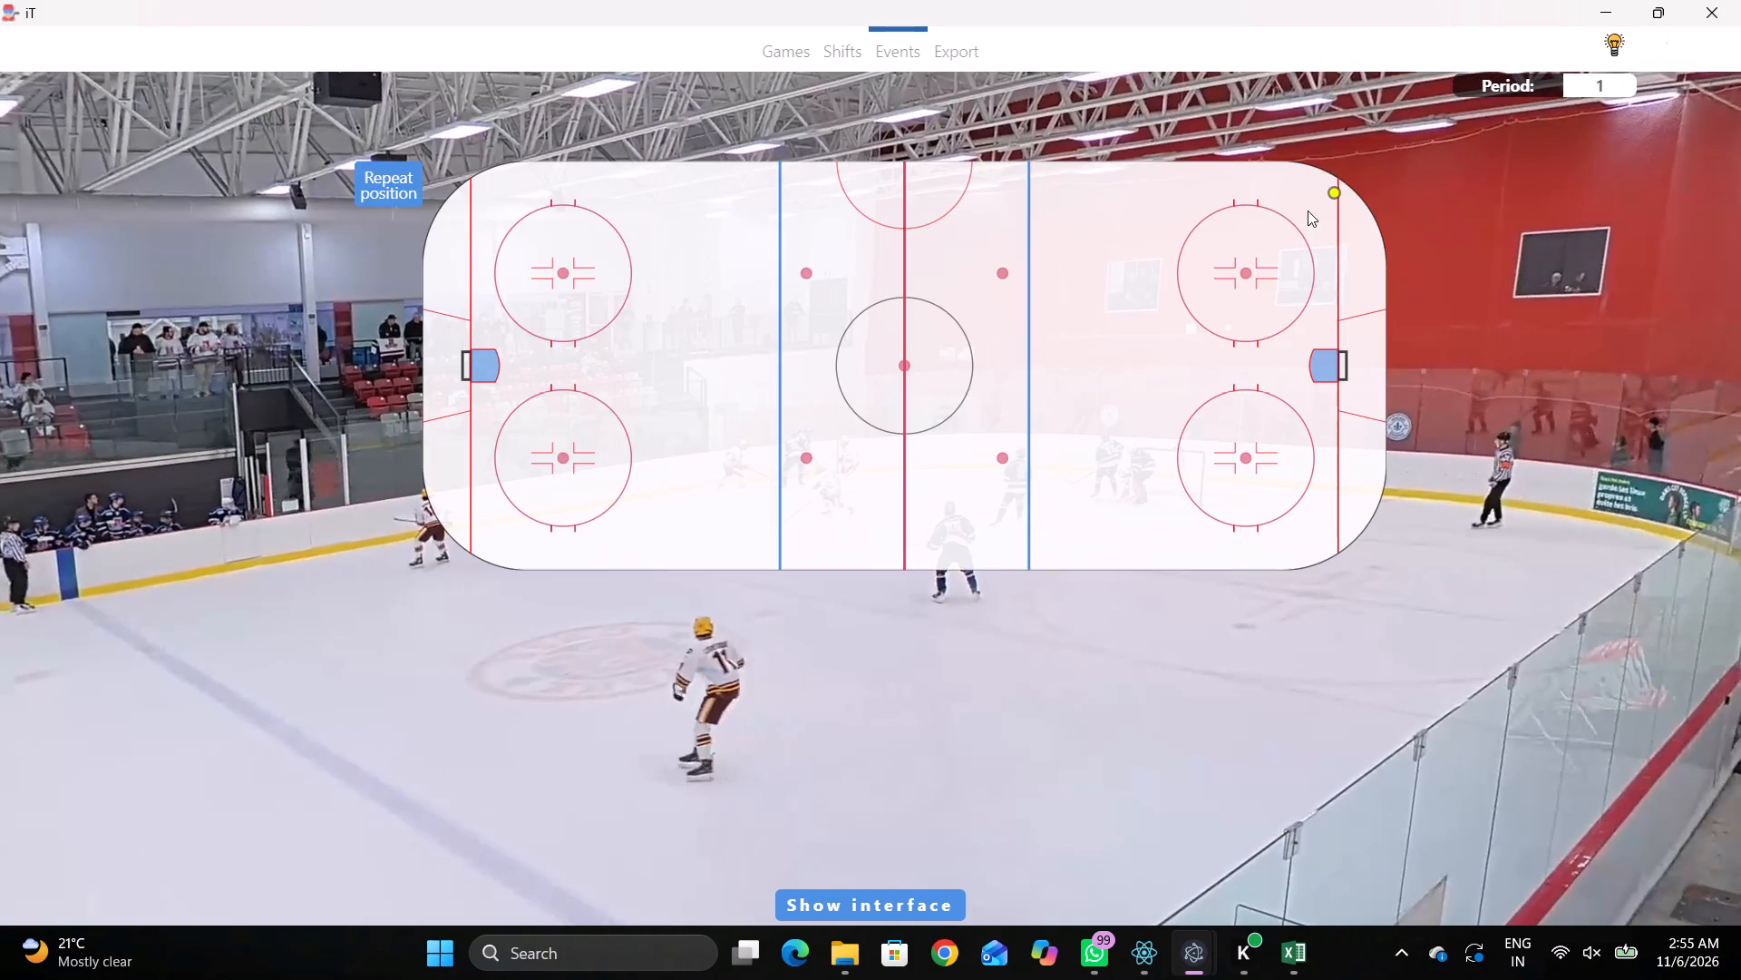
pyautogui.click(1305, 187)
# Record an on-goal shot attempt by away player 18 at 00:16:34.2, just inside the home zone's blue line near the far boards.
pyautogui.press('space')
pyautogui.press('space')
pyautogui.moveTo(1054, 338); pyautogui.dragTo(1045, 340, button='right')
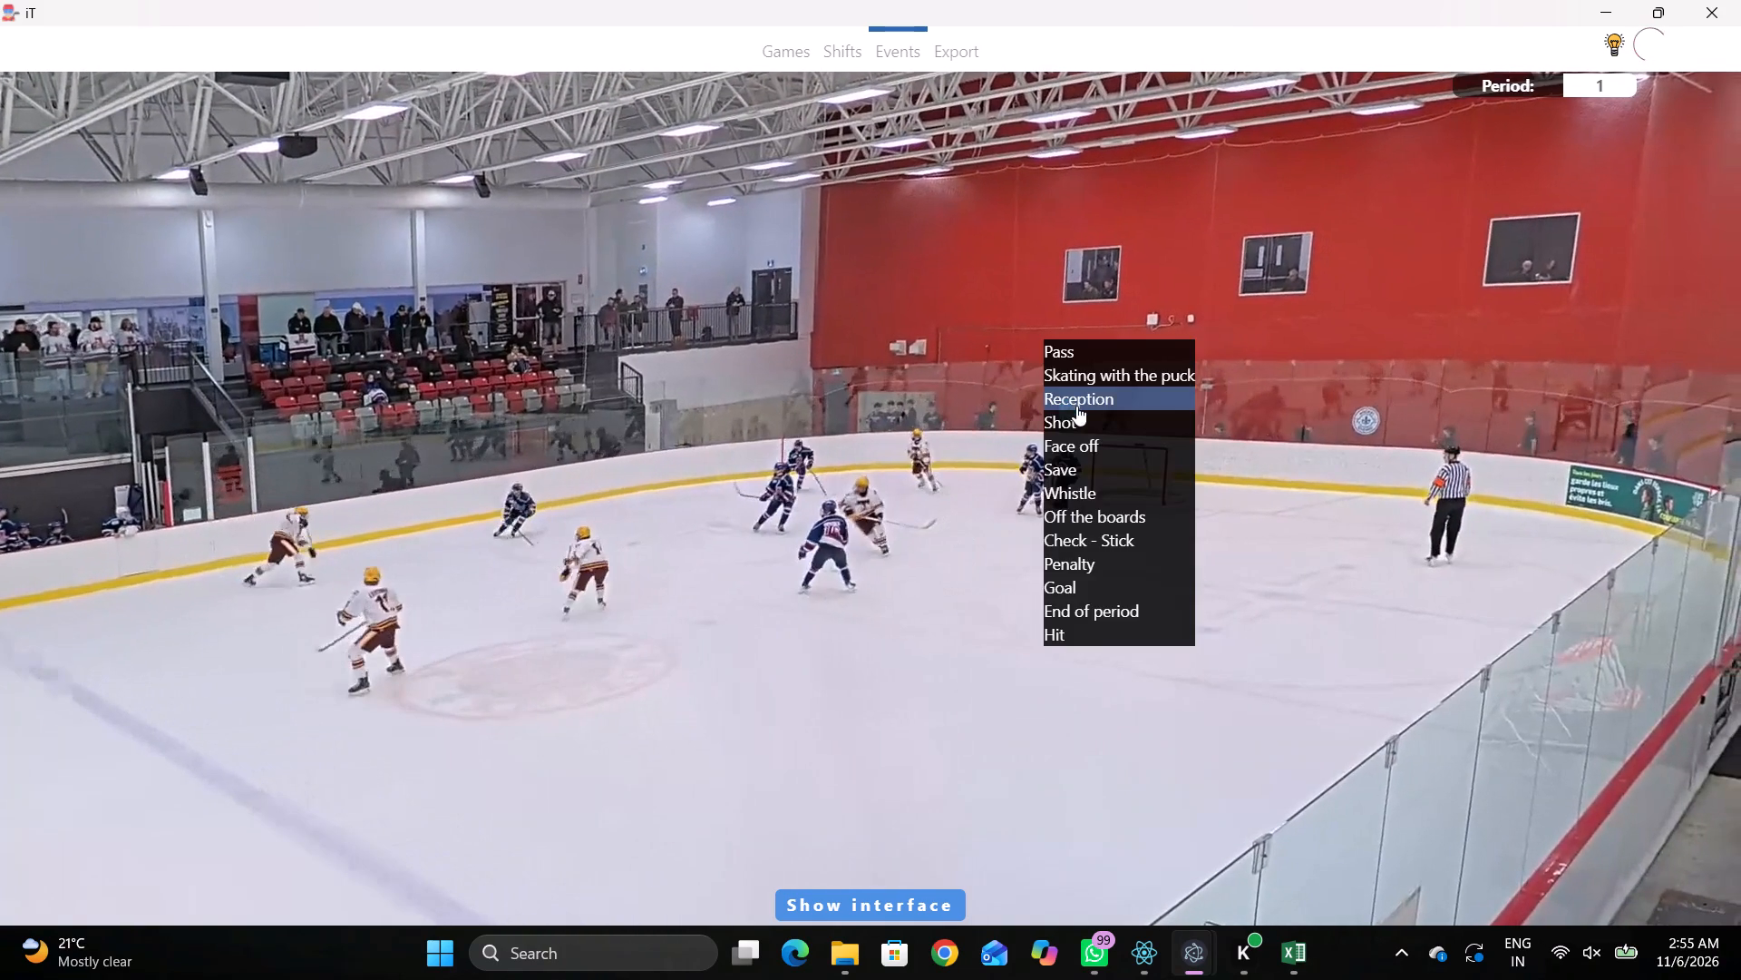
pyautogui.click(1082, 418)
pyautogui.click(895, 390)
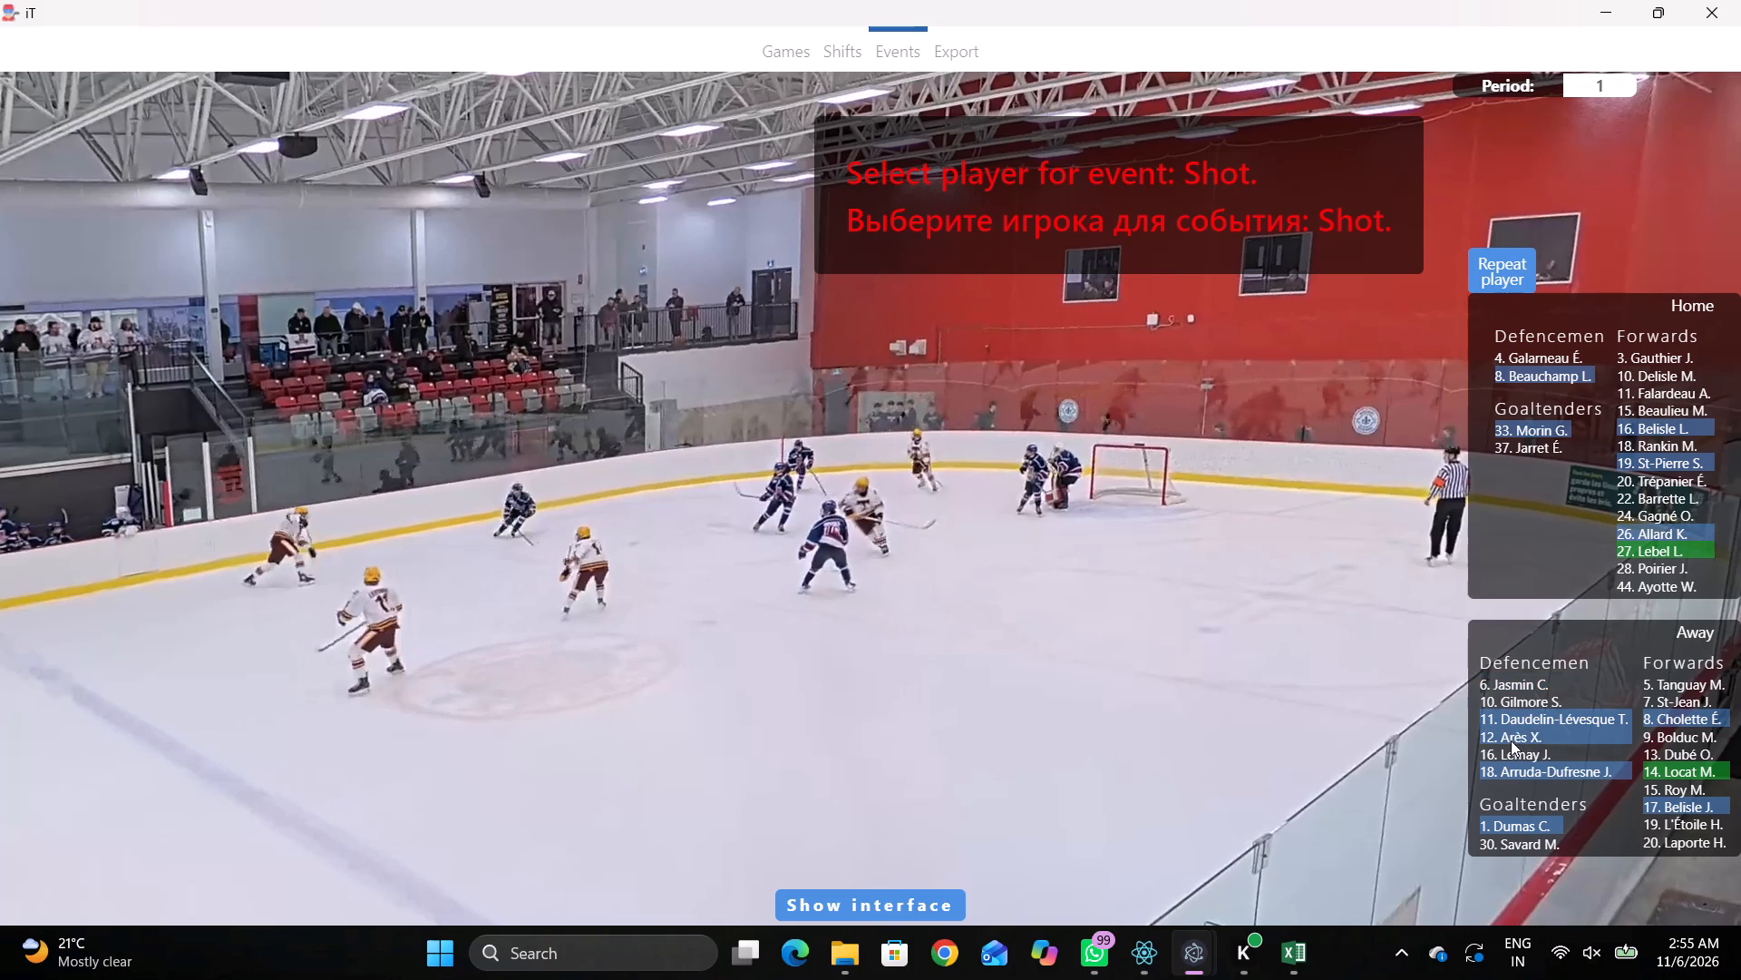
pyautogui.click(1548, 759)
pyautogui.click(1538, 773)
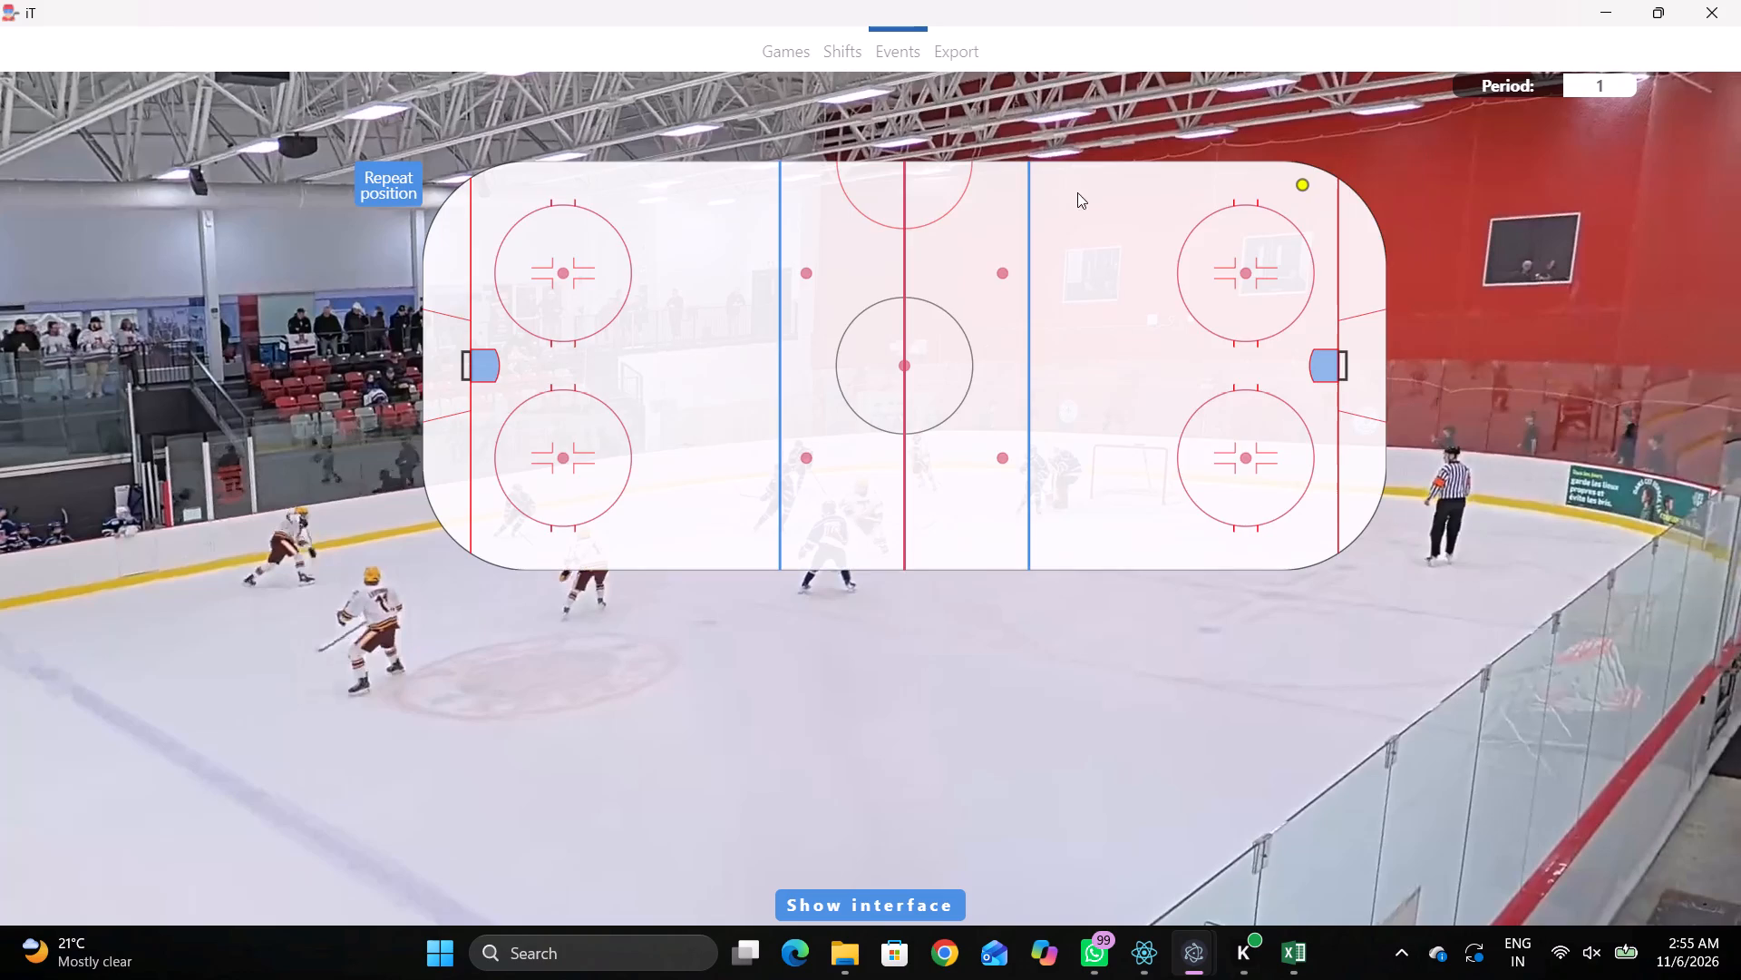
pyautogui.click(1077, 192)
pyautogui.press('r')
# Record a Left Pad save with direction Bottom middle for home goaltender 33 at 00:16:35.1, at the home crease.
pyautogui.press('space')
pyautogui.press('space')
pyautogui.press('space')
pyautogui.press('space')
pyautogui.press('q')
pyautogui.moveTo(1079, 397); pyautogui.dragTo(1104, 396, button='right')
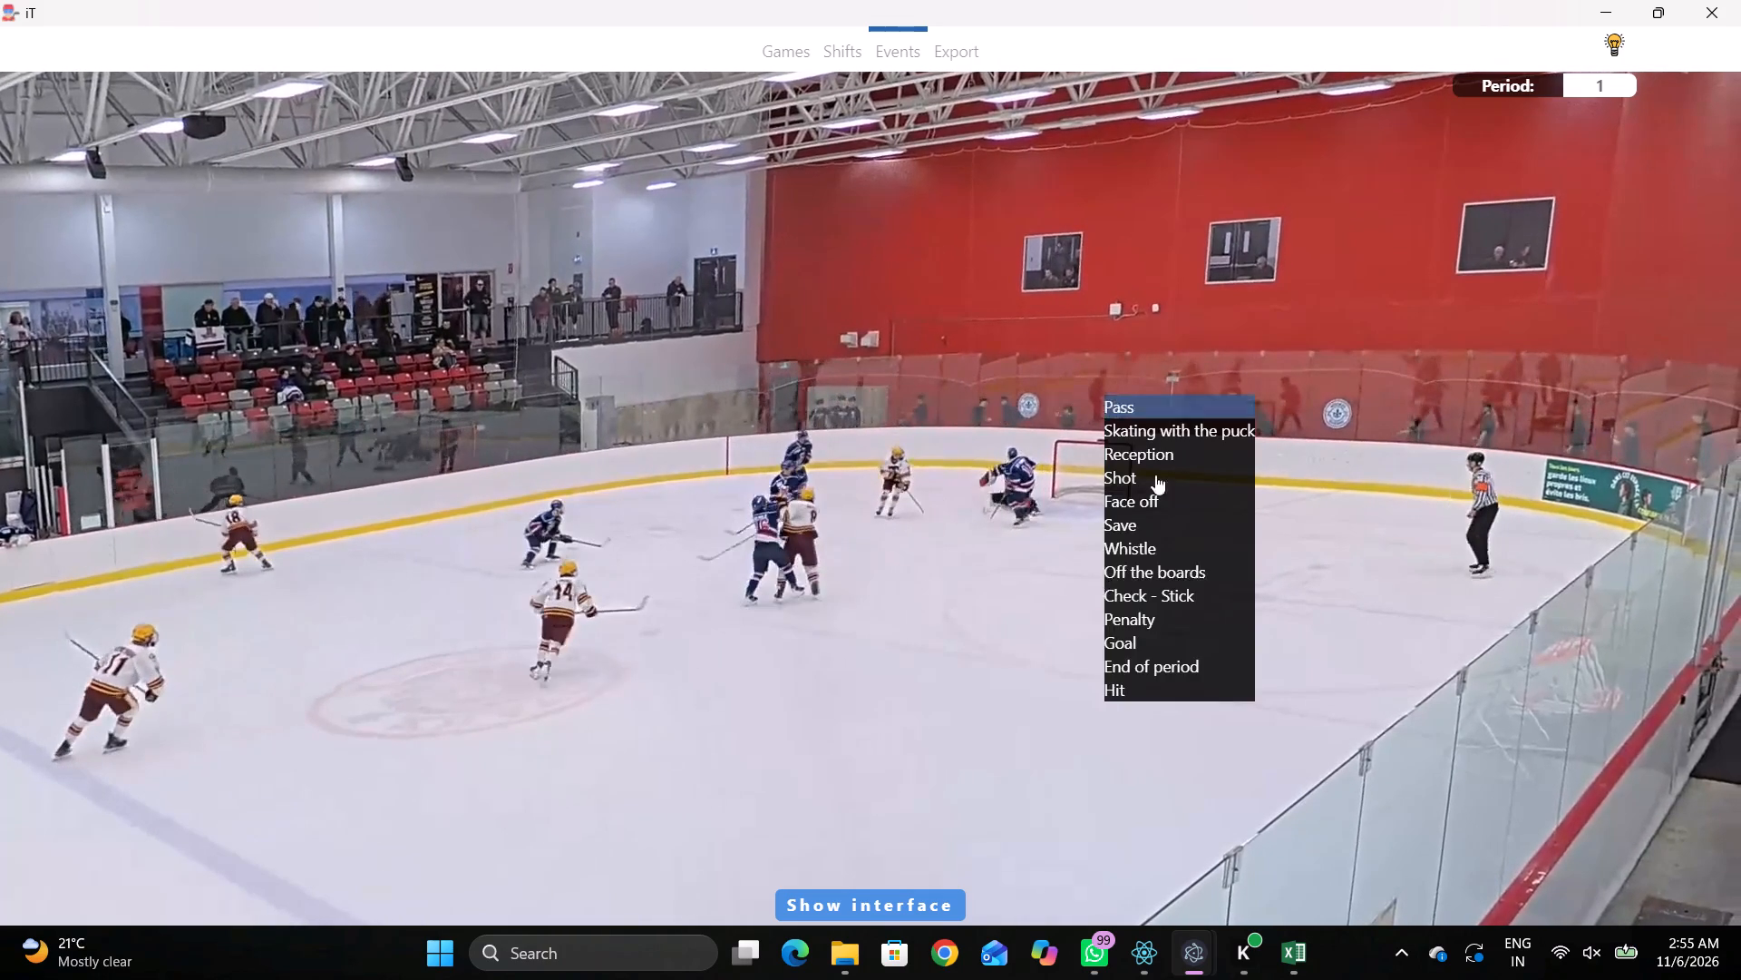
pyautogui.click(1130, 527)
pyautogui.click(989, 511)
pyautogui.click(901, 504)
pyautogui.click(1609, 451)
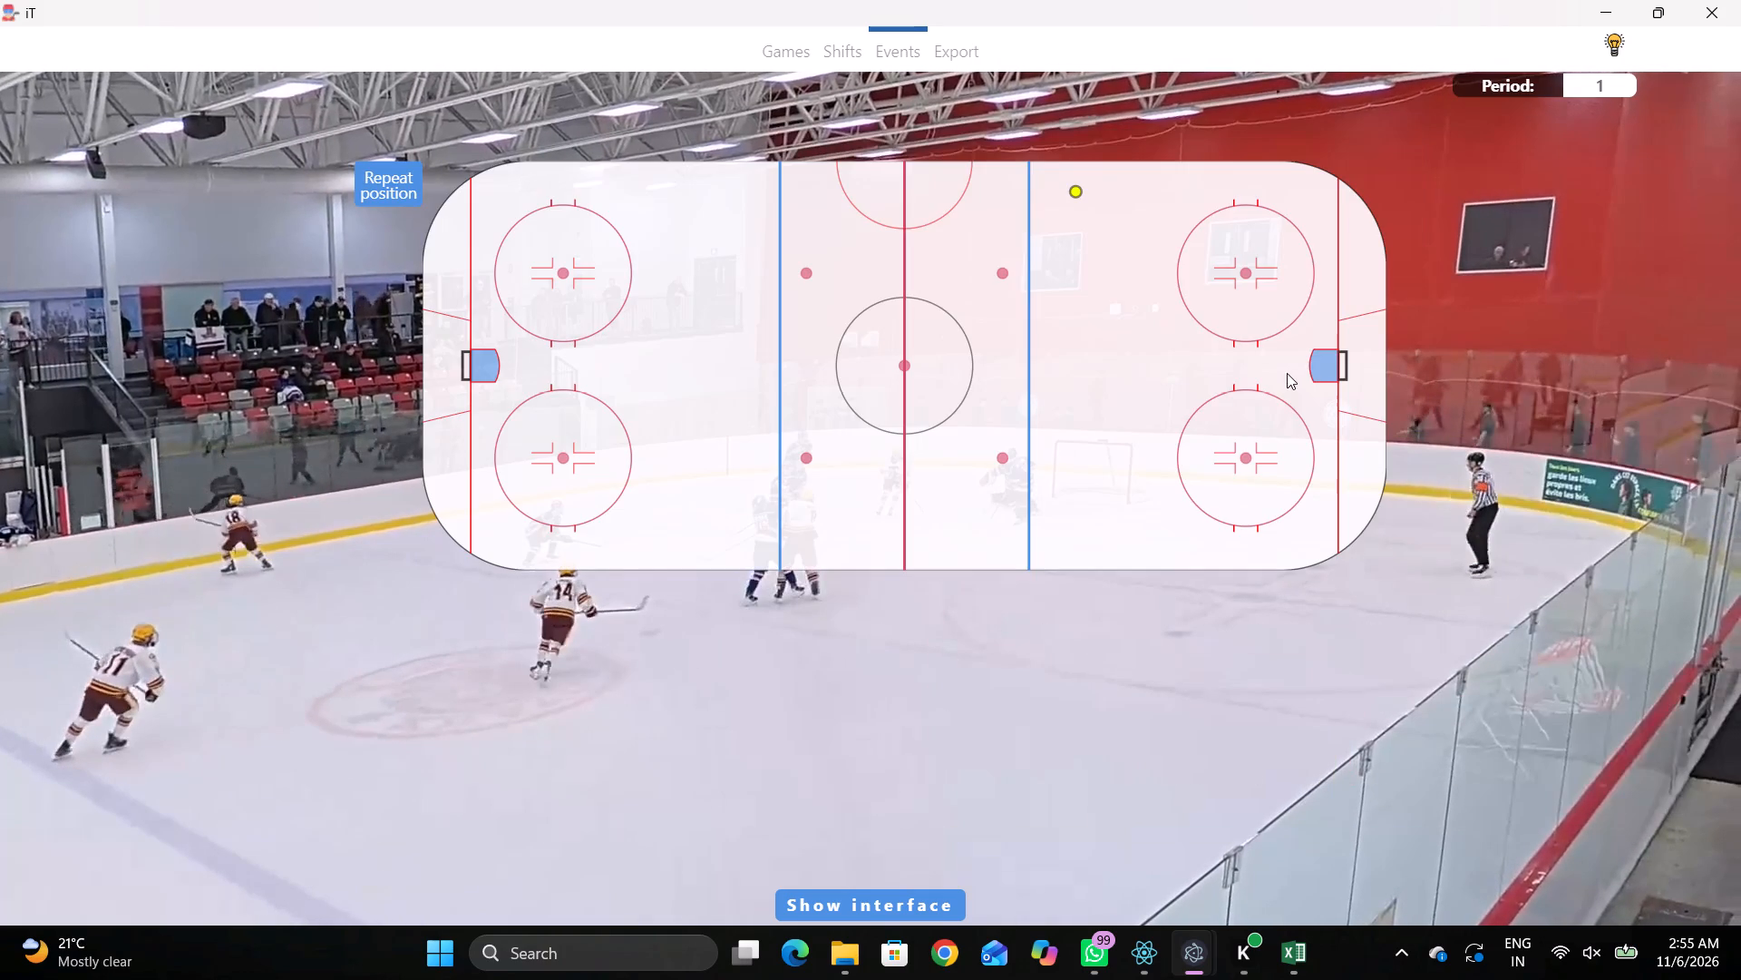
pyautogui.click(1310, 371)
pyautogui.press('space')
pyautogui.press('v')
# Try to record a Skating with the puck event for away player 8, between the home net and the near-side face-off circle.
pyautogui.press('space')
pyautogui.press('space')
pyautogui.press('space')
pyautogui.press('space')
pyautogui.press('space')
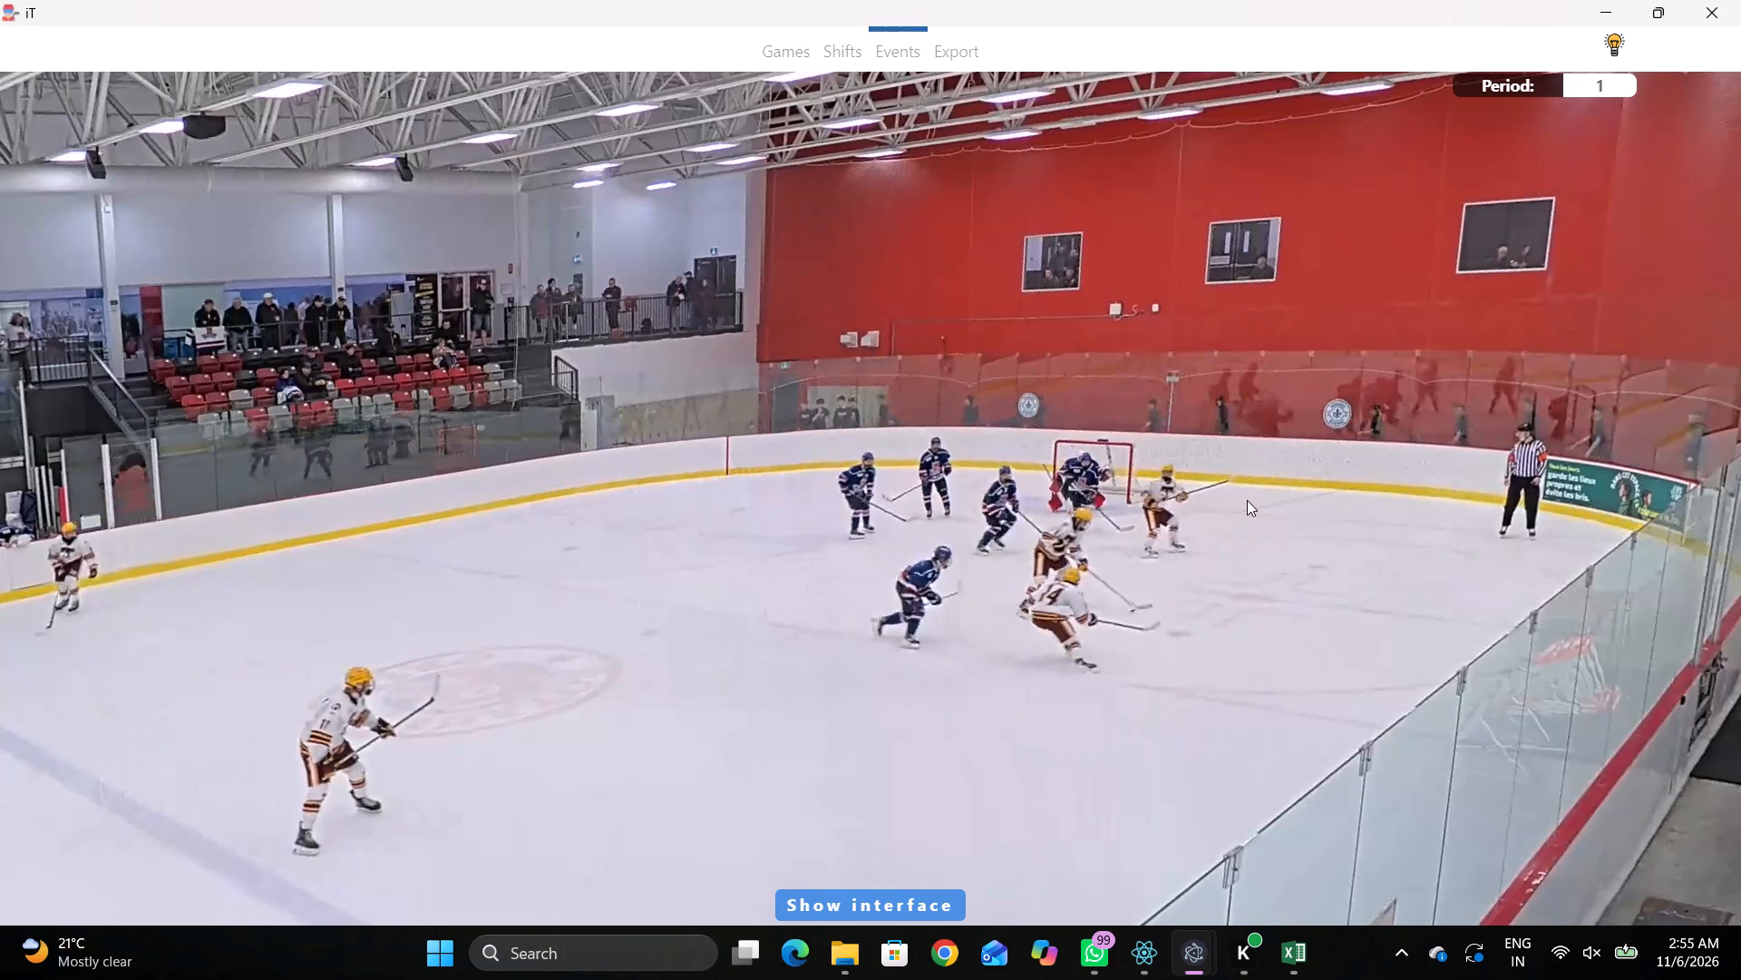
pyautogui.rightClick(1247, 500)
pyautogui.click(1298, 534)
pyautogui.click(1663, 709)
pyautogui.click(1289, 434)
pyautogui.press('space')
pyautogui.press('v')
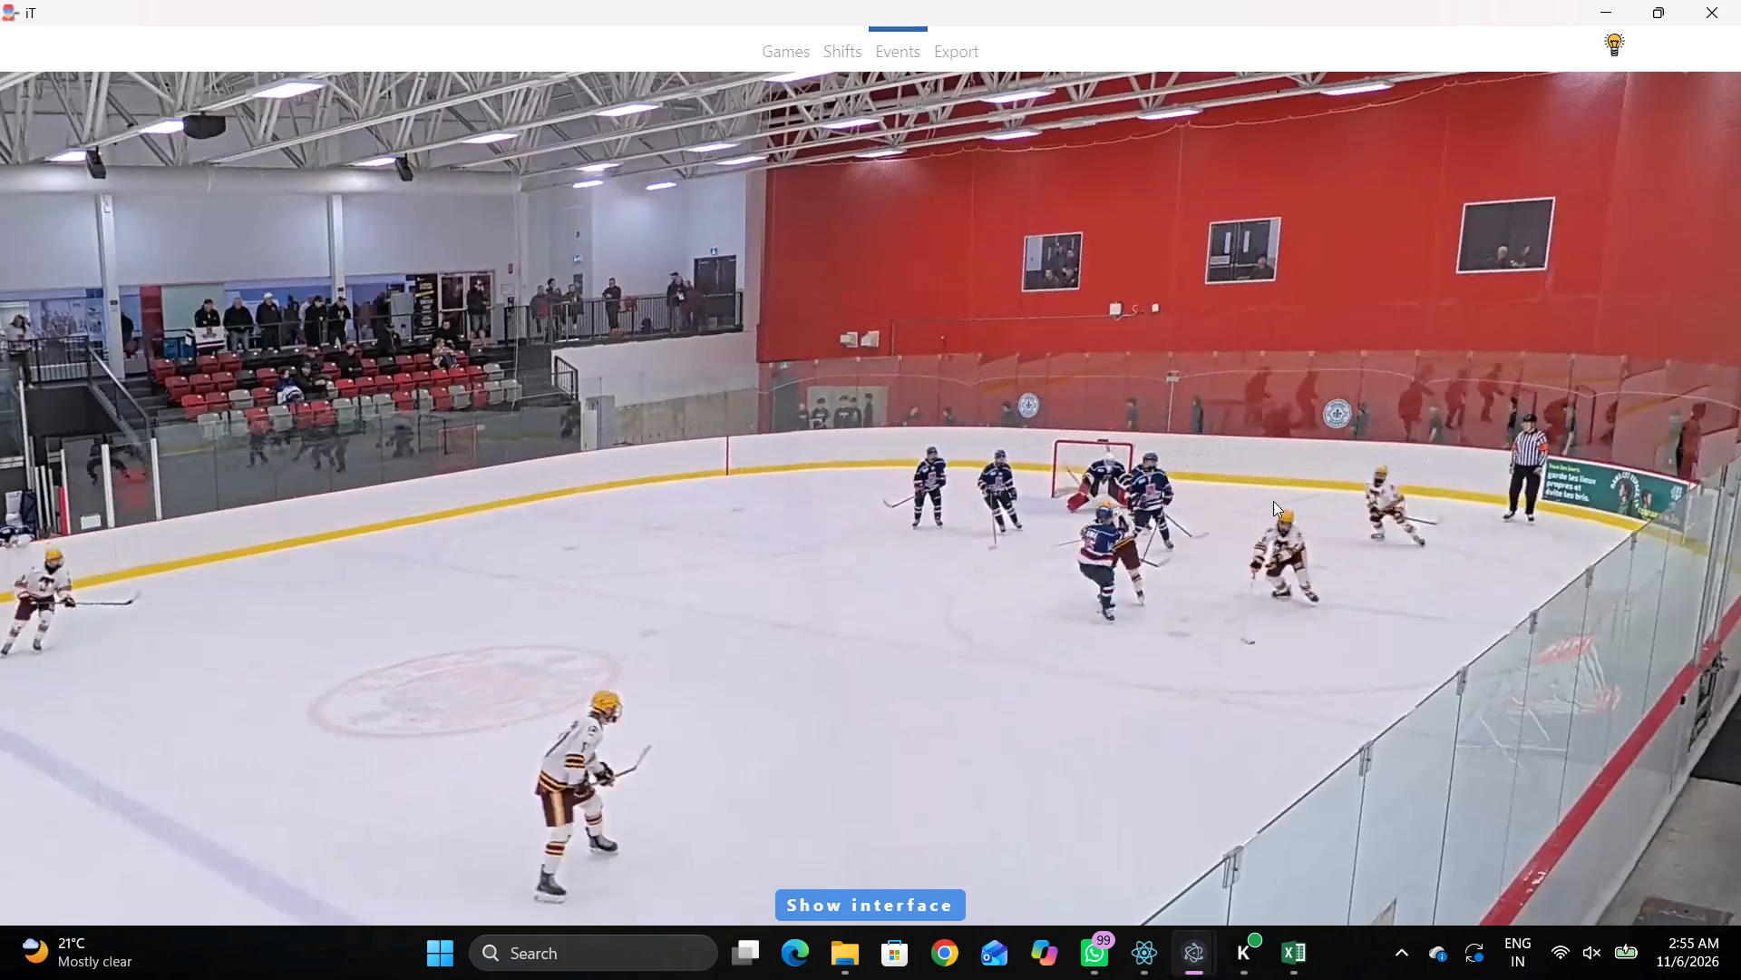
# Return to the 00:16:35.1 Save and record Skating with the puck for away player 8, inside the home zone's near-side face-off circle.
pyautogui.press('space')
pyautogui.press('space')
pyautogui.press('space')
pyautogui.hotkey('shift', 'd')
pyautogui.click(626, 731)
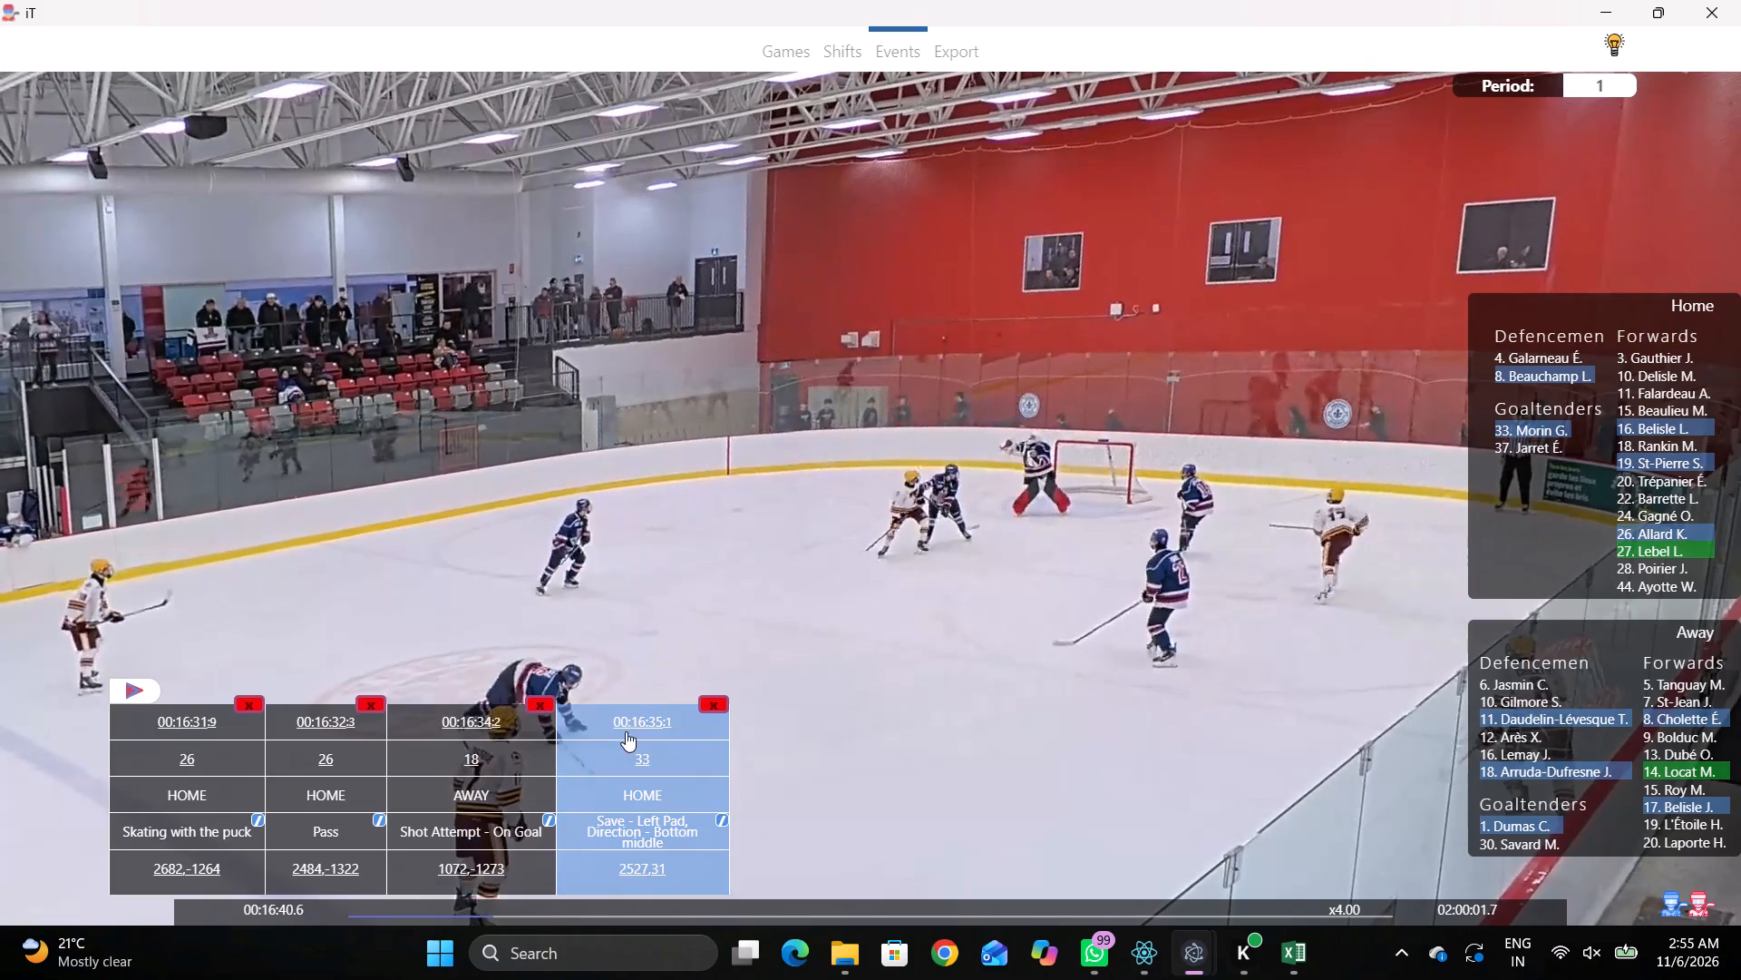
pyautogui.hotkey('shift', 'd')
pyautogui.press('space')
pyautogui.press('v')
pyautogui.press('space')
pyautogui.rightClick(1069, 586)
pyautogui.click(1158, 621)
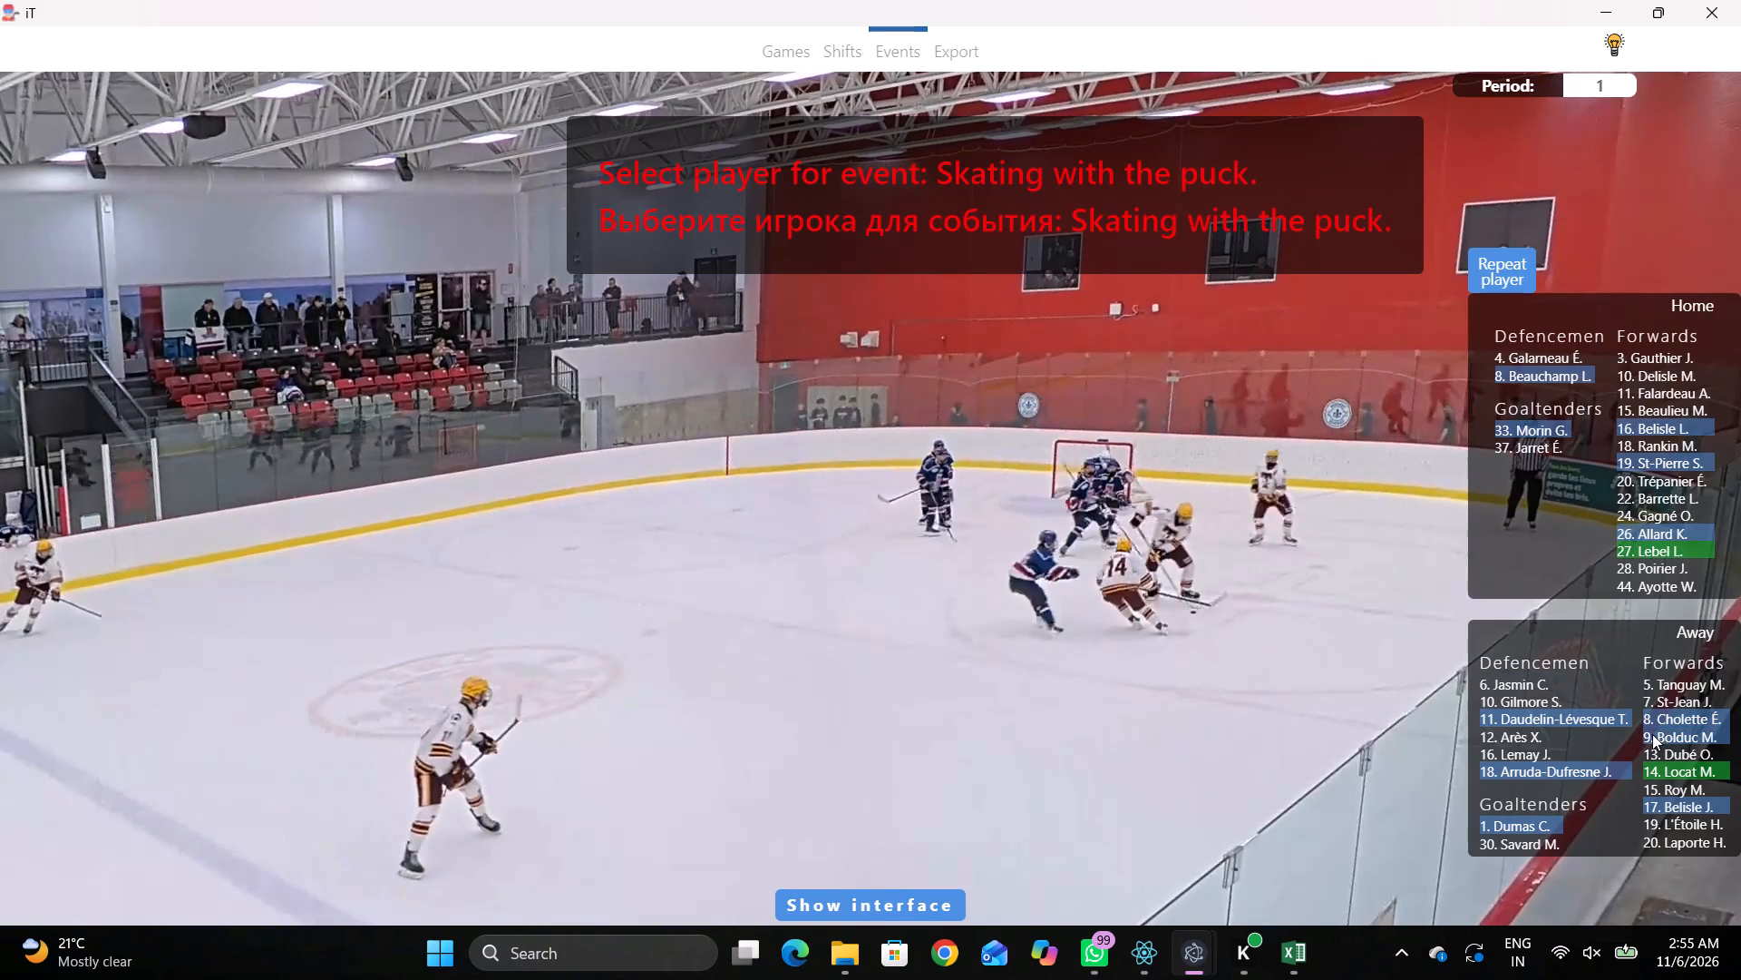
pyautogui.click(1652, 734)
pyautogui.click(1661, 720)
pyautogui.click(1214, 456)
# Record a Pass by the same away player, just in front of the home goal line on the near side.
pyautogui.press('space')
pyautogui.press('space')
pyautogui.press('space')
pyautogui.press('space')
pyautogui.press('q')
pyautogui.press('q')
pyautogui.press('q')
pyautogui.press('q')
pyautogui.press('q')
pyautogui.press('q')
pyautogui.press('q')
pyautogui.press('q')
pyautogui.press('q')
pyautogui.press('q')
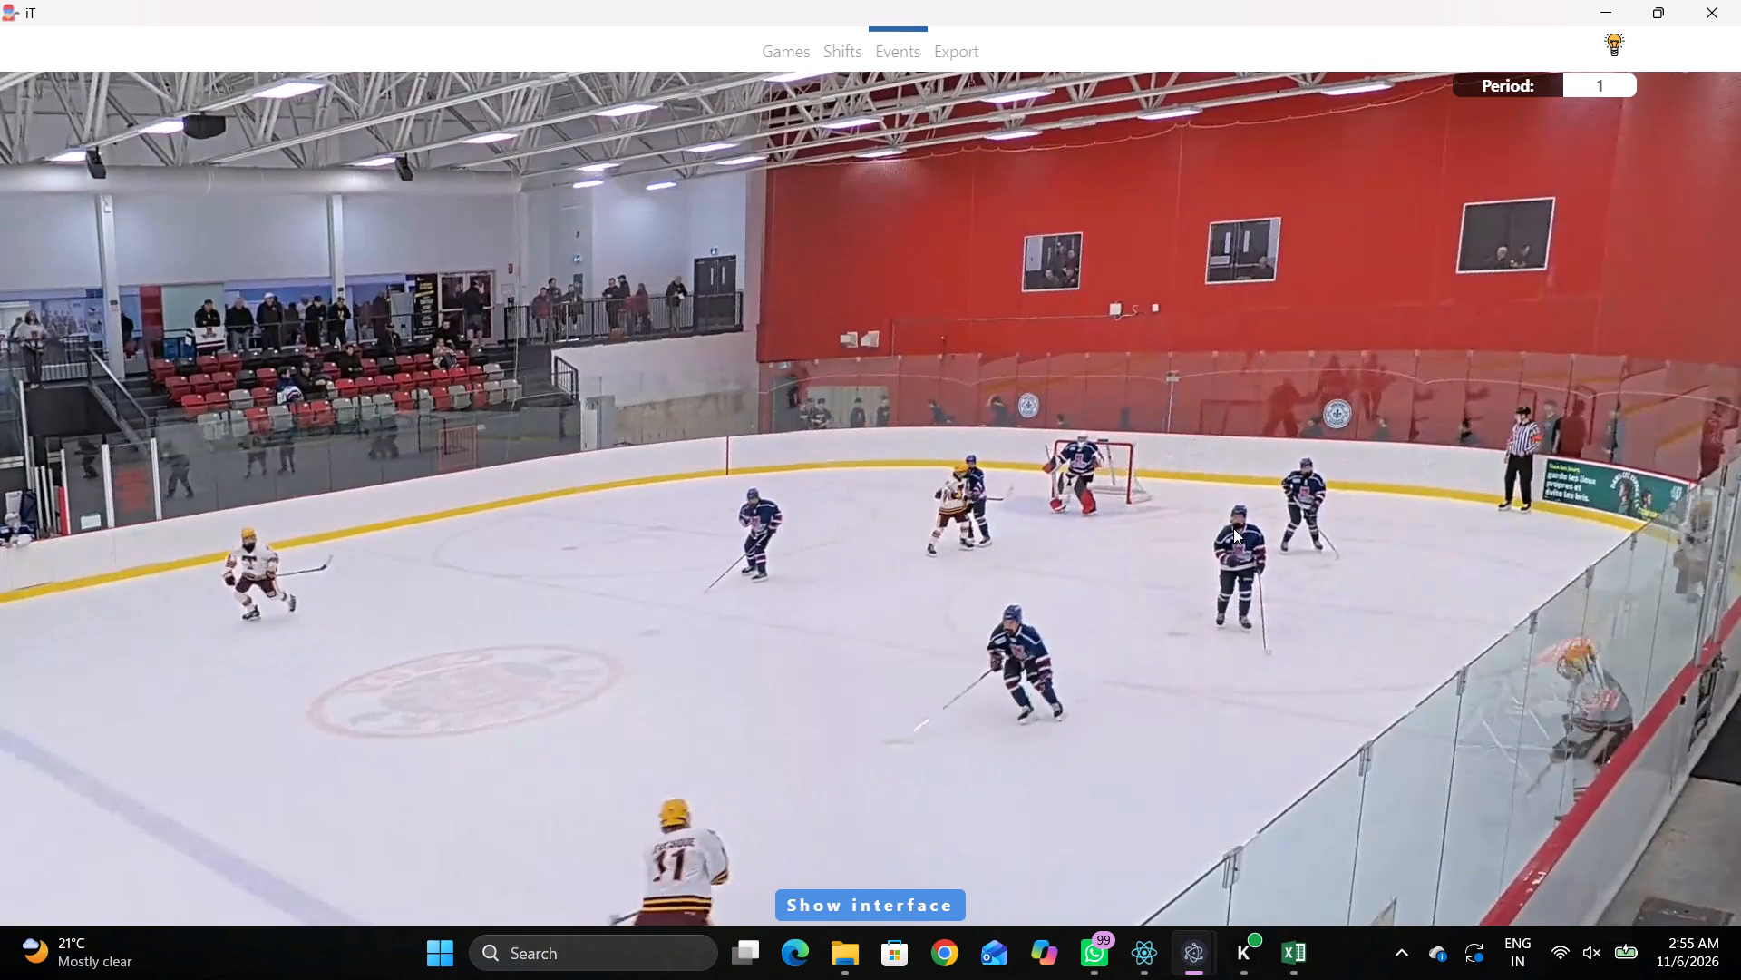
pyautogui.rightClick(1119, 480)
pyautogui.click(1138, 499)
pyautogui.click(1529, 259)
pyautogui.click(1326, 446)
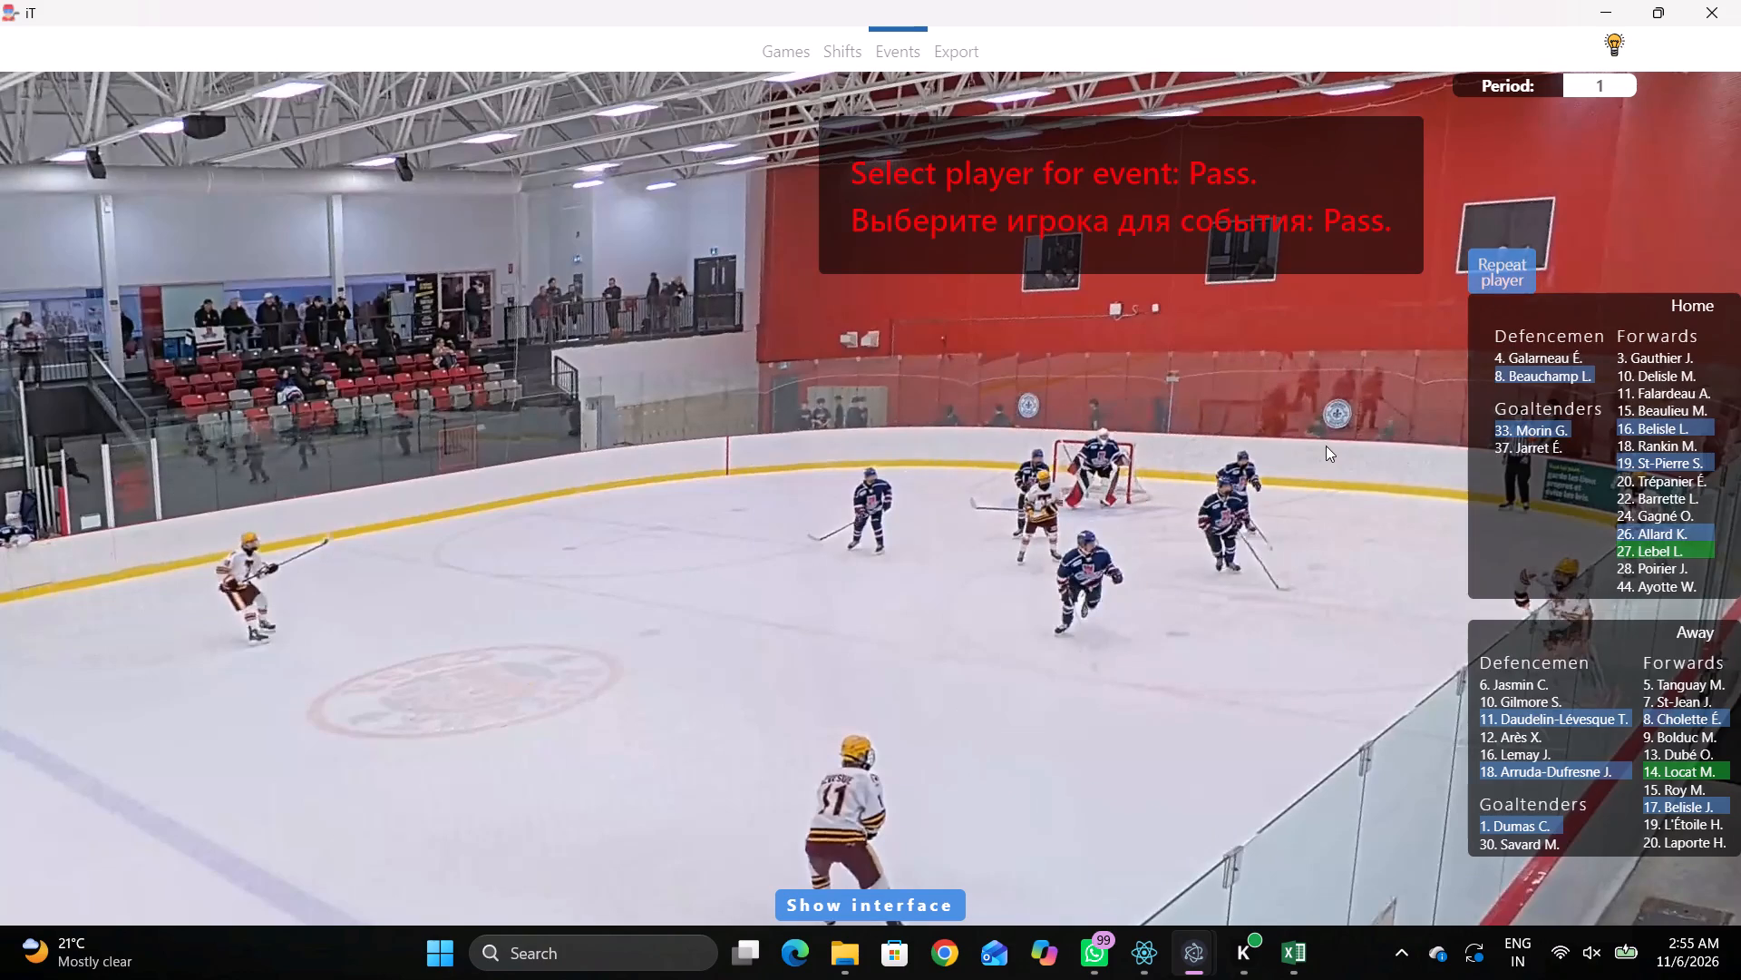
# Record a Skating with the puck event for away player 11, at the home zone's blue line toward the near-side boards.
pyautogui.press('space')
pyautogui.press('space')
pyautogui.rightClick(1030, 481)
pyautogui.click(1143, 526)
pyautogui.moveTo(1517, 716); pyautogui.dragTo(1505, 712)
pyautogui.click(1018, 515)
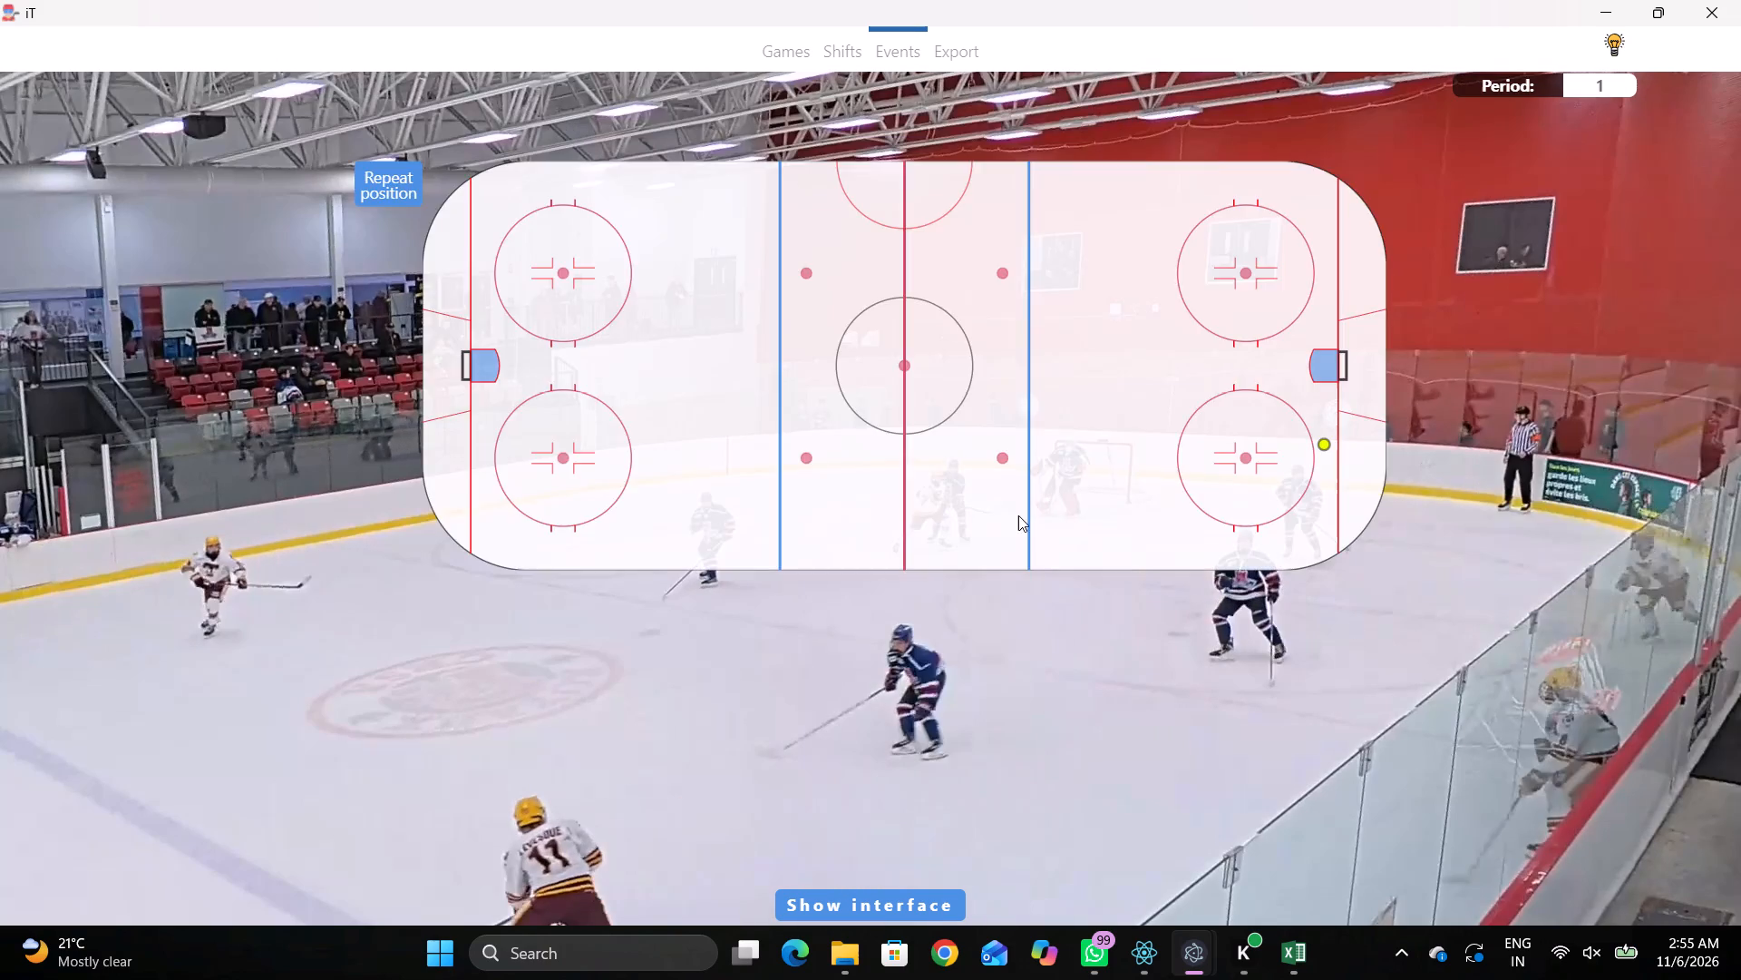
# Record a Pass by the same away player, just inside the home zone's blue line, level with the near-side face-off dots.
pyautogui.press('r')
pyautogui.press('space')
pyautogui.press('space')
pyautogui.press('q')
pyautogui.press('q')
pyautogui.press('q')
pyautogui.rightClick(1172, 476)
pyautogui.click(1194, 478)
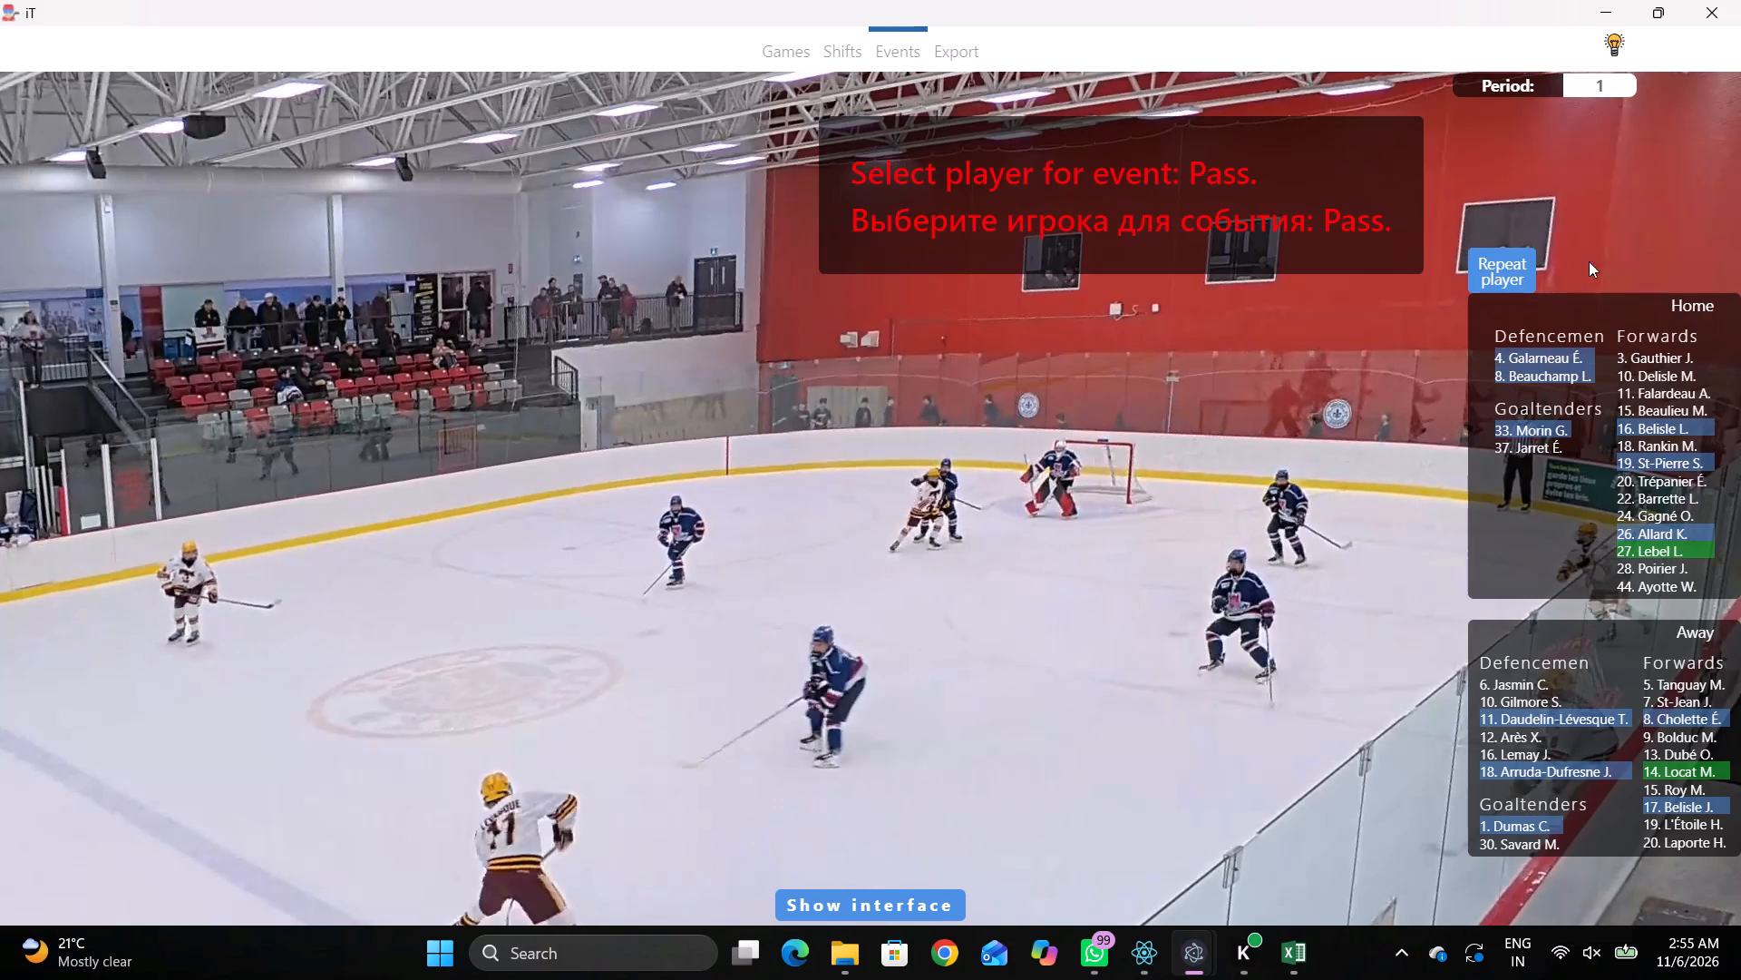
pyautogui.click(1532, 254)
pyautogui.click(1080, 466)
# Return to away player 11's latest Pass and record a Shot by the same player, between the home blue line and near-side face-off circle.
pyautogui.press('r')
pyautogui.press('space')
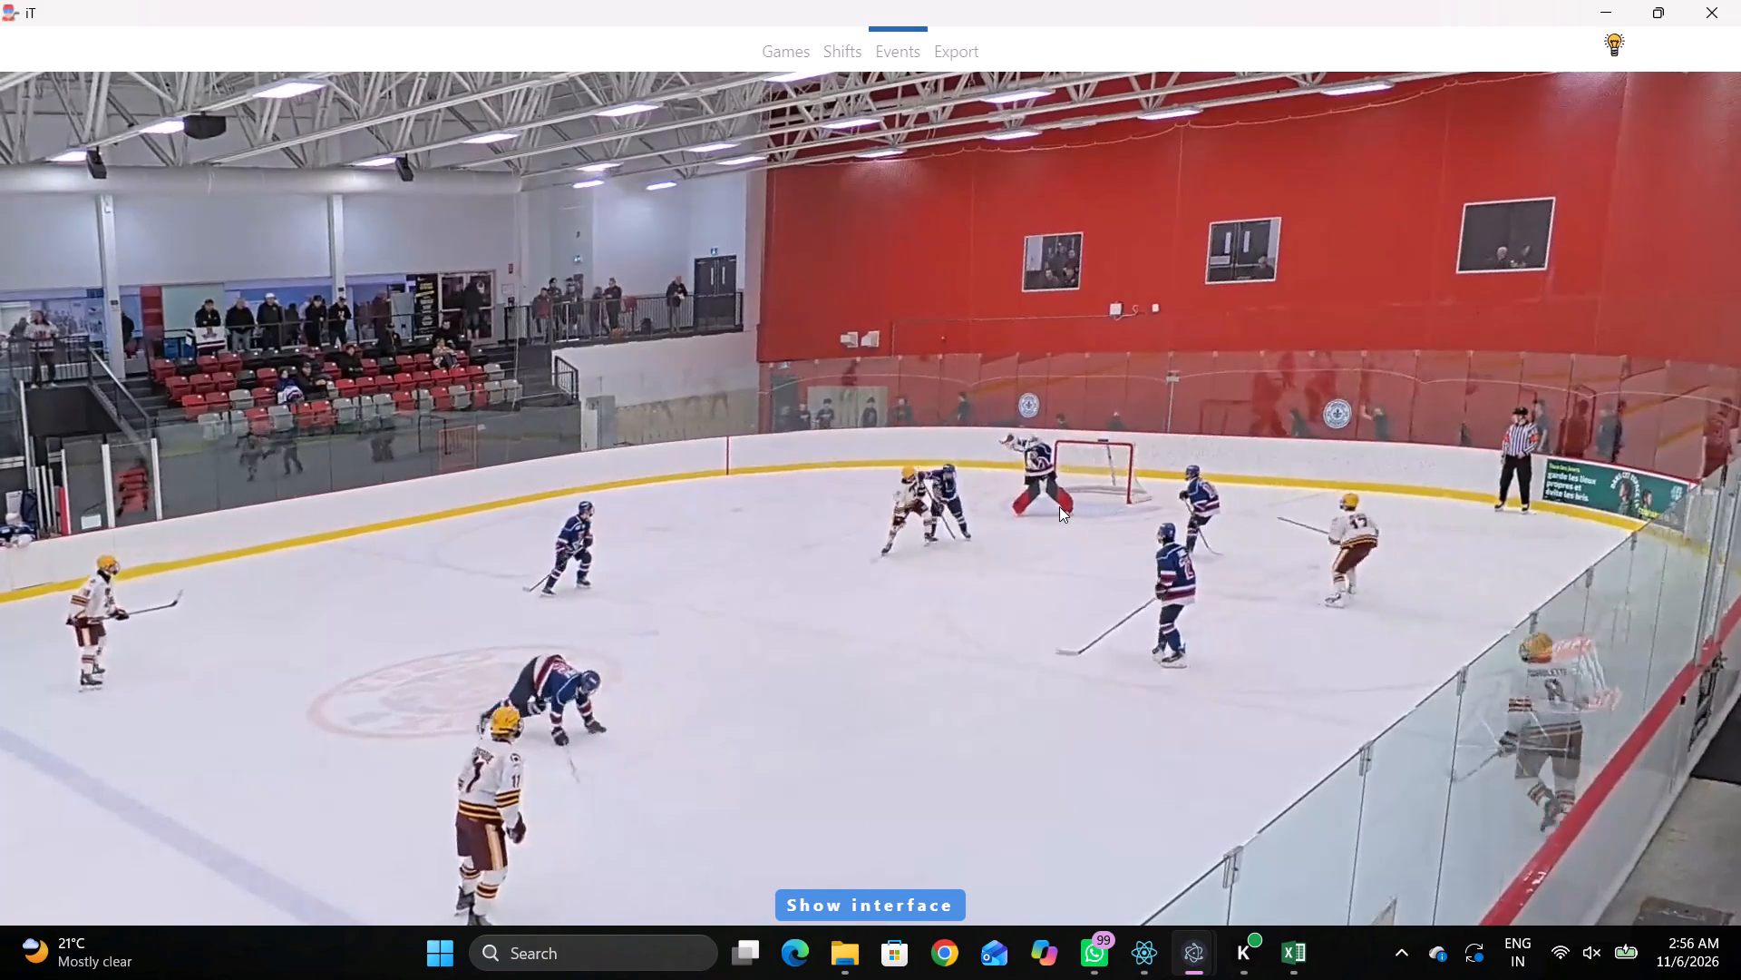
pyautogui.press('space')
pyautogui.press('space')
pyautogui.press('space')
pyautogui.hotkey('shift', 'd')
pyautogui.press('space')
pyautogui.press('v')
pyautogui.press('space')
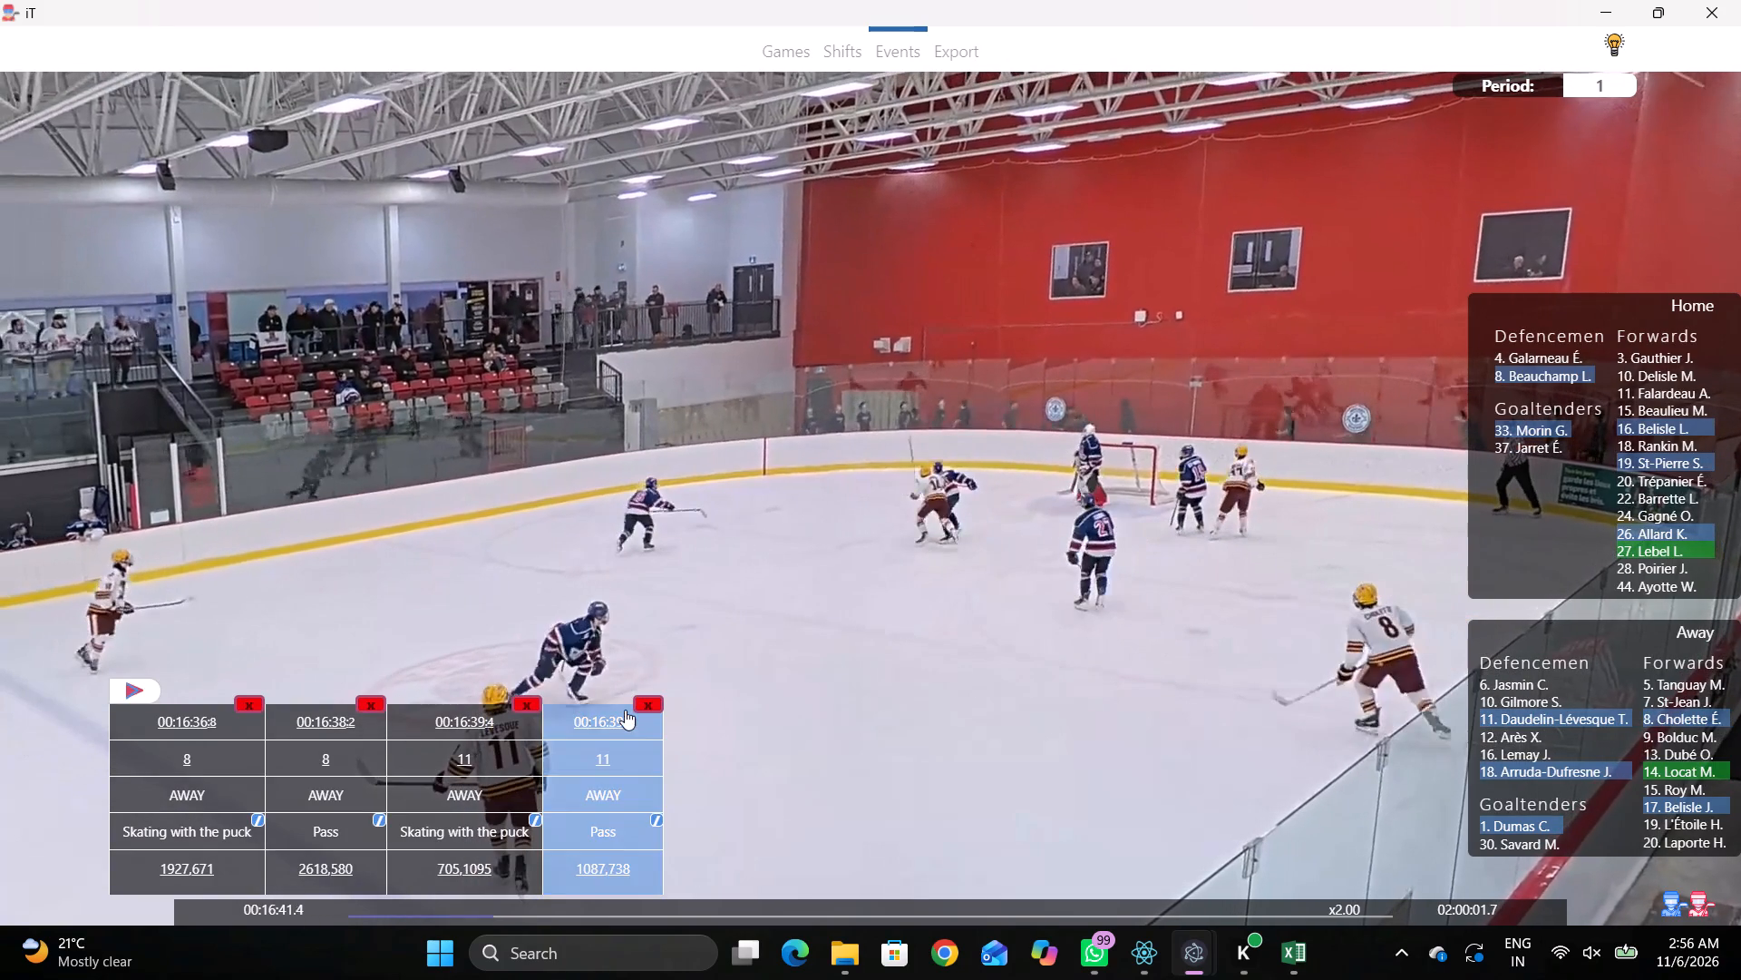
pyautogui.click(625, 710)
pyautogui.hotkey('shift', 'd')
pyautogui.press('space')
pyautogui.press('space')
pyautogui.press('q')
pyautogui.moveTo(939, 517); pyautogui.dragTo(951, 514, button='right')
pyautogui.press('q')
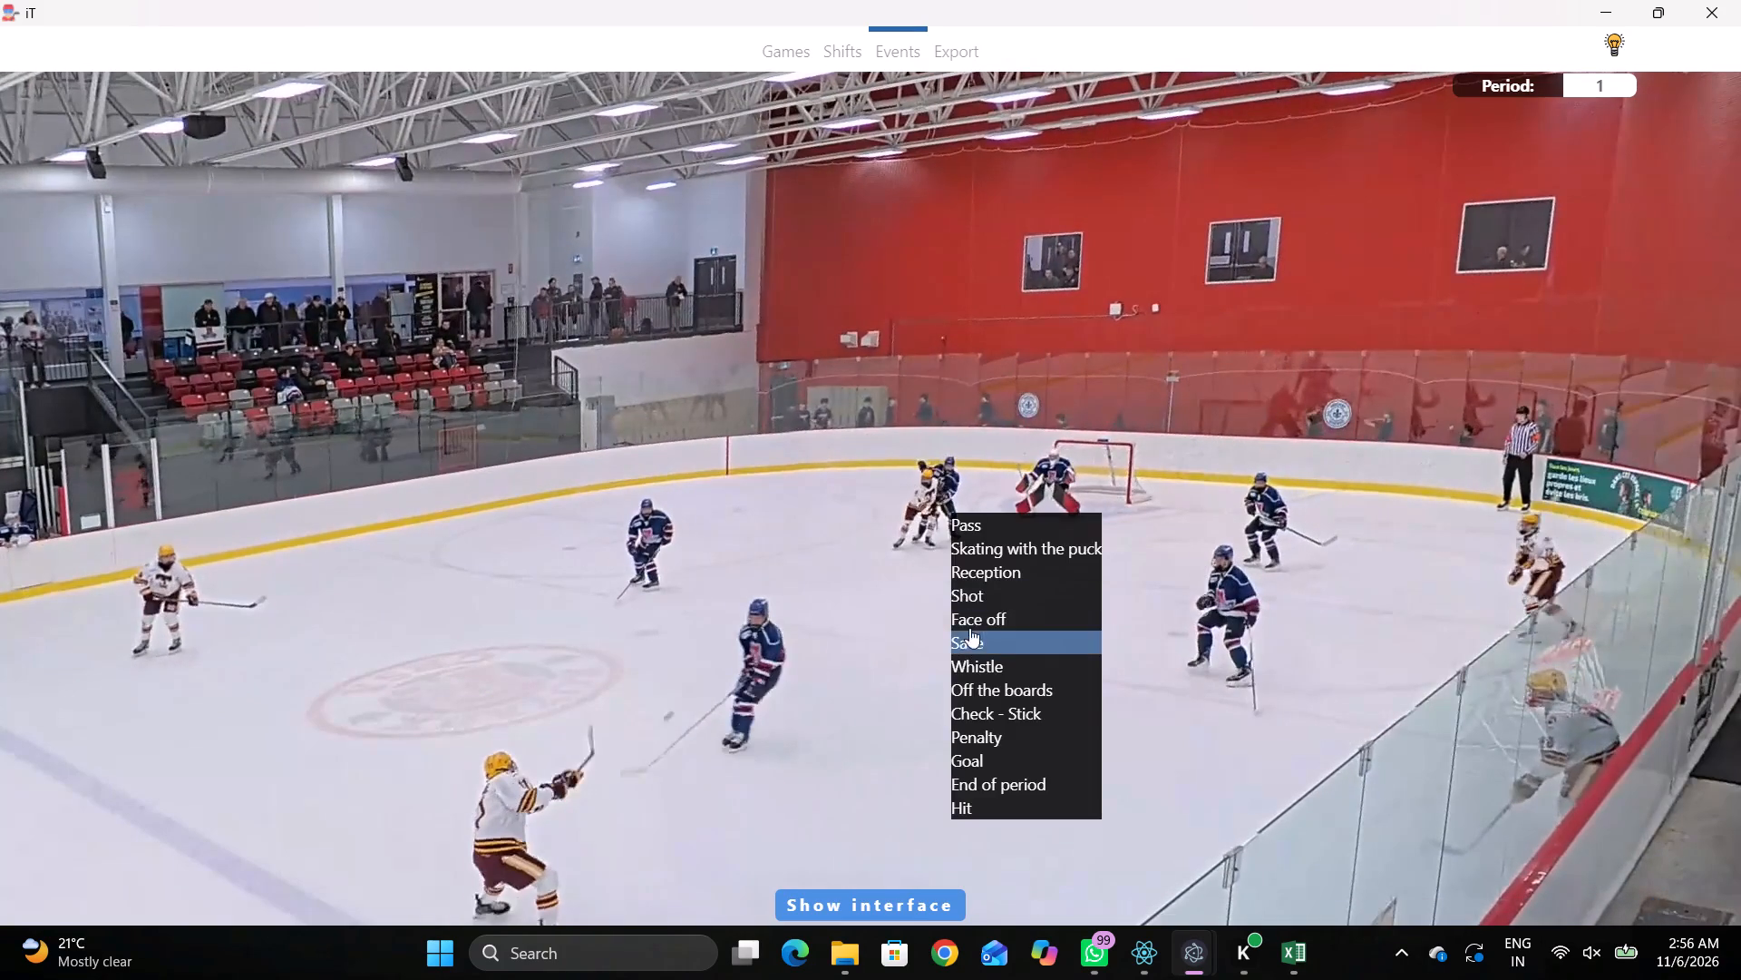
pyautogui.click(968, 597)
pyautogui.click(873, 457)
pyautogui.click(1504, 279)
pyautogui.moveTo(1158, 436); pyautogui.dragTo(1146, 431)
# Record a Whistle when play stops, just outside the home zone's near-side face-off circle on its blue-line side.
pyautogui.press('space')
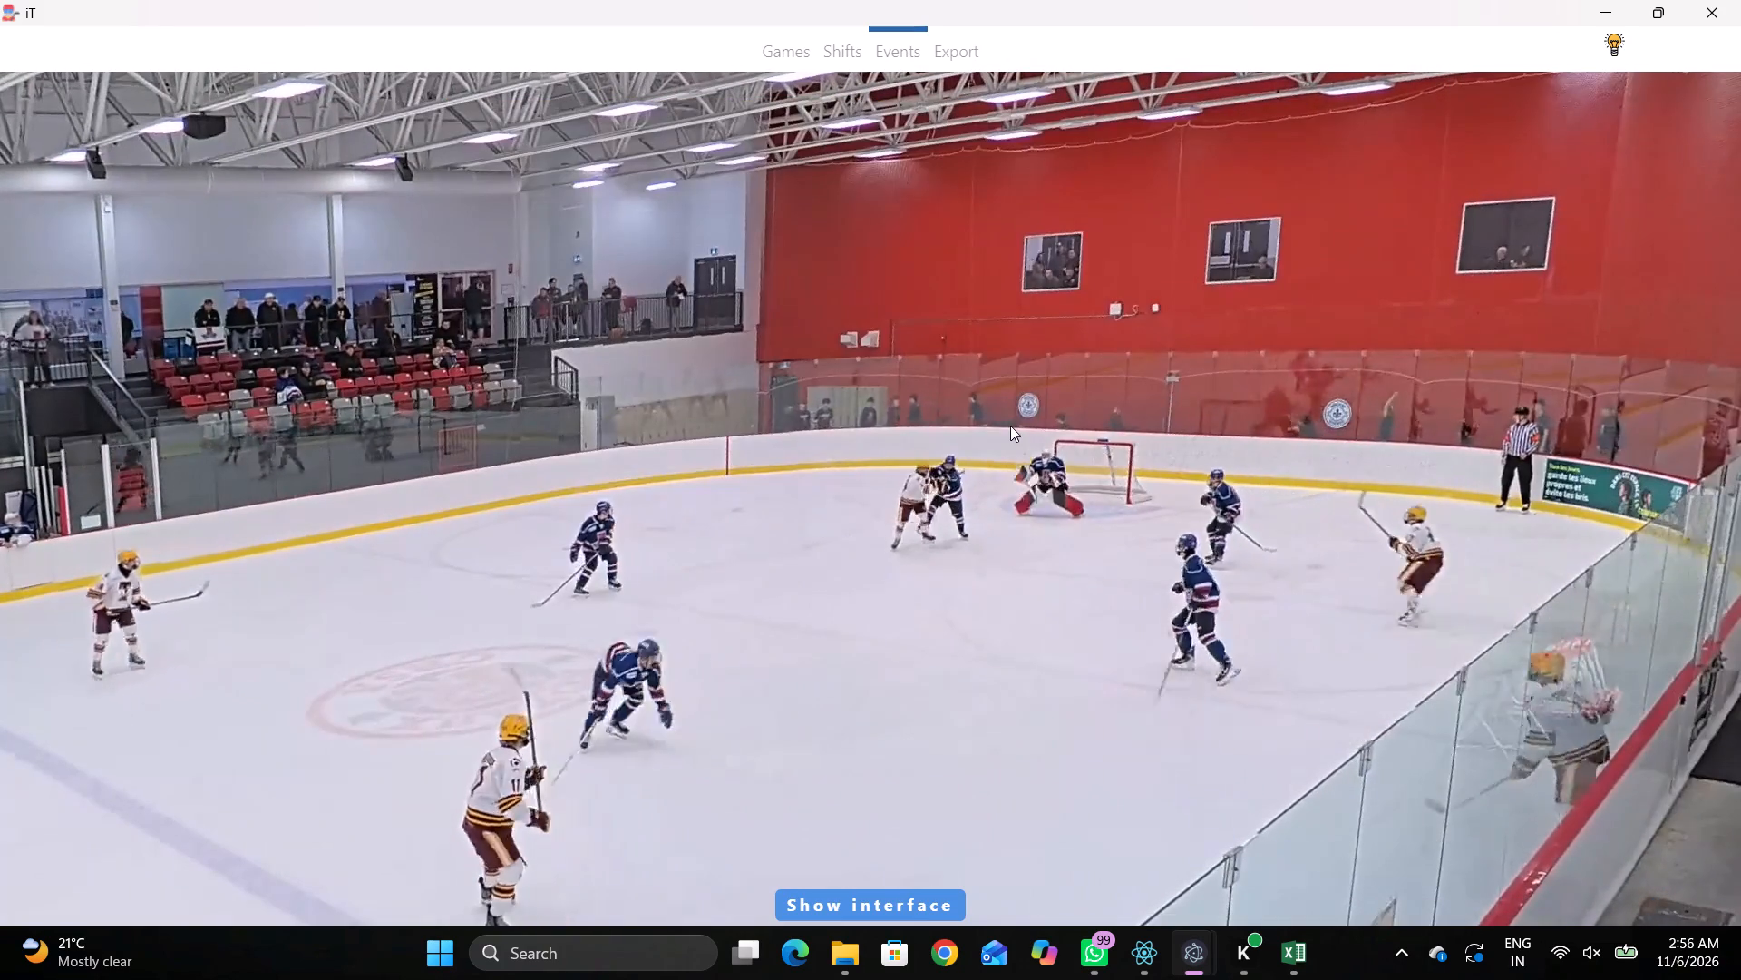
pyautogui.press('space')
pyautogui.press('space')
pyautogui.press('space')
pyautogui.moveTo(979, 419); pyautogui.dragTo(990, 412, button='right')
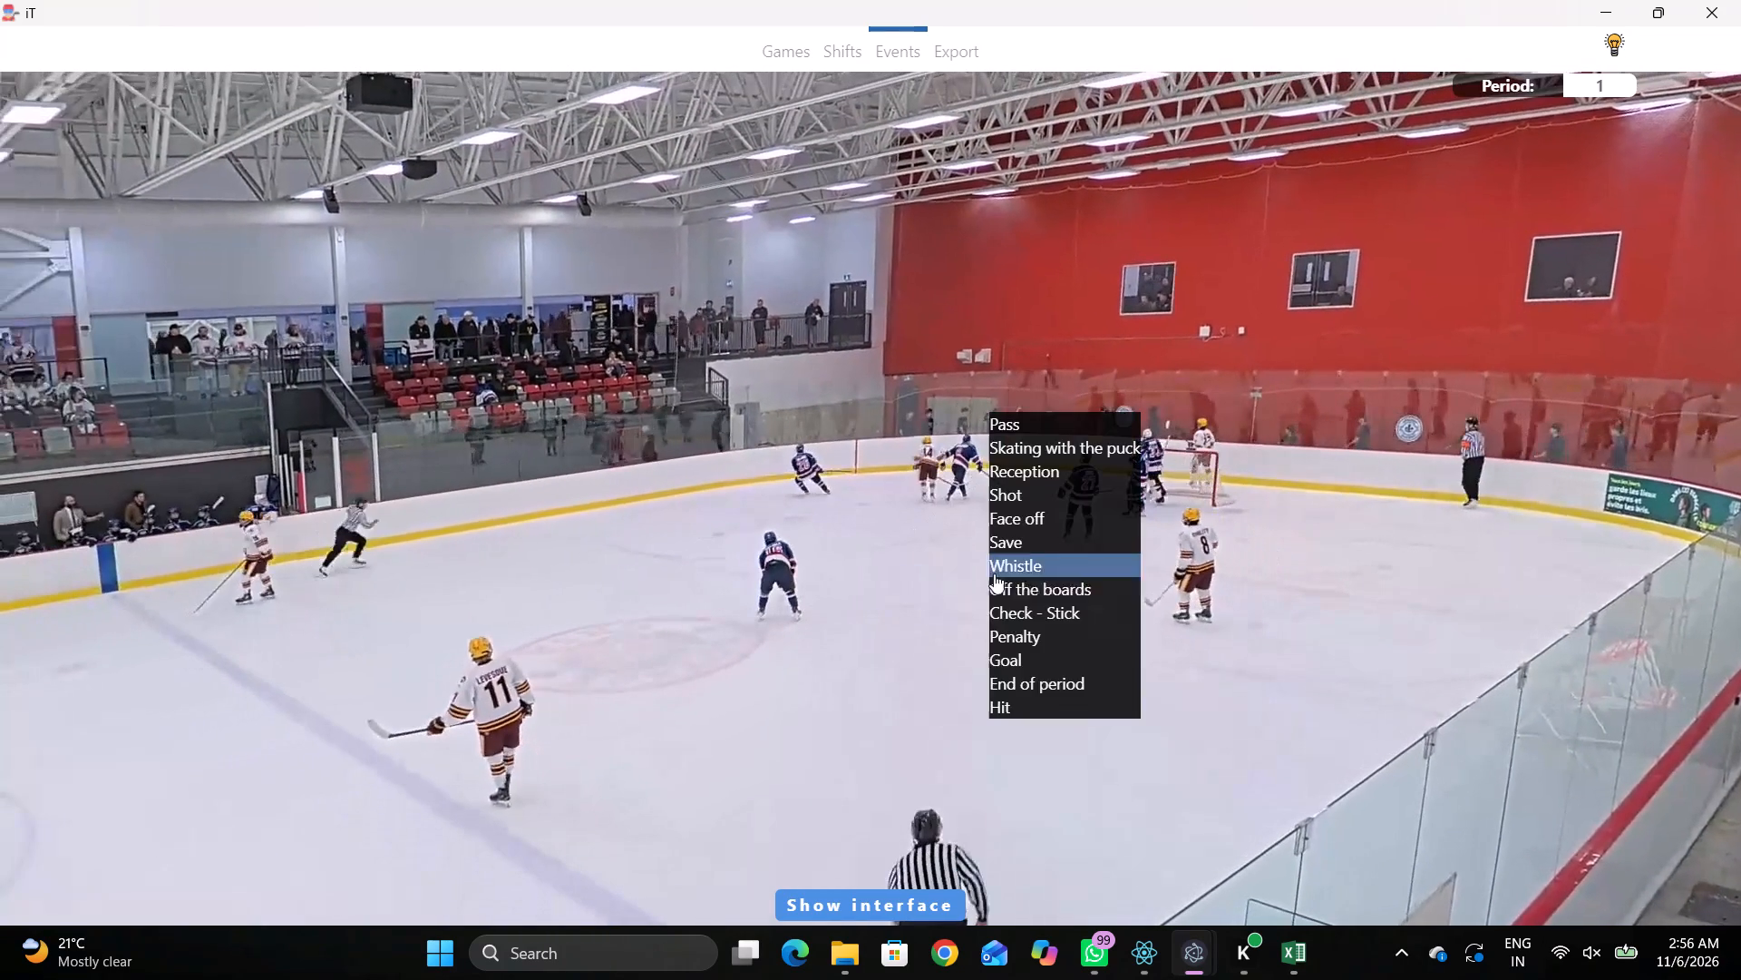
pyautogui.click(1055, 579)
pyautogui.moveTo(1063, 682); pyautogui.dragTo(1048, 641)
pyautogui.moveTo(1013, 469); pyautogui.dragTo(1043, 463, button='right')
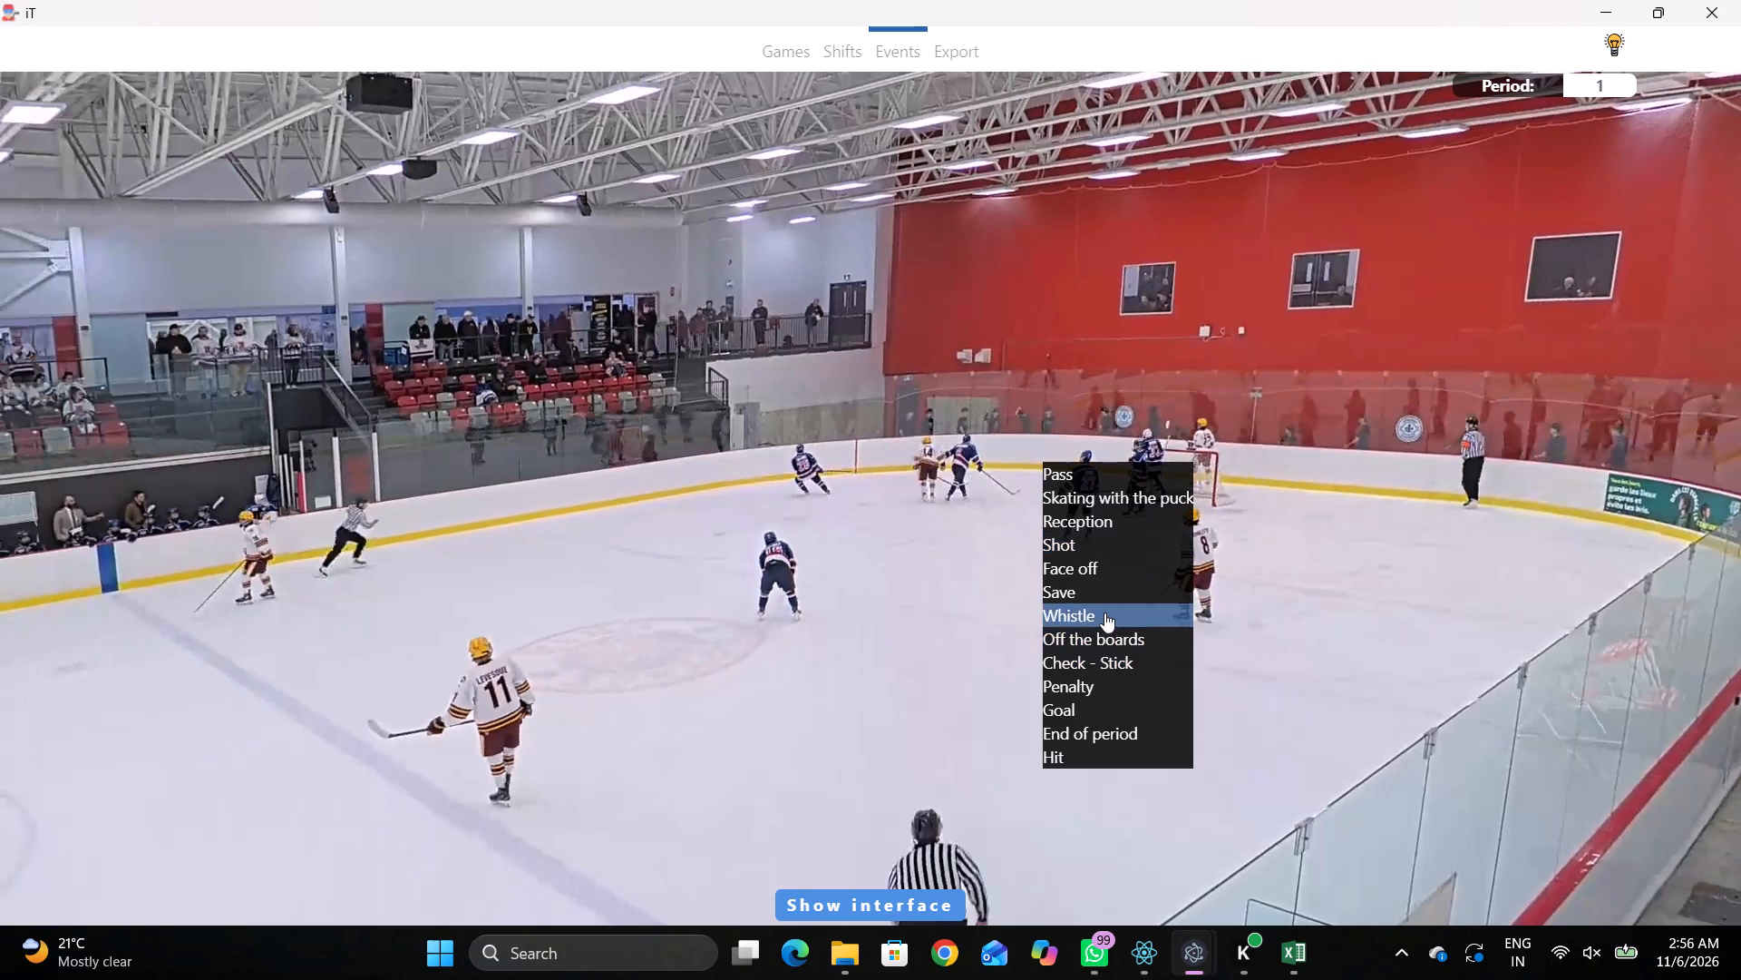
pyautogui.click(1104, 612)
pyautogui.click(1172, 483)
# Record the following Face off at the home zone's near-side dot, won by away player 15 against home player 27.
pyautogui.press('space')
pyautogui.press('v')
pyautogui.press('v')
pyautogui.press('space')
pyautogui.press('space')
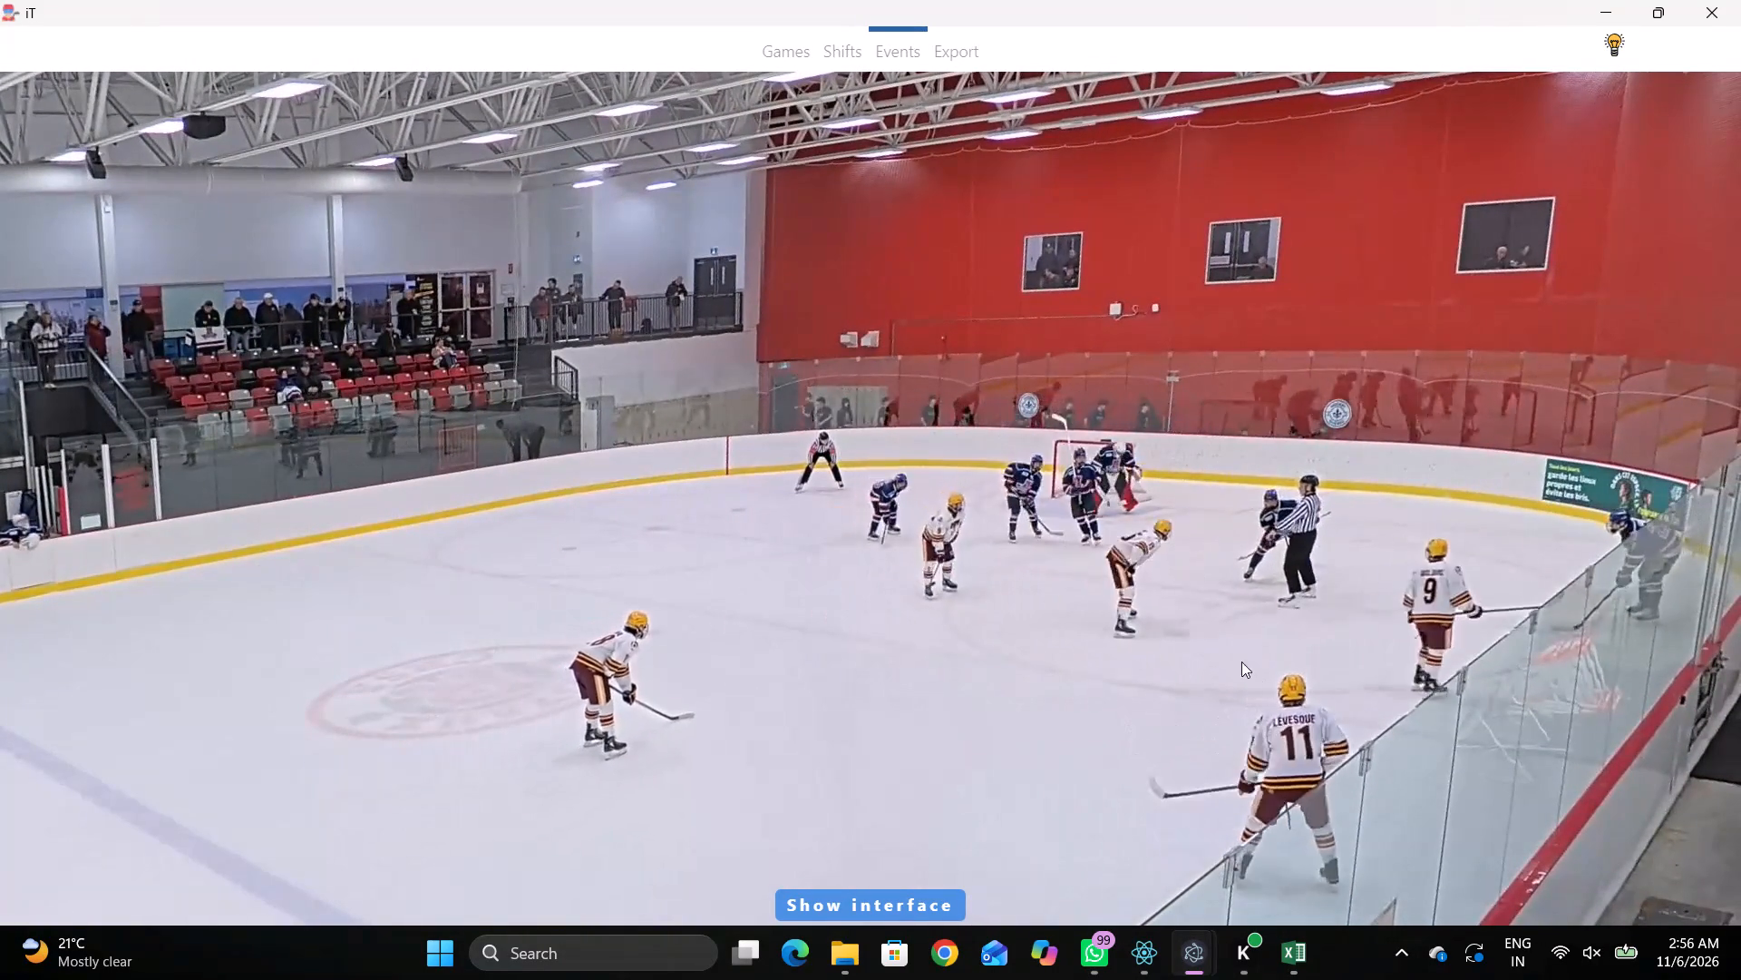
pyautogui.press('space')
pyautogui.press('space')
pyautogui.press('space')
pyautogui.press('q')
pyautogui.press('q')
pyautogui.press('q')
pyautogui.press('q')
pyautogui.press('q')
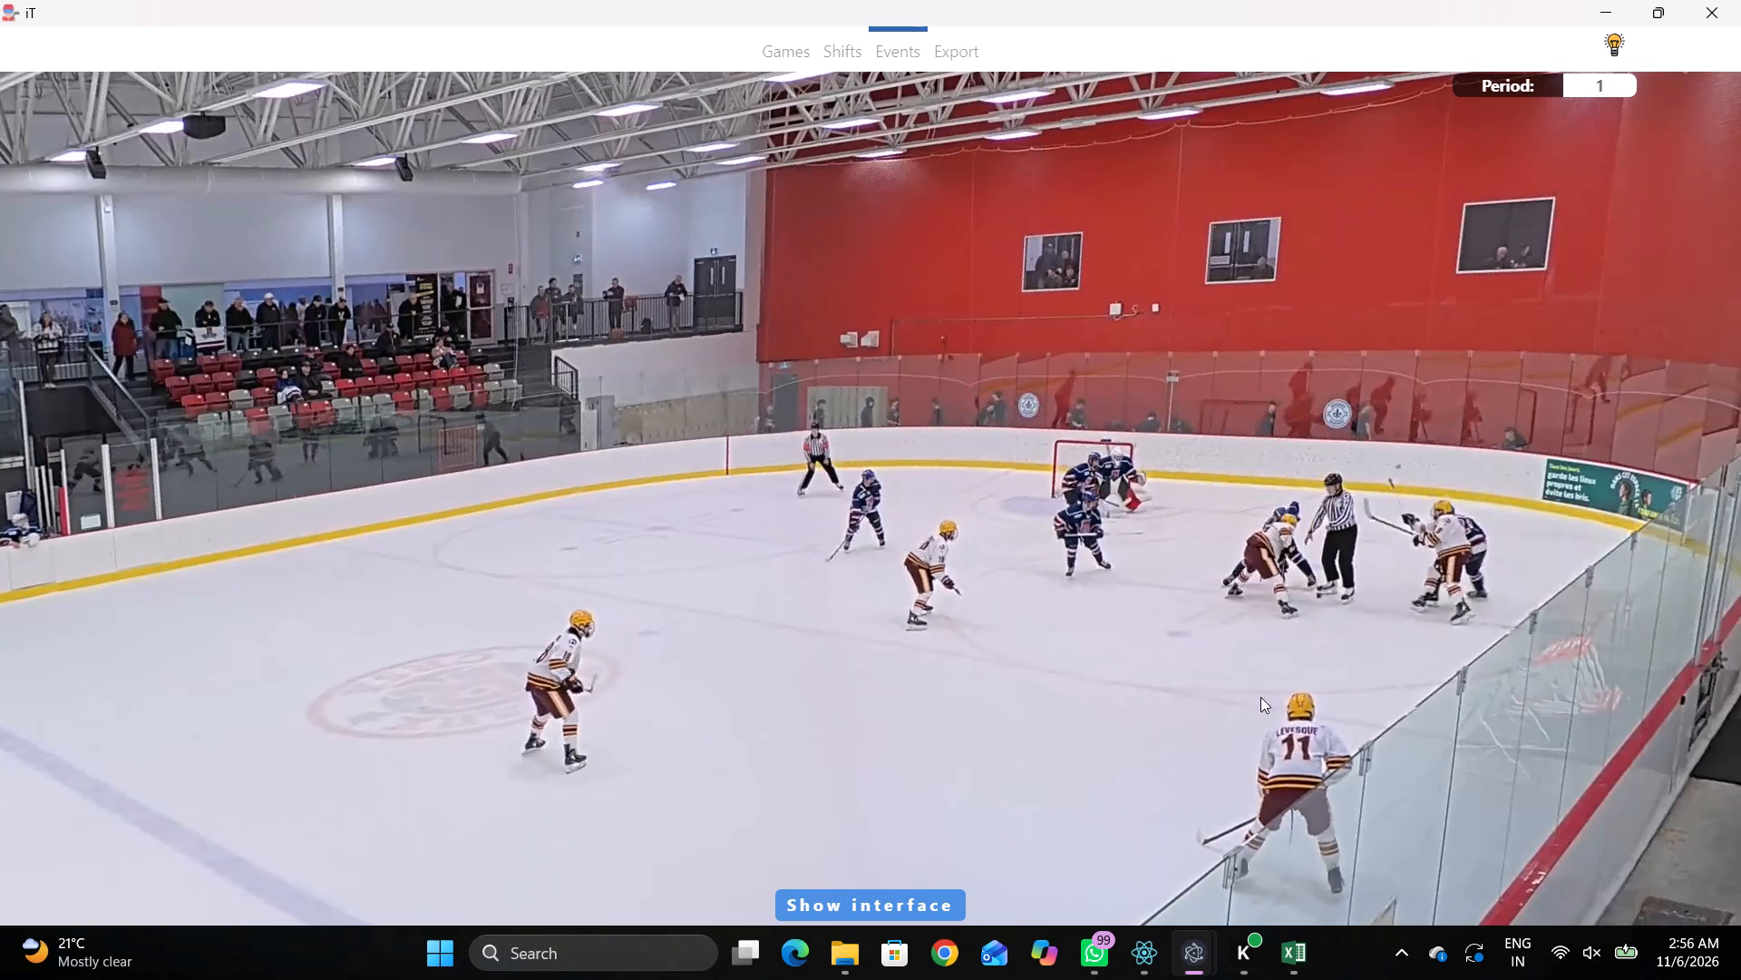
pyautogui.press('q')
pyautogui.press('q')
pyautogui.press('q')
pyautogui.press('q')
pyautogui.press('q')
pyautogui.moveTo(1259, 498); pyautogui.dragTo(1273, 489, button='right')
pyautogui.press('q')
pyautogui.click(1314, 593)
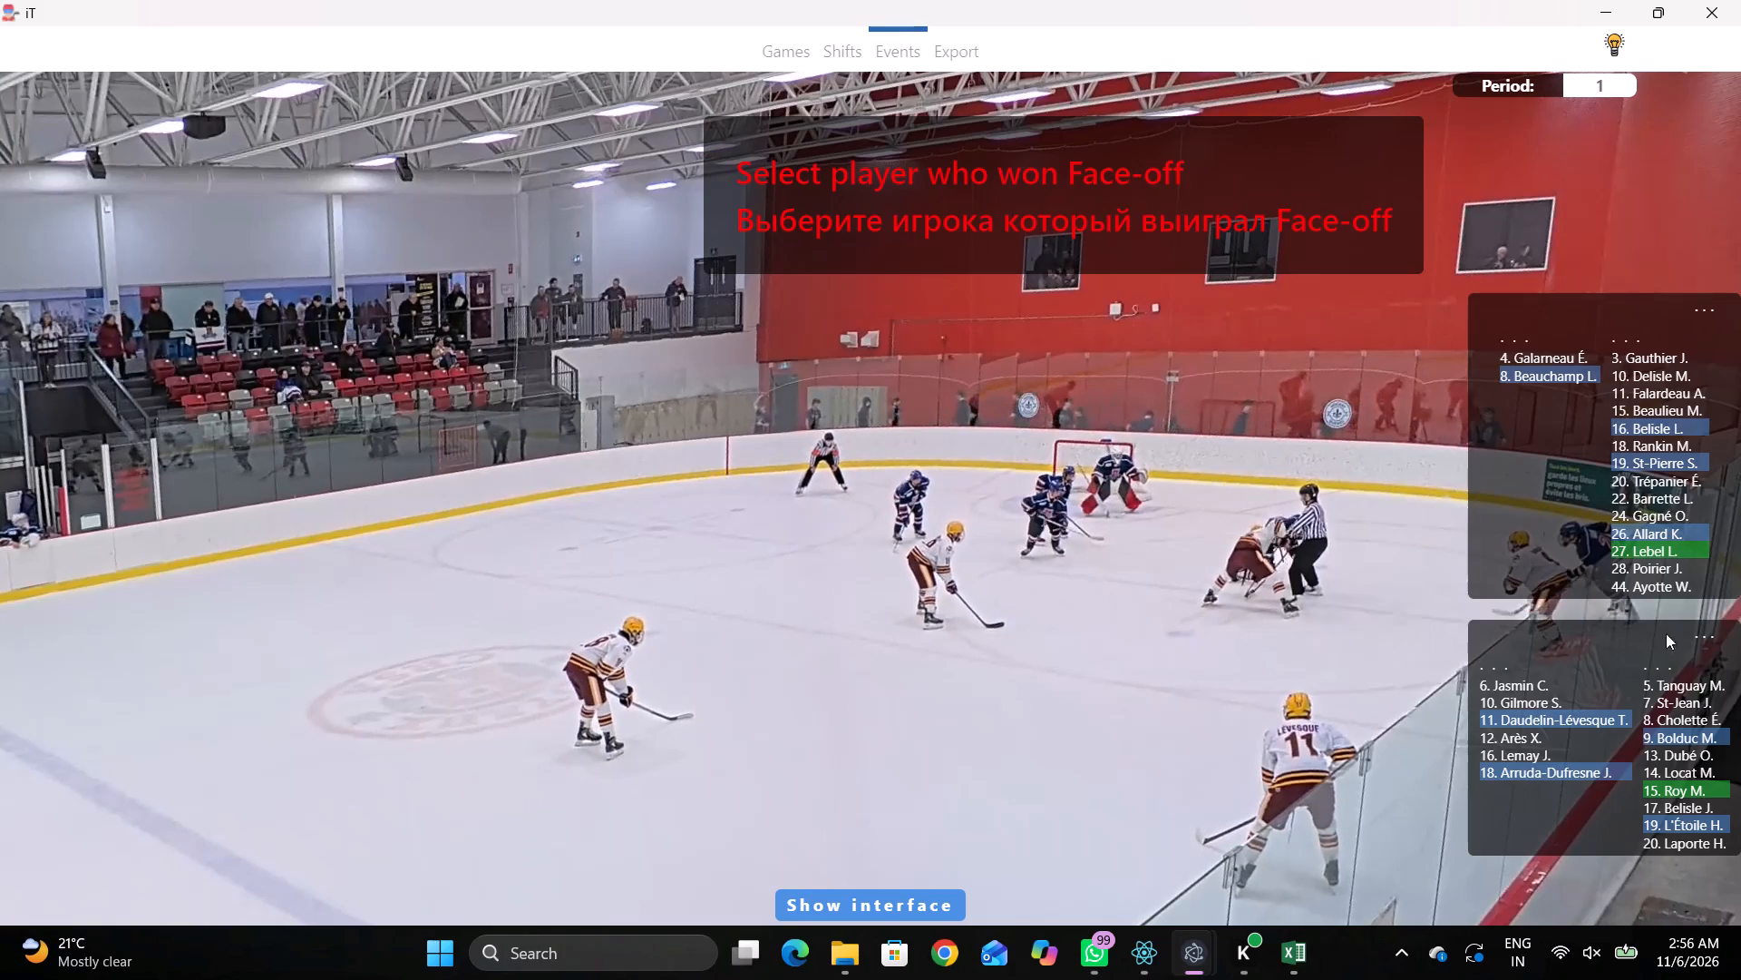
pyautogui.click(1661, 792)
pyautogui.click(1648, 556)
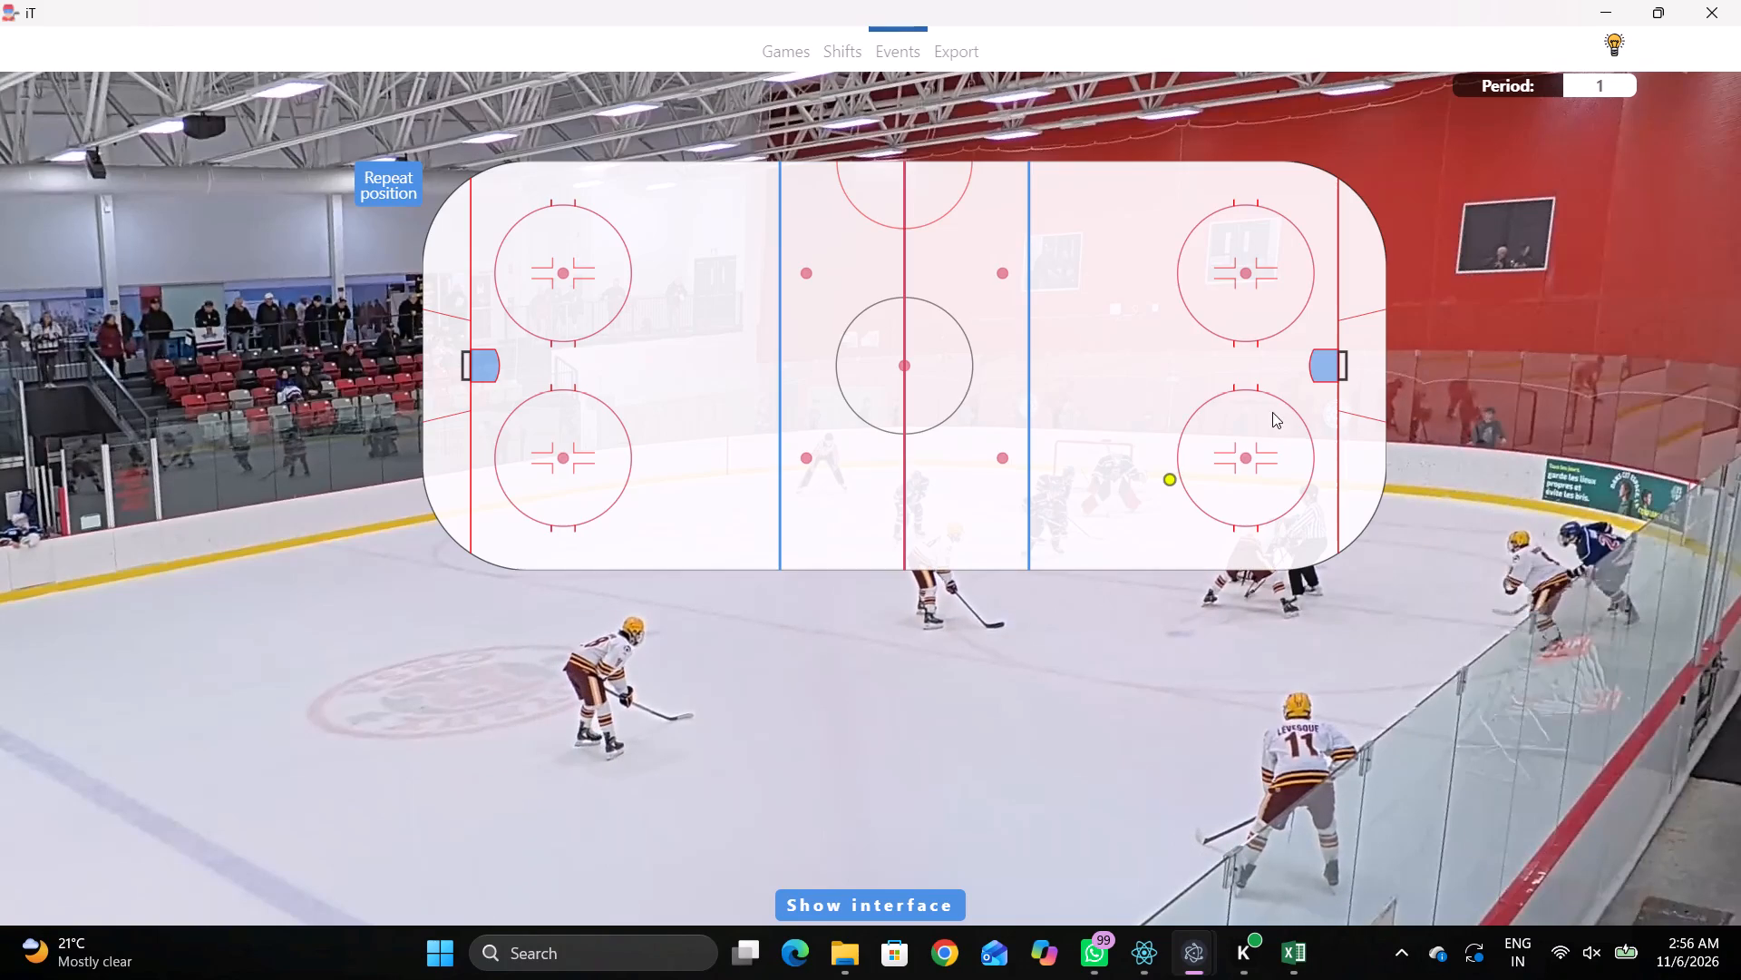
pyautogui.click(1246, 456)
# Record a Pass by away player 15, inside the home zone's near-side face-off circle on the blue-line side of the dot.
pyautogui.press('r')
pyautogui.press('space')
pyautogui.press('space')
pyautogui.press('space')
pyautogui.press('space')
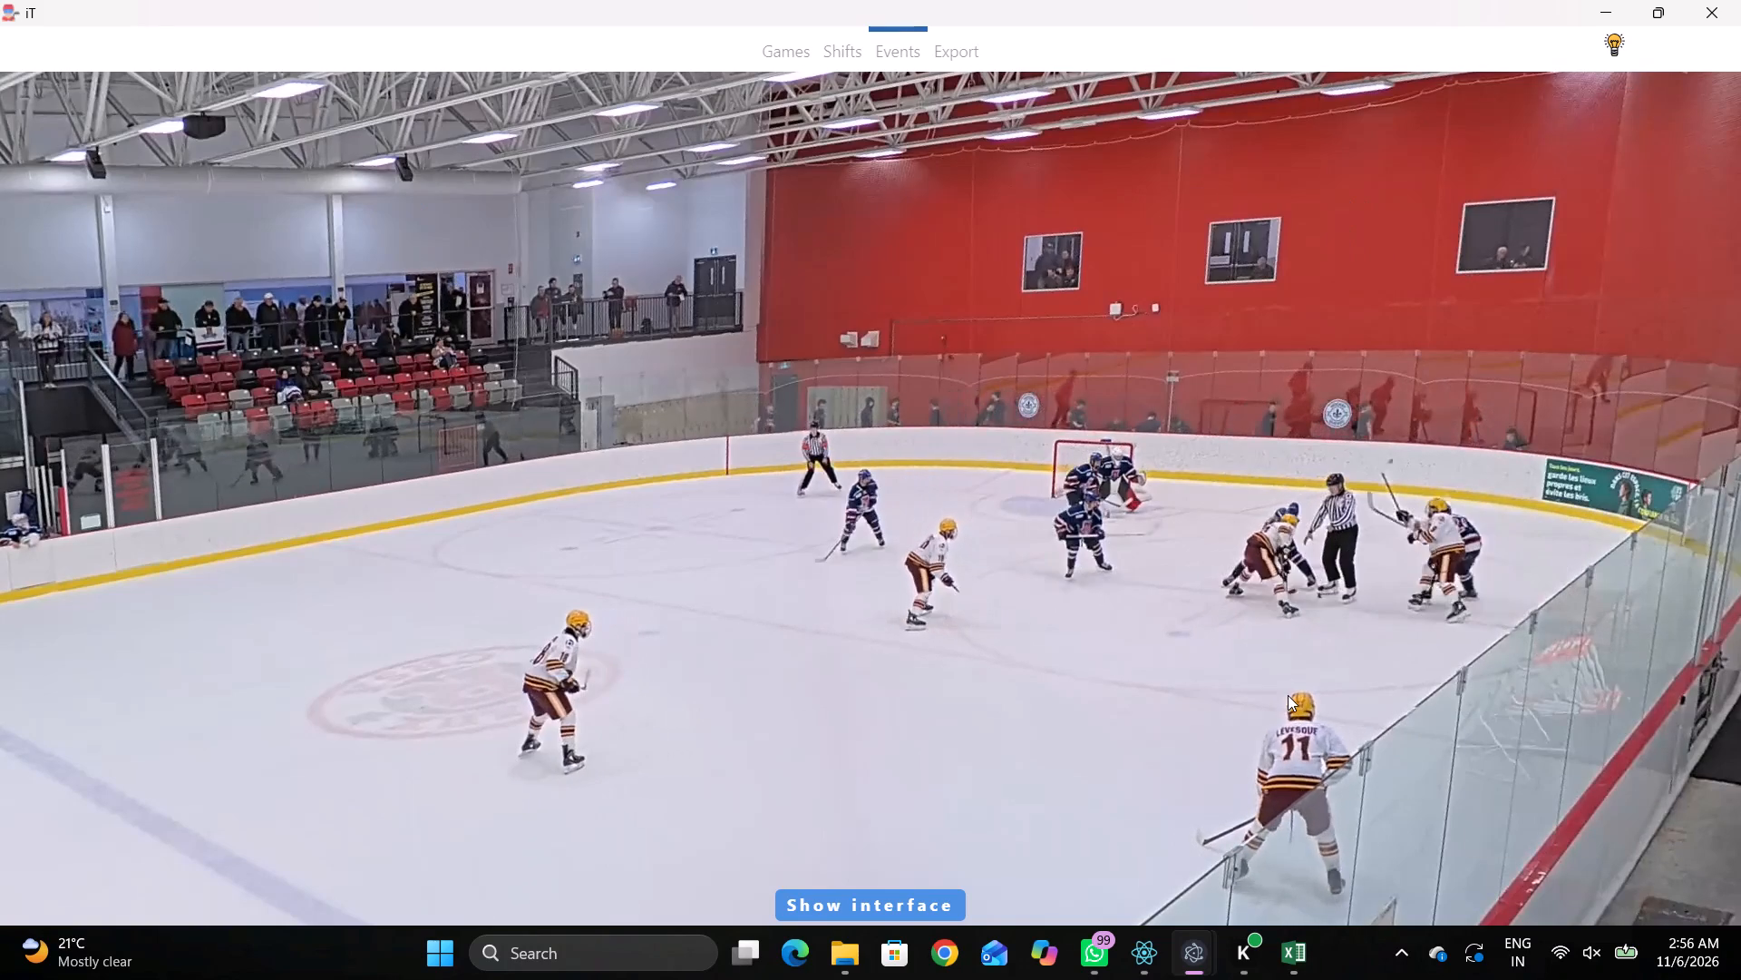
pyautogui.press('space')
pyautogui.press('space')
pyautogui.press('q')
pyautogui.rightClick(1337, 626)
pyautogui.click(1352, 642)
pyautogui.click(1657, 788)
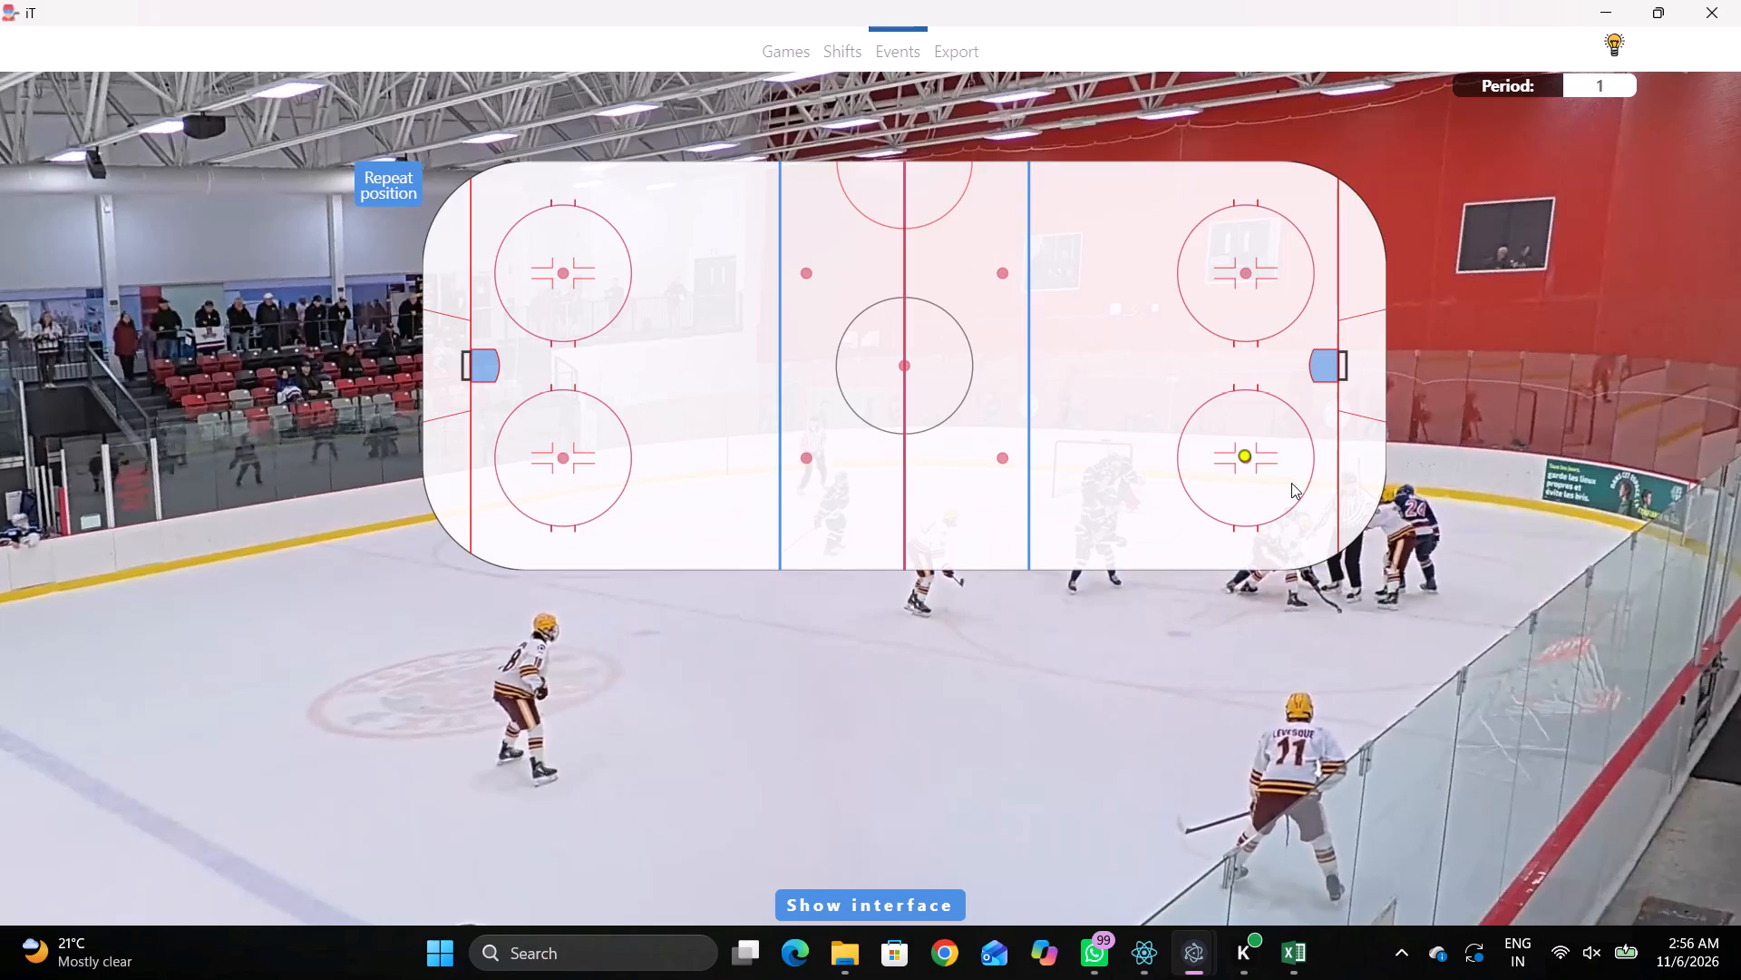
pyautogui.click(1211, 461)
# Record a Skating with the puck event for away player 11, midway between the home zone's blue line and near-side face-off circle.
pyautogui.press('space')
pyautogui.press('v')
pyautogui.press('space')
pyautogui.rightClick(1189, 550)
pyautogui.click(1290, 573)
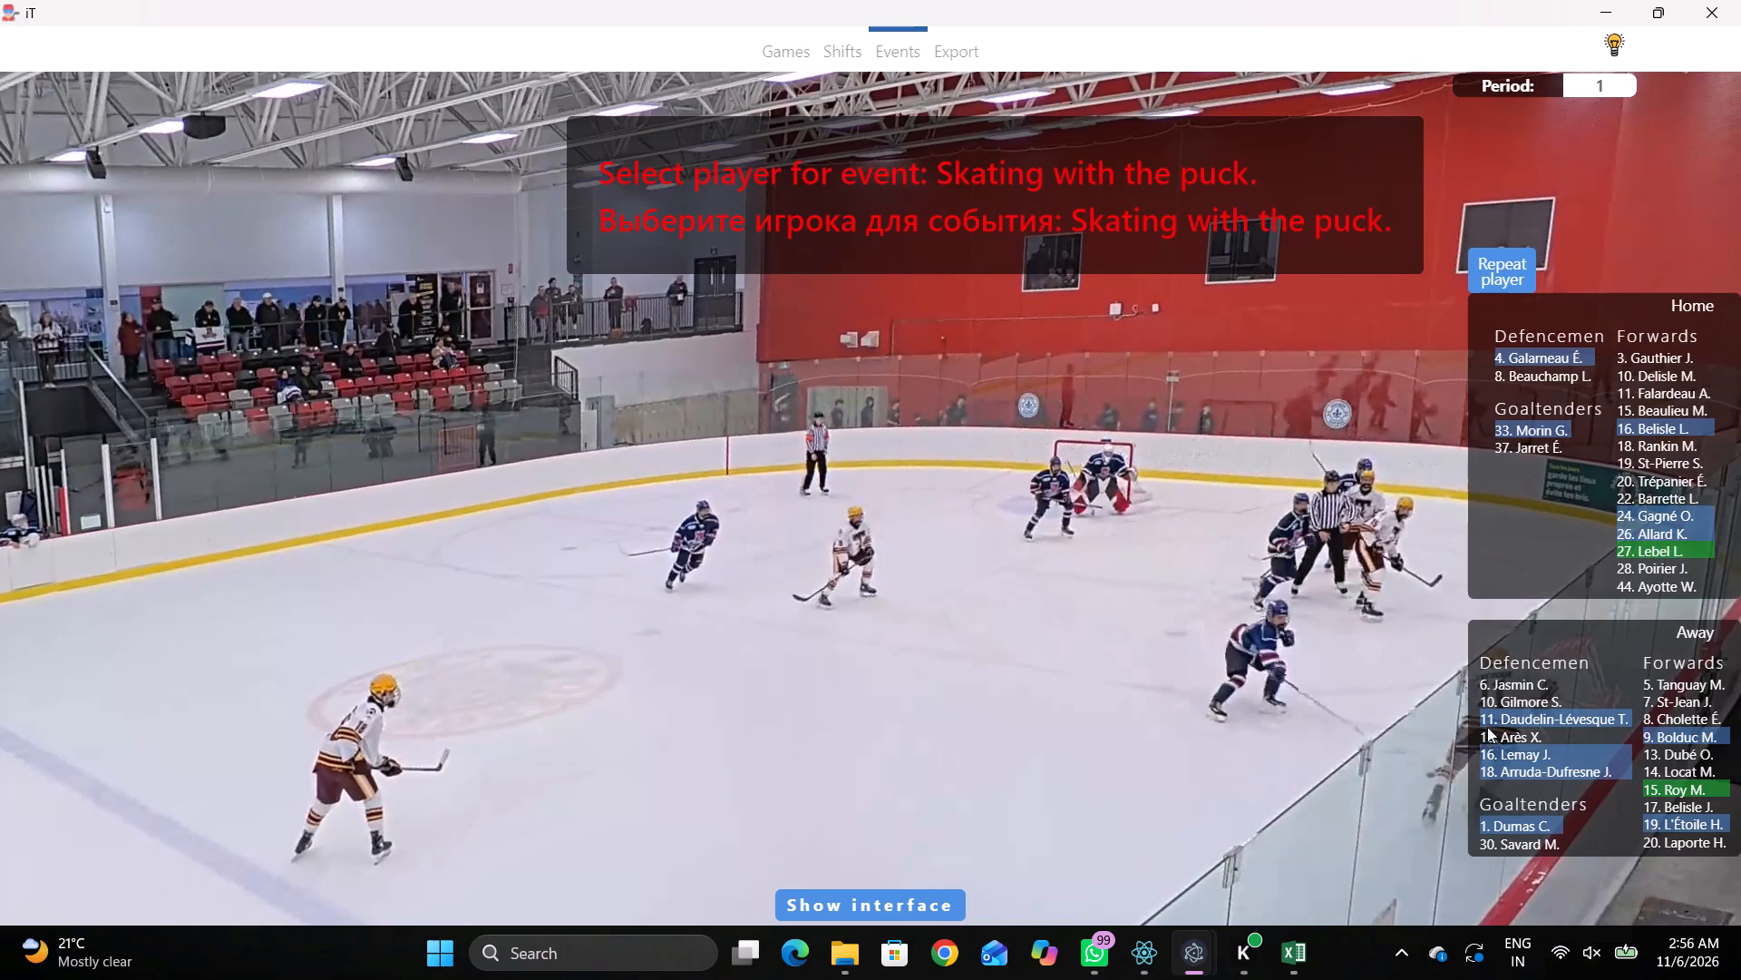
pyautogui.click(1487, 726)
pyautogui.click(1089, 442)
# Record a Pass by the same away player, near the home zone's near-side boards, just below the face-off circle.
pyautogui.press('r')
pyautogui.press('space')
pyautogui.press('space')
pyautogui.press('space')
pyautogui.press('space')
pyautogui.press('space')
pyautogui.press('space')
pyautogui.press('space')
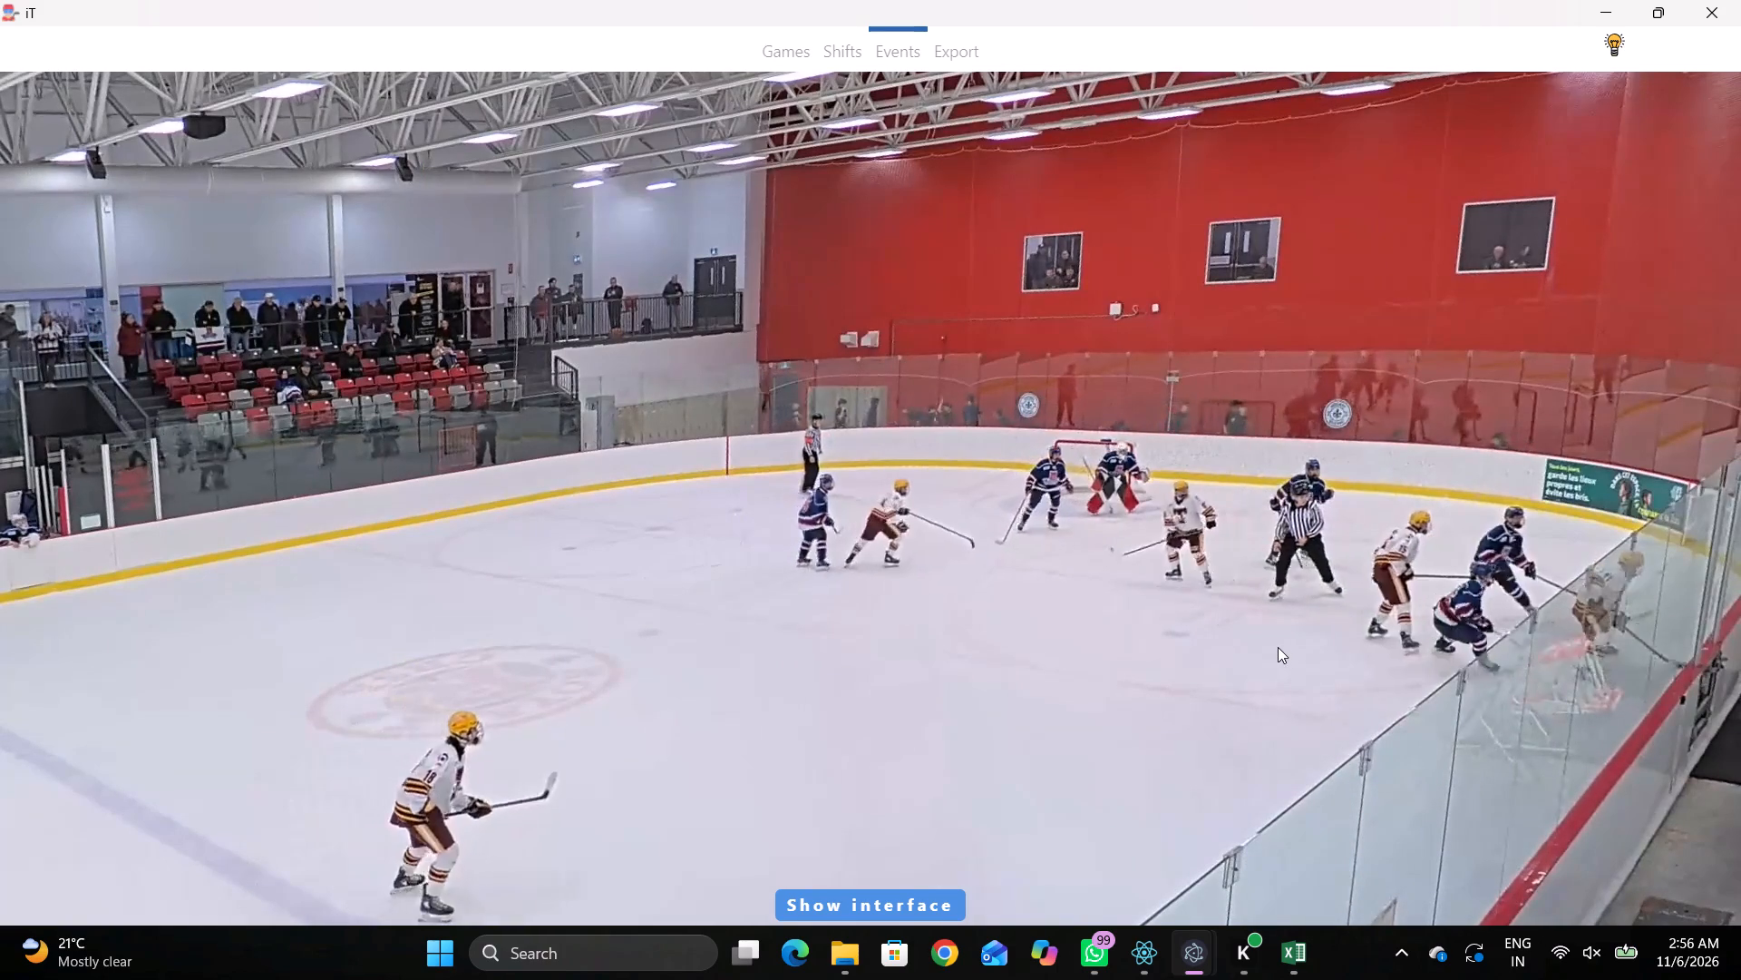
pyautogui.press('space')
pyautogui.press('space')
pyautogui.press('space')
pyautogui.press('space')
pyautogui.press('space')
pyautogui.press('q')
pyautogui.press('q')
pyautogui.press('q')
pyautogui.press('q')
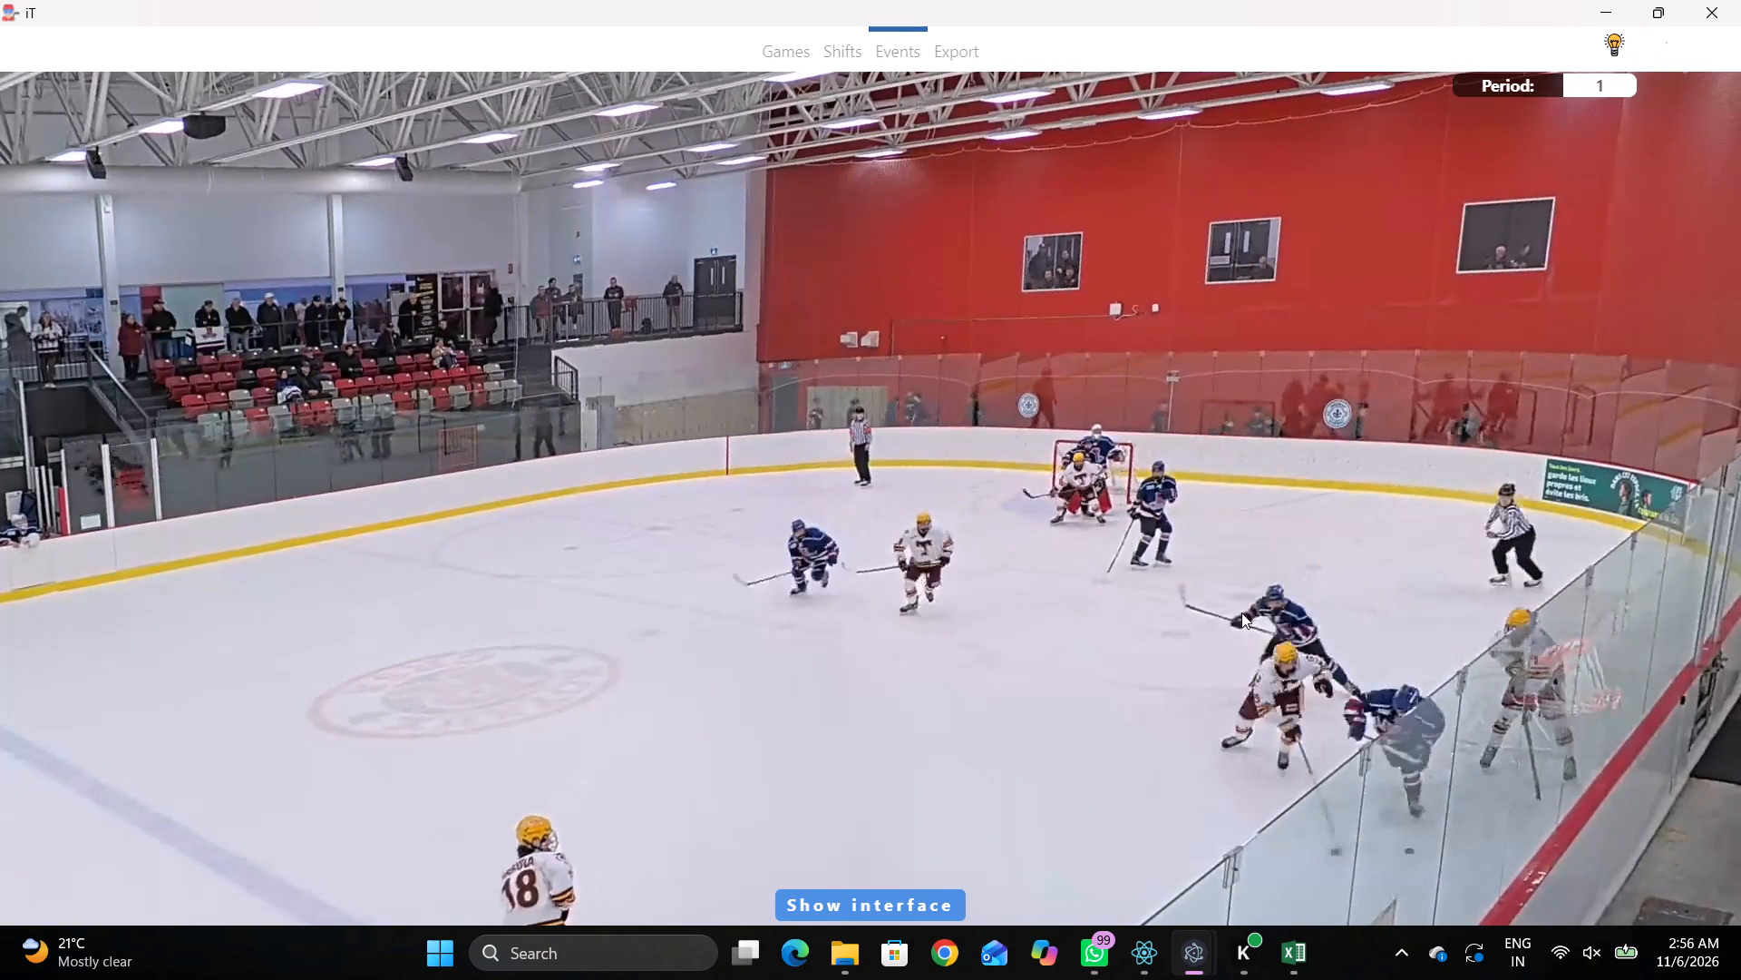
pyautogui.press('q')
pyautogui.press('q')
pyautogui.press('q')
pyautogui.press('q')
pyautogui.rightClick(1271, 558)
pyautogui.press('q')
pyautogui.press('q')
pyautogui.click(1286, 570)
pyautogui.press('q')
pyautogui.rightClick(1252, 555)
pyautogui.click(1253, 558)
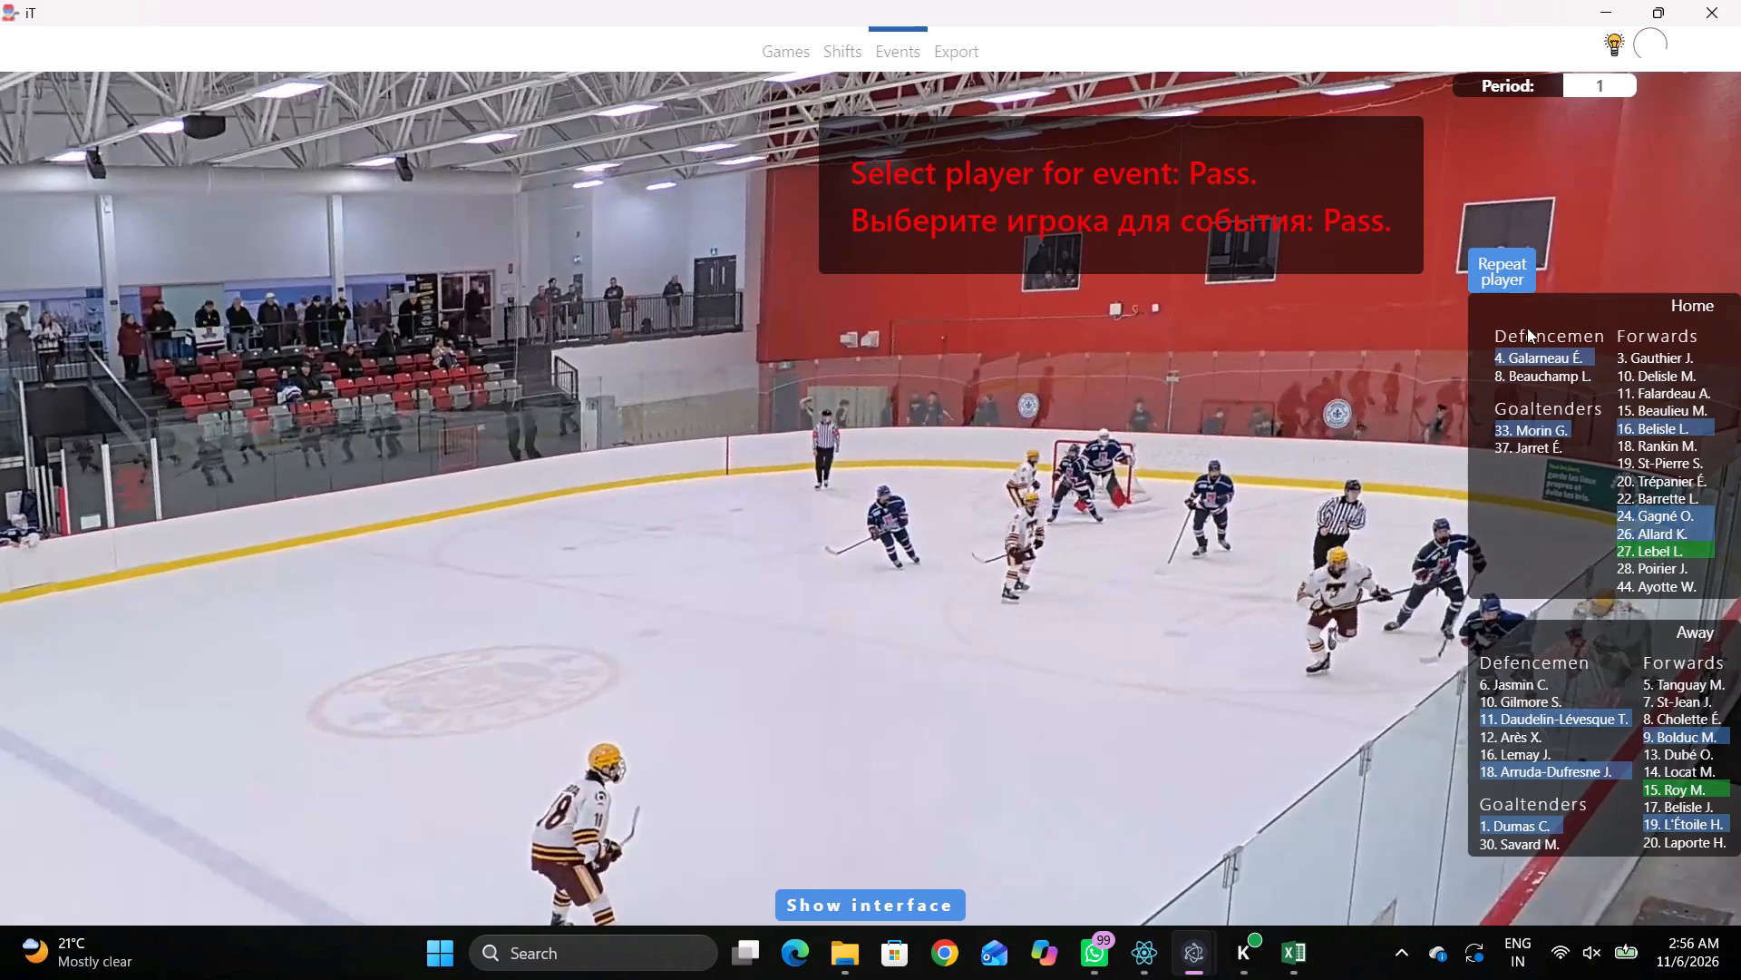
pyautogui.click(1494, 275)
pyautogui.click(1178, 544)
# Record a Pass by away player 15, by the near-side boards between the home zone's blue line and face-off circle.
pyautogui.press('space')
pyautogui.press('v')
pyautogui.press('space')
pyautogui.press('space')
pyautogui.press('space')
pyautogui.press('q')
pyautogui.press('q')
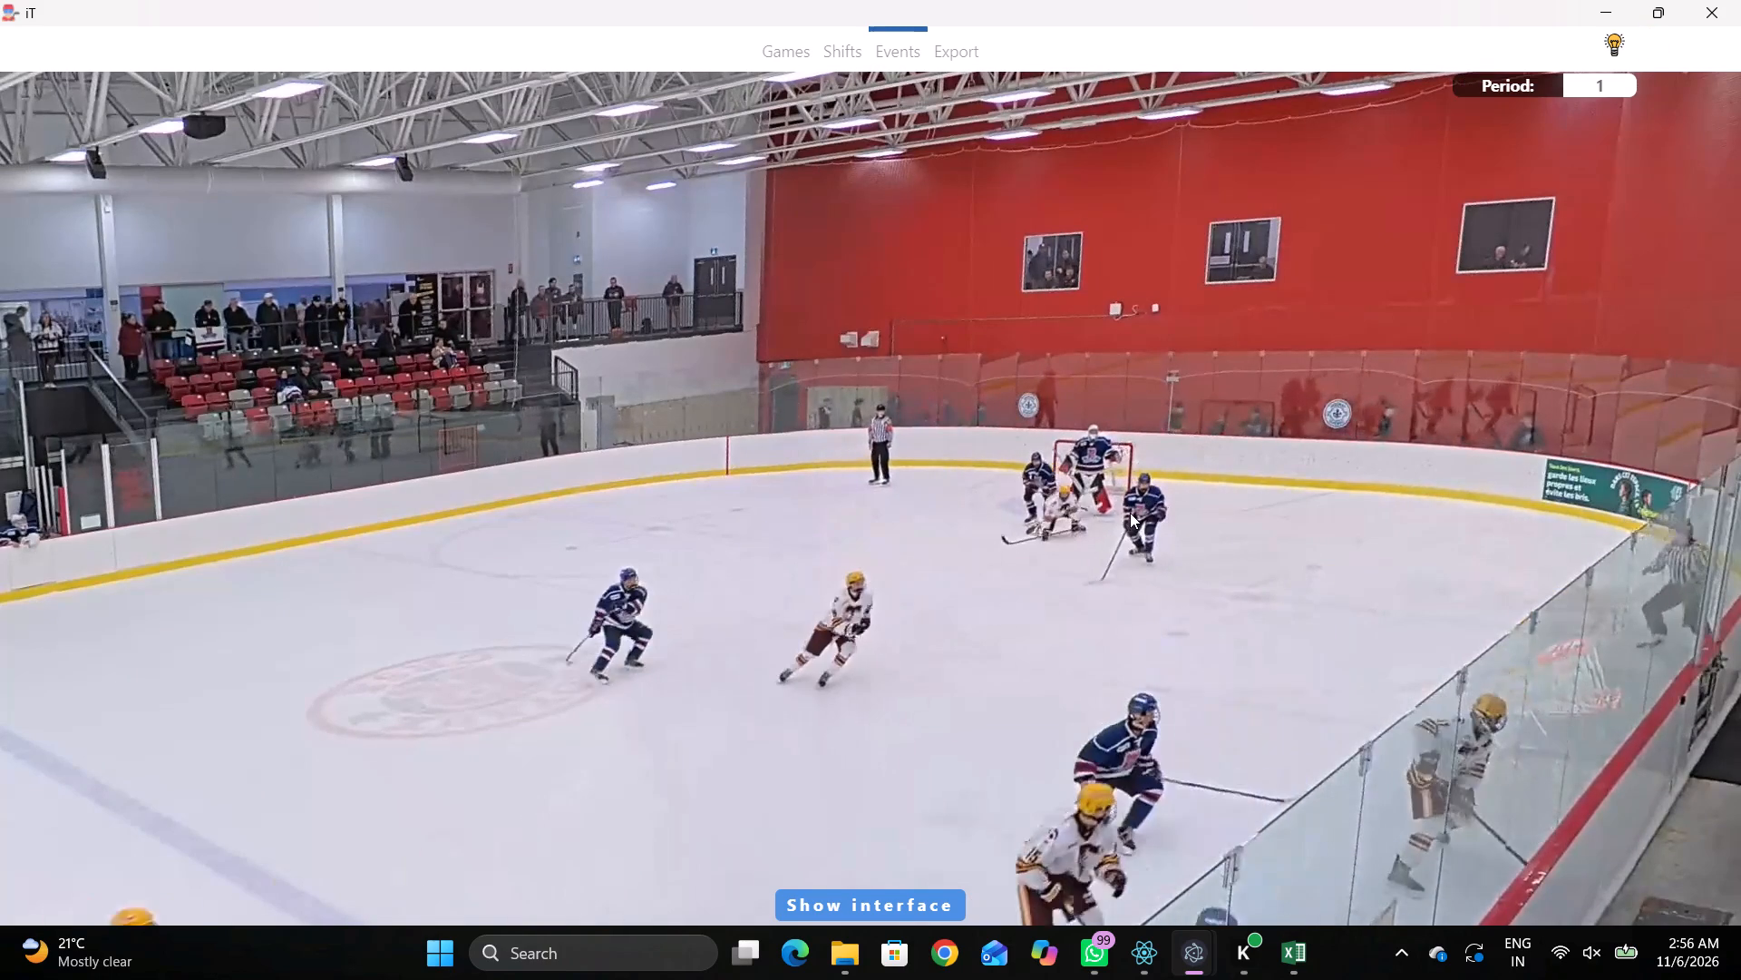
pyautogui.press('q')
pyautogui.rightClick(1171, 519)
pyautogui.click(1178, 530)
pyautogui.rightClick(1163, 528)
pyautogui.click(1194, 547)
pyautogui.click(1111, 551)
pyautogui.press('q')
pyautogui.press('q')
pyautogui.press('q')
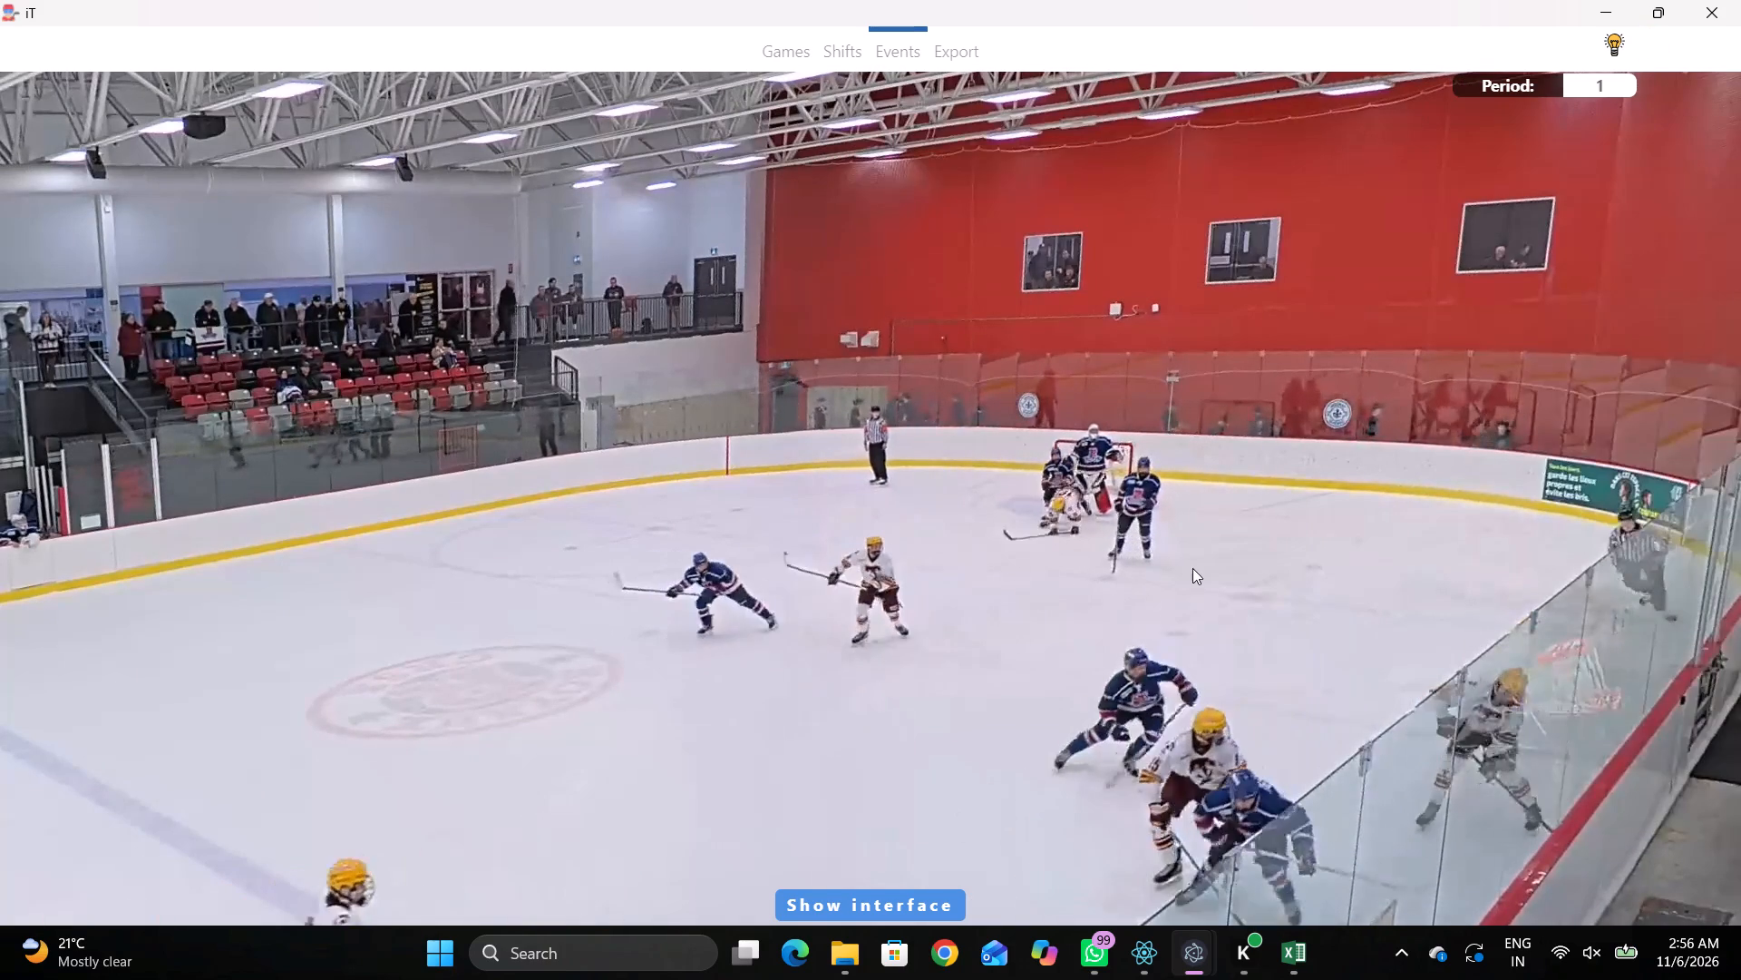
pyautogui.press('q')
pyautogui.rightClick(1199, 523)
pyautogui.click(1211, 532)
pyautogui.rightClick(1211, 533)
pyautogui.click(1228, 544)
pyautogui.click(1669, 786)
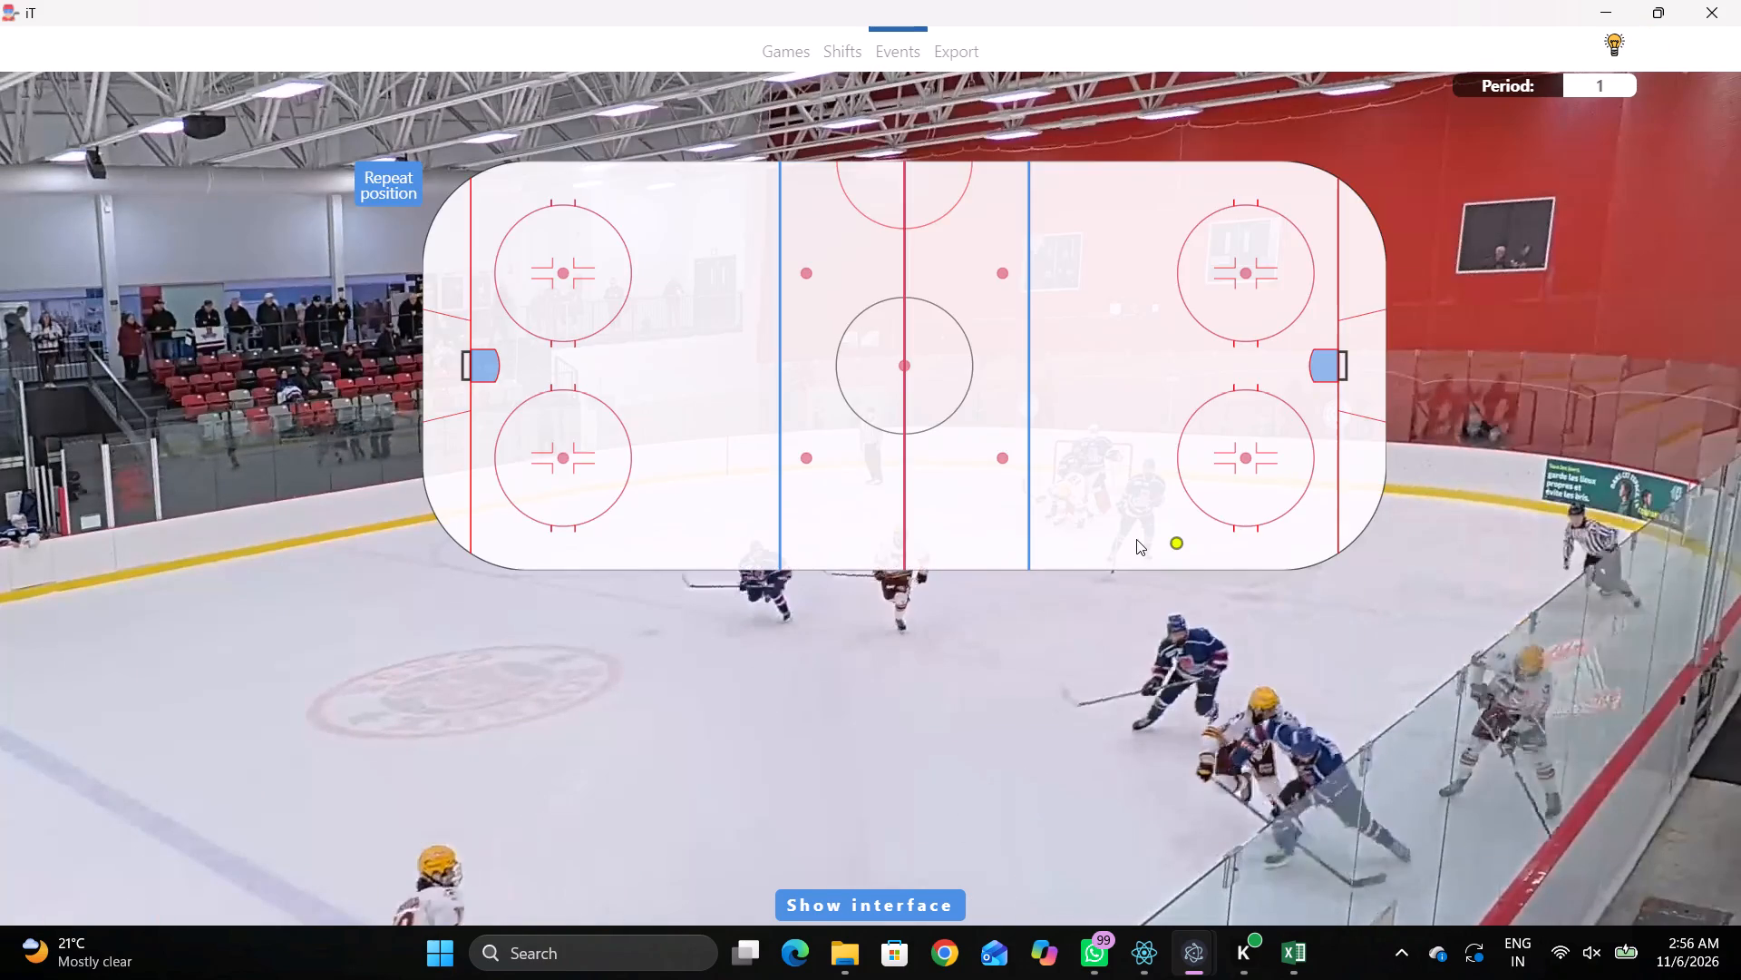
pyautogui.click(1137, 536)
# Record a Skating with the puck event for away player 11, just outside the home zone's near-side face-off circle toward the boards.
pyautogui.press('space')
pyautogui.press('v')
pyautogui.press('space')
pyautogui.moveTo(1205, 515); pyautogui.dragTo(1221, 515, button='right')
pyautogui.press('q')
pyautogui.click(1304, 543)
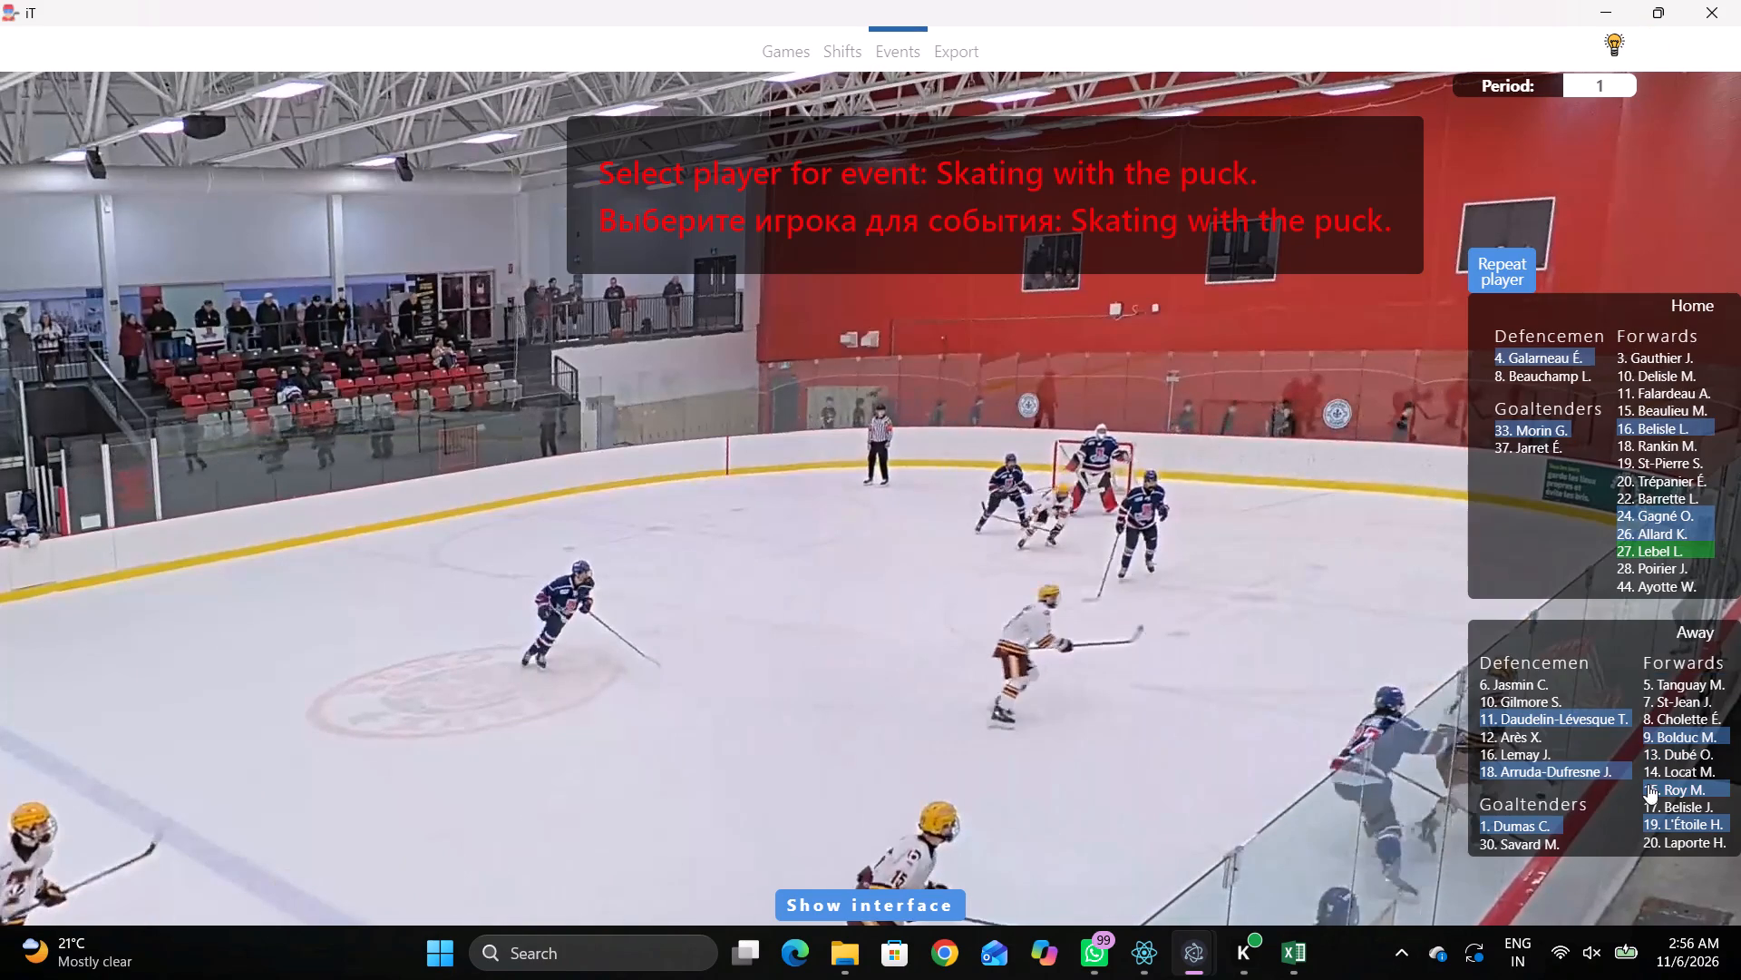
pyautogui.click(1542, 715)
pyautogui.click(1188, 522)
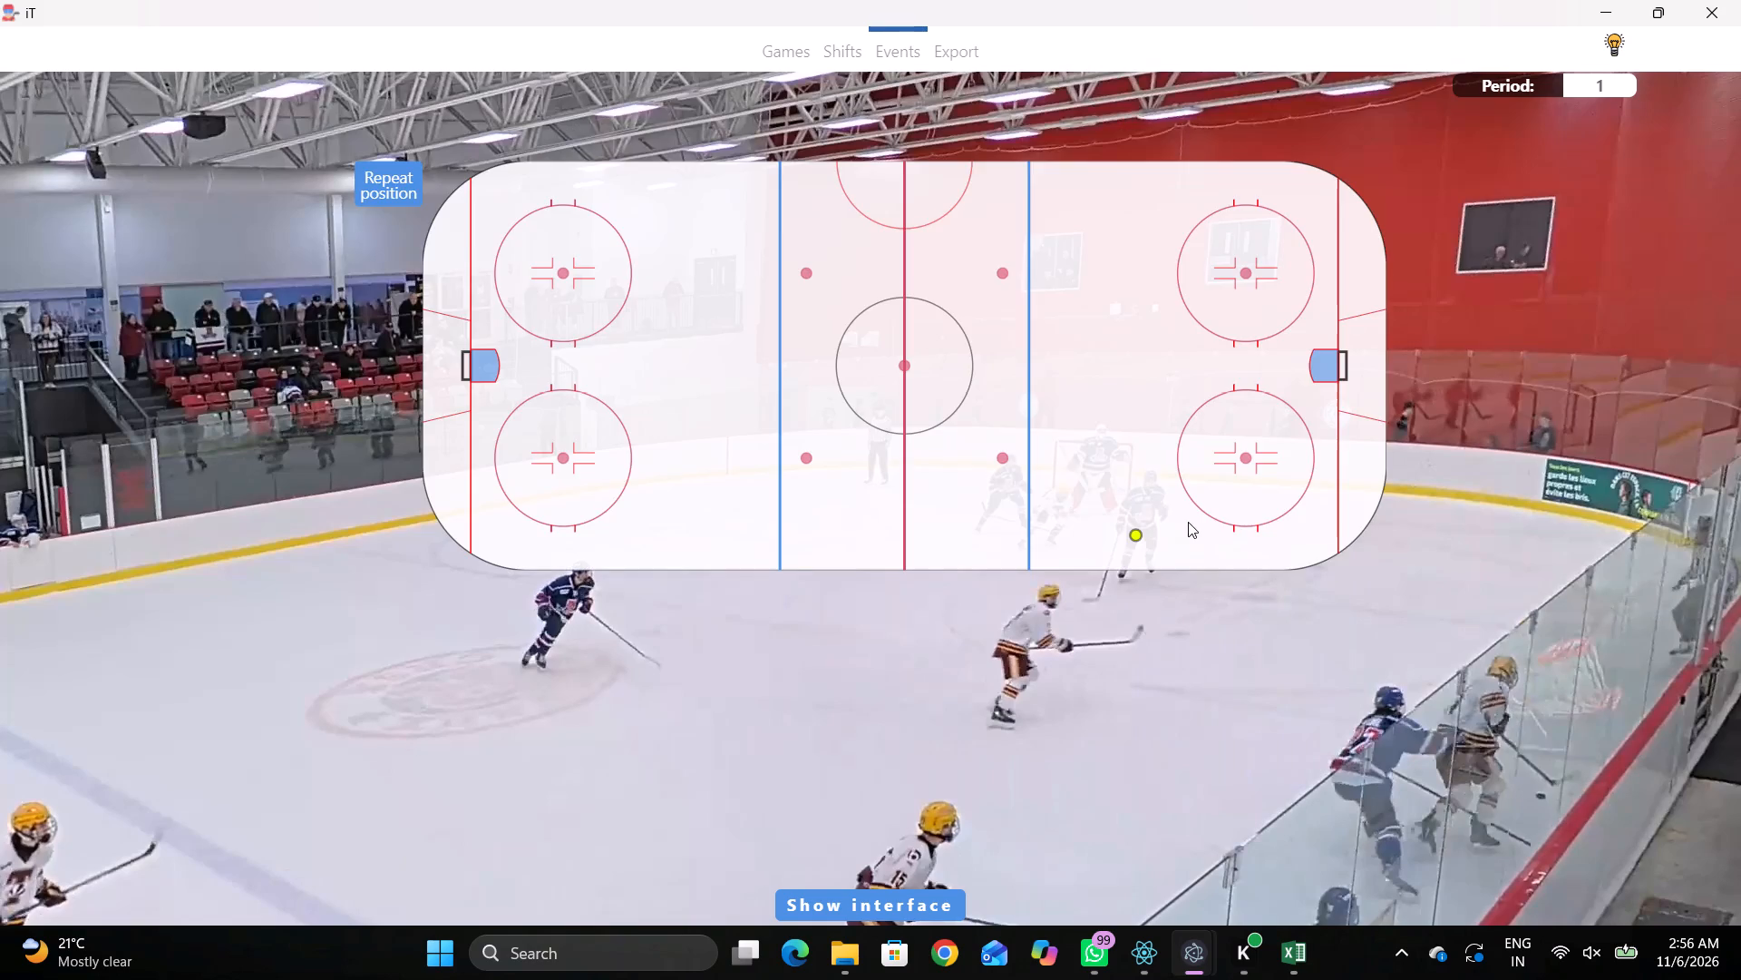
# Record a Pass by the same away player, near the near-side boards between the home zone's blue line and face-off circle.
pyautogui.press('r')
pyautogui.press('space')
pyautogui.press('space')
pyautogui.press('space')
pyautogui.press('space')
pyautogui.press('space')
pyautogui.press('space')
pyautogui.press('q')
pyautogui.press('q')
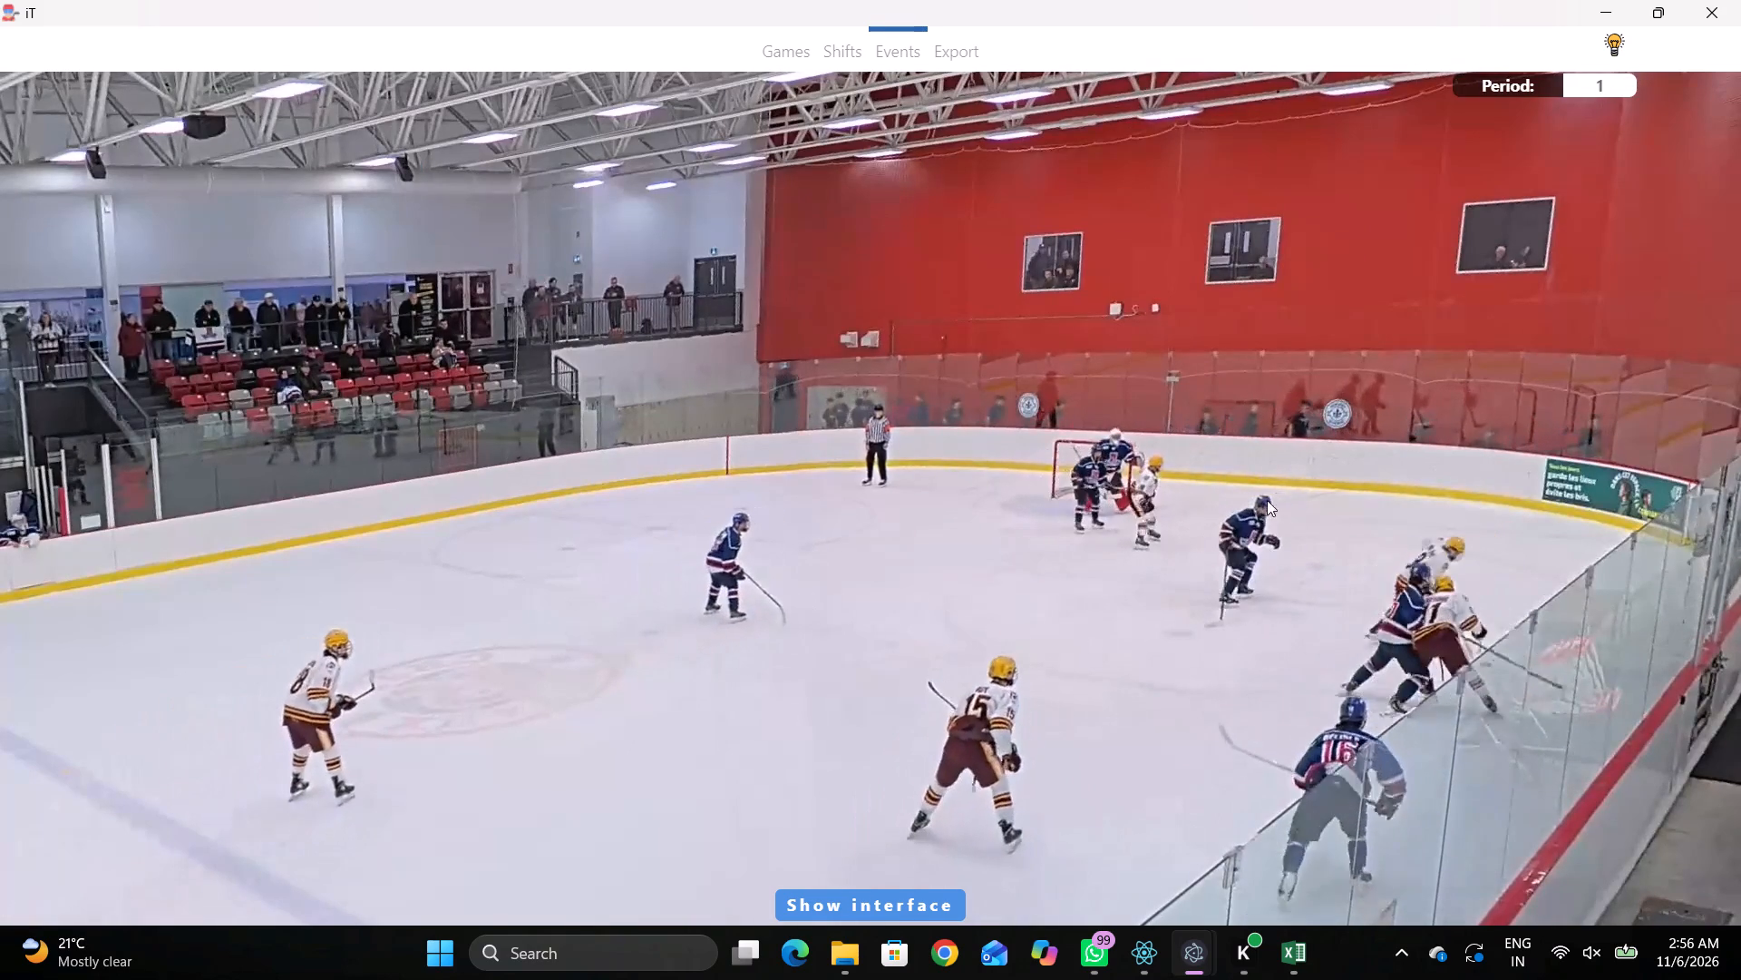
pyautogui.press('q')
pyautogui.rightClick(1235, 477)
pyautogui.click(1250, 495)
pyautogui.click(1477, 257)
pyautogui.click(1140, 517)
# Record a Skating with the puck event for away player 9, at the boards-side edge of the home zone's near-side face-off circle.
pyautogui.press('space')
pyautogui.press('v')
pyautogui.press('space')
pyautogui.moveTo(1231, 461); pyautogui.dragTo(1242, 469, button='right')
pyautogui.press('q')
pyautogui.click(1347, 490)
pyautogui.press('q')
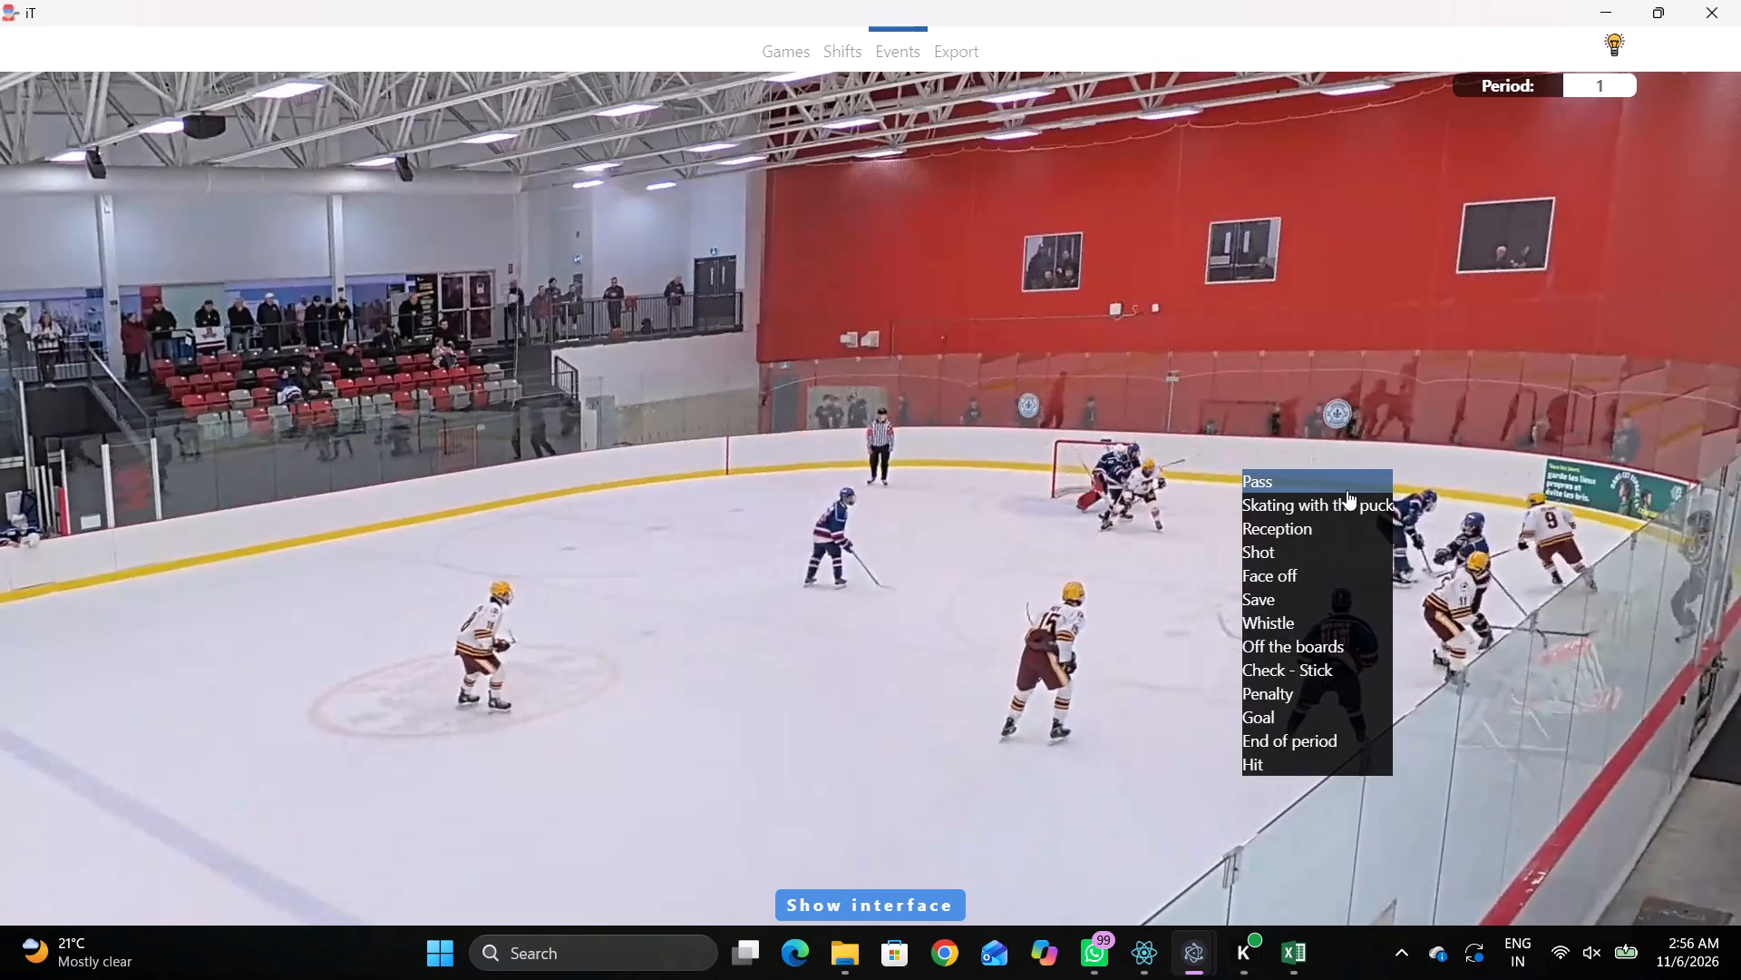
pyautogui.rightClick(1211, 469)
pyautogui.press('q')
pyautogui.press('q')
pyautogui.click(1227, 487)
pyautogui.rightClick(1214, 479)
pyautogui.press('q')
pyautogui.press('q')
pyautogui.click(1225, 491)
pyautogui.rightClick(1182, 489)
pyautogui.click(1221, 517)
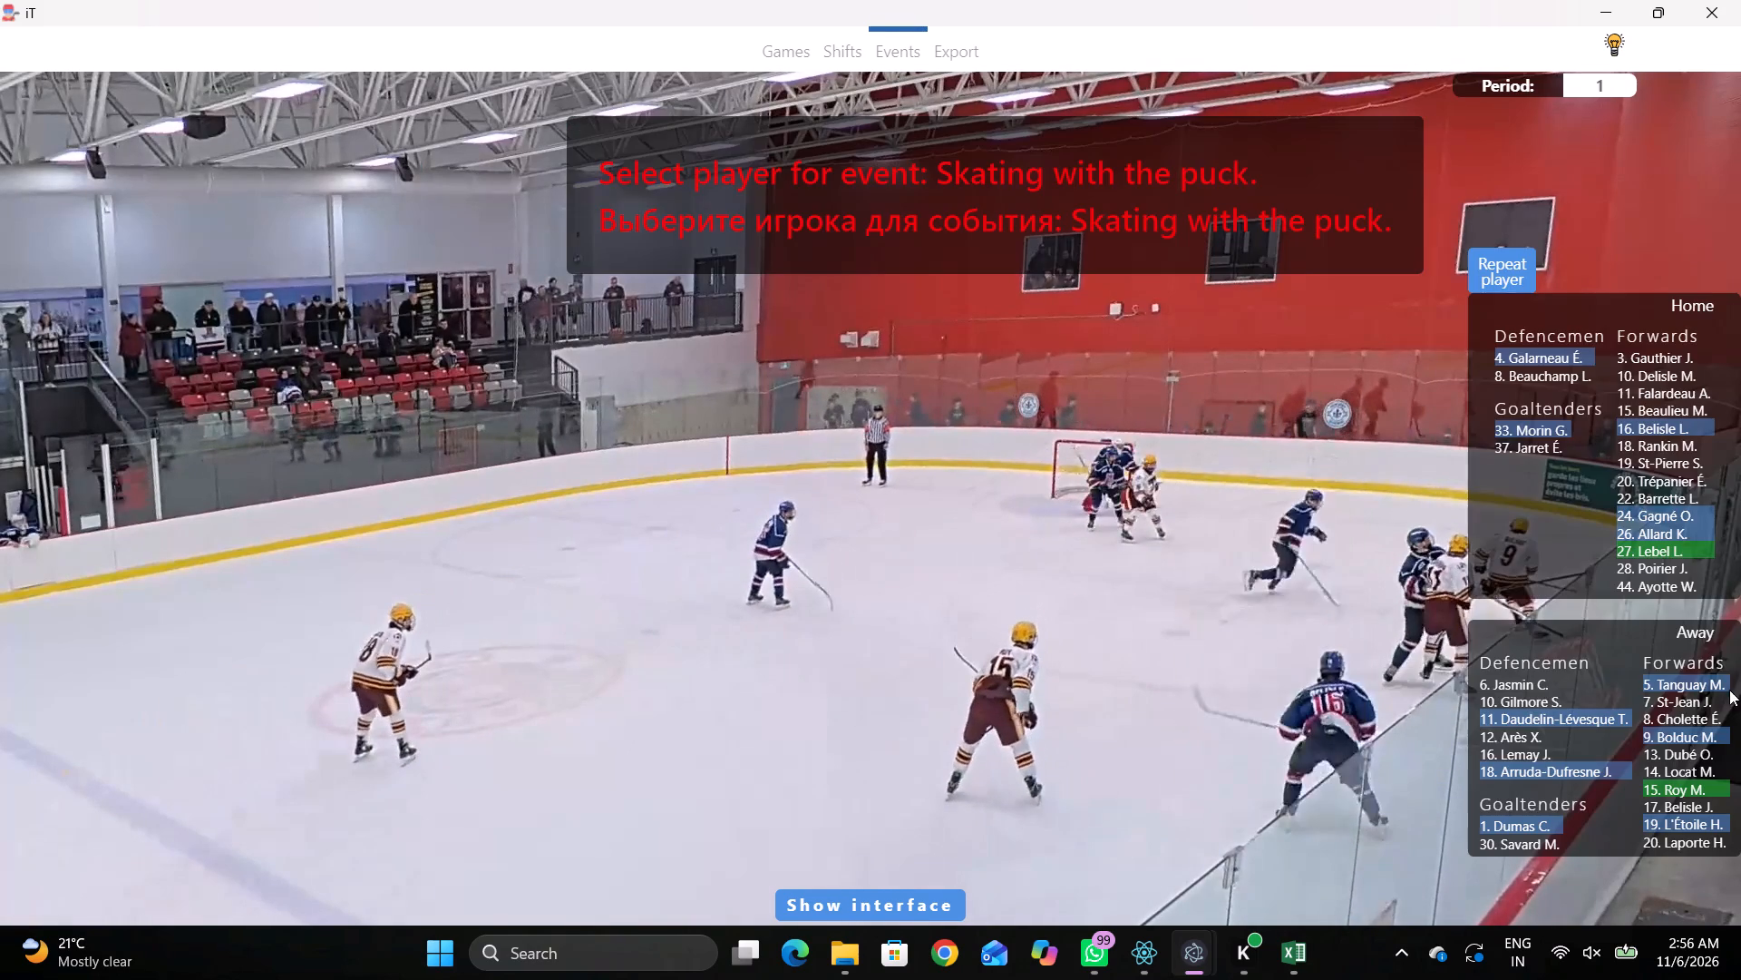
pyautogui.click(1652, 738)
pyautogui.click(1274, 513)
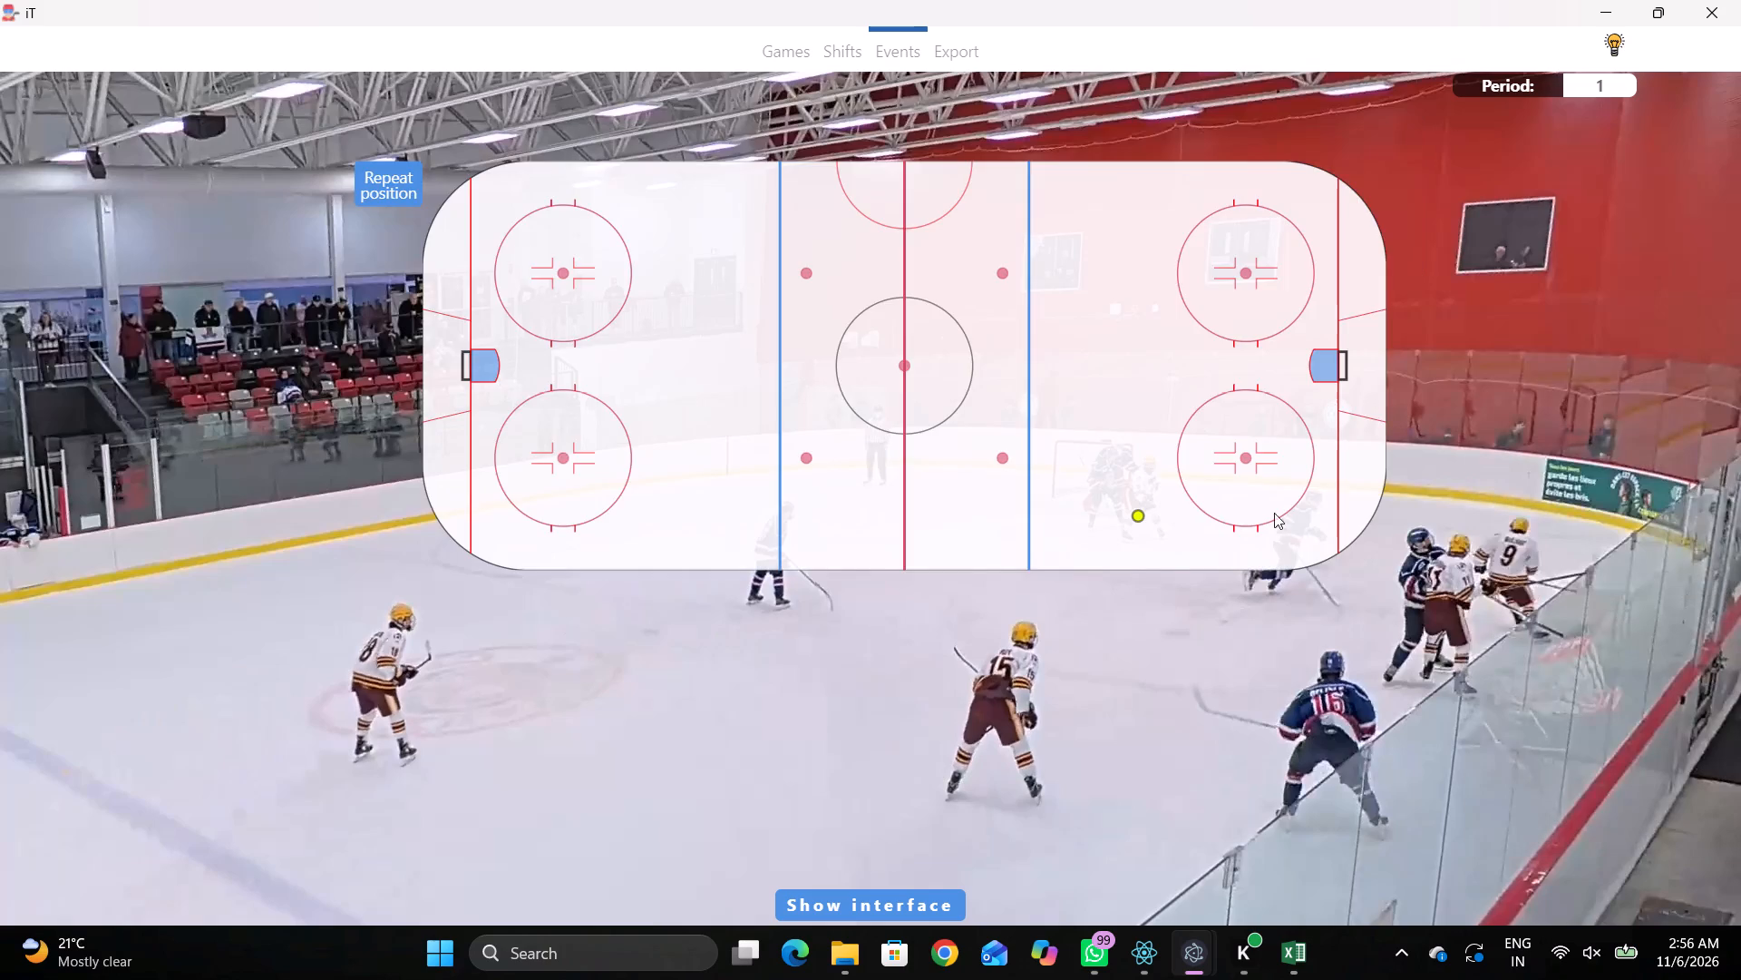
# Record a Check - Stick event for home player 24, inside the home zone's near-side face-off circle toward the goal line.
pyautogui.press('r')
pyautogui.press('space')
pyautogui.press('space')
pyautogui.press('space')
pyautogui.press('space')
pyautogui.press('q')
pyautogui.press('q')
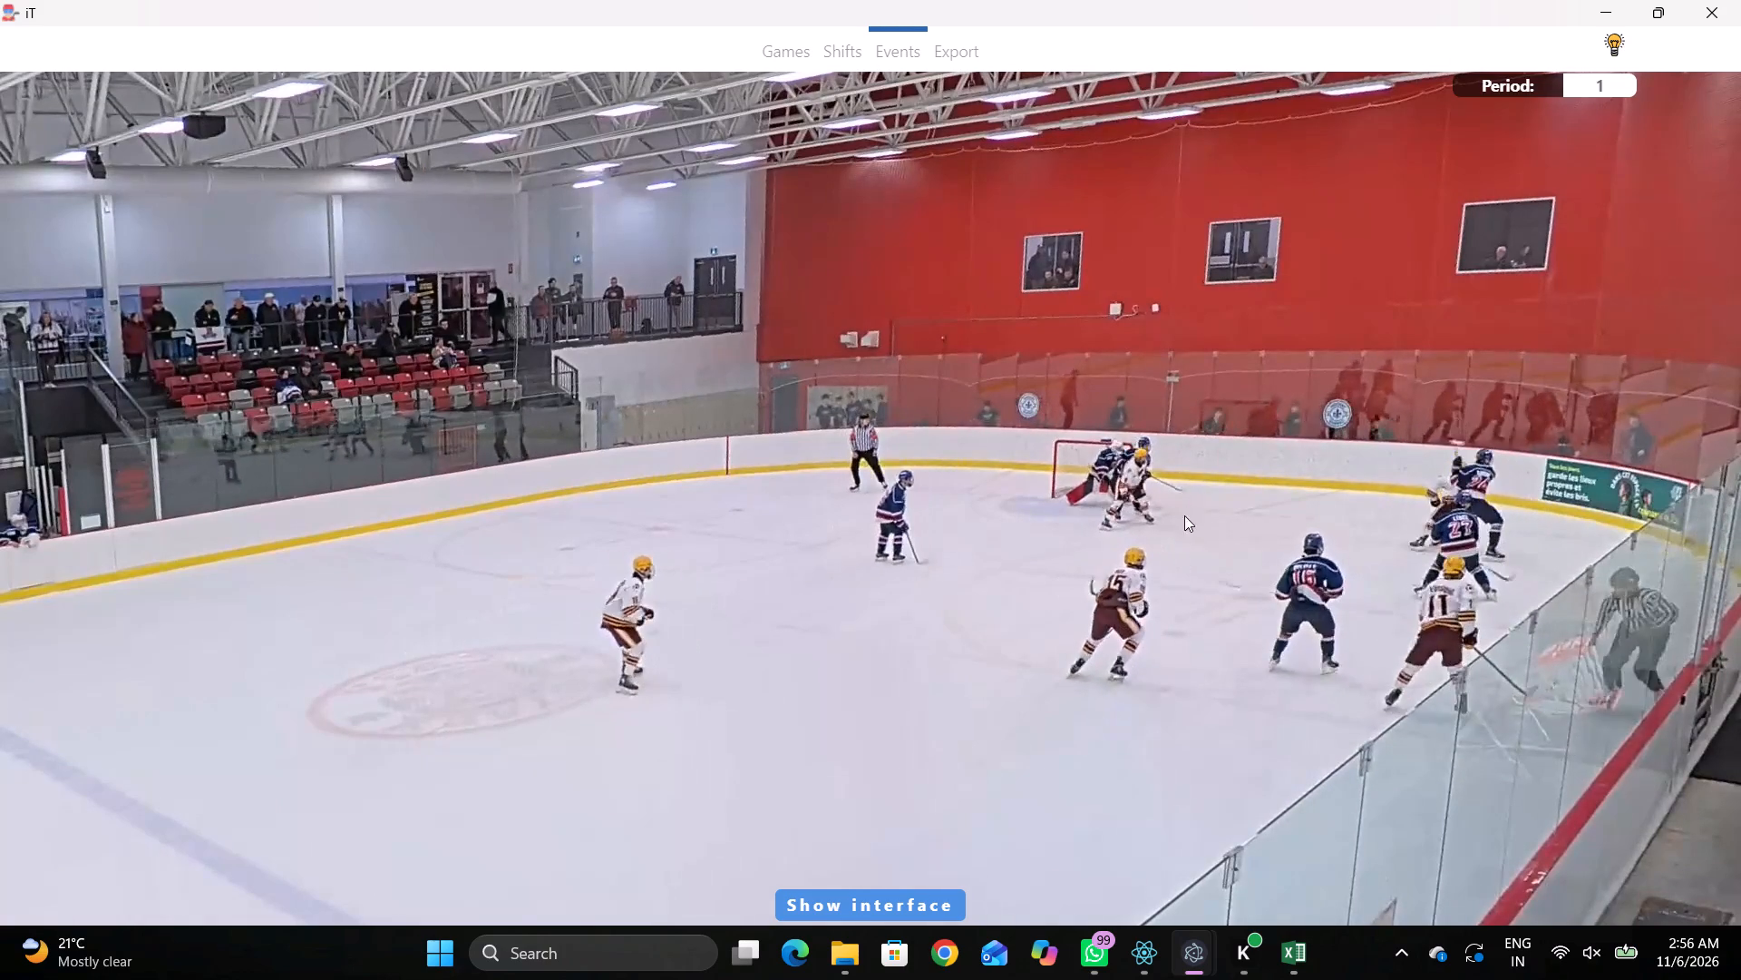
pyautogui.press('space')
pyautogui.press('space')
pyautogui.press('q')
pyautogui.press('q')
pyautogui.press('q')
pyautogui.press('q')
pyautogui.press('q')
pyautogui.press('q')
pyautogui.press('q')
pyautogui.press('q')
pyautogui.press('q')
pyautogui.press('q')
pyautogui.press('q')
pyautogui.press('q')
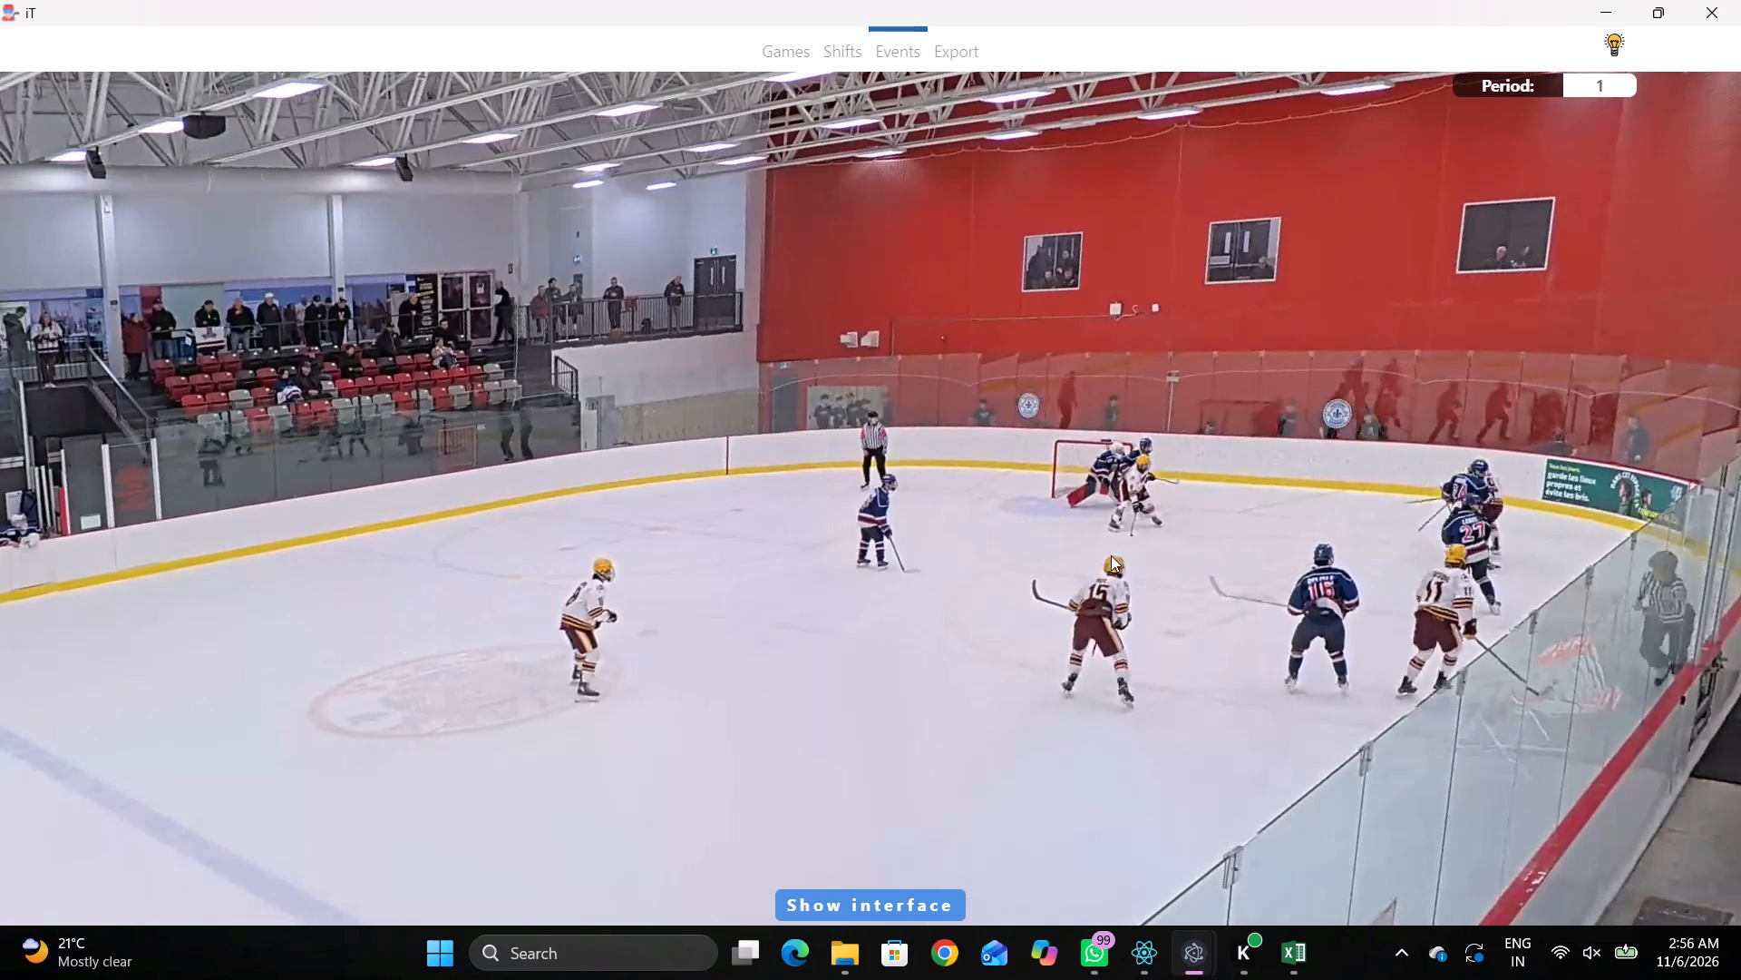
pyautogui.moveTo(1151, 515); pyautogui.dragTo(1169, 525, button='right')
pyautogui.press('q')
pyautogui.click(1189, 723)
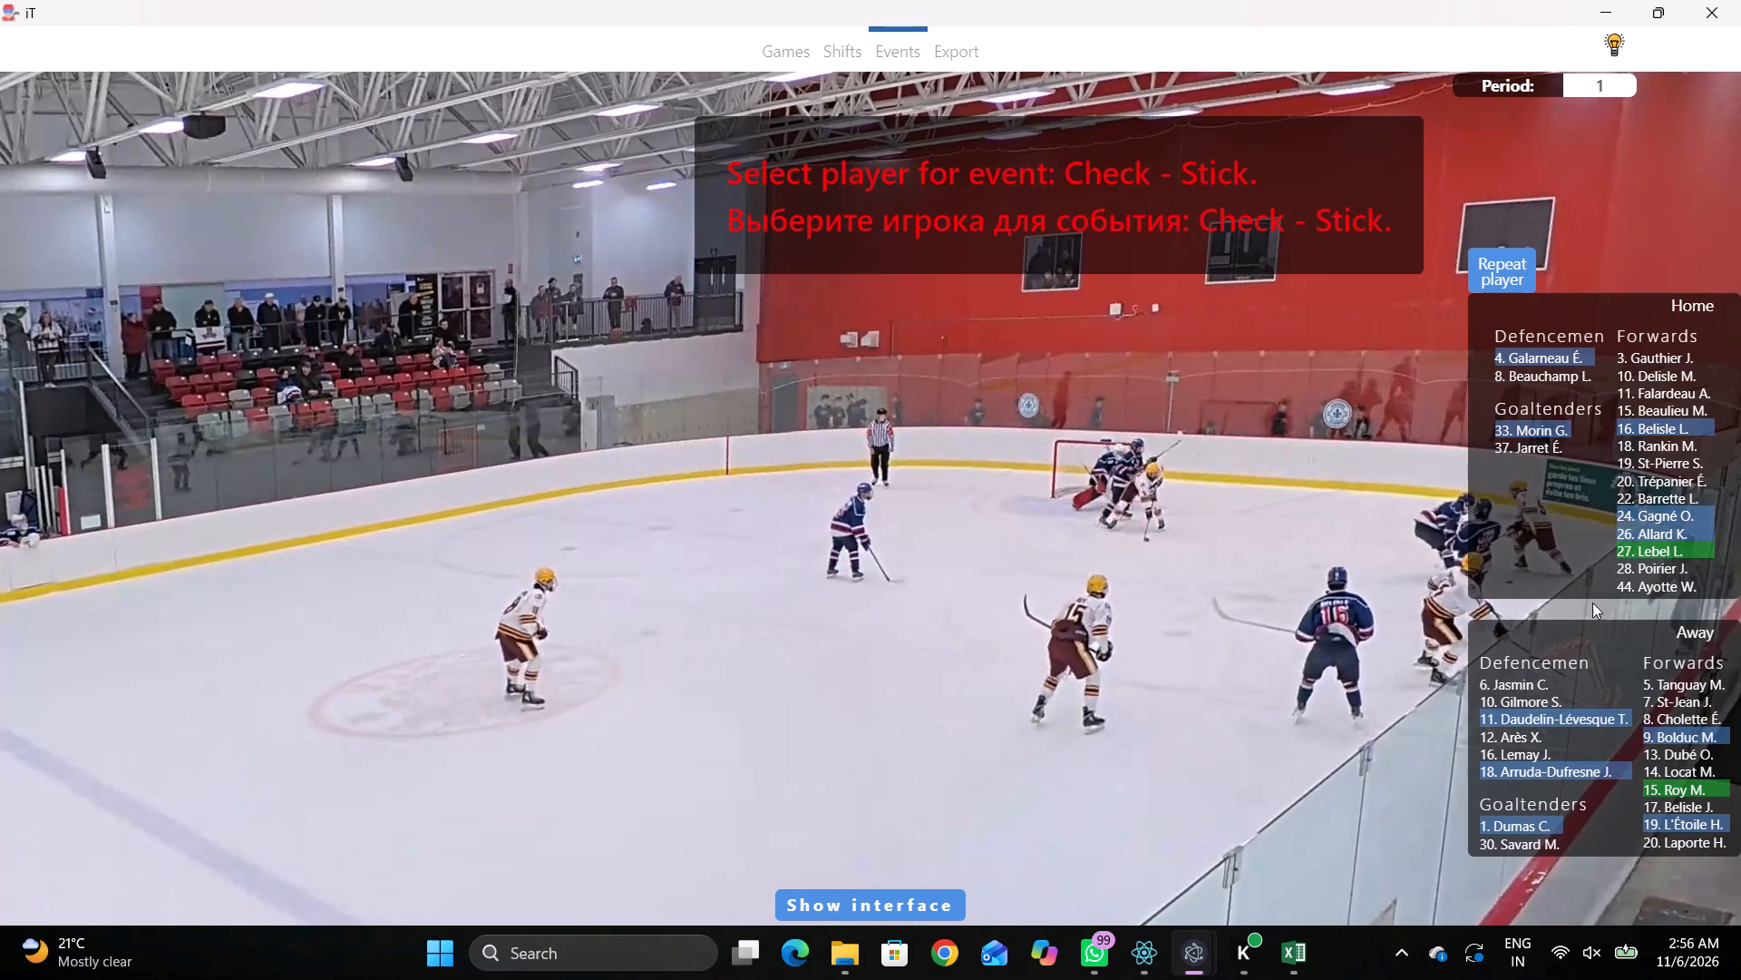
pyautogui.click(1628, 522)
pyautogui.click(1295, 488)
pyautogui.hotkey('shift', 'd')
pyautogui.hotkey('shift', 'd')
# Record a Skating with the puck event for home player 27, at the boards-side edge of the home zone's near-side face-off circle.
pyautogui.press('space')
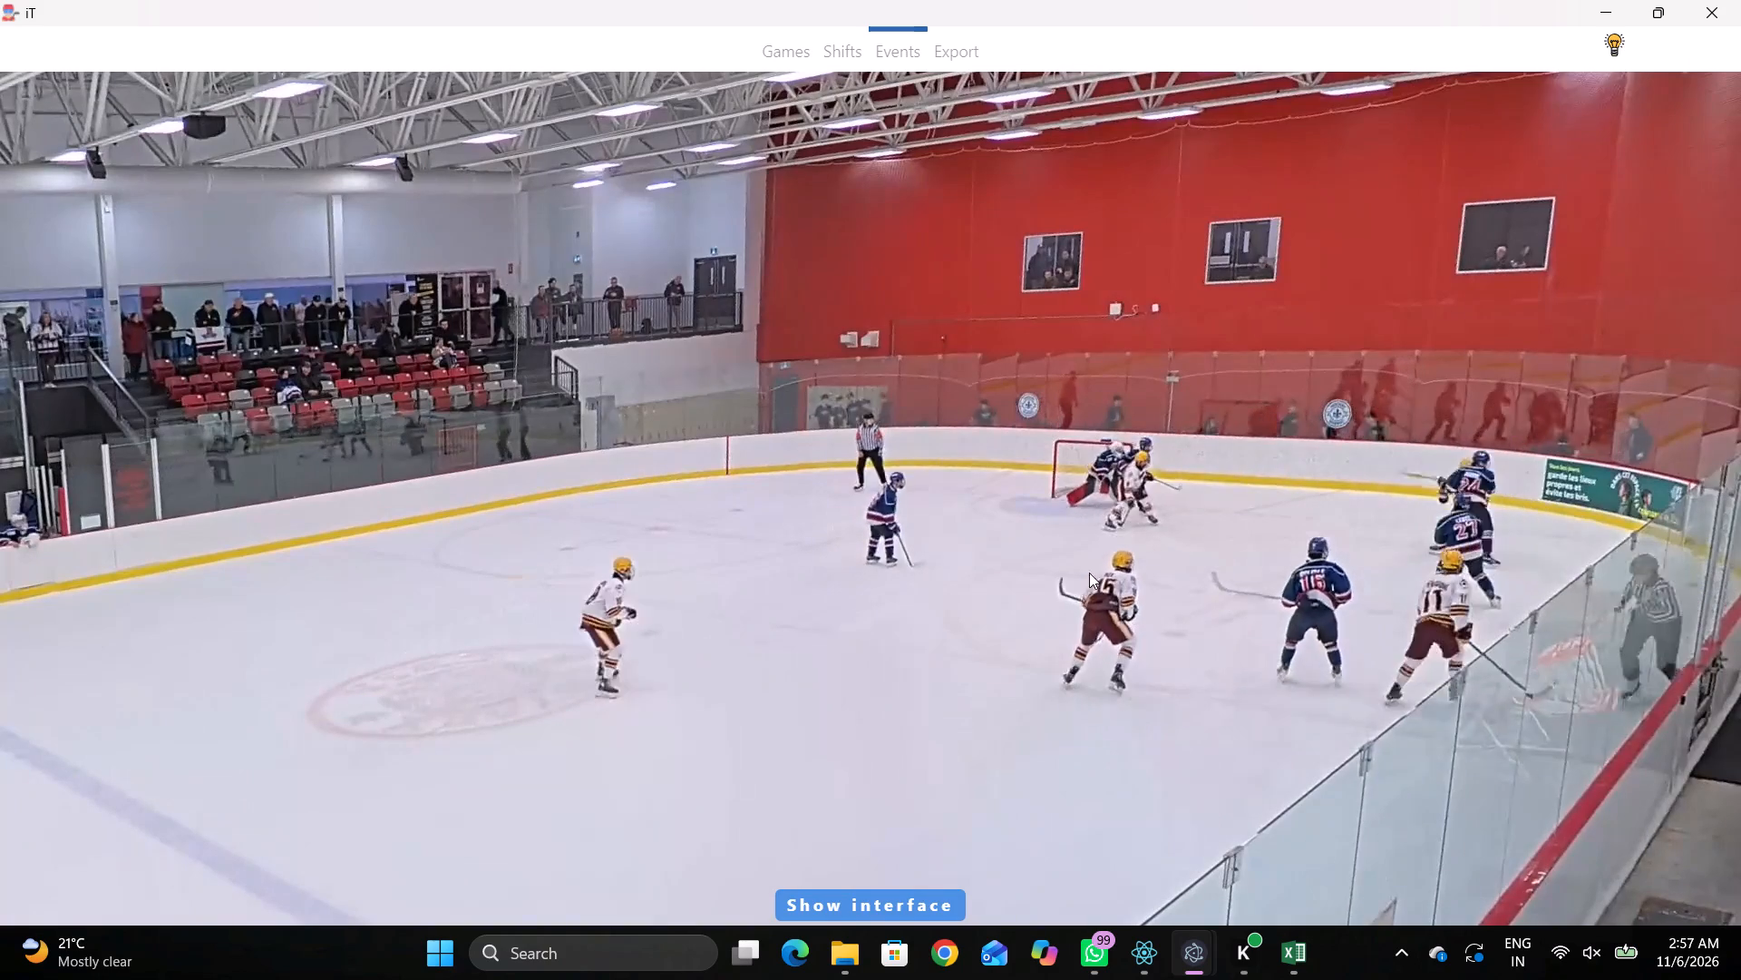
pyautogui.press('space')
pyautogui.press('space')
pyautogui.press('space')
pyautogui.moveTo(1105, 478); pyautogui.dragTo(1116, 484, button='right')
pyautogui.press('space')
pyautogui.press('space')
pyautogui.rightClick(1138, 529)
pyautogui.click(1193, 562)
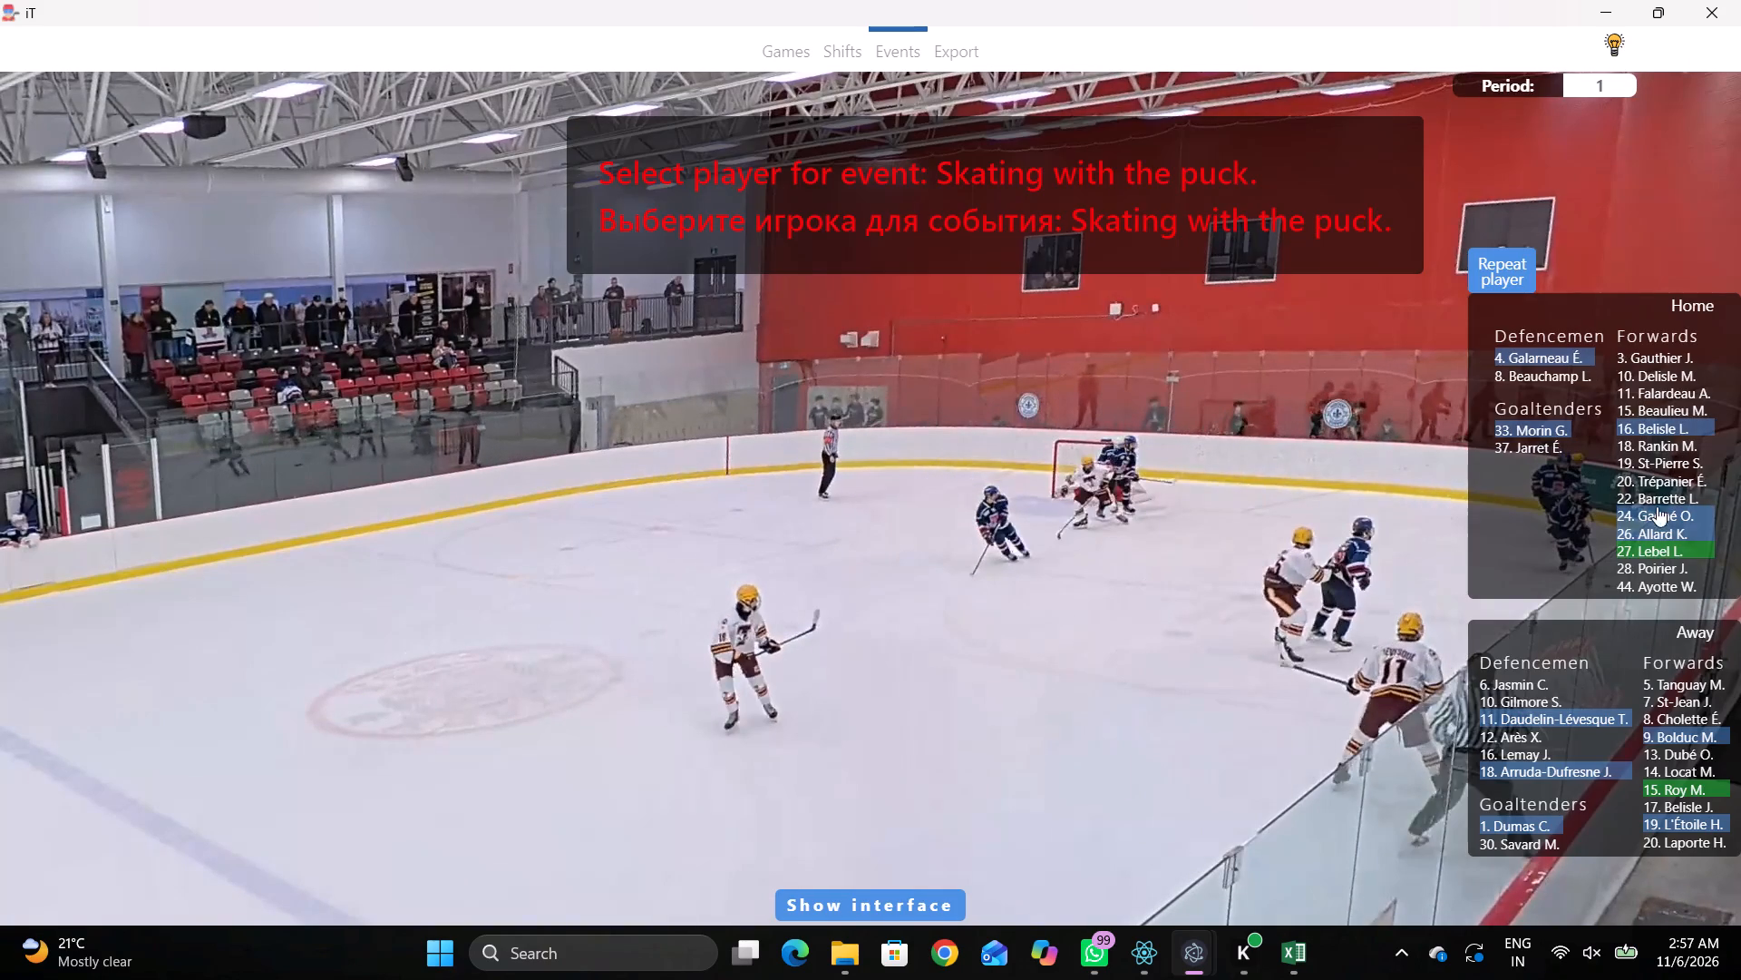
pyautogui.click(1636, 552)
pyautogui.click(1273, 519)
# Record a Pass by the same home player, just outside the home zone's near-side face-off circle toward the blue line.
pyautogui.press('space')
pyautogui.press('space')
pyautogui.press('space')
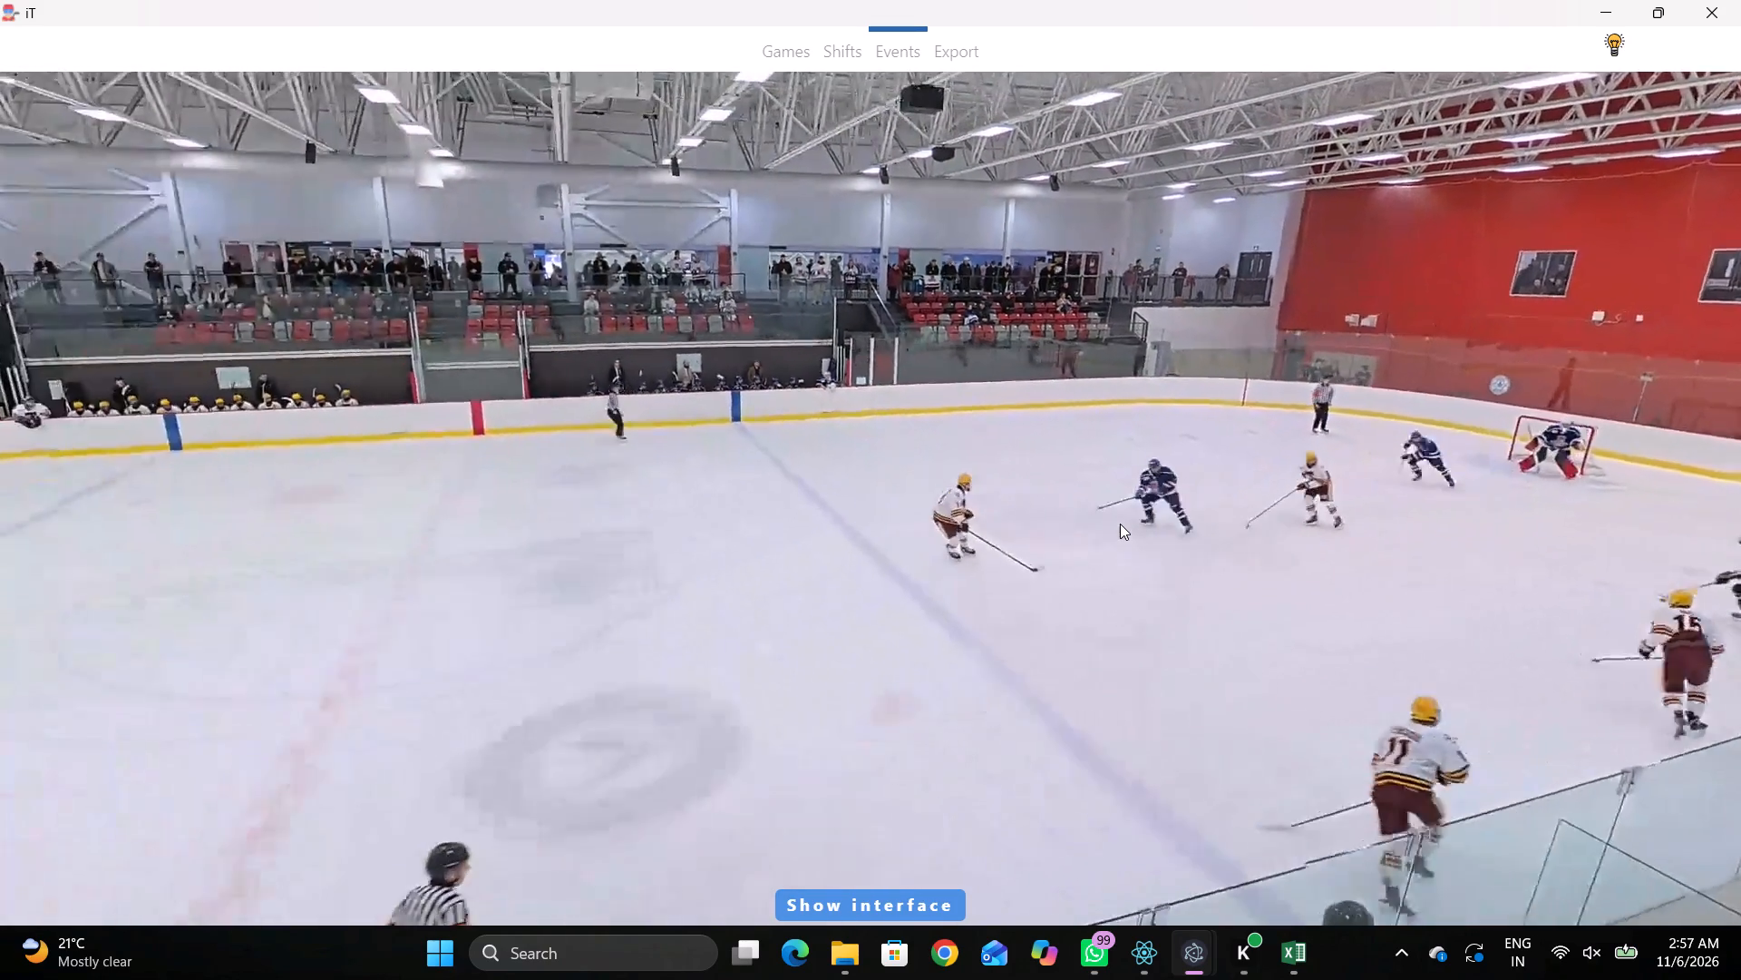
pyautogui.press('space')
pyautogui.moveTo(1112, 404); pyautogui.dragTo(1122, 403, button='right')
pyautogui.click(1146, 417)
pyautogui.click(1474, 279)
pyautogui.click(1167, 428)
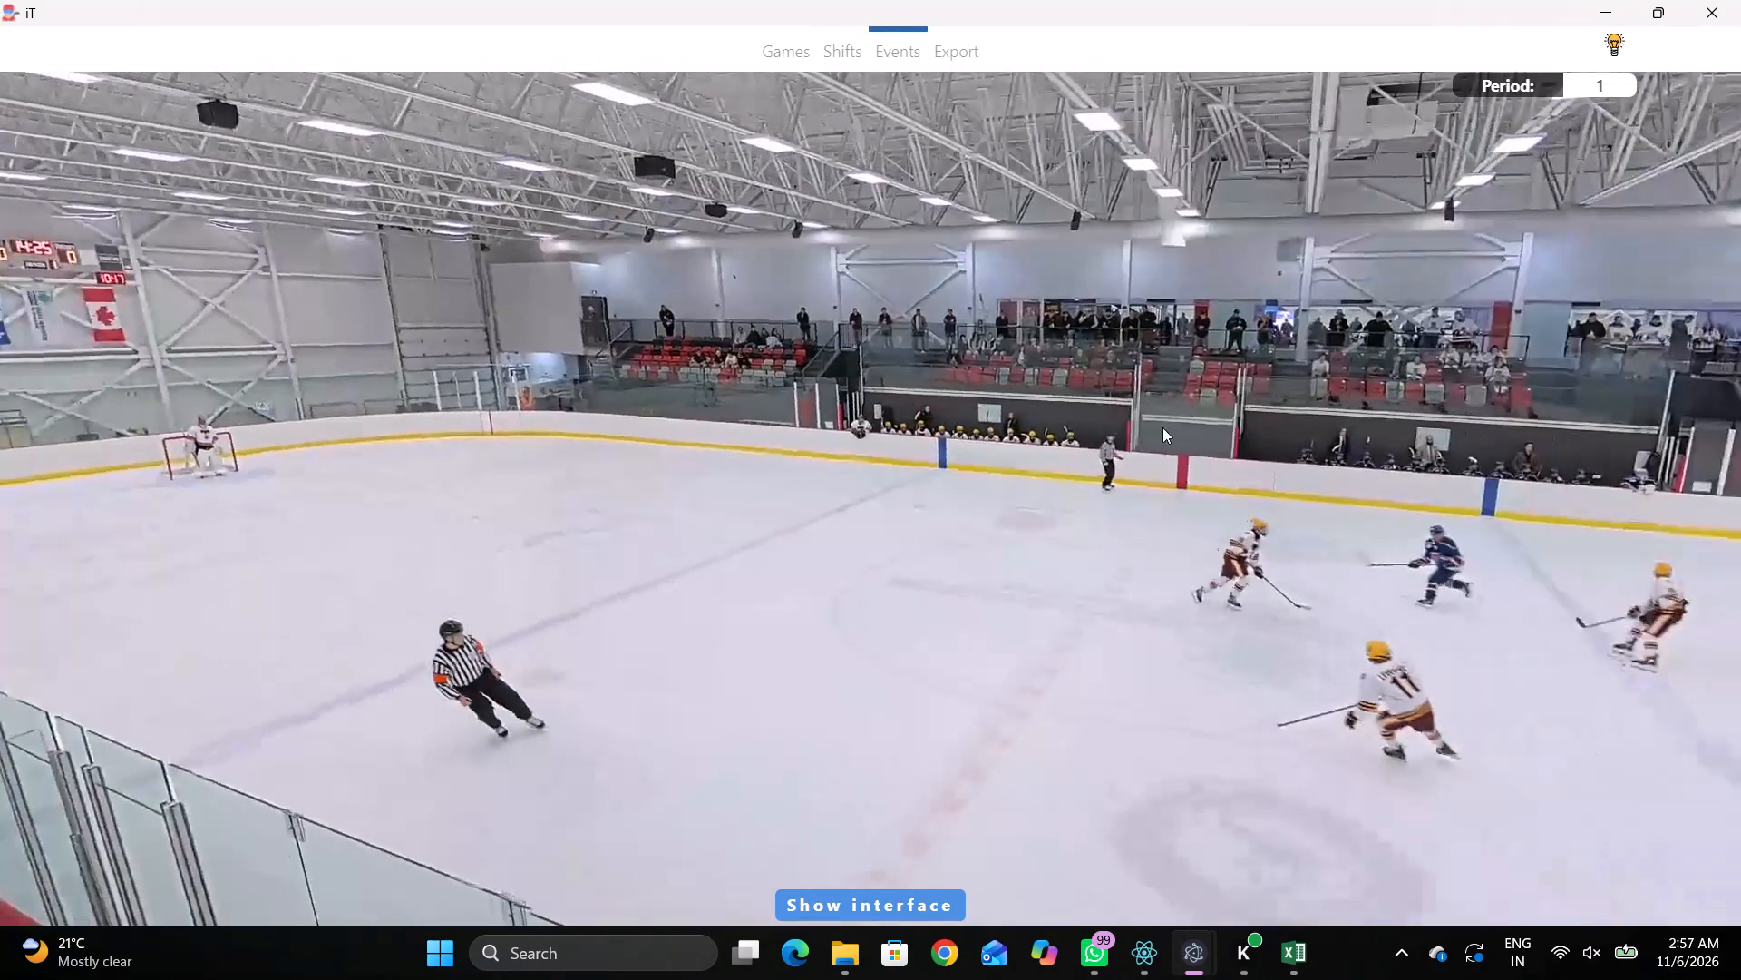
# Record a Skating with the puck event for home player 16, by the near-side neutral-zone dot between the center line and the away blue line.
pyautogui.press('space')
pyautogui.press('v')
pyautogui.press('space')
pyautogui.press('space')
pyautogui.press('space')
pyautogui.press('space')
pyautogui.press('space')
pyautogui.press('q')
pyautogui.press('q')
pyautogui.press('q')
pyautogui.press('q')
pyautogui.press('q')
pyautogui.press('q')
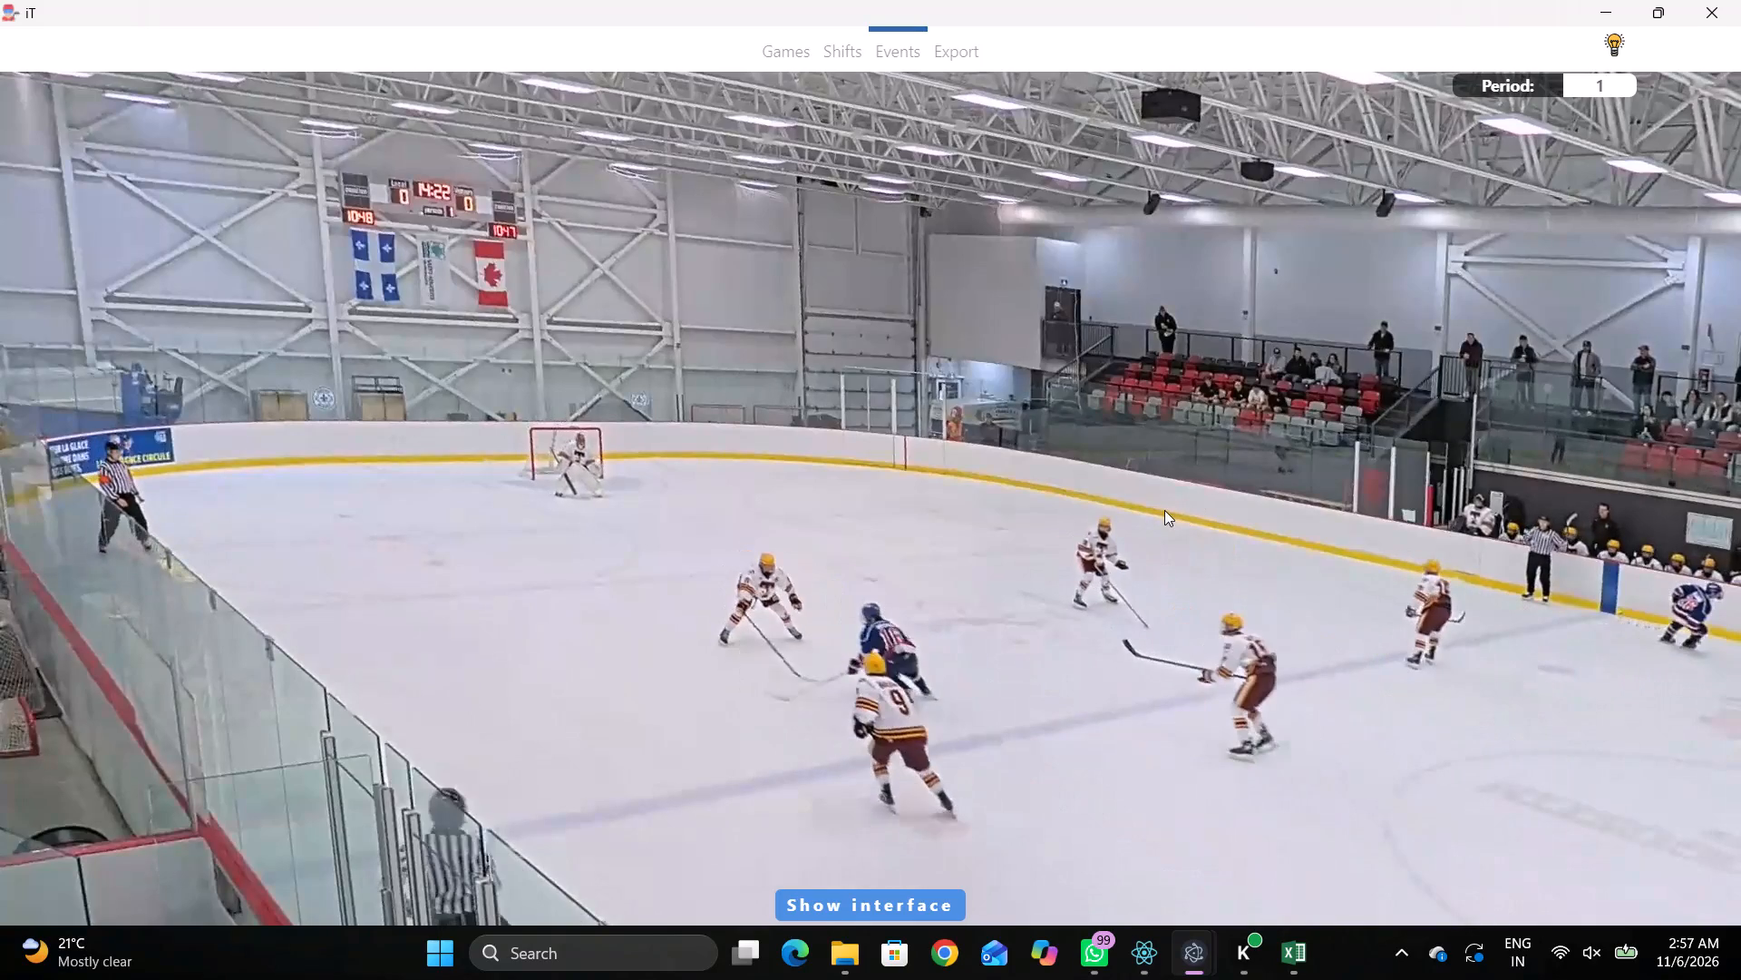
pyautogui.rightClick(1162, 476)
pyautogui.moveTo(1093, 458); pyautogui.dragTo(1056, 456, button='right')
pyautogui.click(1166, 491)
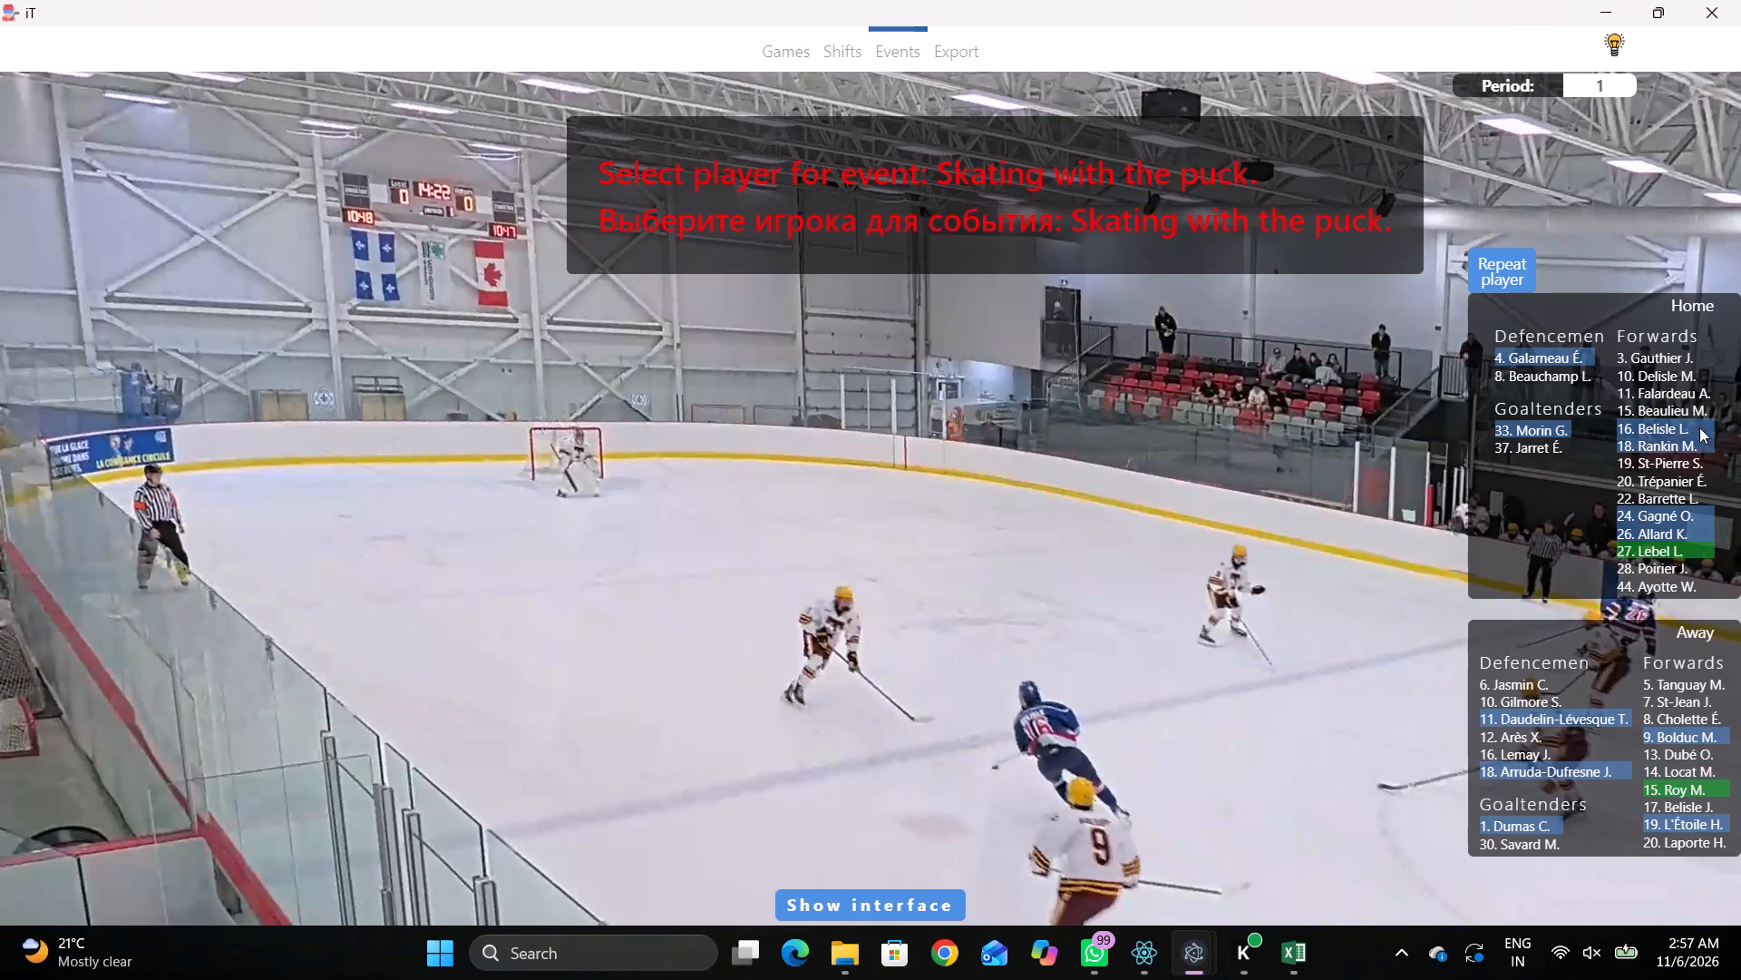
pyautogui.click(1659, 425)
pyautogui.click(832, 474)
# Record a Shot Attempt - On Goal by the same home player, inside the away zone's near-side face-off circle on the goal side.
pyautogui.press('r')
pyautogui.press('space')
pyautogui.press('space')
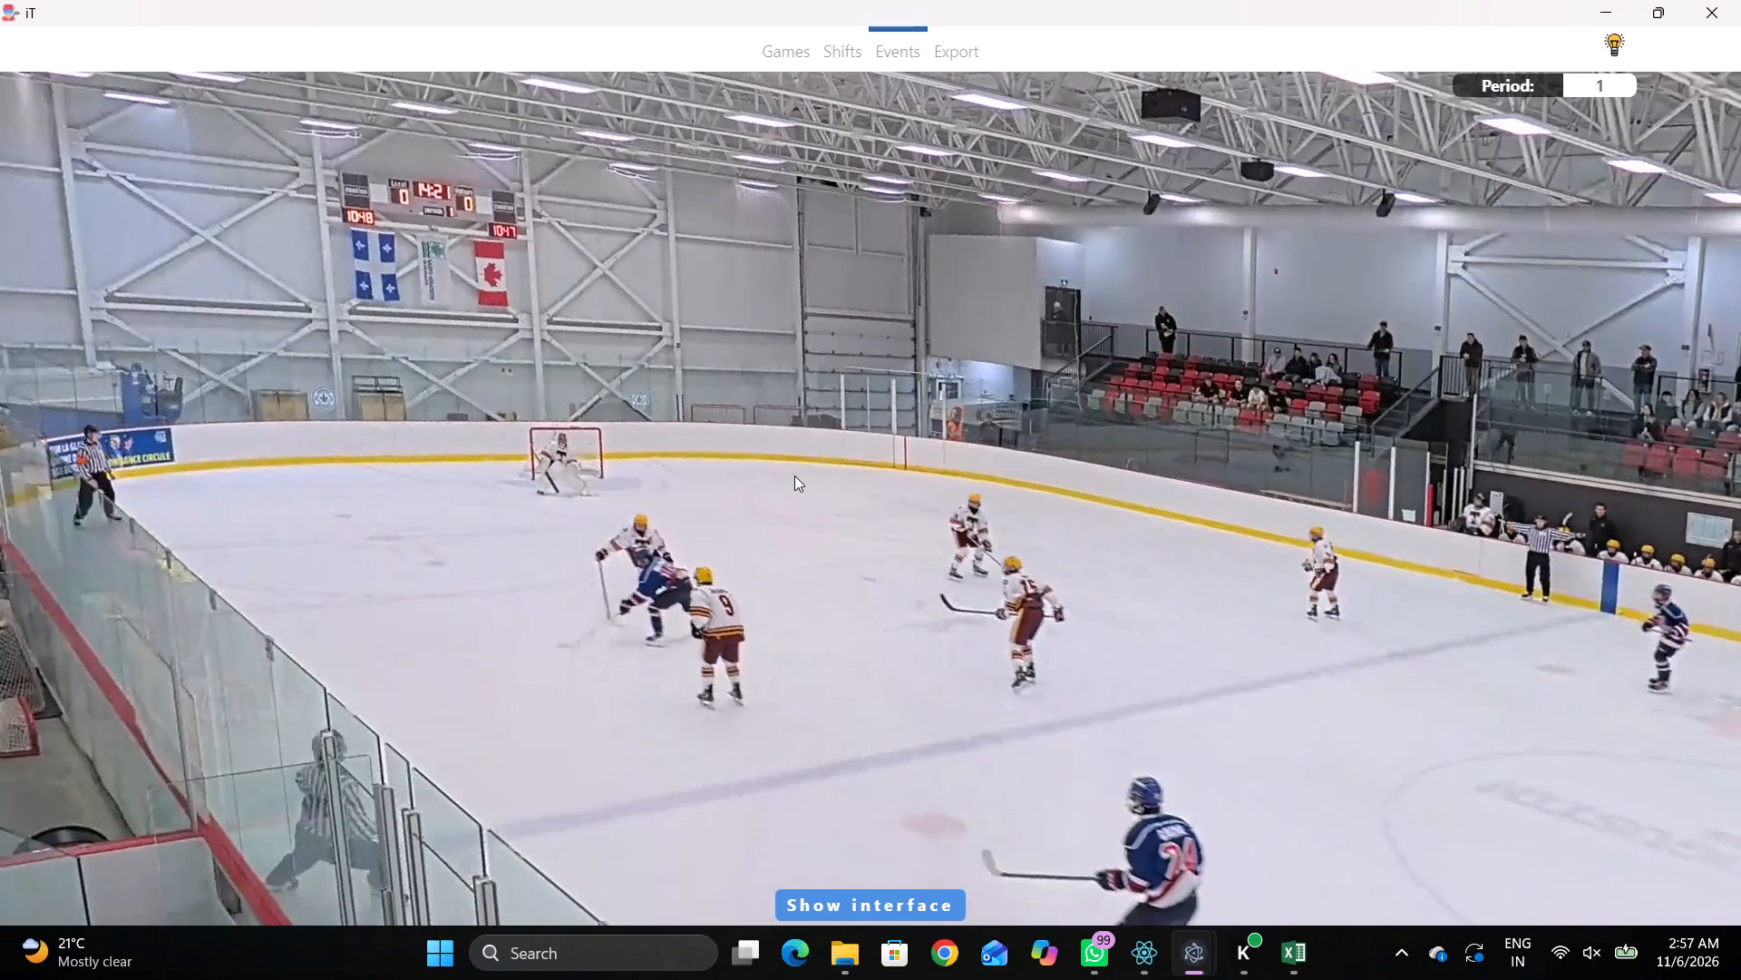
pyautogui.press('space')
pyautogui.press('space')
pyautogui.press('q')
pyautogui.press('q')
pyautogui.press('q')
pyautogui.press('q')
pyautogui.press('q')
pyautogui.moveTo(780, 431); pyautogui.dragTo(789, 425, button='right')
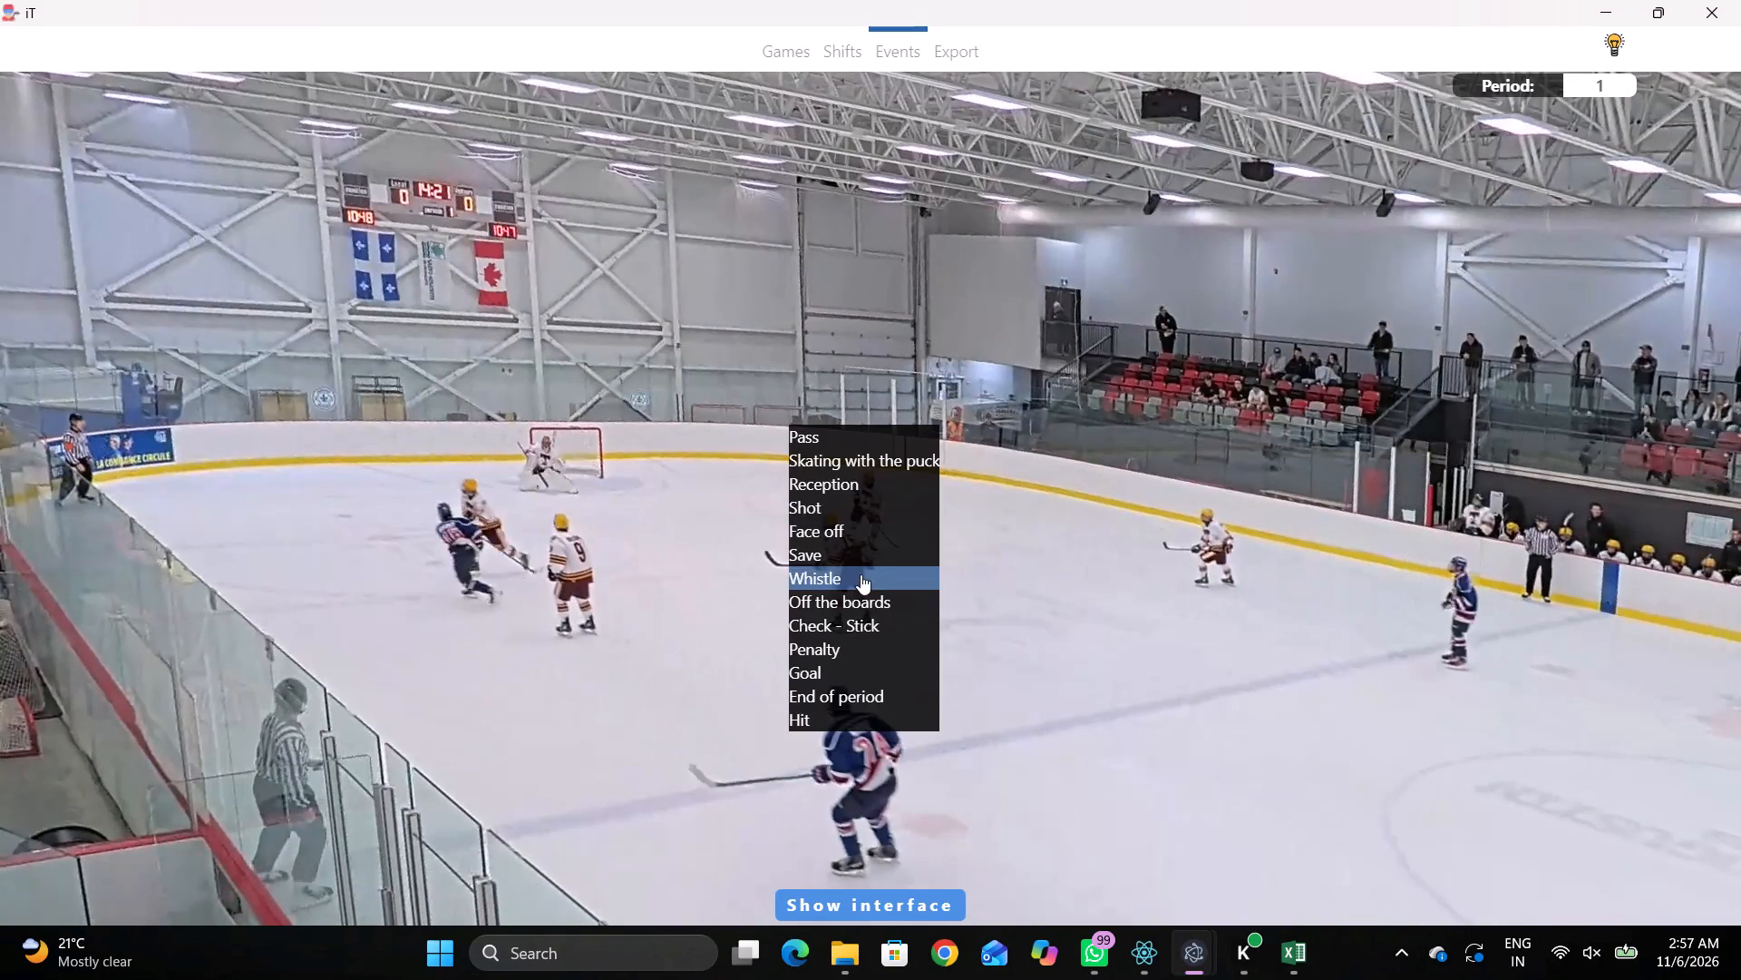
pyautogui.click(832, 524)
pyautogui.rightClick(811, 450)
pyautogui.click(859, 525)
pyautogui.click(1104, 346)
pyautogui.moveTo(910, 380); pyautogui.dragTo(891, 380, button='right')
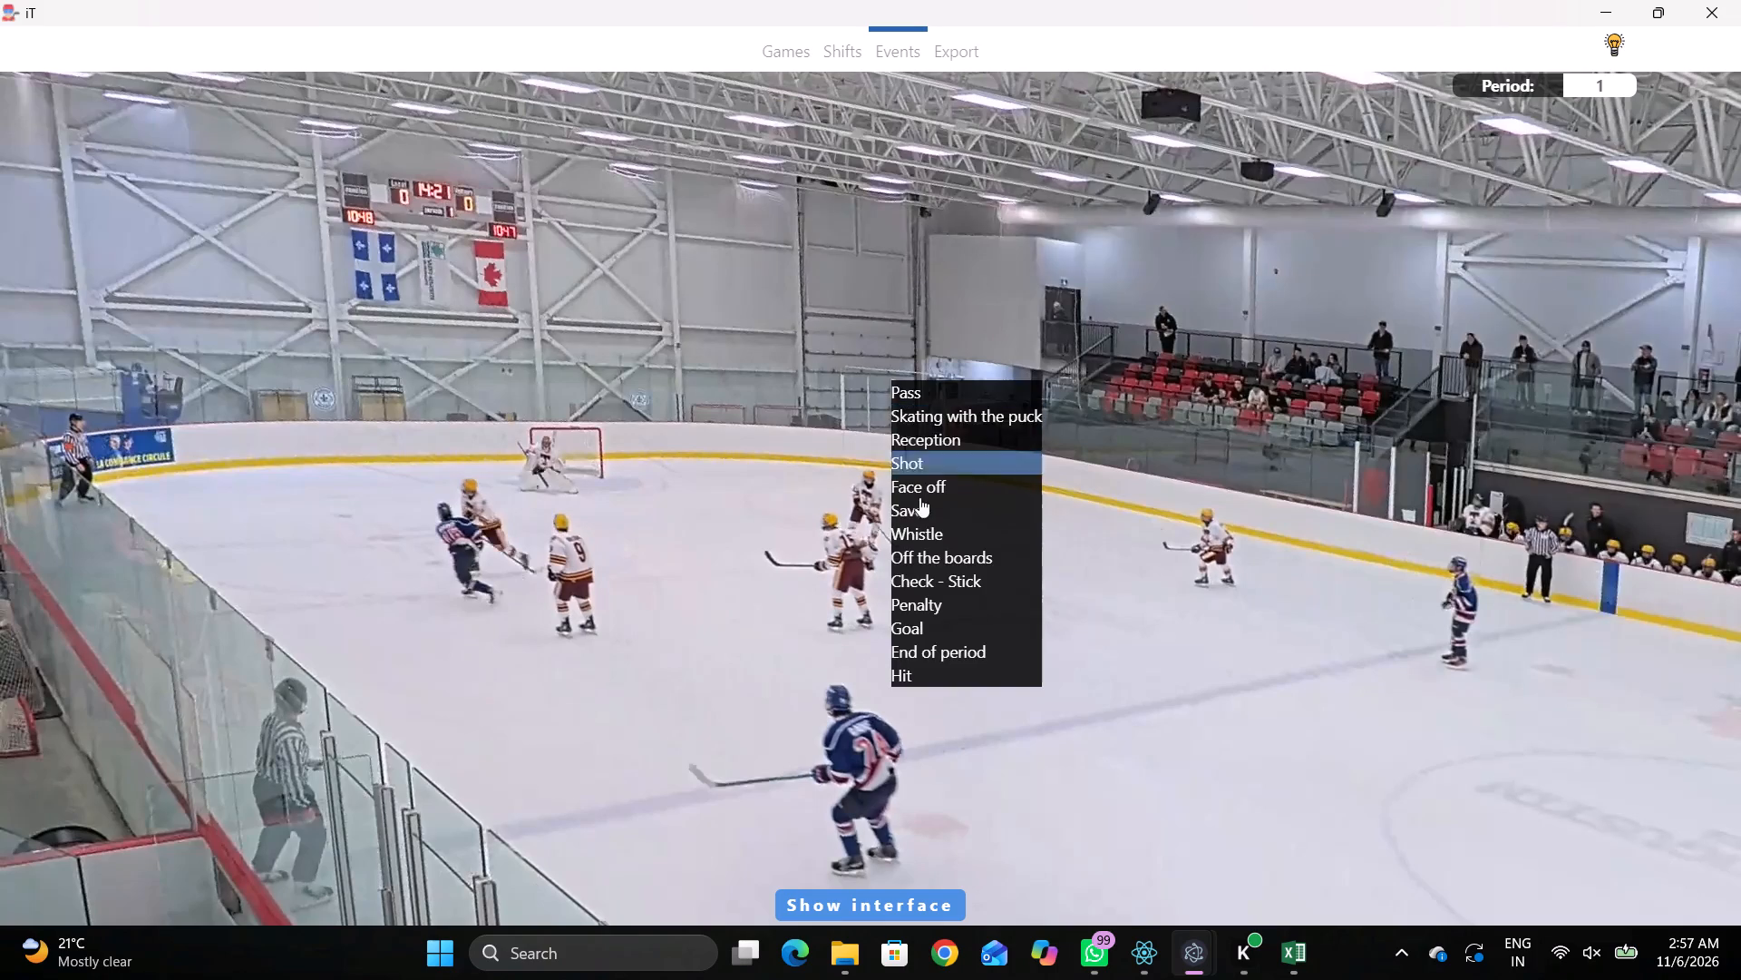
pyautogui.click(921, 465)
pyautogui.click(870, 443)
pyautogui.click(1507, 259)
pyautogui.moveTo(515, 485); pyautogui.dragTo(530, 466)
# Record a Save by home goaltender 33 with Right Pad and direction Bottom middle, in the away end's goal crease.
pyautogui.press('space')
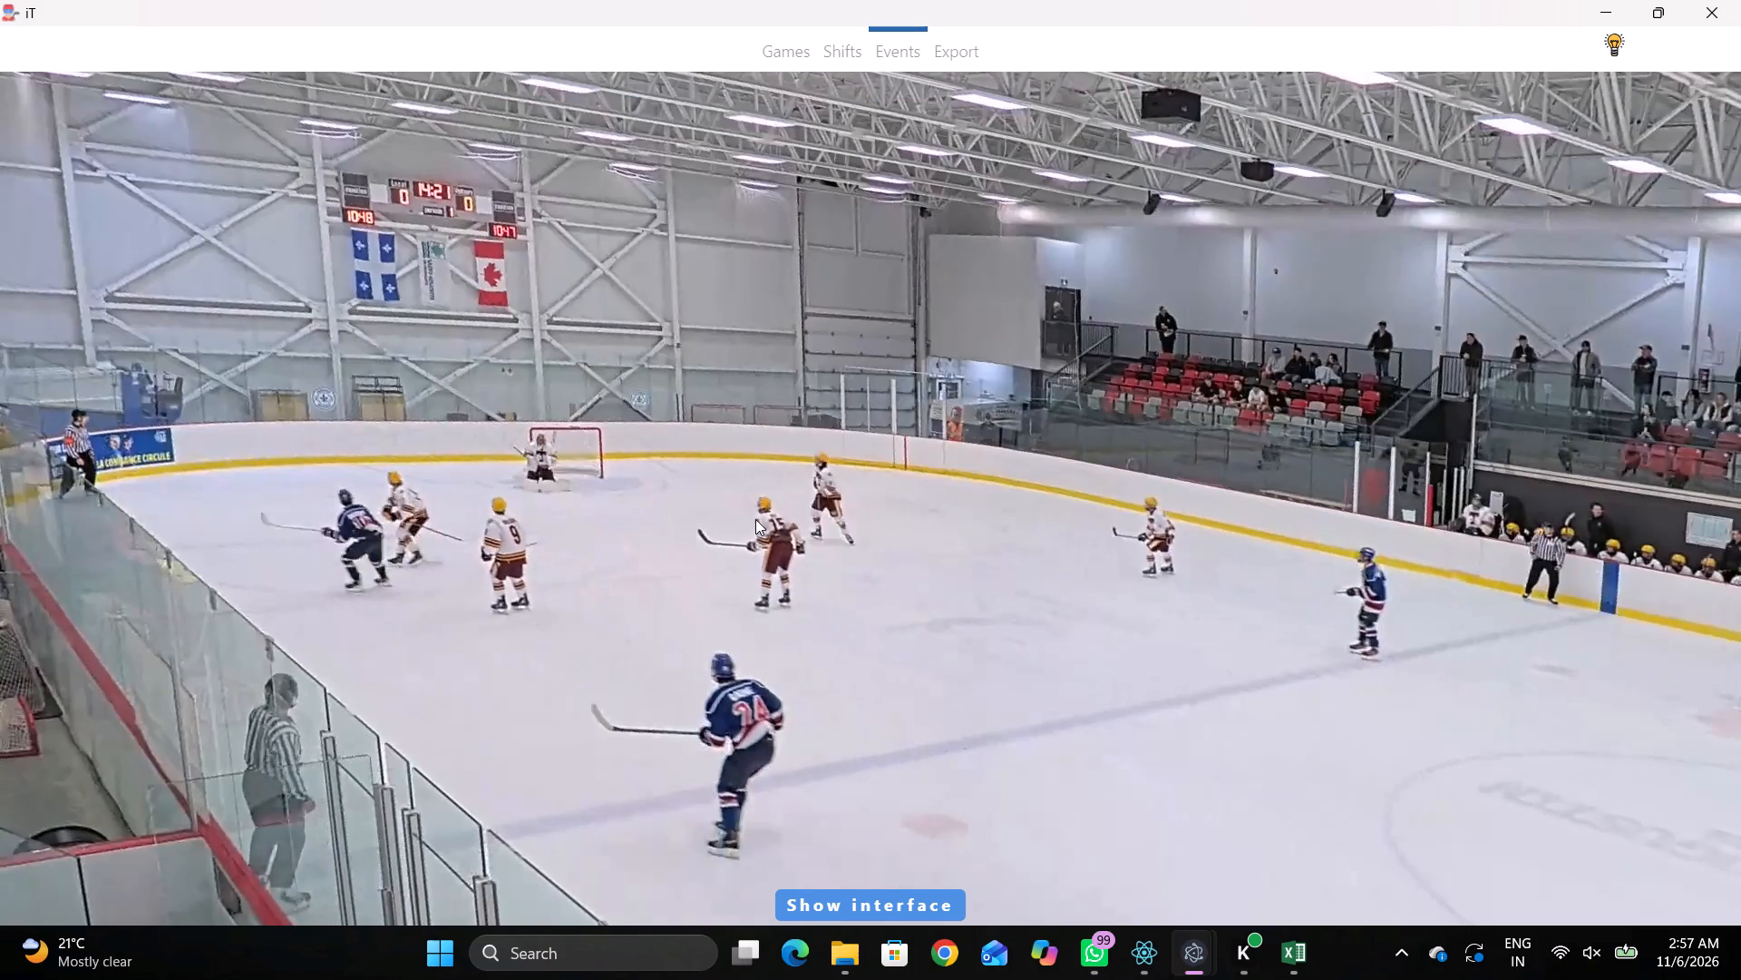
pyautogui.press('space')
pyautogui.moveTo(747, 418); pyautogui.dragTo(766, 427, button='right')
pyautogui.click(807, 560)
pyautogui.click(744, 515)
pyautogui.click(834, 503)
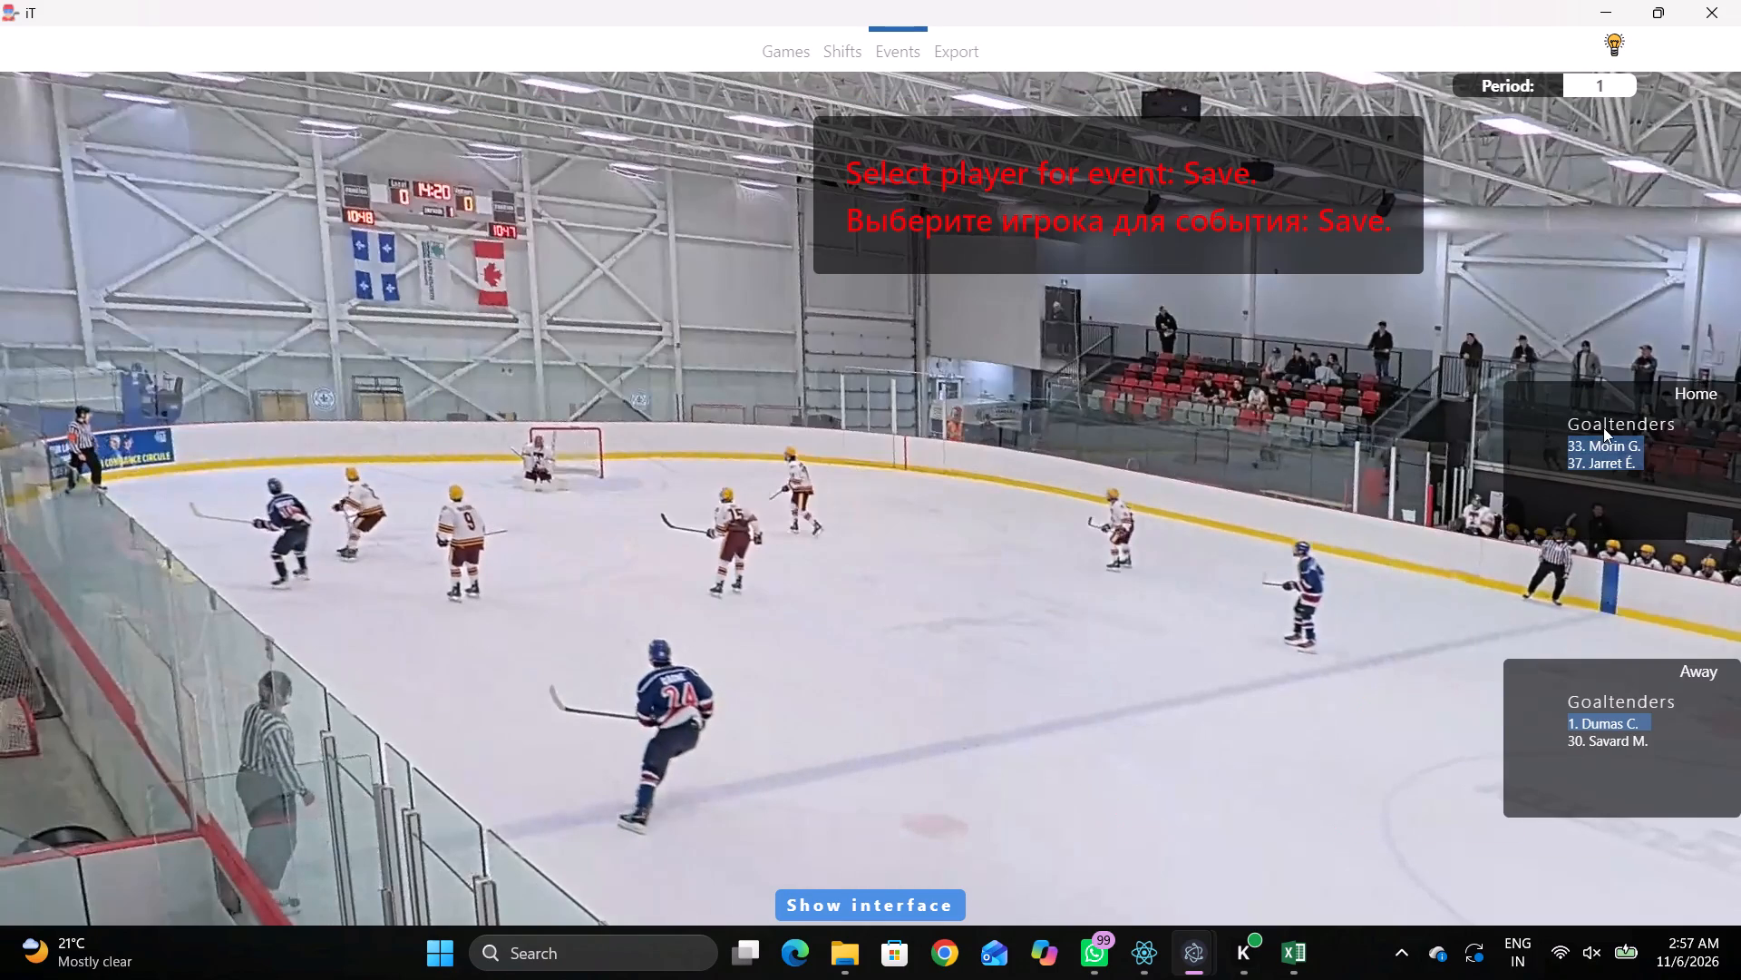
pyautogui.click(1600, 446)
pyautogui.click(489, 368)
# Change the player of the Save event to away goaltender 1.
pyautogui.hotkey('shift', 'd')
pyautogui.click(627, 762)
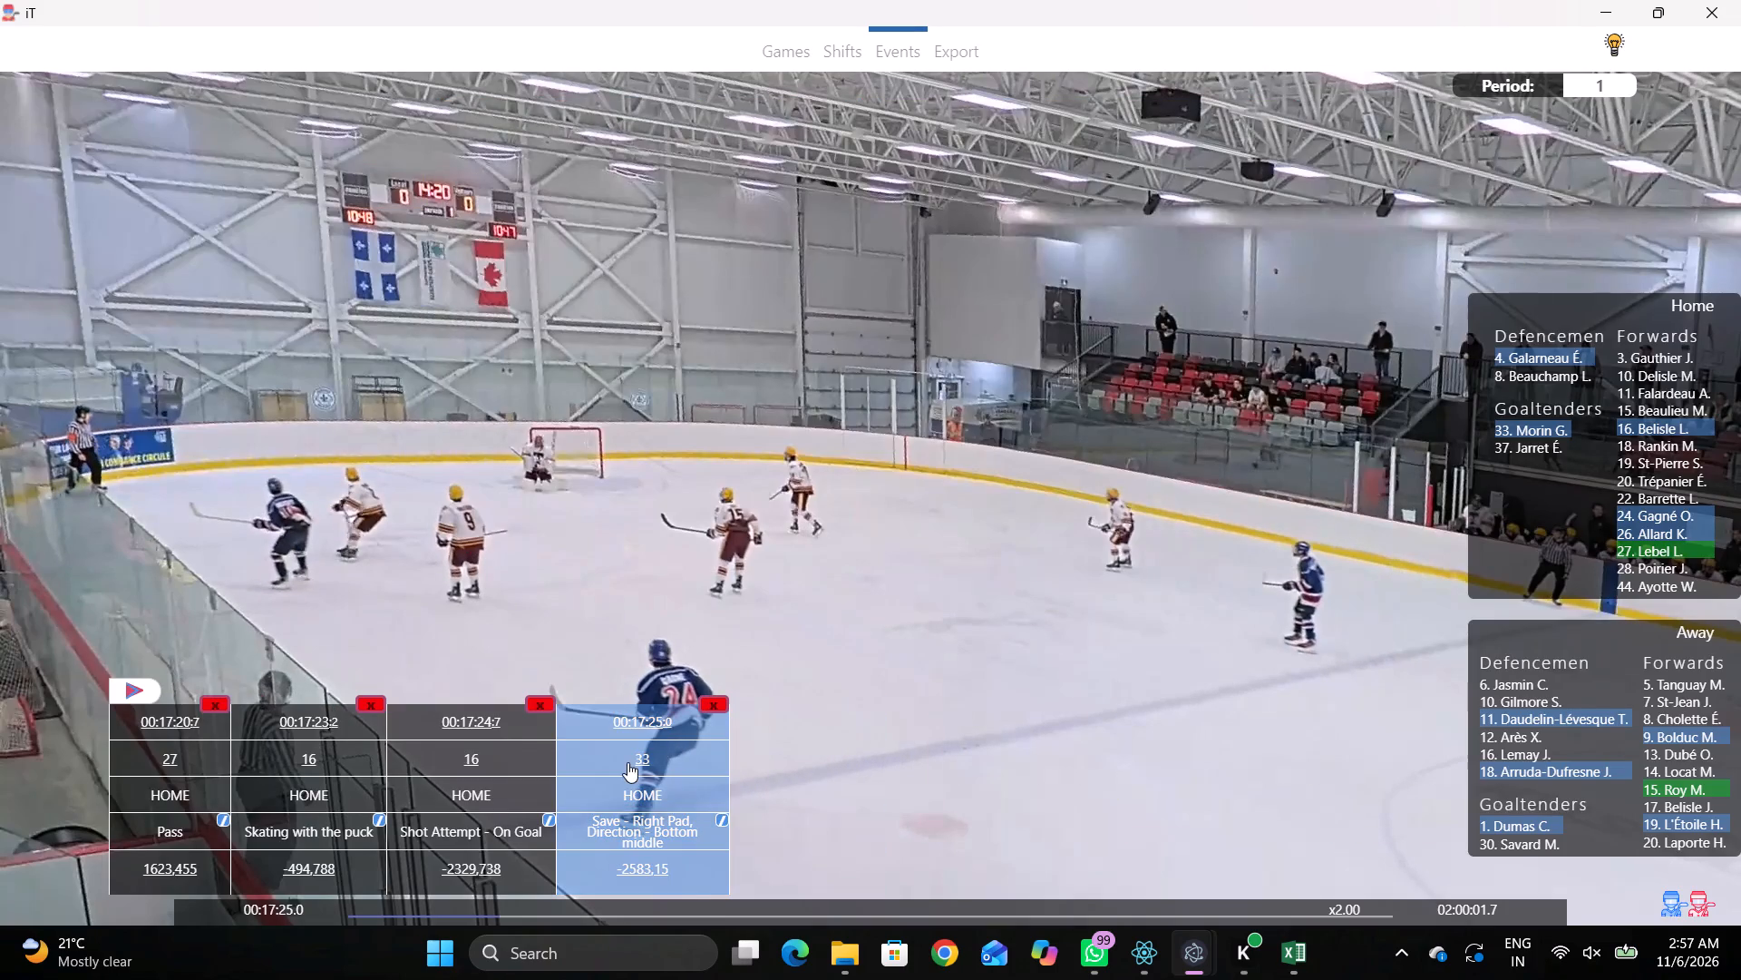
pyautogui.moveTo(1551, 728); pyautogui.dragTo(1563, 727)
pyautogui.click(1572, 727)
pyautogui.click(673, 452)
# Record a Whistle event in the away zone, between the blue line and the near-side face-off circle.
pyautogui.press('space')
pyautogui.press('space')
pyautogui.press('space')
pyautogui.press('space')
pyautogui.rightClick(648, 387)
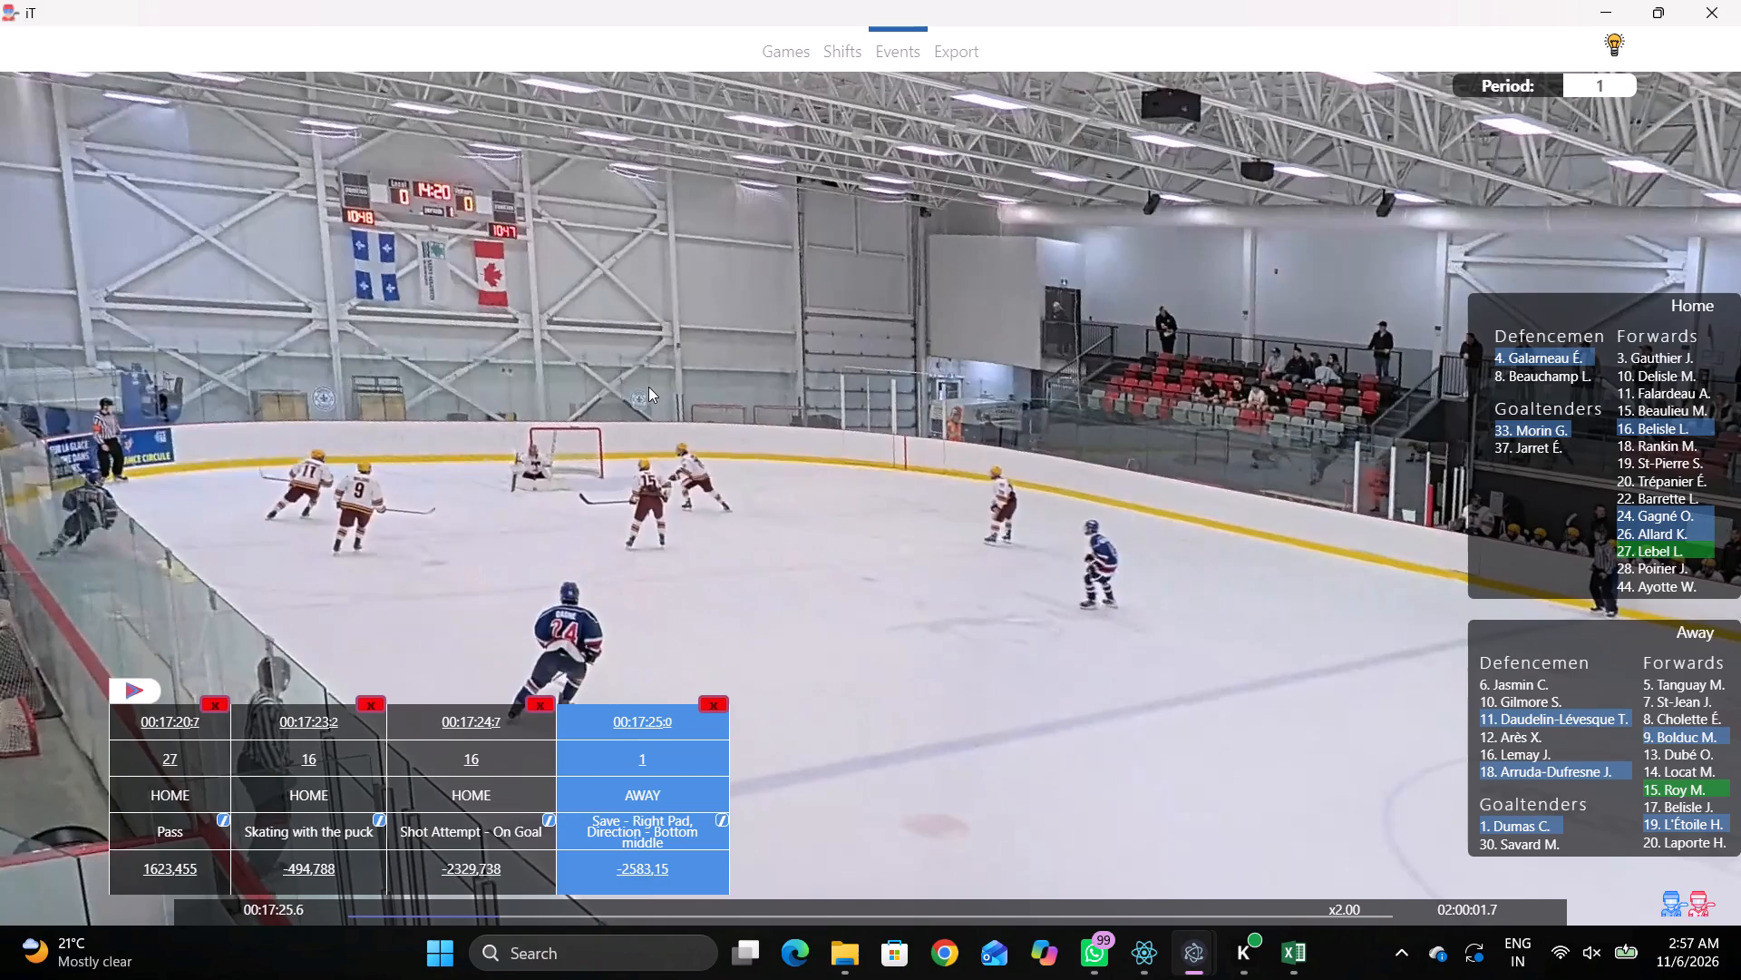
pyautogui.press('space')
pyautogui.press('space')
pyautogui.moveTo(660, 428); pyautogui.dragTo(681, 445, button='right')
pyautogui.click(683, 570)
pyautogui.moveTo(958, 830); pyautogui.dragTo(959, 781)
pyautogui.moveTo(873, 449); pyautogui.dragTo(891, 453, button='right')
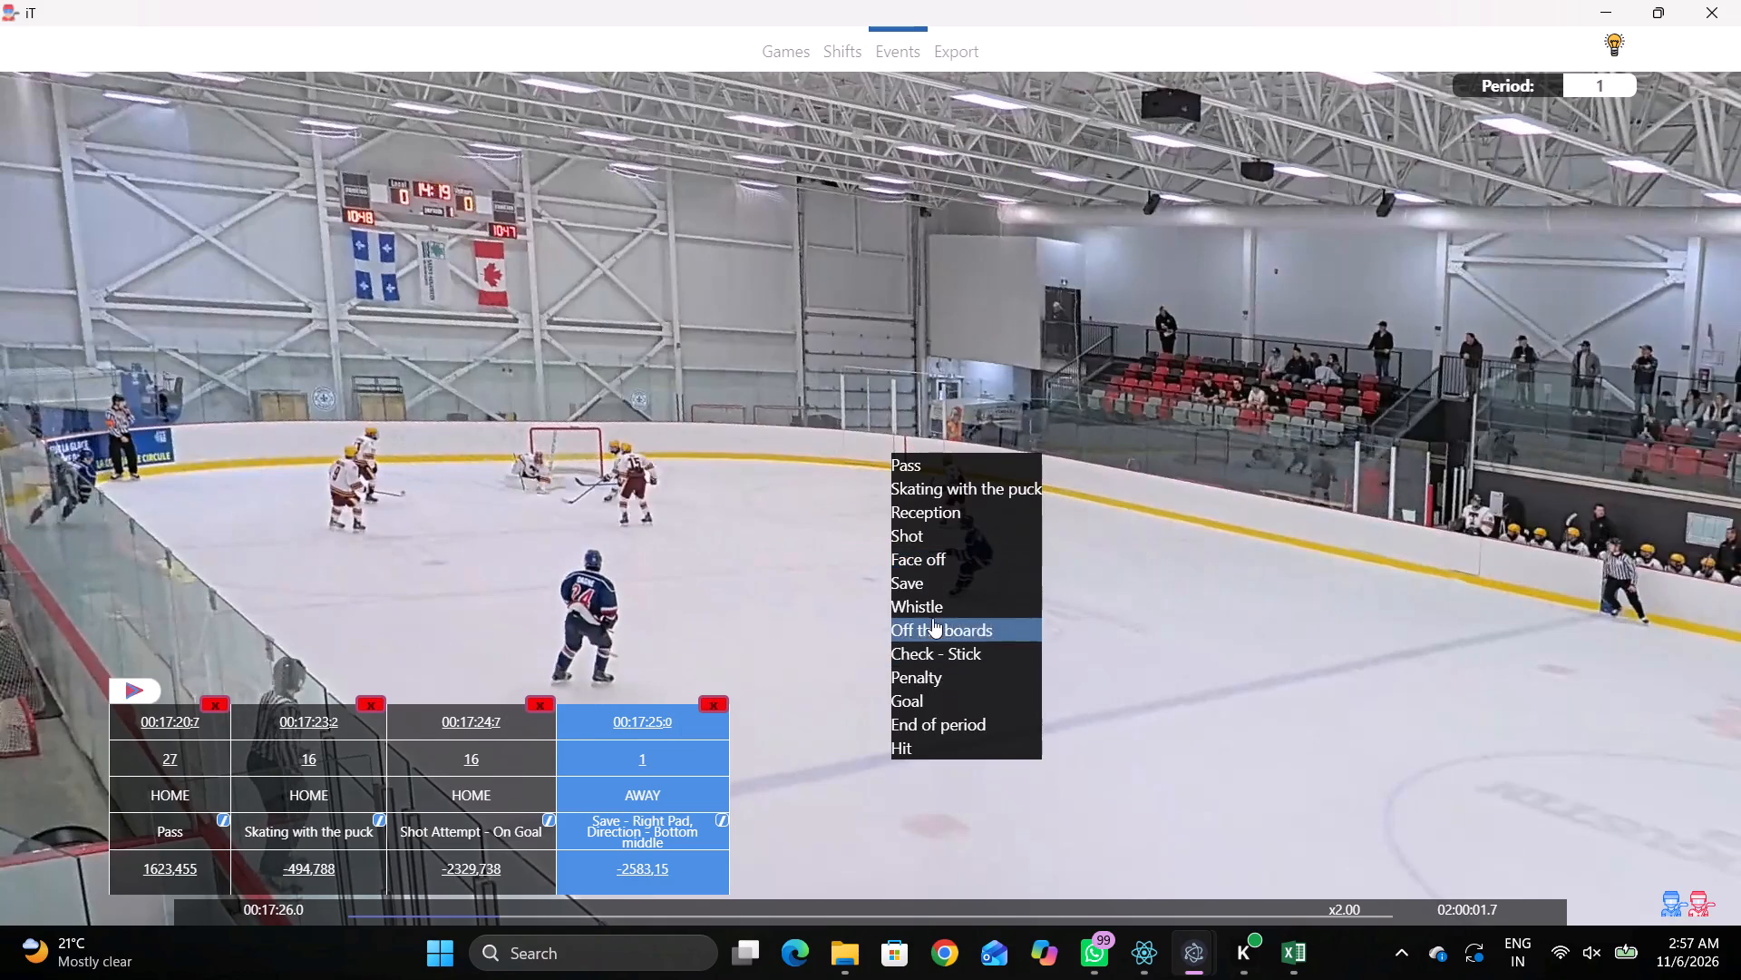
pyautogui.click(929, 603)
pyautogui.click(716, 438)
# Record a Face-off at 00:17:47.0, won by home player 10 and lost by away player 15, at the away zone's near-side face-off dot.
pyautogui.press('space')
pyautogui.press('c')
pyautogui.press('space')
pyautogui.write('c')
pyautogui.press('space')
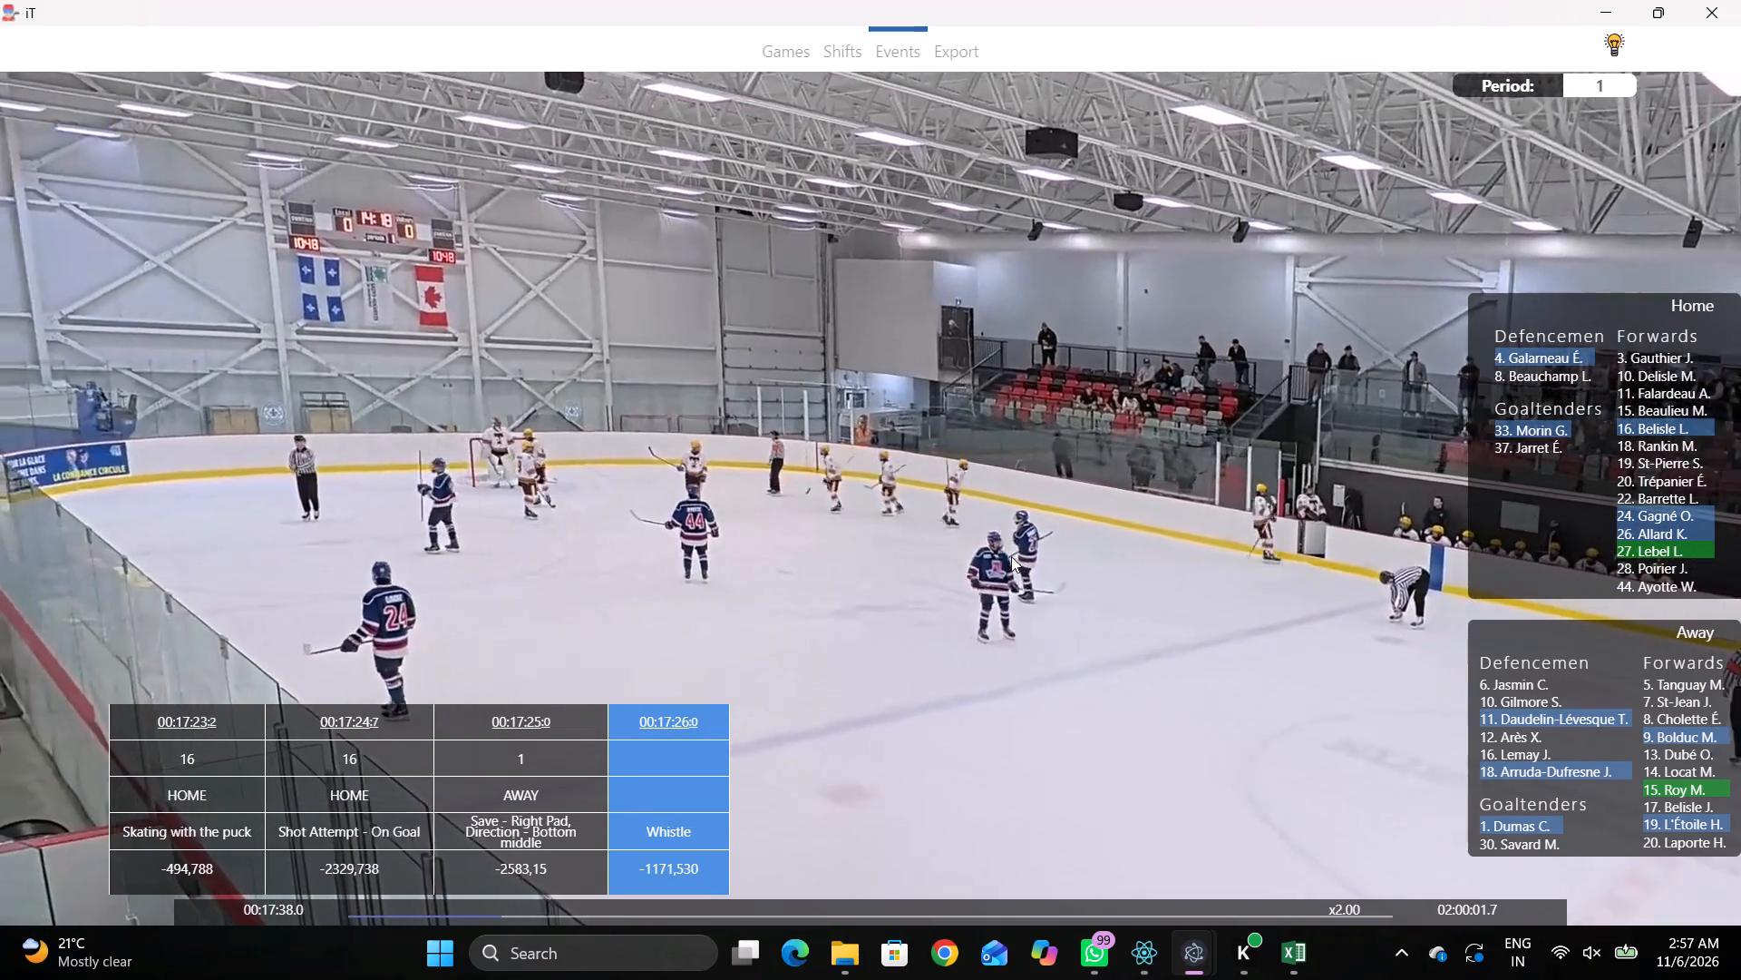
pyautogui.write('vvD')
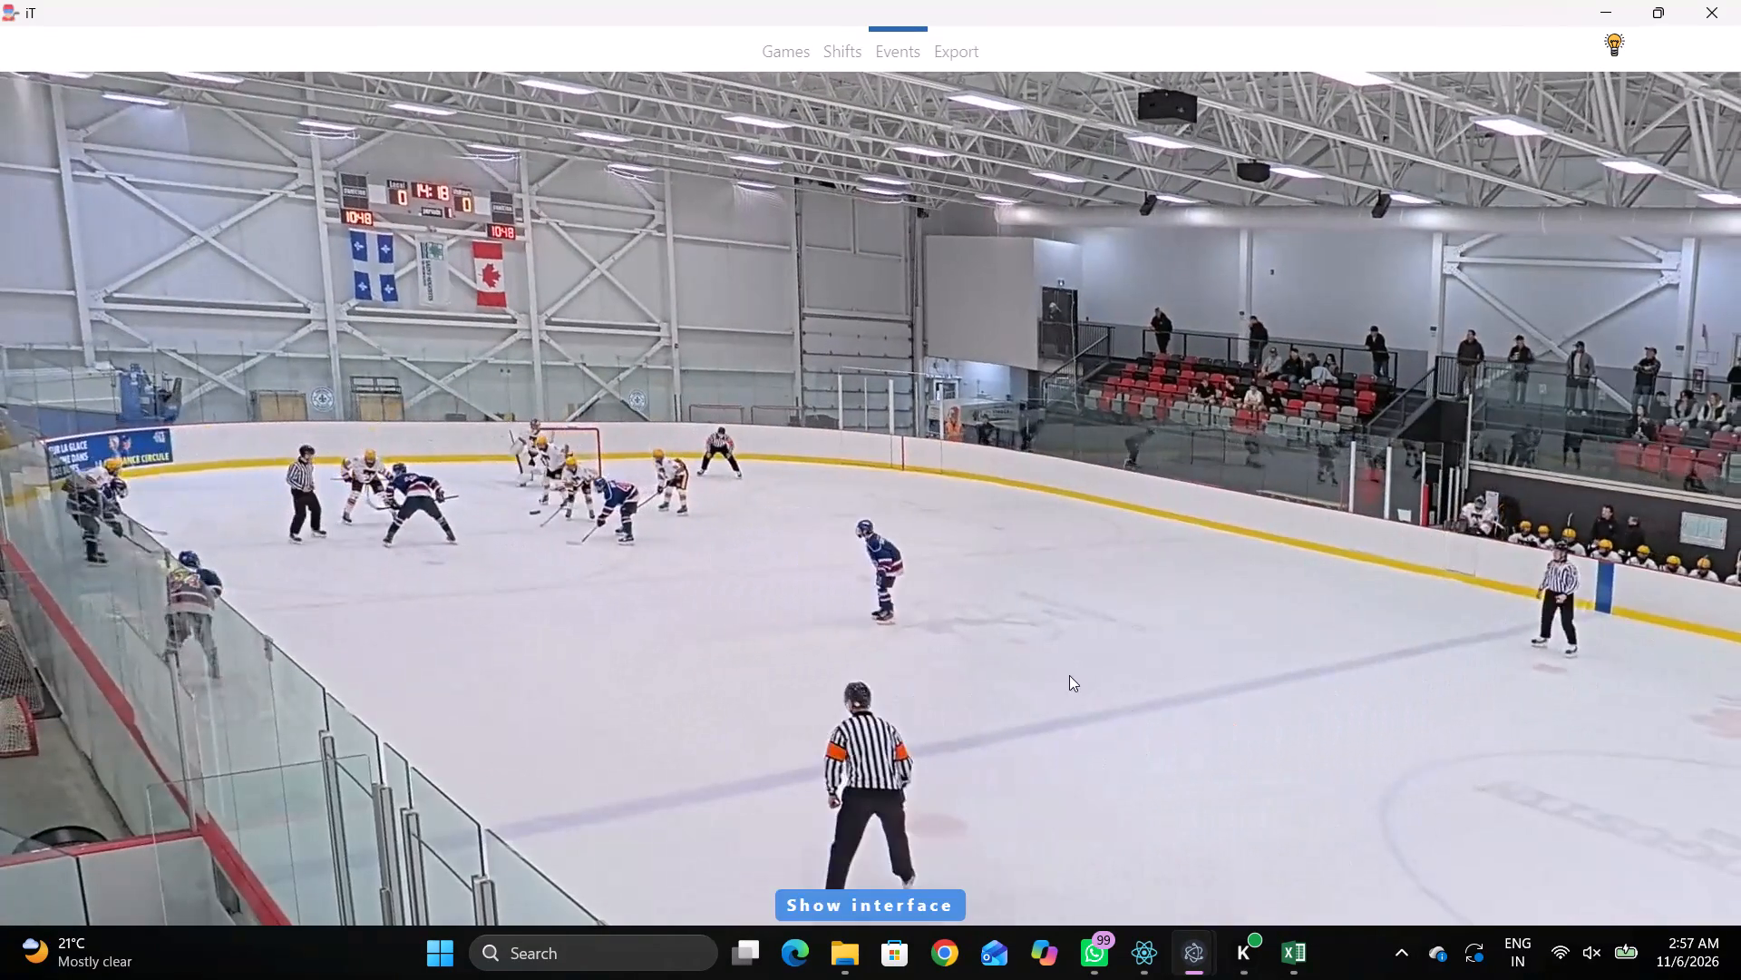
pyautogui.press('space')
pyautogui.press('space')
pyautogui.press('space')
pyautogui.press('q')
pyautogui.press('q')
pyautogui.press('q')
pyautogui.press('q')
pyautogui.press('q')
pyautogui.press('q')
pyautogui.press('q')
pyautogui.press('q')
pyautogui.press('q')
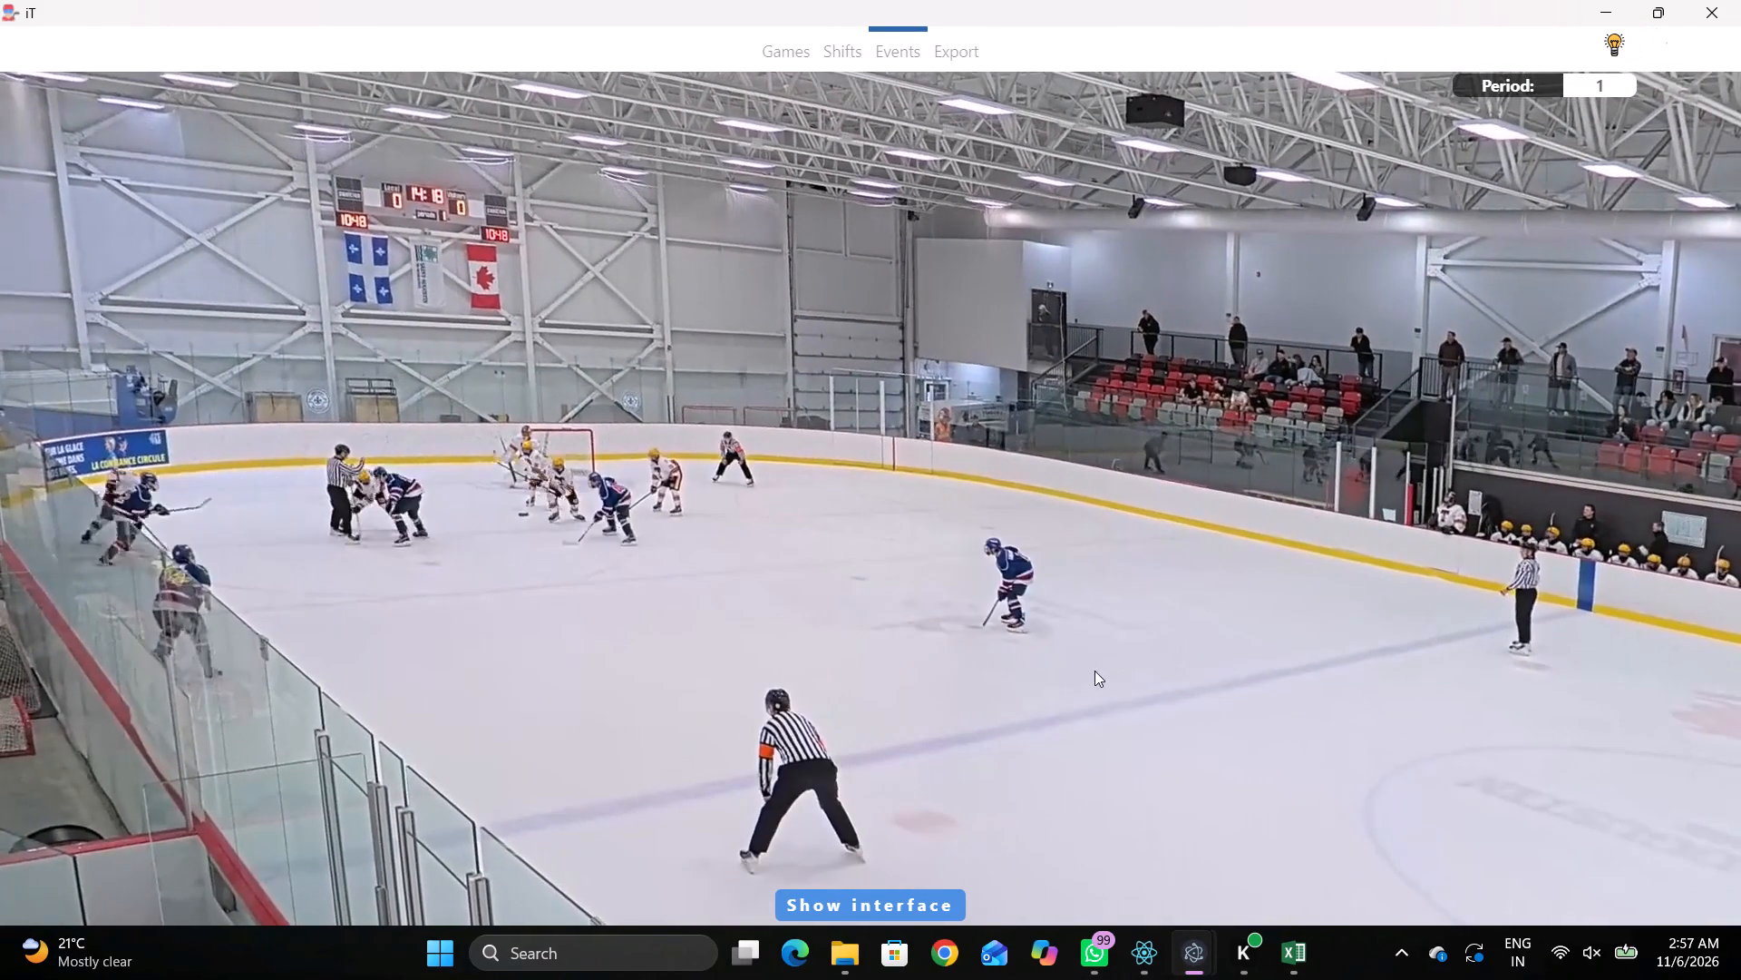
pyautogui.press('q')
pyautogui.press('q')
pyautogui.press('q')
pyautogui.moveTo(1054, 527); pyautogui.dragTo(1085, 527, button='right')
pyautogui.click(1133, 634)
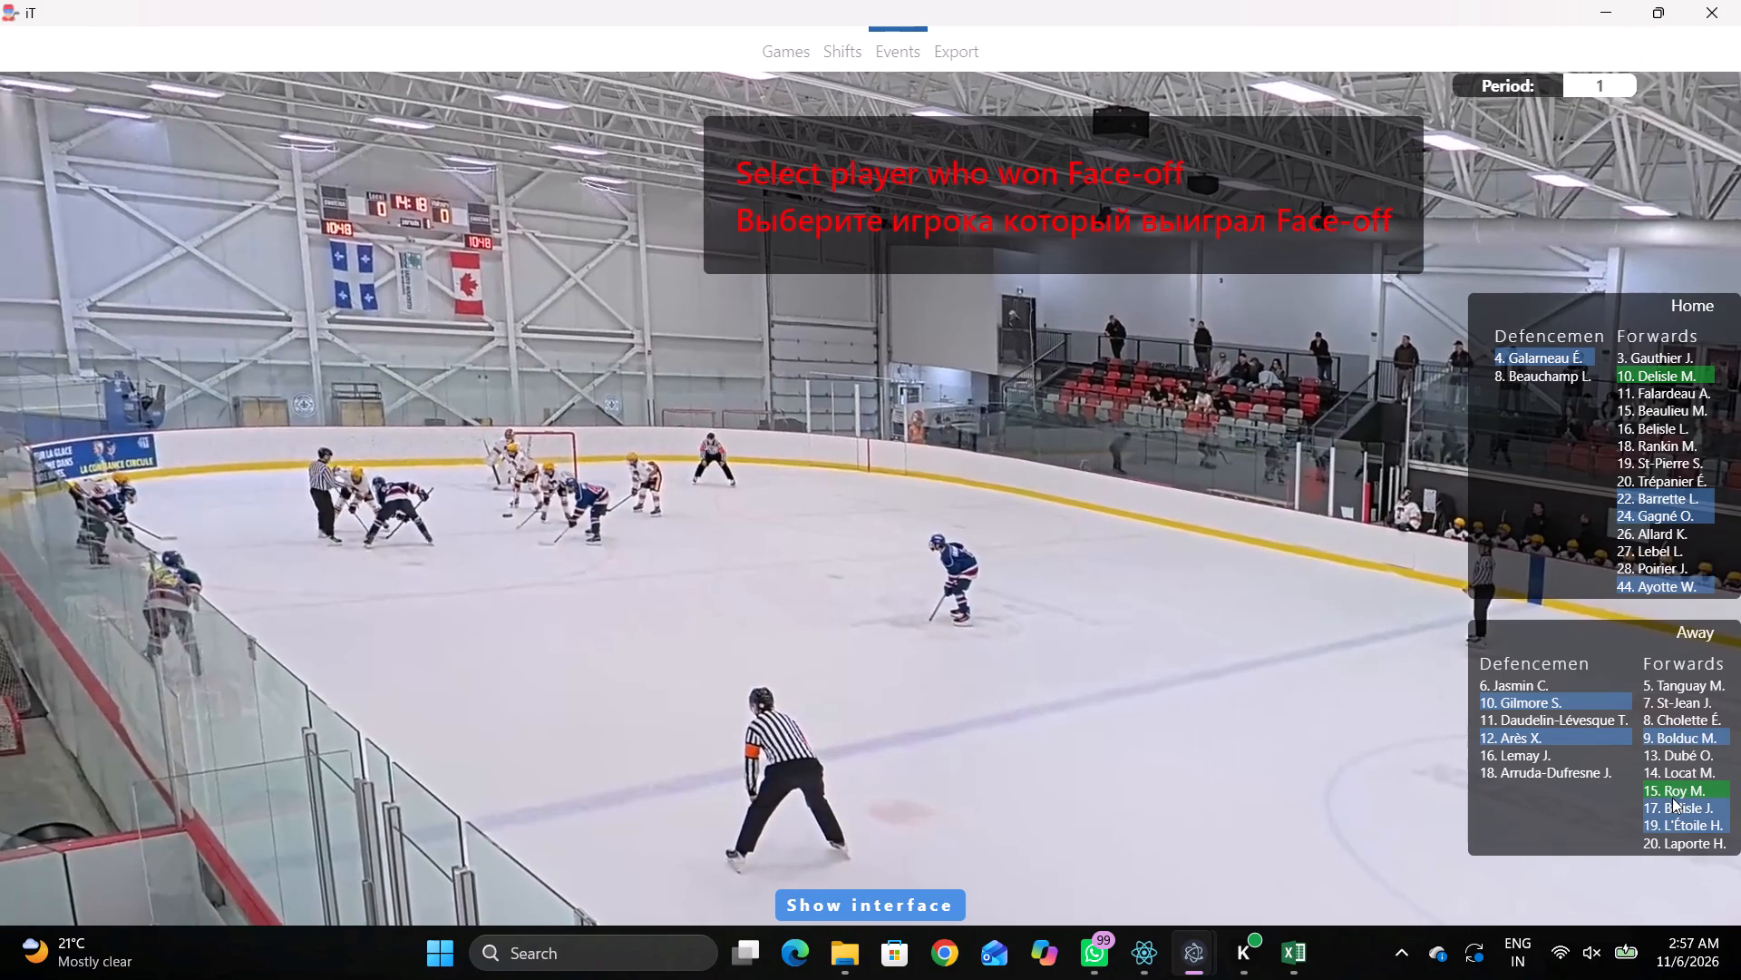
pyautogui.click(1622, 384)
pyautogui.click(1650, 385)
pyautogui.click(1658, 372)
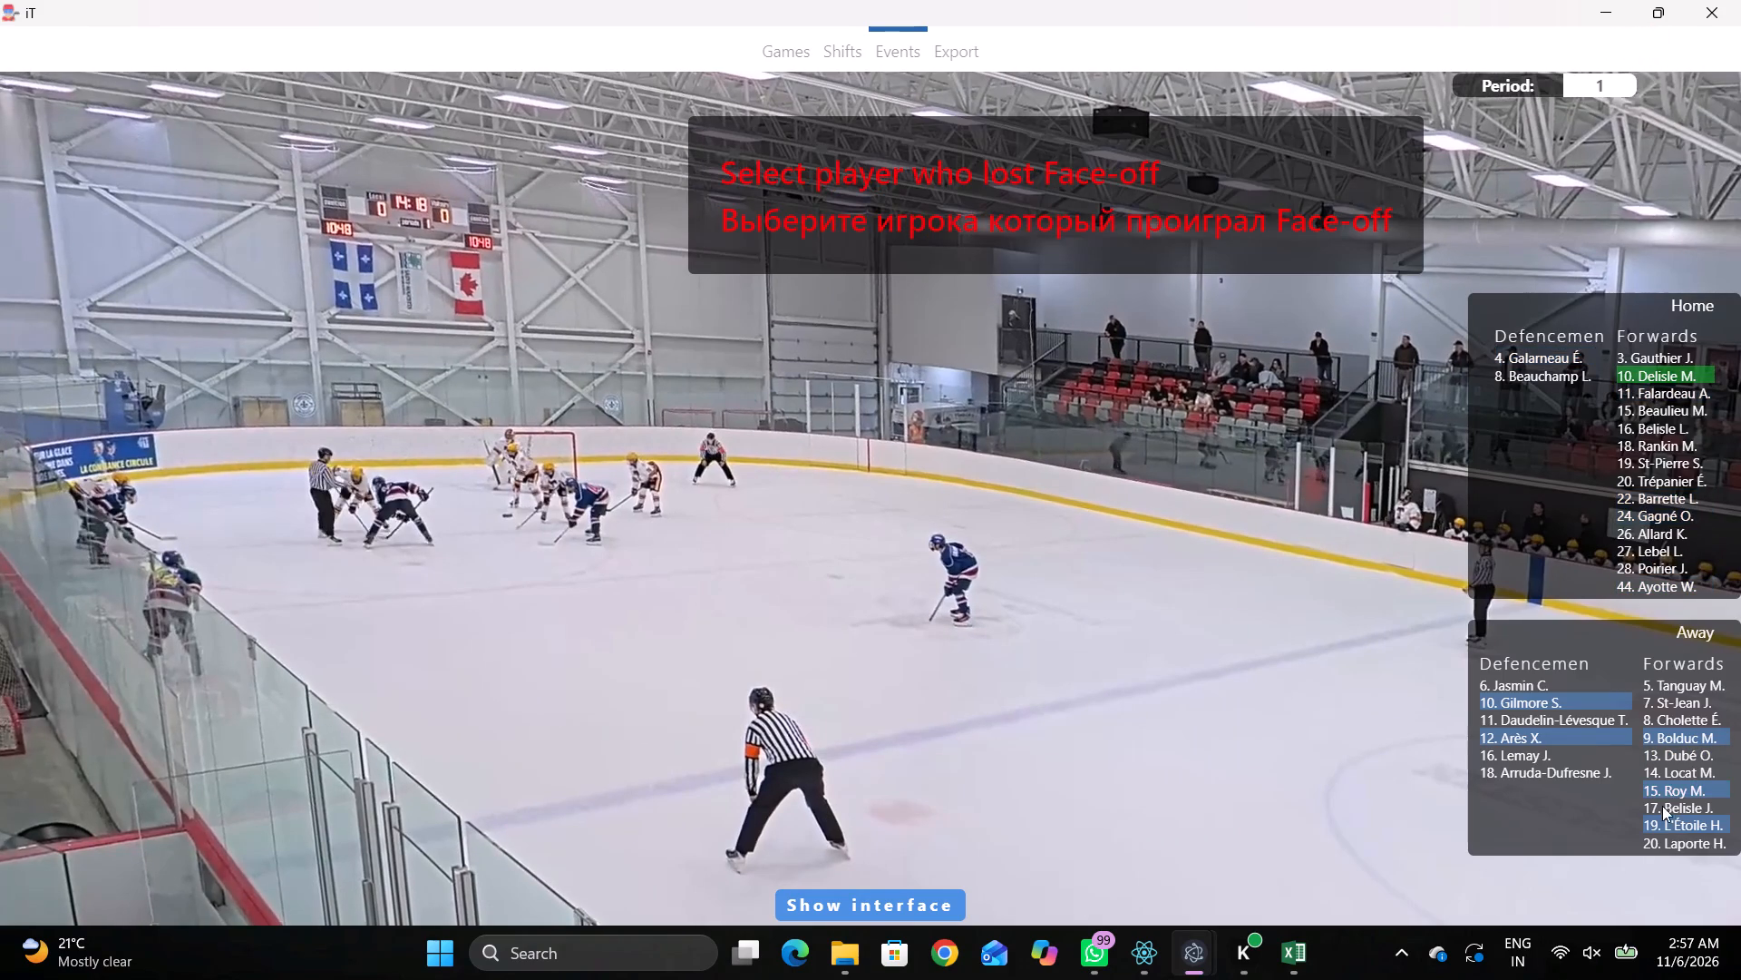
pyautogui.click(1667, 791)
pyautogui.click(561, 460)
# Record Skating with the puck by away player 9 at 00:17:48.3, inside the away zone's near-side face-off circle on the blue-line side.
pyautogui.press('r')
pyautogui.press('space')
pyautogui.press('space')
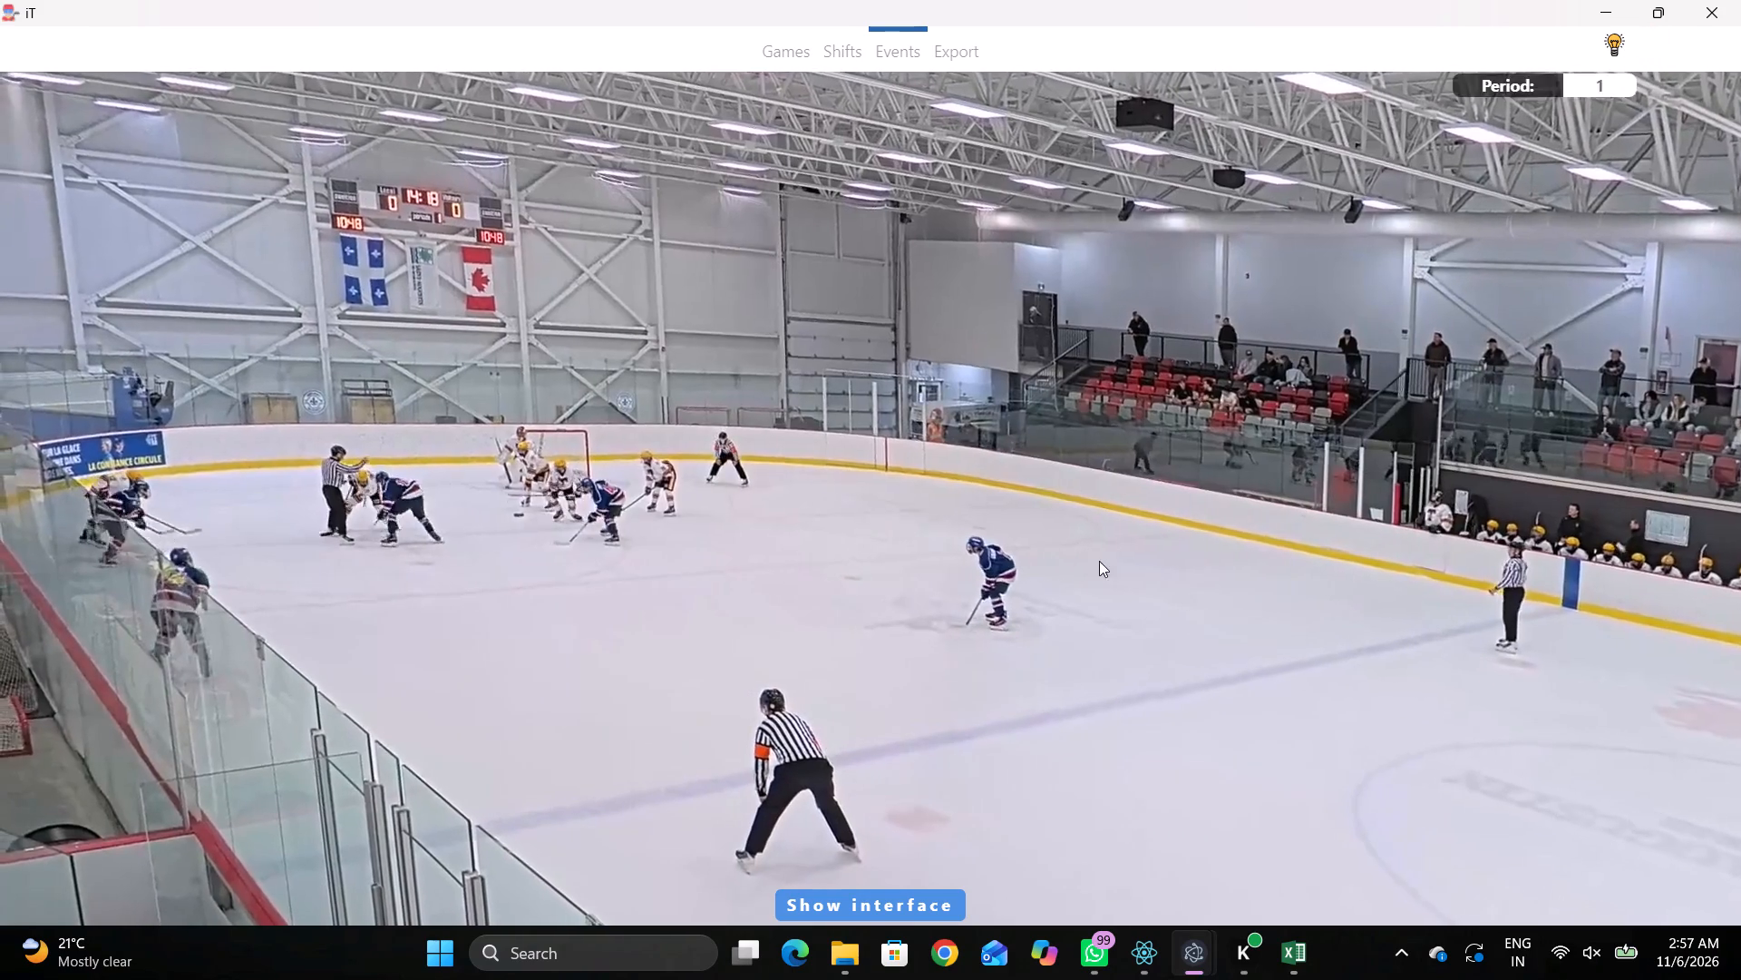
pyautogui.press('space')
pyautogui.press('space')
pyautogui.press('space')
pyautogui.press('space')
pyautogui.press('space')
pyautogui.press('space')
pyautogui.press('q')
pyautogui.rightClick(1113, 482)
pyautogui.moveTo(1097, 486); pyautogui.dragTo(1097, 503, button='right')
pyautogui.click(1171, 536)
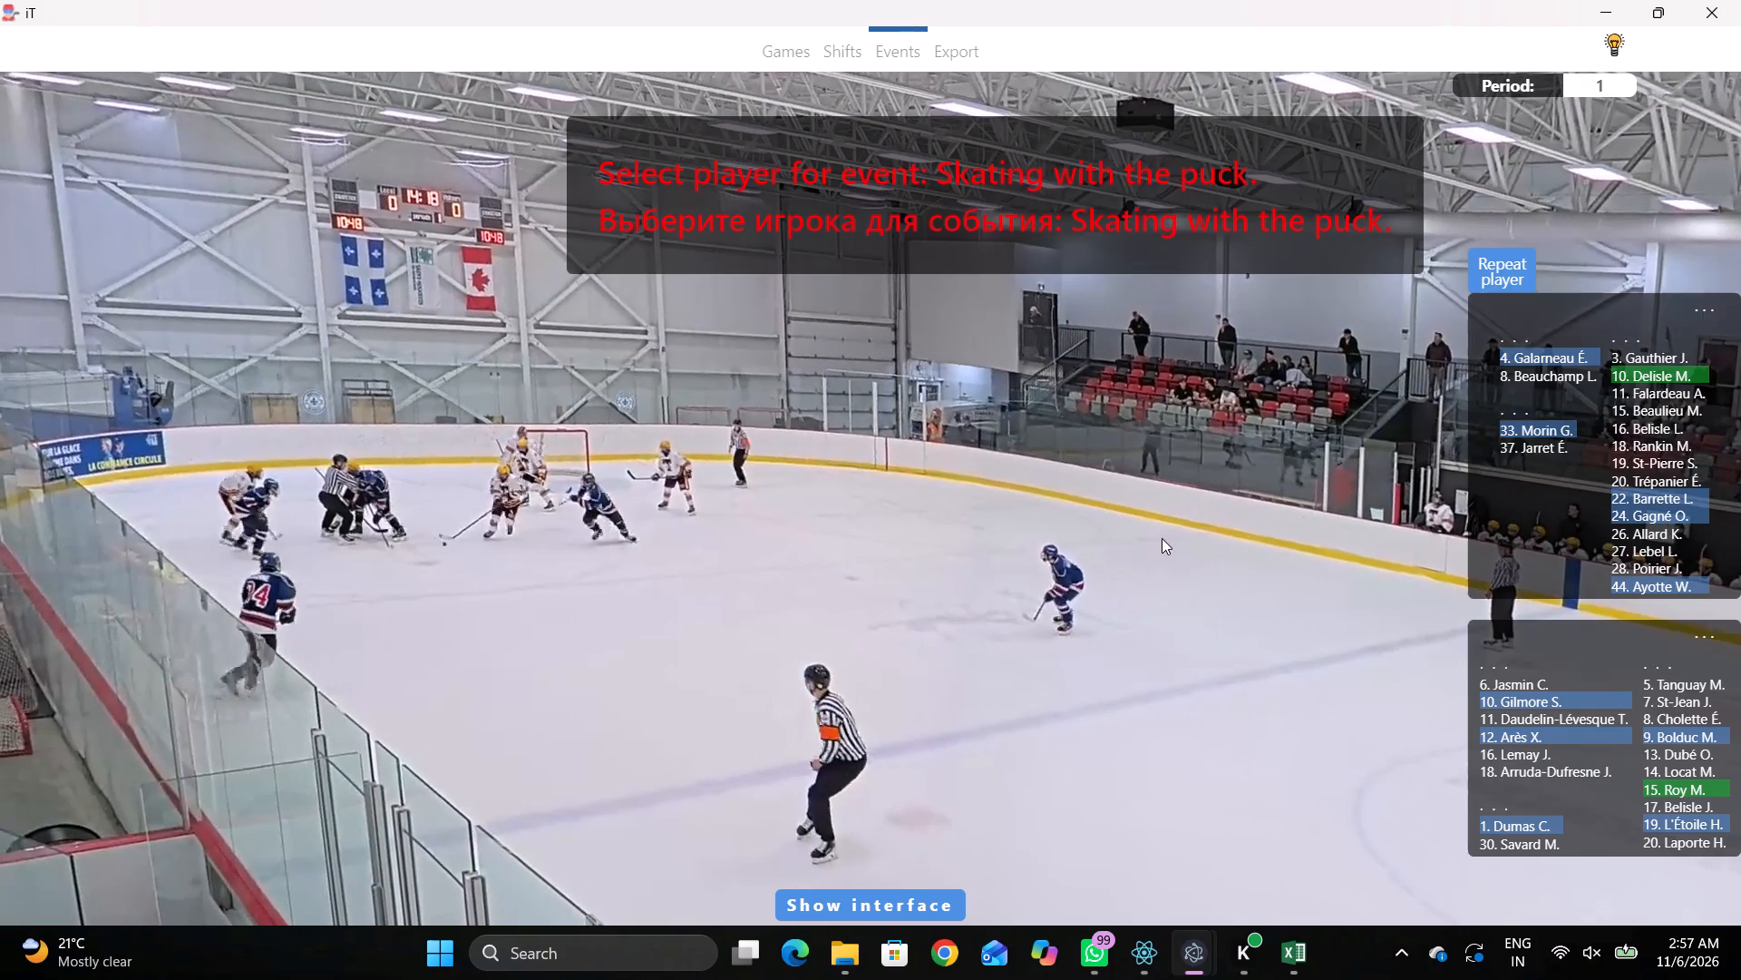
pyautogui.click(1649, 730)
pyautogui.click(598, 435)
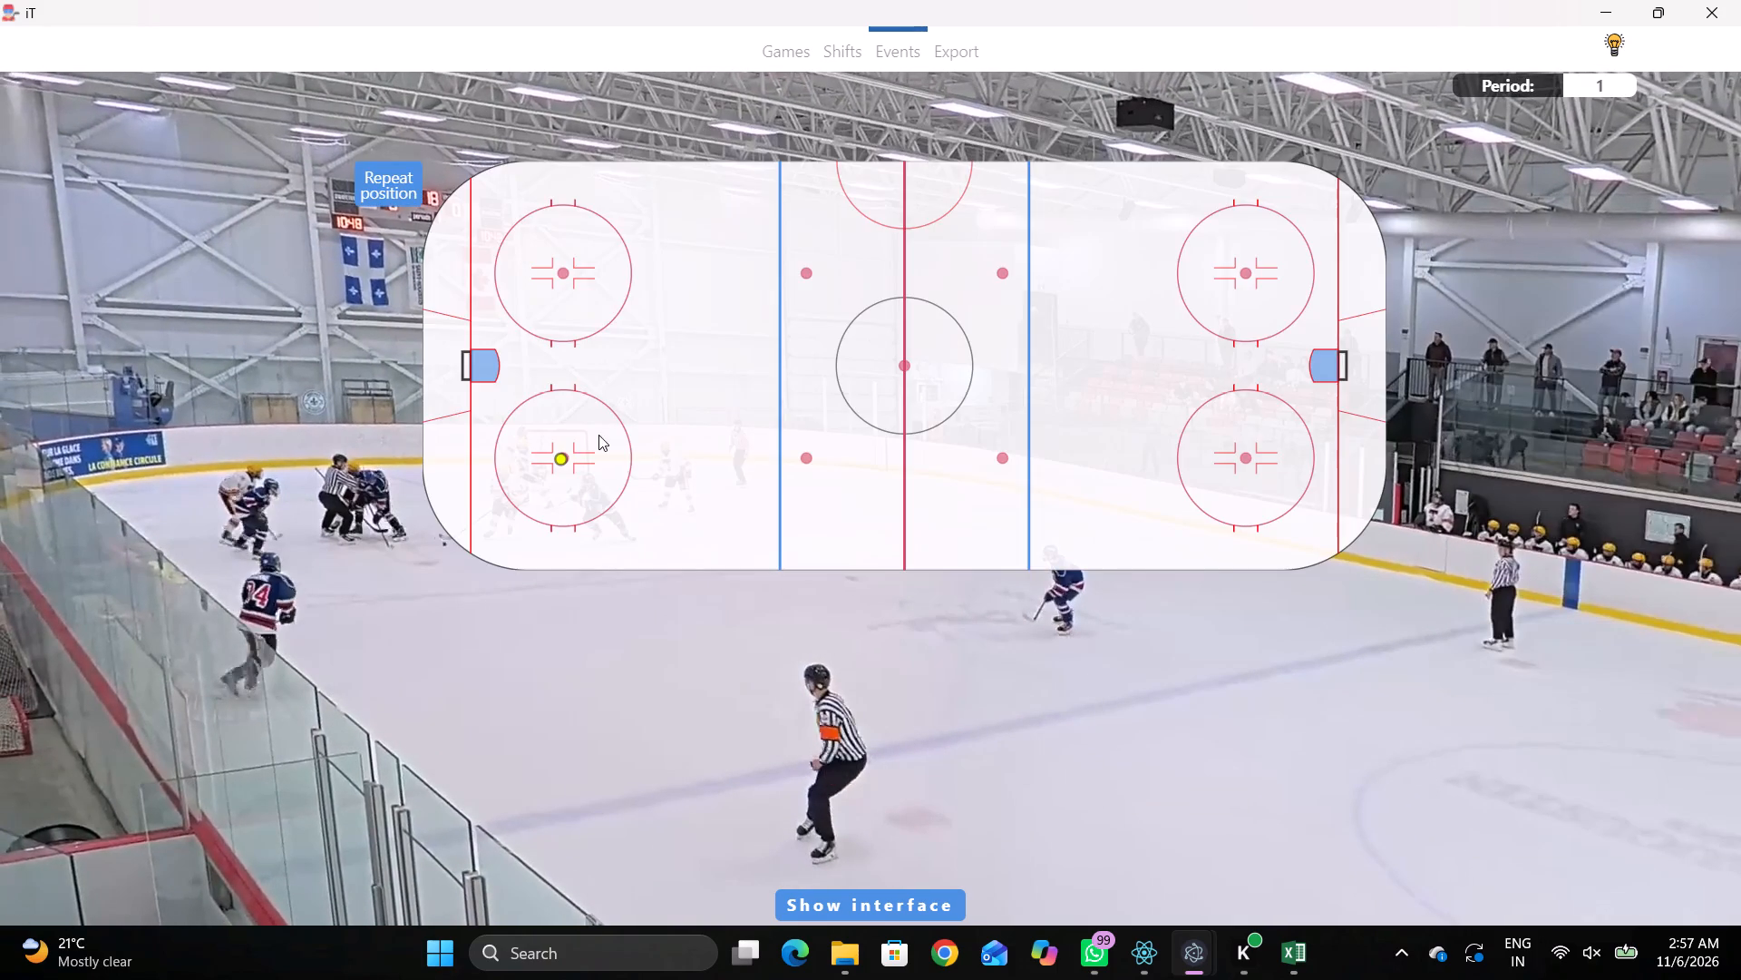
# Record a Pass by the same away player at 00:17:51.3, in the neutral zone between the away blue line and centre line, near side.
pyautogui.press('space')
pyautogui.press('space')
pyautogui.press('space')
pyautogui.press('space')
pyautogui.press('space')
pyautogui.press('space')
pyautogui.press('space')
pyautogui.press('space')
pyautogui.press('space')
pyautogui.press('space')
pyautogui.press('space')
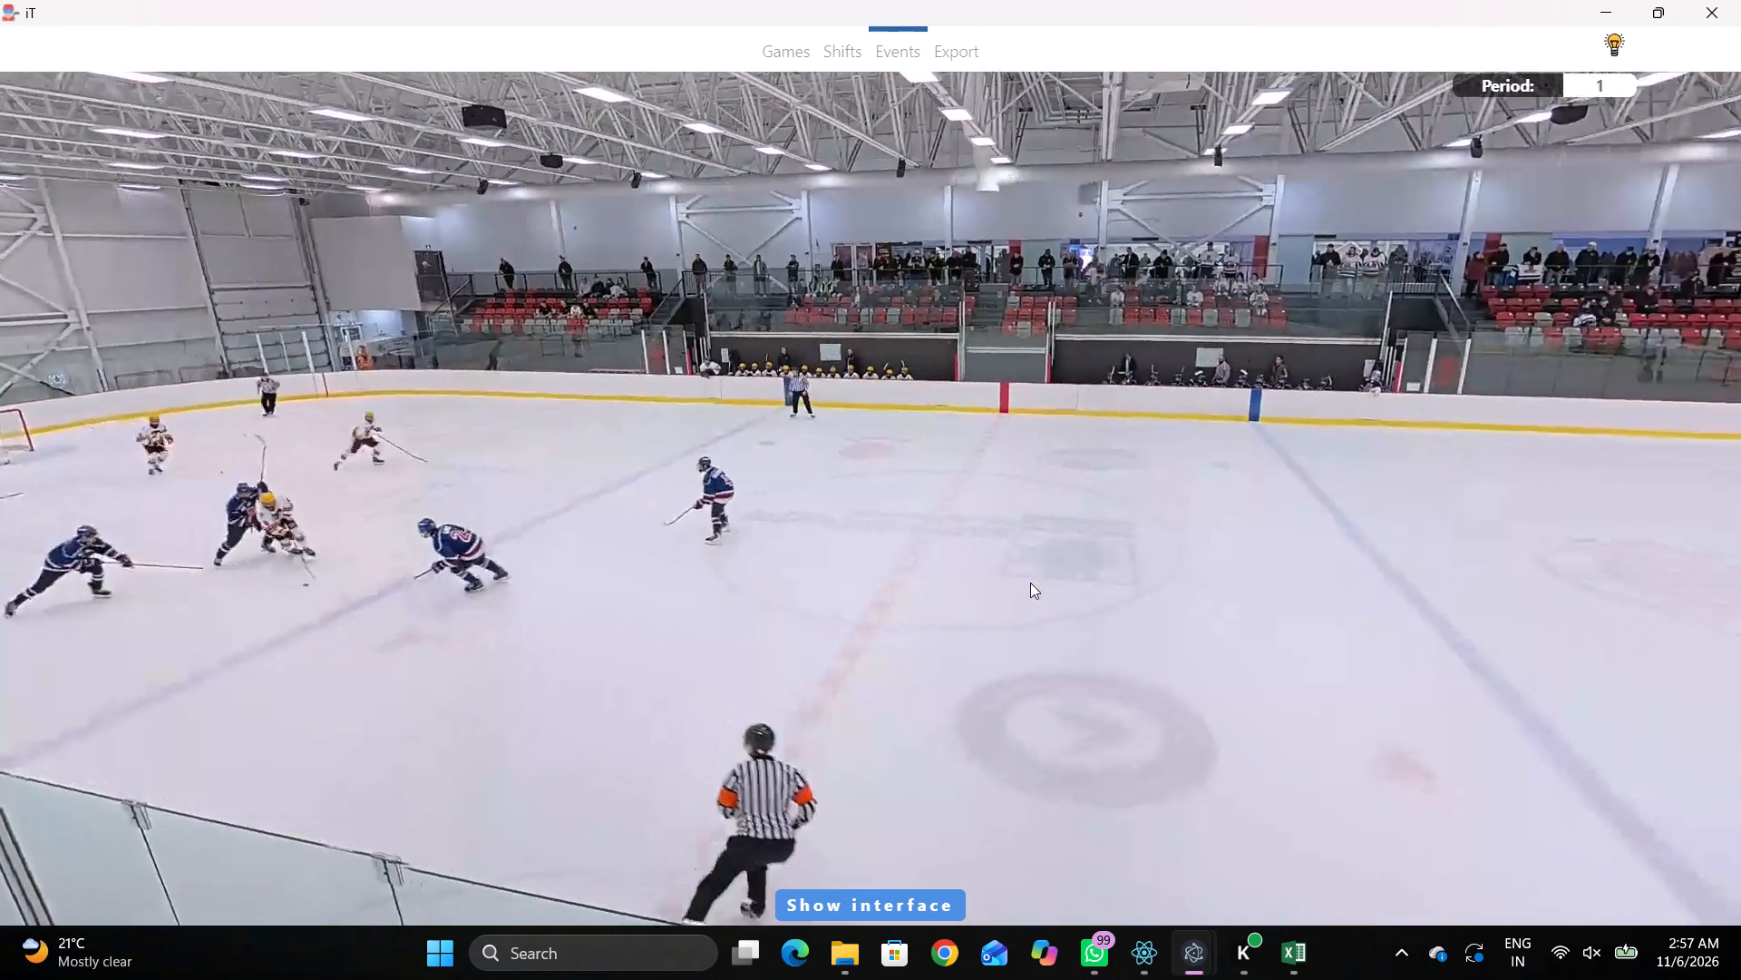
pyautogui.press('space')
pyautogui.press('space')
pyautogui.press('space')
pyautogui.press('q')
pyautogui.press('q')
pyautogui.press('q')
pyautogui.press('q')
pyautogui.rightClick(994, 495)
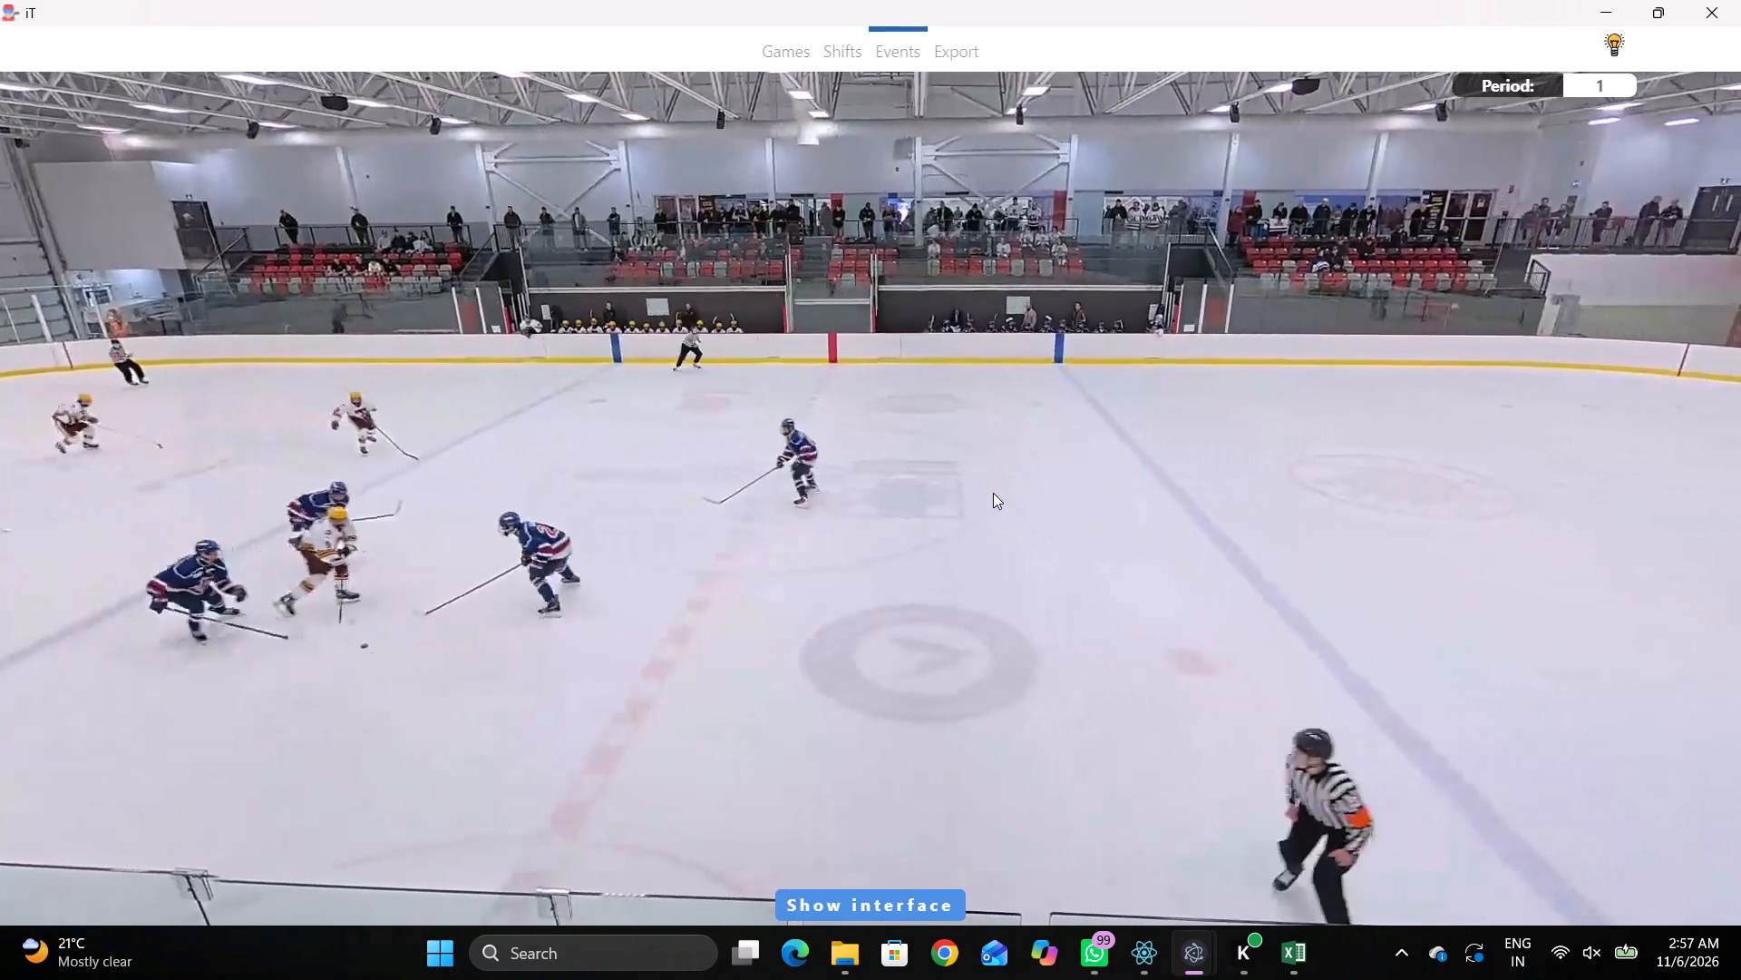
pyautogui.click(1012, 509)
pyautogui.rightClick(1002, 509)
pyautogui.click(1017, 524)
pyautogui.click(1543, 257)
pyautogui.moveTo(1523, 263); pyautogui.dragTo(1520, 273)
pyautogui.click(842, 424)
# Record Skating with the puck by home player 44 at 00:17:52.3, near the near-side boards in the away half of the neutral zone.
pyautogui.press('space')
pyautogui.press('space')
pyautogui.hotkey('shift', 'd')
pyautogui.press('space')
pyautogui.press('space')
pyautogui.rightClick(999, 432)
pyautogui.click(1068, 461)
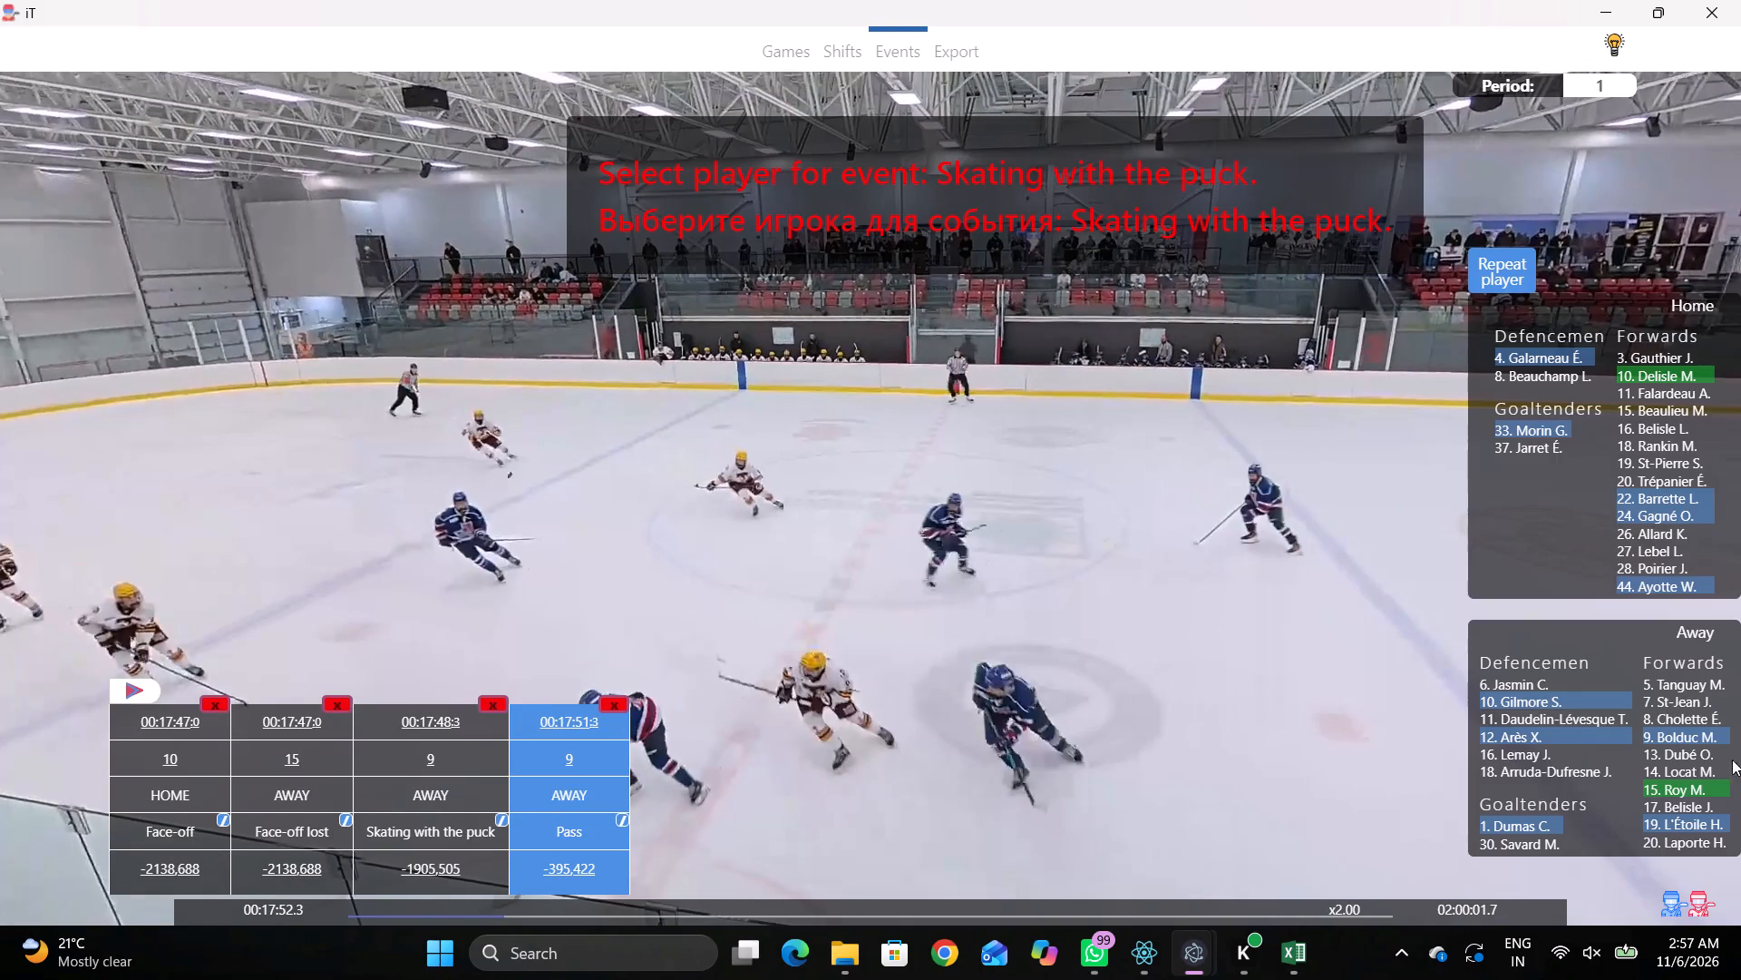
pyautogui.click(1642, 582)
pyautogui.click(820, 524)
# Record a Pass by the same home player, just on the away side of the centre line in the near half of the neutral zone.
pyautogui.press('space')
pyautogui.press('space')
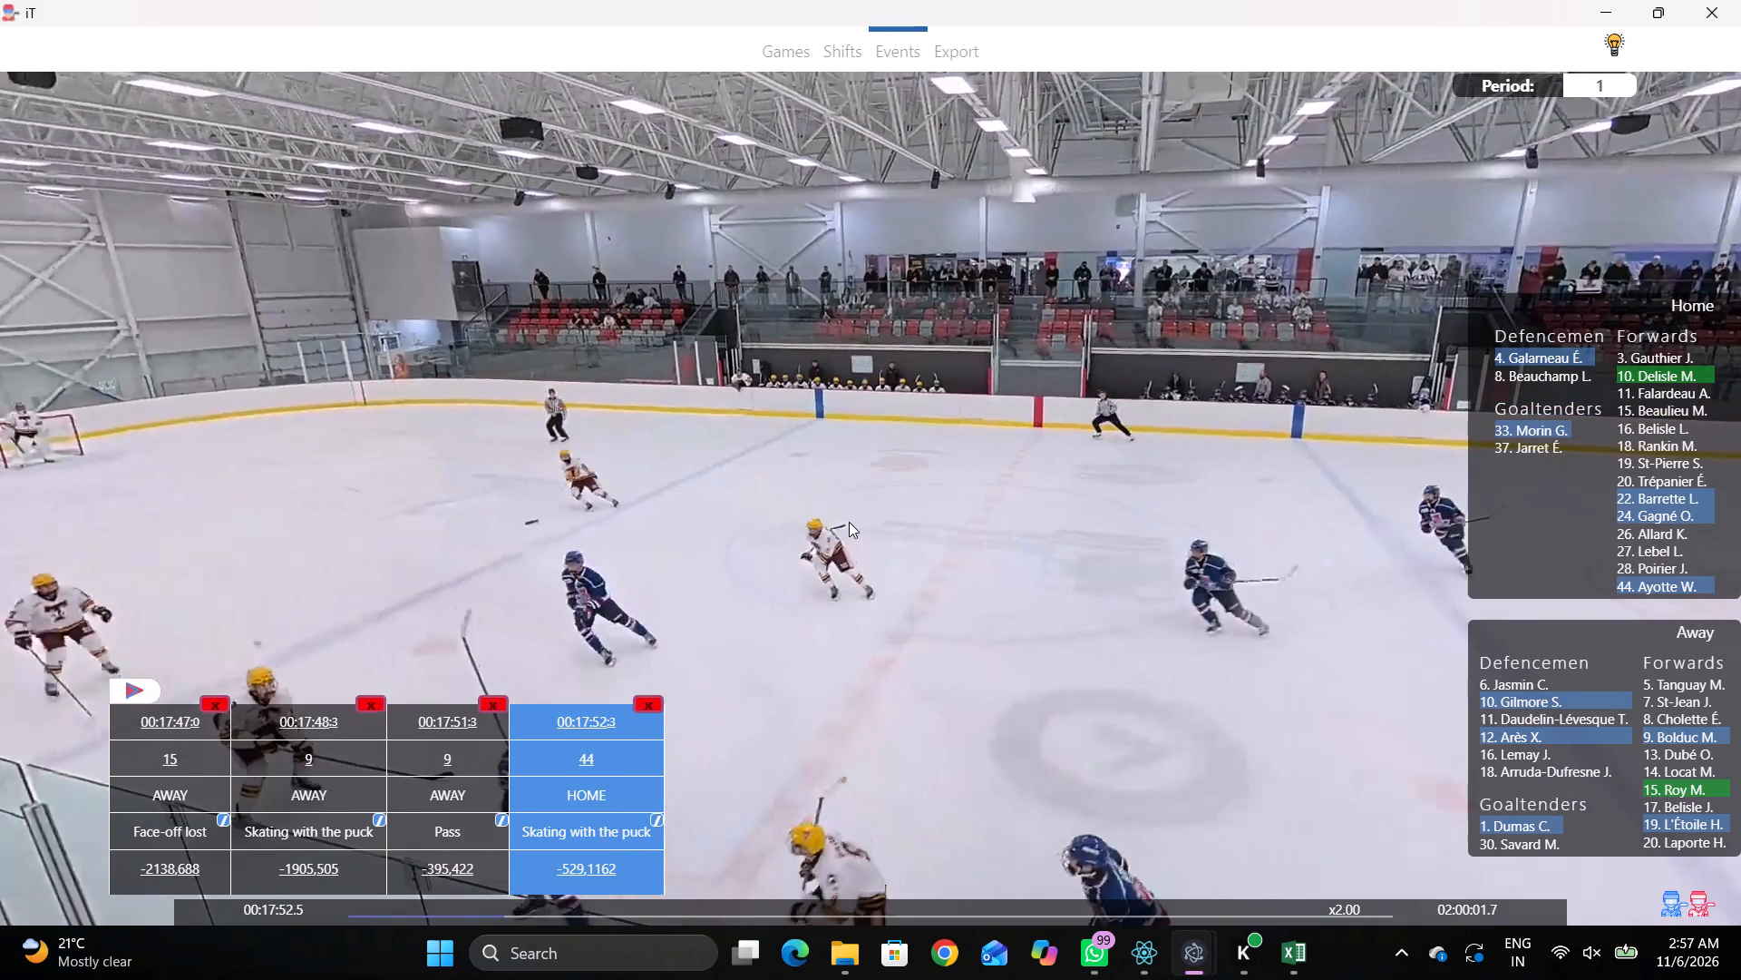
pyautogui.hotkey('shift', 'd')
pyautogui.press('q')
pyautogui.press('q')
pyautogui.rightClick(1003, 447)
pyautogui.click(1014, 460)
pyautogui.rightClick(861, 465)
pyautogui.click(872, 481)
pyautogui.moveTo(1533, 267); pyautogui.dragTo(1529, 272)
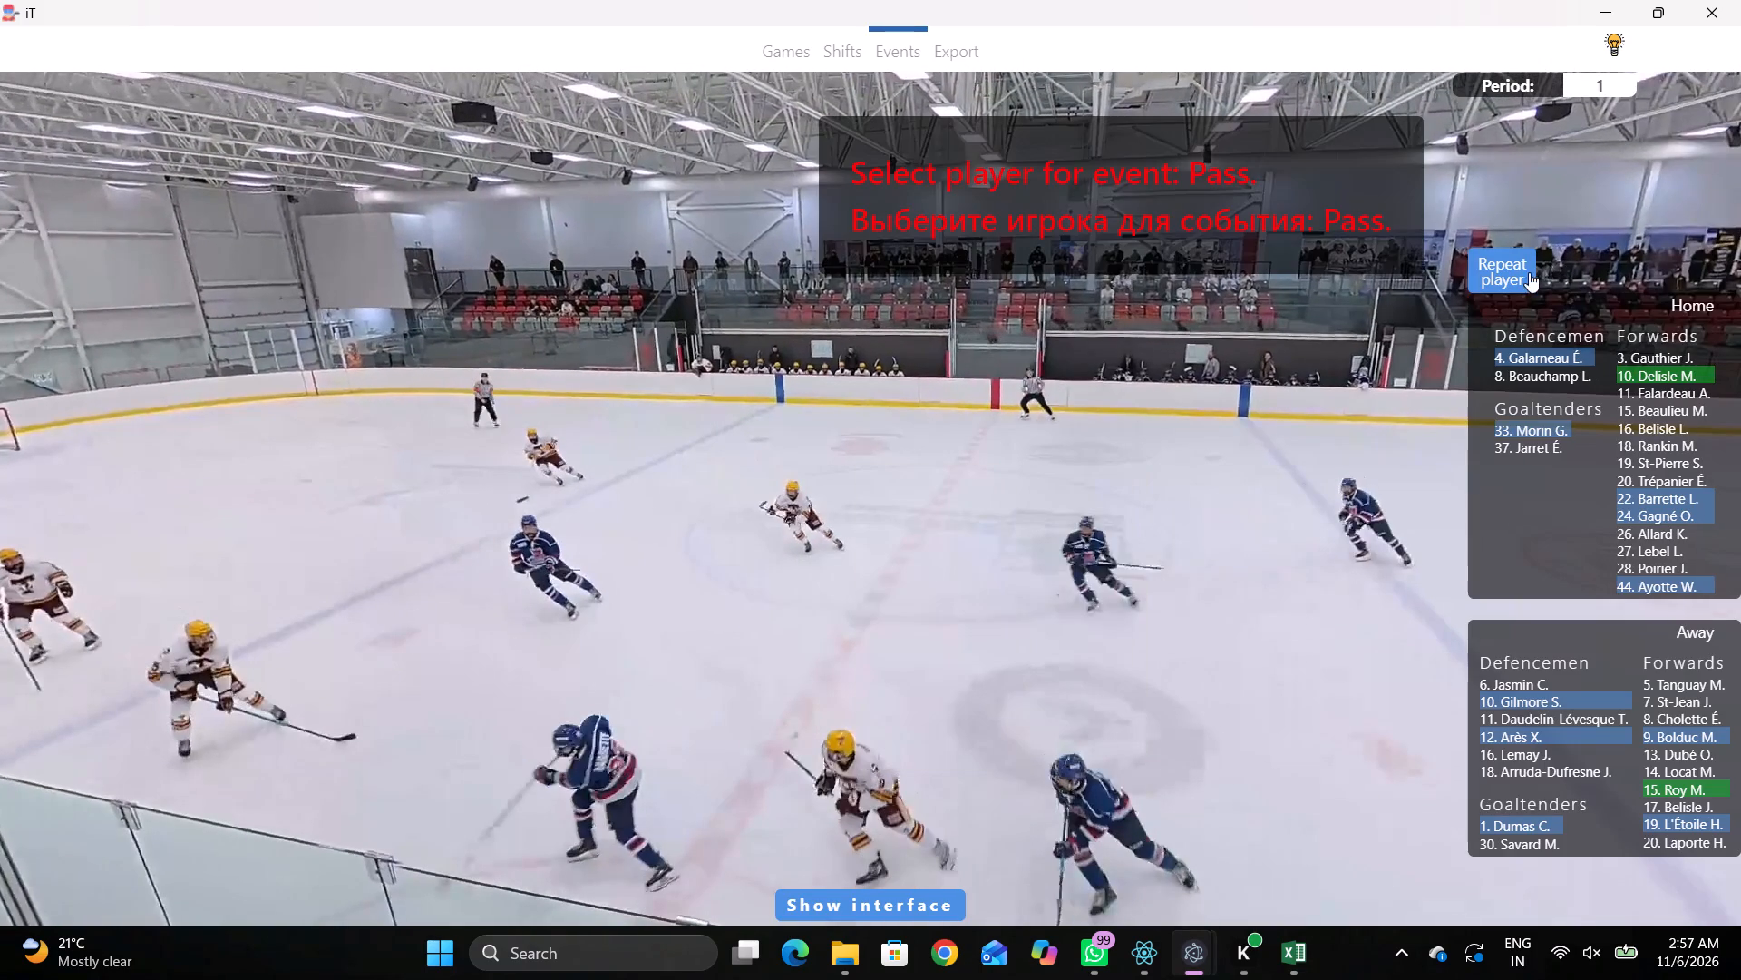
pyautogui.moveTo(1529, 272); pyautogui.dragTo(1525, 274)
pyautogui.moveTo(902, 477); pyautogui.dragTo(880, 479)
# Record Skating with the puck by away player 10, on the away goal line between the goal and the near-side corner.
pyautogui.press('space')
pyautogui.press('v')
pyautogui.press('space')
pyautogui.press('space')
pyautogui.press('space')
pyautogui.press('space')
pyautogui.press('space')
pyautogui.press('space')
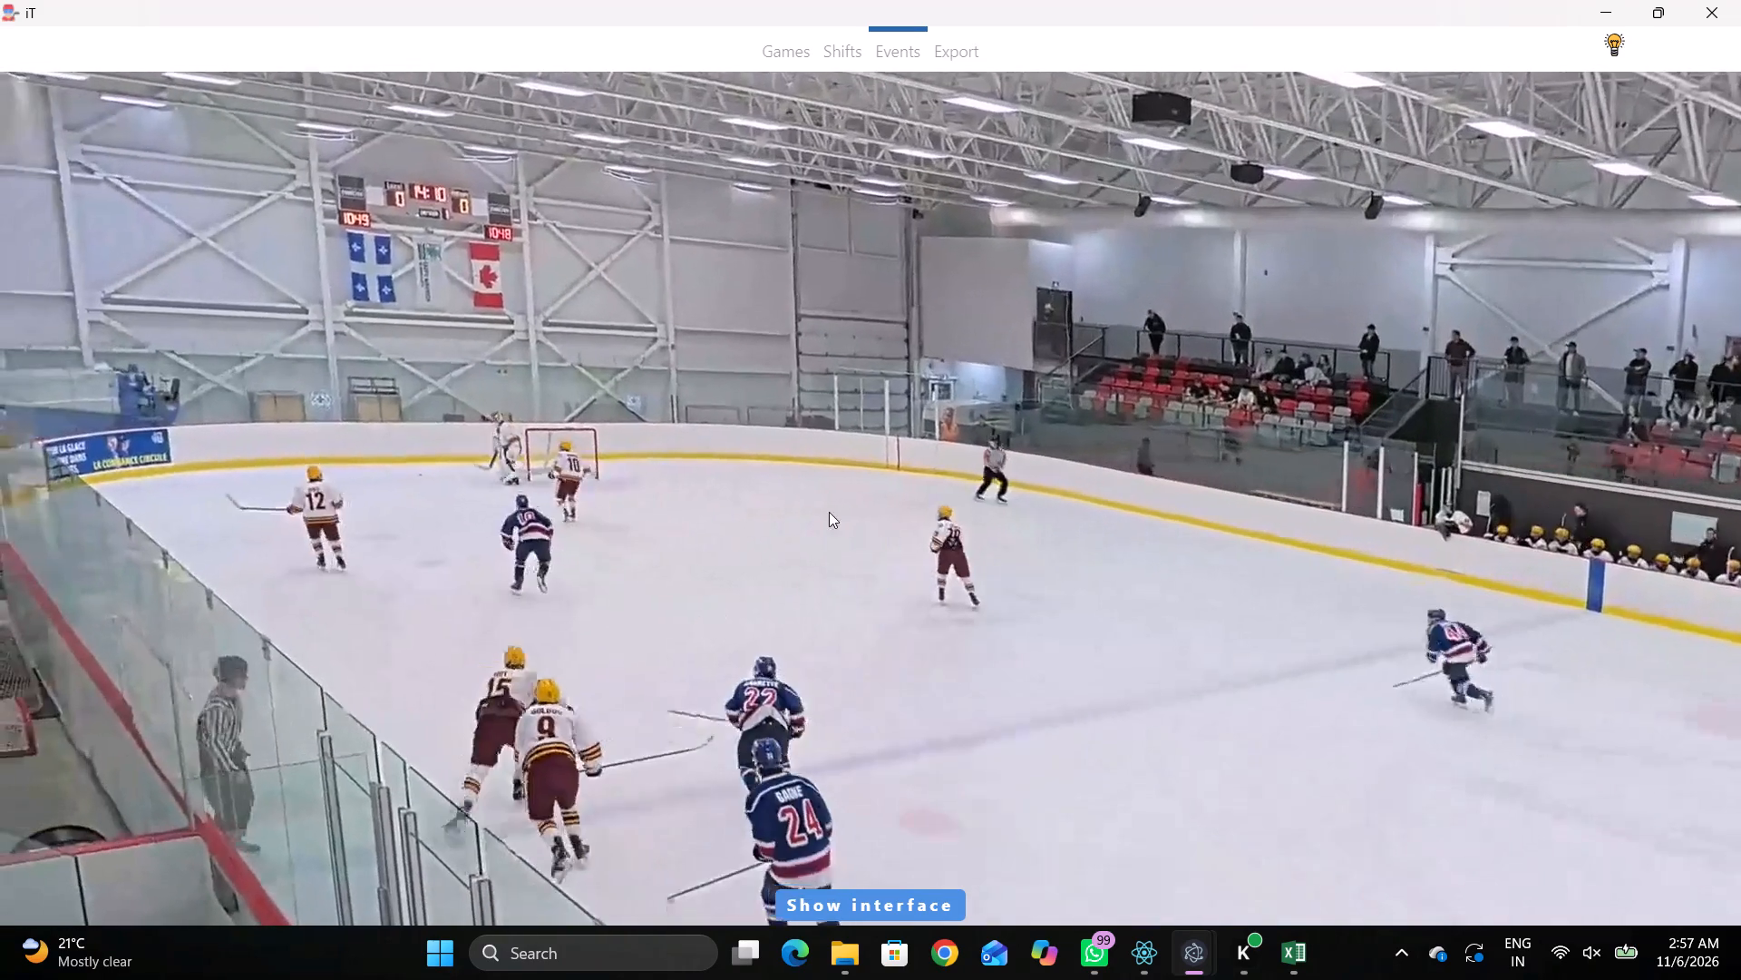
pyautogui.press('space')
pyautogui.rightClick(902, 397)
pyautogui.click(969, 429)
pyautogui.click(1535, 691)
pyautogui.click(1532, 707)
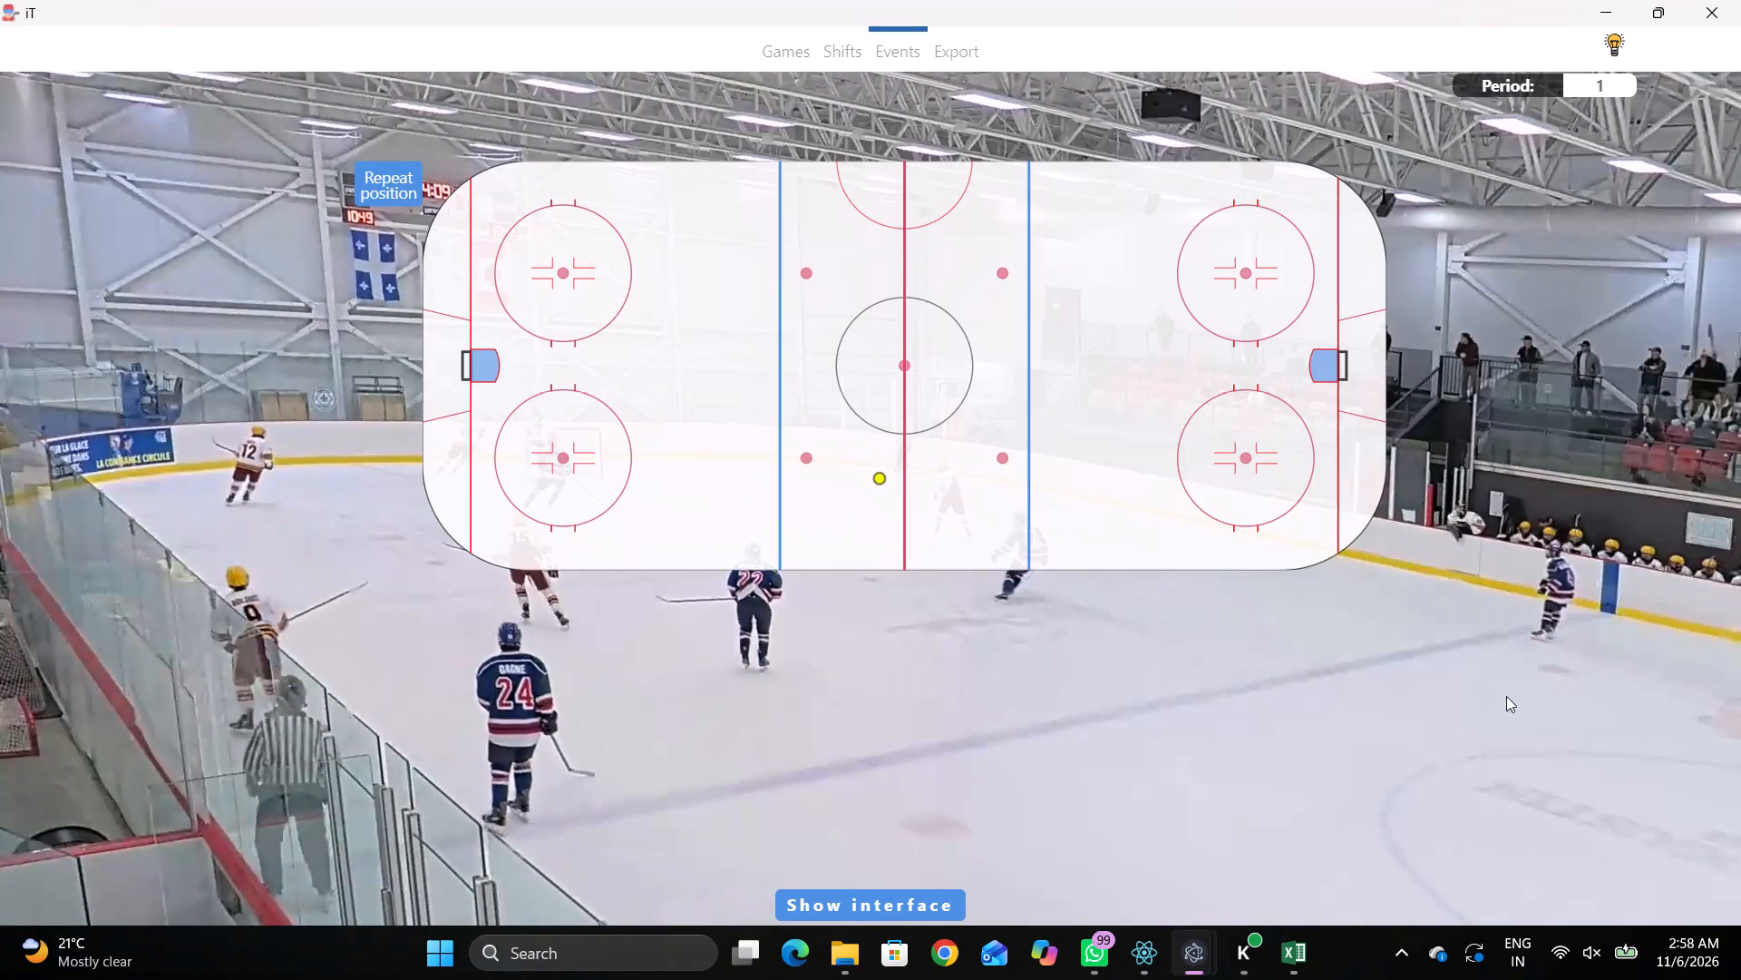
pyautogui.click(468, 441)
# Record a Pass by the same away player, behind the away goal line level with the far-side face-off circle.
pyautogui.press('space')
pyautogui.press('space')
pyautogui.press('space')
pyautogui.press('space')
pyautogui.press('r')
pyautogui.press('q')
pyautogui.press('q')
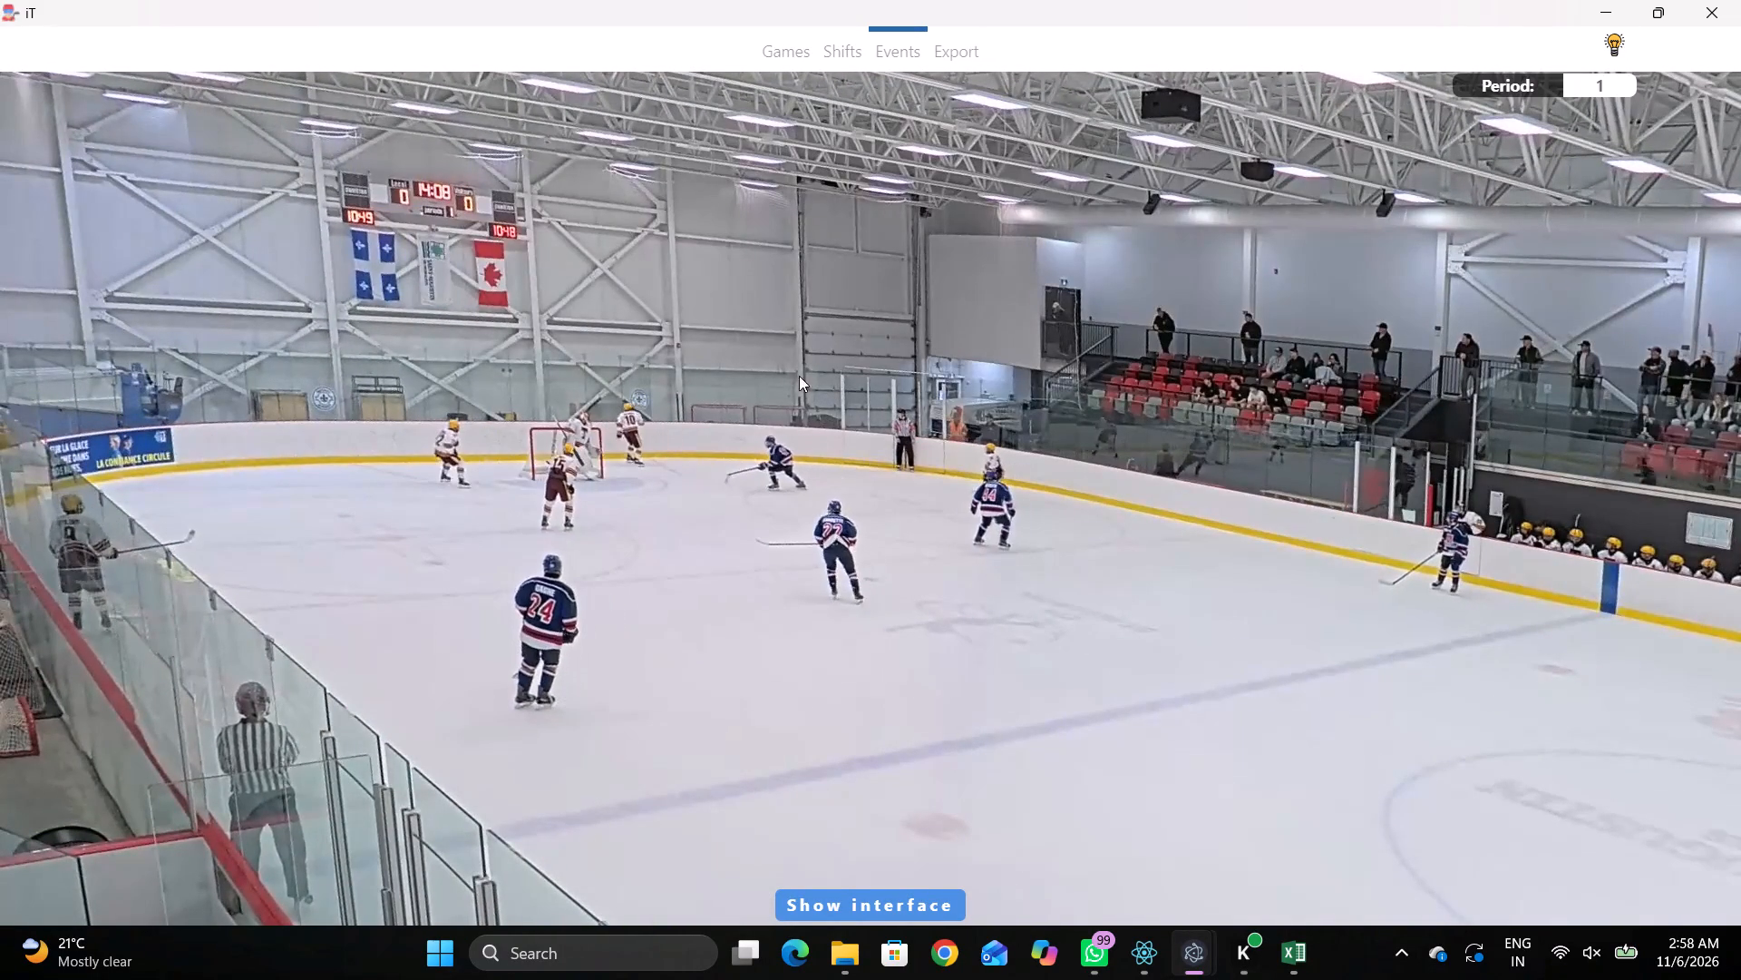
pyautogui.press('q')
pyautogui.rightClick(789, 350)
pyautogui.click(801, 362)
pyautogui.click(1485, 280)
pyautogui.click(460, 264)
# Record a Pass by away player 9, between the away zone's near-side face-off circle and the near-side boards.
pyautogui.press('space')
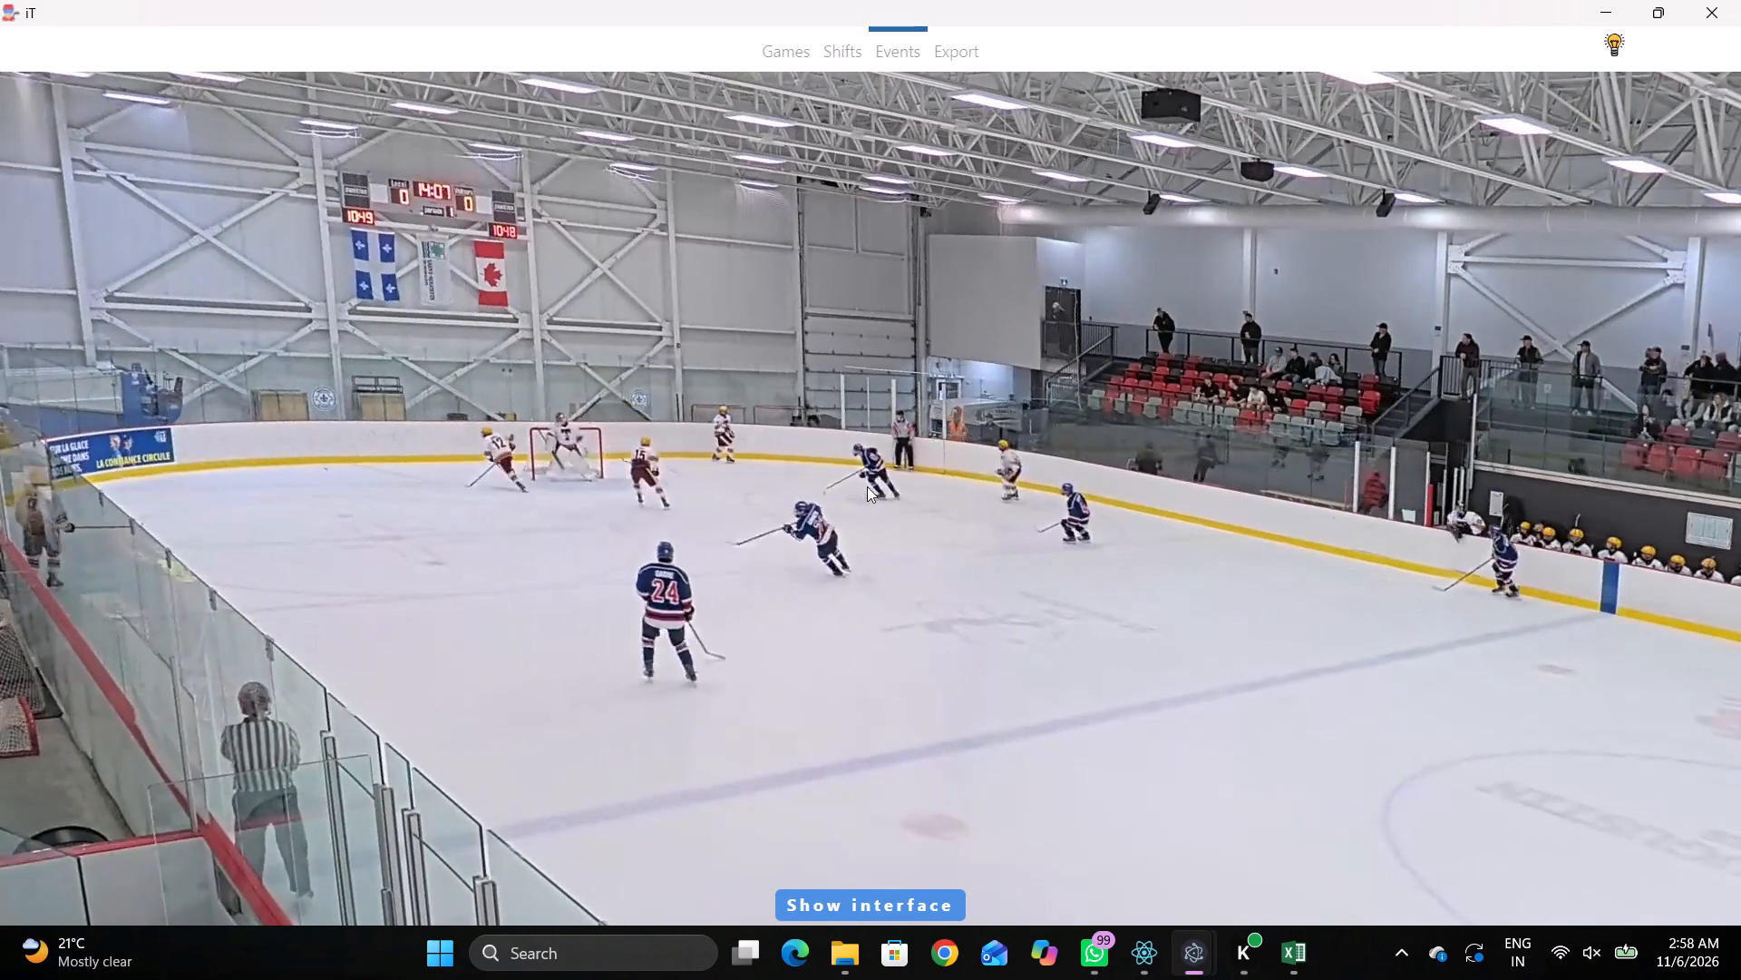
pyautogui.press('space')
pyautogui.press('space')
pyautogui.press('space')
pyautogui.write('qq')
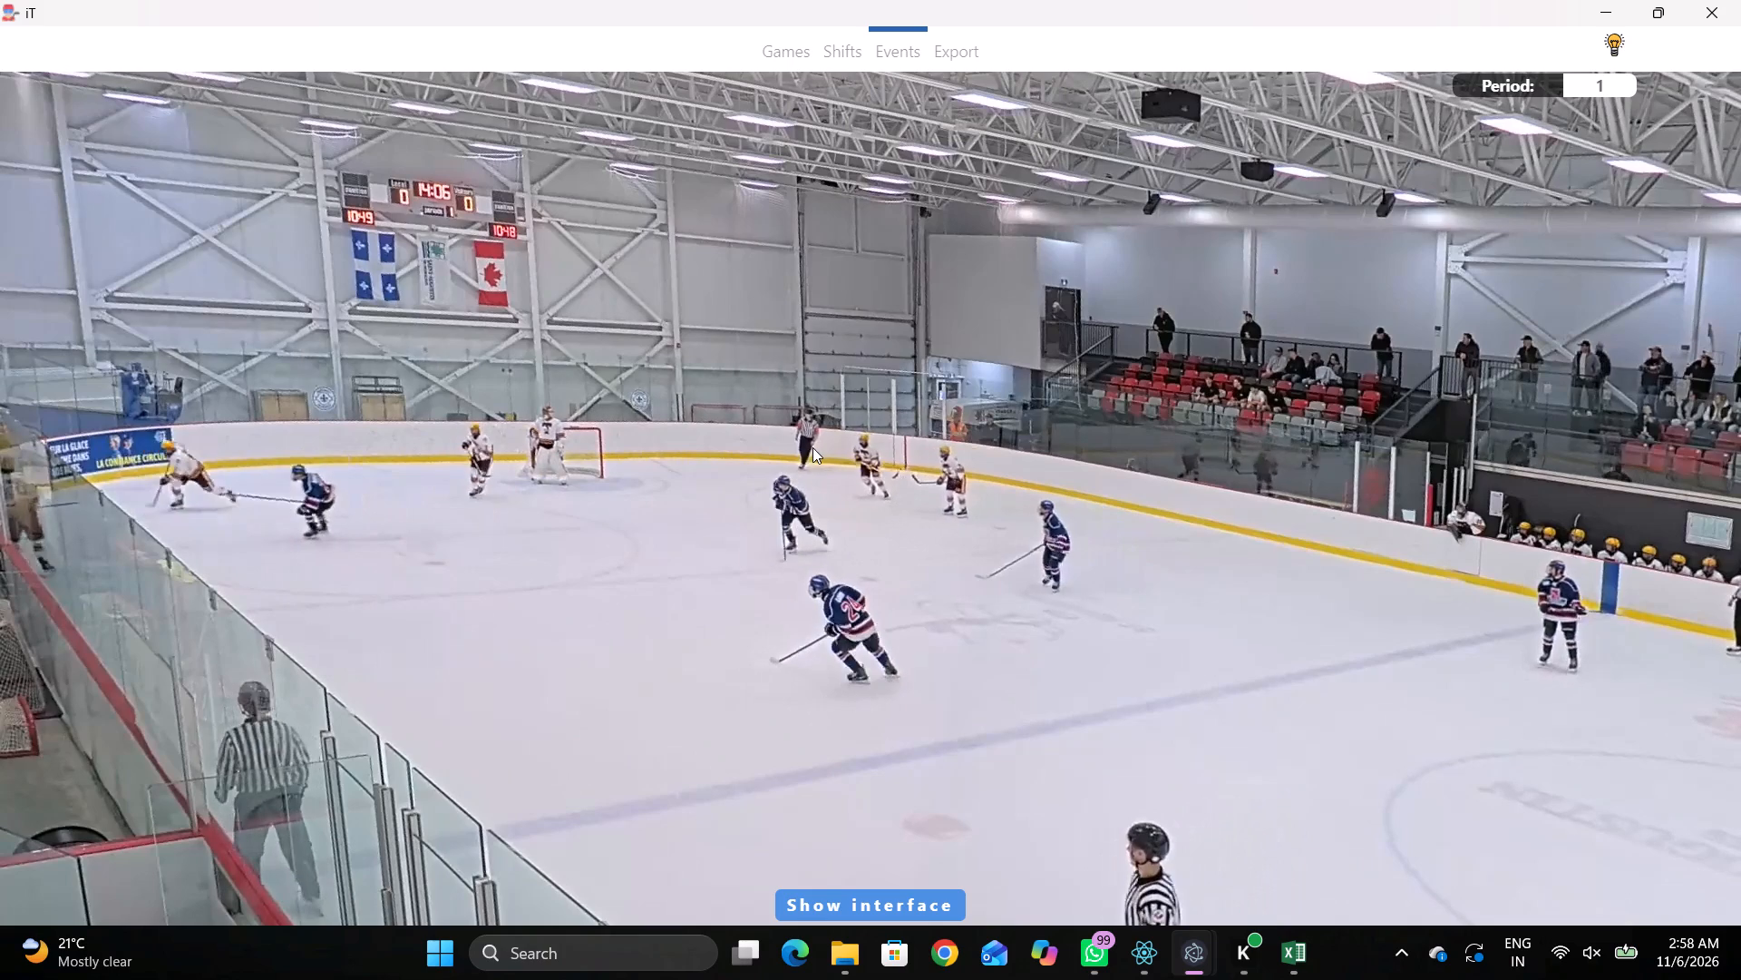
pyautogui.press('space')
pyautogui.press('space')
pyautogui.rightClick(773, 428)
pyautogui.click(789, 444)
pyautogui.moveTo(1700, 717); pyautogui.dragTo(1690, 720)
pyautogui.click(1679, 733)
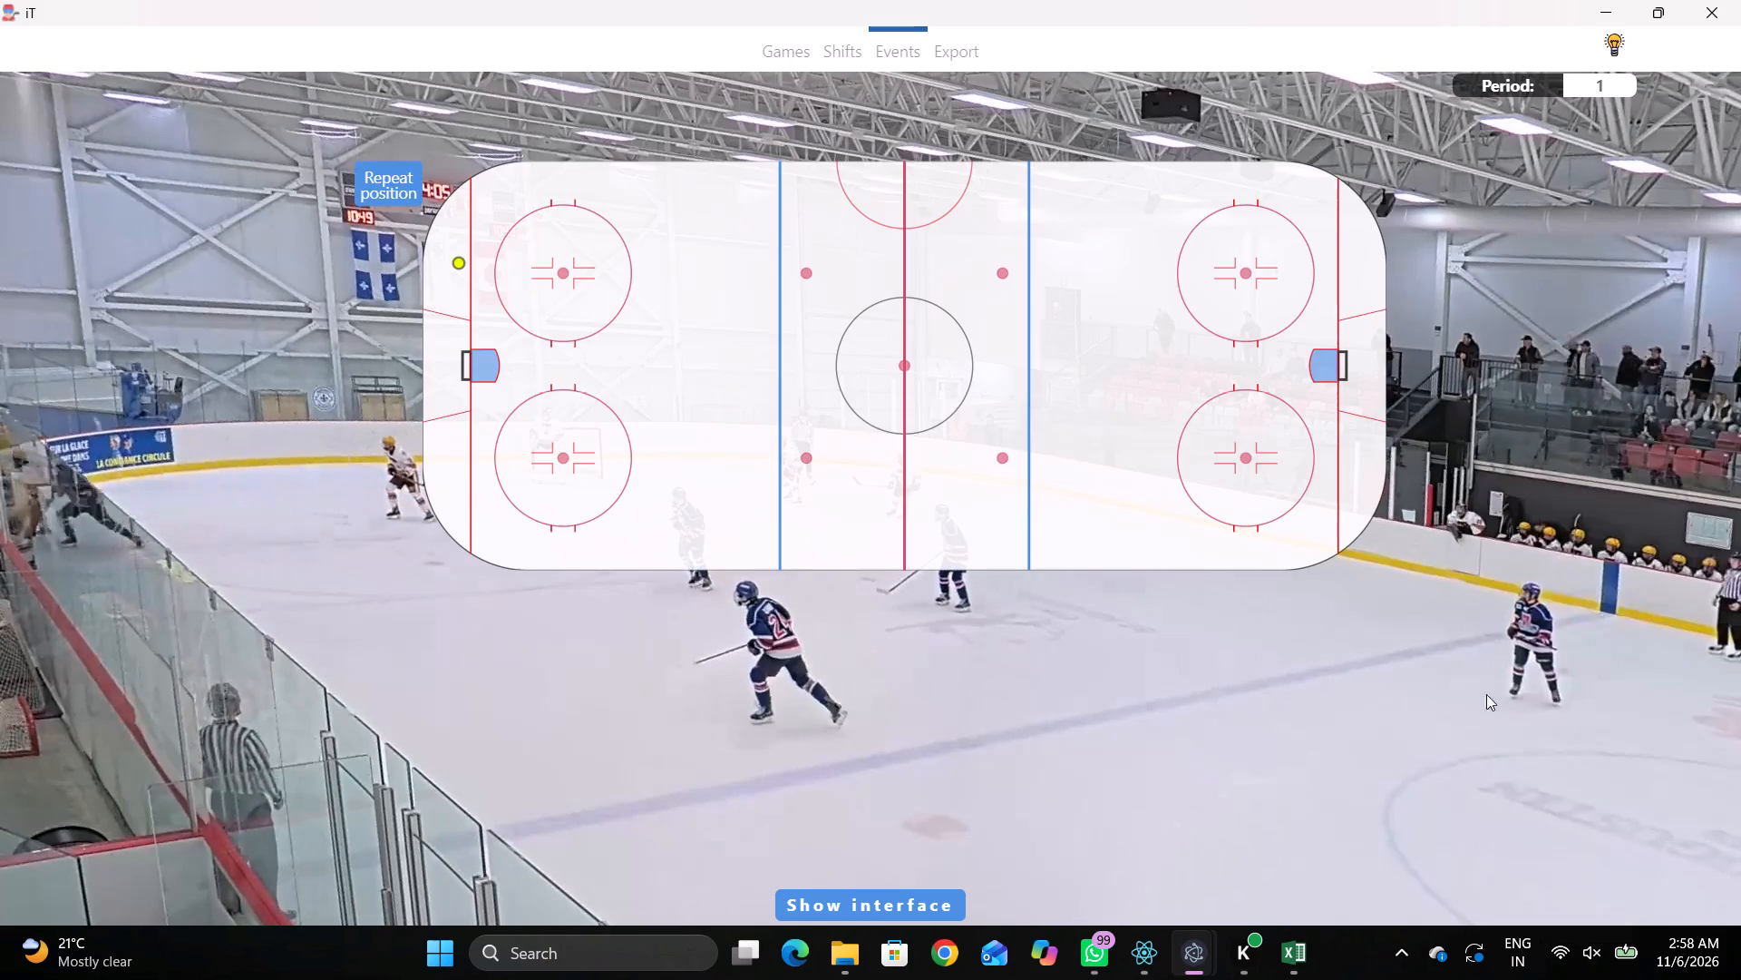
pyautogui.click(545, 535)
# Record a Pass by home player 10, near the near-side boards between the away zone's near-side face-off circle and blue line.
pyautogui.press('space')
pyautogui.press('space')
pyautogui.press('space')
pyautogui.press('space')
pyautogui.press('space')
pyautogui.press('space')
pyautogui.press('space')
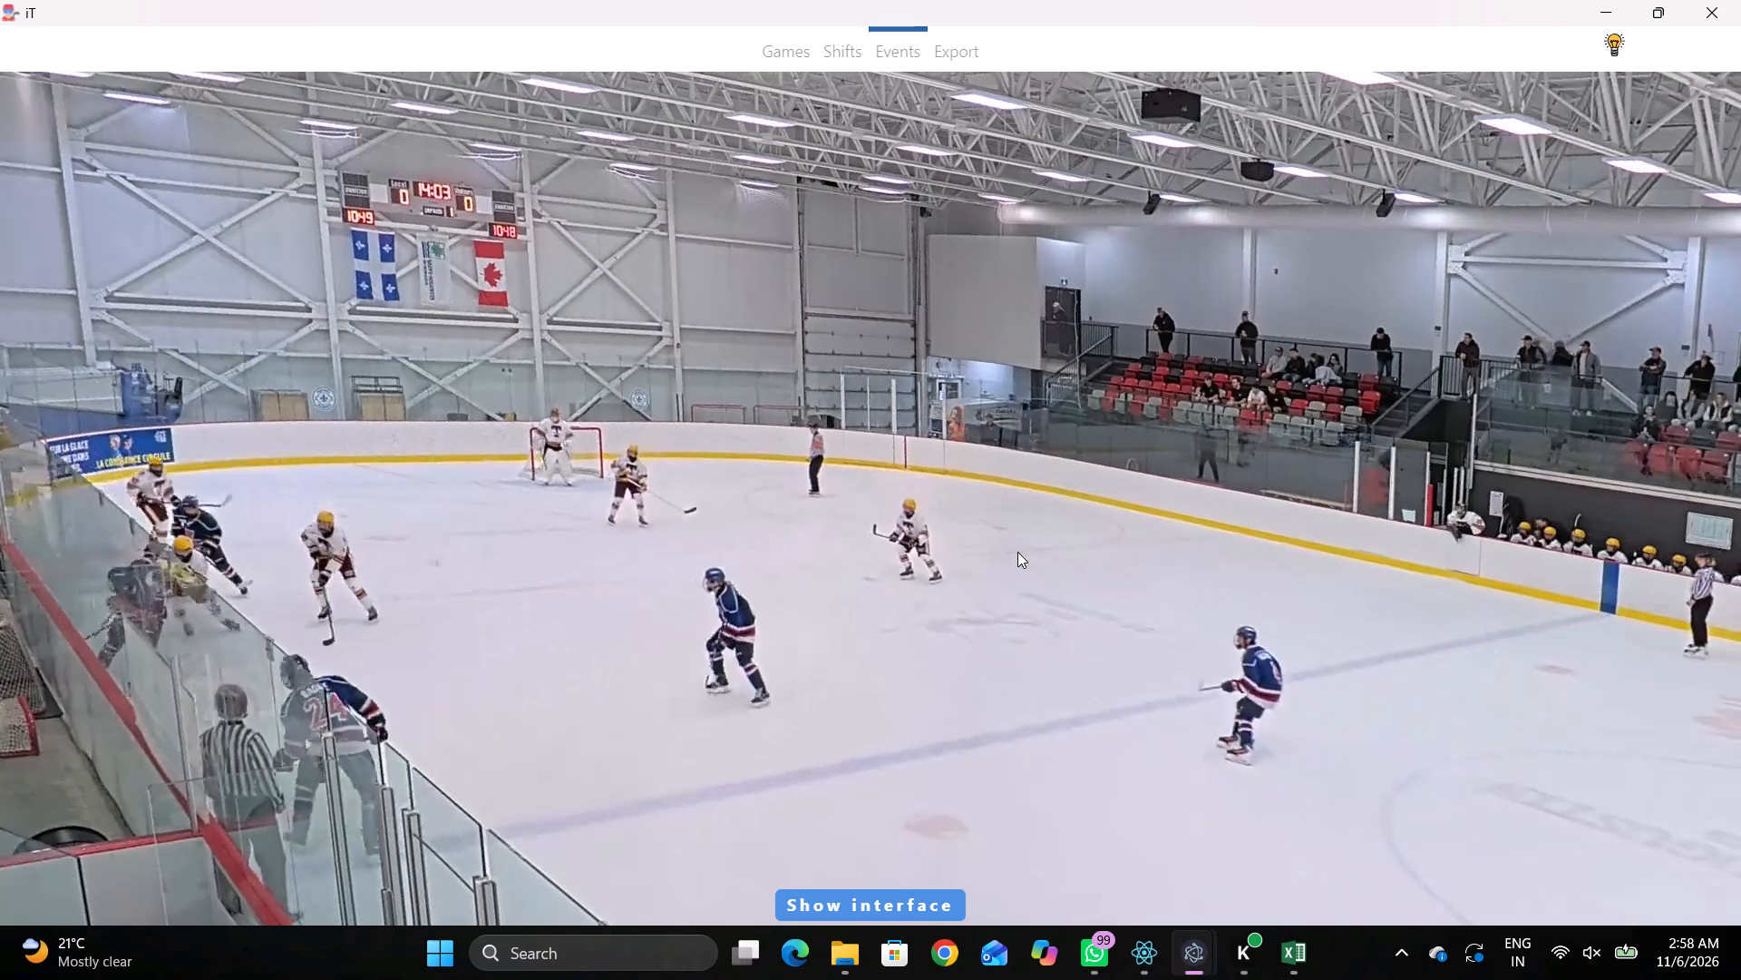
pyautogui.press('space')
pyautogui.press('space')
pyautogui.press('space')
pyautogui.press('space')
pyautogui.press('space')
pyautogui.press('q')
pyautogui.press('q')
pyautogui.press('q')
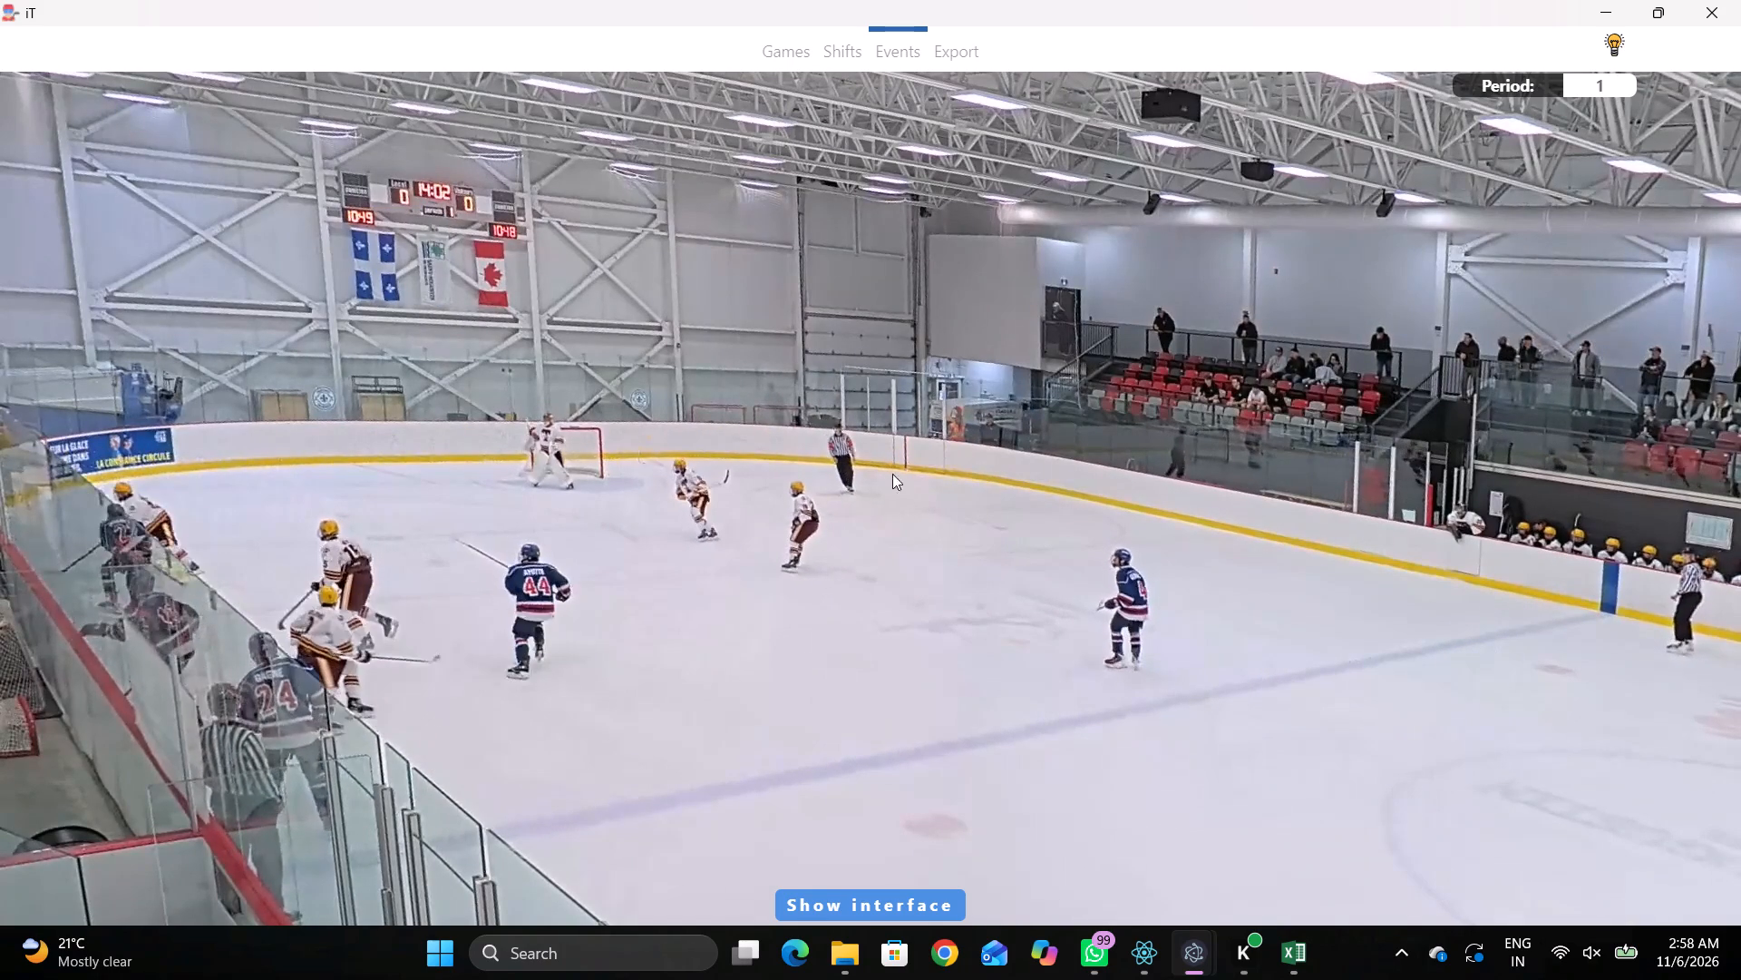
pyautogui.rightClick(872, 446)
pyautogui.write('qq')
pyautogui.click(883, 463)
pyautogui.moveTo(880, 457); pyautogui.dragTo(866, 457, button='right')
pyautogui.click(899, 474)
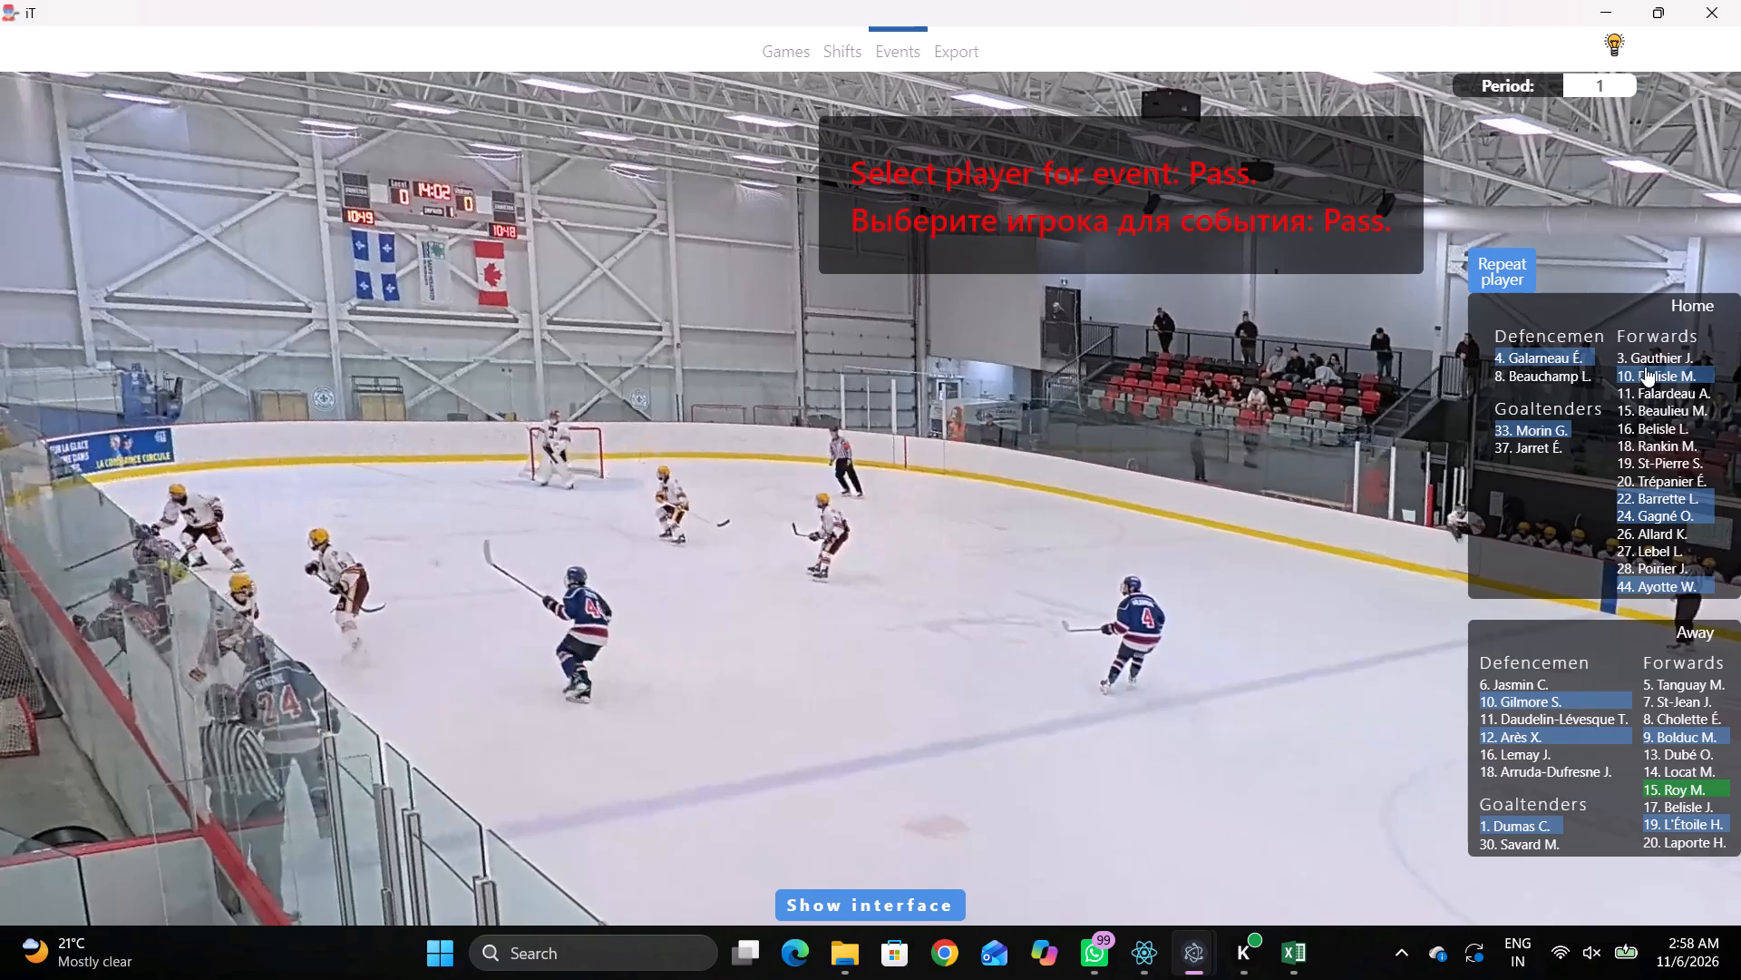
pyautogui.click(1645, 367)
pyautogui.click(643, 544)
# Record Skating with the puck by away player 12, near the near-side boards beside the away zone's near-side face-off circle.
pyautogui.press('space')
pyautogui.press('space')
pyautogui.press('space')
pyautogui.press('space')
pyautogui.rightClick(787, 347)
pyautogui.click(847, 387)
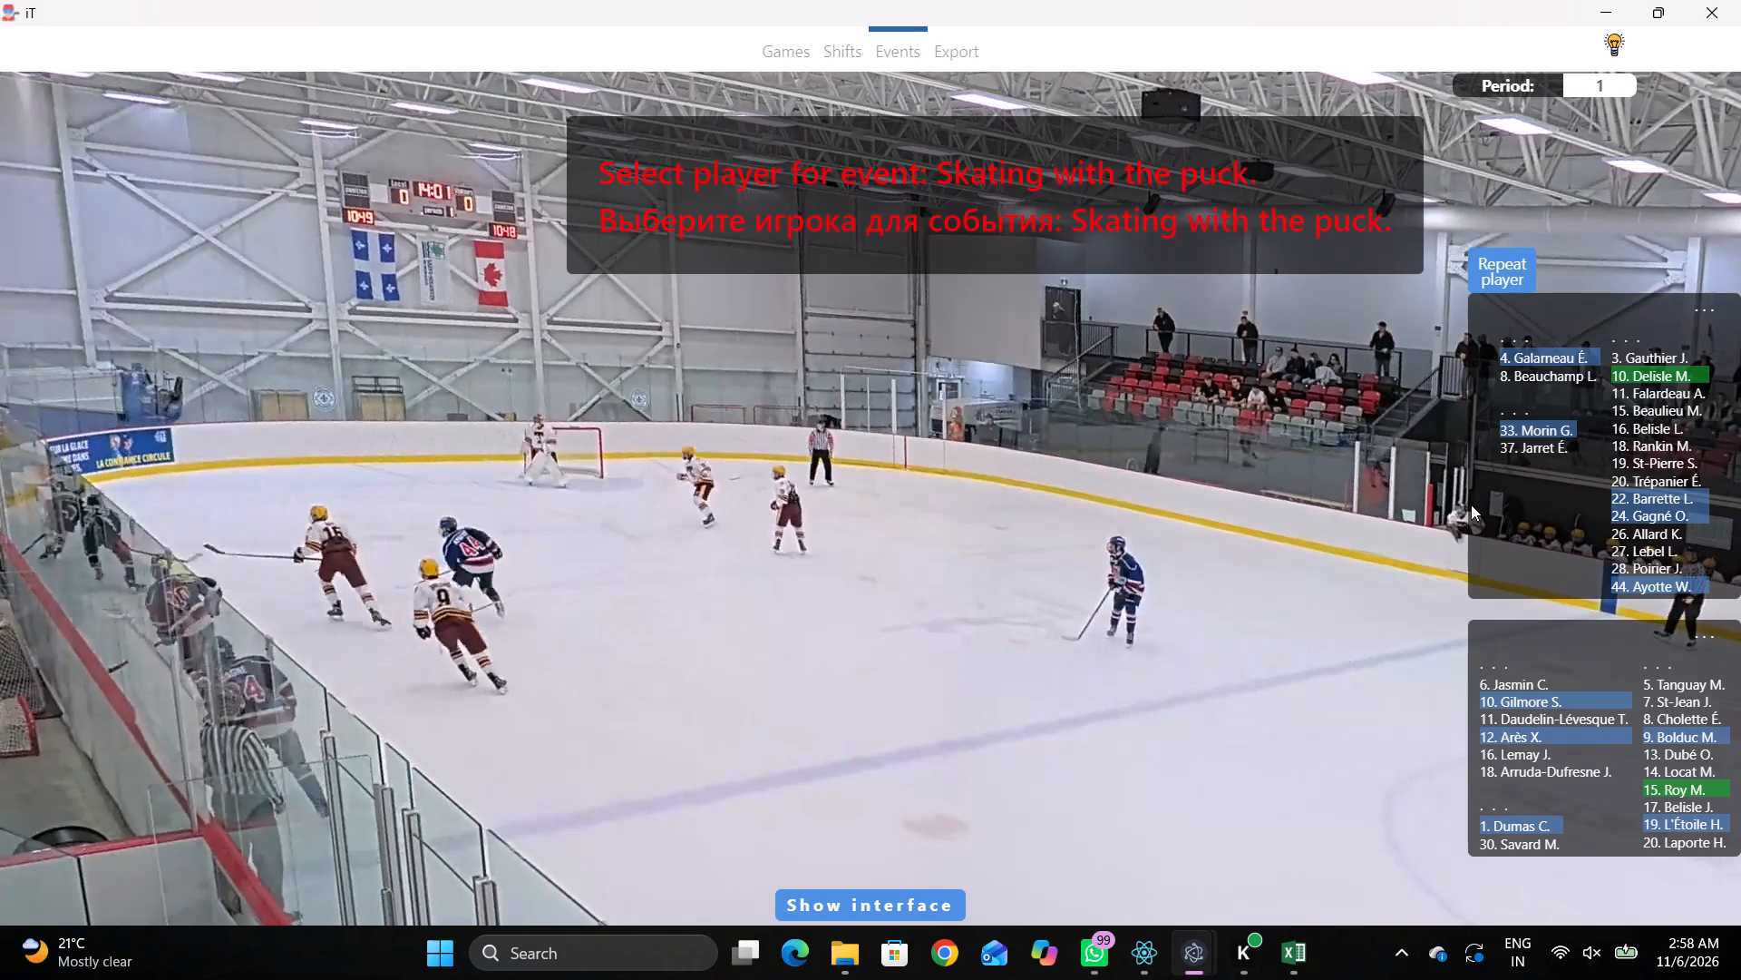
pyautogui.click(1507, 740)
pyautogui.click(546, 527)
# Return to the latest skating event's moment and record a Pass by the same away player, near the away goal line's near-side corner.
pyautogui.press('space')
pyautogui.press('space')
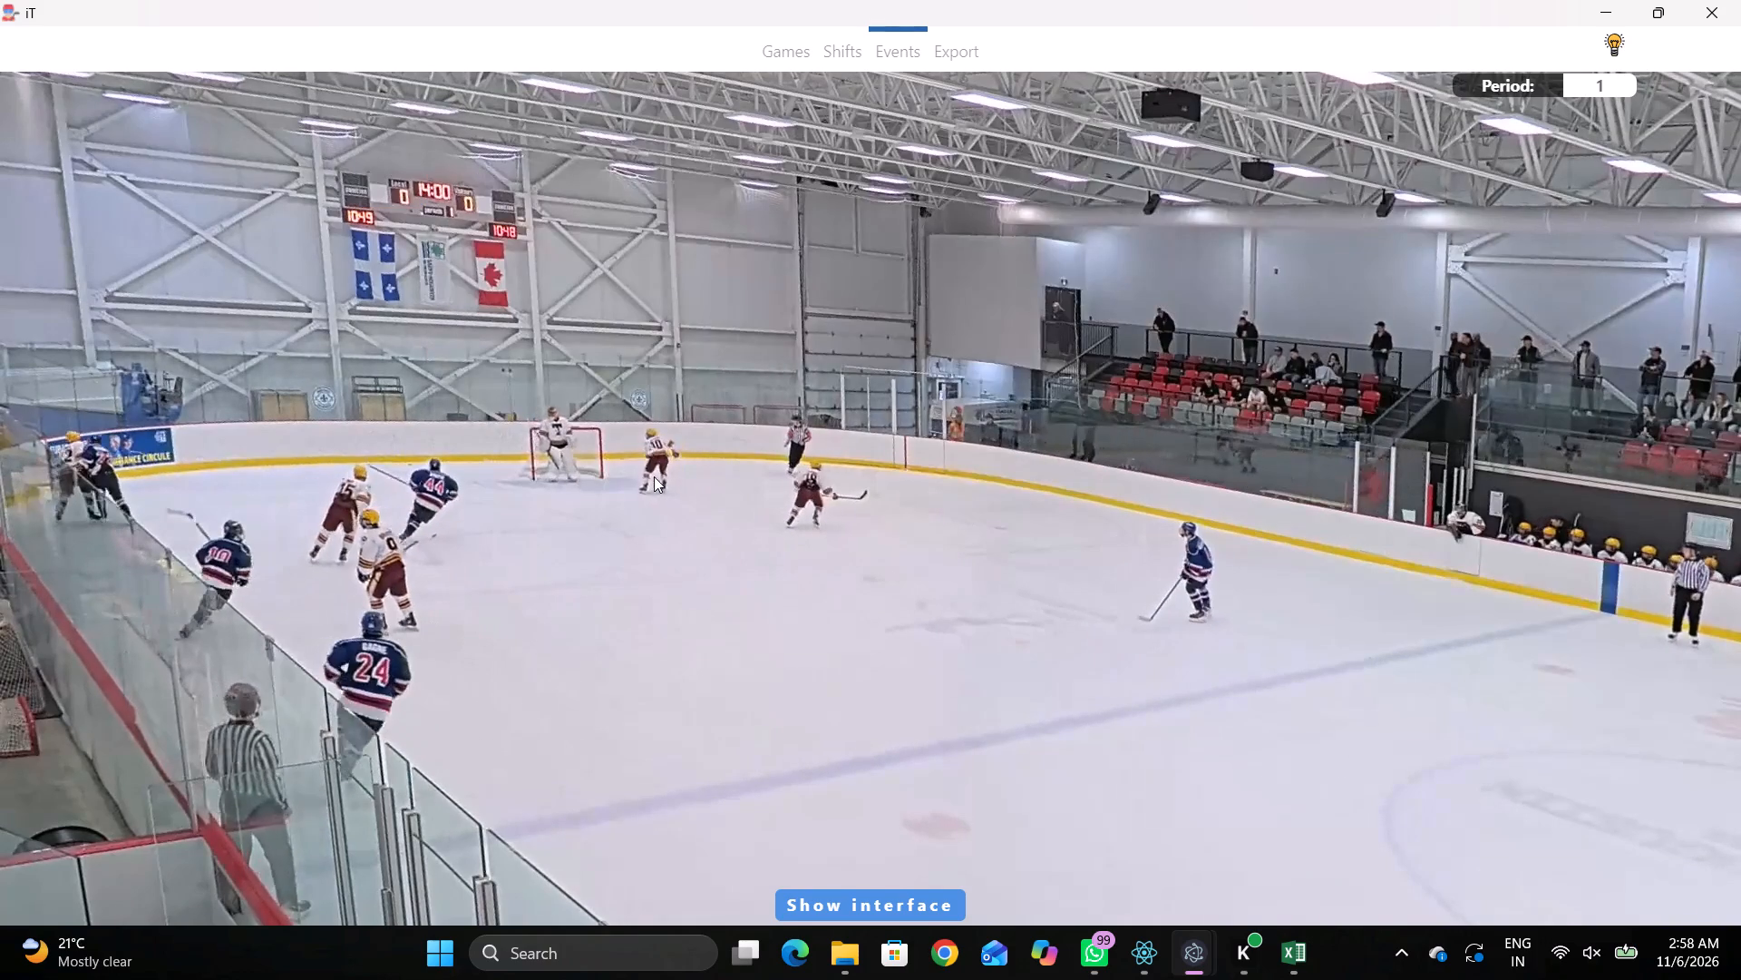
pyautogui.hotkey('shift', 'd')
pyautogui.moveTo(461, 706); pyautogui.dragTo(469, 710)
pyautogui.click(554, 730)
pyautogui.hotkey('shift', 'd')
pyautogui.hotkey('shift', 'd')
pyautogui.doubleClick(595, 723)
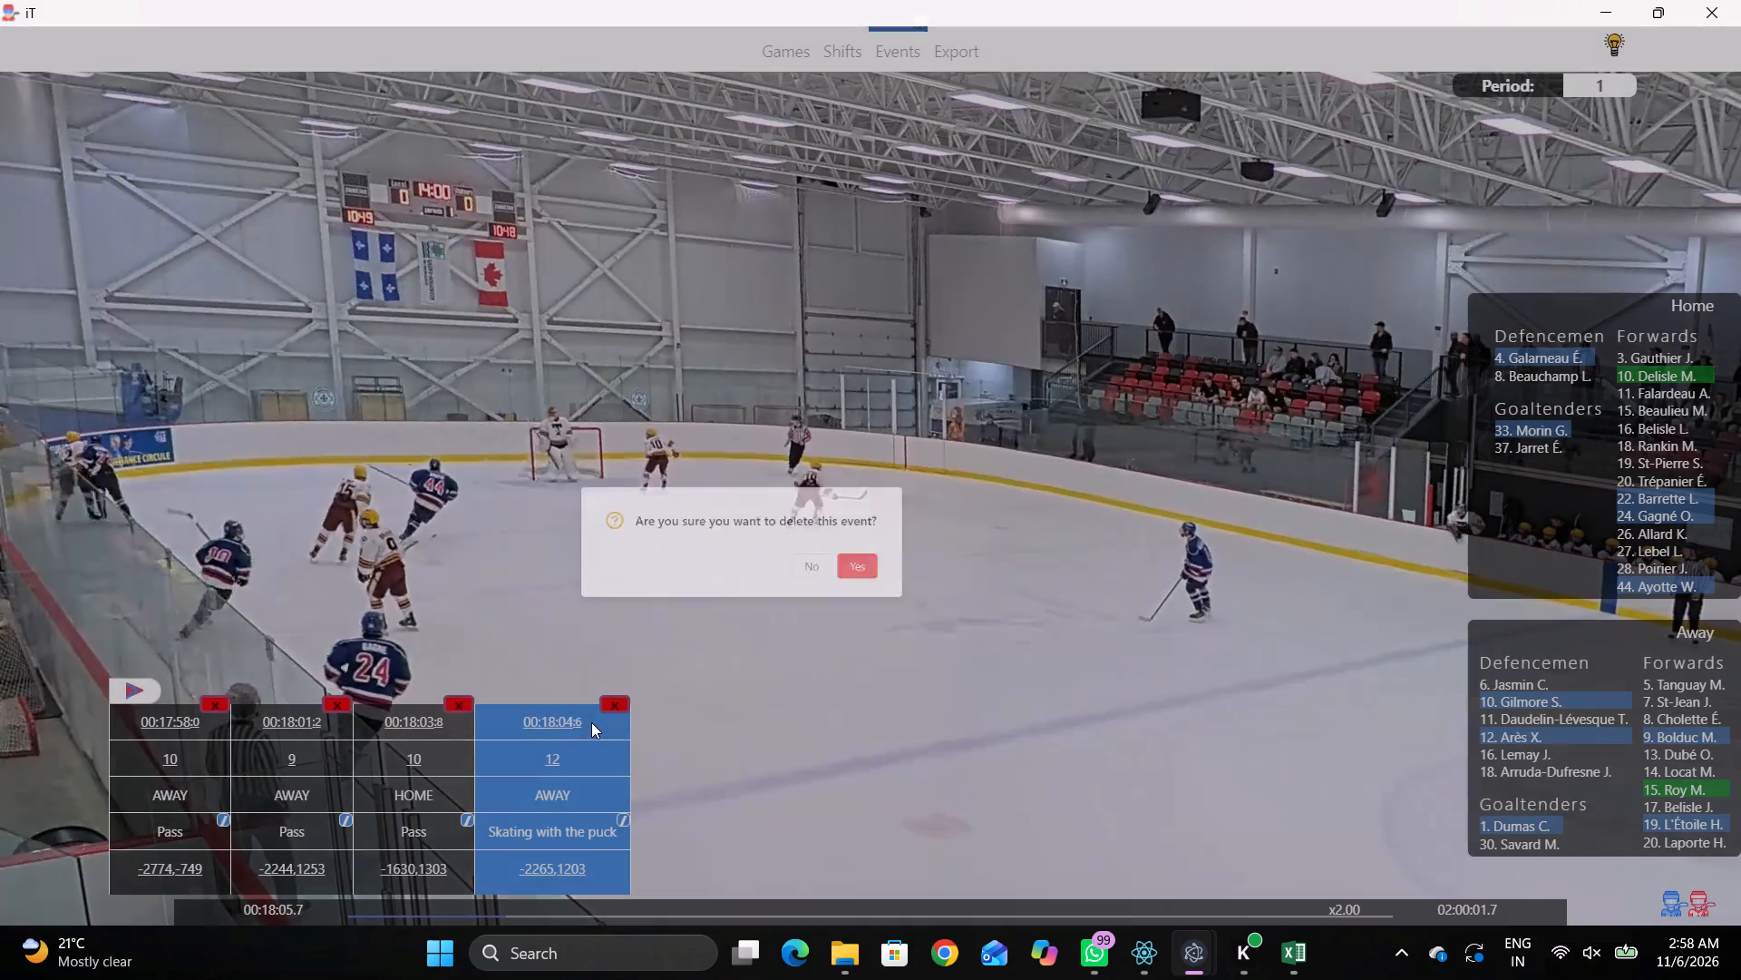
pyautogui.click(576, 717)
pyautogui.hotkey('shift', 'd')
pyautogui.press('space')
pyautogui.press('space')
pyautogui.rightClick(883, 480)
pyautogui.click(895, 499)
pyautogui.click(1517, 268)
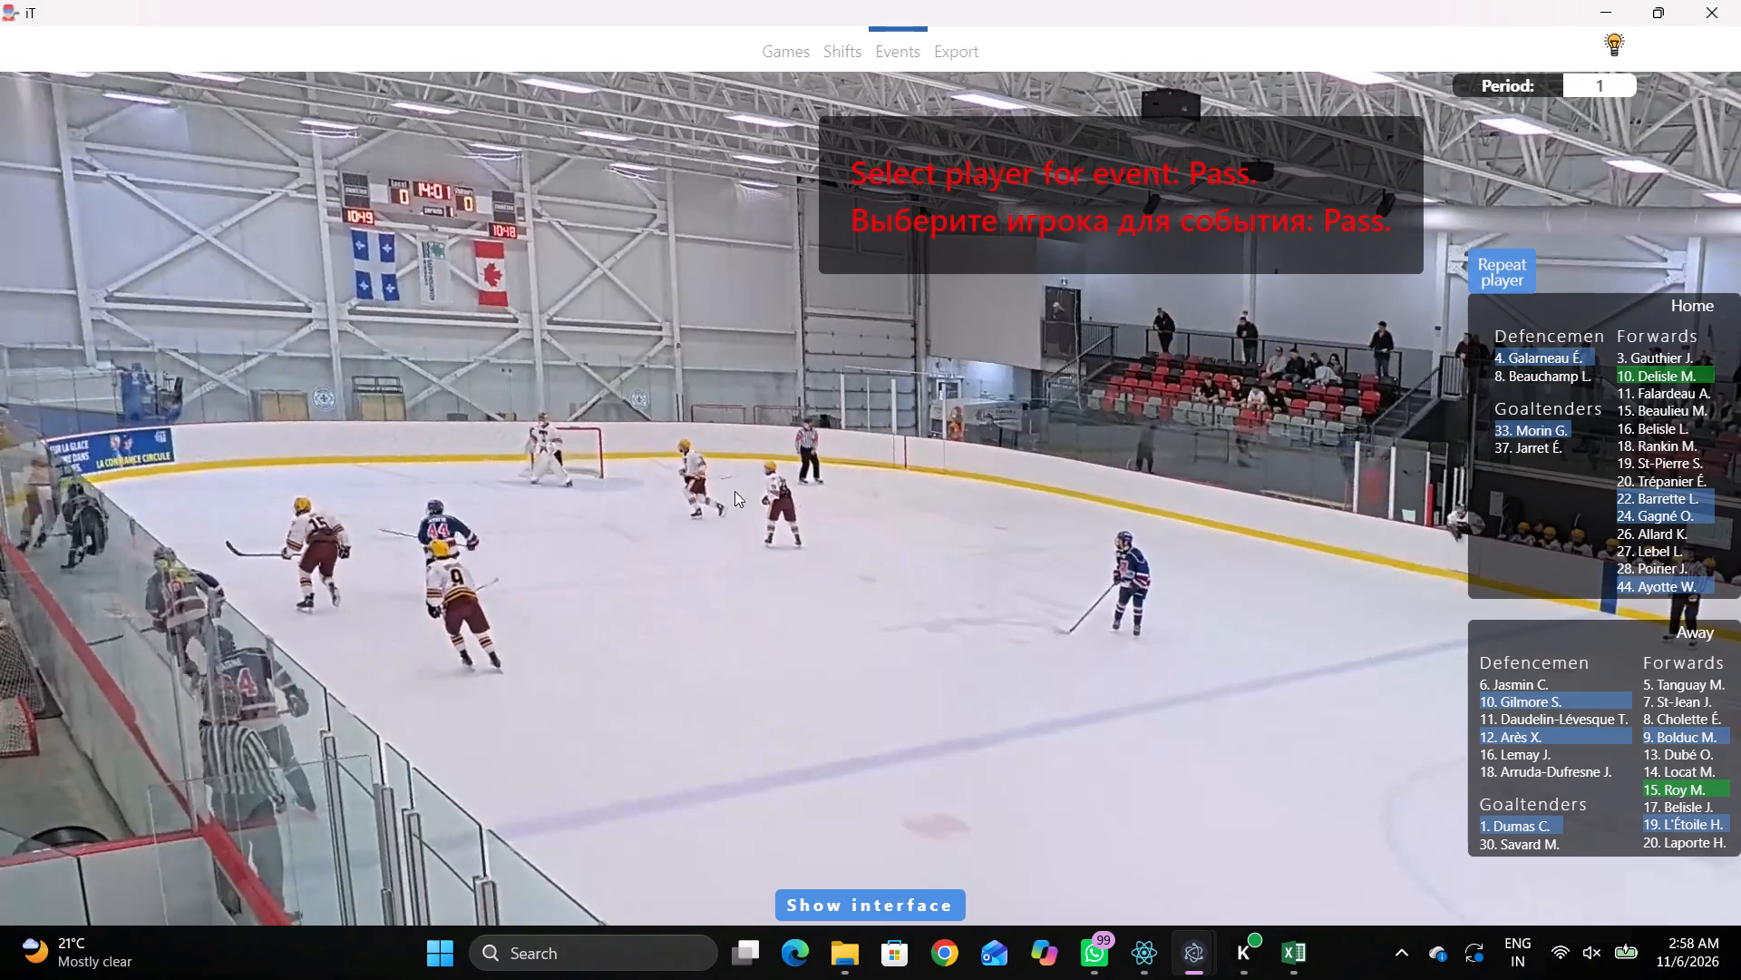
pyautogui.moveTo(497, 534); pyautogui.dragTo(485, 530)
# Record Skating with the puck by away player 10, just behind the away goal line between the goal and the far-side corner.
pyautogui.press('space')
pyautogui.press('space')
pyautogui.press('space')
pyautogui.press('space')
pyautogui.press('space')
pyautogui.press('space')
pyautogui.moveTo(859, 402); pyautogui.dragTo(869, 403, button='right')
pyautogui.press('q')
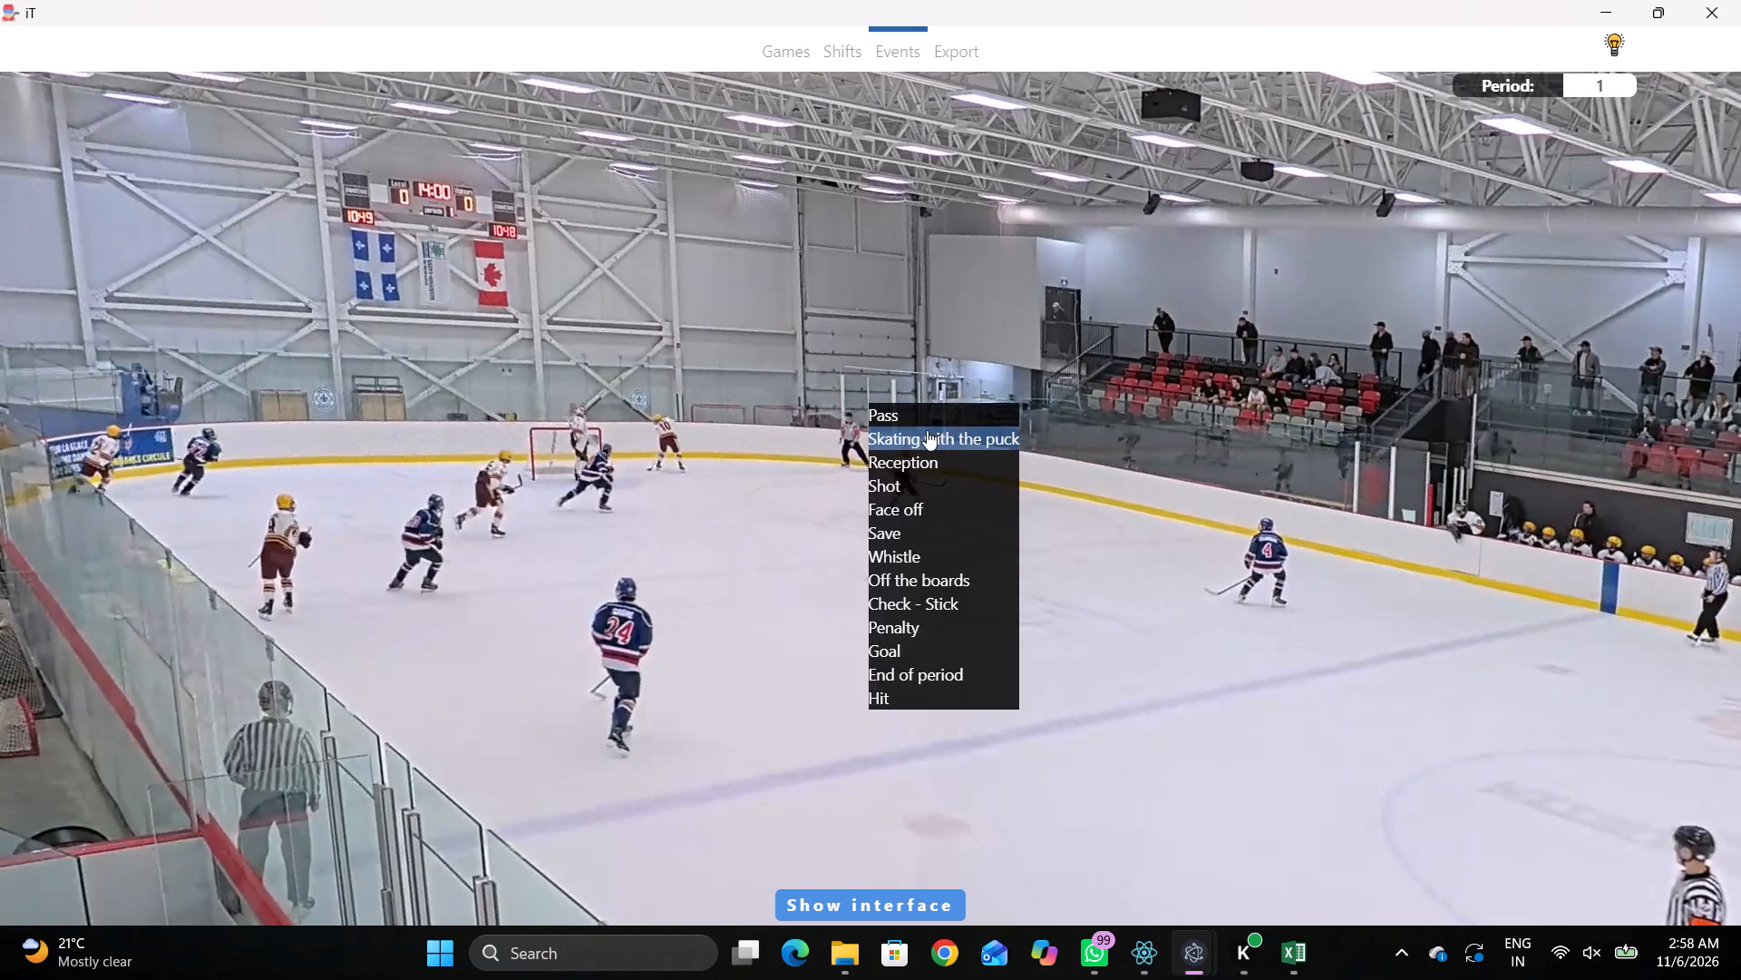
pyautogui.click(927, 430)
pyautogui.click(1516, 703)
pyautogui.click(462, 315)
# Record a Pass by the same away player, just behind the away goal line level with the far-side face-off circle's centre.
pyautogui.press('space')
pyautogui.press('space')
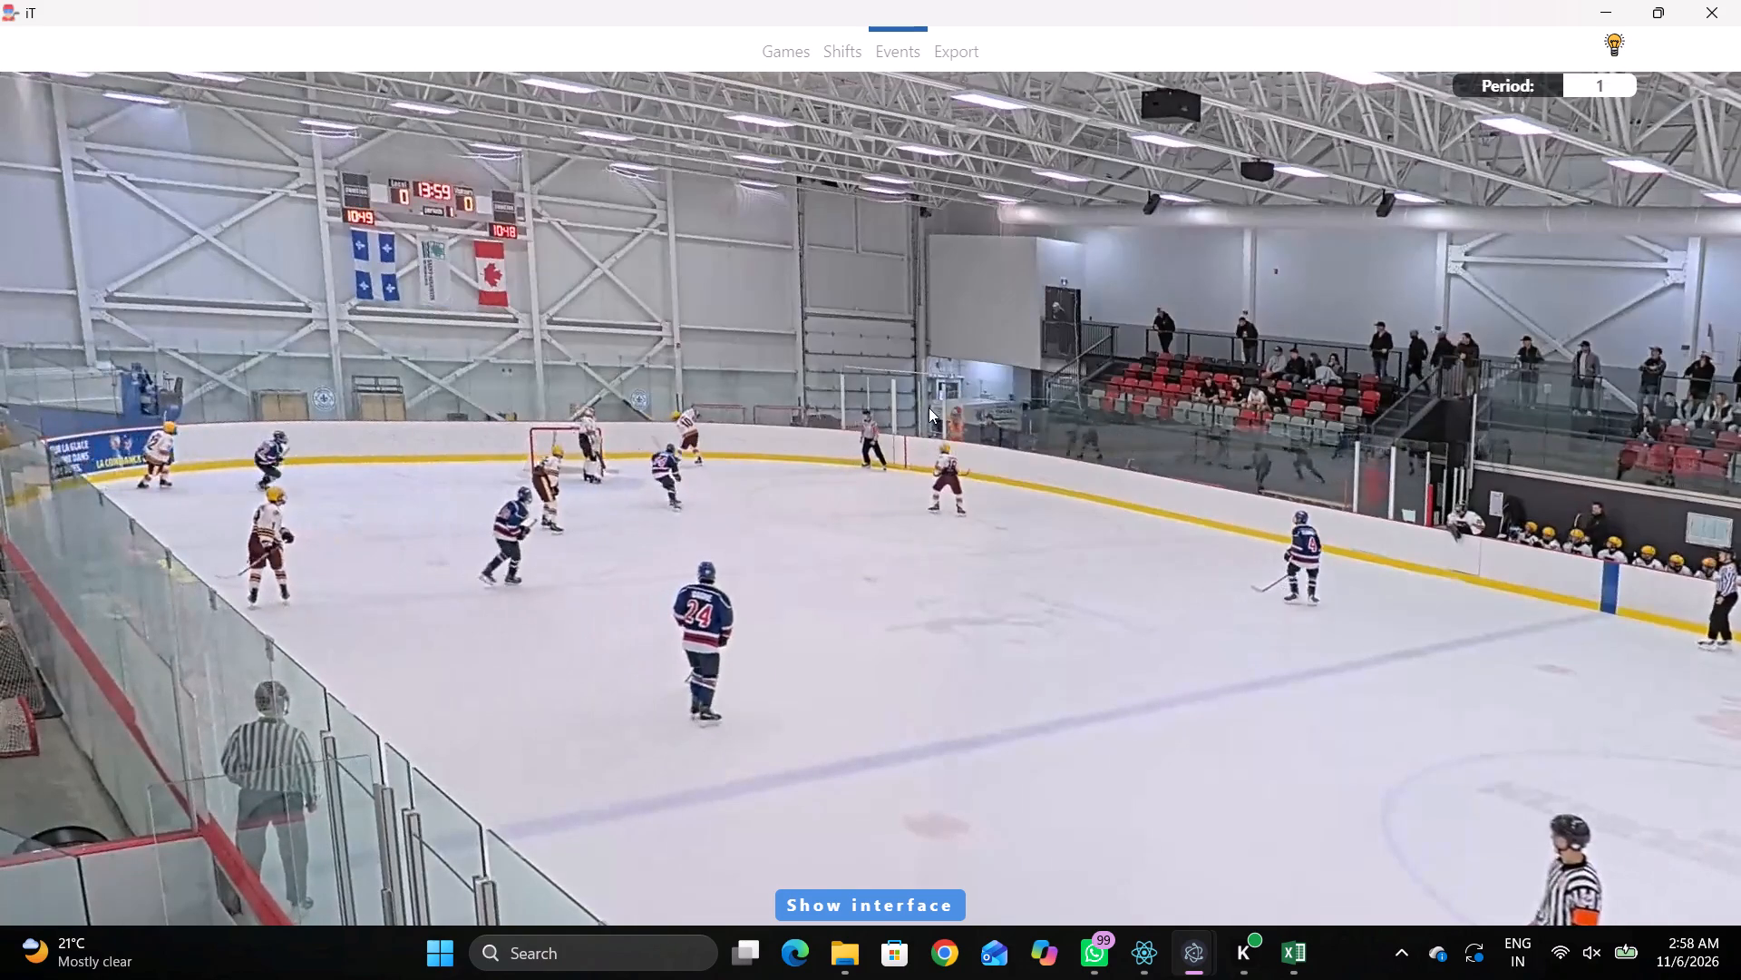
pyautogui.press('space')
pyautogui.press('space')
pyautogui.press('space')
pyautogui.press('space')
pyautogui.press('space')
pyautogui.press('space')
pyautogui.press('q')
pyautogui.press('q')
pyautogui.press('q')
pyautogui.press('q')
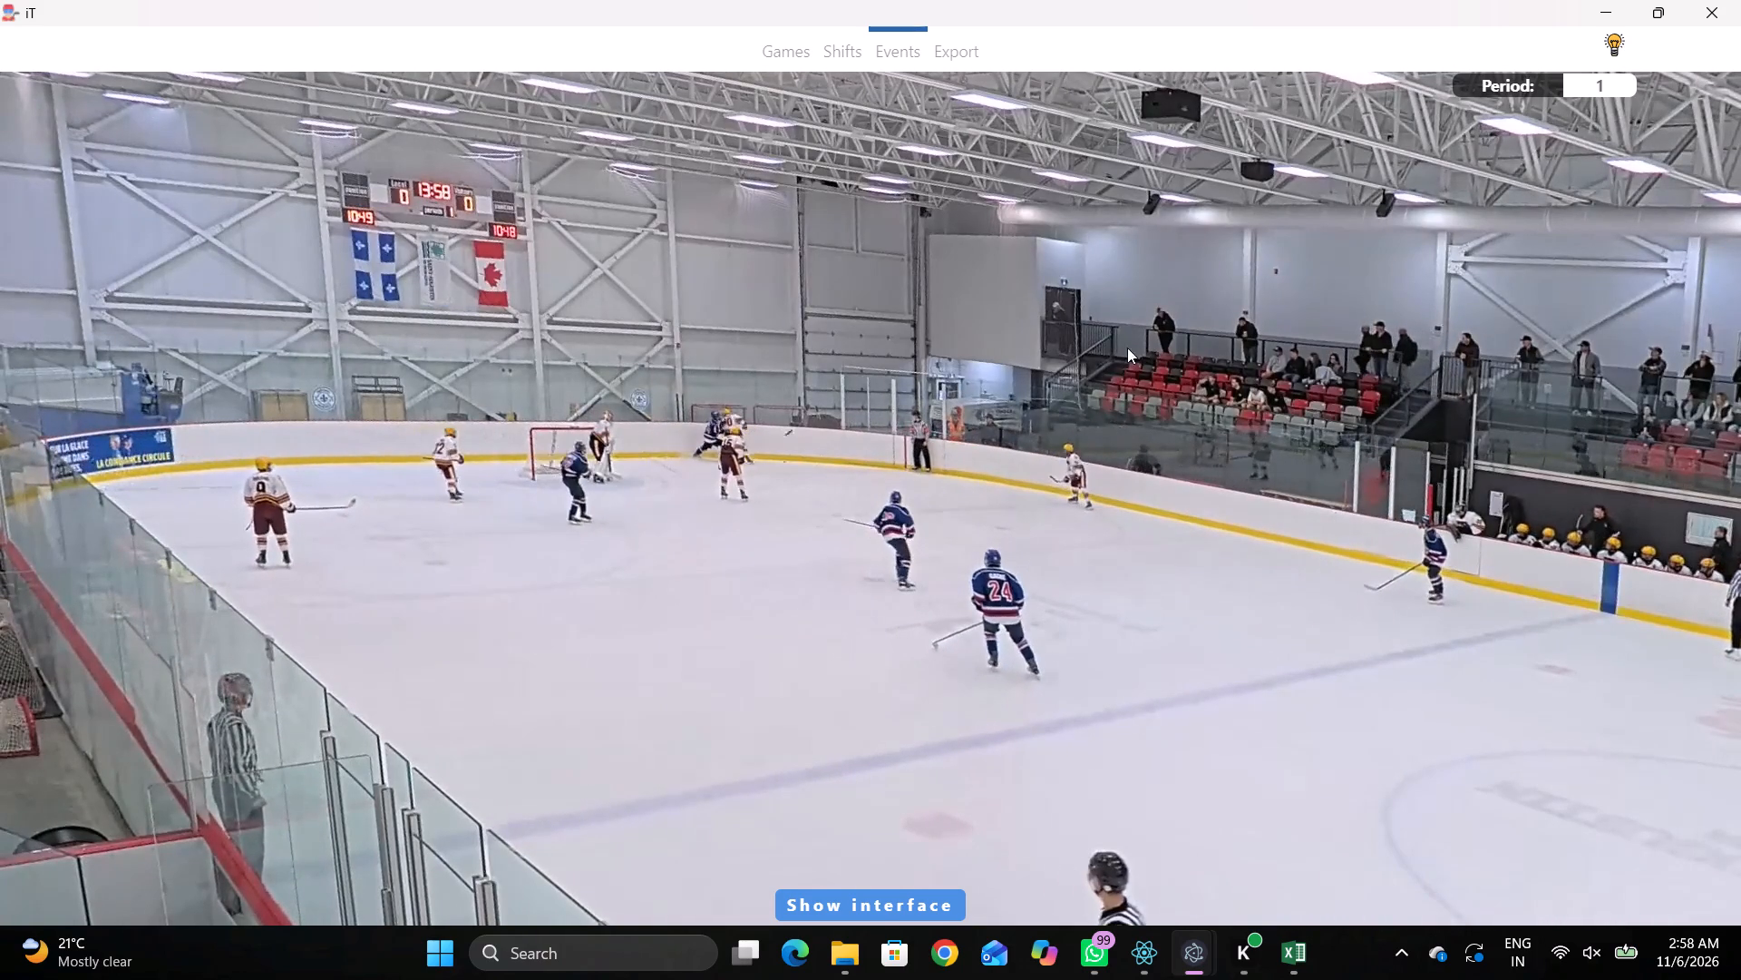
pyautogui.rightClick(1114, 337)
pyautogui.click(1126, 349)
pyautogui.click(1525, 260)
pyautogui.click(465, 273)
# Record Skating with the puck by away player 19, near the far-side boards at the blue-line edge of the away zone's far-side face-off circle.
pyautogui.press('space')
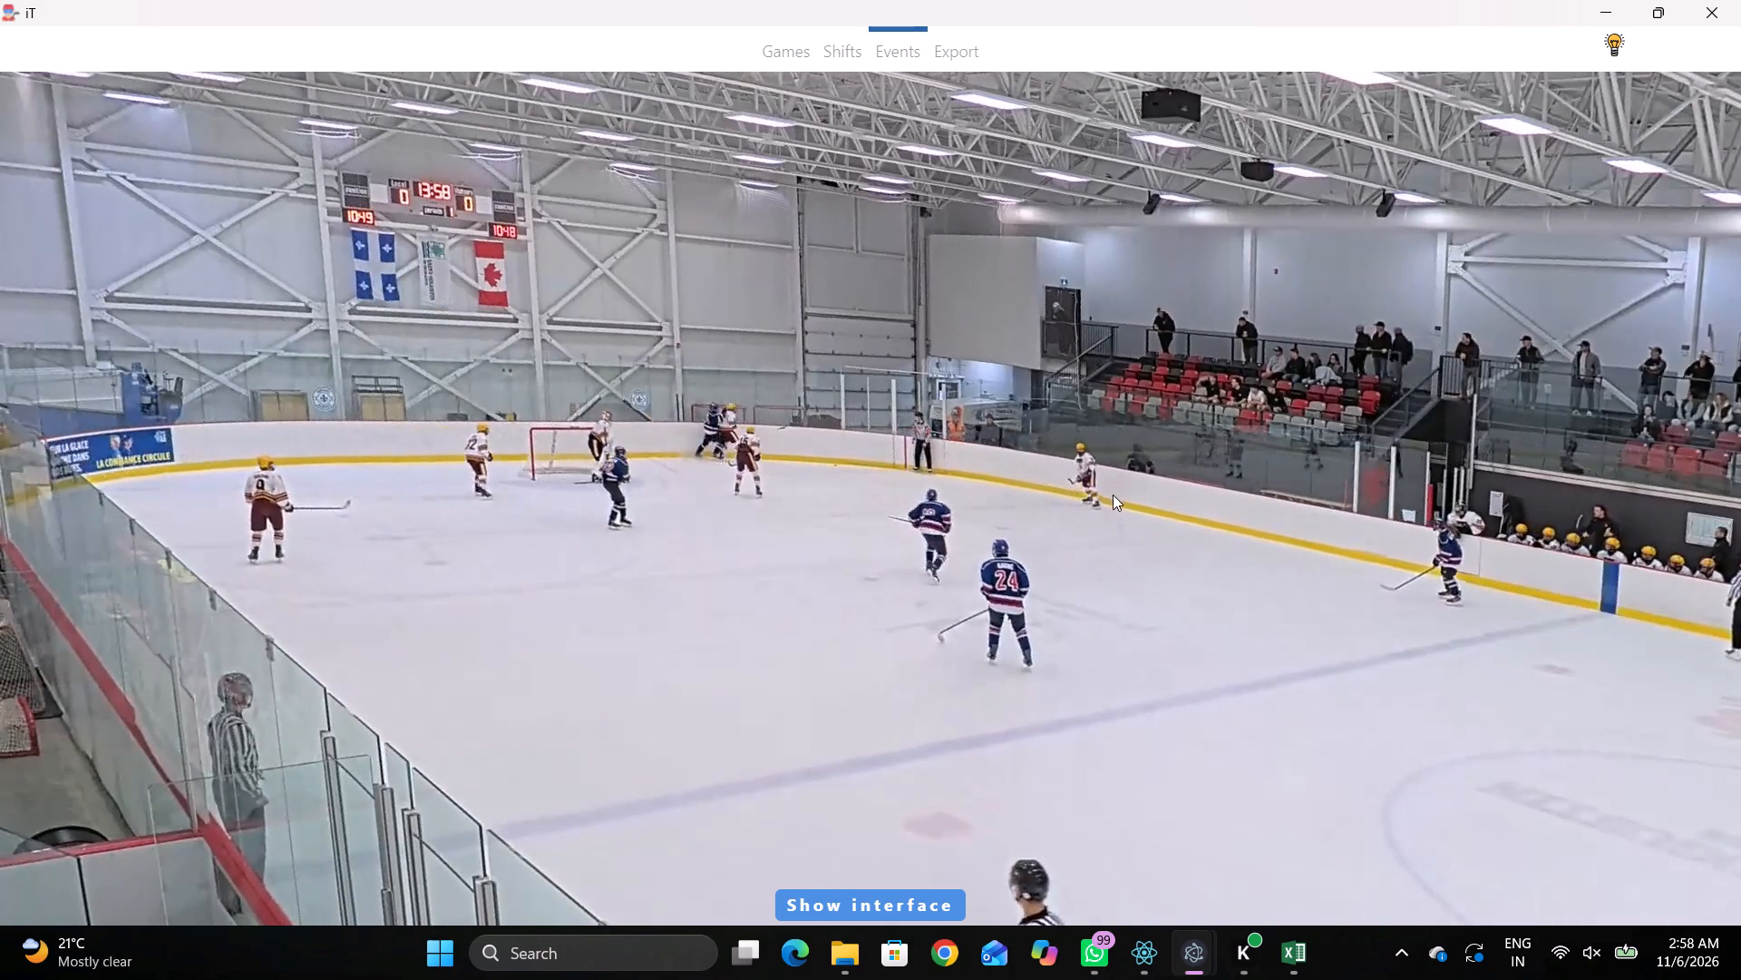
pyautogui.press('space')
pyautogui.press('space')
pyautogui.press('space')
pyautogui.press('space')
pyautogui.press('space')
pyautogui.press('space')
pyautogui.press('space')
pyautogui.press('q')
pyautogui.moveTo(1115, 504); pyautogui.dragTo(1098, 514, button='right')
pyautogui.click(1128, 541)
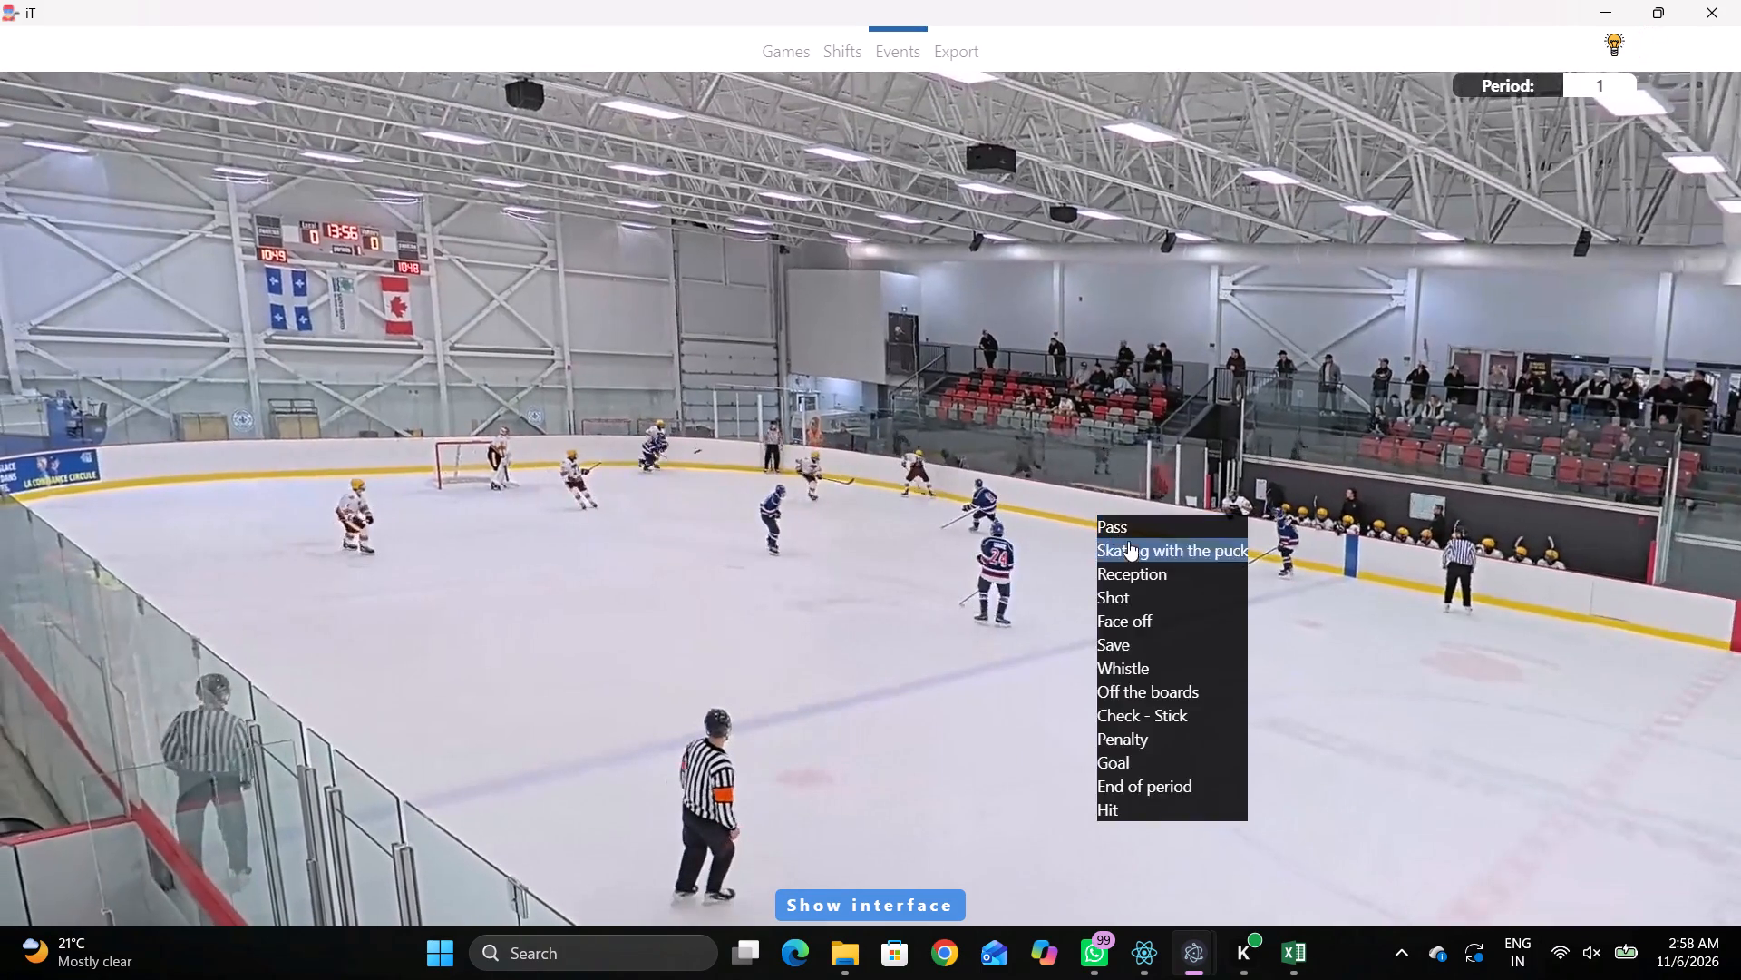
pyautogui.moveTo(1045, 540); pyautogui.dragTo(1043, 552, button='right')
pyautogui.click(1102, 587)
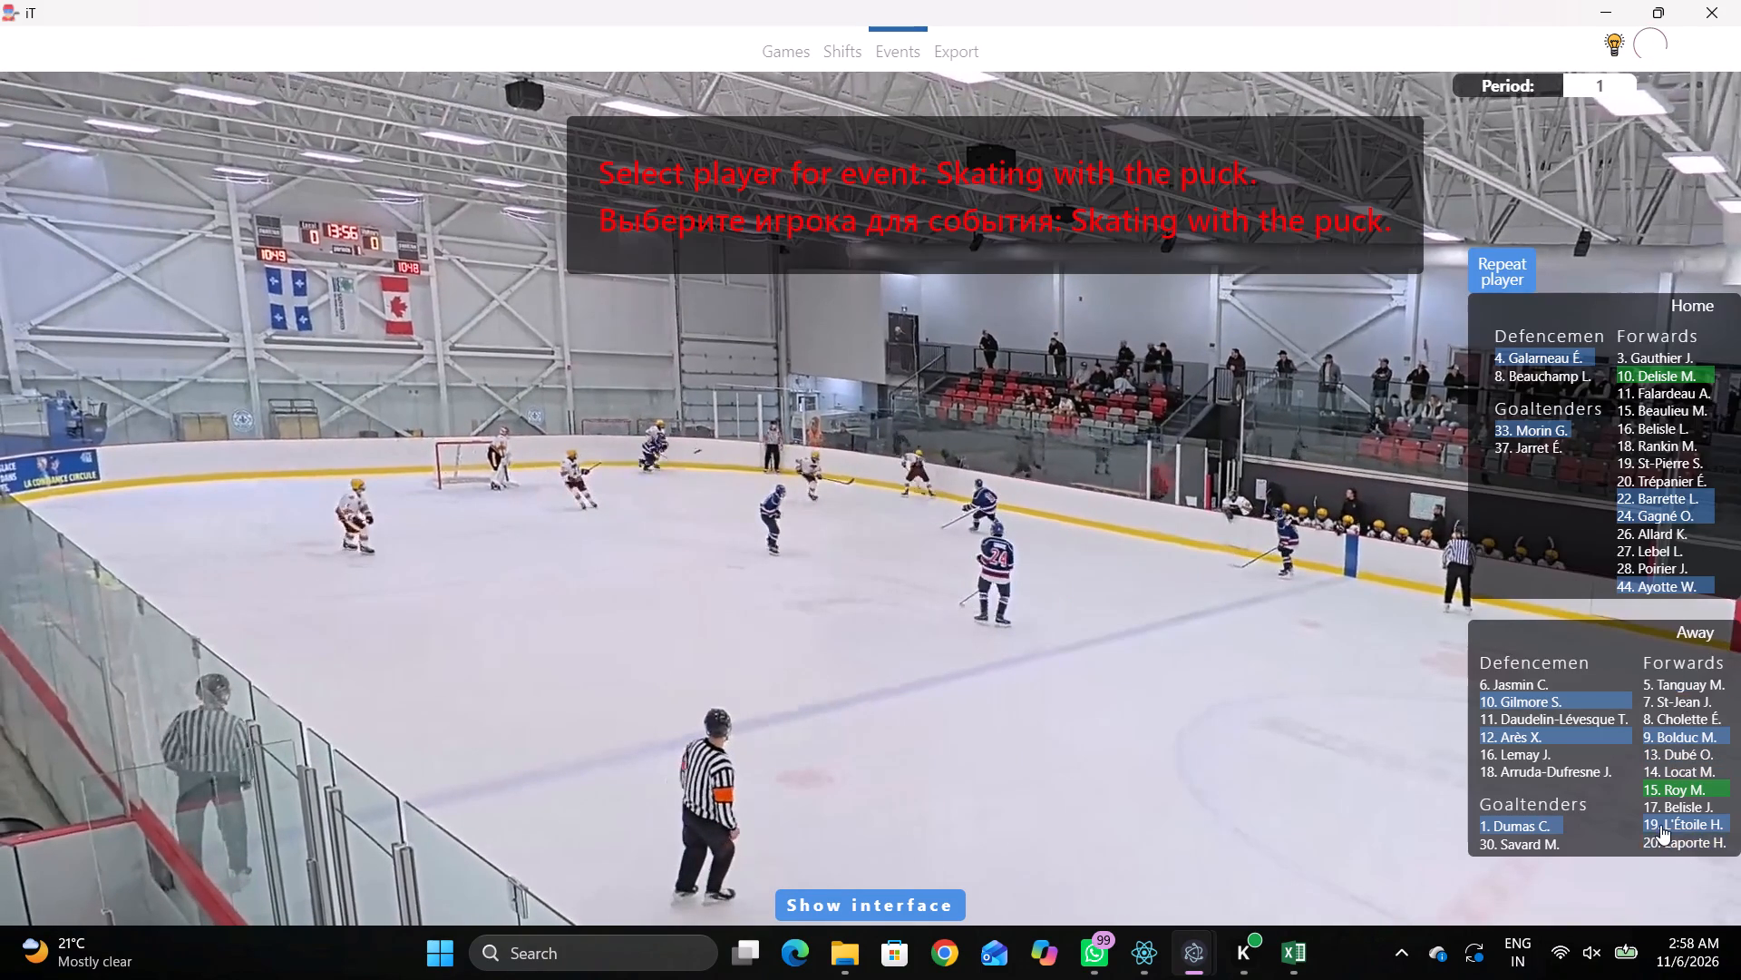
pyautogui.click(1660, 825)
pyautogui.click(622, 184)
# Record a Pass by the same away player, near the far-side boards between the away zone's far-side face-off circle and blue line.
pyautogui.press('space')
pyautogui.press('space')
pyautogui.press('space')
pyautogui.press('space')
pyautogui.press('space')
pyautogui.press('space')
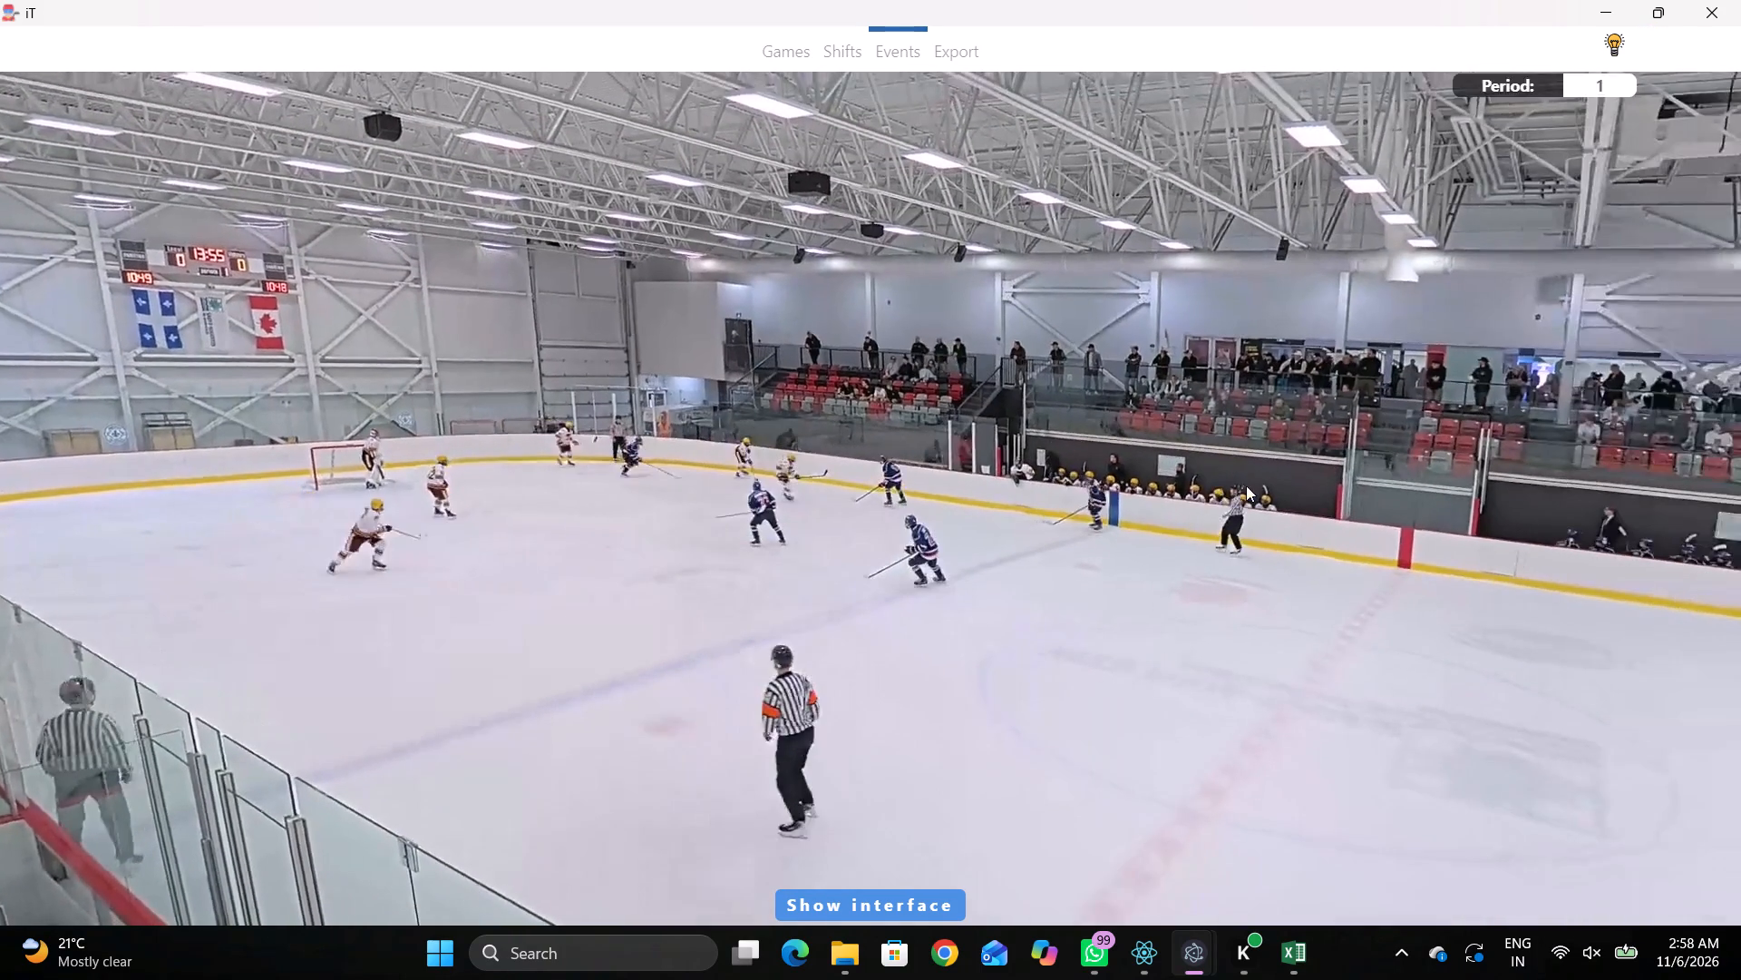
pyautogui.press('space')
pyautogui.press('space')
pyautogui.press('q')
pyautogui.press('q')
pyautogui.press('q')
pyautogui.press('q')
pyautogui.press('q')
pyautogui.rightClick(1230, 404)
pyautogui.click(1243, 416)
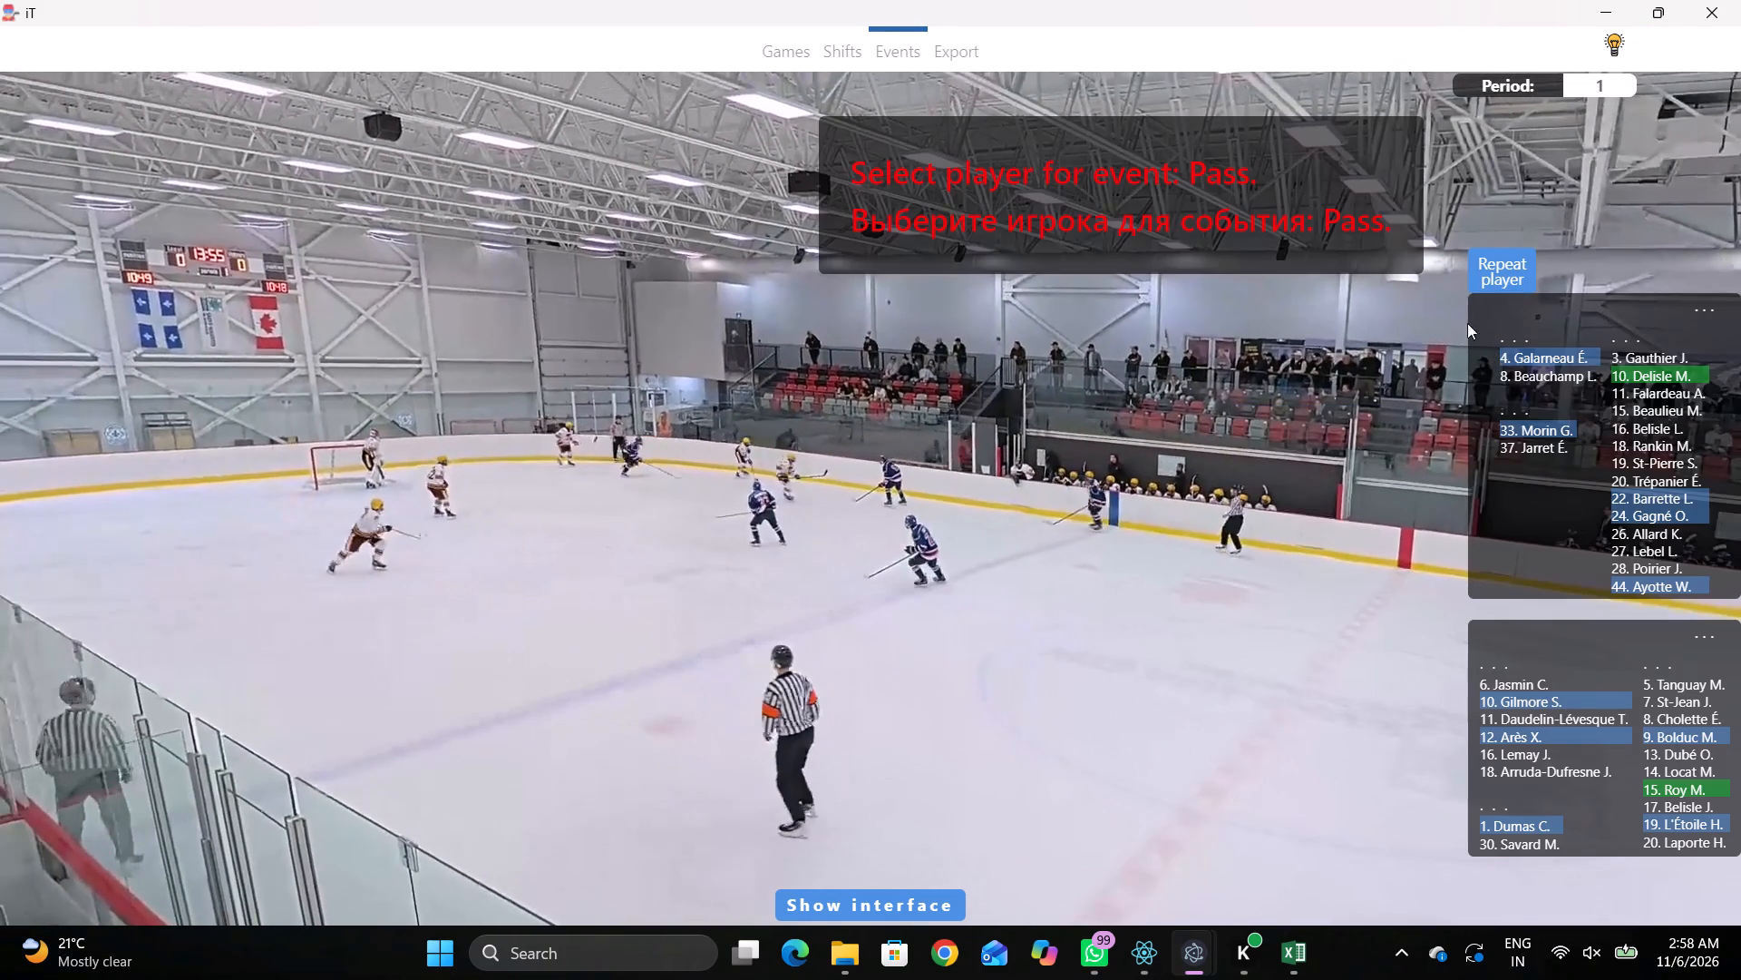
pyautogui.click(1474, 278)
pyautogui.click(647, 190)
# Record Skating with the puck by home player 4, in the neutral zone near the far-side boards, just outside the home blue line.
pyautogui.press('r')
pyautogui.press('space')
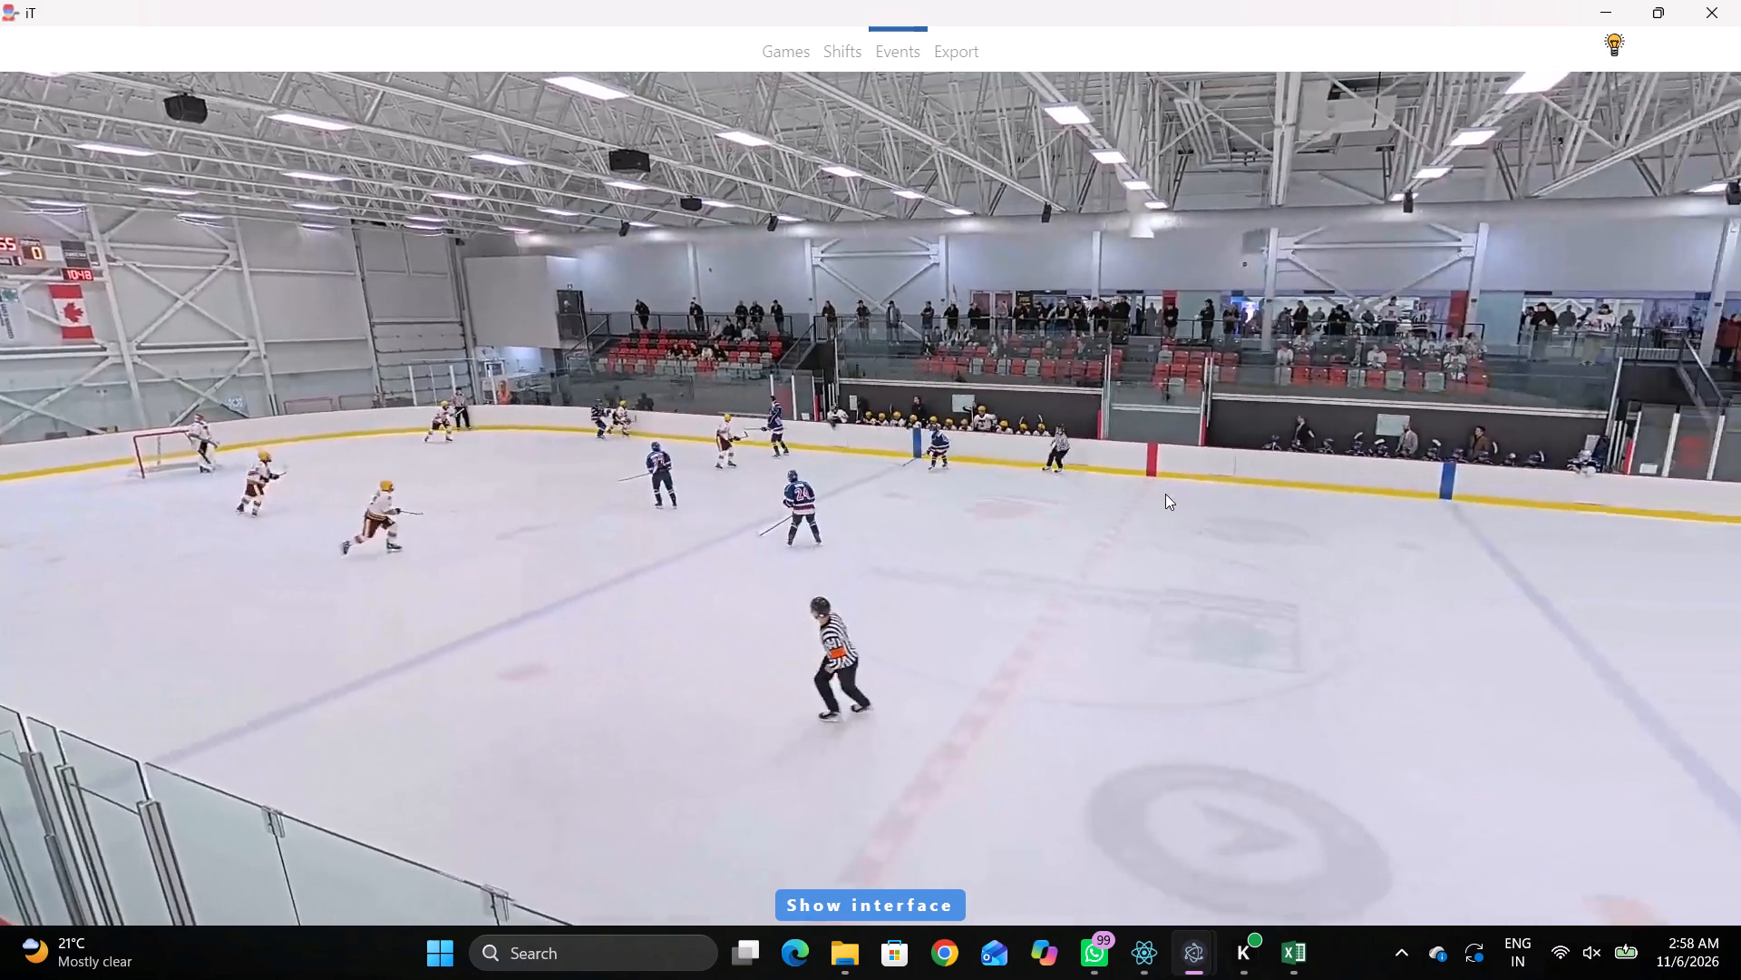
pyautogui.press('v')
pyautogui.press('space')
pyautogui.press('space')
pyautogui.press('space')
pyautogui.press('space')
pyautogui.press('space')
pyautogui.rightClick(1104, 398)
pyautogui.press('space')
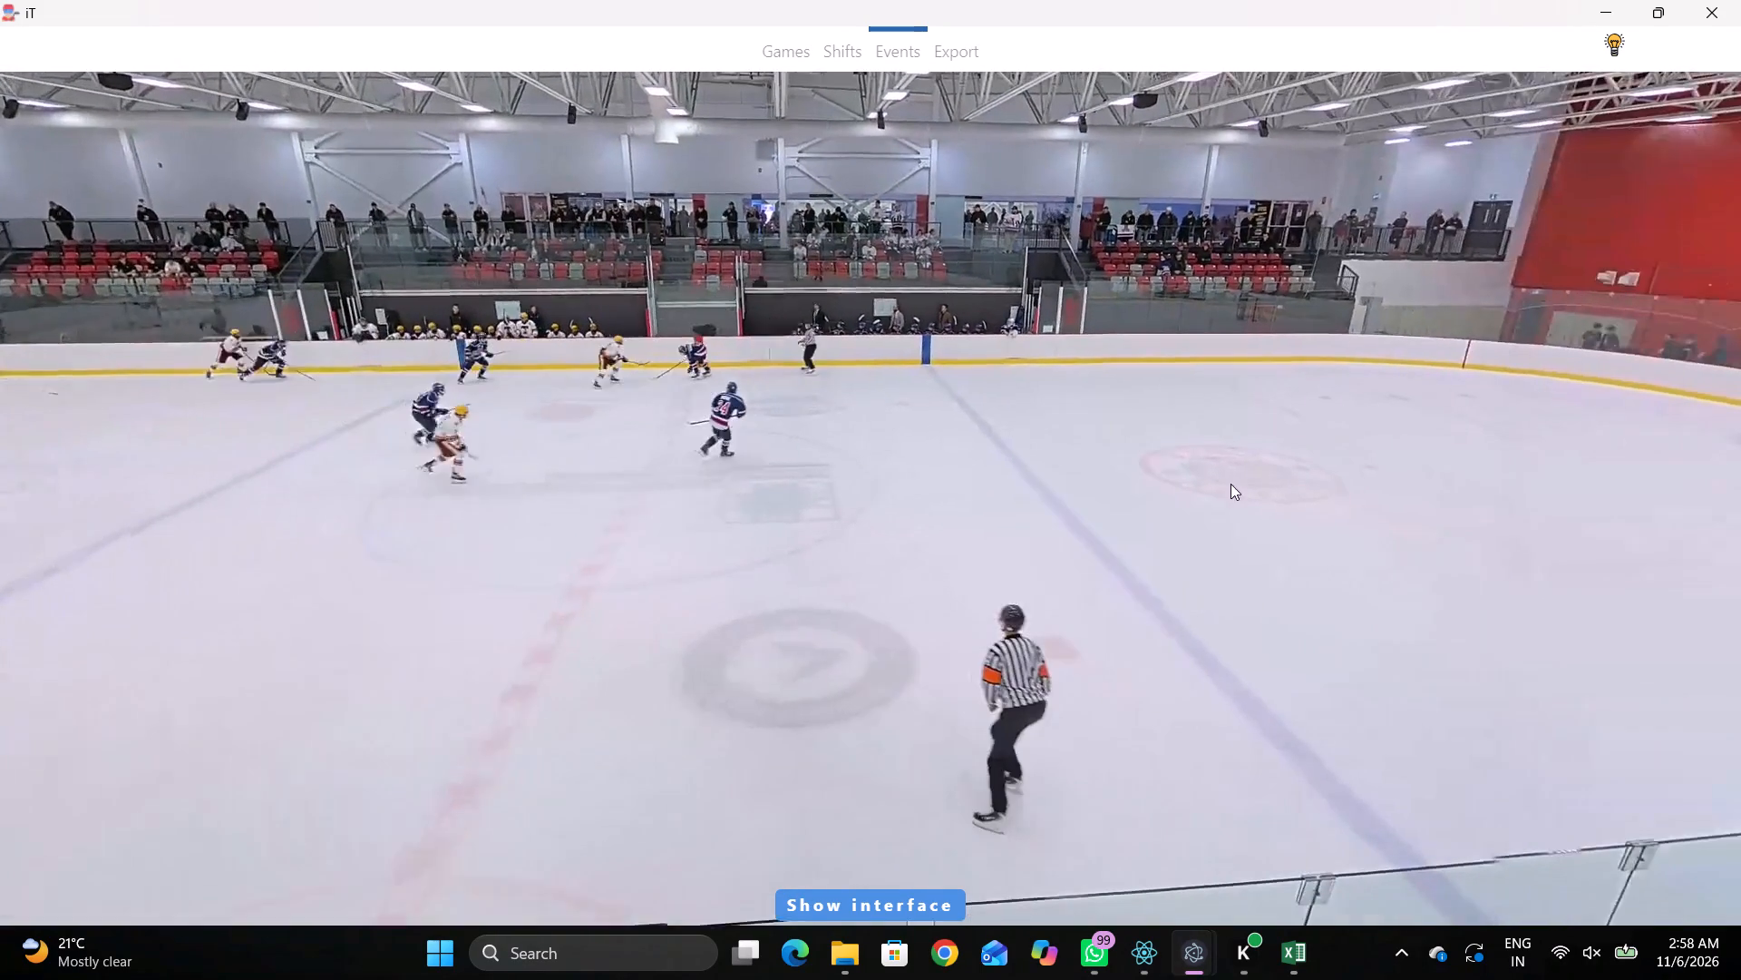
pyautogui.press('space')
pyautogui.press('space')
pyautogui.press('space')
pyautogui.press('space')
pyautogui.press('space')
pyautogui.press('space')
pyautogui.press('space')
pyautogui.rightClick(1298, 439)
pyautogui.click(1327, 466)
pyautogui.moveTo(1214, 452); pyautogui.dragTo(1172, 462, button='right')
pyautogui.click(1277, 496)
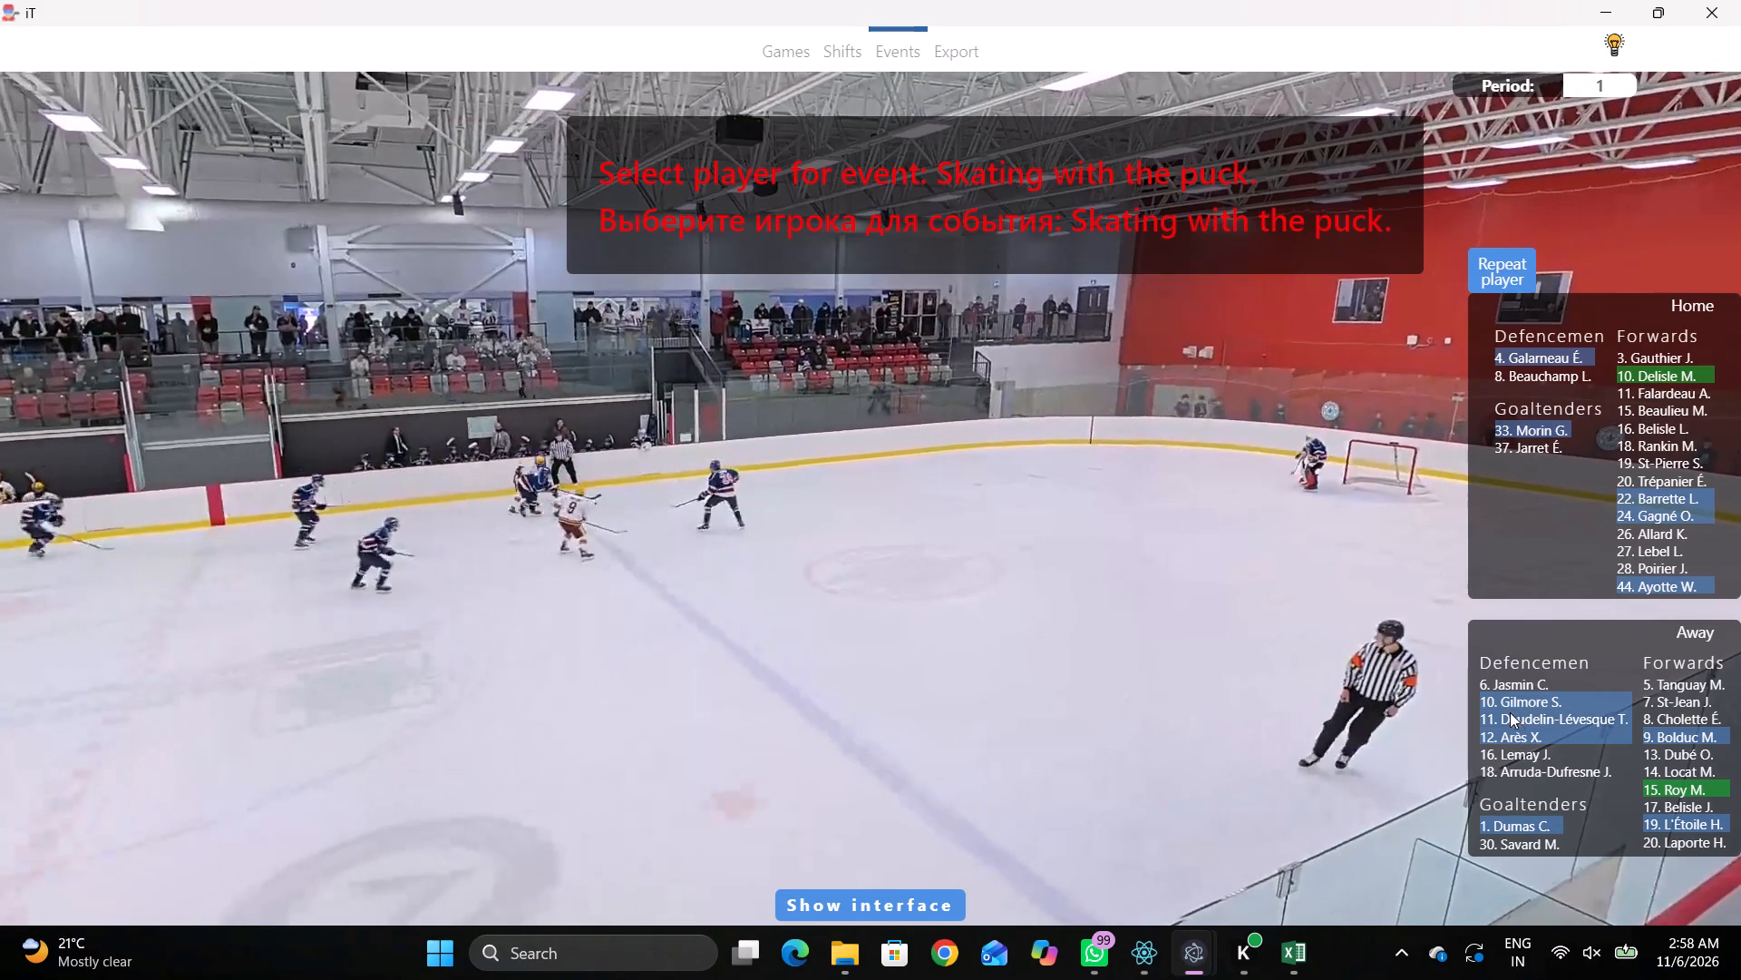
pyautogui.click(1506, 355)
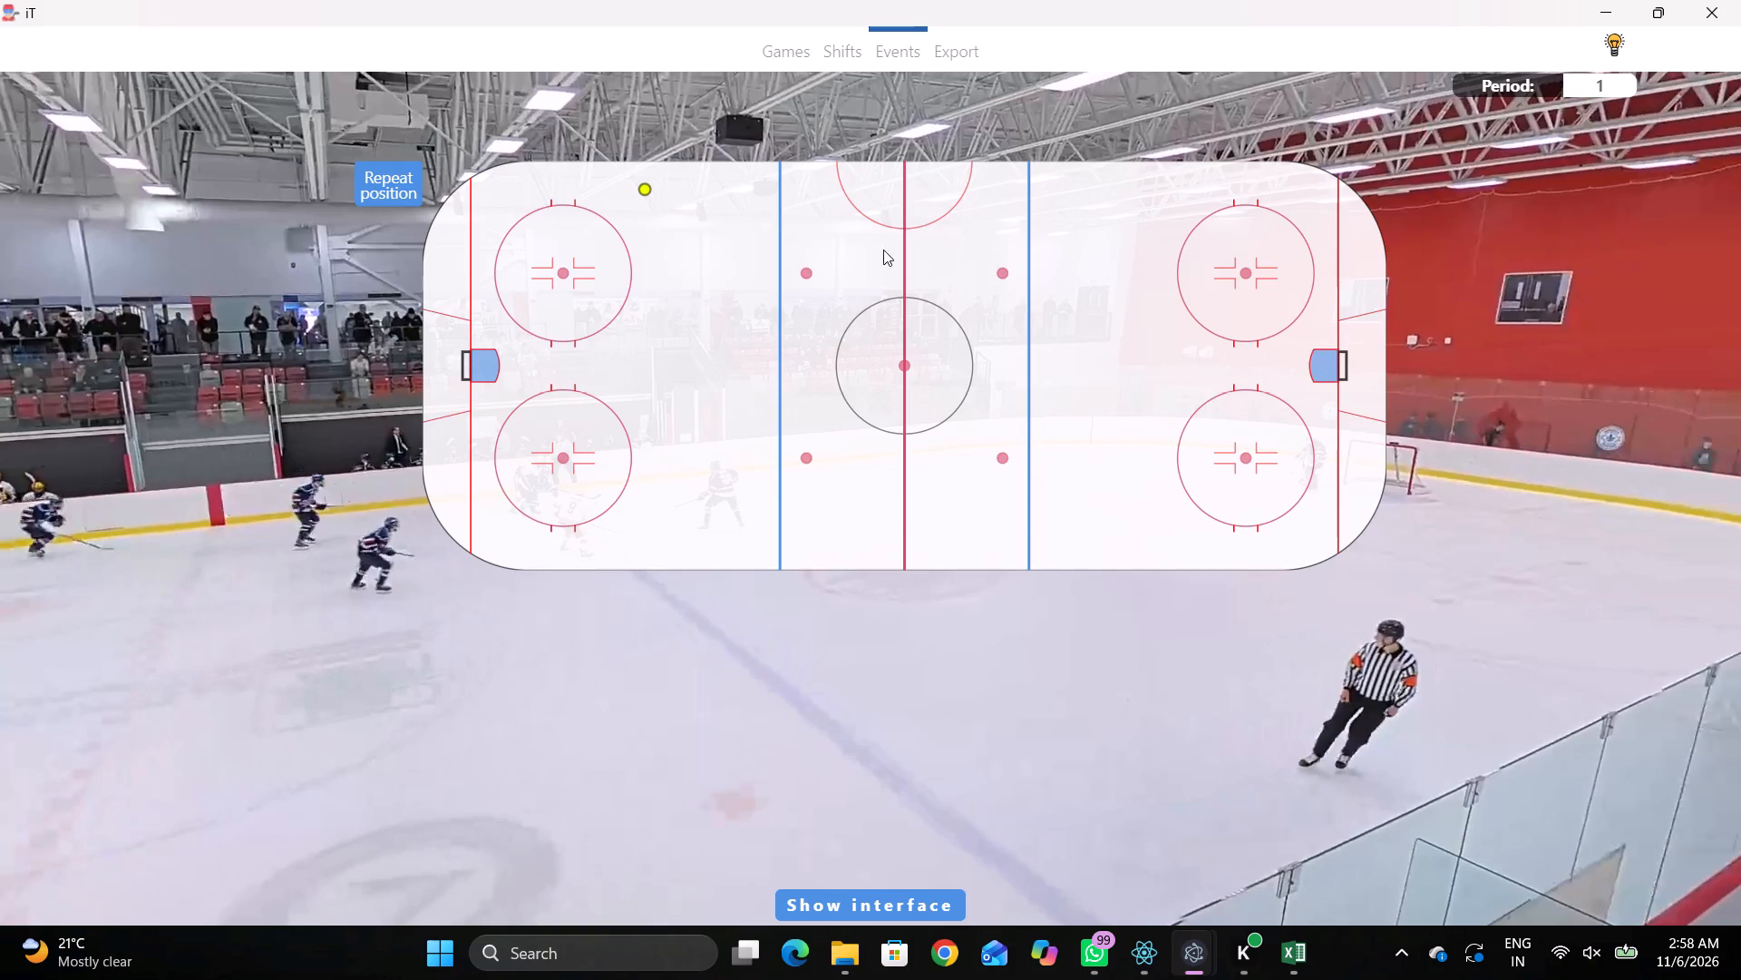
pyautogui.click(987, 208)
# Record a Check - Stick by away player 19, close to the far-side boards in the neutral zone just outside the home blue line.
pyautogui.press('space')
pyautogui.press('space')
pyautogui.press('space')
pyautogui.press('space')
pyautogui.press('space')
pyautogui.press('space')
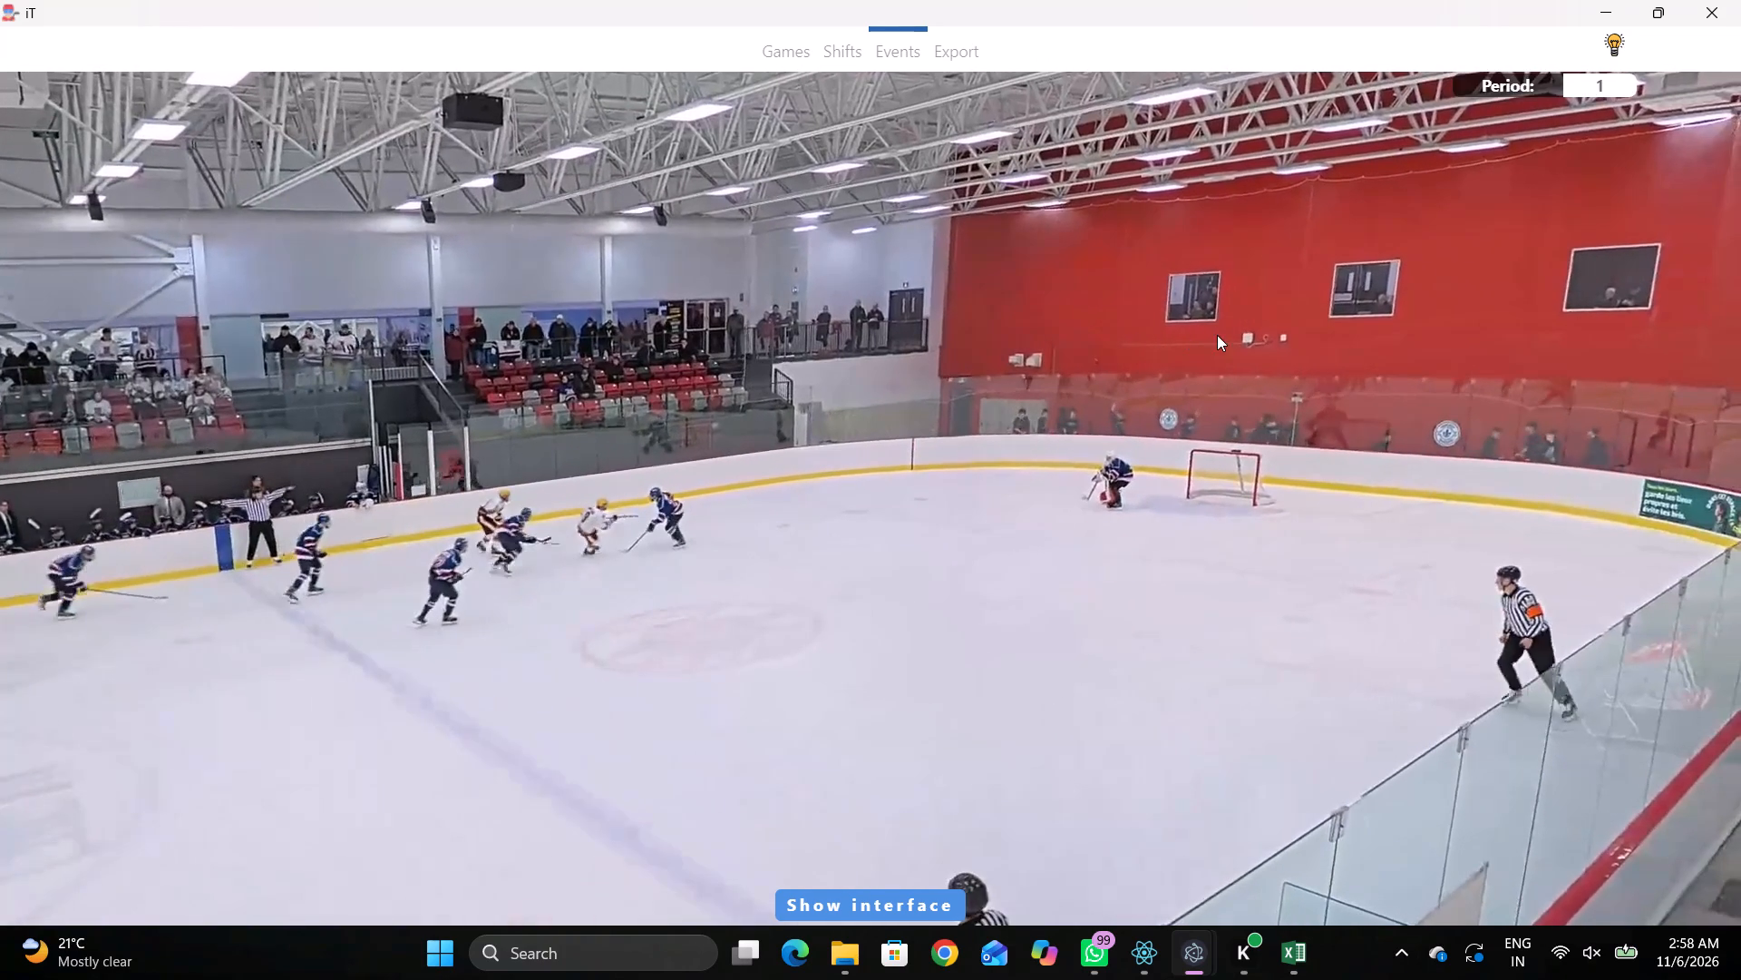
pyautogui.press('q')
pyautogui.press('q')
pyautogui.press('space')
pyautogui.press('space')
pyautogui.press('space')
pyautogui.press('space')
pyautogui.press('q')
pyautogui.press('q')
pyautogui.press('q')
pyautogui.press('q')
pyautogui.press('q')
pyautogui.press('q')
pyautogui.press('q')
pyautogui.press('q')
pyautogui.press('q')
pyautogui.press('q')
pyautogui.press('q')
pyautogui.press('q')
pyautogui.press('q')
pyautogui.press('q')
pyautogui.press('q')
pyautogui.press('q')
pyautogui.press('q')
pyautogui.press('q')
pyautogui.press('q')
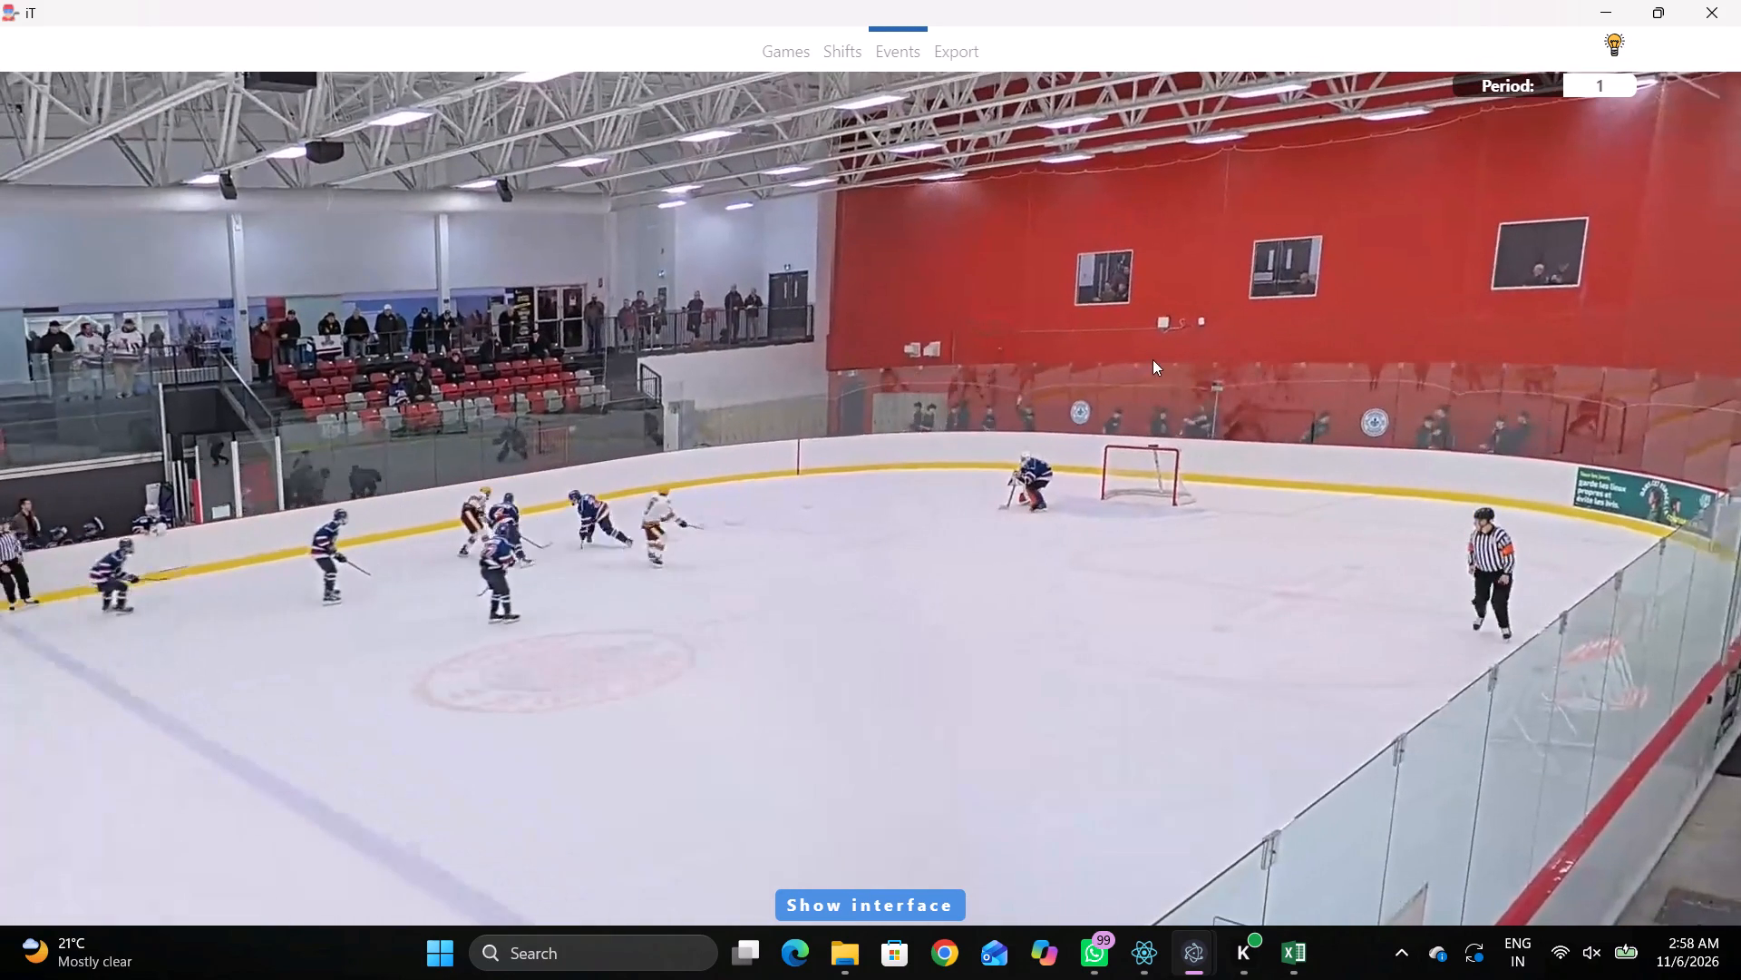
pyautogui.write('qqqq')
pyautogui.press('space')
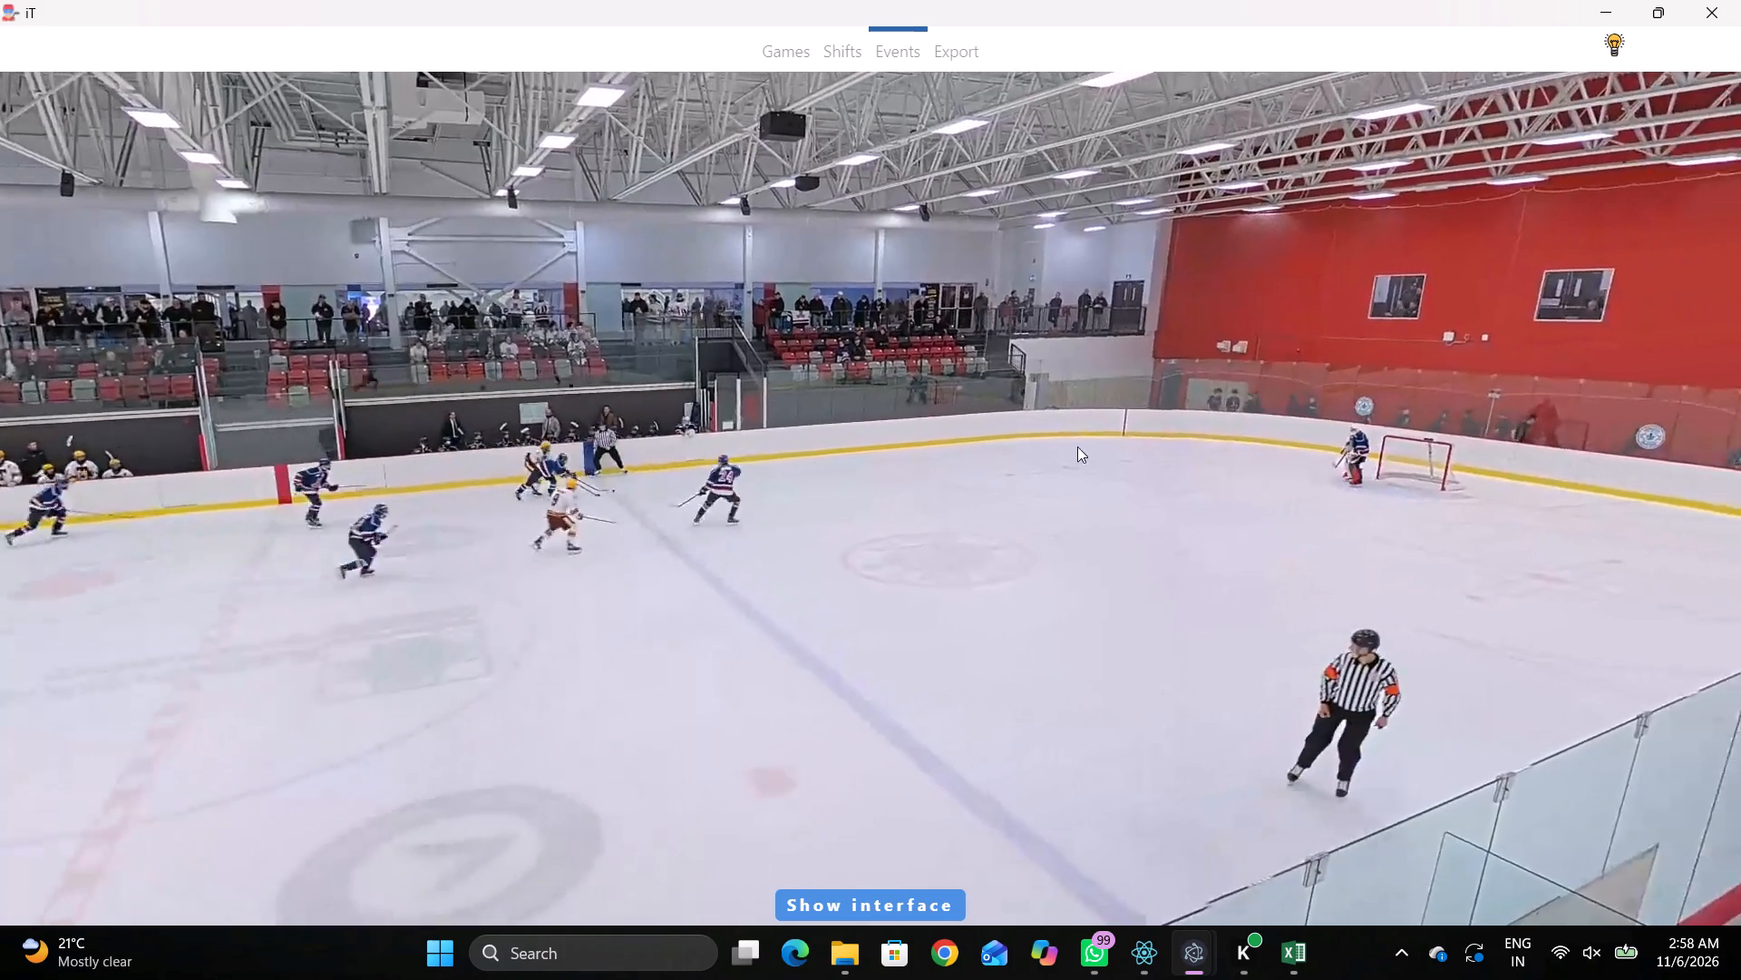
pyautogui.press('space')
pyautogui.rightClick(1096, 375)
pyautogui.click(1169, 579)
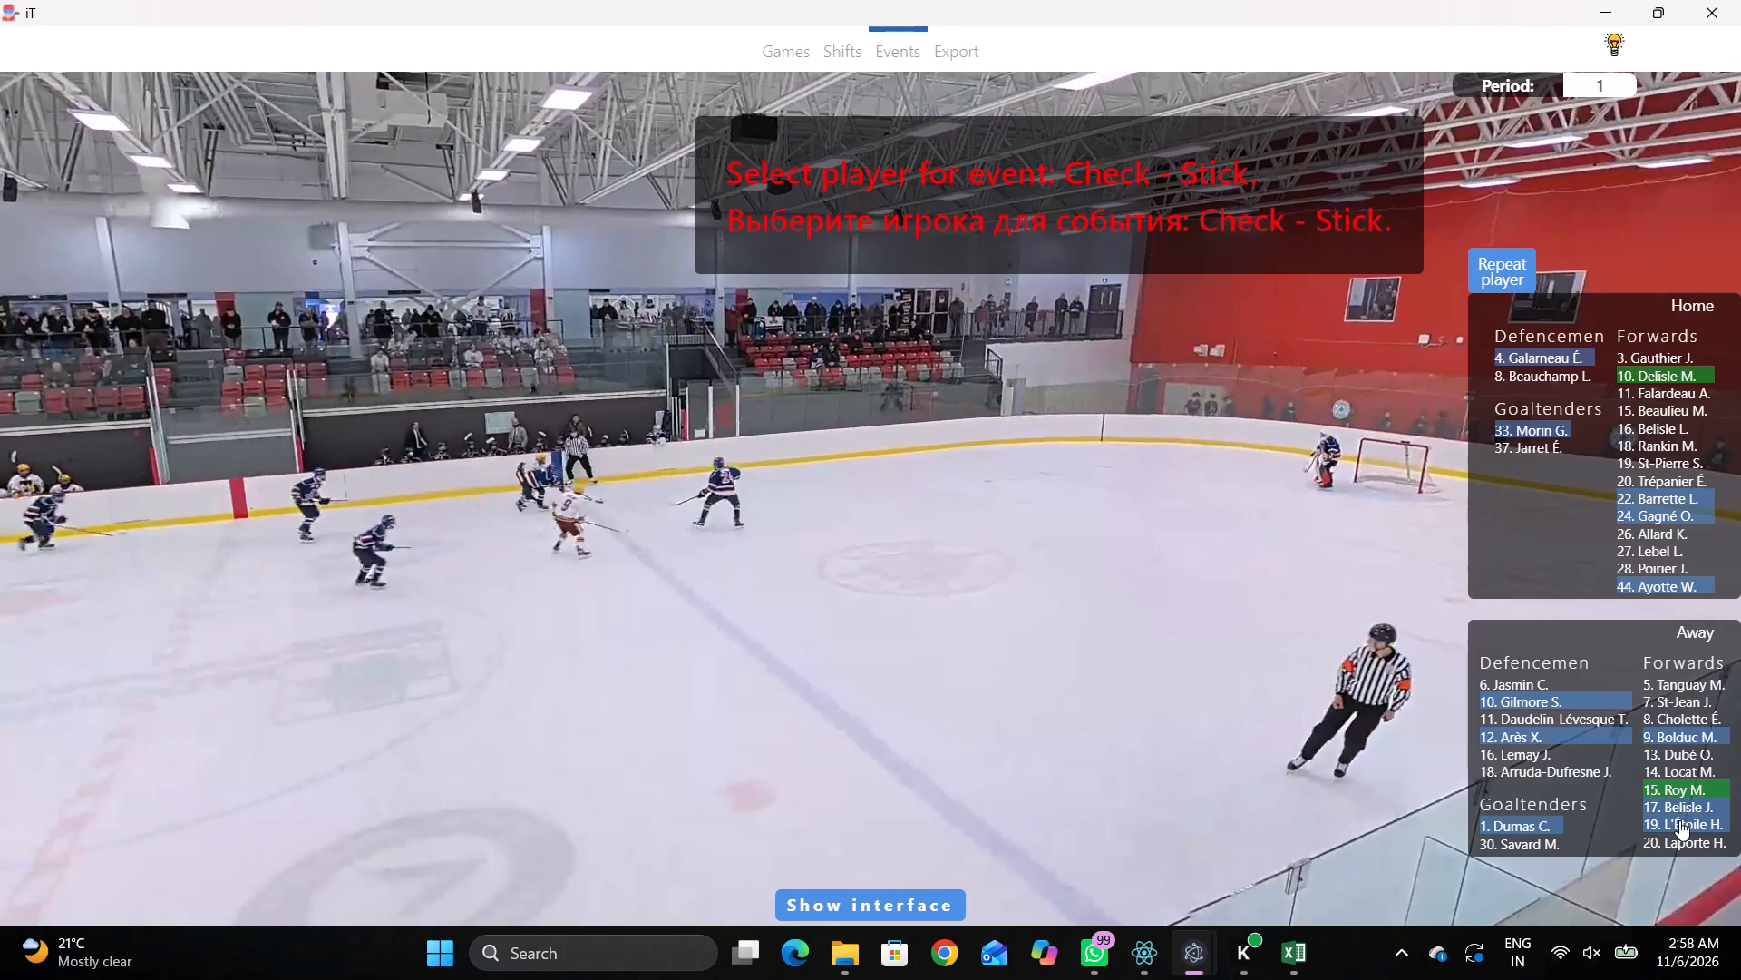
pyautogui.click(1676, 820)
pyautogui.click(987, 188)
# Record Skating with the puck by the same away player, close to the far-side boards just inside the home blue line.
pyautogui.press('space')
pyautogui.press('space')
pyautogui.rightClick(1191, 348)
pyautogui.click(1260, 380)
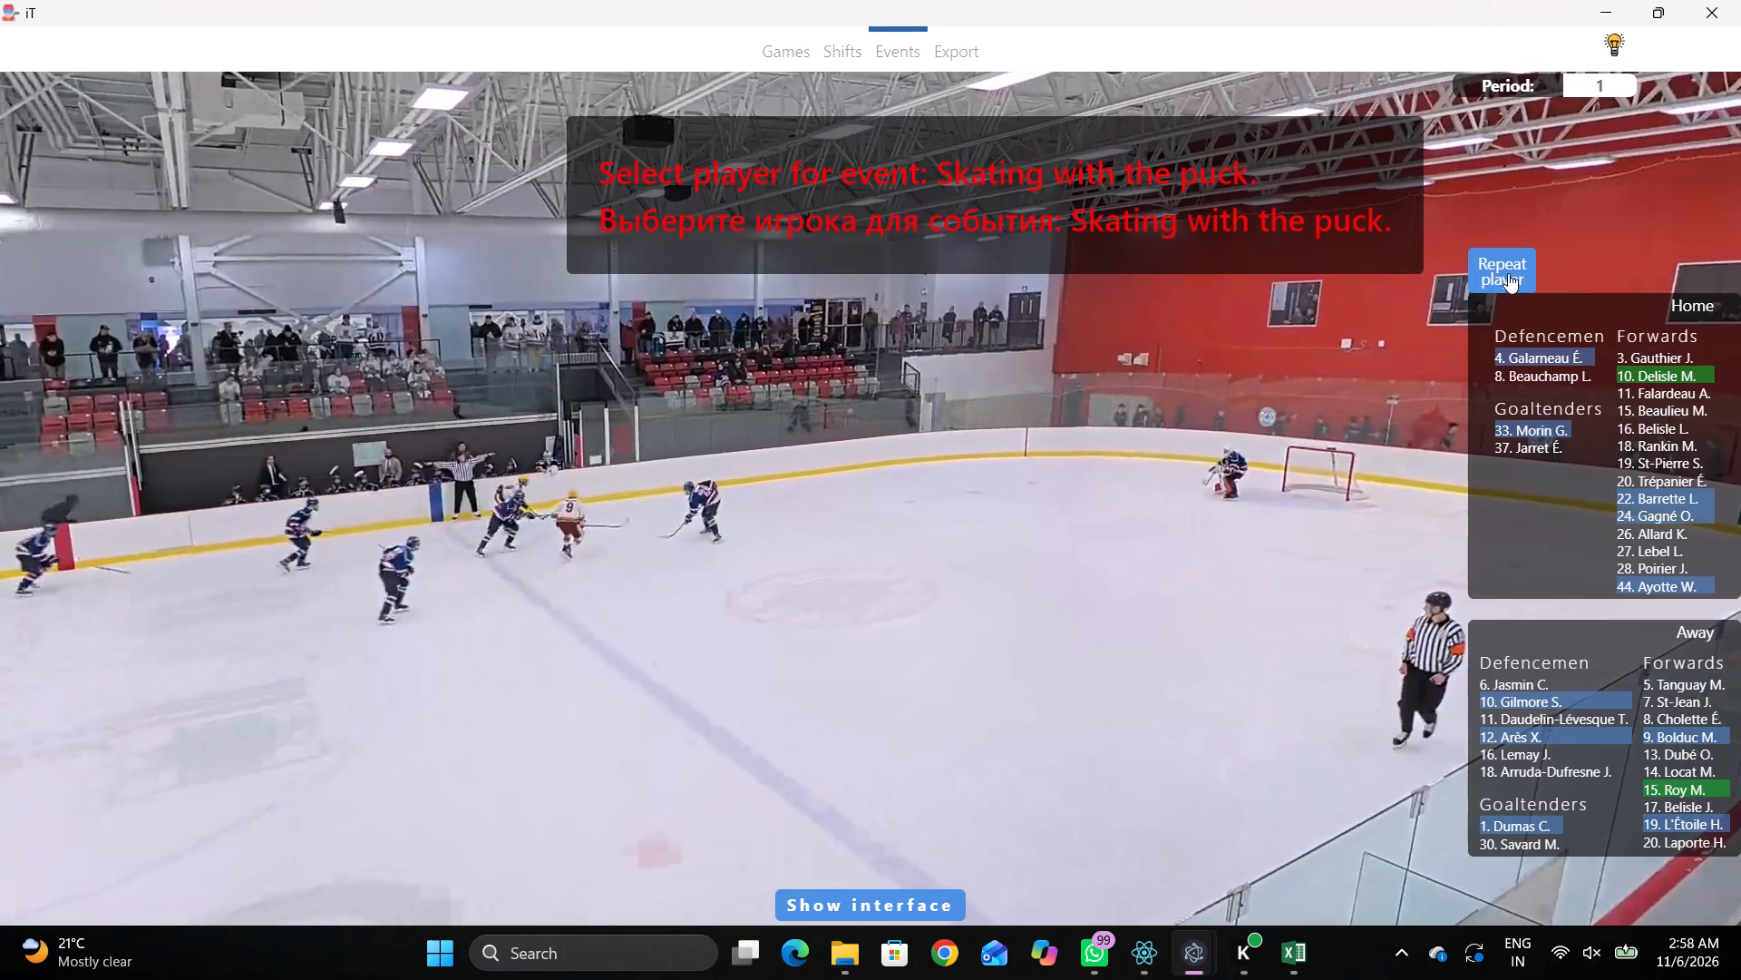
pyautogui.click(1507, 273)
pyautogui.click(1053, 177)
# Record a Pass by home player 4, close to the far-side boards just inside the home blue line.
pyautogui.press('space')
pyautogui.press('space')
pyautogui.press('r')
pyautogui.press('space')
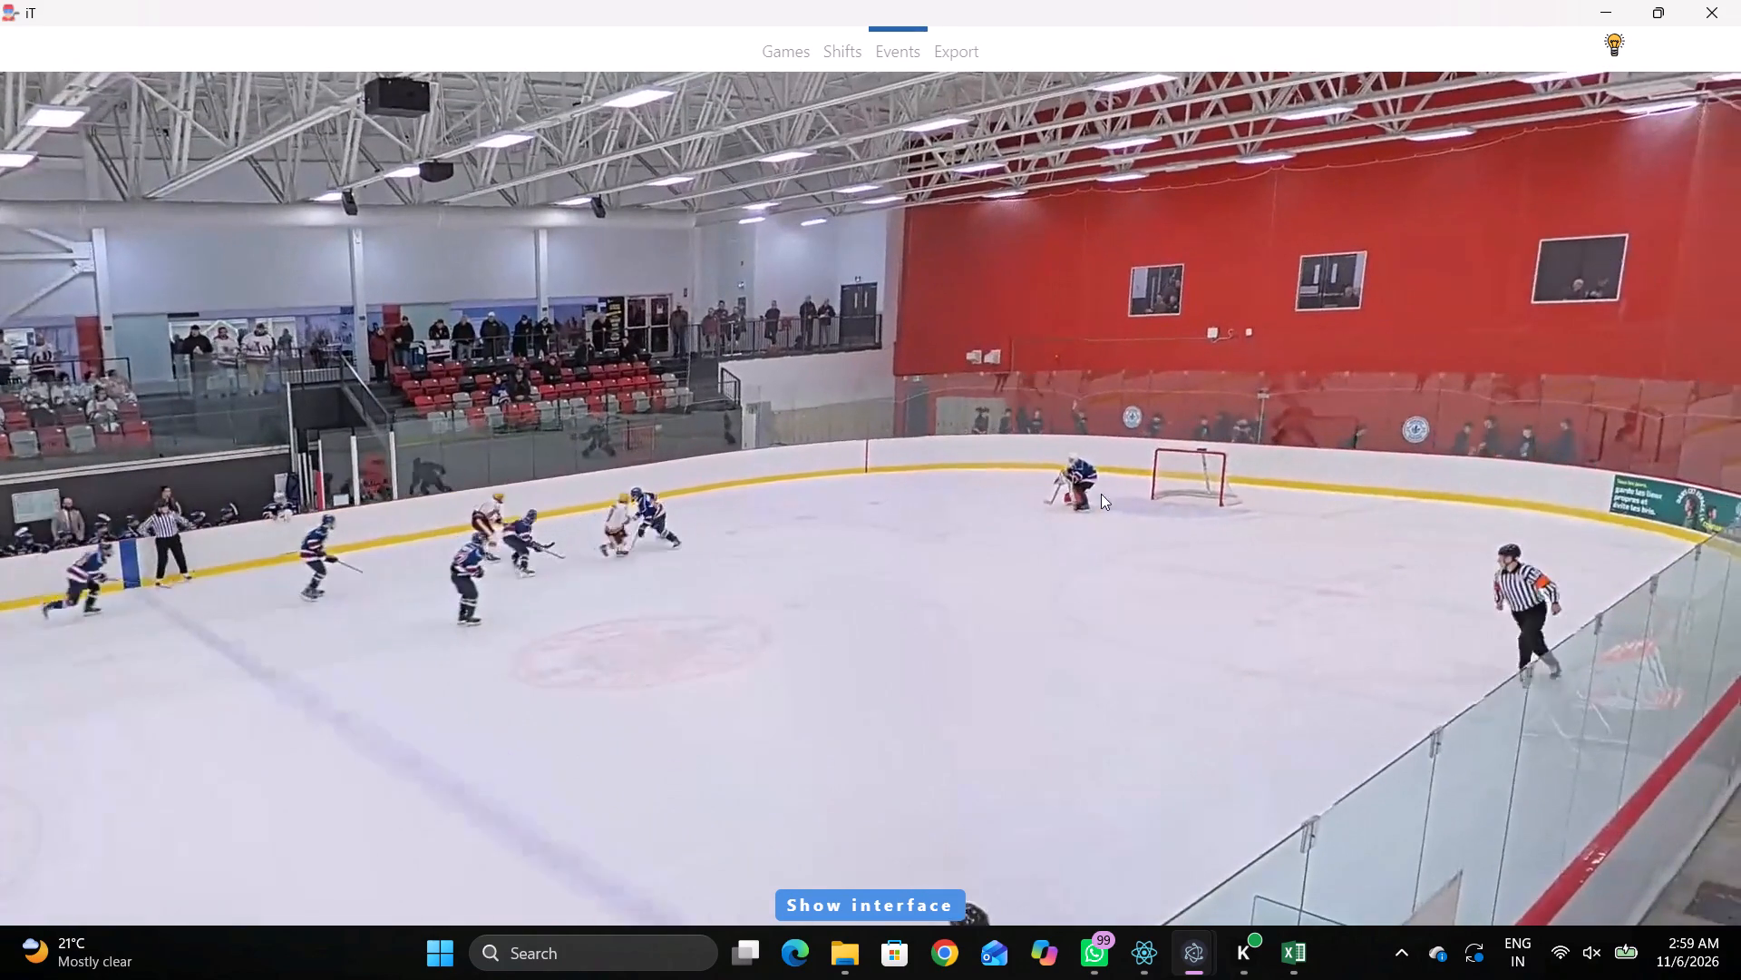
pyautogui.press('space')
pyautogui.press('space')
pyautogui.press('space')
pyautogui.write('q')
pyautogui.press('q')
pyautogui.press('q')
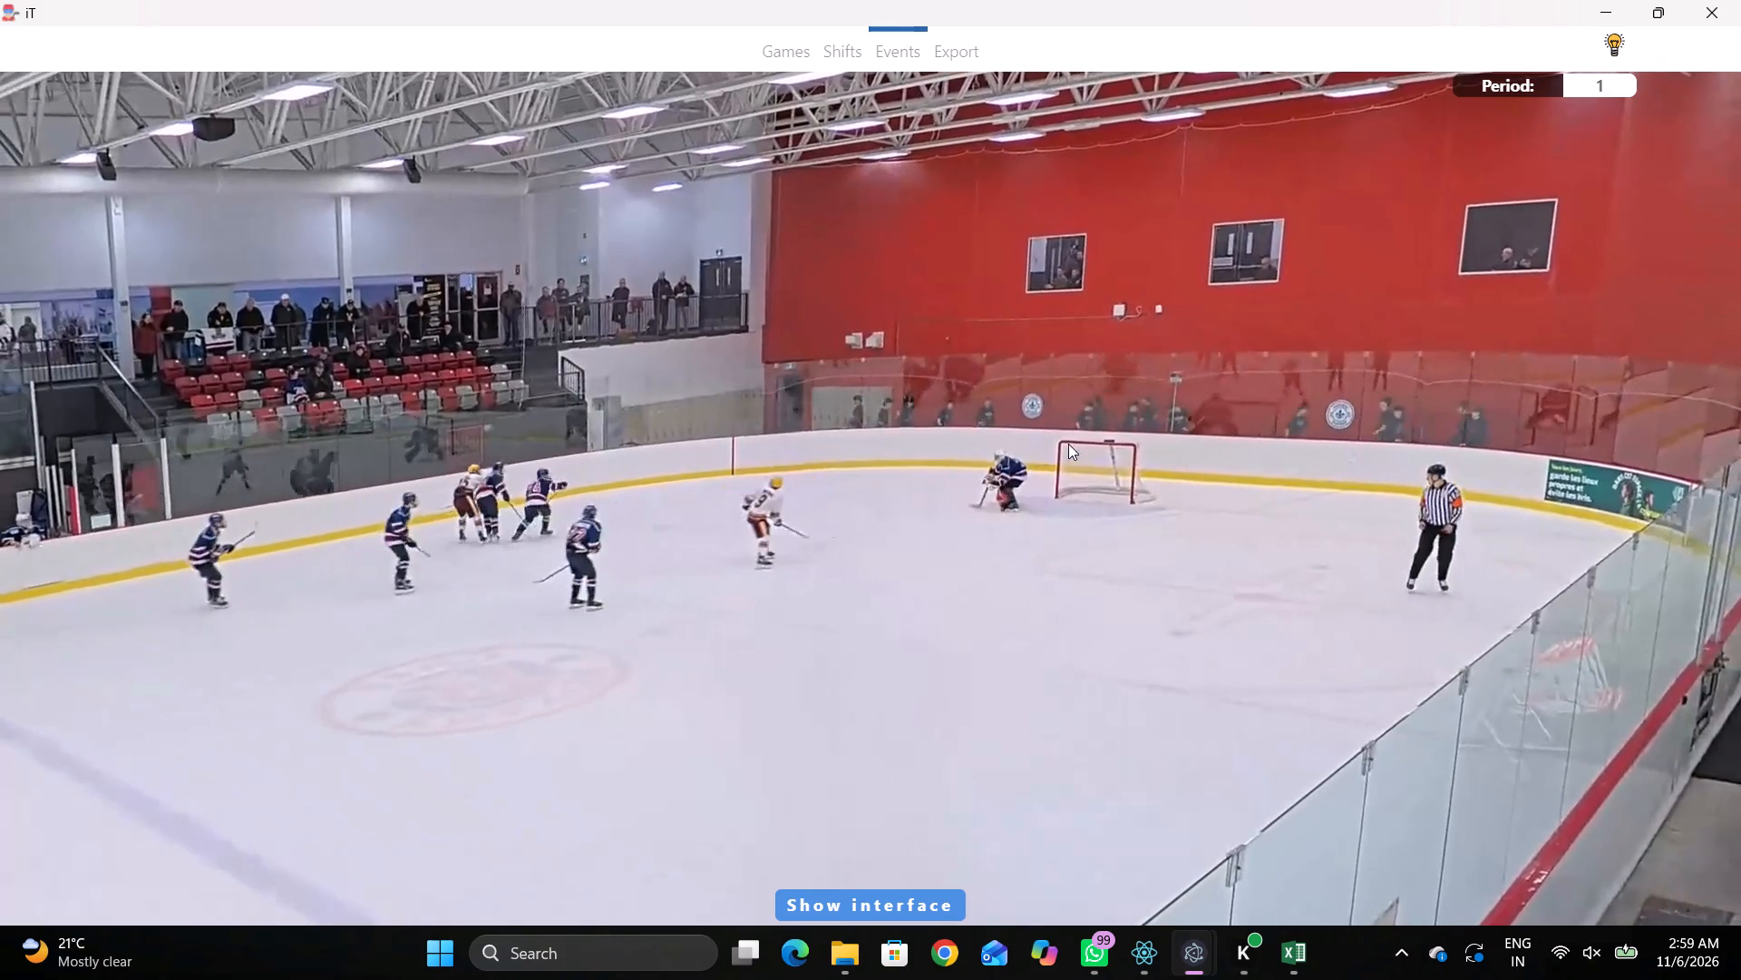
pyautogui.press('q')
pyautogui.click(1121, 399)
pyautogui.moveTo(1333, 377); pyautogui.dragTo(1322, 382, button='right')
pyautogui.click(1355, 399)
pyautogui.click(1501, 273)
pyautogui.click(1055, 203)
# Record a Shot on goal by away player 9, in the slot between the home zone's two face-off circles.
pyautogui.press('space')
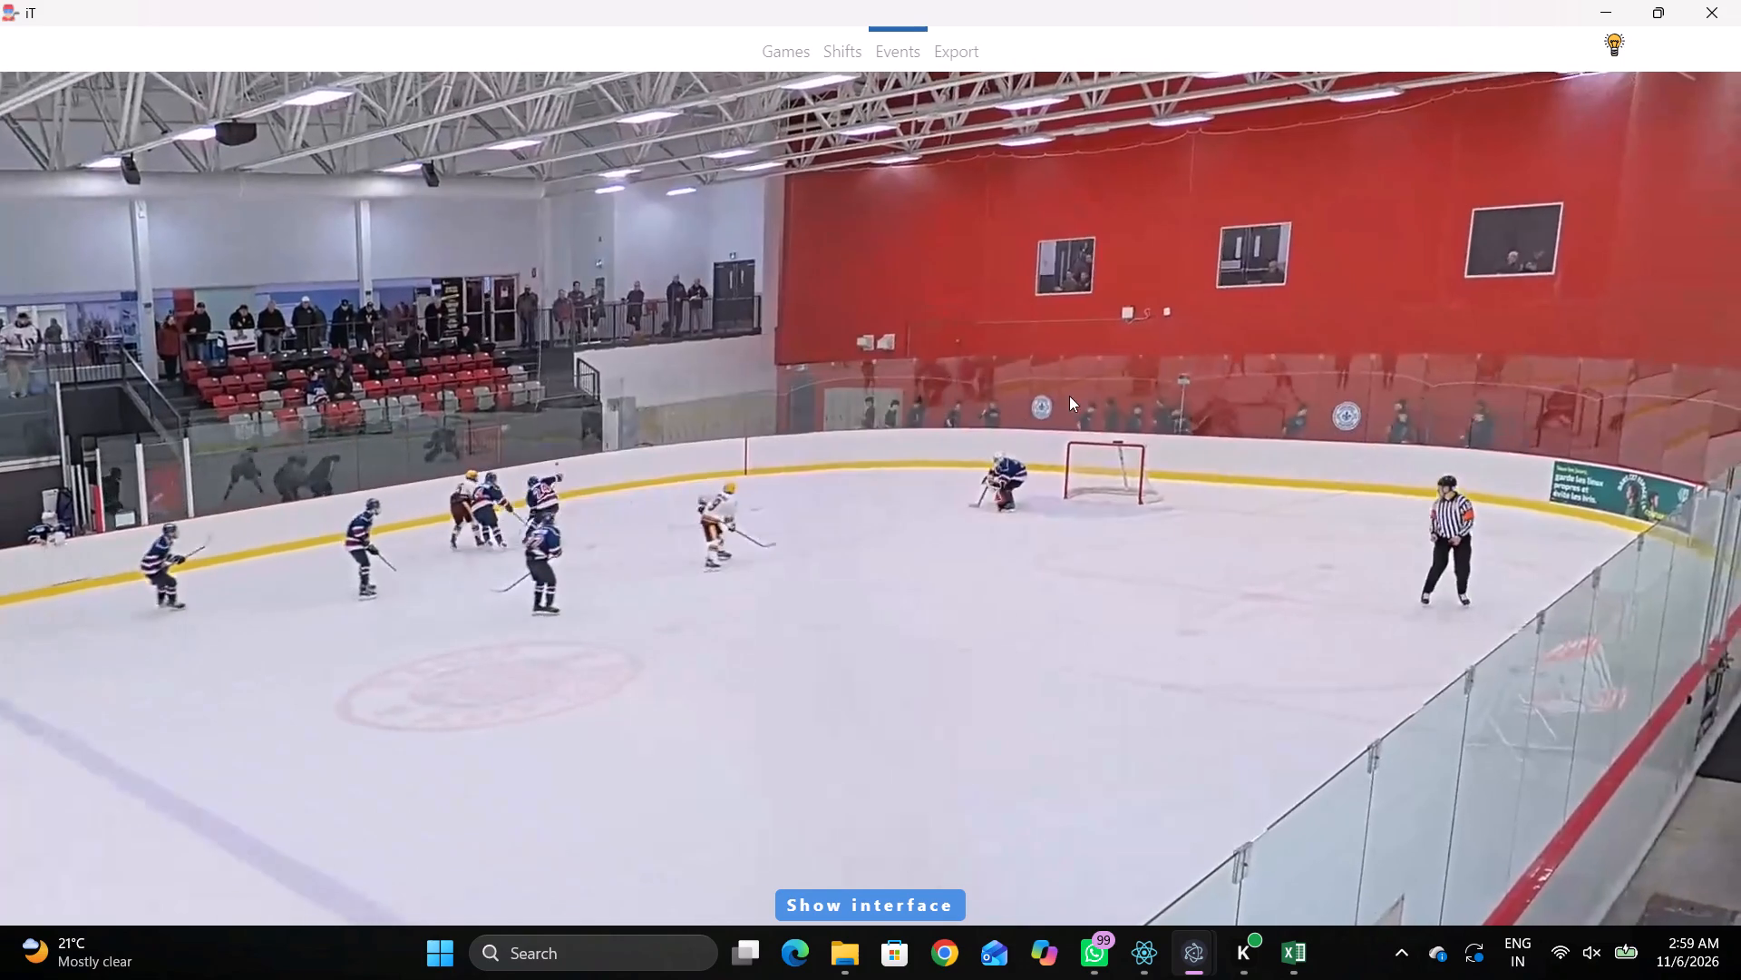
pyautogui.press('v')
pyautogui.press('space')
pyautogui.press('space')
pyautogui.press('space')
pyautogui.press('q')
pyautogui.press('q')
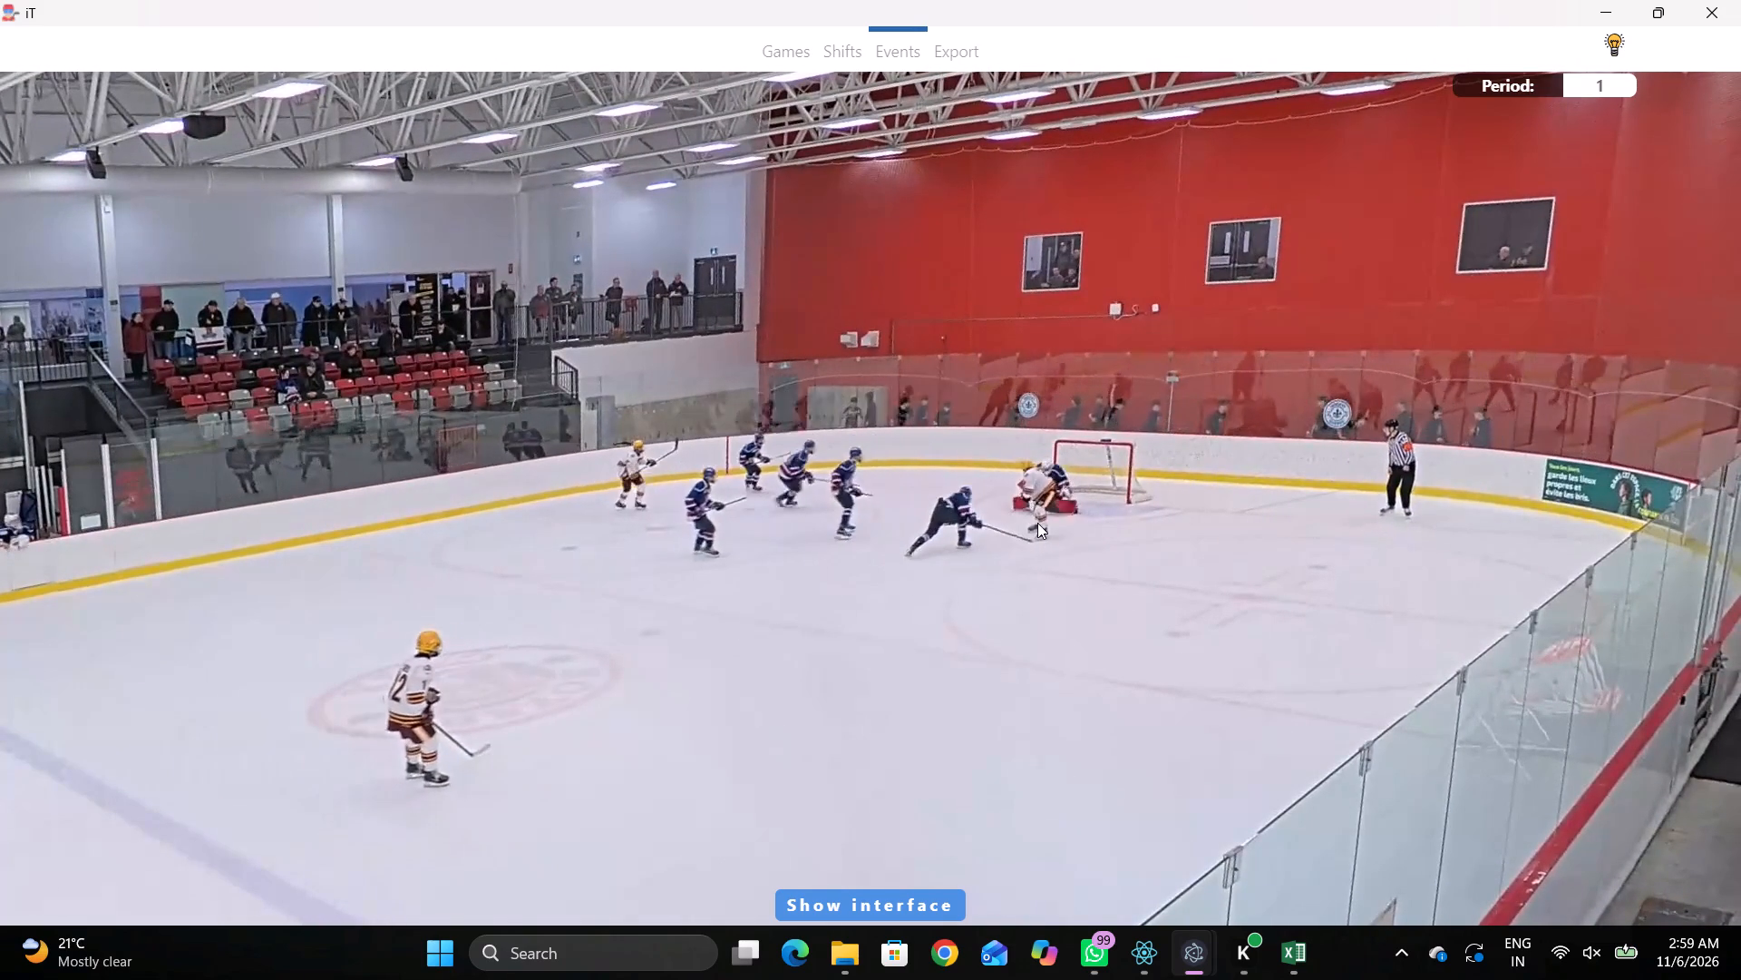
pyautogui.press('q')
pyautogui.press('q')
pyautogui.press('q')
pyautogui.press('q')
pyautogui.press('q')
pyautogui.press('q')
pyautogui.press('q')
pyautogui.press('q')
pyautogui.press('q')
pyautogui.press('q')
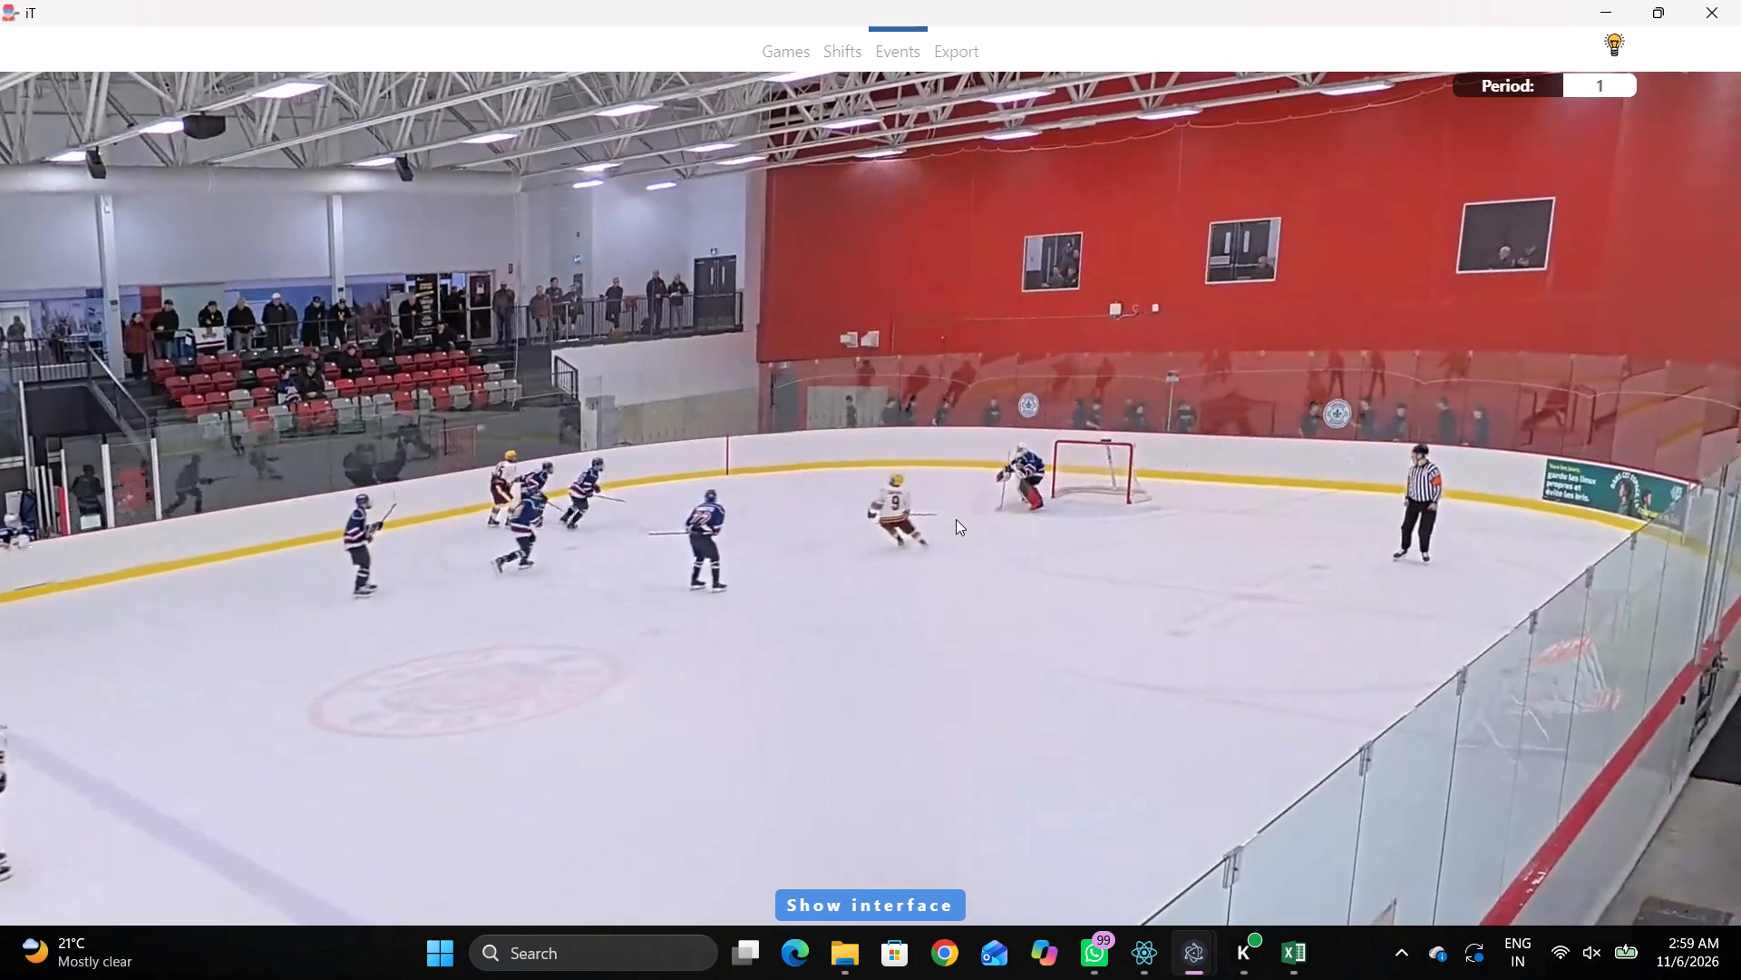
pyautogui.press('space')
pyautogui.press('space')
pyautogui.rightClick(934, 466)
pyautogui.click(973, 553)
pyautogui.click(915, 444)
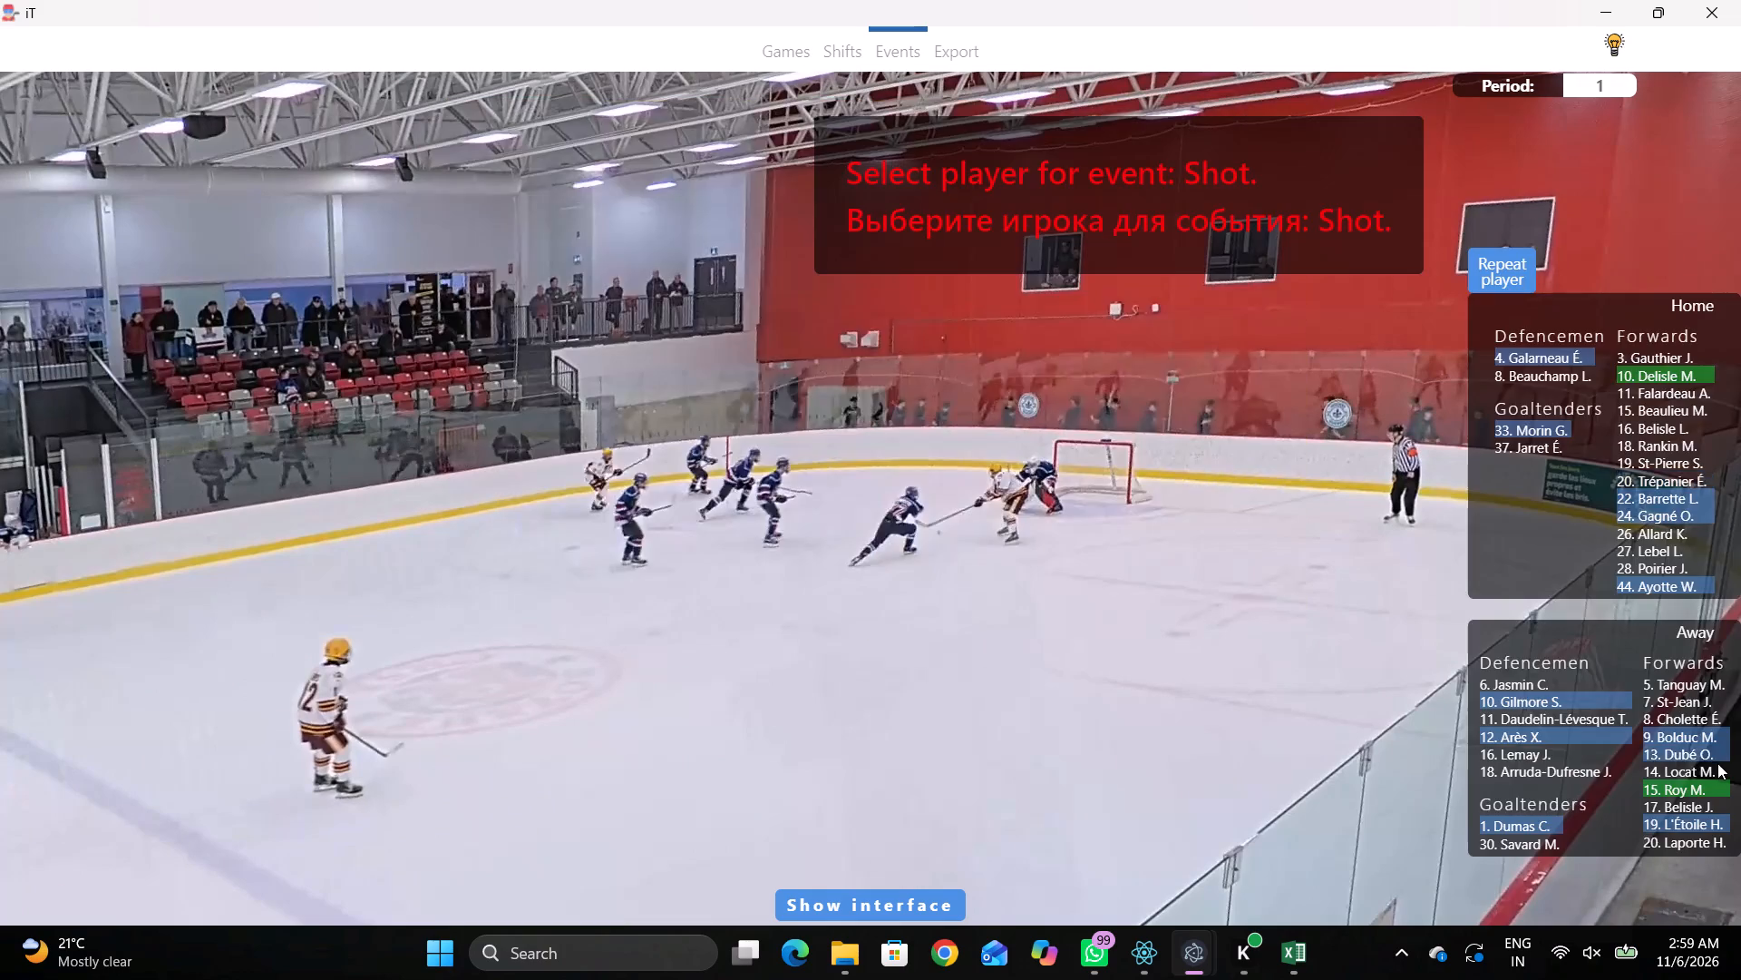
pyautogui.click(1678, 720)
pyautogui.click(1674, 740)
pyautogui.click(1250, 373)
# Record a Save by home goaltender 33, made with the left pad, direction bottom middle, positioned in the home crease.
pyautogui.press('r')
pyautogui.press('space')
pyautogui.press('space')
pyautogui.moveTo(1084, 434); pyautogui.dragTo(1105, 429, button='right')
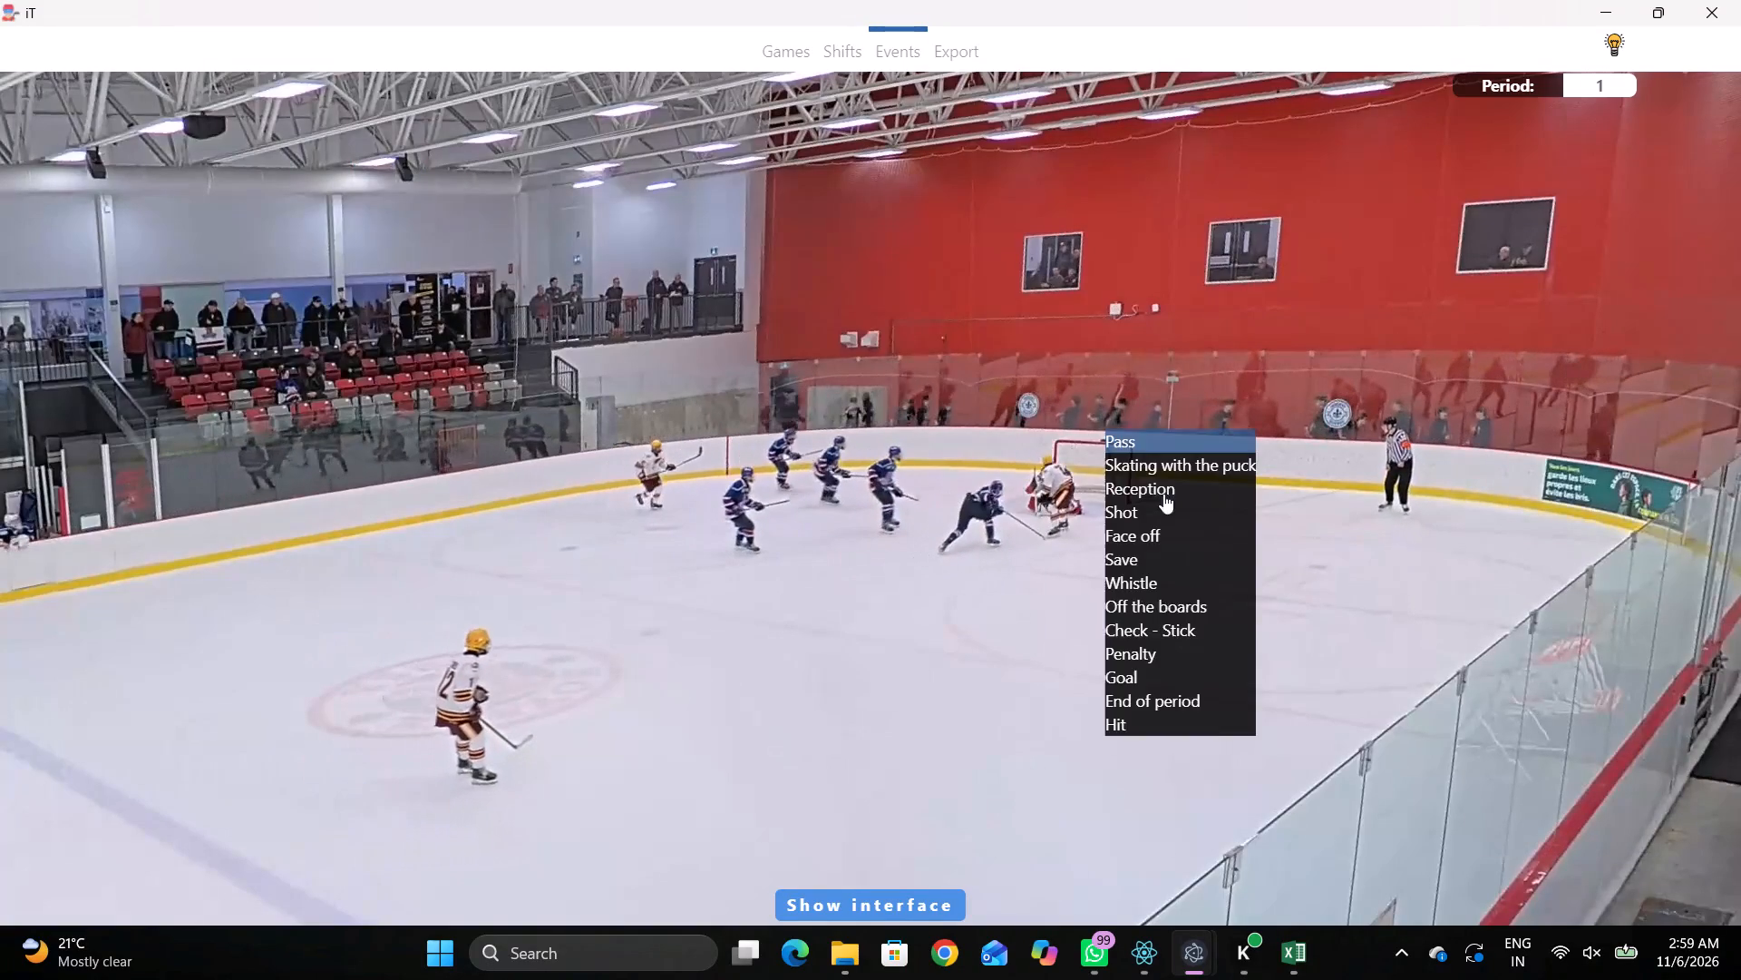
pyautogui.click(1114, 557)
pyautogui.click(1006, 501)
pyautogui.click(968, 510)
pyautogui.click(1575, 444)
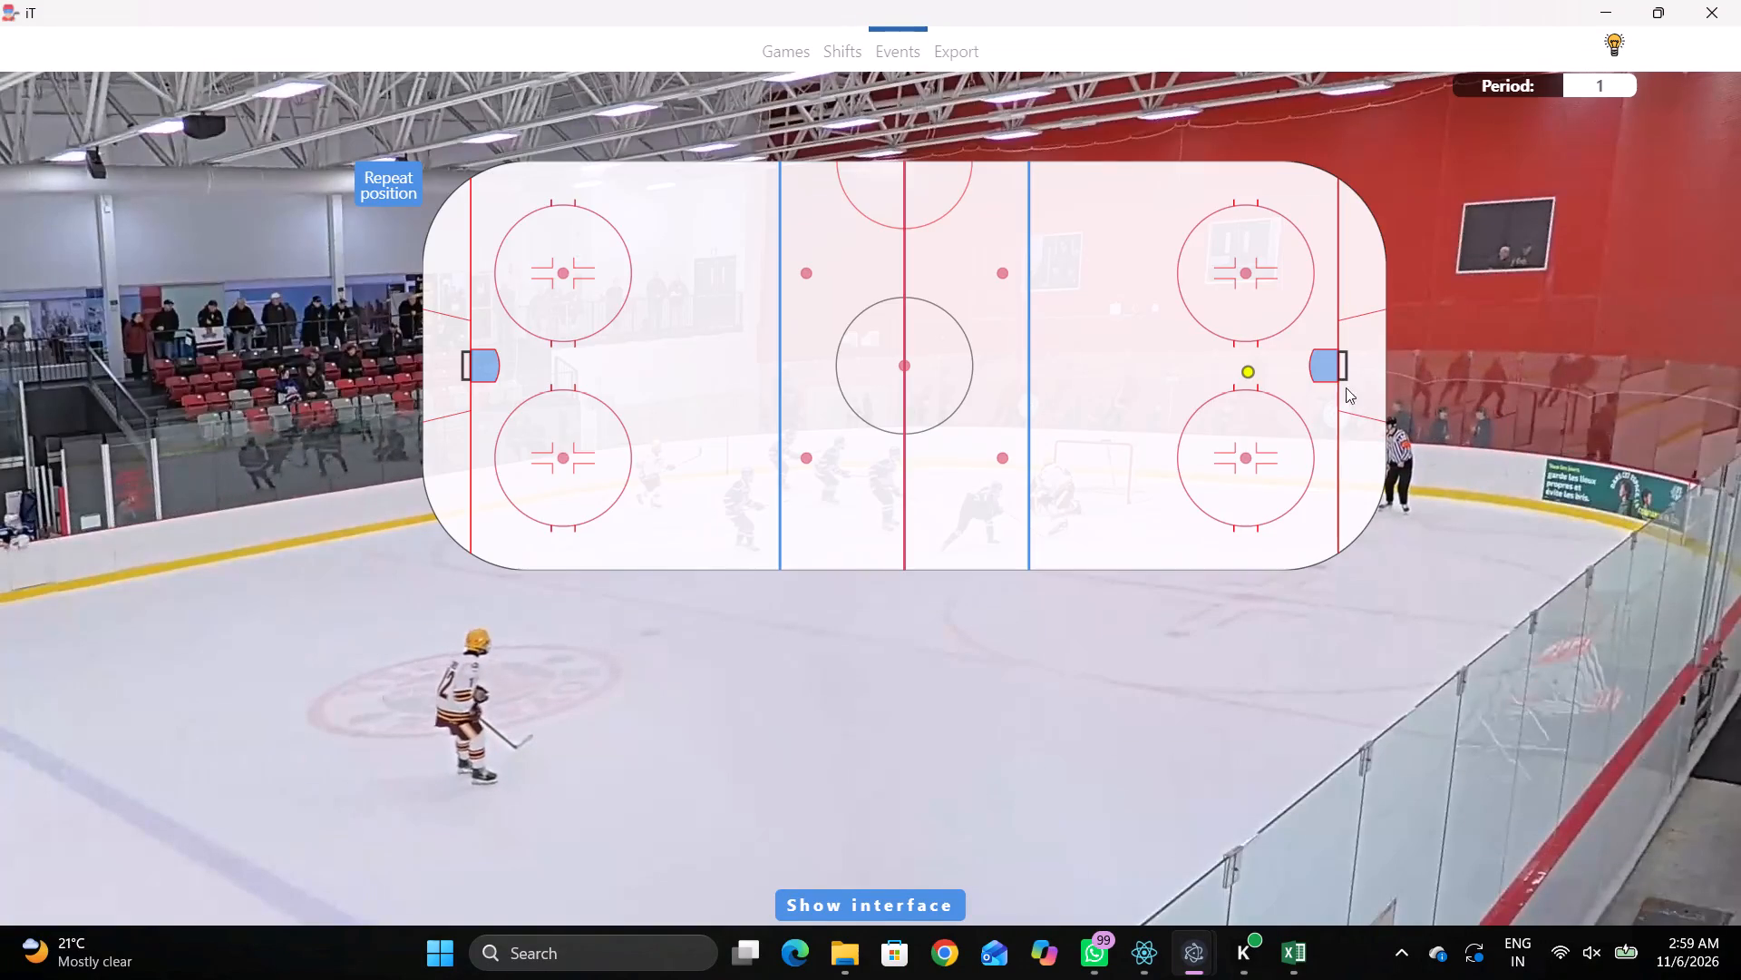
pyautogui.click(1328, 360)
# Record a Whistle at the blue-line-side edge of the home zone's near-side face-off circle.
pyautogui.press('space')
pyautogui.press('v')
pyautogui.press('space')
pyautogui.press('space')
pyautogui.press('space')
pyautogui.moveTo(1116, 402); pyautogui.dragTo(1142, 396, button='right')
pyautogui.click(1183, 548)
pyautogui.click(1179, 447)
# Record the restart Face off at the home zone's near-side dot, won by away player 13 and lost by home player 18.
pyautogui.press('space')
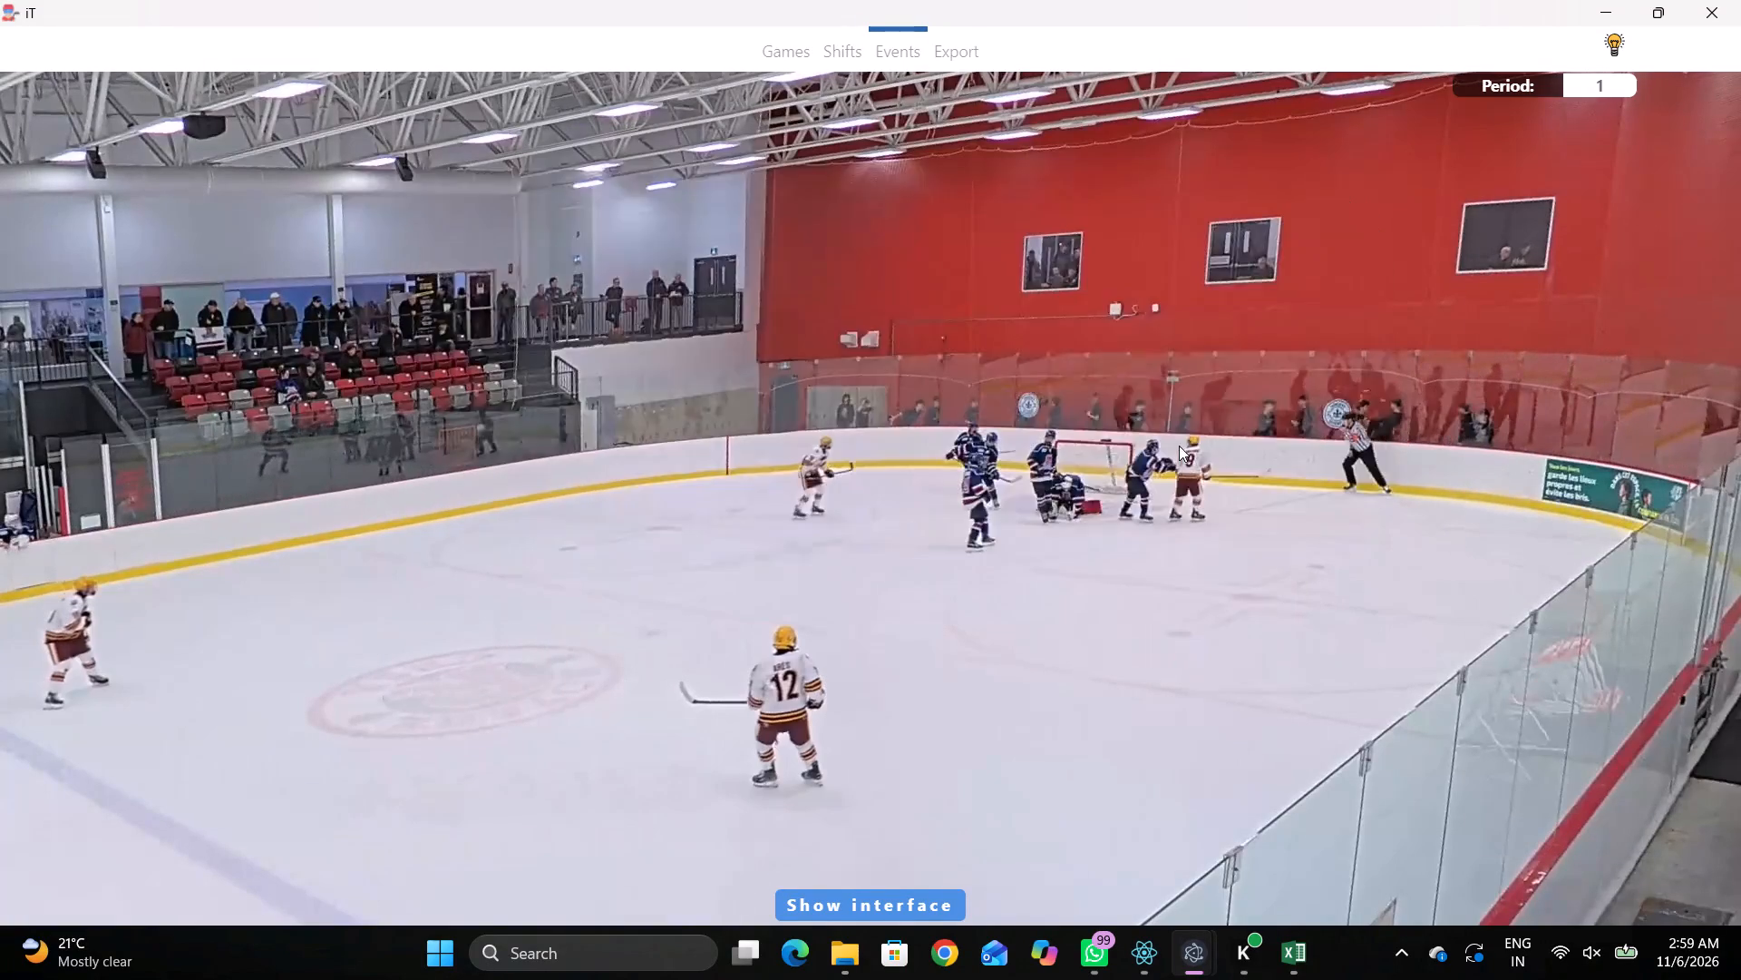
pyautogui.write('c vv')
pyautogui.press('c')
pyautogui.press('space')
pyautogui.press('c')
pyautogui.press('space')
pyautogui.write('v')
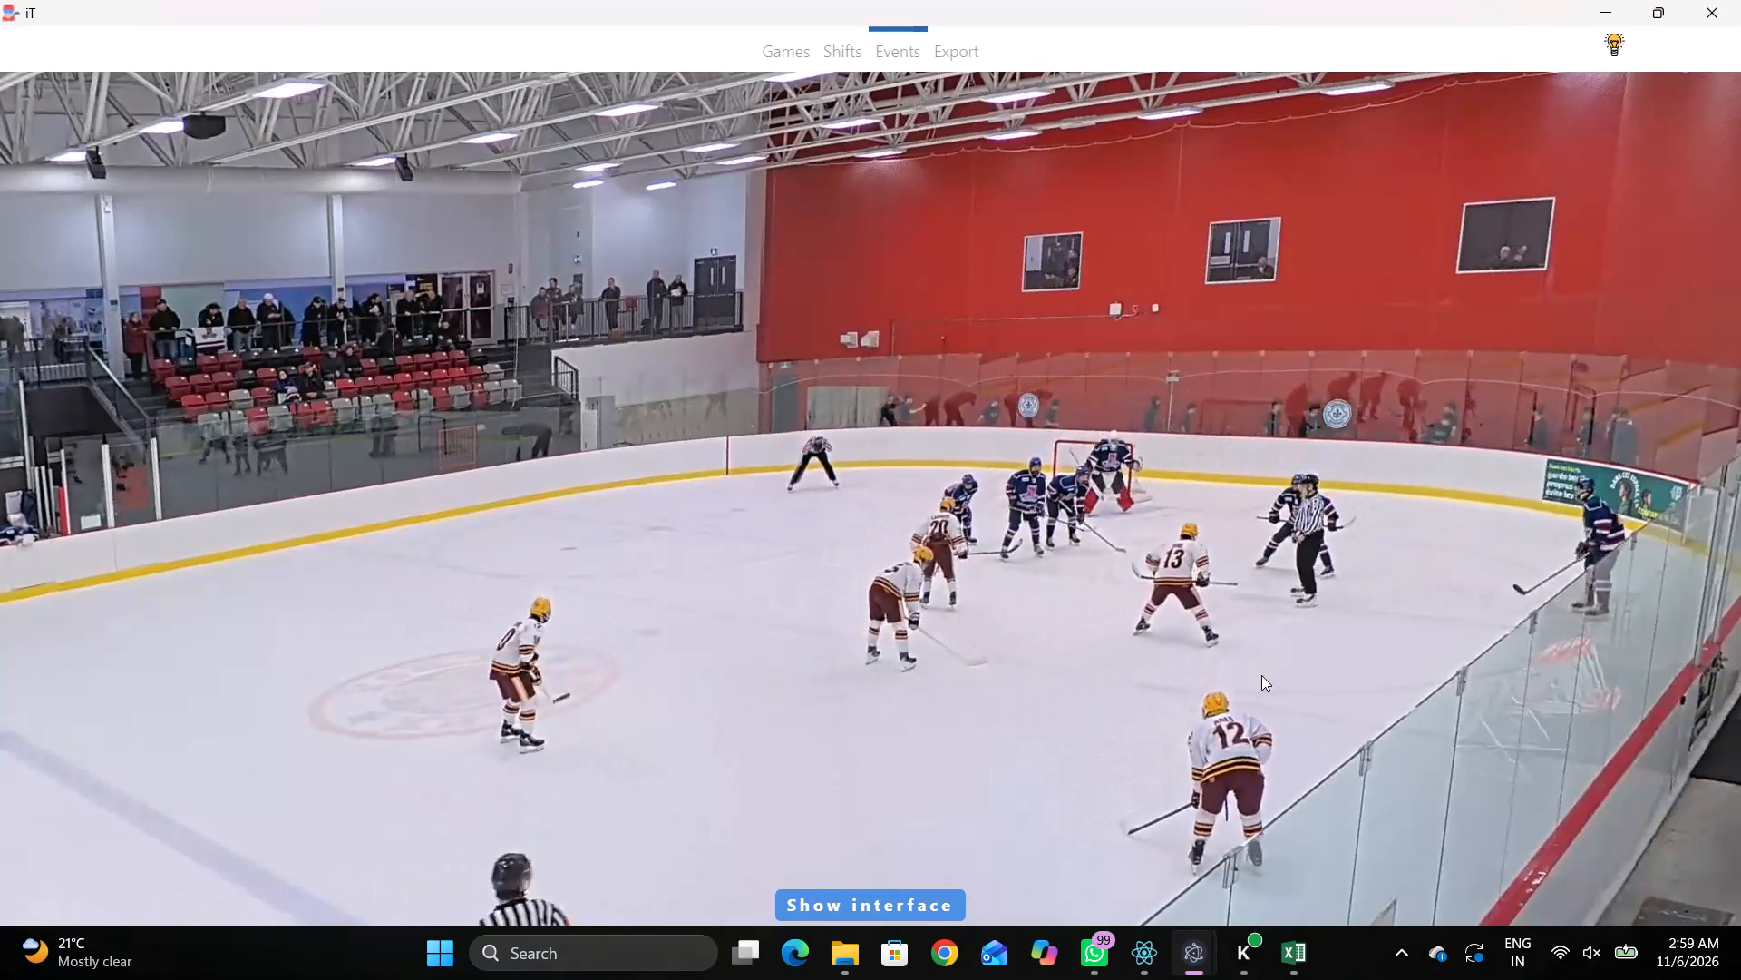
pyautogui.press('space')
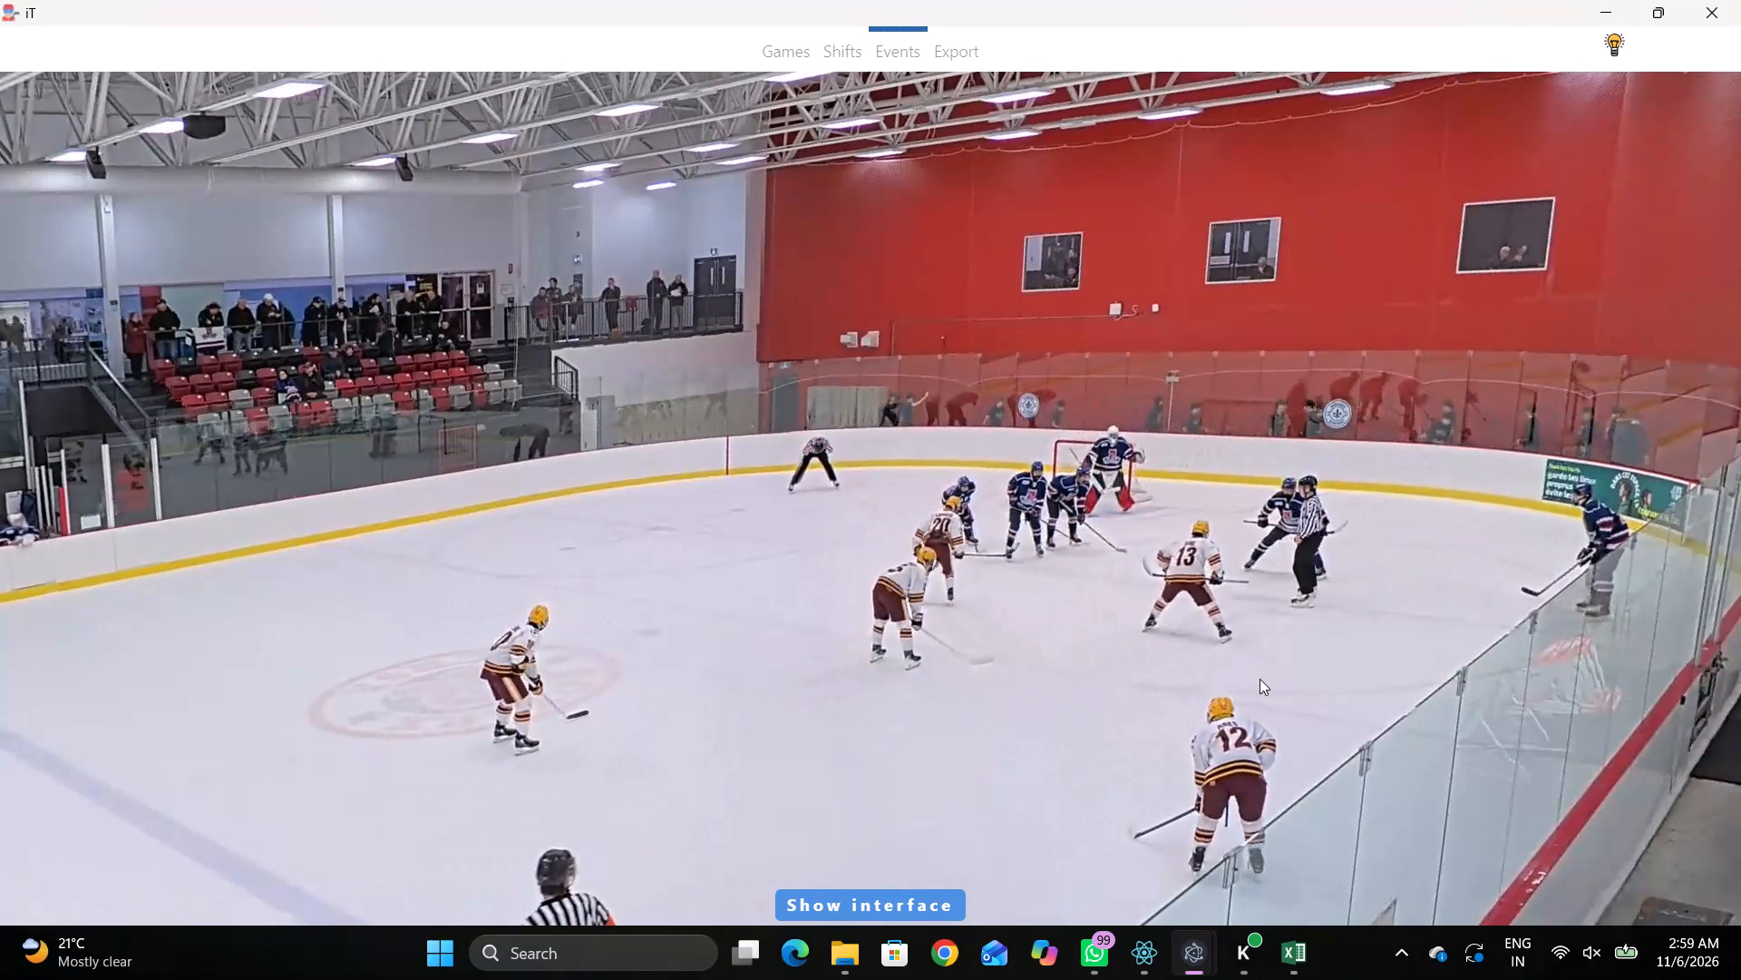
pyautogui.hotkey('shift', 'd')
pyautogui.press('space')
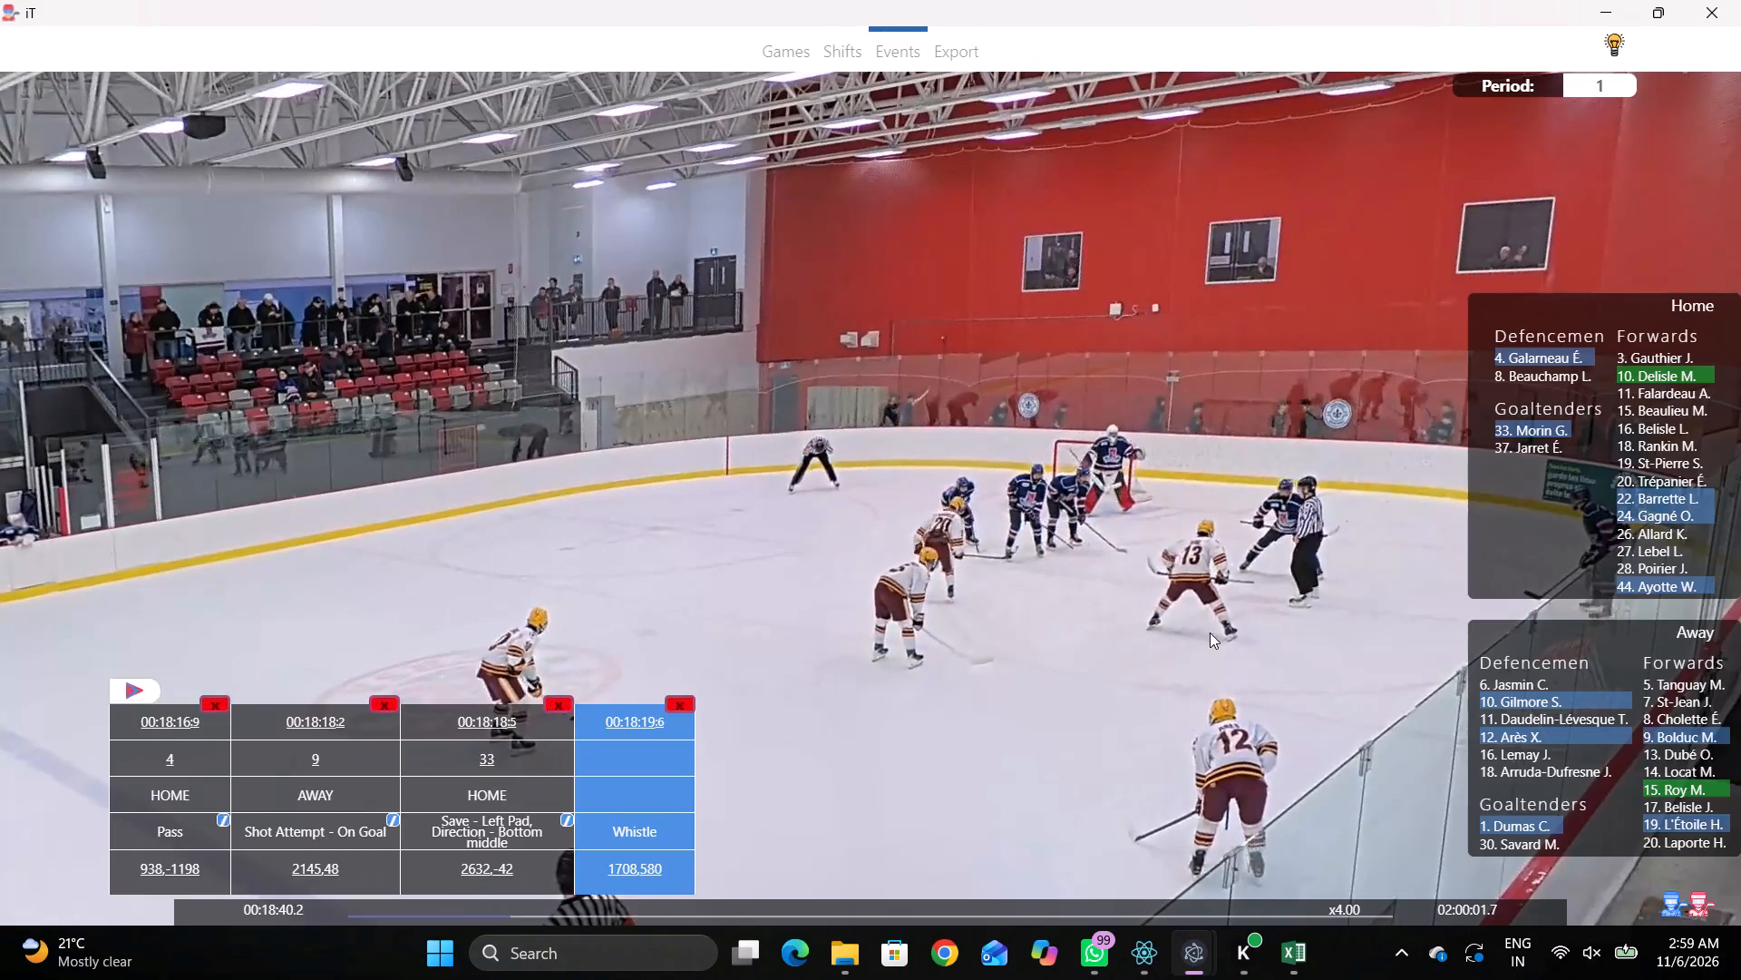
pyautogui.hotkey('shift', 'd')
pyautogui.press('space')
pyautogui.press('space')
pyautogui.press('space')
pyautogui.write('q')
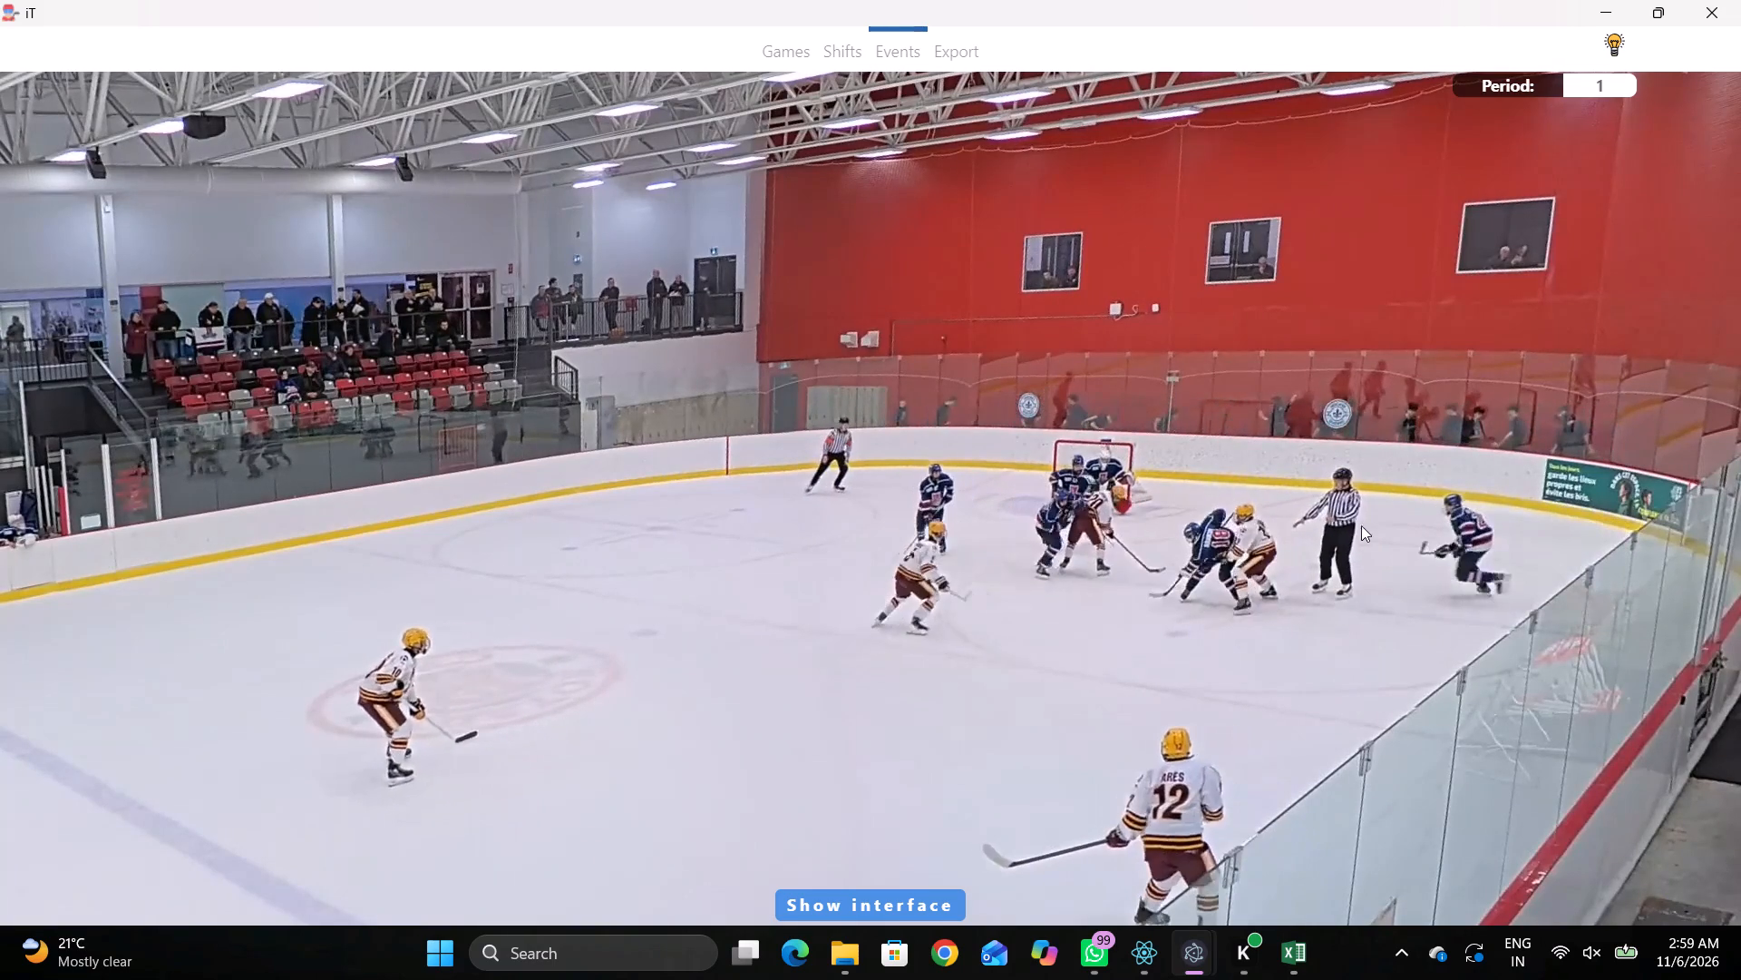
pyautogui.press('q')
pyautogui.press('q')
pyautogui.moveTo(1306, 409); pyautogui.dragTo(1340, 395, button='right')
pyautogui.click(1365, 528)
pyautogui.moveTo(1325, 730); pyautogui.dragTo(1291, 670)
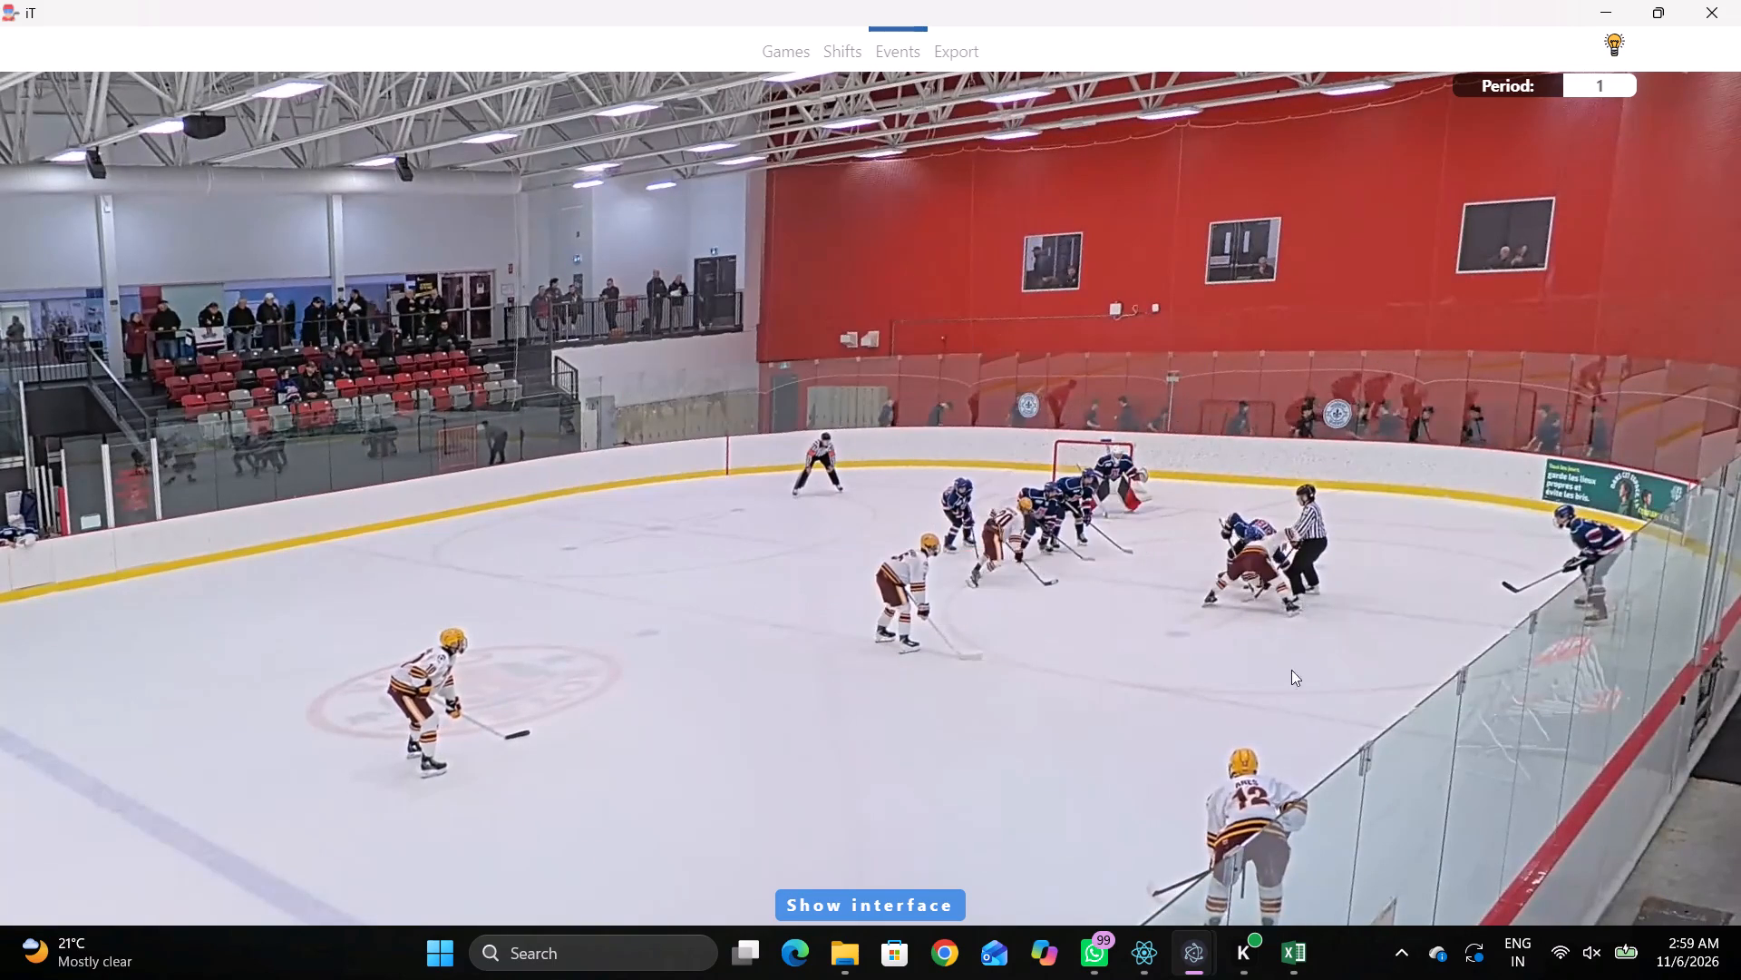
pyautogui.moveTo(1291, 670); pyautogui.dragTo(1268, 631)
pyautogui.moveTo(1171, 406); pyautogui.dragTo(1201, 452, button='right')
pyautogui.click(1242, 552)
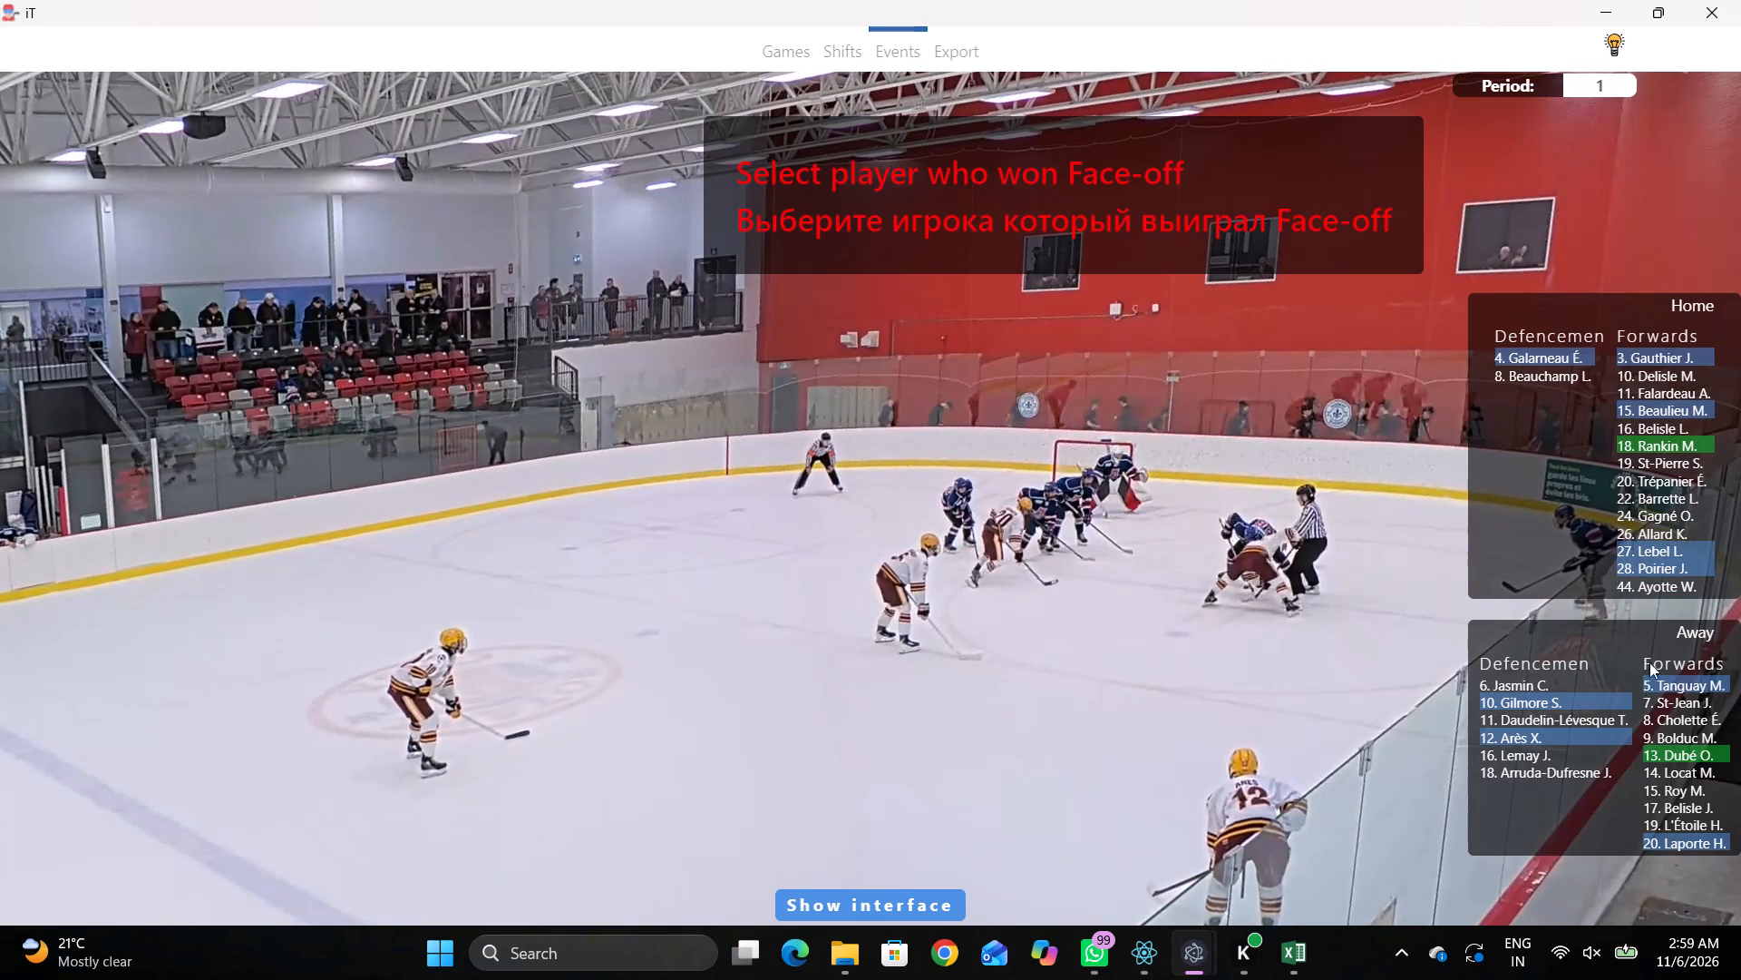
pyautogui.click(1662, 753)
pyautogui.click(1644, 447)
pyautogui.click(1243, 459)
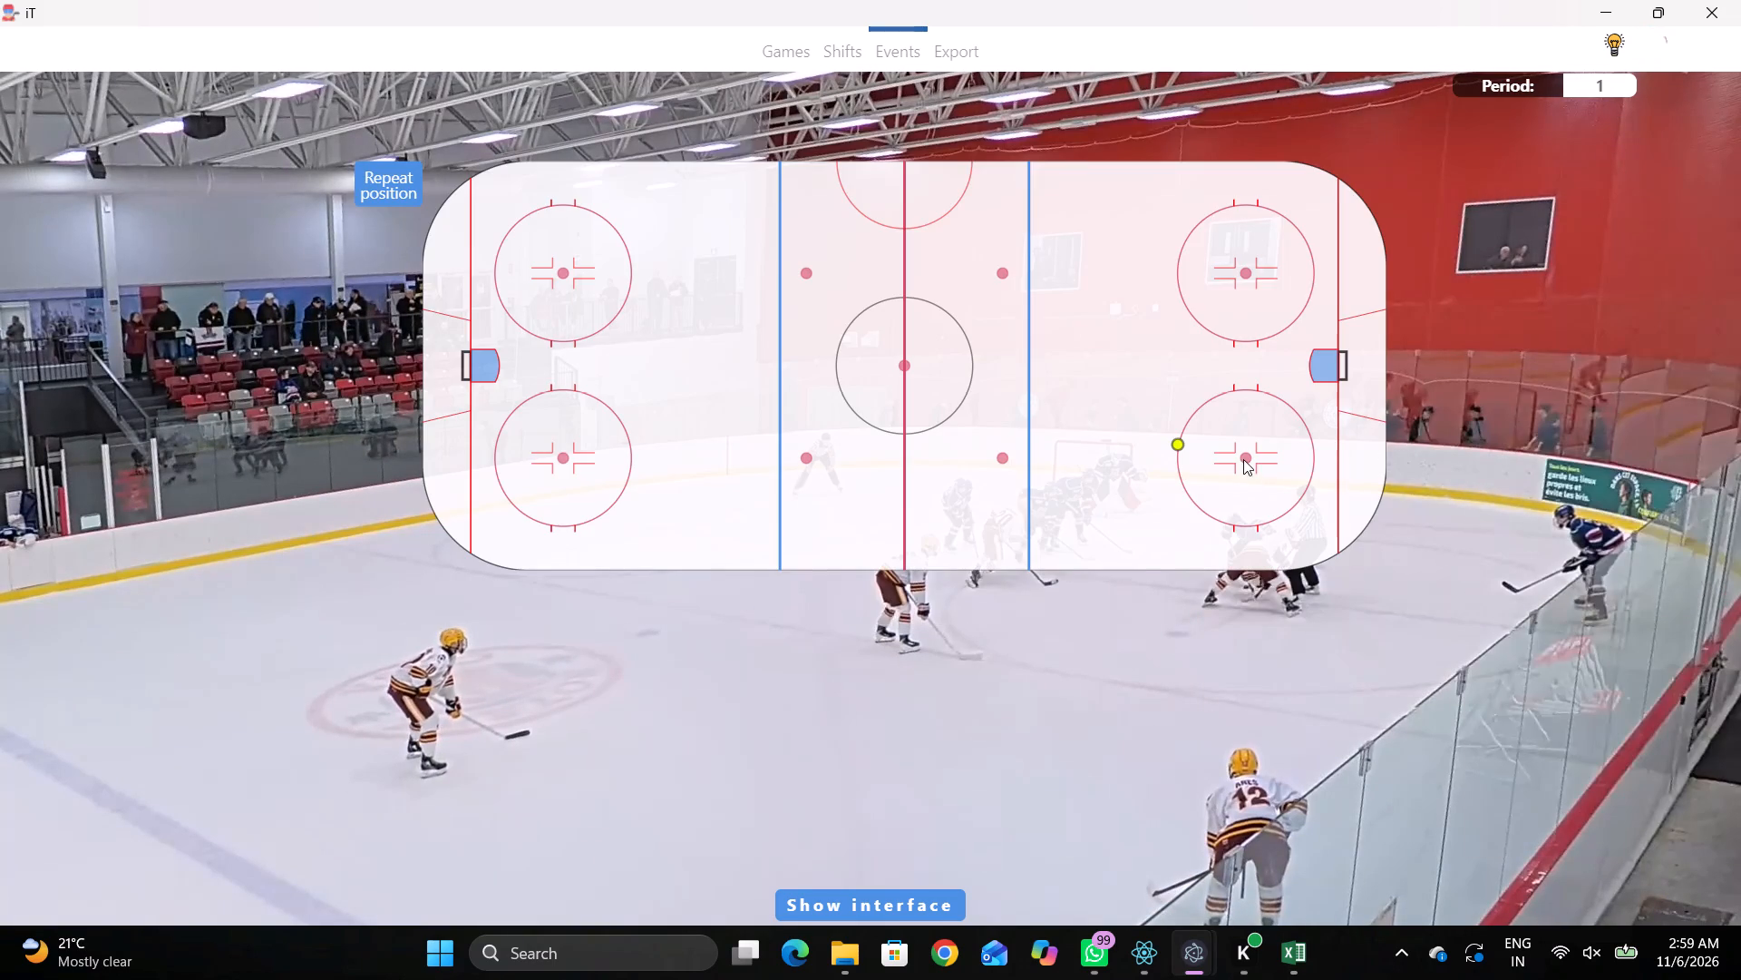
# Record a Pass by away player 13, in the net-level half of the home zone's near-side face-off circle.
pyautogui.press('r')
pyautogui.press('space')
pyautogui.press('space')
pyautogui.press('space')
pyautogui.press('space')
pyautogui.press('space')
pyautogui.press('space')
pyautogui.press('space')
pyautogui.press('space')
pyautogui.press('q')
pyautogui.rightClick(1121, 534)
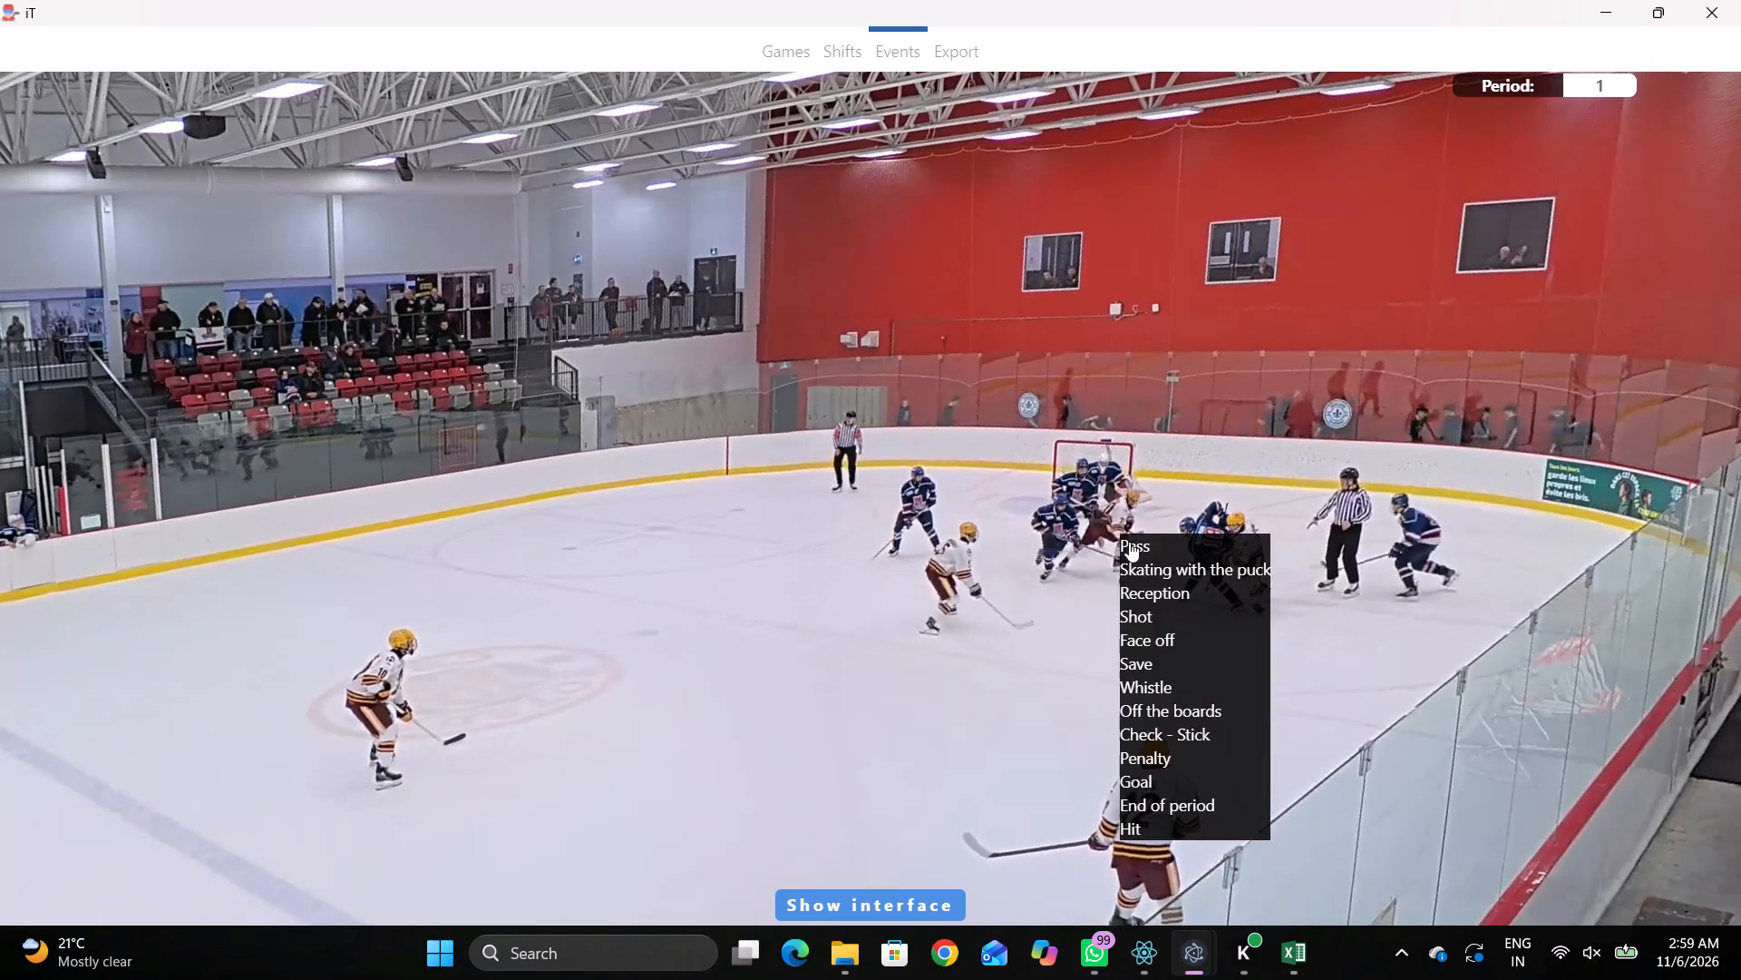
pyautogui.moveTo(1123, 537); pyautogui.dragTo(1125, 546)
pyautogui.rightClick(1115, 540)
pyautogui.click(1114, 543)
pyautogui.click(1668, 760)
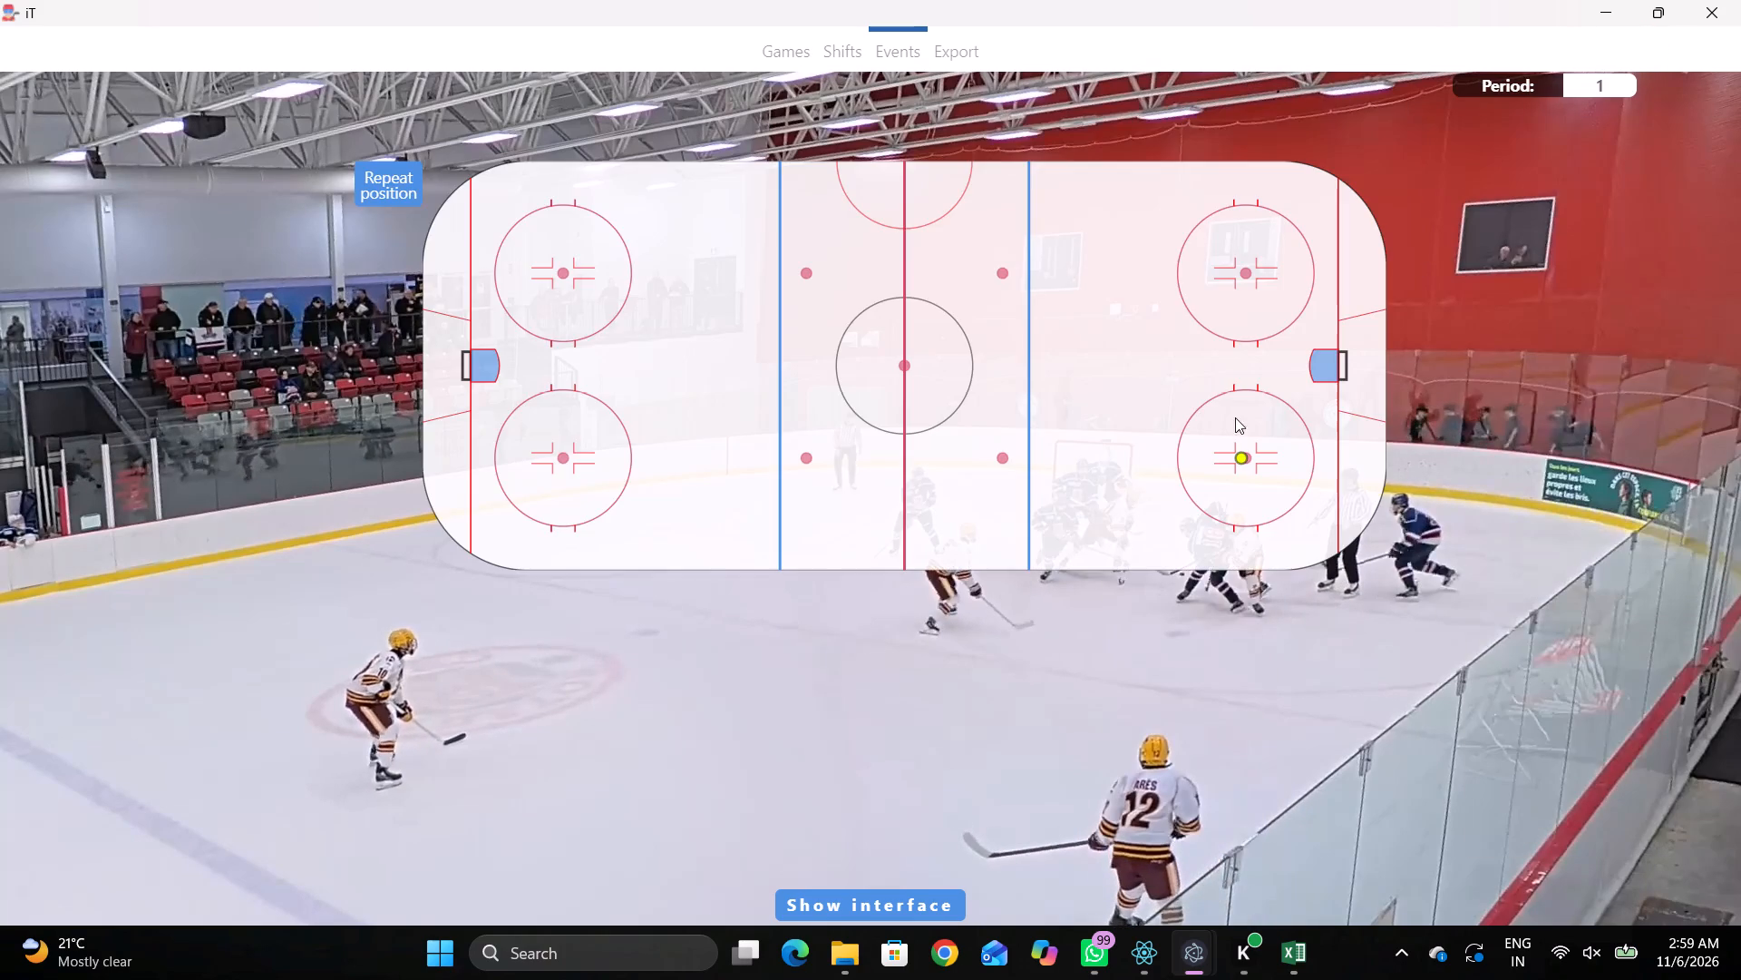
pyautogui.click(1235, 417)
# Record Skating with the puck by home player 28, just behind the home goal line, level with the near-side face-off dot.
pyautogui.press('space')
pyautogui.press('v')
pyautogui.press('space')
pyautogui.press('q')
pyautogui.press('q')
pyautogui.press('q')
pyautogui.rightClick(1249, 484)
pyautogui.click(1295, 507)
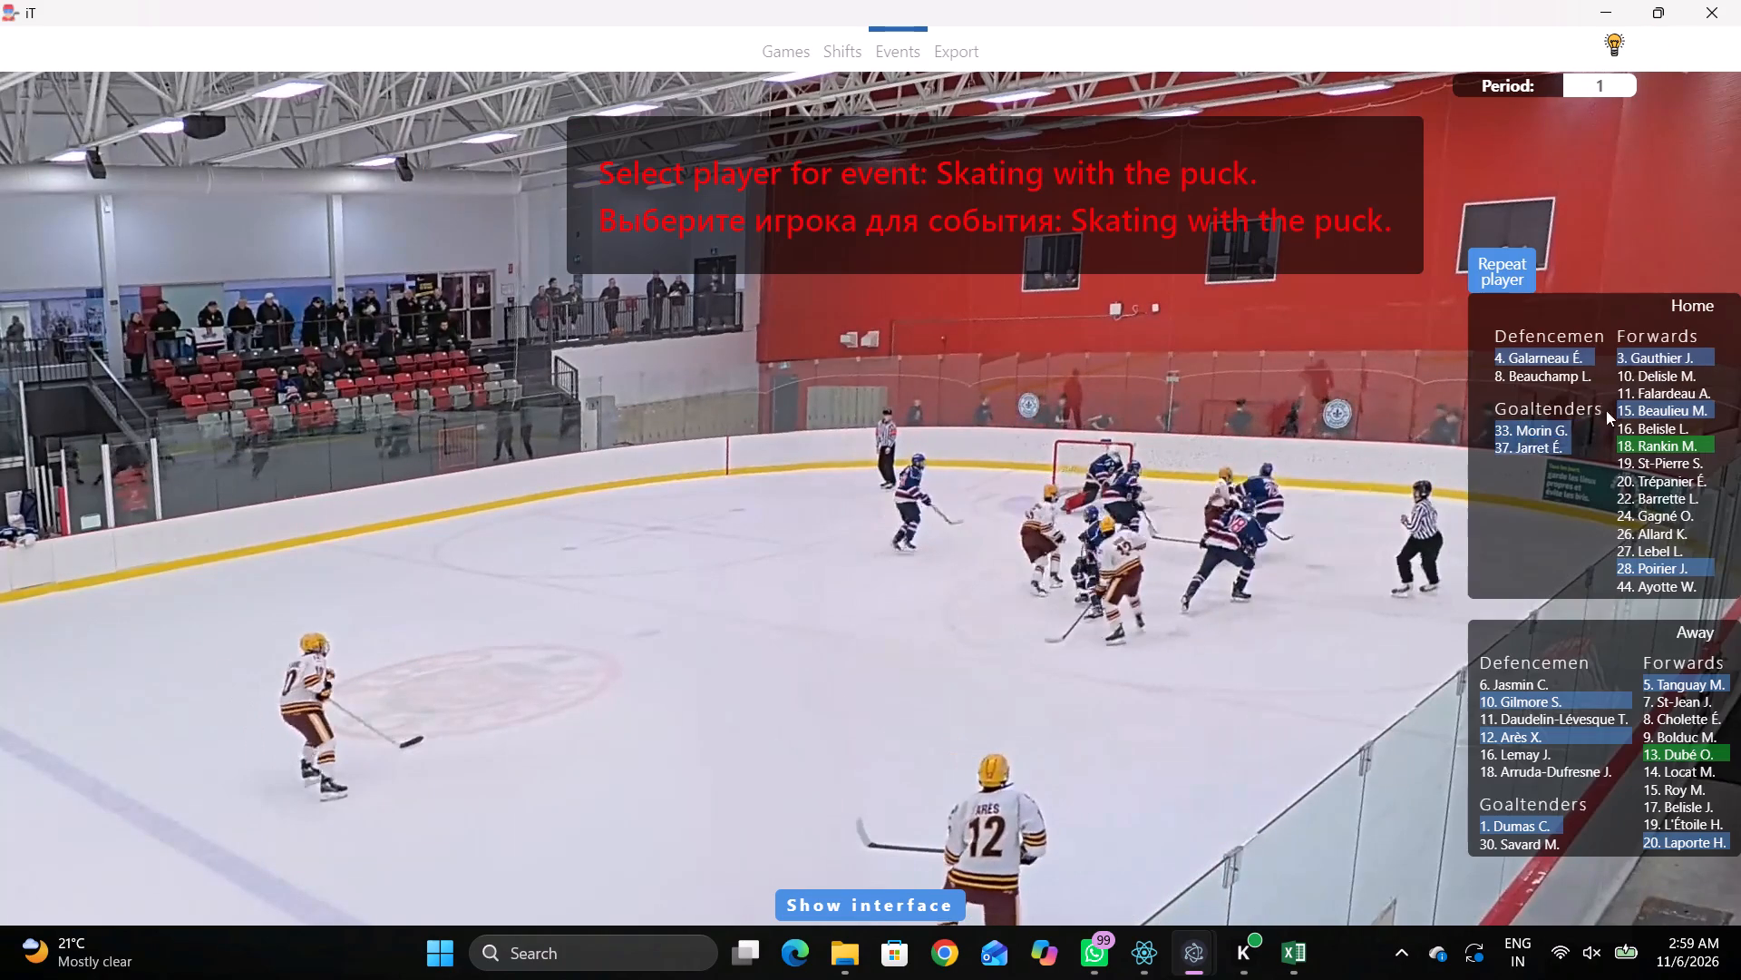
pyautogui.click(1640, 560)
pyautogui.click(1357, 458)
# Record a Pass by the same home player, just behind the home goal line on the near side of the net.
pyautogui.press('space')
pyautogui.press('space')
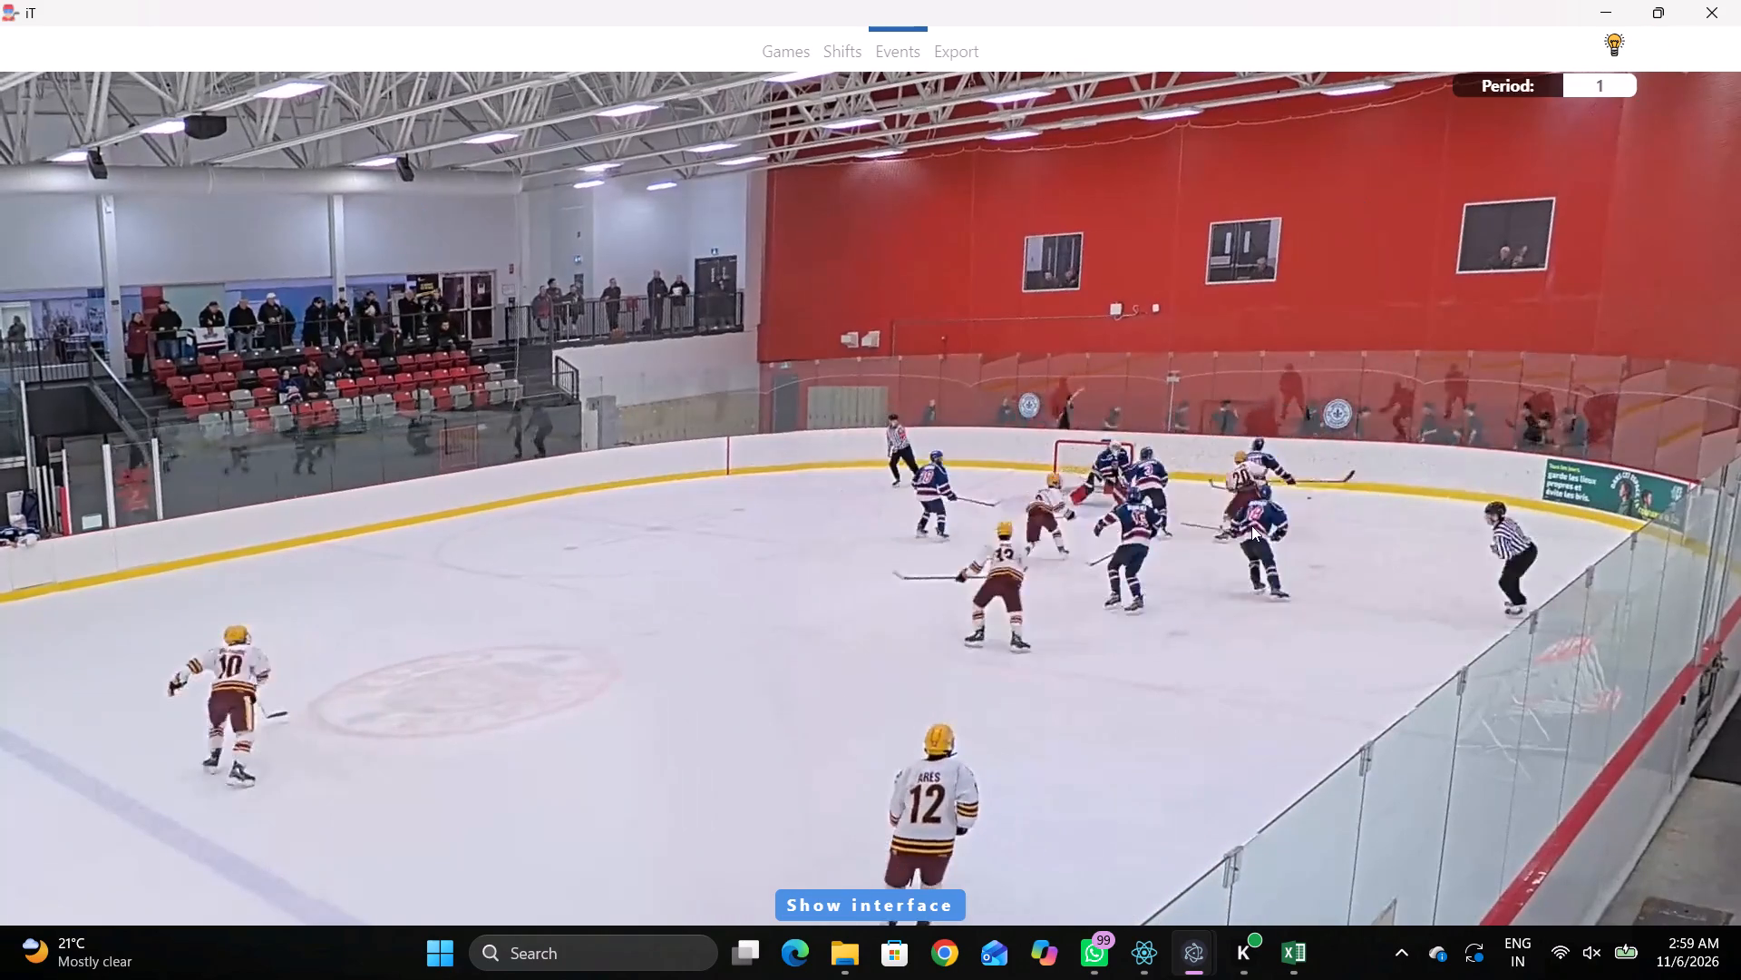
pyautogui.press('space')
pyautogui.press('space')
pyautogui.press('r')
pyautogui.press('space')
pyautogui.press('space')
pyautogui.rightClick(1294, 475)
pyautogui.rightClick(1293, 479)
pyautogui.click(1326, 495)
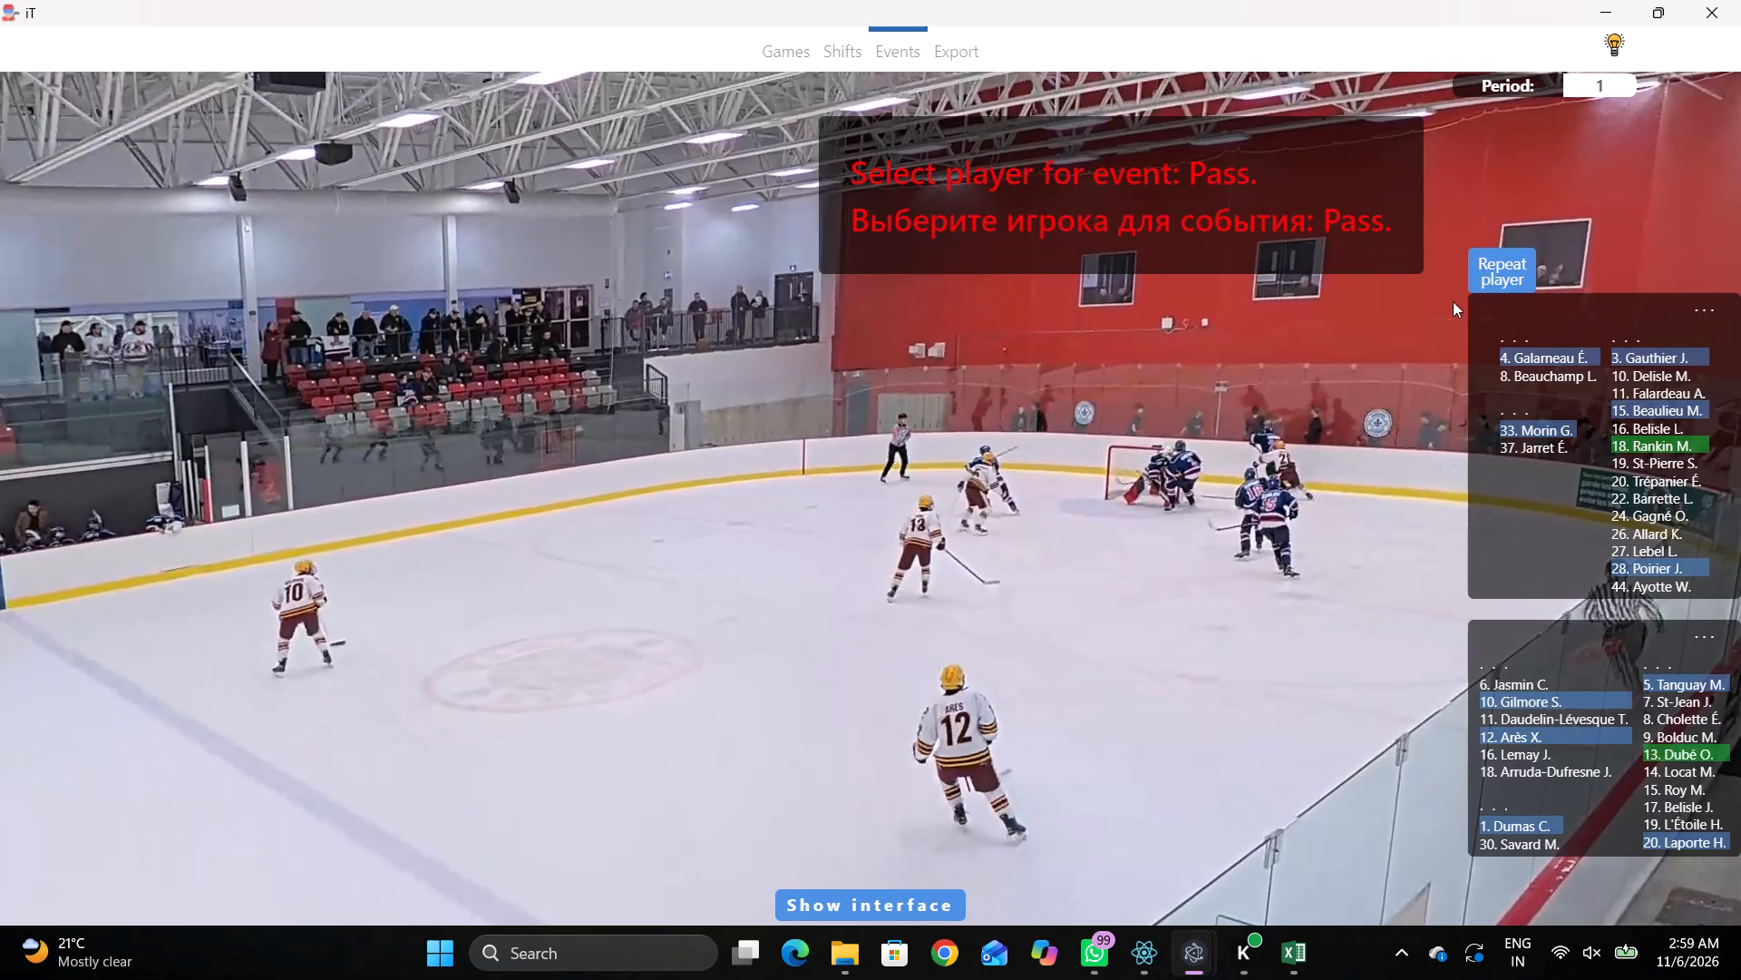
pyautogui.click(1465, 290)
pyautogui.rightClick(1389, 398)
pyautogui.click(1408, 404)
pyautogui.click(1479, 279)
pyautogui.click(1361, 436)
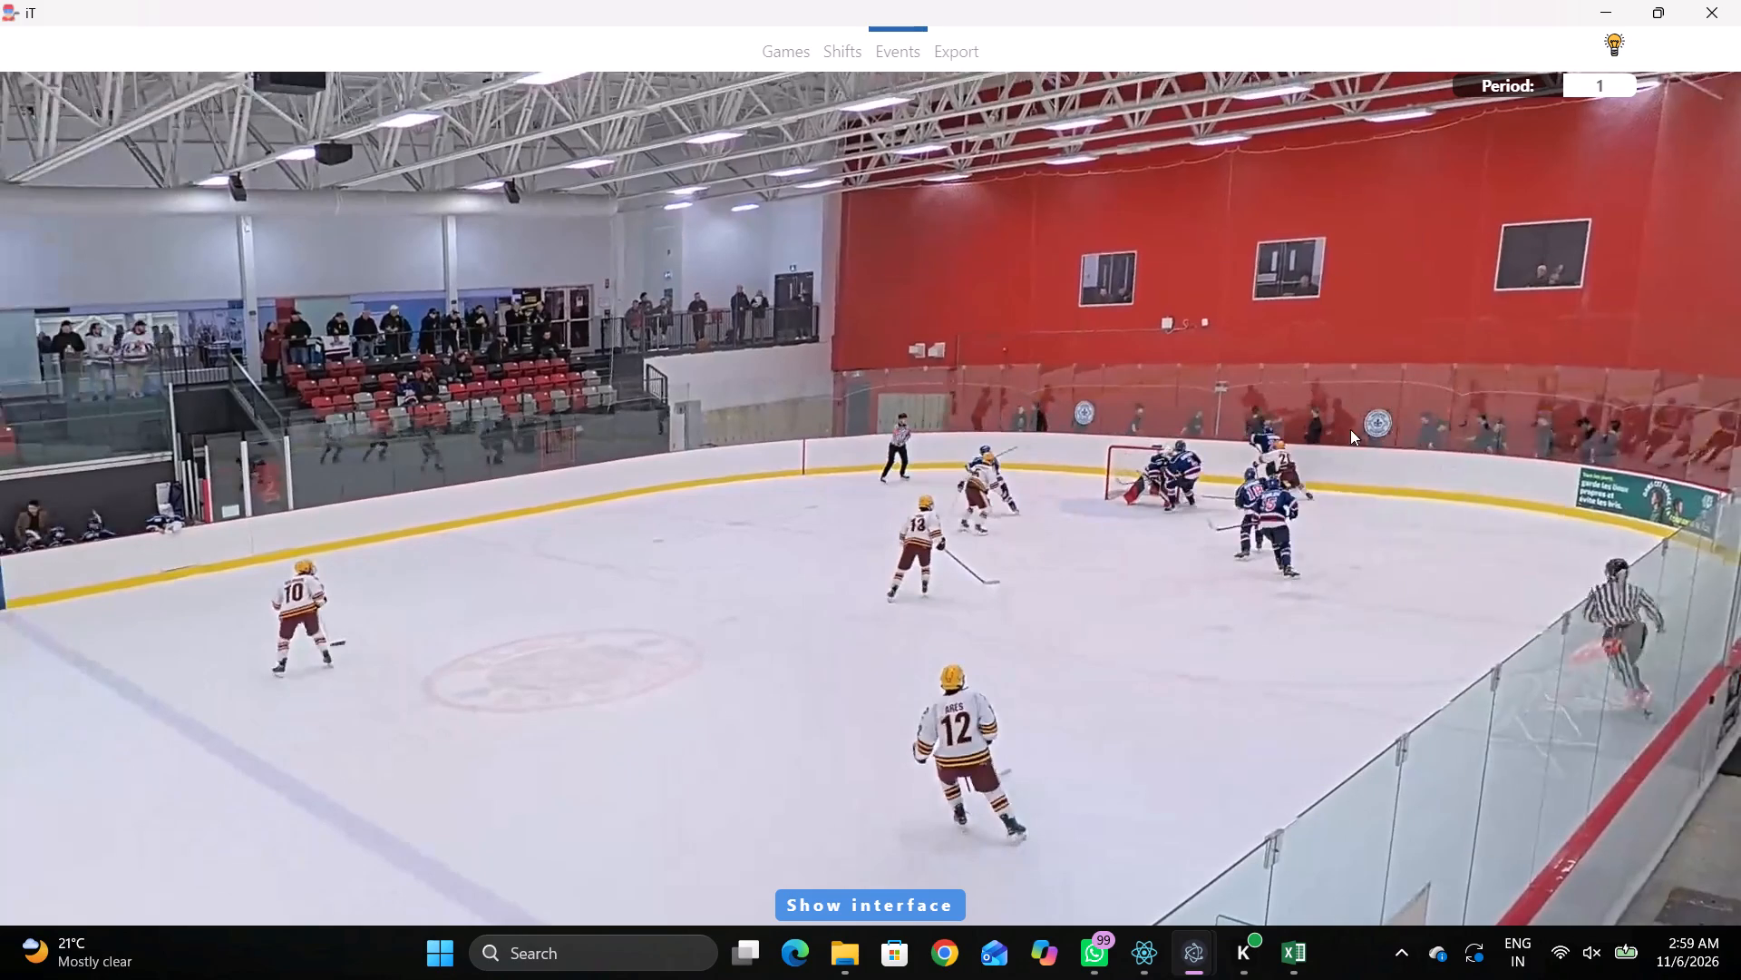
# Replay the play following the face-off to examine which home players are on the ice and handling the puck.
pyautogui.press('space')
pyautogui.press('space')
pyautogui.press('space')
pyautogui.press('space')
pyautogui.press('space')
pyautogui.press('space')
pyautogui.hotkey('shift', 'd')
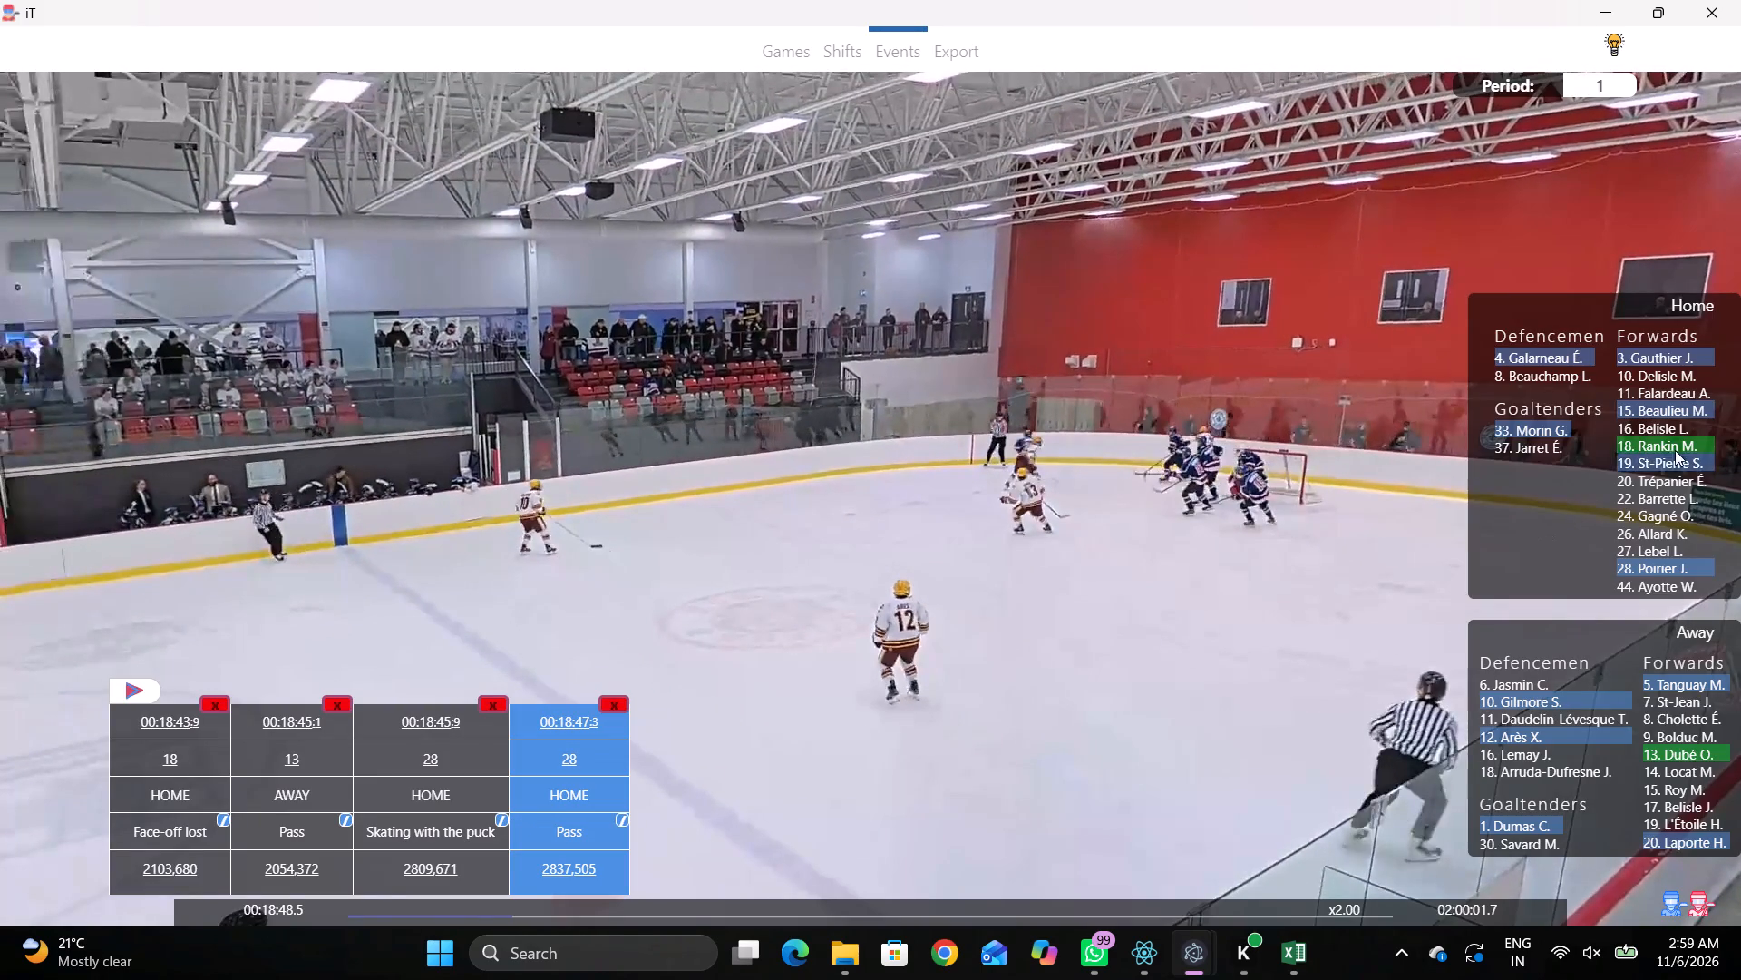
pyautogui.press('q')
pyautogui.press('q')
pyautogui.press('q')
pyautogui.press('q')
pyautogui.press('q')
pyautogui.press('q')
pyautogui.press('q')
pyautogui.press('q')
pyautogui.press('q')
pyautogui.write('qqq')
pyautogui.write('qqqqqqqqqqq')
pyautogui.press('q')
pyautogui.write('qqq')
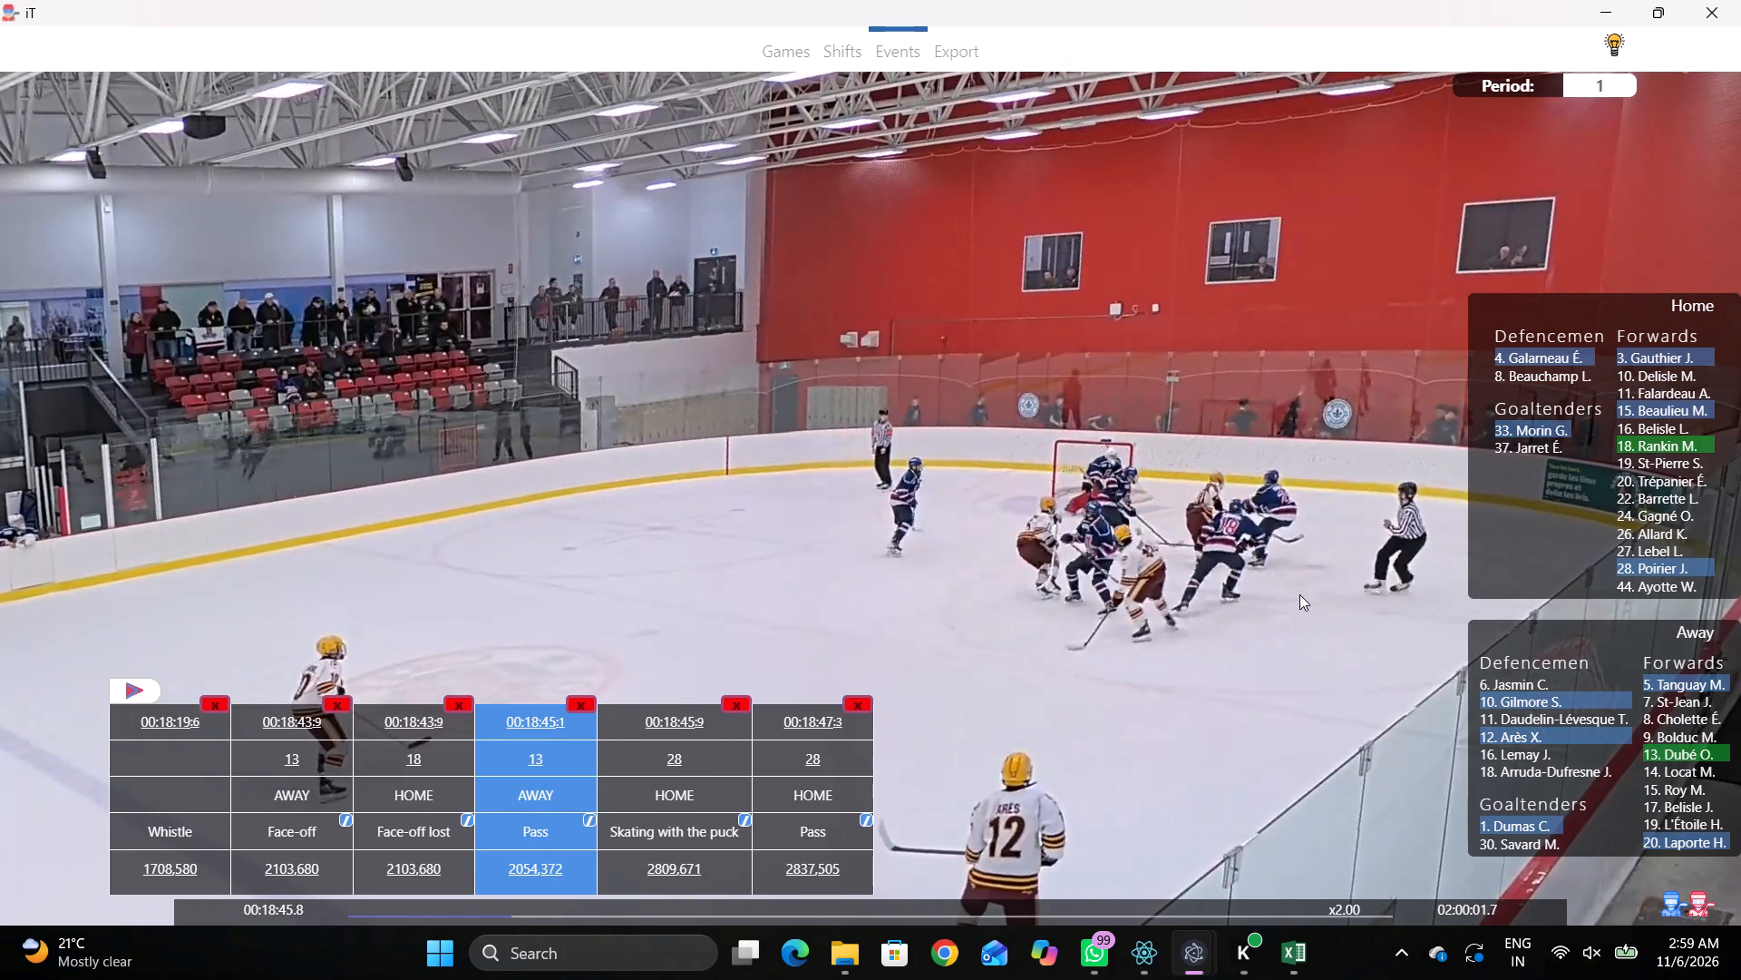
pyautogui.press('space')
pyautogui.press('space')
pyautogui.press('space')
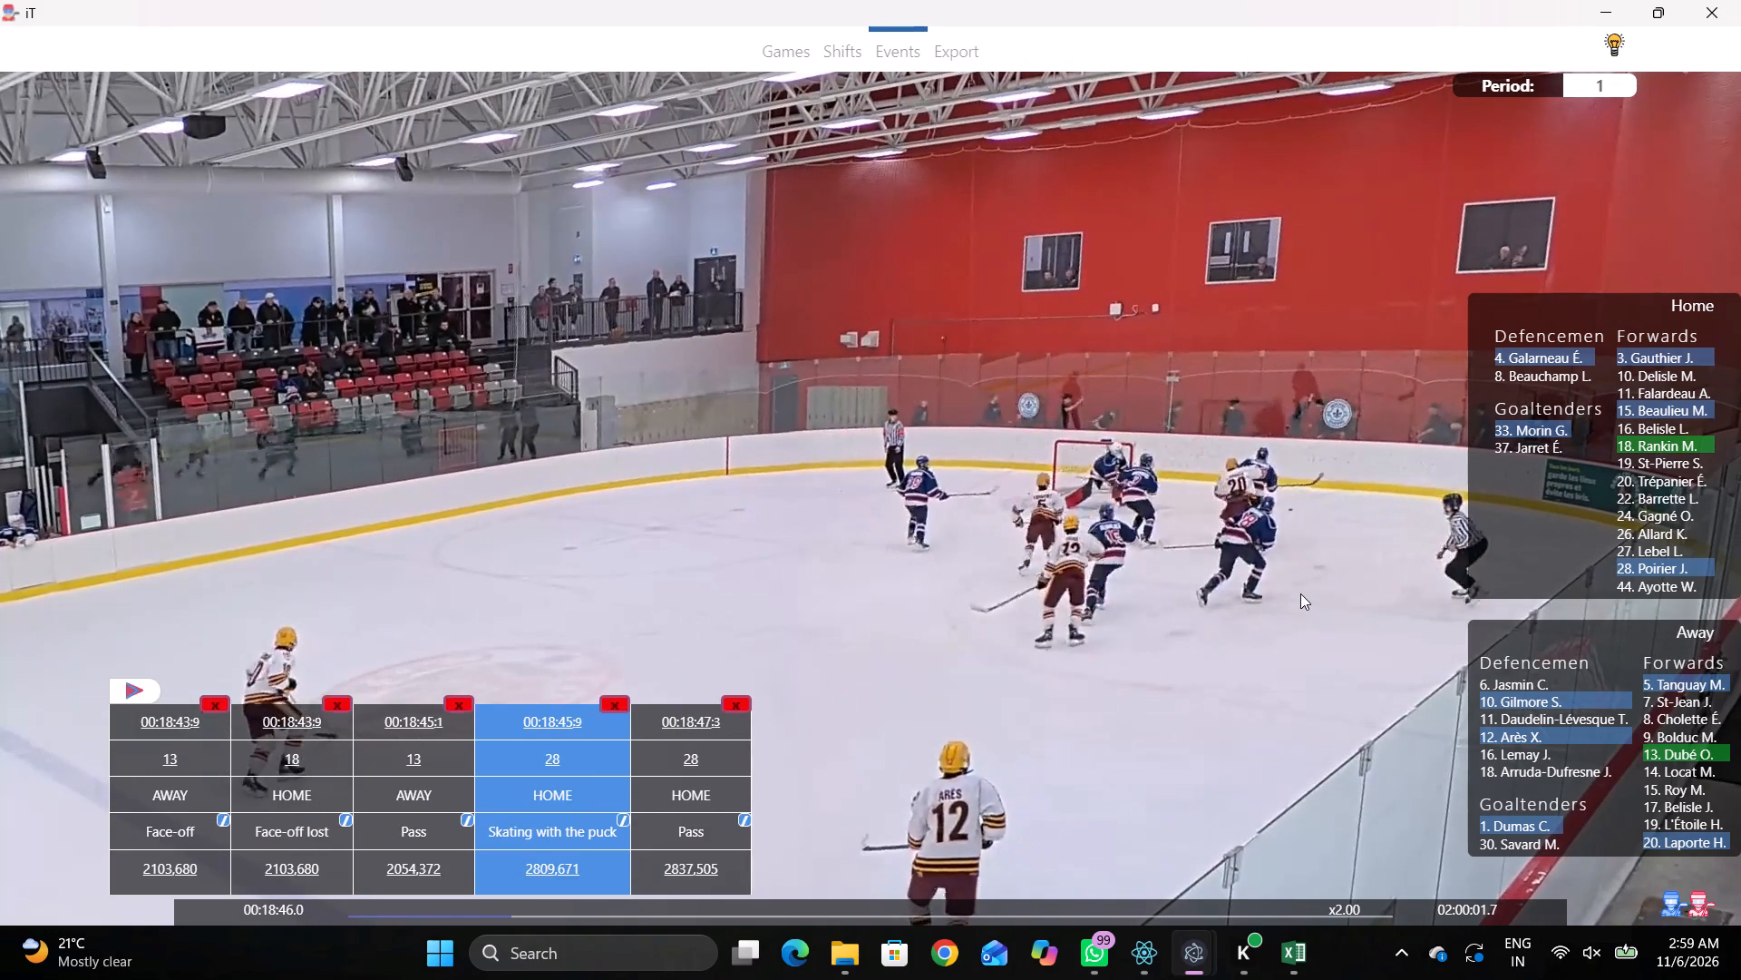
pyautogui.press('space')
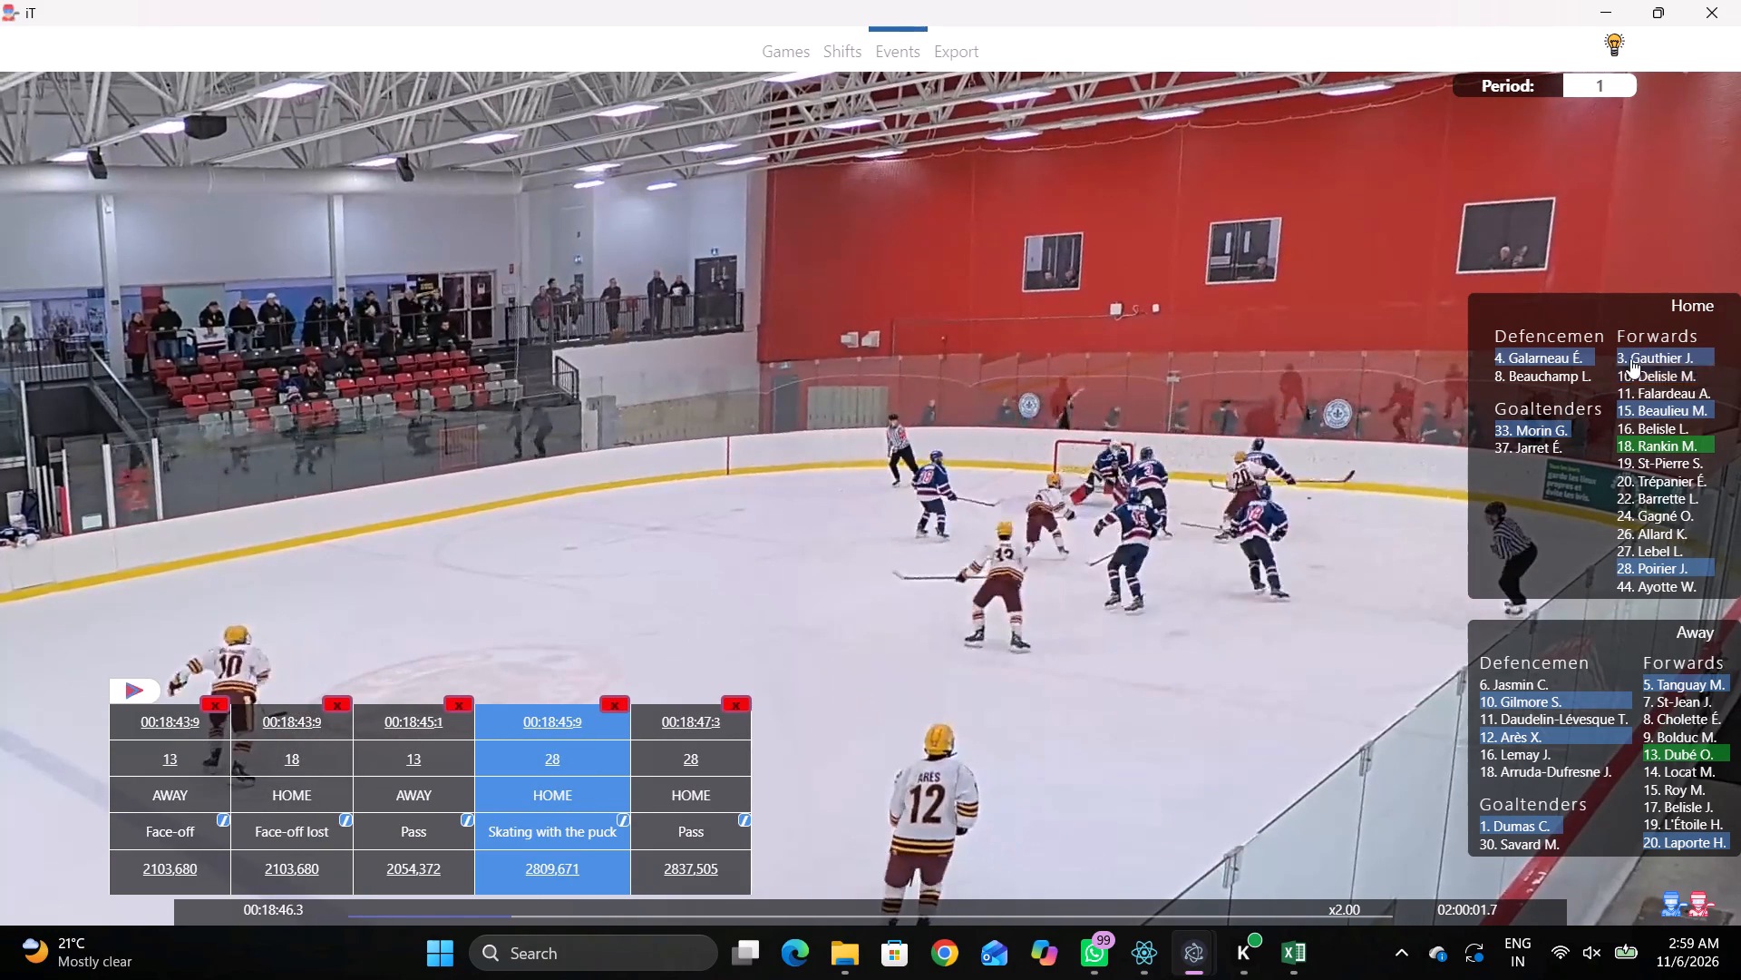
# In the home shift starting at 00:18:42.9, replace defenceman 4 with player 20 and return to the events.
pyautogui.click(858, 45)
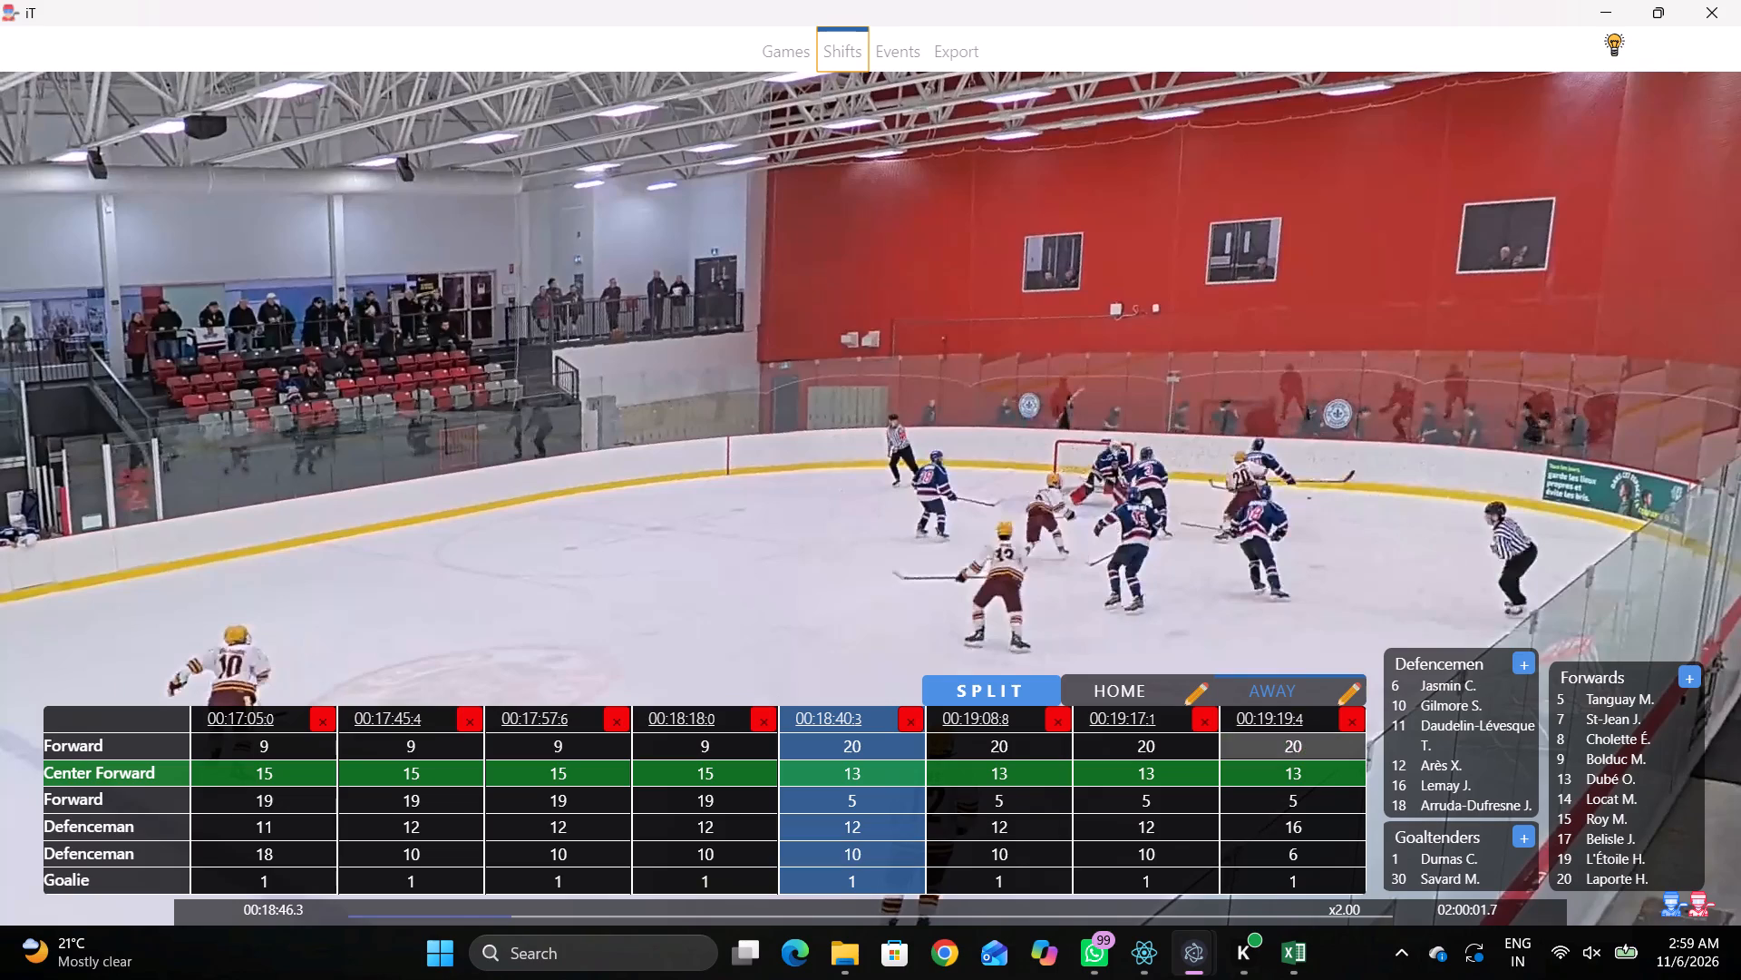
pyautogui.click(1147, 683)
pyautogui.click(730, 836)
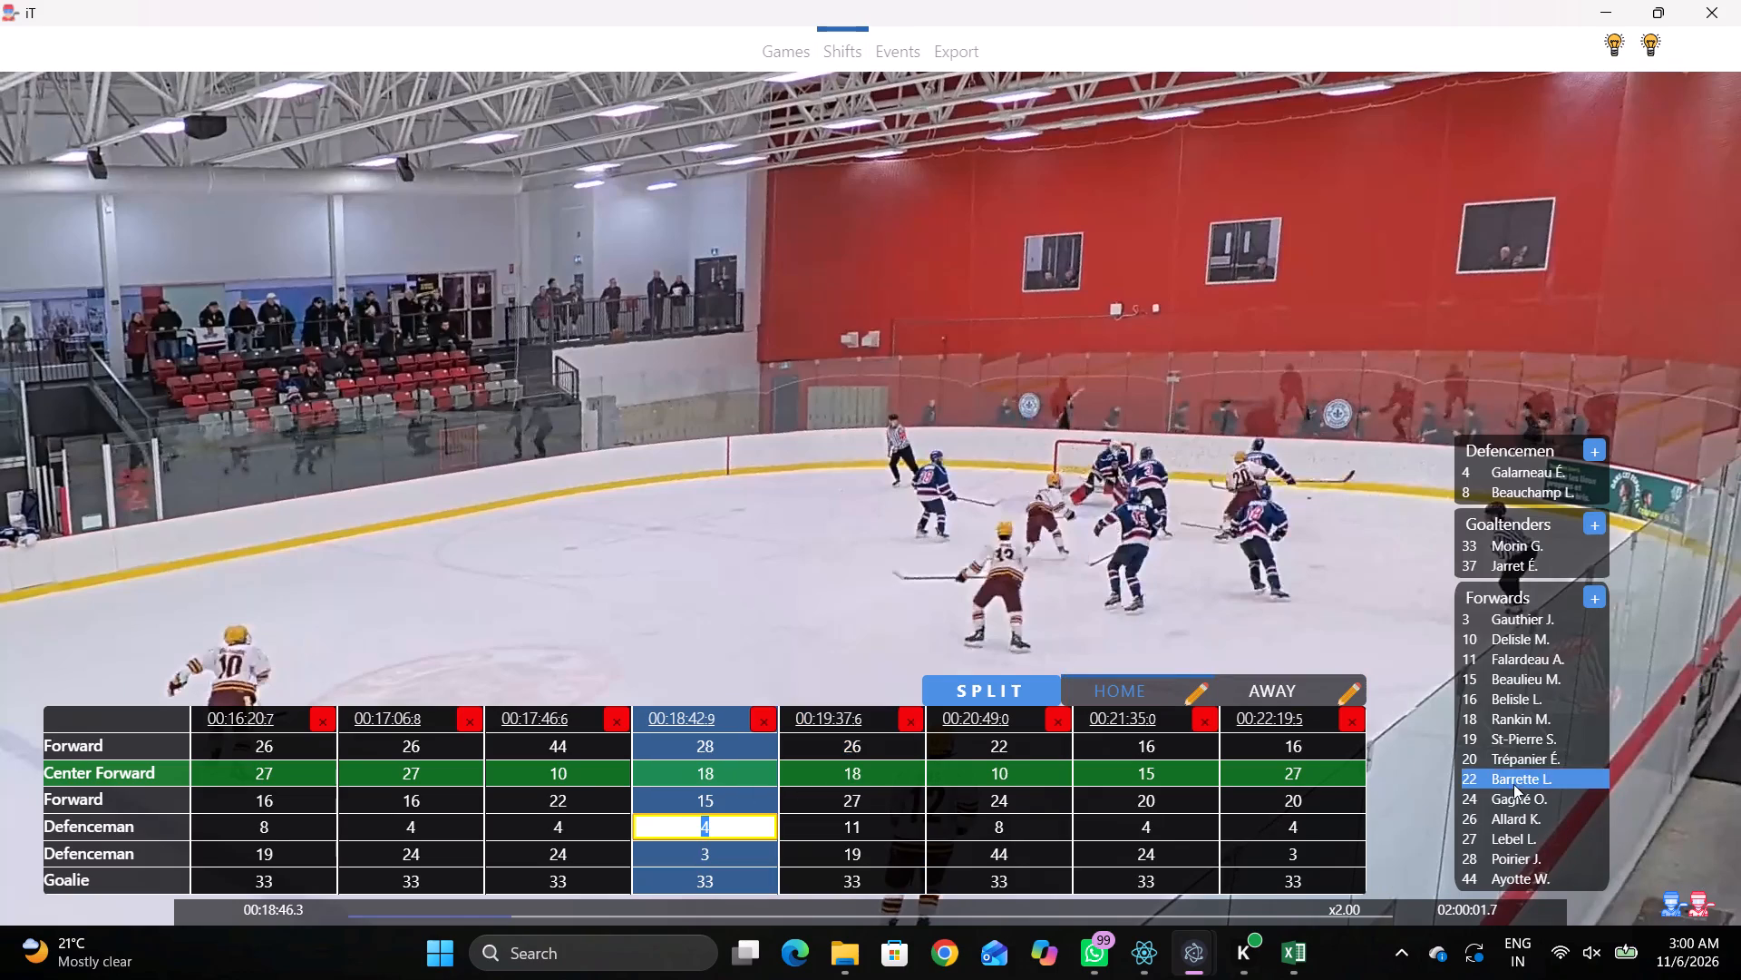
pyautogui.click(1481, 751)
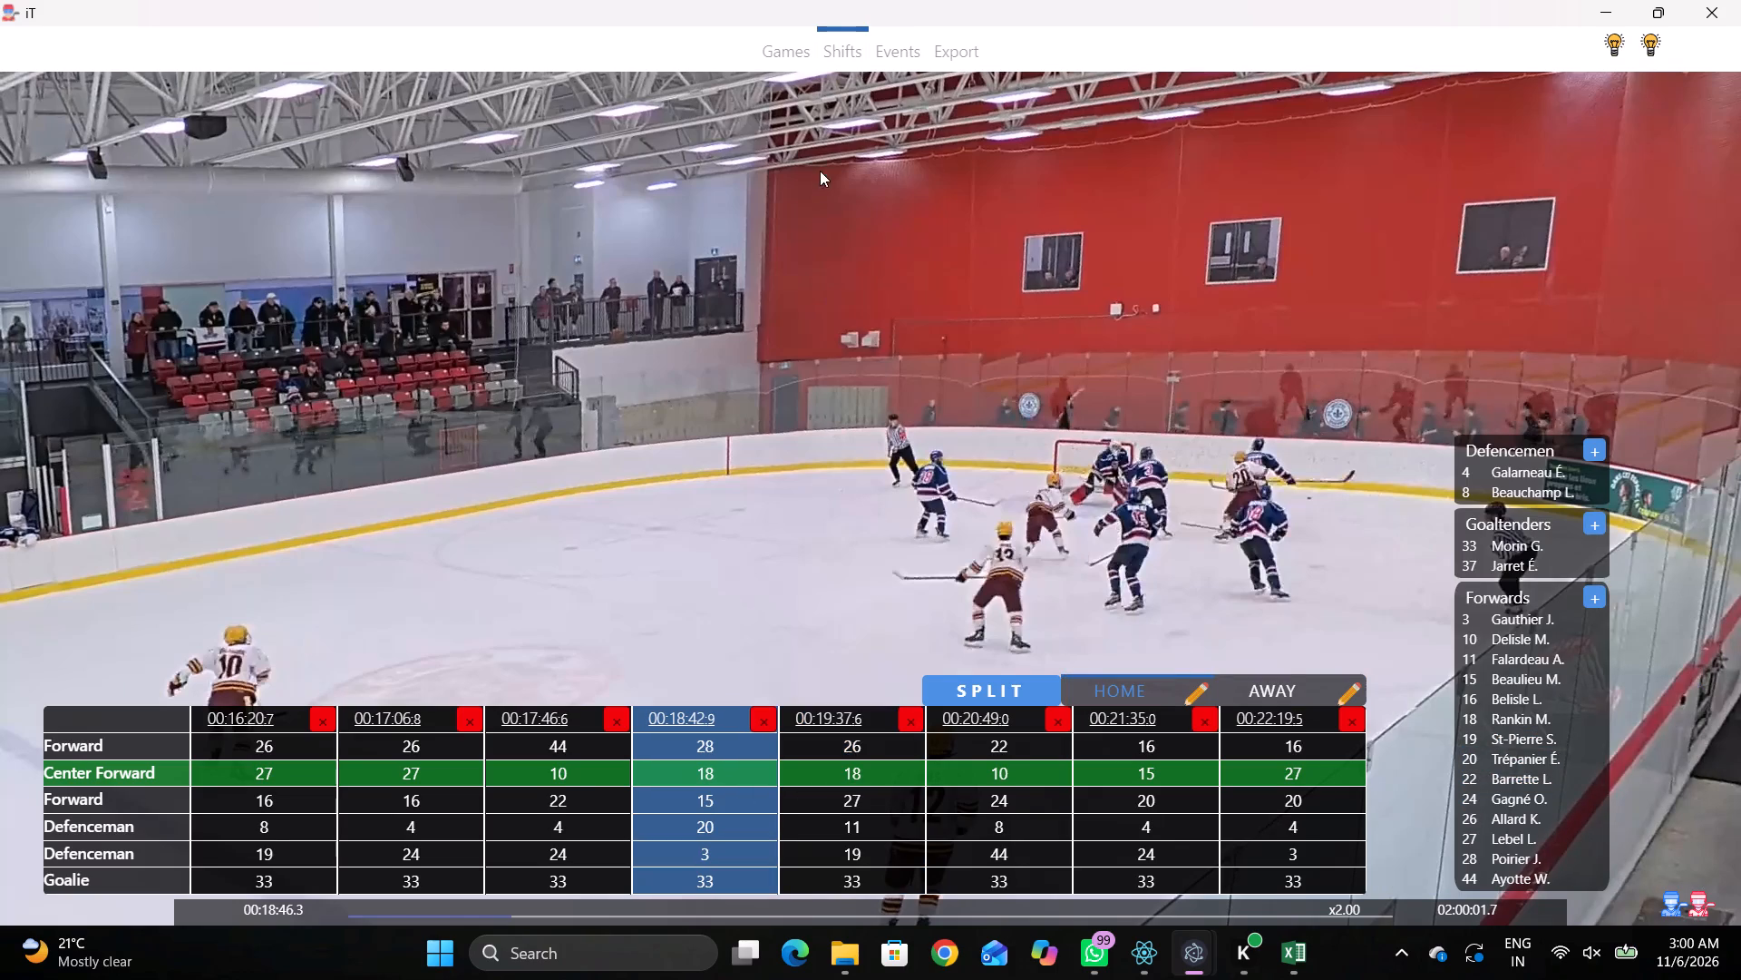
pyautogui.click(870, 53)
pyautogui.click(1094, 350)
pyautogui.click(1106, 364)
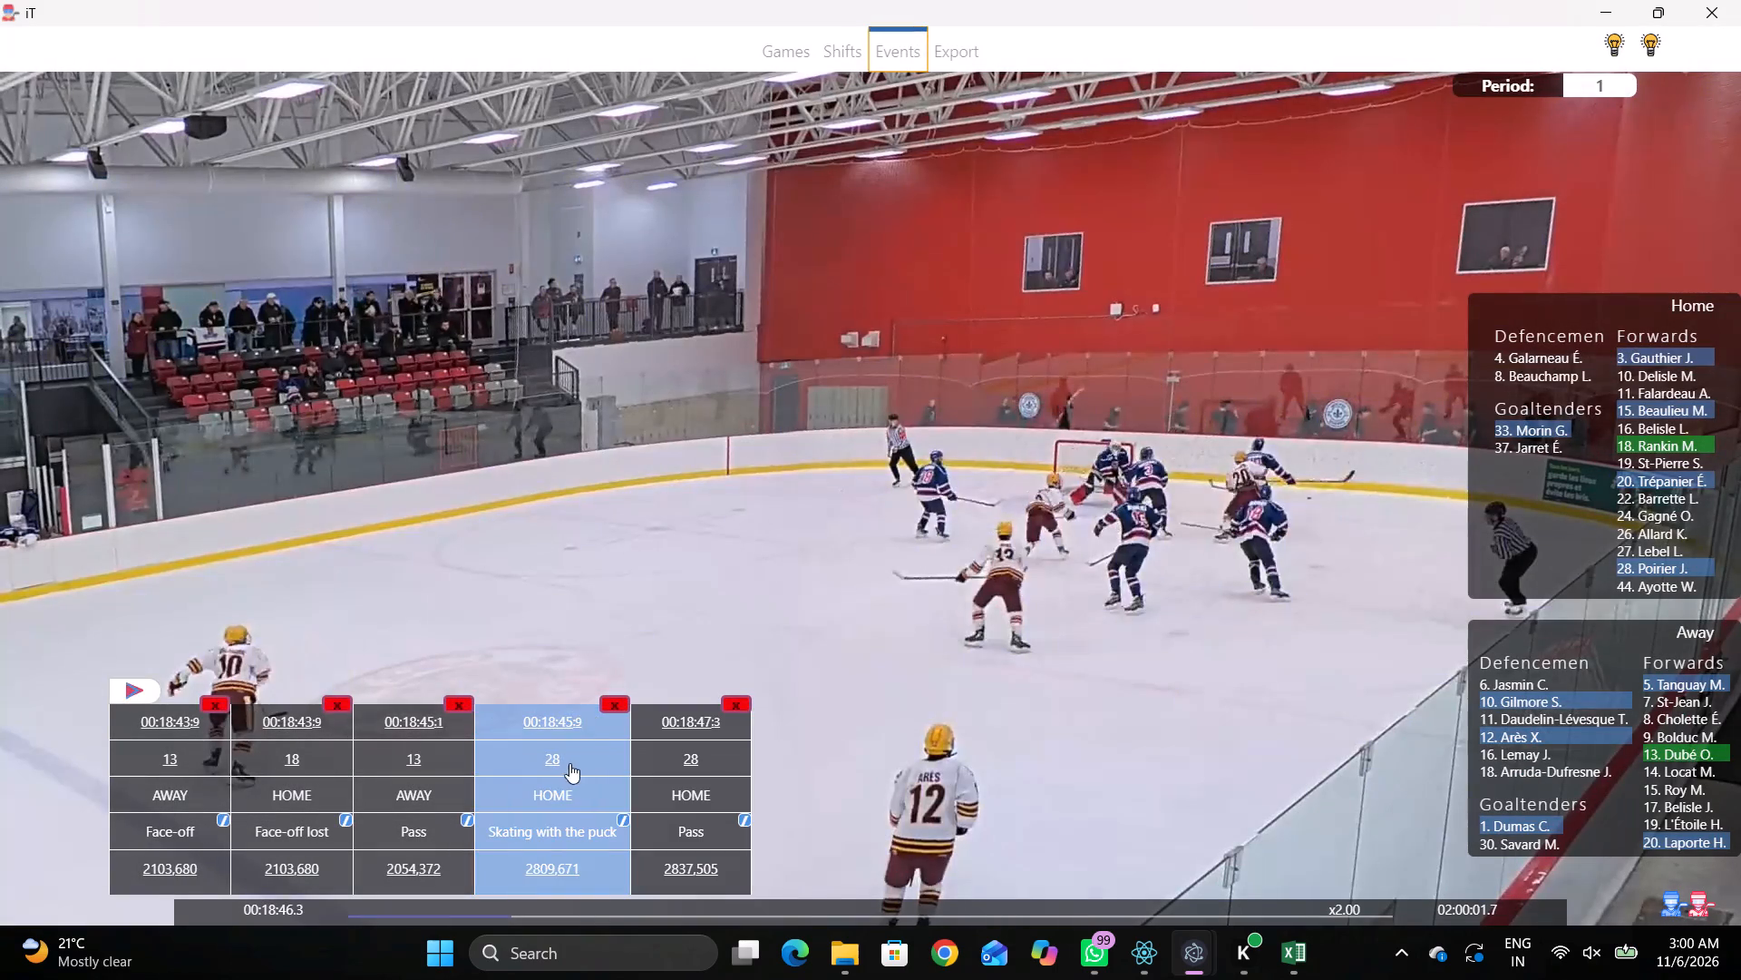
# Change the player of the home Skating with the puck event and the following home Pass event to 20.
pyautogui.click(569, 763)
pyautogui.click(1647, 478)
pyautogui.moveTo(666, 774); pyautogui.dragTo(697, 764)
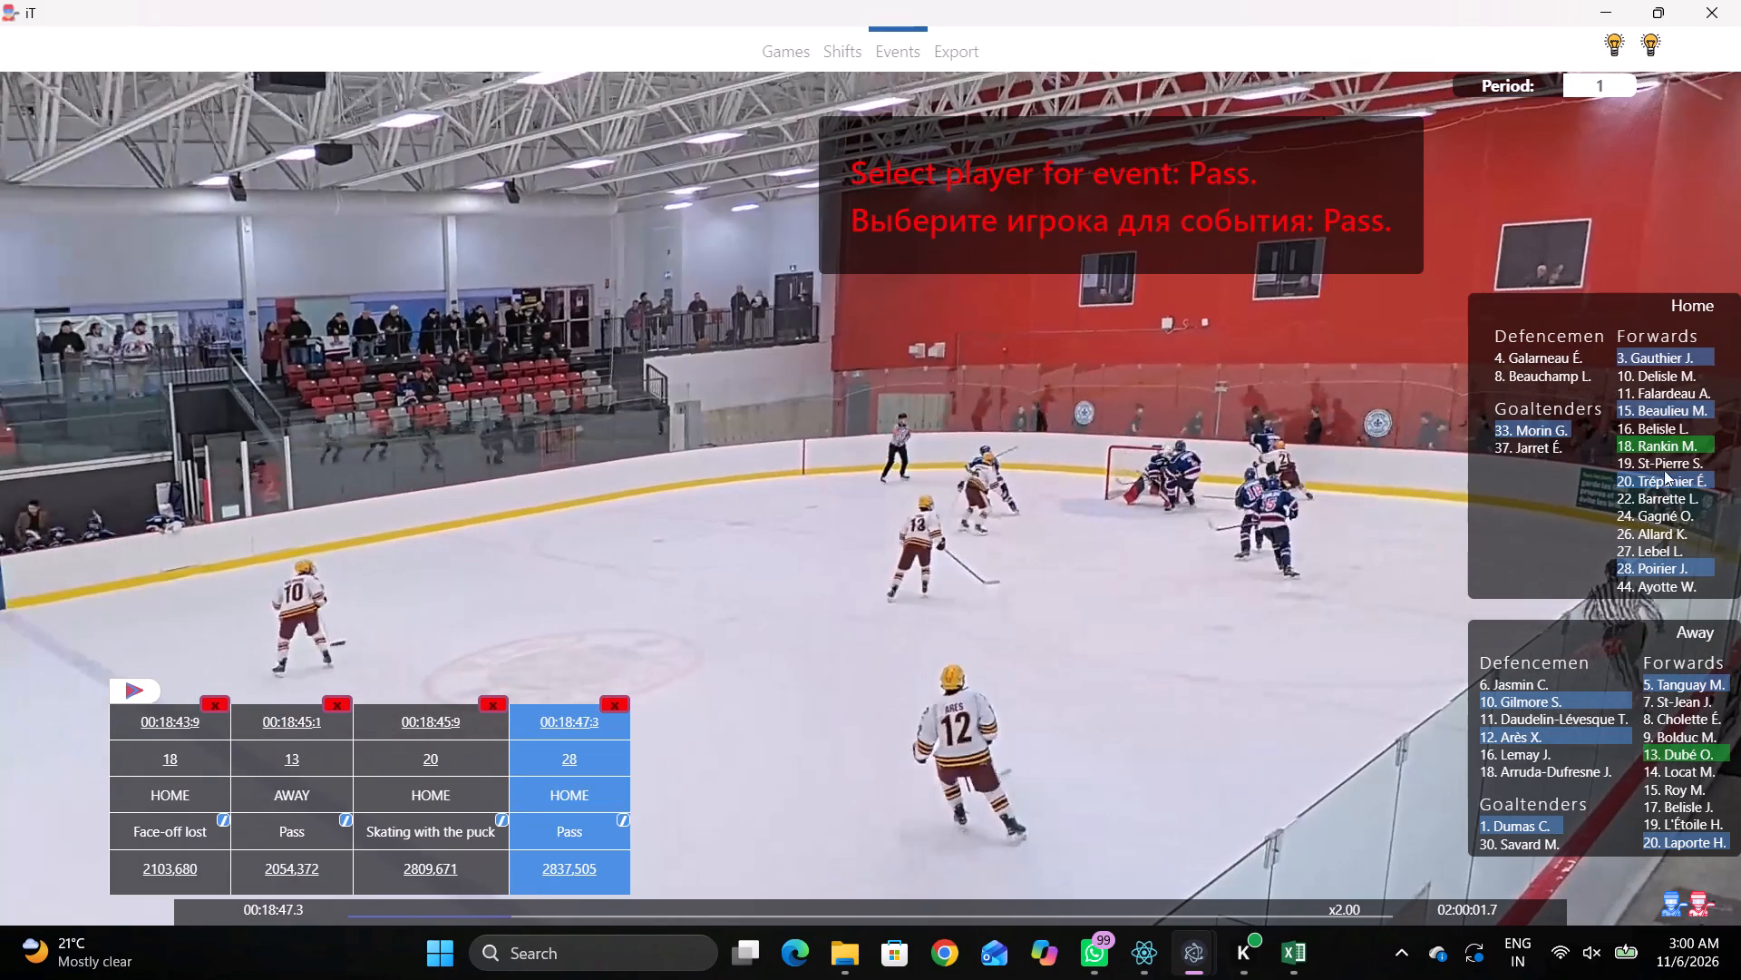
pyautogui.moveTo(1681, 466); pyautogui.dragTo(1669, 481)
pyautogui.click(1668, 481)
pyautogui.hotkey('shift', 'd')
# Replay the play after the home pass to examine which player takes the puck along the far boards.
pyautogui.press('space')
pyautogui.write('v')
pyautogui.press('space')
pyautogui.press('space')
pyautogui.press('space')
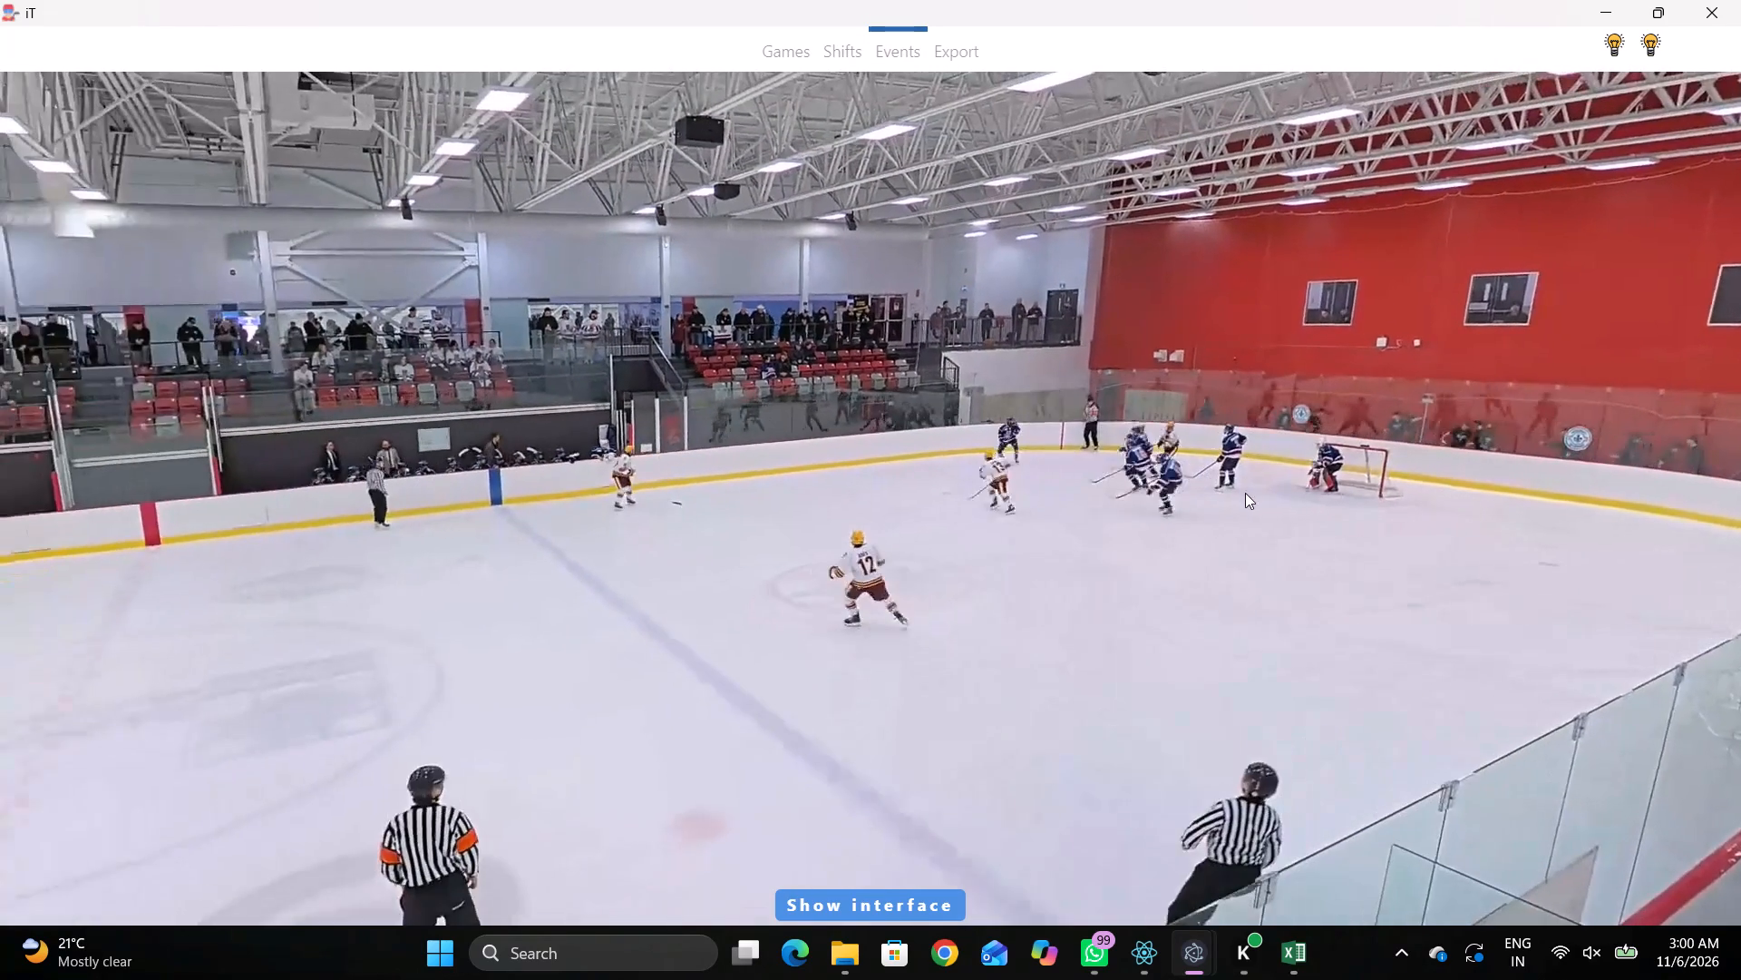
pyautogui.press('space')
pyautogui.press('space')
pyautogui.press('q')
pyautogui.press('r')
pyautogui.write('qq')
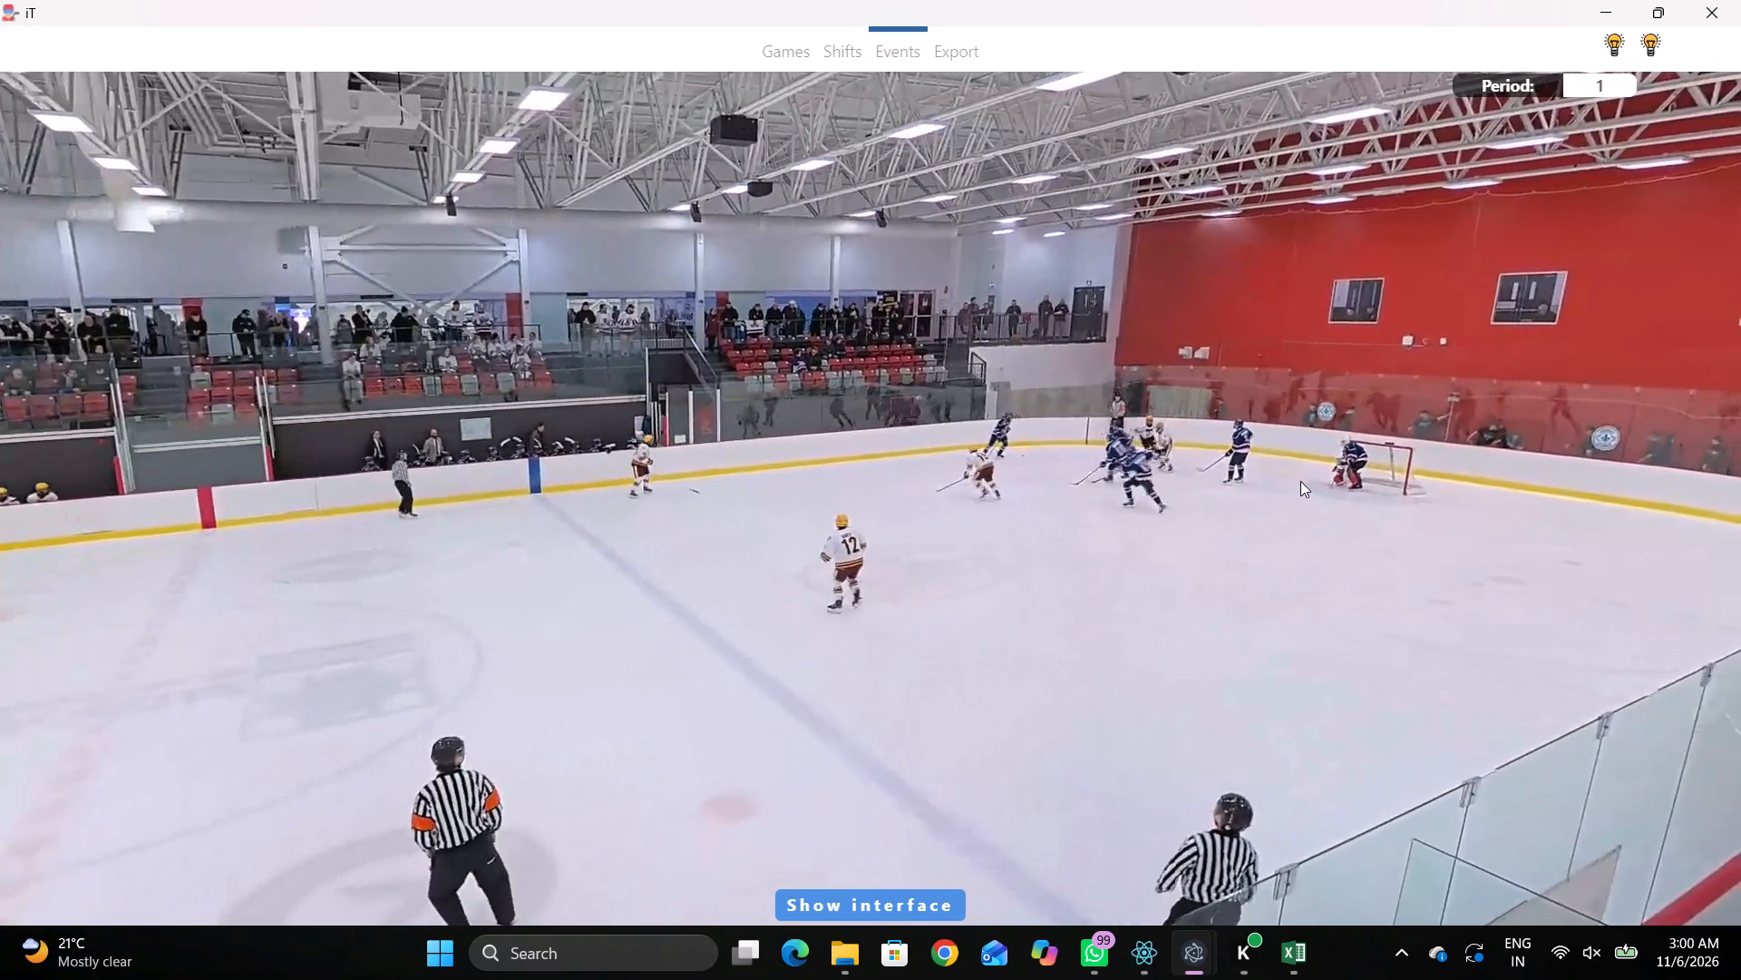
pyautogui.press('q')
pyautogui.write('qqq')
pyautogui.write('r')
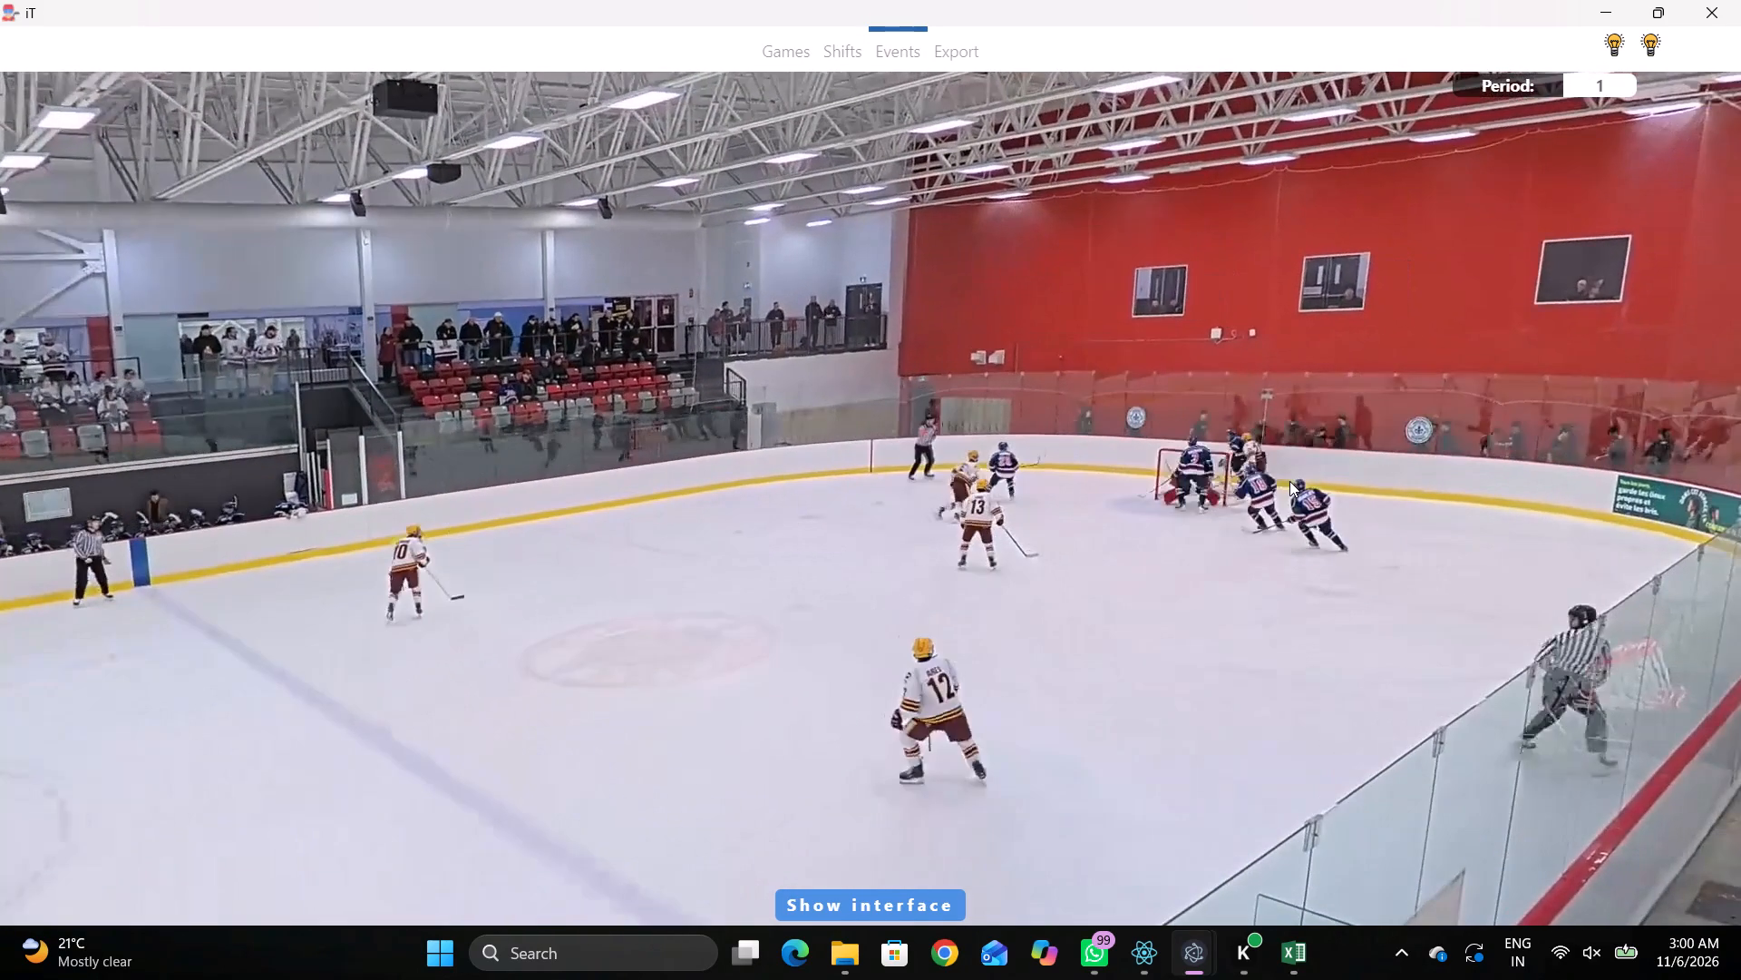
# Record Skating with the puck by home player 28, at the far boards level with the home-end face-off dot.
pyautogui.press('space')
pyautogui.press('space')
pyautogui.press('space')
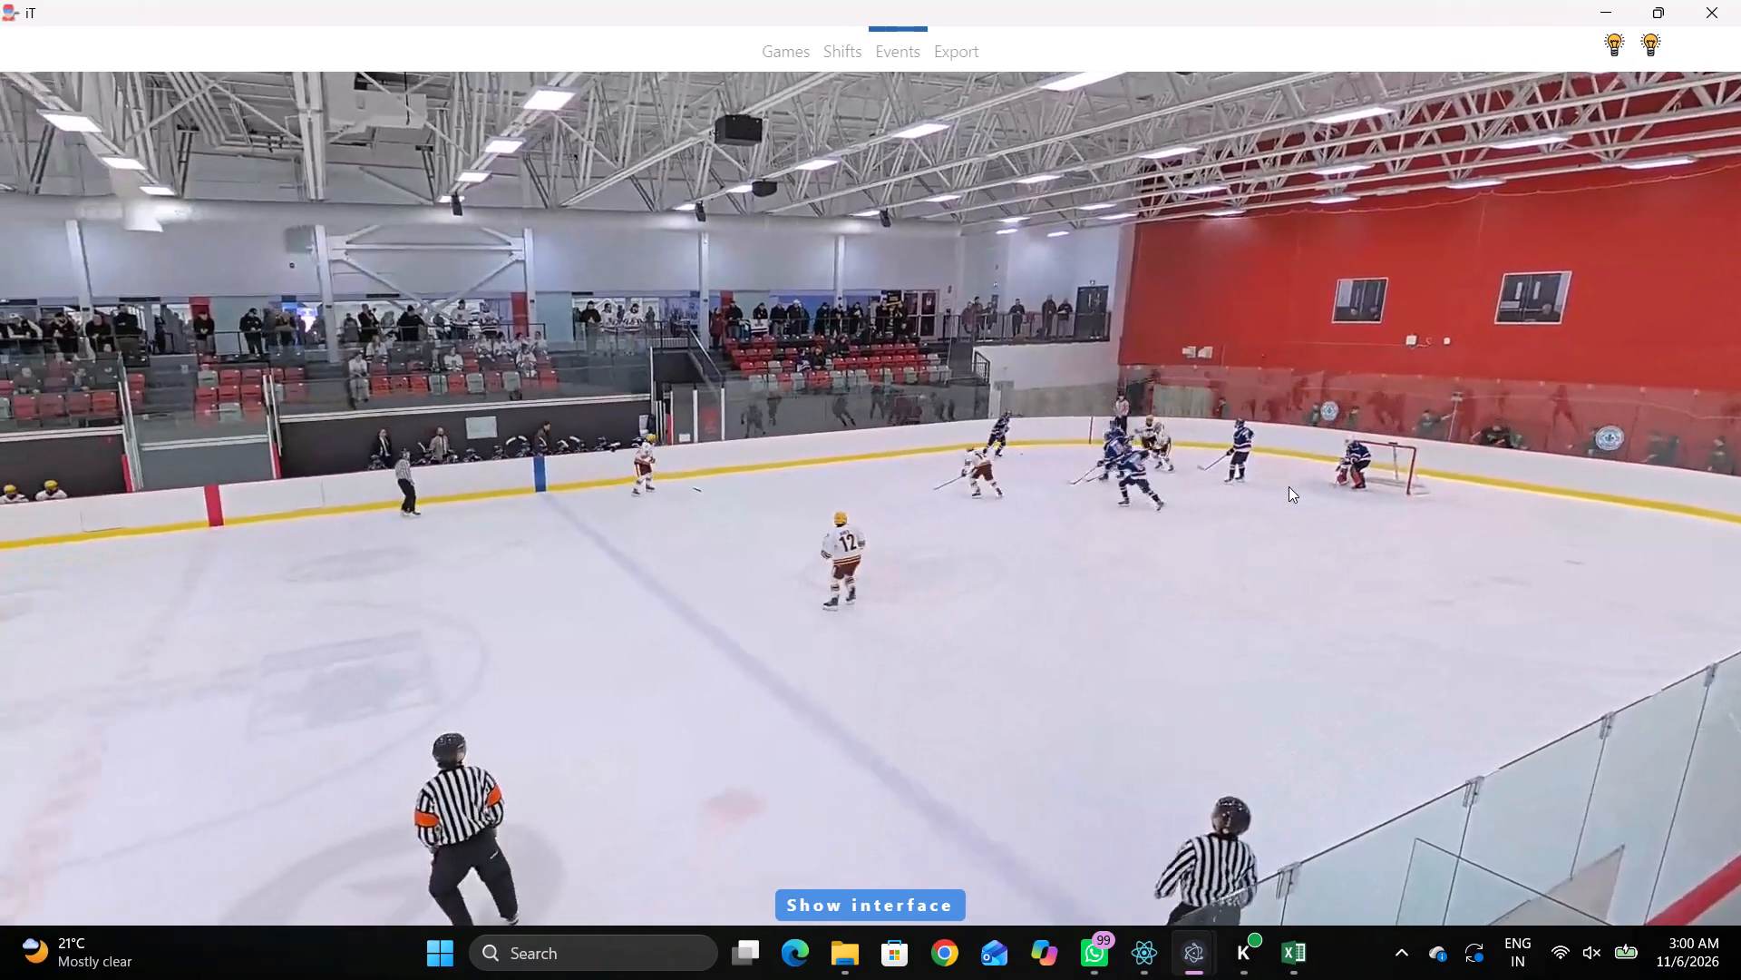
pyautogui.press('space')
pyautogui.press('space')
pyautogui.press('space')
pyautogui.press('space')
pyautogui.press('space')
pyautogui.rightClick(1283, 403)
pyautogui.click(1315, 440)
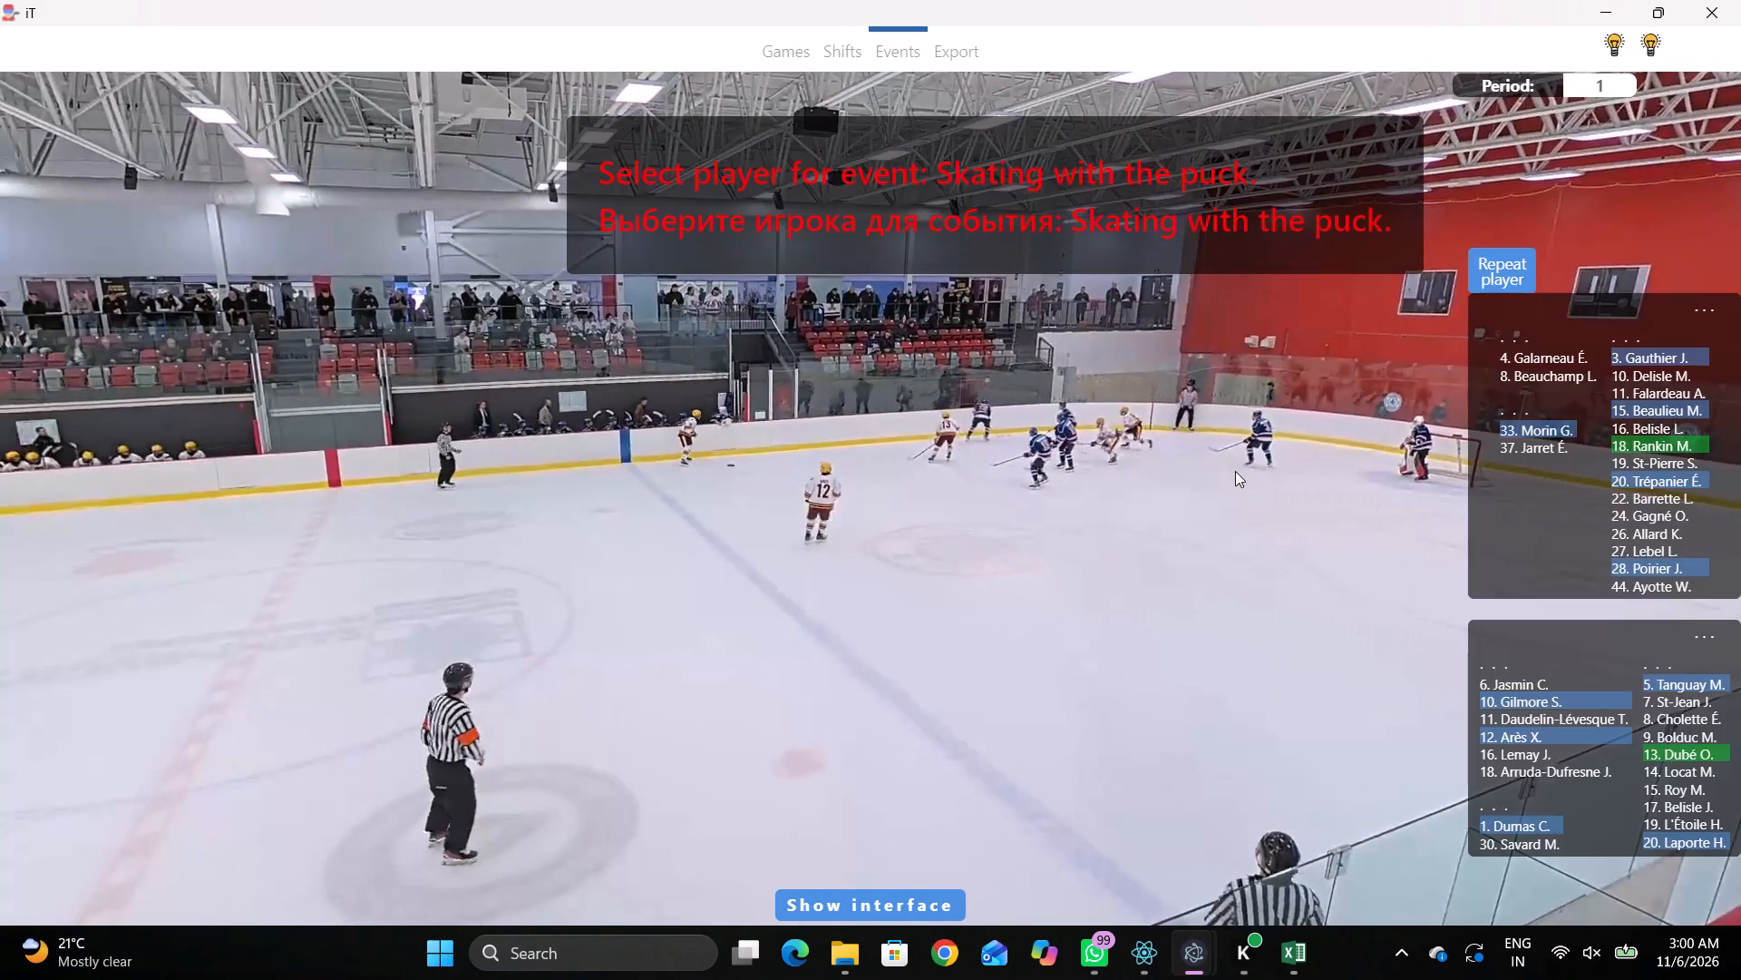
pyautogui.click(1235, 471)
pyautogui.rightClick(1244, 448)
pyautogui.click(1292, 469)
pyautogui.click(1645, 548)
pyautogui.click(1641, 559)
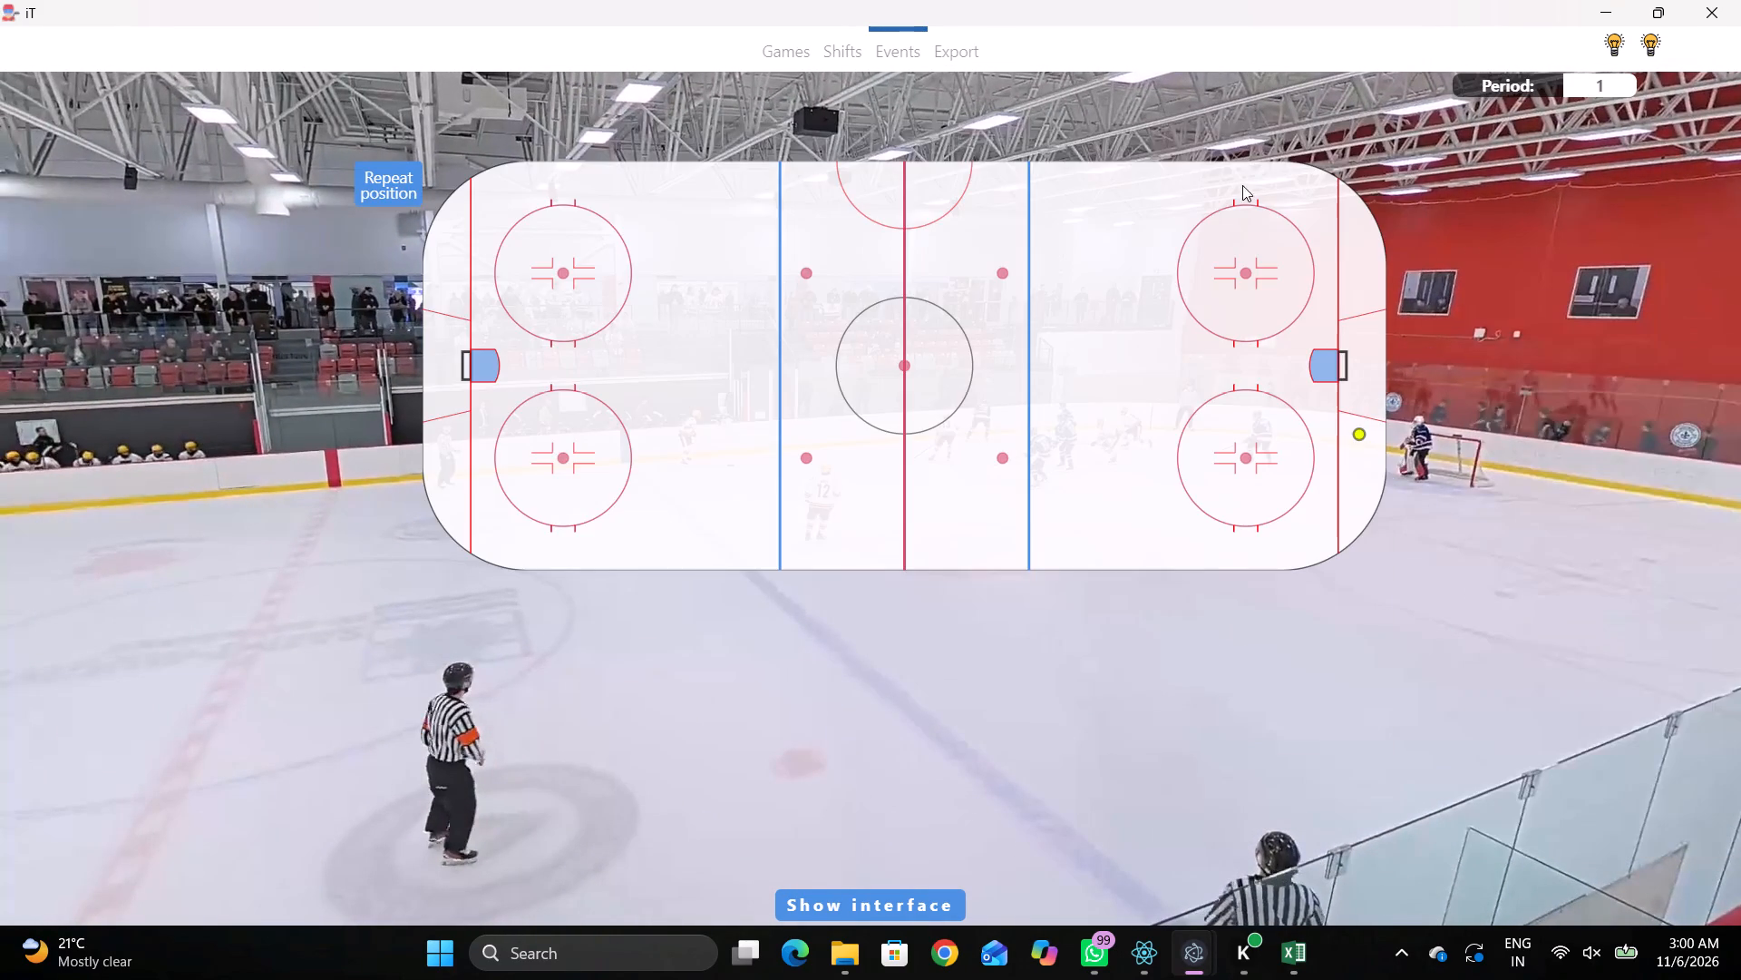
pyautogui.click(1242, 183)
# Record a Pass by the same home player, near the far boards on the blue-line side of the home-end face-off circle.
pyautogui.press('space')
pyautogui.press('v')
pyautogui.press('space')
pyautogui.press('space')
pyautogui.press('space')
pyautogui.press('space')
pyautogui.press('space')
pyautogui.press('space')
pyautogui.press('space')
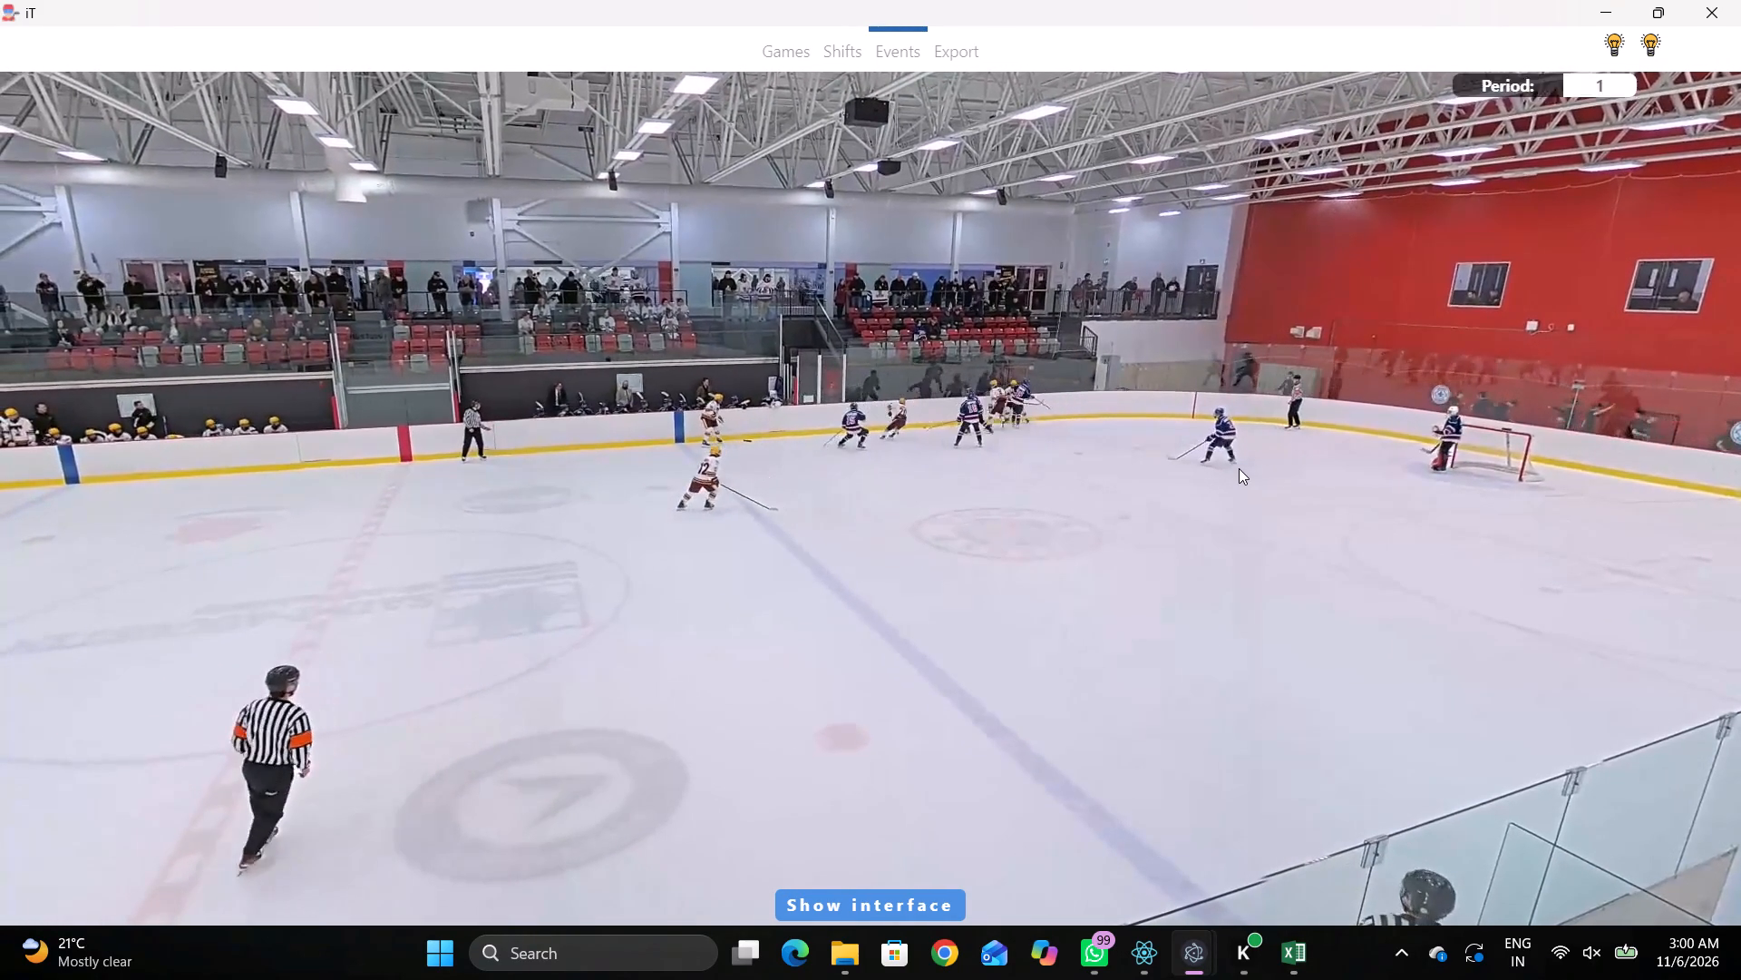
pyautogui.press('space')
pyautogui.press('space')
pyautogui.press('q')
pyautogui.press('q')
pyautogui.press('q')
pyautogui.press('q')
pyautogui.press('q')
pyautogui.rightClick(1252, 387)
pyautogui.click(1263, 400)
pyautogui.rightClick(1258, 398)
pyautogui.click(1260, 404)
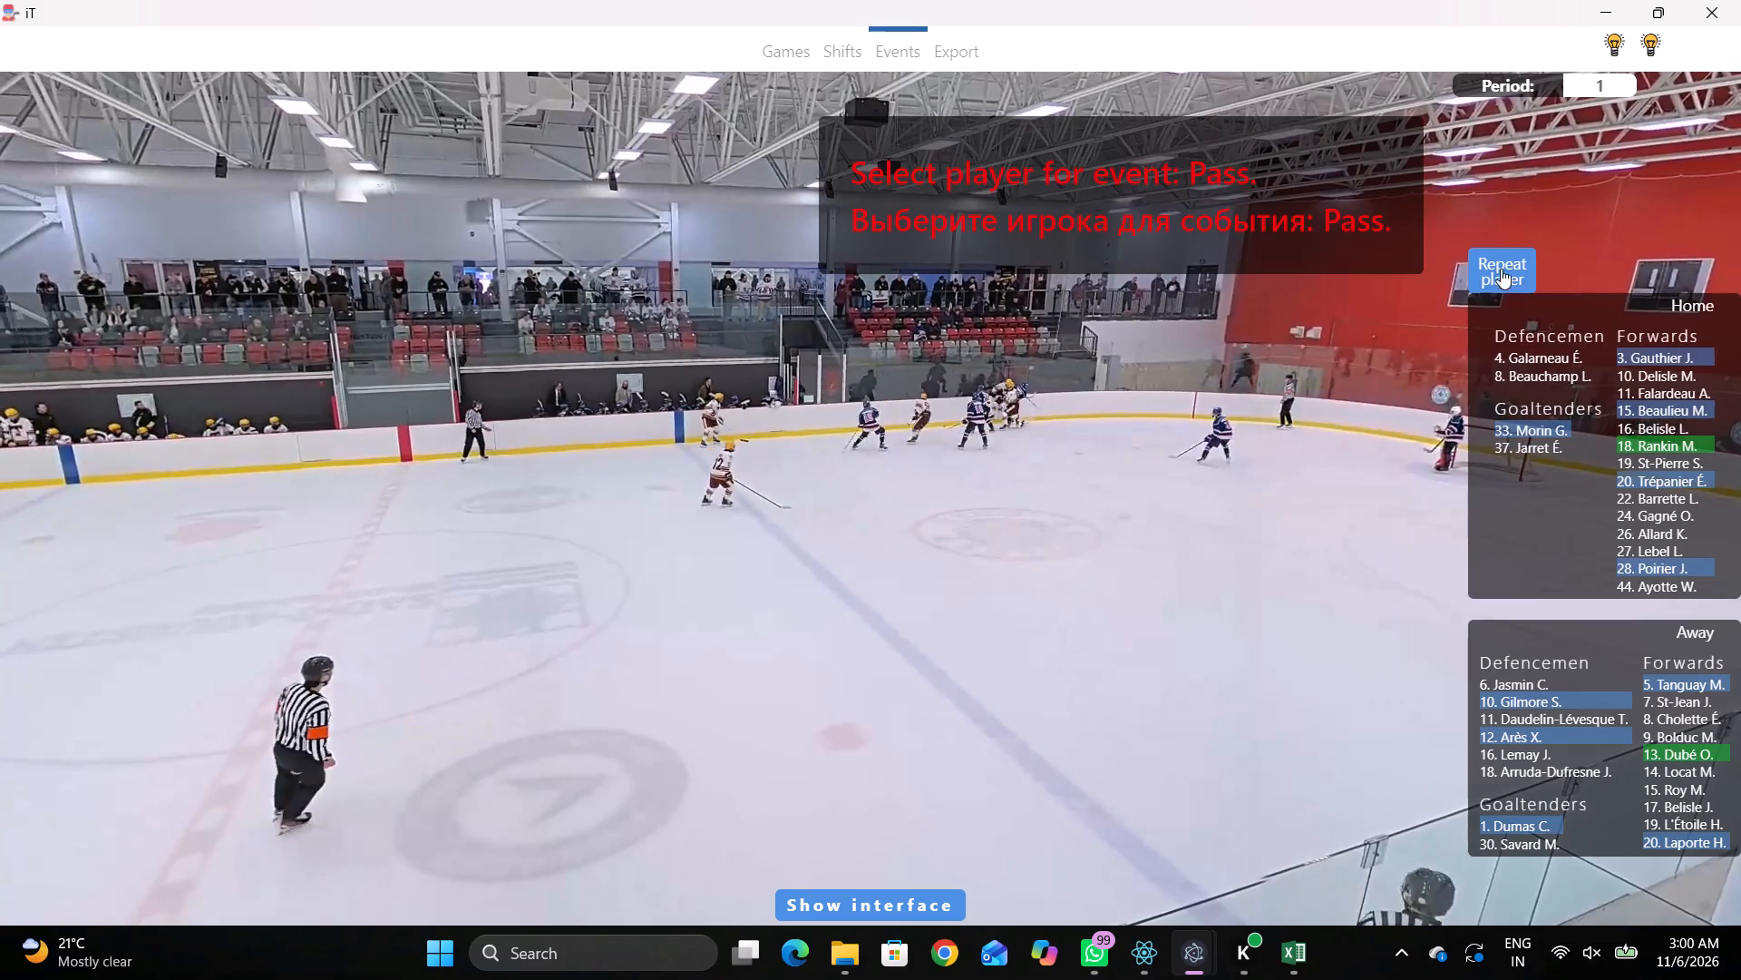
pyautogui.click(1501, 269)
pyautogui.click(1201, 190)
# Record a Pass by away player 20, near the far boards just on the blue-line side of the home-end face-off circle.
pyautogui.press('space')
pyautogui.press('space')
pyautogui.press('space')
pyautogui.press('space')
pyautogui.press('q')
pyautogui.press('q')
pyautogui.click(1210, 346)
pyautogui.rightClick(1198, 337)
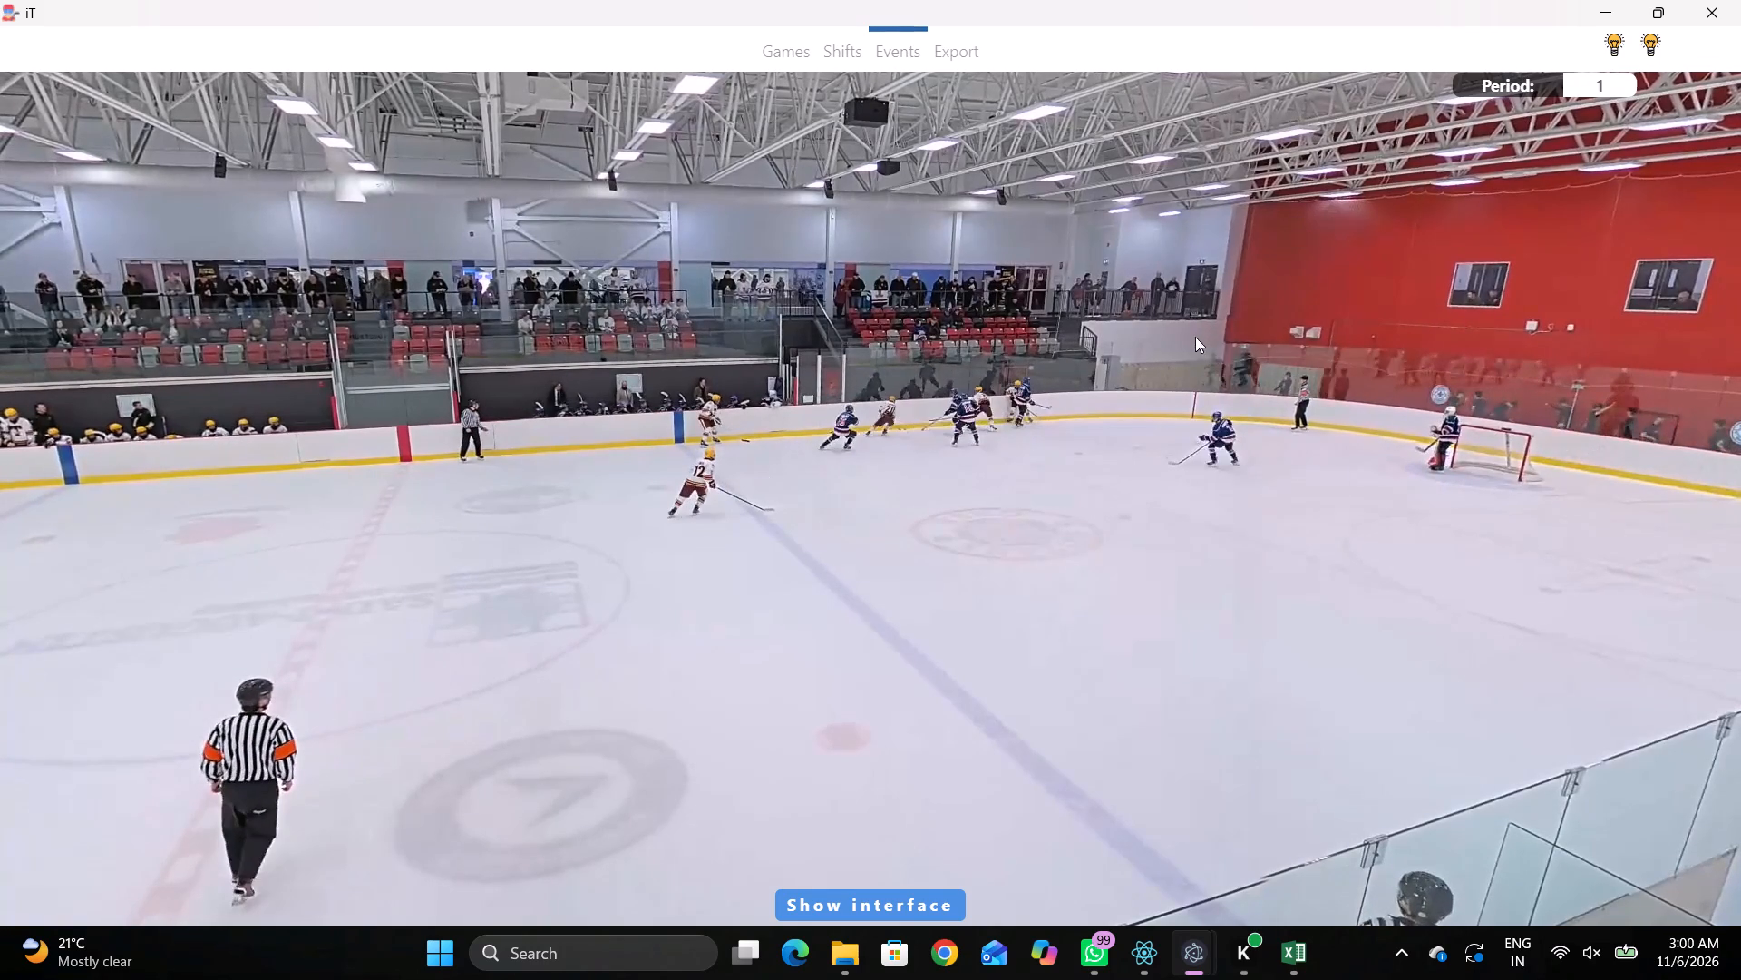
pyautogui.click(1201, 343)
pyautogui.click(1673, 833)
pyautogui.click(1183, 191)
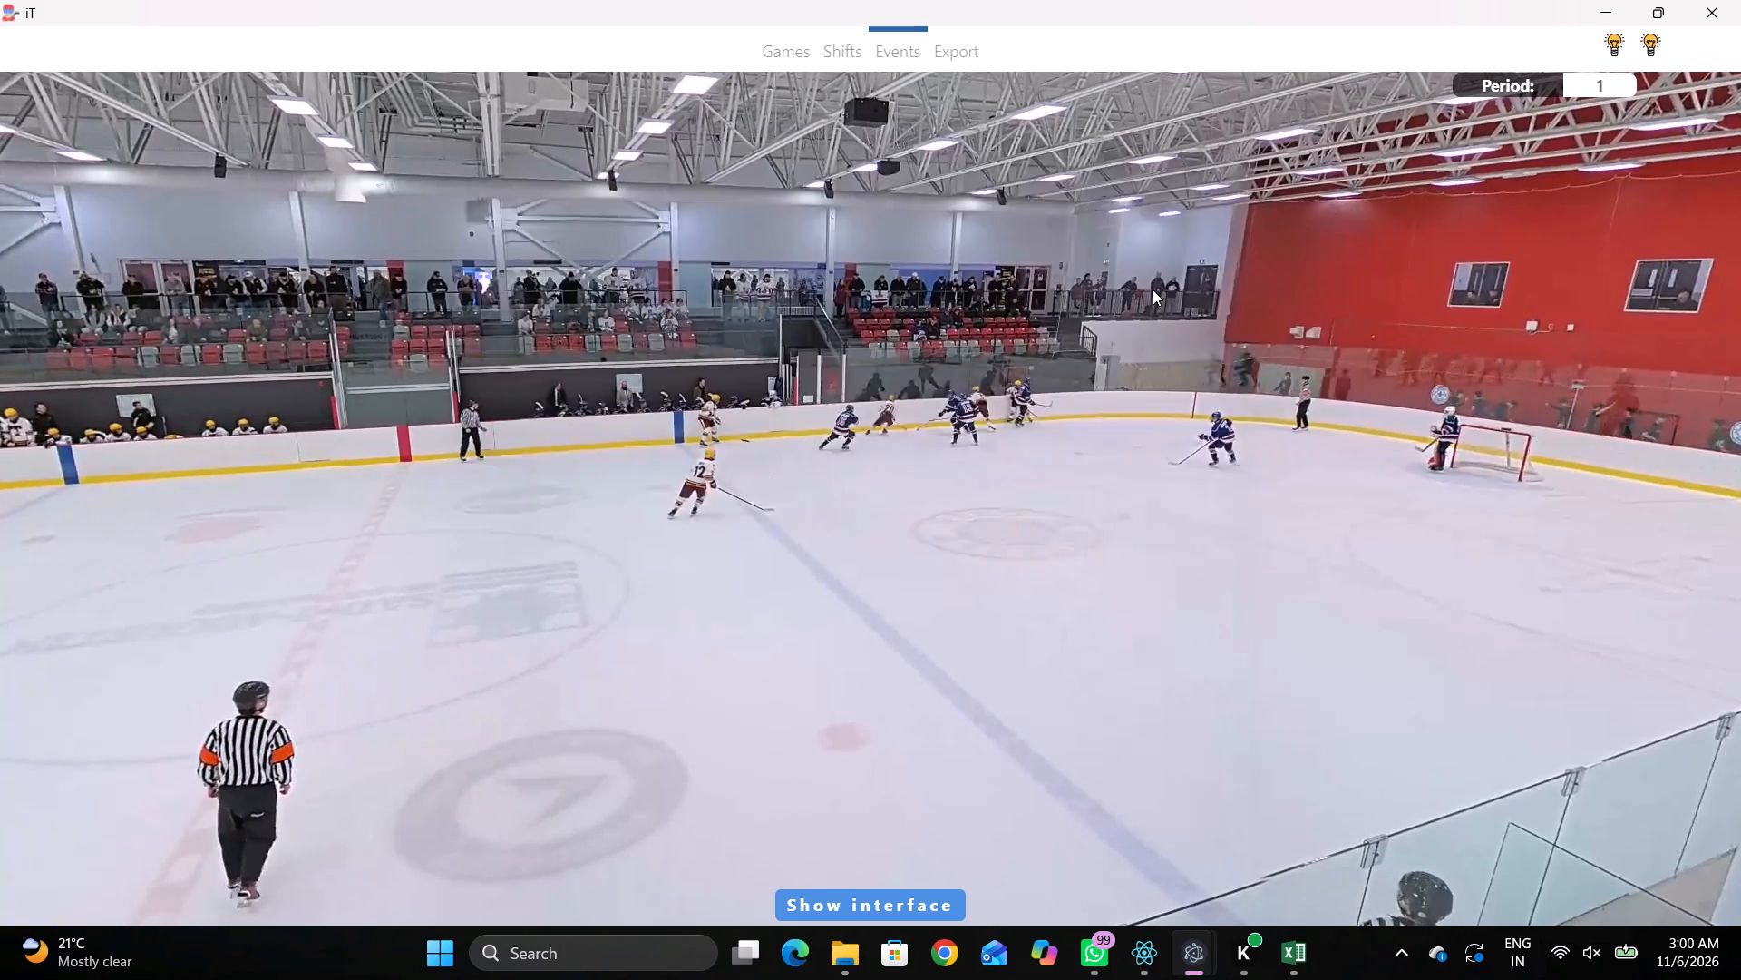
# Record Skating with the puck by home player 18, near the far boards just inside the home blue line.
pyautogui.press('space')
pyautogui.press('space')
pyautogui.press('space')
pyautogui.press('space')
pyautogui.press('space')
pyautogui.press('space')
pyautogui.press('space')
pyautogui.press('space')
pyautogui.press('space')
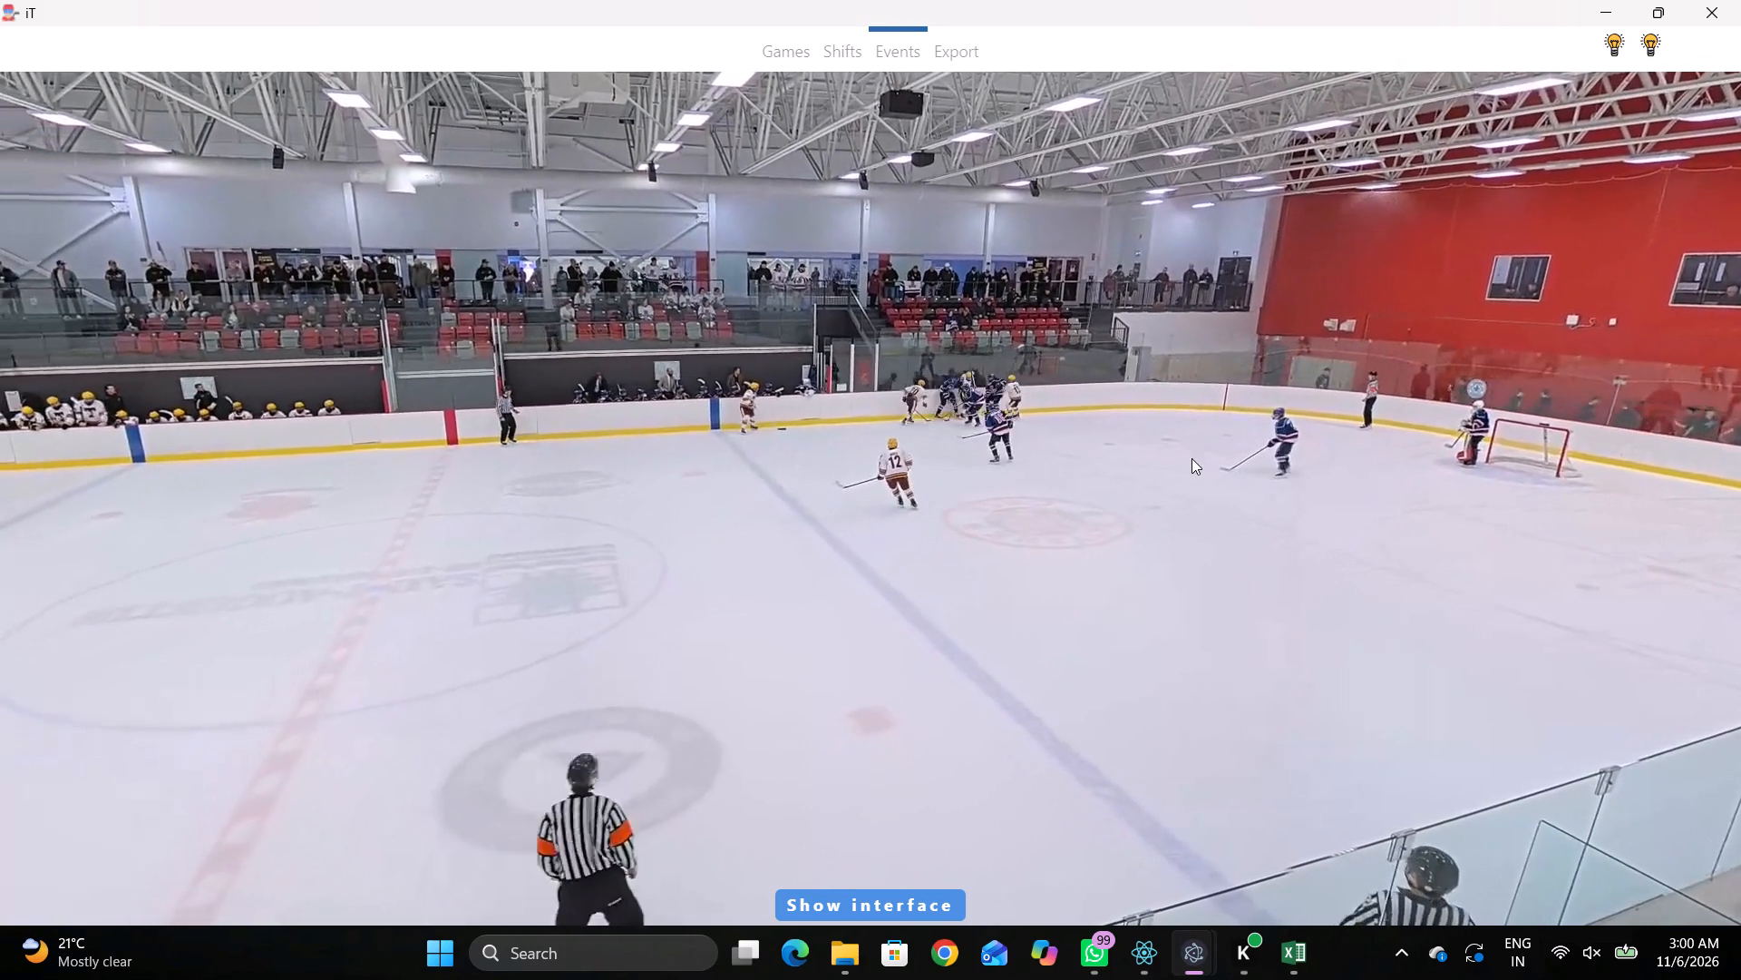
pyautogui.press('space')
pyautogui.press('space')
pyautogui.press('space')
pyautogui.rightClick(1205, 299)
pyautogui.click(1240, 317)
pyautogui.moveTo(1352, 330); pyautogui.dragTo(1344, 333, button='right')
pyautogui.click(1380, 370)
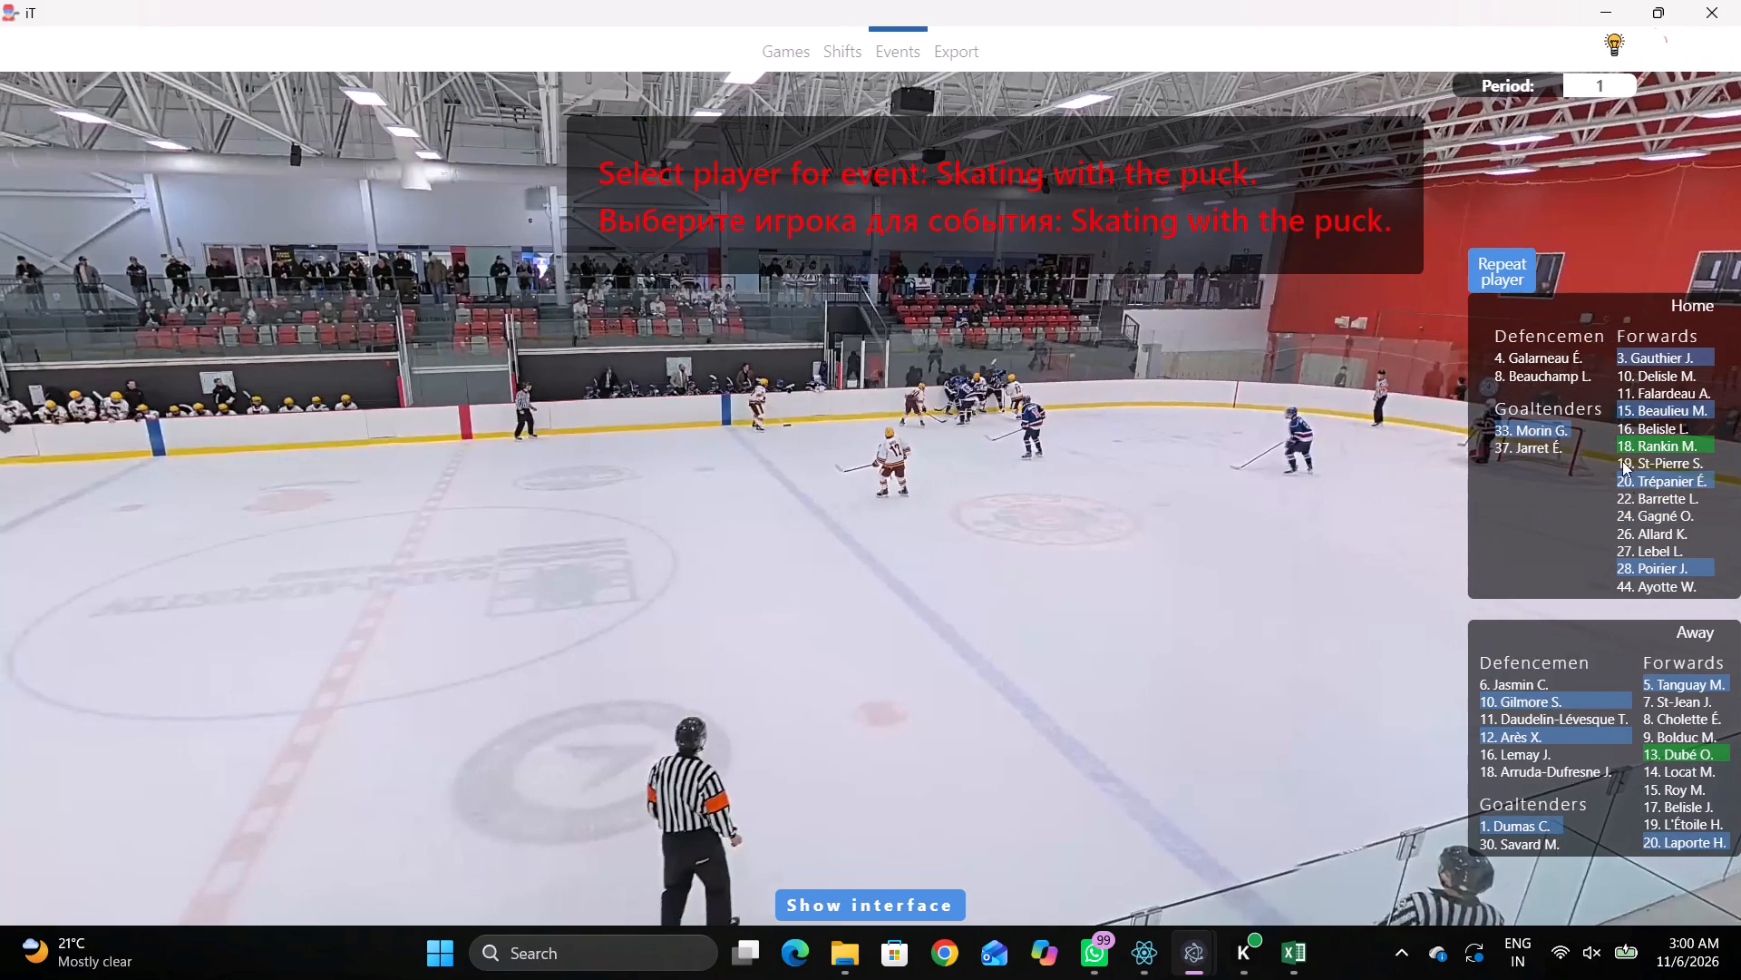
pyautogui.click(1620, 448)
pyautogui.click(1084, 195)
# Record a Pass by the same home player, at the far boards beside the home-end face-off circle.
pyautogui.press('space')
pyautogui.press('space')
pyautogui.press('space')
pyautogui.press('space')
pyautogui.rightClick(1295, 309)
pyautogui.click(1335, 308)
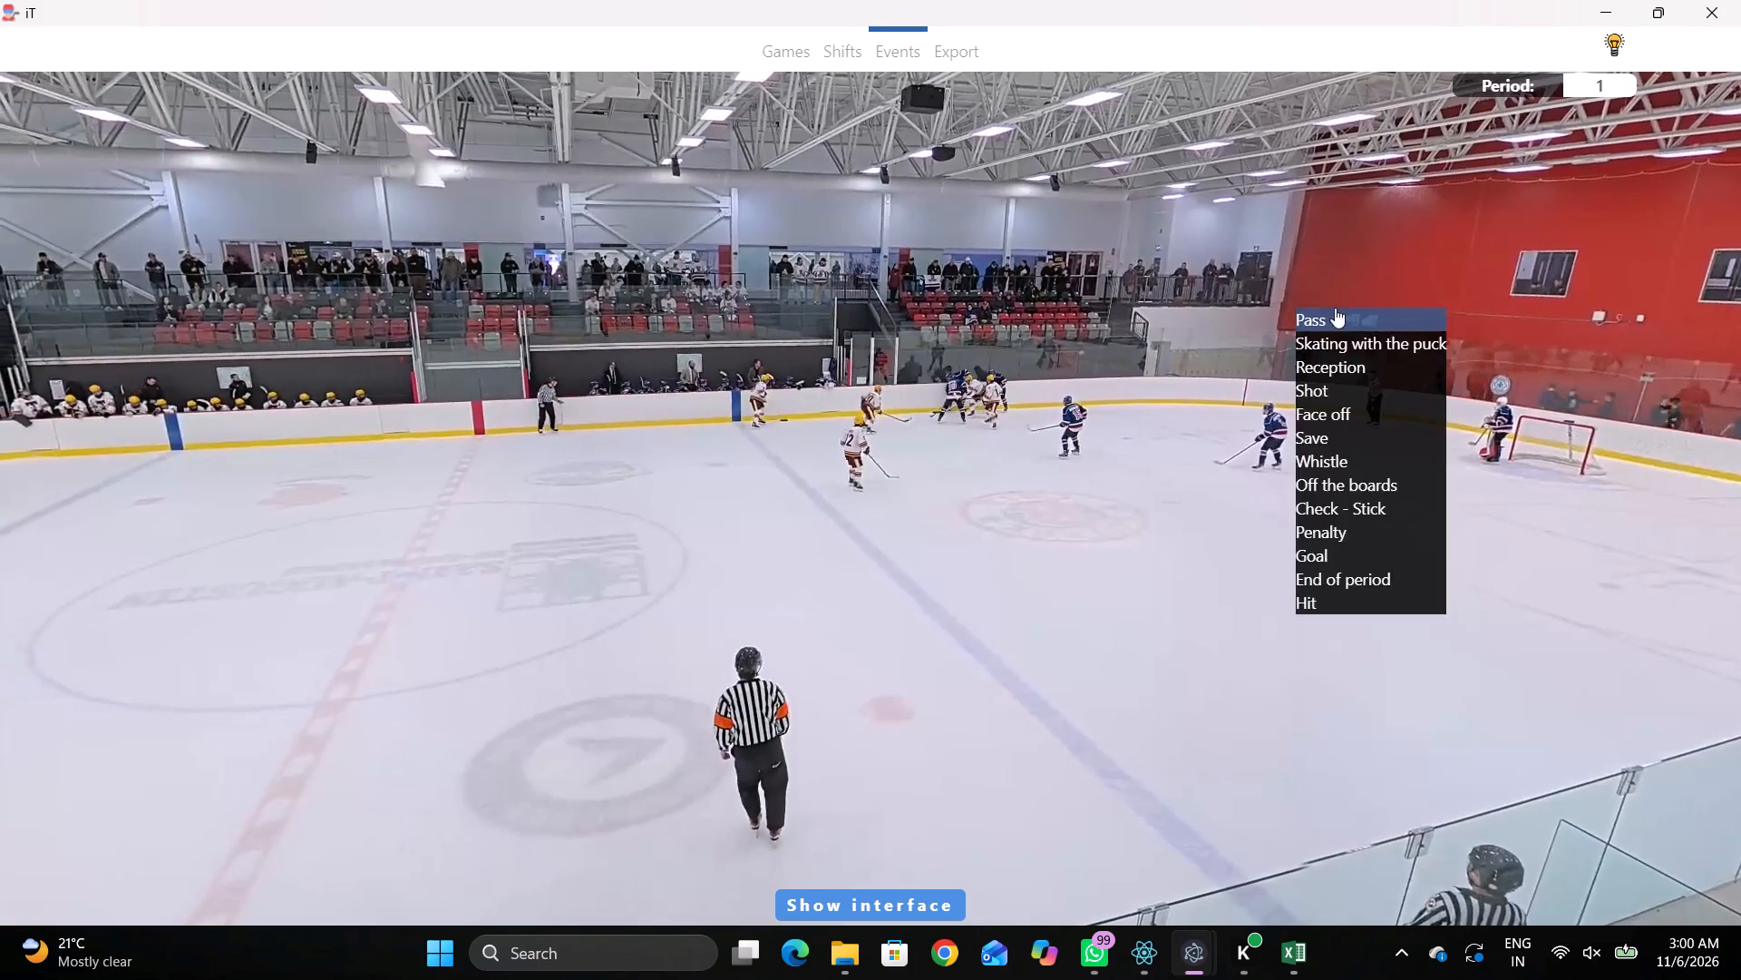
pyautogui.click(1508, 276)
pyautogui.click(1203, 185)
# Record Skating with the puck by away player 20, near the far boards just inside the home blue line.
pyautogui.press('space')
pyautogui.press('space')
pyautogui.press('space')
pyautogui.press('space')
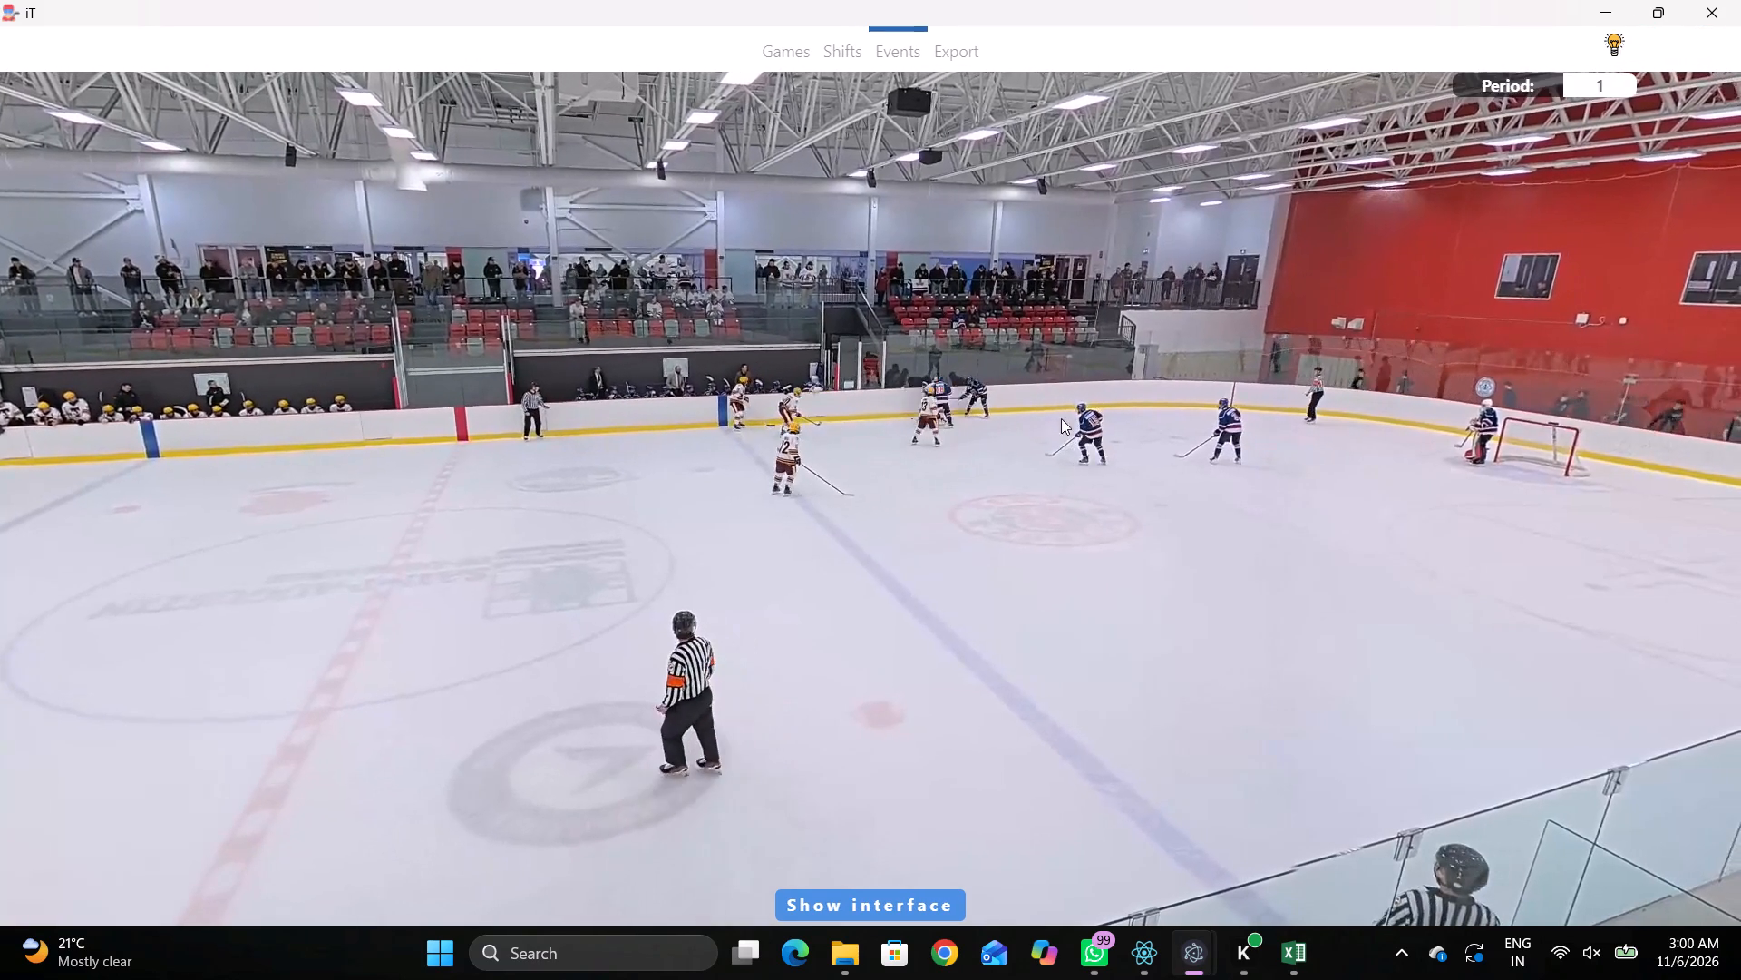
pyautogui.press('space')
pyautogui.press('space')
pyautogui.rightClick(1072, 305)
pyautogui.click(816, 379)
pyautogui.press('space')
pyautogui.press('space')
pyautogui.rightClick(968, 405)
pyautogui.click(1019, 430)
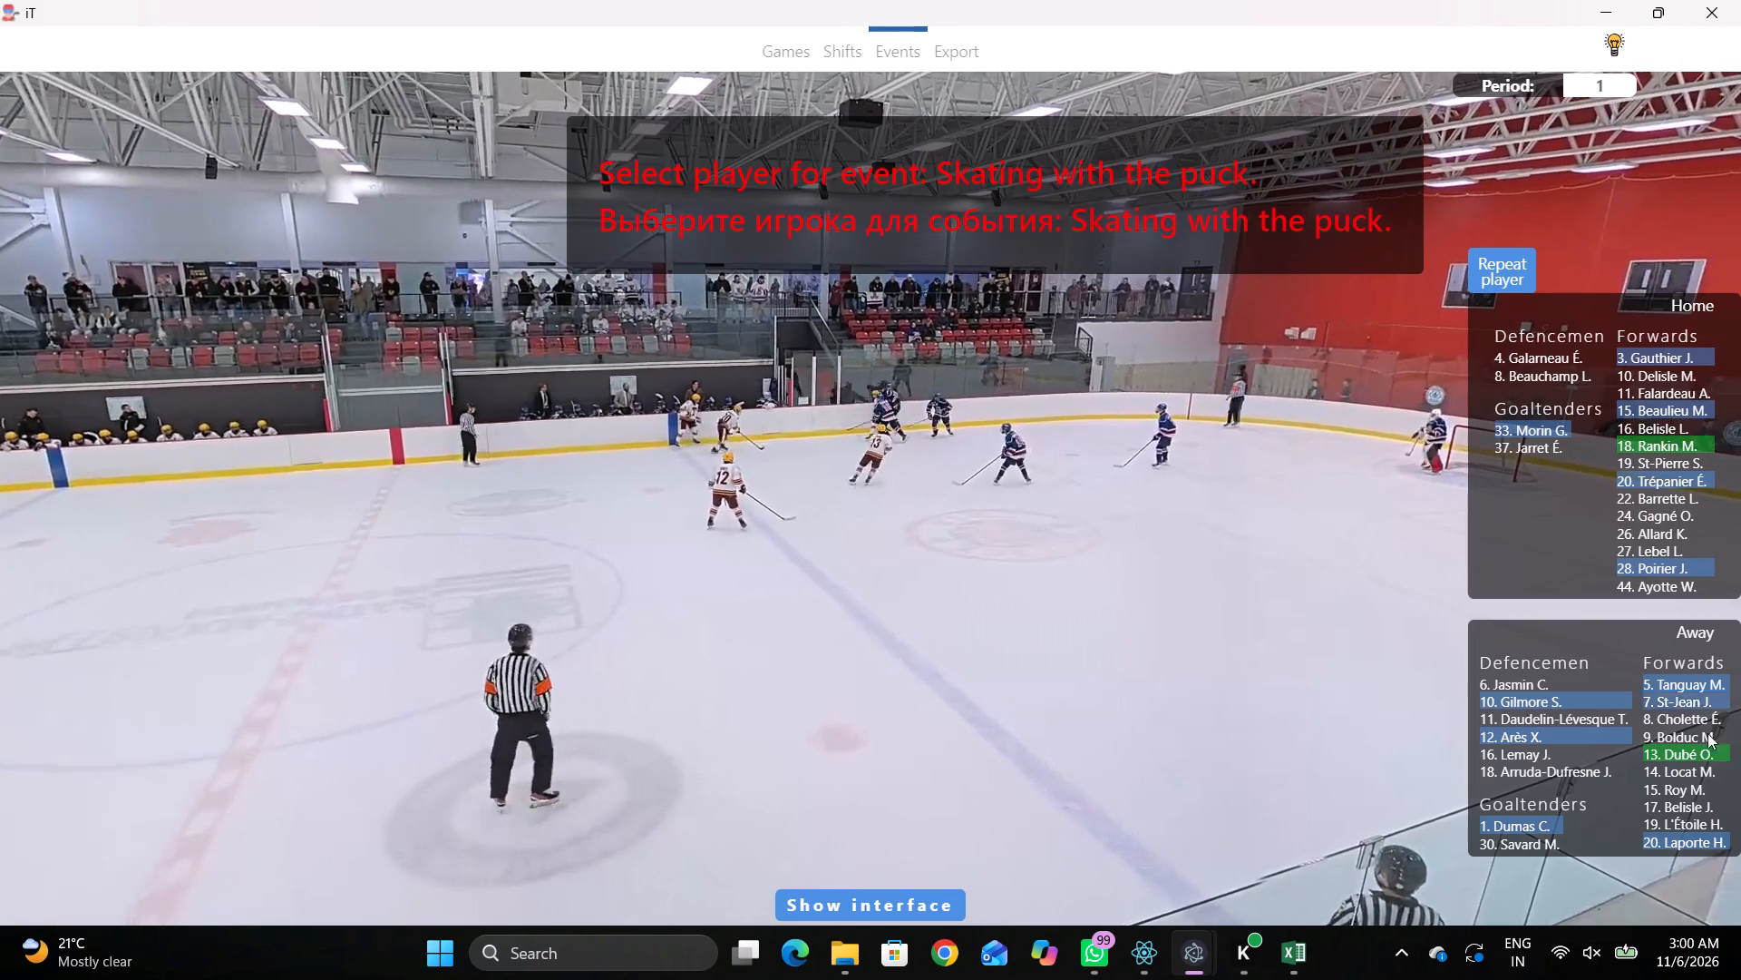
pyautogui.click(1661, 844)
pyautogui.click(1049, 191)
# Record a Pass by the same away player, at the blue-line side of the far home-end face-off circle.
pyautogui.press('space')
pyautogui.press('space')
pyautogui.press('space')
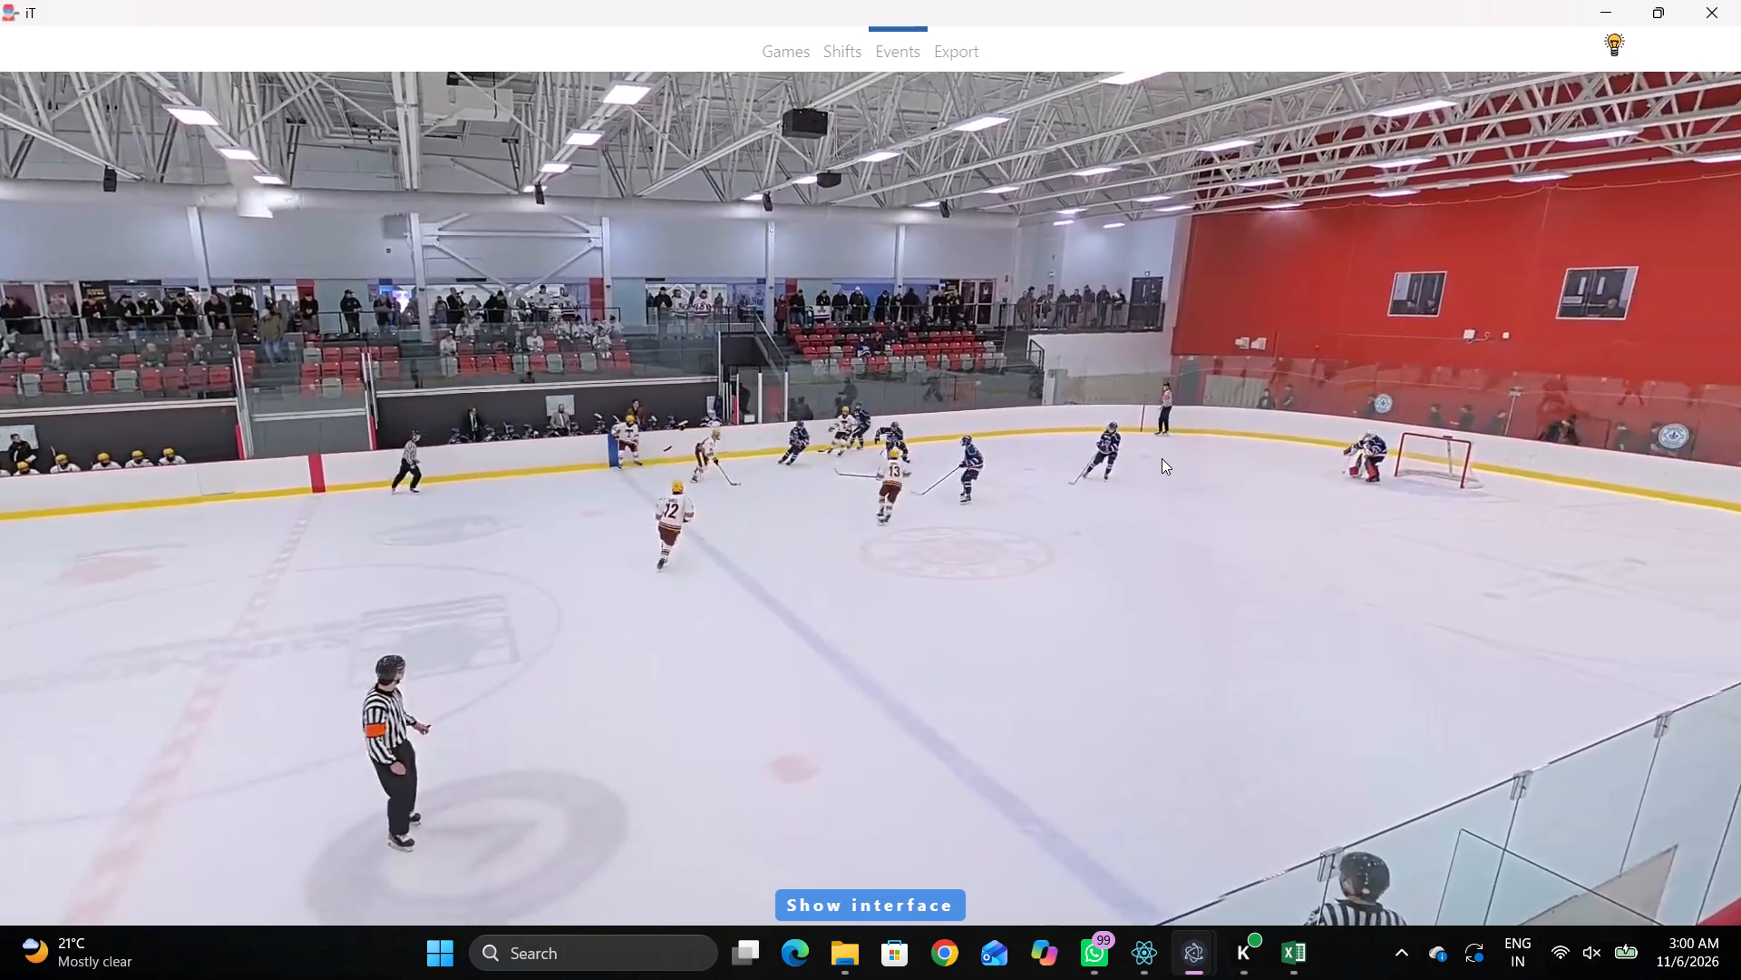
pyautogui.press('space')
pyautogui.press('space')
pyautogui.press('space')
pyautogui.press('q')
pyautogui.press('q')
pyautogui.press('q')
pyautogui.rightClick(1191, 362)
pyautogui.click(1204, 377)
pyautogui.click(1324, 398)
pyautogui.press('q')
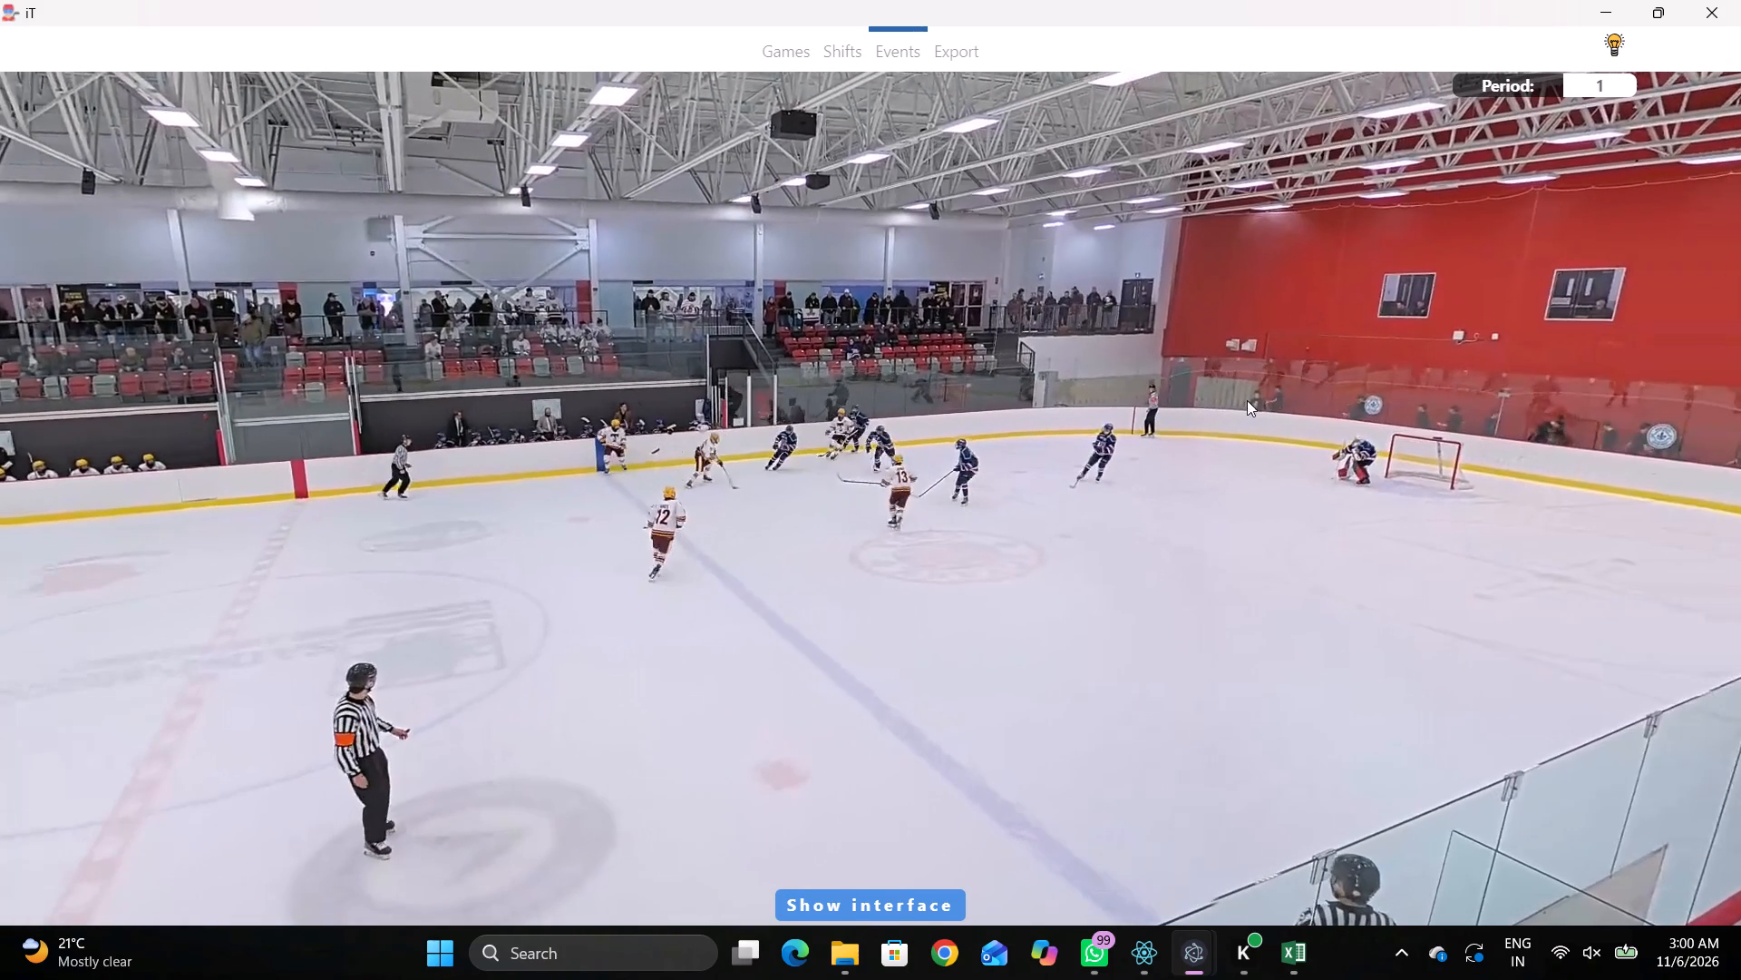
pyautogui.rightClick(1219, 388)
pyautogui.click(1224, 389)
pyautogui.moveTo(1507, 258); pyautogui.dragTo(1474, 260)
pyautogui.click(1195, 252)
# Record a Pass by home player 15, at the inner edge of the far home-end face-off circle.
pyautogui.press('space')
pyautogui.press('space')
pyautogui.press('space')
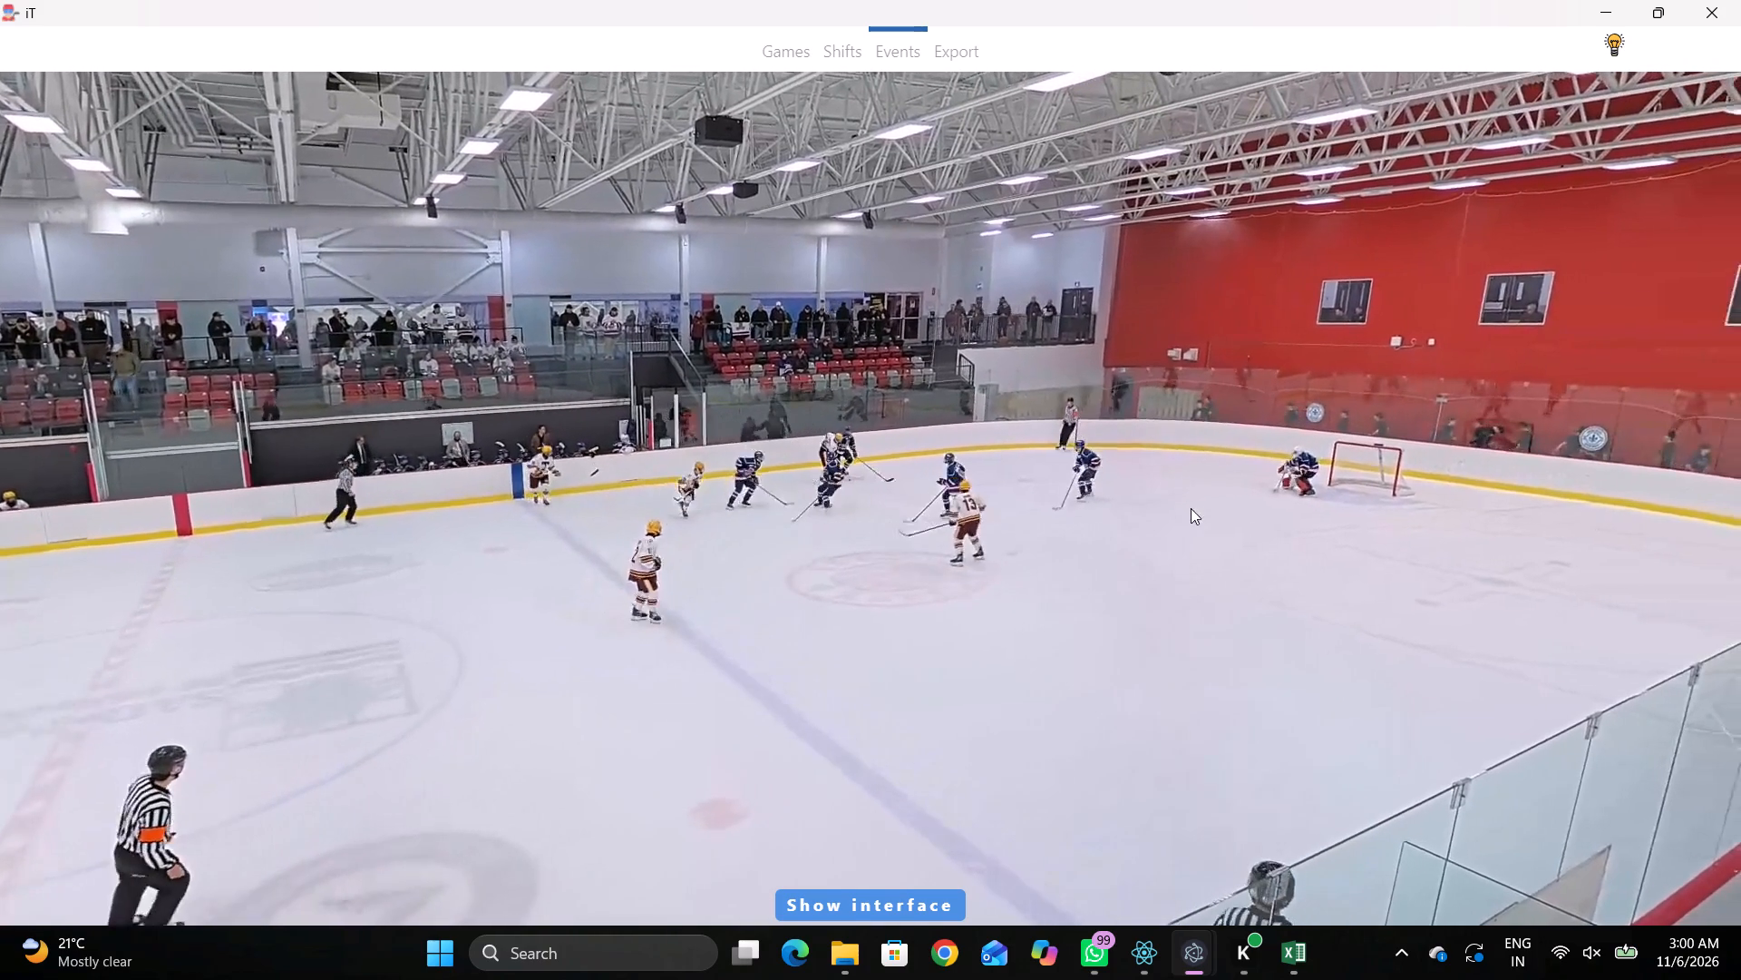
pyautogui.press('space')
pyautogui.press('space')
pyautogui.press('space')
pyautogui.press('space')
pyautogui.press('space')
pyautogui.press('space')
pyautogui.press('space')
pyautogui.press('space')
pyautogui.press('space')
pyautogui.press('space')
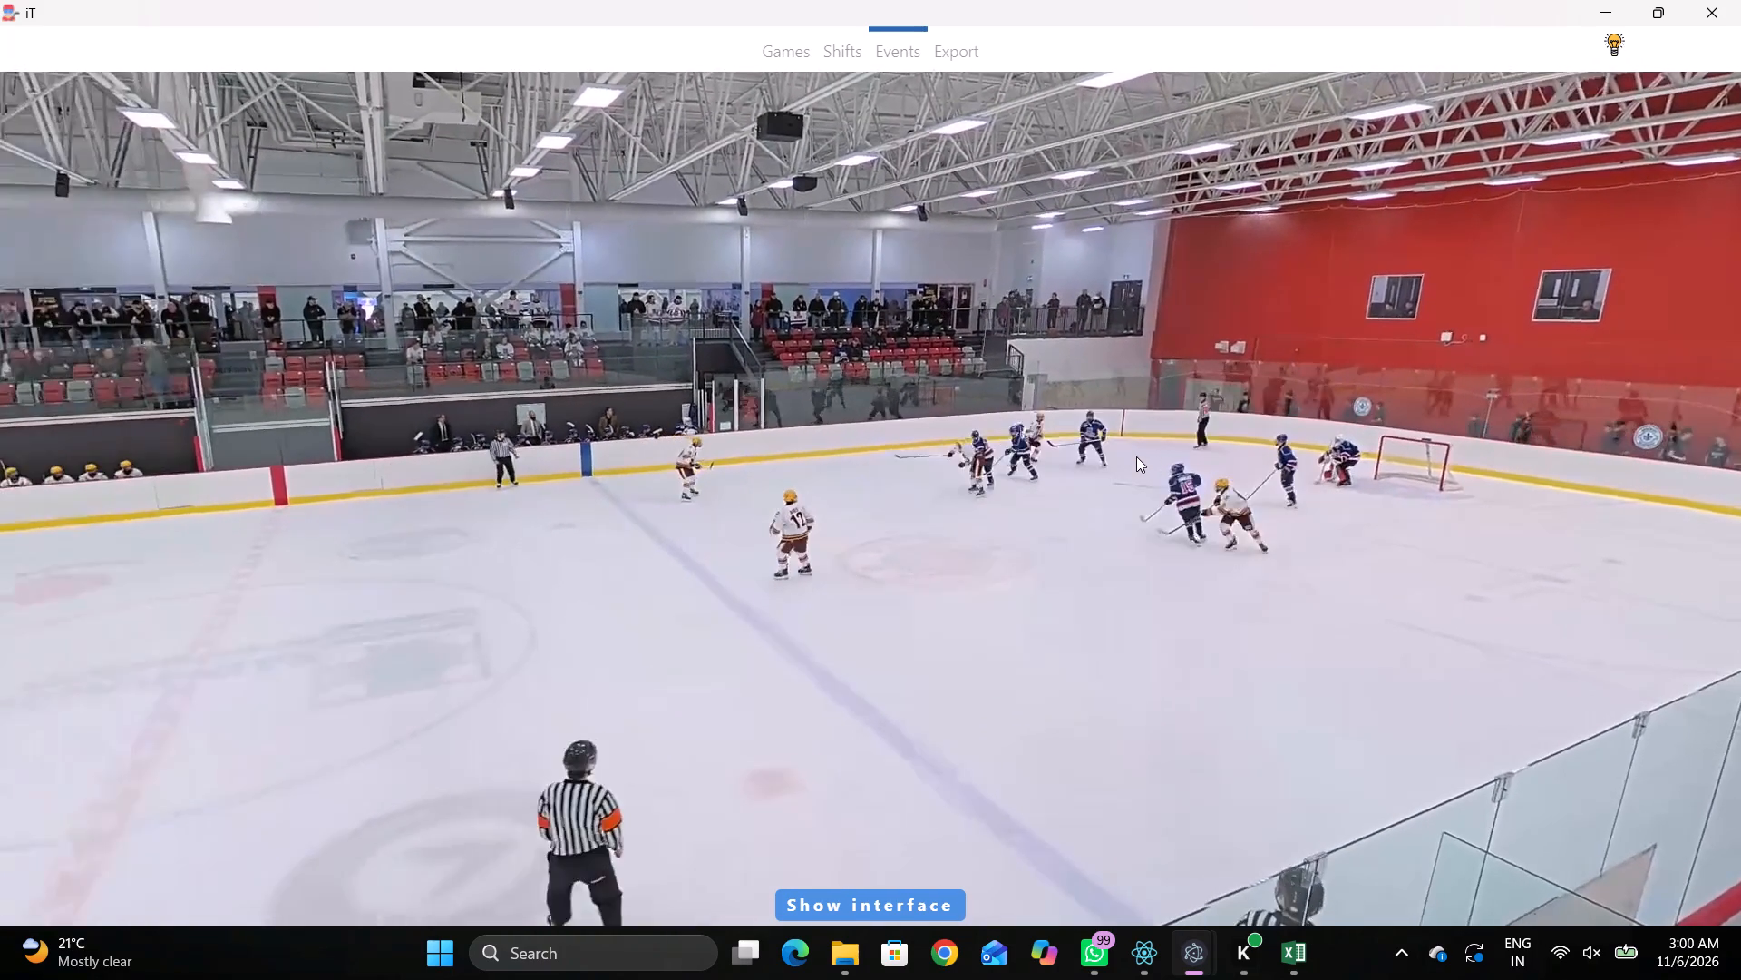
pyautogui.press('space')
pyautogui.write('q')
pyautogui.press('q')
pyautogui.press('q')
pyautogui.rightClick(1124, 353)
pyautogui.rightClick(1076, 367)
pyautogui.click(1091, 386)
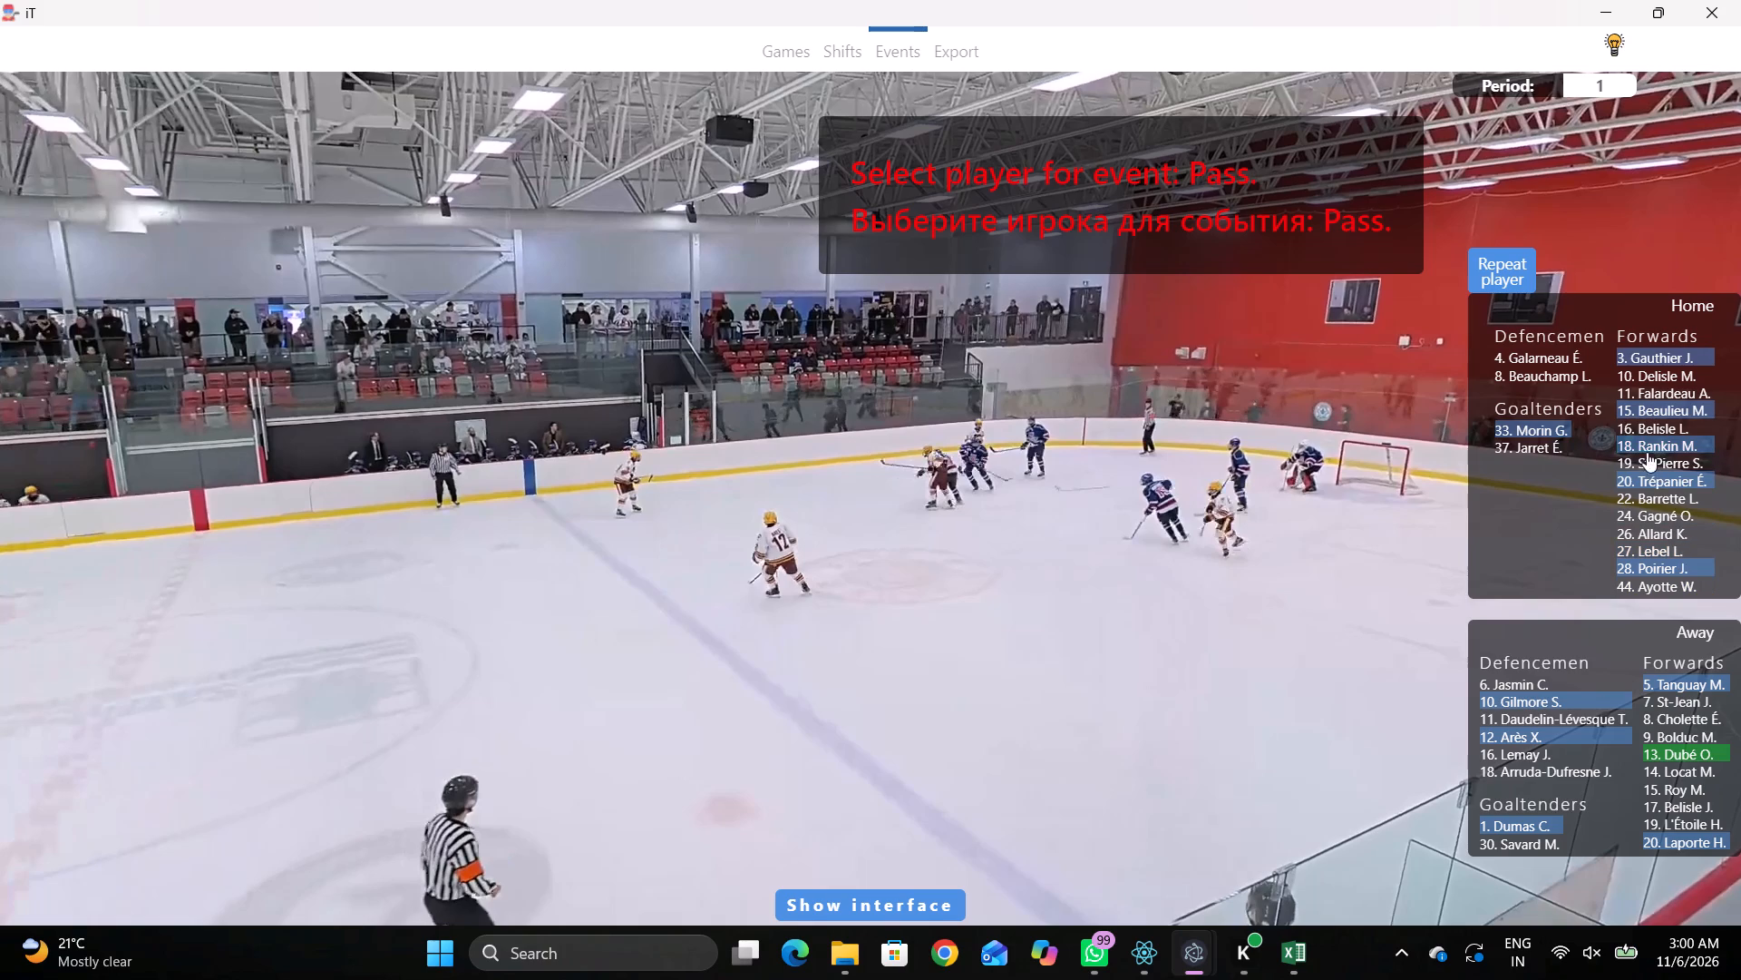
pyautogui.click(1625, 407)
pyautogui.click(1224, 339)
# Change the player of the latest home Pass event to 18 and resume the video.
pyautogui.press('q')
pyautogui.press('q')
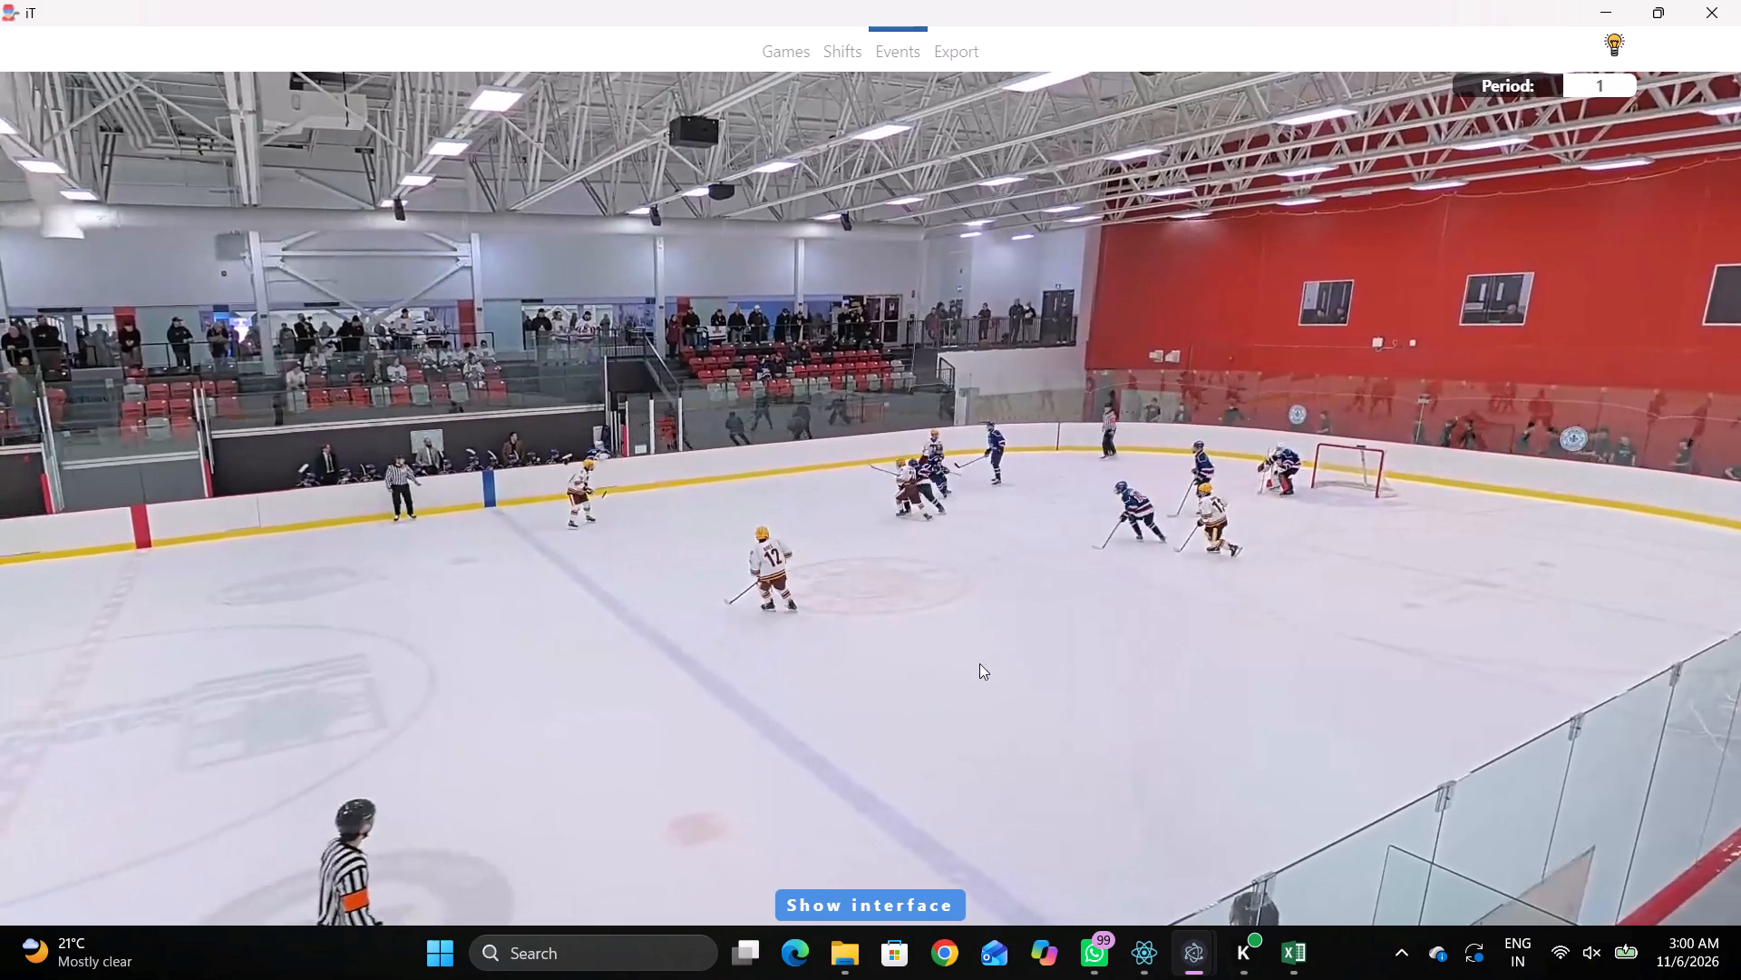
pyautogui.hotkey('shift', 'd')
pyautogui.moveTo(742, 753); pyautogui.dragTo(731, 754)
pyautogui.click(1674, 456)
pyautogui.click(1648, 436)
pyautogui.hotkey('shift', 'd')
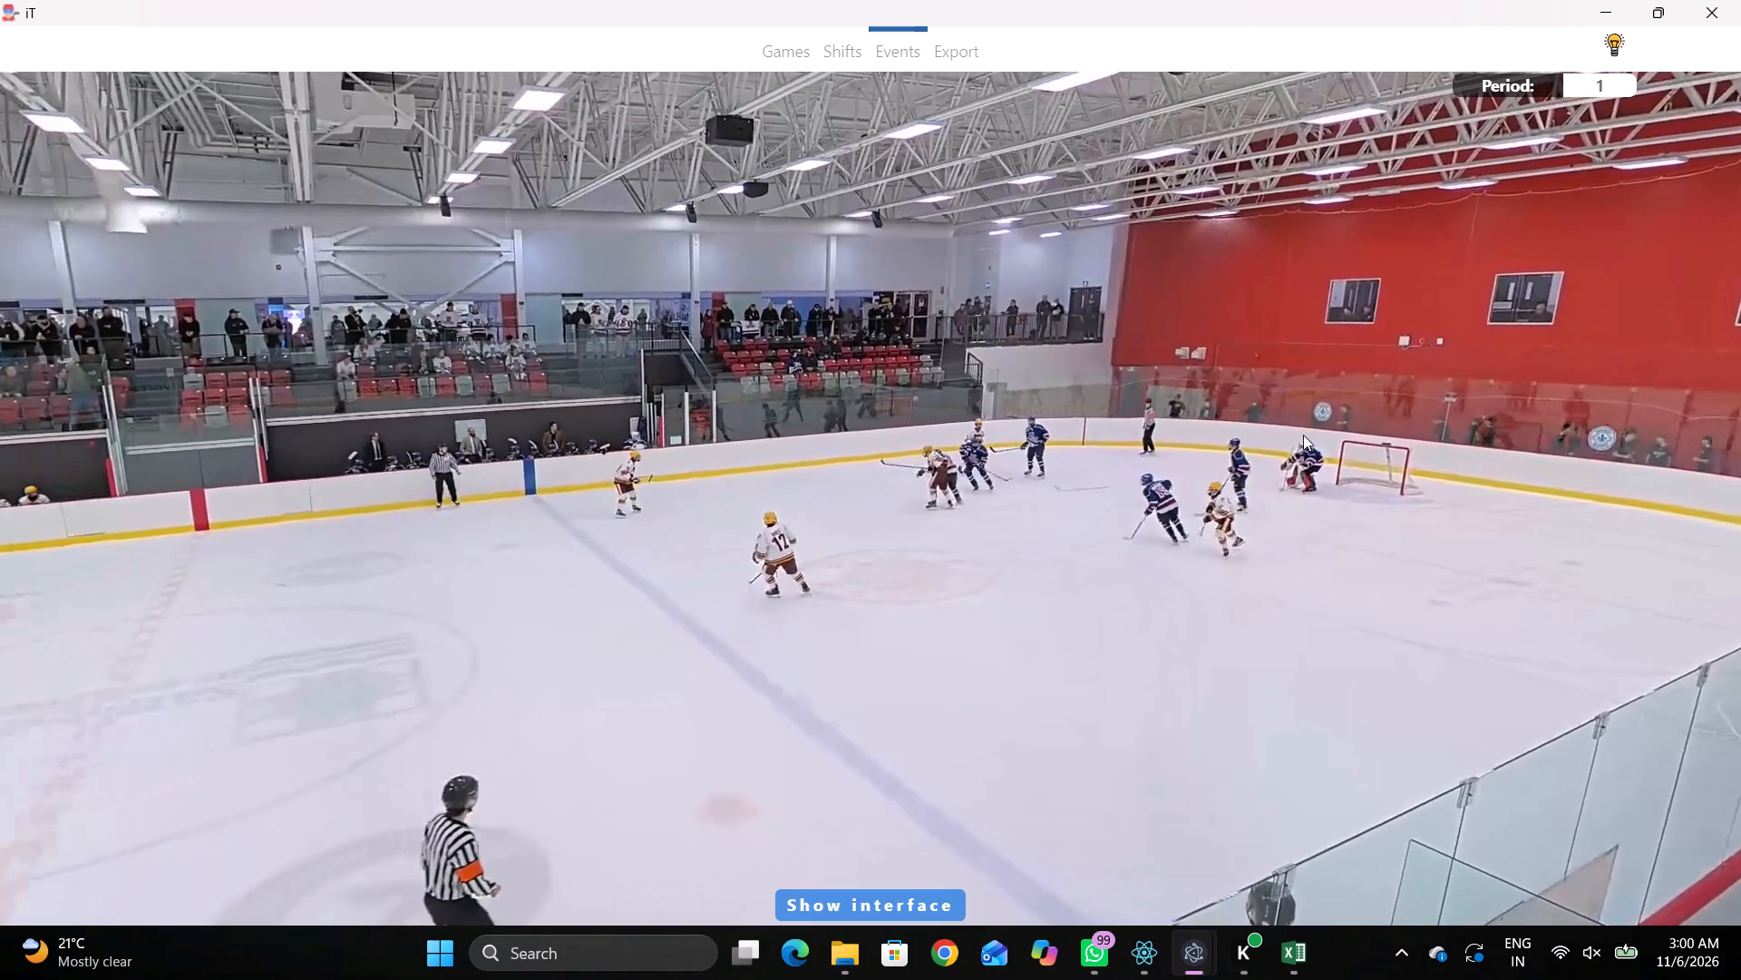
pyautogui.hotkey('shift', 'd')
pyautogui.moveTo(575, 763); pyautogui.dragTo(598, 758)
pyautogui.click(1651, 446)
pyautogui.hotkey('shift', 'd')
pyautogui.press('space')
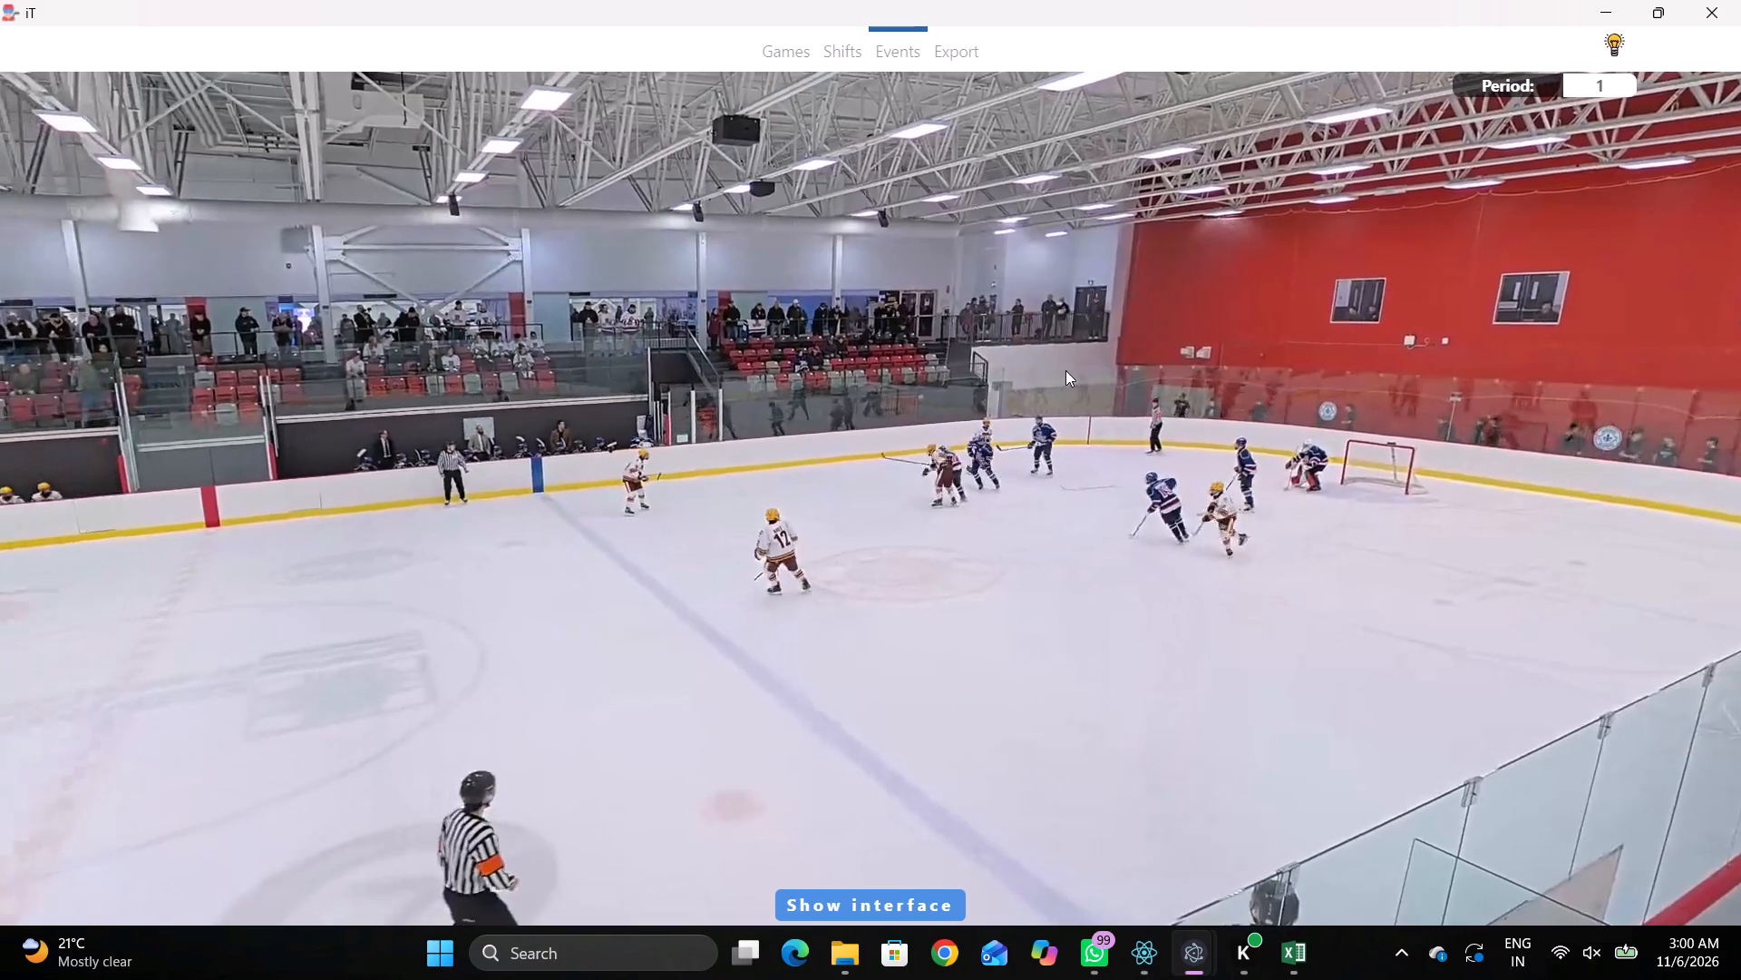
# Examine the play following the latest home Pass as the puck travels through the neutral zone into the away end.
pyautogui.press('space')
pyautogui.press('space')
pyautogui.press('space')
pyautogui.press('space')
pyautogui.press('space')
pyautogui.press('space')
pyautogui.press('space')
pyautogui.press('q')
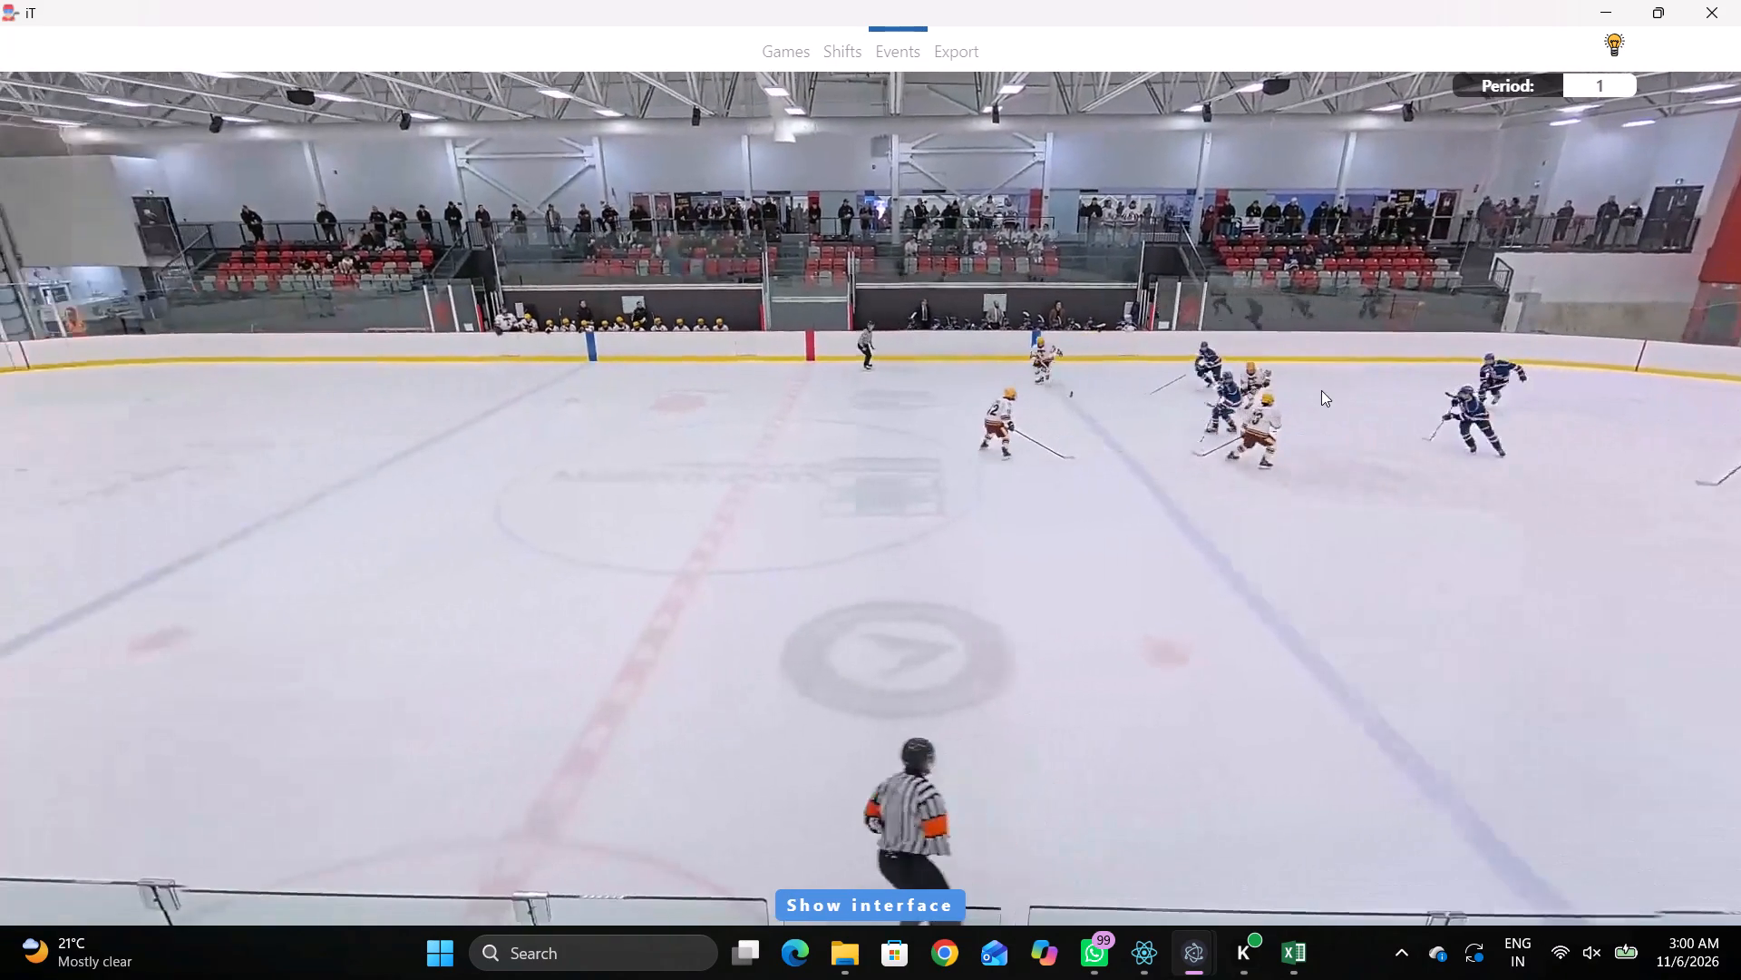
pyautogui.press('q')
pyautogui.press('q')
pyautogui.press('q')
pyautogui.write('qqr')
pyautogui.press('space')
pyautogui.press('v')
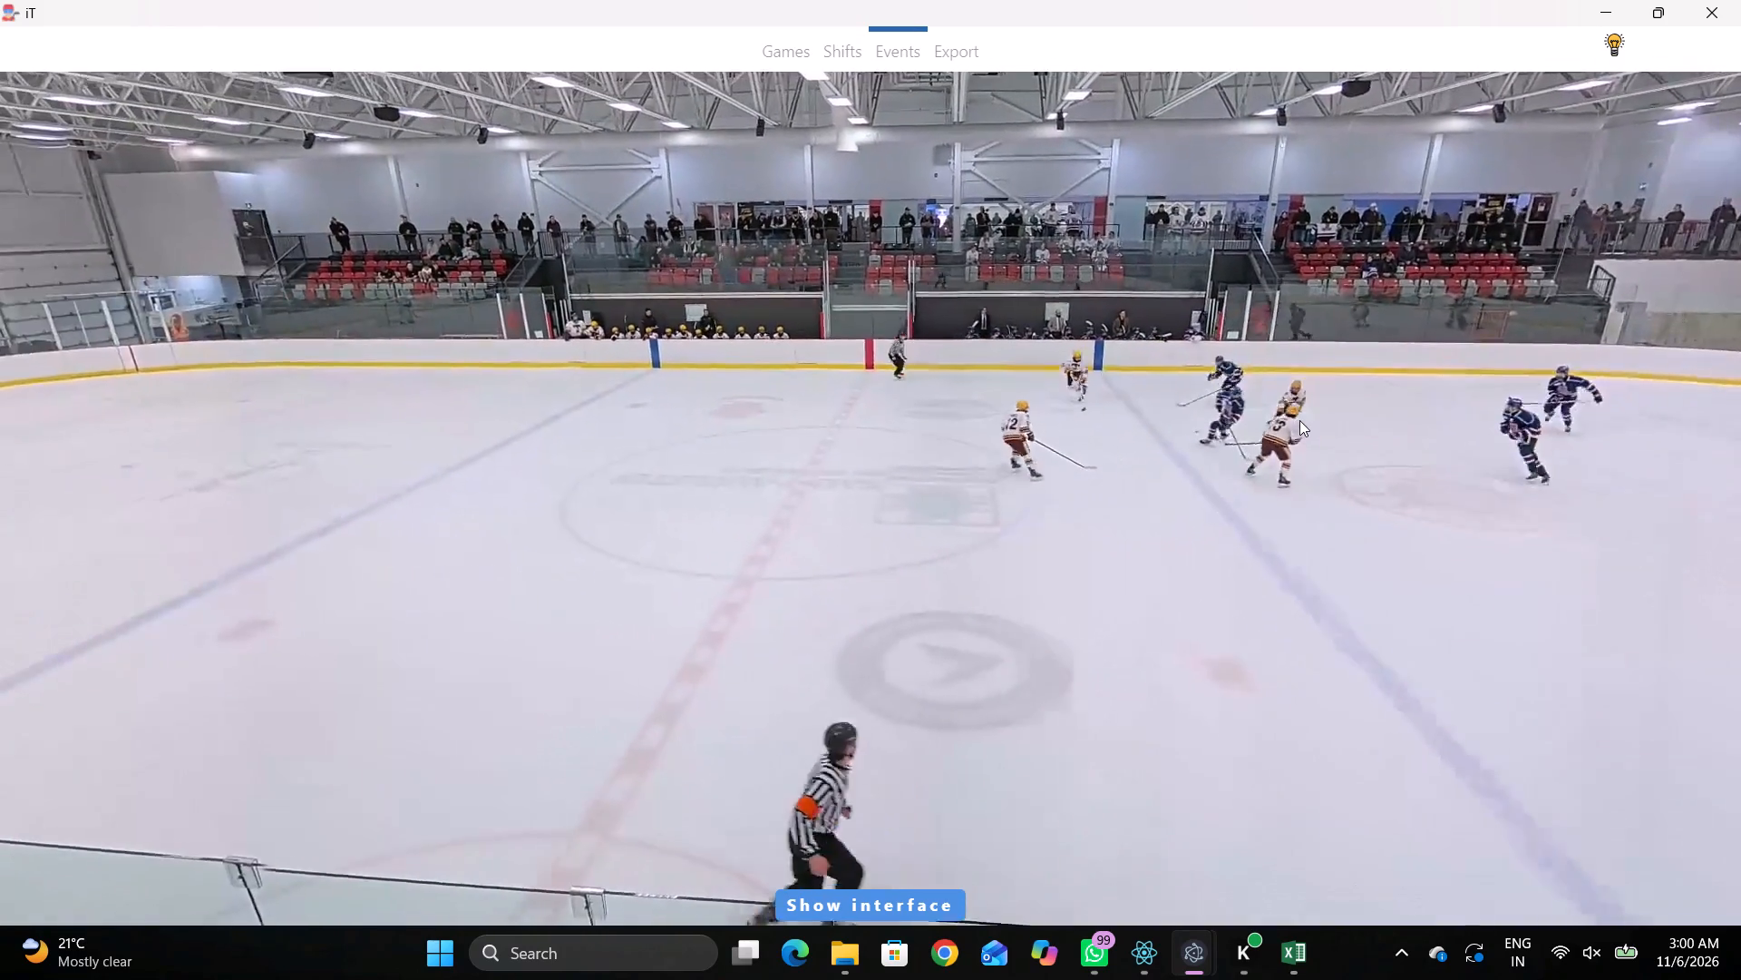
pyautogui.press('space')
pyautogui.press('space')
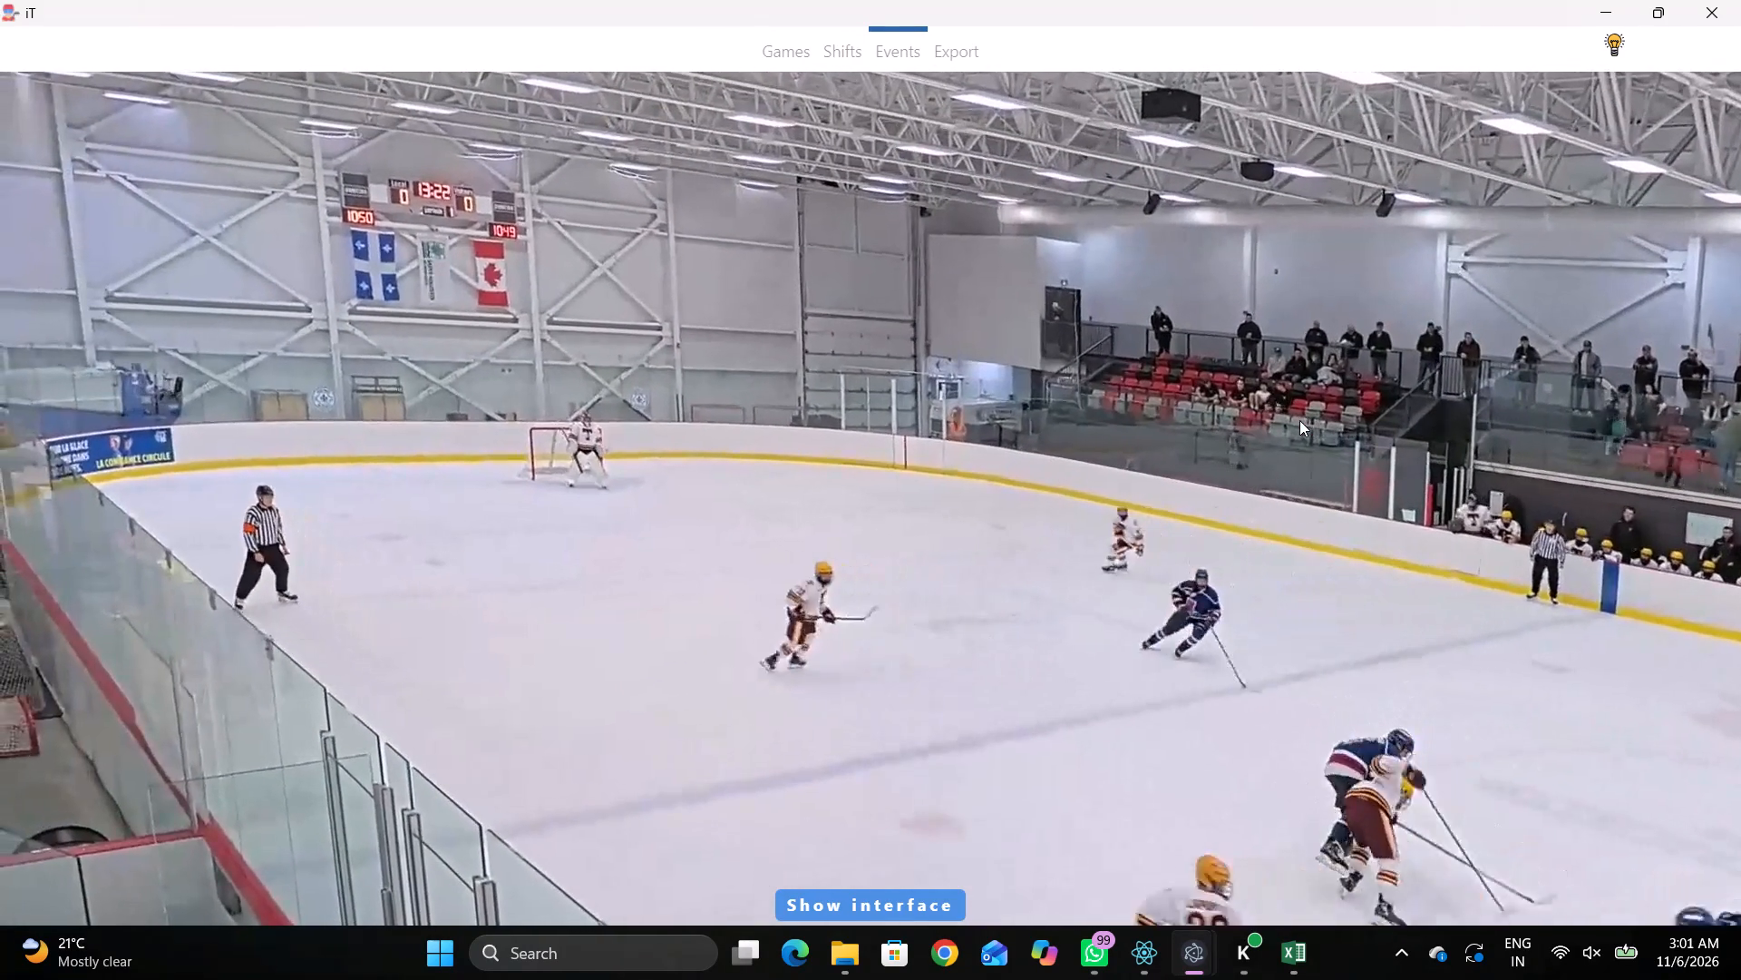
pyautogui.press('v')
pyautogui.press('space')
# Change the type of home player 18's latest event to Skating with the puck and resume the video.
pyautogui.hotkey('shift', 'd')
pyautogui.moveTo(579, 701); pyautogui.dragTo(568, 720)
pyautogui.moveTo(564, 730); pyautogui.dragTo(572, 739)
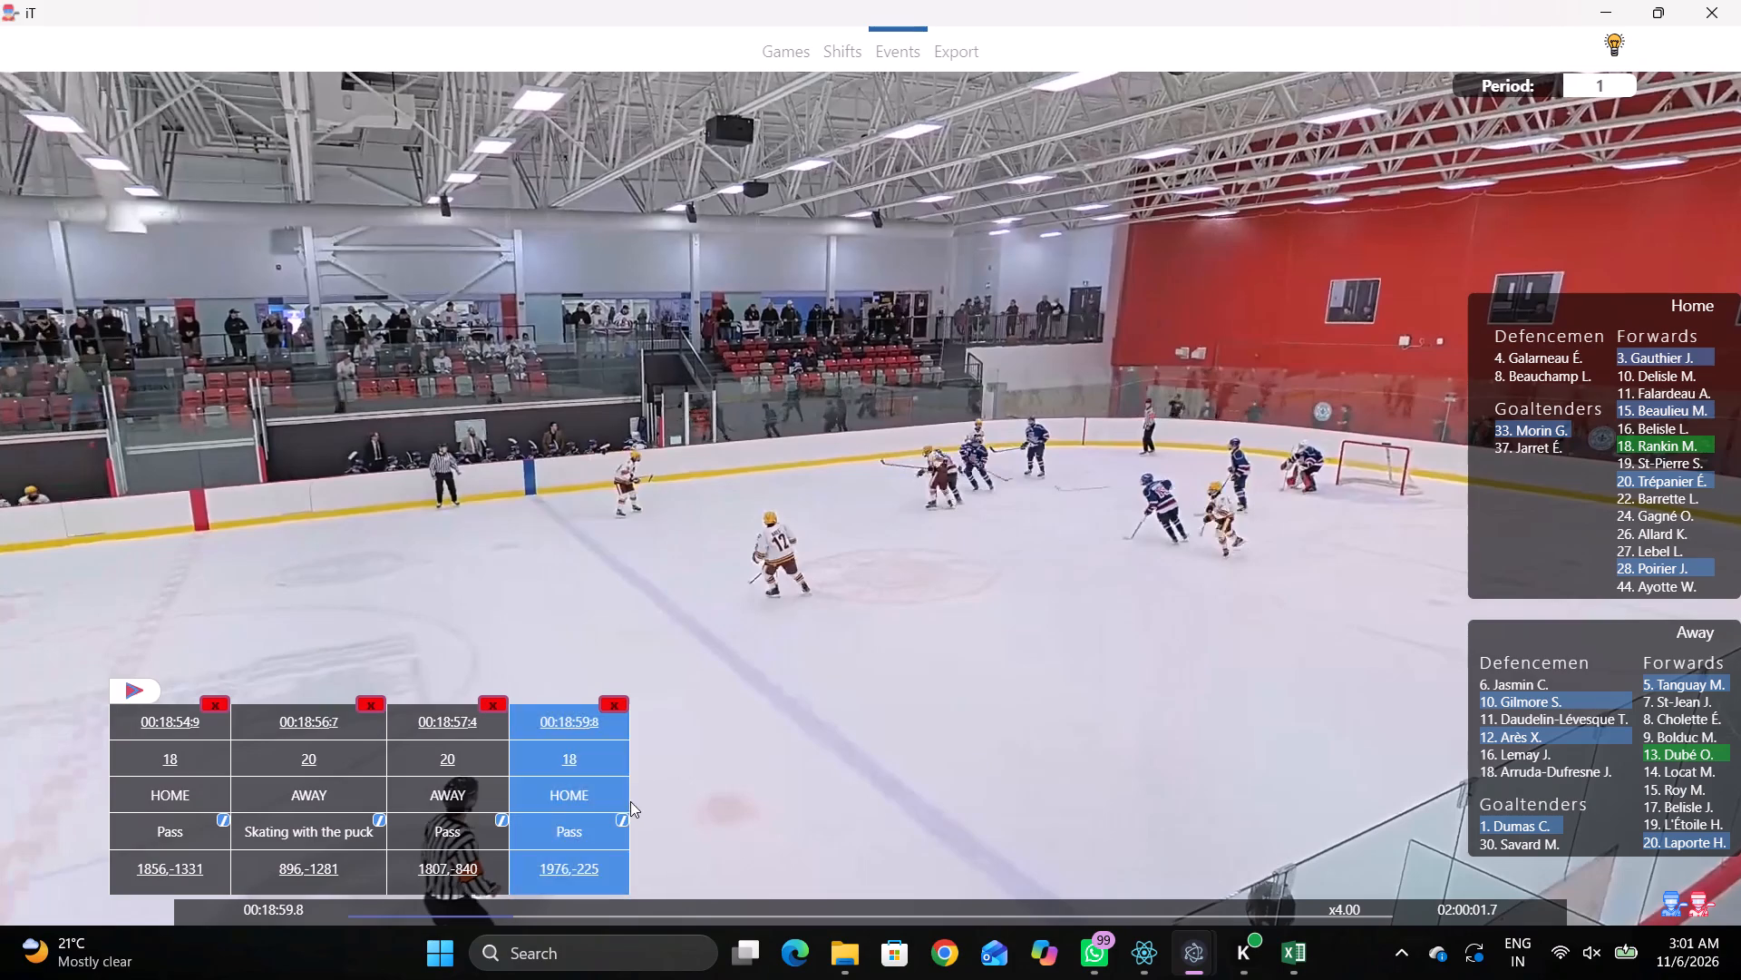
pyautogui.click(627, 806)
pyautogui.click(626, 819)
pyautogui.click(716, 515)
pyautogui.click(729, 495)
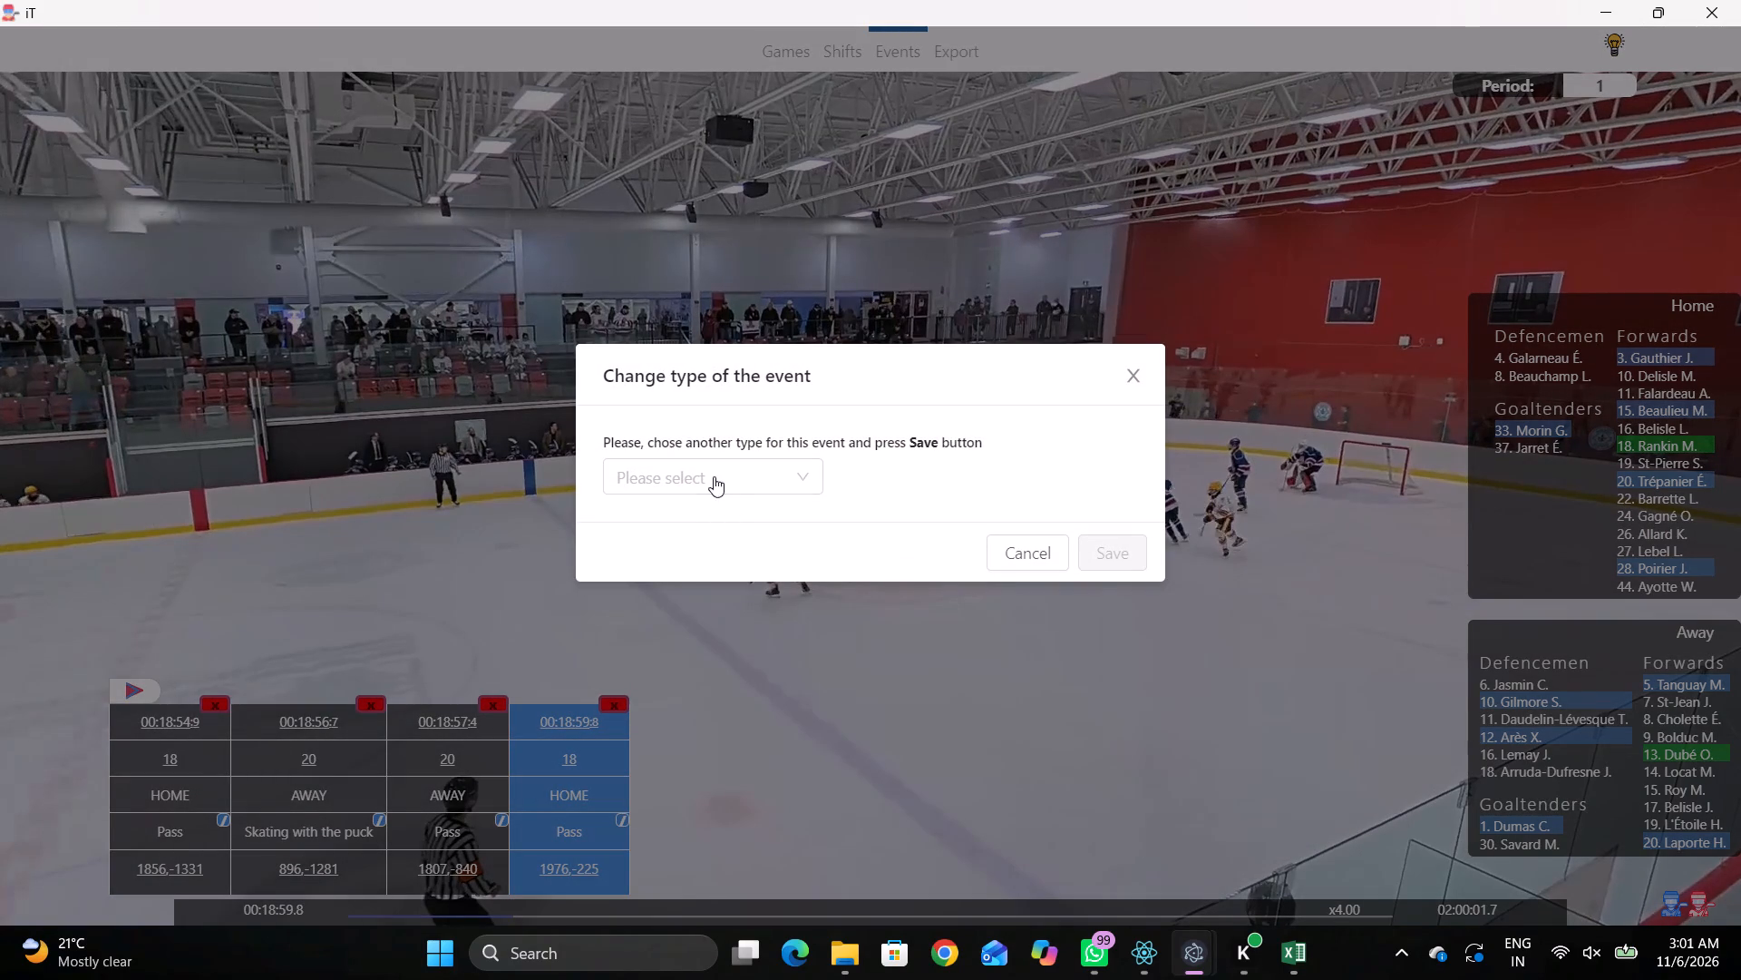
pyautogui.click(714, 475)
pyautogui.click(704, 529)
pyautogui.click(782, 452)
pyautogui.click(740, 491)
pyautogui.click(740, 563)
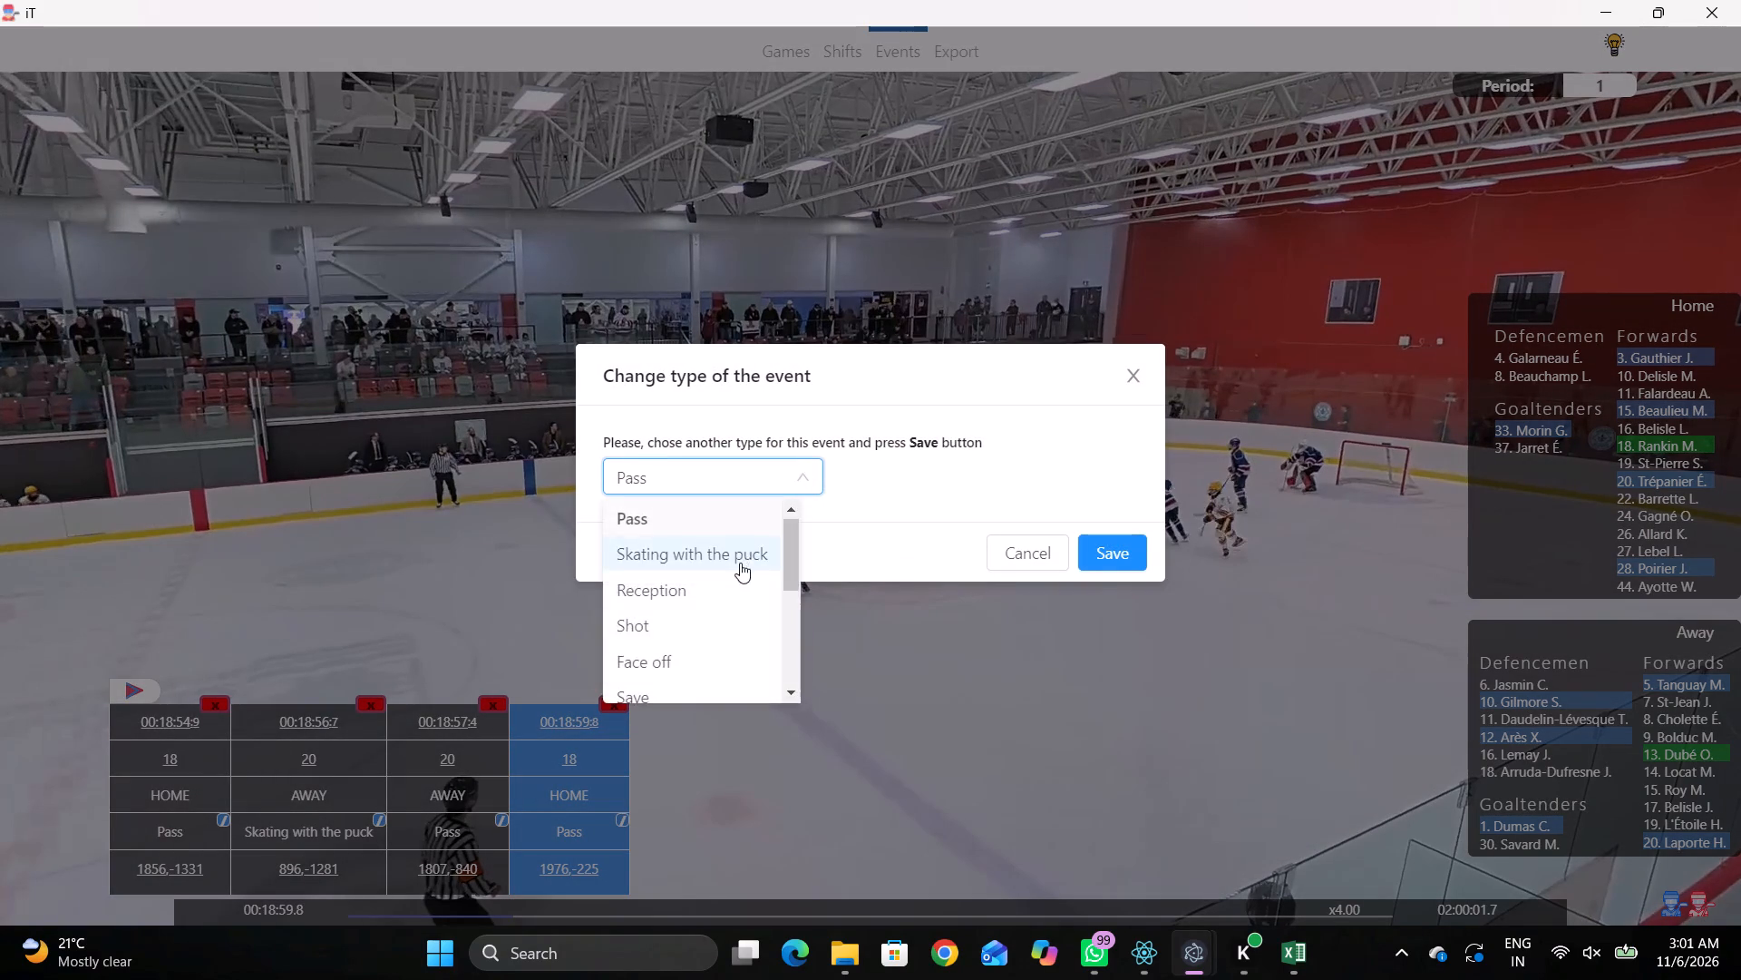
pyautogui.click(1099, 544)
pyautogui.press('space')
pyautogui.press('v')
pyautogui.press('space')
pyautogui.hotkey('shift', 'd')
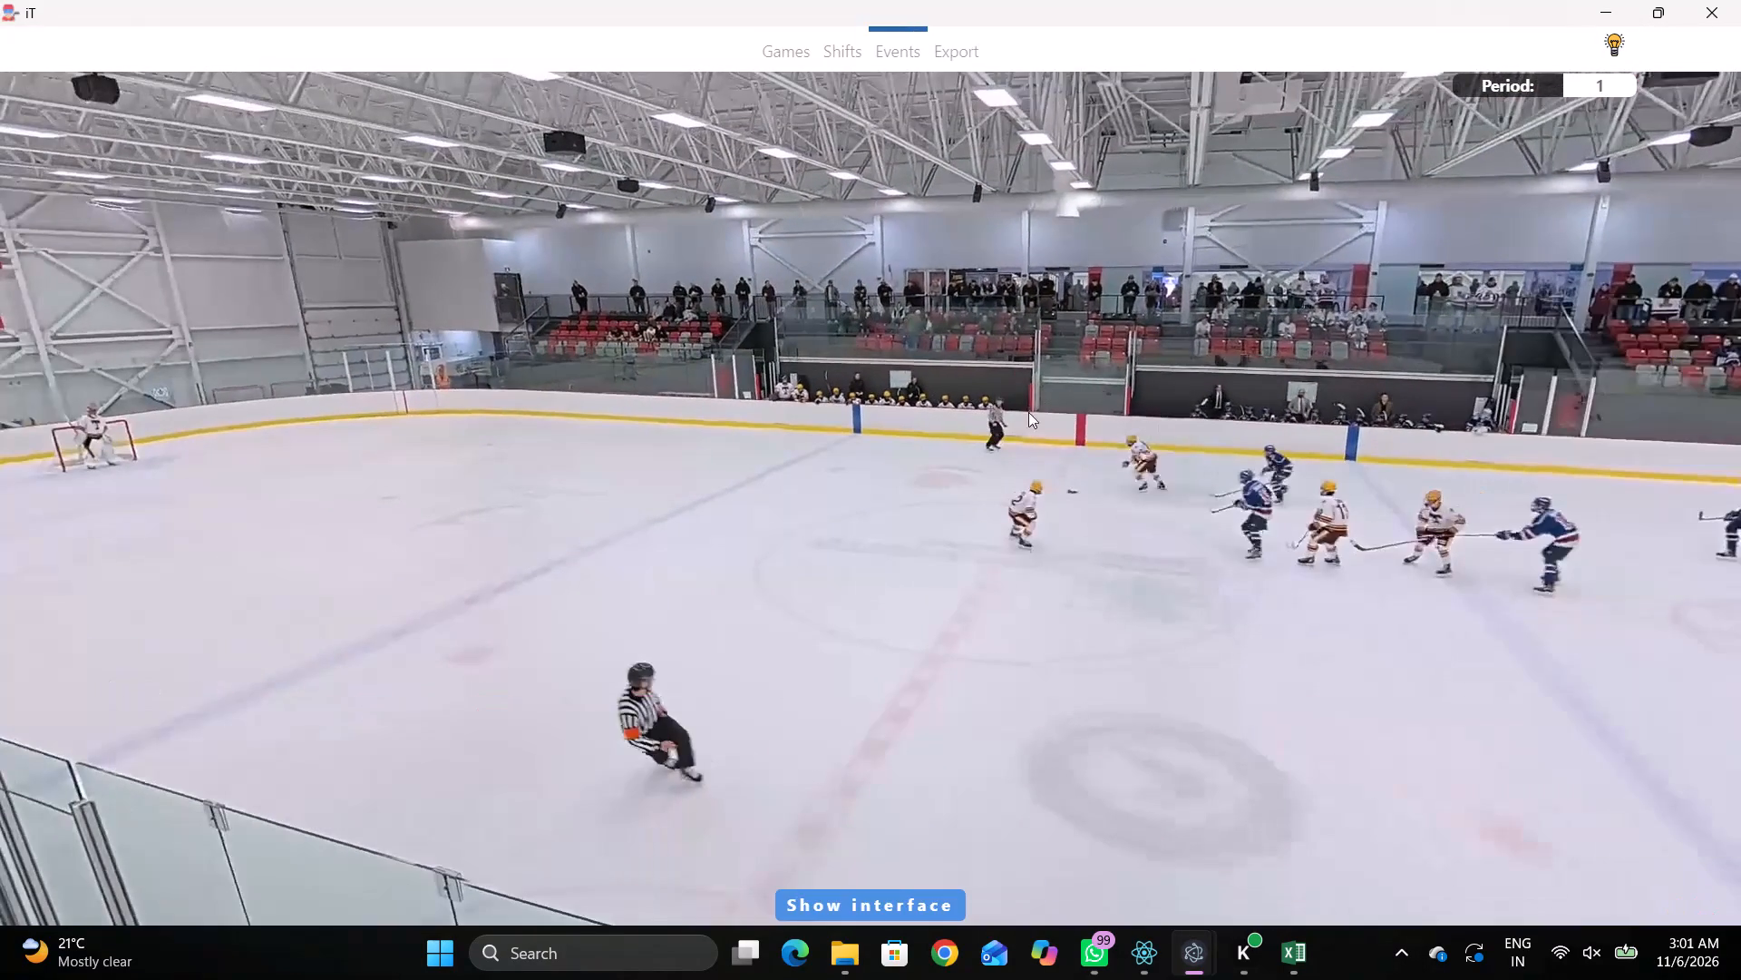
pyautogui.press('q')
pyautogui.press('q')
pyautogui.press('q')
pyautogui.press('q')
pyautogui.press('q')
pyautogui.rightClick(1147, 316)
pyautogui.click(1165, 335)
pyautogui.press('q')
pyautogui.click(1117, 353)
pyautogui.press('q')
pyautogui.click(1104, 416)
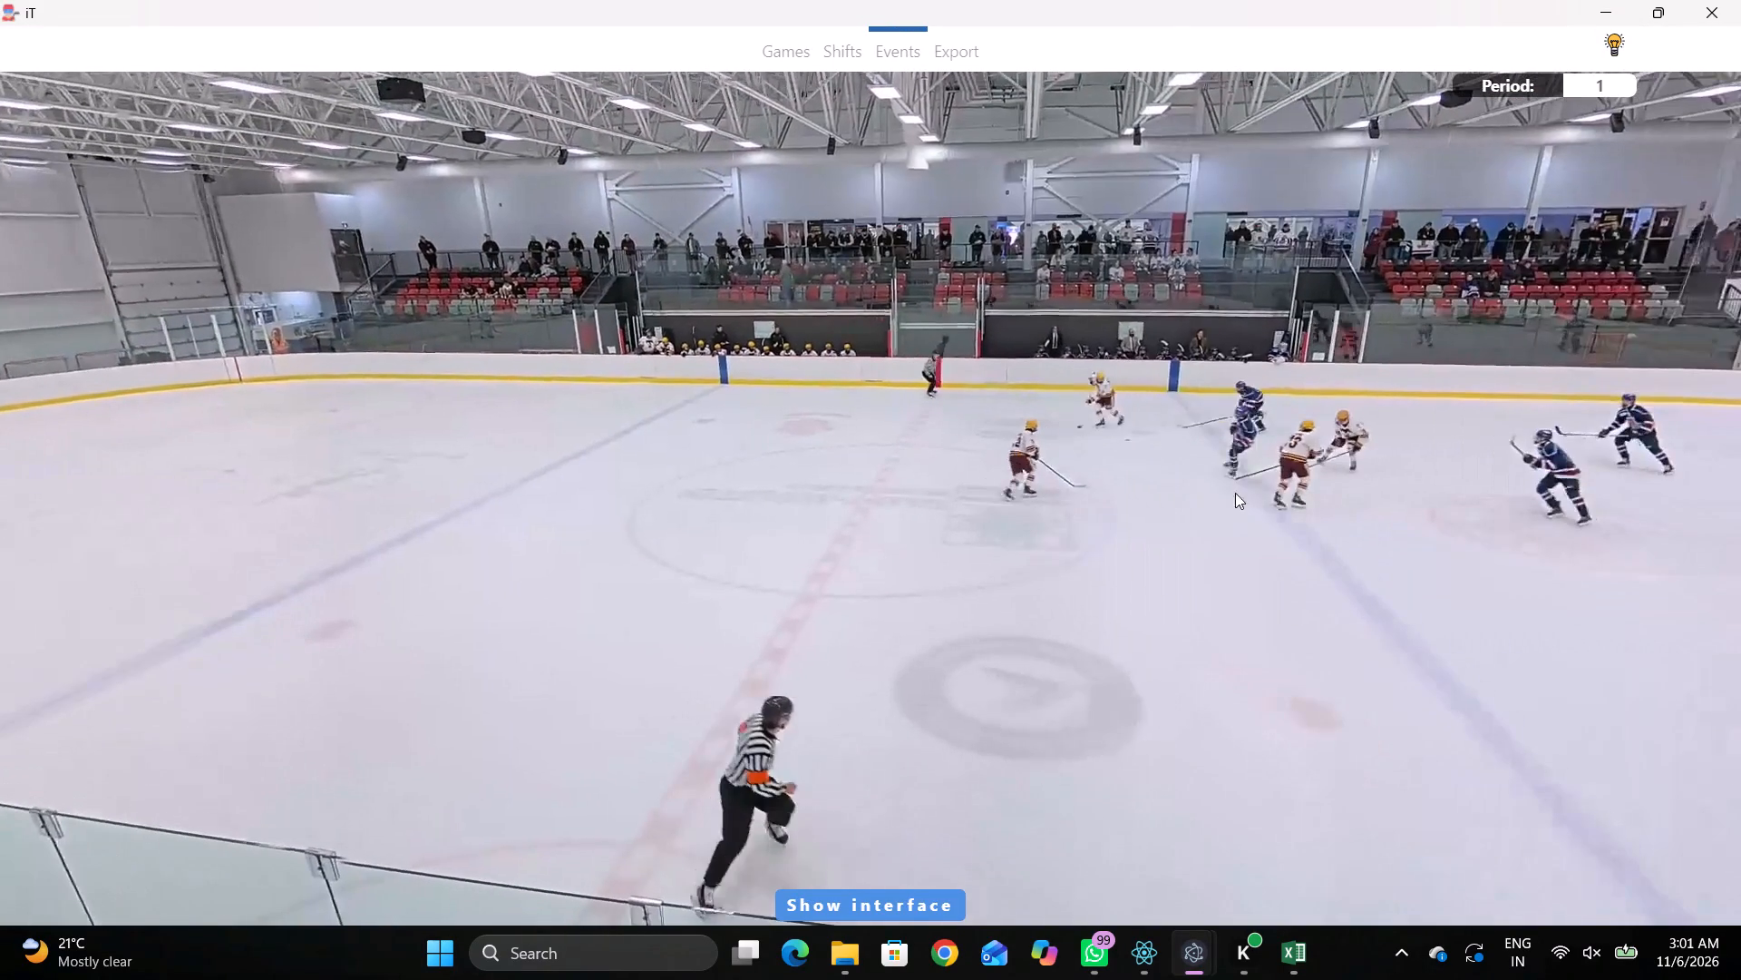
# Return the video to the moment of the latest home Skating with the puck event to review it.
pyautogui.press('space')
pyautogui.press('space')
pyautogui.press('space')
pyautogui.press('space')
pyautogui.write('q')
pyautogui.hotkey('shift', 'd')
pyautogui.click(589, 724)
pyautogui.hotkey('shift', 'd')
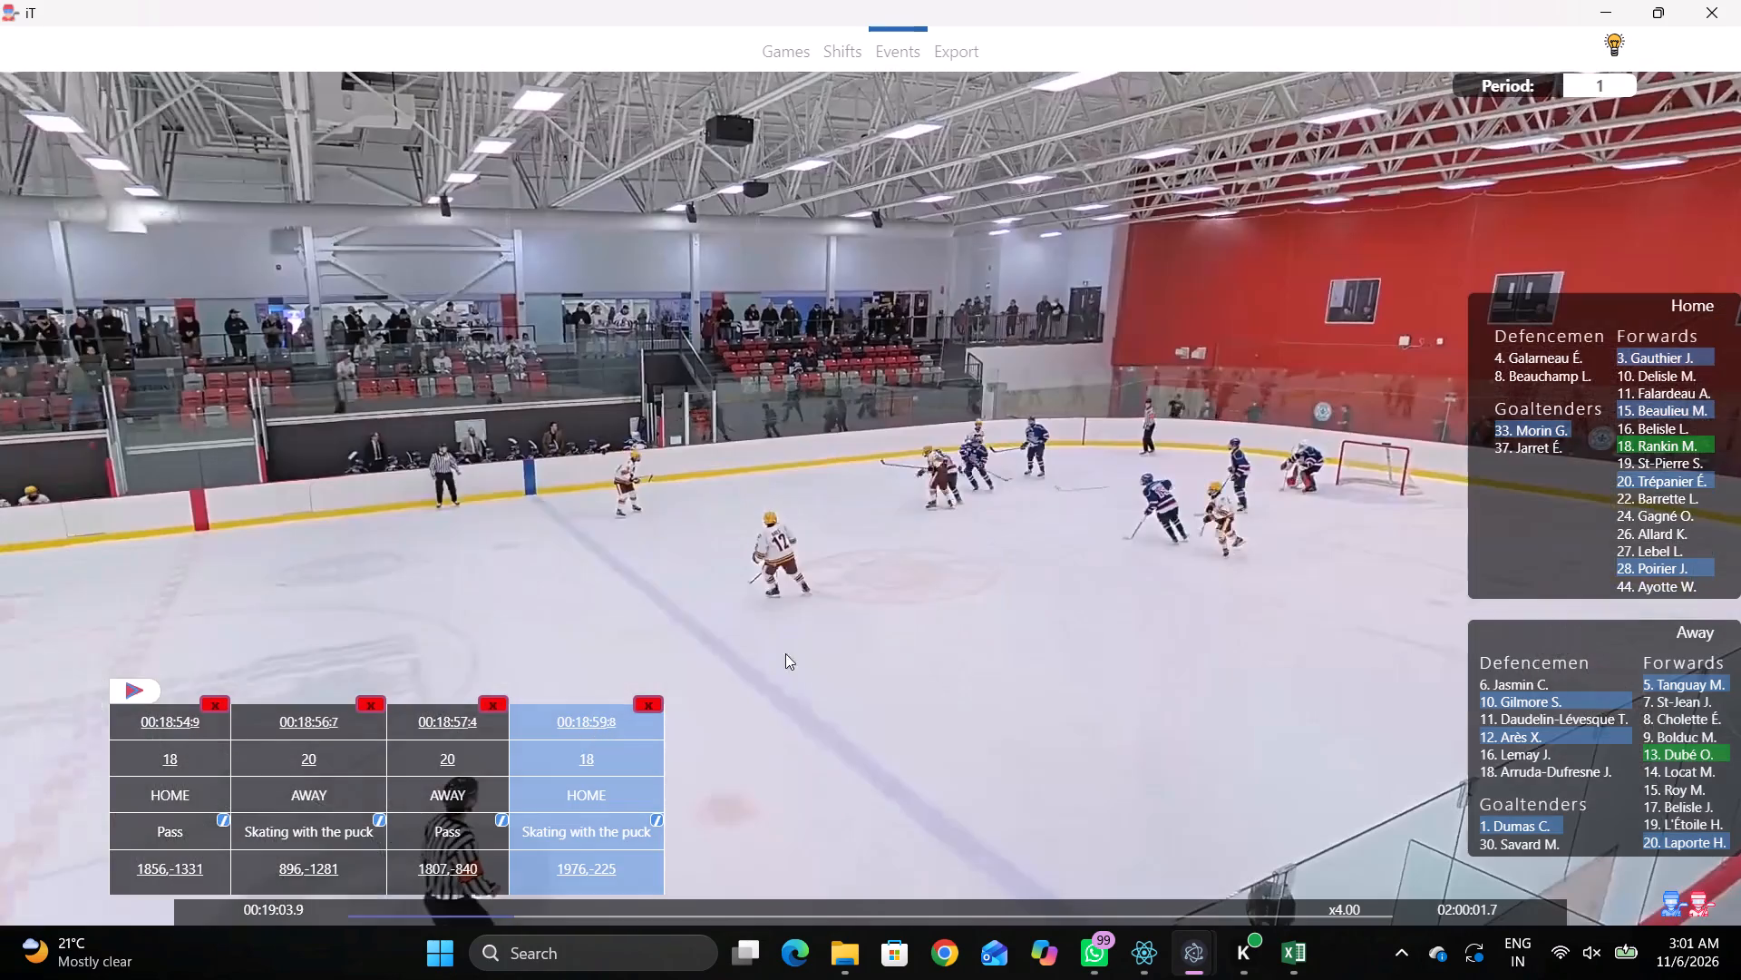
# Record a Pass by the same home player, near the far boards by the home blue line.
pyautogui.press('space')
pyautogui.press('space')
pyautogui.press('space')
pyautogui.press('space')
pyautogui.press('q')
pyautogui.press('space')
pyautogui.press('space')
pyautogui.rightClick(1055, 433)
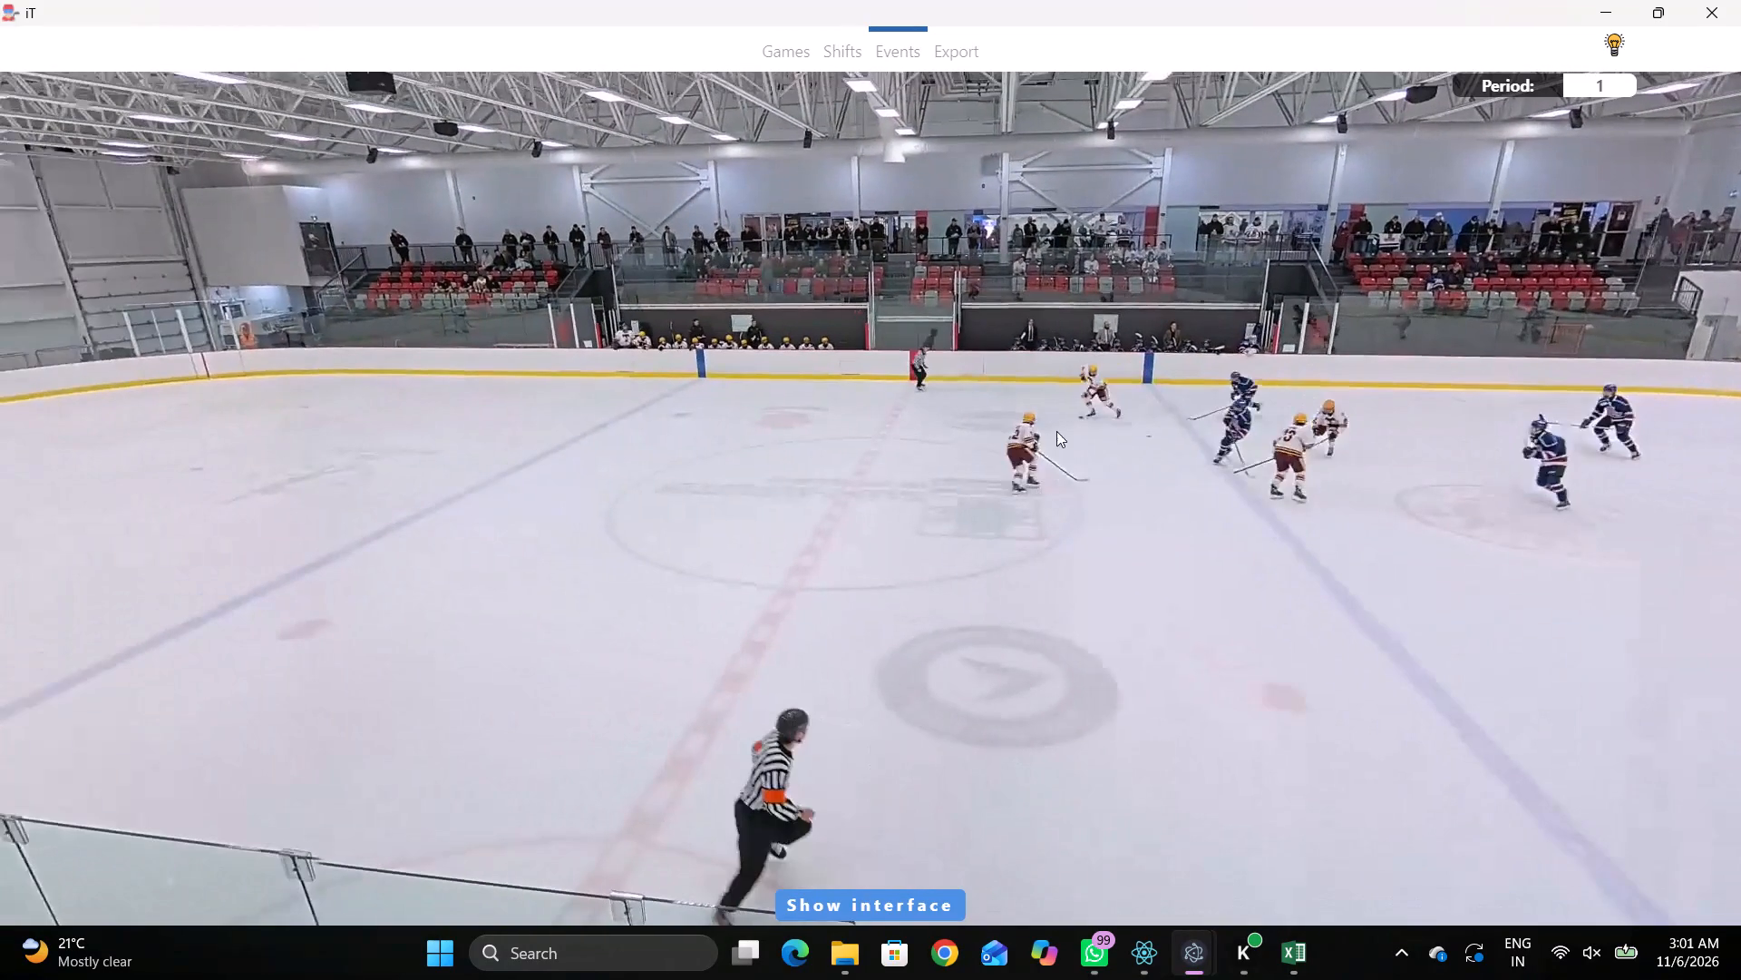
pyautogui.click(1077, 424)
pyautogui.press('q')
pyautogui.click(1065, 442)
pyautogui.write('qq')
pyautogui.press('q')
pyautogui.rightClick(1076, 399)
pyautogui.press('q')
pyautogui.click(1084, 414)
pyautogui.moveTo(1502, 274); pyautogui.dragTo(1490, 277)
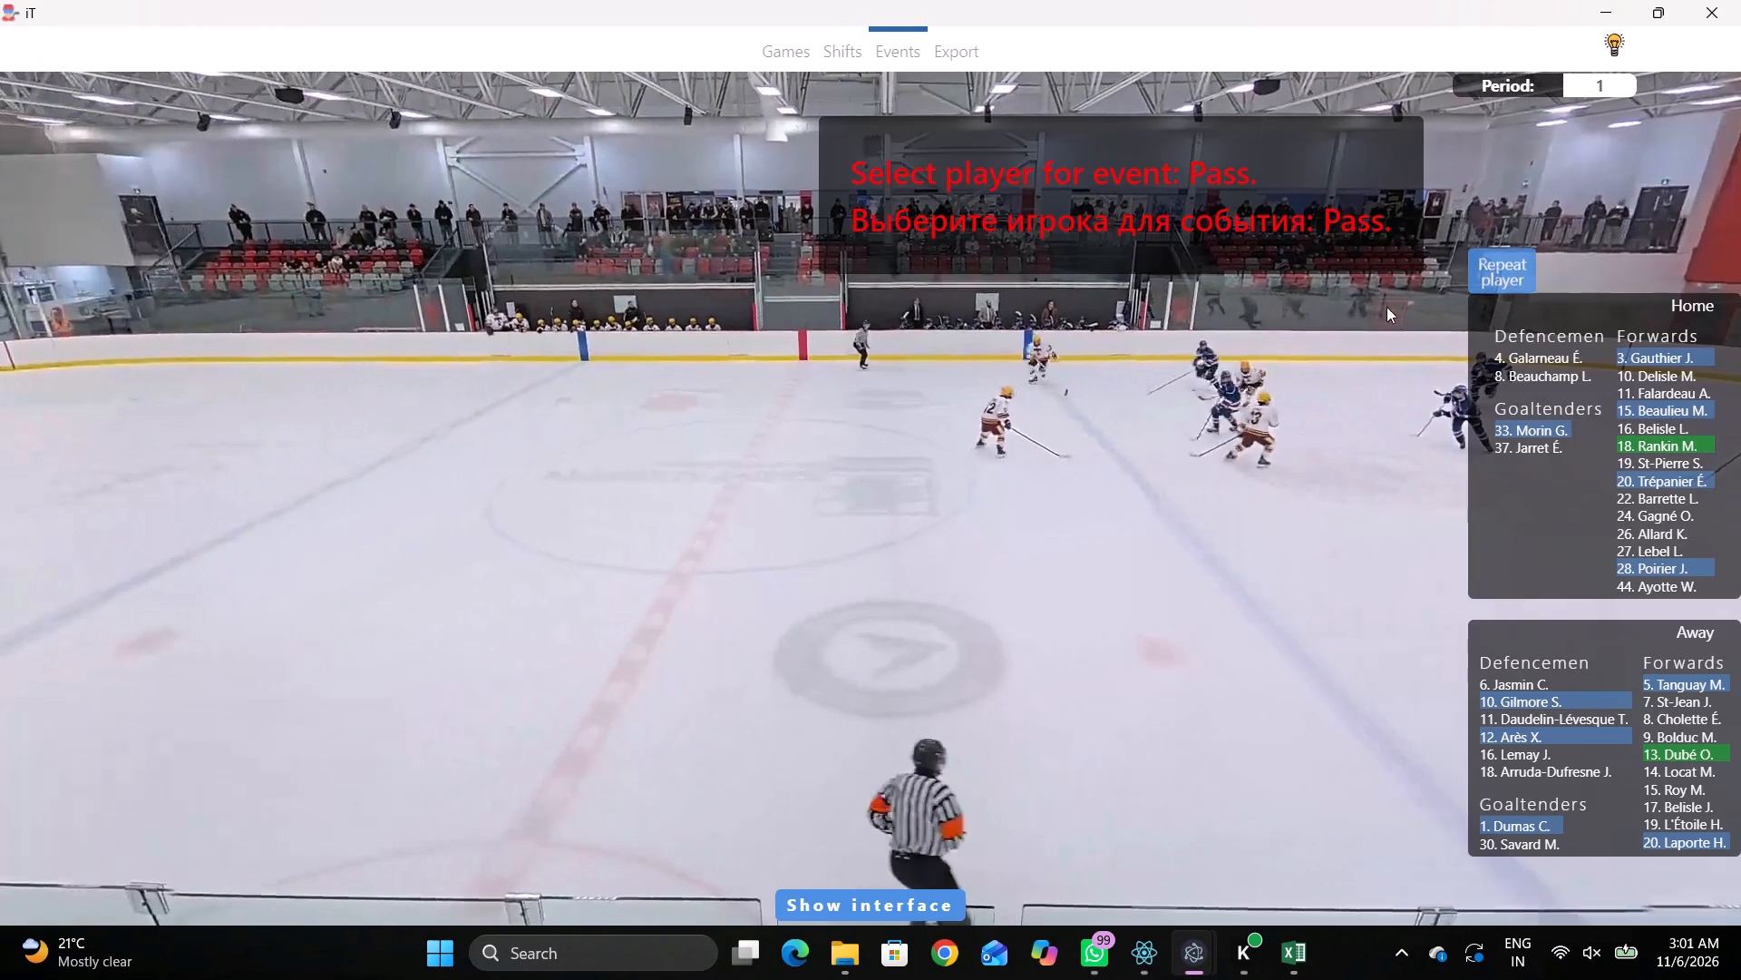
pyautogui.click(1171, 334)
# Record Skating with the puck by away defenceman 10, near the far boards in the neutral zone.
pyautogui.press('space')
pyautogui.press('space')
pyautogui.press('space')
pyautogui.press('space')
pyautogui.rightClick(1206, 397)
pyautogui.press('space')
pyautogui.press('space')
pyautogui.press('q')
pyautogui.rightClick(1207, 426)
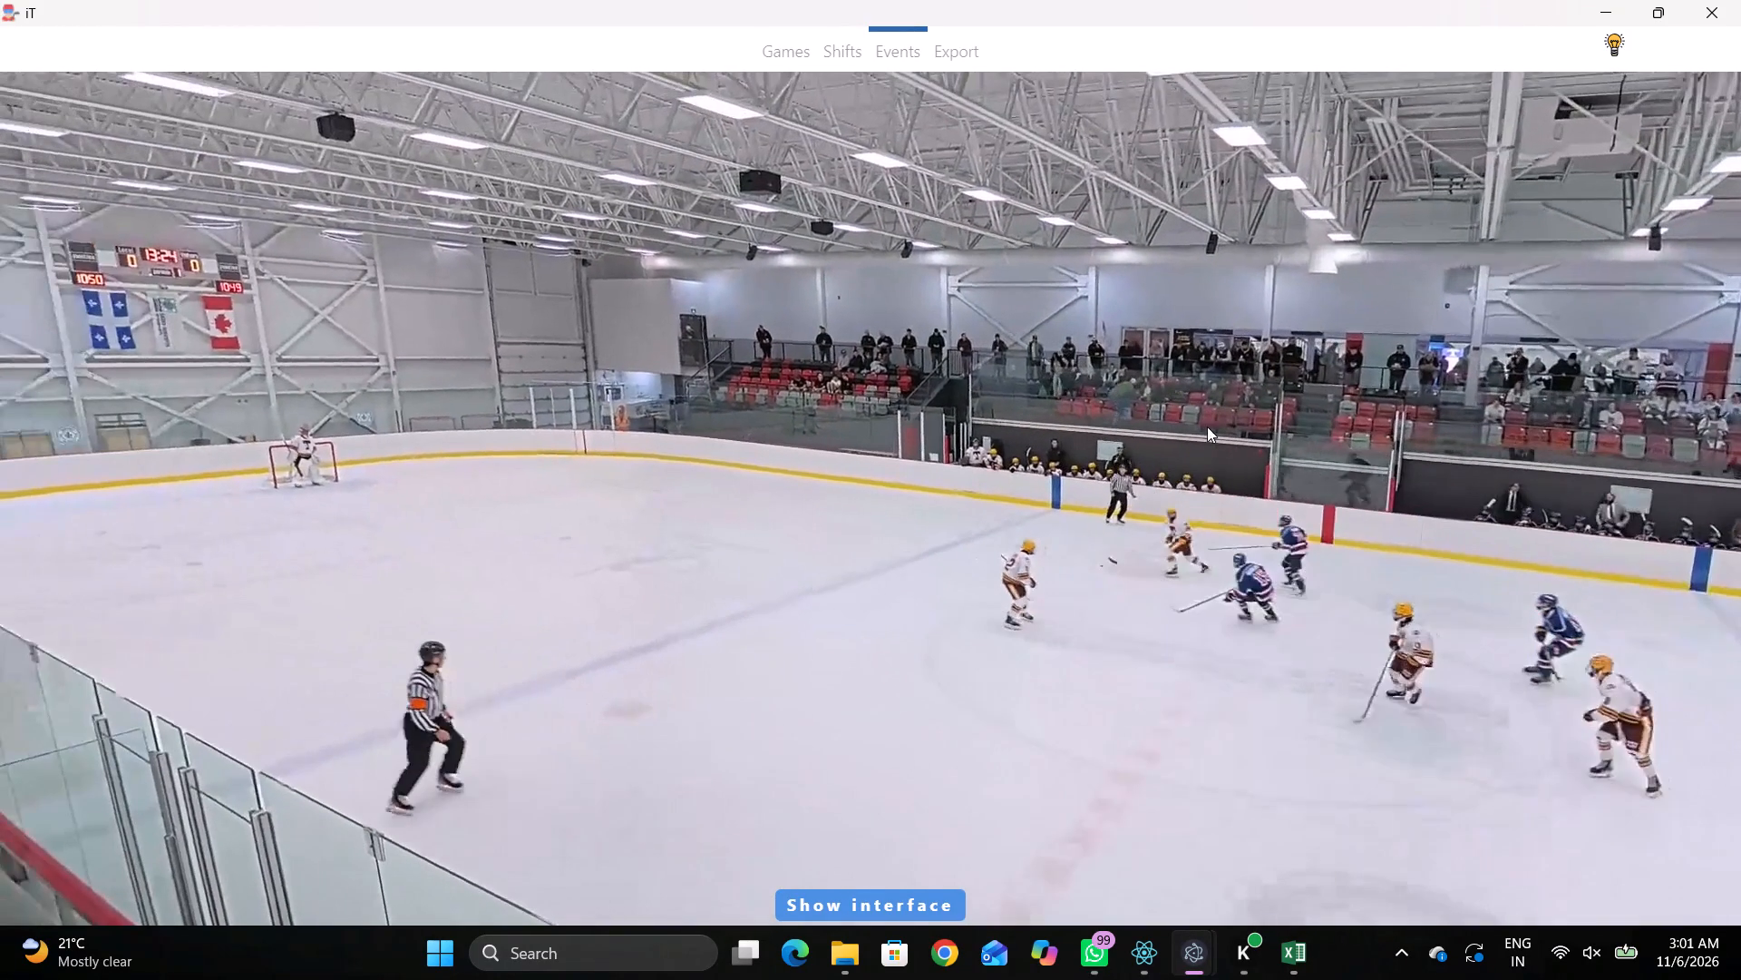
pyautogui.moveTo(1136, 436); pyautogui.dragTo(1067, 456, button='right')
pyautogui.click(1151, 487)
pyautogui.click(1519, 691)
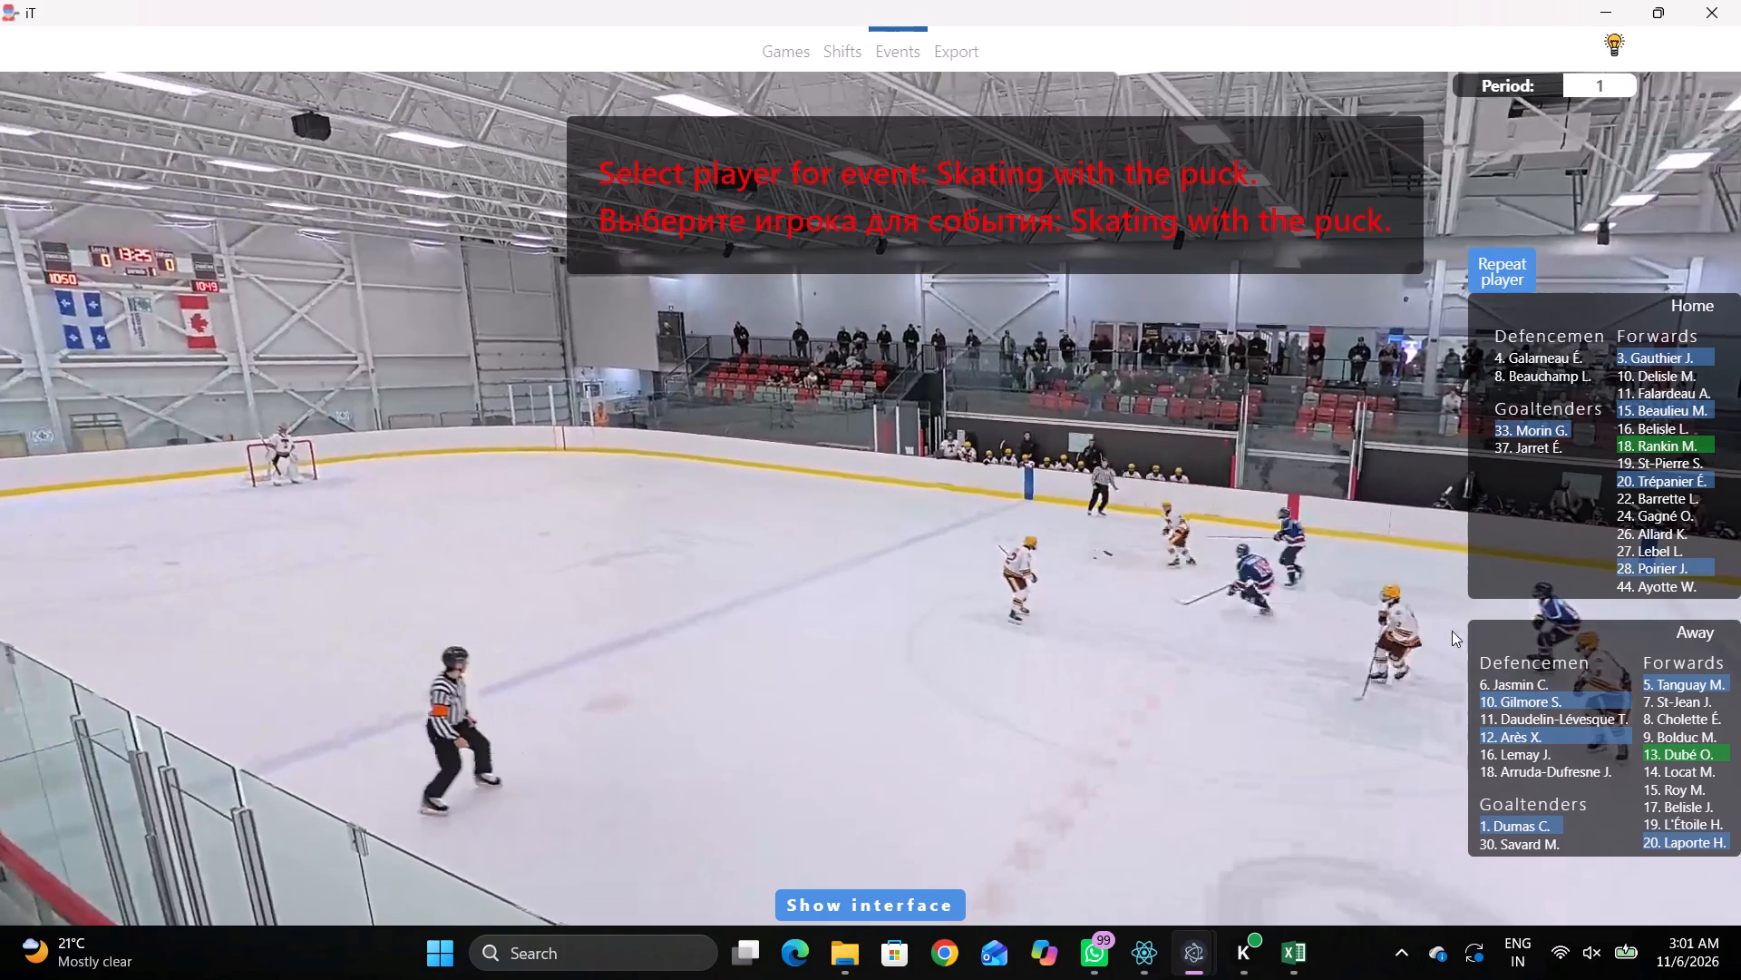
pyautogui.click(1544, 688)
pyautogui.click(1543, 700)
pyautogui.click(825, 281)
# Record a Pass by the same away player, near the far boards around the away blue line.
pyautogui.press('space')
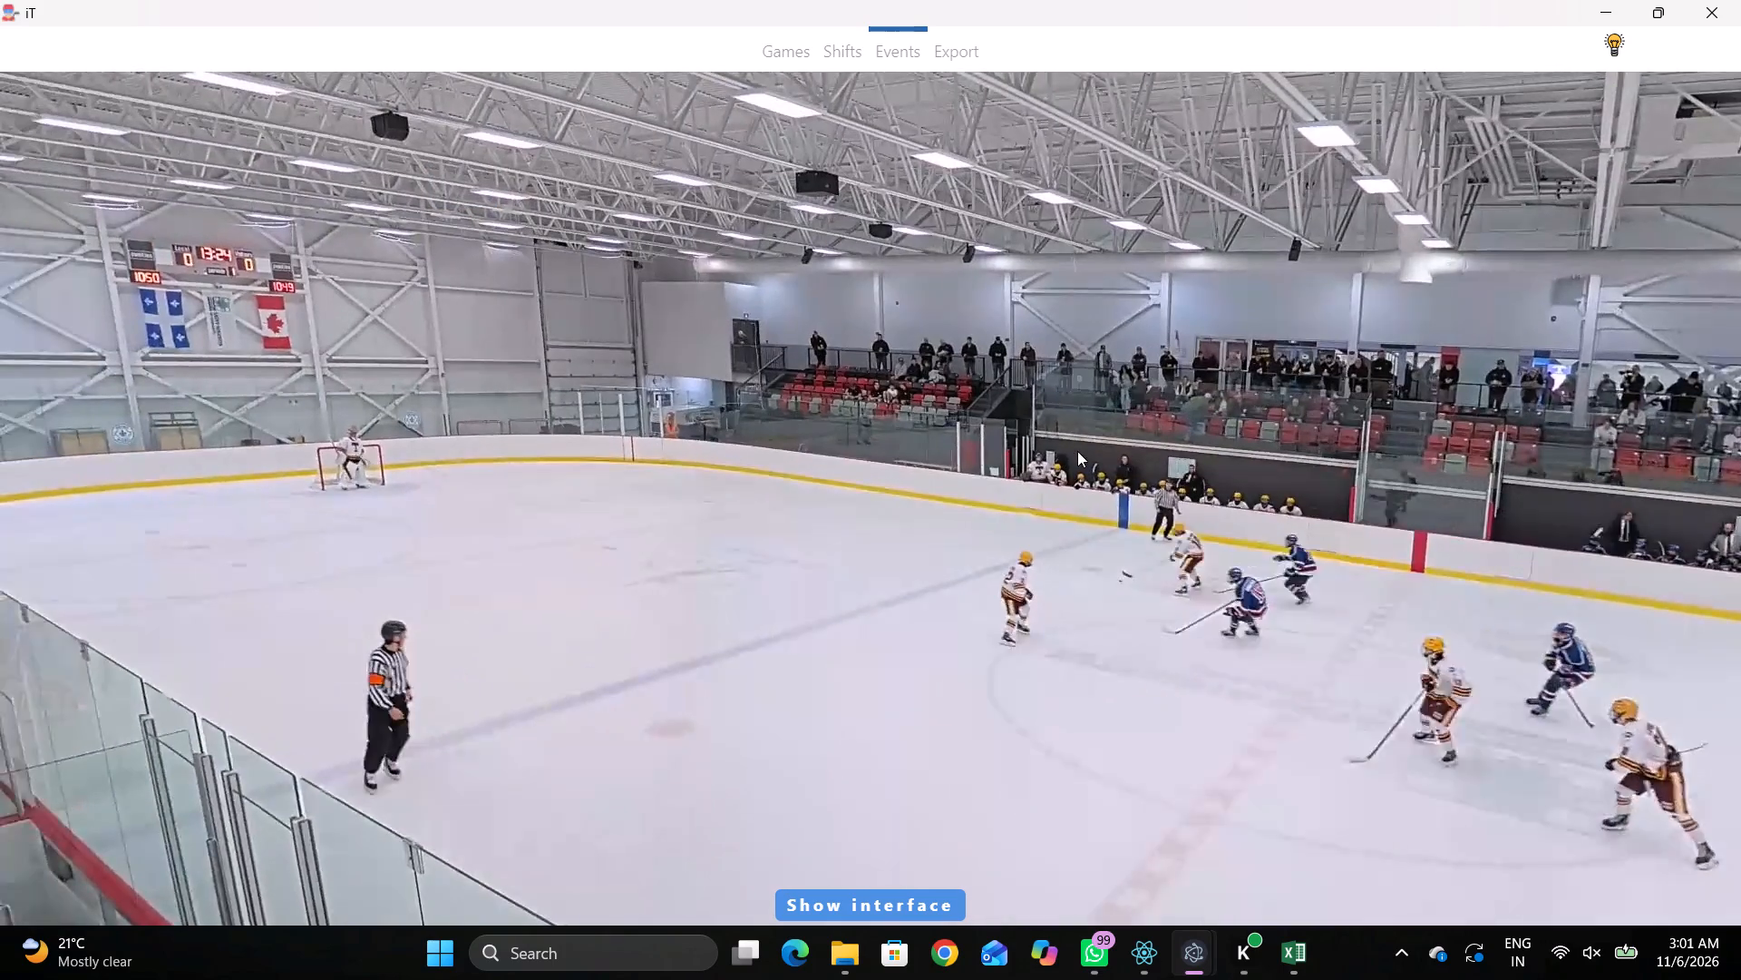
pyautogui.press('space')
pyautogui.press('space')
pyautogui.press('space')
pyautogui.press('space')
pyautogui.press('space')
pyautogui.press('q')
pyautogui.press('q')
pyautogui.press('q')
pyautogui.press('q')
pyautogui.press('q')
pyautogui.press('q')
pyautogui.press('q')
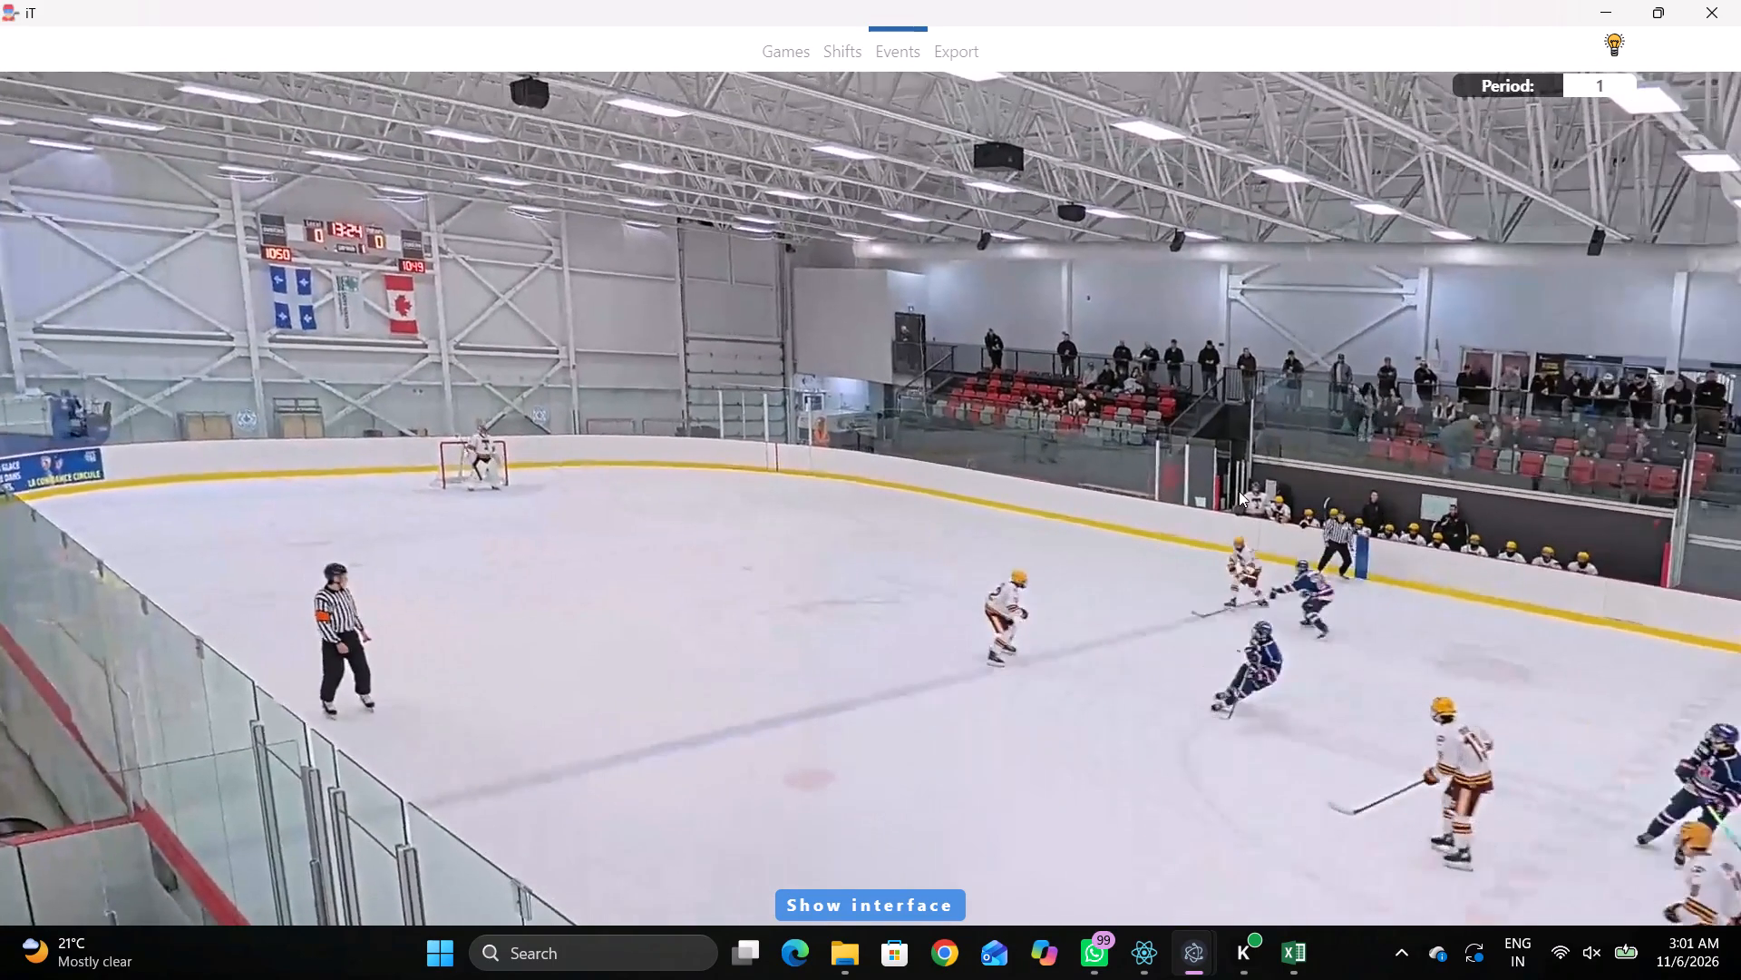
pyautogui.press('q')
pyautogui.press('q')
pyautogui.rightClick(1252, 436)
pyautogui.click(1266, 449)
pyautogui.click(1515, 279)
pyautogui.click(722, 303)
# Record Skating with the puck by a home forward during the play into the away end and mark its rink position.
pyautogui.press('r')
pyautogui.press('space')
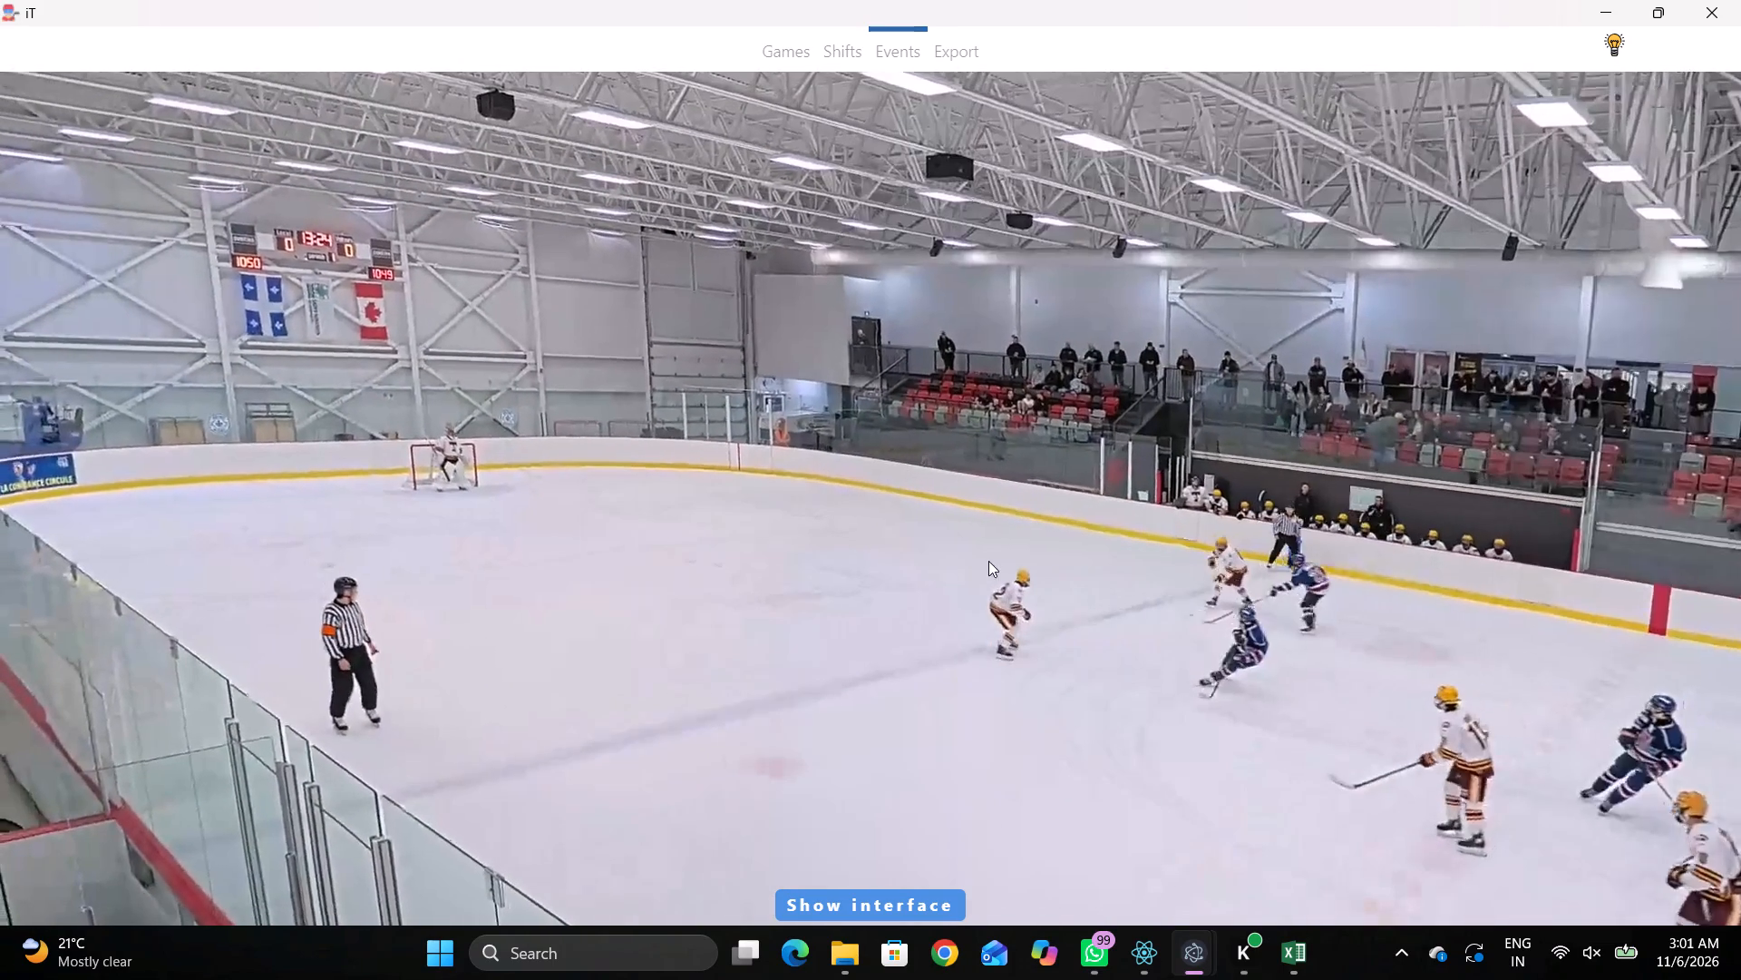
pyautogui.press('space')
pyautogui.press('space')
pyautogui.press('space')
pyautogui.press('space')
pyautogui.press('space')
pyautogui.click(1197, 491)
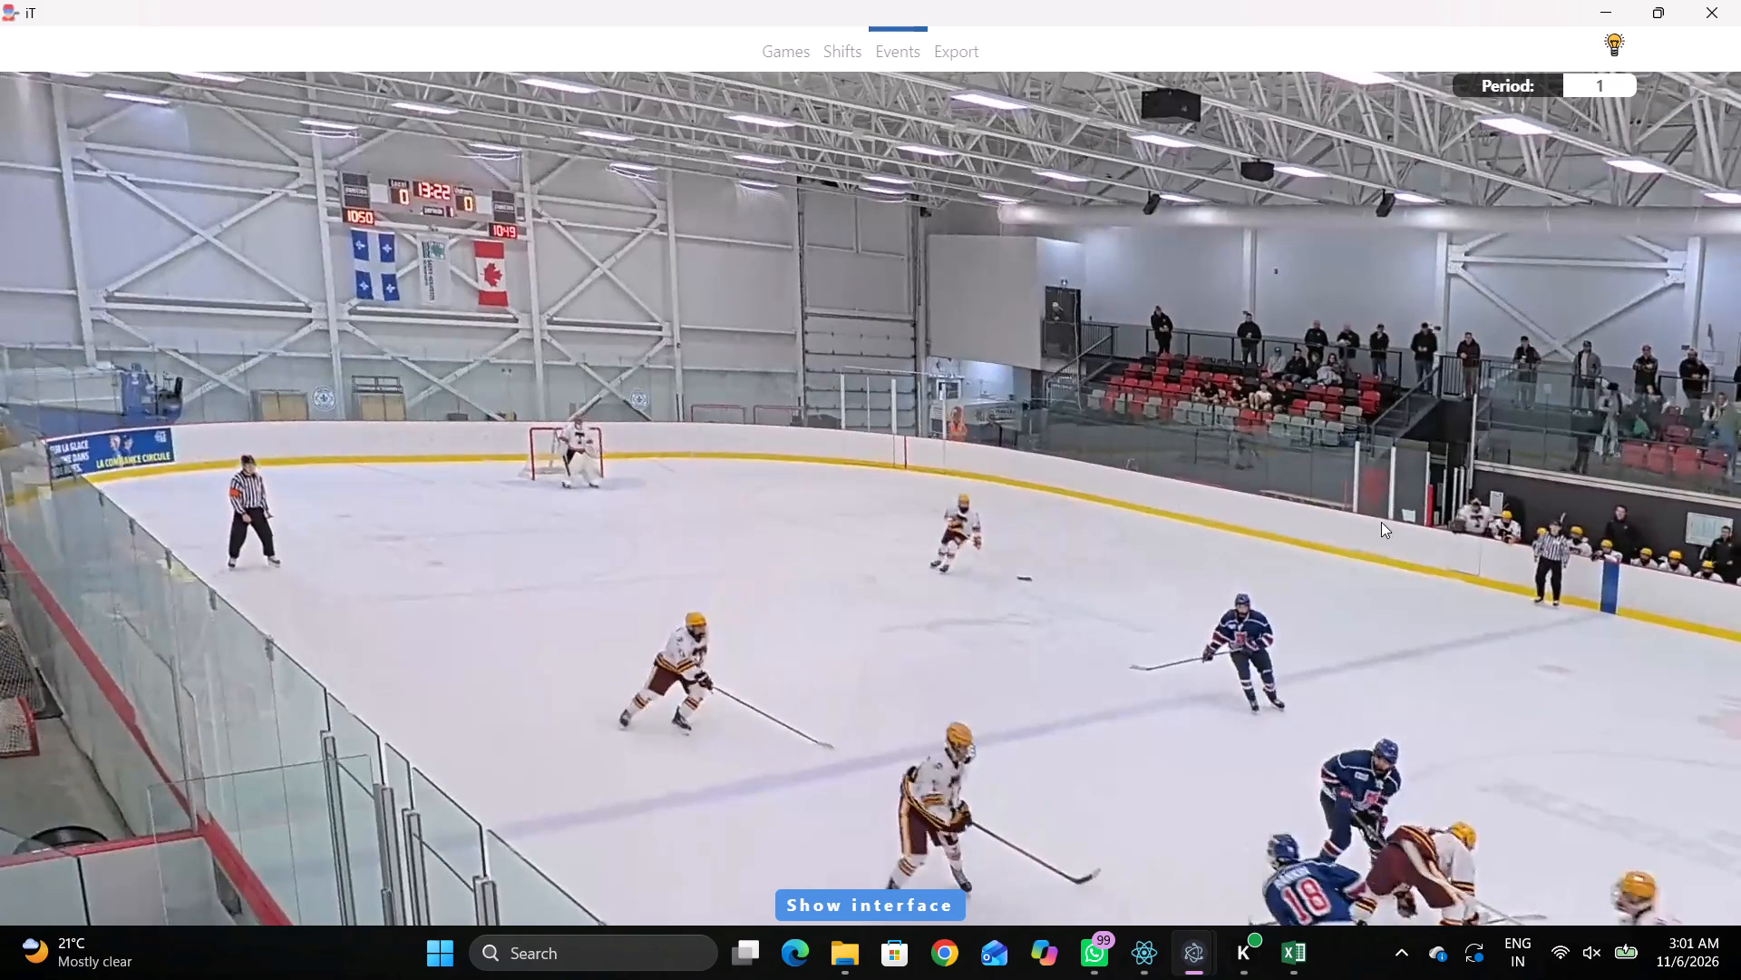
pyautogui.click(1287, 535)
pyautogui.rightClick(1192, 500)
pyautogui.click(1268, 527)
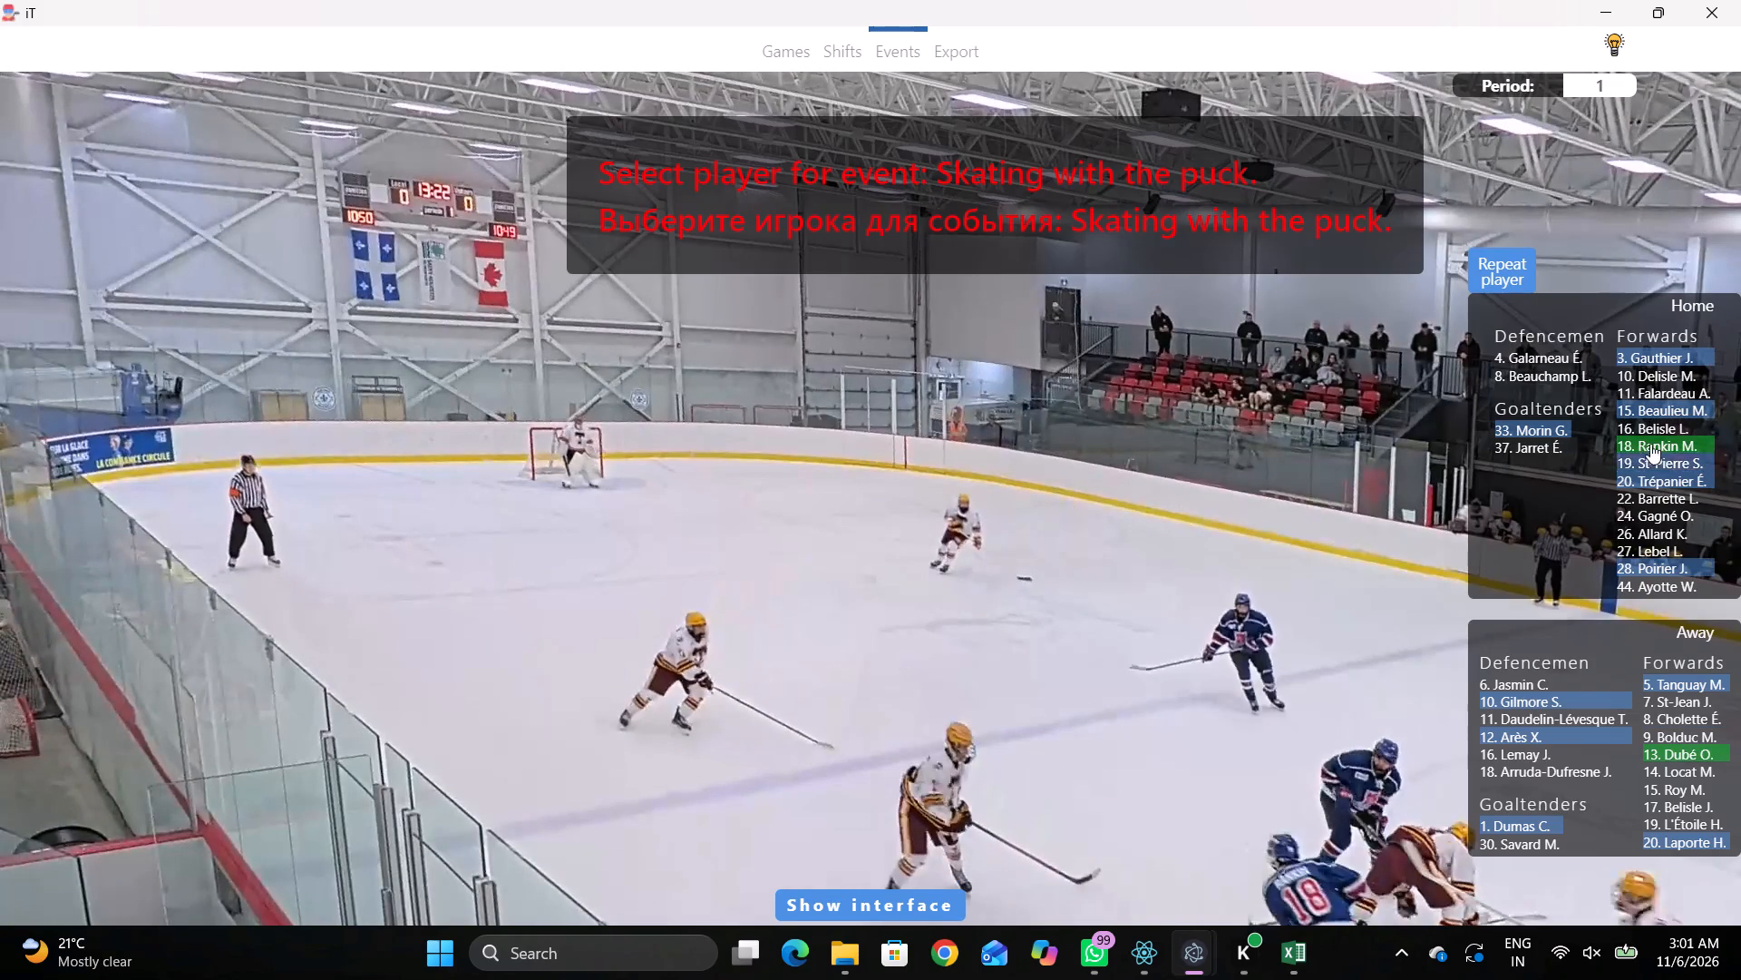
pyautogui.click(1645, 431)
pyautogui.click(1645, 437)
pyautogui.click(848, 446)
# Play the video ahead to examine the puck battle in the away end and how the puck leaves it.
pyautogui.press('space')
pyautogui.press('space')
pyautogui.press('space')
pyautogui.press('space')
pyautogui.press('space')
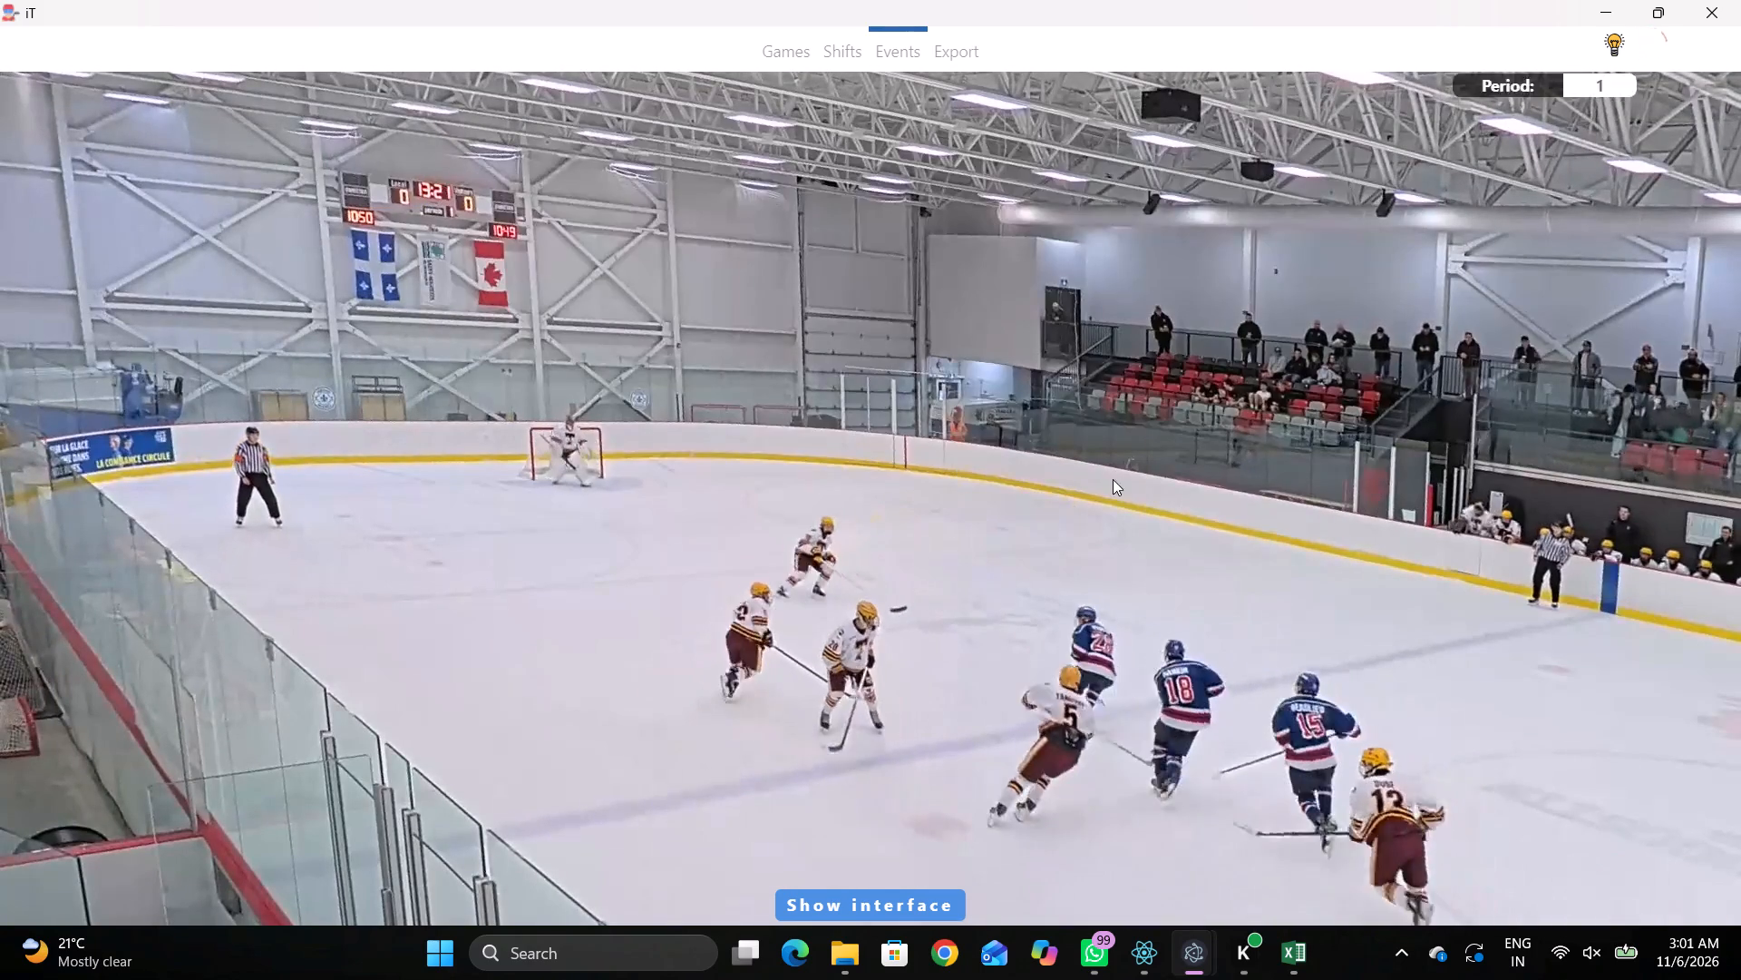
pyautogui.press('space')
pyautogui.press('space')
pyautogui.press('space')
pyautogui.press('space')
pyautogui.press('space')
pyautogui.press('space')
pyautogui.press('space')
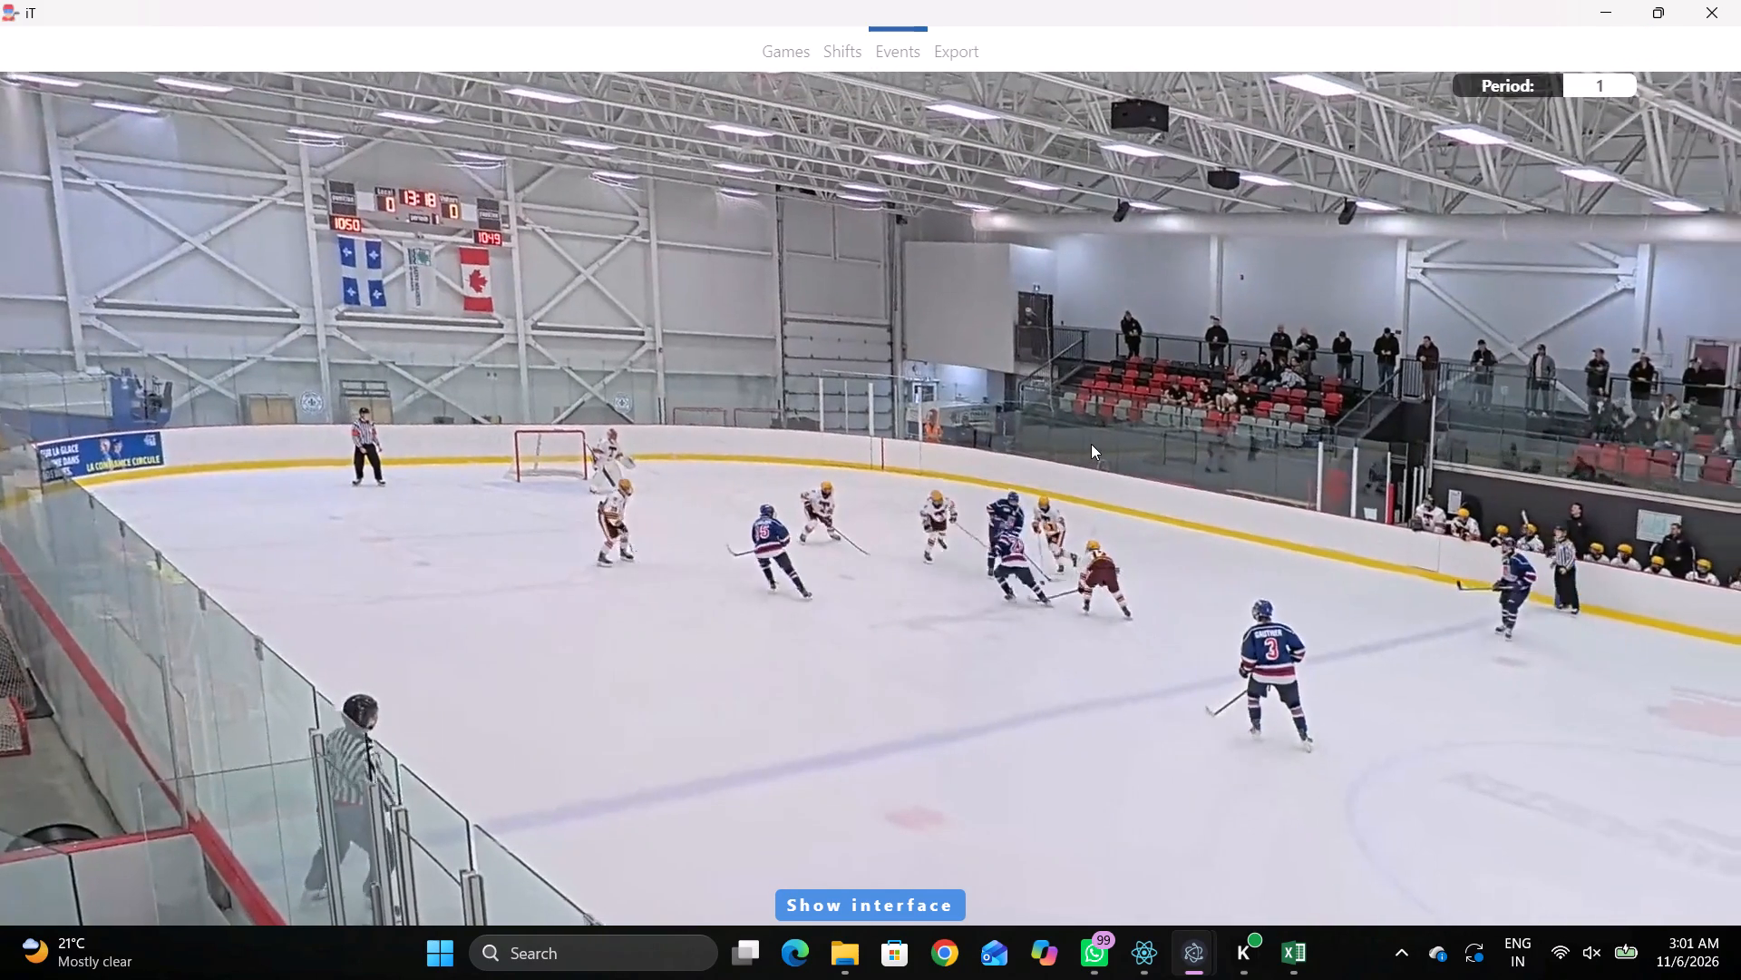
pyautogui.press('q')
pyautogui.press('q')
pyautogui.press('space')
pyautogui.press('space')
pyautogui.press('space')
pyautogui.press('space')
pyautogui.press('space')
pyautogui.press('space')
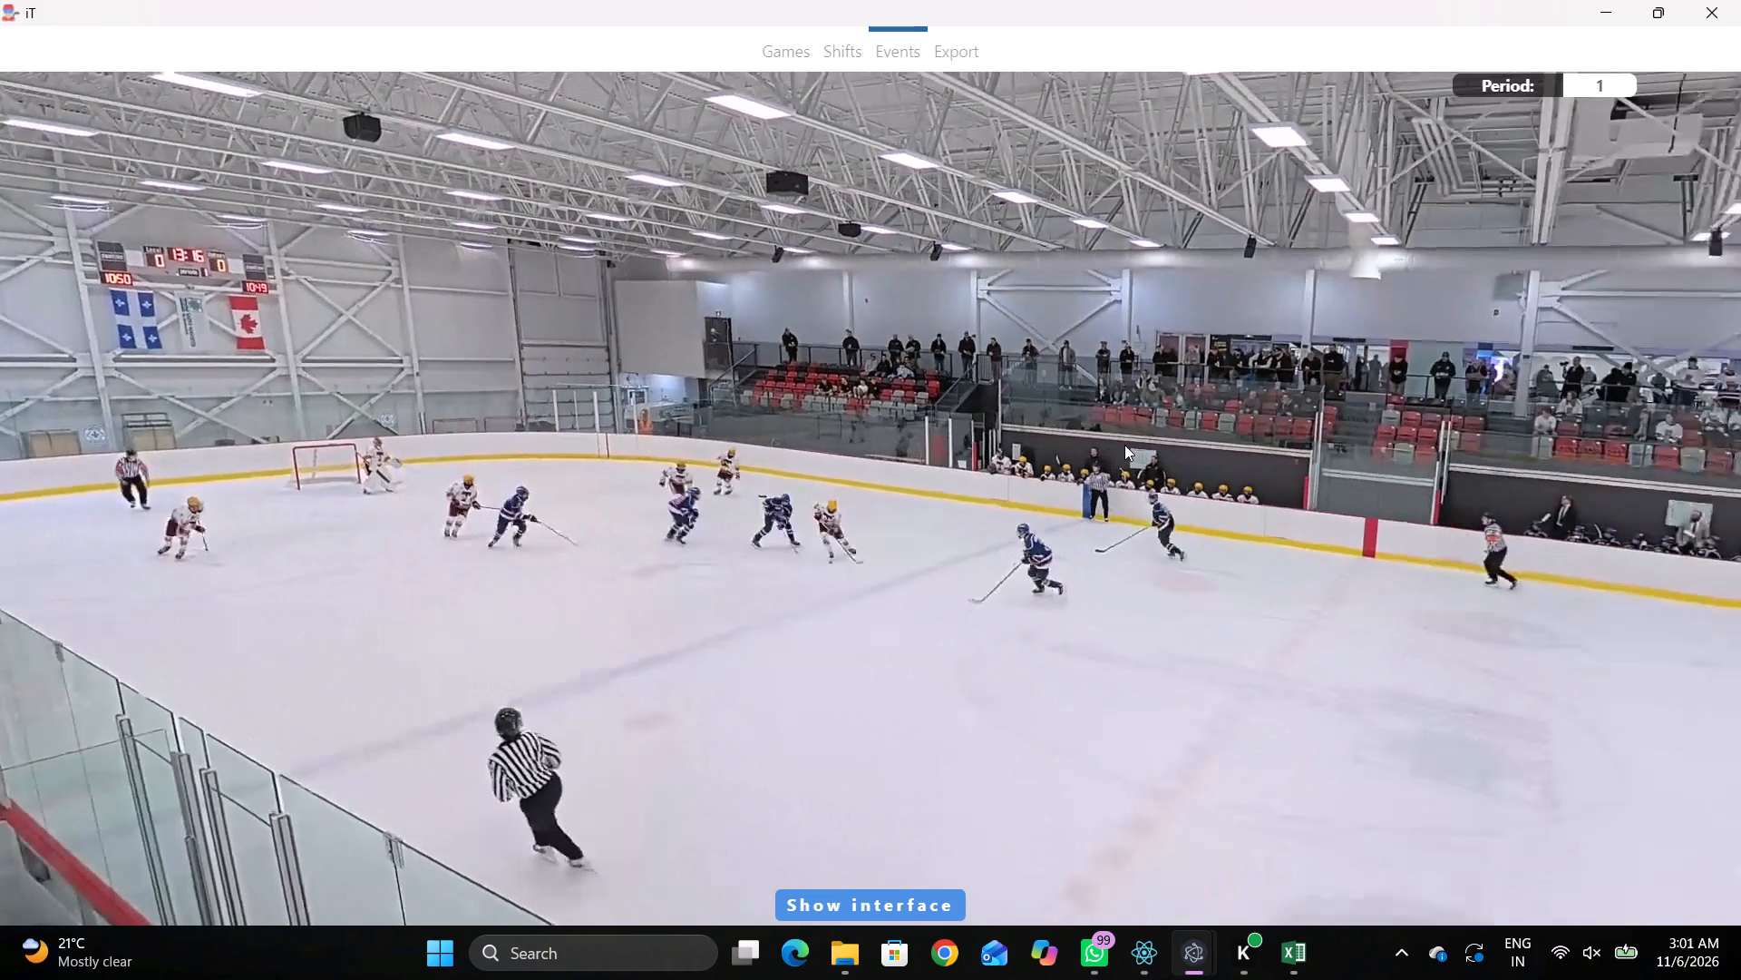
# Record a Check - Stick by away forward 13, mid-width just inside the away blue line.
pyautogui.press('q')
pyautogui.press('q')
pyautogui.press('q')
pyautogui.press('q')
pyautogui.press('q')
pyautogui.press('q')
pyautogui.press('q')
pyautogui.press('q')
pyautogui.press('q')
pyautogui.press('q')
pyautogui.press('q')
pyautogui.press('q')
pyautogui.press('q')
pyautogui.press('q')
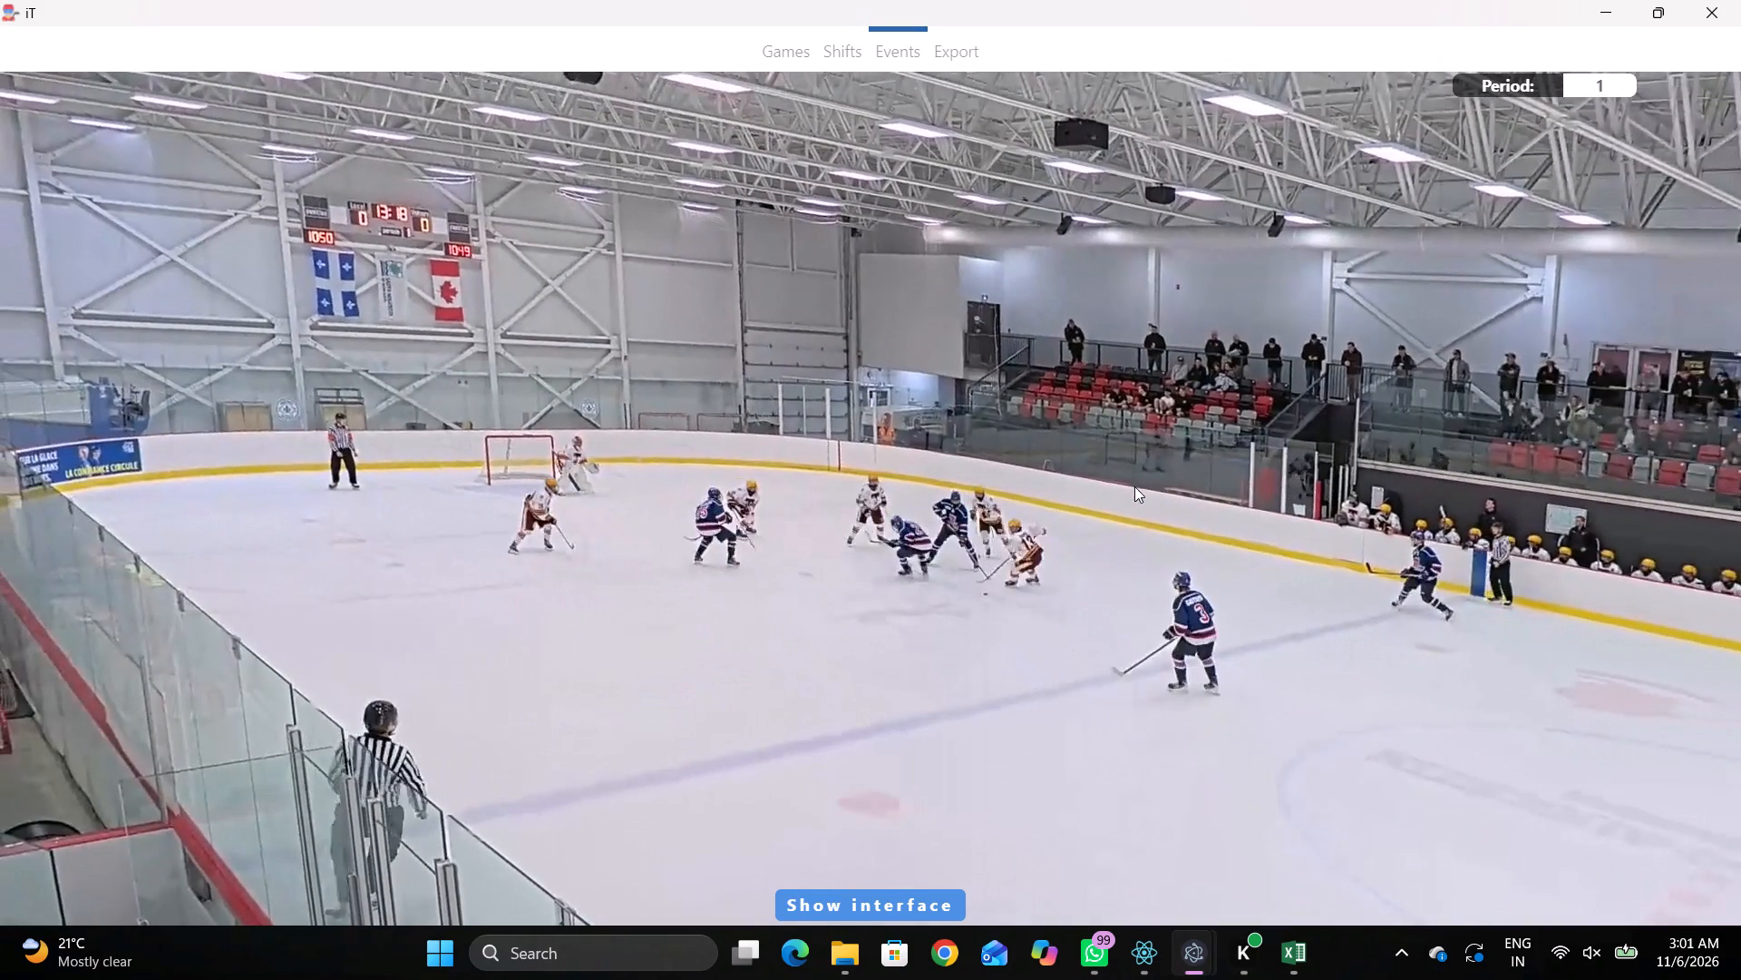
pyautogui.press('space')
pyautogui.press('space')
pyautogui.press('q')
pyautogui.press('q')
pyautogui.moveTo(1170, 465); pyautogui.dragTo(1198, 447, button='right')
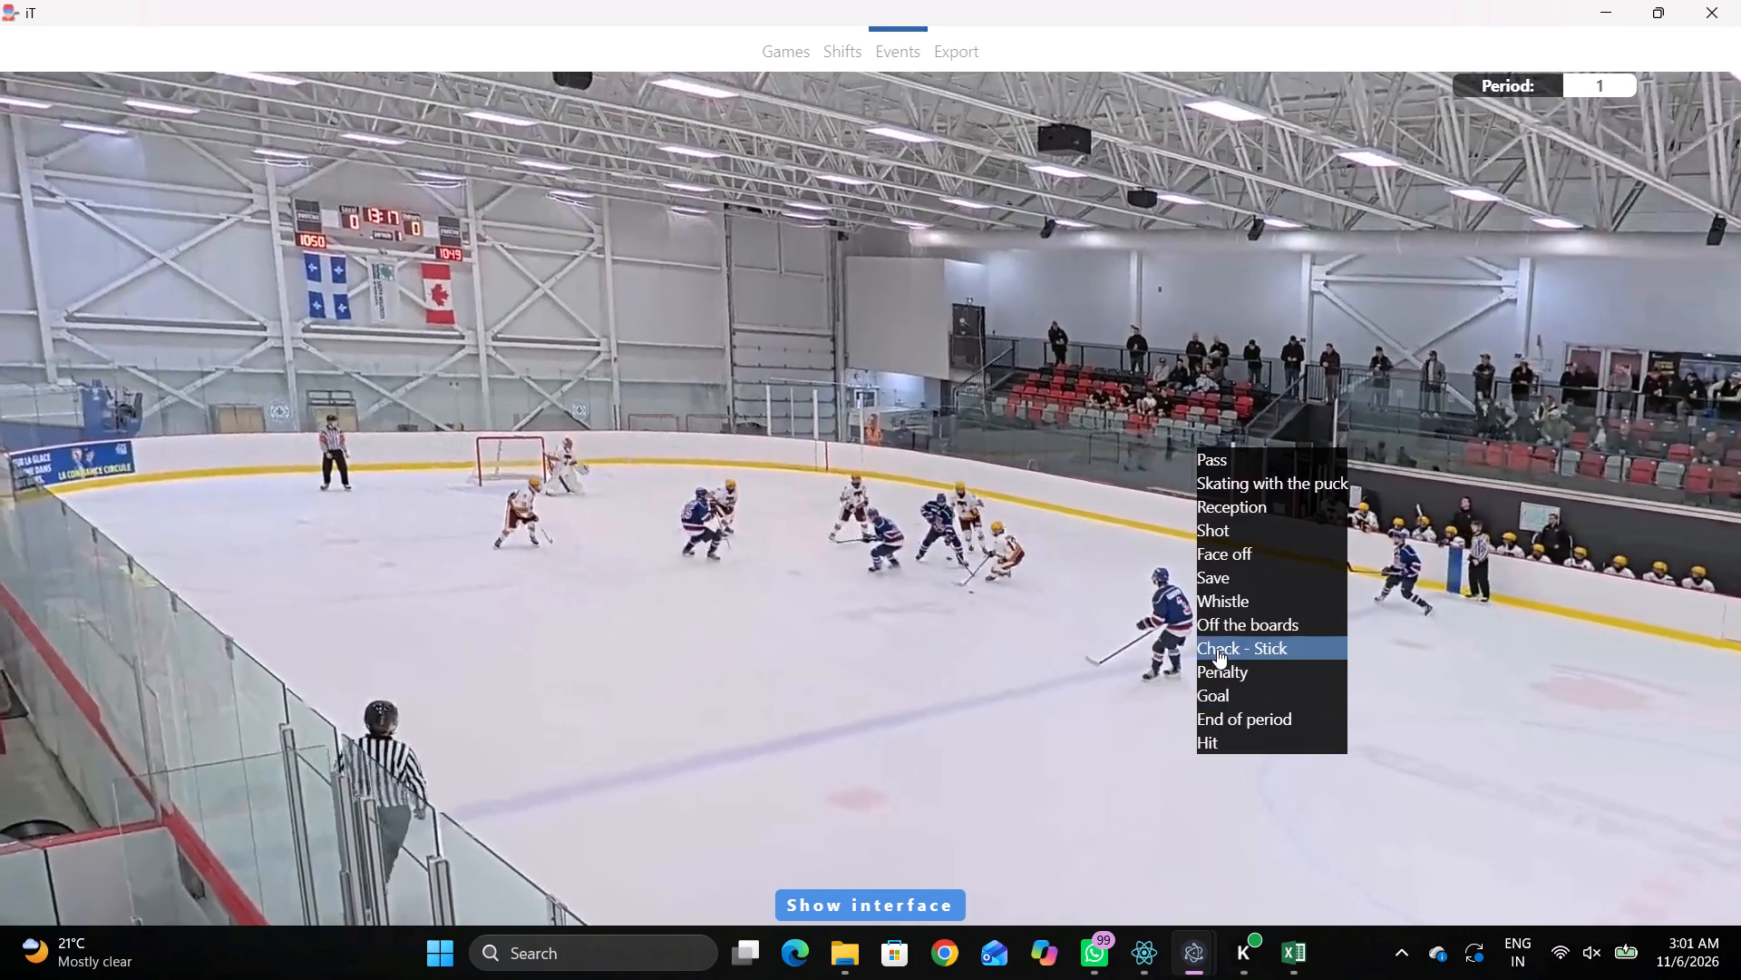
pyautogui.click(1217, 648)
pyautogui.click(1649, 750)
pyautogui.click(752, 381)
# Record Skating with the puck by the same away forward, inside the away blue line towards the far side.
pyautogui.press('space')
pyautogui.press('v')
pyautogui.press('space')
pyautogui.rightClick(1052, 405)
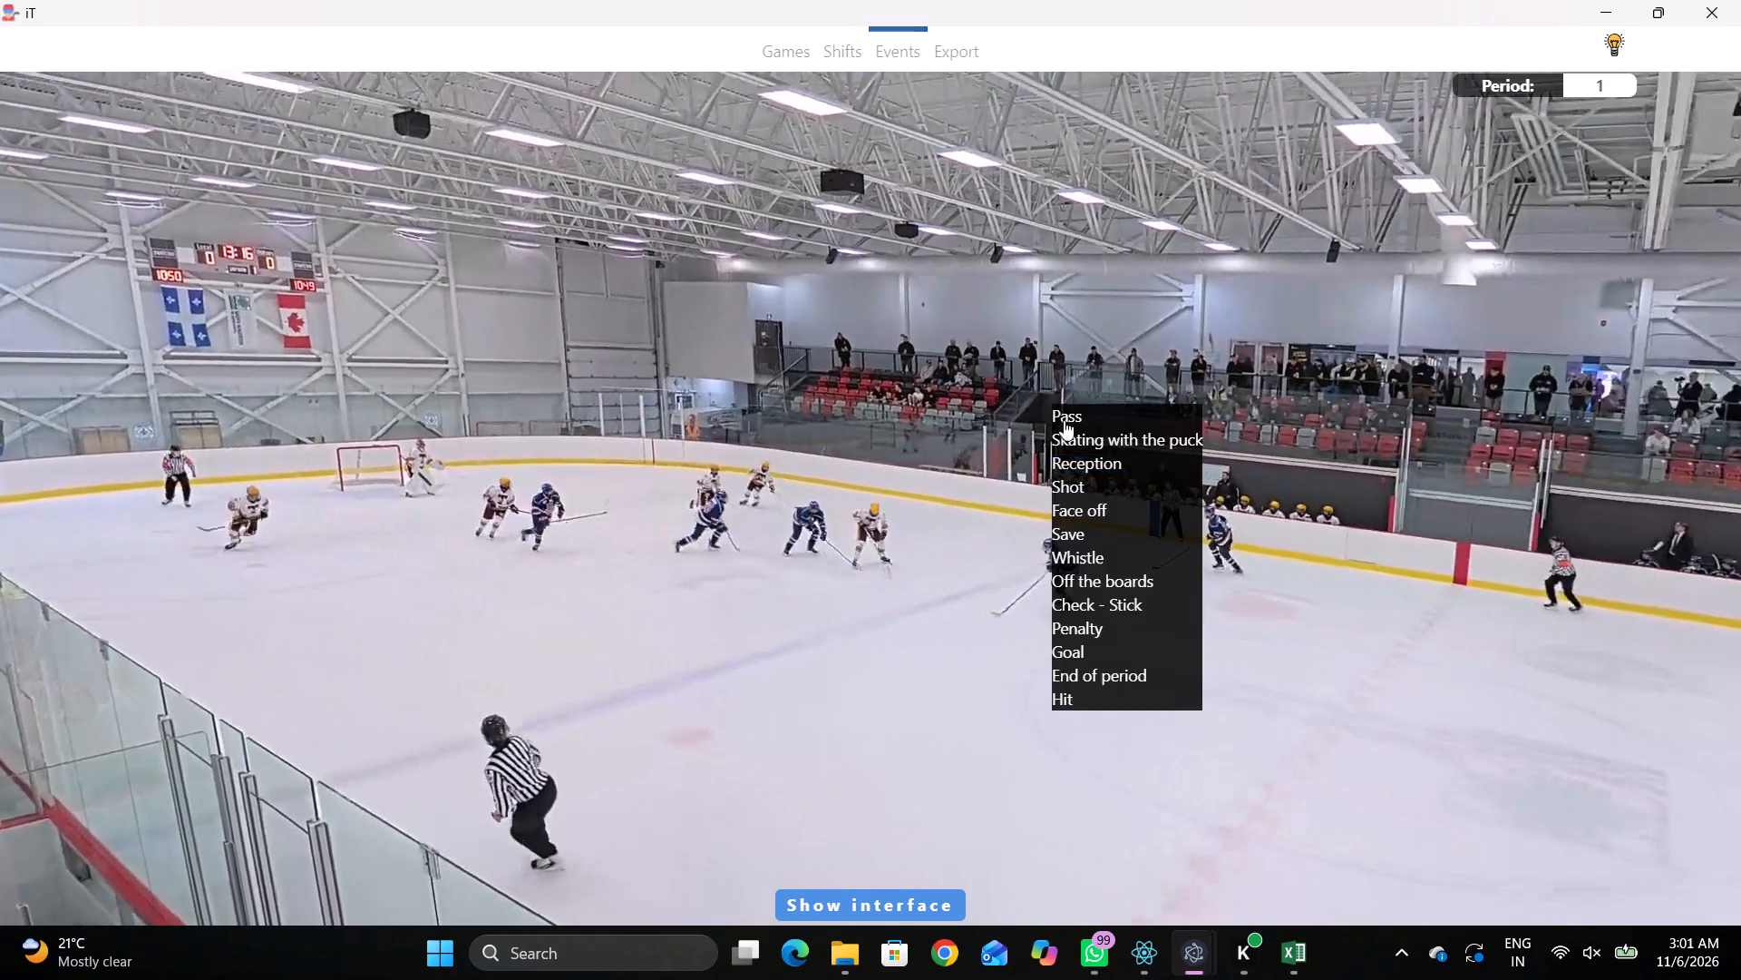
pyautogui.click(1127, 465)
pyautogui.rightClick(1200, 357)
pyautogui.click(1266, 400)
pyautogui.click(1517, 264)
pyautogui.click(715, 313)
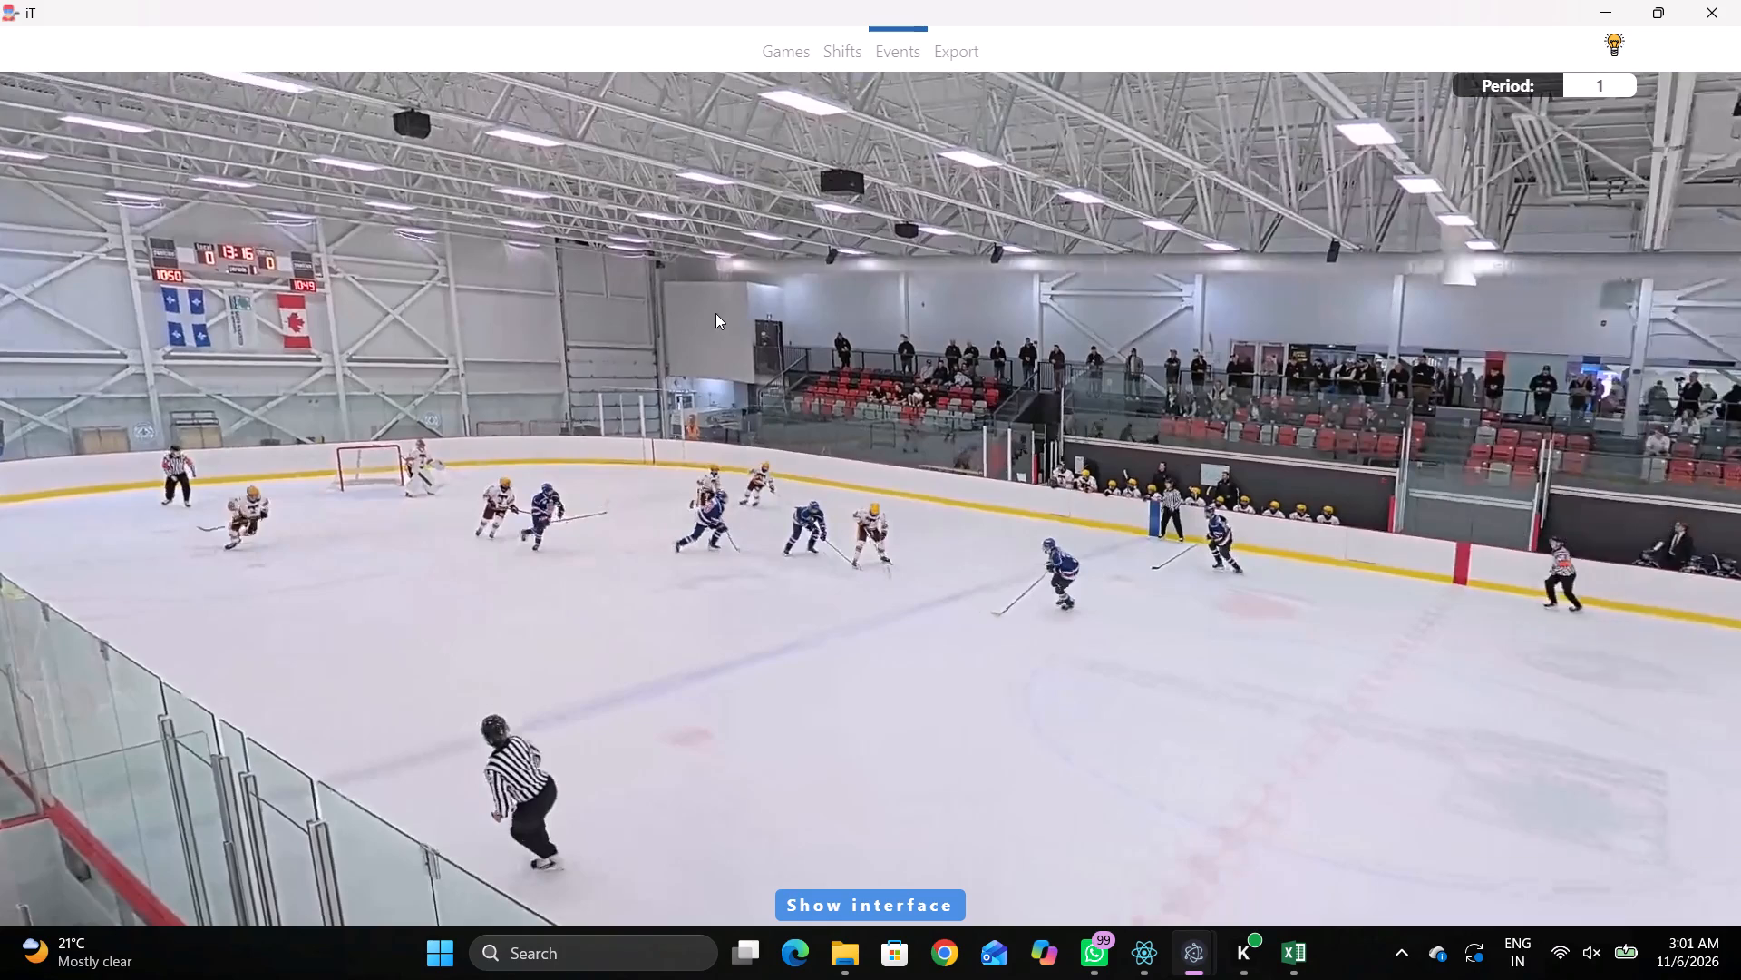
# Record a Pass by the same away forward, near the near boards just past the centre red line.
pyautogui.press('r')
pyautogui.press('space')
pyautogui.press('space')
pyautogui.press('space')
pyautogui.press('space')
pyautogui.press('space')
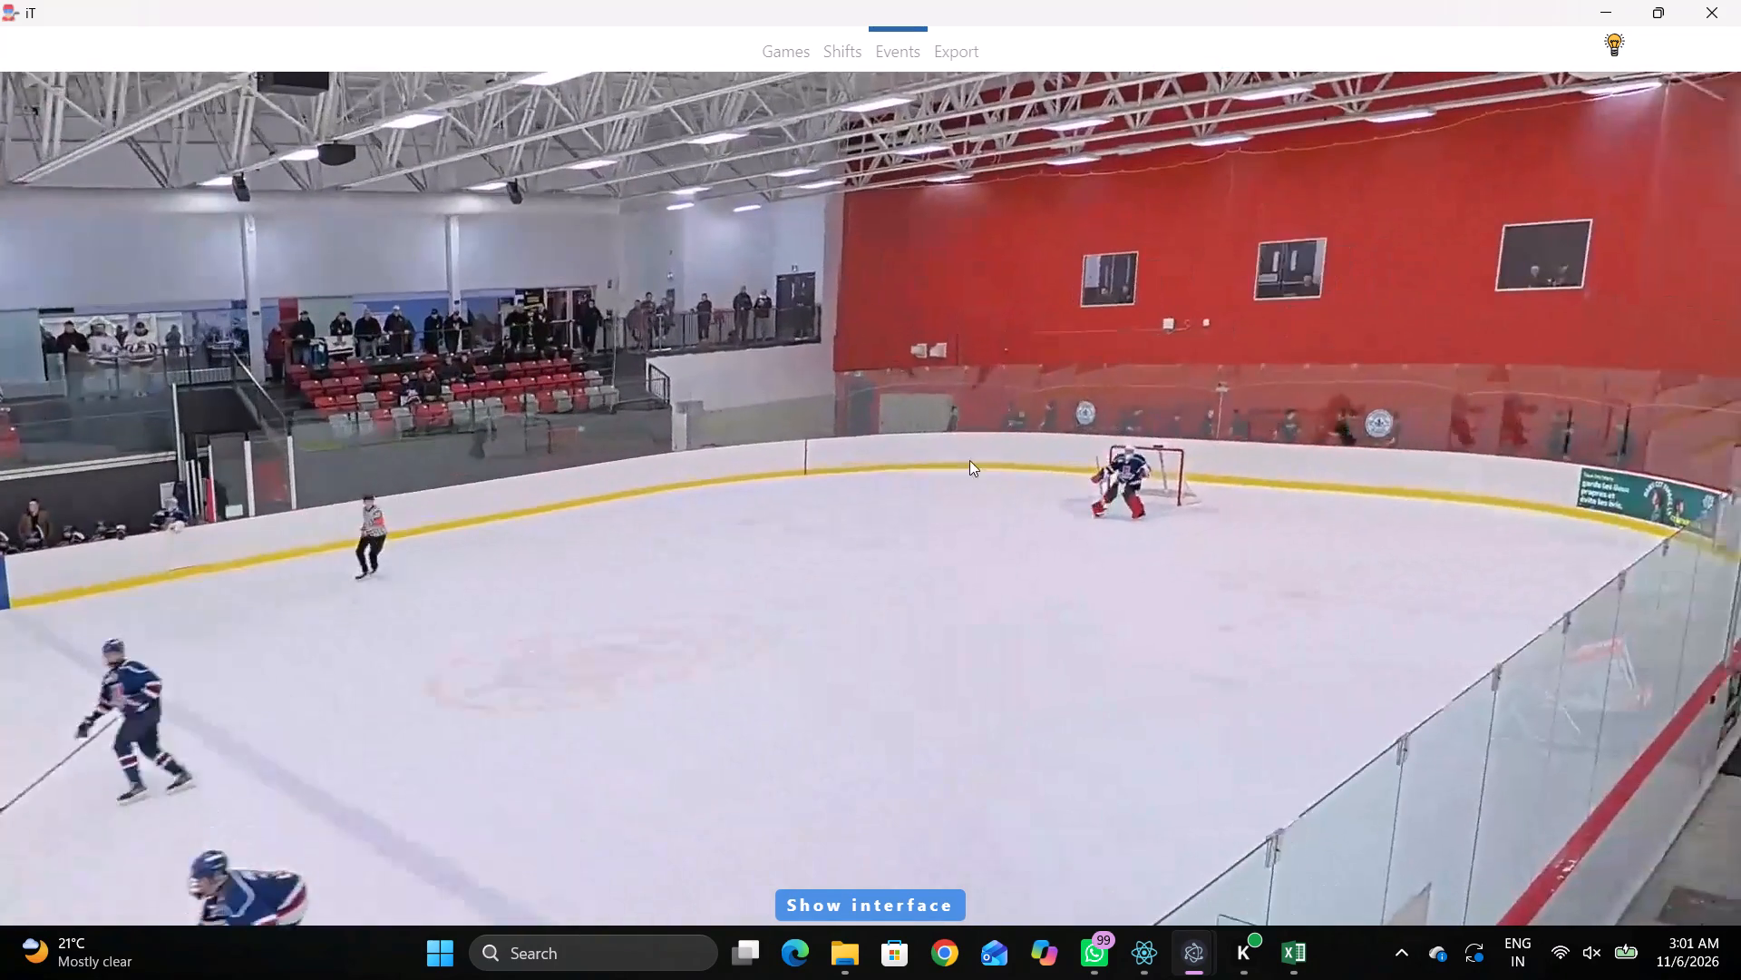
pyautogui.press('space')
pyautogui.write('q')
pyautogui.rightClick(1114, 423)
pyautogui.click(1133, 434)
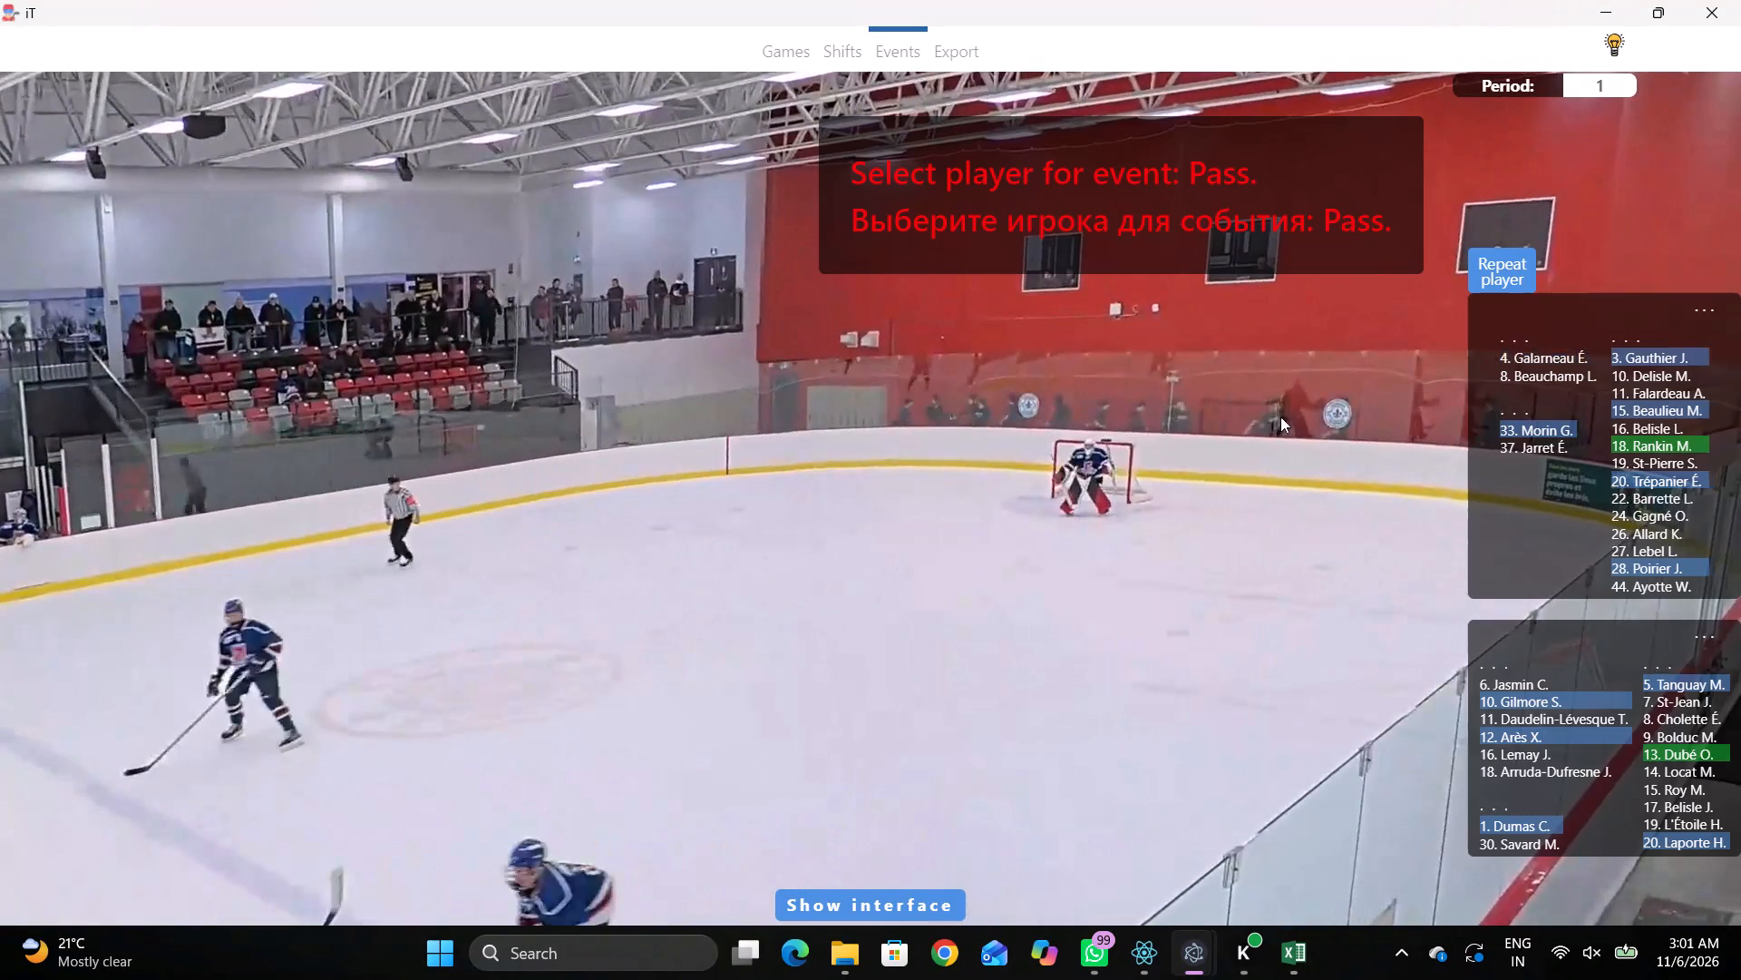
pyautogui.click(1514, 285)
pyautogui.click(937, 534)
# Record a Pass by home forward 20, behind the home goal line on the near side.
pyautogui.press('space')
pyautogui.press('v')
pyautogui.press('space')
pyautogui.press('space')
pyautogui.press('space')
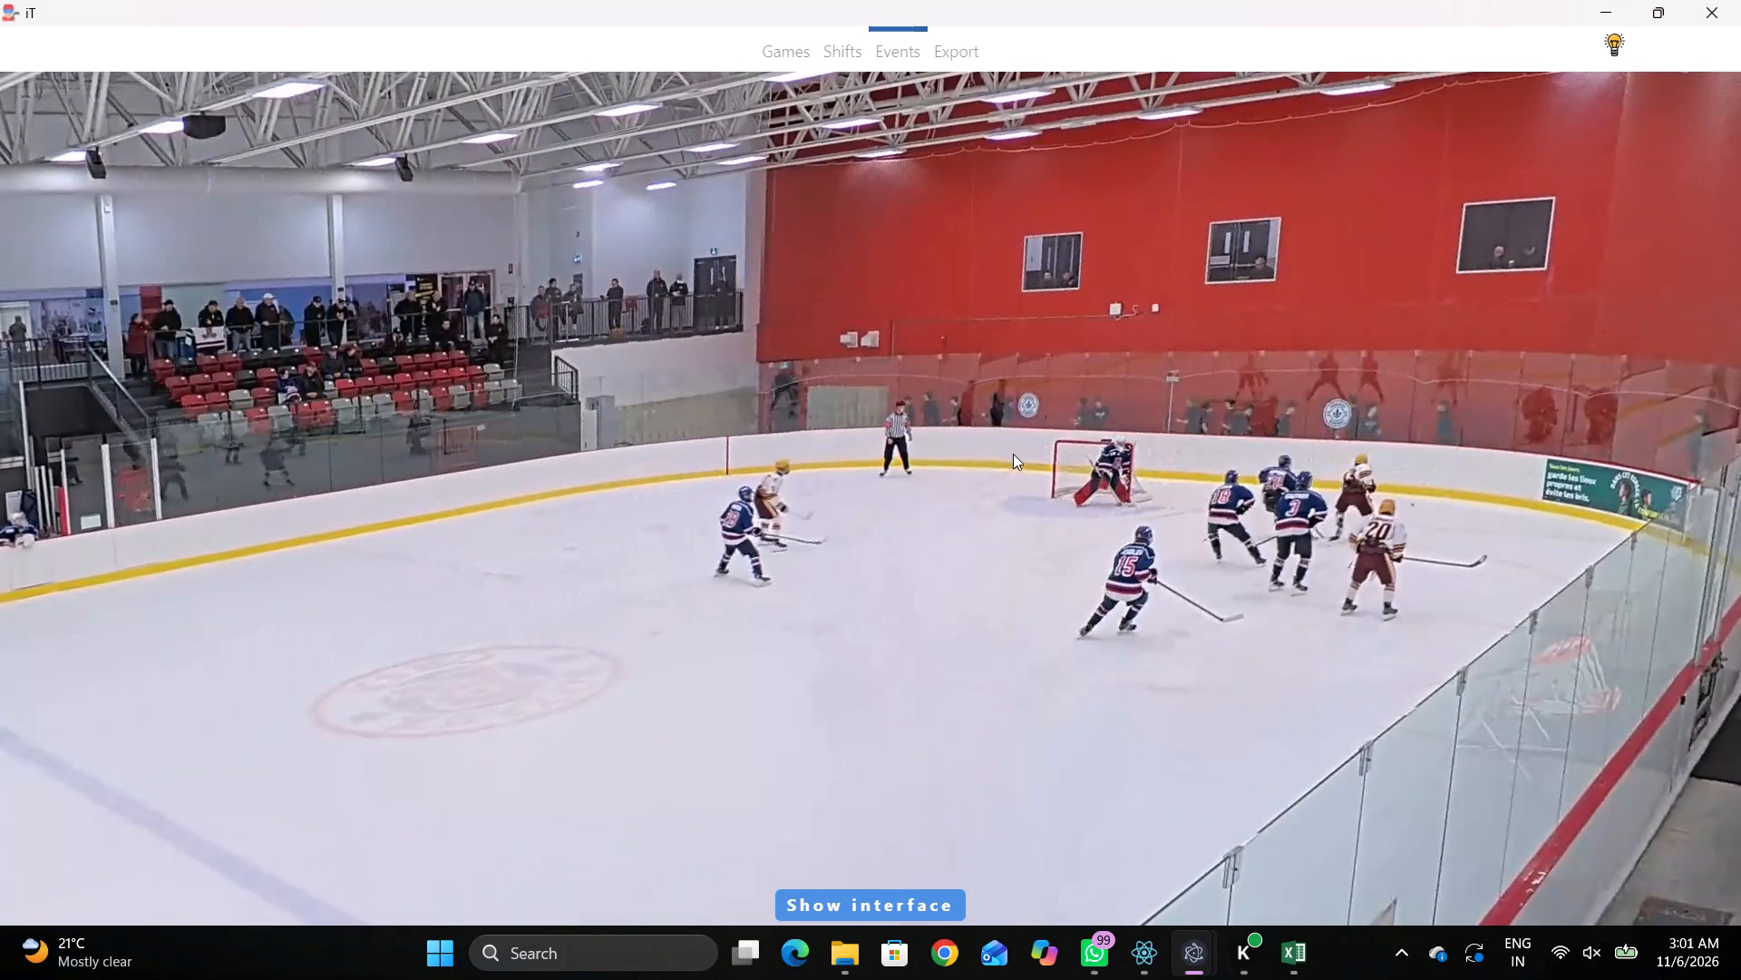
pyautogui.press('r')
pyautogui.press('space')
pyautogui.press('space')
pyautogui.press('space')
pyautogui.press('space')
pyautogui.press('q')
pyautogui.write('qq')
pyautogui.press('q')
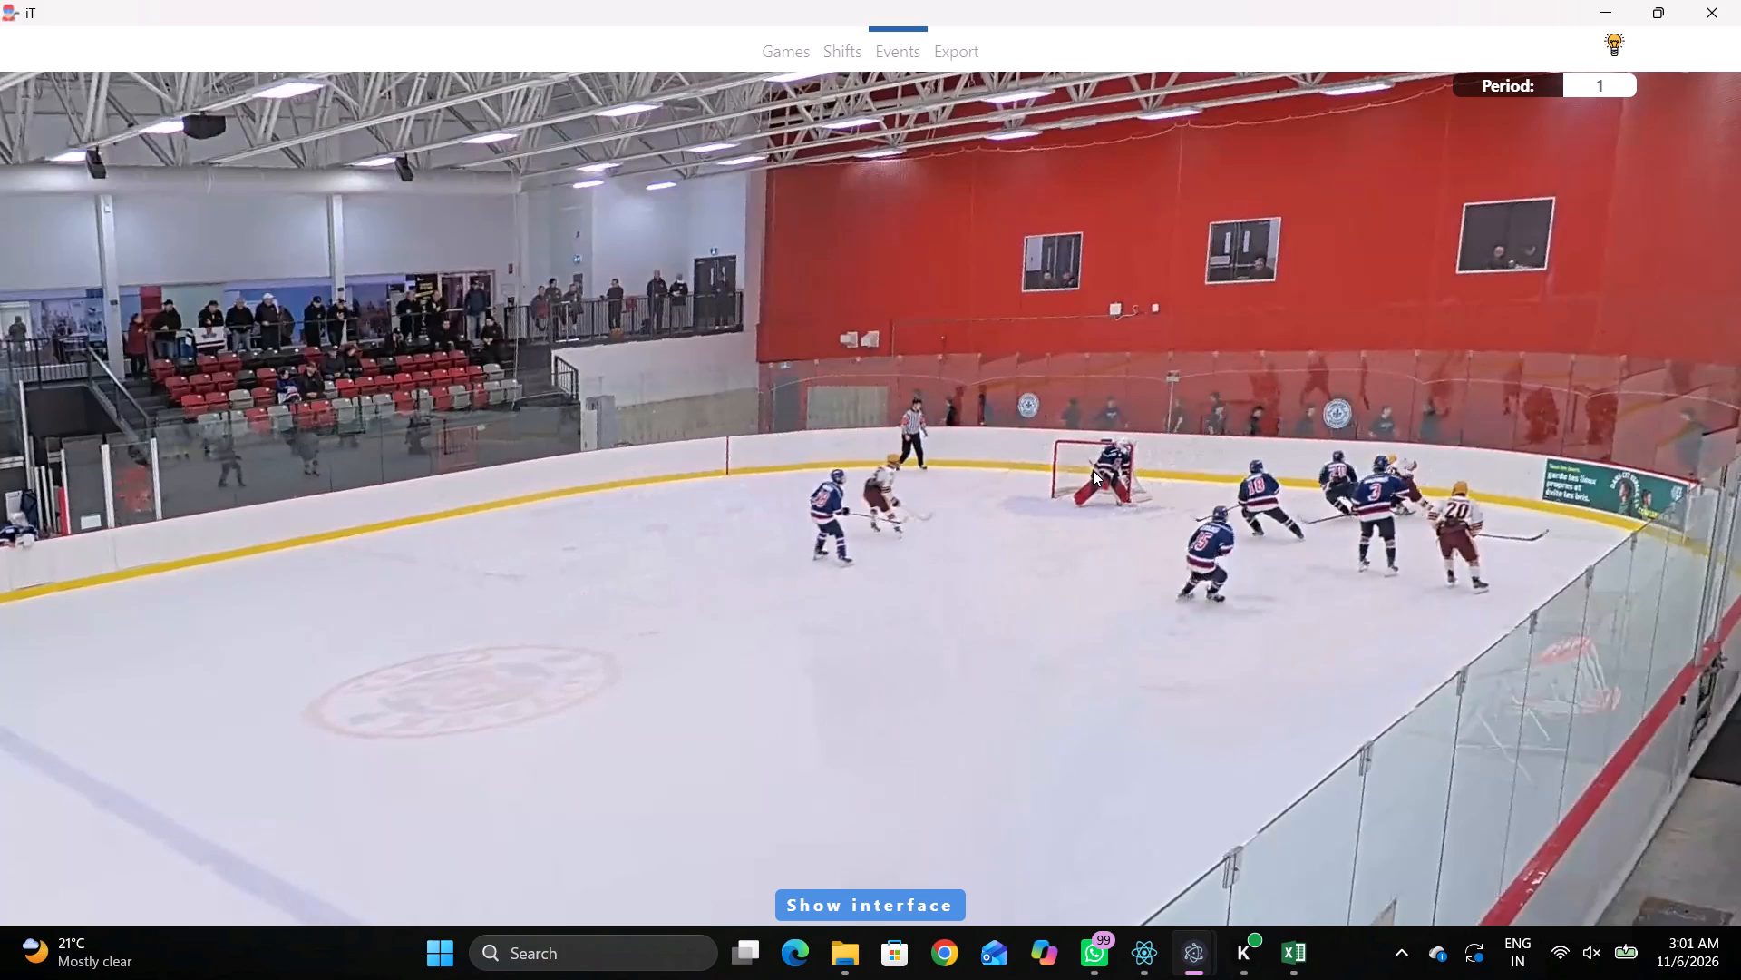
pyautogui.click(1101, 477)
pyautogui.rightClick(1086, 474)
pyautogui.click(1102, 487)
pyautogui.click(1618, 488)
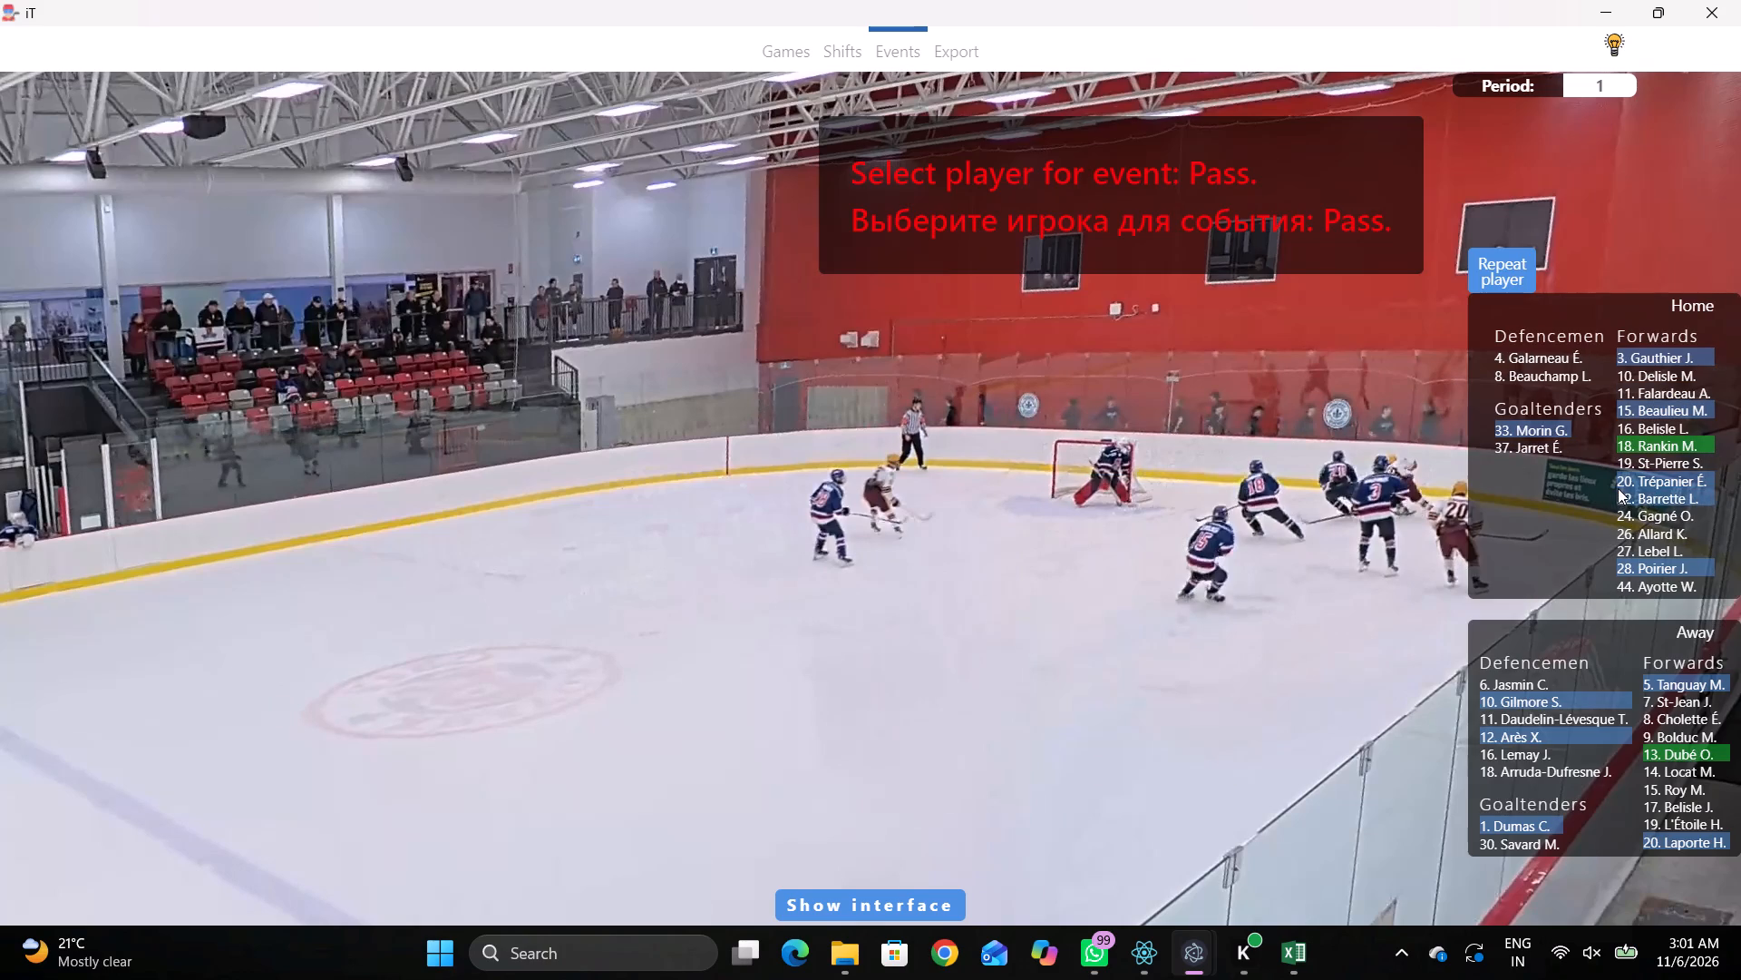
pyautogui.click(1640, 490)
pyautogui.click(1639, 485)
pyautogui.click(1366, 461)
# Record another Pass by the same home forward, behind the home goal line on the far side of the net.
pyautogui.press('r')
pyautogui.press('space')
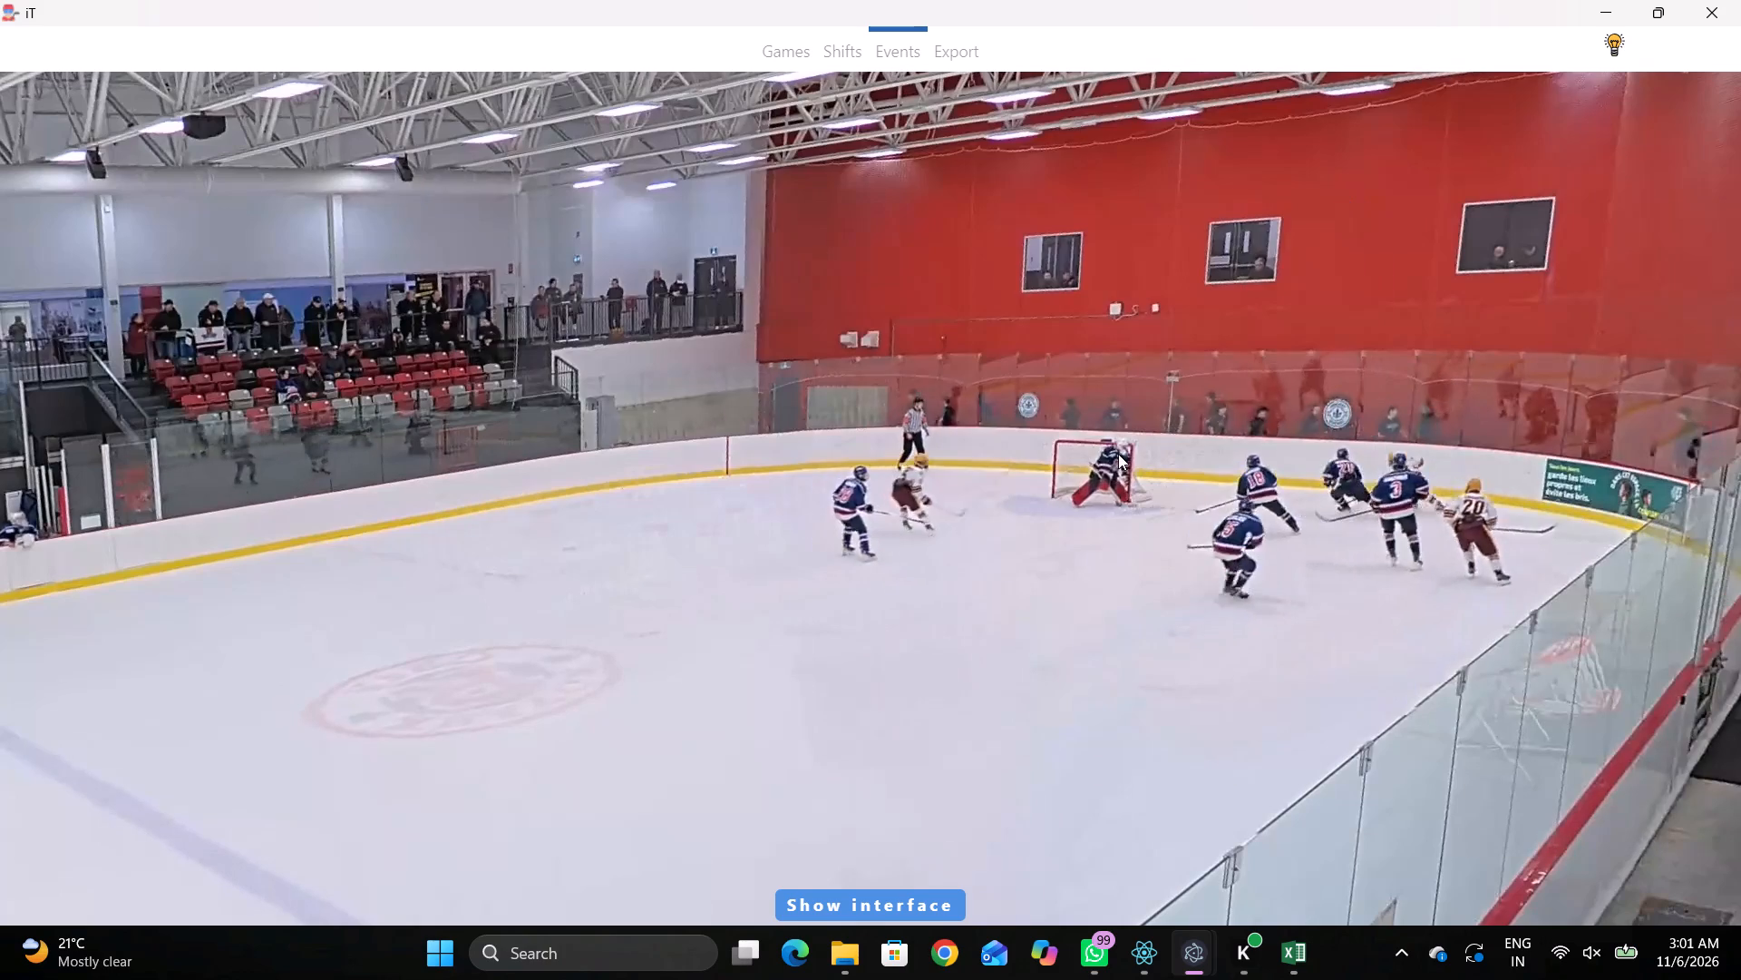
pyautogui.press('v')
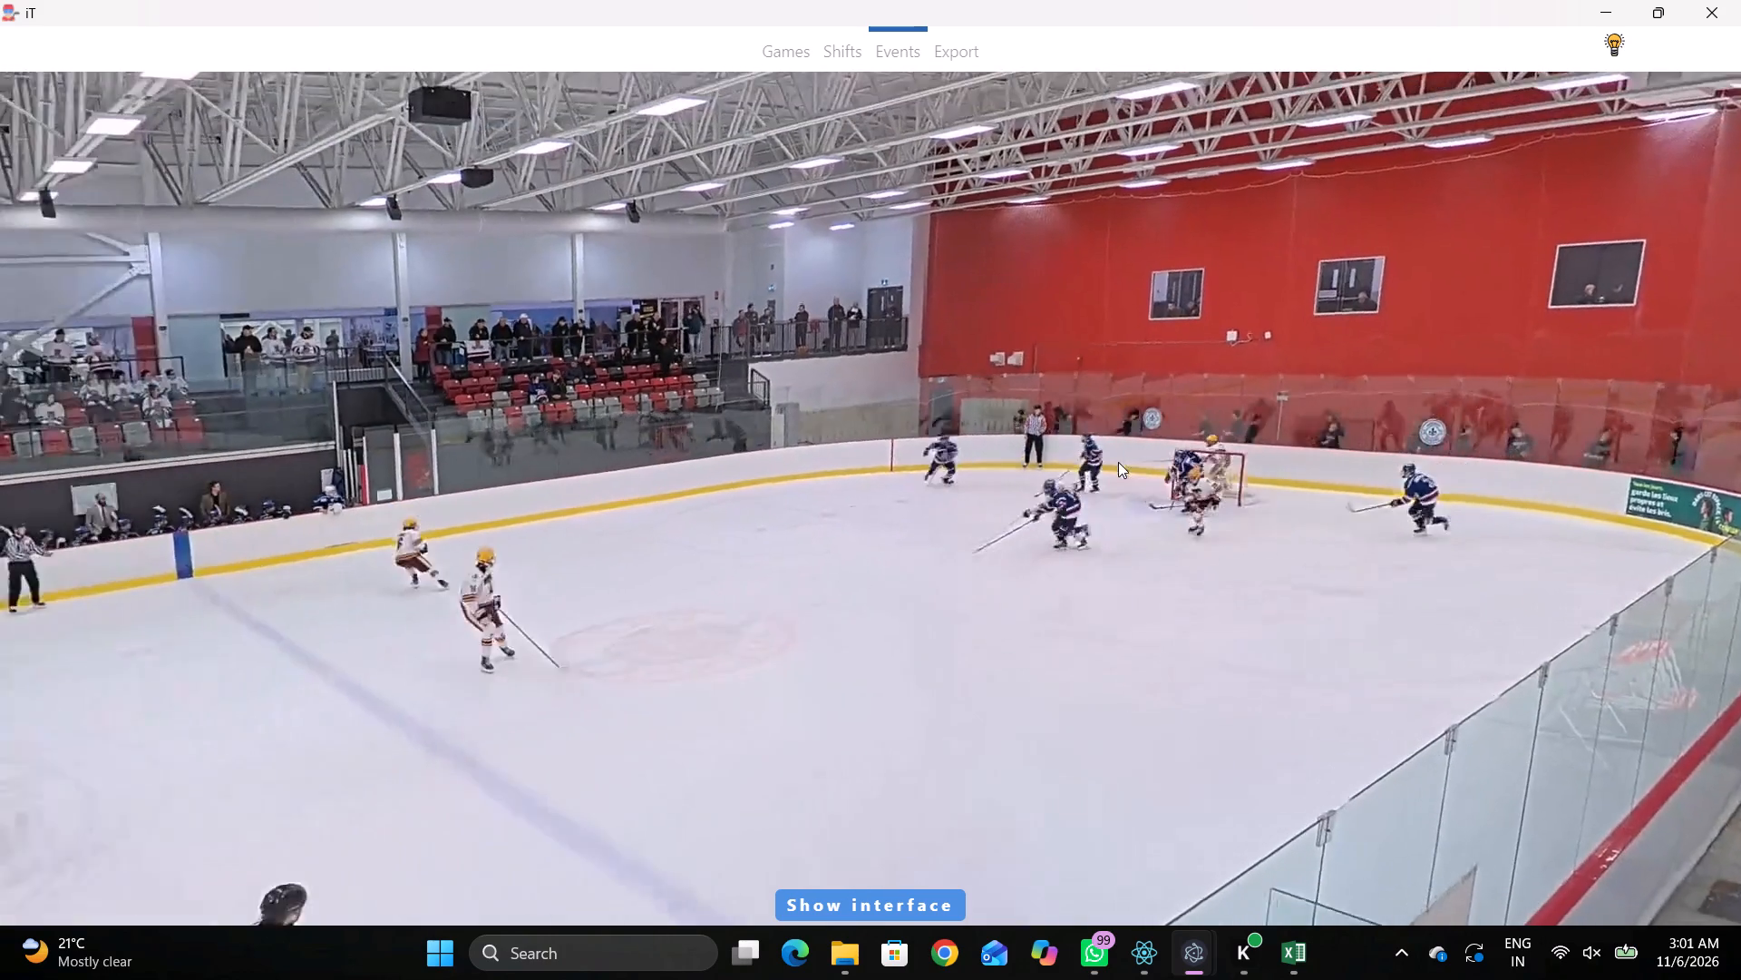
pyautogui.press('space')
pyautogui.press('space')
pyautogui.press('space')
pyautogui.press('q')
pyautogui.press('q')
pyautogui.press('q')
pyautogui.press('q')
pyautogui.press('q')
pyautogui.press('q')
pyautogui.press('q')
pyautogui.press('q')
pyautogui.press('q')
pyautogui.press('q')
pyautogui.press('q')
pyautogui.press('q')
pyautogui.press('q')
pyautogui.press('q')
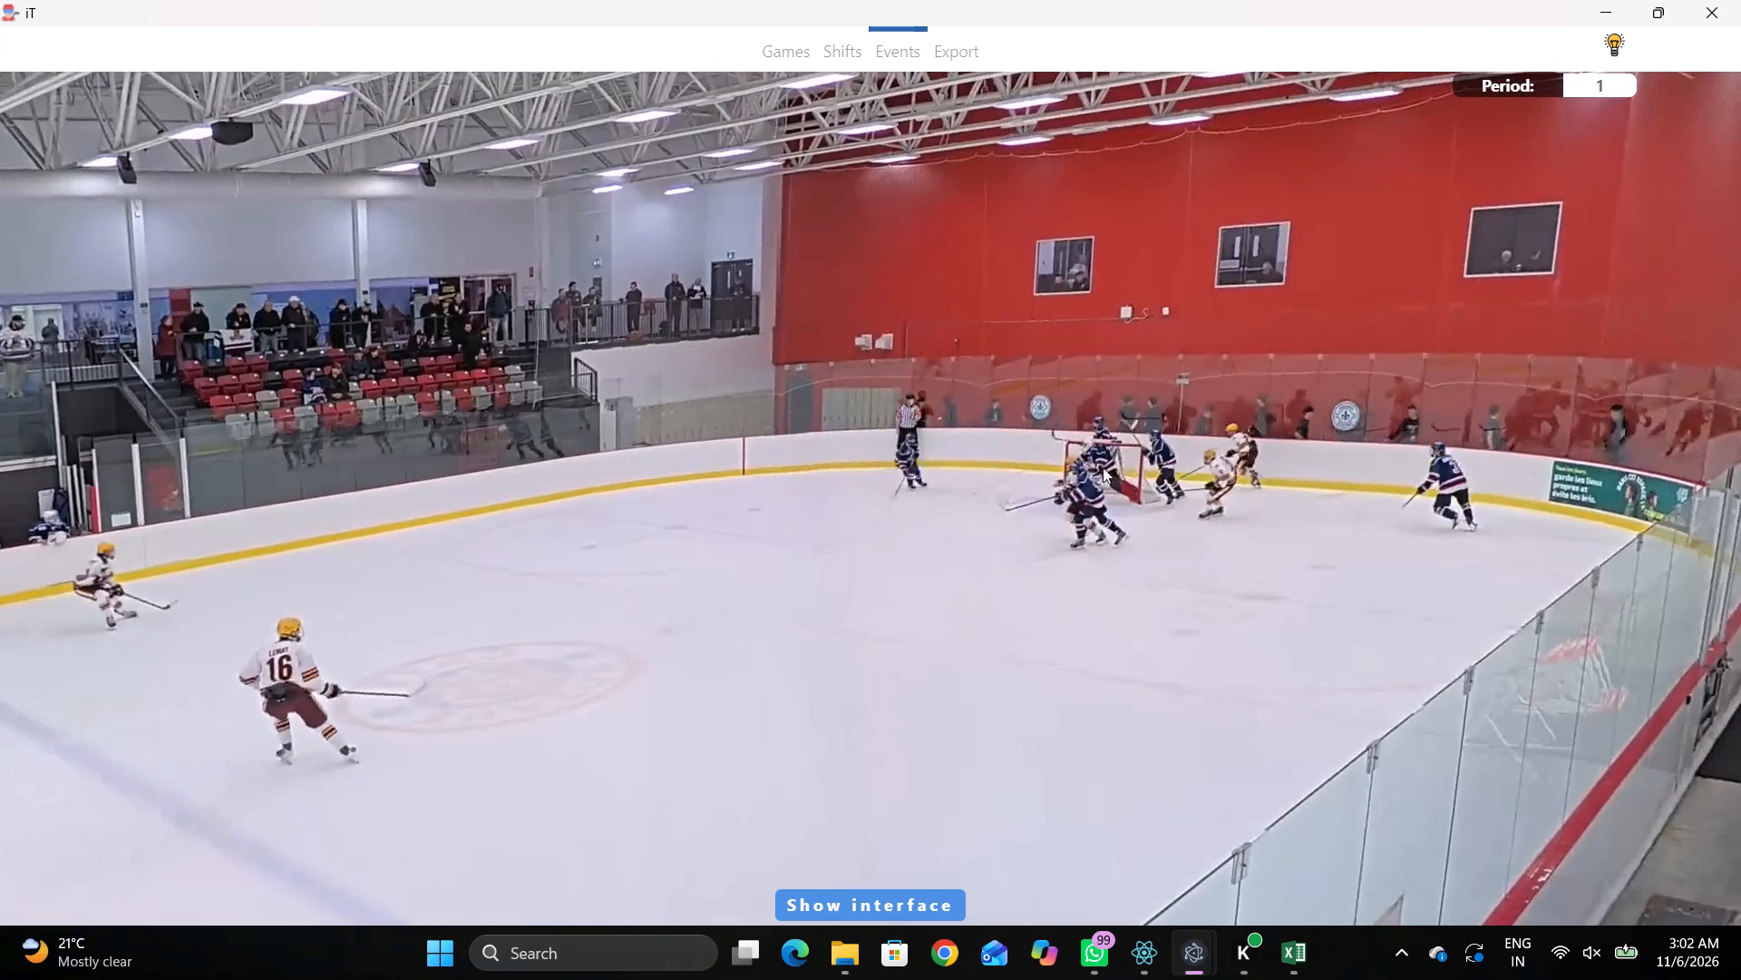
pyautogui.press('q')
pyautogui.press('q')
pyautogui.rightClick(1116, 414)
pyautogui.click(1133, 420)
pyautogui.click(1502, 265)
pyautogui.click(1373, 305)
# Change the type of home forward 20's 00:19:18:6 Pass to Skating with the puck.
pyautogui.hotkey('shift', 'd')
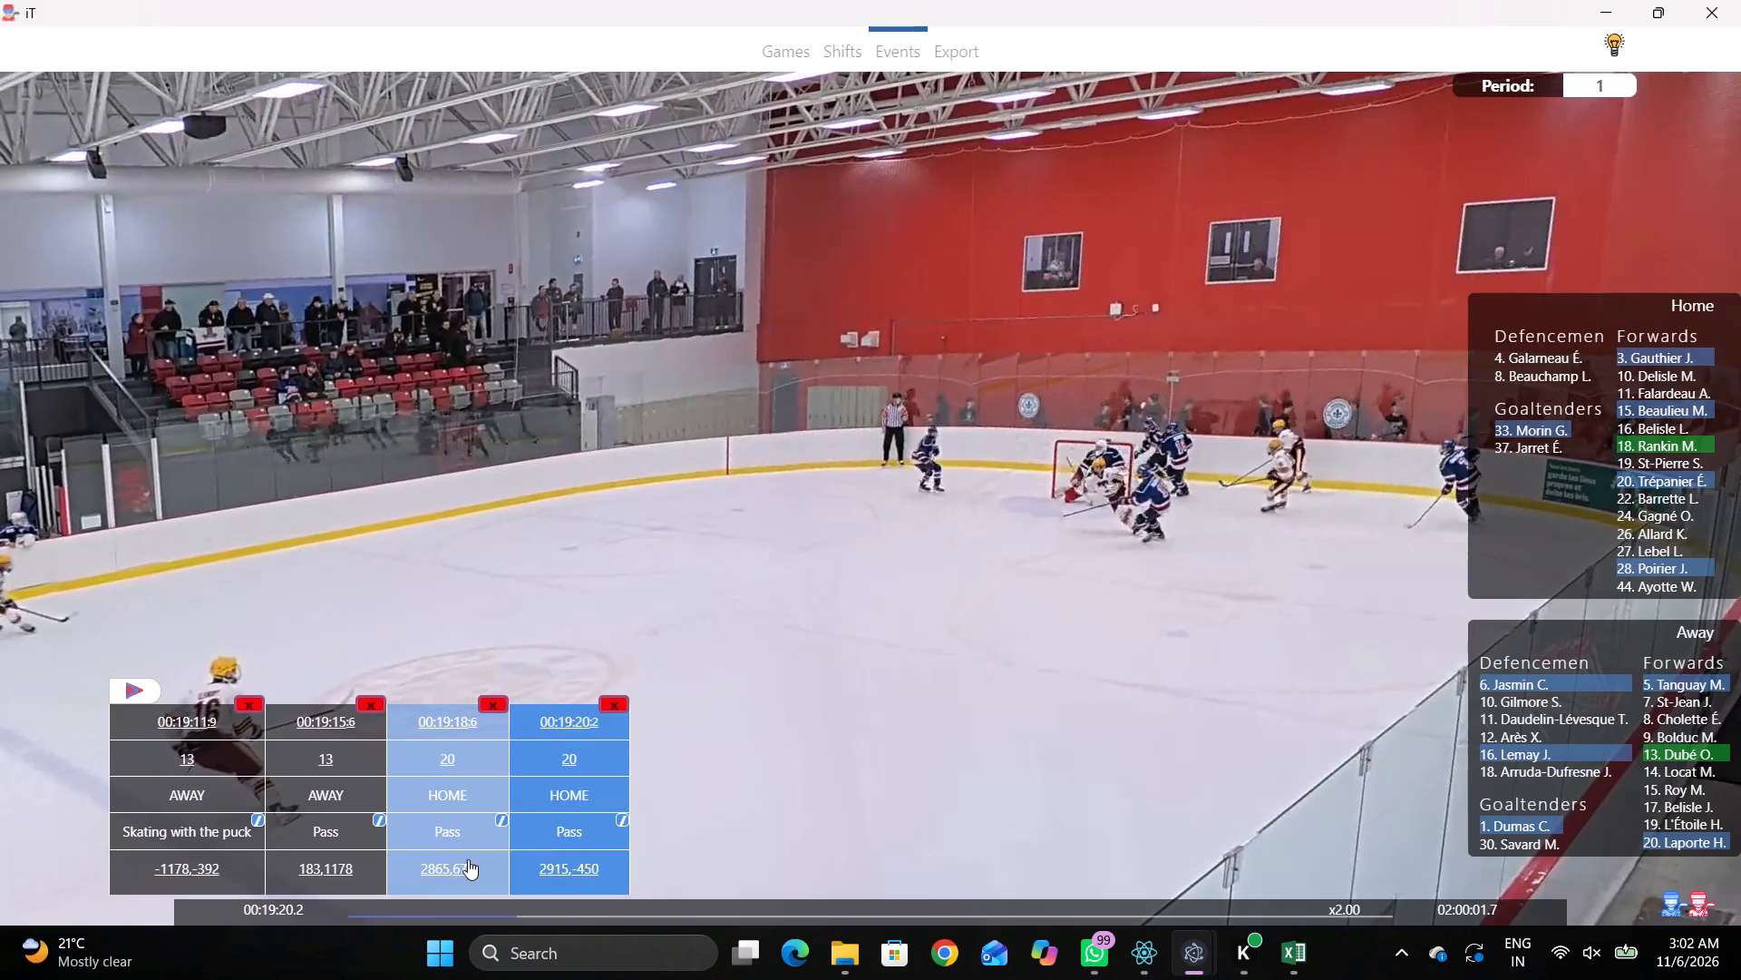
pyautogui.moveTo(525, 824); pyautogui.dragTo(514, 823)
pyautogui.click(505, 820)
pyautogui.moveTo(854, 485); pyautogui.dragTo(833, 485)
pyautogui.click(759, 485)
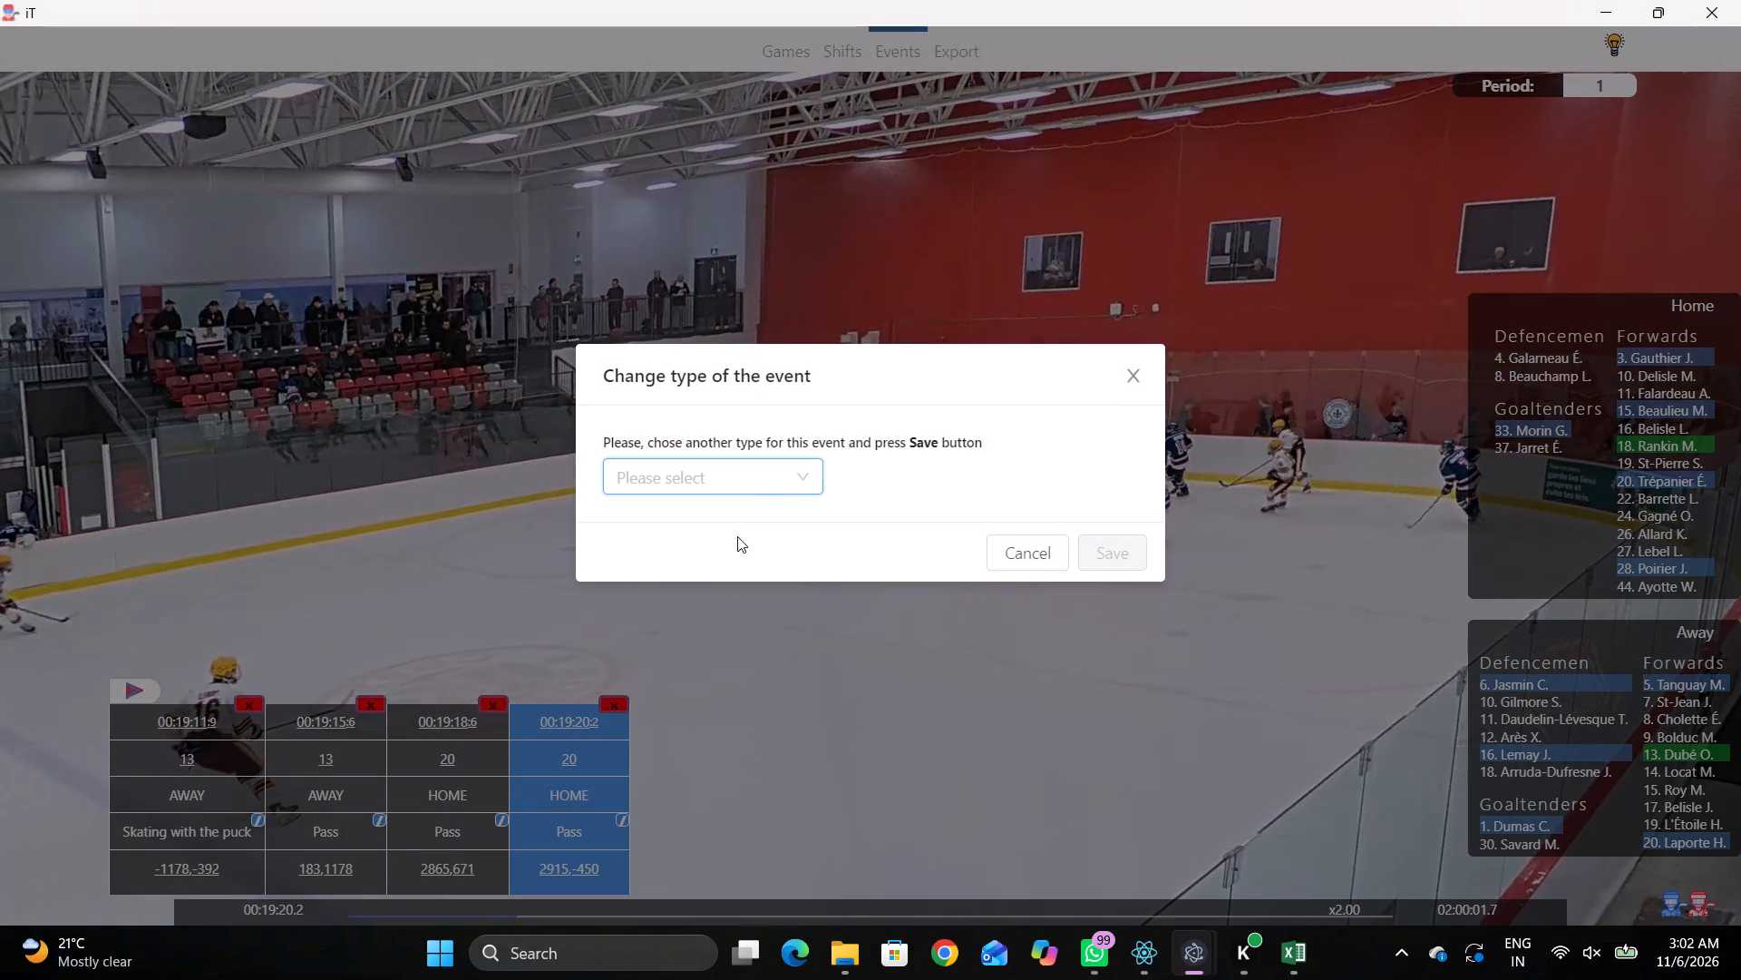
pyautogui.click(728, 494)
pyautogui.click(712, 560)
pyautogui.click(1101, 551)
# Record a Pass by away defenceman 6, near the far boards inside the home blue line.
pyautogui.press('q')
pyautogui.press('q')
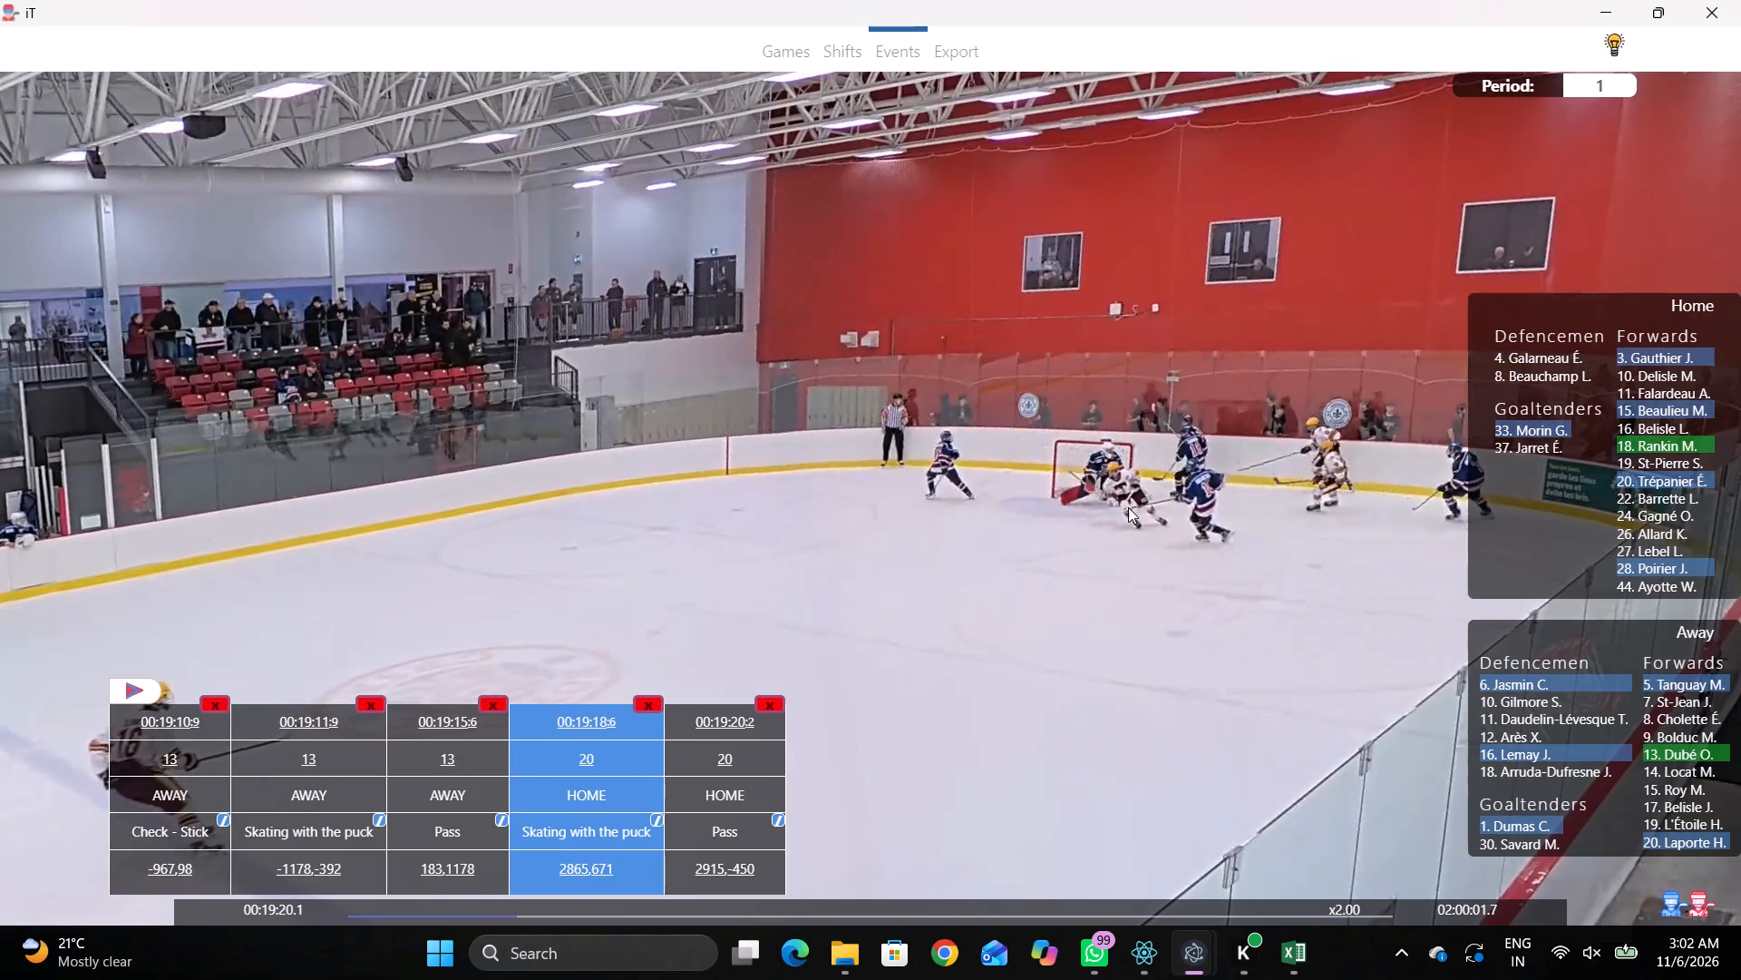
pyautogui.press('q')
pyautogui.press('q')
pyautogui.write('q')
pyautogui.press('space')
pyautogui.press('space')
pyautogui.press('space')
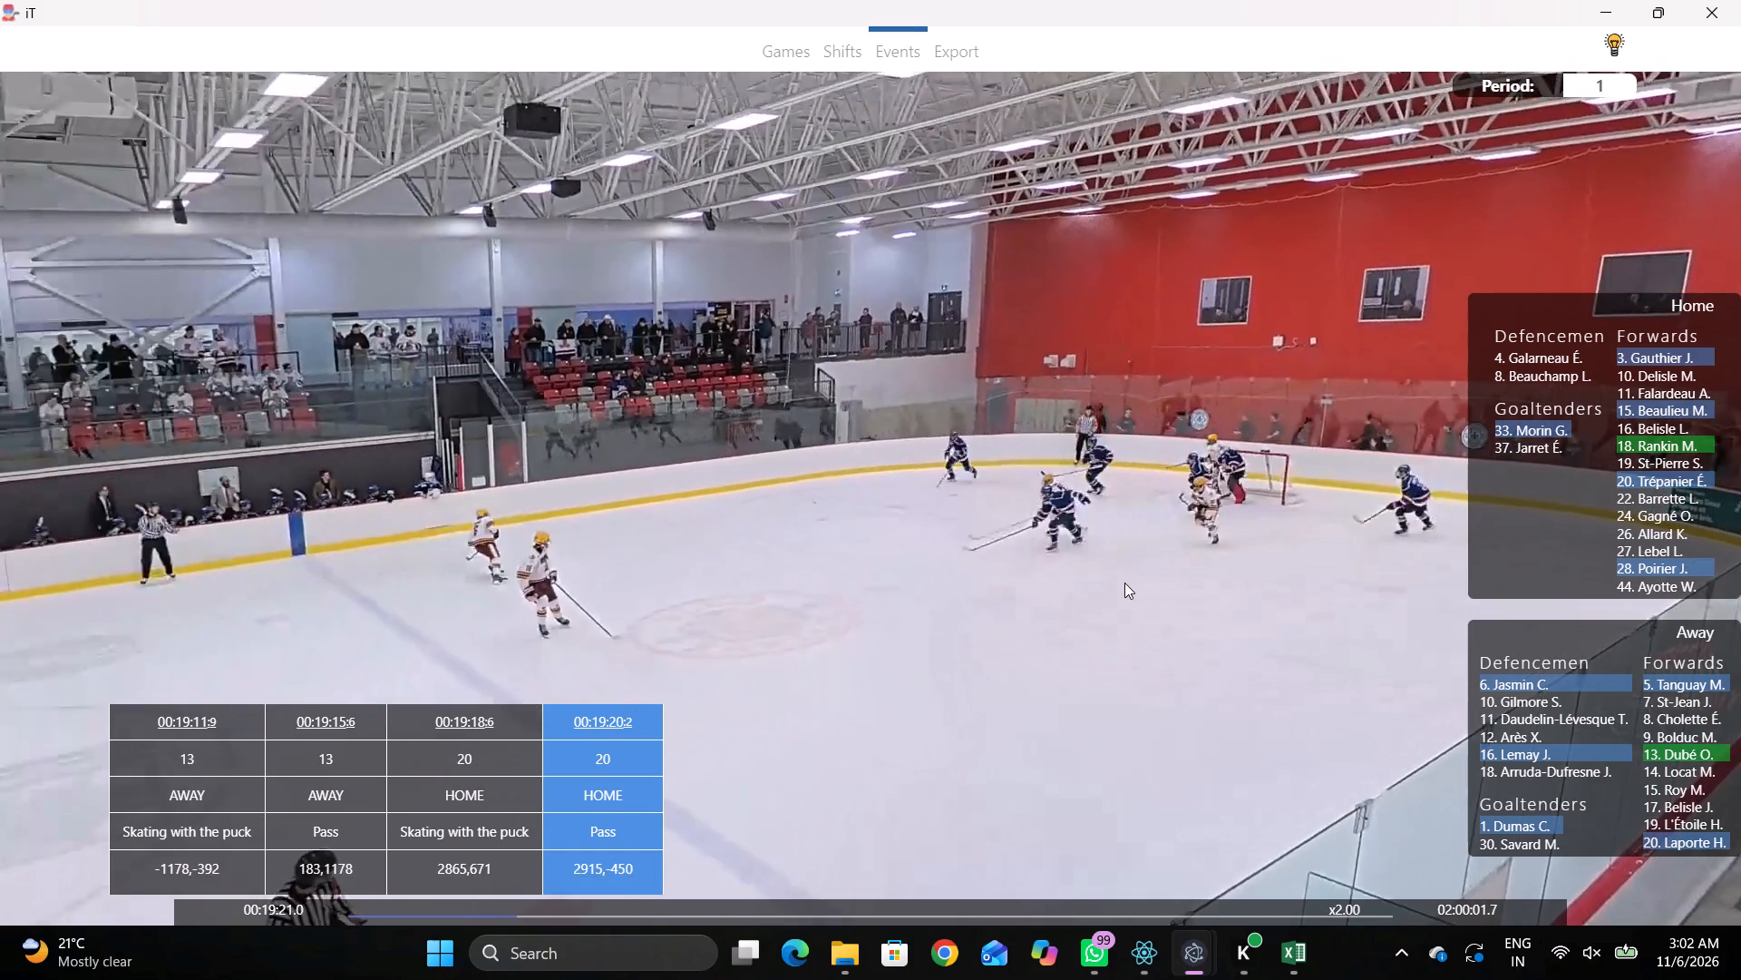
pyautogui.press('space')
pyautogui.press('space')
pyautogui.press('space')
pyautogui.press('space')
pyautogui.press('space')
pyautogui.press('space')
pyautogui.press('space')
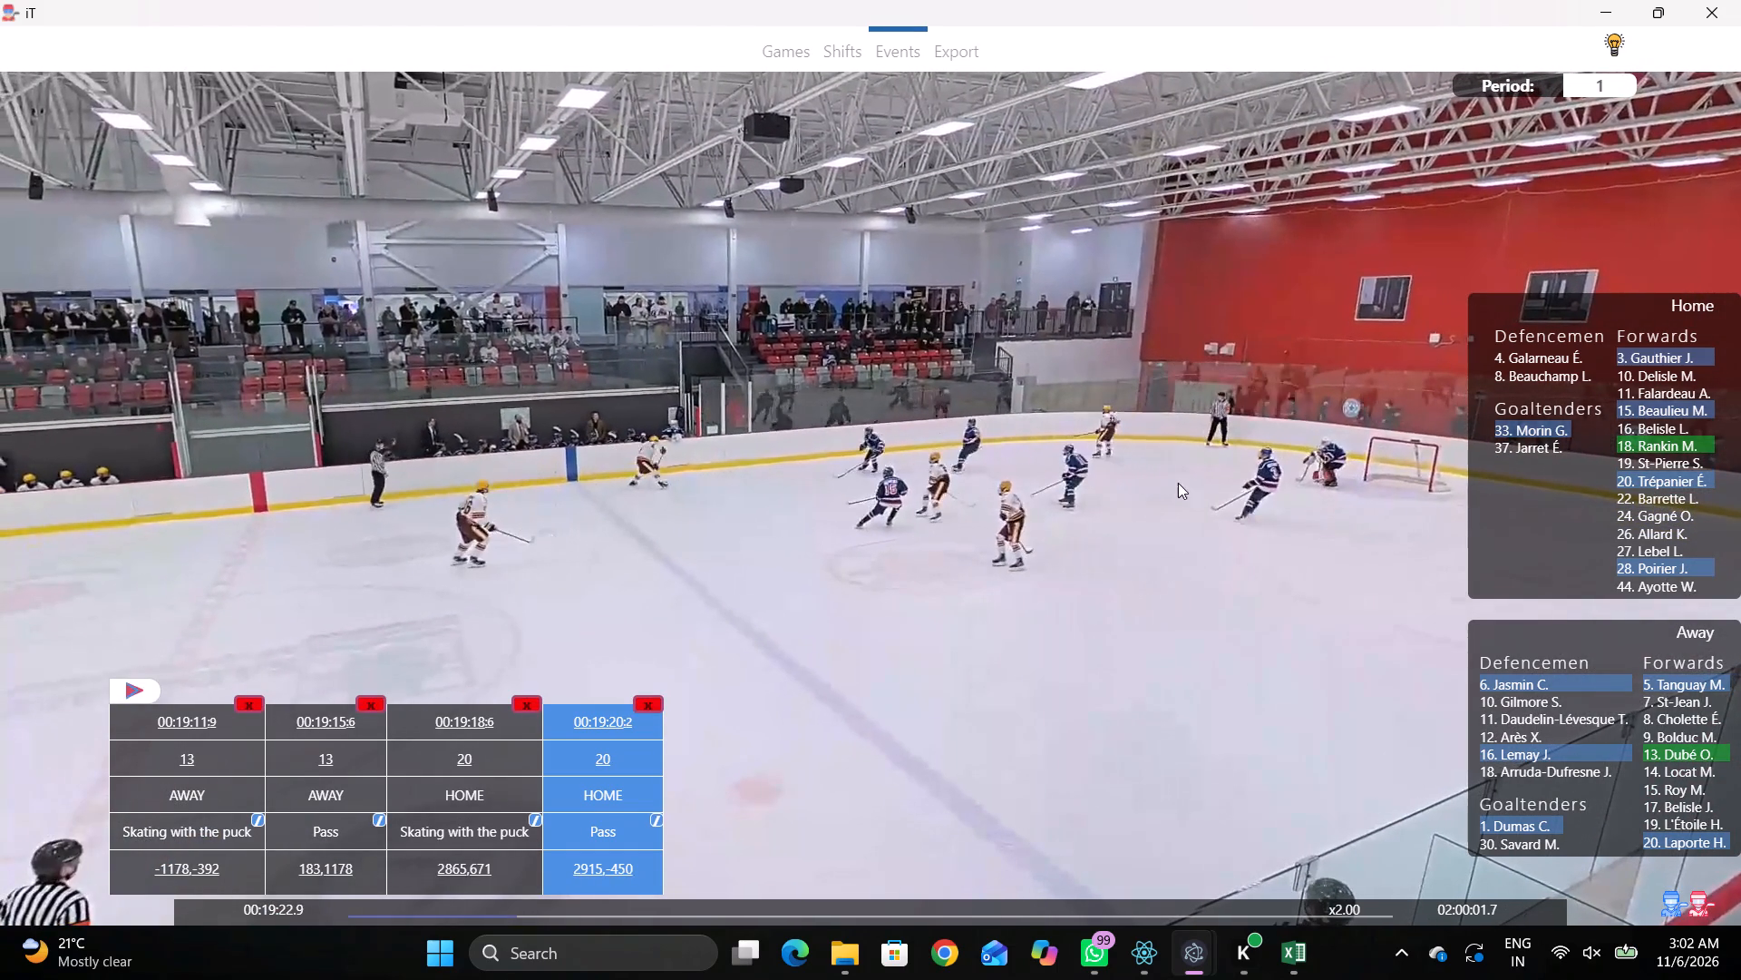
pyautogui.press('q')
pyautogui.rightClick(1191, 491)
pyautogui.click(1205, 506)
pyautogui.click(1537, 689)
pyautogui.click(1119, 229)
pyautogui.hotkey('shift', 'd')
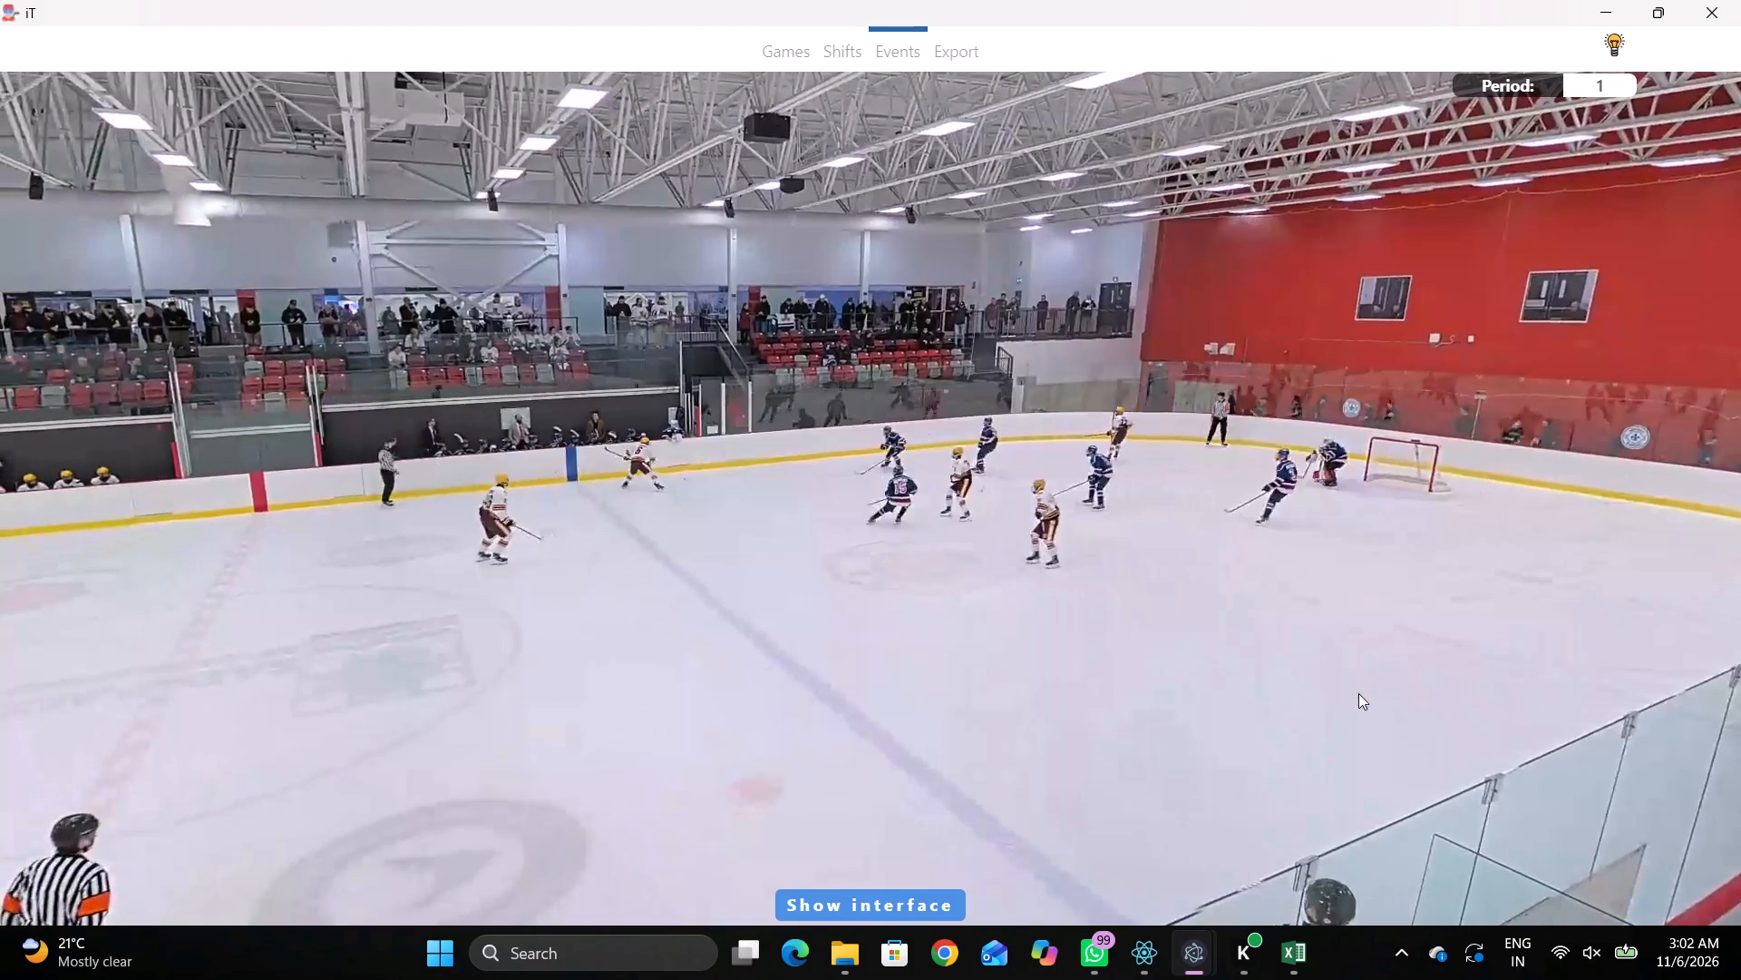
# Record a Shot by away defenceman 6 as Over the net (OTN) Right, near the far boards inside the home blue line.
pyautogui.press('space')
pyautogui.press('space')
pyautogui.press('space')
pyautogui.press('space')
pyautogui.hotkey('shift', 'd')
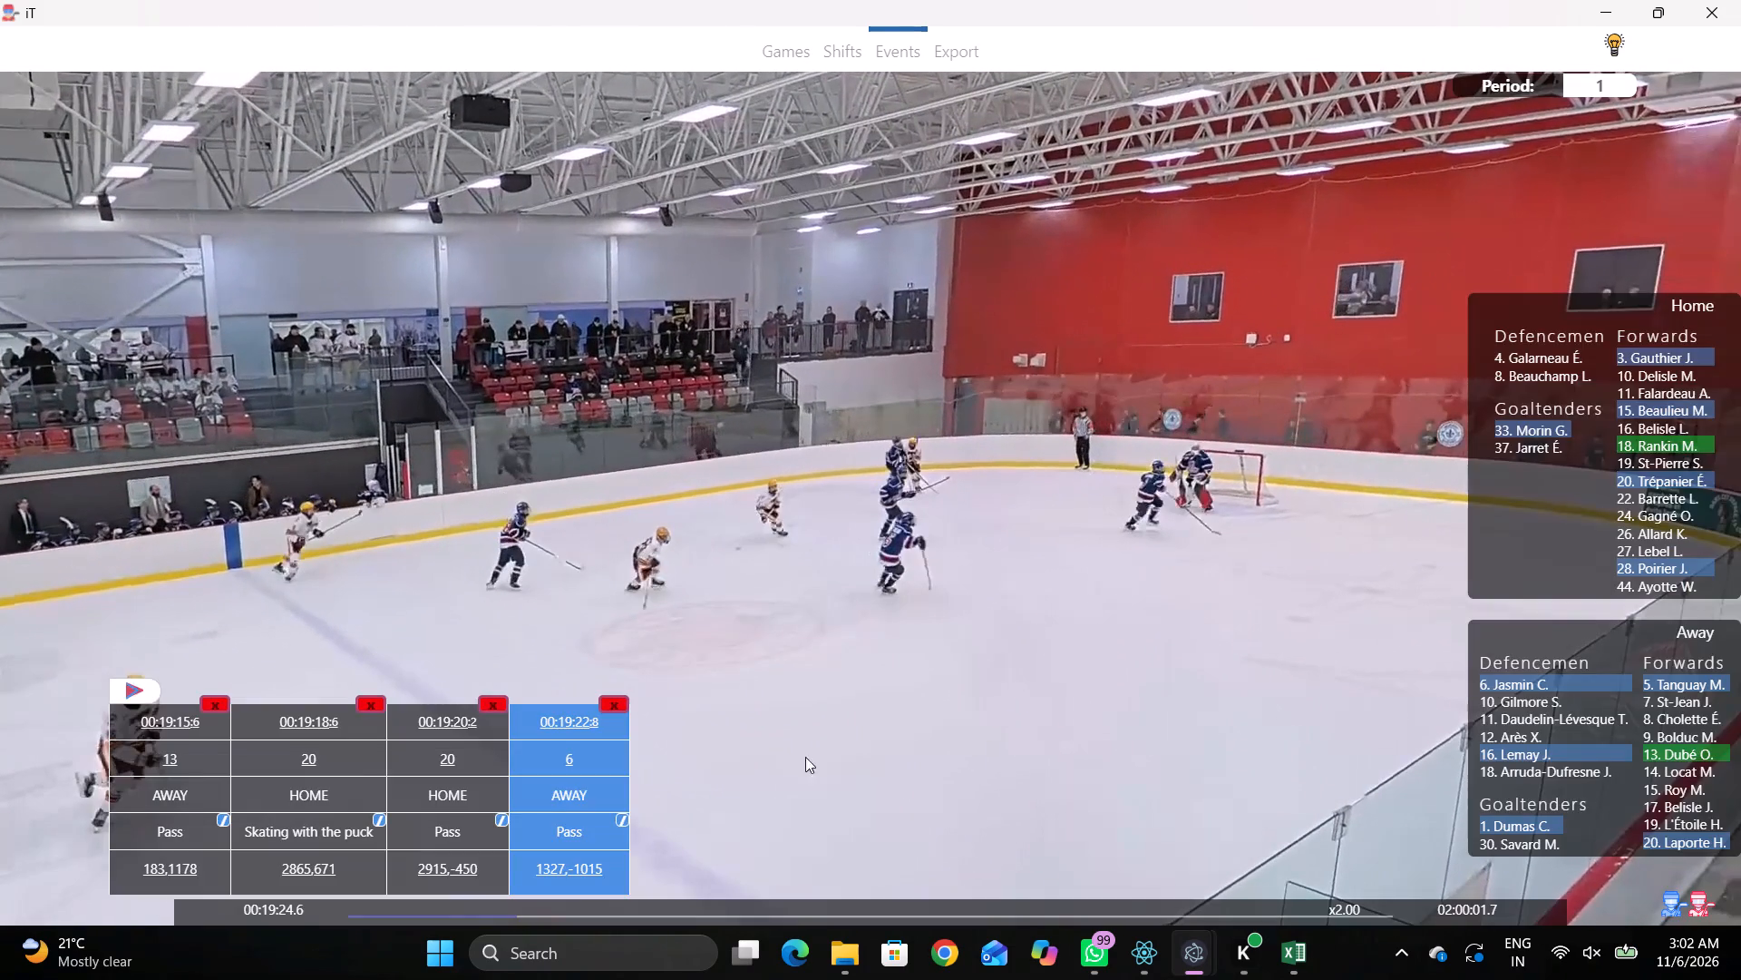
pyautogui.click(584, 720)
pyautogui.hotkey('shift', 'd')
pyautogui.press('space')
pyautogui.press('space')
pyautogui.rightClick(965, 450)
pyautogui.press('q')
pyautogui.click(1006, 532)
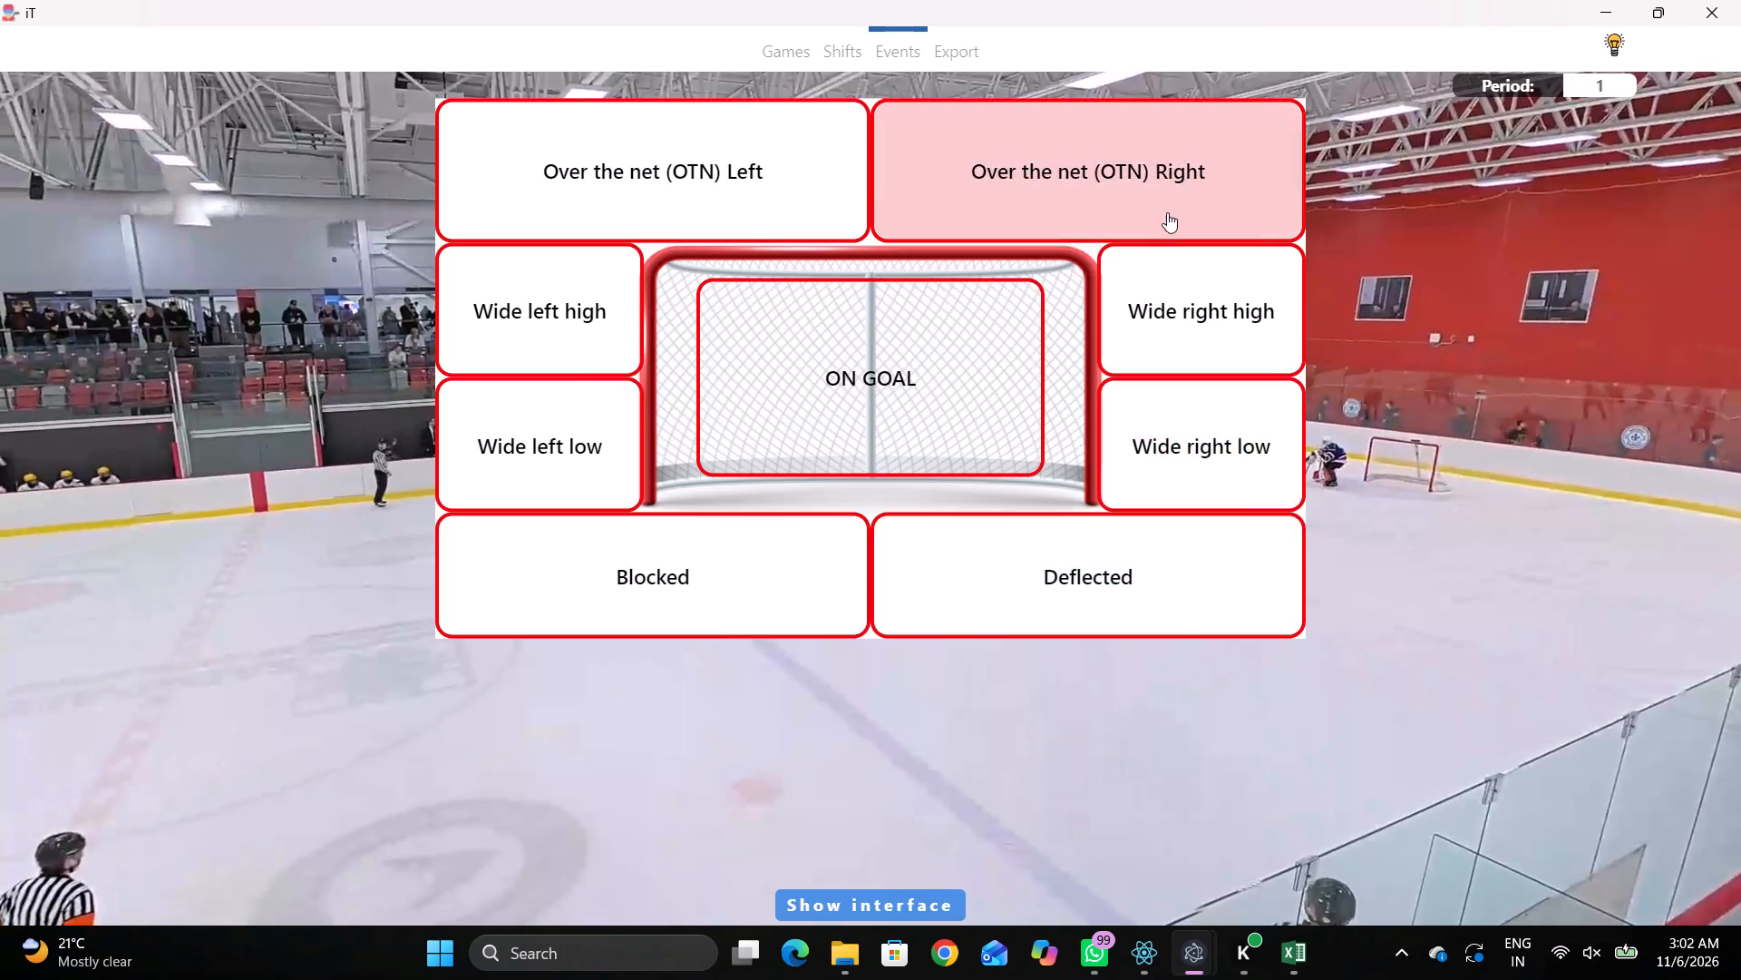
pyautogui.click(1163, 200)
pyautogui.click(1498, 268)
pyautogui.click(1123, 223)
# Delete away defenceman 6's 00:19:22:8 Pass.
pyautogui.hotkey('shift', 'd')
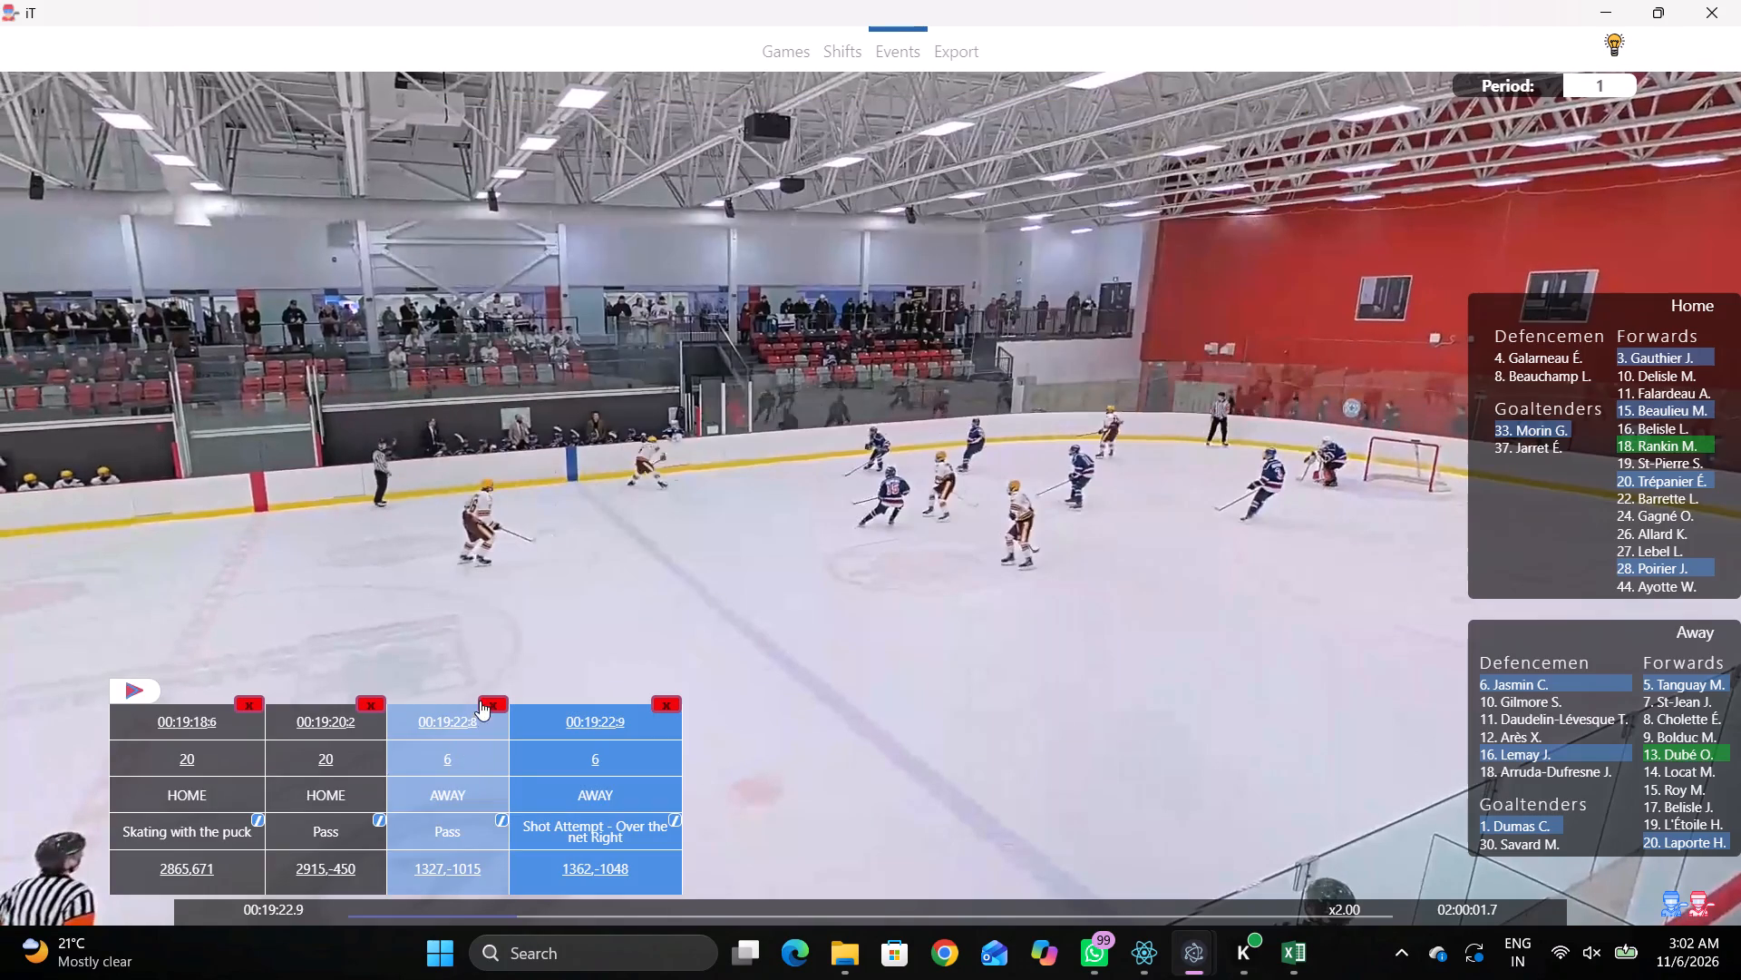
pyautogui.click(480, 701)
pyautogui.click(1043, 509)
# Record an Off the boards event in the near corner behind the home goal line.
pyautogui.press('space')
pyautogui.press('v')
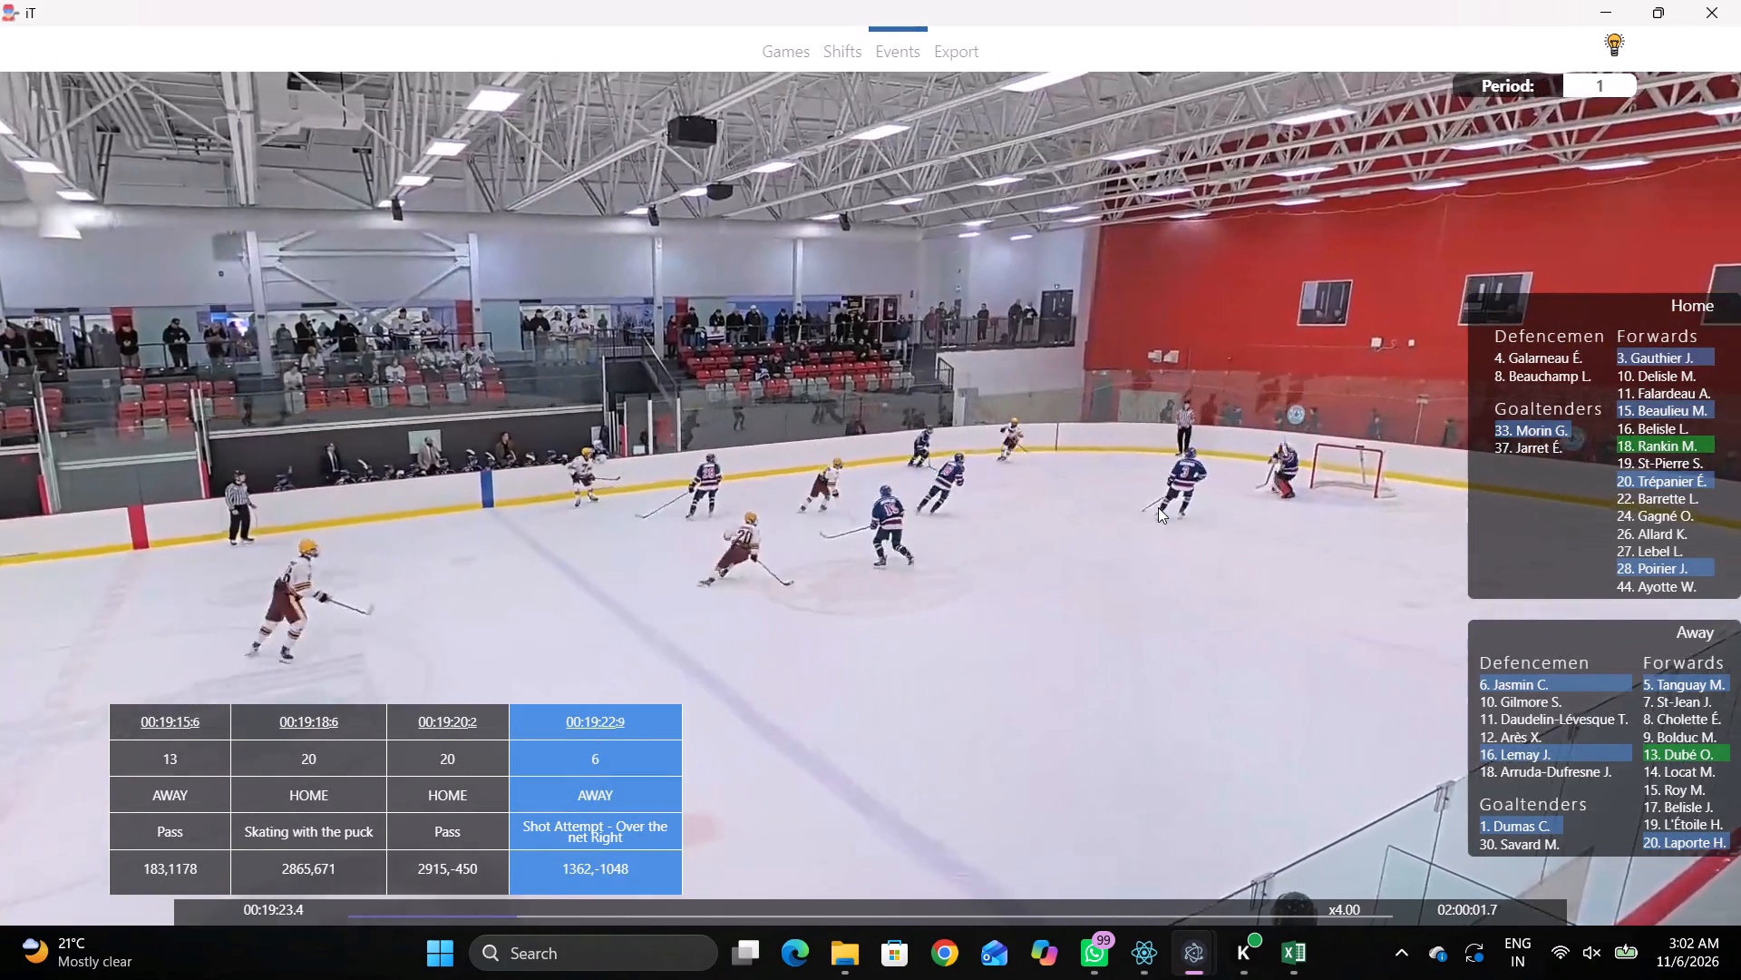
pyautogui.press('space')
pyautogui.moveTo(1182, 402); pyautogui.dragTo(1218, 395, button='right')
pyautogui.click(1269, 584)
pyautogui.rightClick(1251, 494)
pyautogui.click(1290, 684)
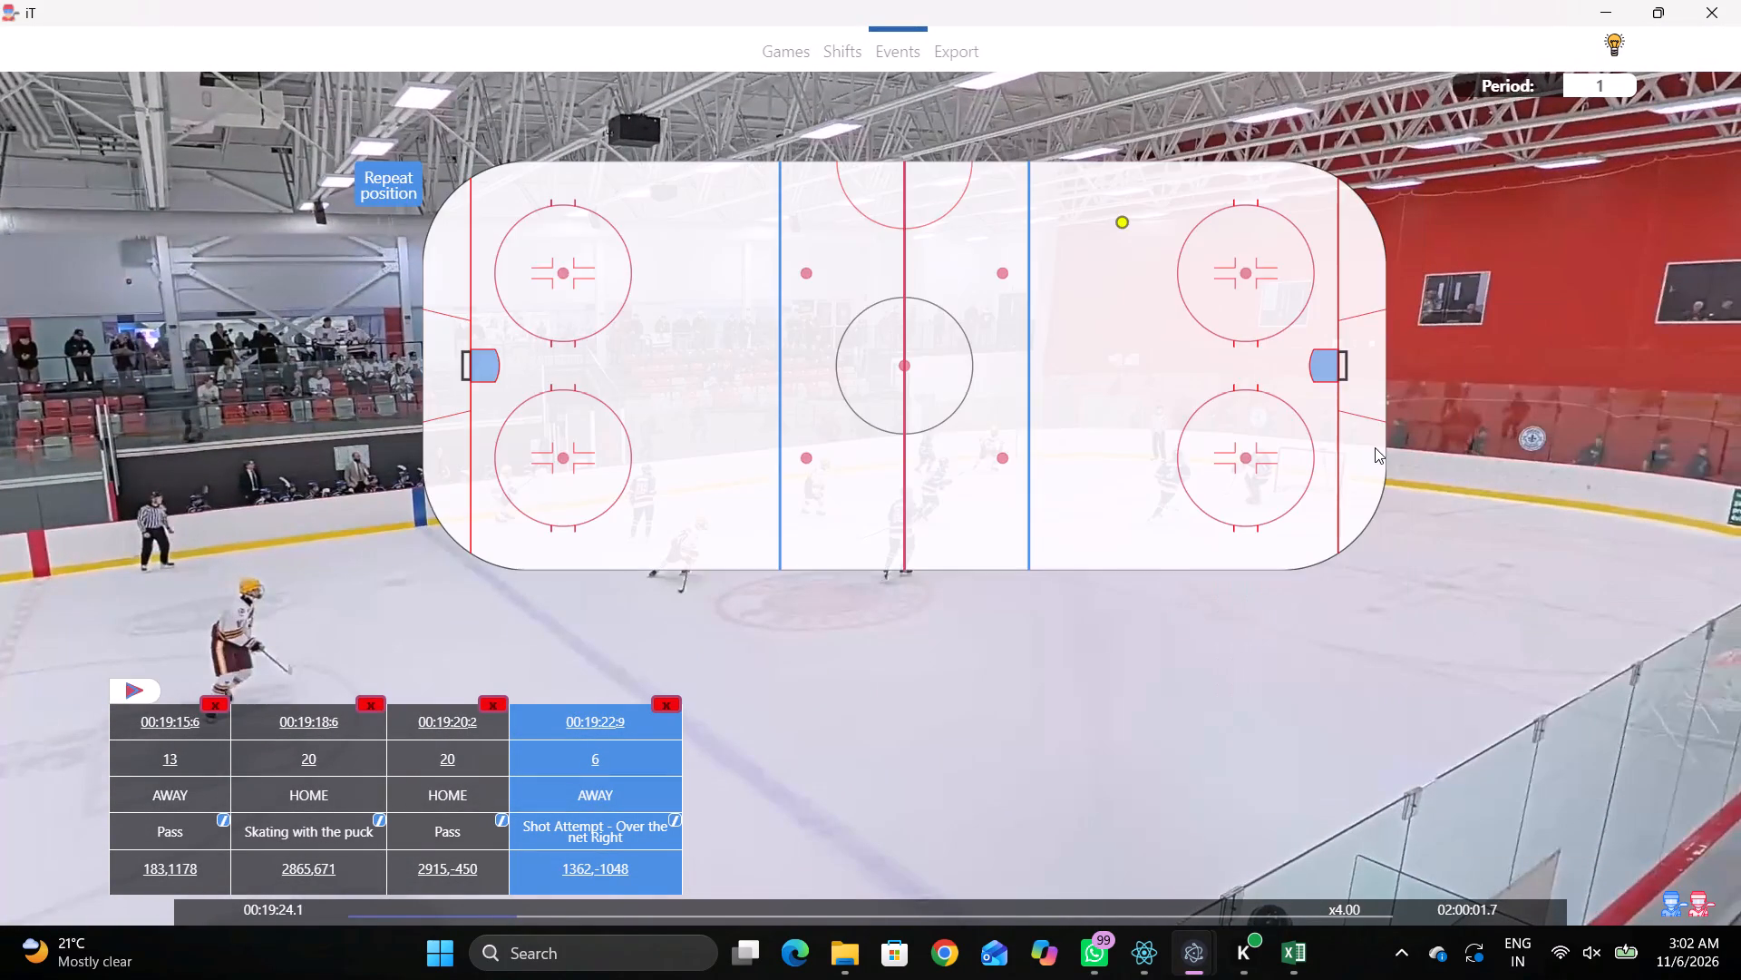
pyautogui.click(1375, 447)
# Record a Pass by away defenceman 16 along the near boards, between the home blue line and the near face-off circle.
pyautogui.press('space')
pyautogui.press('v')
pyautogui.hotkey('shift', 'd')
pyautogui.press('space')
pyautogui.press('q')
pyautogui.press('q')
pyautogui.press('q')
pyautogui.write('qq')
pyautogui.press('q')
pyautogui.press('q')
pyautogui.press('q')
pyautogui.rightClick(1347, 452)
pyautogui.moveTo(1355, 458); pyautogui.dragTo(1360, 467)
pyautogui.rightClick(1238, 507)
pyautogui.click(1240, 510)
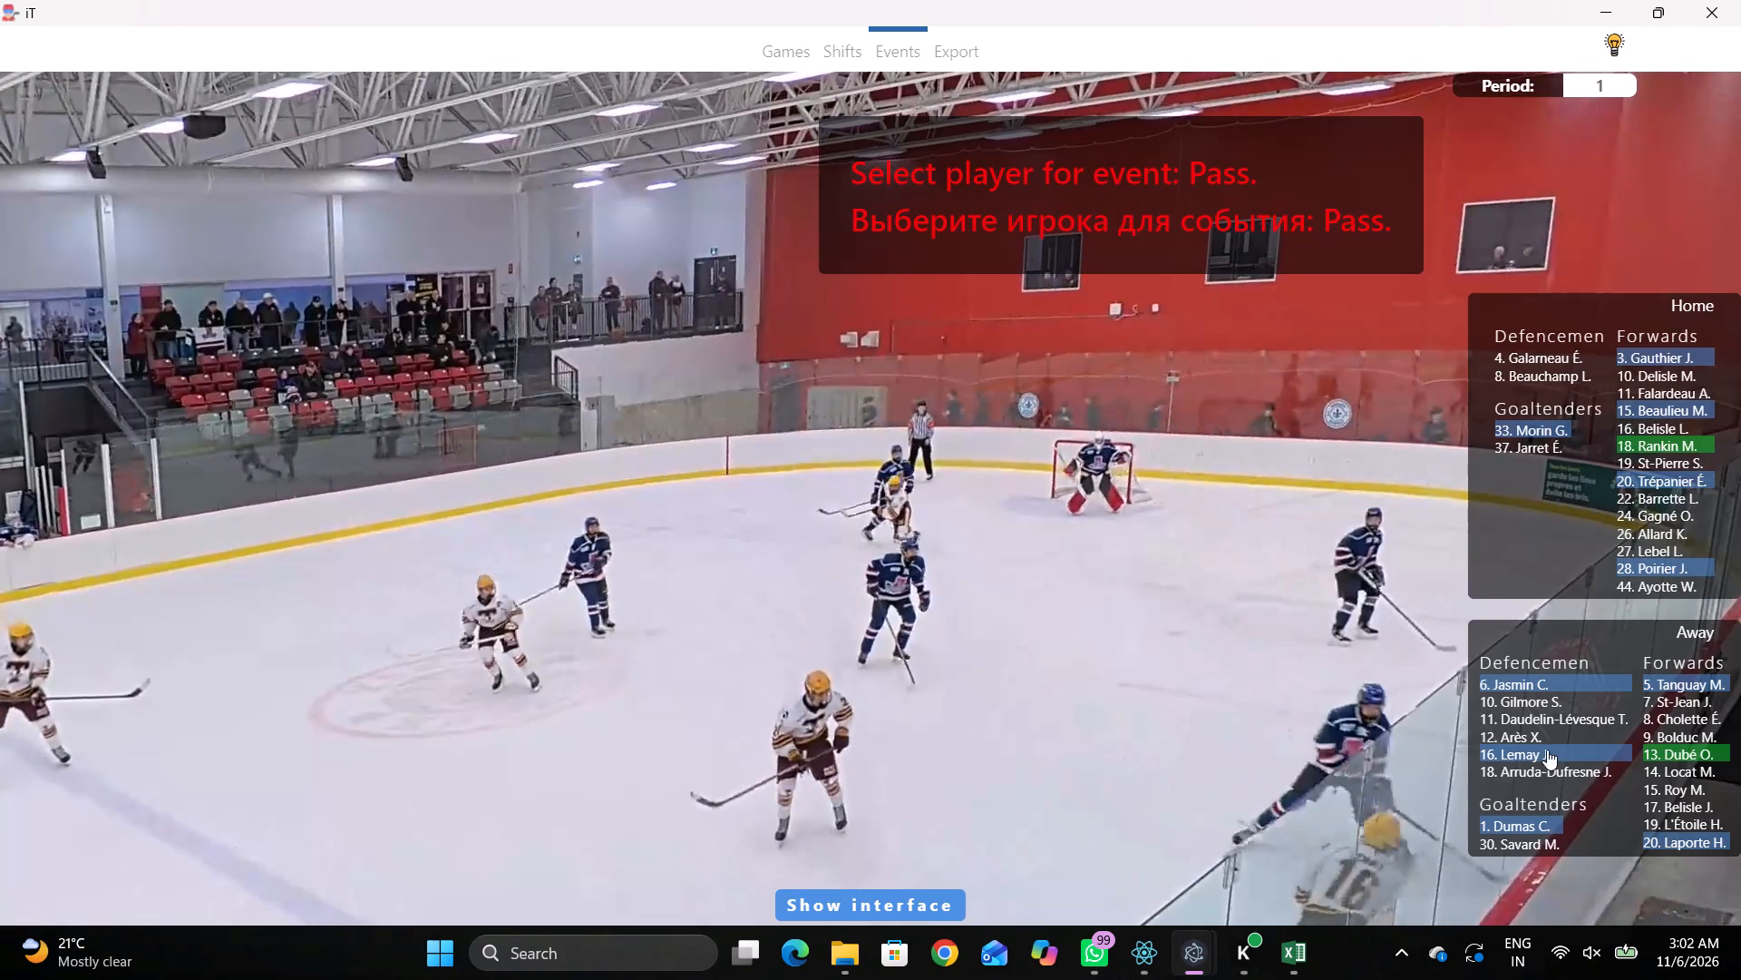
pyautogui.click(1547, 750)
pyautogui.click(1162, 539)
# Record Skating with the puck by home forward 20 in the near corner, just in front of the home goal line.
pyautogui.press('space')
pyautogui.press('space')
pyautogui.press('space')
pyautogui.press('space')
pyautogui.rightClick(1173, 414)
pyautogui.click(1335, 444)
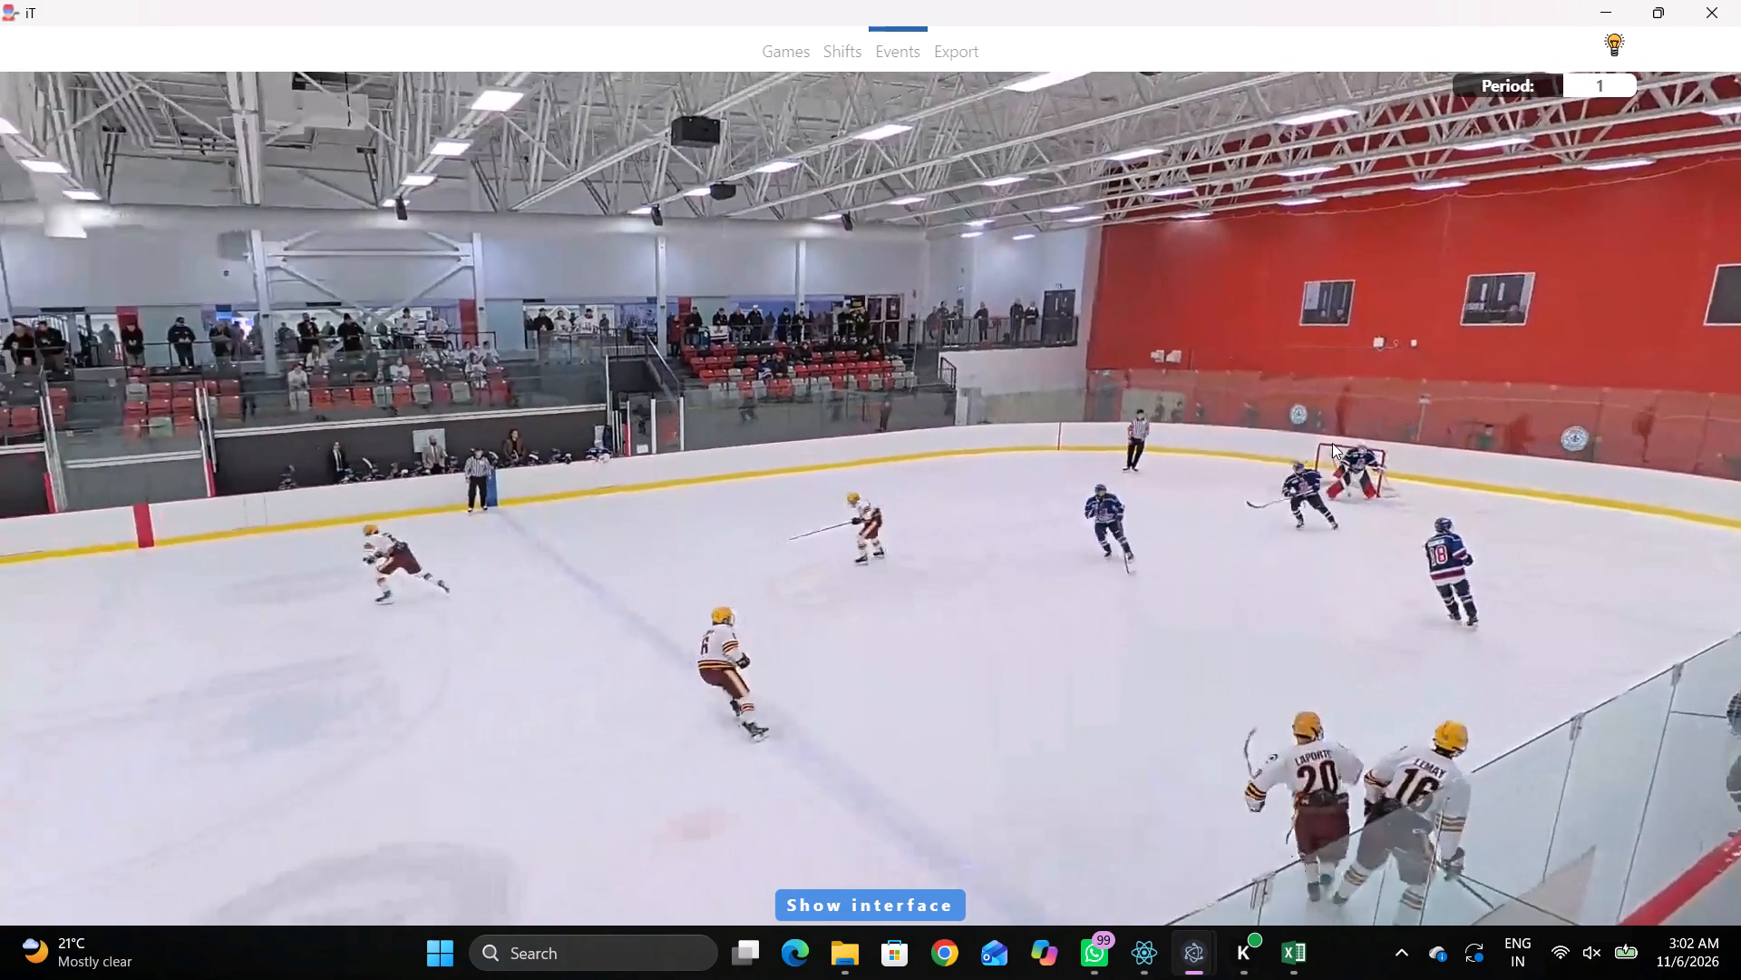
pyautogui.moveTo(1214, 354); pyautogui.dragTo(1156, 361, button='right')
pyautogui.click(1247, 405)
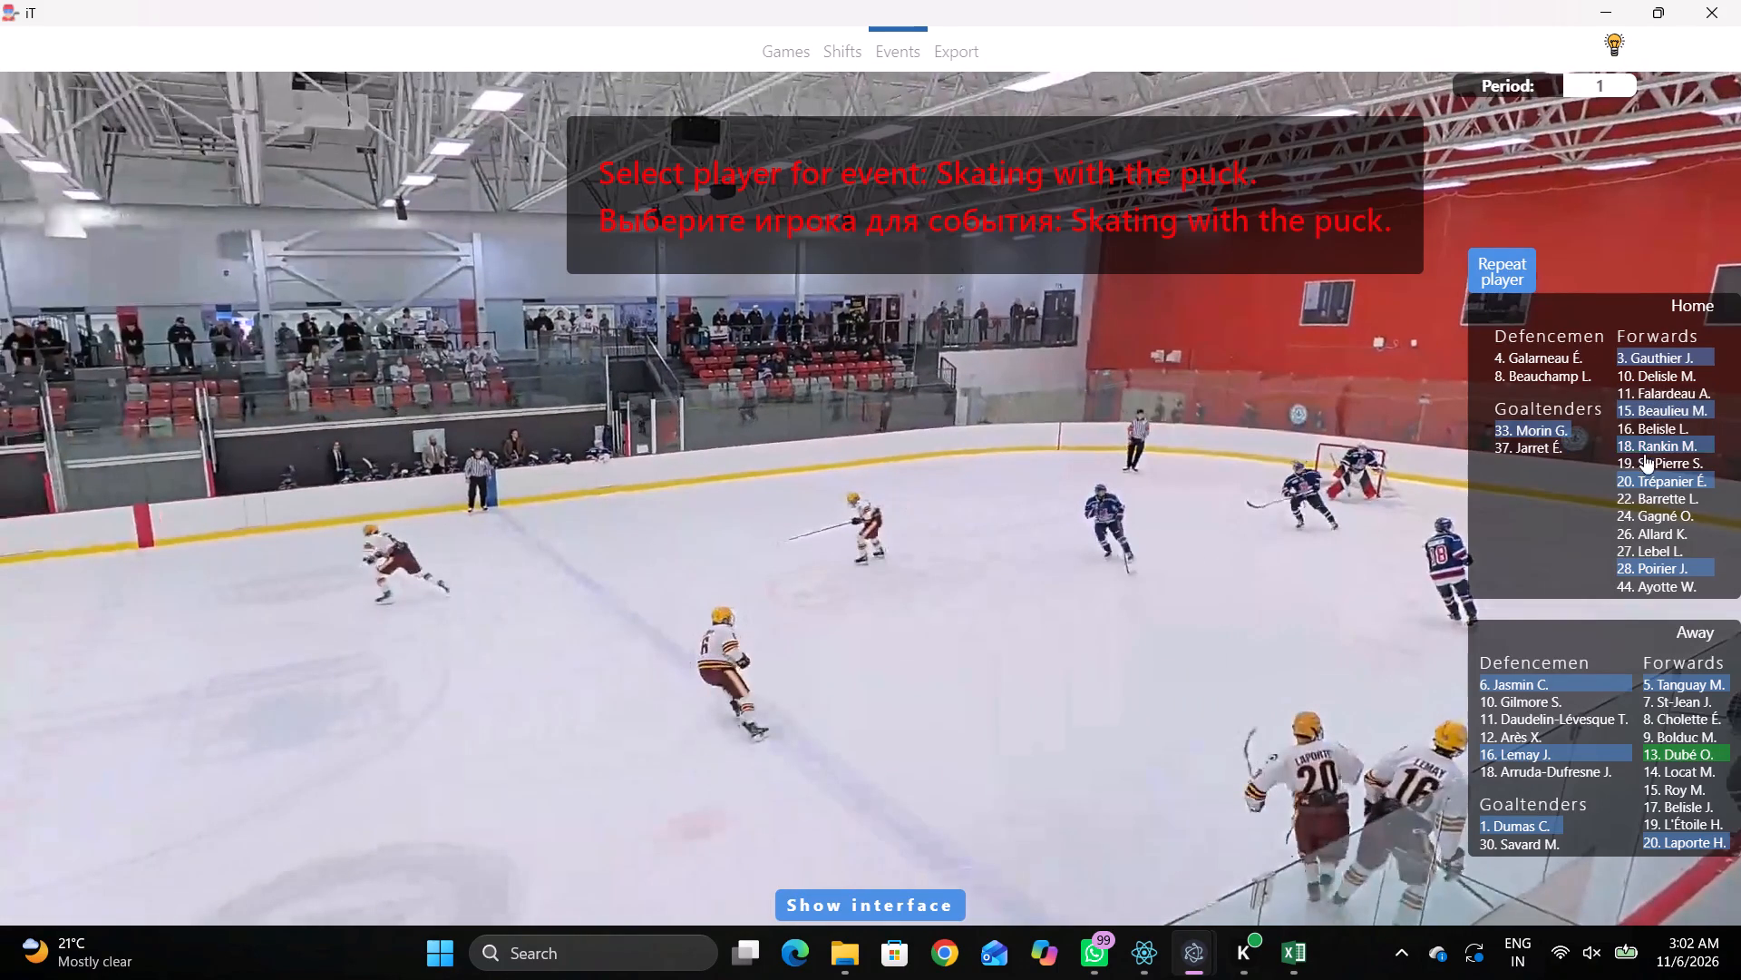
pyautogui.click(1636, 491)
pyautogui.click(1657, 473)
pyautogui.click(1322, 536)
# Record a Pass by the same home forward 20 at the goal-side edge of the near face-off circle in the home zone.
pyautogui.press('space')
pyautogui.press('space')
pyautogui.rightClick(1306, 454)
pyautogui.click(1311, 464)
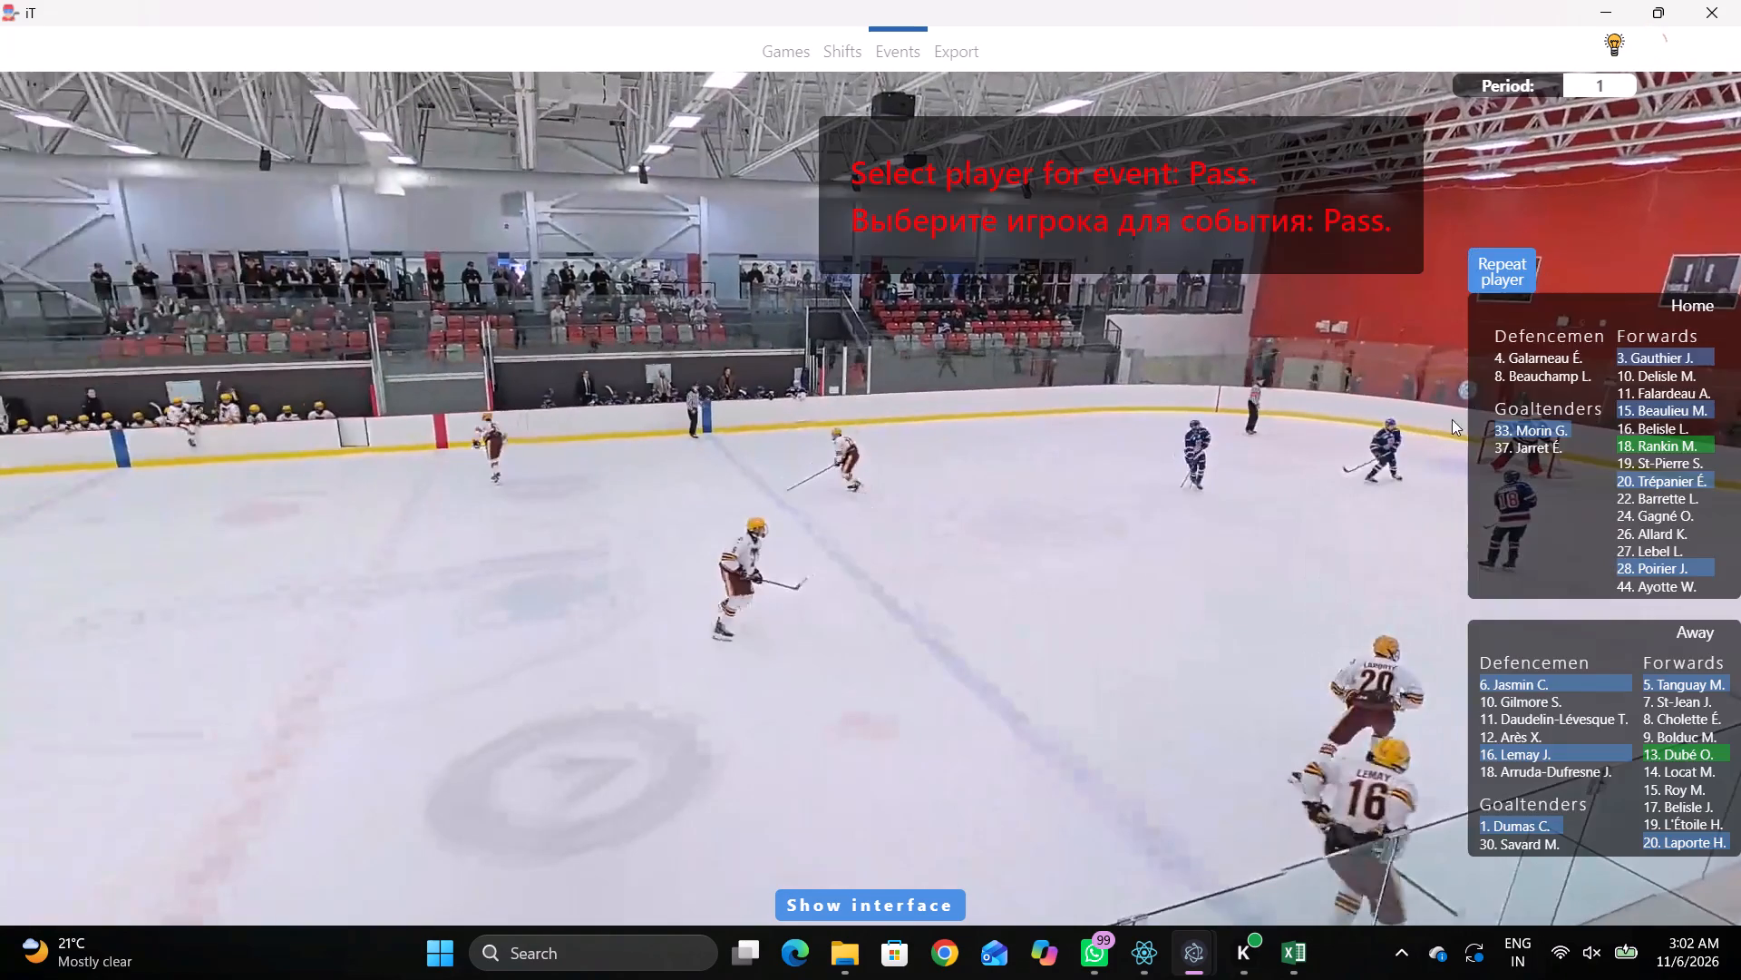
pyautogui.click(1496, 270)
pyautogui.click(1310, 476)
# Record Skating with the puck by home forward 3 in the upper part of the far face-off circle in the home zone.
pyautogui.press('space')
pyautogui.press('space')
pyautogui.press('space')
pyautogui.press('space')
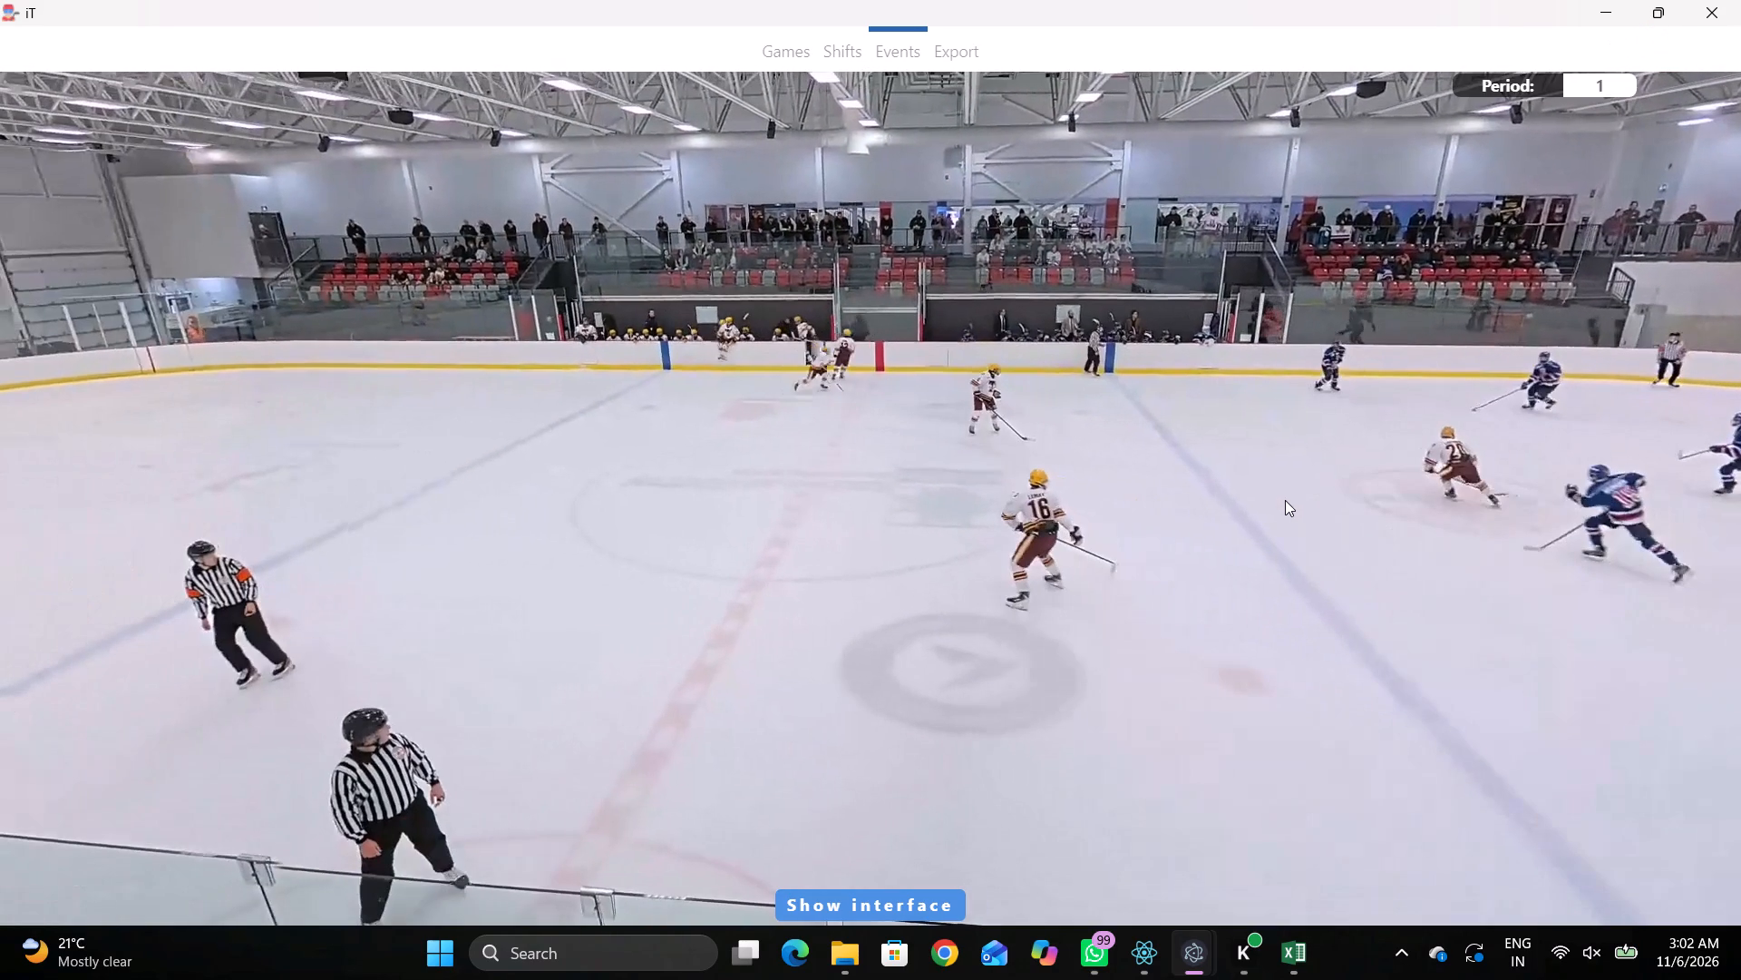
pyautogui.press('r')
pyautogui.press('q')
pyautogui.moveTo(1215, 384); pyautogui.dragTo(1184, 395, button='right')
pyautogui.click(1299, 455)
pyautogui.click(1388, 463)
pyautogui.moveTo(1333, 407); pyautogui.dragTo(1318, 402, button='right')
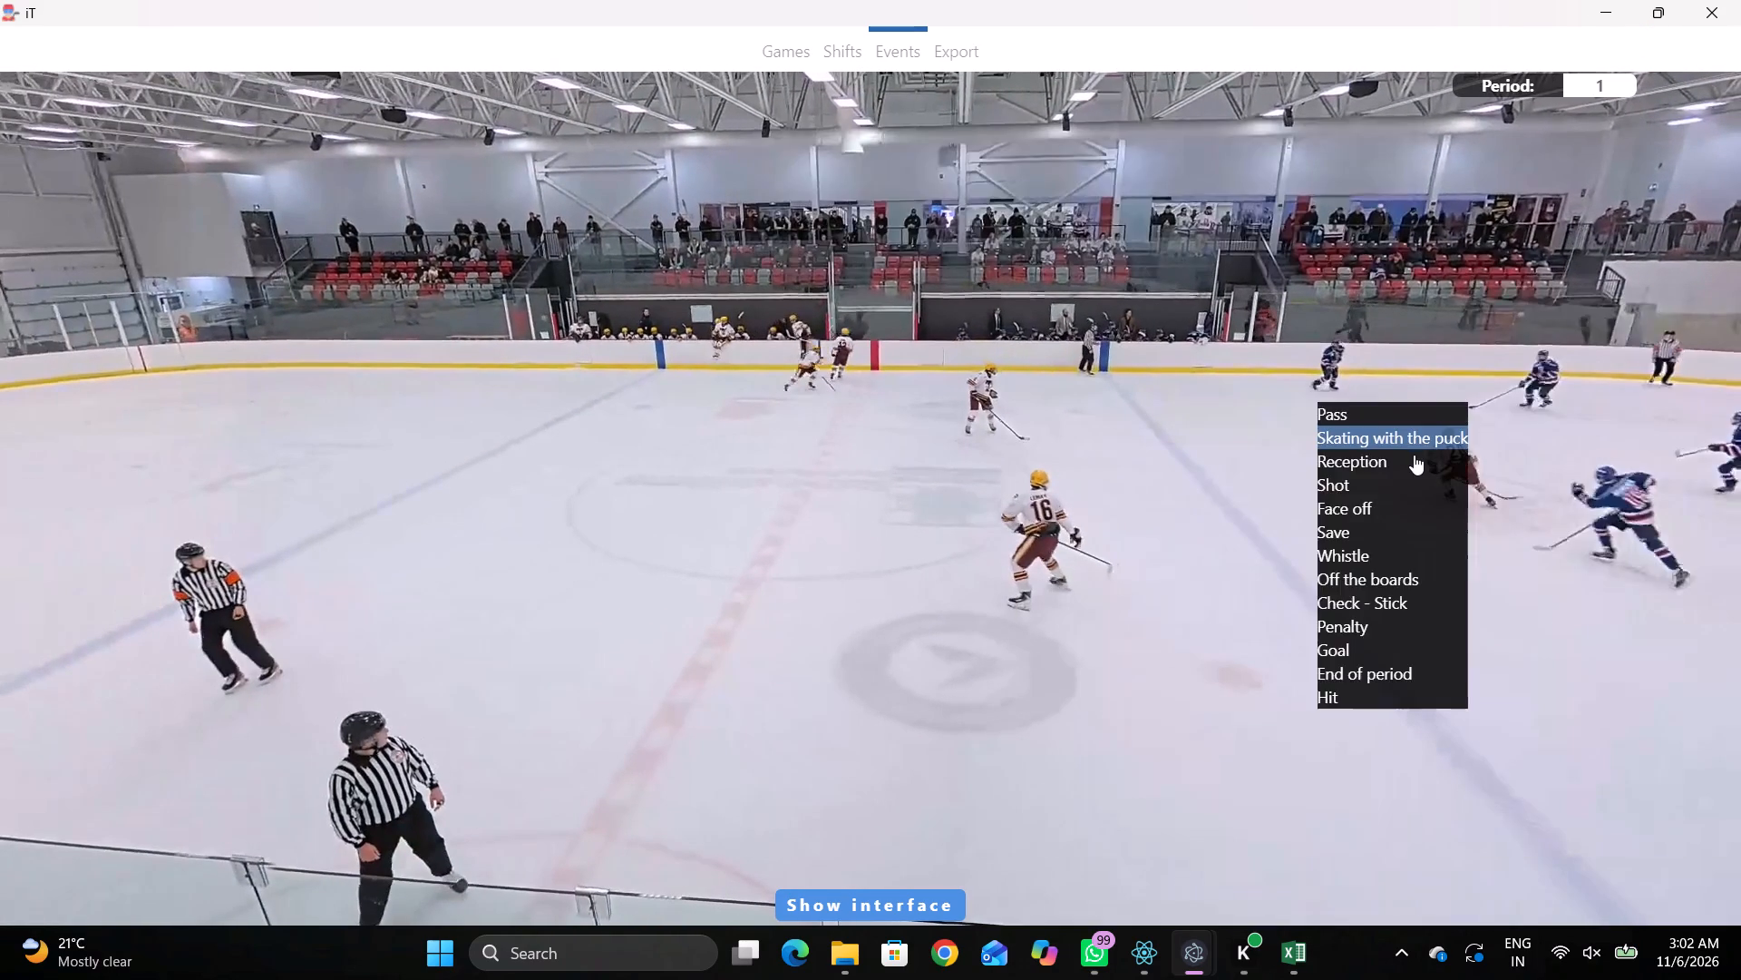
pyautogui.click(1413, 455)
pyautogui.rightClick(1392, 408)
pyautogui.click(1465, 444)
pyautogui.click(1622, 359)
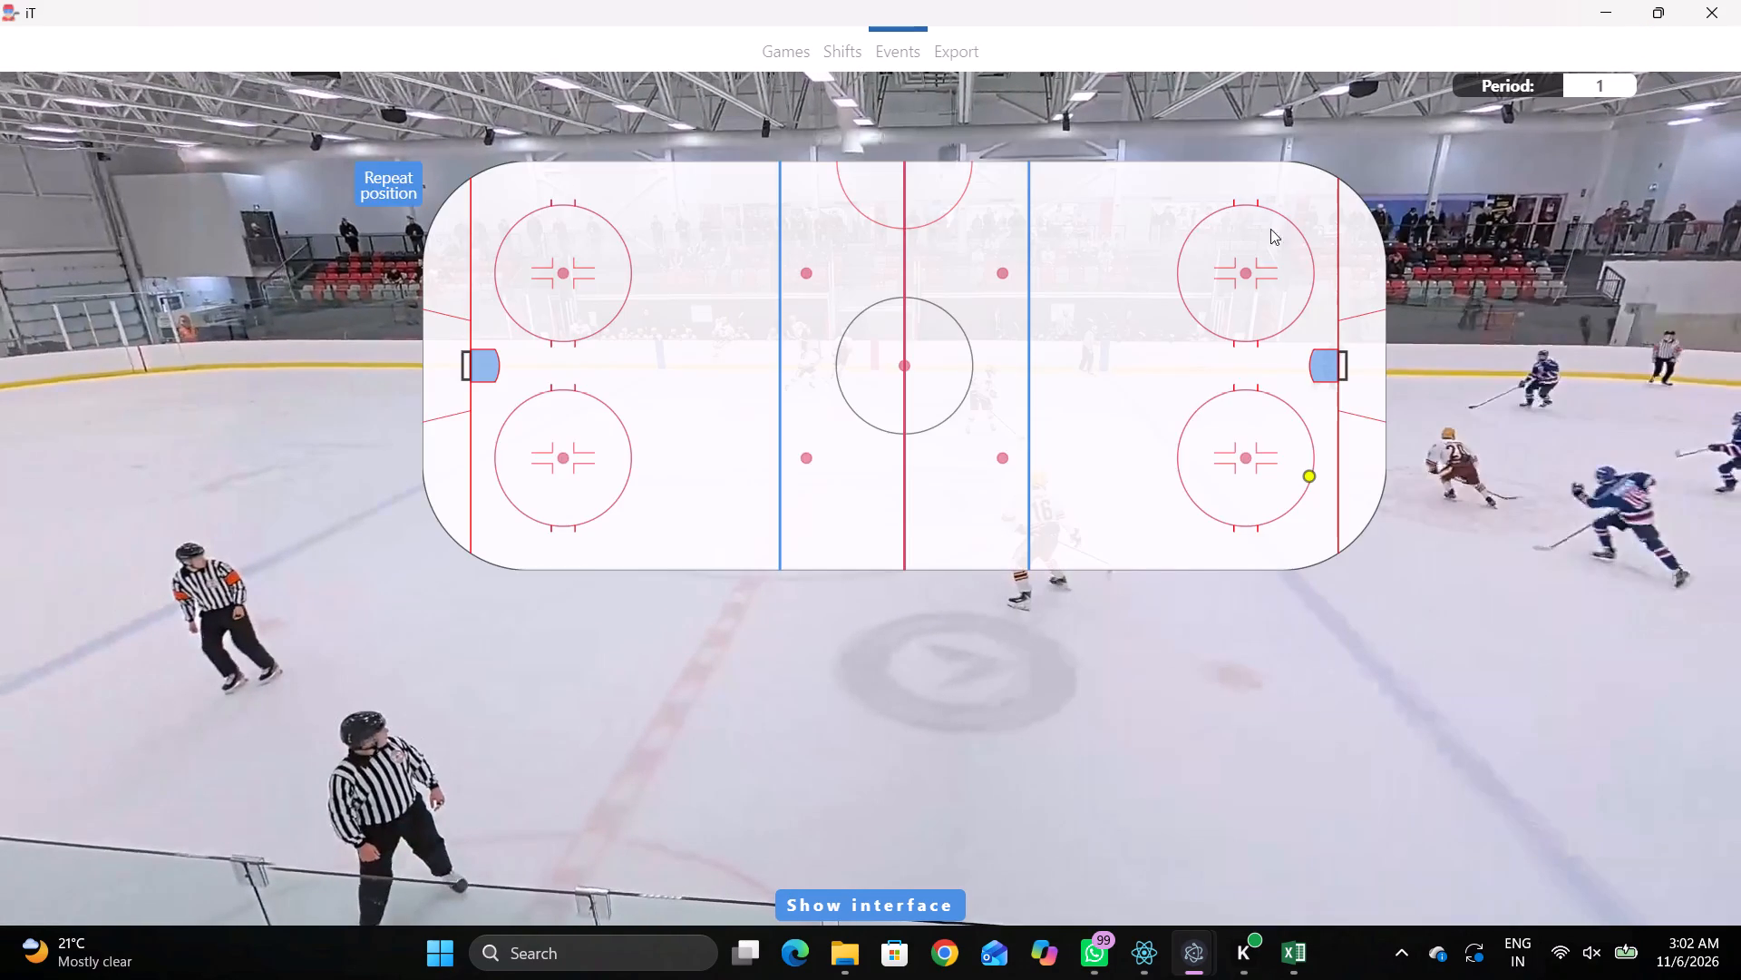
pyautogui.click(1263, 220)
# Record a Pass by the same home forward 3 beside the centre red line, near the edge of the far-boards semicircle.
pyautogui.press('space')
pyautogui.press('space')
pyautogui.press('space')
pyautogui.press('space')
pyautogui.press('space')
pyautogui.press('space')
pyautogui.moveTo(1392, 388); pyautogui.dragTo(1381, 387, button='right')
pyautogui.press('space')
pyautogui.press('space')
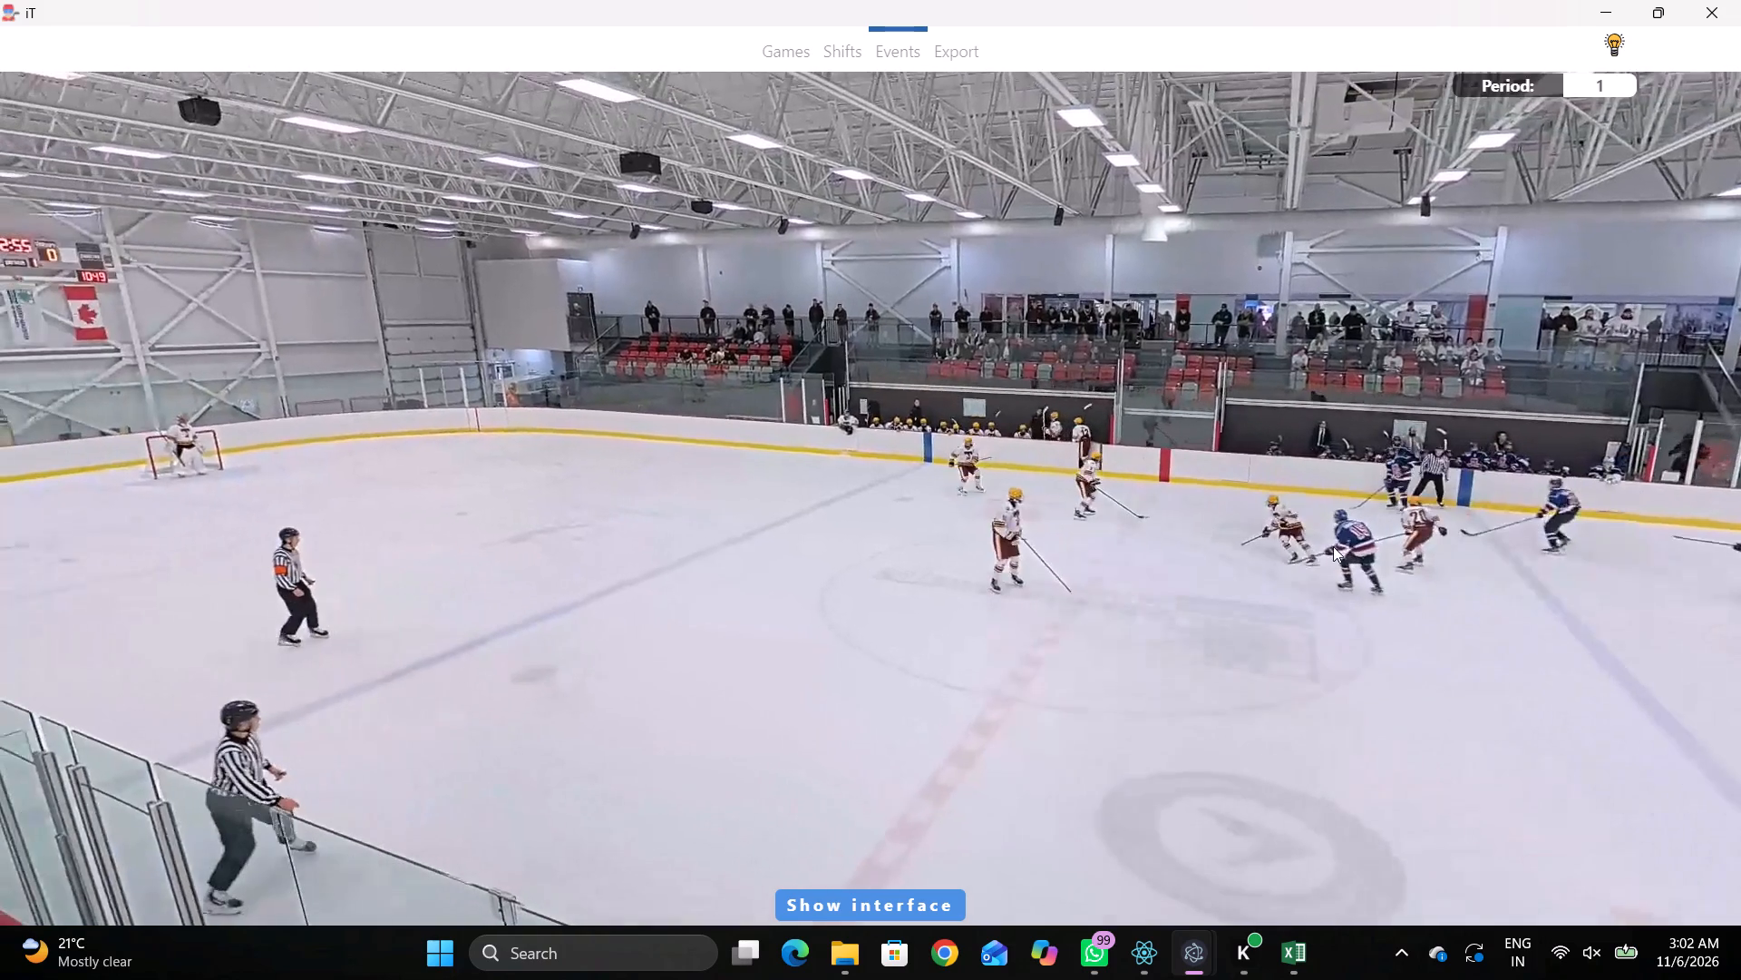
pyautogui.press('space')
pyautogui.press('space')
pyautogui.press('space')
pyautogui.press('space')
pyautogui.press('space')
pyautogui.press('space')
pyautogui.rightClick(1324, 461)
pyautogui.click(1328, 469)
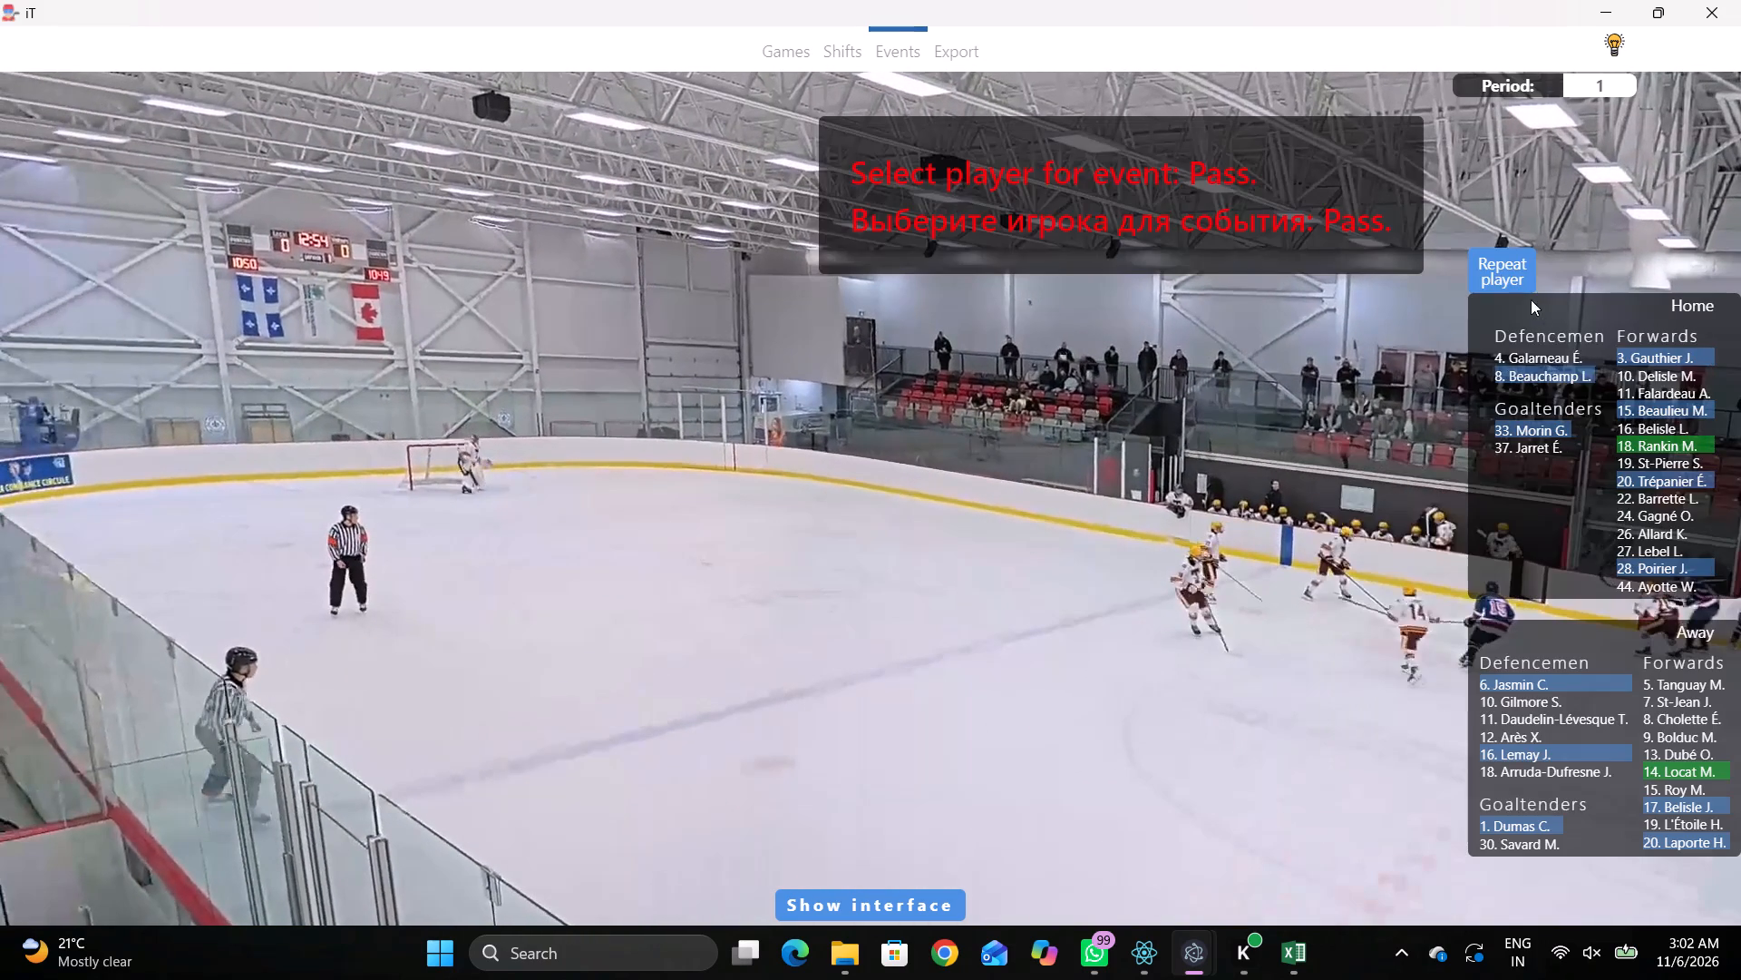
pyautogui.click(1496, 270)
pyautogui.click(896, 218)
# Record a Pass by away defenceman 6 near the far boards, just inside the away blue line.
pyautogui.press('space')
pyautogui.press('v')
pyautogui.press('space')
pyautogui.press('space')
pyautogui.press('space')
pyautogui.press('q')
pyautogui.press('q')
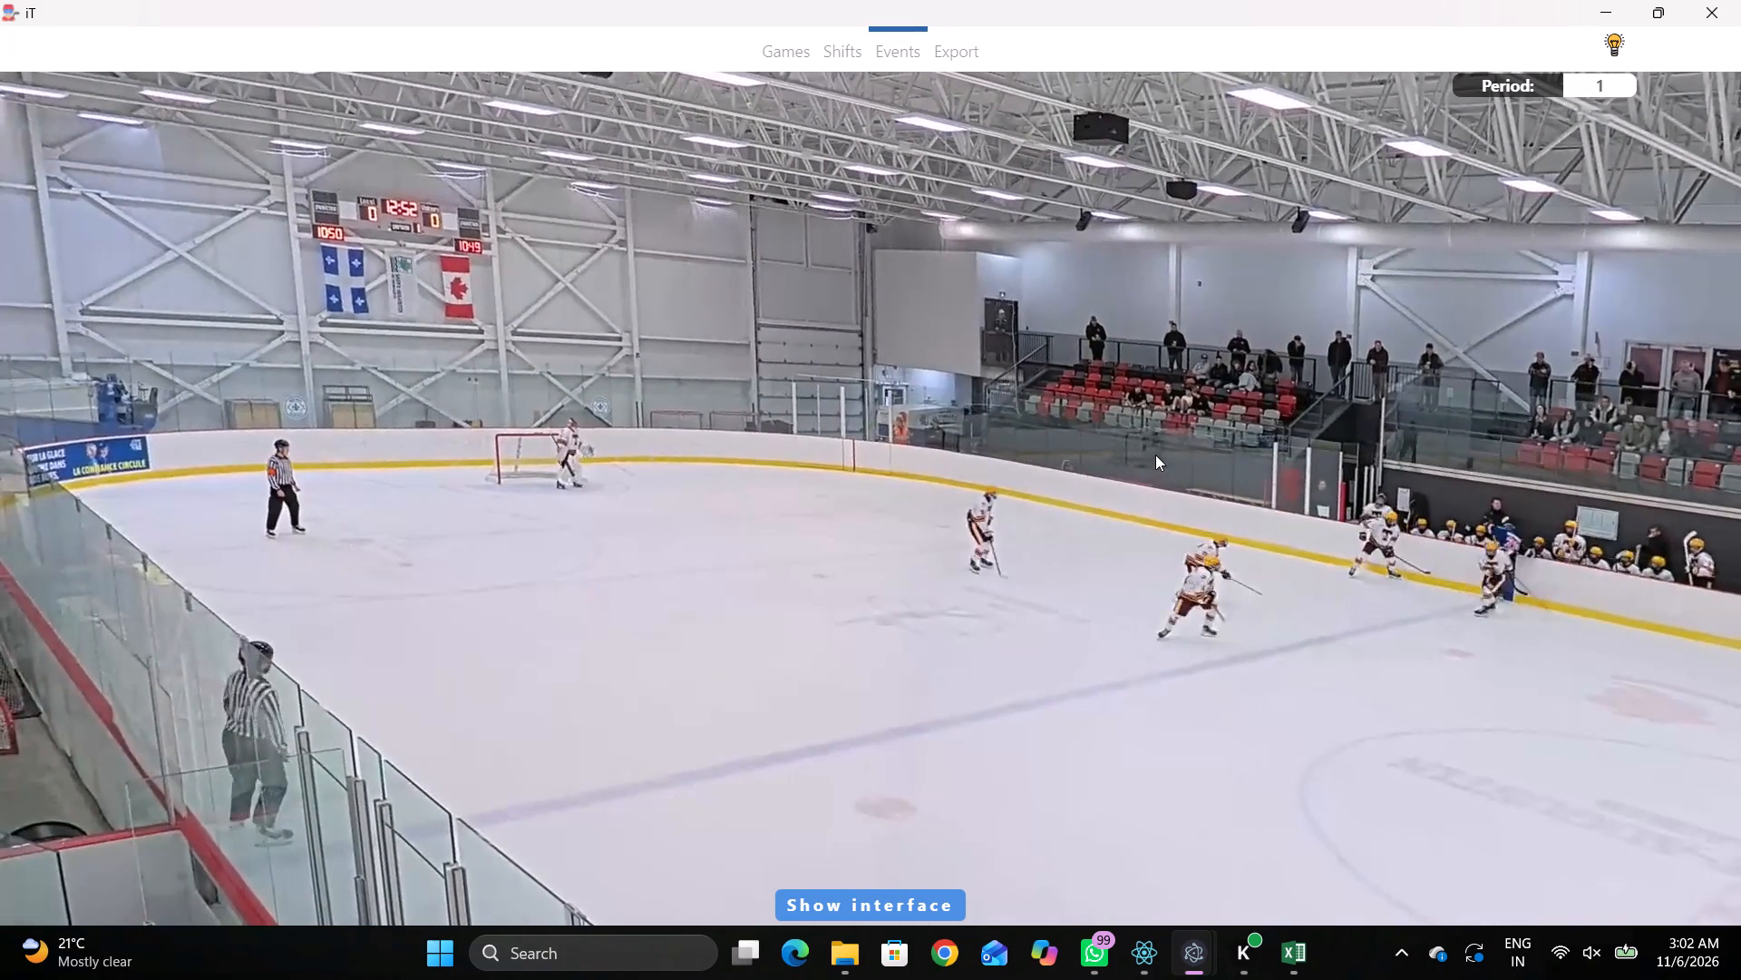
pyautogui.press('q')
pyautogui.press('q')
pyautogui.press('q')
pyautogui.rightClick(1245, 416)
pyautogui.click(1260, 427)
pyautogui.rightClick(1249, 421)
pyautogui.click(1249, 423)
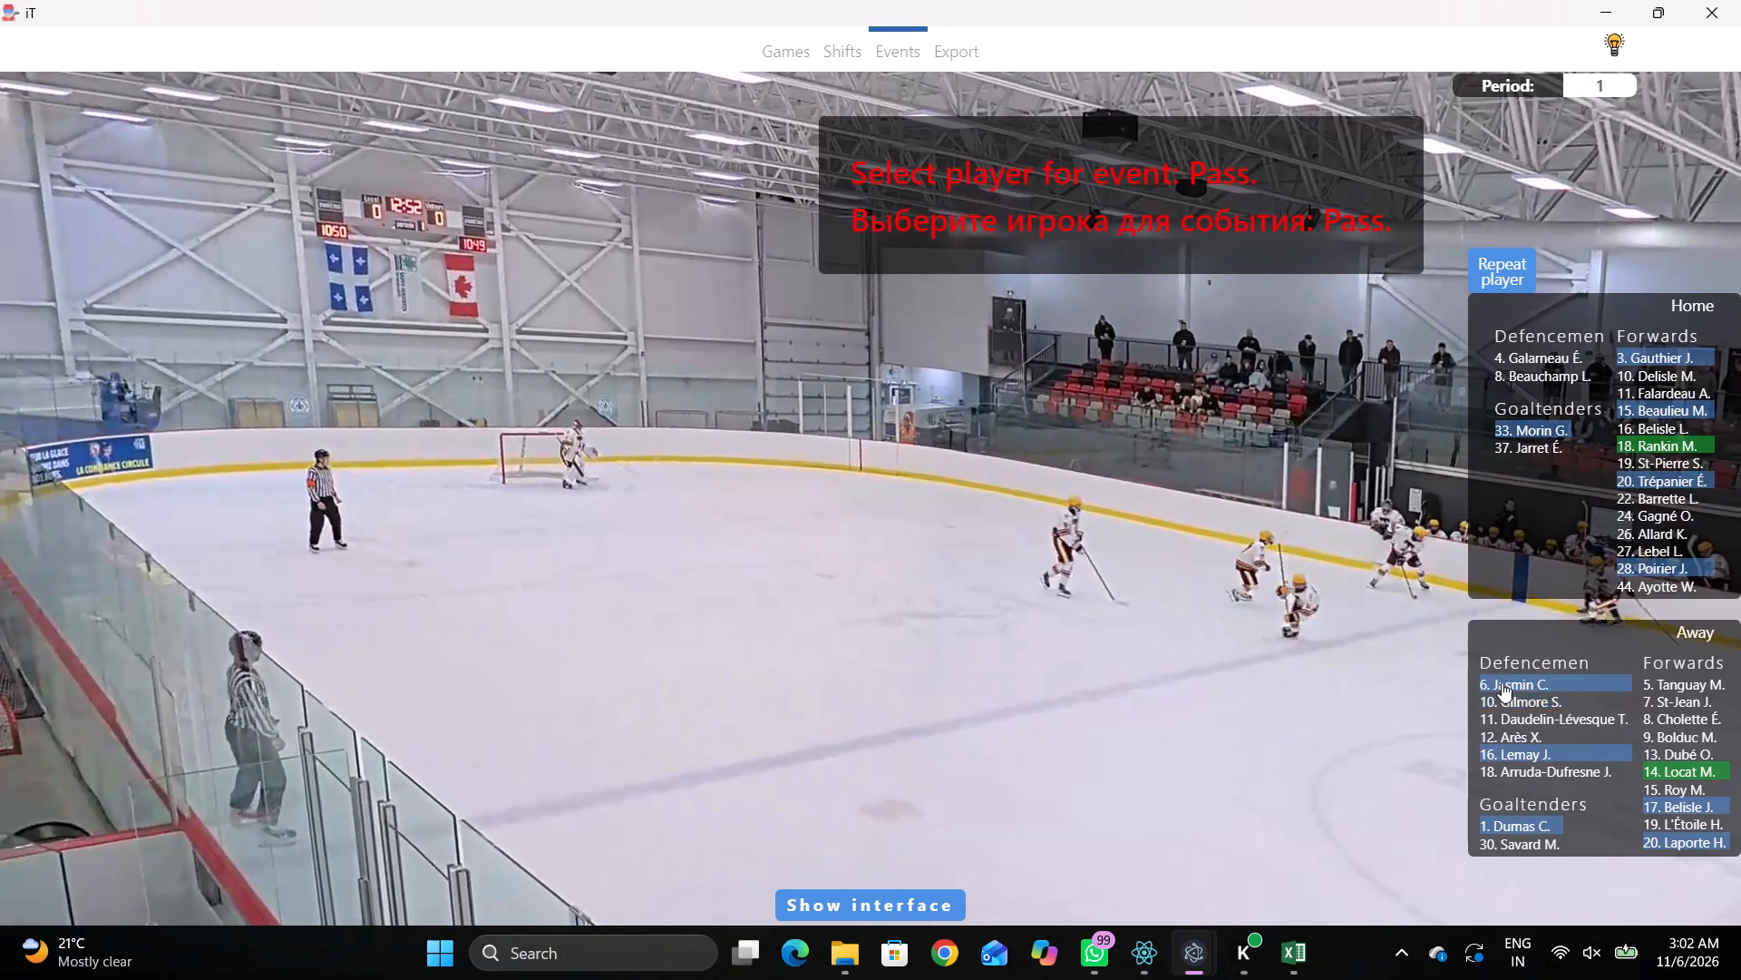
pyautogui.click(1502, 682)
pyautogui.moveTo(742, 195); pyautogui.dragTo(734, 194)
# Record Skating with the puck by away defenceman 16, just outside the far face-off circle on the blue-line side of the away zone.
pyautogui.press('space')
pyautogui.press('space')
pyautogui.press('space')
pyautogui.press('space')
pyautogui.press('q')
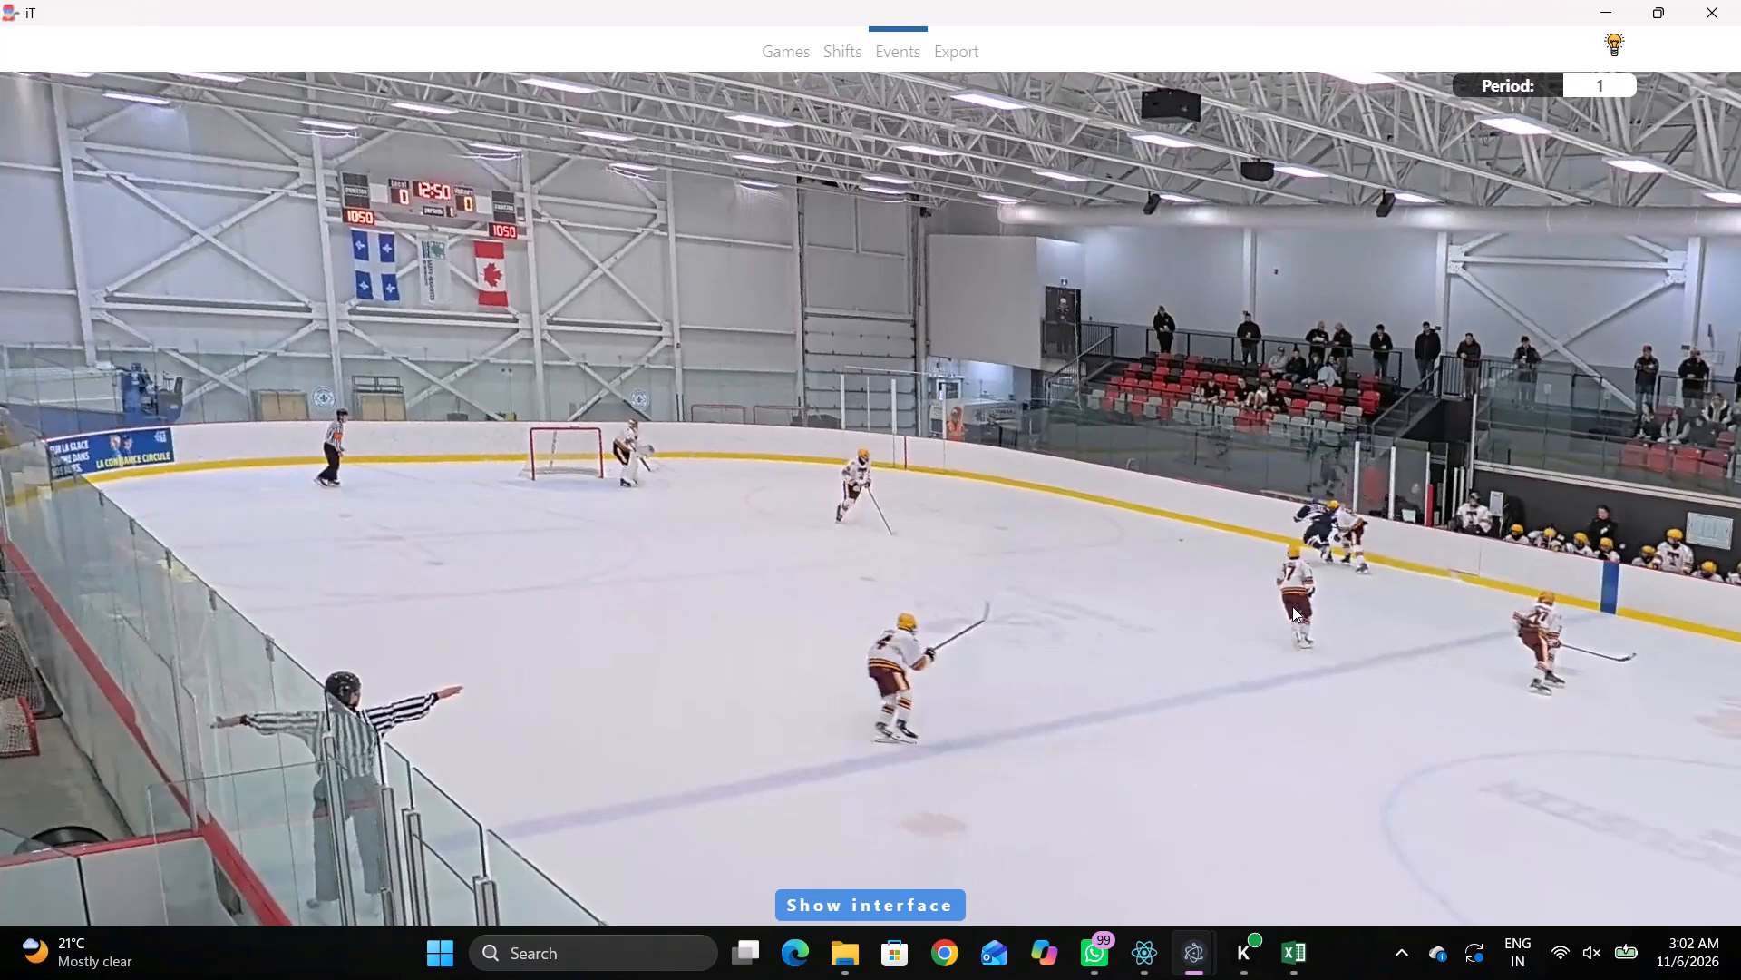
pyautogui.press('r')
pyautogui.press('space')
pyautogui.press('space')
pyautogui.moveTo(1237, 516); pyautogui.dragTo(1225, 513, button='right')
pyautogui.click(1269, 535)
pyautogui.moveTo(1504, 744); pyautogui.dragTo(1499, 754)
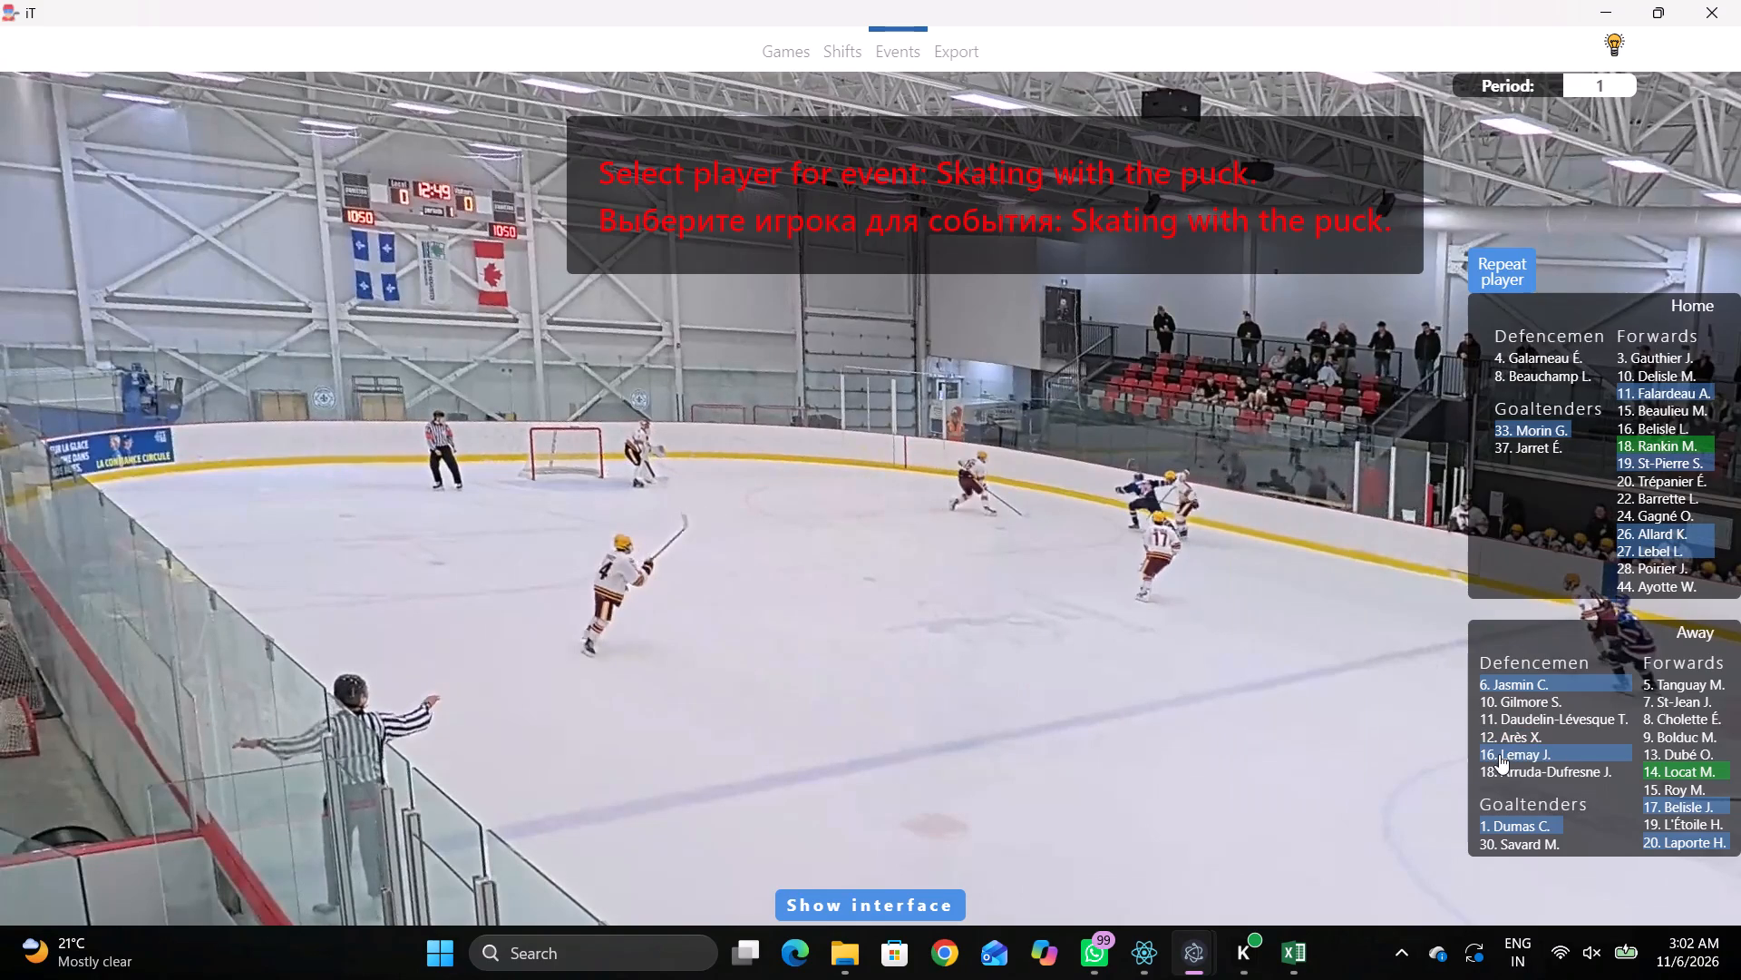
pyautogui.click(1483, 741)
pyautogui.click(1567, 762)
pyautogui.click(1530, 749)
pyautogui.click(641, 250)
# Record a Pass by the same away defenceman 16 at the blue-line edge of the near face-off circle in the away zone.
pyautogui.press('space')
pyautogui.press('v')
pyautogui.press('space')
pyautogui.press('space')
pyautogui.press('space')
pyautogui.press('space')
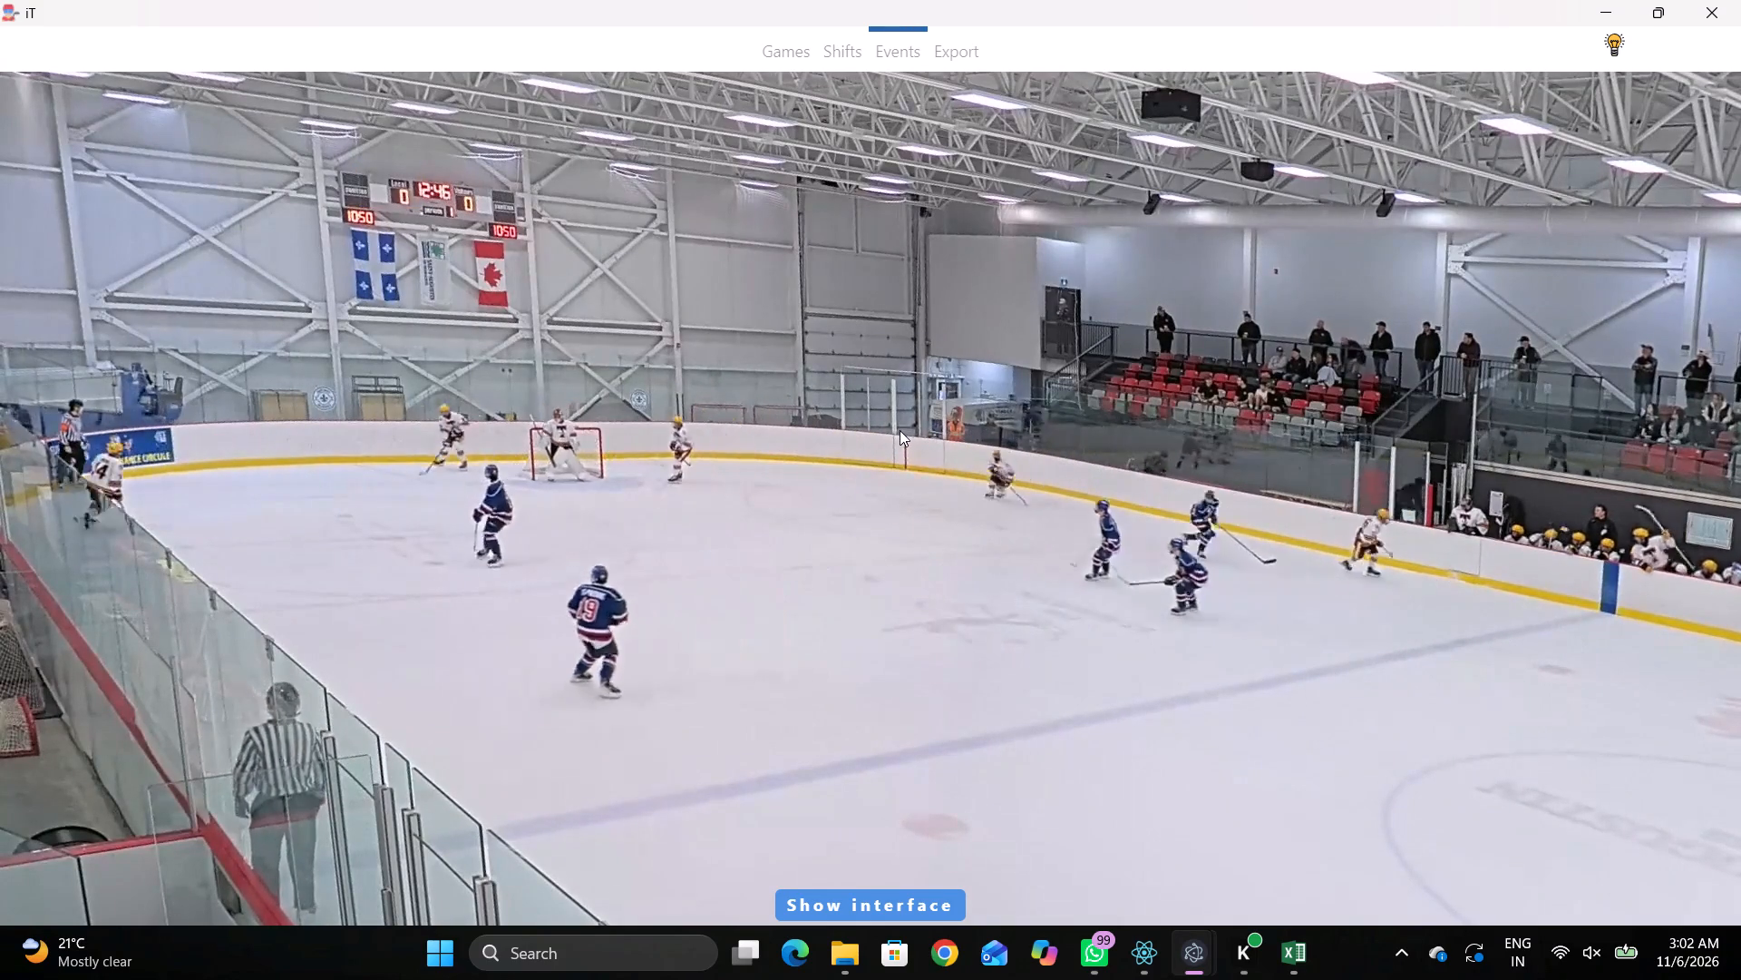
pyautogui.press('space')
pyautogui.press('space')
pyautogui.press('space')
pyautogui.press('q')
pyautogui.press('space')
pyautogui.press('space')
pyautogui.press('space')
pyautogui.press('space')
pyautogui.press('space')
pyautogui.press('space')
pyautogui.press('space')
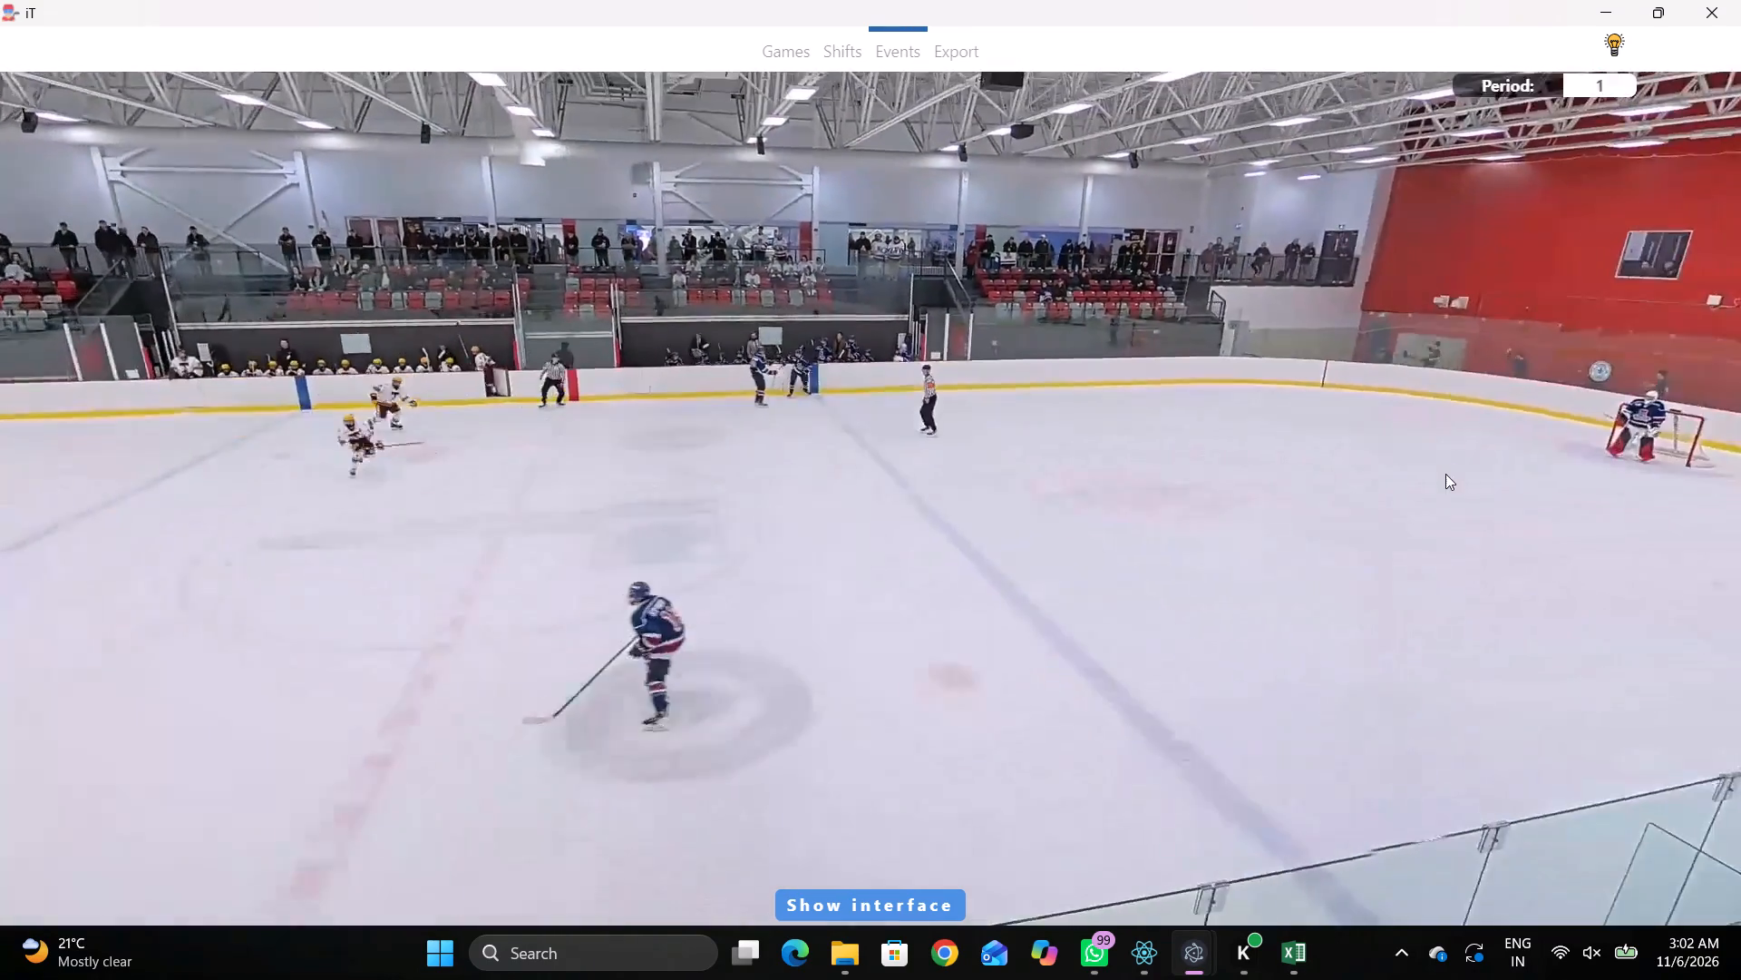
pyautogui.press('space')
pyautogui.press('space')
pyautogui.press('space')
pyautogui.press('q')
pyautogui.press('q')
pyautogui.press('q')
pyautogui.press('q')
pyautogui.press('q')
pyautogui.press('q')
pyautogui.press('q')
pyautogui.press('q')
pyautogui.press('q')
pyautogui.press('q')
pyautogui.press('q')
pyautogui.press('q')
pyautogui.press('q')
pyautogui.press('q')
pyautogui.press('q')
pyautogui.press('q')
pyautogui.press('q')
pyautogui.press('q')
pyautogui.press('q')
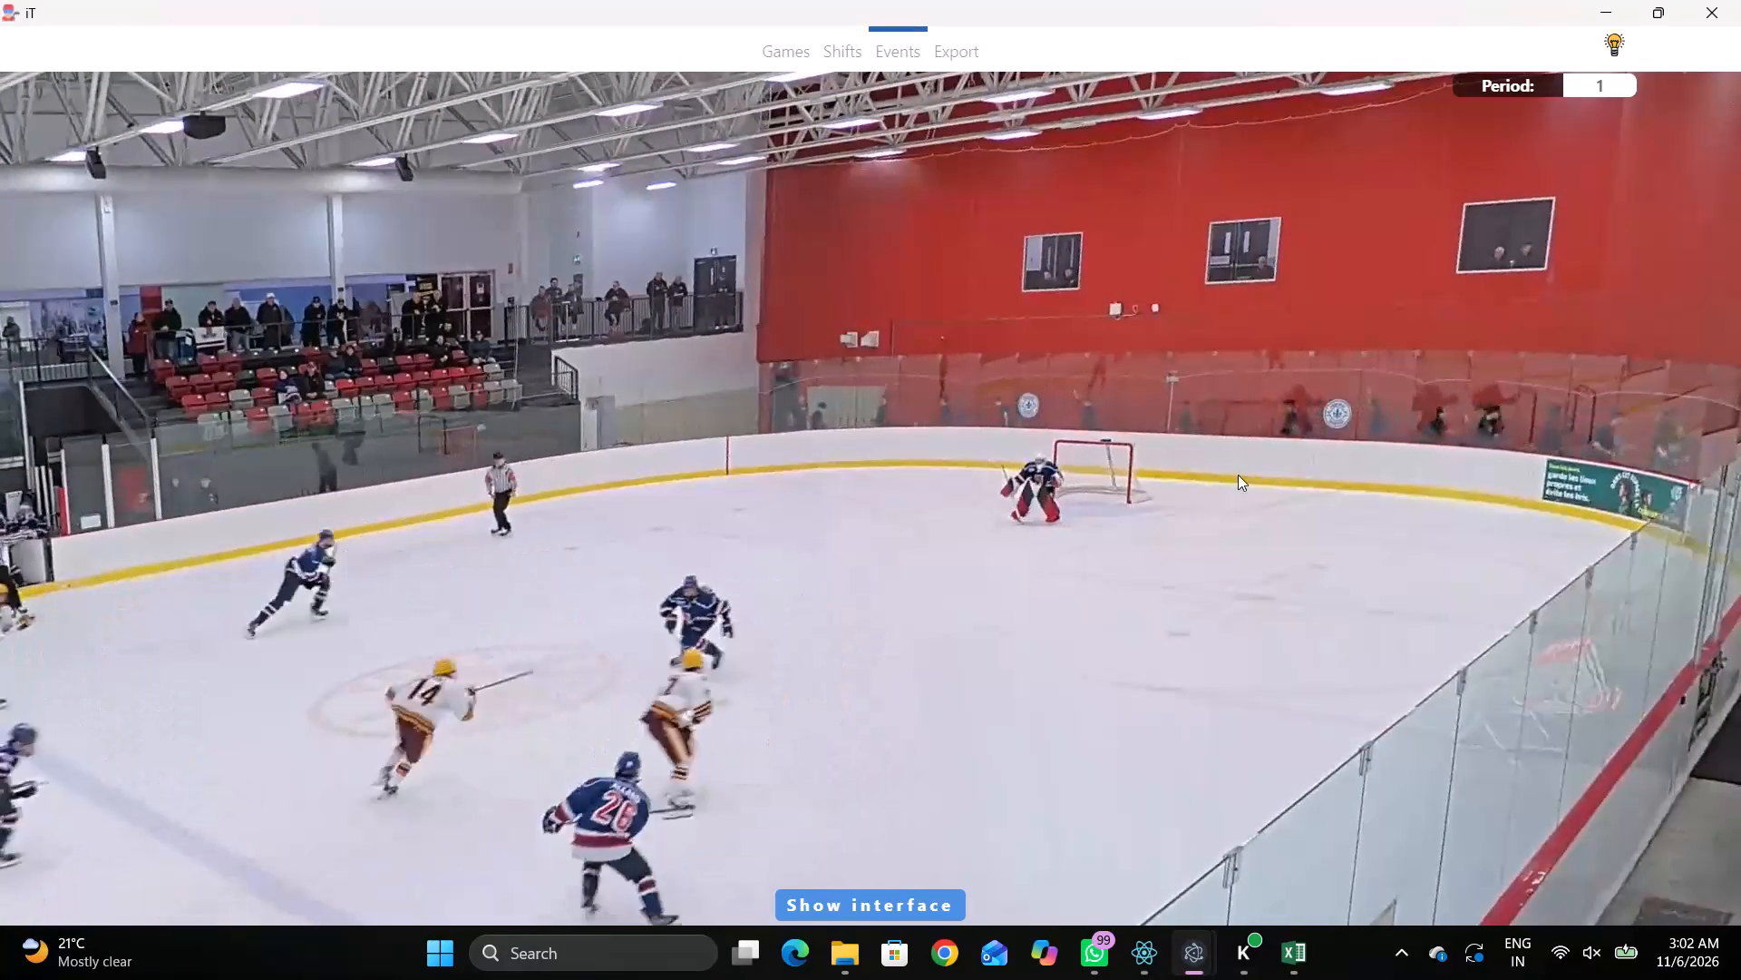
pyautogui.rightClick(1272, 376)
pyautogui.click(1292, 376)
pyautogui.click(1517, 276)
pyautogui.click(623, 429)
# Record Skating with the puck by away forward 17 in the neutral zone, just outside the centre circle on its near, away side.
pyautogui.press('r')
pyautogui.press('space')
pyautogui.press('space')
pyautogui.moveTo(1002, 312); pyautogui.dragTo(1016, 324, button='right')
pyautogui.press('space')
pyautogui.press('space')
pyautogui.rightClick(1088, 343)
pyautogui.click(1196, 407)
pyautogui.click(1320, 446)
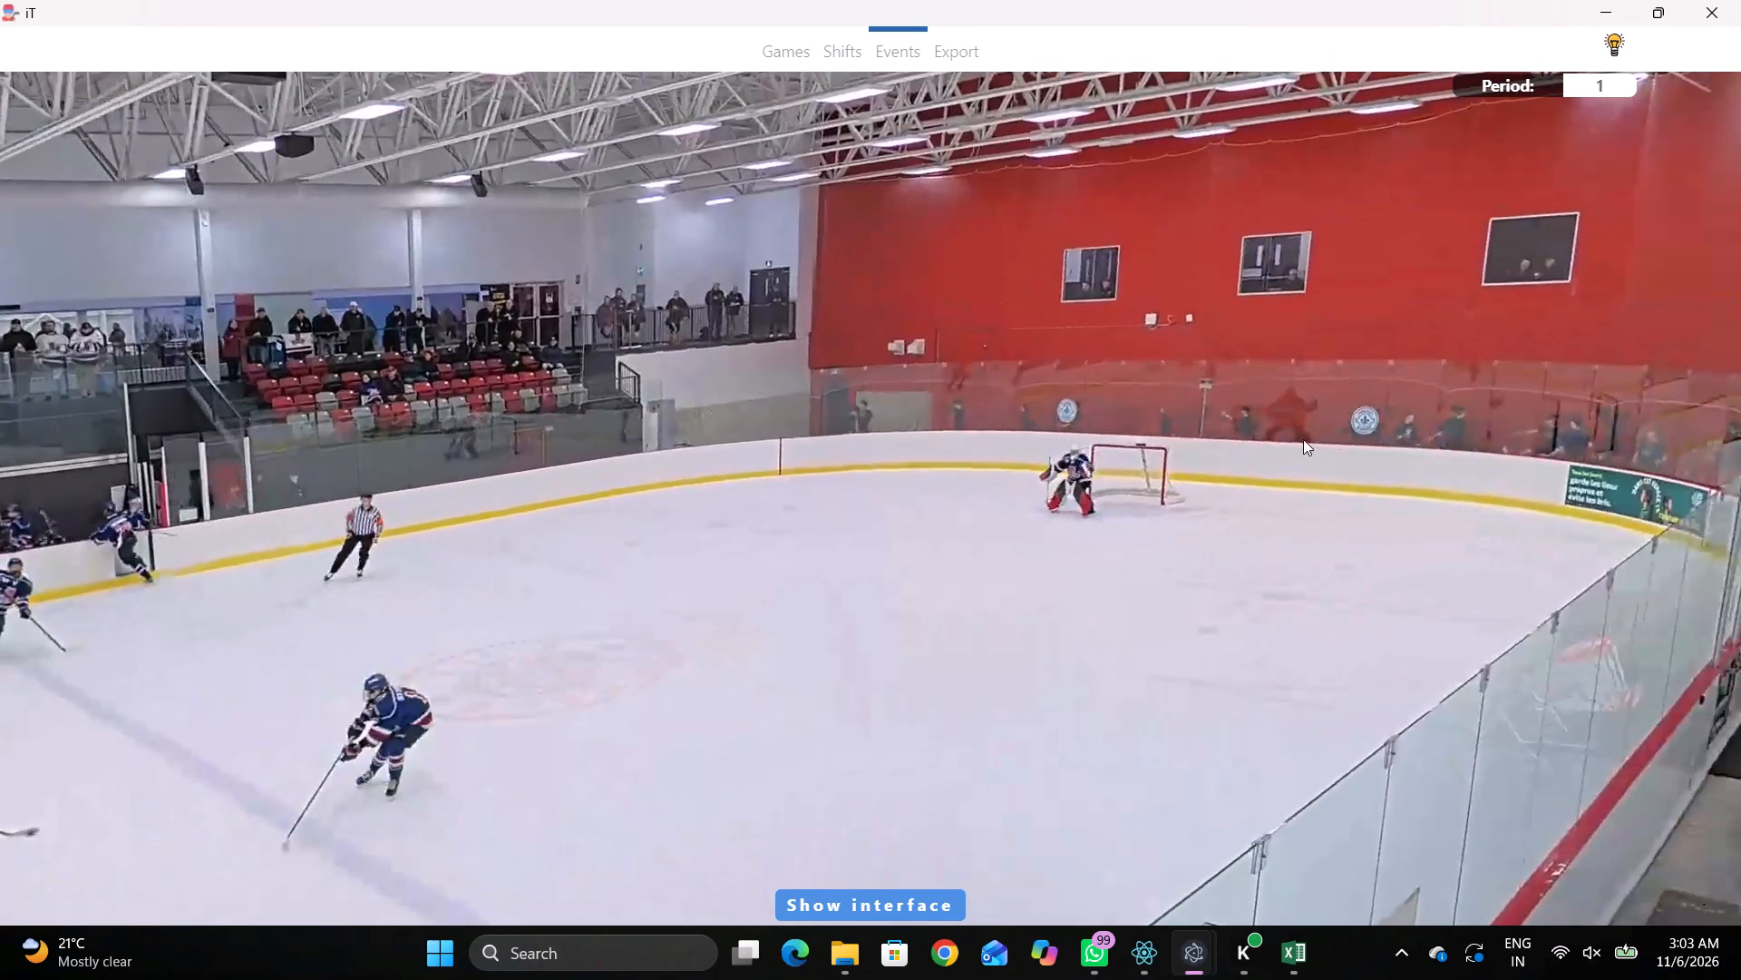
pyautogui.rightClick(1180, 403)
pyautogui.click(1210, 436)
pyautogui.click(1666, 794)
pyautogui.click(1666, 804)
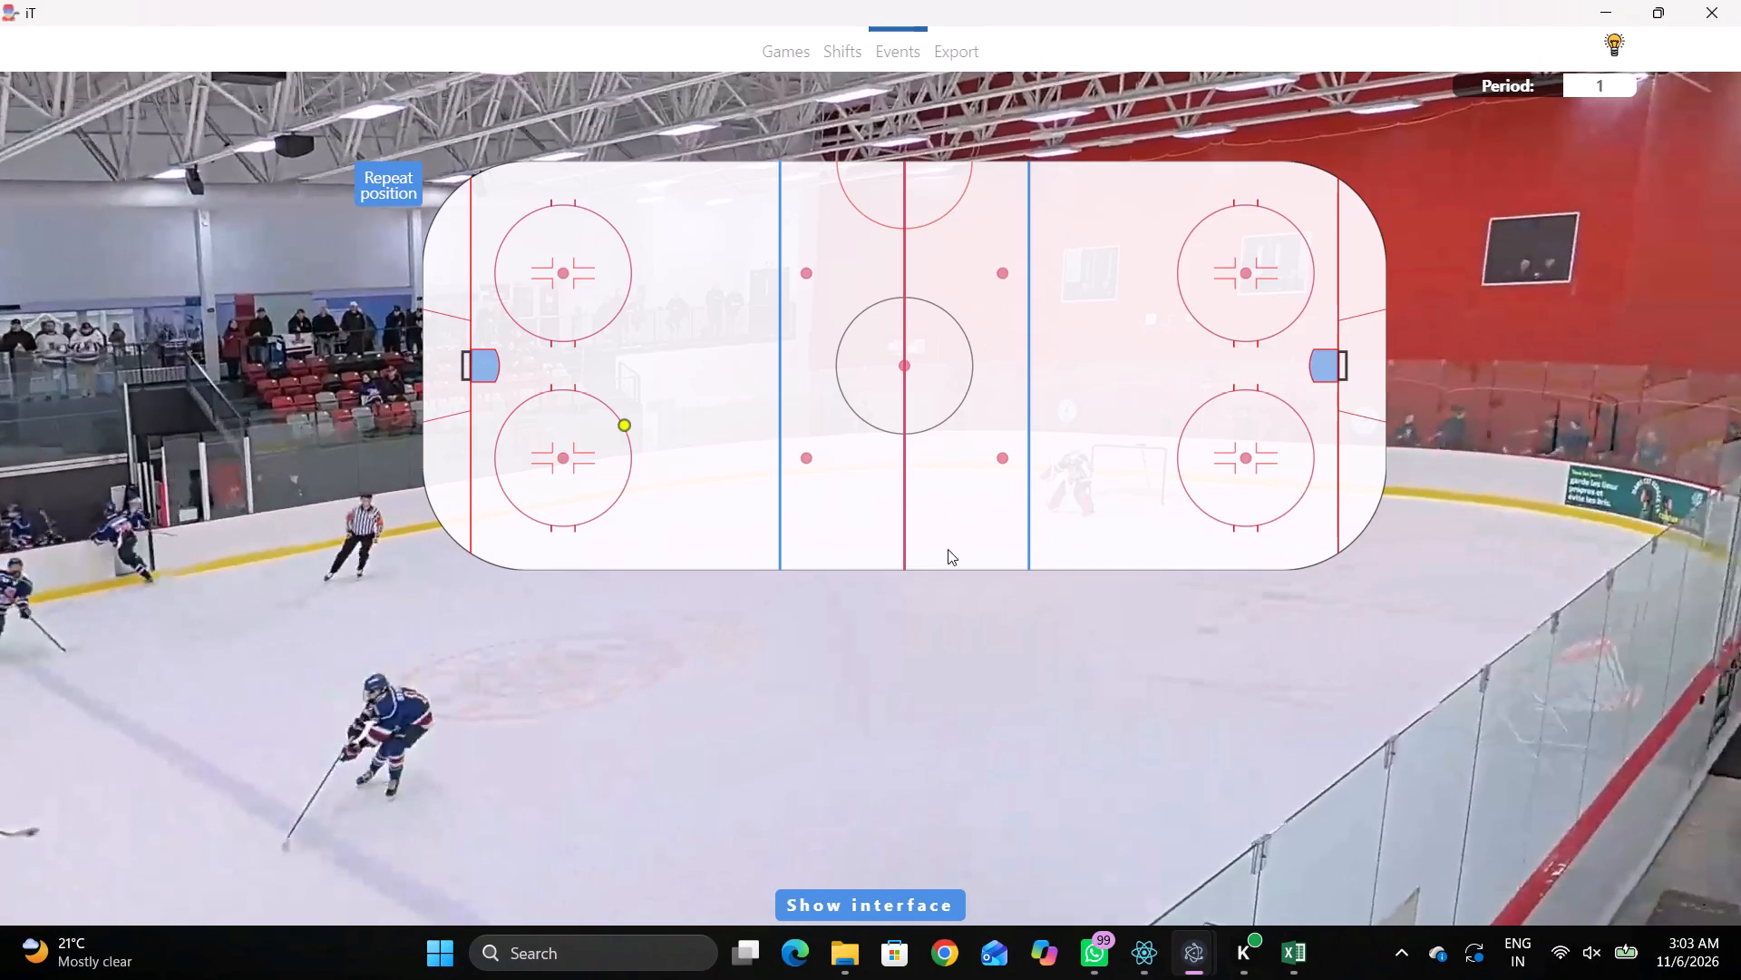
pyautogui.click(848, 423)
# Record a Pass by the same away forward 17 beside the near face-off dot in the home zone.
pyautogui.press('space')
pyautogui.press('space')
pyautogui.write('r')
pyautogui.press('space')
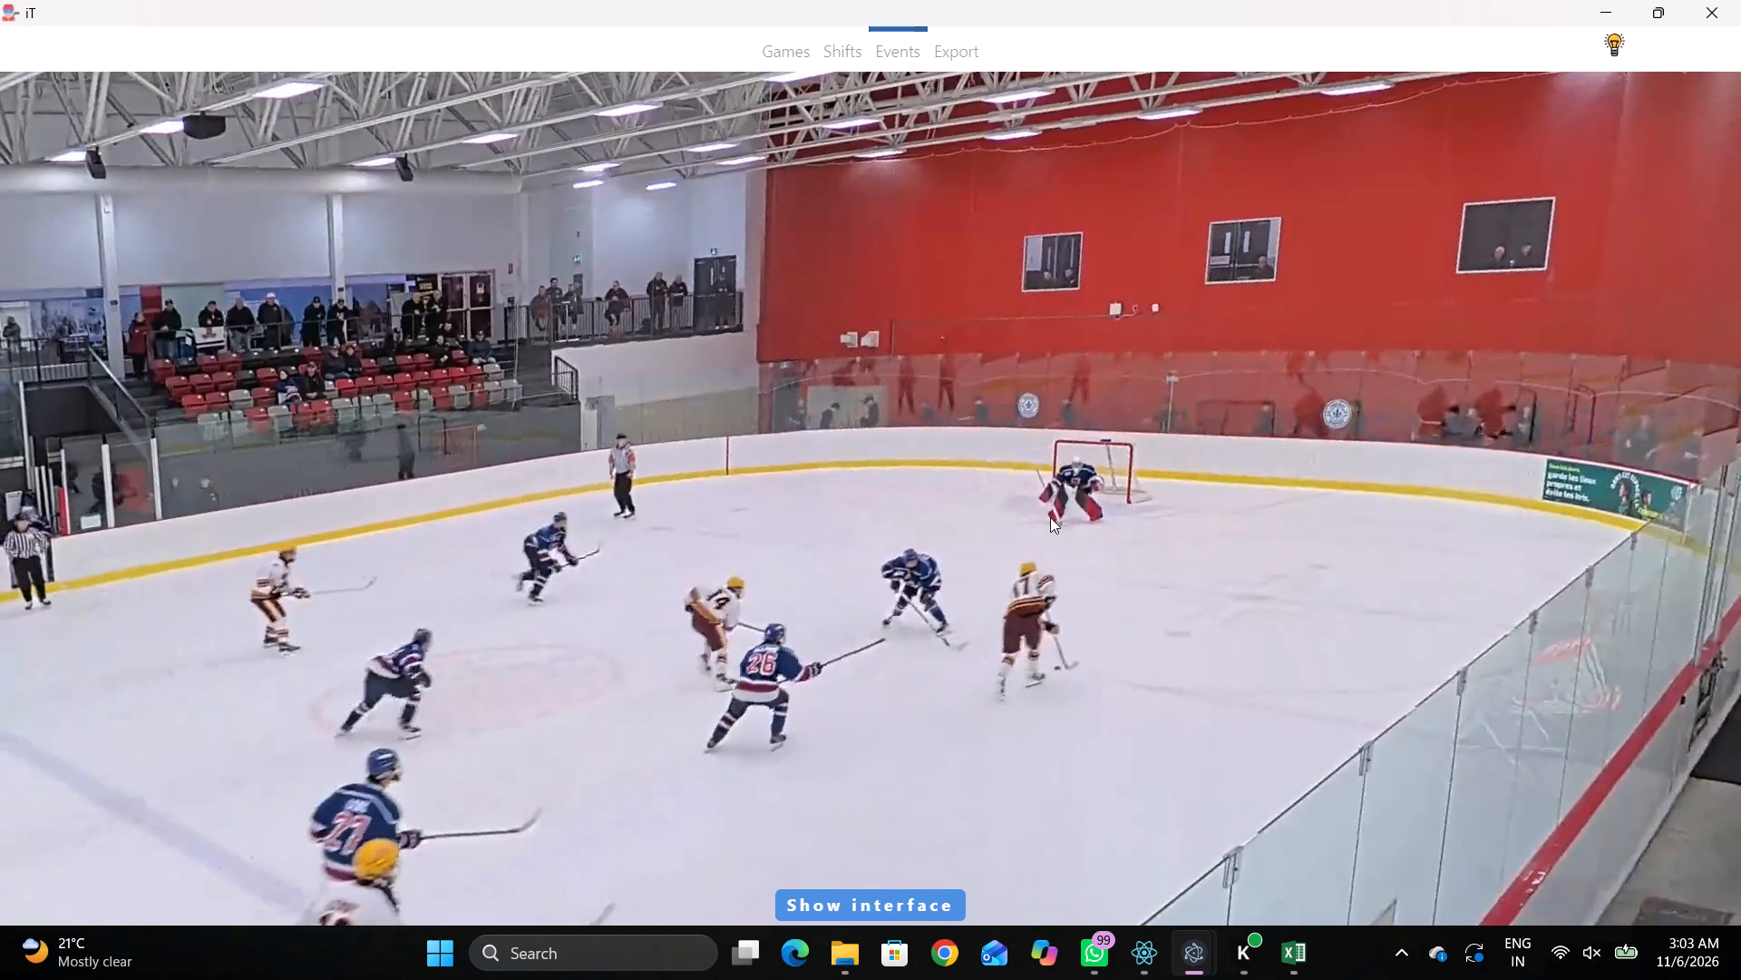
pyautogui.press('space')
pyautogui.press('q')
pyautogui.press('q')
pyautogui.press('q')
pyautogui.press('q')
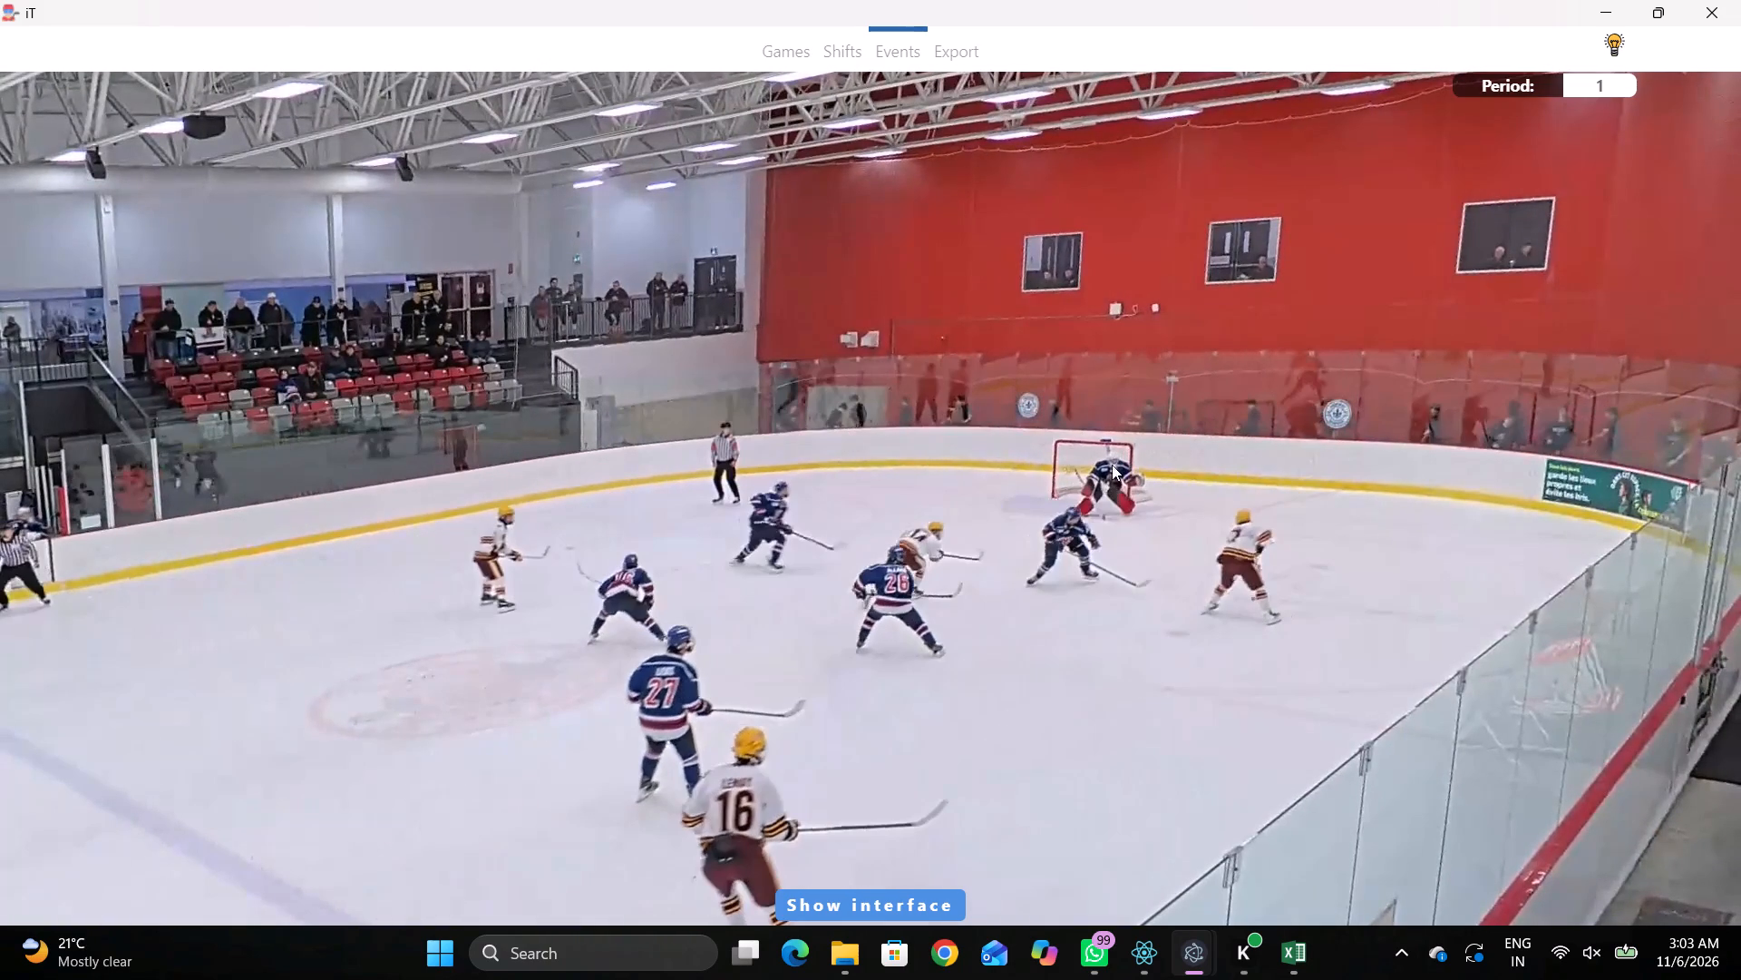
pyautogui.click(1129, 479)
pyautogui.click(1348, 321)
pyautogui.rightClick(1444, 293)
pyautogui.click(1455, 306)
pyautogui.click(1518, 275)
pyautogui.click(1251, 463)
# Record a Pass by the same away forward just behind the home goal line, on the near side.
pyautogui.press('space')
pyautogui.press('space')
pyautogui.press('space')
pyautogui.press('space')
pyautogui.press('space')
pyautogui.press('v')
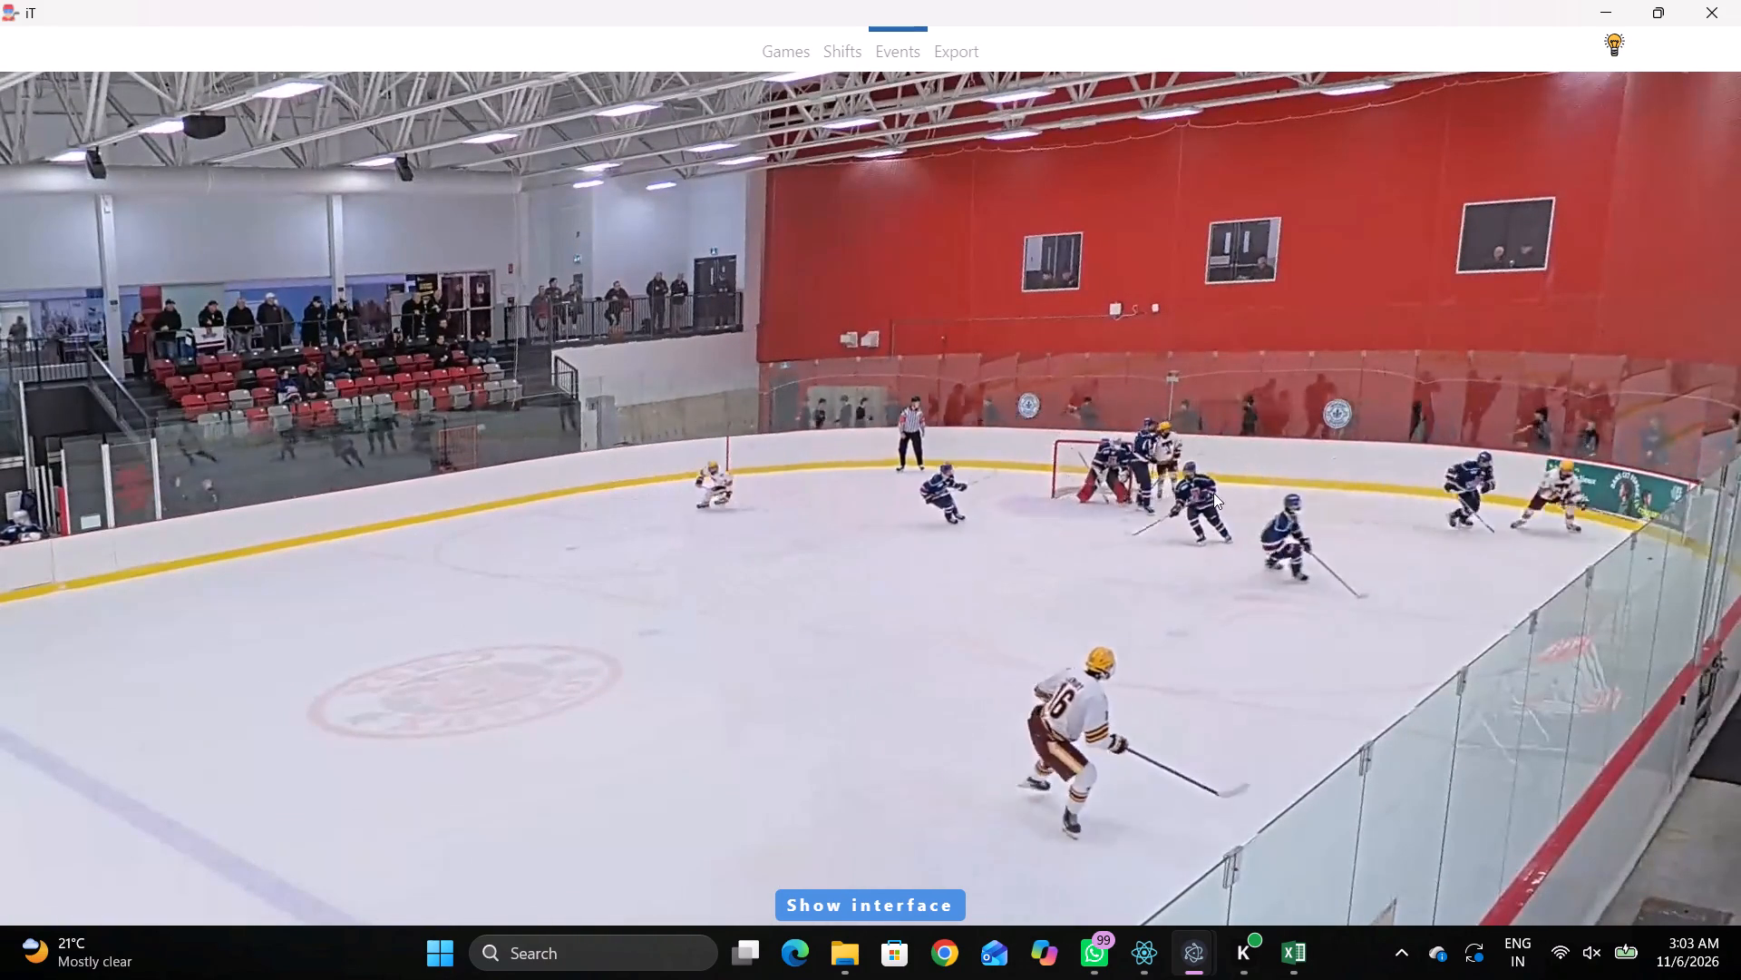
pyautogui.press('space')
pyautogui.press('space')
pyautogui.press('space')
pyautogui.press('q')
pyautogui.press('q')
pyautogui.rightClick(1176, 438)
pyautogui.click(1187, 458)
pyautogui.click(1494, 272)
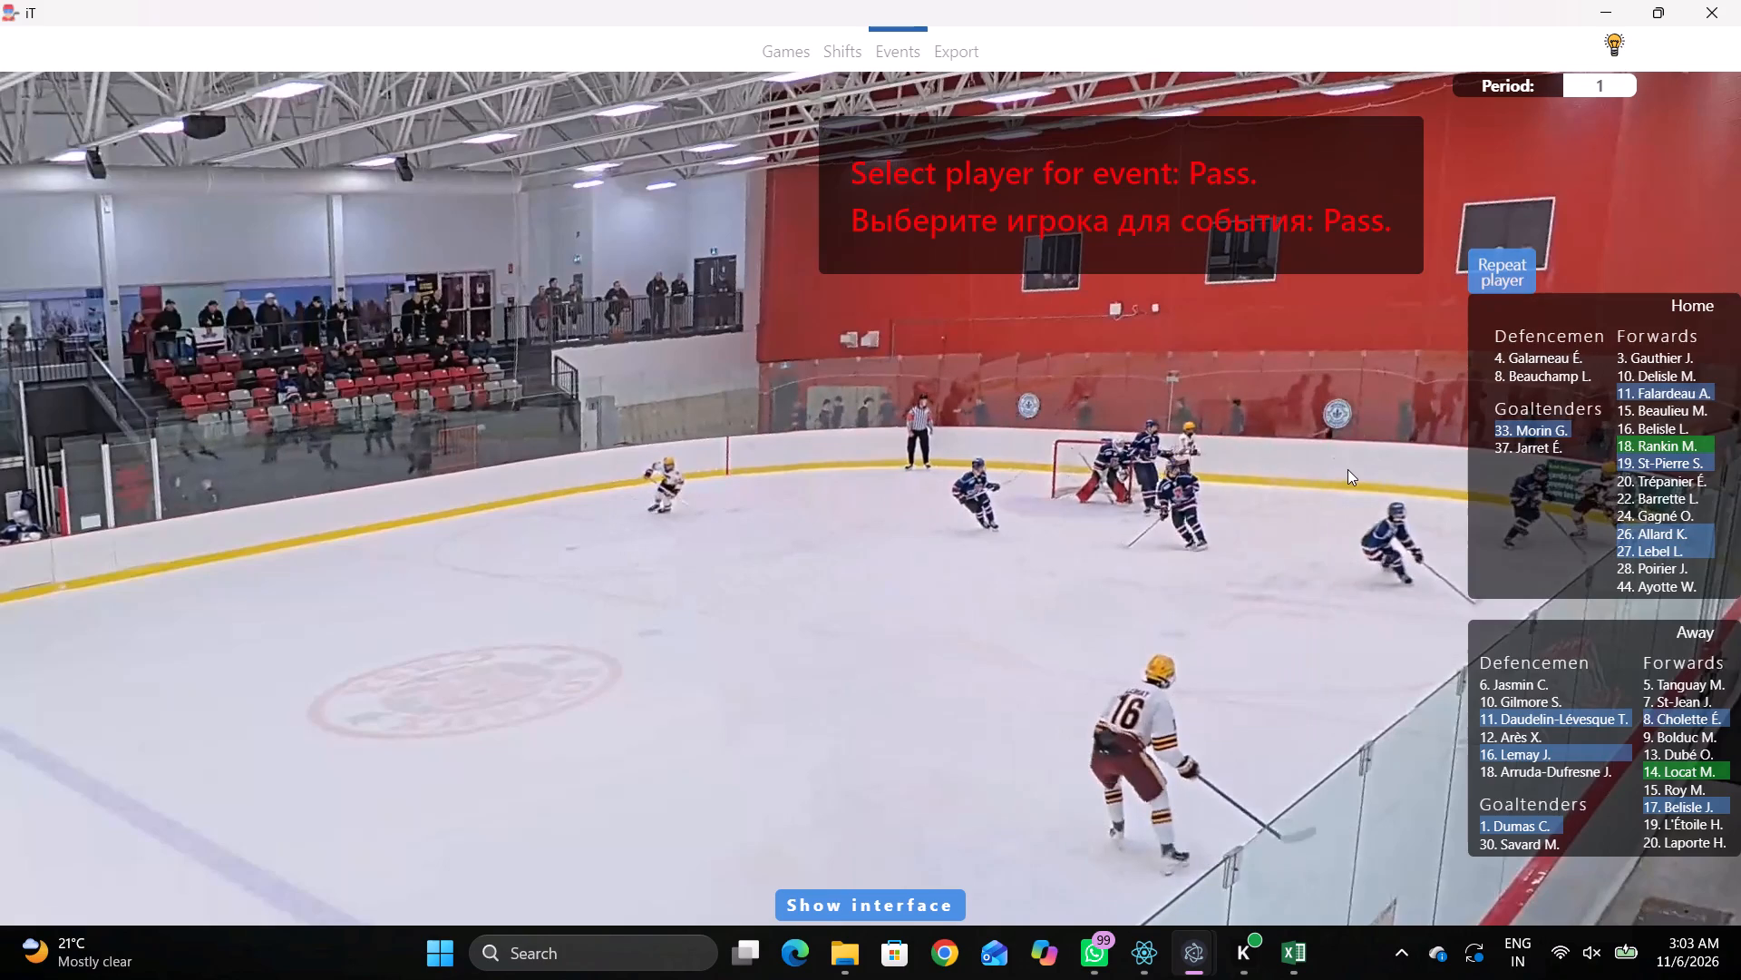
pyautogui.click(1347, 470)
# Record a Hit by home forward 19 on away forward 17, between the near face-off circle and the goal line in the home zone.
pyautogui.hotkey('shift', 'd')
pyautogui.click(494, 700)
pyautogui.click(1029, 488)
pyautogui.hotkey('shift', 'd')
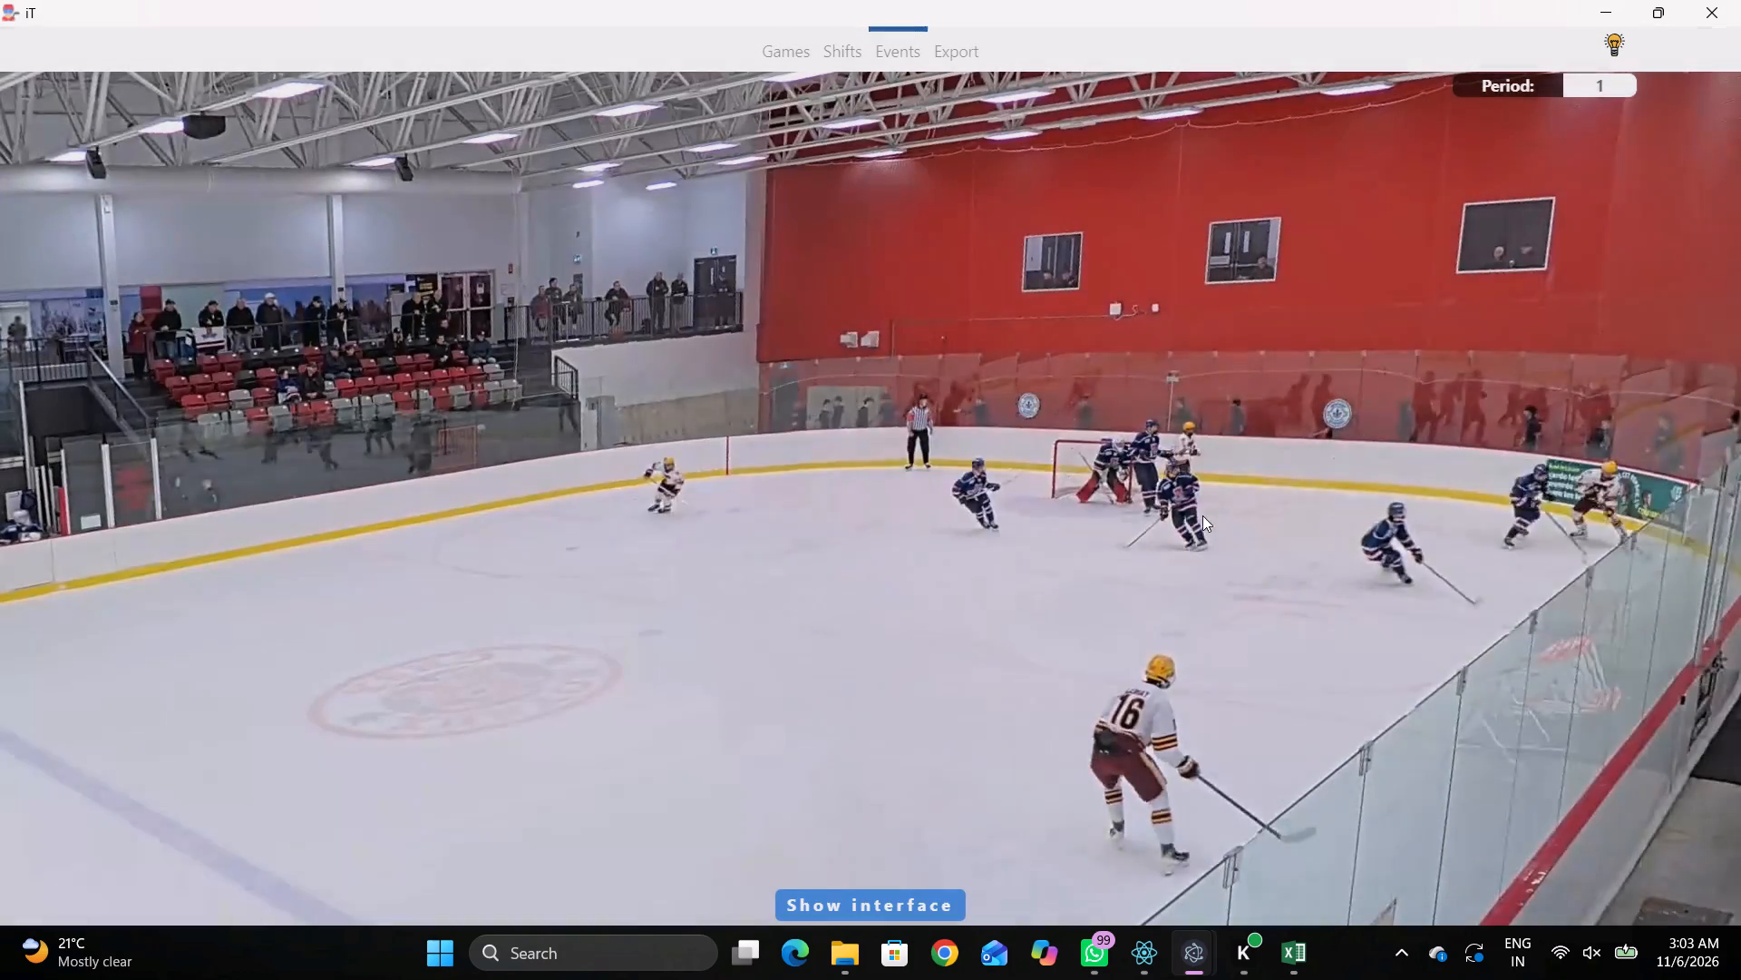
pyautogui.press('space')
pyautogui.press('space')
pyautogui.press('q')
pyautogui.press('q')
pyautogui.rightClick(1140, 469)
pyautogui.press('q')
pyautogui.press('q')
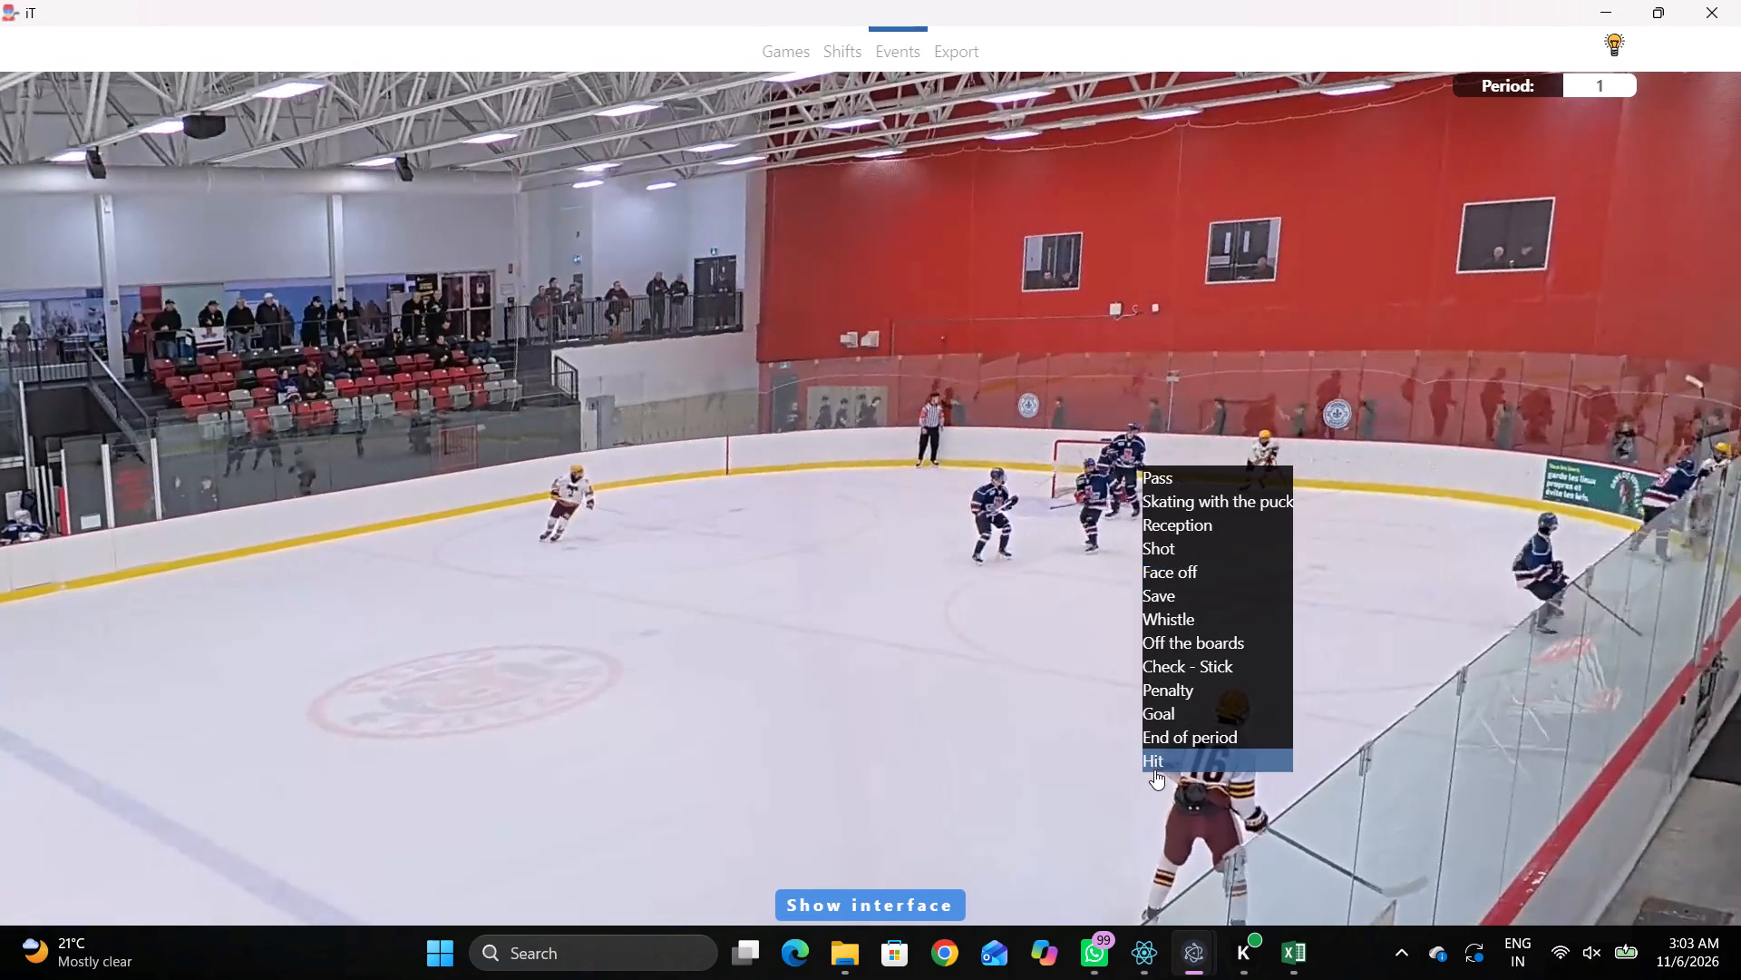
pyautogui.click(1153, 769)
pyautogui.click(1630, 460)
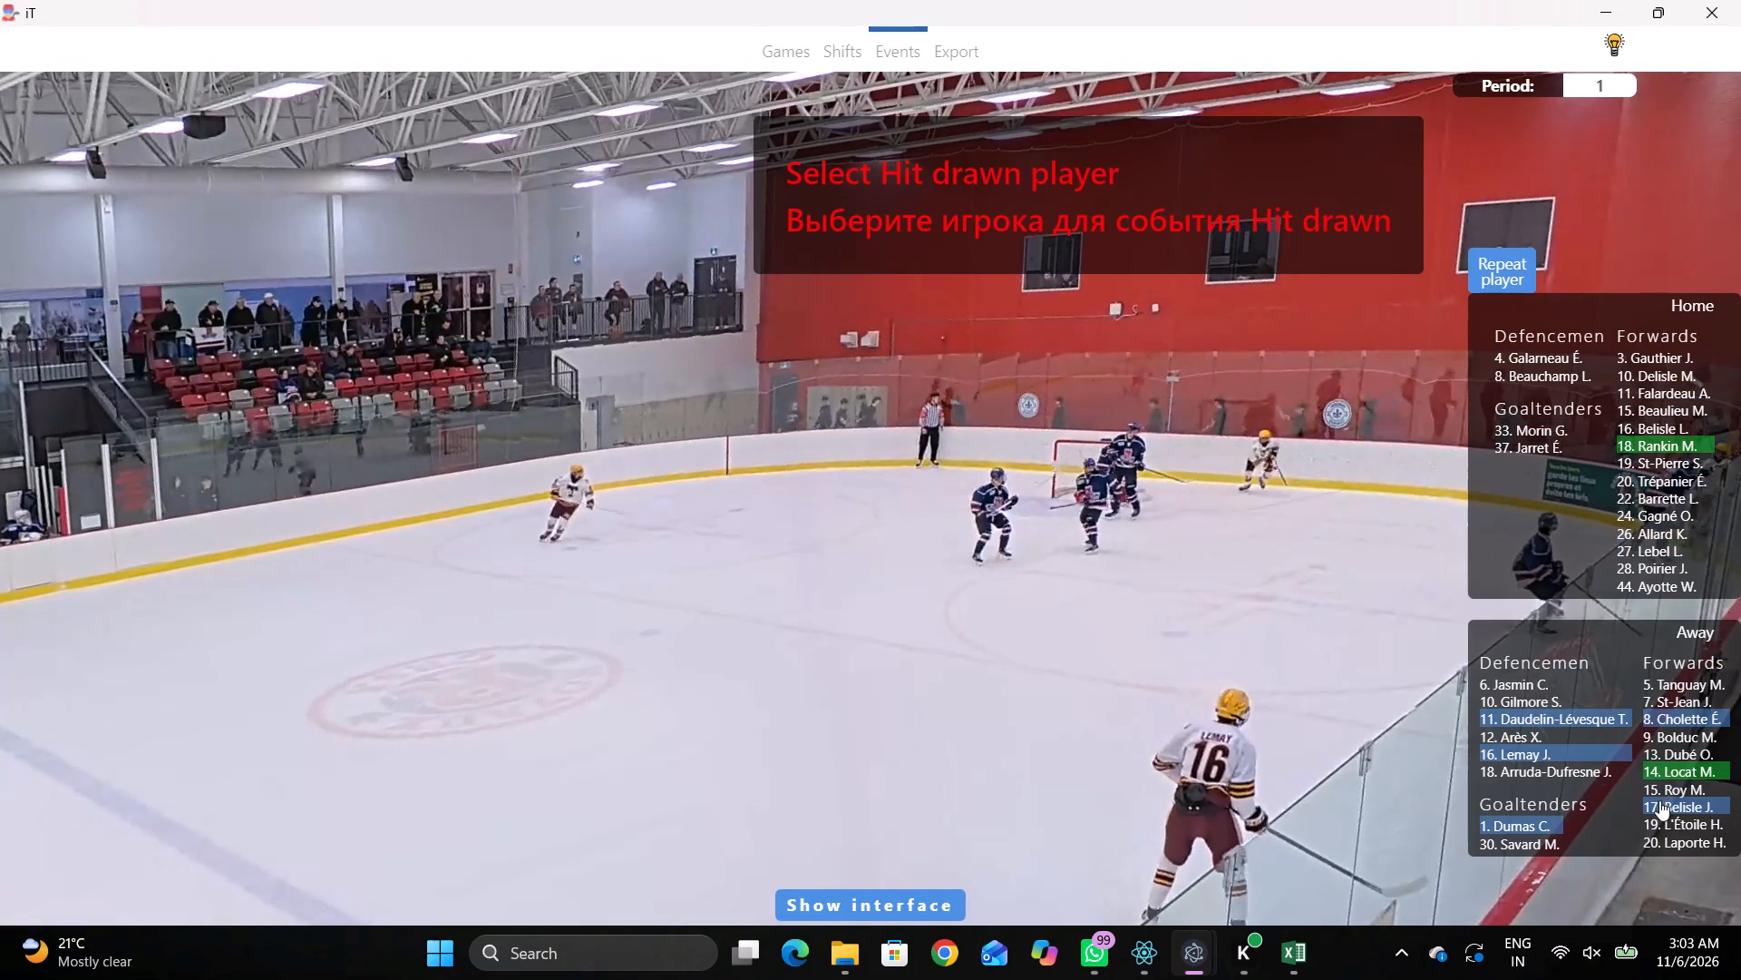
pyautogui.click(1659, 799)
pyautogui.click(1317, 486)
# Record Skating with the puck by away forward 14 inside the near home-zone face-off circle, on the goal-line side of the dot.
pyautogui.press('space')
pyautogui.press('space')
pyautogui.press('space')
pyautogui.press('space')
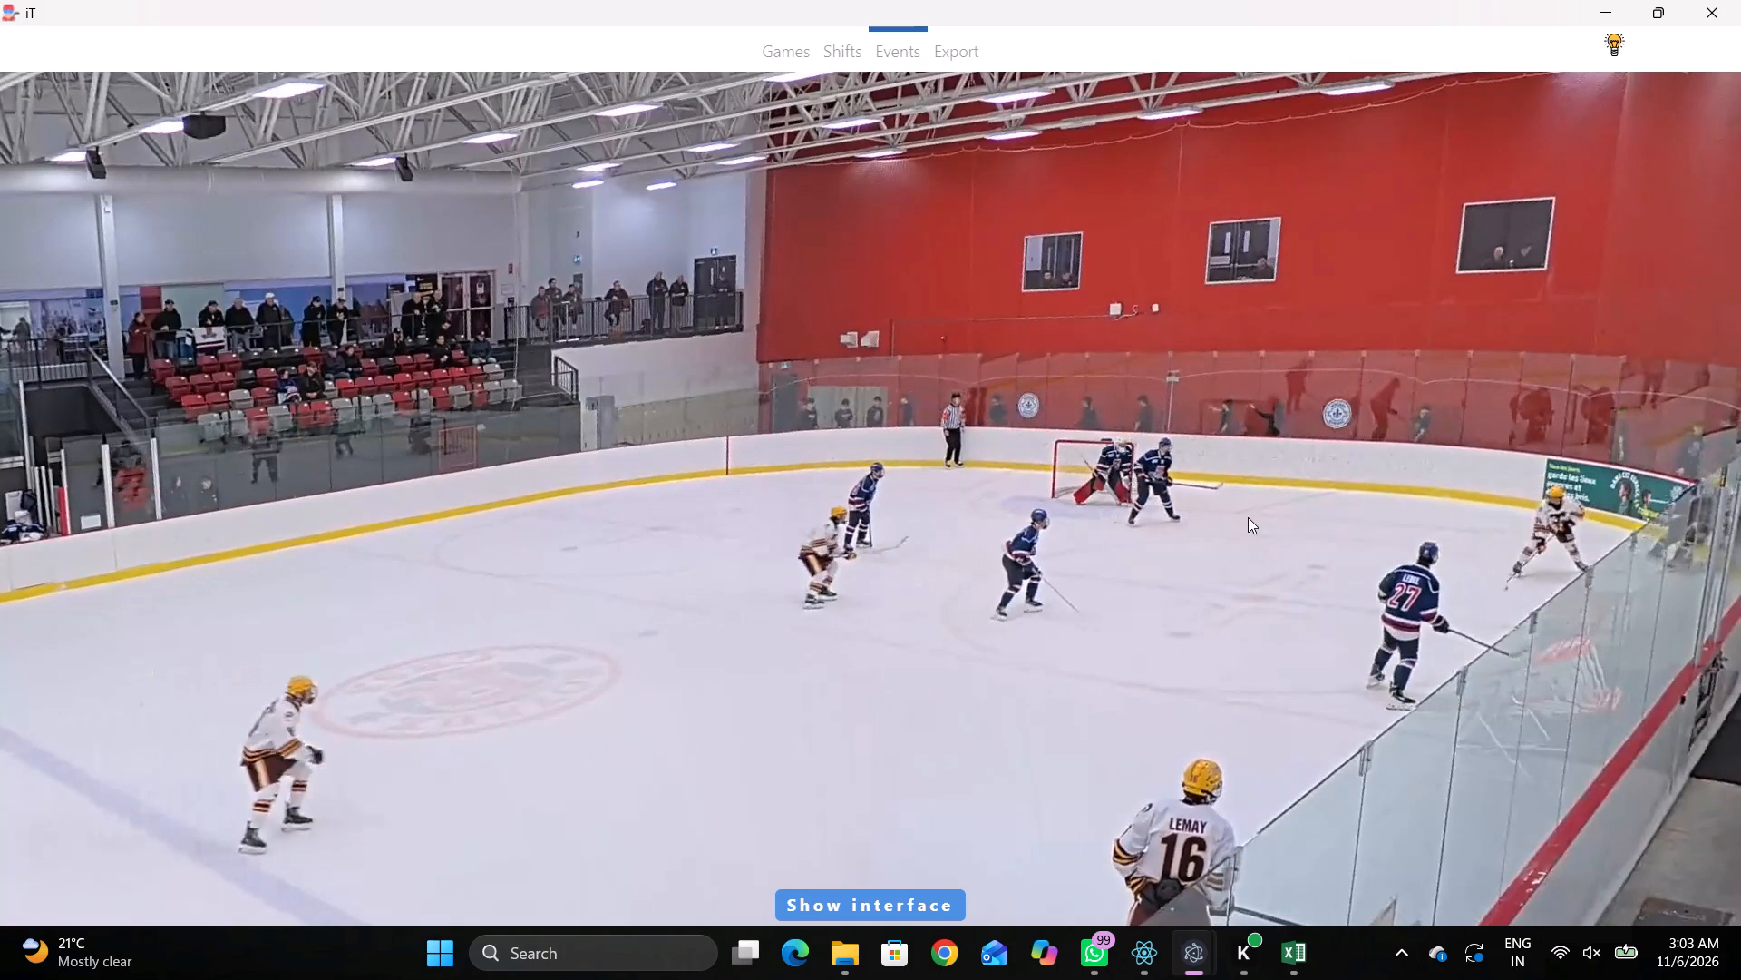
pyautogui.moveTo(1242, 456); pyautogui.dragTo(1252, 450, button='right')
pyautogui.click(1332, 507)
pyautogui.moveTo(1351, 560); pyautogui.dragTo(1326, 563, button='right')
pyautogui.click(1396, 596)
pyautogui.click(1647, 779)
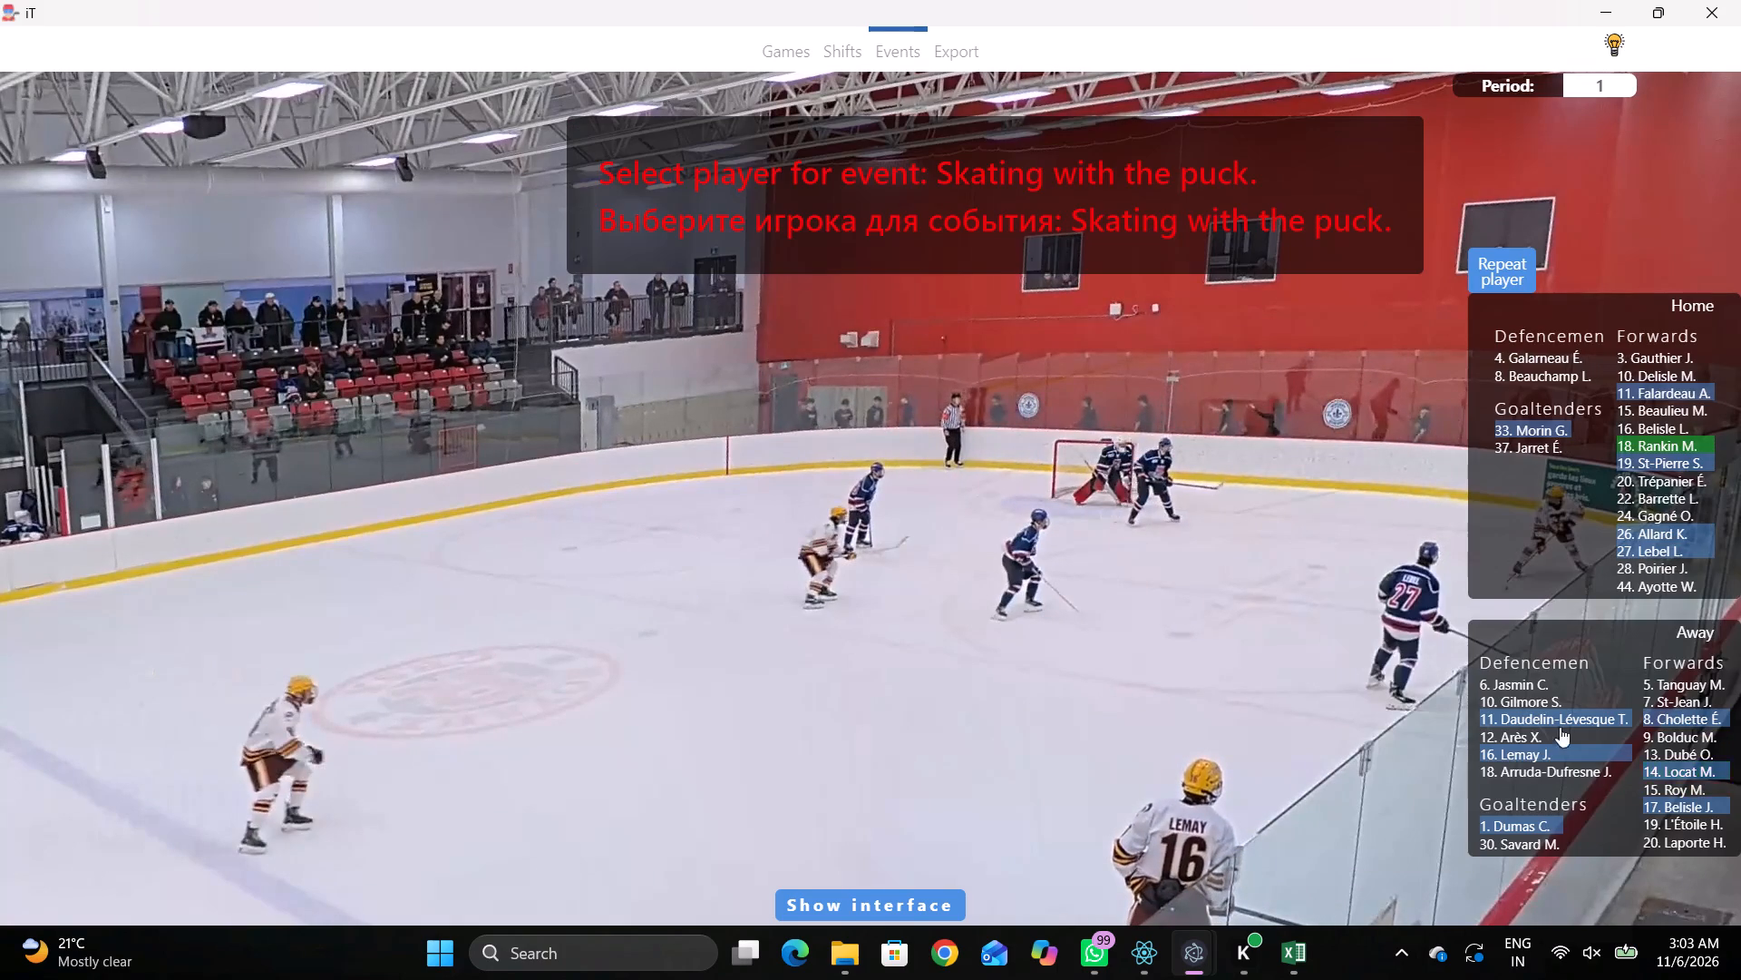
pyautogui.click(1288, 547)
pyautogui.moveTo(1201, 449); pyautogui.dragTo(1230, 453, button='right')
pyautogui.click(1270, 488)
pyautogui.click(1681, 772)
pyautogui.click(1266, 461)
# Return to an earlier moment and record a Pass by the same away forward 14, just outside the near home-zone face-off circle towards the corner.
pyautogui.press('space')
pyautogui.press('v')
pyautogui.press('space')
pyautogui.press('space')
pyautogui.press('space')
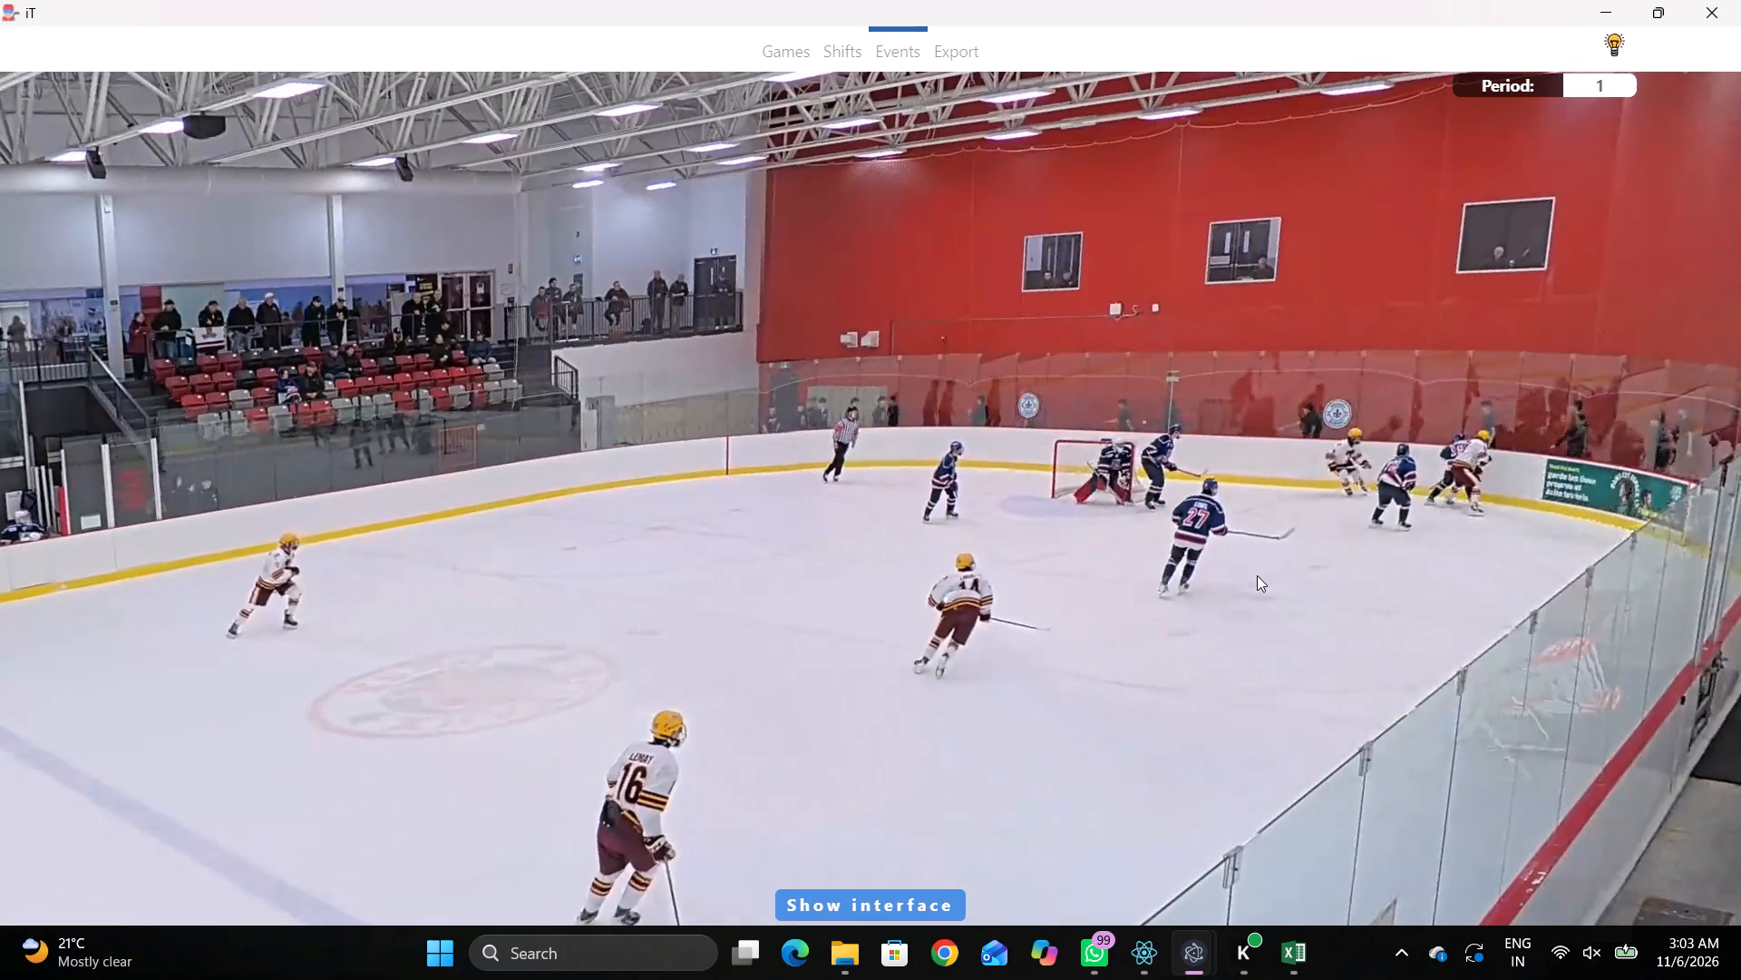
pyautogui.hotkey('shift', 'd')
pyautogui.click(562, 722)
pyautogui.hotkey('shift', 'd')
pyautogui.press('space')
pyautogui.press('space')
pyautogui.rightClick(1085, 436)
pyautogui.click(1105, 449)
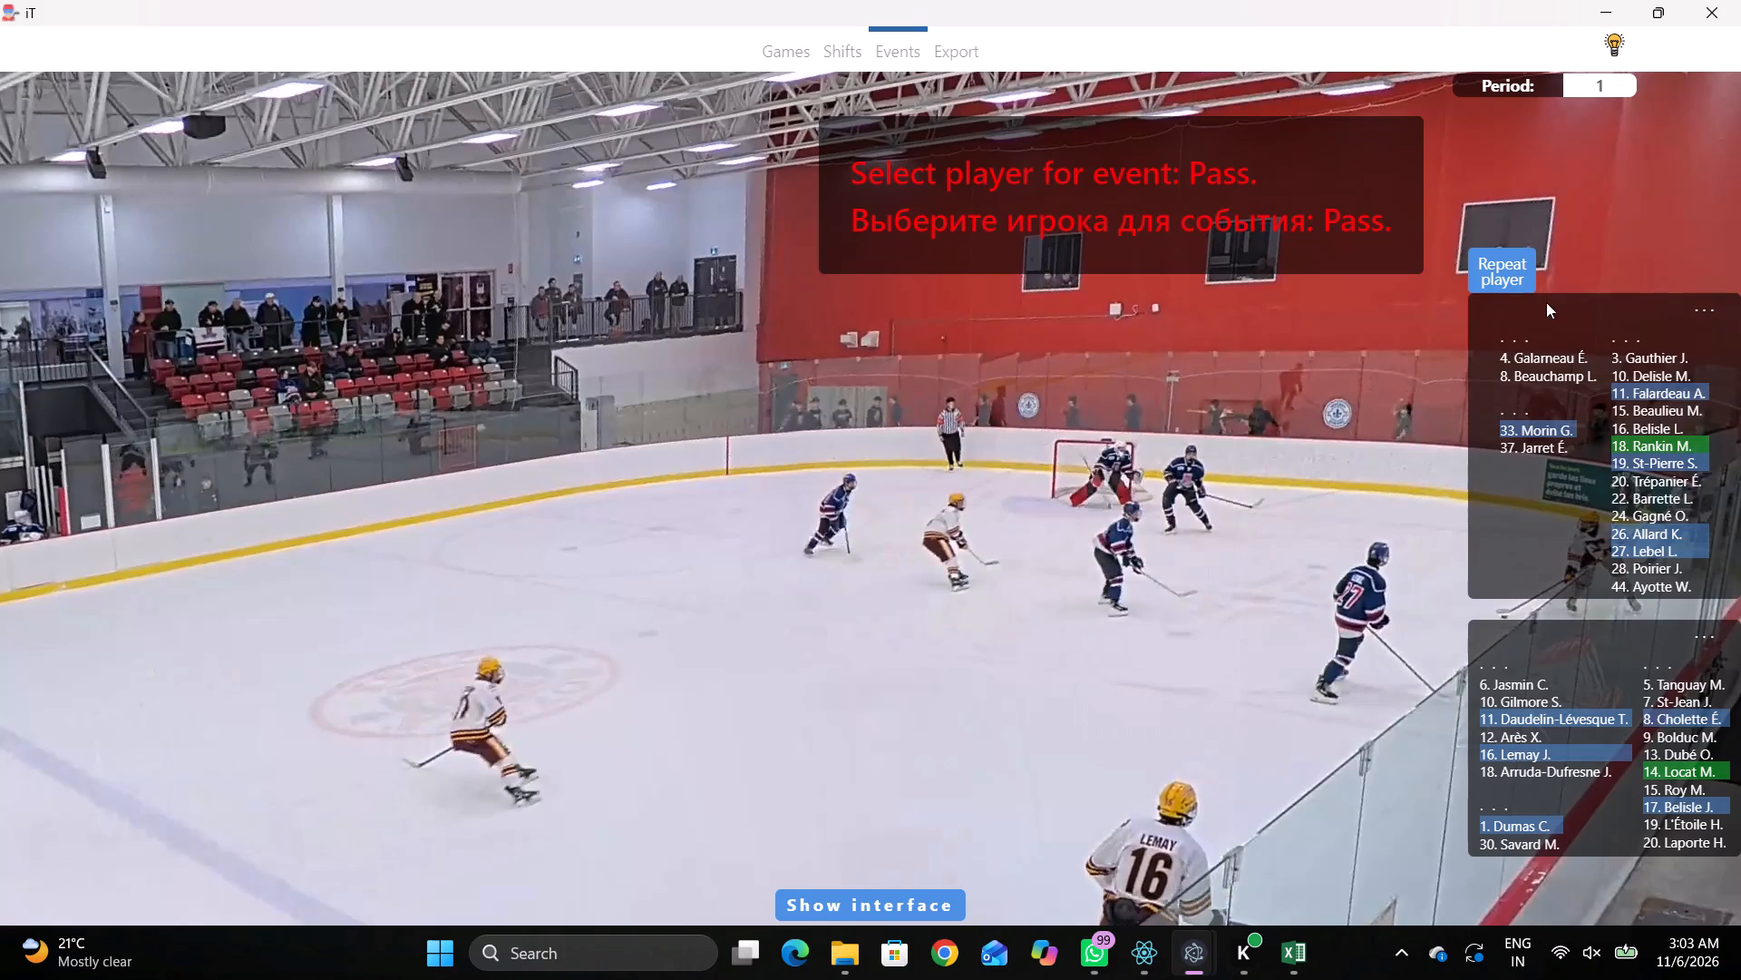
pyautogui.click(1490, 283)
pyautogui.click(1306, 509)
# Record Skating with the puck by home forward 19 at the end boards behind the home goal line, on the near side.
pyautogui.press('space')
pyautogui.press('space')
pyautogui.press('space')
pyautogui.press('space')
pyautogui.write('r')
pyautogui.press('space')
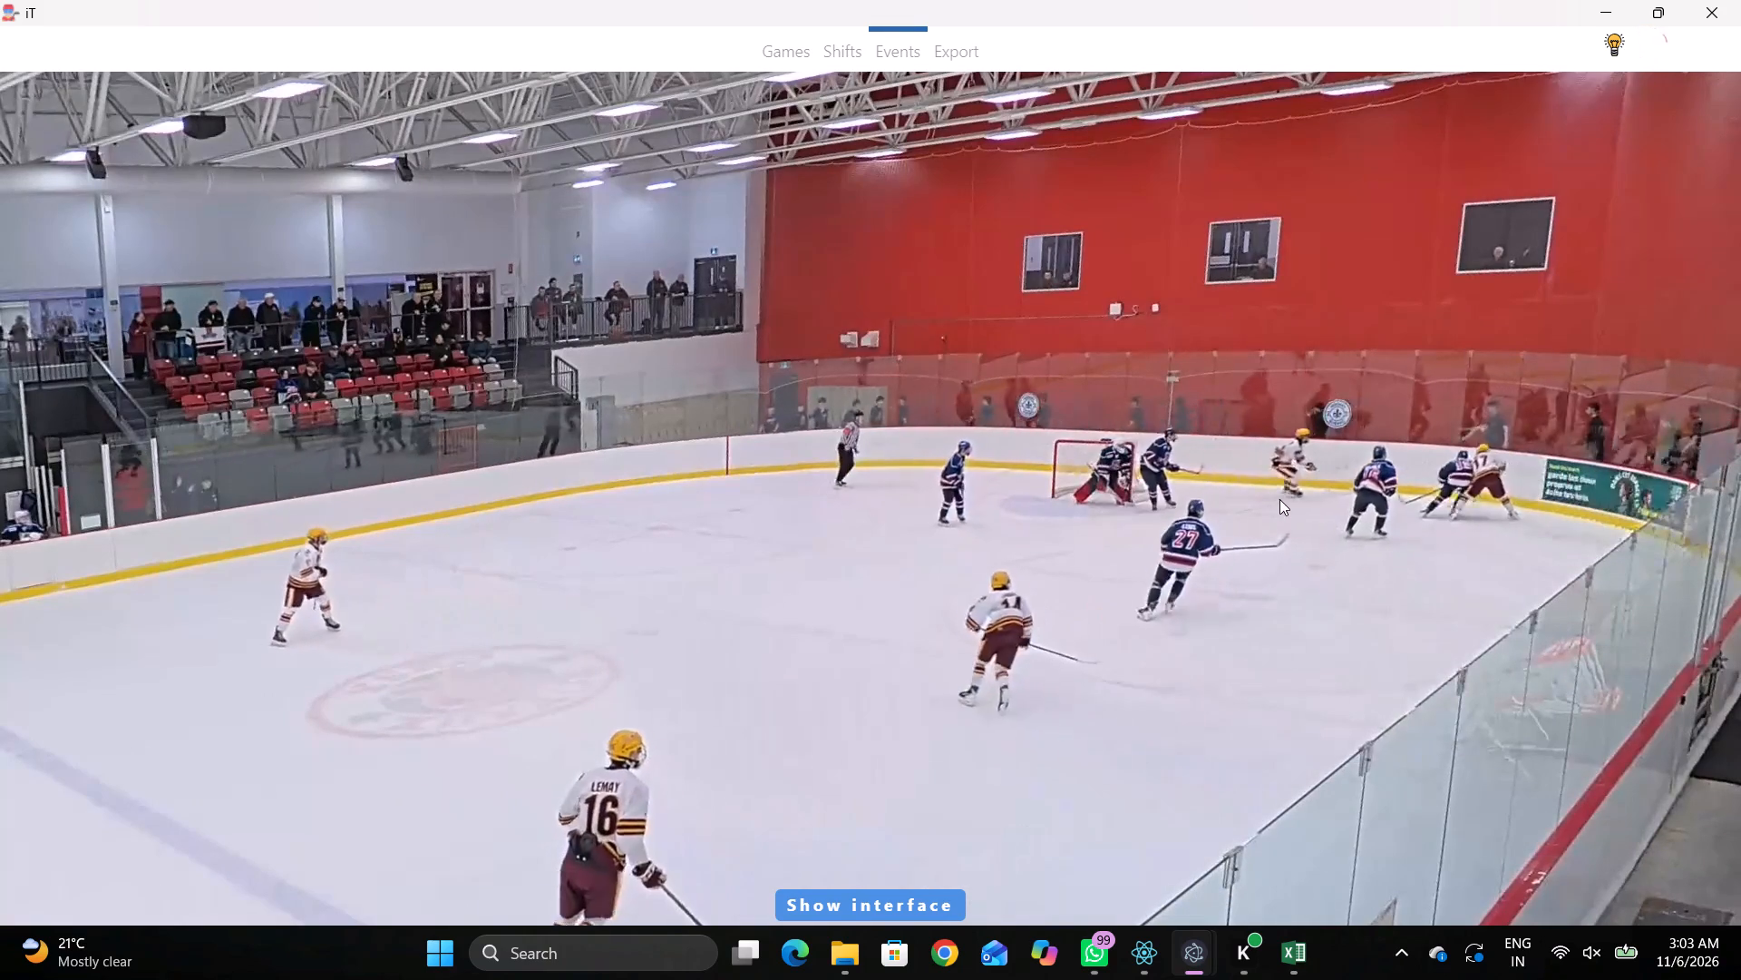
pyautogui.press('space')
pyautogui.press('space')
pyautogui.press('space')
pyautogui.press('q')
pyautogui.rightClick(1291, 416)
pyautogui.press('q')
pyautogui.click(1327, 441)
pyautogui.moveTo(1269, 423); pyautogui.dragTo(1238, 429, button='right')
pyautogui.click(1348, 472)
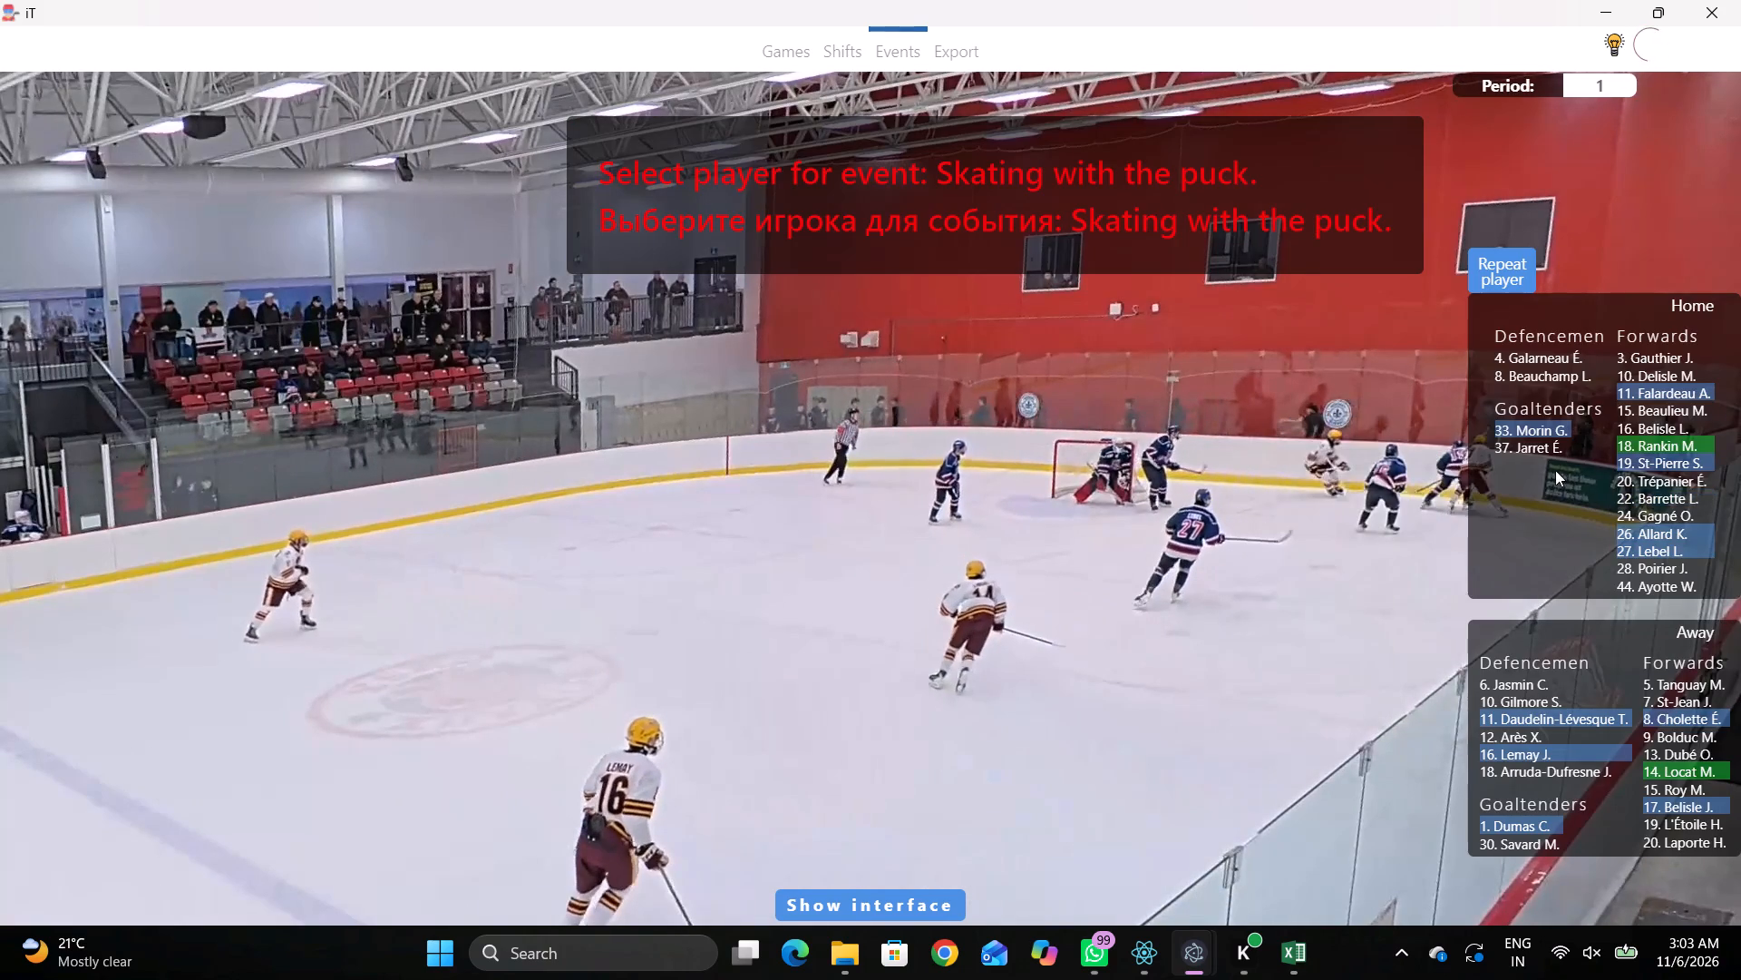
pyautogui.click(1611, 465)
pyautogui.click(1636, 465)
pyautogui.click(1372, 456)
# Record a Pass by the same home forward 19 near the end boards behind the home goal line, on the near side.
pyautogui.press('space')
pyautogui.press('space')
pyautogui.press('space')
pyautogui.press('space')
pyautogui.press('space')
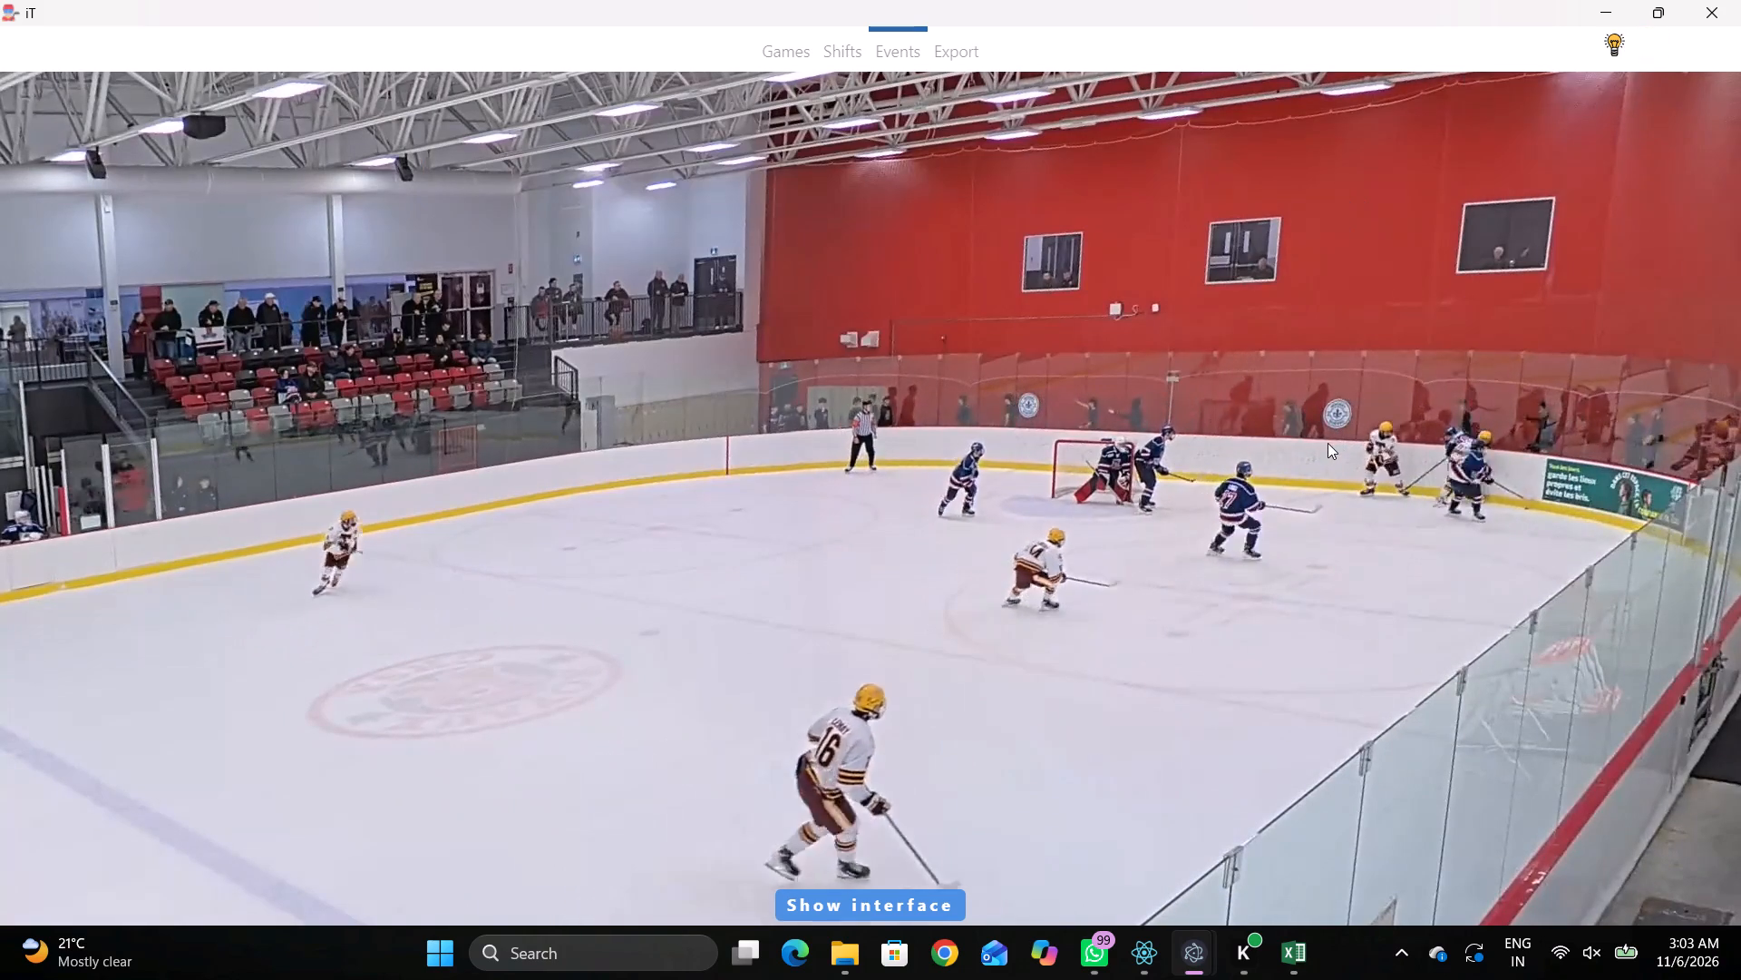
pyautogui.press('space')
pyautogui.press('space')
pyautogui.press('space')
pyautogui.press('q')
pyautogui.press('q')
pyautogui.press('q')
pyautogui.press('q')
pyautogui.press('q')
pyautogui.press('q')
pyautogui.press('q')
pyautogui.rightClick(1303, 402)
pyautogui.moveTo(1298, 416); pyautogui.dragTo(1285, 421, button='right')
pyautogui.click(1300, 429)
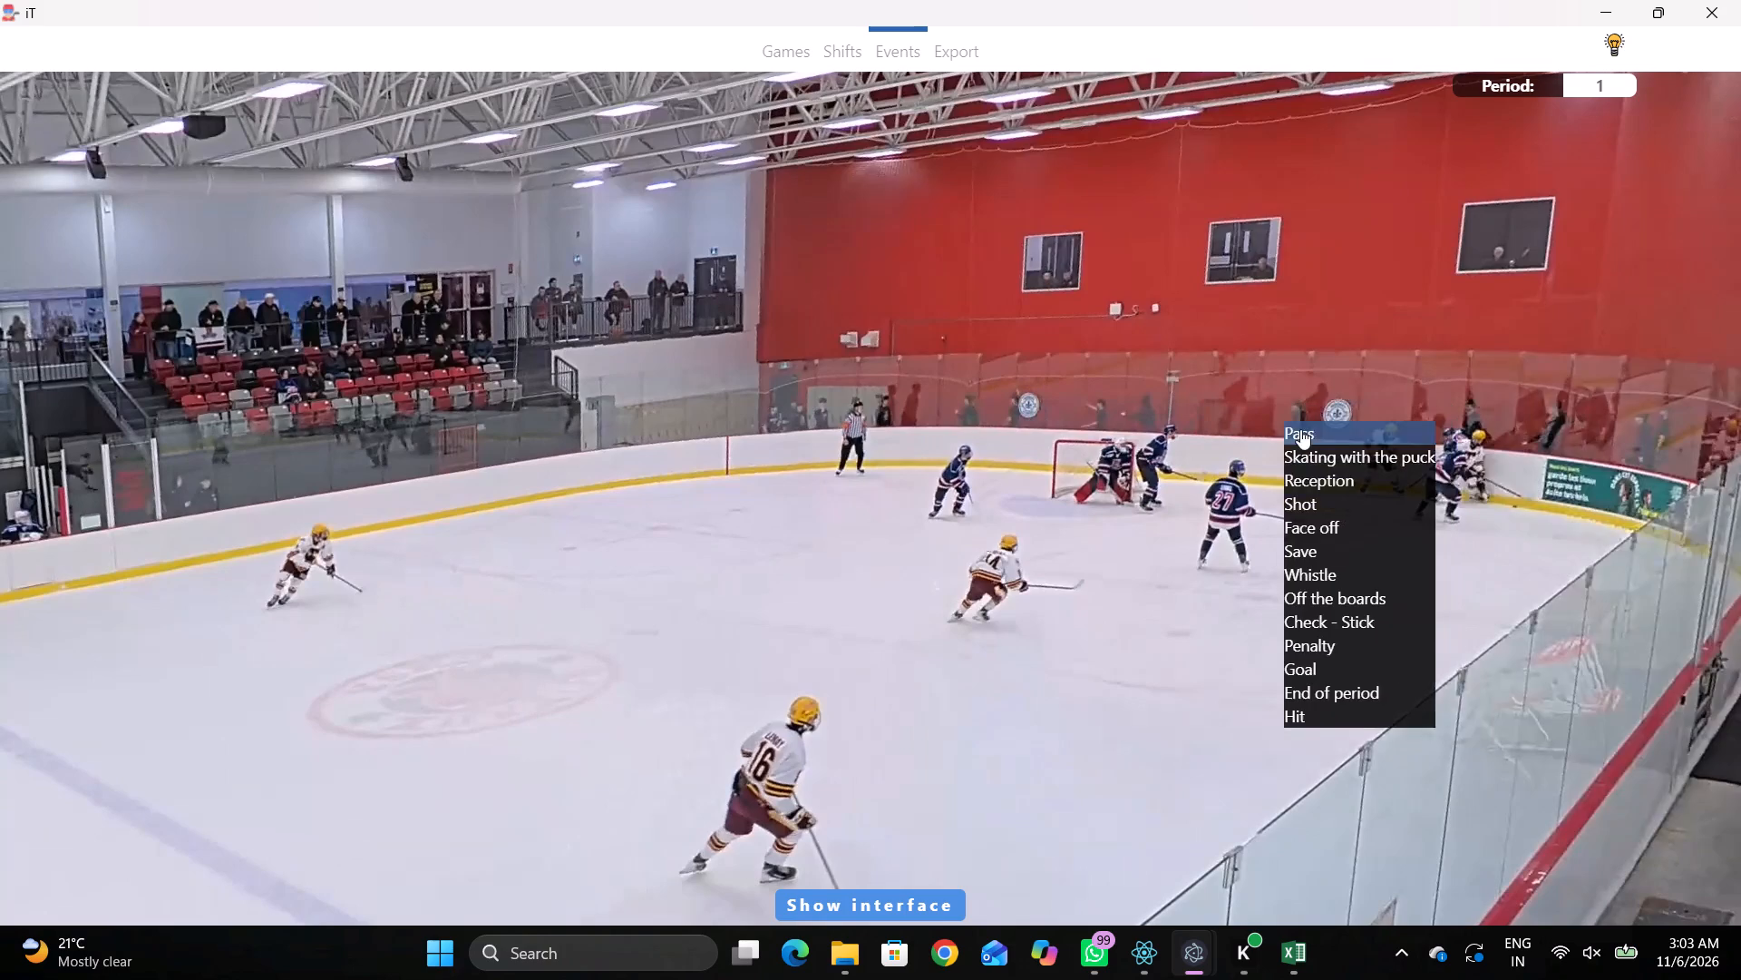
pyautogui.click(1475, 270)
pyautogui.click(1370, 465)
# Record Skating with the puck by home forward 26 in the near corner, just behind the home goal line.
pyautogui.press('q')
pyautogui.press('q')
pyautogui.press('q')
pyautogui.press('q')
pyautogui.press('q')
pyautogui.press('q')
pyautogui.press('q')
pyautogui.press('q')
pyautogui.press('q')
pyautogui.press('q')
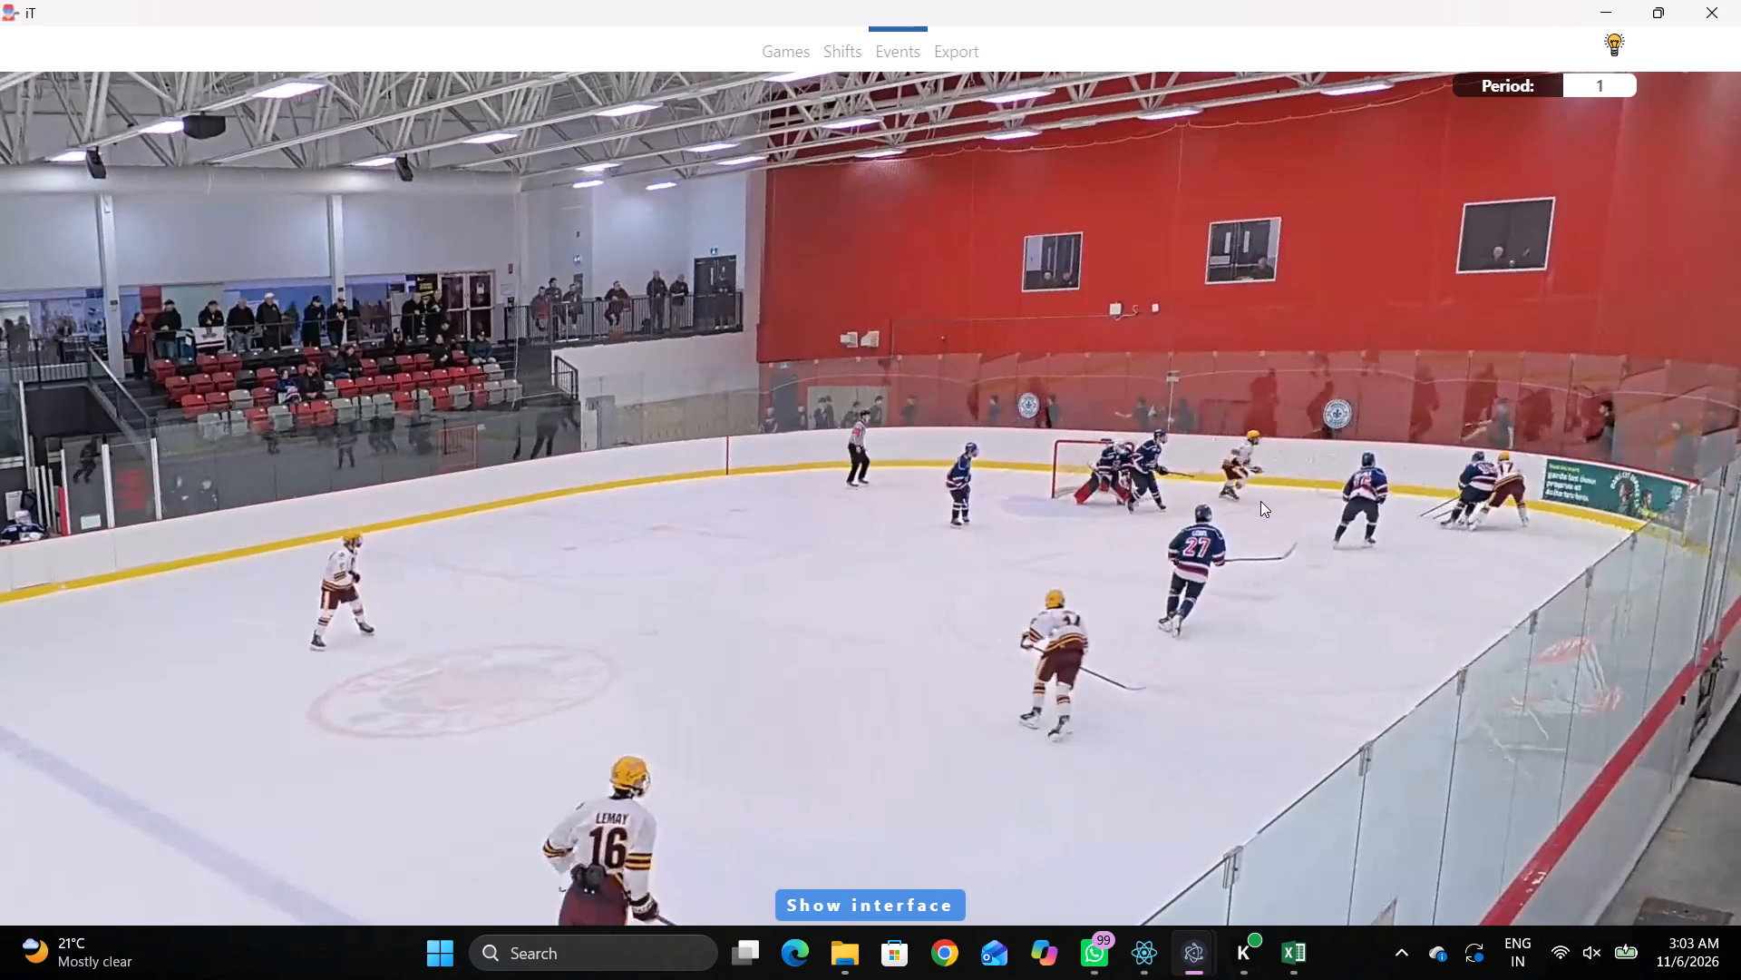
pyautogui.press('space')
pyautogui.press('space')
pyautogui.press('space')
pyautogui.press('space')
pyautogui.moveTo(1263, 487); pyautogui.dragTo(1254, 490, button='right')
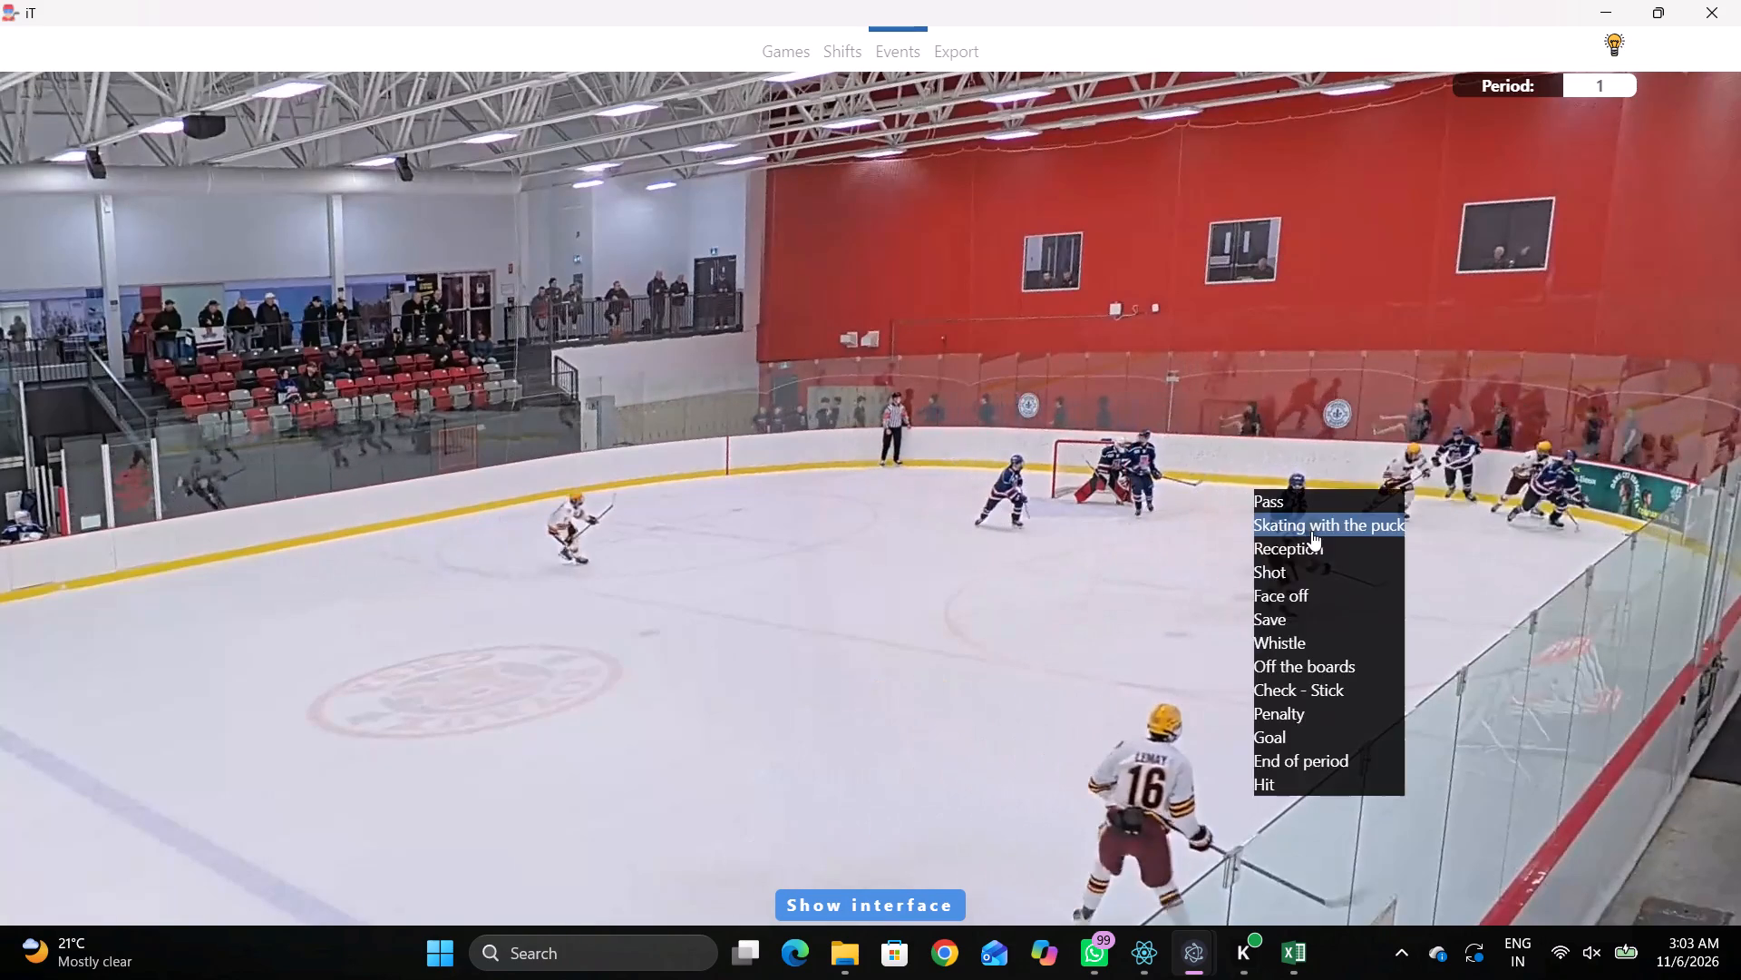
pyautogui.press('space')
pyautogui.press('space')
pyautogui.rightClick(1247, 490)
pyautogui.click(1289, 517)
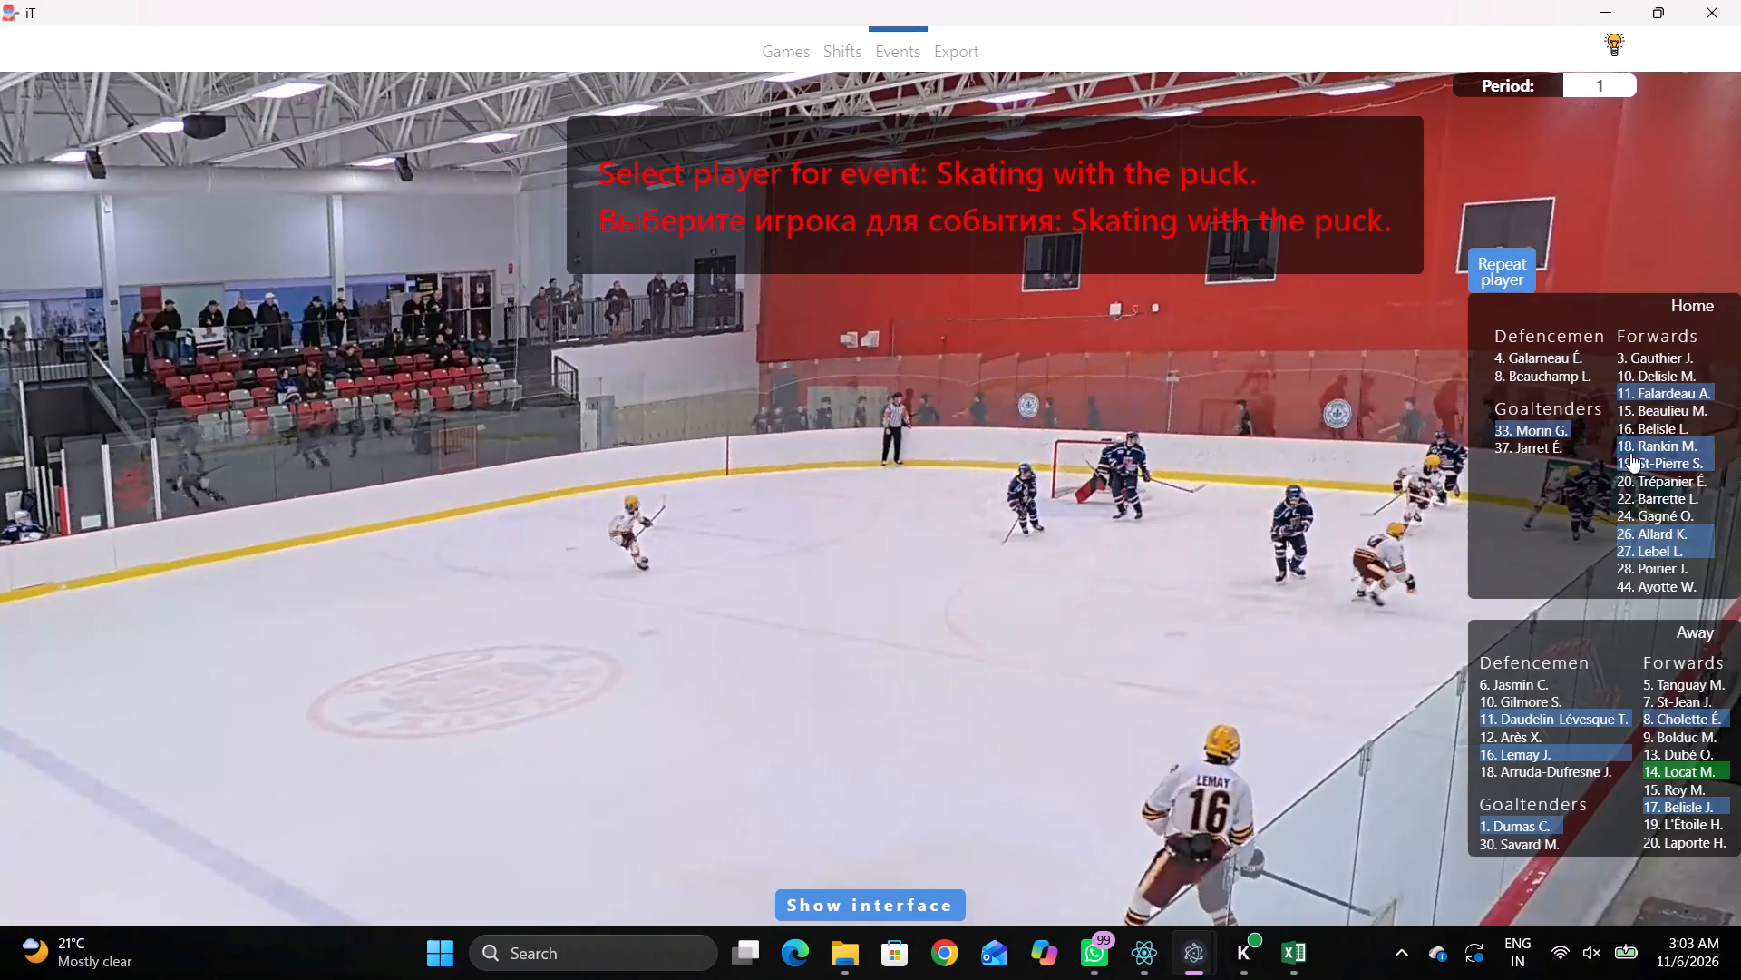
pyautogui.click(1632, 537)
pyautogui.click(1359, 498)
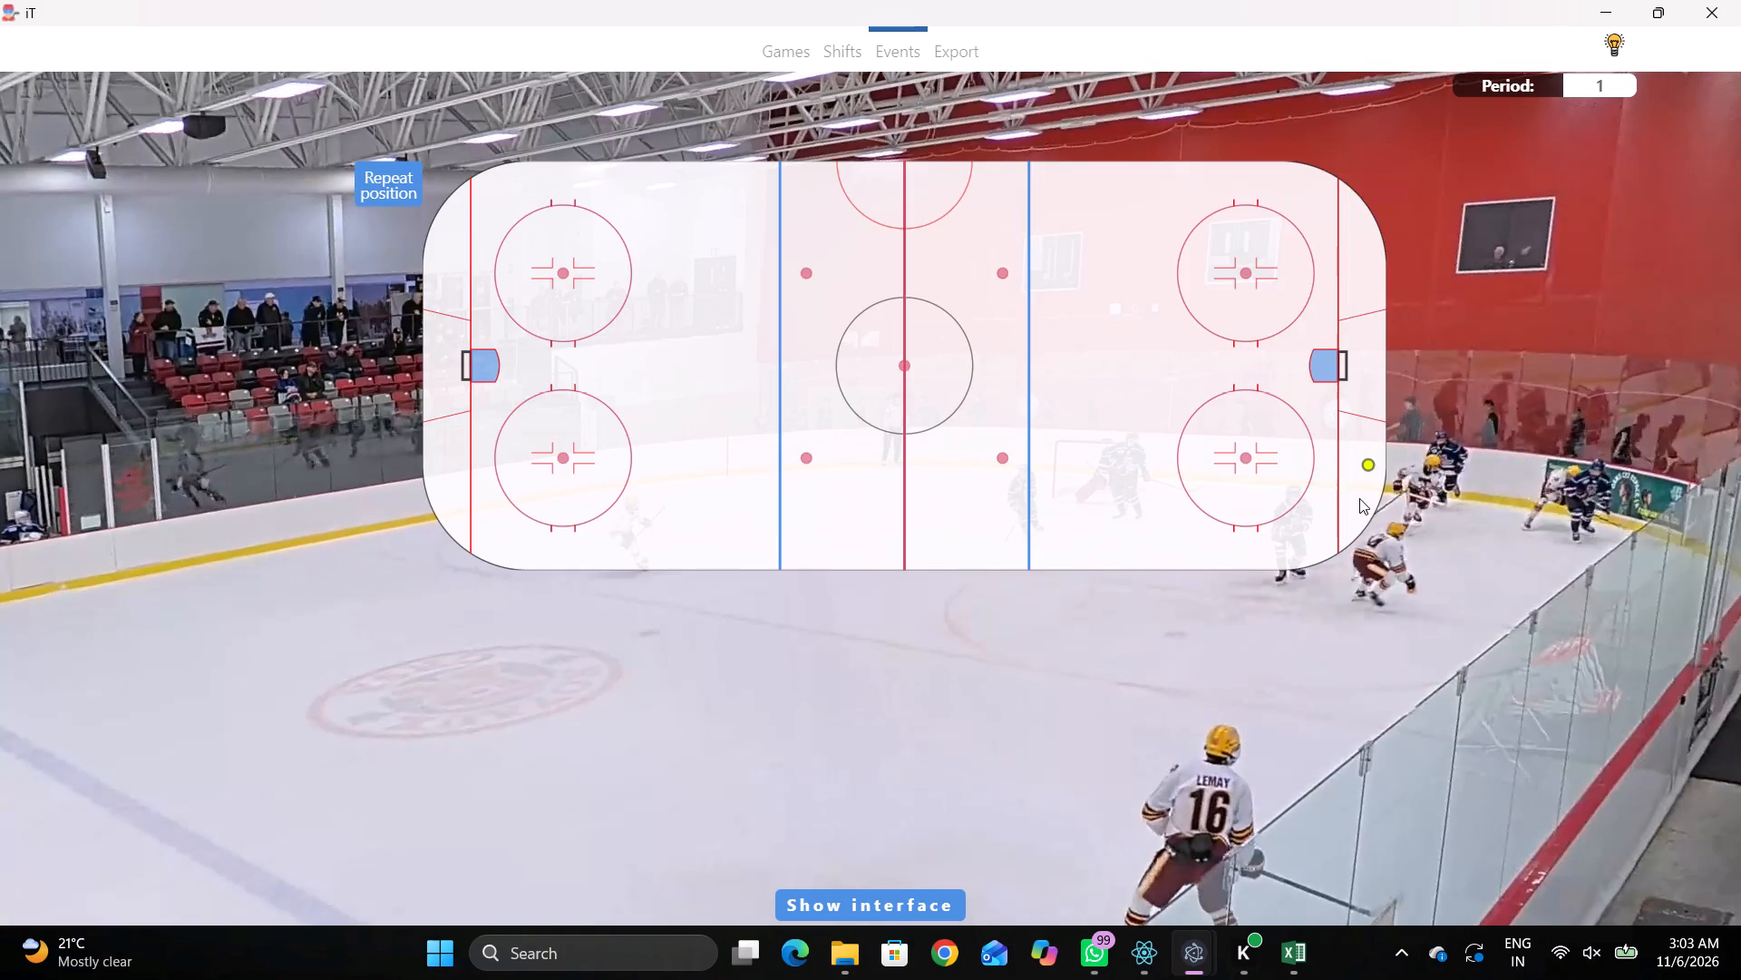
# Record a Pass by the same home forward 26 in the near corner, just behind the home goal line.
pyautogui.press('space')
pyautogui.press('space')
pyautogui.press('space')
pyautogui.press('space')
pyautogui.rightClick(1362, 442)
pyautogui.click(1372, 449)
pyautogui.click(1508, 304)
pyautogui.click(1477, 272)
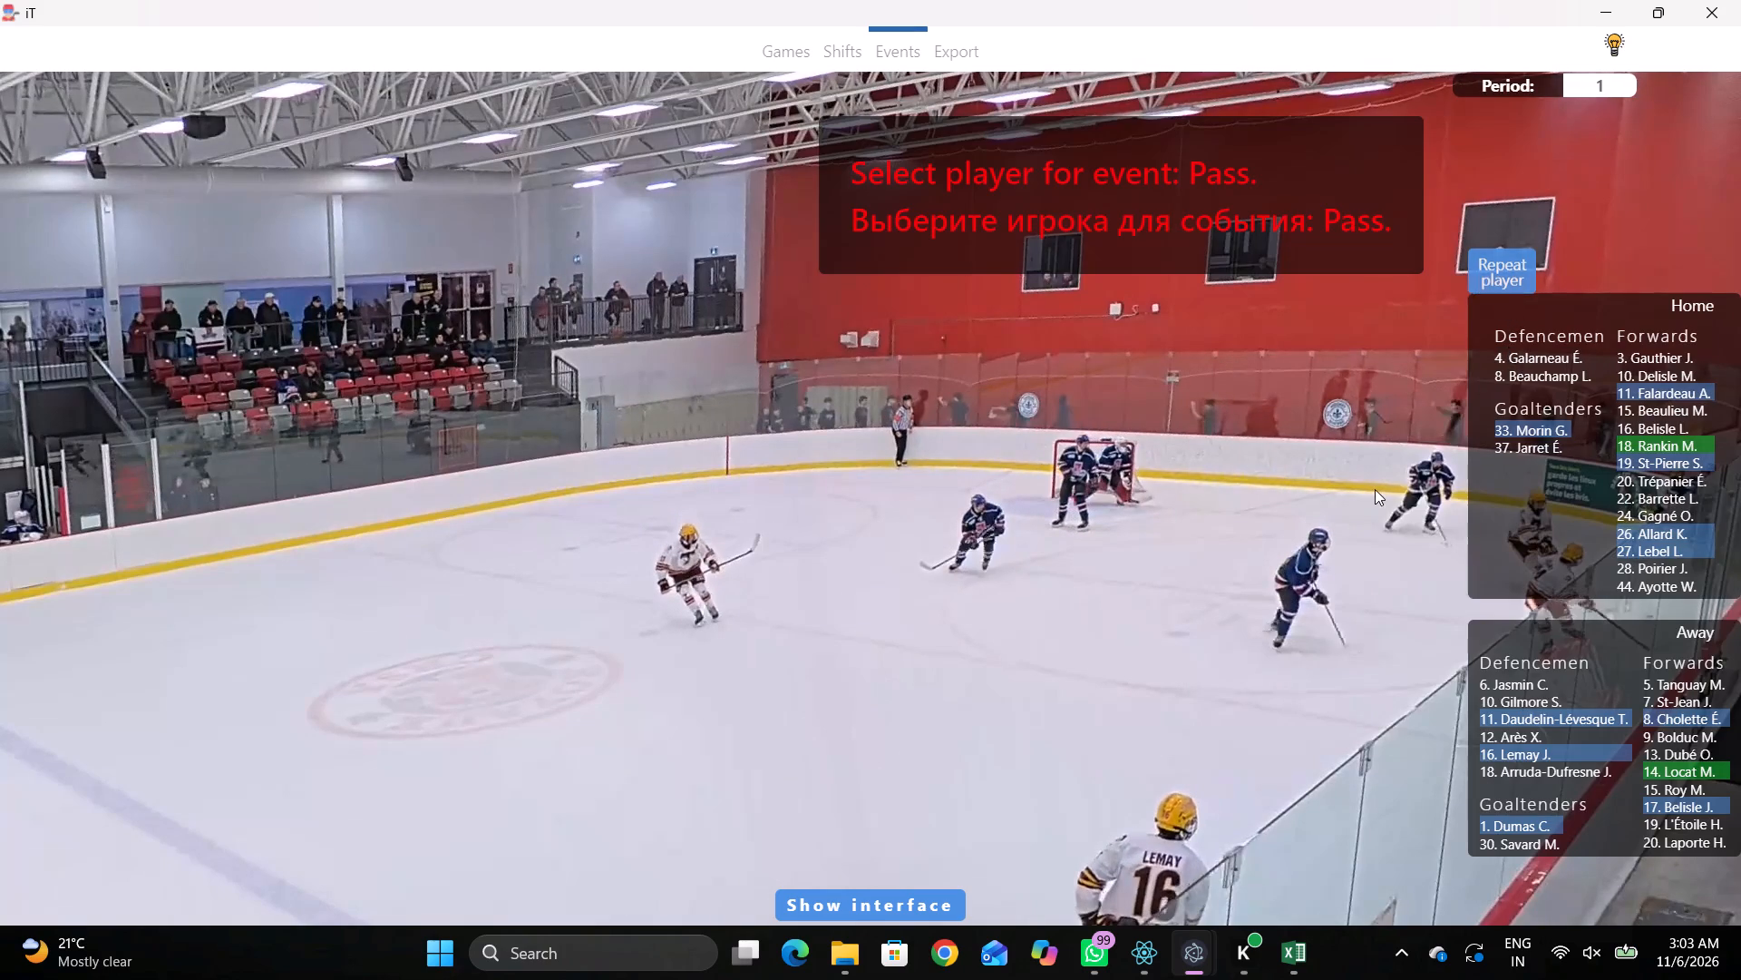
pyautogui.click(1374, 489)
# Review the play following home forward 26's pass, examining who plays the puck along the near boards.
pyautogui.press('space')
pyautogui.press('space')
pyautogui.press('space')
pyautogui.press('space')
pyautogui.write('qq')
pyautogui.write('qqq')
pyautogui.press('q')
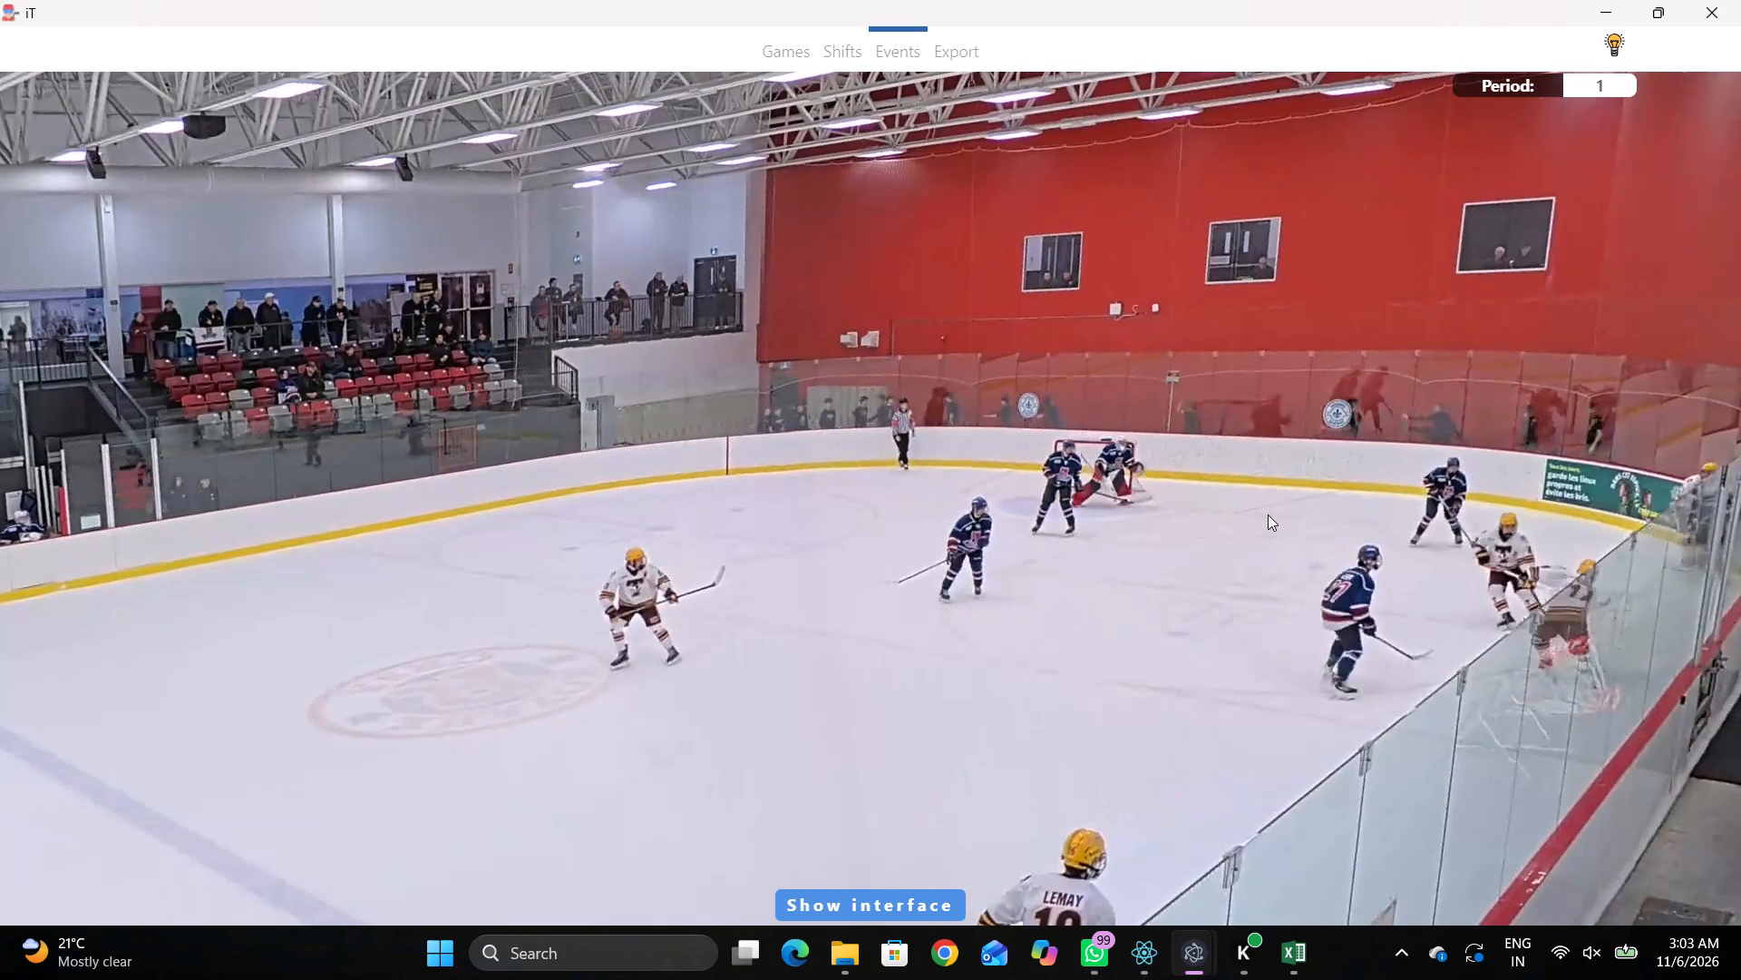
pyautogui.press('q')
pyautogui.press('q')
pyautogui.press('space')
pyautogui.press('space')
pyautogui.rightClick(1154, 414)
pyautogui.press('space')
pyautogui.press('space')
pyautogui.write('rr')
pyautogui.press('space')
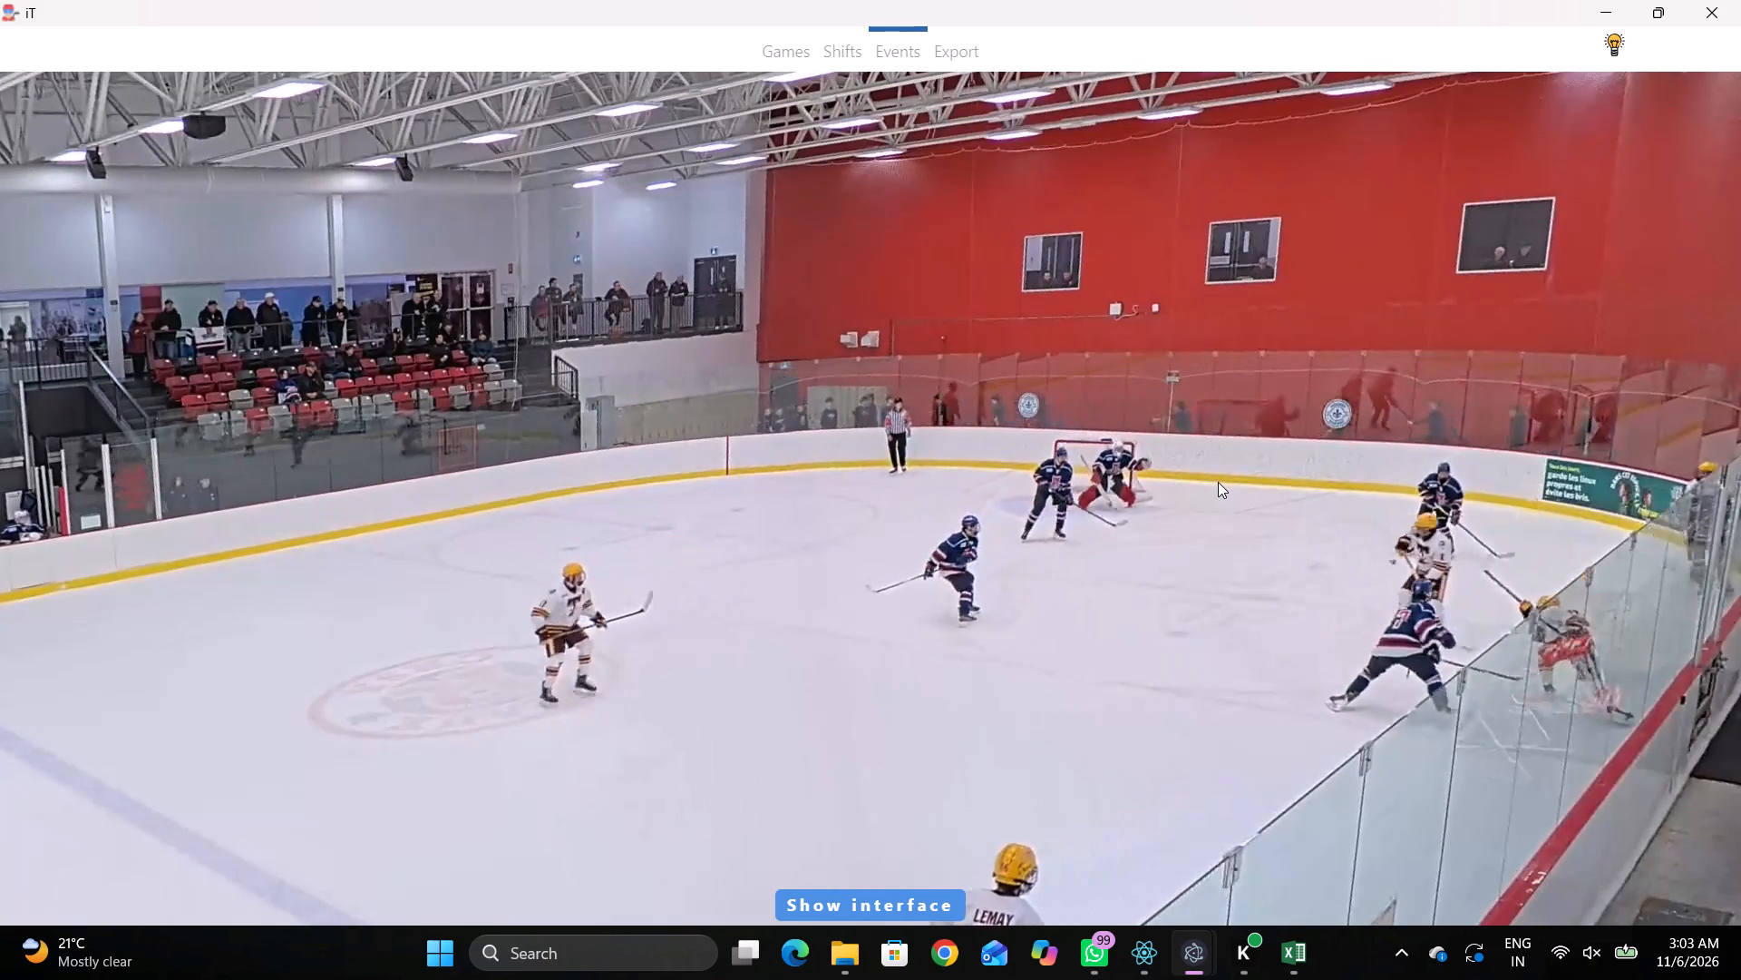
pyautogui.write('v')
pyautogui.press('space')
# Return to home forward 26's pass and record the following Pass by away forward 14 at the near boards beside the home-zone face-off circle.
pyautogui.hotkey('shift', 'd')
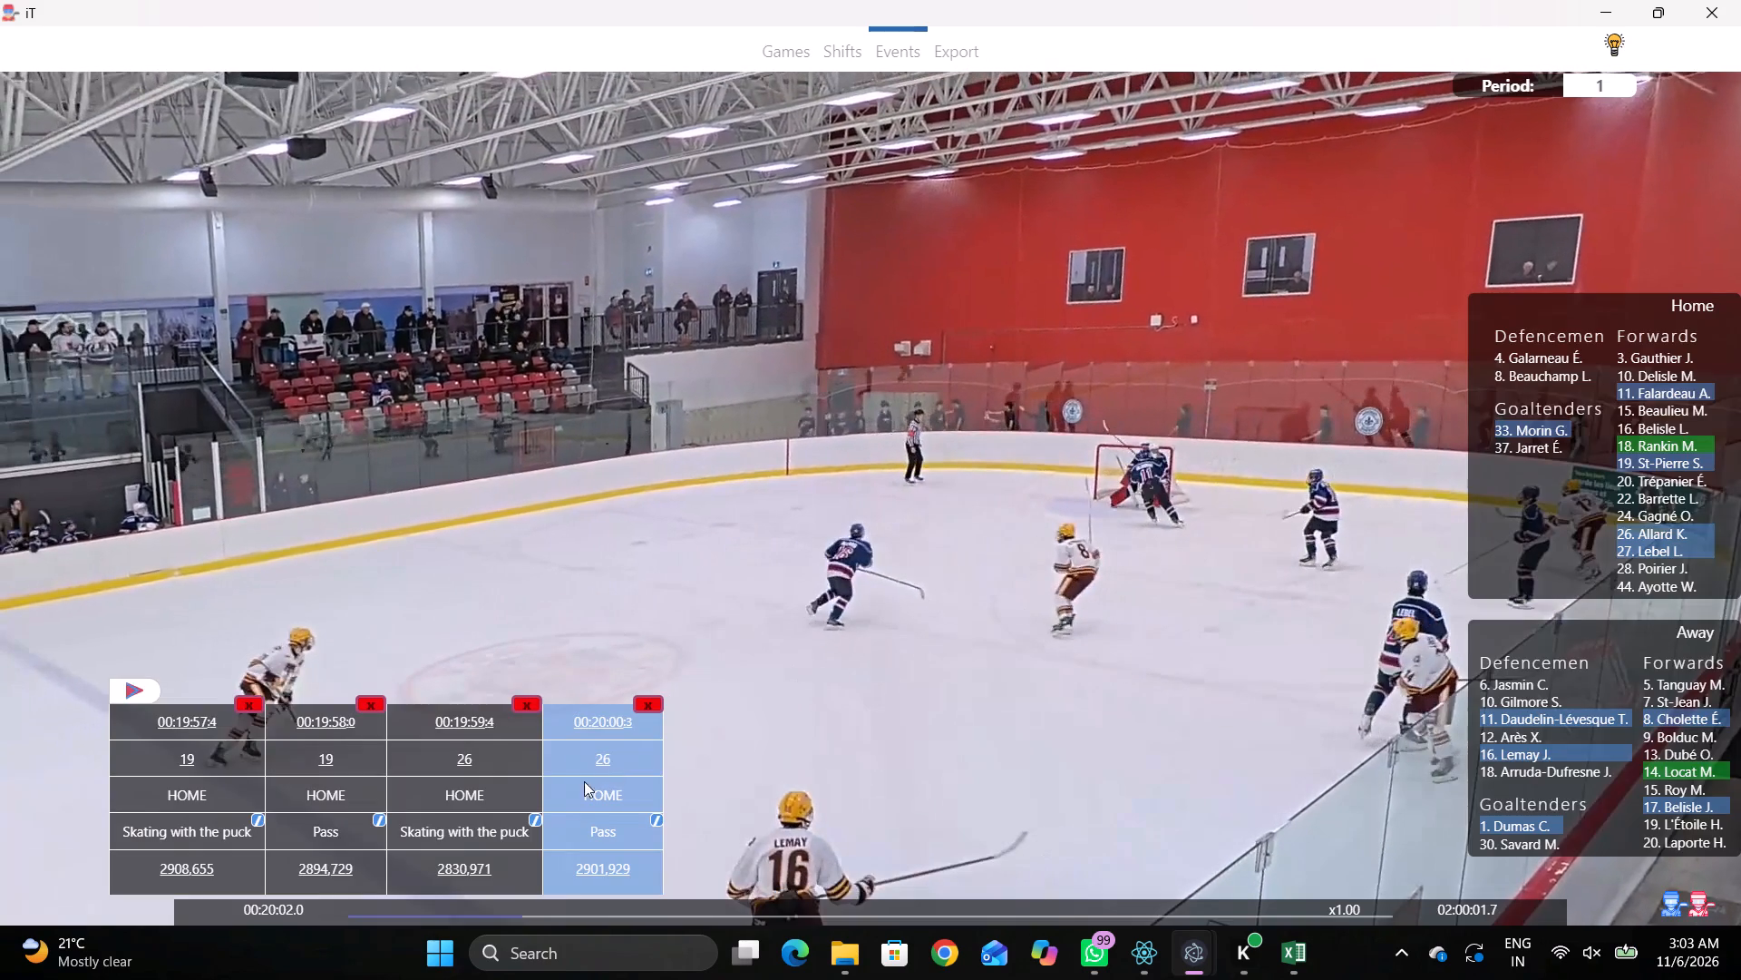
pyautogui.click(577, 744)
pyautogui.press('d')
pyautogui.click(1071, 464)
pyautogui.press('space')
pyautogui.press('space')
pyautogui.rightClick(1036, 419)
pyautogui.press('space')
pyautogui.press('space')
pyautogui.press('q')
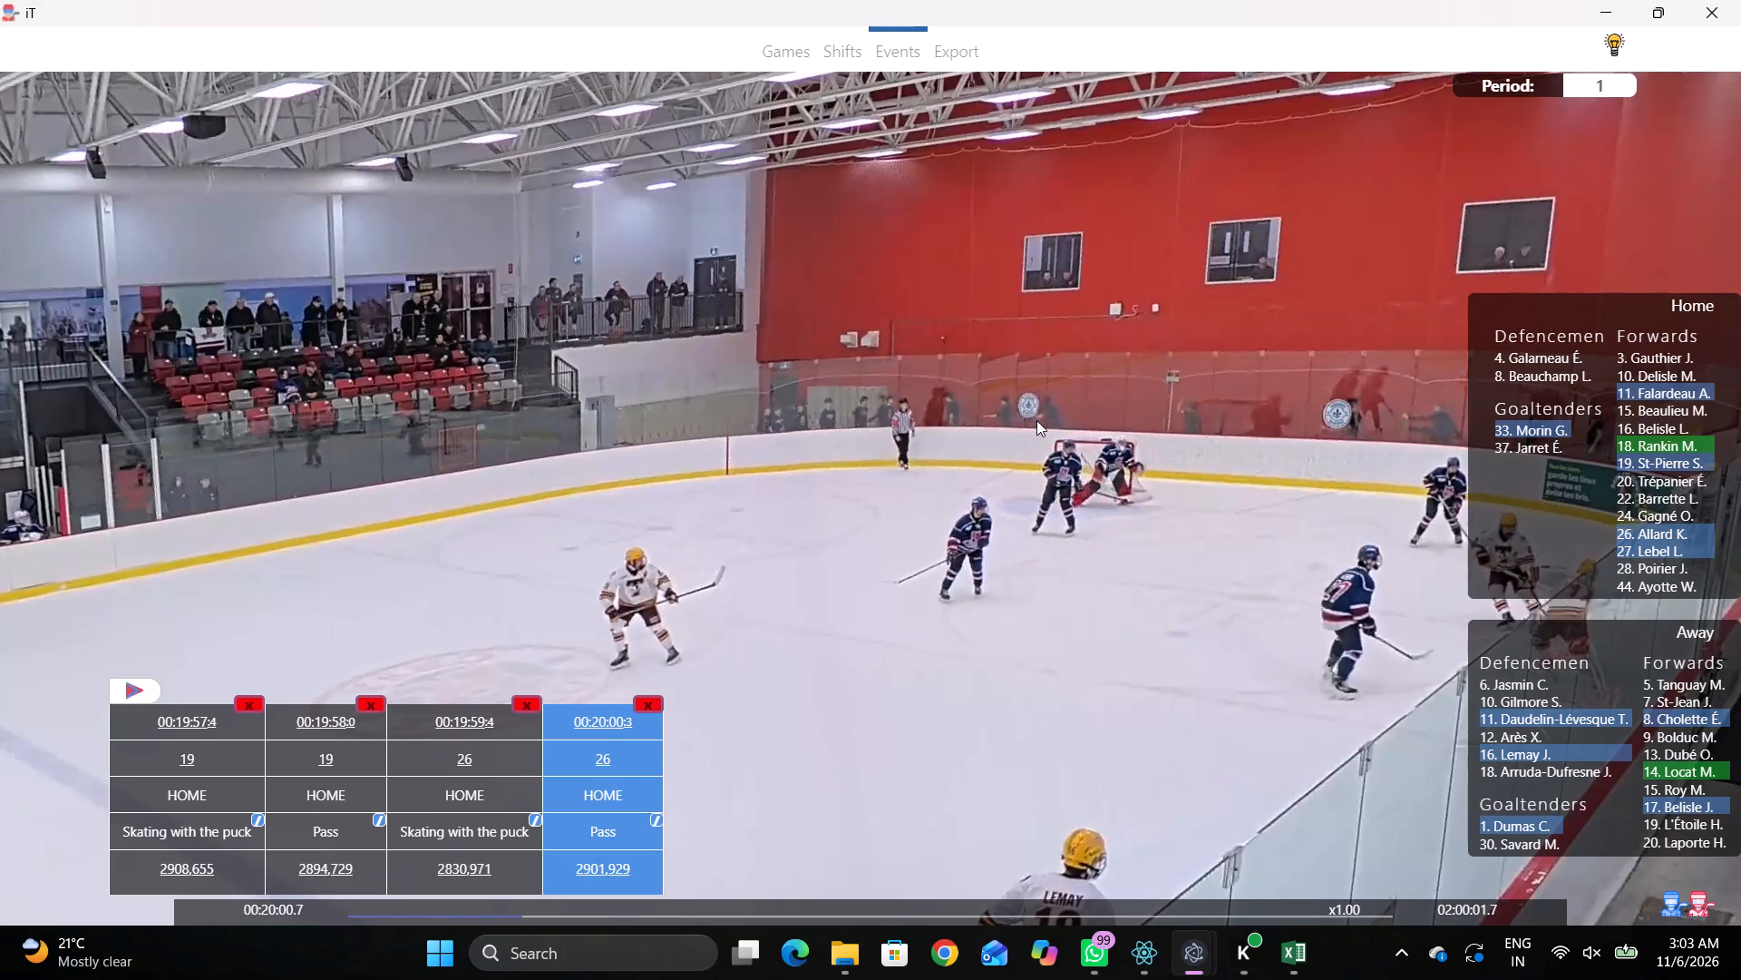
pyautogui.rightClick(1036, 420)
pyautogui.click(1036, 418)
pyautogui.click(1665, 768)
pyautogui.click(1303, 542)
pyautogui.rightClick(1329, 549)
pyautogui.click(1357, 566)
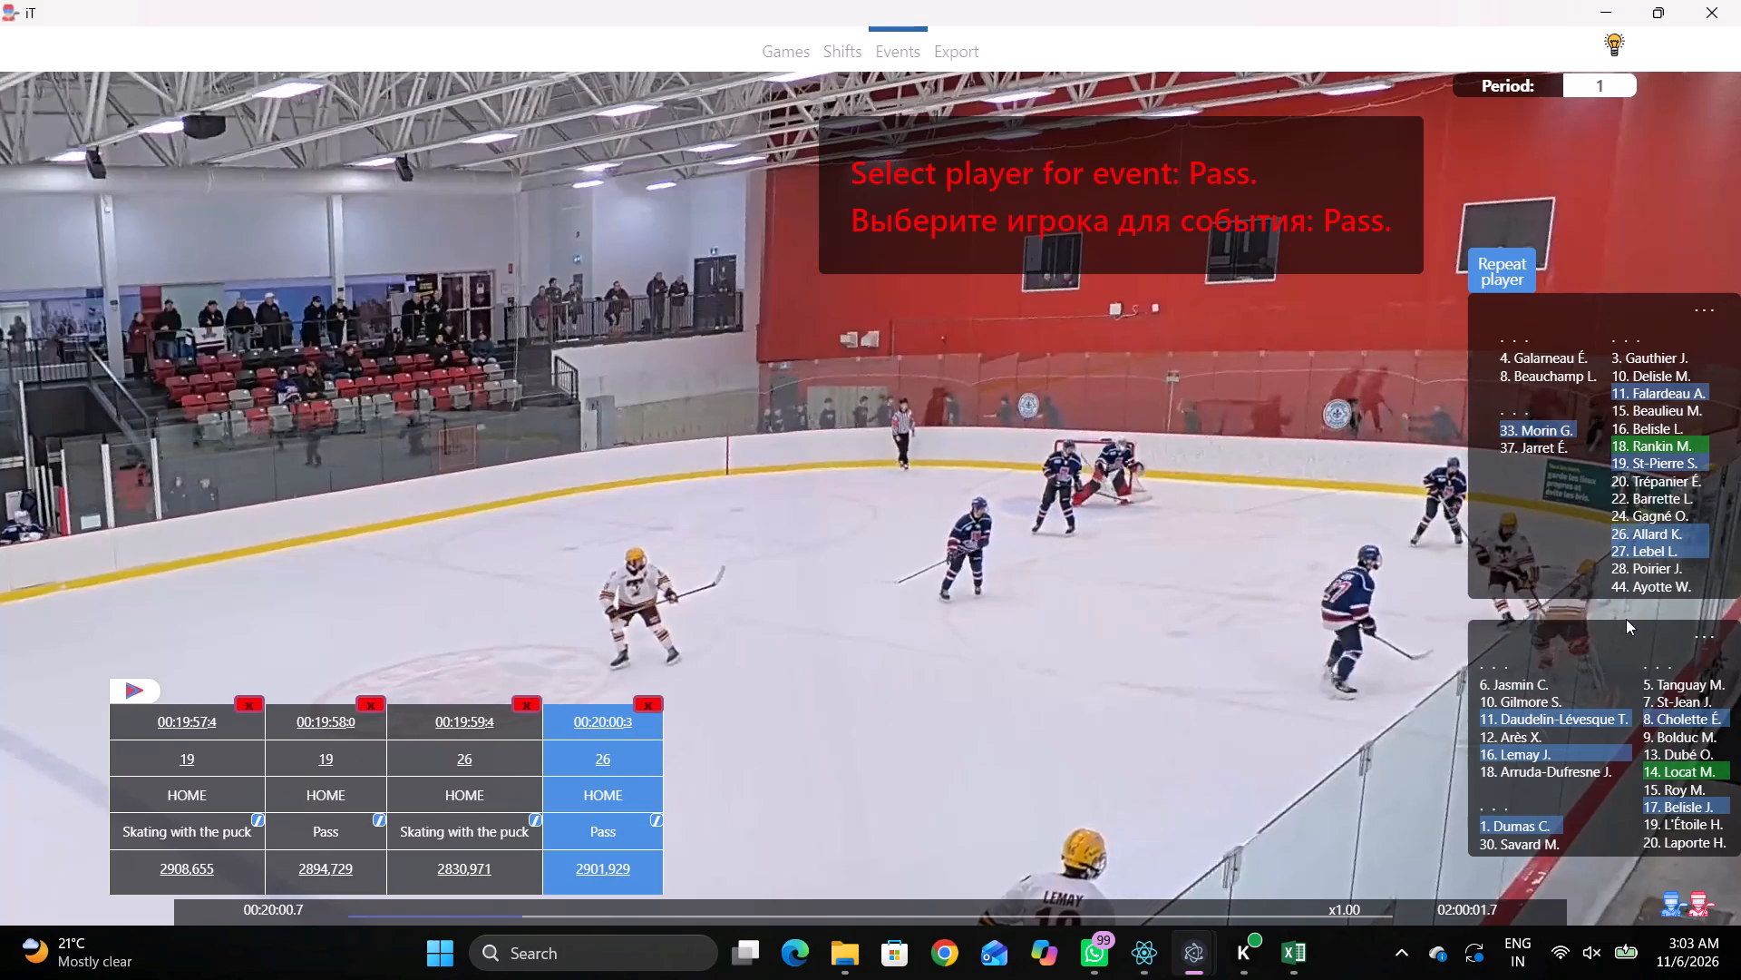
pyautogui.doubleClick(1682, 761)
pyautogui.click(1288, 547)
# Record a Pass by home forward 19 in the far corner of the home zone, at the goal line.
pyautogui.press('space')
pyautogui.press('v')
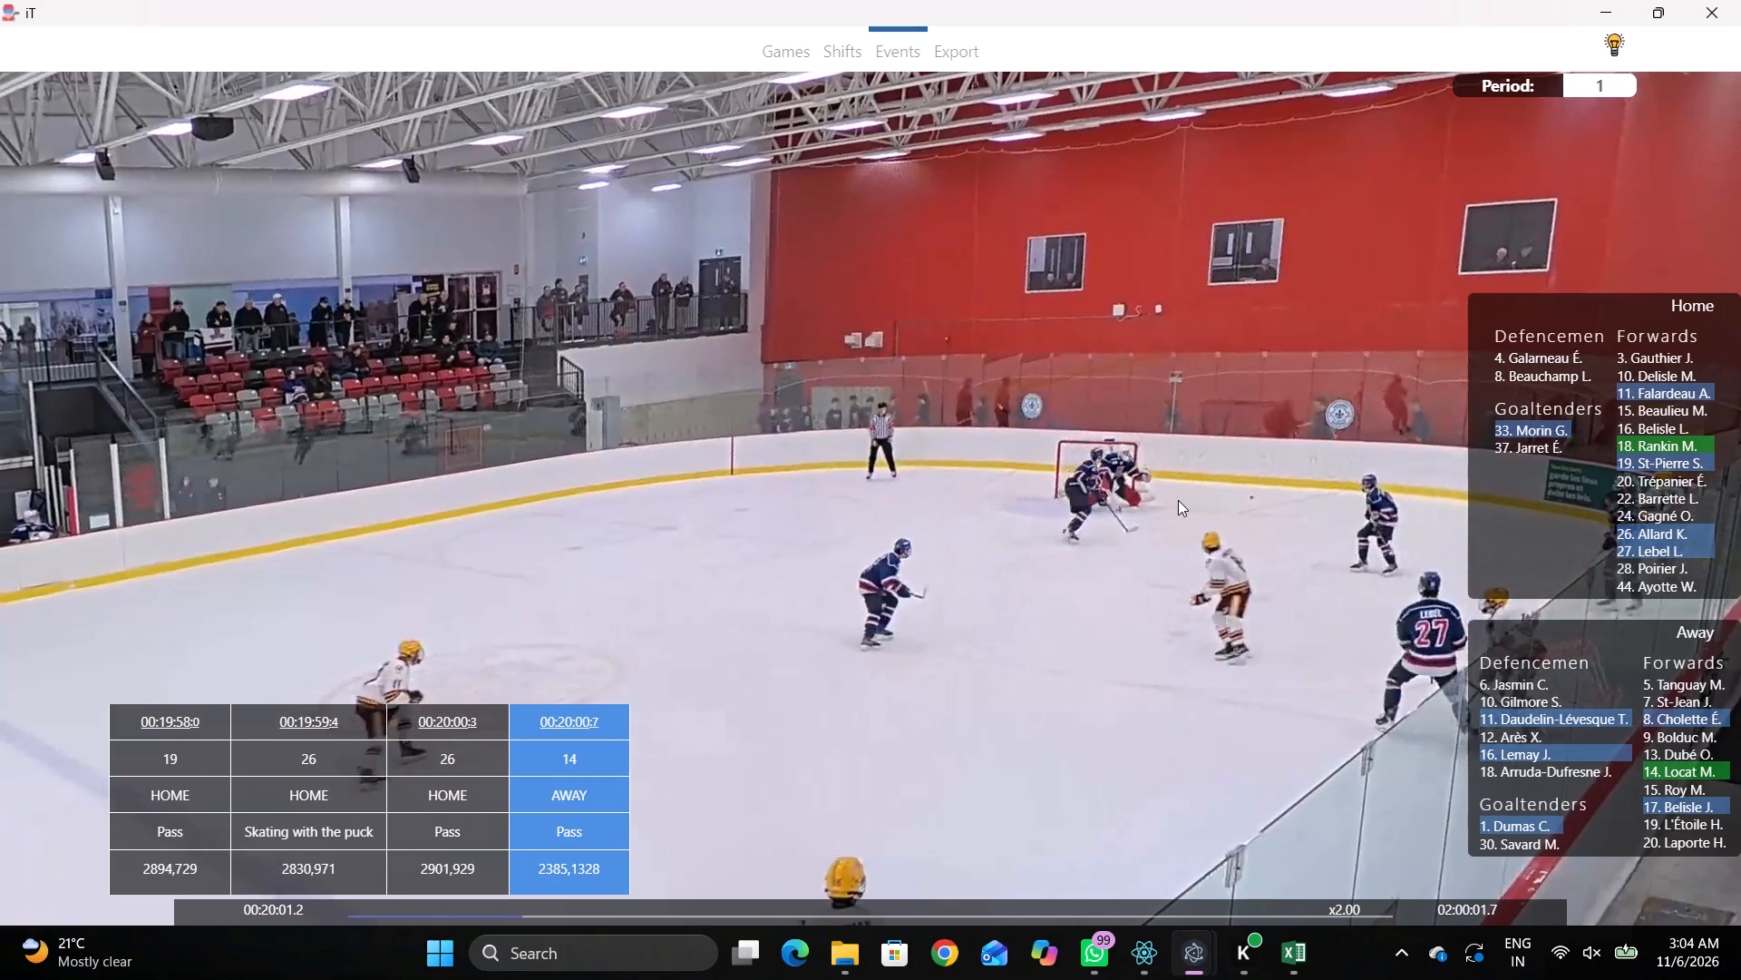
pyautogui.press('space')
pyautogui.press('space')
pyautogui.press('space')
pyautogui.rightClick(1178, 408)
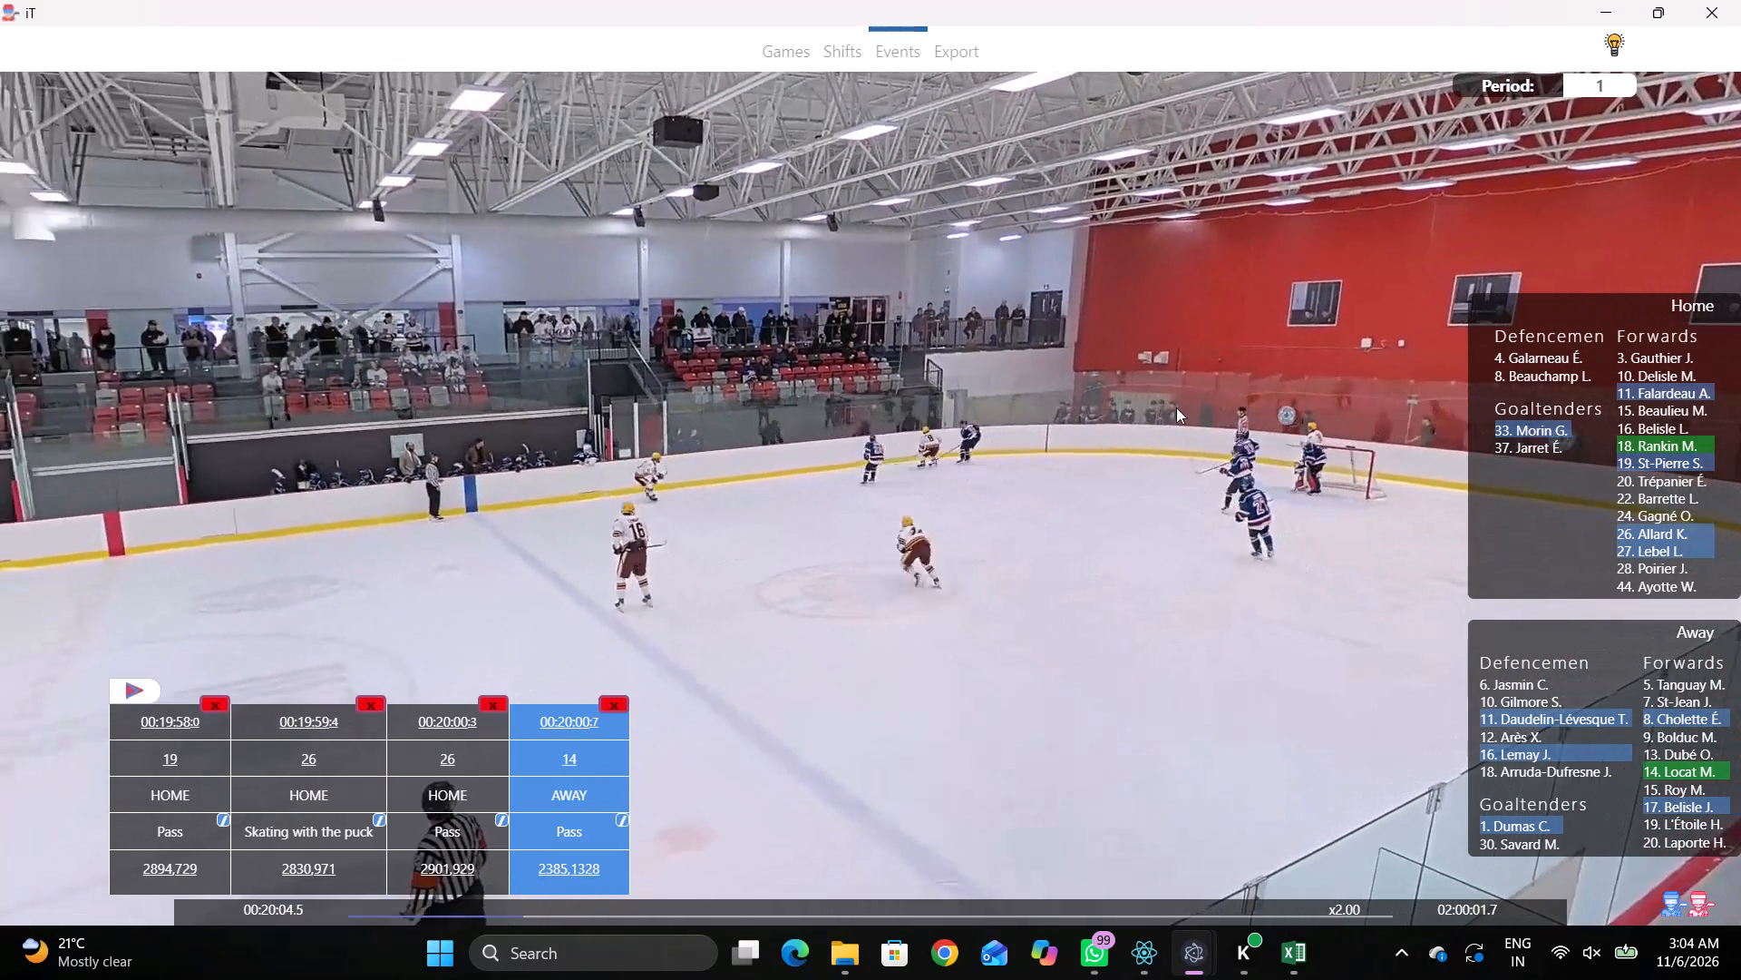
pyautogui.click(1194, 420)
pyautogui.rightClick(1121, 407)
pyautogui.click(1170, 416)
pyautogui.click(1676, 465)
pyautogui.click(1334, 213)
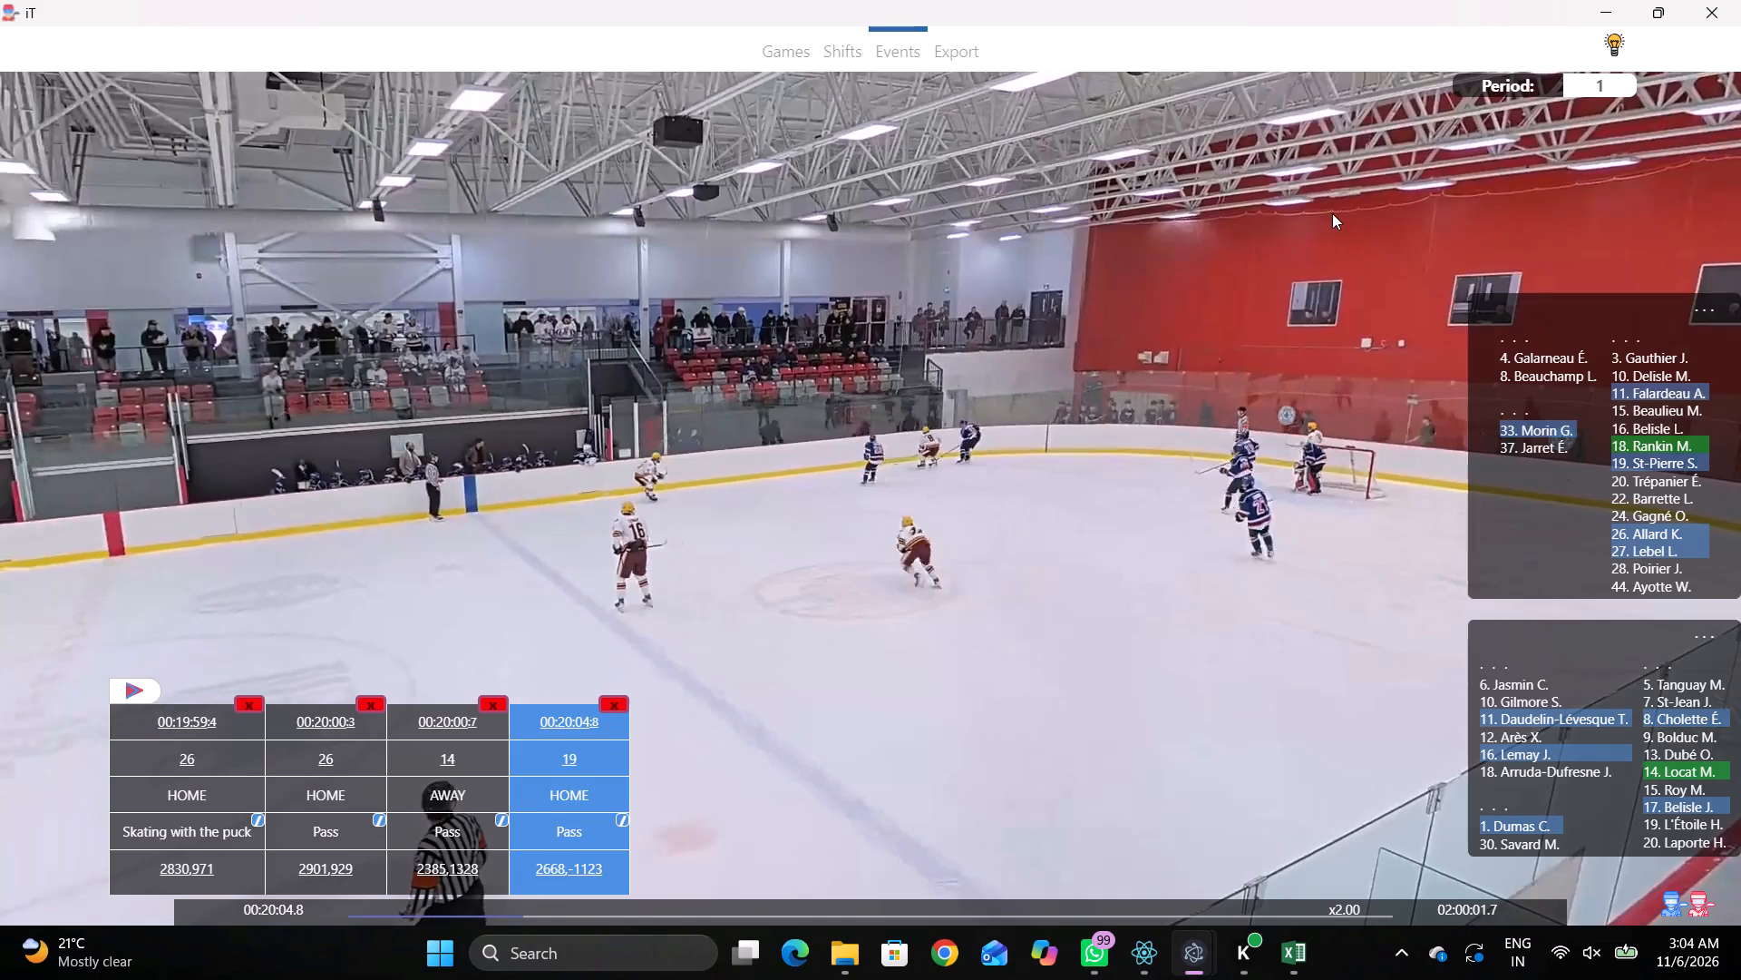
# Record Skating with the puck by home forward 19 along the far boards, between the home blue line and the far face-off circle.
pyautogui.press('q')
pyautogui.press('q')
pyautogui.press('q')
pyautogui.press('q')
pyautogui.press('q')
pyautogui.press('space')
pyautogui.press('space')
pyautogui.press('space')
pyautogui.press('space')
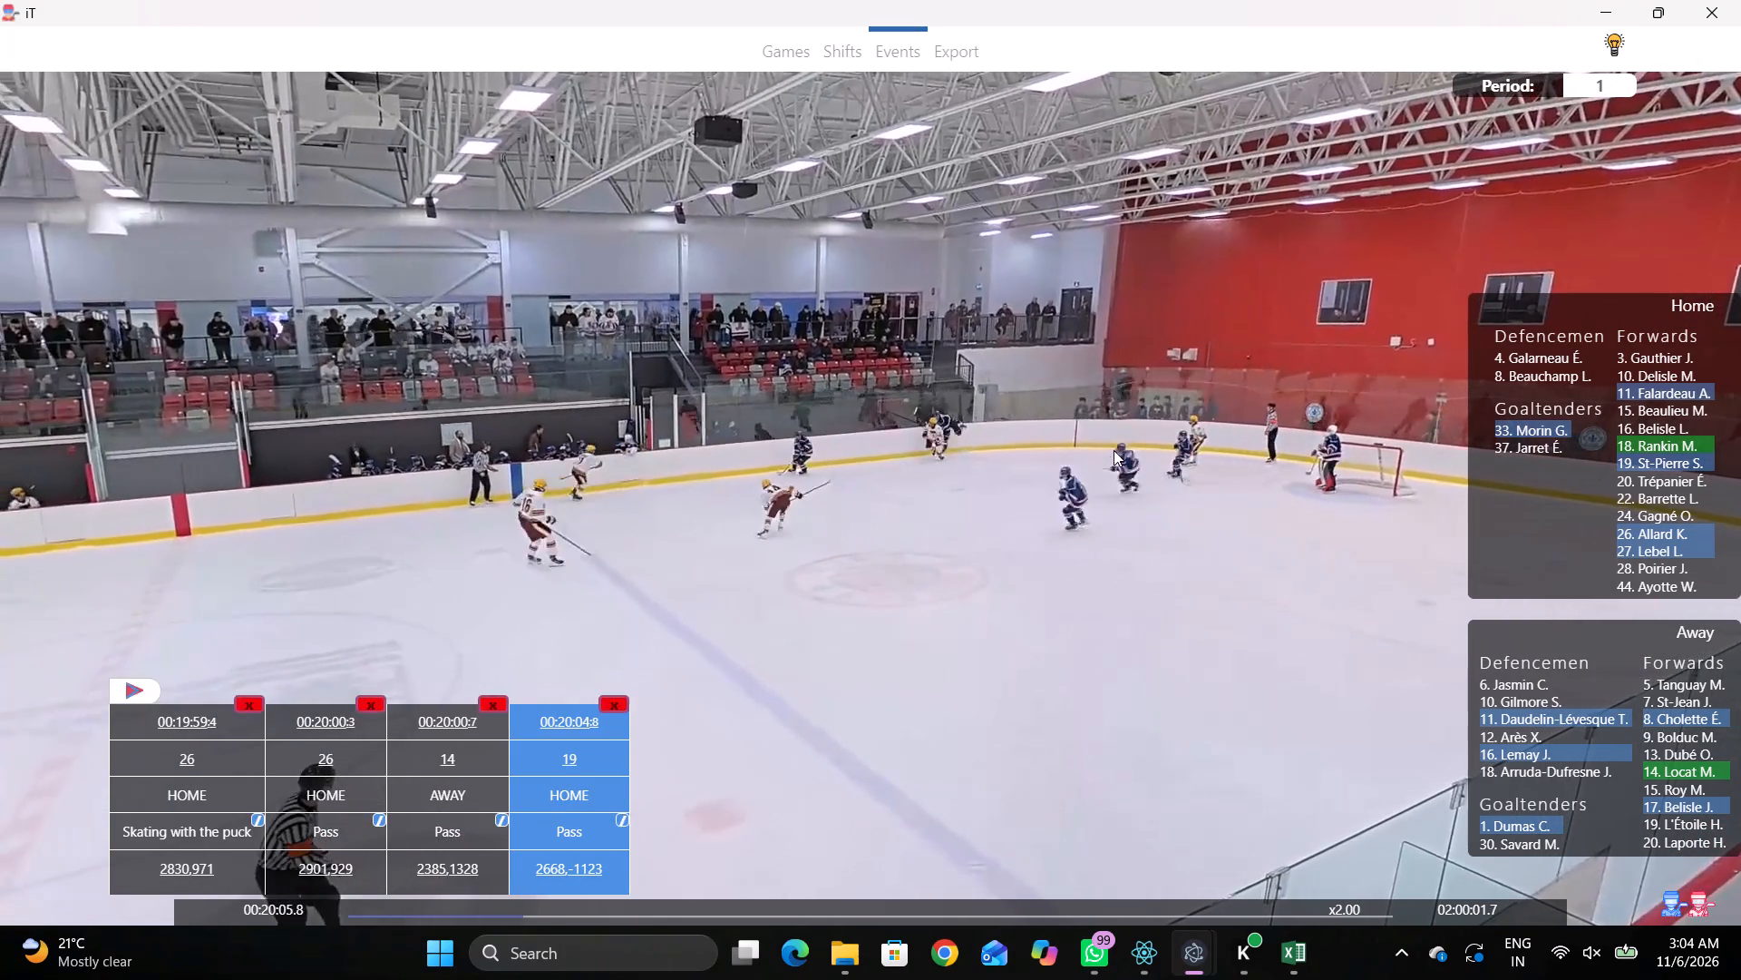
pyautogui.press('space')
pyautogui.press('space')
pyautogui.press('q')
pyautogui.press('space')
pyautogui.press('space')
pyautogui.rightClick(1092, 397)
pyautogui.click(1203, 443)
pyautogui.rightClick(1202, 437)
pyautogui.click(1260, 470)
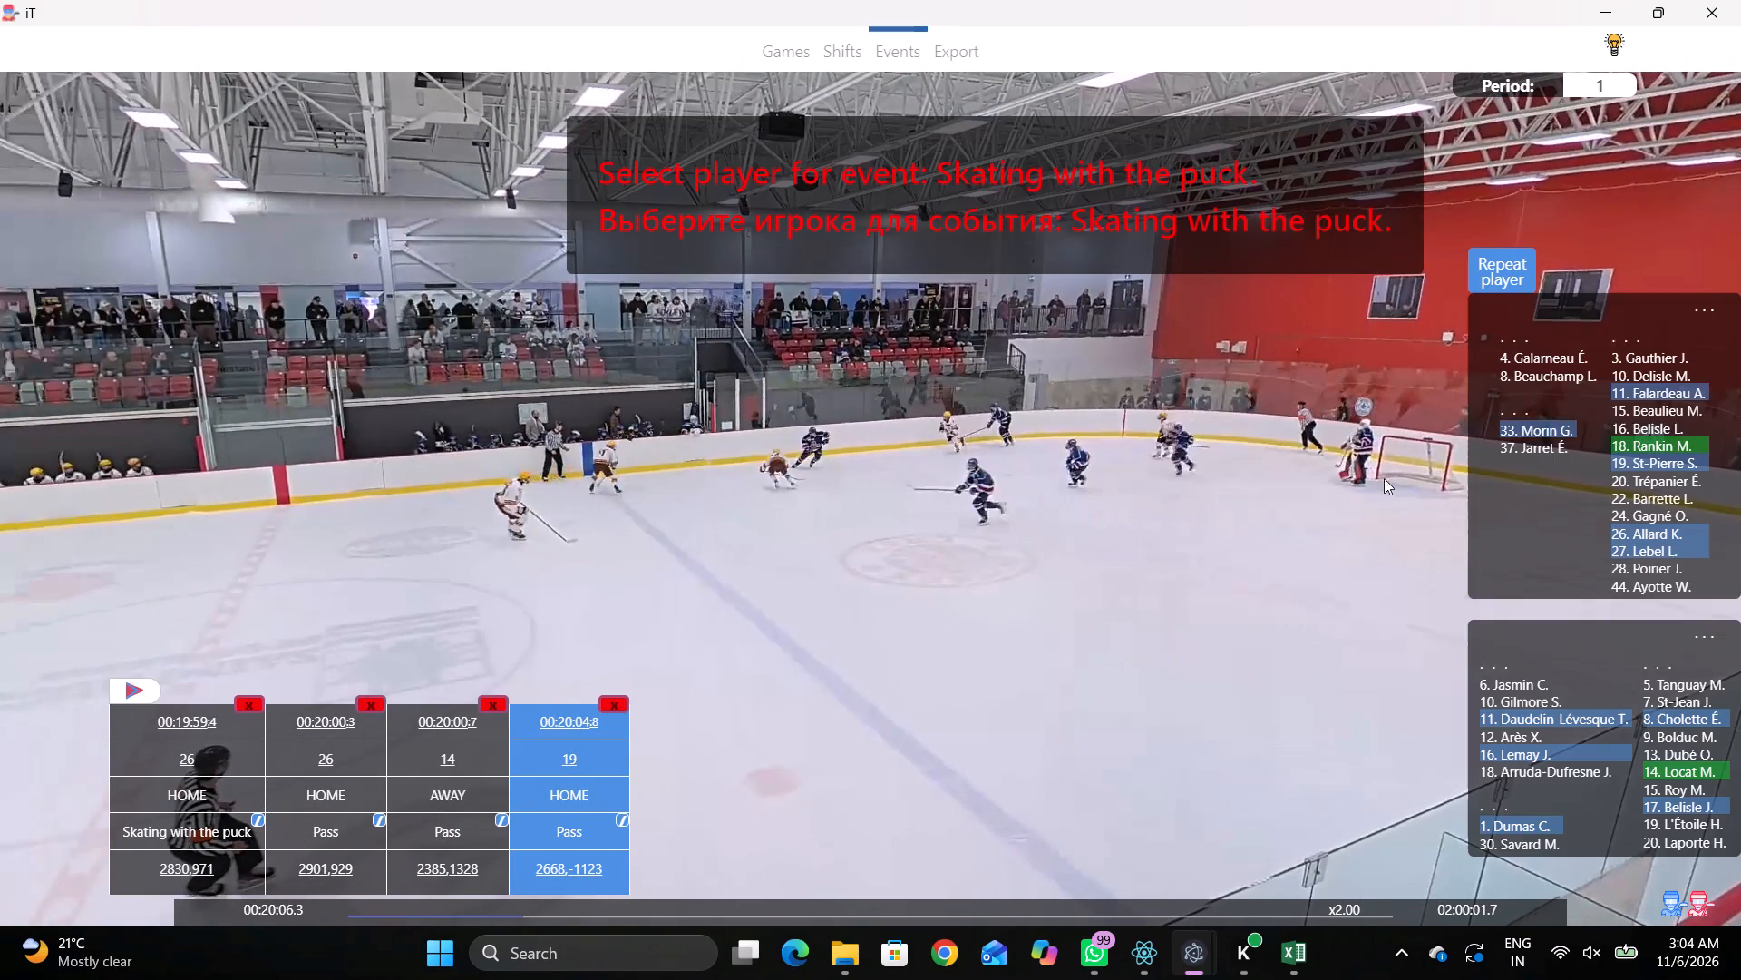
pyautogui.click(1635, 464)
pyautogui.click(1142, 184)
# Recheck the preceding play and change the player of the 00:20:06:3 Skating with the puck event to home forward 26.
pyautogui.press('q')
pyautogui.press('q')
pyautogui.press('q')
pyautogui.press('q')
pyautogui.press('q')
pyautogui.press('q')
pyautogui.press('q')
pyautogui.press('q')
pyautogui.press('q')
pyautogui.press('q')
pyautogui.press('q')
pyautogui.press('q')
pyautogui.press('q')
pyautogui.press('q')
pyautogui.press('q')
pyautogui.press('q')
pyautogui.press('q')
pyautogui.press('q')
pyautogui.press('q')
pyautogui.press('q')
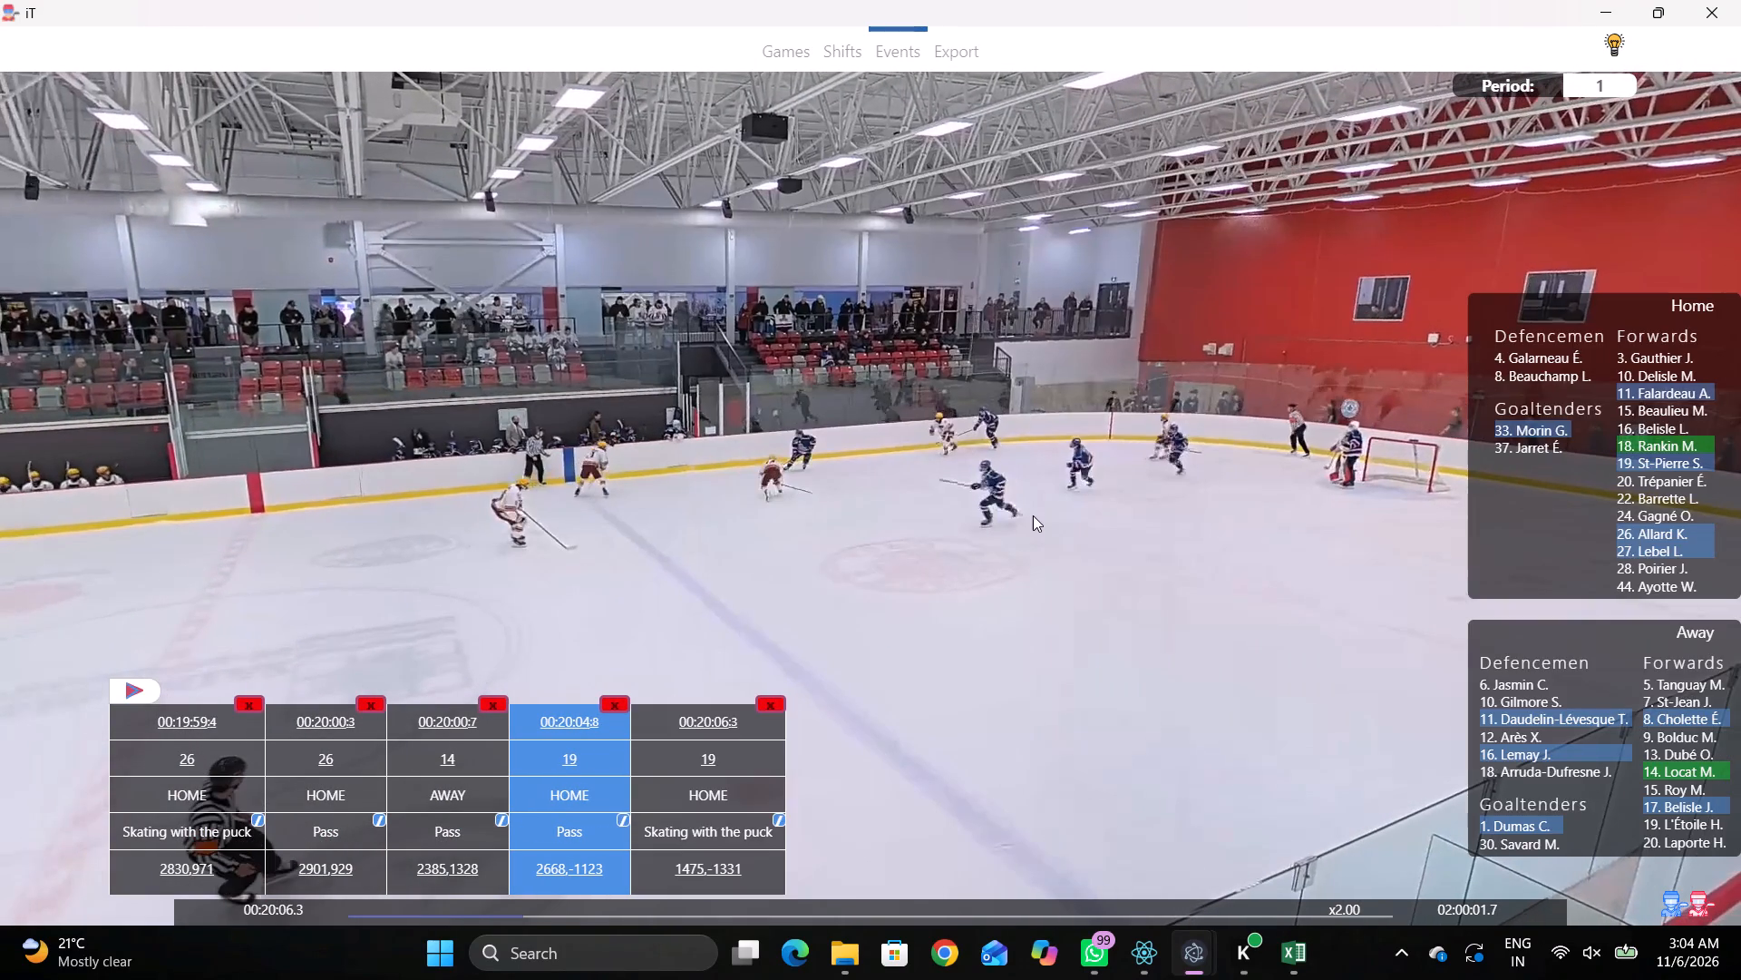
pyautogui.press('q')
pyautogui.press('q')
pyautogui.press('q')
pyautogui.press('q')
pyautogui.press('q')
pyautogui.press('q')
pyautogui.press('q')
pyautogui.press('q')
pyautogui.press('q')
pyautogui.press('q')
pyautogui.press('q')
pyautogui.press('q')
pyautogui.press('q')
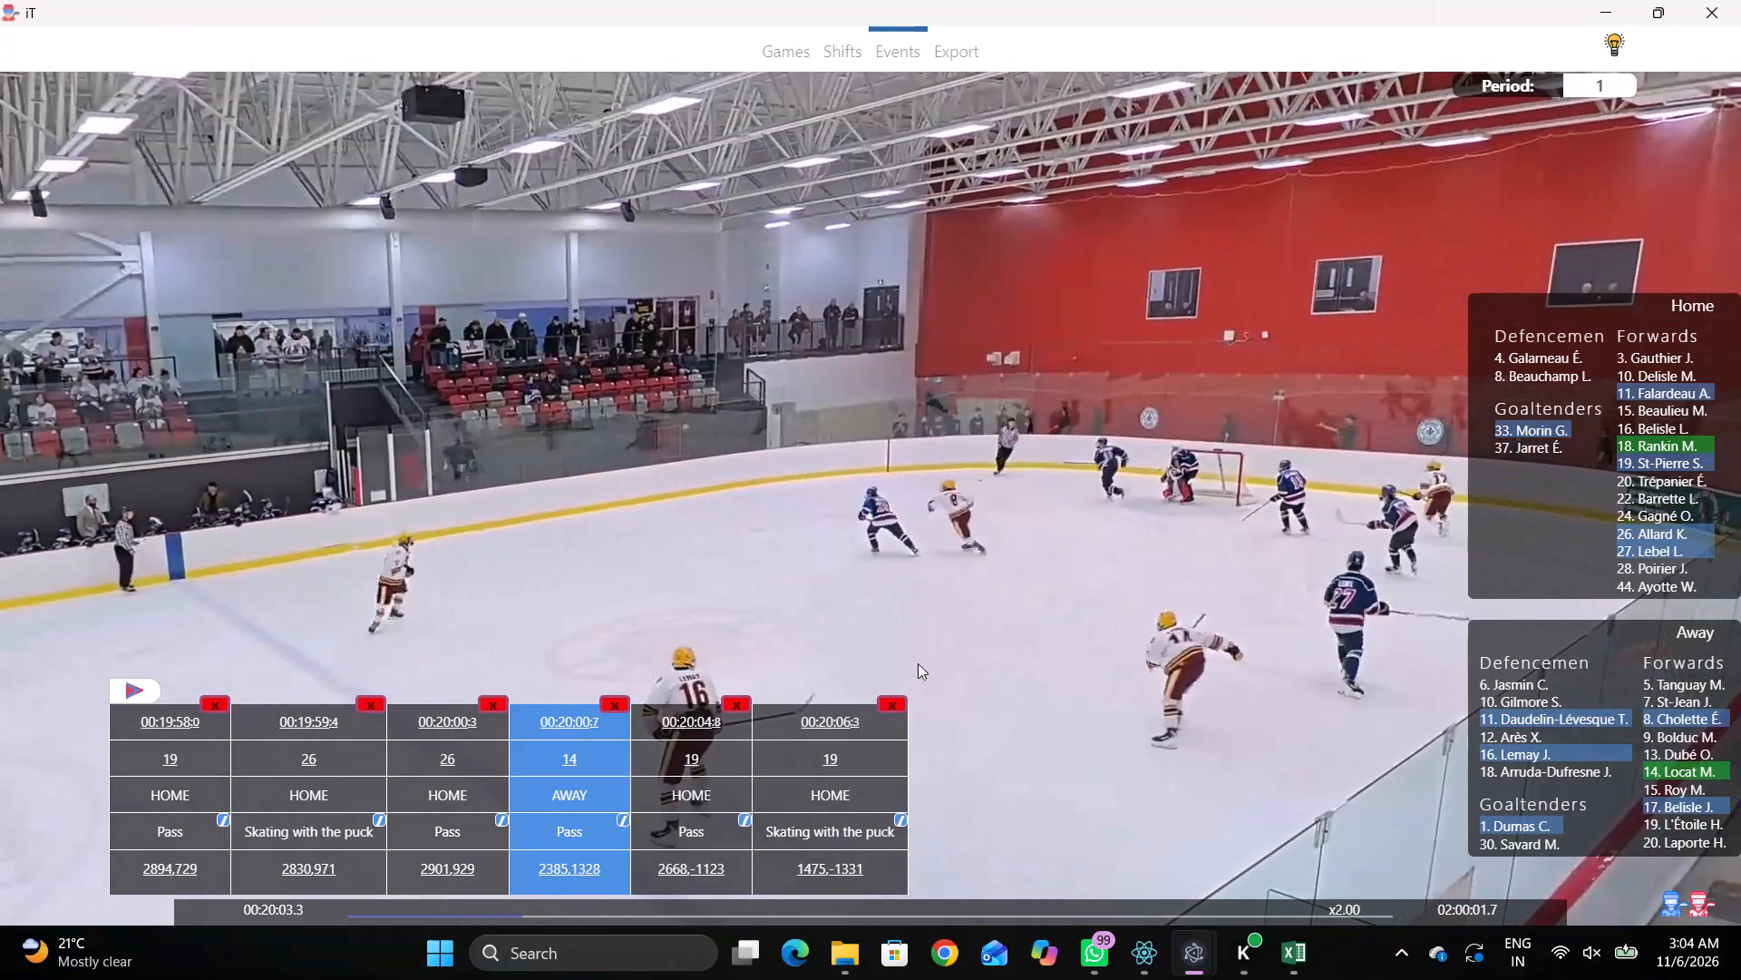
pyautogui.press('q')
pyautogui.press('q')
pyautogui.press('q')
pyautogui.press('q')
pyautogui.click(862, 750)
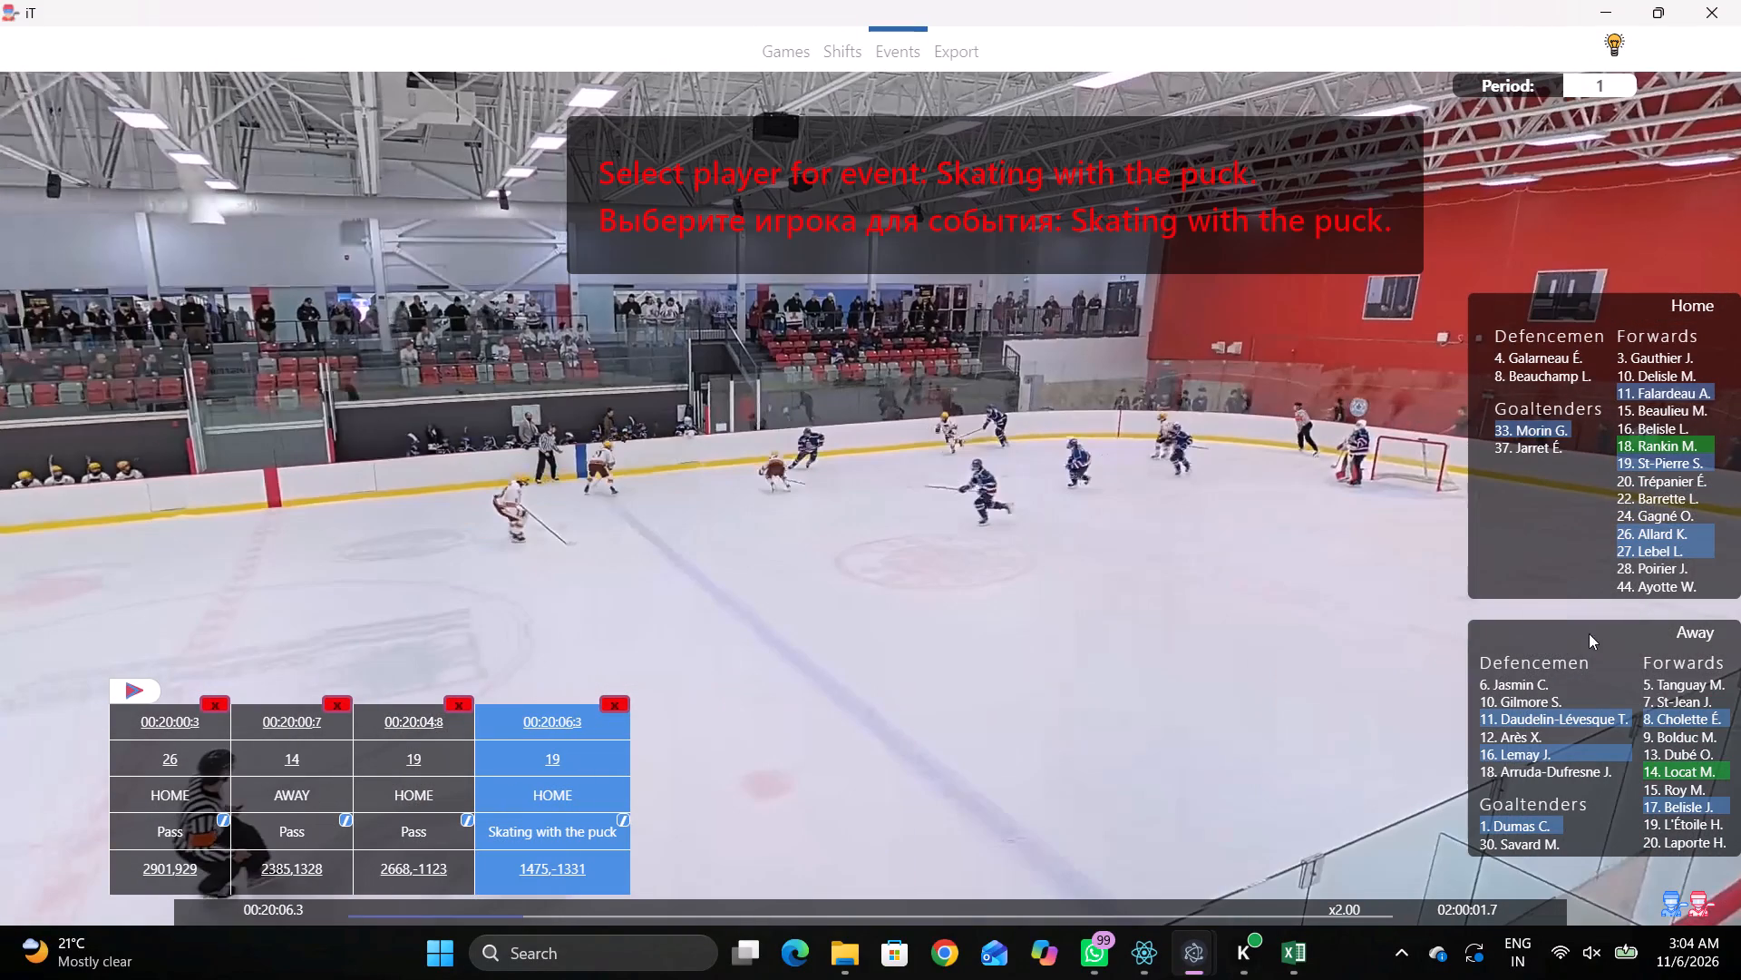
pyautogui.click(1648, 515)
pyautogui.click(1635, 531)
# Record a Pass by the same player on the far side of the home zone, between the blue line and the face-off circle.
pyautogui.hotkey('shift', 'd')
pyautogui.press('space')
pyautogui.press('space')
pyautogui.press('space')
pyautogui.press('space')
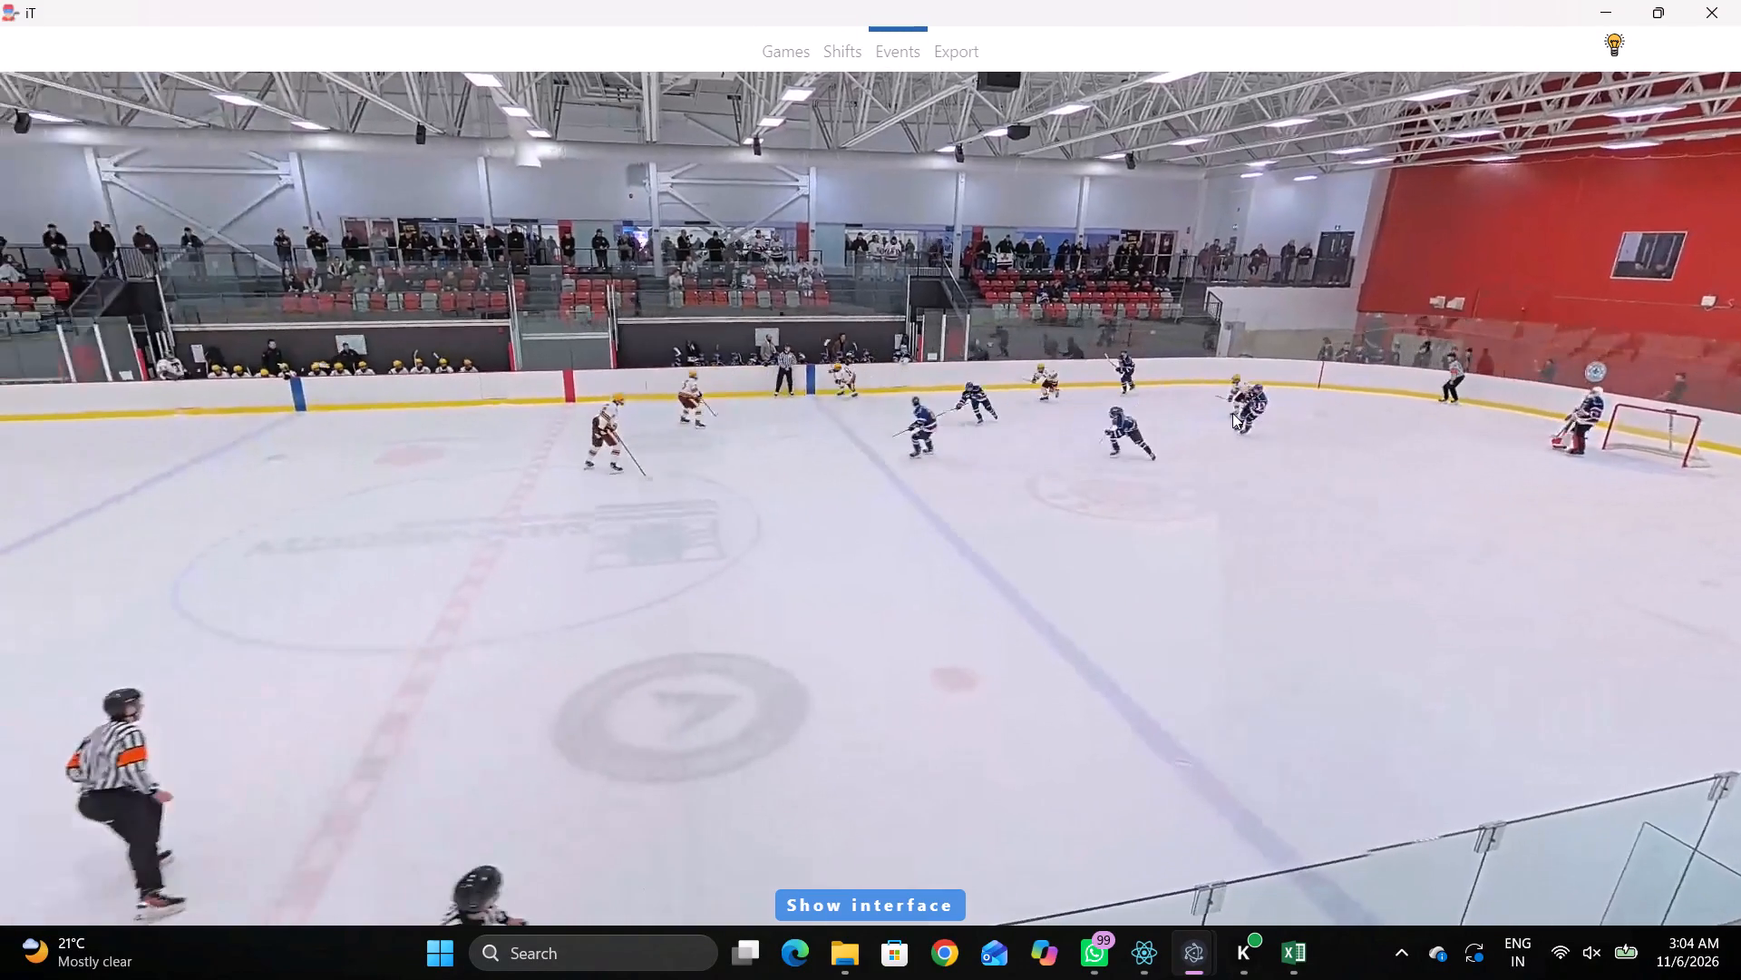
pyautogui.press('space')
pyautogui.press('space')
pyautogui.press('space')
pyautogui.press('space')
pyautogui.press('q')
pyautogui.press('q')
pyautogui.press('q')
pyautogui.press('q')
pyautogui.press('q')
pyautogui.press('q')
pyautogui.press('q')
pyautogui.press('q')
pyautogui.press('q')
pyautogui.press('q')
pyautogui.press('q')
pyautogui.press('q')
pyautogui.press('q')
pyautogui.press('q')
pyautogui.press('q')
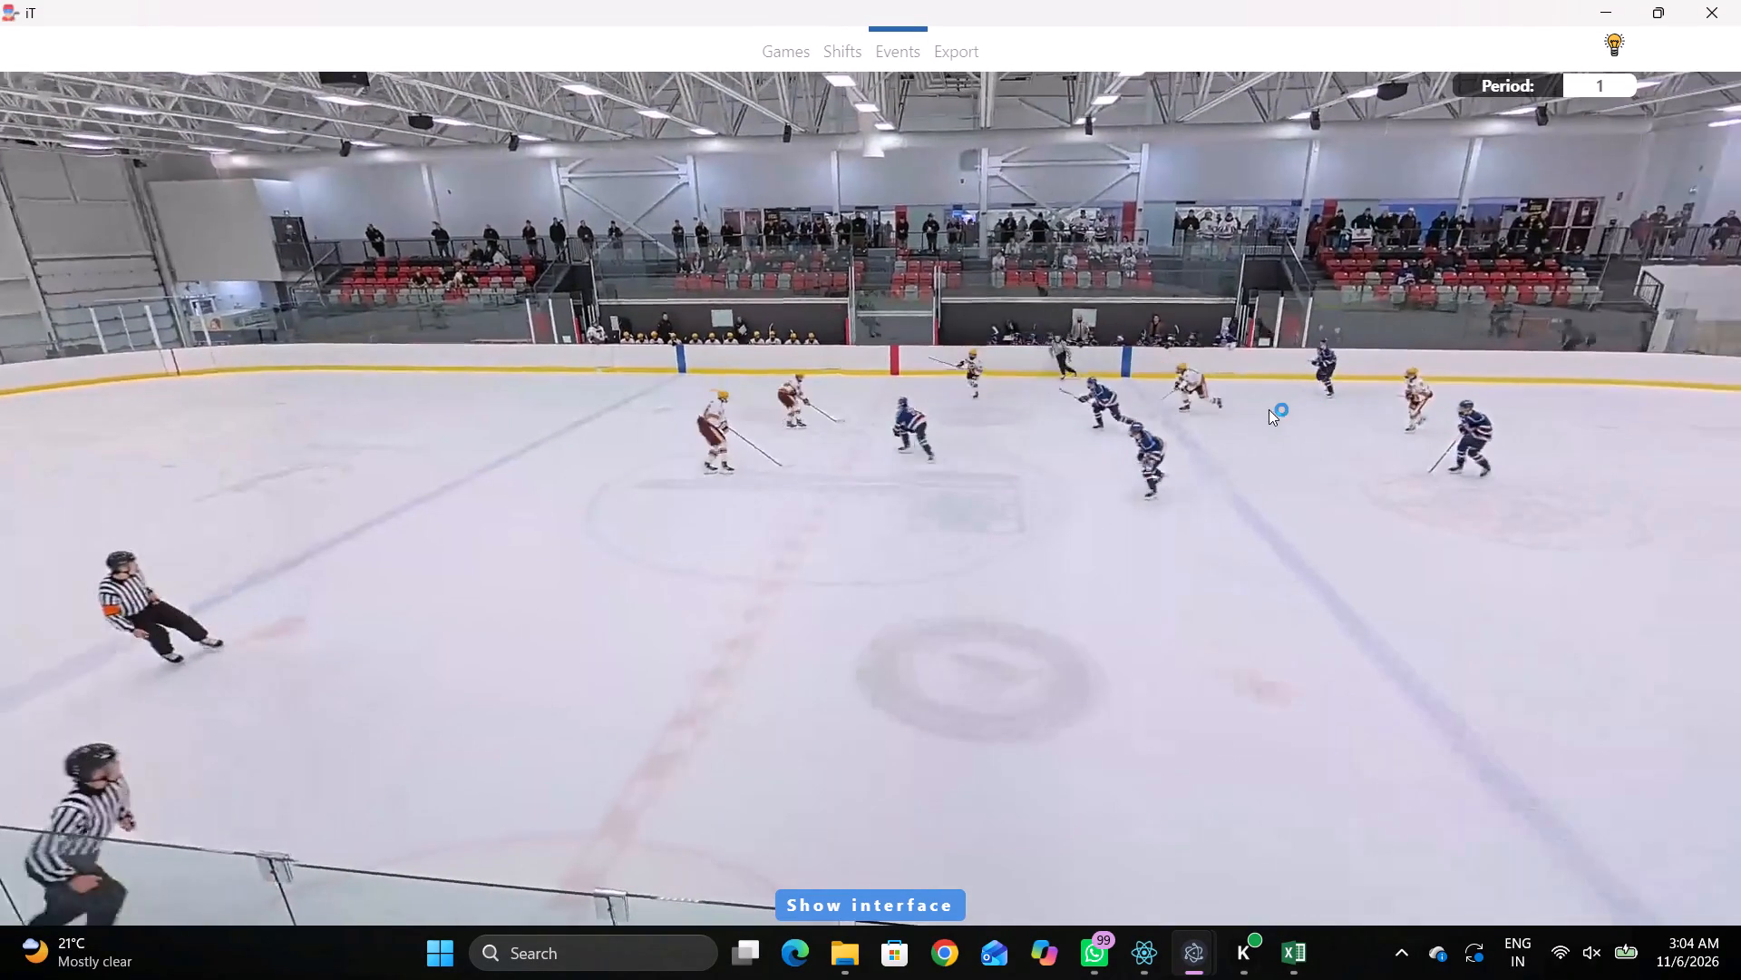
pyautogui.press('q')
pyautogui.press('q')
pyautogui.rightClick(1275, 353)
pyautogui.click(1296, 365)
pyautogui.click(1500, 283)
pyautogui.click(1133, 223)
# Record Skating with the puck by home forward 27 on the far side of the neutral zone, between the centre line and home blue line.
pyautogui.press('space')
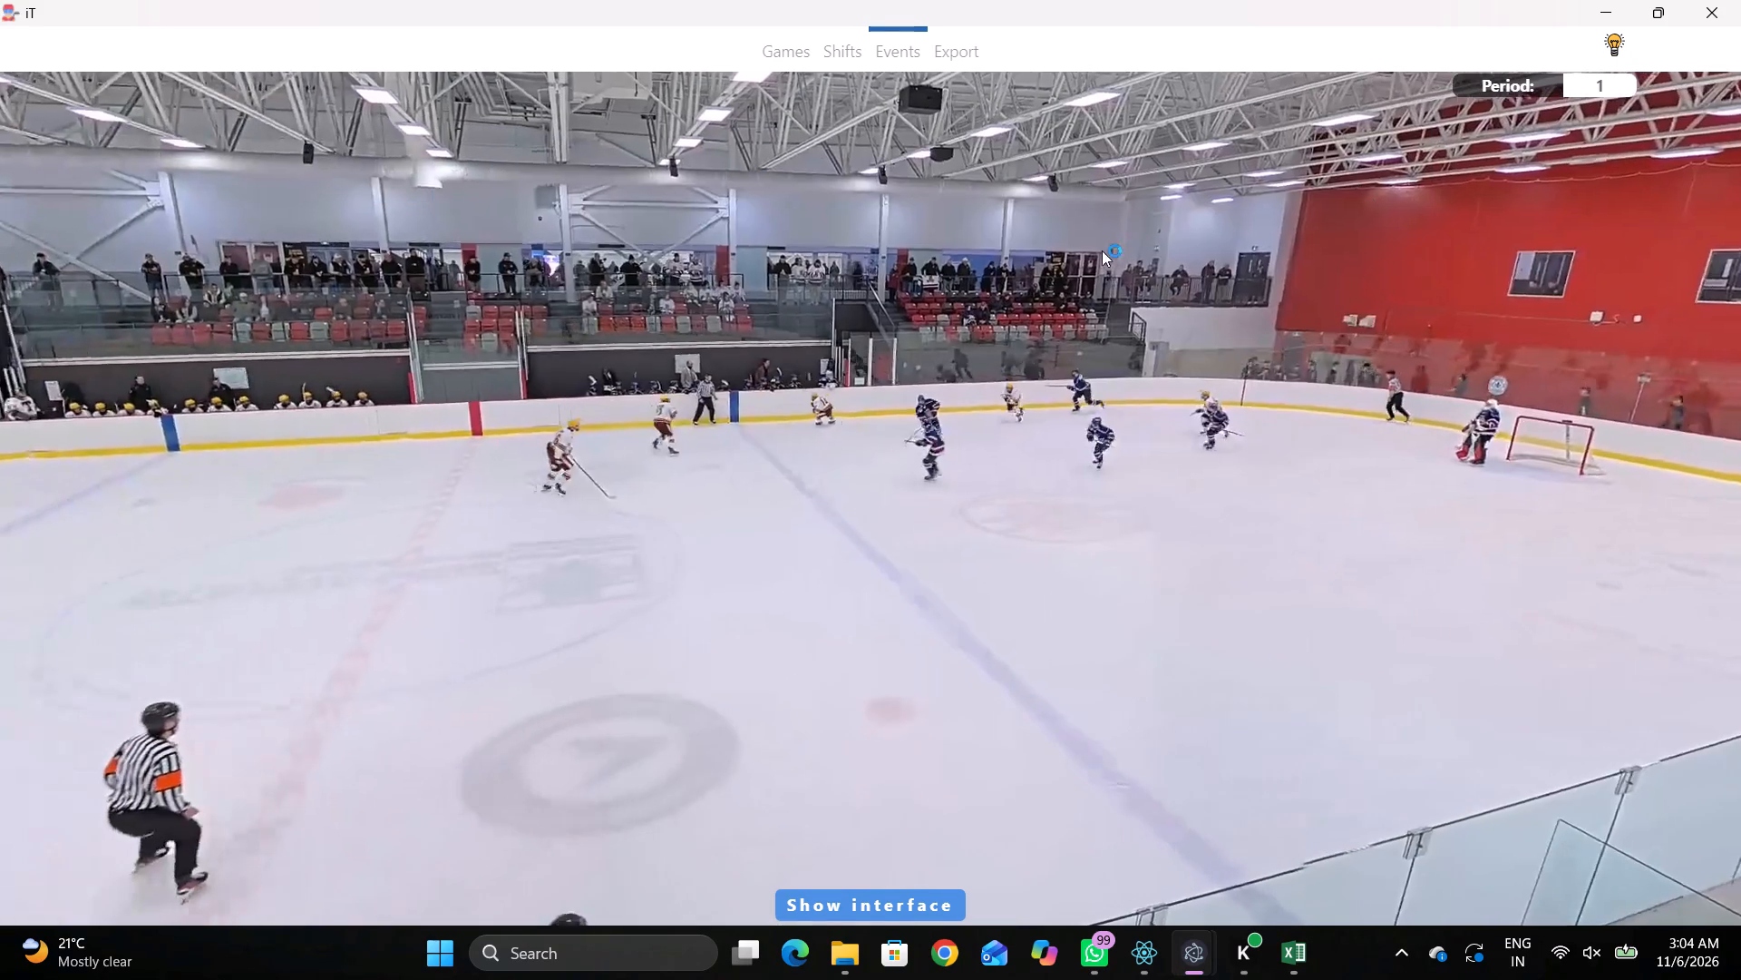
pyautogui.press('space')
pyautogui.press('space')
pyautogui.press('space')
pyautogui.press('space')
pyautogui.press('space')
pyautogui.press('space')
pyautogui.press('space')
pyautogui.press('space')
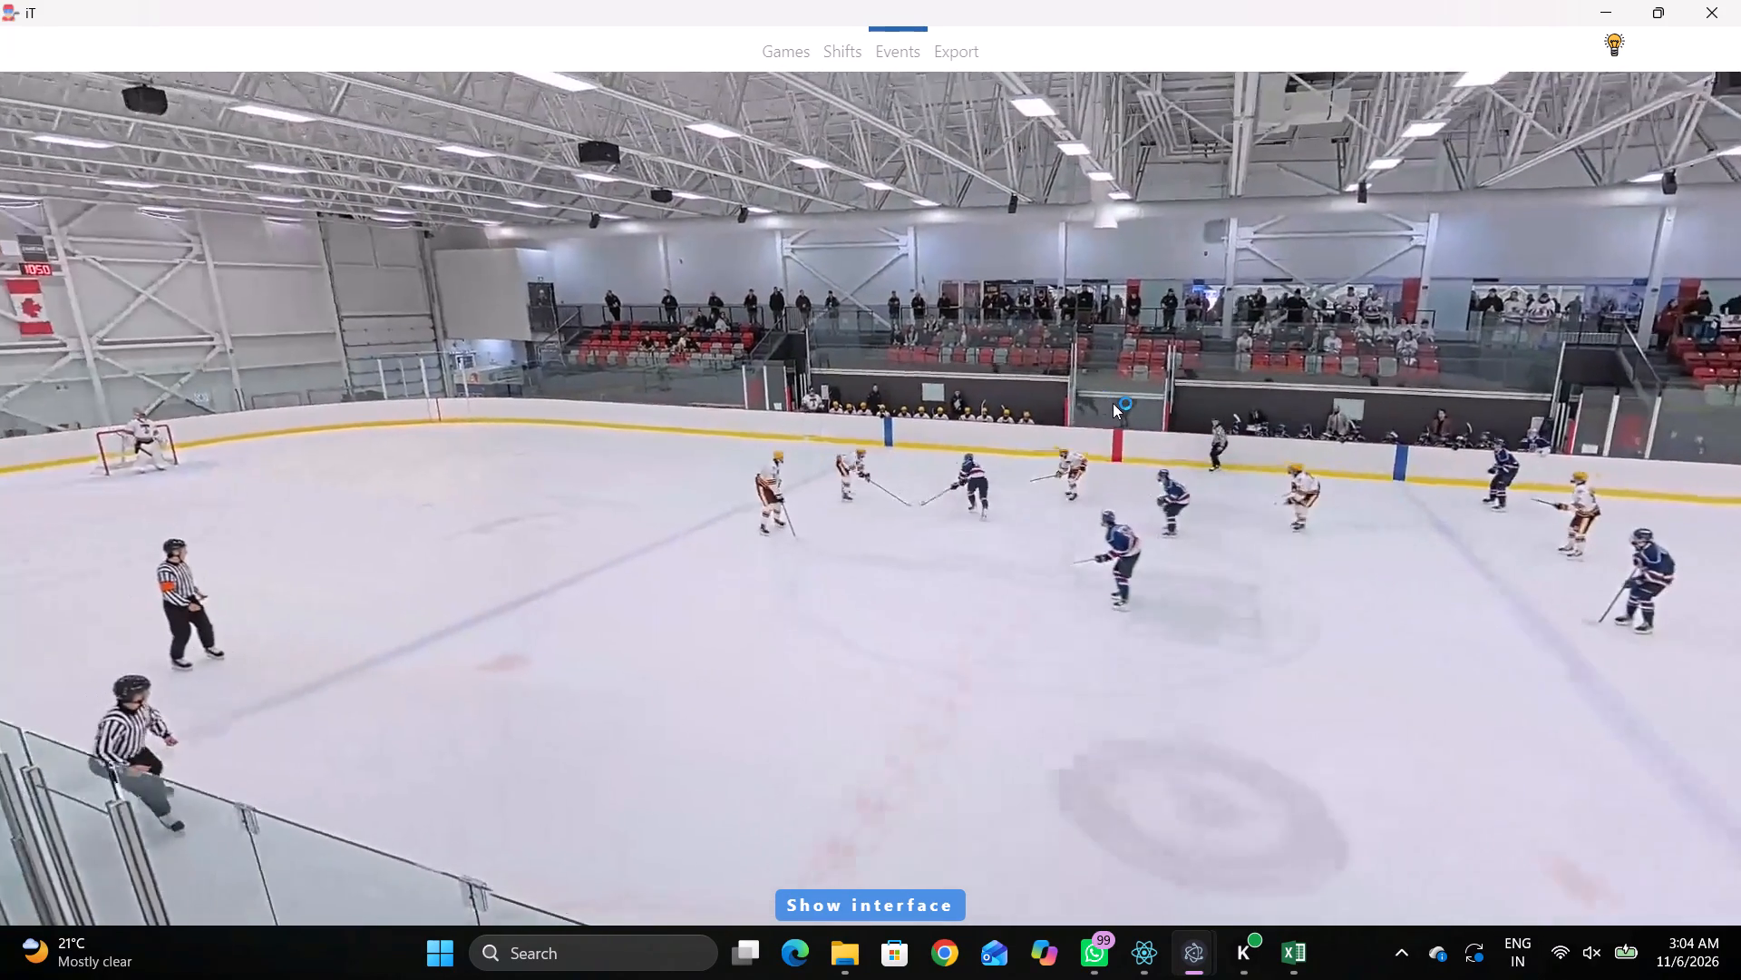
pyautogui.press('space')
pyautogui.press('space')
pyautogui.press('space')
pyautogui.press('space')
pyautogui.press('space')
pyautogui.rightClick(1128, 385)
pyautogui.click(1207, 423)
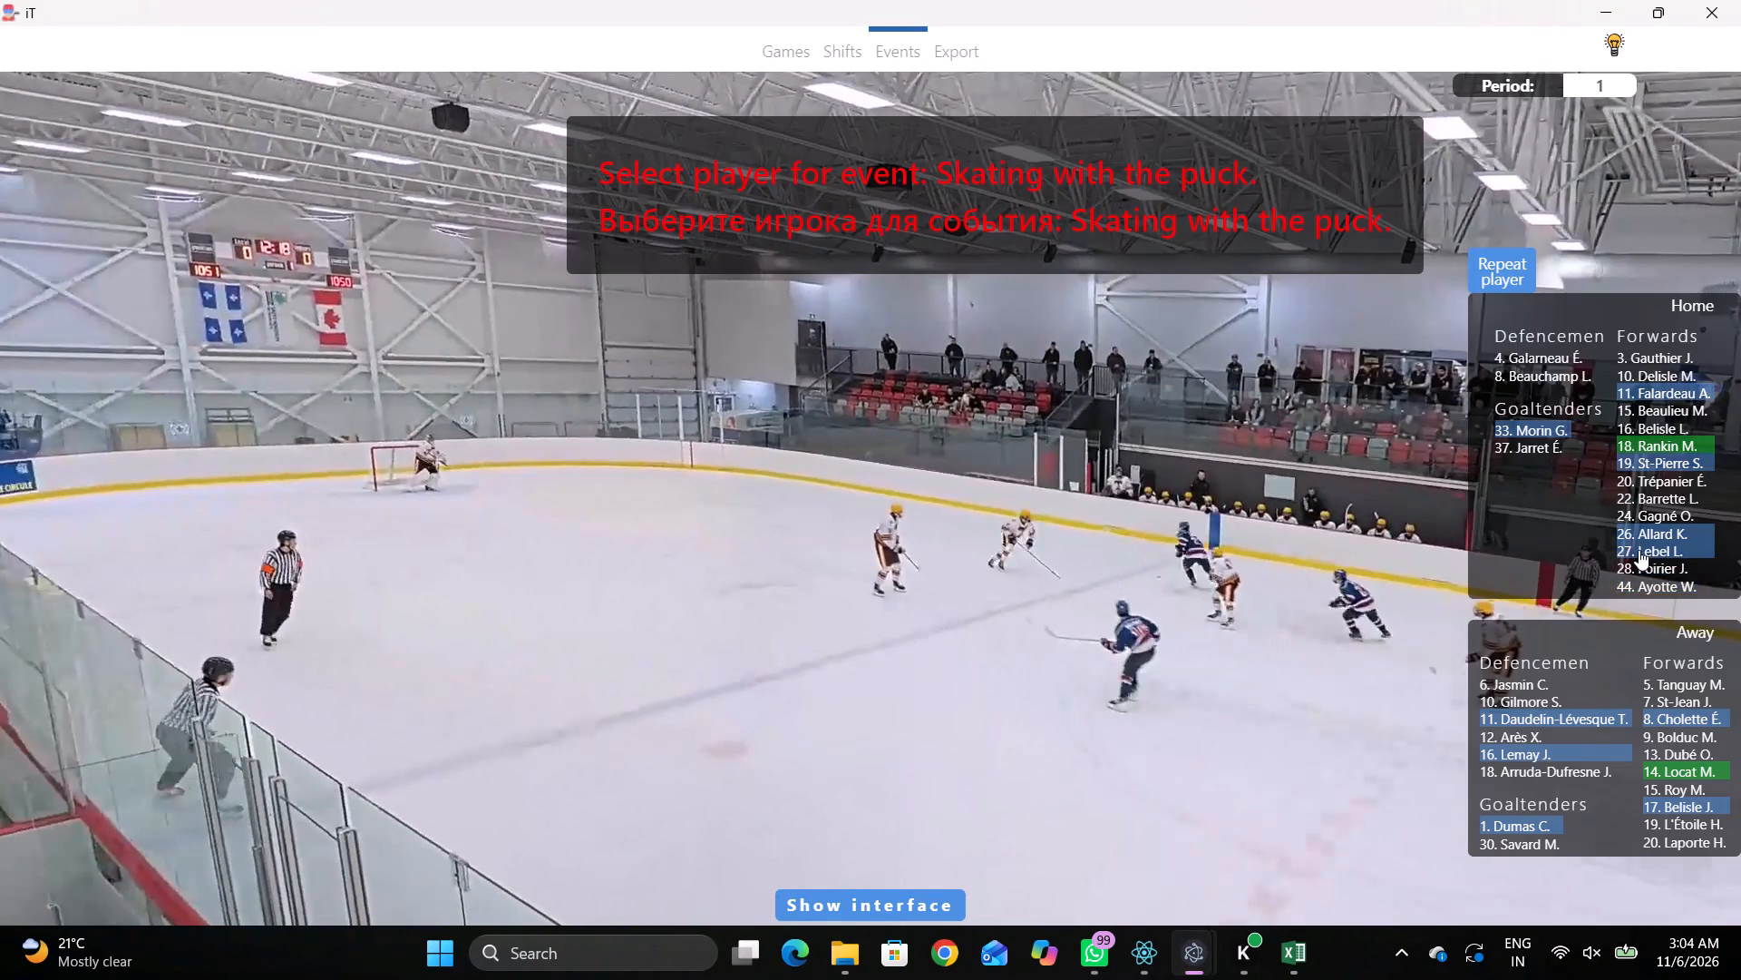
pyautogui.click(1639, 550)
pyautogui.click(844, 254)
# Record a Pass by the same player at 00:20:18:7, just behind the home goal line on the far side.
pyautogui.press('space')
pyautogui.press('space')
pyautogui.write('r')
pyautogui.press('space')
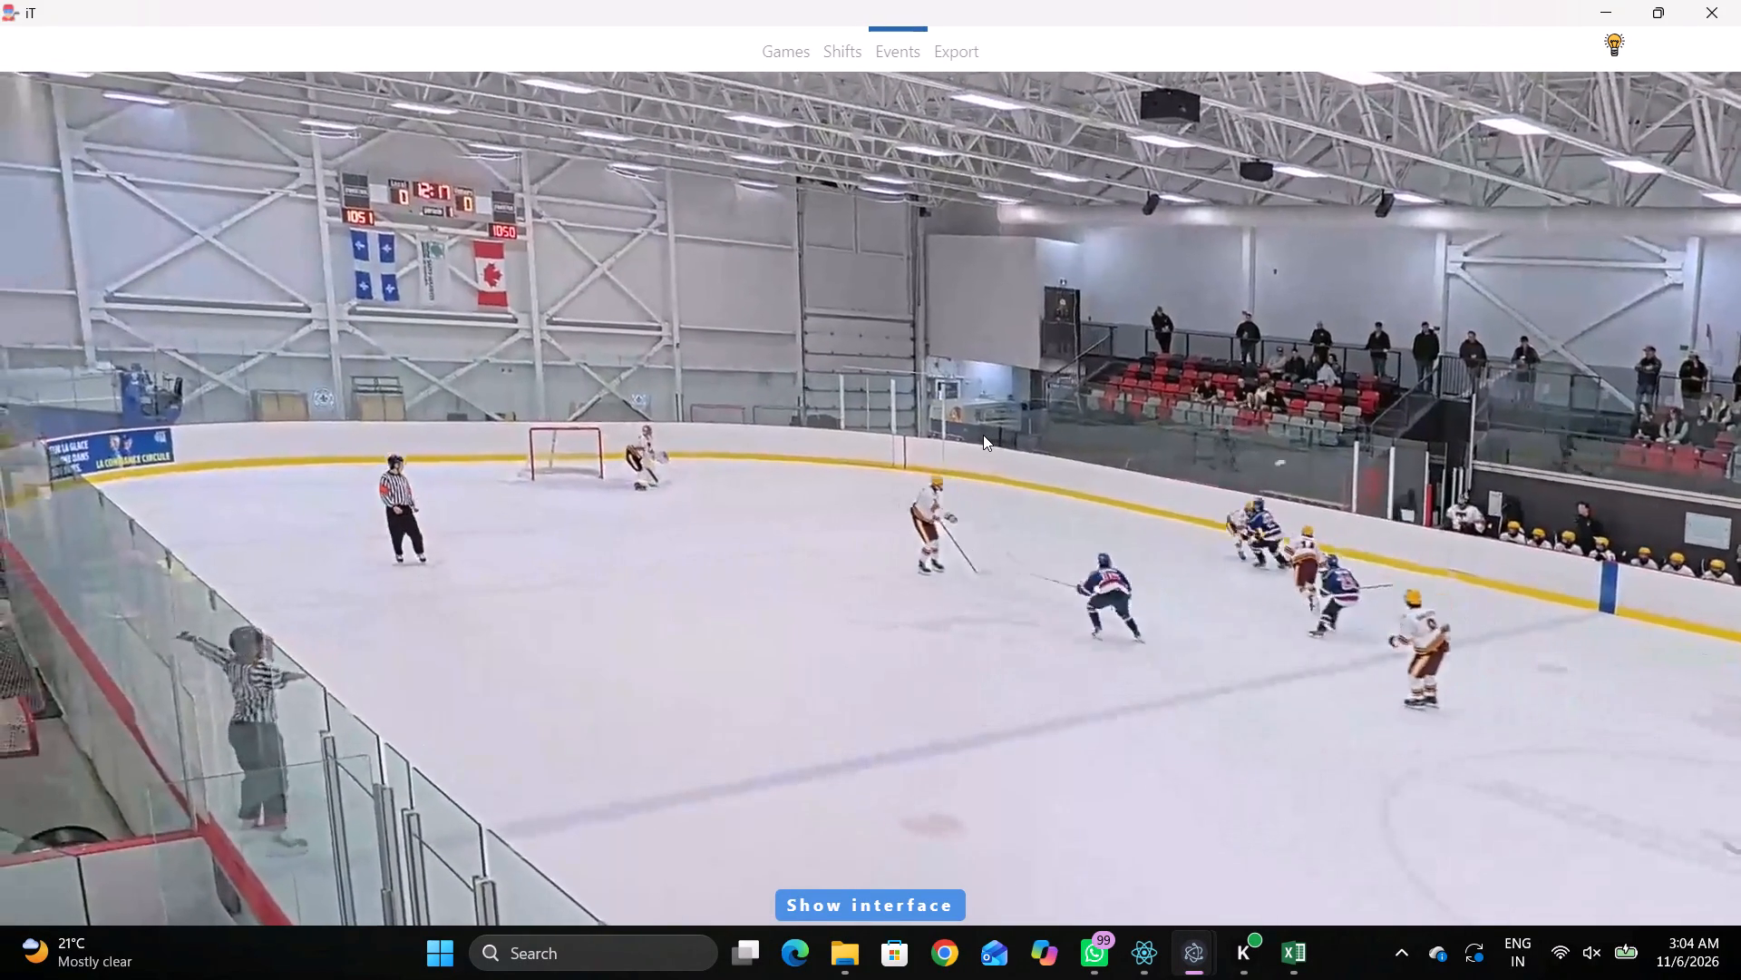
pyautogui.press('v')
pyautogui.press('space')
pyautogui.press('space')
pyautogui.press('space')
pyautogui.press('space')
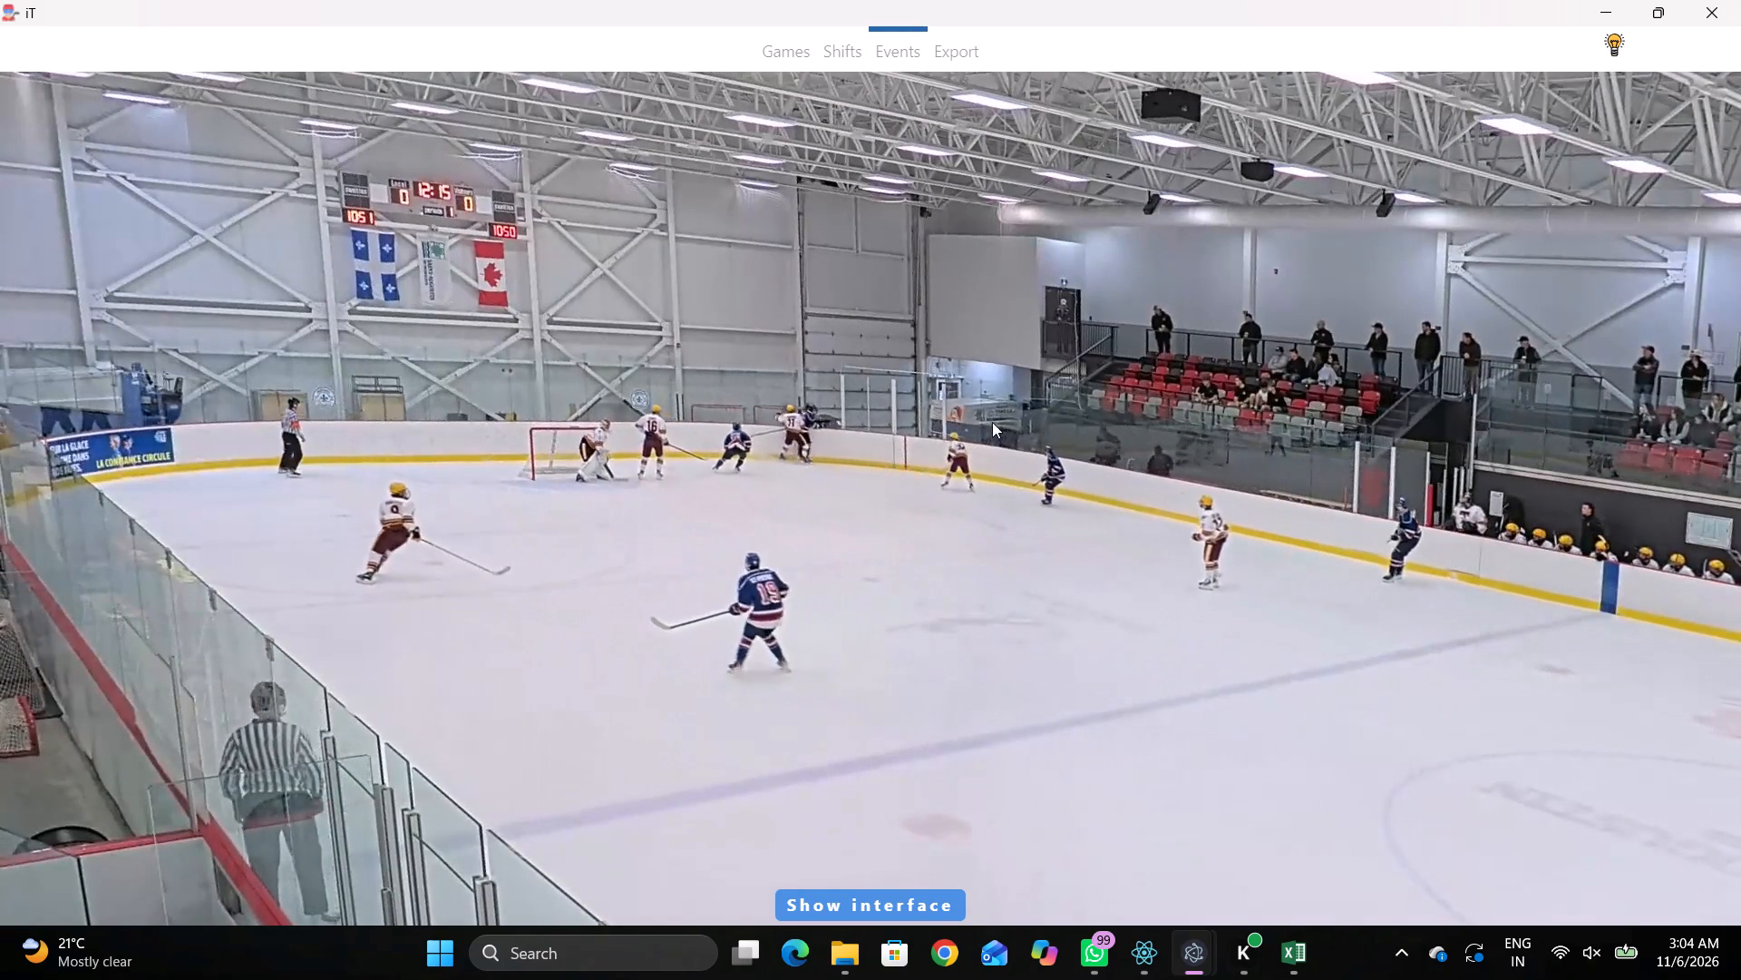
pyautogui.press('space')
pyautogui.press('space')
pyautogui.press('space')
pyautogui.press('space')
pyautogui.press('space')
pyautogui.press('space')
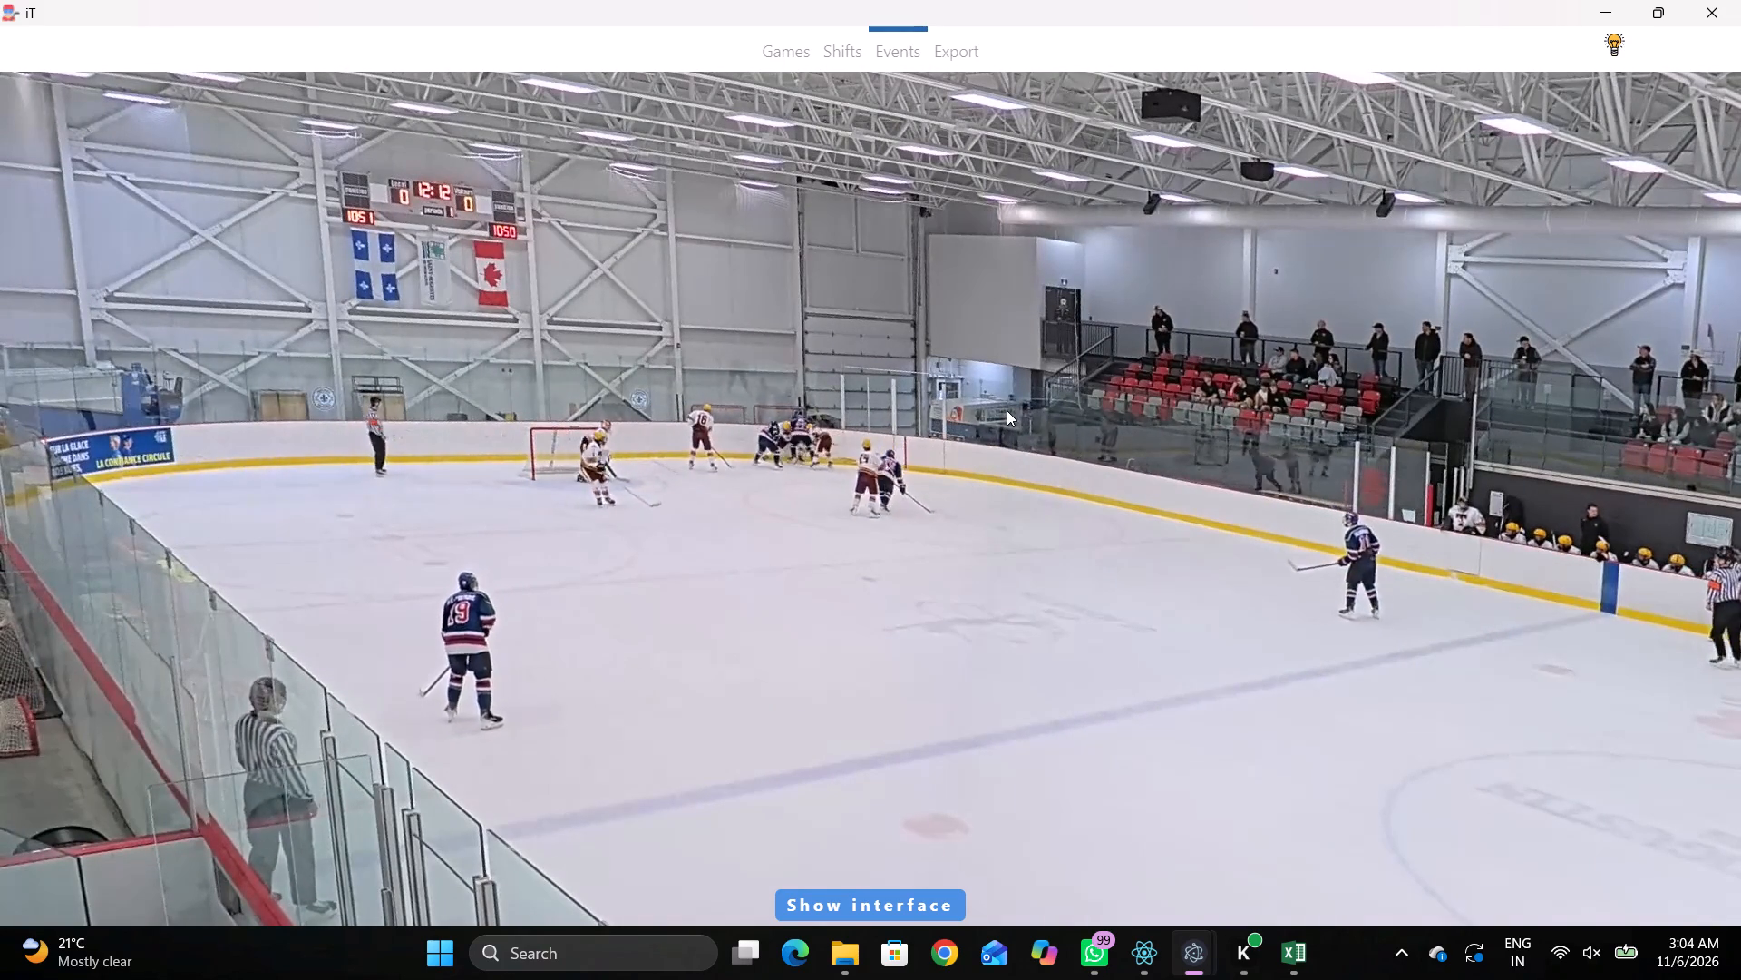
pyautogui.write('v')
pyautogui.press('space')
pyautogui.click(1010, 354)
pyautogui.rightClick(997, 356)
pyautogui.click(1014, 375)
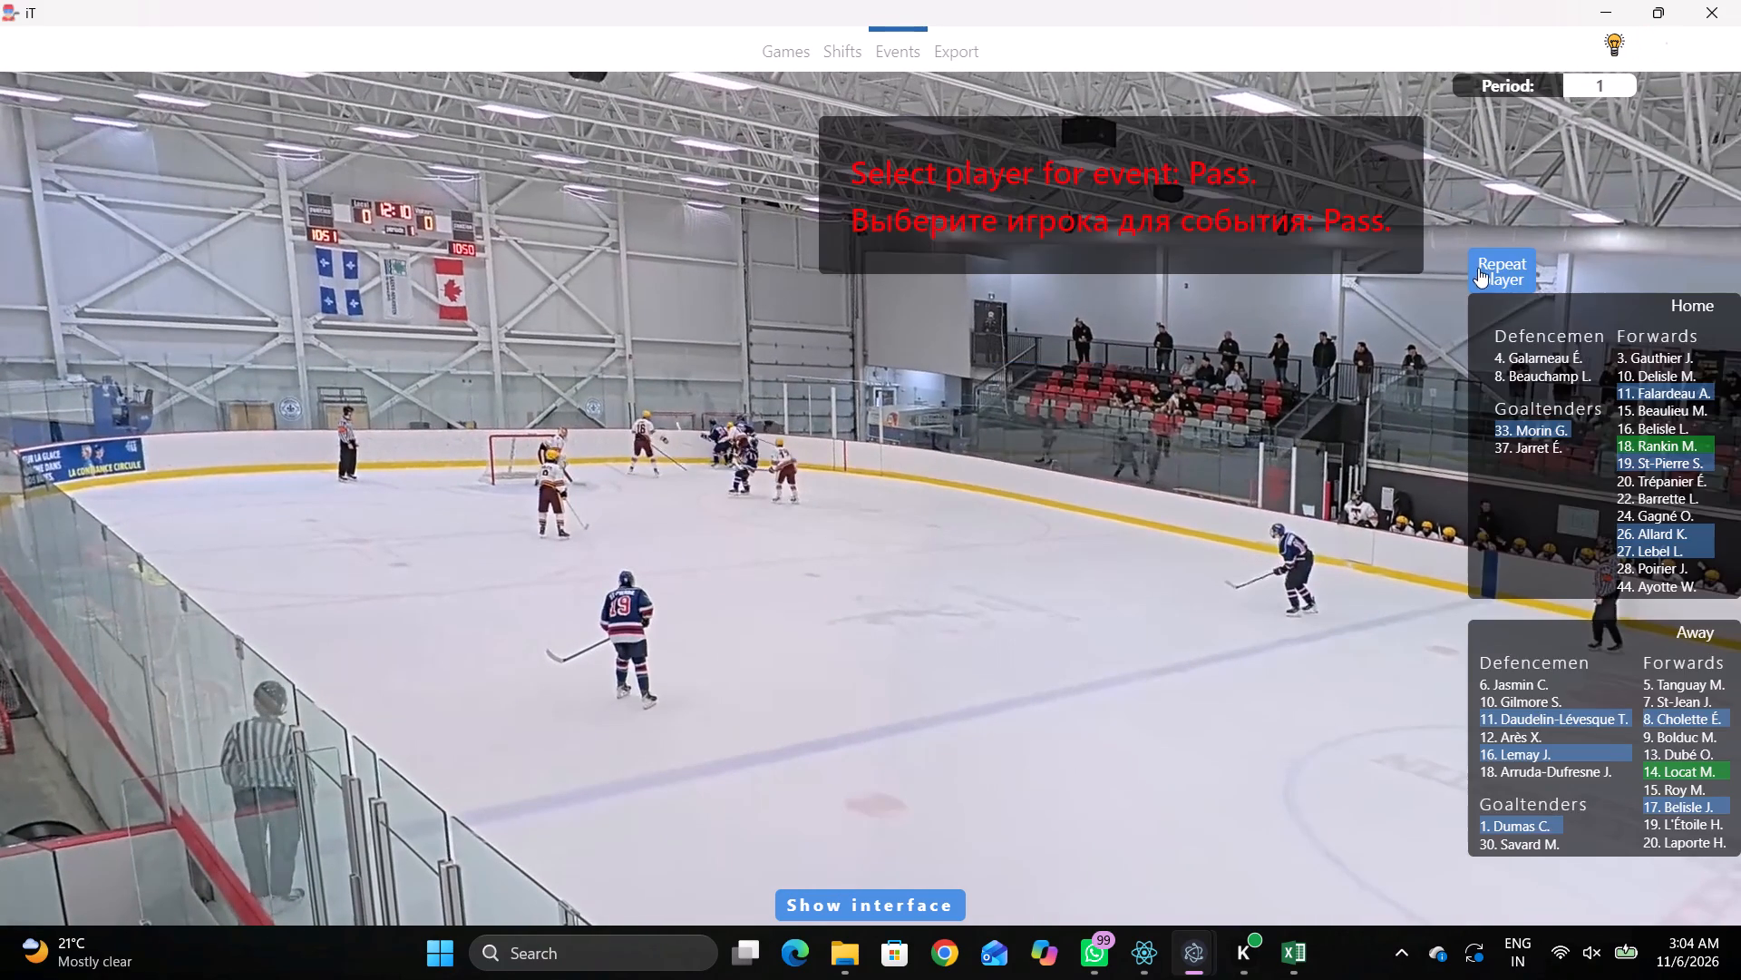
pyautogui.click(1479, 269)
pyautogui.moveTo(478, 255); pyautogui.dragTo(462, 253)
# Record Skating with the puck by away defenceman 11 at 00:20:19:3, in the far corner just behind the home goal line.
pyautogui.press('space')
pyautogui.press('space')
pyautogui.rightClick(693, 321)
pyautogui.click(765, 363)
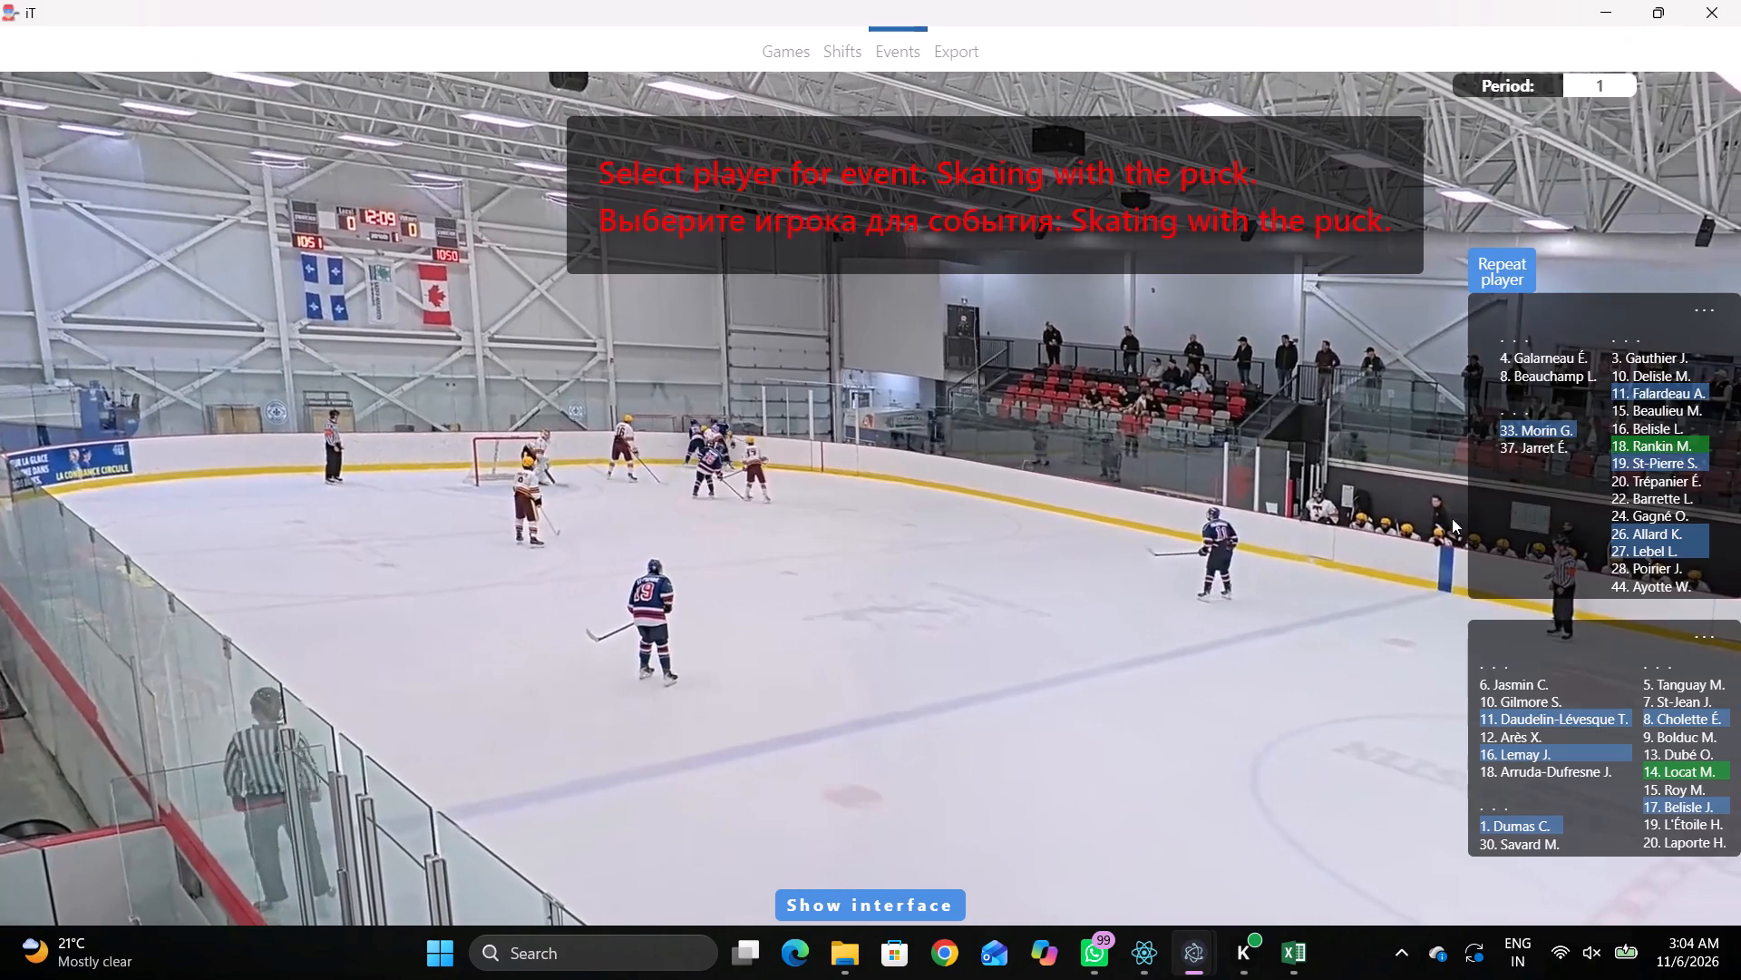
pyautogui.click(1521, 722)
pyautogui.click(460, 233)
# Record a Pass by the same player at 00:20:20:1, just behind the home goal line on the far side.
pyautogui.press('space')
pyautogui.press('space')
pyautogui.click(733, 301)
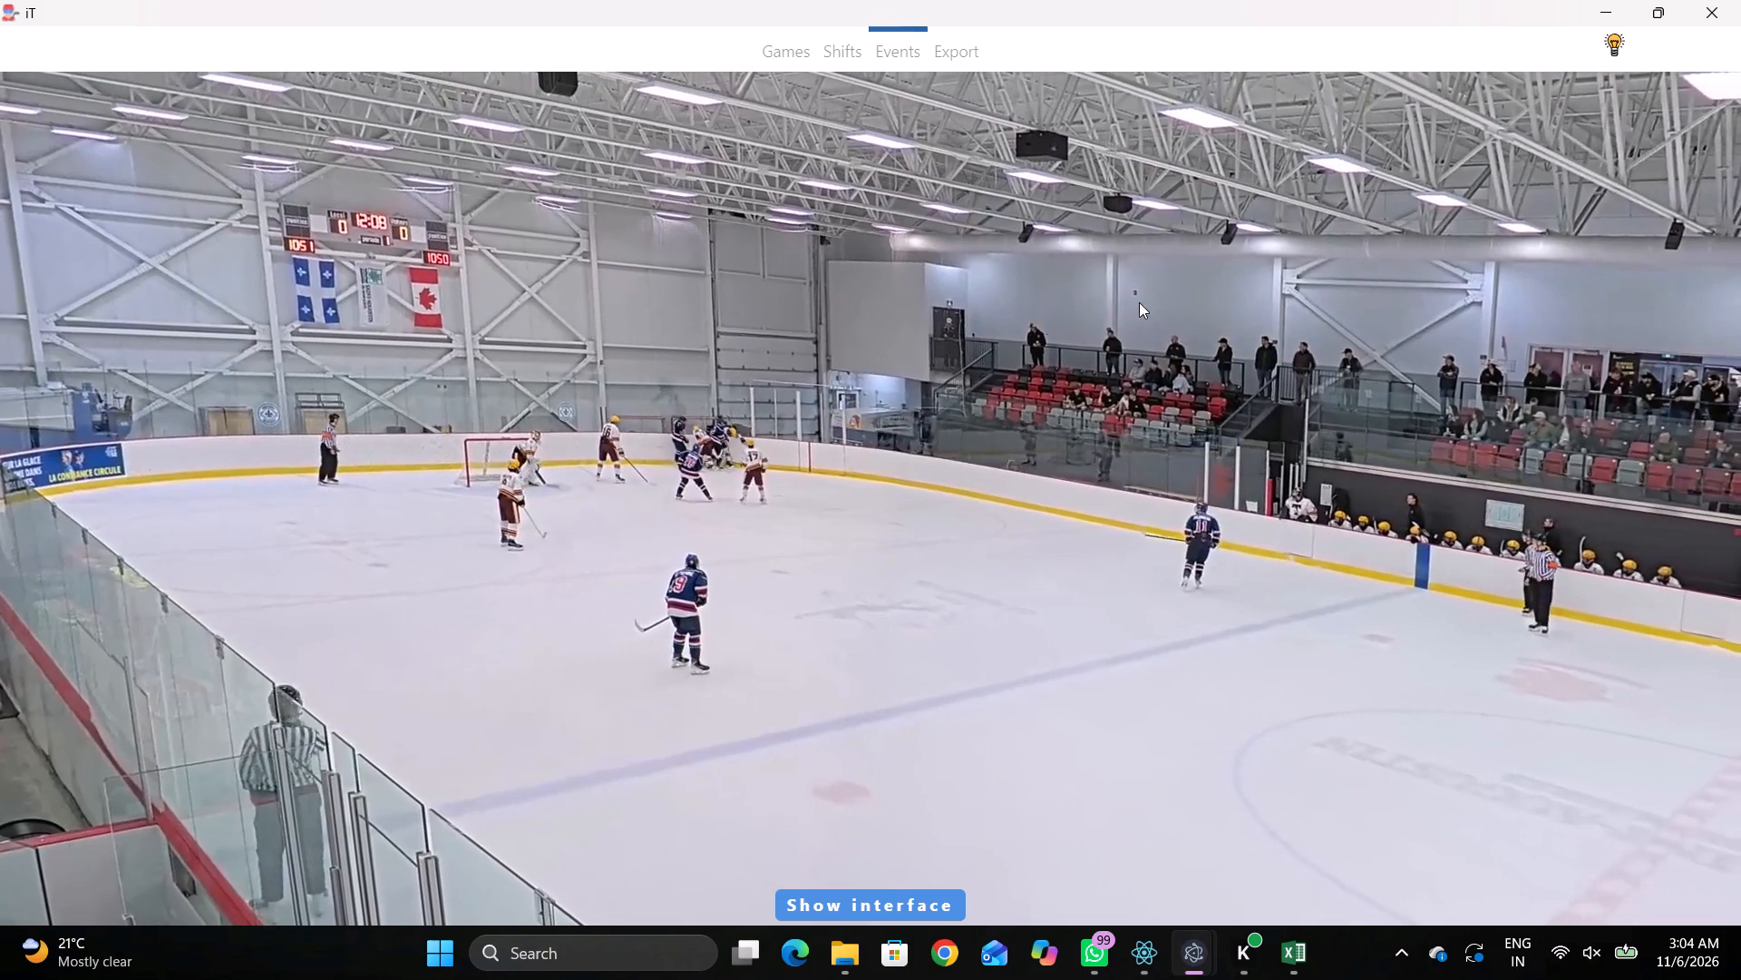
pyautogui.click(1137, 309)
pyautogui.rightClick(1455, 263)
pyautogui.click(1464, 276)
pyautogui.click(1513, 268)
pyautogui.click(458, 246)
# Record Skating with the puck by home forward 11 at 00:20:23:0, along the far boards in the home zone corner.
pyautogui.press('space')
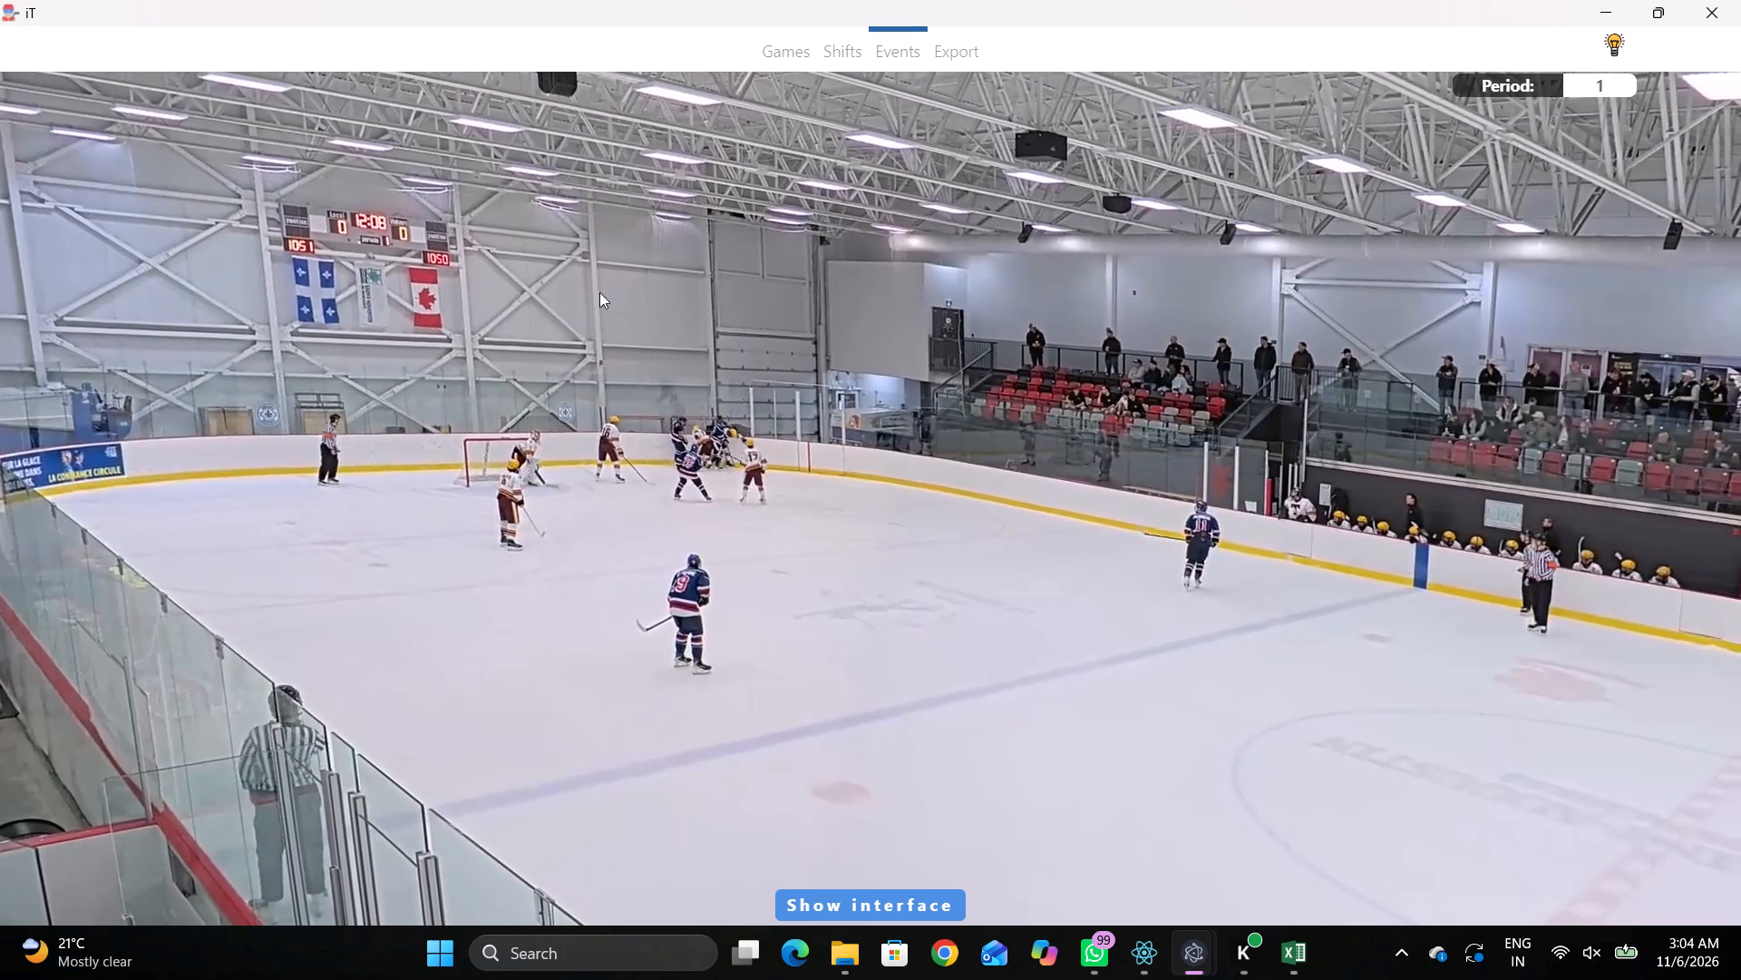
pyautogui.press('space')
pyautogui.press('space')
pyautogui.press('space')
pyautogui.rightClick(847, 315)
pyautogui.press('space')
pyautogui.press('space')
pyautogui.press('space')
pyautogui.press('space')
pyautogui.write('q')
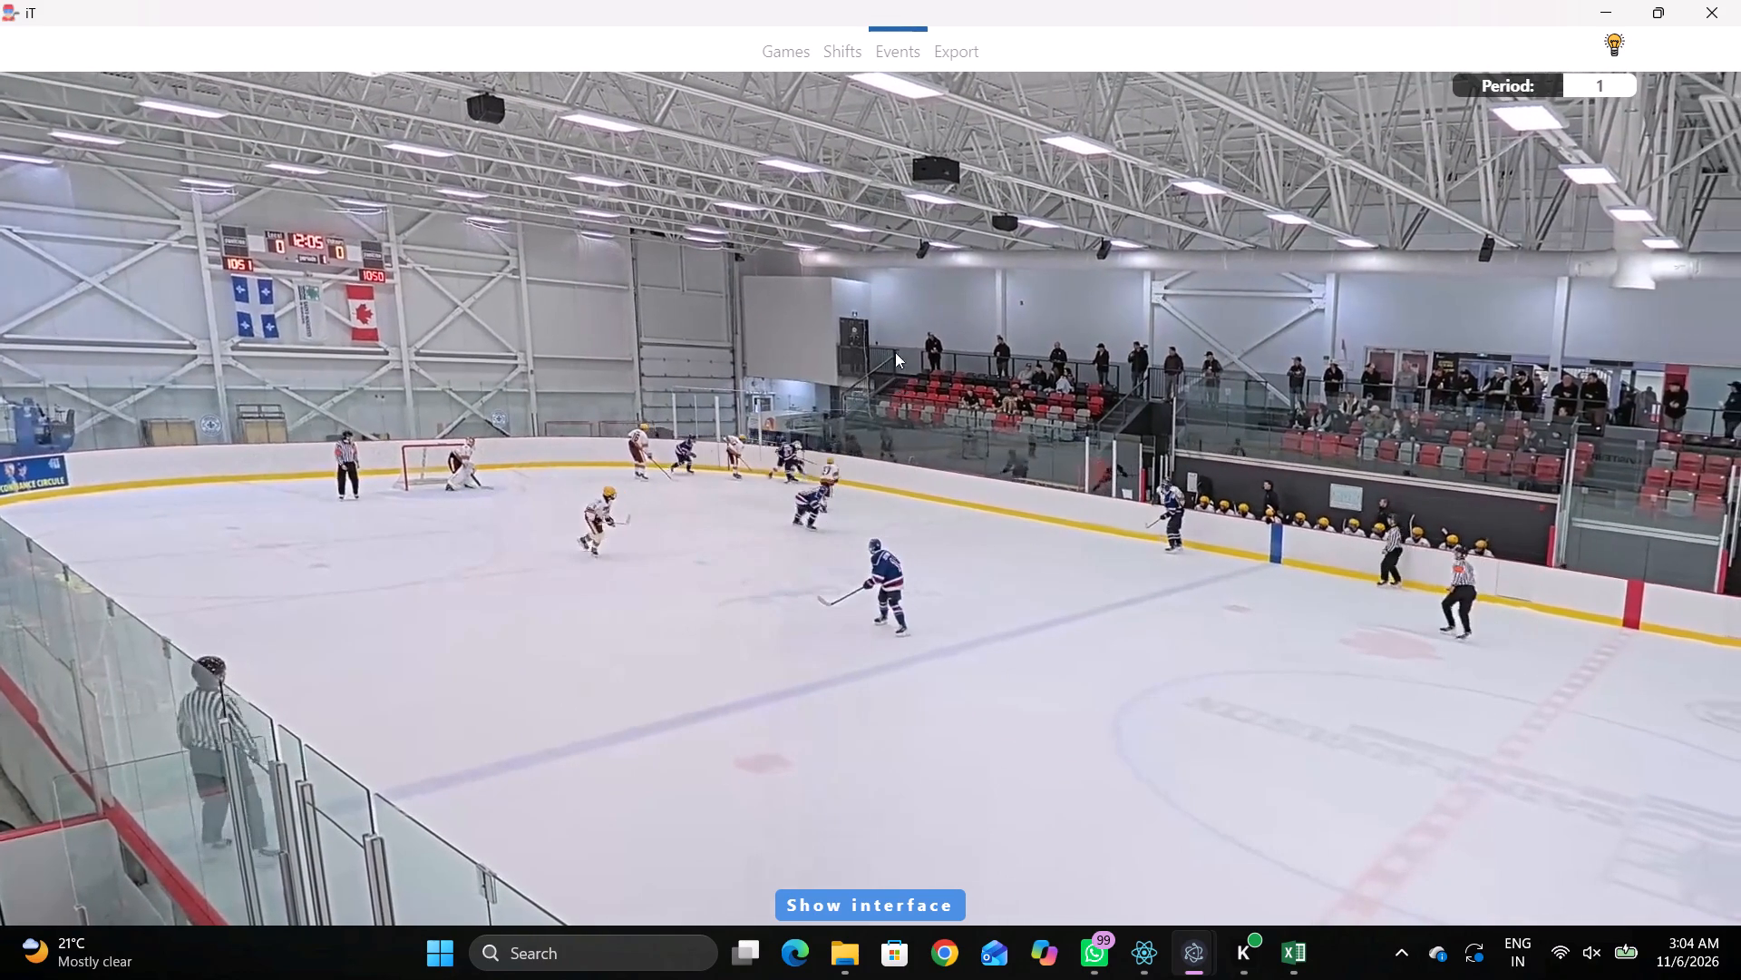
pyautogui.rightClick(887, 347)
pyautogui.click(959, 387)
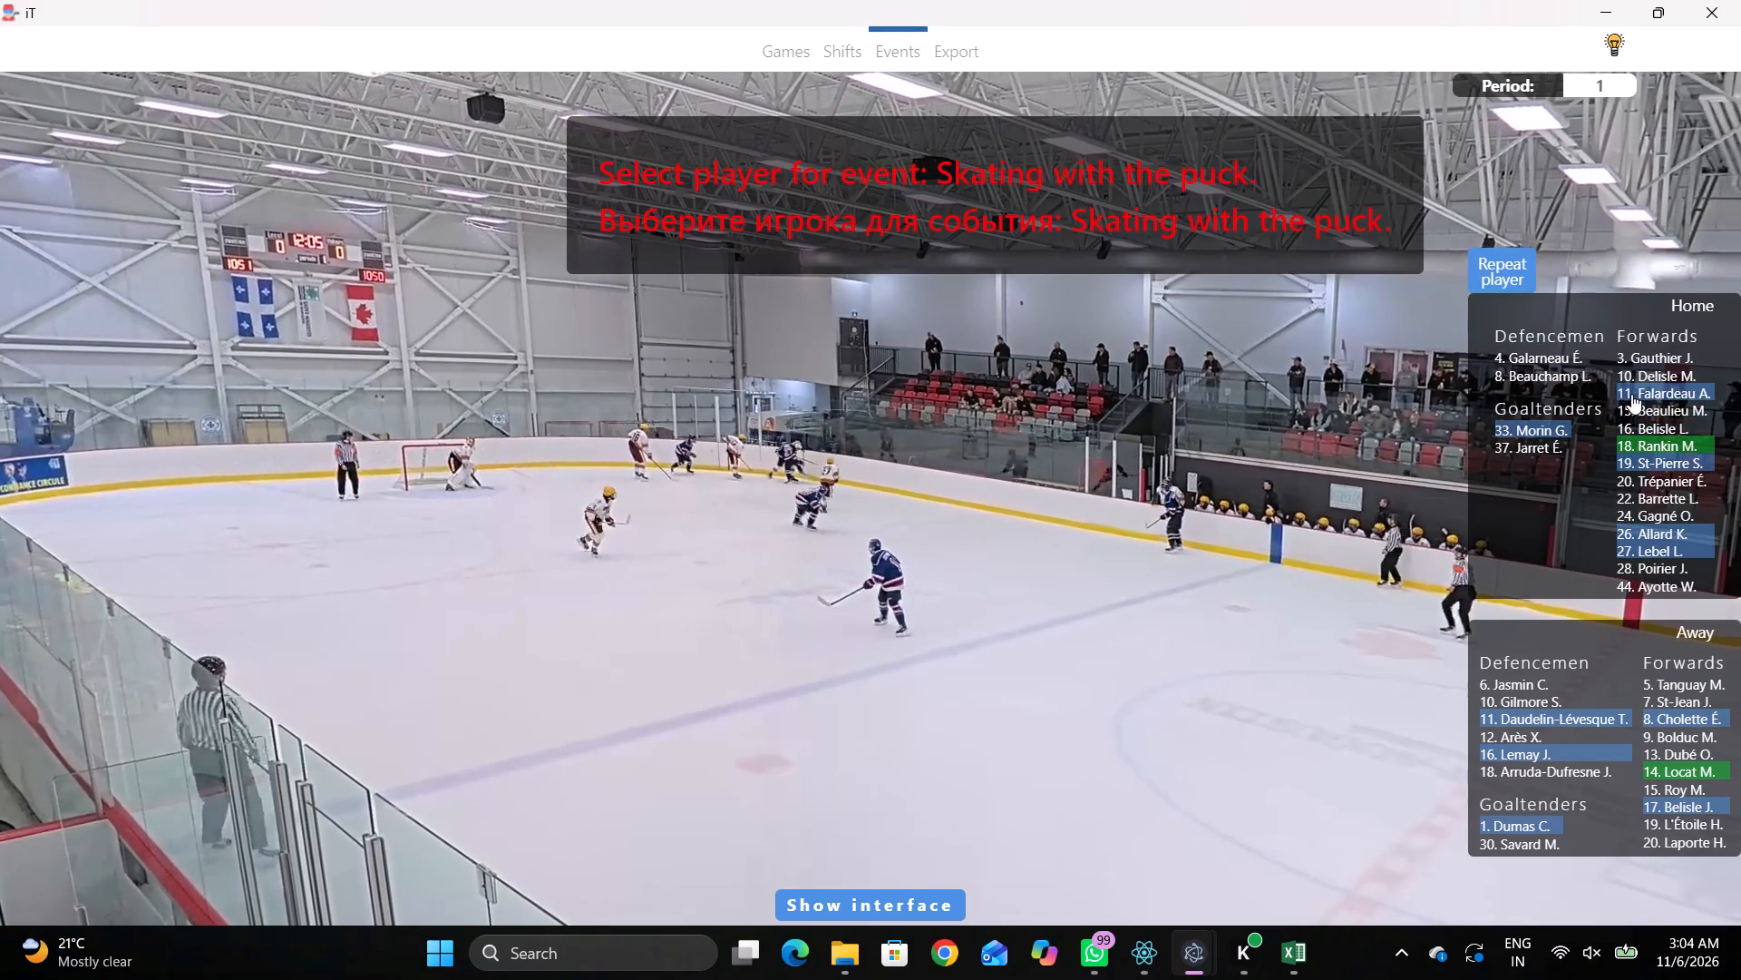
pyautogui.click(1631, 394)
pyautogui.click(515, 213)
# Recheck the play and change the player of the 00:20:23:0 Skating with the puck event to away forward 14.
pyautogui.press('space')
pyautogui.press('space')
pyautogui.press('space')
pyautogui.press('space')
pyautogui.press('q')
pyautogui.press('q')
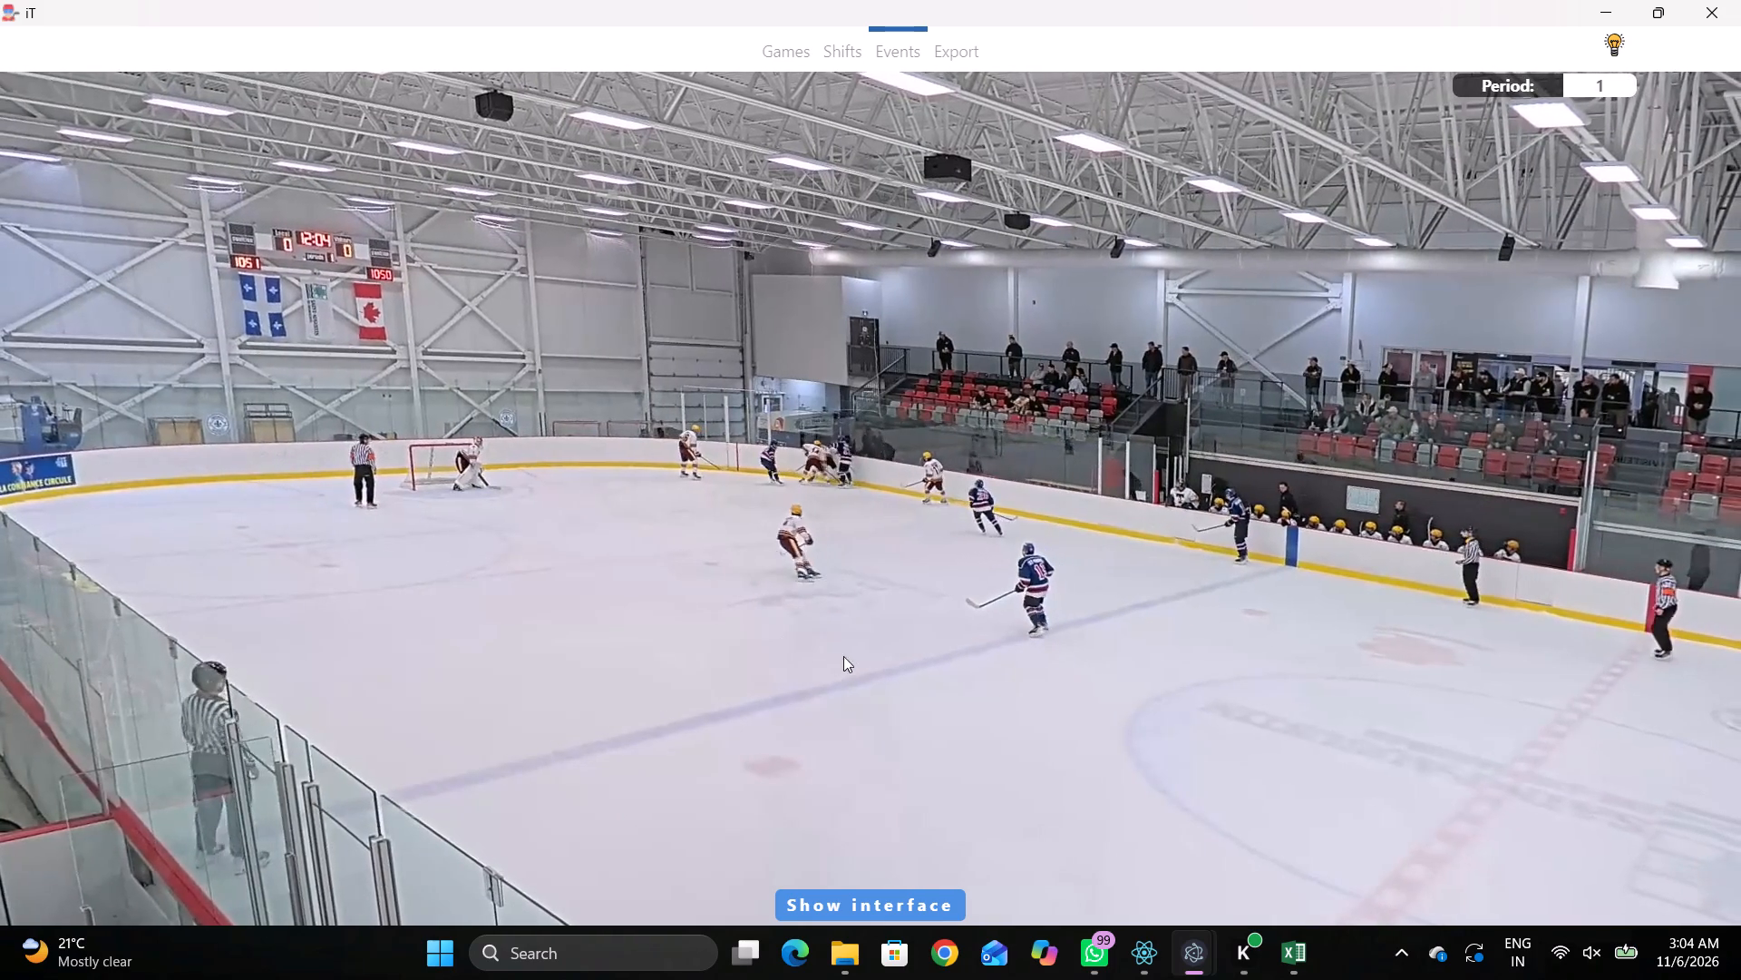
pyautogui.press('q')
pyautogui.write('qq')
pyautogui.press('q')
pyautogui.press('q')
pyautogui.press('q')
pyautogui.hotkey('shift', 'd')
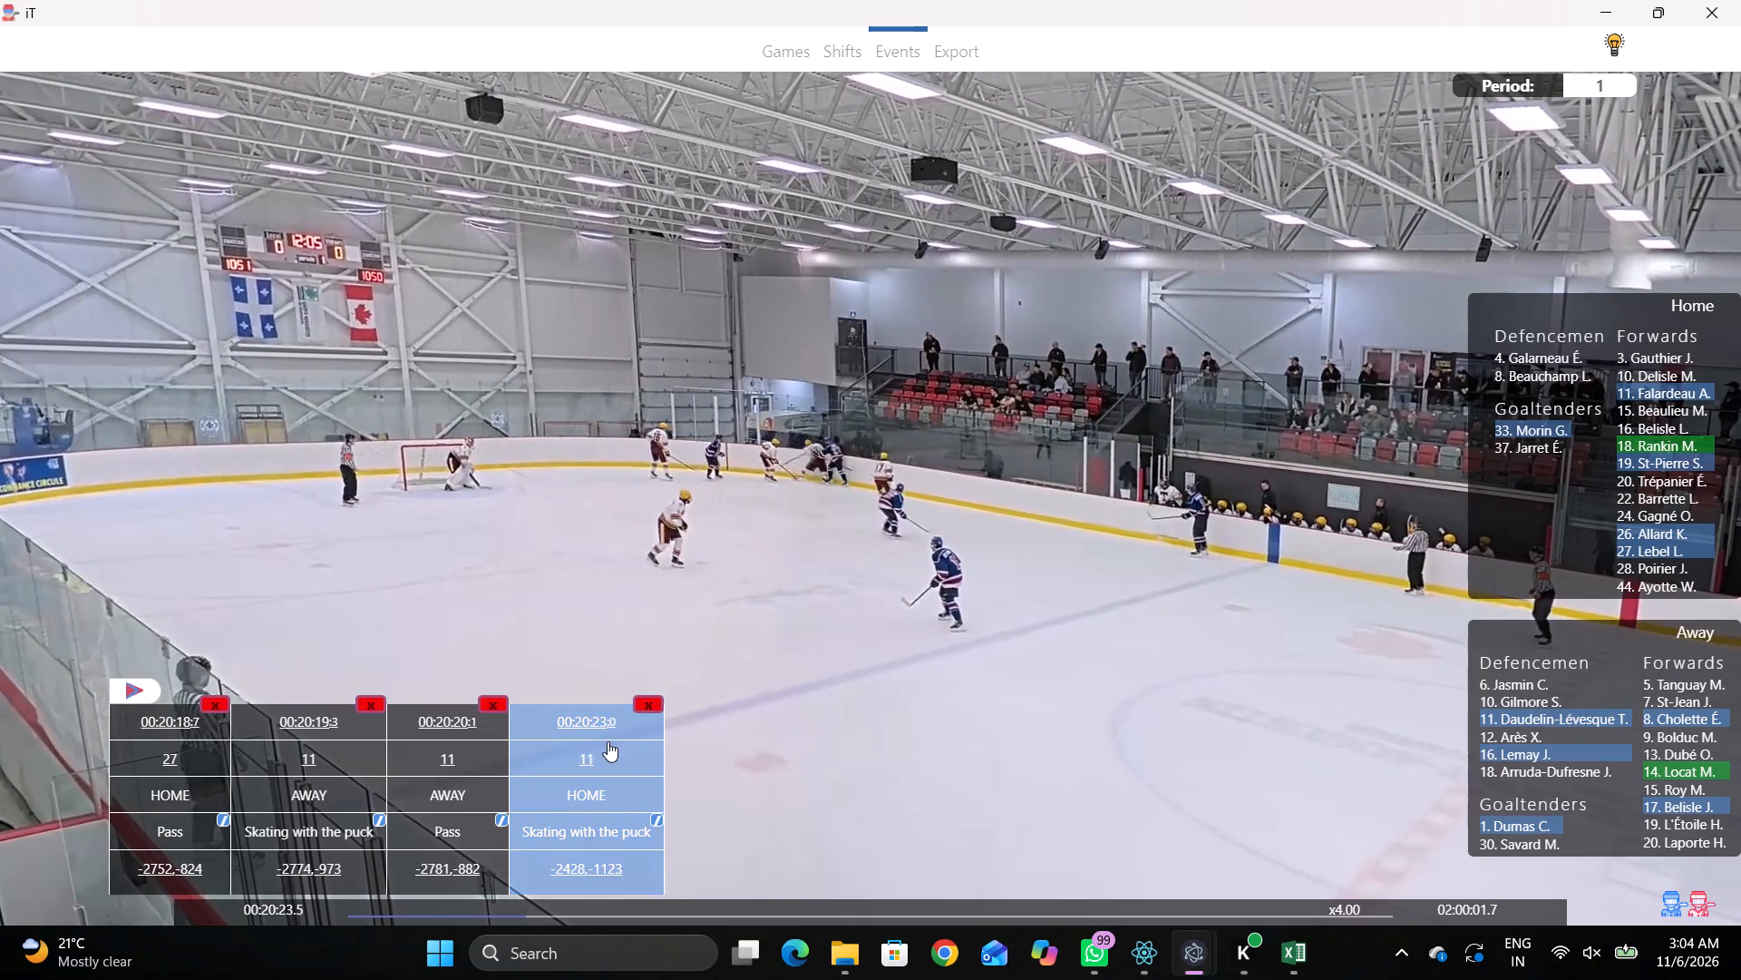
pyautogui.moveTo(601, 744); pyautogui.dragTo(589, 754)
pyautogui.click(582, 762)
pyautogui.click(1659, 769)
pyautogui.click(1101, 630)
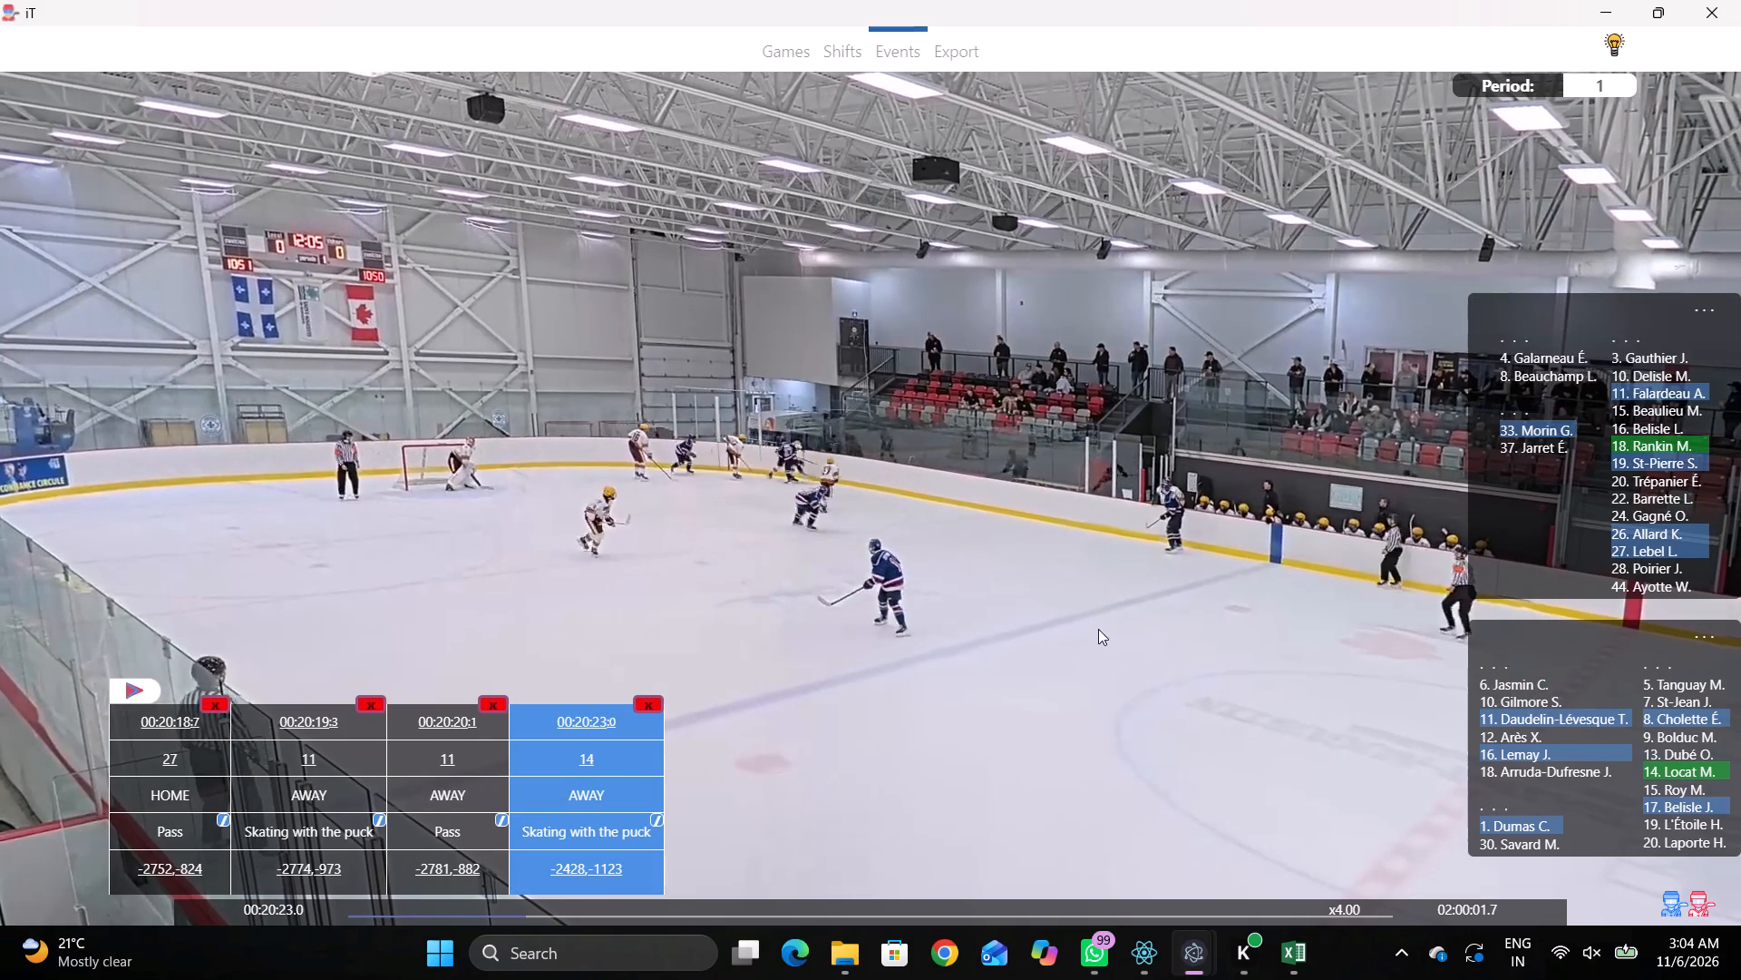
# Record a Pass by the same player at 00:20:27:3, in the far corner of the home zone, in front of the goal line.
pyautogui.press('space')
pyautogui.press('space')
pyautogui.press('space')
pyautogui.press('space')
pyautogui.hotkey('shift', 'd')
pyautogui.press('space')
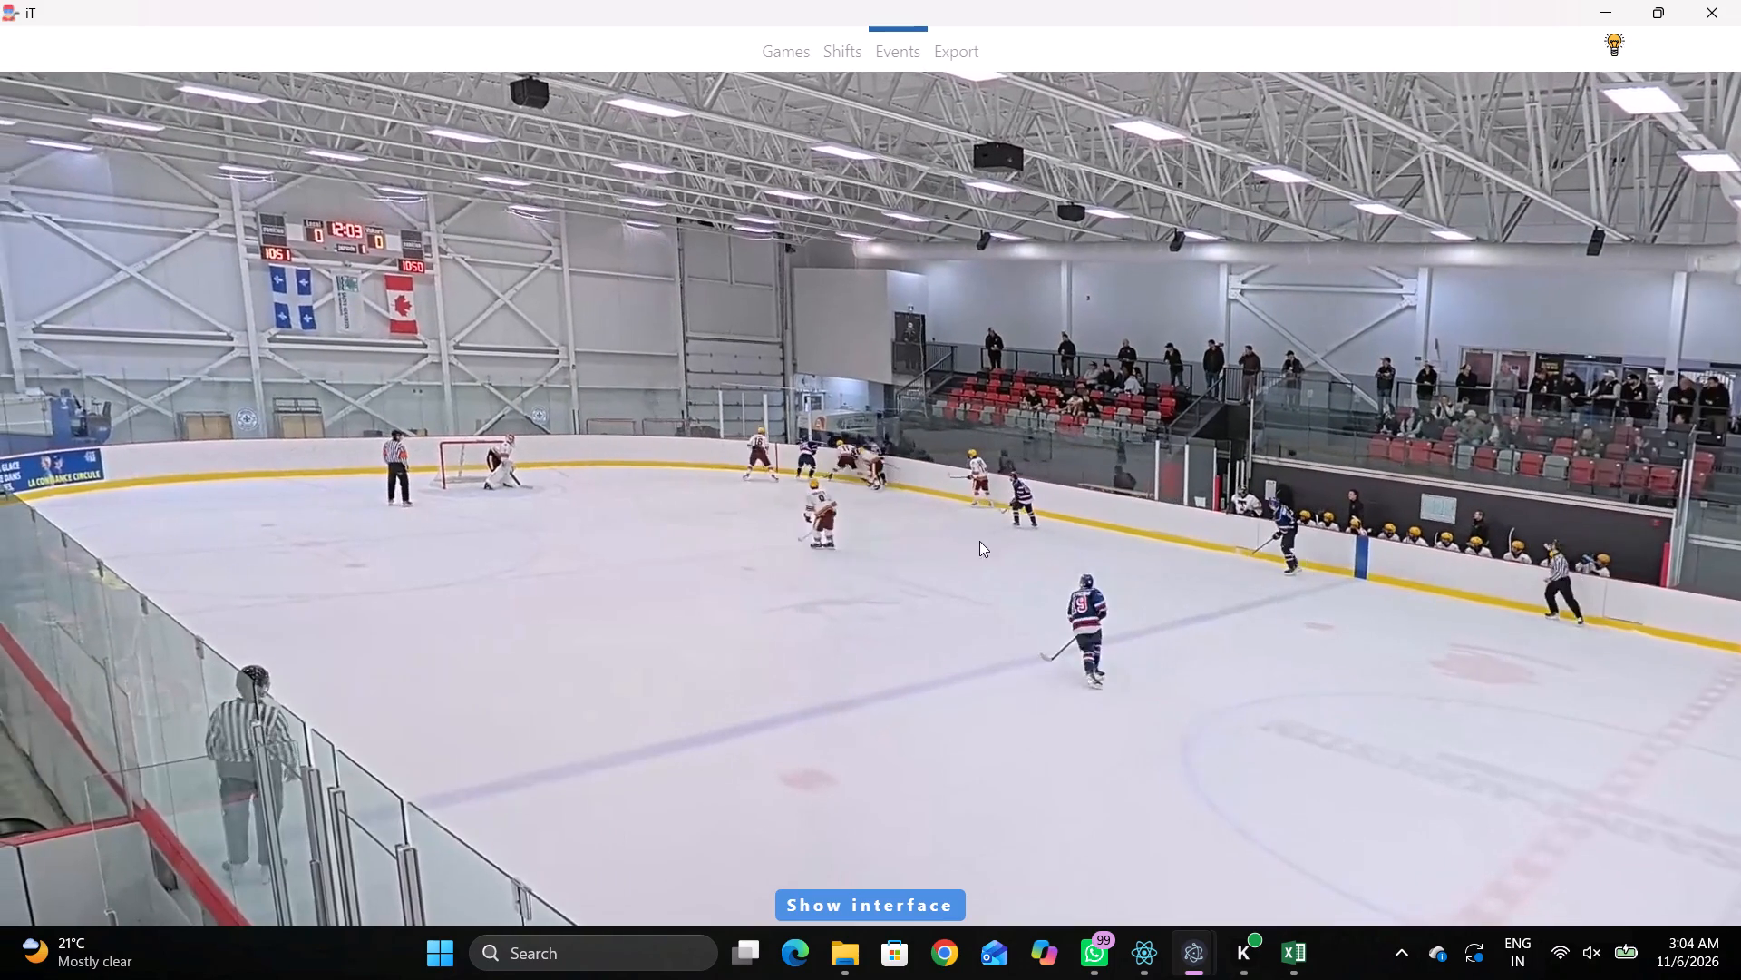
pyautogui.press('space')
pyautogui.press('space')
pyautogui.press('space')
pyautogui.press('space')
pyautogui.press('space')
pyautogui.press('space')
pyautogui.press('space')
pyautogui.rightClick(1158, 409)
pyautogui.click(1187, 420)
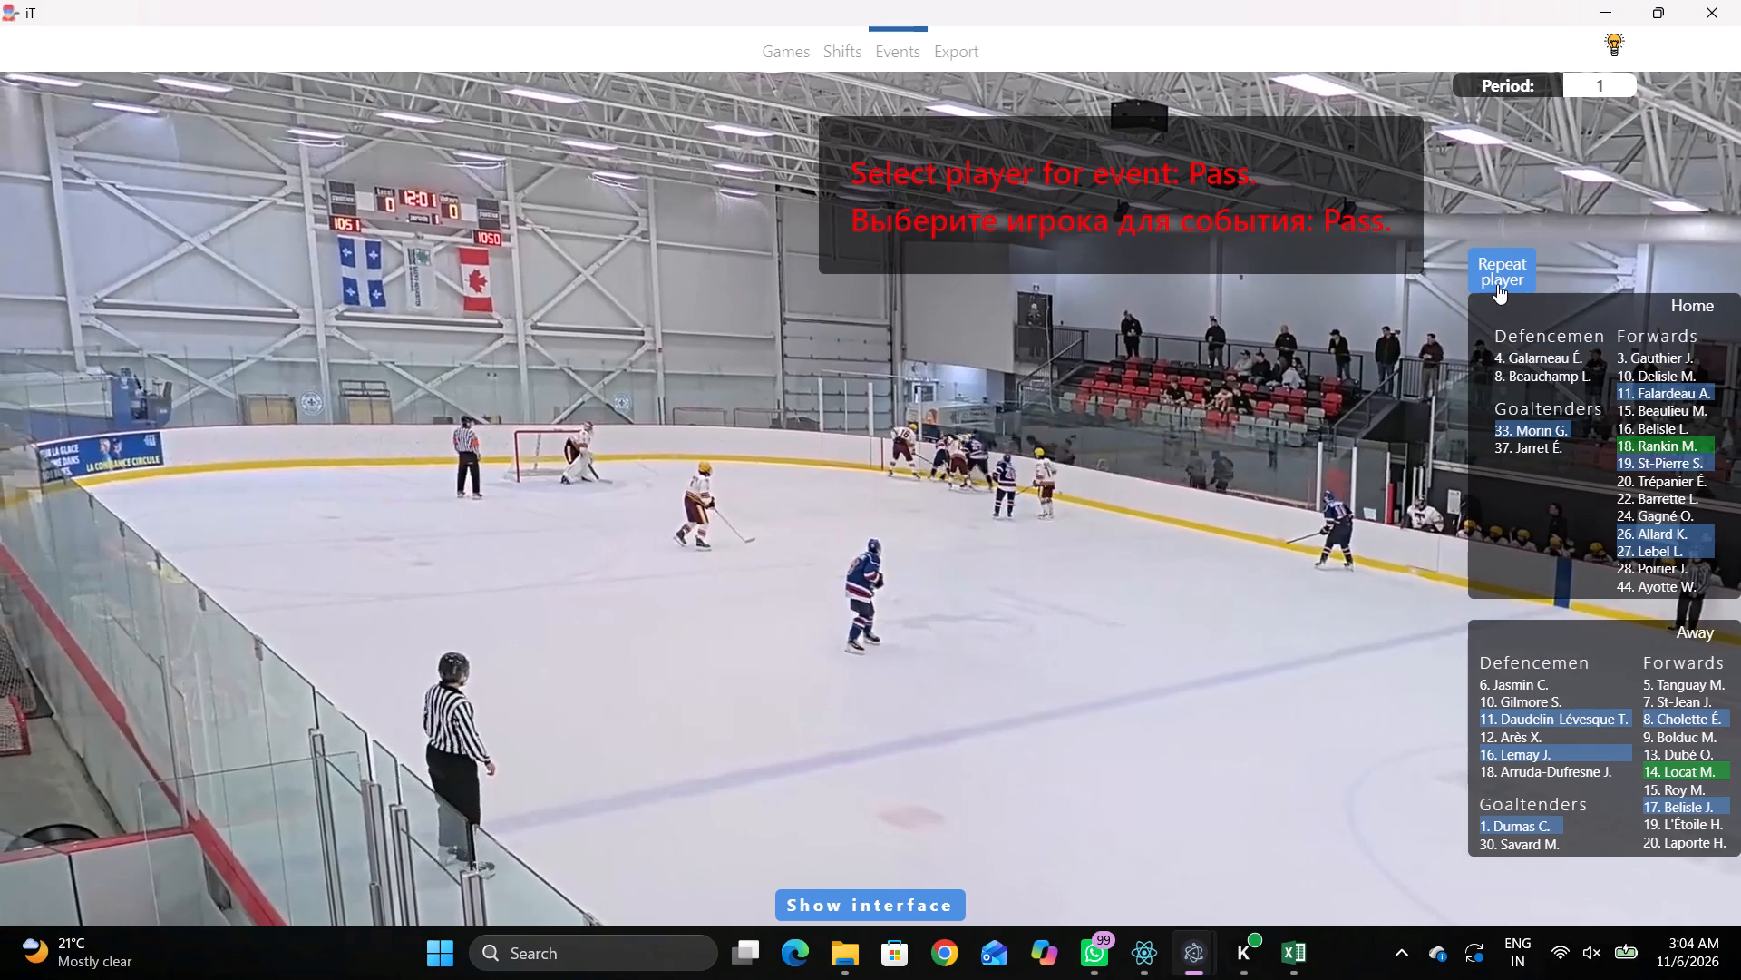
pyautogui.click(1497, 284)
pyautogui.click(520, 232)
# Record Skating with the puck by home forward 11 at 00:20:29:0, on the home zone's far side between the face-off circle and blue line.
pyautogui.press('space')
pyautogui.press('space')
pyautogui.press('space')
pyautogui.press('space')
pyautogui.press('q')
pyautogui.press('r')
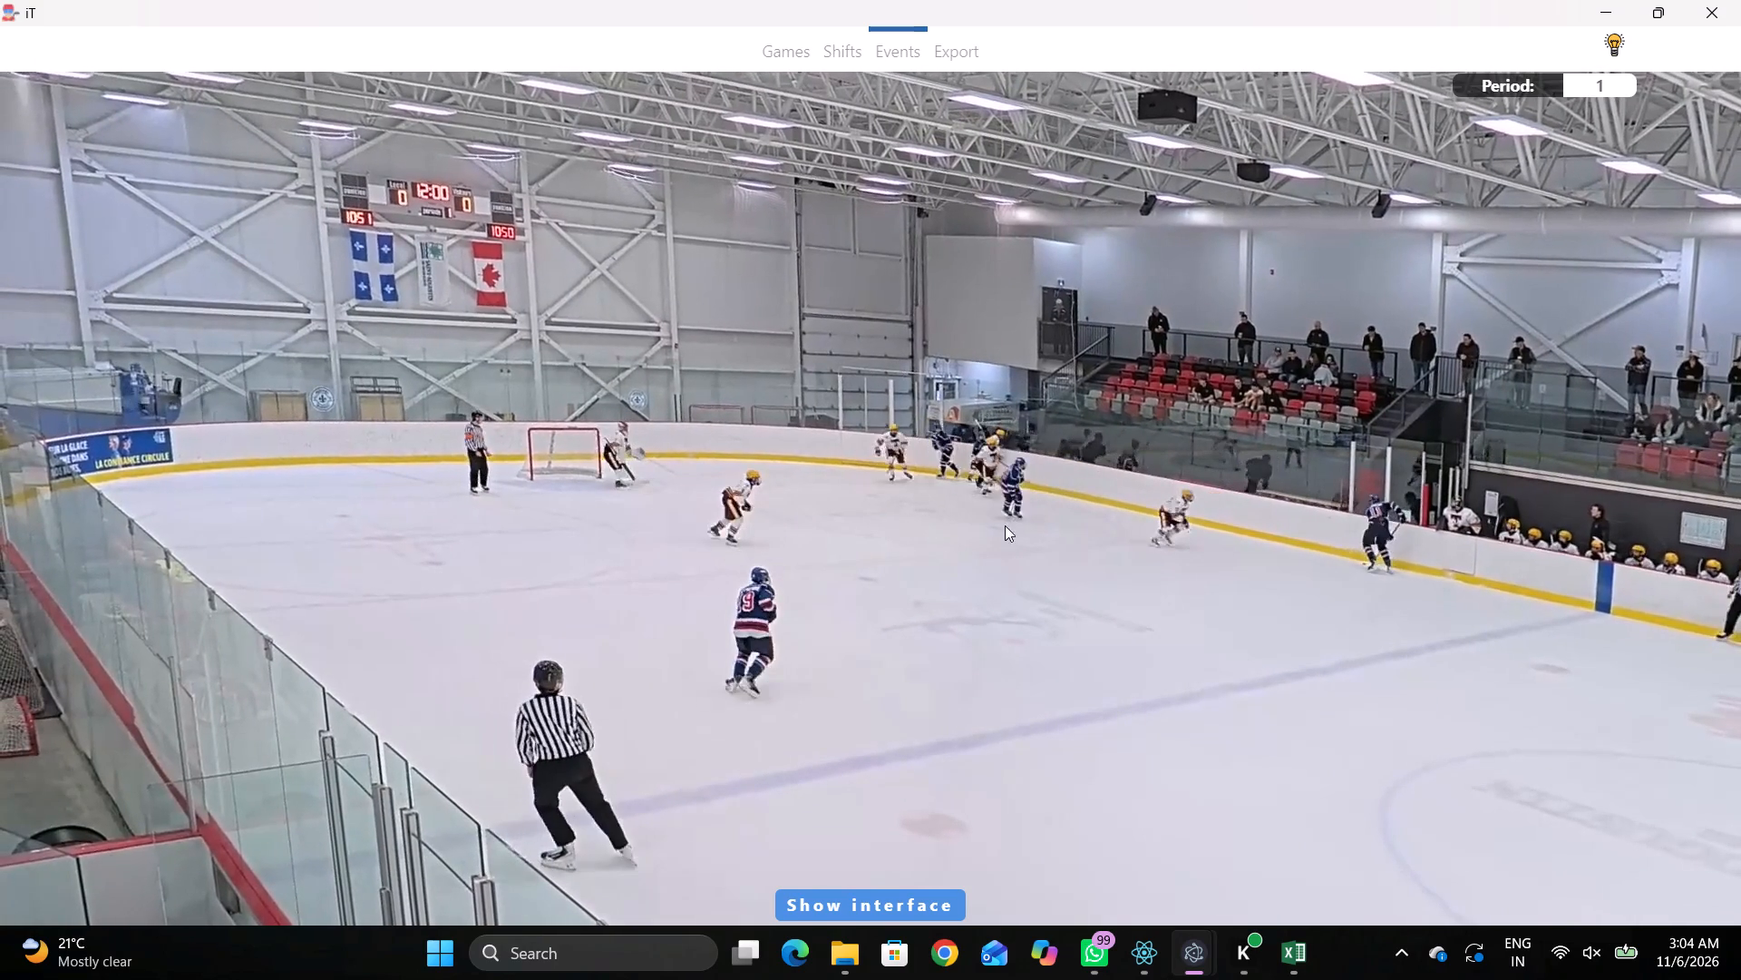
pyautogui.press('space')
pyautogui.press('space')
pyautogui.rightClick(1040, 515)
pyautogui.click(1083, 534)
pyautogui.moveTo(1036, 513); pyautogui.dragTo(1026, 518, button='right')
pyautogui.click(1104, 573)
pyautogui.rightClick(1206, 539)
pyautogui.click(1322, 568)
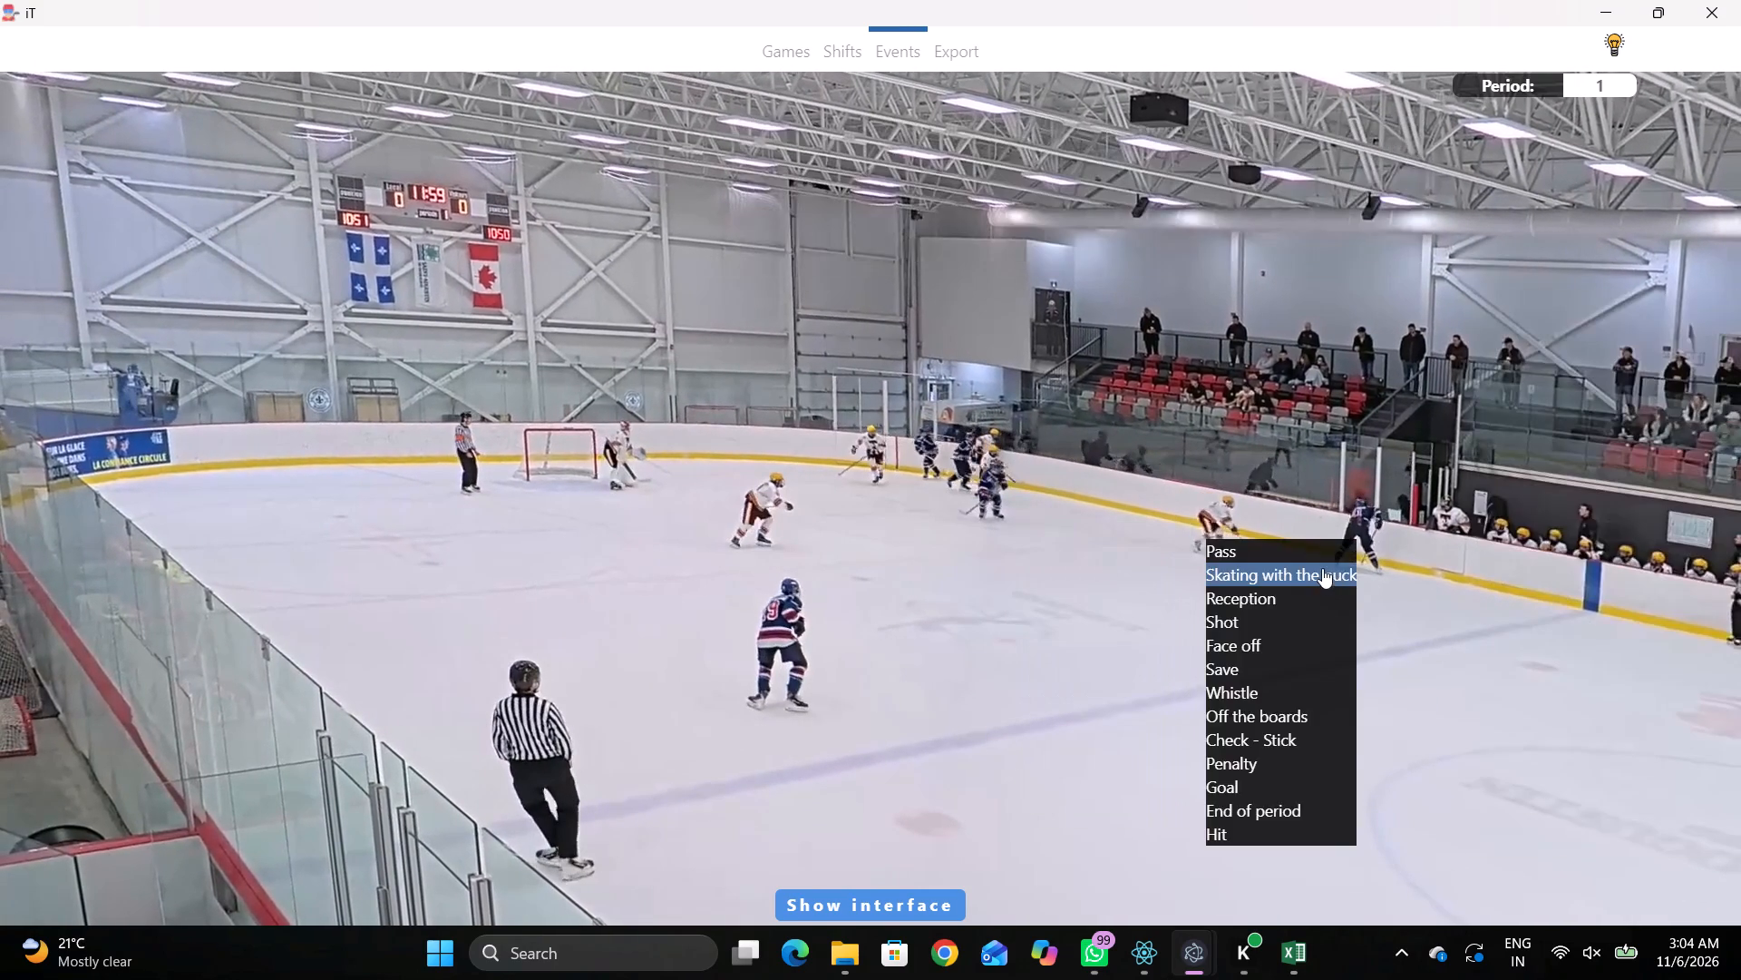
pyautogui.click(1633, 393)
pyautogui.click(685, 234)
# Record a Pass by the same player at 00:20:29:2, along the far boards just inside the home blue line.
pyautogui.press('space')
pyautogui.press('space')
pyautogui.press('space')
pyautogui.press('space')
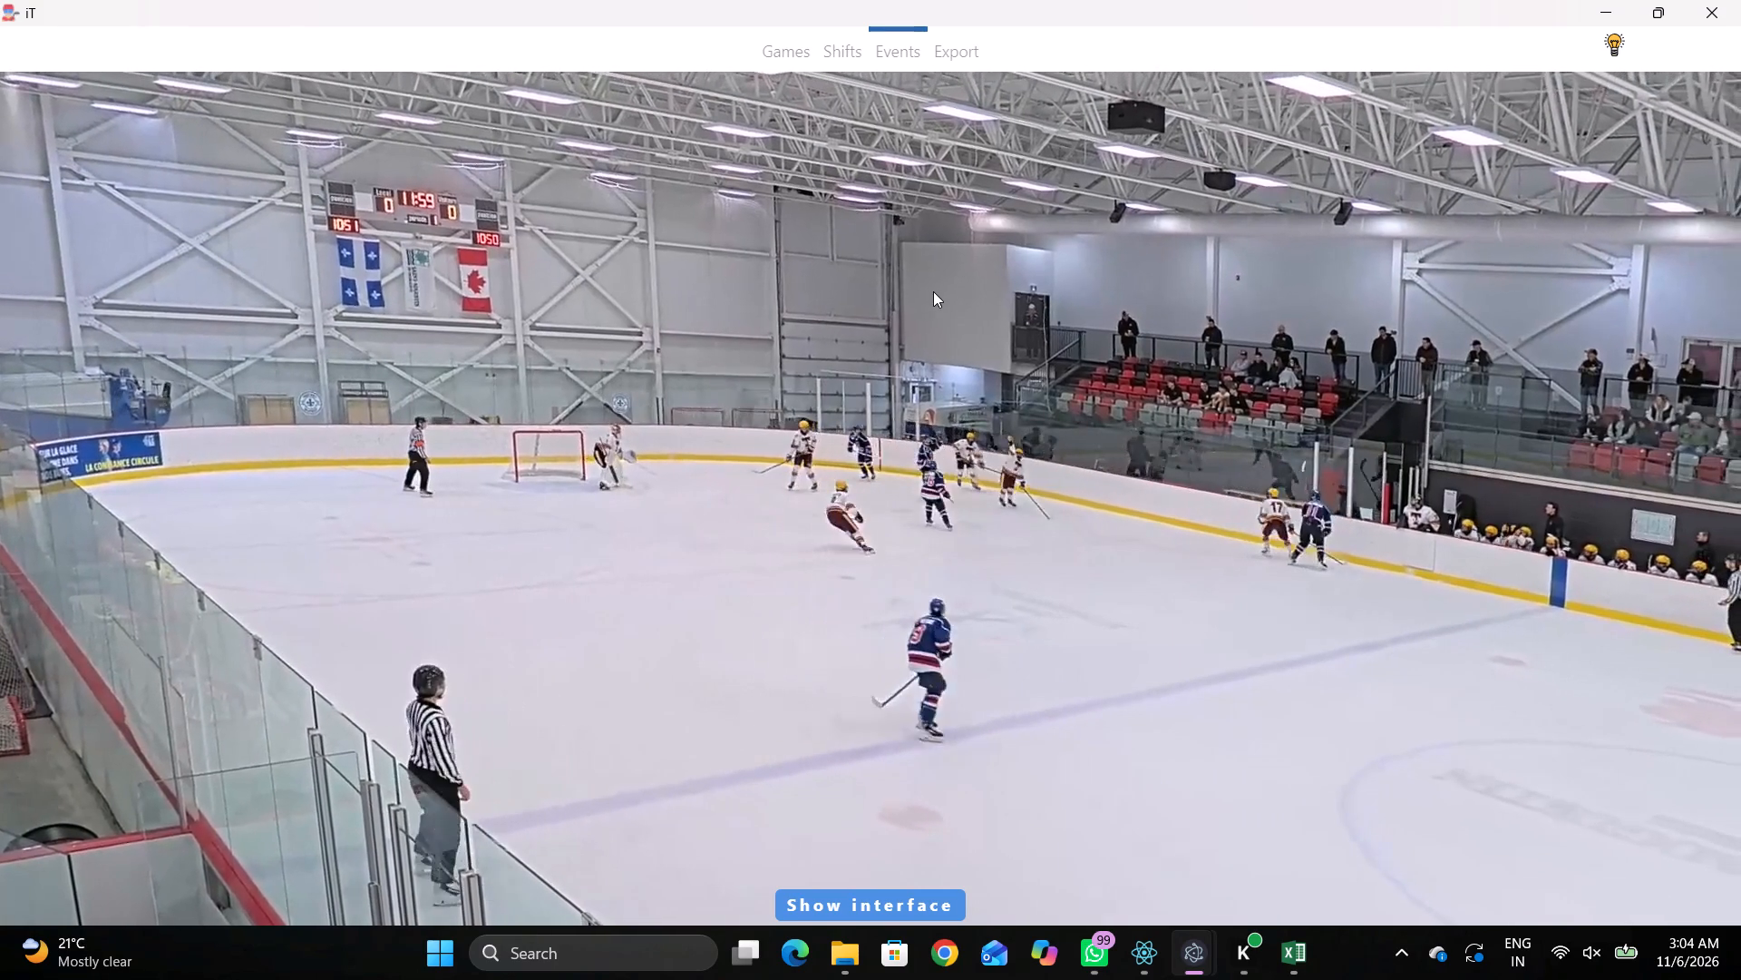
pyautogui.press('q')
pyautogui.press('q')
pyautogui.press('q')
pyautogui.press('q')
pyautogui.press('q')
pyautogui.rightClick(929, 293)
pyautogui.click(935, 299)
pyautogui.click(1474, 267)
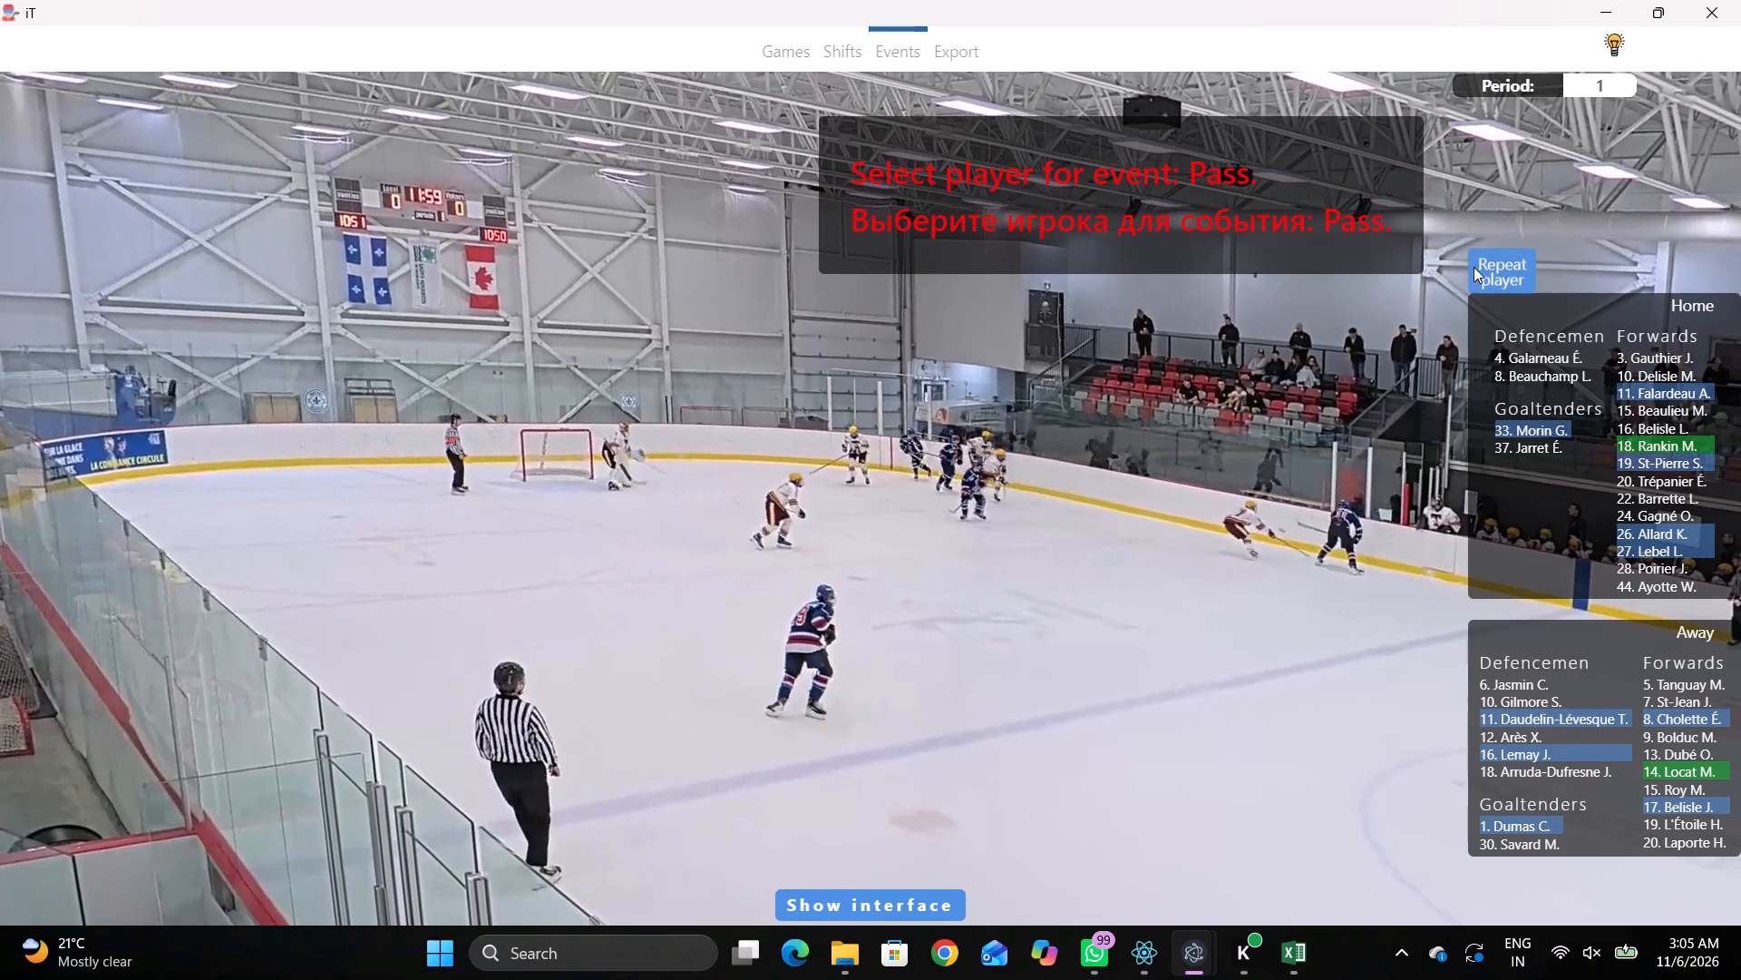
pyautogui.moveTo(769, 218); pyautogui.dragTo(761, 212)
# Review the play following home forward 11's pass, returning to the 00:20:29:2 event and replaying at normal speed to see who gains the puck.
pyautogui.press('space')
pyautogui.press('space')
pyautogui.press('space')
pyautogui.press('space')
pyautogui.press('space')
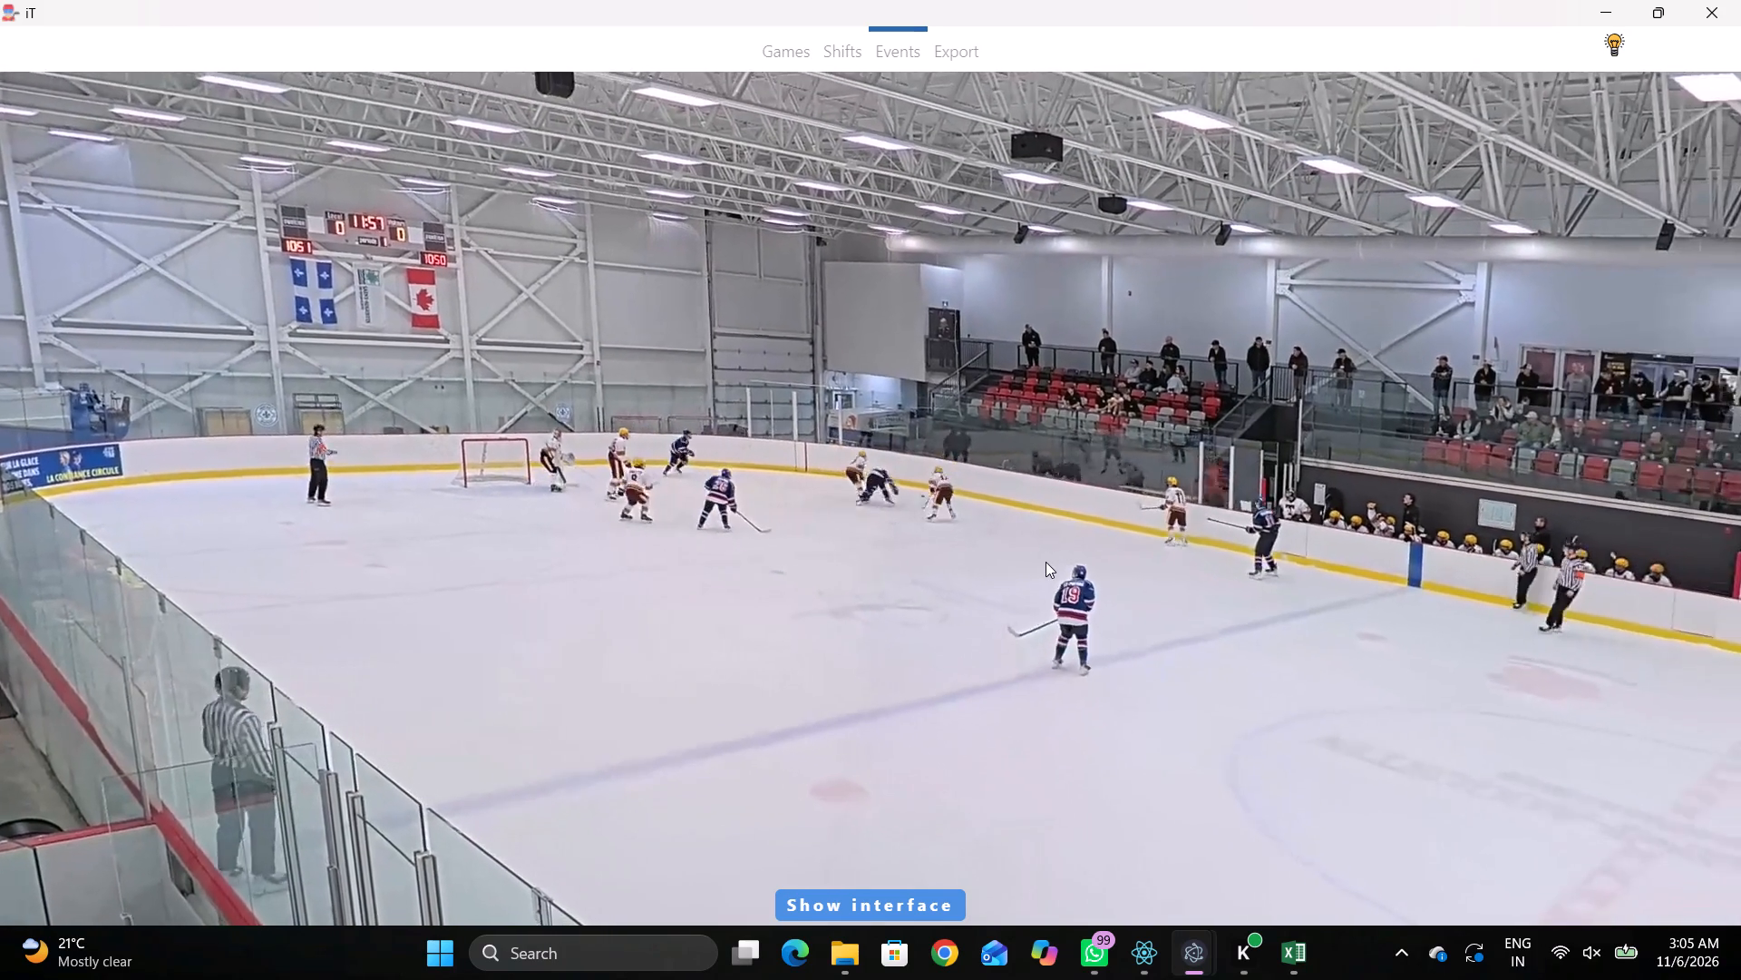
pyautogui.press('space')
pyautogui.press('space')
pyautogui.press('space')
pyautogui.press('space')
pyautogui.press('space')
pyautogui.press('space')
pyautogui.press('space')
pyautogui.press('q')
pyautogui.press('q')
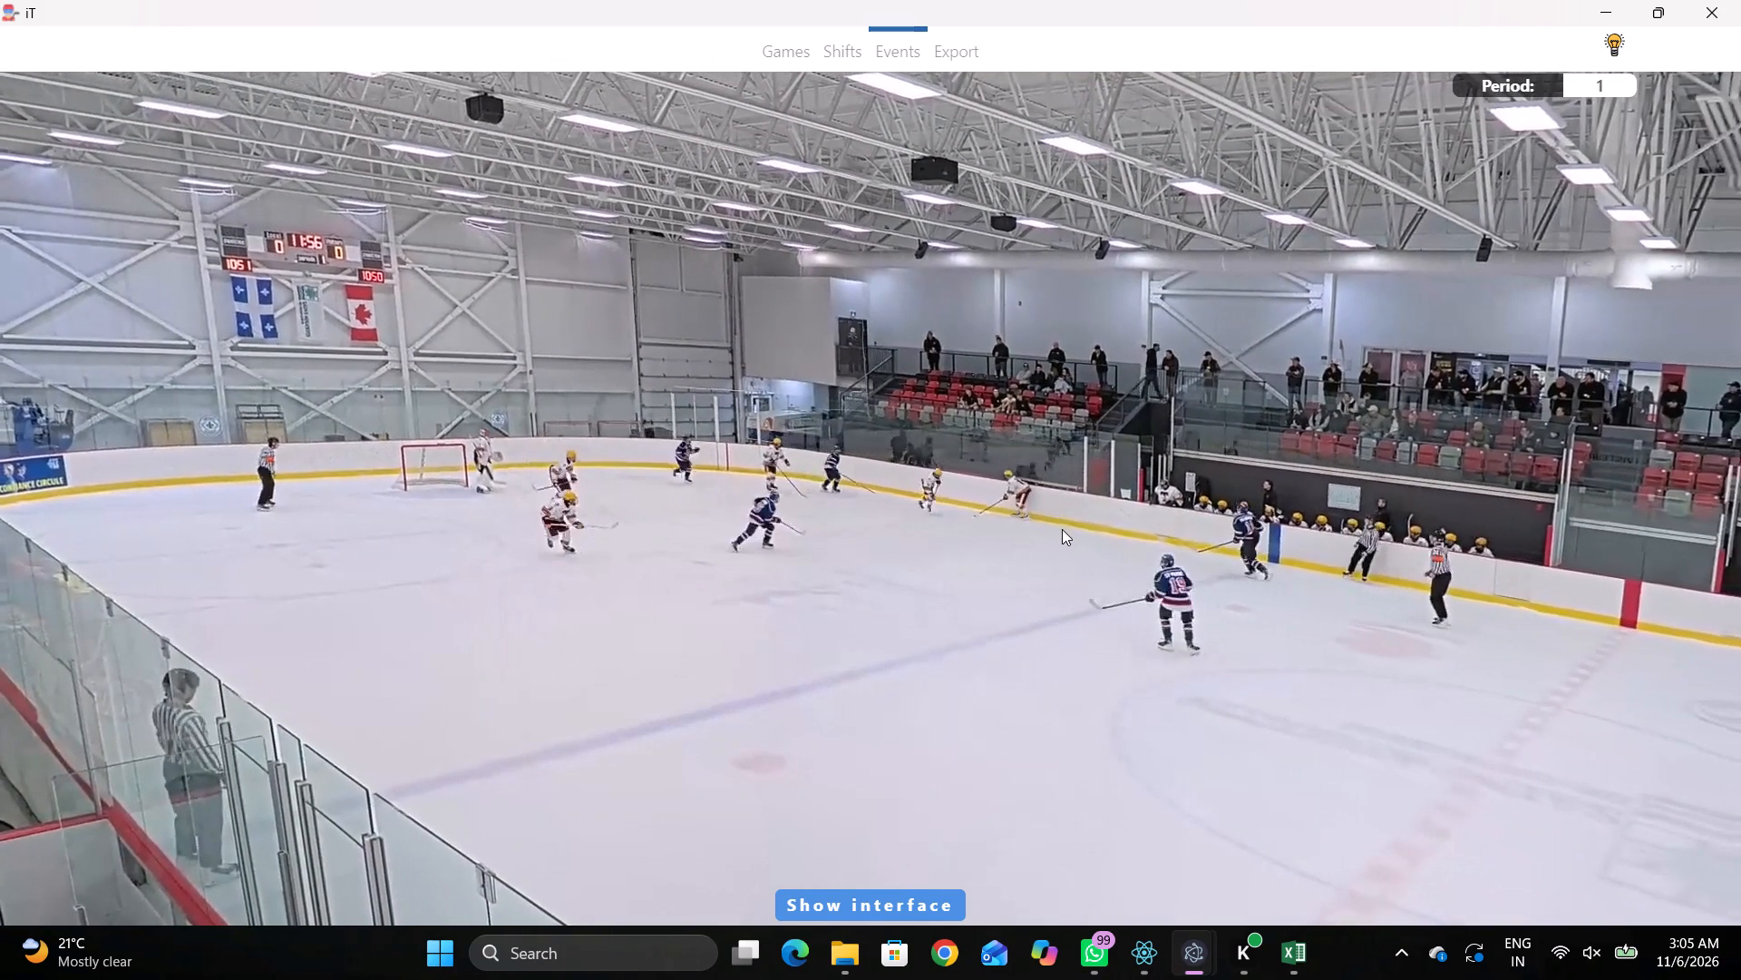
pyautogui.hotkey('shift', 'd')
pyautogui.click(630, 717)
pyautogui.press('r')
pyautogui.press('space')
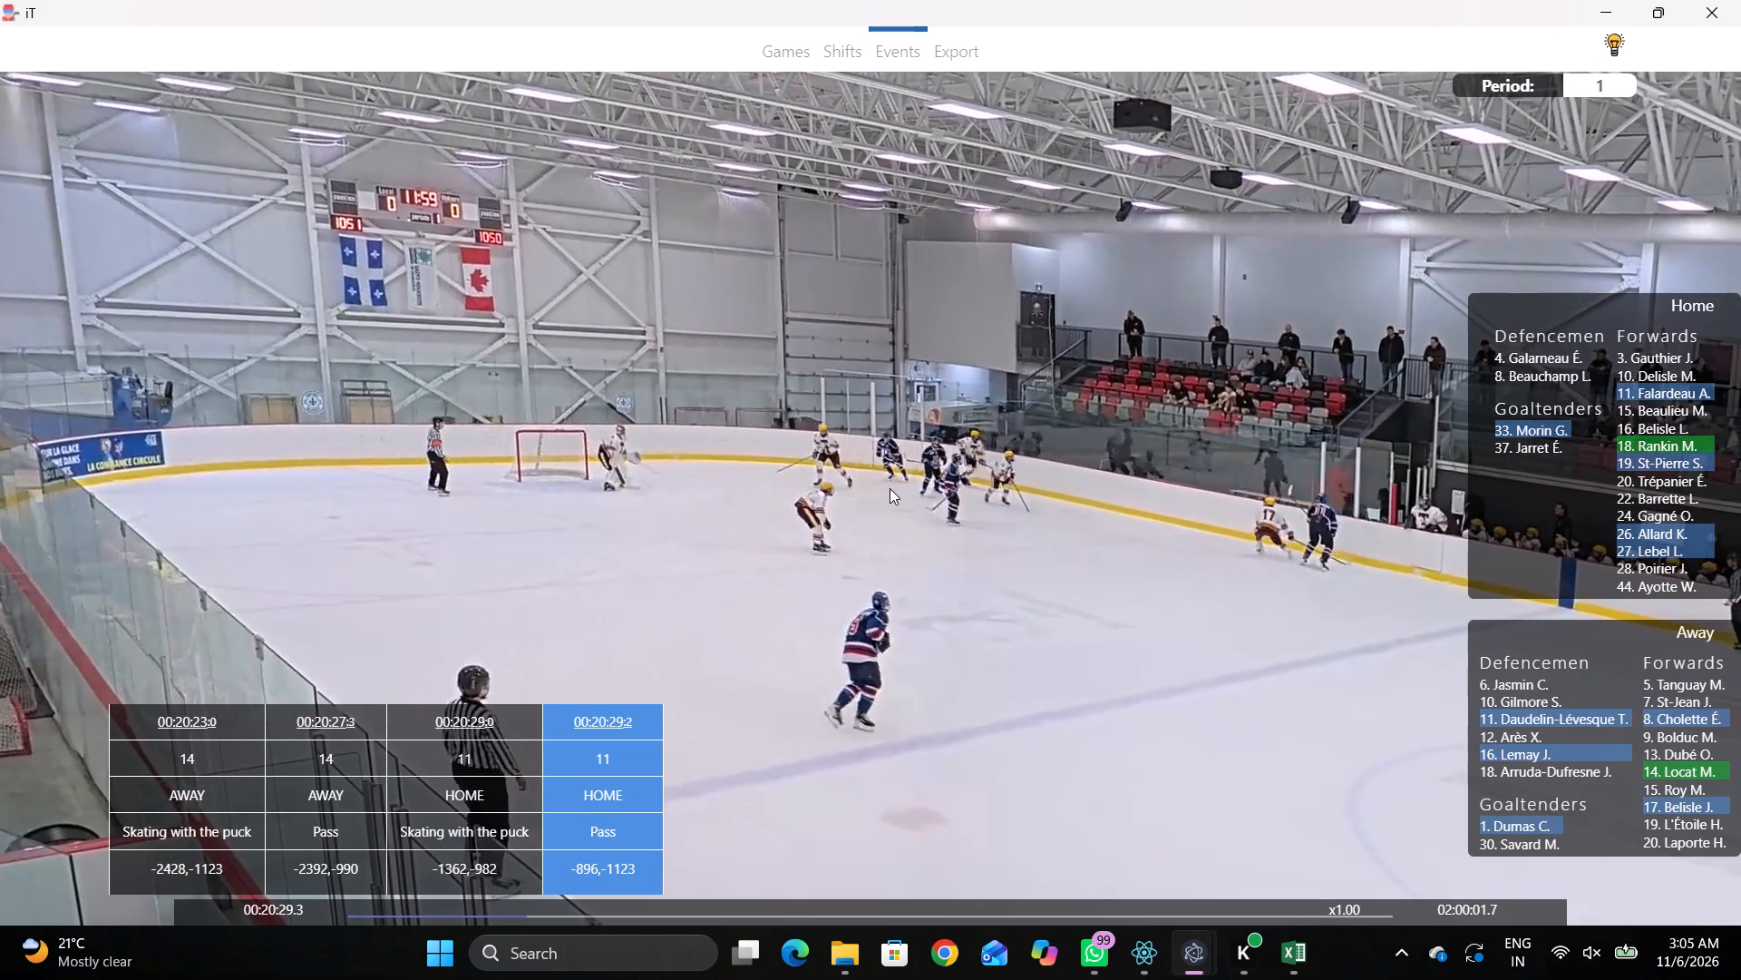
pyautogui.press('space')
pyautogui.press('space')
pyautogui.press('space')
pyautogui.press('space')
pyautogui.press('space')
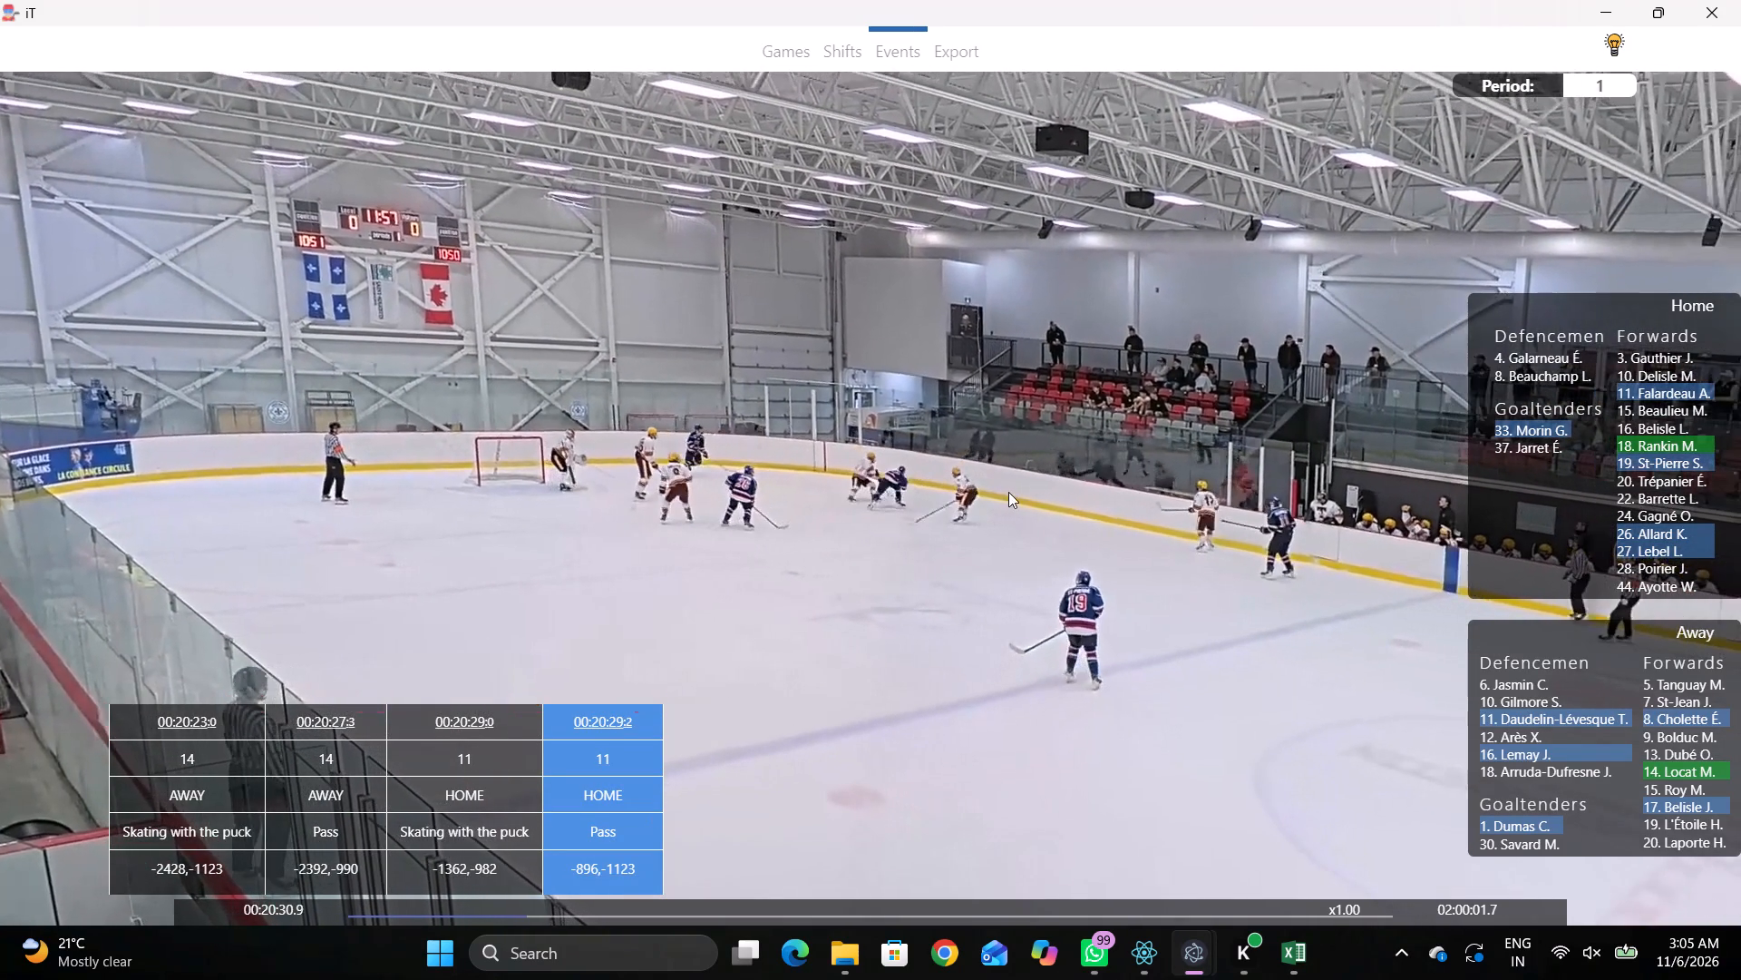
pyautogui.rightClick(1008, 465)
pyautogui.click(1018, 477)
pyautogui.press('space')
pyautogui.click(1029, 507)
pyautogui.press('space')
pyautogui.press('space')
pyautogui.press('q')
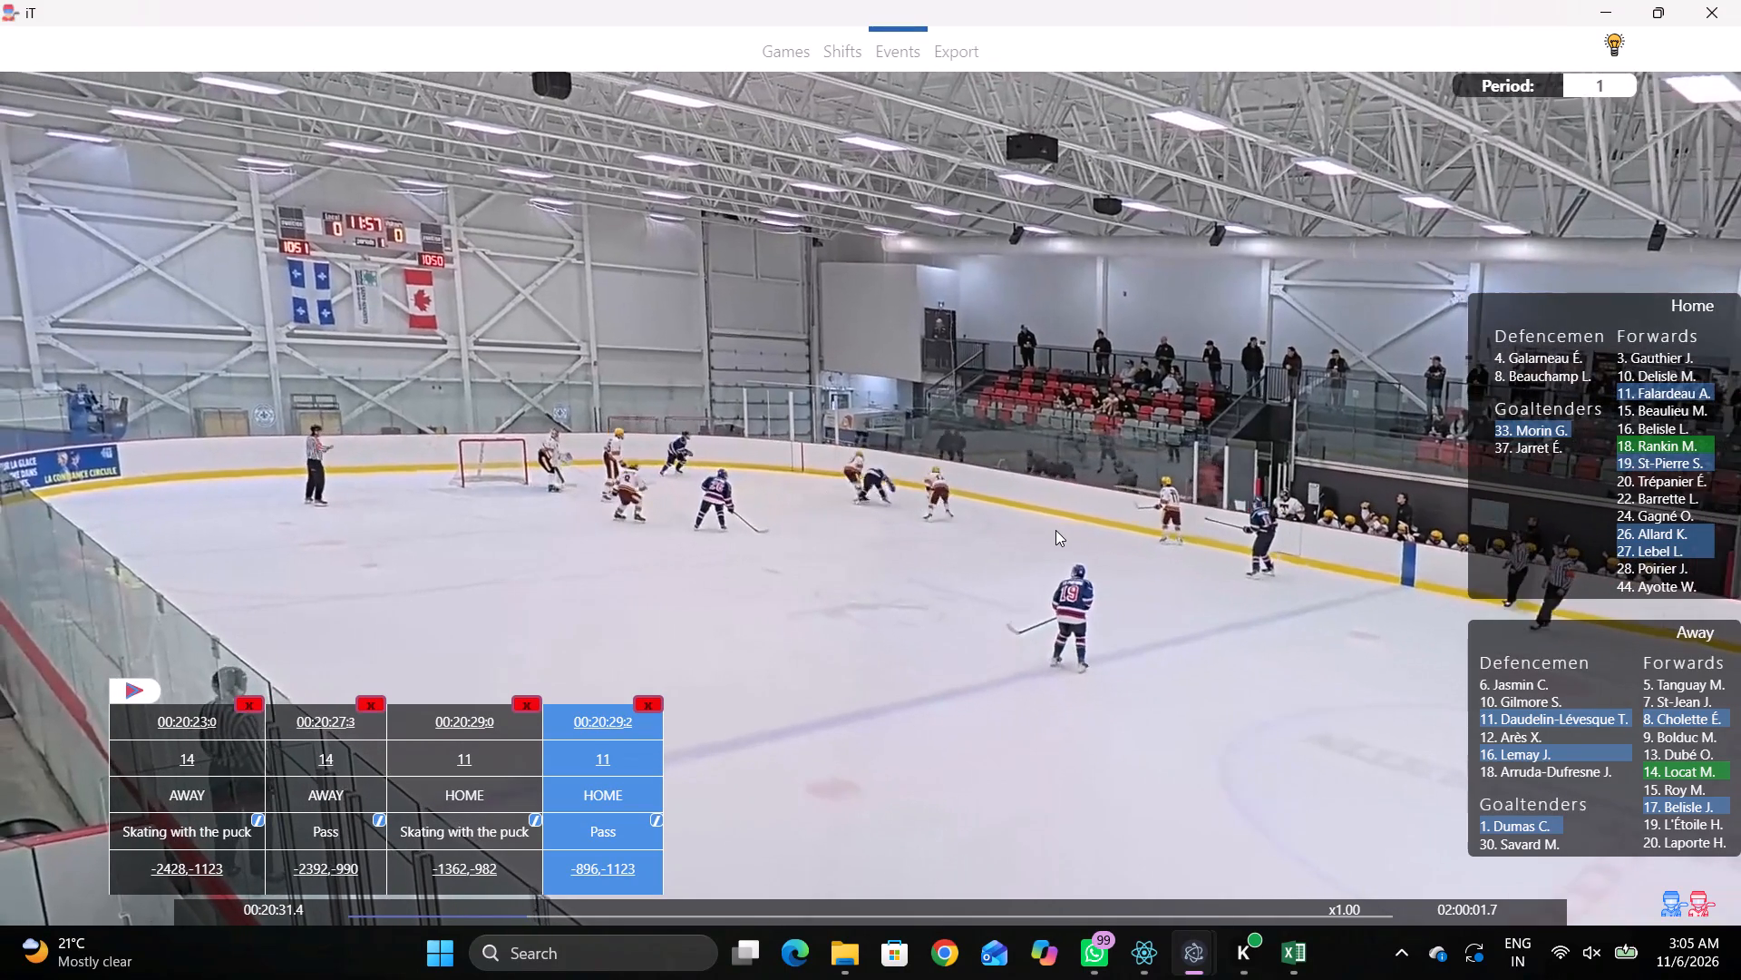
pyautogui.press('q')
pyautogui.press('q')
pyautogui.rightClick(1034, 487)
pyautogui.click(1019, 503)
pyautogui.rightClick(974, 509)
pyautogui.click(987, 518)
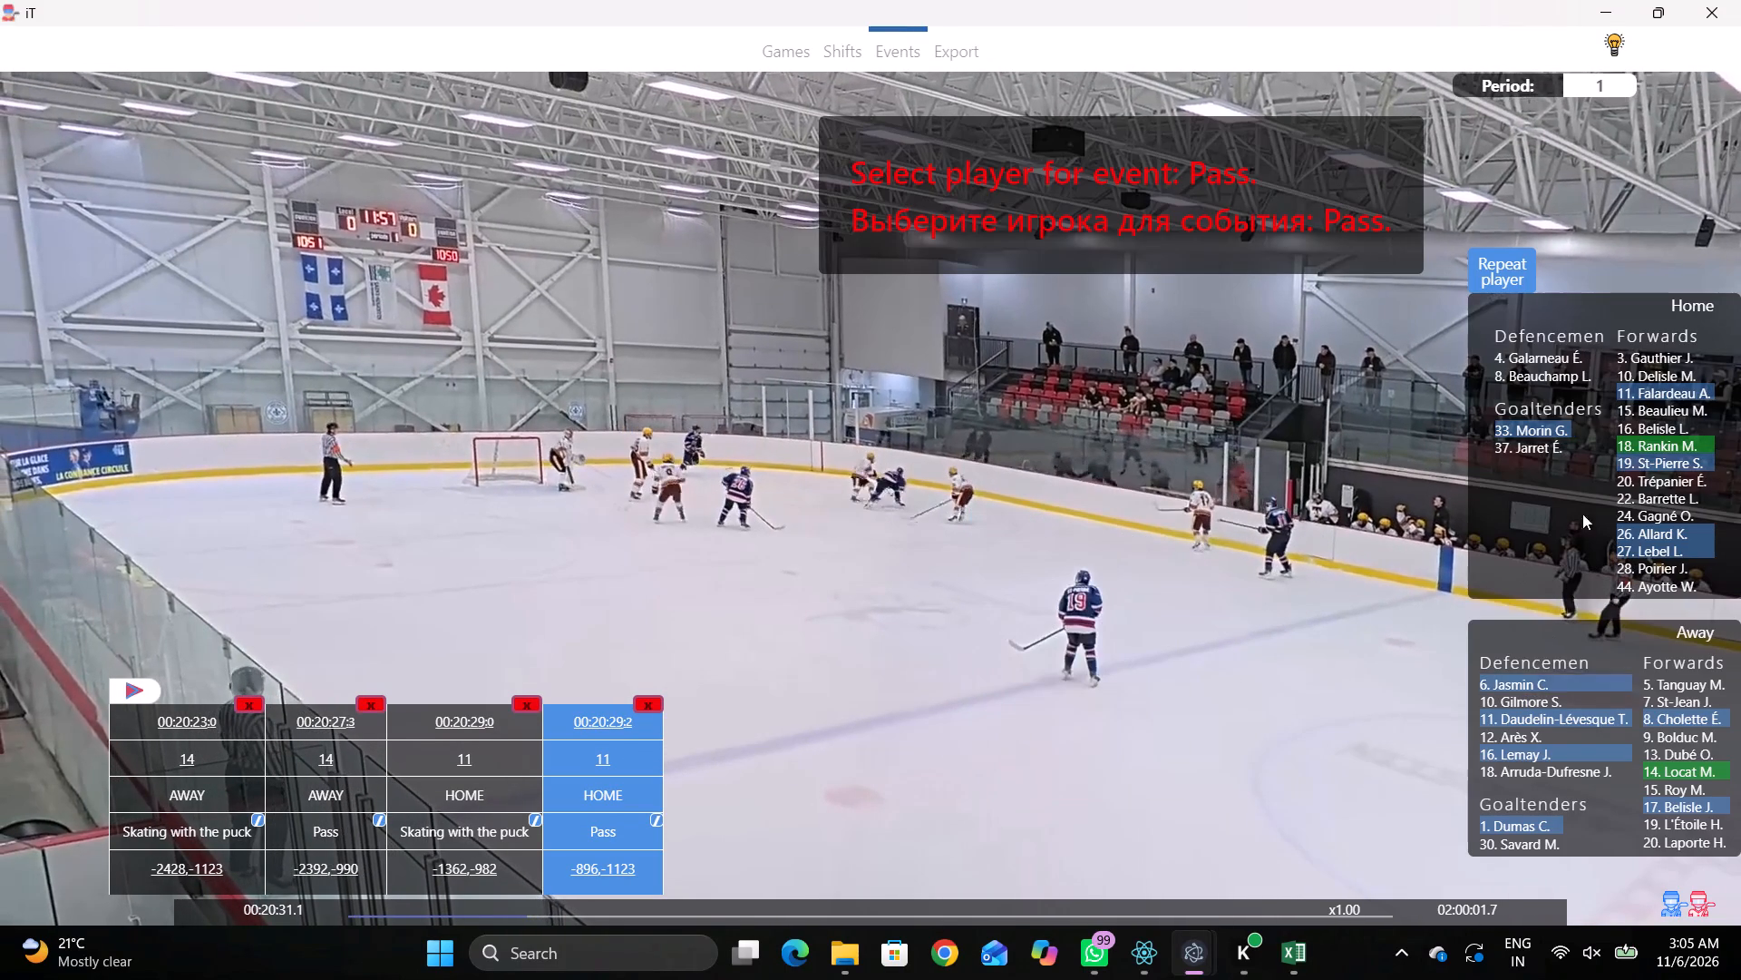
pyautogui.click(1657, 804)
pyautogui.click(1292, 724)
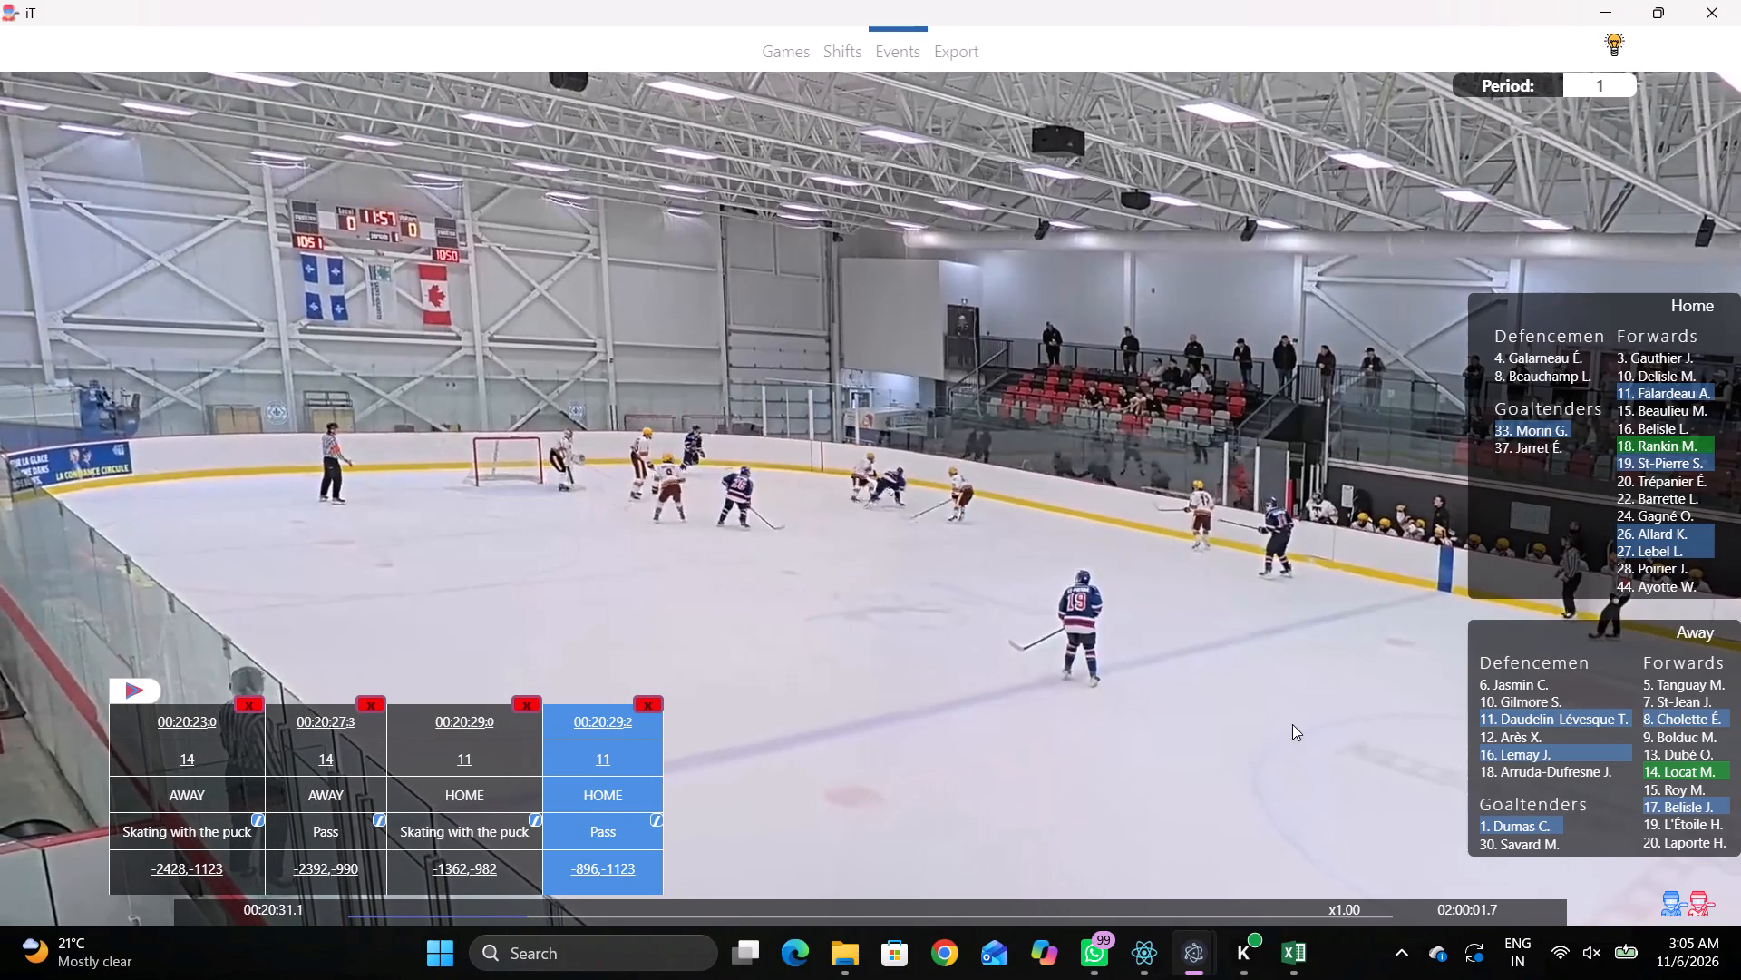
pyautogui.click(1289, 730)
# Record a Pass by away defenceman 11 at 00:20:31:1, in the far corner of the home zone, in front of the goal line.
pyautogui.rightClick(1350, 664)
pyautogui.click(1376, 673)
pyautogui.moveTo(1496, 678); pyautogui.dragTo(1502, 686)
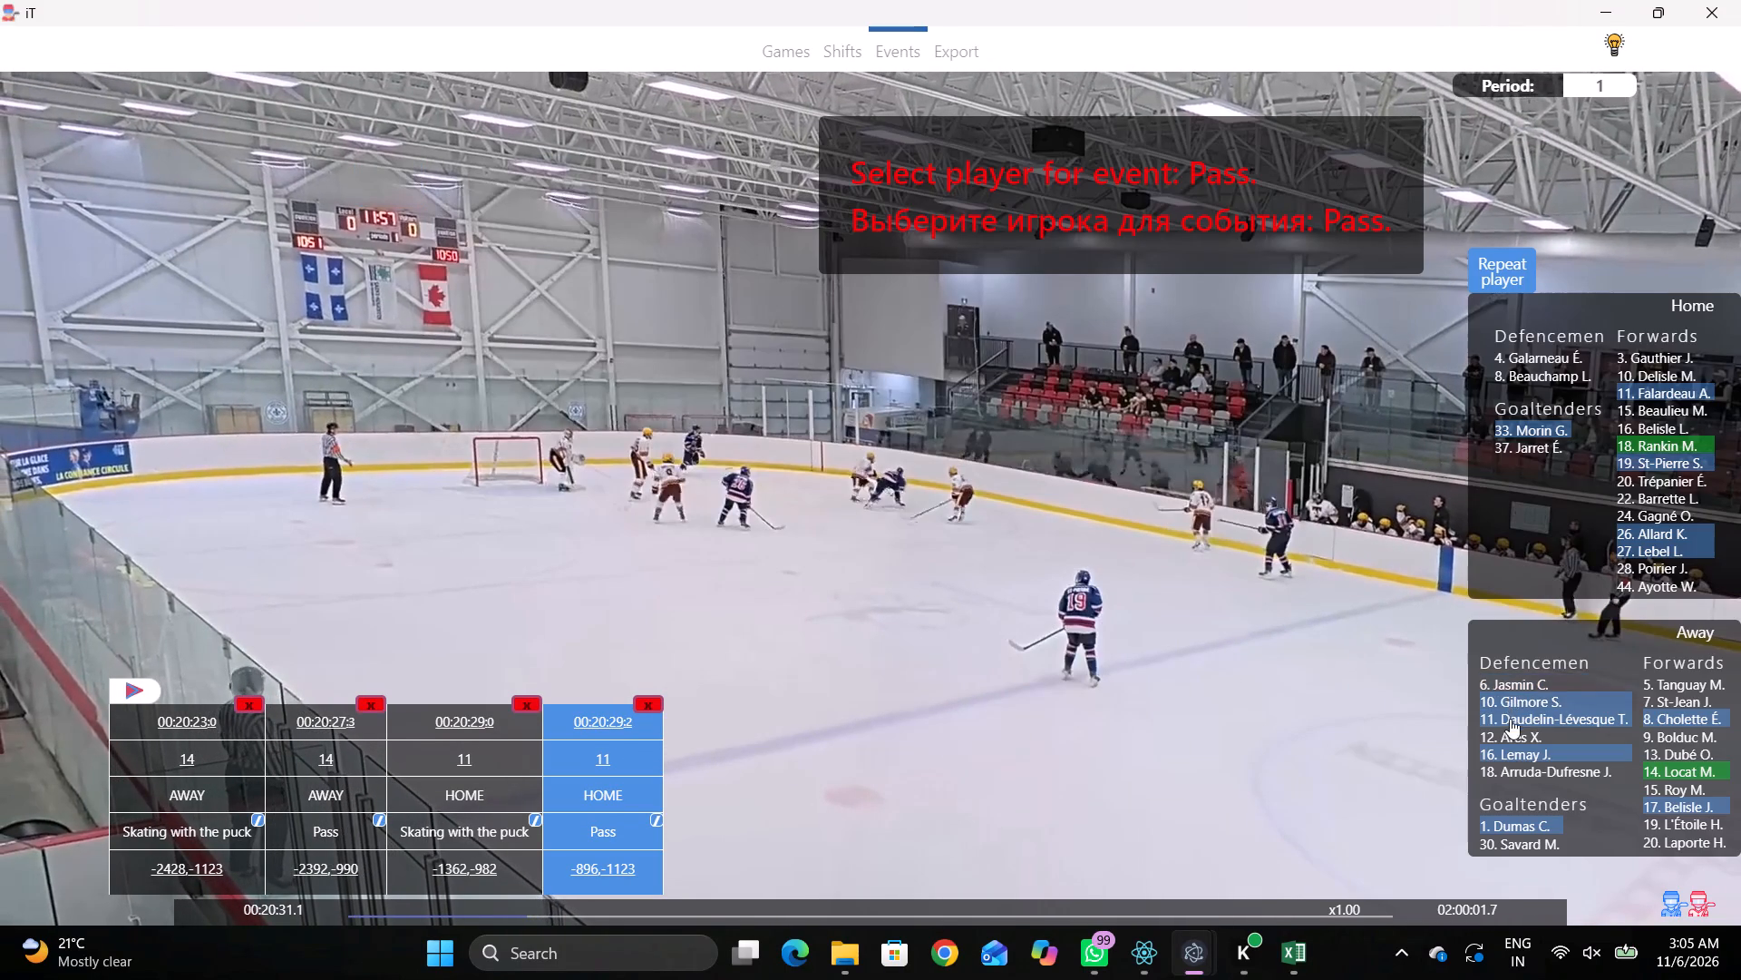
pyautogui.click(1510, 719)
pyautogui.click(543, 238)
# Record Skating with the puck by away forward 17 at 00:20:32:2, near the far boards between the home zone's face-off circle and blue line.
pyautogui.press('space')
pyautogui.press('v')
pyautogui.press('space')
pyautogui.press('space')
pyautogui.press('space')
pyautogui.rightClick(1065, 417)
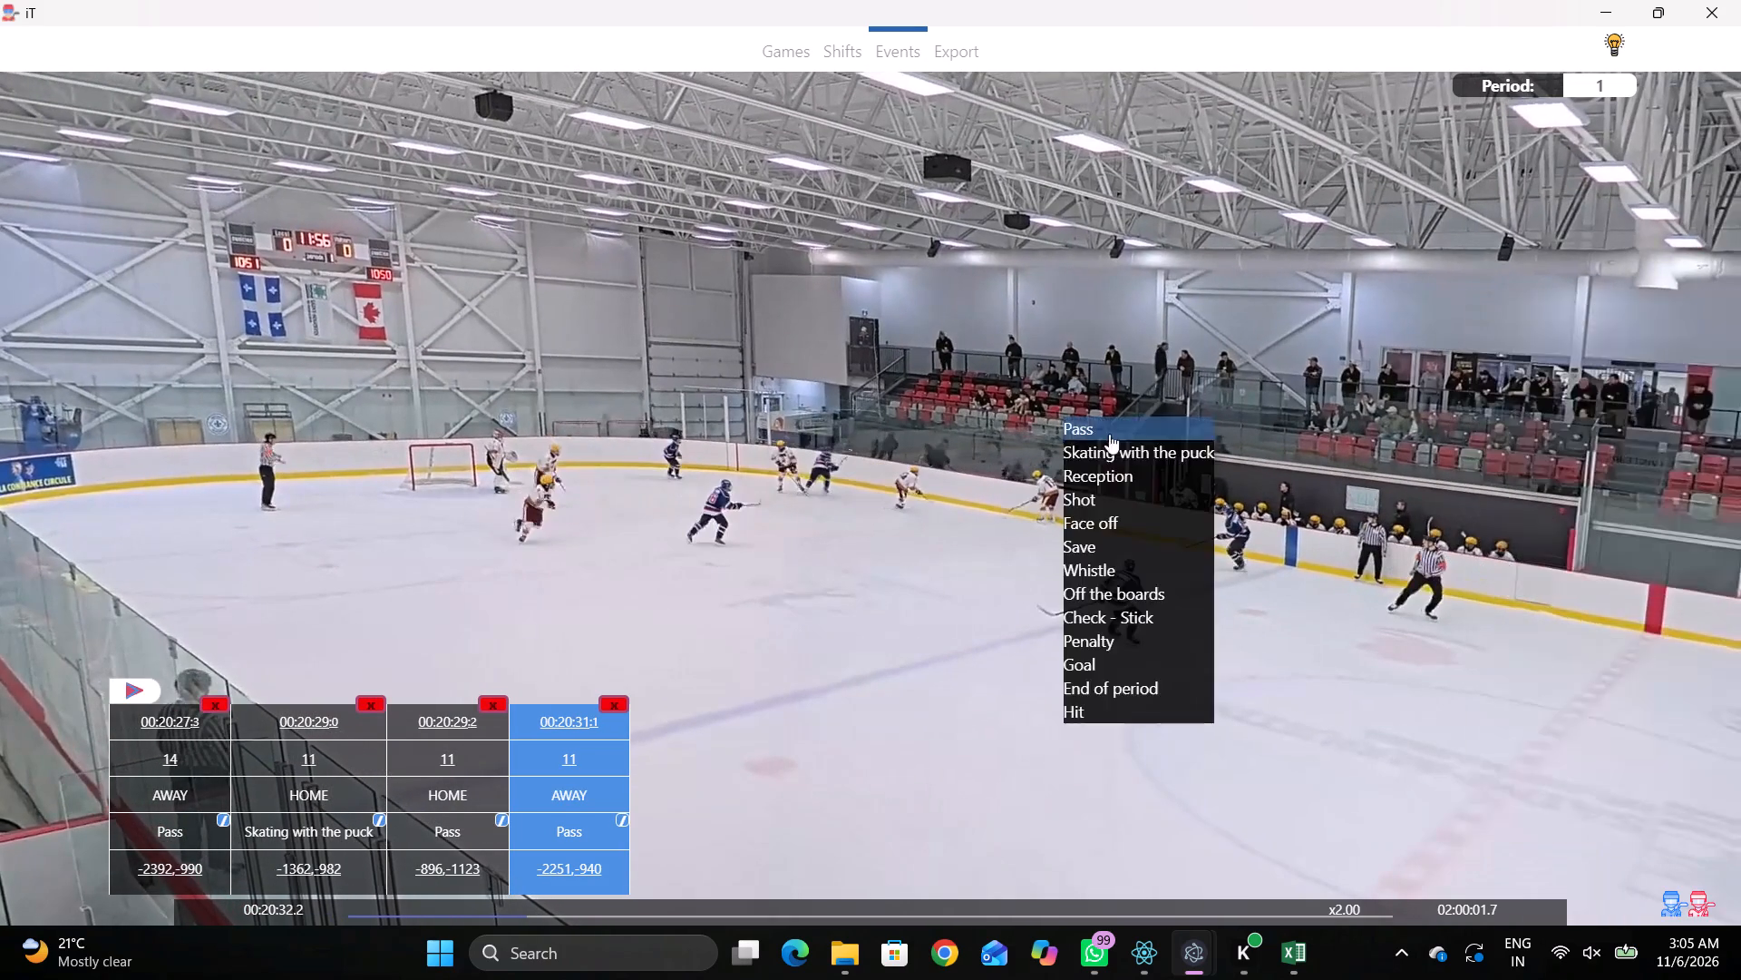
pyautogui.click(1131, 448)
pyautogui.click(1657, 803)
pyautogui.click(700, 223)
# Record a Pass by the same player at 00:20:34:5, along the far boards just inside the home blue line.
pyautogui.press('space')
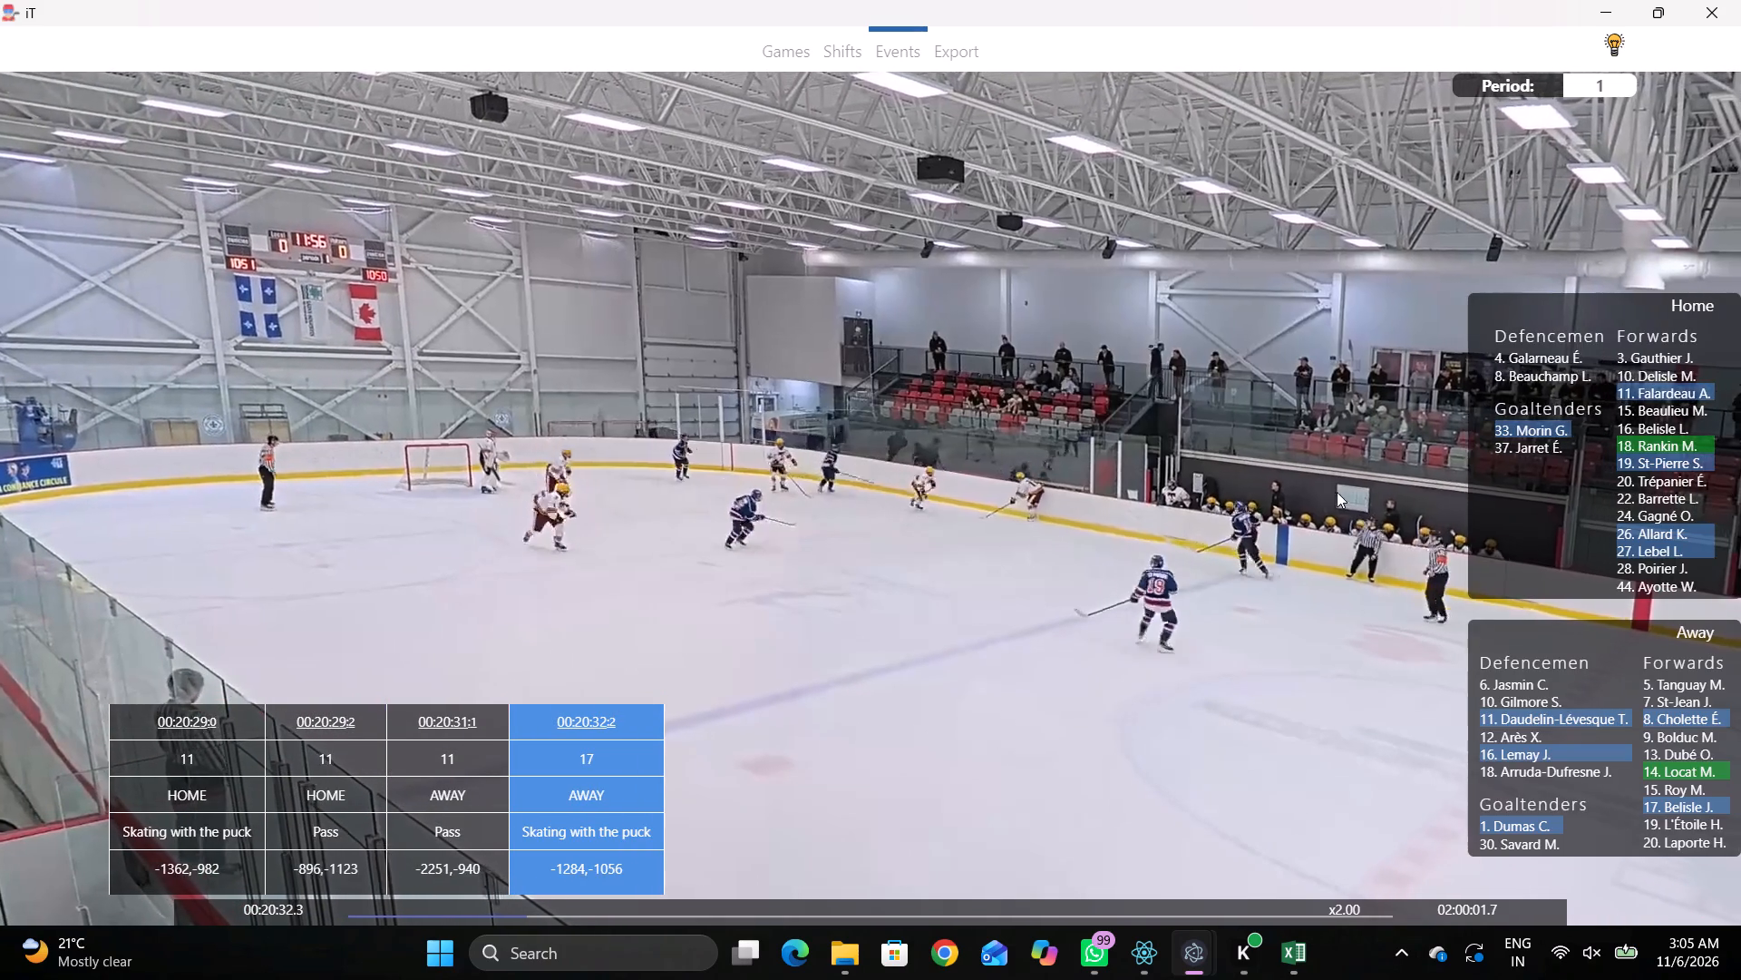
pyautogui.press('space')
pyautogui.press('space')
pyautogui.press('space')
pyautogui.press('space')
pyautogui.press('space')
pyautogui.press('space')
pyautogui.press('space')
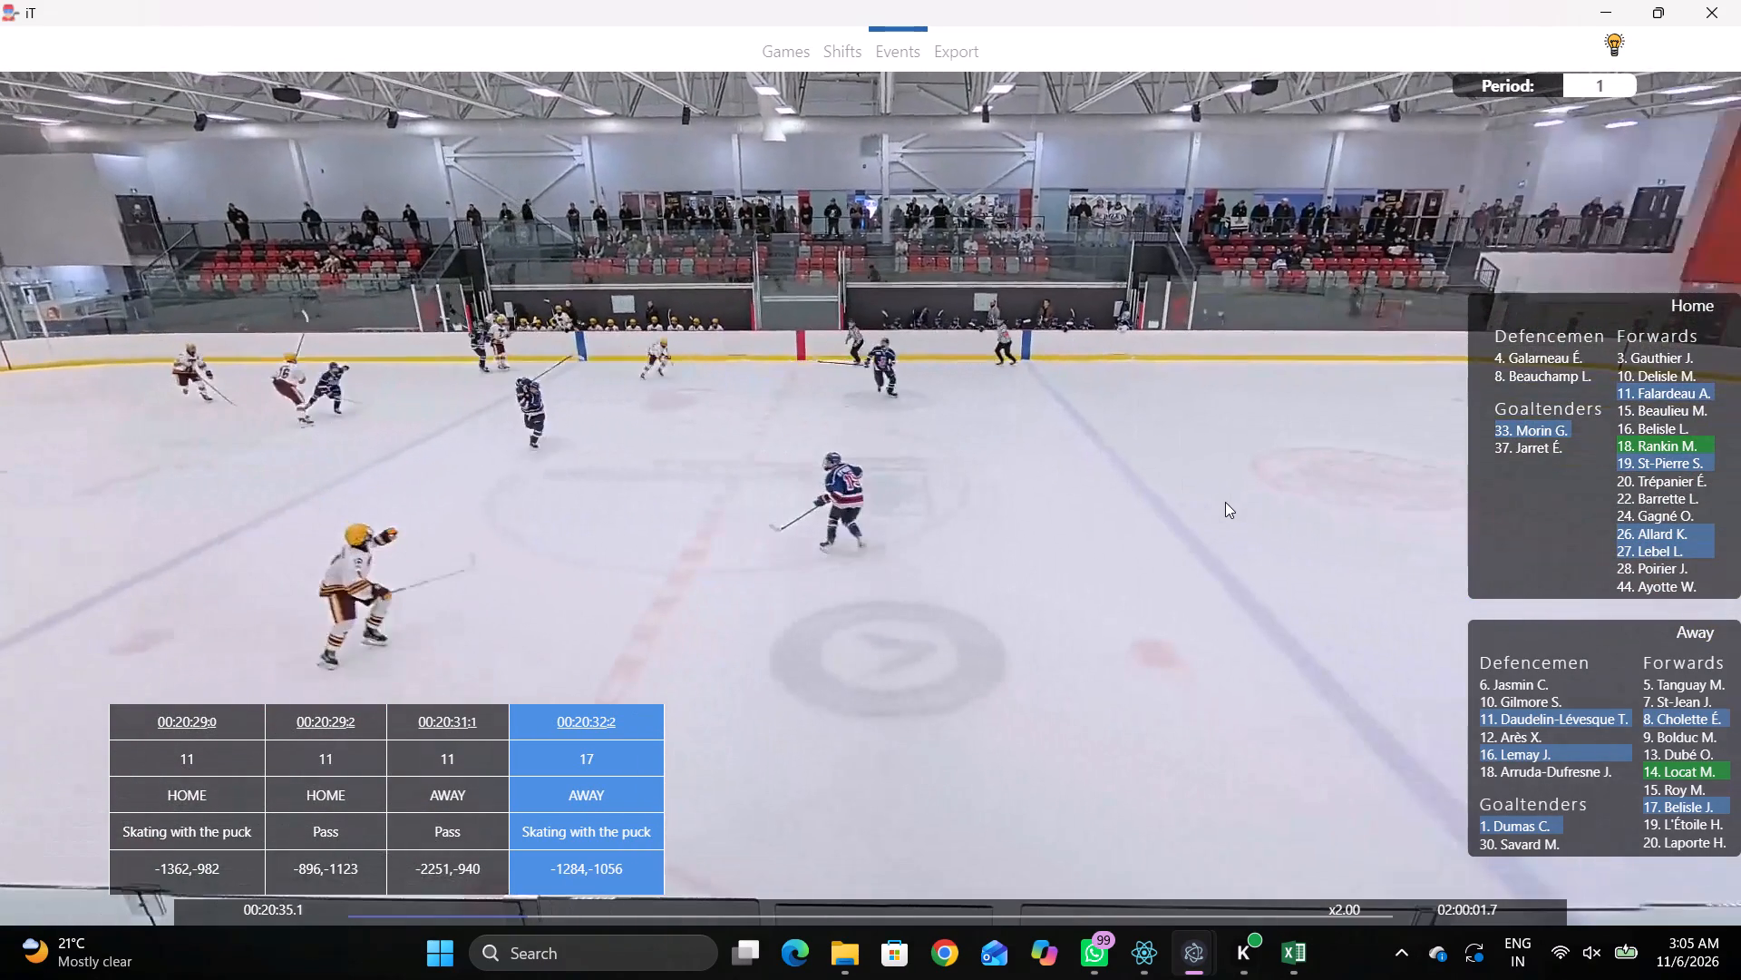
pyautogui.press('q')
pyautogui.press('q')
pyautogui.press('q')
pyautogui.press('q')
pyautogui.press('q')
pyautogui.press('q')
pyautogui.press('q')
pyautogui.rightClick(1104, 348)
pyautogui.click(1113, 363)
pyautogui.moveTo(1054, 363); pyautogui.dragTo(1031, 367, button='right')
pyautogui.click(1065, 375)
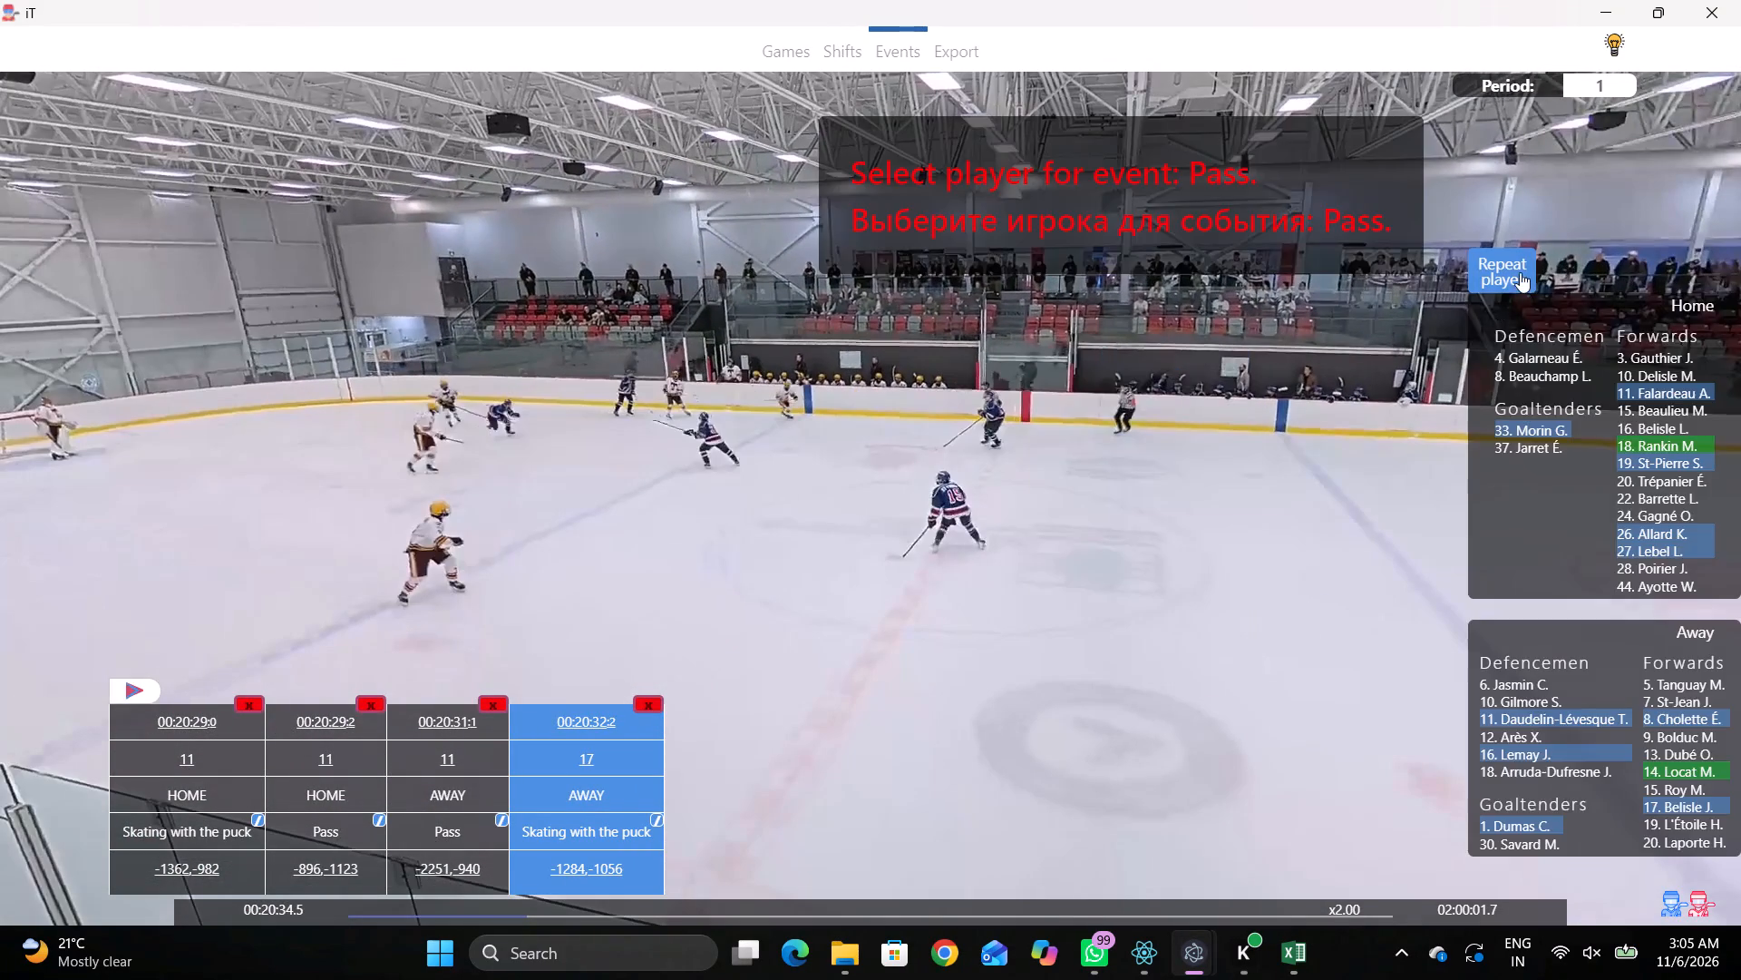
pyautogui.click(1520, 272)
pyautogui.click(745, 203)
# Record Skating with the puck by away forward 8, on the near side of the neutral zone just before the away blue line.
pyautogui.press('space')
pyautogui.press('space')
pyautogui.press('space')
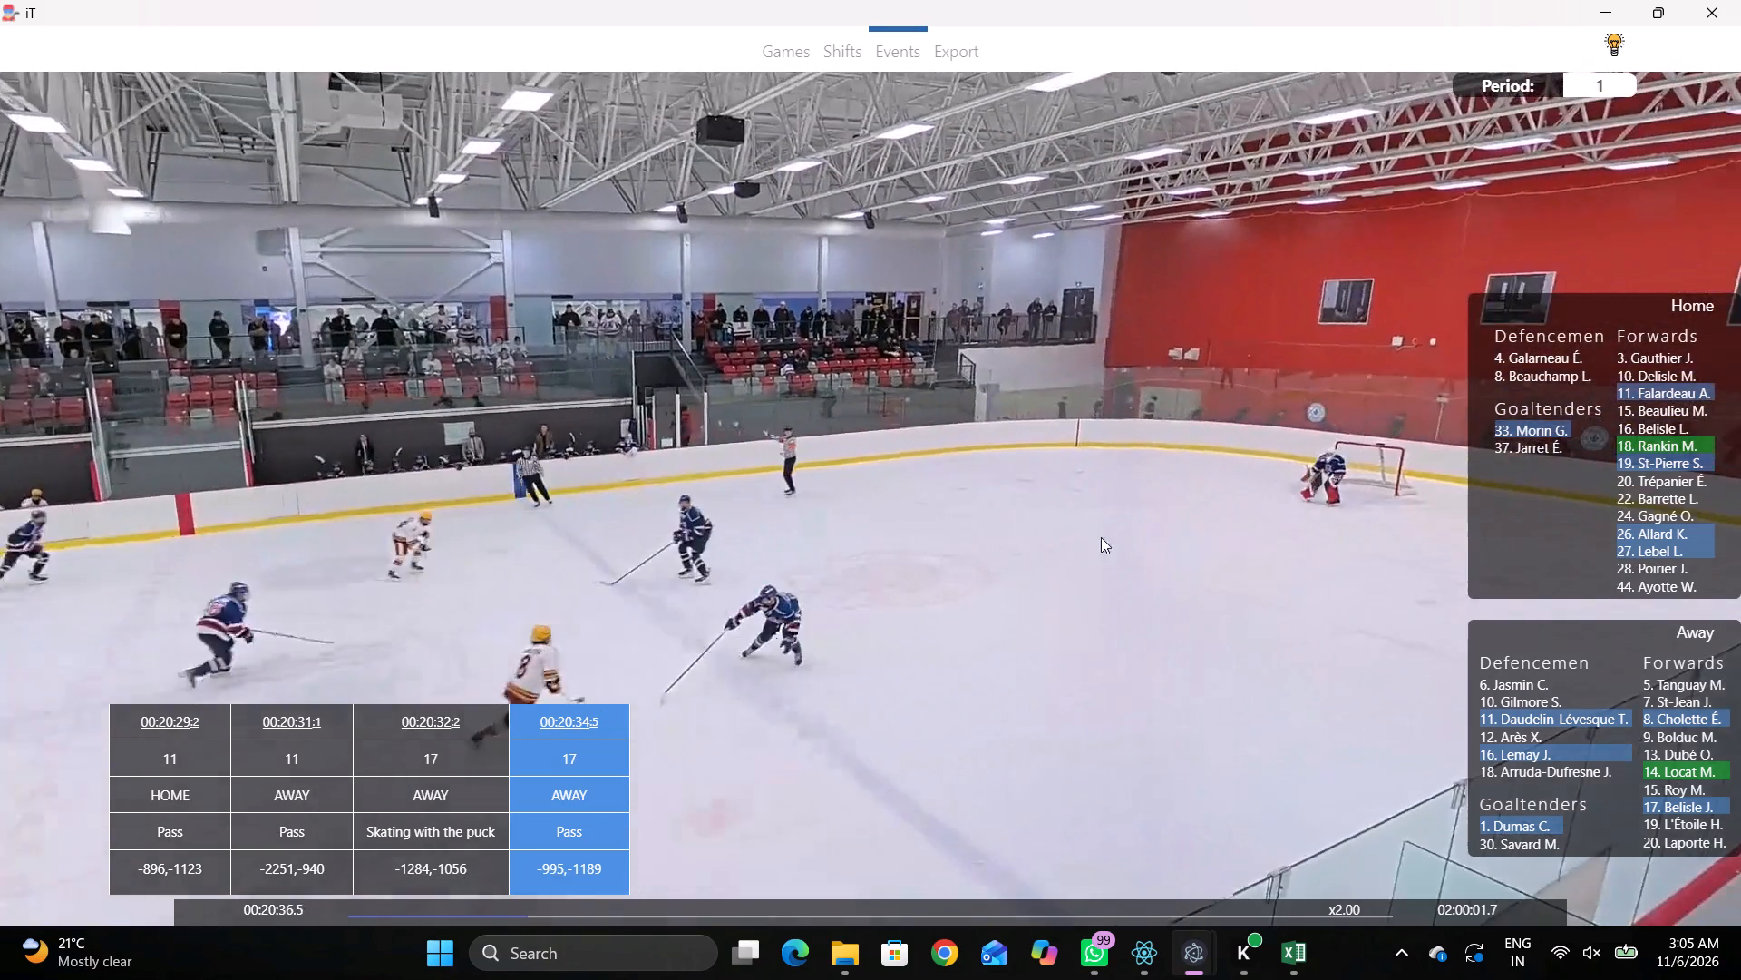
pyautogui.hotkey('shift', 'd')
pyautogui.press('space')
pyautogui.press('q')
pyautogui.rightClick(1141, 450)
pyautogui.click(1219, 468)
pyautogui.moveTo(1352, 576); pyautogui.dragTo(1314, 576, button='right')
pyautogui.click(1378, 620)
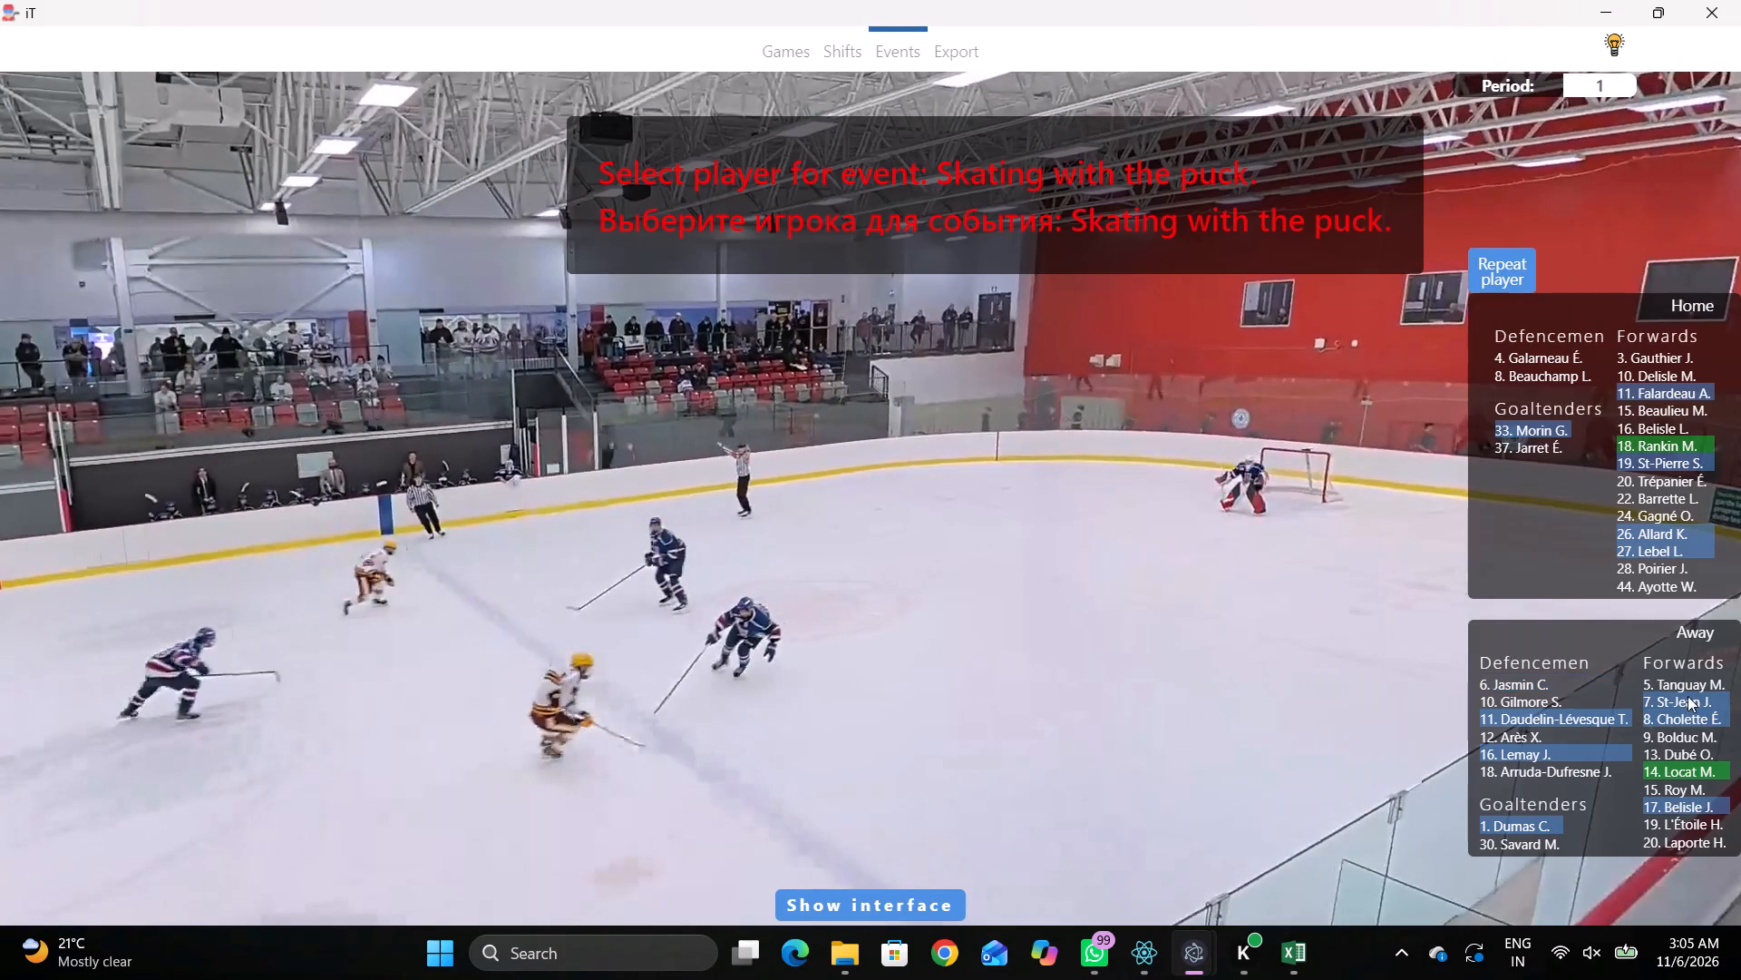
pyautogui.click(1685, 724)
pyautogui.click(1007, 501)
# Record a Pass by the same player when the puck is released, around the away blue line near the middle of the rink's width.
pyautogui.press('space')
pyautogui.press('space')
pyautogui.press('space')
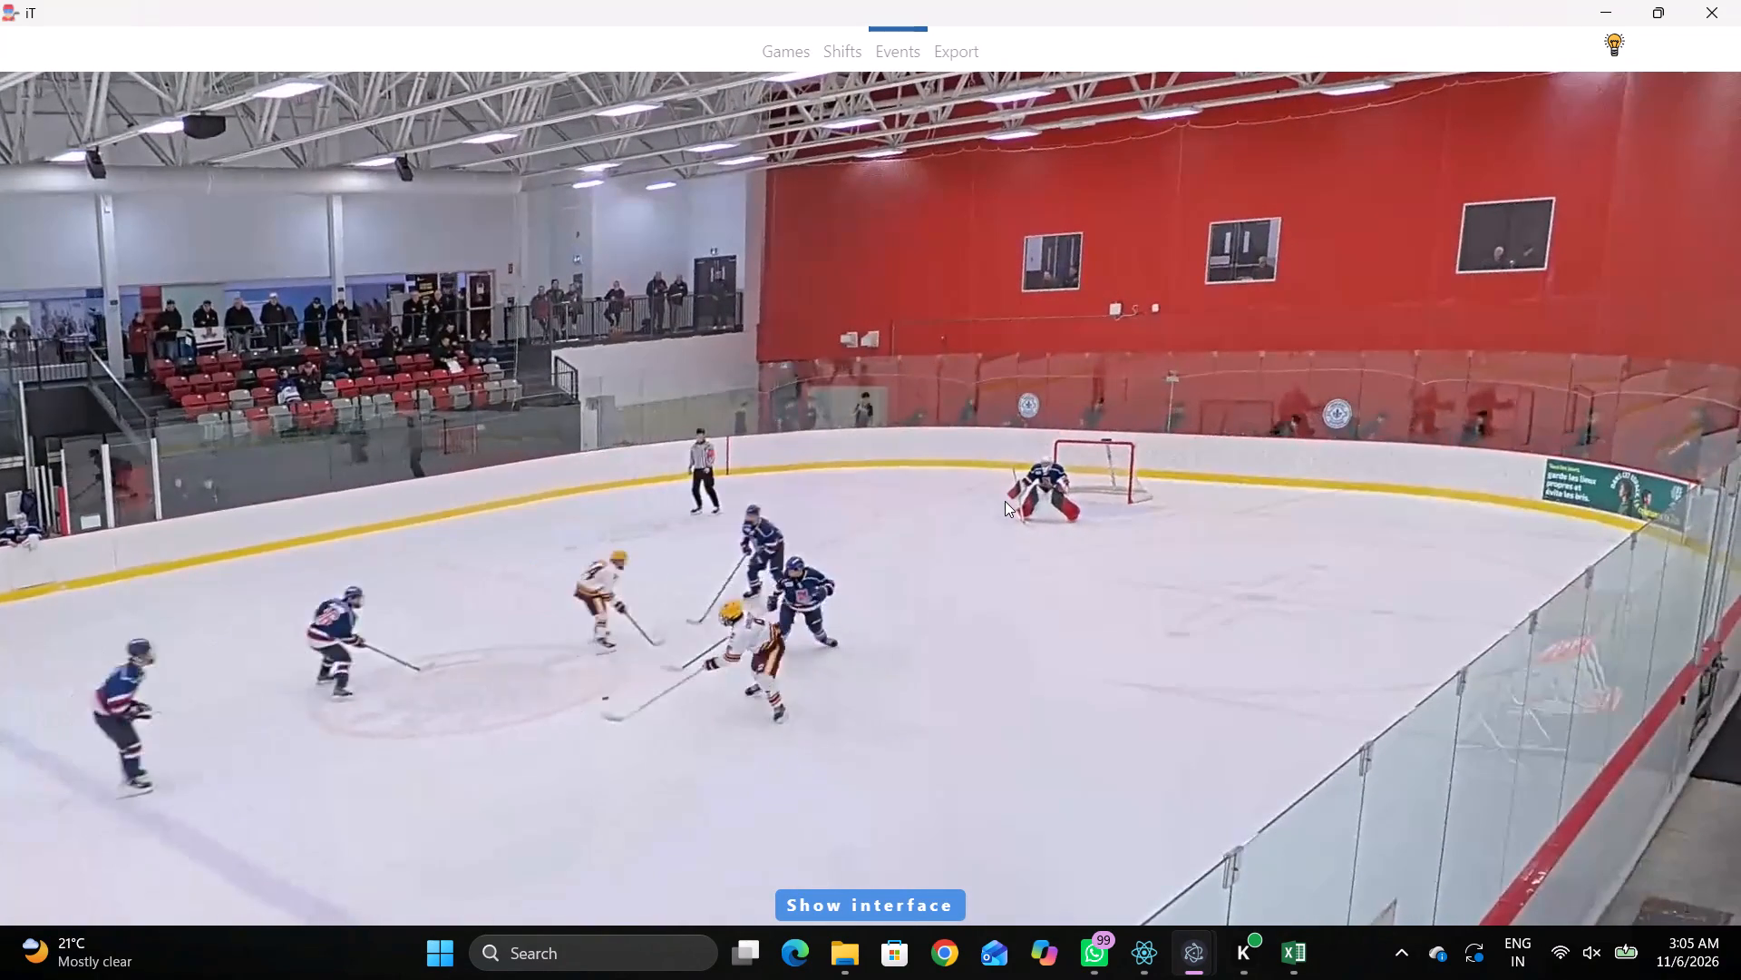
pyautogui.press('space')
pyautogui.press('space')
pyautogui.press('space')
pyautogui.write('q')
pyautogui.press('q')
pyautogui.press('q')
pyautogui.click(1099, 451)
pyautogui.rightClick(1168, 424)
pyautogui.click(1173, 430)
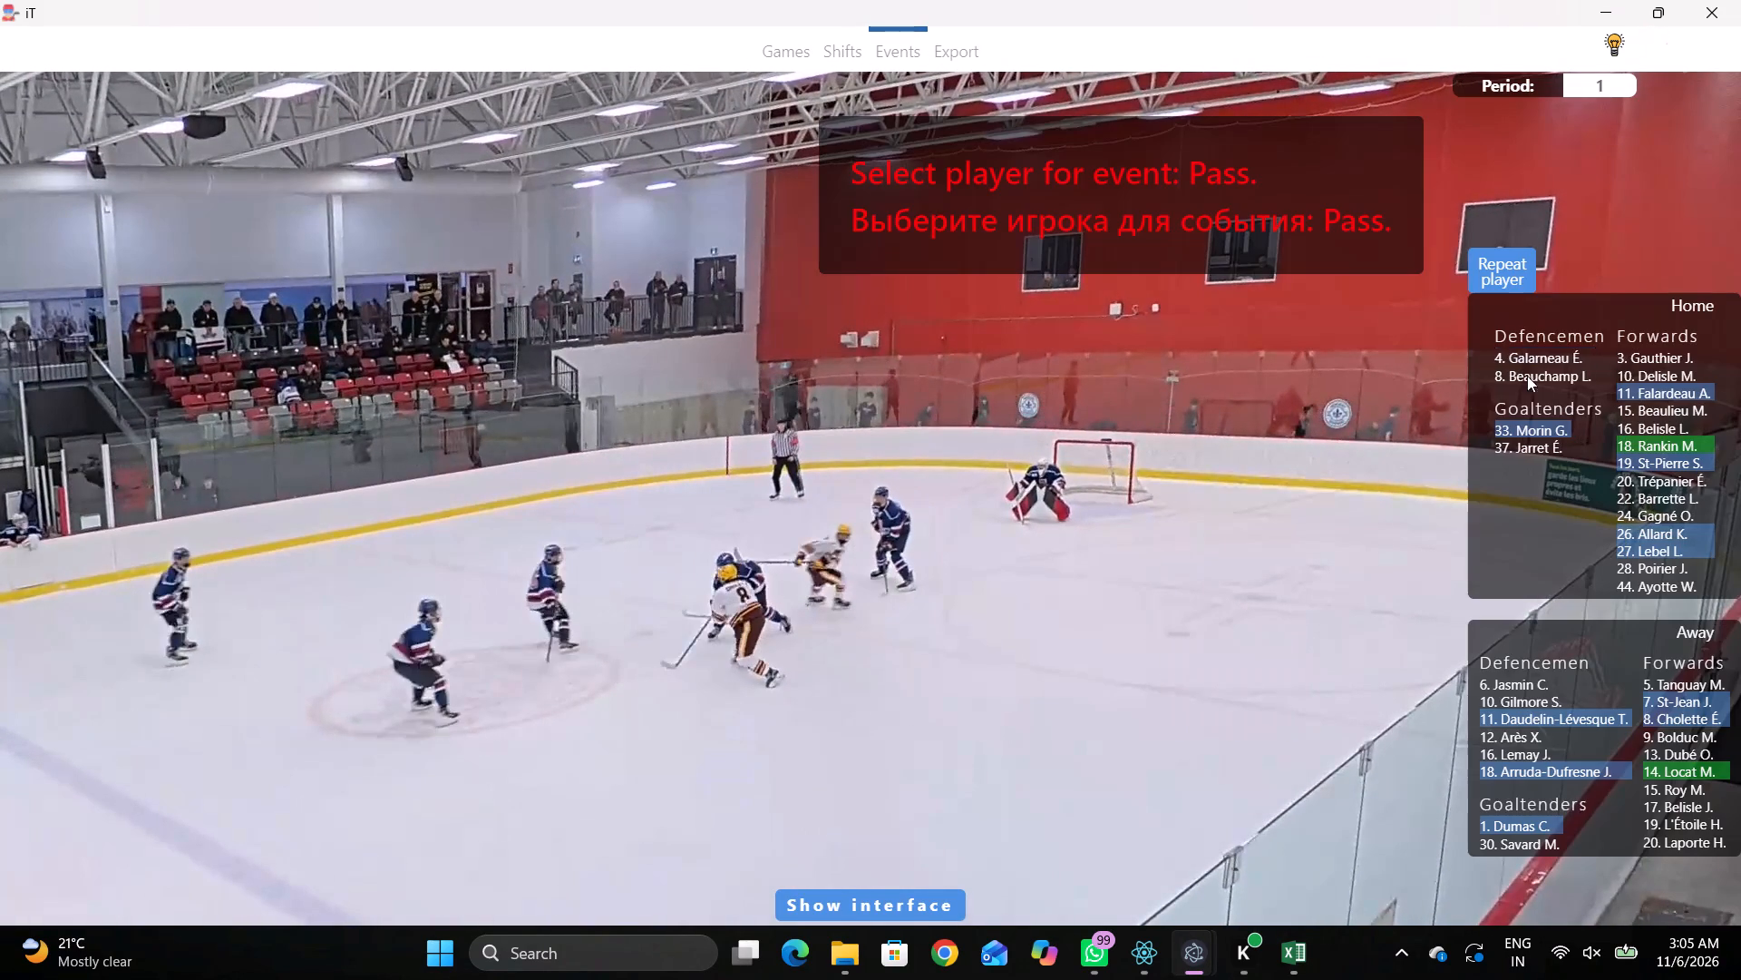
pyautogui.click(1541, 282)
pyautogui.click(1487, 274)
pyautogui.click(1027, 412)
# Record Skating with the puck by home forward 11, behind the goal line on the far side of the away zone.
pyautogui.press('space')
pyautogui.press('space')
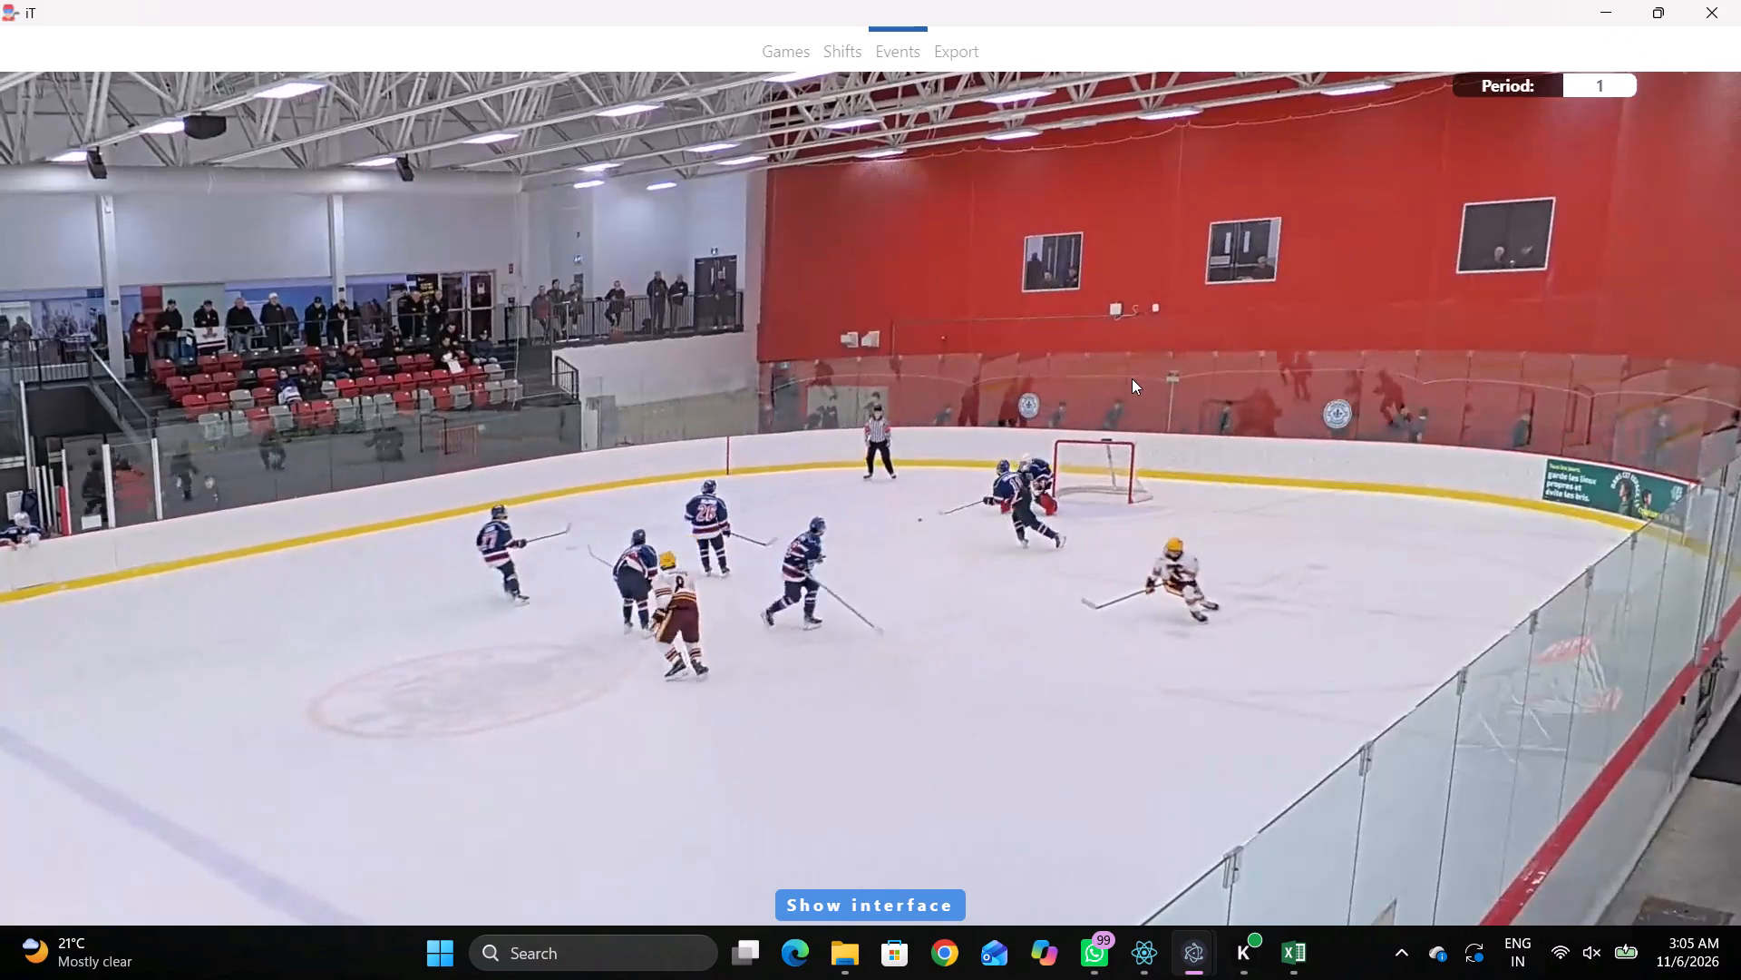
pyautogui.press('space')
pyautogui.press('space')
pyautogui.press('space')
pyautogui.press('v')
pyautogui.press('space')
pyautogui.press('q')
pyautogui.rightClick(1216, 453)
pyautogui.press('space')
pyautogui.press('space')
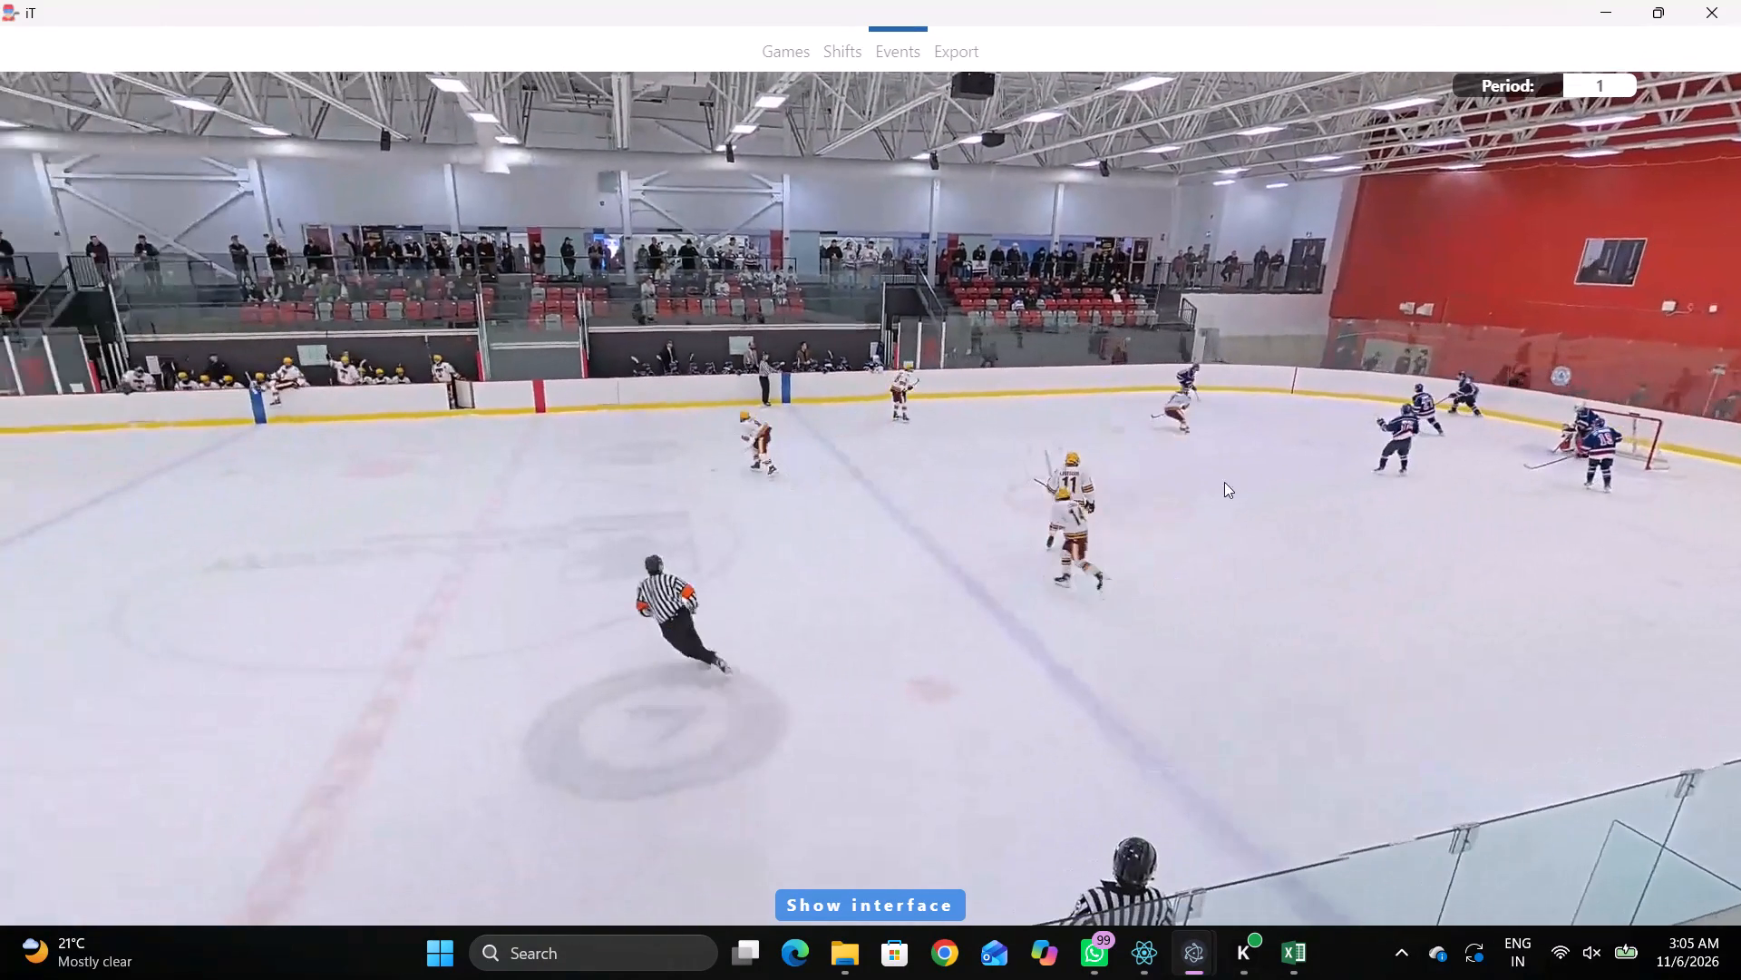
pyautogui.rightClick(1207, 442)
pyautogui.click(1266, 474)
pyautogui.click(1626, 397)
pyautogui.click(1369, 291)
# Record a Pass by the same player, deeper toward the end boards in the far corner of the away zone.
pyautogui.press('space')
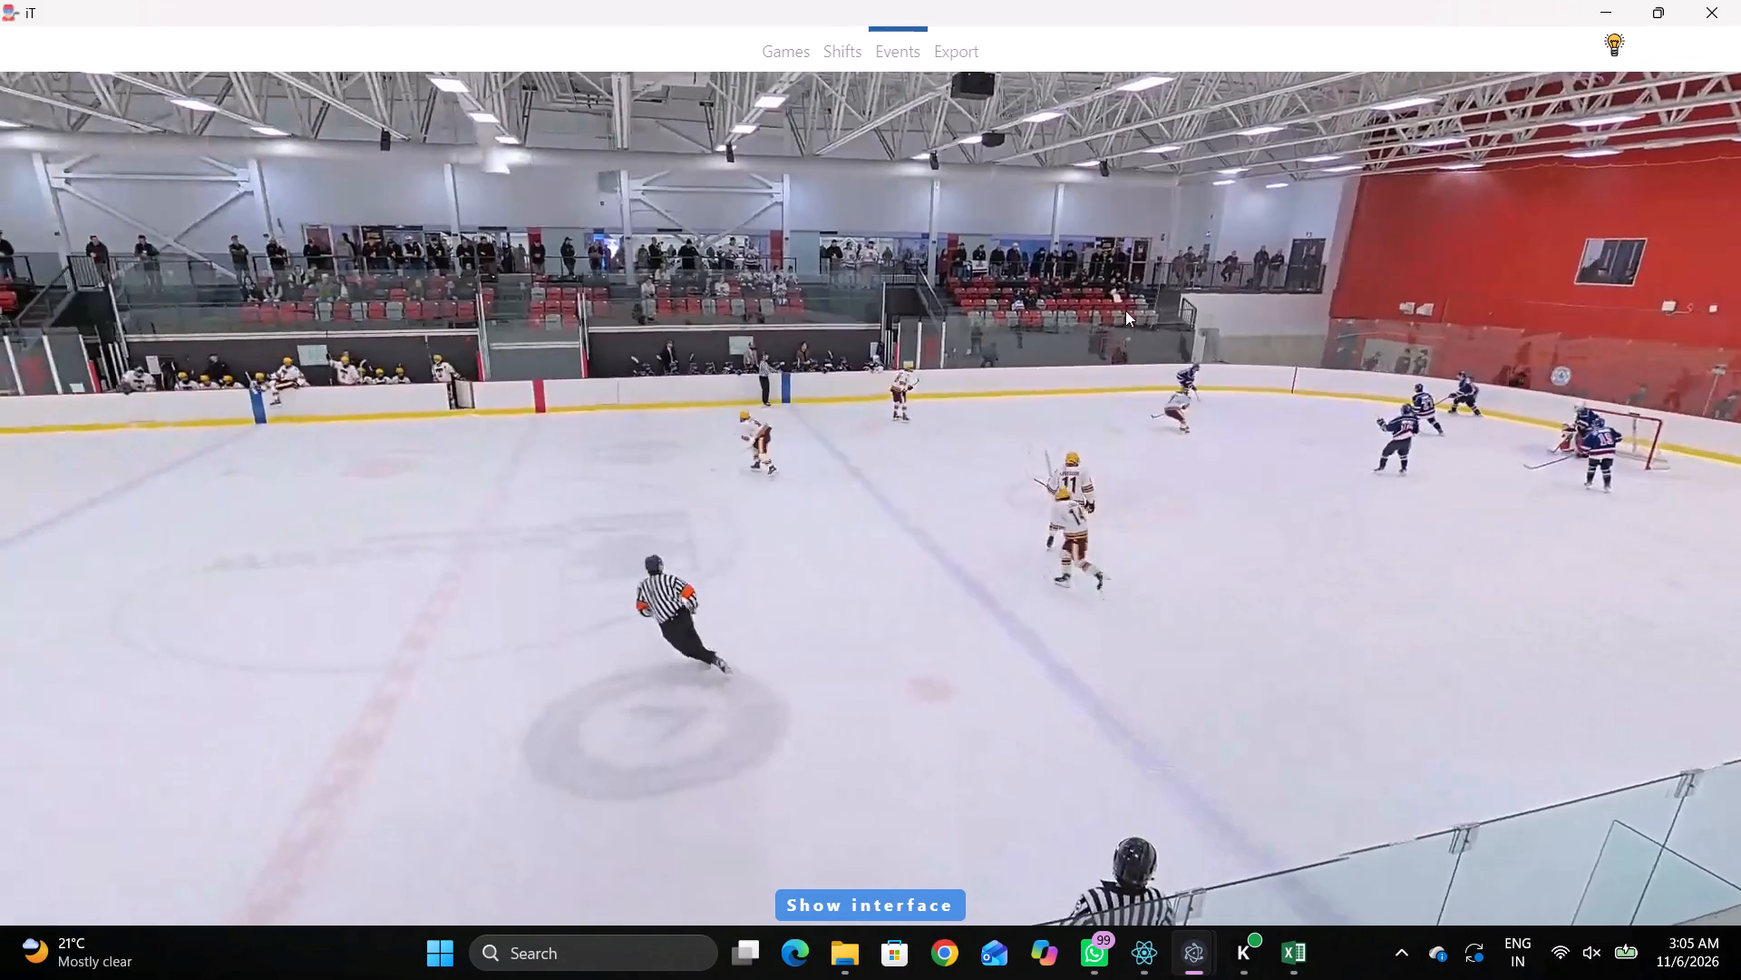
pyautogui.press('space')
pyautogui.press('space')
pyautogui.press('space')
pyautogui.rightClick(1098, 335)
pyautogui.click(1122, 339)
pyautogui.moveTo(1520, 254); pyautogui.dragTo(1512, 265)
pyautogui.click(1381, 267)
pyautogui.press('r')
# Record a Hit taken by home forward 11 from away forward 7, on the far side of the rink's right end zone just short of the goal line.
pyautogui.press('space')
pyautogui.press('space')
pyautogui.press('space')
pyautogui.press('space')
pyautogui.press('q')
pyautogui.press('q')
pyautogui.press('q')
pyautogui.press('q')
pyautogui.press('q')
pyautogui.press('q')
pyautogui.press('q')
pyautogui.press('q')
pyautogui.press('q')
pyautogui.press('q')
pyautogui.press('q')
pyautogui.press('q')
pyautogui.press('q')
pyautogui.press('q')
pyautogui.press('q')
pyautogui.press('q')
pyautogui.press('q')
pyautogui.press('q')
pyautogui.press('q')
pyautogui.press('q')
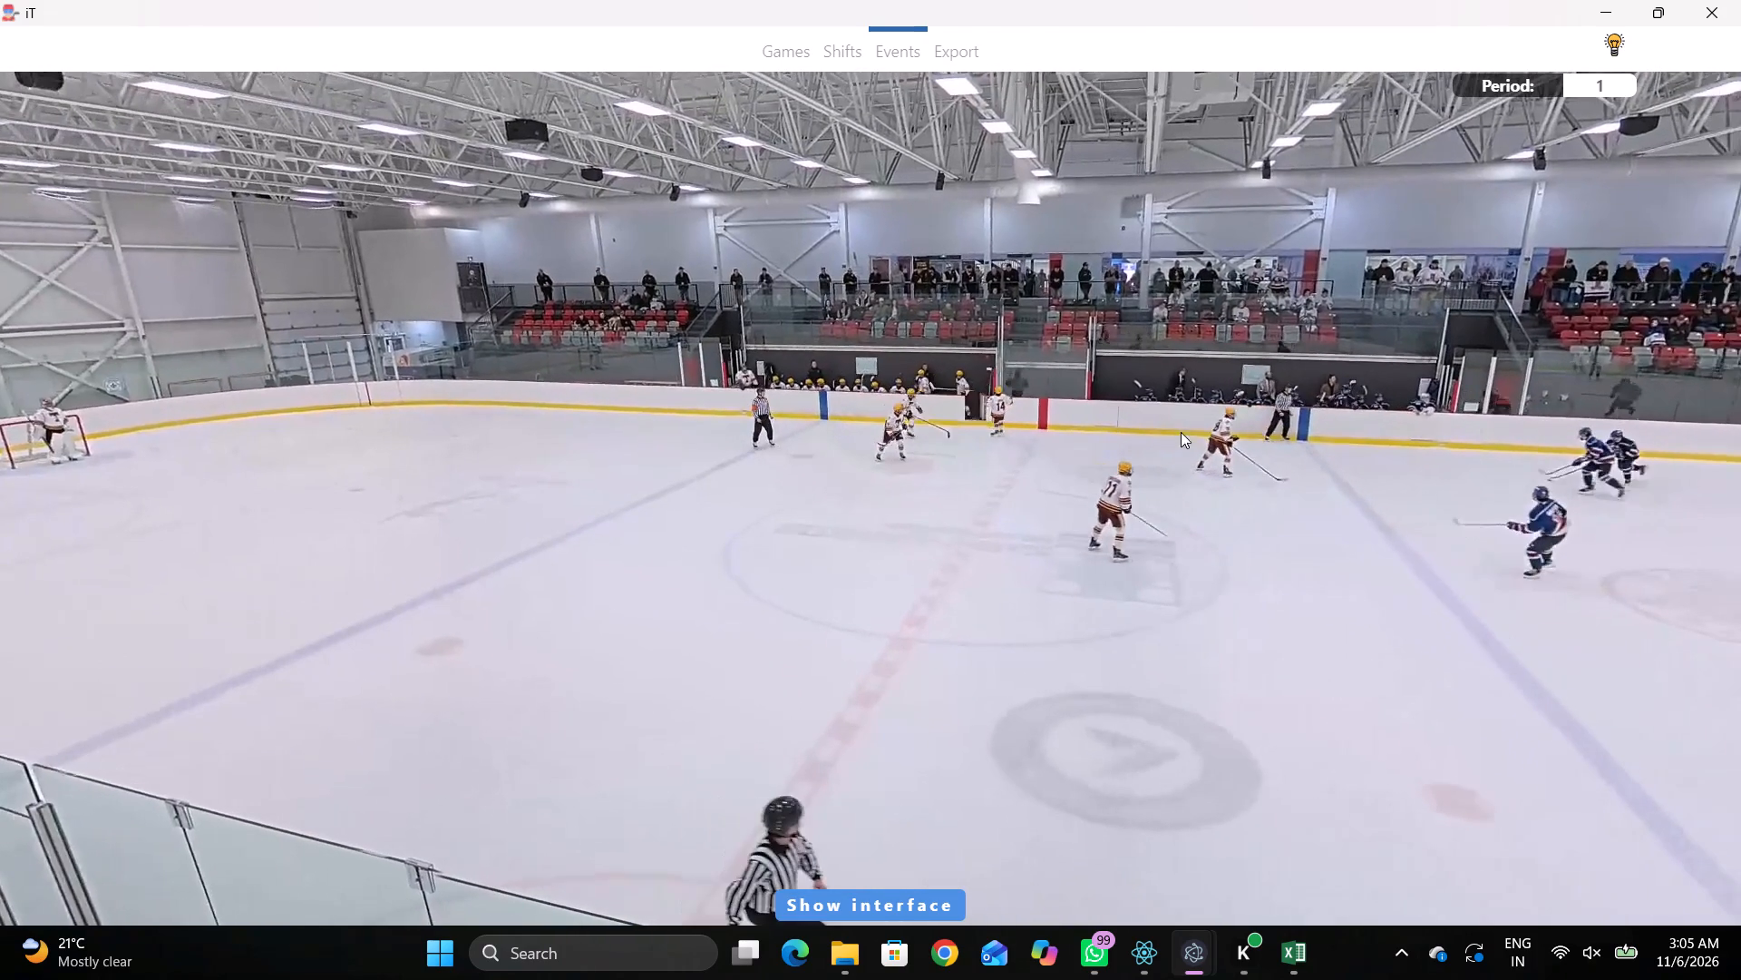
pyautogui.press('q')
pyautogui.press('q')
pyautogui.press('q')
pyautogui.press('q')
pyautogui.press('q')
pyautogui.press('q')
pyautogui.press('q')
pyautogui.press('q')
pyautogui.press('q')
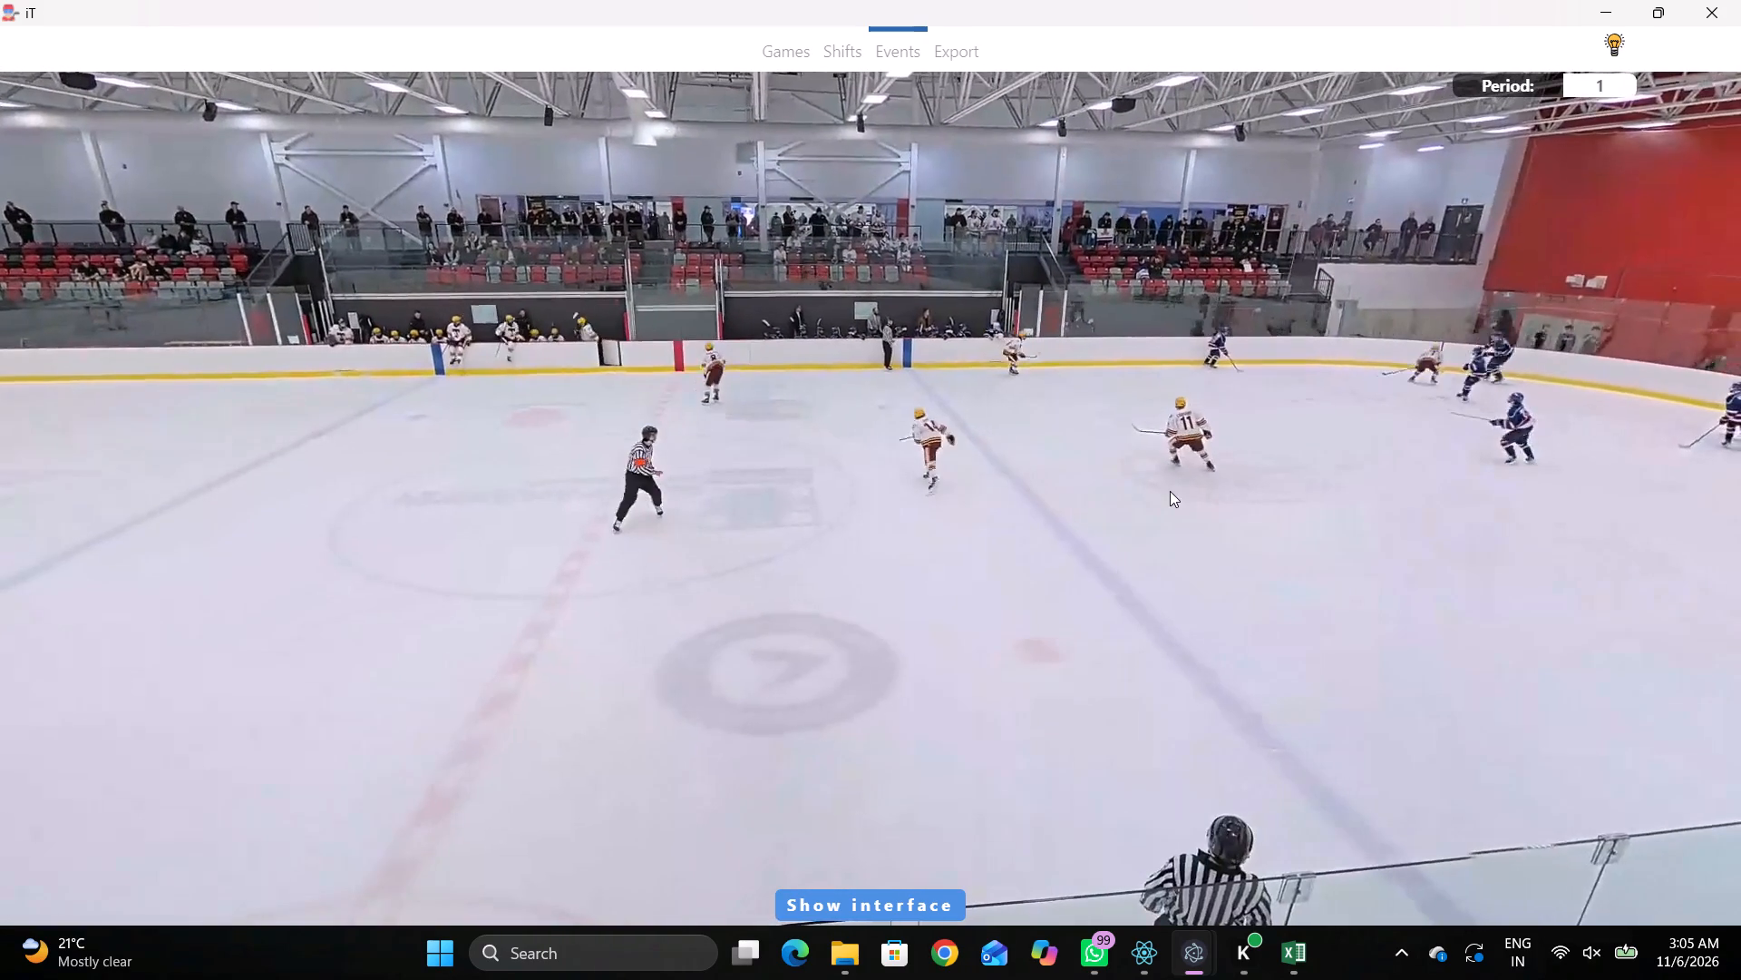
pyautogui.press('space')
pyautogui.press('space')
pyautogui.press('space')
pyautogui.press('space')
pyautogui.rightClick(1120, 374)
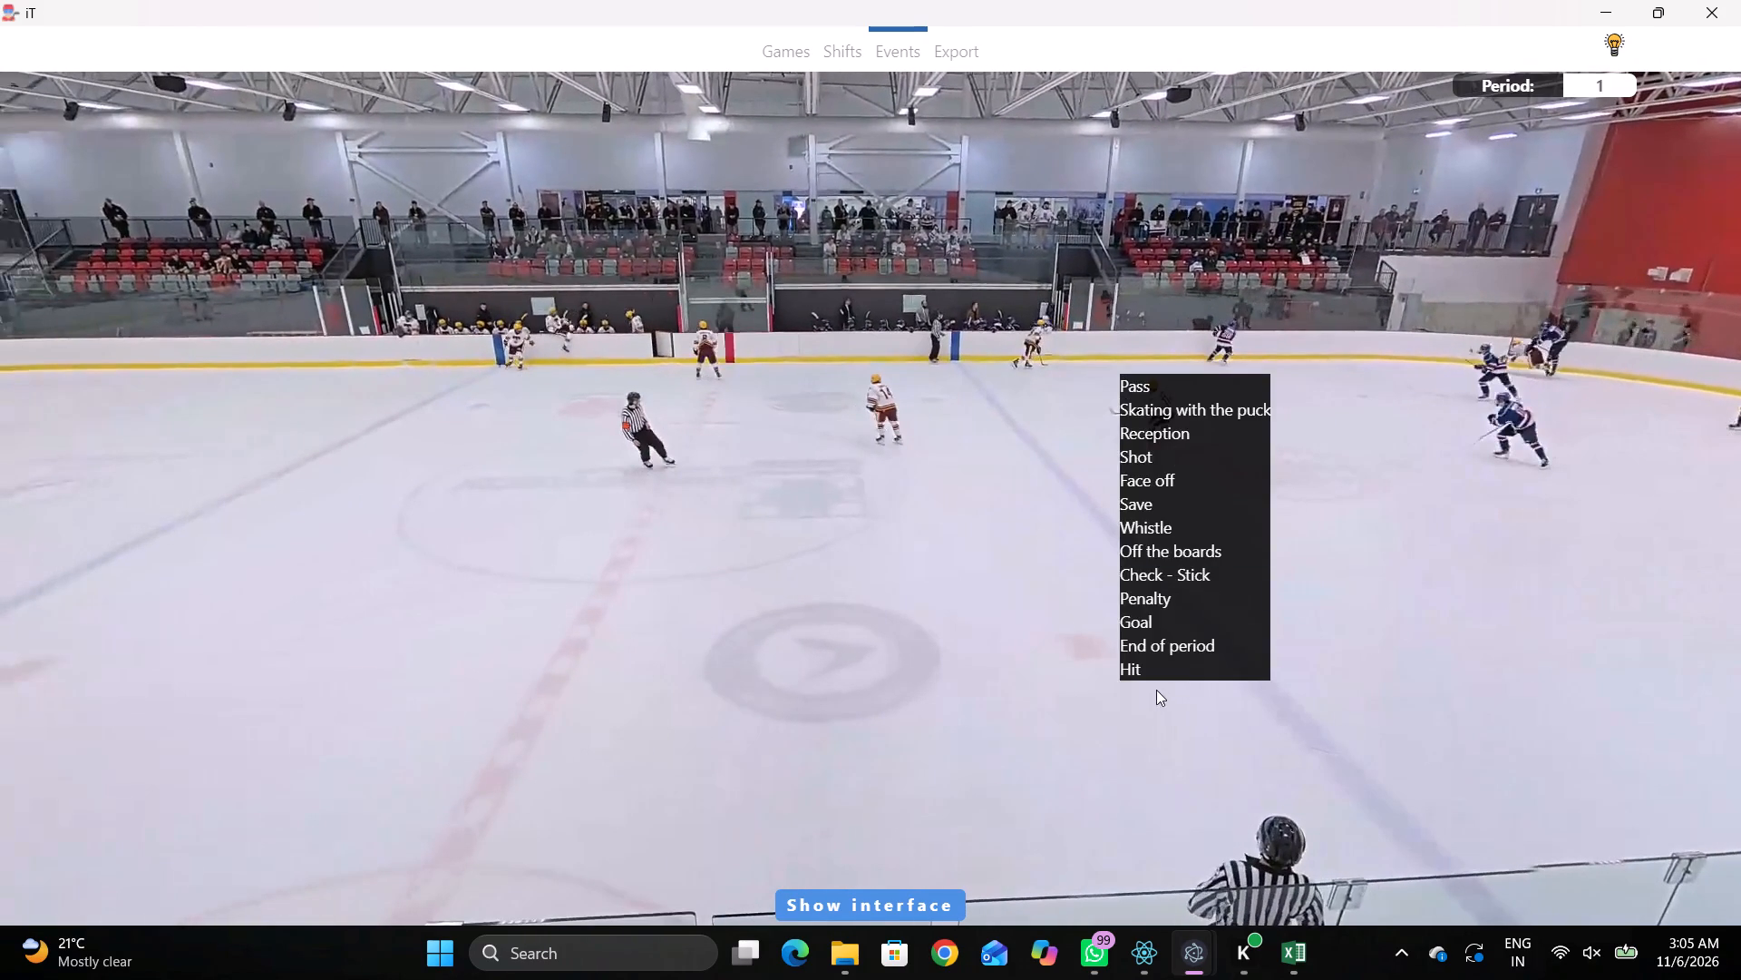
pyautogui.click(1153, 686)
pyautogui.moveTo(1159, 565); pyautogui.dragTo(1173, 563, button='right')
pyautogui.click(1208, 852)
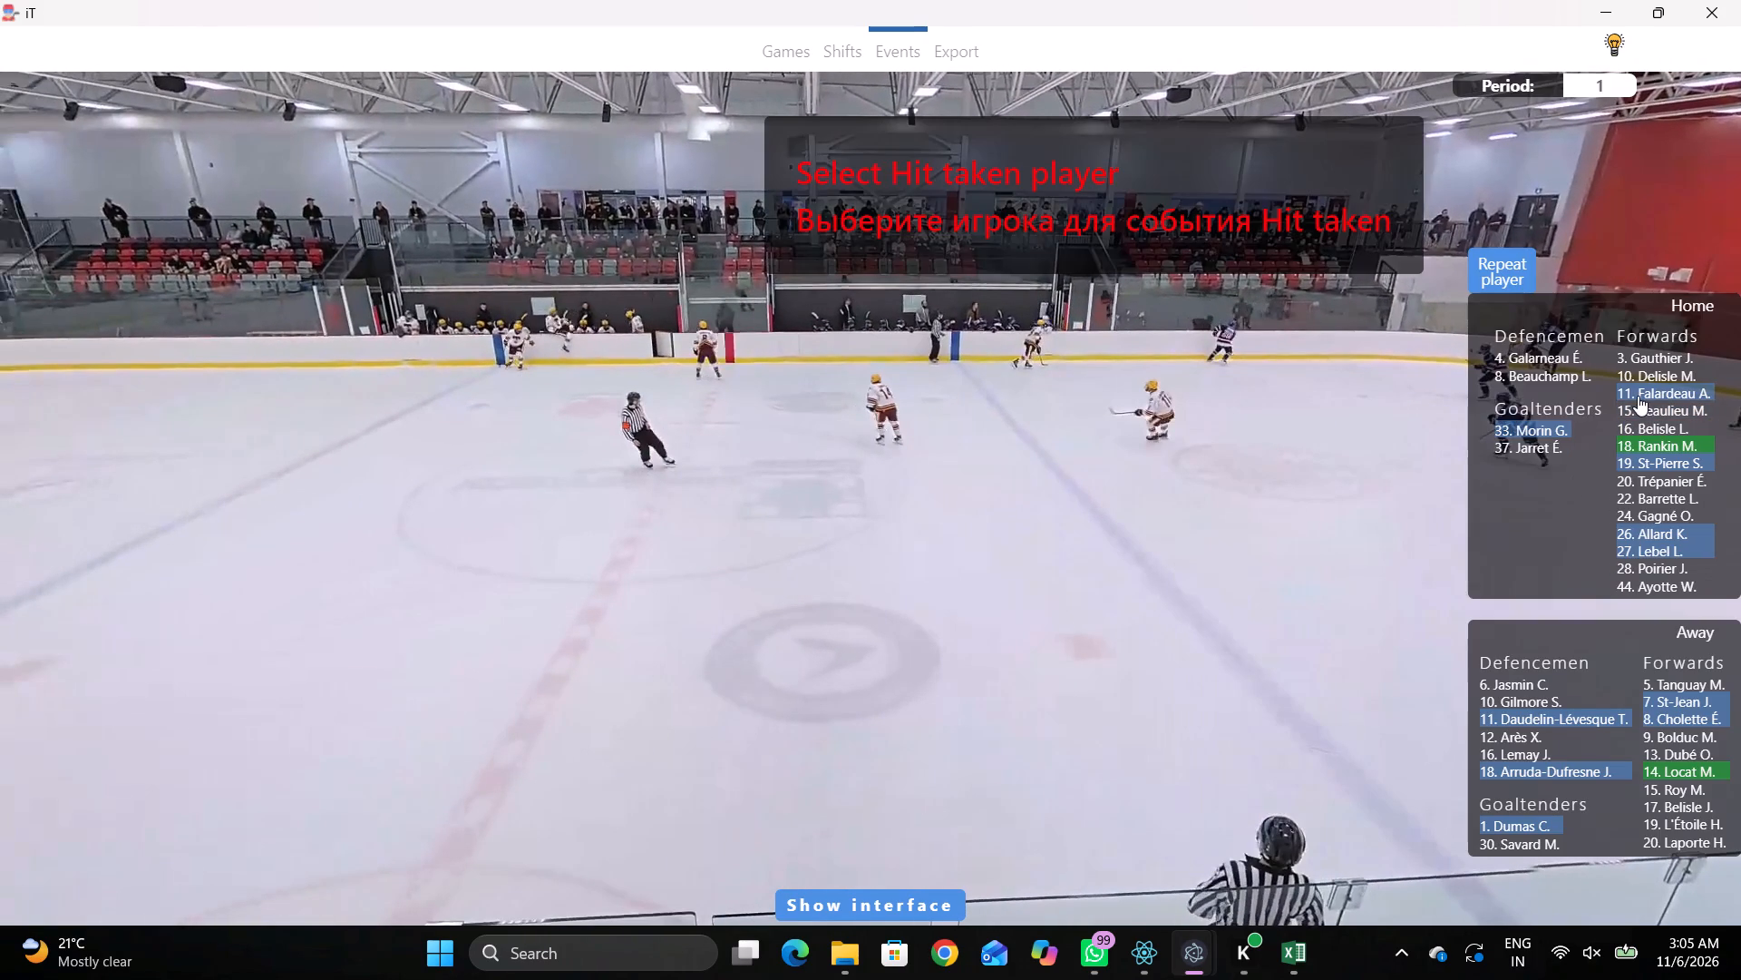
pyautogui.click(1638, 396)
pyautogui.click(1651, 696)
pyautogui.click(1304, 251)
# Record Skating with the puck by home forward 26, just inside the rink's right blue line near the far boards.
pyautogui.press('q')
pyautogui.press('q')
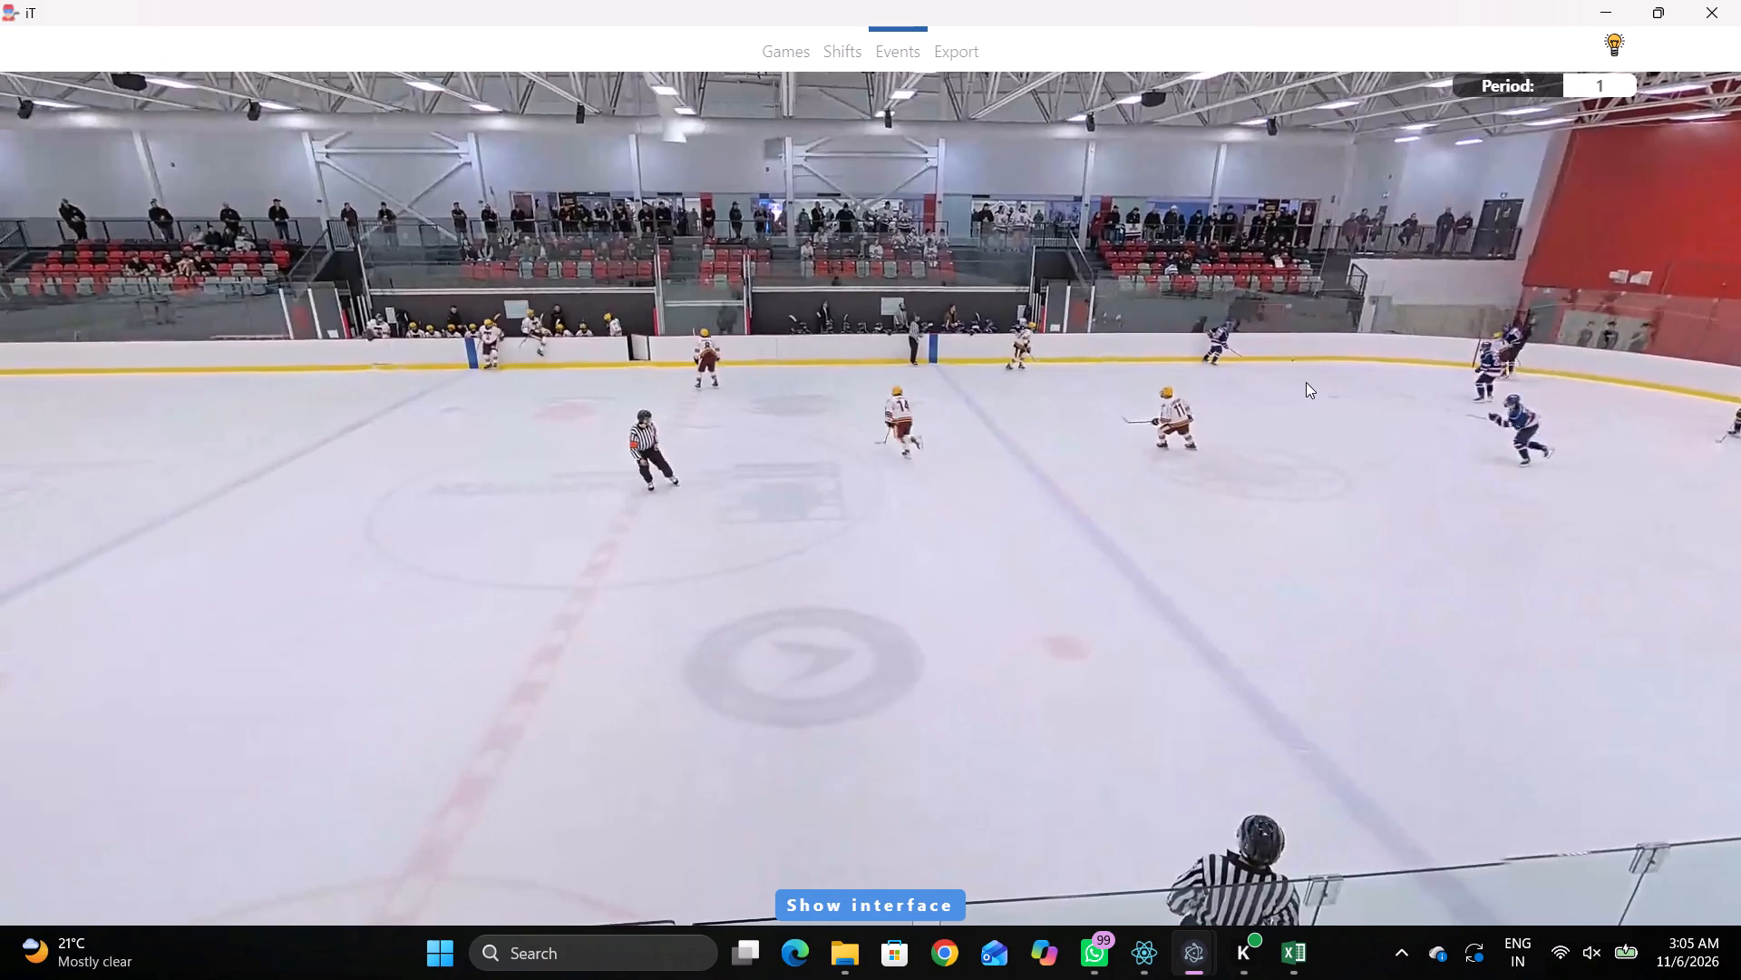
pyautogui.press('space')
pyautogui.press('space')
pyautogui.press('space')
pyautogui.press('space')
pyautogui.rightClick(1152, 354)
pyautogui.click(1247, 397)
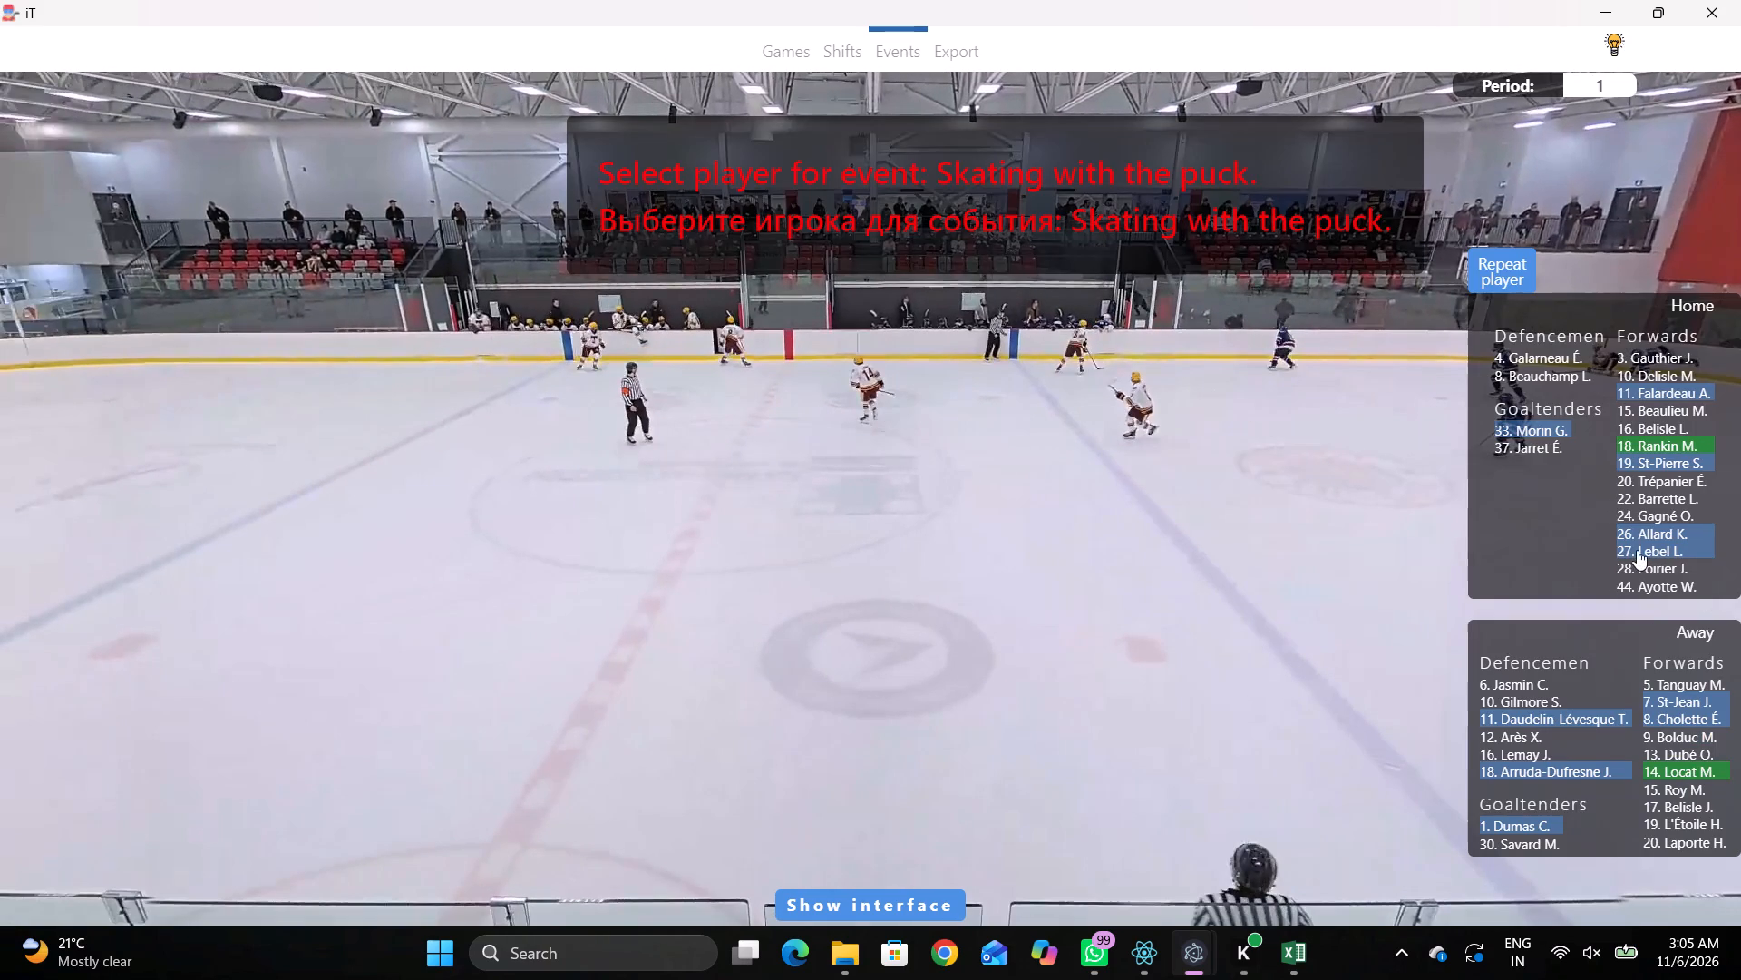
pyautogui.click(1629, 525)
pyautogui.click(1066, 211)
# Record a Check - Stick by away forward 19 at the near-side neutral-zone dot beside the rink's left blue line.
pyautogui.press('space')
pyautogui.press('space')
pyautogui.press('space')
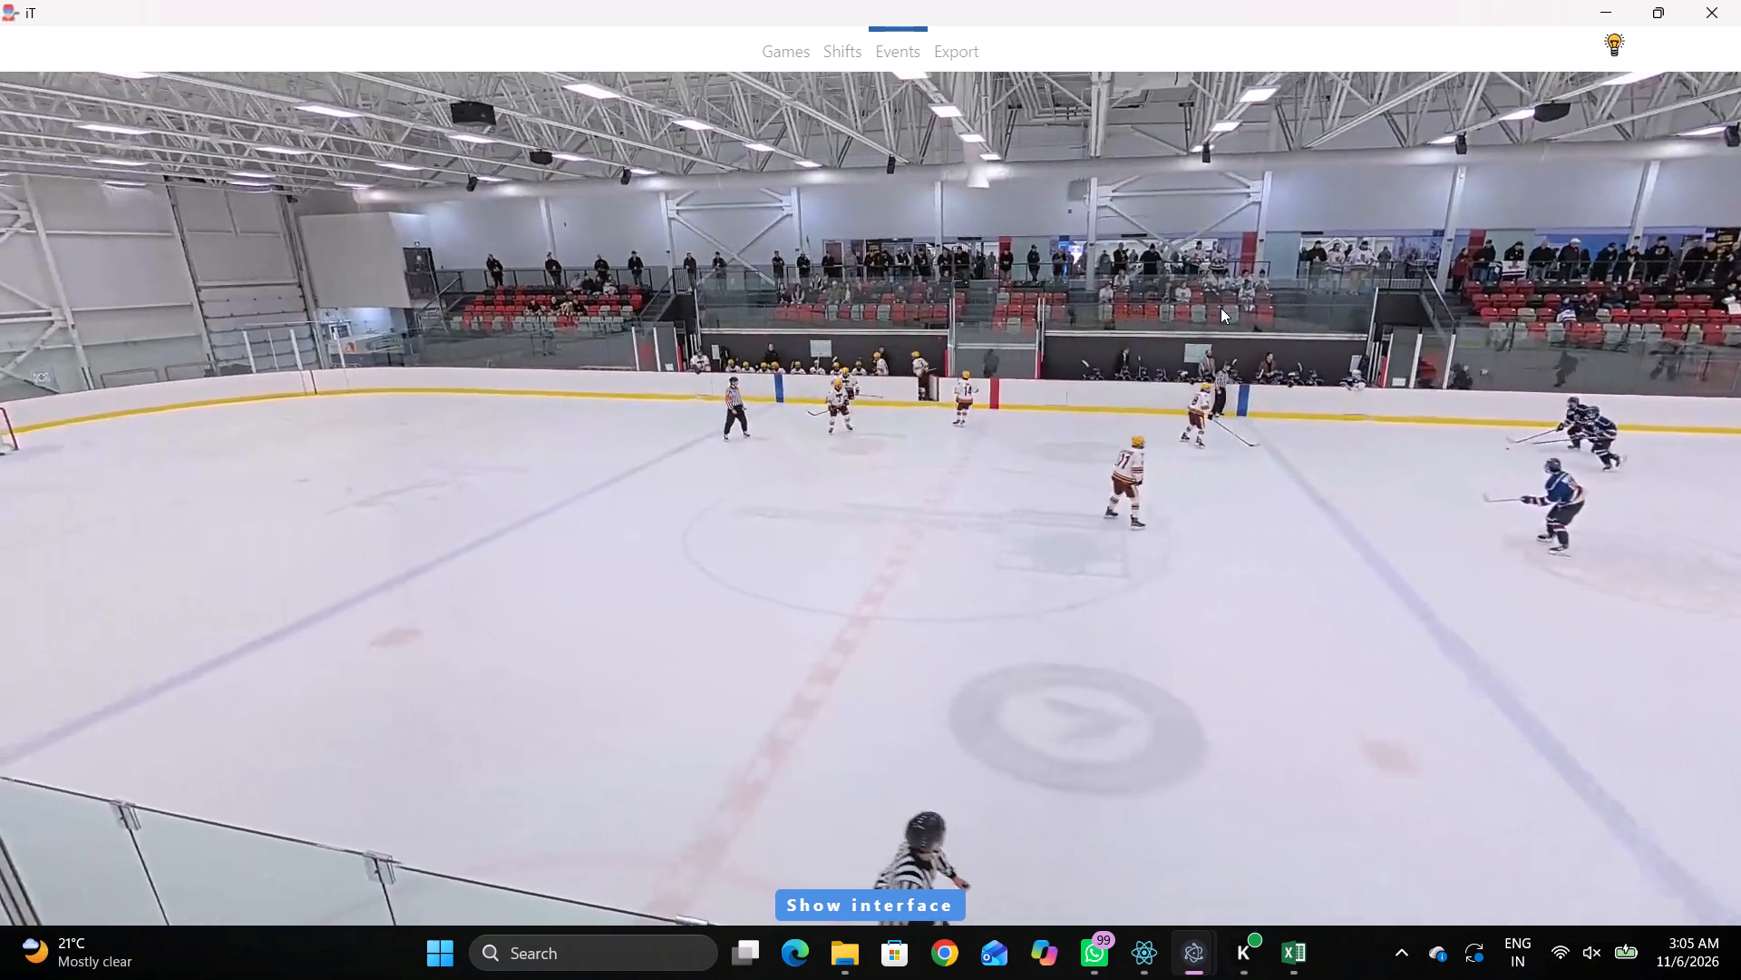
pyautogui.press('v')
pyautogui.press('space')
pyautogui.press('space')
pyautogui.press('space')
pyautogui.press('space')
pyautogui.press('space')
pyautogui.press('space')
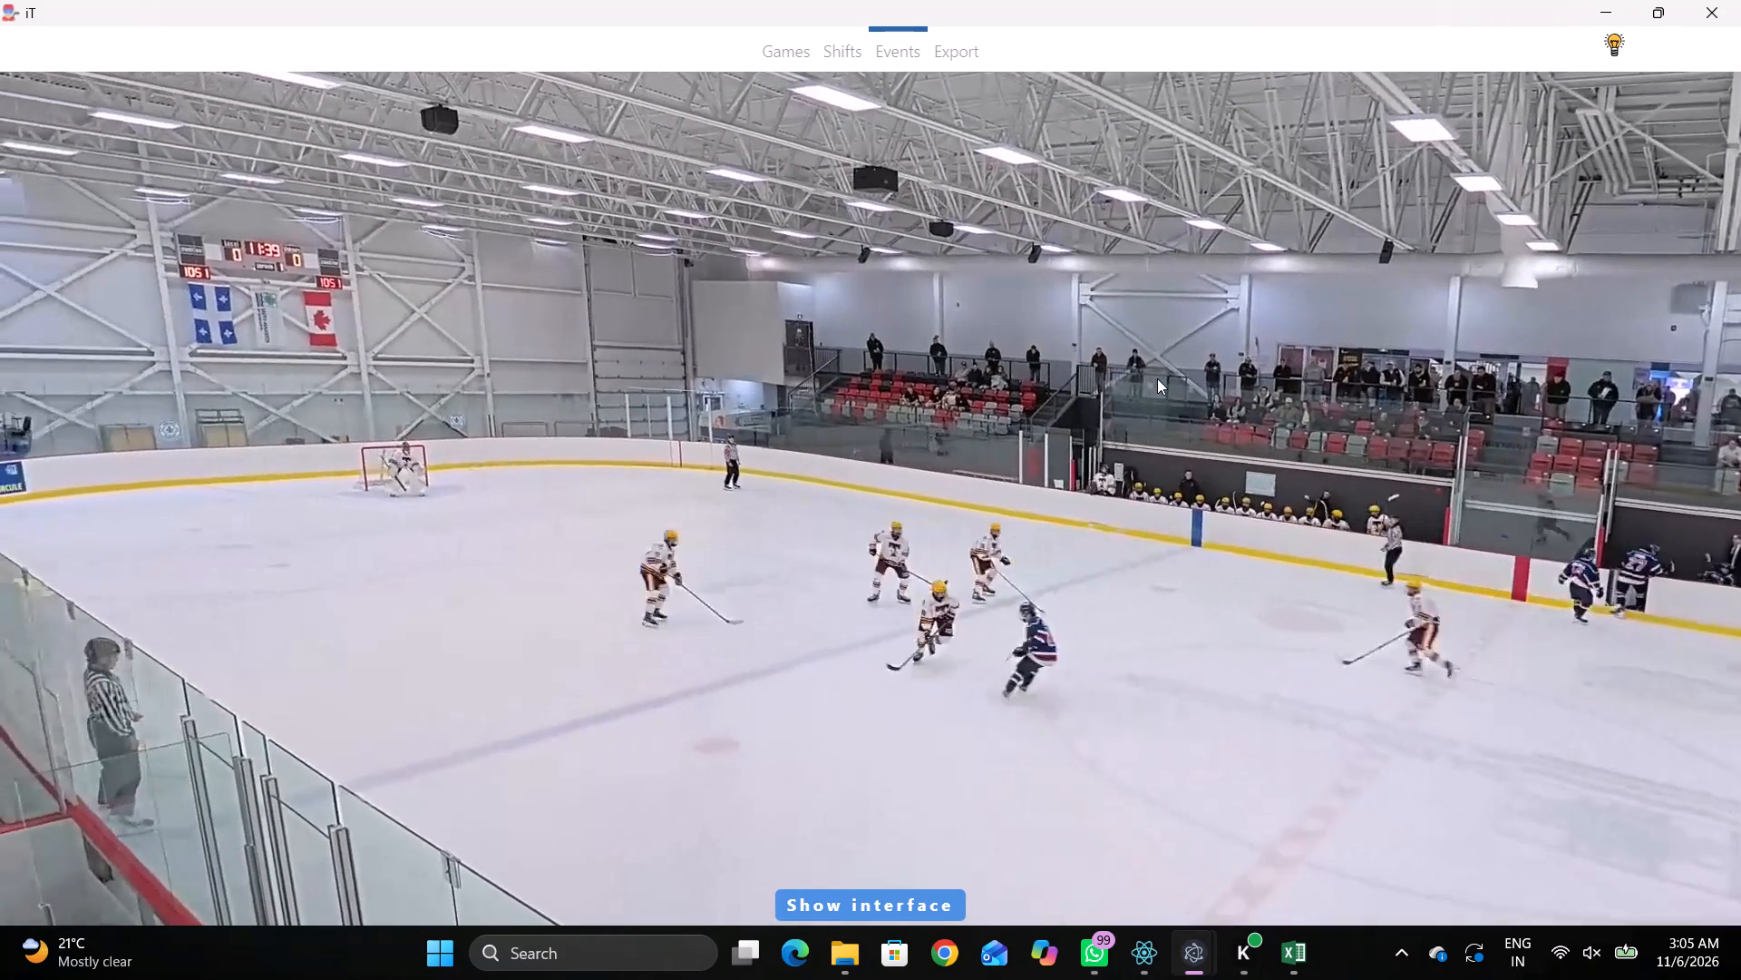
pyautogui.press('space')
pyautogui.write('qq')
pyautogui.press('q')
pyautogui.press('q')
pyautogui.press('q')
pyautogui.press('q')
pyautogui.press('r')
pyautogui.press('space')
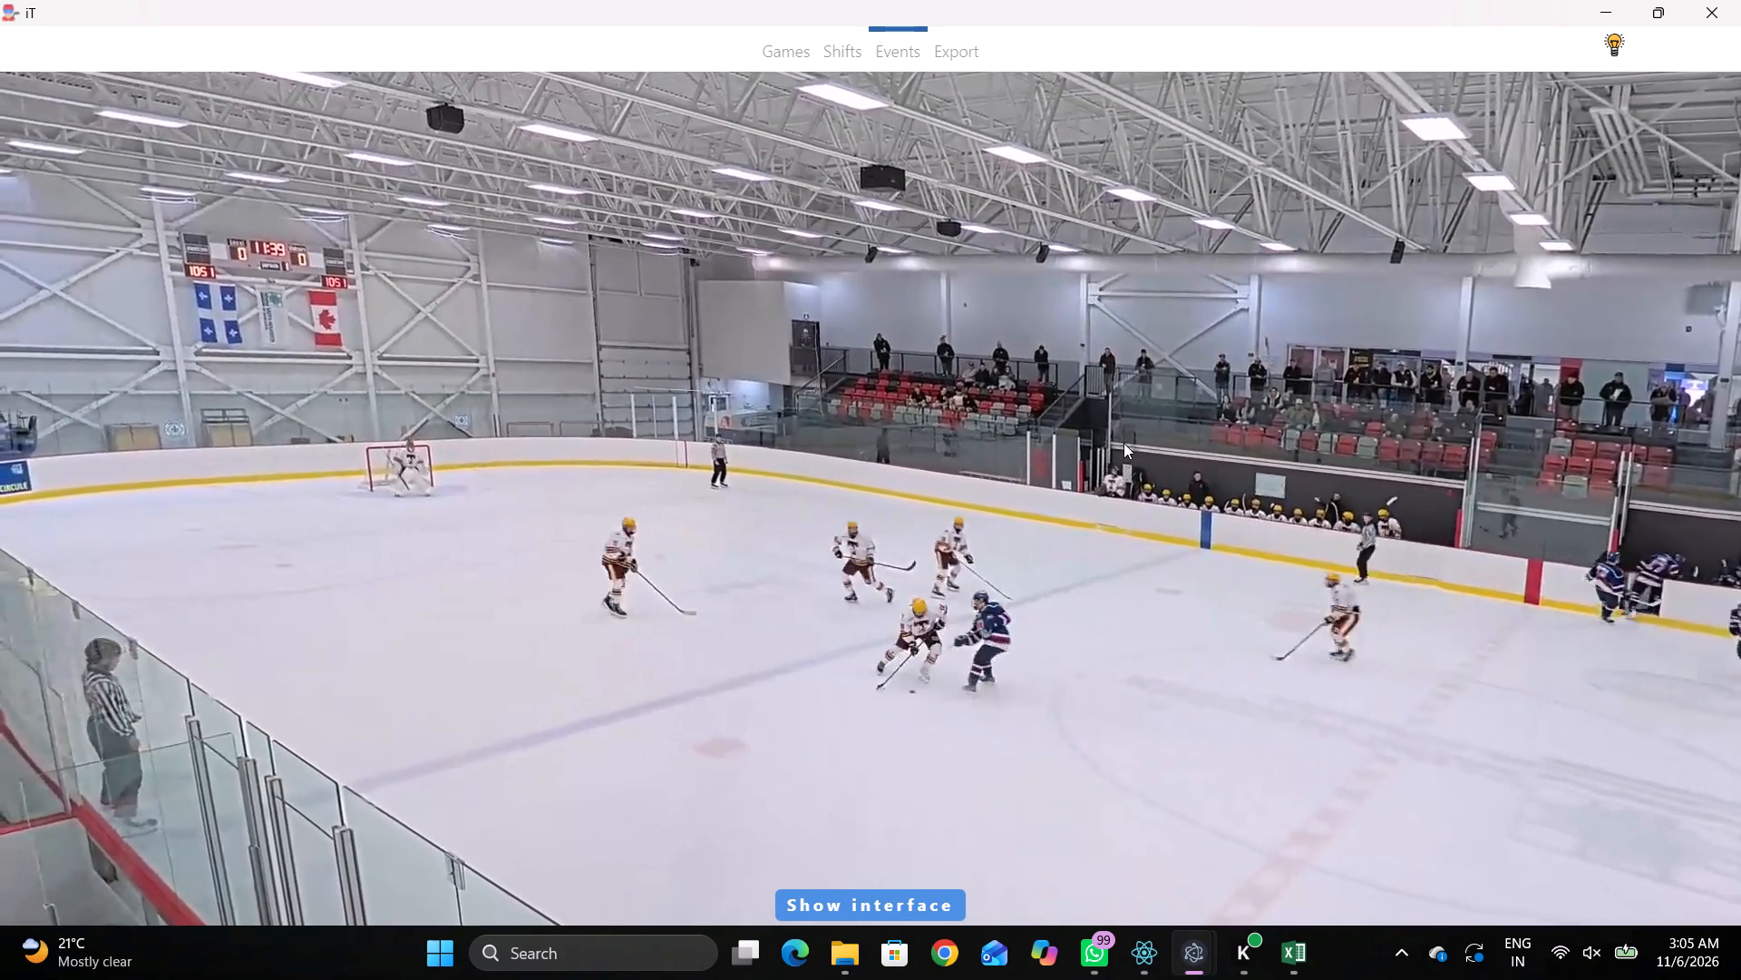
pyautogui.press('space')
pyautogui.press('space')
pyautogui.press('space')
pyautogui.press('space')
pyautogui.write('q')
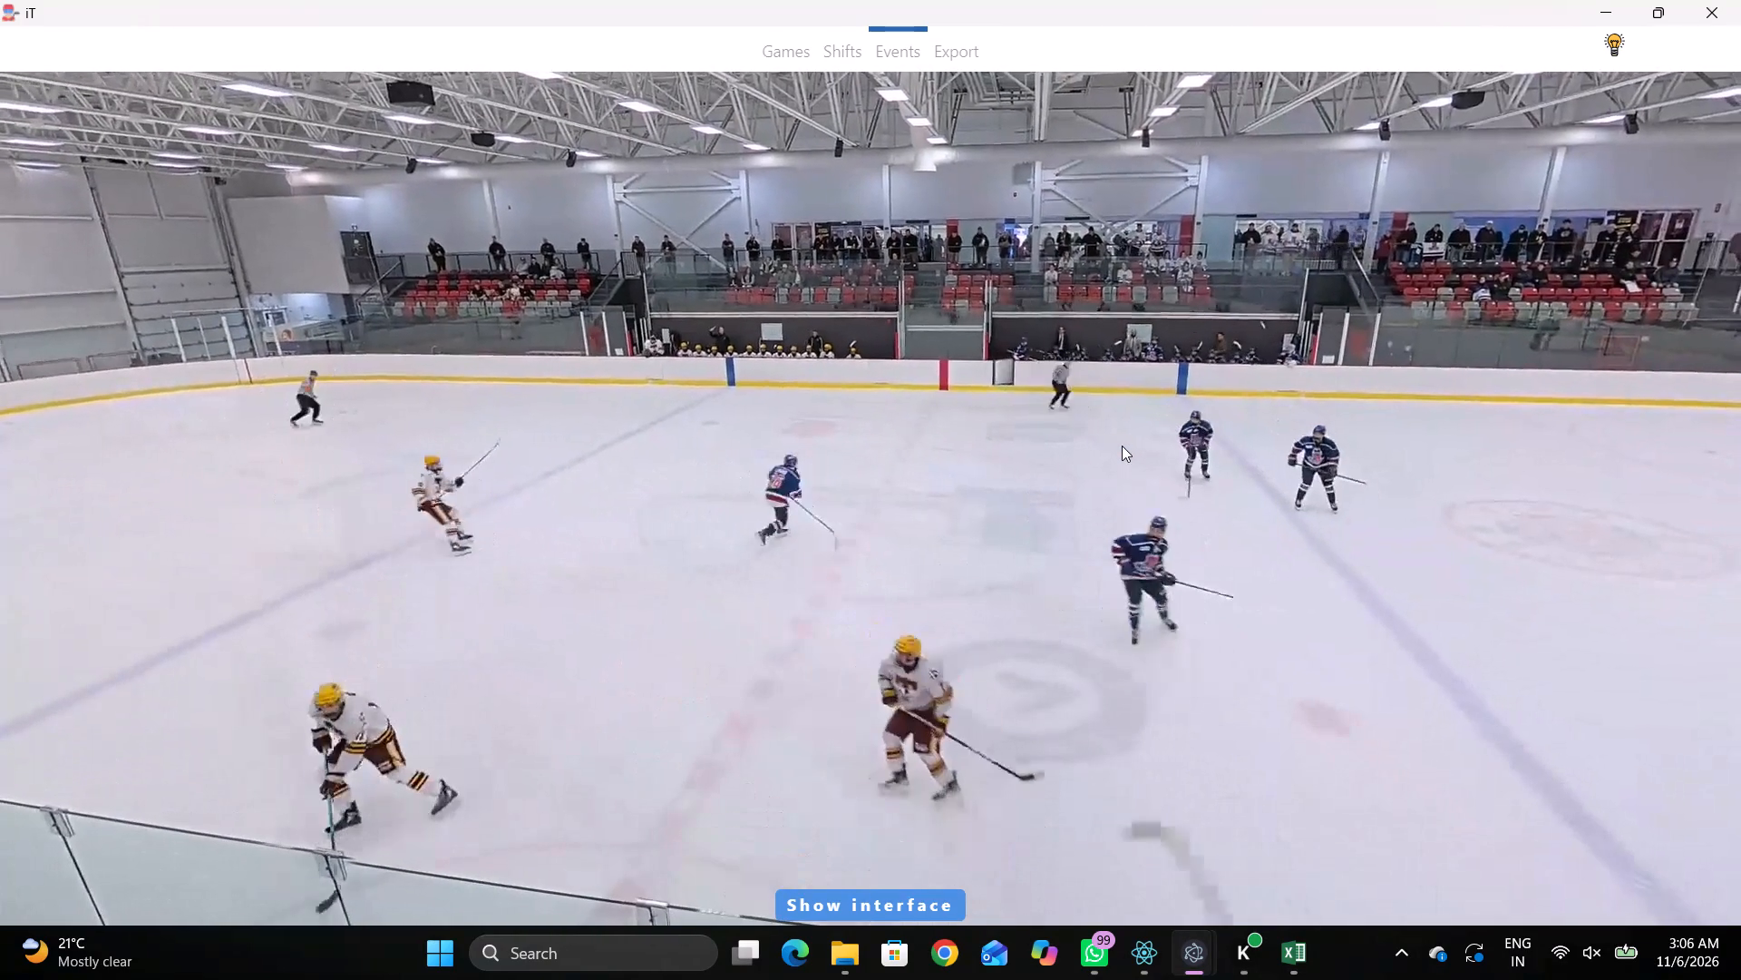
pyautogui.write('qqqqqqqq')
pyautogui.write('qq')
pyautogui.press('q')
pyautogui.write('qq')
pyautogui.press('q')
pyautogui.press('space')
pyautogui.press('space')
pyautogui.rightClick(1097, 537)
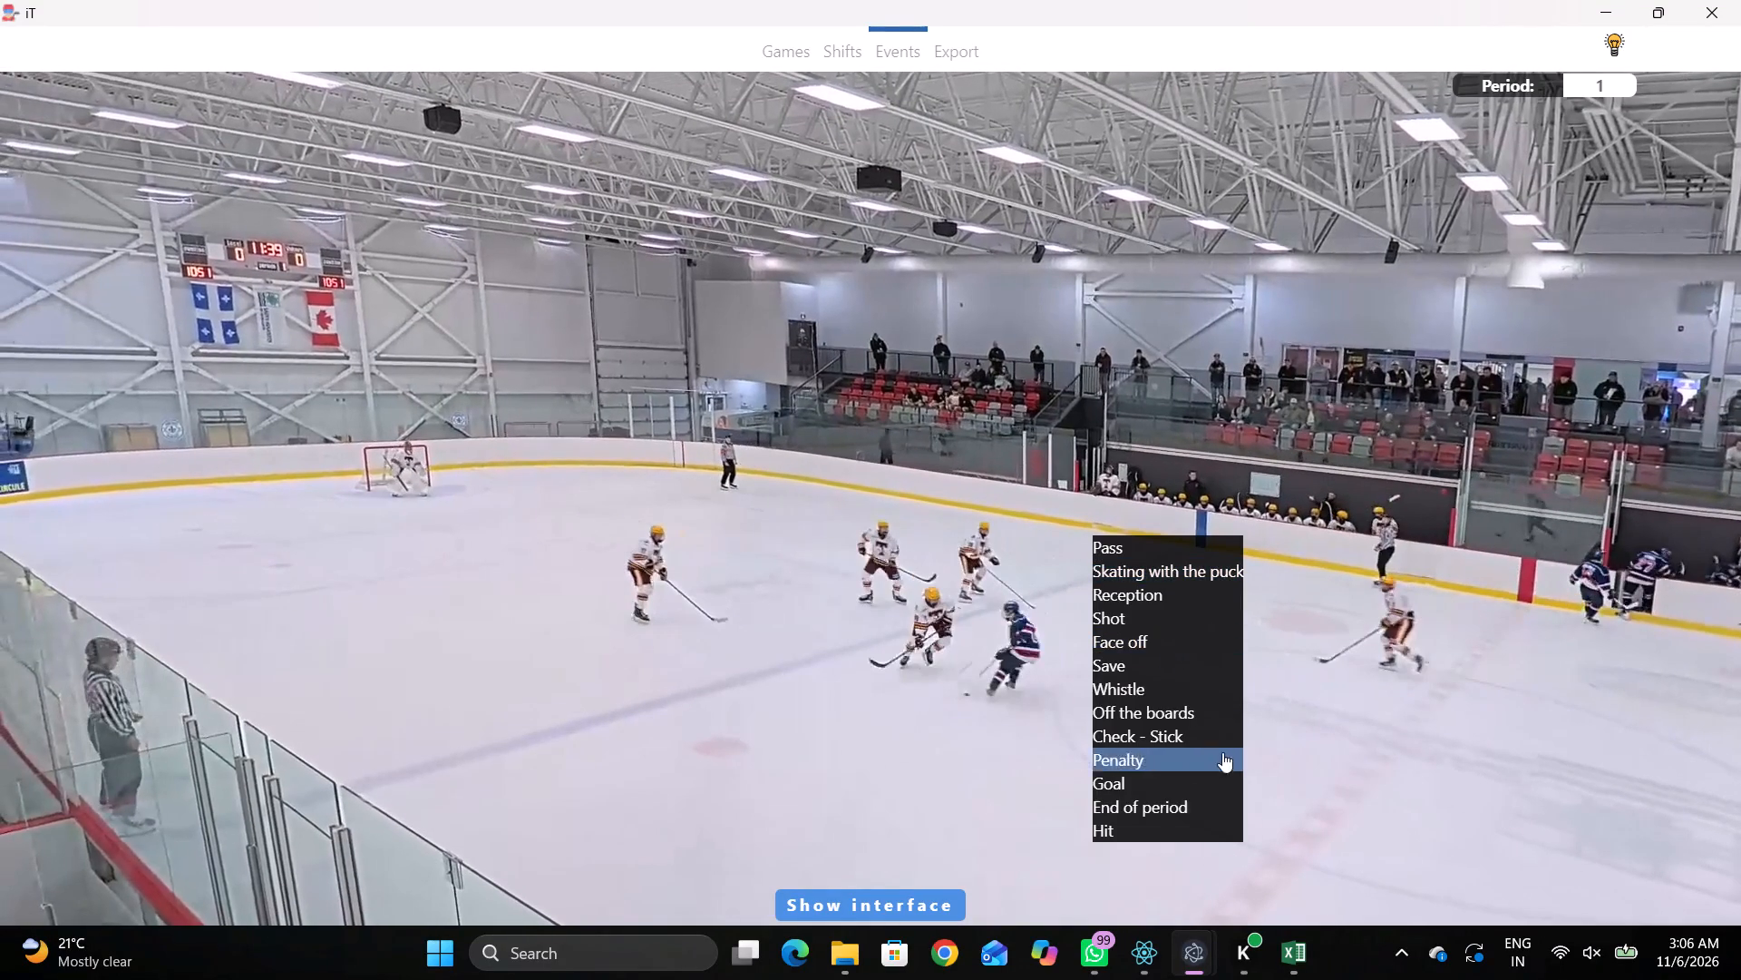
pyautogui.click(1178, 722)
pyautogui.rightClick(1240, 591)
pyautogui.rightClick(1171, 450)
pyautogui.click(1211, 644)
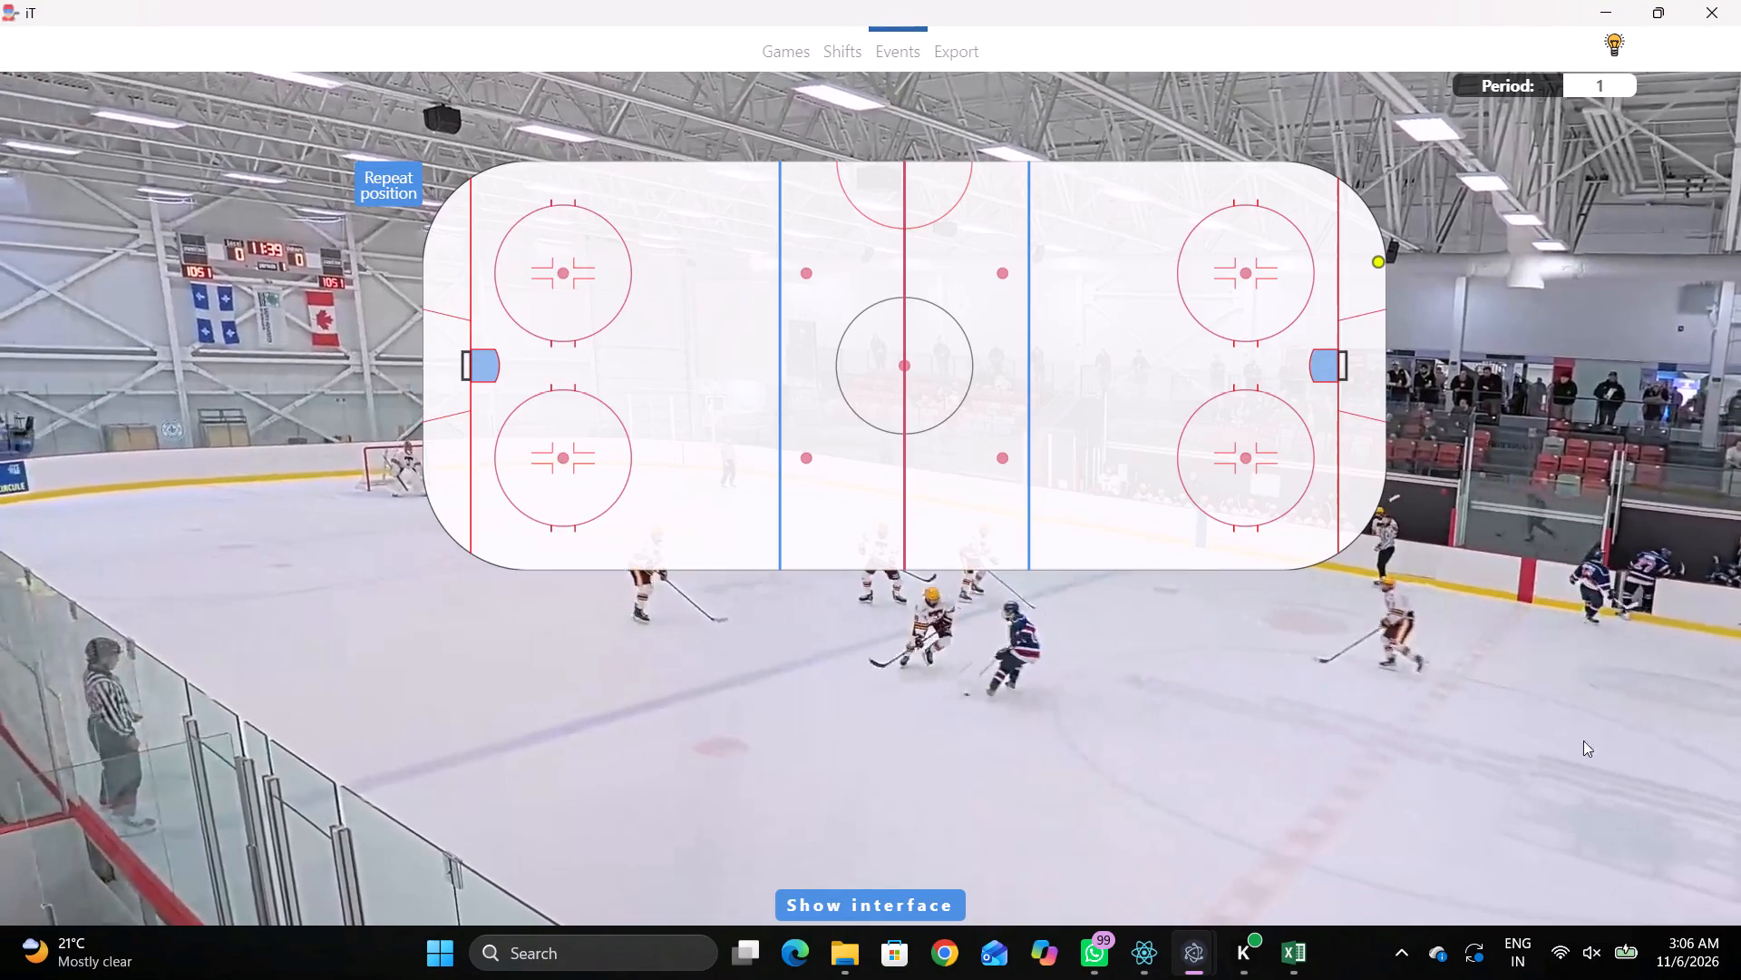
pyautogui.rightClick(1300, 610)
pyautogui.click(1343, 818)
pyautogui.click(1670, 818)
pyautogui.click(805, 473)
# Record Skating with the puck by the same player as he gains the puck, on the left blue line on the near side.
pyautogui.press('space')
pyautogui.press('space')
pyautogui.rightClick(1056, 535)
pyautogui.click(1119, 577)
pyautogui.click(1485, 261)
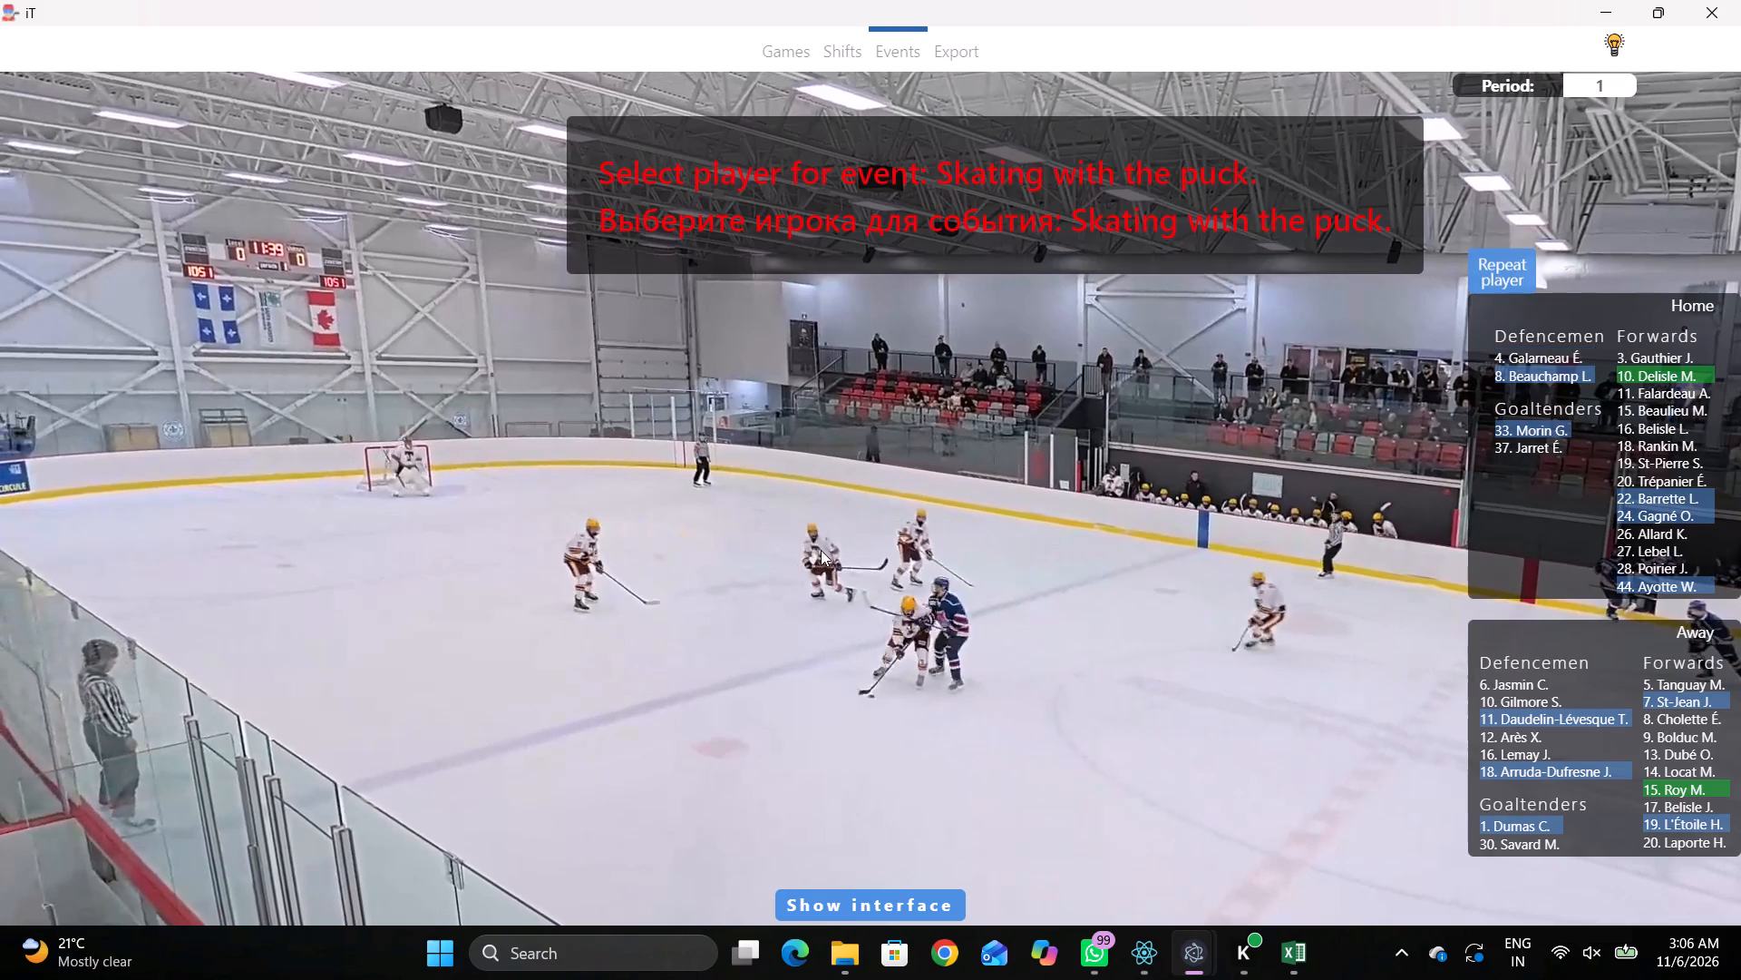
pyautogui.click(781, 473)
# Record a Pass by the same player when the puck is released, just past the centre red line near the near-side boards.
pyautogui.press('space')
pyautogui.press('b')
pyautogui.press('space')
pyautogui.rightClick(1069, 436)
pyautogui.press('space')
pyautogui.press('space')
pyautogui.rightClick(1081, 444)
pyautogui.click(1080, 446)
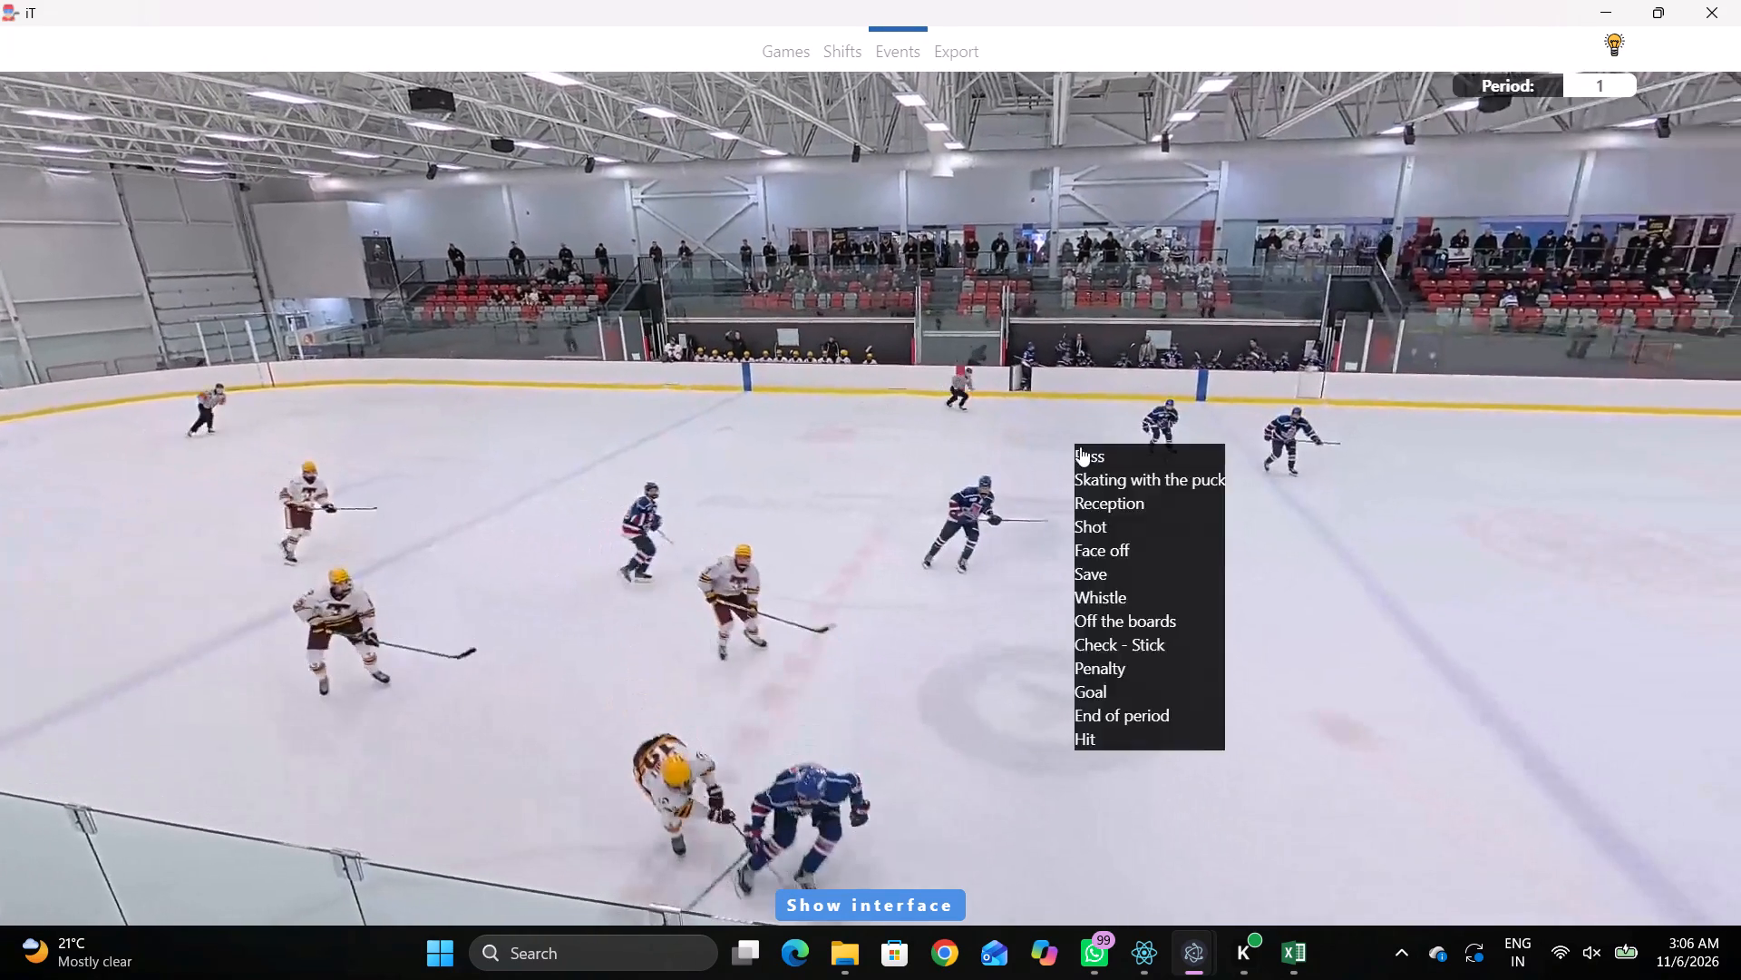
pyautogui.click(1493, 280)
pyautogui.click(920, 524)
# Record Skating with the puck by away defenceman 18, just inside the left blue line near the near-side boards.
pyautogui.press('space')
pyautogui.press('space')
pyautogui.press('space')
pyautogui.press('space')
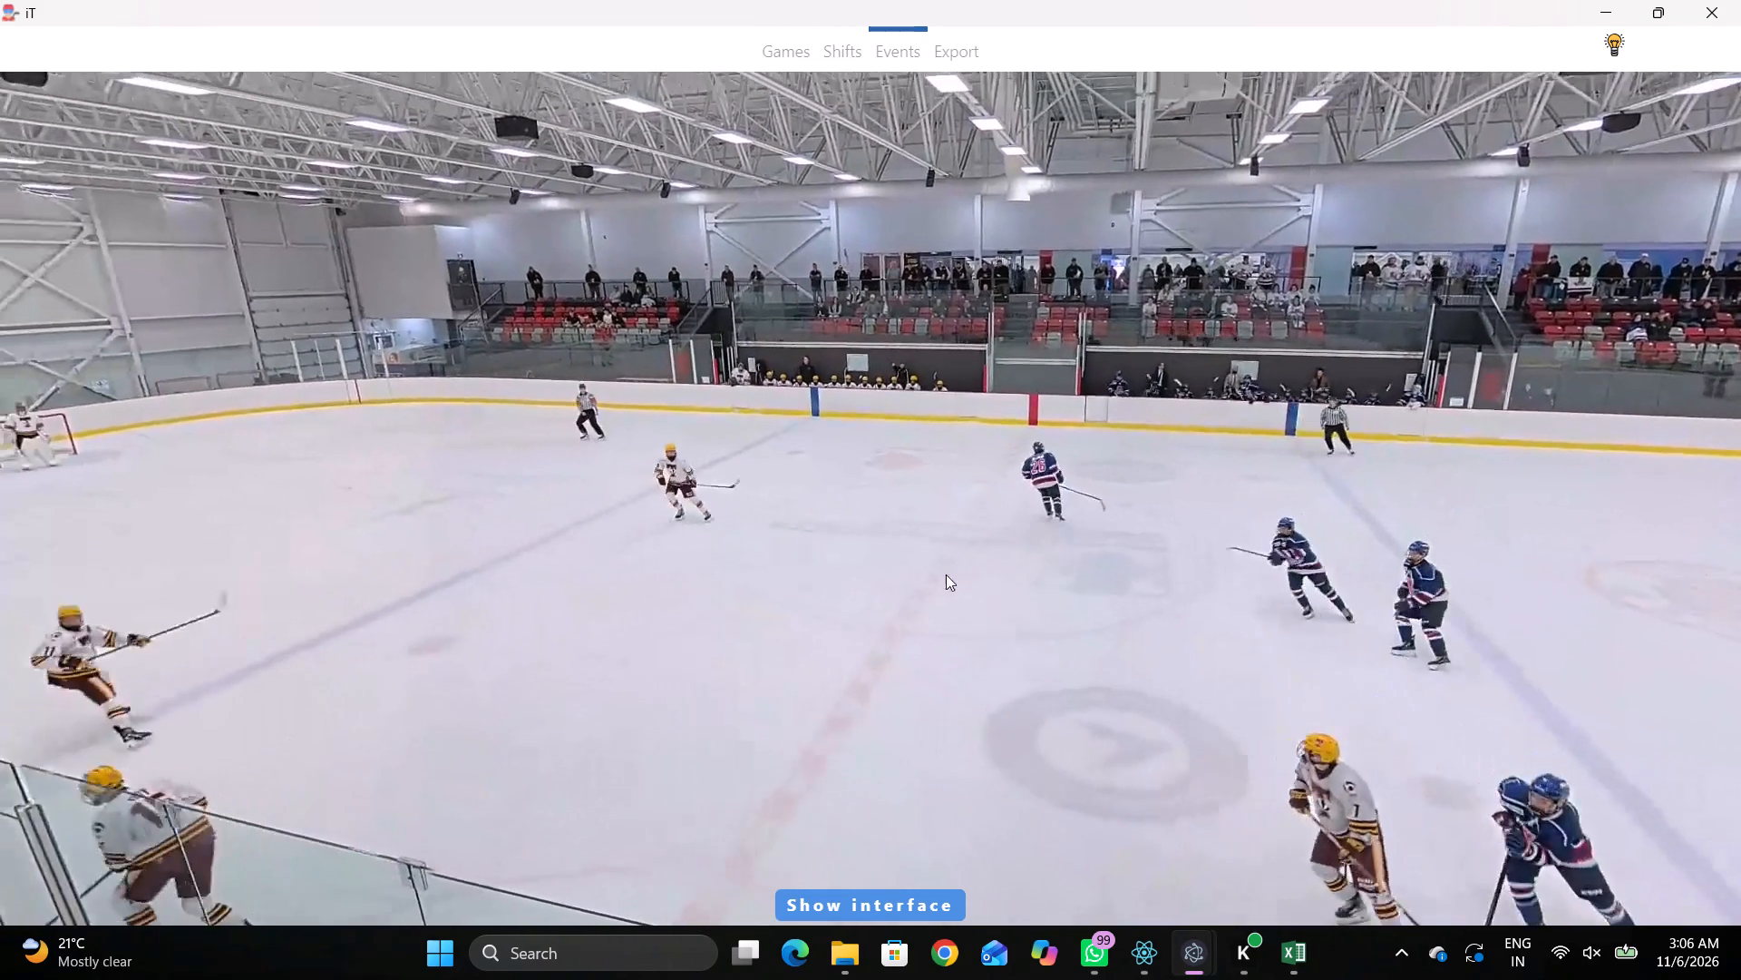
pyautogui.press('space')
pyautogui.press('space')
pyautogui.click(1006, 491)
pyautogui.rightClick(1025, 449)
pyautogui.click(1143, 495)
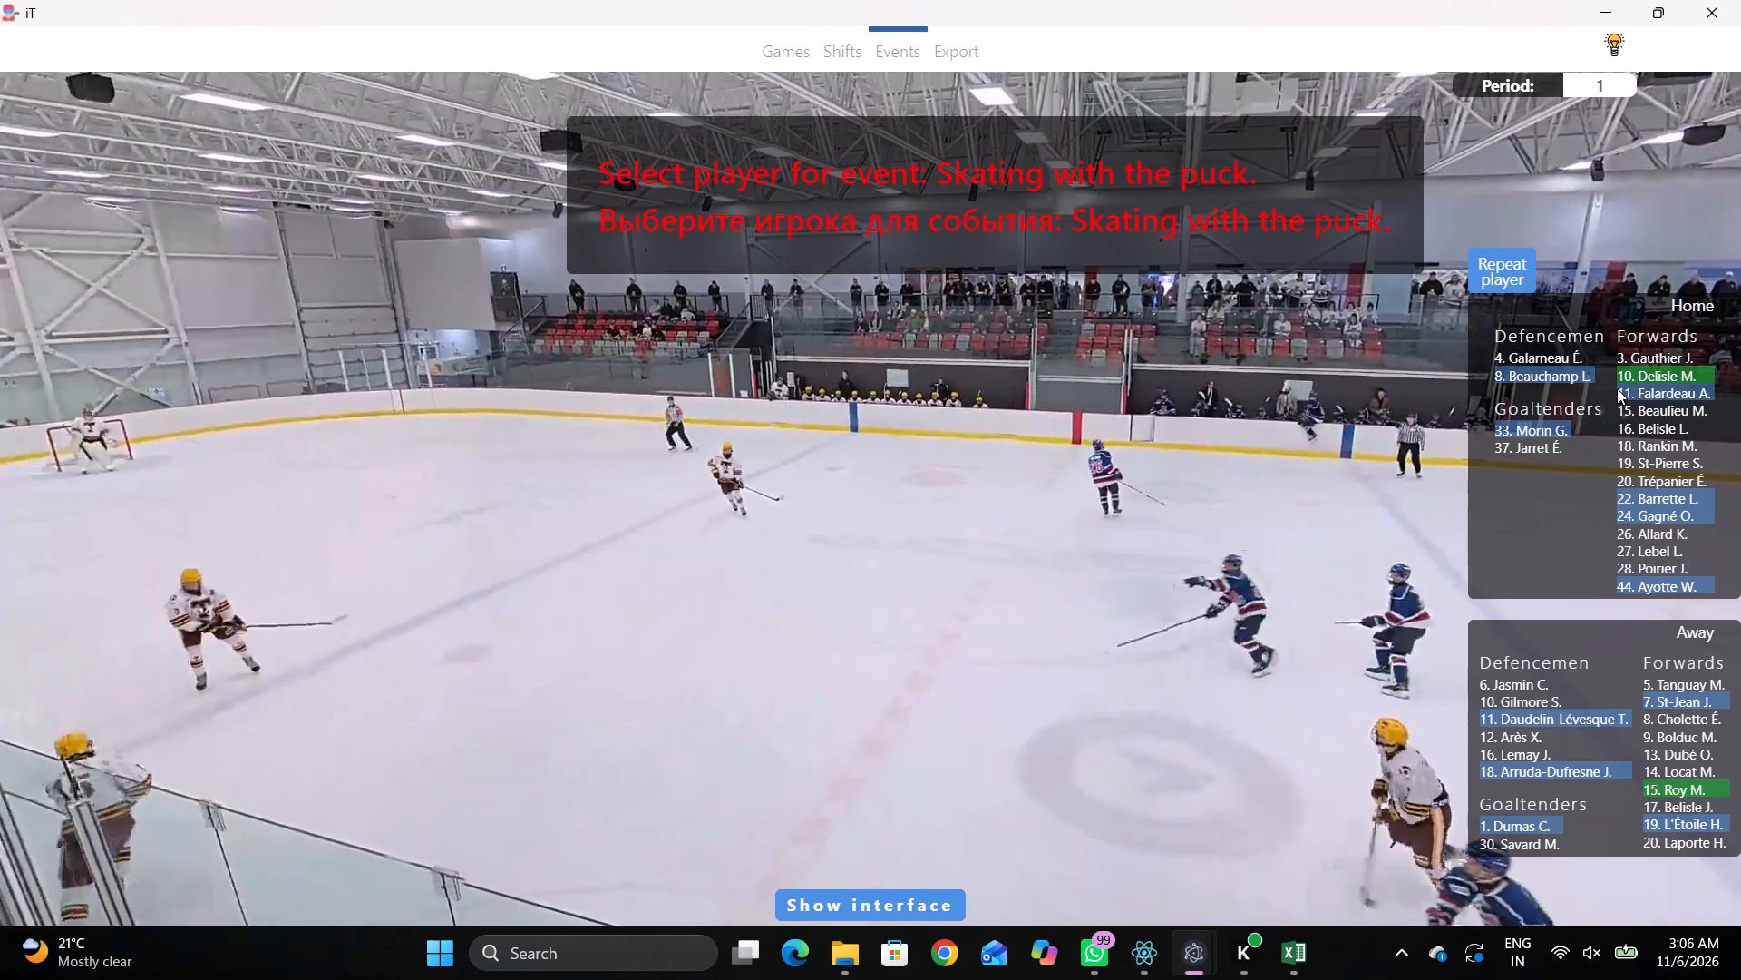
pyautogui.click(1527, 765)
pyautogui.click(773, 515)
# Change the player of the latest Skating with the puck event to away forward 15.
pyautogui.write('qq')
pyautogui.press('q')
pyautogui.hotkey('shift', 'd')
pyautogui.click(725, 760)
pyautogui.click(1657, 784)
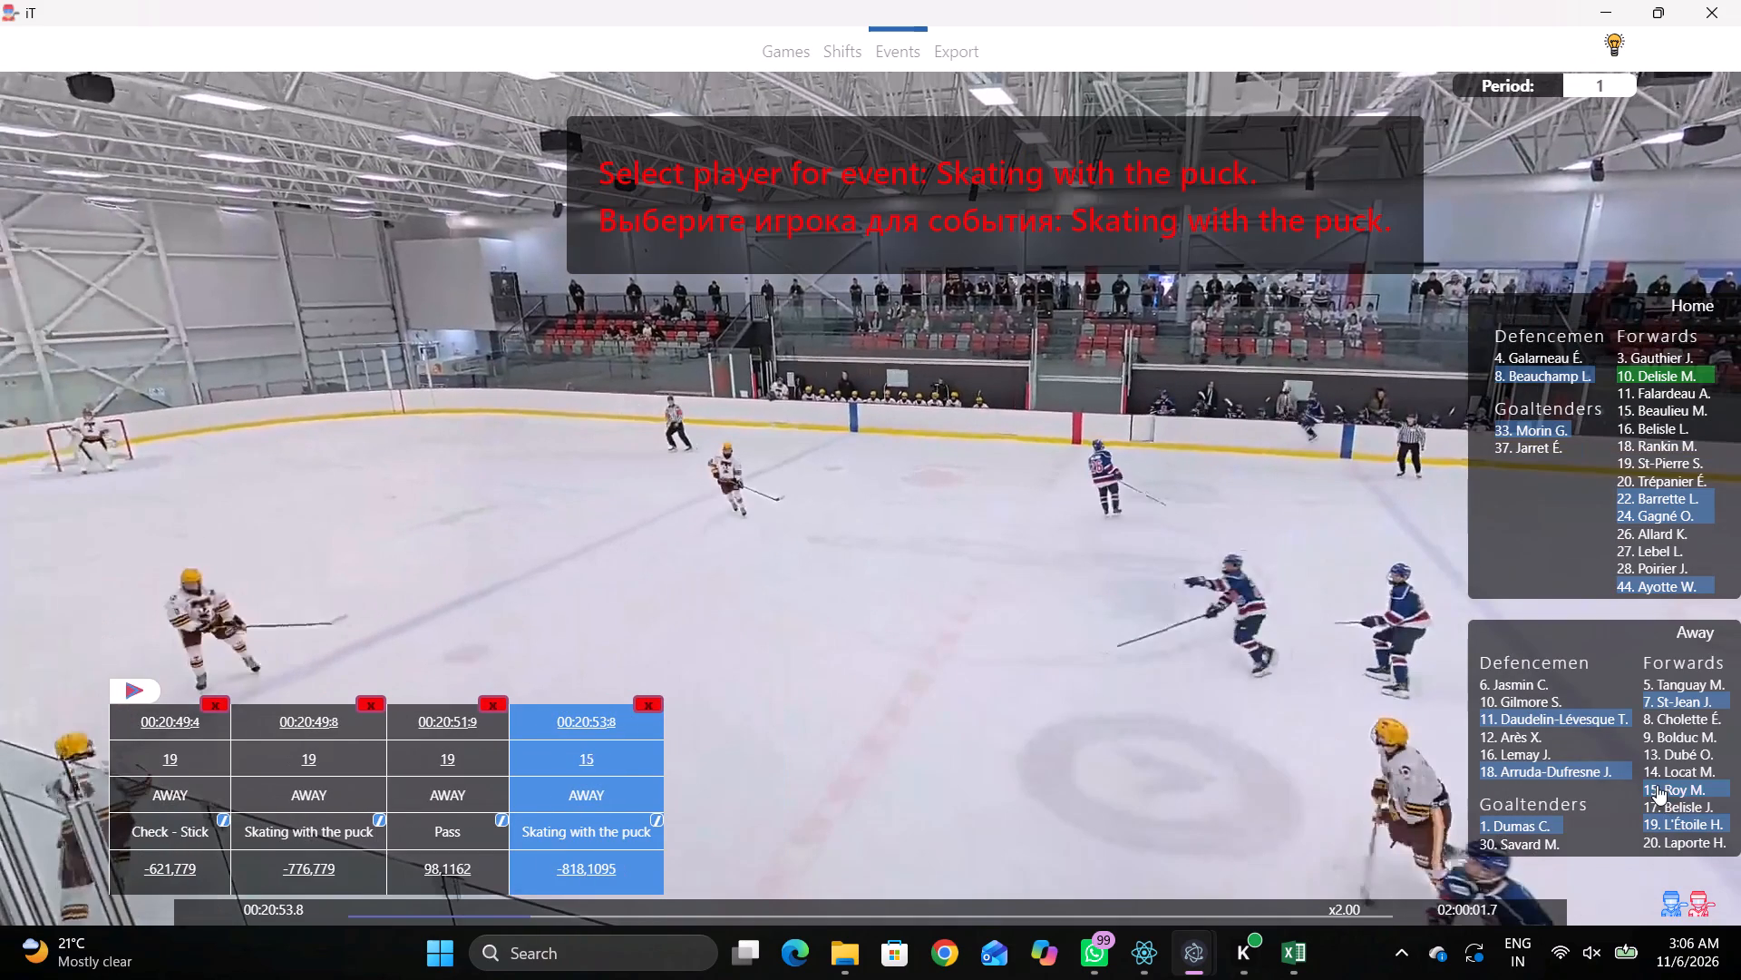
pyautogui.hotkey('shift', 'd')
# Record a Pass by the same player at the moment of release, slightly deeper inside the left blue line on the near side.
pyautogui.press('space')
pyautogui.press('space')
pyautogui.hotkey('shift', 'd')
pyautogui.hotkey('shift', 'd')
pyautogui.press('space')
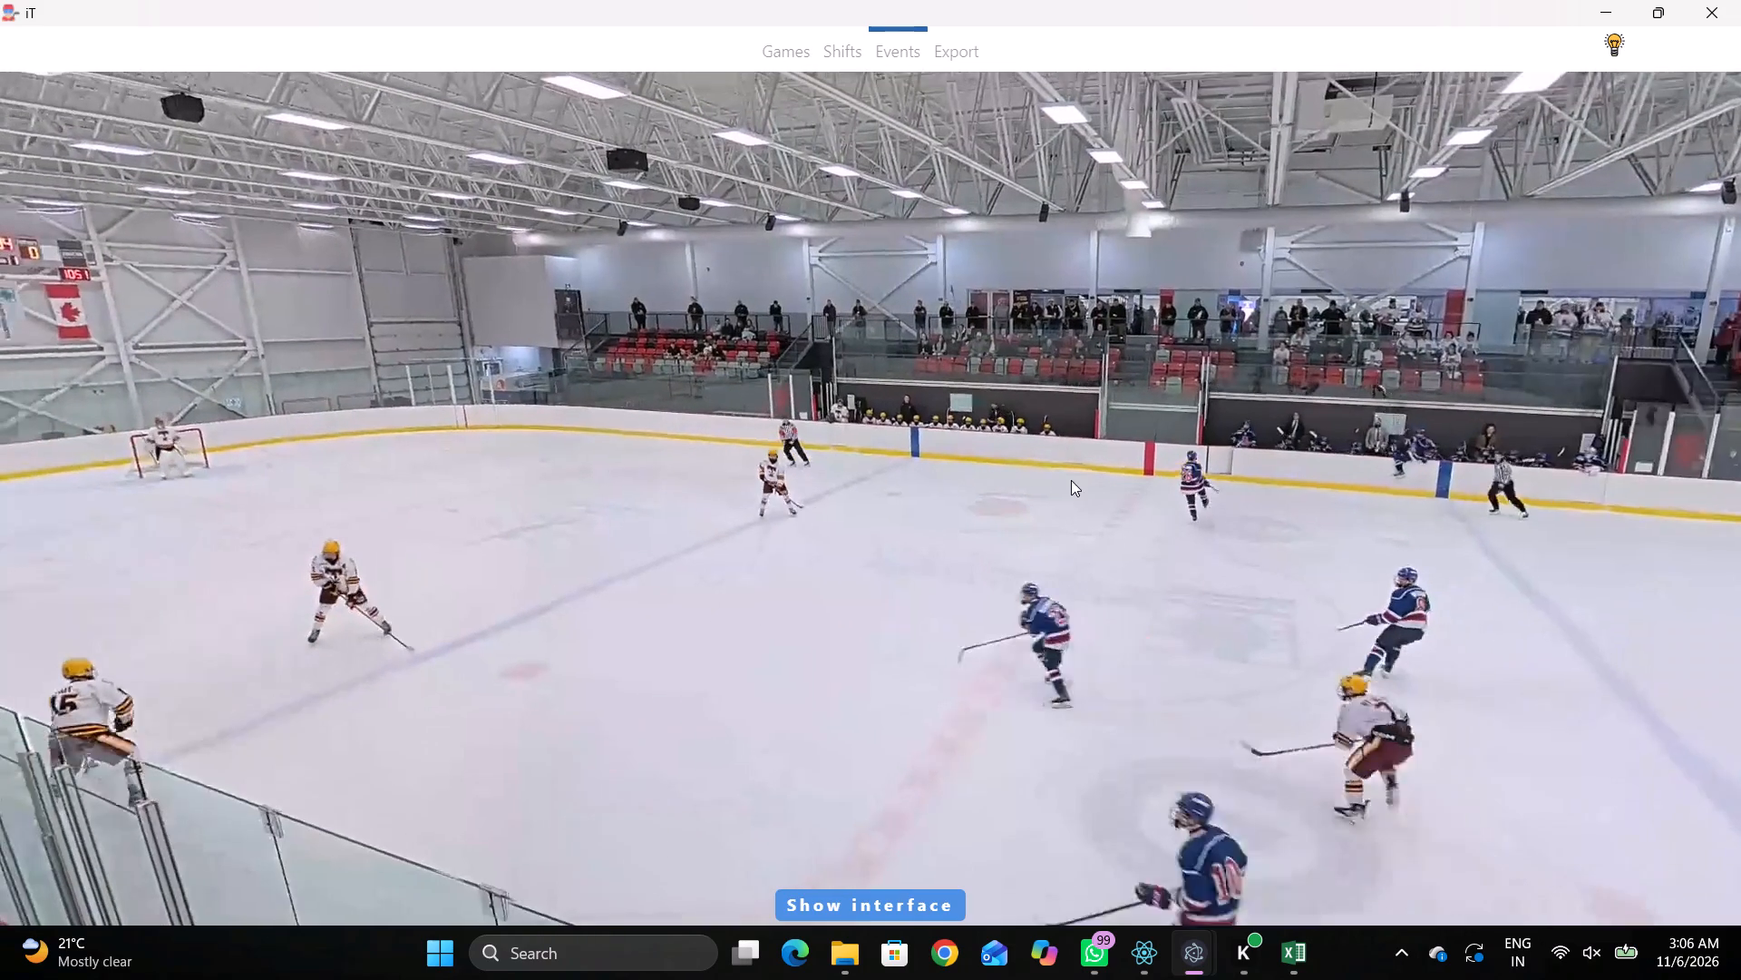
pyautogui.press('space')
pyautogui.press('space')
pyautogui.press('space')
pyautogui.press('q')
pyautogui.press('q')
pyautogui.press('q')
pyautogui.rightClick(1115, 399)
pyautogui.click(1126, 398)
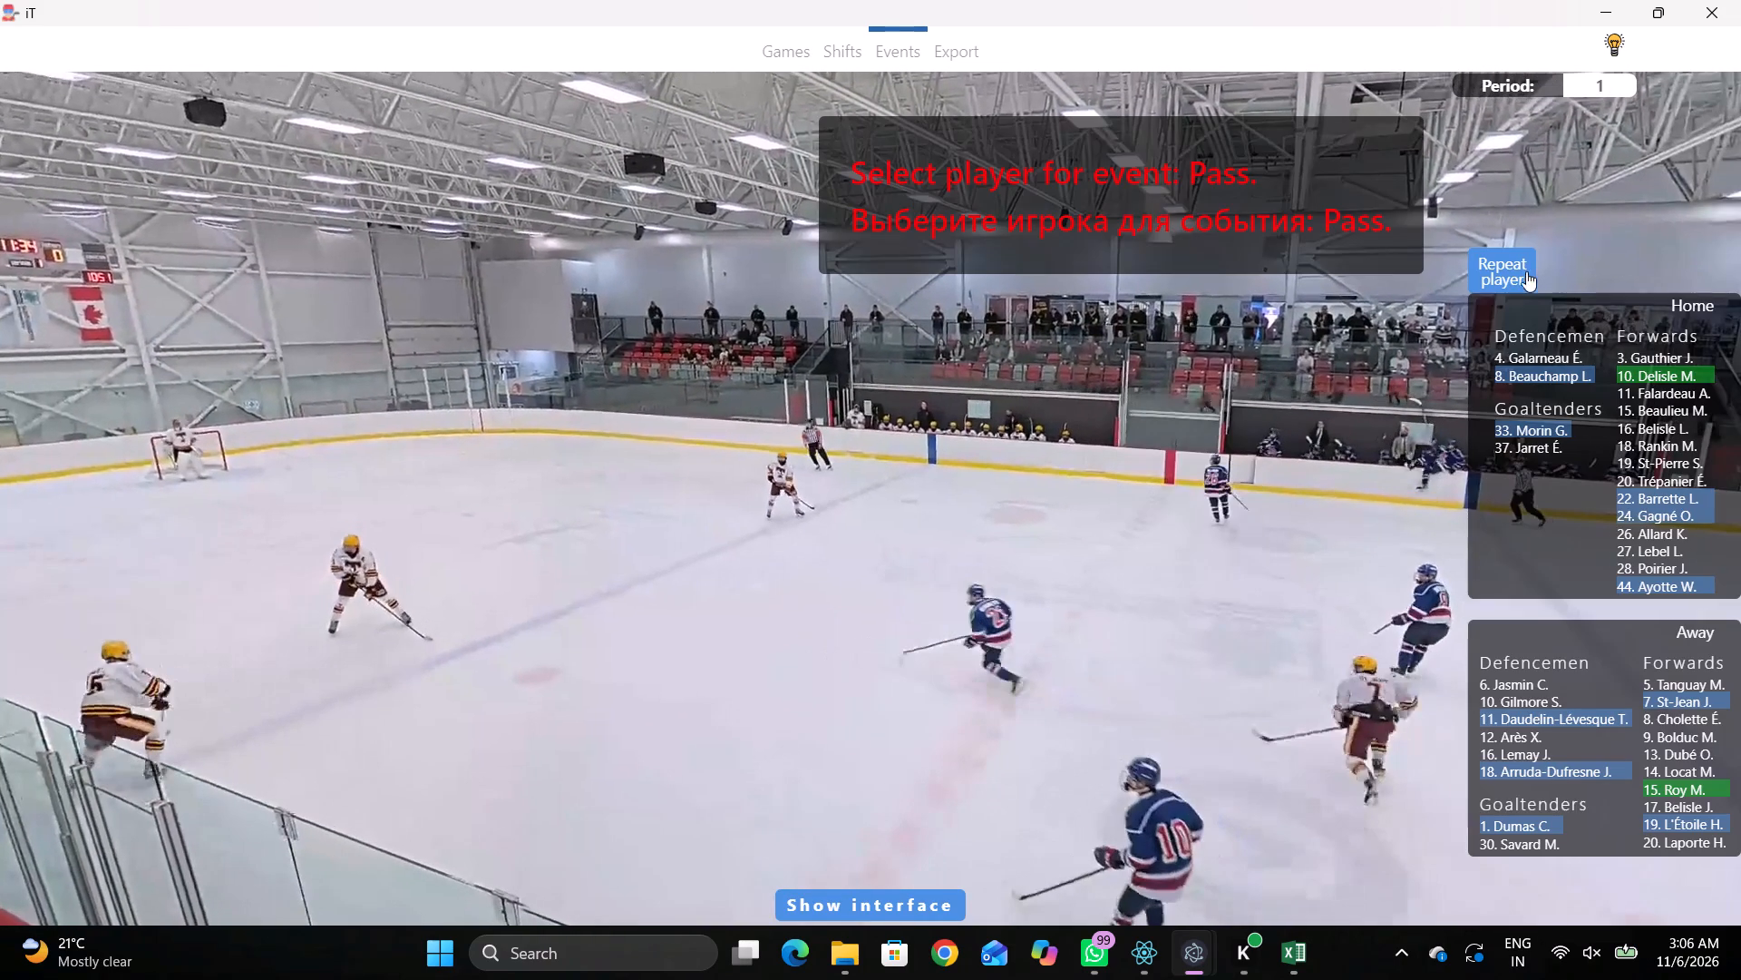
pyautogui.click(1519, 271)
pyautogui.click(745, 483)
# Record Skating with the puck by away defenceman 11, inside the left blue line on the near side.
pyautogui.press('space')
pyautogui.press('space')
pyautogui.rightClick(953, 437)
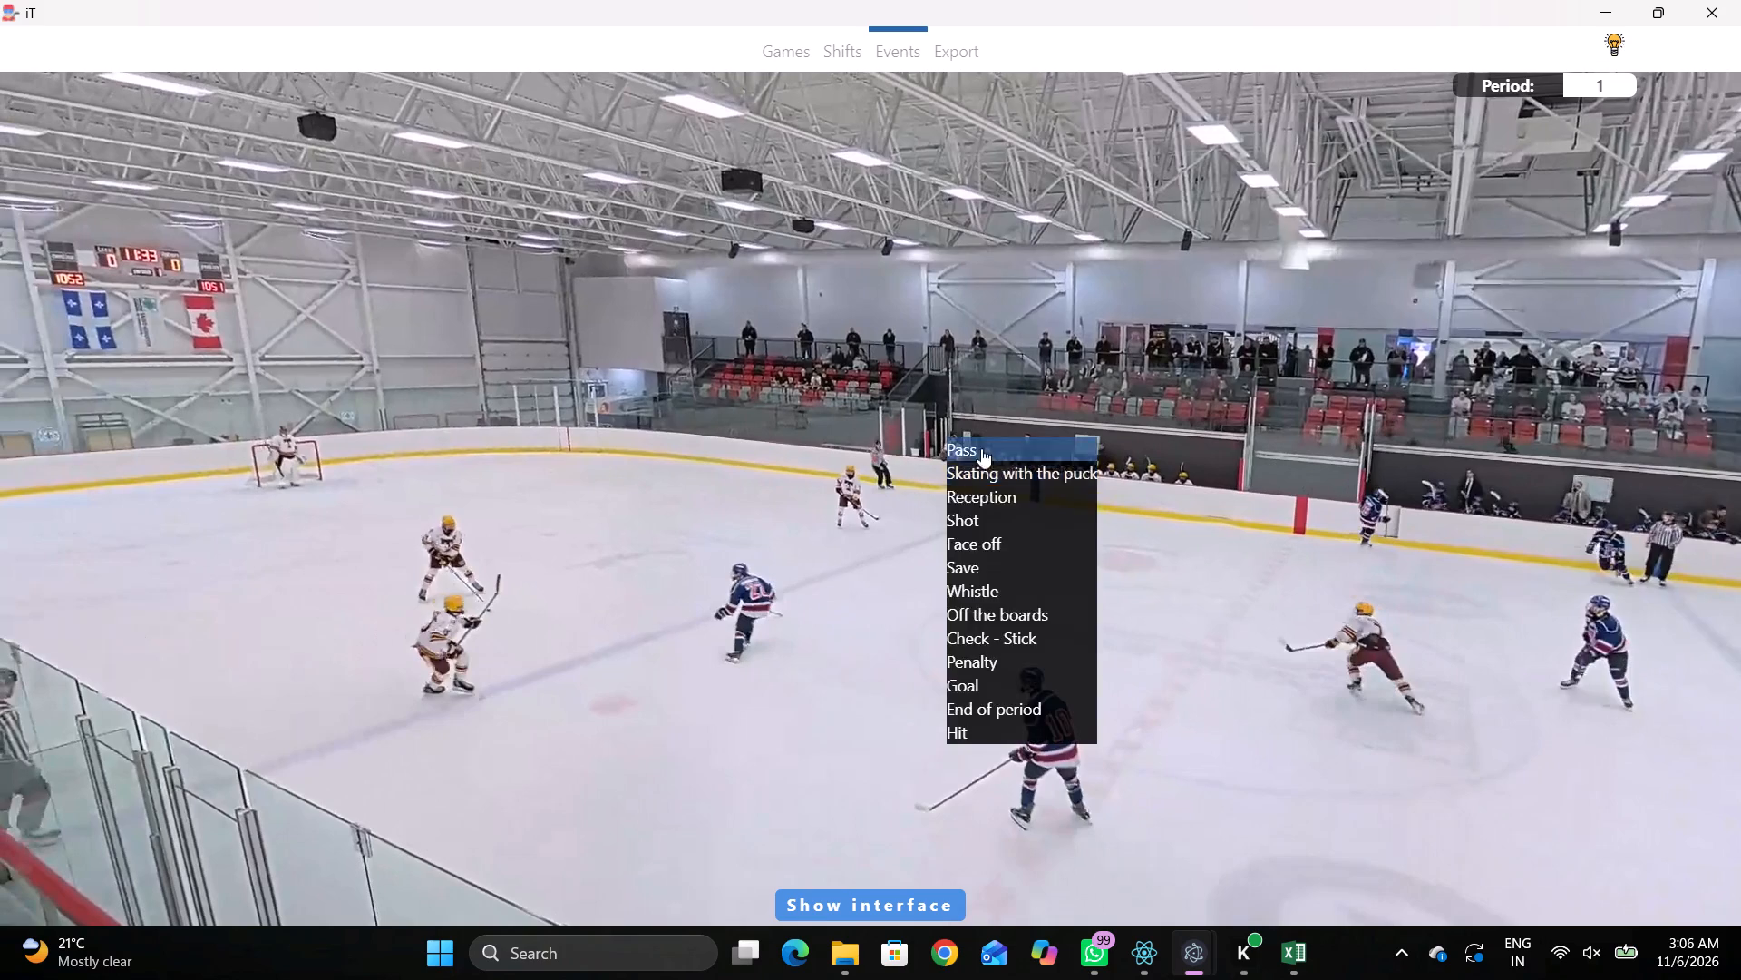
pyautogui.click(1081, 486)
pyautogui.moveTo(1062, 476); pyautogui.dragTo(1072, 482, button='right')
pyautogui.click(1230, 519)
pyautogui.moveTo(1420, 508); pyautogui.dragTo(1399, 506, button='right')
pyautogui.click(1444, 540)
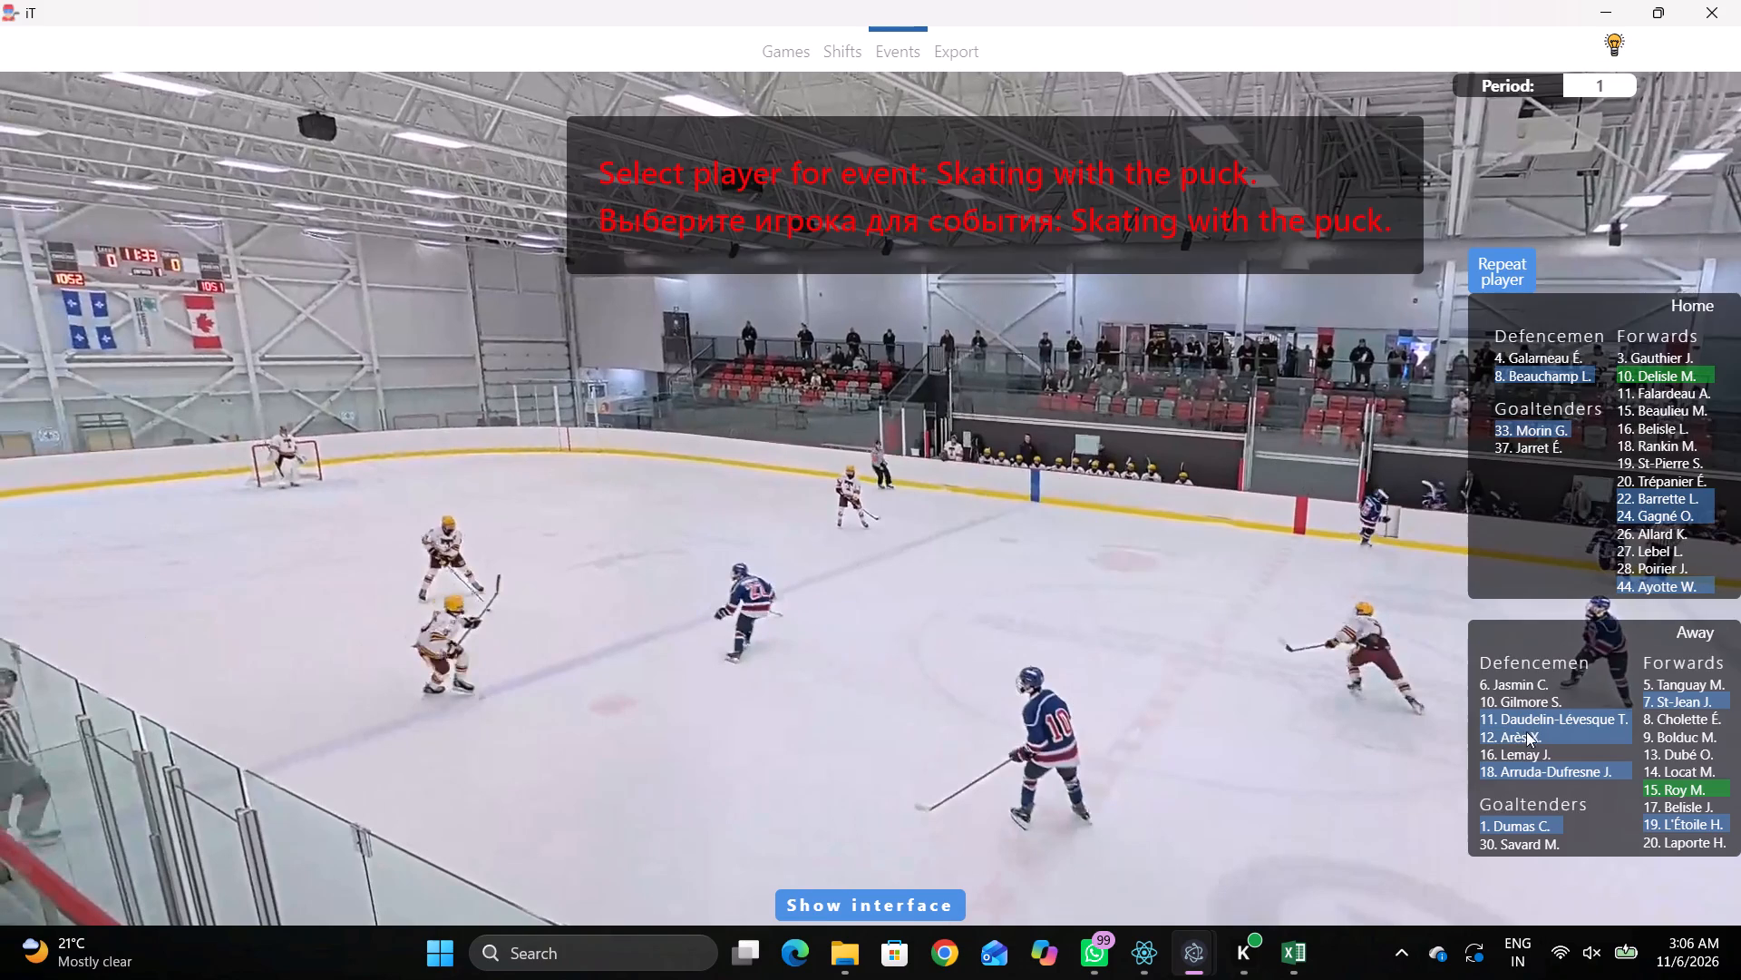
pyautogui.click(1505, 723)
pyautogui.click(706, 495)
# Rewind to before the latest Skating with the puck event and replay the puck exchange near the left blue line.
pyautogui.press('q')
pyautogui.press('q')
pyautogui.press('q')
pyautogui.press('q')
pyautogui.press('q')
pyautogui.press('q')
pyautogui.press('q')
pyautogui.press('q')
pyautogui.press('q')
pyautogui.press('q')
pyautogui.press('q')
pyautogui.press('q')
pyautogui.press('q')
pyautogui.press('q')
pyautogui.press('q')
pyautogui.press('q')
pyautogui.press('q')
pyautogui.press('q')
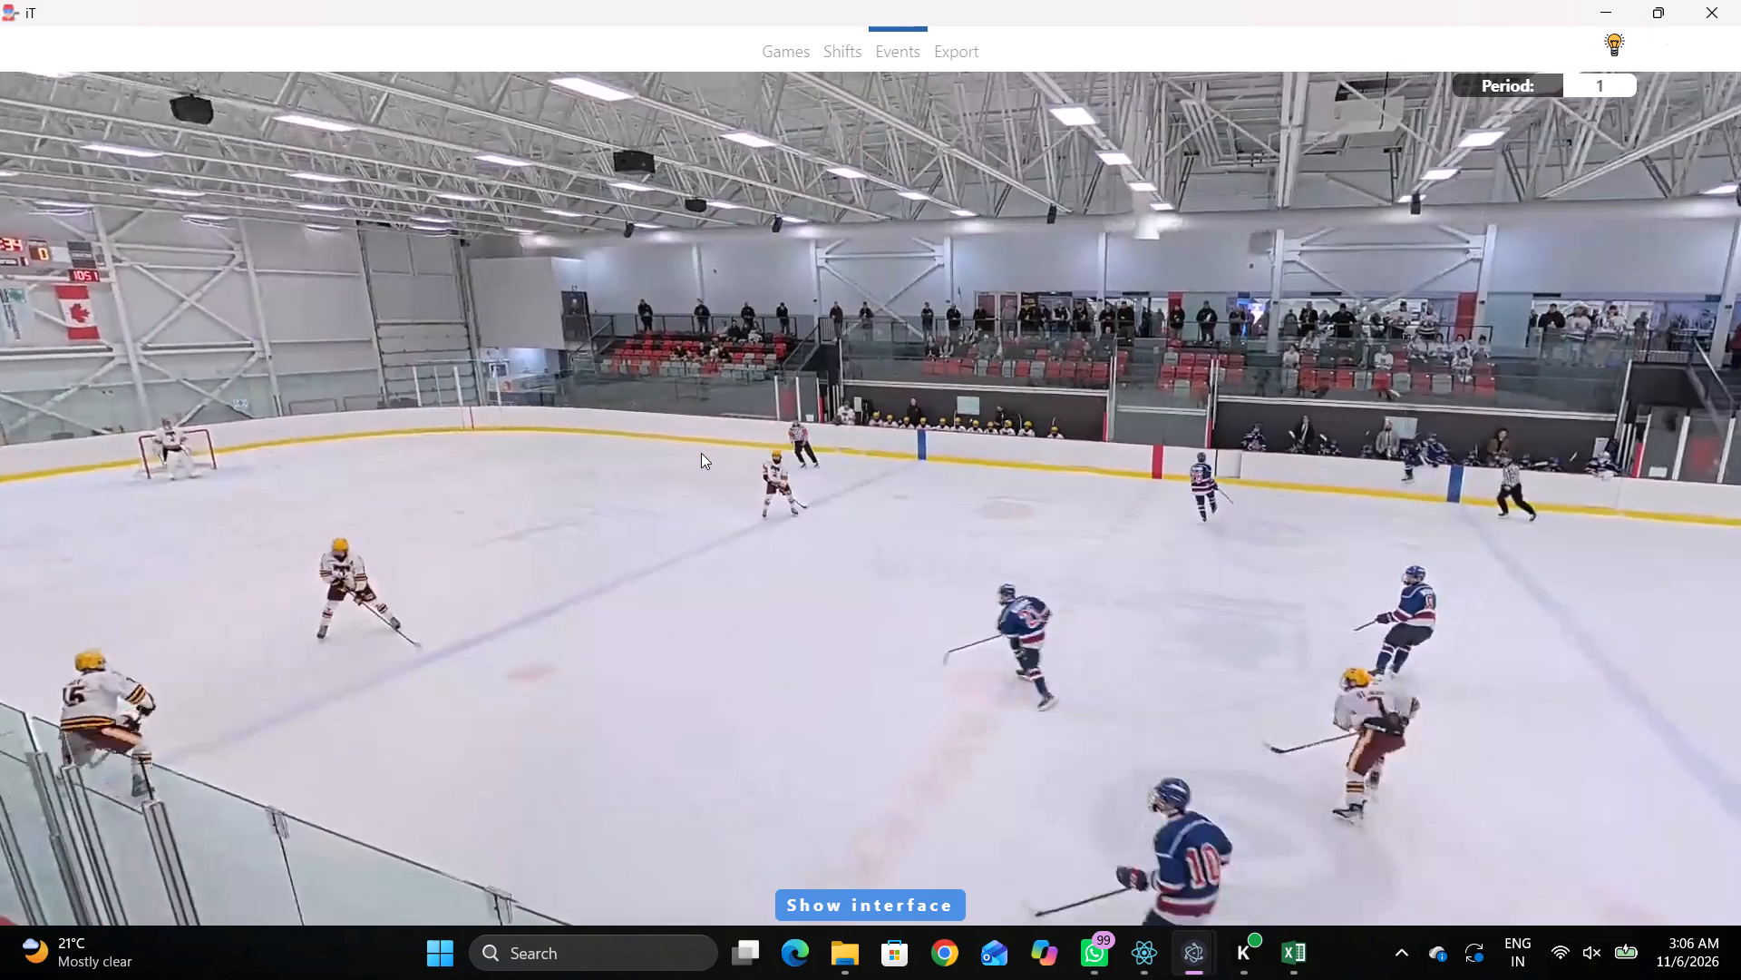
pyautogui.press('q')
pyautogui.write('qqq')
pyautogui.press('space')
pyautogui.press('v')
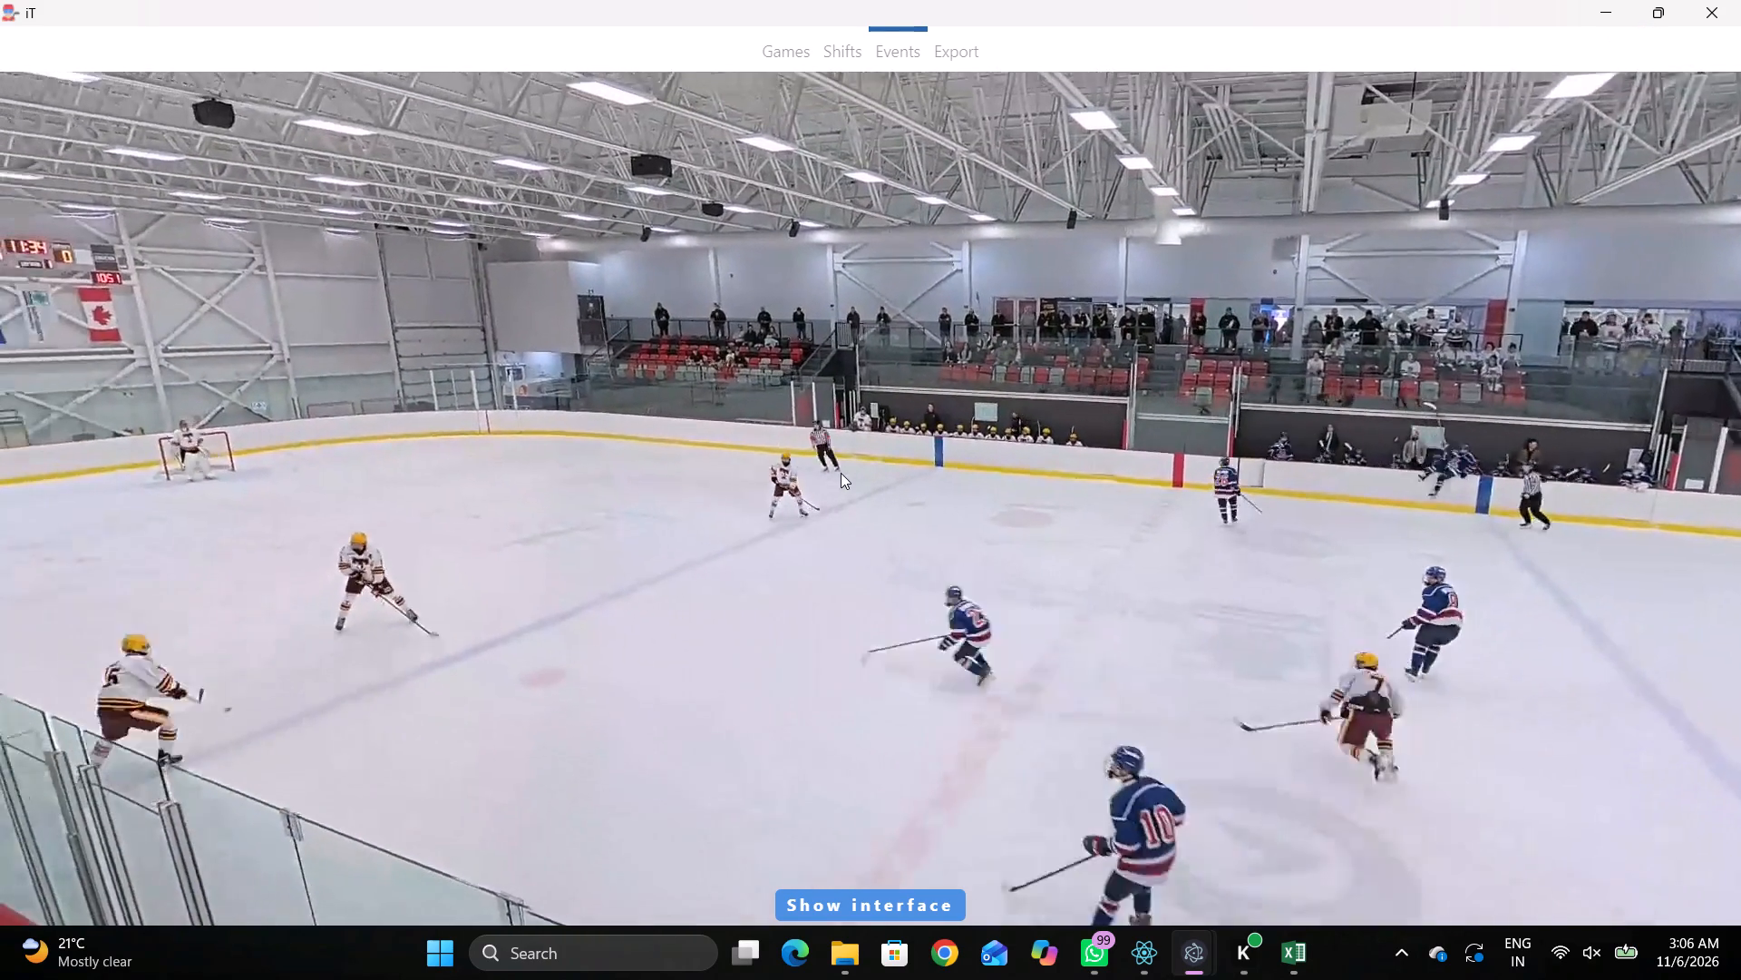
# Record a Pass by the same player at the moment of release, deeper in the left zone, slightly near-side of the middle.
pyautogui.press('space')
pyautogui.press('space')
pyautogui.press('space')
pyautogui.press('space')
pyautogui.press('space')
pyautogui.press('space')
pyautogui.press('space')
pyautogui.press('q')
pyautogui.press('q')
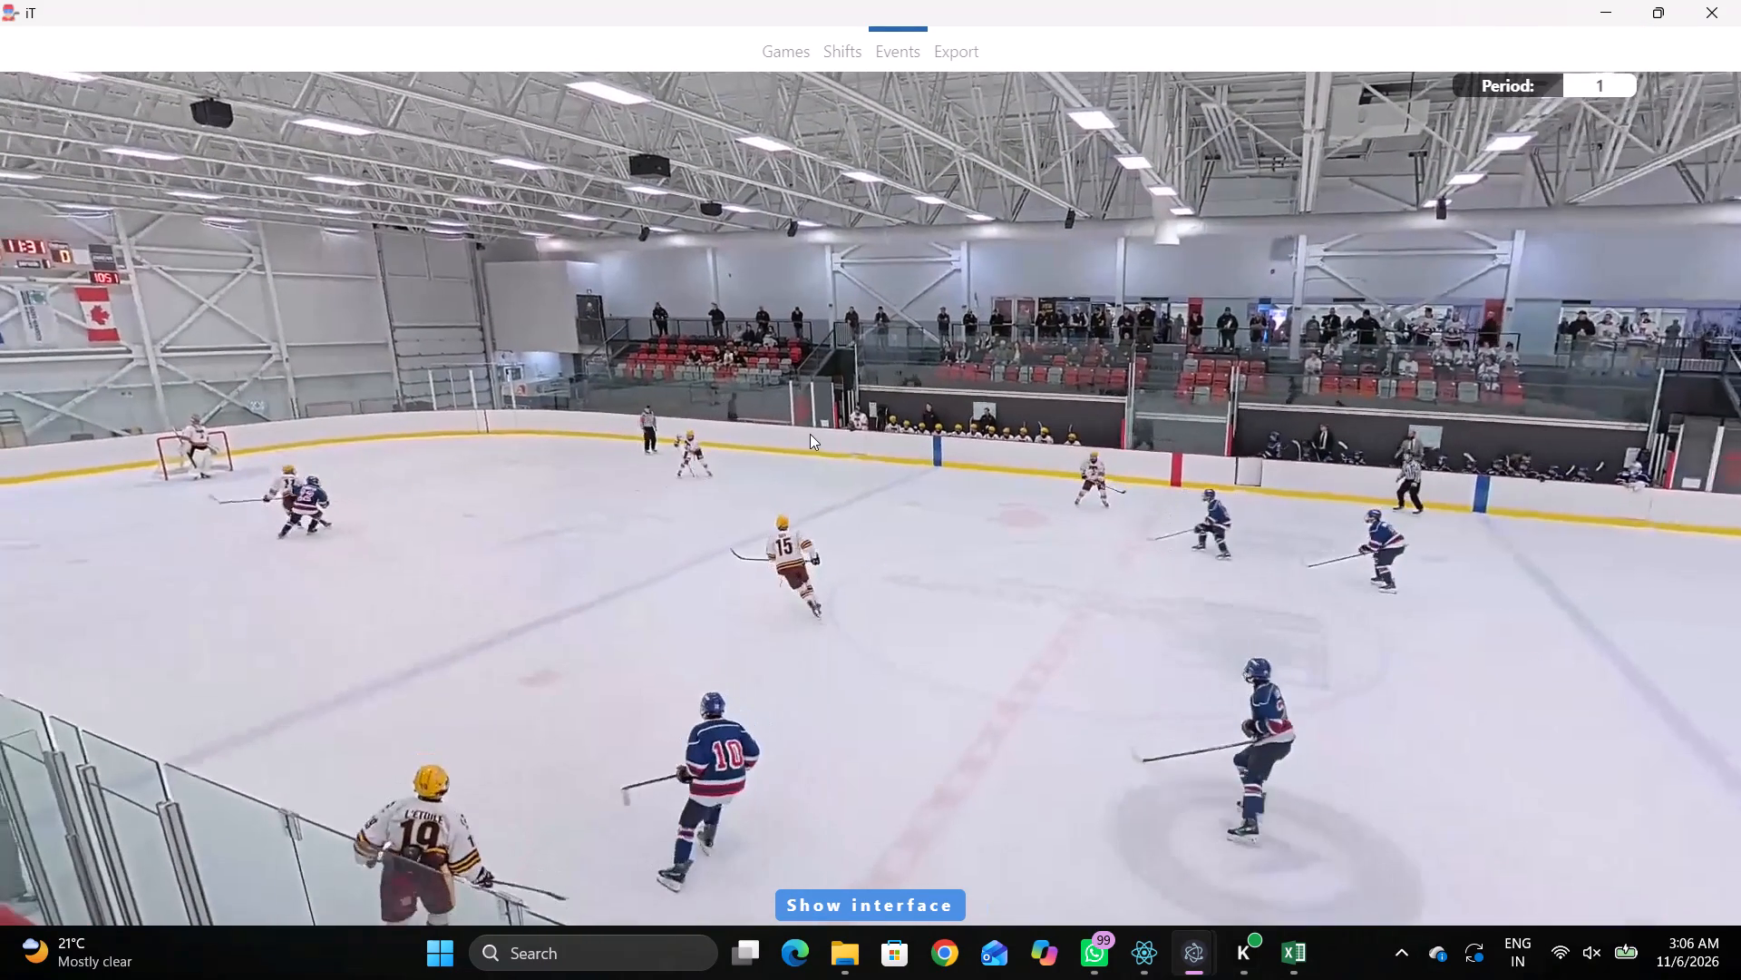
pyautogui.press('q')
pyautogui.press('q')
pyautogui.press('q')
pyautogui.press('q')
pyautogui.press('q')
pyautogui.press('q')
pyautogui.rightClick(952, 390)
pyautogui.click(976, 387)
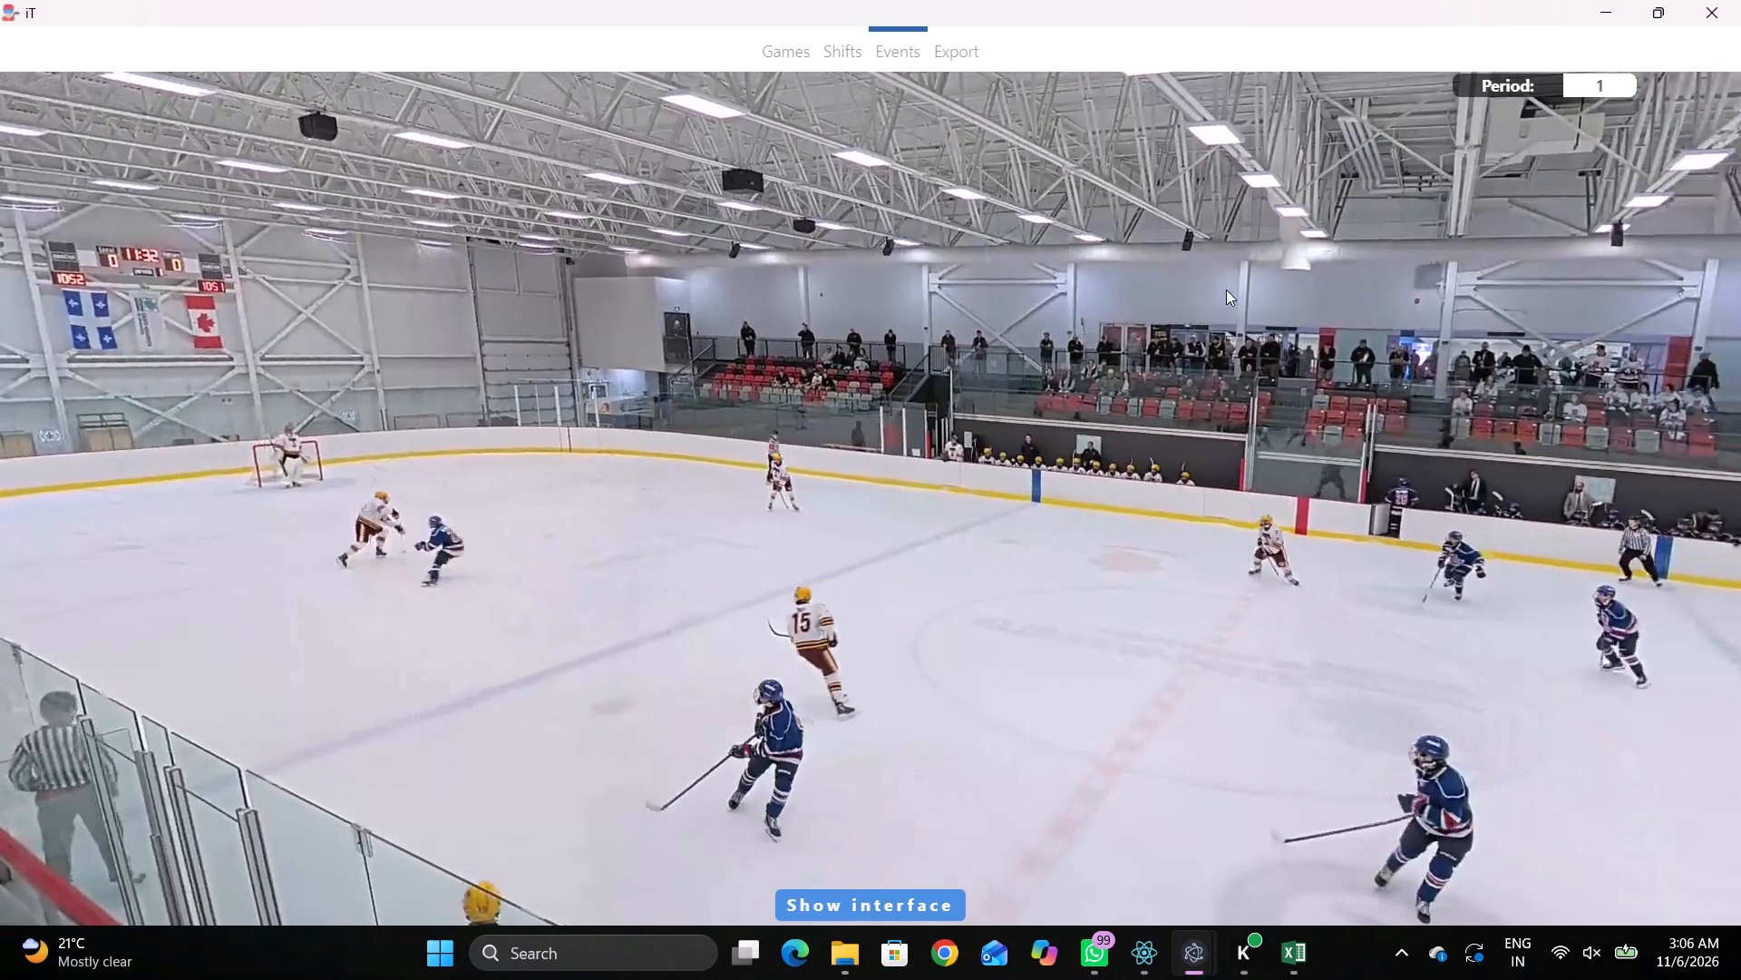
pyautogui.rightClick(1124, 307)
pyautogui.click(1139, 319)
pyautogui.click(1482, 263)
pyautogui.click(642, 421)
# Record Skating with the puck by away defenceman 18, beside the far-side face-off circle in the left zone.
pyautogui.press('space')
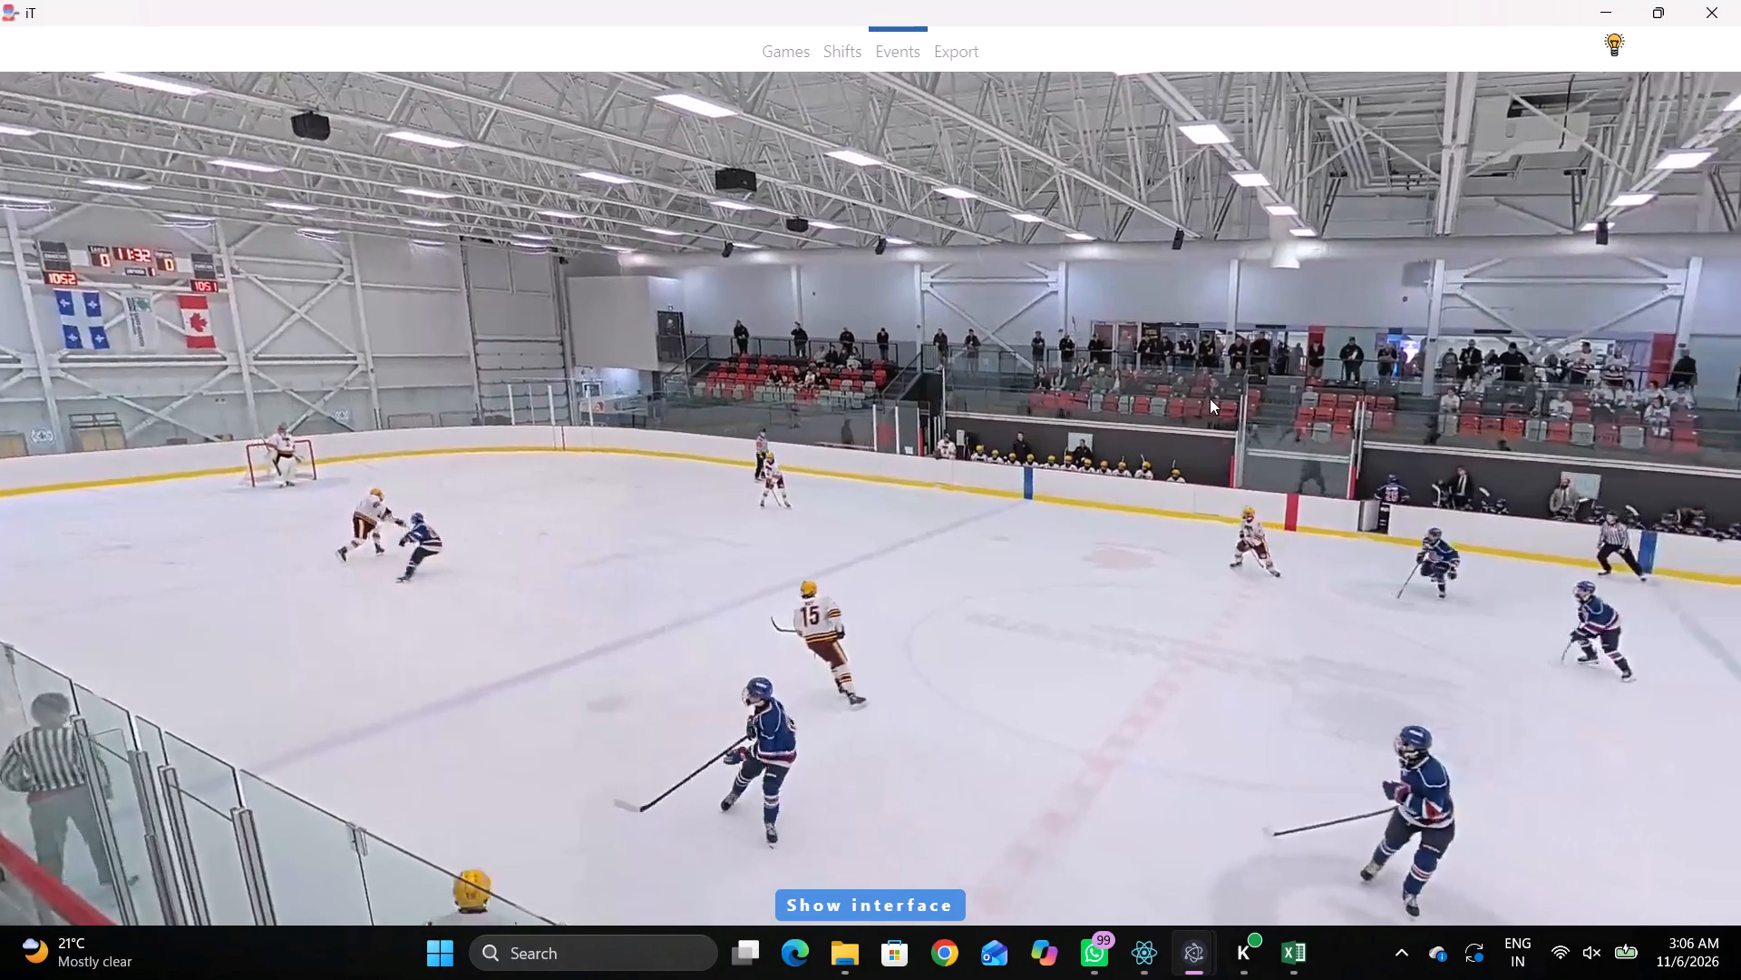
pyautogui.press('space')
pyautogui.rightClick(1042, 388)
pyautogui.click(1109, 407)
pyautogui.rightClick(1317, 484)
pyautogui.click(1373, 522)
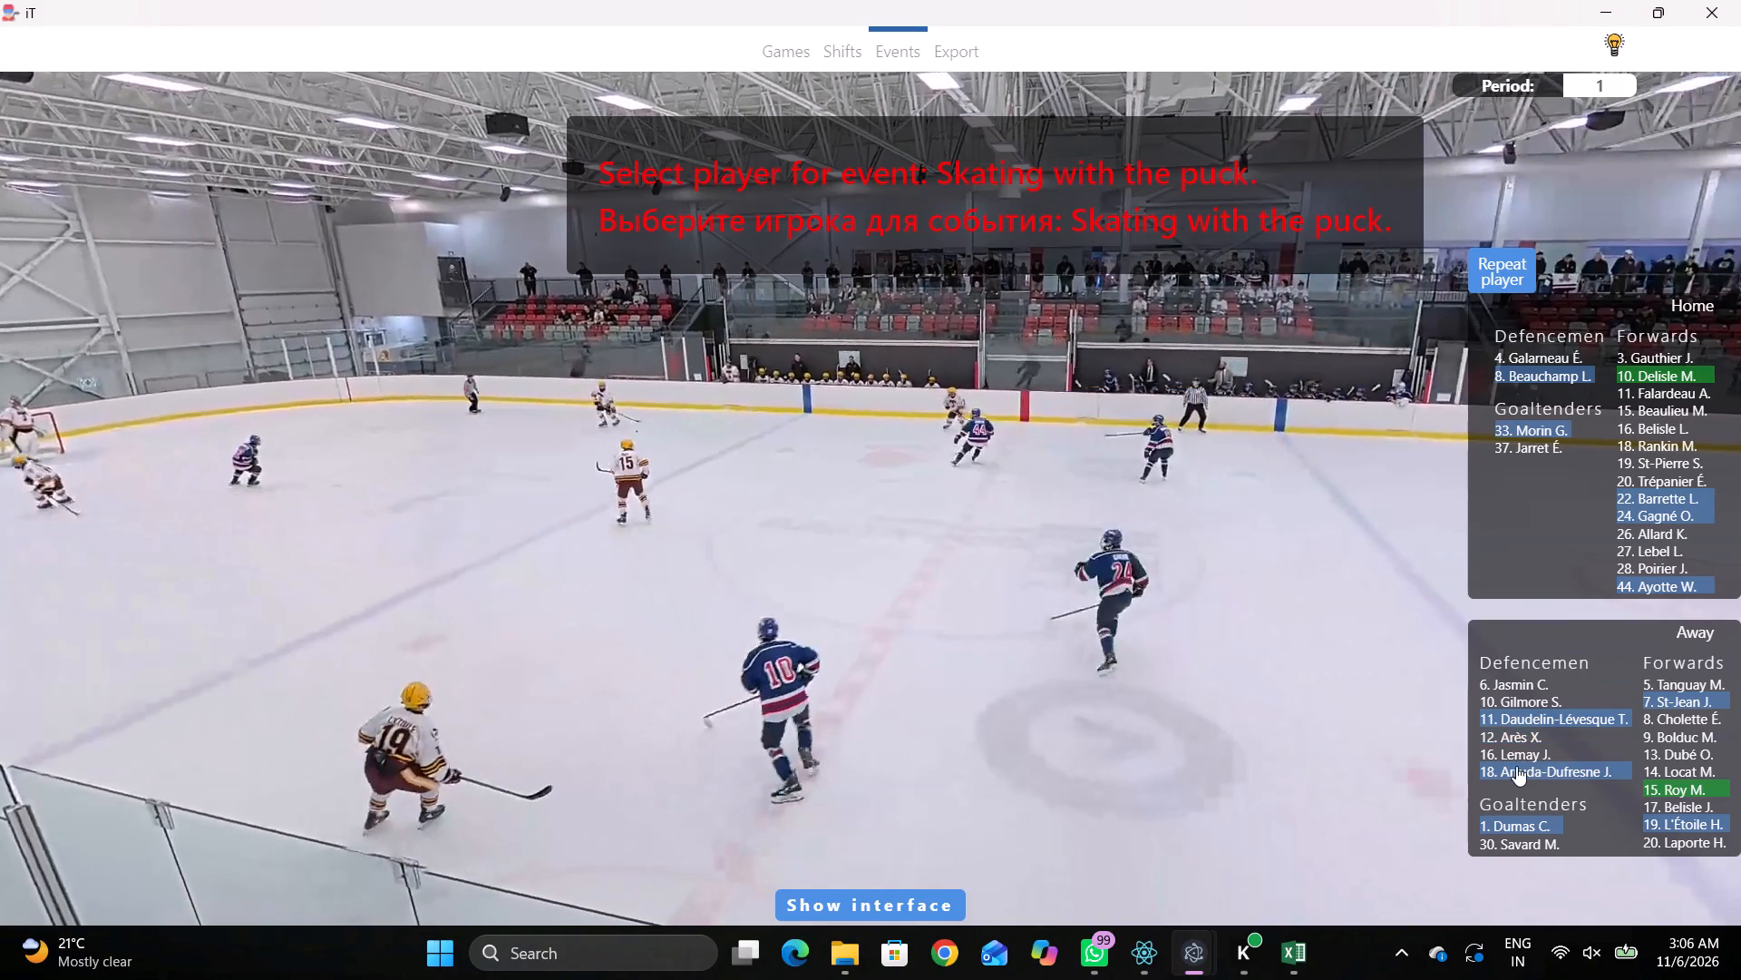
pyautogui.click(1514, 766)
pyautogui.click(622, 207)
# Record a Pass by the same player at the release, on the far side between the left blue line and centre red line.
pyautogui.press('r')
pyautogui.press('space')
pyautogui.press('space')
pyautogui.press('space')
pyautogui.press('space')
pyautogui.press('space')
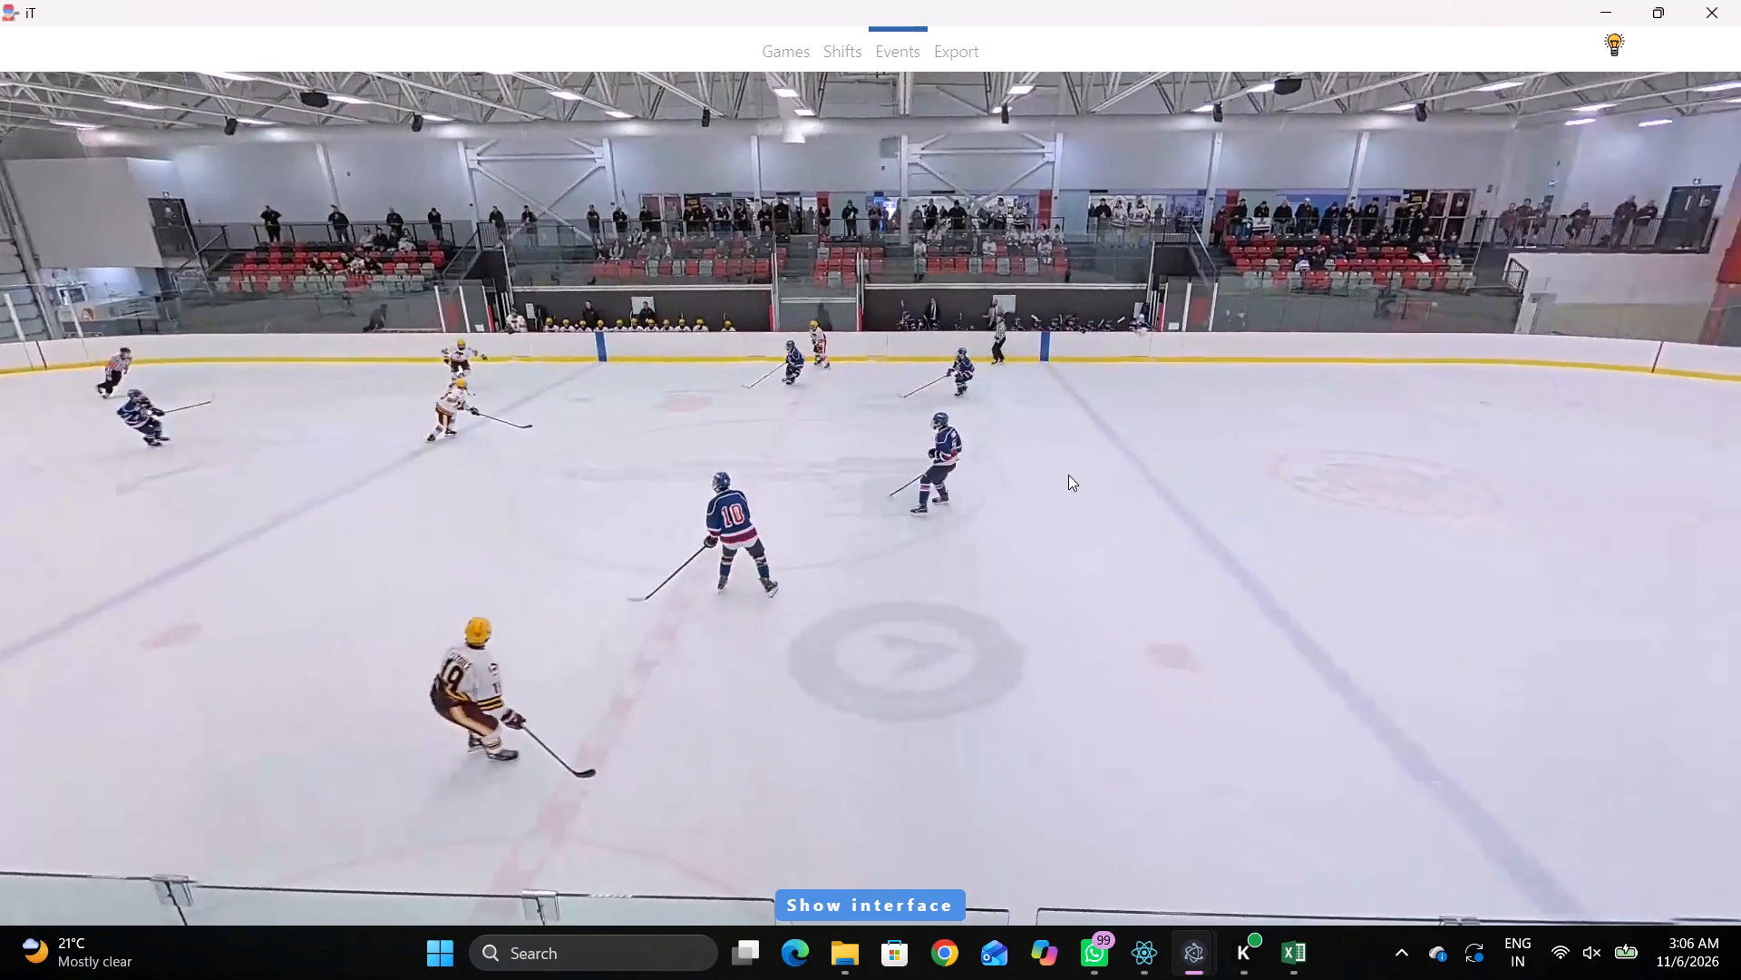
pyautogui.press('space')
pyautogui.write('qq')
pyautogui.press('q')
pyautogui.press('q')
pyautogui.press('q')
pyautogui.press('q')
pyautogui.moveTo(1152, 358); pyautogui.dragTo(1138, 368, button='right')
pyautogui.click(1153, 370)
pyautogui.click(1510, 267)
pyautogui.click(857, 230)
# Record Skating with the puck by away forward 19, just past the centre red line near the near-side boards.
pyautogui.press('space')
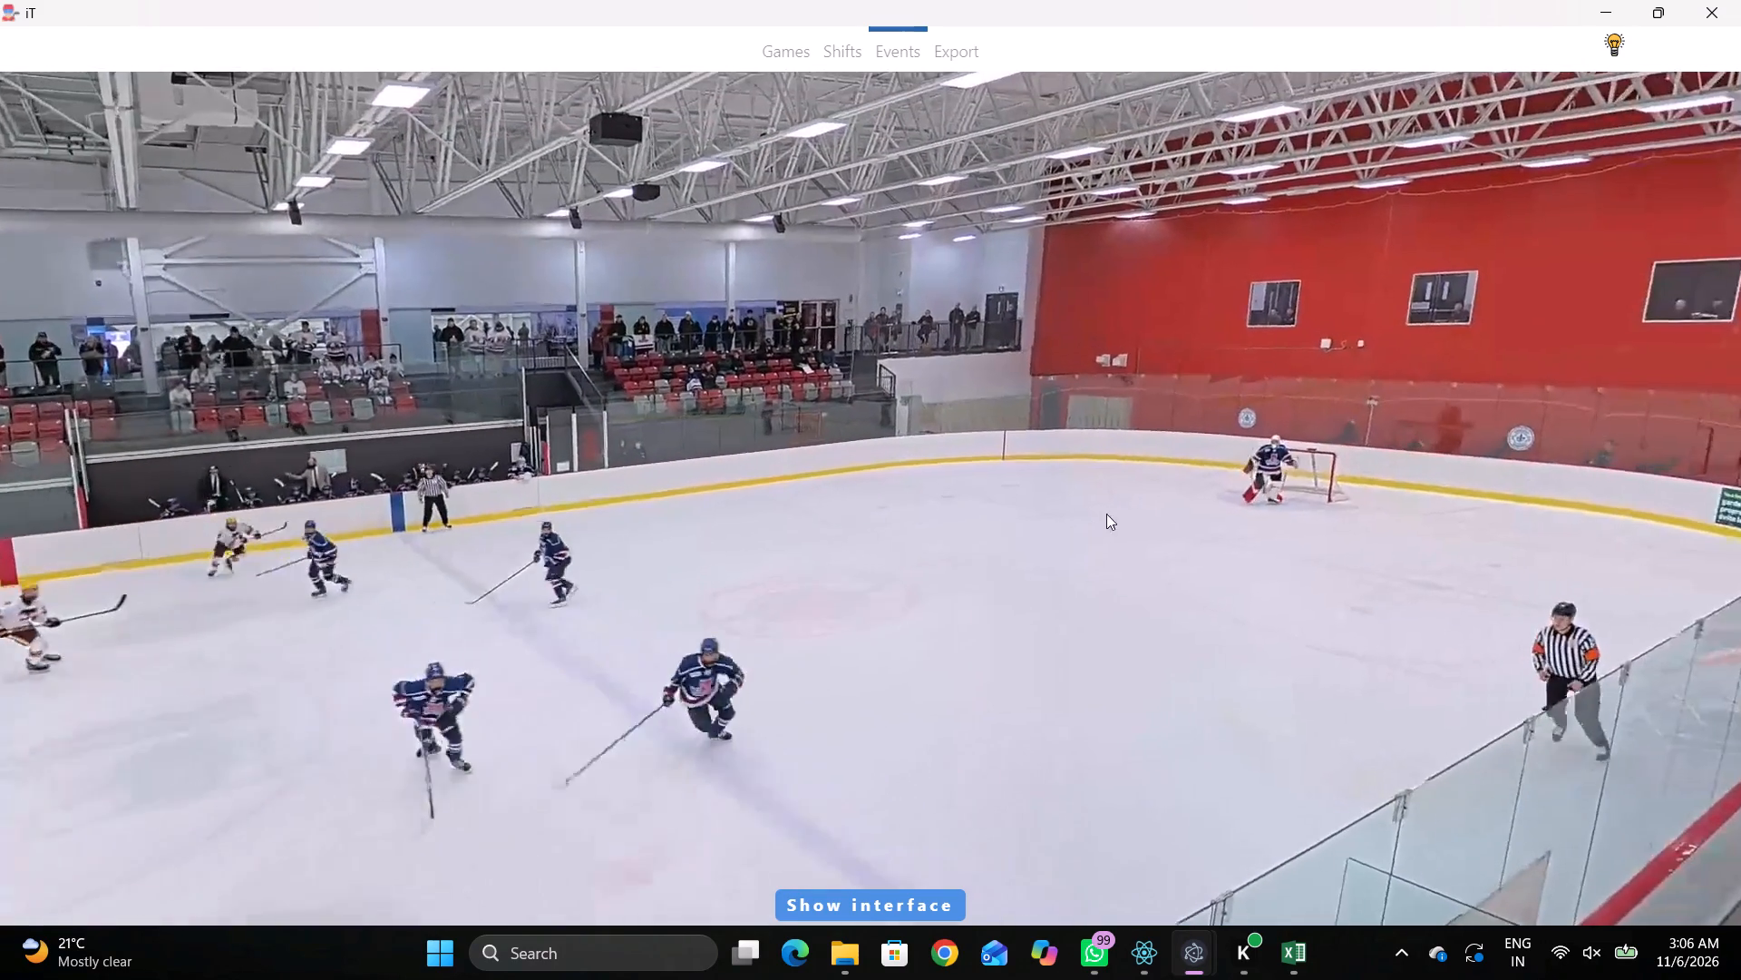
pyautogui.press('space')
pyautogui.rightClick(1115, 385)
pyautogui.click(1231, 435)
pyautogui.moveTo(1272, 421); pyautogui.dragTo(1283, 430, button='right')
pyautogui.click(1389, 475)
pyautogui.click(1687, 804)
pyautogui.click(1684, 821)
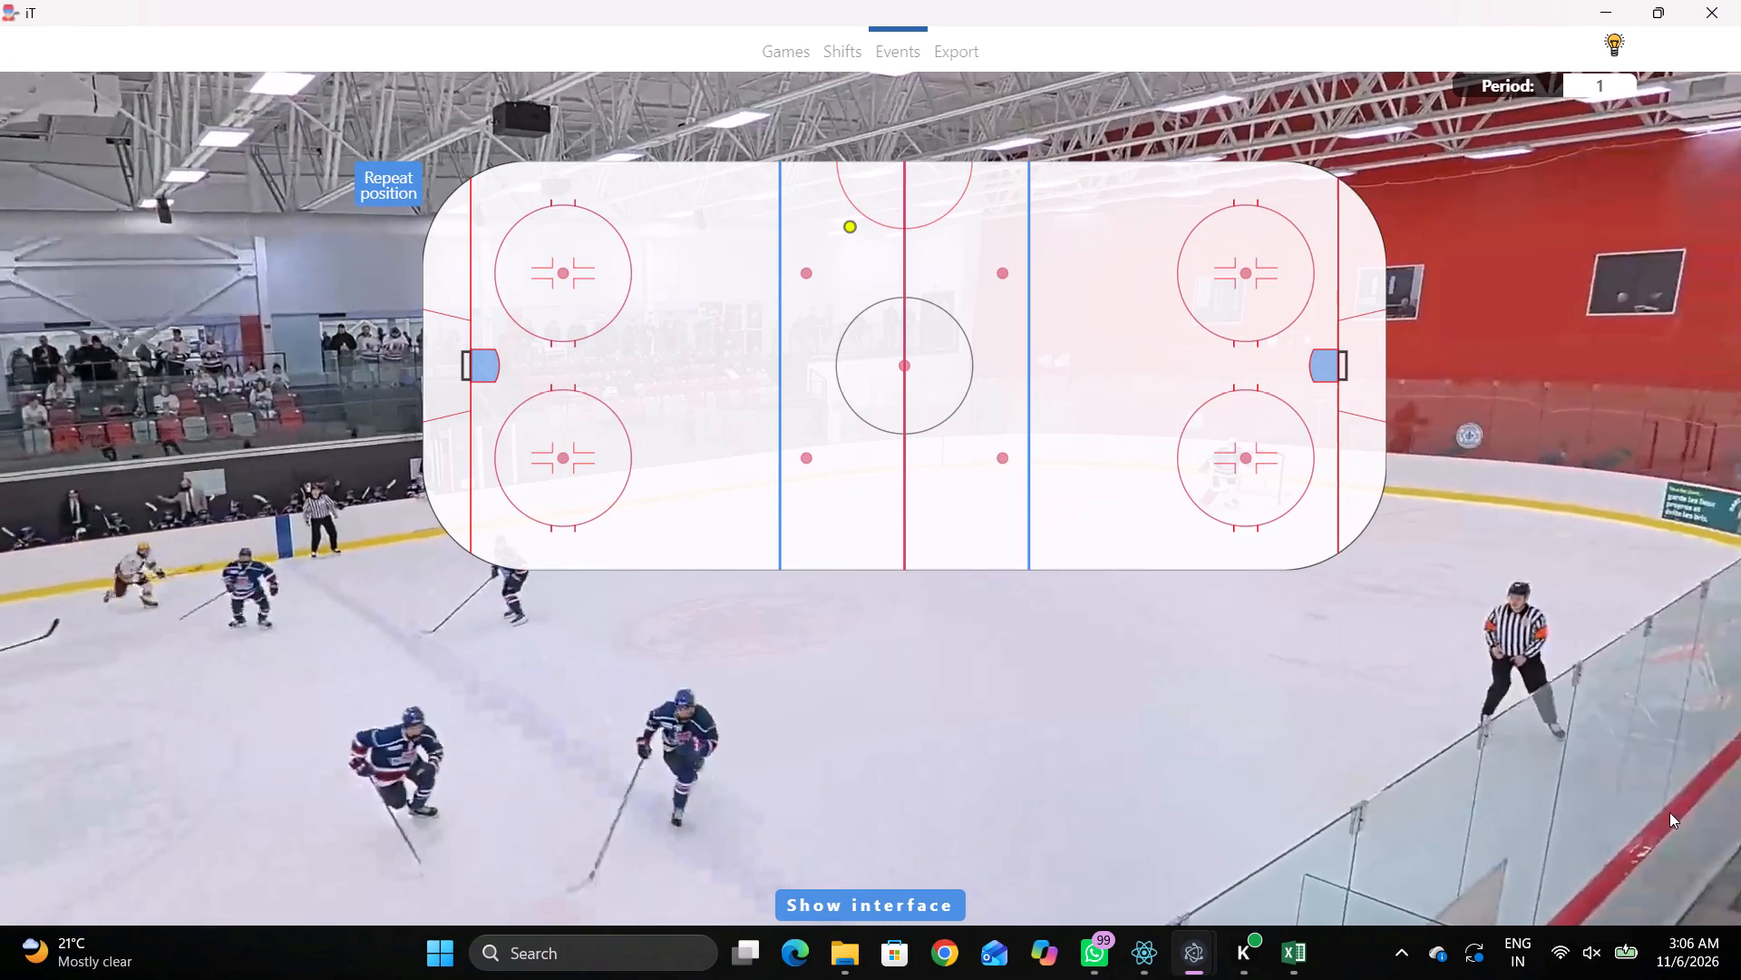
pyautogui.click(970, 528)
# Record a Pass by the same player when the puck is released, just inside the right blue line on the near side.
pyautogui.press('space')
pyautogui.press('space')
pyautogui.press('space')
pyautogui.press('space')
pyautogui.press('q')
pyautogui.press('q')
pyautogui.press('q')
pyautogui.press('q')
pyautogui.press('q')
pyautogui.press('q')
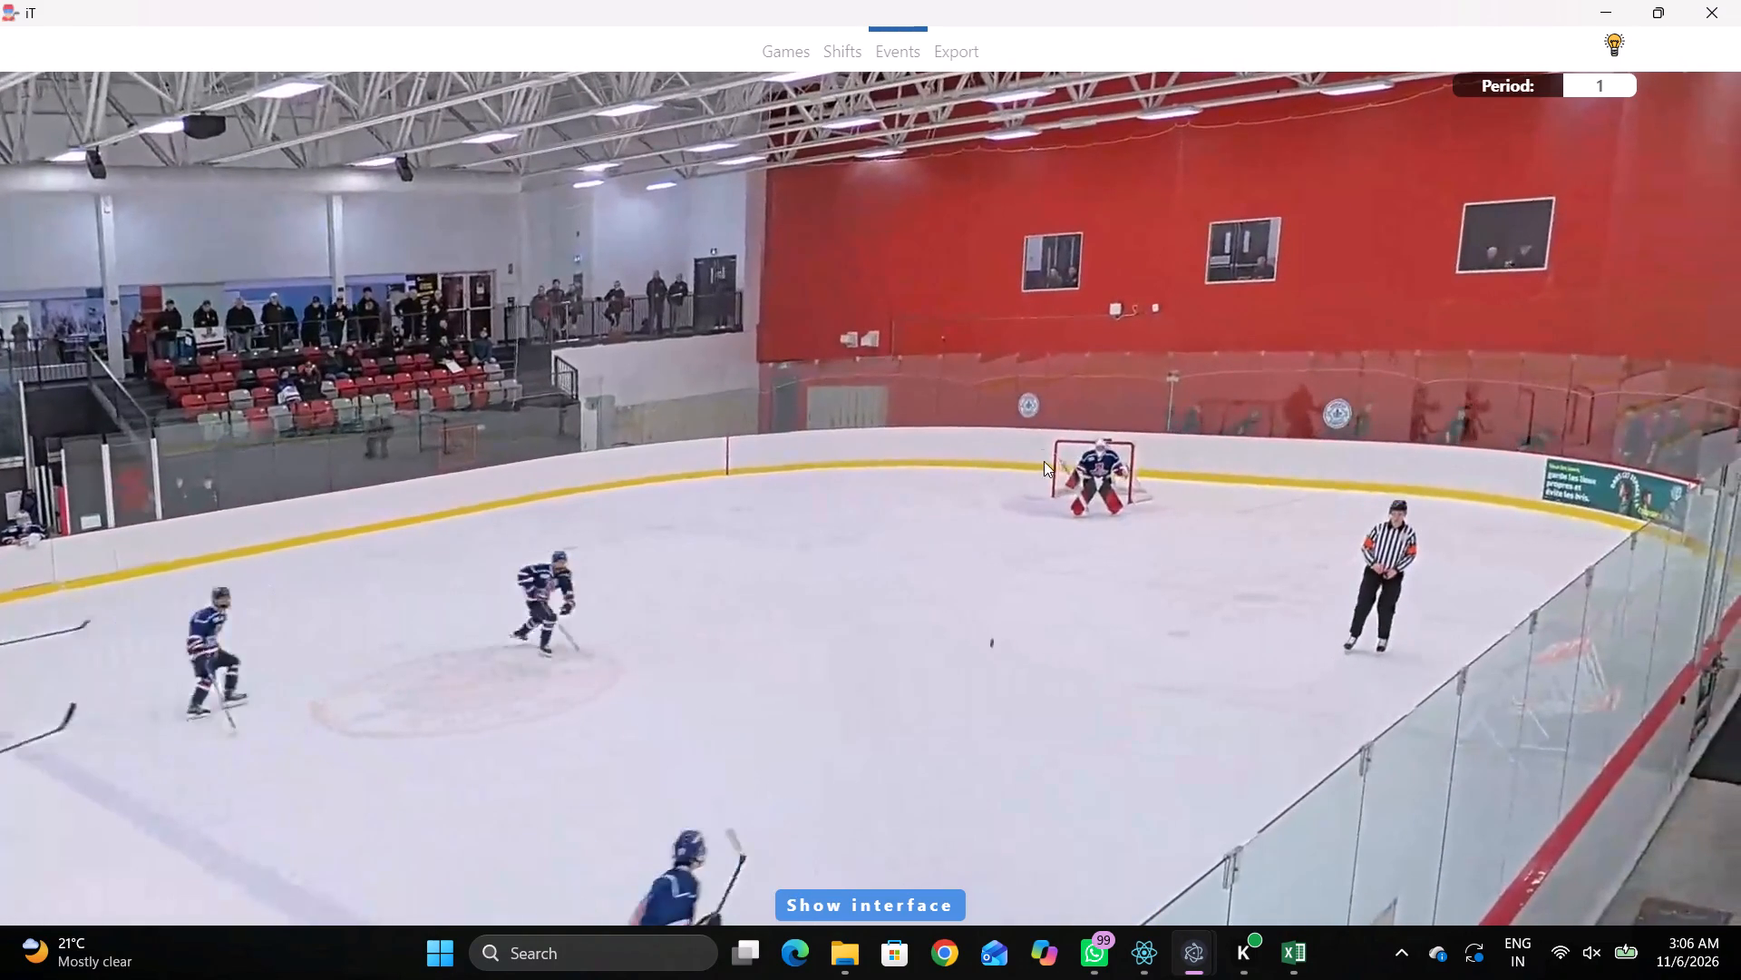
pyautogui.rightClick(1129, 420)
pyautogui.click(1138, 423)
pyautogui.click(1488, 282)
pyautogui.click(1059, 488)
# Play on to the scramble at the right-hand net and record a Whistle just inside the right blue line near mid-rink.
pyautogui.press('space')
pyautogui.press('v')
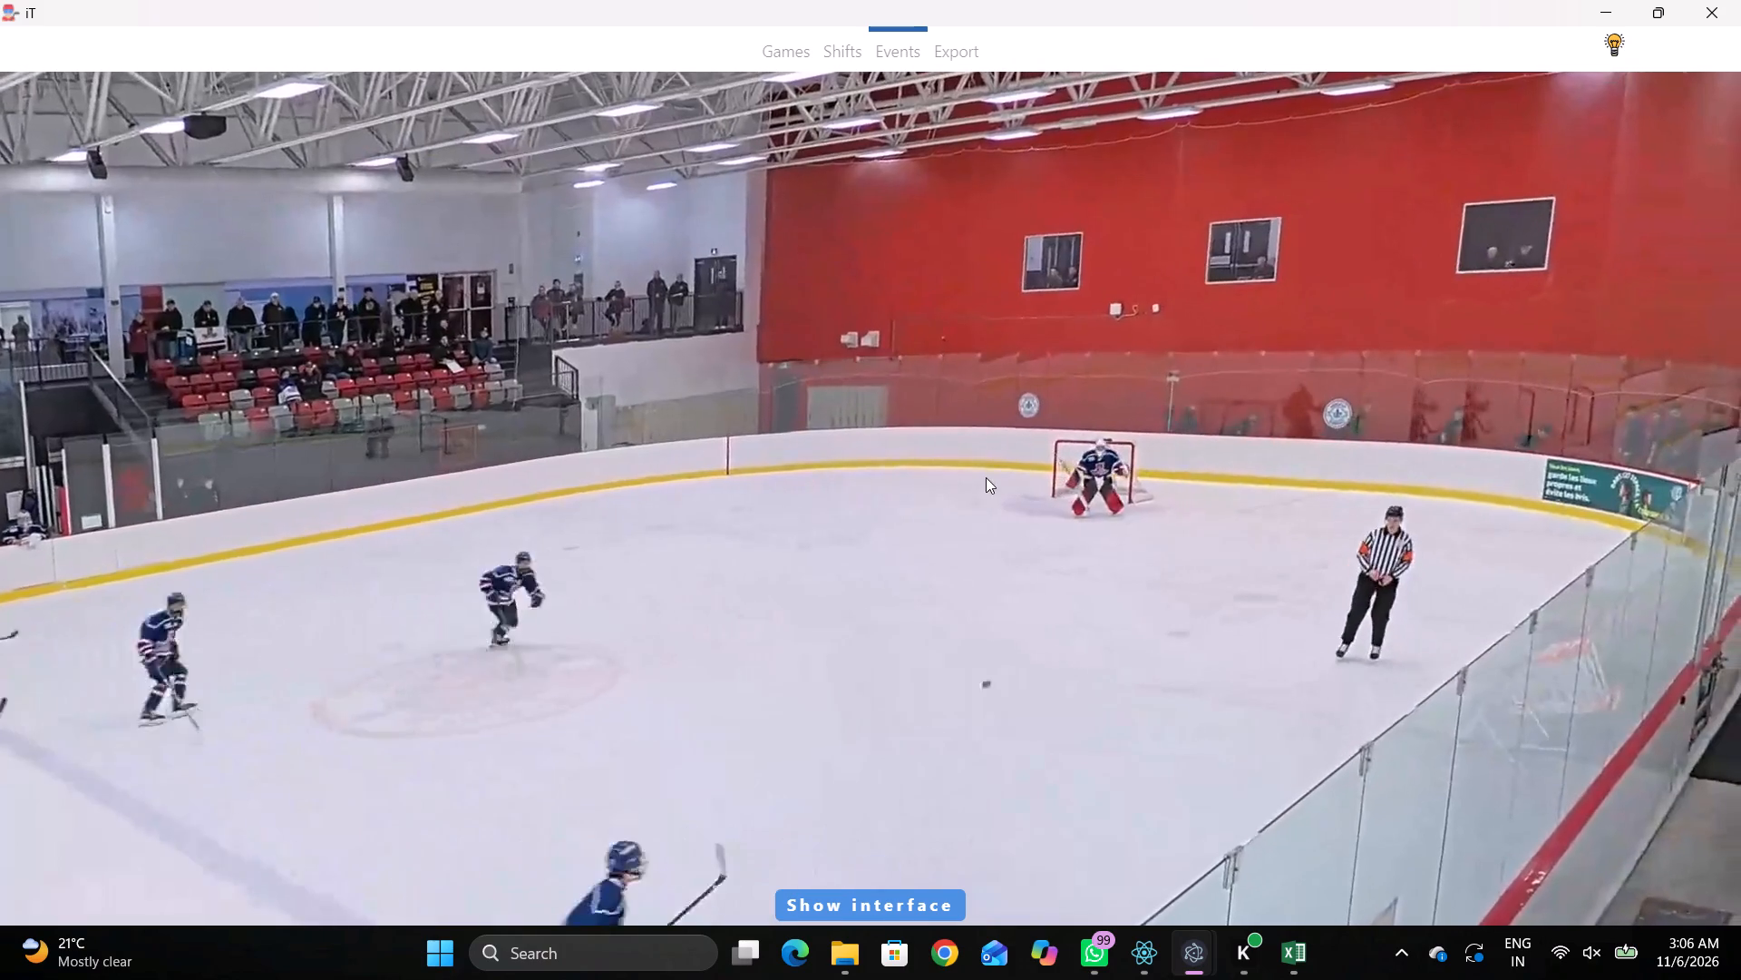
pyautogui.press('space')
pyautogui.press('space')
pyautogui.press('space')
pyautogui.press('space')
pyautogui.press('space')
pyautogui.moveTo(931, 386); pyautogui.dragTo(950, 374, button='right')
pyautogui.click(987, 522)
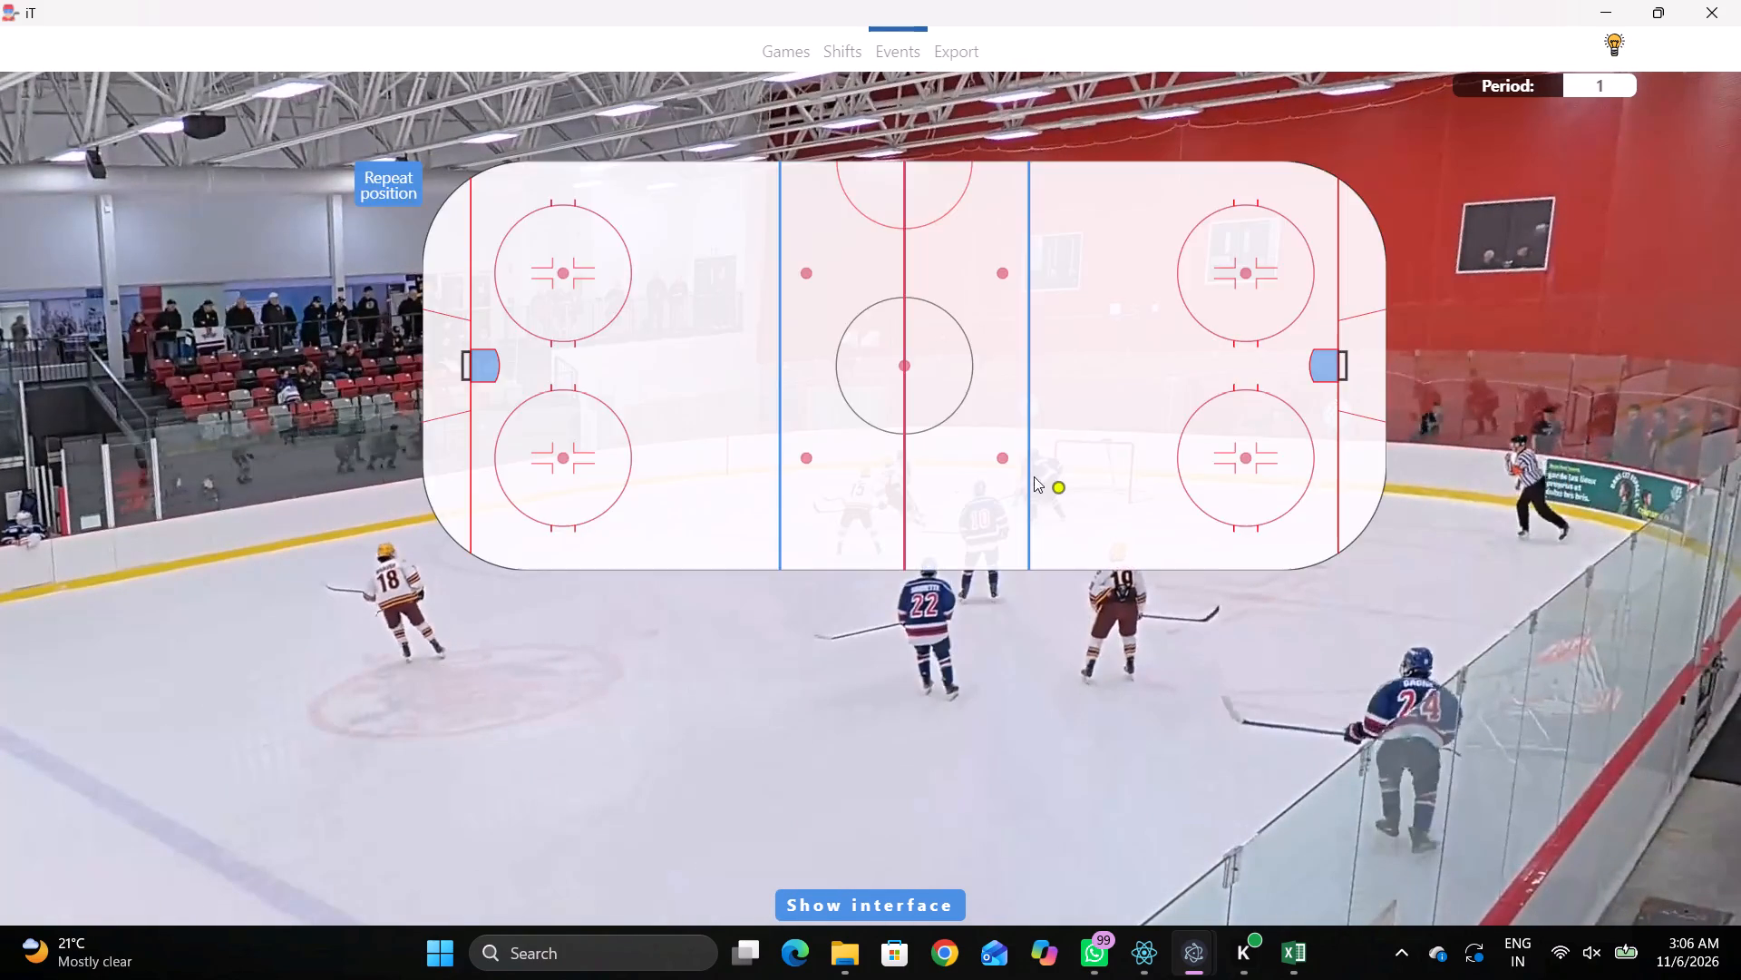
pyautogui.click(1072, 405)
# Replay the scramble around the right-hand net to find the next puck release.
pyautogui.press('space')
pyautogui.press('space')
pyautogui.press('space')
pyautogui.press('space')
pyautogui.write('q')
pyautogui.press('q')
pyautogui.write('qq')
pyautogui.press('q')
pyautogui.press('q')
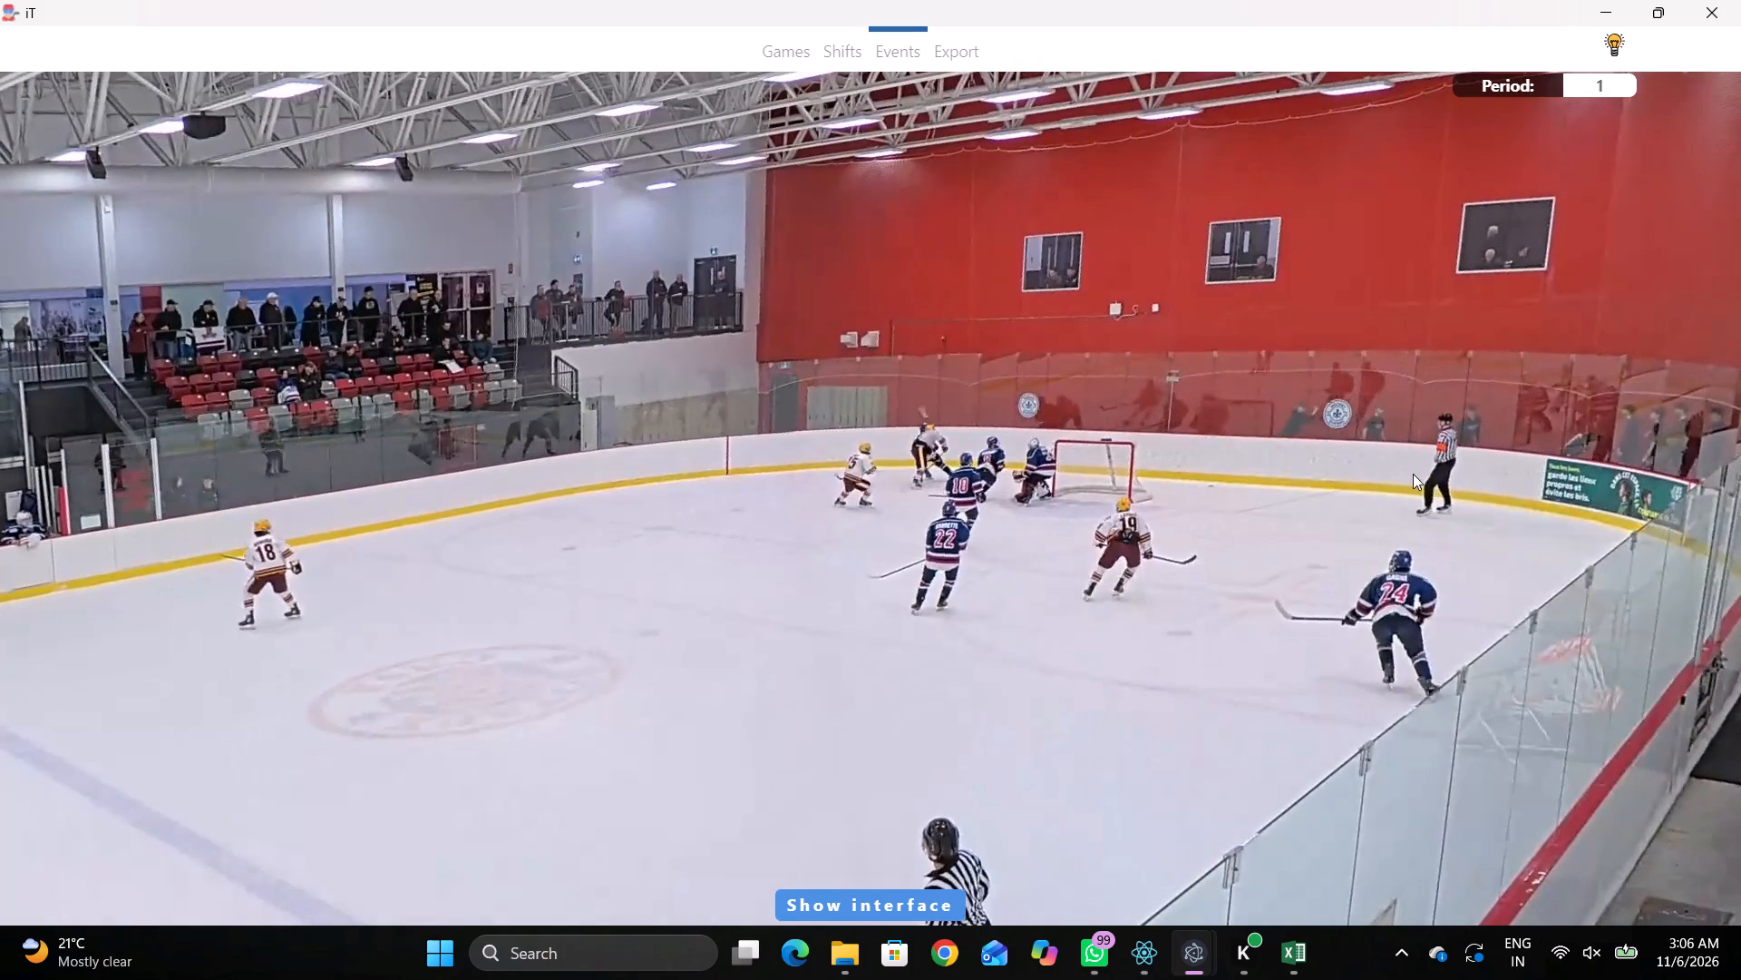
pyautogui.press('q')
pyautogui.press('q')
pyautogui.press('q')
pyautogui.press('q')
pyautogui.press('q')
pyautogui.press('q')
pyautogui.press('q')
pyautogui.press('q')
pyautogui.write('qqqqqr')
pyautogui.press('space')
pyautogui.press('space')
pyautogui.rightClick(1323, 425)
pyautogui.press('space')
pyautogui.press('space')
pyautogui.press('q')
pyautogui.moveTo(1319, 416); pyautogui.dragTo(1304, 420, button='right')
pyautogui.moveTo(1287, 427); pyautogui.dragTo(1254, 434, button='right')
pyautogui.click(1312, 436)
pyautogui.rightClick(1062, 476)
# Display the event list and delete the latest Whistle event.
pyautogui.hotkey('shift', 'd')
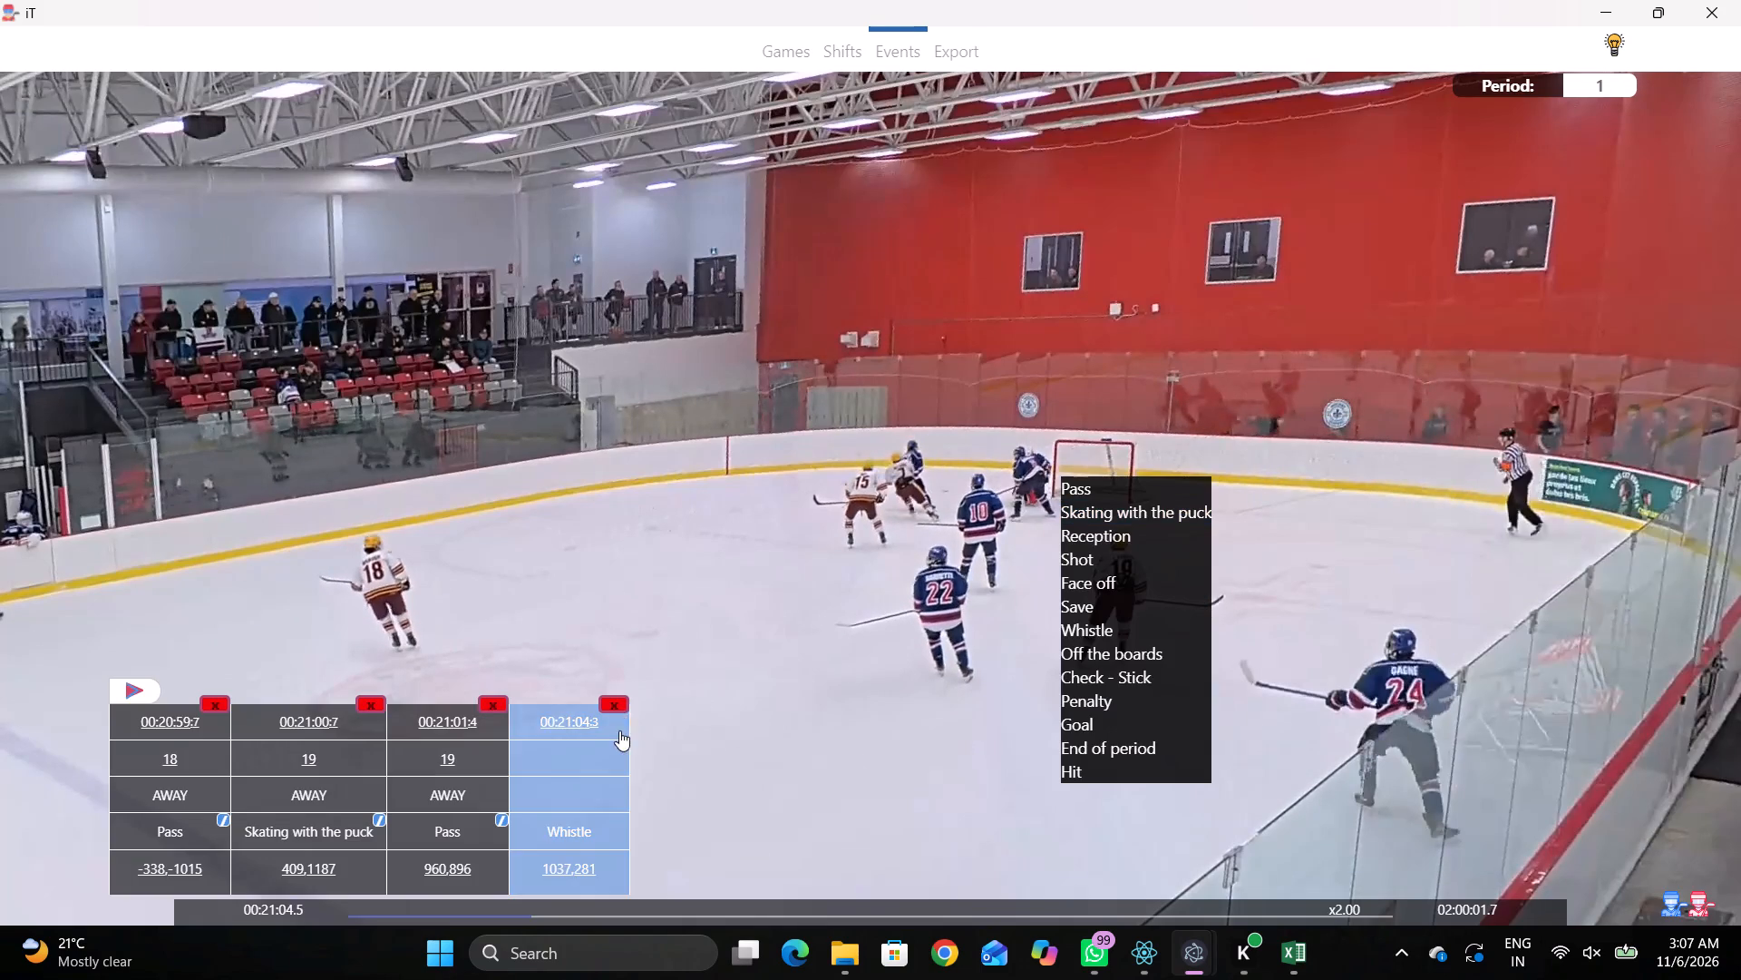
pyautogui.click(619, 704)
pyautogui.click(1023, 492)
# Record a Pass by home defenceman 8 beside the right-hand goal crease, slightly to the far side, and hide the event list.
pyautogui.rightClick(1065, 447)
pyautogui.click(1080, 446)
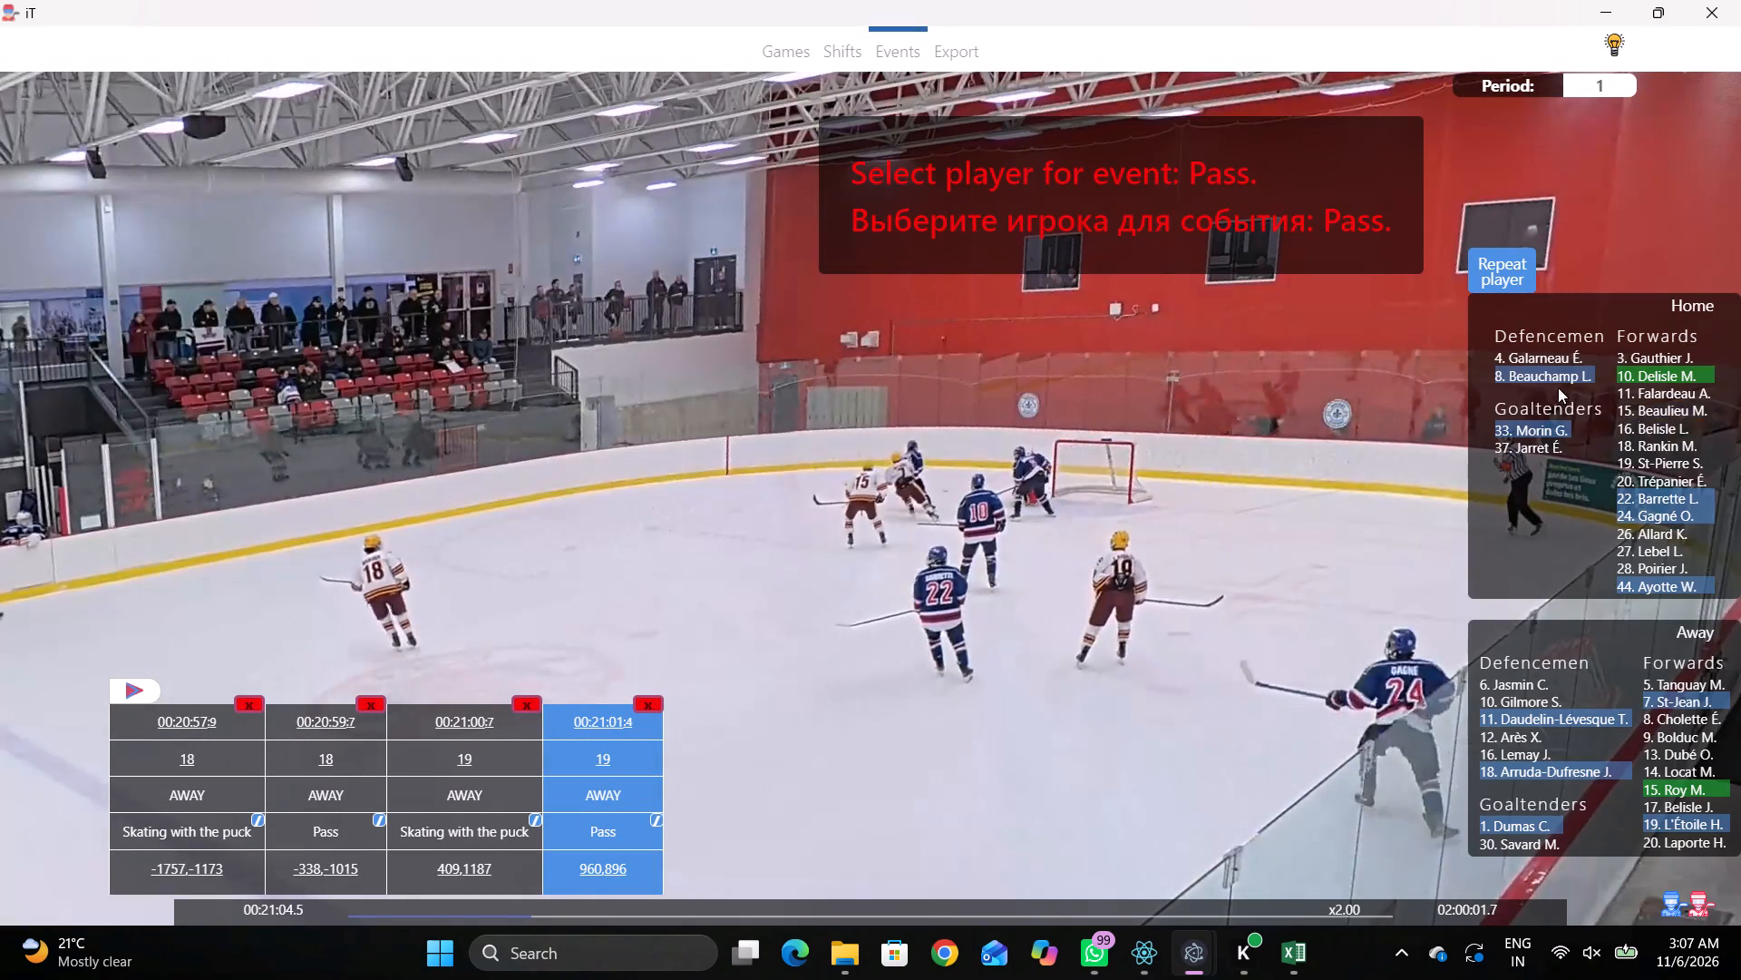
pyautogui.click(1531, 380)
pyautogui.click(1306, 325)
pyautogui.press('r')
pyautogui.hotkey('shift', 'd')
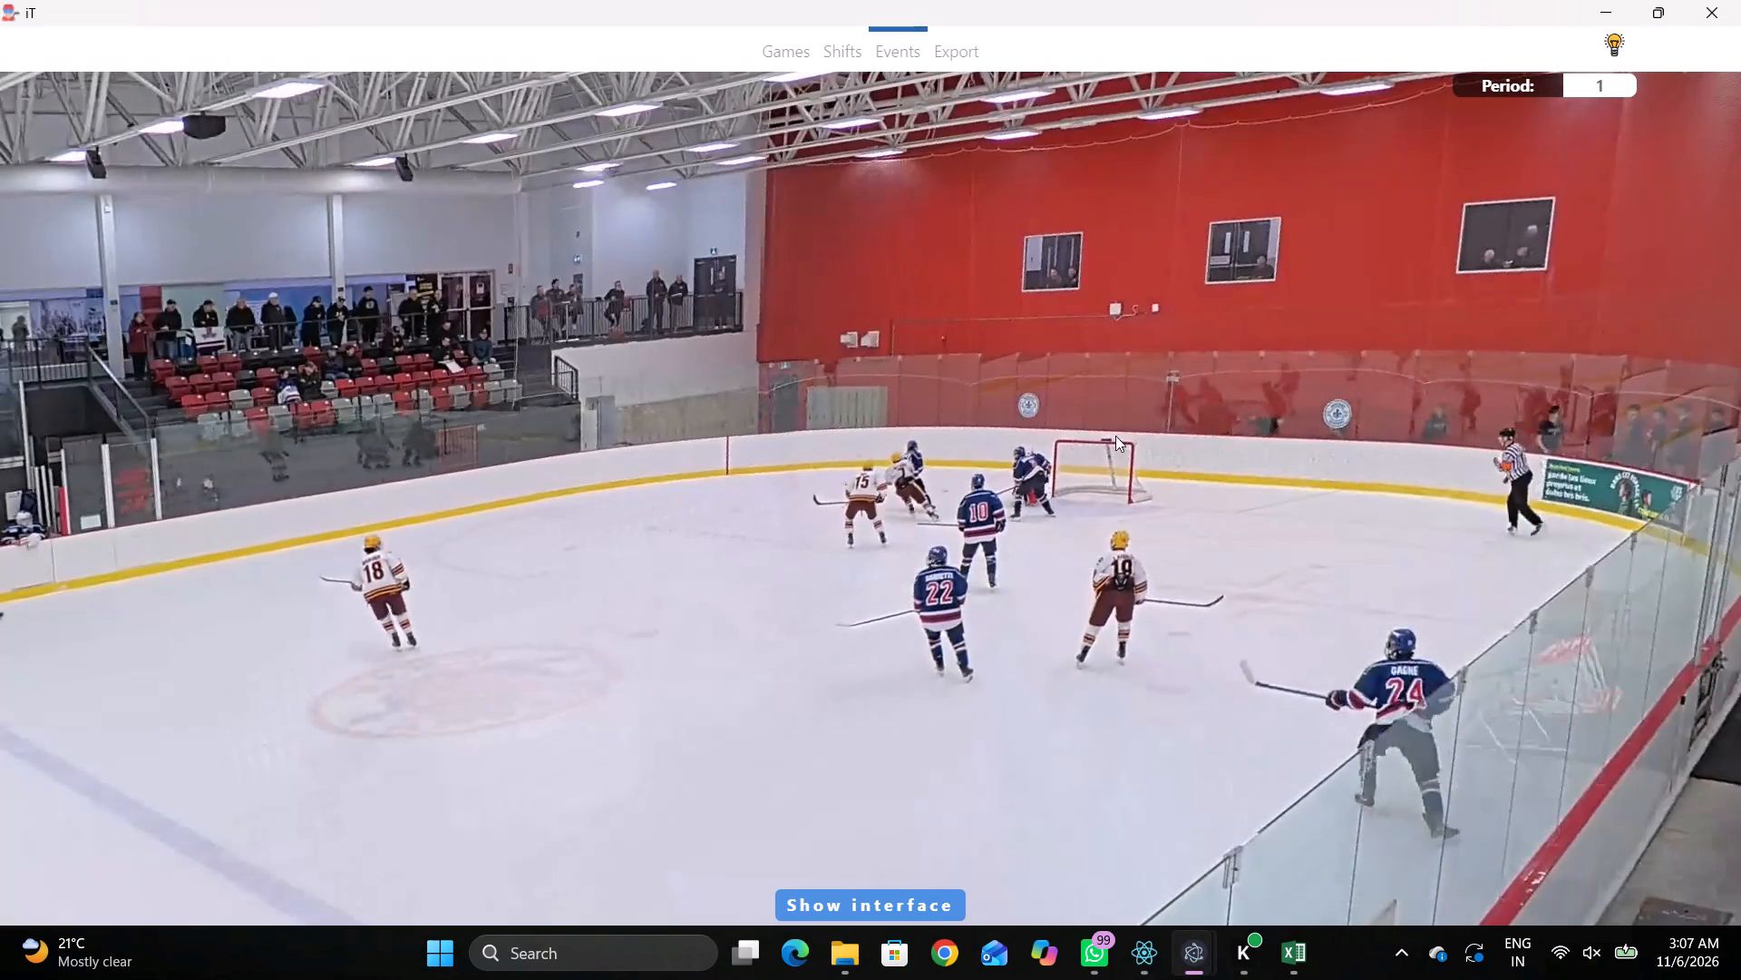
# Play on and record a Pass by away defenceman 18 near the near-side boards, between the right blue line and the near face-off circle.
pyautogui.press('space')
pyautogui.write('v')
pyautogui.press('space')
pyautogui.press('space')
pyautogui.press('space')
pyautogui.press('space')
pyautogui.press('space')
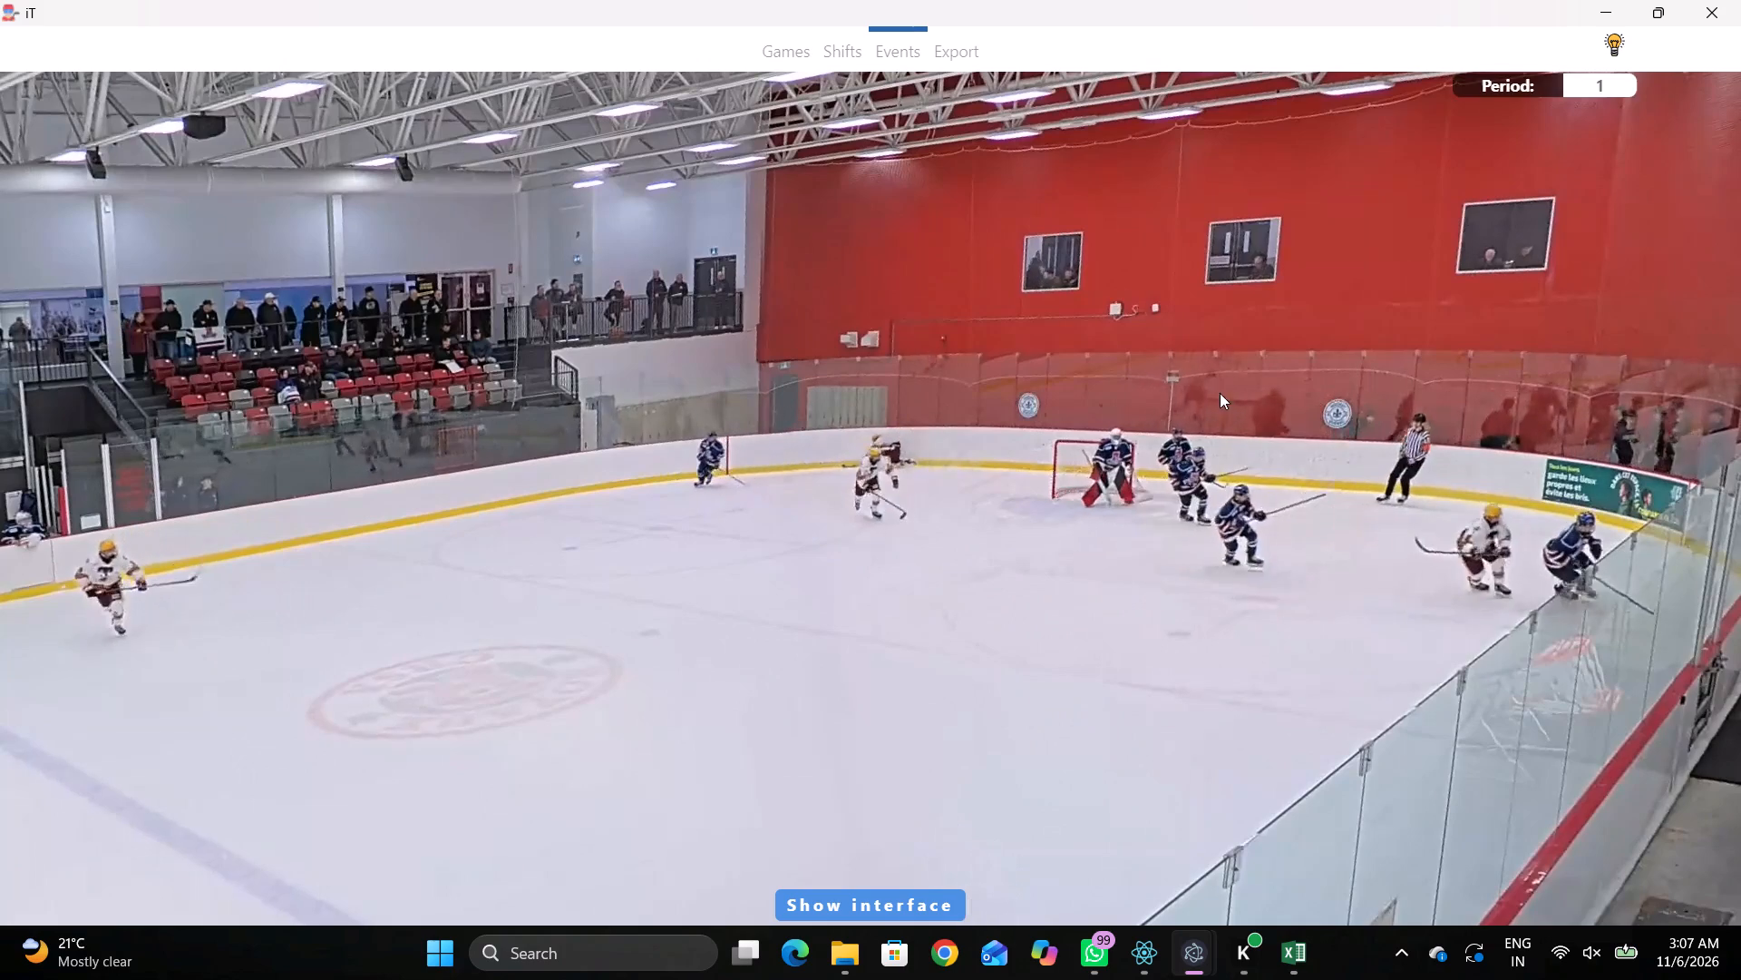
pyautogui.moveTo(1195, 369); pyautogui.dragTo(1196, 378, button='right')
pyautogui.press('space')
pyautogui.press('space')
pyautogui.press('q')
pyautogui.rightClick(1126, 421)
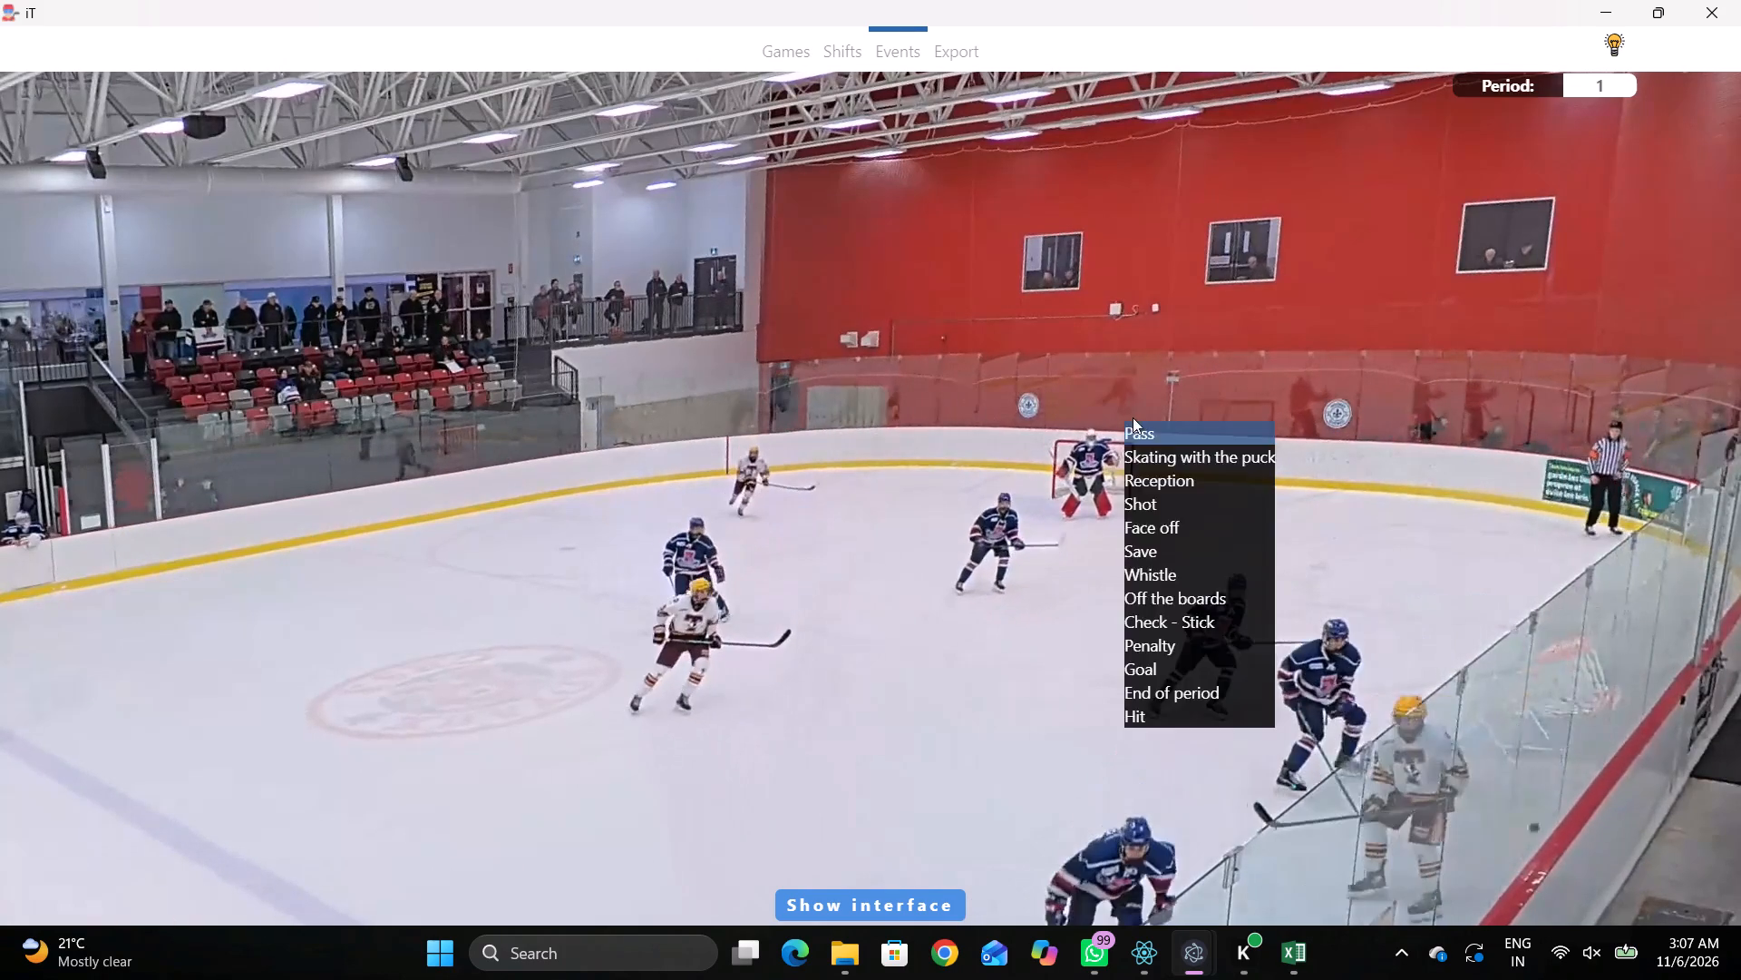
pyautogui.click(1184, 447)
pyautogui.moveTo(1137, 444); pyautogui.dragTo(1095, 455, button='right')
pyautogui.write('qq')
pyautogui.click(1105, 462)
pyautogui.click(1508, 771)
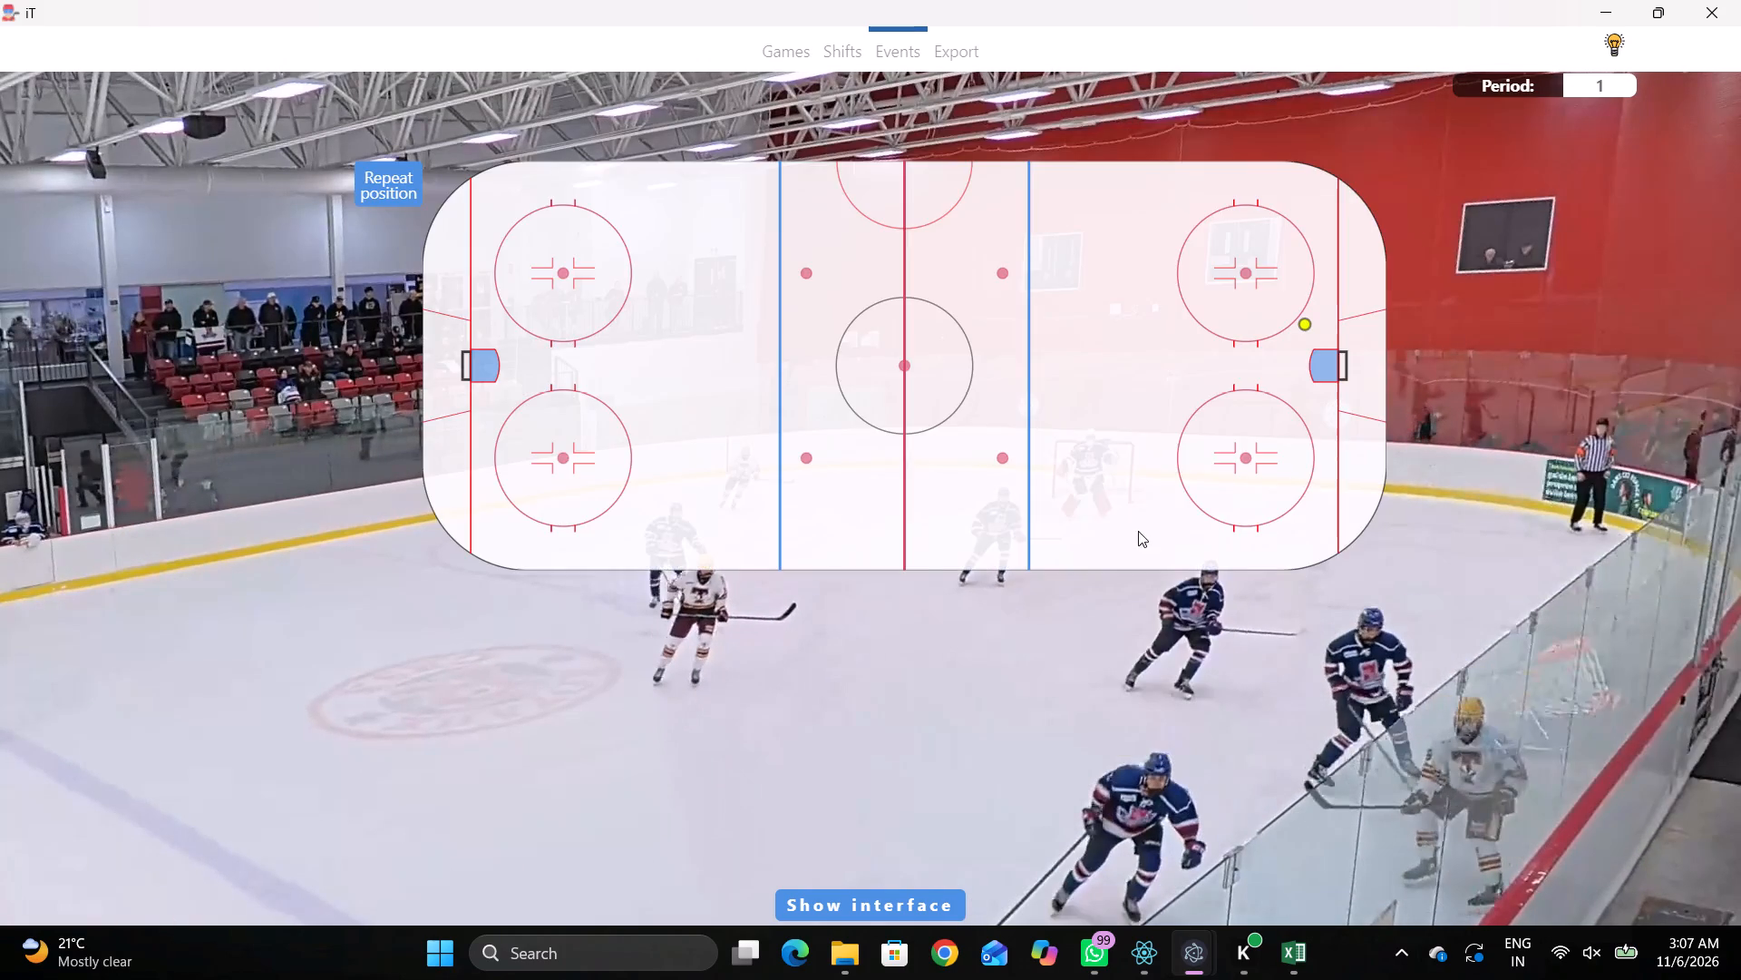
pyautogui.click(1138, 531)
# Display the event list, change the latest Pass's player to away defenceman 12, and hide the list again.
pyautogui.press('space')
pyautogui.write('v')
pyautogui.press('space')
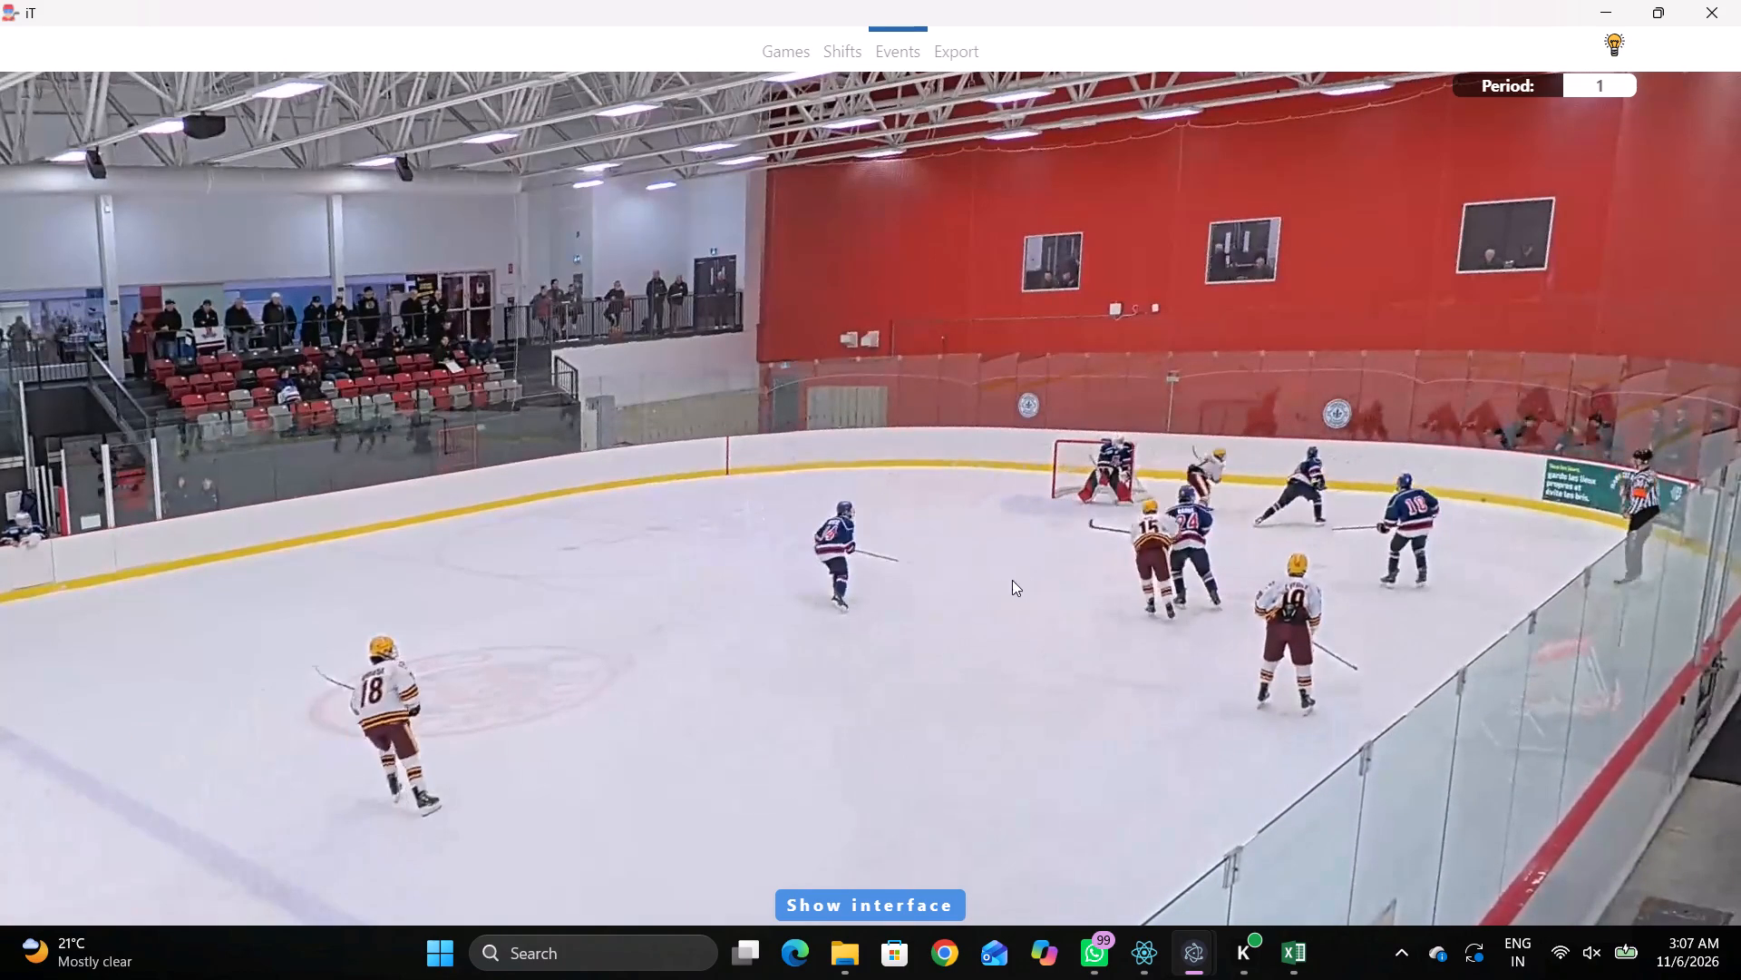
pyautogui.hotkey('shift', 'd')
pyautogui.press('space')
pyautogui.press('space')
pyautogui.press('space')
pyautogui.press('space')
pyautogui.hotkey('shift', 'd')
pyautogui.hotkey('shift', 'd')
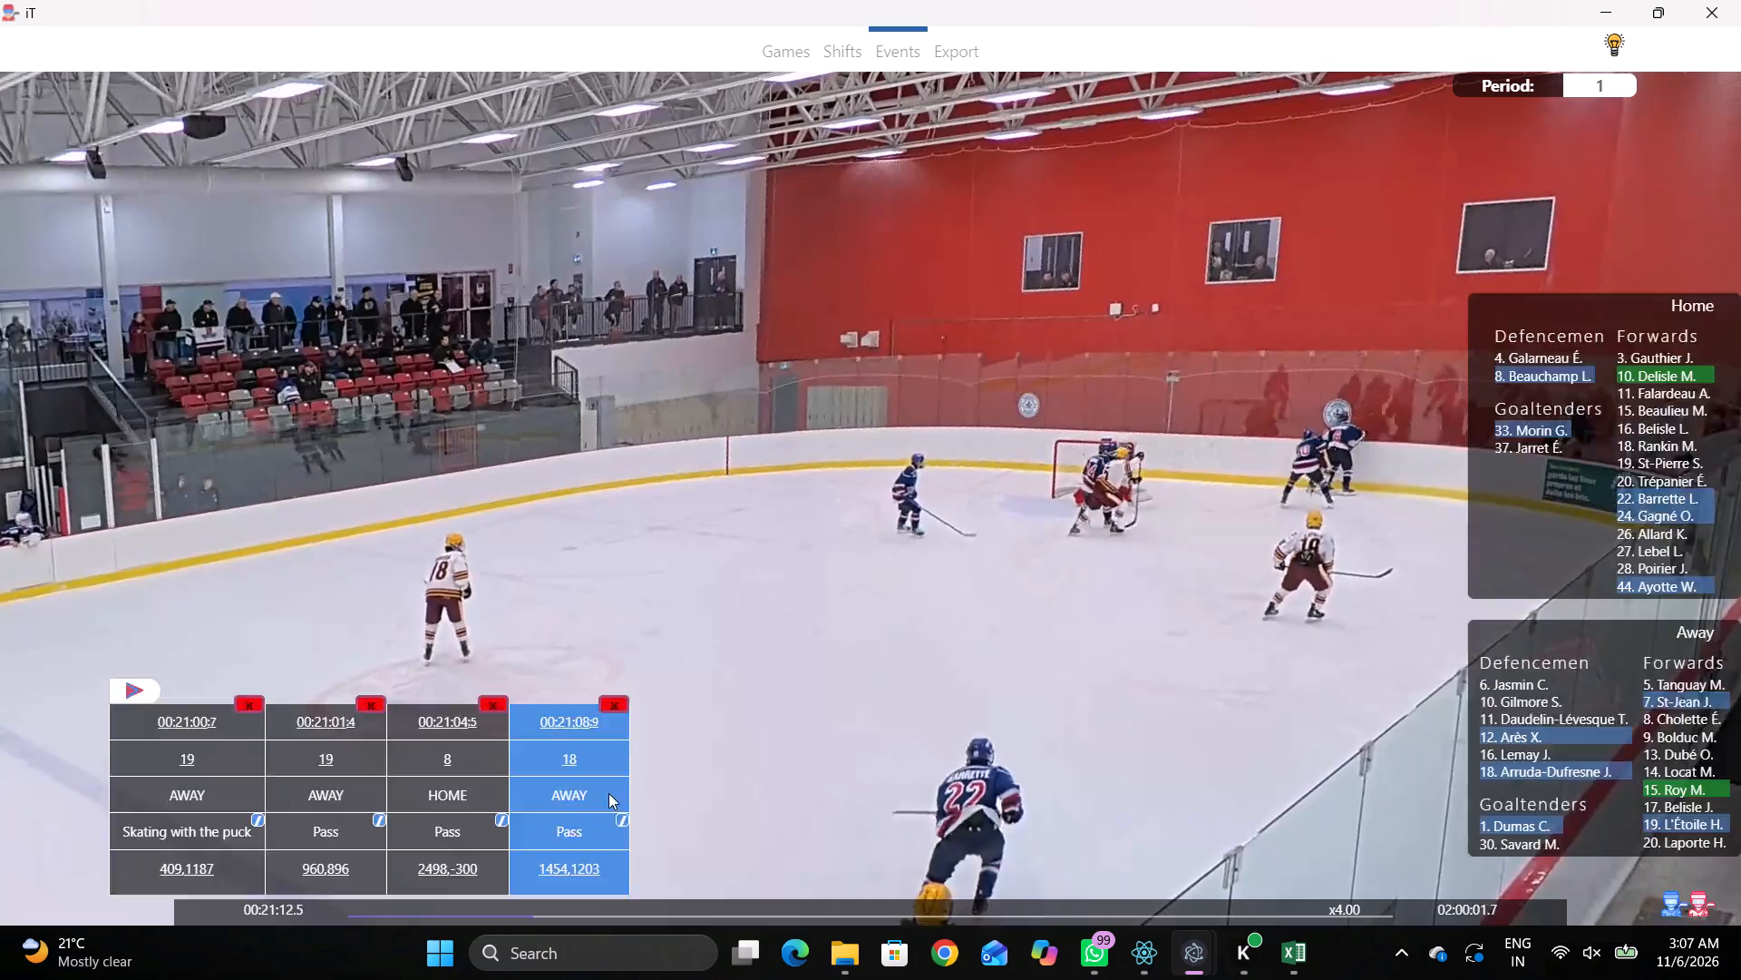
pyautogui.hotkey('shift', 'd')
pyautogui.keyDown('shift'); pyautogui.click(559, 765); pyautogui.keyUp('shift')
pyautogui.click(1535, 742)
pyautogui.hotkey('shift', 'd')
# Play on and record Skating with the puck by home forward 10 beside the right-hand net, on the near side of the goal line.
pyautogui.press('space')
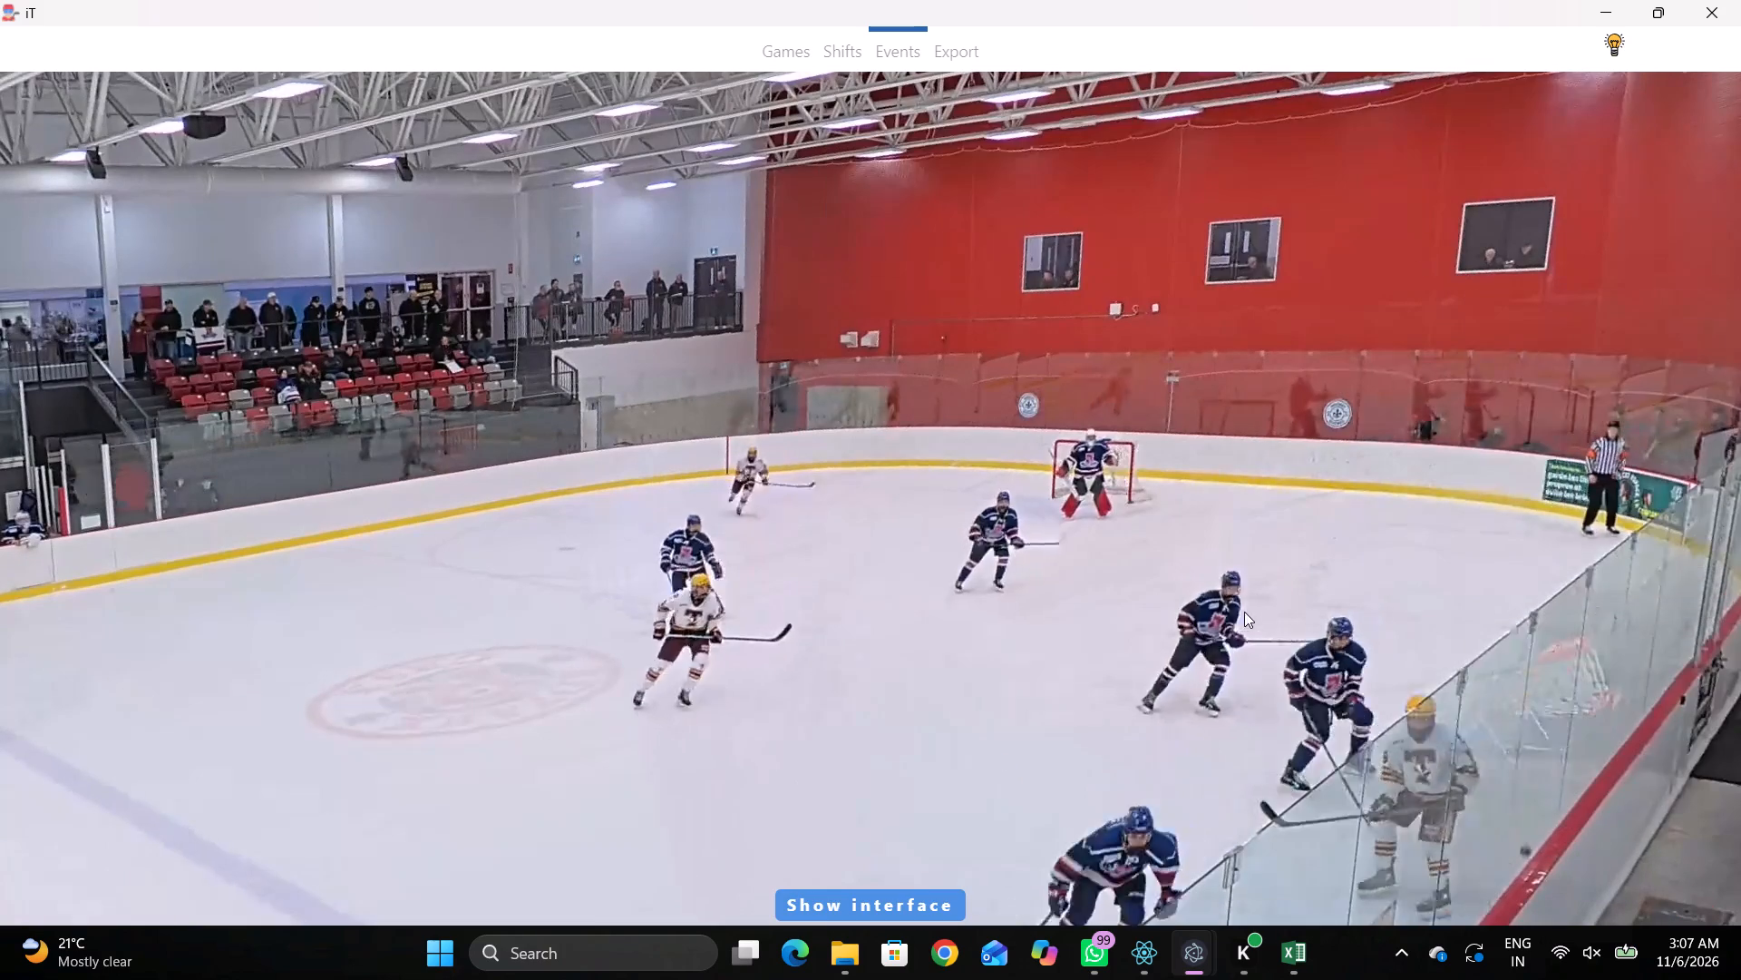
pyautogui.press('space')
pyautogui.write('r')
pyautogui.press('space')
pyautogui.press('space')
pyautogui.press('space')
pyautogui.press('space')
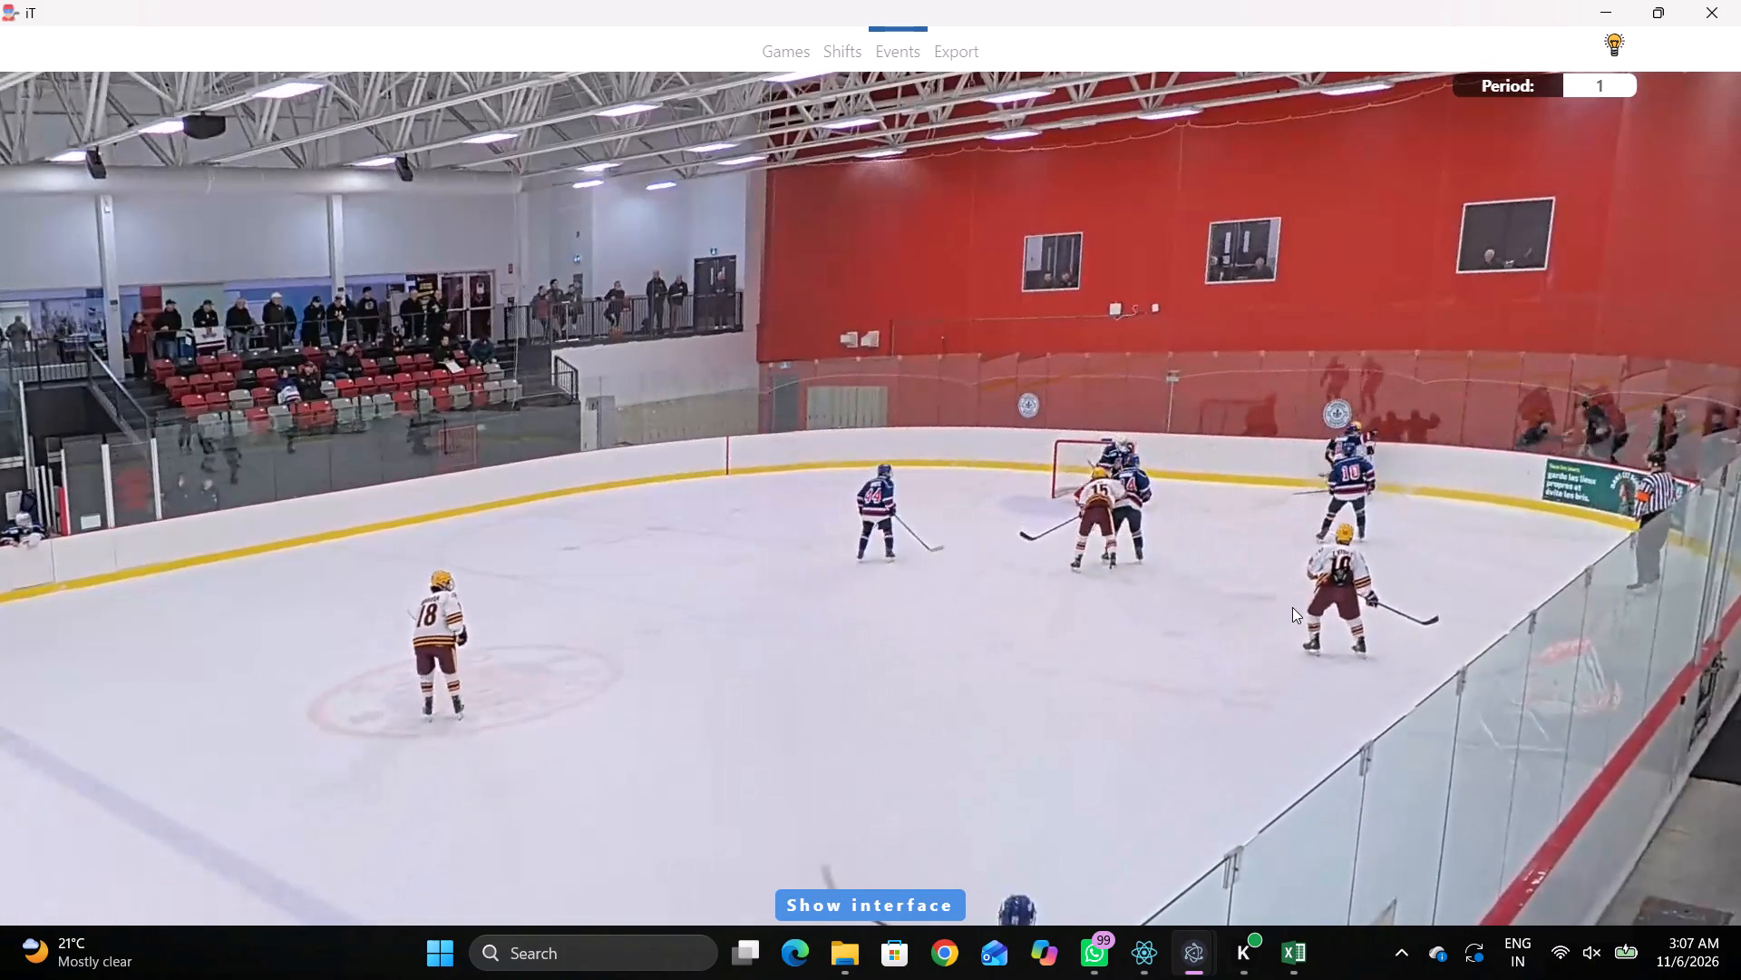
pyautogui.press('space')
pyautogui.press('space')
pyautogui.press('space')
pyautogui.press('space')
pyautogui.rightClick(1337, 494)
pyautogui.click(1363, 494)
pyautogui.moveTo(1290, 486); pyautogui.dragTo(1206, 495, button='right')
pyautogui.click(1309, 524)
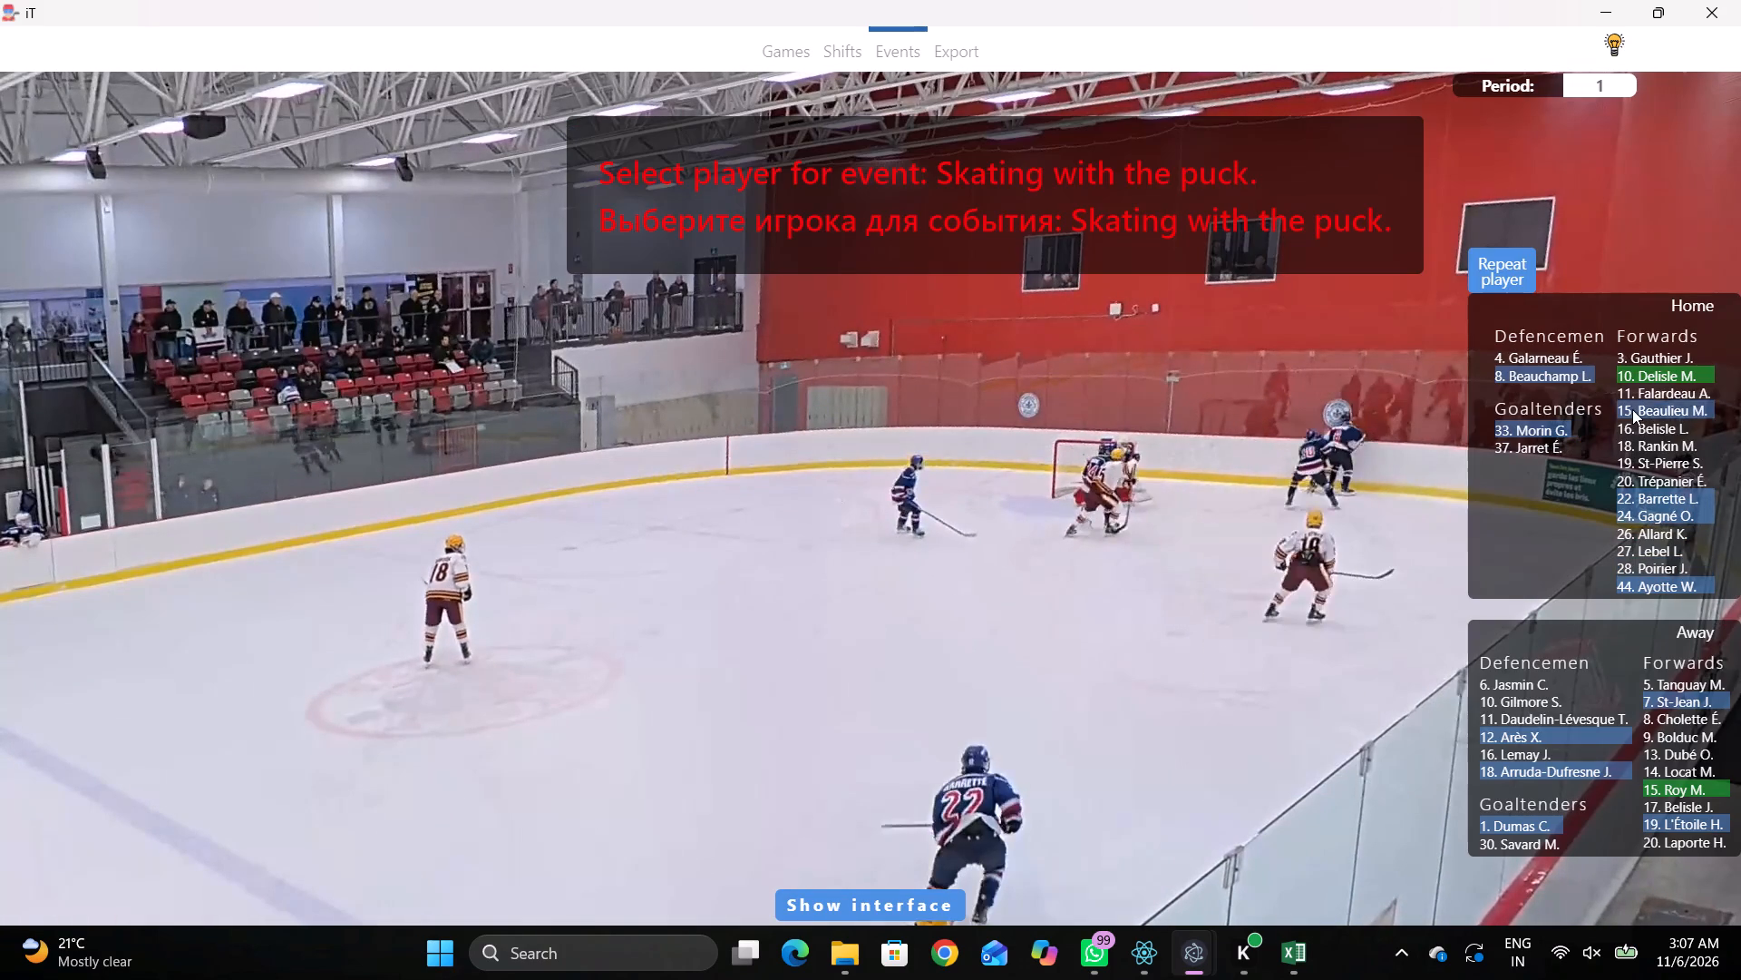
pyautogui.click(1626, 372)
pyautogui.click(1346, 388)
# Play on and record a Pass by the same player, home forward 10, just behind the right goal line on the net's near side.
pyautogui.press('space')
pyautogui.press('space')
pyautogui.press('space')
pyautogui.press('space')
pyautogui.press('space')
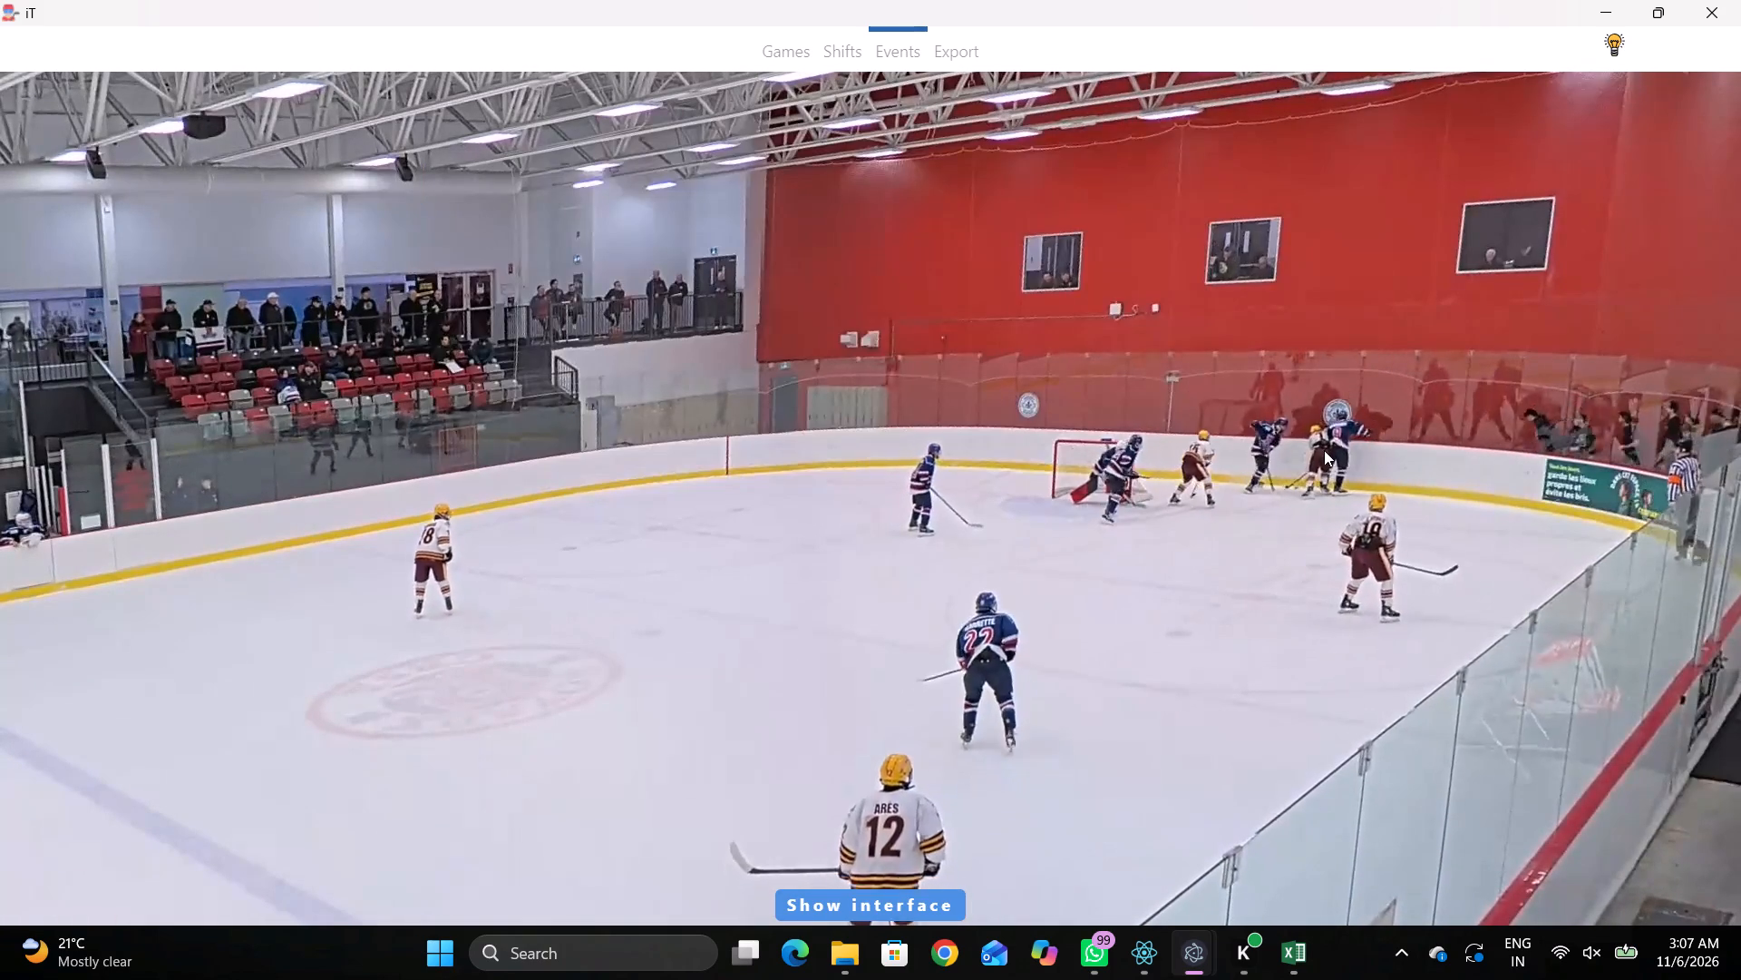
pyautogui.press('space')
pyautogui.rightClick(1331, 421)
pyautogui.click(1340, 426)
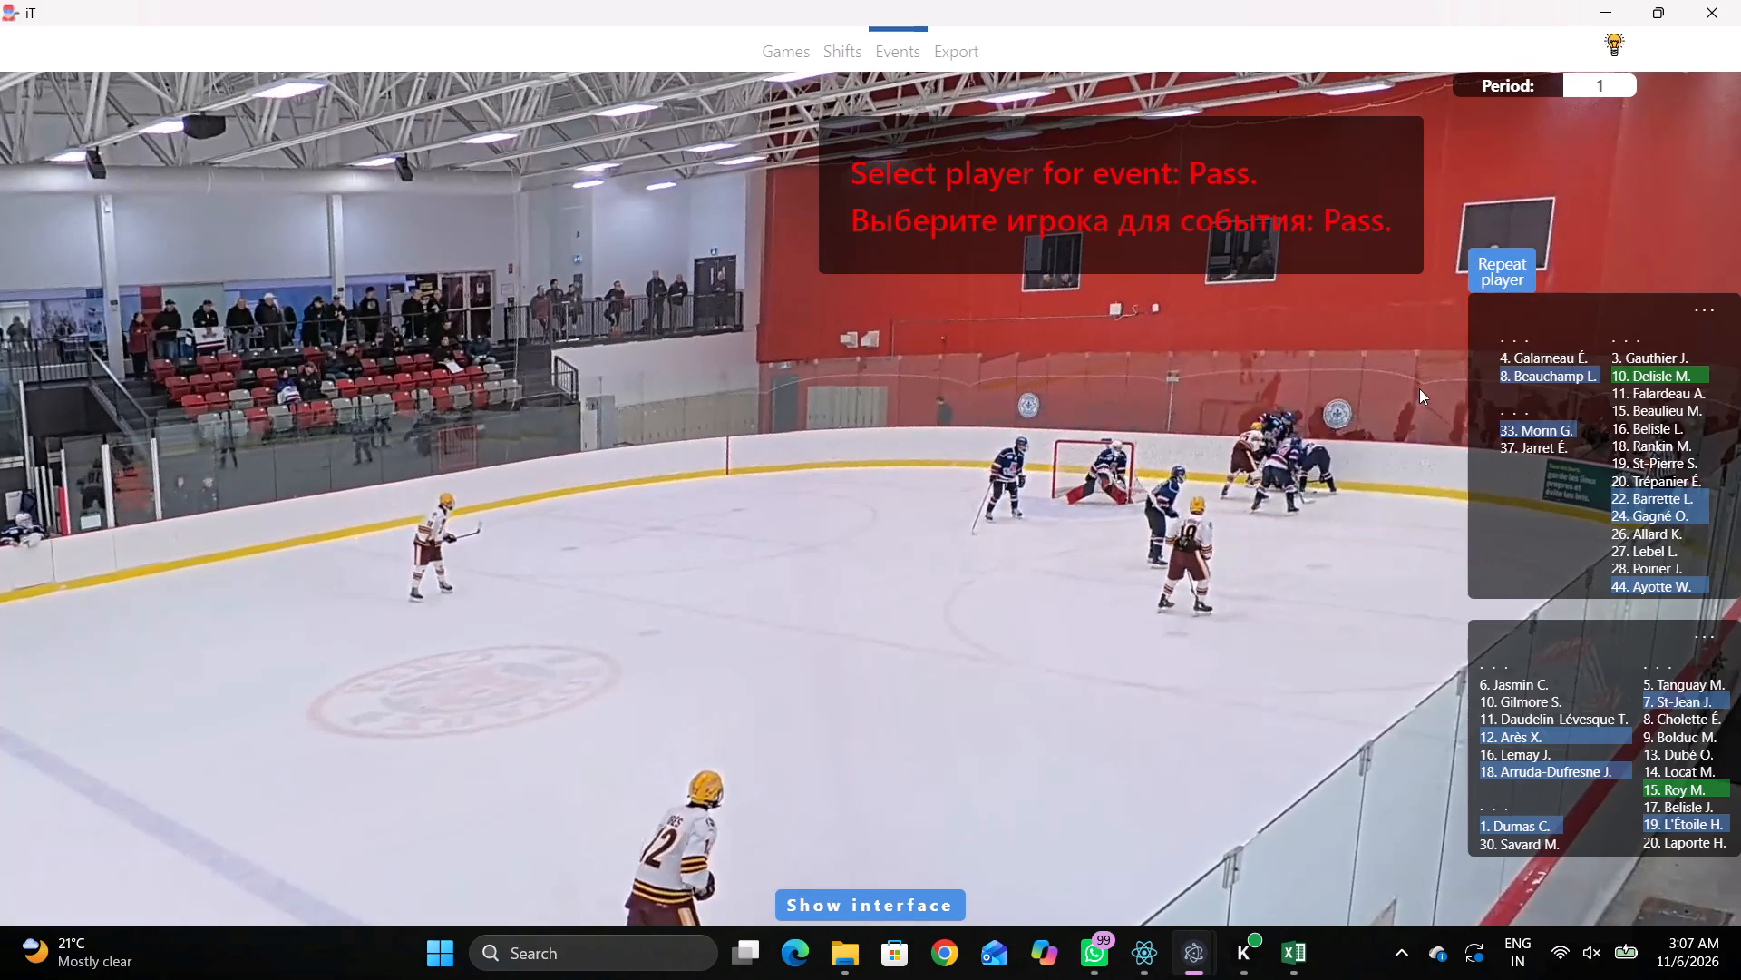
pyautogui.click(1529, 270)
pyautogui.click(1355, 396)
# Record Skating with the puck by away forward 15 behind the right goal line, towards the near side.
pyautogui.press('space')
pyautogui.press('space')
pyautogui.rightClick(1308, 427)
pyautogui.click(1354, 458)
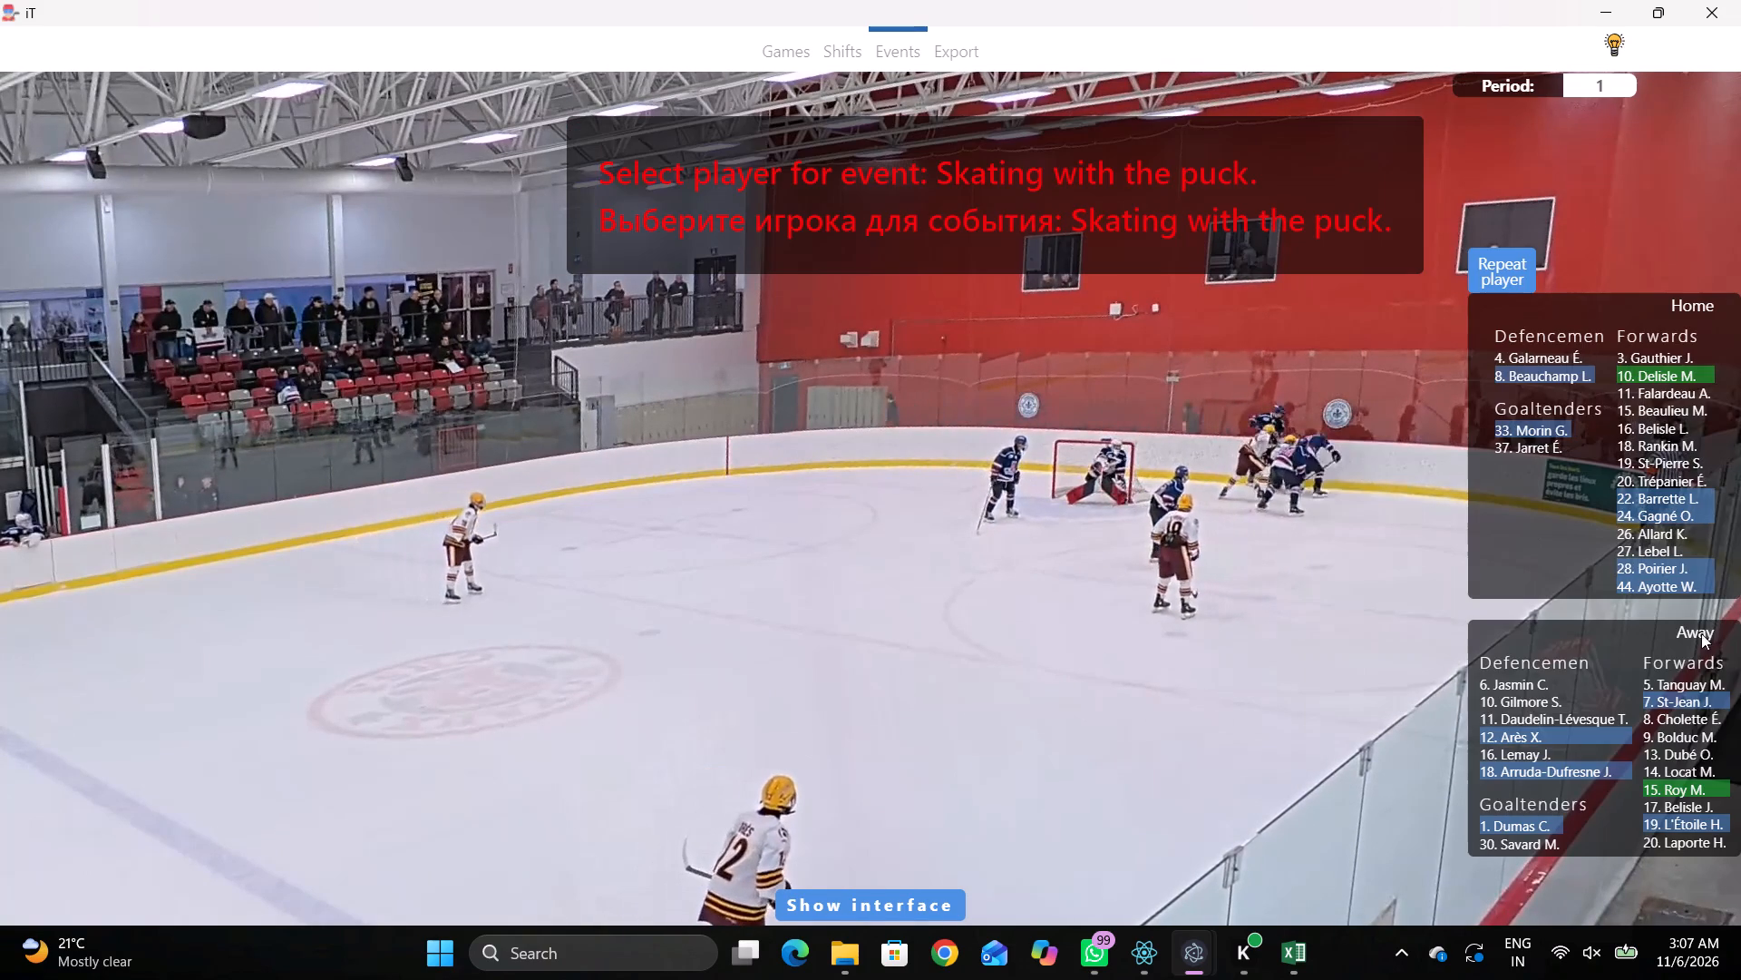
pyautogui.click(1658, 793)
pyautogui.click(1367, 437)
# Play on through the battle behind the right-hand net and record a Pass by the same away forward 15 against the end boards.
pyautogui.press('space')
pyautogui.press('space')
pyautogui.press('space')
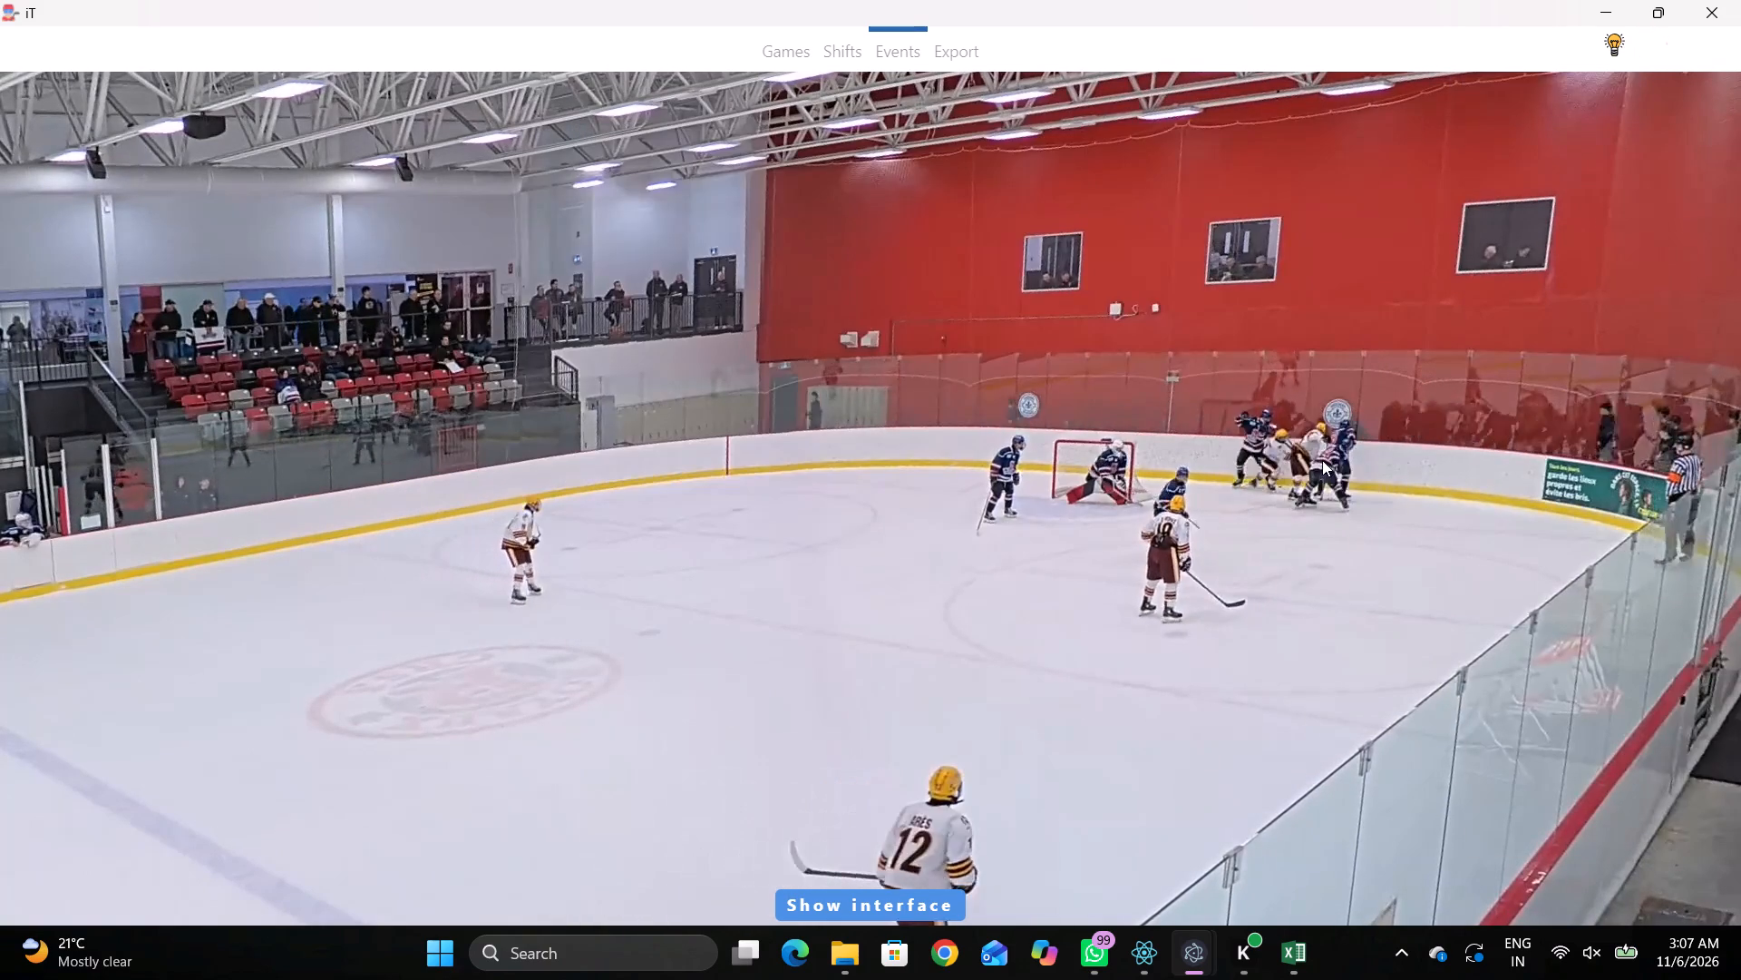
pyautogui.press('space')
pyautogui.press('space')
pyautogui.press('space')
pyautogui.press('space')
pyautogui.press('space')
pyautogui.rightClick(1298, 444)
pyautogui.click(1353, 471)
pyautogui.moveTo(1312, 374); pyautogui.dragTo(1292, 382, button='right')
pyautogui.click(1305, 392)
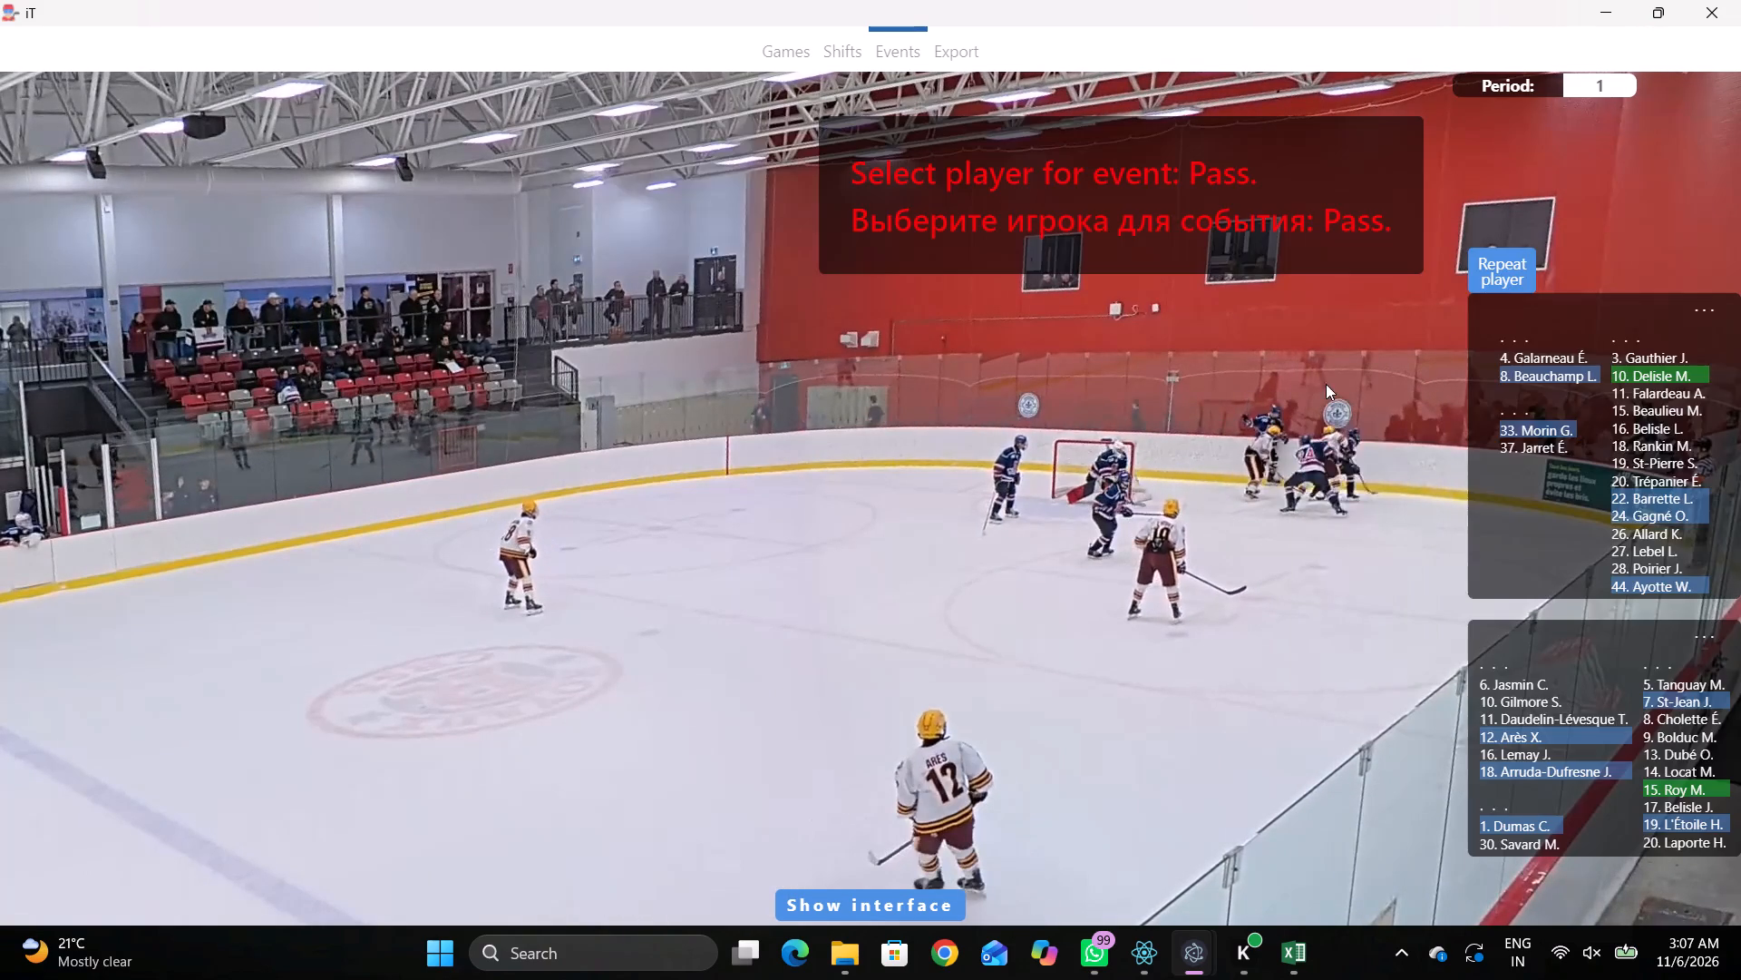
pyautogui.click(1521, 263)
pyautogui.click(1380, 398)
# Record a Pass by home defenceman 8 near the end boards behind the right-hand net, at the previous event's position or close to it.
pyautogui.press('space')
pyautogui.press('space')
pyautogui.rightClick(1306, 437)
pyautogui.press('q')
pyautogui.press('q')
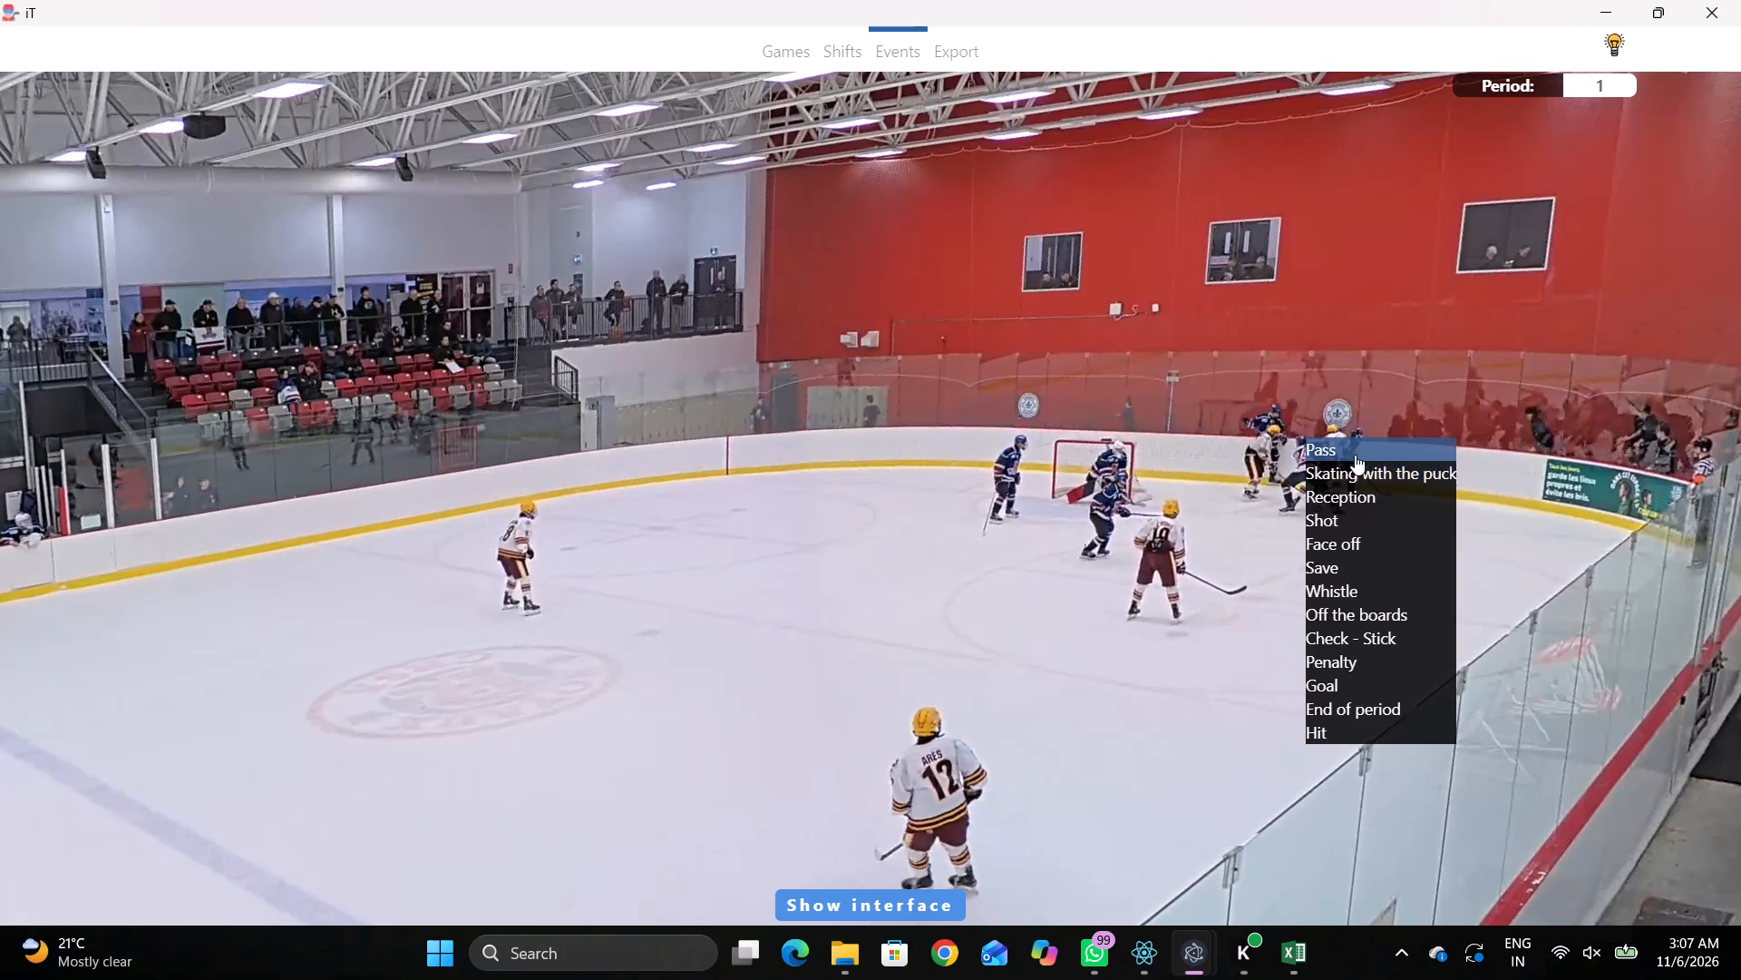
pyautogui.click(1353, 450)
pyautogui.click(1521, 380)
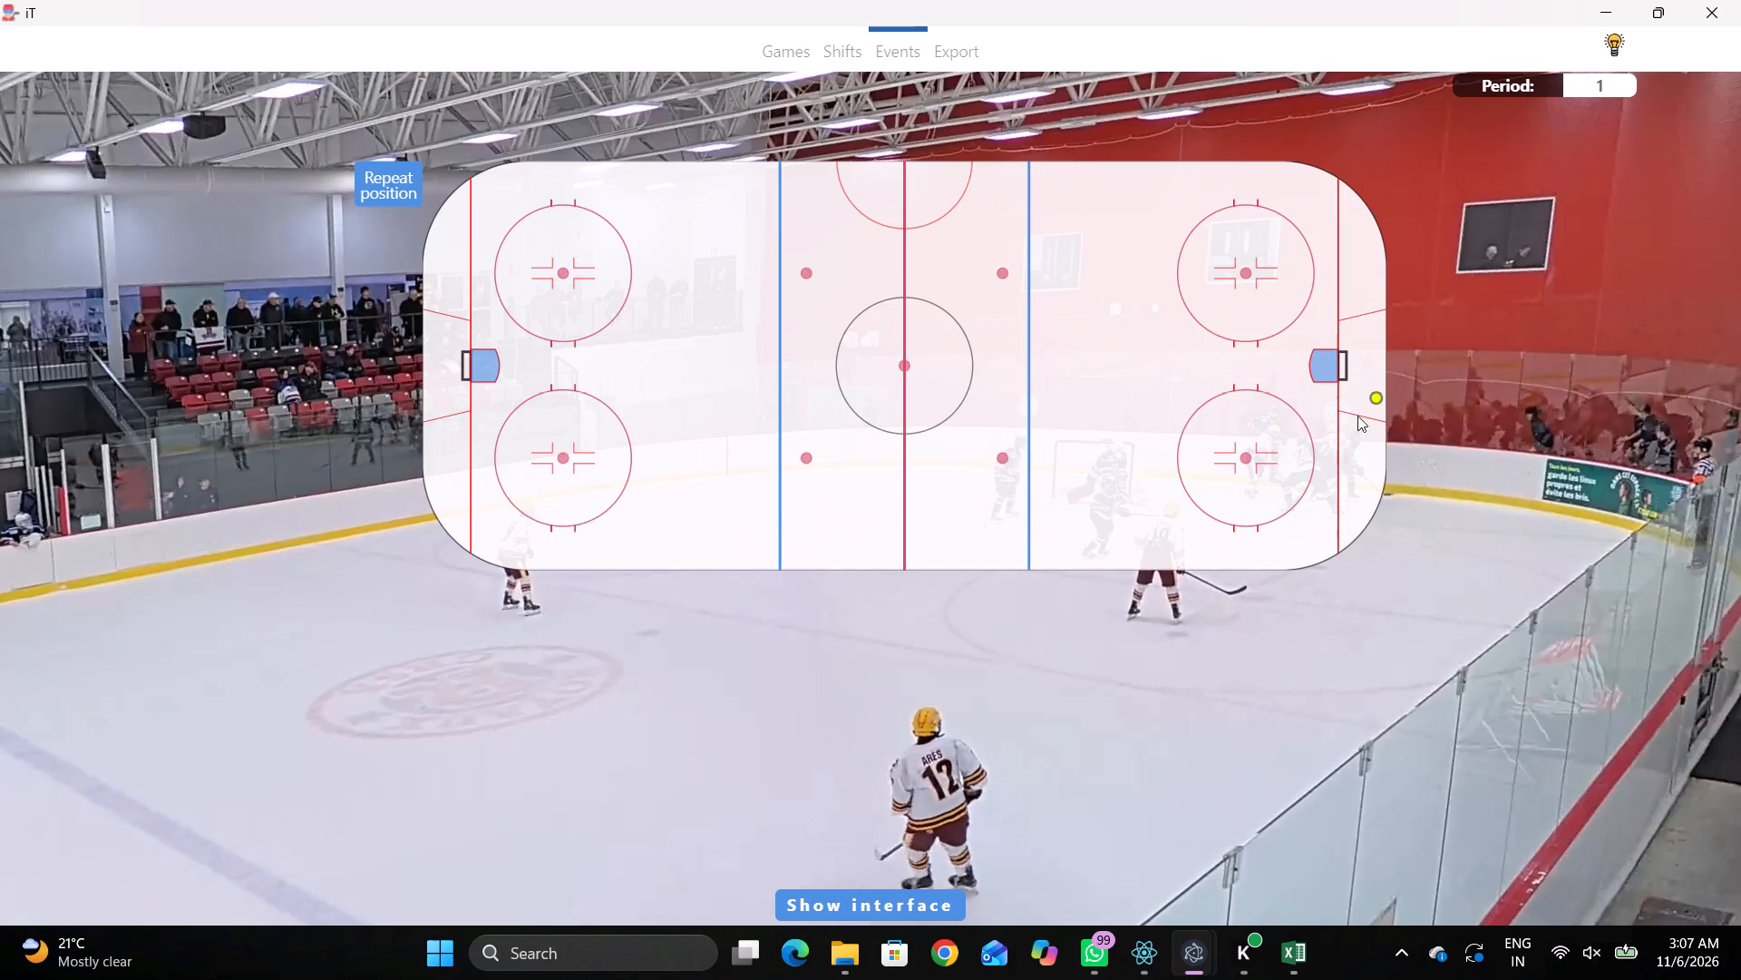
pyautogui.click(1375, 400)
# Play on and record a Pass by away forward 19 near the near-side boards, beside the right-hand near face-off circle.
pyautogui.press('space')
pyautogui.press('space')
pyautogui.rightClick(1258, 538)
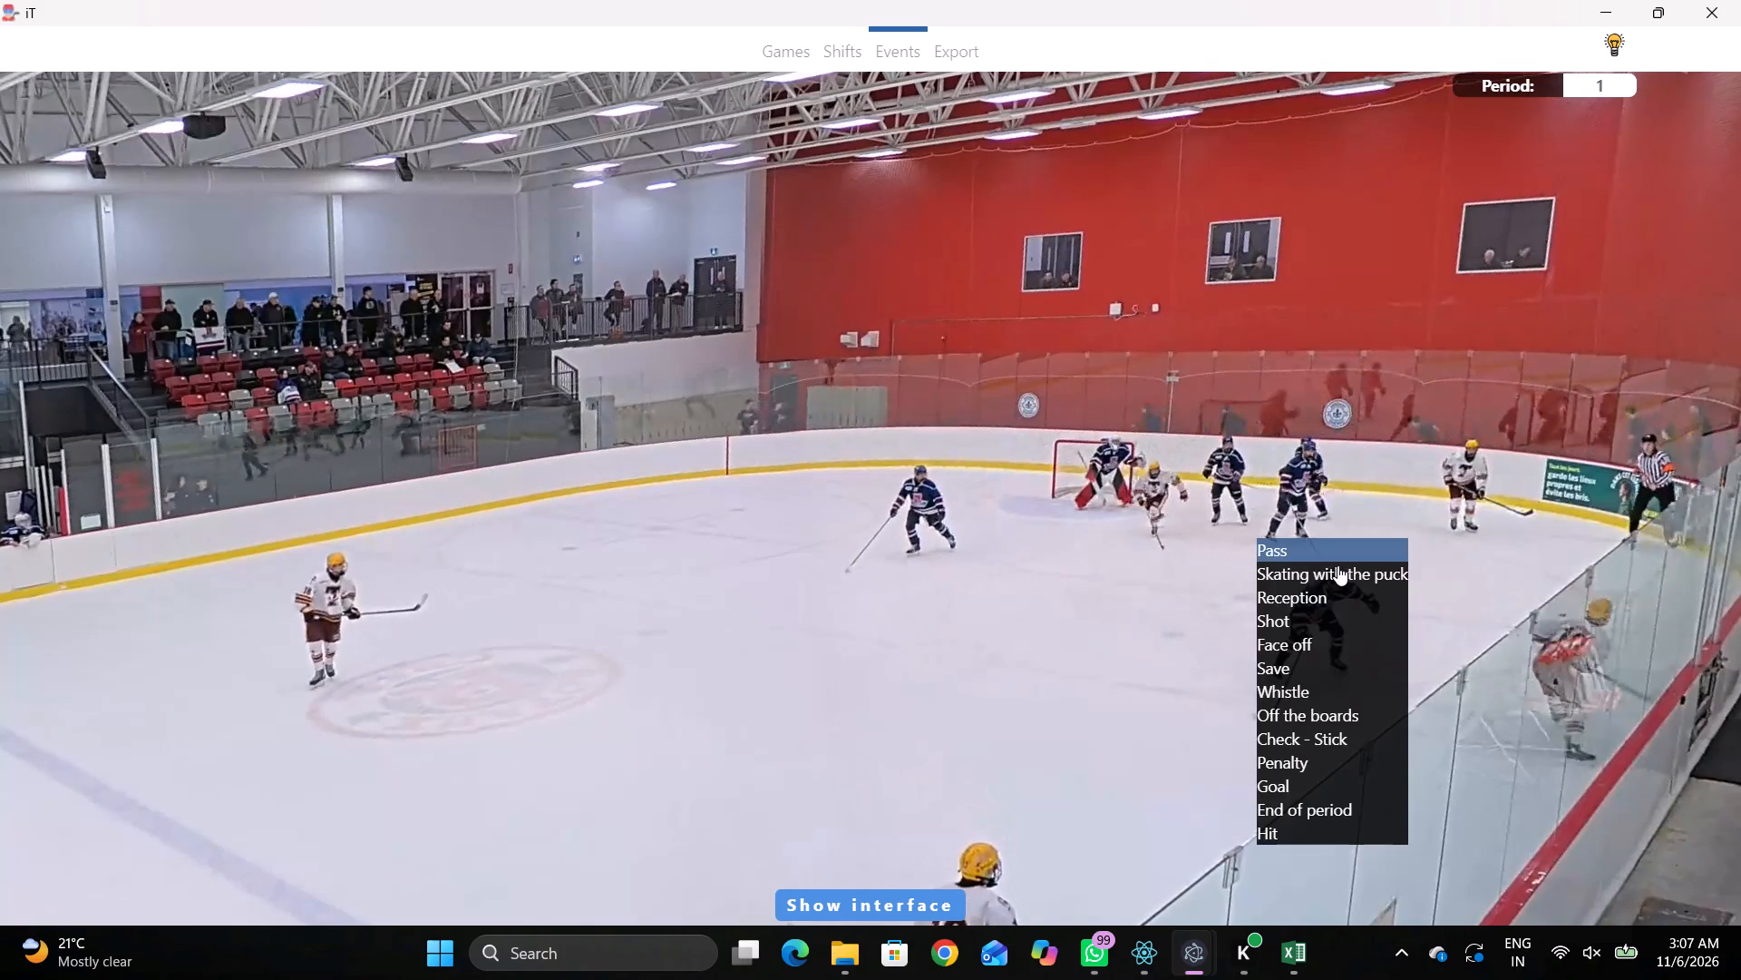
pyautogui.click(1337, 565)
pyautogui.moveTo(1302, 558); pyautogui.dragTo(1289, 583, button='right')
pyautogui.click(1302, 591)
pyautogui.click(1696, 821)
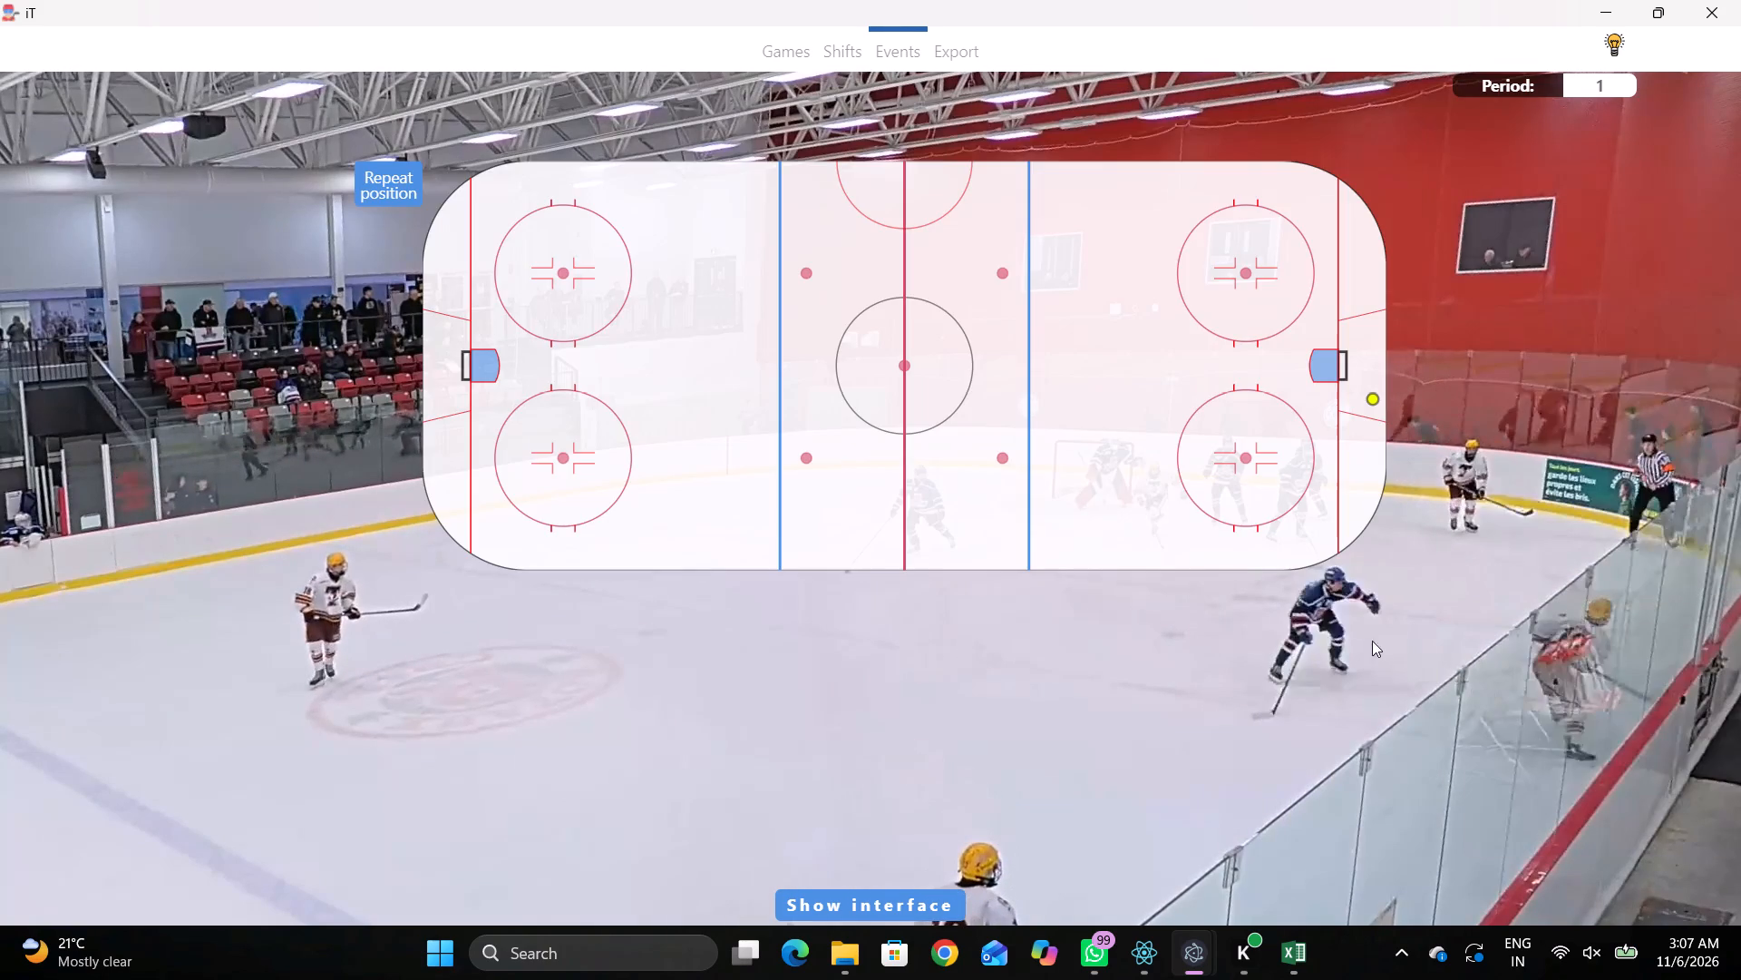
pyautogui.click(1293, 541)
# Play on and record Skating with the puck by home defenceman 8 at the right goal line in the far corner.
pyautogui.press('space')
pyautogui.press('space')
pyautogui.press('space')
pyautogui.press('space')
pyautogui.press('space')
pyautogui.press('space')
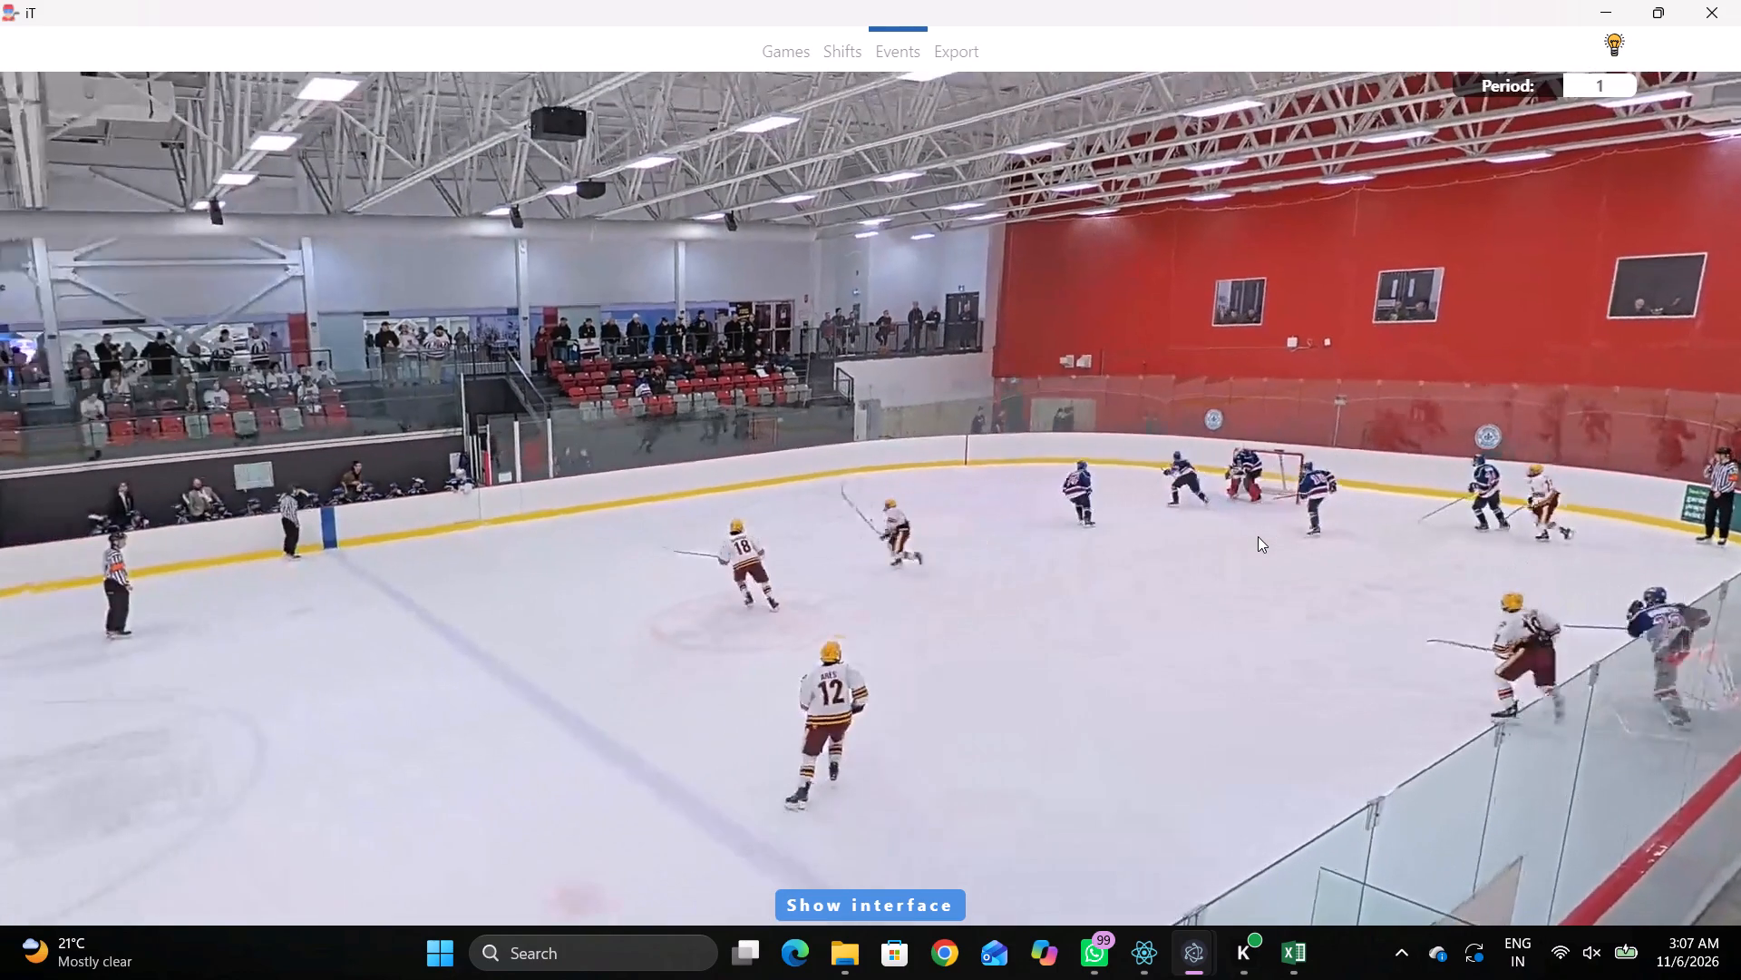
pyautogui.press('space')
pyautogui.press('space')
pyautogui.press('space')
pyautogui.press('space')
pyautogui.rightClick(1260, 453)
pyautogui.click(1326, 491)
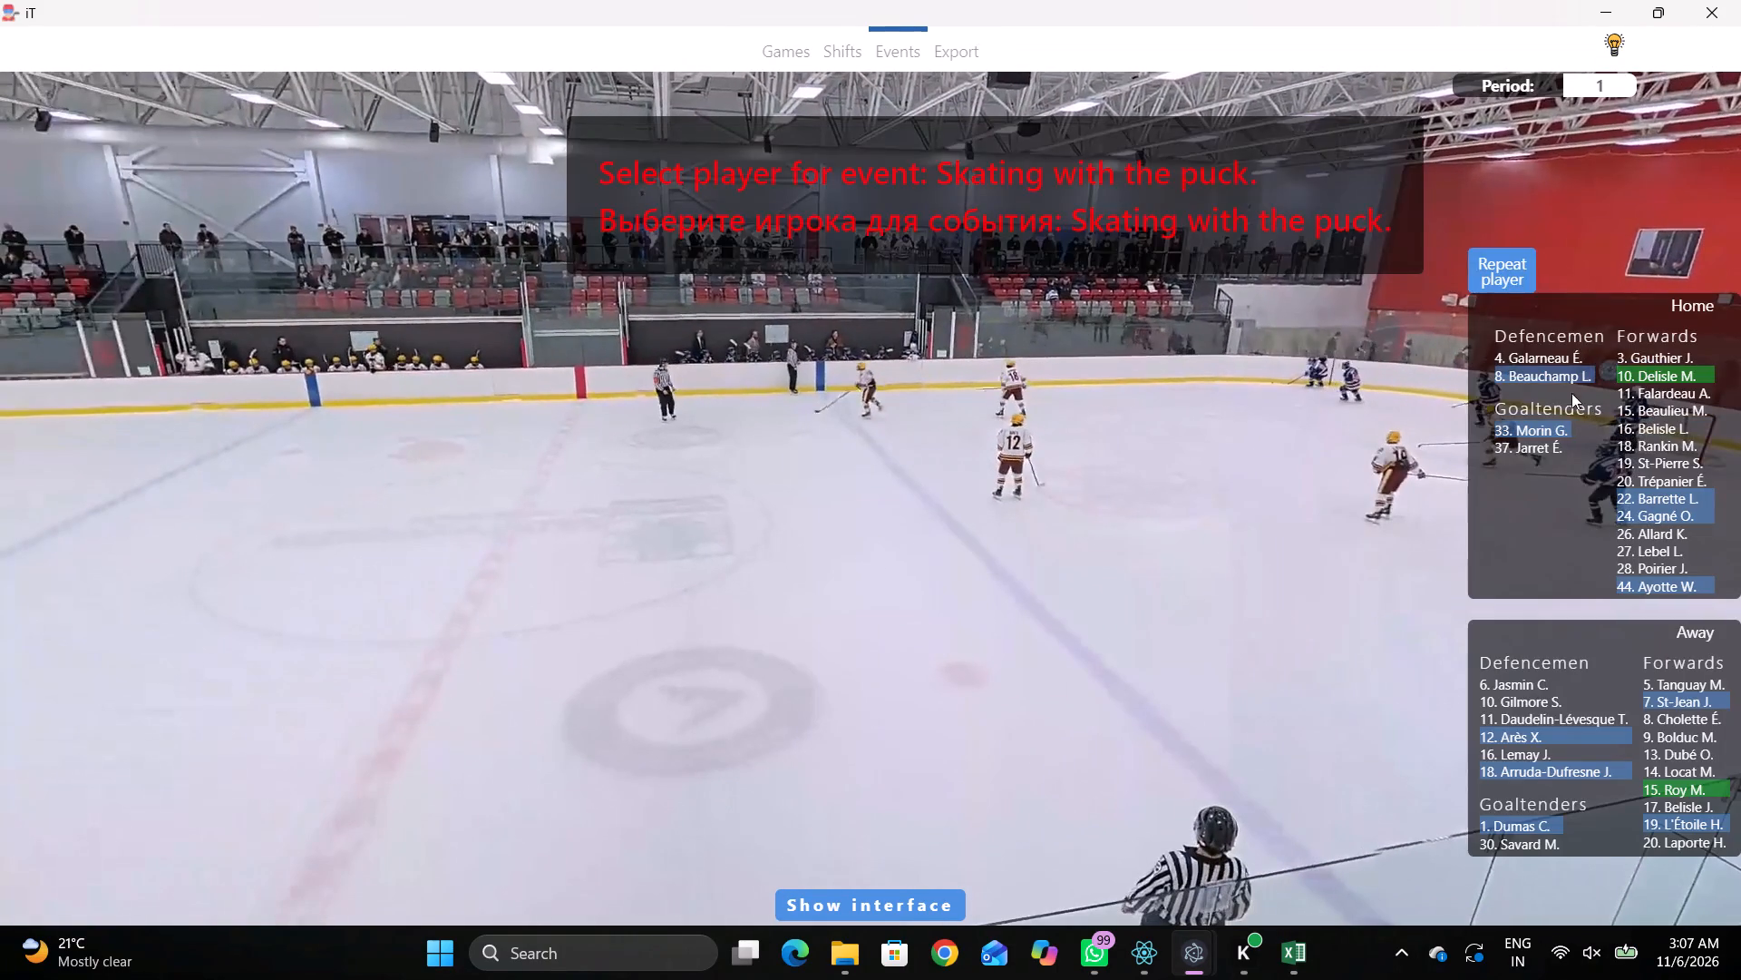
pyautogui.click(1543, 377)
pyautogui.click(1335, 212)
# Play on and record a Pass by the same home defenceman 8 inside the right-hand far face-off circle.
pyautogui.press('space')
pyautogui.press('space')
pyautogui.press('space')
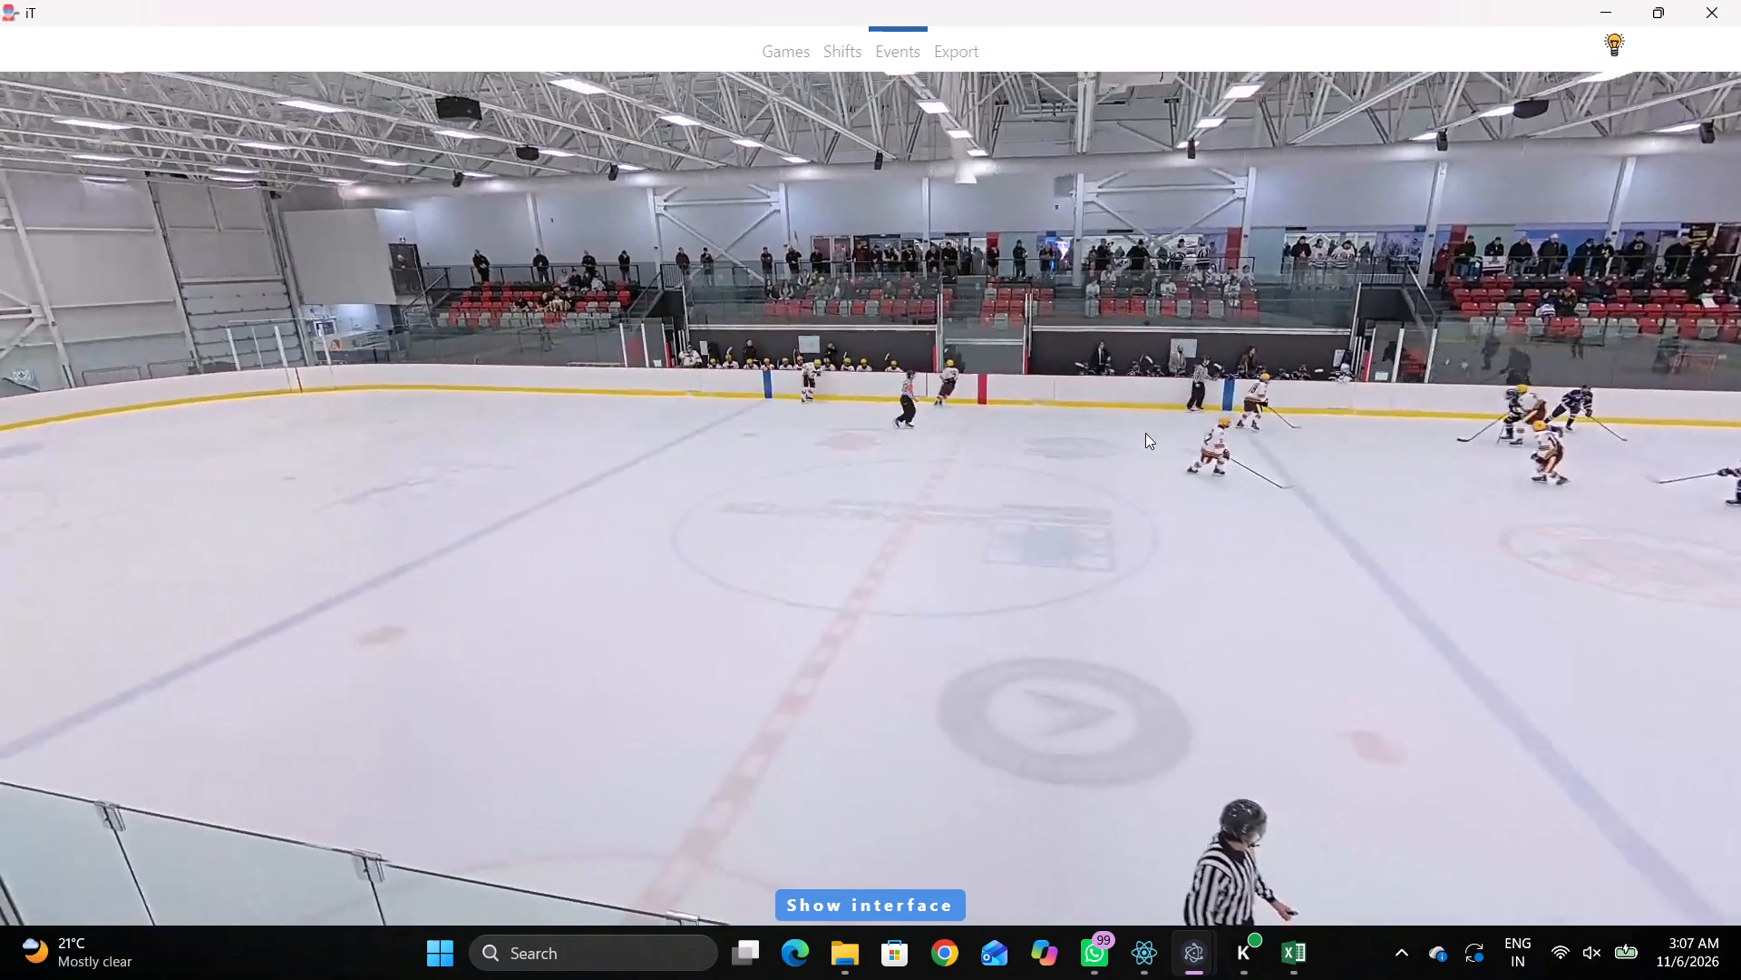
pyautogui.press('space')
pyautogui.press('space')
pyautogui.press('space')
pyautogui.rightClick(1220, 360)
pyautogui.click(1233, 362)
pyautogui.moveTo(1518, 285); pyautogui.dragTo(1509, 285)
pyautogui.click(1241, 251)
# Play on and record Skating with the puck by home forward 22 near the far boards, just left of the centre line.
pyautogui.press('space')
pyautogui.press('v')
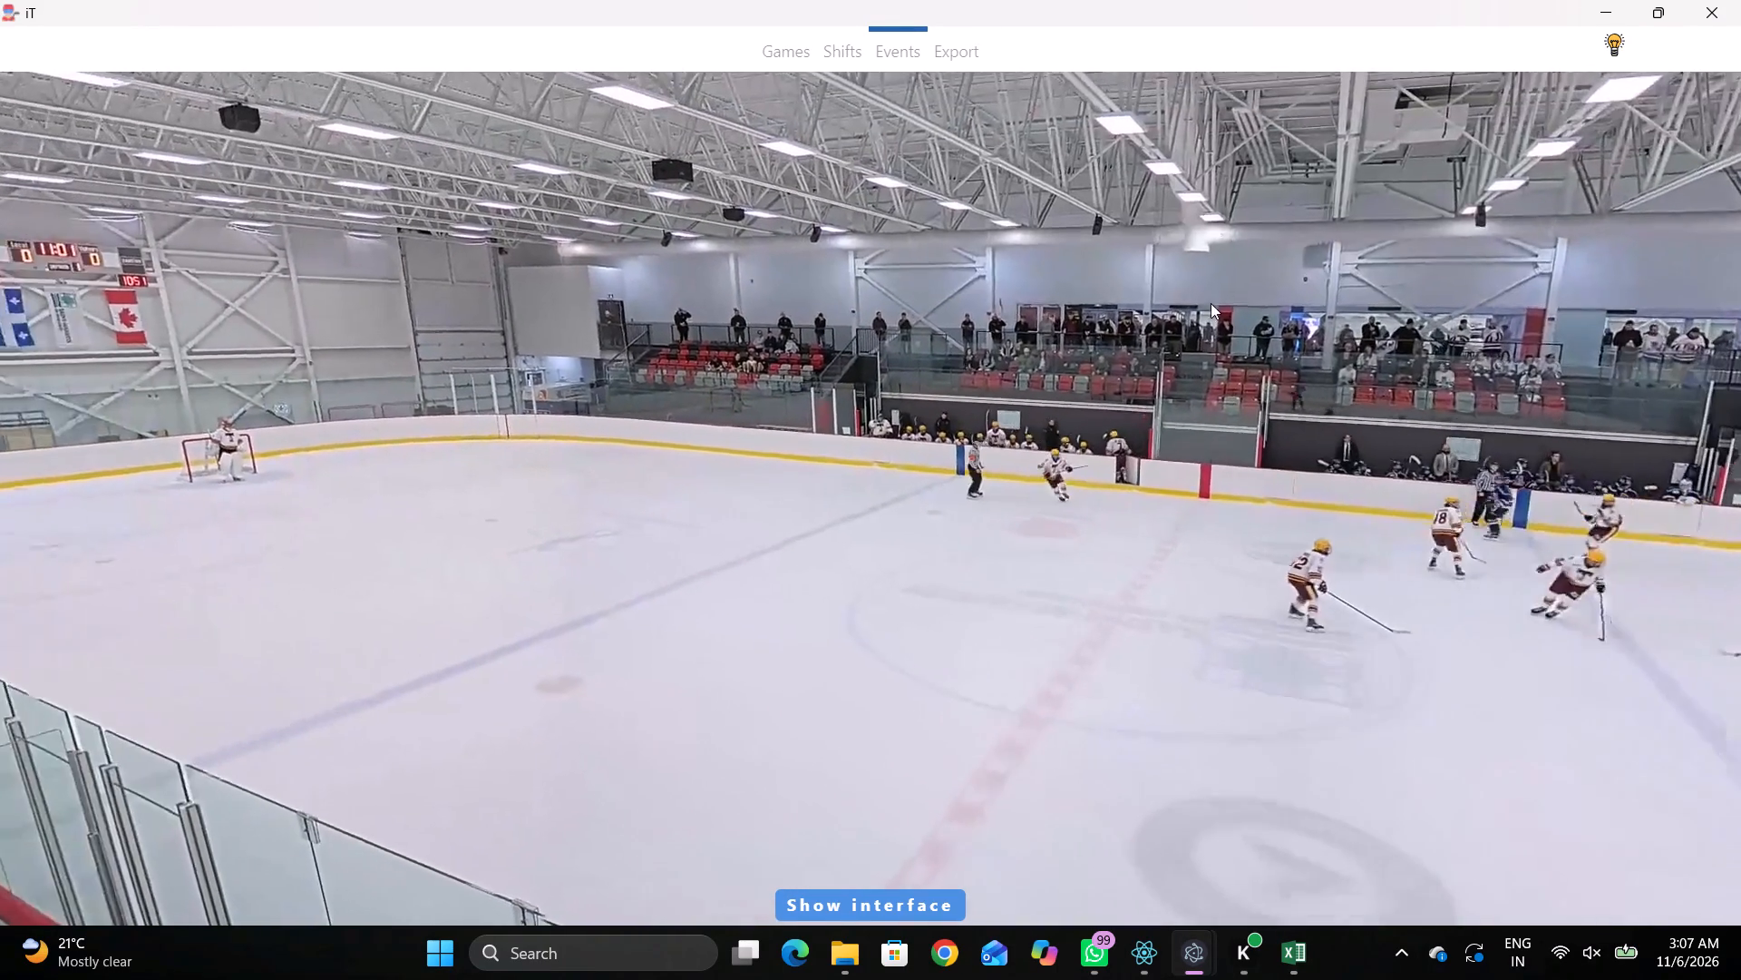
pyautogui.press('space')
pyautogui.press('space')
pyautogui.press('space')
pyautogui.write('r')
pyautogui.press('space')
pyautogui.press('space')
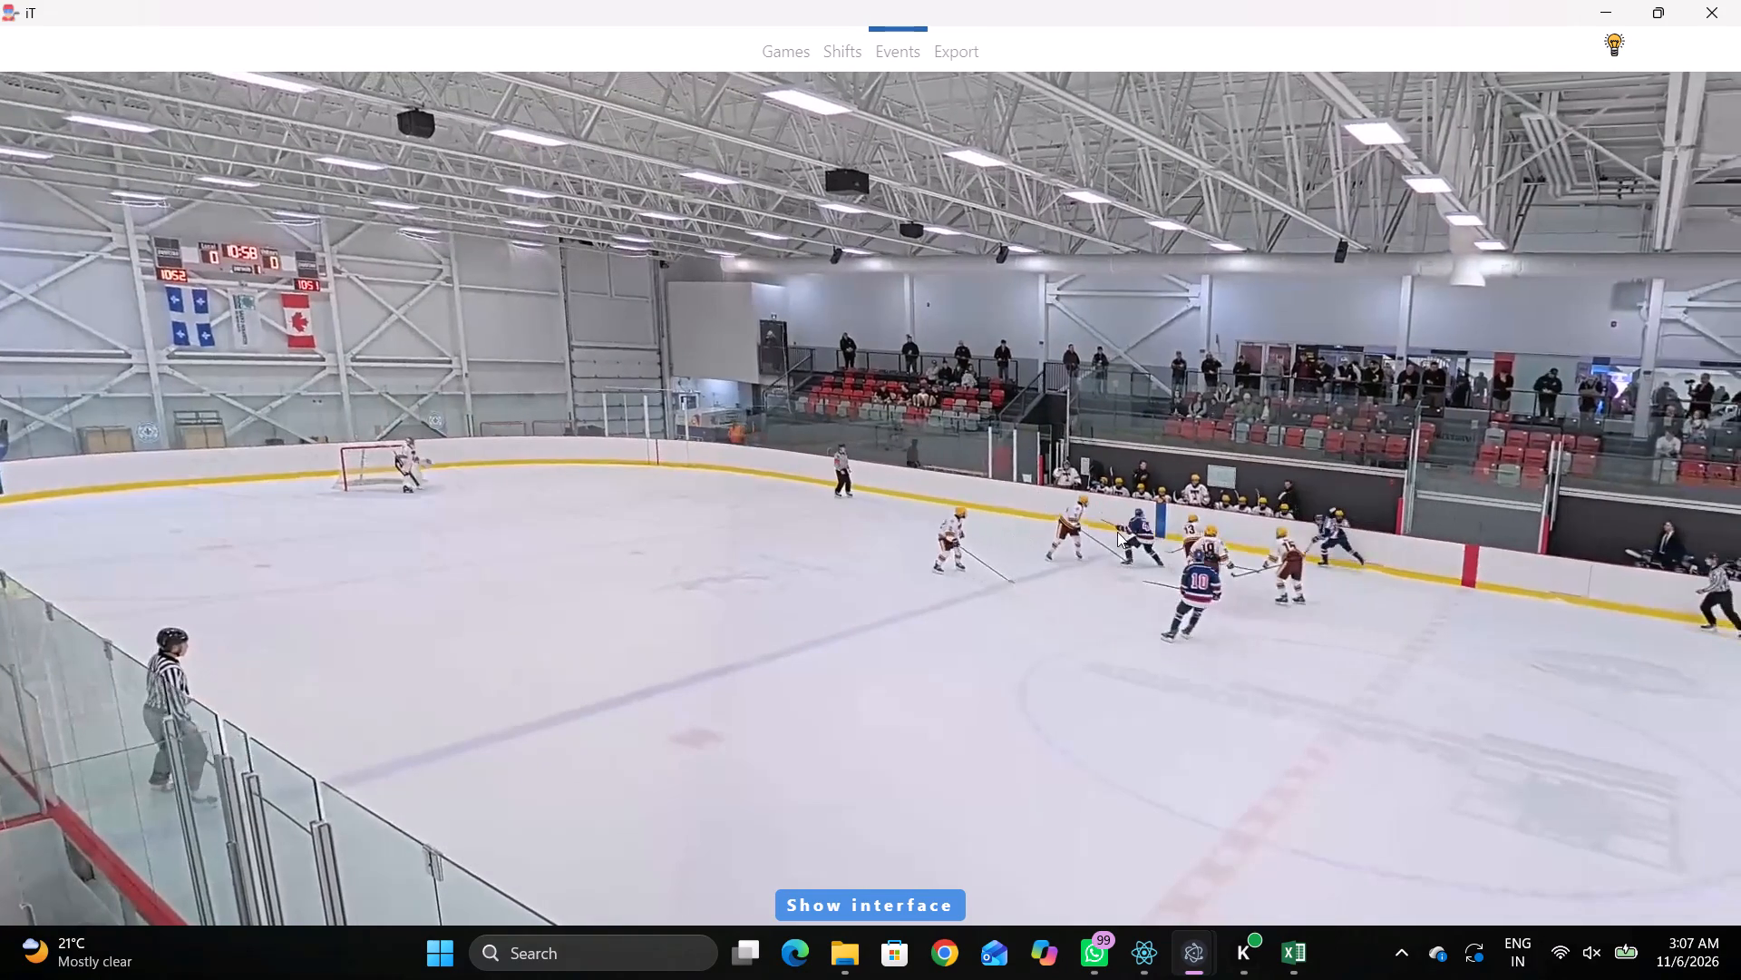
pyautogui.moveTo(1074, 519); pyautogui.dragTo(1065, 524, button='right')
pyautogui.click(1123, 562)
pyautogui.click(1654, 499)
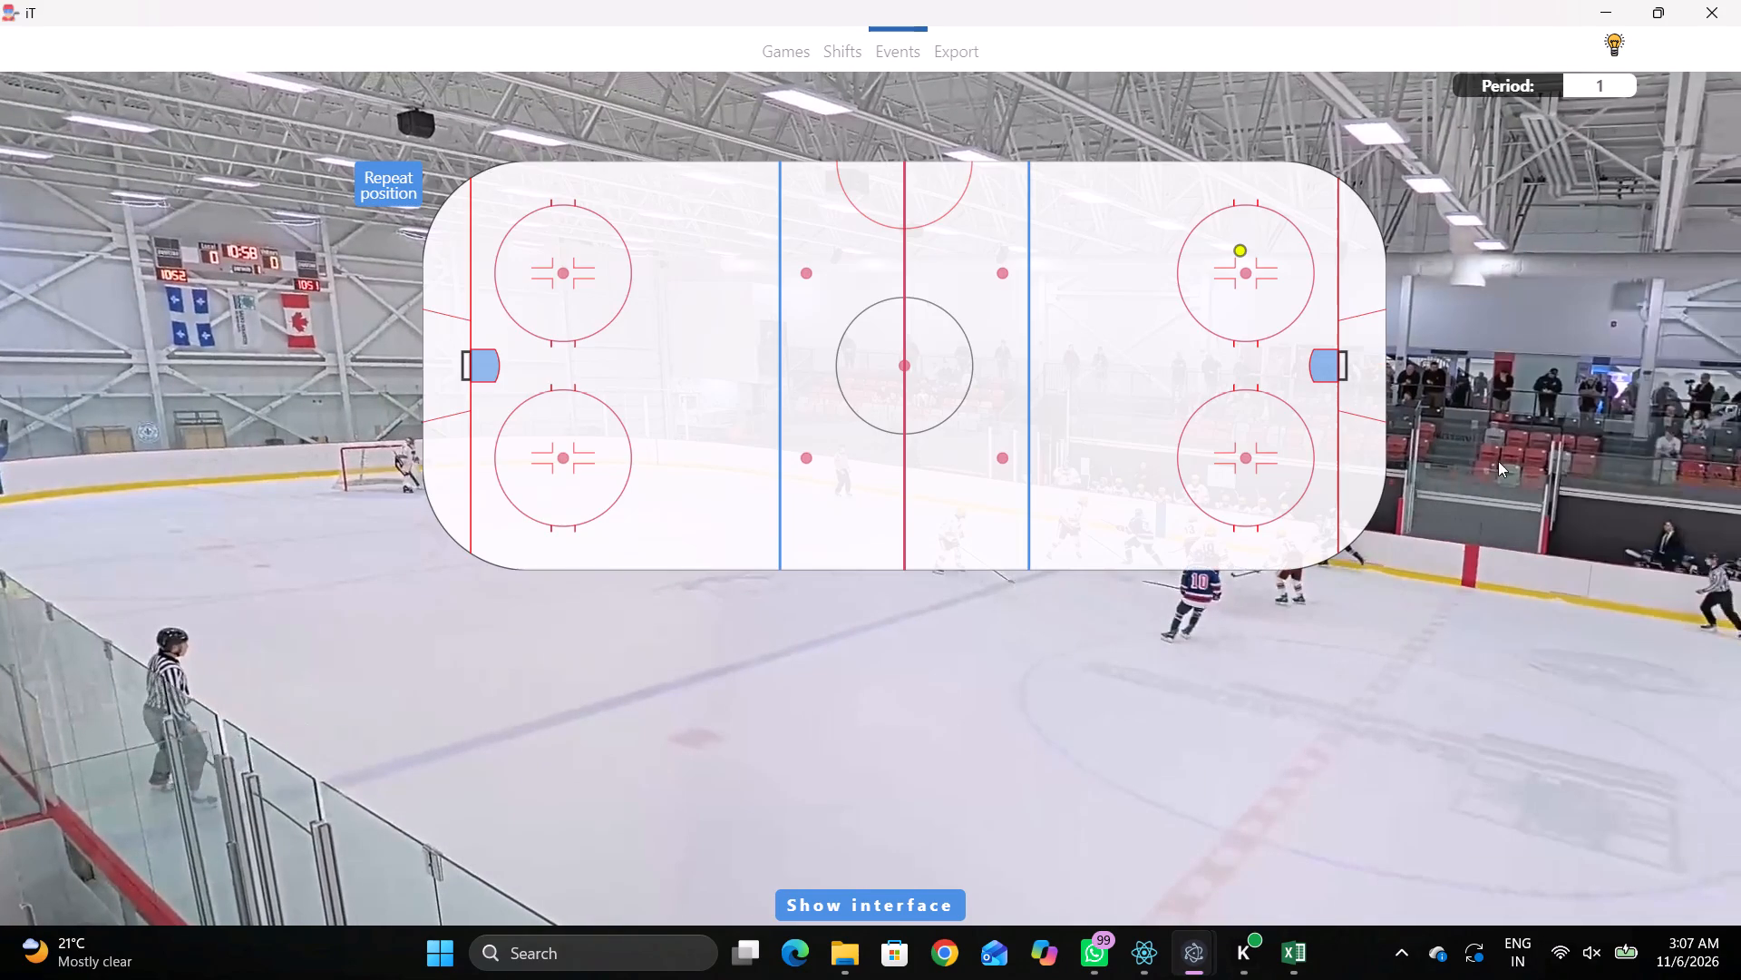
pyautogui.click(870, 211)
# Record a Pass by the same home forward 22 near the far boards, between the left blue line and the centre line.
pyautogui.press('space')
pyautogui.press('space')
pyautogui.rightClick(1144, 347)
pyautogui.click(1182, 353)
pyautogui.click(1525, 268)
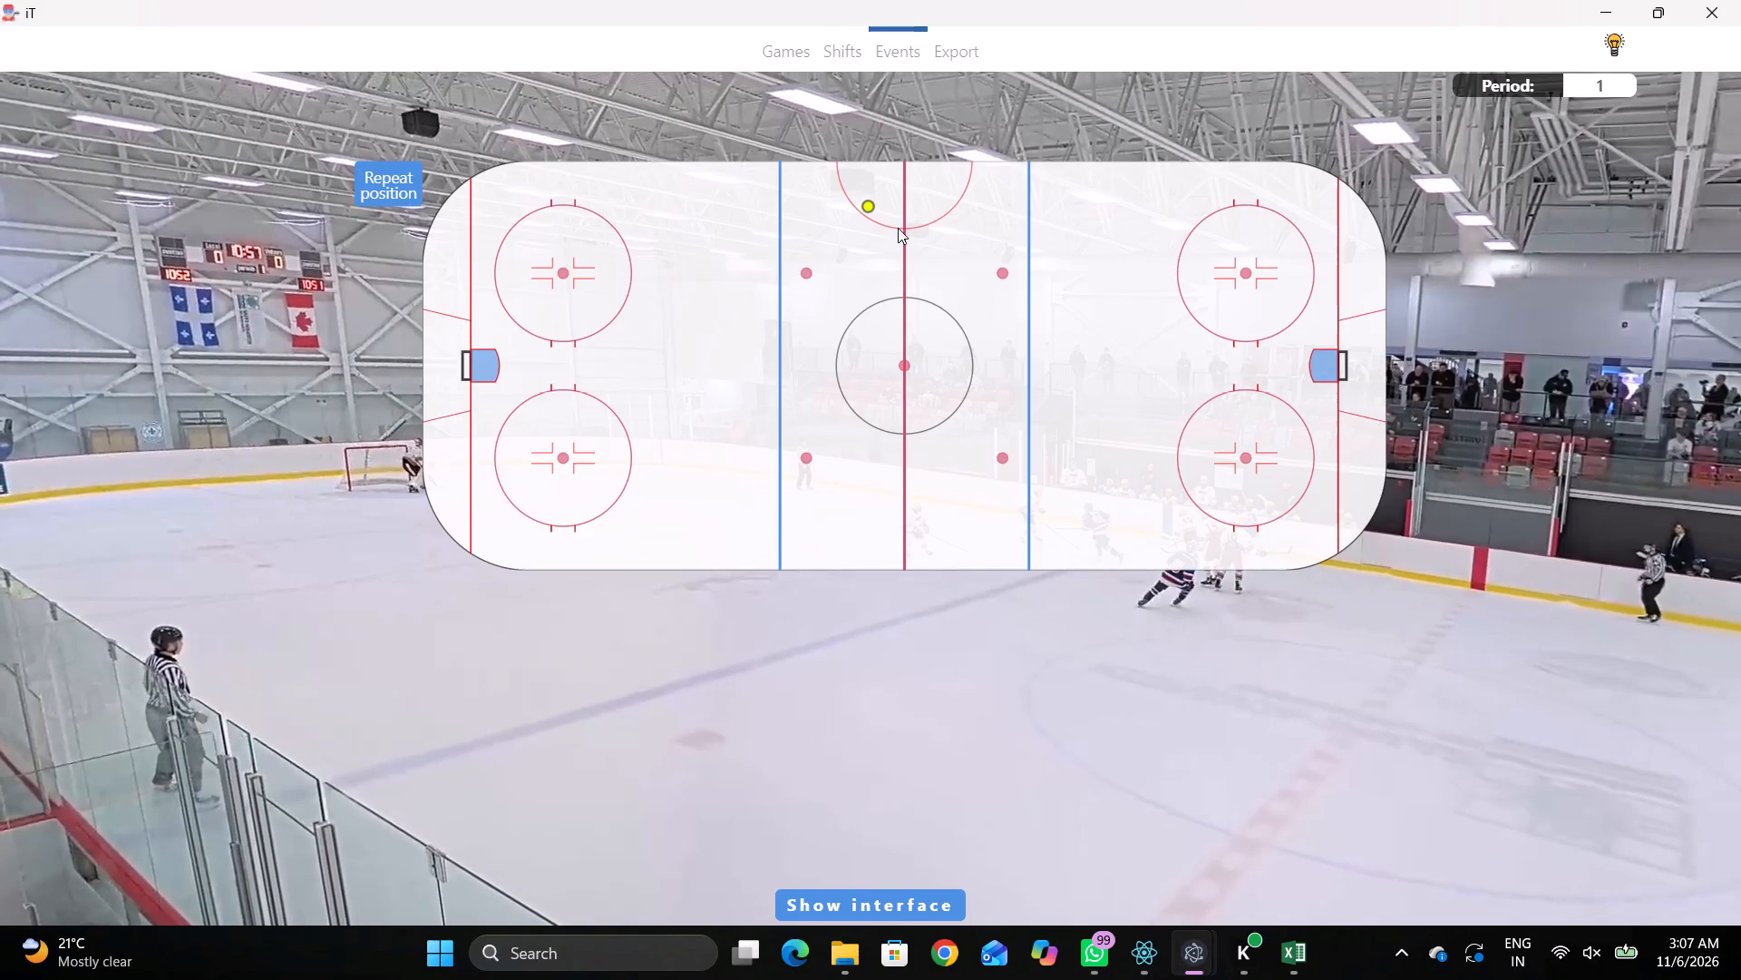
pyautogui.click(840, 206)
# Play on and record Skating with the puck by away forward 13 near the far boards, between the left far face-off circle and blue line.
pyautogui.press('space')
pyautogui.press('space')
pyautogui.press('space')
pyautogui.press('v')
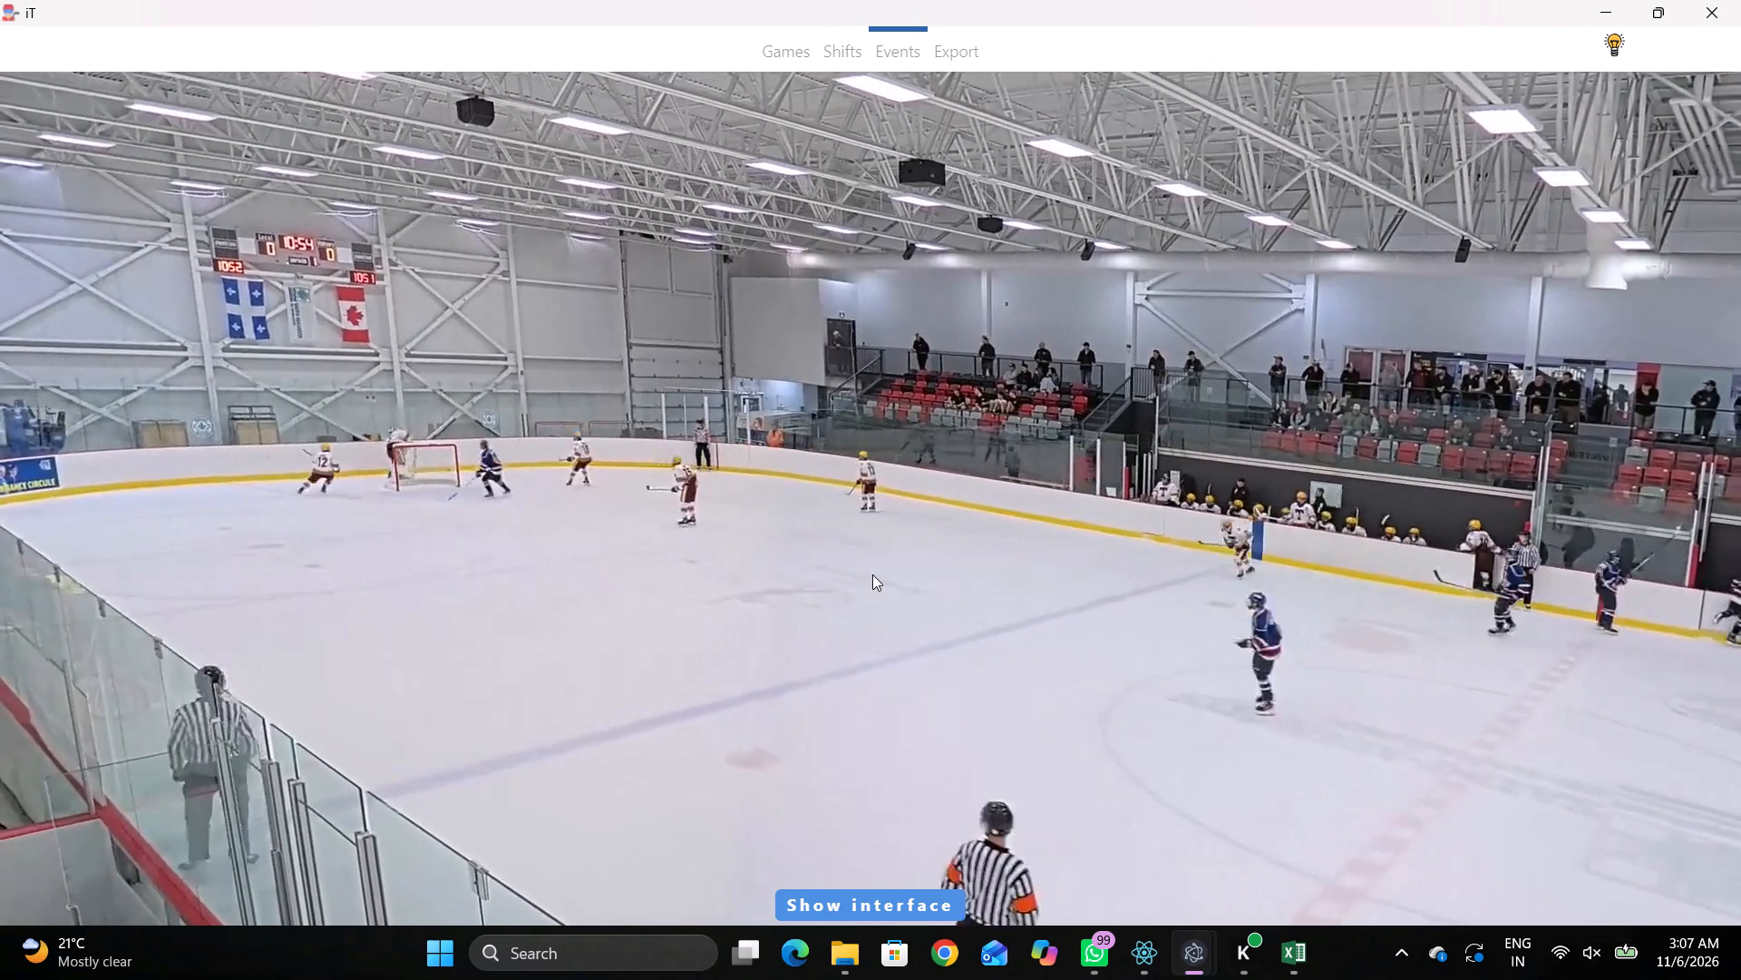
pyautogui.press('space')
pyautogui.press('space')
pyautogui.press('space')
pyautogui.write('r')
pyautogui.press('space')
pyautogui.press('space')
pyautogui.press('space')
pyautogui.press('q')
pyautogui.press('q')
pyautogui.press('q')
pyautogui.press('q')
pyautogui.press('q')
pyautogui.press('q')
pyautogui.press('q')
pyautogui.press('q')
pyautogui.press('q')
pyautogui.press('q')
pyautogui.press('q')
pyautogui.press('q')
pyautogui.press('q')
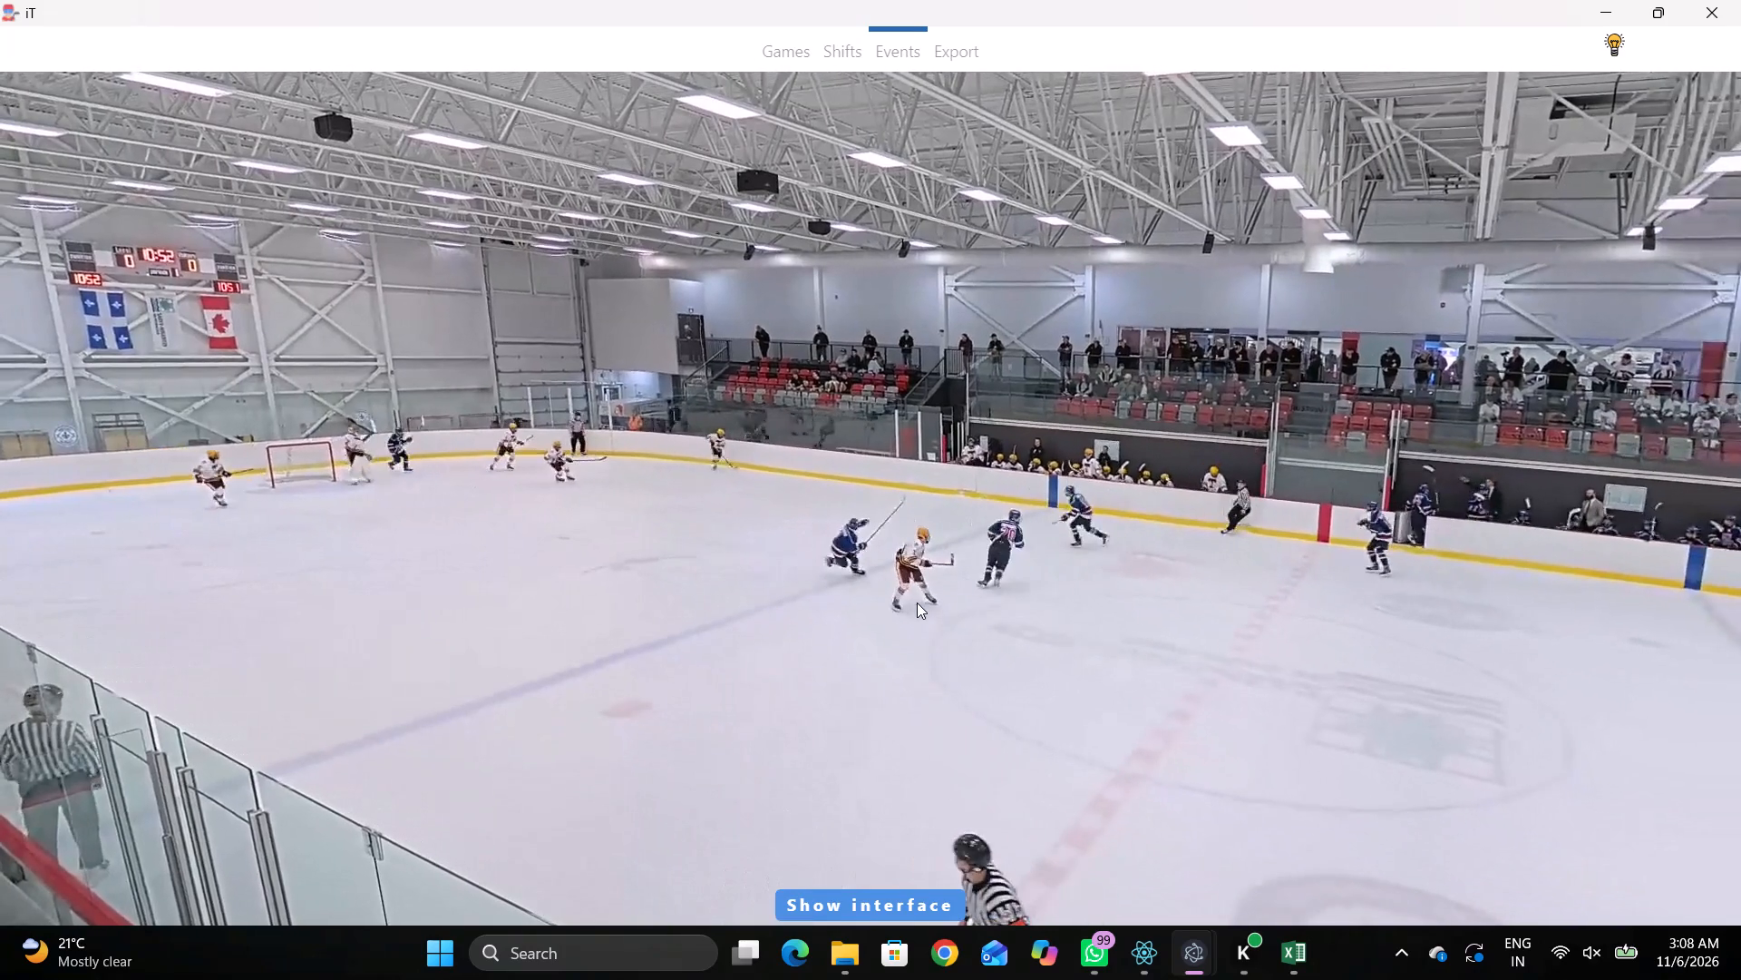
pyautogui.write('qq')
pyautogui.press('space')
pyautogui.press('space')
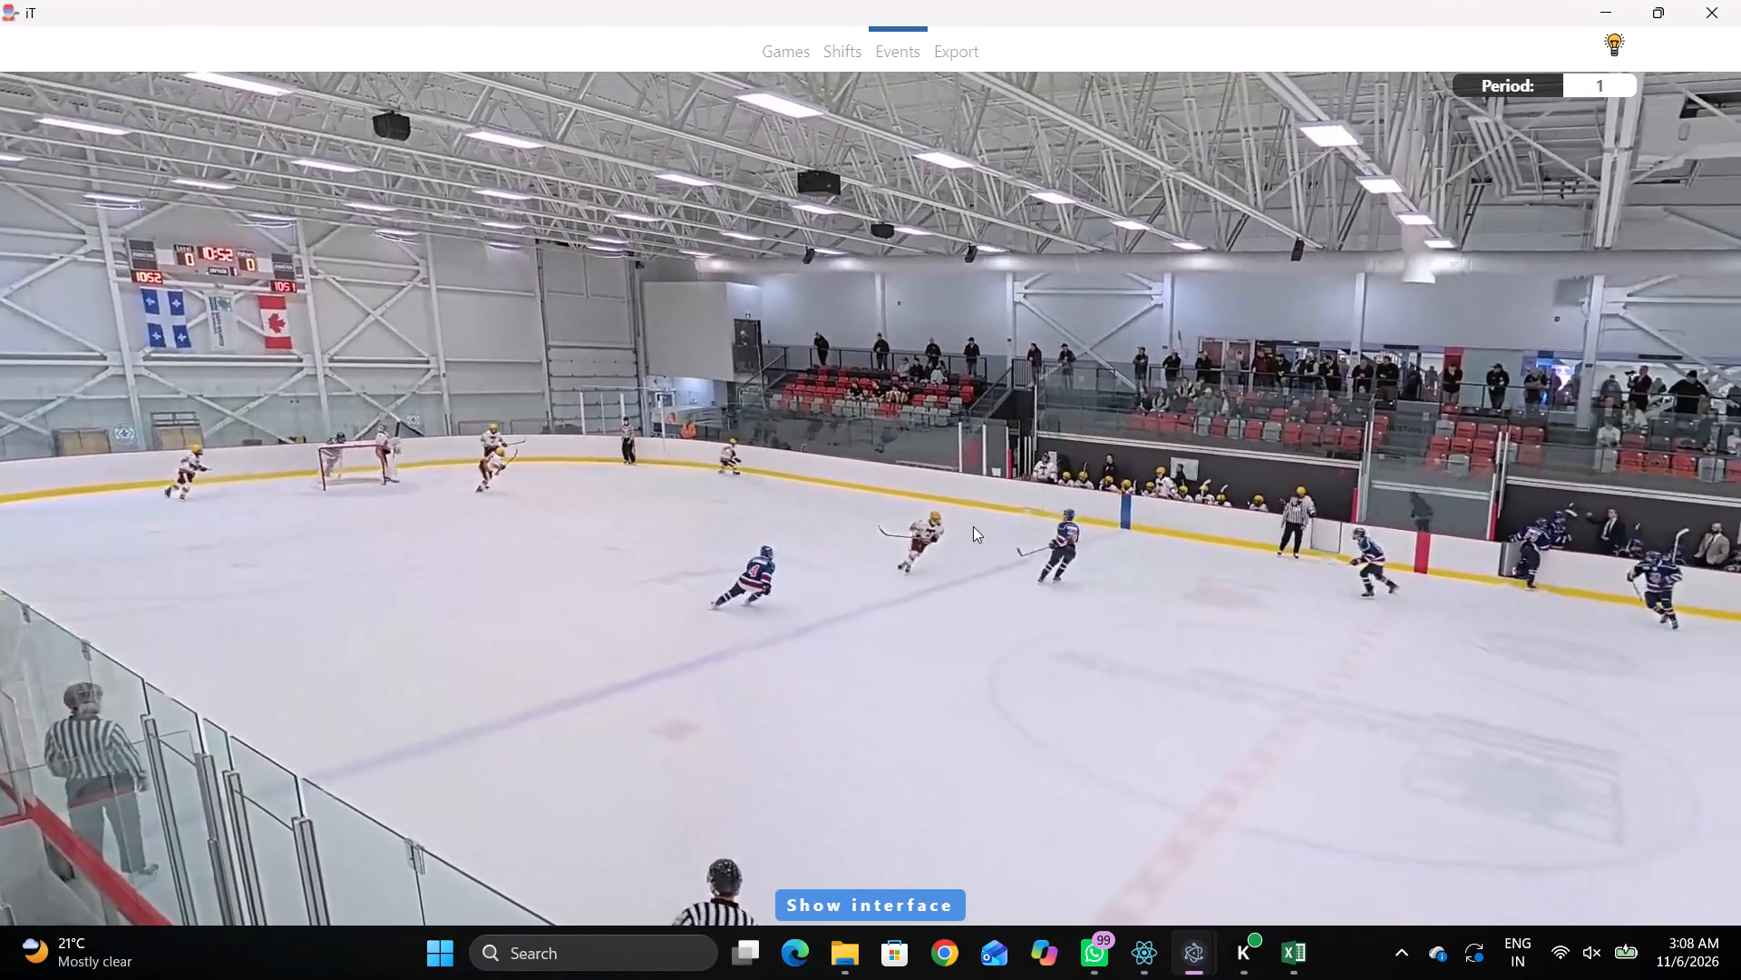
pyautogui.rightClick(978, 527)
pyautogui.click(1072, 555)
pyautogui.click(1669, 757)
pyautogui.click(681, 191)
# Play on and record a Pass by the same away forward 13 near the far boards, between the left far face-off circle and blue line.
pyautogui.press('space')
pyautogui.press('space')
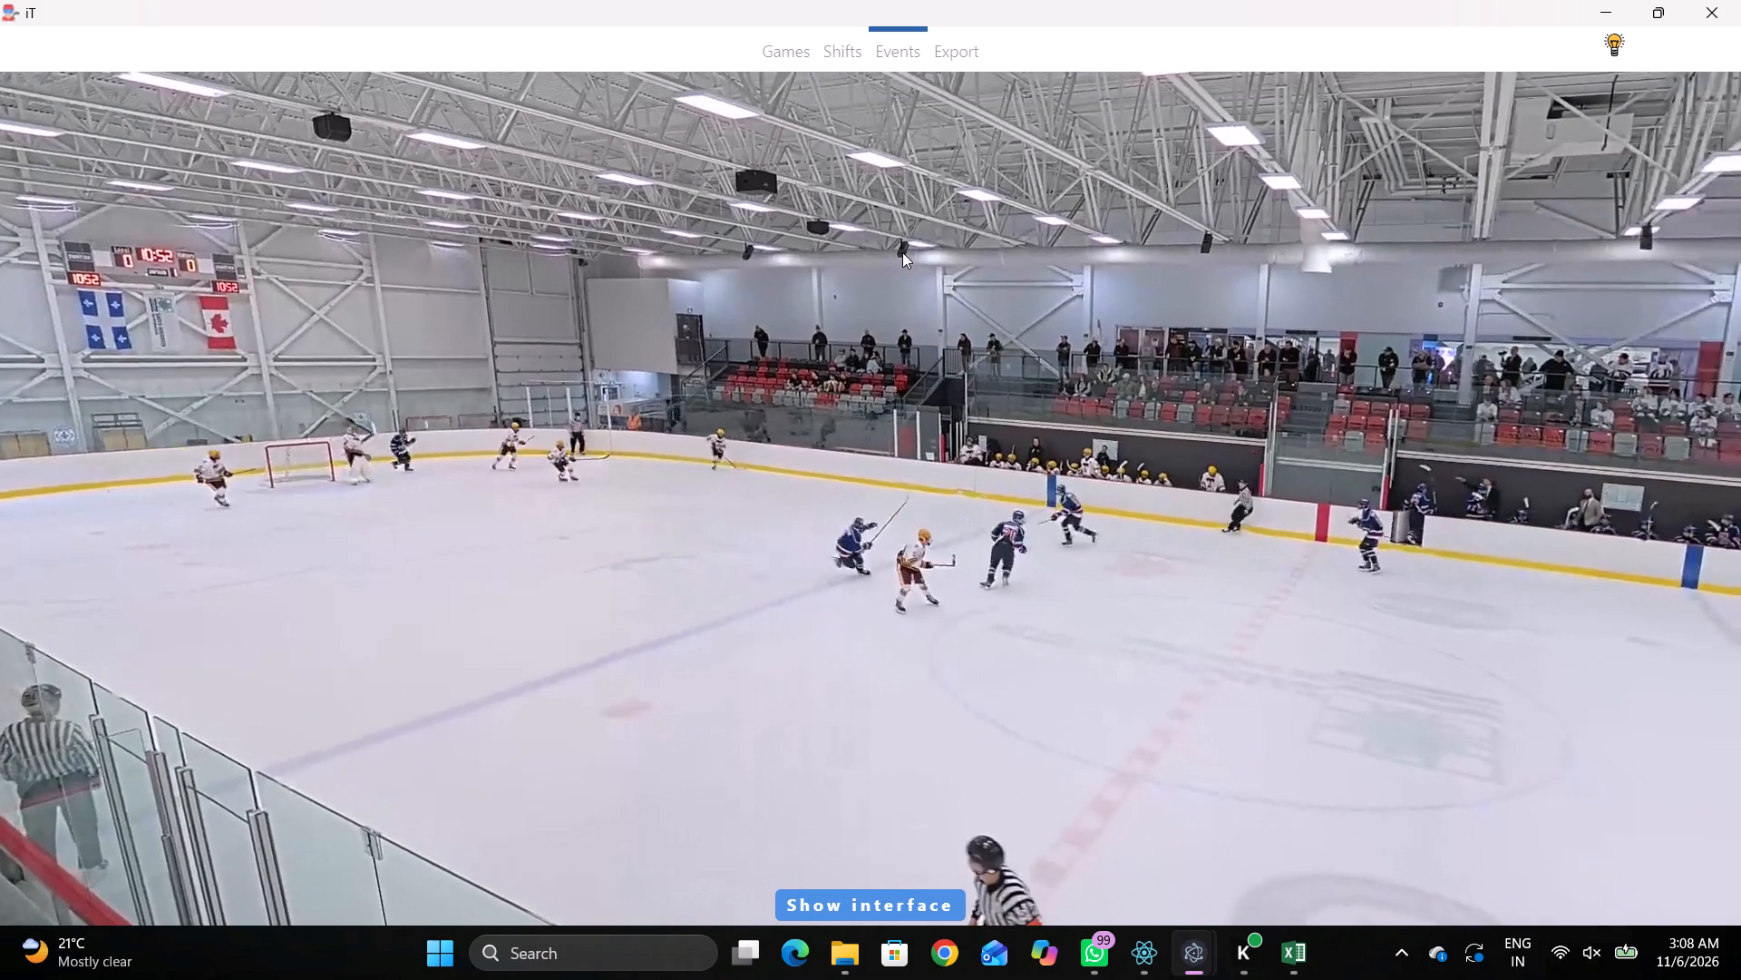
pyautogui.press('space')
pyautogui.press('space')
pyautogui.press('space')
pyautogui.press('space')
pyautogui.write('q')
pyautogui.press('q')
pyautogui.rightClick(1131, 354)
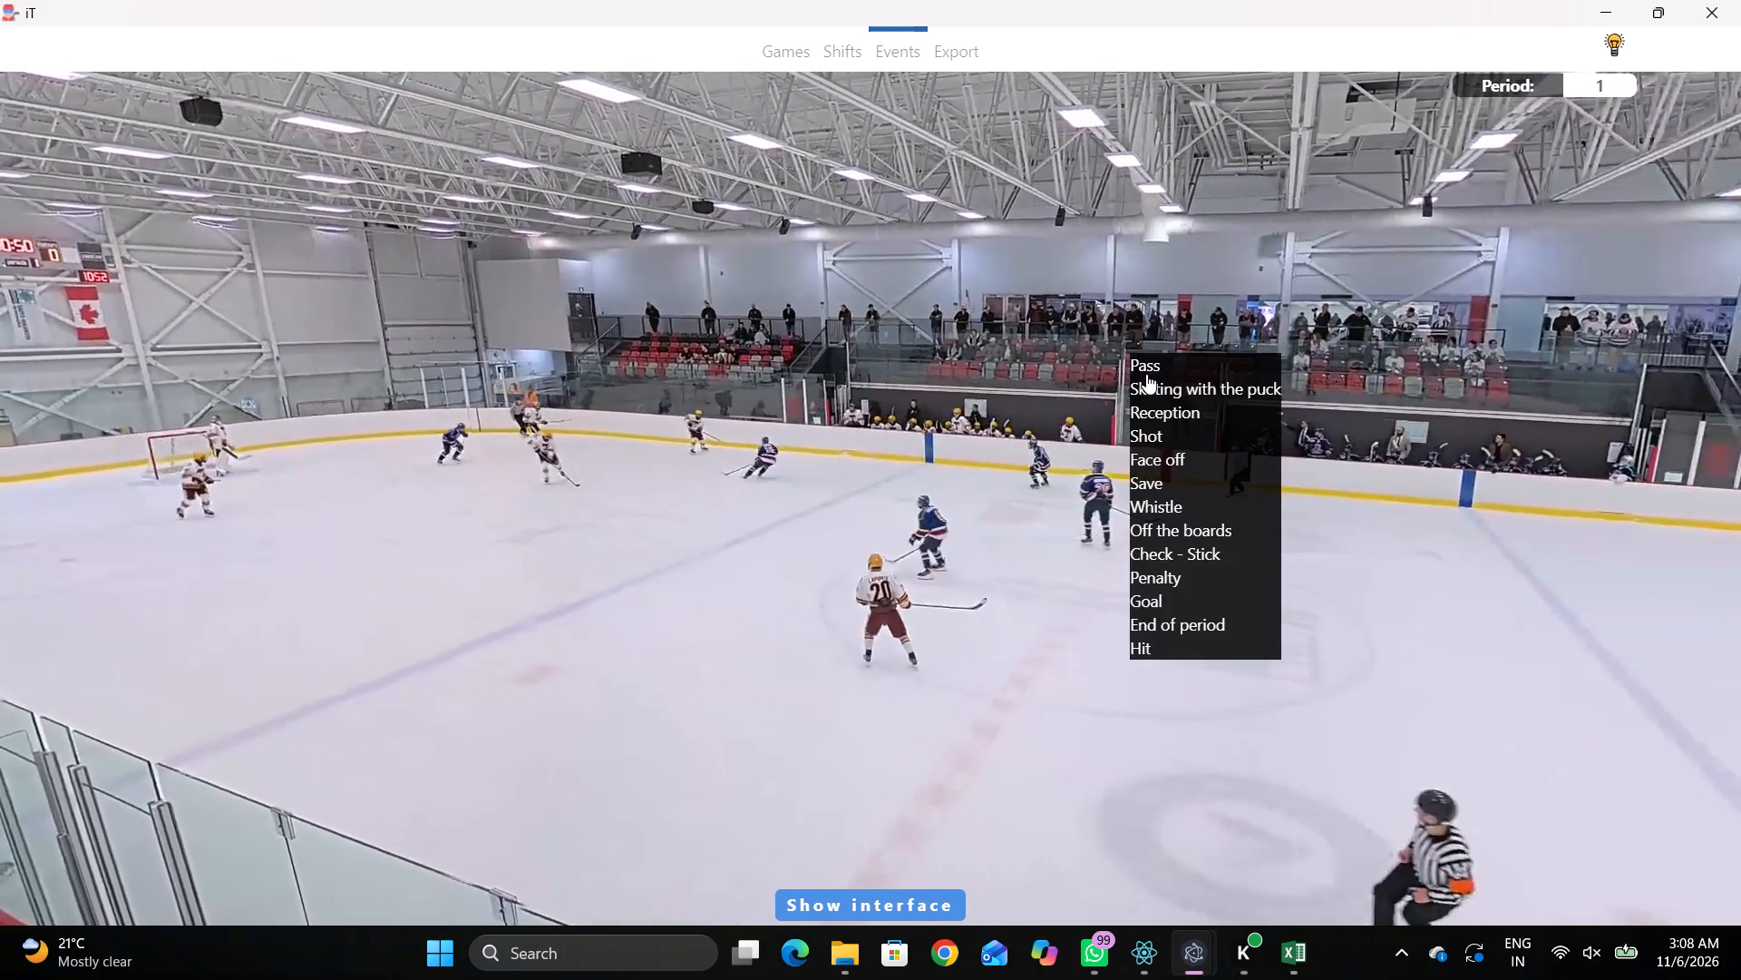
pyautogui.click(1146, 374)
pyautogui.rightClick(1132, 374)
pyautogui.click(1135, 387)
pyautogui.click(1478, 282)
pyautogui.click(692, 210)
# Play on and record Skating with the puck by away forward 20 on the near side, just right of the centre line.
pyautogui.press('space')
pyautogui.press('v')
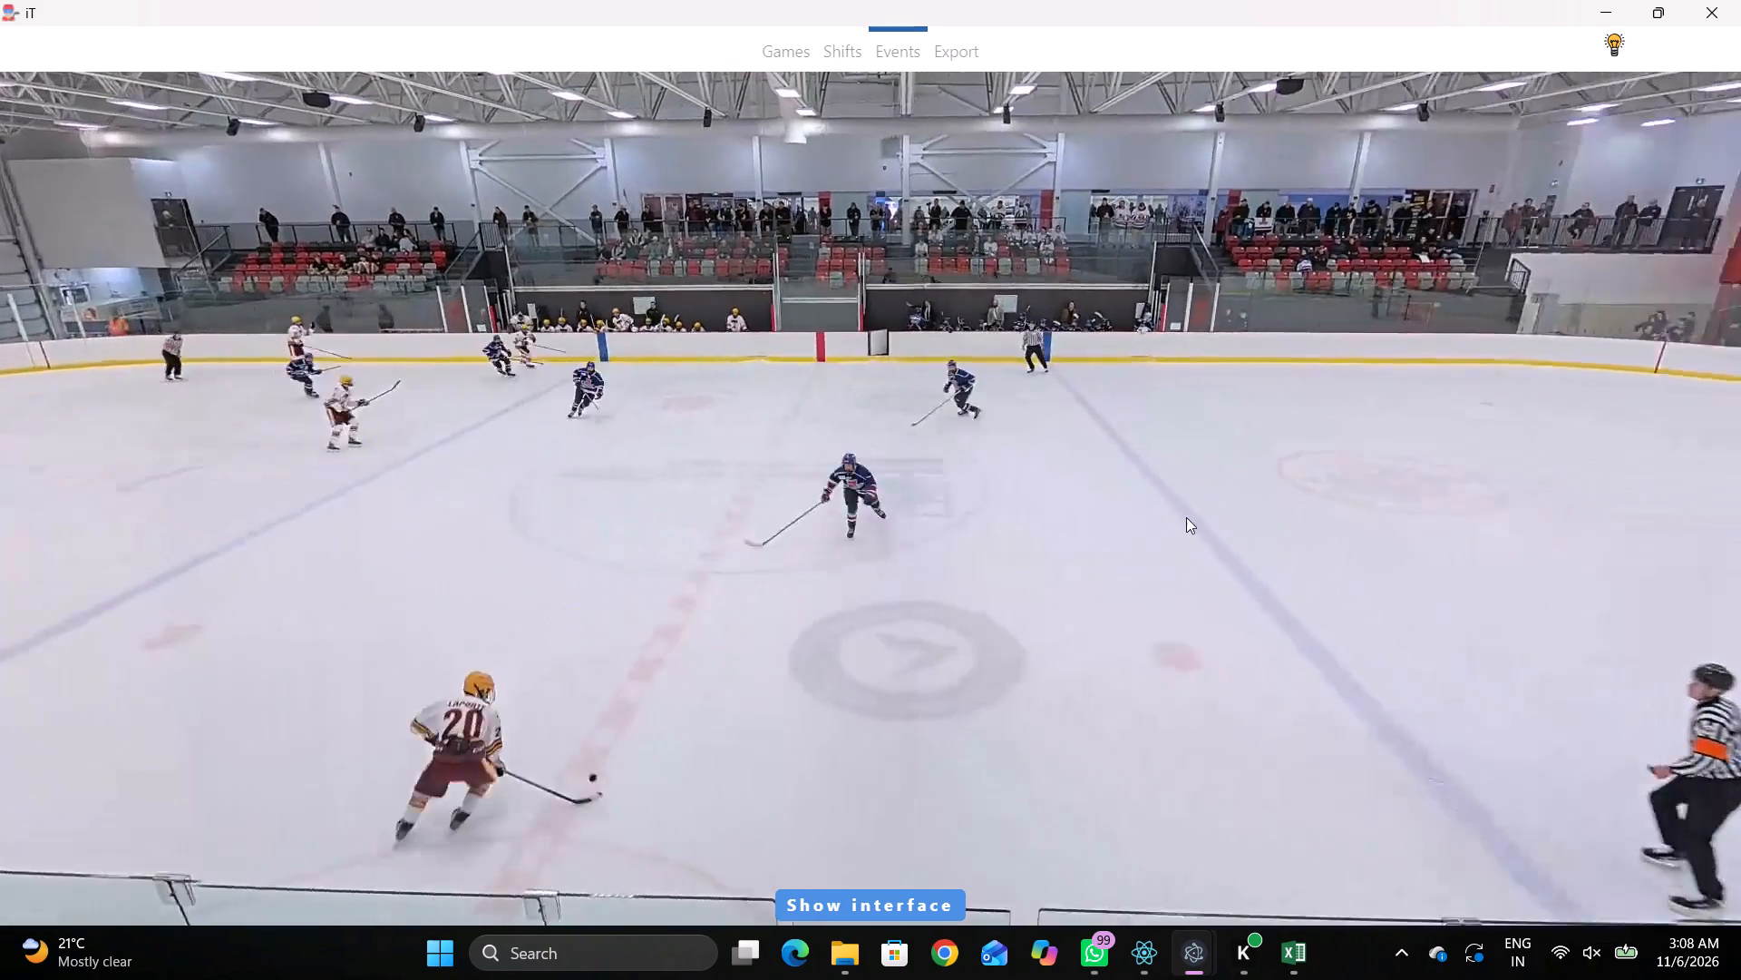
pyautogui.press('space')
pyautogui.rightClick(1231, 483)
pyautogui.click(1298, 493)
pyautogui.rightClick(1252, 479)
pyautogui.click(1321, 521)
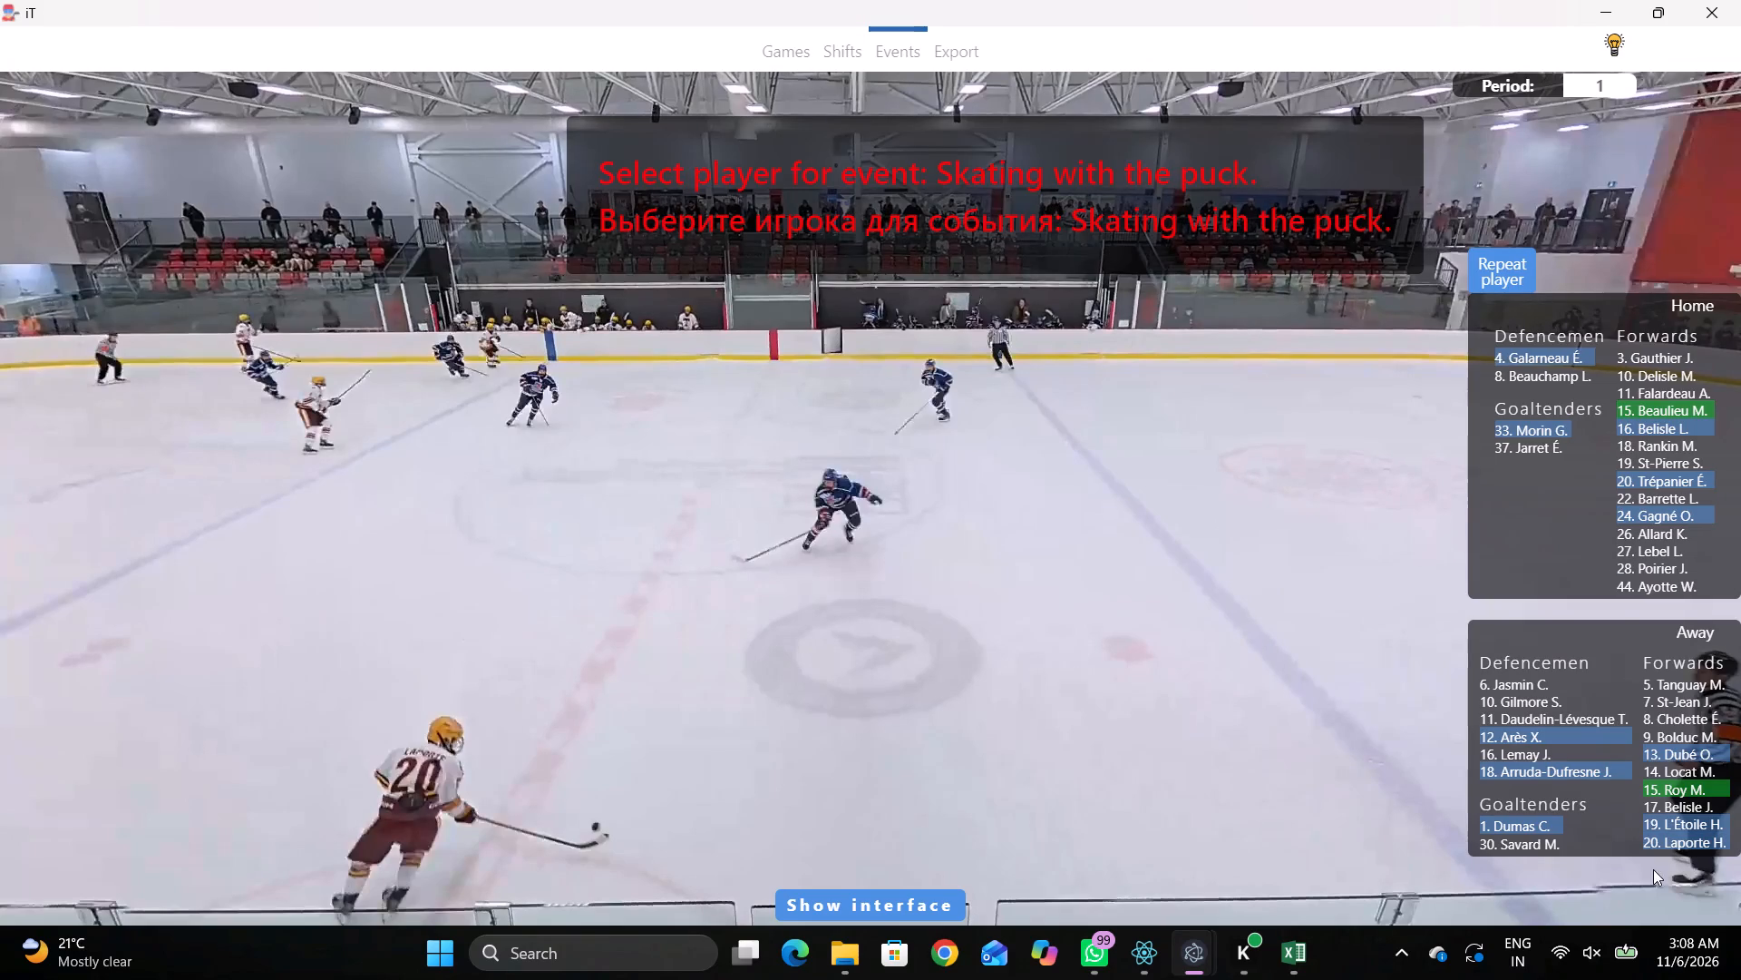
pyautogui.click(1652, 851)
pyautogui.click(1670, 848)
pyautogui.click(932, 506)
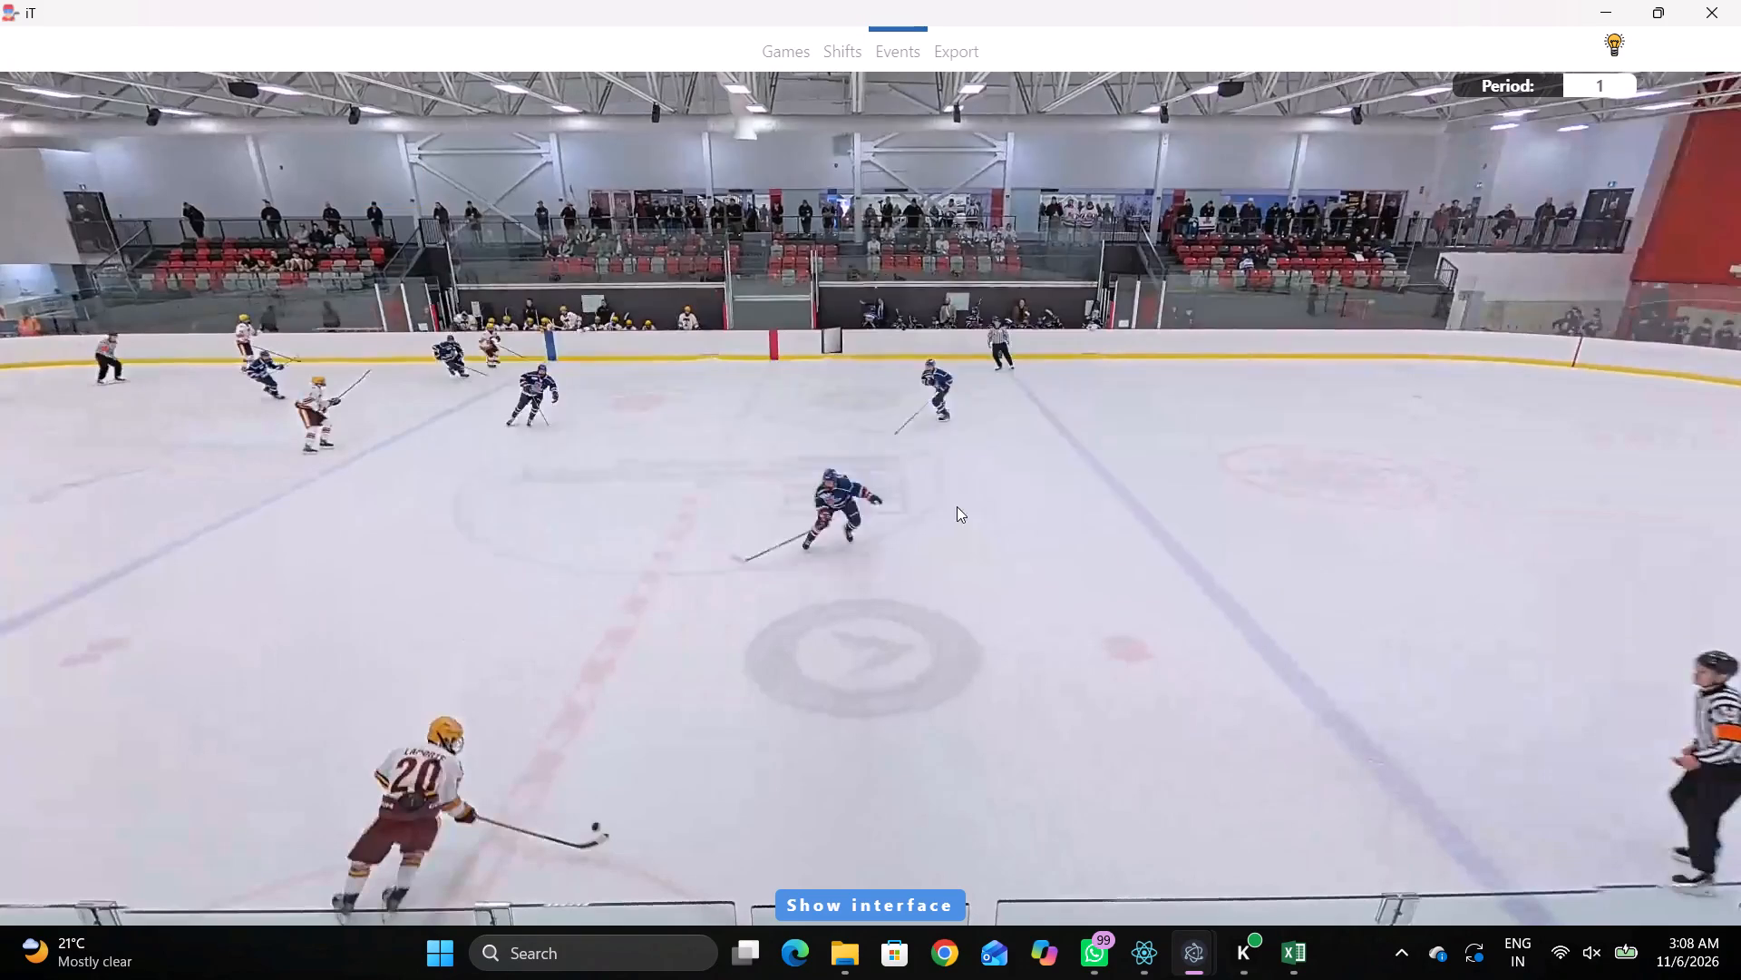
# Play on and record a Pass by the same away forward 20 on the near side, just inside the right blue line.
pyautogui.press('space')
pyautogui.press('space')
pyautogui.press('space')
pyautogui.press('space')
pyautogui.press('space')
pyautogui.press('space')
pyautogui.write('q')
pyautogui.press('q')
pyautogui.rightClick(1151, 432)
pyautogui.click(1165, 443)
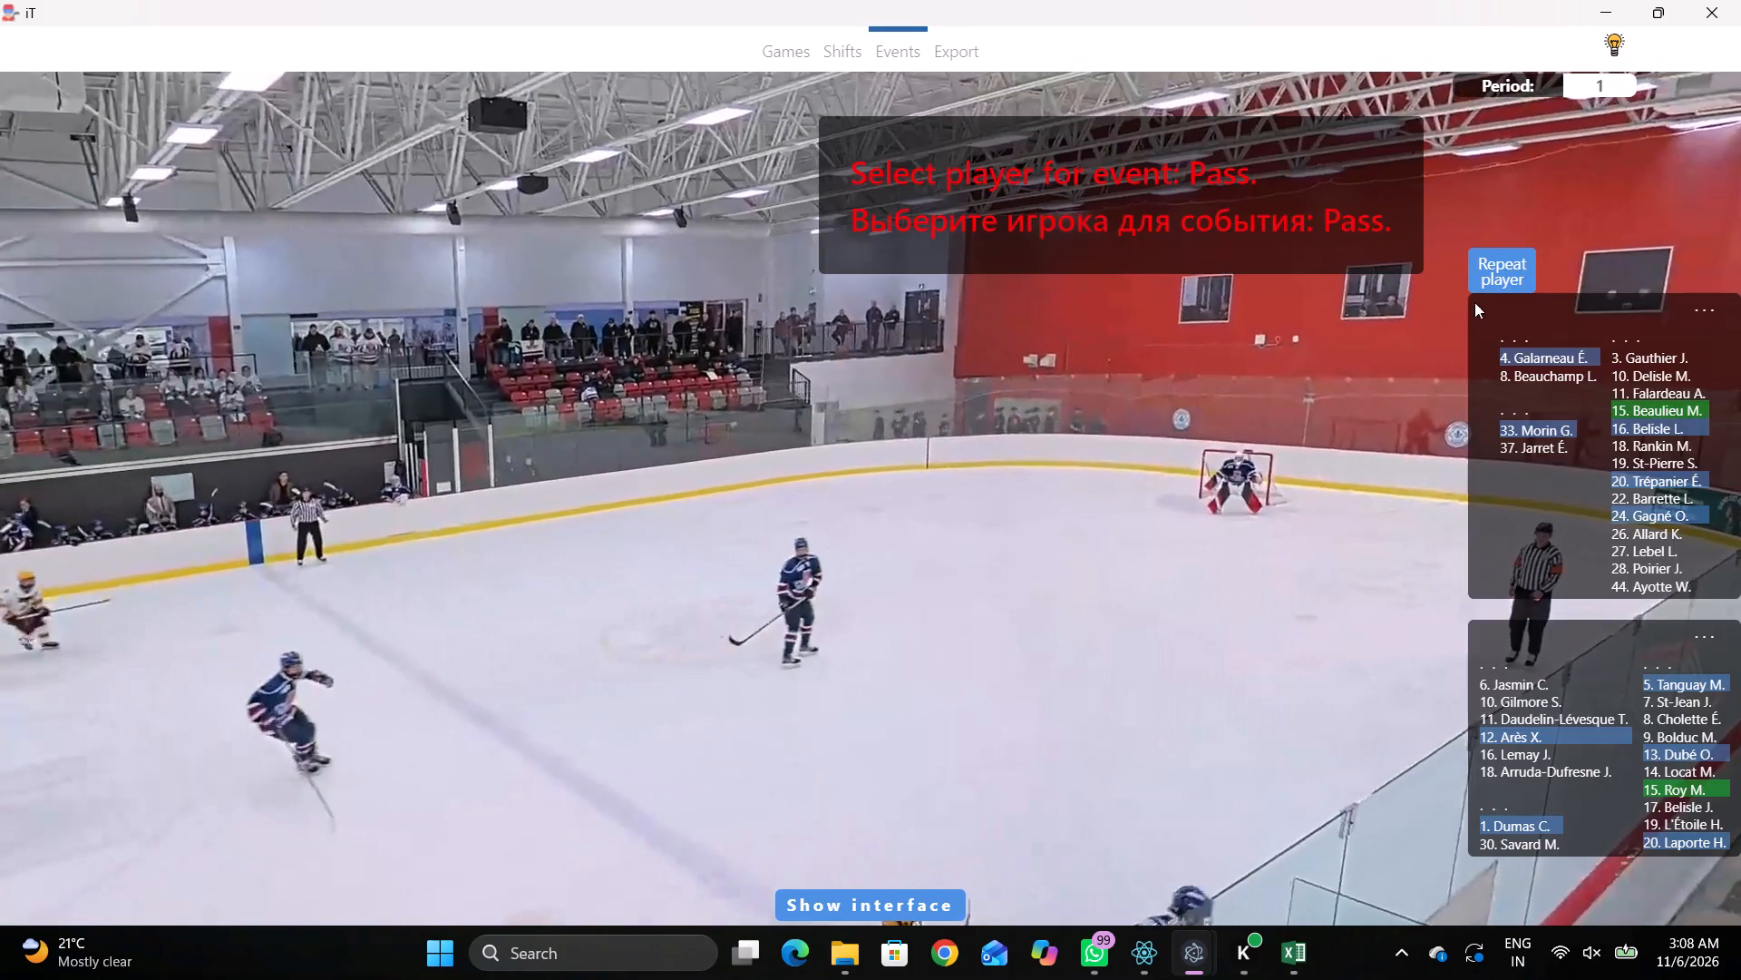
pyautogui.click(1505, 260)
pyautogui.moveTo(1066, 473); pyautogui.dragTo(1055, 473)
# Find the next play and record a Pass by home forward 20 near the near boards, just outside the right-hand near face-off circle.
pyautogui.press('space')
pyautogui.press('space')
pyautogui.press('space')
pyautogui.press('space')
pyautogui.press('r')
pyautogui.press('q')
pyautogui.press('q')
pyautogui.press('q')
pyautogui.press('q')
pyautogui.press('q')
pyautogui.press('q')
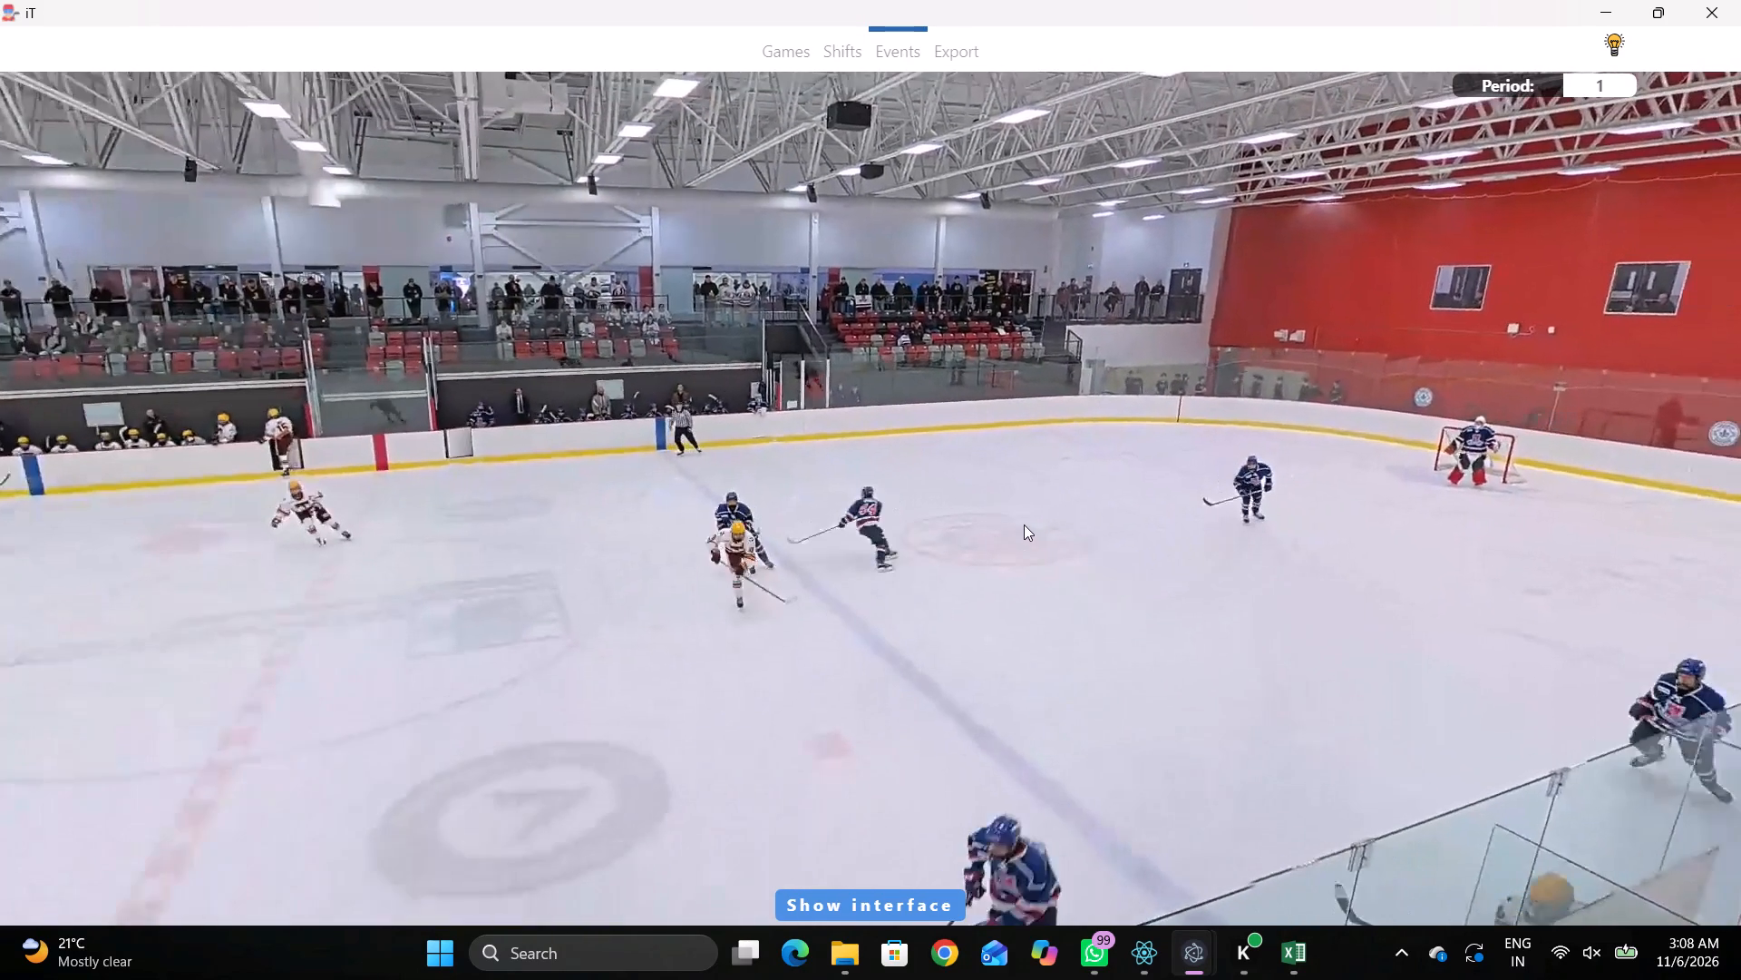
pyautogui.press('q')
pyautogui.rightClick(1034, 506)
pyautogui.write('qqq')
pyautogui.press('q')
pyautogui.rightClick(1037, 514)
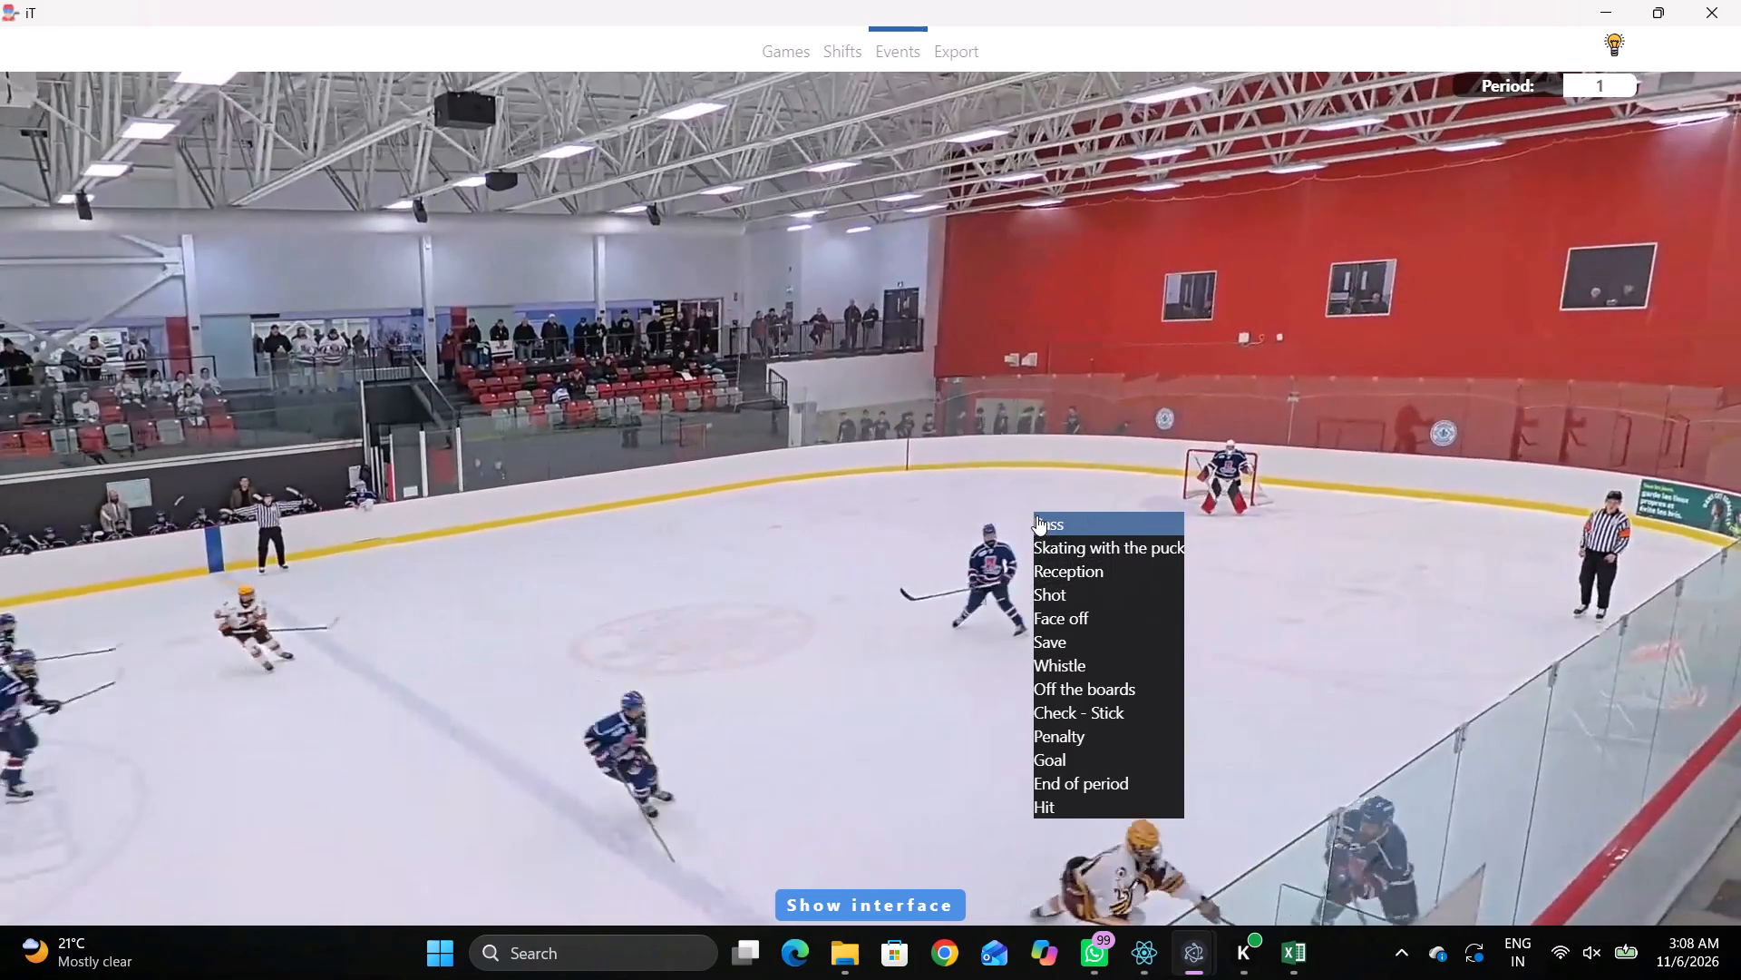
pyautogui.click(1036, 515)
pyautogui.rightClick(1014, 511)
pyautogui.click(1016, 514)
pyautogui.click(1639, 486)
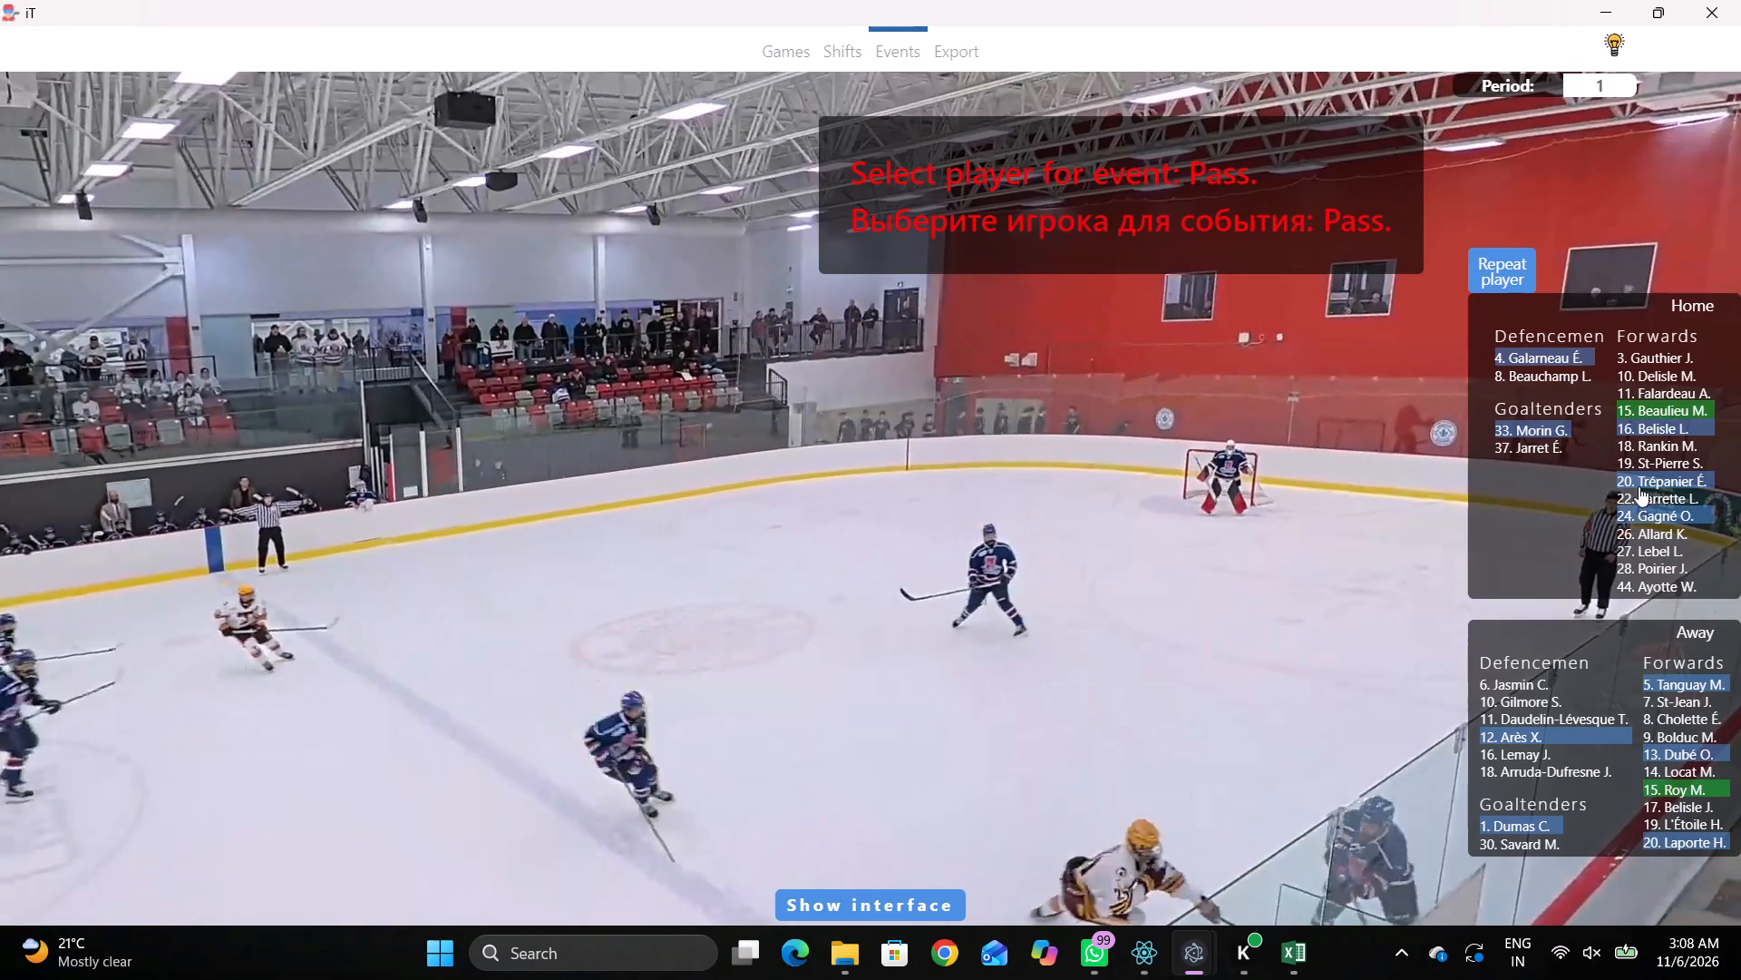
pyautogui.click(1184, 533)
# Play on and record Skating with the puck by home forward 15 on the near side, just left of the centre line.
pyautogui.press('space')
pyautogui.press('space')
pyautogui.press('space')
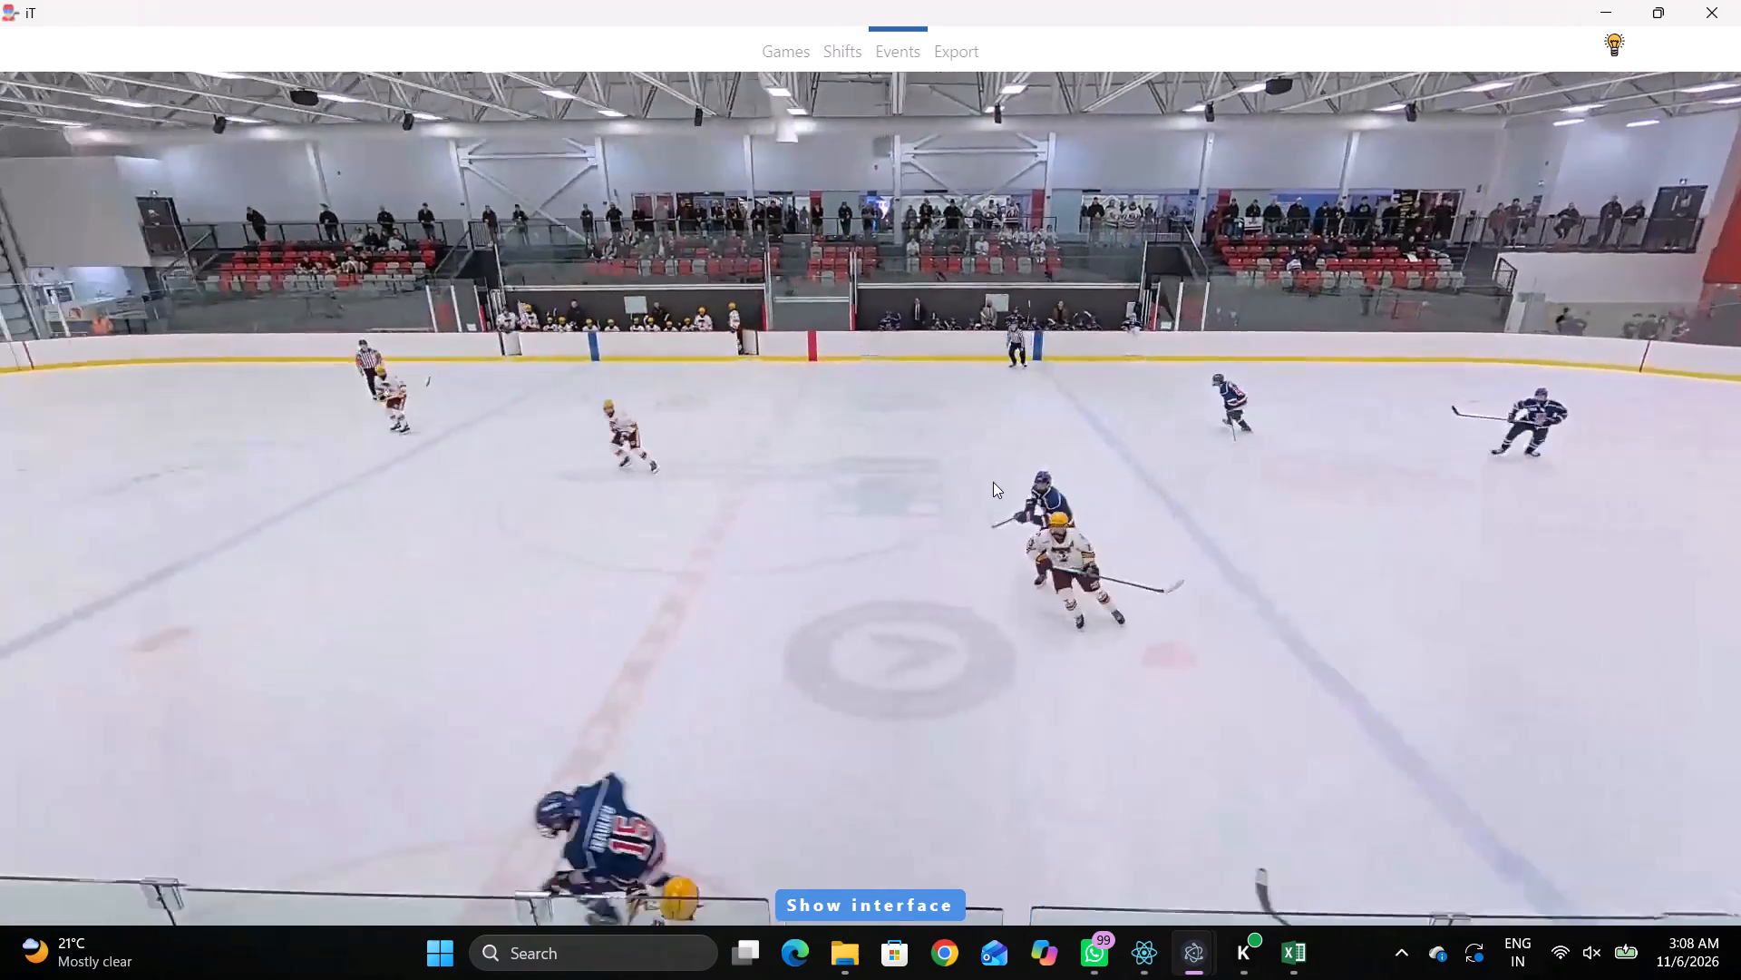
pyautogui.press('space')
pyautogui.press('space')
pyautogui.press('space')
pyautogui.press('space')
pyautogui.press('space')
pyautogui.press('q')
pyautogui.moveTo(890, 381); pyautogui.dragTo(890, 400, button='right')
pyautogui.click(924, 435)
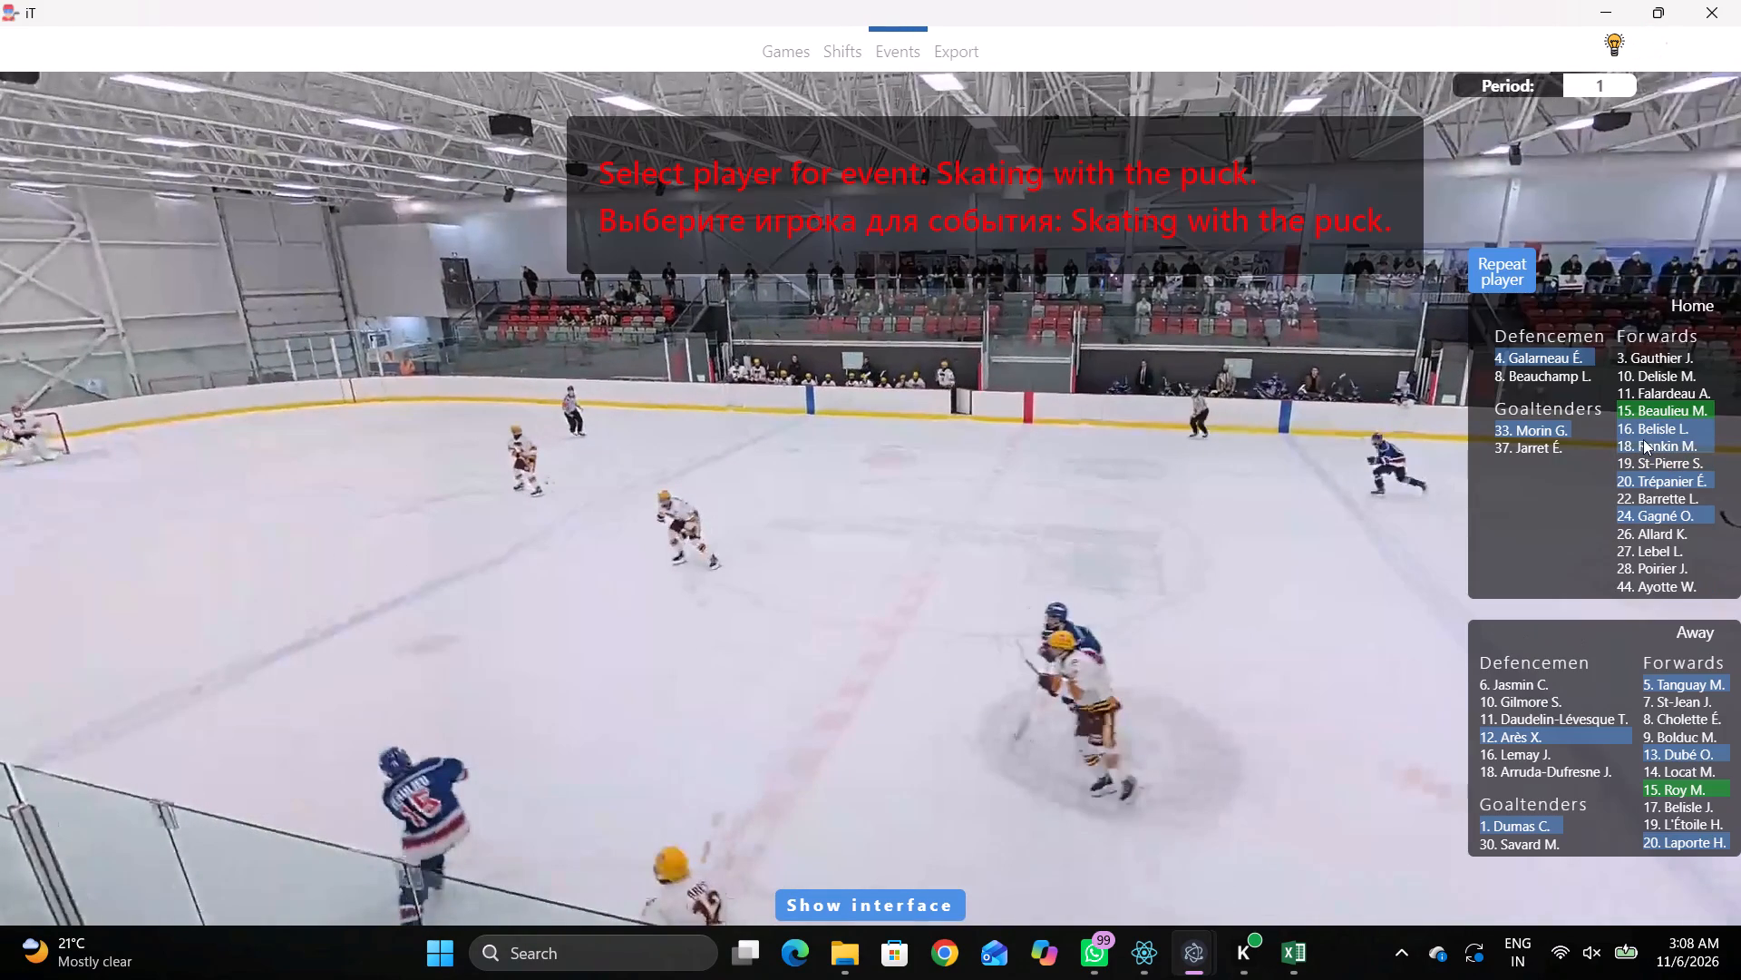
pyautogui.click(1639, 393)
pyautogui.click(1650, 414)
pyautogui.click(879, 507)
# Play on, step back to the release, and record a Pass by the same home forward 15 at the near edge of the left-hand near face-off circle.
pyautogui.press('space')
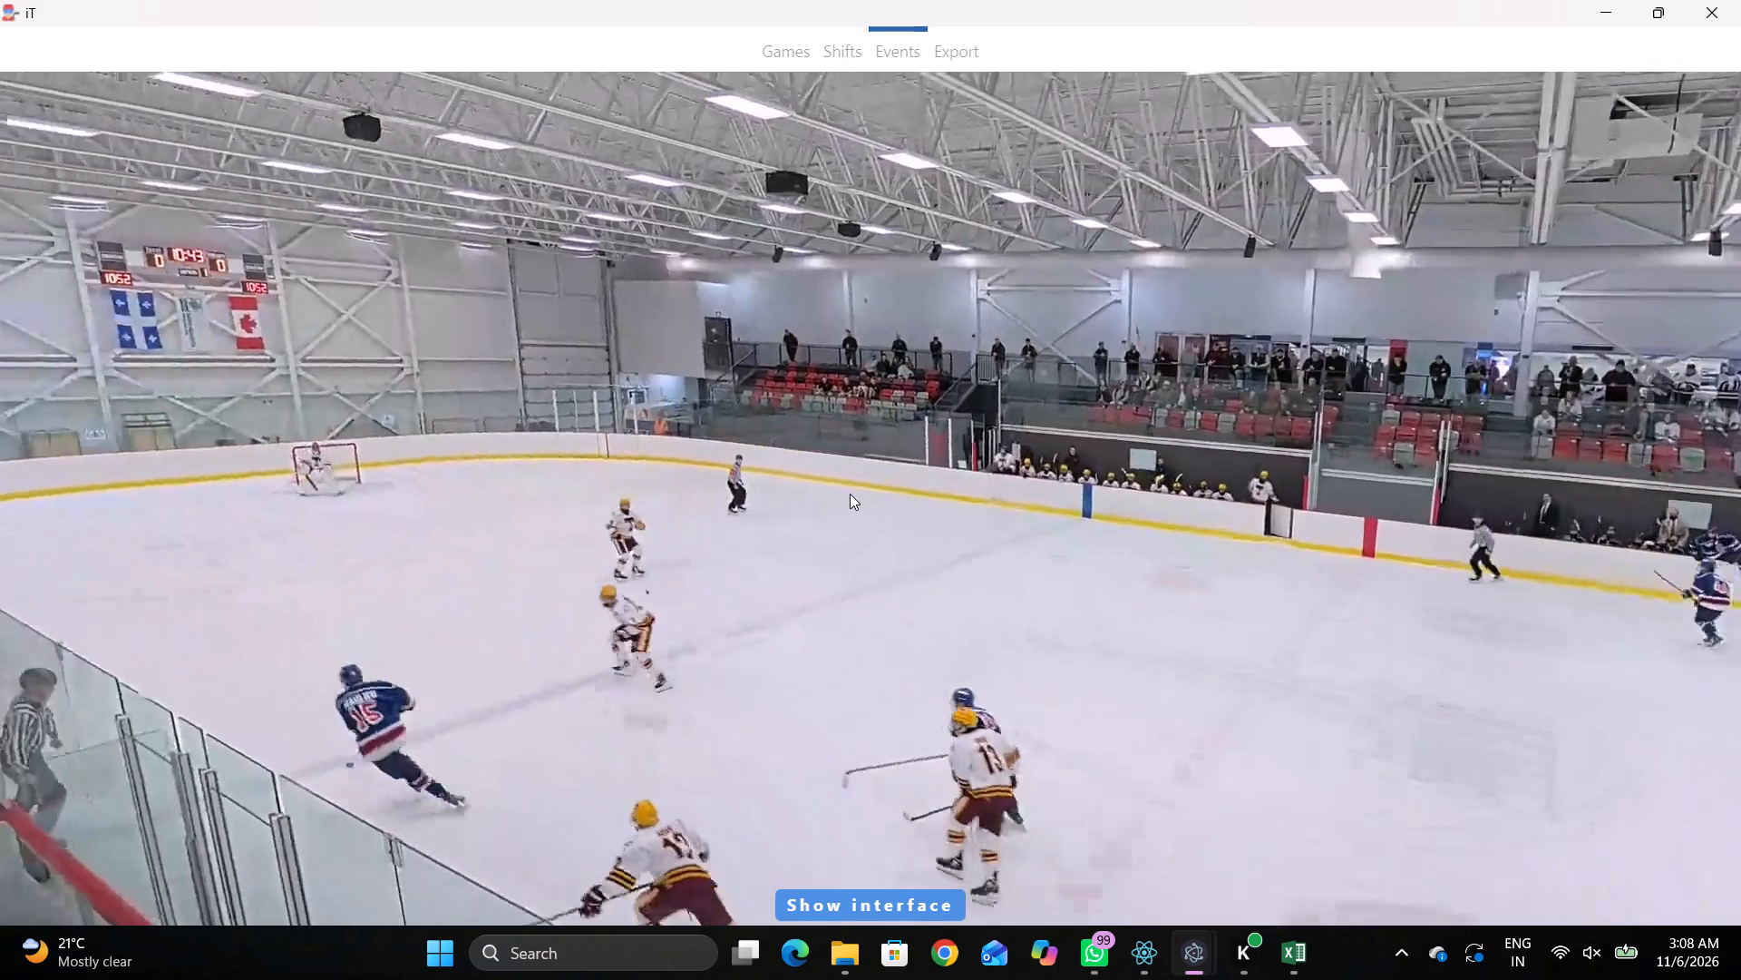
pyautogui.press('space')
pyautogui.press('space')
pyautogui.press('space')
pyautogui.press('space')
pyautogui.press('space')
pyautogui.press('space')
pyautogui.press('space')
pyautogui.press('q')
pyautogui.press('q')
pyautogui.press('q')
pyautogui.press('q')
pyautogui.press('q')
pyautogui.press('q')
pyautogui.press('q')
pyautogui.press('q')
pyautogui.press('q')
pyautogui.press('q')
pyautogui.press('q')
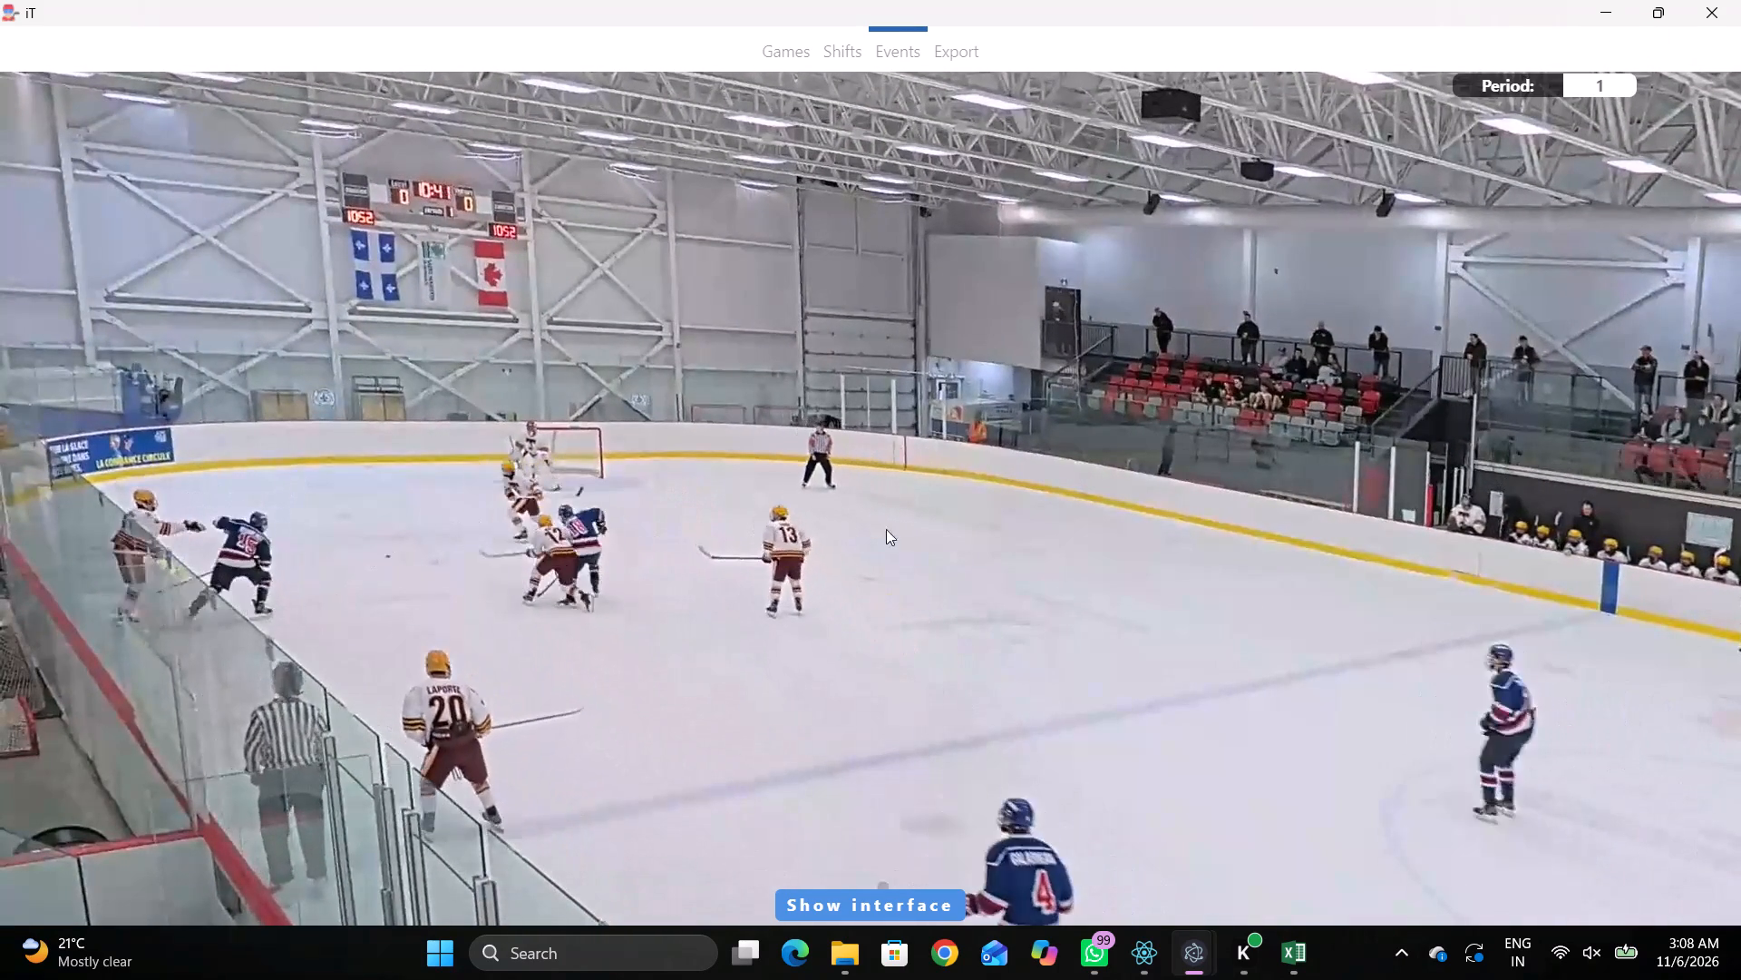
pyautogui.press('q')
pyautogui.rightClick(847, 474)
pyautogui.press('q')
pyautogui.press('q')
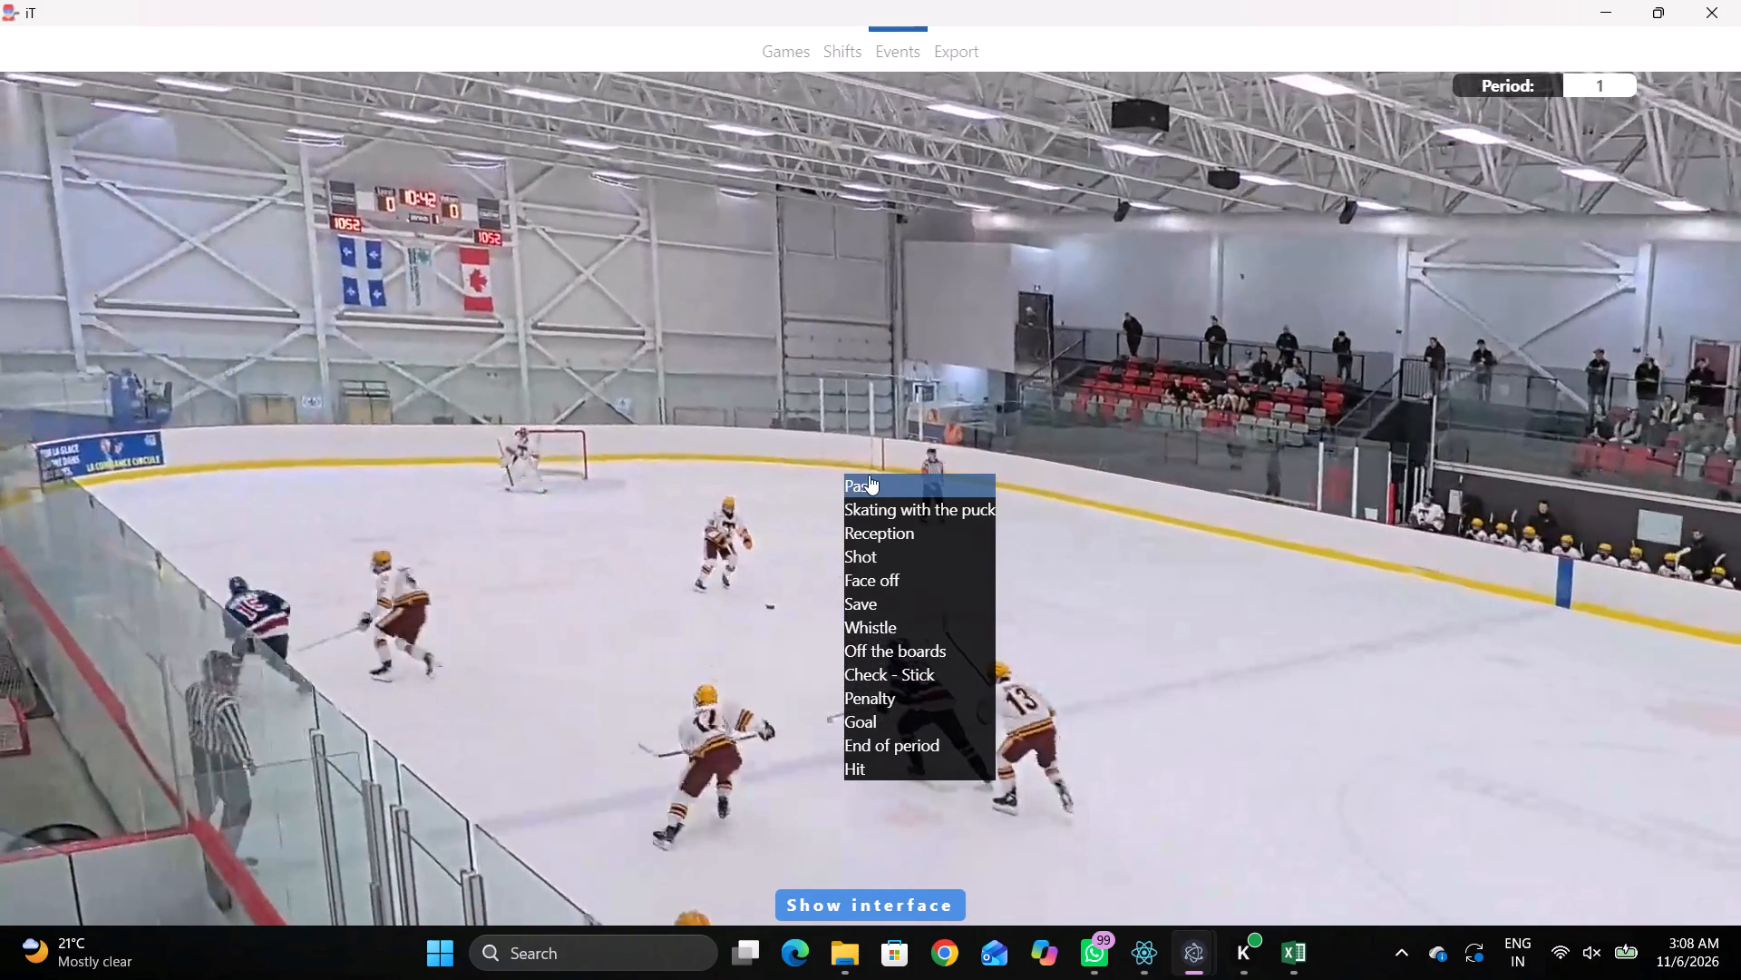
pyautogui.click(869, 475)
pyautogui.rightClick(857, 476)
pyautogui.click(861, 488)
pyautogui.click(1492, 264)
pyautogui.click(594, 524)
# Play on and record Skating with the puck by away defenceman 12 just right of the left-hand near face-off circle.
pyautogui.press('space')
pyautogui.press('v')
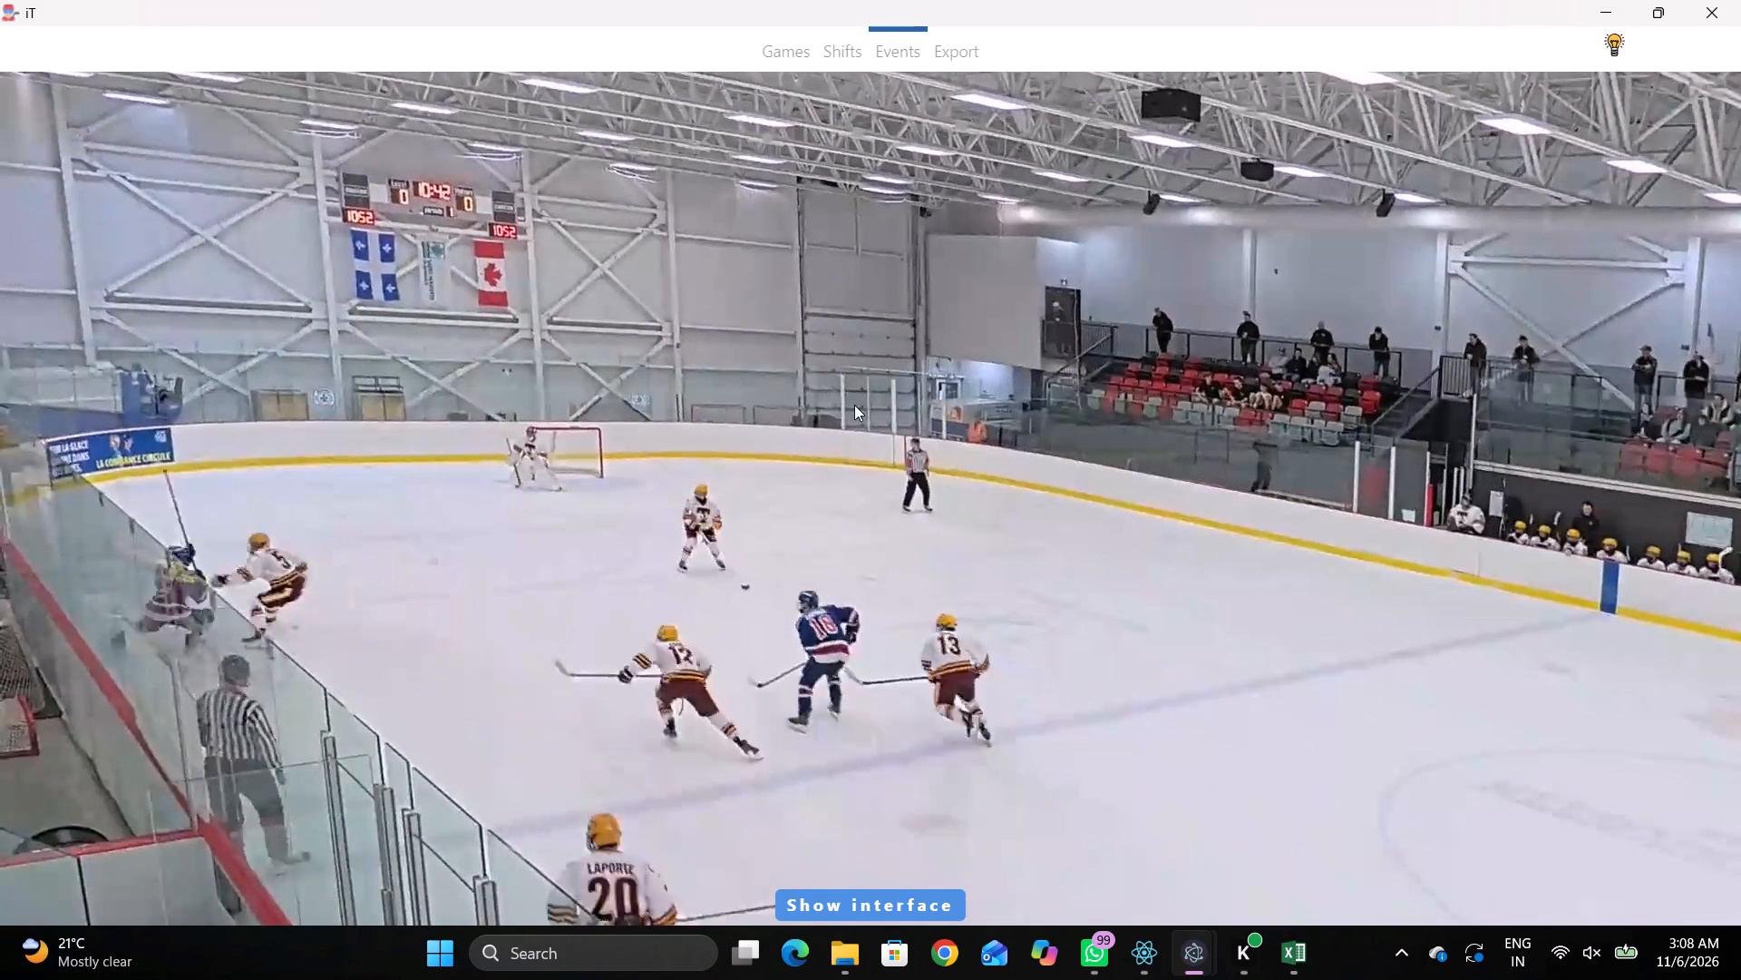
pyautogui.press('space')
pyautogui.press('space')
pyautogui.press('space')
pyautogui.rightClick(768, 386)
pyautogui.click(837, 418)
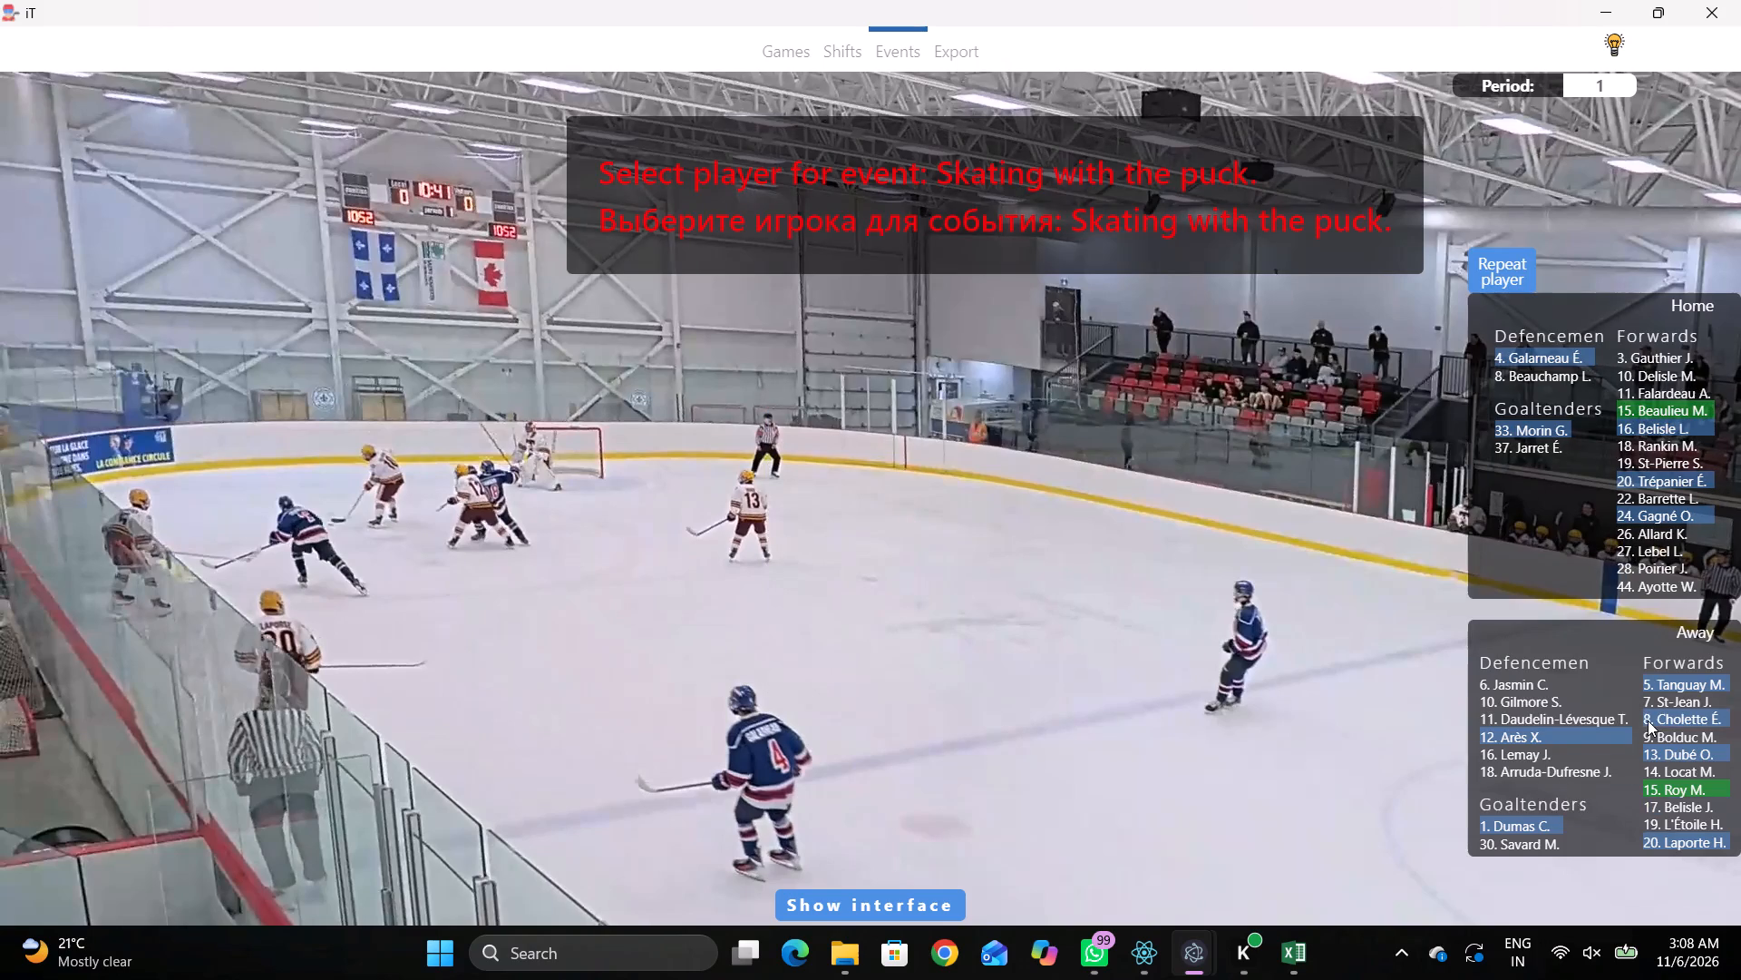
pyautogui.click(1548, 736)
pyautogui.click(654, 467)
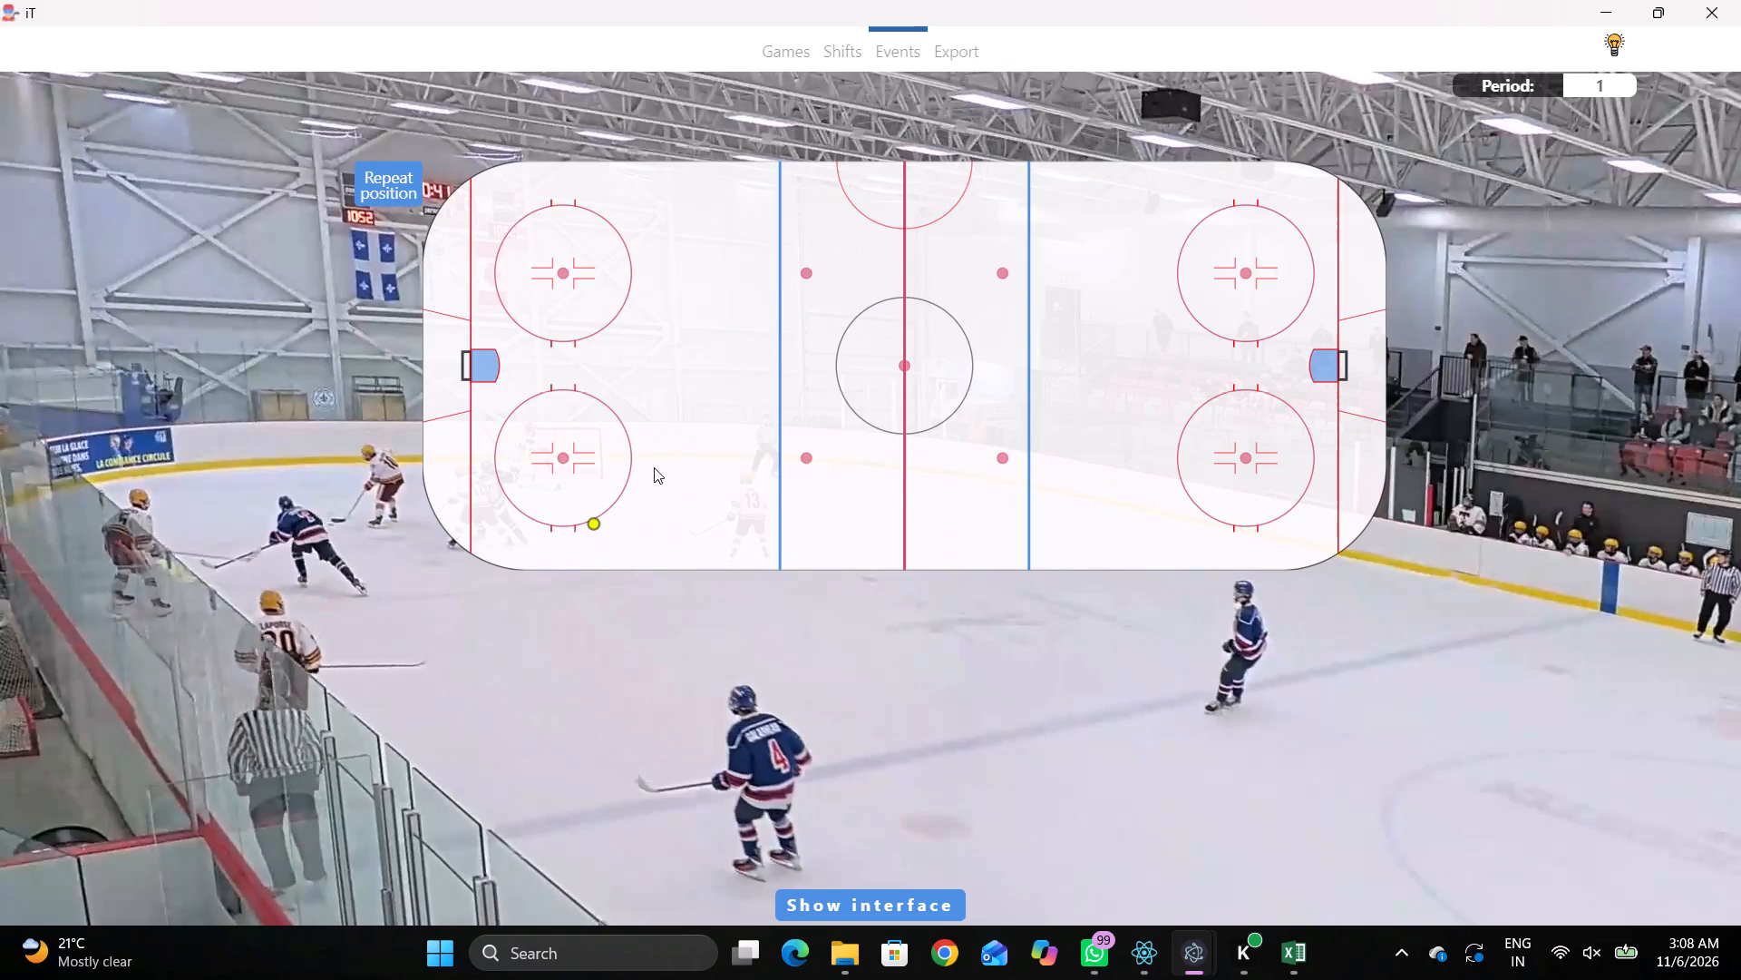
# Show the event list and examine the frames around away defenceman 12's Skating with the puck event.
pyautogui.press('space')
pyautogui.press('space')
pyautogui.press('q')
pyautogui.press('q')
pyautogui.press('q')
pyautogui.write('qqqqqqqD')
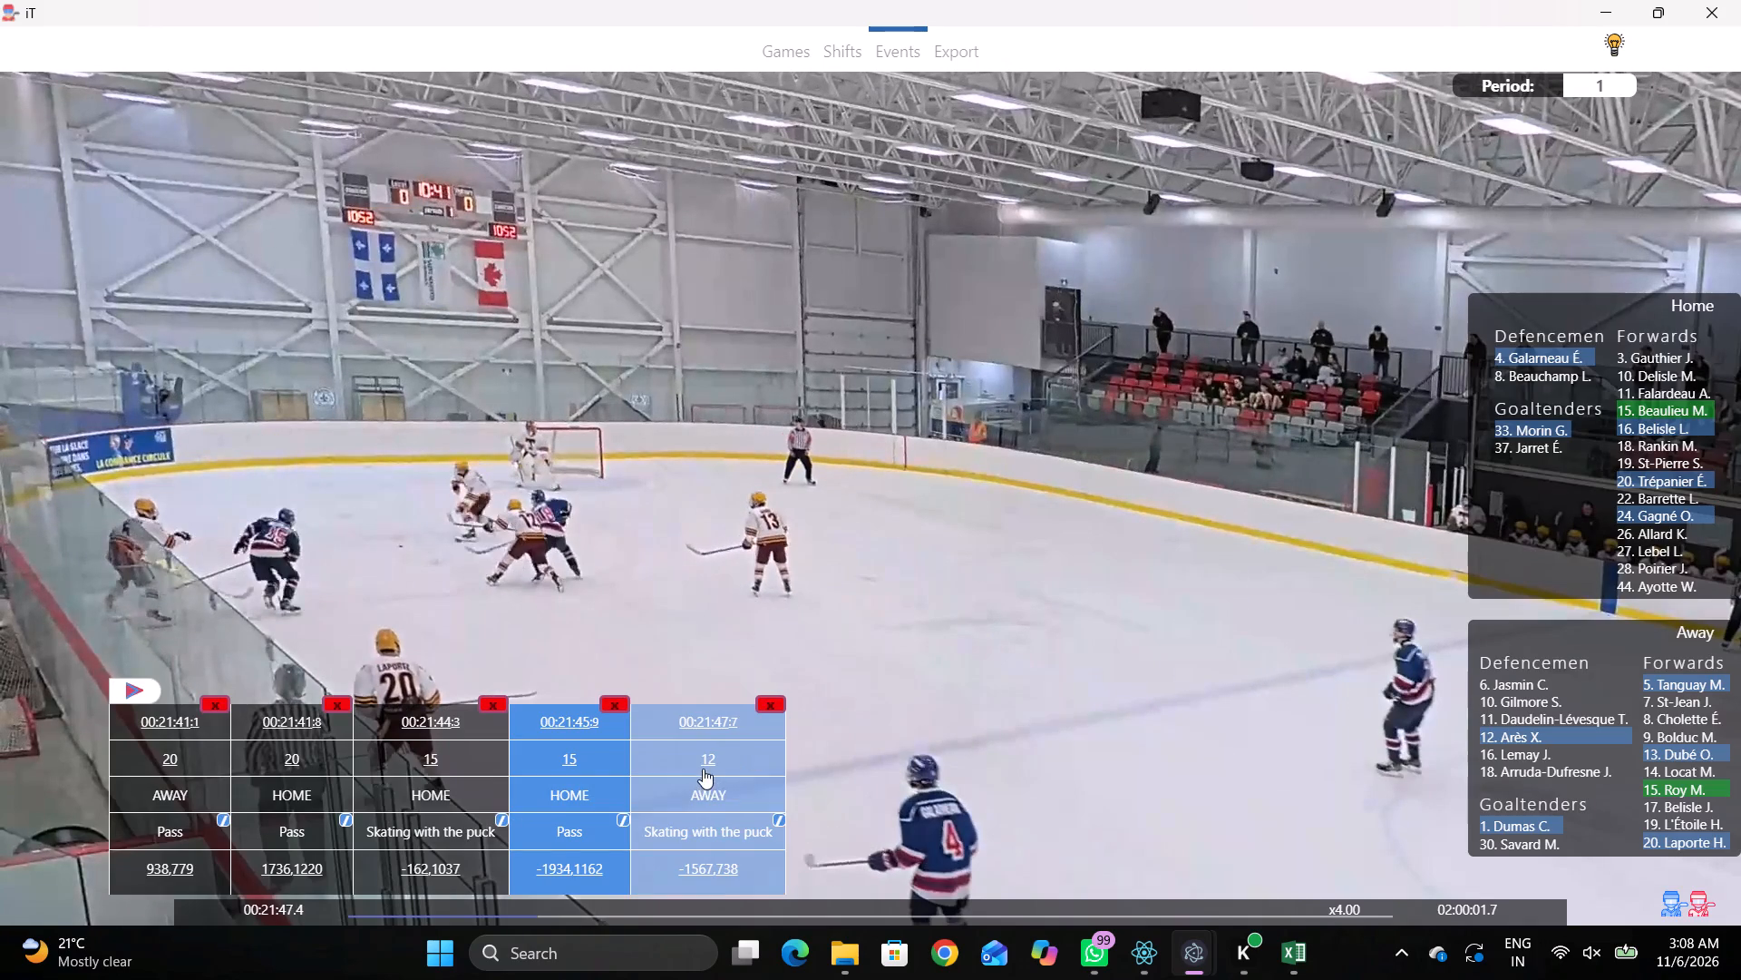
pyautogui.click(703, 769)
pyautogui.click(953, 566)
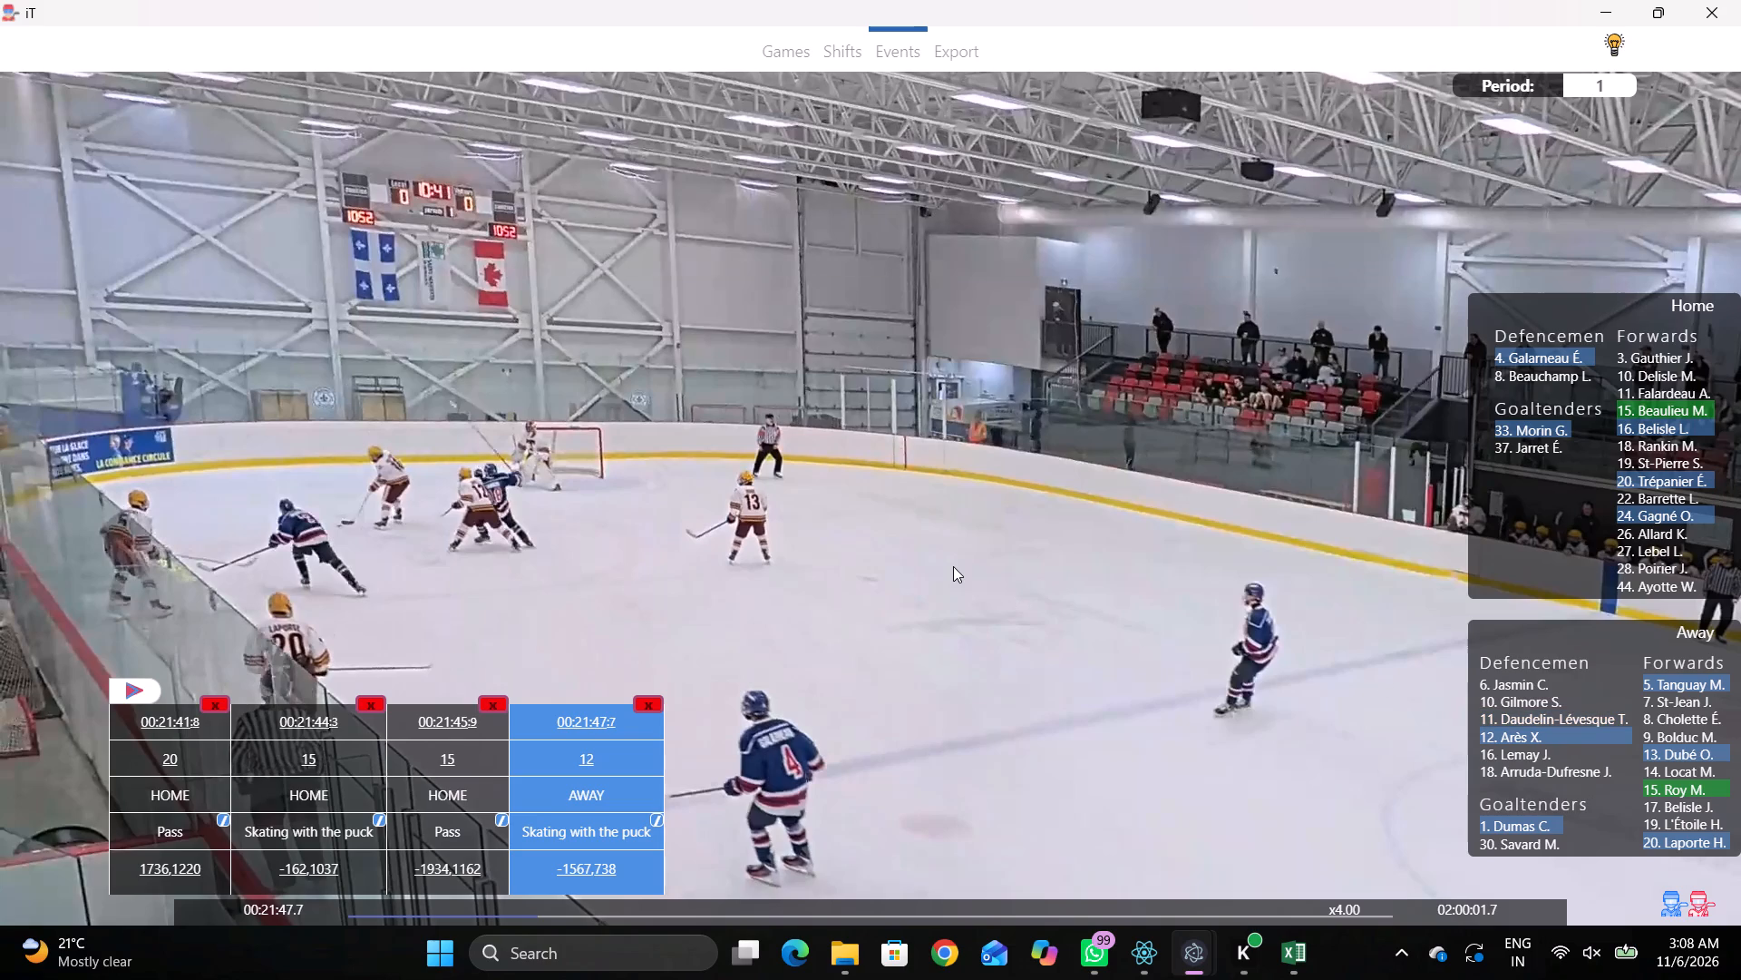
pyautogui.write('qq')
pyautogui.press('q')
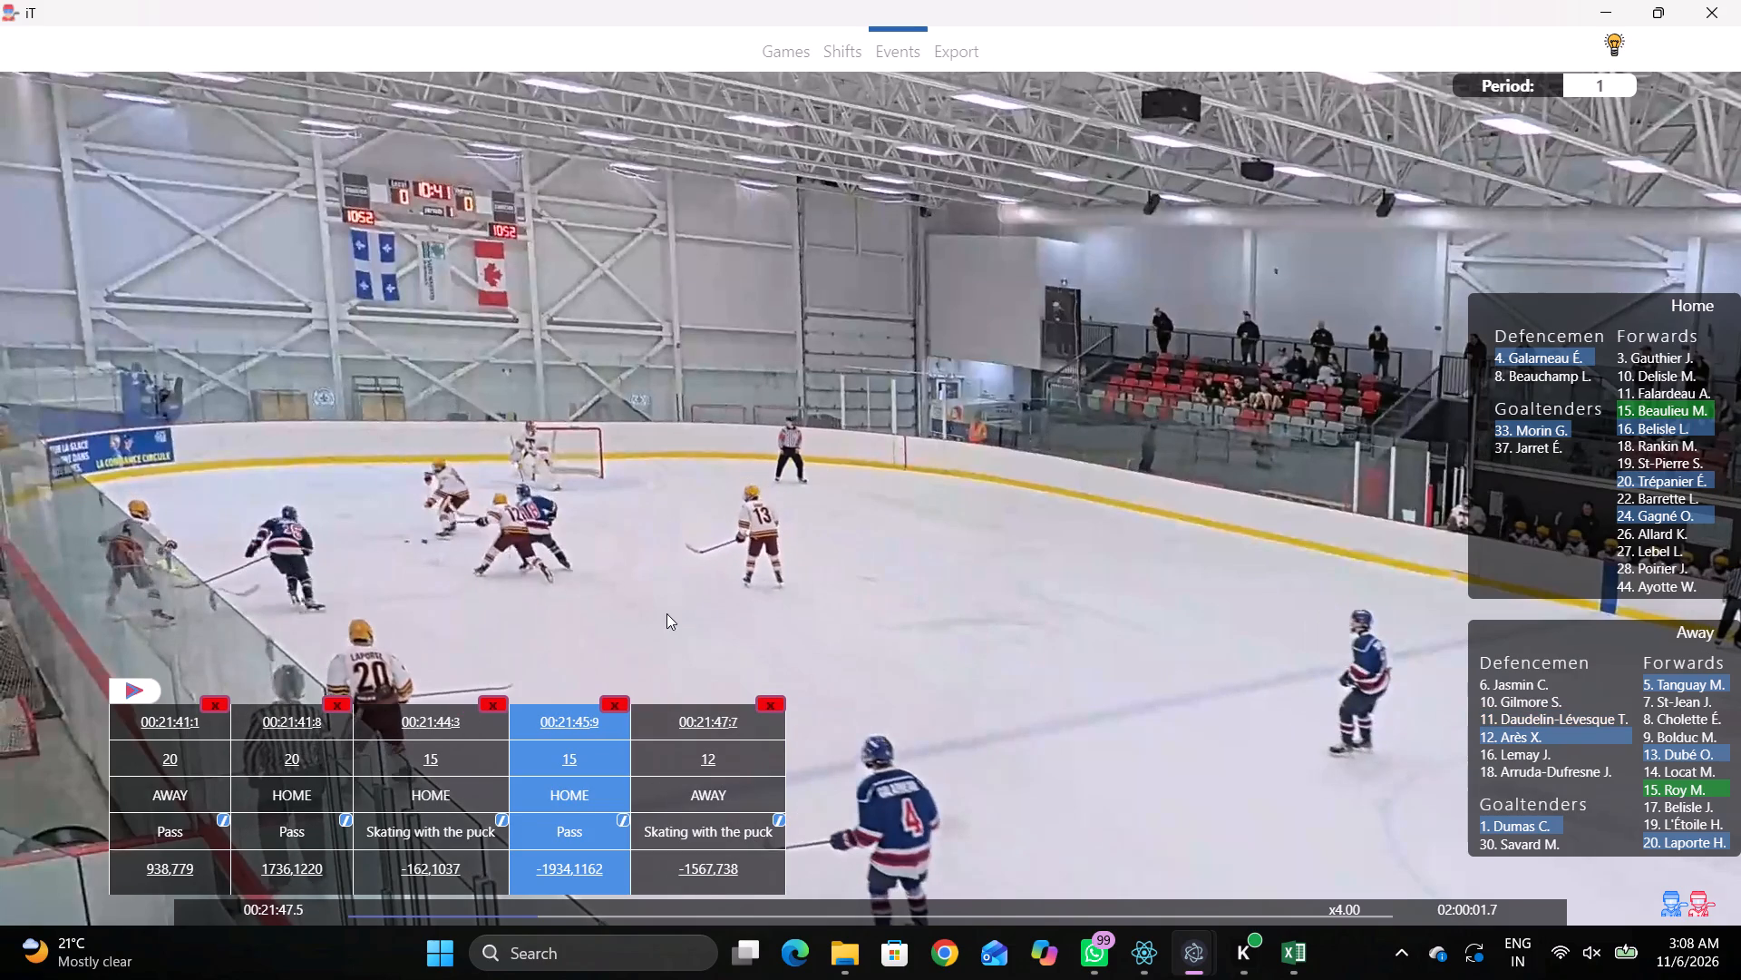
pyautogui.press('q')
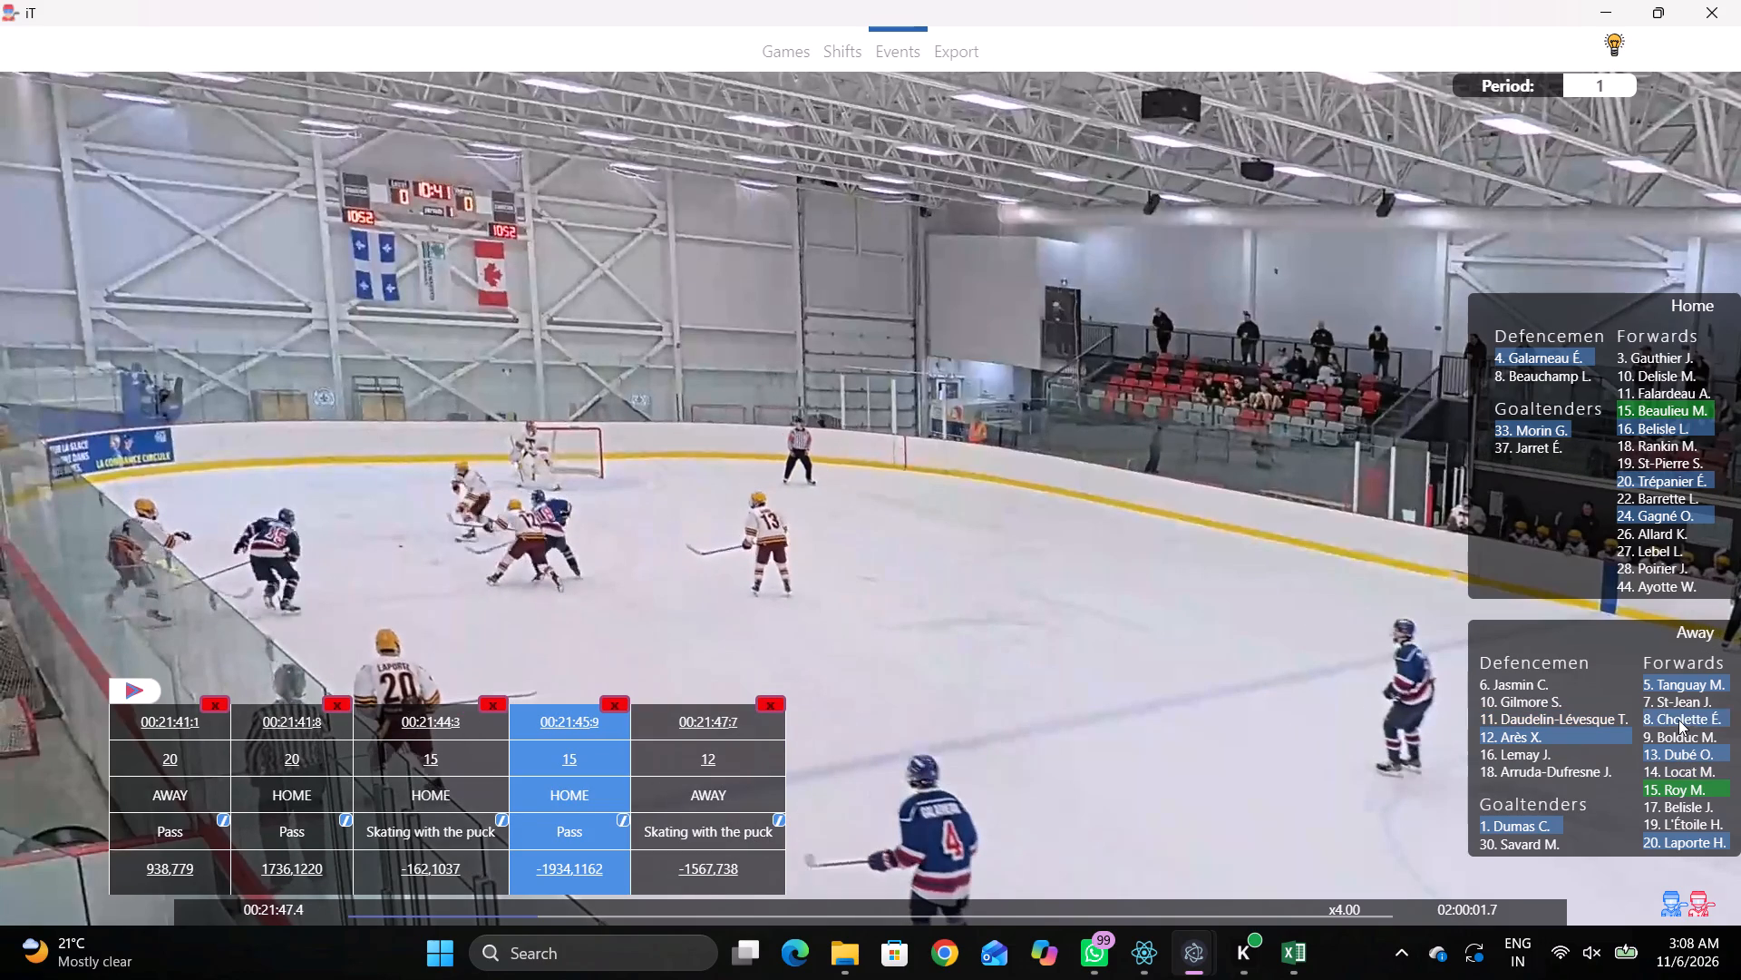
pyautogui.press('q')
pyautogui.press('q')
pyautogui.press('q')
# Play past away defenceman 12's Skating with the puck event and step back through the frames to identify the puck carrier.
pyautogui.press('space')
pyautogui.press('space')
pyautogui.press('space')
pyautogui.press('space')
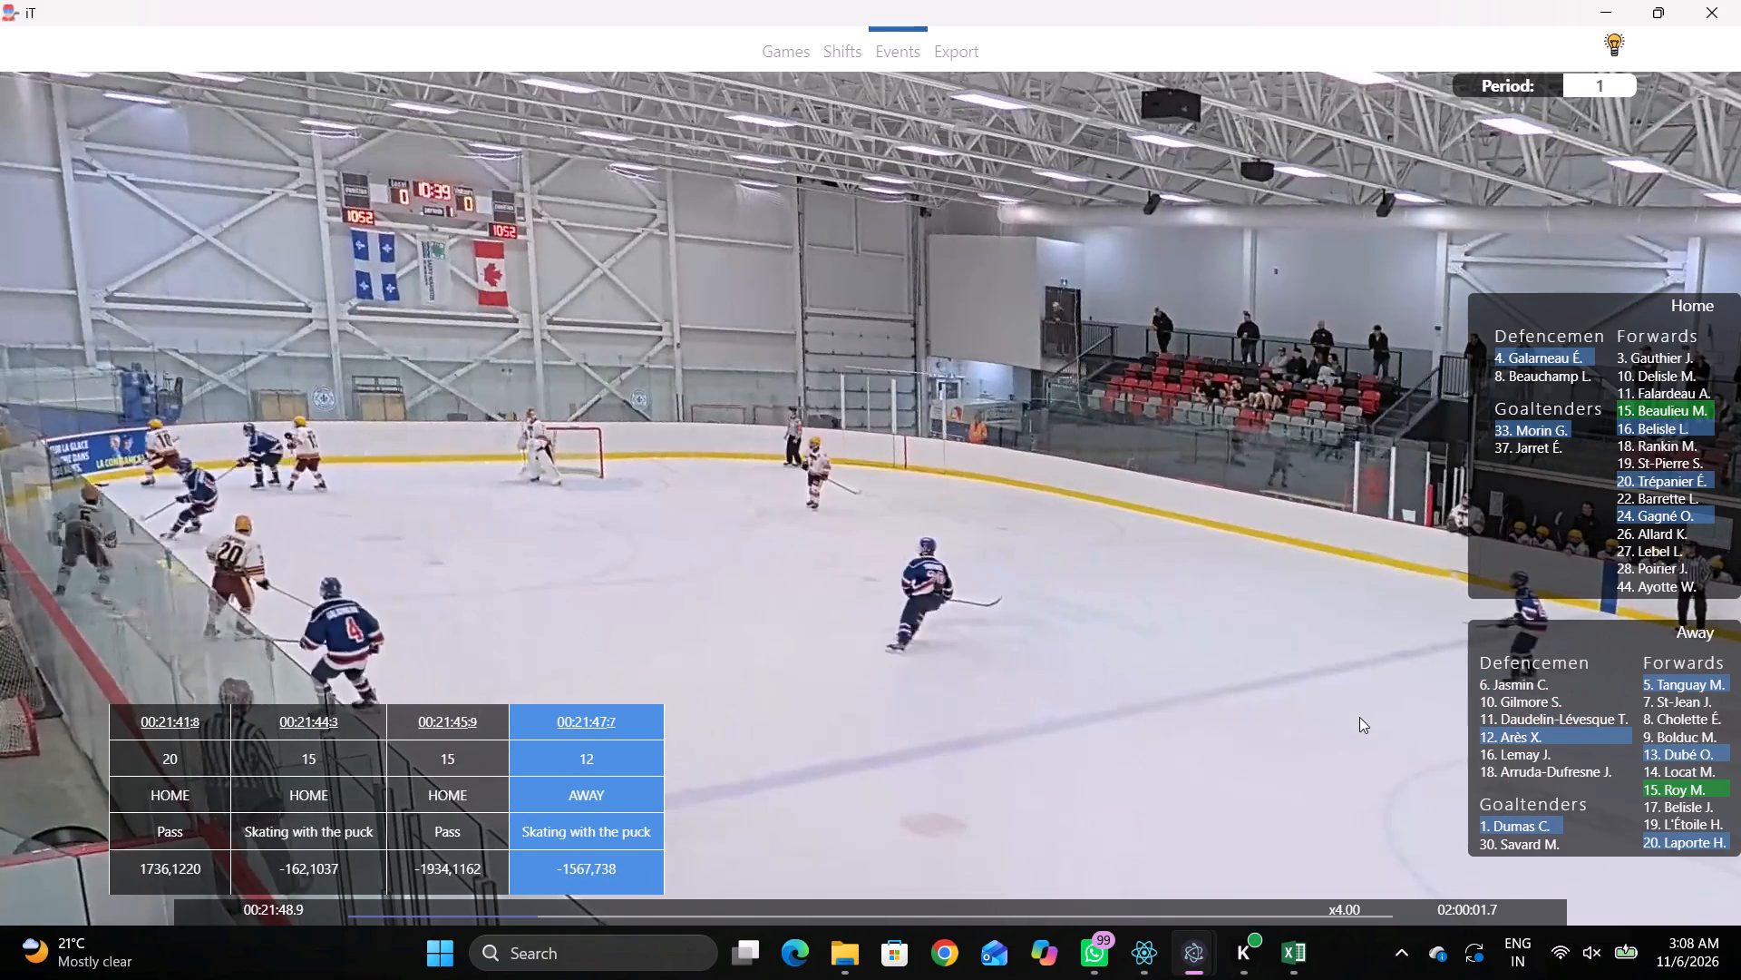
pyautogui.press('space')
pyautogui.press('space')
pyautogui.press('q')
pyautogui.press('q')
pyautogui.press('q')
pyautogui.press('q')
pyautogui.press('q')
pyautogui.press('q')
pyautogui.press('q')
pyautogui.press('q')
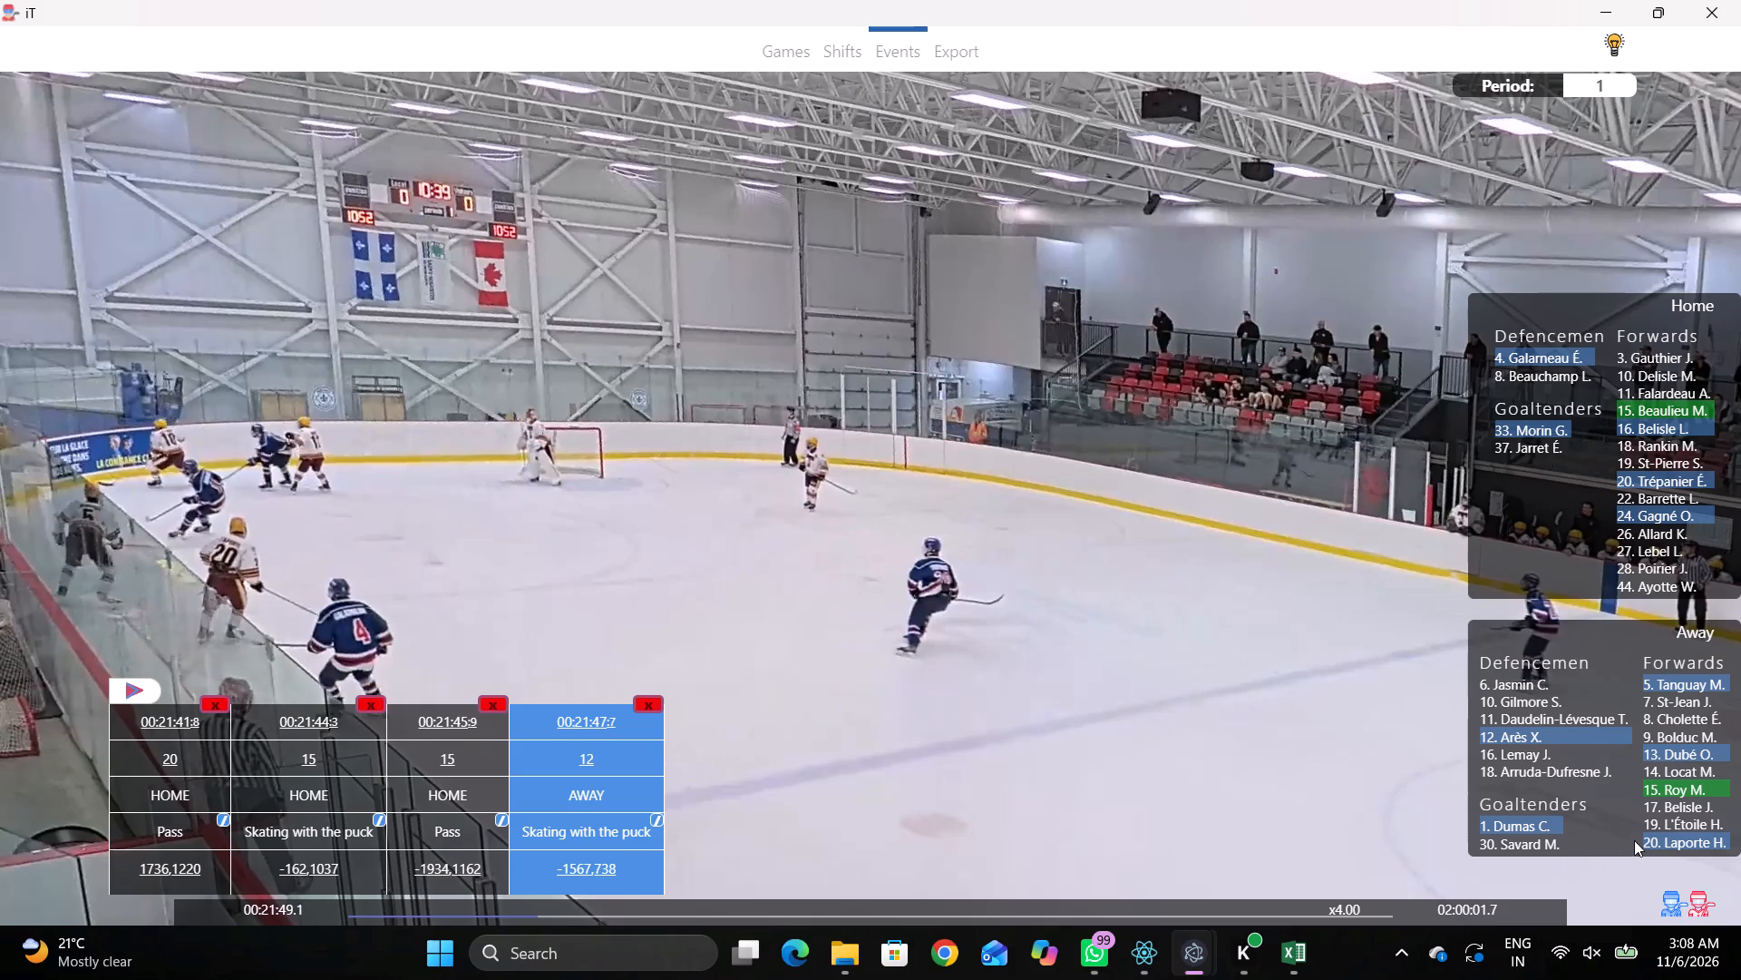
pyautogui.press('q')
pyautogui.press('q')
pyautogui.press('q')
pyautogui.press('q')
pyautogui.press('q')
pyautogui.write('qqq')
pyautogui.write('qq')
pyautogui.press('q')
pyautogui.press('q')
pyautogui.press('q')
pyautogui.press('q')
pyautogui.press('q')
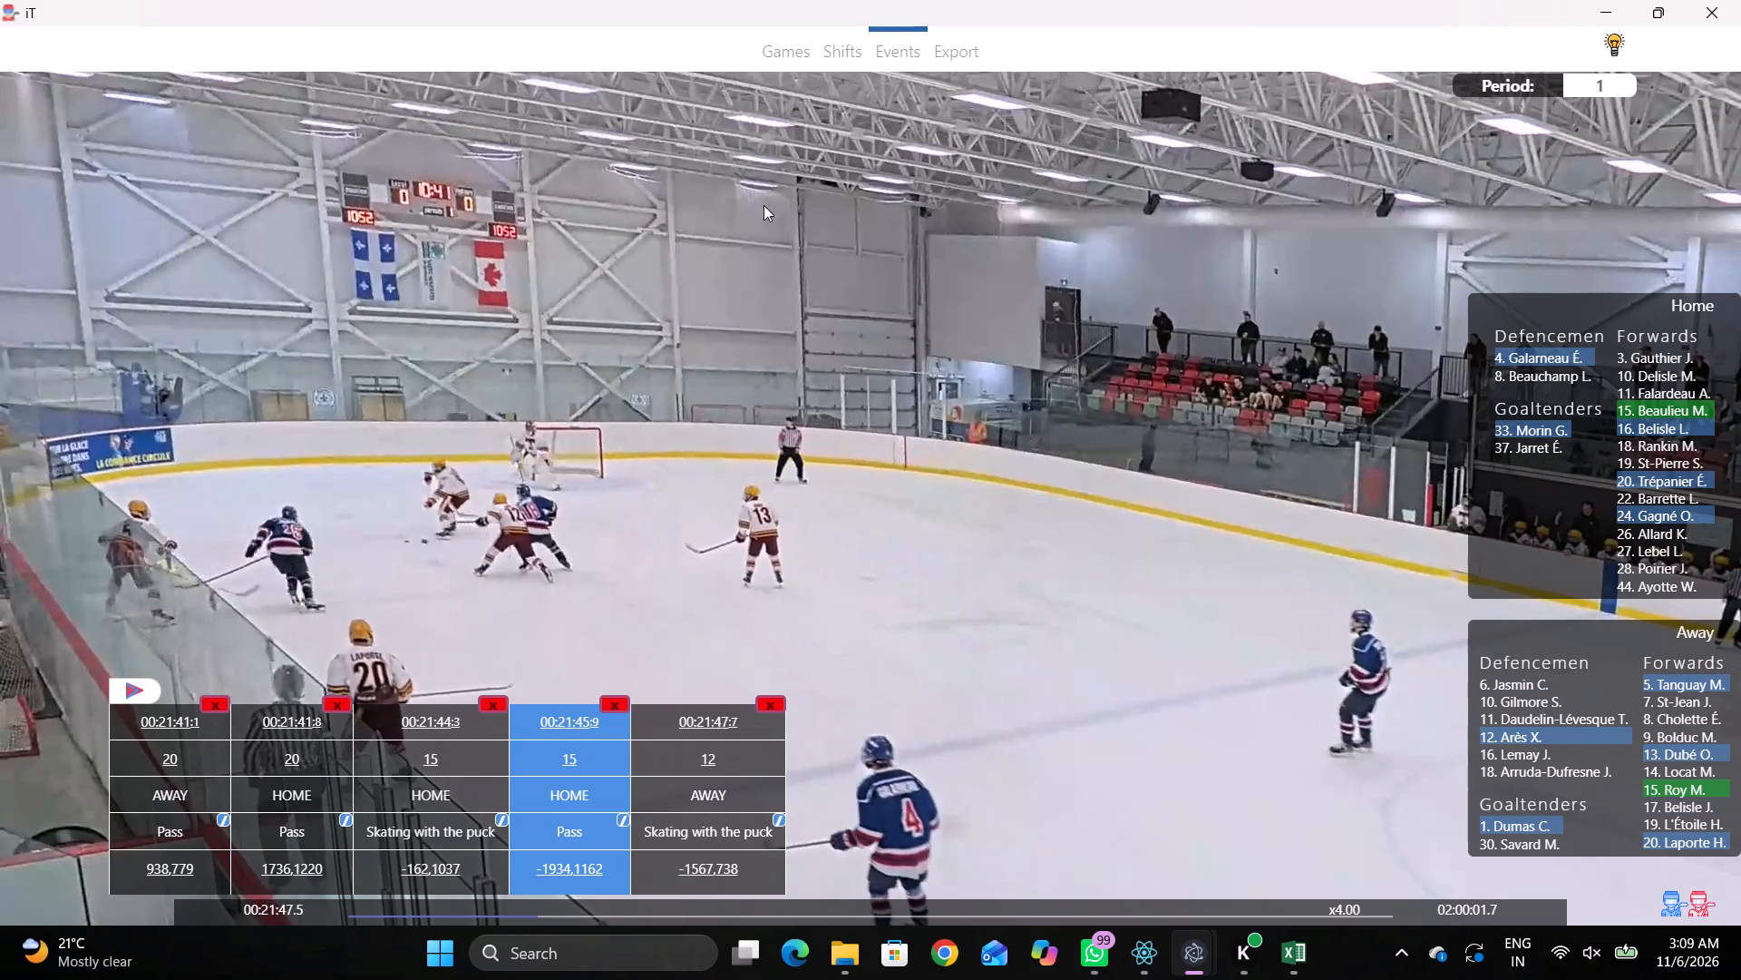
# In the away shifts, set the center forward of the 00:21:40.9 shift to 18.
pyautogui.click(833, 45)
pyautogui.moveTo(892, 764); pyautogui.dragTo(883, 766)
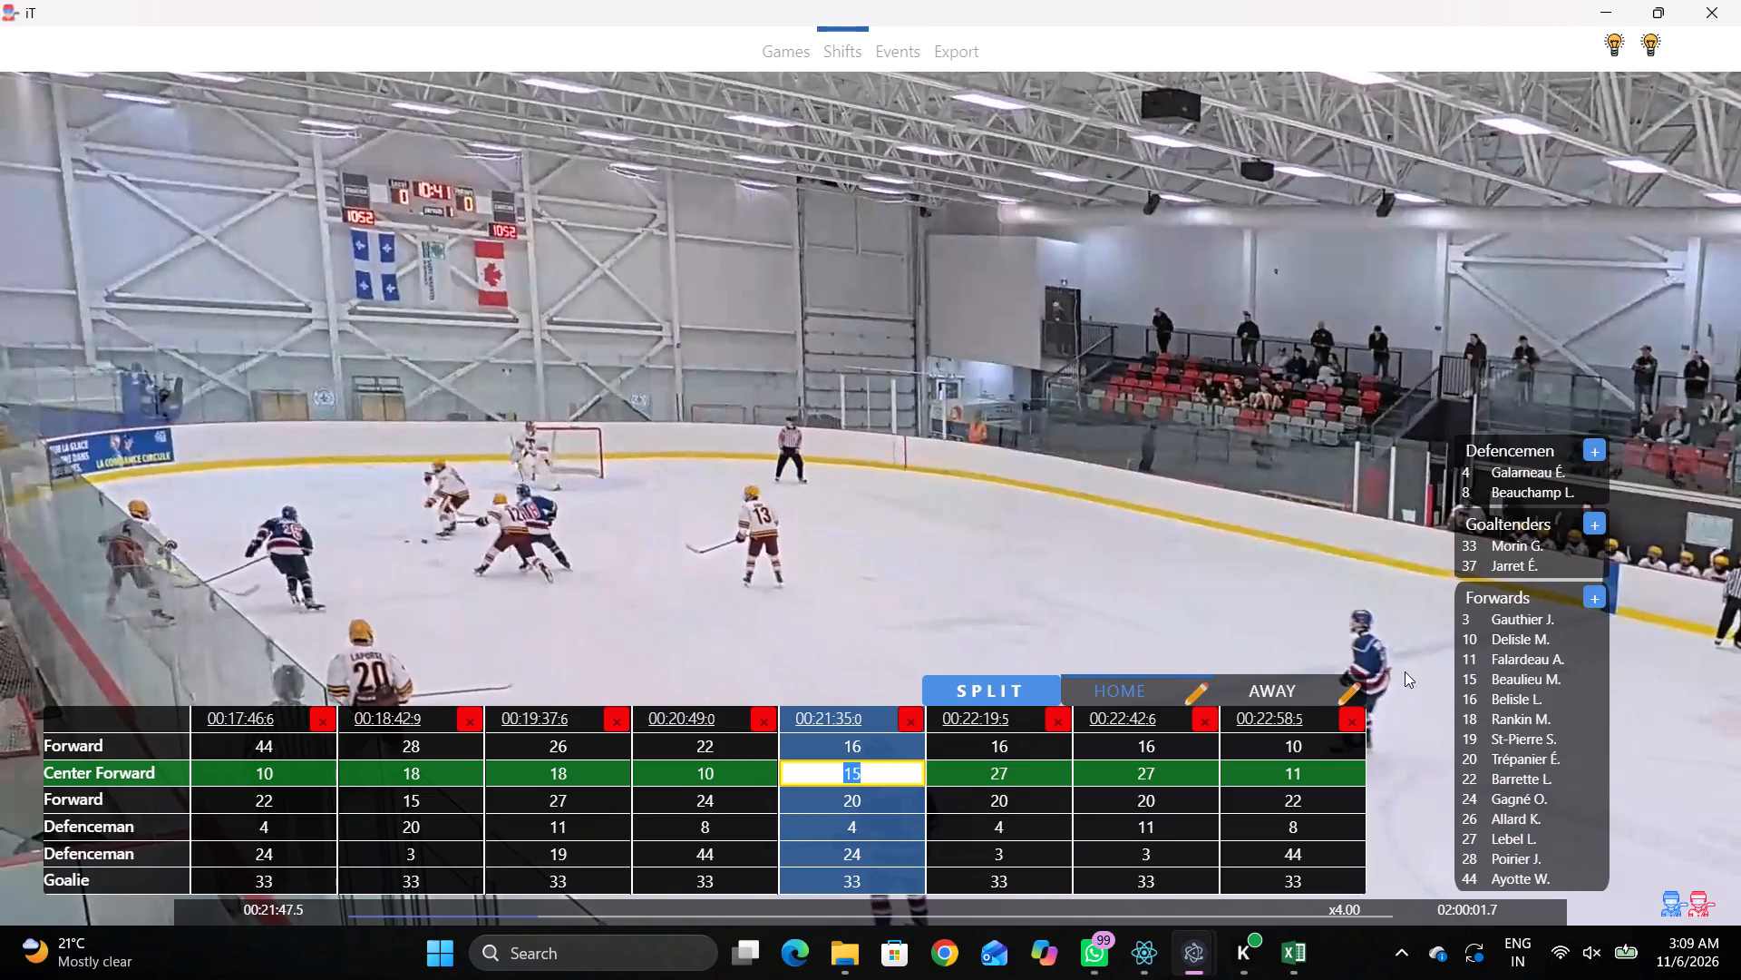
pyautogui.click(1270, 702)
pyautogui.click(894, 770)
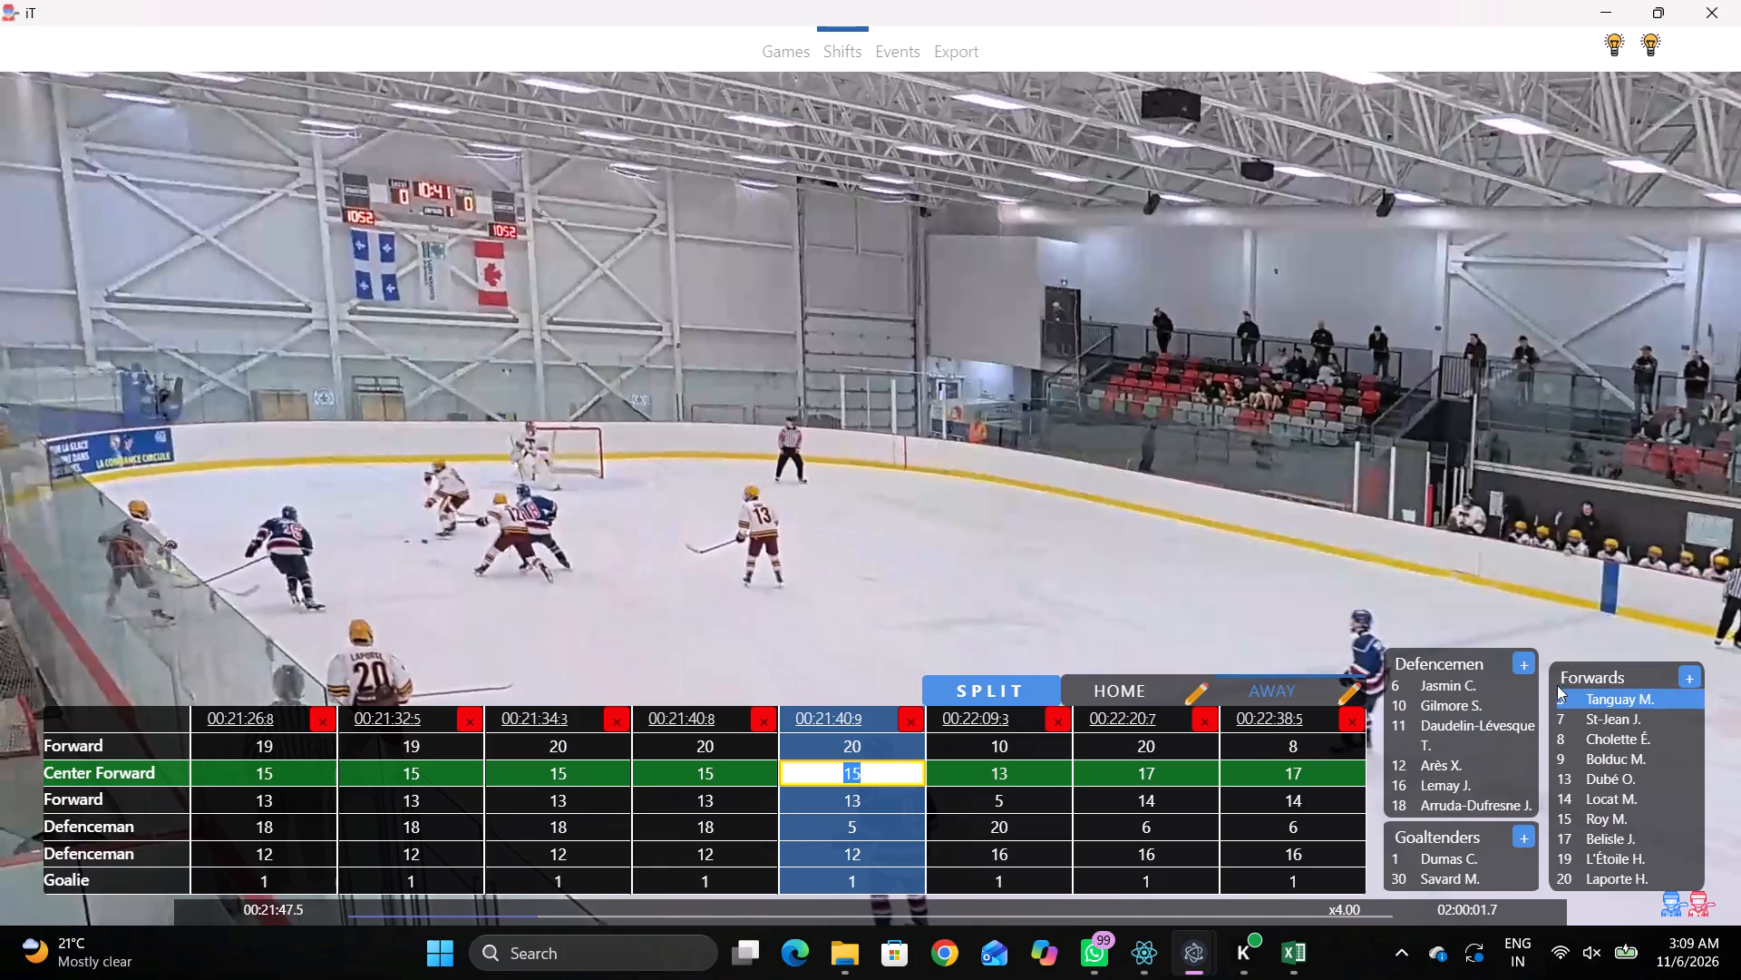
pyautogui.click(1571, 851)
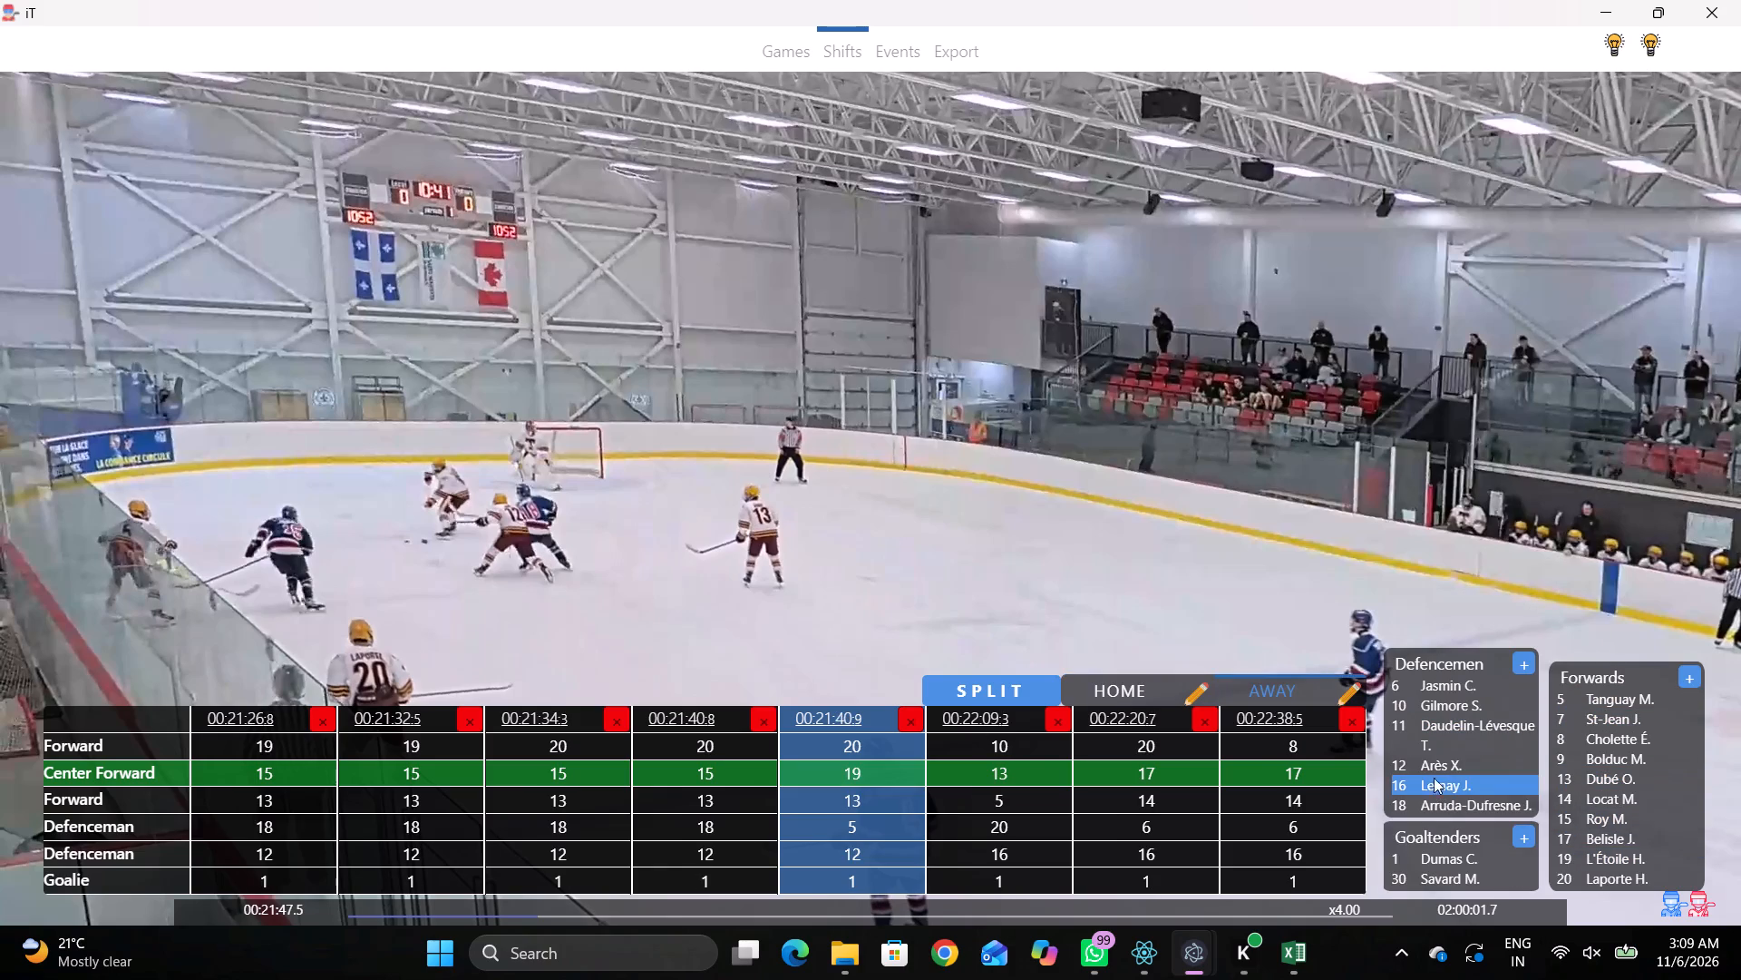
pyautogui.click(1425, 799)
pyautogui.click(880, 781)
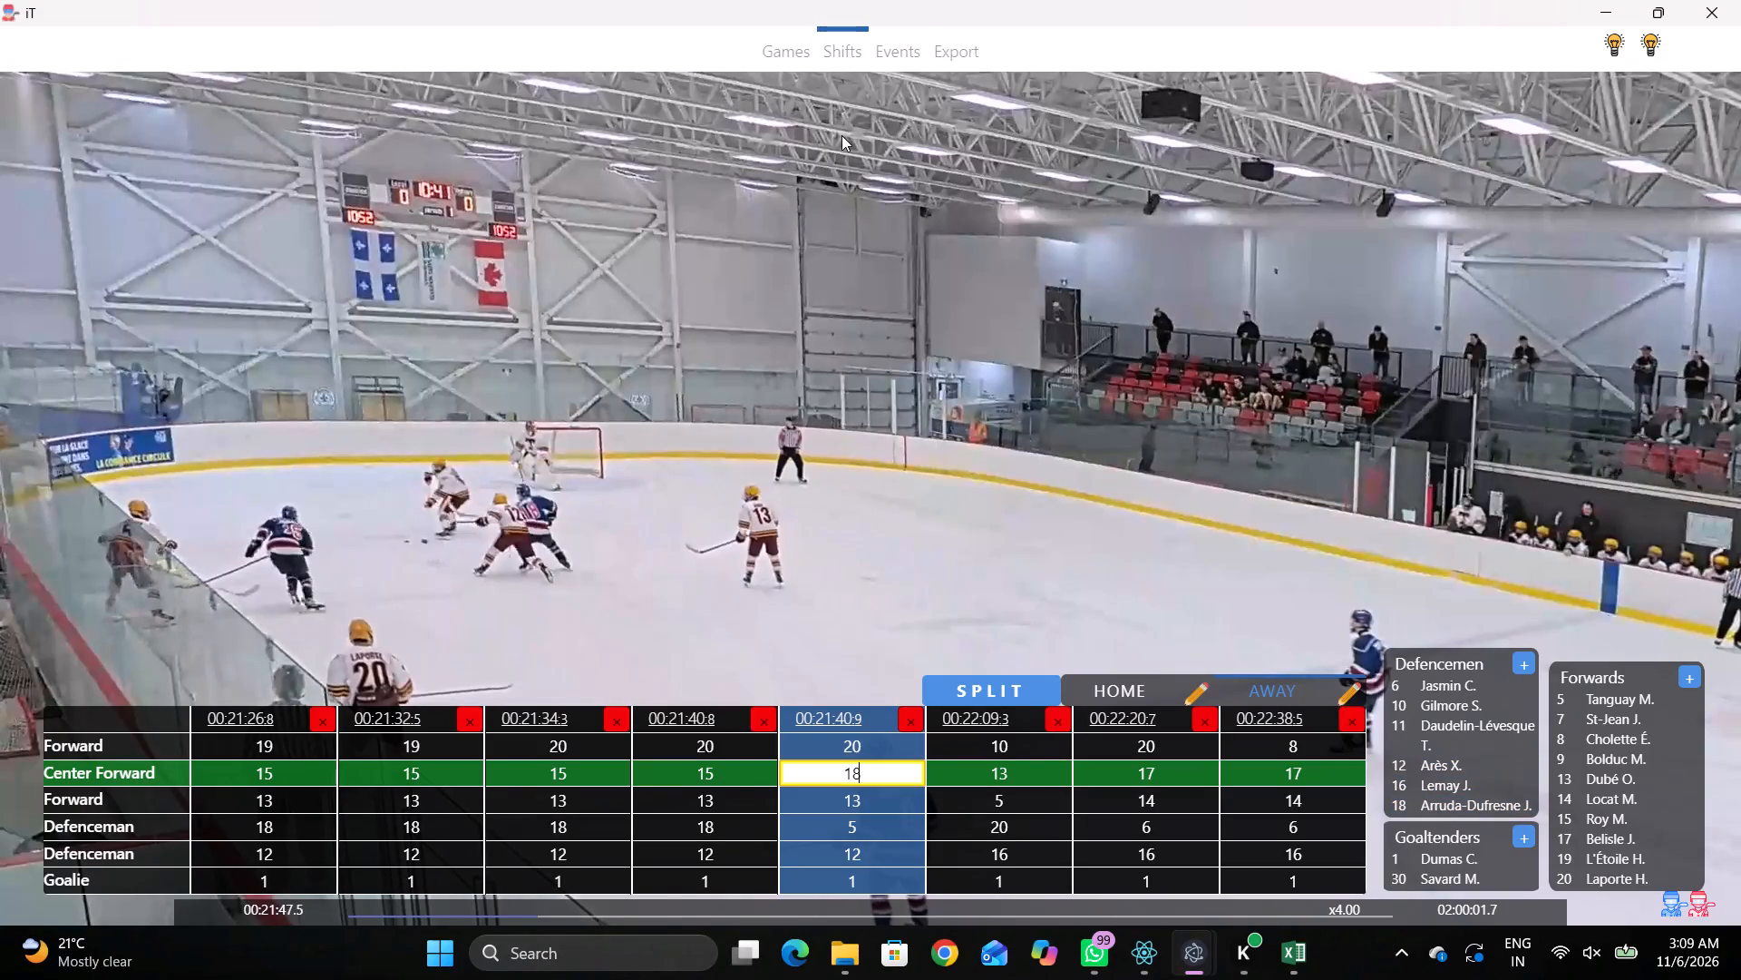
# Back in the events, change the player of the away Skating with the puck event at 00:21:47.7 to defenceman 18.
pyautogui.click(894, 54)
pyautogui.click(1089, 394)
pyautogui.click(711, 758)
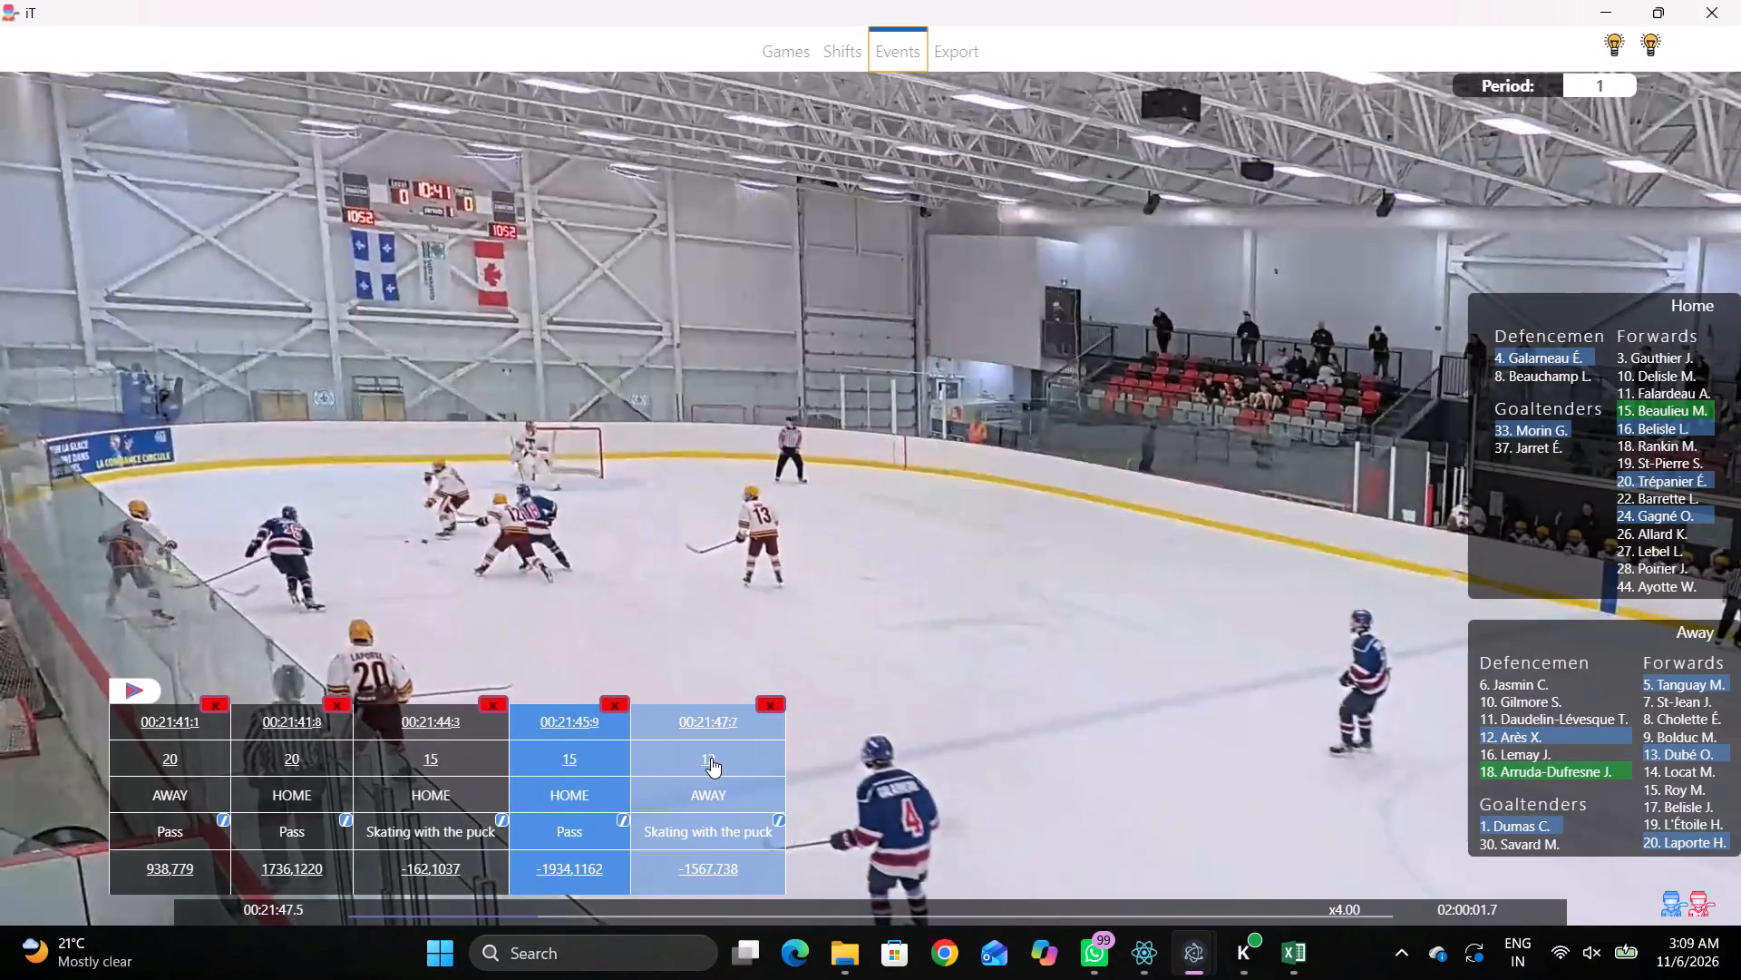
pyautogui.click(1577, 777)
# Hide the interface, play on to 00:21:49.8 and record a Pass by the same player behind the left goal line on the near side.
pyautogui.hotkey('shift', 'd')
pyautogui.press('space')
pyautogui.press('space')
pyautogui.press('space')
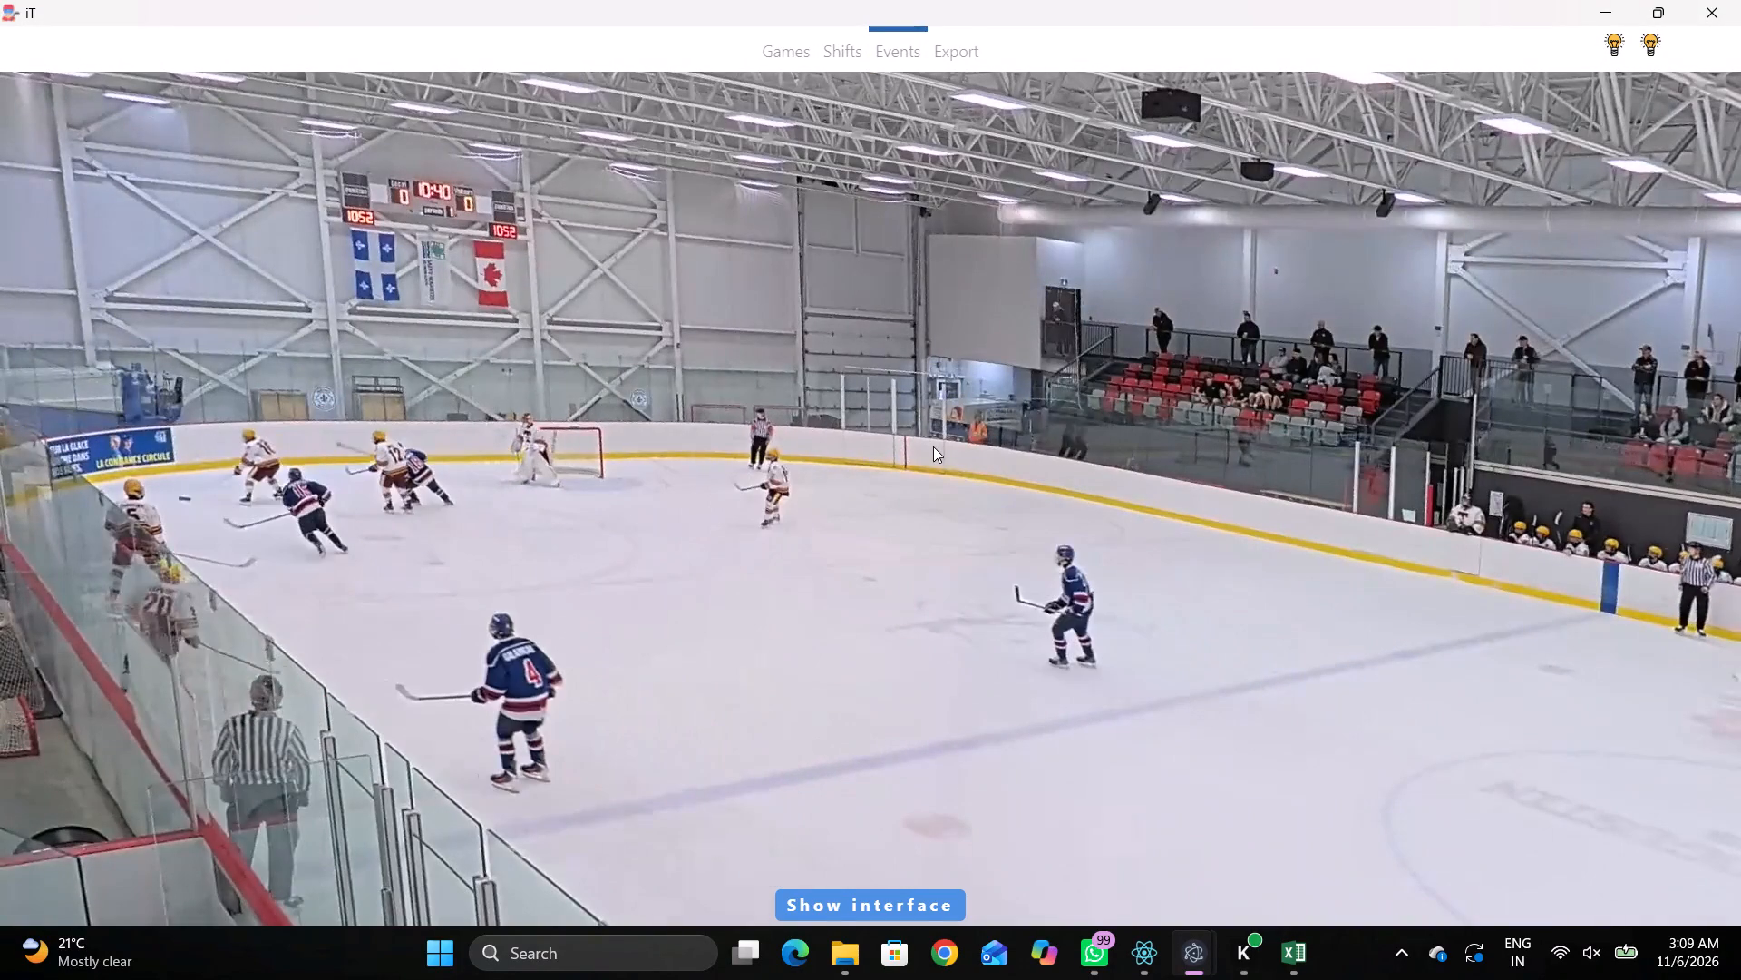
pyautogui.press('space')
pyautogui.press('space')
pyautogui.press('space')
pyautogui.press('space')
pyautogui.press('space')
pyautogui.rightClick(869, 389)
pyautogui.click(879, 407)
pyautogui.click(1509, 258)
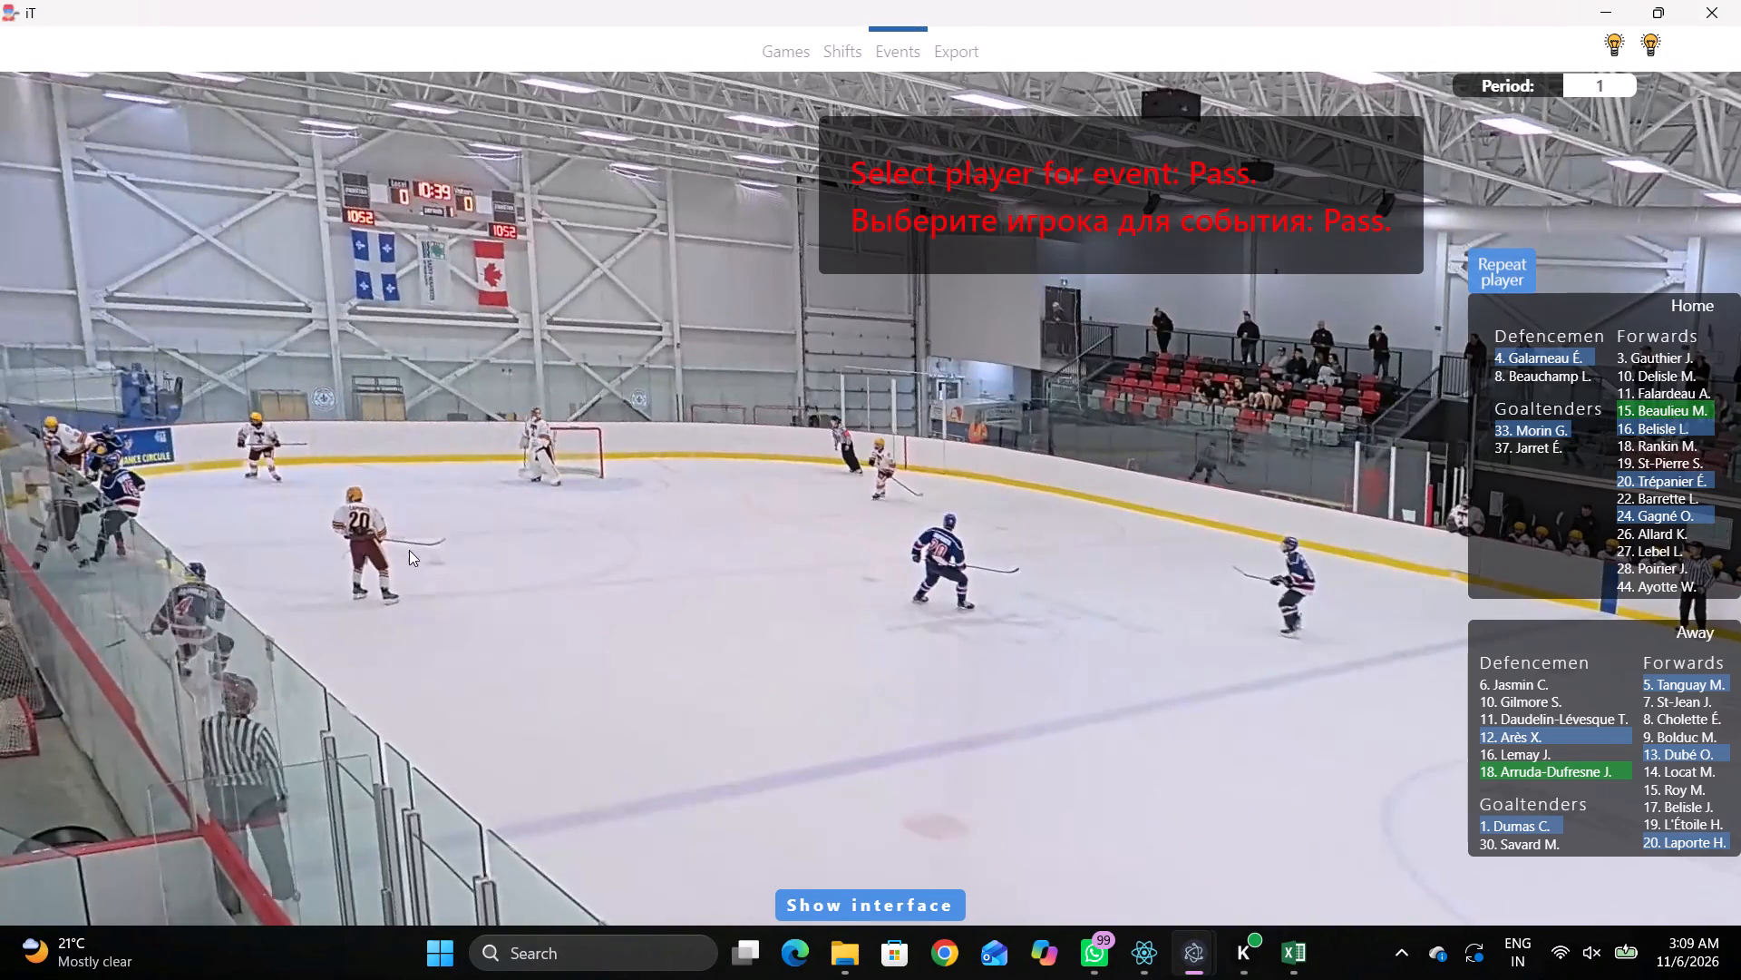
pyautogui.click(455, 472)
# Slow playback to x2.00, play to 00:21:52.4 and record Skating with the puck by away forward 5 inside the left-hand near face-off circle's goal-side edge.
pyautogui.press('r')
pyautogui.press('space')
pyautogui.press('space')
pyautogui.press('space')
pyautogui.press('space')
pyautogui.press('space')
pyautogui.press('space')
pyautogui.press('space')
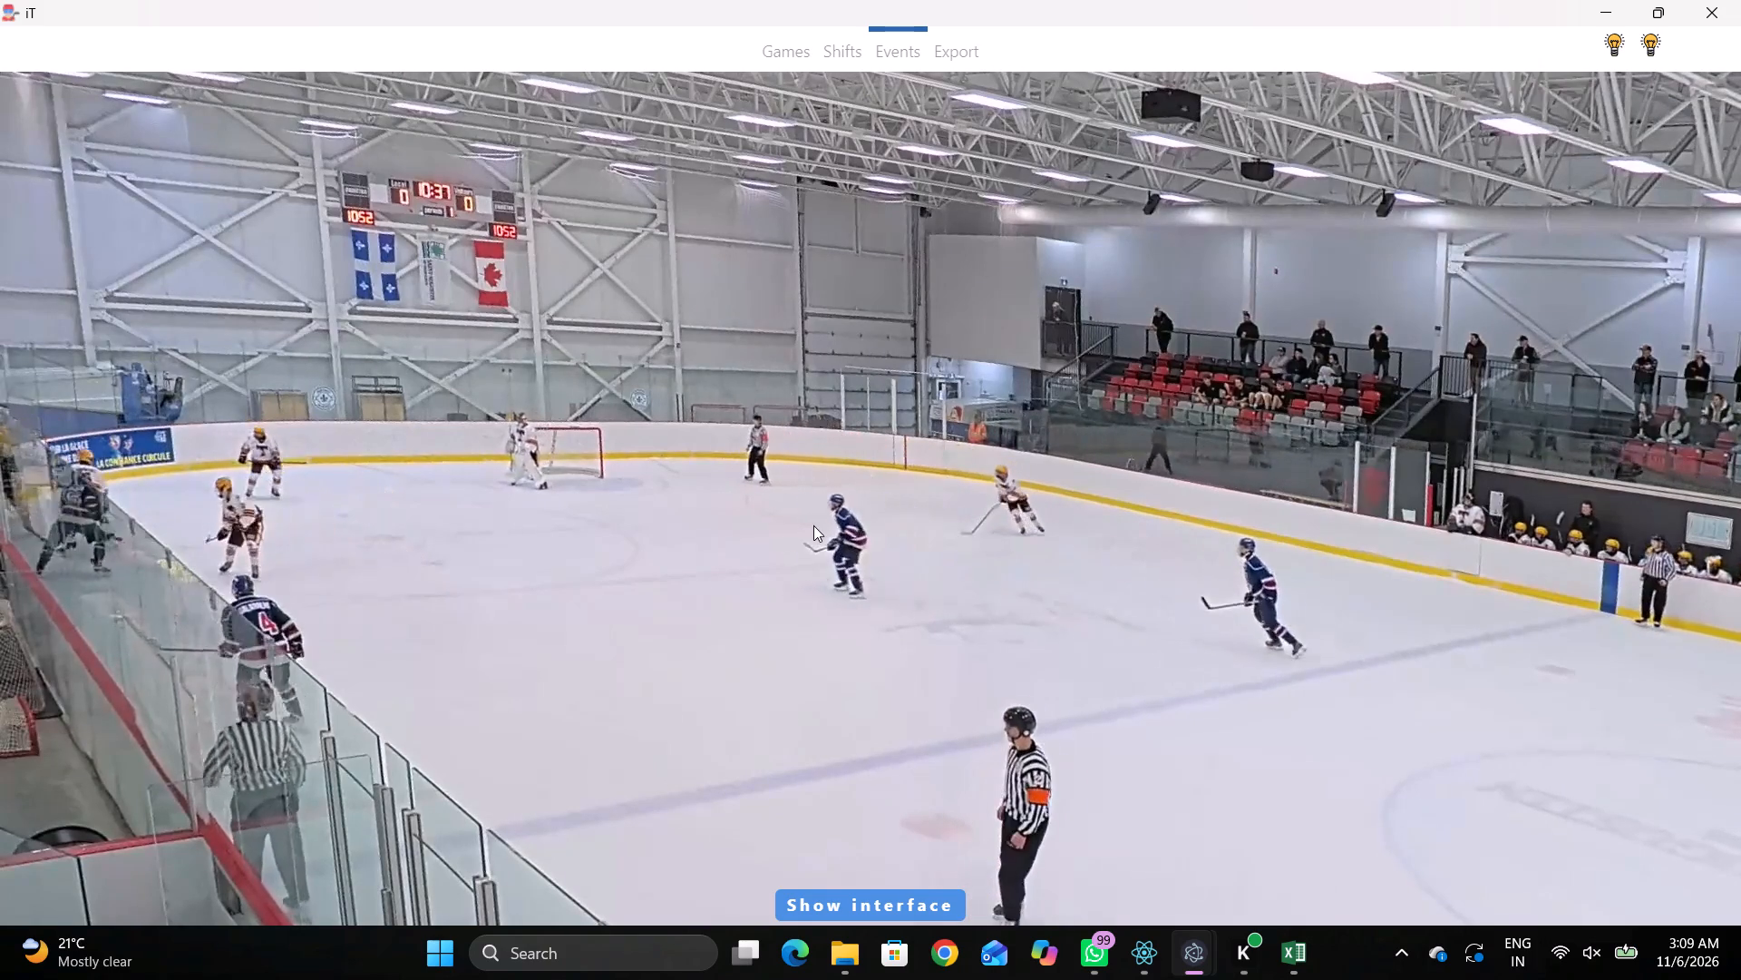
pyautogui.press('space')
pyautogui.press('q')
pyautogui.press('q')
pyautogui.press('space')
pyautogui.press('space')
pyautogui.rightClick(913, 463)
pyautogui.click(1066, 536)
pyautogui.rightClick(1098, 497)
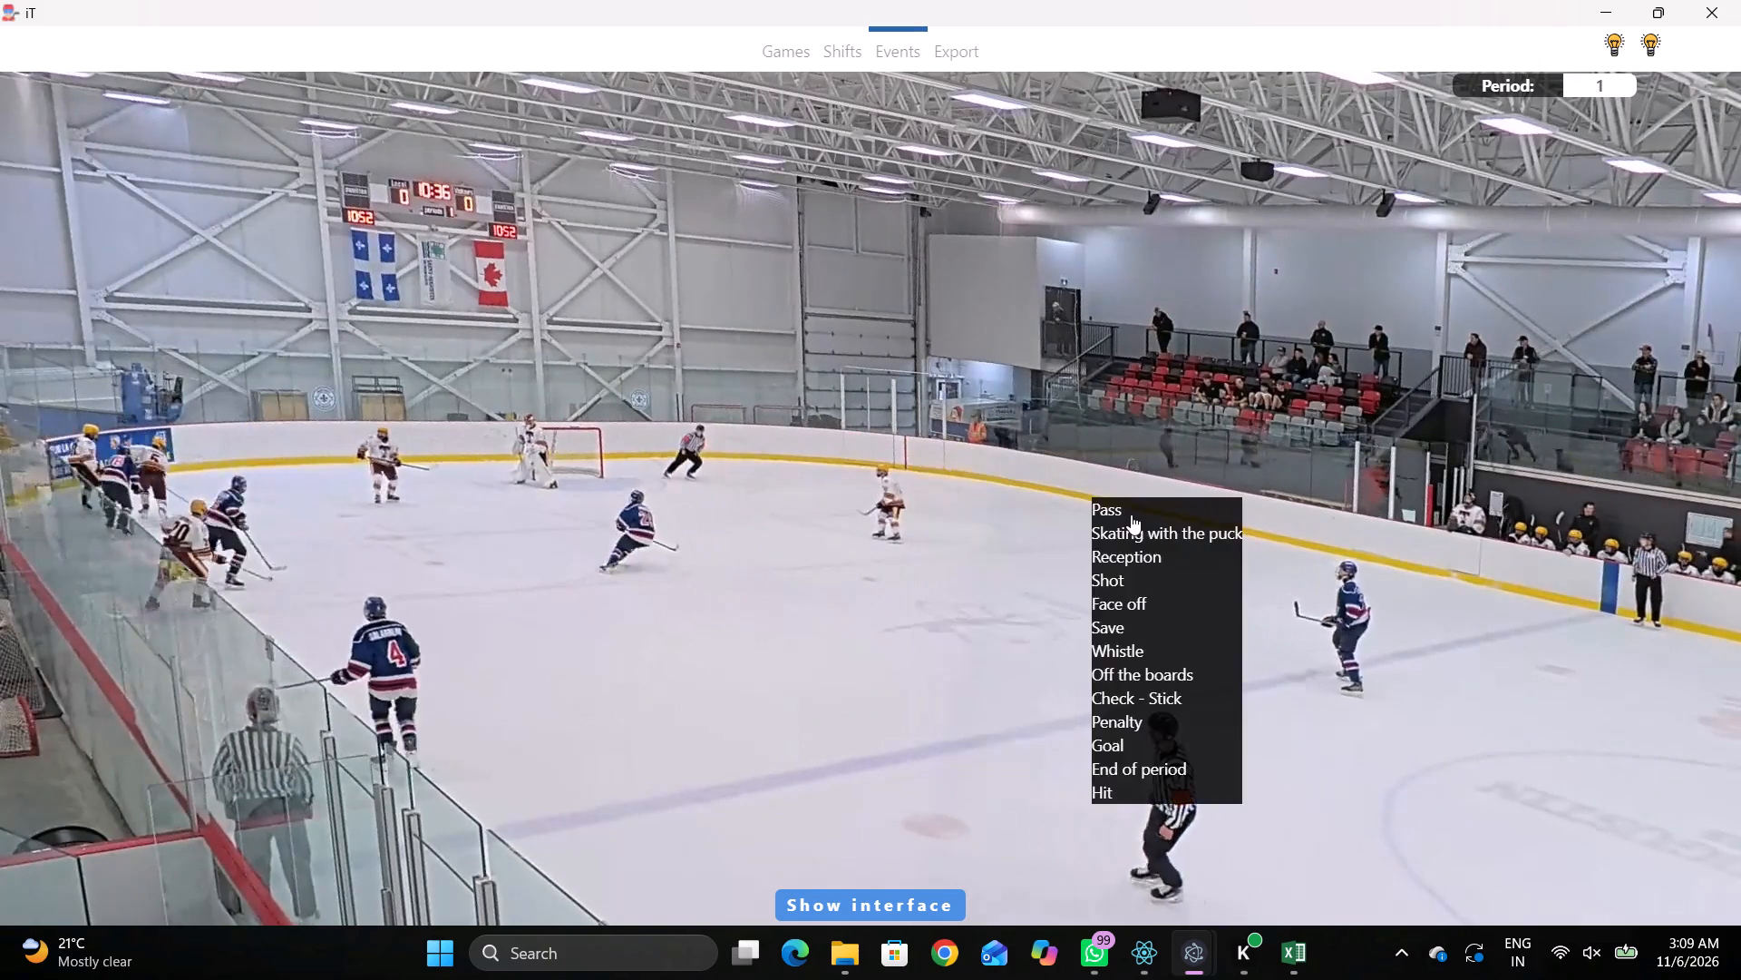
pyautogui.click(1250, 545)
pyautogui.rightClick(1169, 492)
pyautogui.click(1250, 513)
pyautogui.click(1682, 675)
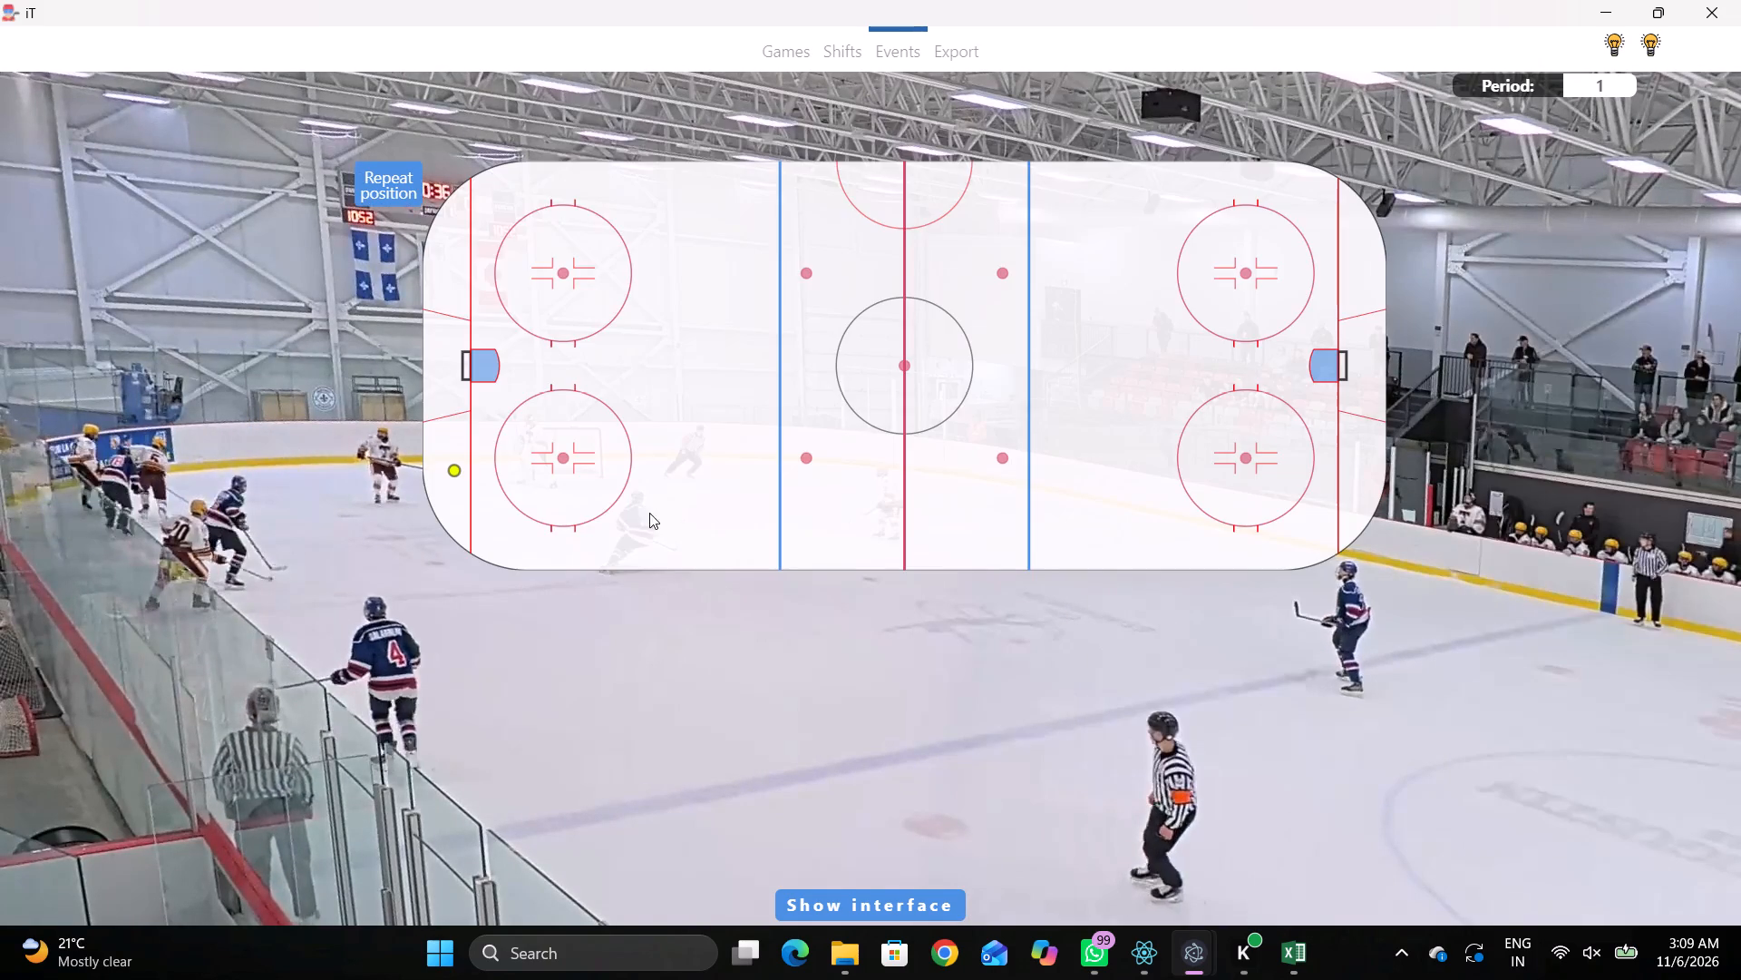
pyautogui.moveTo(540, 494); pyautogui.dragTo(506, 468)
# Play on, step back to 00:21:53.2 and record a Pass by the same away forward 5 on the left goal line, near side.
pyautogui.press('space')
pyautogui.press('space')
pyautogui.press('space')
pyautogui.press('space')
pyautogui.press('space')
pyautogui.press('space')
pyautogui.press('q')
pyautogui.press('q')
pyautogui.press('q')
pyautogui.press('q')
pyautogui.press('q')
pyautogui.press('q')
pyautogui.press('q')
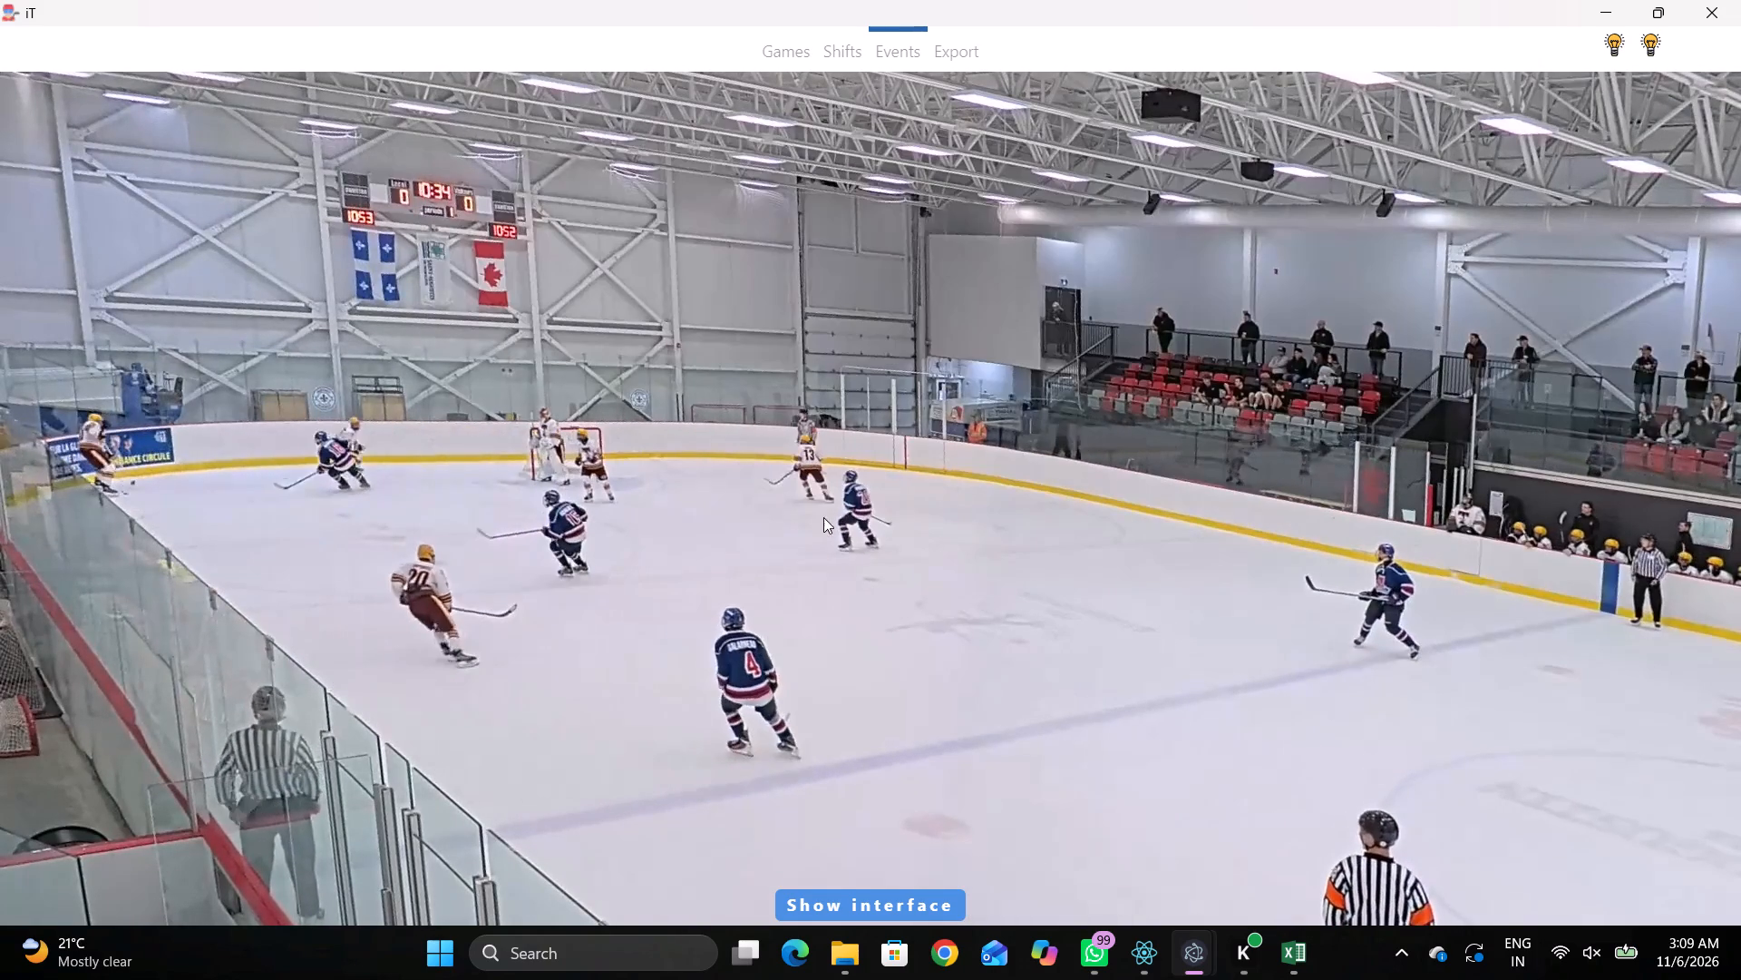
pyautogui.press('q')
pyautogui.rightClick(712, 459)
pyautogui.click(733, 481)
pyautogui.rightClick(724, 478)
pyautogui.click(734, 492)
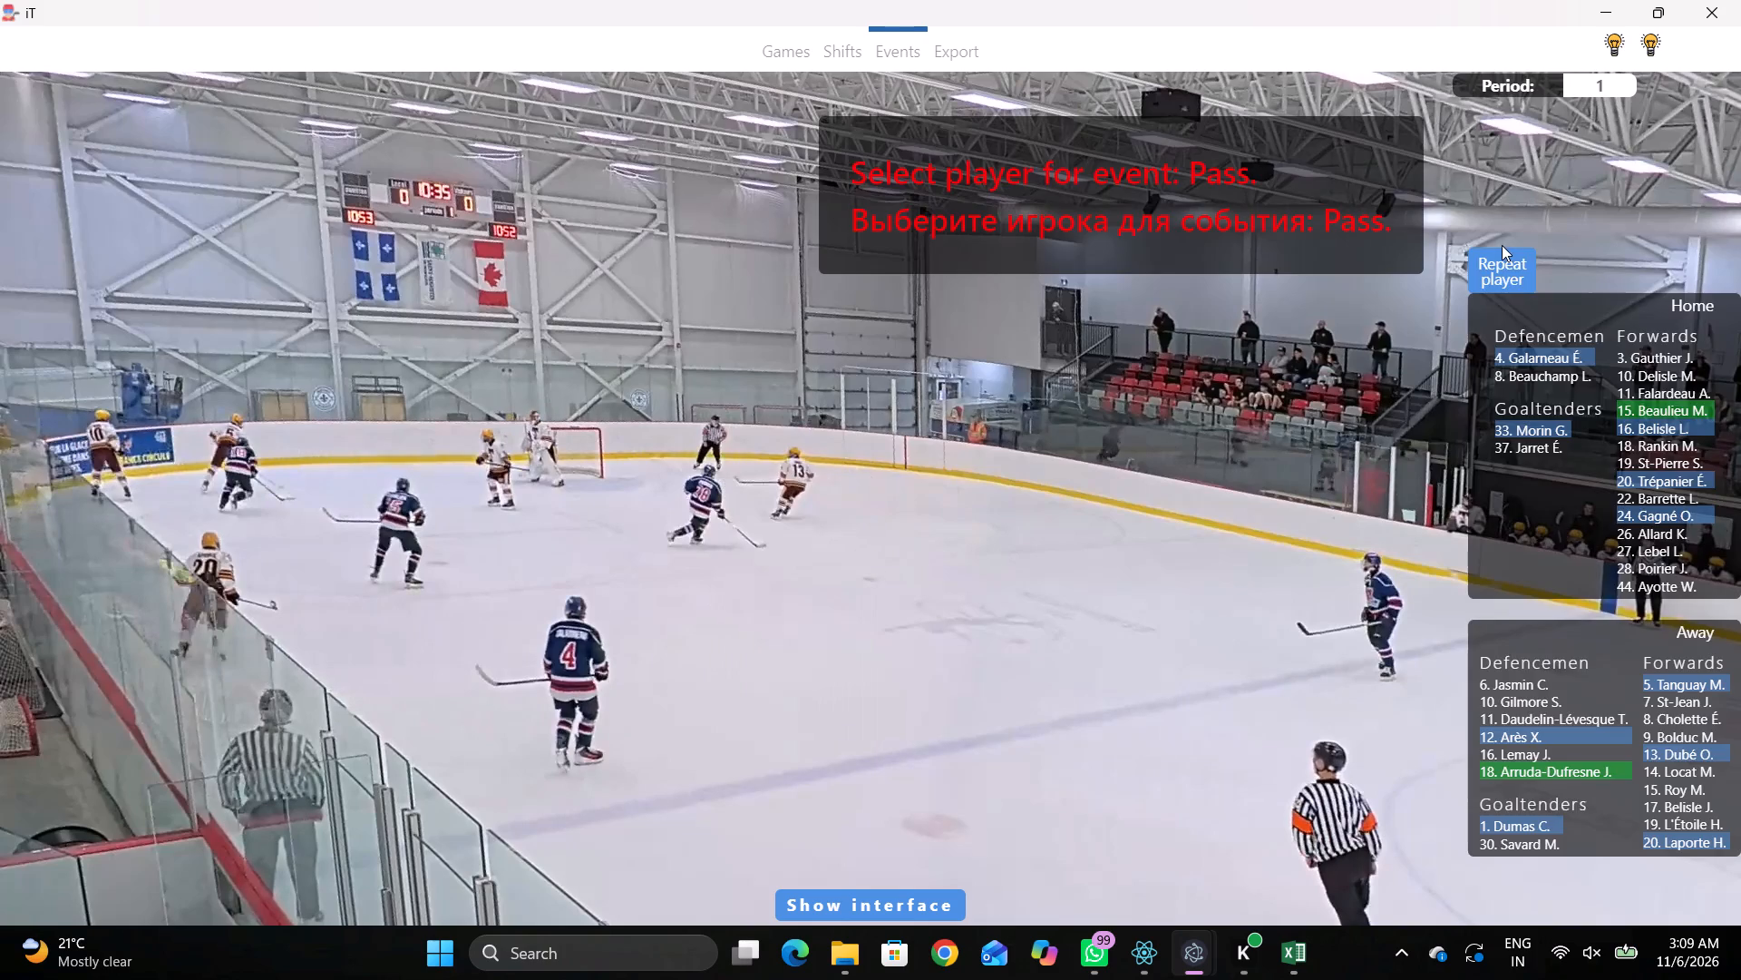
pyautogui.click(1496, 267)
pyautogui.click(420, 442)
pyautogui.press('q')
pyautogui.click(423, 438)
pyautogui.press('q')
pyautogui.click(470, 433)
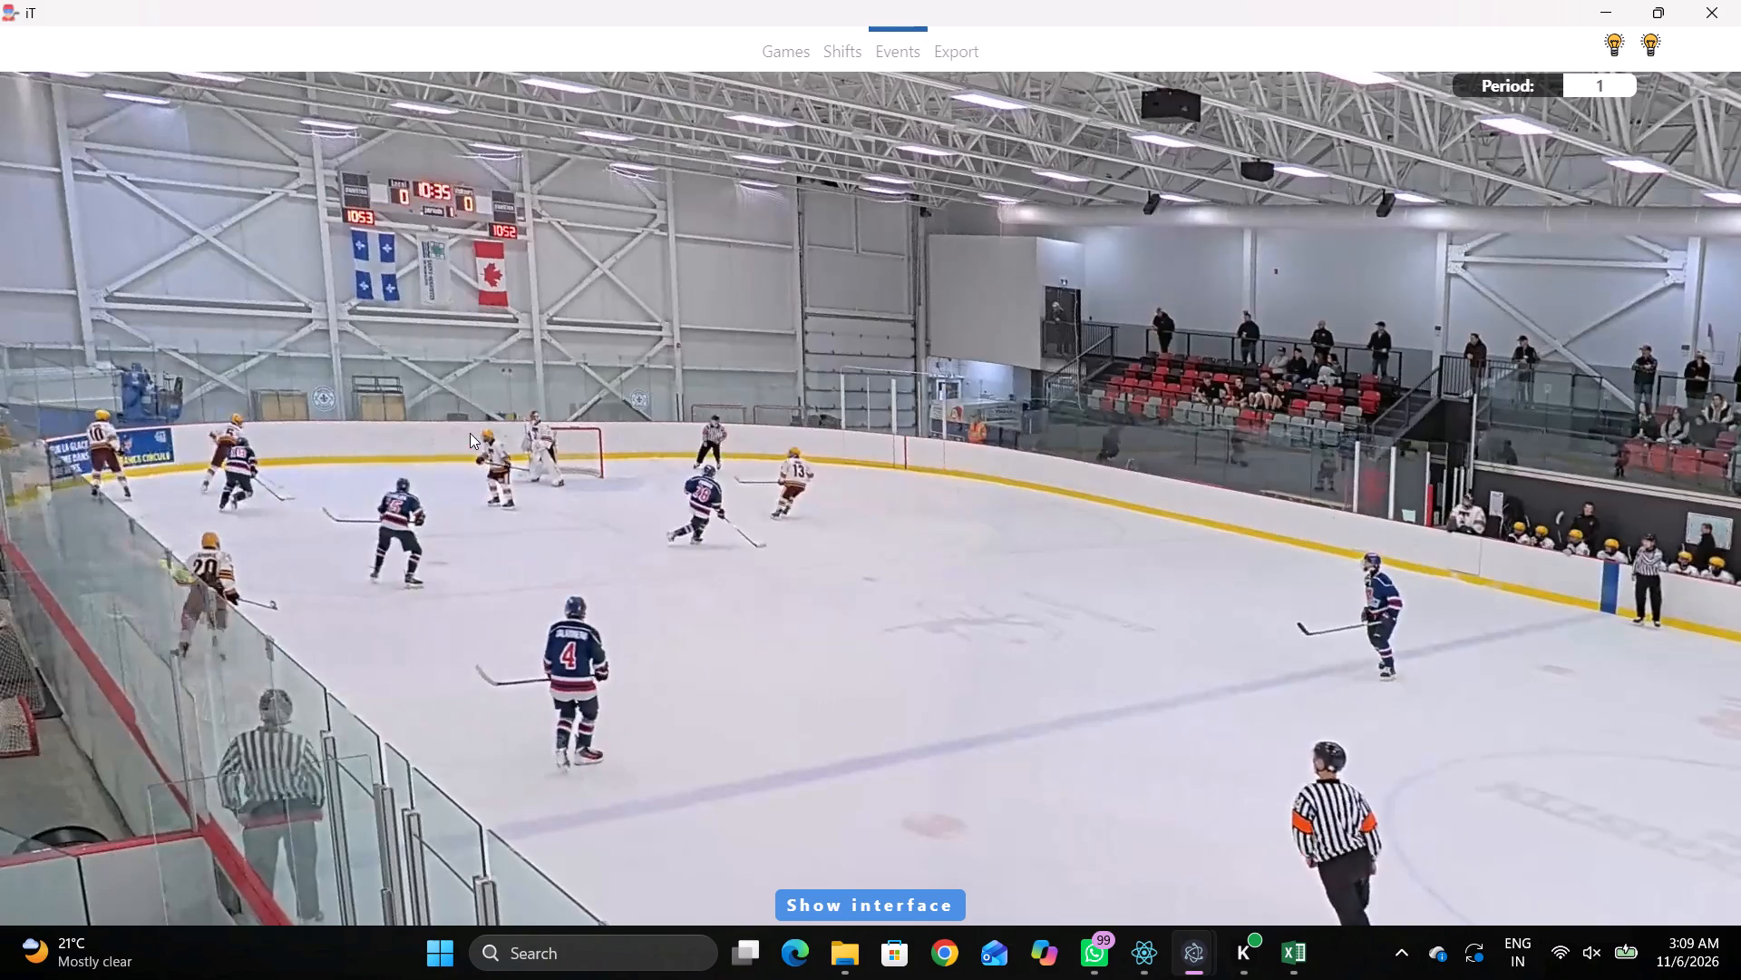
# Step back through the play, show the interface and set the center forward of the away 00:21:40.9 shift to 10.
pyautogui.press('q')
pyautogui.press('q')
pyautogui.press('q')
pyautogui.write('qqqqqq')
pyautogui.hotkey('shift', 'd')
pyautogui.click(861, 63)
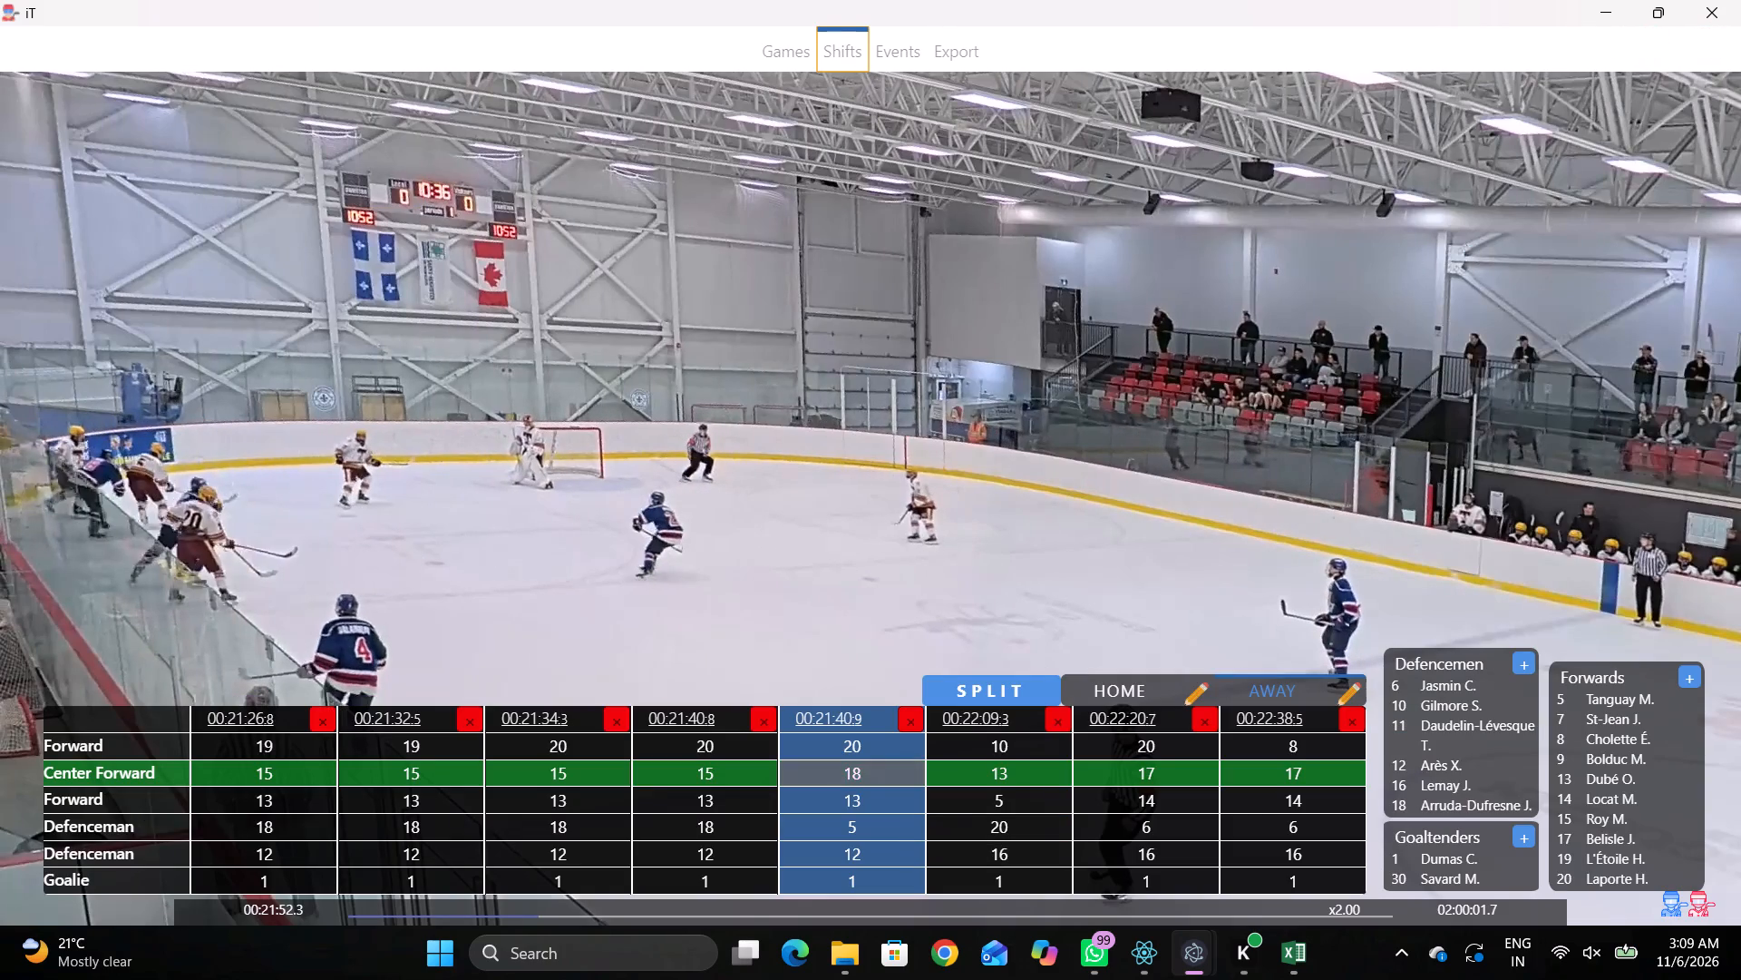
pyautogui.click(819, 763)
pyautogui.click(1423, 709)
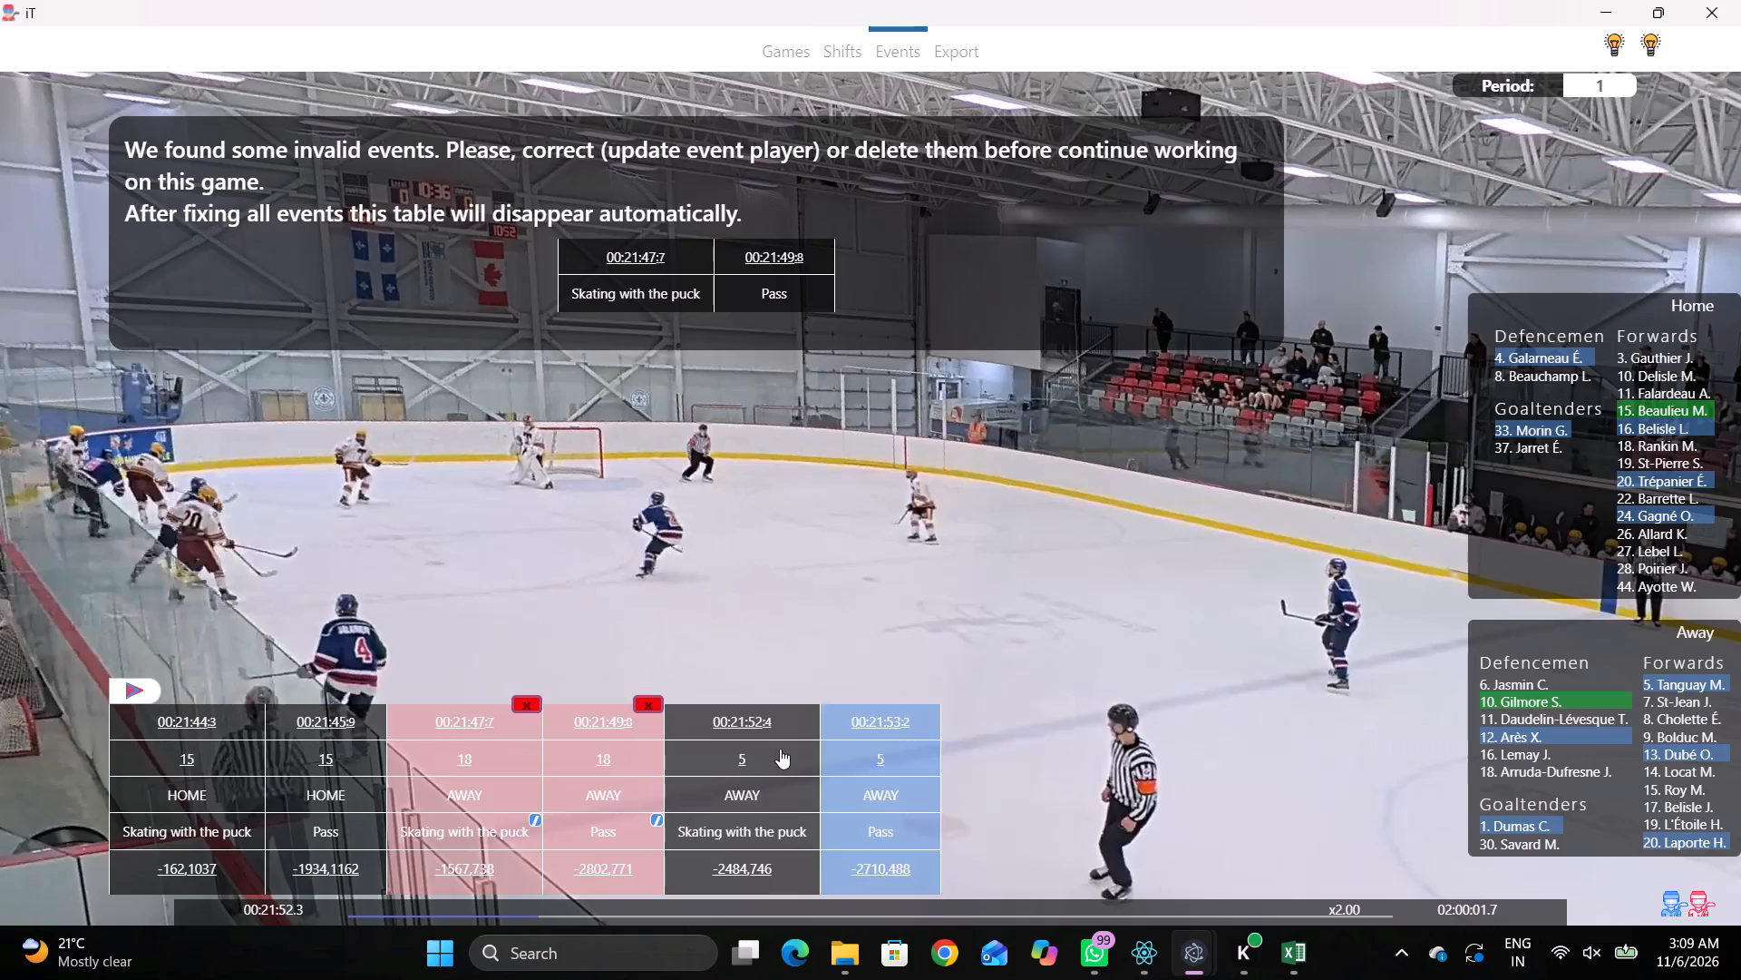
# Reassign the invalid Skating with the puck event at 00:21:47.7 and Pass at 00:21:49.8 to away defenceman 10.
pyautogui.click(445, 762)
pyautogui.click(1532, 697)
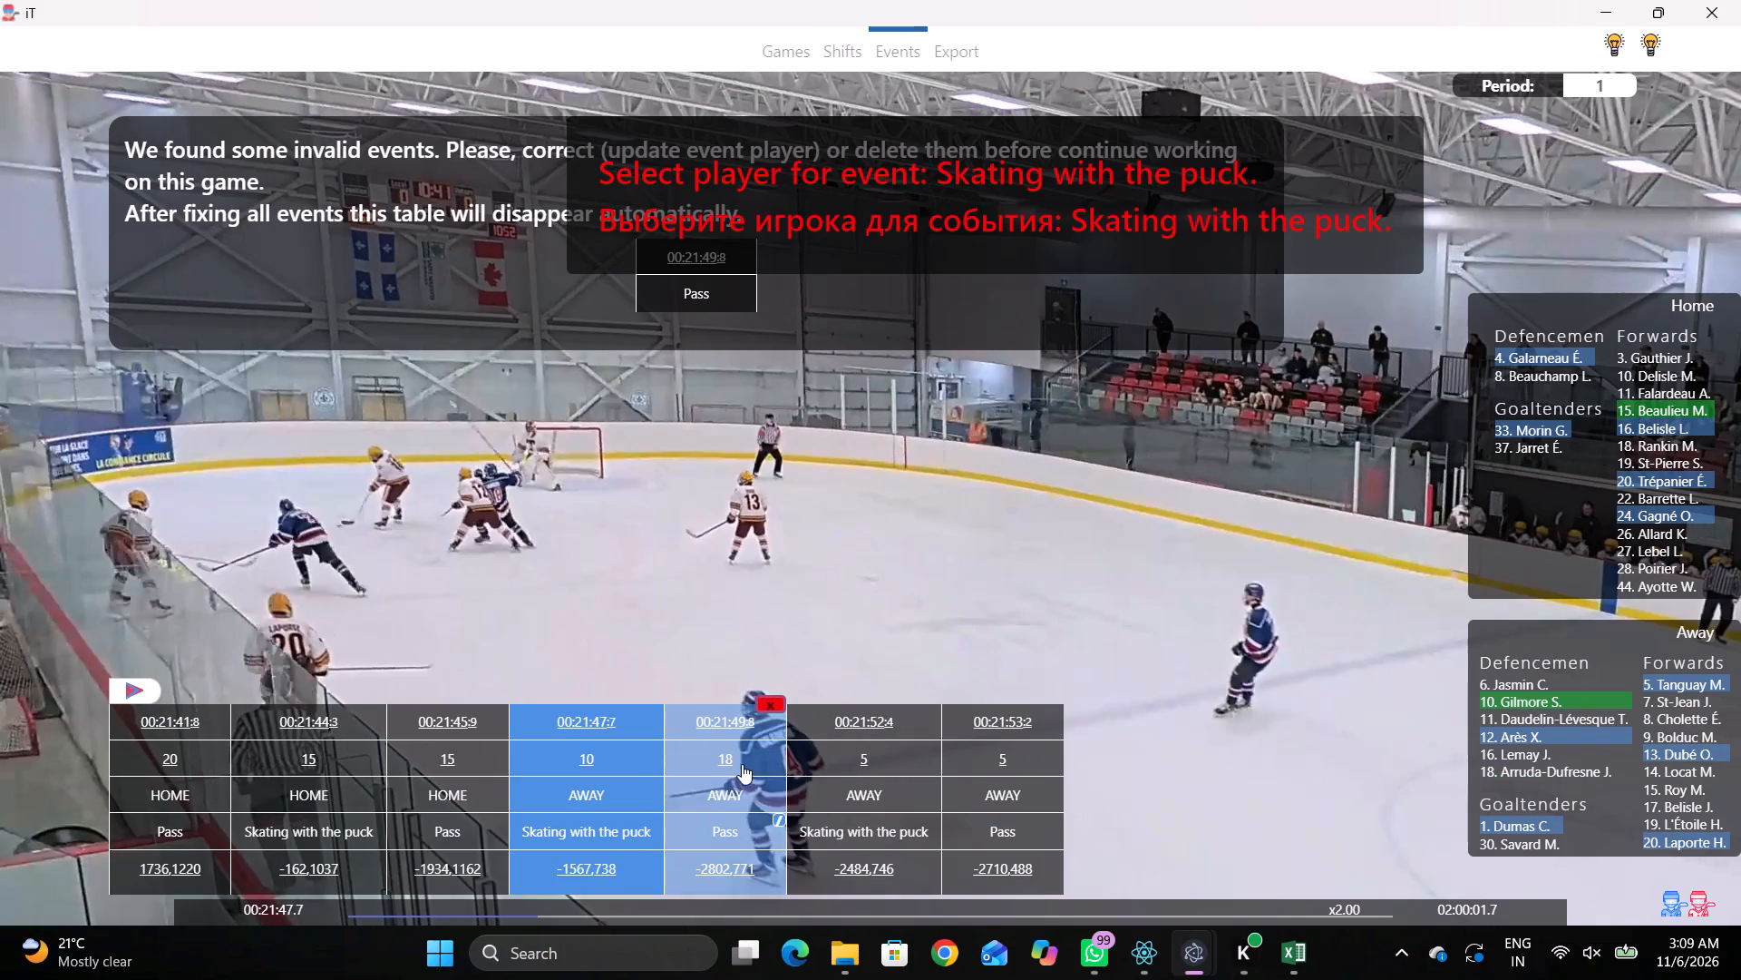
pyautogui.click(740, 761)
pyautogui.click(1514, 691)
pyautogui.click(1503, 701)
# Return to the 00:21:53.2 Pass, play to 00:21:53.9 and record Skating with the puck by away defenceman 10 just goal-side of the left-hand near circle.
pyautogui.click(896, 718)
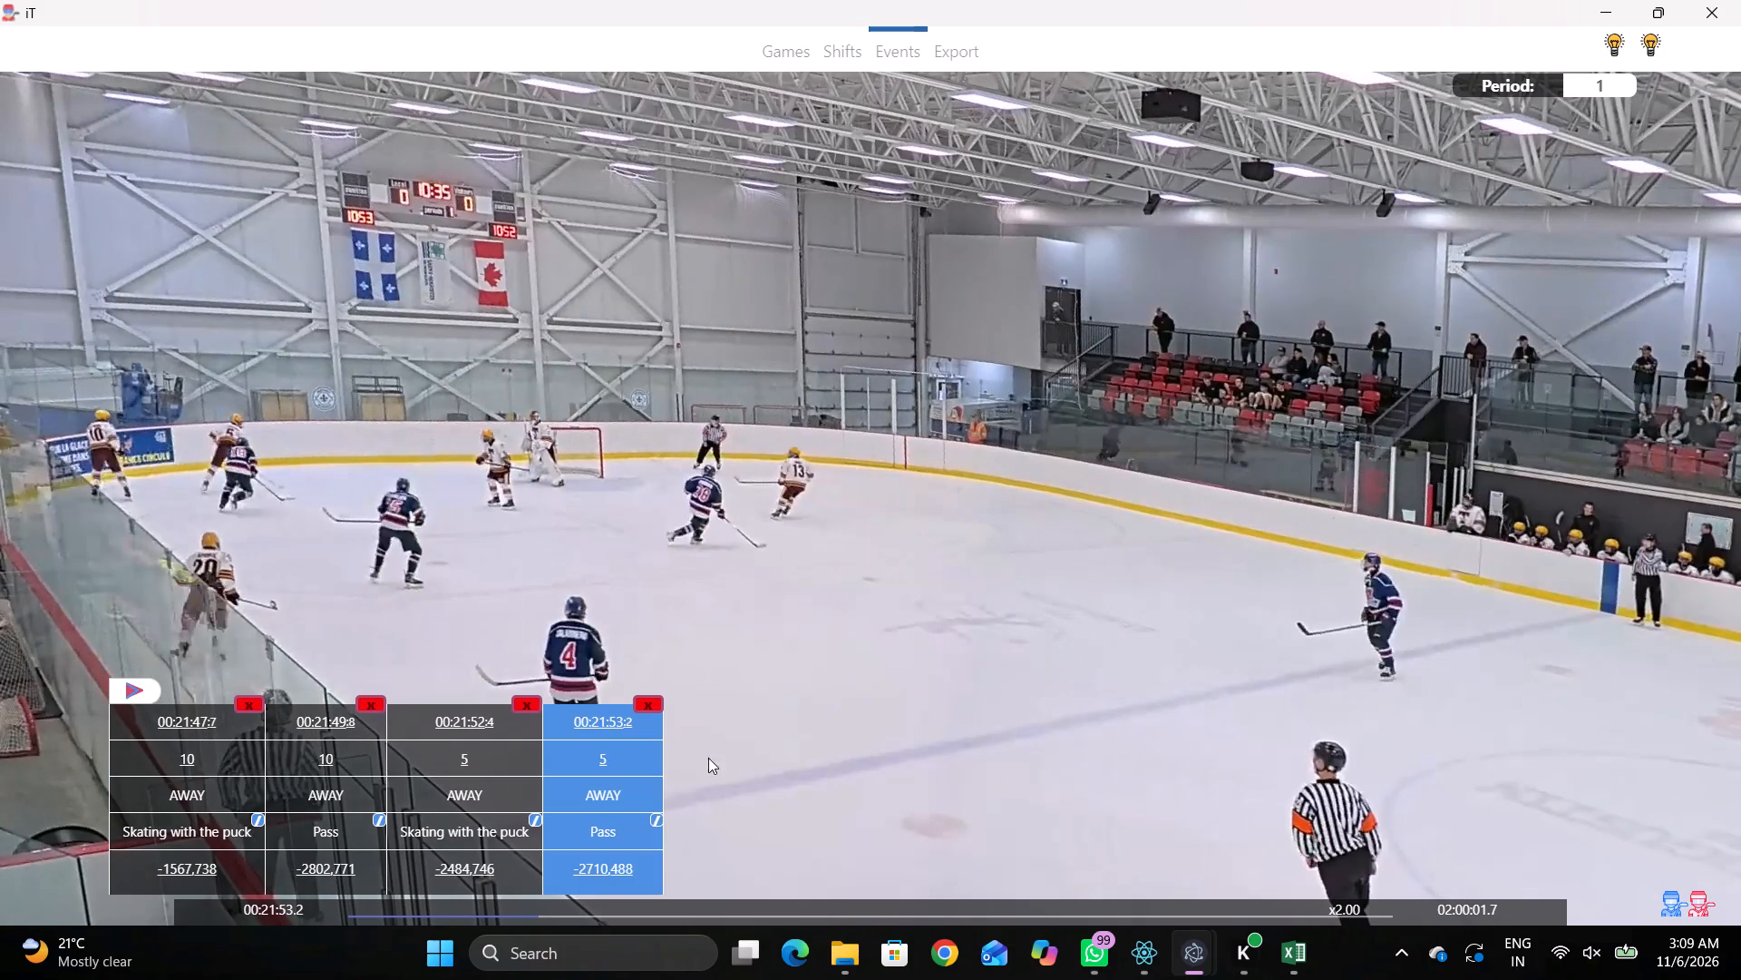
pyautogui.click(814, 616)
pyautogui.press('space')
pyautogui.press('space')
pyautogui.press('space')
pyautogui.press('space')
pyautogui.press('space')
pyautogui.press('space')
pyautogui.moveTo(922, 418); pyautogui.dragTo(932, 426, button='right')
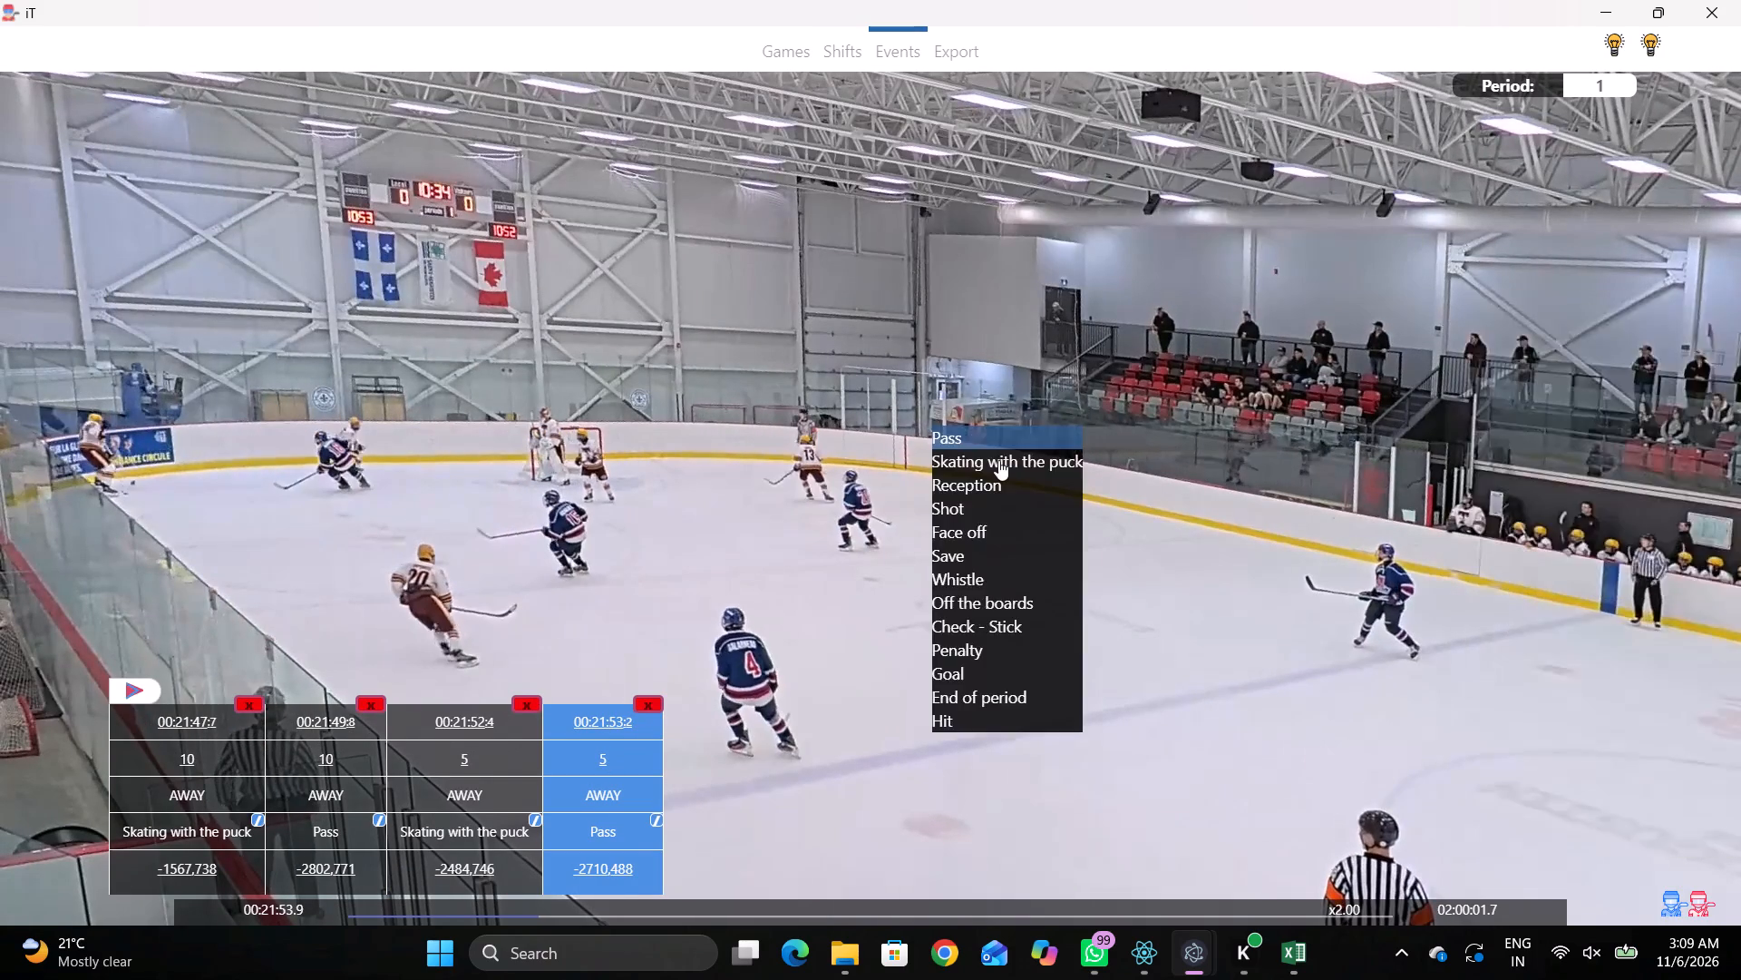
pyautogui.click(998, 460)
pyautogui.rightClick(984, 460)
pyautogui.click(1039, 496)
pyautogui.click(1553, 699)
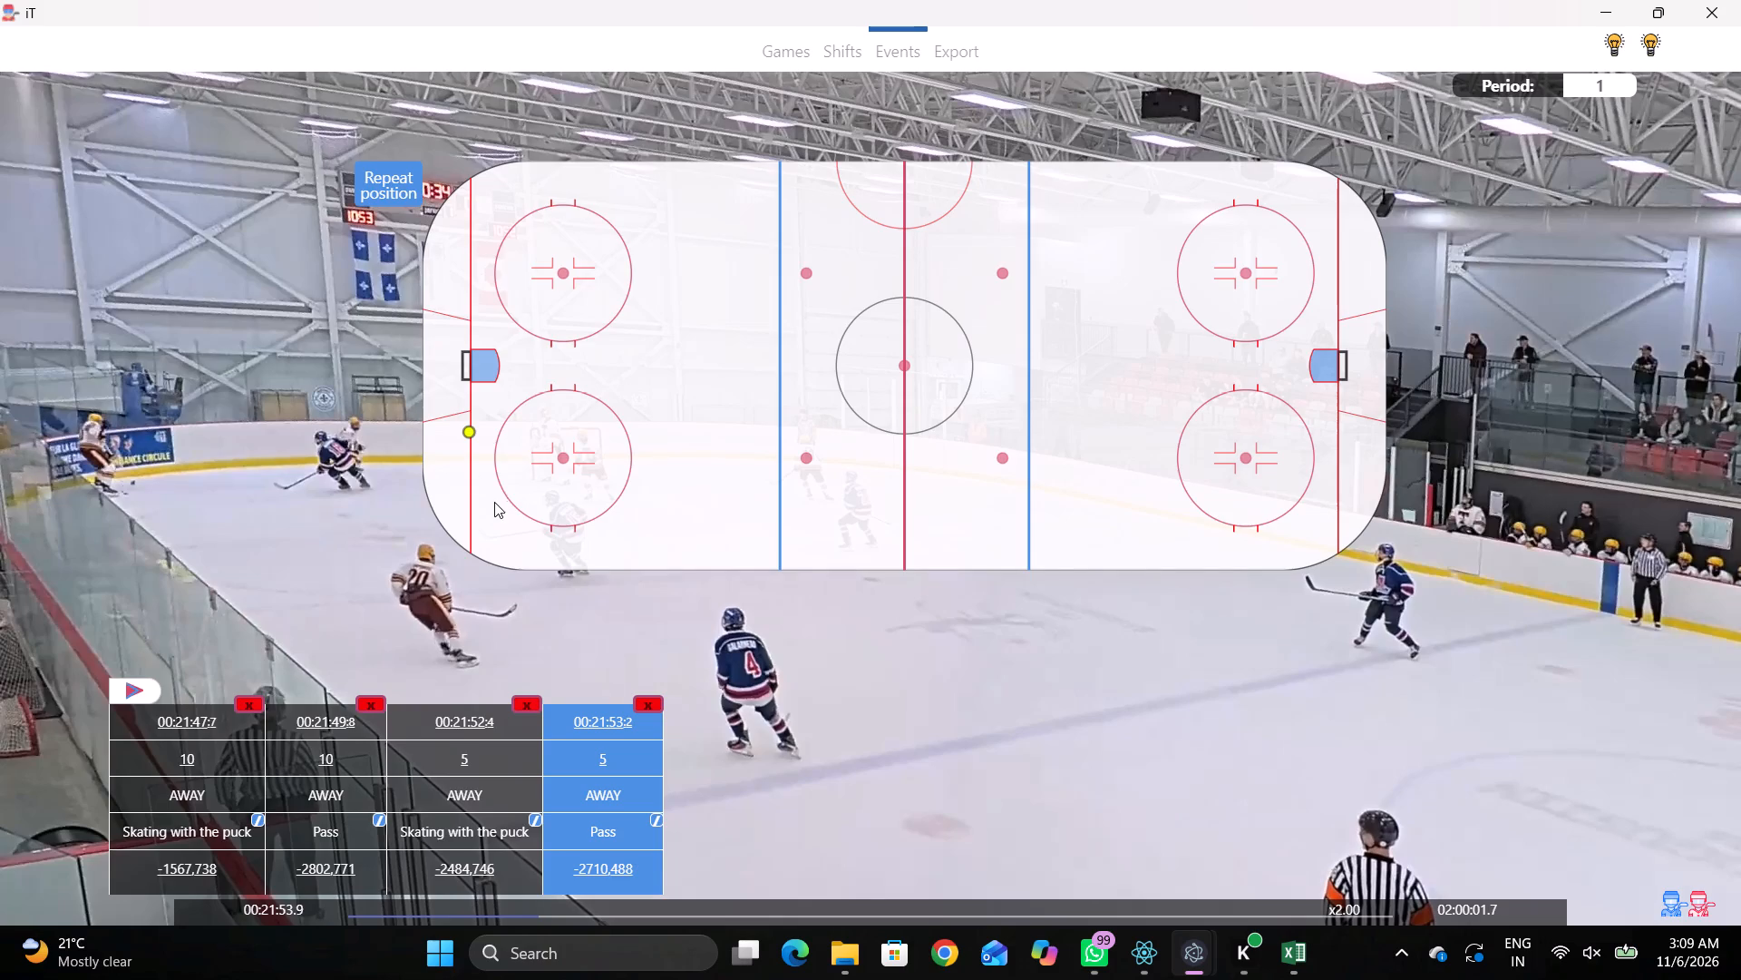
pyautogui.click(494, 502)
# Play on, step back to 00:21:59.4 and record a Pass by the same away defenceman 10 on the left goal line near the near-side corner.
pyautogui.press('space')
pyautogui.press('space')
pyautogui.press('space')
pyautogui.press('space')
pyautogui.press('space')
pyautogui.press('space')
pyautogui.press('space')
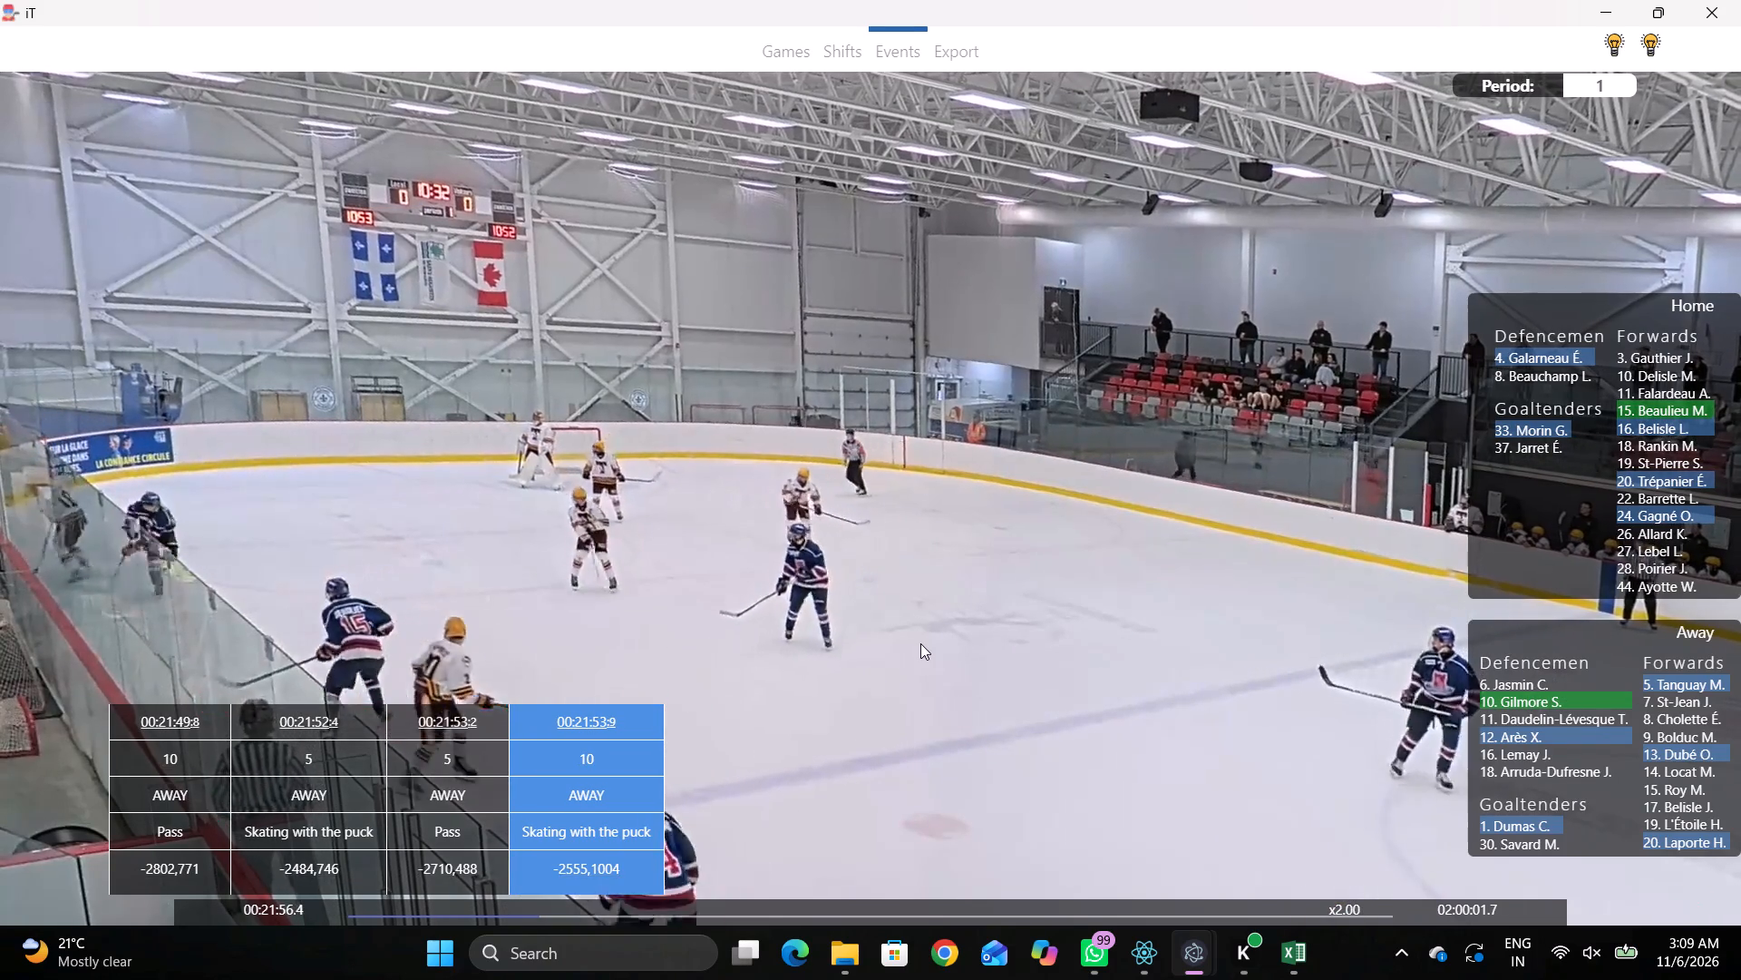
pyautogui.press('space')
pyautogui.press('space')
pyautogui.press('space')
pyautogui.press('space')
pyautogui.press('space')
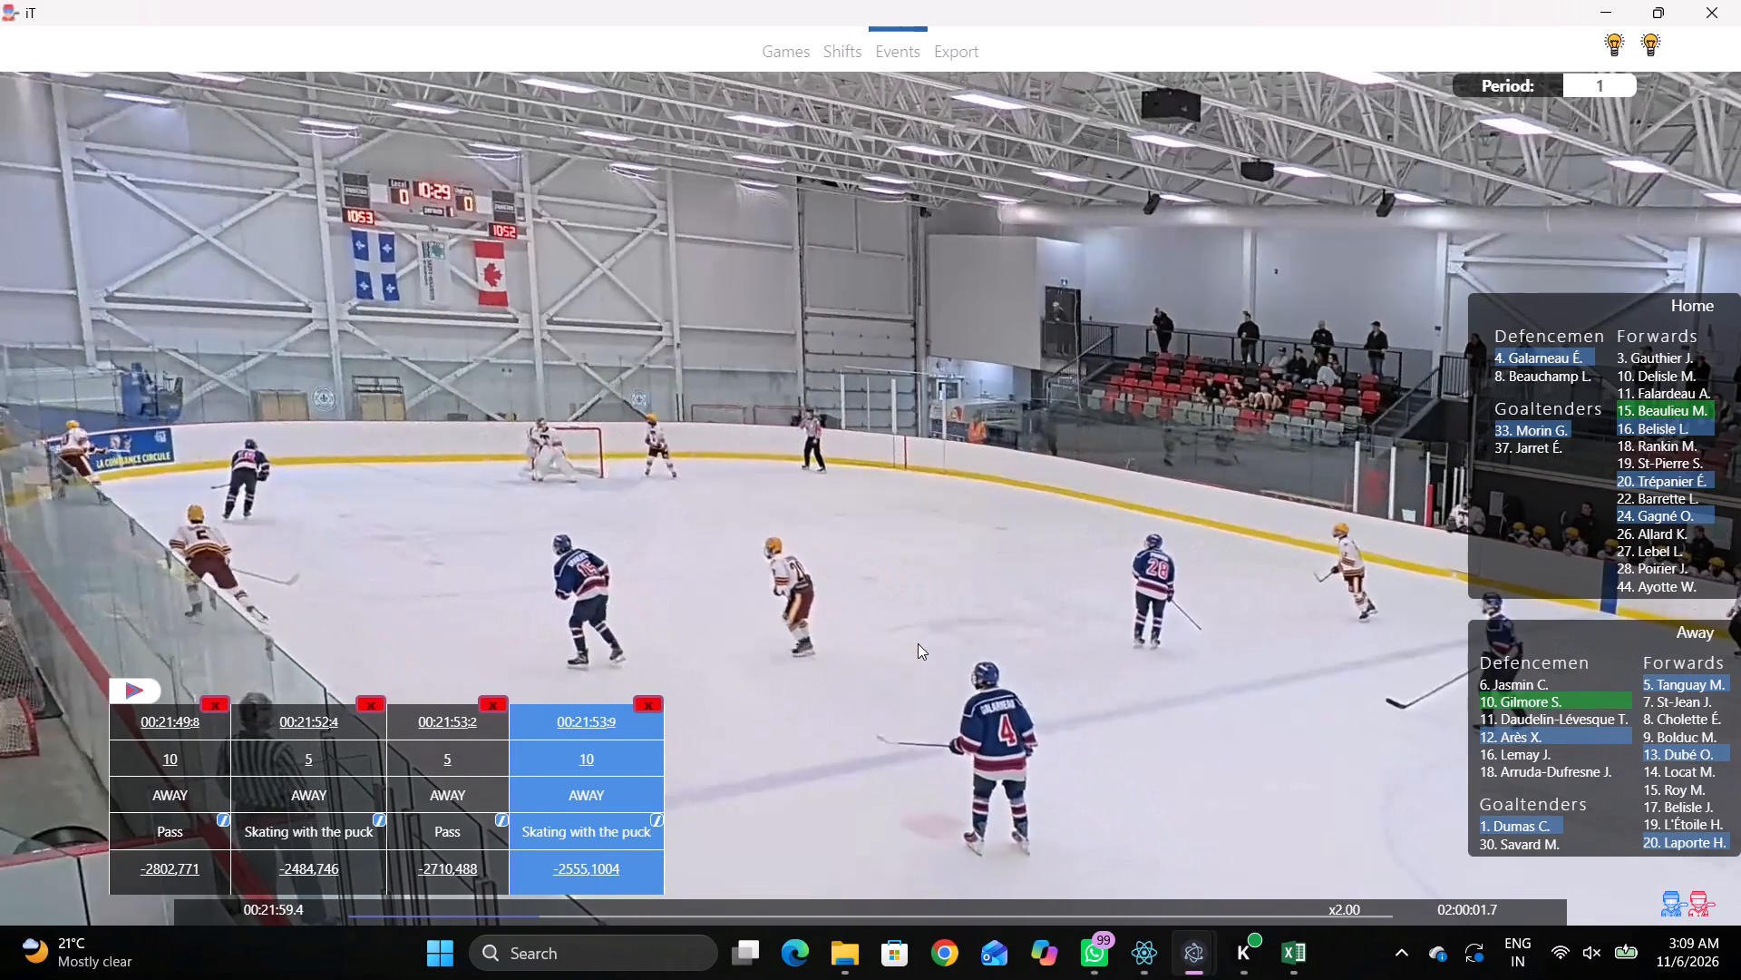
pyautogui.press('q')
pyautogui.rightClick(939, 516)
pyautogui.click(948, 521)
pyautogui.click(1515, 272)
pyautogui.click(471, 511)
# Play on to 00:22:02.3 and record Skating with the puck by away forward 13 near the far boards, between the left-hand far circle and blue line.
pyautogui.press('space')
pyautogui.press('v')
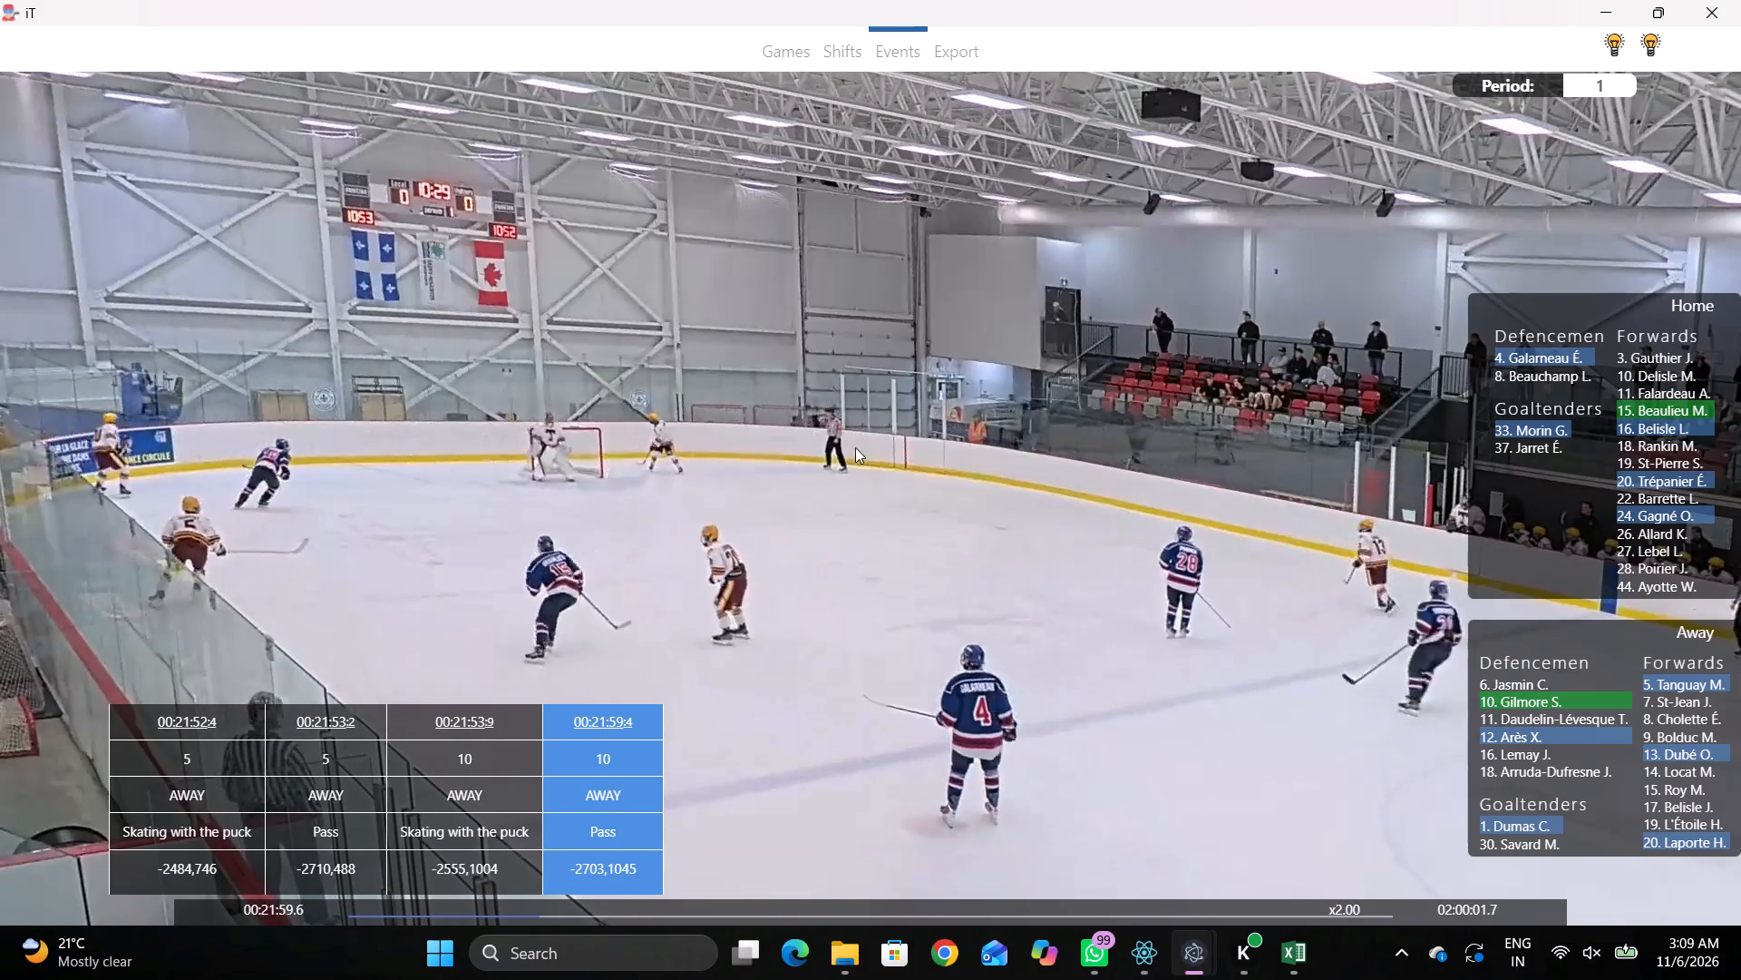
pyautogui.press('space')
pyautogui.press('space')
pyautogui.press('space')
pyautogui.rightClick(939, 434)
pyautogui.press('q')
pyautogui.press('space')
pyautogui.press('space')
pyautogui.press('space')
pyautogui.press('space')
pyautogui.press('space')
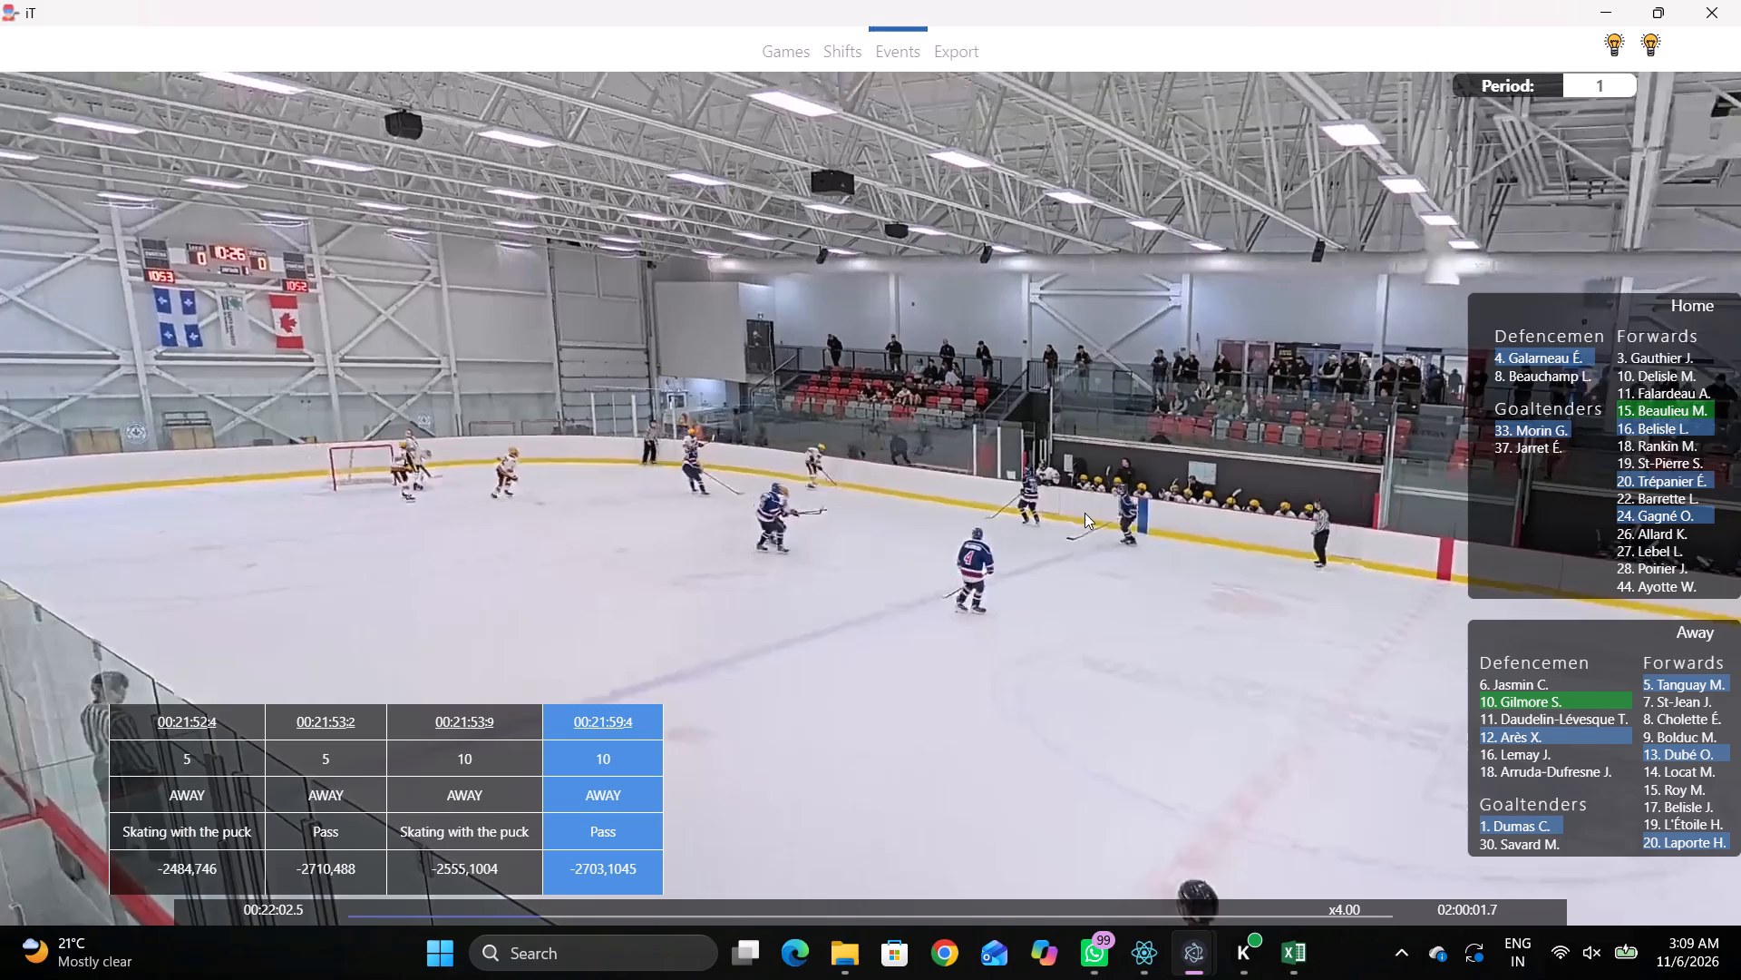
pyautogui.press('space')
pyautogui.press('q')
pyautogui.press('q')
pyautogui.press('q')
pyautogui.press('q')
pyautogui.press('q')
pyautogui.rightClick(1072, 440)
pyautogui.click(1087, 457)
pyautogui.rightClick(1015, 459)
pyautogui.click(1091, 499)
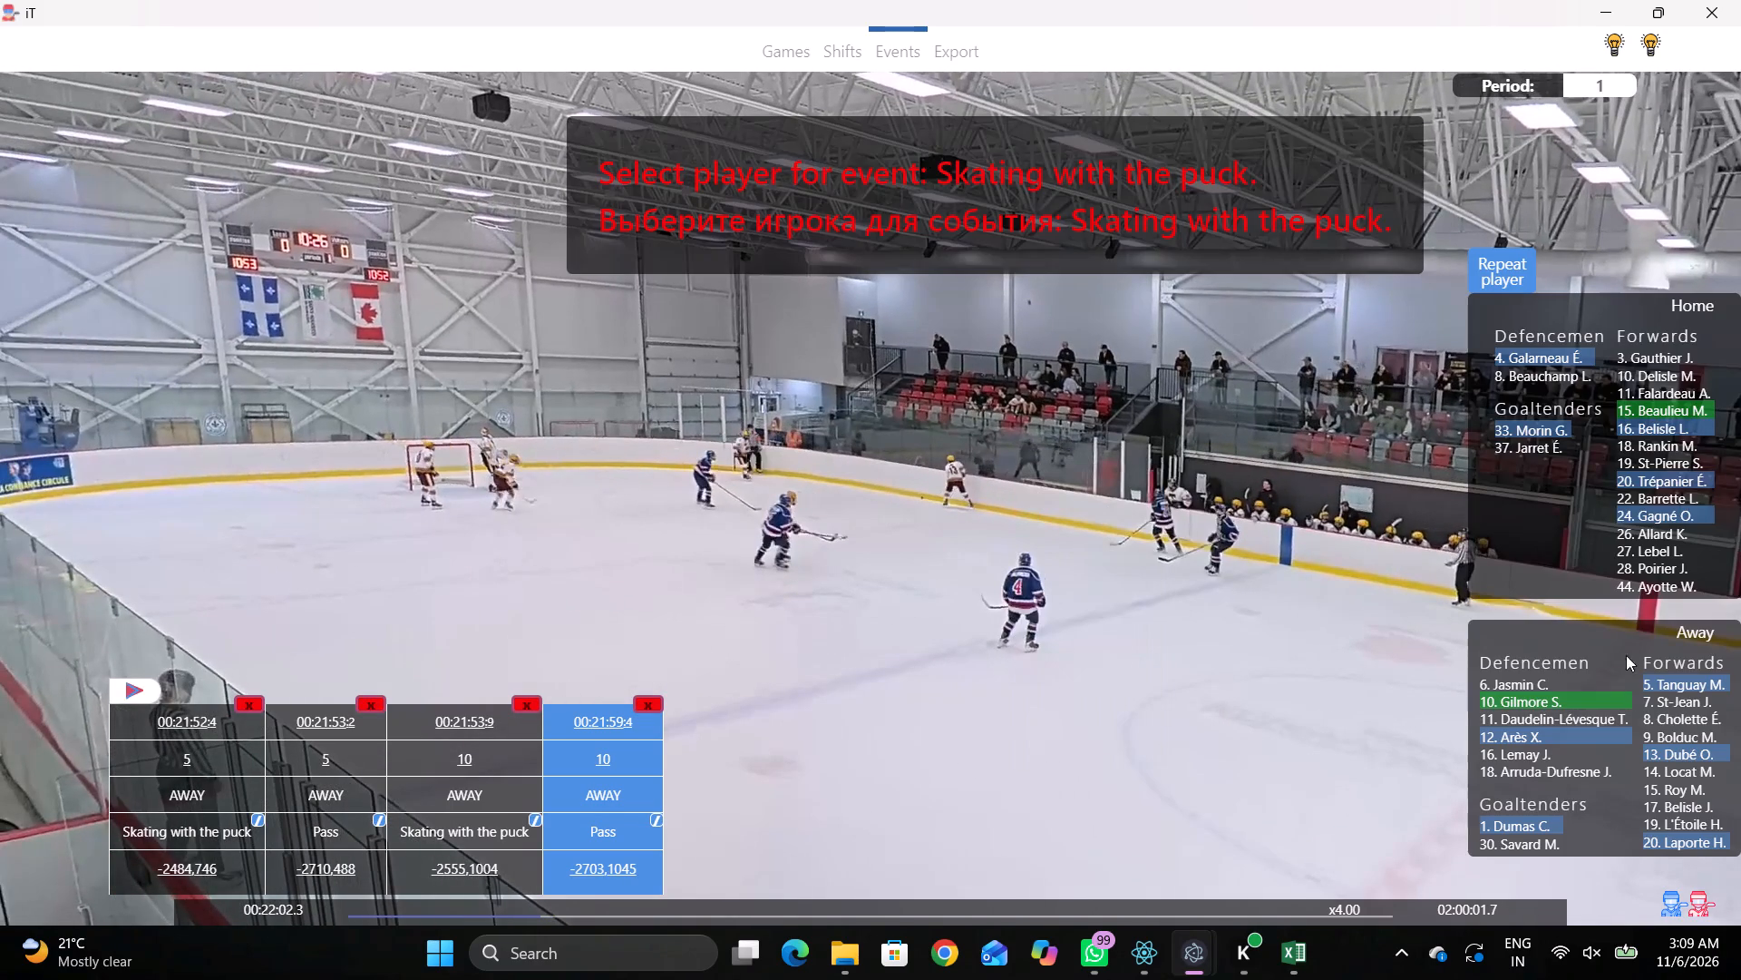
pyautogui.click(1655, 758)
pyautogui.click(701, 193)
# Advance to 00:22:02.7 and record a Pass by the same away forward 13 against the far boards, short of the left blue line.
pyautogui.press('r')
pyautogui.press('space')
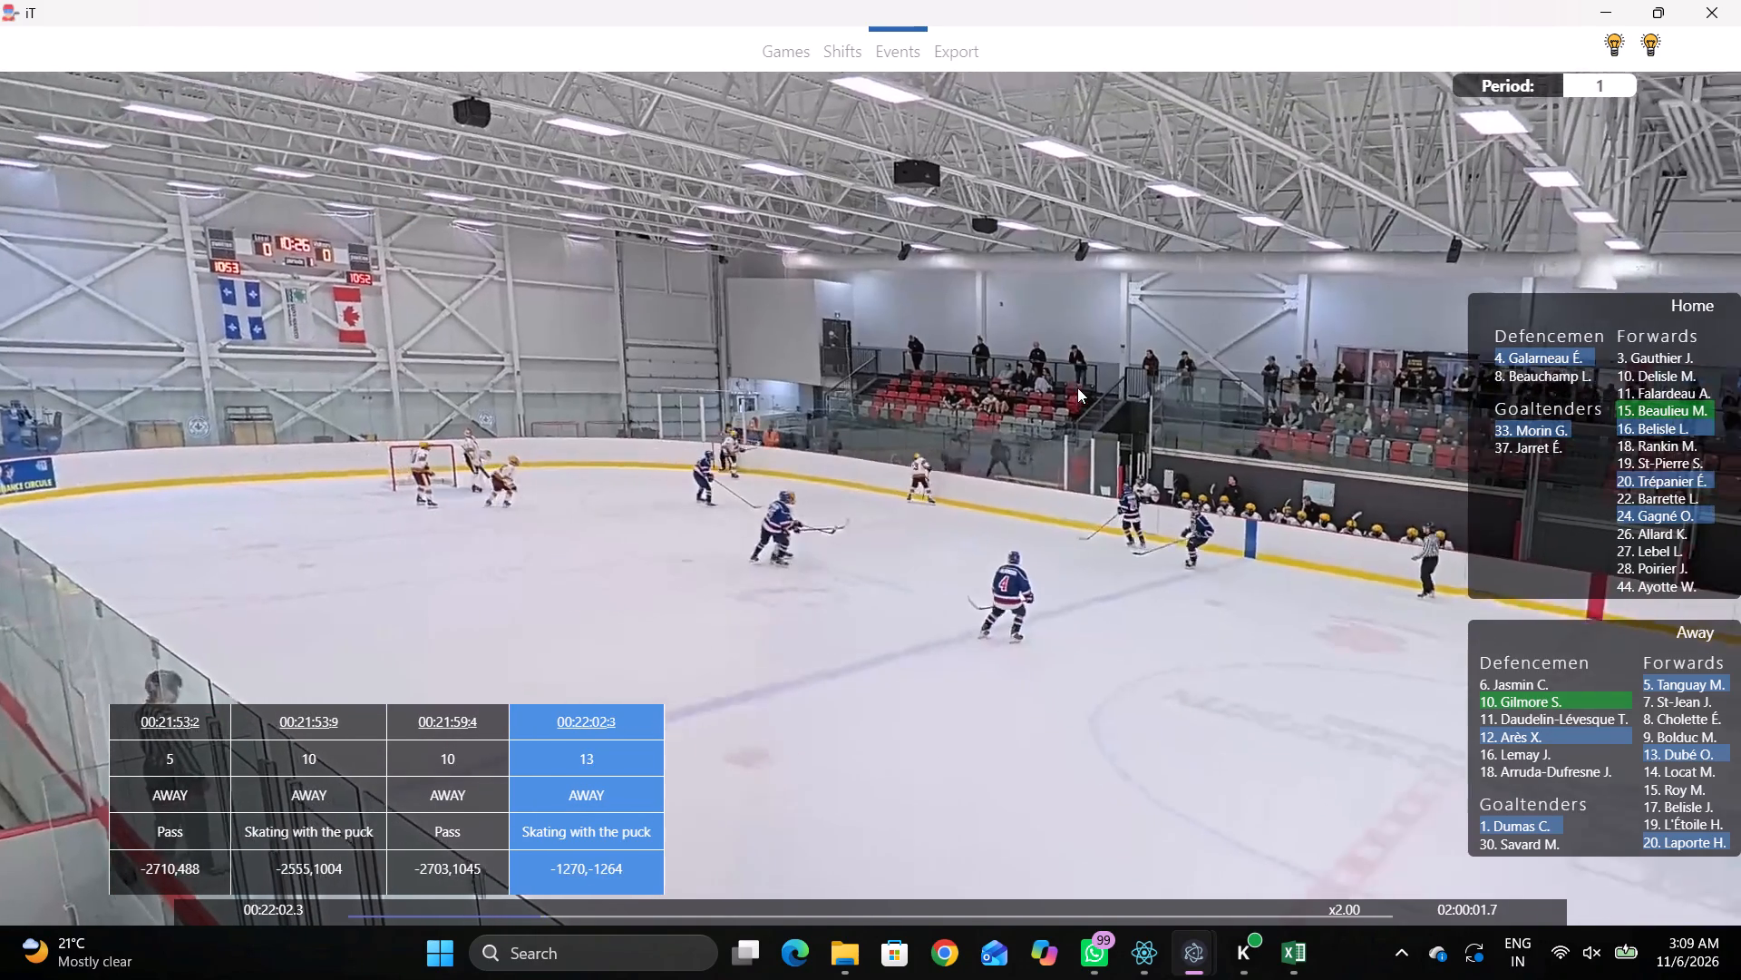
pyautogui.press('space')
pyautogui.press('space')
pyautogui.press('space')
pyautogui.rightClick(1050, 345)
pyautogui.click(1065, 359)
pyautogui.click(1537, 275)
pyautogui.click(1485, 262)
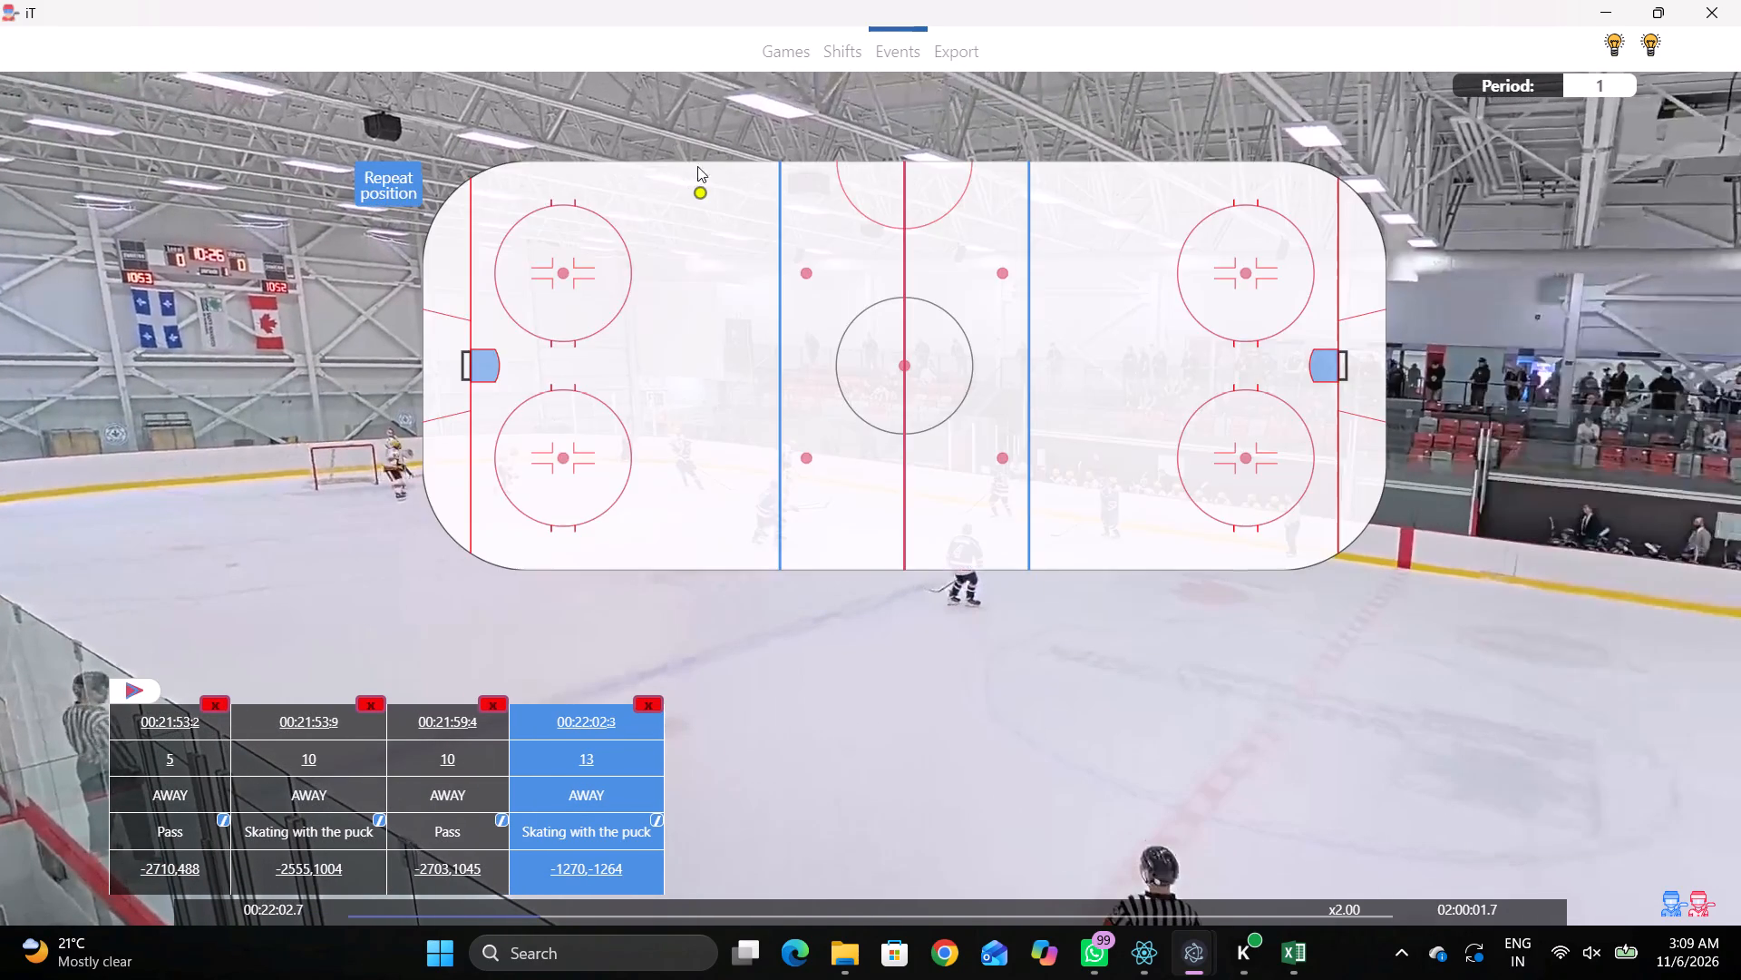
pyautogui.click(677, 168)
# Play on to 00:22:05.4 and record Skating with the puck by away defenceman 12 toward the near boards, between the left-hand circle and blue line.
pyautogui.press('v')
pyautogui.press('space')
pyautogui.press('space')
pyautogui.press('space')
pyautogui.press('space')
pyautogui.press('r')
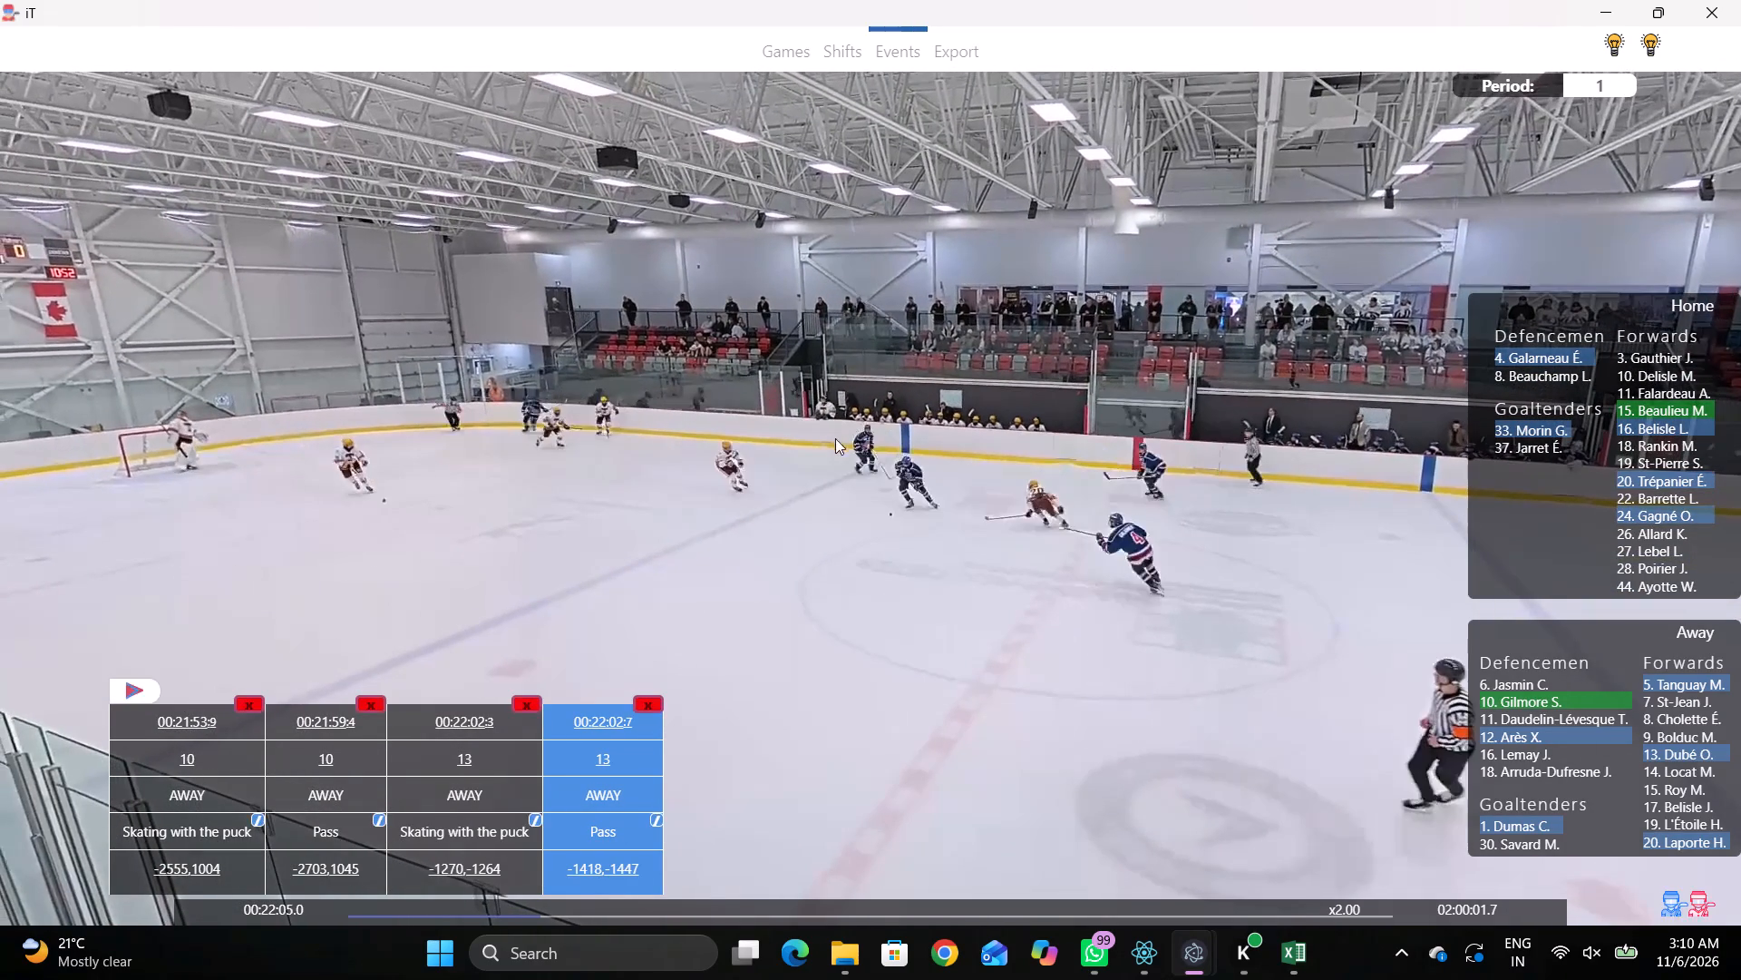
pyautogui.press('space')
pyautogui.press('space')
pyautogui.rightClick(861, 346)
pyautogui.click(911, 380)
pyautogui.click(1516, 722)
pyautogui.click(1515, 729)
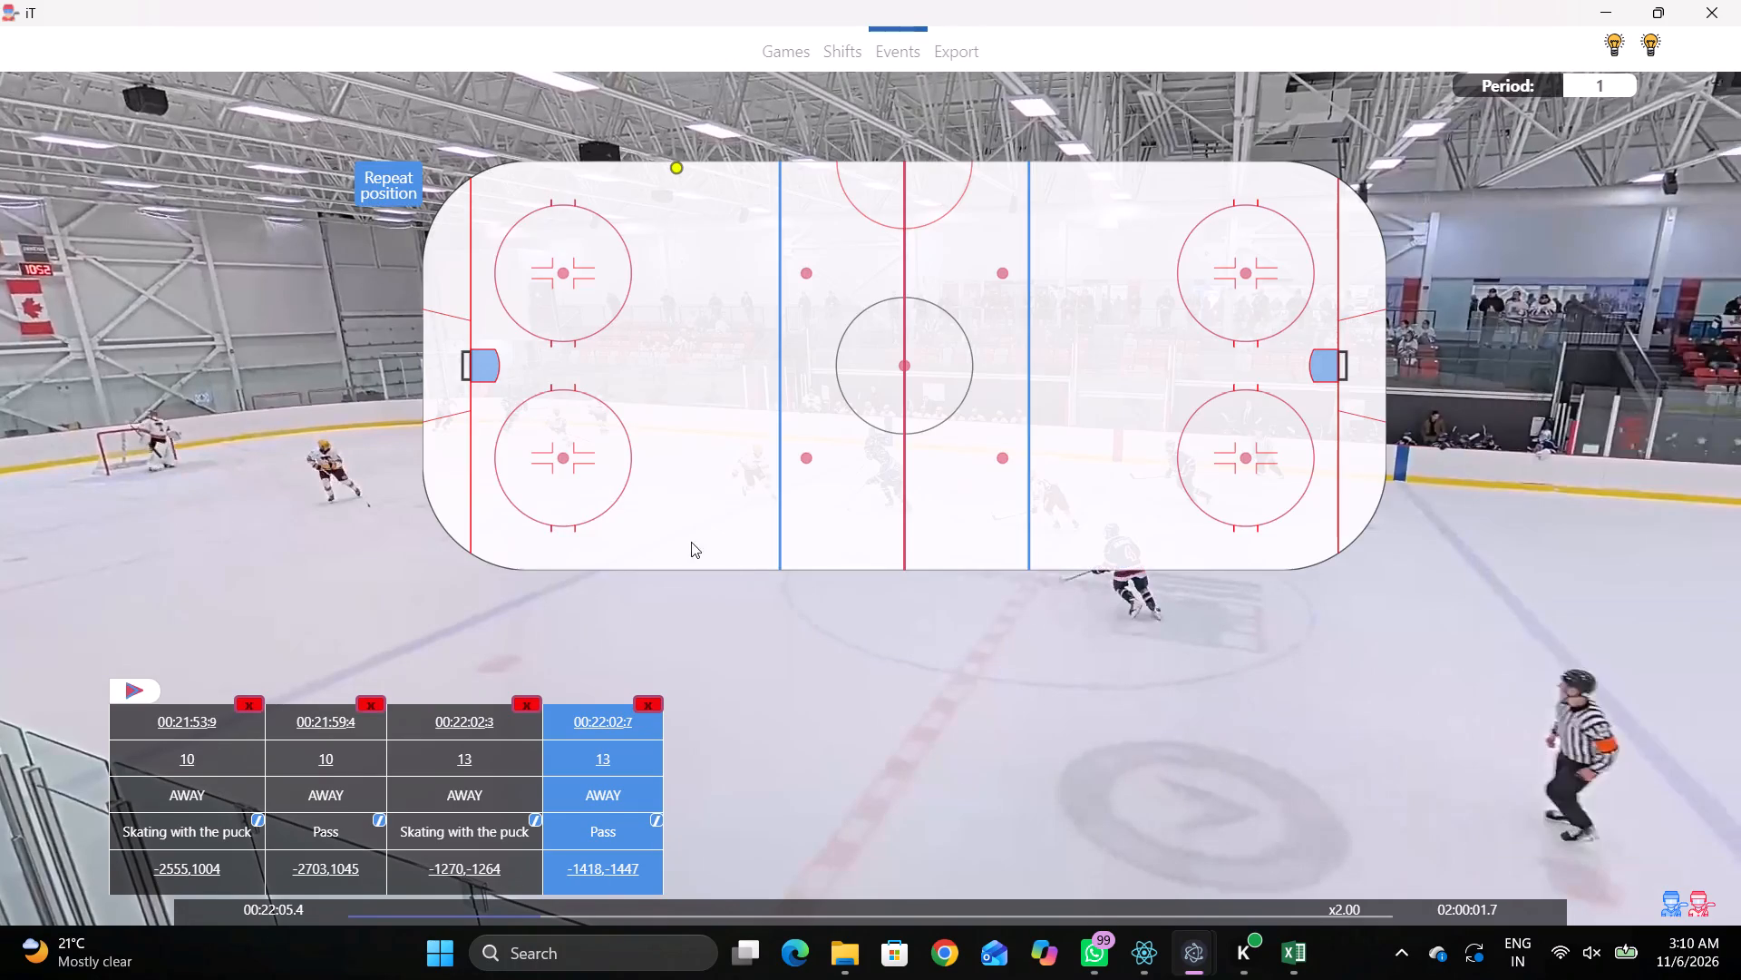
pyautogui.click(664, 511)
# Play on briefly, hide the interface and step back through the play to examine which player had the puck.
pyautogui.press('space')
pyautogui.write('v')
pyautogui.press('space')
pyautogui.press('q')
pyautogui.press('q')
pyautogui.hotkey('shift', 'd')
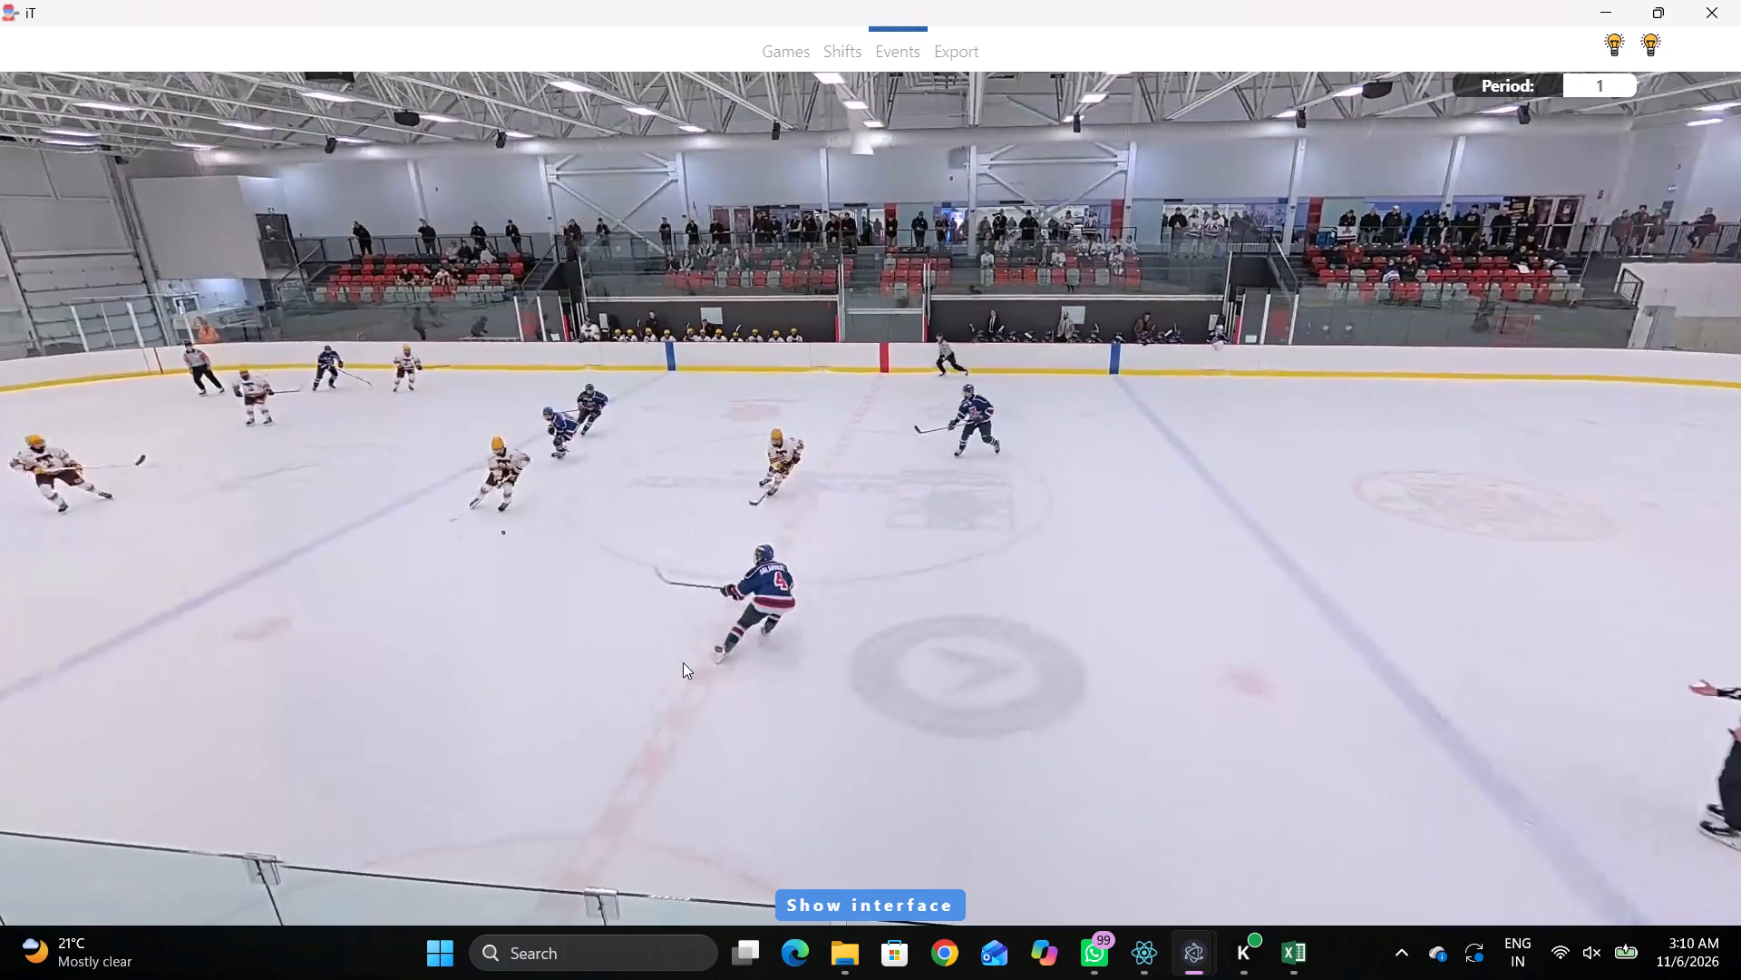
pyautogui.press('q')
pyautogui.press('q')
pyautogui.press('q')
pyautogui.press('q')
pyautogui.press('q')
pyautogui.press('q')
pyautogui.press('q')
pyautogui.press('q')
pyautogui.press('q')
pyautogui.press('q')
pyautogui.press('q')
pyautogui.press('q')
pyautogui.press('q')
pyautogui.press('q')
pyautogui.press('q')
pyautogui.press('q')
pyautogui.press('q')
pyautogui.press('q')
pyautogui.press('q')
pyautogui.press('q')
pyautogui.press('q')
pyautogui.press('q')
pyautogui.press('q')
pyautogui.press('q')
pyautogui.press('q')
pyautogui.press('q')
pyautogui.press('q')
pyautogui.press('q')
pyautogui.press('q')
pyautogui.press('q')
pyautogui.press('q')
pyautogui.press('q')
pyautogui.press('q')
pyautogui.press('q')
pyautogui.press('q')
pyautogui.press('q')
pyautogui.press('q')
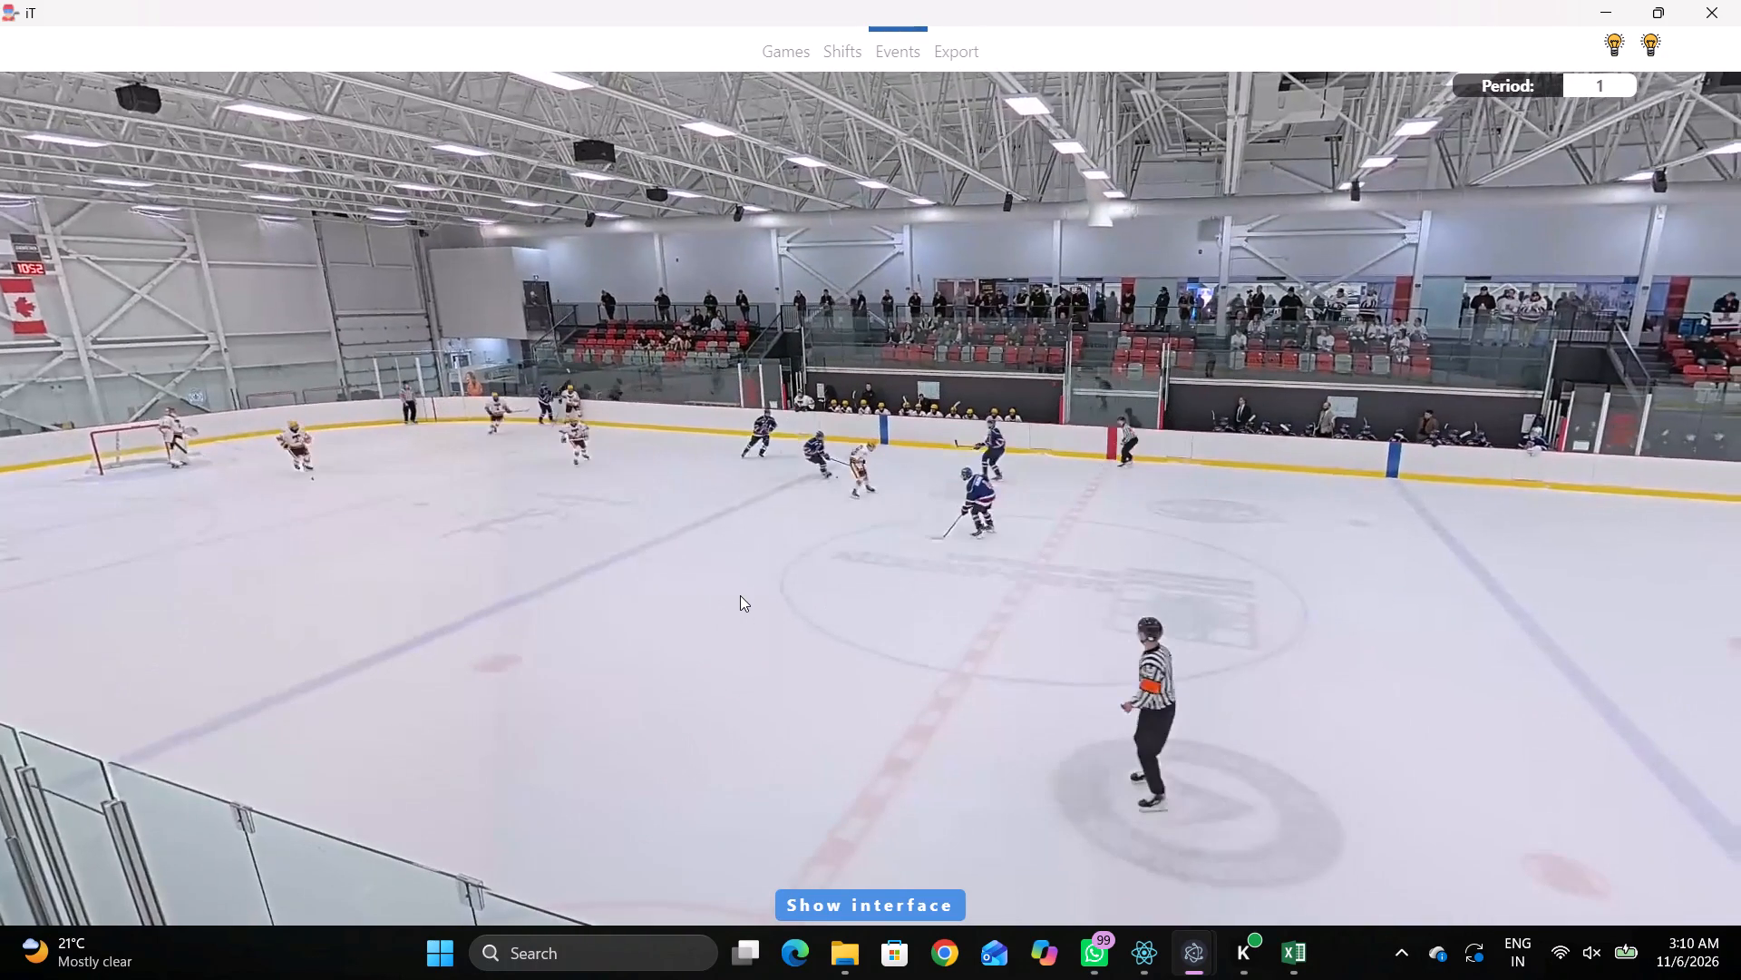
pyautogui.write('qqq')
pyautogui.press('q')
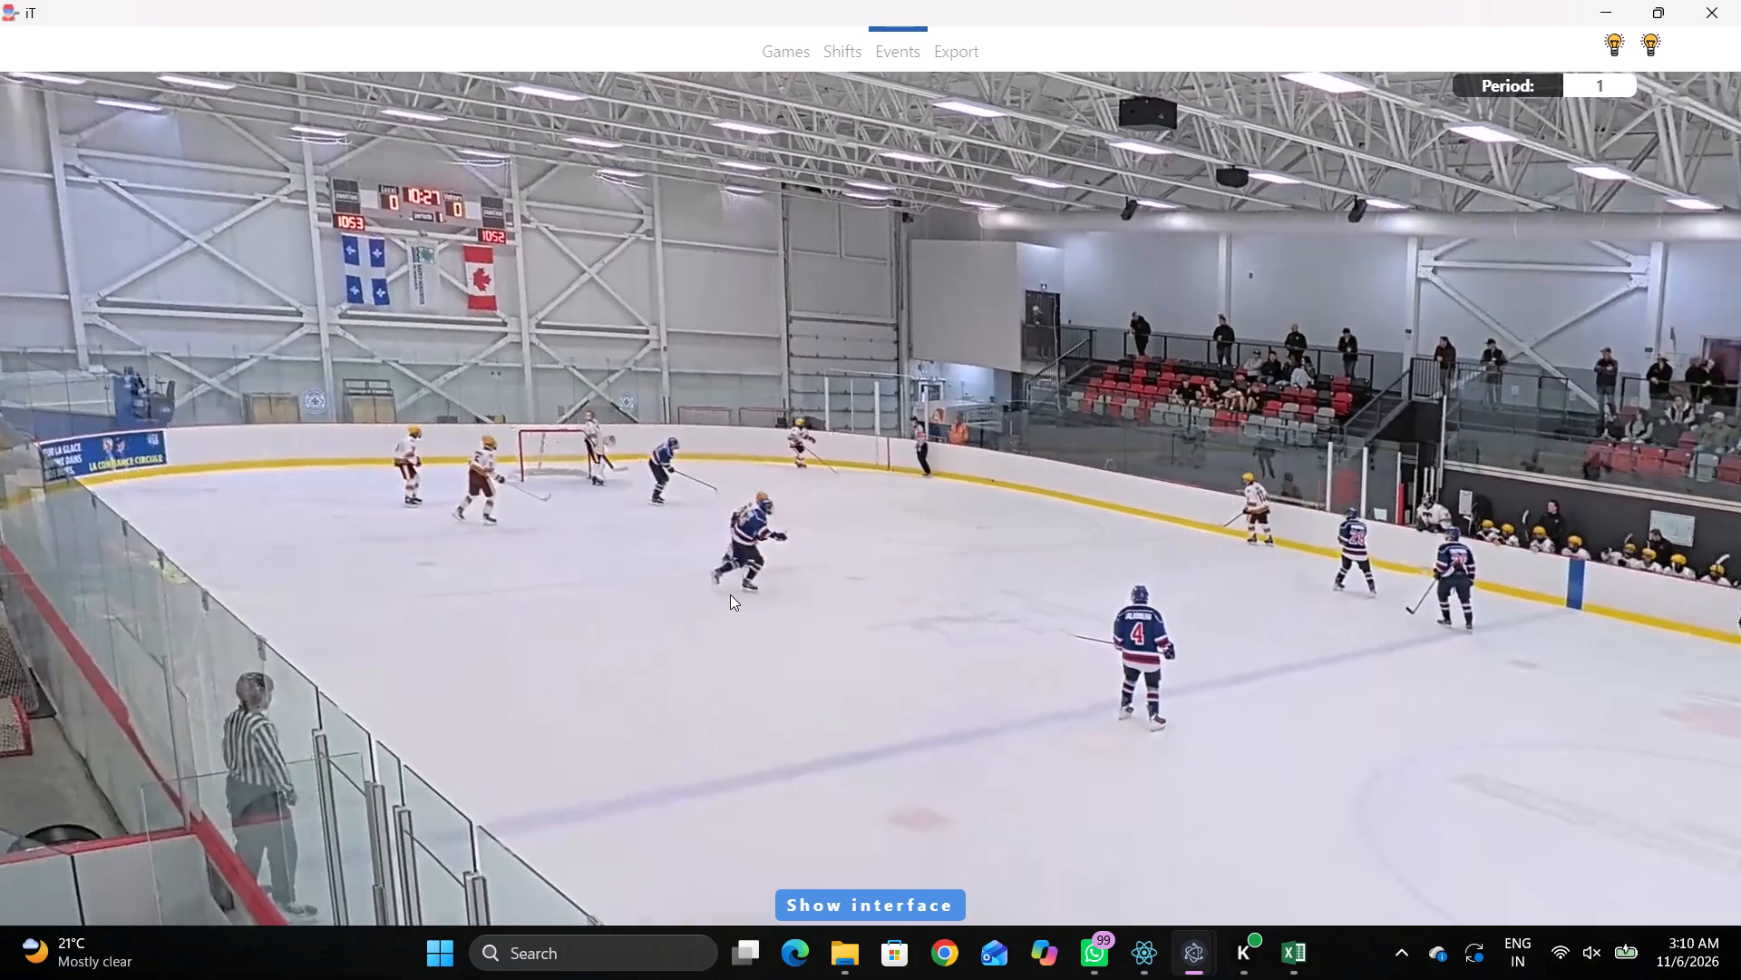
# Show the interface and reassign the 00:22:05.4 Skating with the puck event to away defenceman 10.
pyautogui.hotkey('shift', 'd')
pyautogui.click(1025, 760)
pyautogui.click(599, 766)
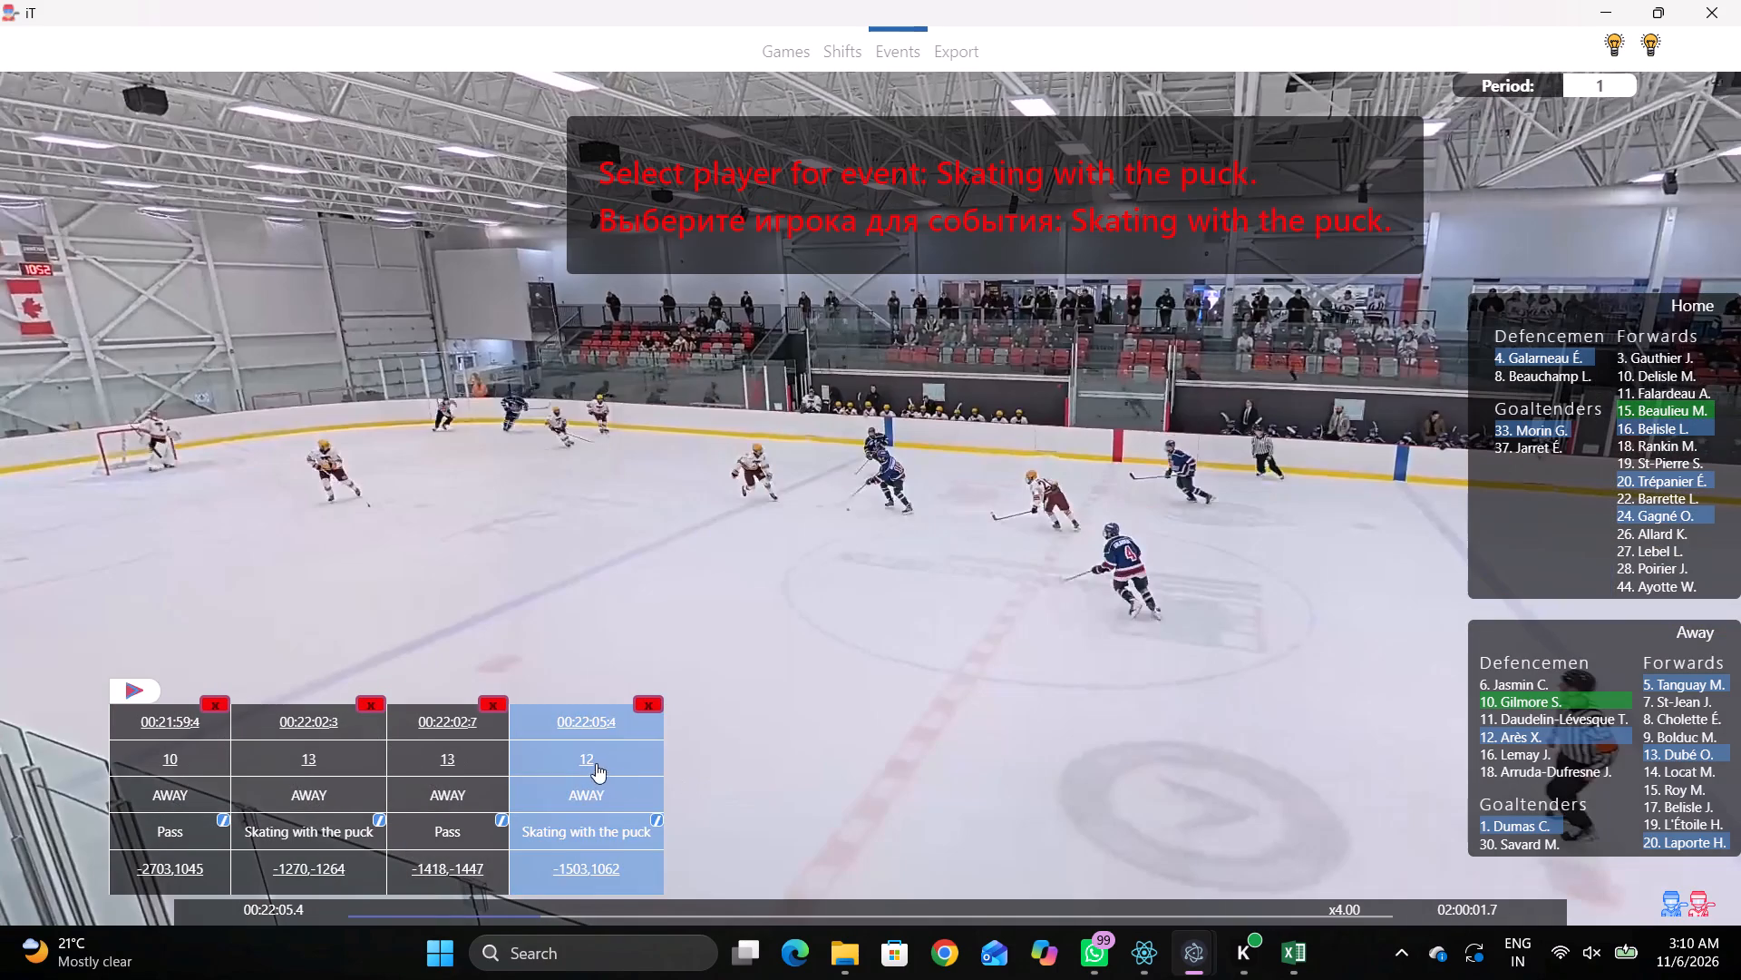
pyautogui.moveTo(1500, 676); pyautogui.dragTo(1503, 685)
pyautogui.click(1504, 700)
# Replay the moment after 00:22:05.4 without the interface, return and change that event's type from Skating with the puck to Pass.
pyautogui.hotkey('shift', 'd')
pyautogui.press('space')
pyautogui.press('space')
pyautogui.press('space')
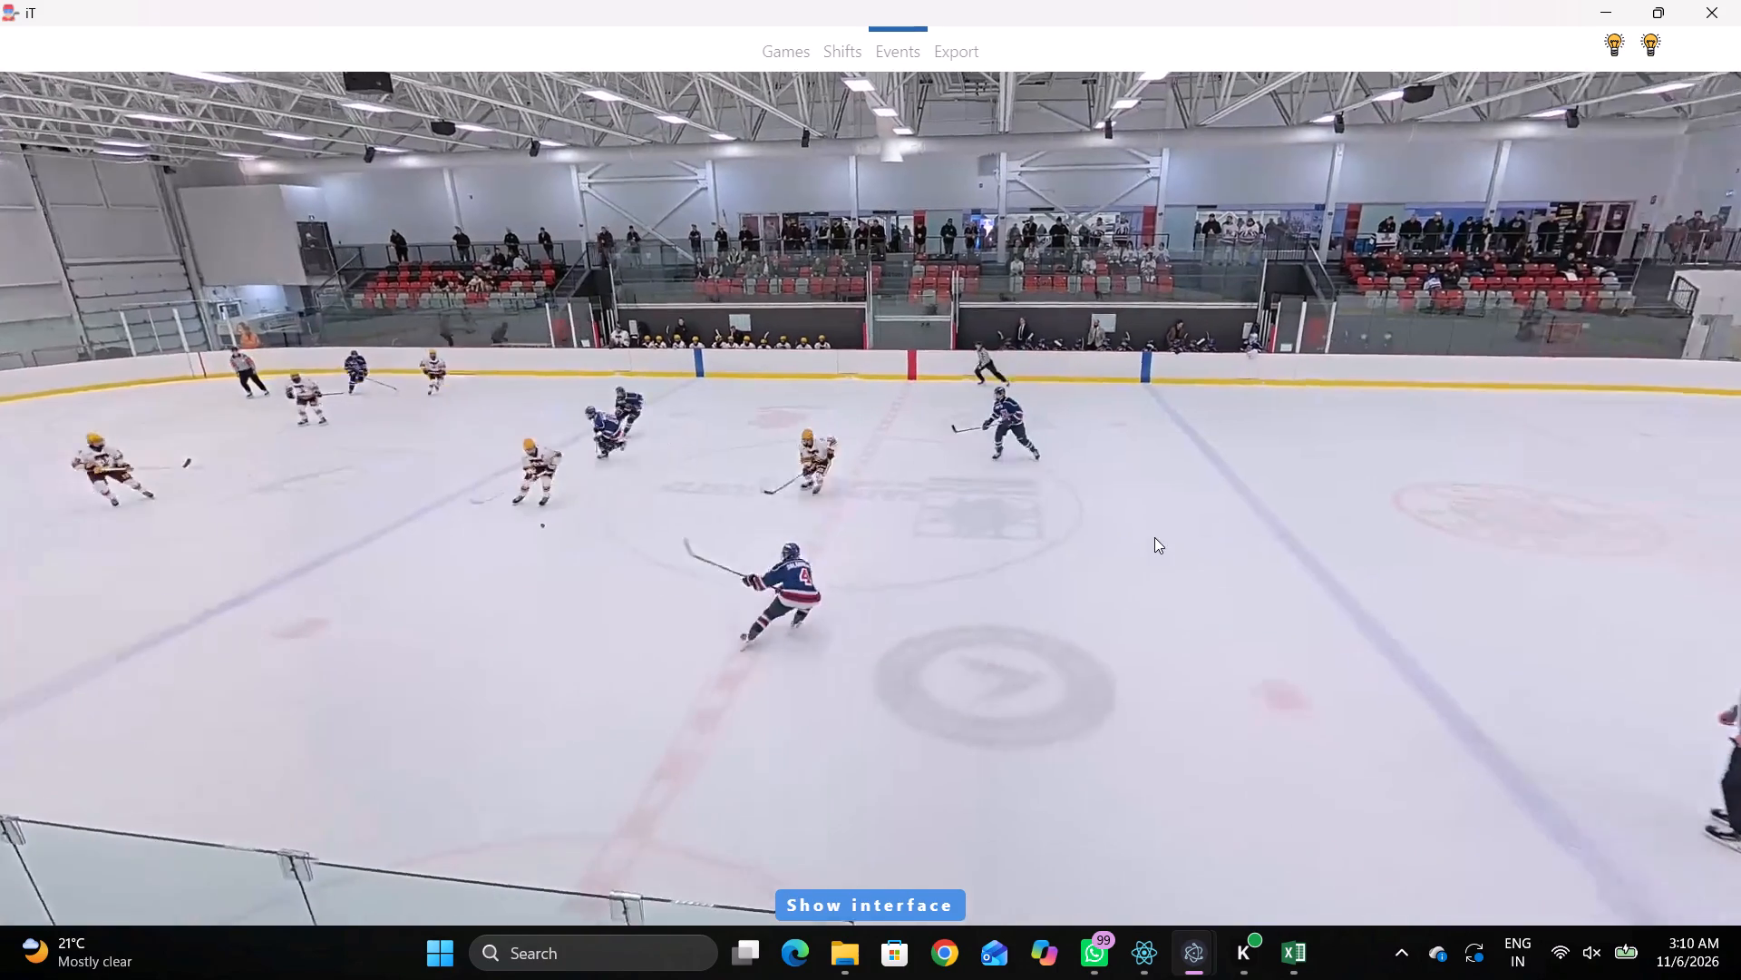
pyautogui.press('space')
pyautogui.hotkey('shift', 'd')
pyautogui.moveTo(645, 740); pyautogui.dragTo(611, 741)
pyautogui.click(666, 819)
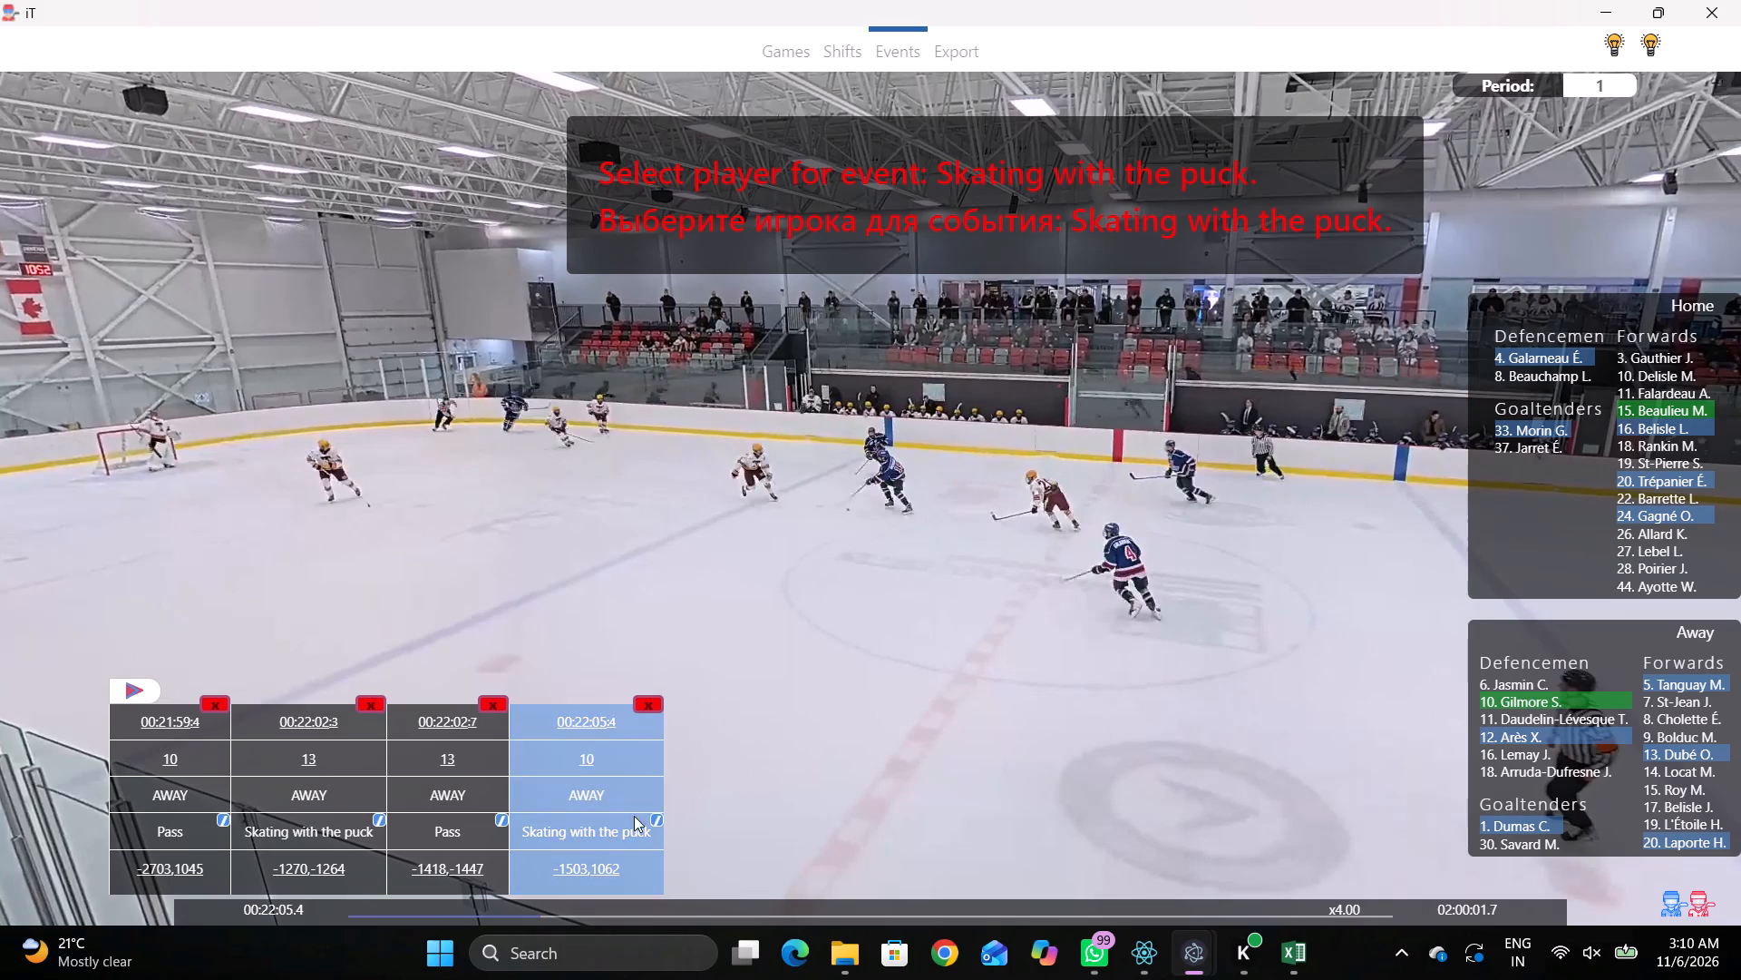
pyautogui.moveTo(671, 809); pyautogui.dragTo(663, 815)
pyautogui.click(657, 822)
pyautogui.click(690, 485)
pyautogui.click(693, 513)
pyautogui.click(1153, 547)
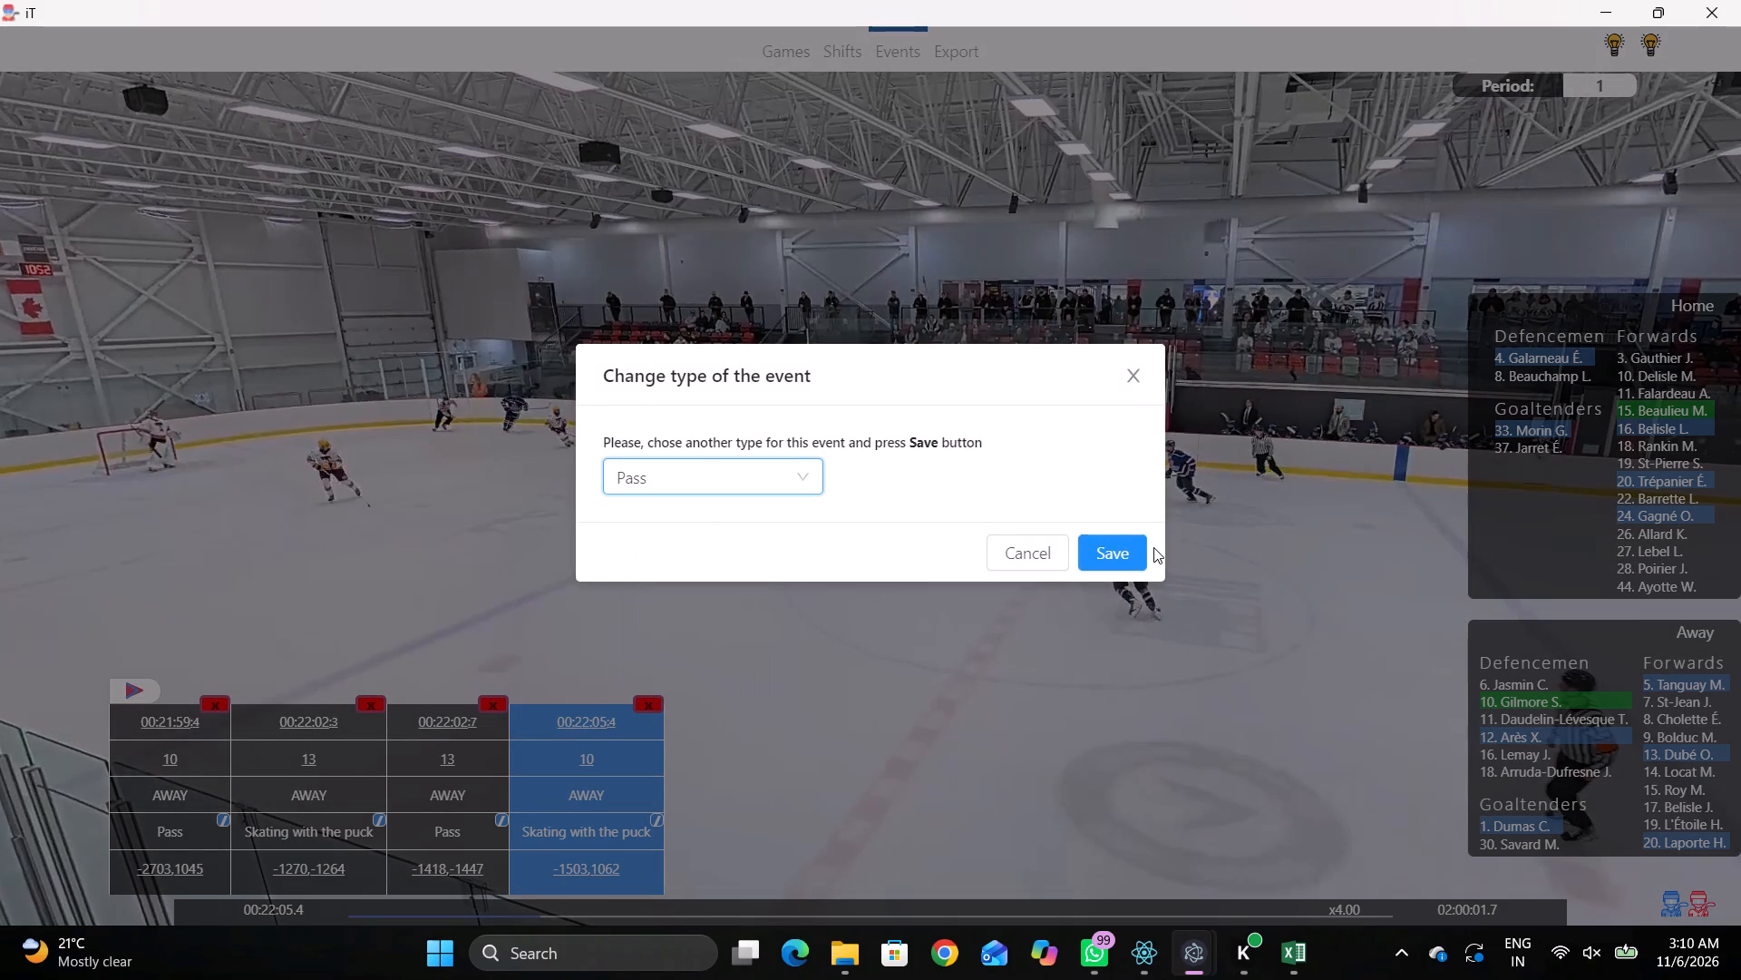
pyautogui.click(1147, 549)
pyautogui.click(1142, 554)
# Hide the interface, play on and record Skating with the puck by away forward 5 on the near side of the centre circle, left of the red line.
pyautogui.hotkey('shift', 'd')
pyautogui.press('space')
pyautogui.press('space')
pyautogui.press('space')
pyautogui.press('space')
pyautogui.write('q')
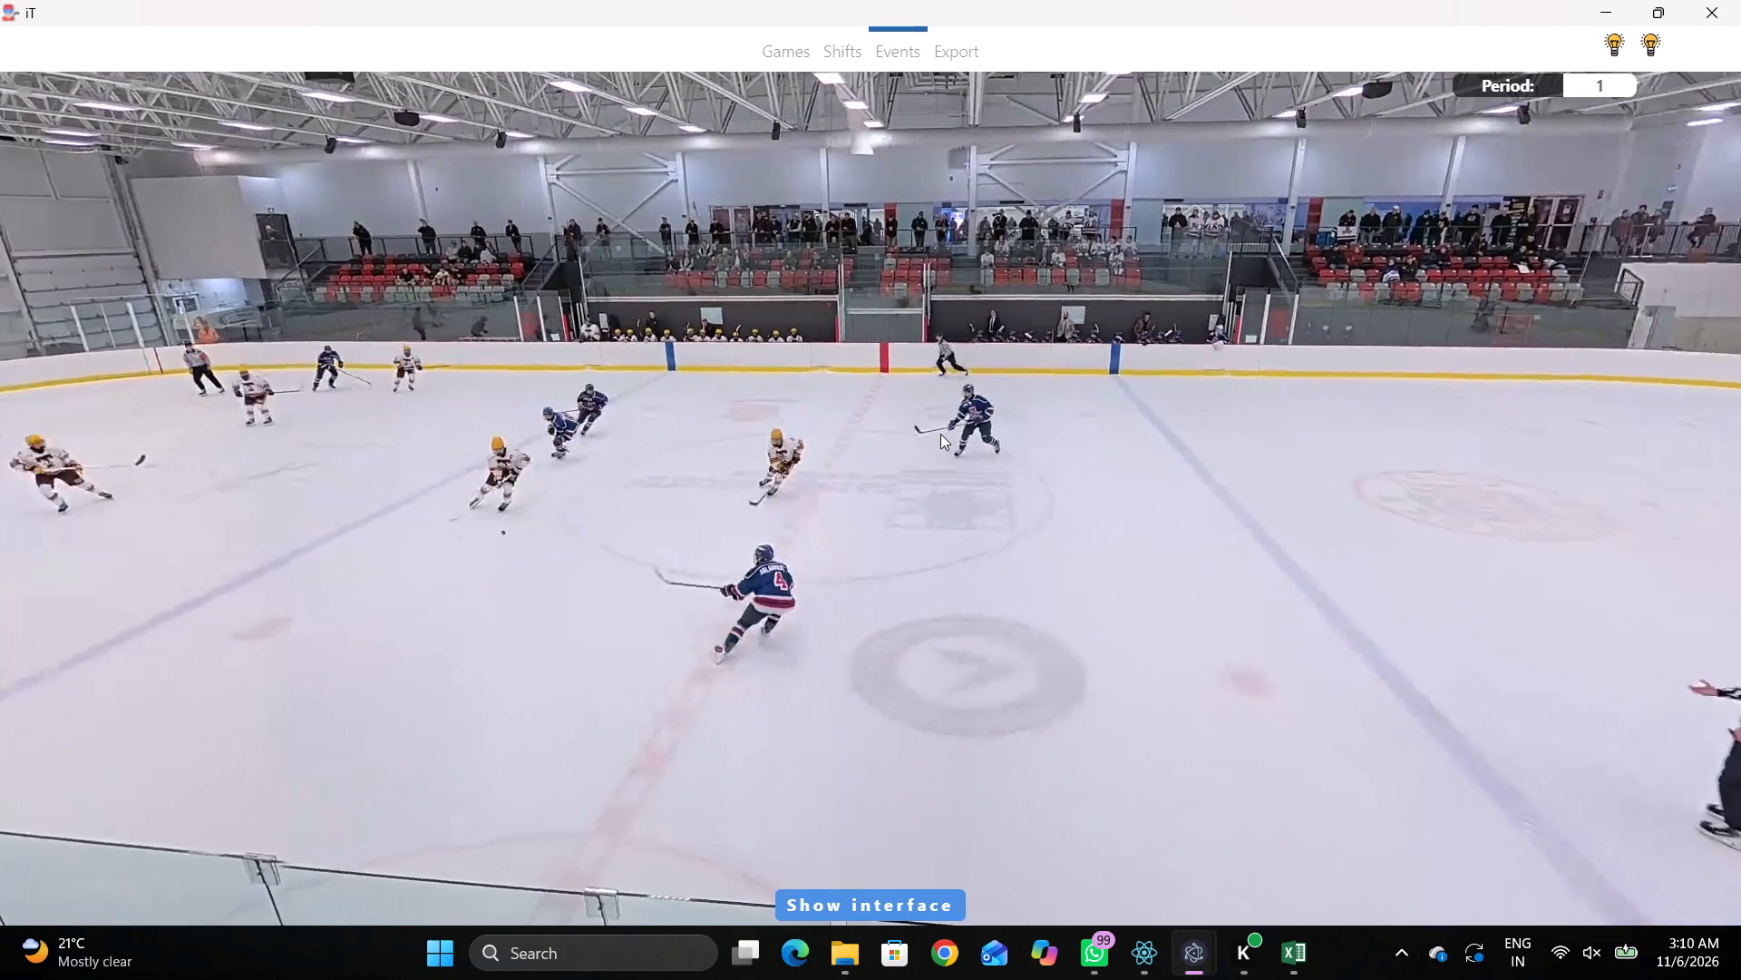
pyautogui.press('space')
pyautogui.press('space')
pyautogui.press('space')
pyautogui.press('space')
pyautogui.moveTo(1002, 422); pyautogui.dragTo(1012, 430, button='right')
pyautogui.rightClick(985, 434)
pyautogui.click(1035, 471)
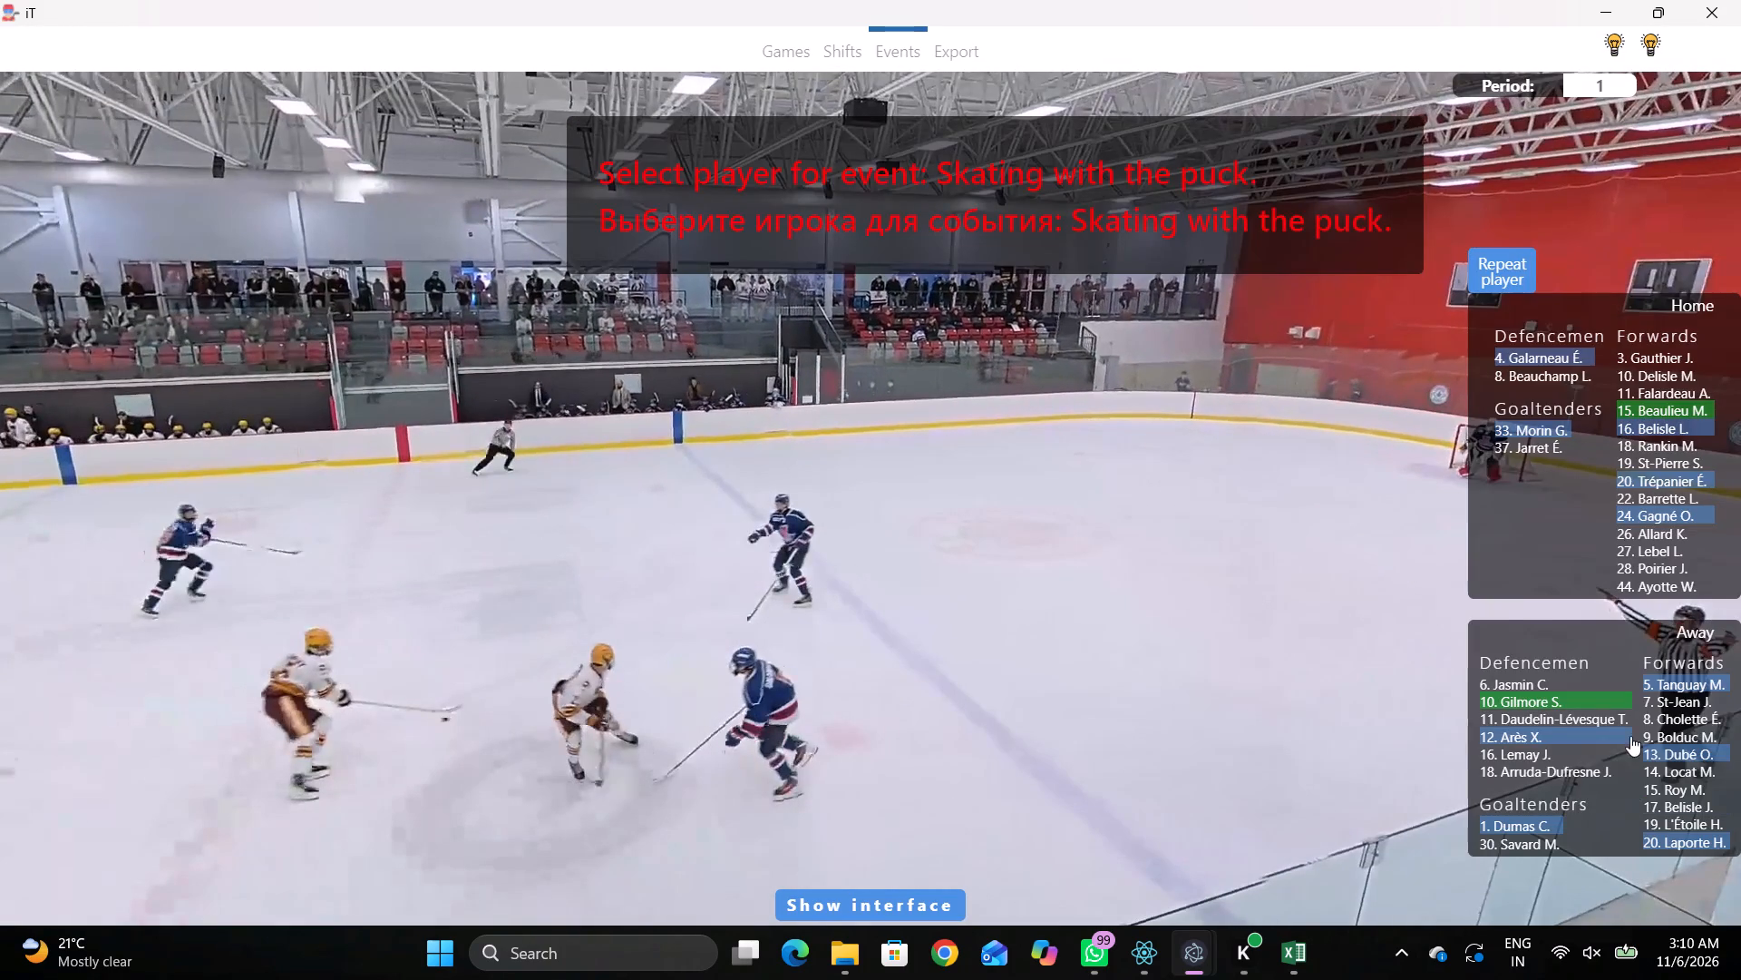
pyautogui.click(1650, 685)
pyautogui.click(854, 475)
# Play on and record a Pass by away forward 5 at 00:22:12.8, on the home goal line at the far side of the rink.
pyautogui.press('space')
pyautogui.press('space')
pyautogui.write('r')
pyautogui.press('space')
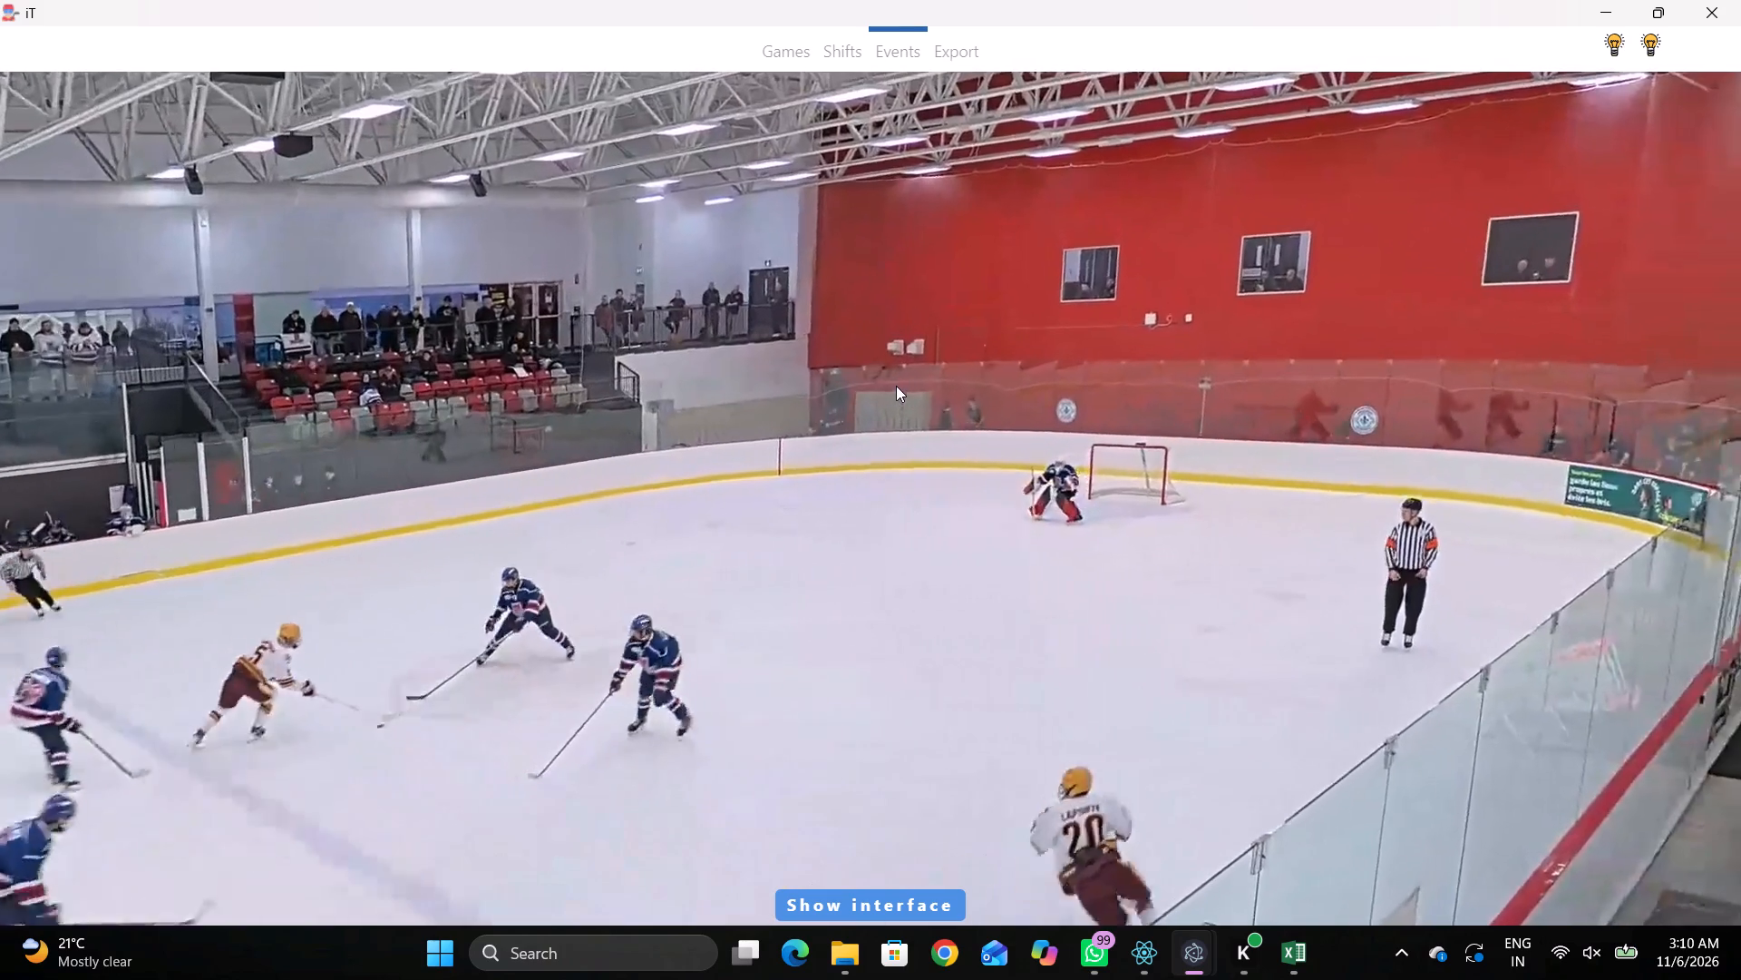
pyautogui.press('space')
pyautogui.press('space')
pyautogui.press('space')
pyautogui.press('space')
pyautogui.press('space')
pyautogui.press('space')
pyautogui.press('space')
pyautogui.press('space')
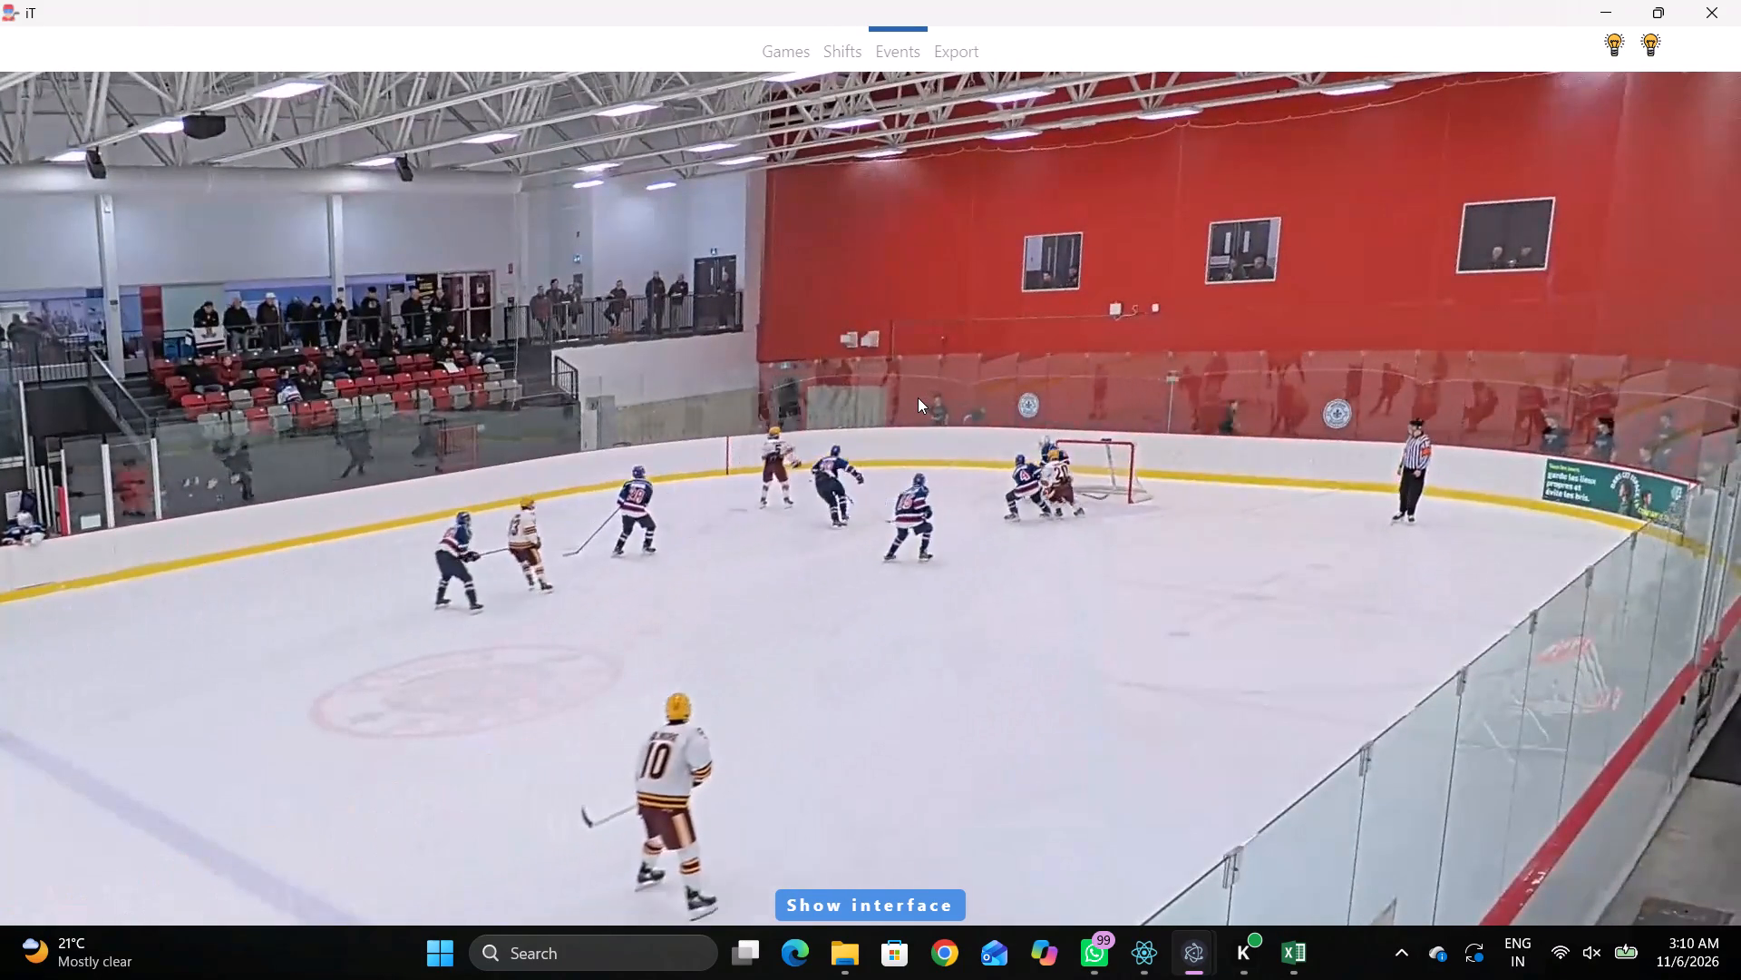
pyautogui.press('space')
pyautogui.press('space')
pyautogui.press('space')
pyautogui.press('space')
pyautogui.press('space')
pyautogui.write('q')
pyautogui.press('q')
pyautogui.press('q')
pyautogui.press('q')
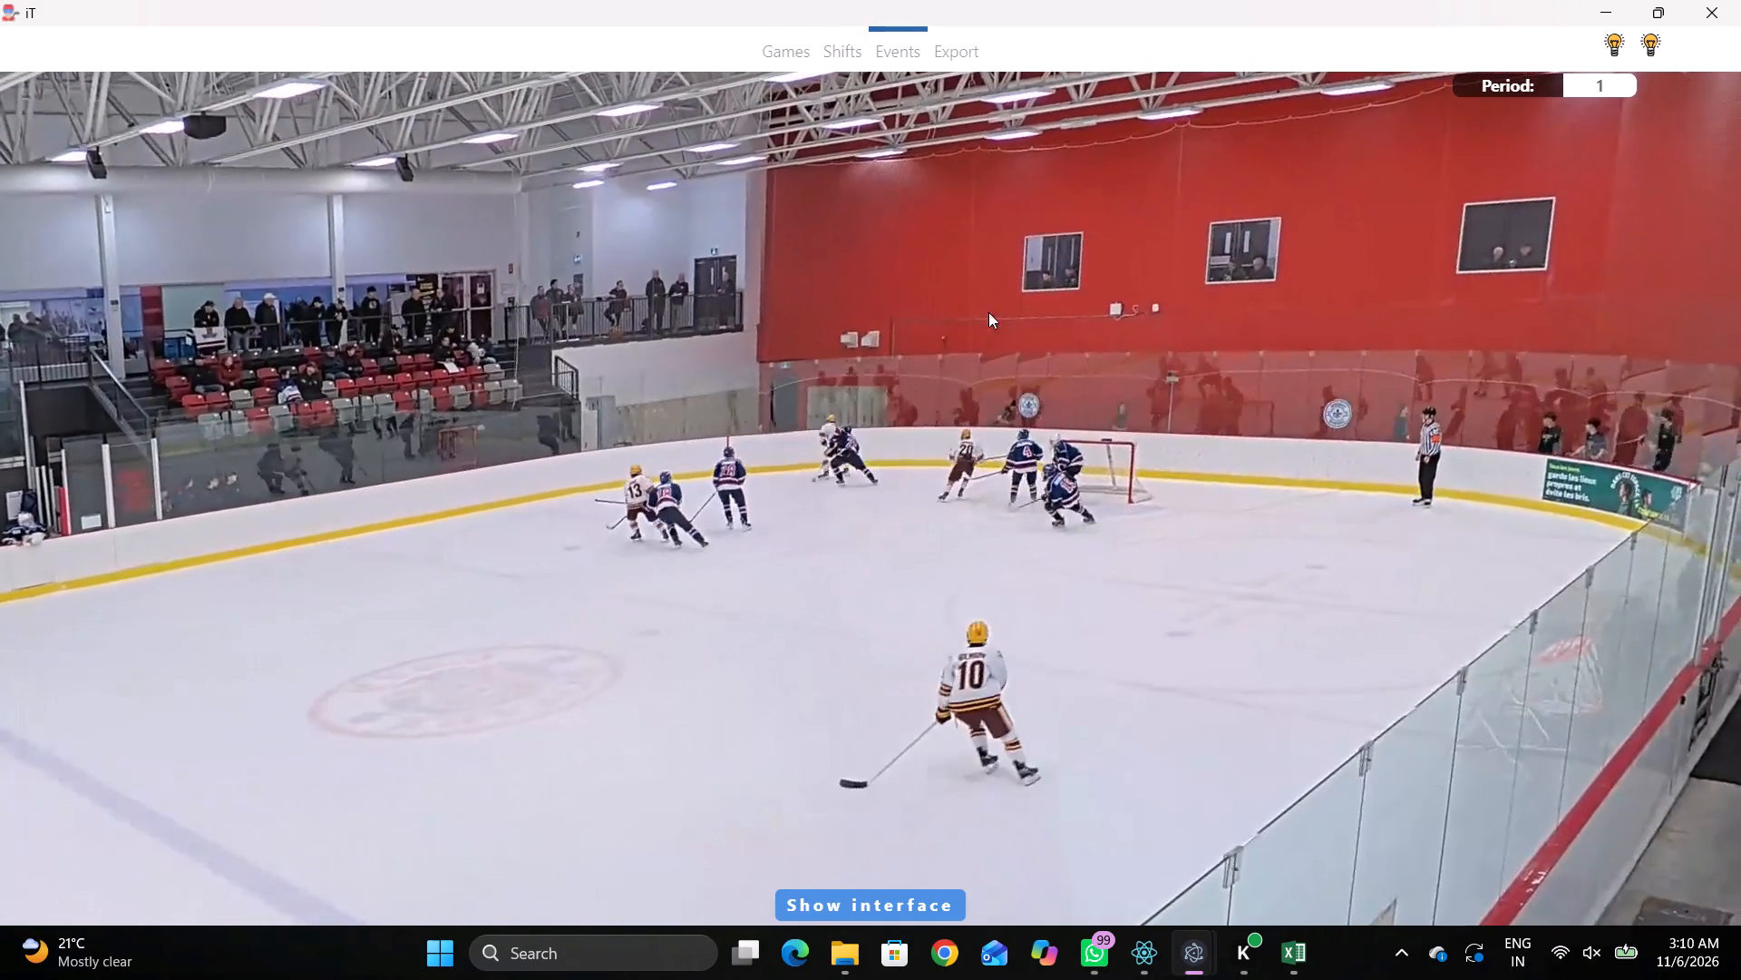
pyautogui.rightClick(987, 311)
pyautogui.click(993, 314)
pyautogui.click(1490, 284)
pyautogui.click(1337, 246)
# Play on and record Skating with the puck by away defenceman 16 at 00:22:18.4, near the far boards deep in the away end.
pyautogui.press('space')
pyautogui.press('v')
pyautogui.press('space')
pyautogui.press('space')
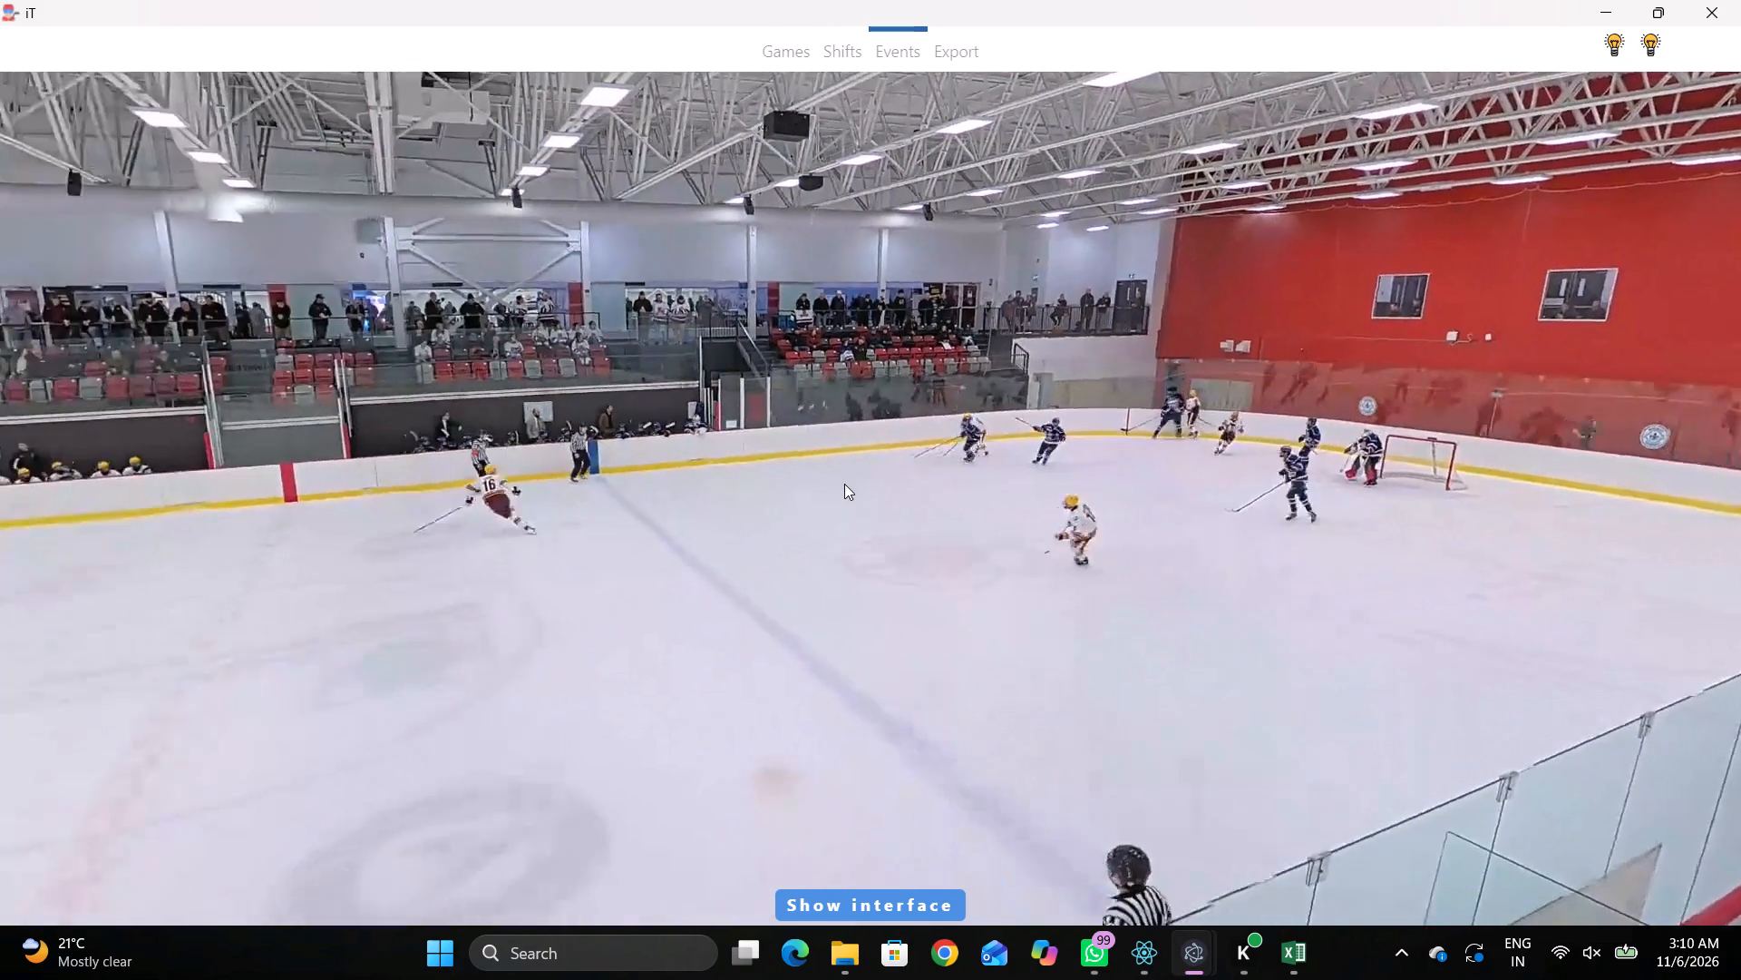
pyautogui.press('space')
pyautogui.press('r')
pyautogui.press('space')
pyautogui.press('space')
pyautogui.press('space')
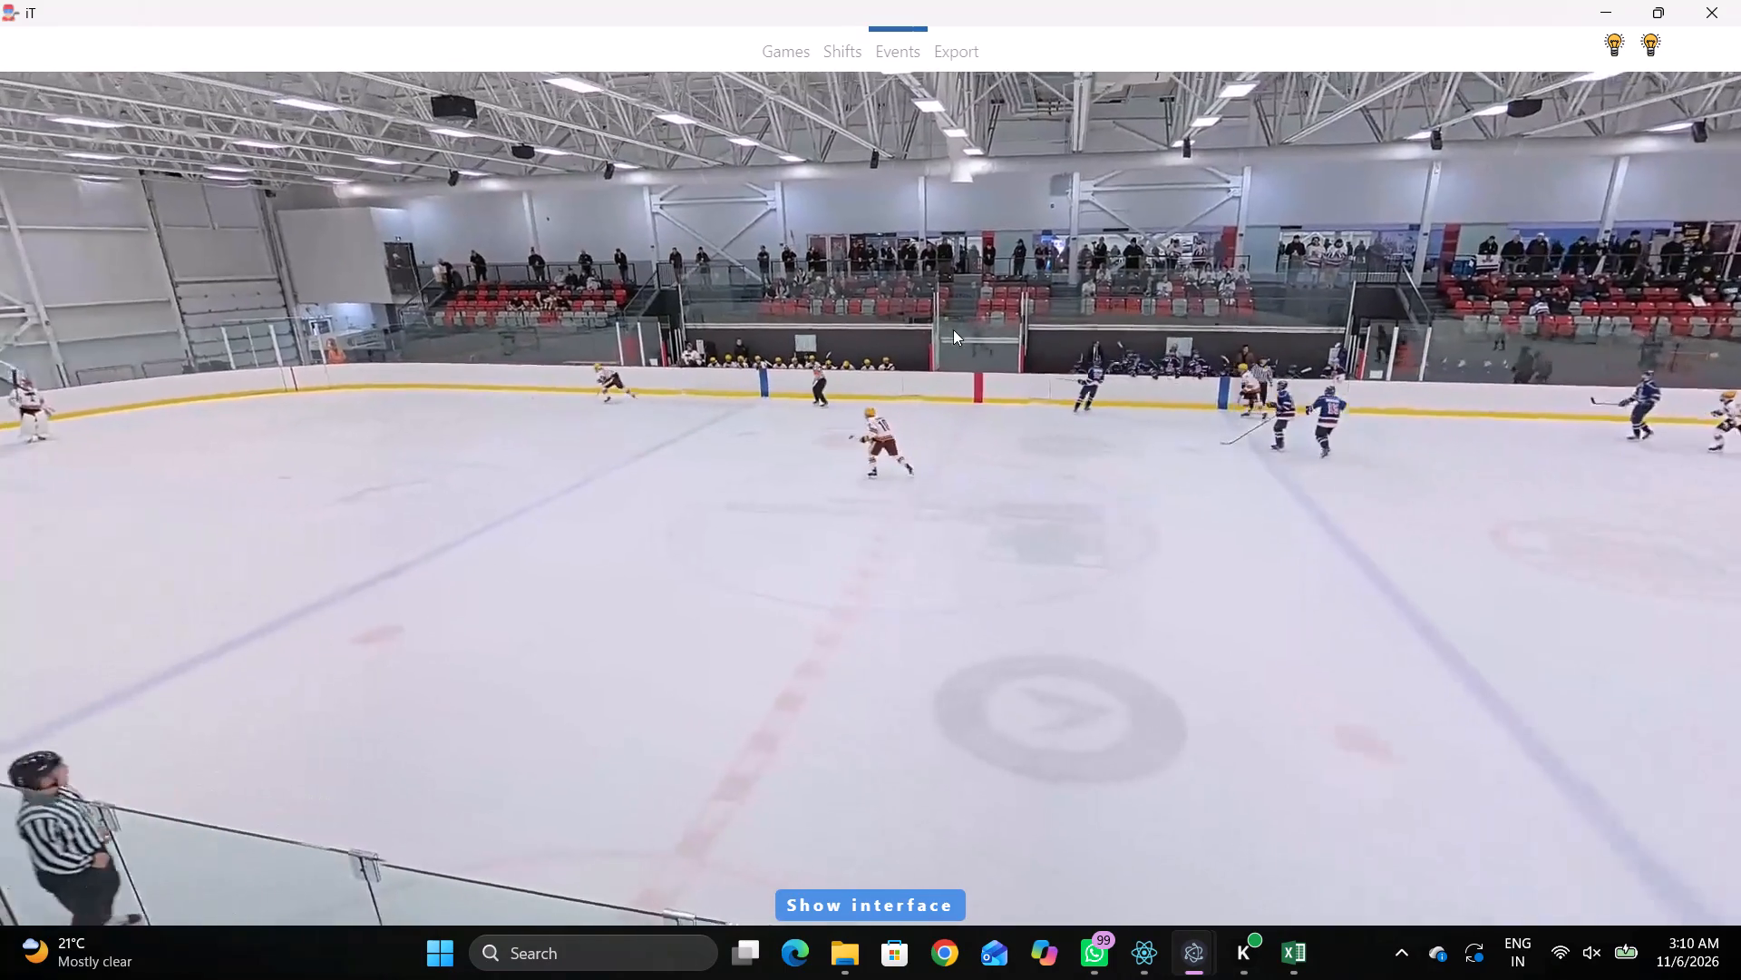
pyautogui.press('space')
pyautogui.rightClick(966, 309)
pyautogui.press('space')
pyautogui.press('space')
pyautogui.rightClick(974, 342)
pyautogui.click(1083, 384)
pyautogui.moveTo(1240, 473); pyautogui.dragTo(1218, 471, button='right')
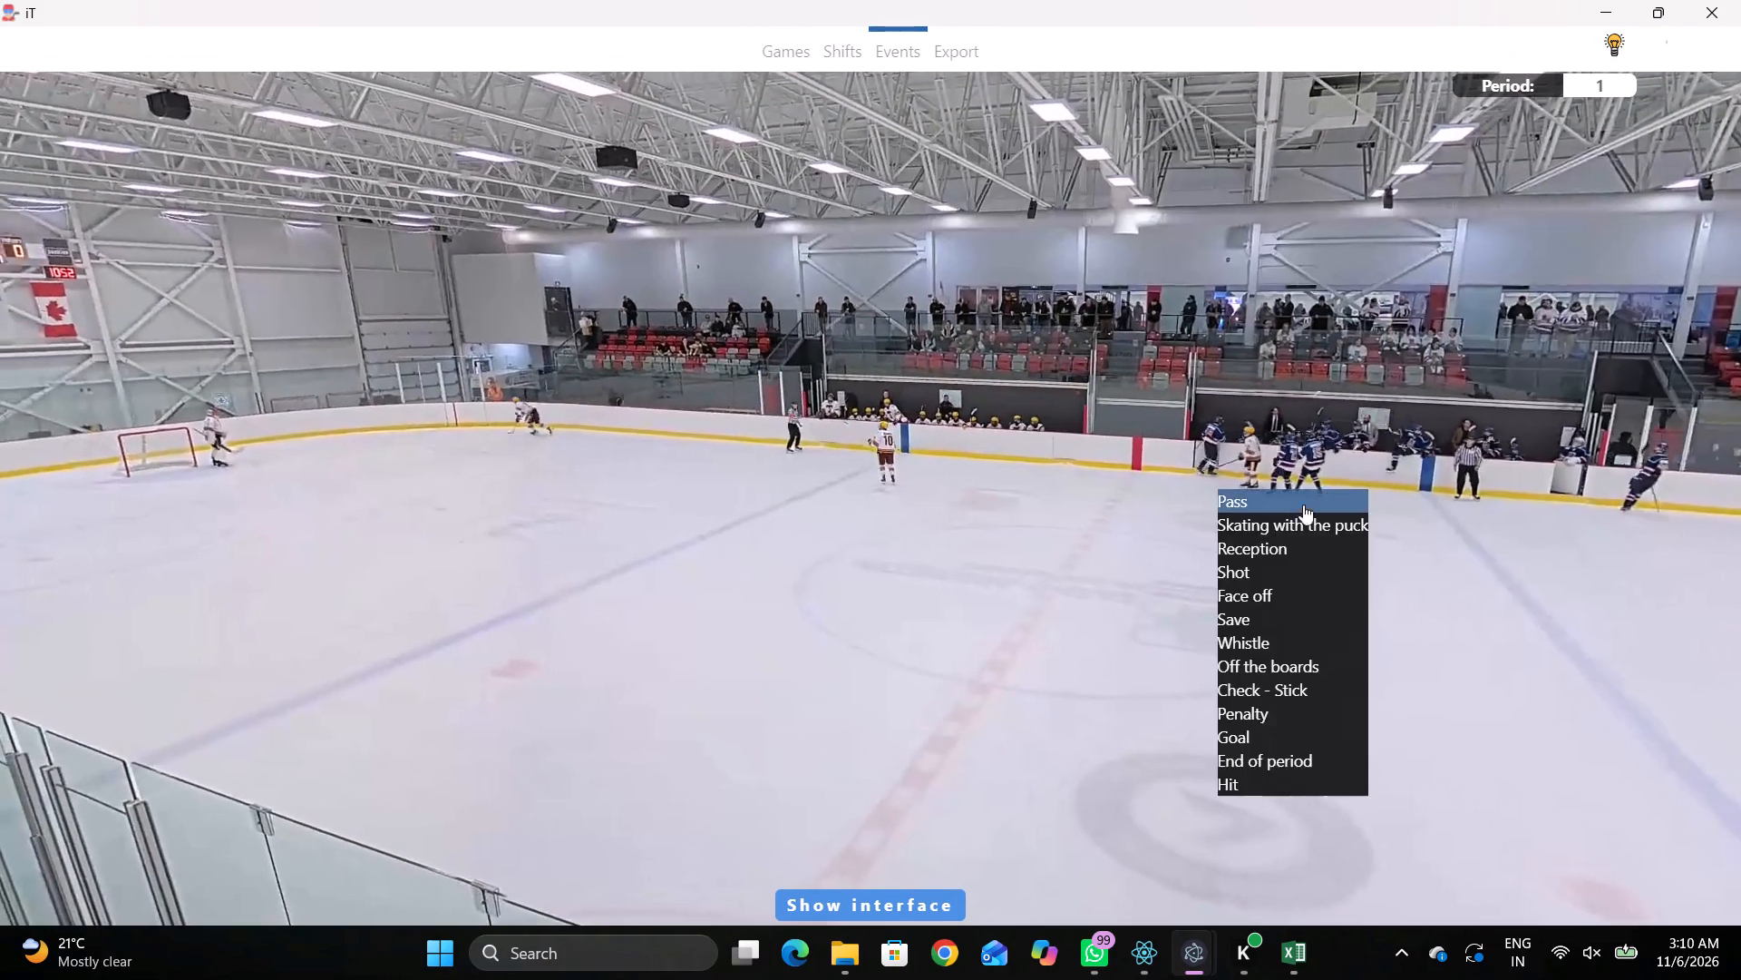
pyautogui.click(1263, 511)
pyautogui.moveTo(1008, 479); pyautogui.dragTo(1020, 487, button='right')
pyautogui.click(1112, 534)
pyautogui.rightClick(1062, 496)
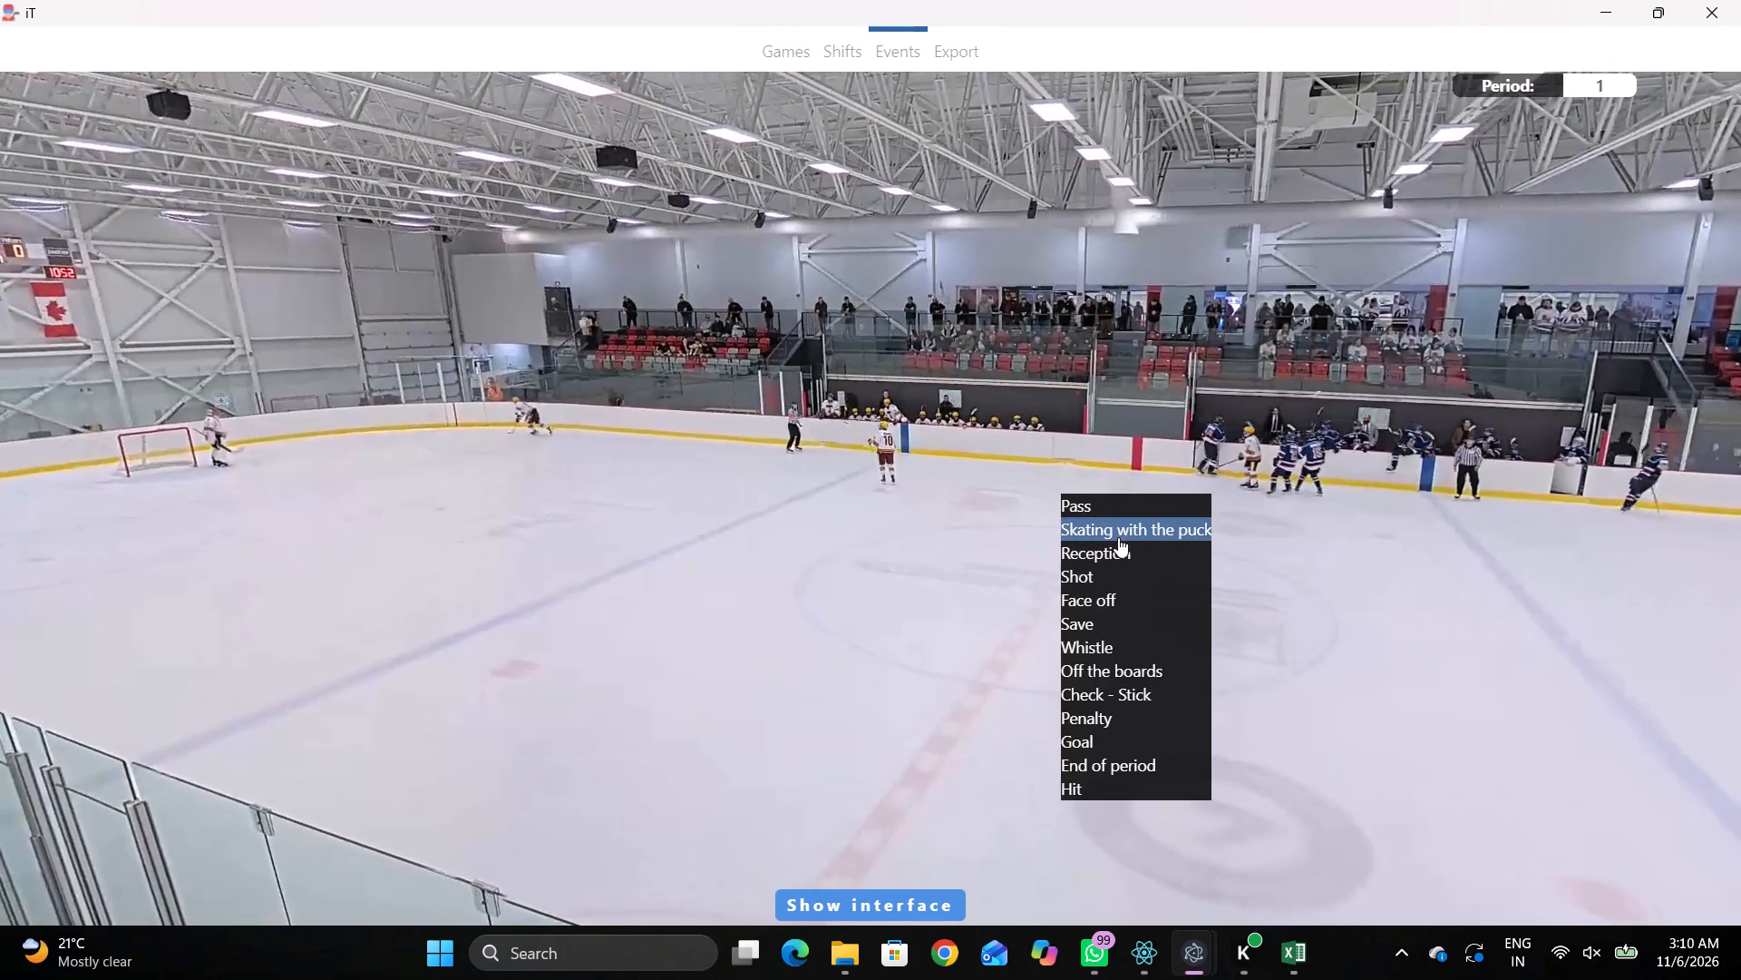
pyautogui.click(1117, 531)
pyautogui.click(1542, 756)
pyautogui.press('space')
pyautogui.click(542, 186)
# Play on, step back and record a Pass by the same player, away defenceman 16, at 00:22:21.2, behind the away goal line, near side.
pyautogui.press('v')
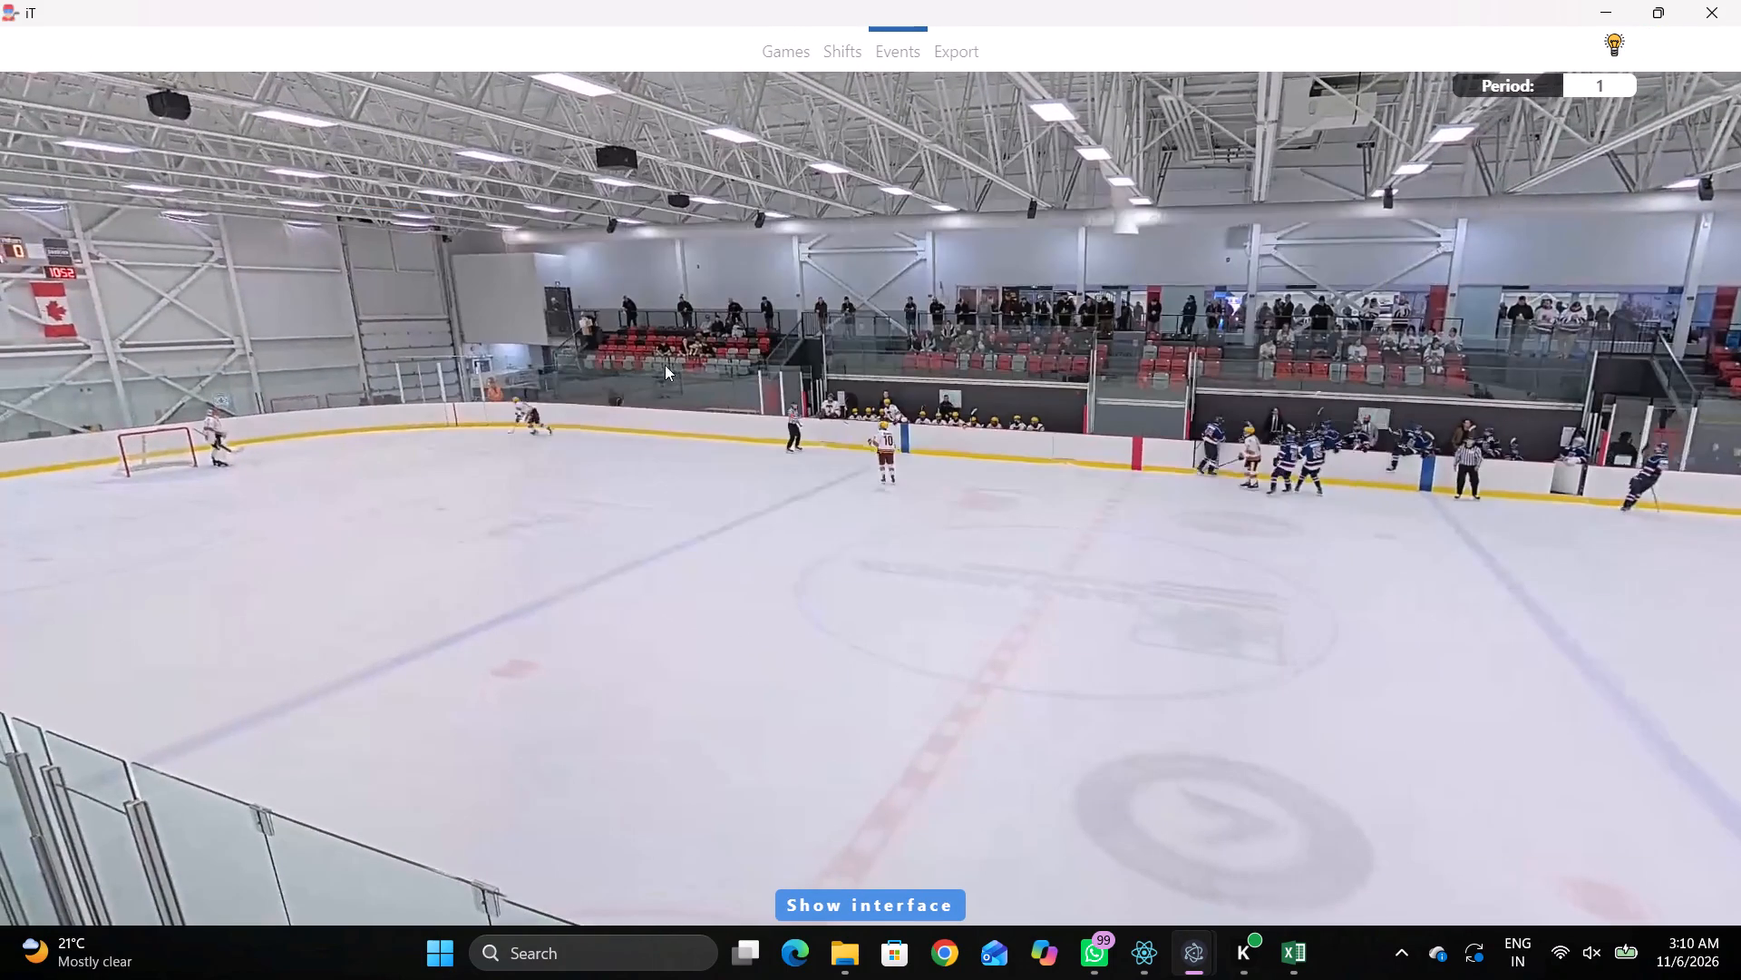
pyautogui.press('space')
pyautogui.write('v')
pyautogui.press('space')
pyautogui.press('space')
pyautogui.press('space')
pyautogui.press('space')
pyautogui.press('space')
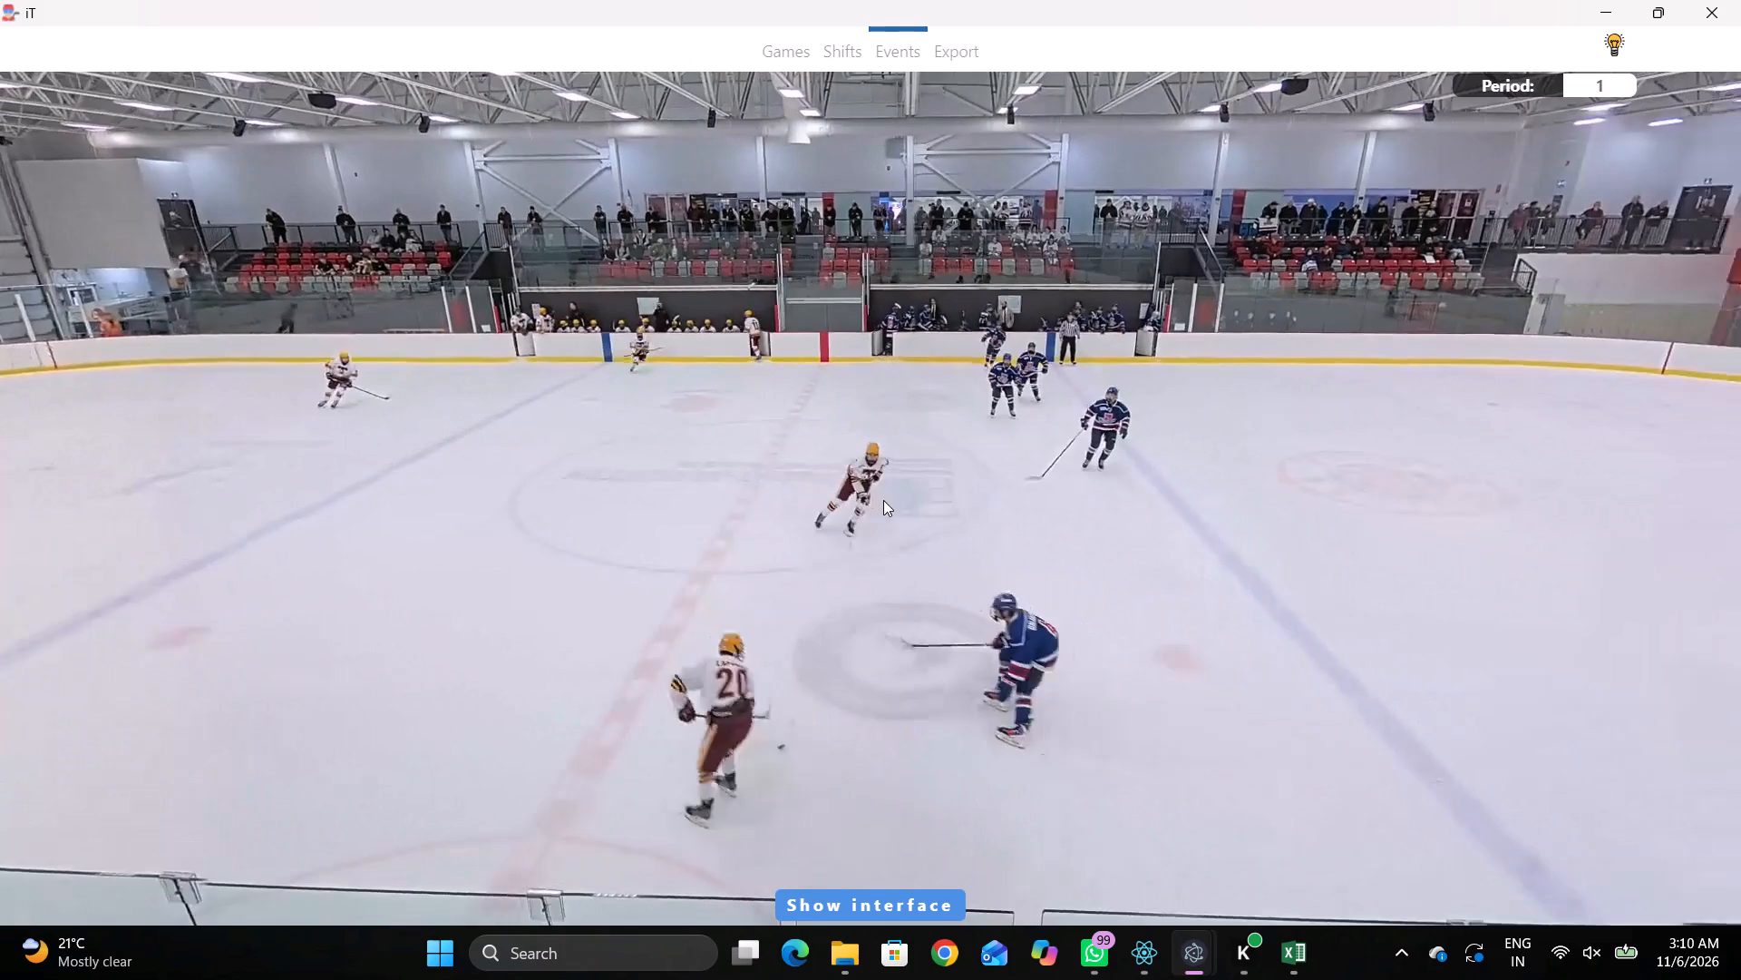
pyautogui.press('q')
pyautogui.press('q')
pyautogui.press('q')
pyautogui.press('q')
pyautogui.press('q')
pyautogui.press('q')
pyautogui.press('q')
pyautogui.press('q')
pyautogui.press('q')
pyautogui.press('q')
pyautogui.rightClick(1119, 414)
pyautogui.click(1123, 416)
pyautogui.rightClick(1121, 416)
pyautogui.click(1125, 423)
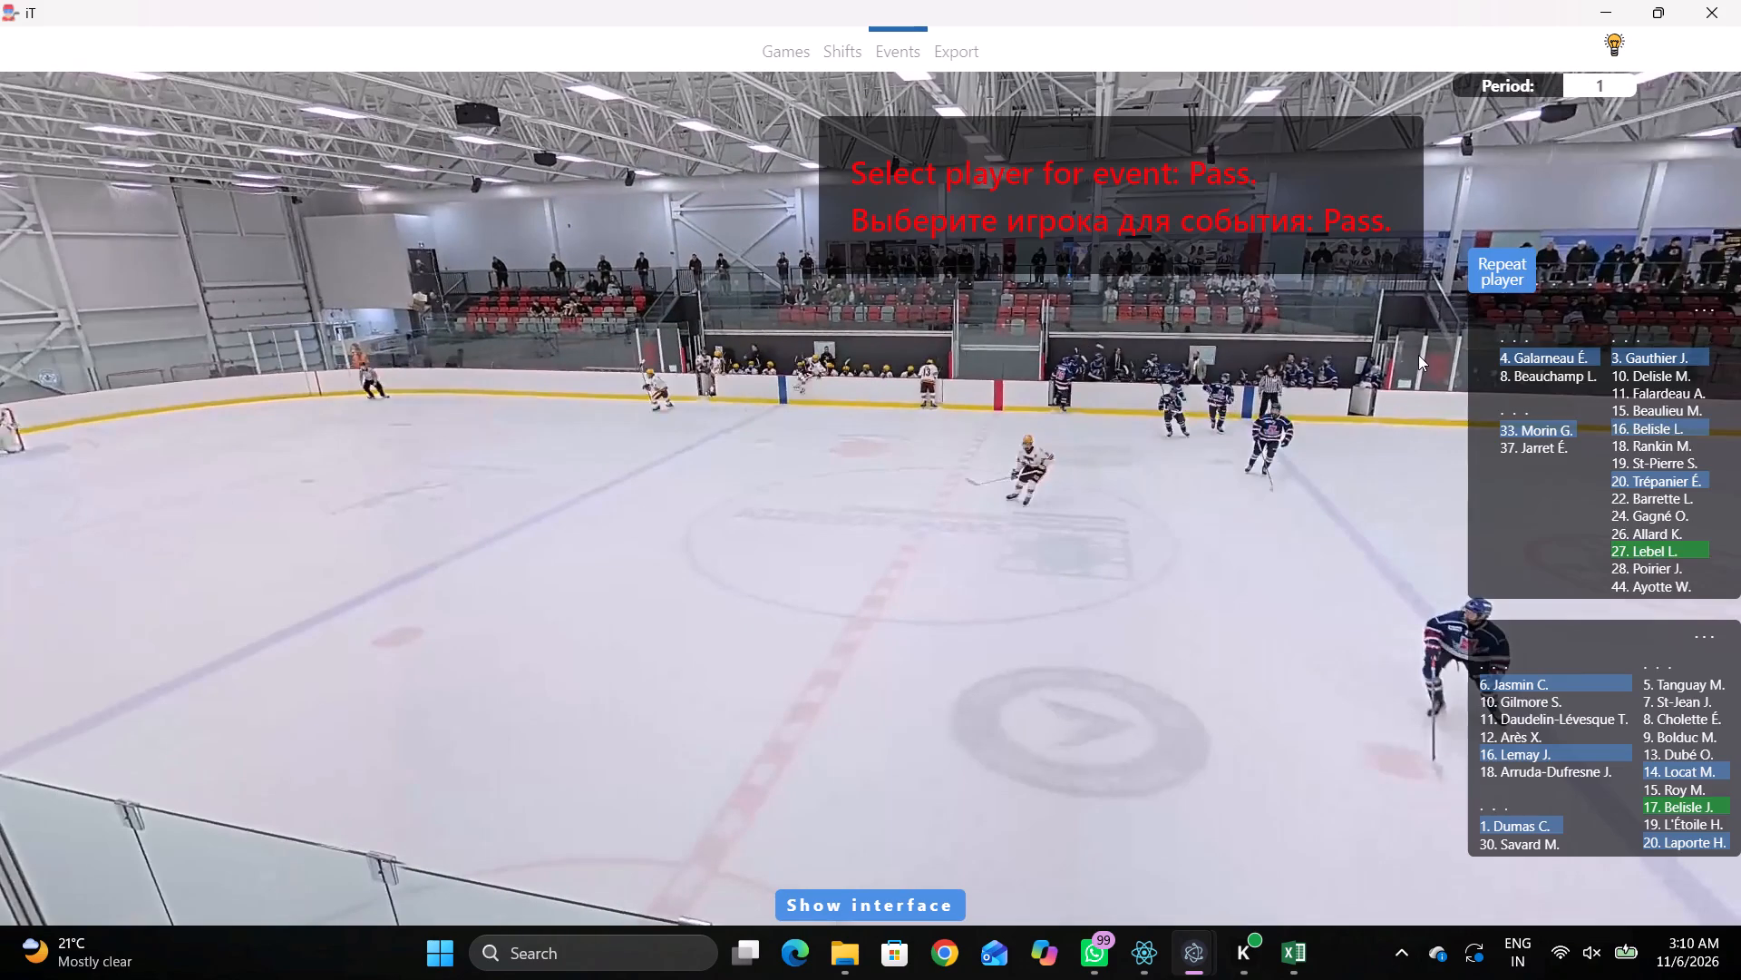
pyautogui.click(1511, 269)
pyautogui.click(451, 438)
# Play on and record a Pass by away forward 20 at 00:22:22.4, near the near boards just on the home side of the red line.
pyautogui.press('space')
pyautogui.press('space')
pyautogui.press('space')
pyautogui.press('space')
pyautogui.moveTo(850, 494); pyautogui.dragTo(855, 507, button='right')
pyautogui.press('q')
pyautogui.rightClick(912, 514)
pyautogui.click(924, 524)
pyautogui.moveTo(876, 502); pyautogui.dragTo(862, 504, button='right')
pyautogui.click(919, 516)
pyautogui.click(1674, 848)
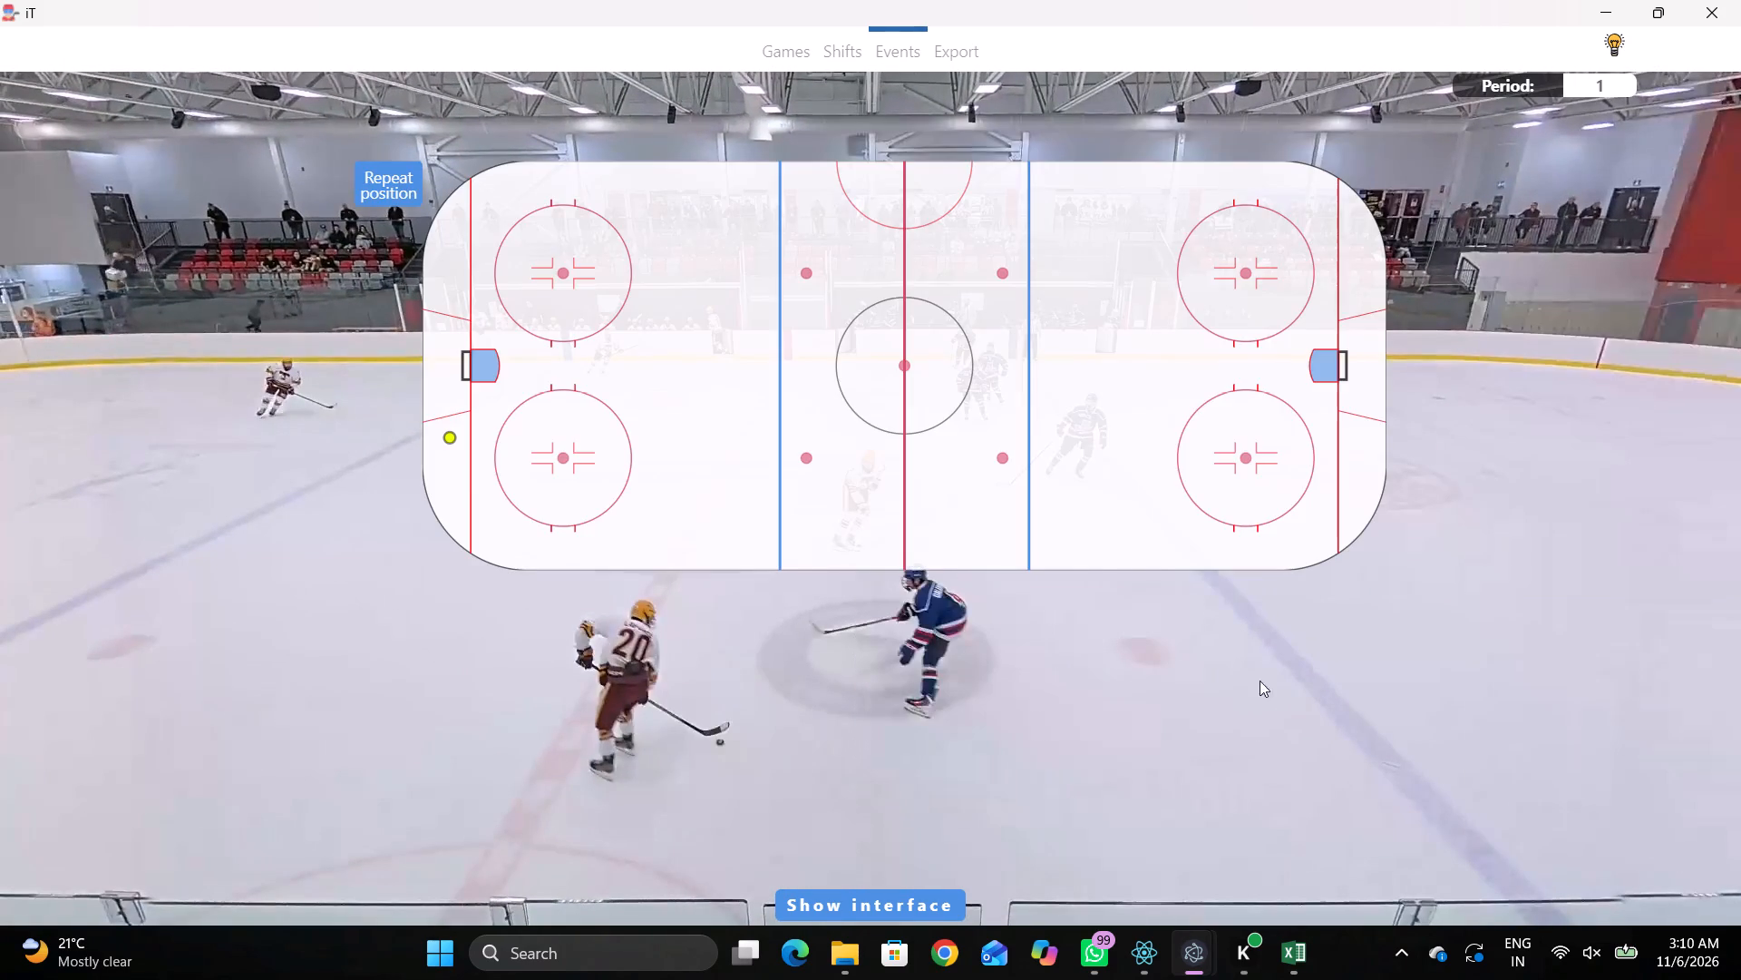
pyautogui.click(930, 526)
# Play on, step back, show the interface and record a Pass by away defenceman 16 at 00:22:25.4, by the near boards between red and home blue line.
pyautogui.press('space')
pyautogui.press('space')
pyautogui.press('space')
pyautogui.press('space')
pyautogui.moveTo(951, 528); pyautogui.dragTo(952, 539, button='right')
pyautogui.press('space')
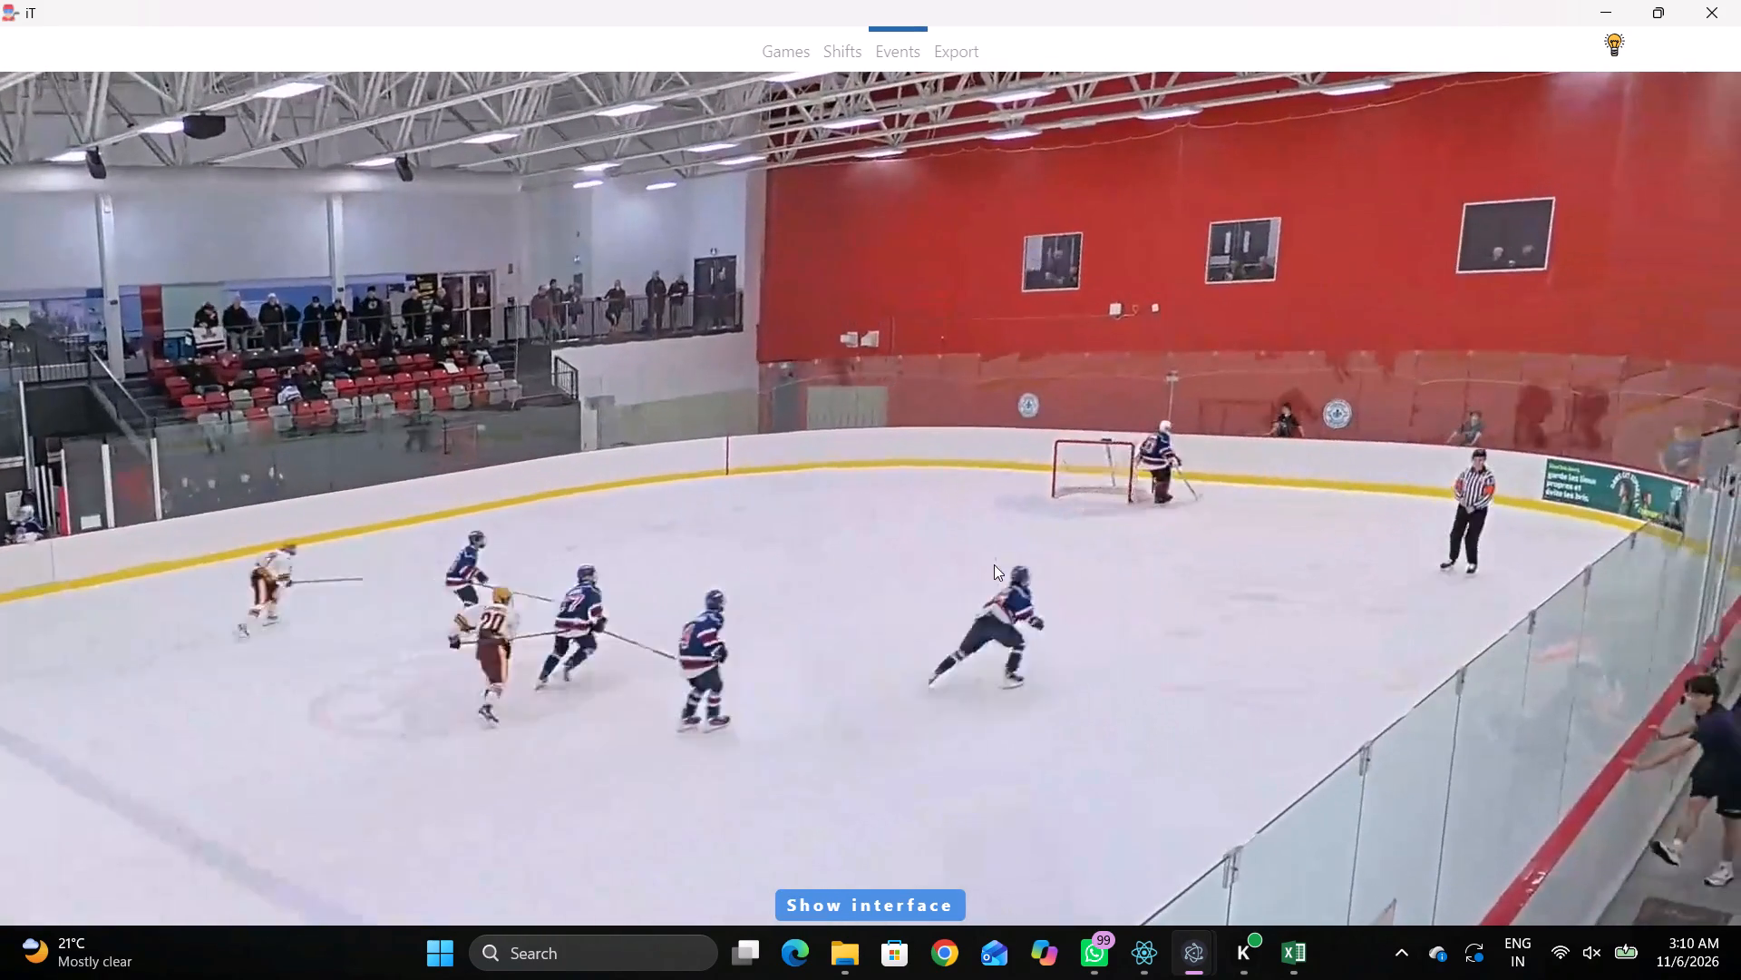
pyautogui.press('space')
pyautogui.press('space')
pyautogui.press('space')
pyautogui.write('q')
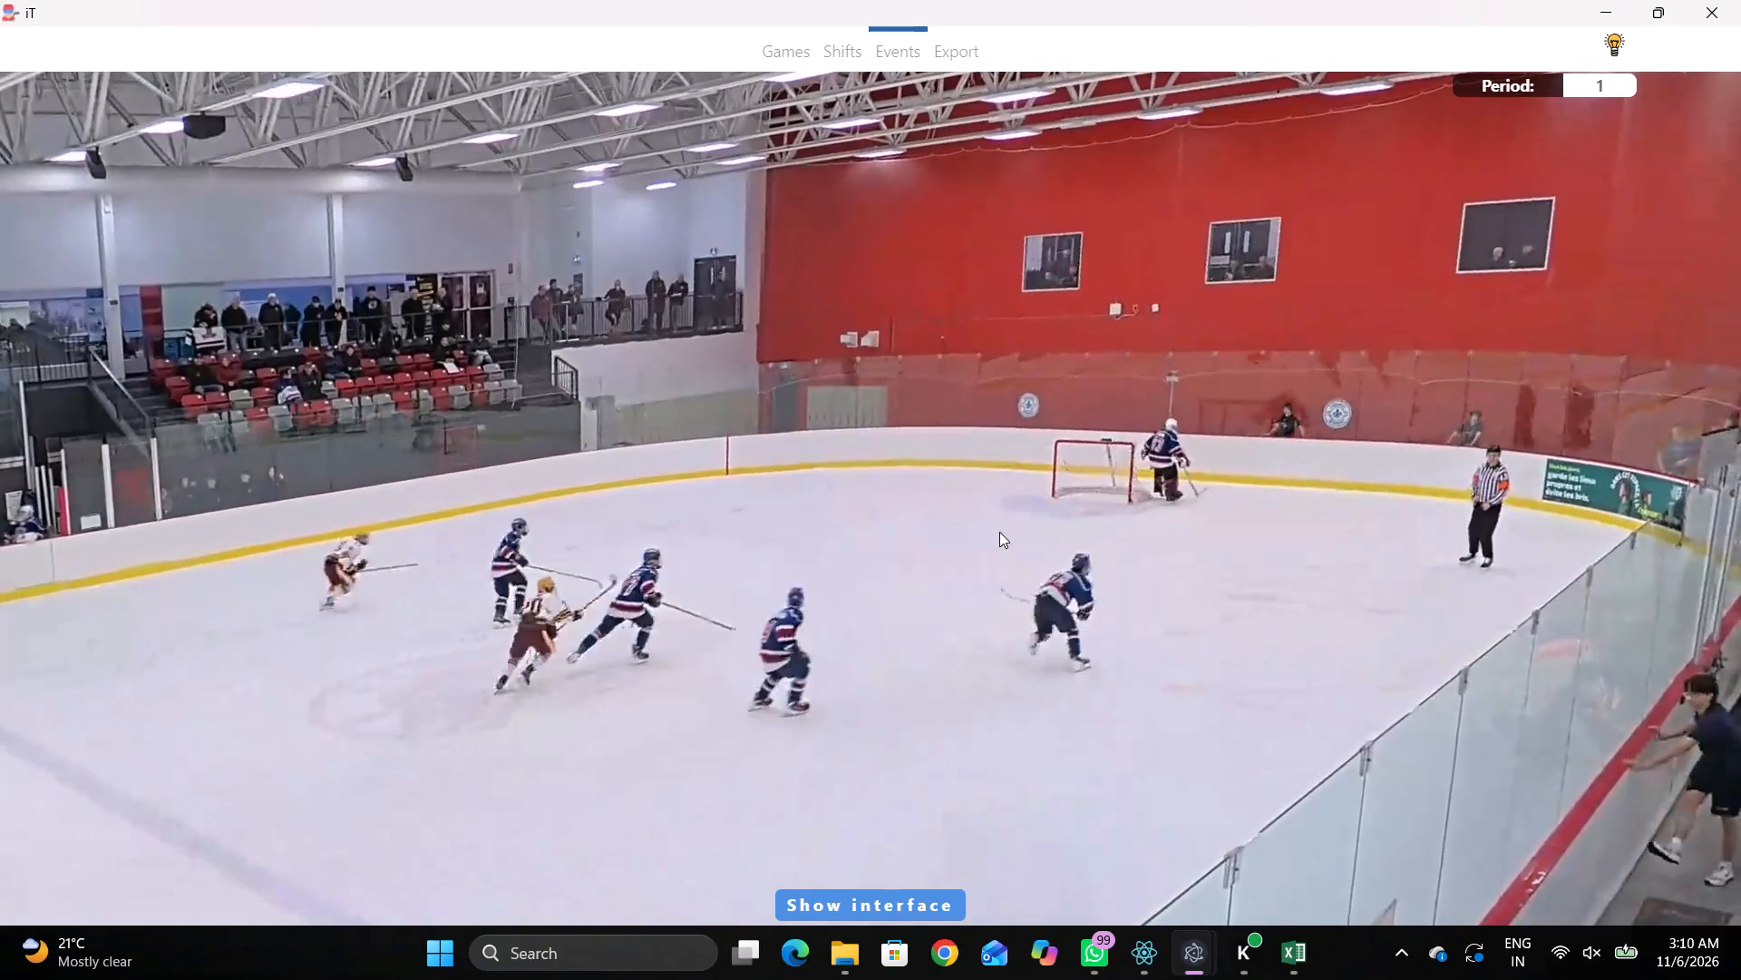
pyautogui.press('q')
pyautogui.press('q')
pyautogui.write('qq')
pyautogui.hotkey('shift', 'd')
pyautogui.rightClick(1050, 468)
pyautogui.rightClick(1045, 475)
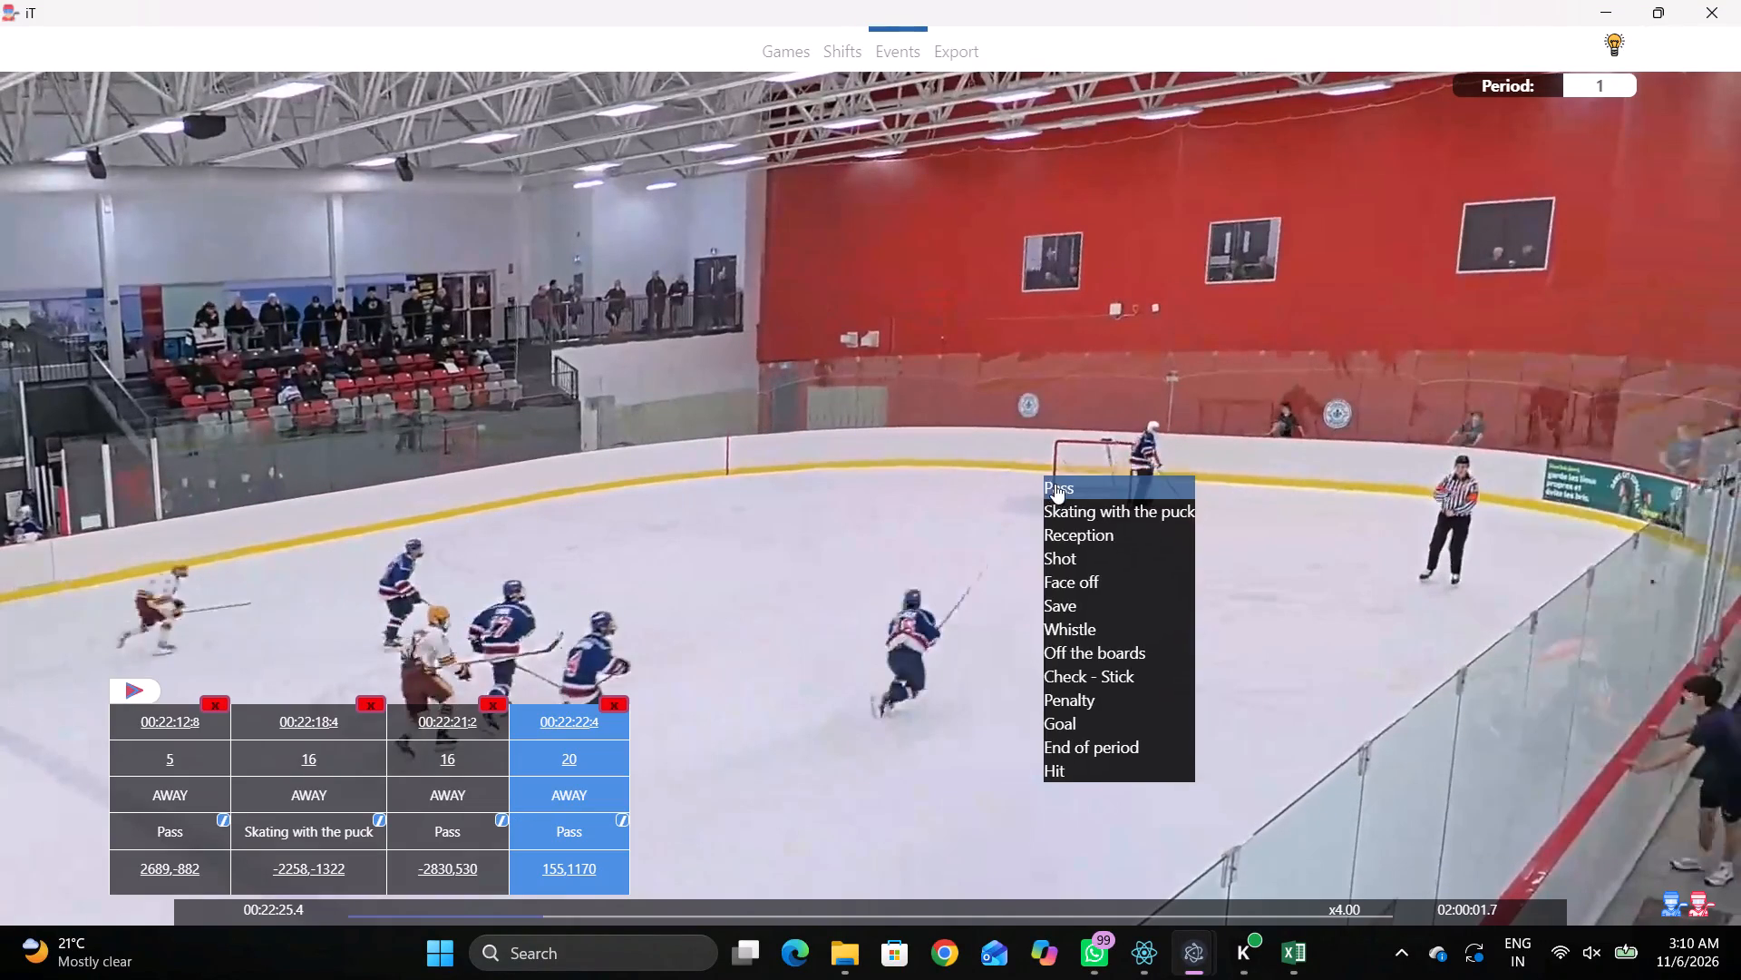
pyautogui.click(1055, 484)
pyautogui.rightClick(1041, 476)
pyautogui.click(1059, 489)
pyautogui.click(1560, 747)
pyautogui.click(973, 540)
# Hide the interface, play on and step back through the play in the home end to examine who gets the puck.
pyautogui.press('space')
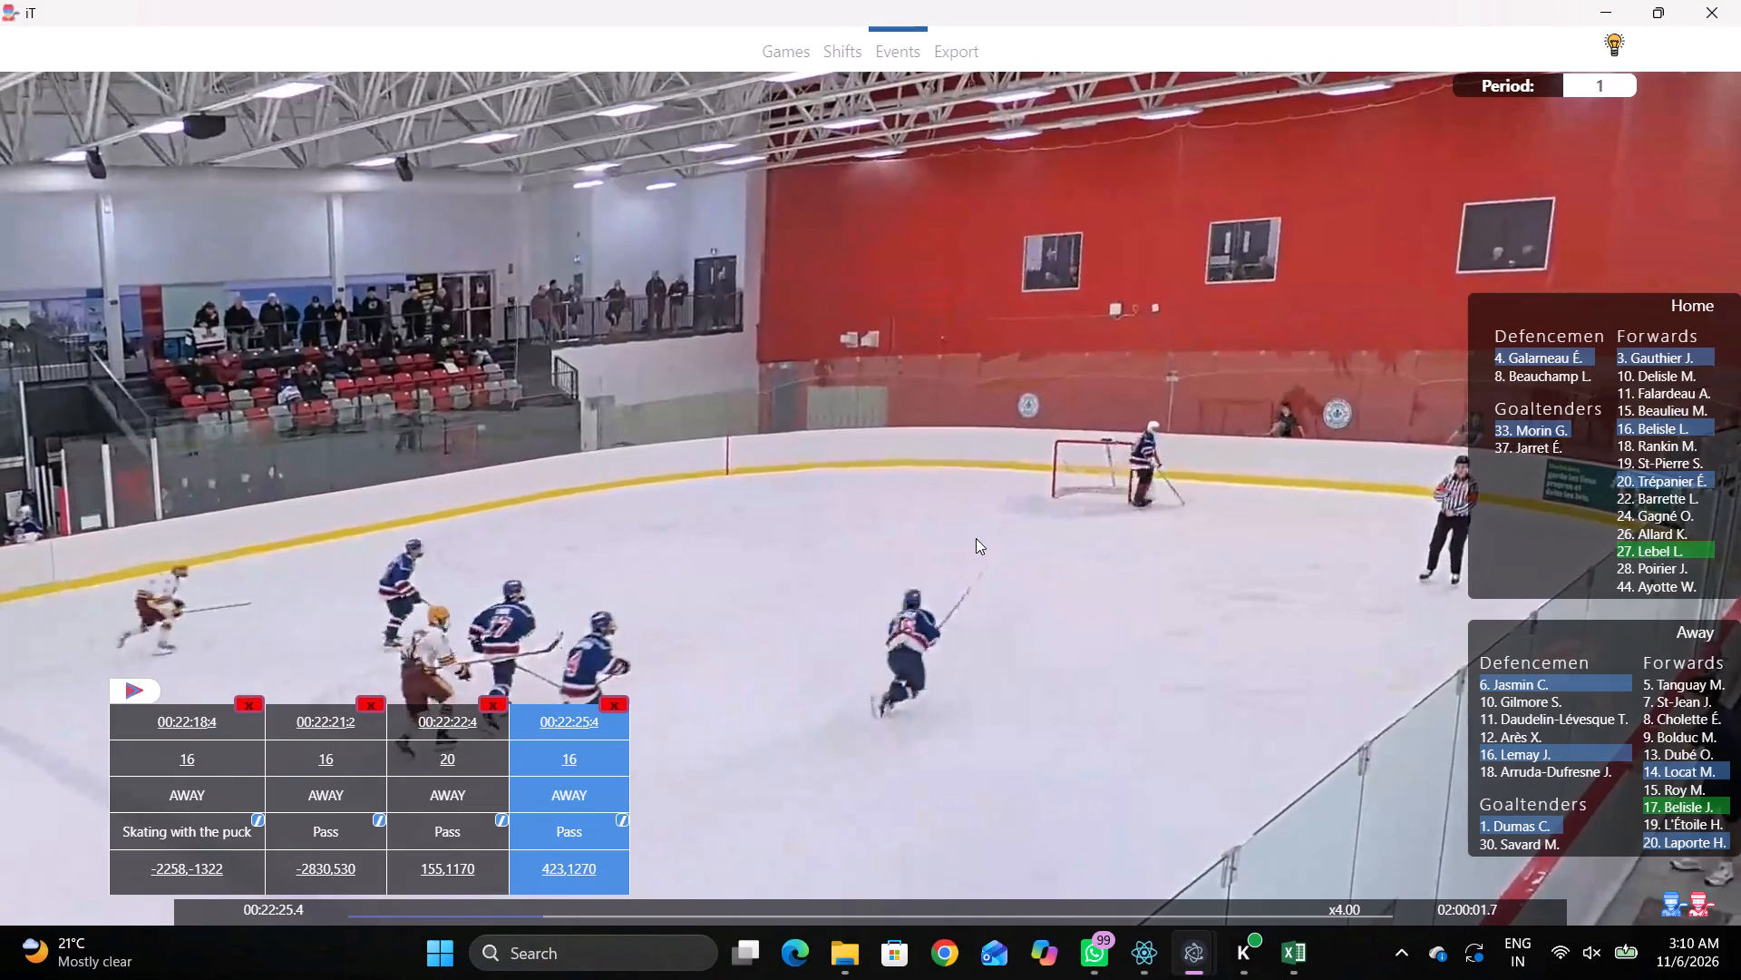
pyautogui.press('space')
pyautogui.hotkey('shift', 'd')
pyautogui.press('space')
pyautogui.press('space')
pyautogui.press('space')
pyautogui.press('space')
pyautogui.press('space')
pyautogui.press('space')
pyautogui.write('qr')
pyautogui.press('space')
pyautogui.press('space')
pyautogui.press('space')
pyautogui.press('space')
pyautogui.write('q')
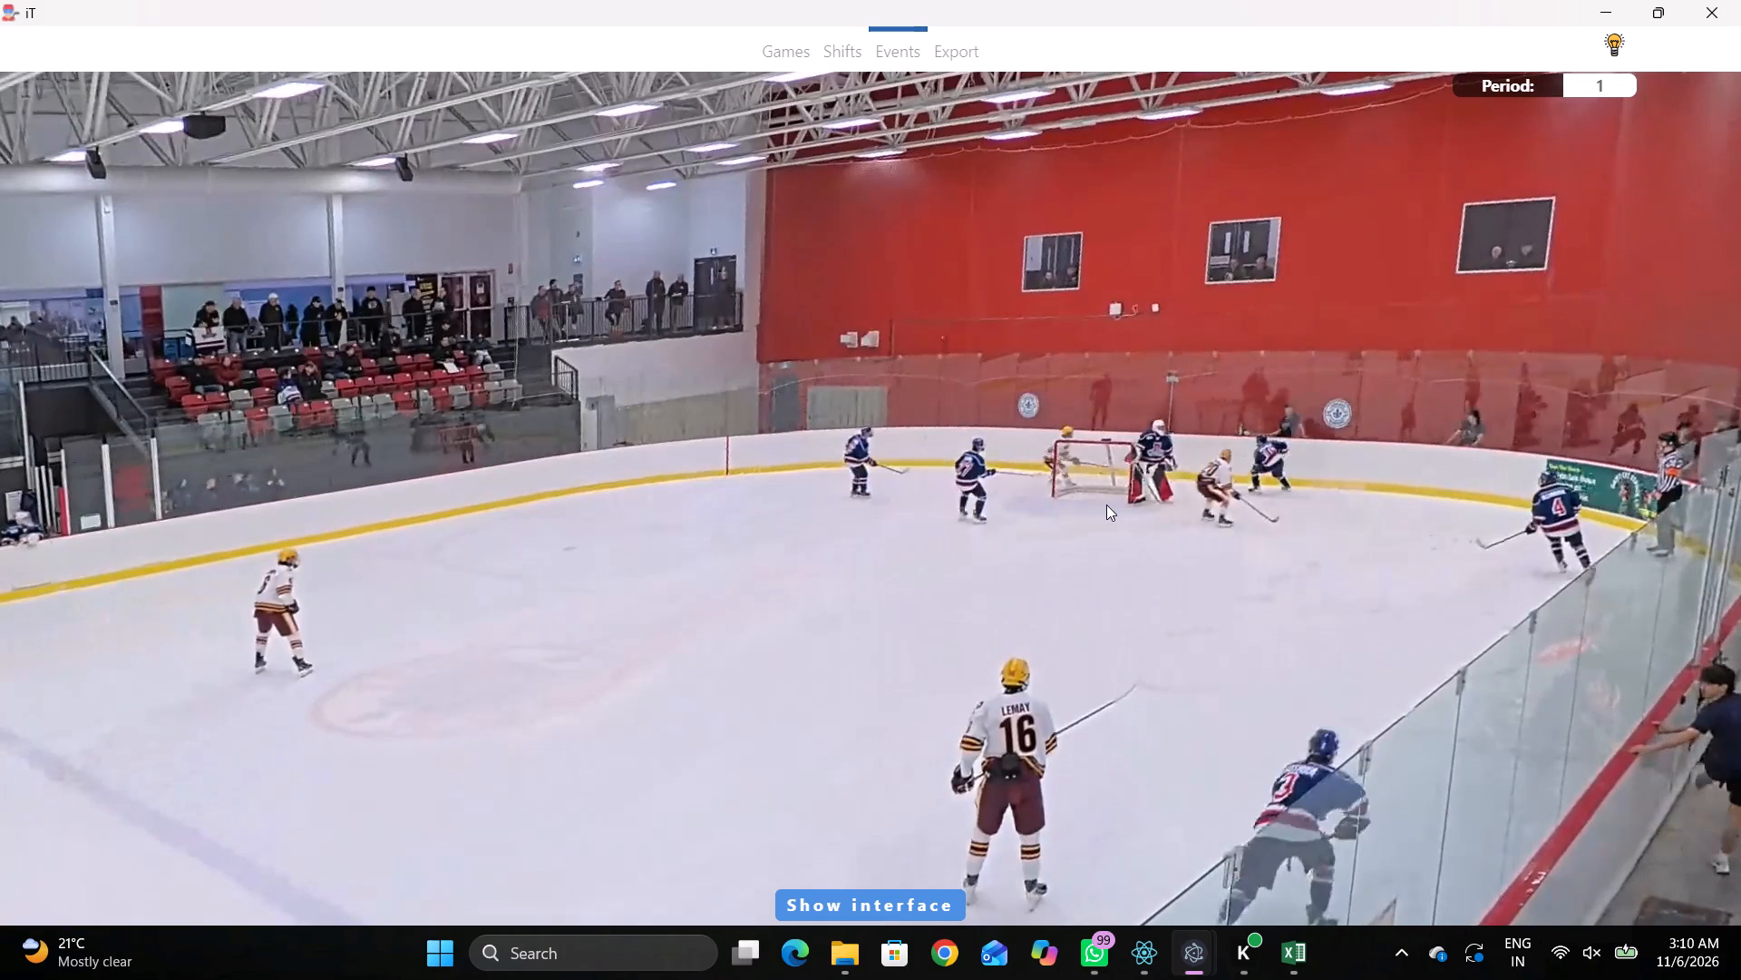
pyautogui.press('q')
pyautogui.write('qqqq')
pyautogui.write('qqqq q')
pyautogui.press('space')
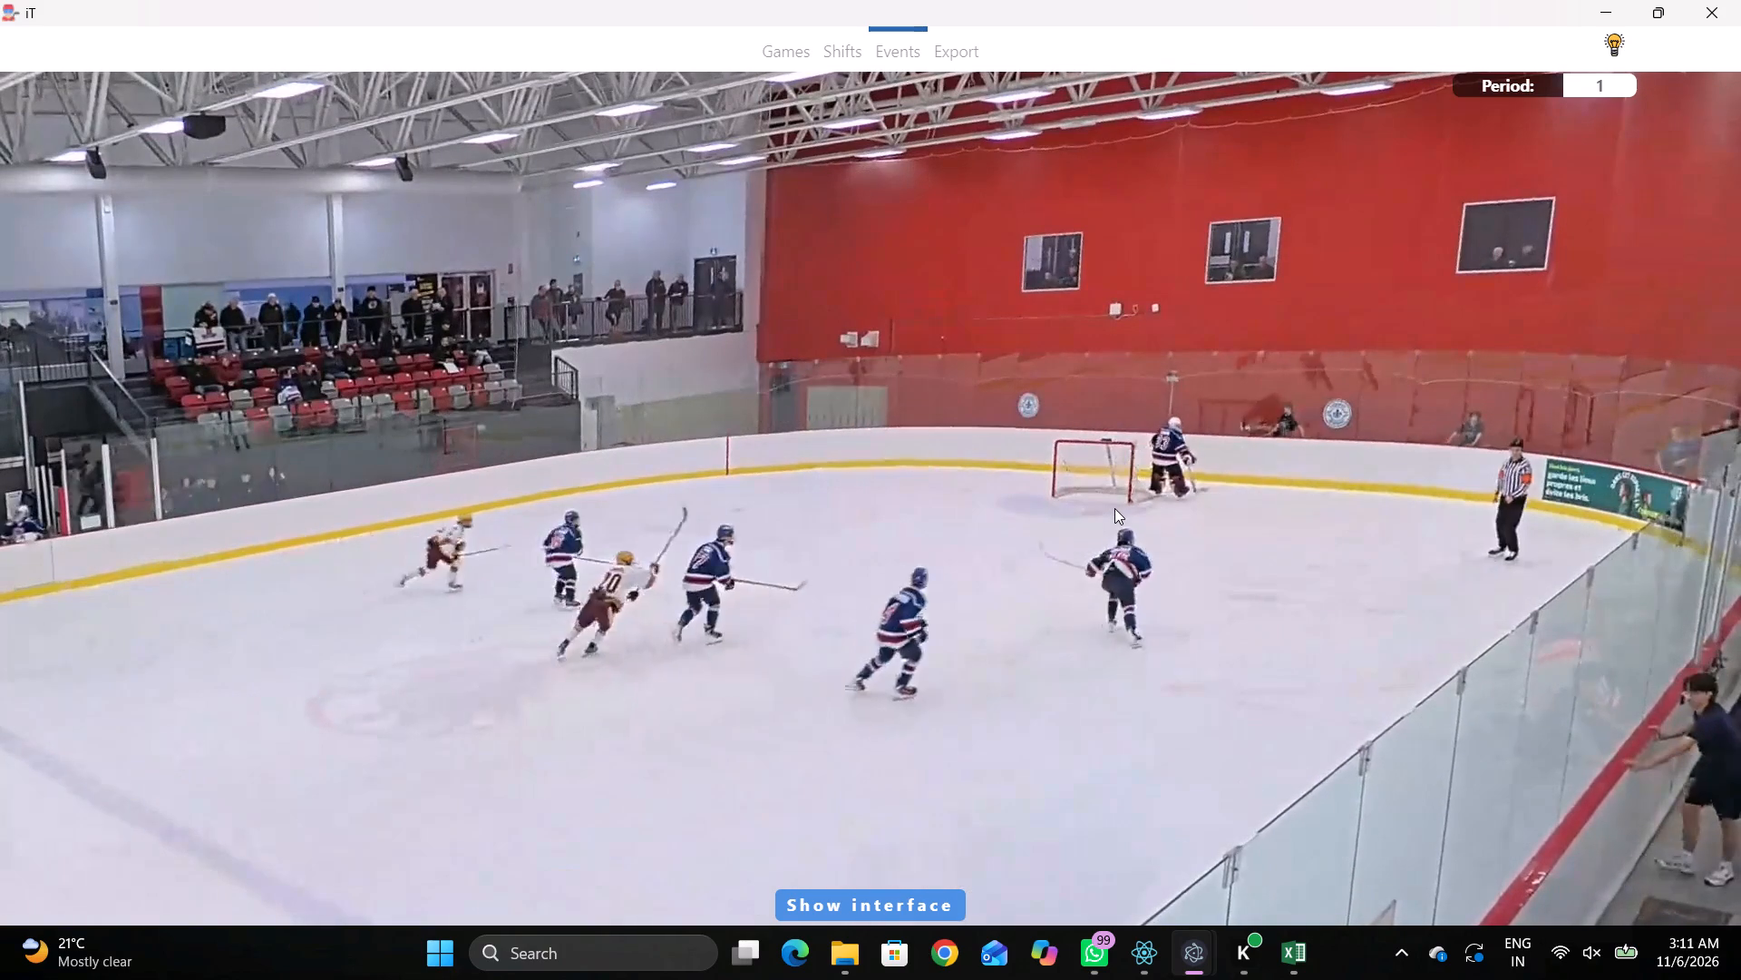
pyautogui.press('space')
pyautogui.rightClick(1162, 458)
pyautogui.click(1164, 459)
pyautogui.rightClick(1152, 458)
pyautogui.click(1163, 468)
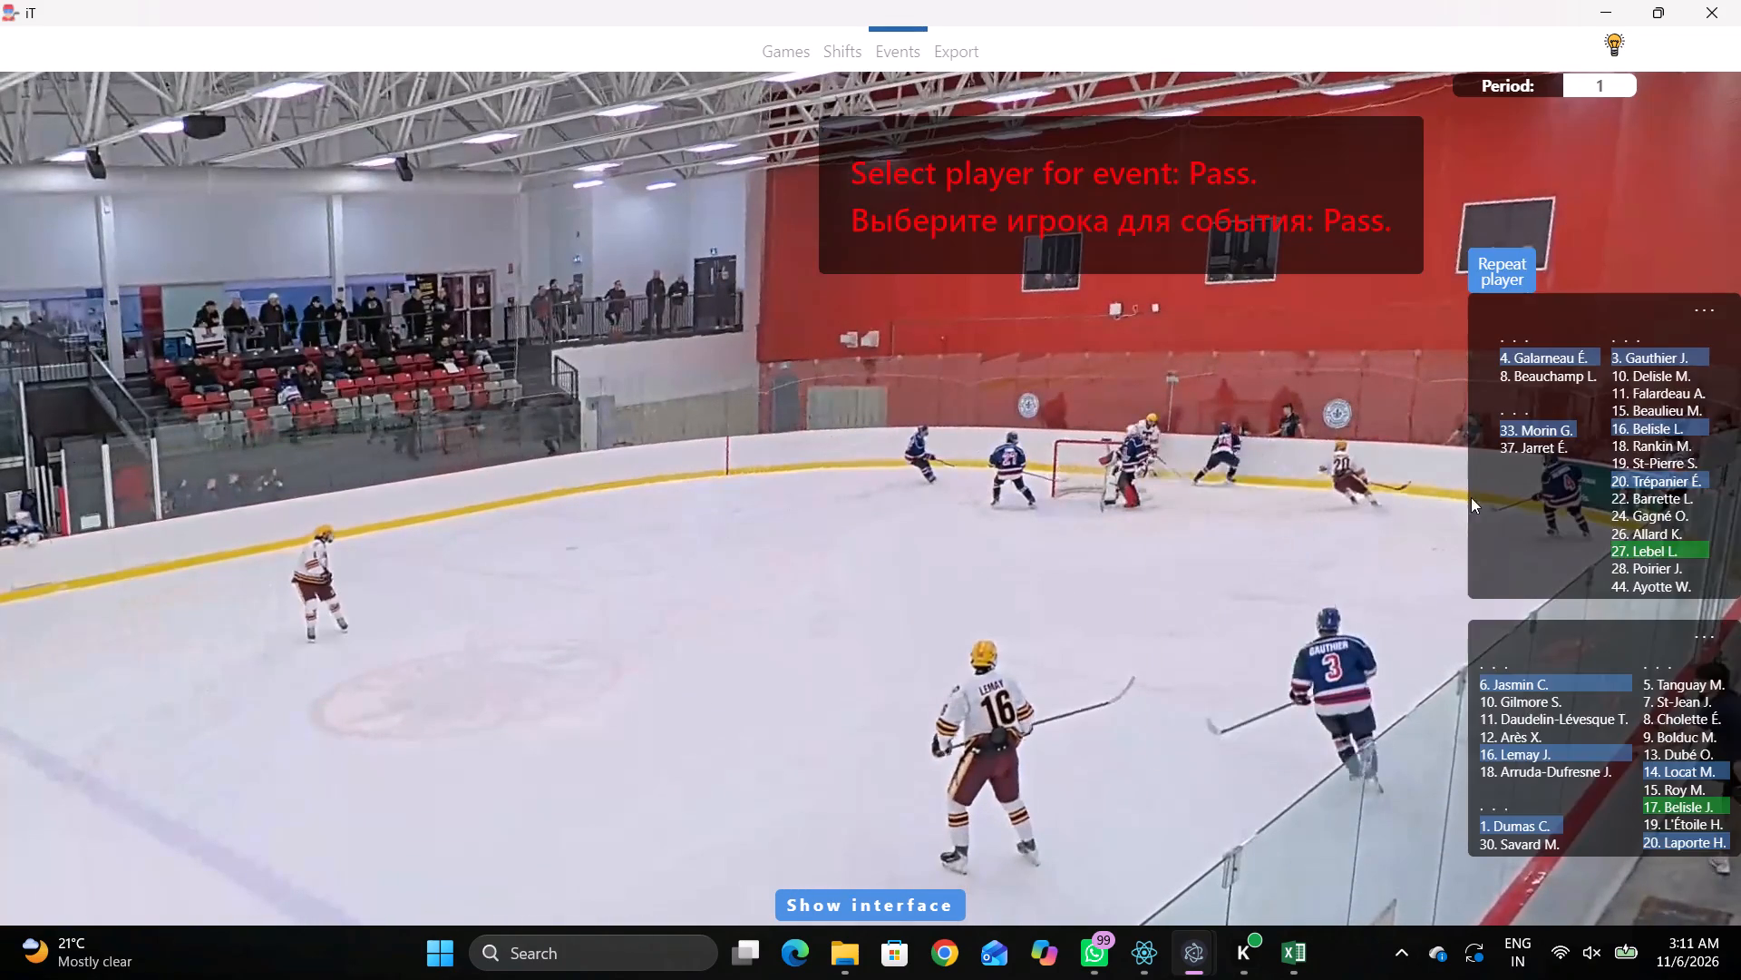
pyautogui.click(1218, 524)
# Play on and record Skating with the puck by away forward 20, just in front of the home goal line on the near side of the net.
pyautogui.press('space')
pyautogui.press('space')
pyautogui.press('space')
pyautogui.press('space')
pyautogui.press('space')
pyautogui.press('space')
pyautogui.press('space')
pyautogui.press('space')
pyautogui.rightClick(1201, 491)
pyautogui.click(1266, 507)
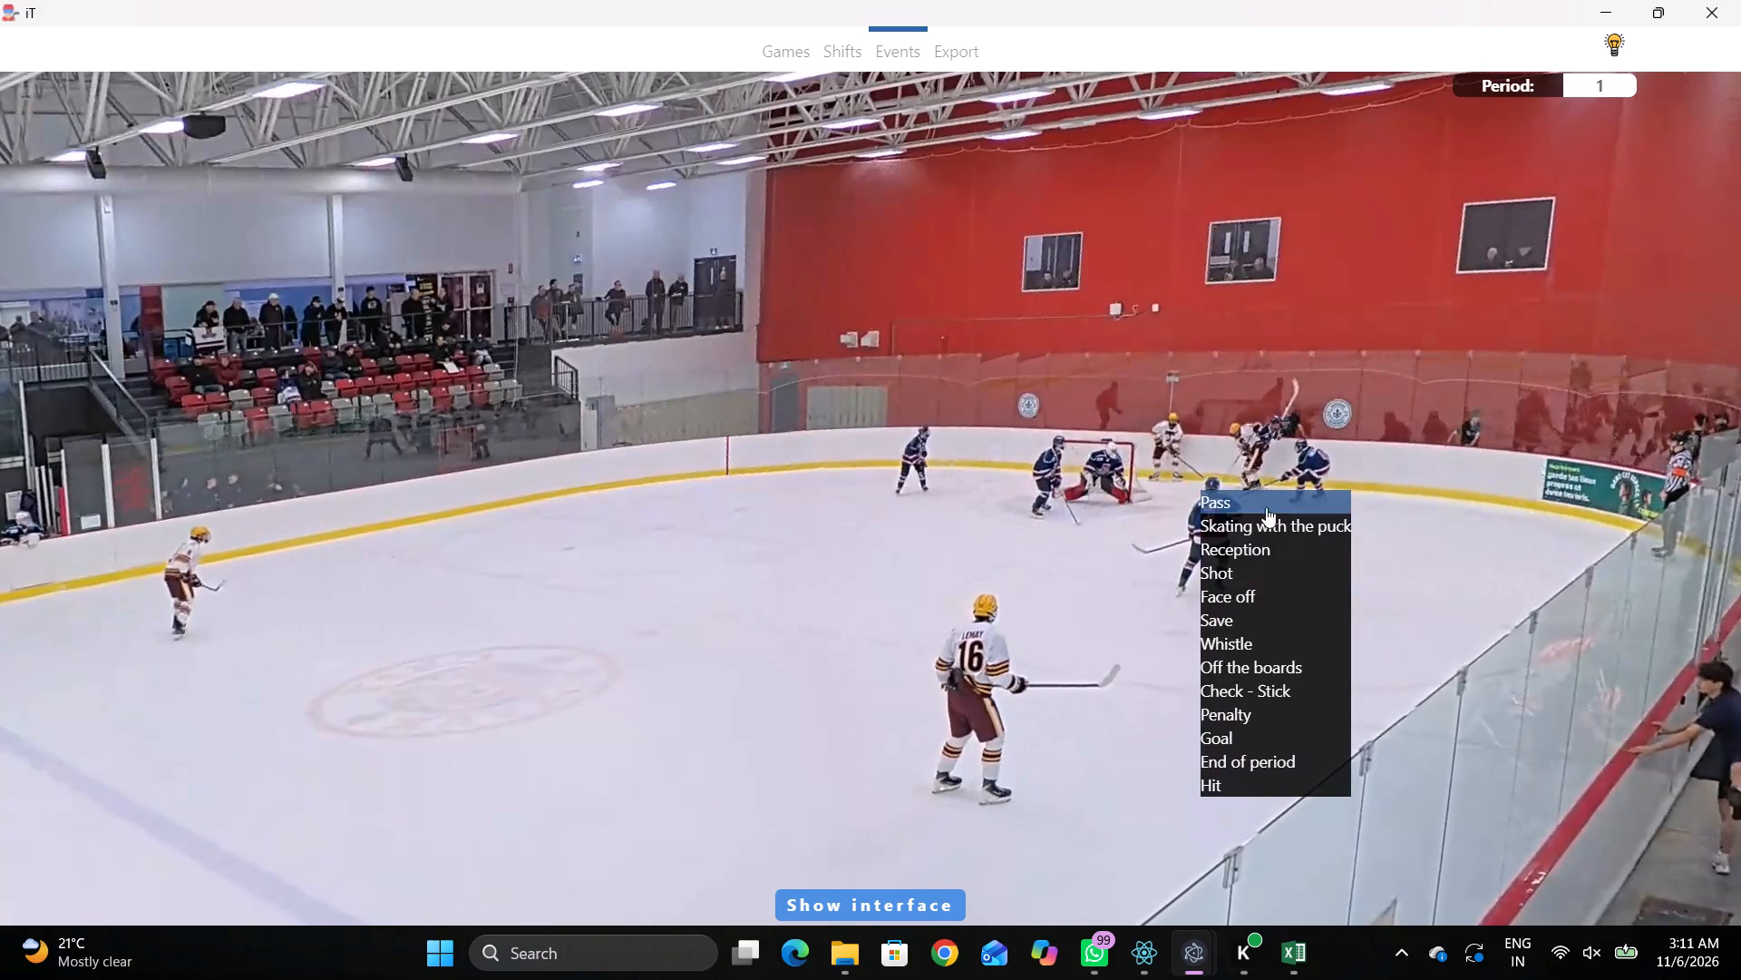
pyautogui.moveTo(1218, 507); pyautogui.dragTo(1185, 524, button='right')
pyautogui.click(1285, 544)
pyautogui.rightClick(1221, 549)
pyautogui.click(1265, 583)
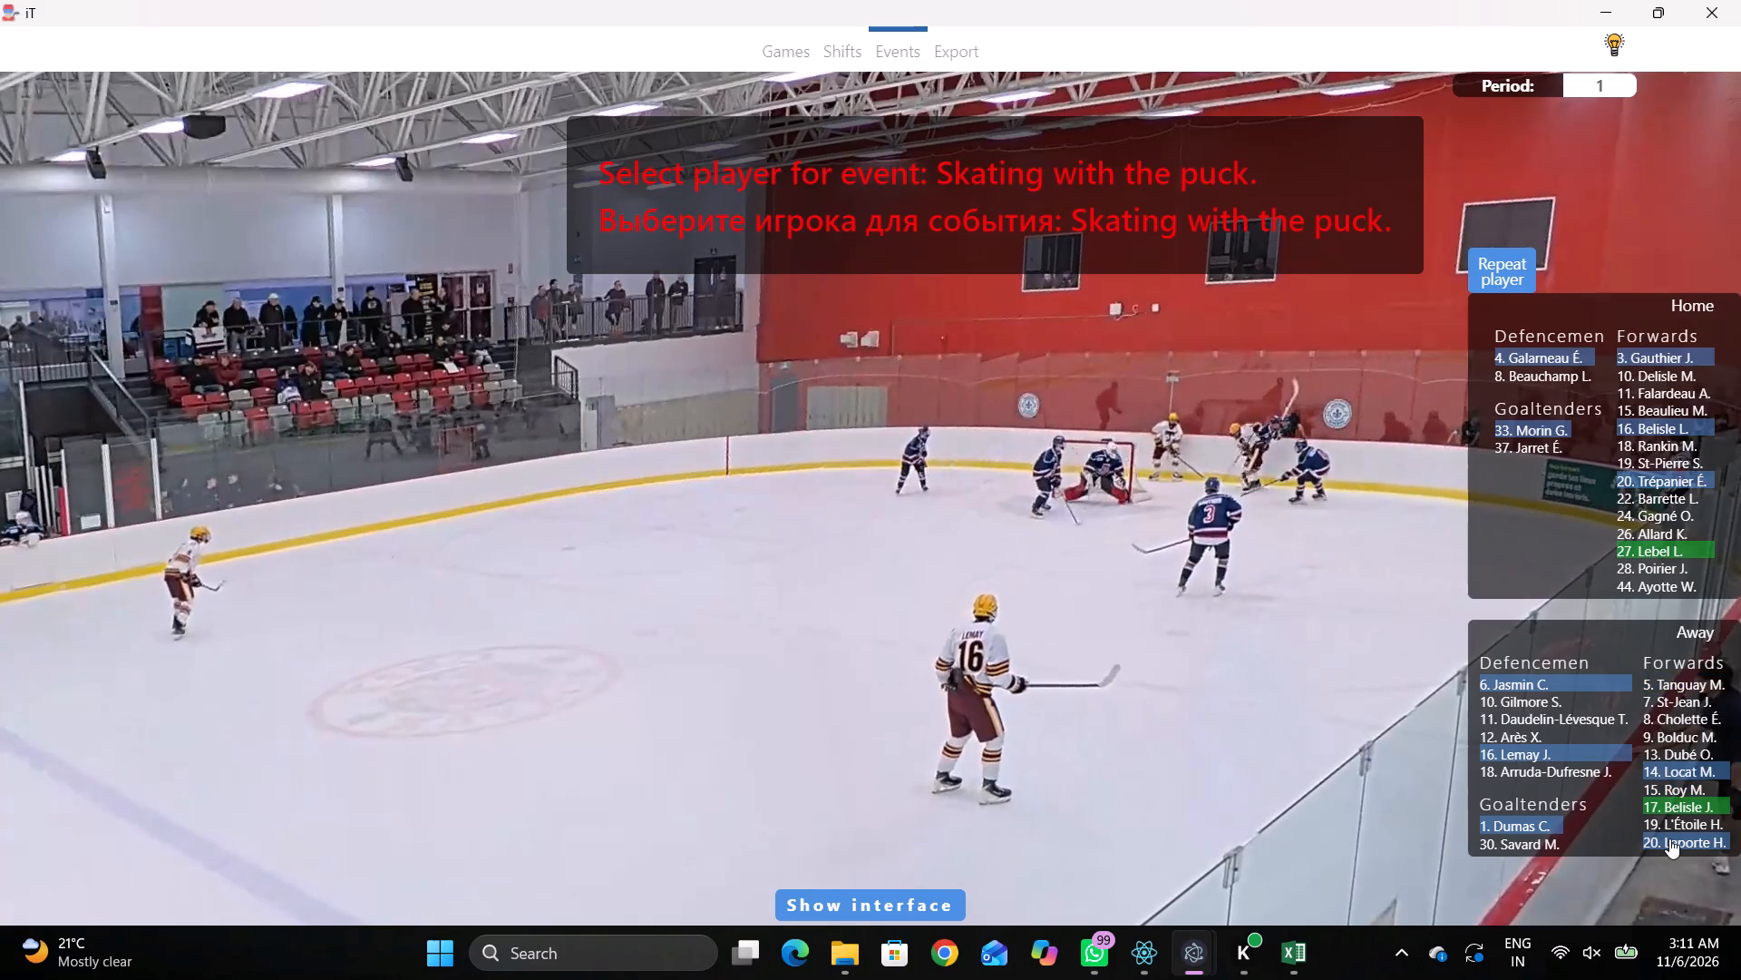
pyautogui.click(1669, 838)
pyautogui.click(1317, 421)
# Play on and record a Pass by the same away forward at 00:22:30.8, just behind the home goal line on the net's near side.
pyautogui.press('space')
pyautogui.press('space')
pyautogui.press('space')
pyautogui.press('space')
pyautogui.press('space')
pyautogui.press('space')
pyautogui.rightClick(1264, 364)
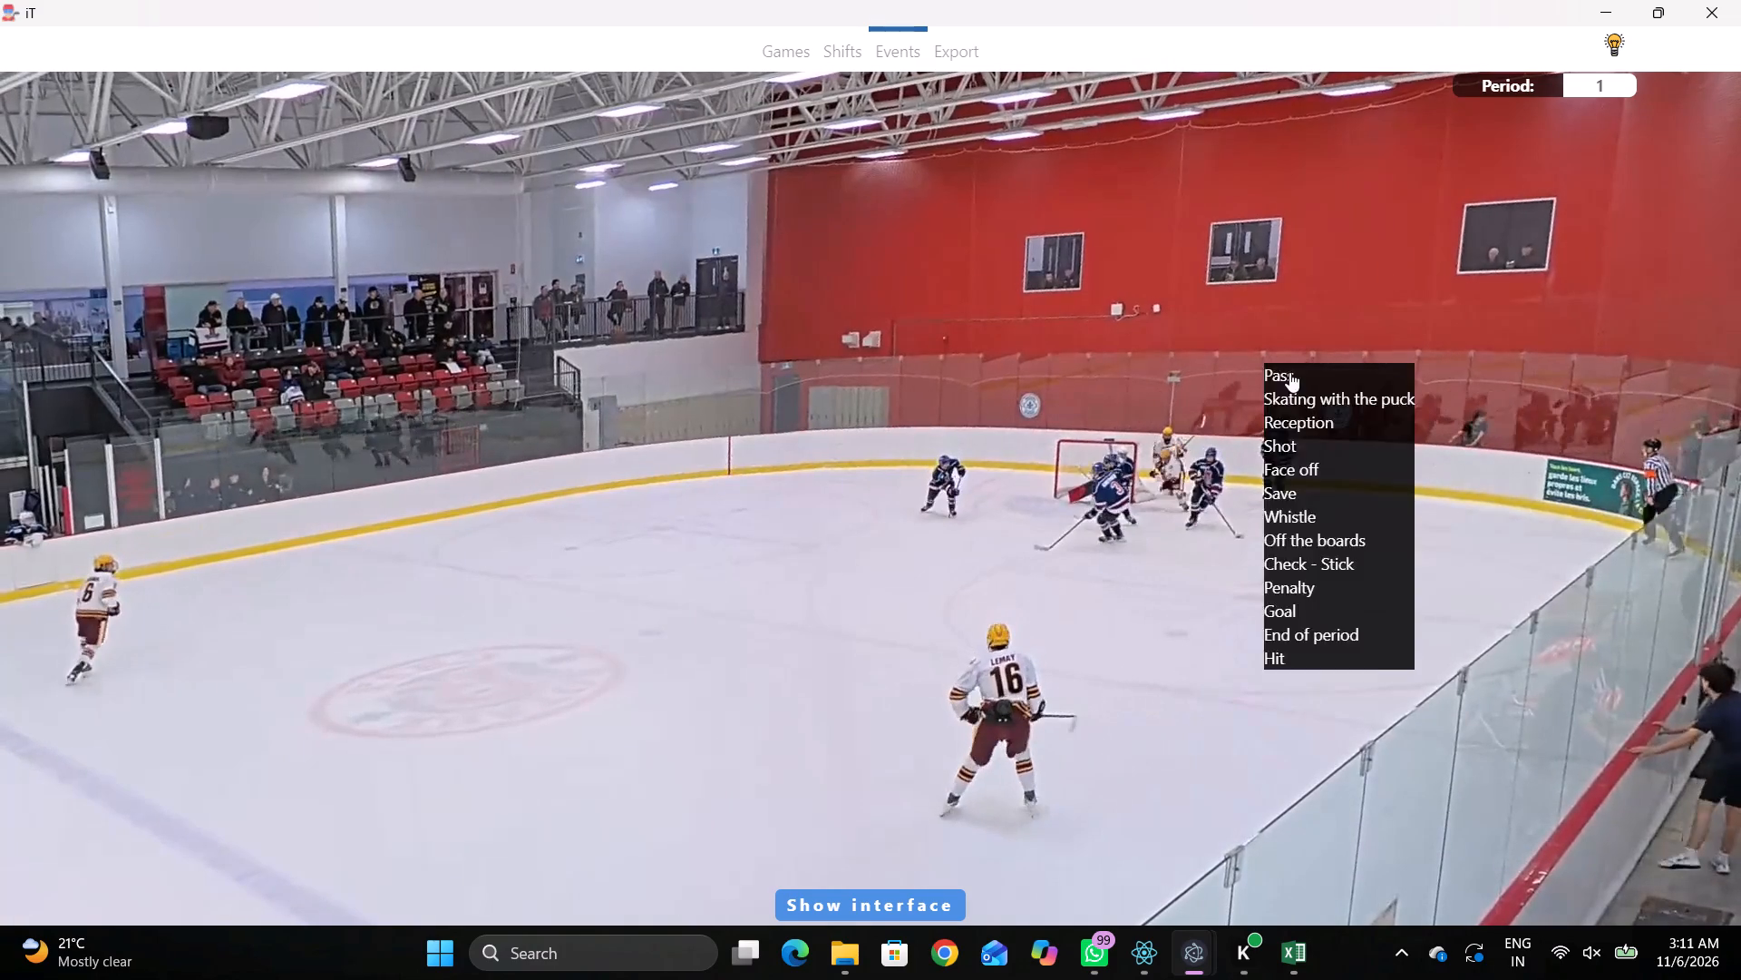
pyautogui.click(1289, 372)
pyautogui.click(1490, 288)
pyautogui.click(1356, 402)
# Play on and record Skating with the puck by home forward 16 at 00:22:31.5, by the near faceoff dot in the home end.
pyautogui.press('q')
pyautogui.press('space')
pyautogui.press('space')
pyautogui.press('space')
pyautogui.press('space')
pyautogui.rightClick(1058, 424)
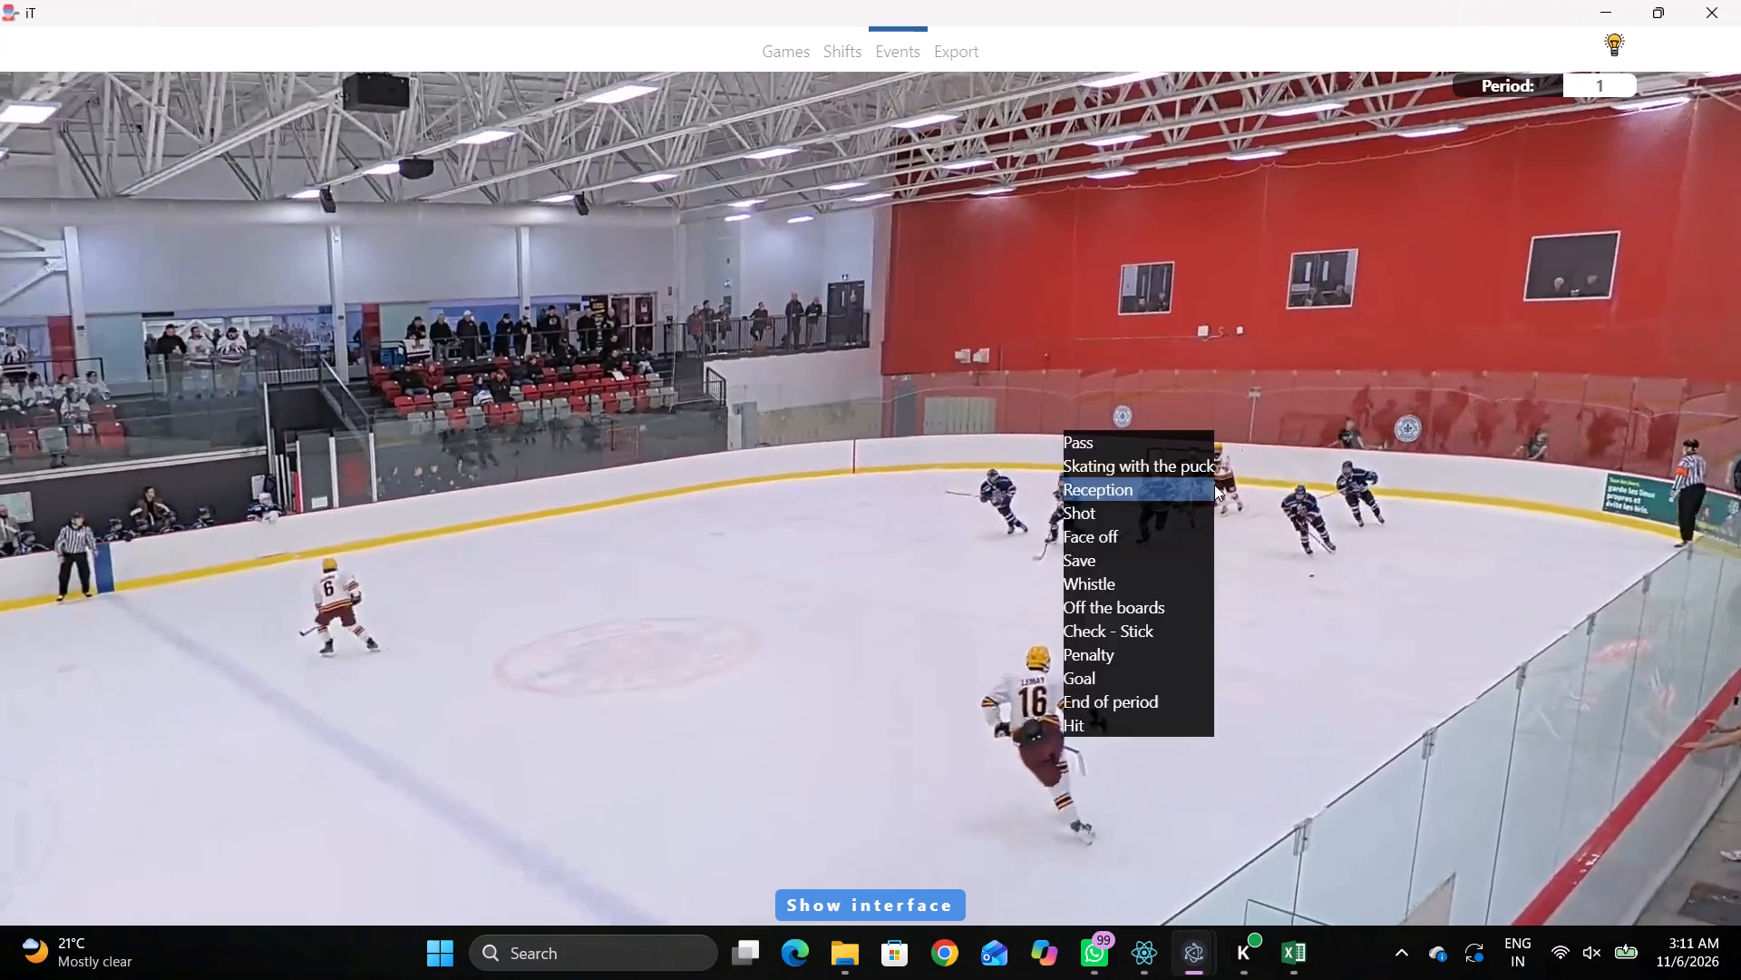
pyautogui.click(1214, 482)
pyautogui.rightClick(1230, 460)
pyautogui.click(1016, 452)
pyautogui.press('q')
pyautogui.rightClick(1149, 412)
pyautogui.press('space')
pyautogui.press('space')
pyautogui.rightClick(1176, 426)
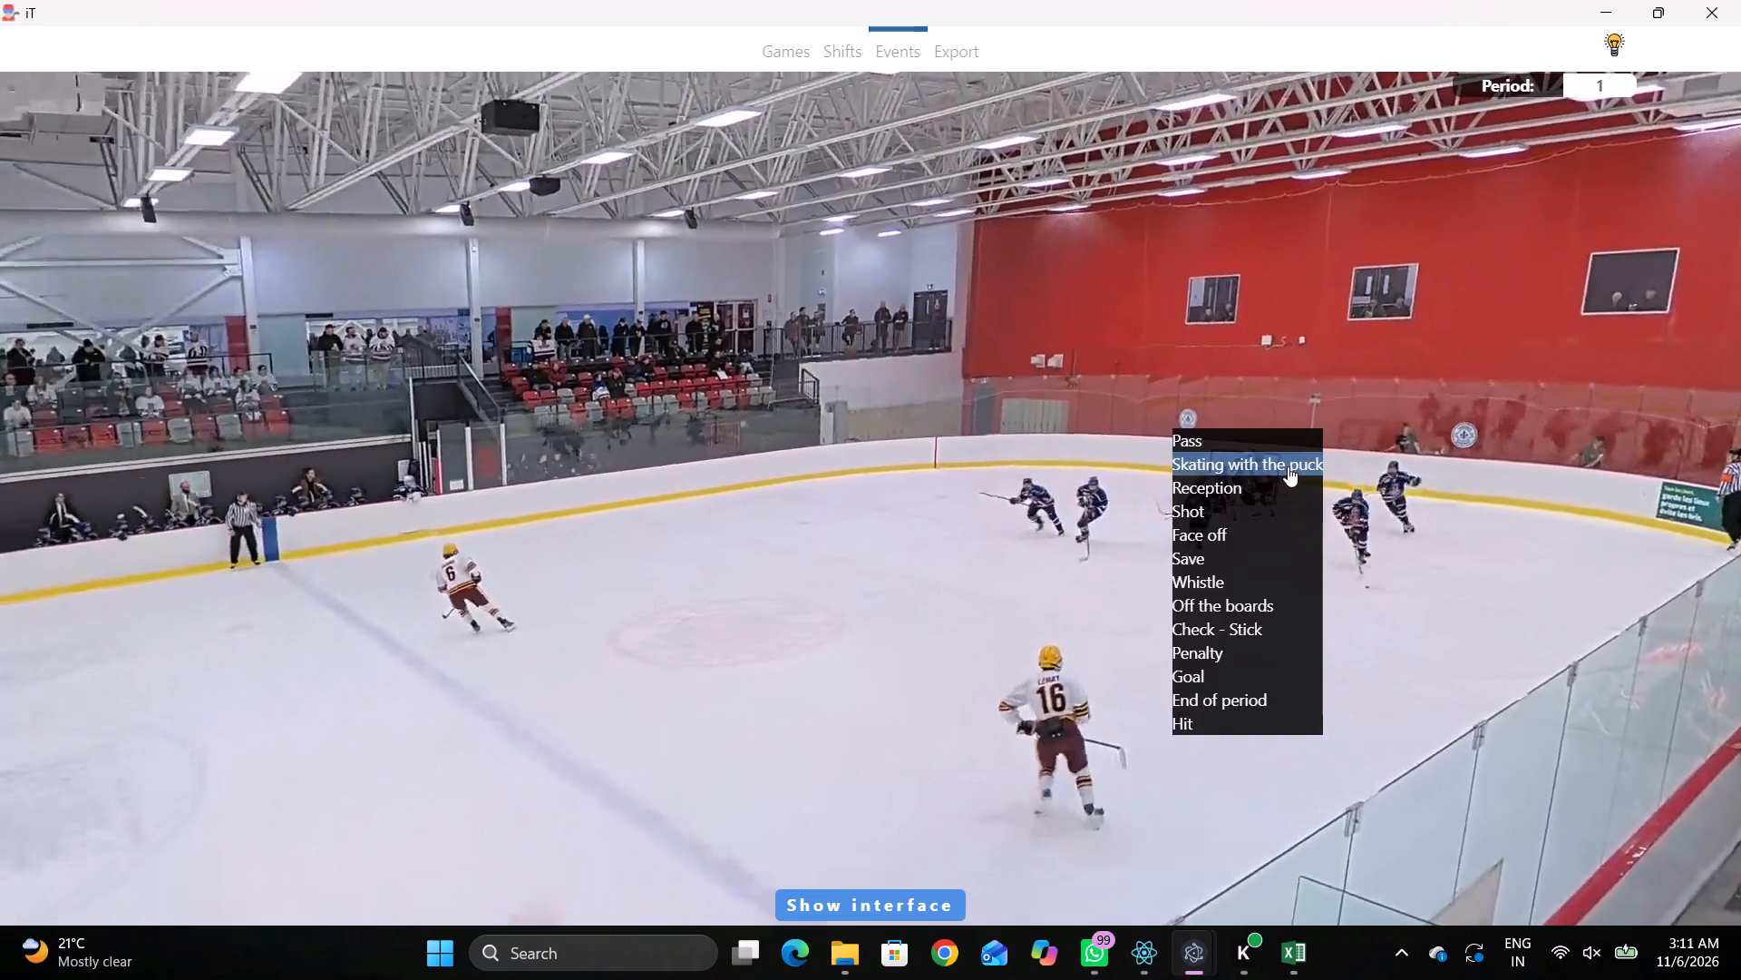
pyautogui.click(1288, 466)
pyautogui.click(1628, 435)
pyautogui.click(1230, 455)
# Play on, return to the 00:22:31.5 event and step back through the home-end play to examine who takes the puck.
pyautogui.press('space')
pyautogui.write('v')
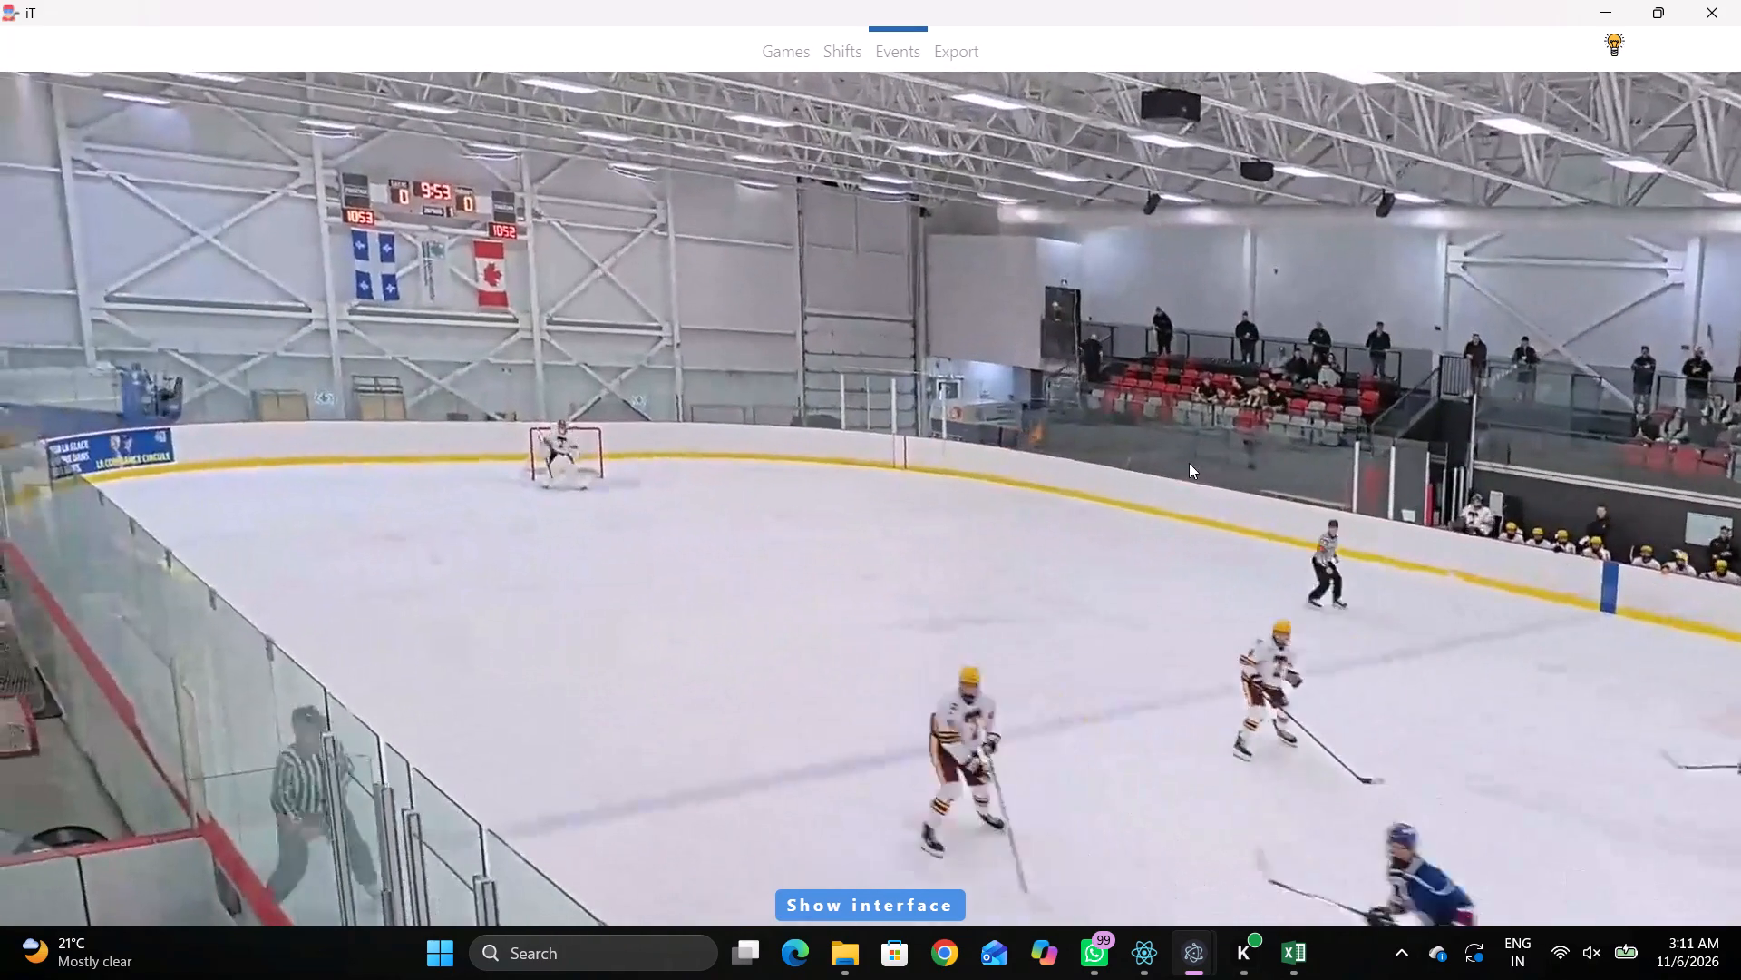
pyautogui.press('space')
pyautogui.hotkey('shift', 'd')
pyautogui.hotkey('shift', 'd')
pyautogui.press('space')
pyautogui.press('space')
pyautogui.hotkey('shift', 'd')
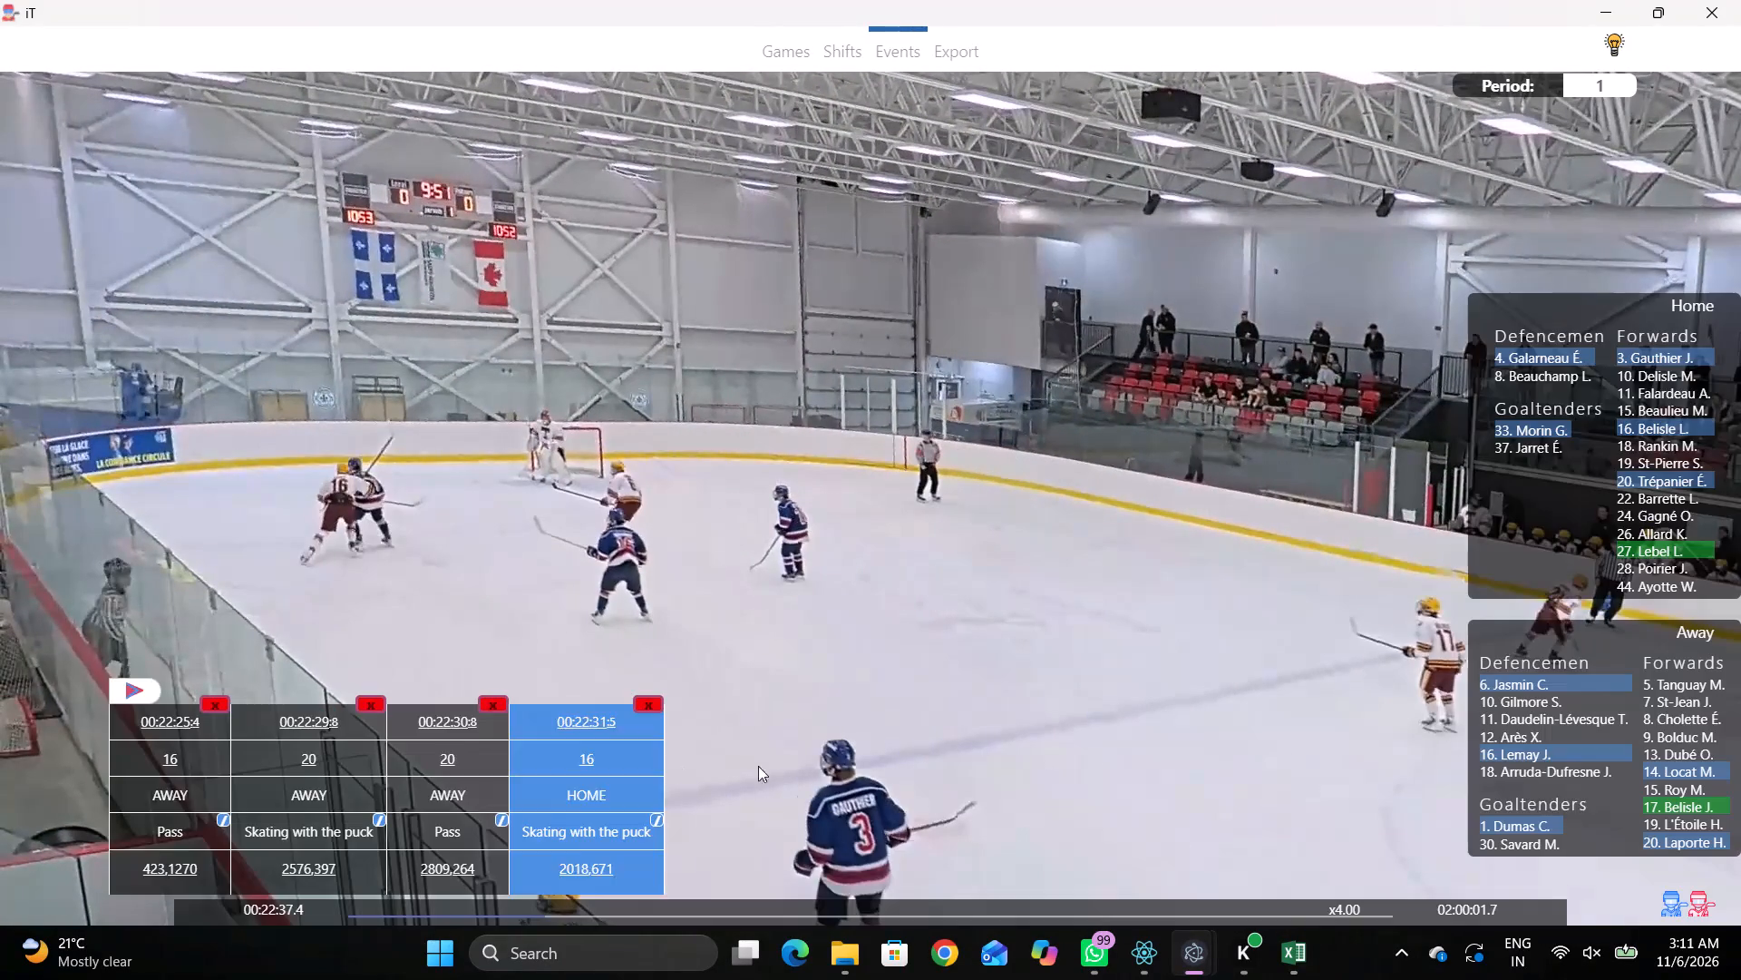
pyautogui.click(579, 722)
pyautogui.hotkey('shift', 'd')
pyautogui.press('q')
pyautogui.press('q')
pyautogui.press('q')
pyautogui.press('q')
pyautogui.press('q')
pyautogui.press('q')
pyautogui.press('q')
pyautogui.press('q')
pyautogui.press('q')
pyautogui.press('q')
pyautogui.press('q')
pyautogui.press('q')
pyautogui.press('q')
pyautogui.press('q')
pyautogui.press('q')
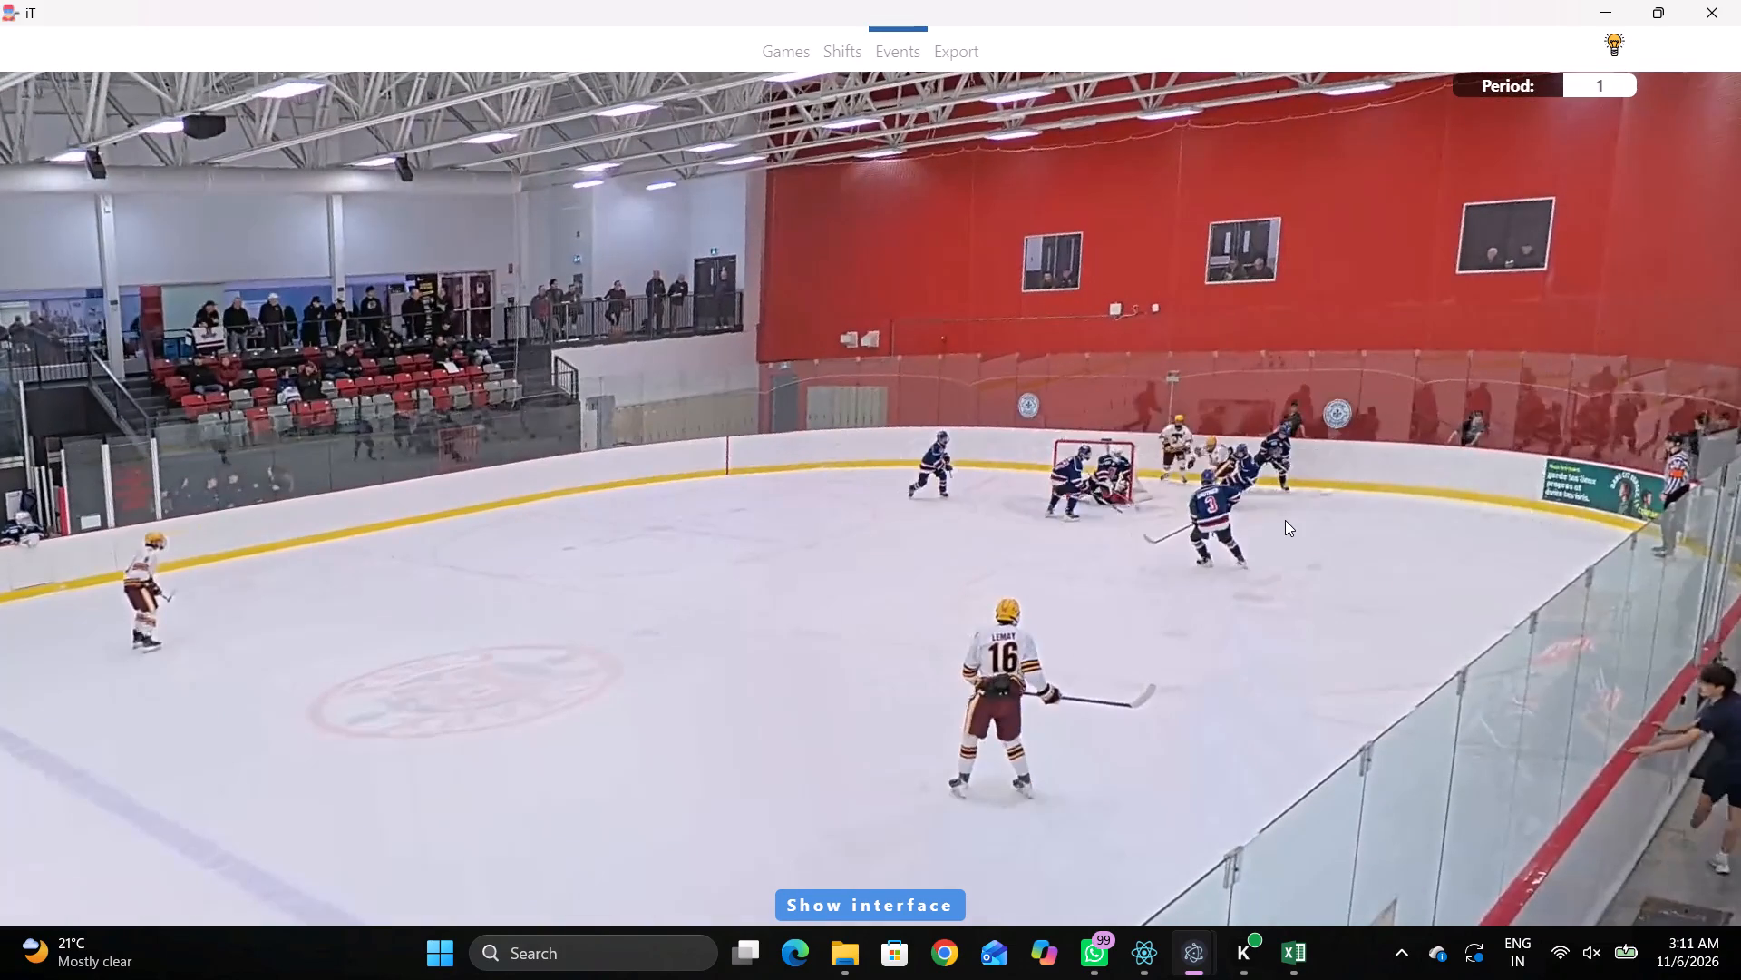
pyautogui.press('q')
pyautogui.press('q')
pyautogui.write('qqqq')
pyautogui.press('q')
pyautogui.write('qq')
# Show the interface, change the player of the 00:22:31.5 Skating with the puck event to home defenceman 4, and hide the interface.
pyautogui.hotkey('shift', 'd')
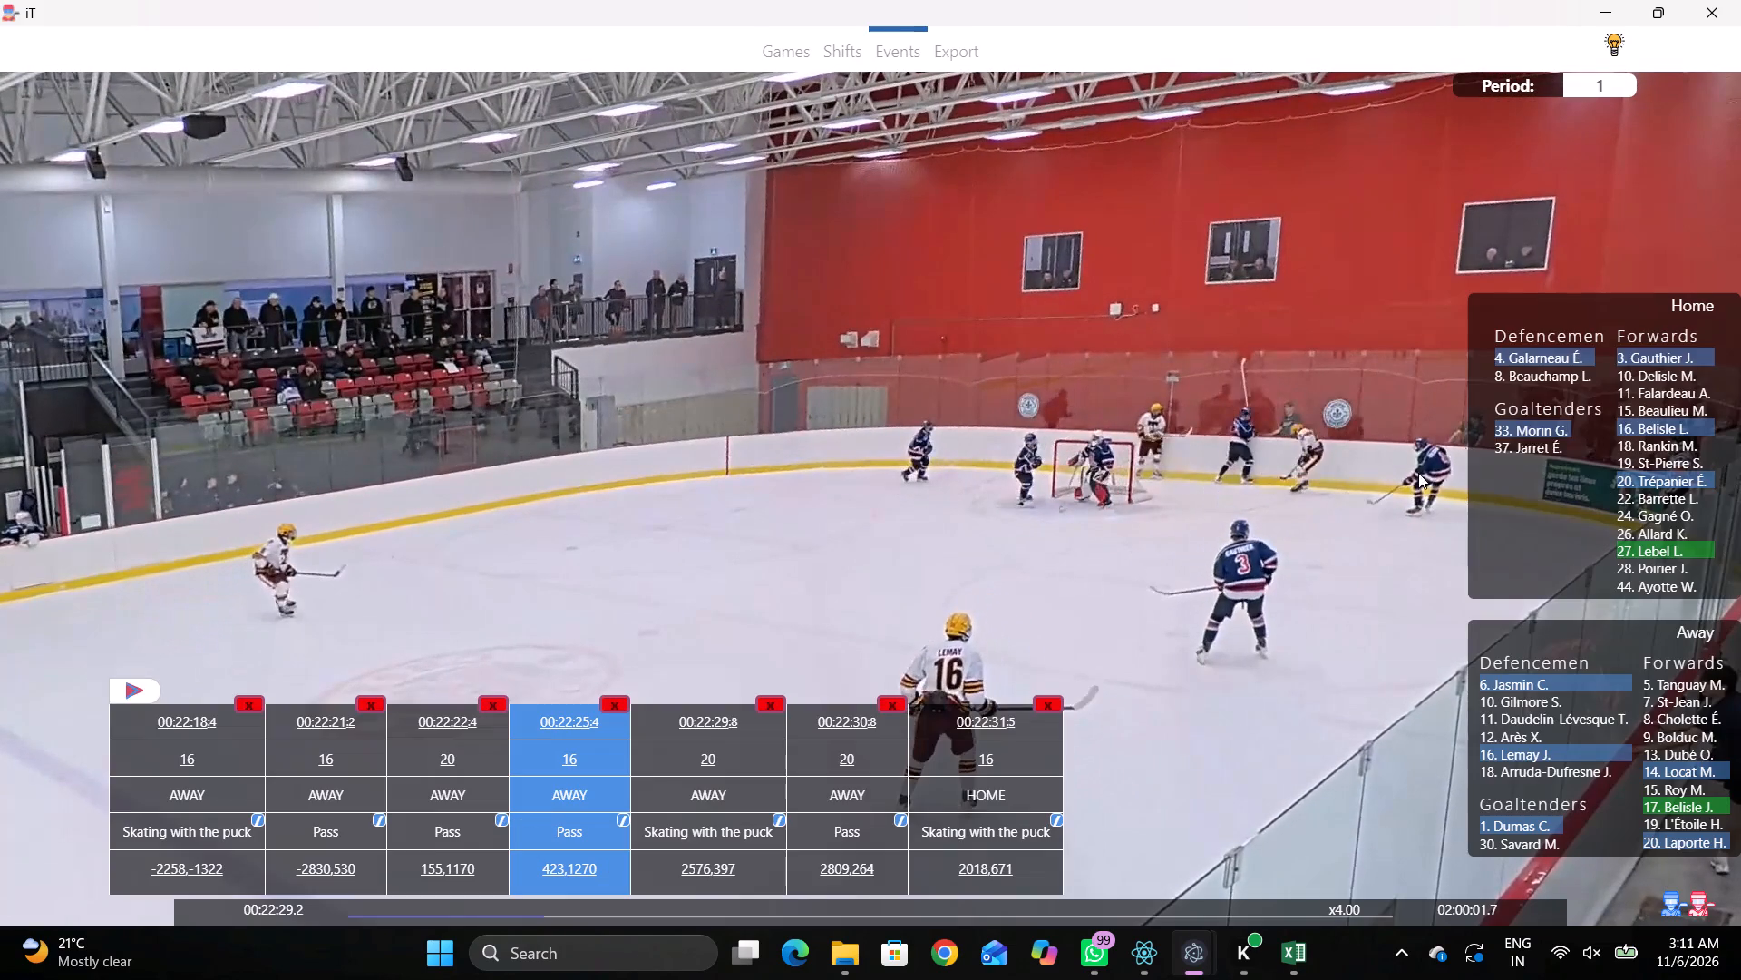
pyautogui.click(1516, 356)
pyautogui.click(977, 756)
pyautogui.doubleClick(1511, 356)
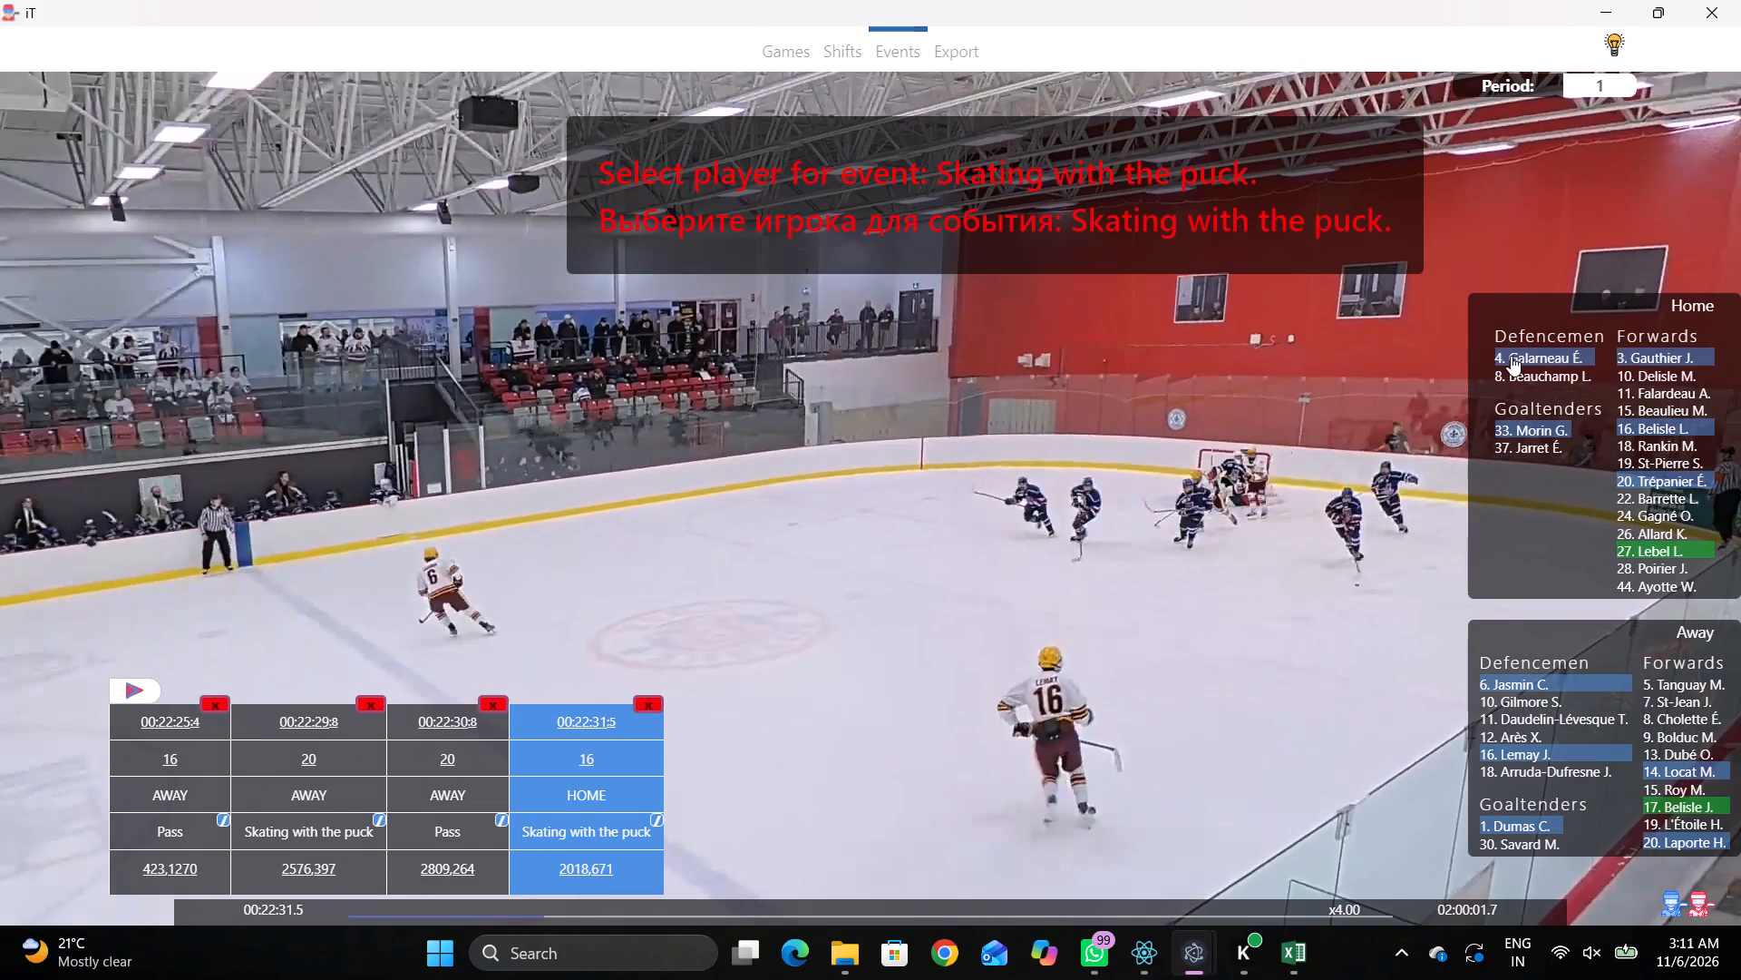
pyautogui.hotkey('shift', 'd')
# Play on and record a Pass by the repeated player, at the blue-line side of the home end's near faceoff circle, toward the near boards.
pyautogui.press('space')
pyautogui.press('space')
pyautogui.rightClick(853, 389)
pyautogui.click(870, 403)
pyautogui.click(1516, 279)
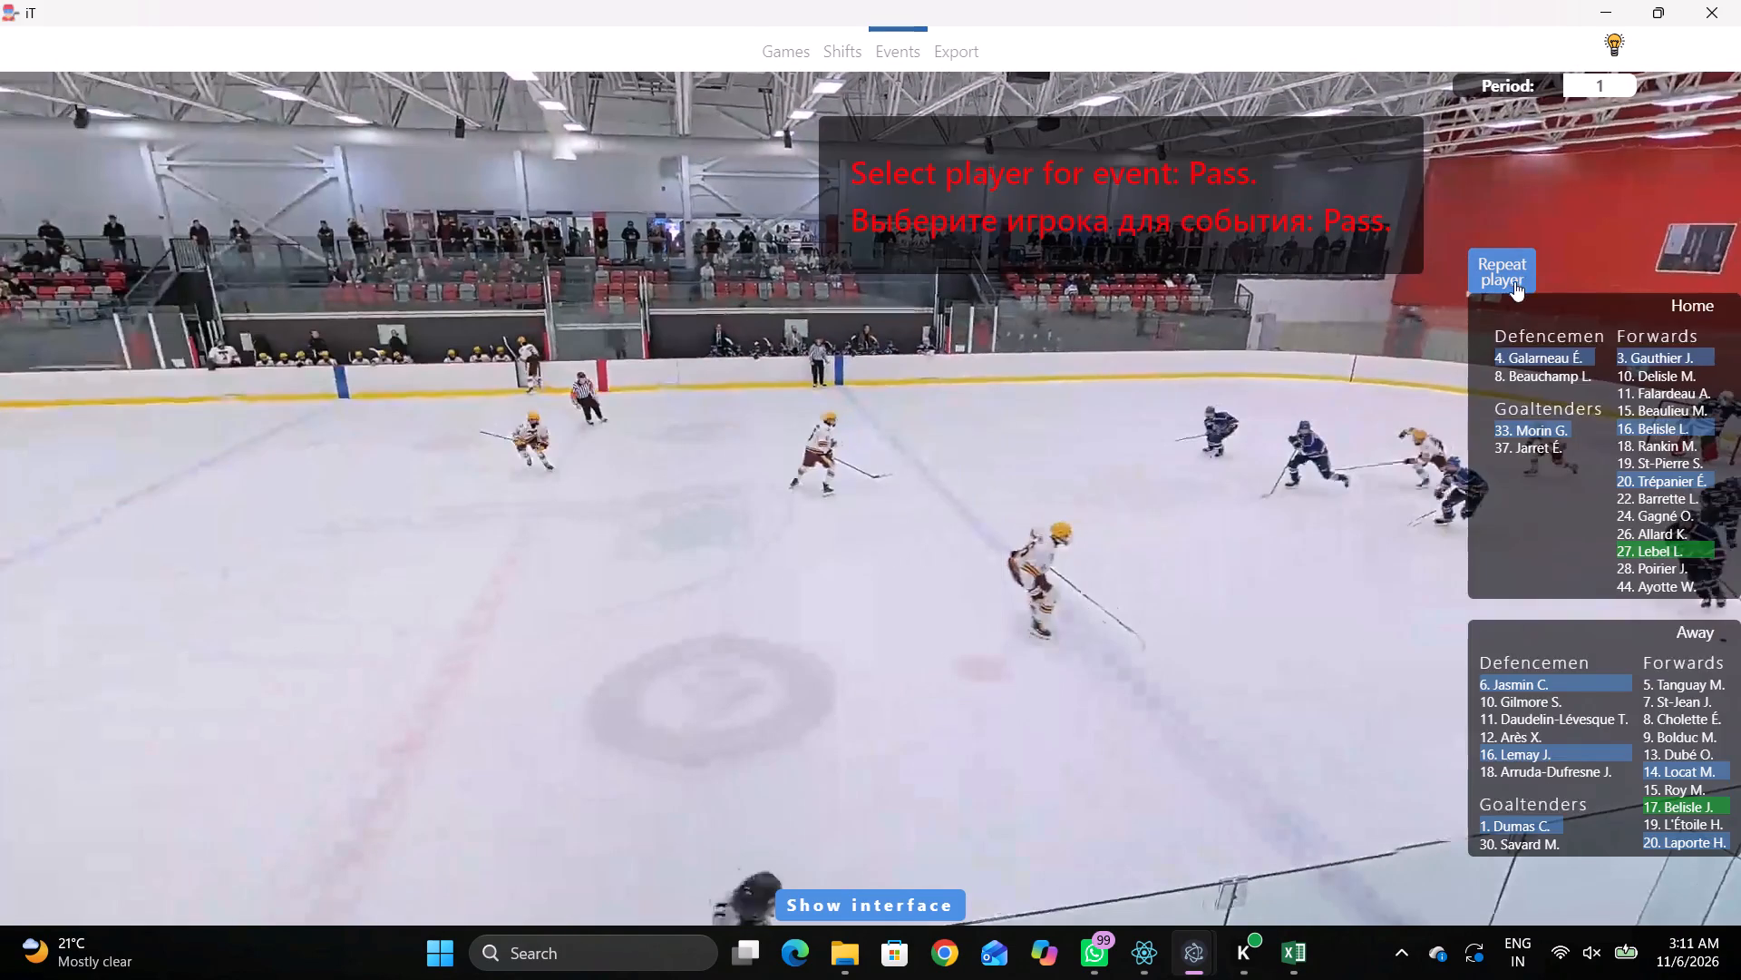
pyautogui.click(1168, 525)
# Play on and step back through the play moving into the away end to examine where the puck goes.
pyautogui.press('space')
pyautogui.press('space')
pyautogui.press('space')
pyautogui.press('space')
pyautogui.write('r qq')
pyautogui.write('q')
pyautogui.press('space')
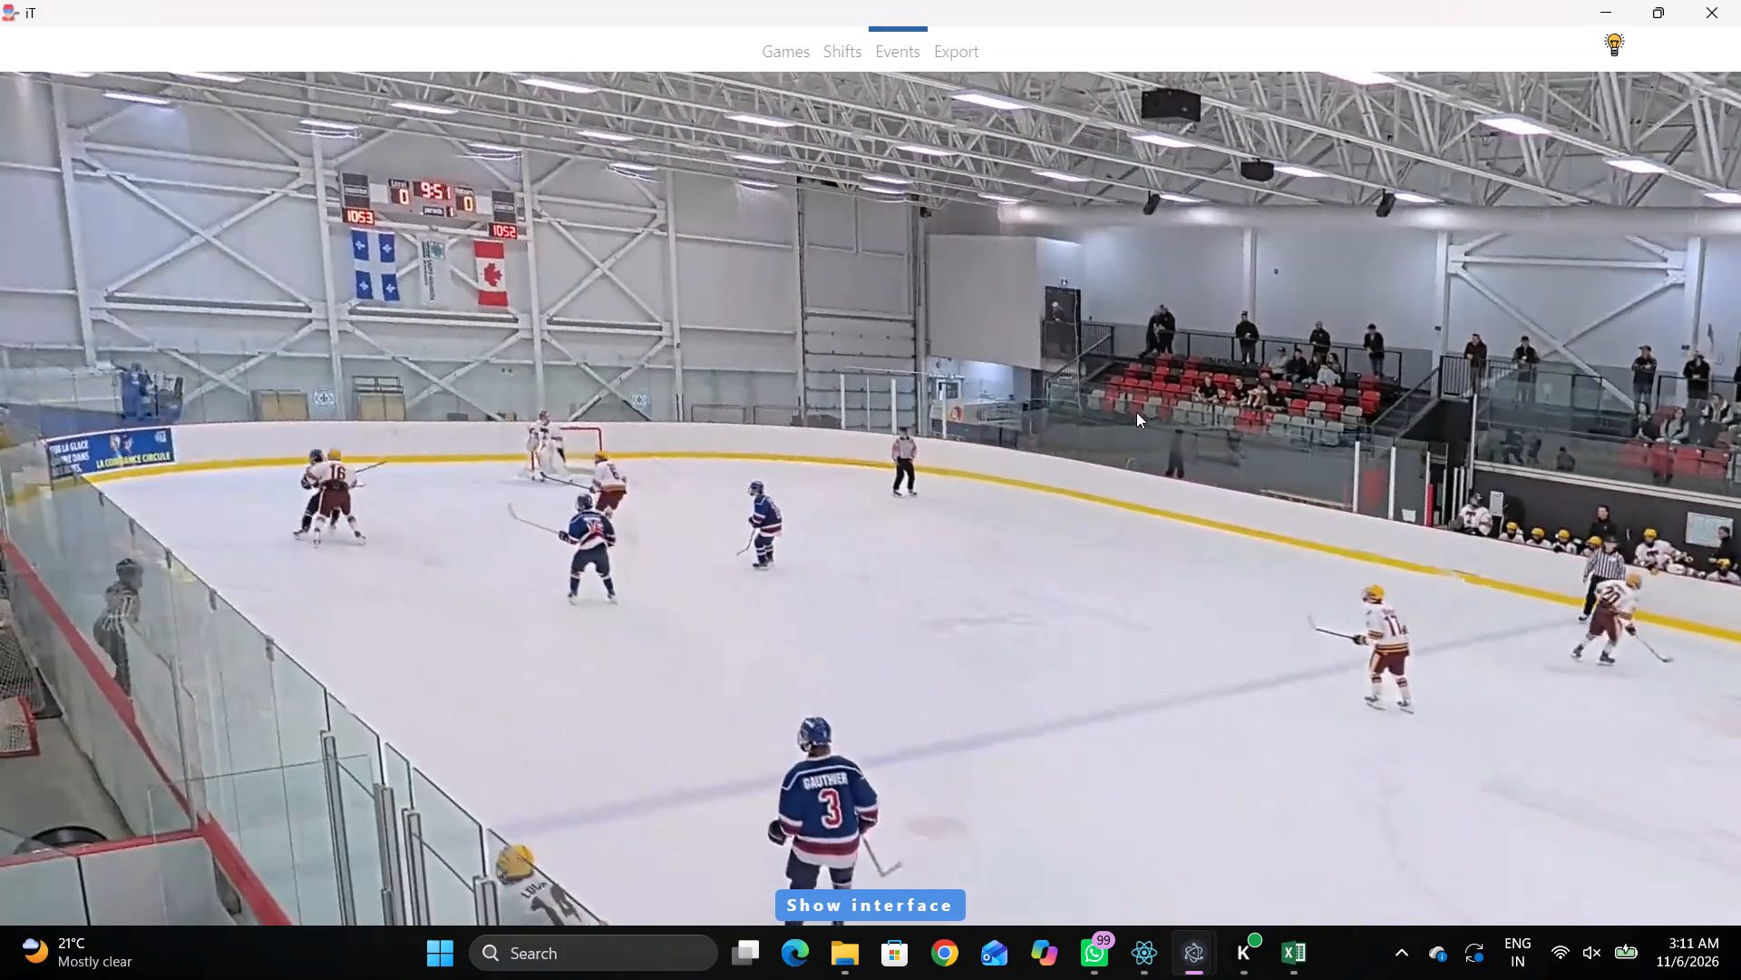
pyautogui.press('space')
pyautogui.press('space')
pyautogui.press('space')
pyautogui.press('space')
pyautogui.press('space')
# Play on and record Skating with the puck by home forward 27, behind the away goal line on the near side of the net.
pyautogui.rightClick(1009, 446)
pyautogui.press('space')
pyautogui.press('space')
pyautogui.rightClick(1029, 458)
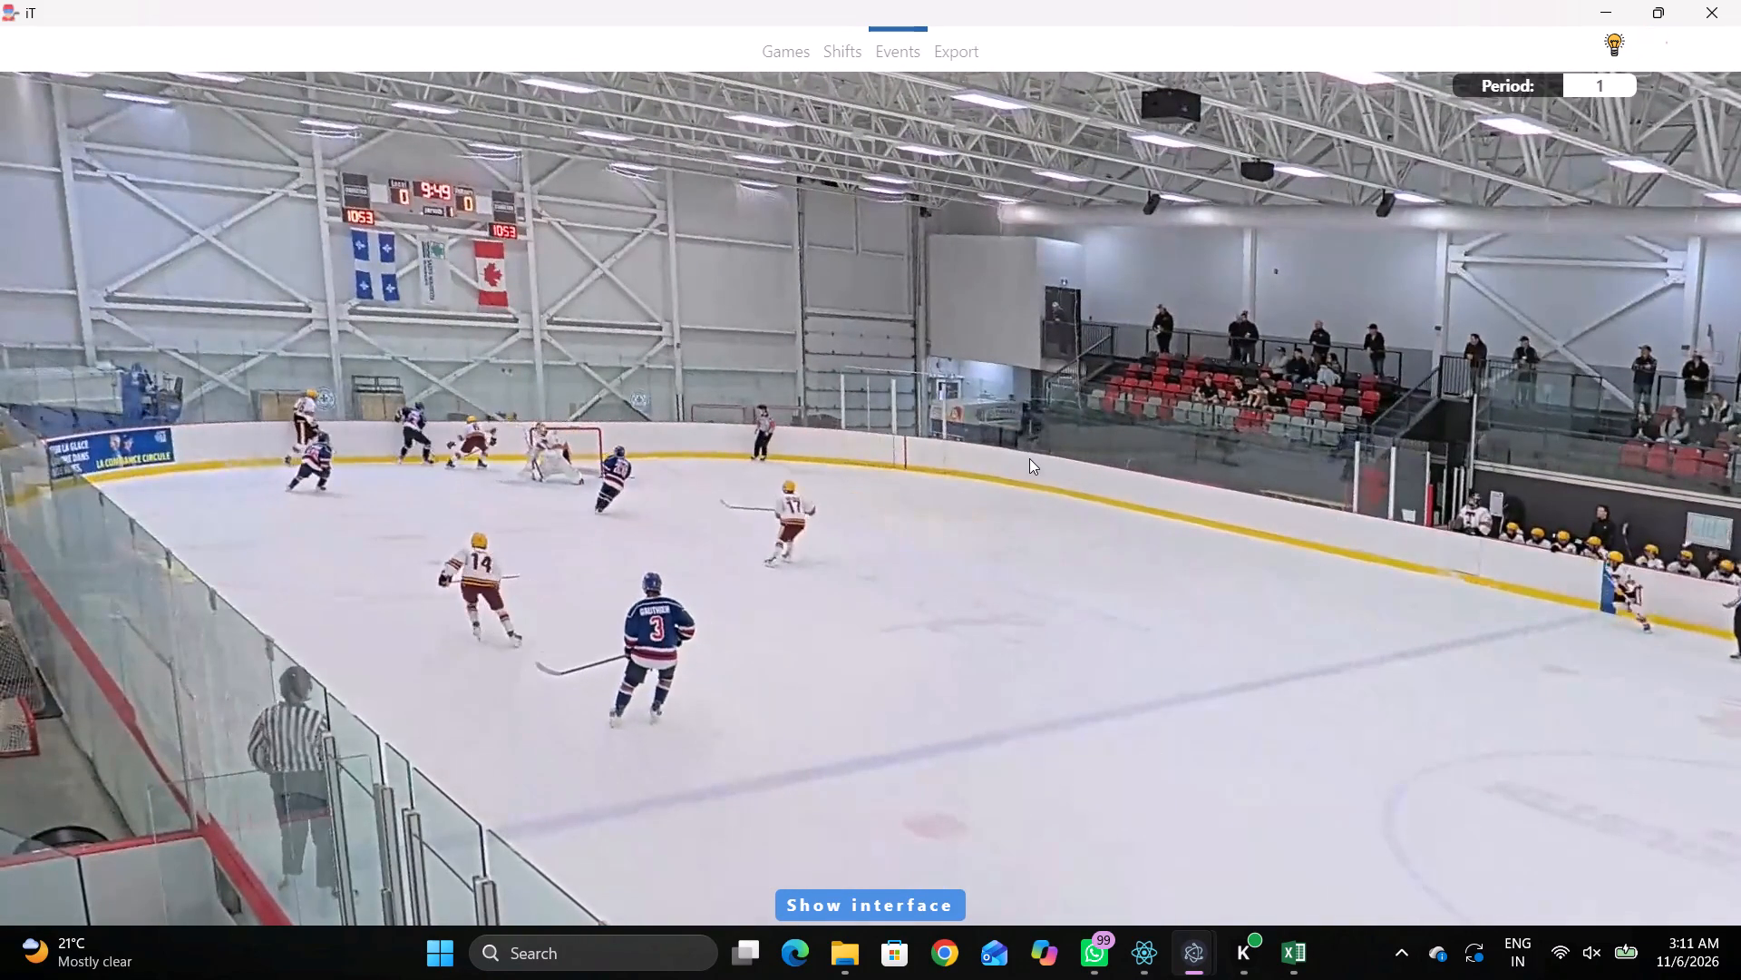
pyautogui.press('space')
pyautogui.press('space')
pyautogui.rightClick(1045, 457)
pyautogui.press('q')
pyautogui.click(1173, 507)
pyautogui.moveTo(1052, 496); pyautogui.dragTo(1028, 502, button='right')
pyautogui.click(1124, 540)
pyautogui.click(1627, 563)
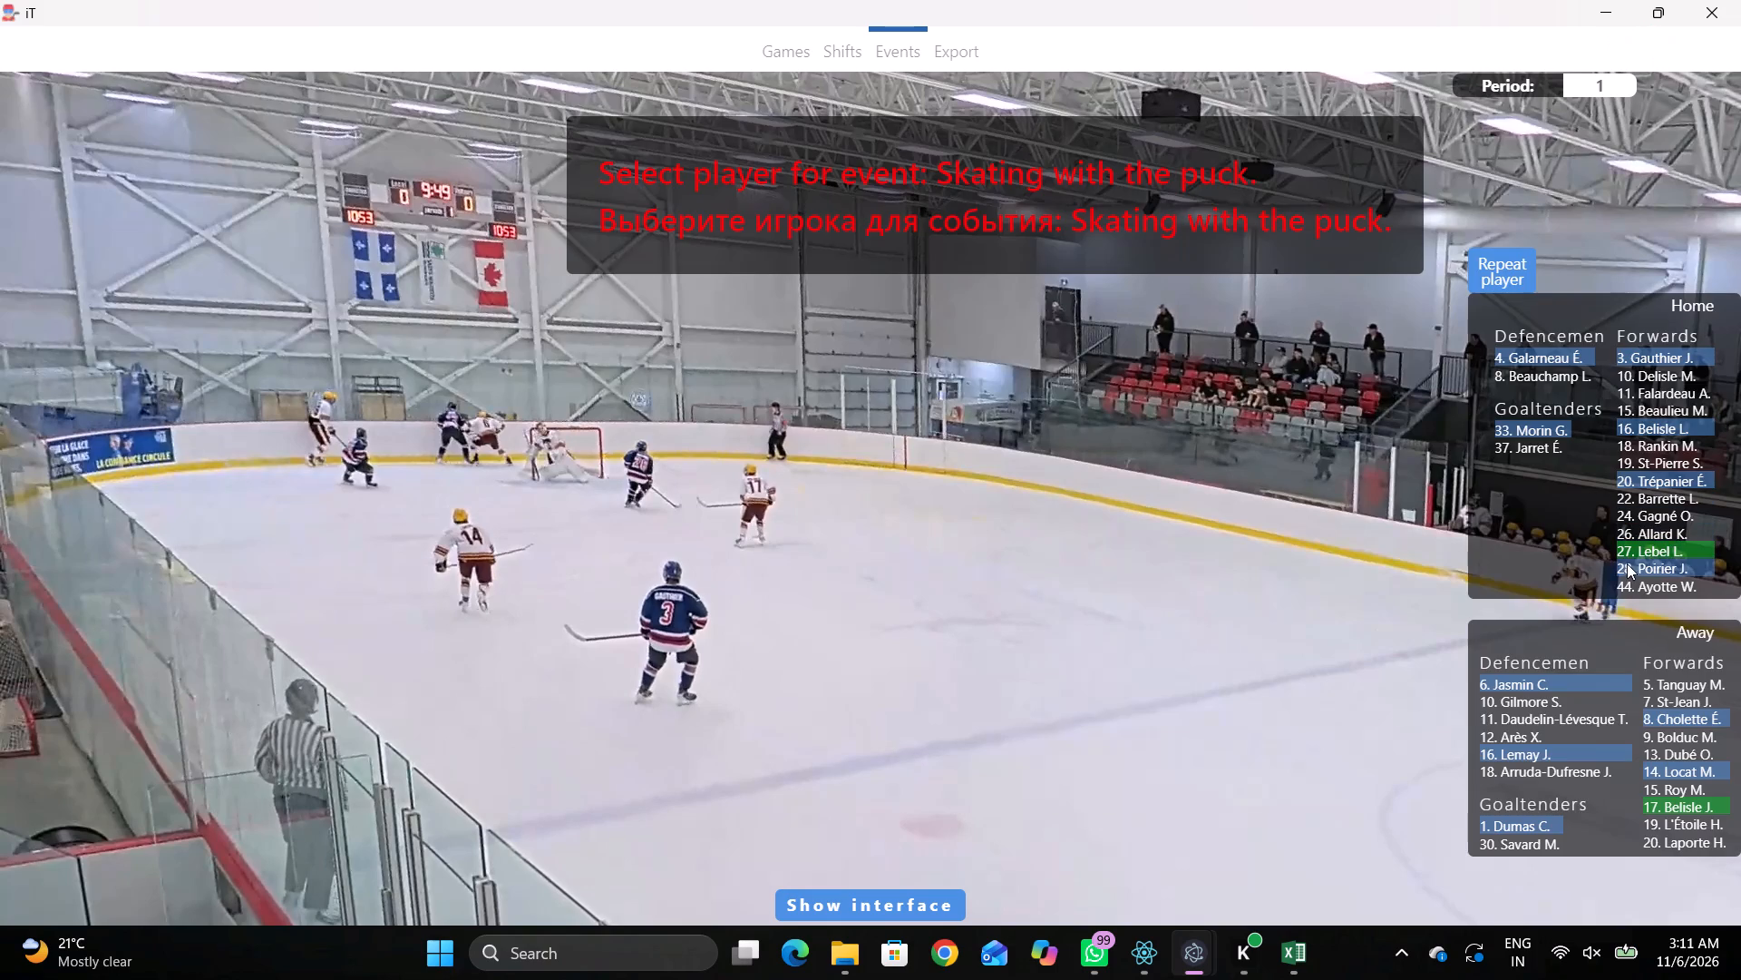
pyautogui.click(1629, 546)
pyautogui.click(459, 428)
pyautogui.click(448, 408)
# Play on and step back through the scramble behind the away net to examine who moves the puck.
pyautogui.press('space')
pyautogui.press('space')
pyautogui.press('space')
pyautogui.press('space')
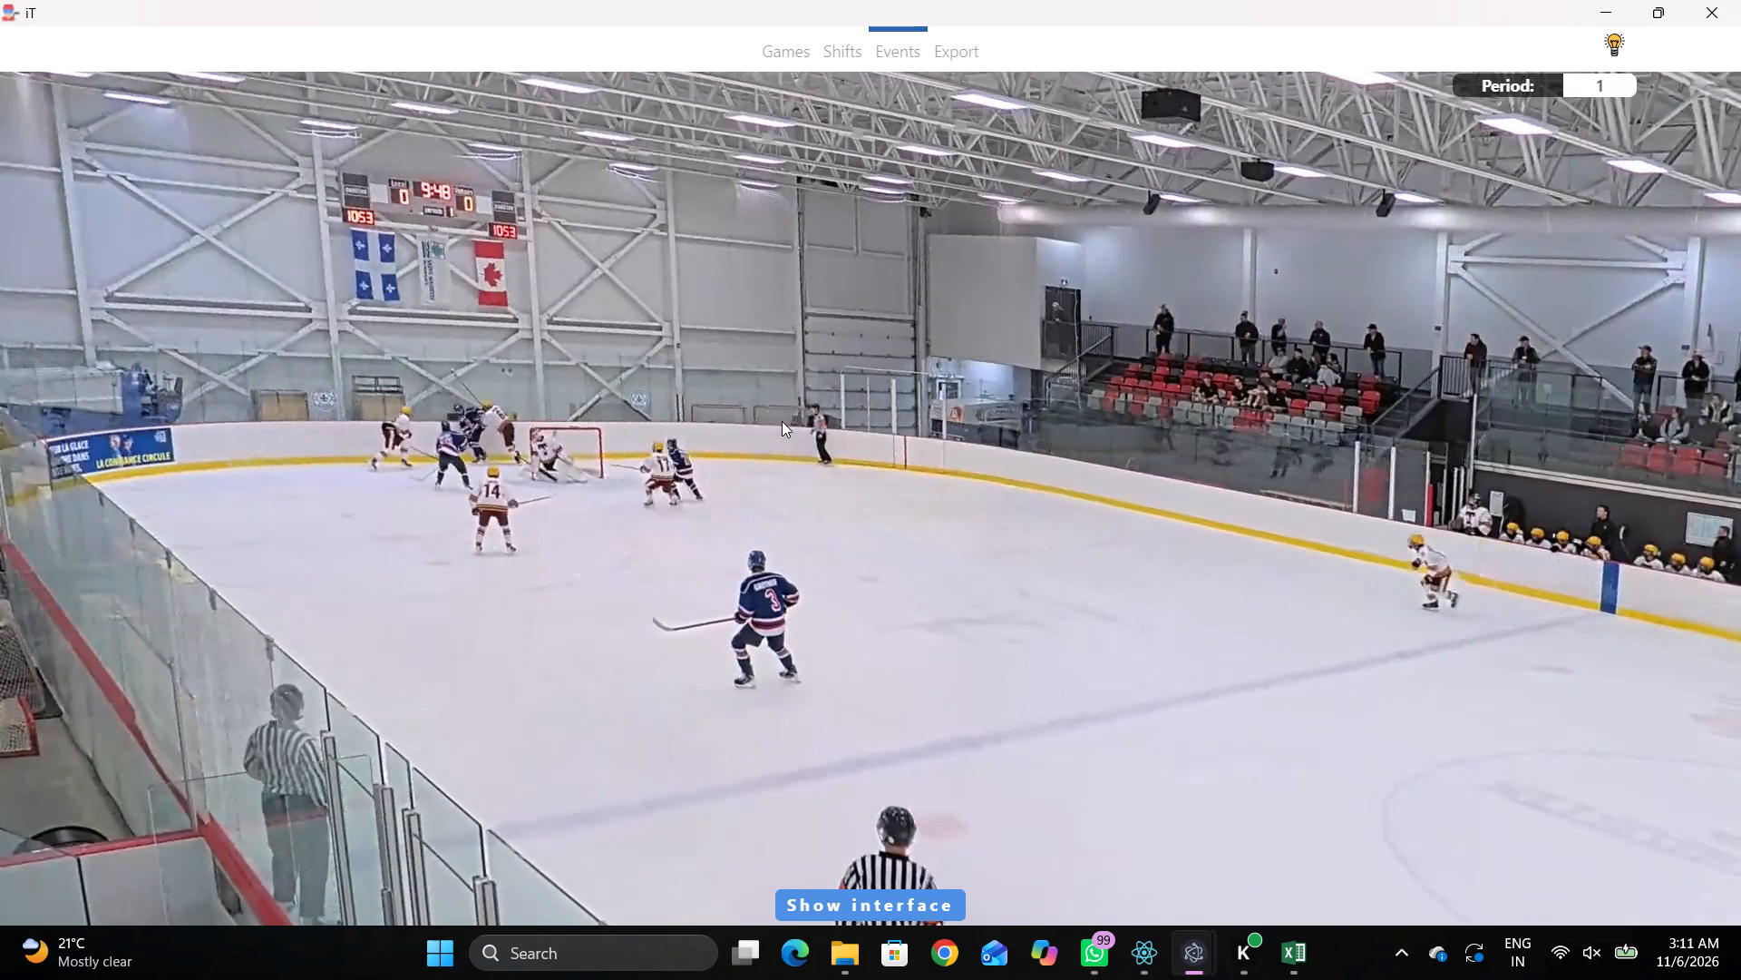
pyautogui.press('space')
pyautogui.press('space')
pyautogui.press('q')
pyautogui.press('q')
pyautogui.press('q')
pyautogui.press('q')
pyautogui.press('q')
pyautogui.press('q')
pyautogui.press('q')
pyautogui.press('q')
pyautogui.press('q')
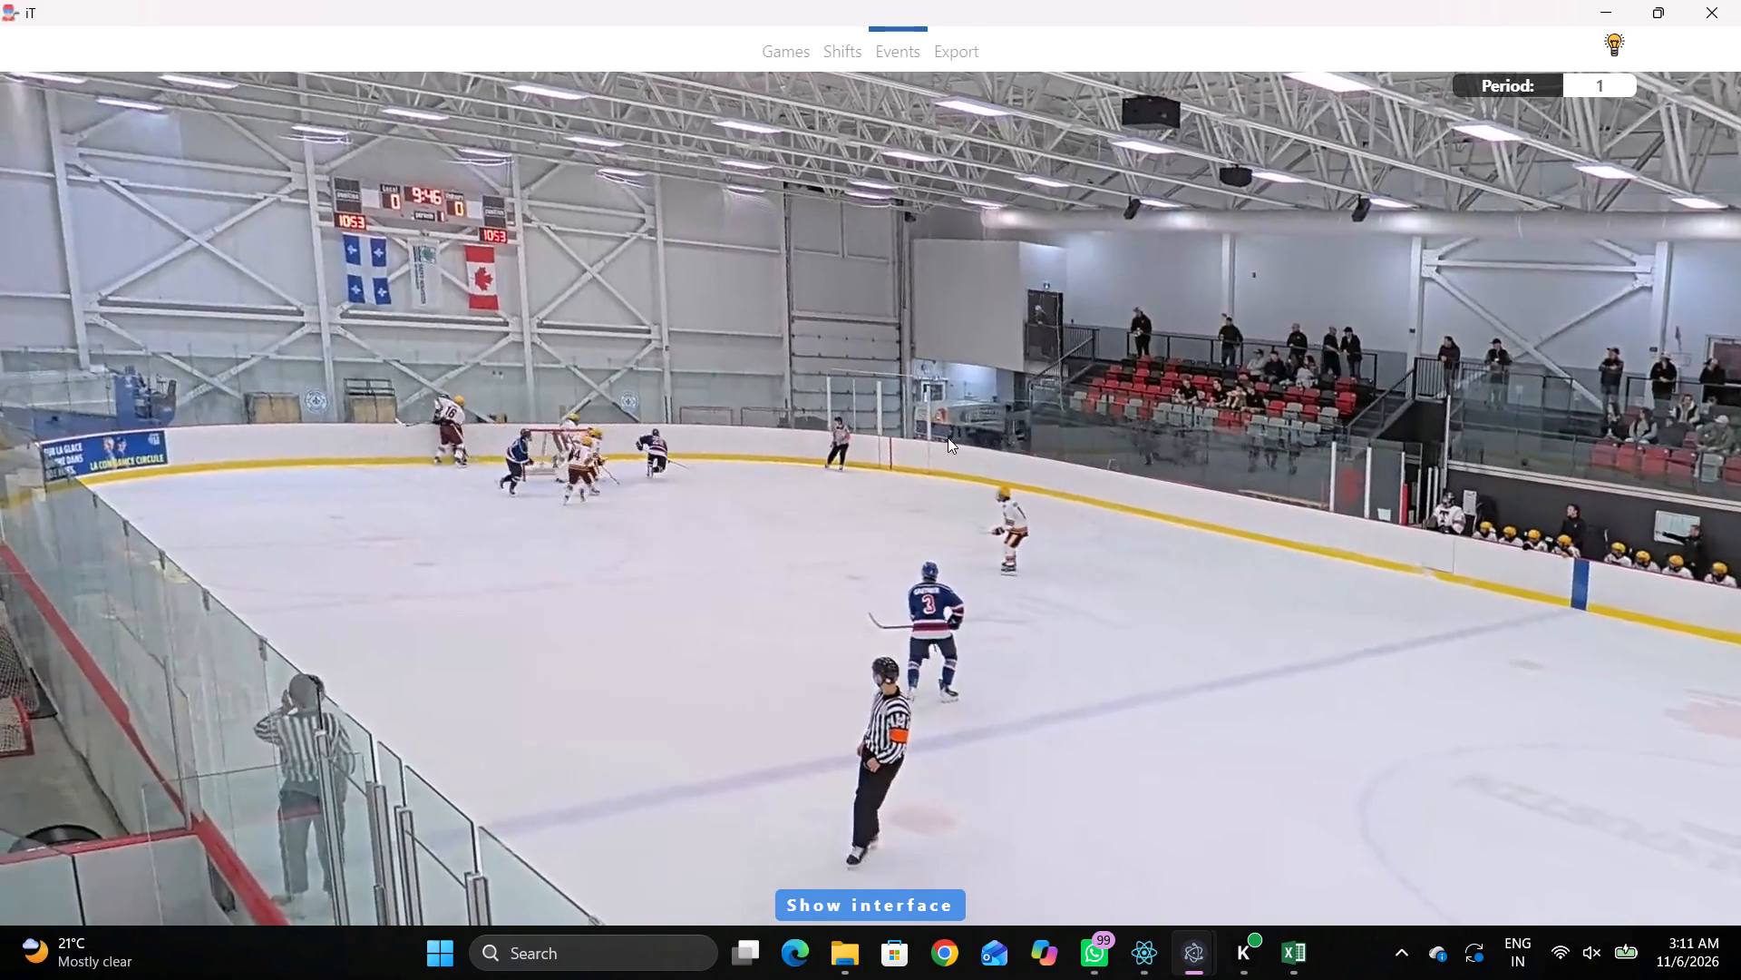
pyautogui.press('q')
# Record a Pass by the repeated player, near the end boards behind the away goal line on the near side of the net.
pyautogui.rightClick(951, 416)
pyautogui.click(957, 426)
pyautogui.moveTo(937, 426); pyautogui.dragTo(919, 433, button='right')
pyautogui.click(941, 438)
pyautogui.click(1467, 281)
pyautogui.rightClick(553, 476)
pyautogui.click(574, 484)
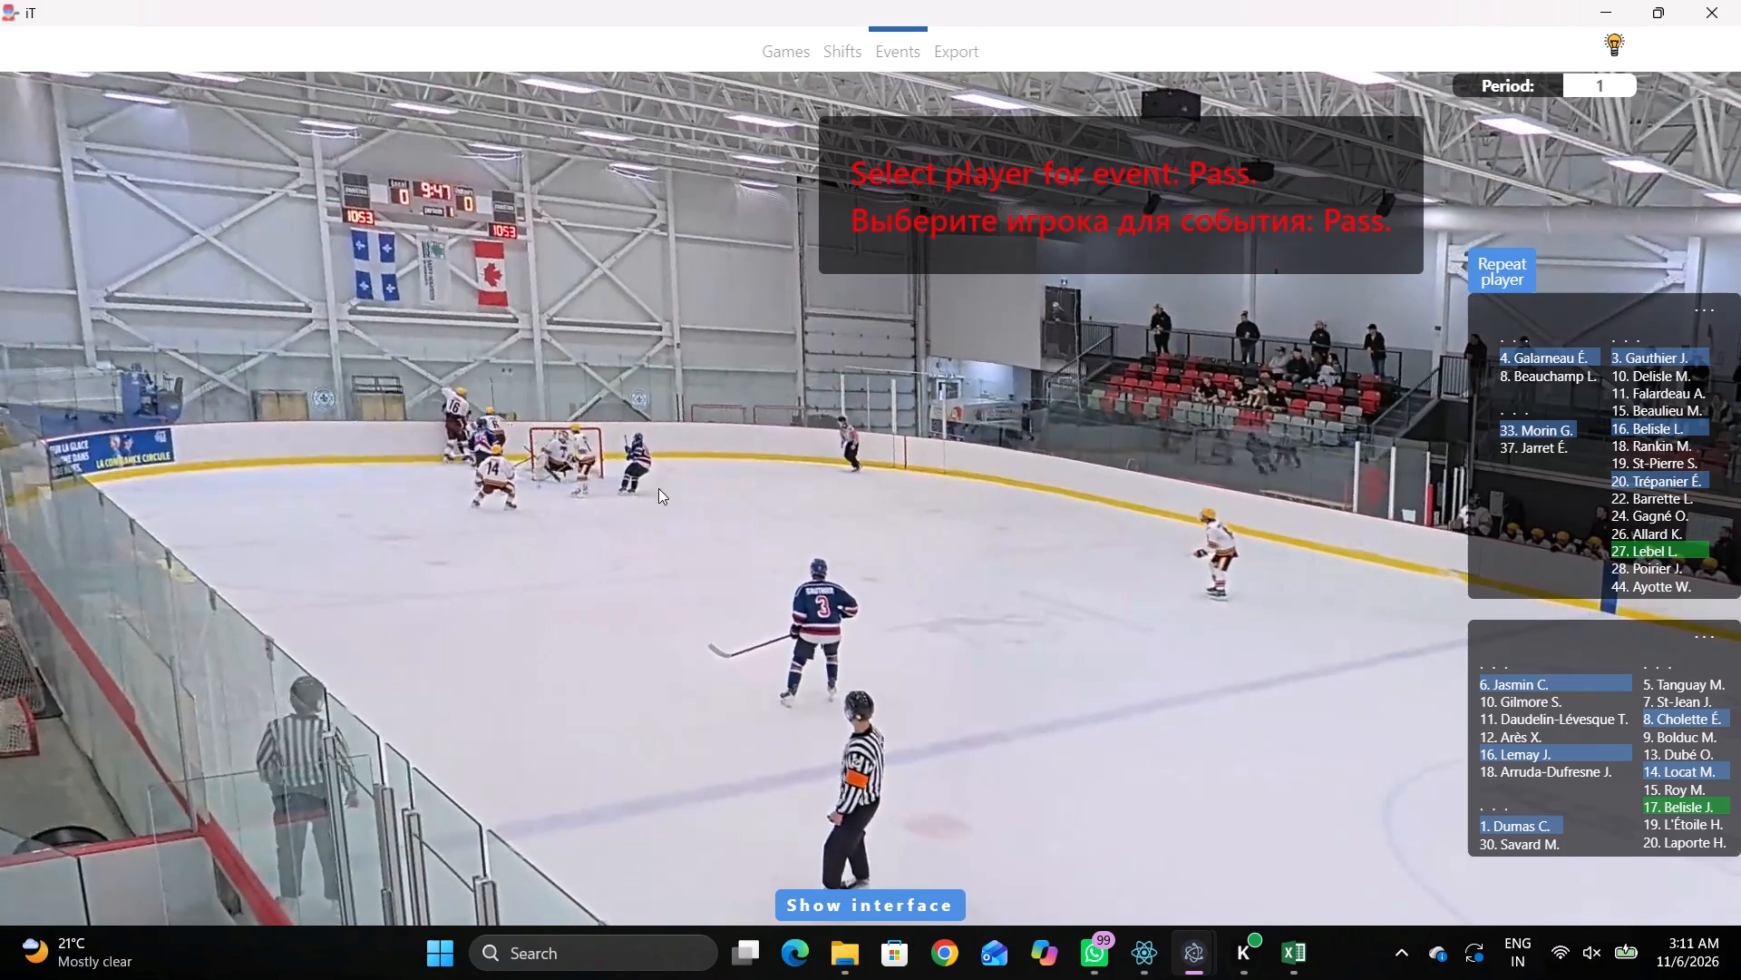
pyautogui.click(1490, 254)
pyautogui.click(435, 411)
# Play on and record a Pass by away defenceman 6, just behind the away goal line on the far side of the net.
pyautogui.press('space')
pyautogui.press('space')
pyautogui.press('space')
pyautogui.press('space')
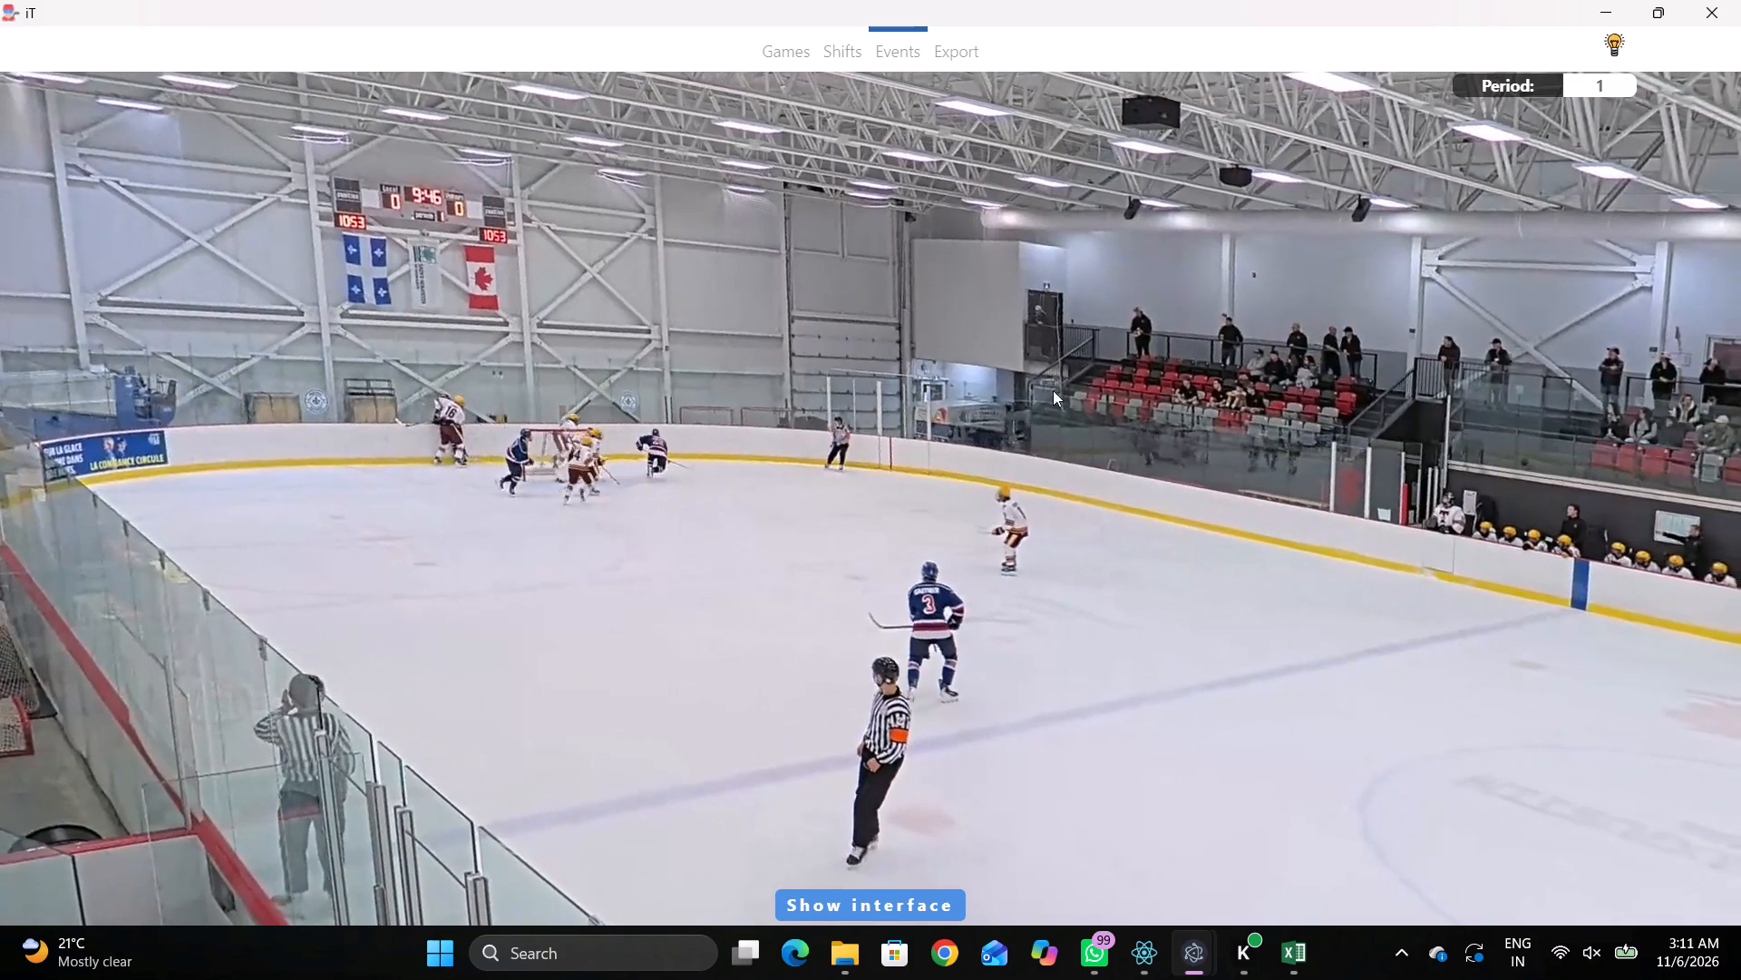
pyautogui.rightClick(1021, 364)
pyautogui.click(1125, 427)
pyautogui.rightClick(1111, 417)
pyautogui.click(1153, 436)
pyautogui.click(1555, 687)
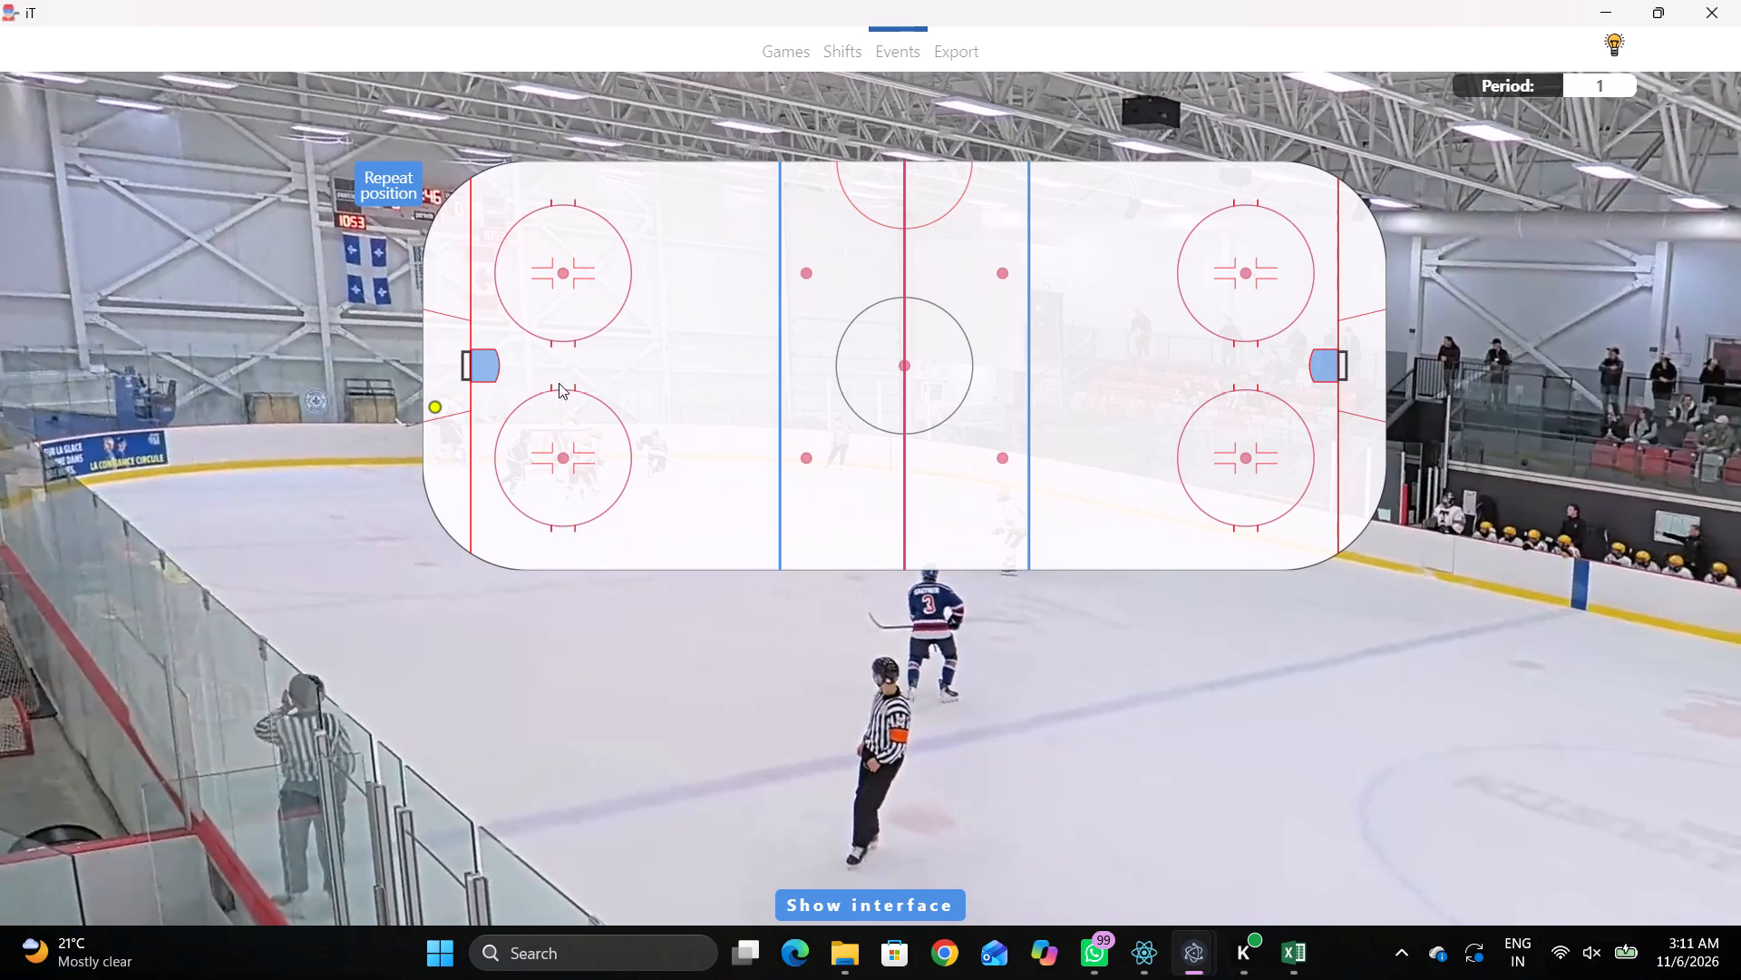
pyautogui.click(466, 327)
# Play on, step back and record Skating with the puck by home forward 20, behind the away goal line in the far corner.
pyautogui.press('space')
pyautogui.press('space')
pyautogui.press('space')
pyautogui.press('space')
pyautogui.press('space')
pyautogui.press('space')
pyautogui.press('q')
pyautogui.press('q')
pyautogui.press('q')
pyautogui.press('q')
pyautogui.press('q')
pyautogui.press('q')
pyautogui.press('q')
pyautogui.press('q')
pyautogui.press('q')
pyautogui.press('q')
pyautogui.press('q')
pyautogui.press('q')
pyautogui.press('q')
pyautogui.press('q')
pyautogui.press('q')
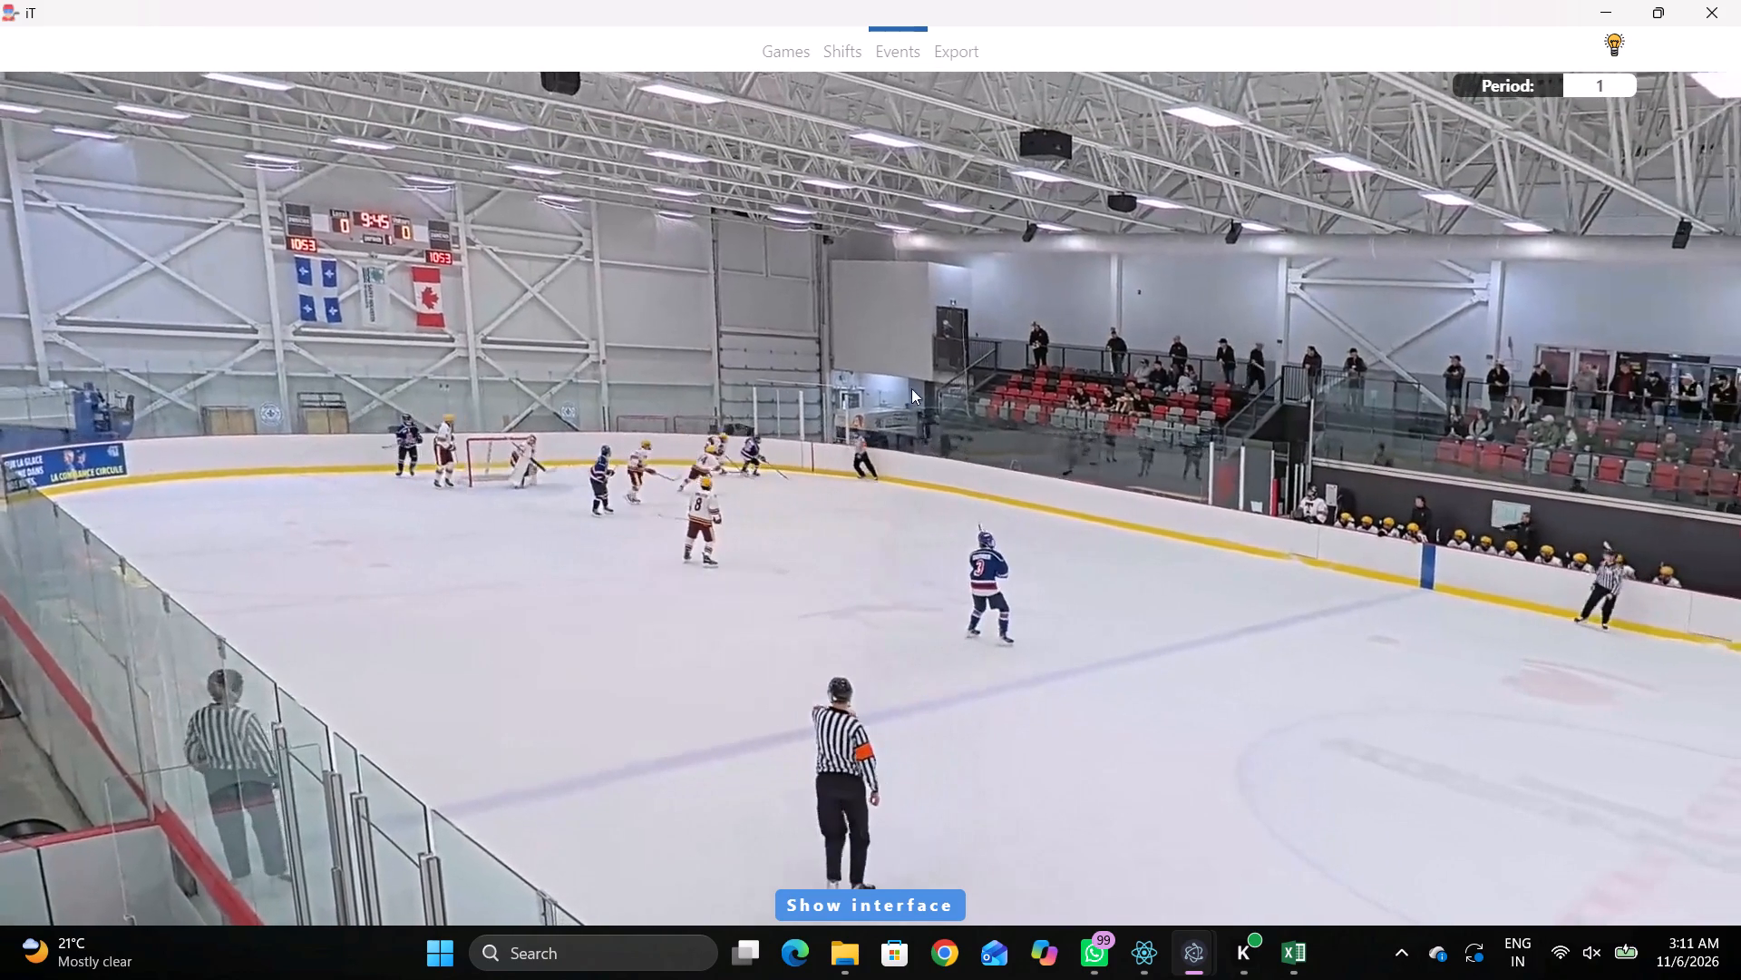
pyautogui.write('qq')
pyautogui.press('space')
pyautogui.press('space')
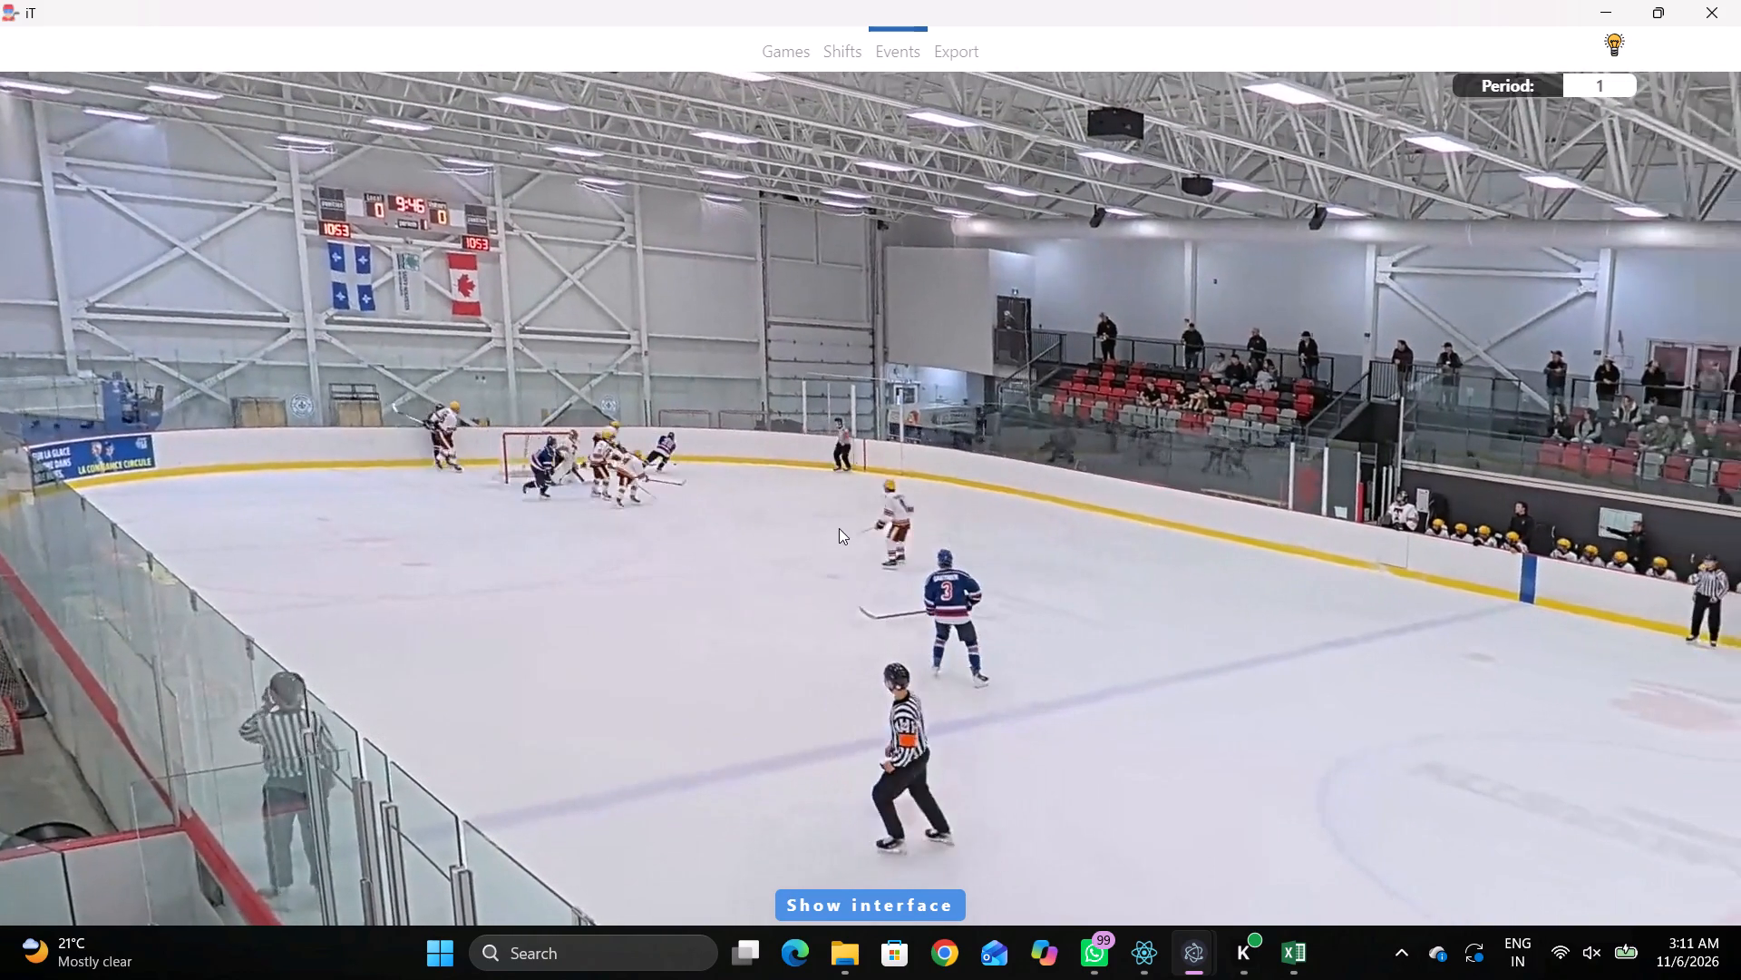
pyautogui.press('space')
pyautogui.press('space')
pyautogui.moveTo(825, 443); pyautogui.dragTo(836, 438, button='right')
pyautogui.click(887, 465)
pyautogui.click(1632, 473)
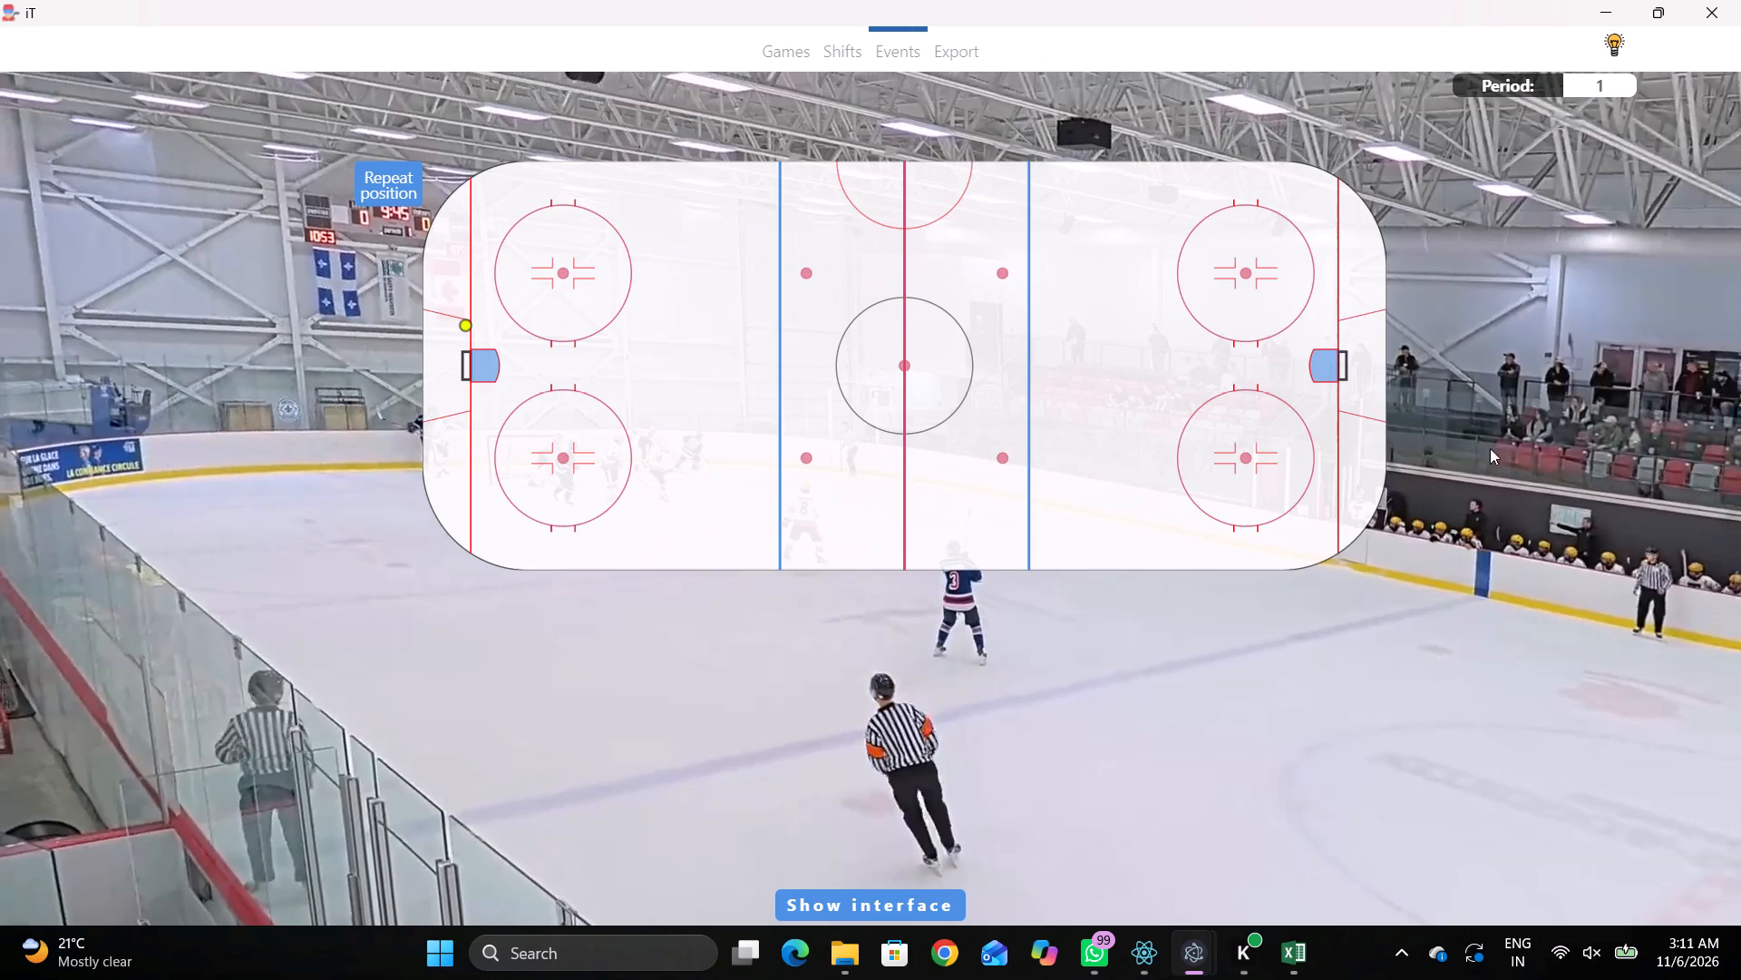
pyautogui.click(443, 260)
# Step back and replay the puck battle in the far corner of the away zone to examine who moves the puck.
pyautogui.press('q')
pyautogui.press('q')
pyautogui.press('q')
pyautogui.press('q')
pyautogui.press('q')
pyautogui.press('q')
pyautogui.press('q')
pyautogui.press('q')
pyautogui.press('q')
pyautogui.press('q')
pyautogui.press('q')
pyautogui.press('q')
pyautogui.press('q')
pyautogui.write('qqq')
pyautogui.press('q')
pyautogui.press('q')
pyautogui.press('space')
pyautogui.write('v')
pyautogui.press('space')
pyautogui.press('space')
pyautogui.press('space')
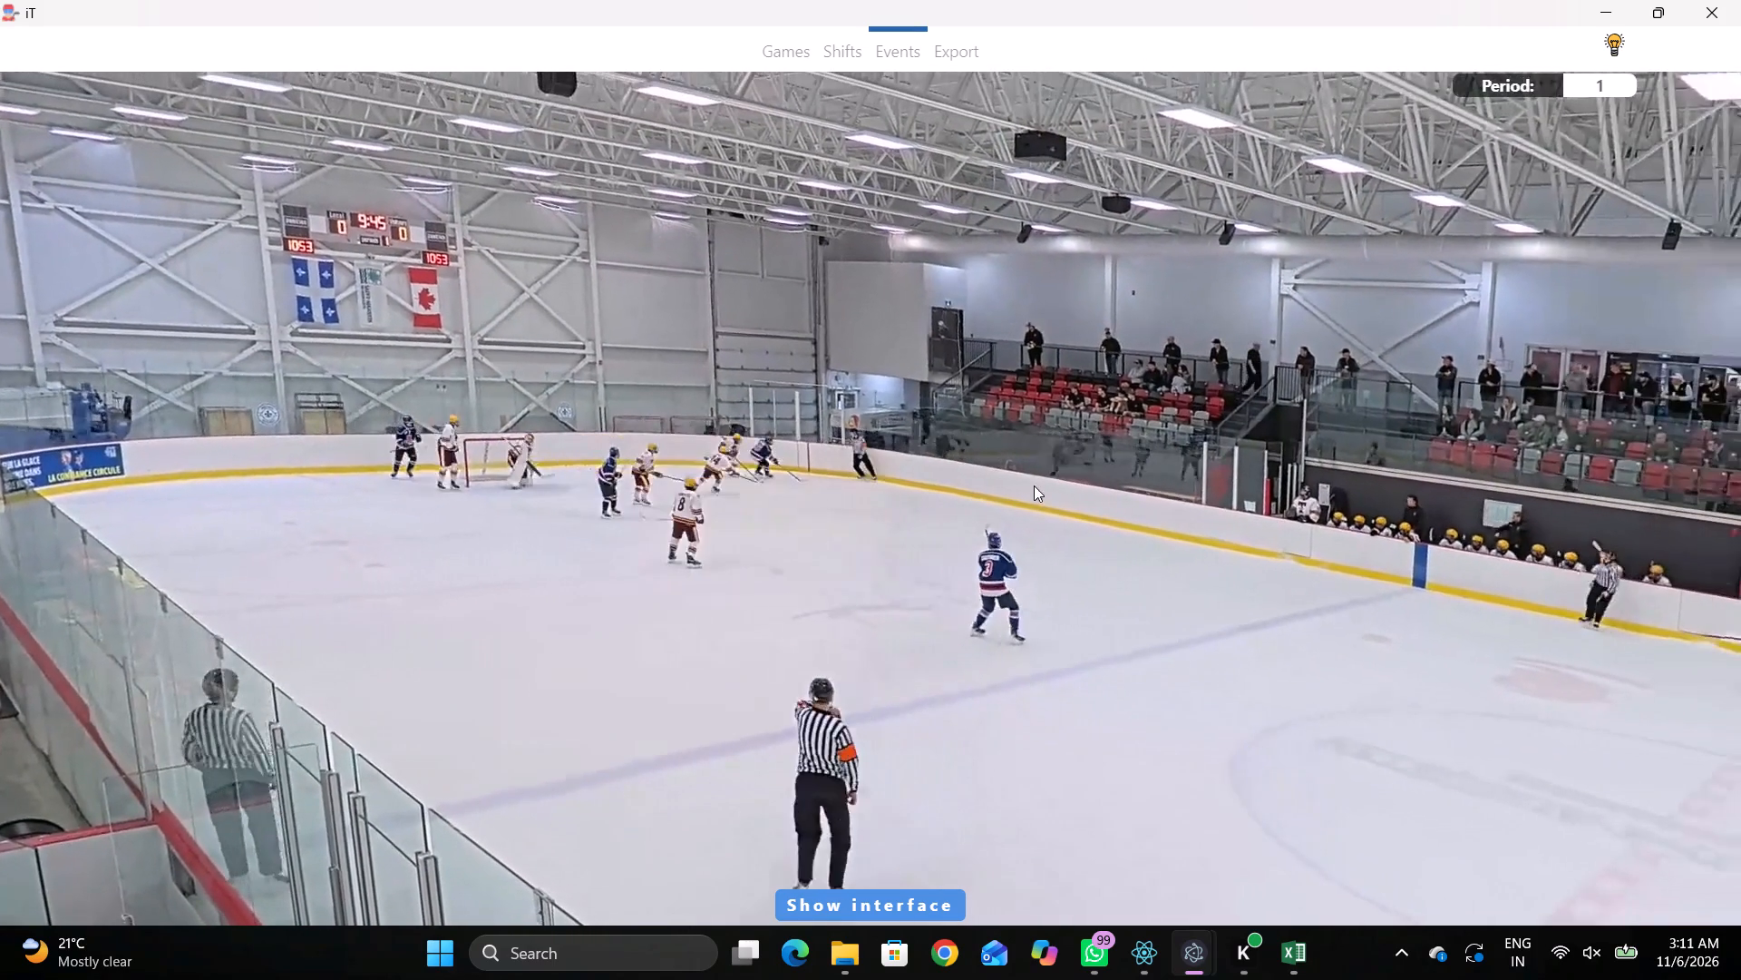
pyautogui.press('space')
pyautogui.press('space')
pyautogui.press('space')
pyautogui.press('space')
pyautogui.press('r')
pyautogui.press('space')
pyautogui.press('space')
pyautogui.press('space')
pyautogui.press('space')
# Step back and record a Pass by the repeated player, along the far boards beside the away zone's faceoff circle, on its blue-line side.
pyautogui.press('q')
pyautogui.press('q')
pyautogui.press('q')
pyautogui.press('q')
pyautogui.press('q')
pyautogui.press('q')
pyautogui.press('q')
pyautogui.press('q')
pyautogui.press('q')
pyautogui.press('q')
pyautogui.press('q')
pyautogui.press('q')
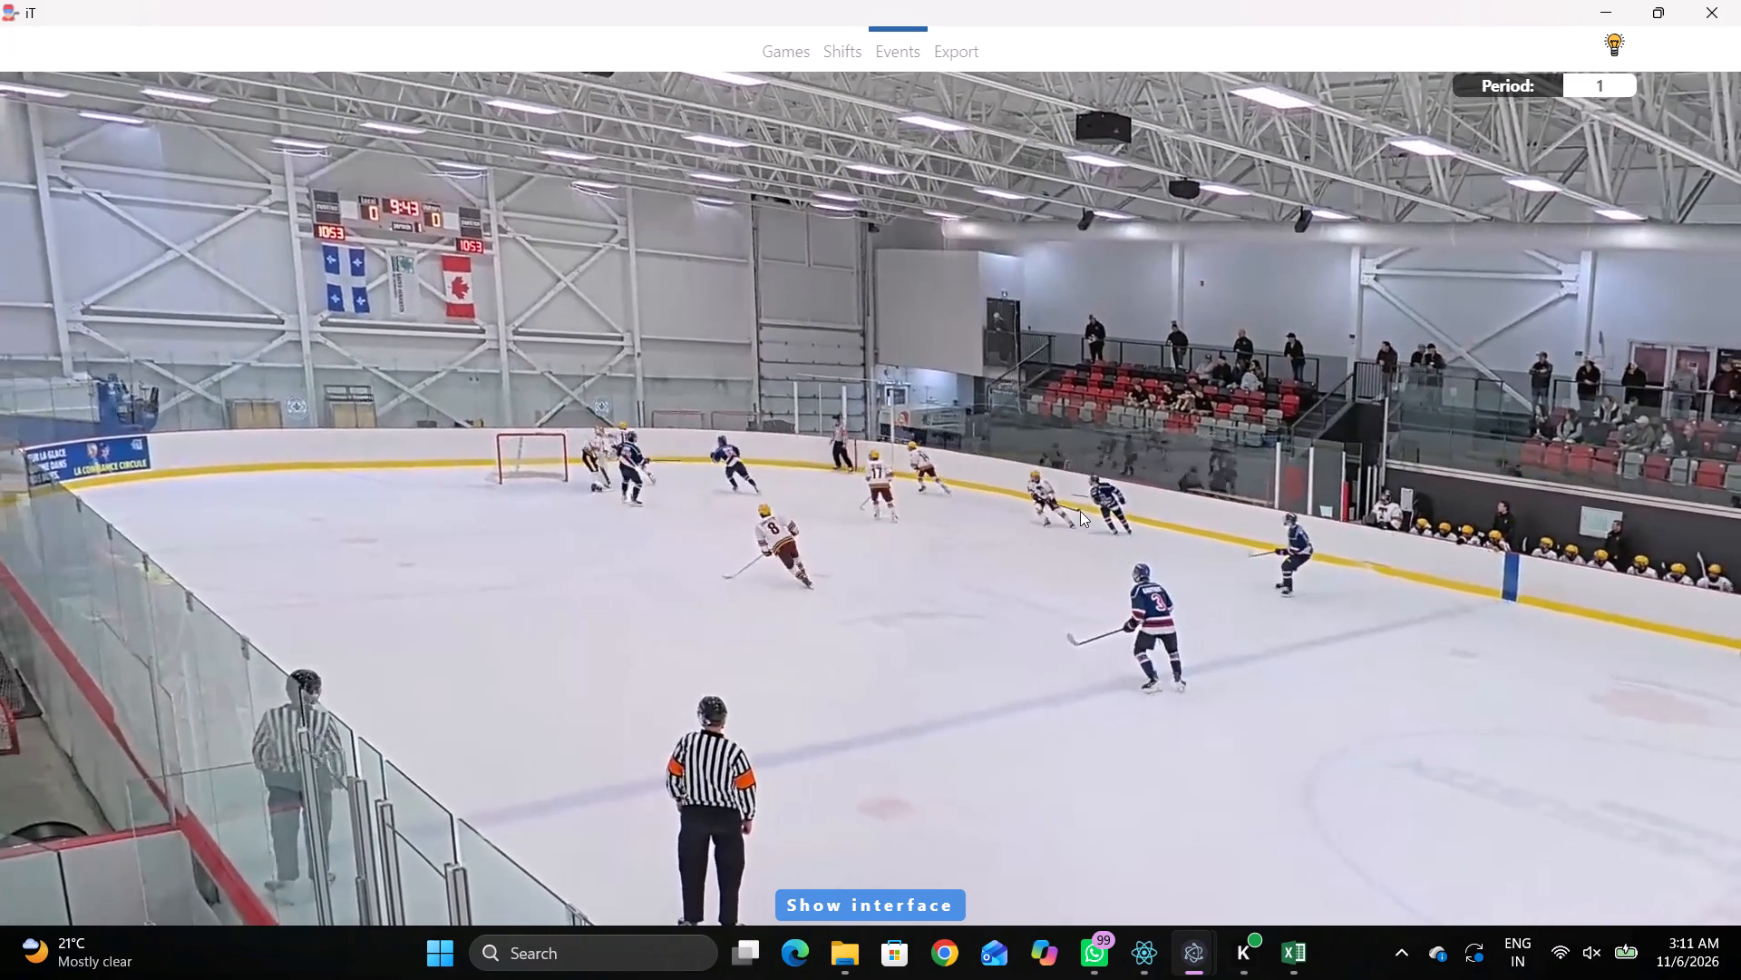
pyautogui.rightClick(1030, 452)
pyautogui.moveTo(1024, 456); pyautogui.dragTo(1005, 469, button='right')
pyautogui.click(1016, 473)
pyautogui.click(1532, 265)
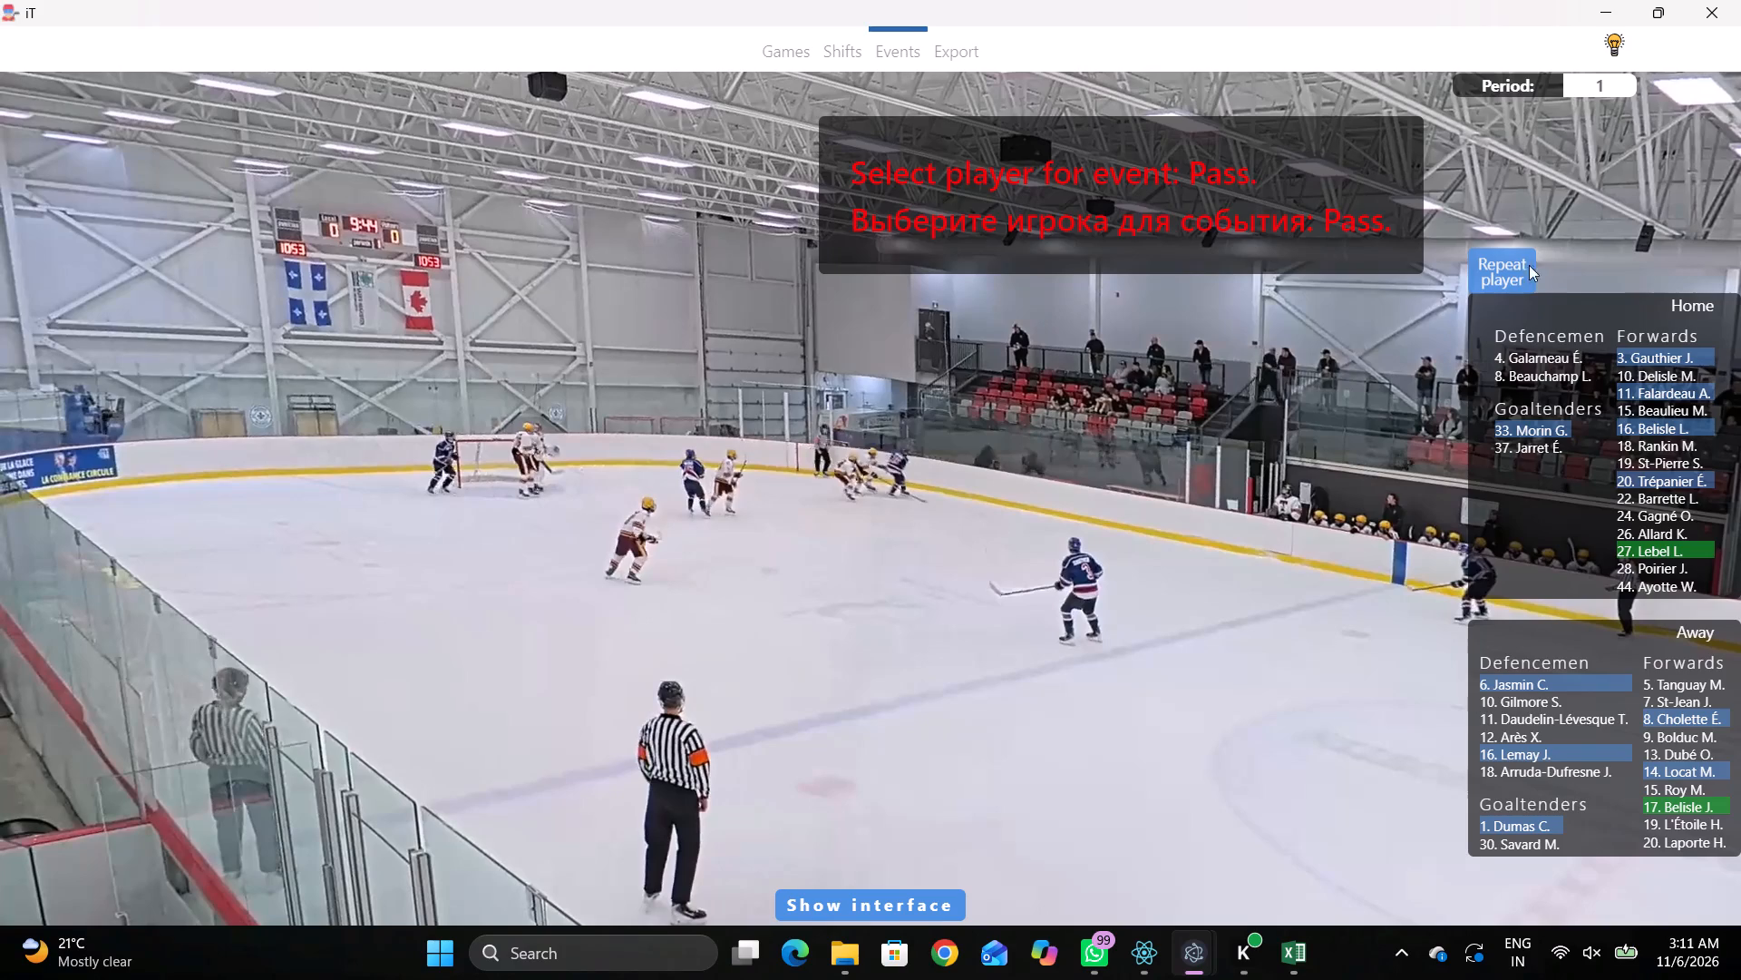
pyautogui.click(633, 177)
# Play on and record Skating with the puck by away defenceman 16, directly behind the away net.
pyautogui.press('space')
pyautogui.press('space')
pyautogui.press('space')
pyautogui.press('space')
pyautogui.press('space')
pyautogui.press('space')
pyautogui.press('space')
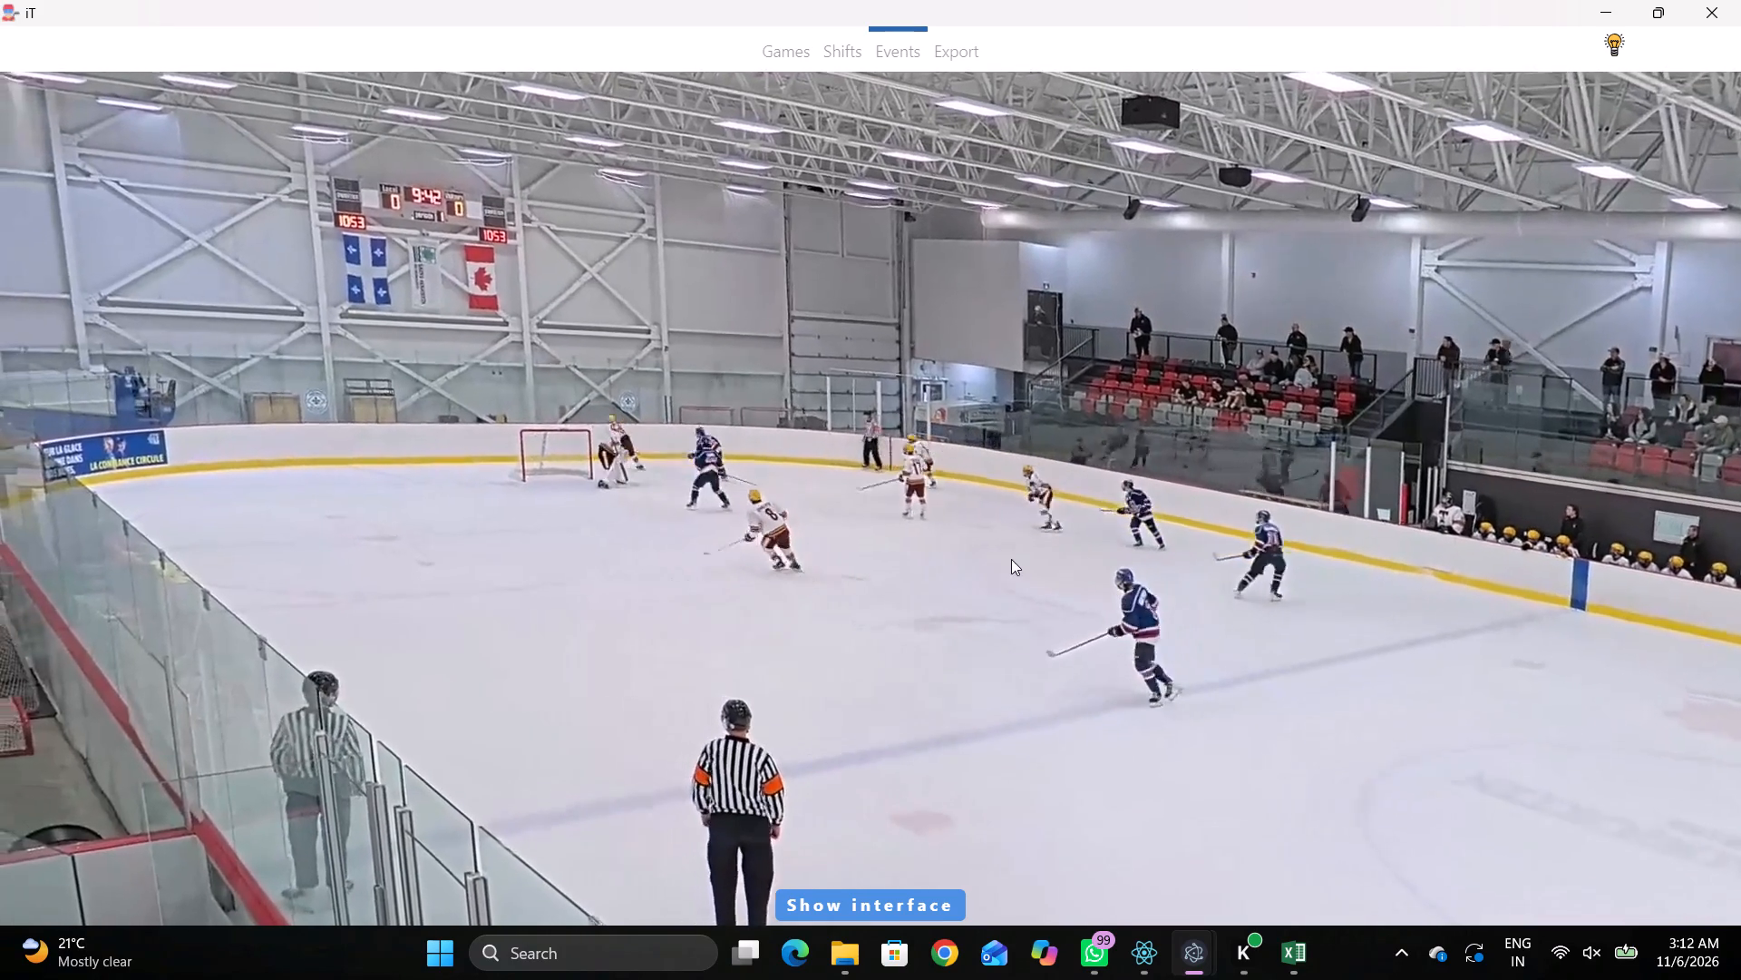
pyautogui.press('space')
pyautogui.press('q')
pyautogui.rightClick(953, 436)
pyautogui.click(1016, 469)
pyautogui.click(1510, 760)
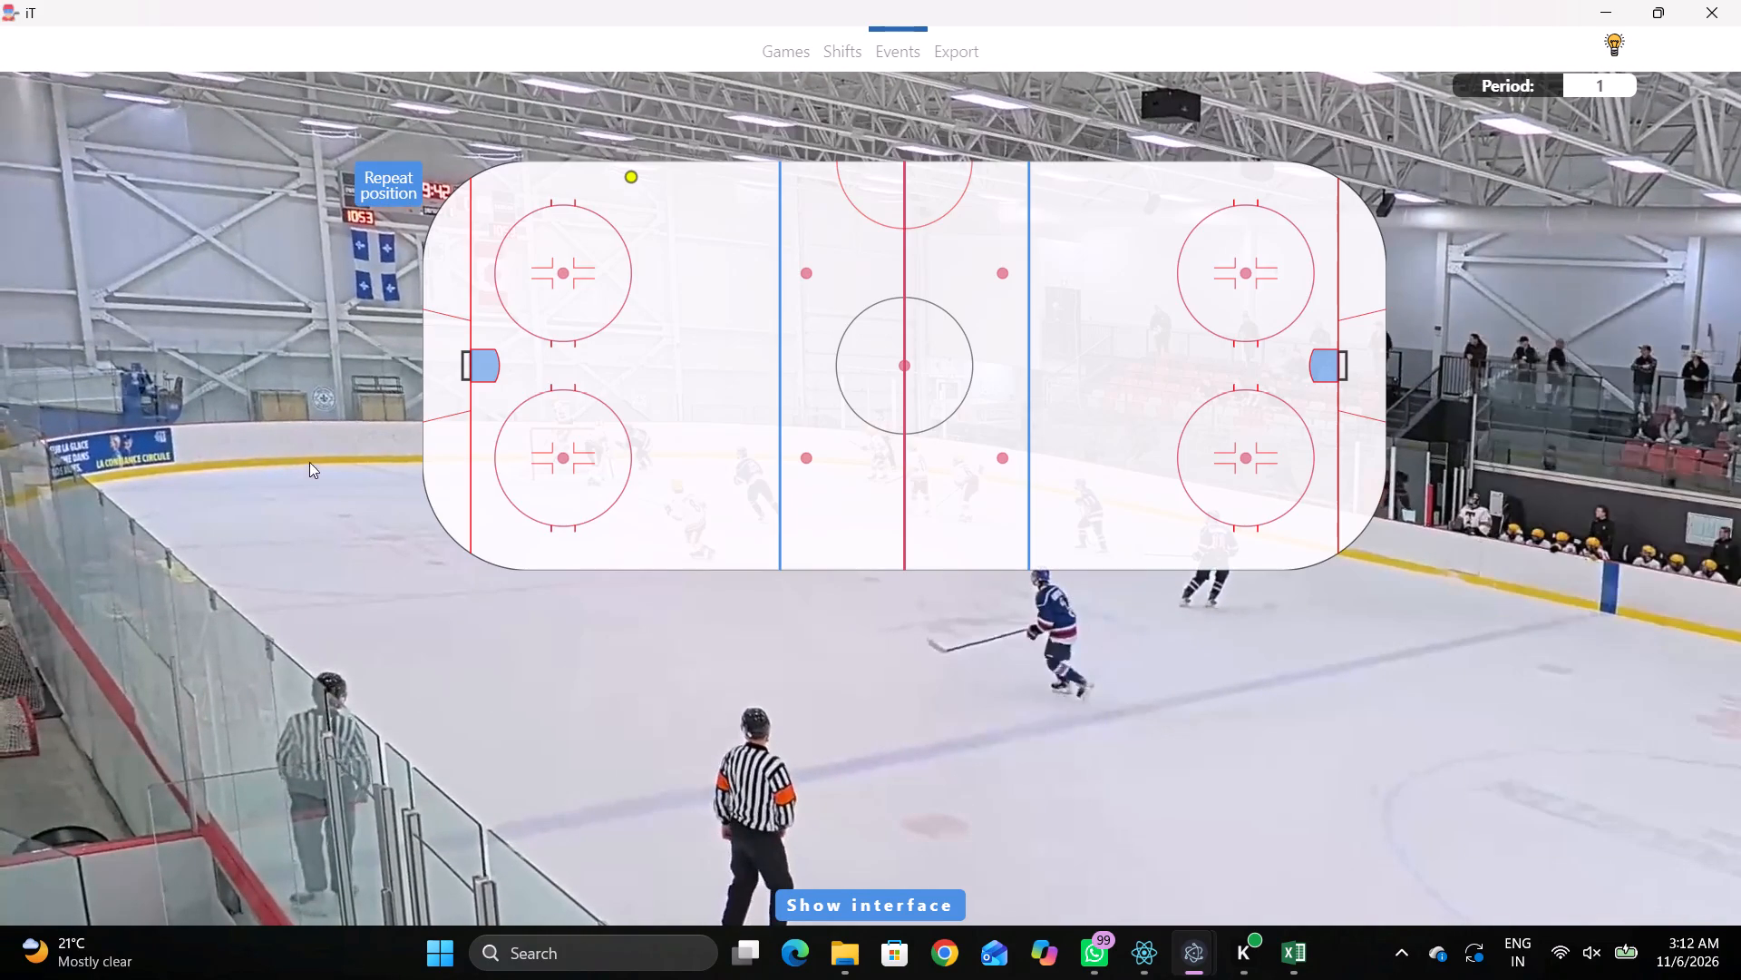
pyautogui.click(448, 356)
# Record a Pass by the repeated player, near the end boards behind the away goal line on the near side of the net.
pyautogui.press('space')
pyautogui.press('space')
pyautogui.press('space')
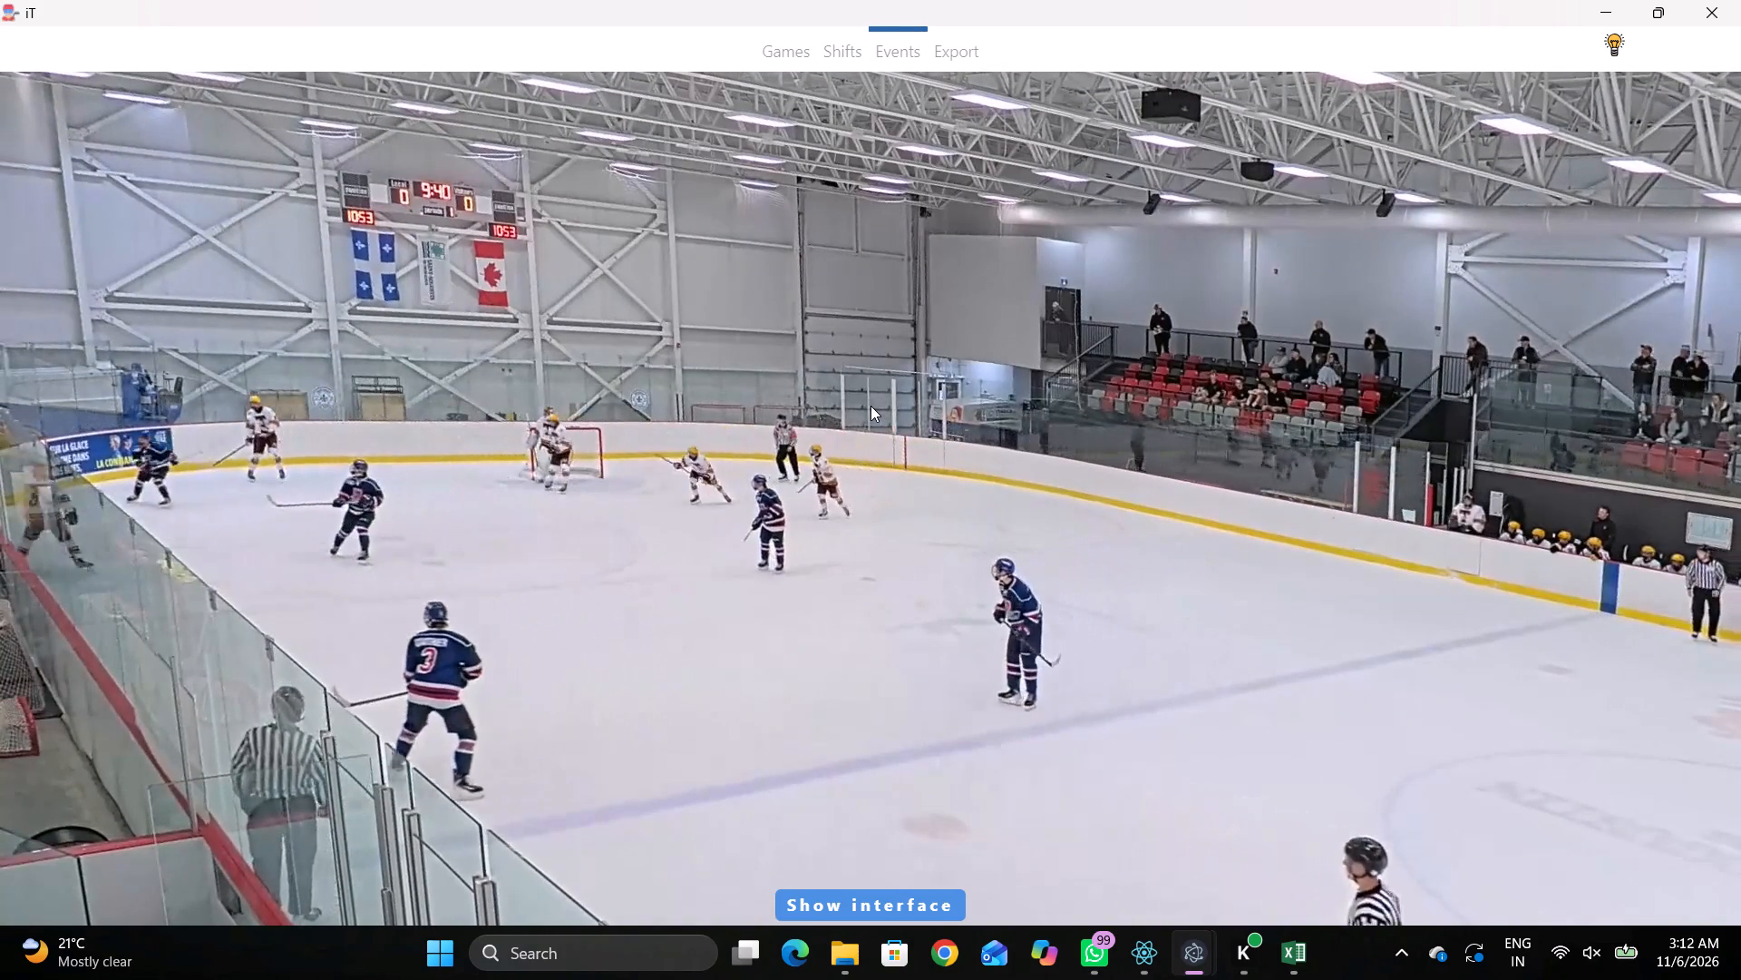
pyautogui.press('space')
pyautogui.hotkey('shift', 'd')
pyautogui.click(569, 710)
pyautogui.hotkey('shift', 'd')
pyautogui.press('space')
pyautogui.press('space')
pyautogui.rightClick(823, 495)
pyautogui.click(849, 519)
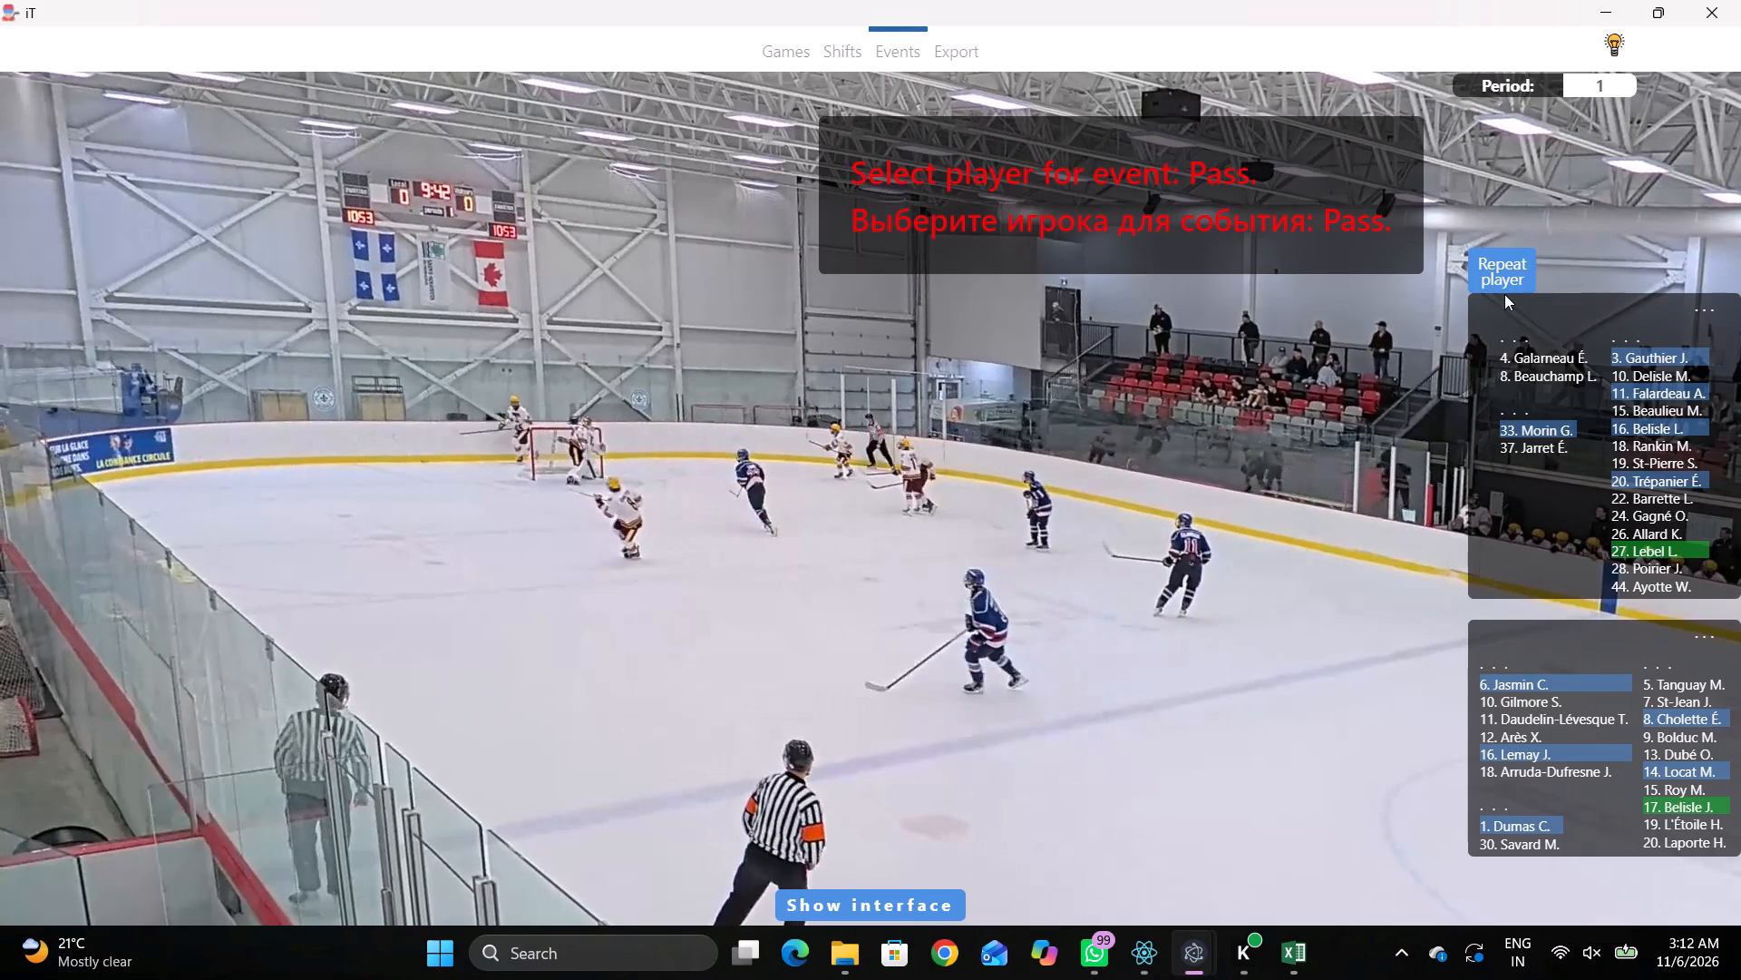
pyautogui.click(1505, 275)
pyautogui.click(428, 427)
# Play on and record a Pass by away forward 8, inside the boards-side edge of the near faceoff circle in the away zone.
pyautogui.press('space')
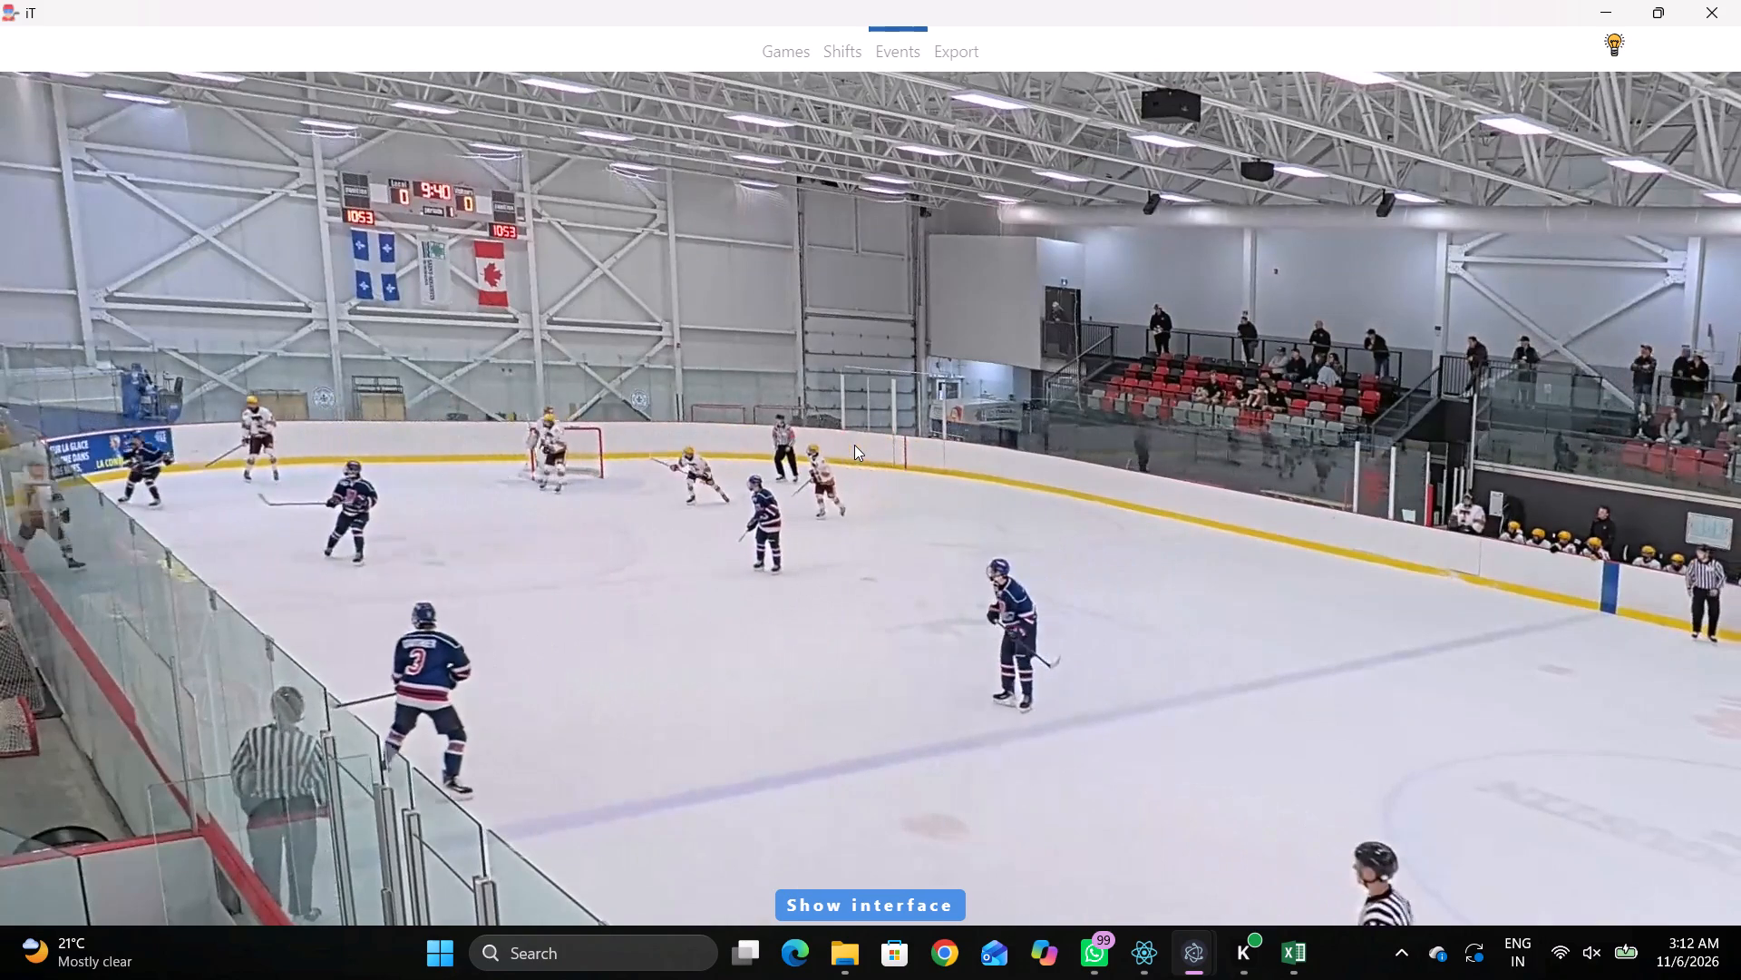
pyautogui.press('space')
pyautogui.rightClick(850, 440)
pyautogui.press('space')
pyautogui.press('space')
pyautogui.rightClick(851, 415)
pyautogui.click(852, 419)
pyautogui.rightClick(830, 415)
pyautogui.click(843, 426)
pyautogui.moveTo(1636, 711); pyautogui.dragTo(1652, 715)
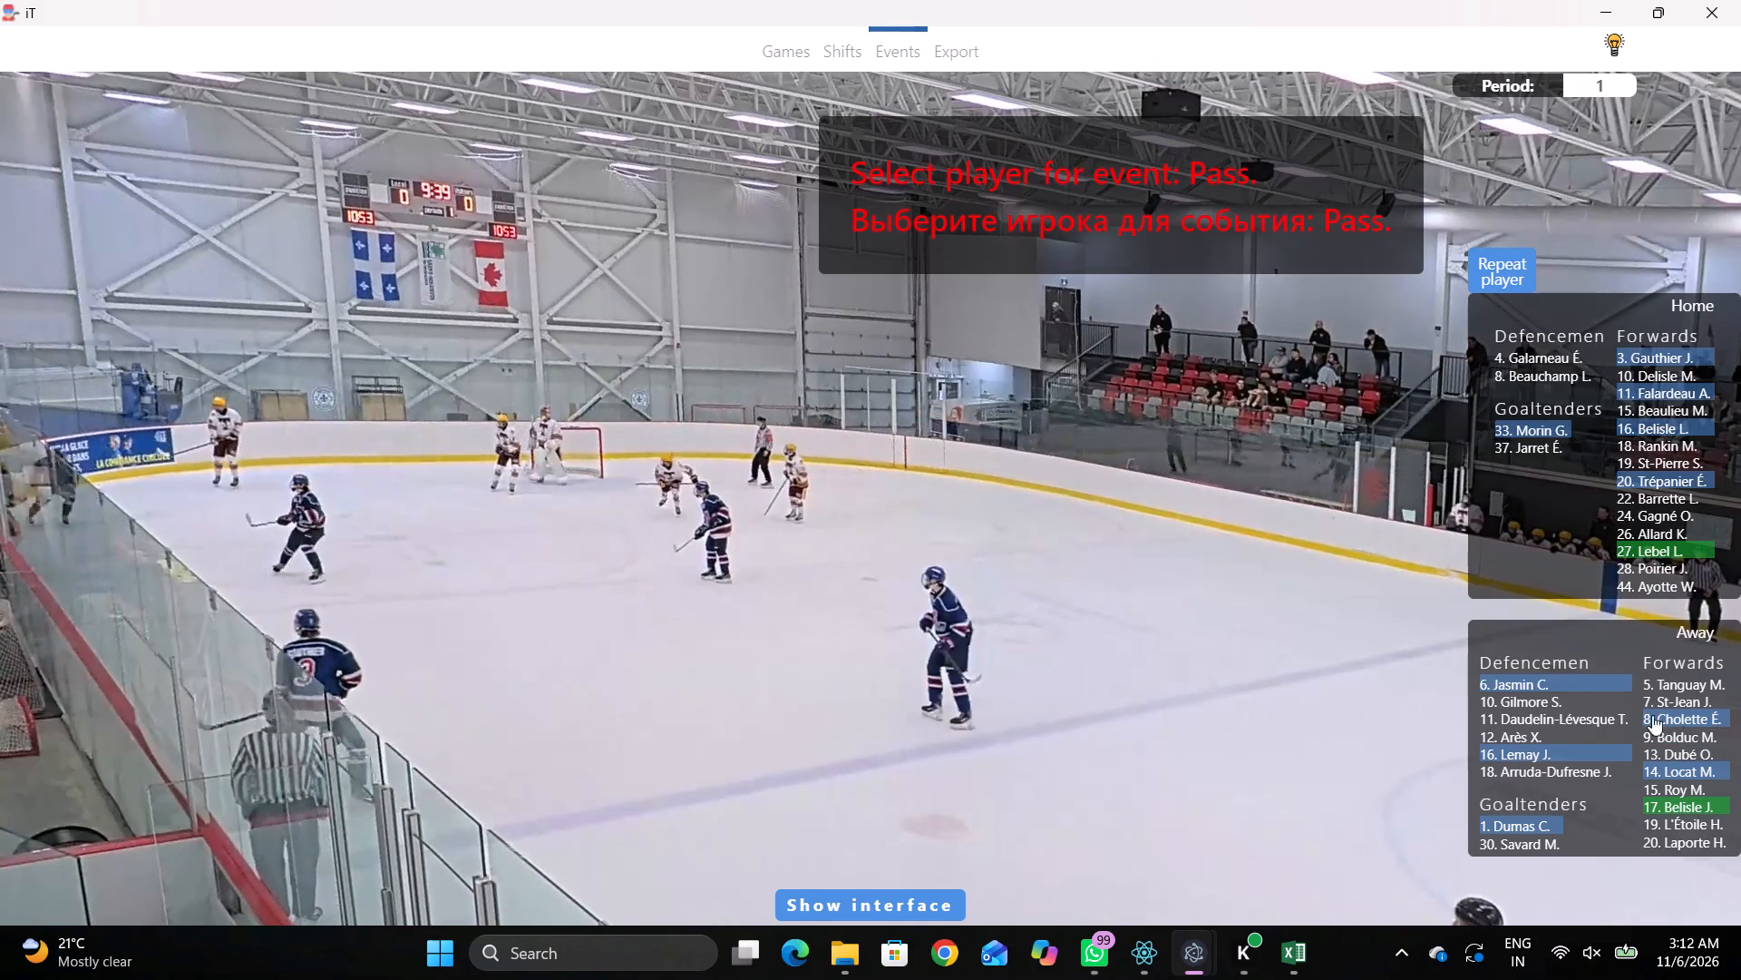
pyautogui.moveTo(1652, 715); pyautogui.dragTo(1646, 715)
pyautogui.click(1673, 711)
pyautogui.click(562, 514)
# Play on and record a Pass by home forward 3, between the away zone's near faceoff circle and the blue line, toward the near boards.
pyautogui.press('space')
pyautogui.press('space')
pyautogui.press('space')
pyautogui.press('space')
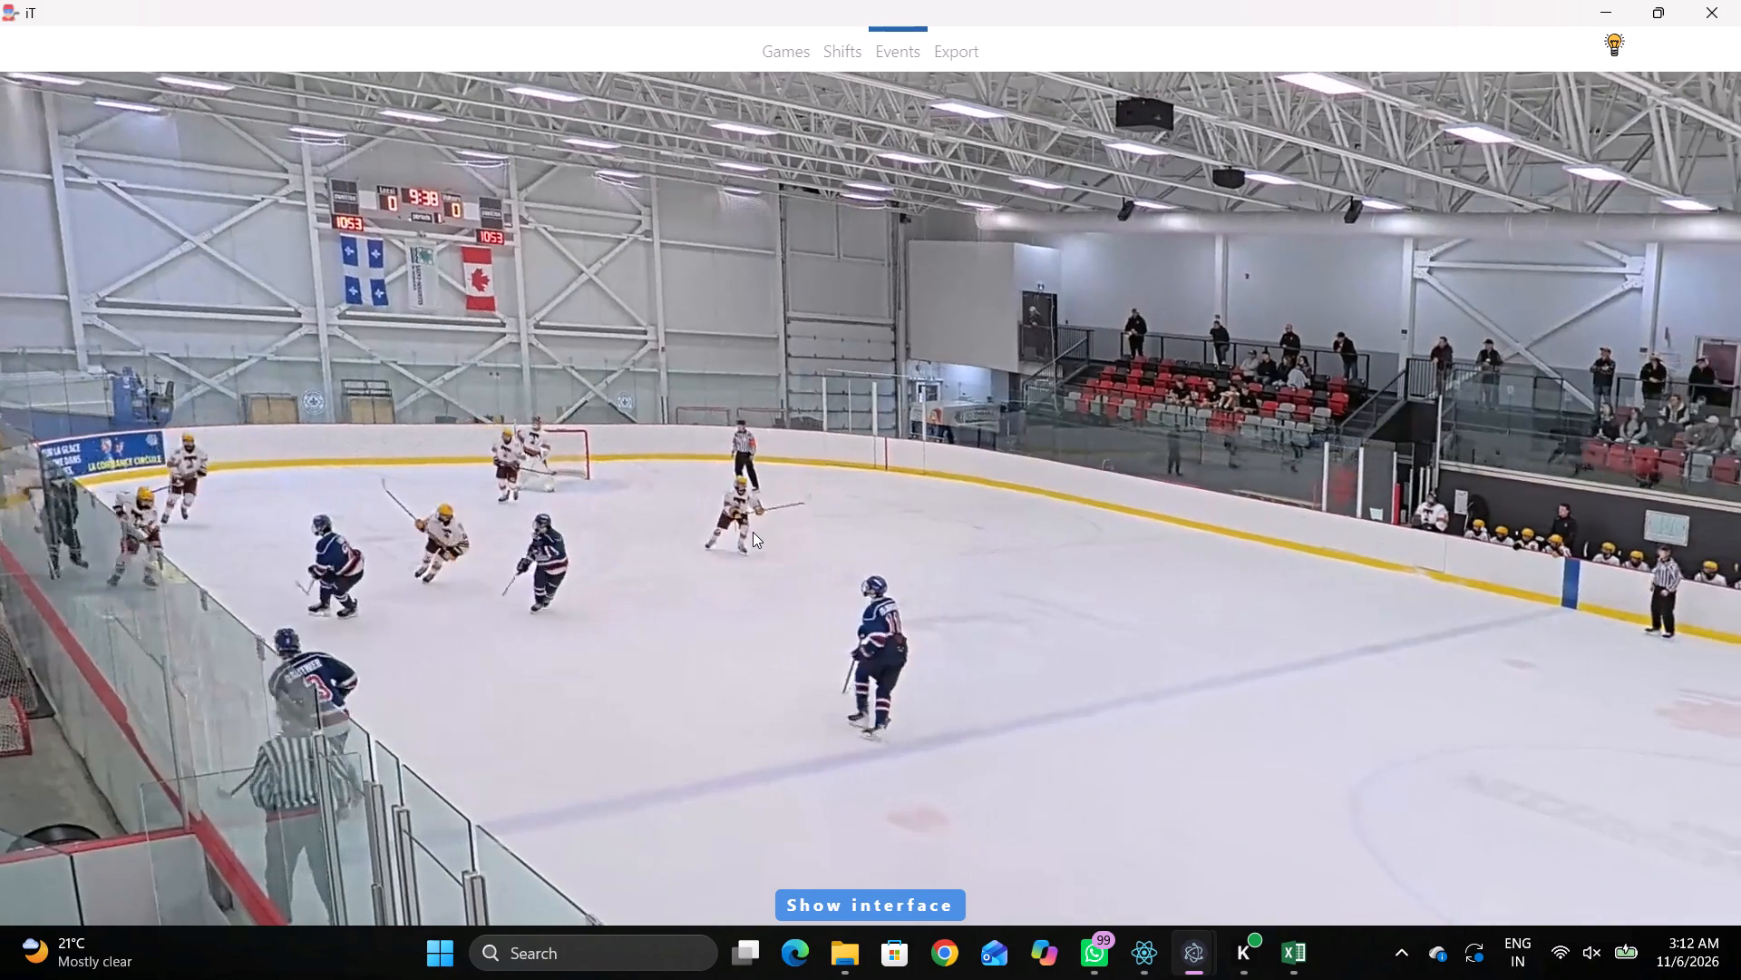
pyautogui.press('space')
pyautogui.press('space')
pyautogui.press('space')
pyautogui.press('space')
pyautogui.write('qq')
pyautogui.rightClick(866, 479)
pyautogui.click(890, 488)
pyautogui.rightClick(890, 488)
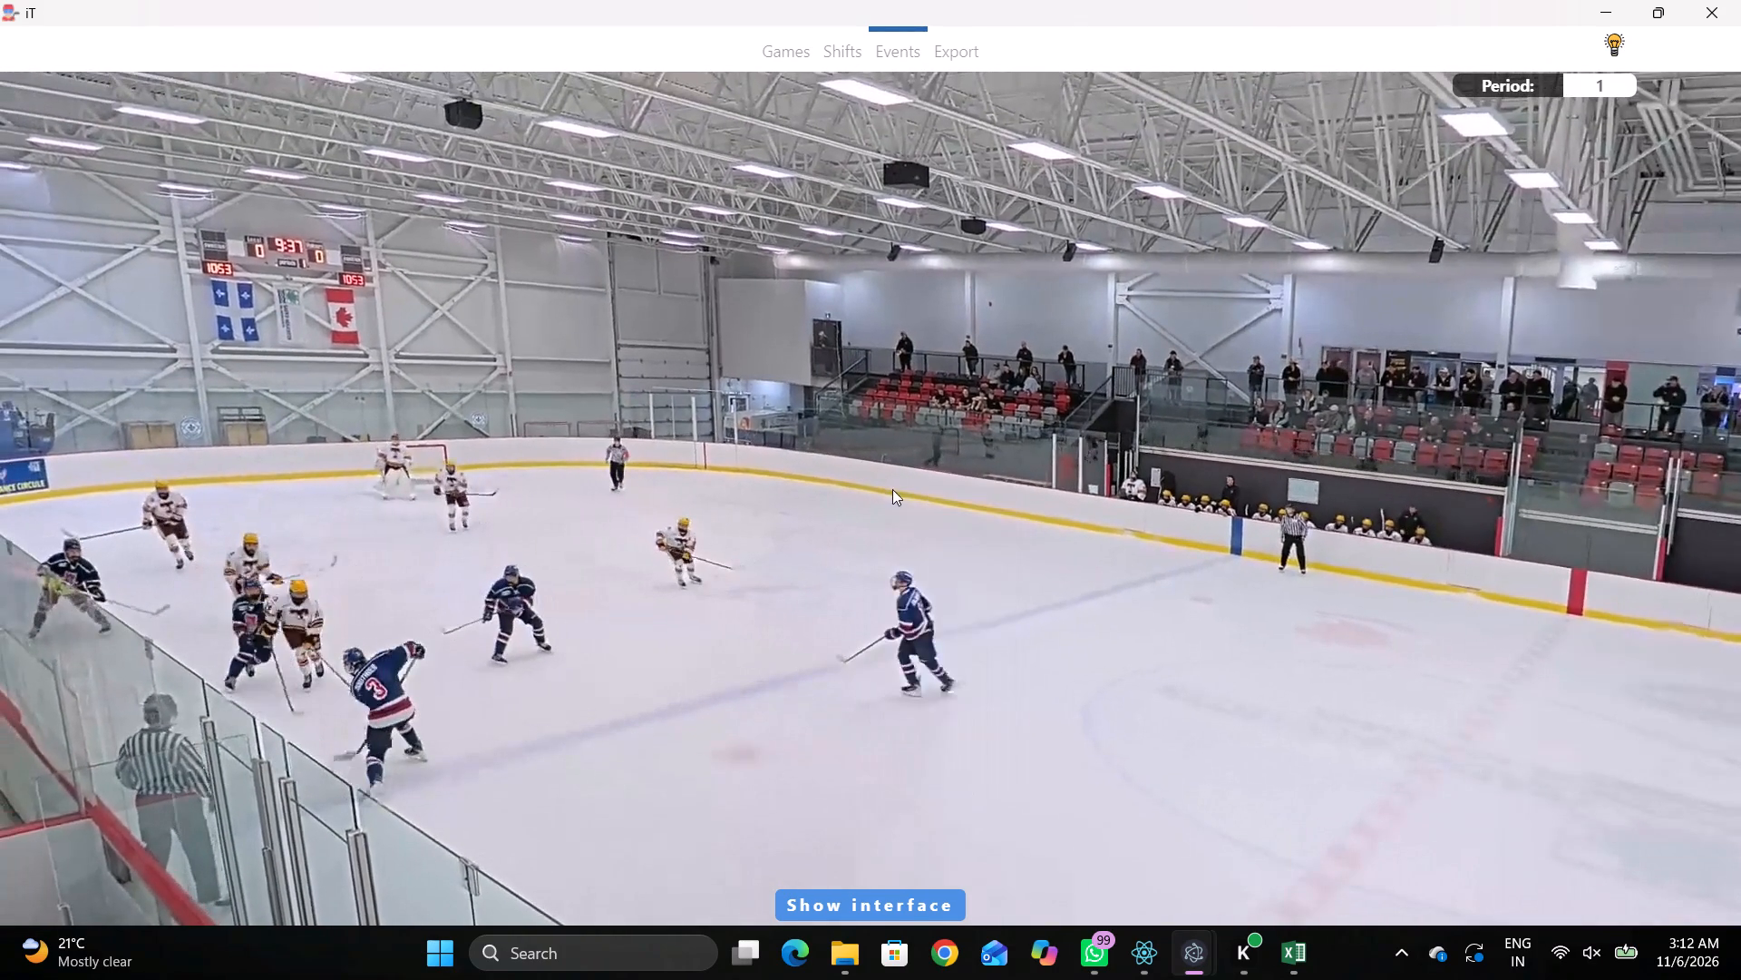
pyautogui.click(938, 501)
pyautogui.click(1552, 682)
pyautogui.rightClick(1207, 681)
pyautogui.click(1214, 688)
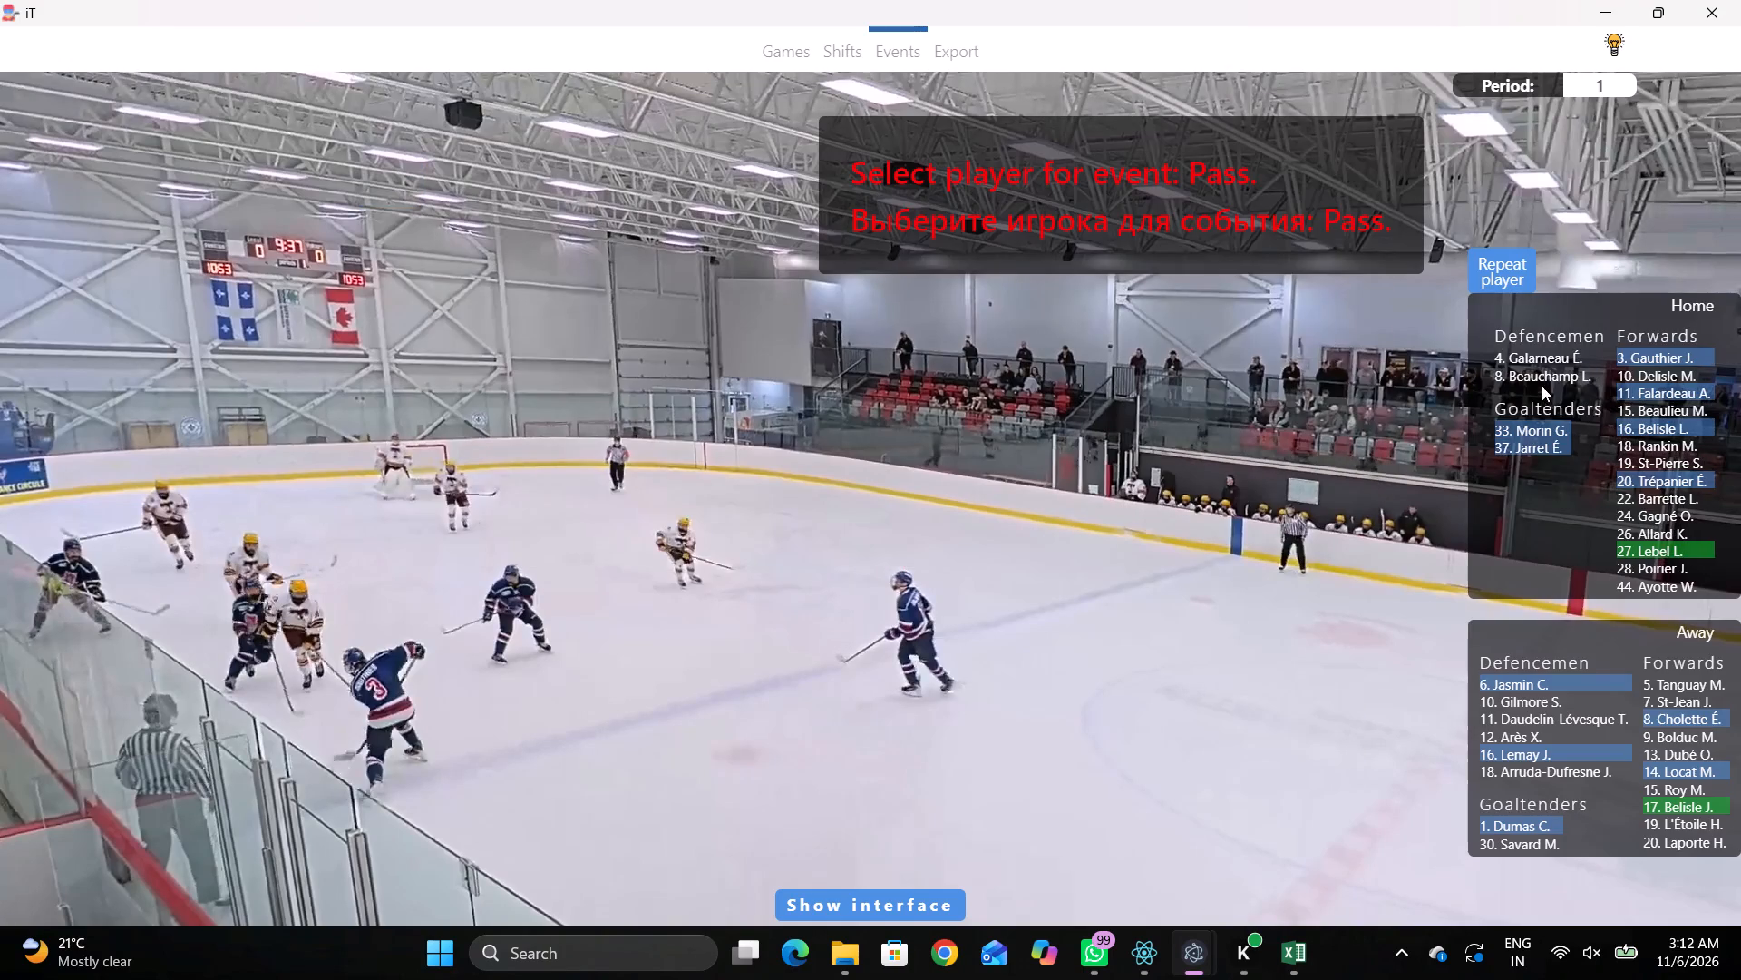
pyautogui.click(1619, 355)
pyautogui.click(705, 505)
# Play on and record Skating with the puck by away defenceman 6, at the away goal line on the far side of the net.
pyautogui.hotkey('shift', 'd')
pyautogui.hotkey('shift', 'd')
pyautogui.press('space')
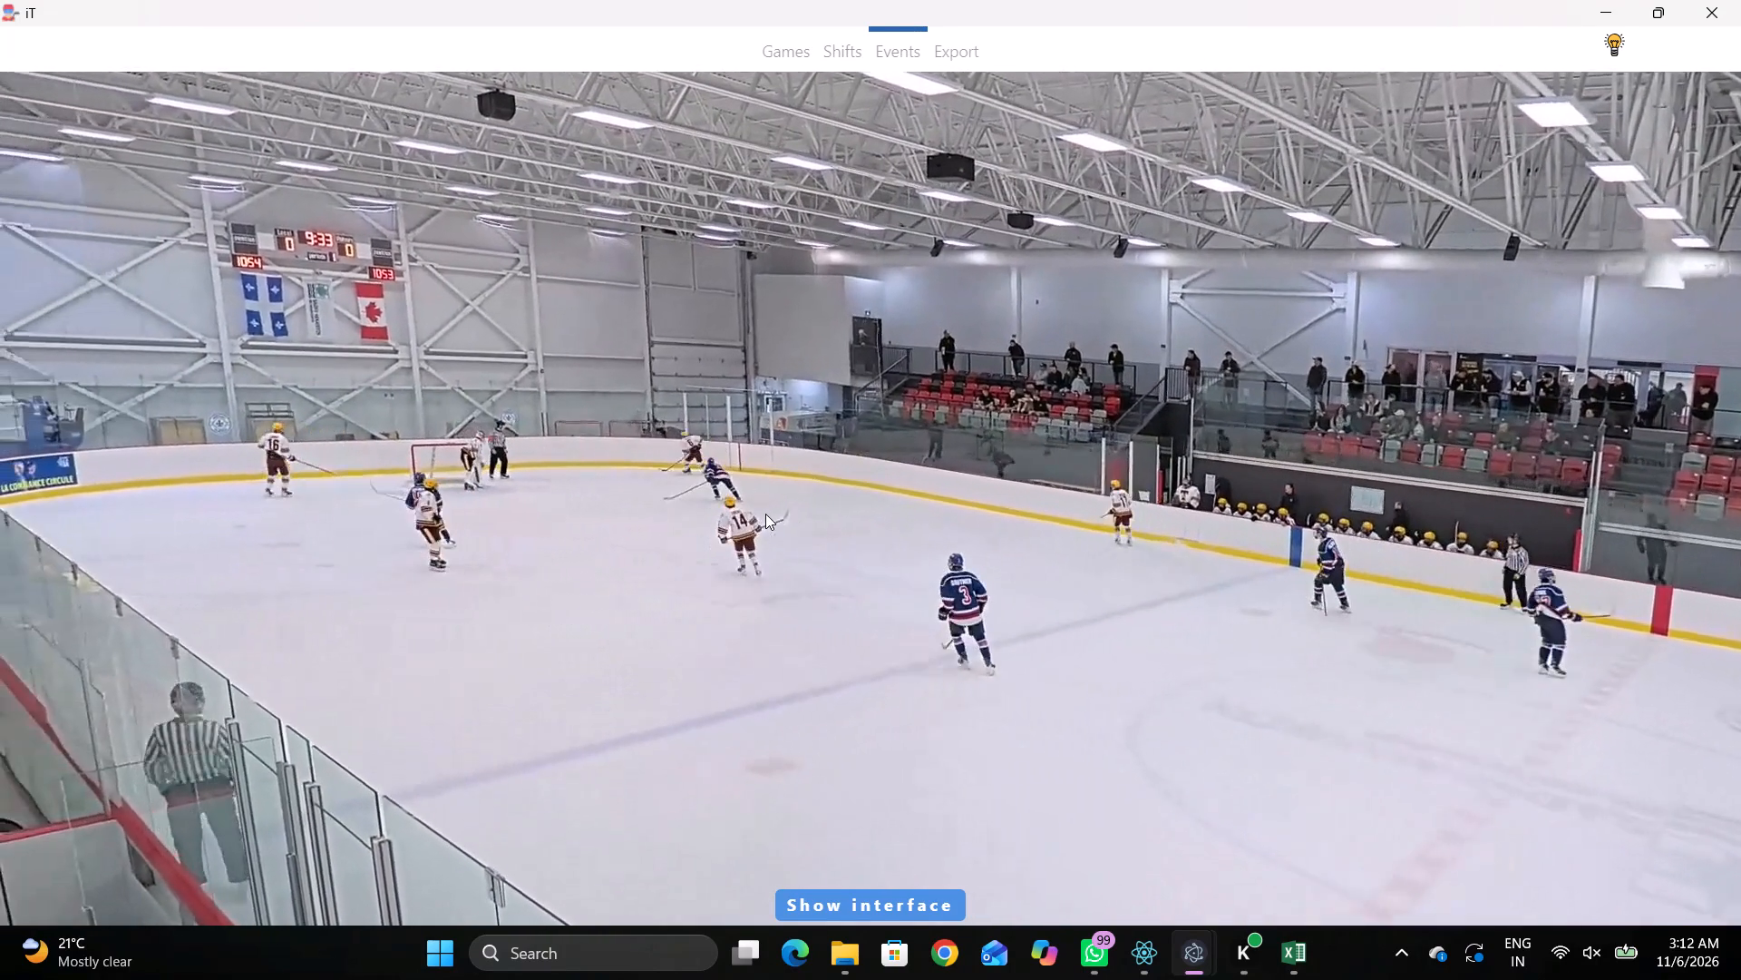
pyautogui.press('space')
pyautogui.press('q')
pyautogui.press('q')
pyautogui.rightClick(811, 465)
pyautogui.click(835, 488)
pyautogui.moveTo(764, 489); pyautogui.dragTo(711, 506, button='right')
pyautogui.click(774, 519)
pyautogui.moveTo(743, 509); pyautogui.dragTo(727, 516, button='right')
pyautogui.click(770, 543)
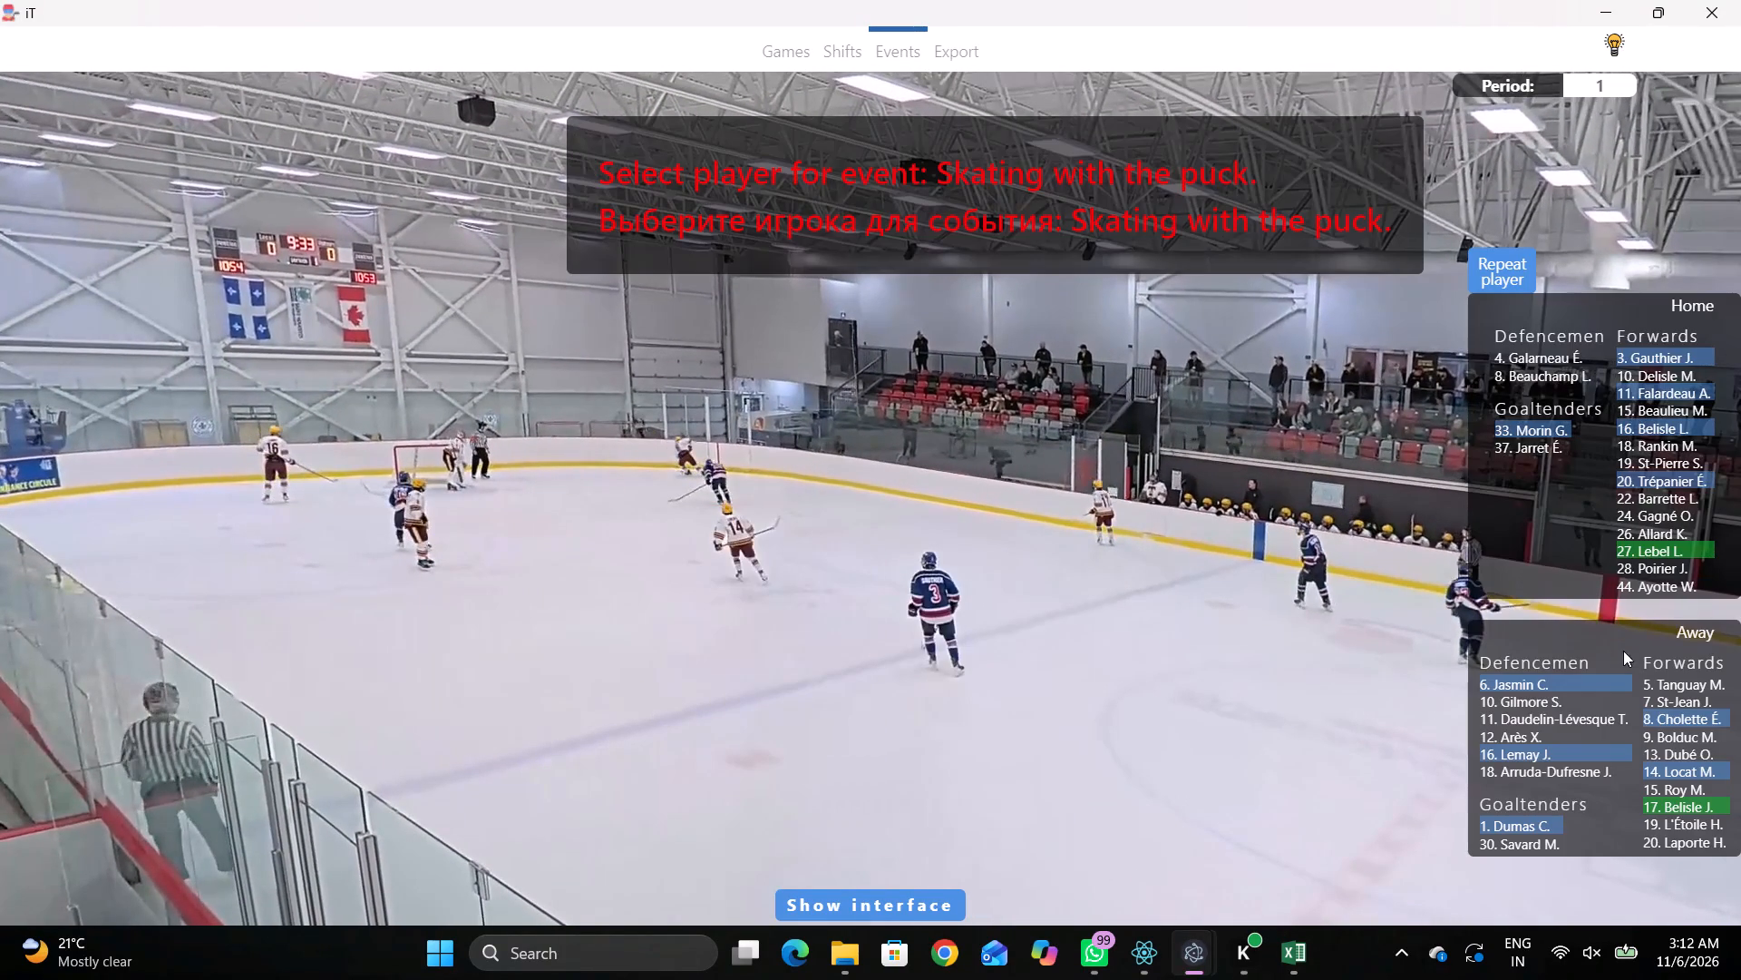
pyautogui.click(1524, 678)
pyautogui.click(467, 265)
# Play on briefly and record a Pass by the repeated player, at the away goal line on the far side of the net.
pyautogui.press('space')
pyautogui.press('space')
pyautogui.rightClick(647, 299)
pyautogui.click(654, 304)
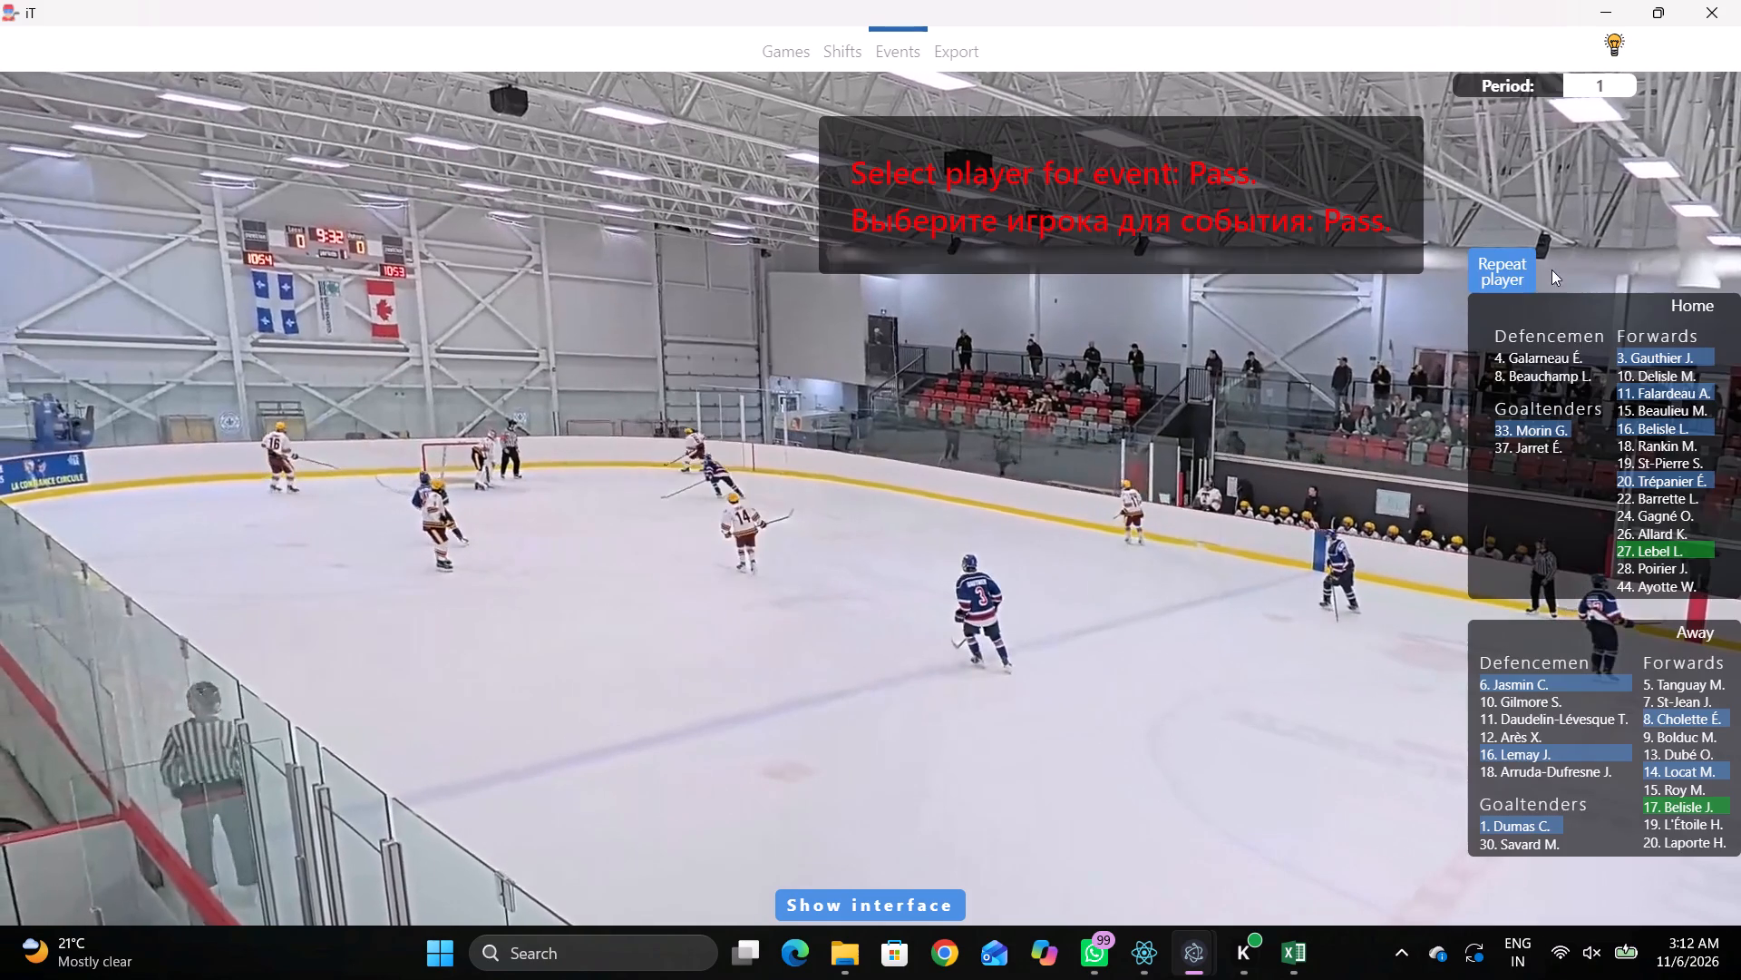
pyautogui.click(1514, 273)
pyautogui.click(472, 260)
# Play on and record Skating with the puck by away defenceman 16, by the away goal line on the near side.
pyautogui.press('space')
pyautogui.press('v')
pyautogui.press('space')
pyautogui.rightClick(727, 381)
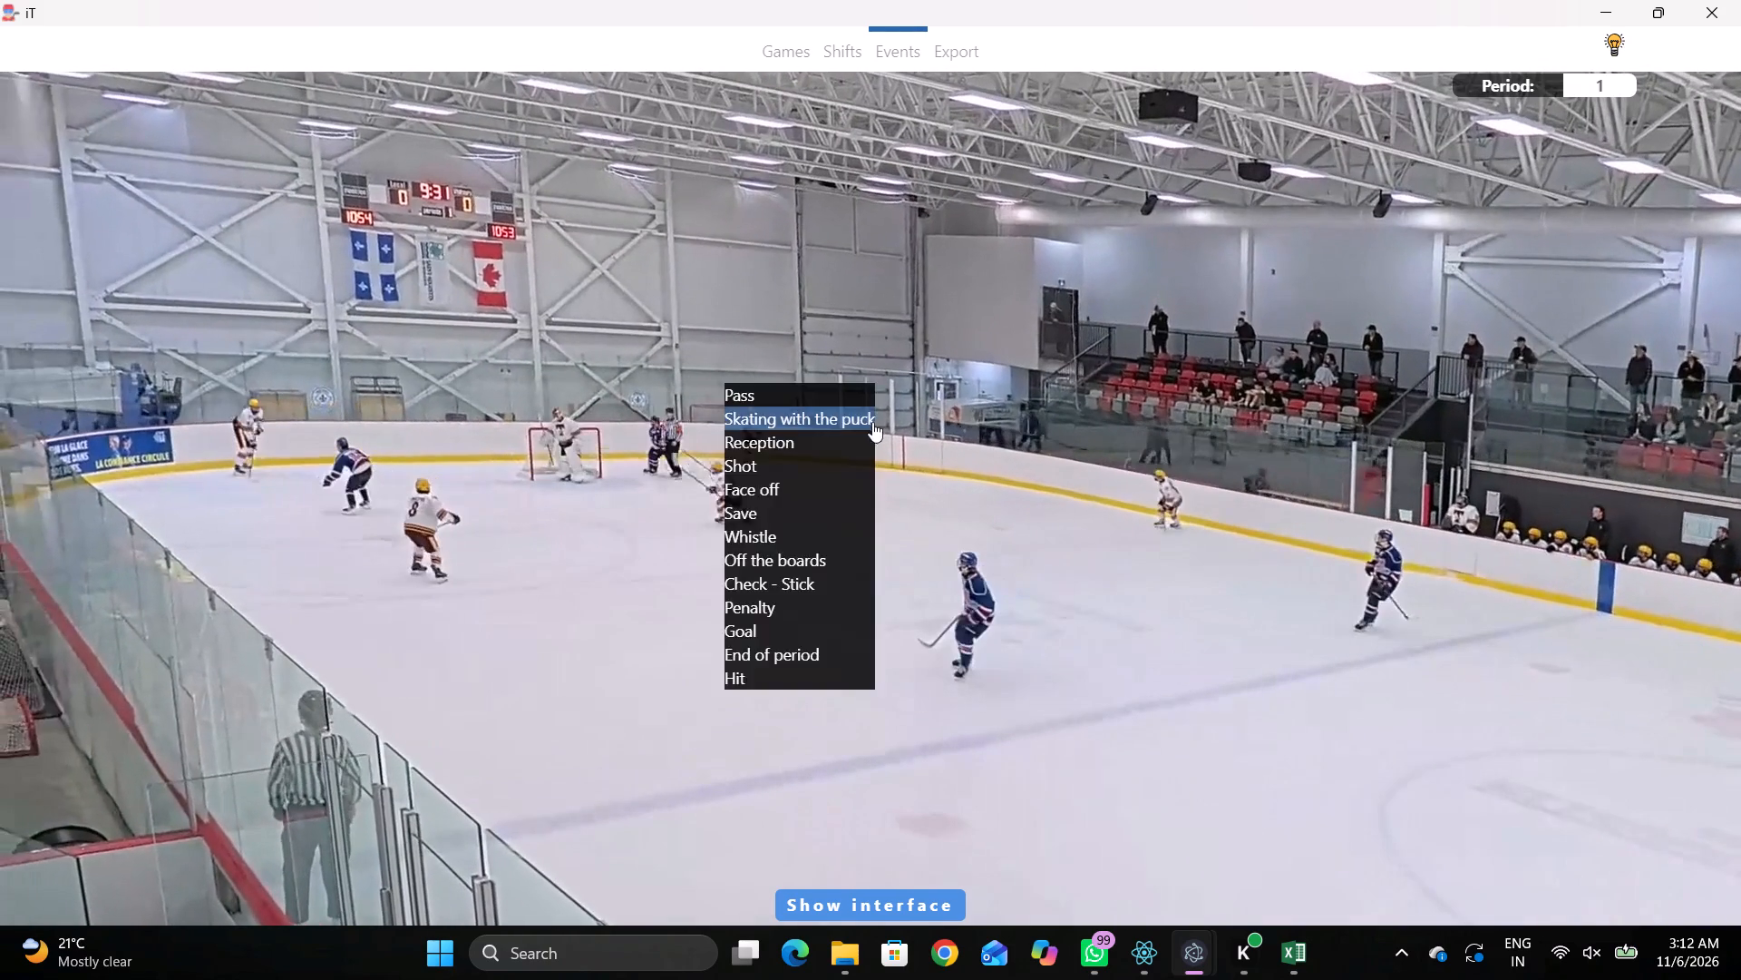
pyautogui.click(873, 420)
pyautogui.click(1520, 747)
pyautogui.click(479, 479)
# Play on and record a Pass by the repeated player, just behind the away goal line on the near side.
pyautogui.press('r')
pyautogui.press('space')
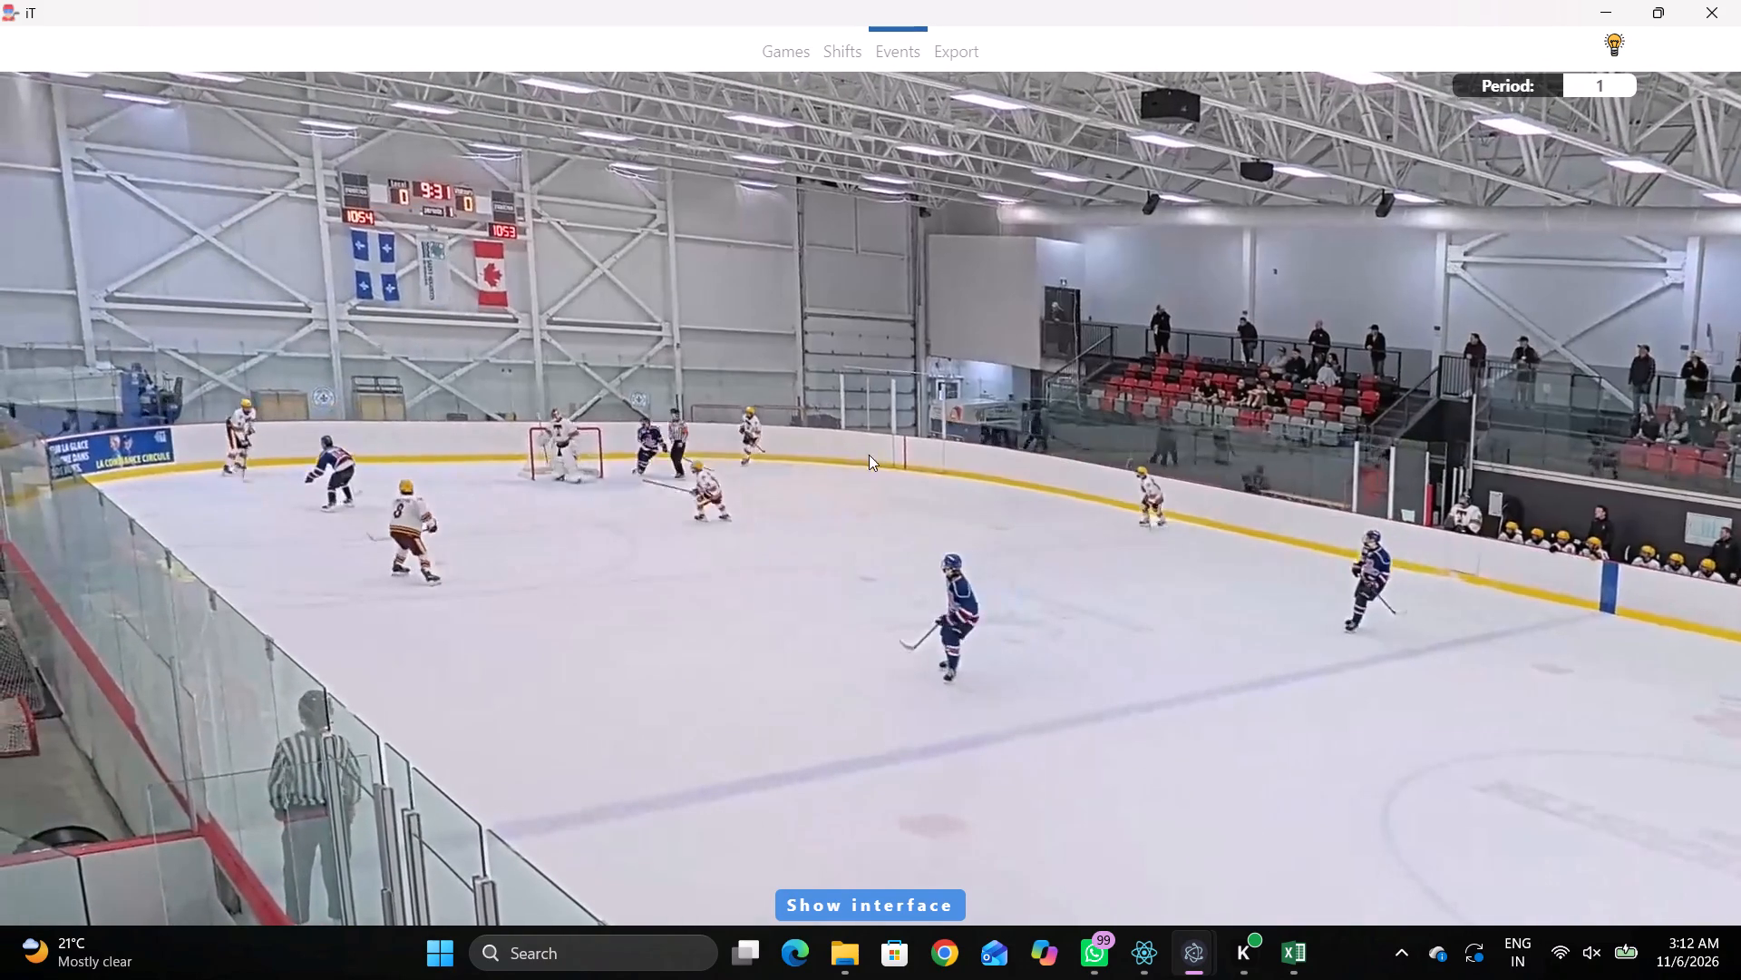
pyautogui.press('space')
pyautogui.press('space')
pyautogui.press('space')
pyautogui.rightClick(870, 431)
pyautogui.click(880, 445)
pyautogui.click(1506, 269)
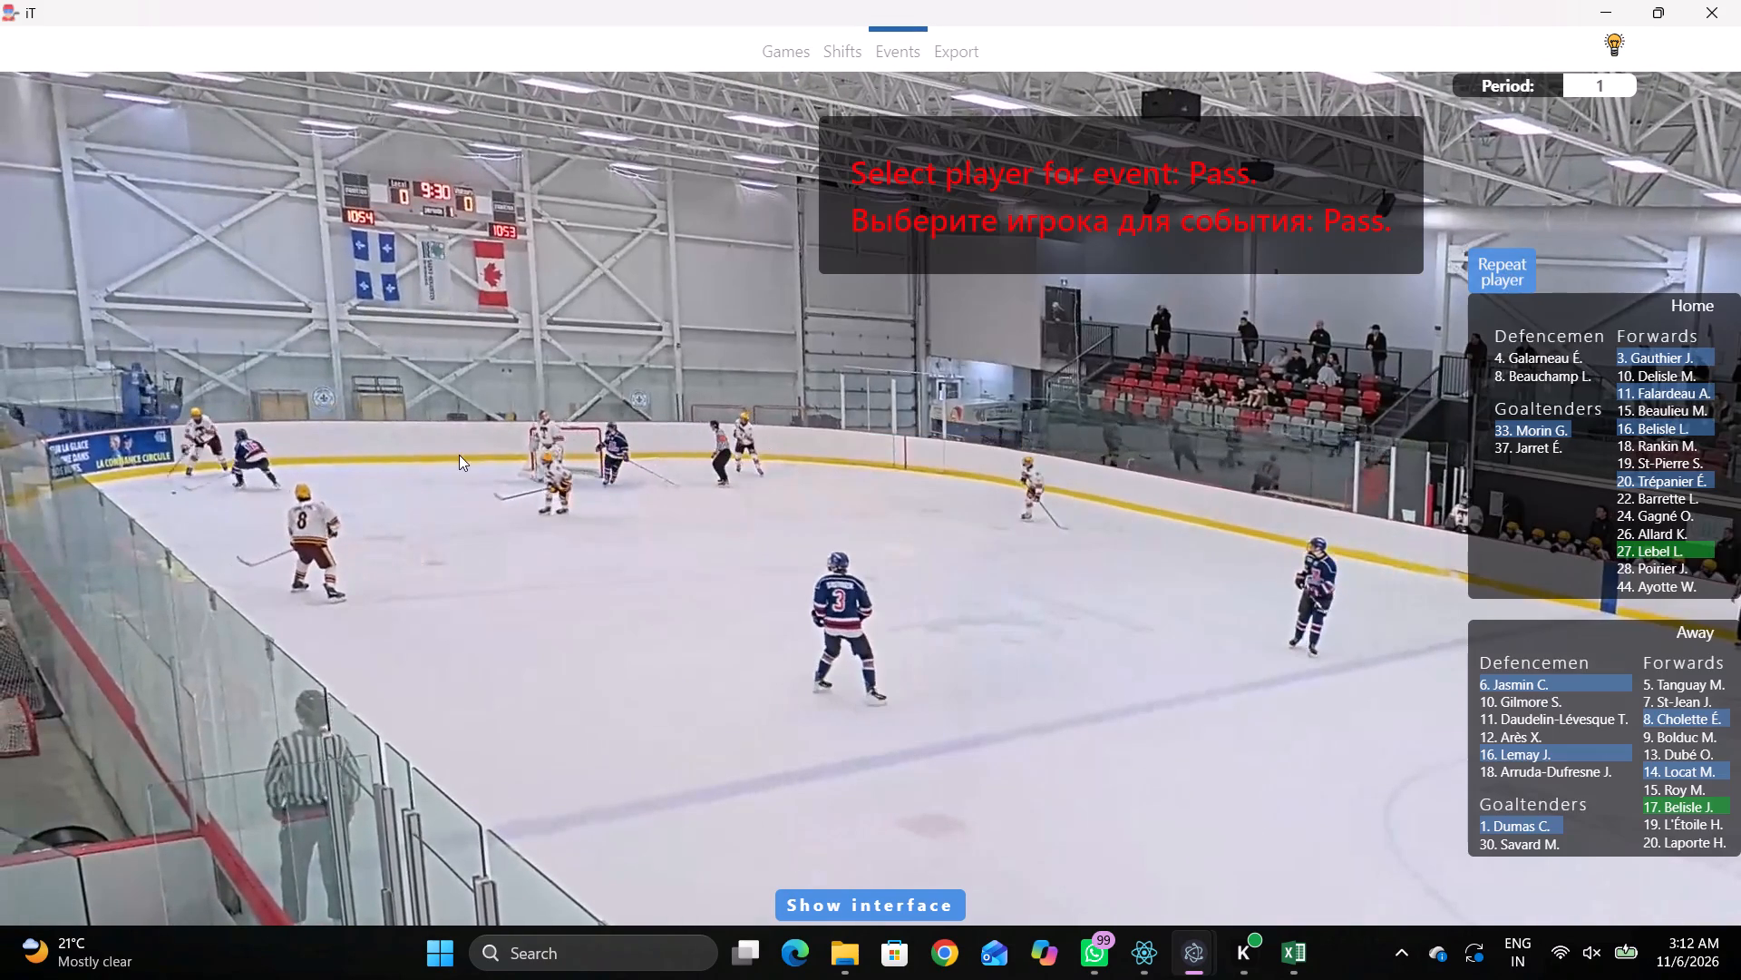
pyautogui.click(460, 456)
# Play on and record Skating with the puck by away forward 8, in the away zone toward the near boards, before the blue line.
pyautogui.press('space')
pyautogui.press('space')
pyautogui.rightClick(814, 463)
pyautogui.click(895, 485)
pyautogui.click(1032, 509)
pyautogui.press('space')
pyautogui.press('space')
pyautogui.moveTo(976, 471); pyautogui.dragTo(965, 476, button='right')
pyautogui.click(1047, 505)
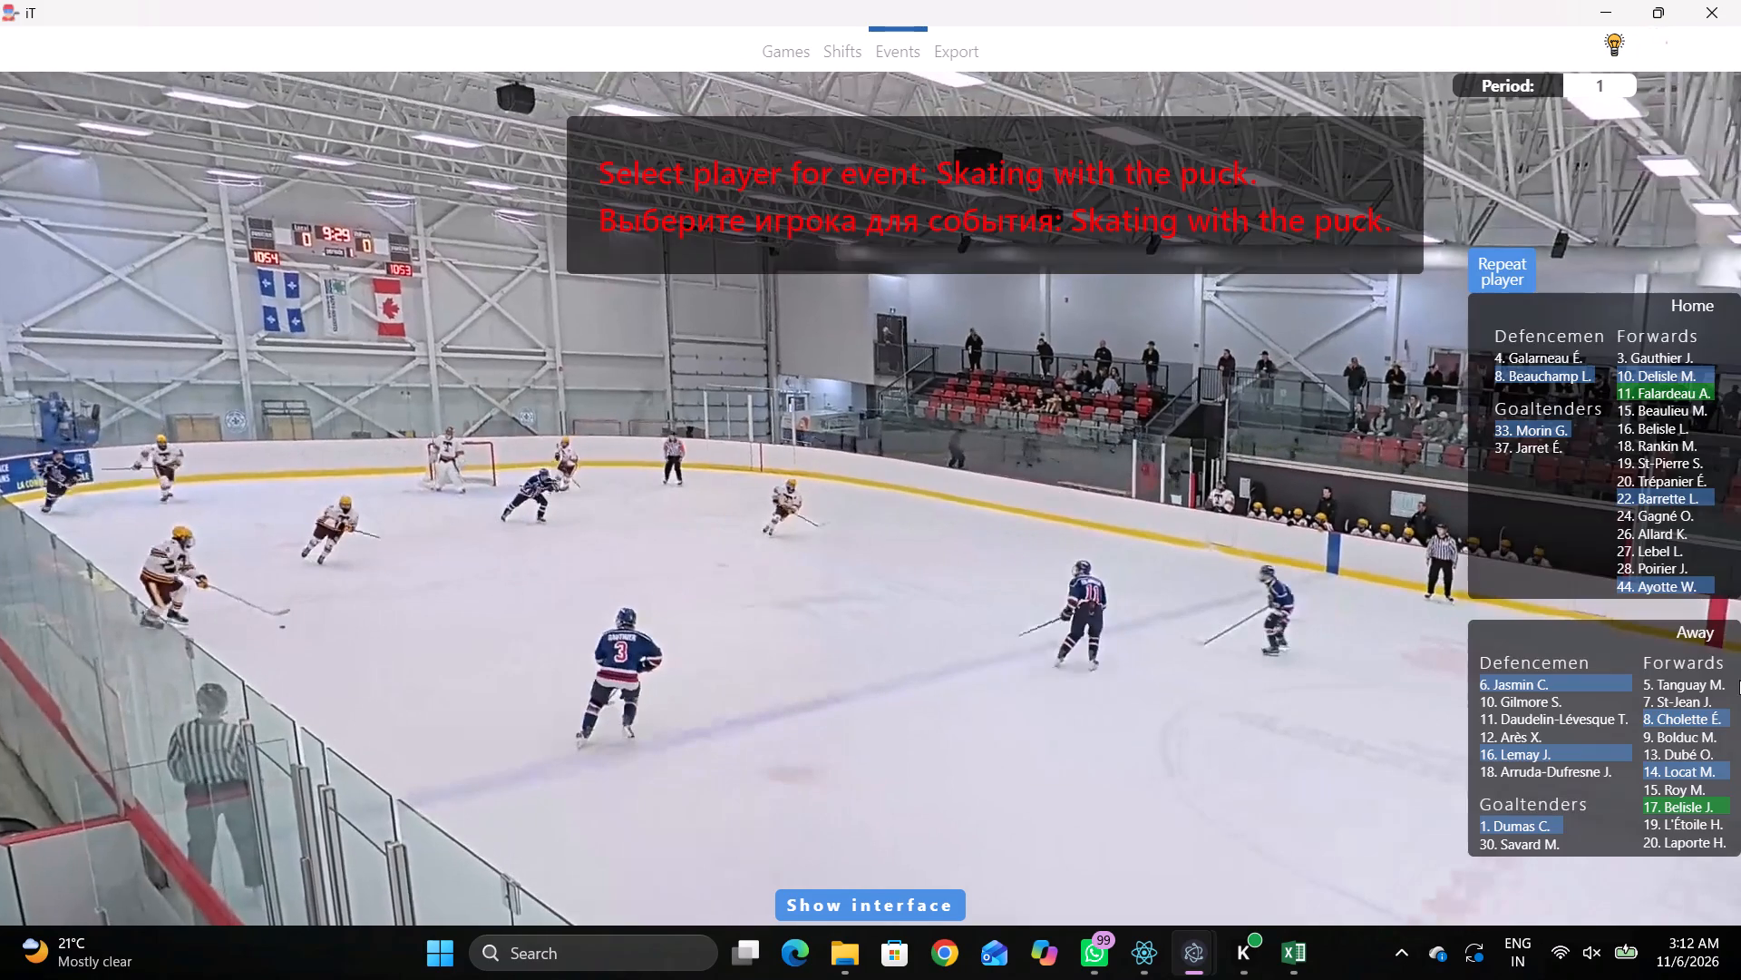
pyautogui.click(1663, 720)
pyautogui.click(678, 508)
# Find the release moment and record a Pass by the repeated player, just inside the away blue line on the near side.
pyautogui.press('space')
pyautogui.press('space')
pyautogui.press('space')
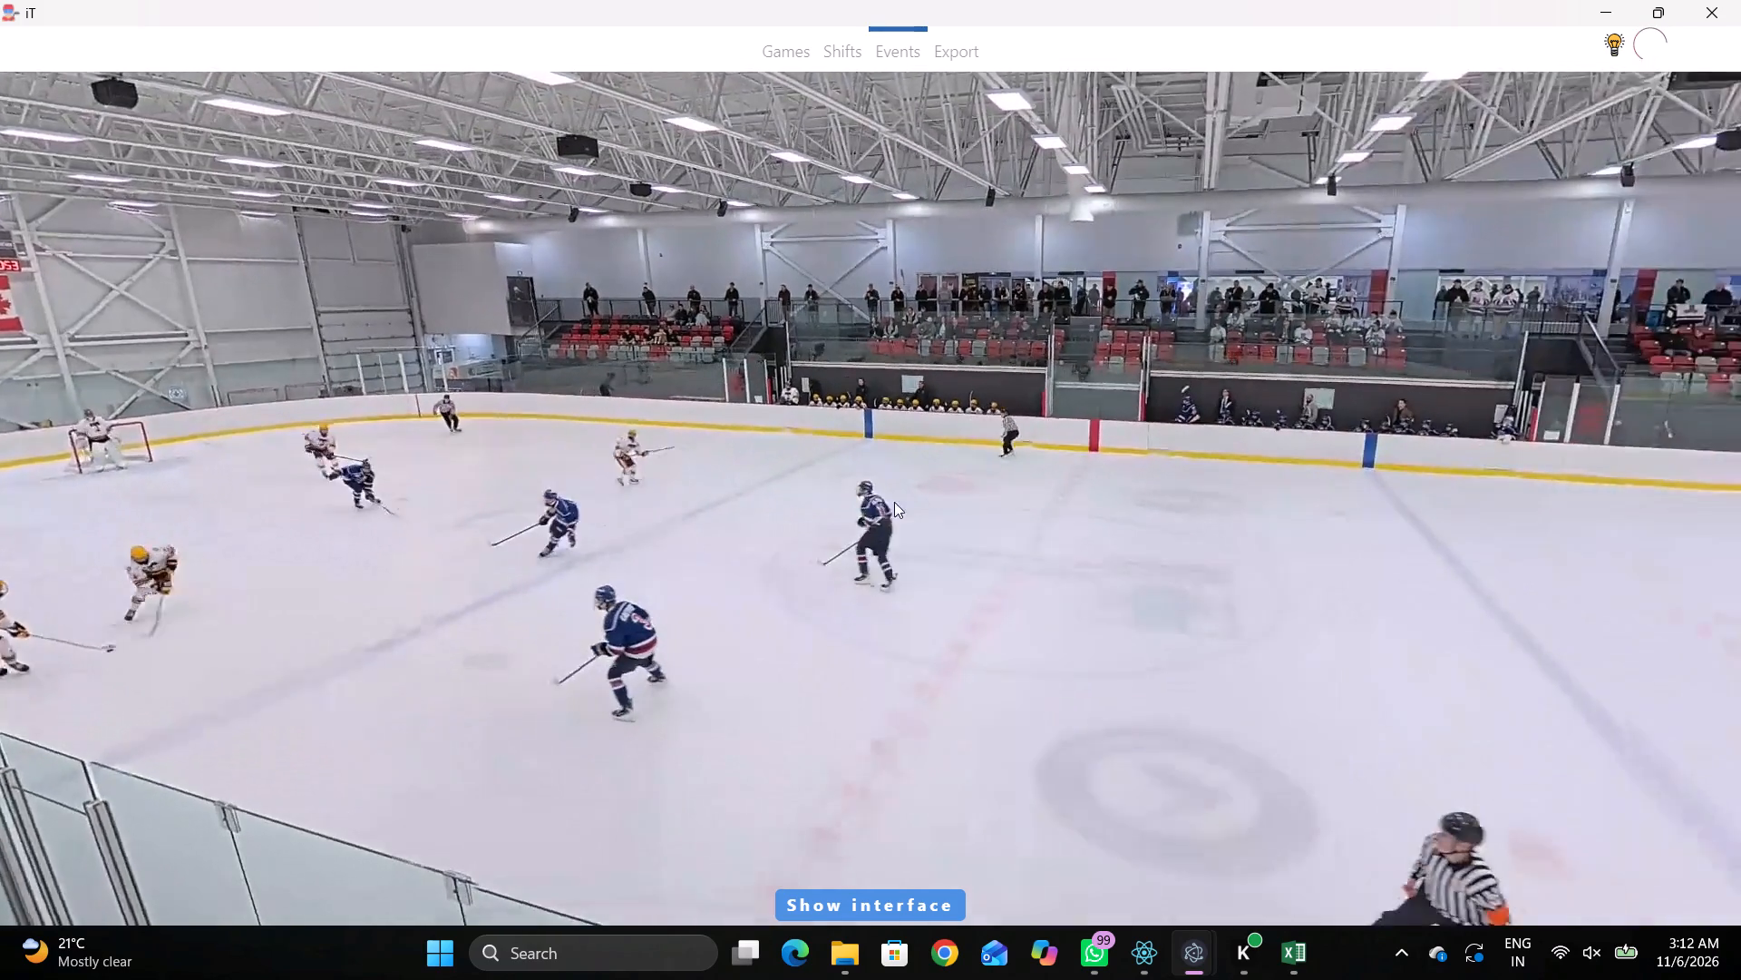
pyautogui.press('space')
pyautogui.rightClick(1093, 450)
pyautogui.press('space')
pyautogui.press('space')
pyautogui.press('q')
pyautogui.press('q')
pyautogui.press('q')
pyautogui.press('q')
pyautogui.press('q')
pyautogui.press('q')
pyautogui.press('q')
pyautogui.press('q')
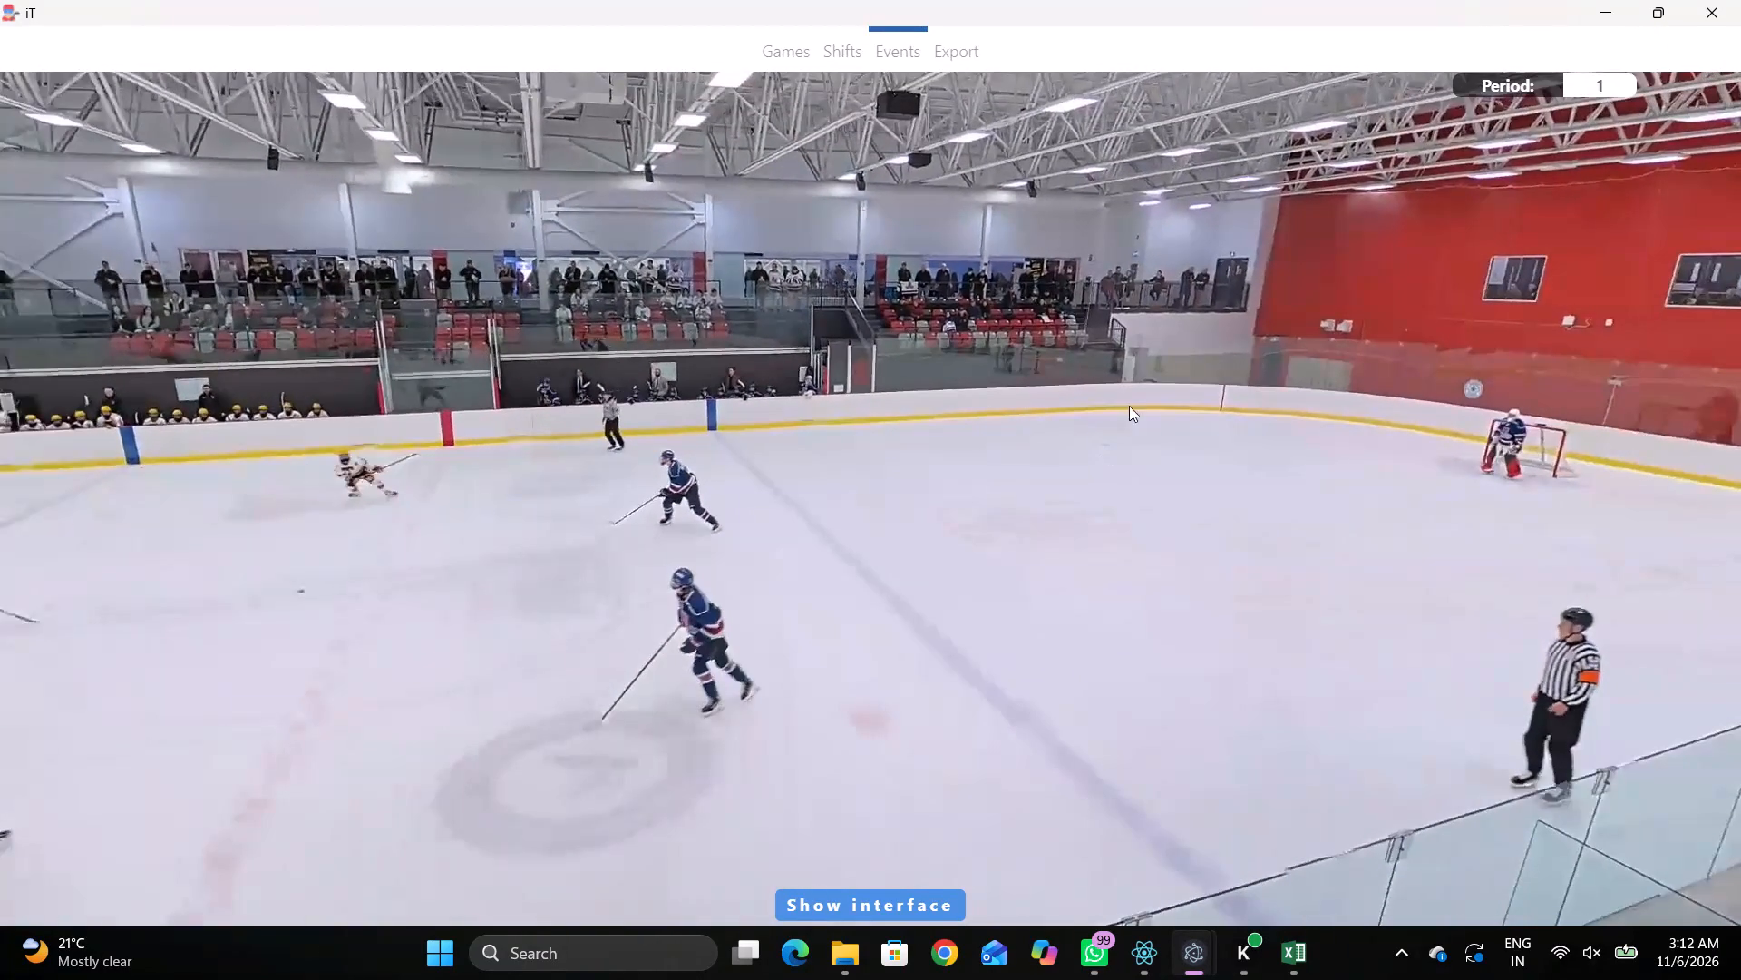
pyautogui.press('q')
pyautogui.rightClick(1099, 386)
pyautogui.click(1111, 394)
pyautogui.moveTo(1091, 389); pyautogui.dragTo(1067, 399, button='right')
pyautogui.click(1094, 405)
pyautogui.click(1493, 266)
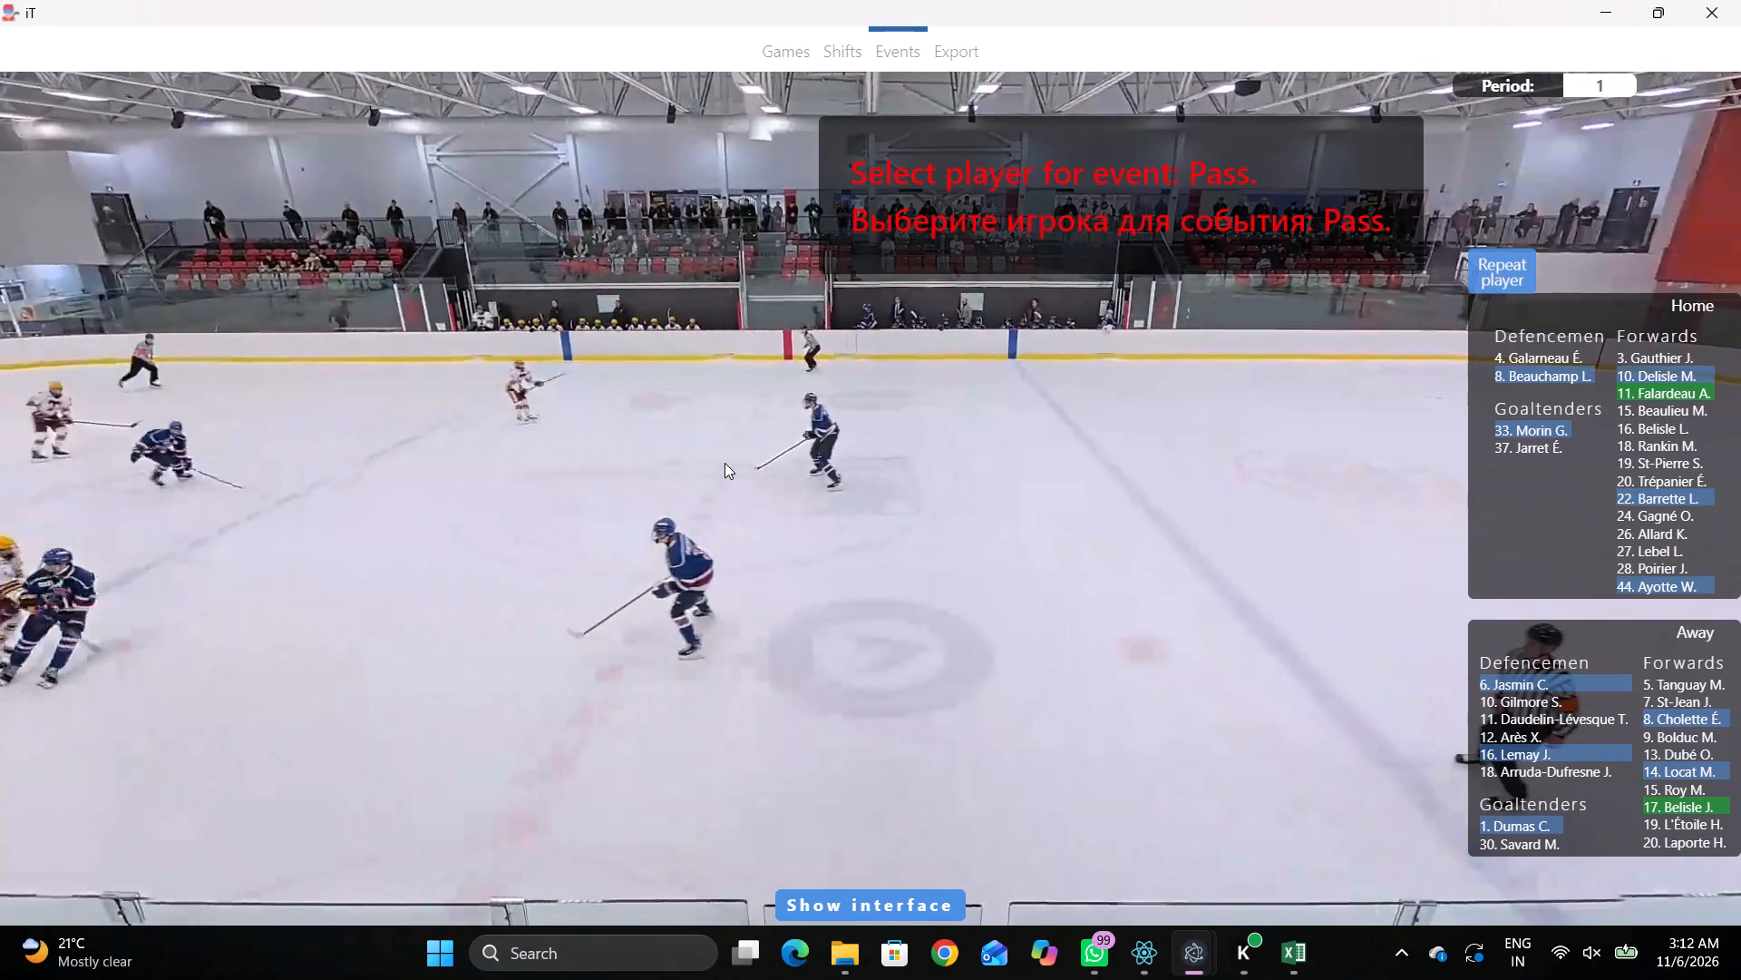
pyautogui.click(725, 463)
# Play on and record Skating with the puck by away forward 14, at centre ice just past the centre line.
pyautogui.press('space')
pyautogui.press('space')
pyautogui.moveTo(821, 447); pyautogui.dragTo(815, 456, button='right')
pyautogui.click(942, 502)
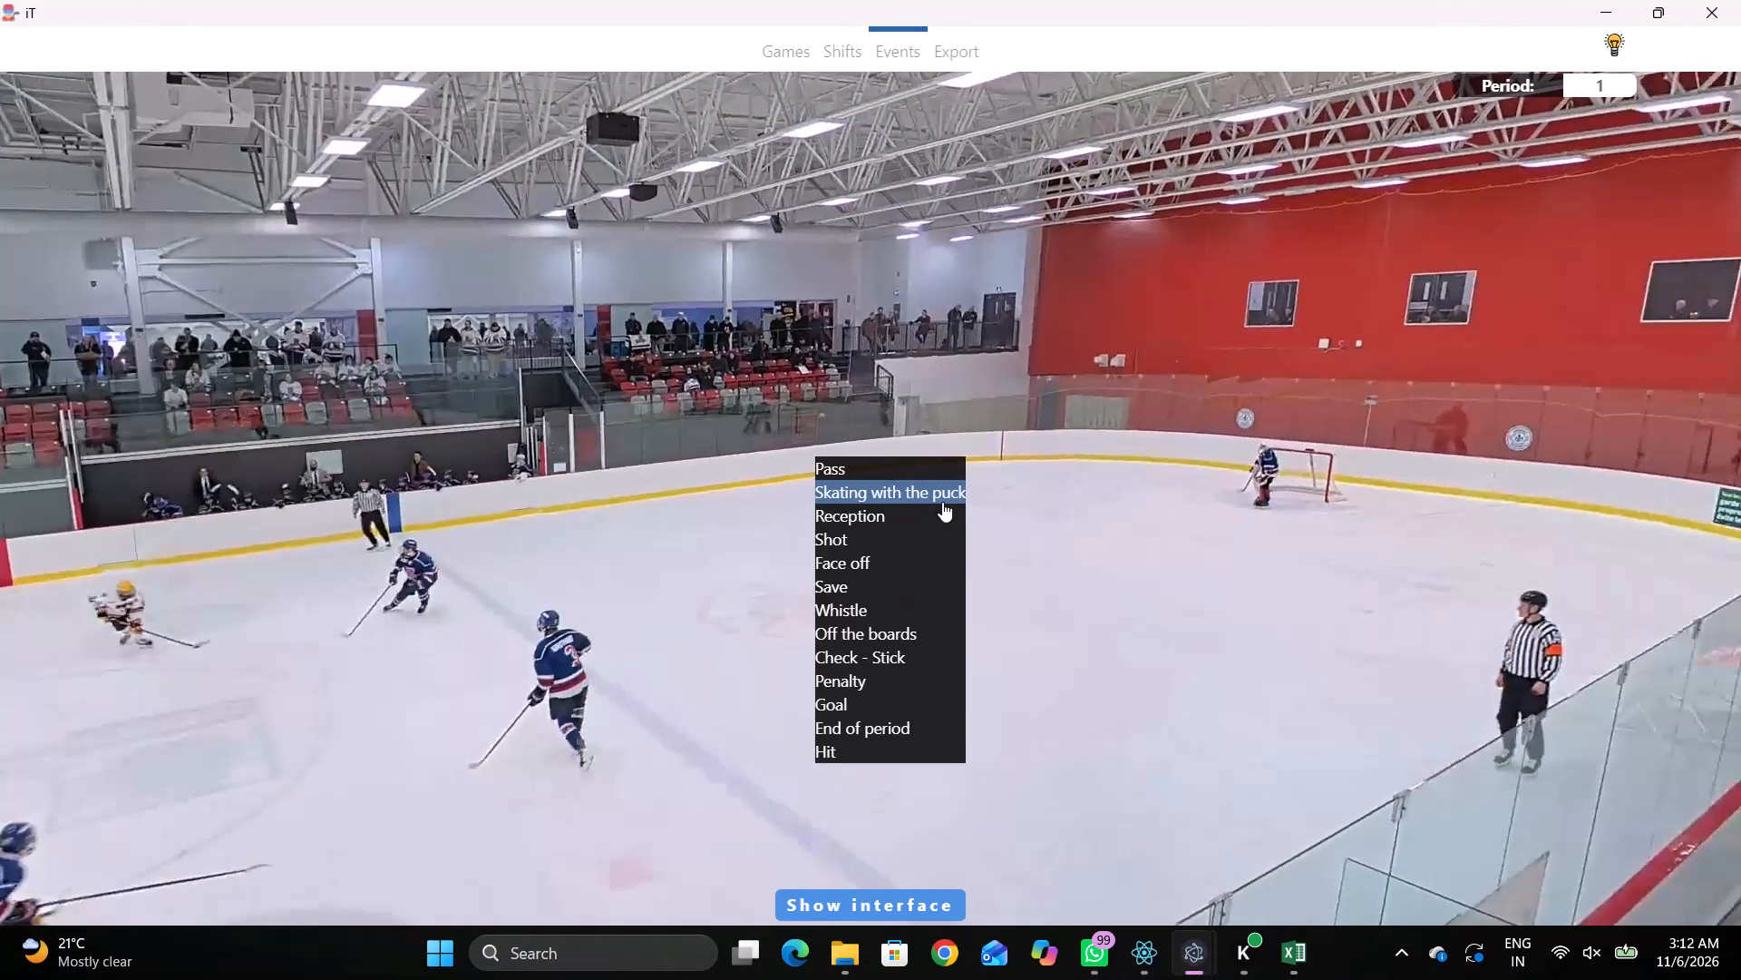
pyautogui.click(1659, 764)
pyautogui.click(928, 349)
# Check the following play and change the player of the Skating with the puck event at 00:23:02:3 to away forward 17.
pyautogui.press('space')
pyautogui.write('v')
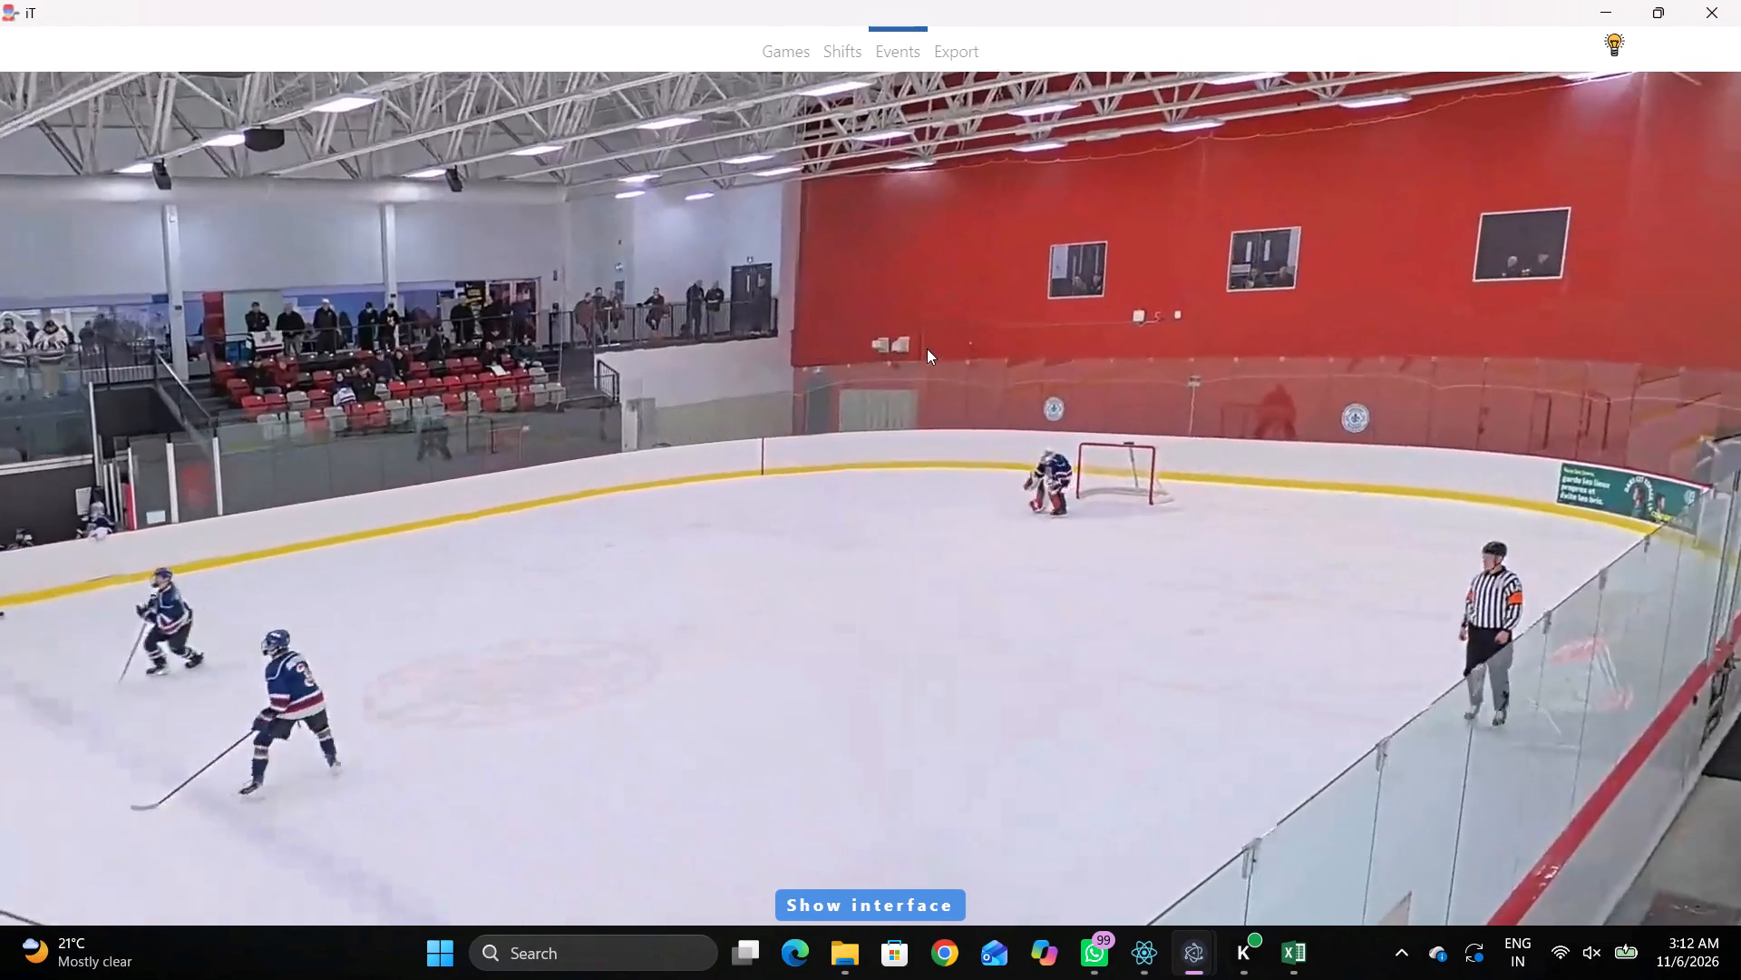
pyautogui.press('space')
pyautogui.press('space')
pyautogui.press('space')
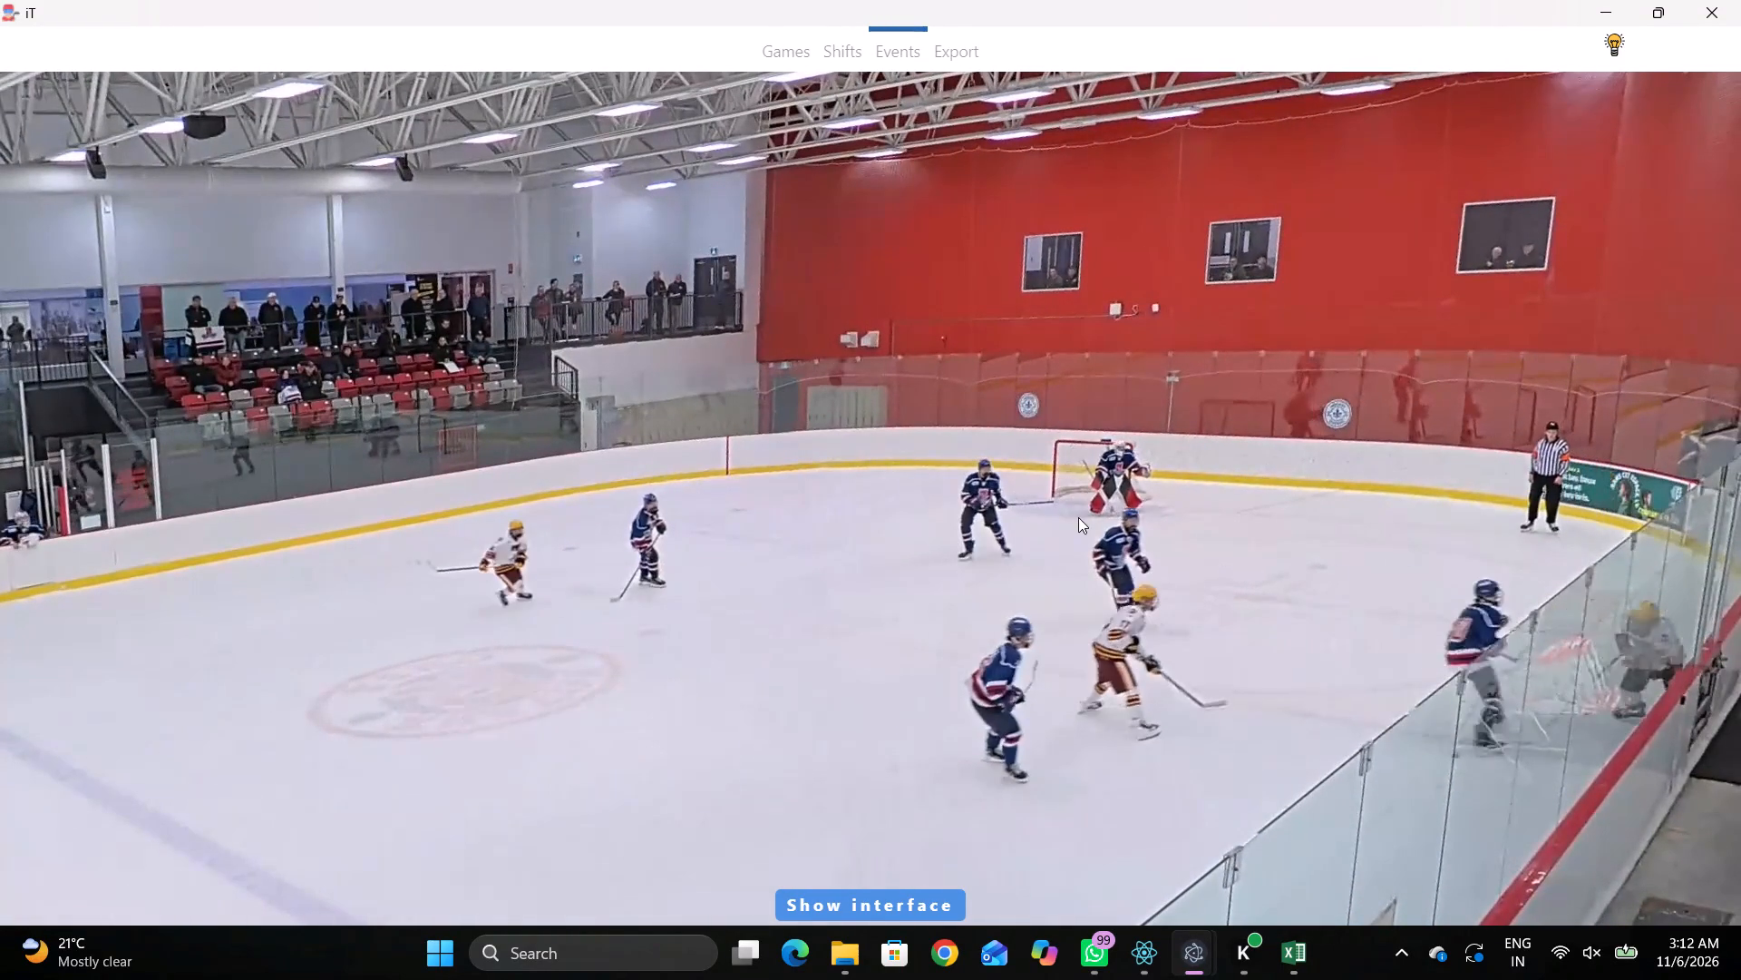
pyautogui.press('space')
pyautogui.press('space')
pyautogui.hotkey('shift', 'd')
pyautogui.click(578, 773)
pyautogui.doubleClick(1668, 799)
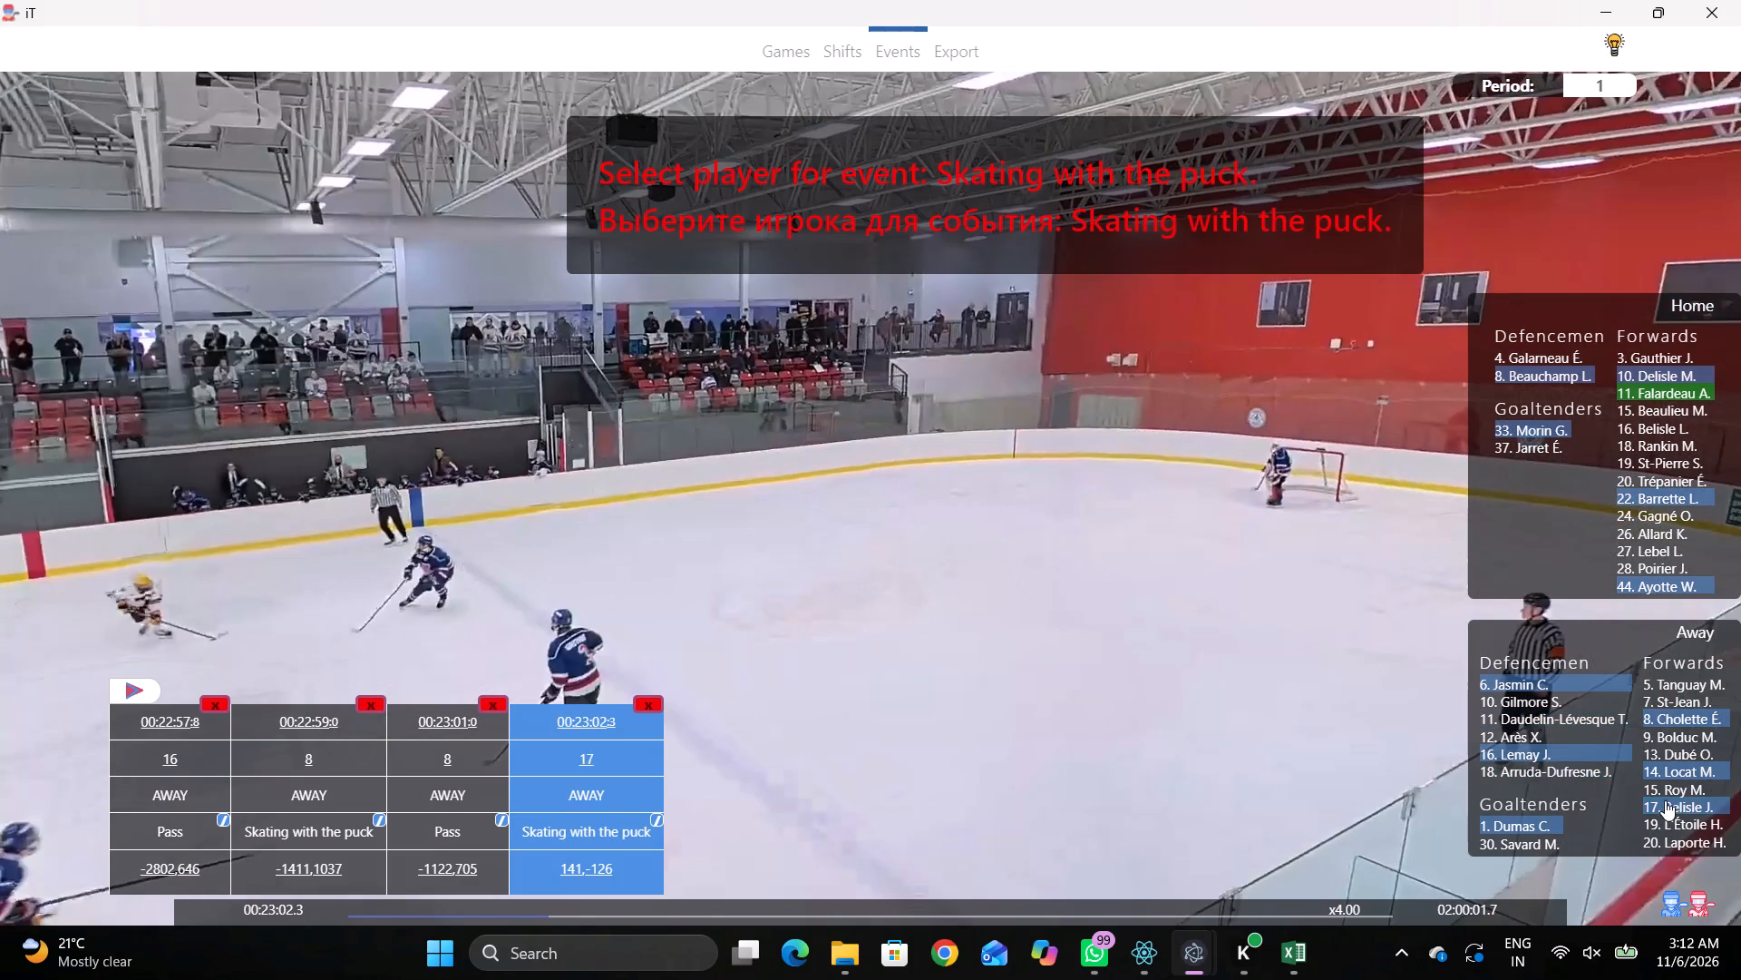
pyautogui.hotkey('shift', 'd')
# Play on and record a Pass by the repeated player, in the neutral zone just before the home blue line, slightly near side.
pyautogui.press('space')
pyautogui.press('space')
pyautogui.rightClick(1120, 516)
pyautogui.click(1147, 529)
pyautogui.click(1519, 260)
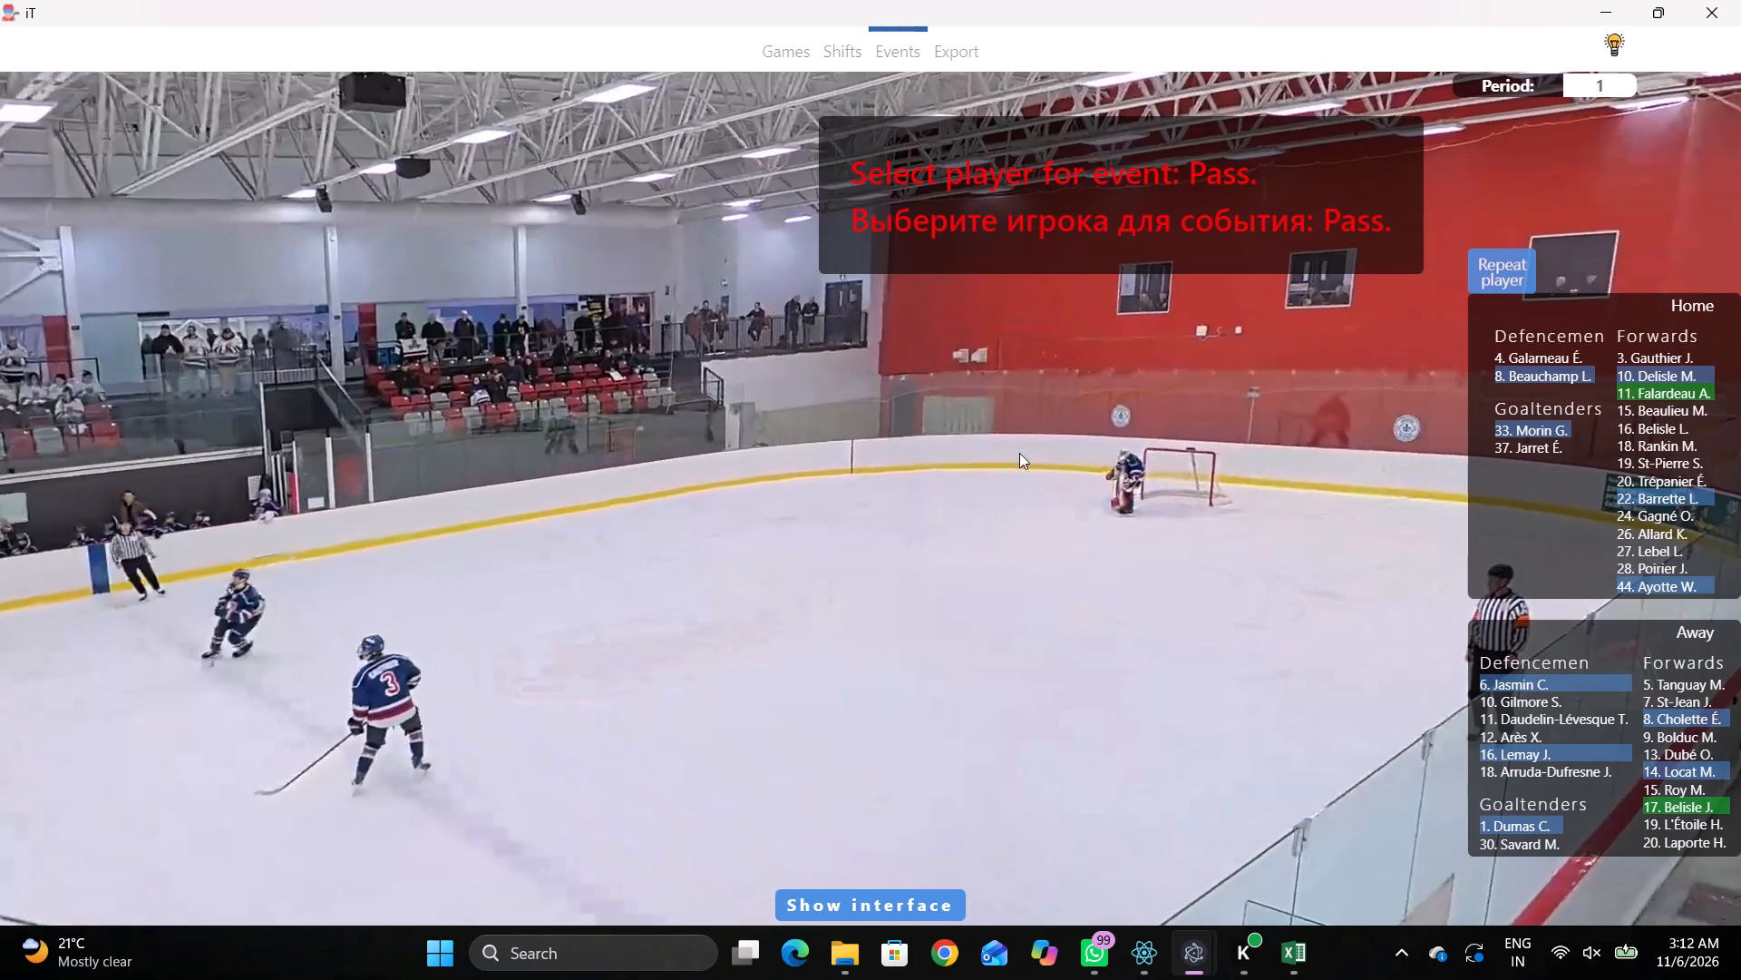
pyautogui.moveTo(1017, 424); pyautogui.dragTo(1007, 416)
# Play on and record Skating with the puck by away forward 8, between the home blue line and the near faceoff circle.
pyautogui.press('space')
pyautogui.press('space')
pyautogui.press('space')
pyautogui.press('space')
pyautogui.press('r')
pyautogui.rightClick(1026, 425)
pyautogui.click(1133, 464)
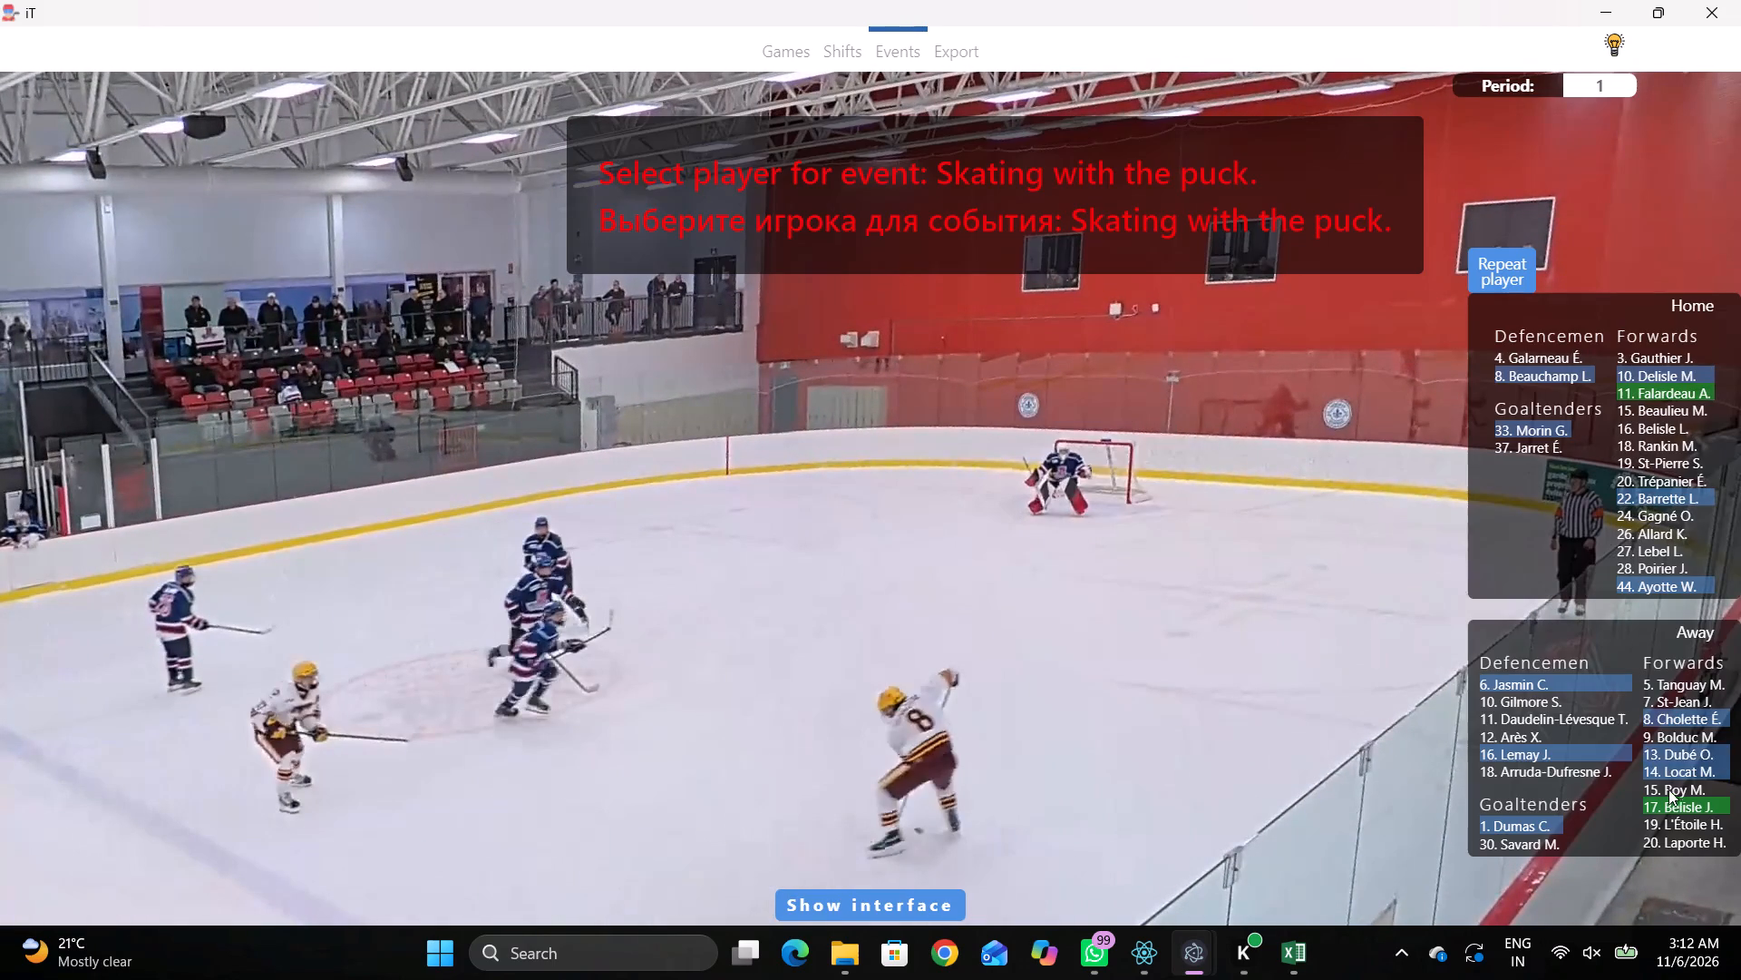
pyautogui.click(1639, 729)
pyautogui.click(1668, 710)
pyautogui.click(1158, 462)
# Find the release moment and record a Pass by the repeated player, along the near boards in the home zone.
pyautogui.press('space')
pyautogui.press('space')
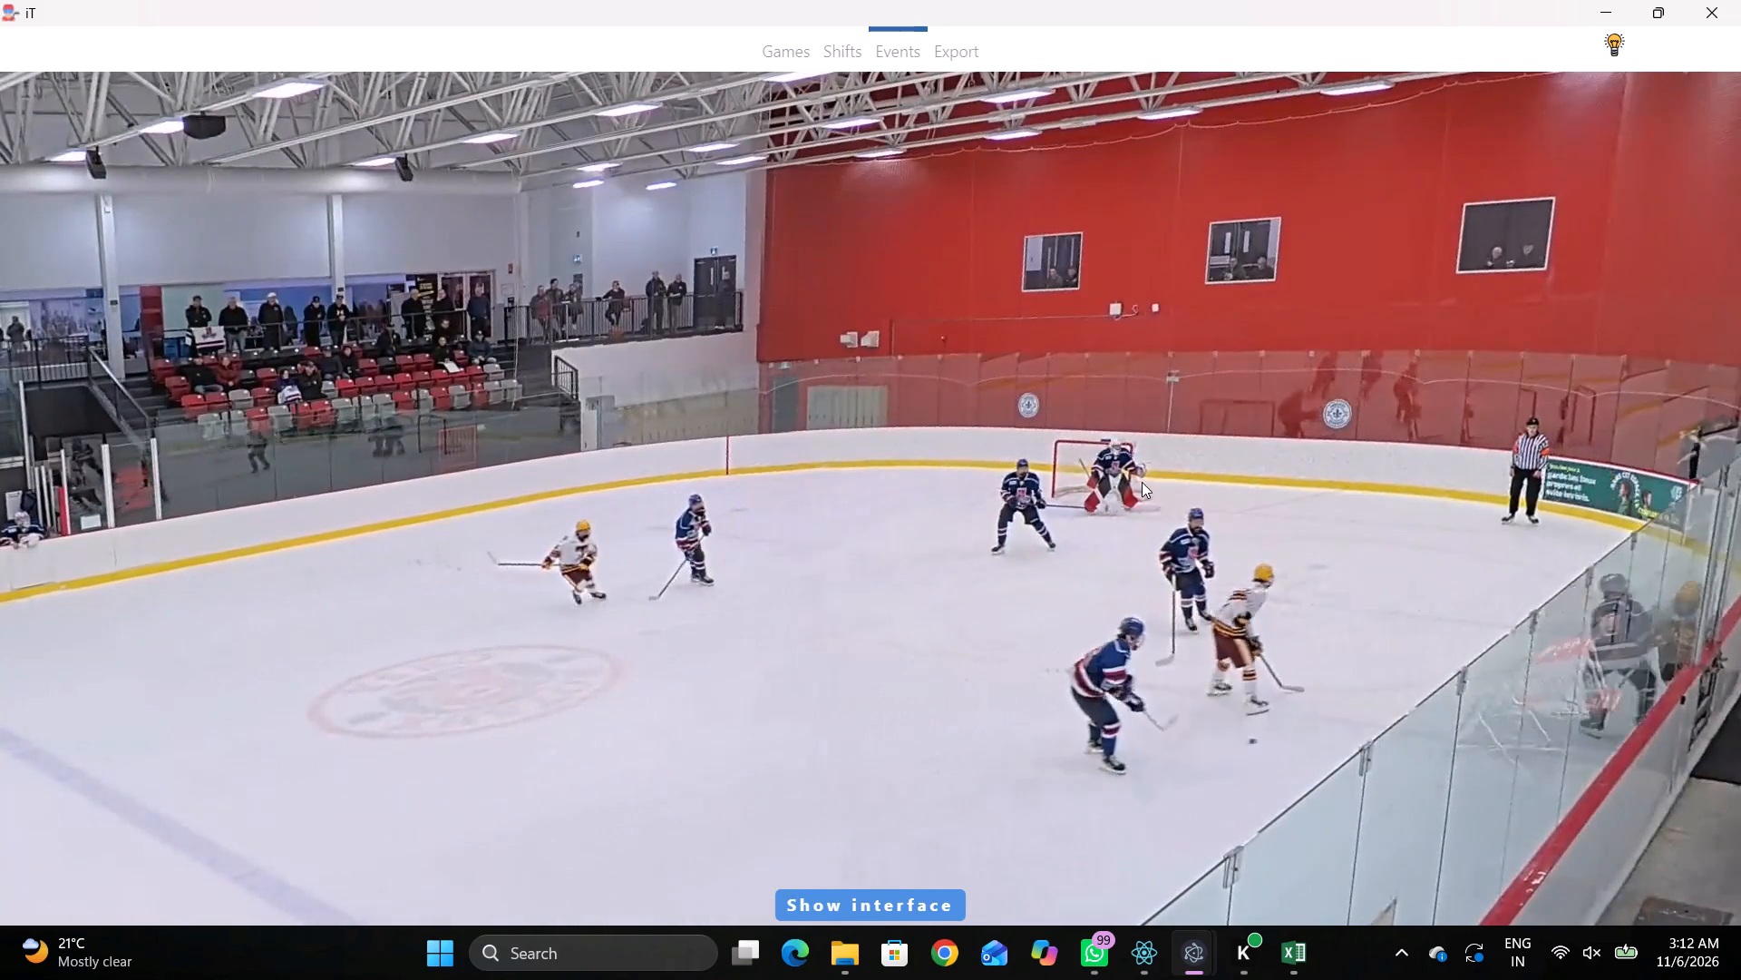
pyautogui.rightClick(1129, 466)
pyautogui.press('q')
pyautogui.press('q')
pyautogui.write('qq')
pyautogui.click(1132, 455)
pyautogui.rightClick(1361, 390)
pyautogui.click(1364, 389)
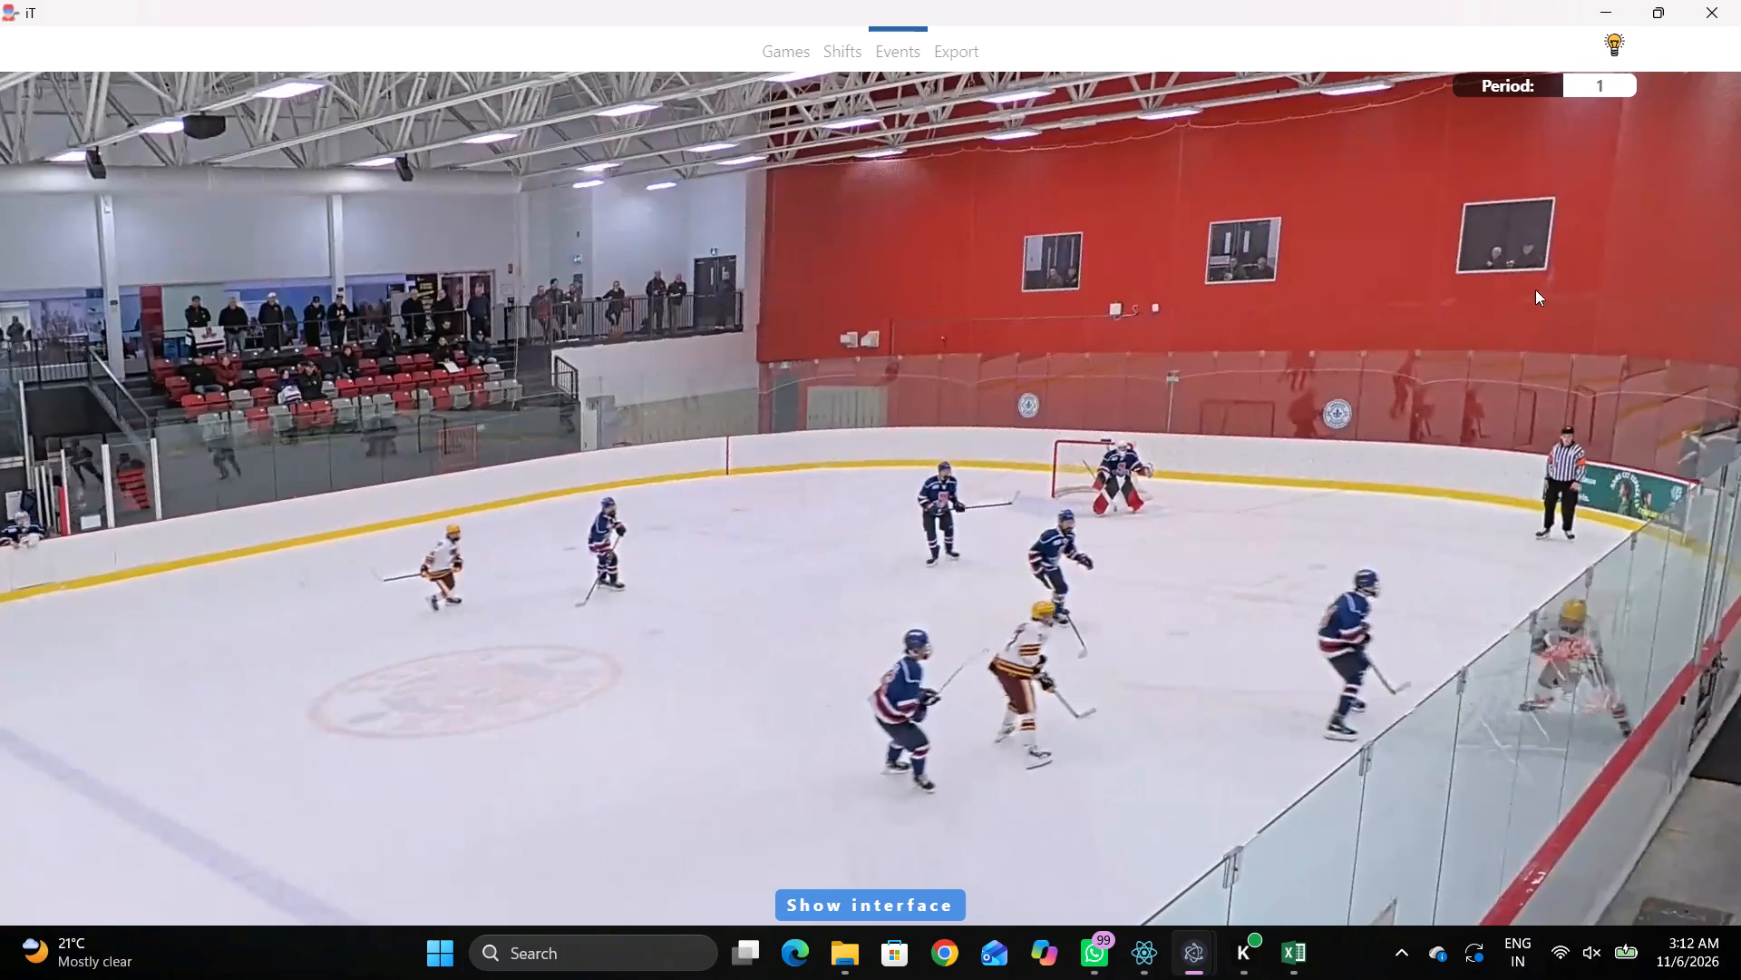
pyautogui.moveTo(1504, 293); pyautogui.dragTo(1490, 300, button='right')
pyautogui.click(1499, 306)
pyautogui.click(1515, 284)
pyautogui.click(1201, 563)
# Play on and record Skating with the puck by home forward 44, just inside the home blue line on the near side.
pyautogui.press('space')
pyautogui.press('space')
pyautogui.press('space')
pyautogui.press('space')
pyautogui.press('space')
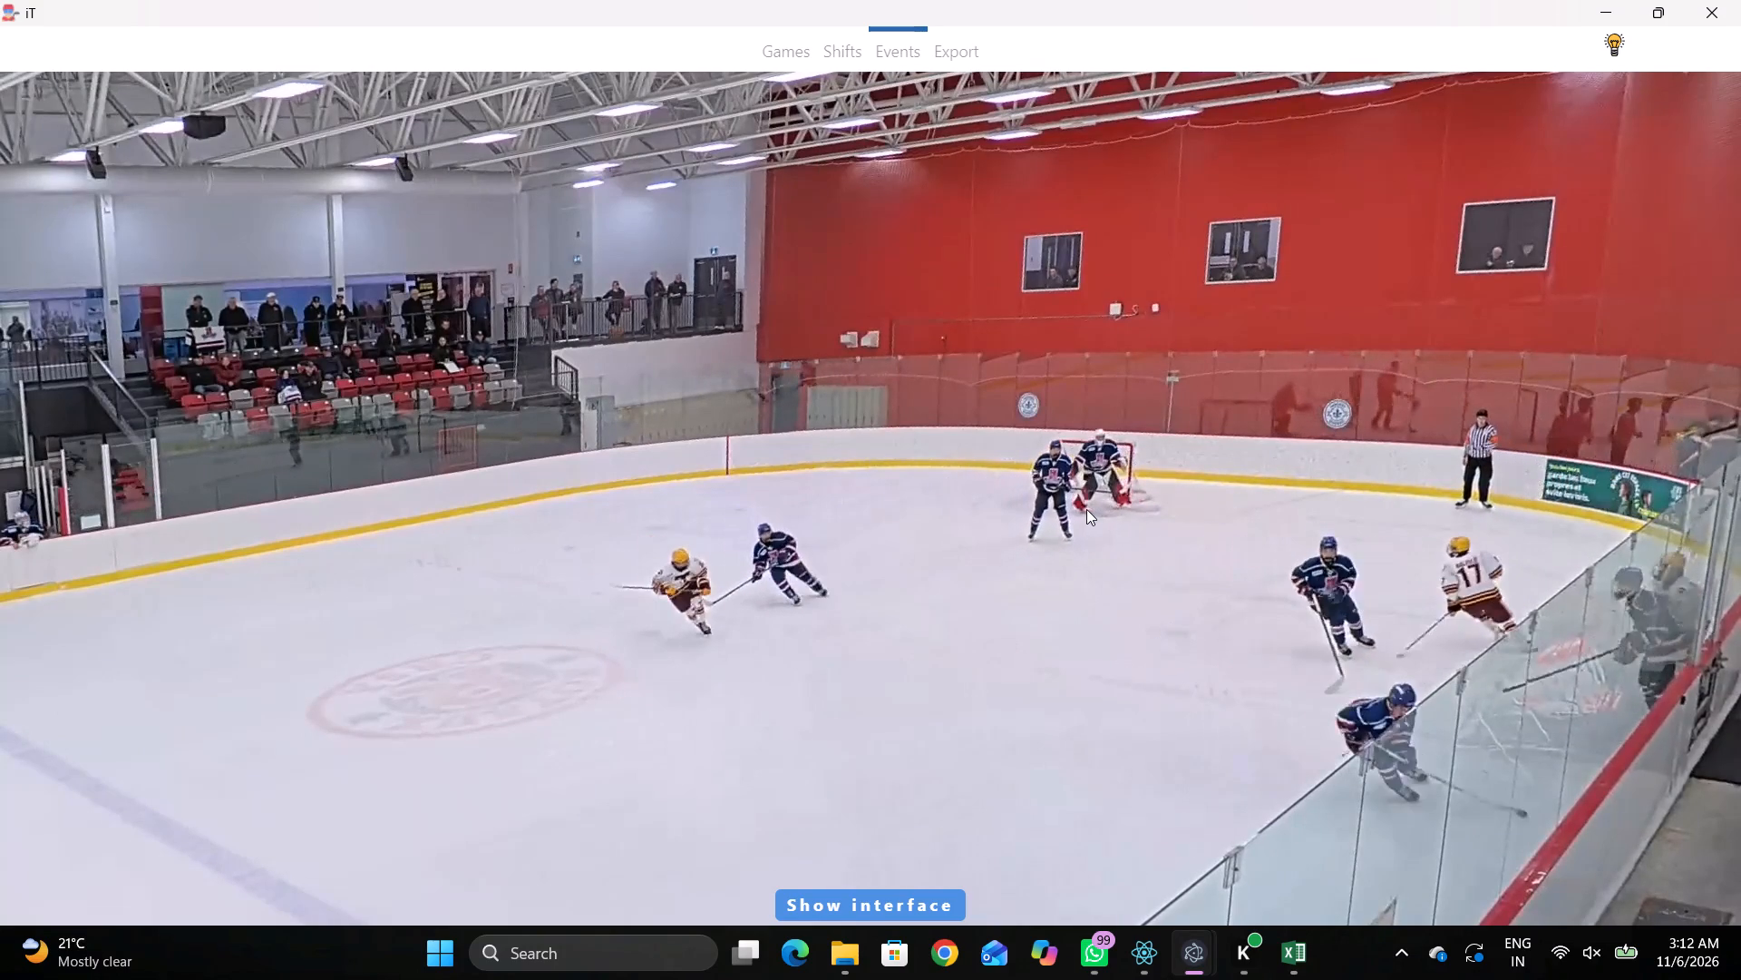
pyautogui.press('space')
pyautogui.rightClick(1115, 452)
pyautogui.click(1202, 479)
pyautogui.click(1658, 592)
pyautogui.click(1071, 492)
# Replay the footage around the home Skating with the puck event at 00:23:06:7 to check which player has the puck.
pyautogui.press('space')
pyautogui.press('v')
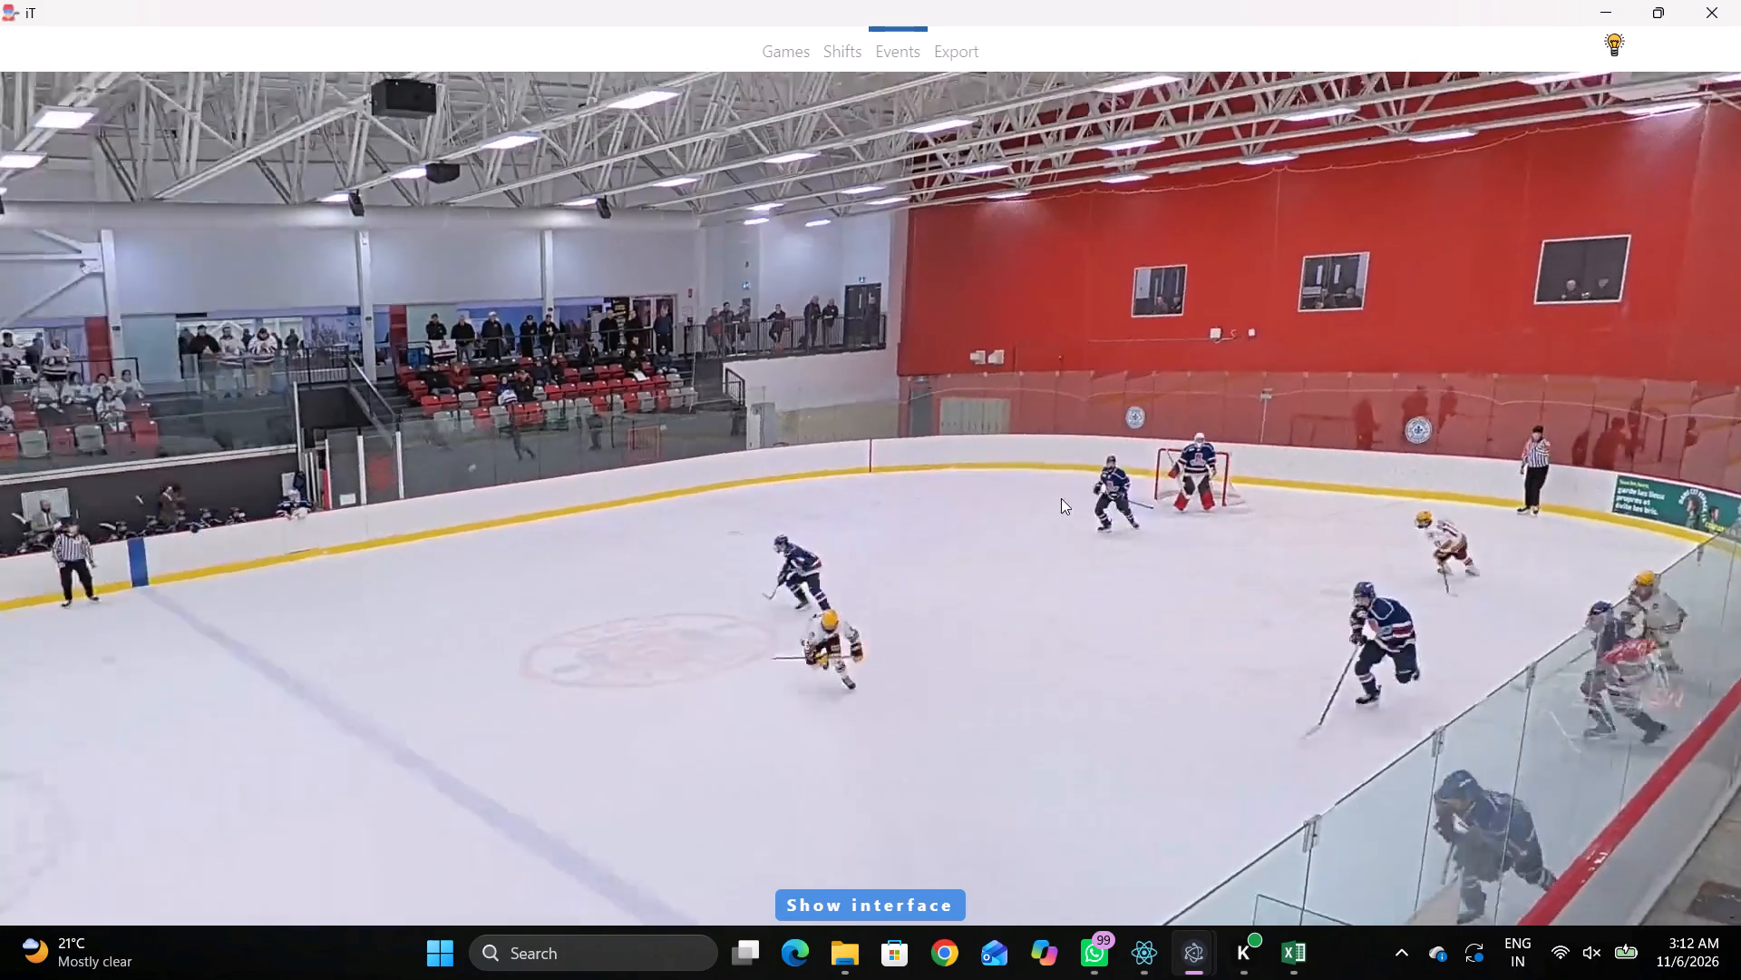
pyautogui.press('space')
pyautogui.press('space')
pyautogui.press('space')
pyautogui.press('space')
pyautogui.press('space')
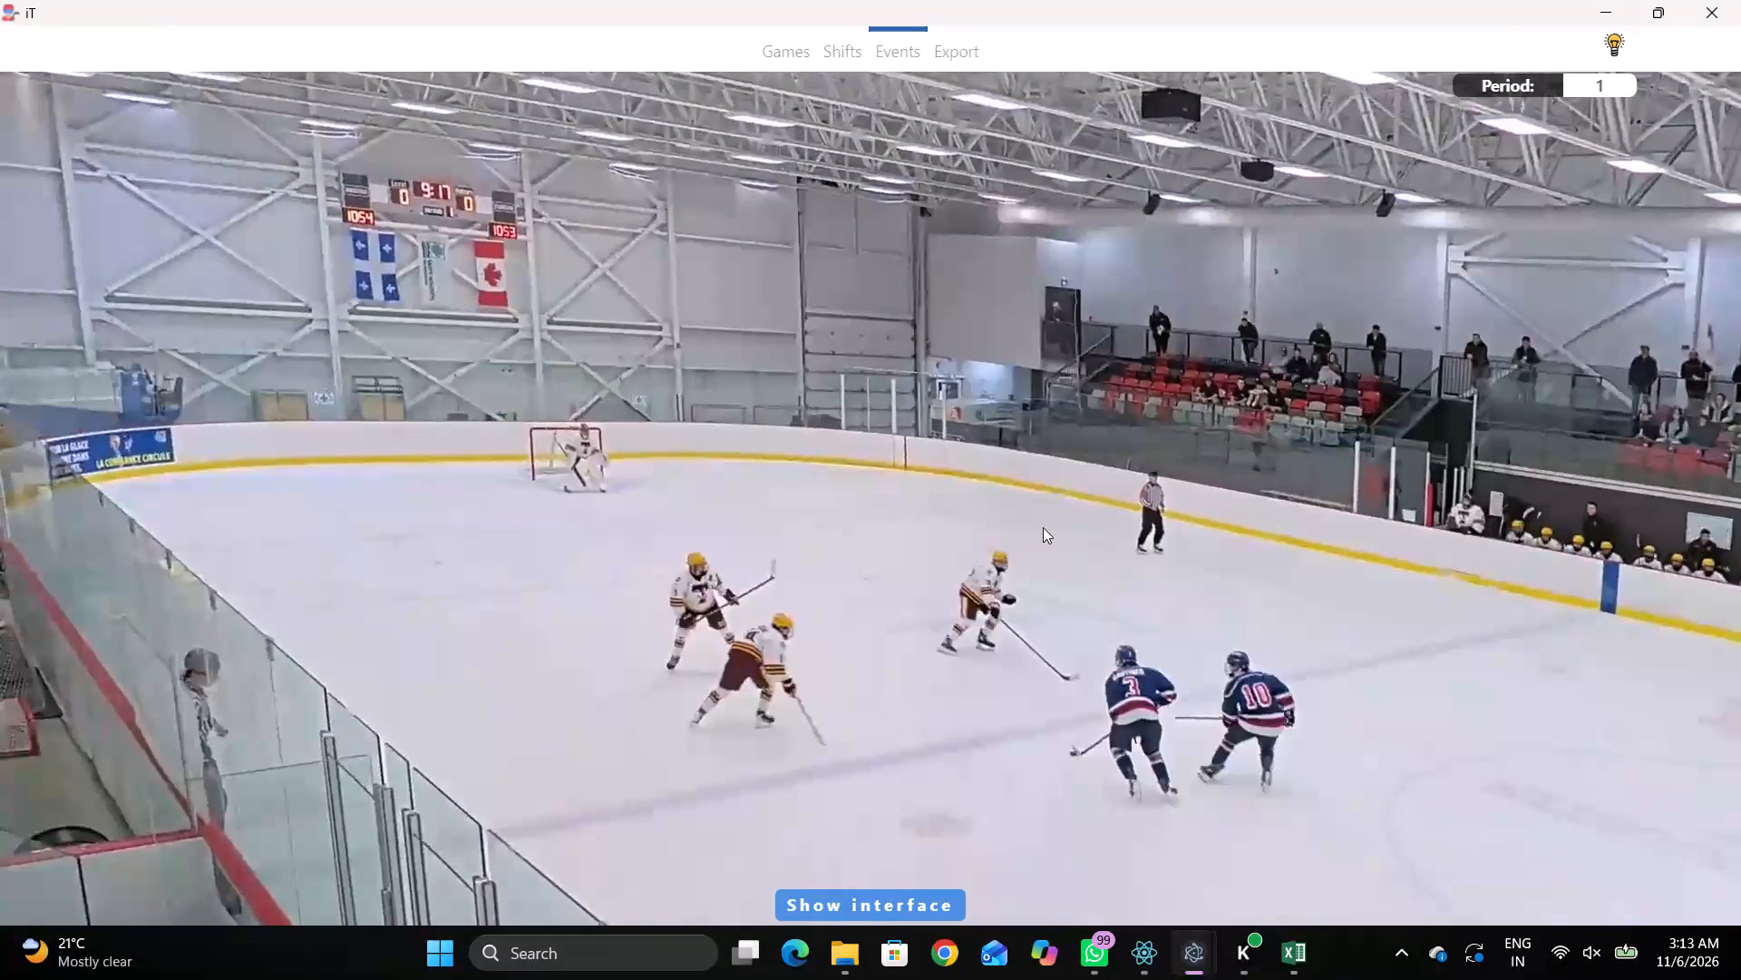
pyautogui.press('space')
pyautogui.press('space')
pyautogui.hotkey('shift', 'd')
pyautogui.click(610, 764)
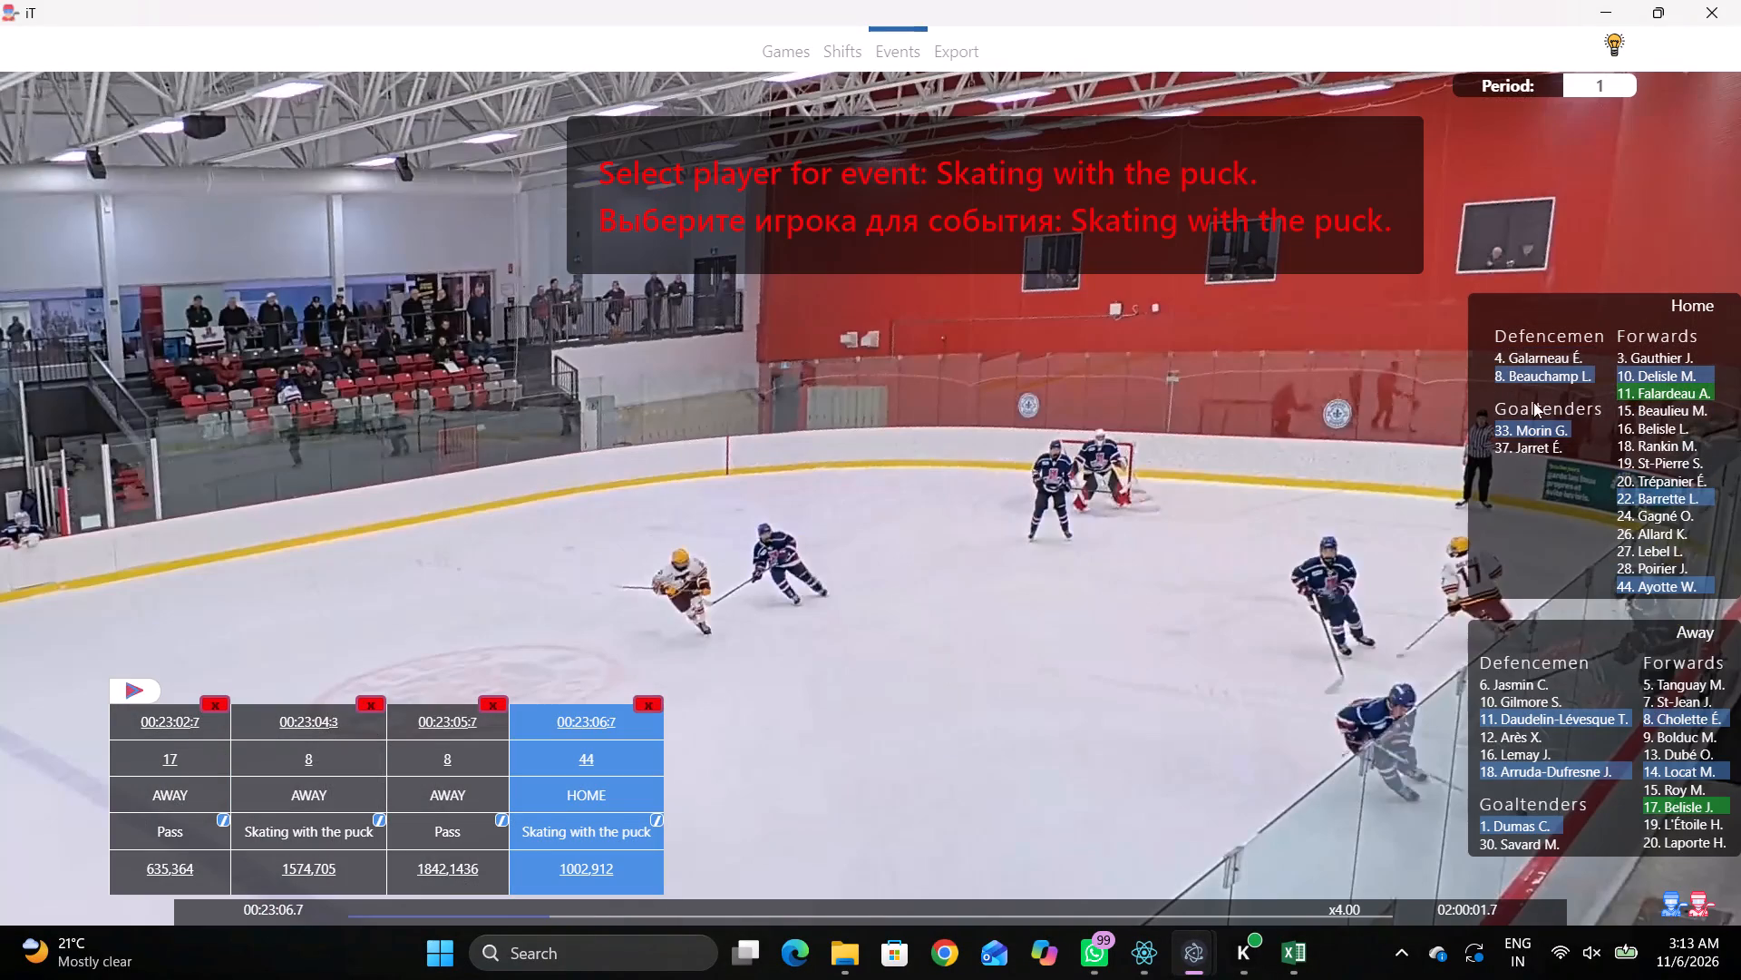
pyautogui.click(1220, 533)
pyautogui.write('Dq')
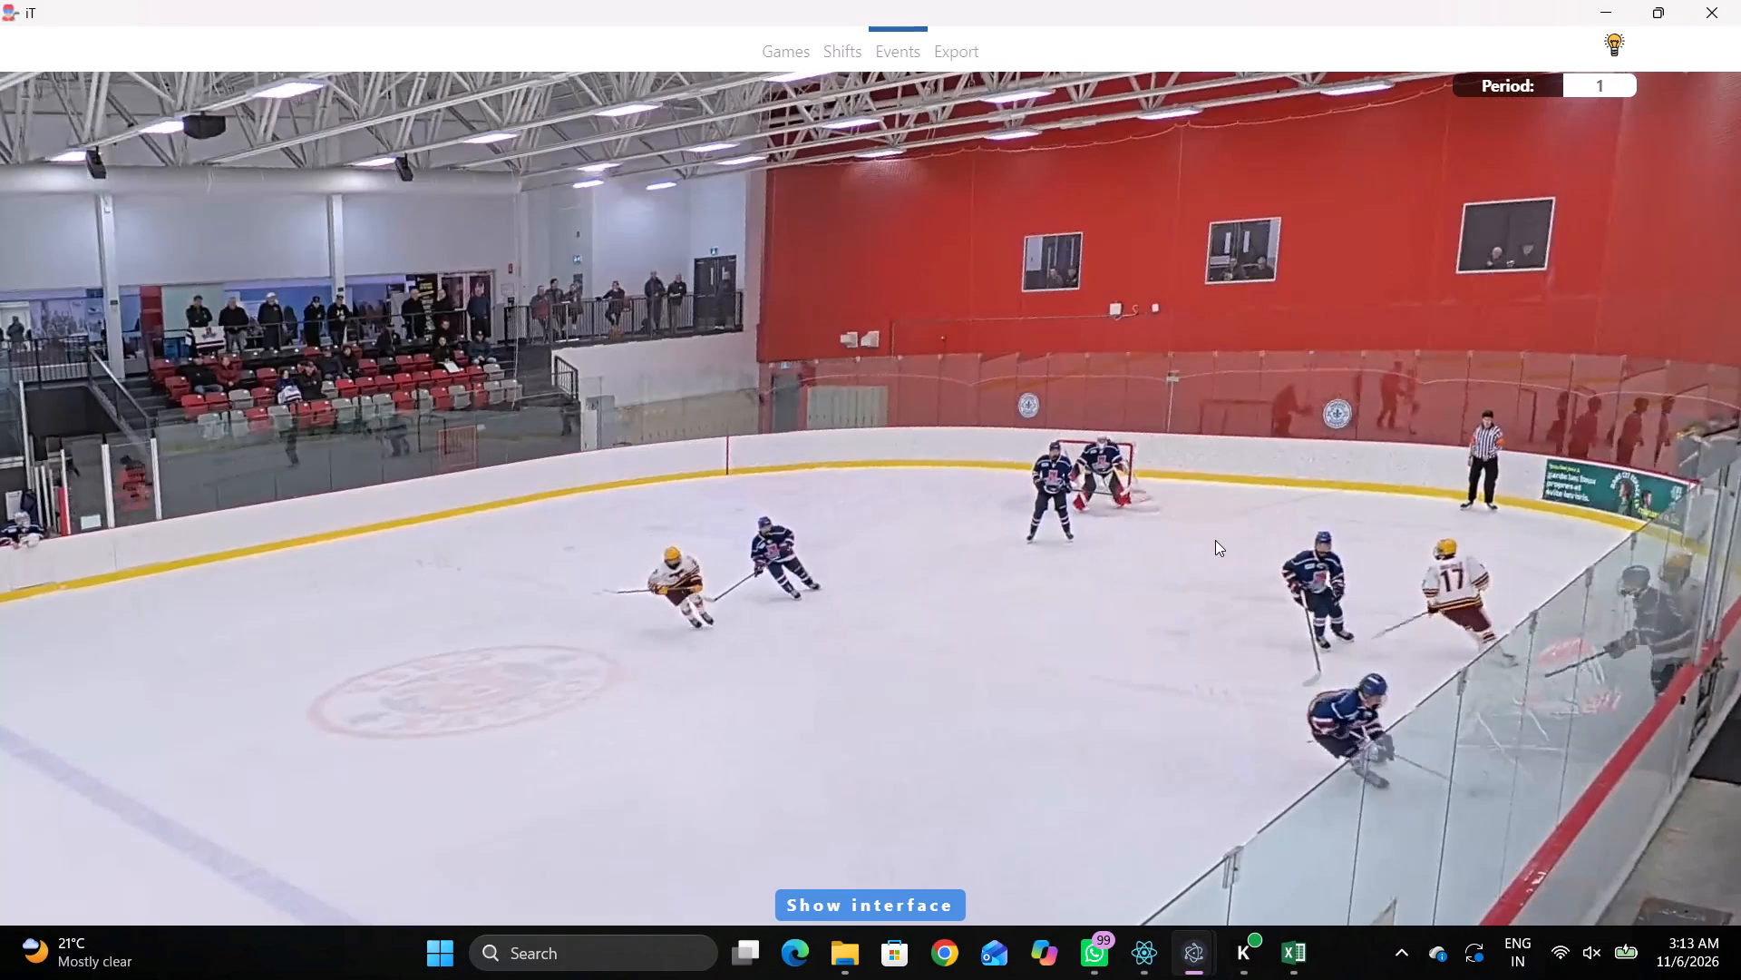
pyautogui.press('q')
pyautogui.write('qqqDD')
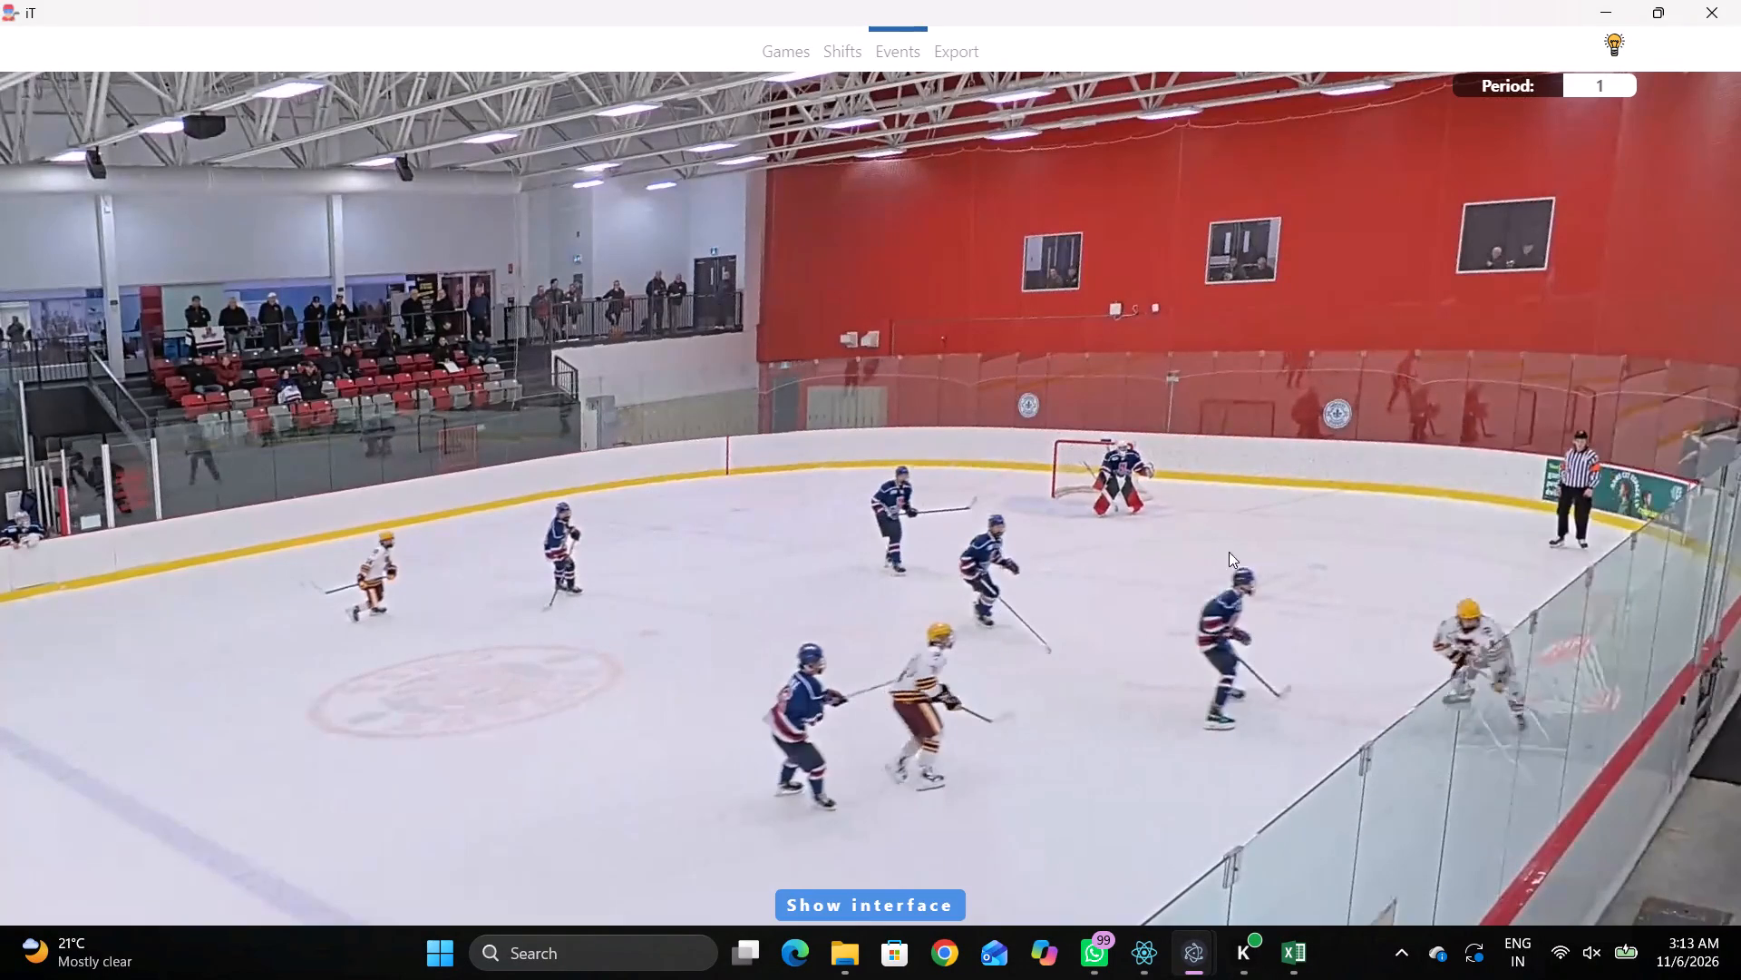
pyautogui.hotkey('shift', 'd')
pyautogui.click(862, 741)
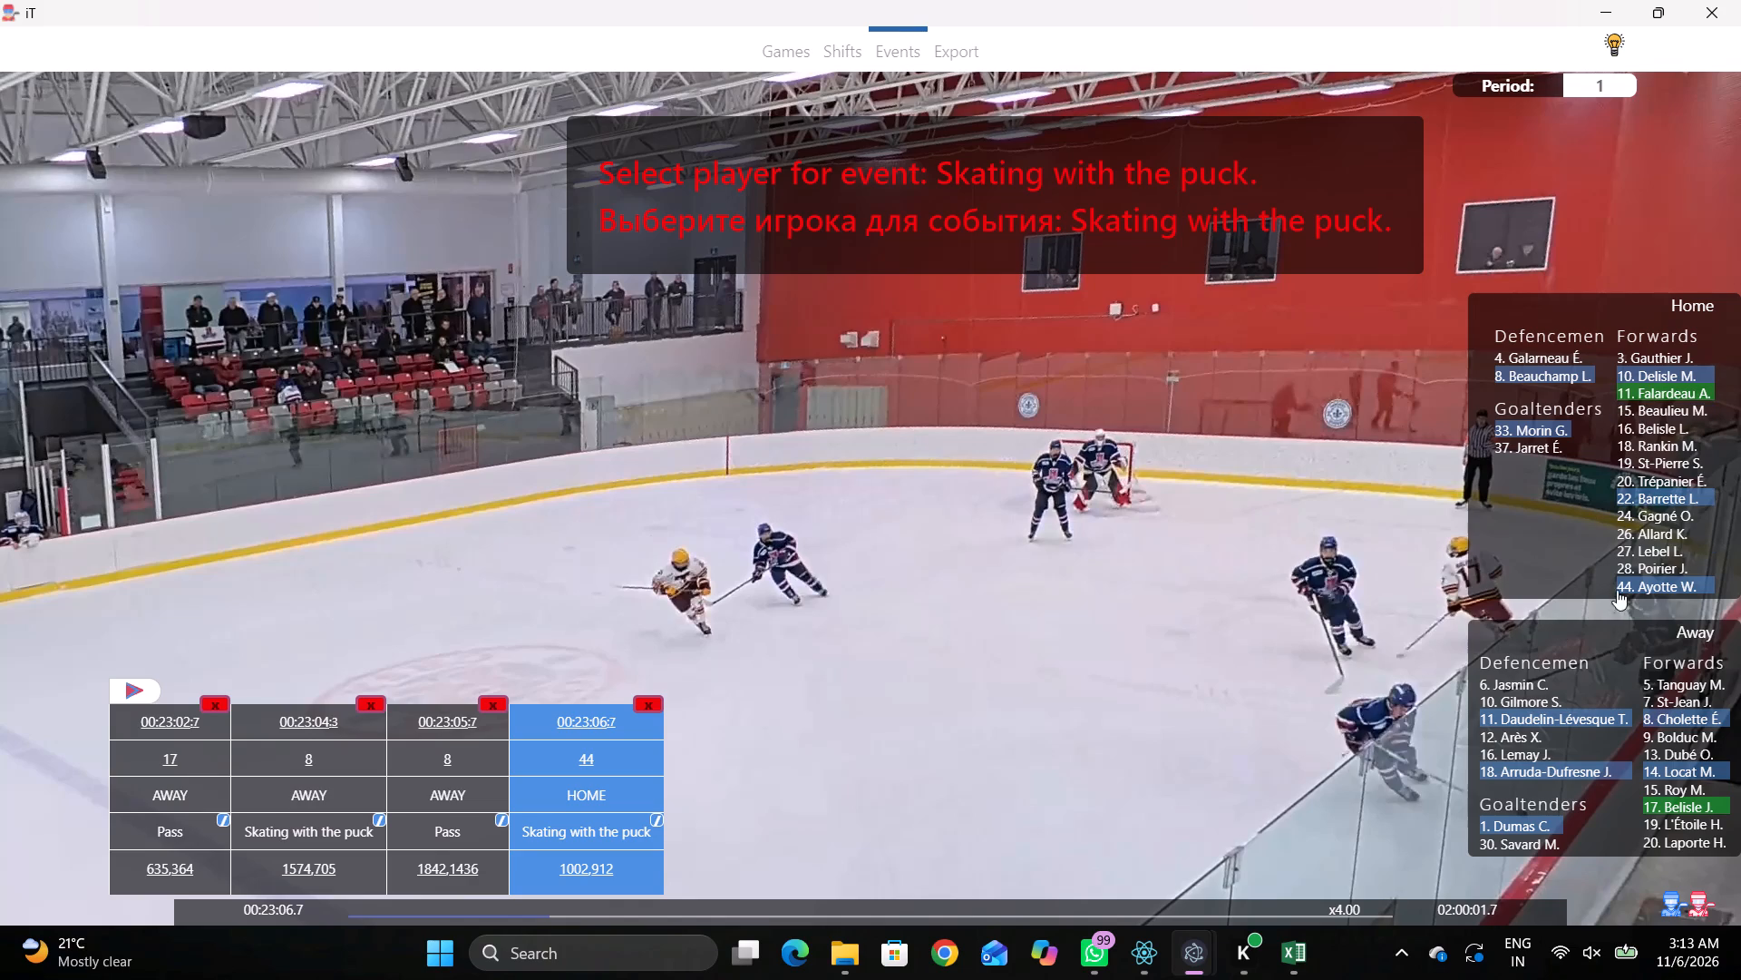
pyautogui.click(1308, 529)
pyautogui.hotkey('shift', 'd')
# Play on past the home Skating with the puck event and examine which home players are on the ice.
pyautogui.press('space')
pyautogui.press('space')
pyautogui.press('space')
pyautogui.press('space')
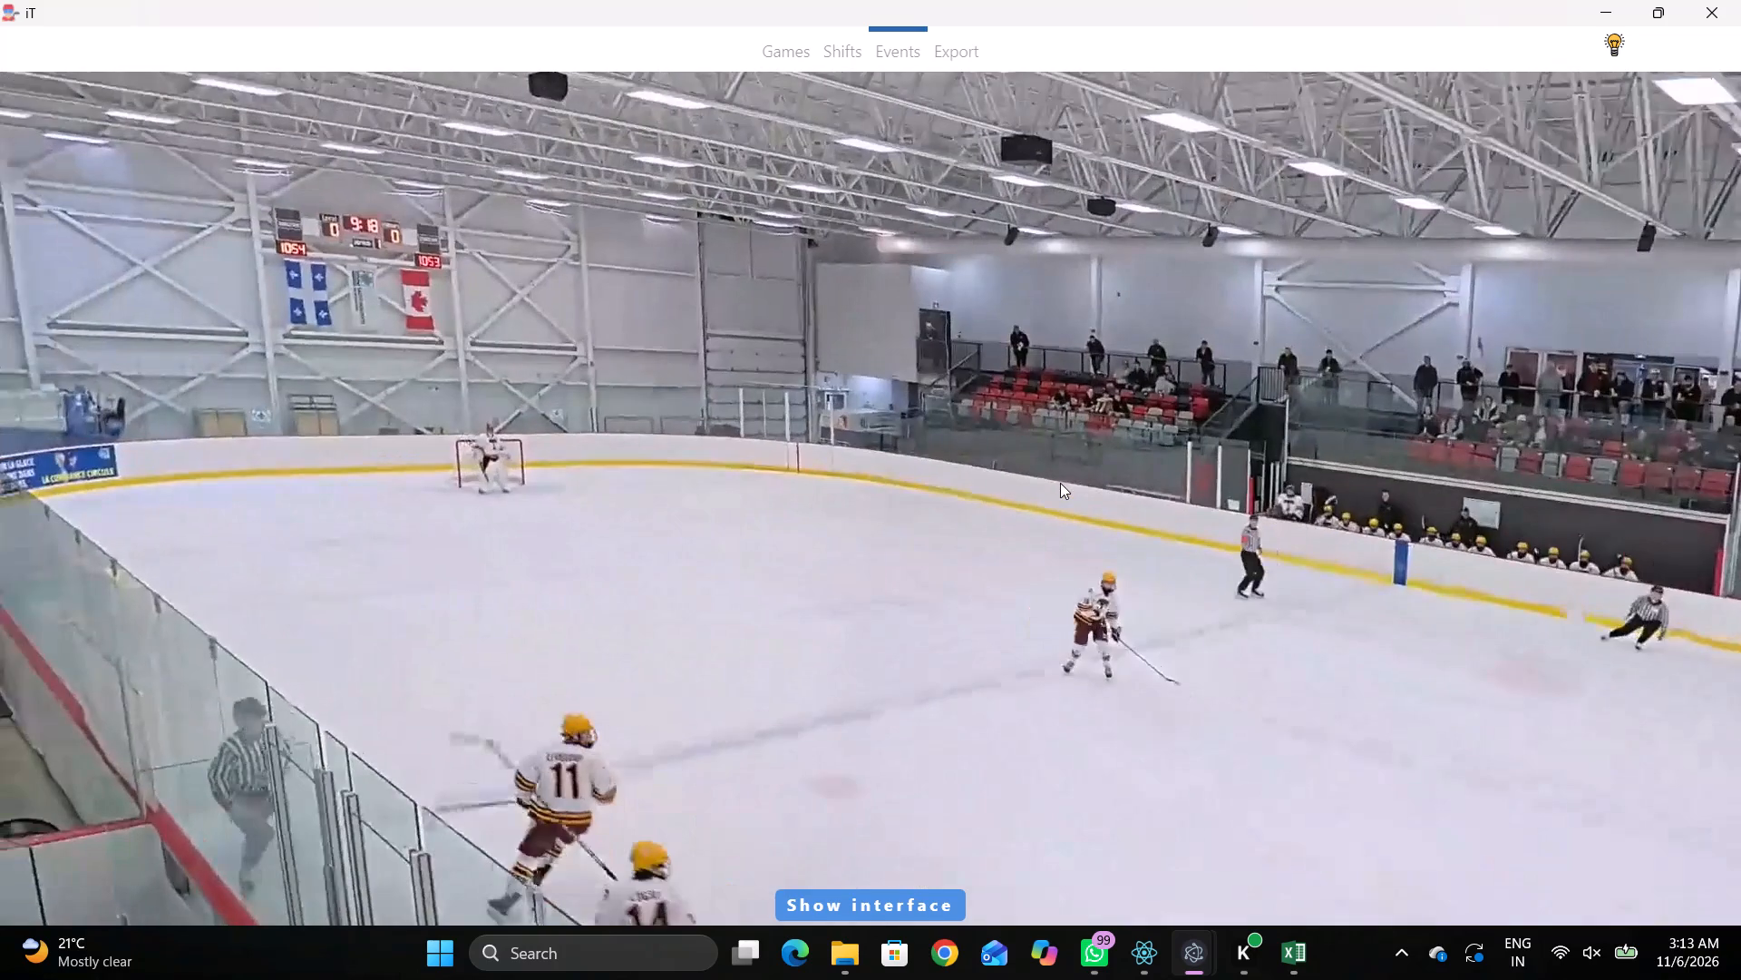
pyautogui.press('space')
pyautogui.press('space')
pyautogui.write('q')
pyautogui.hotkey('shift', 'd')
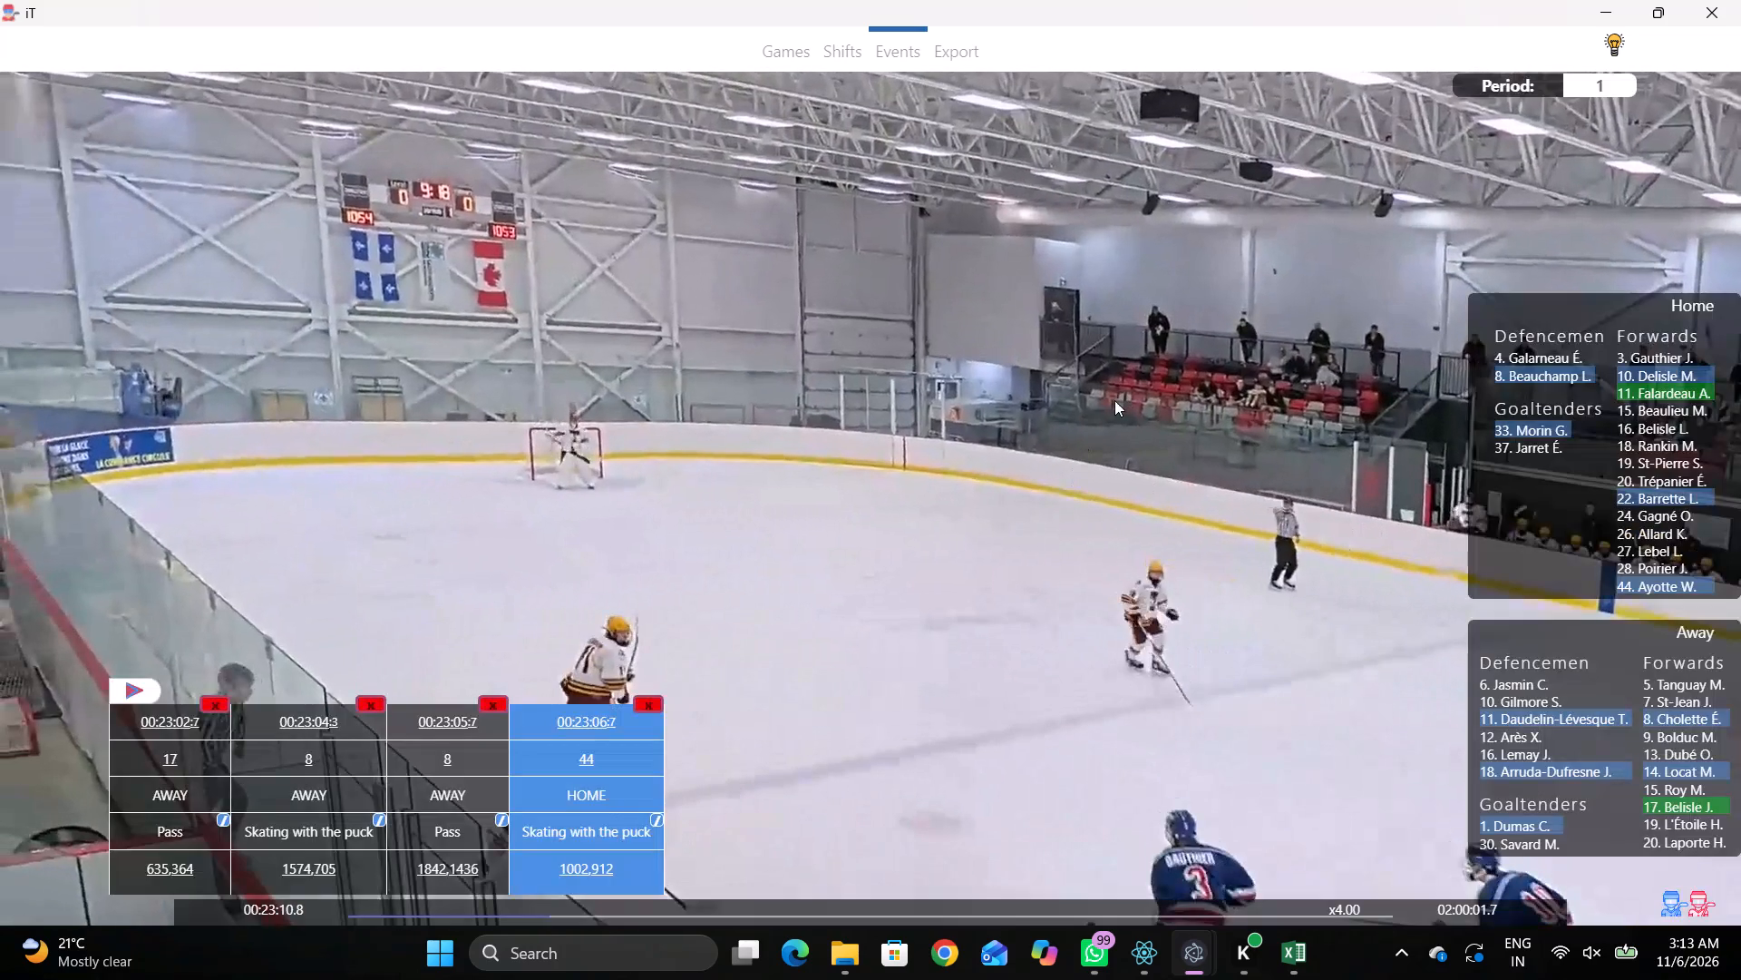
pyautogui.hotkey('shift', 'd')
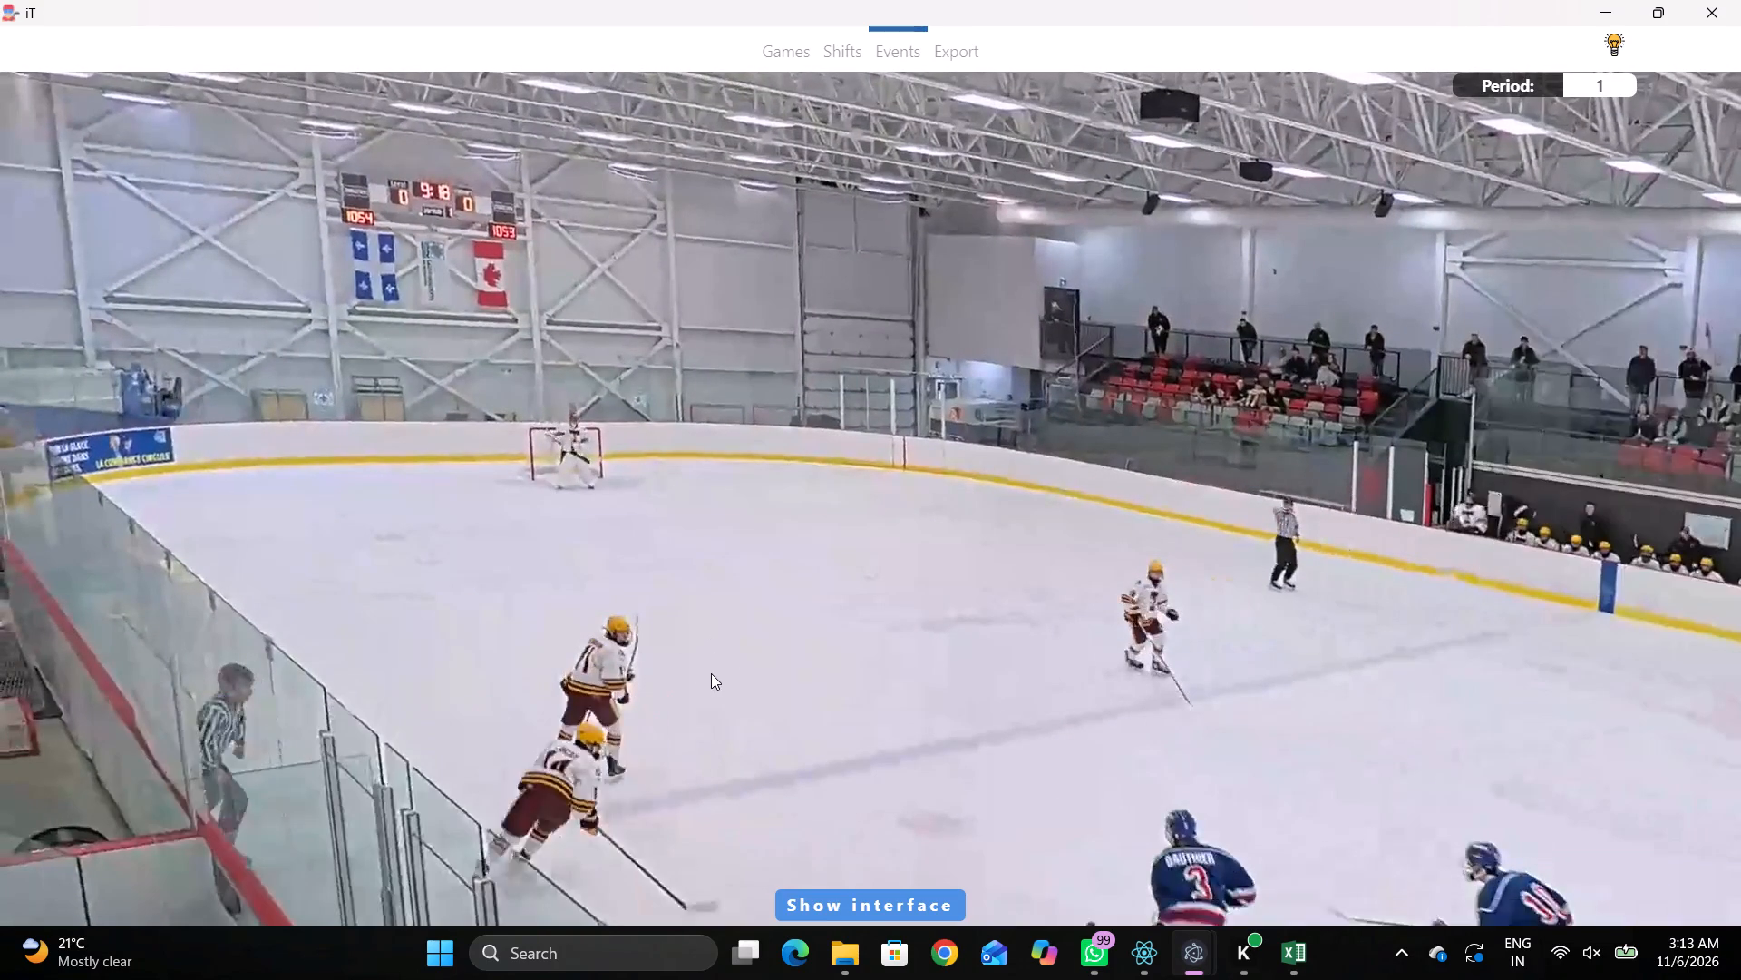
pyautogui.press('space')
pyautogui.press('space')
pyautogui.press('space')
pyautogui.press('space')
# Set the second defenceman of the home shift at 00:22:58:5 to player 3 and return to the events.
pyautogui.click(844, 21)
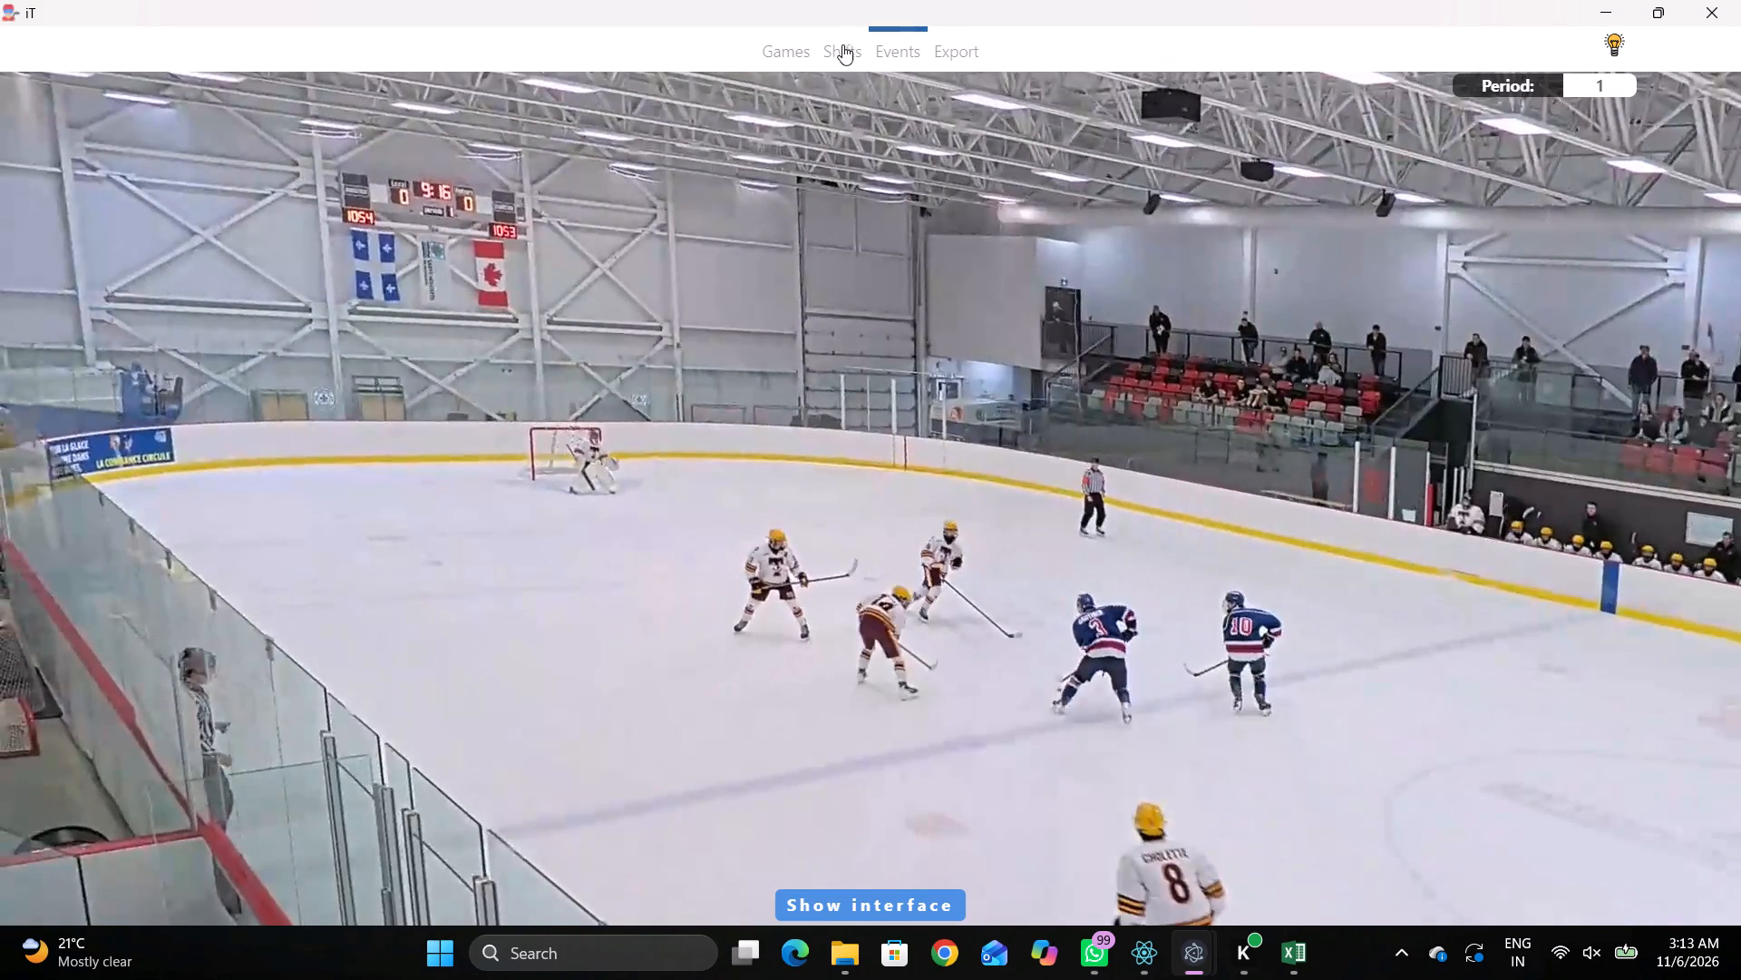
pyautogui.click(839, 54)
pyautogui.hotkey('shift', 'd')
pyautogui.click(1135, 705)
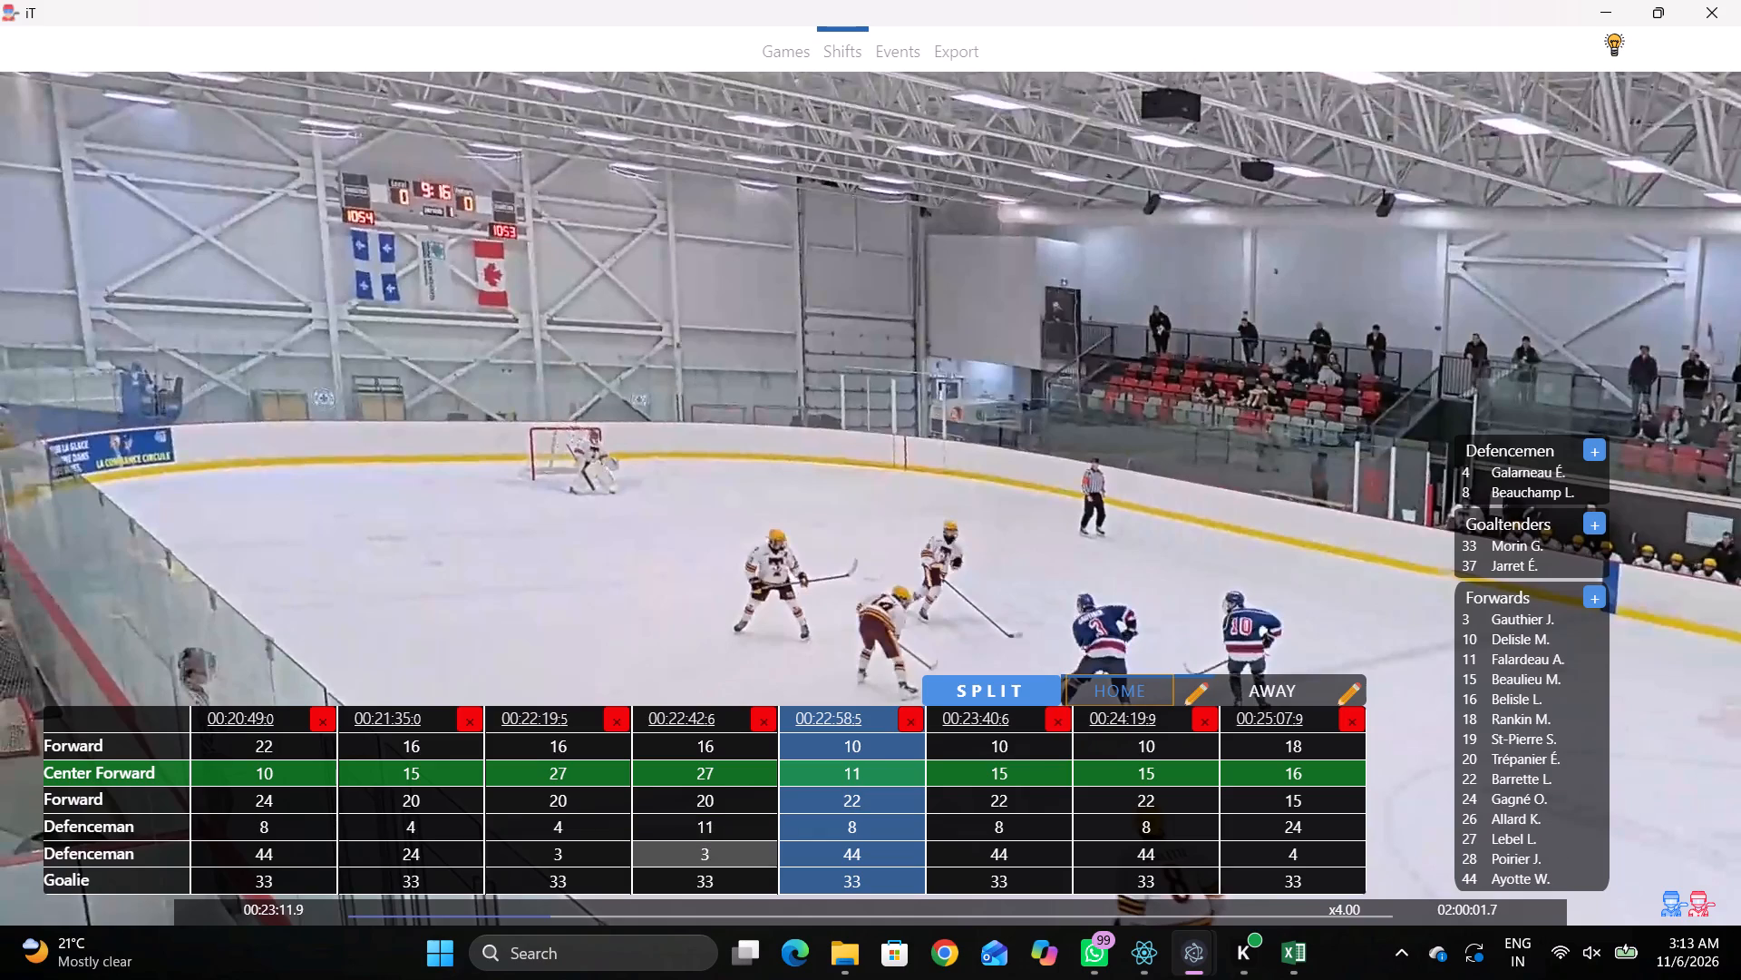
pyautogui.click(831, 855)
pyautogui.press('3')
pyautogui.click(917, 422)
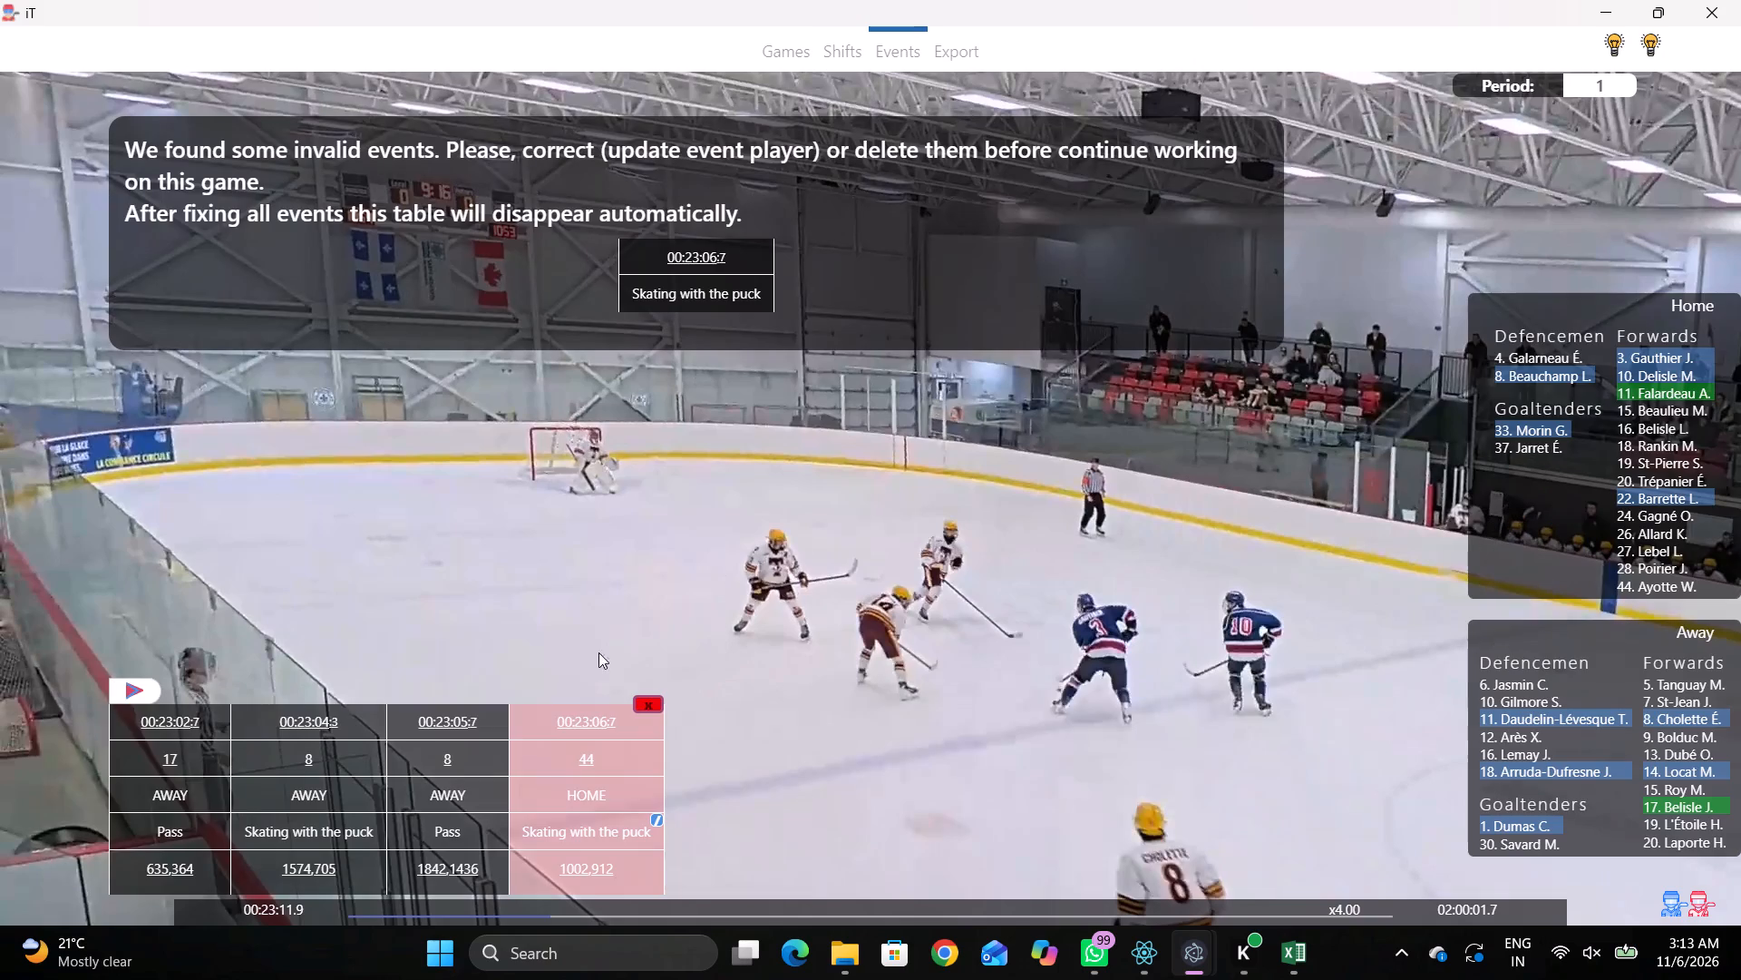
# Change the player of the invalid Skating with the puck event at 00:23:06:7 to home player 3.
pyautogui.click(593, 759)
pyautogui.click(1634, 360)
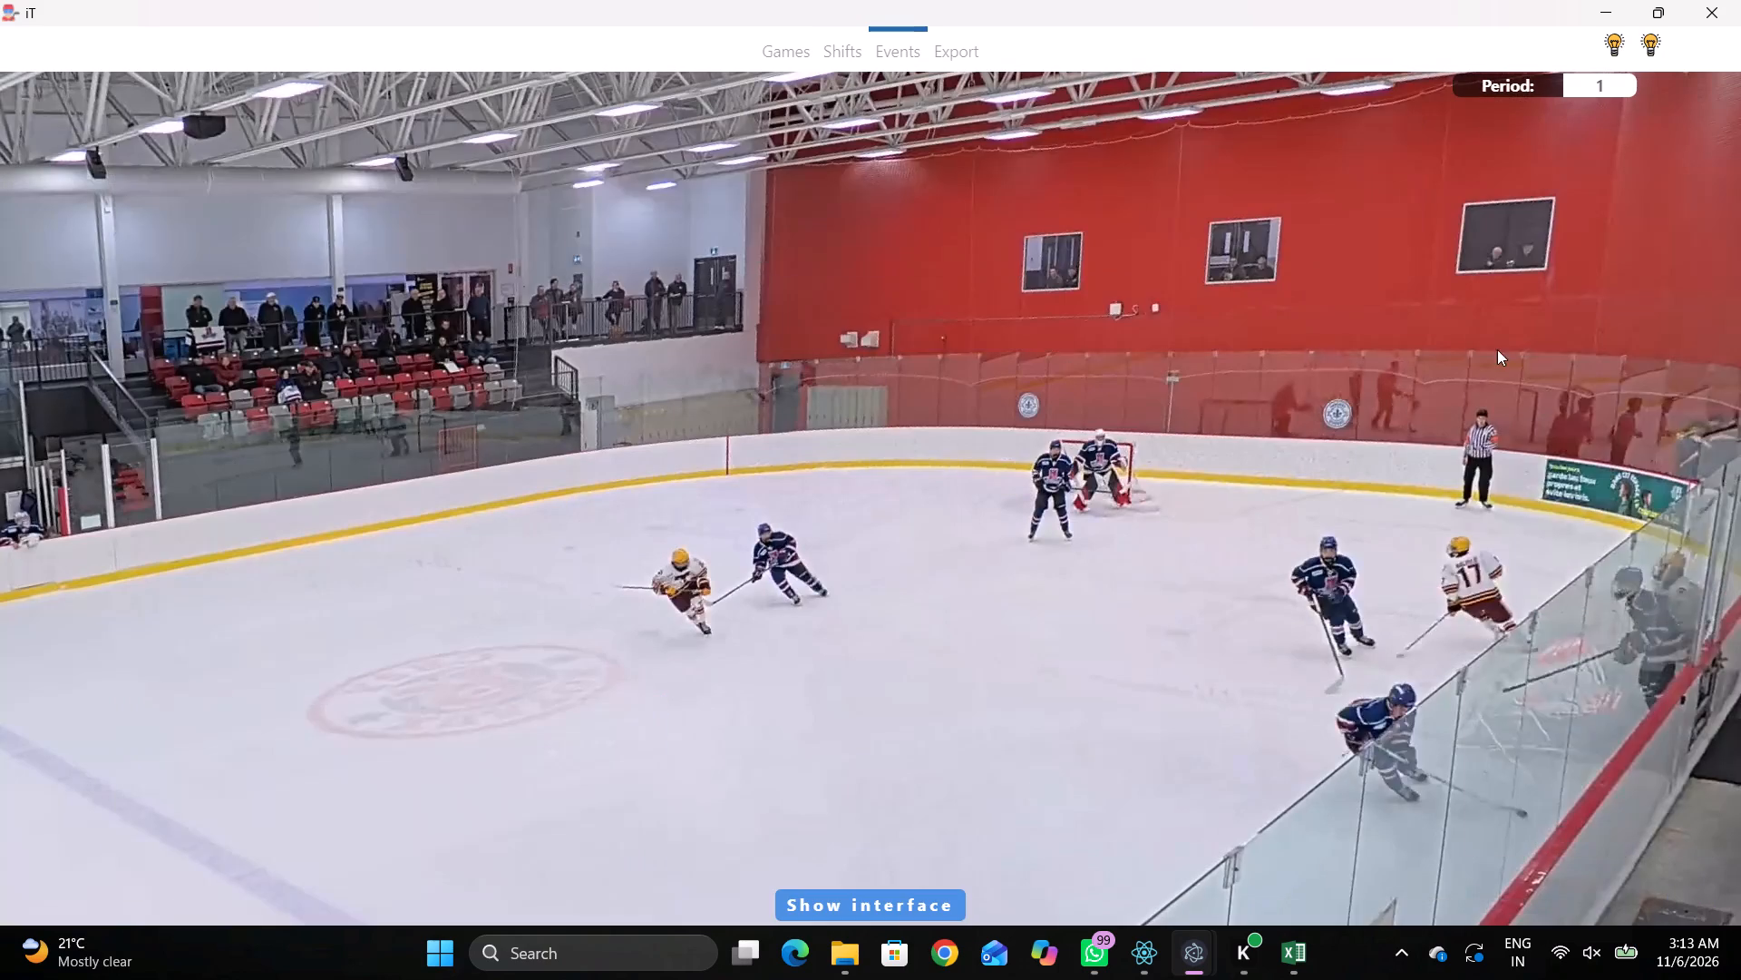
pyautogui.hotkey('shift', 'd')
# Tag an on-goal Shot Attempt by home player 3 at 00:23:13:2, at about rink position -1383, -242.
pyautogui.press('space')
pyautogui.write('v')
pyautogui.press('space')
pyautogui.write('r')
pyautogui.press('space')
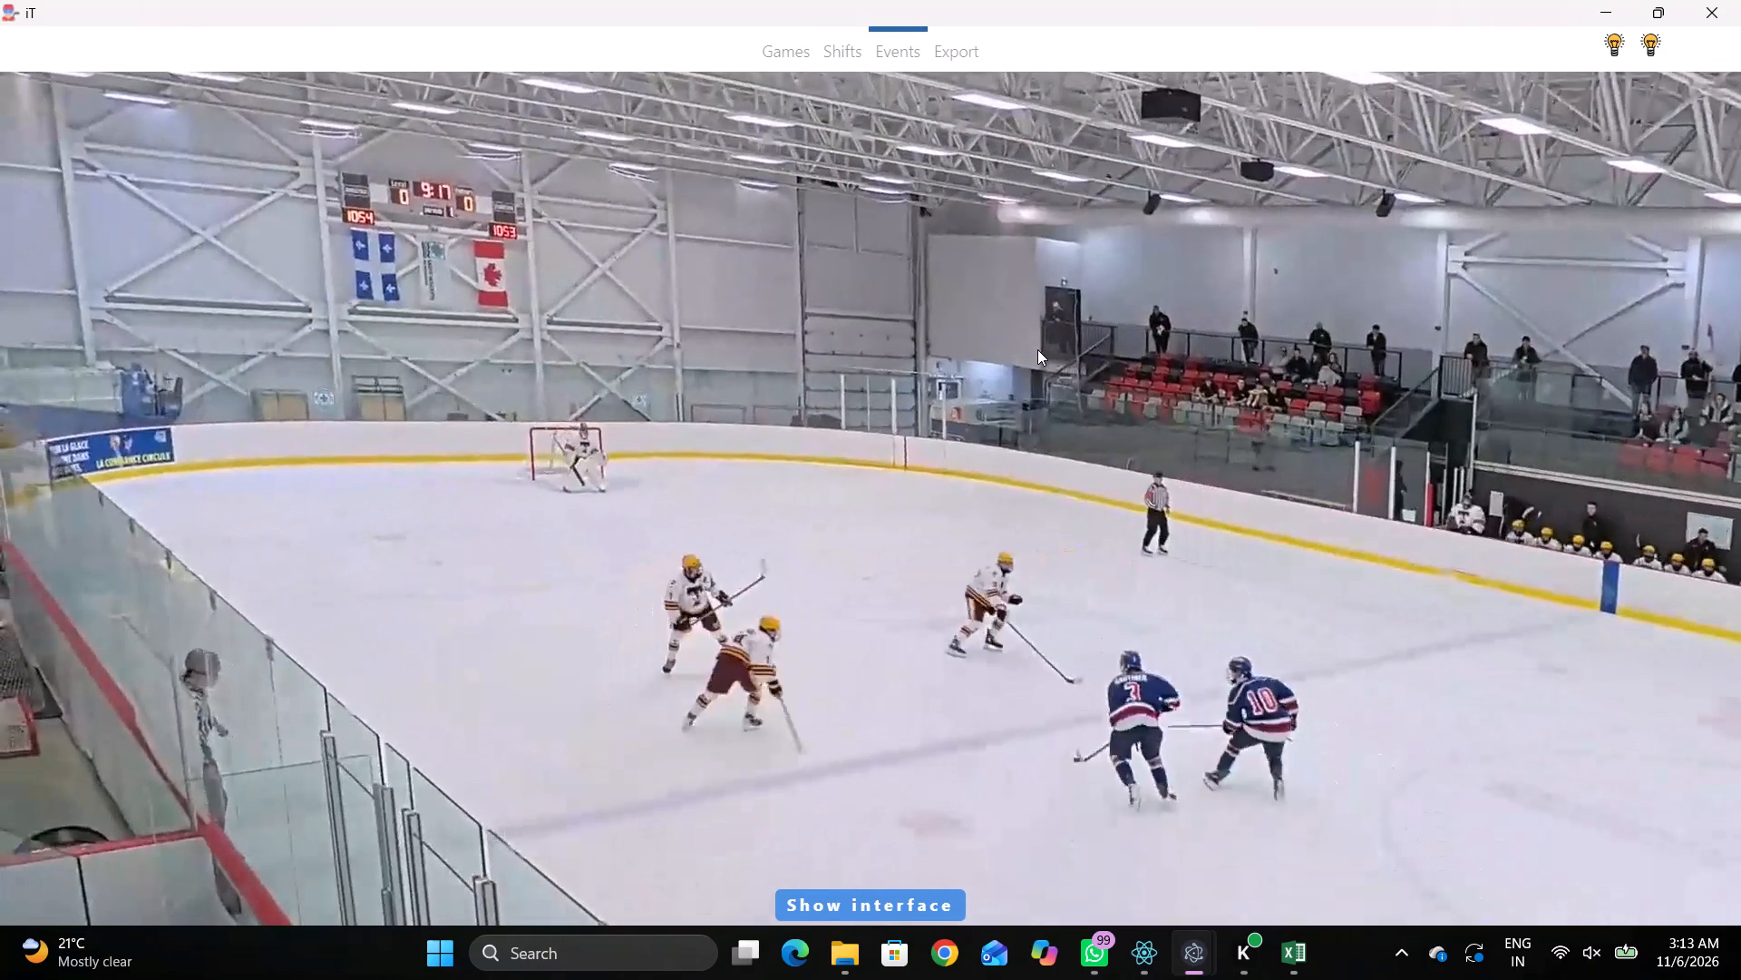
pyautogui.press('space')
pyautogui.press('space')
pyautogui.press('space')
pyautogui.write('q')
pyautogui.press('space')
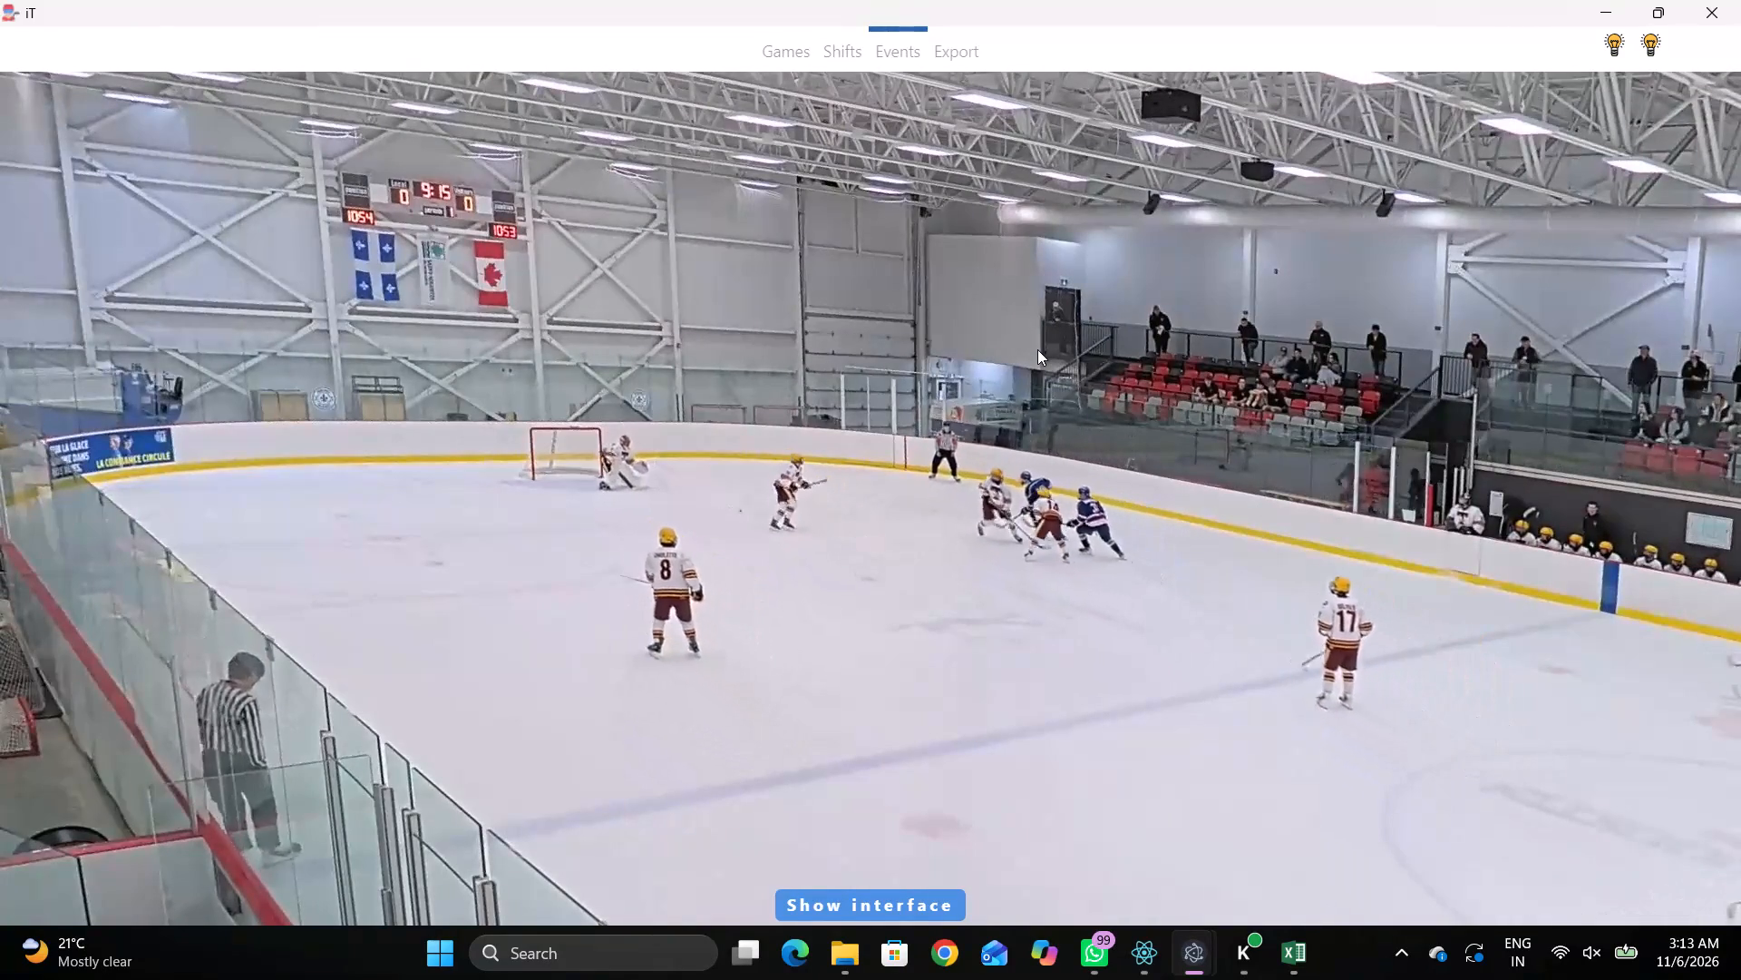
pyautogui.press('space')
pyautogui.press('space')
pyautogui.press('space')
pyautogui.press('q')
pyautogui.press('q')
pyautogui.press('q')
pyautogui.press('q')
pyautogui.press('q')
pyautogui.press('q')
pyautogui.press('q')
pyautogui.press('q')
pyautogui.press('q')
pyautogui.press('q')
pyautogui.press('q')
pyautogui.press('q')
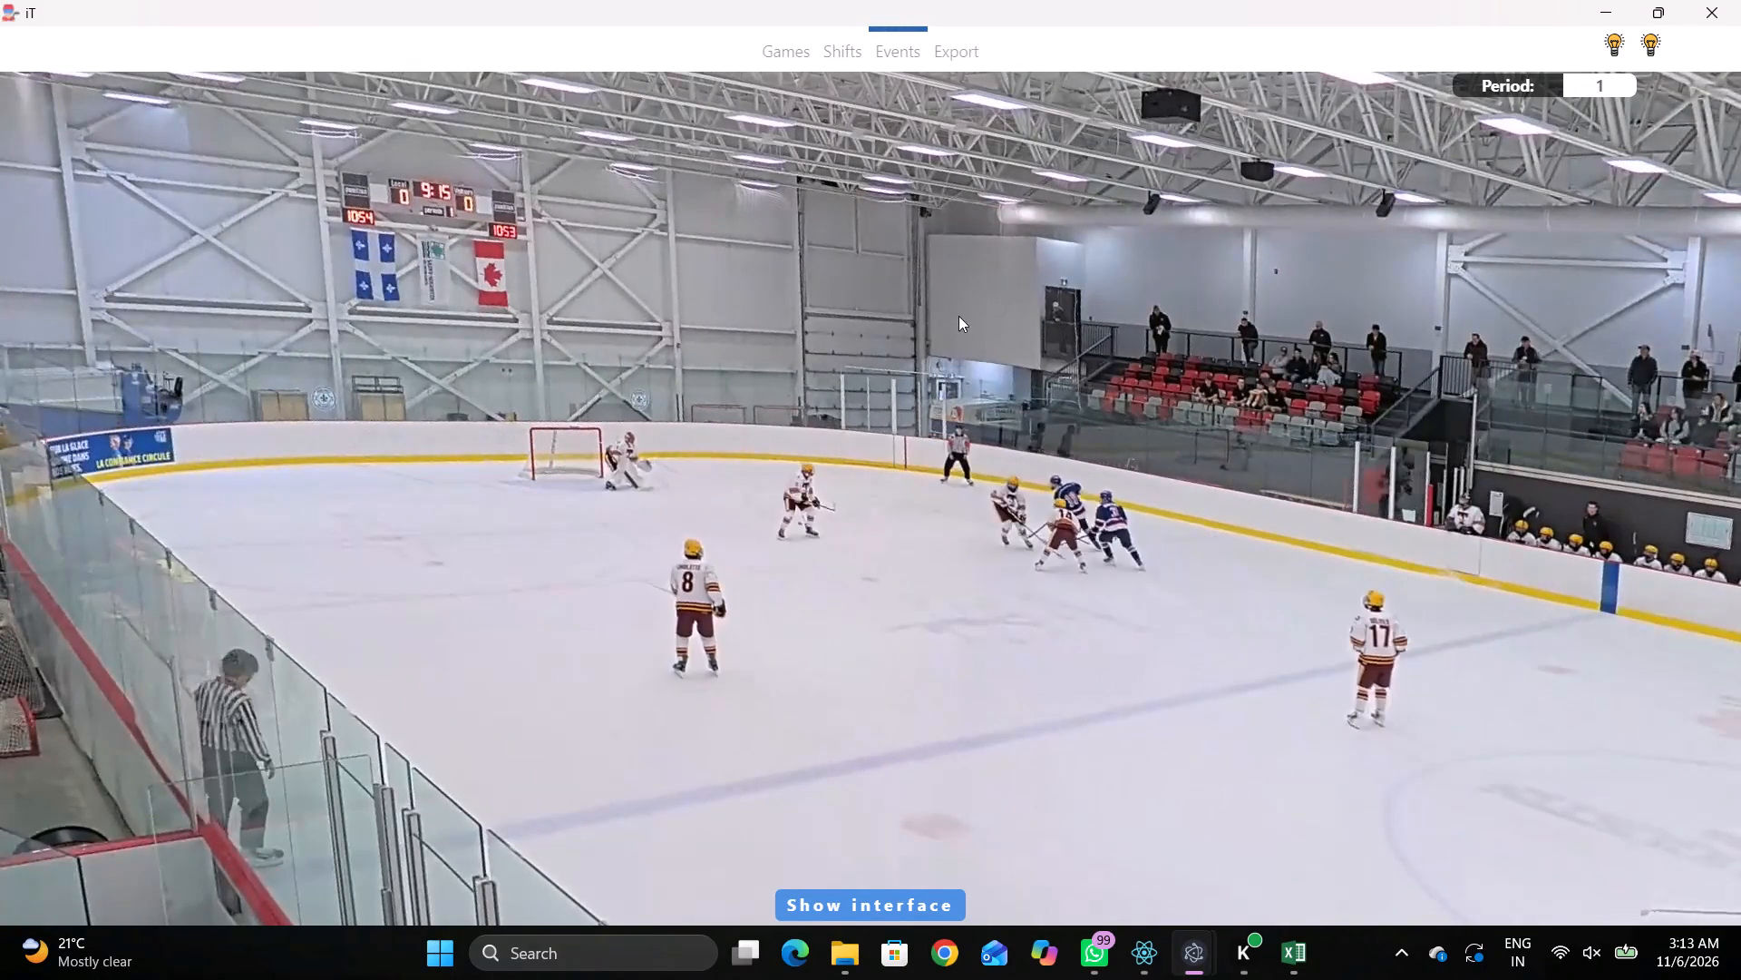
pyautogui.rightClick(958, 283)
pyautogui.press('q')
pyautogui.press('q')
pyautogui.press('q')
pyautogui.click(988, 361)
pyautogui.click(925, 340)
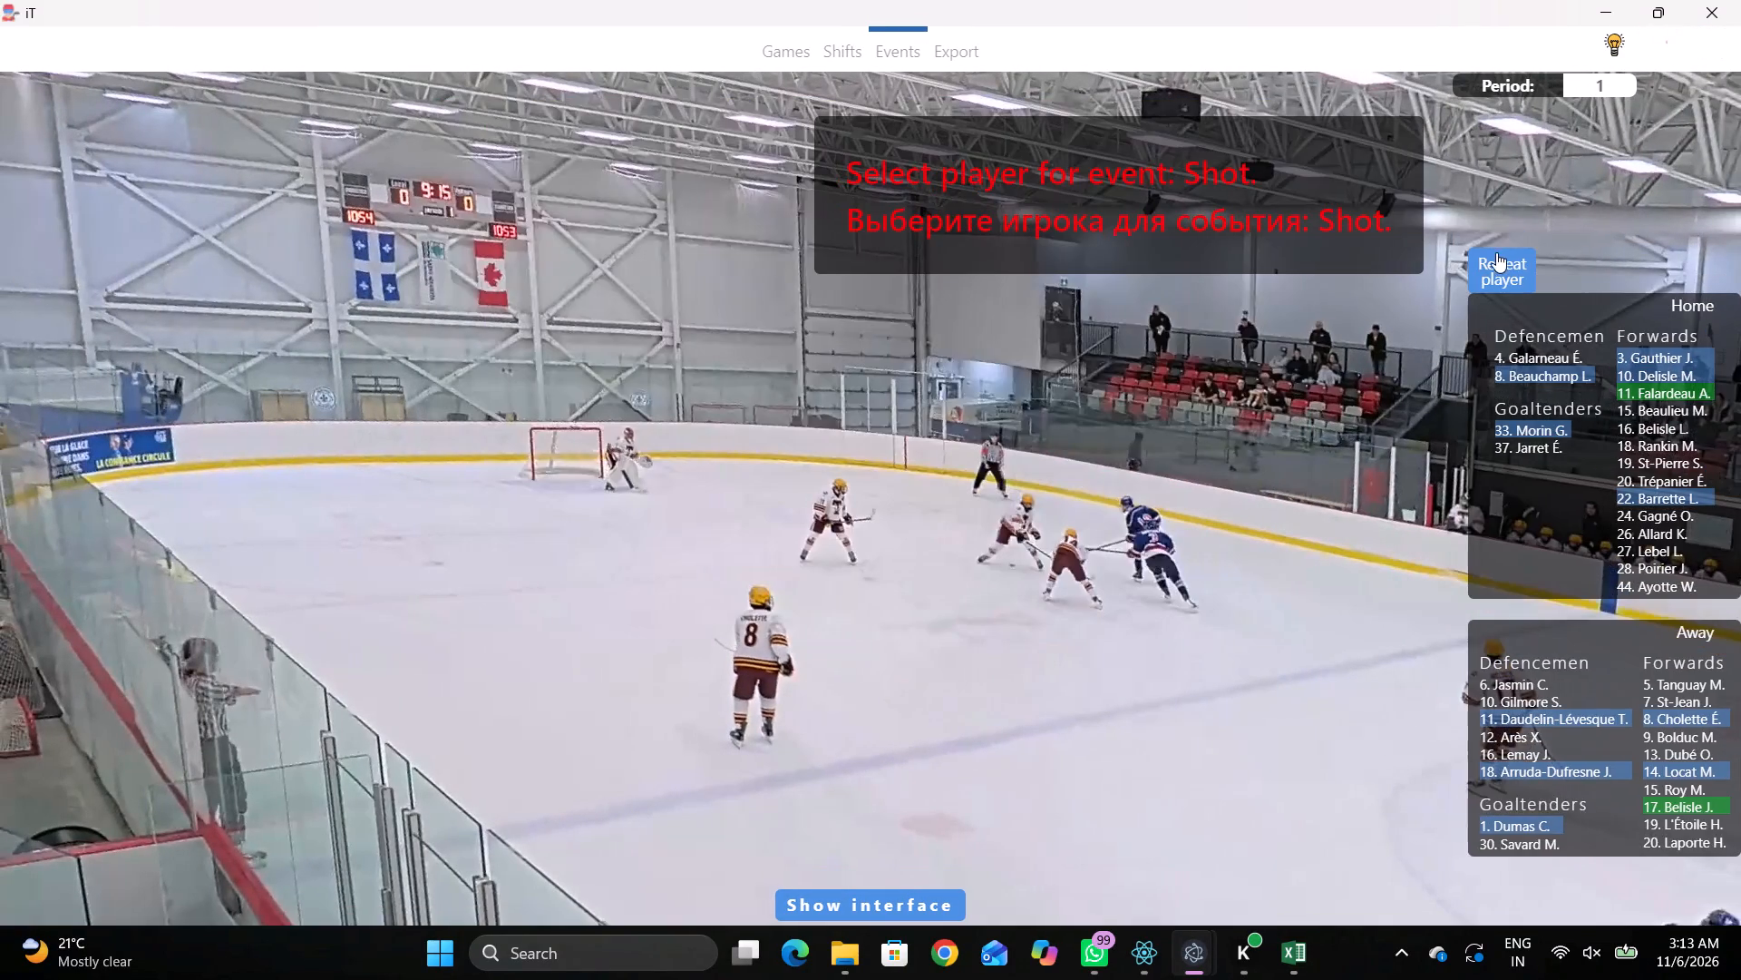
pyautogui.click(1493, 264)
pyautogui.click(683, 333)
# Tag a Save by away goaltender 1 at 00:23:14:3 with Right Pad and direction Bottom middle, at about rink position -2640, 23.
pyautogui.press('space')
pyautogui.press('space')
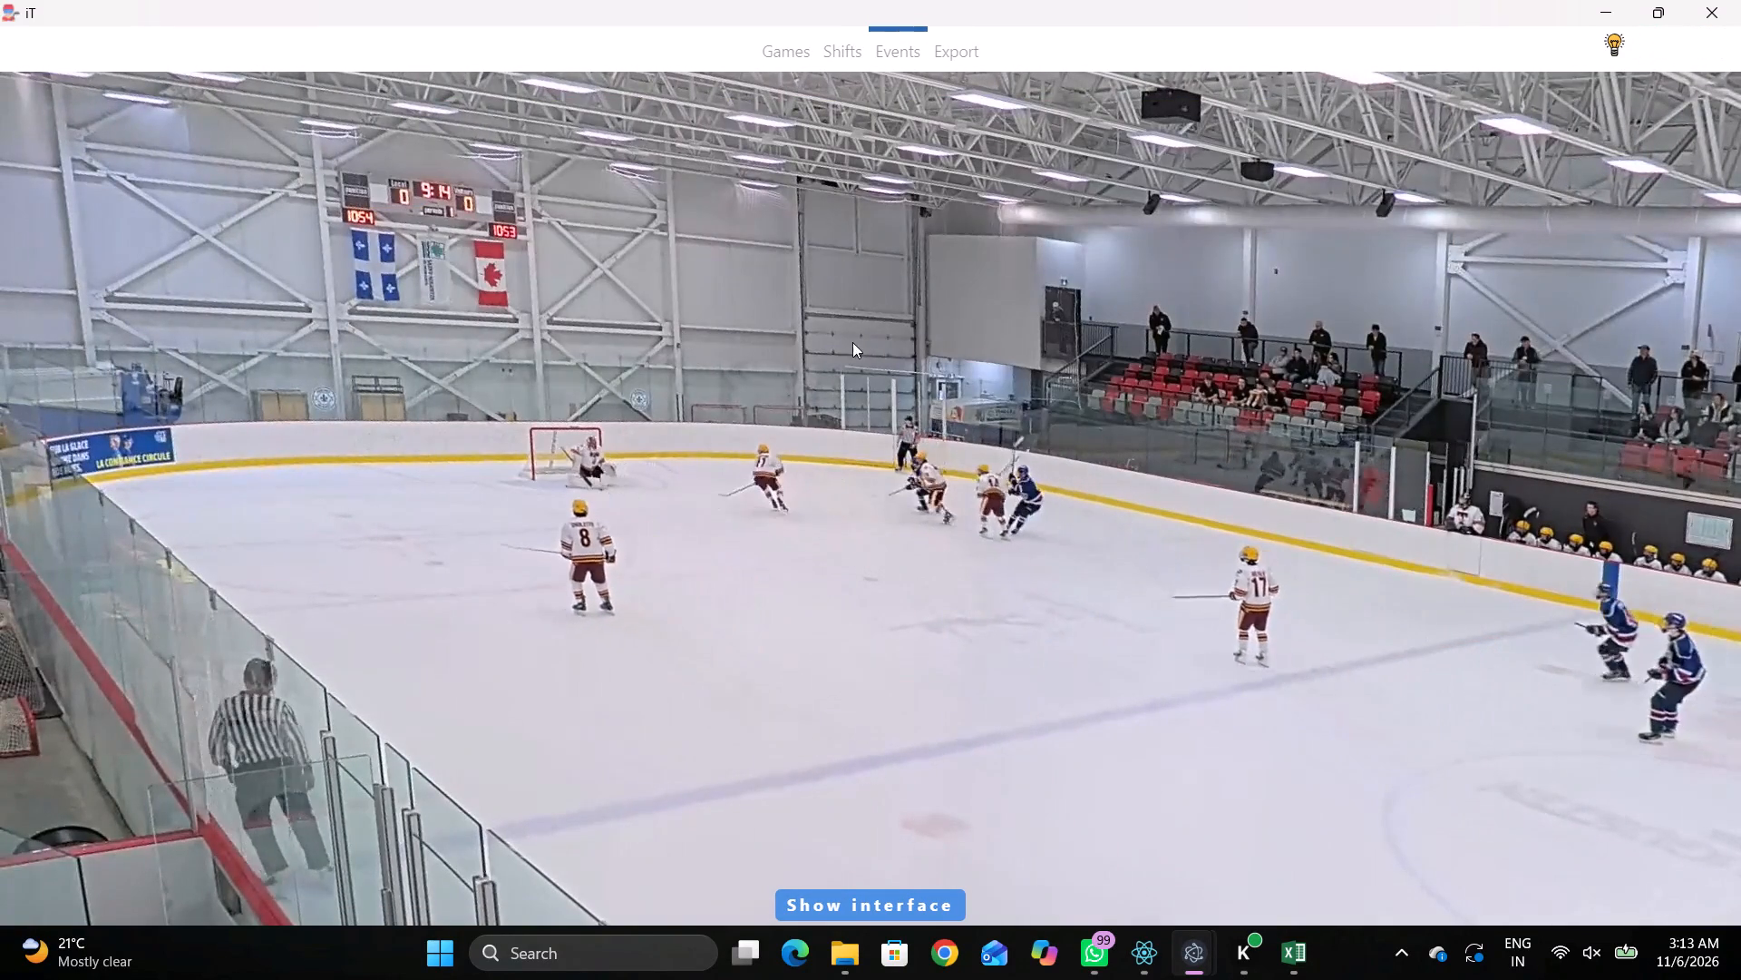
pyautogui.moveTo(850, 413); pyautogui.dragTo(876, 408, button='right')
pyautogui.click(891, 536)
pyautogui.click(720, 496)
pyautogui.click(832, 514)
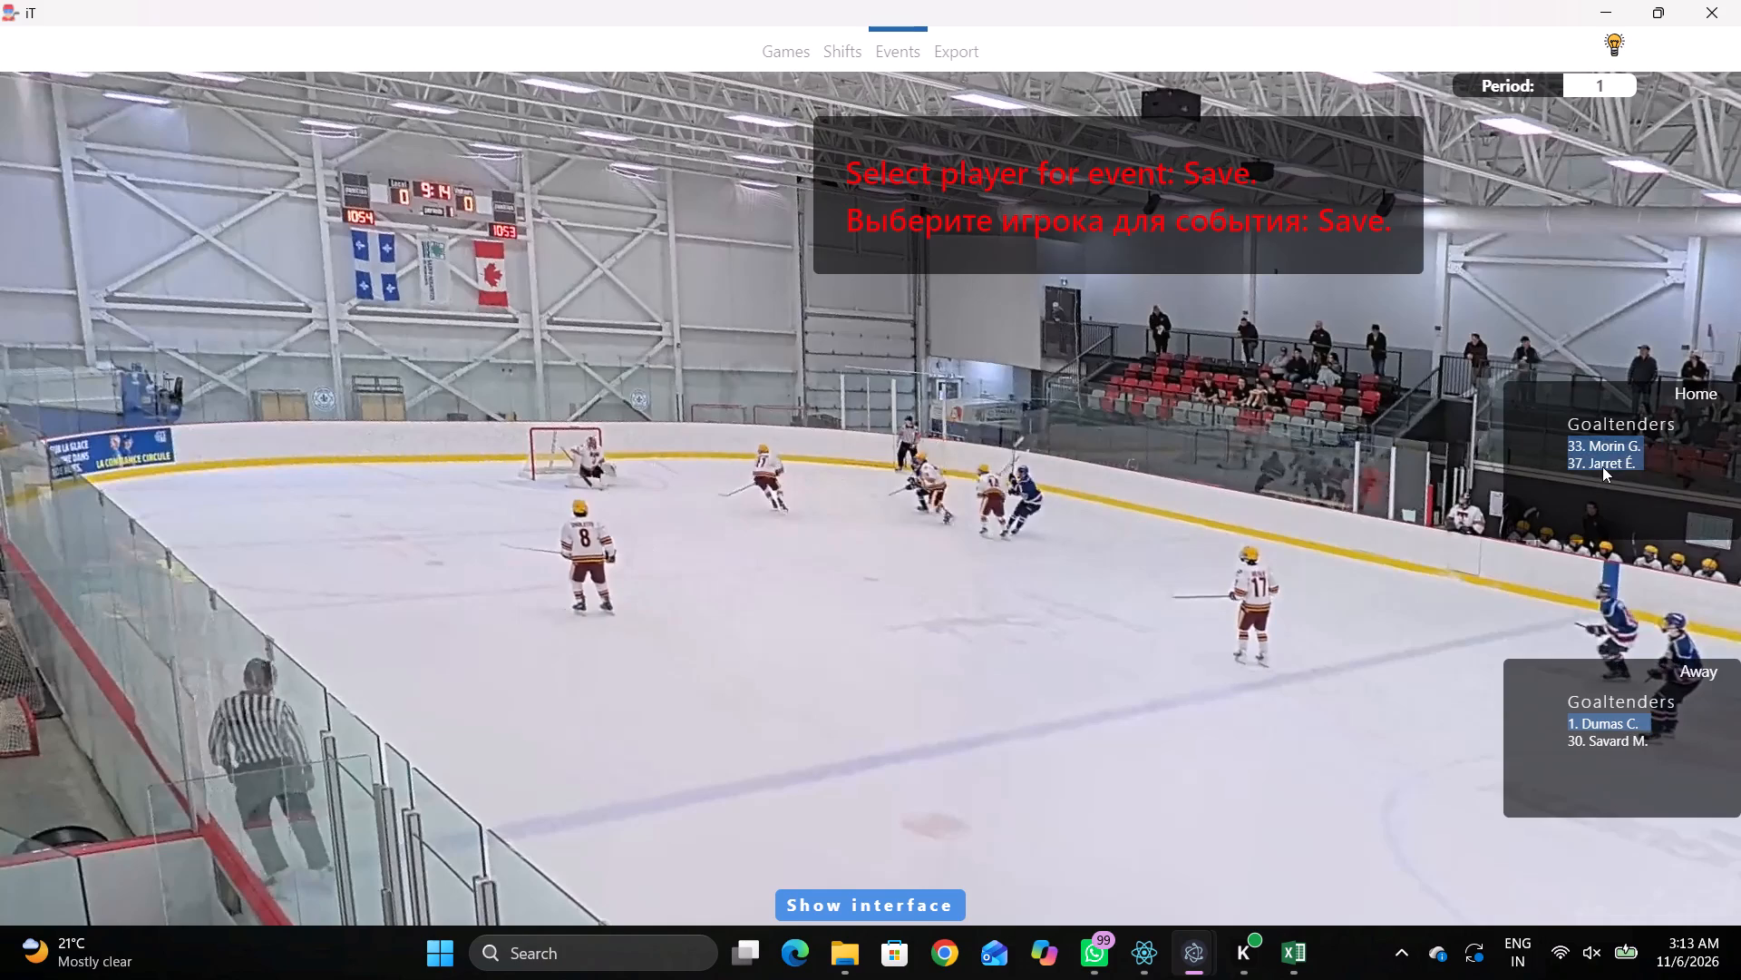
pyautogui.click(1590, 721)
pyautogui.click(481, 369)
# Tag a Pass by away player 8 at 00:23:16:4, at about rink position -3000, 638, and show the event list.
pyautogui.press('space')
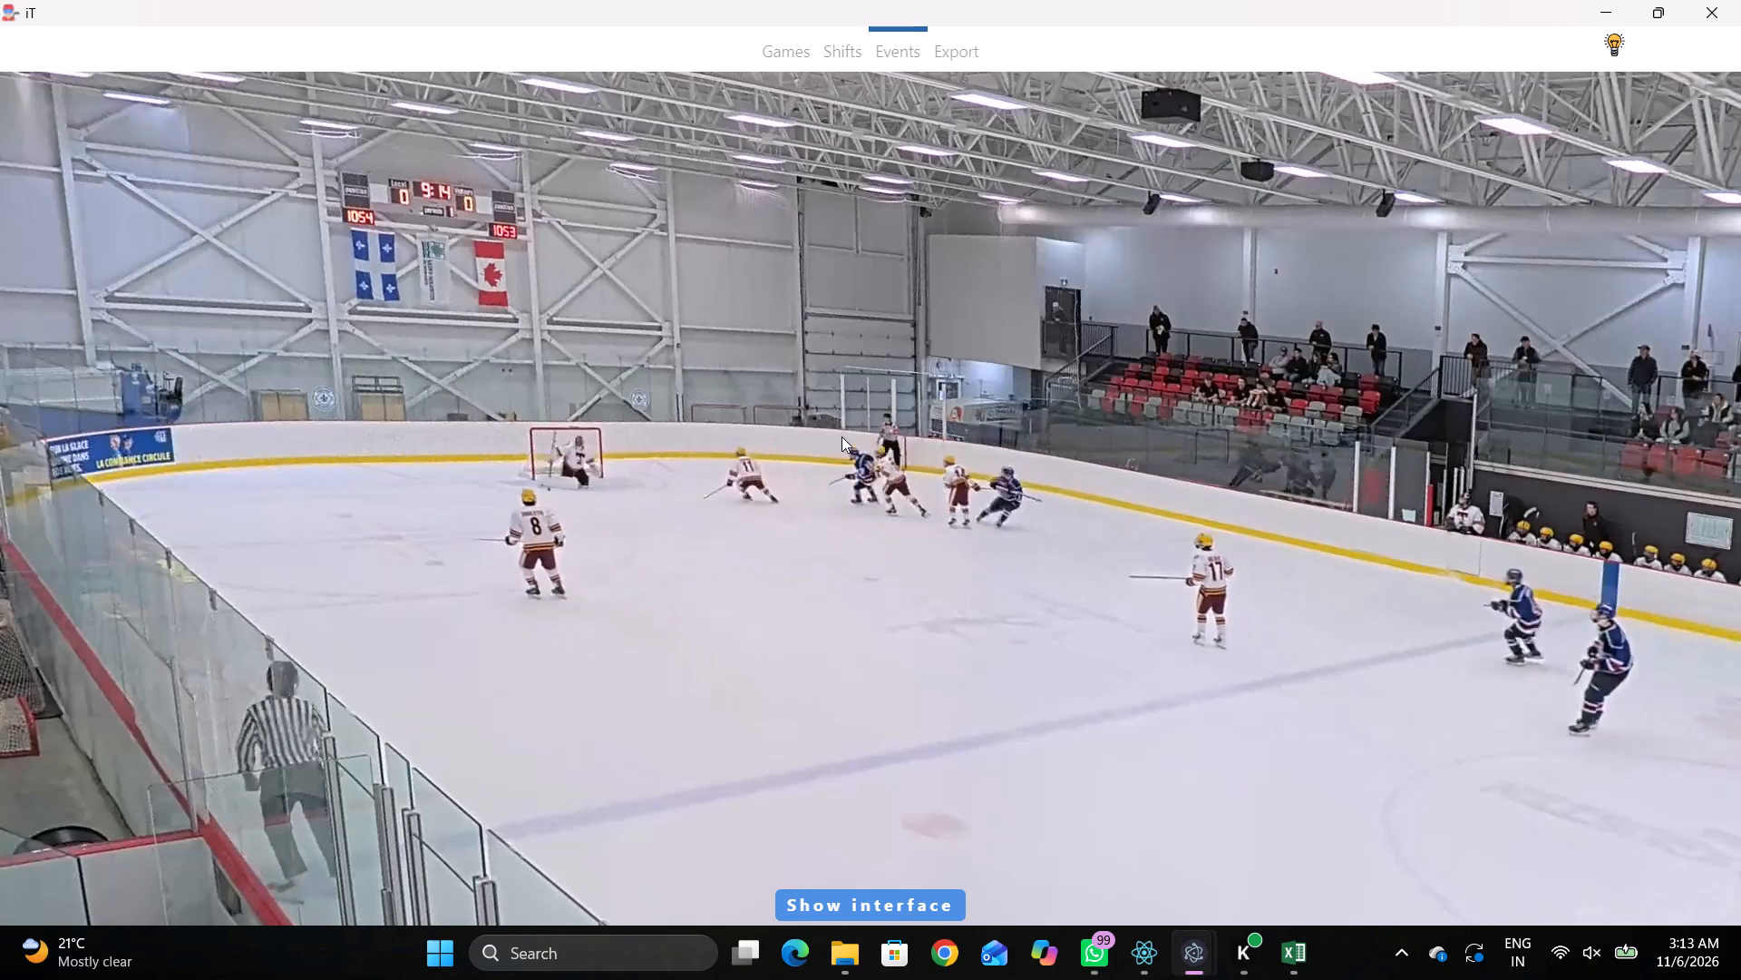
pyautogui.press('v')
pyautogui.press('space')
pyautogui.press('space')
pyautogui.press('space')
pyautogui.rightClick(958, 402)
pyautogui.click(1062, 428)
pyautogui.rightClick(1040, 414)
pyautogui.click(1064, 429)
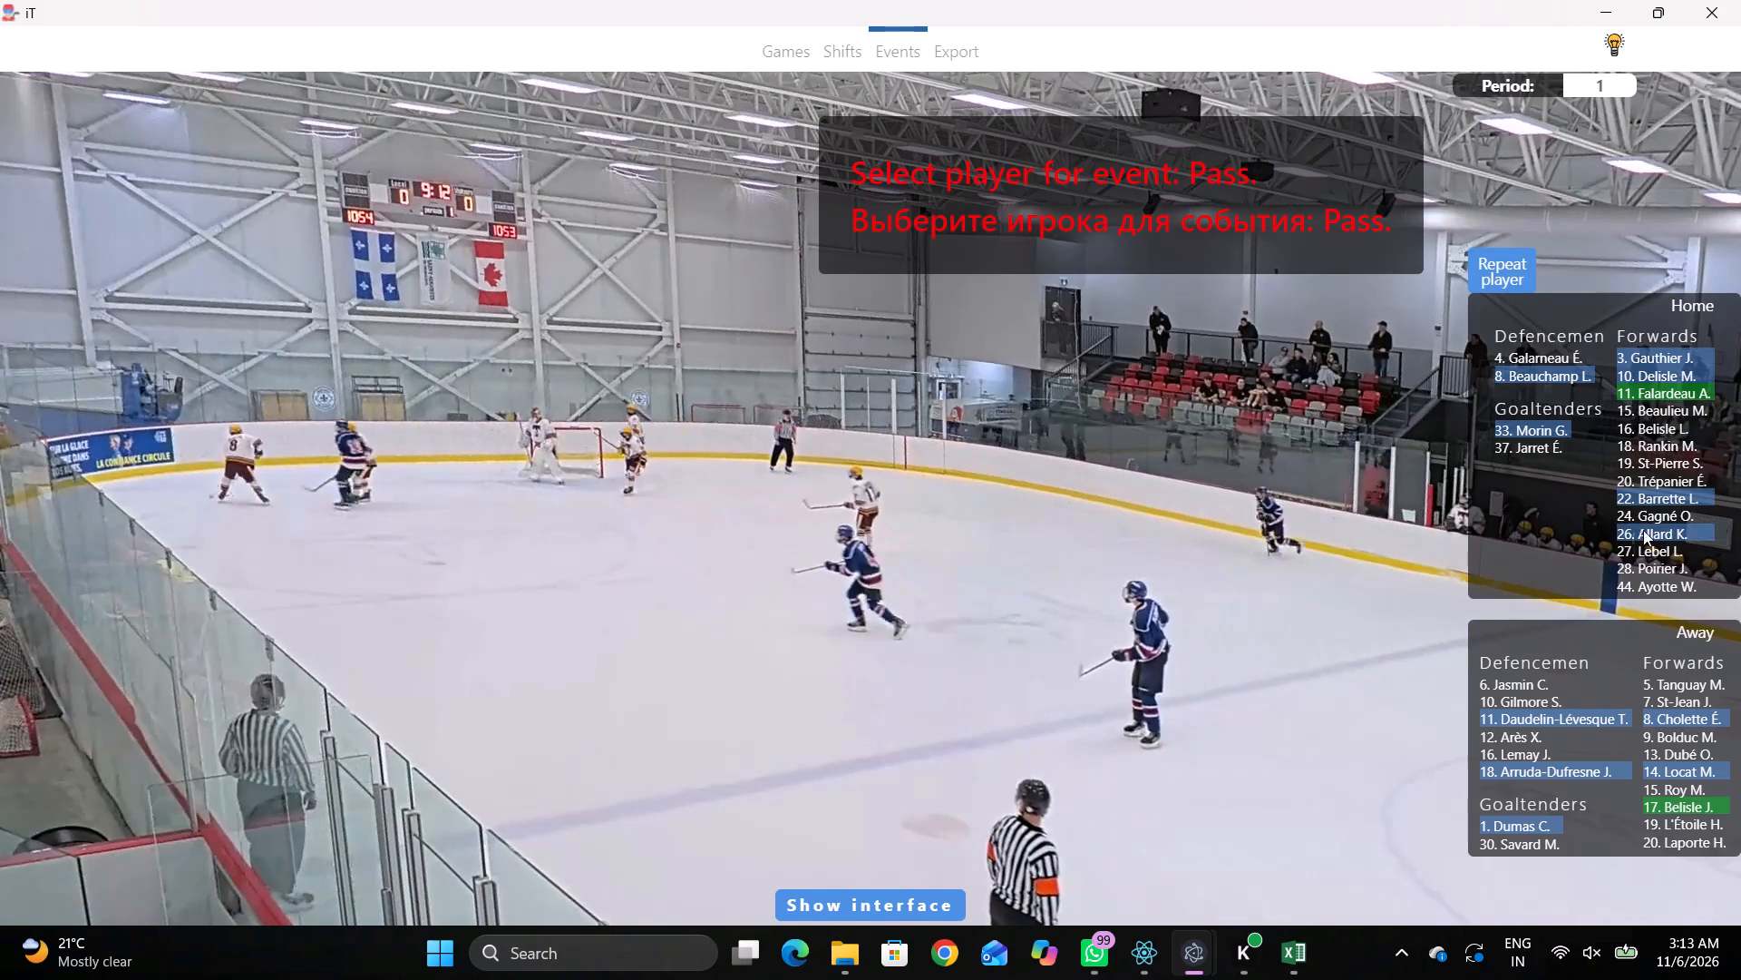
pyautogui.click(1659, 712)
pyautogui.click(423, 453)
pyautogui.click(462, 464)
pyautogui.hotkey('shift', 'd')
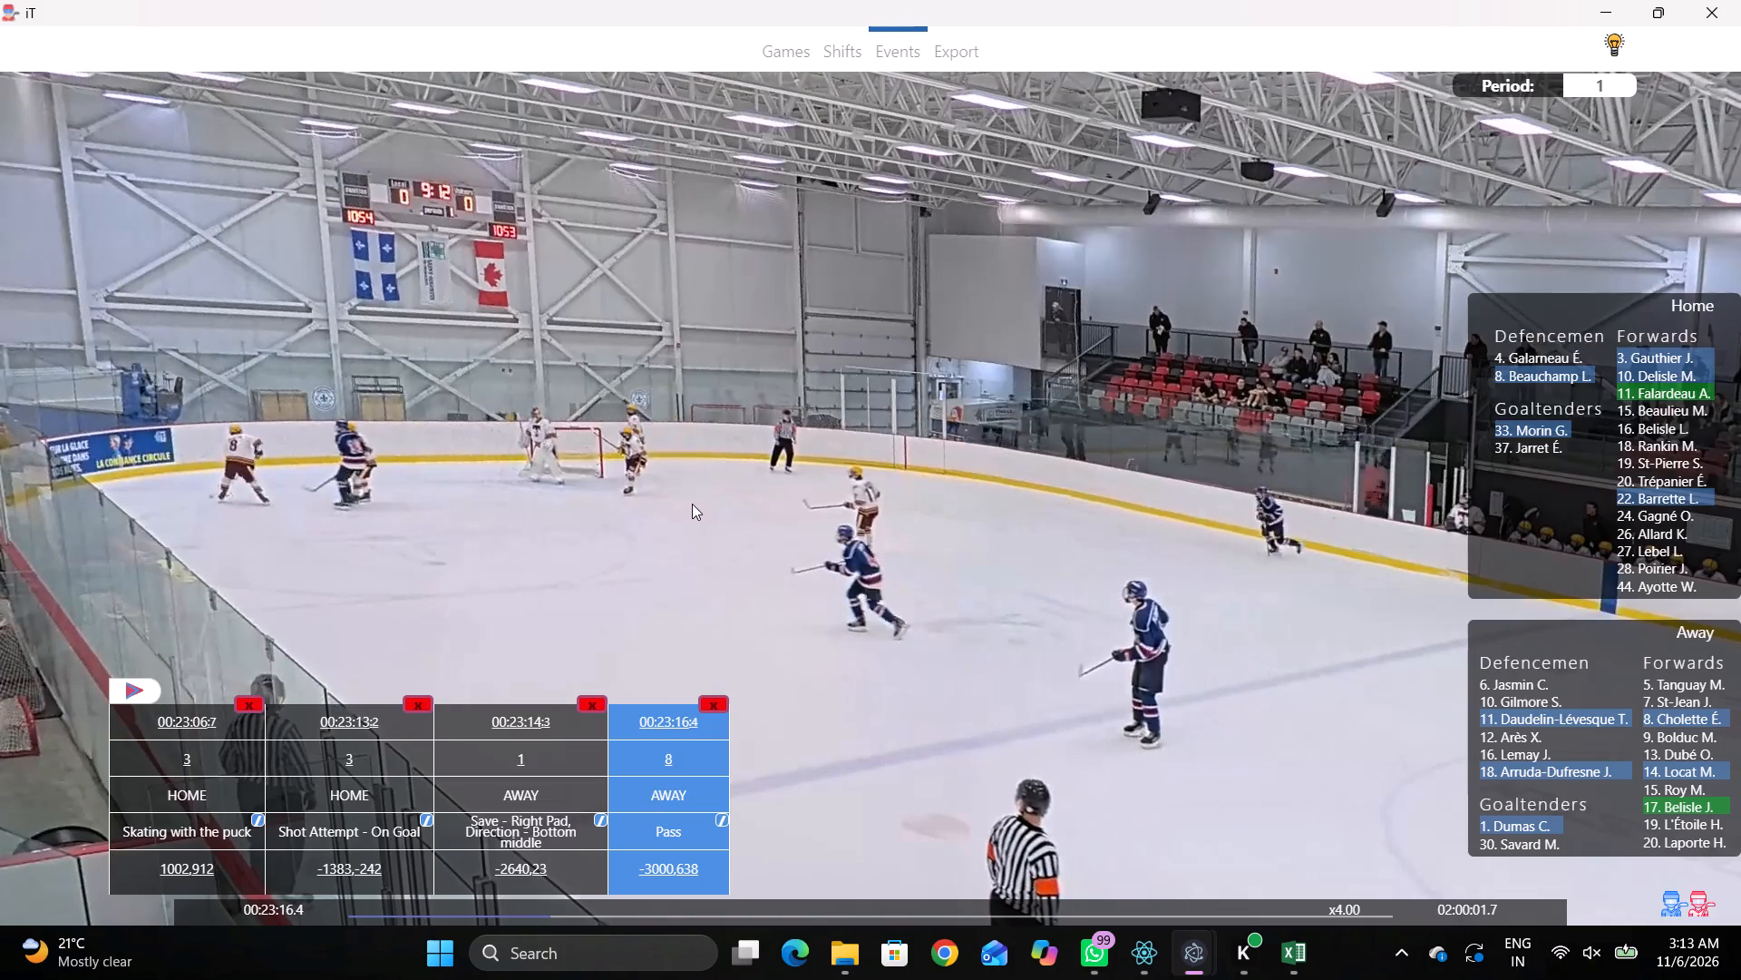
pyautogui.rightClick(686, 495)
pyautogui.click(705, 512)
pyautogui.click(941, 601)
# Tag a Pass by home player 3 at 00:23:19:5, at about rink position -889, -1023.
pyautogui.press('space')
pyautogui.press('space')
pyautogui.press('space')
pyautogui.press('space')
pyautogui.press('r')
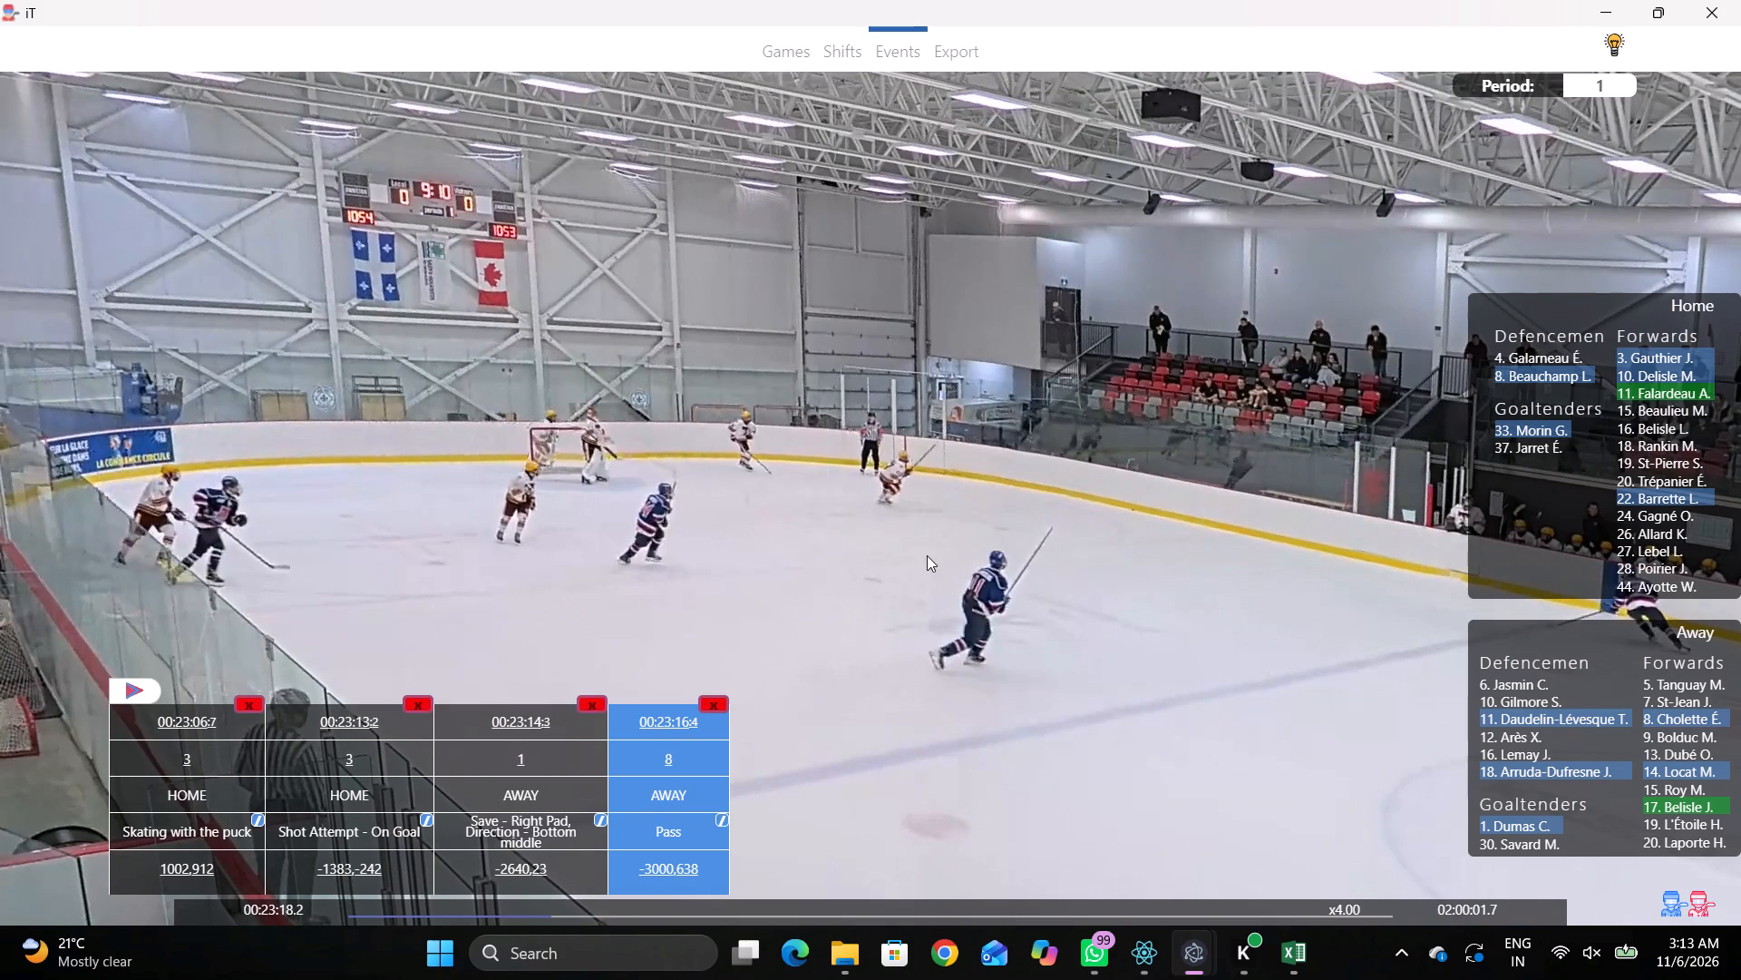
pyautogui.press('space')
pyautogui.press('space')
pyautogui.hotkey('shift', 'd')
pyautogui.press('space')
pyautogui.press('v')
pyautogui.press('space')
pyautogui.press('q')
pyautogui.press('q')
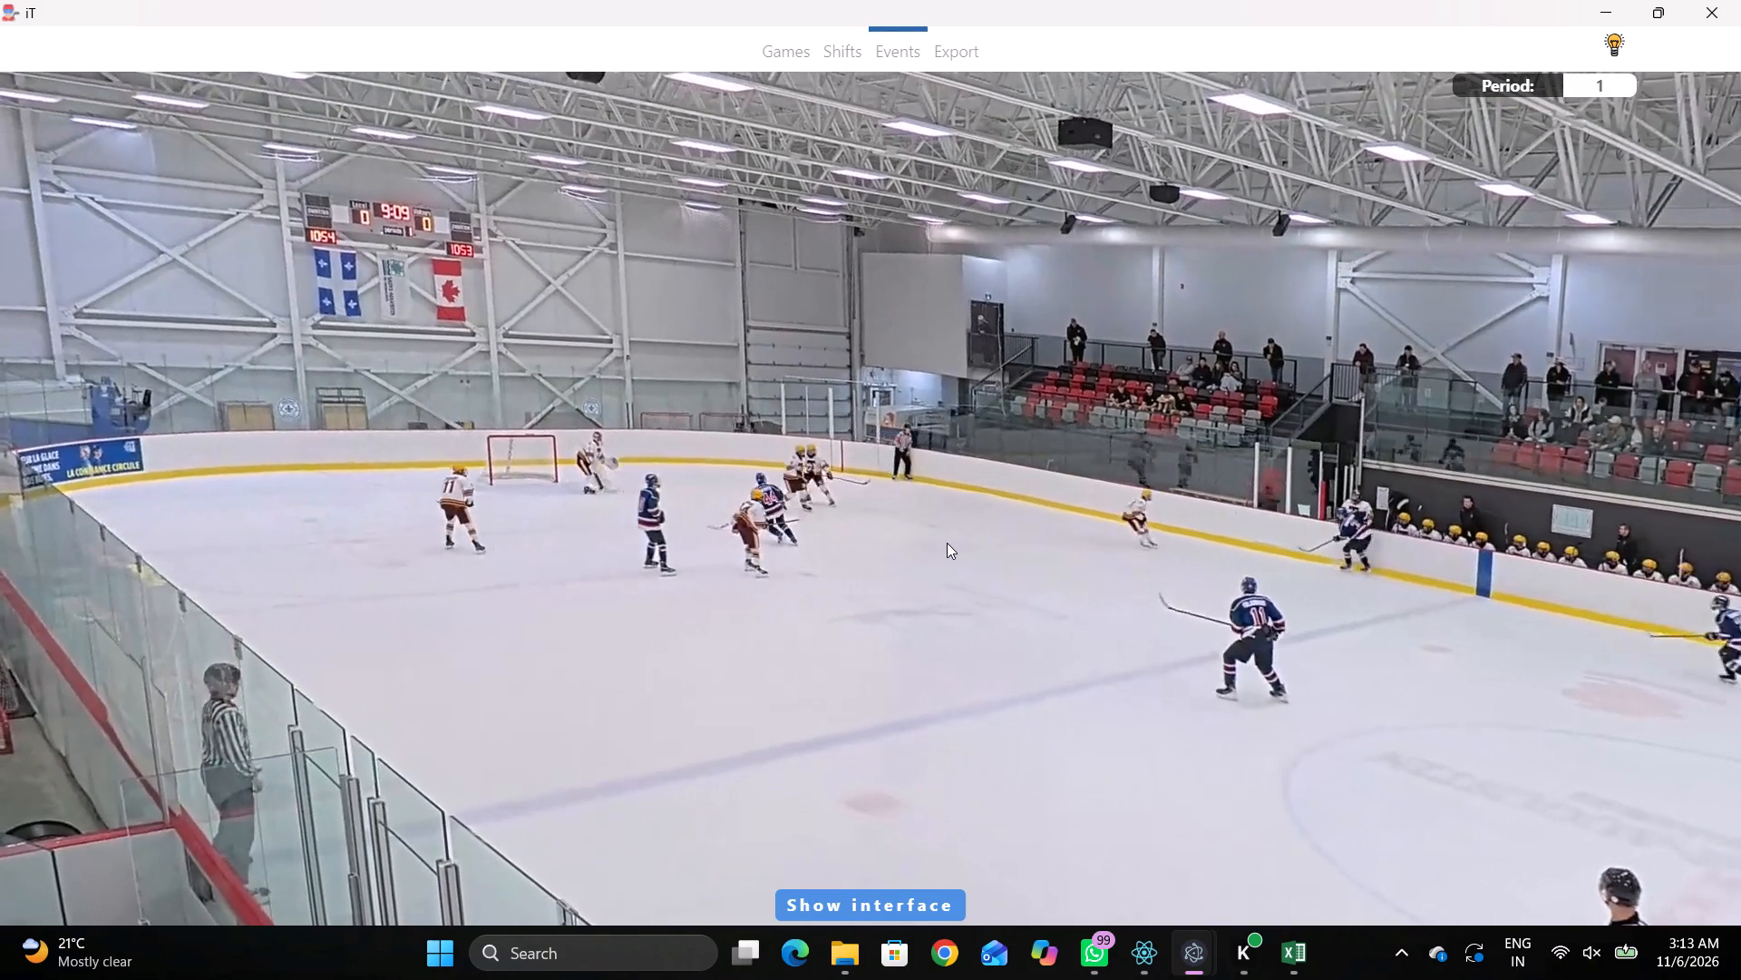
pyautogui.write('qq')
pyautogui.rightClick(951, 516)
pyautogui.click(960, 527)
pyautogui.click(952, 535)
pyautogui.rightClick(1142, 494)
pyautogui.click(1178, 500)
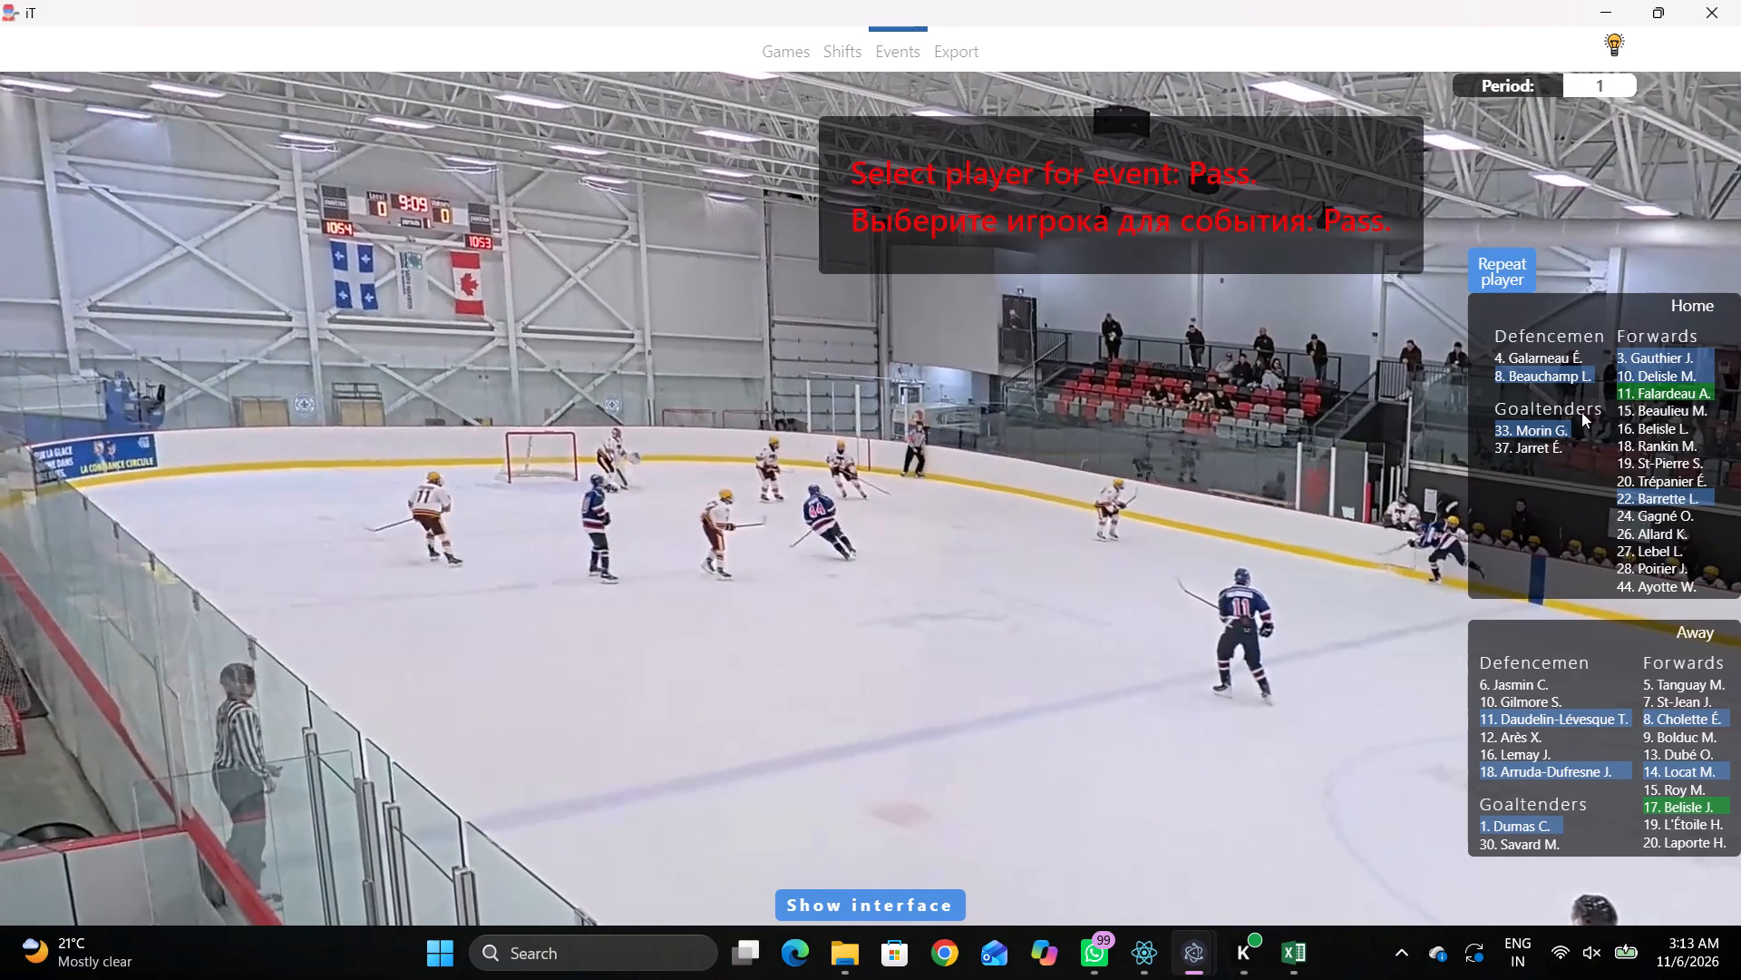
pyautogui.click(1535, 389)
pyautogui.rightClick(1080, 412)
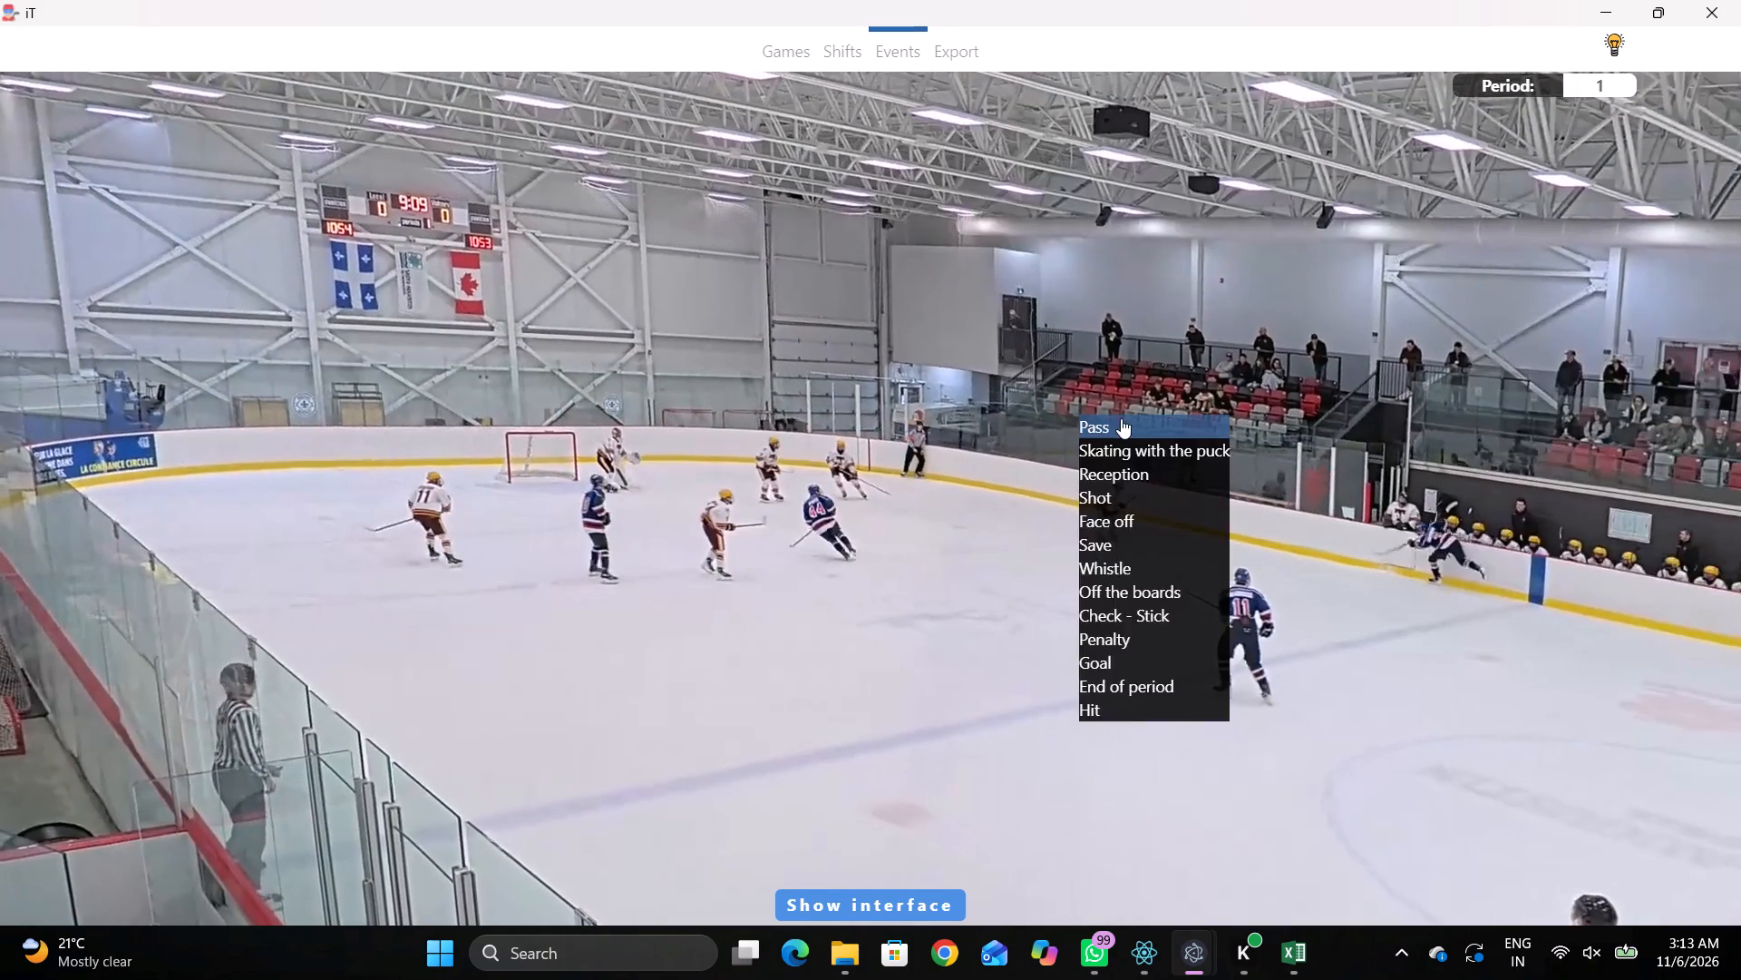
pyautogui.click(1121, 418)
pyautogui.click(1643, 354)
pyautogui.click(763, 227)
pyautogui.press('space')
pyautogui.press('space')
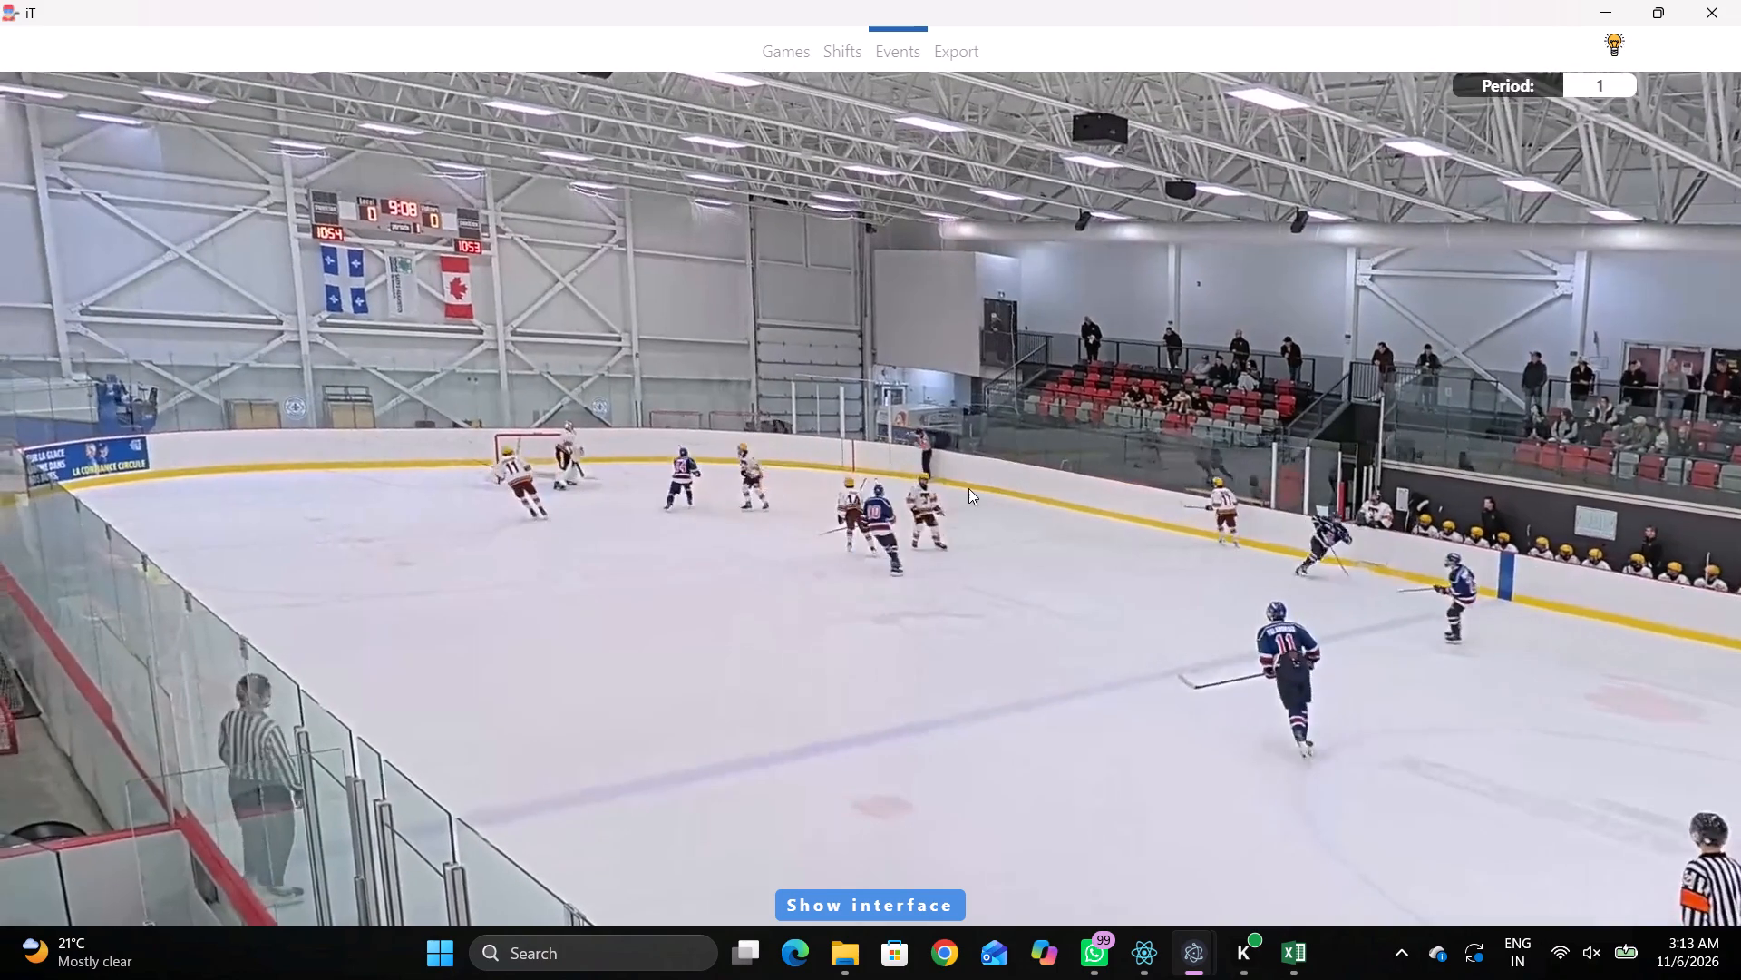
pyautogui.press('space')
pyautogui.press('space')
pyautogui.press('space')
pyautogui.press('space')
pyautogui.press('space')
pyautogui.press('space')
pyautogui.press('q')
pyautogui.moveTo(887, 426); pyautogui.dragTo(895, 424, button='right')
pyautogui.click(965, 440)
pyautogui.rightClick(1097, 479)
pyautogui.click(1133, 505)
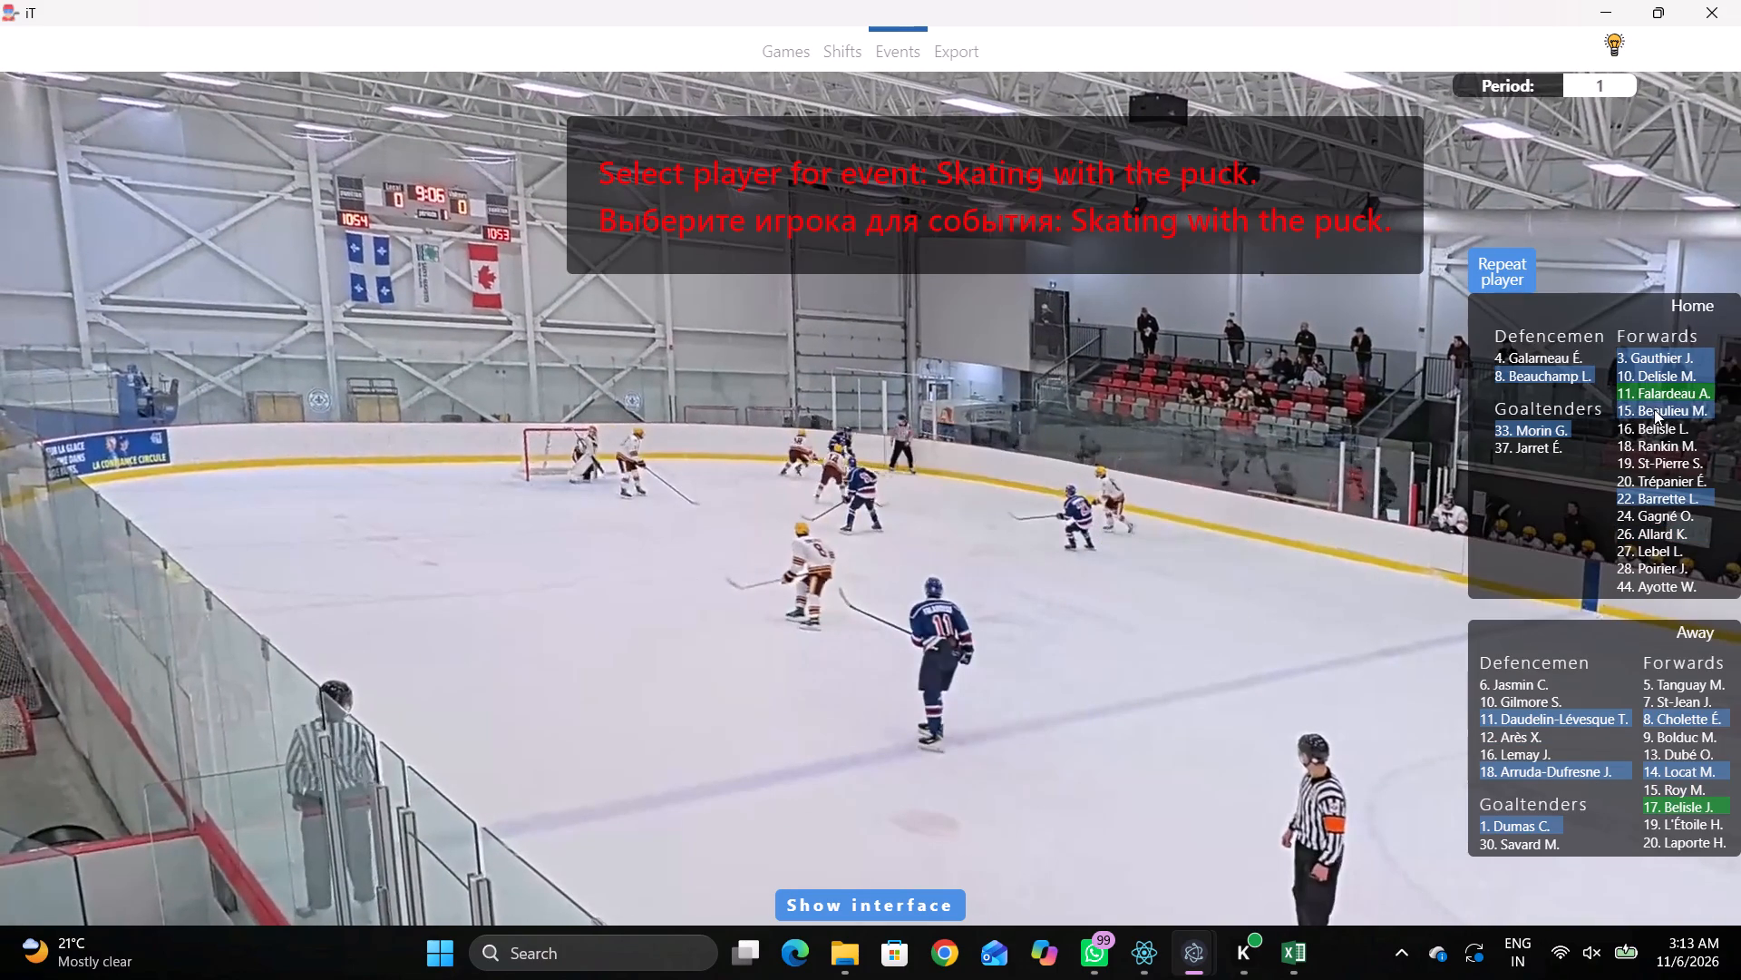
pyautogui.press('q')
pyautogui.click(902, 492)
# Go back through the footage around the home Pass at 00:23:19:5 and examine which home players are on the ice.
pyautogui.press('q')
pyautogui.press('q')
pyautogui.press('q')
pyautogui.press('q')
pyautogui.press('q')
pyautogui.press('q')
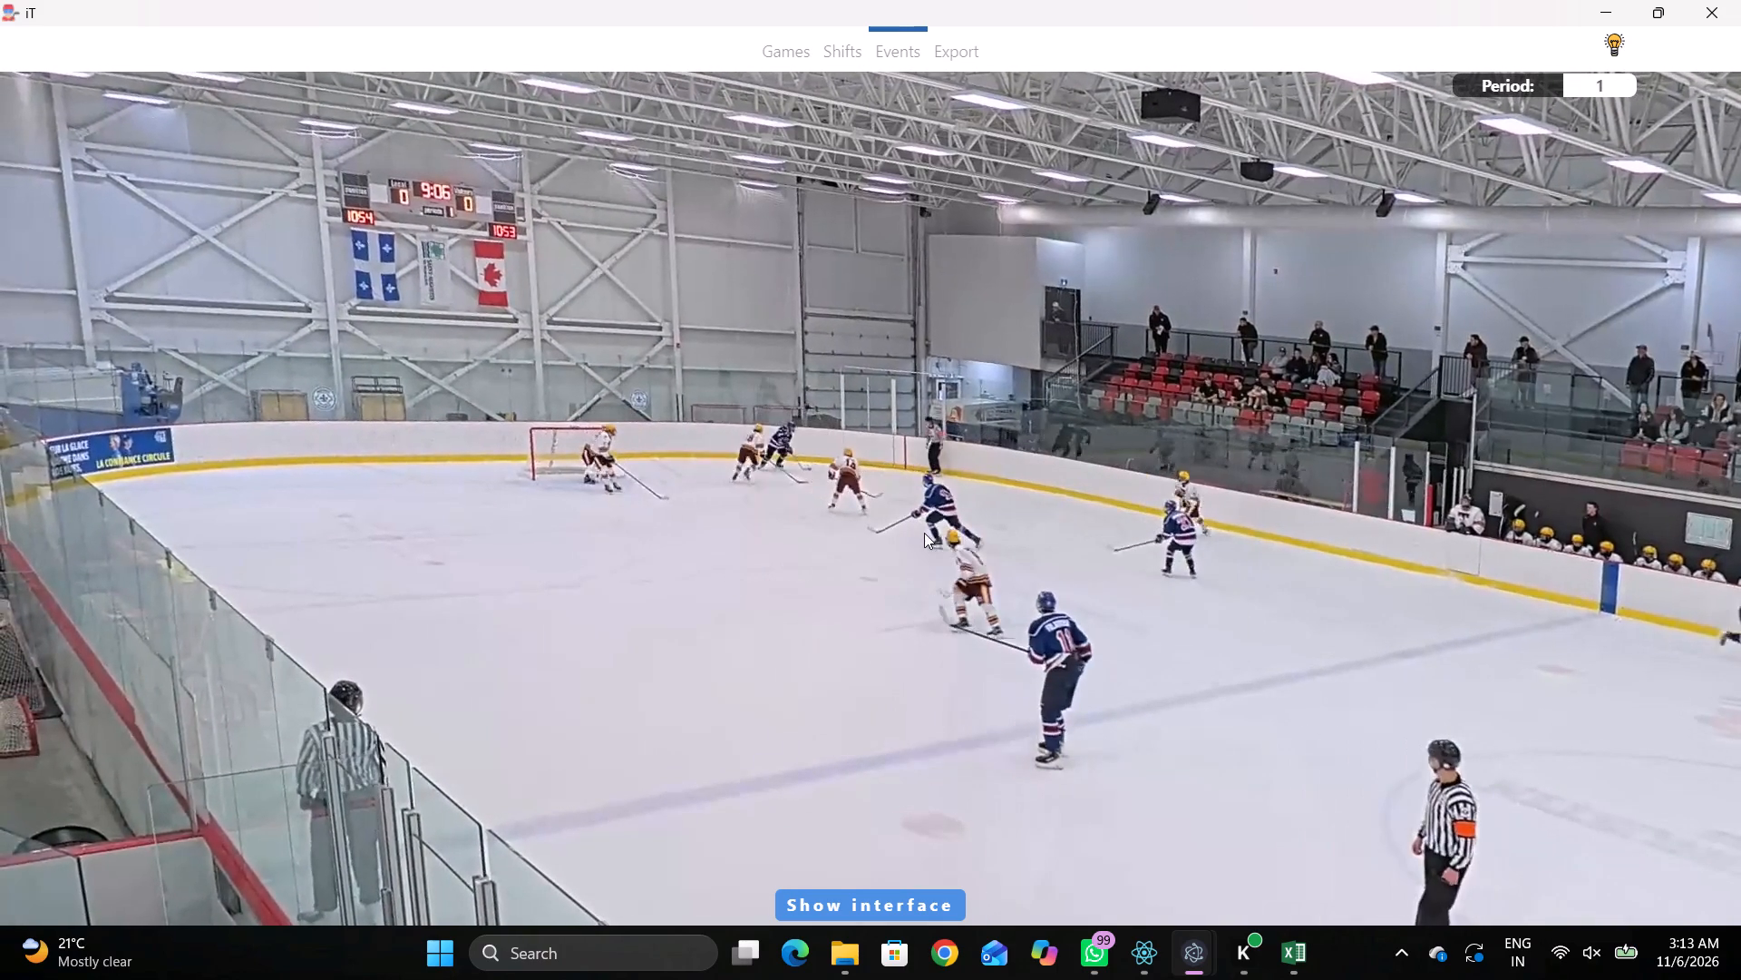
pyautogui.press('q')
pyautogui.press('q')
pyautogui.press('q')
pyautogui.press('q')
pyautogui.write('qqq')
pyautogui.write('qq')
pyautogui.write('qqqqqqqD')
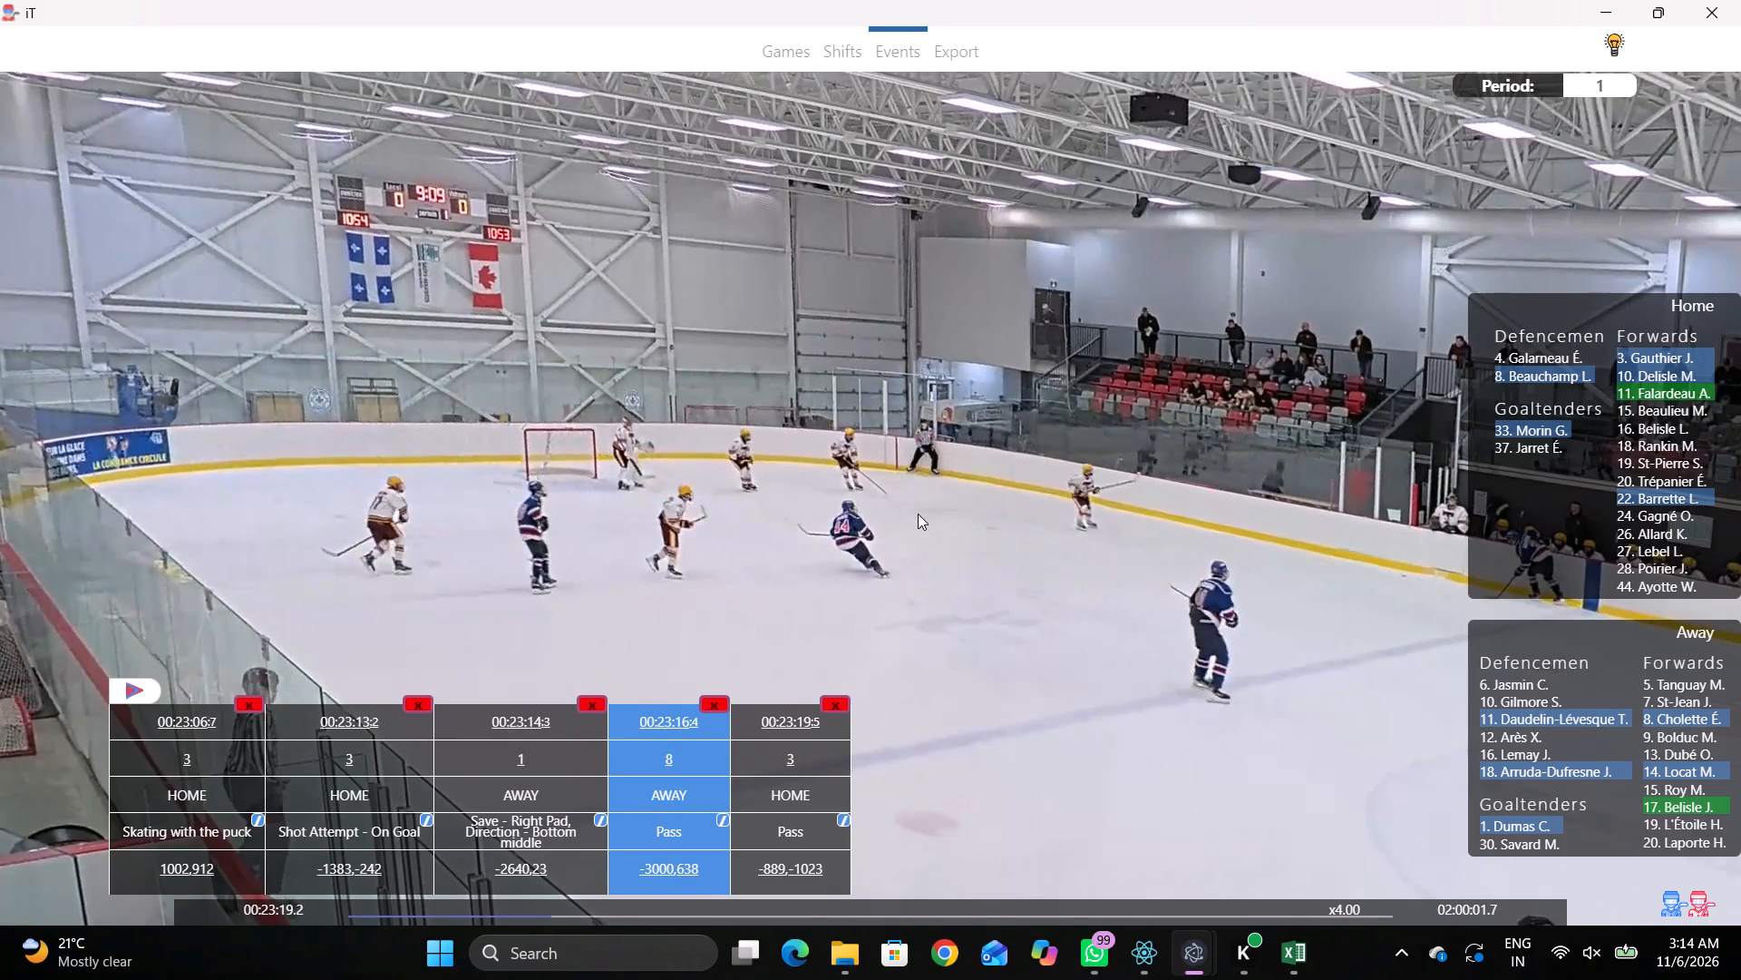
pyautogui.press('space')
pyautogui.press('space')
pyautogui.write('q')
pyautogui.write('qq')
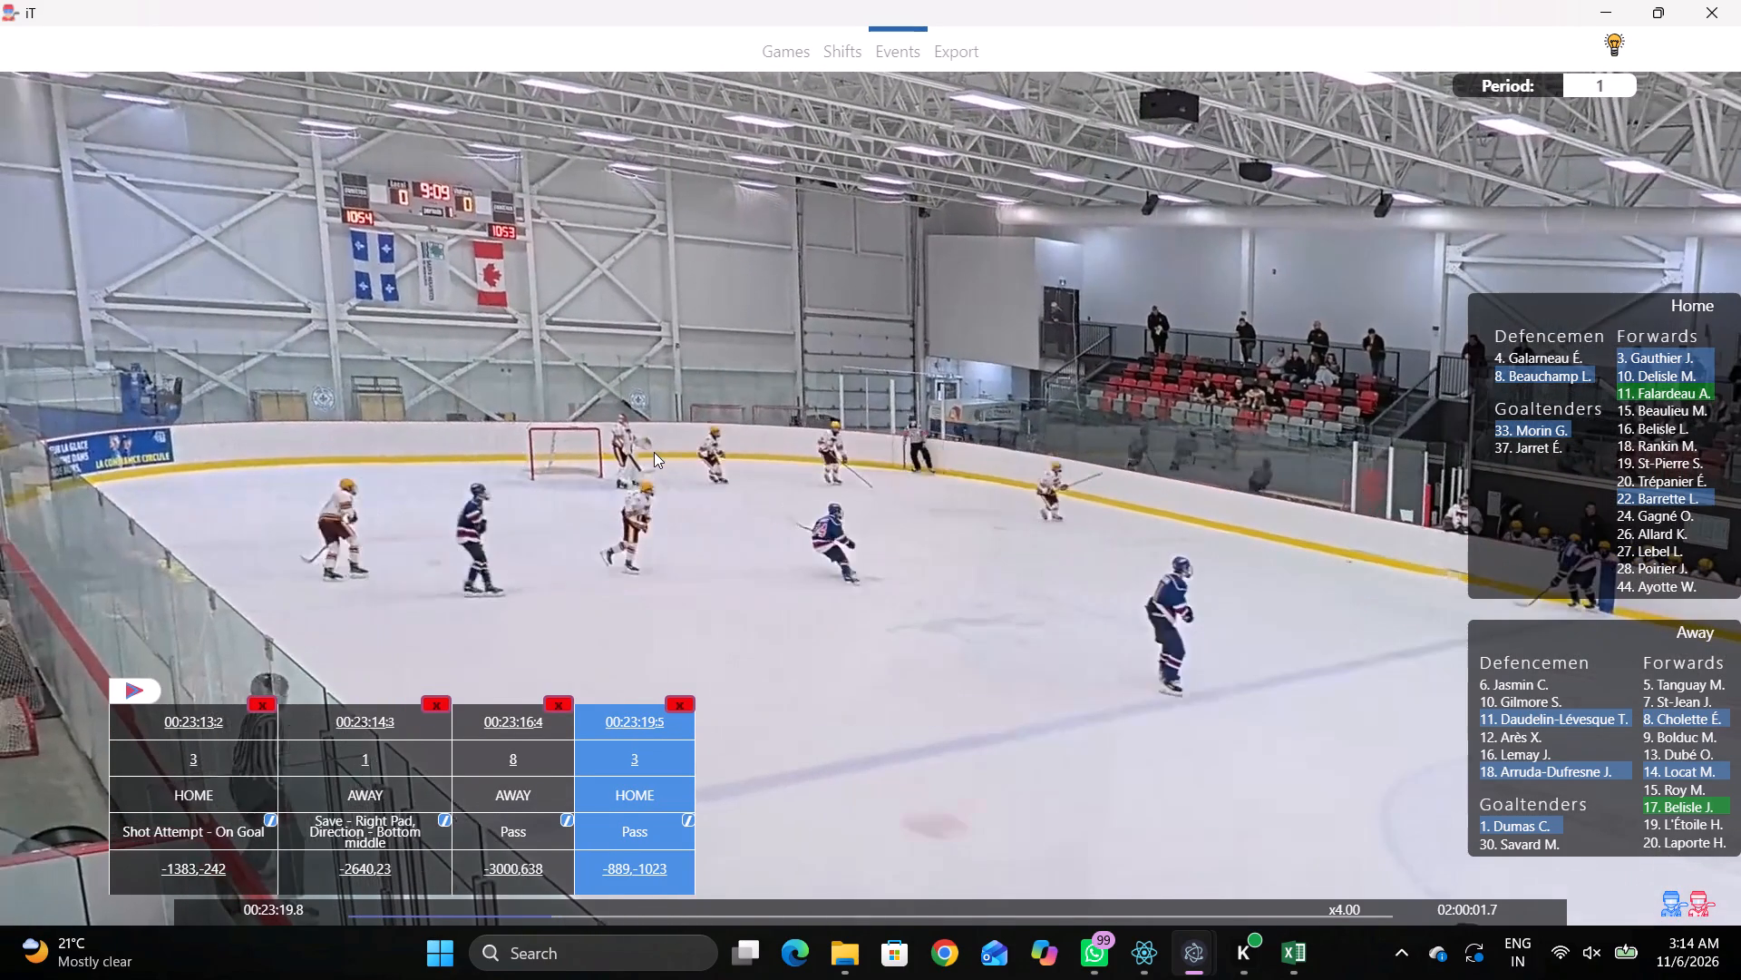
pyautogui.press('q')
pyautogui.press('q')
pyautogui.press('q')
pyautogui.press('q')
pyautogui.press('q')
pyautogui.press('q')
pyautogui.press('q')
# Set the center forward of the home shift at 00:22:58:5 to player 44 and return to the events.
pyautogui.click(841, 54)
pyautogui.press('q')
pyautogui.press('q')
pyautogui.press('q')
pyautogui.press('q')
pyautogui.press('q')
pyautogui.press('q')
pyautogui.press('q')
pyautogui.press('q')
pyautogui.press('q')
pyautogui.press('q')
pyautogui.press('q')
pyautogui.press('q')
pyautogui.press('q')
pyautogui.press('q')
pyautogui.press('q')
pyautogui.press('q')
pyautogui.press('q')
pyautogui.press('q')
pyautogui.press('q')
pyautogui.press('q')
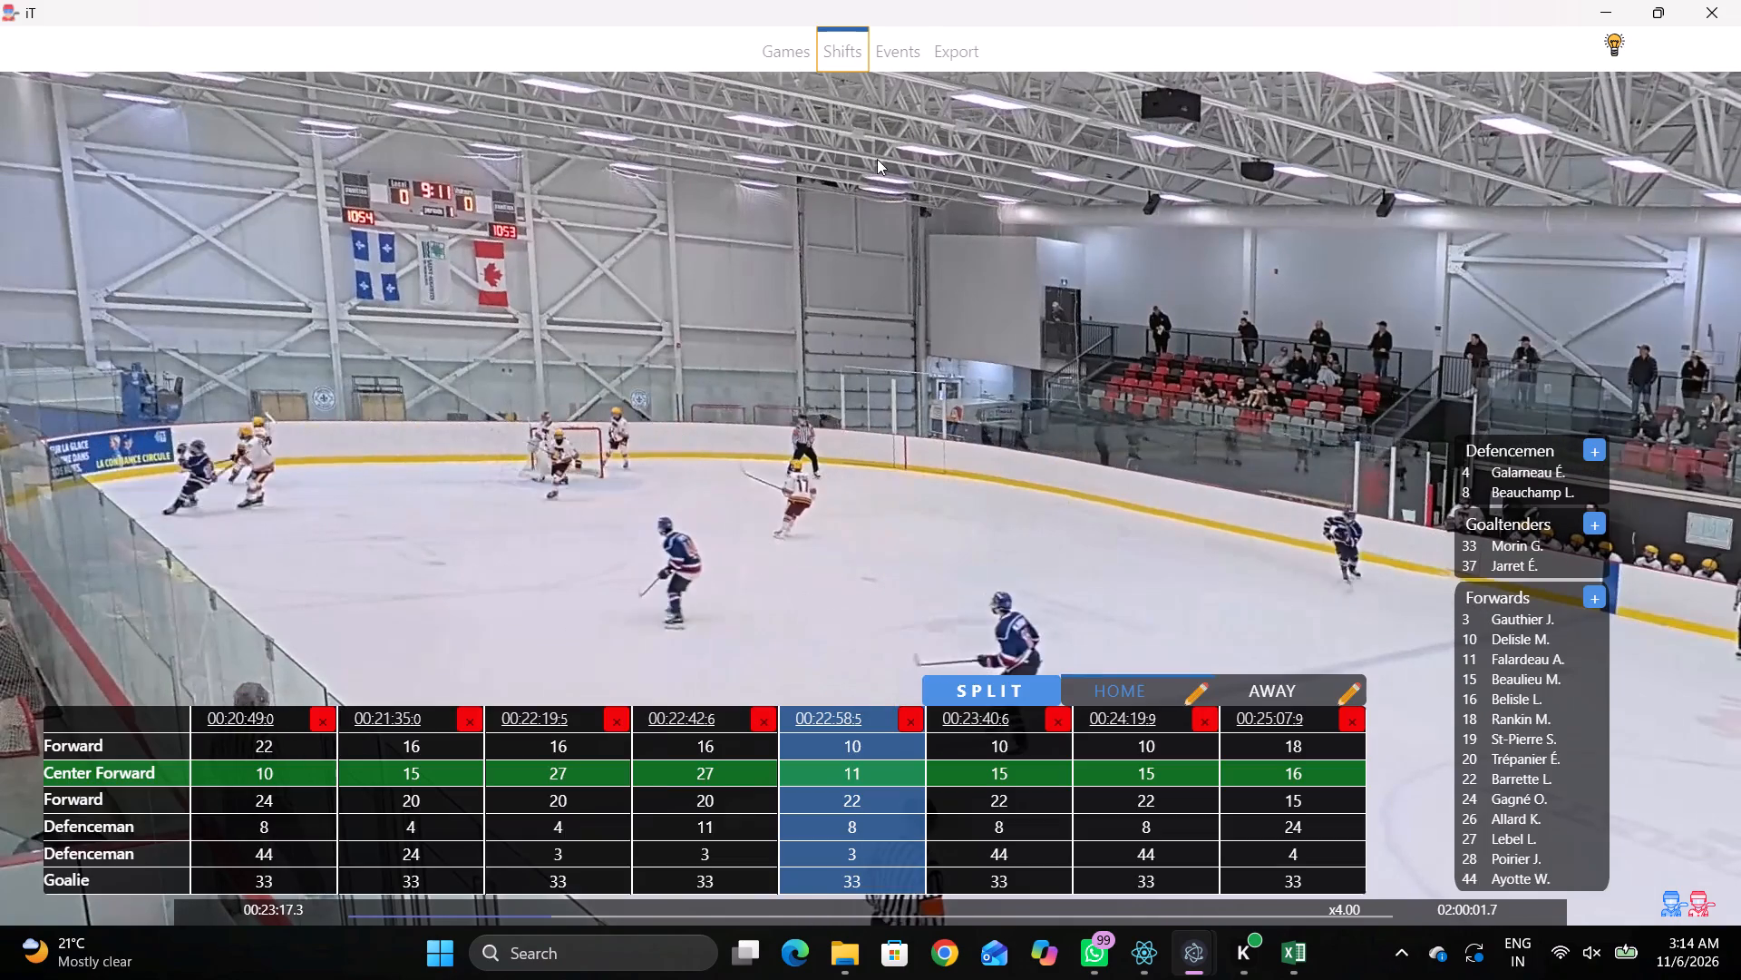
pyautogui.press('q')
pyautogui.press('q')
pyautogui.press('q')
pyautogui.press('q')
pyautogui.press('q')
pyautogui.press('q')
pyautogui.press('q')
pyautogui.press('q')
pyautogui.press('q')
pyautogui.press('q')
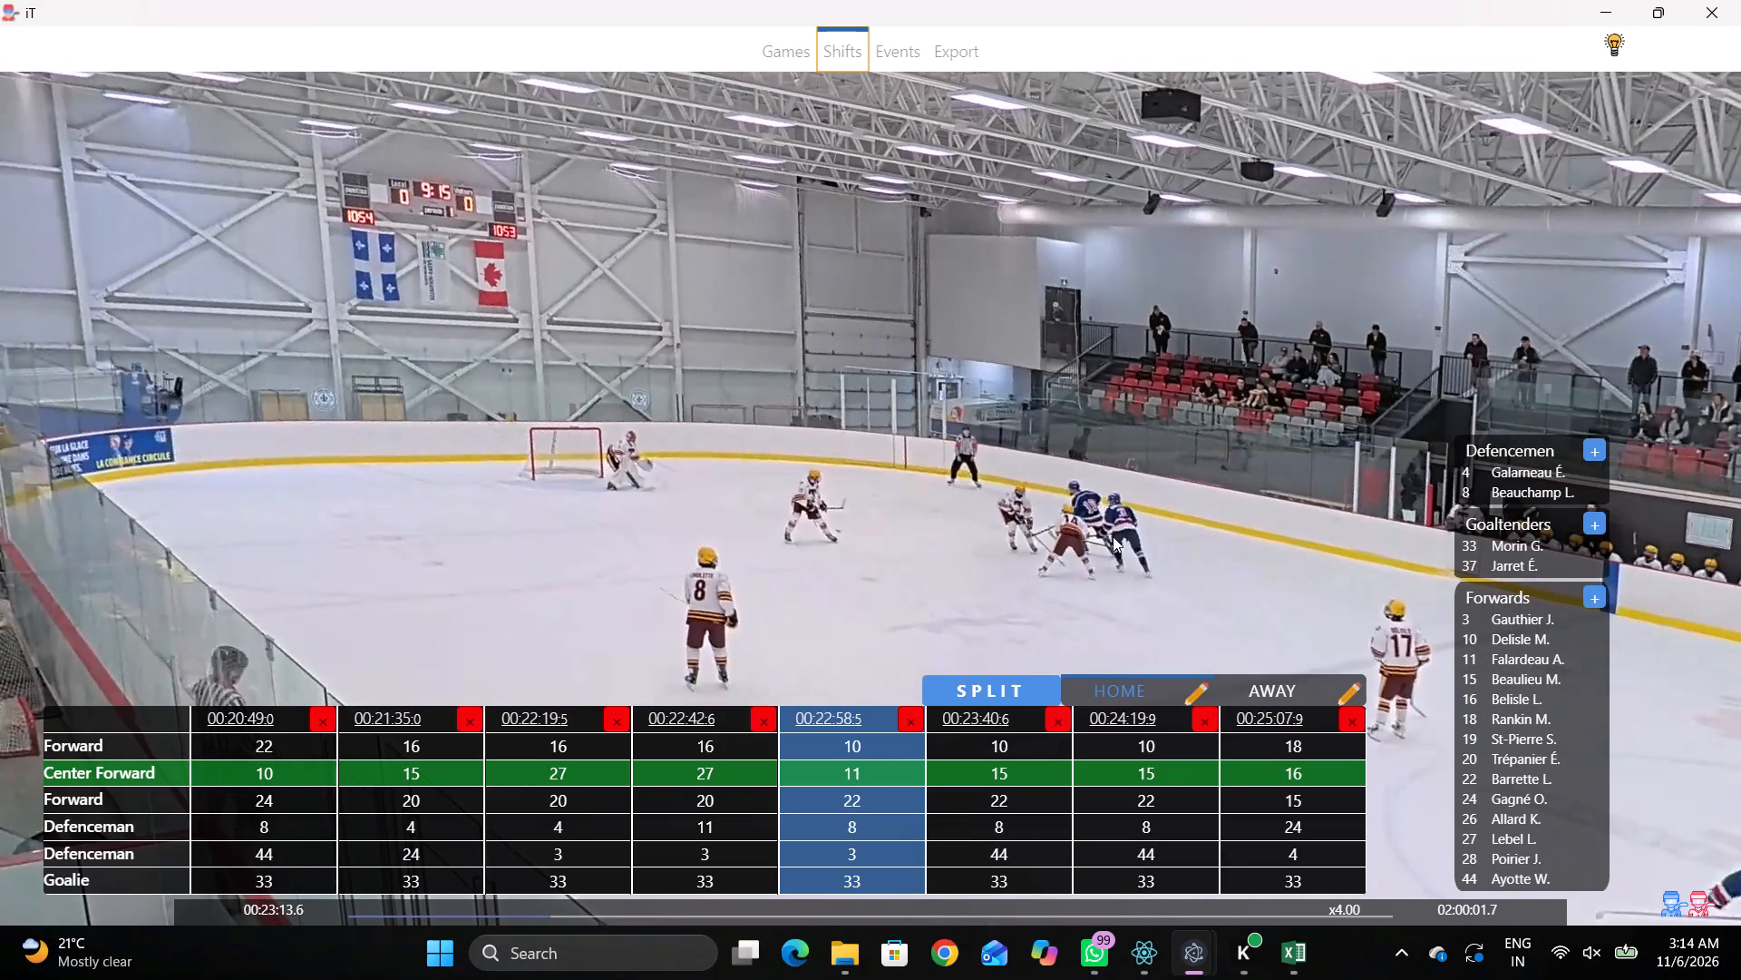
pyautogui.press('q')
pyautogui.click(869, 779)
pyautogui.click(1485, 867)
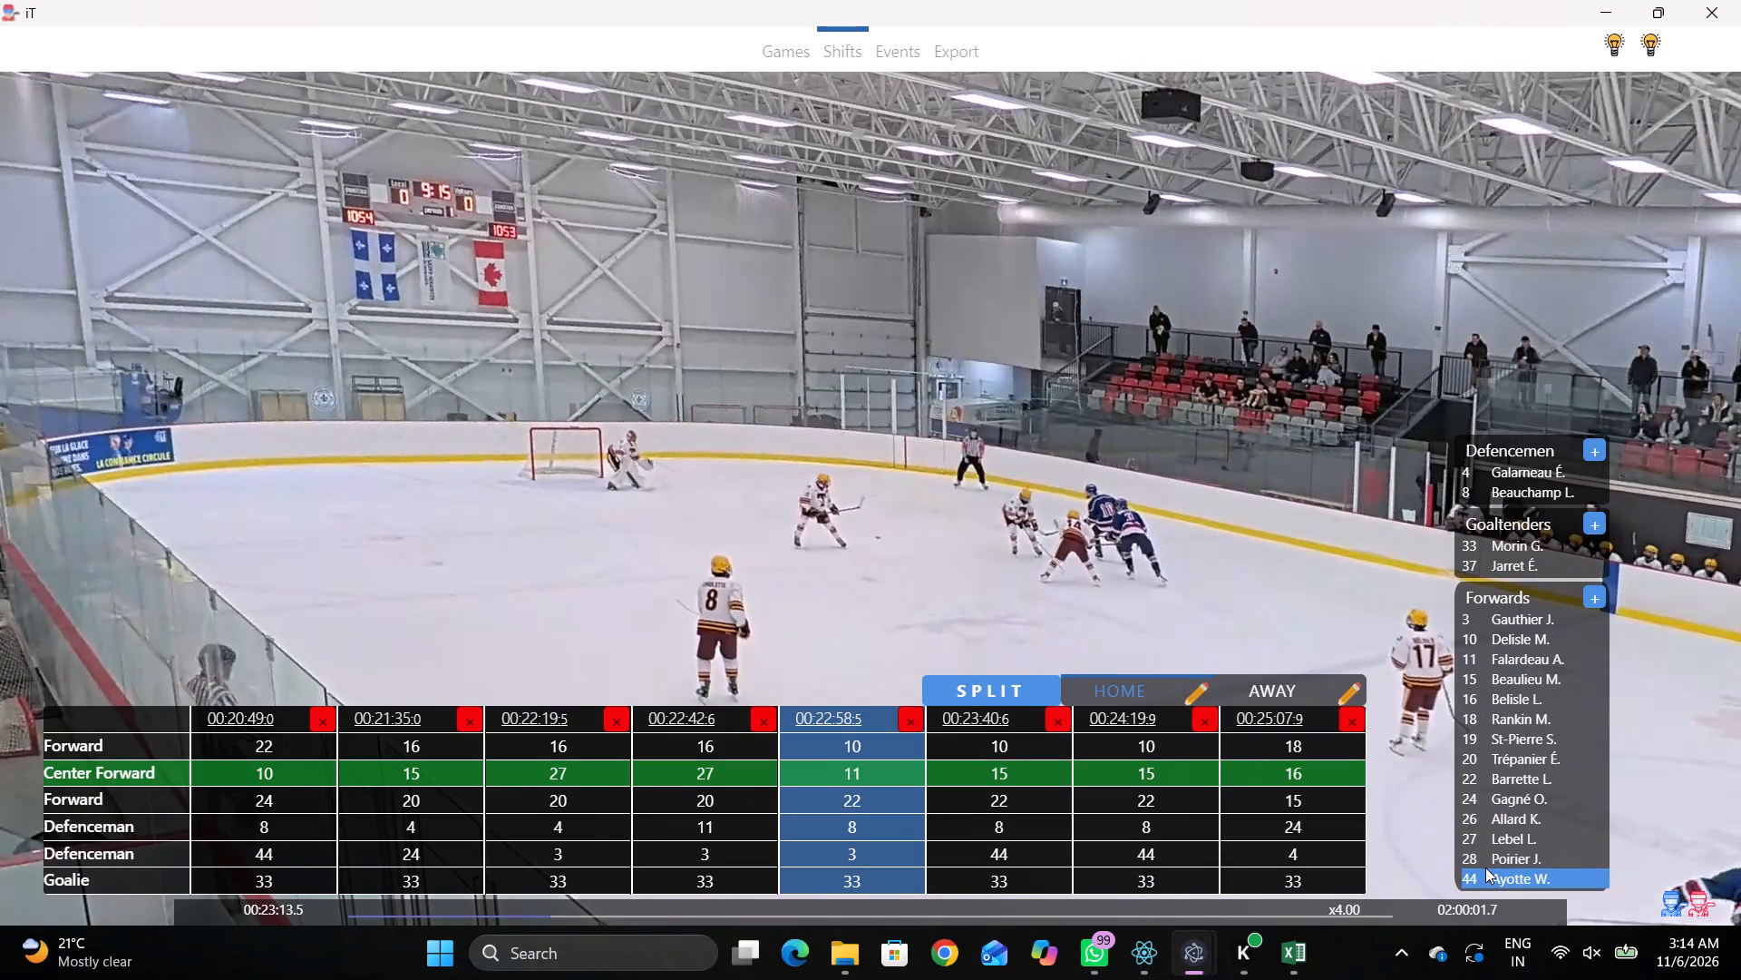
pyautogui.click(1032, 544)
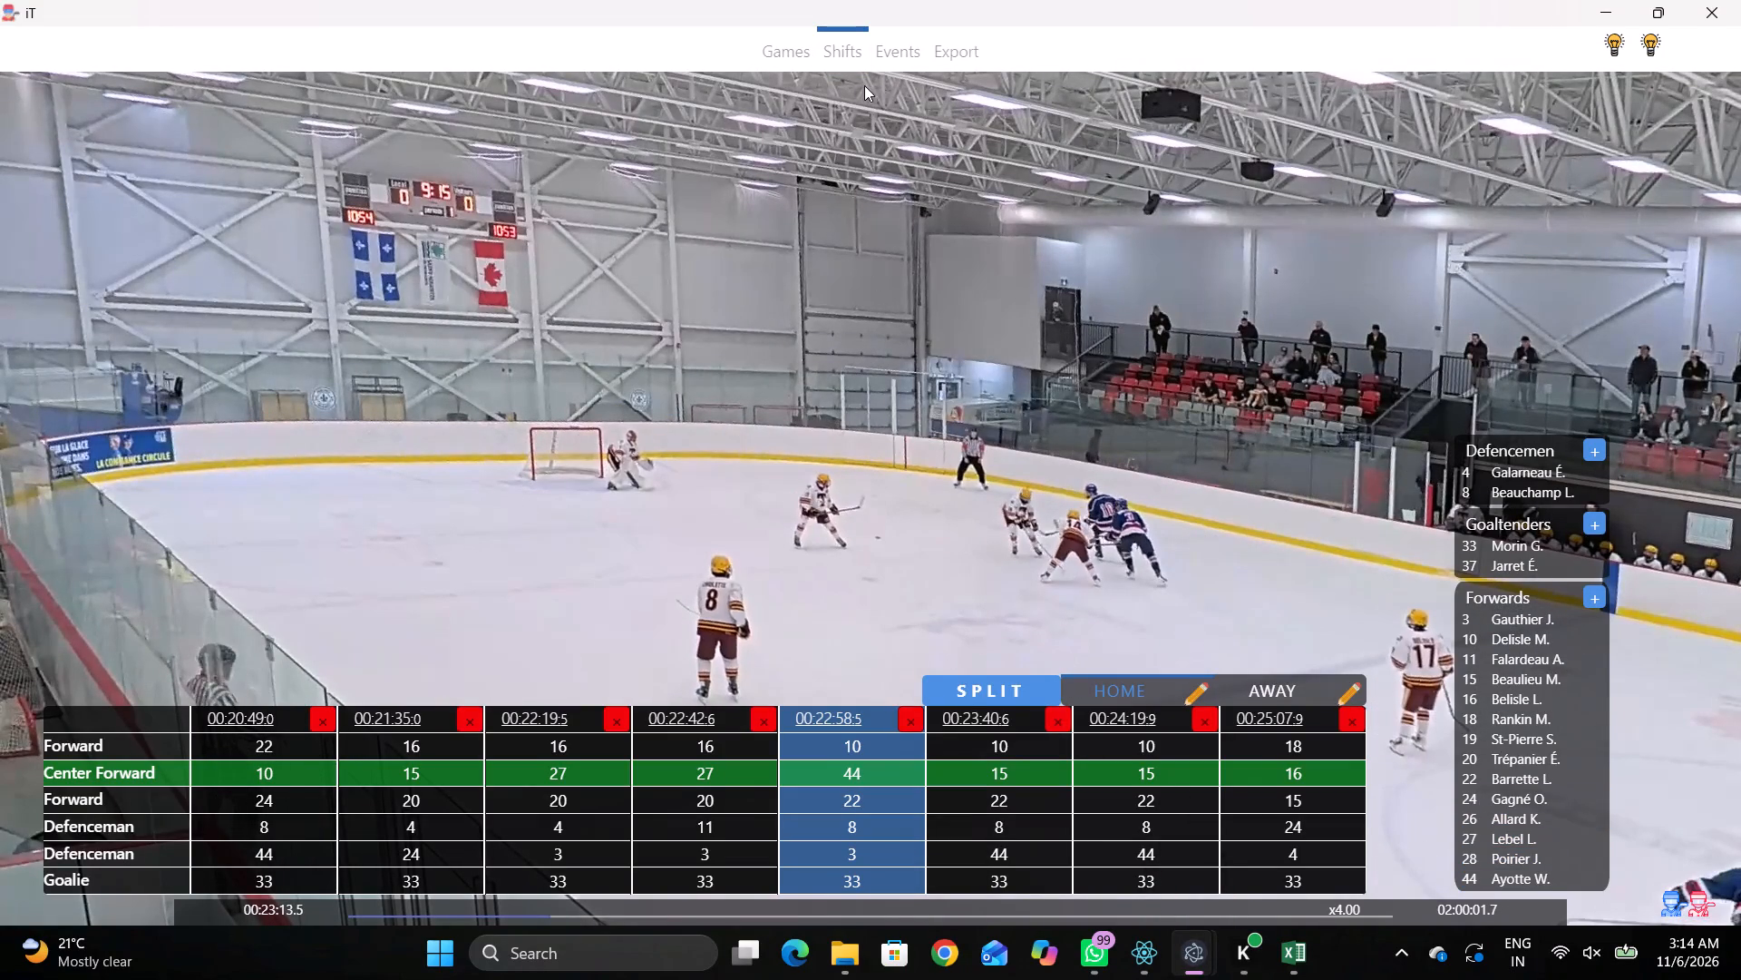
pyautogui.click(867, 73)
pyautogui.click(890, 56)
# Return to the events and tag Skating with the puck by home player 44 at 00:23:22:1, at about rink position -2640, -957.
pyautogui.moveTo(1110, 367); pyautogui.dragTo(1110, 376)
pyautogui.doubleClick(1025, 731)
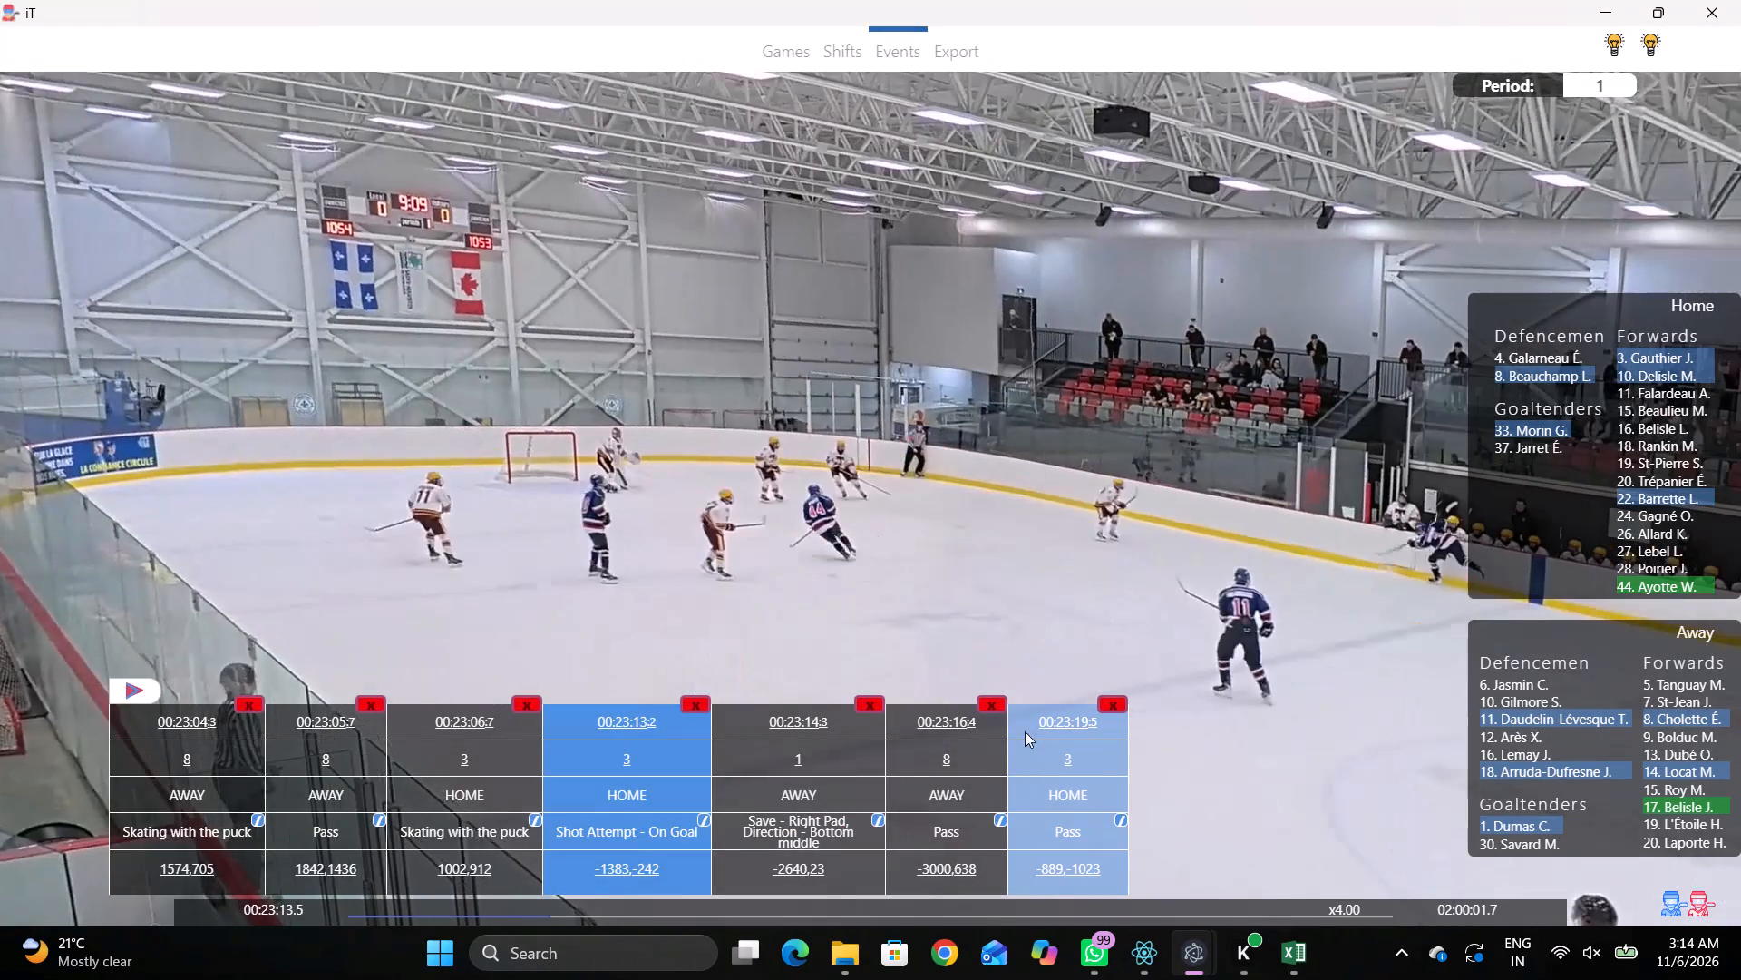
pyautogui.click(861, 511)
pyautogui.press('space')
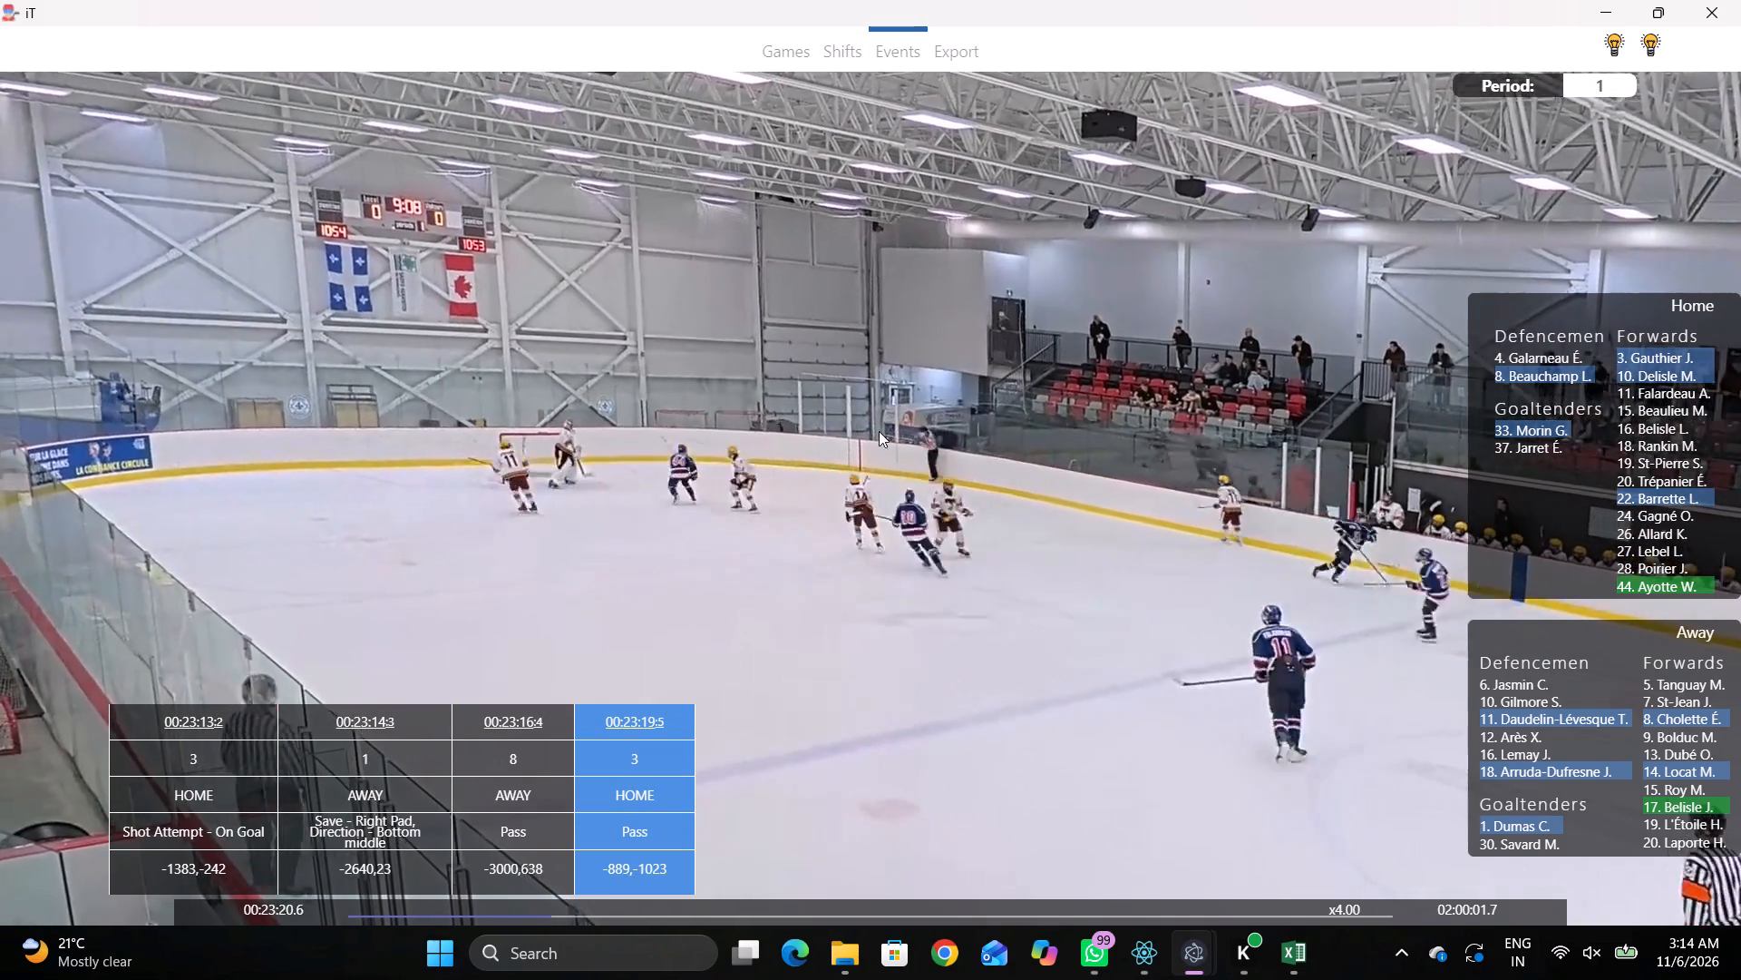
pyautogui.press('space')
pyautogui.rightClick(1040, 426)
pyautogui.click(1119, 463)
pyautogui.click(1636, 581)
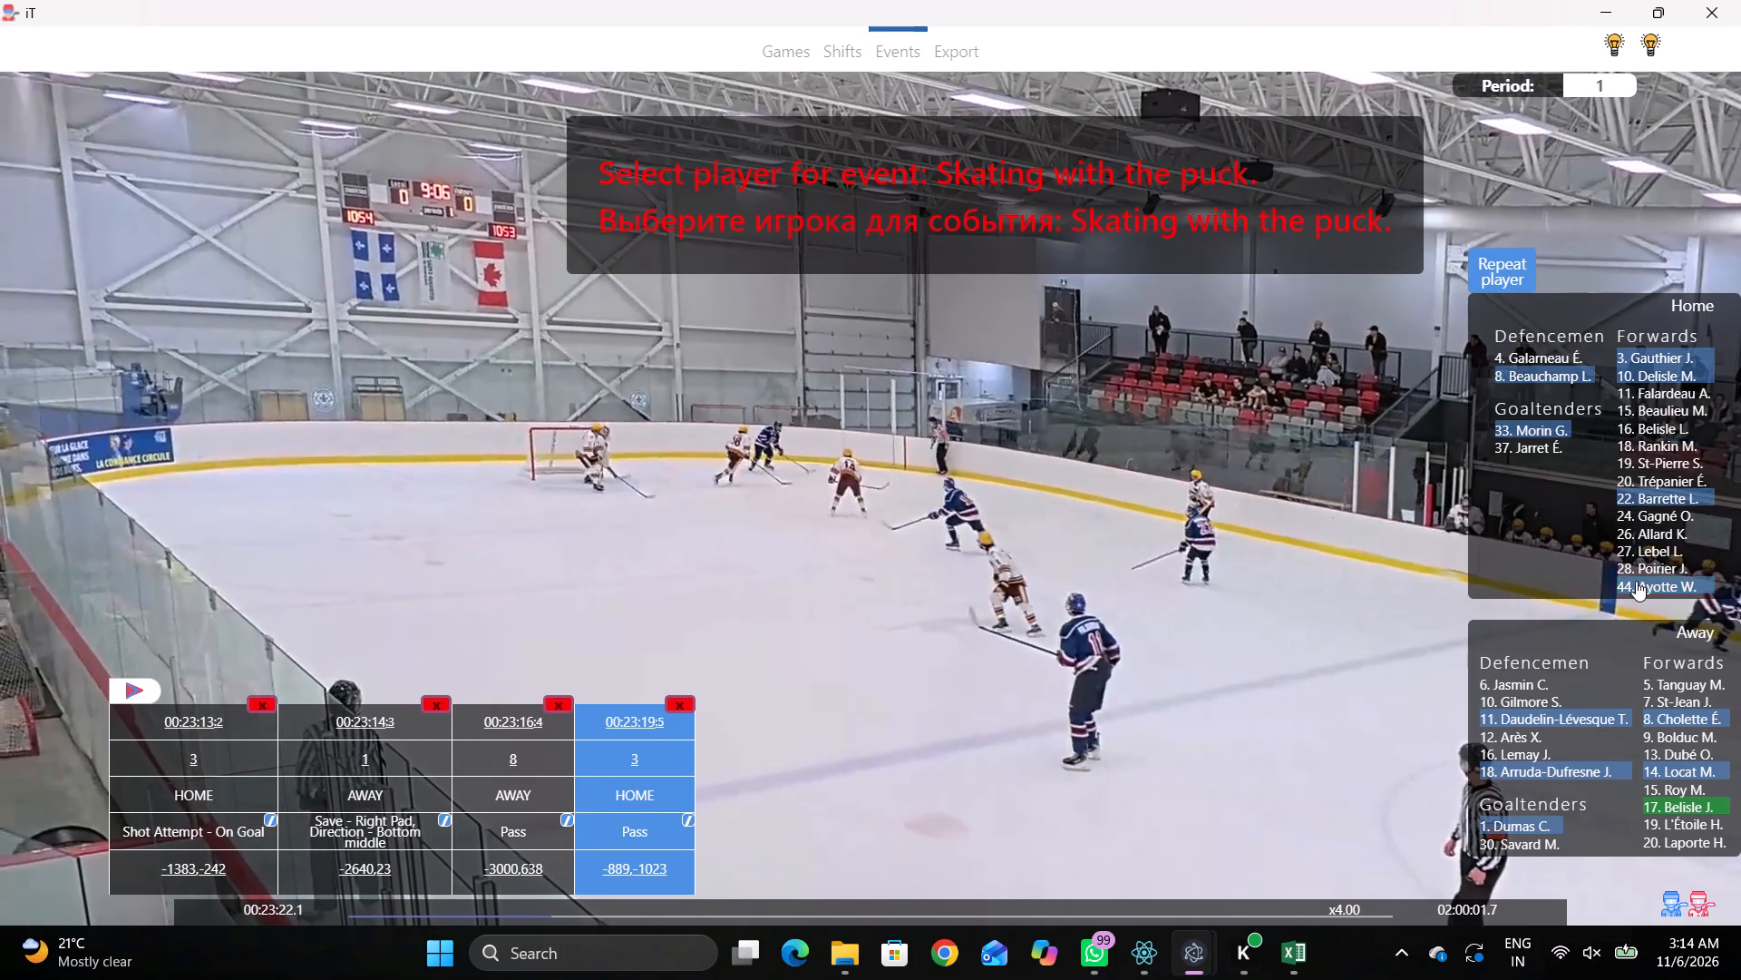
pyautogui.click(481, 236)
# Tag a Pass by home player 44 at 00:23:25:3, at about rink position -910, -840.
pyautogui.press('space')
pyautogui.press('space')
pyautogui.press('space')
pyautogui.press('space')
pyautogui.press('r')
pyautogui.press('space')
pyautogui.press('space')
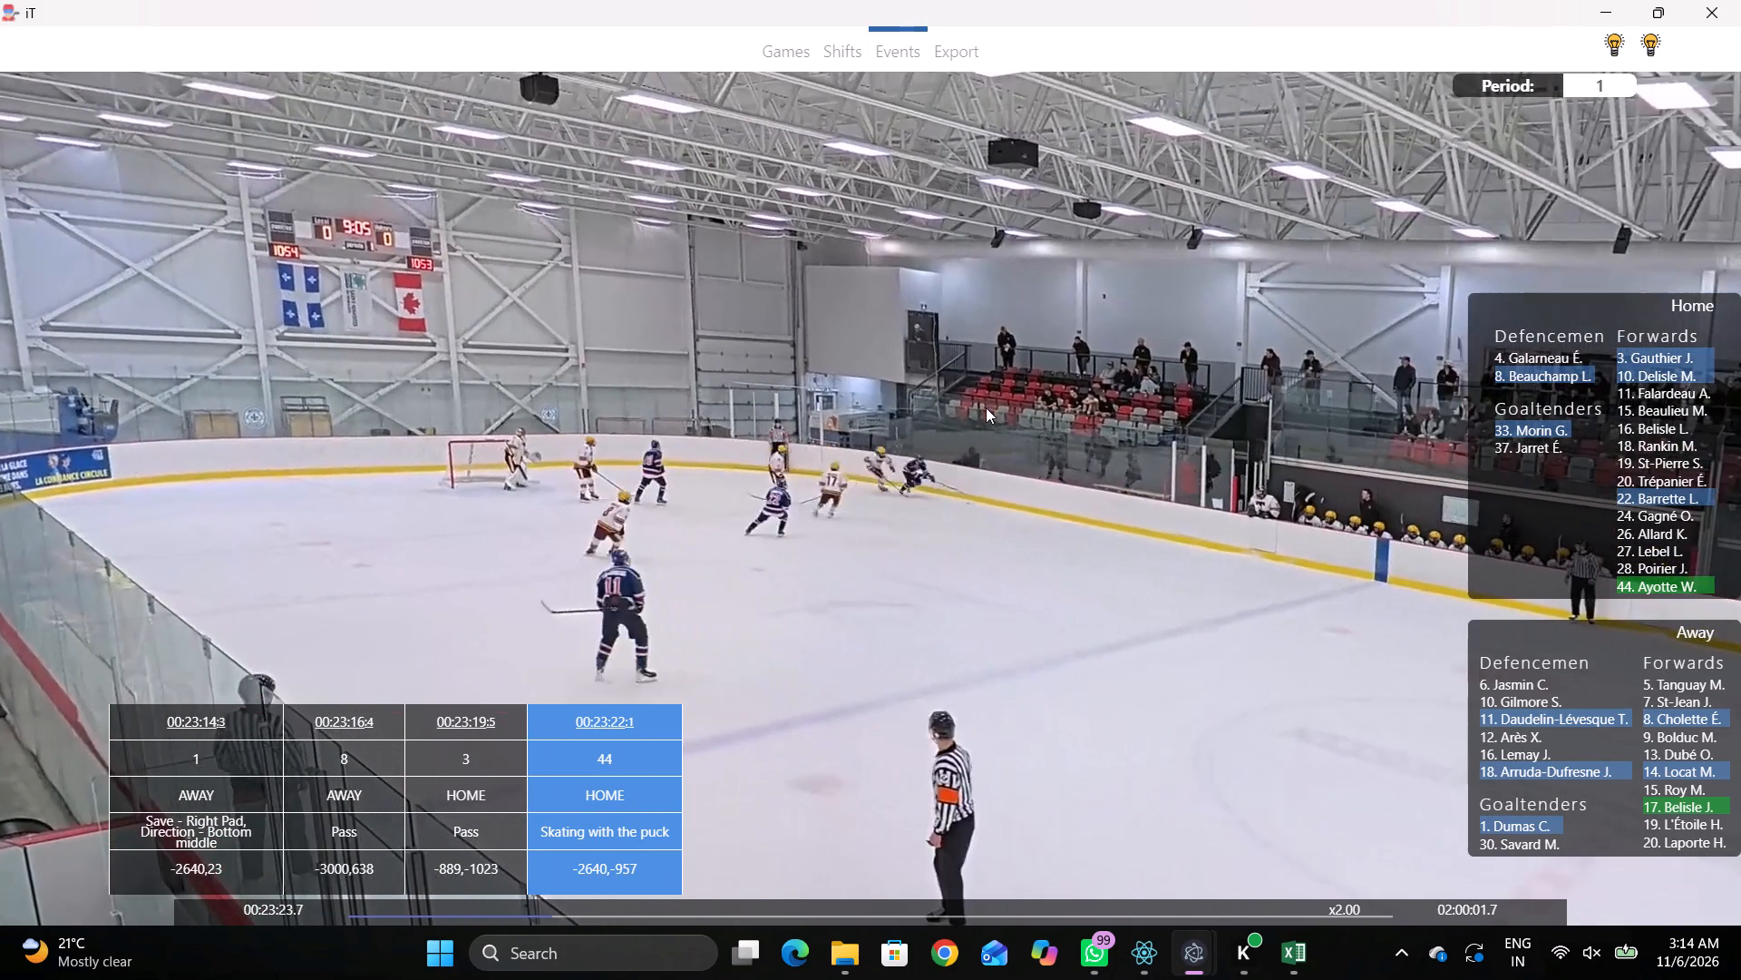
pyautogui.press('space')
pyautogui.press('space')
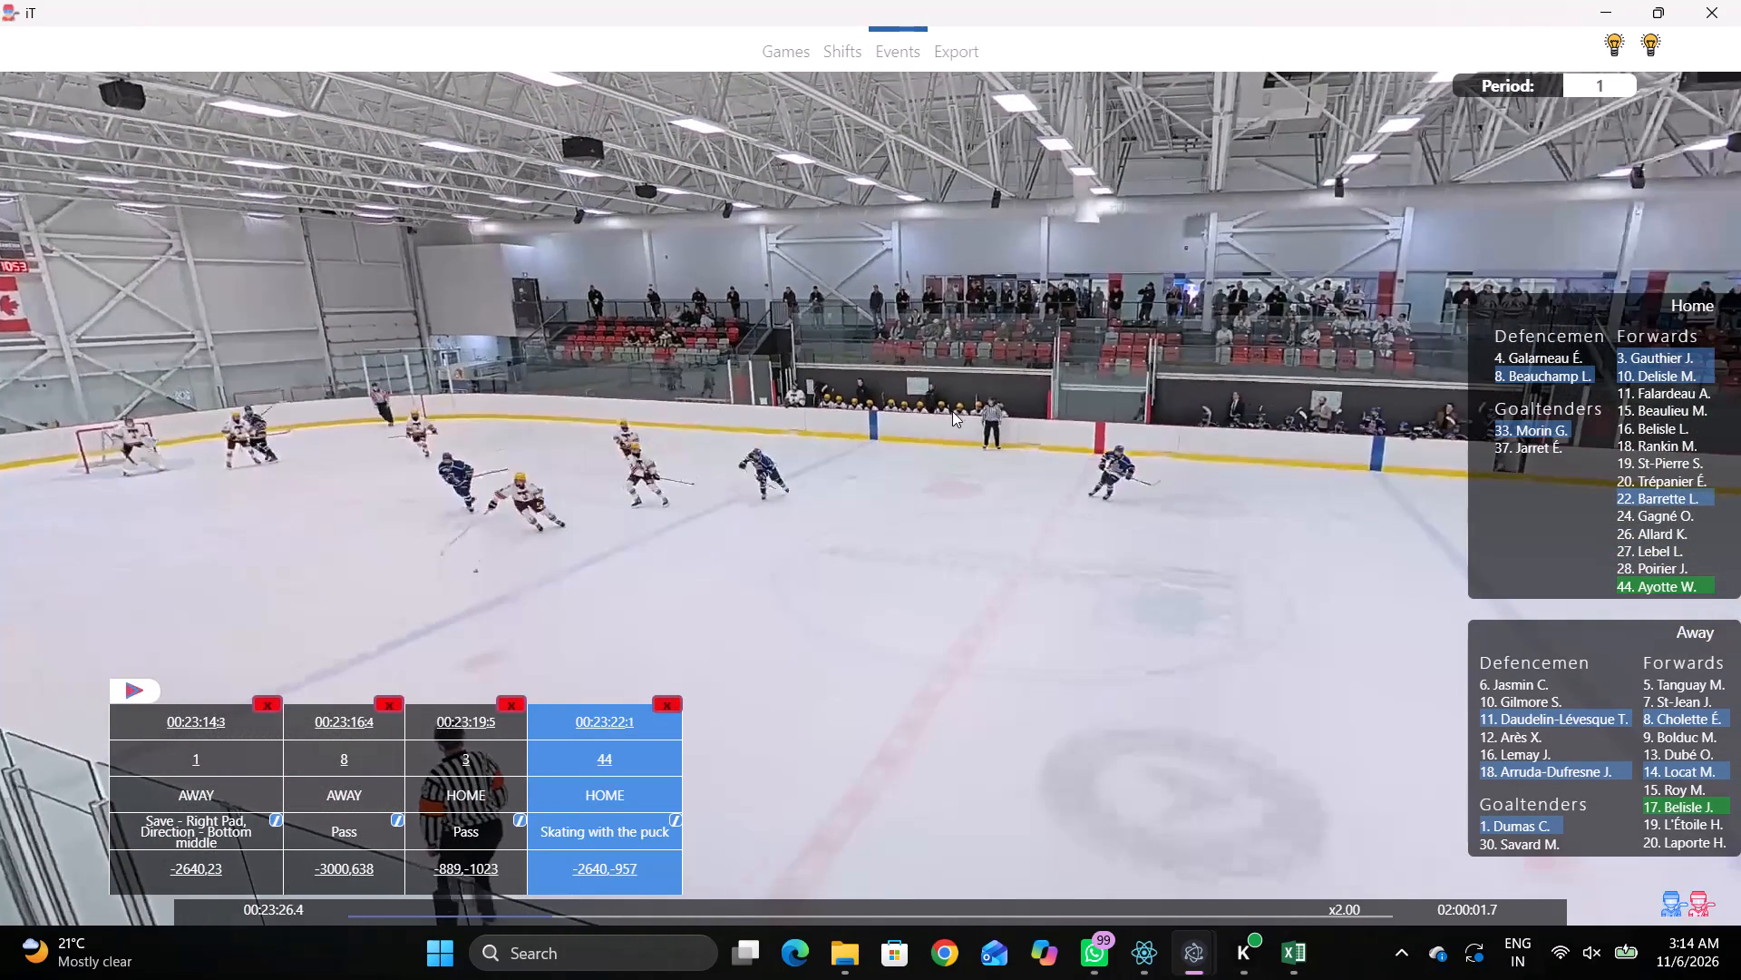
pyautogui.write('aa')
pyautogui.press('space')
pyautogui.rightClick(1046, 392)
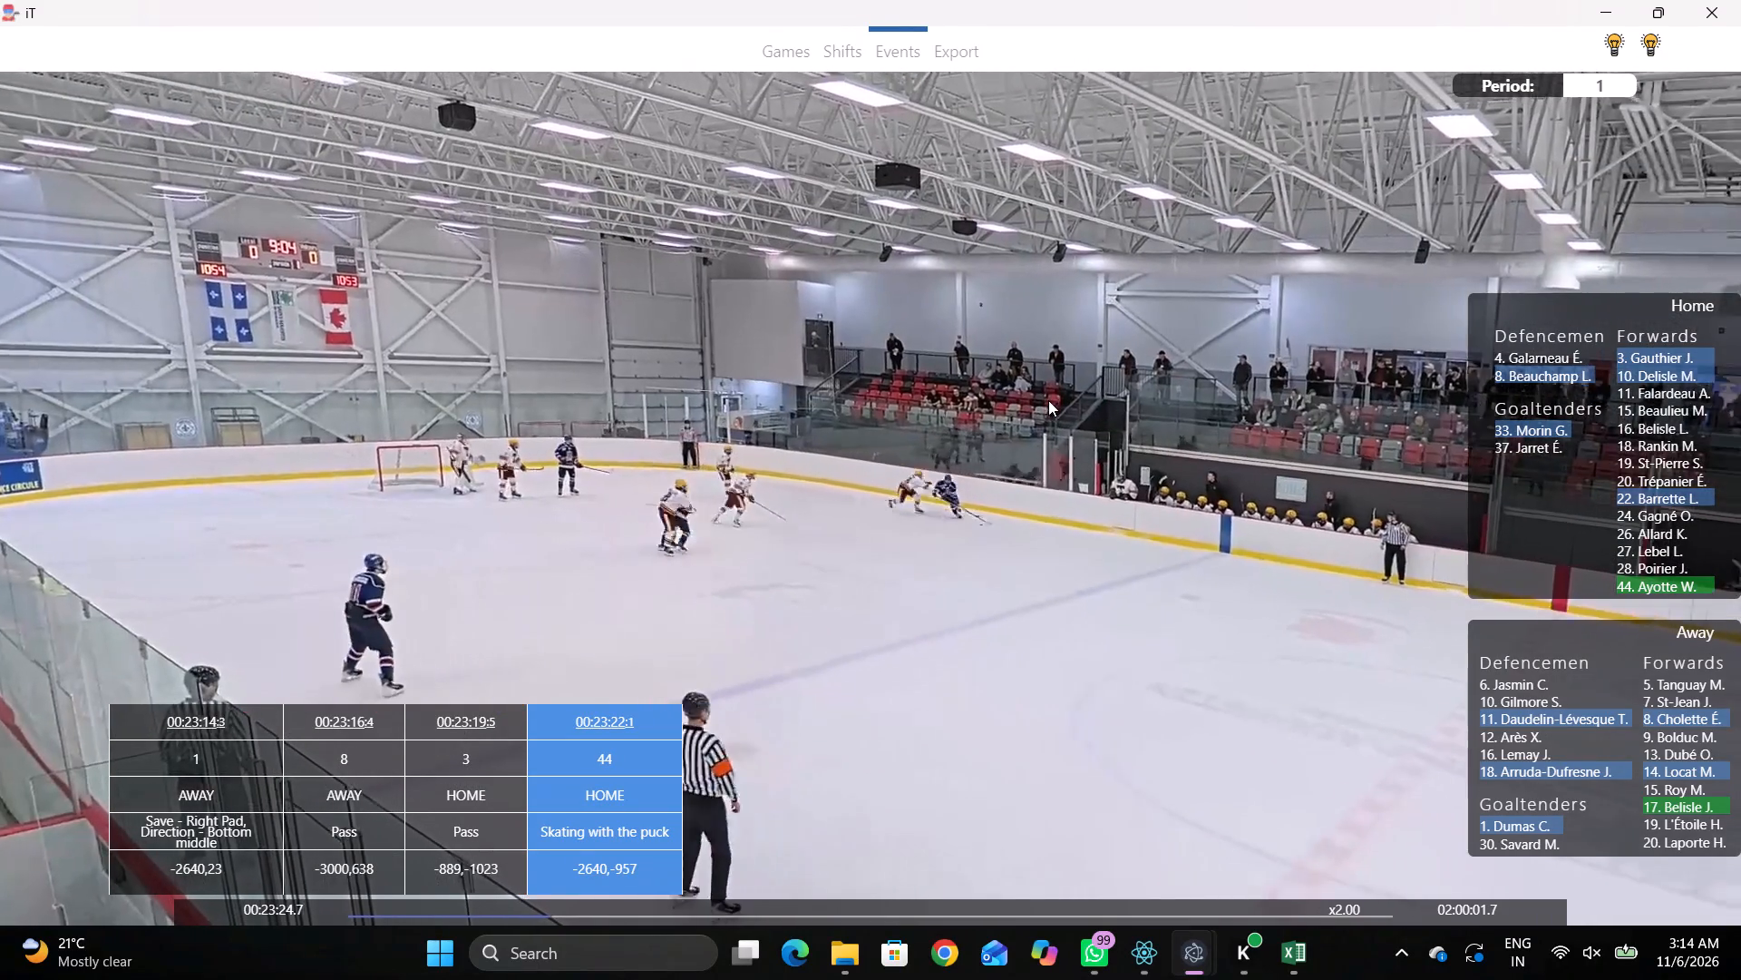
pyautogui.click(1048, 400)
pyautogui.press('space')
pyautogui.rightClick(1078, 399)
pyautogui.click(1078, 399)
pyautogui.click(1509, 278)
pyautogui.click(759, 251)
# Tag a Pass by away player 11 at 00:23:30:6, at about rink position 296, 1270.
pyautogui.press('space')
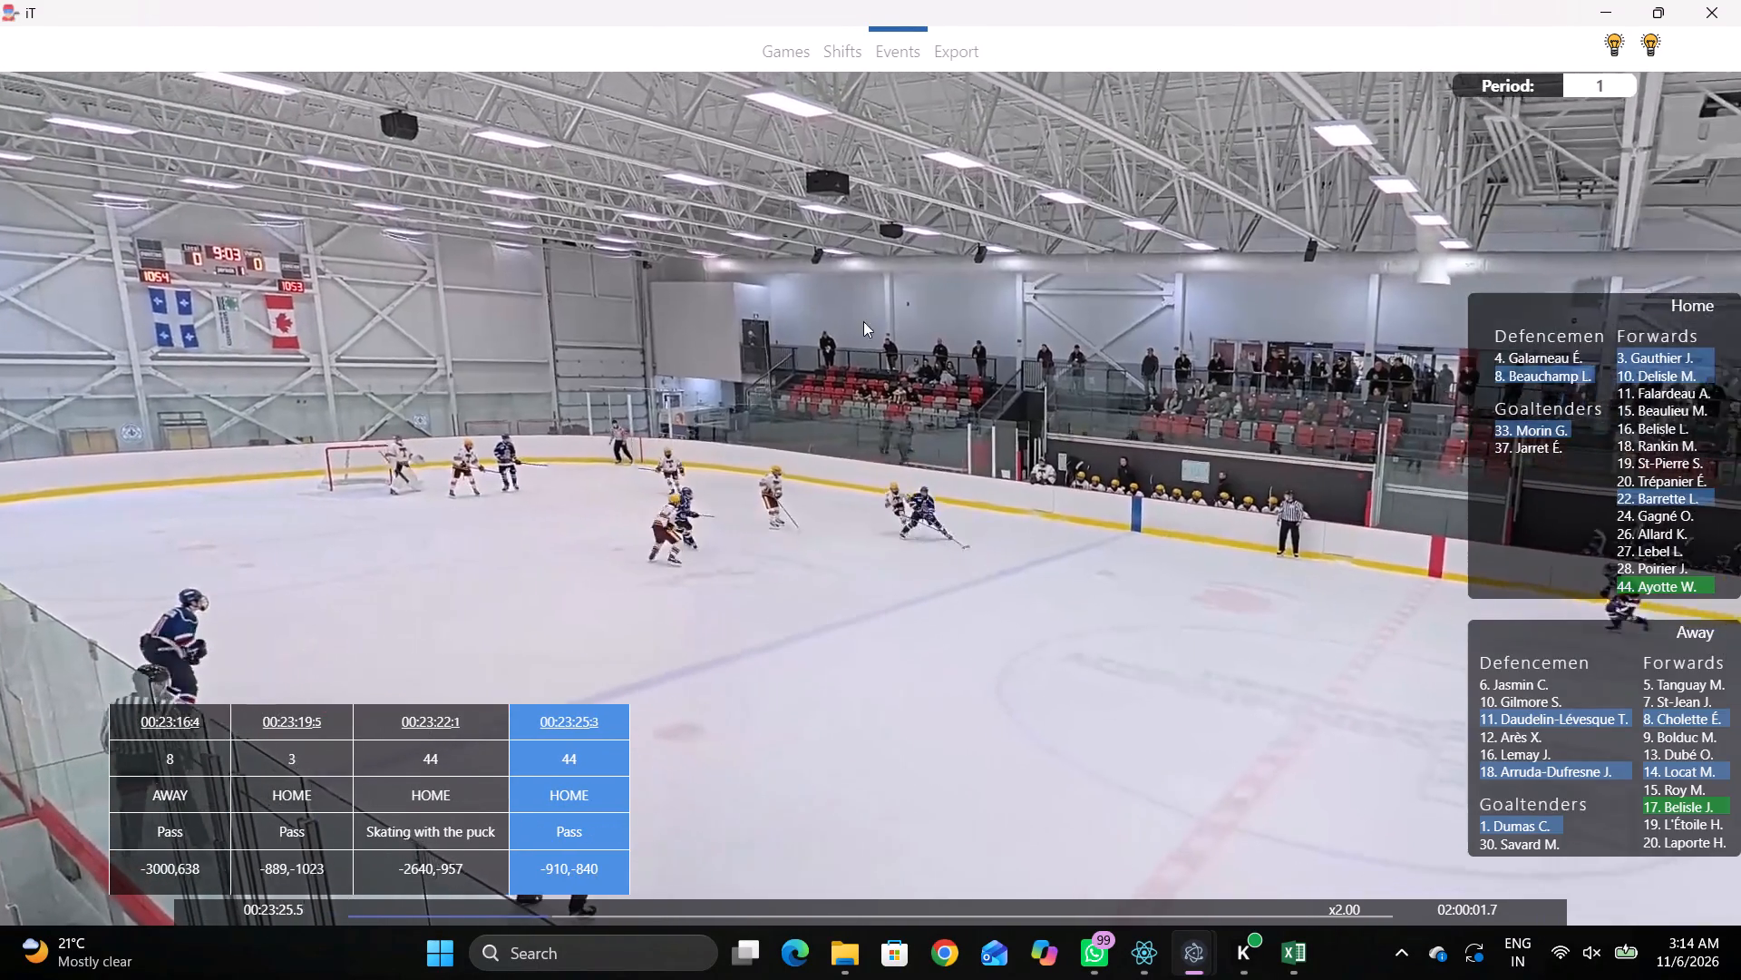
pyautogui.hotkey('shift', 'd')
pyautogui.press('space')
pyautogui.press('space')
pyautogui.press('space')
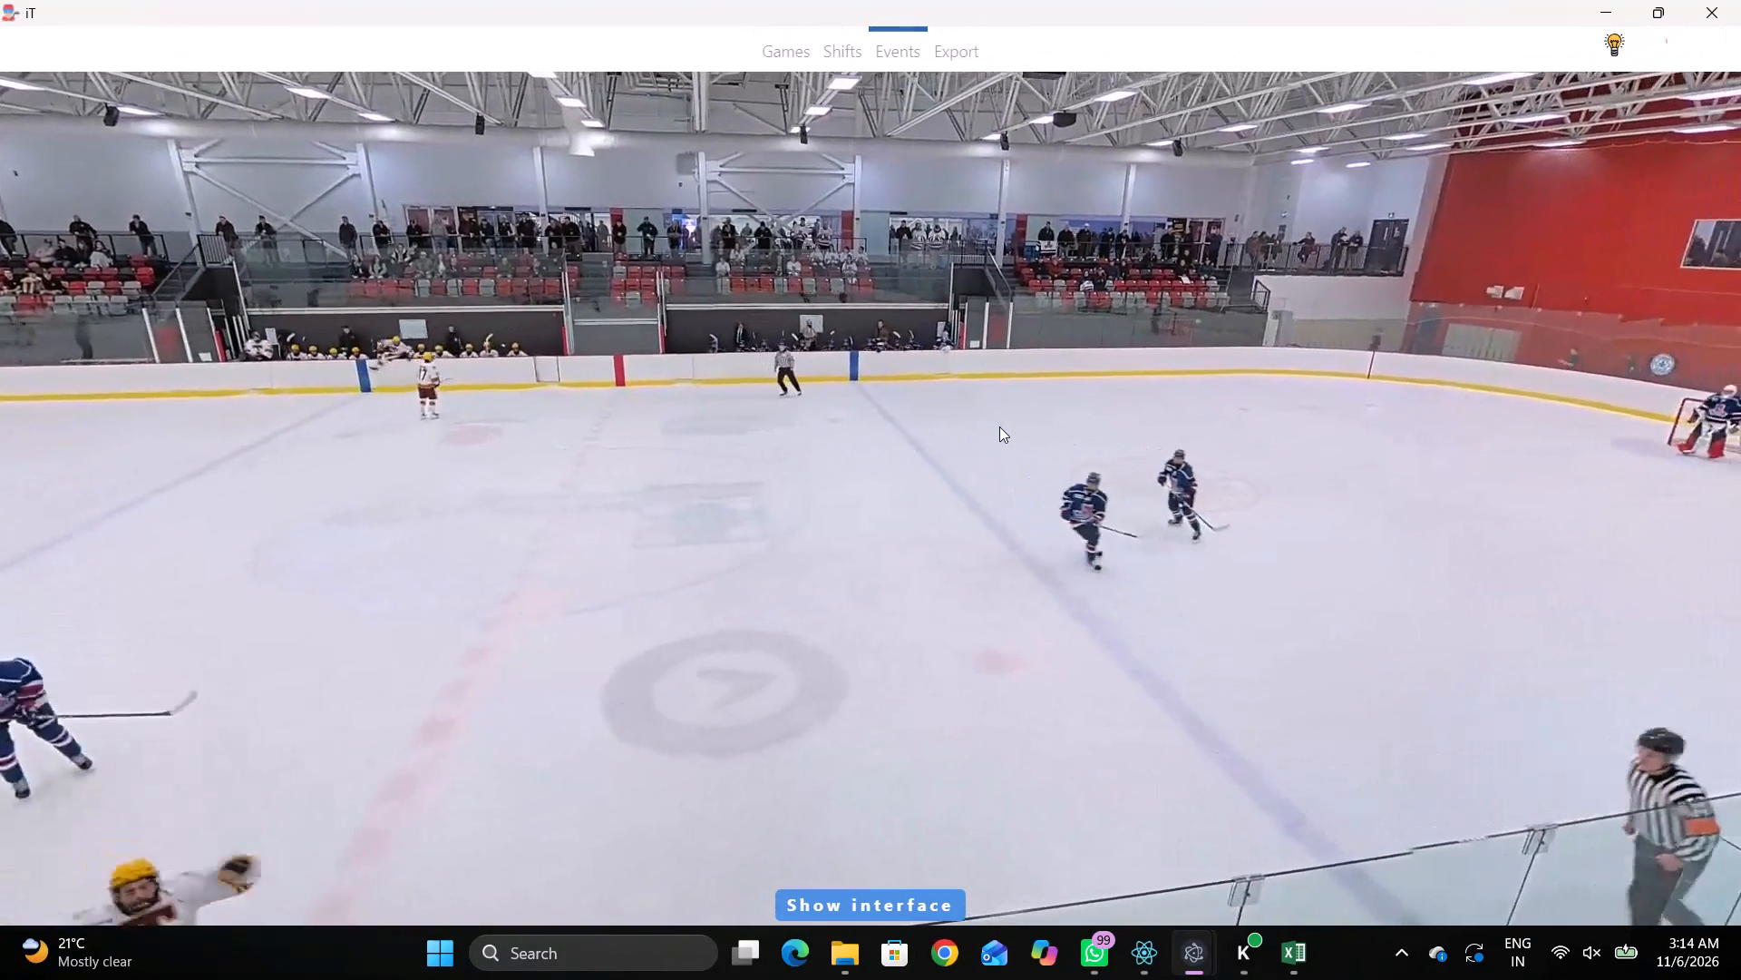
pyautogui.press('space')
pyautogui.press('space')
pyautogui.press('space')
pyautogui.press('space')
pyautogui.press('space')
pyautogui.press('space')
pyautogui.press('space')
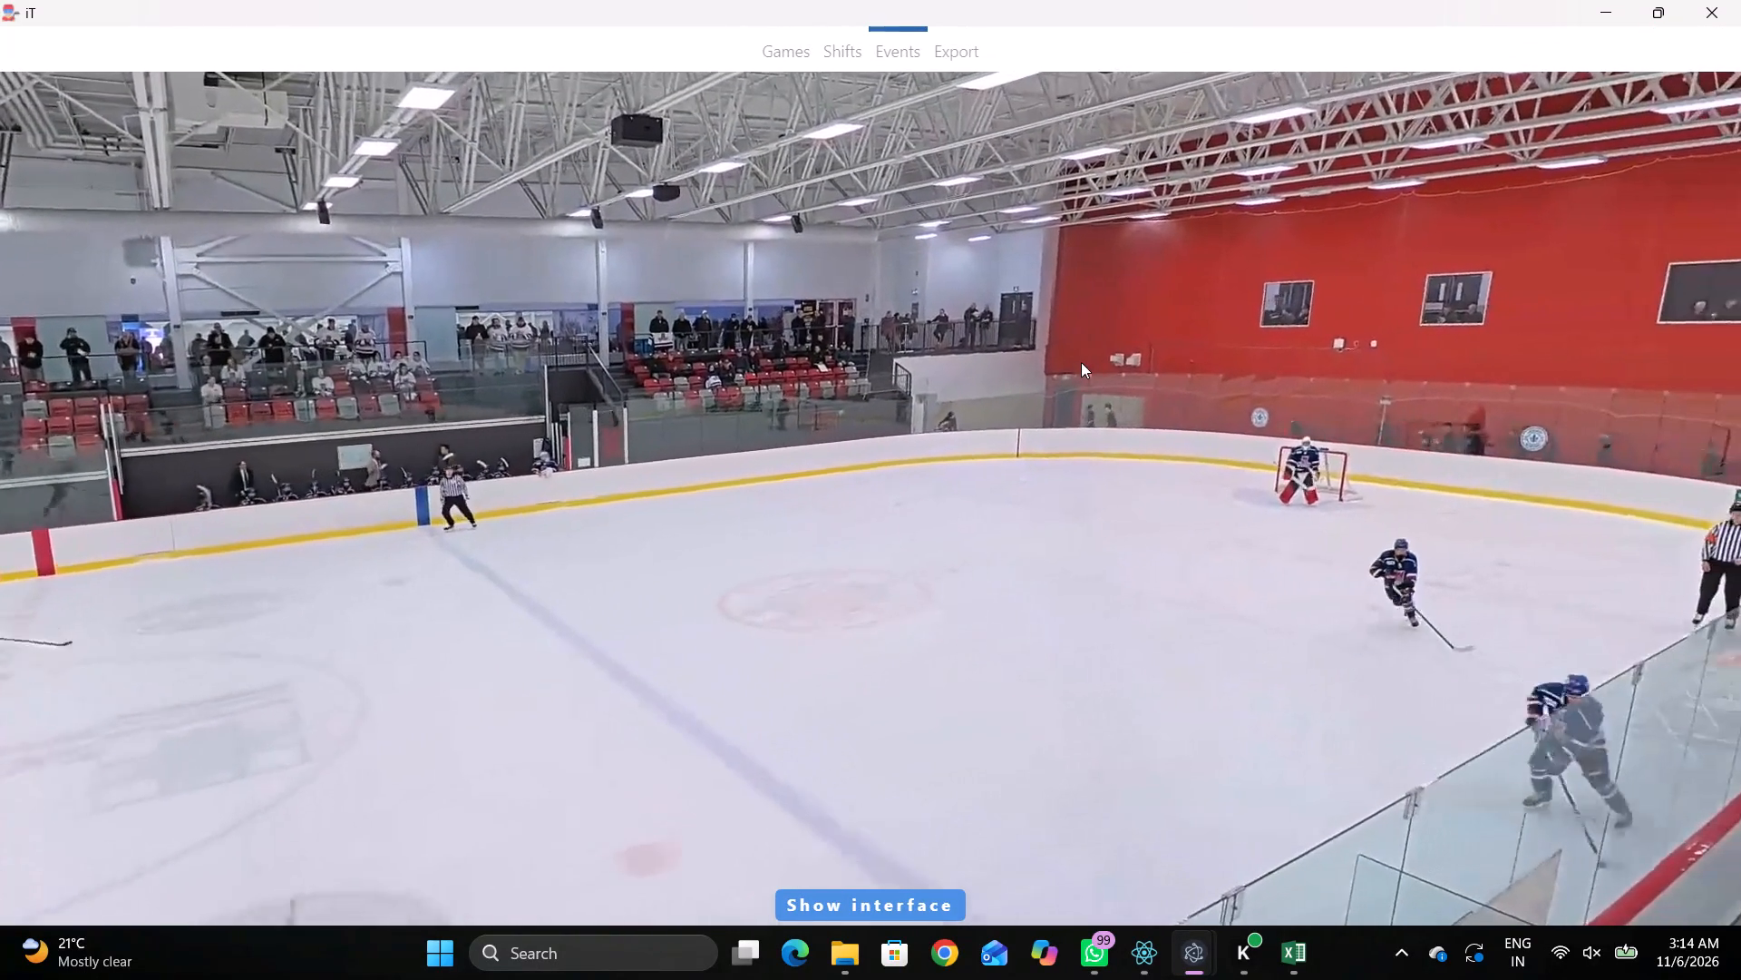
pyautogui.rightClick(1082, 362)
pyautogui.press('space')
pyautogui.press('q')
pyautogui.press('q')
pyautogui.press('q')
pyautogui.press('q')
pyautogui.press('q')
pyautogui.press('q')
pyautogui.press('q')
pyautogui.press('q')
pyautogui.press('q')
pyautogui.press('q')
pyautogui.press('q')
pyautogui.press('q')
pyautogui.press('q')
pyautogui.rightClick(1030, 355)
pyautogui.rightClick(1038, 368)
pyautogui.click(1049, 380)
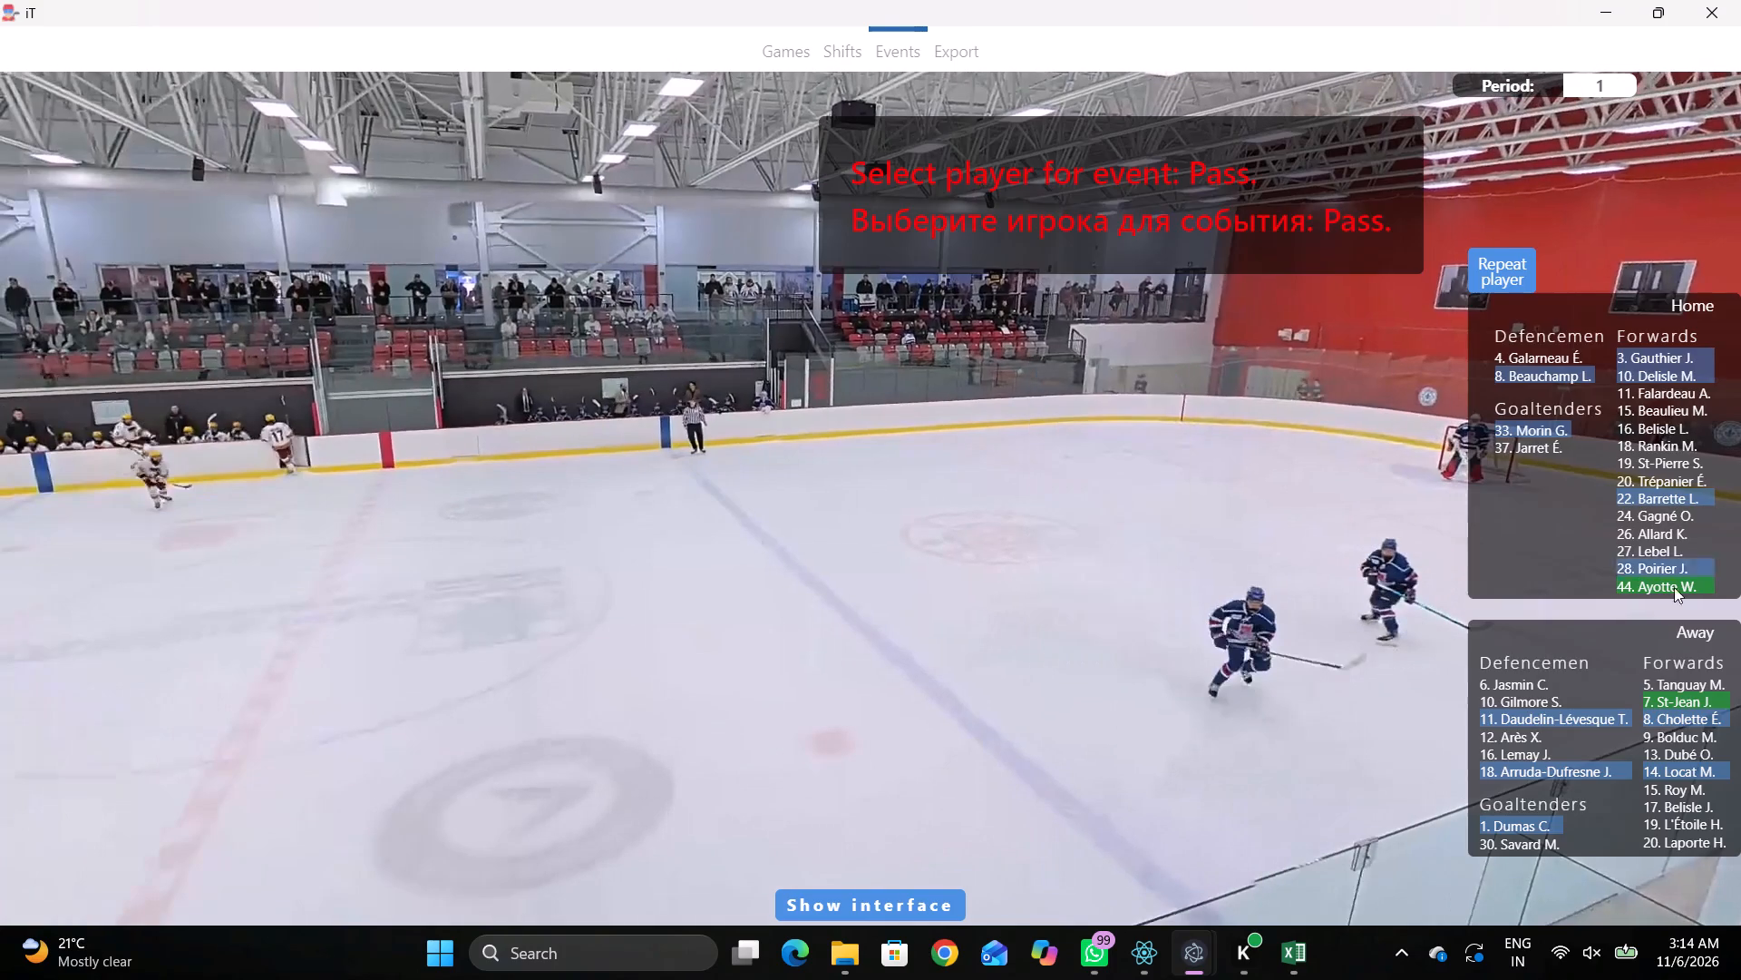
pyautogui.click(1517, 722)
pyautogui.click(953, 540)
# Check the footage following the away Pass at 00:23:30:6 and change that event's player to away player 14.
pyautogui.press('space')
pyautogui.press('v')
pyautogui.press('space')
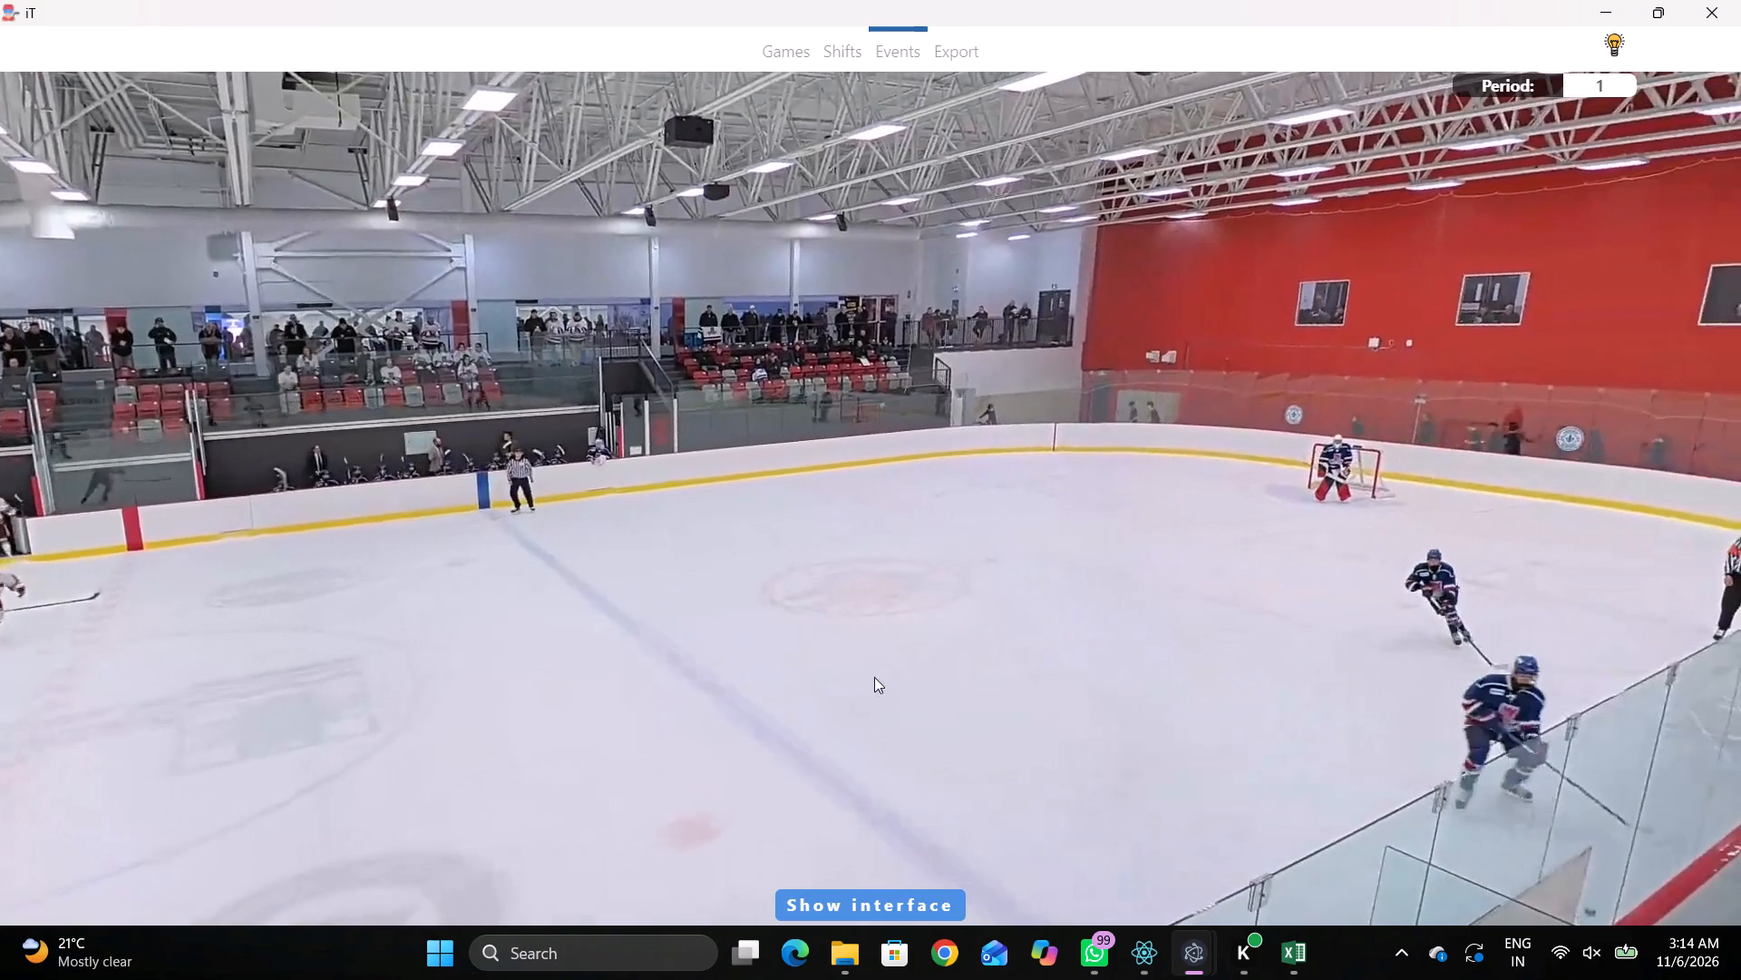
pyautogui.press('d')
pyautogui.press('d')
pyautogui.press('d')
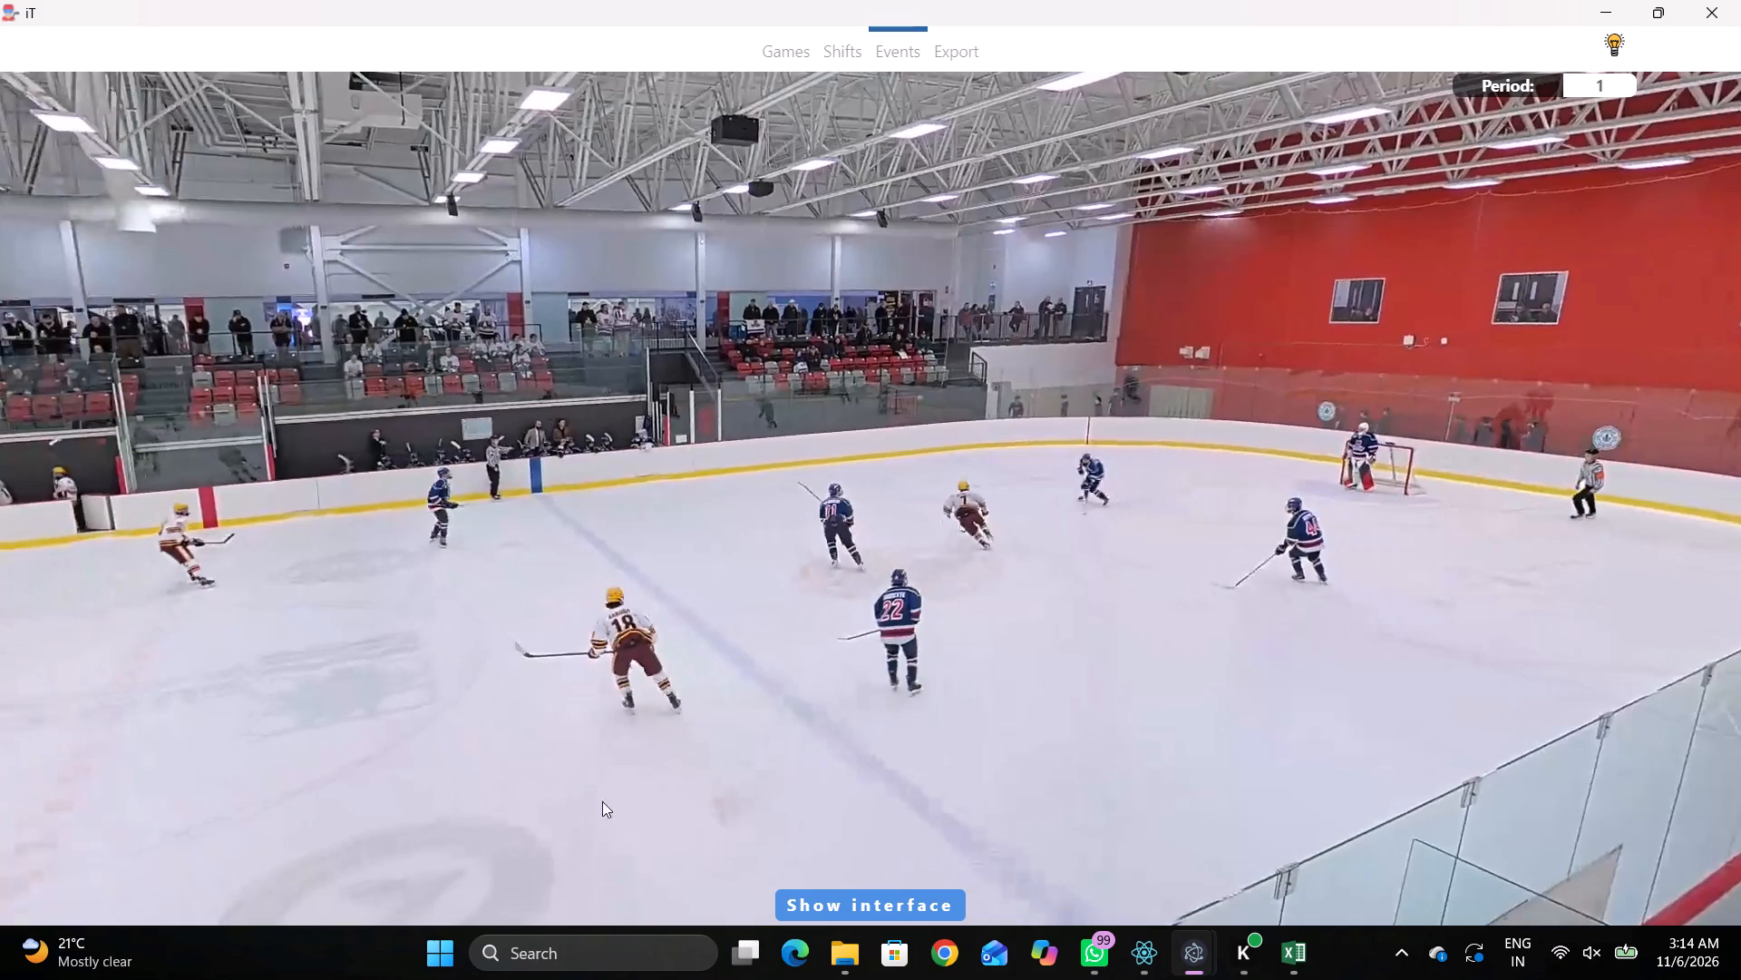
pyautogui.hotkey('shift', 'd')
pyautogui.click(519, 770)
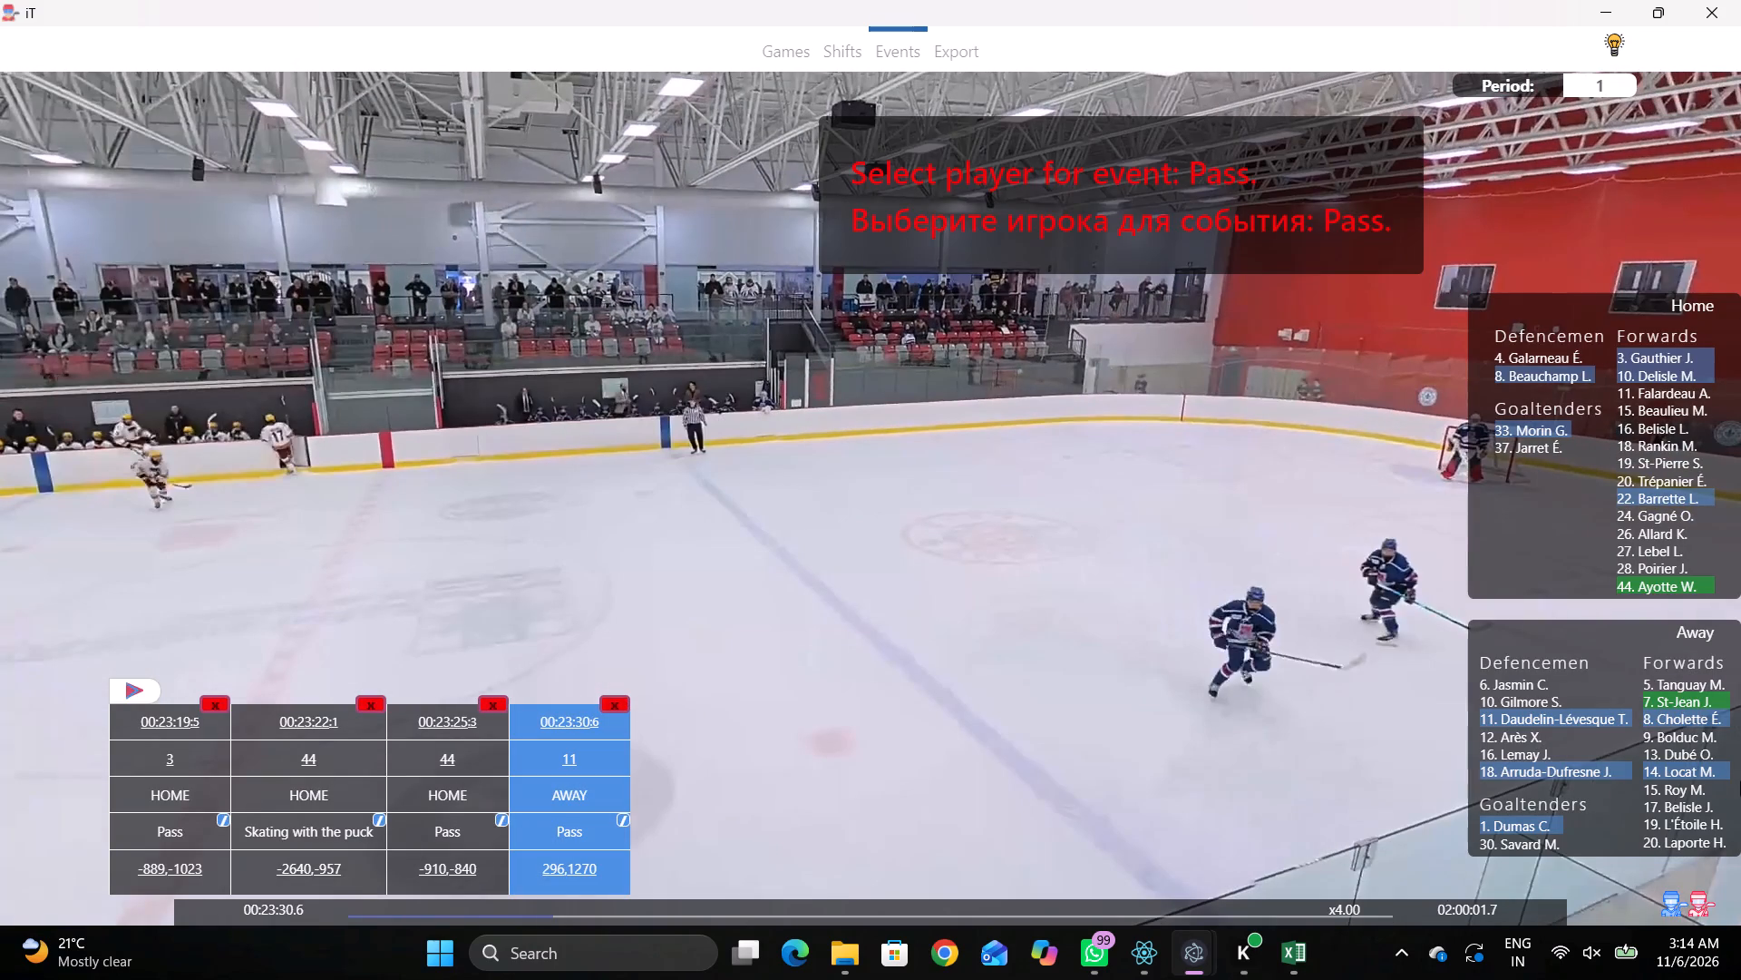
pyautogui.click(1676, 766)
# Tag Skating with the puck by home player 44 at 00:23:32:1, at about rink position 2463, 1137.
pyautogui.hotkey('shift', 'd')
pyautogui.press('space')
pyautogui.press('v')
pyautogui.press('space')
pyautogui.rightClick(1077, 455)
pyautogui.click(1217, 491)
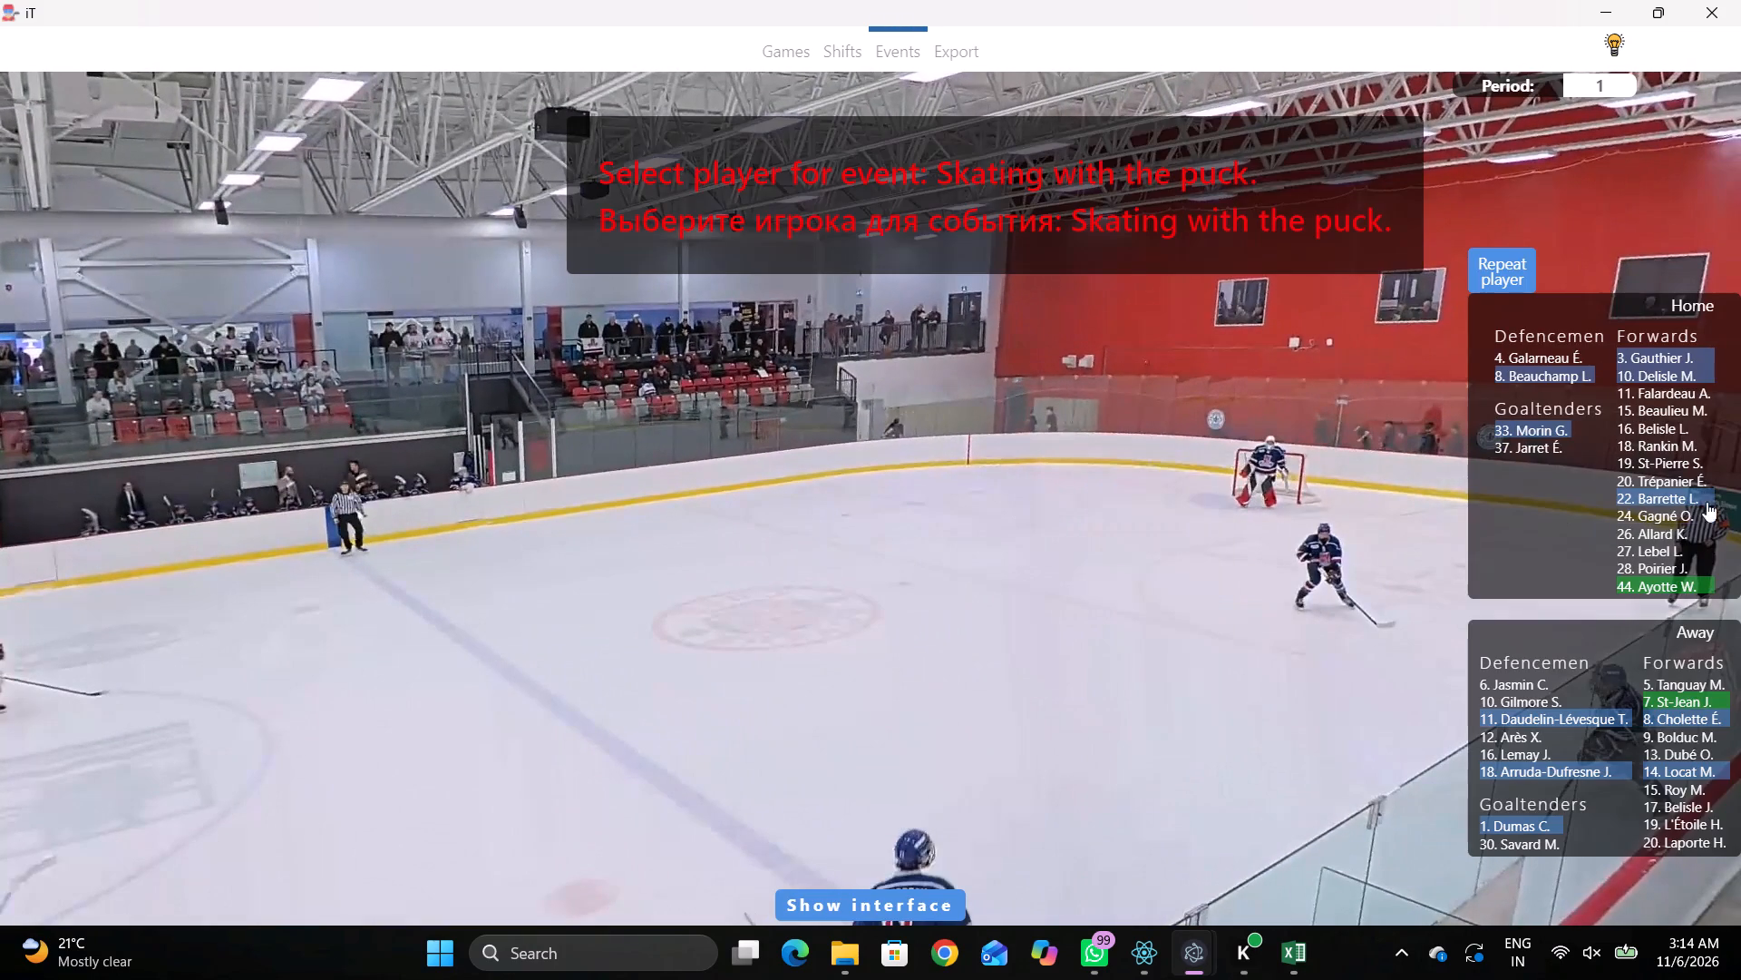
pyautogui.click(1639, 561)
pyautogui.click(1646, 568)
pyautogui.click(1654, 579)
pyautogui.click(1301, 524)
# Tag a Pass by home player 44 at 00:23:32:8, at about rink position 1440, 655.
pyautogui.press('space')
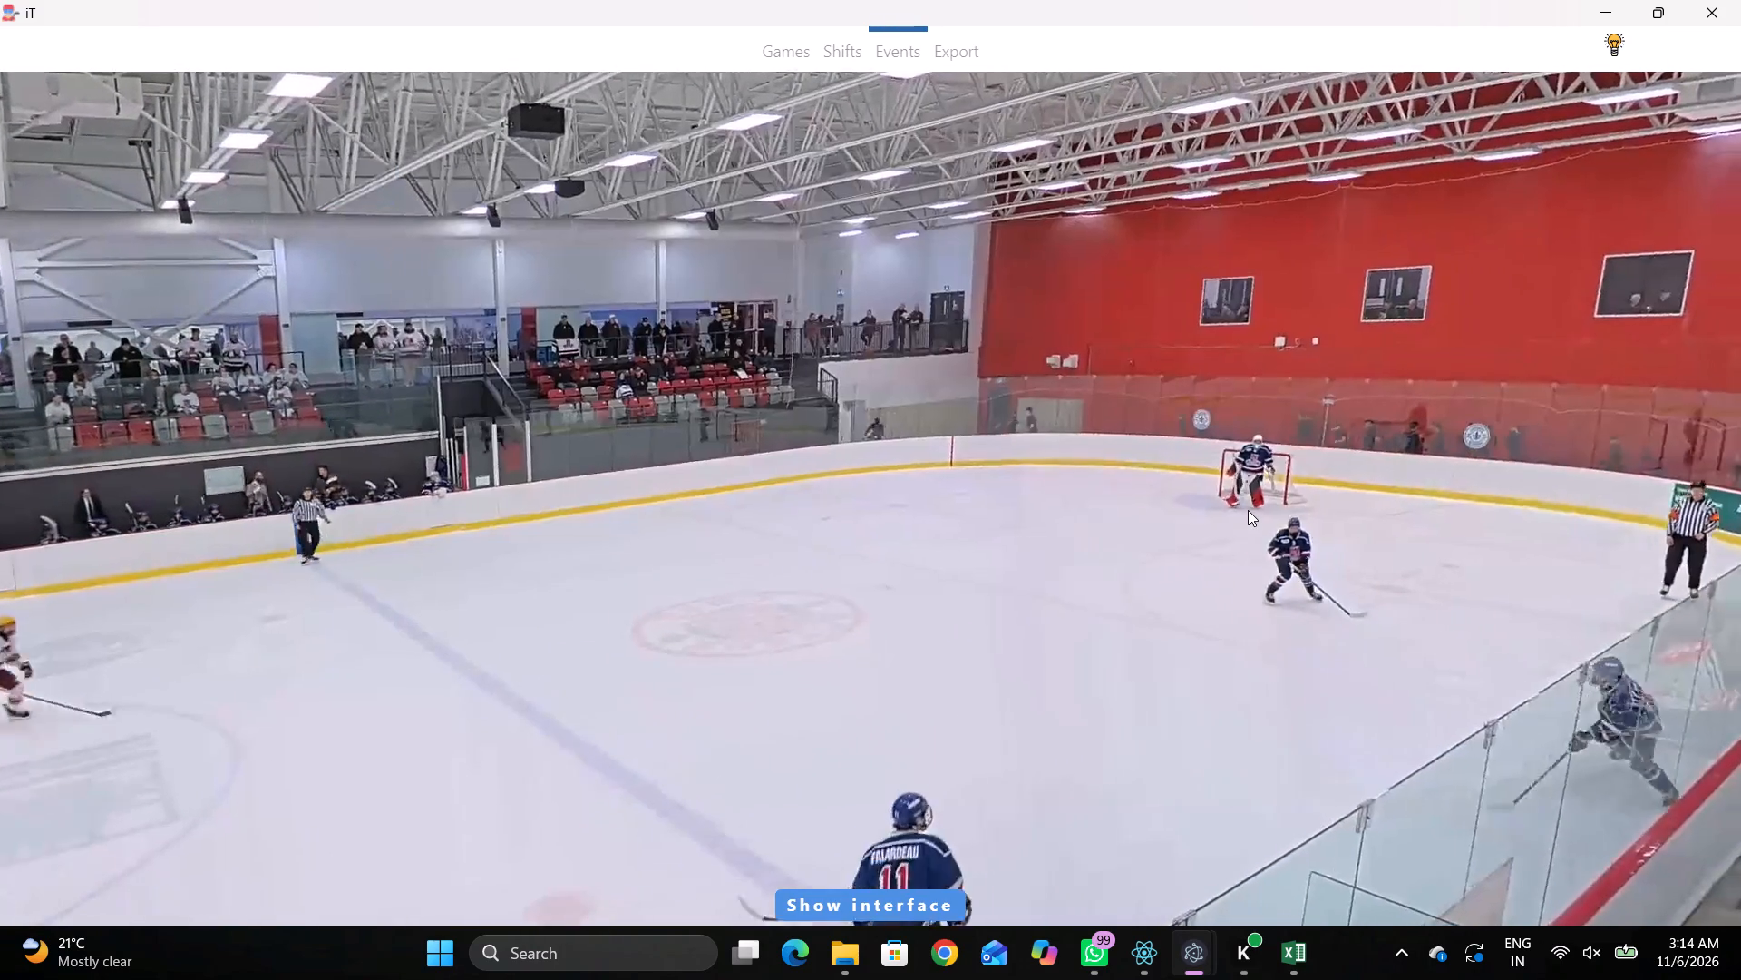
pyautogui.press('space')
pyautogui.press('space')
pyautogui.press('space')
pyautogui.press('space')
pyautogui.press('space')
pyautogui.press('q')
pyautogui.press('q')
pyautogui.press('q')
pyautogui.press('q')
pyautogui.press('q')
pyautogui.press('q')
pyautogui.press('q')
pyautogui.press('q')
pyautogui.press('q')
pyautogui.press('q')
pyautogui.press('q')
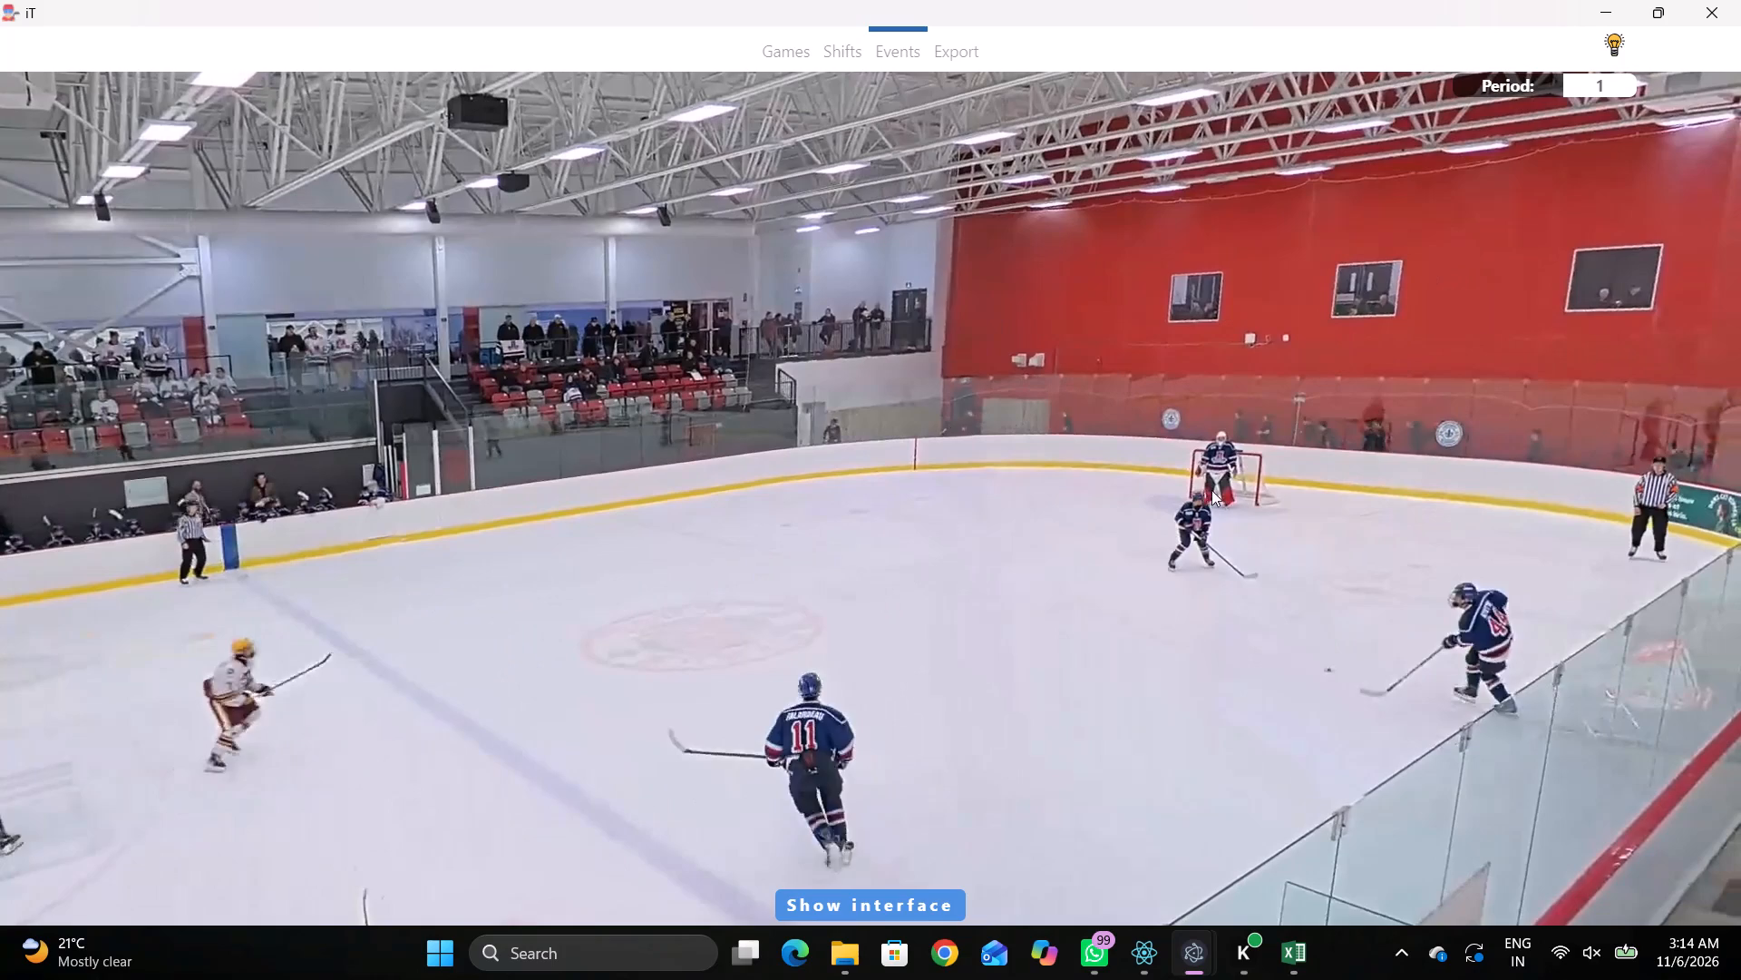
pyautogui.press('q')
pyautogui.rightClick(1223, 456)
pyautogui.click(1232, 454)
pyautogui.moveTo(1372, 317); pyautogui.dragTo(1327, 322, button='right')
pyautogui.click(1341, 325)
pyautogui.click(1497, 279)
pyautogui.click(1138, 453)
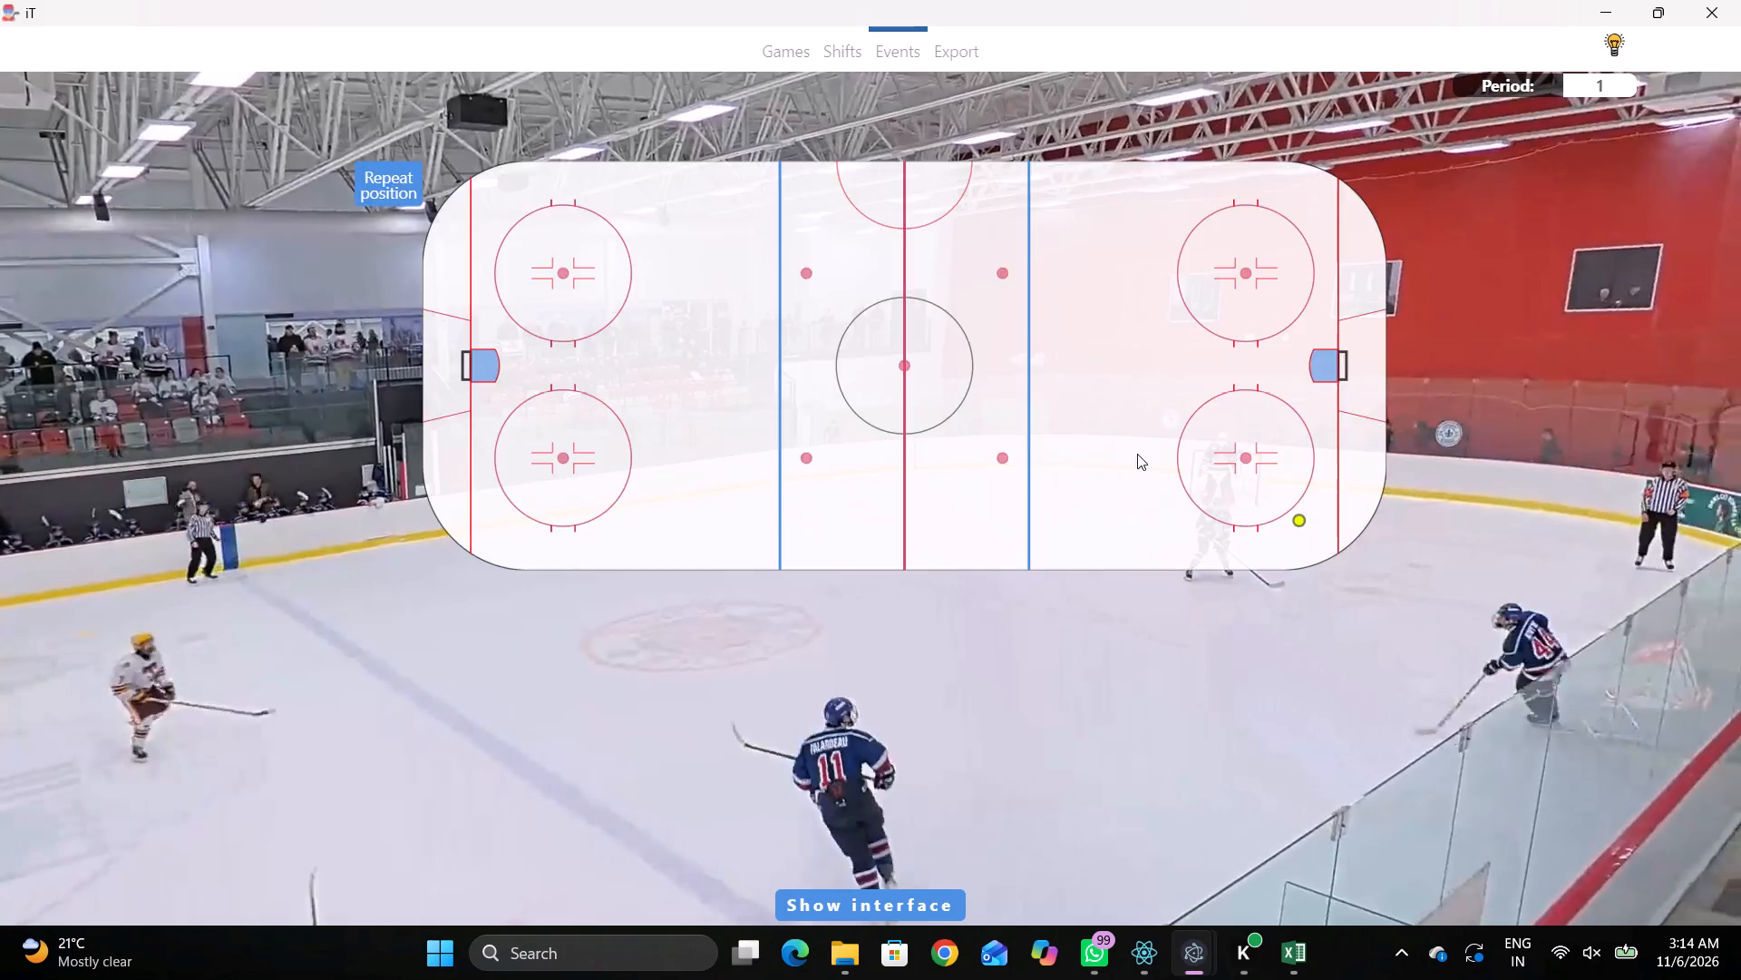
# Tag Skating with the puck by home player 8 at 00:23:34:1, at about rink position 1051, -616, and show the event list.
pyautogui.press('space')
pyautogui.press('space')
pyautogui.rightClick(1208, 398)
pyautogui.press('space')
pyautogui.press('space')
pyautogui.moveTo(1179, 402); pyautogui.dragTo(1169, 408, button='right')
pyautogui.click(1263, 440)
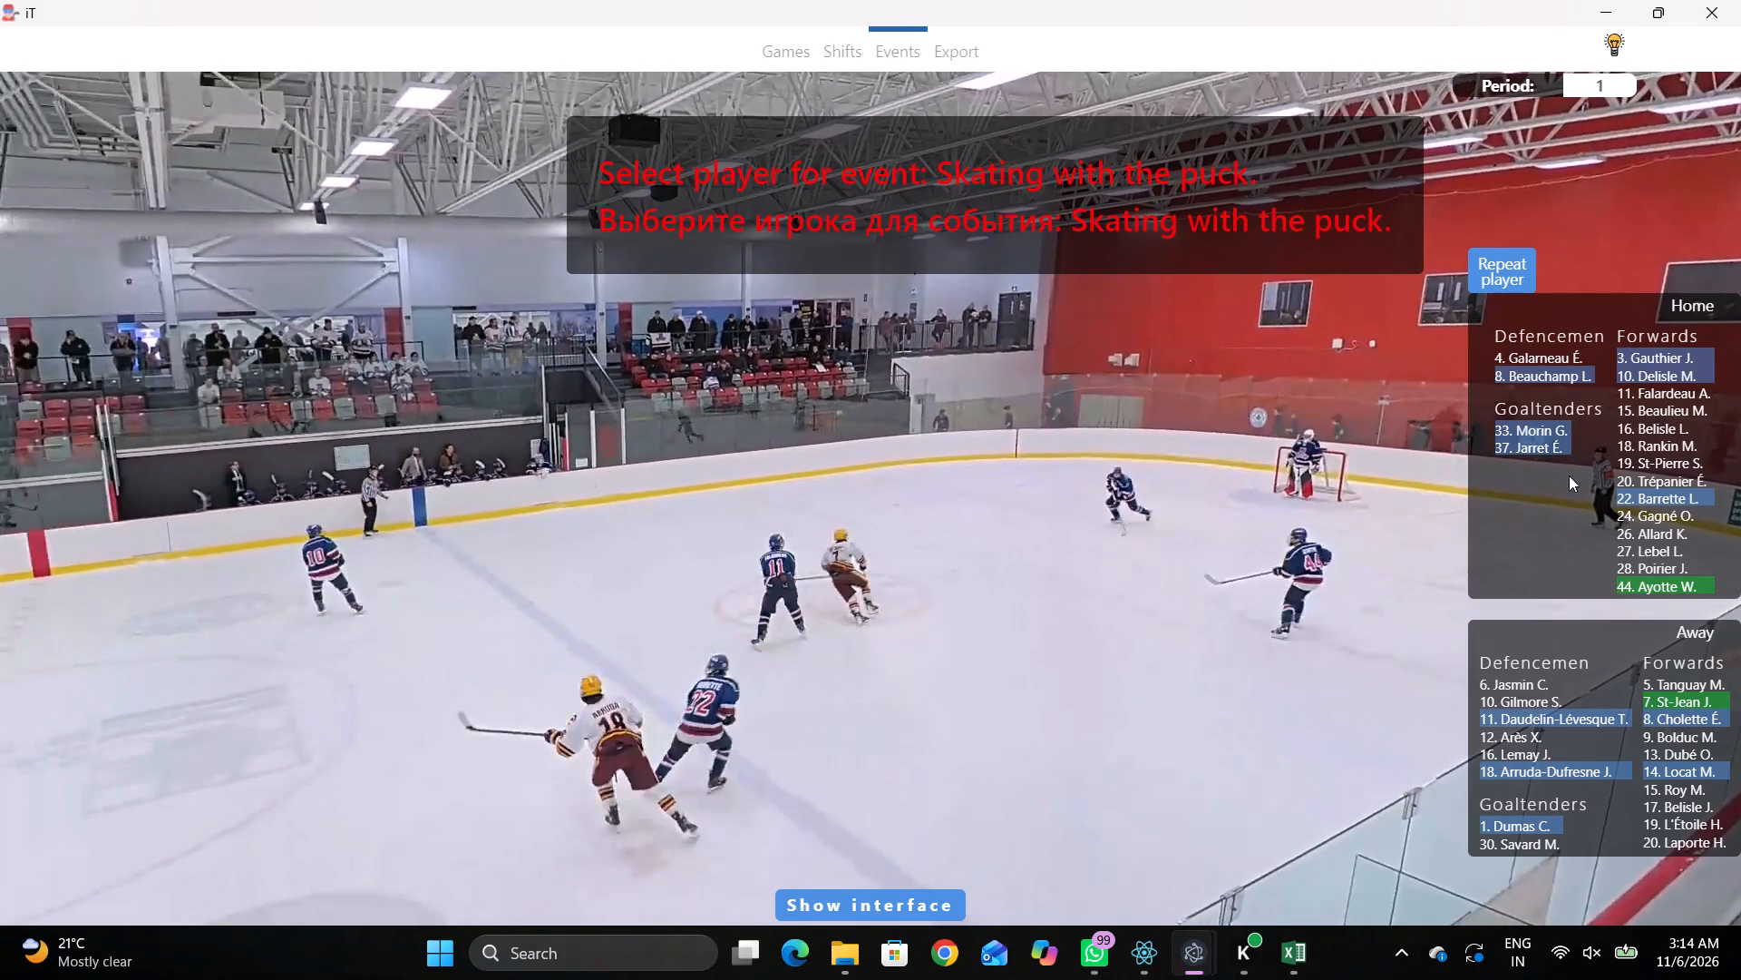
pyautogui.click(1535, 376)
pyautogui.click(1074, 282)
pyautogui.hotkey('shift', 'd')
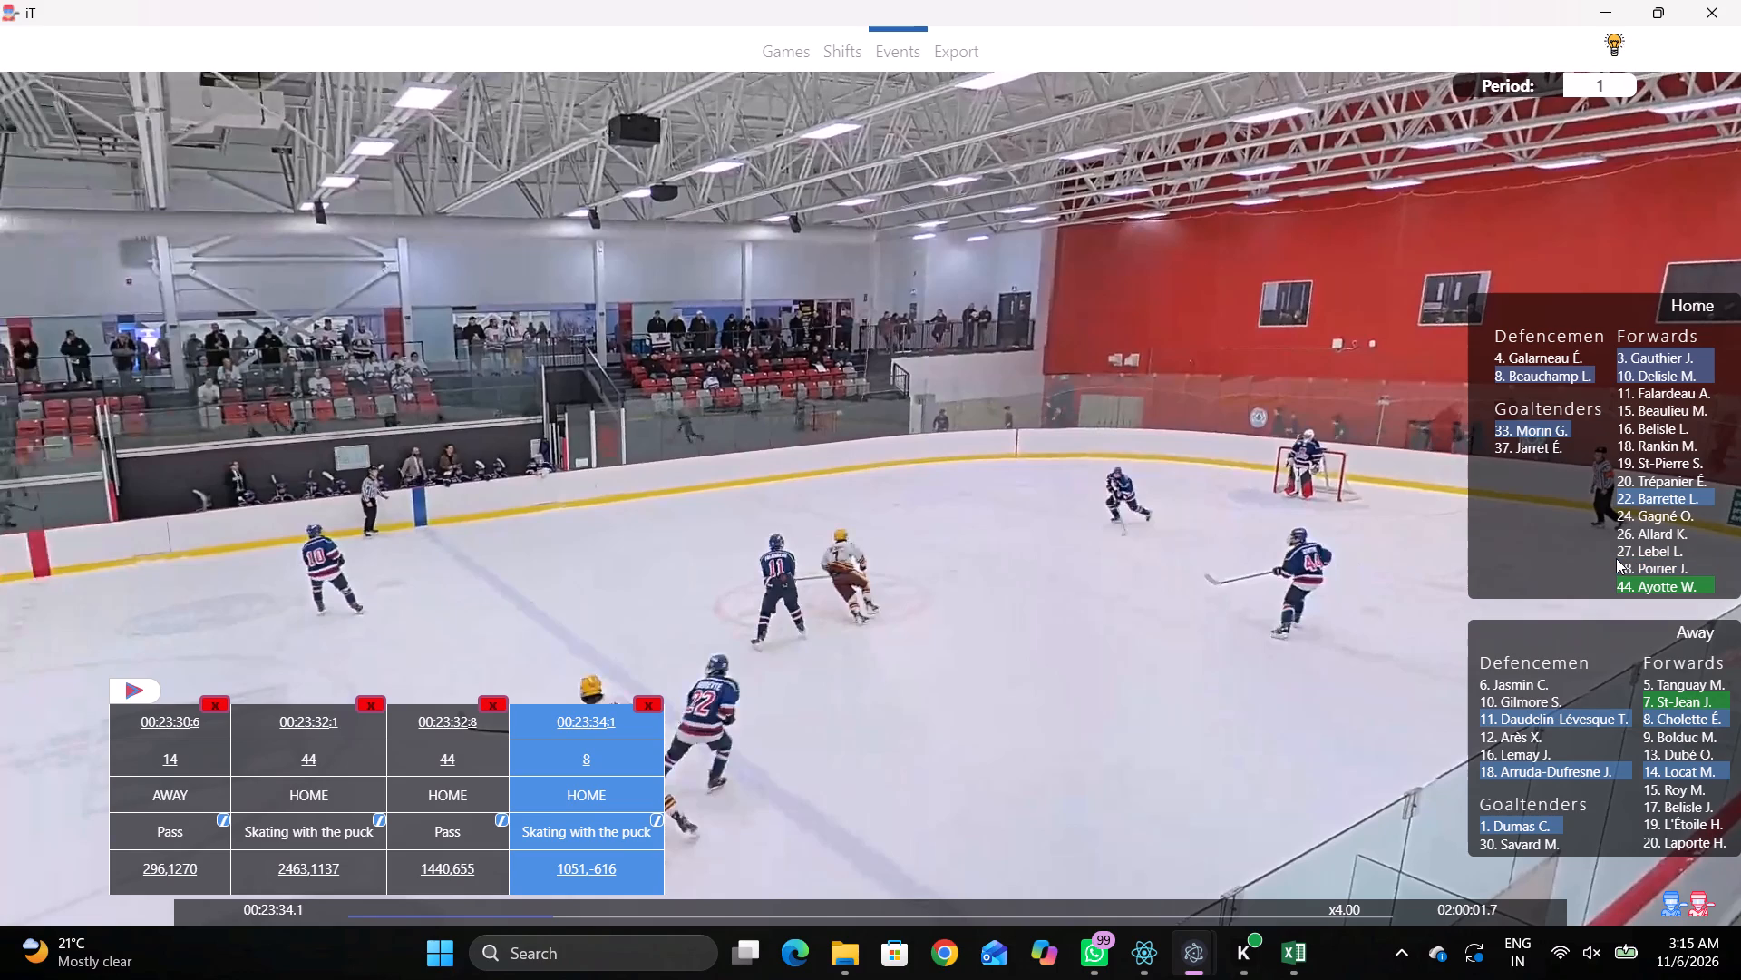
# Examine the footage after 00:23:34:1 to identify the home players on the ice, and go back to that event.
pyautogui.write('DDD')
pyautogui.press('space')
pyautogui.press('space')
pyautogui.press('space')
pyautogui.press('space')
pyautogui.press('space')
pyautogui.press('space')
pyautogui.press('space')
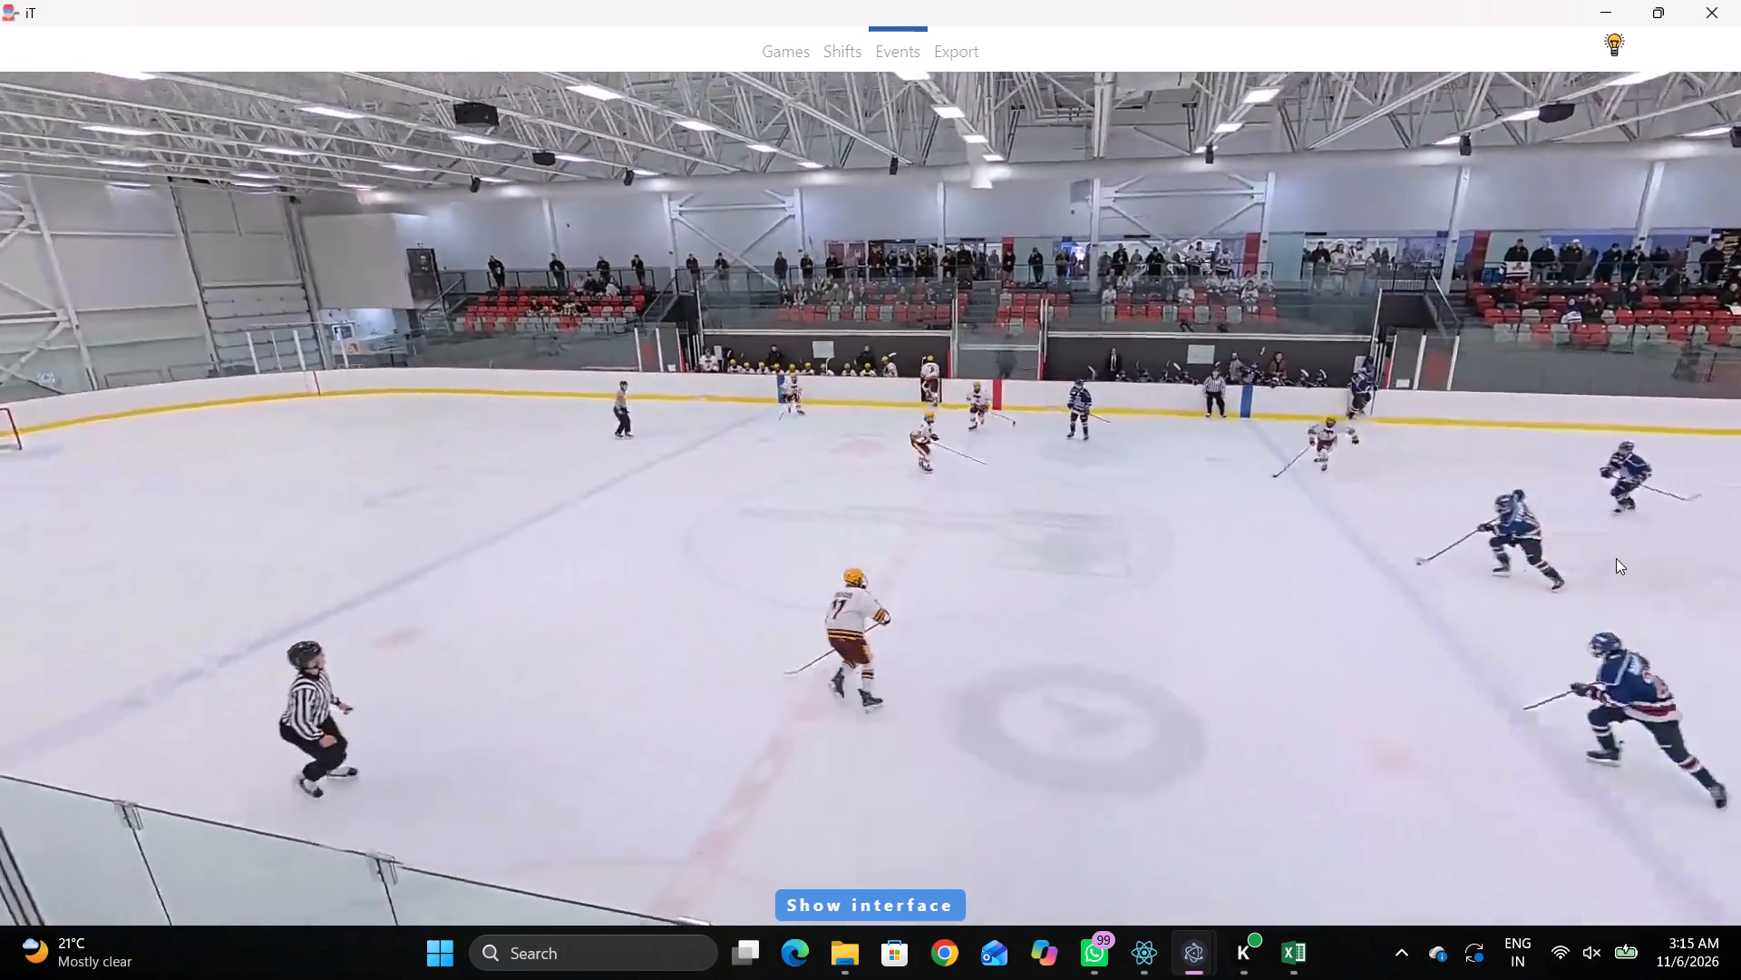
pyautogui.press('space')
pyautogui.press('space')
pyautogui.press('space')
pyautogui.write('qqq')
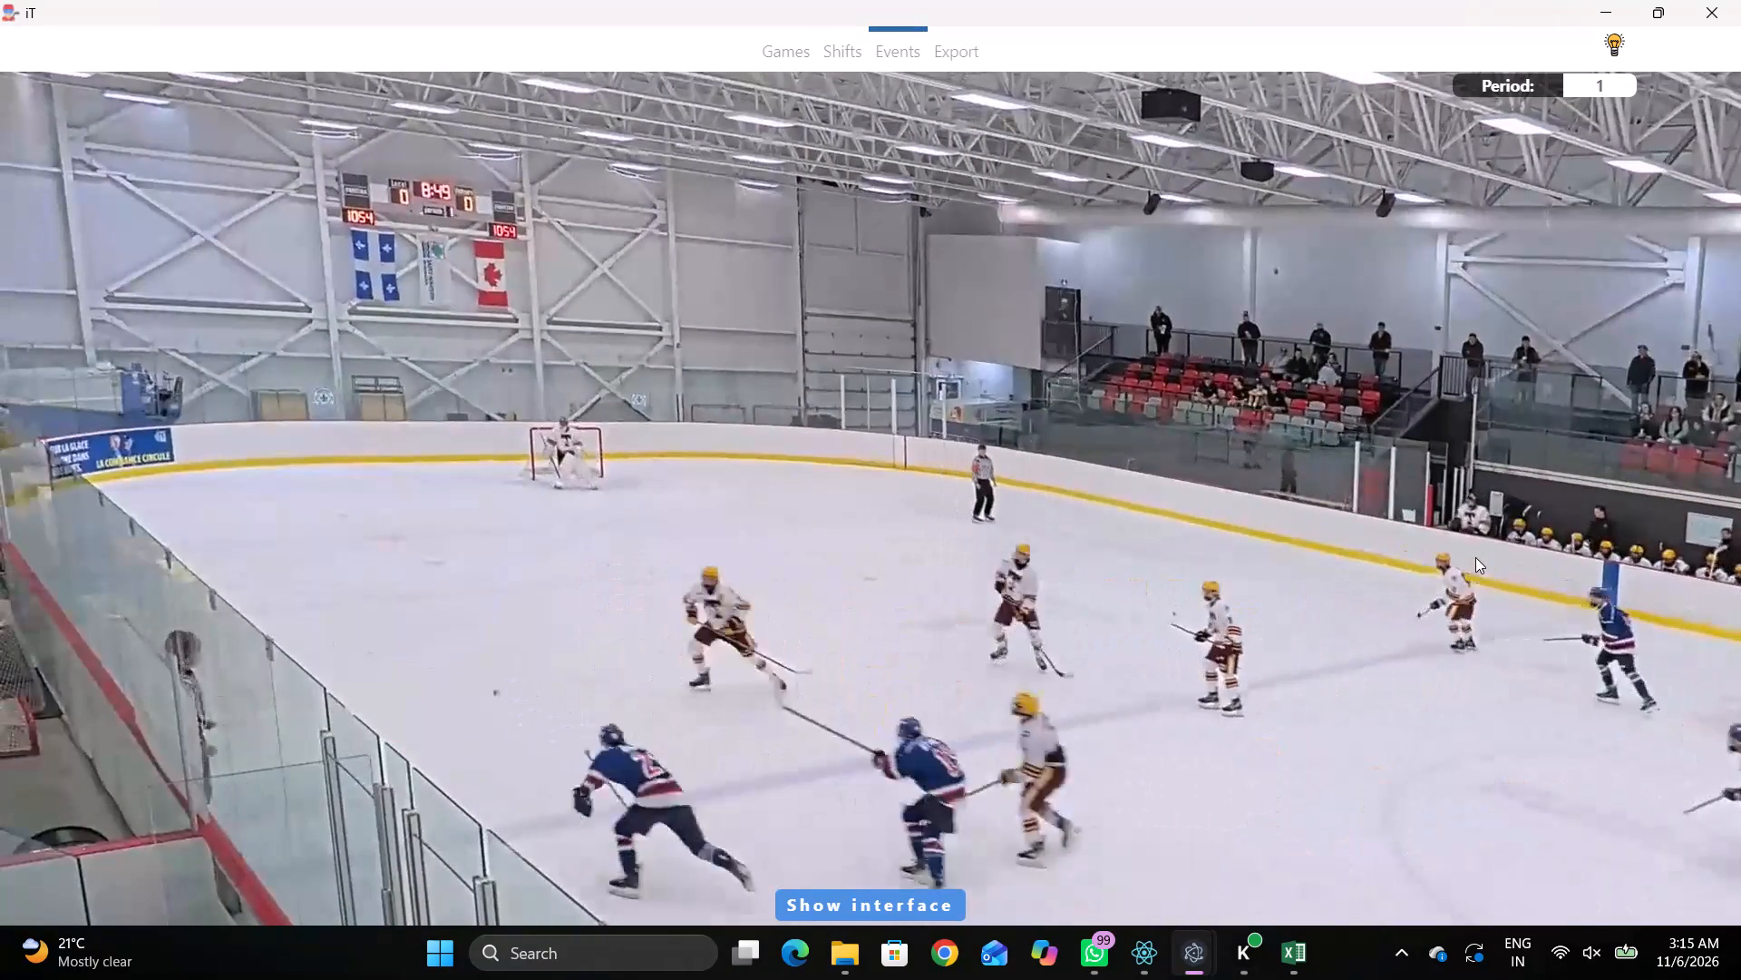
pyautogui.press('space')
pyautogui.press('space')
pyautogui.press('space')
pyautogui.press('space')
pyautogui.hotkey('shift', 'd')
pyautogui.click(522, 737)
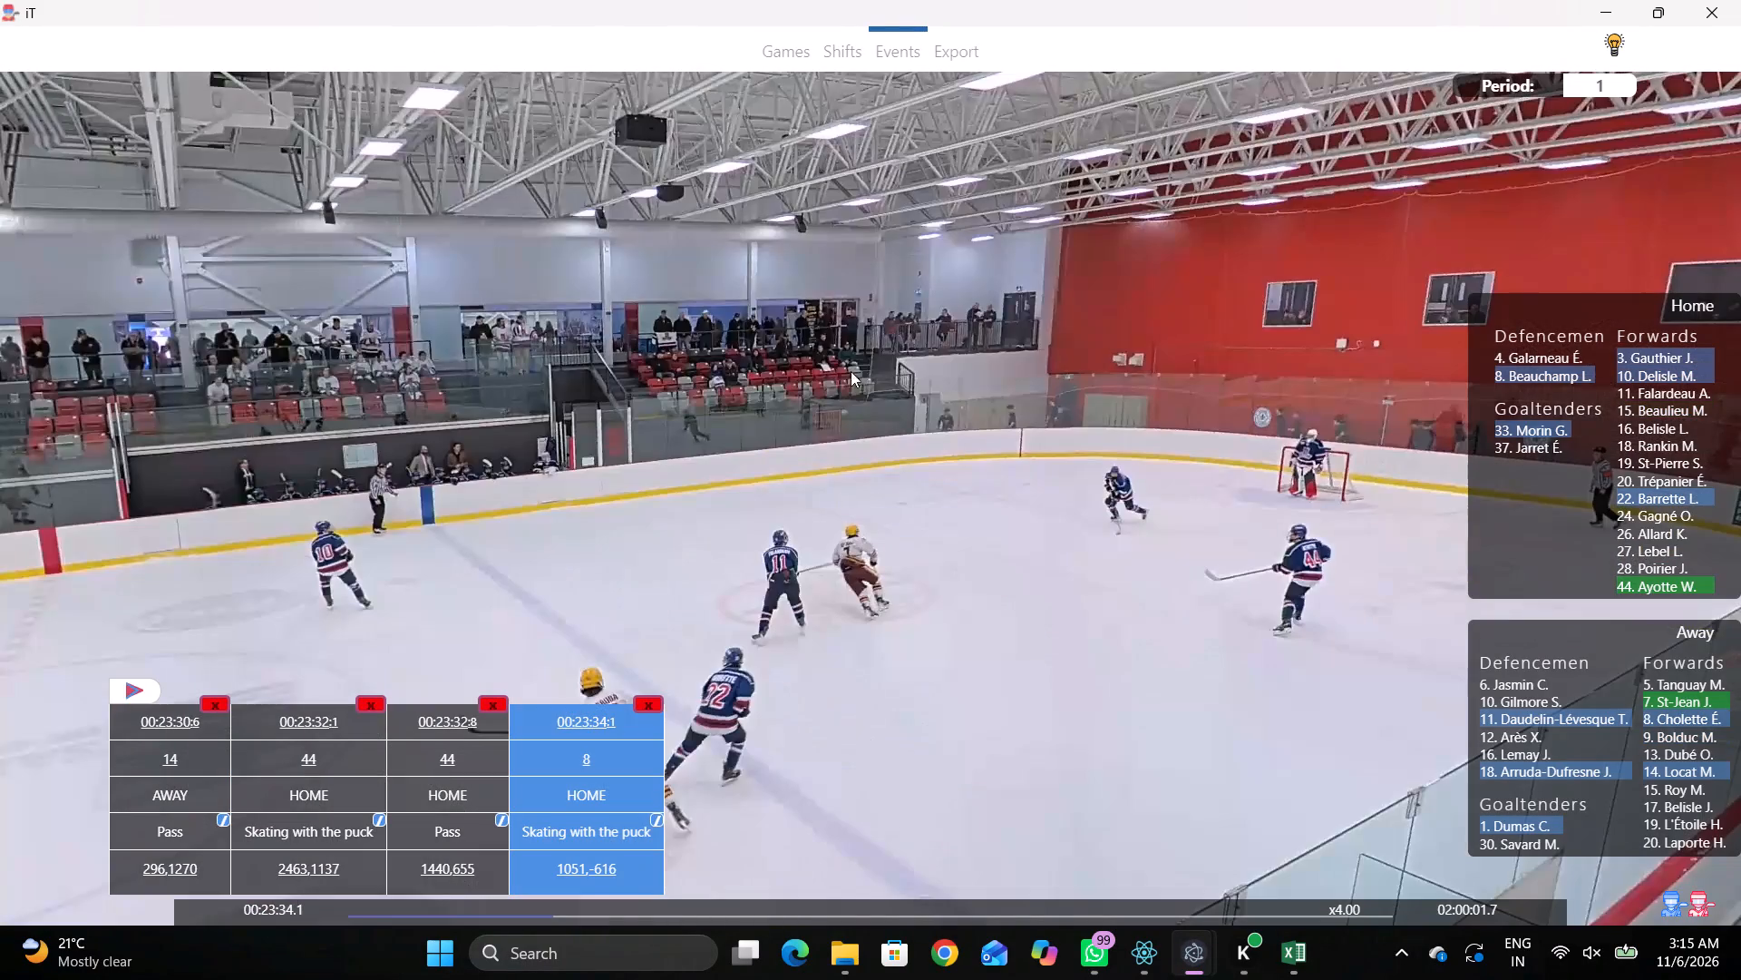
# Set the first defenceman of the home shift at 00:22:58:5 to player 11 and open the player choice of the 00:23:34:1 event.
pyautogui.click(853, 69)
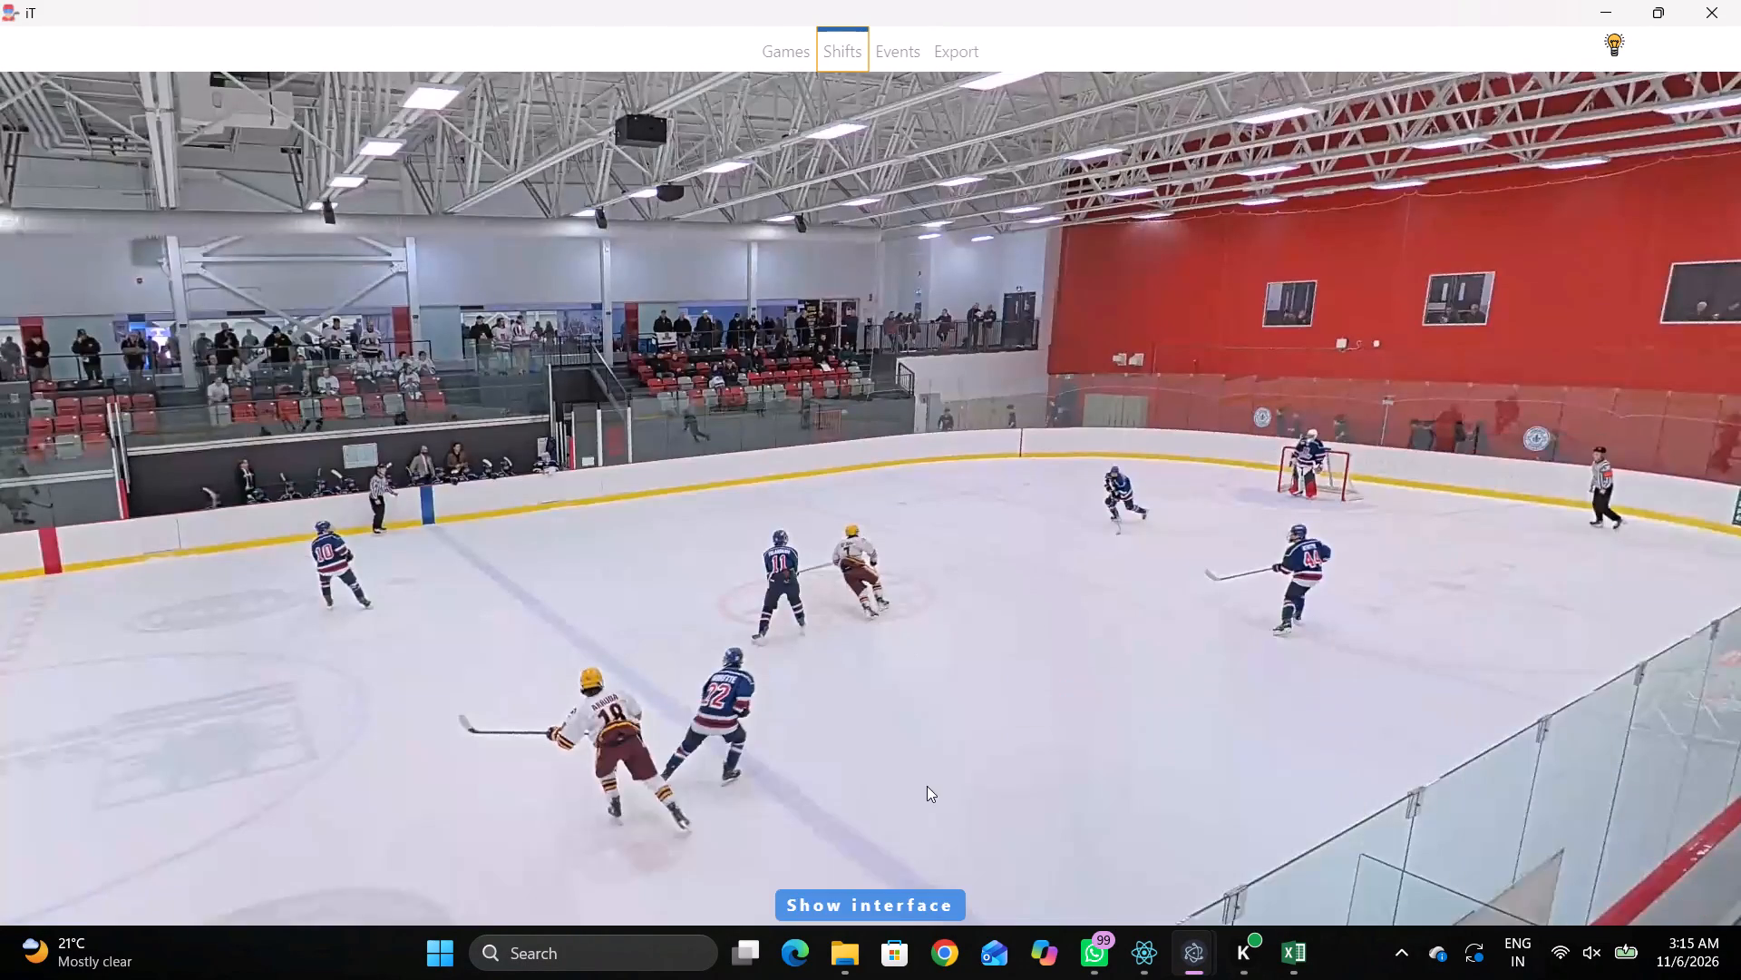
pyautogui.hotkey('shift', 'd')
pyautogui.hotkey('shift', 'd')
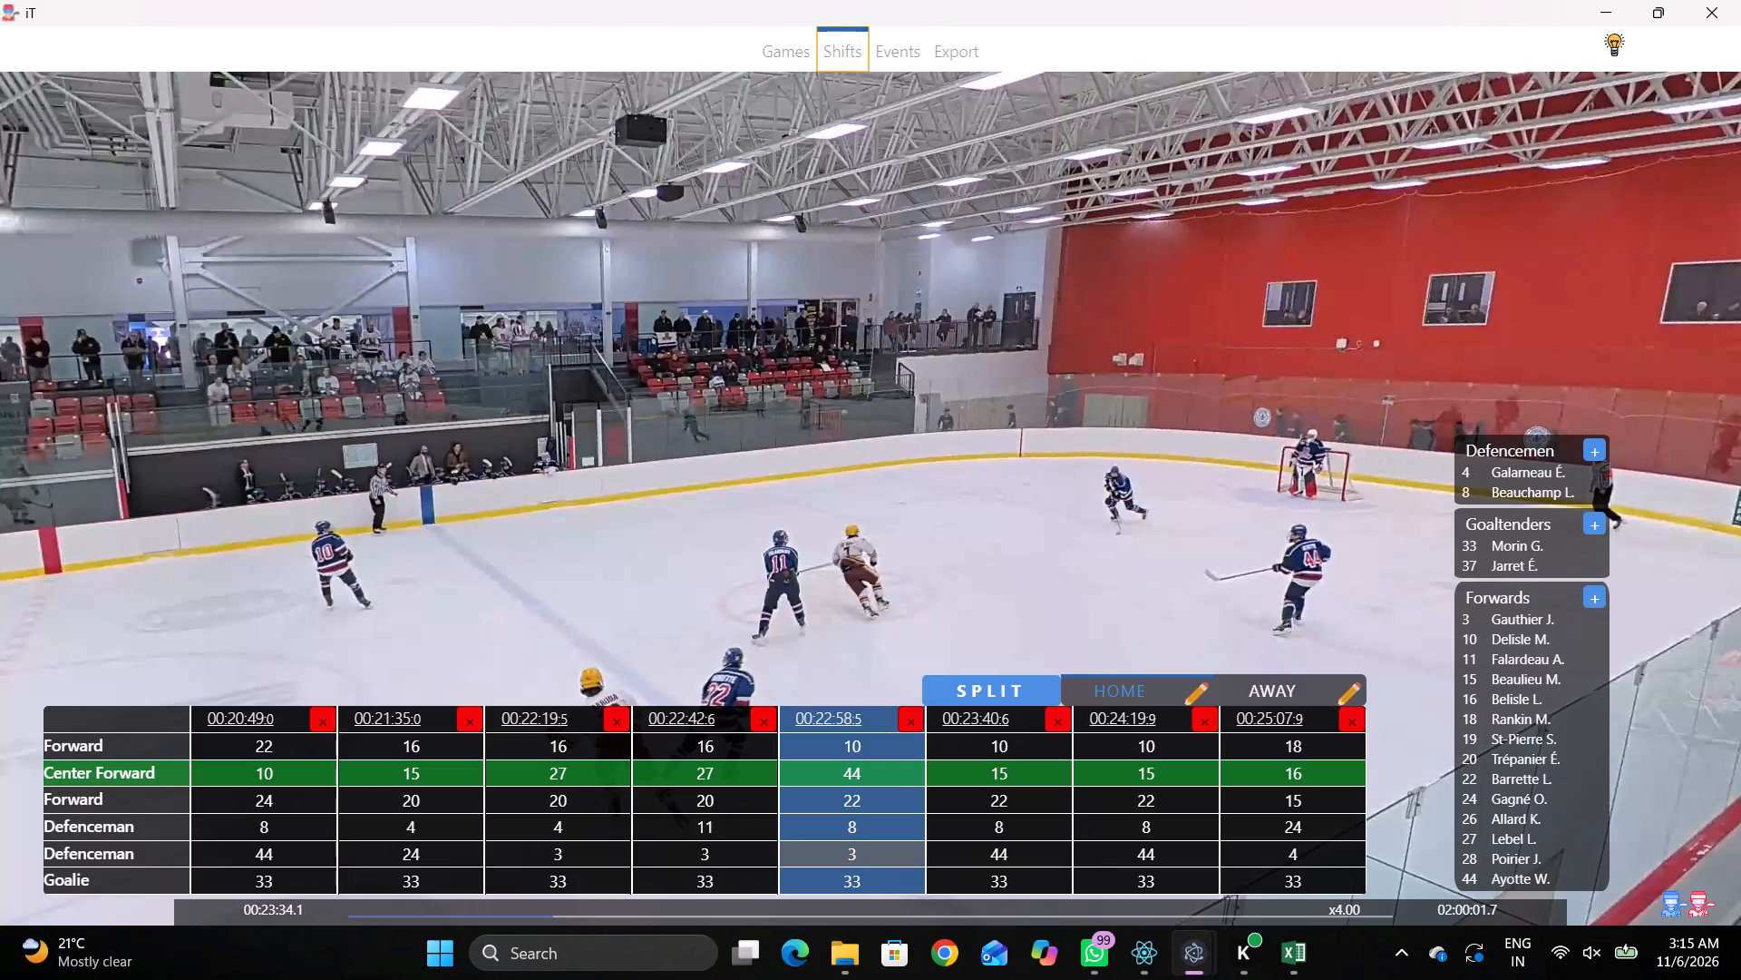
pyautogui.click(868, 843)
pyautogui.click(871, 838)
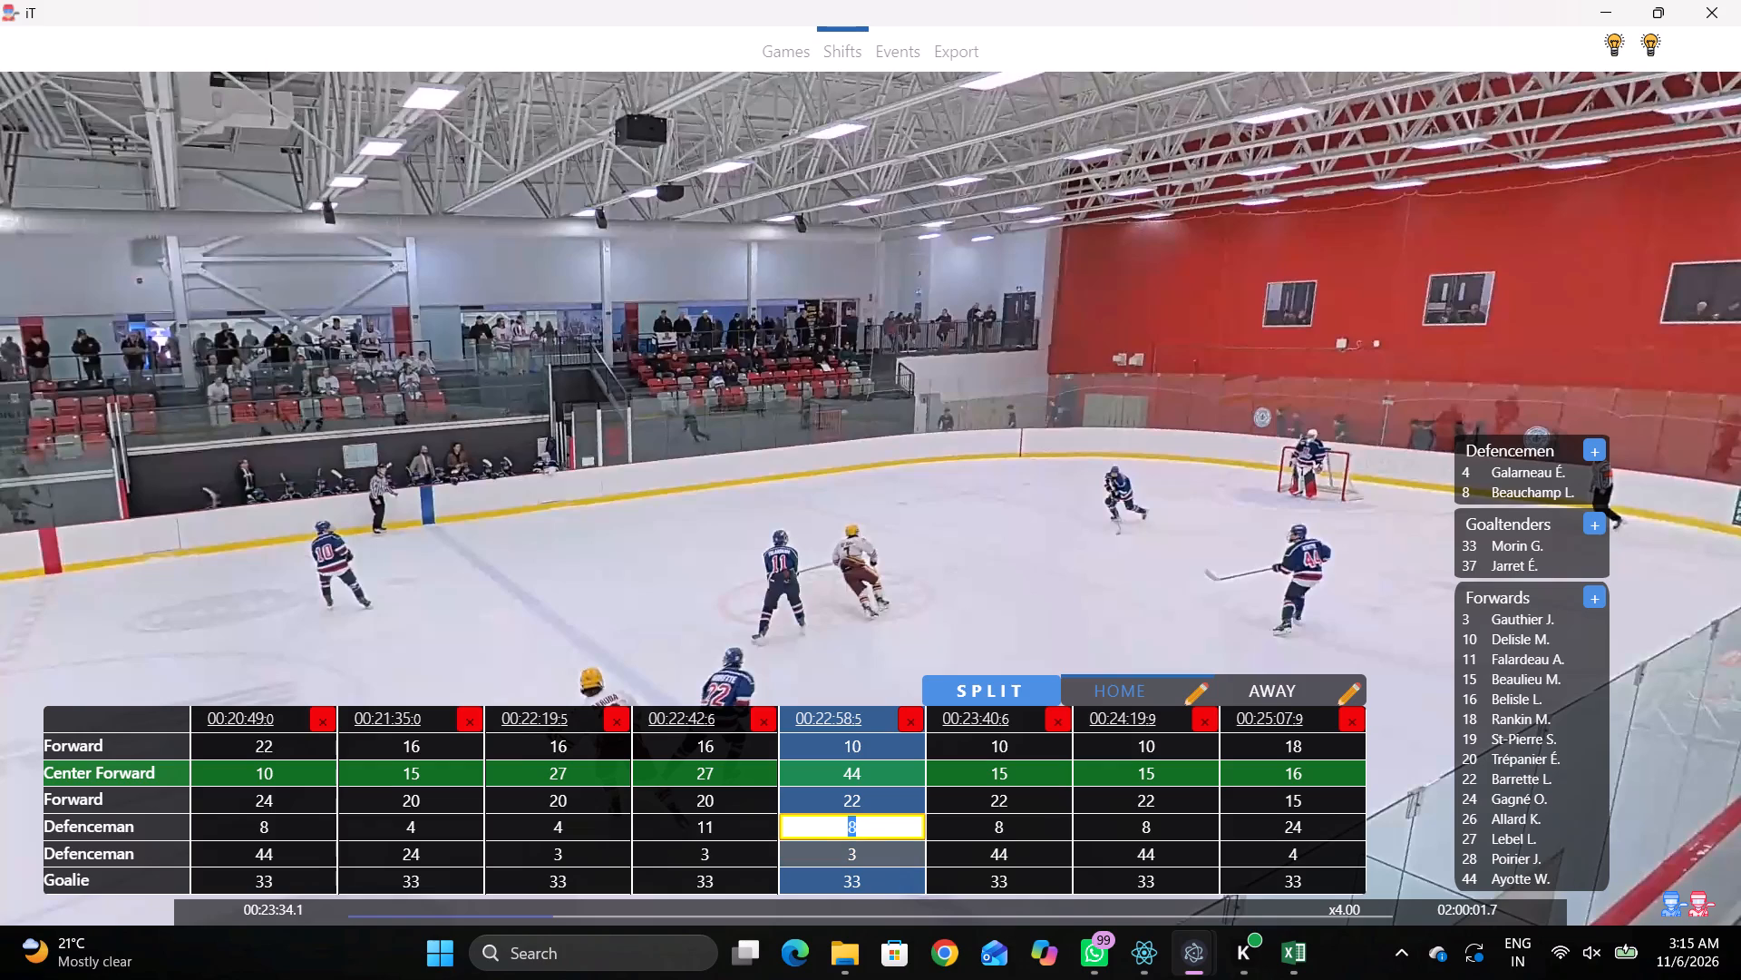
pyautogui.press('1')
pyautogui.press('1')
pyautogui.click(864, 857)
pyautogui.click(599, 758)
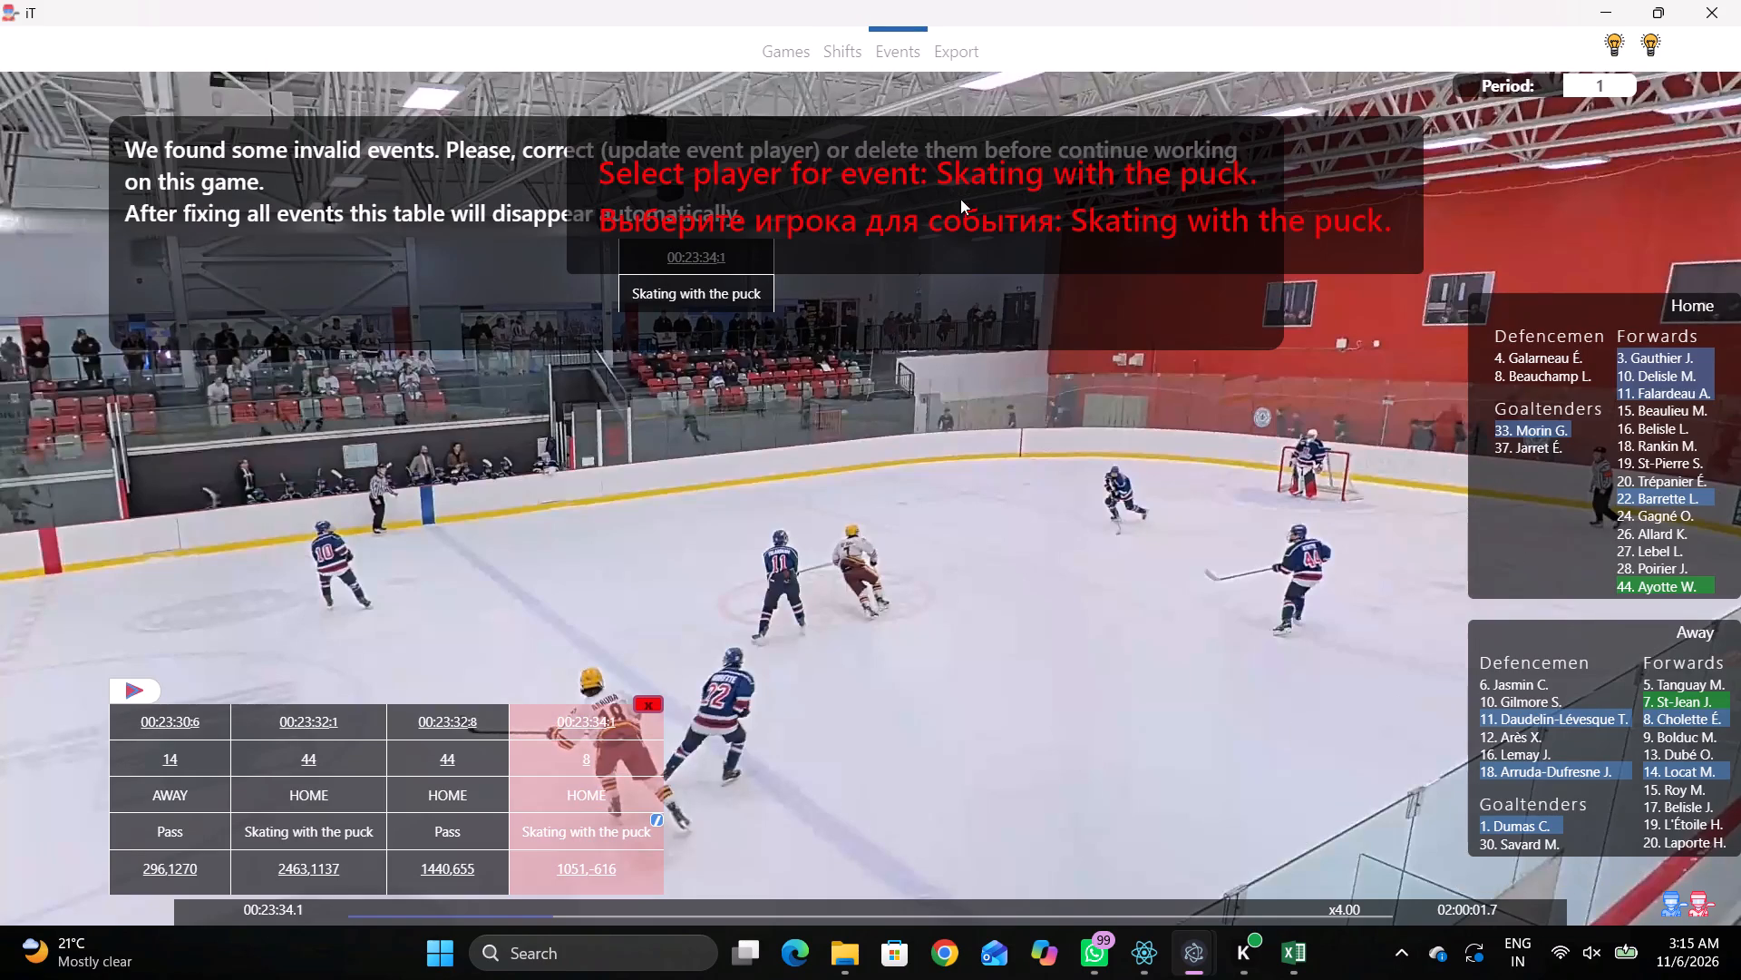
# Set the second defenceman of the home shift at 00:22:58:5 to player 19 and reopen the player choice of the 00:23:34:1 event.
pyautogui.click(859, 59)
pyautogui.click(881, 845)
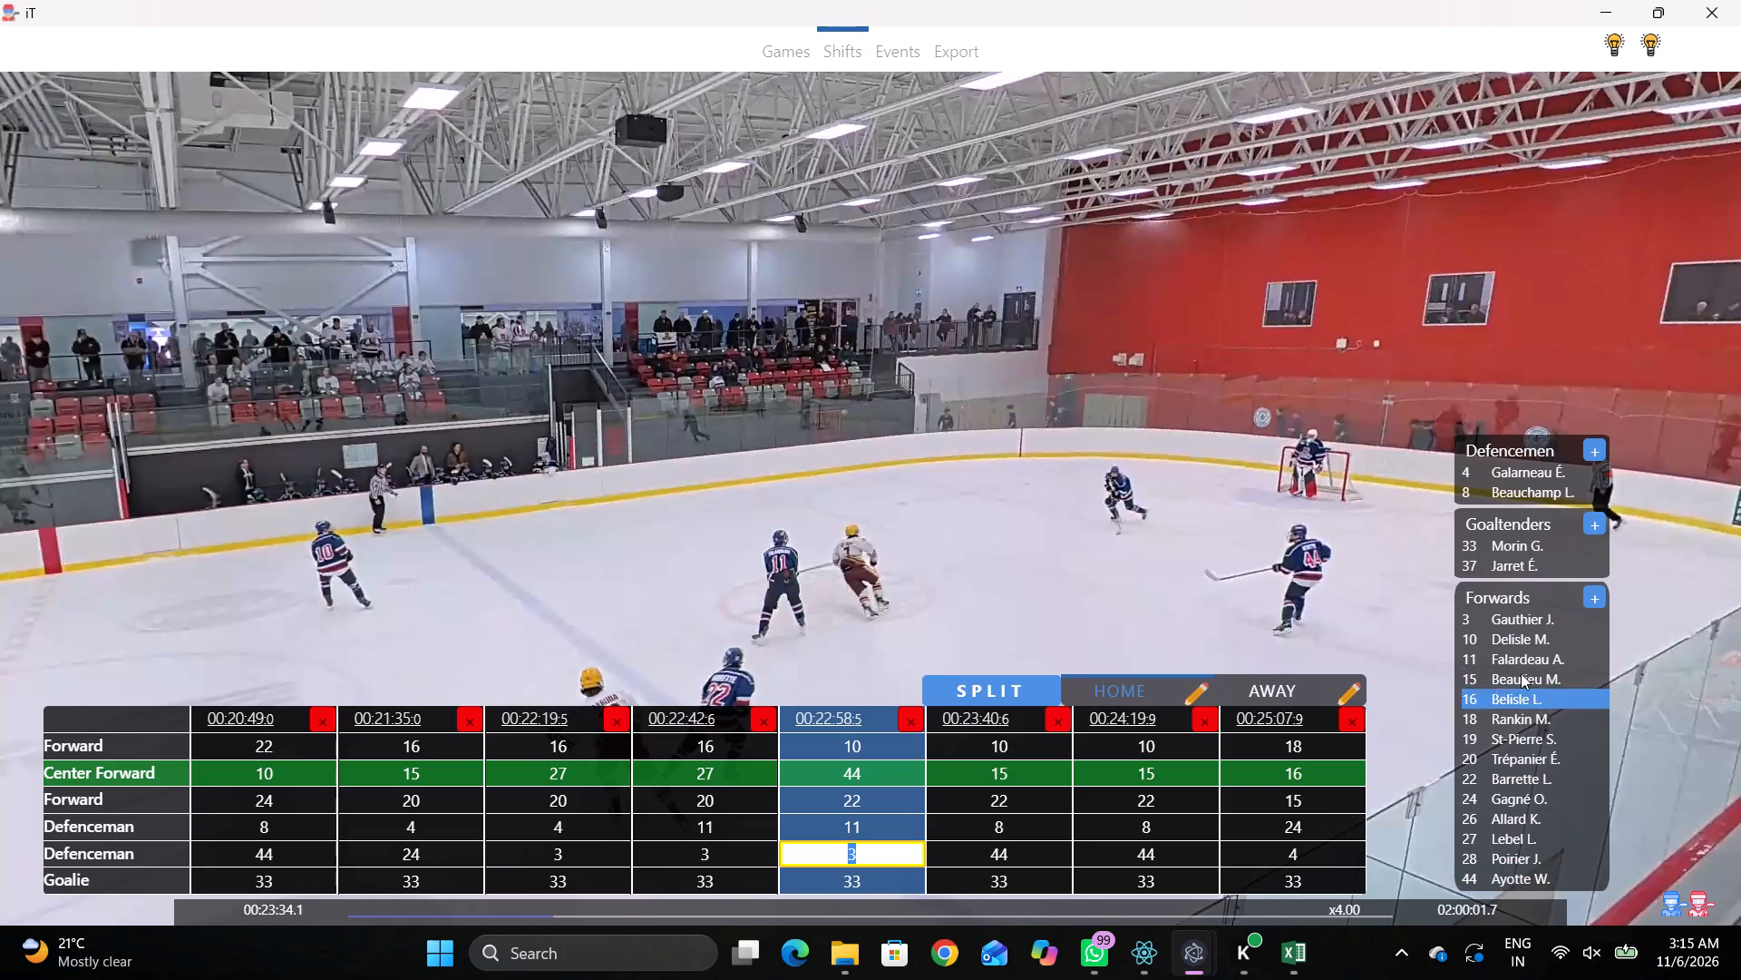
pyautogui.click(1487, 728)
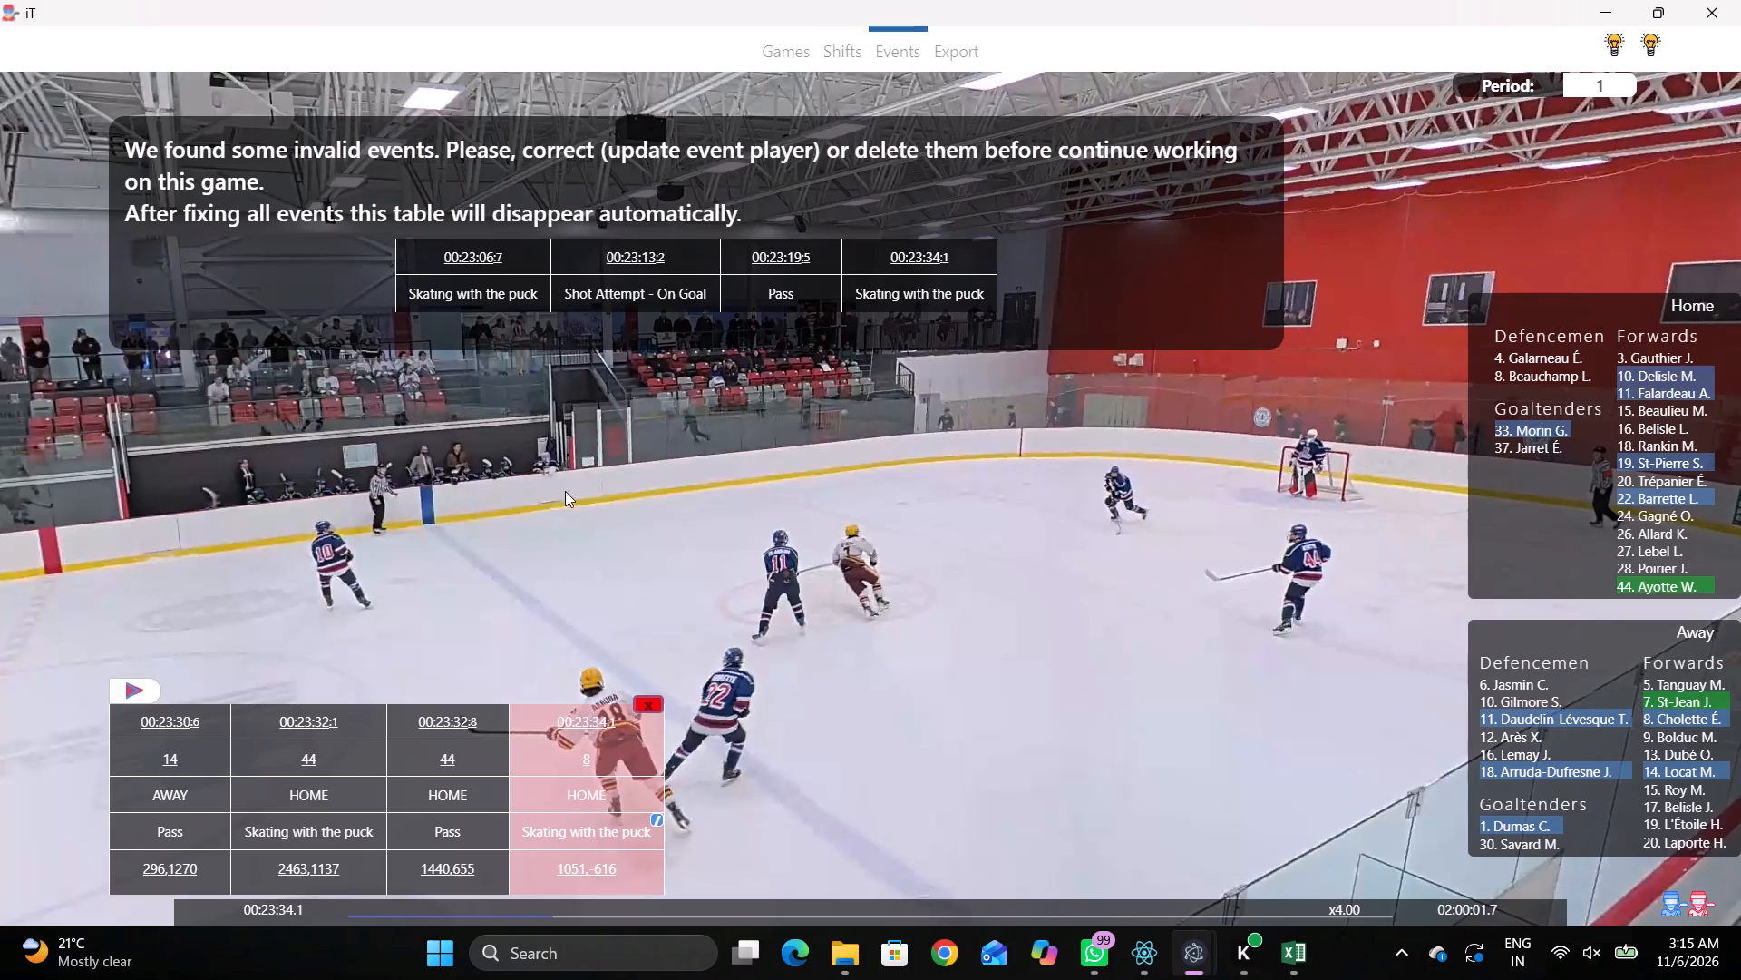
pyautogui.click(588, 775)
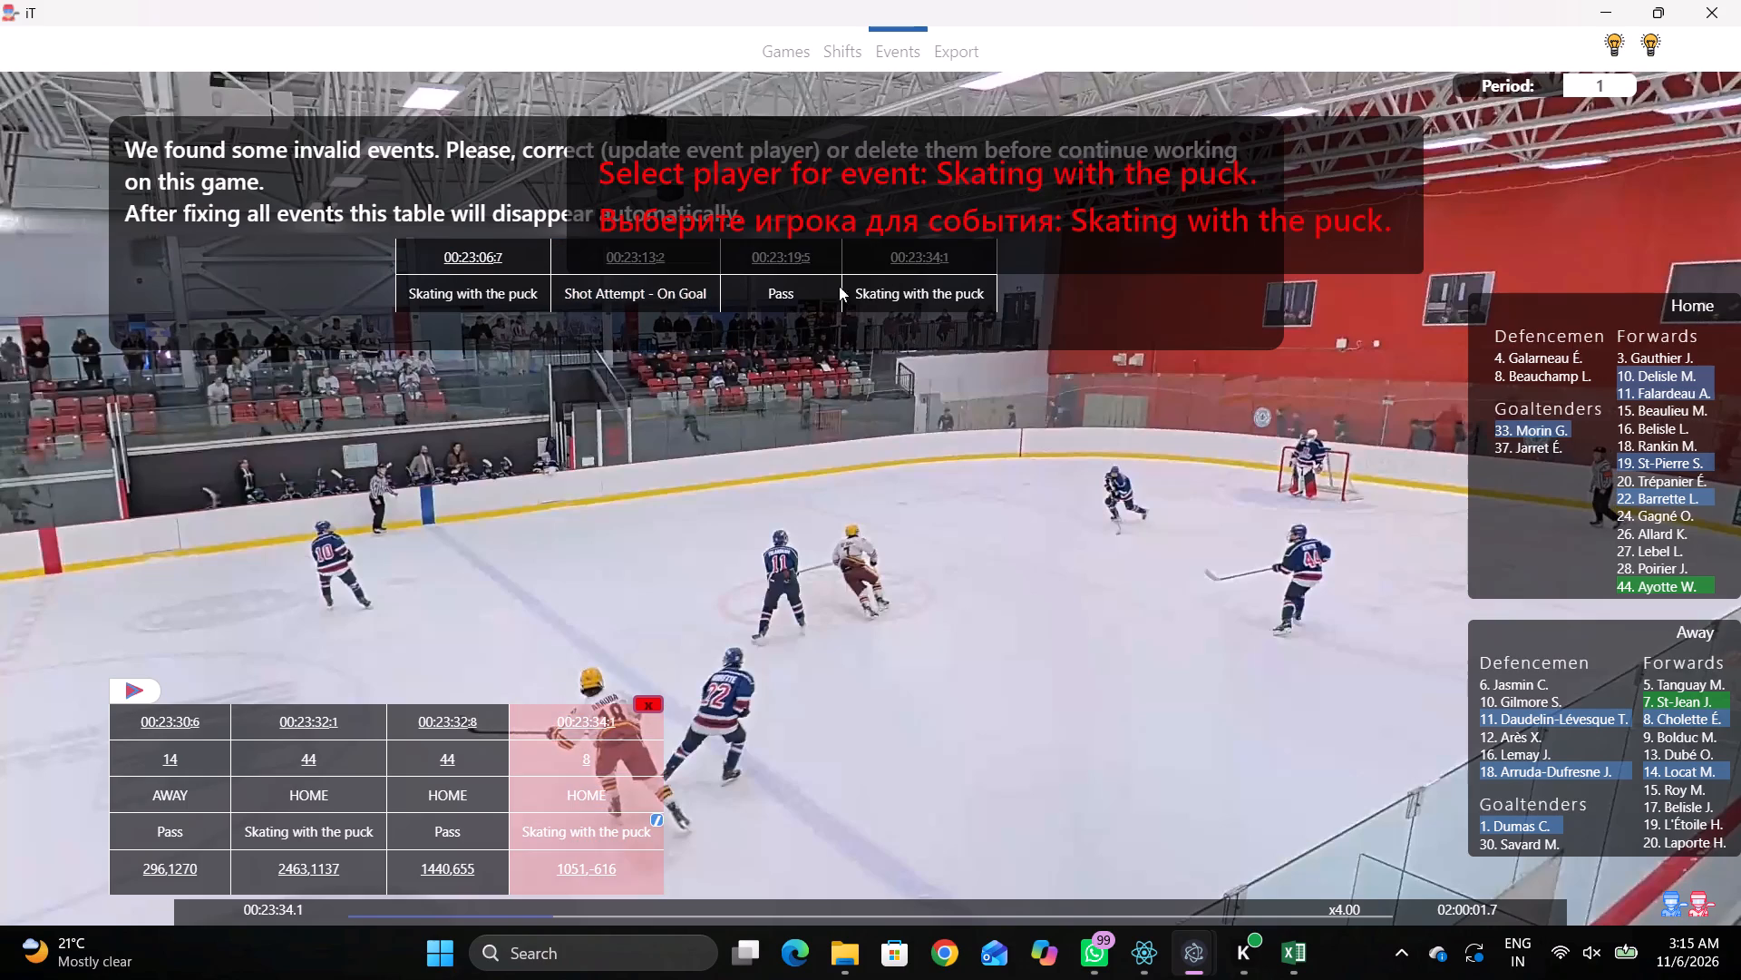
# Set the second defenceman of the home shift at 00:22:58:5 to player 3.
pyautogui.click(839, 56)
pyautogui.click(860, 857)
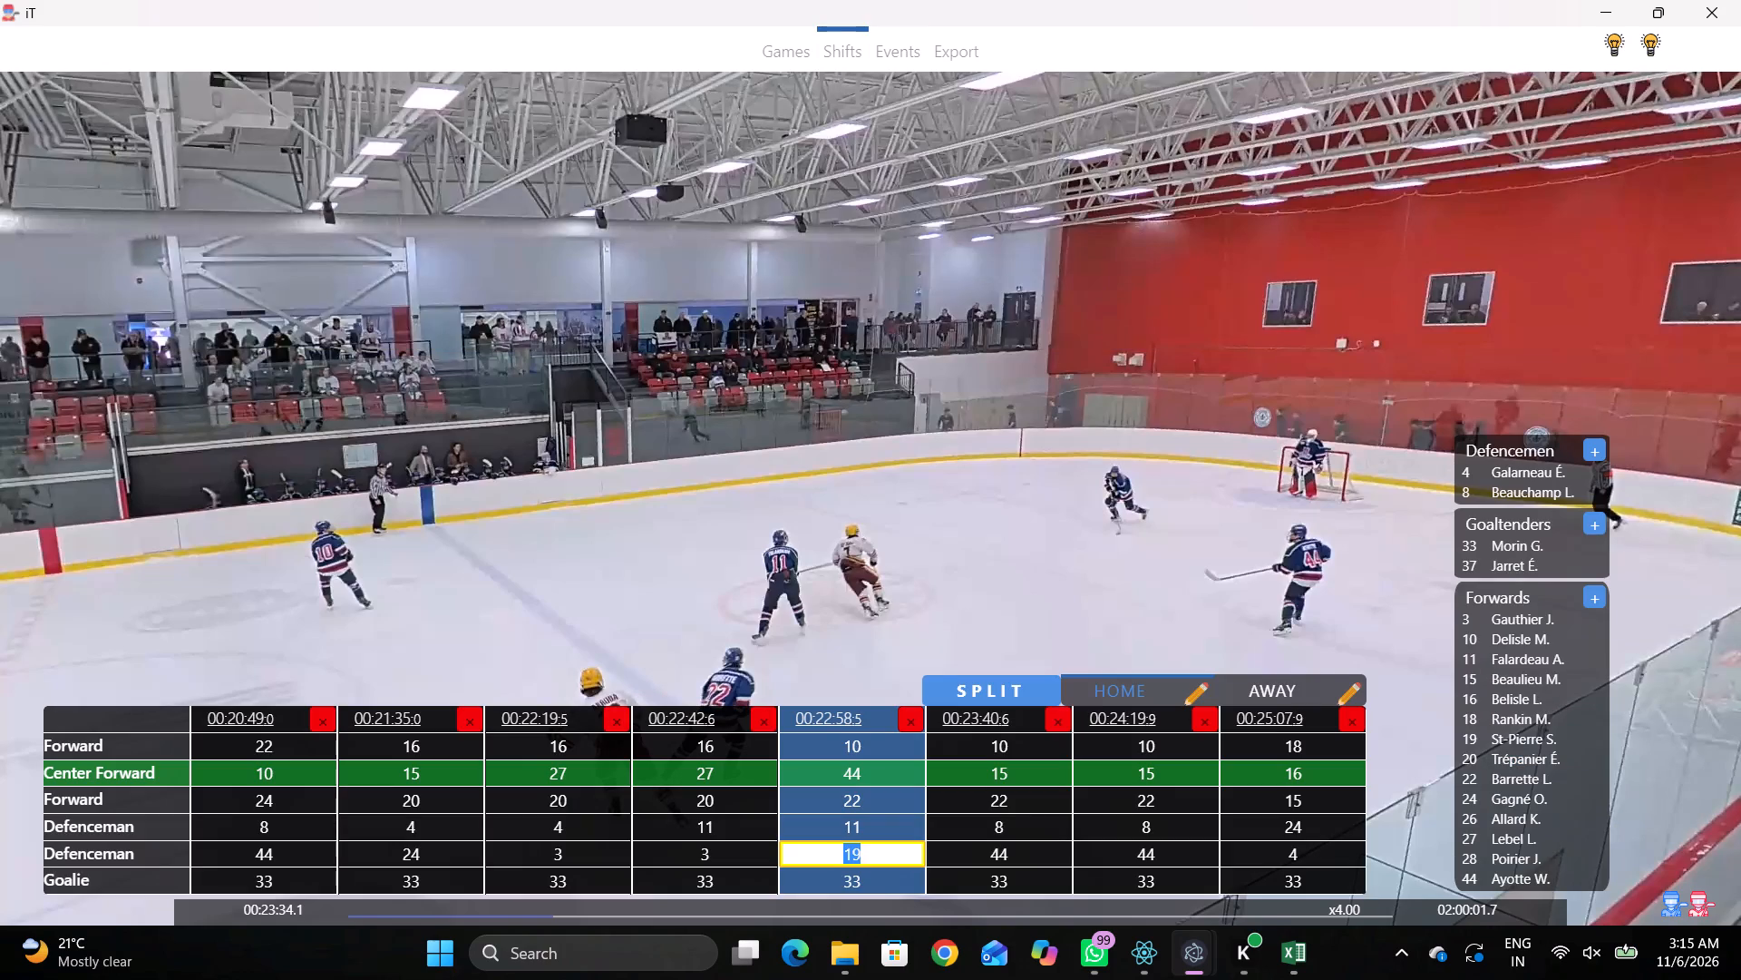
pyautogui.press('3')
pyautogui.click(860, 534)
# Go back in the footage to 00:23:23:5 and split the home shift there.
pyautogui.press('q')
pyautogui.press('q')
pyautogui.press('q')
pyautogui.press('q')
pyautogui.press('q')
pyautogui.press('q')
pyautogui.press('q')
pyautogui.press('q')
pyautogui.press('q')
pyautogui.press('q')
pyautogui.press('q')
pyautogui.press('q')
pyautogui.press('q')
pyautogui.press('q')
pyautogui.press('q')
pyautogui.press('q')
pyautogui.press('q')
pyautogui.press('q')
pyautogui.press('q')
pyautogui.press('q')
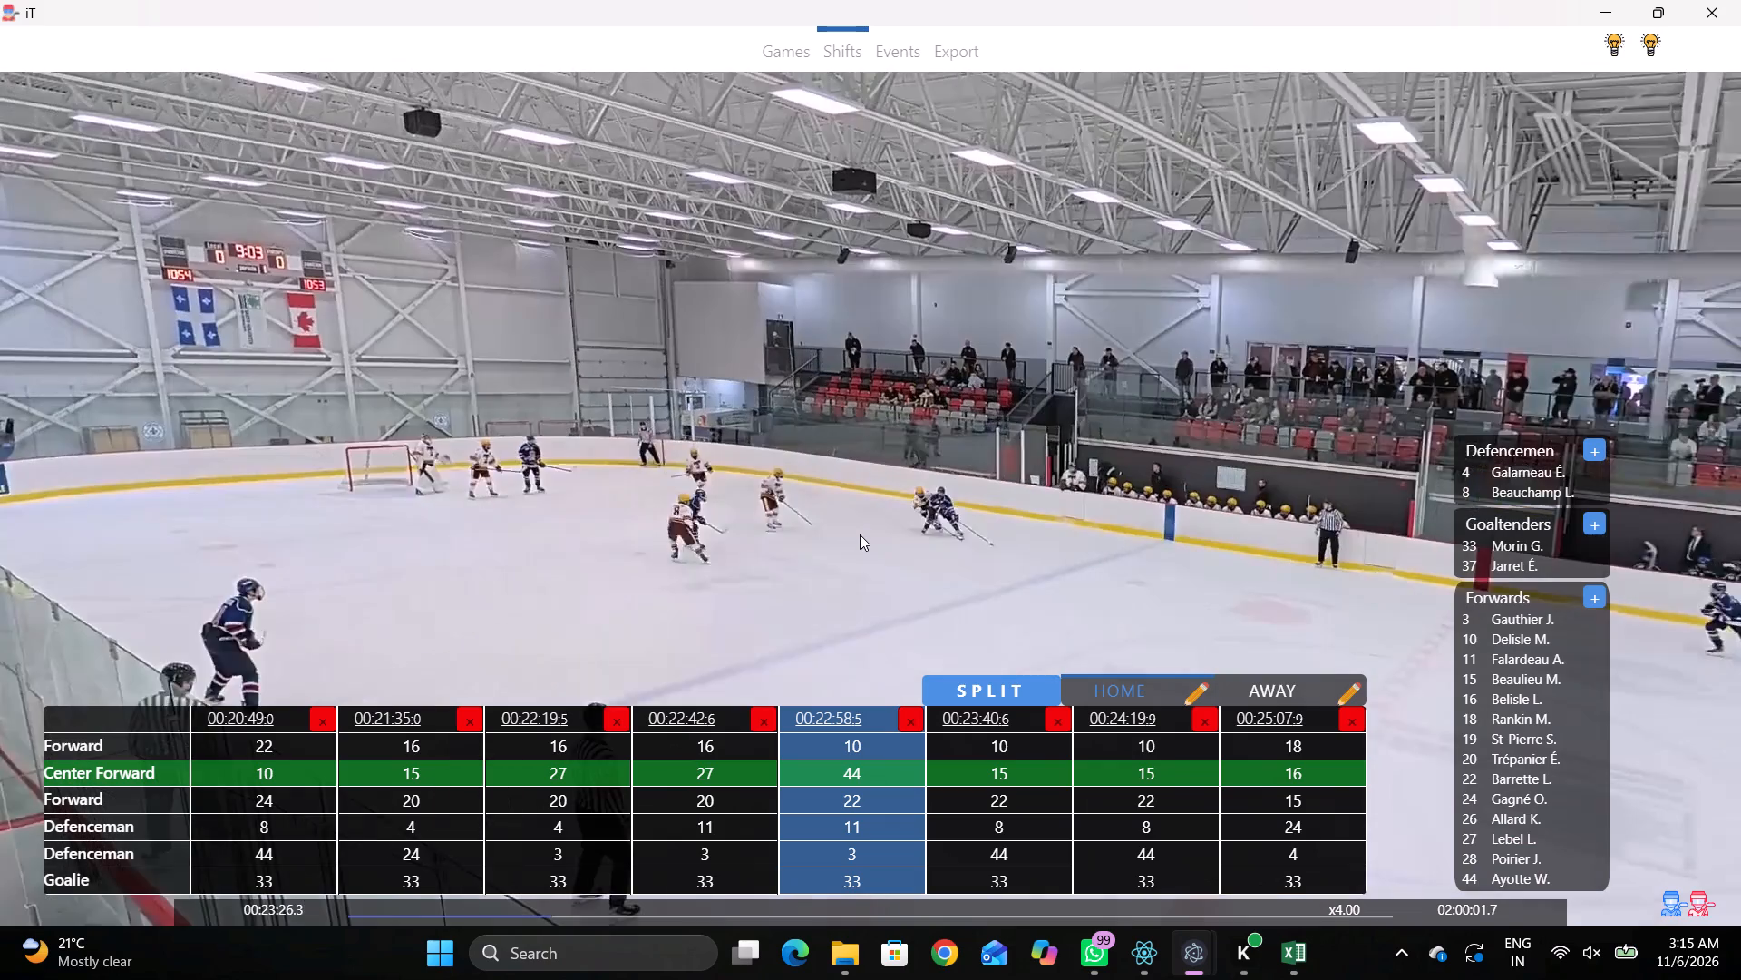
pyautogui.hotkey('shift', 's')
pyautogui.hotkey('shift', 'd')
pyautogui.hotkey('shift', 'd')
pyautogui.click(826, 829)
pyautogui.moveTo(890, 852); pyautogui.dragTo(848, 857)
pyautogui.click(1489, 720)
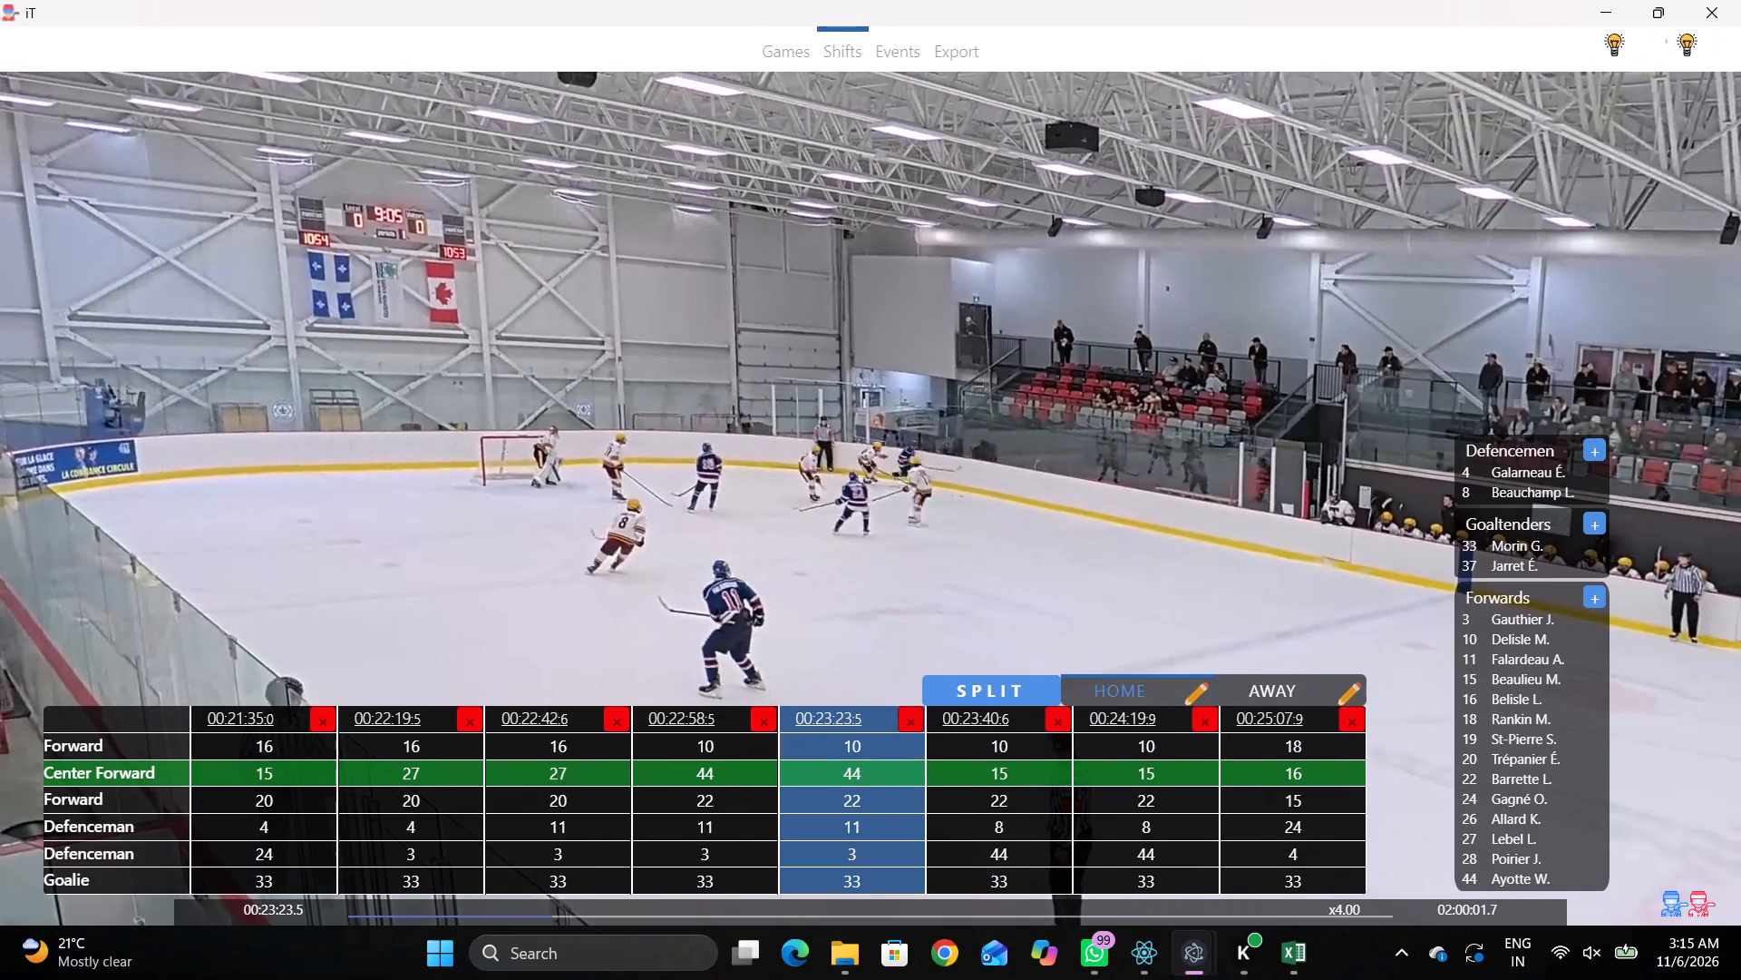
# Set the second defenceman of the home shift at 00:23:23:5 to player 19 and return to the events.
pyautogui.click(873, 859)
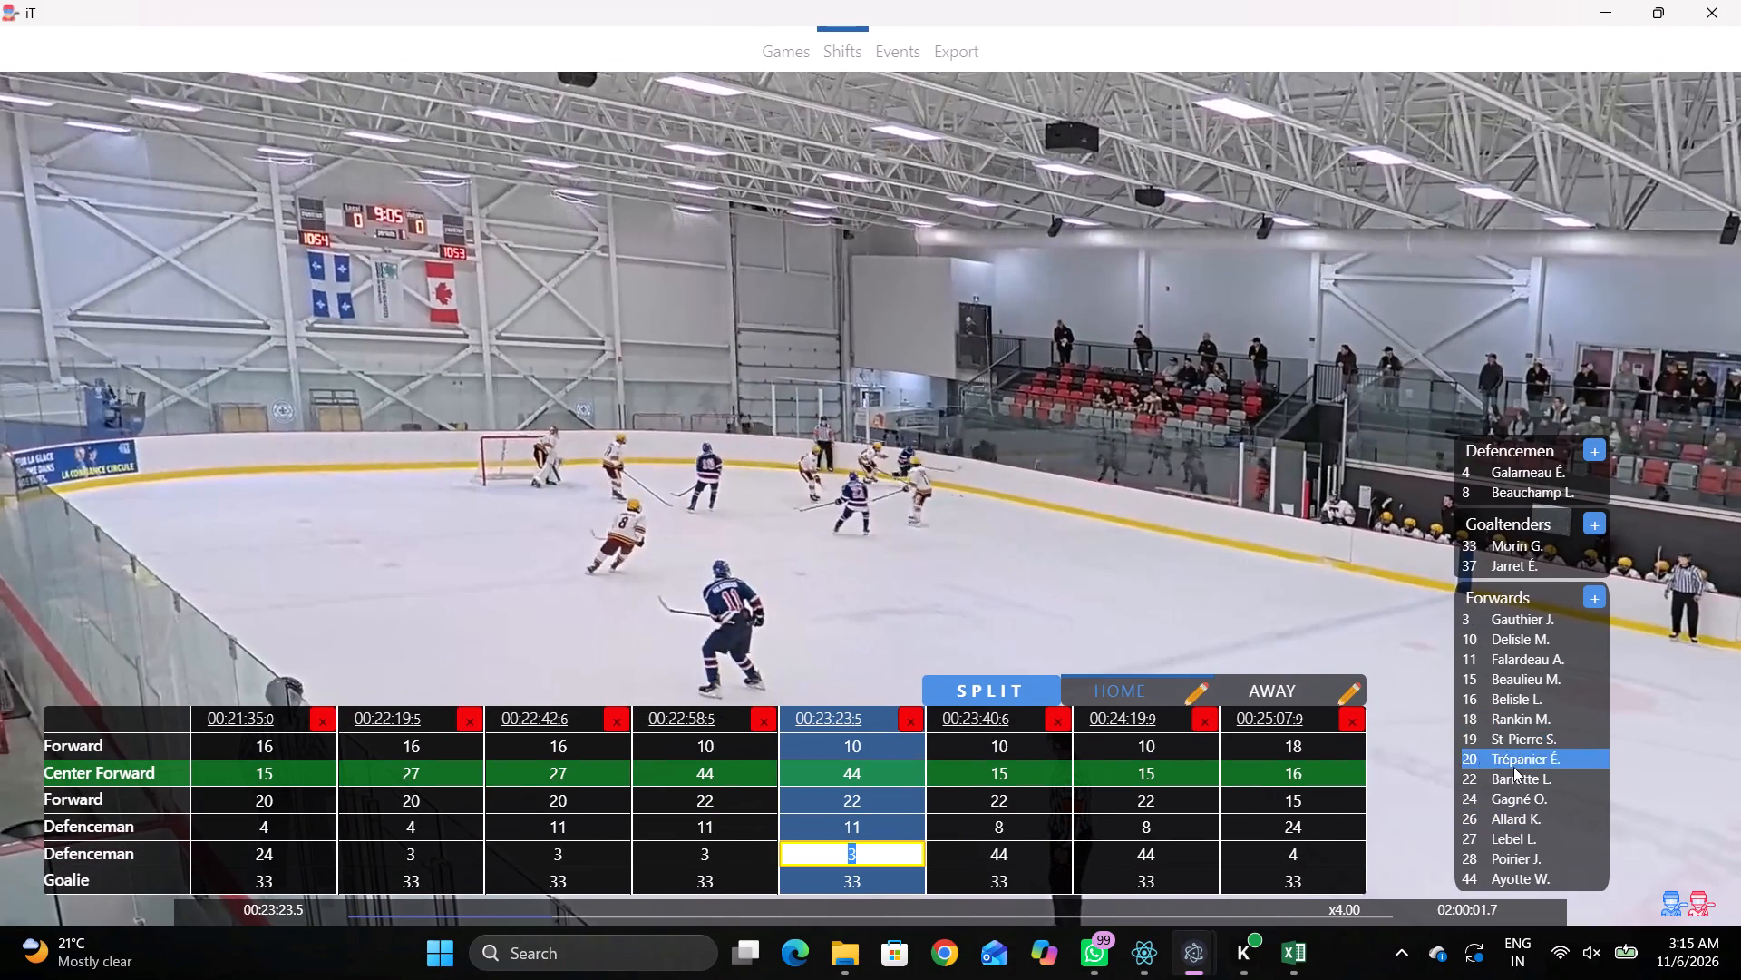
pyautogui.click(1473, 738)
pyautogui.click(889, 50)
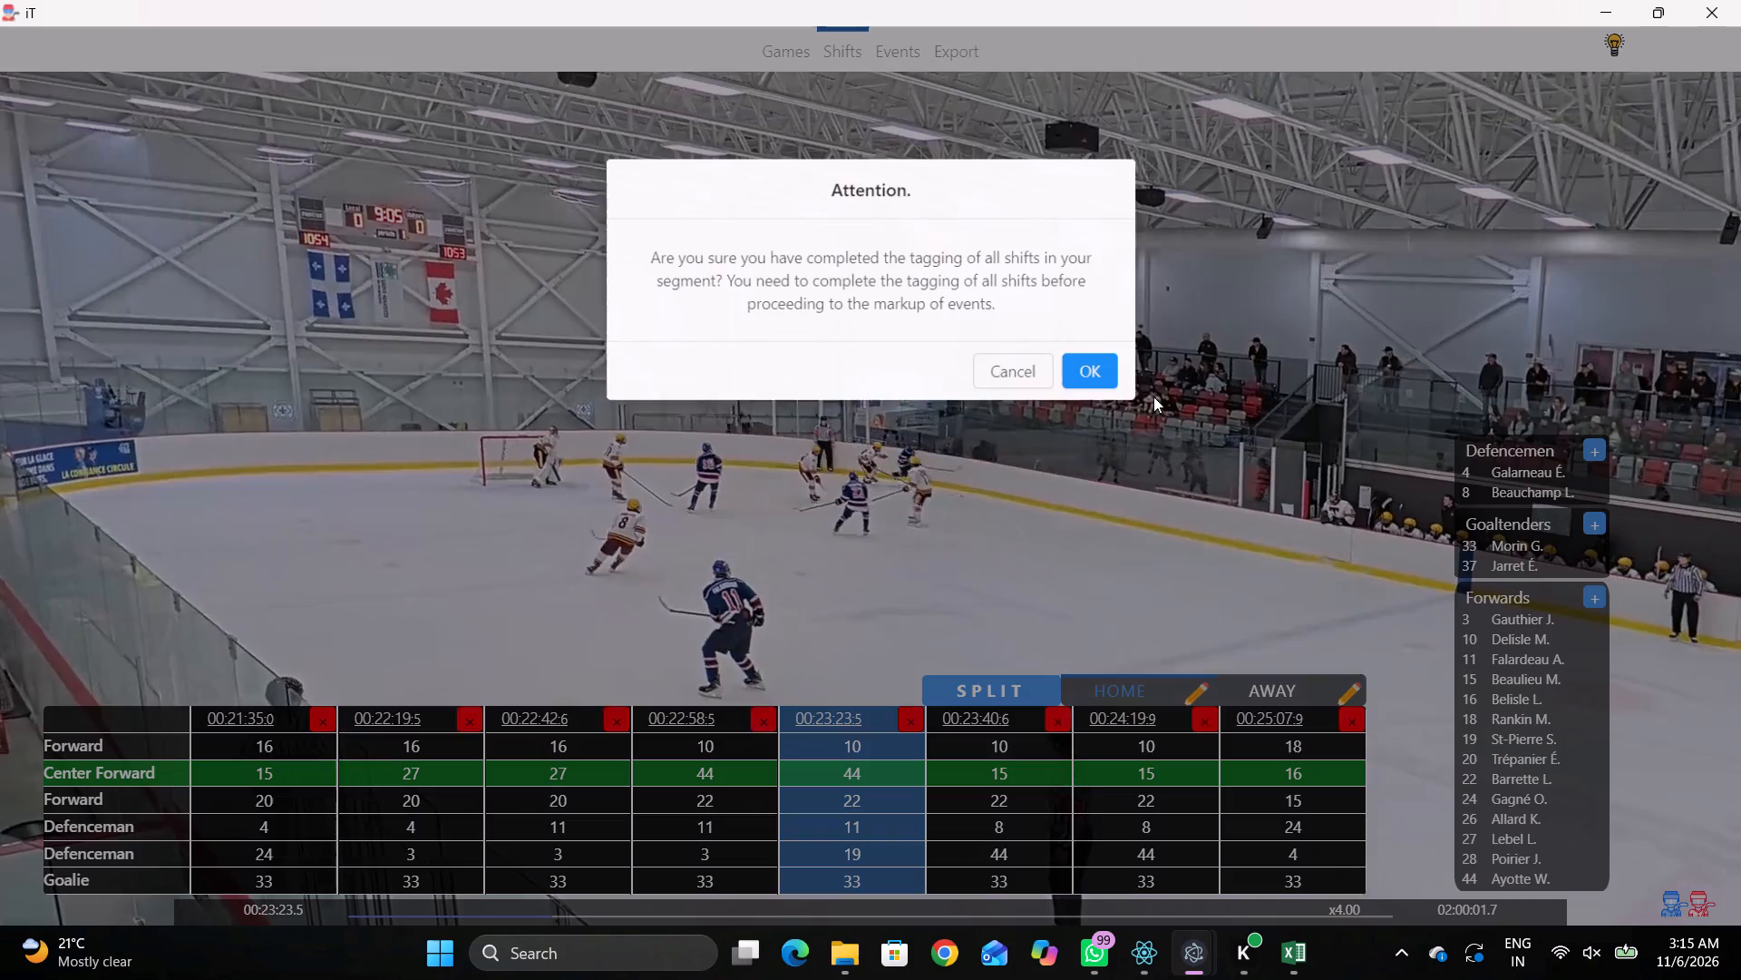
pyautogui.click(1105, 369)
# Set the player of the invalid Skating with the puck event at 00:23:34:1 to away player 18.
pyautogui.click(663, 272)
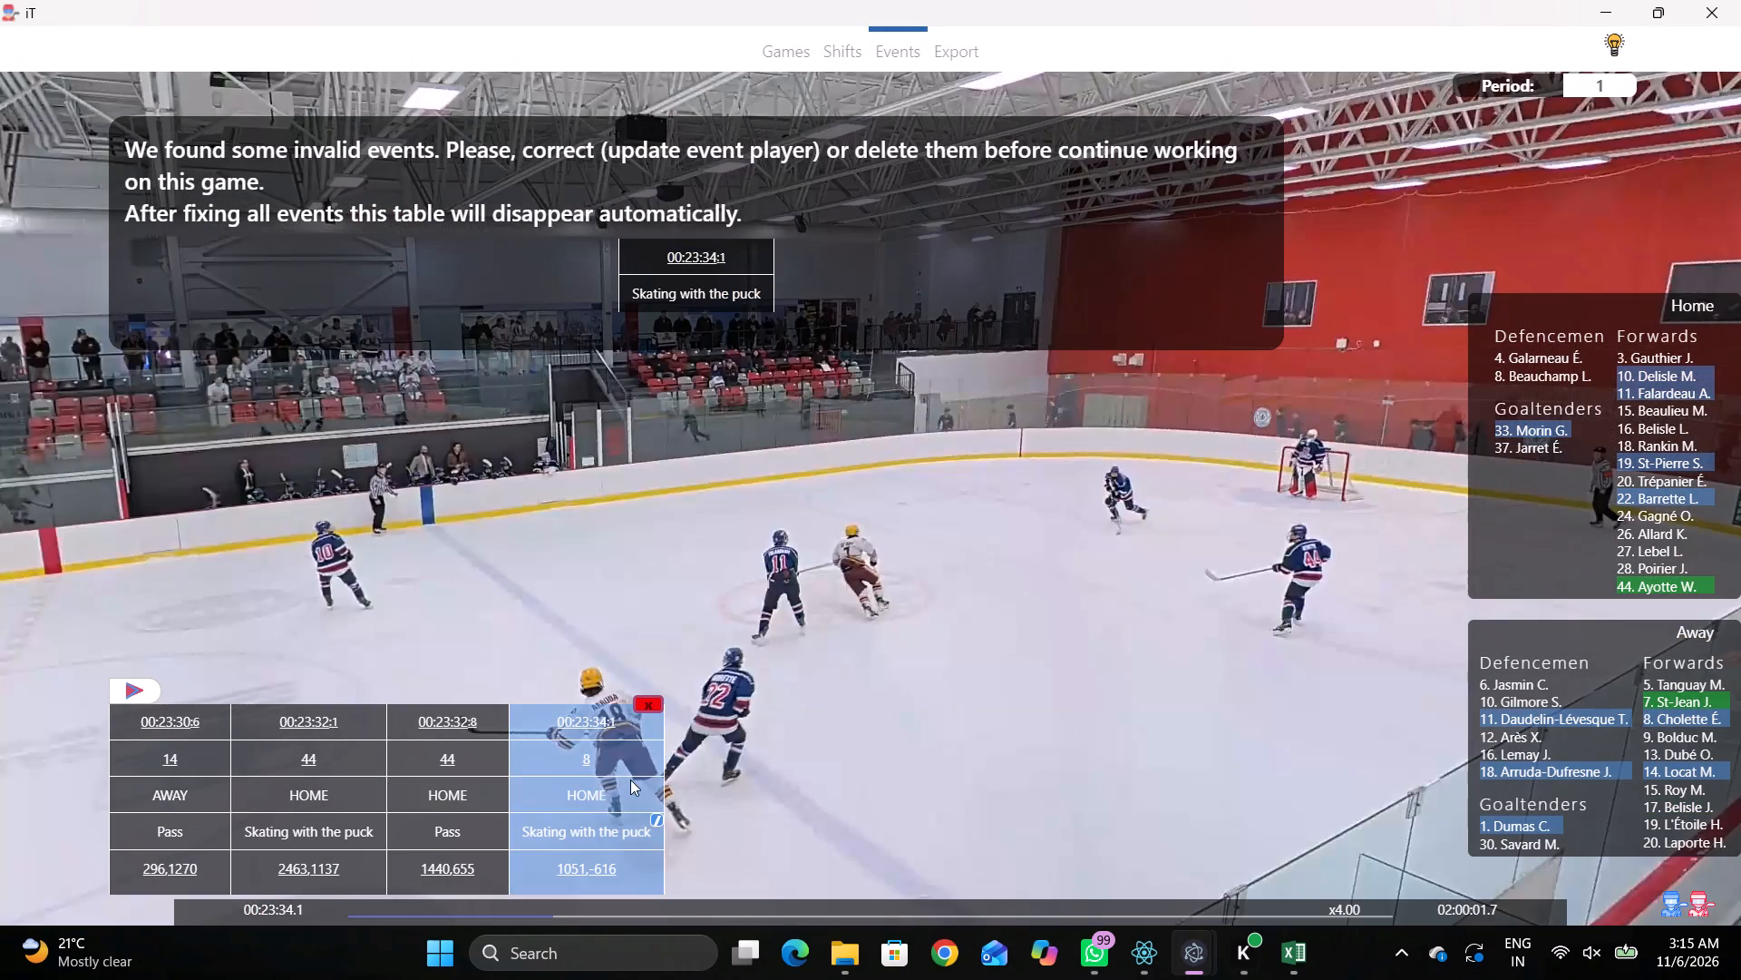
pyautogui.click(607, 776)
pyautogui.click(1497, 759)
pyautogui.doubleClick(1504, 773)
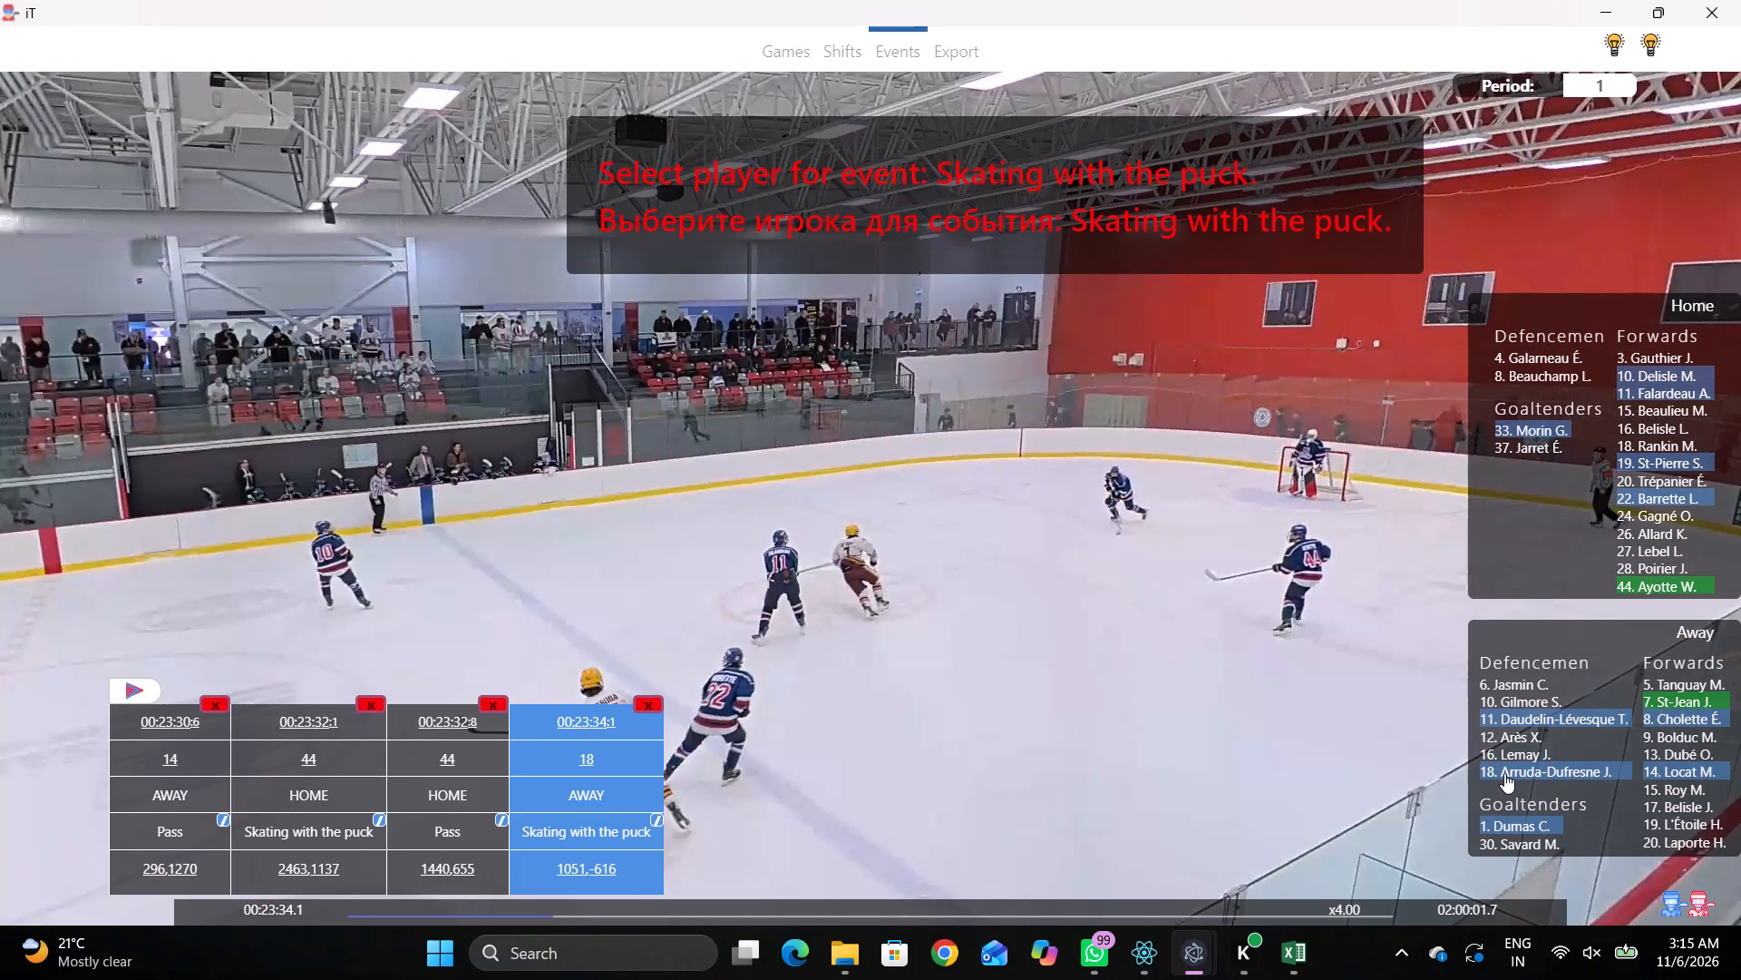
# Examine the footage from 00:23:34:1 to about 00:23:40:6 to identify who carries the puck.
pyautogui.hotkey('shift', 'd')
pyautogui.press('space')
pyautogui.press('space')
pyautogui.press('space')
pyautogui.press('space')
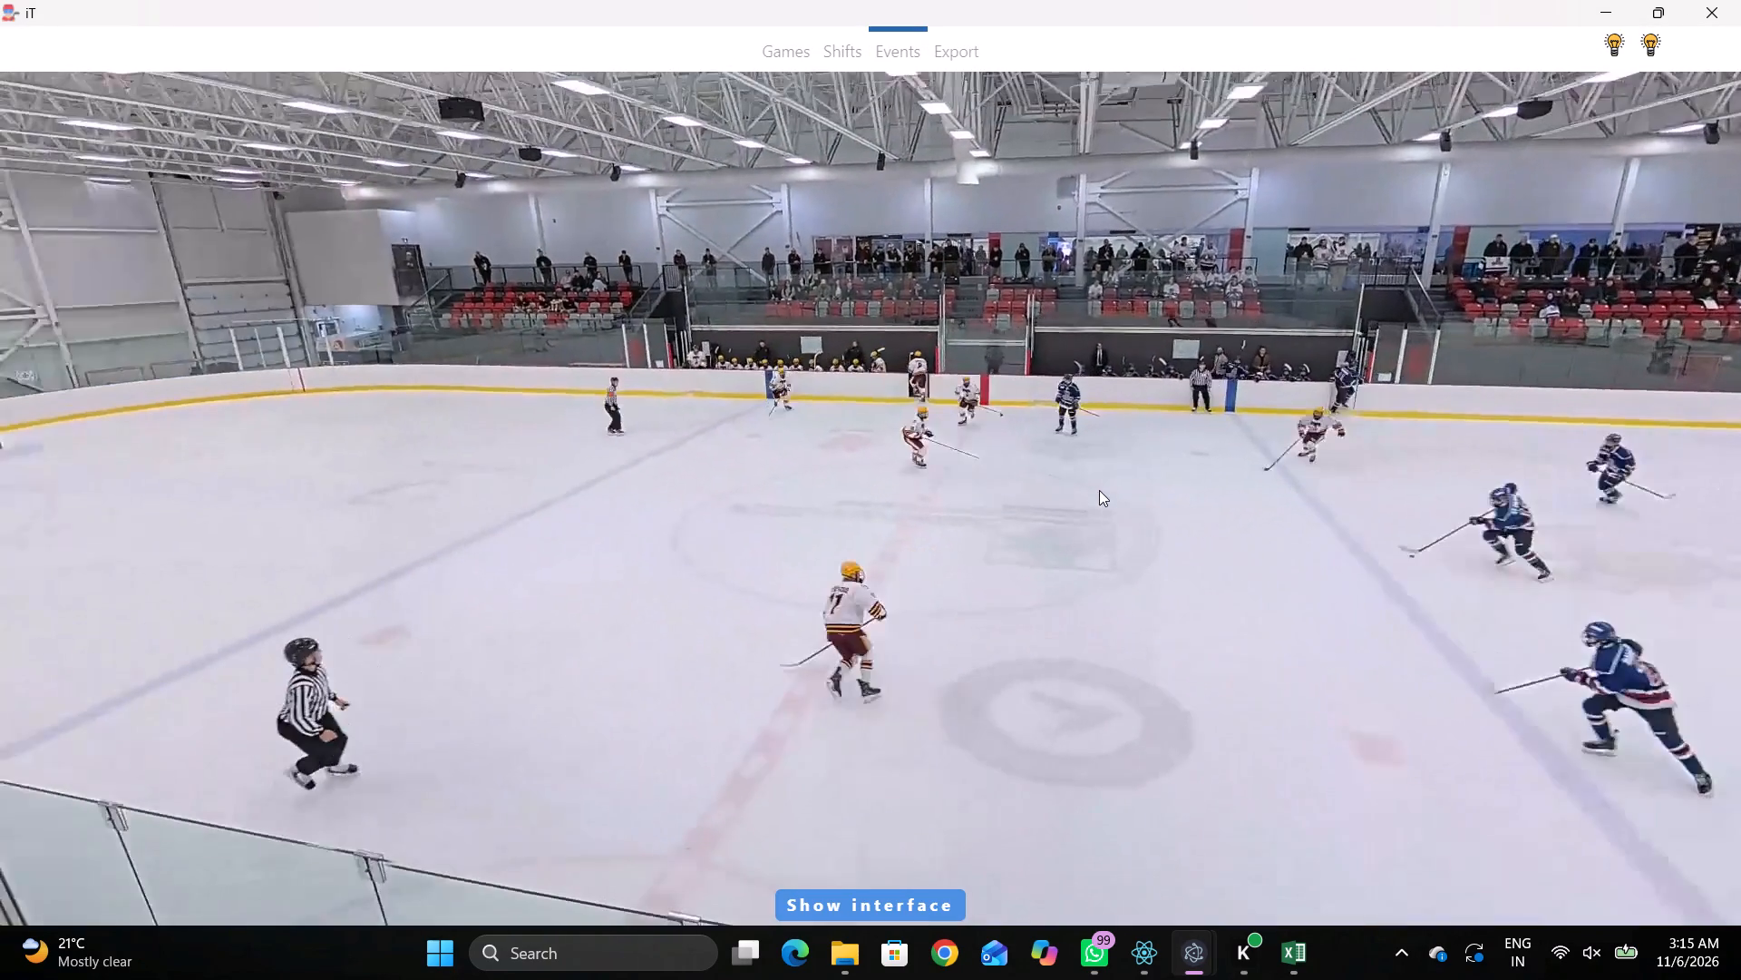
pyautogui.press('space')
pyautogui.press('space')
pyautogui.press('space')
pyautogui.press('space')
pyautogui.press('space')
pyautogui.press('space')
pyautogui.write('qr')
pyautogui.press('space')
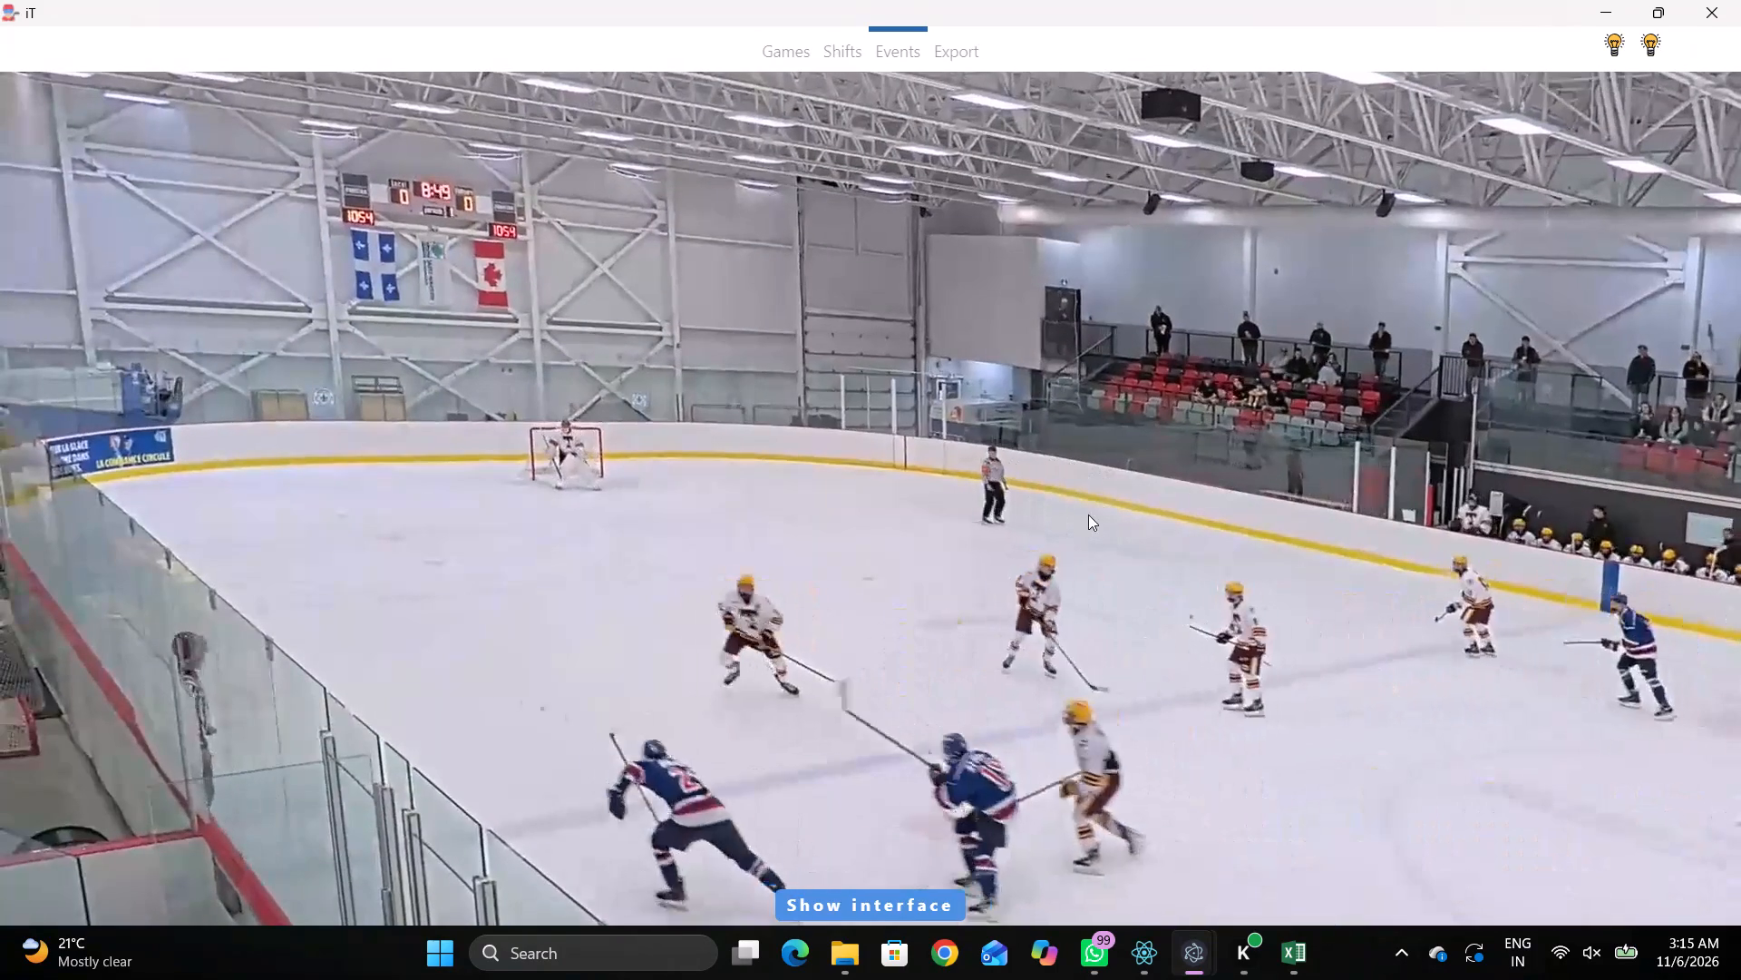
pyautogui.press('space')
pyautogui.press('space')
pyautogui.press('space')
pyautogui.hotkey('shift', 'd')
# Check the second defenceman of the home shift at 00:23:23:5 and set the 00:23:34:1 event's player to home player 19.
pyautogui.click(627, 767)
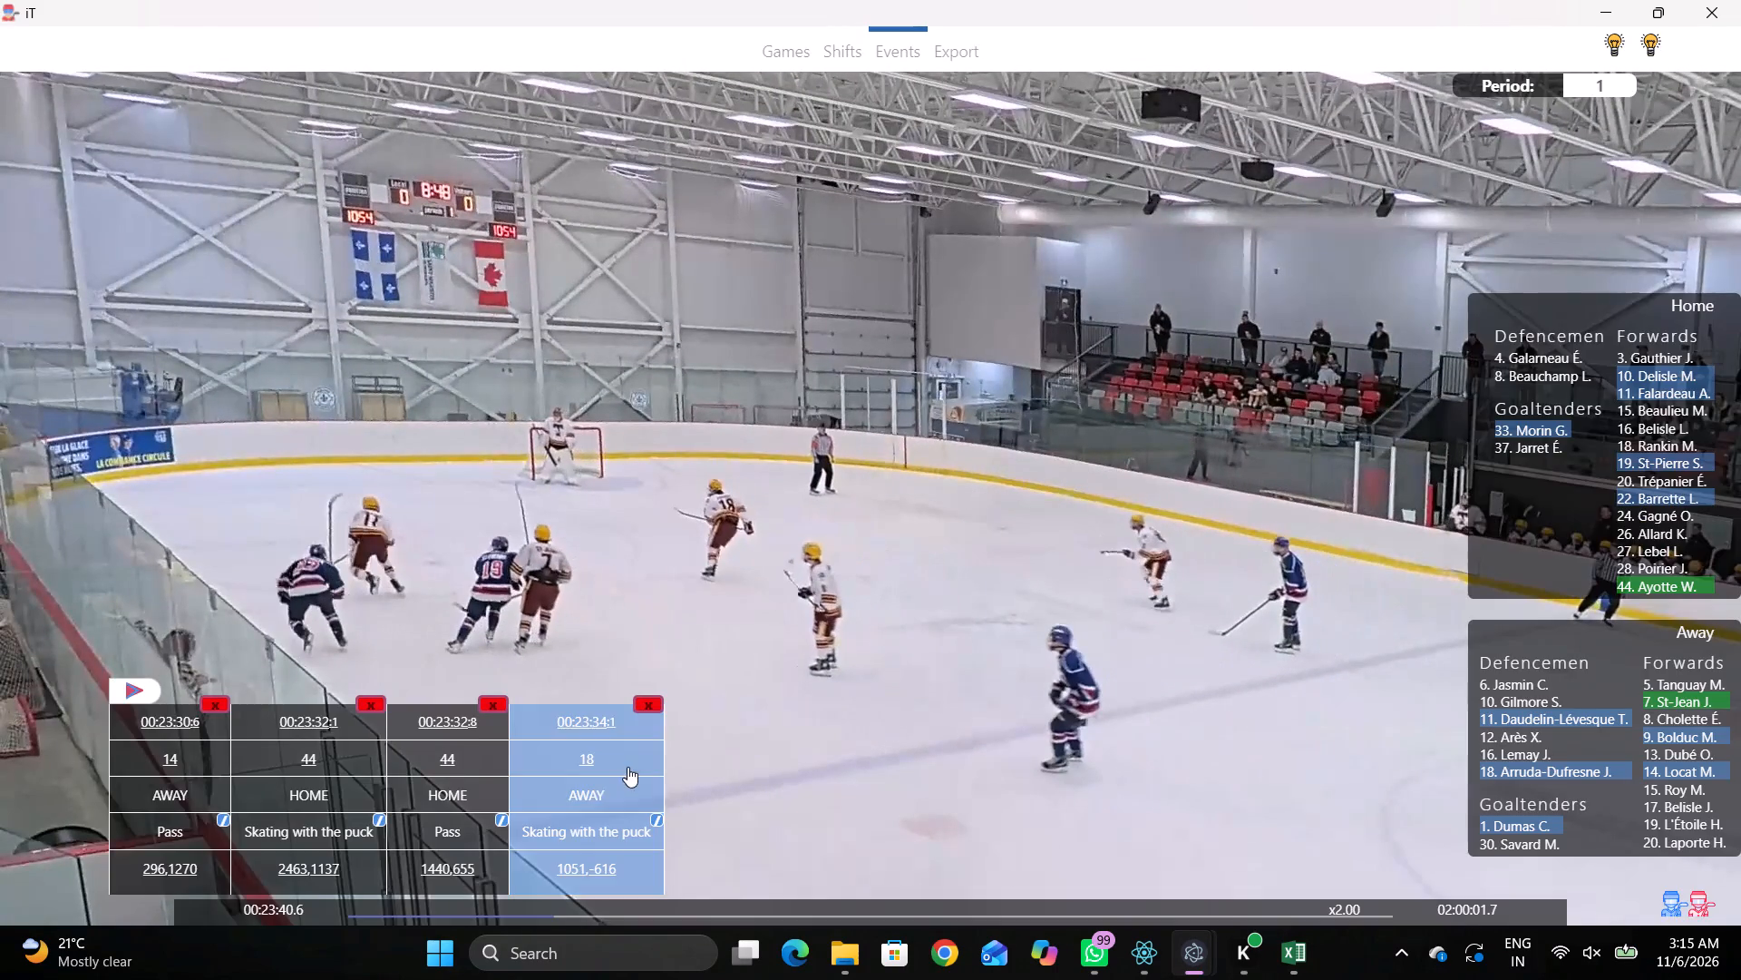
pyautogui.click(859, 59)
pyautogui.click(870, 858)
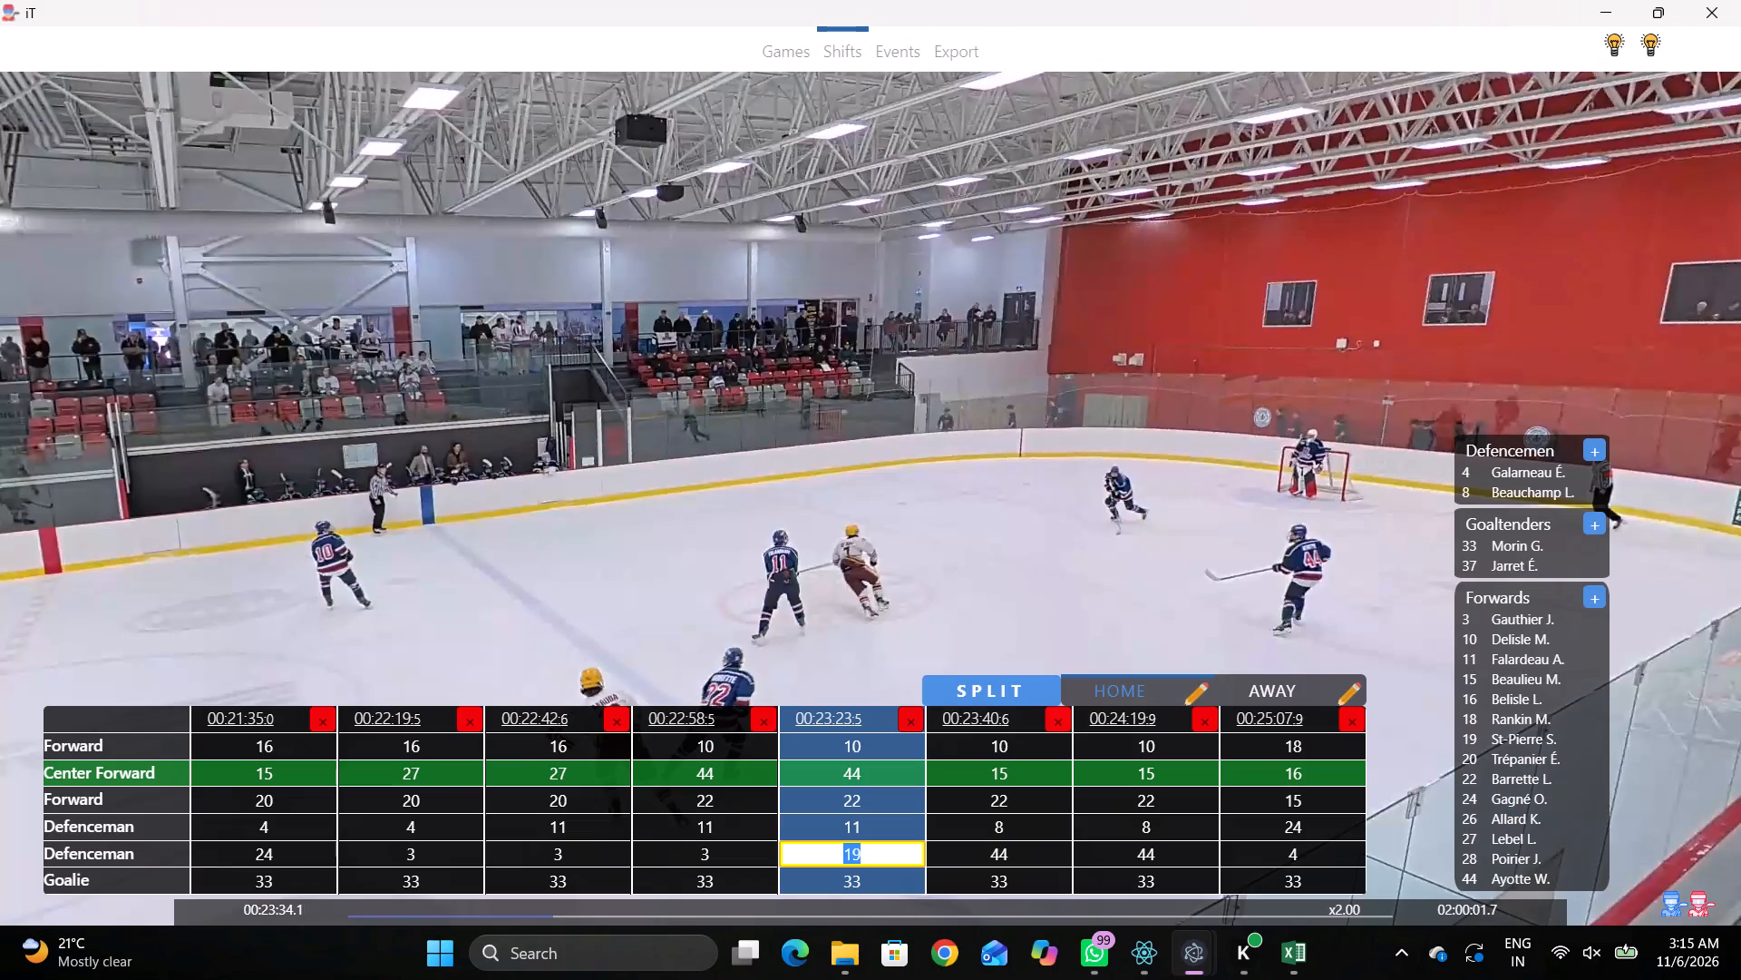
pyautogui.click(898, 56)
pyautogui.click(1075, 374)
pyautogui.click(574, 774)
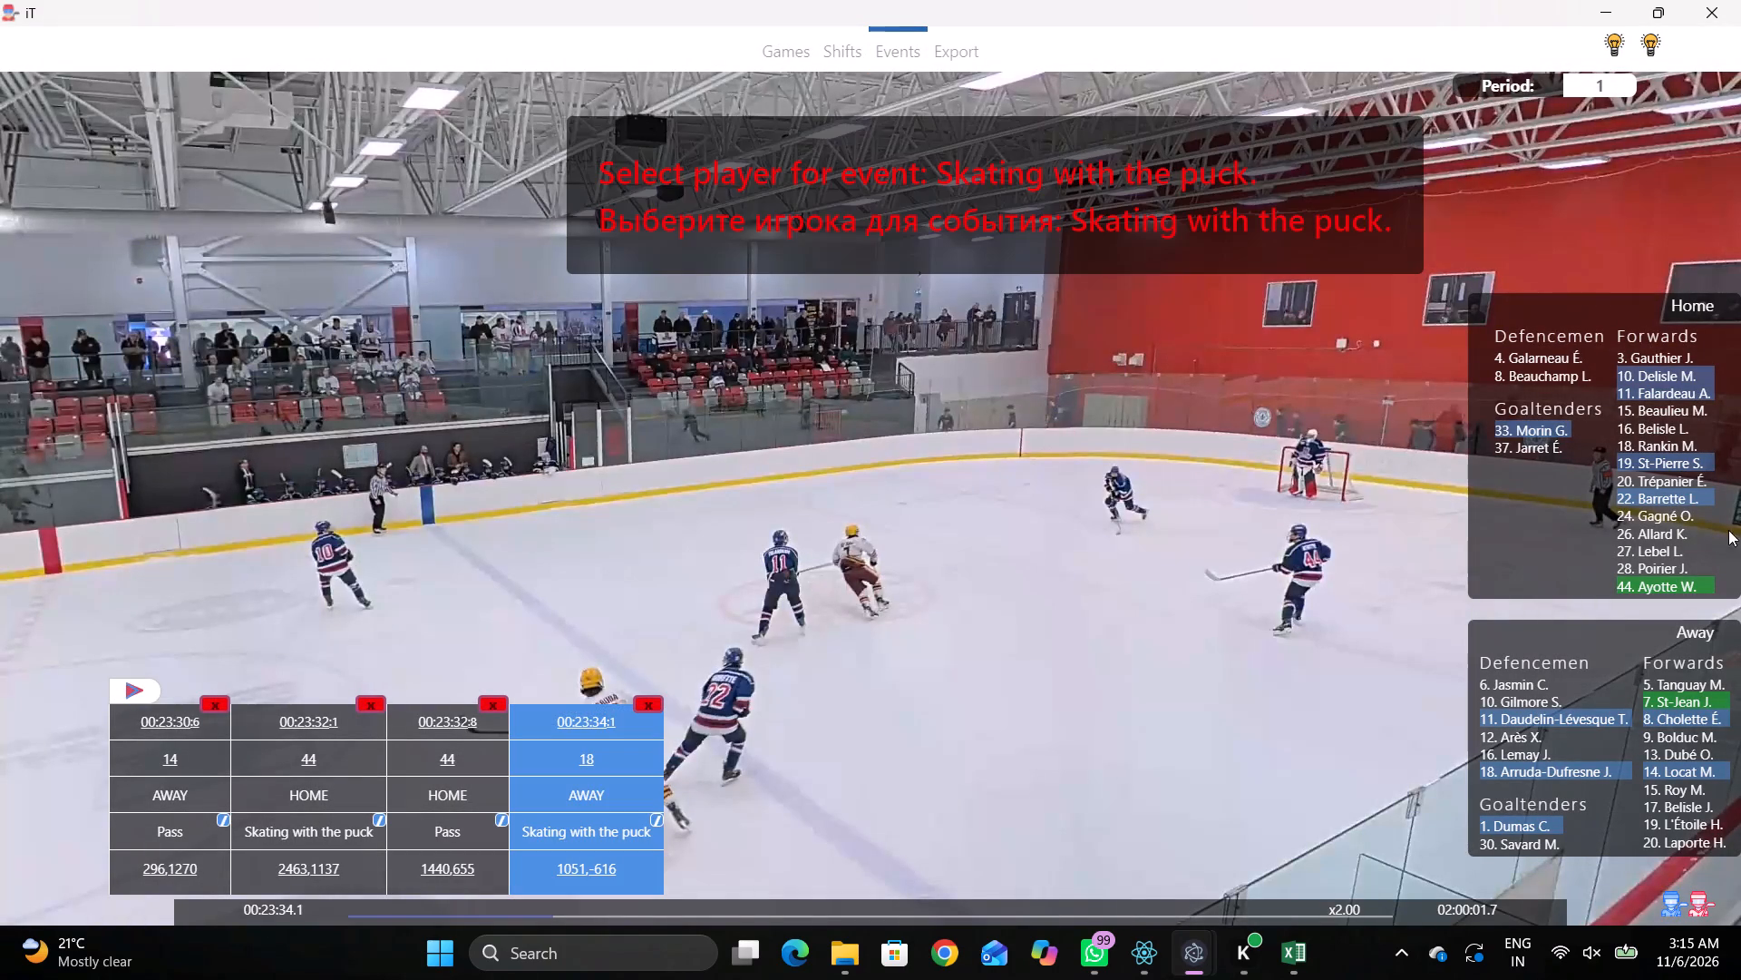
pyautogui.click(1633, 457)
# Tag a Pass by home player 19 at 00:23:38:7, at about rink position 557, 896.
pyautogui.hotkey('shift', 'd')
pyautogui.press('space')
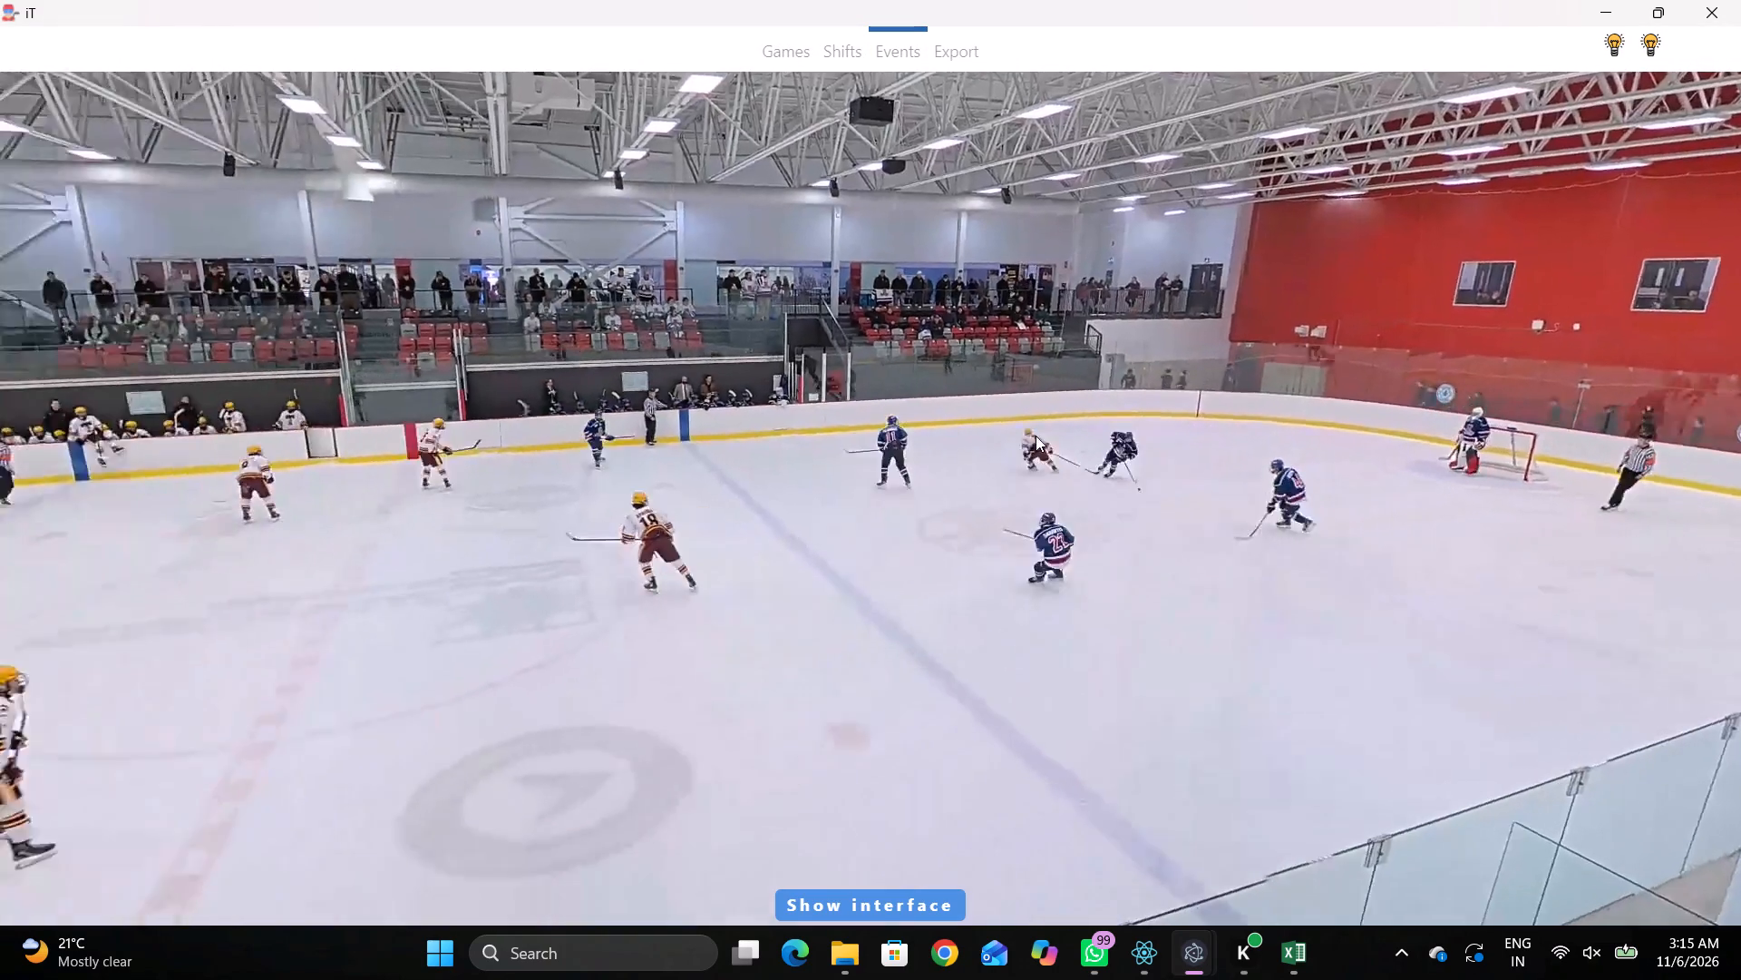
pyautogui.press('space')
pyautogui.rightClick(1076, 308)
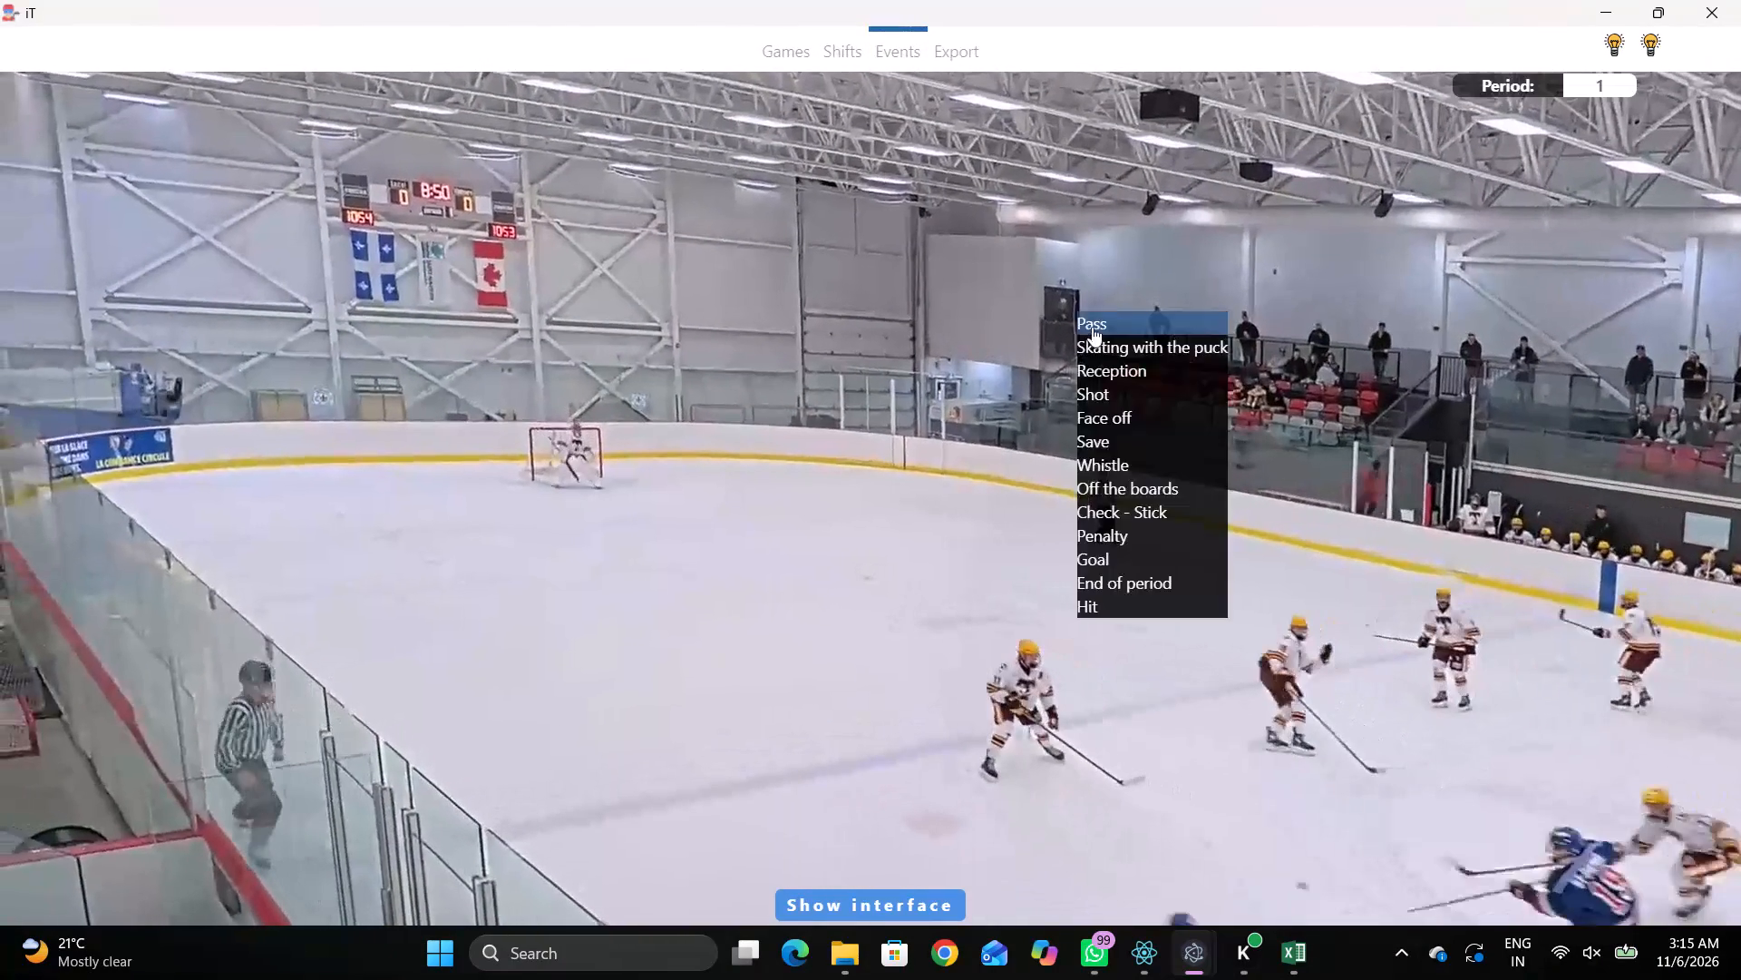
pyautogui.click(1093, 328)
pyautogui.rightClick(1055, 329)
pyautogui.click(1065, 342)
pyautogui.moveTo(1571, 246); pyautogui.dragTo(1561, 255)
pyautogui.click(1526, 267)
pyautogui.moveTo(1007, 499); pyautogui.dragTo(995, 488)
# Tag a Pass by away player 11 at 00:23:42:5, at about rink position -2767, 921.
pyautogui.press('space')
pyautogui.write('v f')
pyautogui.press('space')
pyautogui.press('space')
pyautogui.write('vv')
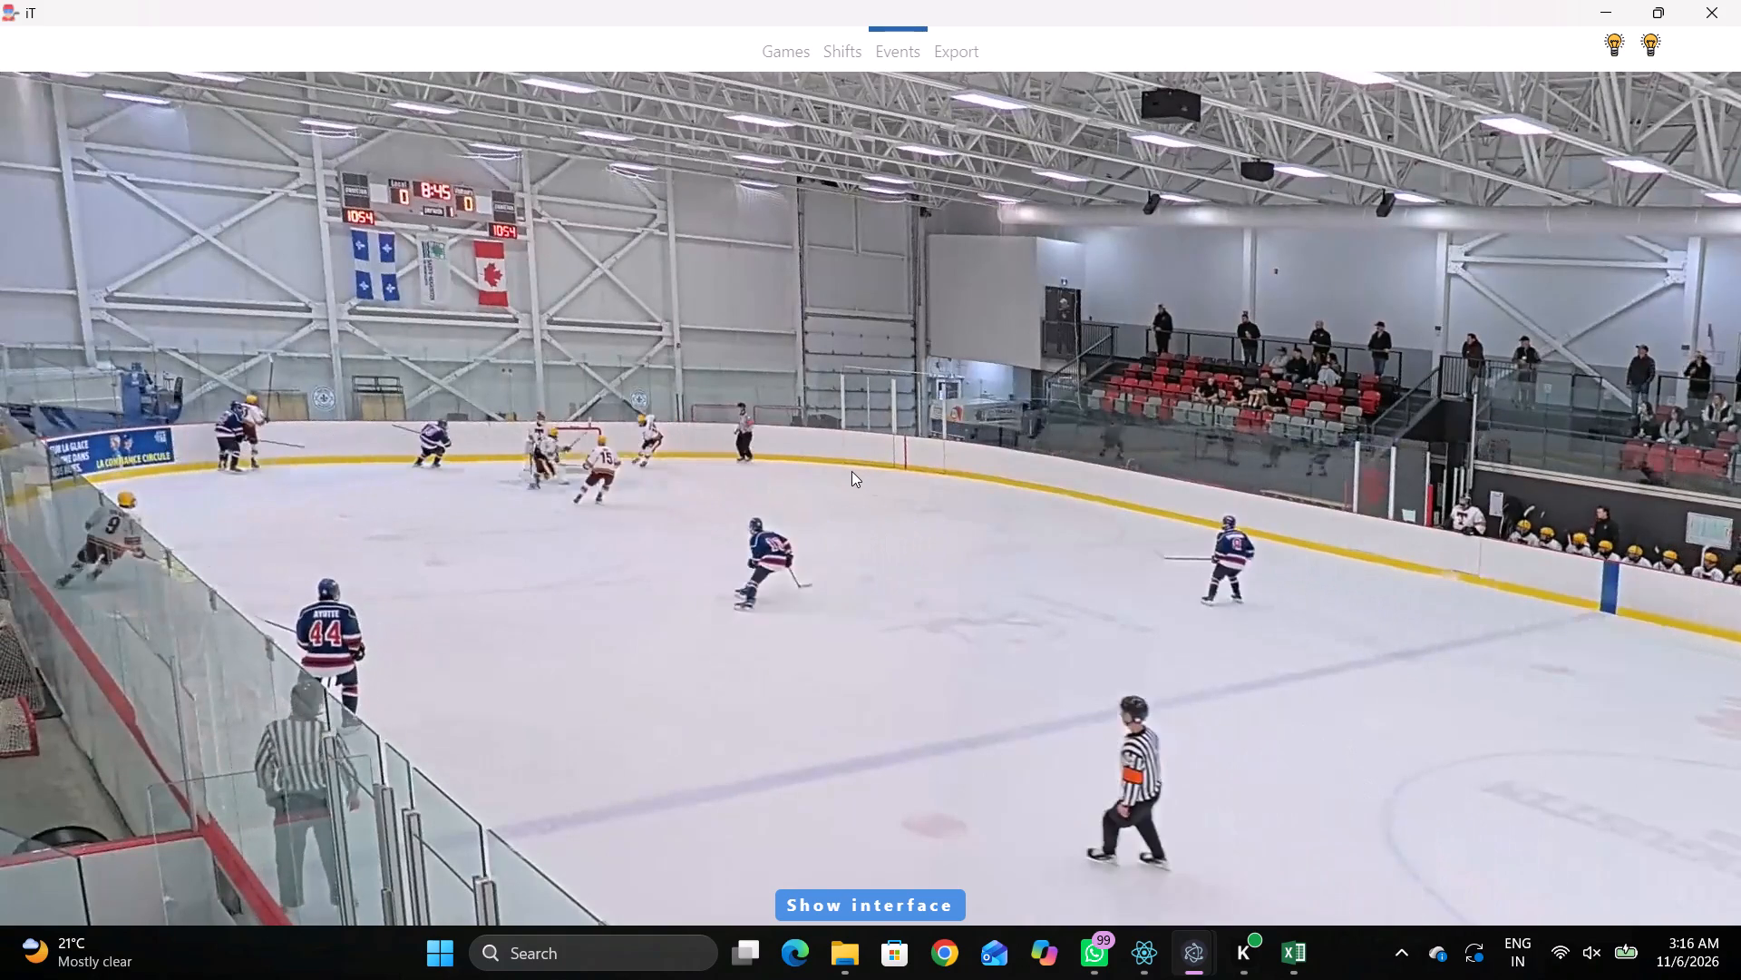
pyautogui.press('space')
pyautogui.press('a')
pyautogui.press('space')
pyautogui.press('space')
pyautogui.rightClick(910, 419)
pyautogui.click(918, 423)
pyautogui.rightClick(918, 425)
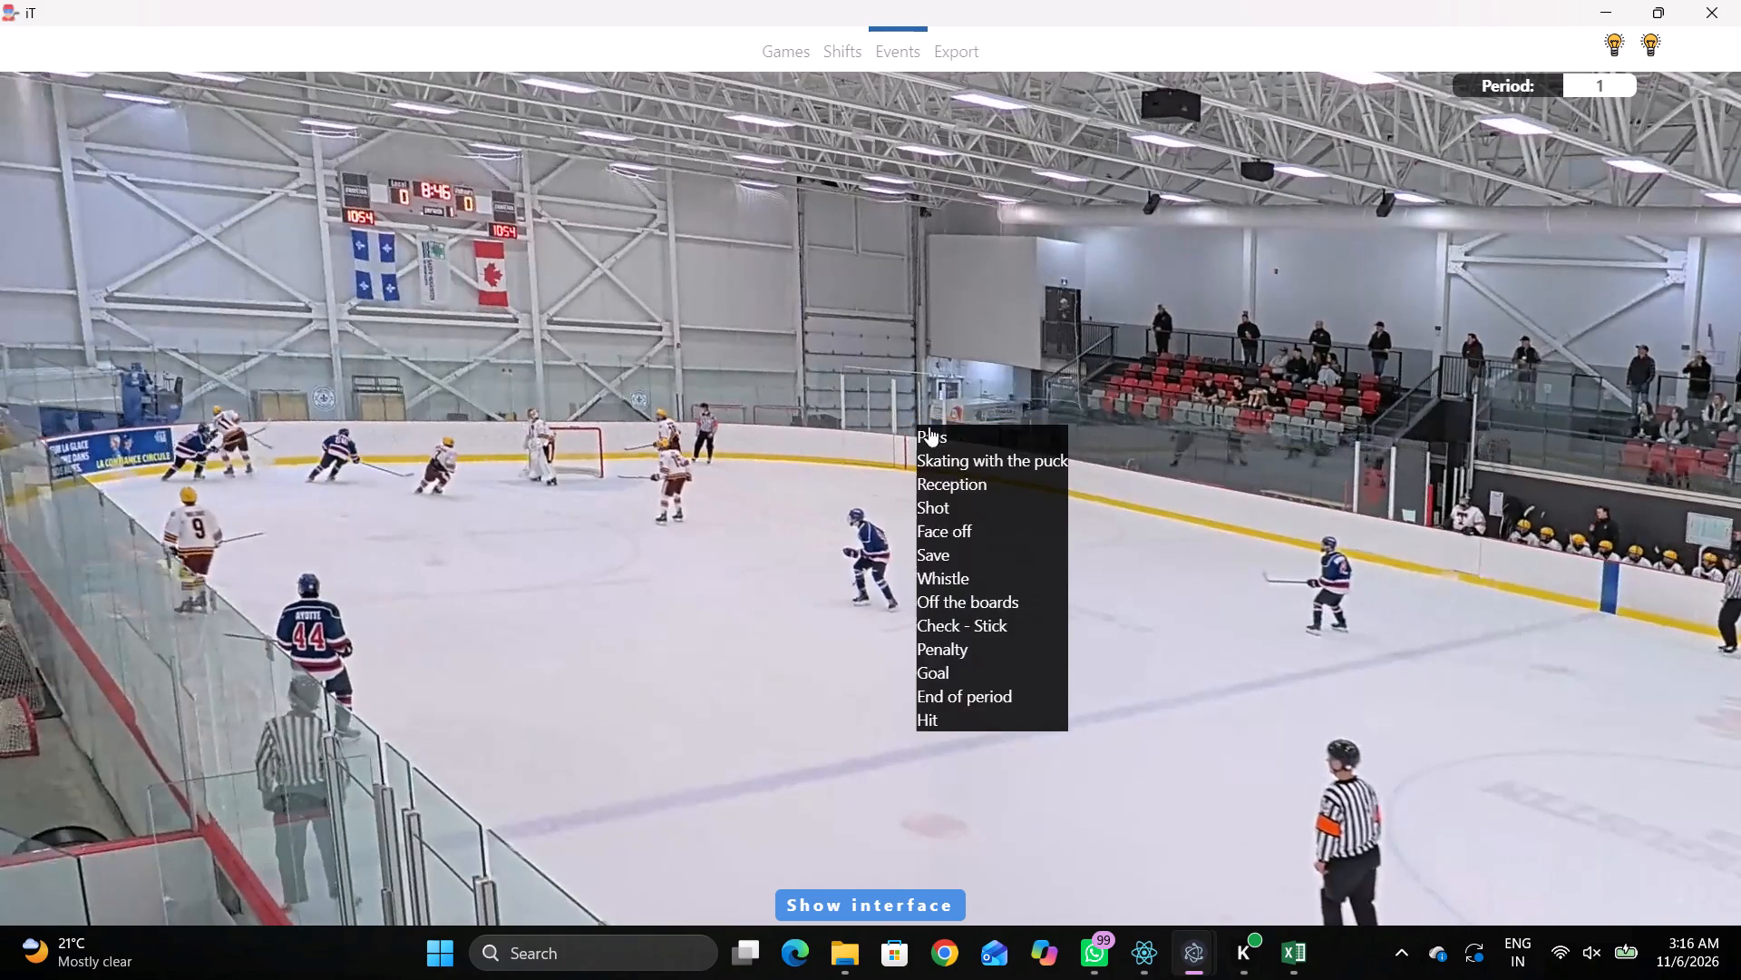
pyautogui.click(946, 434)
pyautogui.click(1517, 717)
pyautogui.click(461, 492)
# Tag Skating with the puck by away player 18 at 00:23:45:9, at about rink position -2915, -923.
pyautogui.press('space')
pyautogui.press('space')
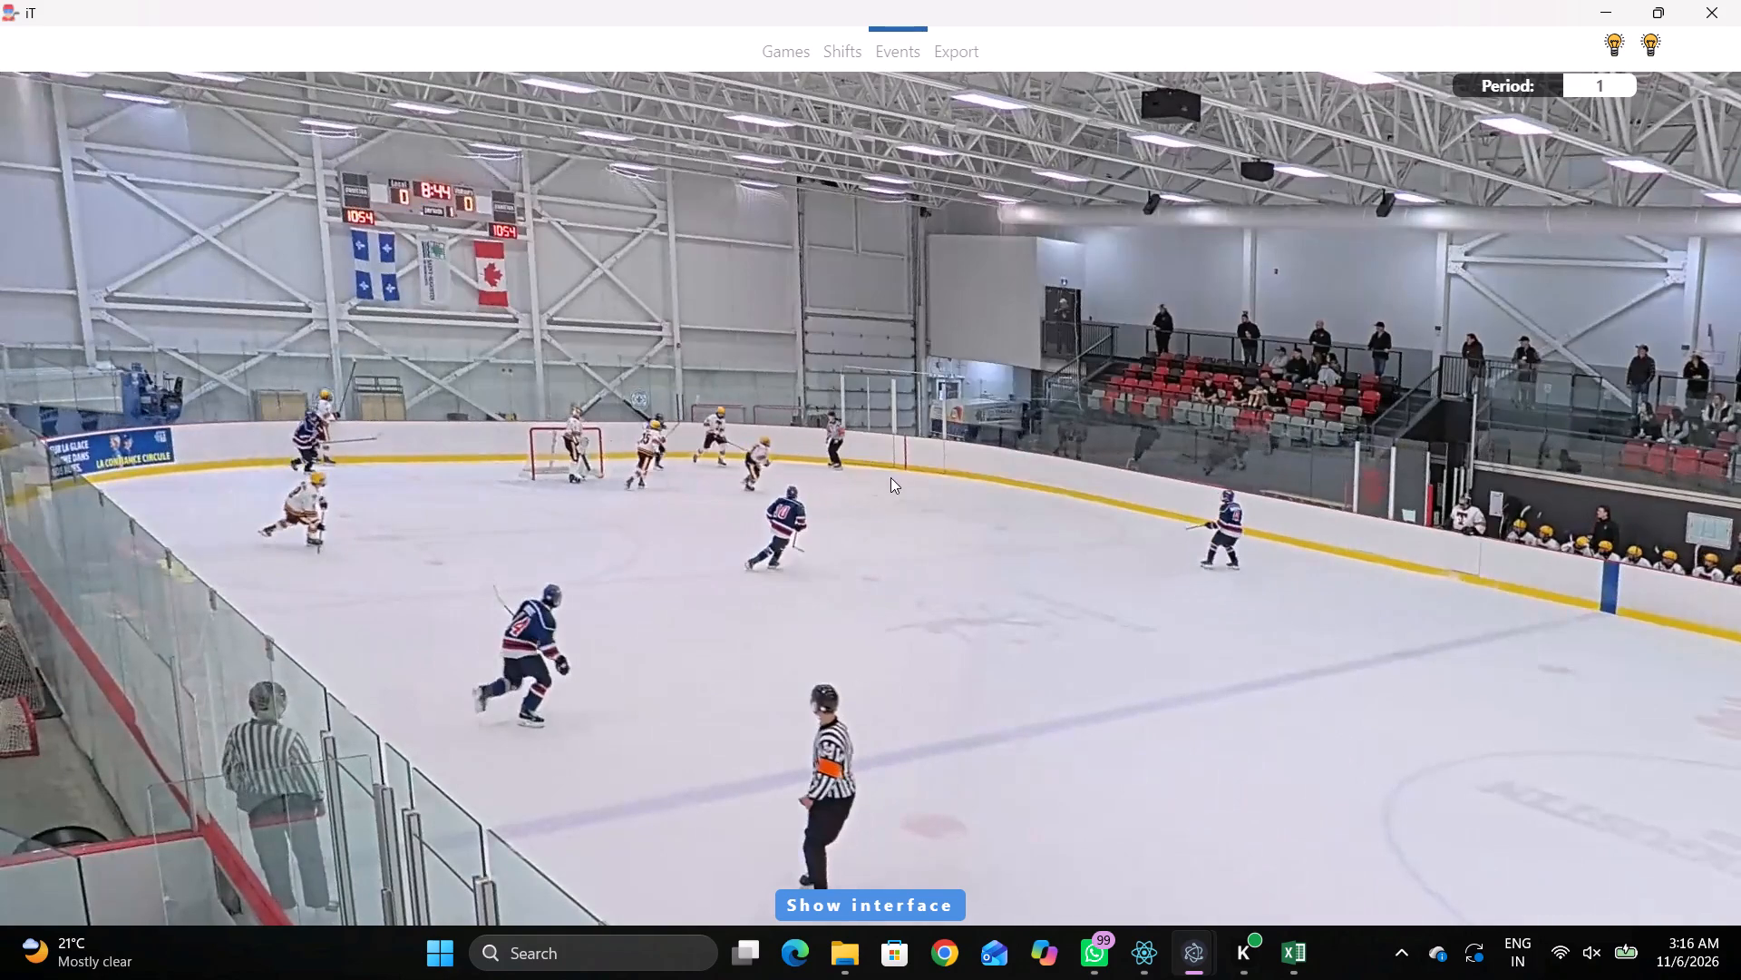
pyautogui.press('space')
pyautogui.press('space')
pyautogui.press('space')
pyautogui.press('space')
pyautogui.press('space')
pyautogui.press('space')
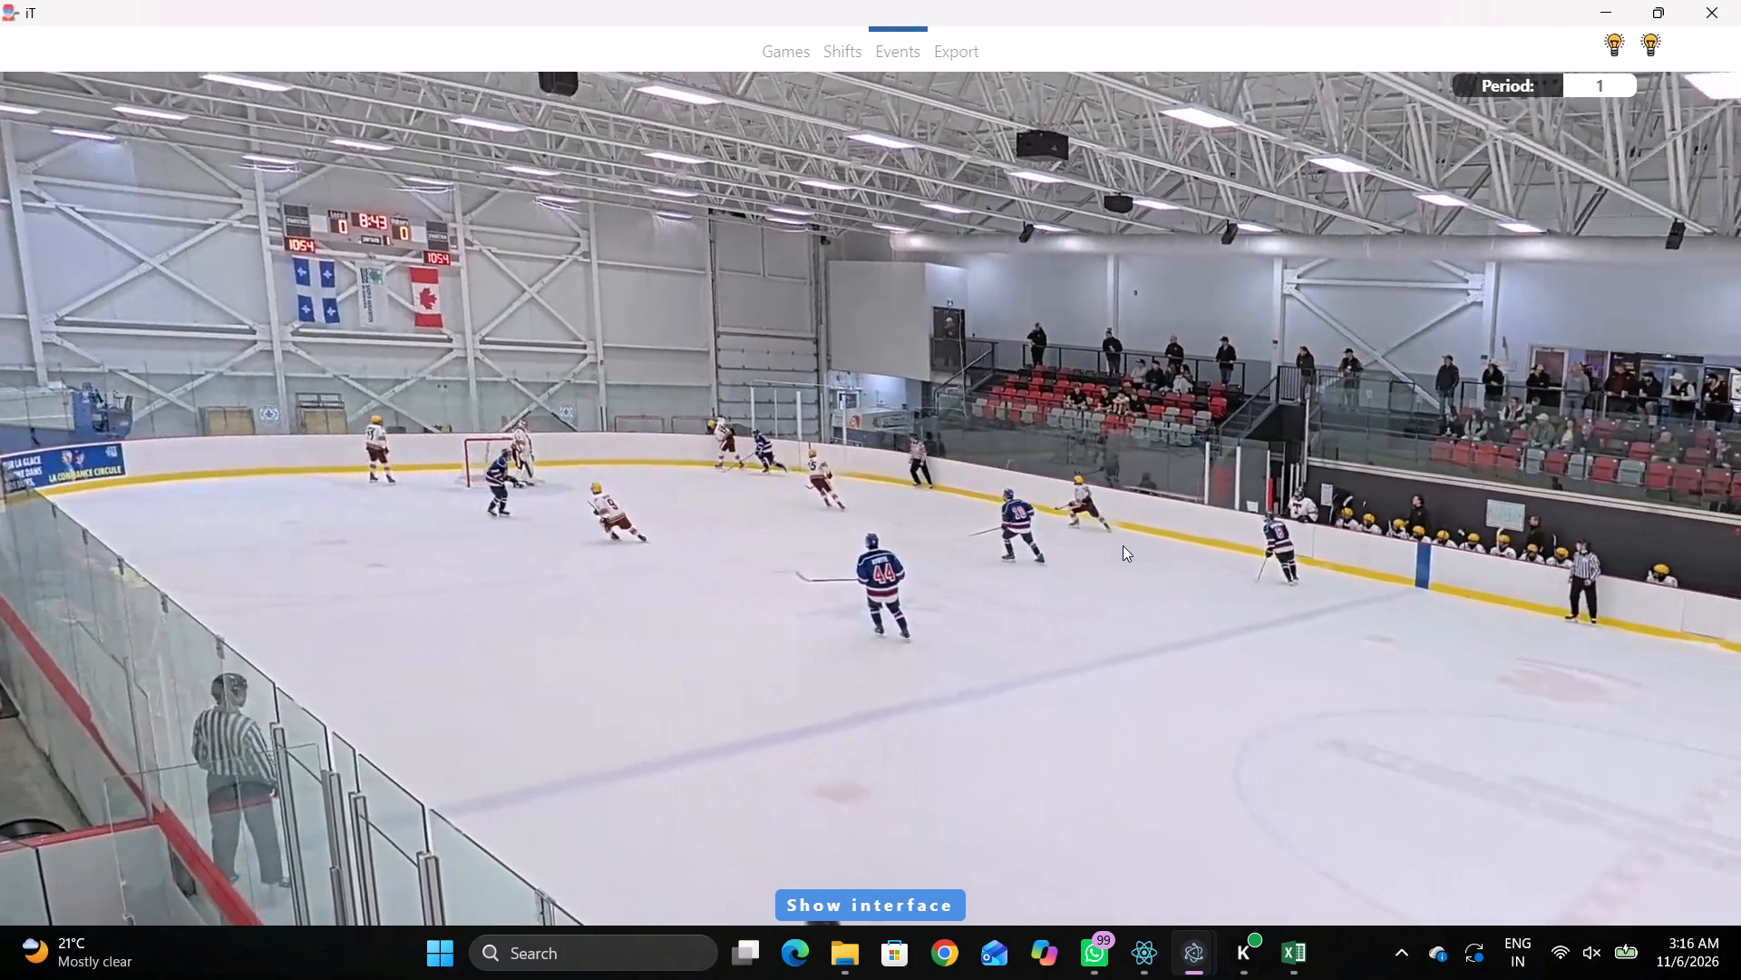
pyautogui.click(1147, 524)
pyautogui.rightClick(1063, 504)
pyautogui.click(1124, 540)
pyautogui.click(1498, 776)
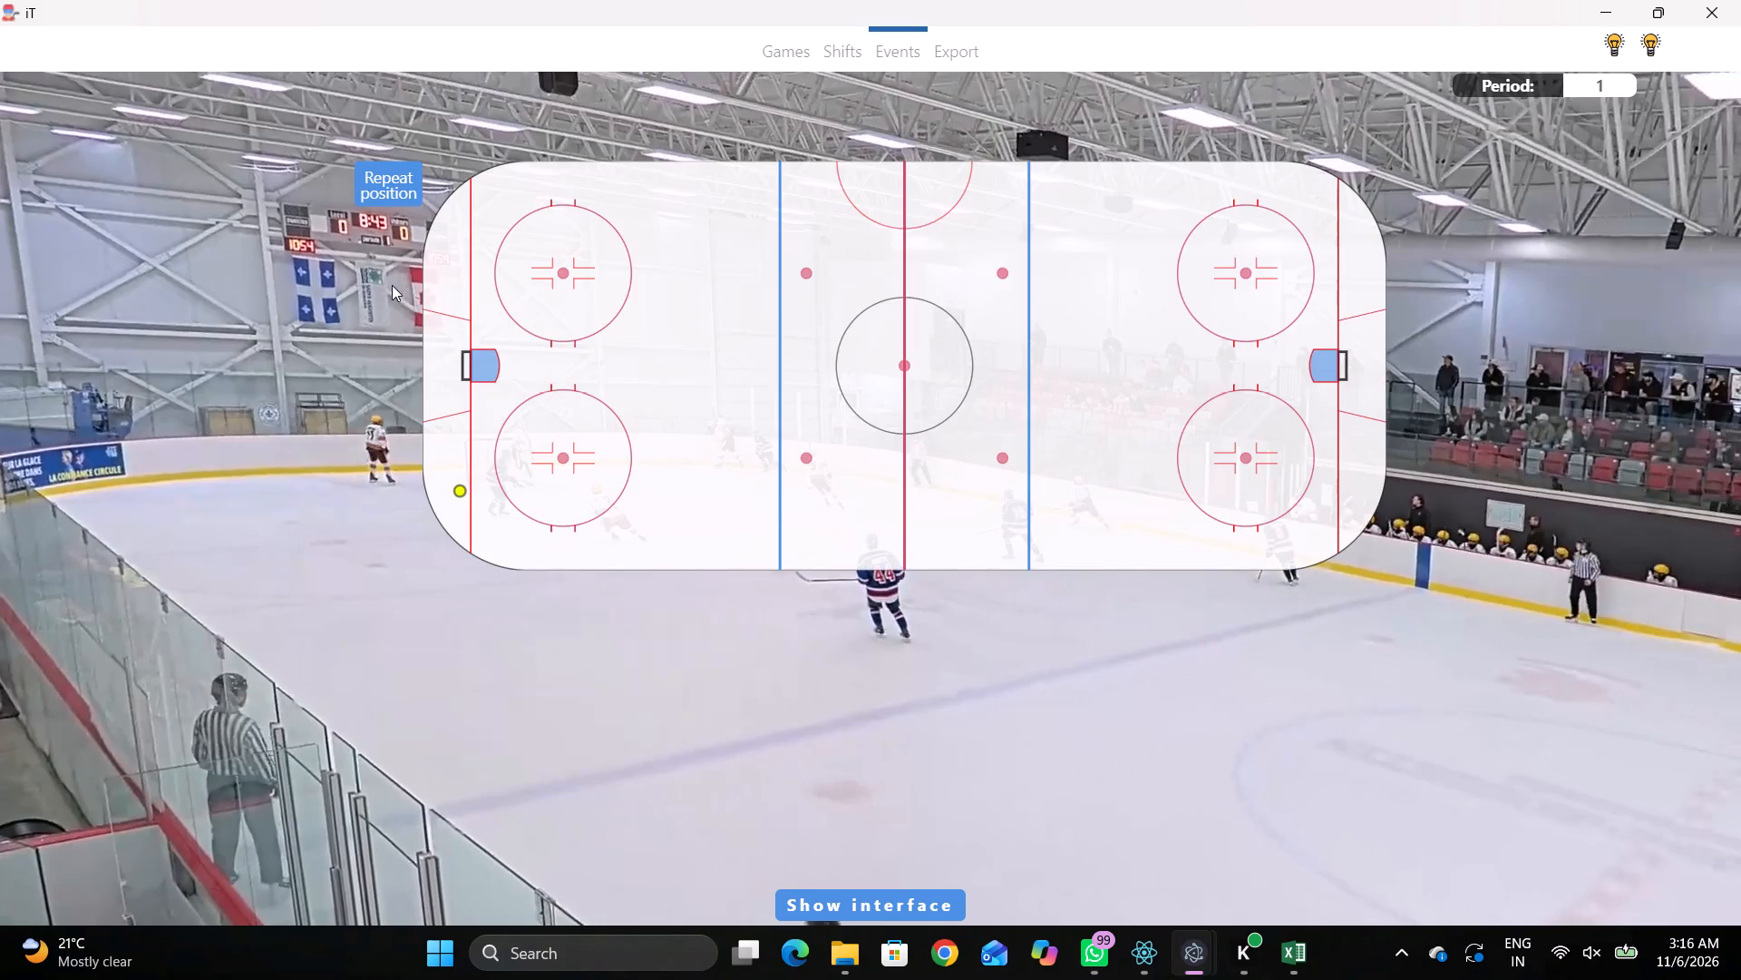
pyautogui.click(437, 240)
# Show the event list and move the 00:23:45:9 event to about rink position -2851, -624.
pyautogui.press('d')
pyautogui.hotkey('shift', 'd')
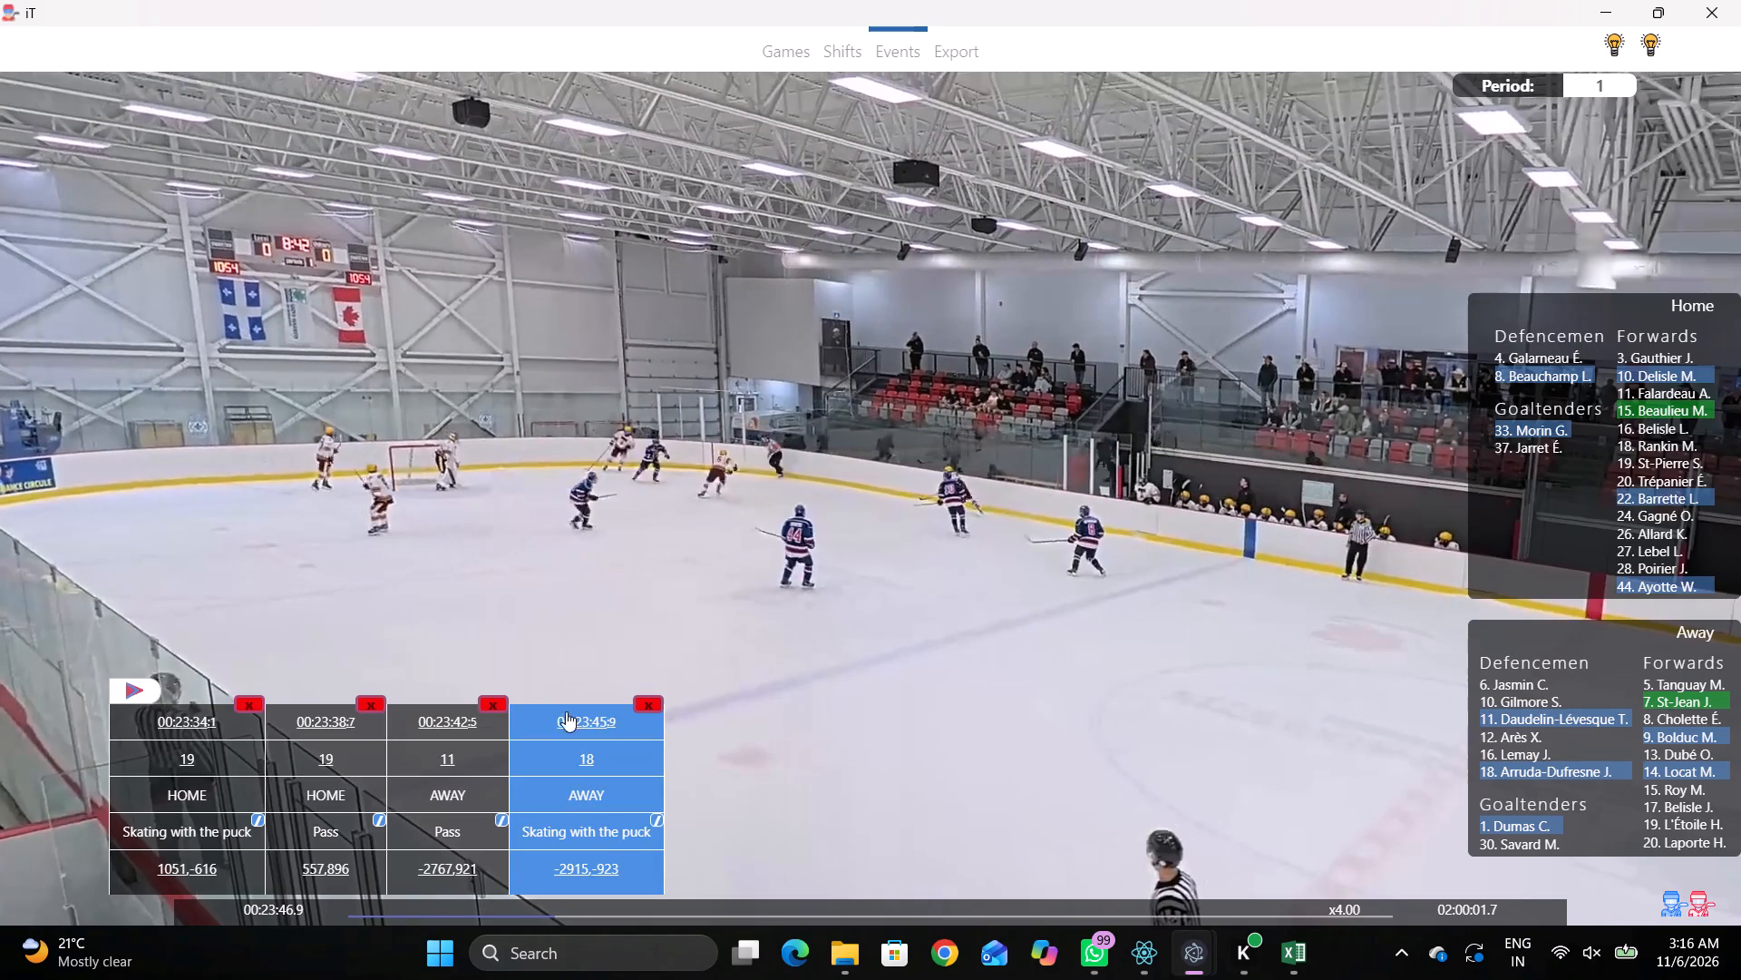
pyautogui.click(588, 851)
pyautogui.click(413, 281)
# Tag a Pass by away player 18 at 00:23:46:9, at about rink position -2654, -799.
pyautogui.press('space')
pyautogui.press('space')
pyautogui.press('space')
pyautogui.press('space')
pyautogui.rightClick(805, 363)
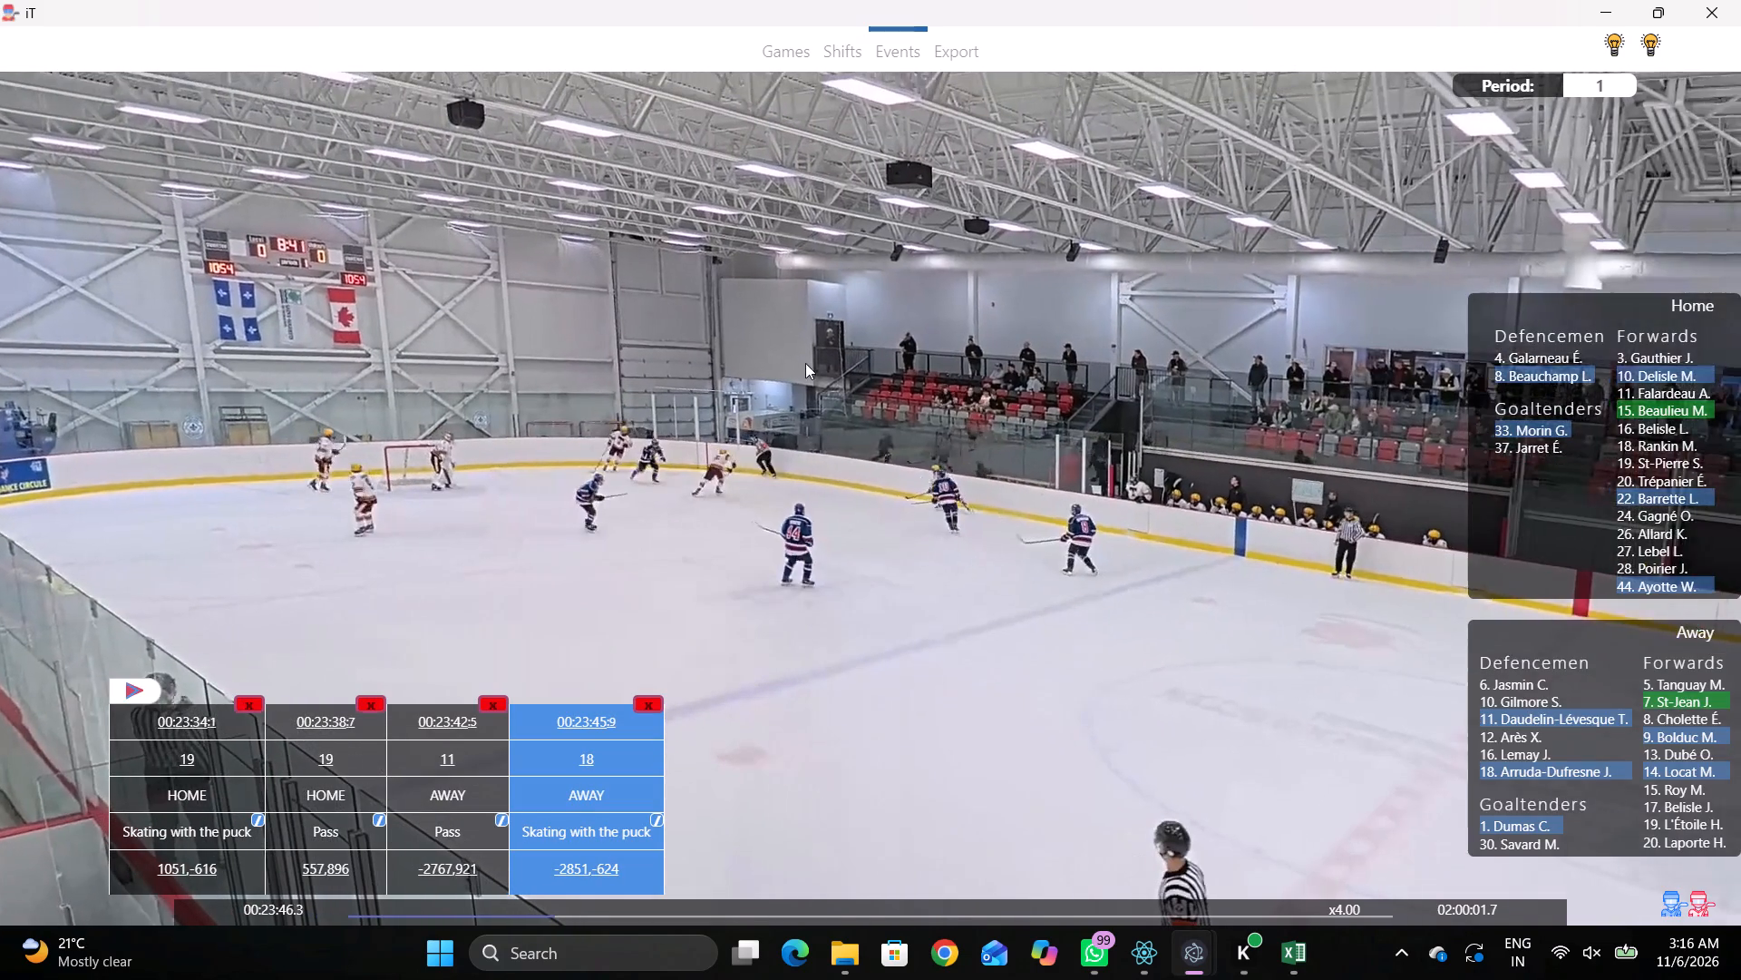
pyautogui.click(805, 363)
pyautogui.click(1483, 269)
pyautogui.moveTo(501, 254); pyautogui.dragTo(479, 257)
# Tag a Pass by away player 7 at 00:23:48:3, at about rink position -2449, -1306.
pyautogui.press('space')
pyautogui.press('space')
pyautogui.press('space')
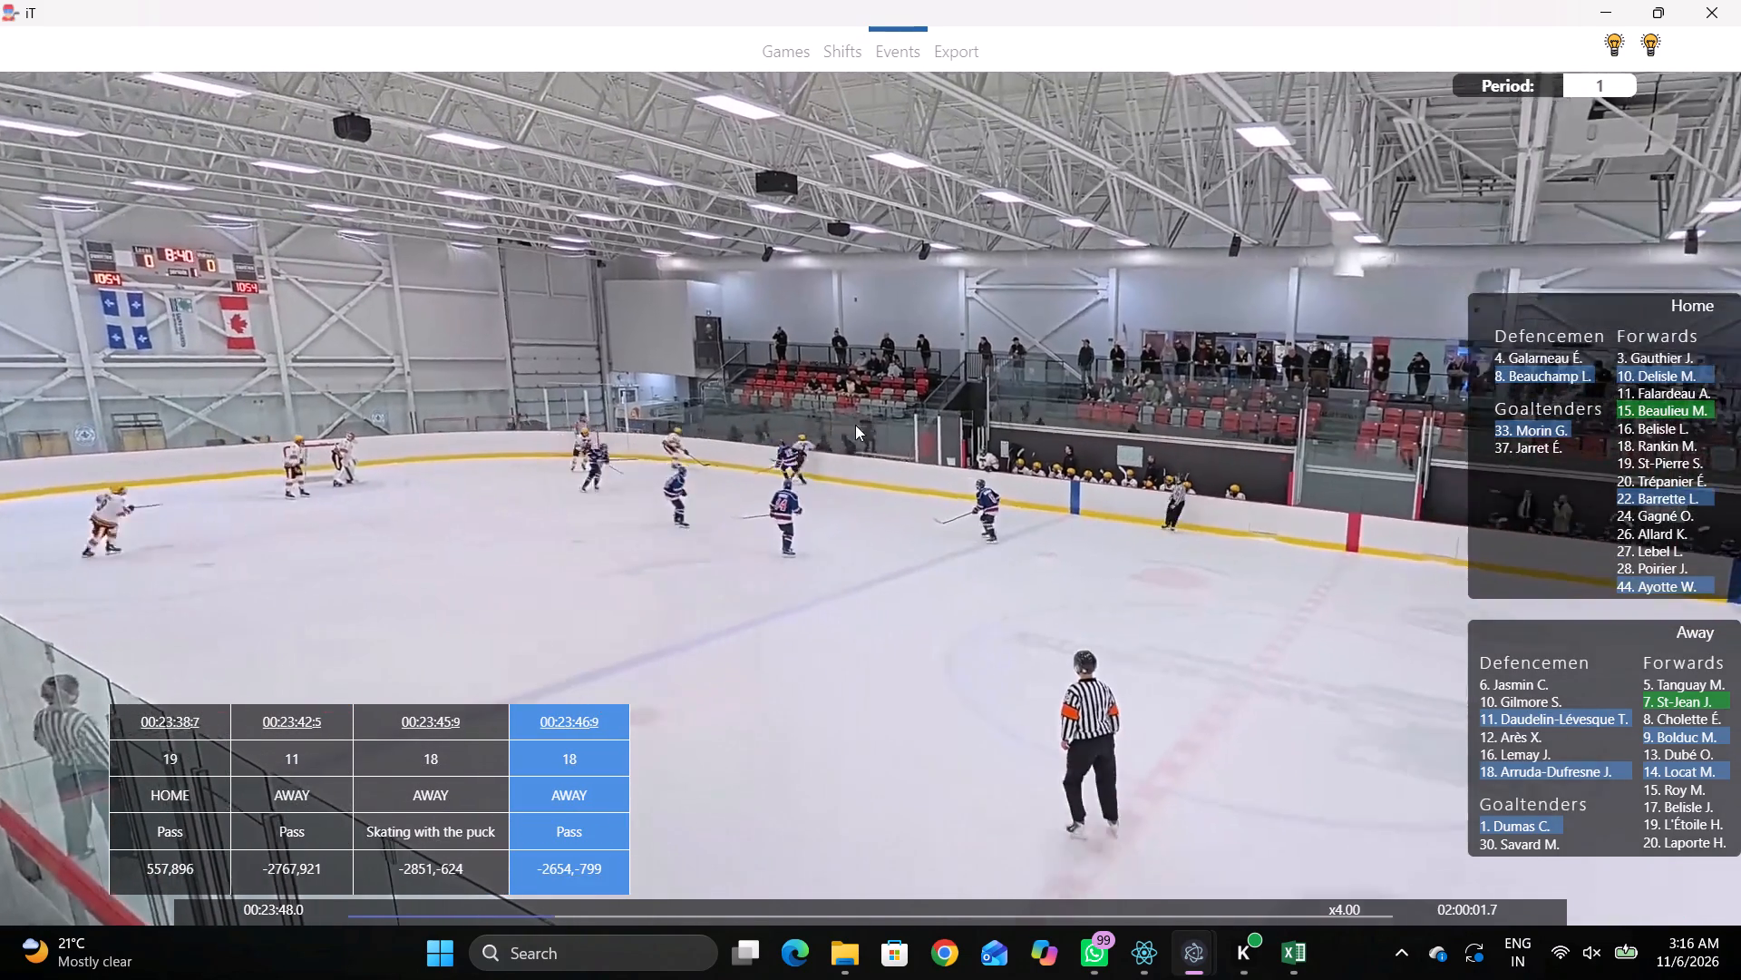
pyautogui.press('space')
pyautogui.rightClick(929, 388)
pyautogui.click(939, 401)
pyautogui.rightClick(932, 399)
pyautogui.click(943, 409)
pyautogui.click(1669, 704)
pyautogui.click(511, 188)
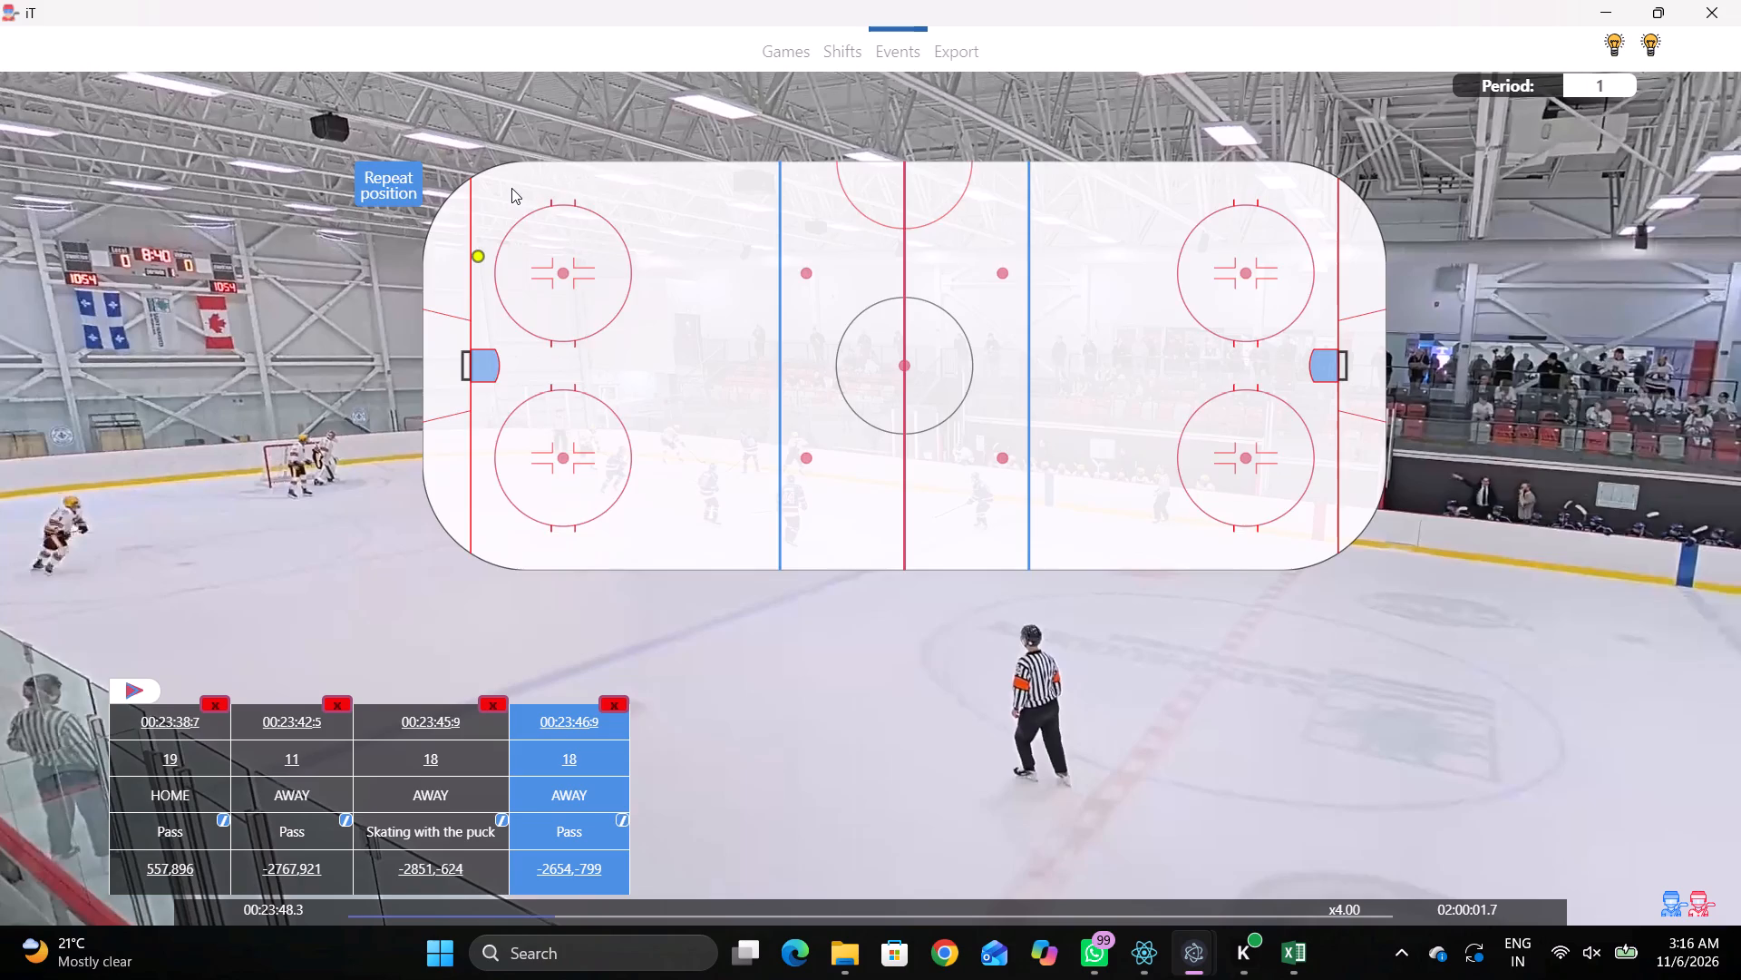
# Review the footage before the Pass at 00:23:48:3 and change that event's player to away player 14.
pyautogui.press('q')
pyautogui.press('q')
pyautogui.press('q')
pyautogui.press('q')
pyautogui.press('q')
pyautogui.press('q')
pyautogui.press('q')
pyautogui.press('q')
pyautogui.press('q')
pyautogui.press('q')
pyautogui.press('q')
pyautogui.press('q')
pyautogui.press('q')
pyautogui.press('q')
pyautogui.write('qq')
pyautogui.press('q')
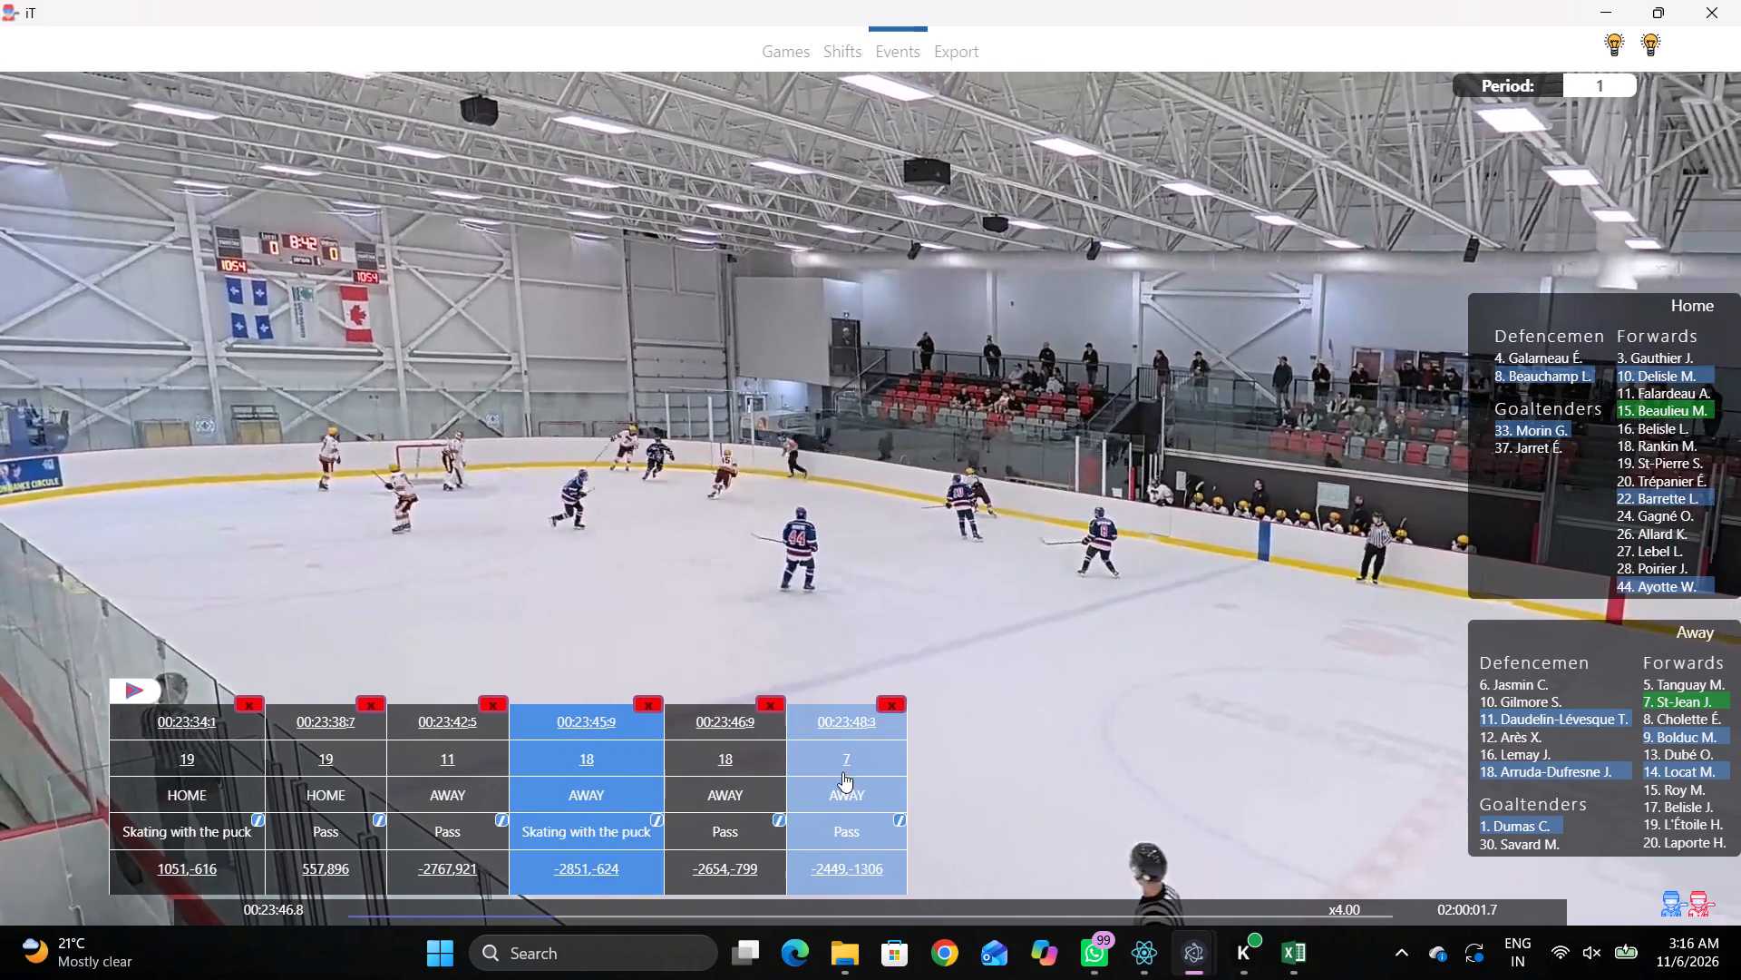
pyautogui.click(846, 782)
pyautogui.click(856, 759)
pyautogui.click(1649, 770)
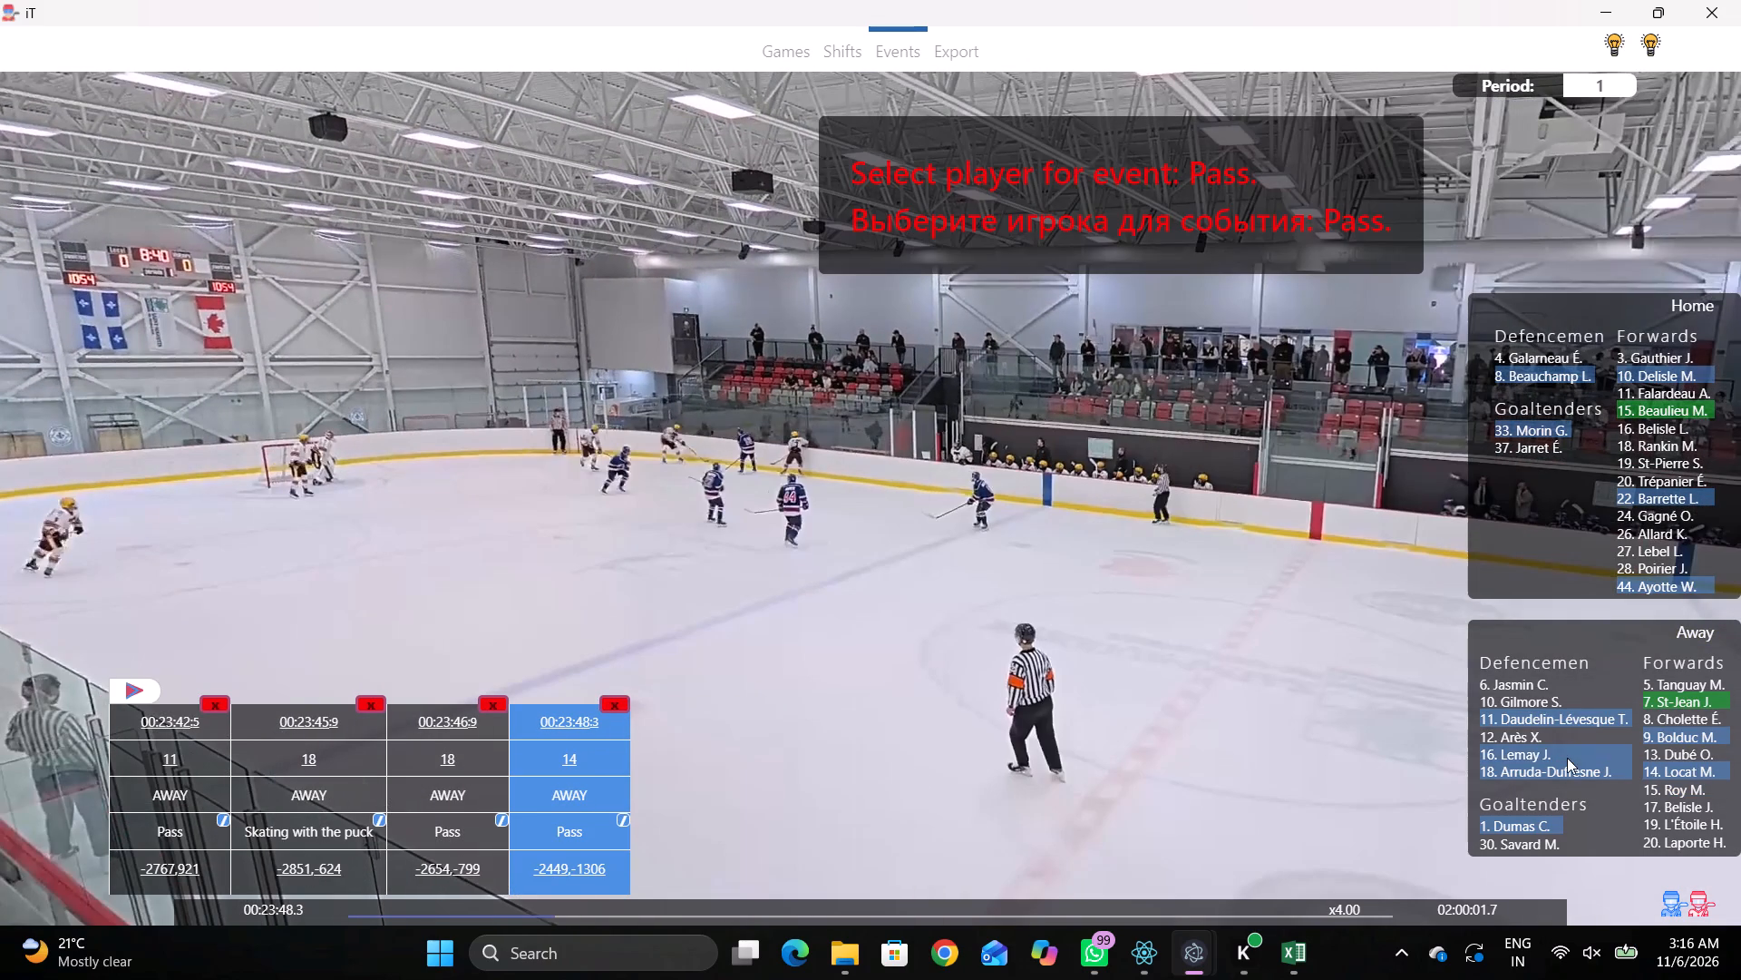
# Review the footage between about 00:23:45 and the Pass at 00:23:48:3 to identify the passing away player.
pyautogui.press('q')
pyautogui.press('q')
pyautogui.press('q')
pyautogui.press('q')
pyautogui.press('q')
pyautogui.press('q')
pyautogui.press('q')
pyautogui.press('q')
pyautogui.press('q')
pyautogui.press('q')
pyautogui.press('q')
pyautogui.press('q')
pyautogui.write('qqqqq')
pyautogui.press('q')
pyautogui.press('q')
pyautogui.write('qqqqqqqqqqq')
pyautogui.press('space')
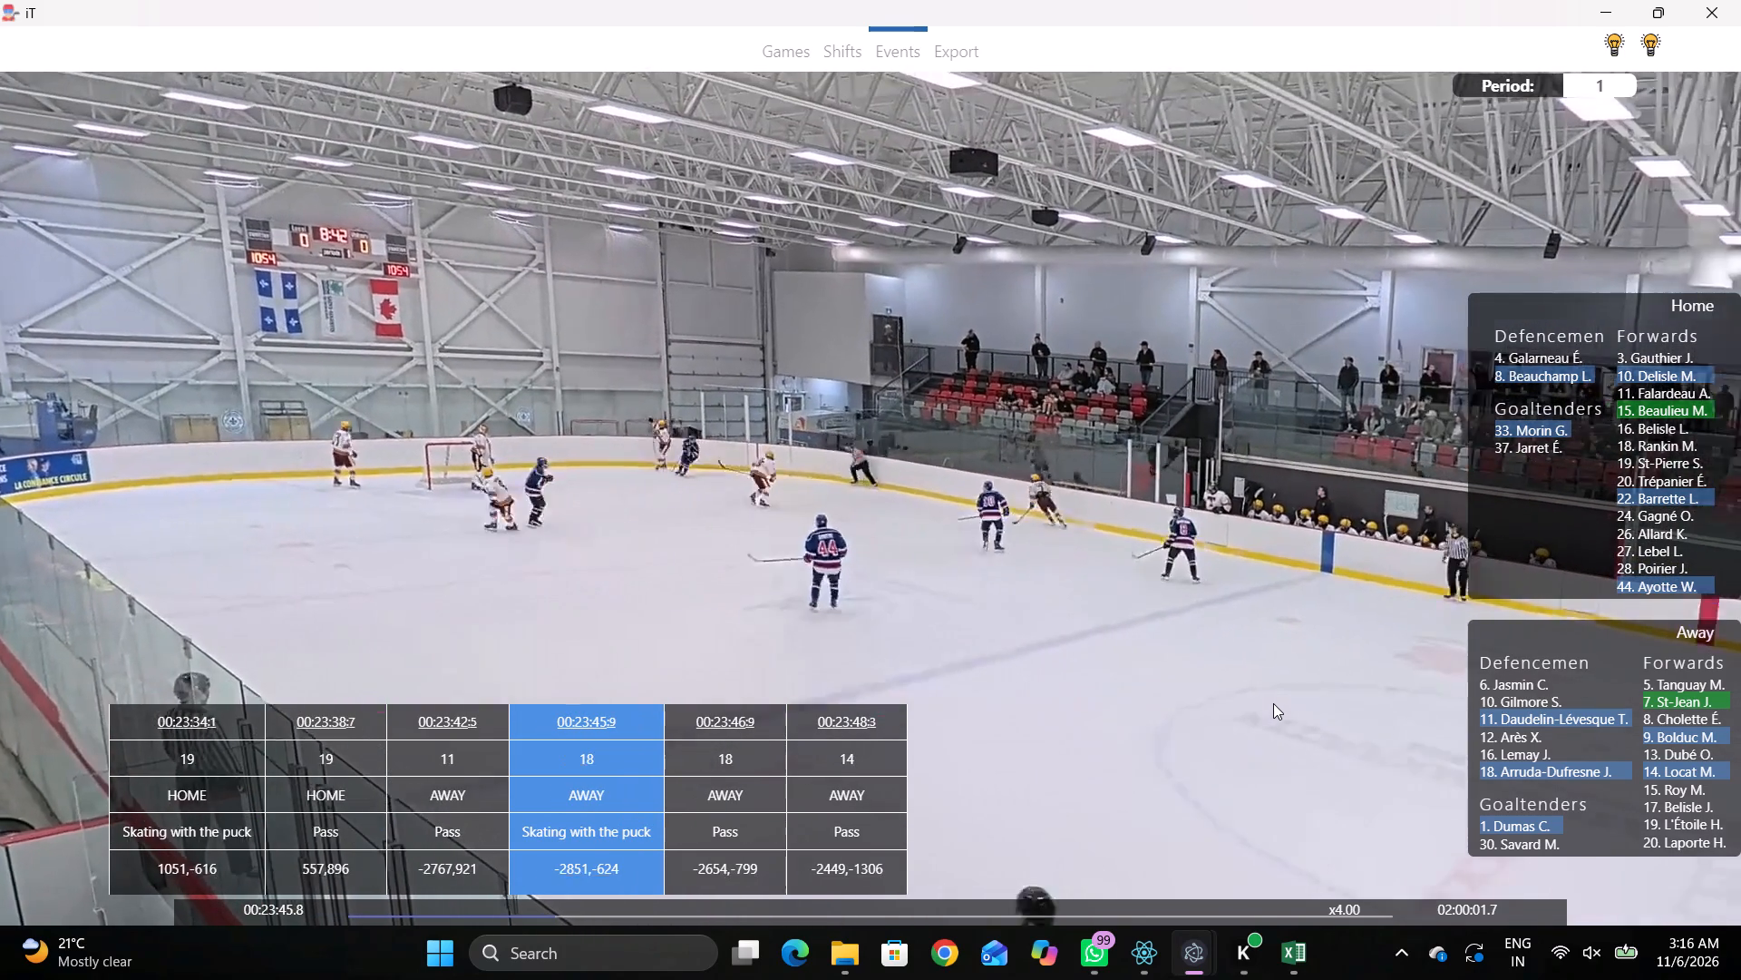
pyautogui.press('space')
pyautogui.write('q')
pyautogui.press('q')
pyautogui.press('q')
pyautogui.press('q')
pyautogui.press('q')
pyautogui.hotkey('shift', 'd')
pyautogui.hotkey('shift', 'd')
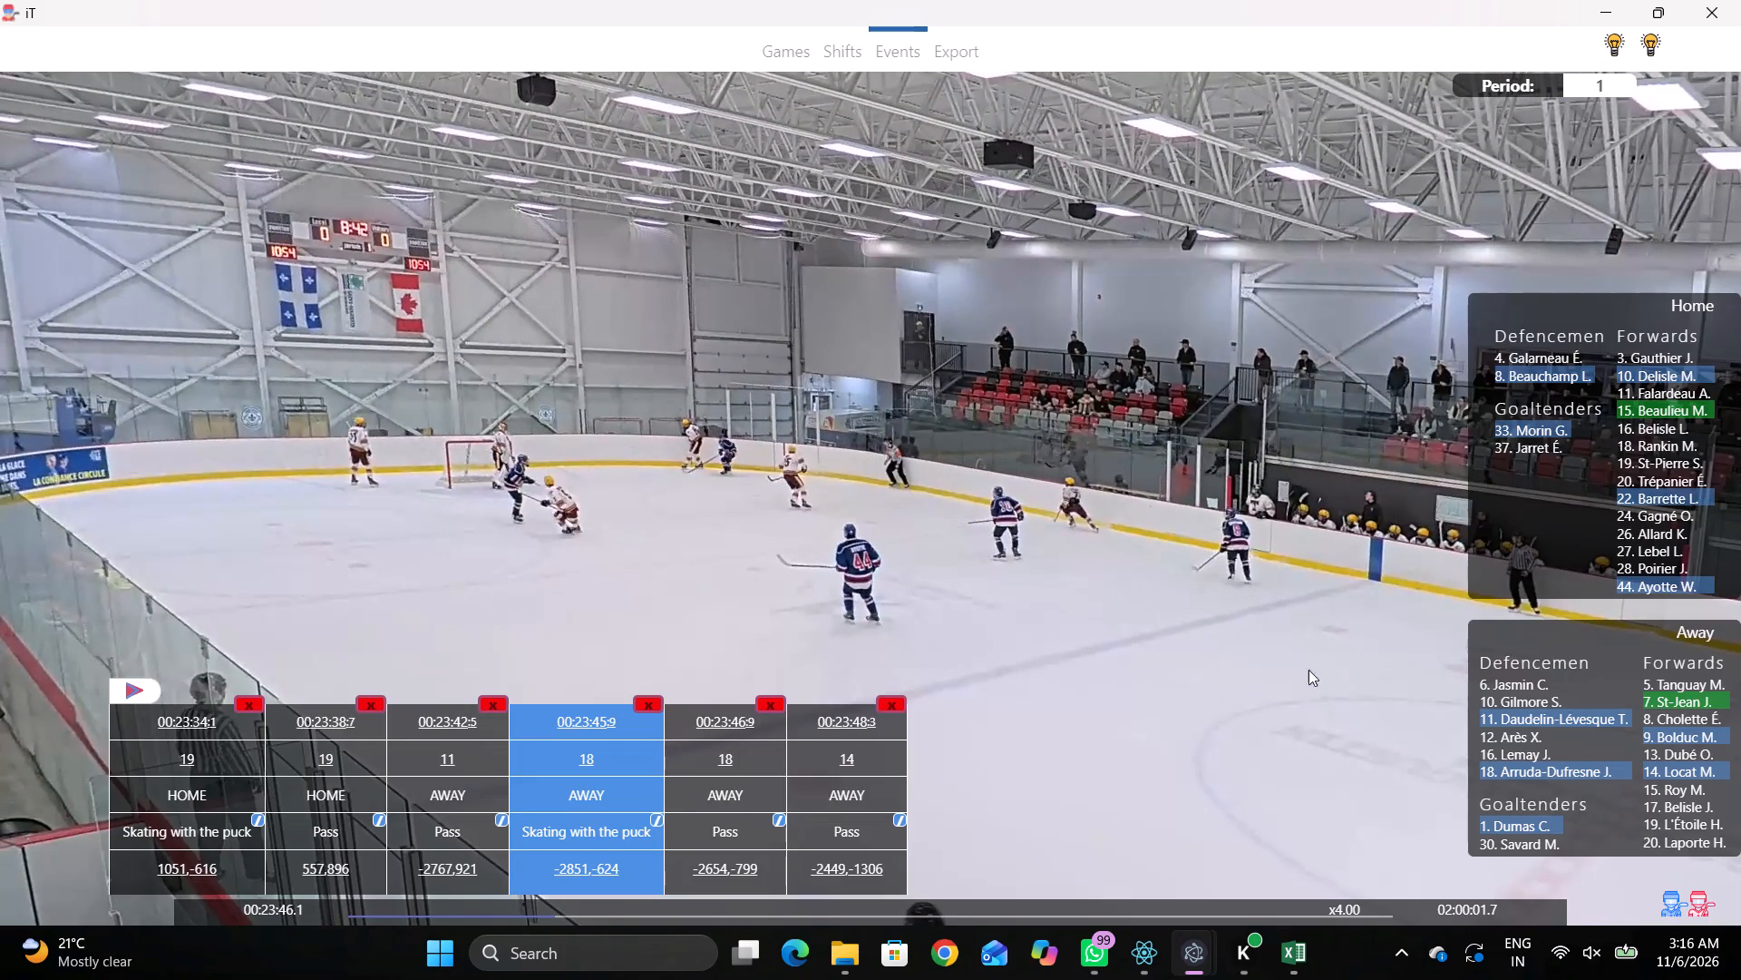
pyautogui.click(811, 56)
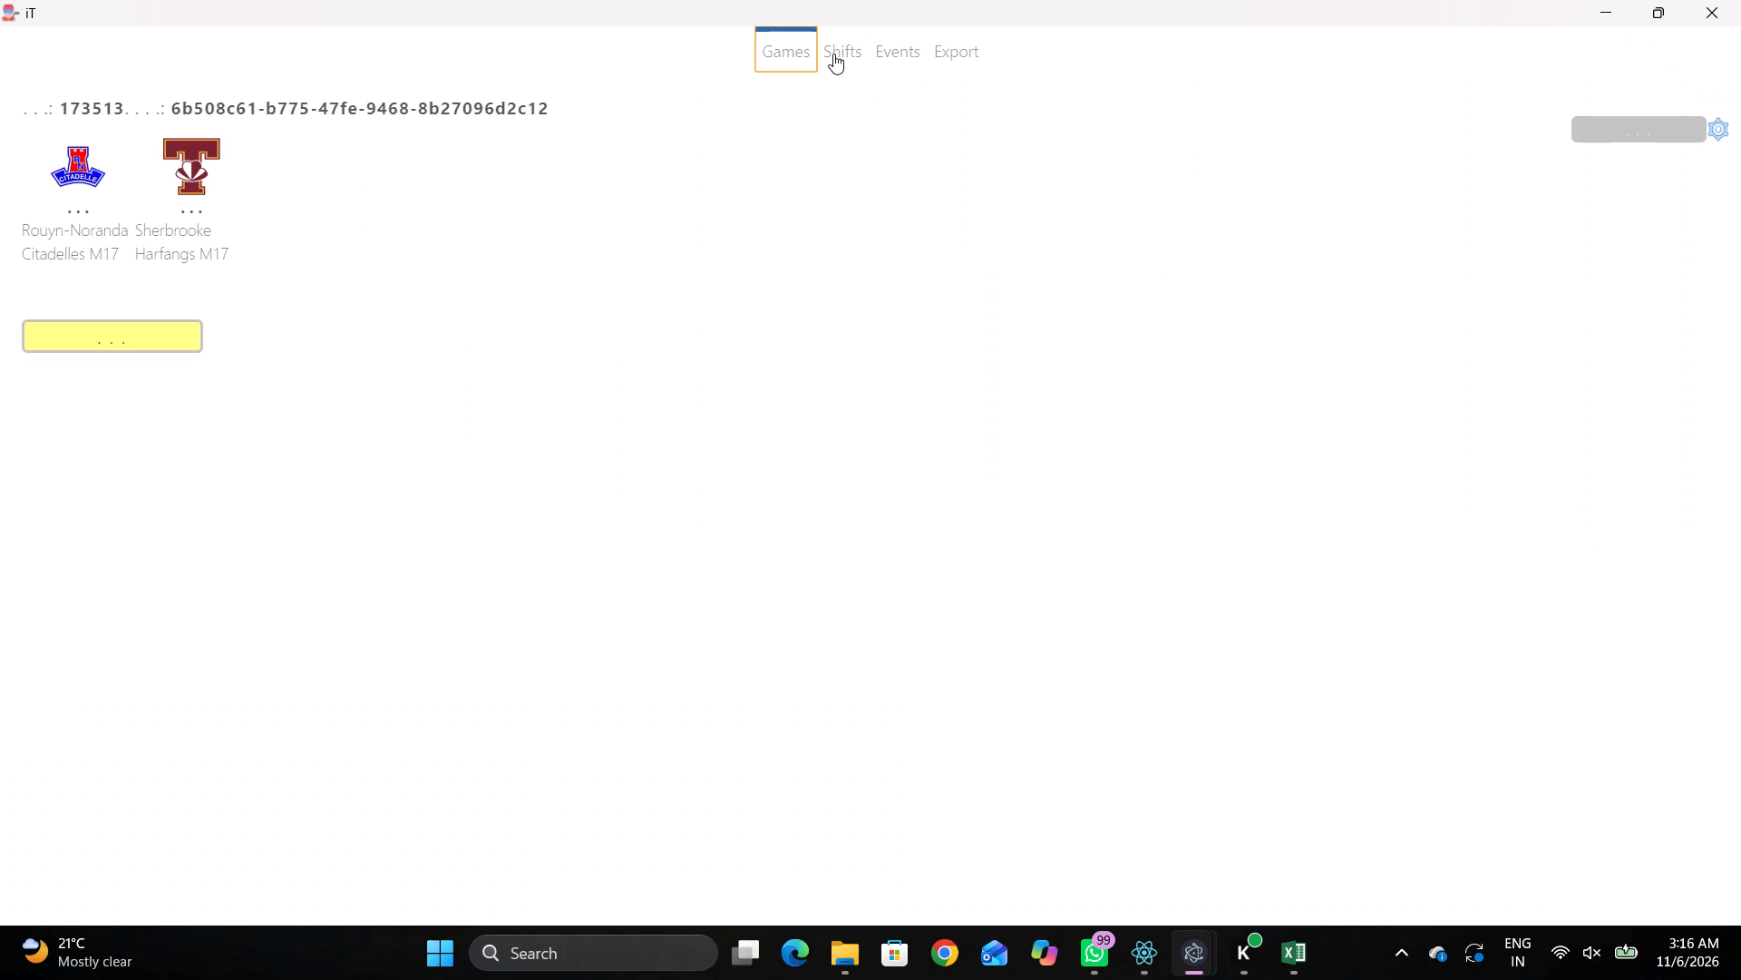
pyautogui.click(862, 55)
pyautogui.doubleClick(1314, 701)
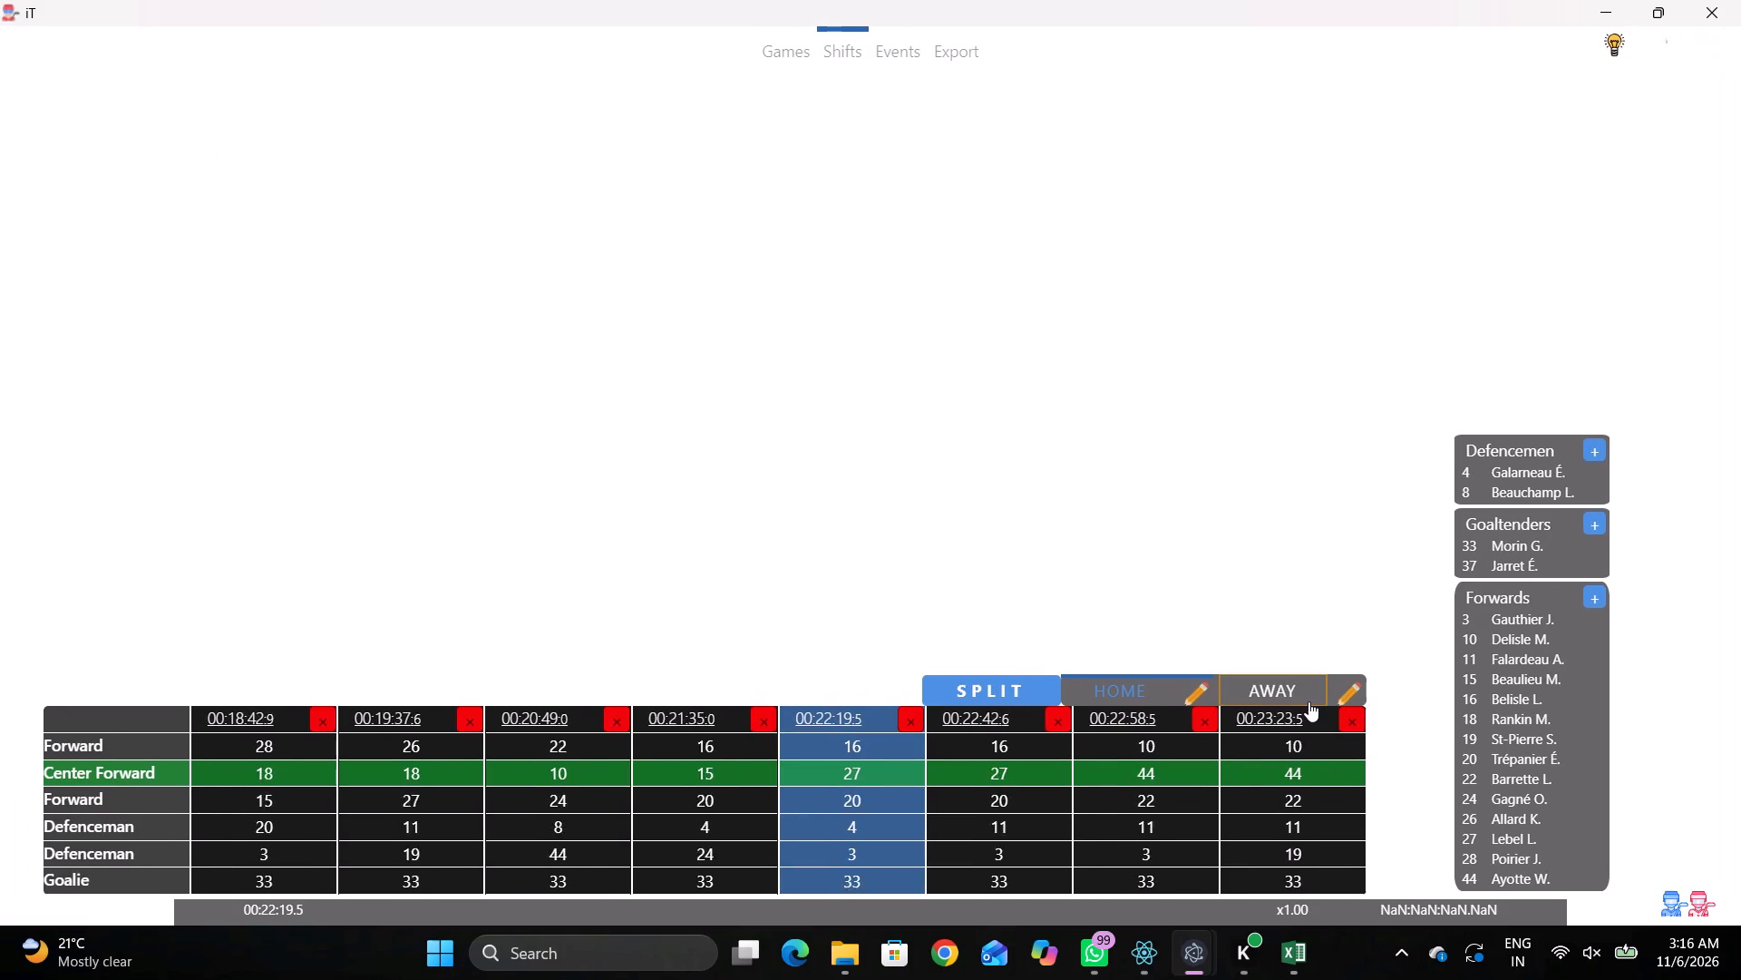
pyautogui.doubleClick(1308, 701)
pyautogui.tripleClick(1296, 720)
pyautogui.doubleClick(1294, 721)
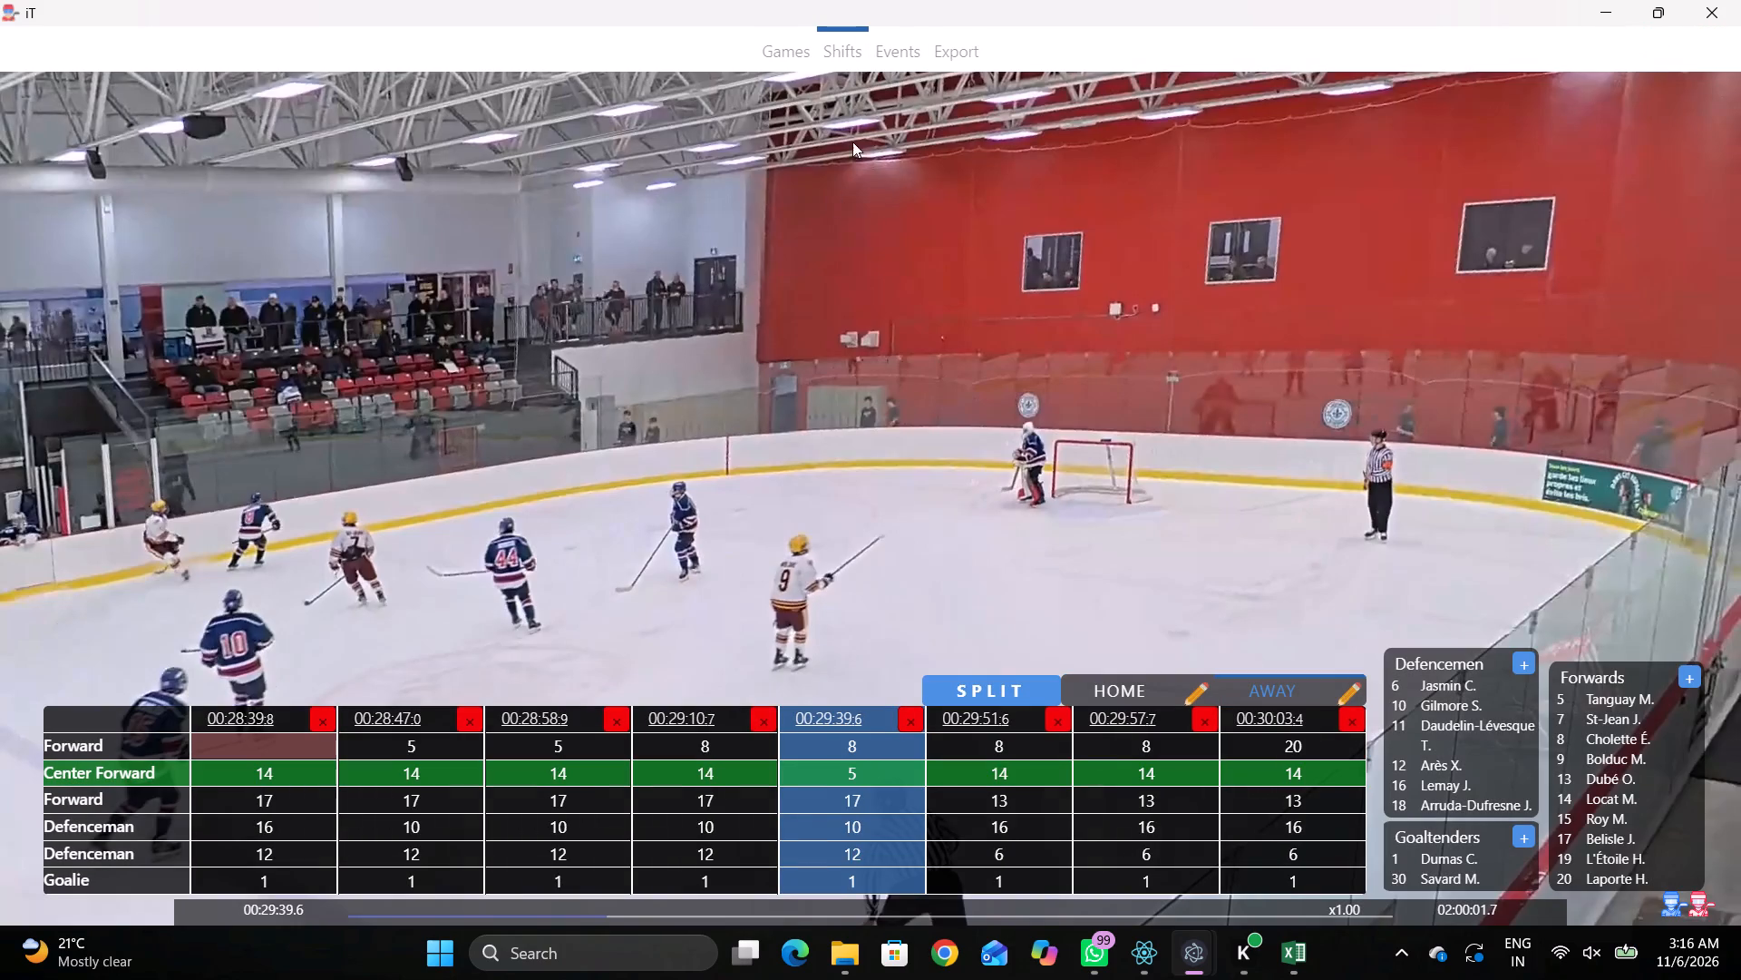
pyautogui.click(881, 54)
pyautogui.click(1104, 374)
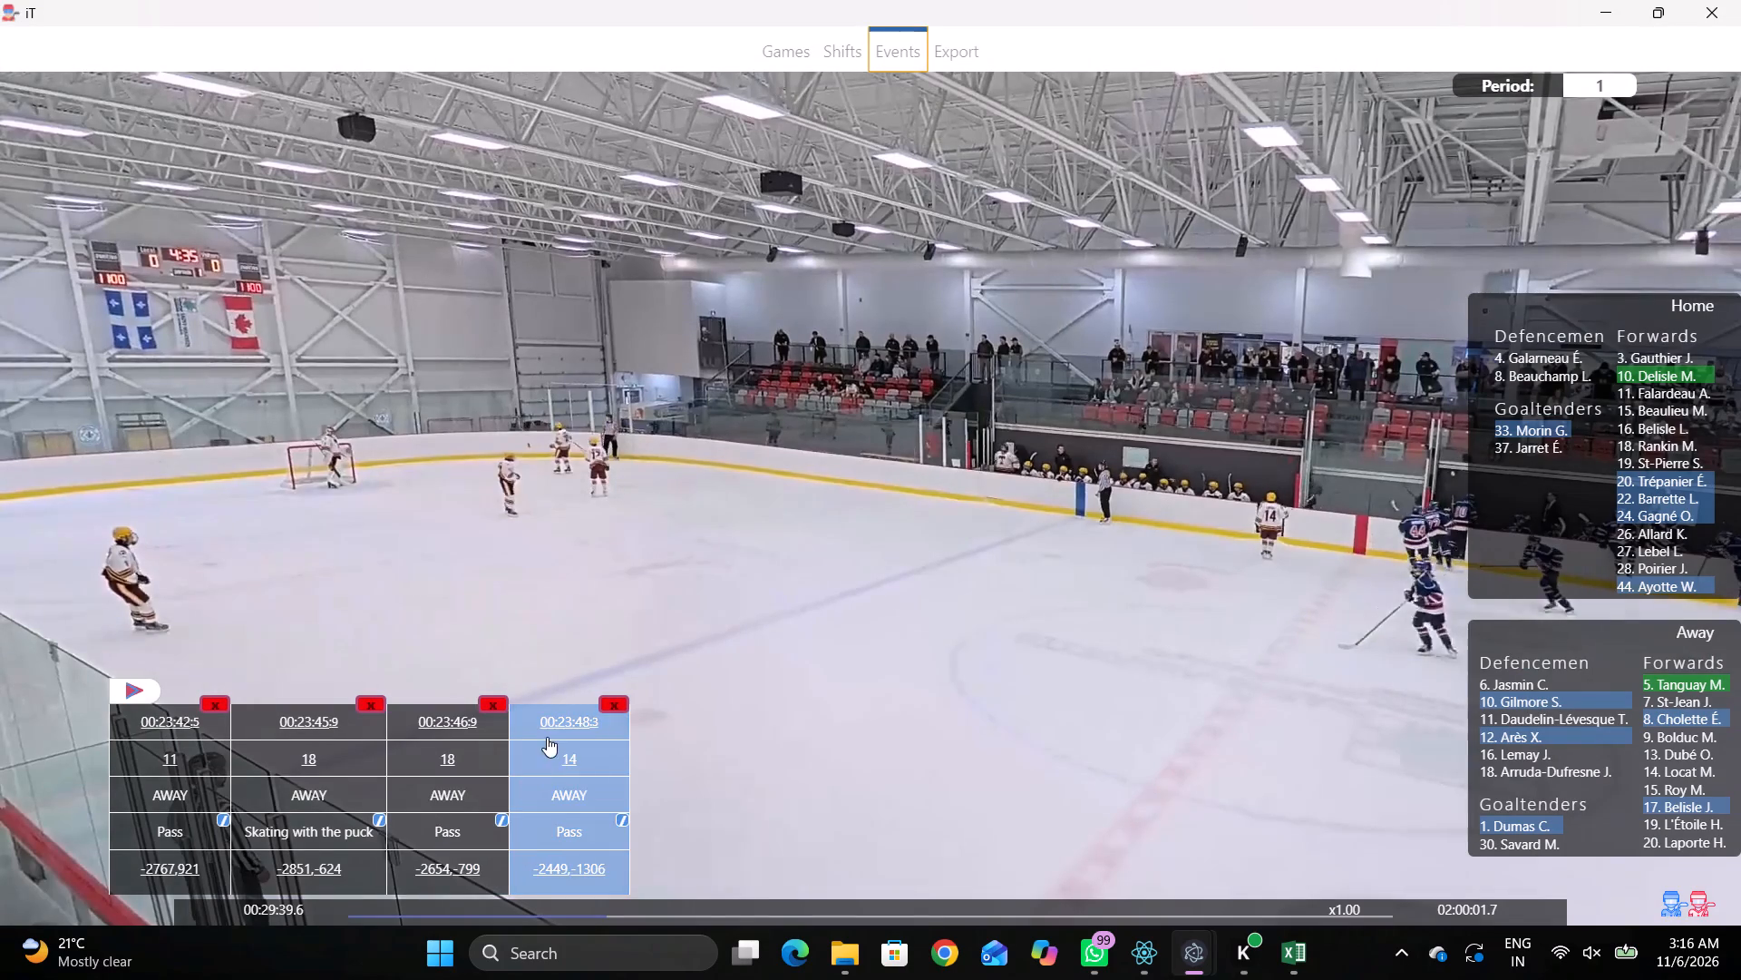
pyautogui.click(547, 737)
# In the away shift at 00:23:38:0, replace forward 14 with player 15.
pyautogui.click(841, 44)
pyautogui.click(861, 819)
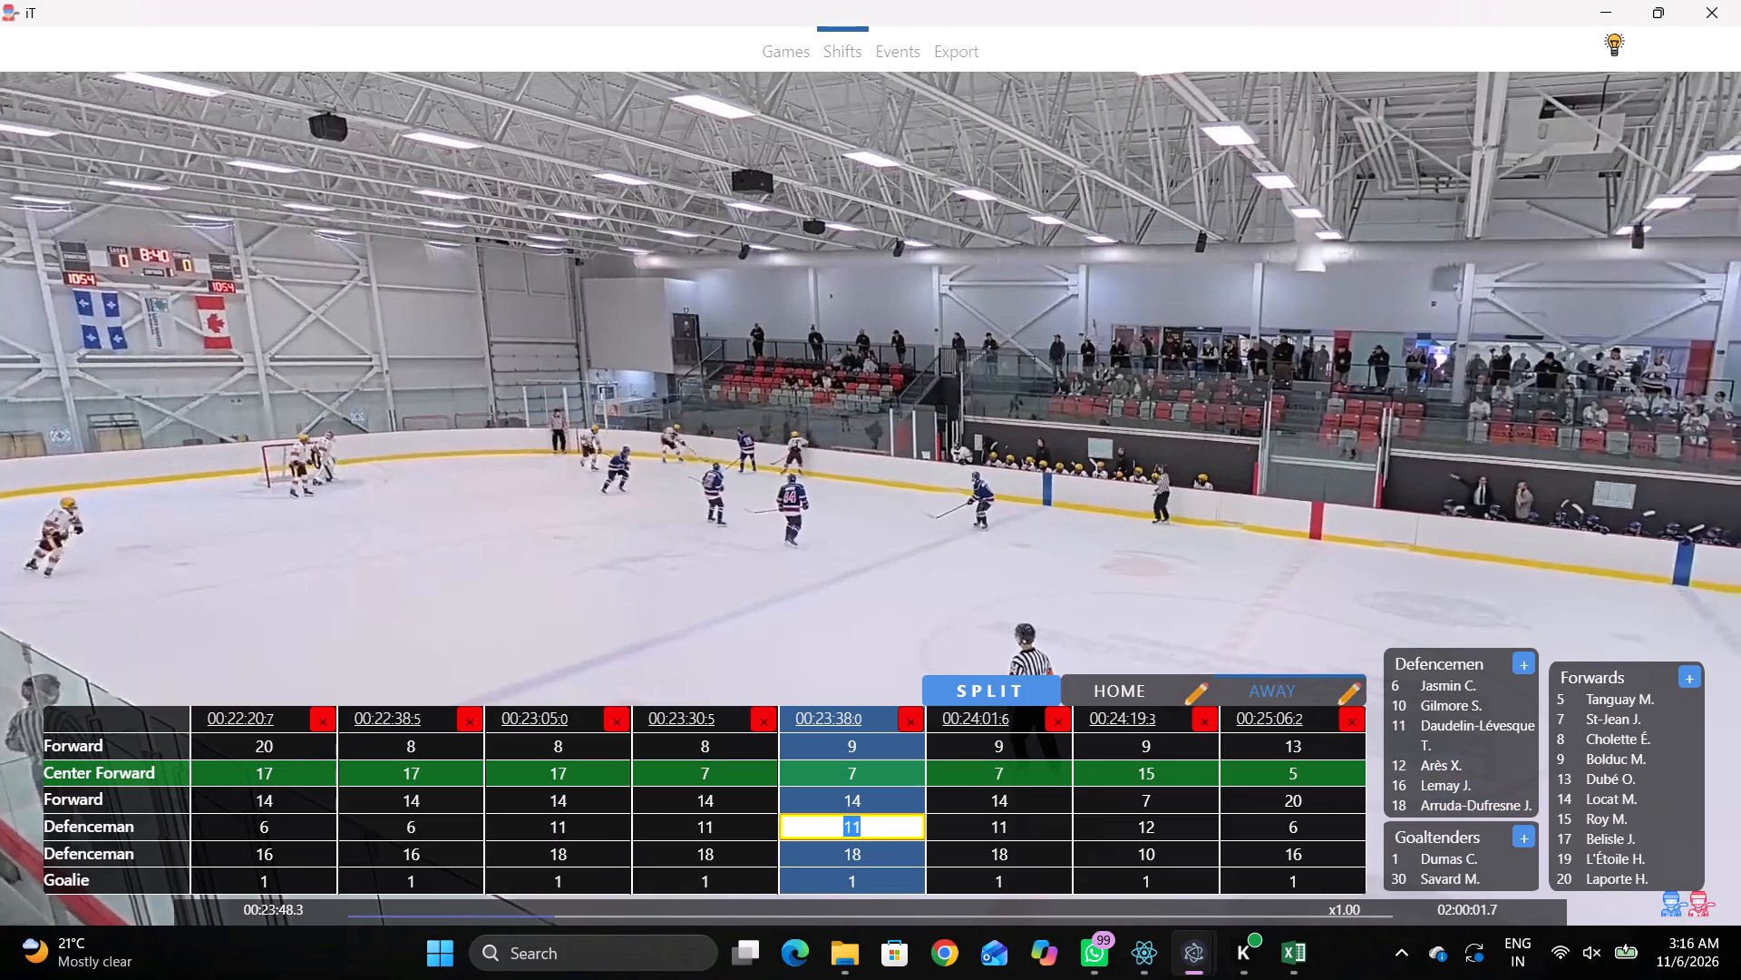
pyautogui.click(1135, 683)
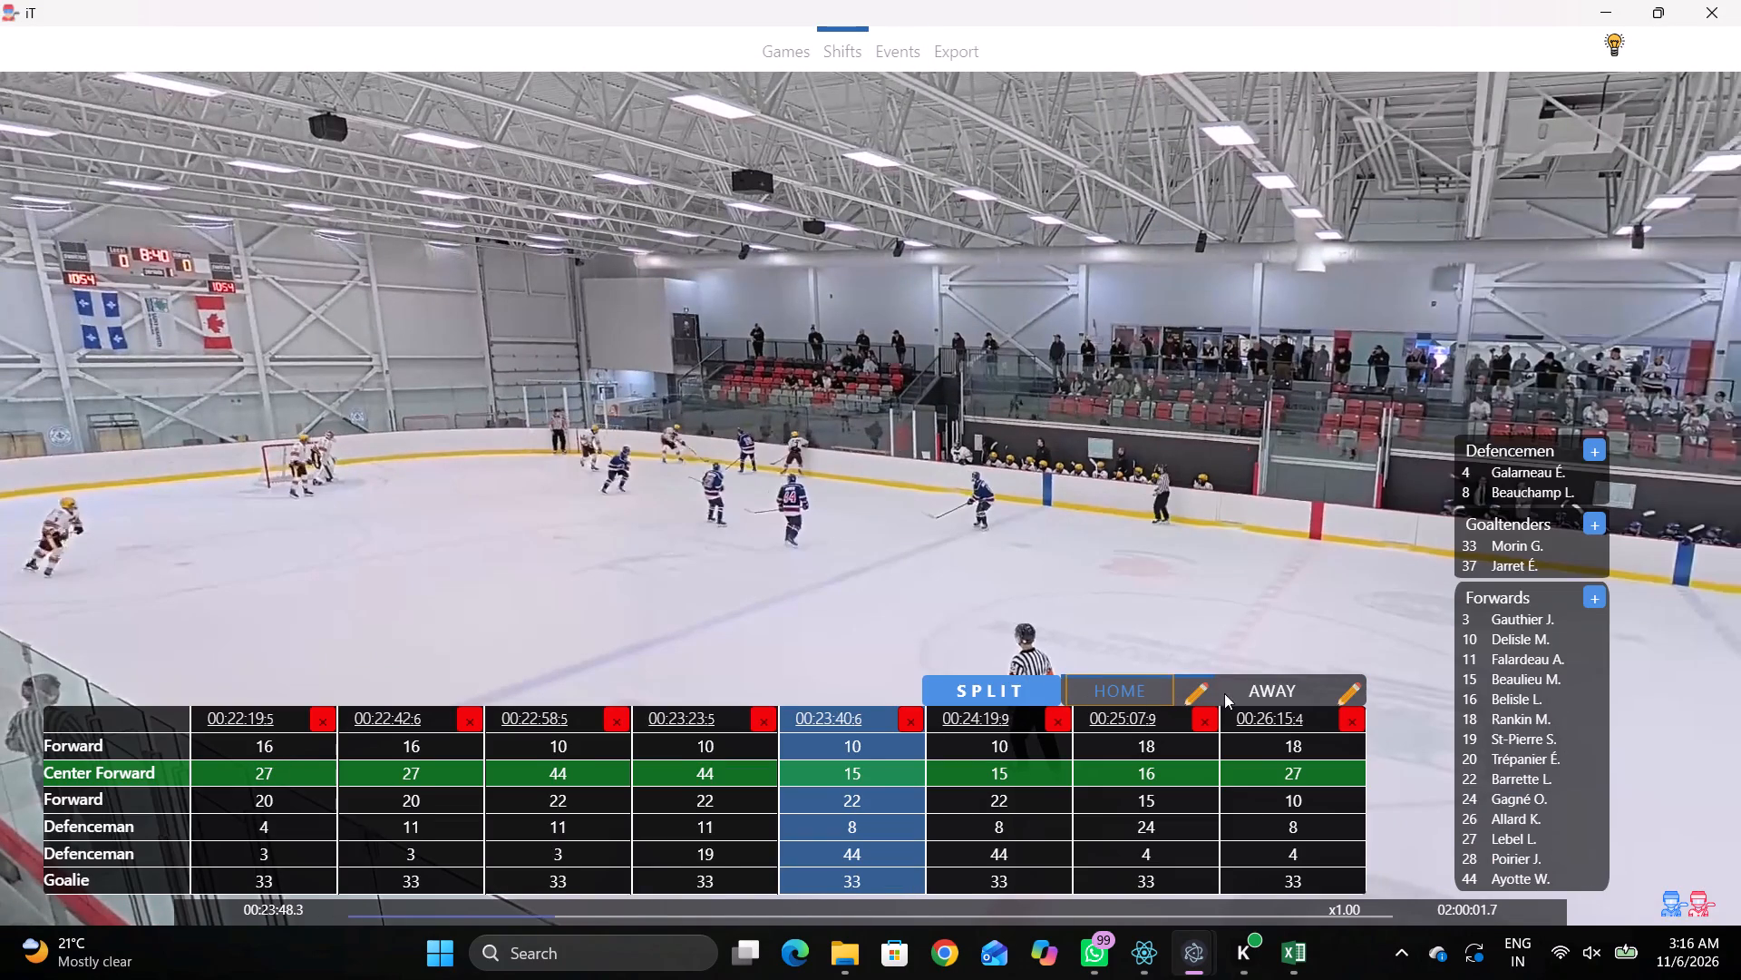
pyautogui.click(1290, 689)
pyautogui.click(878, 787)
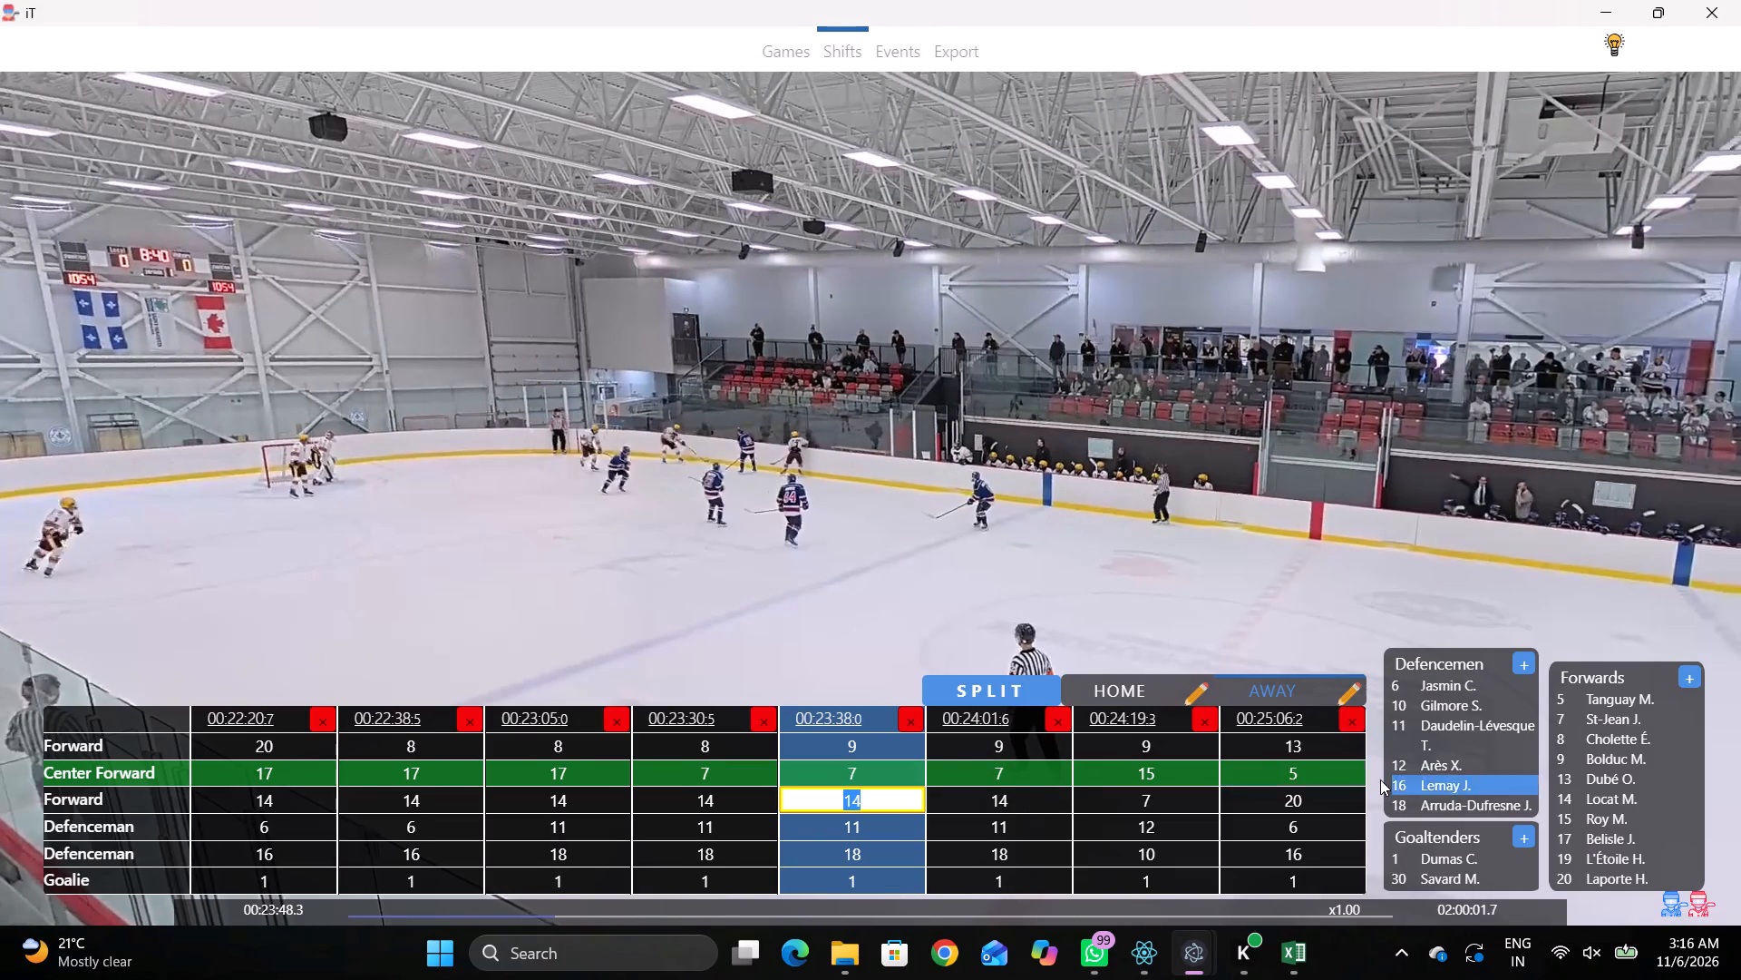
pyautogui.click(1566, 815)
# Change the player of the Pass event at 00:23:48:3 to away player 15.
pyautogui.click(584, 762)
pyautogui.click(1695, 796)
pyautogui.click(1690, 789)
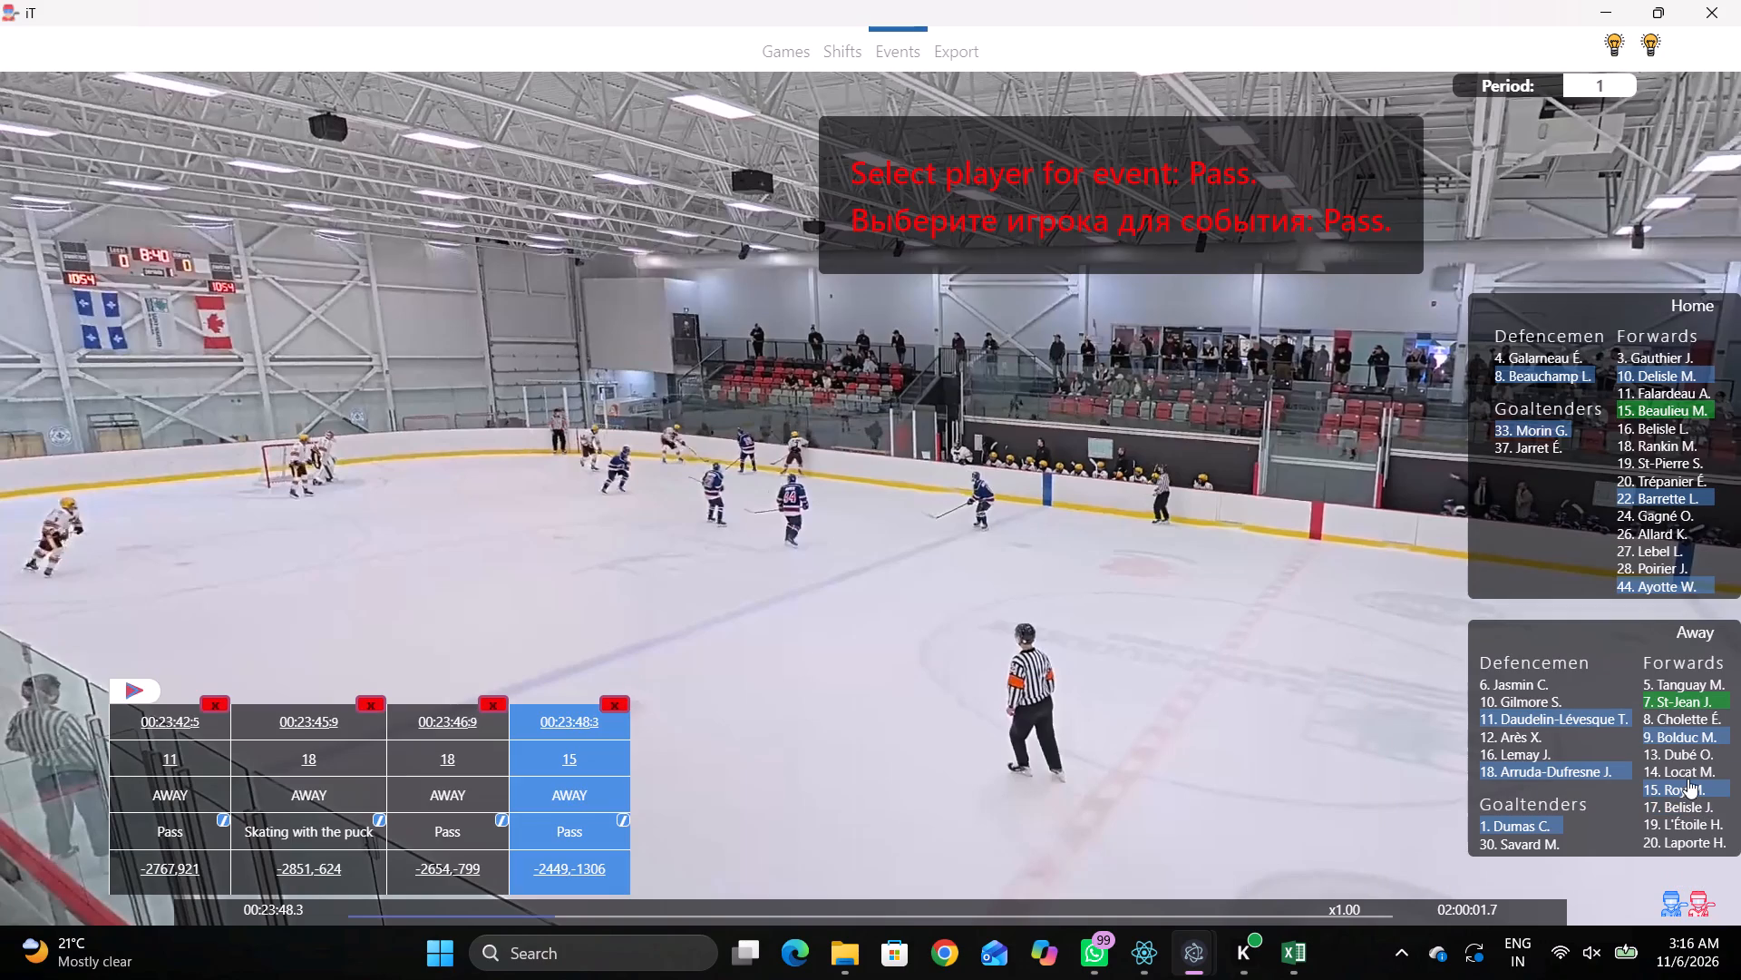
# In the shifts view, review the footage up to 00:23:42.5 to check which away players are on the ice.
pyautogui.click(848, 79)
pyautogui.click(848, 61)
pyautogui.click(695, 711)
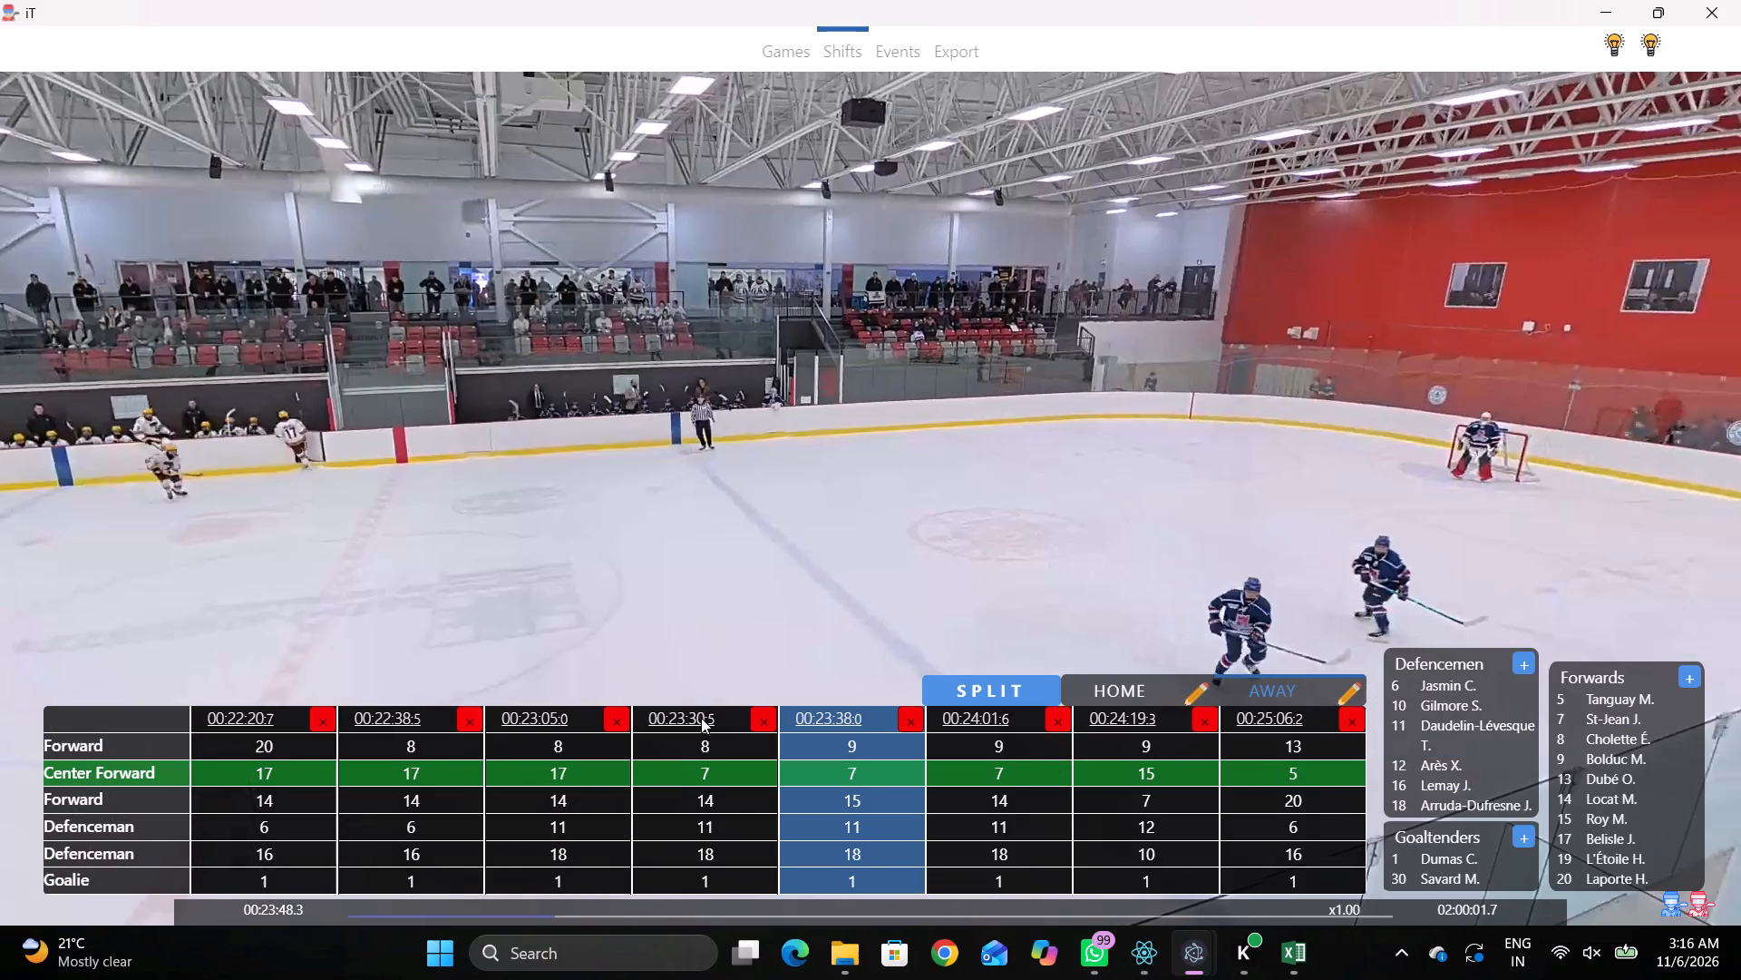
pyautogui.write('D')
pyautogui.press('space')
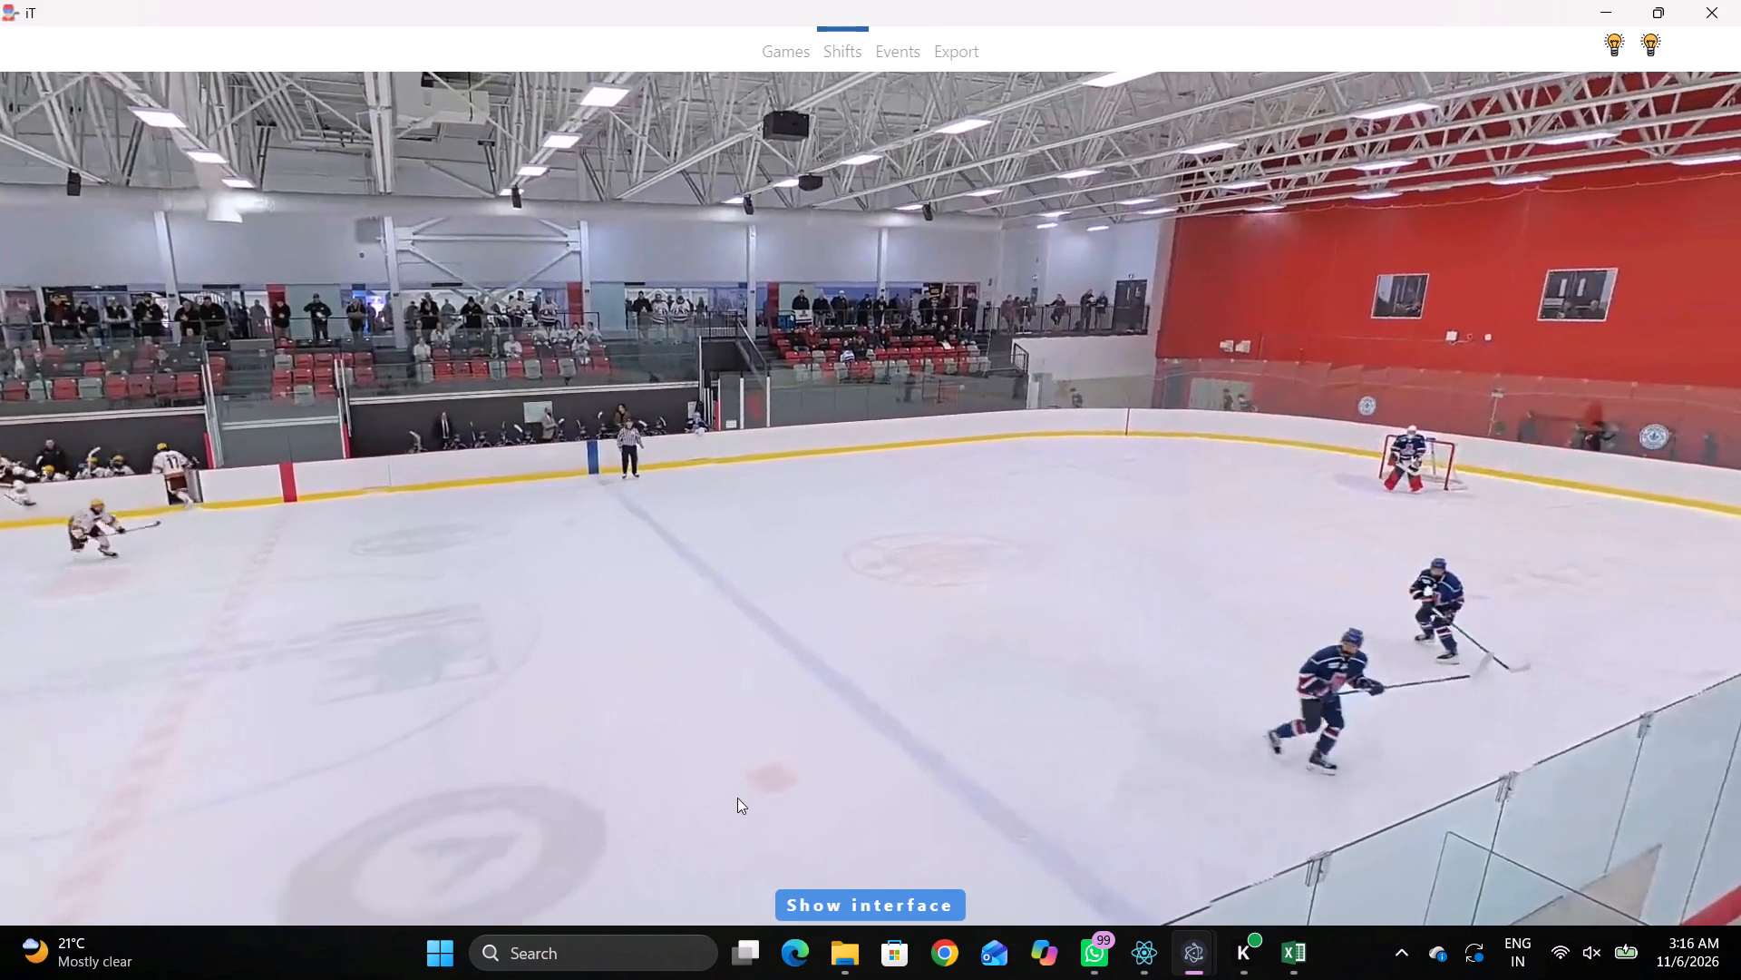
pyautogui.press('space')
pyautogui.press('space')
pyautogui.write('c vv')
pyautogui.press('space')
pyautogui.press('space')
pyautogui.press('space')
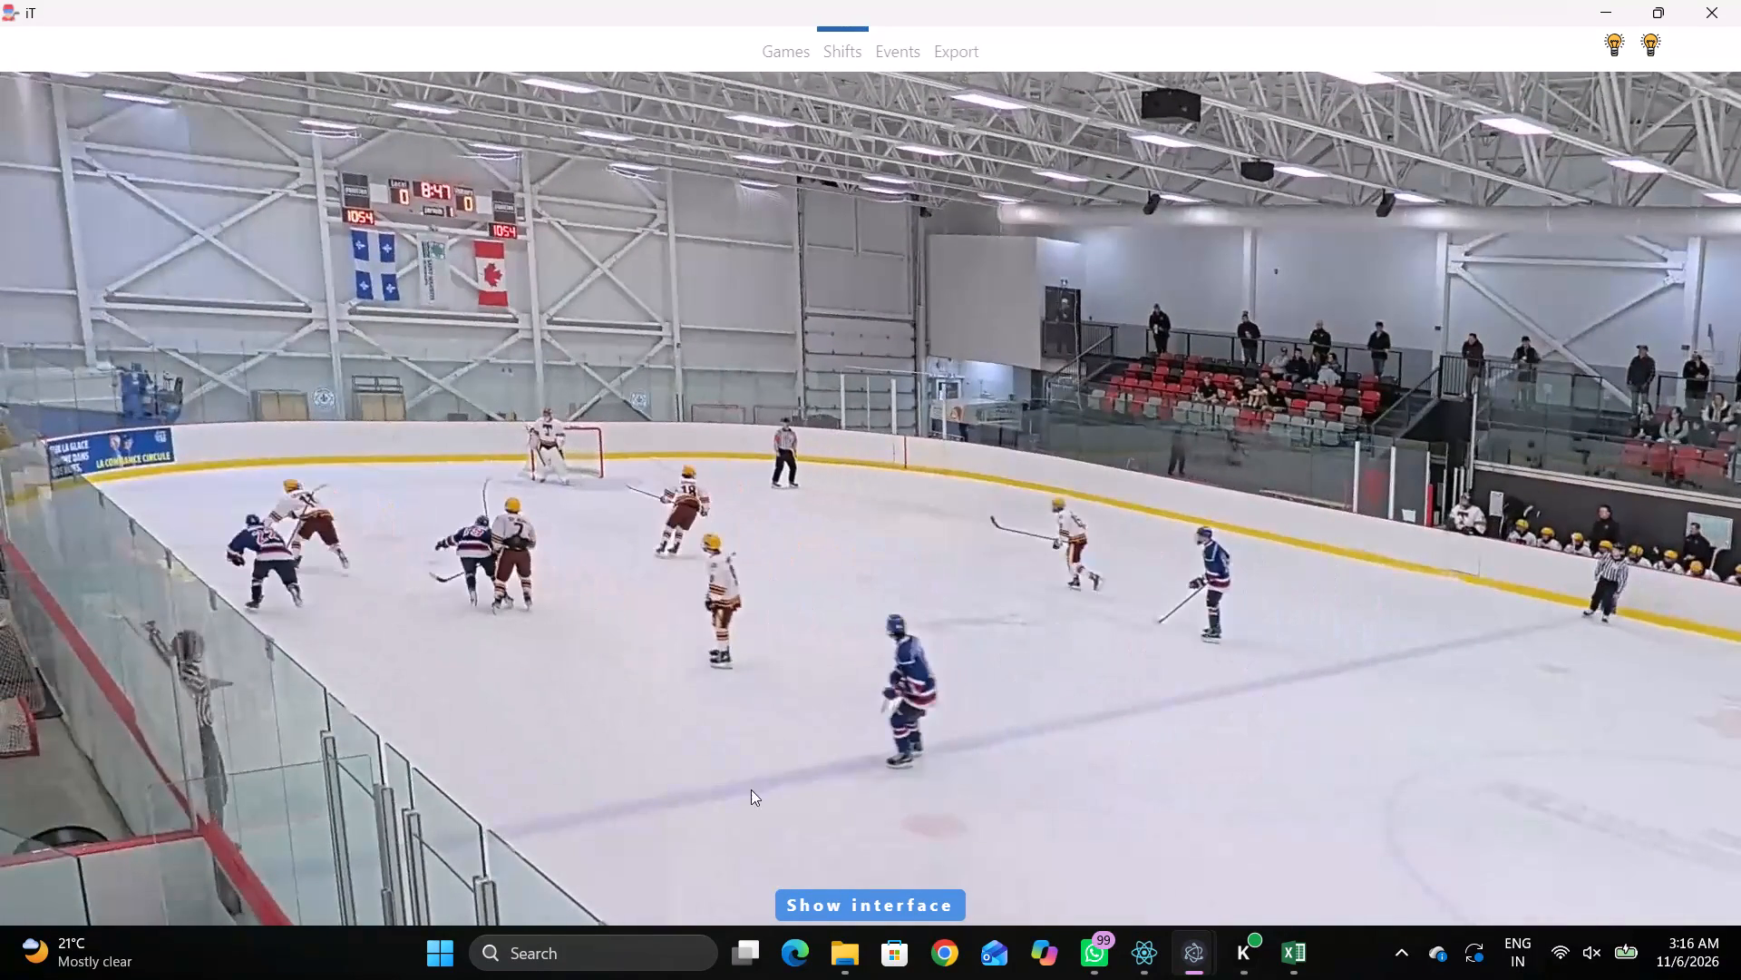
pyautogui.hotkey('shift', 'd')
pyautogui.press('space')
pyautogui.press('space')
pyautogui.press('space')
pyautogui.press('space')
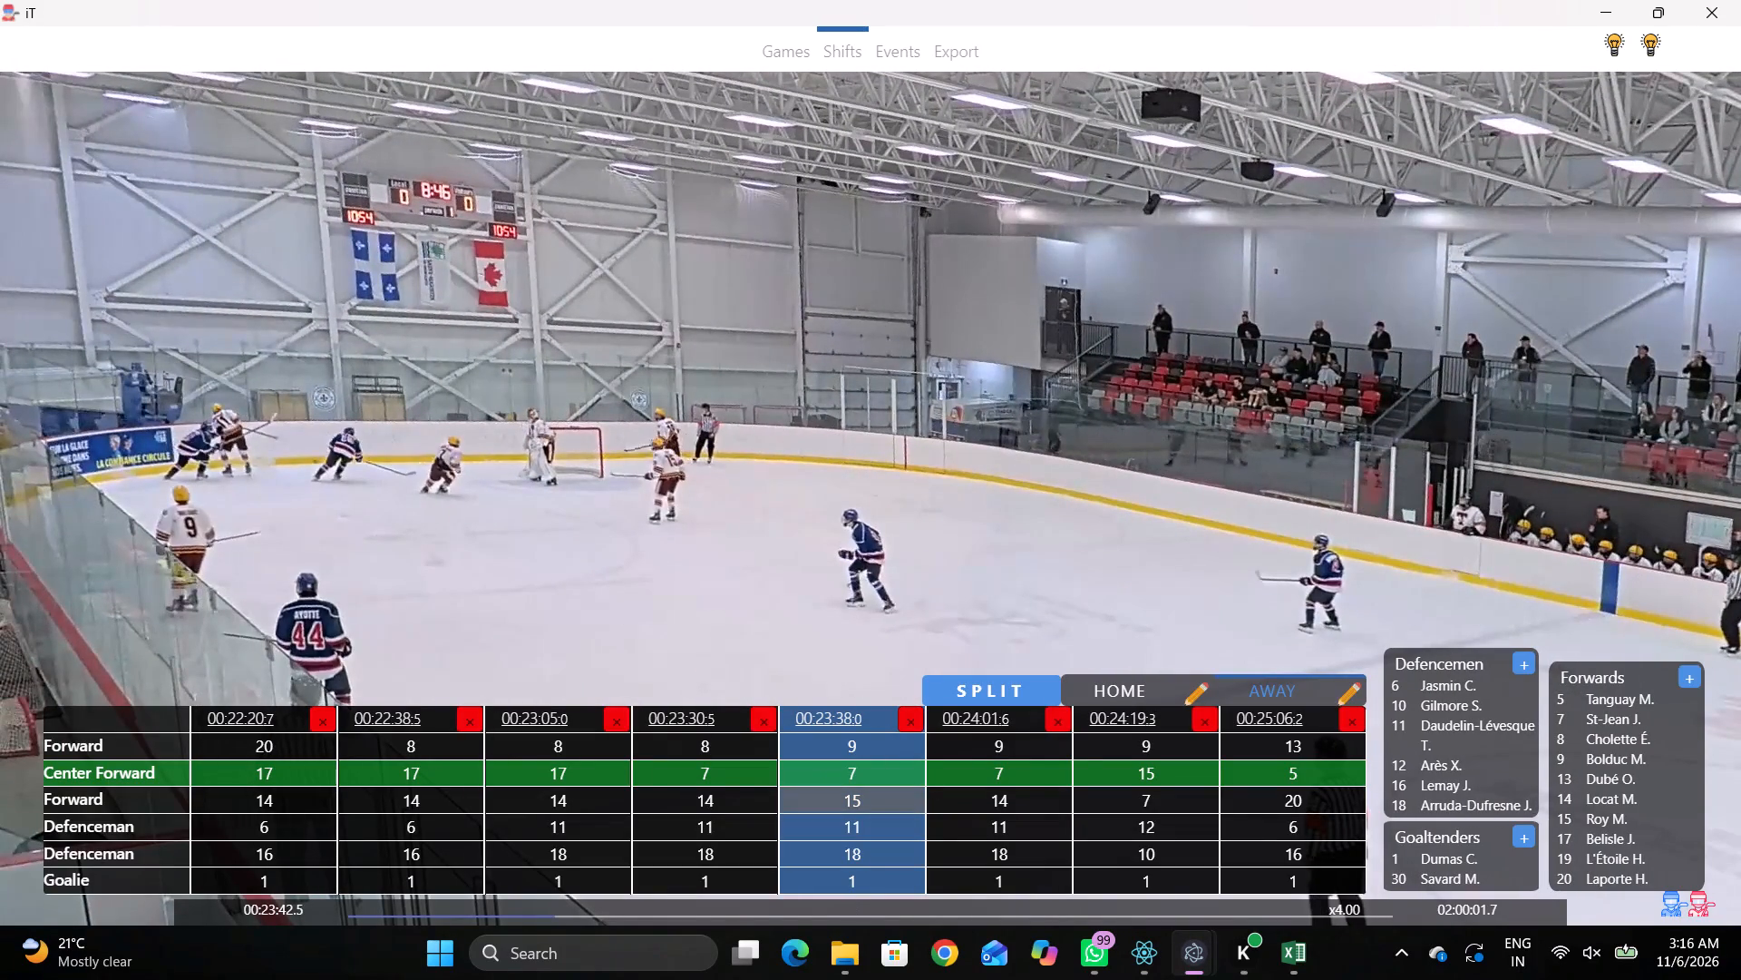
# In the away shift at 00:24:01:6, replace forward 14 with player 15.
pyautogui.click(1022, 795)
pyautogui.click(1588, 821)
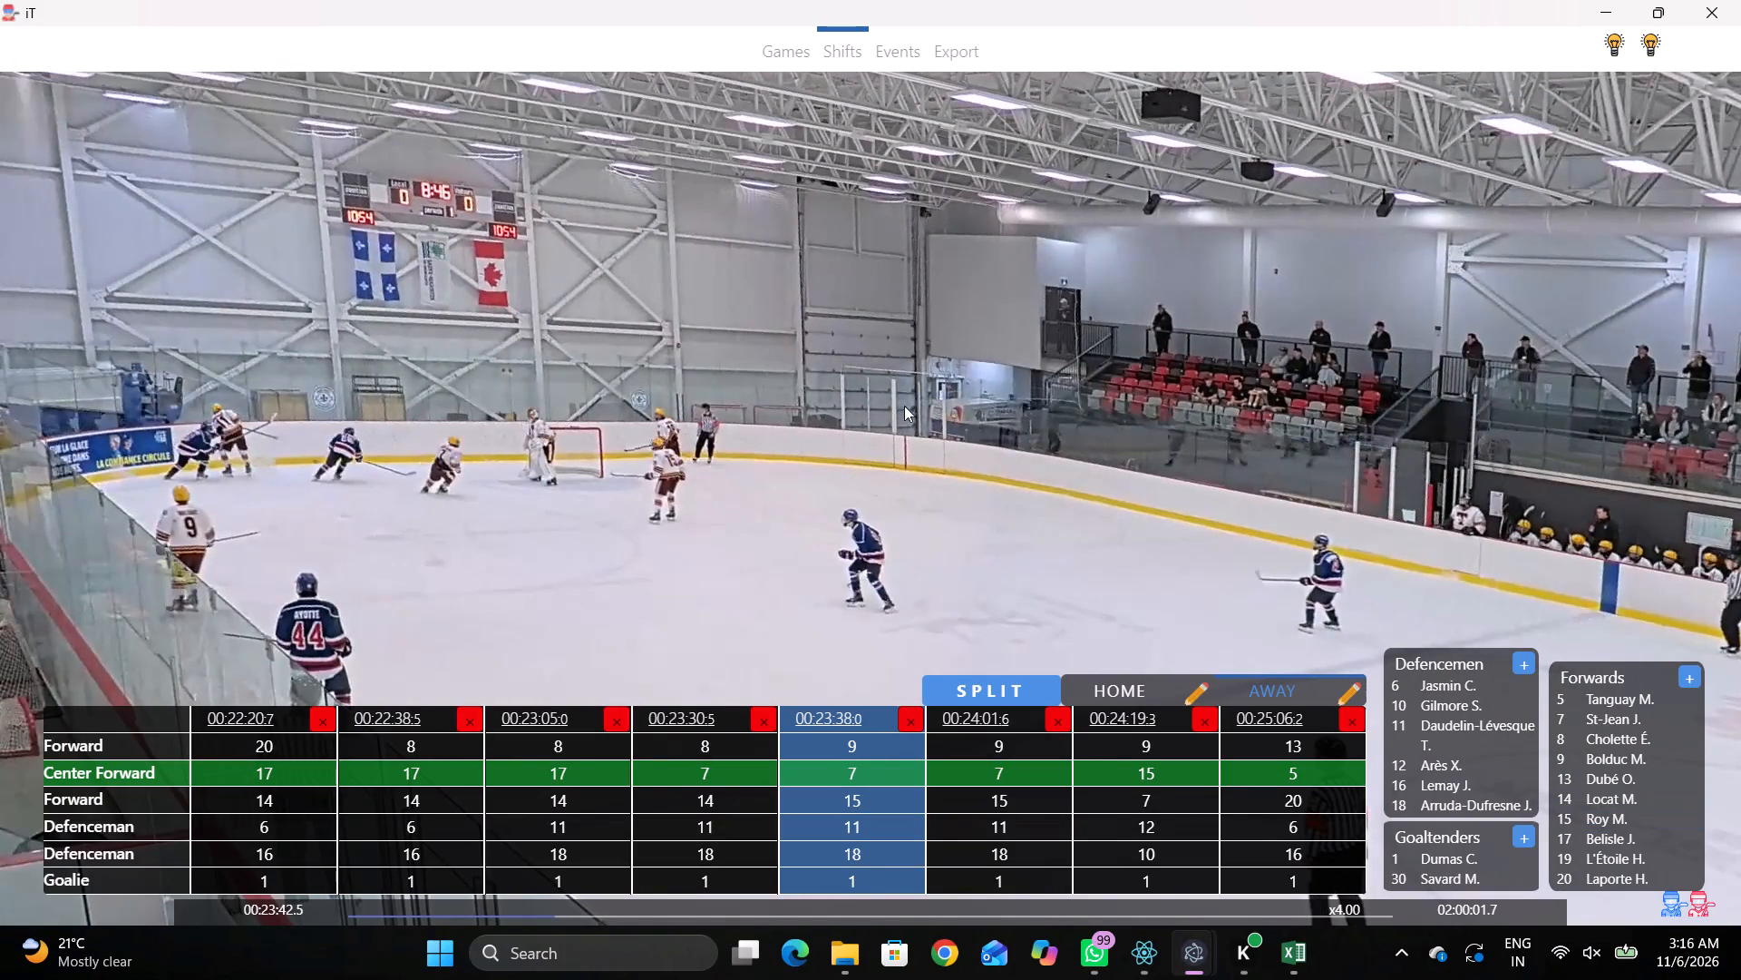
# Return to event tagging, confirm that shift tagging is complete, and go to the Pass event at 00:23:48:3.
pyautogui.click(891, 56)
pyautogui.click(1111, 387)
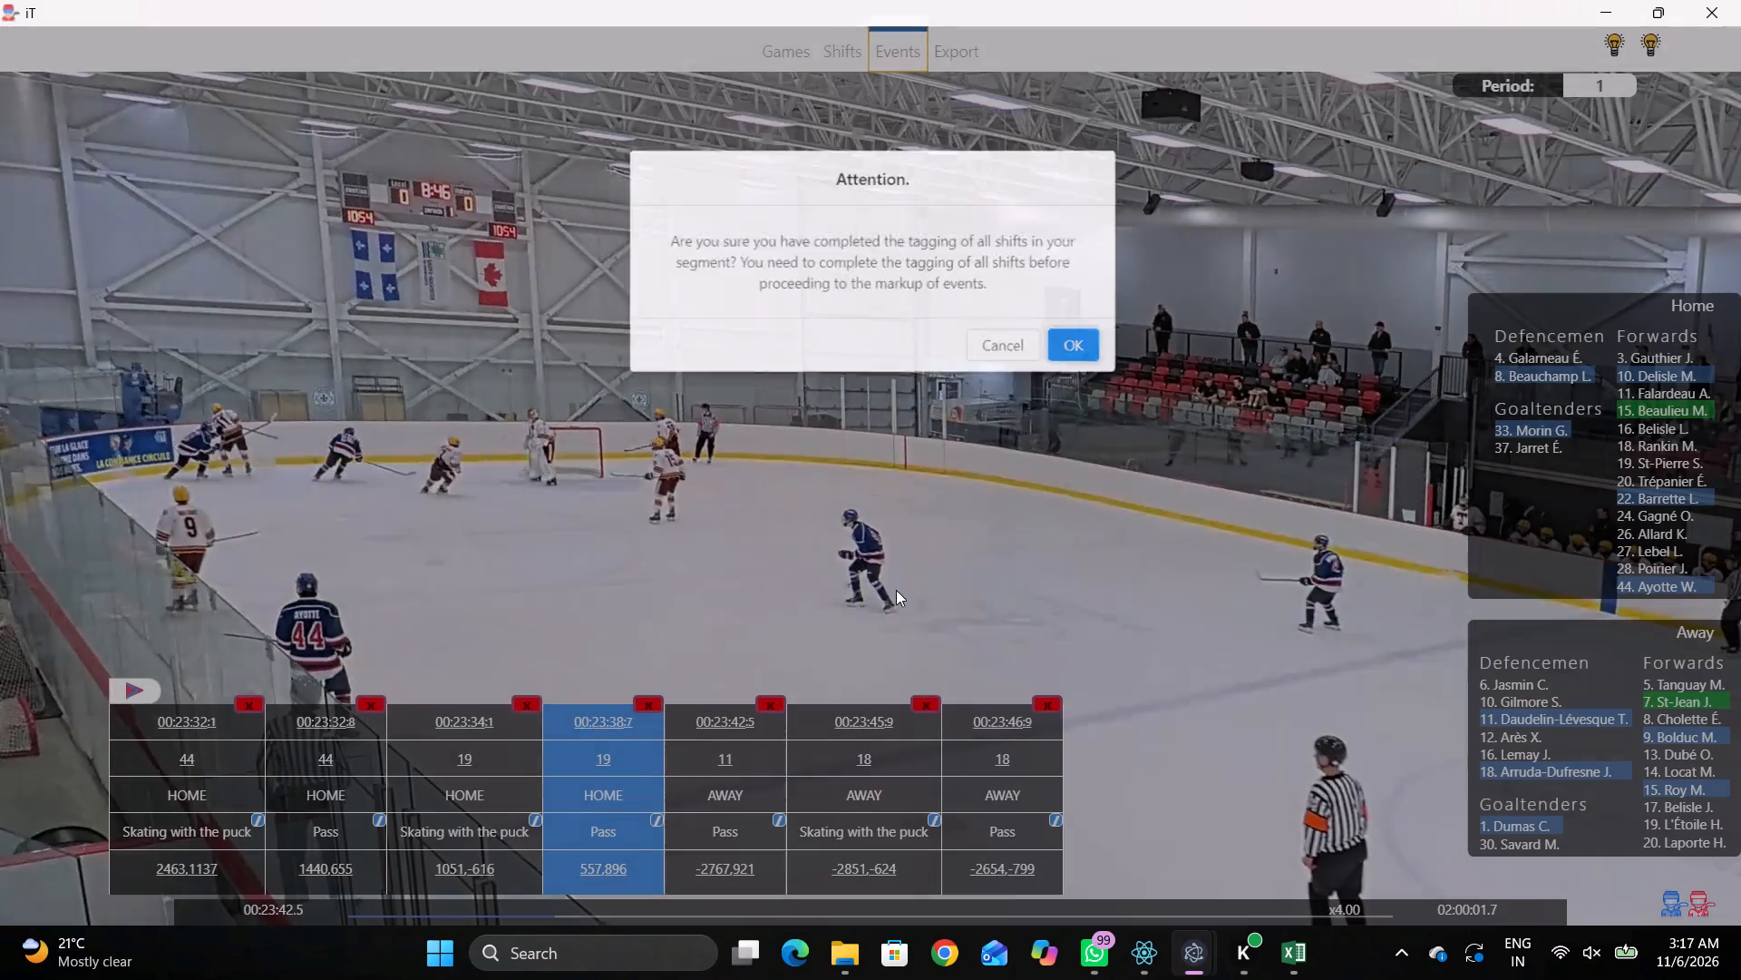
pyautogui.click(998, 691)
pyautogui.click(997, 717)
pyautogui.click(992, 728)
pyautogui.moveTo(781, 764); pyautogui.dragTo(773, 764)
pyautogui.click(559, 741)
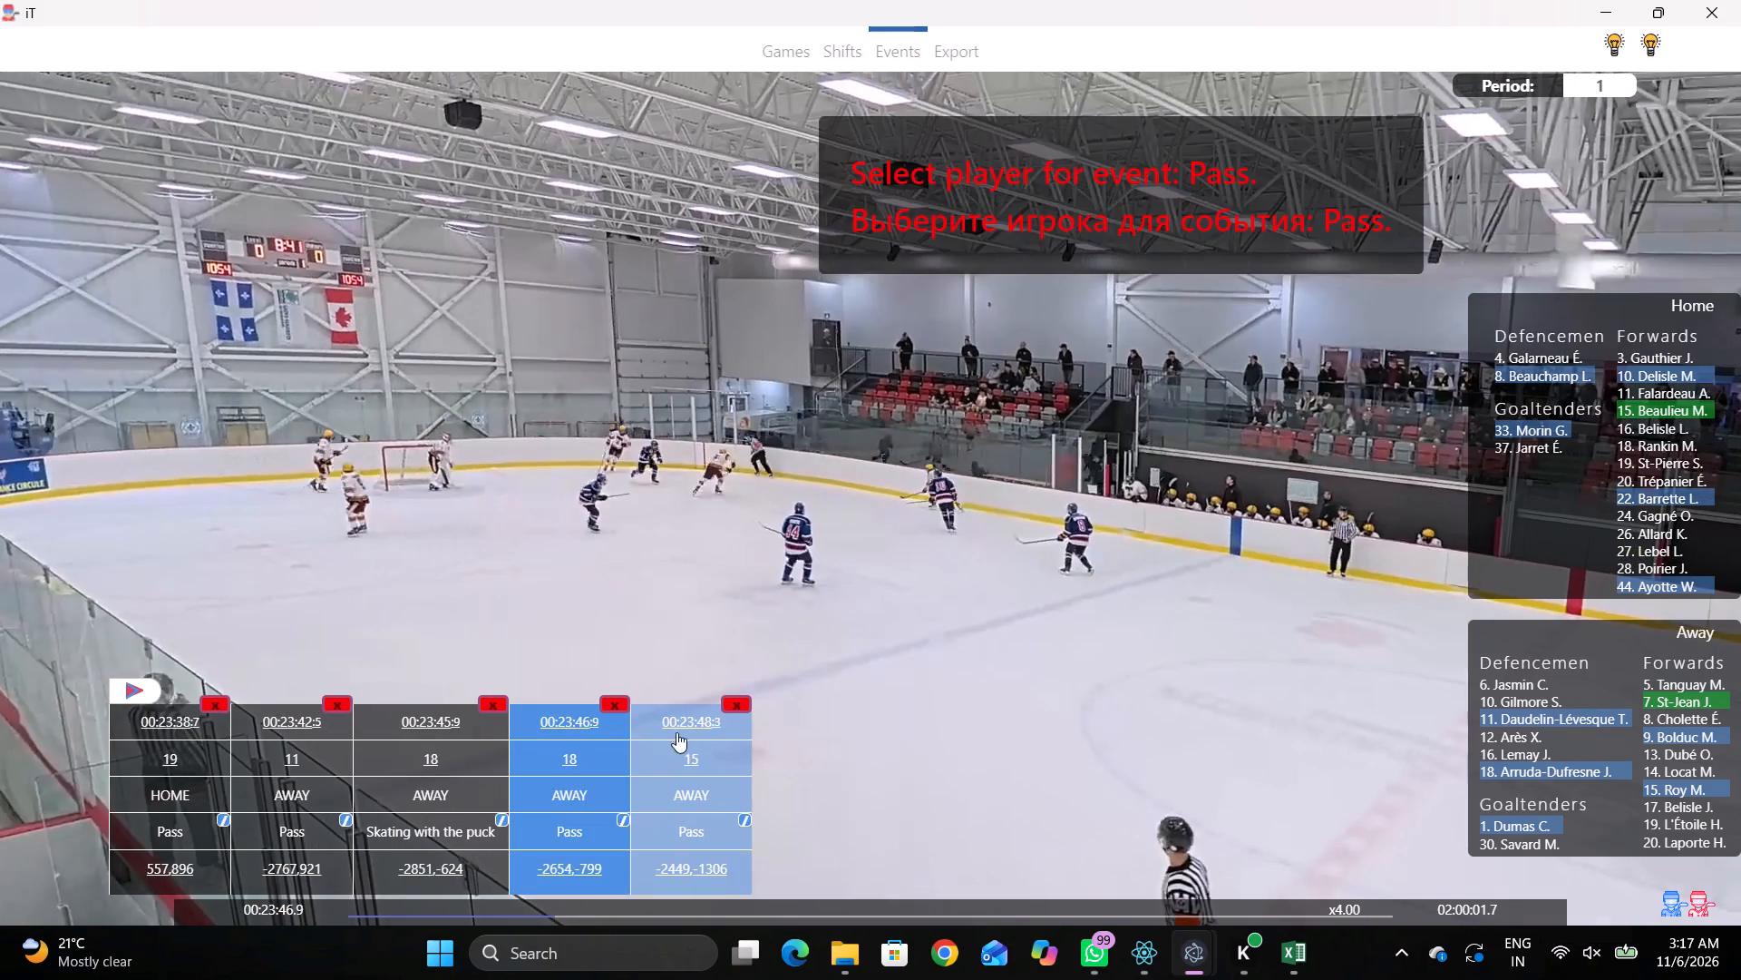
pyautogui.click(677, 734)
# Tag Skating with the puck by away player 11 at game clock 8:37, beside the net at the rink map's left end.
pyautogui.hotkey('shift', 'd')
pyautogui.press('space')
pyautogui.press('space')
pyautogui.press('space')
pyautogui.press('space')
pyautogui.press('r')
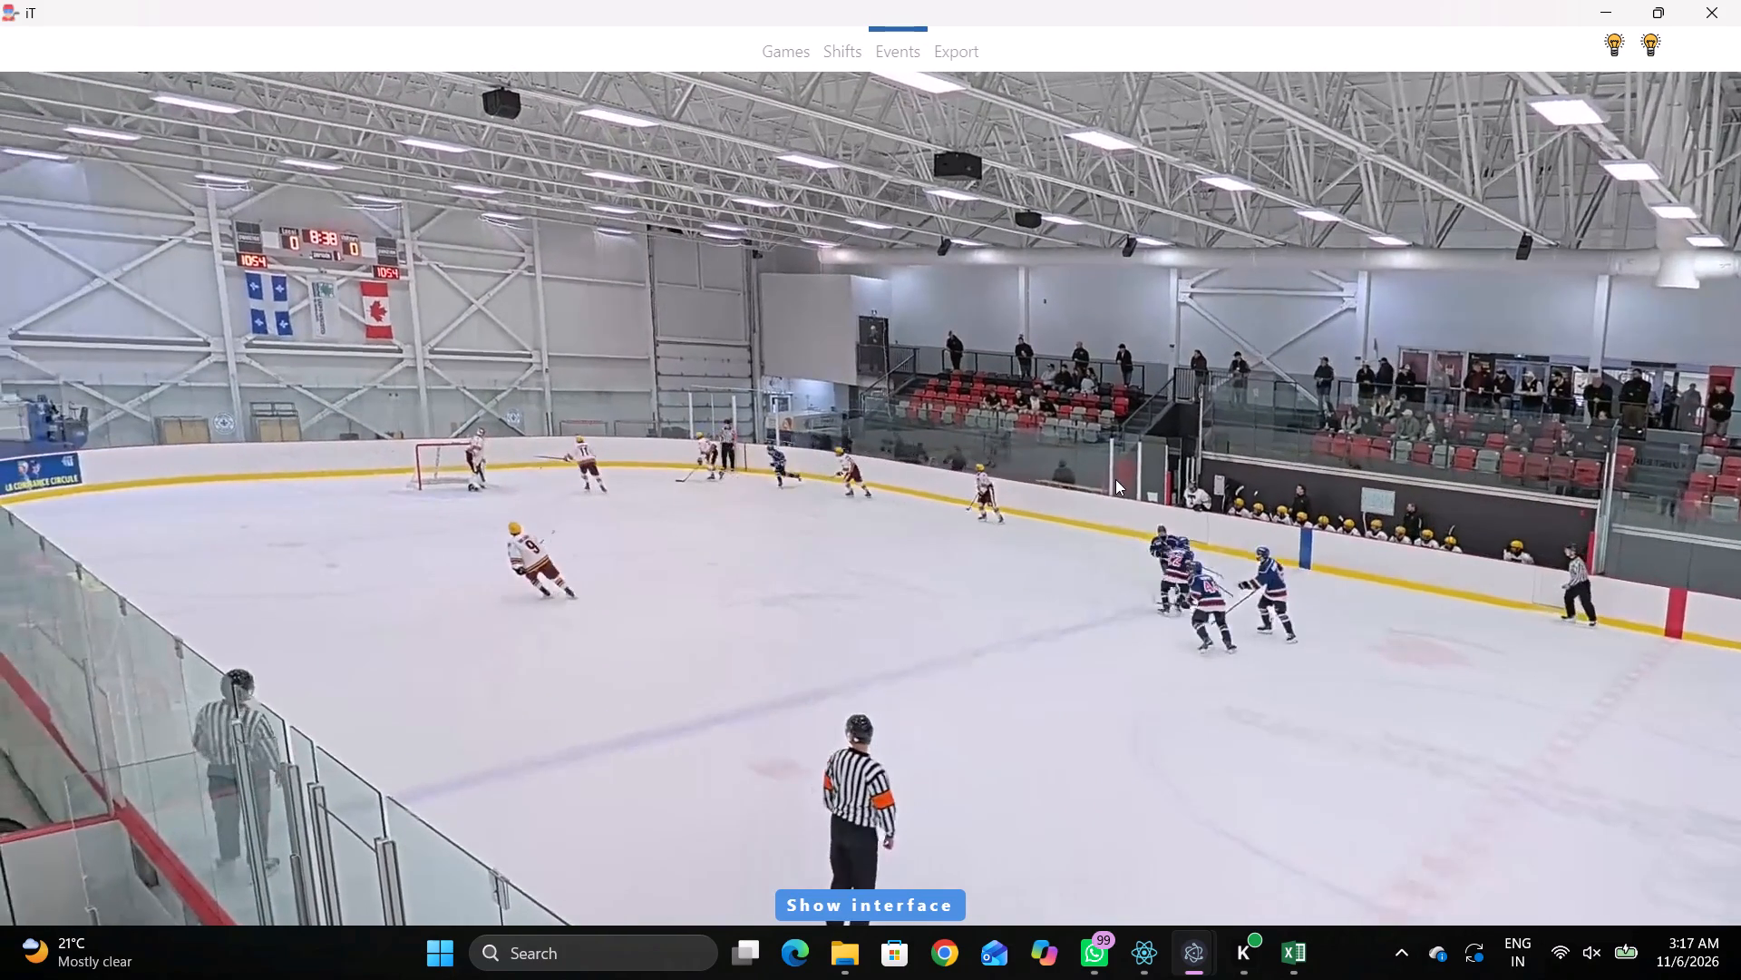
pyautogui.press('space')
pyautogui.press('space')
pyautogui.press('space')
pyautogui.press('space')
pyautogui.press('space')
pyautogui.press('space')
pyautogui.rightClick(1076, 415)
pyautogui.click(1172, 462)
pyautogui.moveTo(1026, 456); pyautogui.dragTo(1007, 458, button='right')
pyautogui.click(1102, 501)
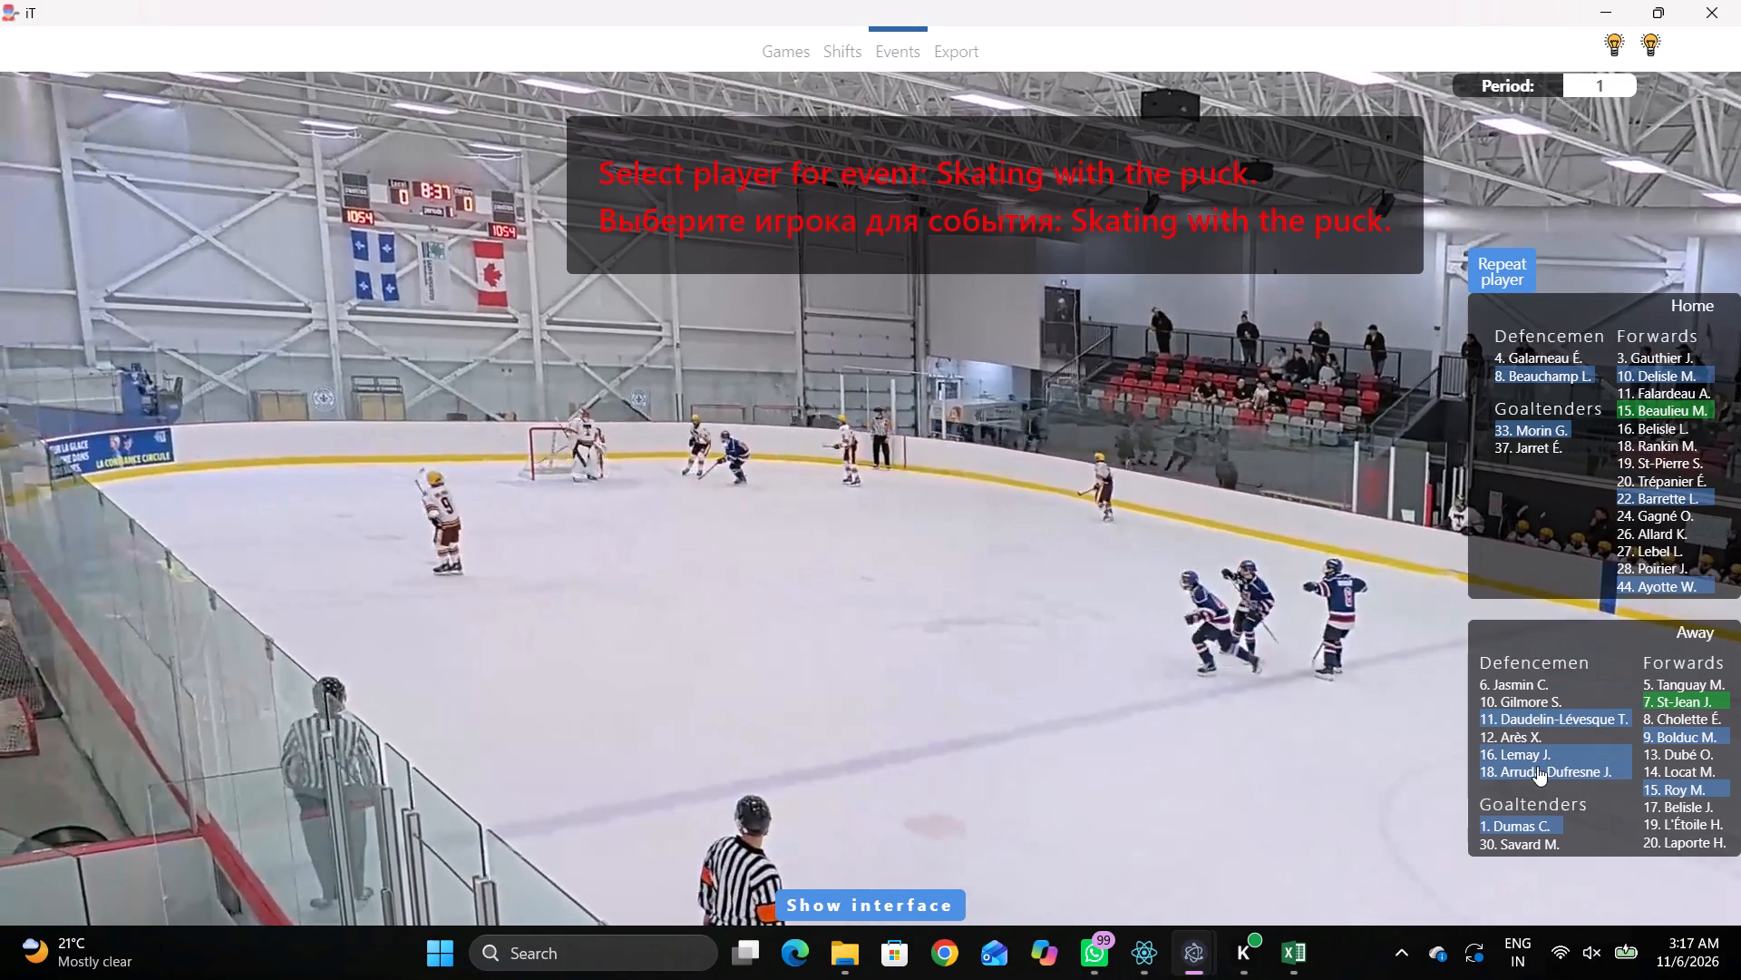
pyautogui.click(1499, 722)
pyautogui.click(491, 319)
# Review the footage from game clock 8:37 to 8:35 to find the puck carrier's next action.
pyautogui.press('q')
pyautogui.press('q')
pyautogui.press('q')
pyautogui.press('q')
pyautogui.press('q')
pyautogui.press('q')
pyautogui.press('q')
pyautogui.press('q')
pyautogui.press('q')
pyautogui.press('q')
pyautogui.press('q')
pyautogui.press('q')
pyautogui.press('q')
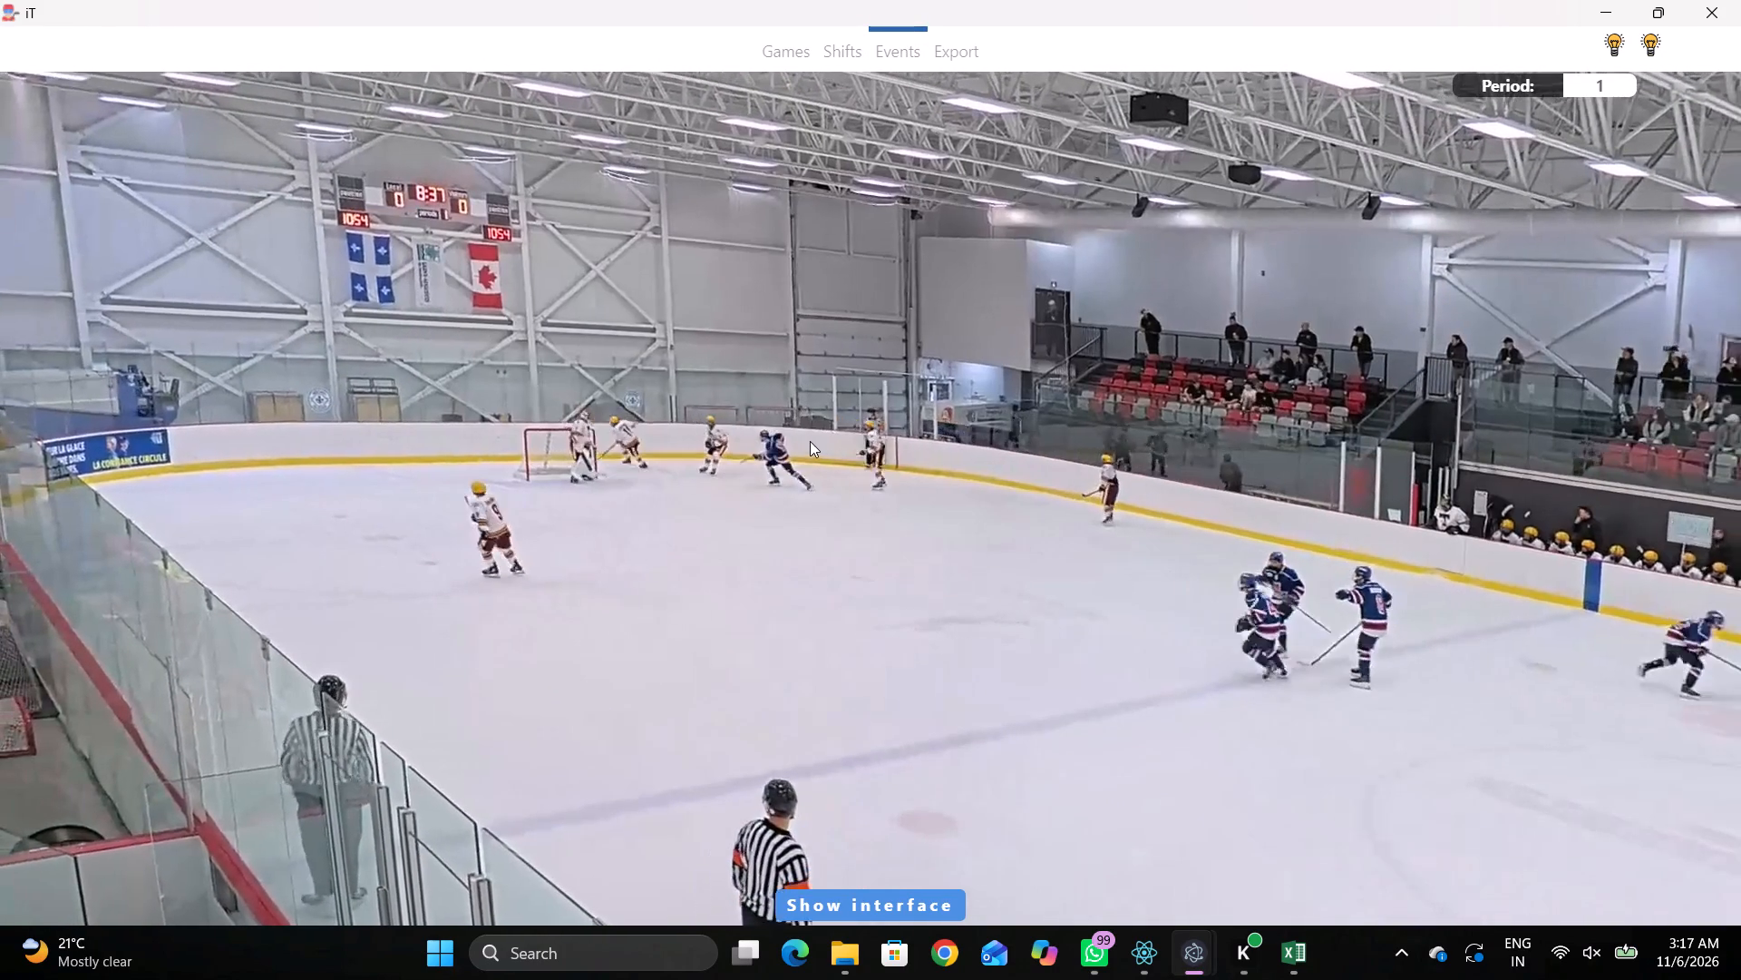
pyautogui.press('space')
pyautogui.write('v')
pyautogui.press('space')
pyautogui.press('space')
pyautogui.press('space')
pyautogui.press('space')
pyautogui.press('space')
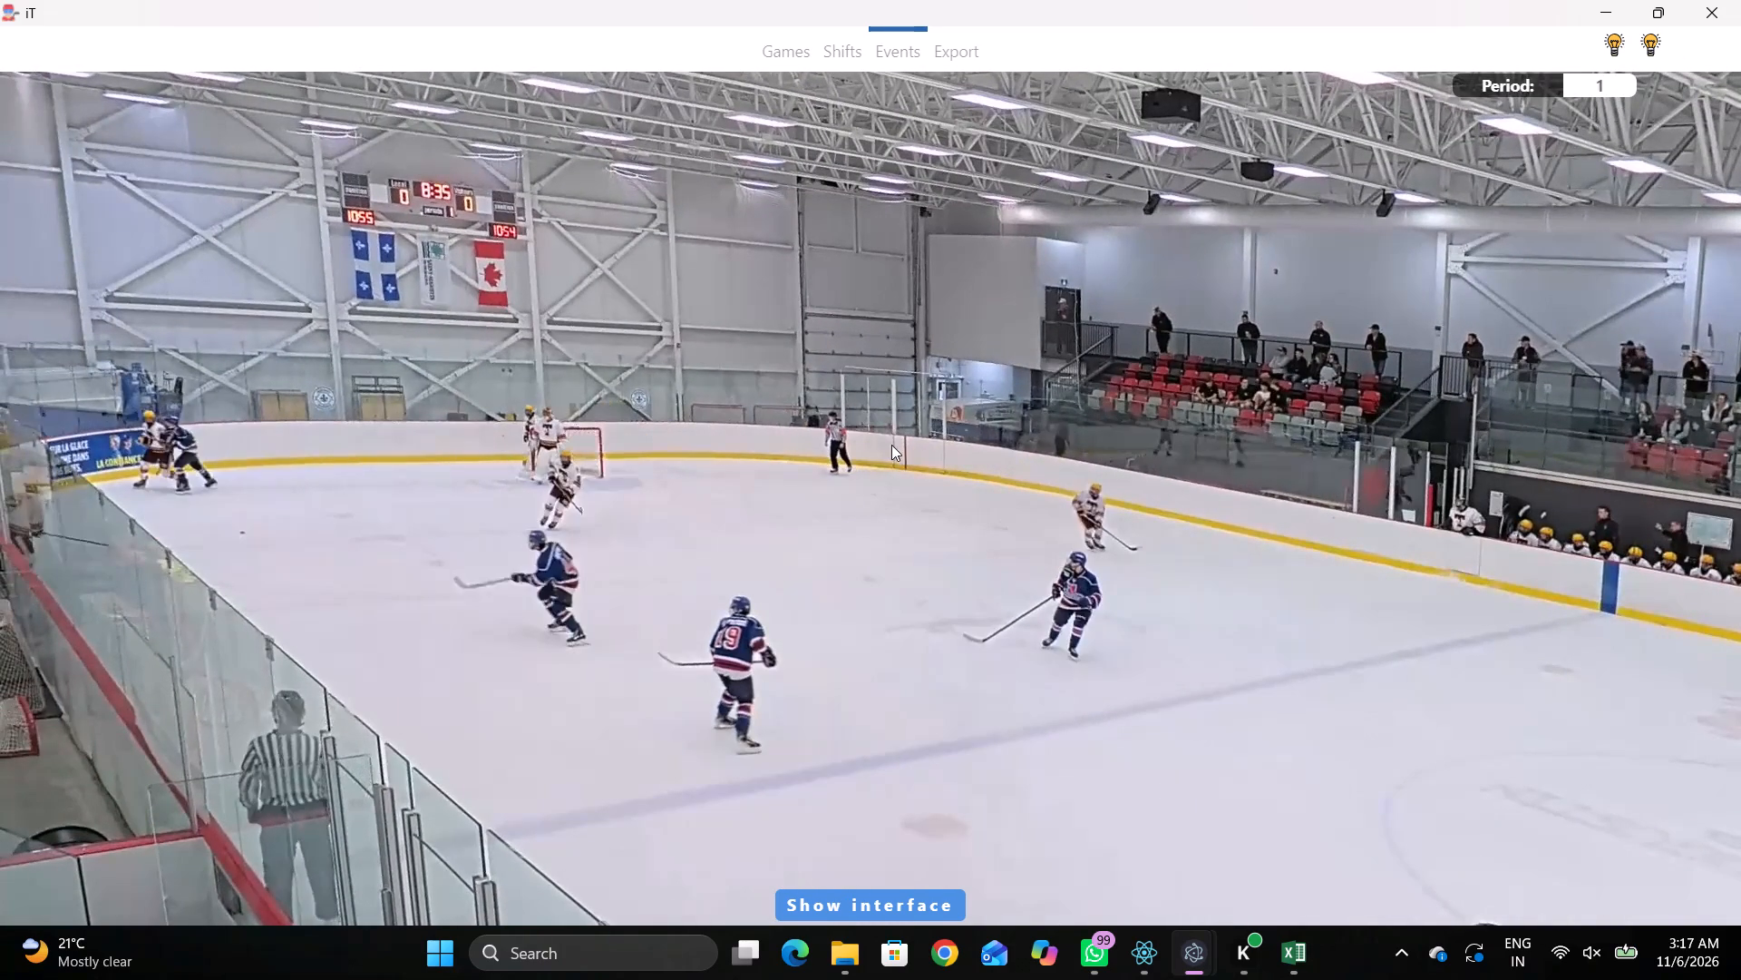
# Tag the next event at game clock 8:35 with the repeated player, beside the rink map's lower-left faceoff circle near the goal line.
pyautogui.write('qq')
pyautogui.press('q')
pyautogui.press('q')
pyautogui.press('q')
pyautogui.rightClick(902, 347)
pyautogui.click(915, 350)
pyautogui.click(1488, 264)
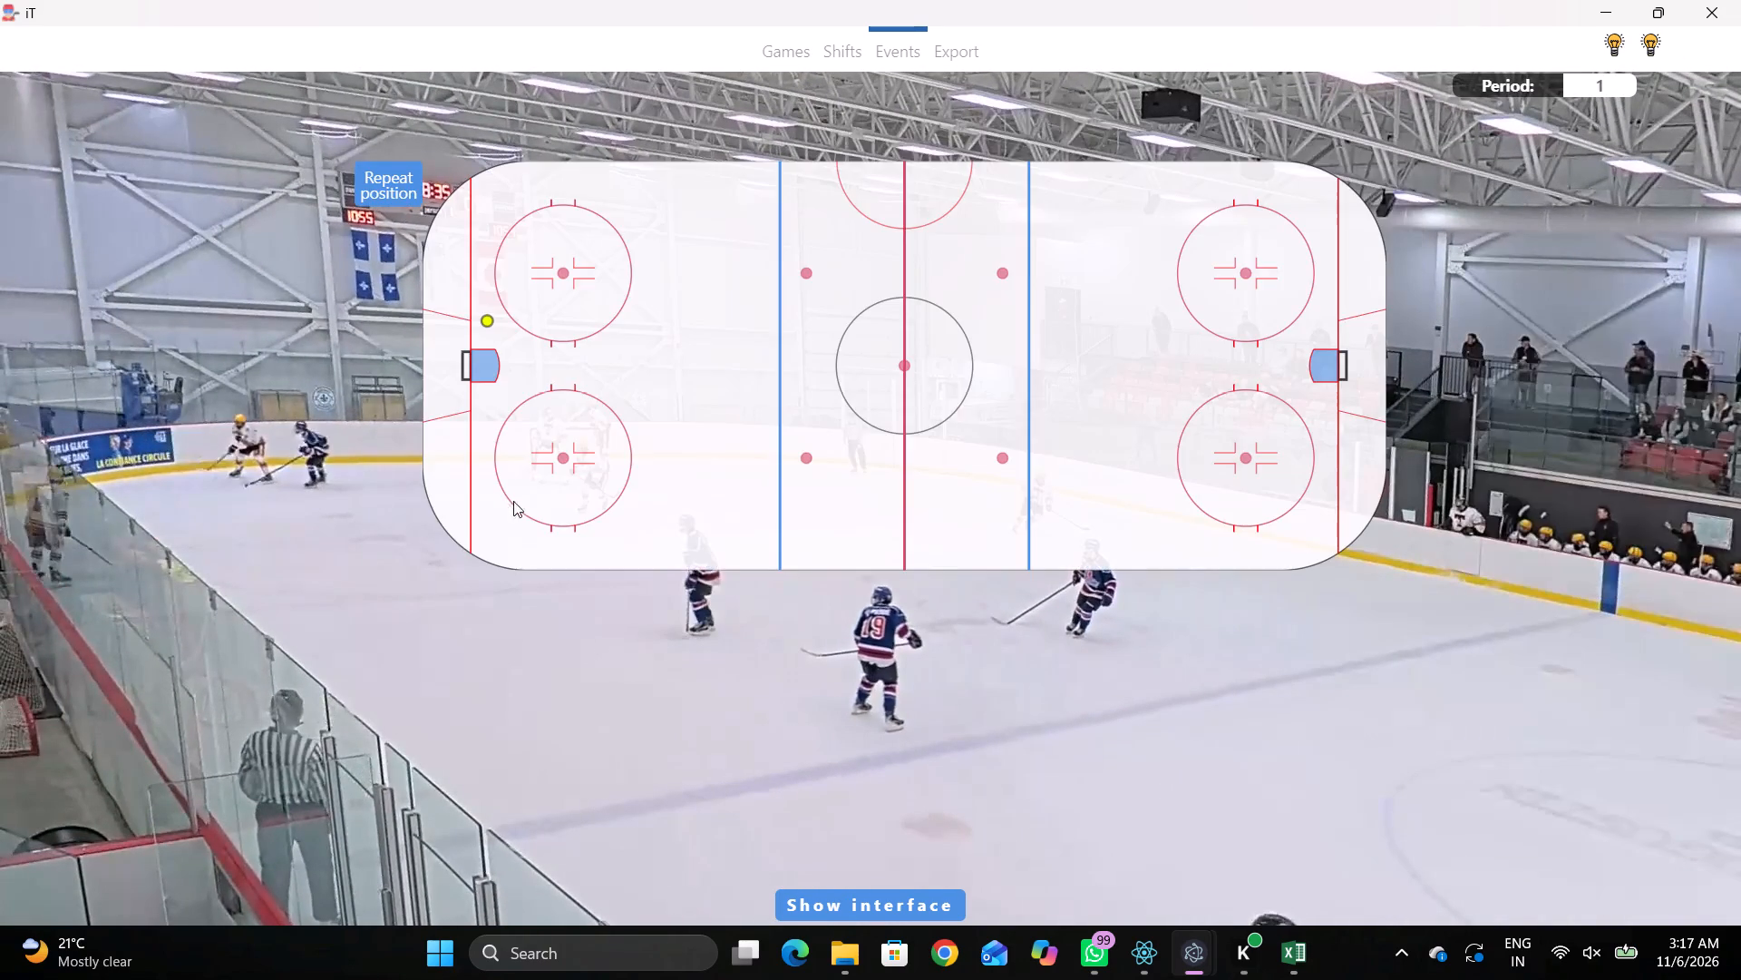
pyautogui.click(502, 483)
# Tag a Pass by away player 9 at game clock 8:34, just below the rink map's lower-left faceoff circle.
pyautogui.press('space')
pyautogui.press('space')
pyautogui.press('space')
pyautogui.press('space')
pyautogui.press('q')
pyautogui.press('q')
pyautogui.press('q')
pyautogui.press('q')
pyautogui.rightClick(878, 455)
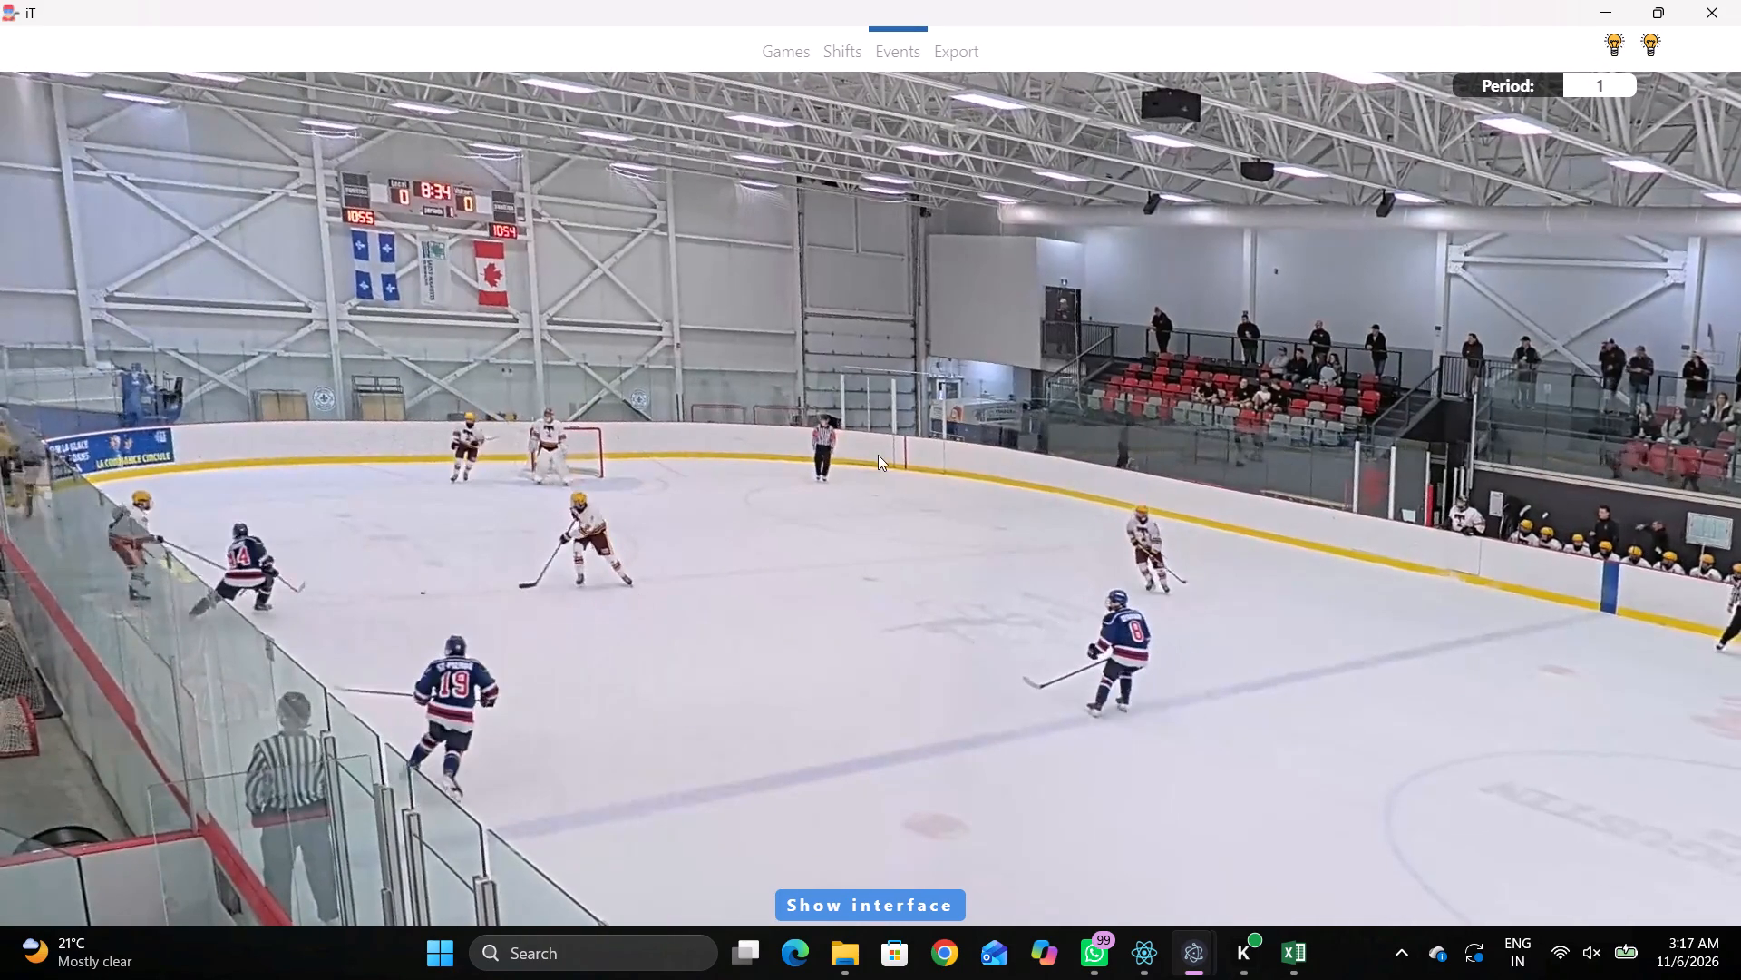
pyautogui.press('q')
pyautogui.click(887, 467)
pyautogui.rightClick(872, 469)
pyautogui.press('q')
pyautogui.click(879, 483)
pyautogui.rightClick(870, 483)
pyautogui.click(872, 493)
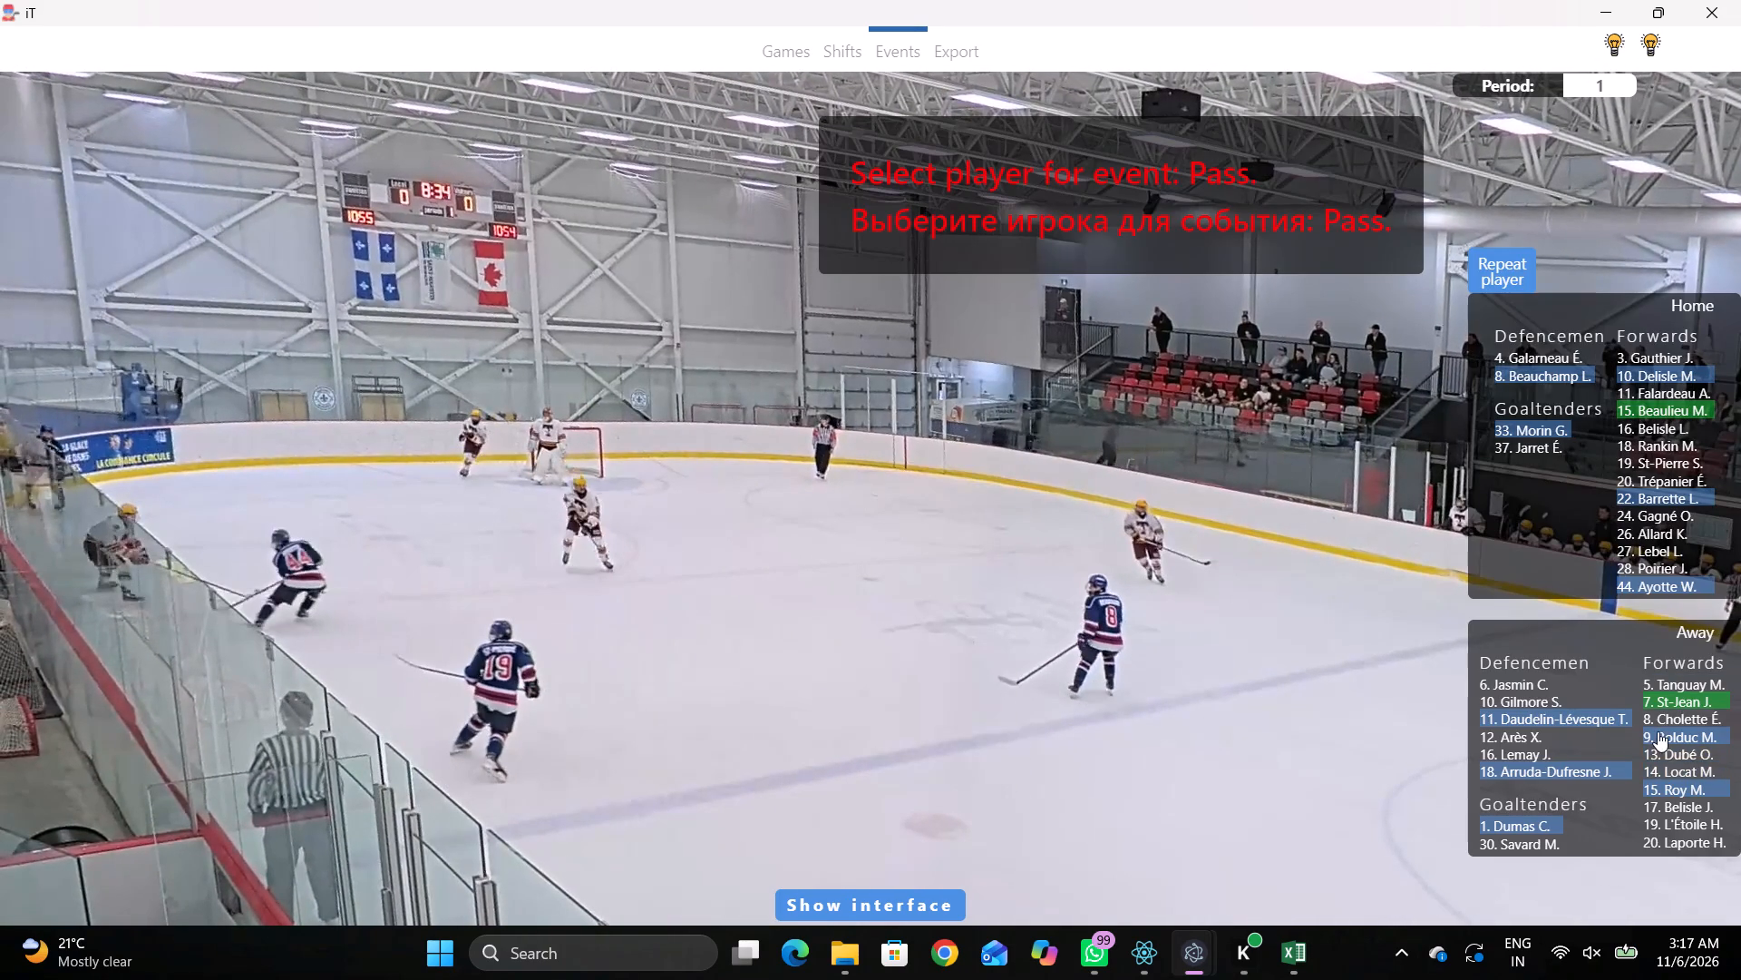
pyautogui.click(1658, 731)
pyautogui.click(581, 527)
# Tag the next event for away player 15 around game clock 8:33, just inside the rink map's left blue line near the lower boards.
pyautogui.press('r')
pyautogui.press('space')
pyautogui.press('space')
pyautogui.press('space')
pyautogui.press('space')
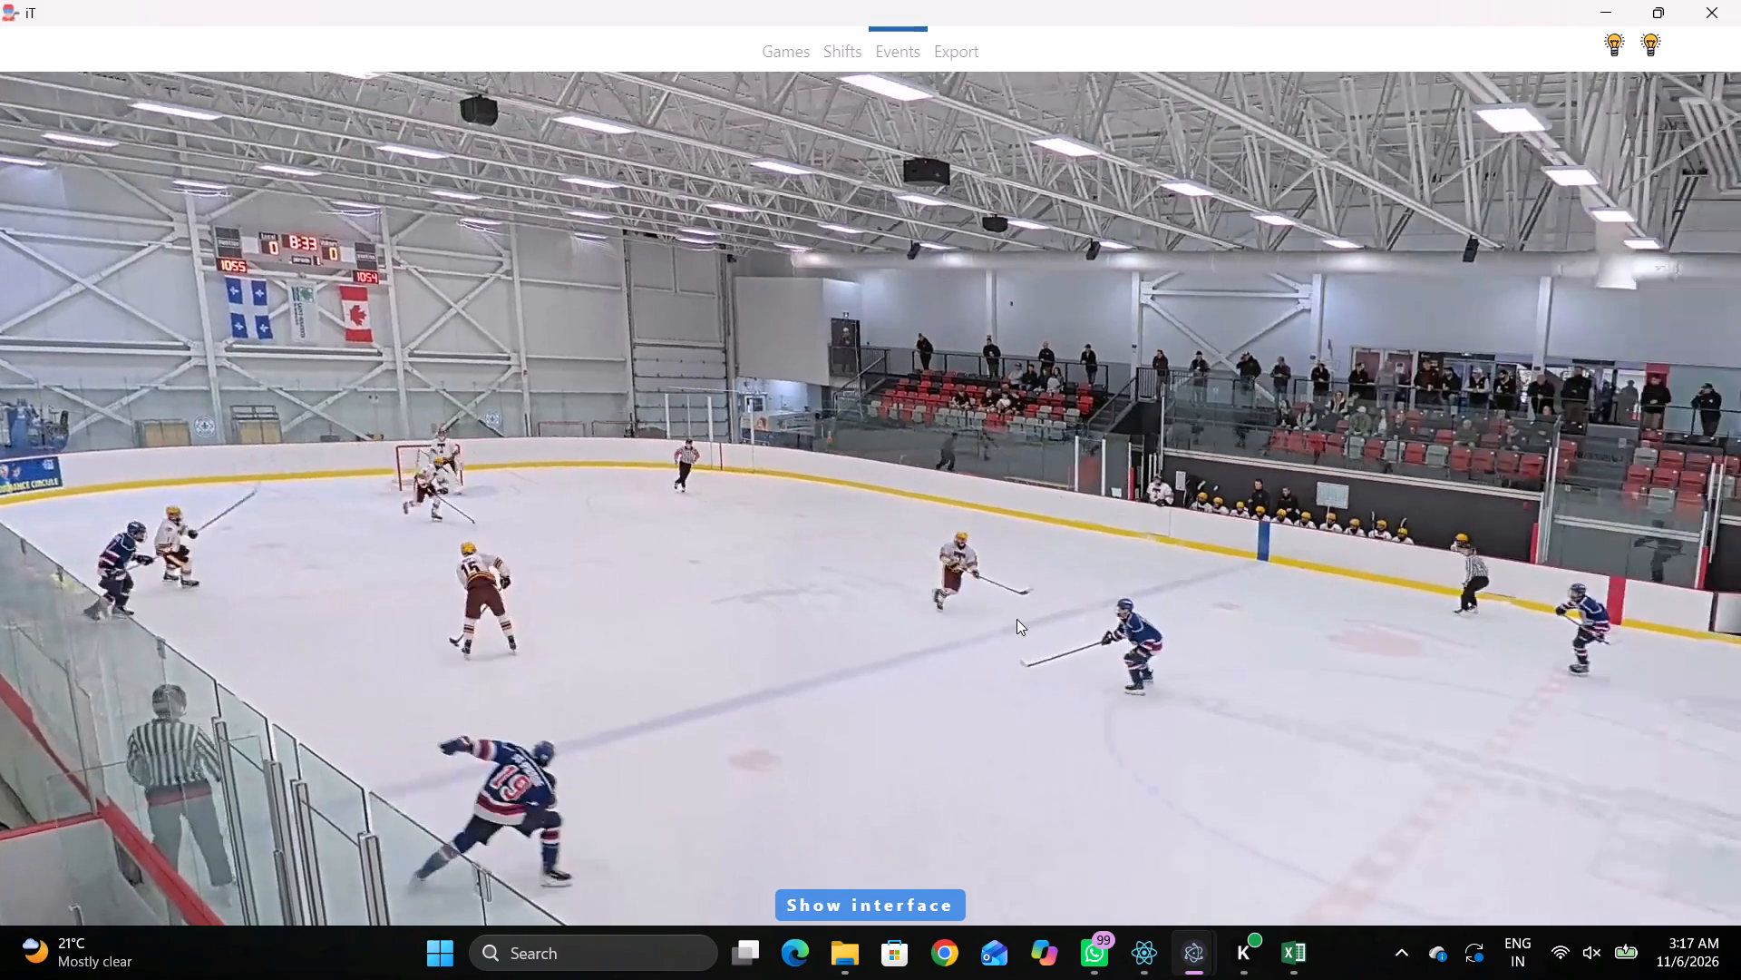
pyautogui.click(1016, 619)
pyautogui.rightClick(1162, 601)
pyautogui.click(1269, 635)
pyautogui.click(1683, 789)
pyautogui.click(732, 505)
# Tag a Pass by the repeated away player 15 at 00:24:01.2, against the rink map's upper boards just inside the right blue line.
pyautogui.press('space')
pyautogui.write('v')
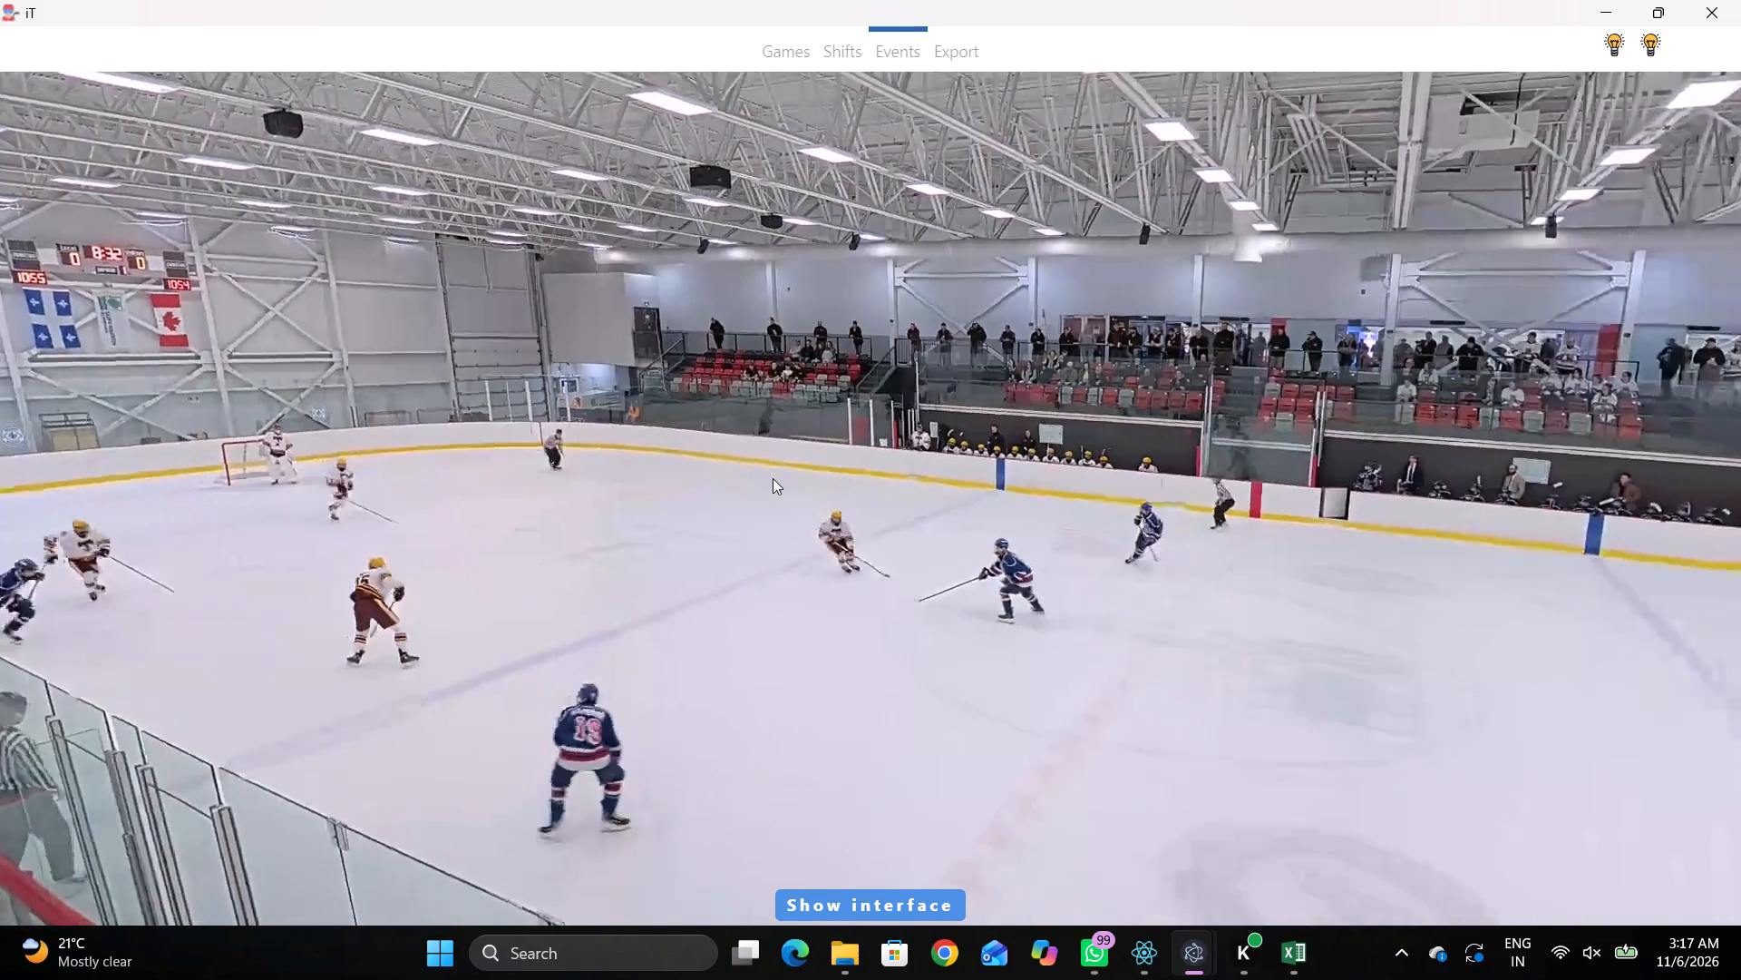
pyautogui.press('space')
pyautogui.press('q')
pyautogui.press('space')
pyautogui.press('space')
pyautogui.press('space')
pyautogui.press('space')
pyautogui.press('space')
pyautogui.press('space')
pyautogui.press('space')
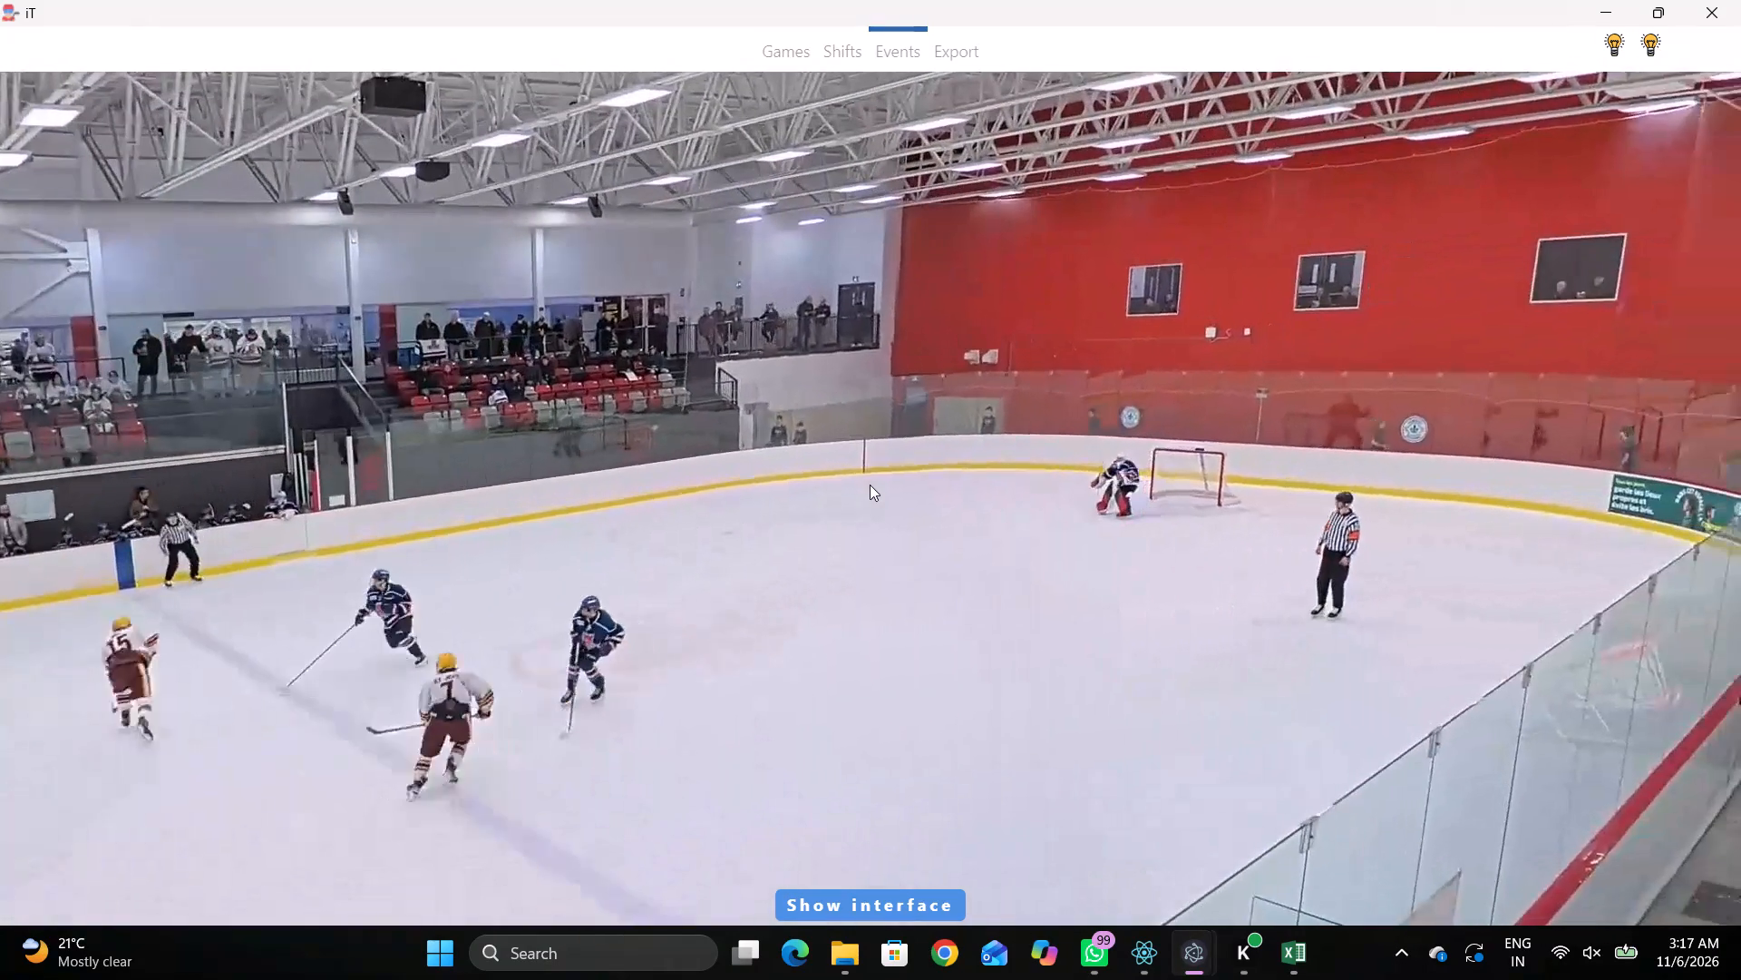
pyautogui.press('space')
pyautogui.press('r')
pyautogui.press('space')
pyautogui.press('space')
pyautogui.press('space')
pyautogui.press('space')
pyautogui.press('q')
pyautogui.press('q')
pyautogui.press('q')
pyautogui.press('q')
pyautogui.press('q')
pyautogui.press('q')
pyautogui.press('q')
pyautogui.press('q')
pyautogui.press('q')
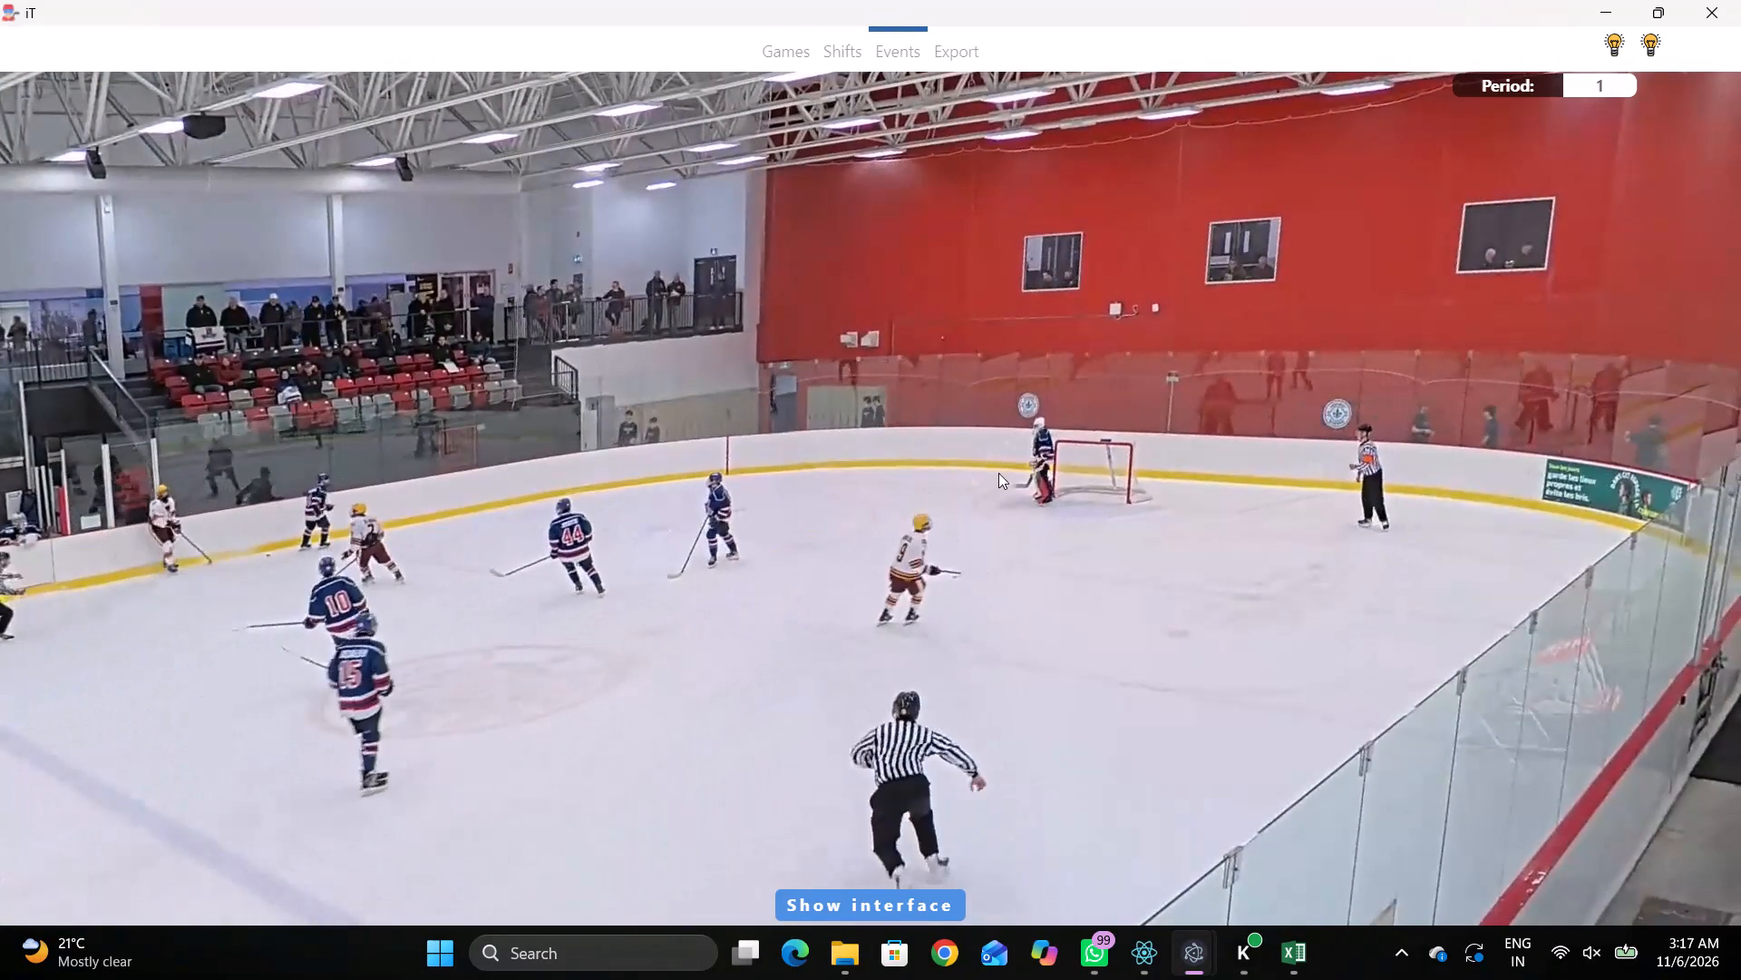
pyautogui.rightClick(1209, 360)
pyautogui.click(1208, 358)
pyautogui.click(1474, 273)
pyautogui.click(1105, 171)
# Tag a Whistle at 00:24:02.1, mid-width in the rink map's right zone between the blue line and the net.
pyautogui.press('space')
pyautogui.press('v')
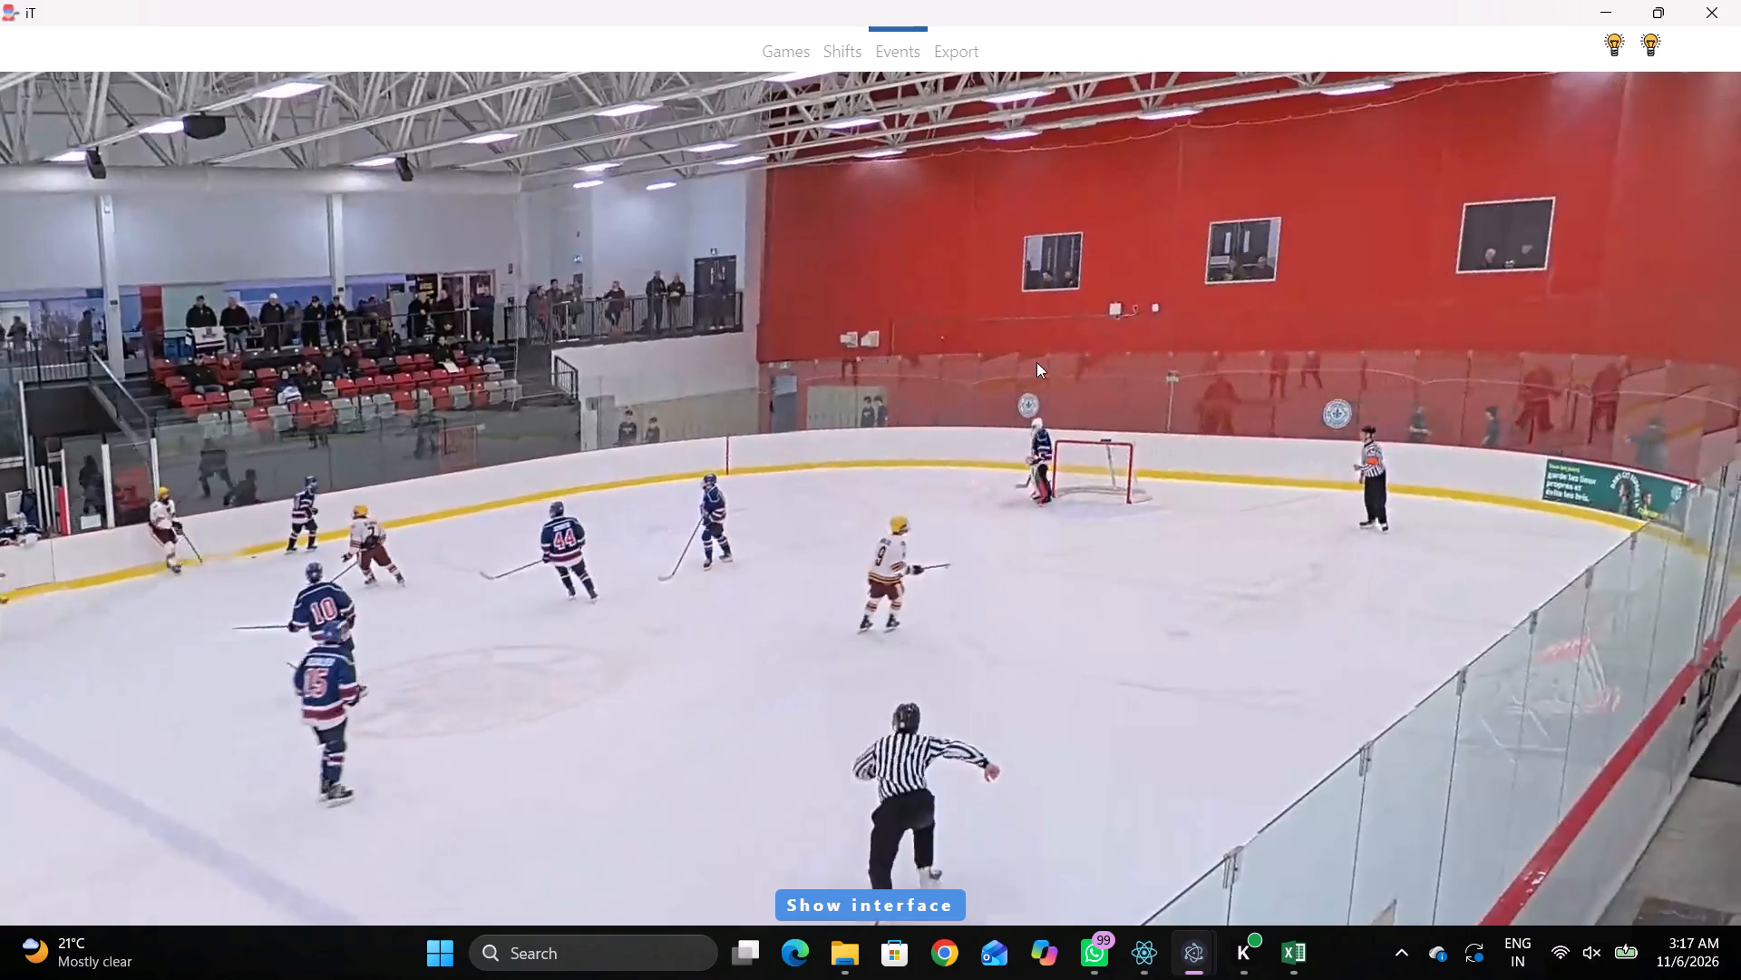
pyautogui.press('space')
pyautogui.rightClick(973, 307)
pyautogui.click(999, 470)
pyautogui.click(1223, 370)
# Review the footage after the whistle to find the moment of the neutral-zone face-off.
pyautogui.press('space')
pyautogui.press('c')
pyautogui.press('space')
pyautogui.press('c')
pyautogui.press('space')
pyautogui.write('vv')
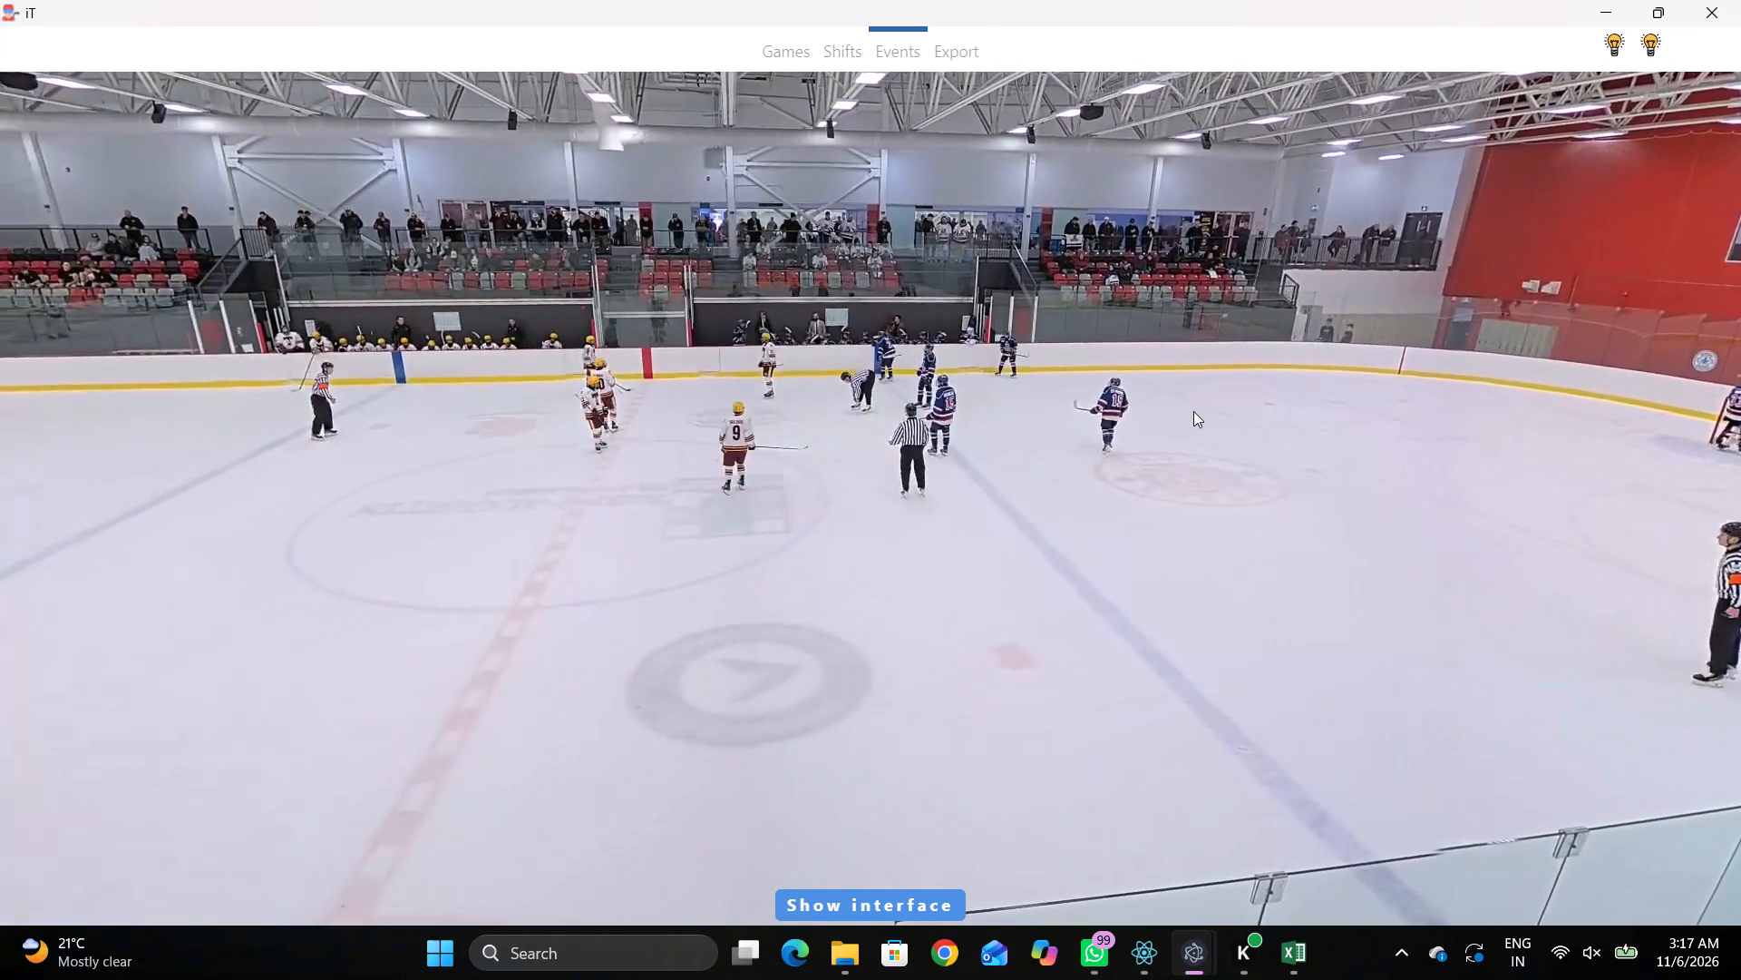
pyautogui.press('space')
pyautogui.press('space')
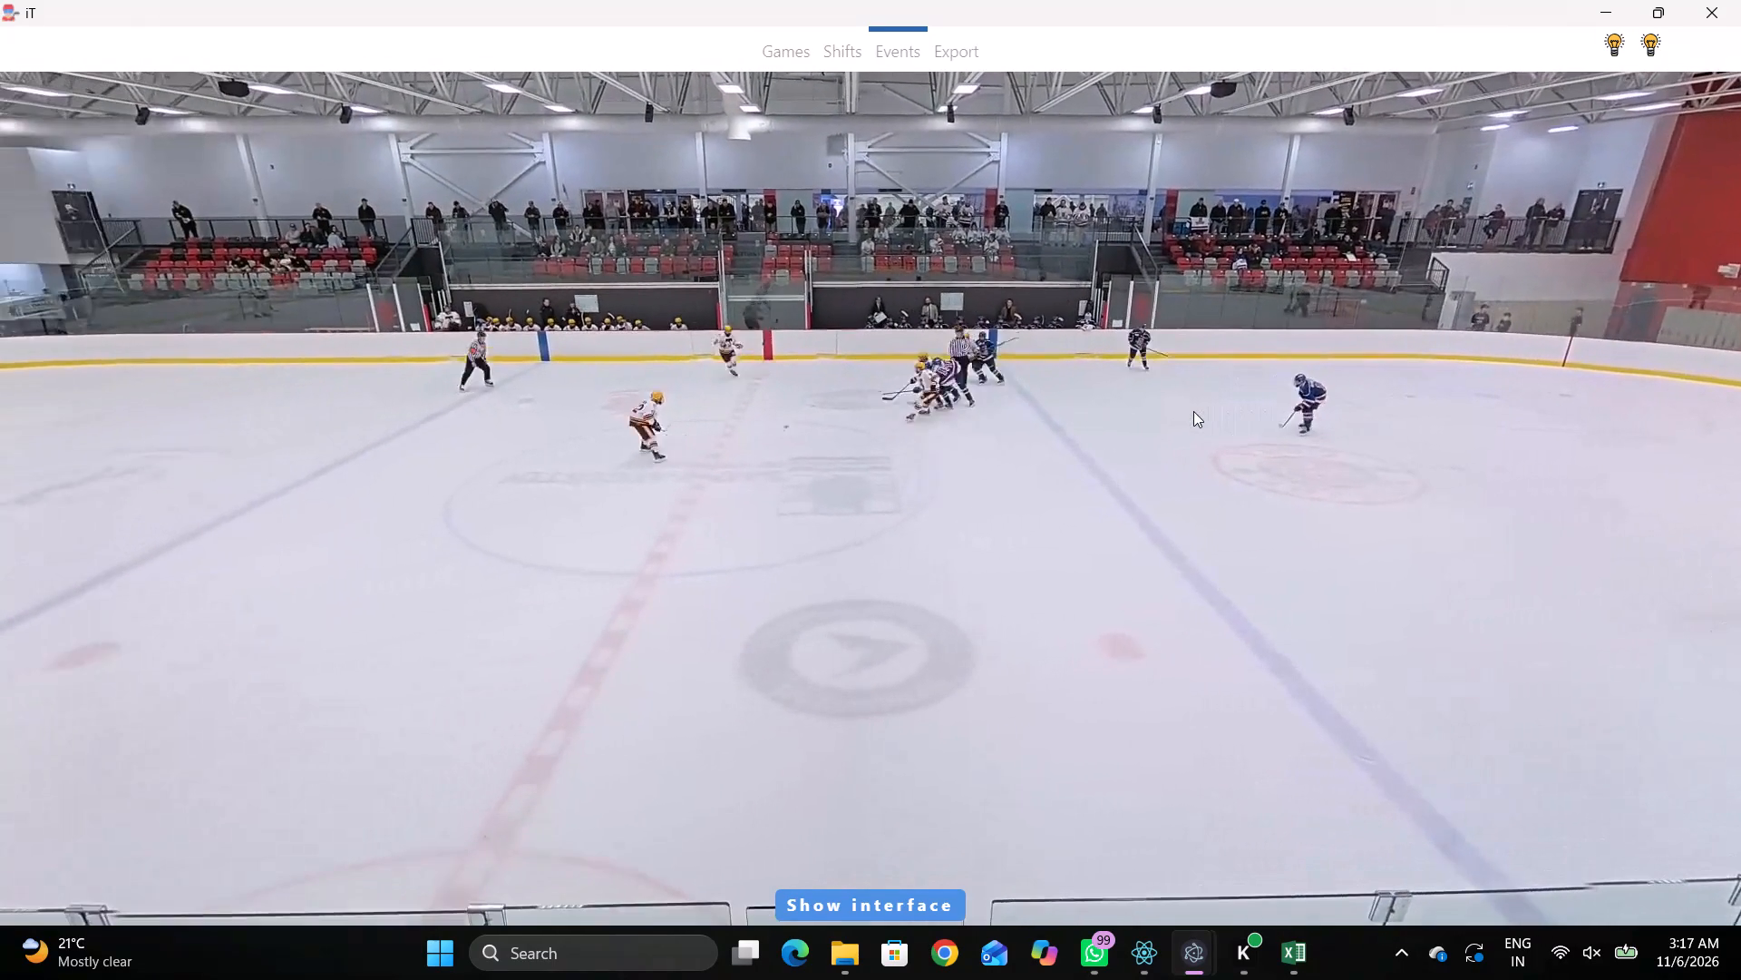
pyautogui.press('space')
pyautogui.write('q')
pyautogui.press('q')
pyautogui.press('q')
pyautogui.press('q')
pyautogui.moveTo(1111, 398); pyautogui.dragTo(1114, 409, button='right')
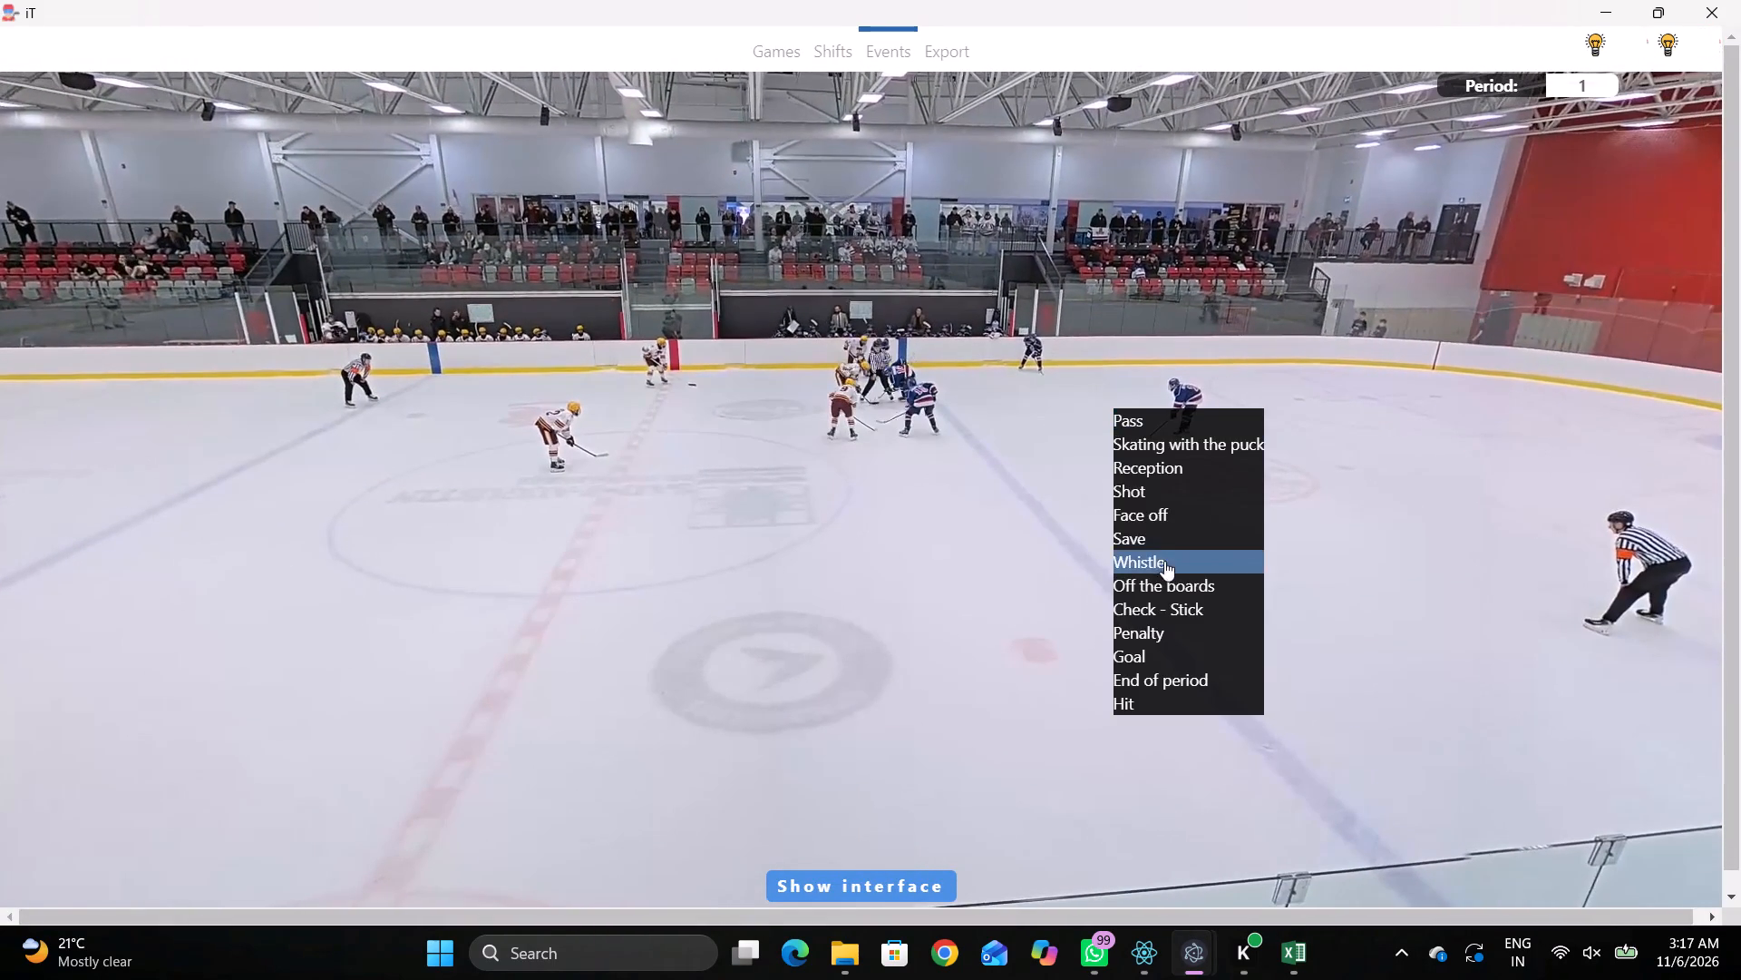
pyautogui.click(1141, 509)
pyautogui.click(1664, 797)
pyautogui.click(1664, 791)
# Tag a Face off at 00:24:20.5 won by away 15 and lost by home 15, at the rink map's upper-right neutral-zone dot.
pyautogui.moveTo(1435, 486); pyautogui.dragTo(1418, 488, button='right')
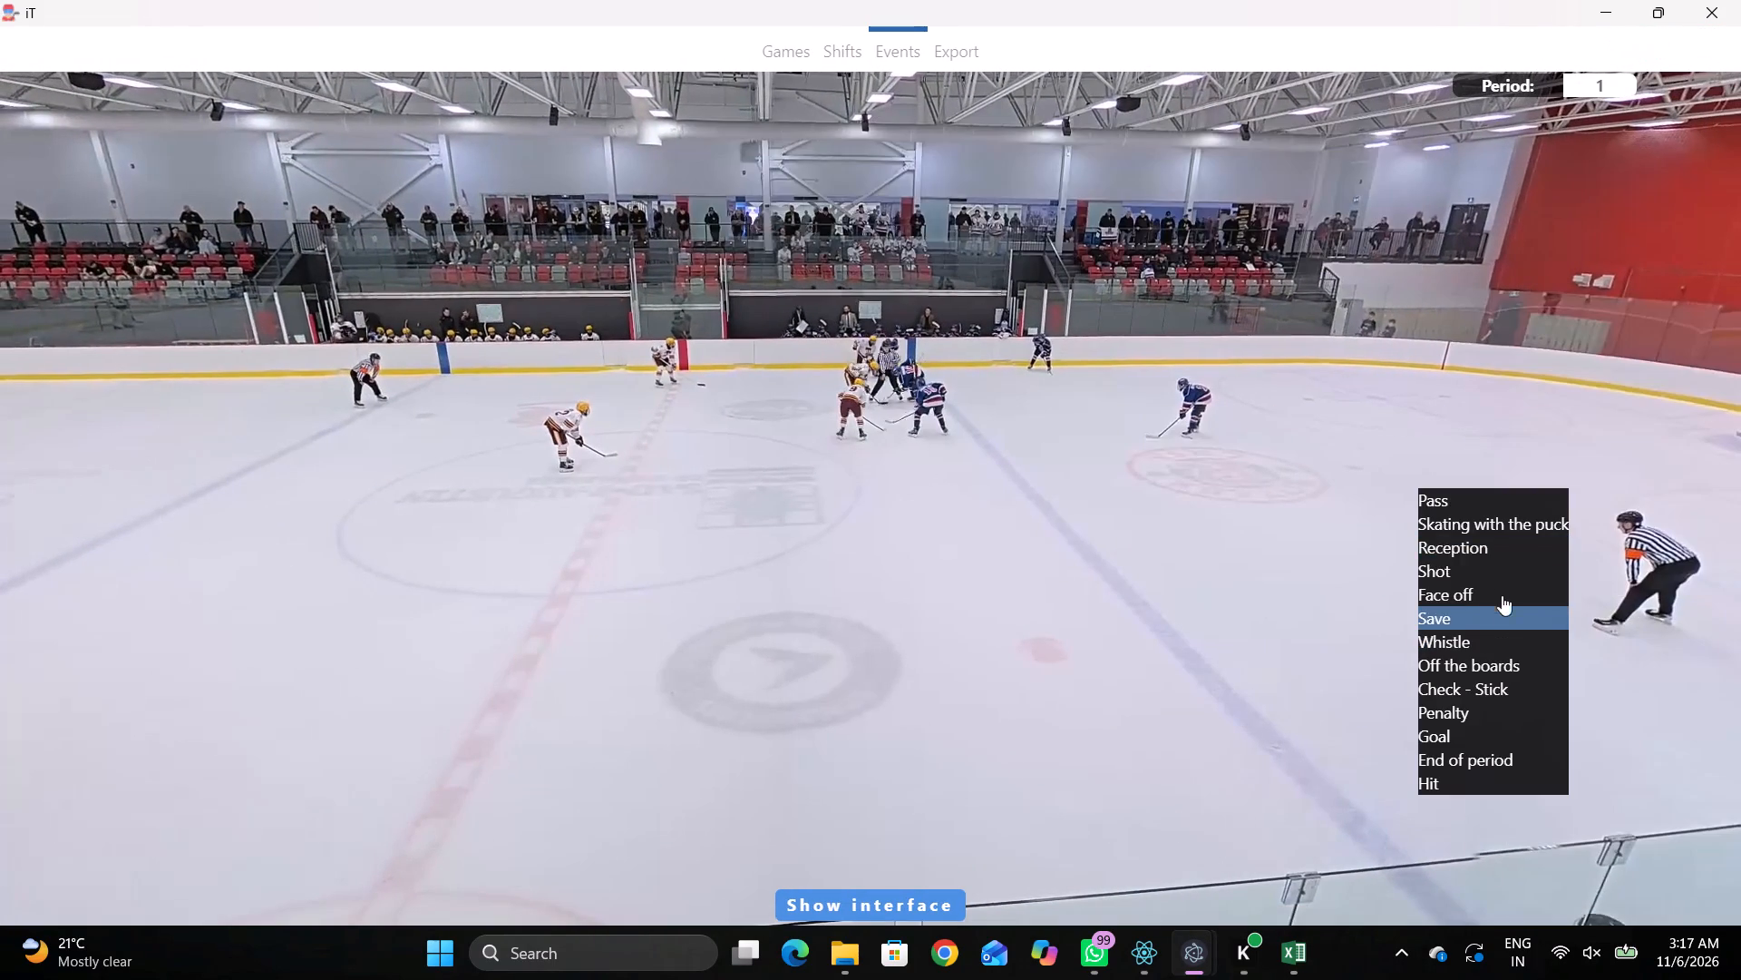
pyautogui.click(1462, 597)
pyautogui.click(1670, 796)
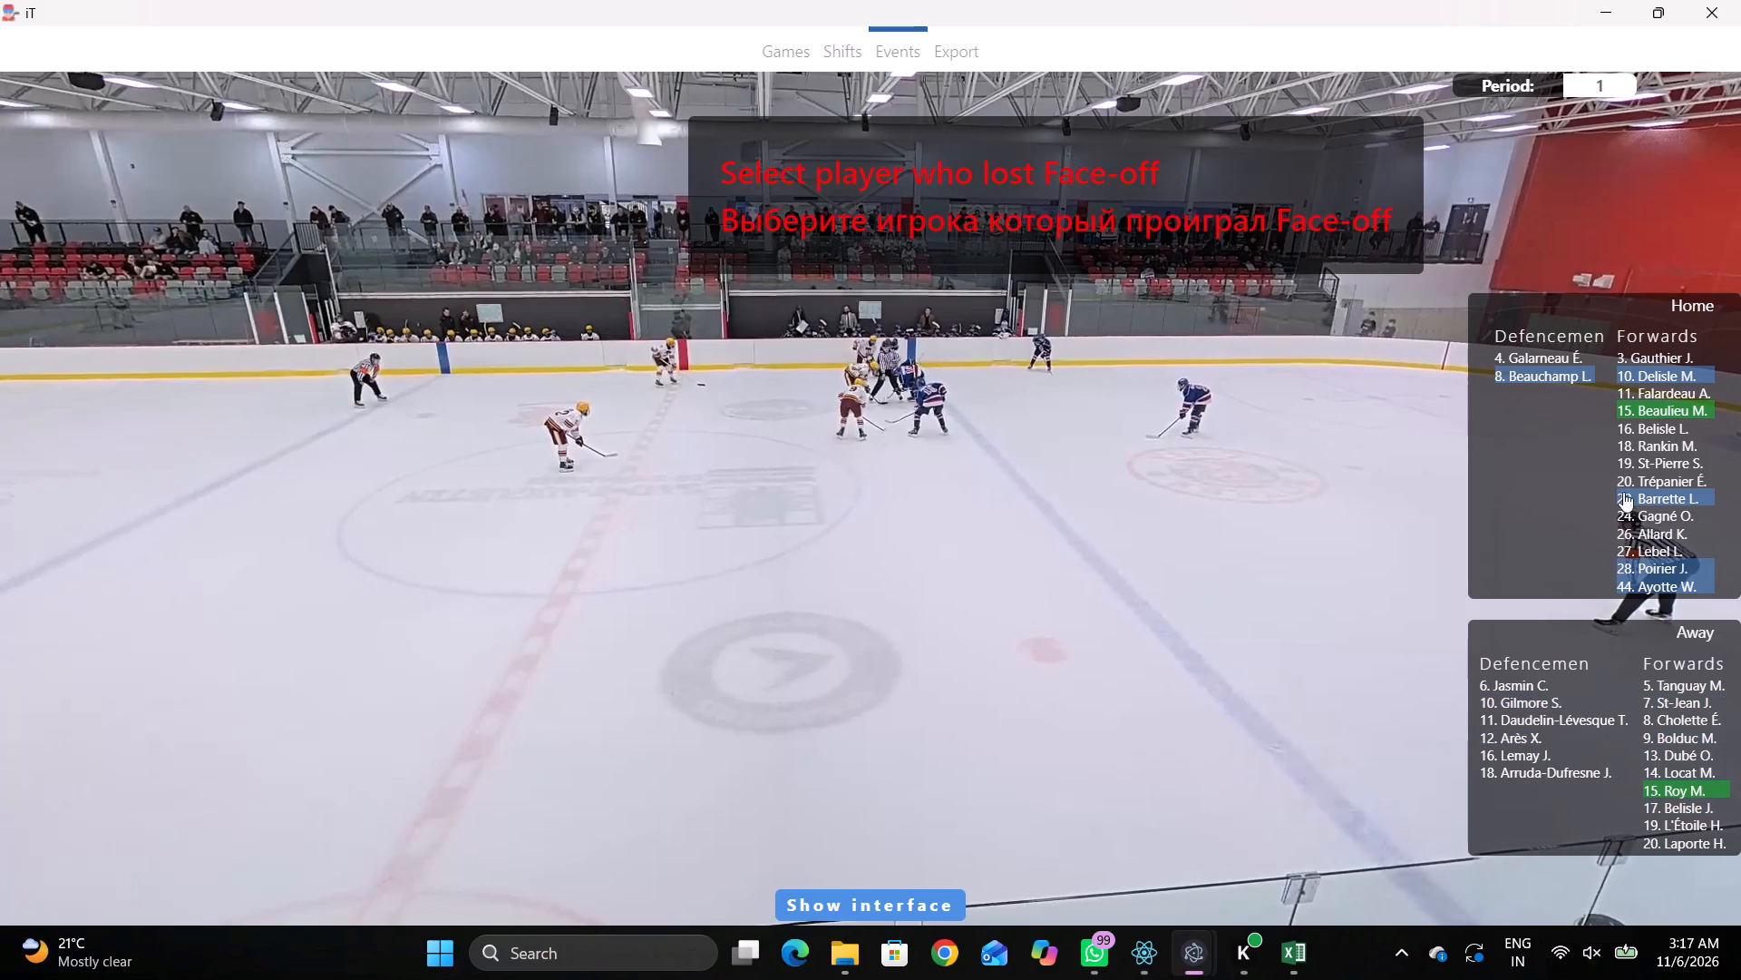
pyautogui.click(1653, 412)
pyautogui.click(1010, 277)
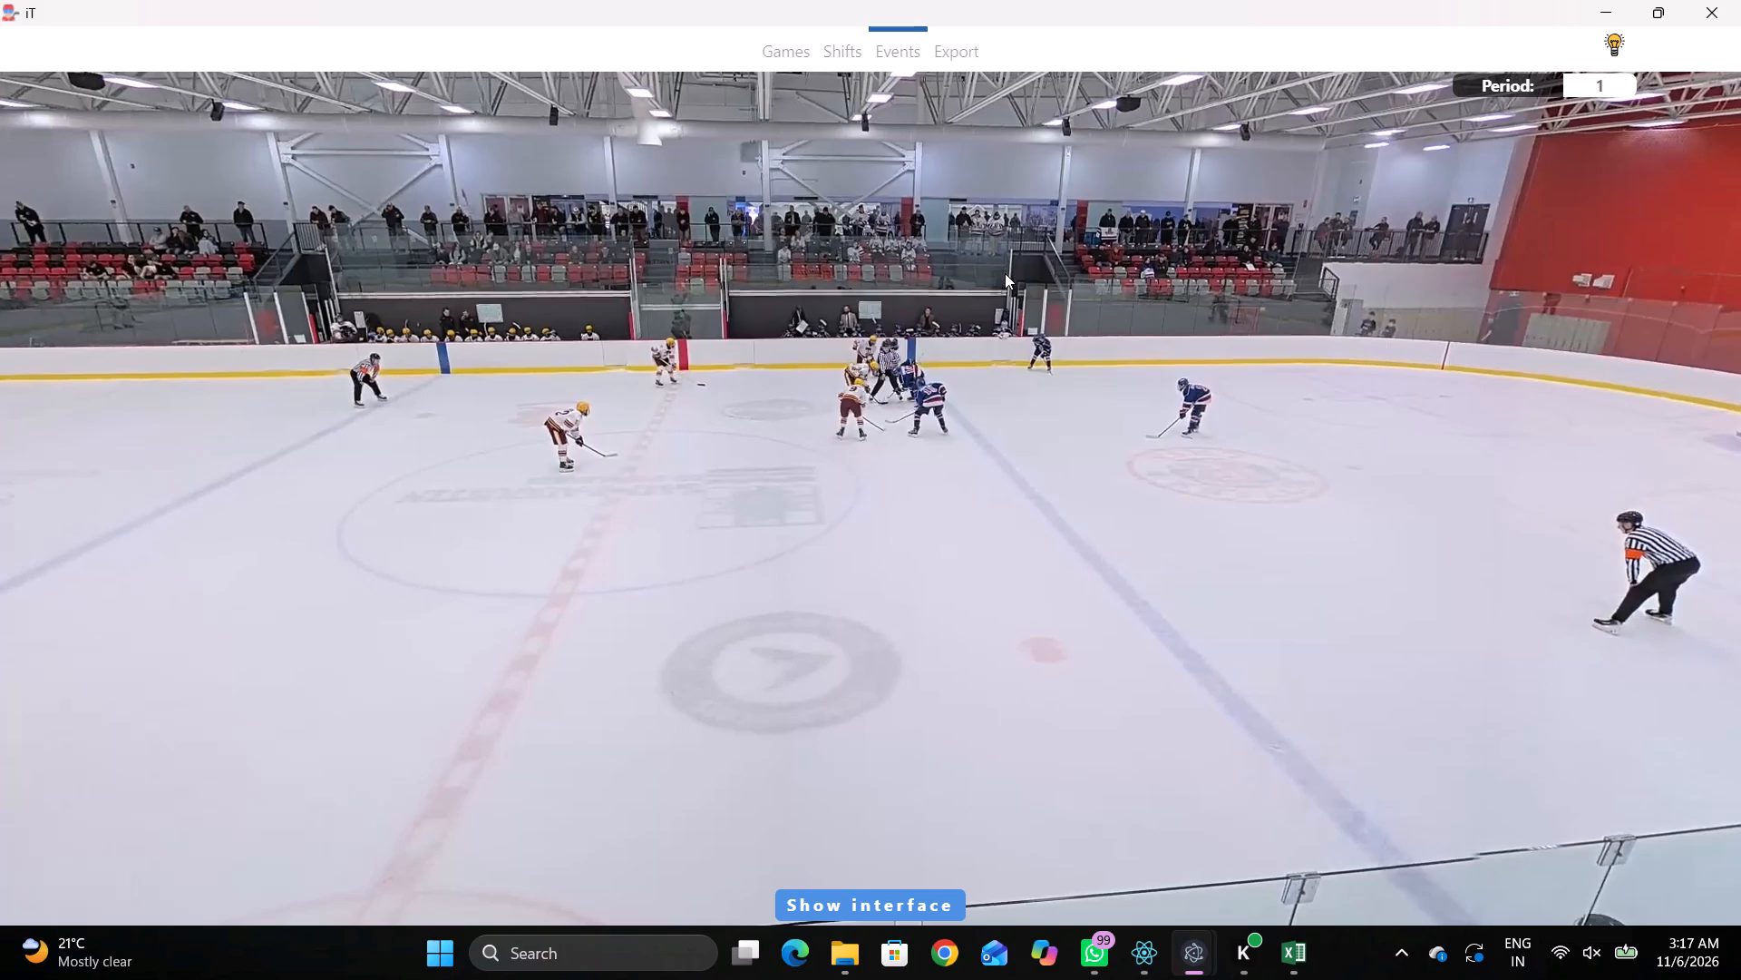
# Check the away line-up in the 00:24:19.3 shift and return to the events list.
pyautogui.hotkey('shift', 'd')
pyautogui.click(843, 62)
pyautogui.click(882, 376)
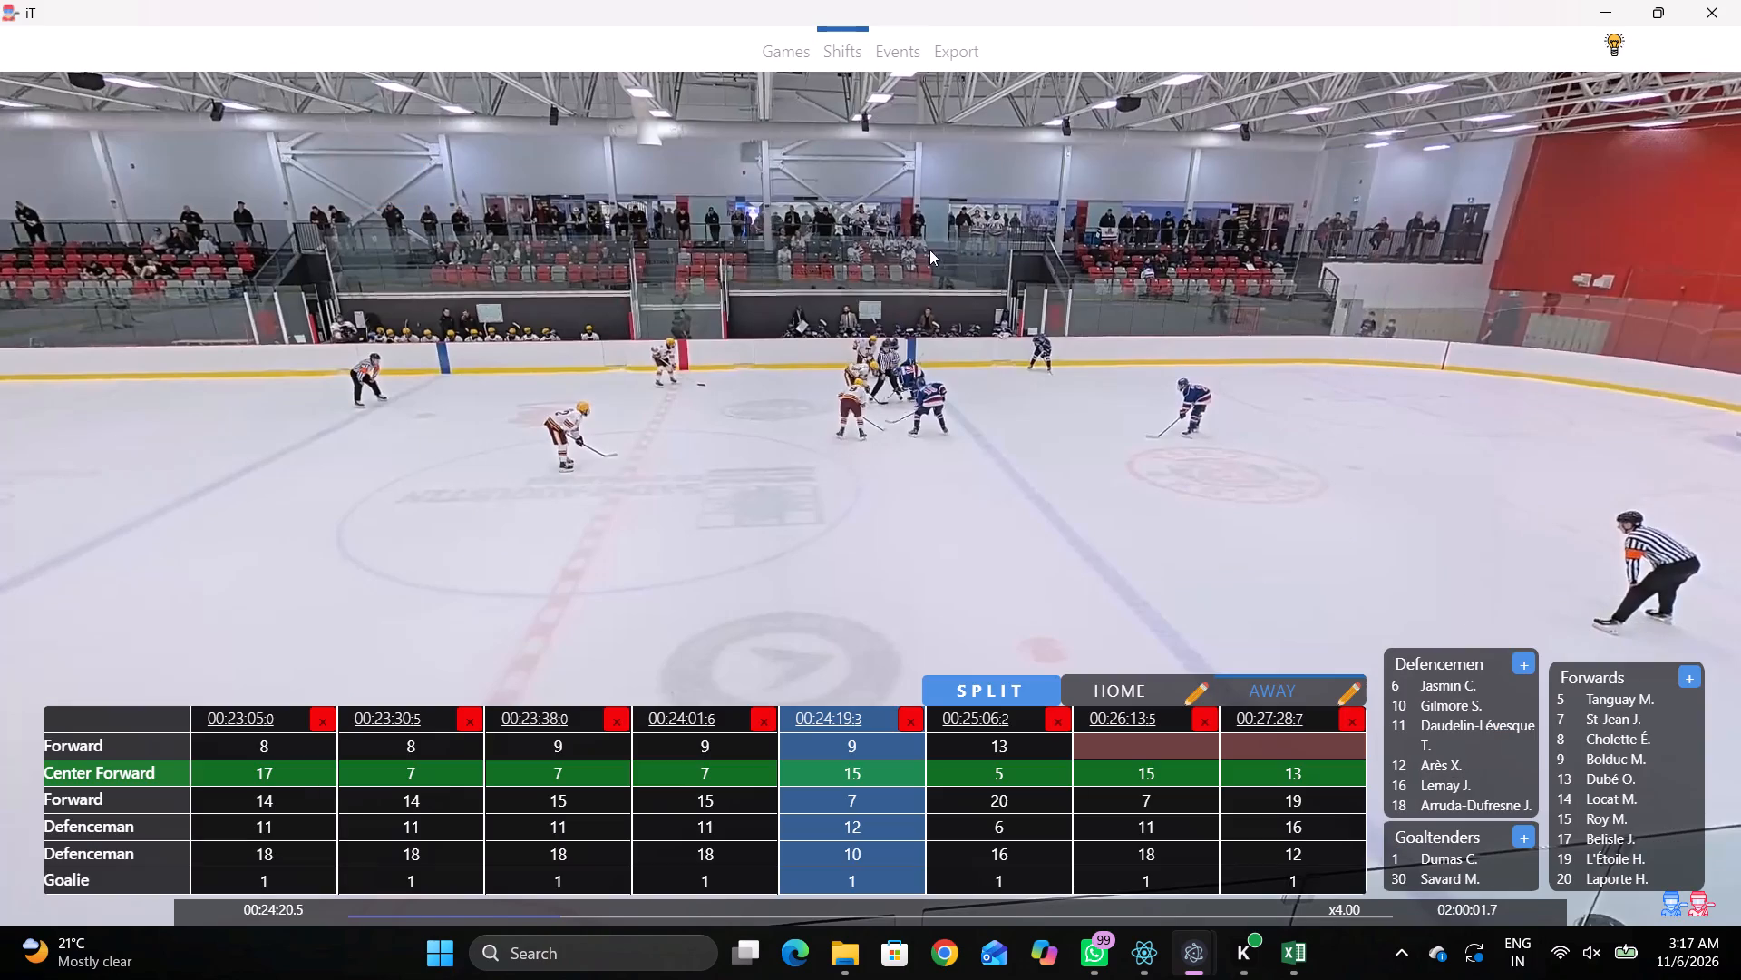
pyautogui.click(890, 62)
pyautogui.click(1090, 388)
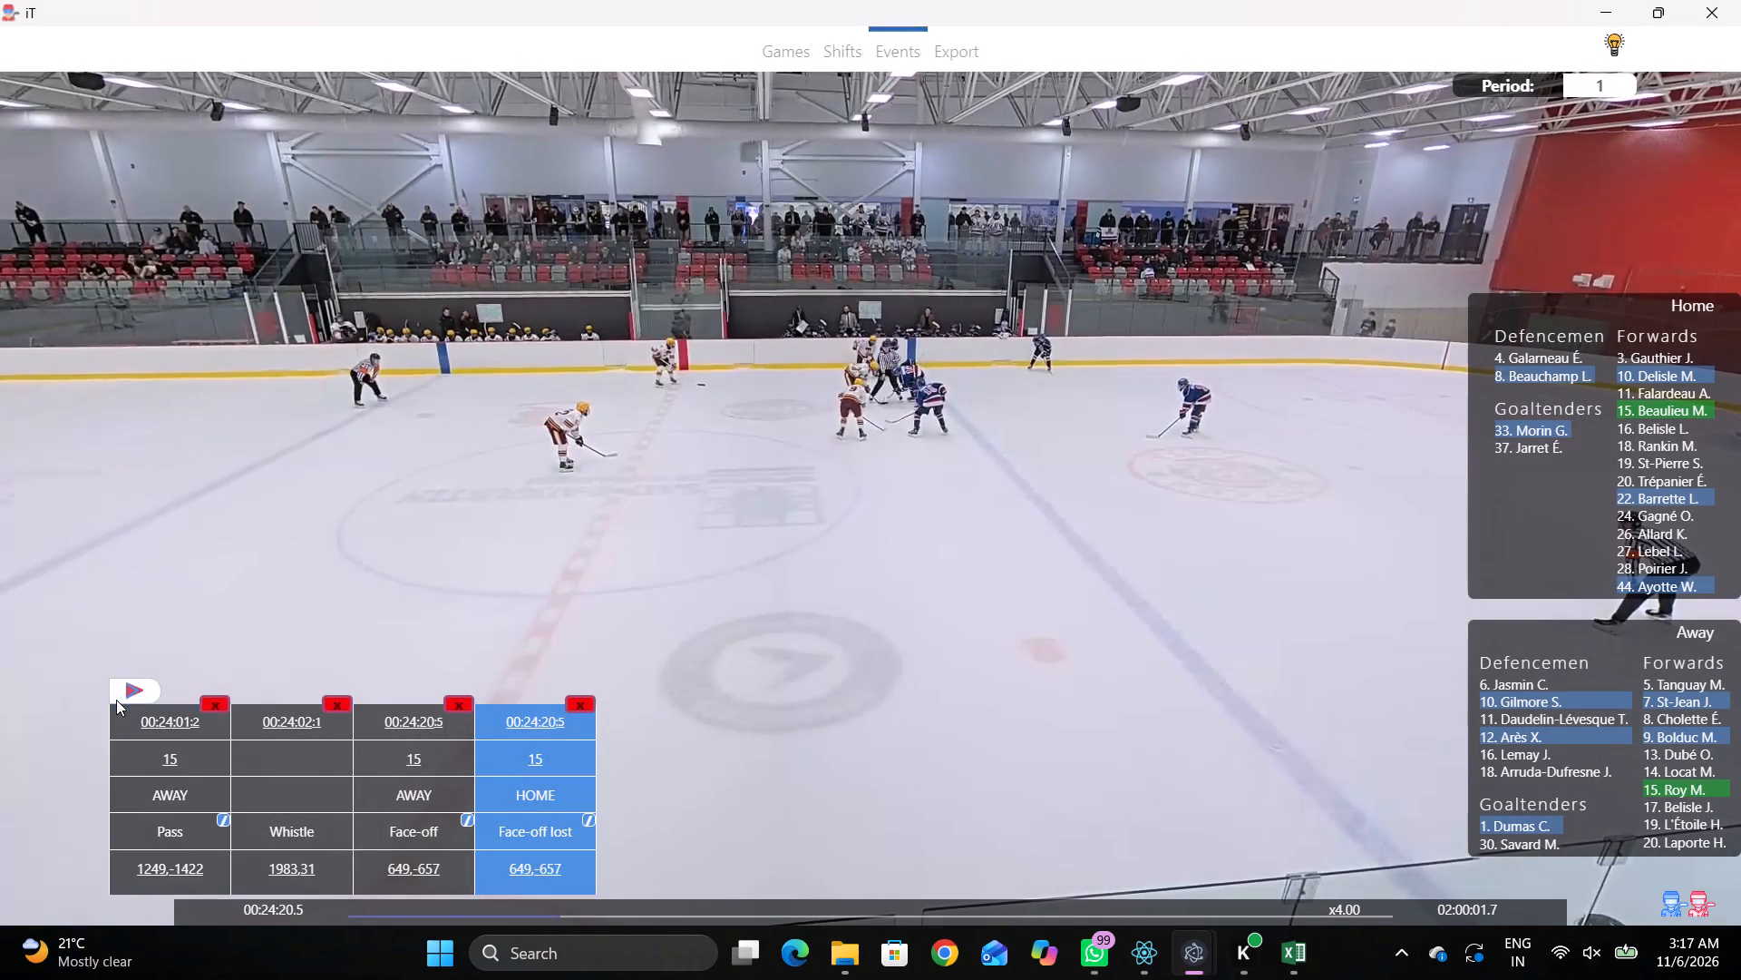
# Hide all event types in the events filter and toggle the hit taken and check stick types.
pyautogui.click(116, 700)
pyautogui.click(1297, 696)
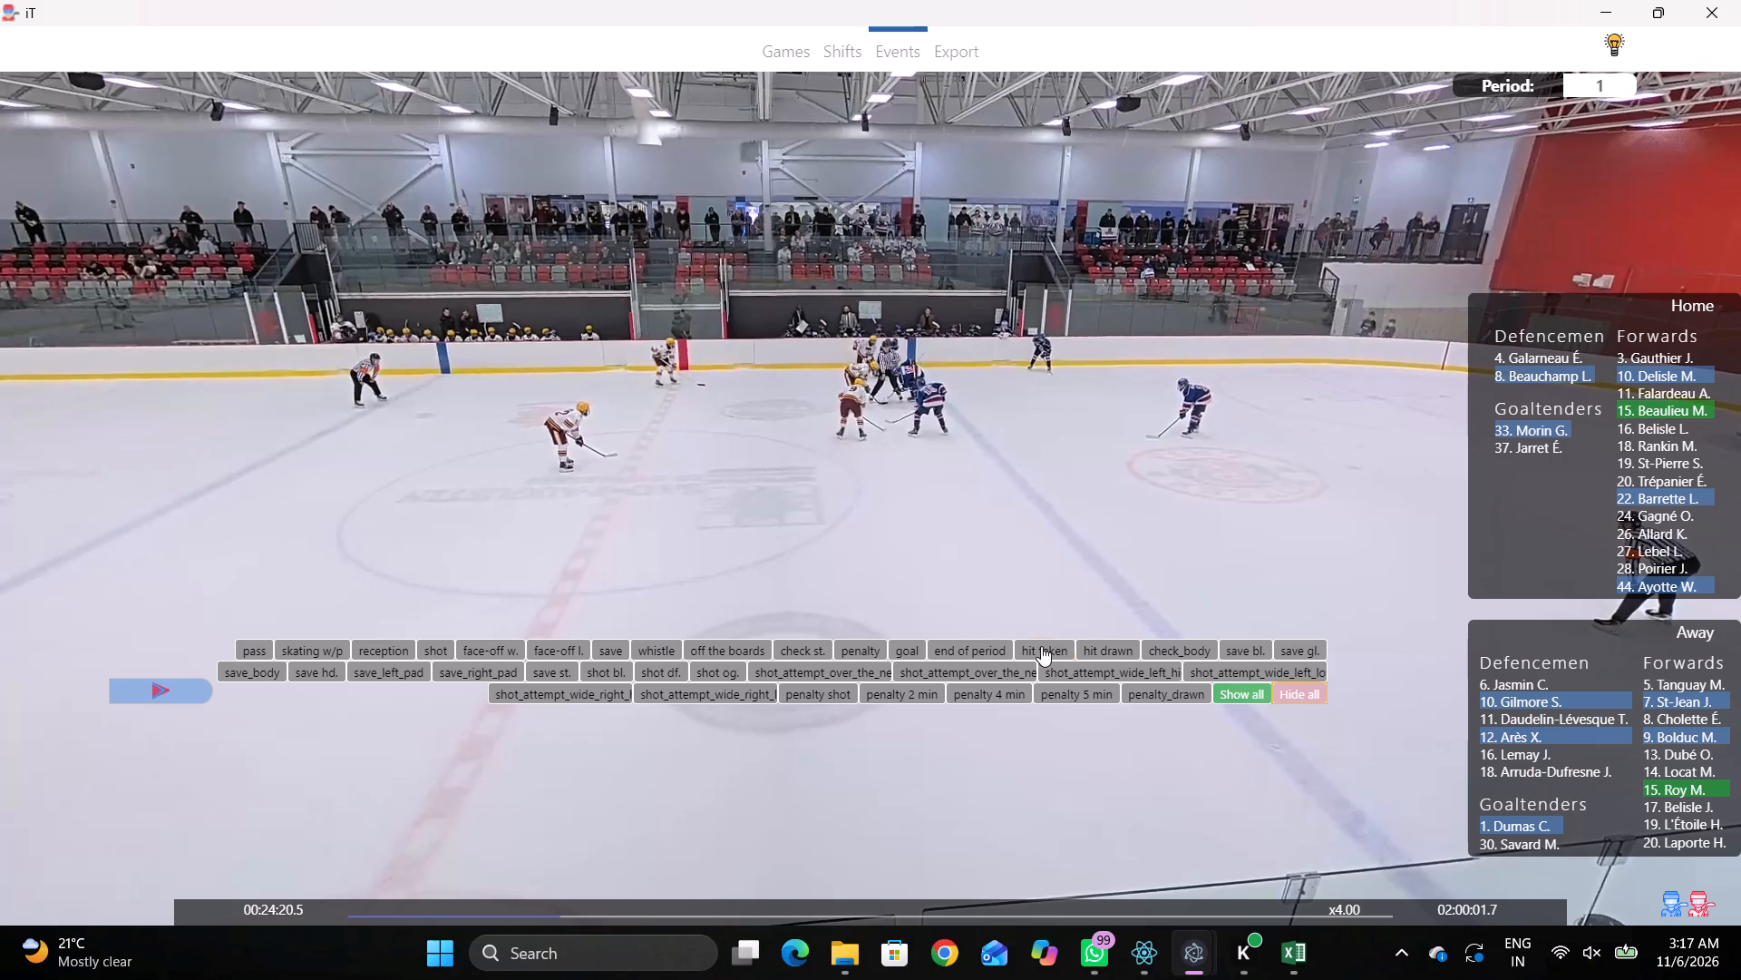
pyautogui.doubleClick(1041, 646)
pyautogui.doubleClick(777, 652)
pyautogui.hotkey('shift', 'd')
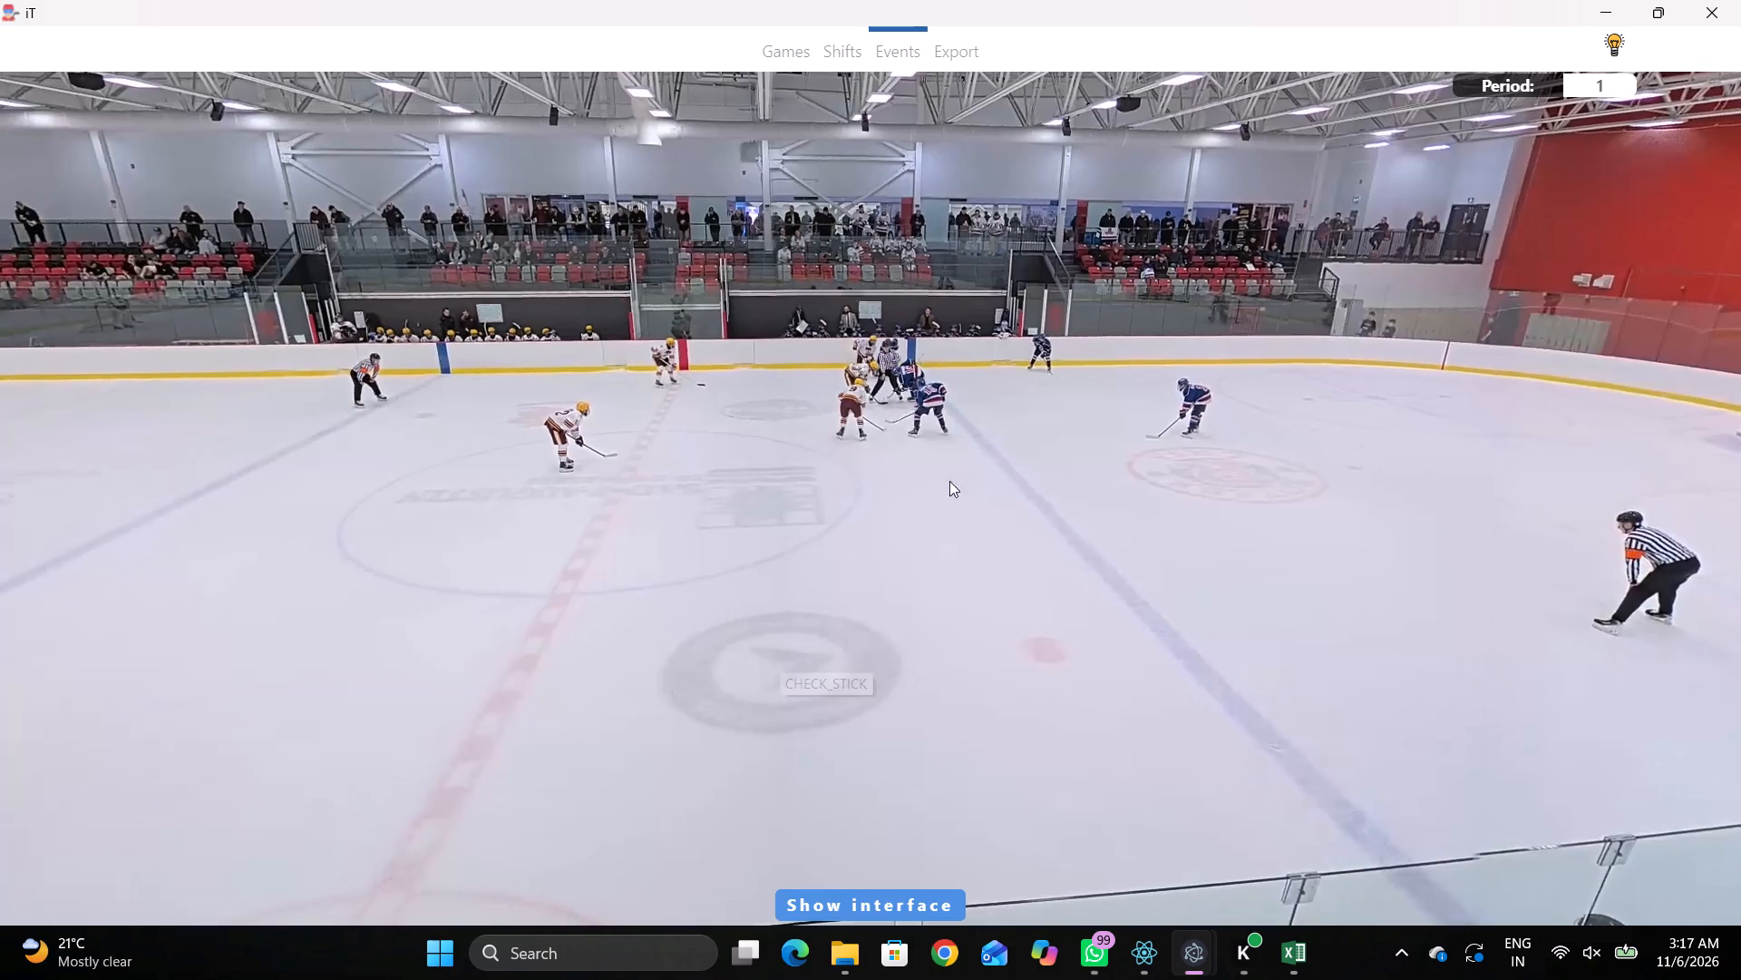
# Tag Skating with the puck for away player 12 at 00:24:22.4, just up and left of the rink map's centre spot.
pyautogui.press('space')
pyautogui.press('space')
pyautogui.press('space')
pyautogui.press('space')
pyautogui.press('space')
pyautogui.press('space')
pyautogui.press('space')
pyautogui.press('space')
pyautogui.rightClick(995, 426)
pyautogui.click(1049, 472)
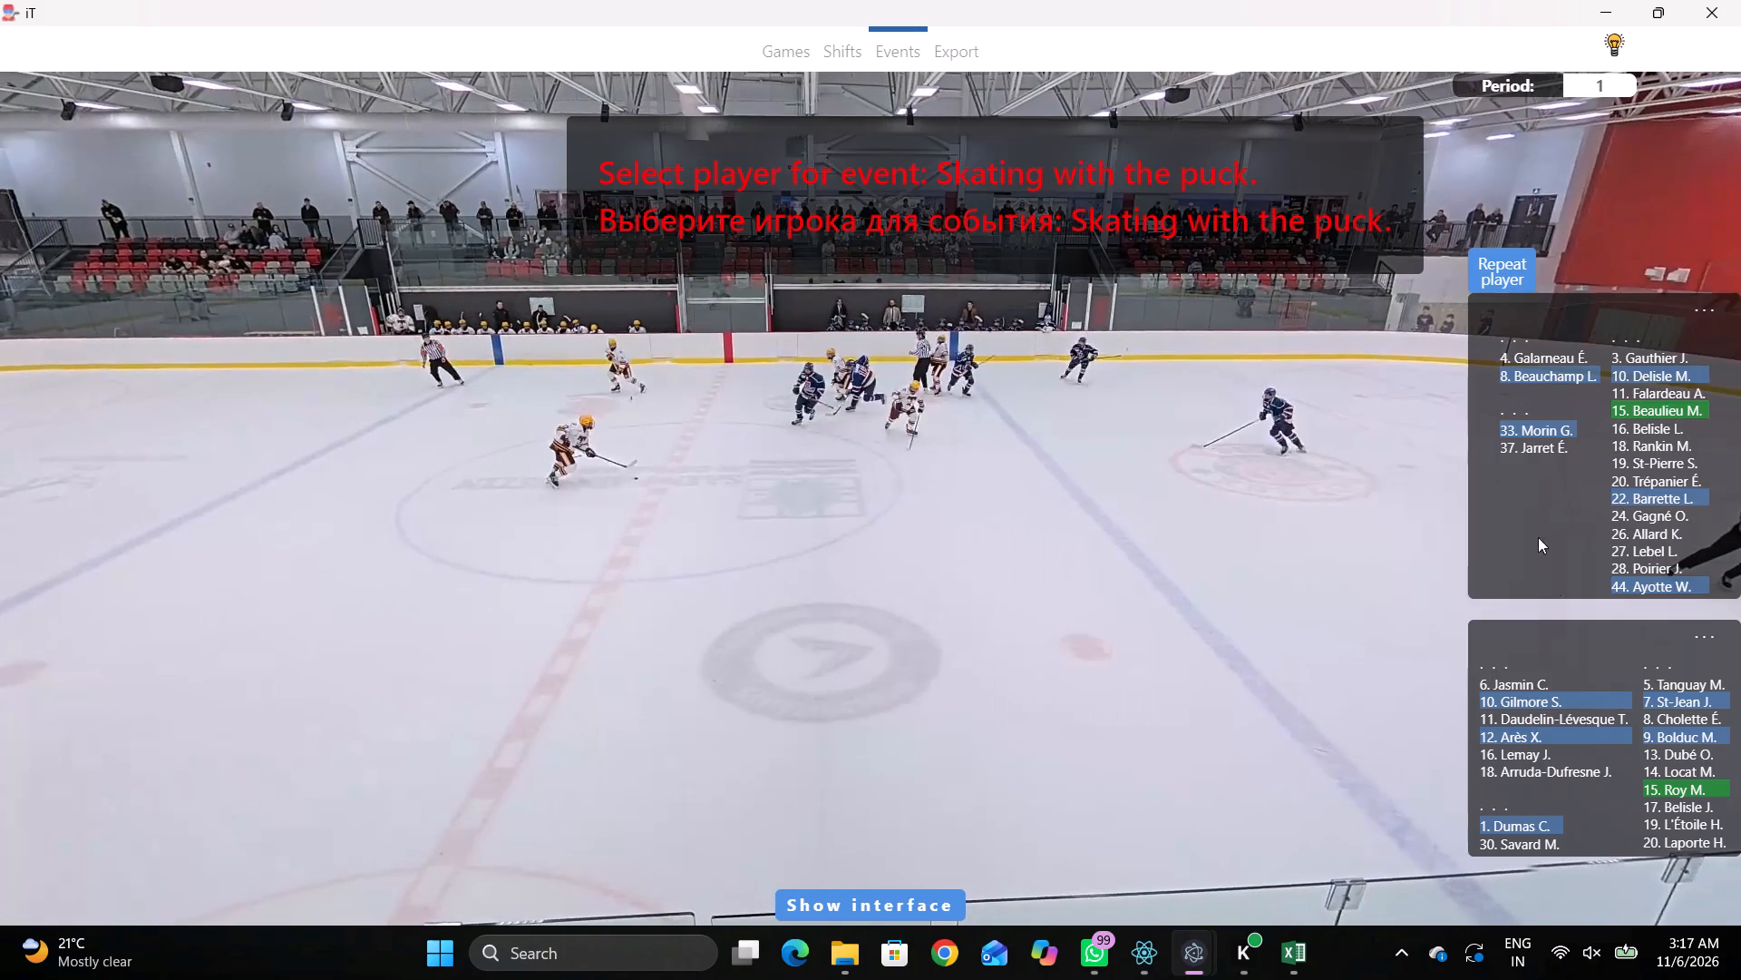
pyautogui.click(1494, 733)
pyautogui.click(881, 339)
# Tag a Pass by the repeated away player 12 at 00:24:24.1, on the rink map's red line near the lower boards.
pyautogui.press('space')
pyautogui.press('space')
pyautogui.press('space')
pyautogui.press('space')
pyautogui.press('space')
pyautogui.press('space')
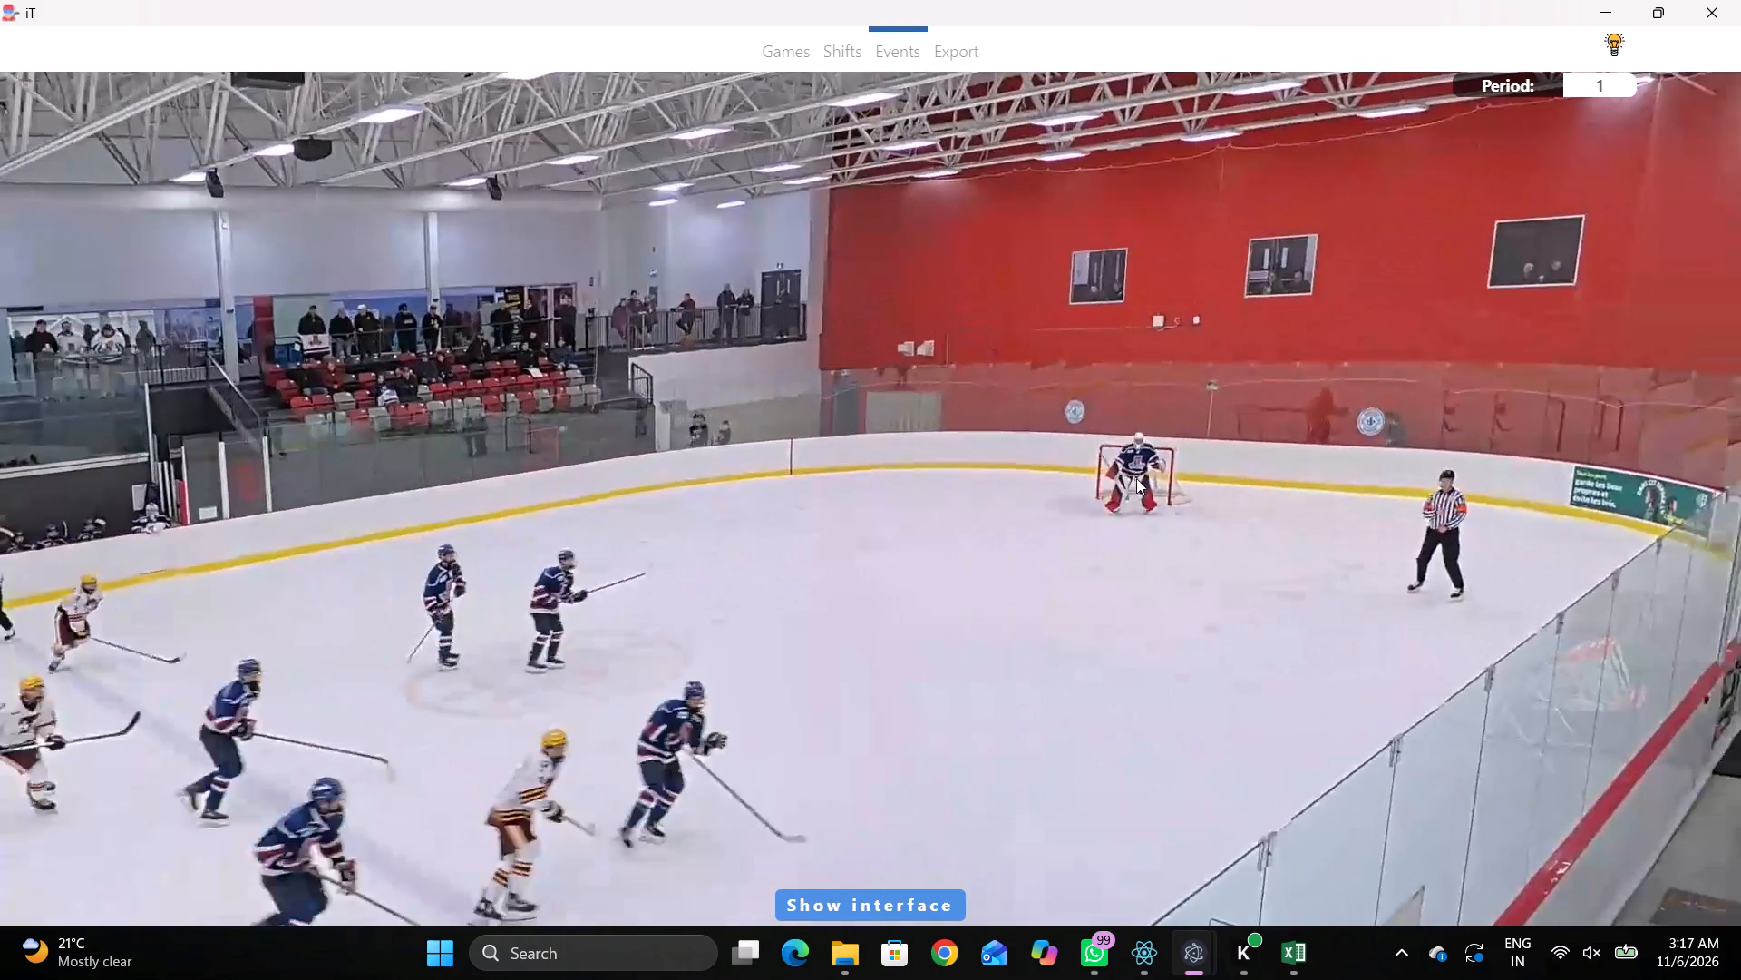
pyautogui.press('q')
pyautogui.press('q')
pyautogui.rightClick(1176, 366)
pyautogui.click(1199, 380)
pyautogui.moveTo(1519, 276); pyautogui.dragTo(1503, 279)
pyautogui.click(908, 545)
# Tag Skating with the puck for home player 15 at 00:24:27.6, near the rink map's lower-right faceoff circle on its blue-line side.
pyautogui.press('space')
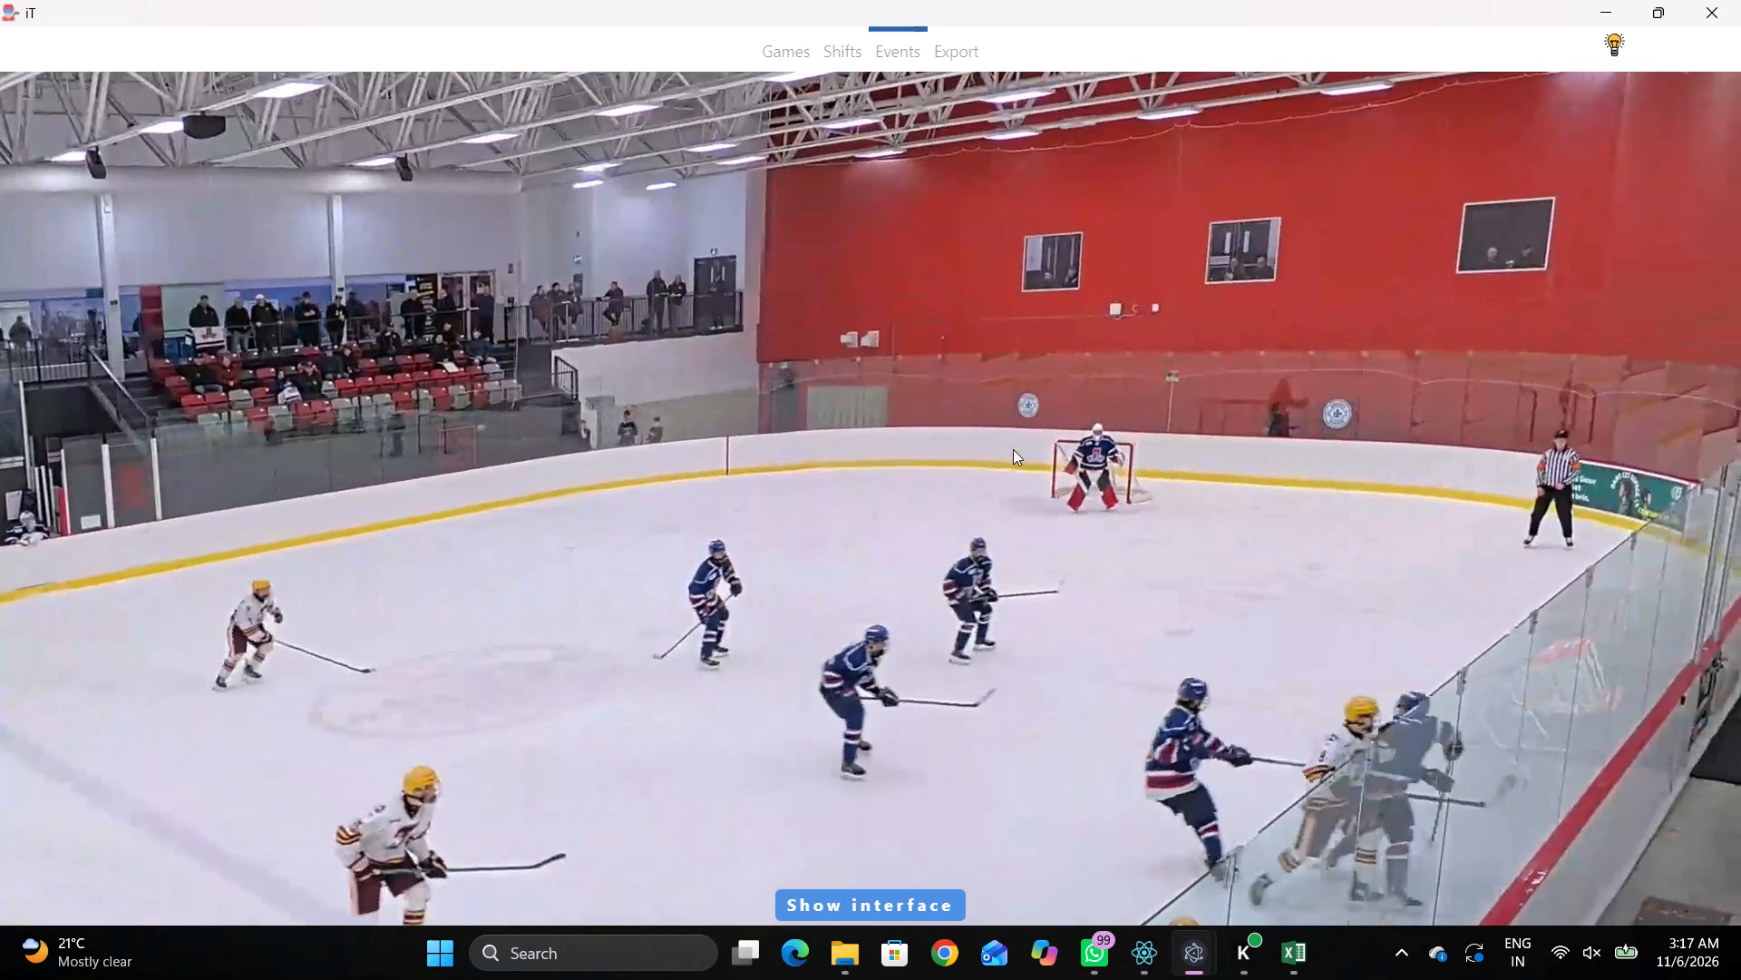
pyautogui.press('space')
pyautogui.press('space')
pyautogui.press('space')
pyautogui.write('qr')
pyautogui.press('q')
pyautogui.press('q')
pyautogui.press('q')
pyautogui.write('qq')
pyautogui.press('q')
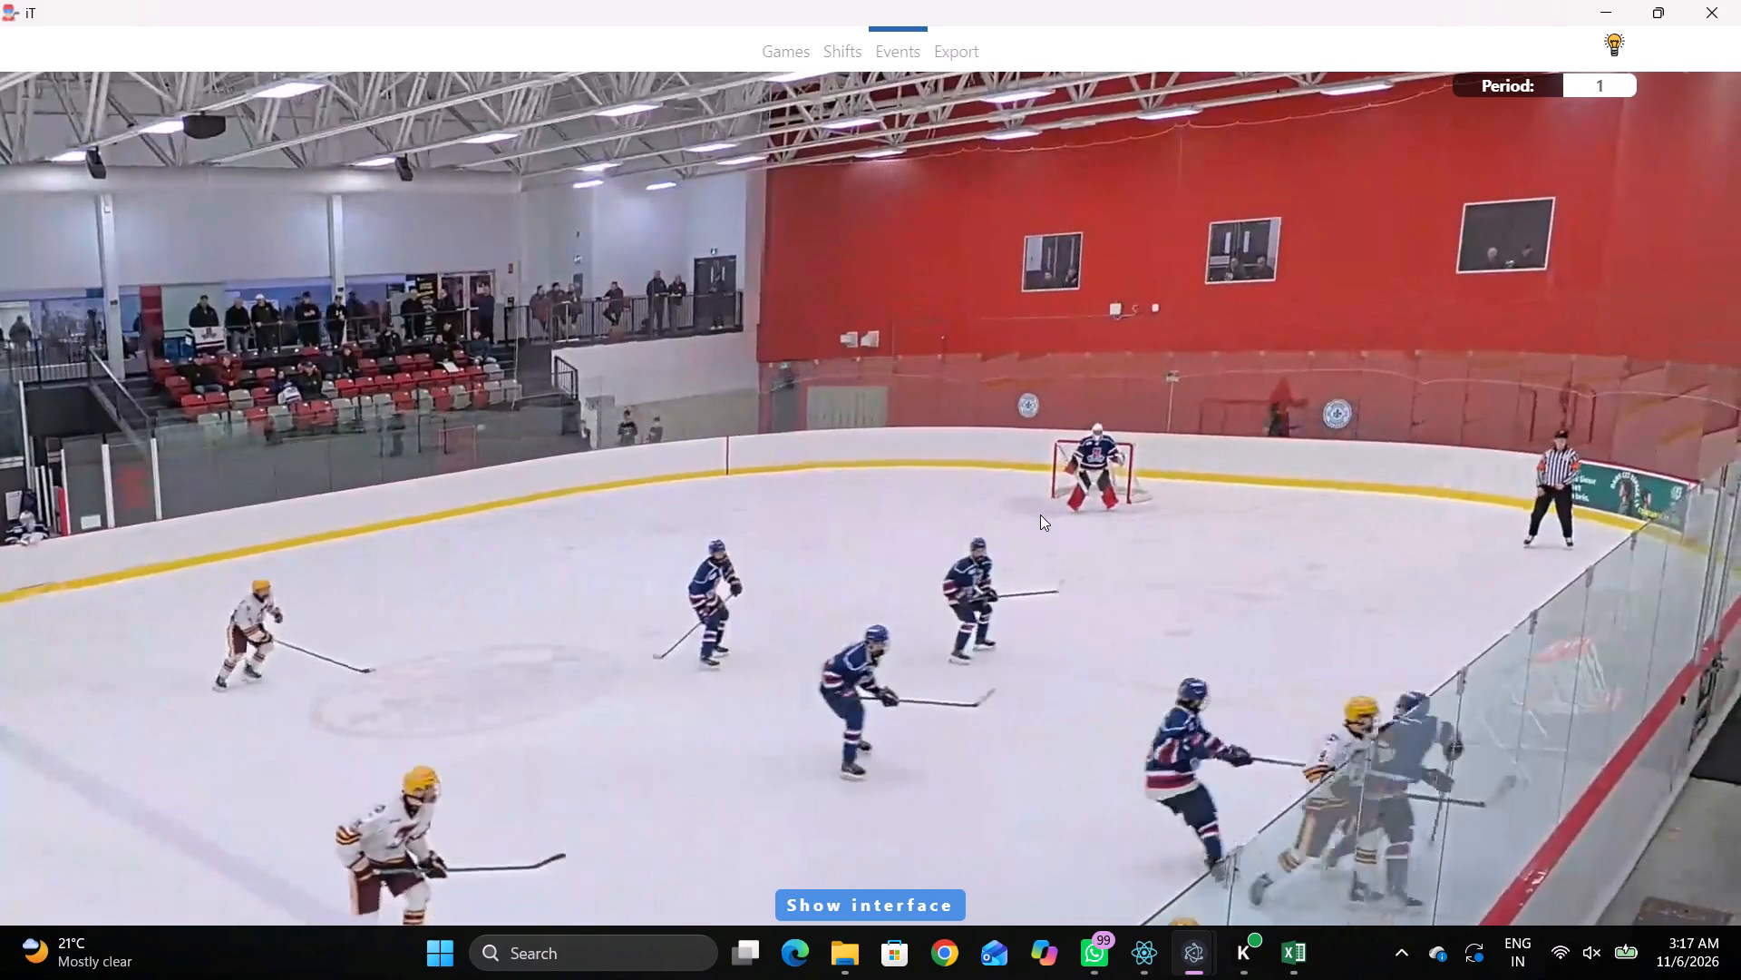
pyautogui.press('r')
pyautogui.press('space')
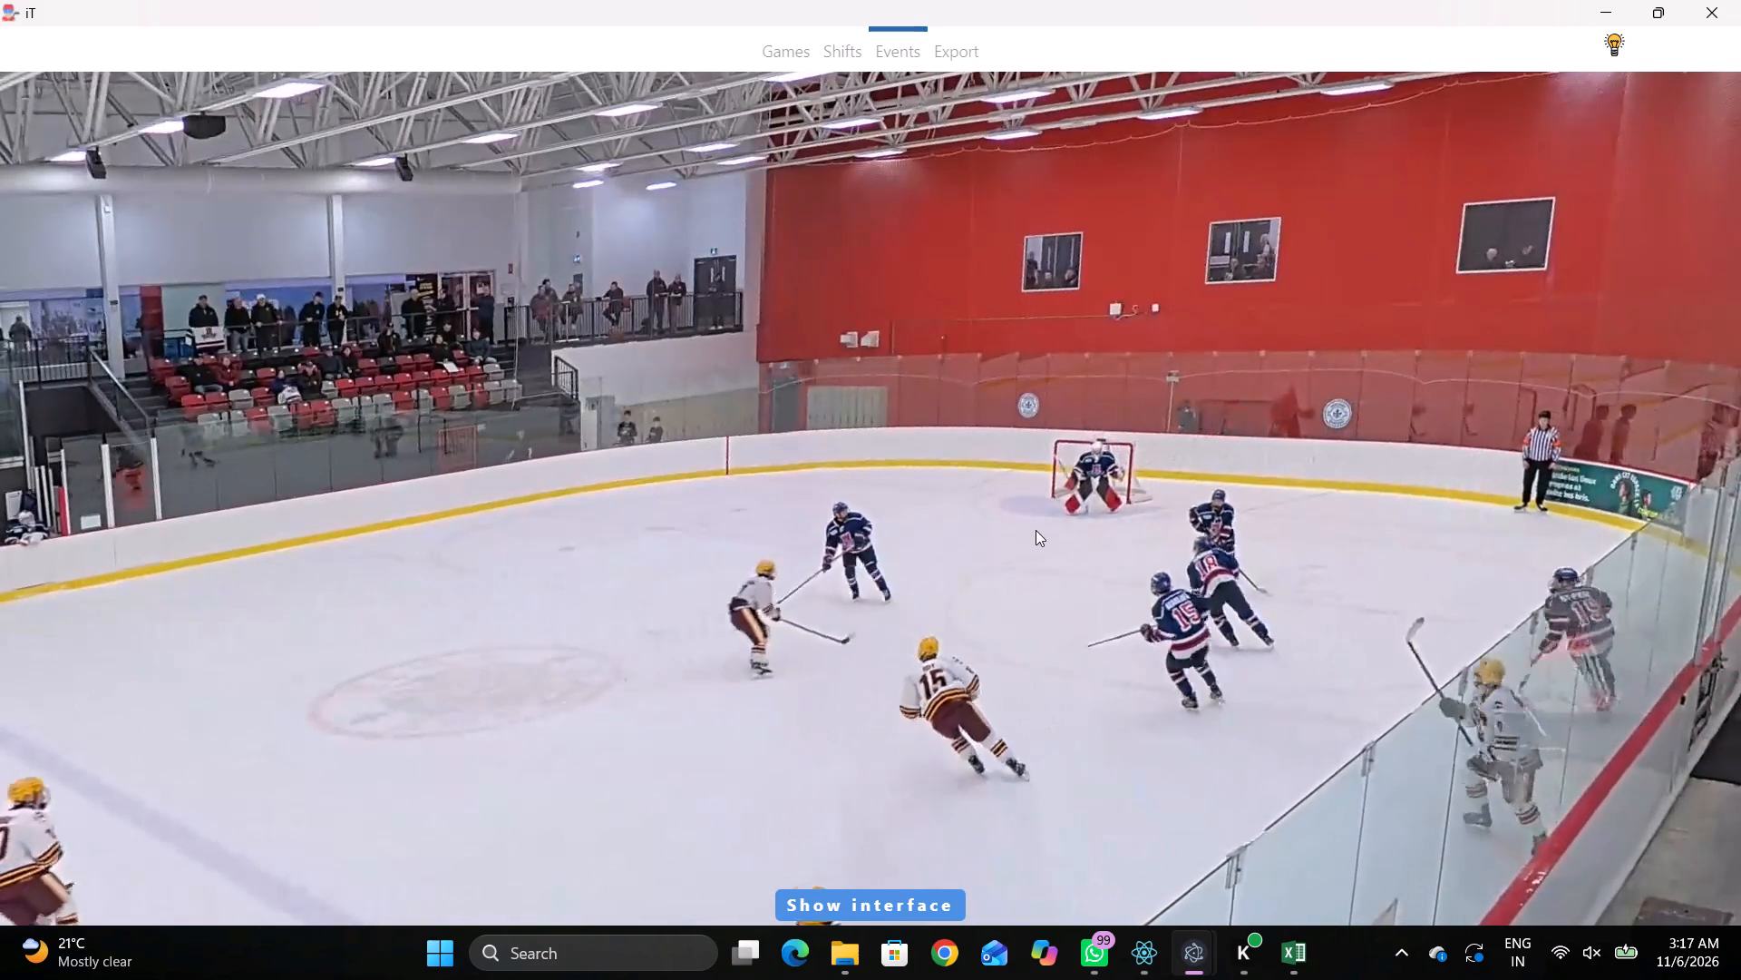
pyautogui.press('space')
pyautogui.press('q')
pyautogui.write('q')
pyautogui.press('space')
pyautogui.press('space')
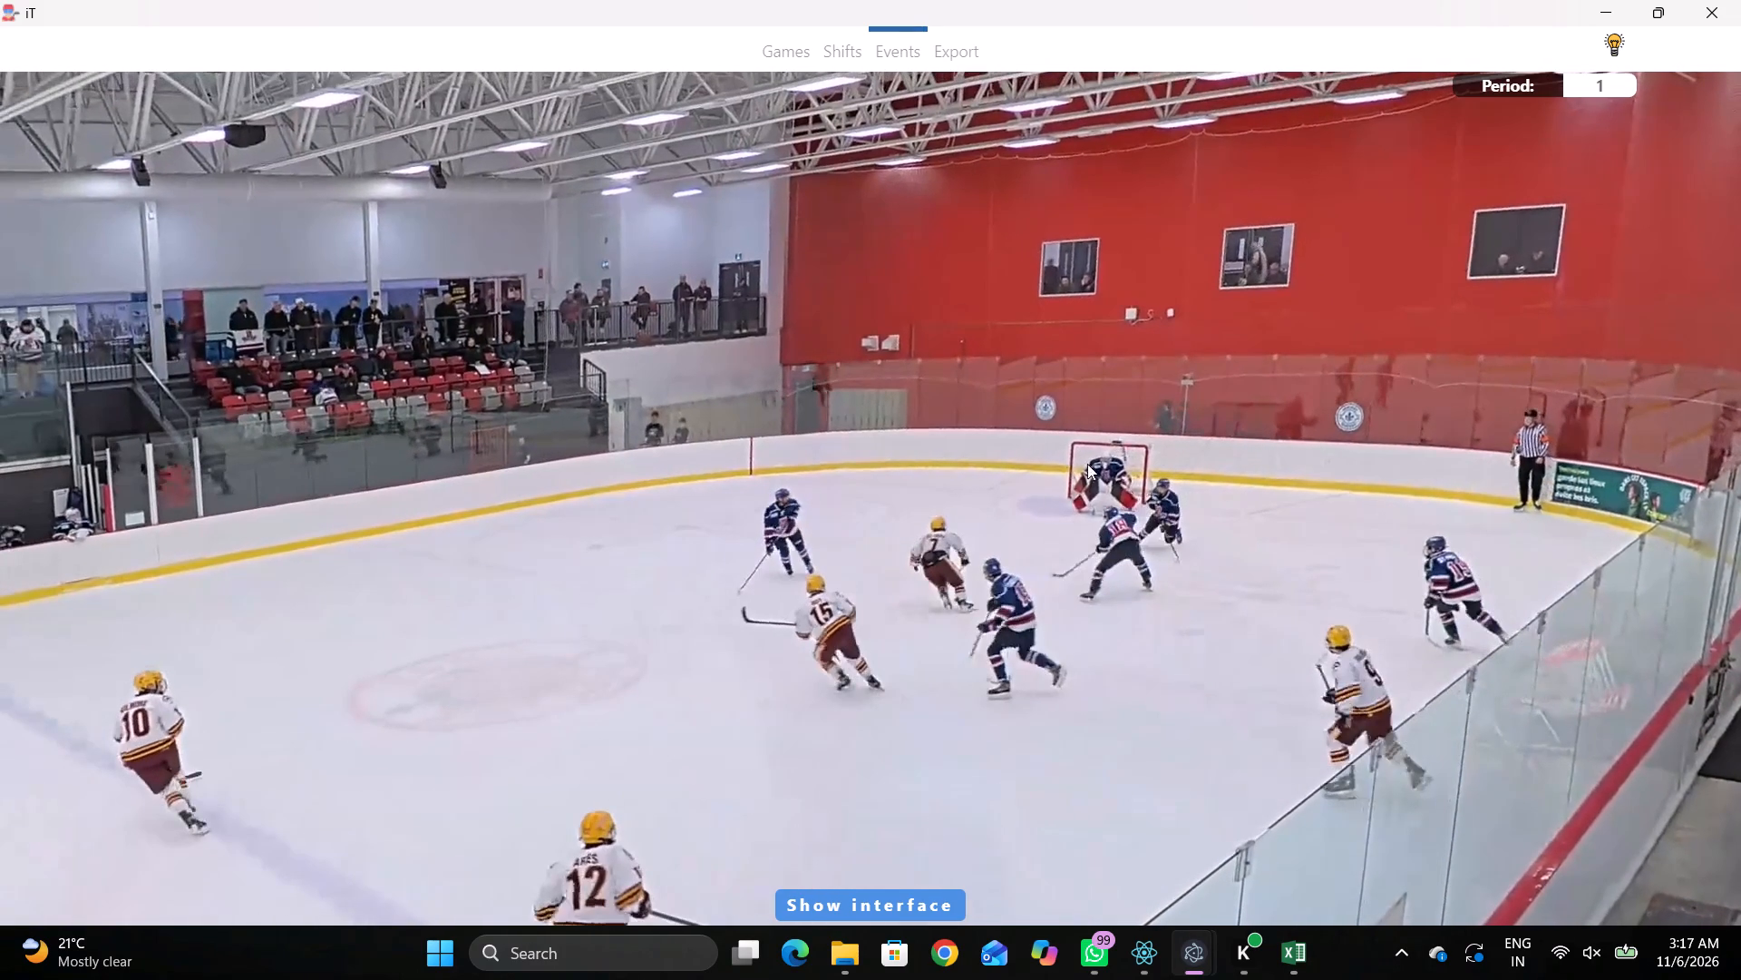
pyautogui.moveTo(1095, 468); pyautogui.dragTo(1032, 475, button='right')
pyautogui.click(1105, 510)
pyautogui.press('q')
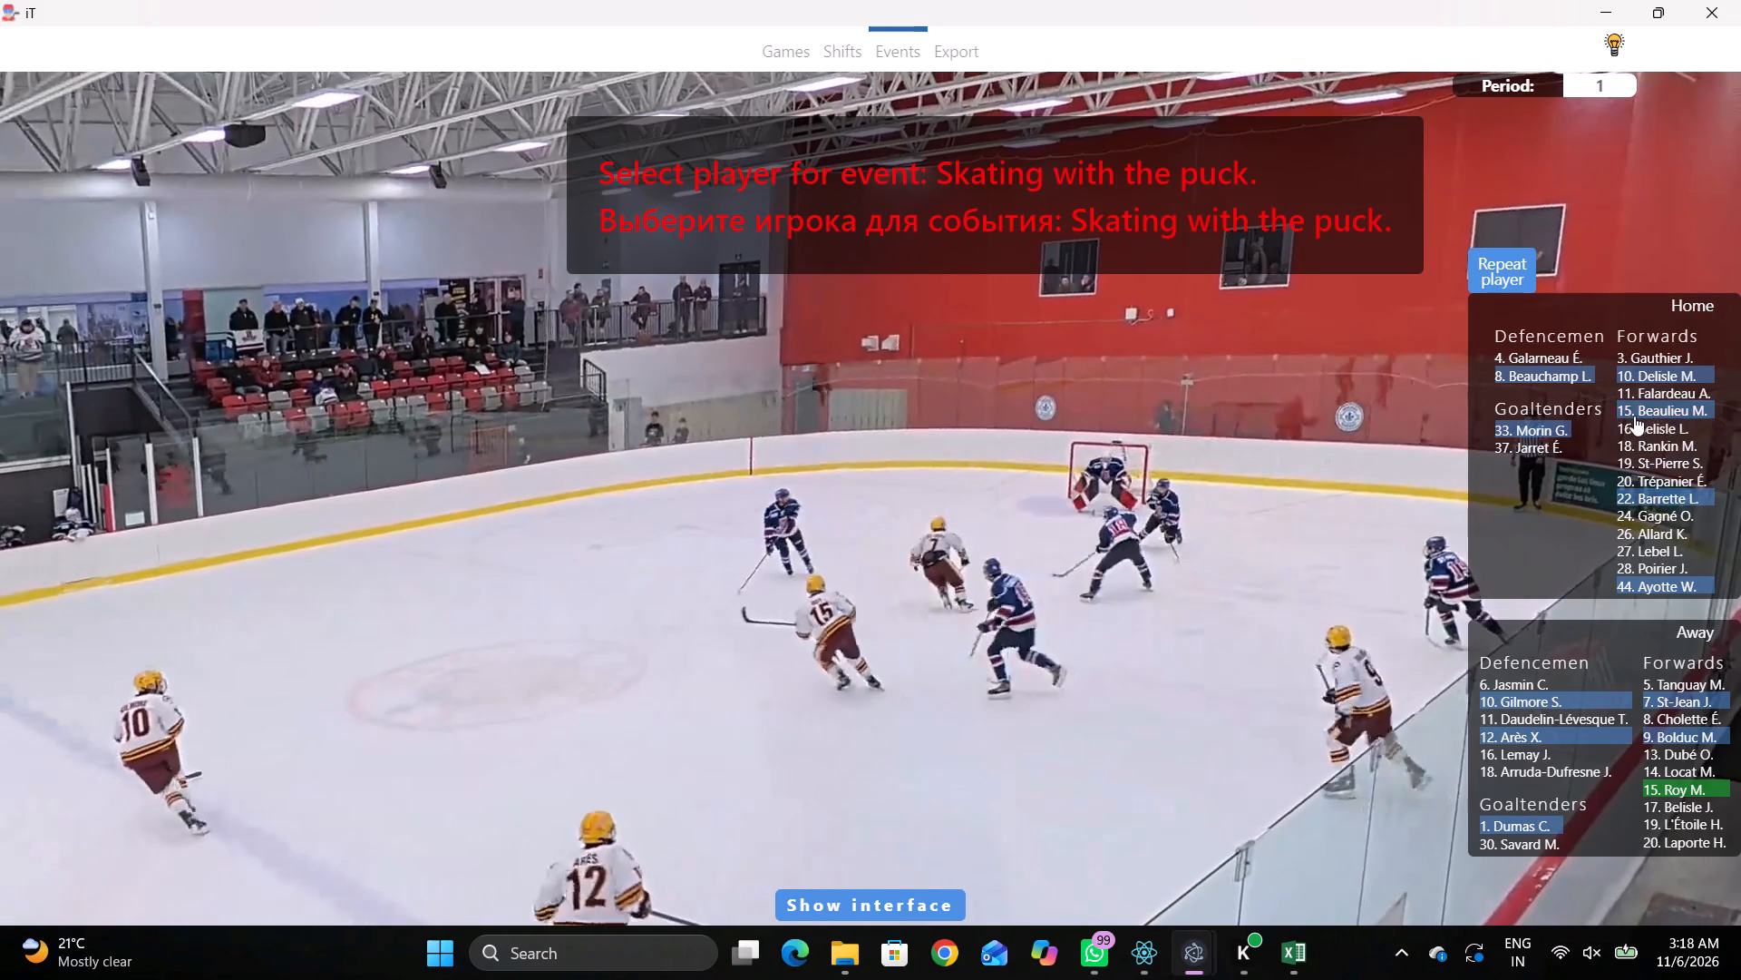
pyautogui.click(1634, 416)
pyautogui.click(1165, 435)
# Review the footage from 00:24:27.6 to game clock 8:06 to follow the puck and identify the home players on the ice.
pyautogui.press('q')
pyautogui.press('q')
pyautogui.write('qq')
pyautogui.press('space')
pyautogui.press('space')
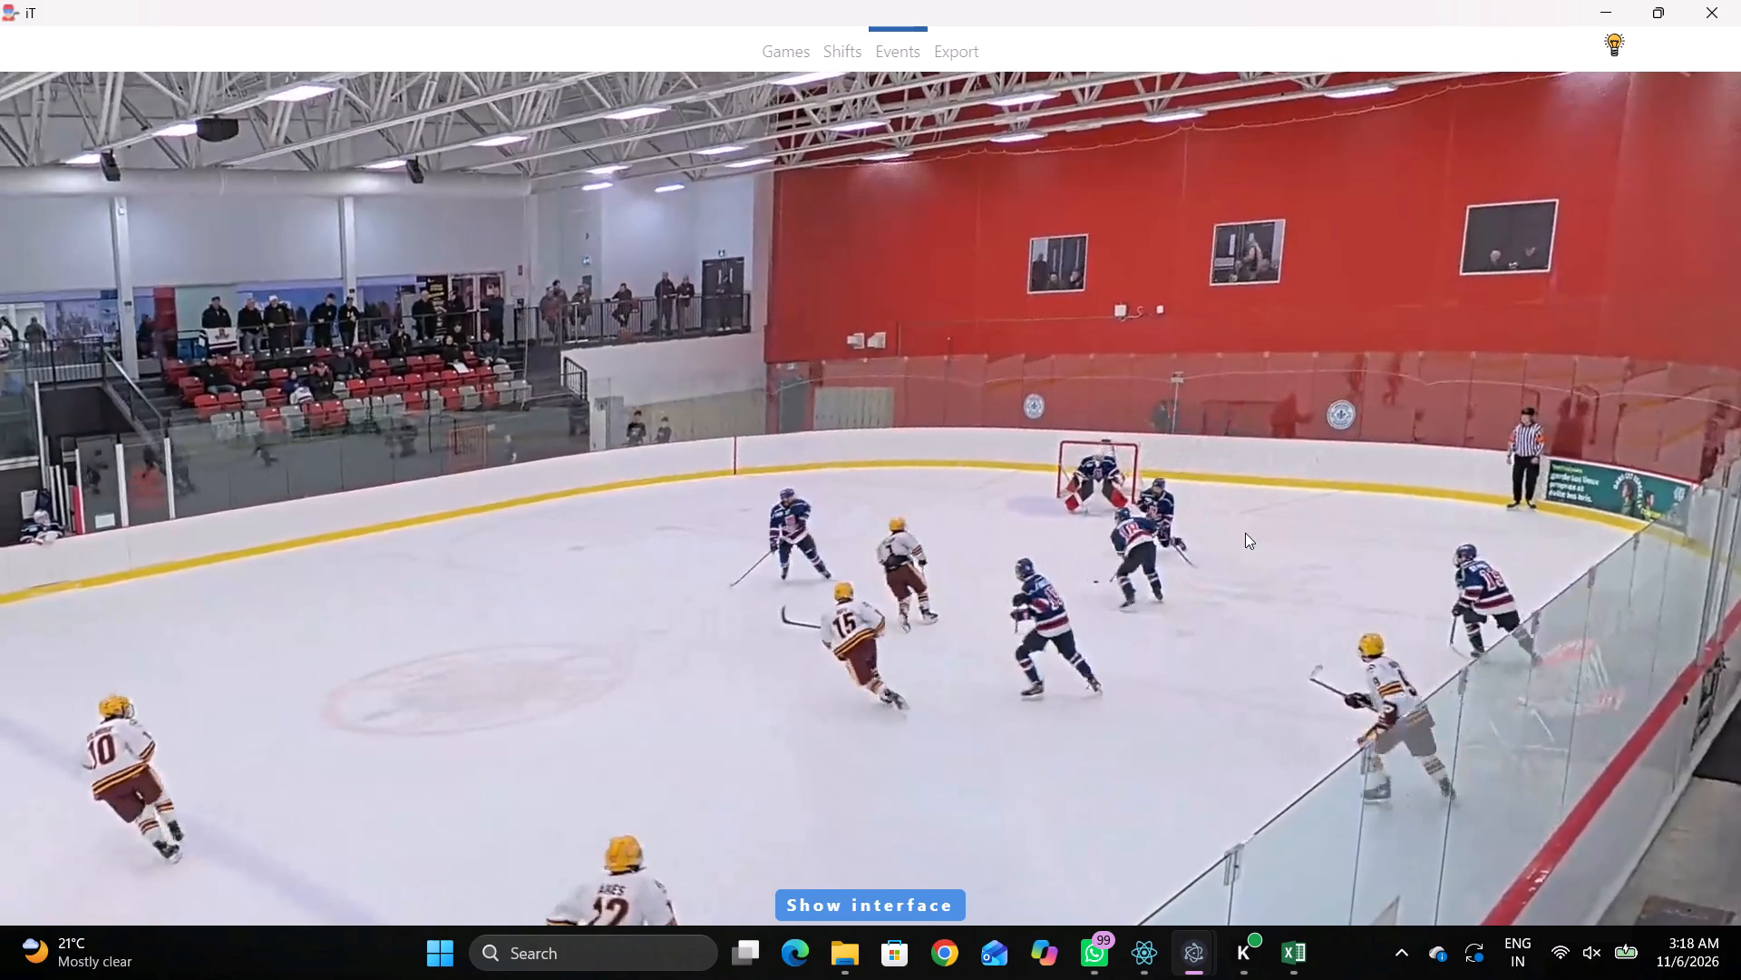
pyautogui.hotkey('shift', 'd')
pyautogui.press('q')
pyautogui.press('q')
pyautogui.press('q')
pyautogui.press('q')
pyautogui.press('q')
pyautogui.write('qqq')
pyautogui.press('space')
pyautogui.hotkey('shift', 'd')
pyautogui.press('space')
pyautogui.press('v')
pyautogui.press('space')
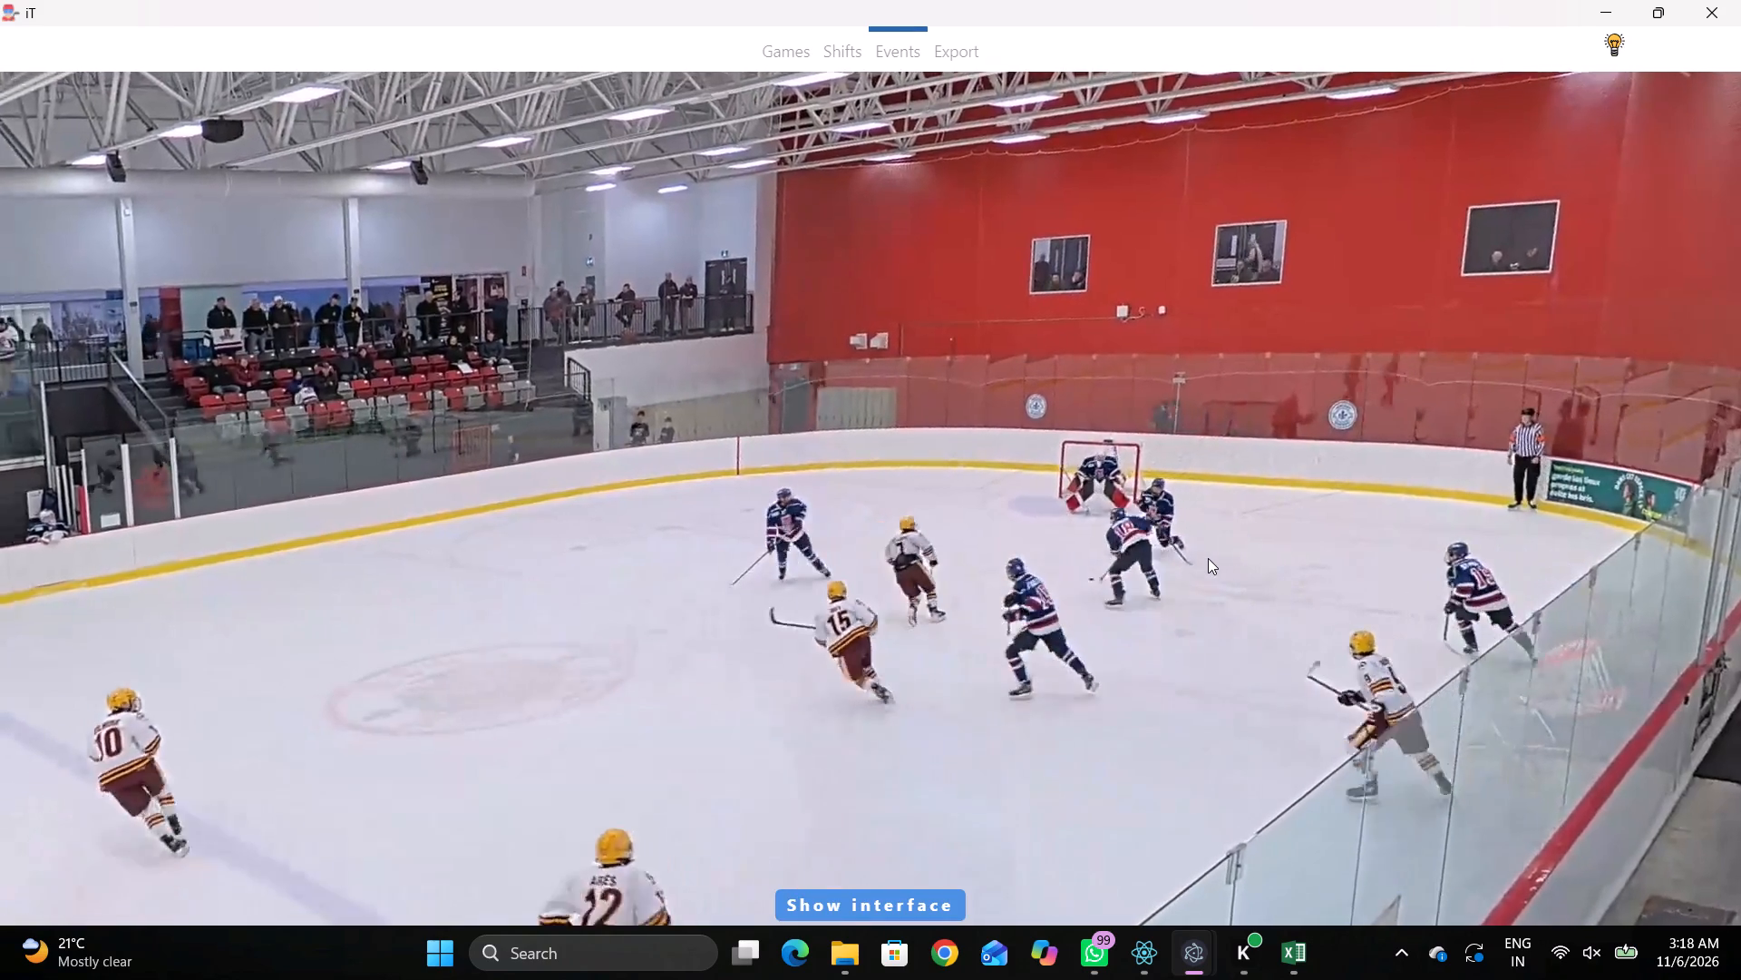
pyautogui.press('v')
pyautogui.press('space')
pyautogui.write('q')
pyautogui.press('space')
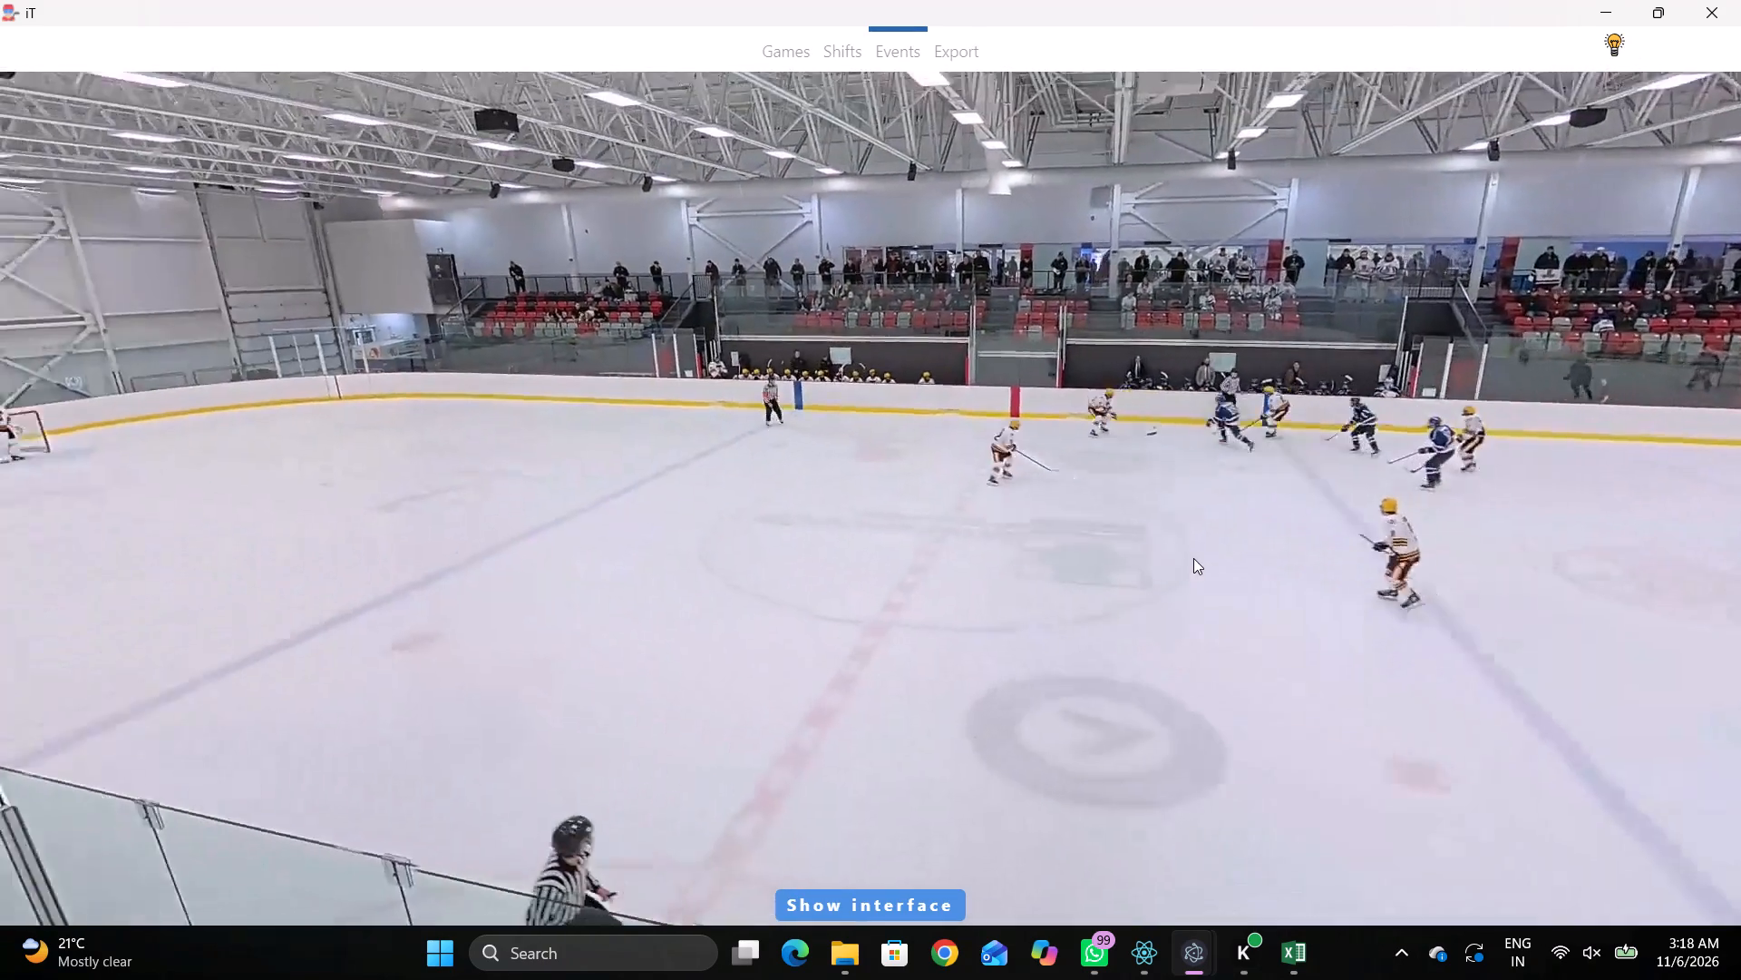
pyautogui.press('space')
pyautogui.press('space')
pyautogui.press('space')
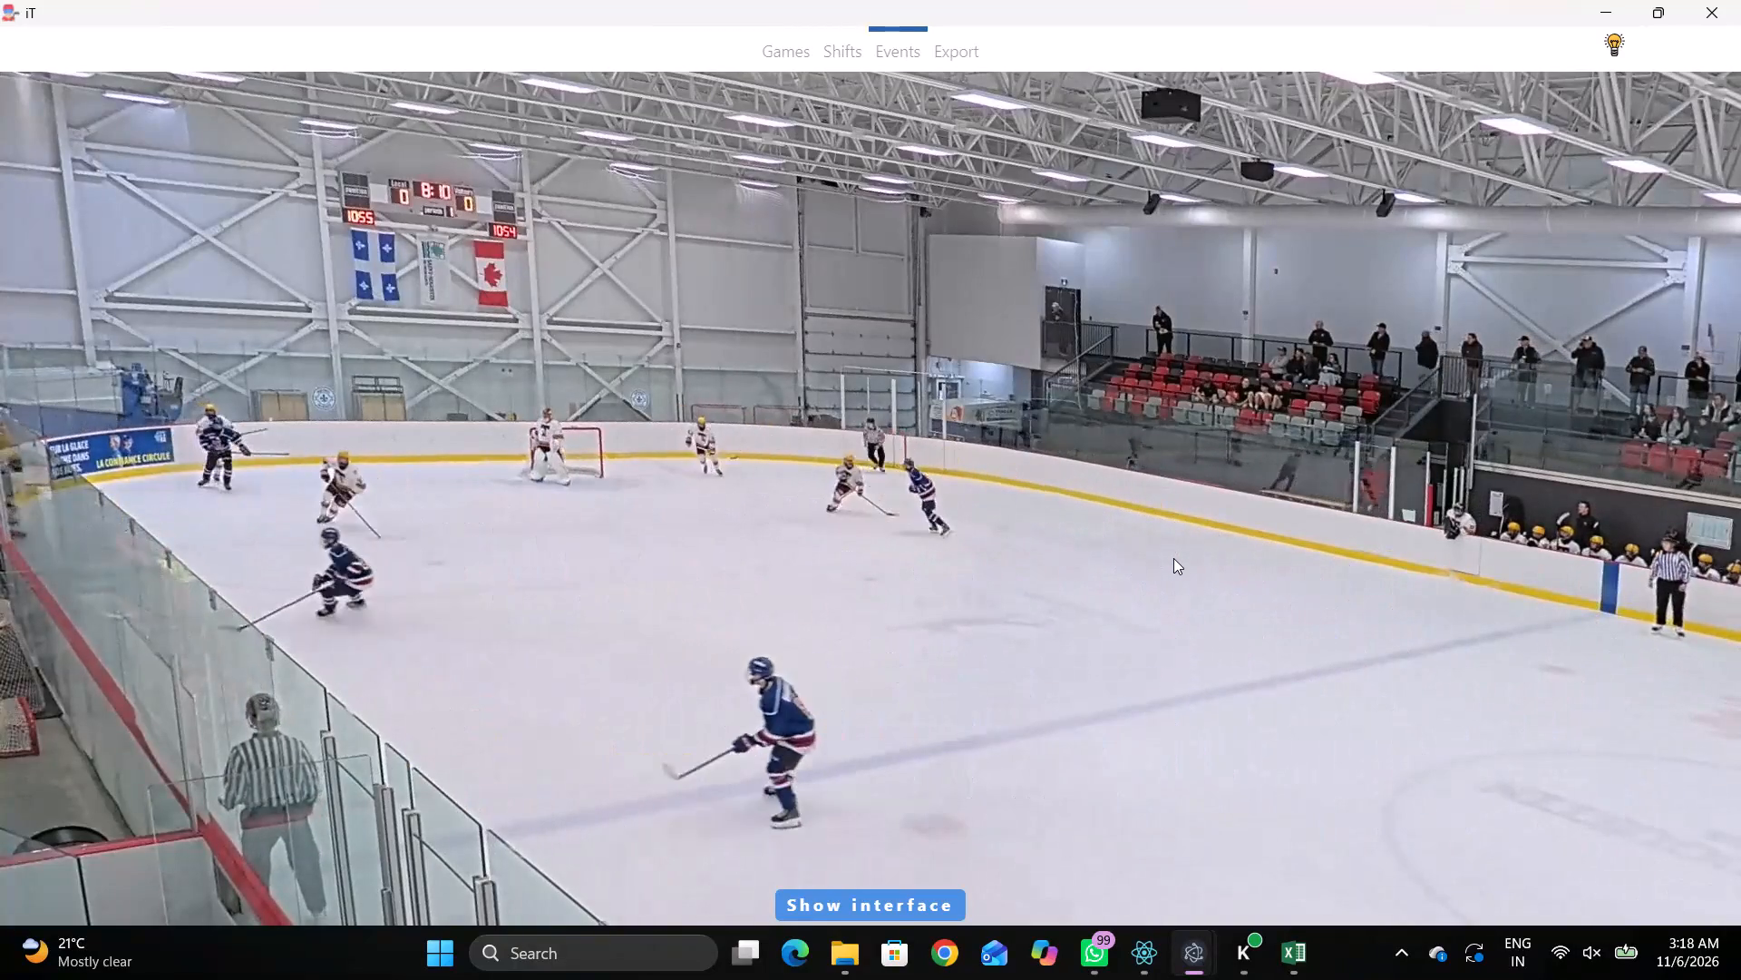
pyautogui.press('space')
pyautogui.press('space')
pyautogui.press('space')
pyautogui.press('space')
pyautogui.press('space')
pyautogui.press('space')
pyautogui.press('space')
pyautogui.press('space')
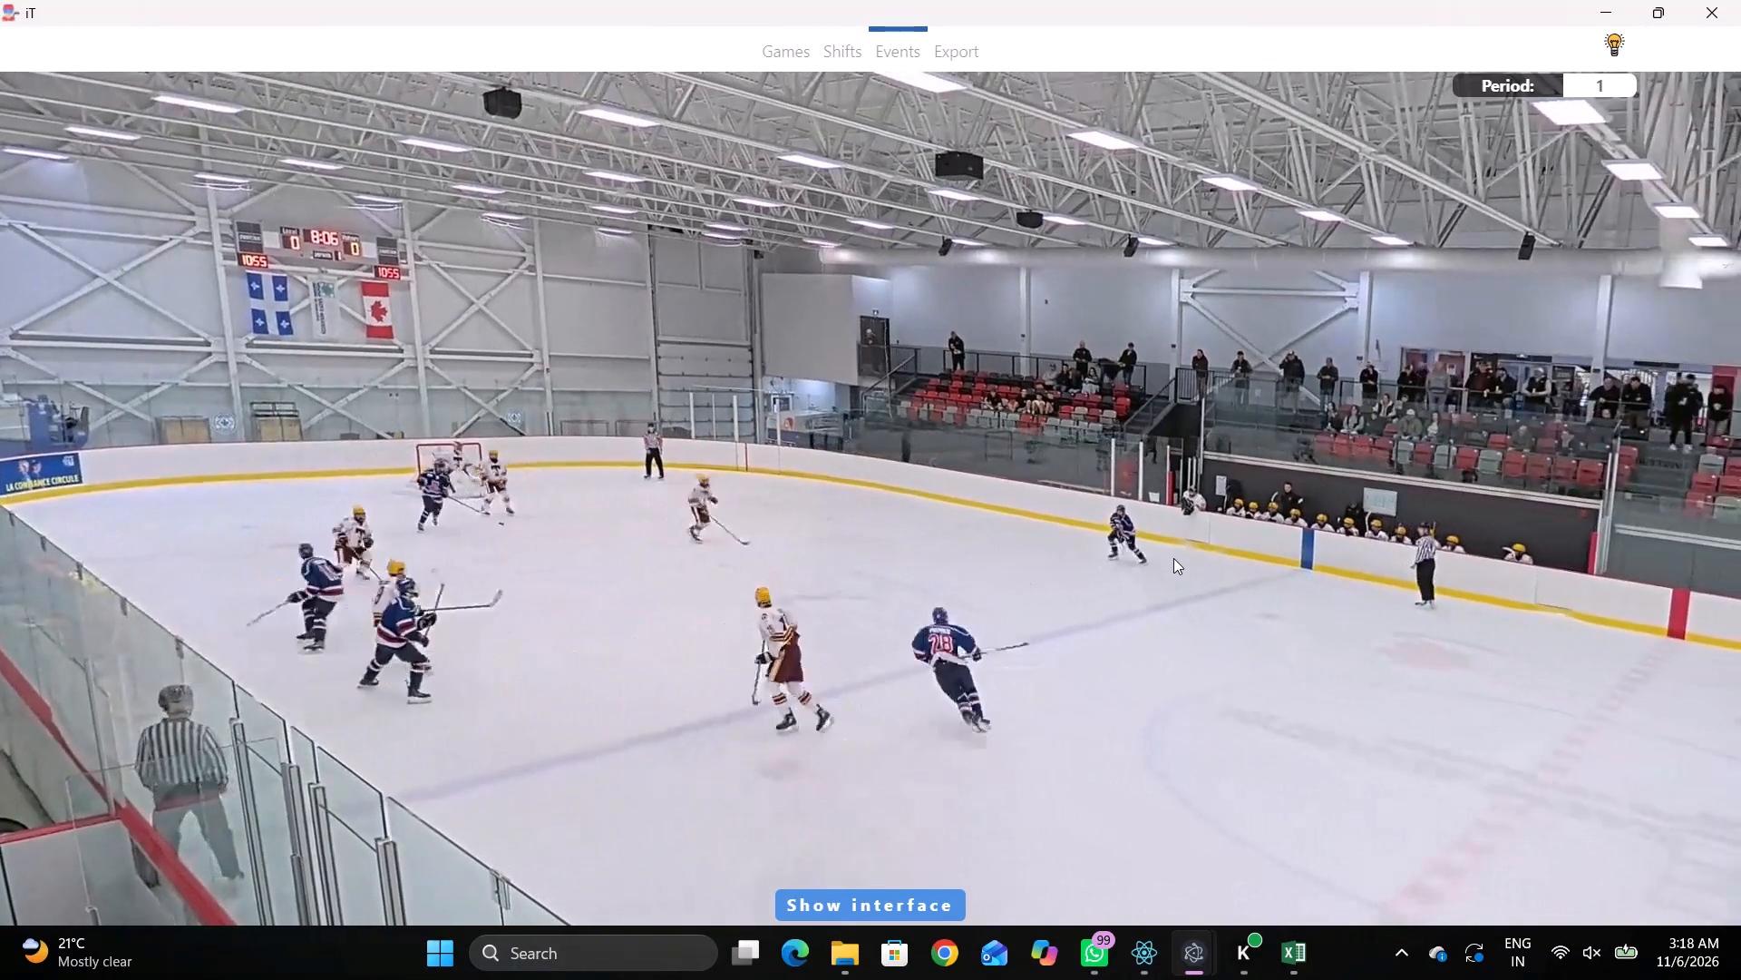
pyautogui.write('q')
# Return to the 00:24:27.6 event and set the first Forward in the home shift at 00:24:19.9 to player 28.
pyautogui.hotkey('shift', 'd')
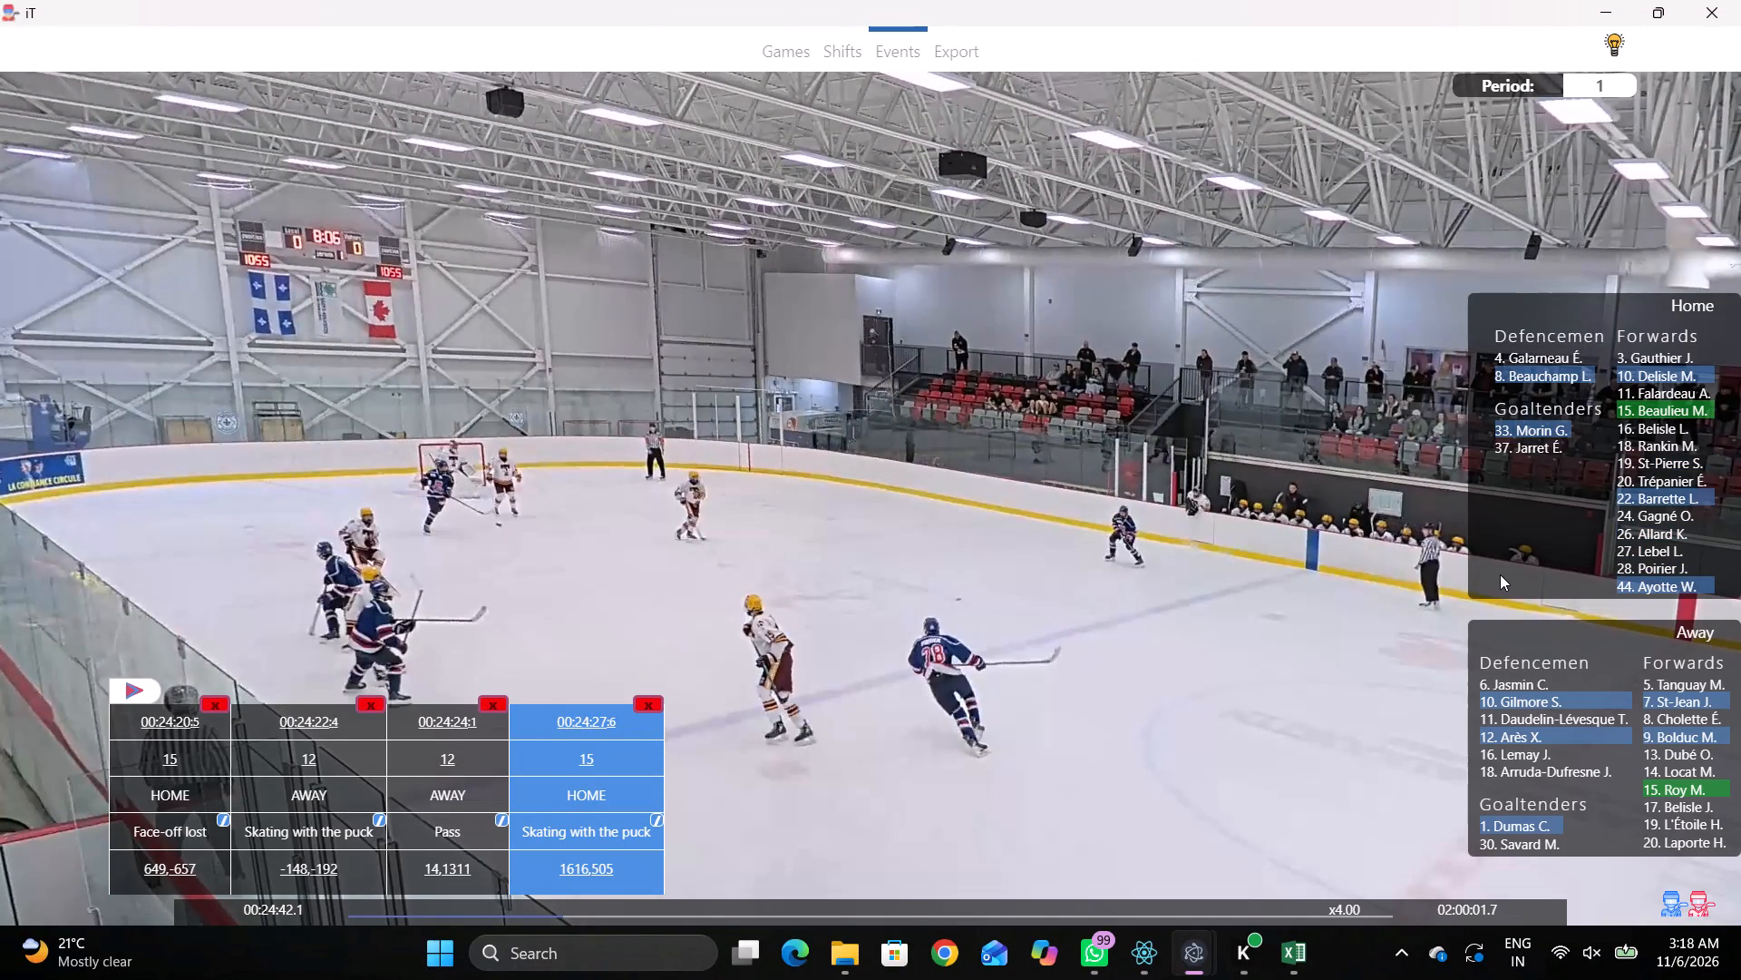
pyautogui.click(614, 730)
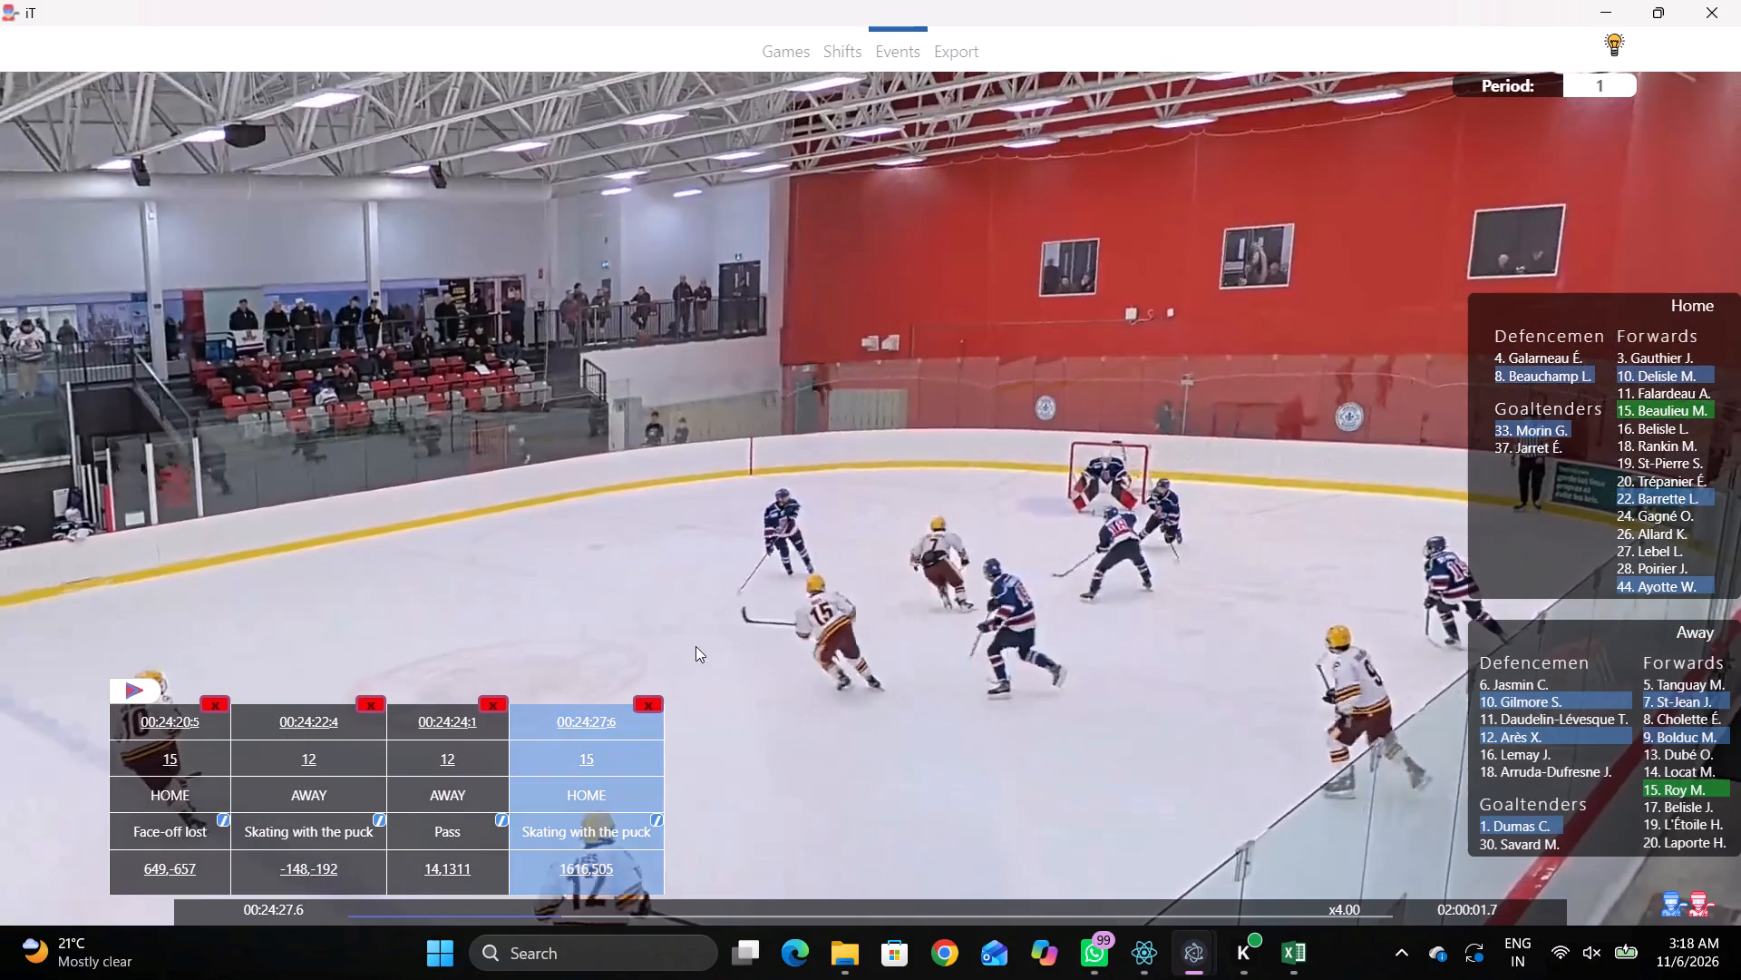
pyautogui.click(839, 58)
pyautogui.click(857, 755)
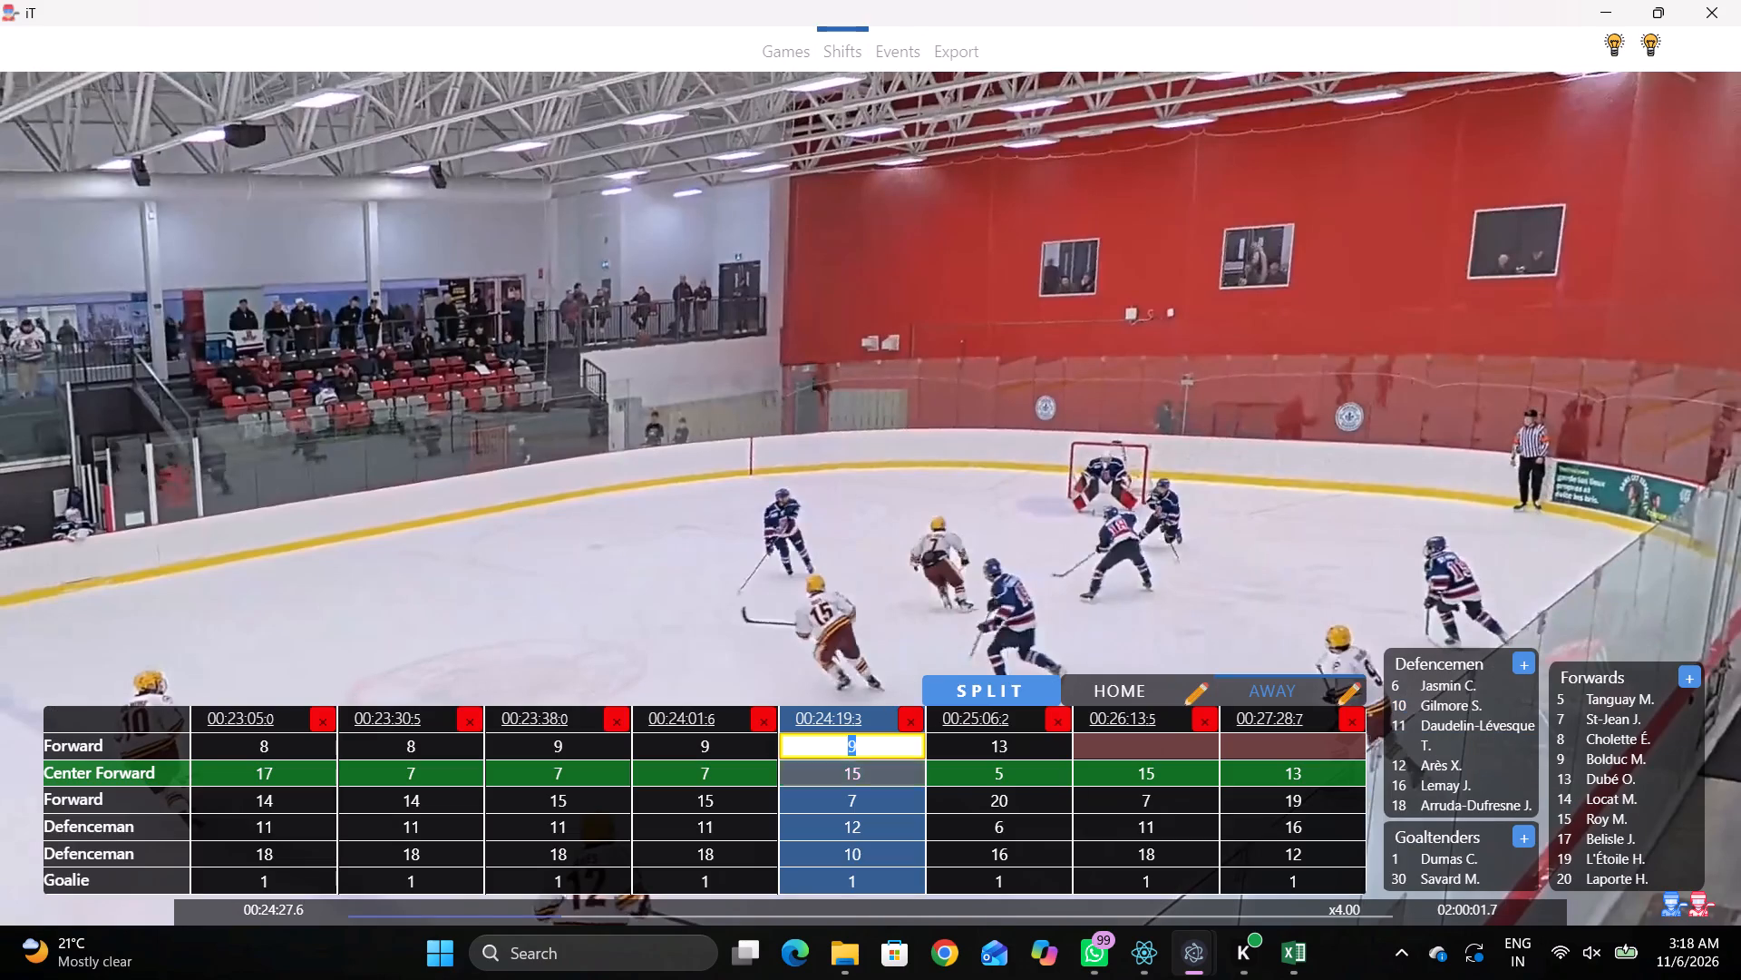
pyautogui.click(1138, 690)
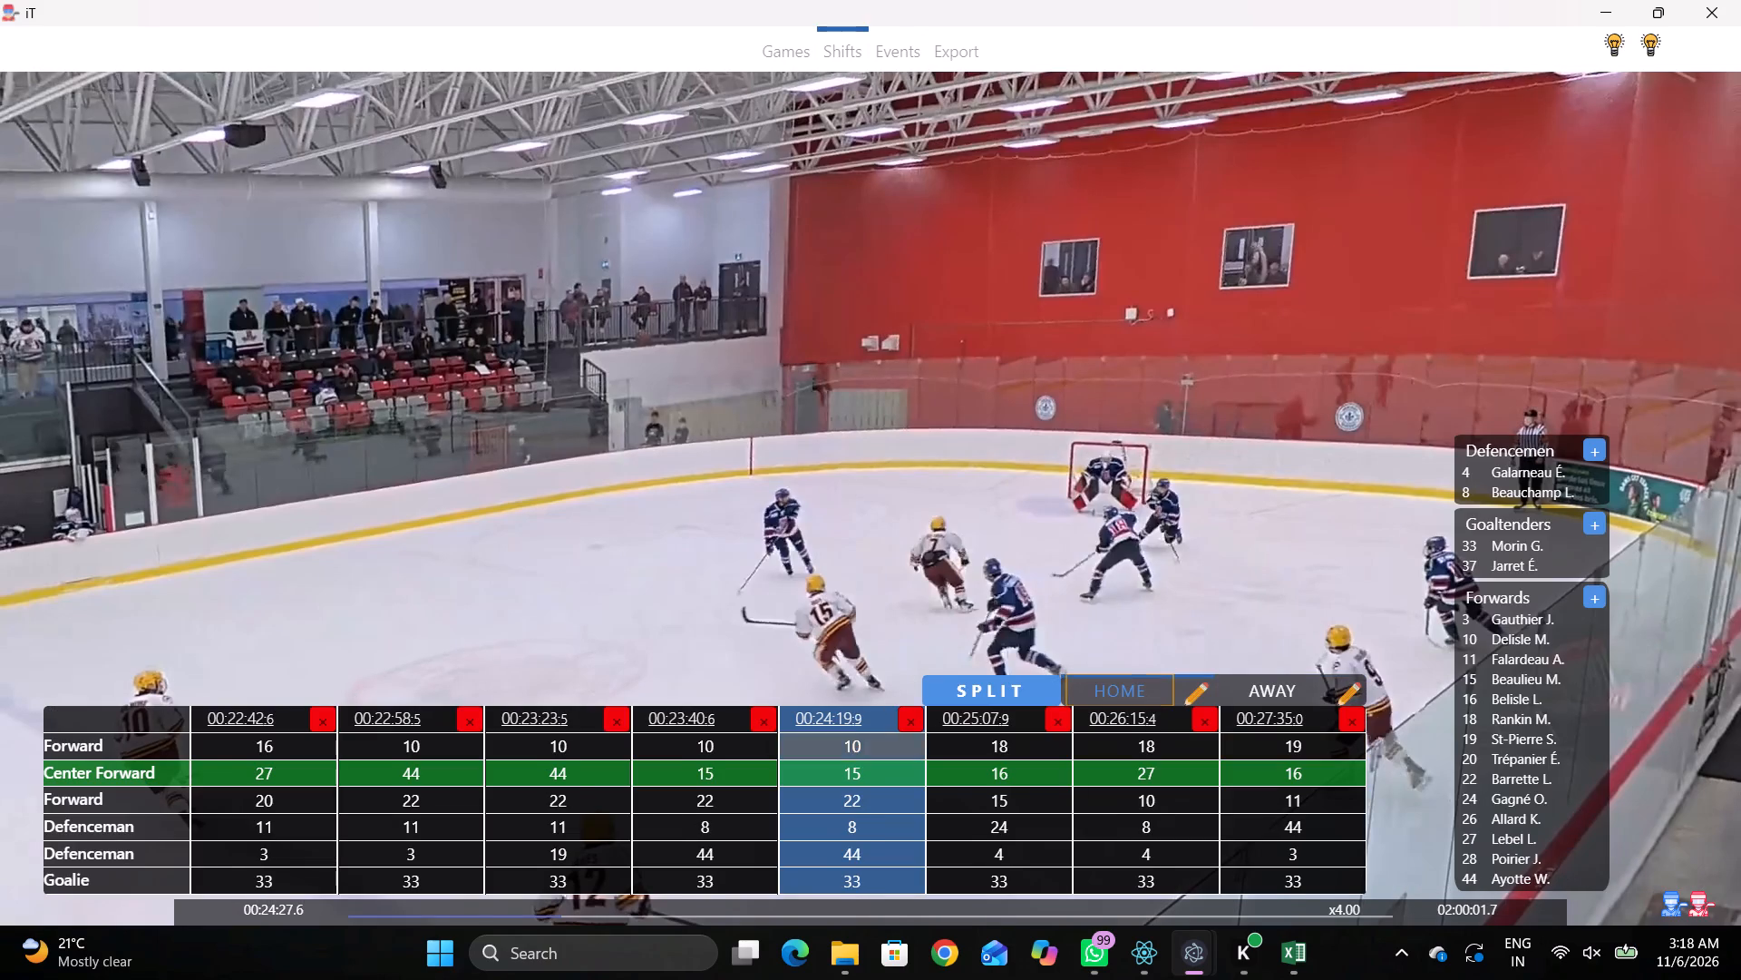
pyautogui.click(868, 740)
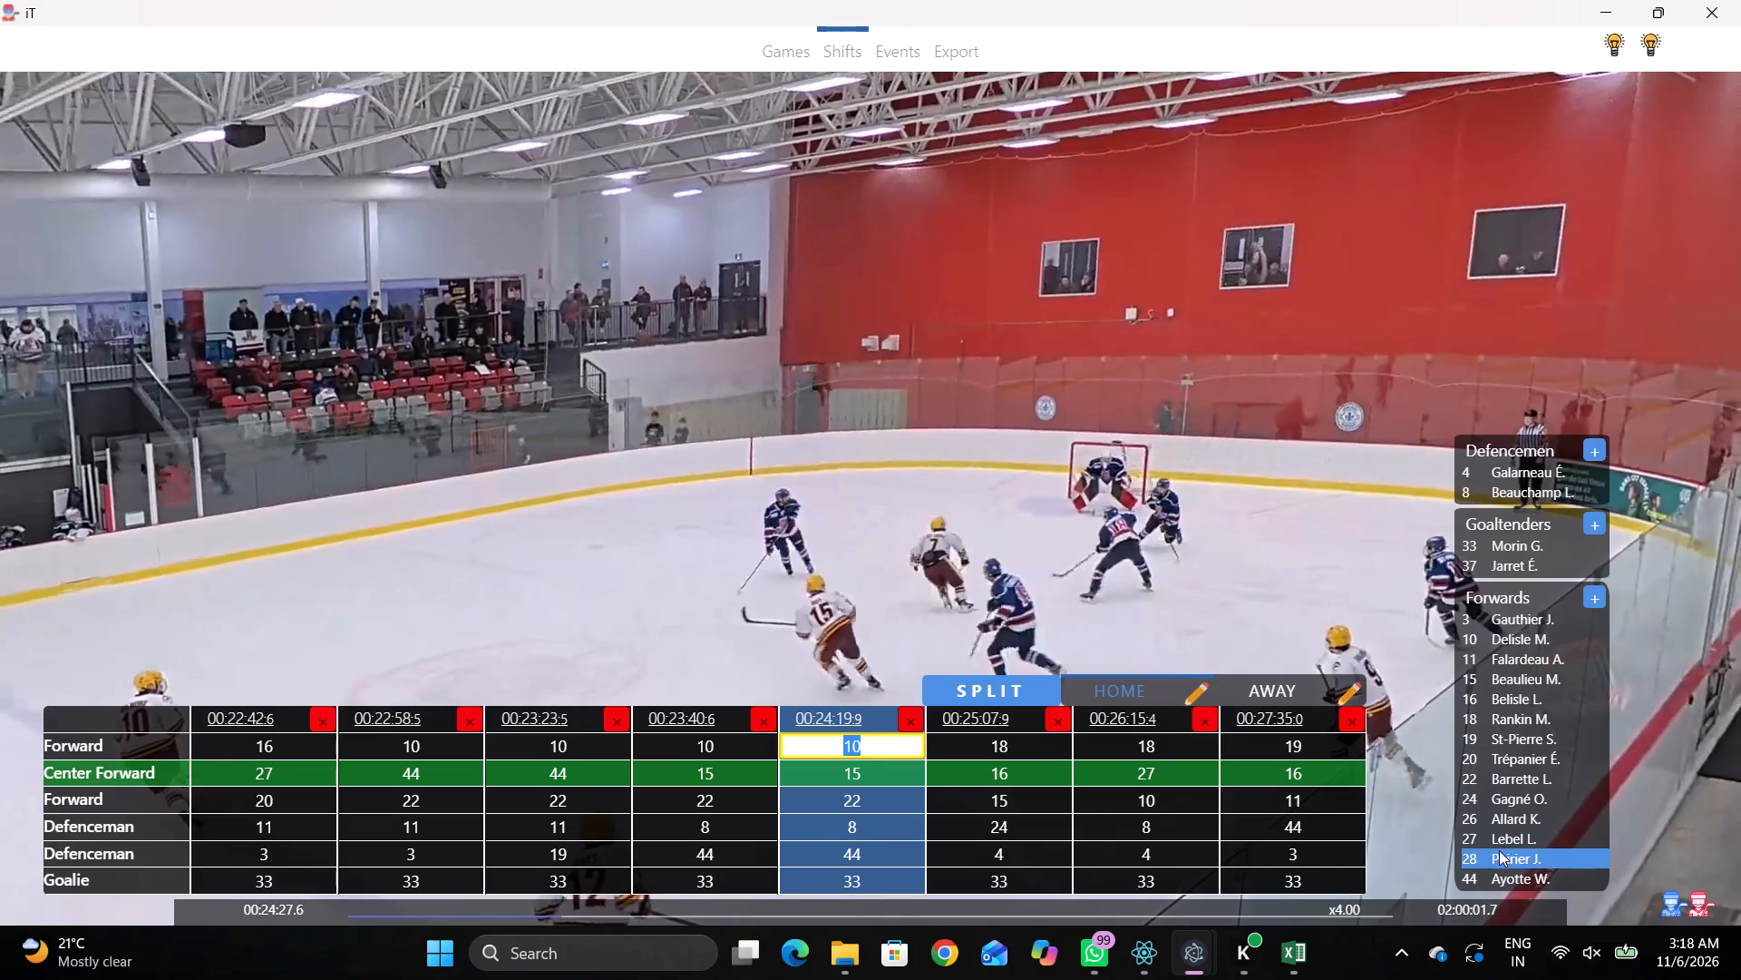
pyautogui.click(1494, 858)
# Set the second Forward in the home shift at 00:24:19.9 to player 18.
pyautogui.click(900, 810)
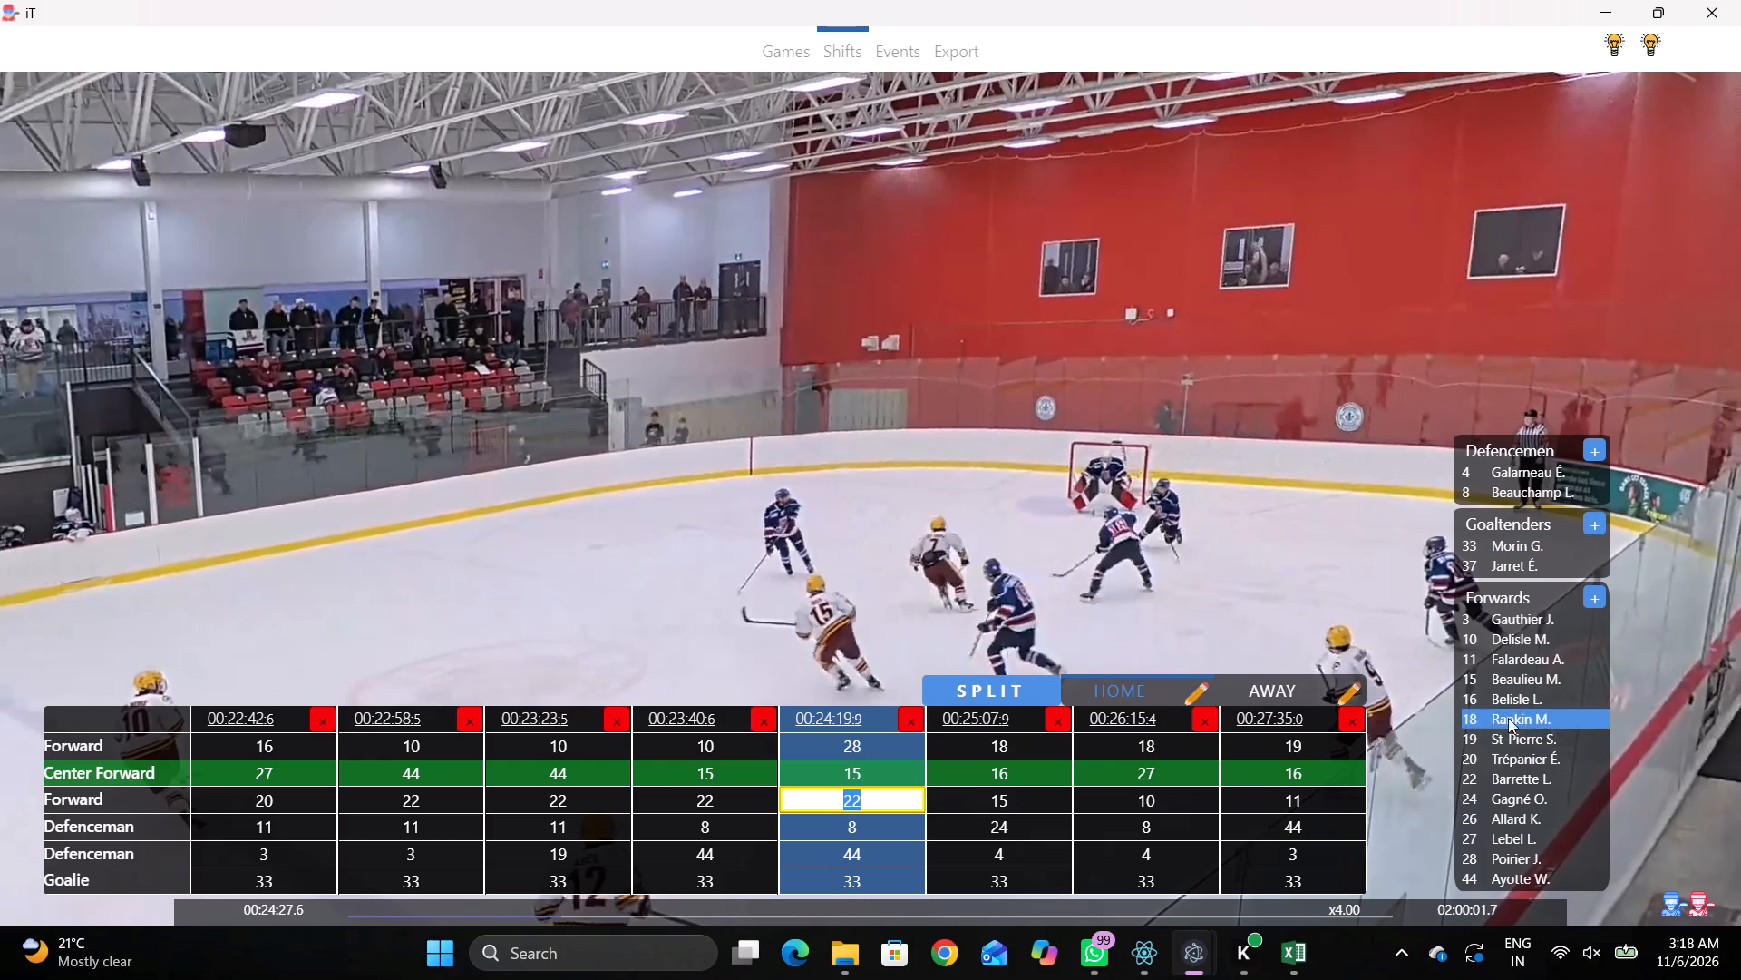
pyautogui.click(1487, 719)
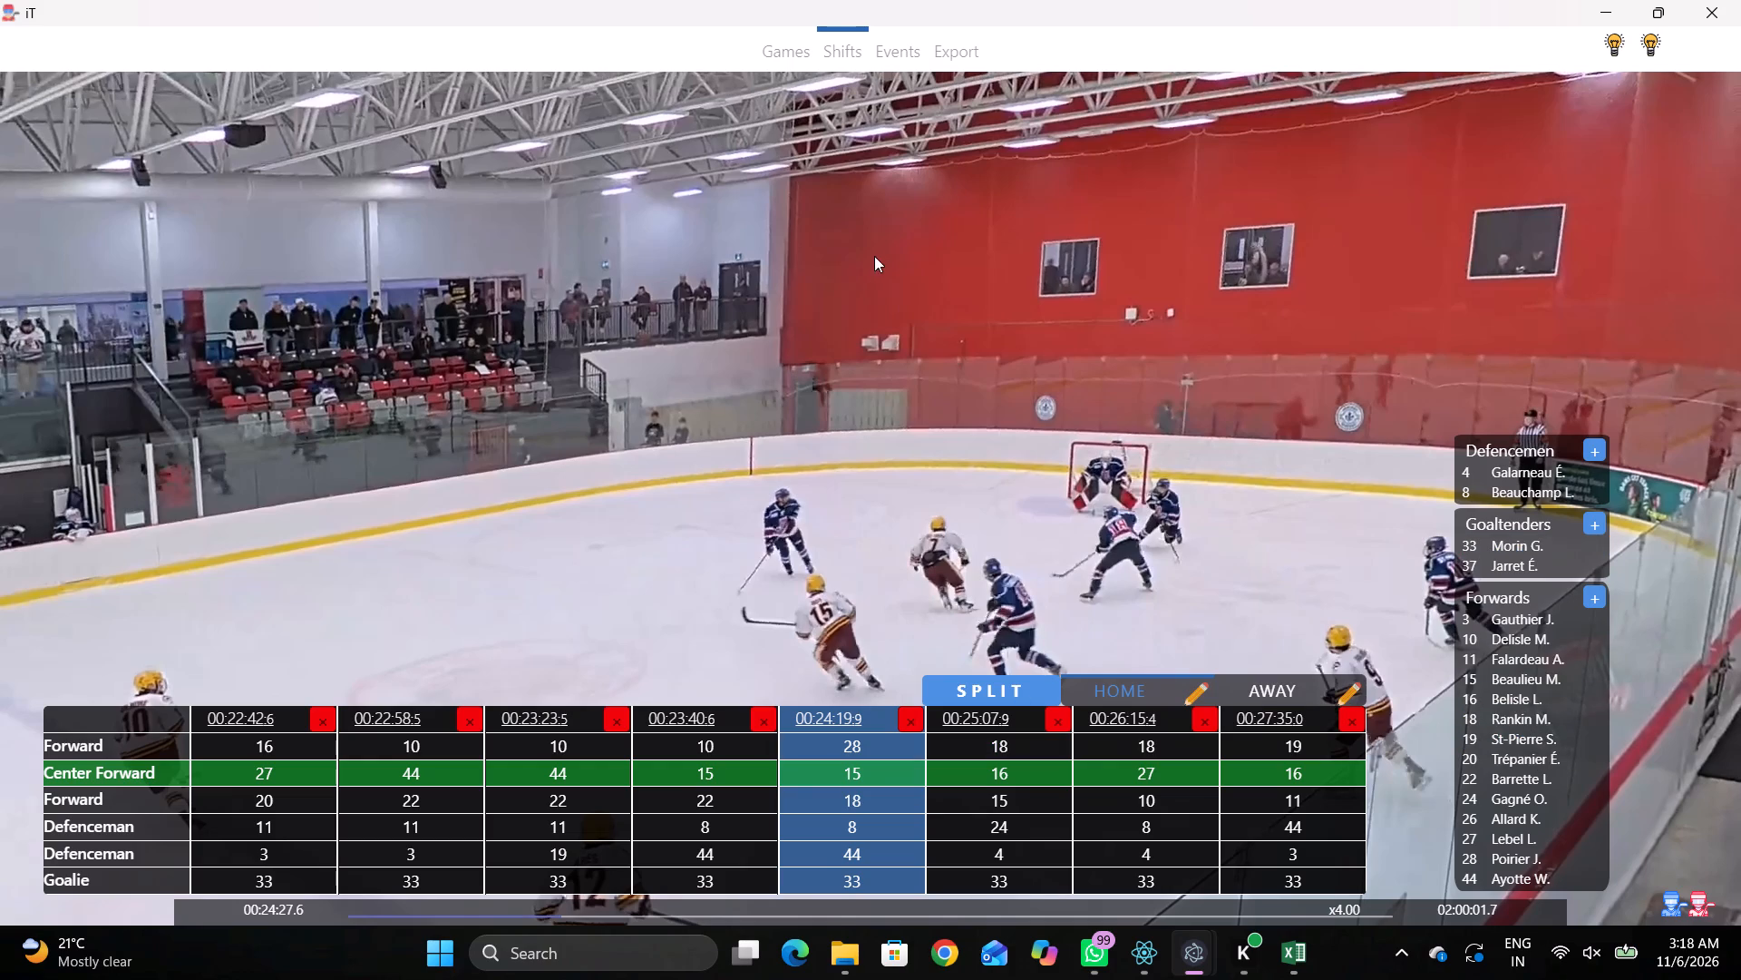
# Return to the events markup and reassign the 00:24:27.6 Skating with the puck event from player 15 to the correct home player.
pyautogui.click(897, 63)
pyautogui.moveTo(1060, 394); pyautogui.dragTo(1085, 389)
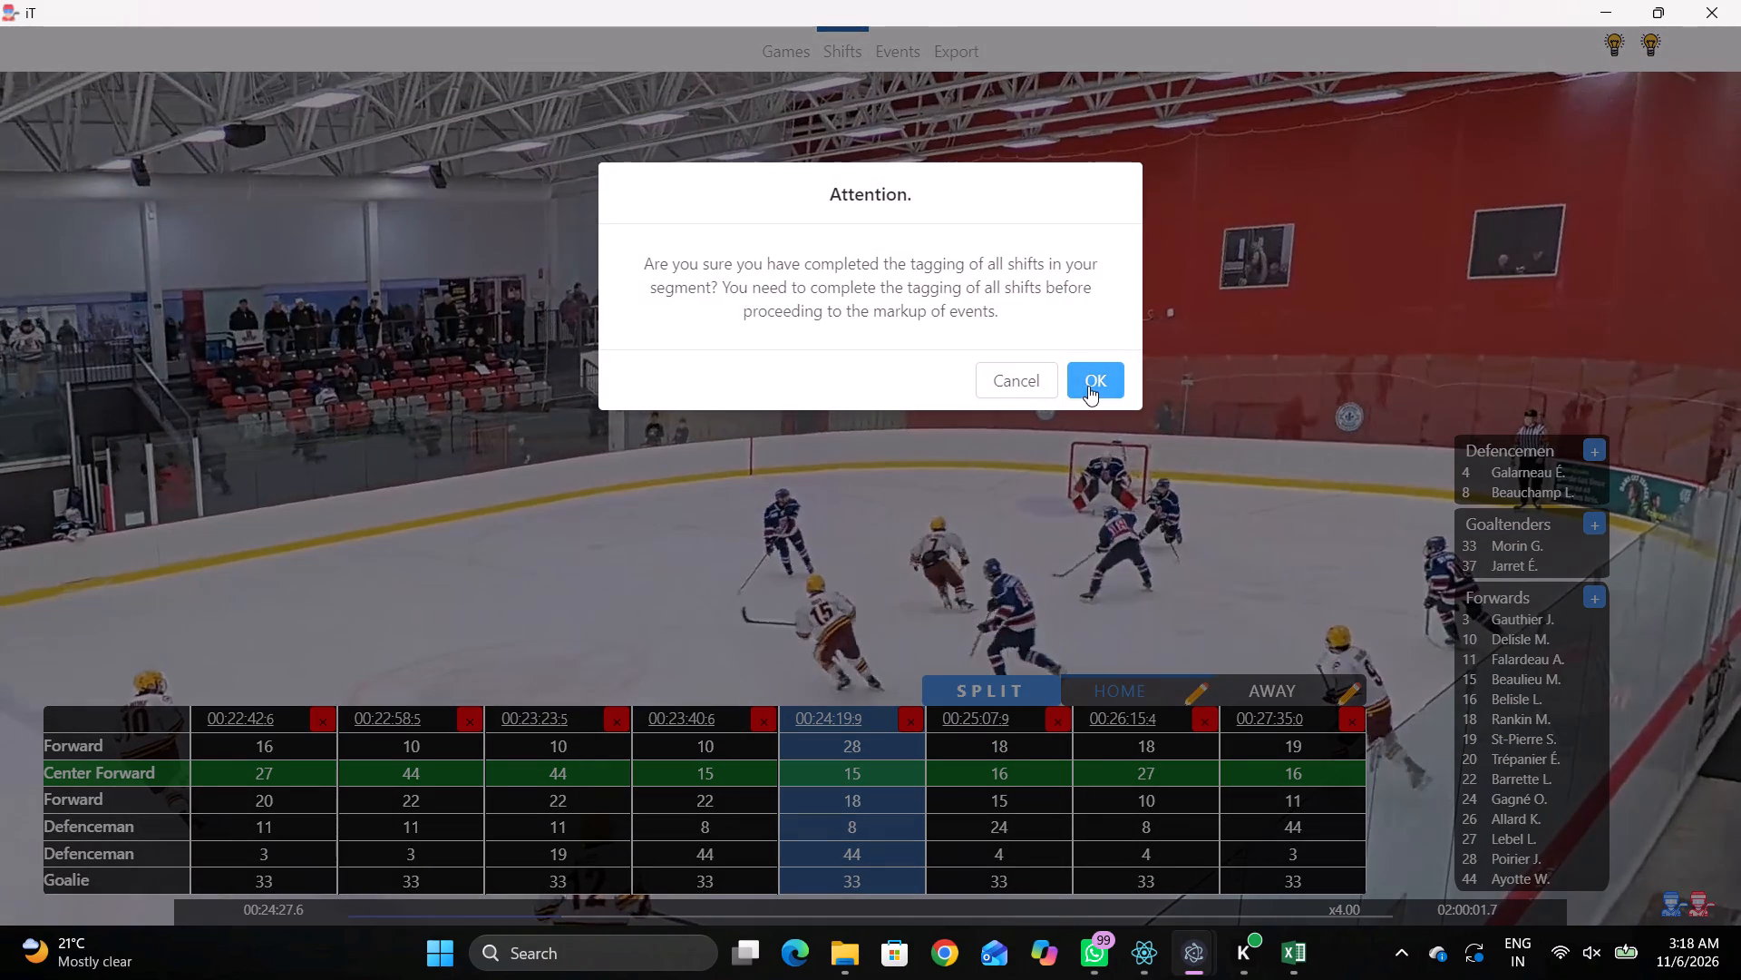
pyautogui.click(1088, 386)
pyautogui.click(576, 753)
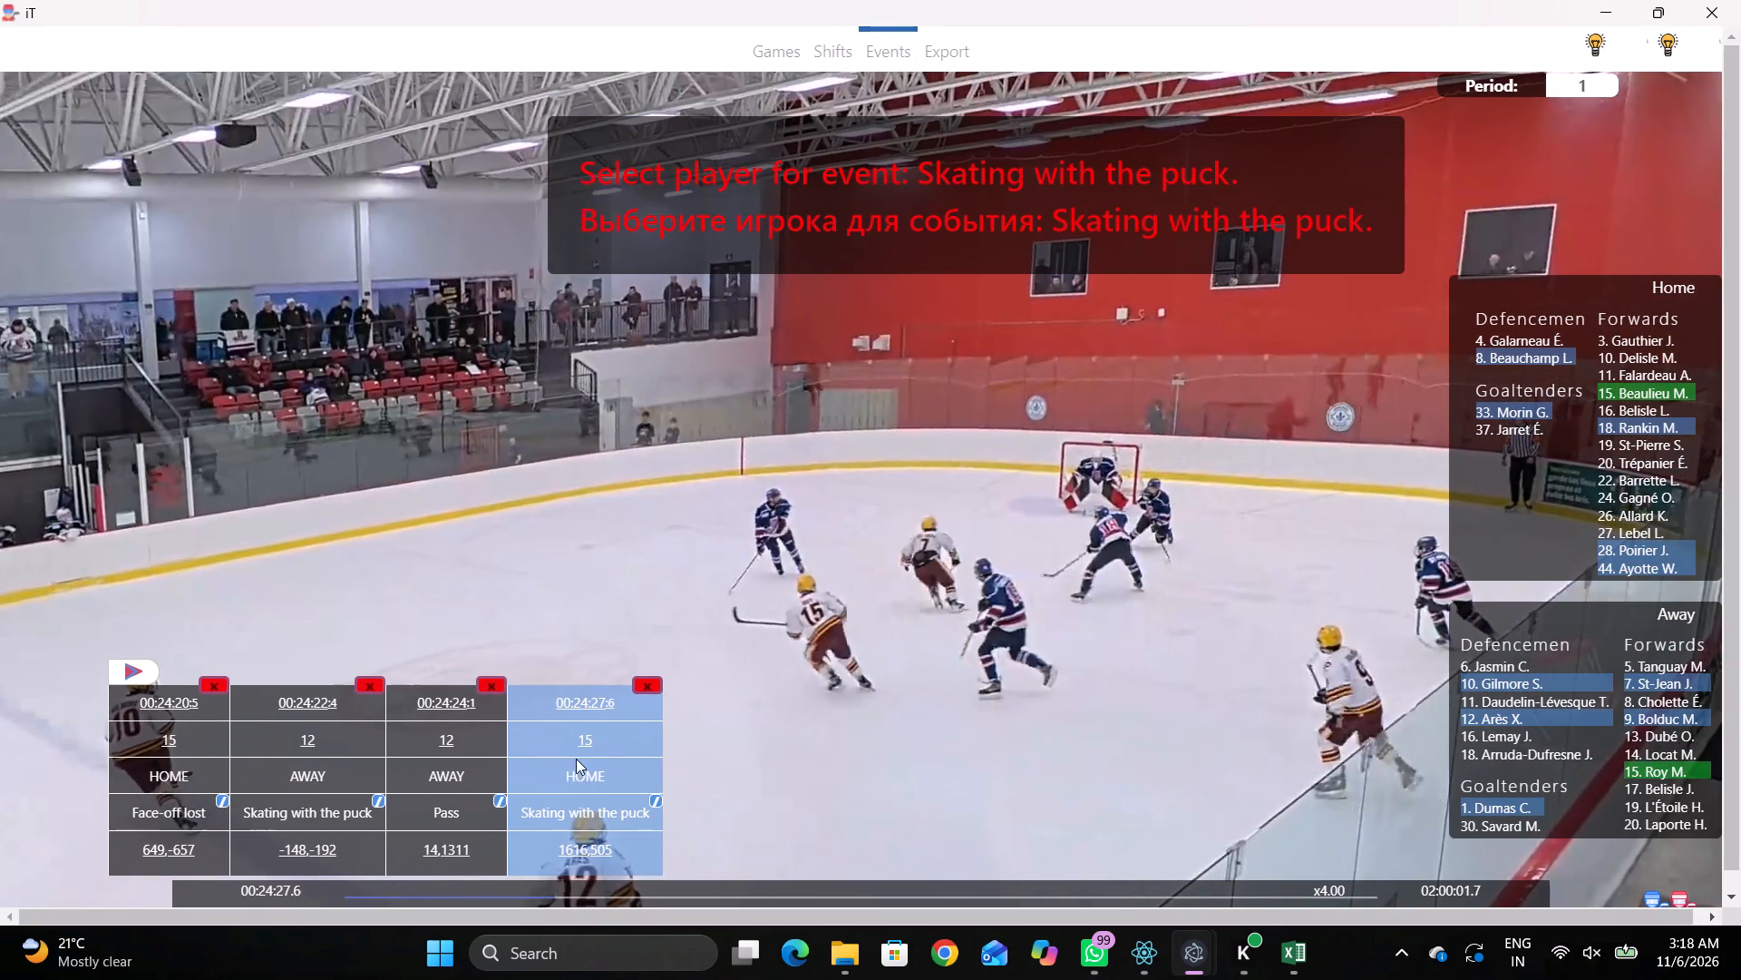
pyautogui.click(1639, 449)
# Tag a Pass by the repeated player, between the two right-end faceoff circles on the rink map.
pyautogui.hotkey('shift', 'd')
pyautogui.press('space')
pyautogui.press('space')
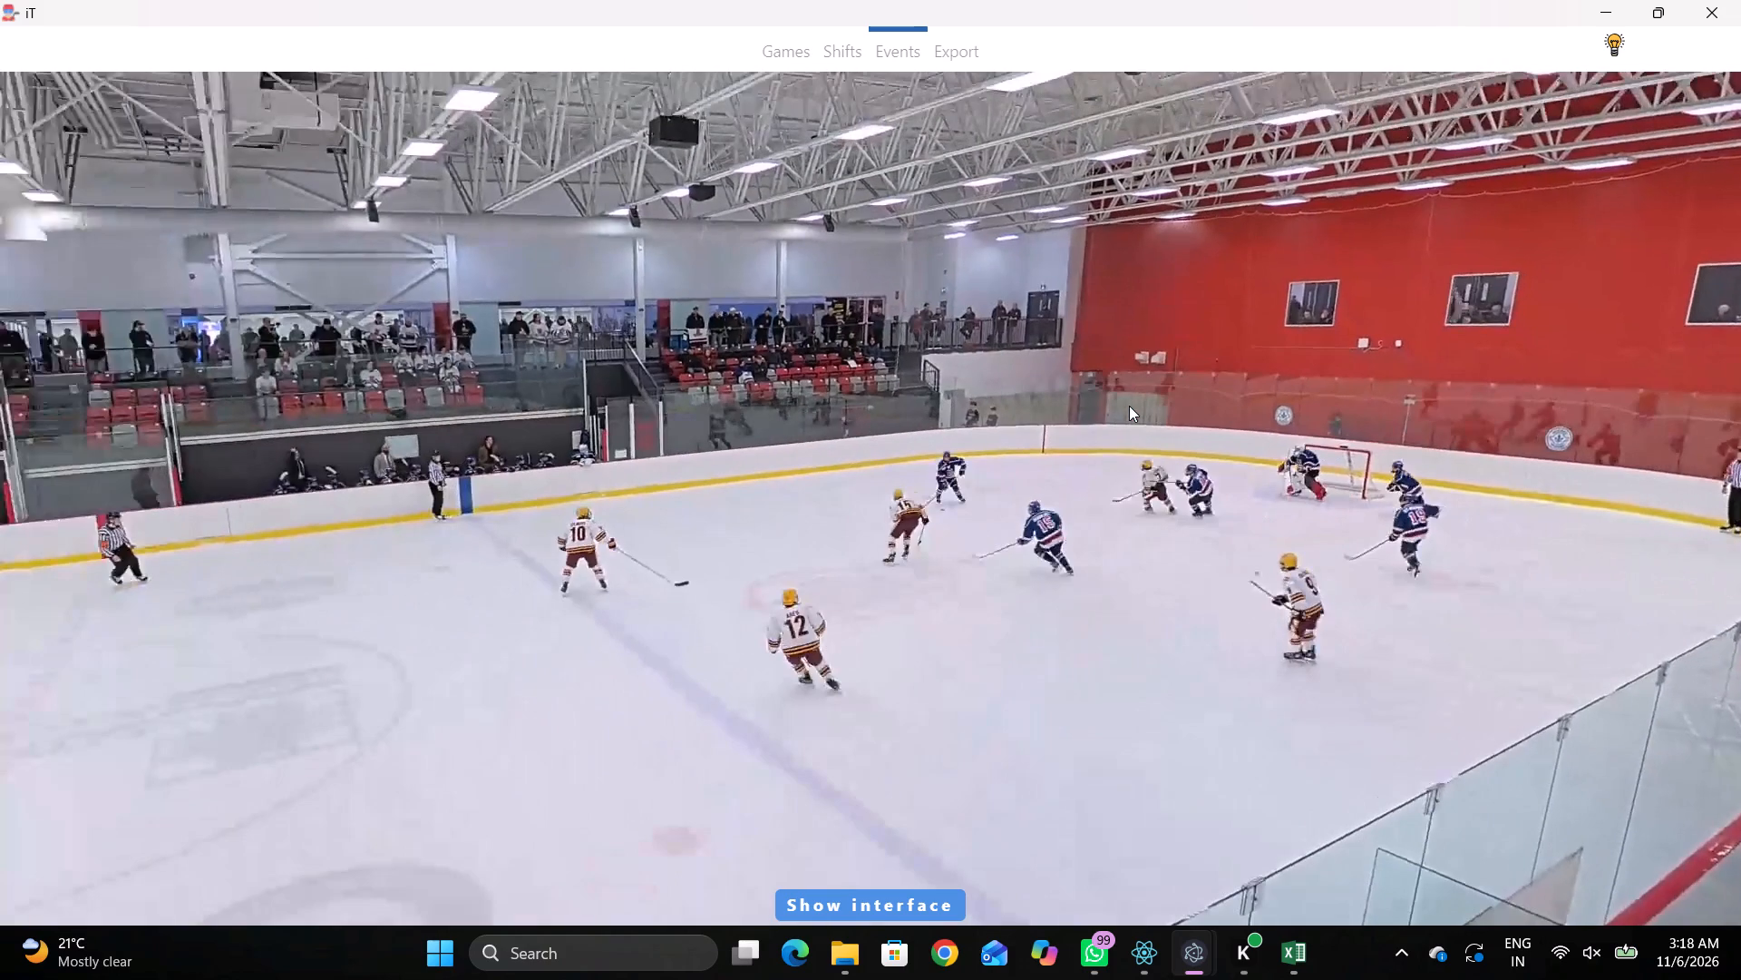
pyautogui.press('space')
pyautogui.press('space')
pyautogui.press('q')
pyautogui.press('q')
pyautogui.press('q')
pyautogui.press('space')
pyautogui.press('space')
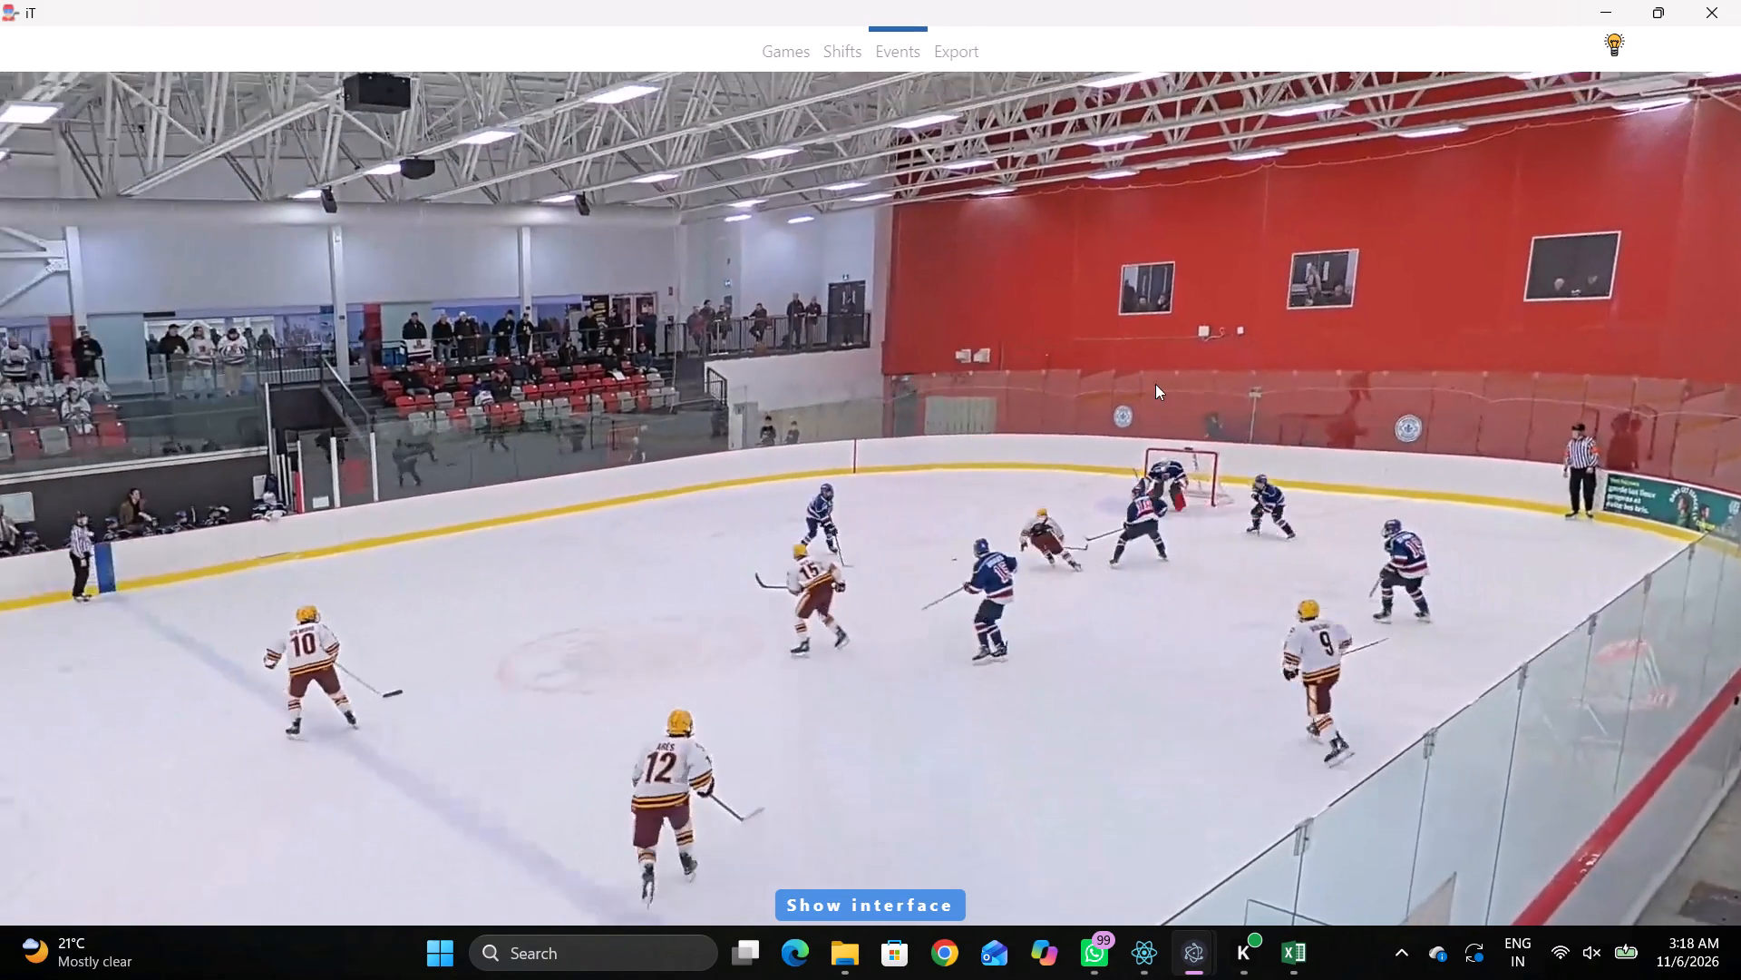
pyautogui.rightClick(1157, 384)
pyautogui.click(1163, 400)
pyautogui.click(1512, 289)
pyautogui.click(1229, 369)
# Tag Skating with the puck for a home forward, near the upper boards between the rink map's right blue line and upper-right faceoff circle.
pyautogui.press('space')
pyautogui.press('space')
pyautogui.moveTo(1088, 332); pyautogui.dragTo(1077, 338, button='right')
pyautogui.click(1154, 387)
pyautogui.moveTo(1166, 382); pyautogui.dragTo(1149, 382, button='right')
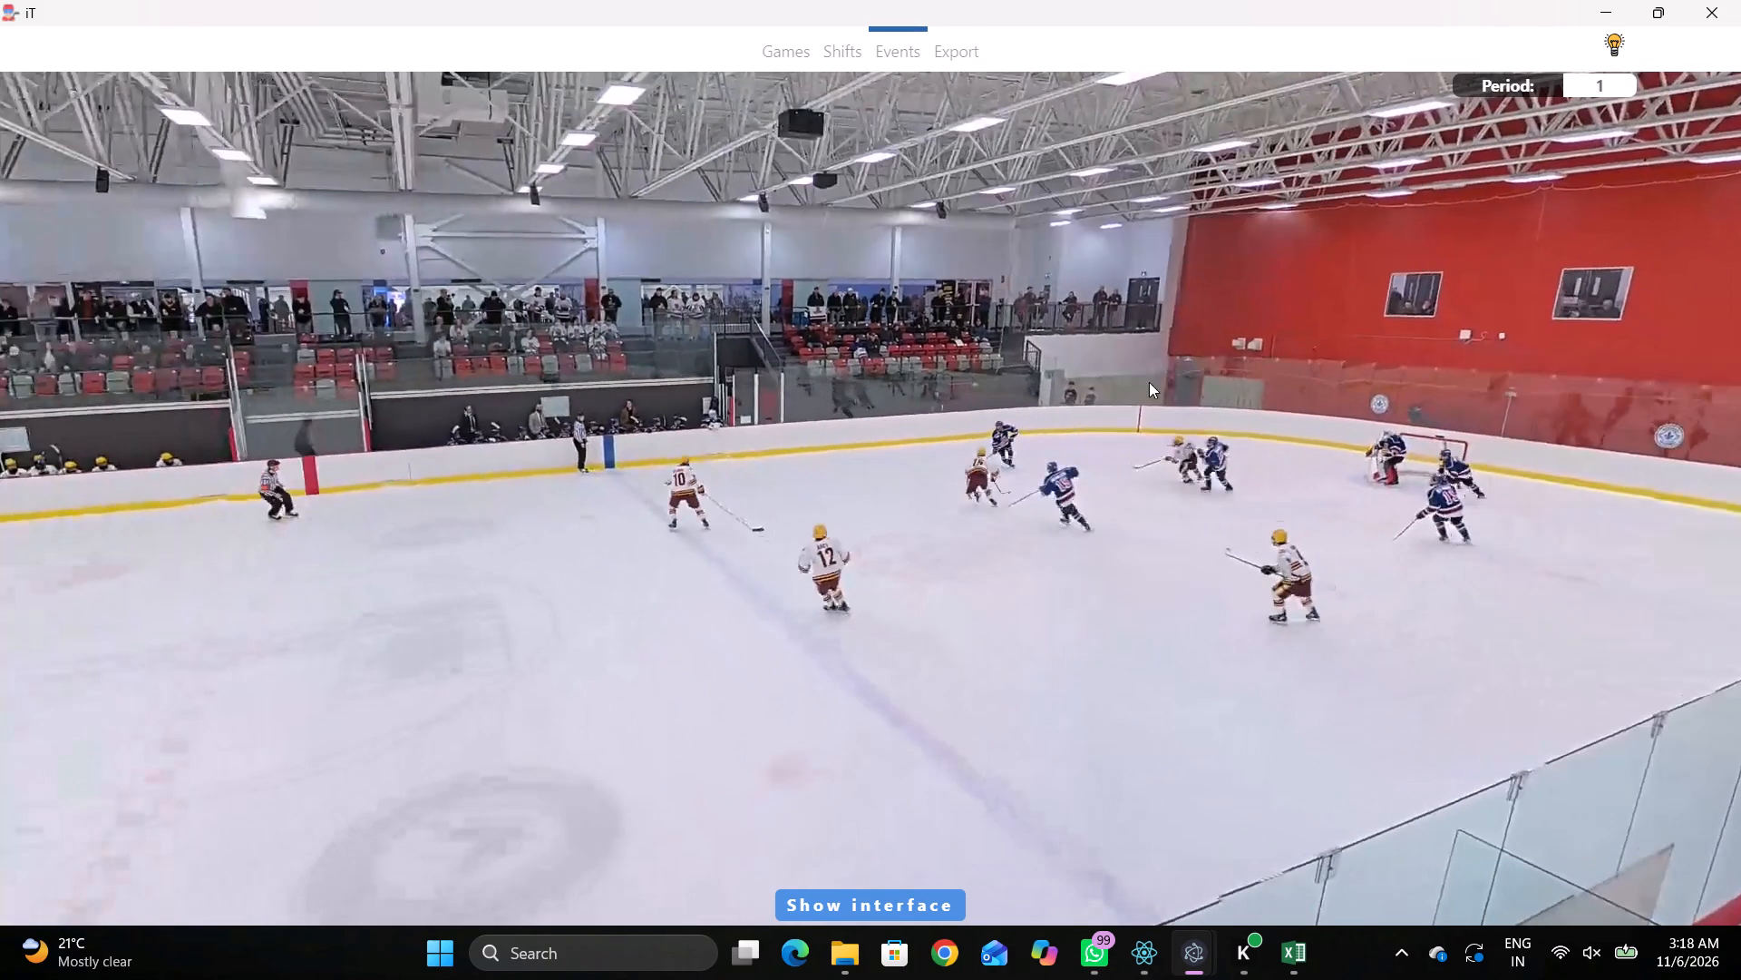
pyautogui.moveTo(1149, 382); pyautogui.dragTo(1166, 398, button='right')
pyautogui.click(1305, 436)
pyautogui.click(1635, 576)
pyautogui.click(1114, 207)
# Tag a Pass by the repeated player in the upper part of the rink map's upper-right faceoff circle.
pyautogui.press('space')
pyautogui.press('space')
pyautogui.press('space')
pyautogui.press('space')
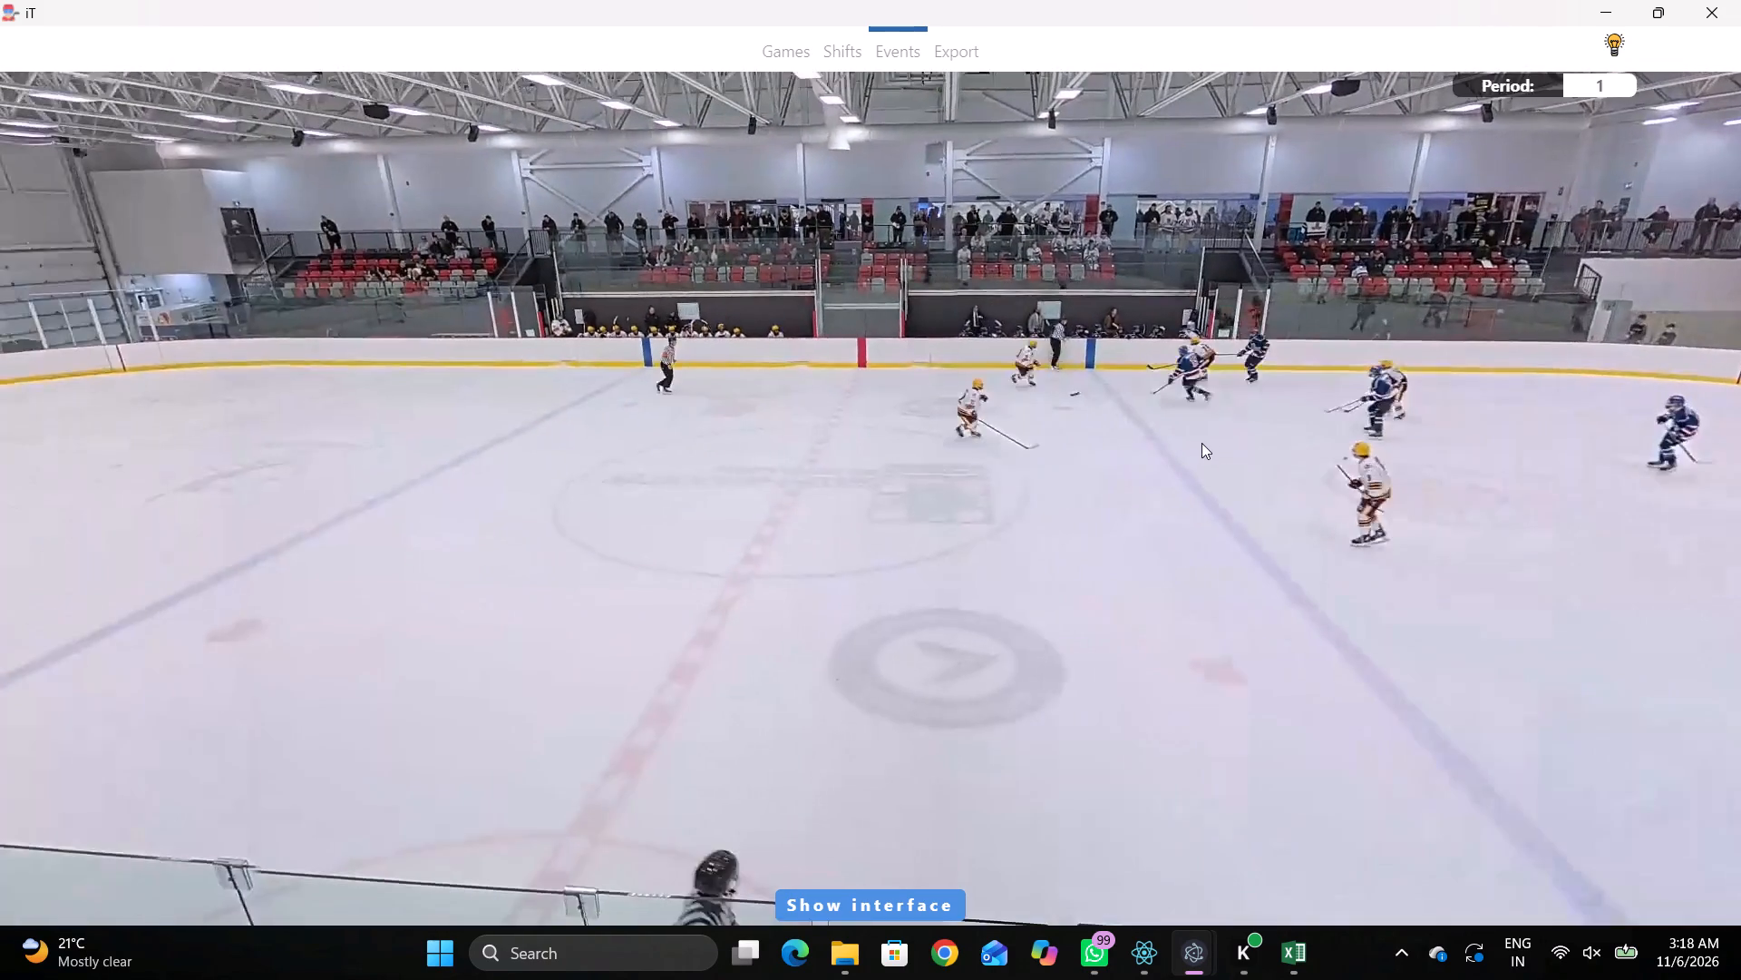
pyautogui.press('space')
pyautogui.press('space')
pyautogui.moveTo(1264, 358); pyautogui.dragTo(1254, 355, button='right')
pyautogui.click(1267, 375)
pyautogui.moveTo(1515, 289); pyautogui.dragTo(1501, 289)
pyautogui.click(1250, 231)
# Tag a Pass by away player 12 at game clock 8:11, by the left goal line beside the rink map's lower-left faceoff circle.
pyautogui.press('space')
pyautogui.press('space')
pyautogui.press('space')
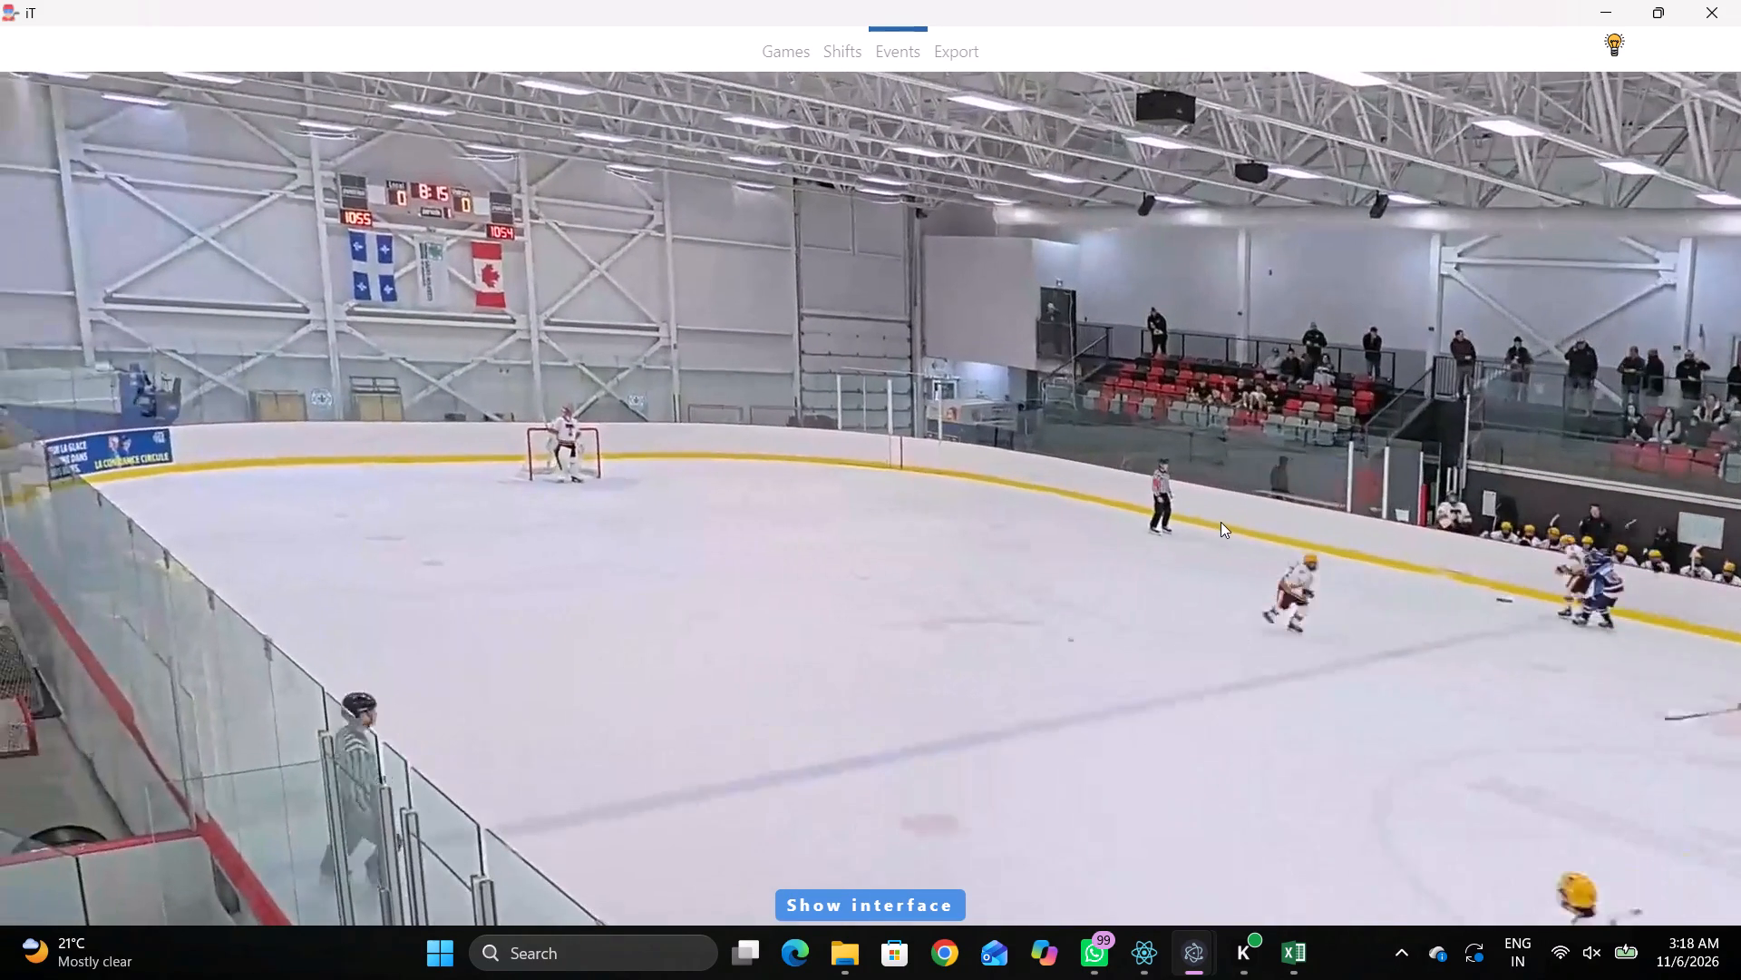
pyautogui.press('space')
pyautogui.press('space')
pyautogui.press('space')
pyautogui.press('space')
pyautogui.press('space')
pyautogui.press('space')
pyautogui.press('space')
pyautogui.press('space')
pyautogui.press('space')
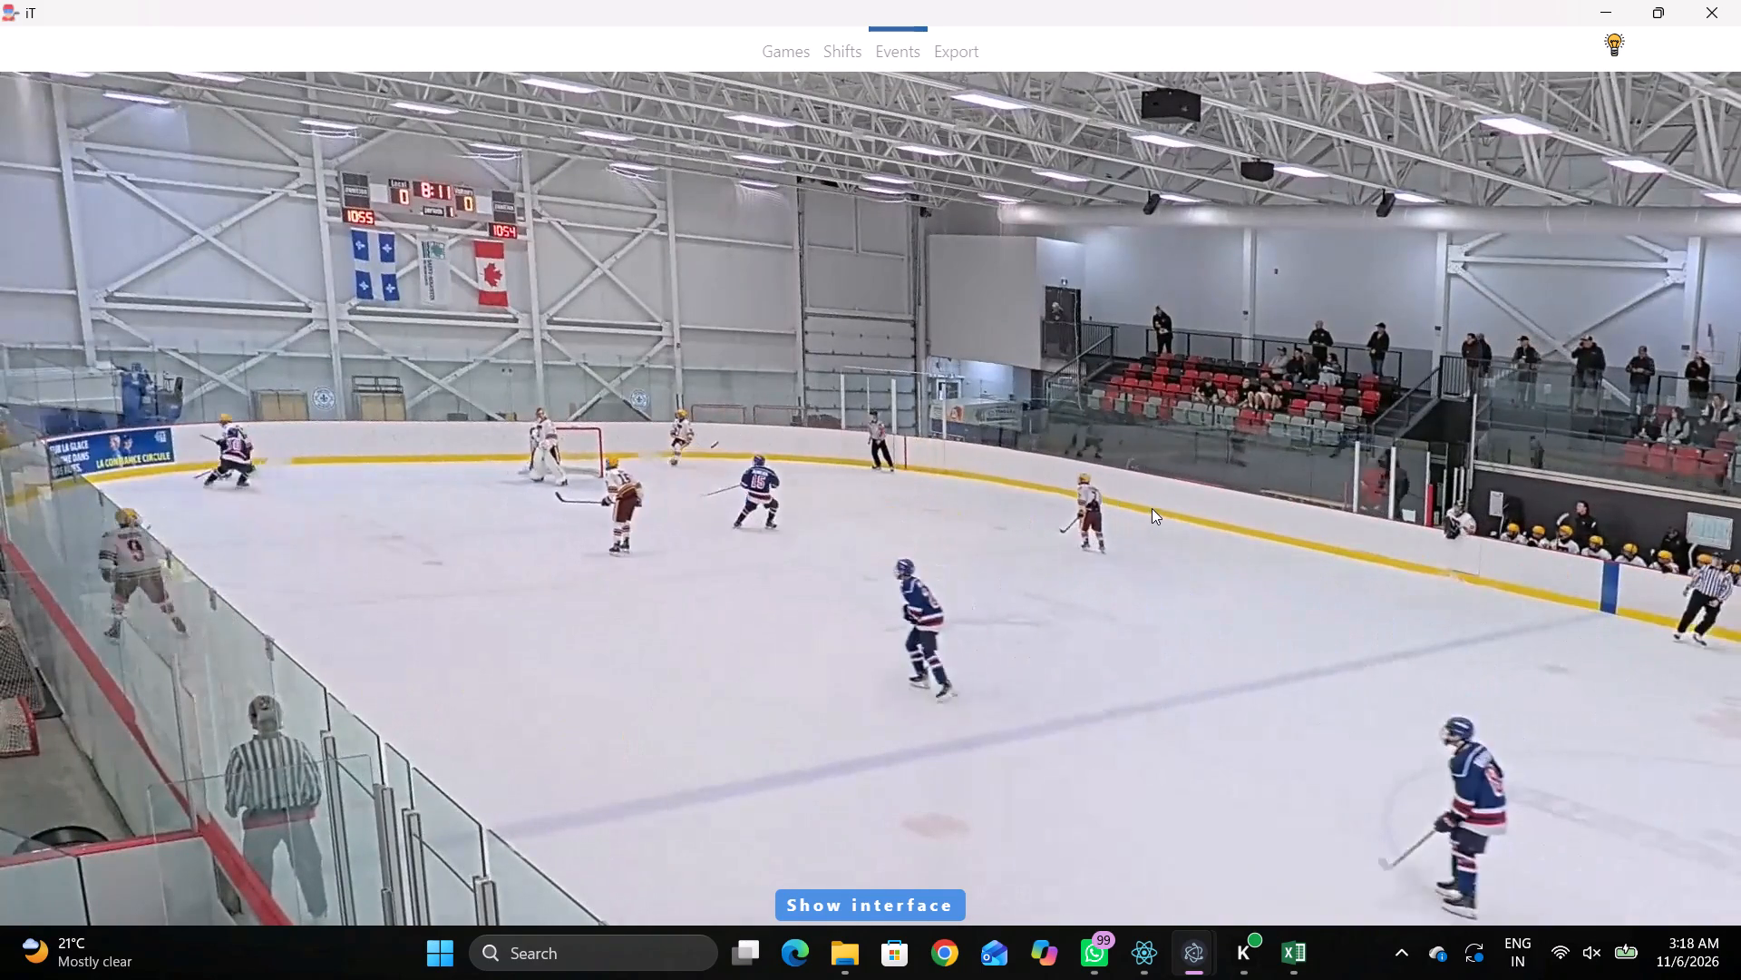
pyautogui.press('space')
pyautogui.press('space')
pyautogui.write('q')
pyautogui.press('q')
pyautogui.press('q')
pyautogui.press('q')
pyautogui.press('q')
pyautogui.press('q')
pyautogui.press('q')
pyautogui.rightClick(1142, 404)
pyautogui.click(1143, 408)
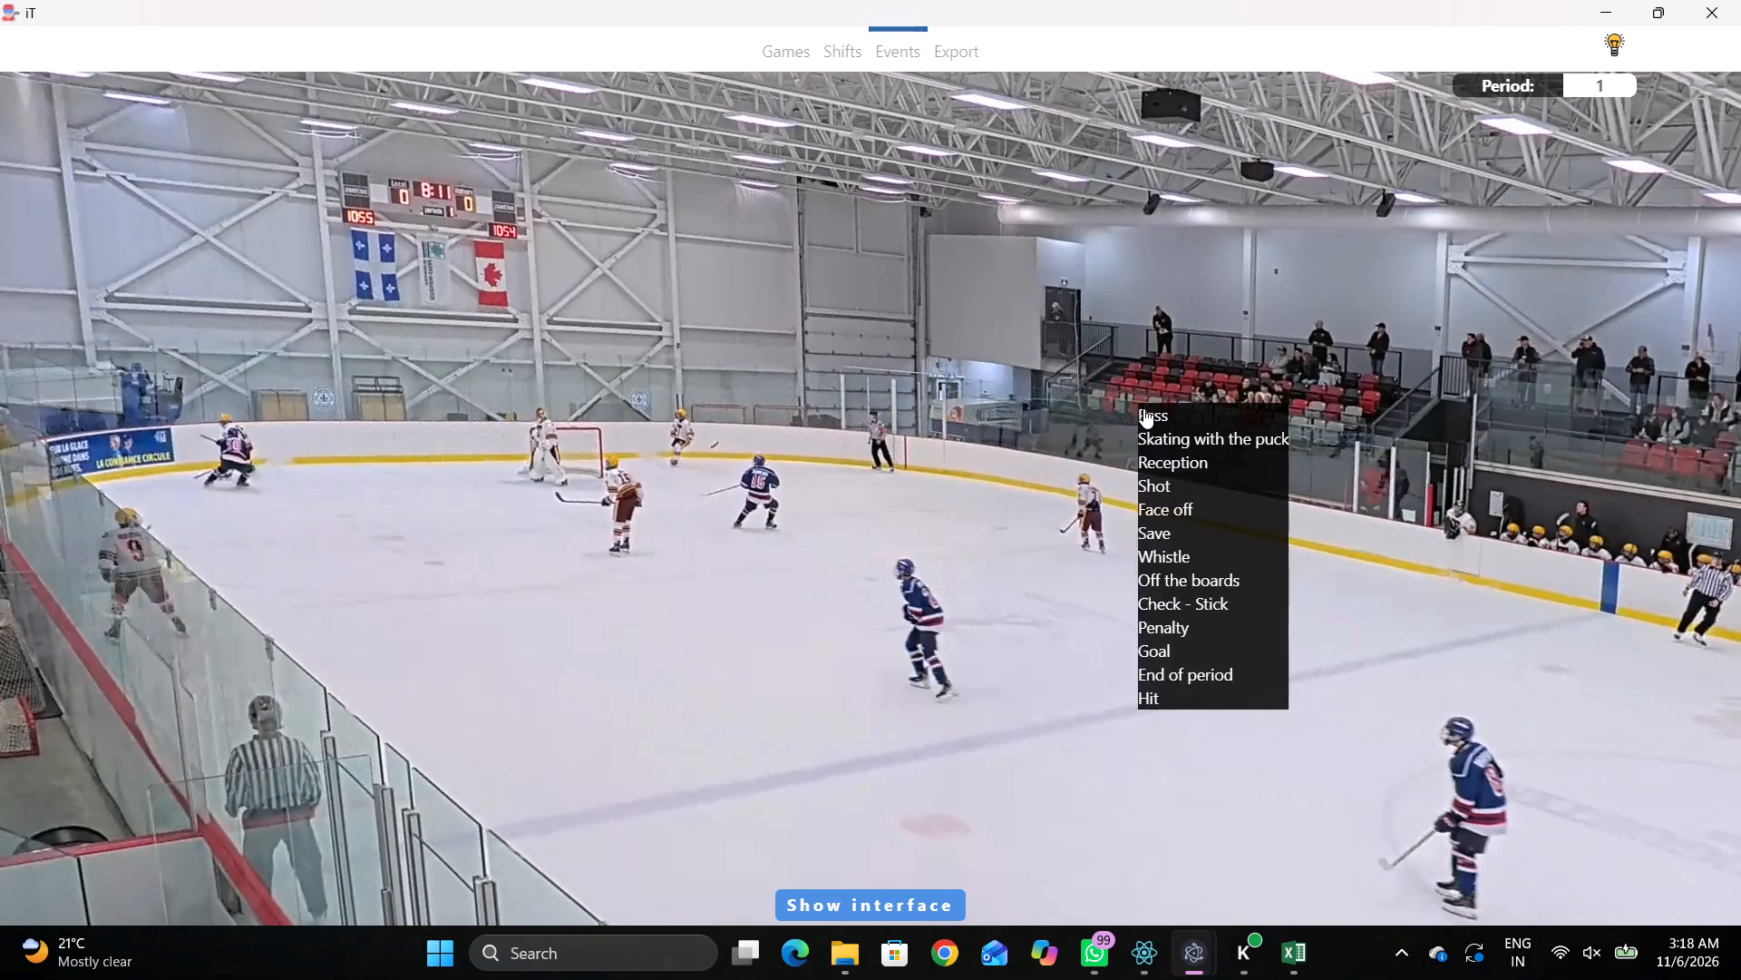
pyautogui.moveTo(1136, 409); pyautogui.dragTo(1123, 410, button='right')
pyautogui.click(1134, 421)
pyautogui.click(1511, 730)
pyautogui.click(481, 458)
# Tag Skating with the puck for home player 28 at game clock 8:08, near the lower boards between the lower-left faceoff circle and blue line.
pyautogui.press('q')
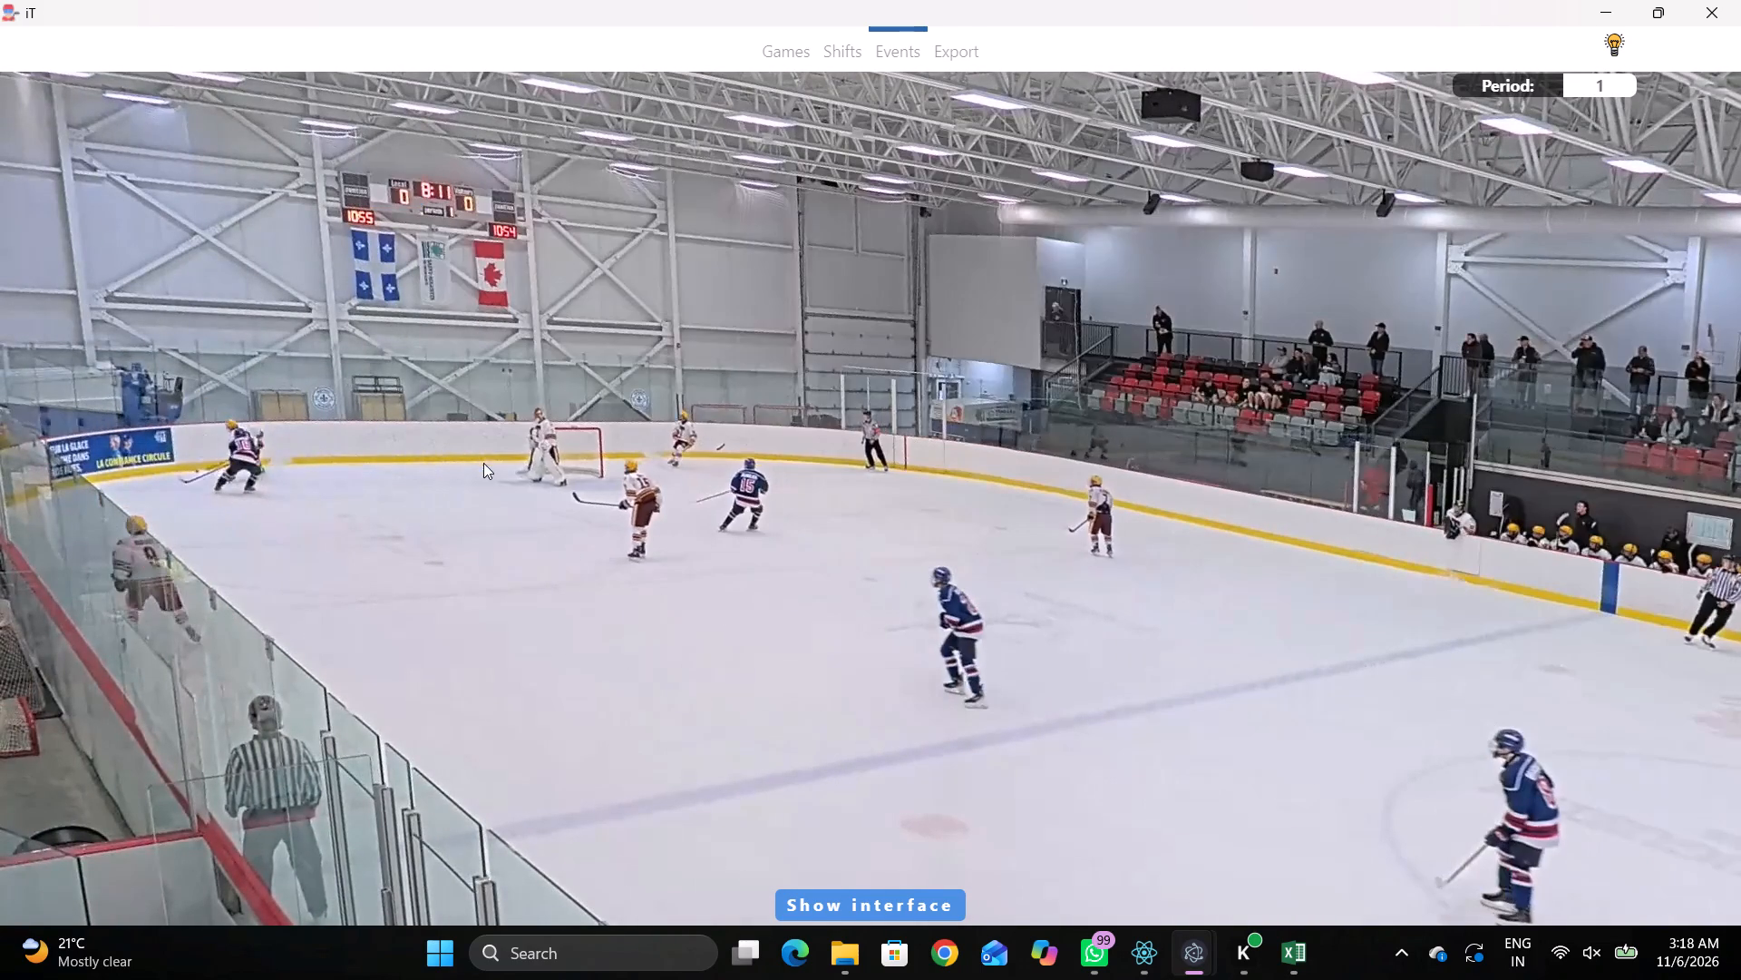
pyautogui.press('r')
pyautogui.press('space')
pyautogui.press('space')
pyautogui.press('space')
pyautogui.press('space')
pyautogui.press('space')
pyautogui.press('space')
pyautogui.press('space')
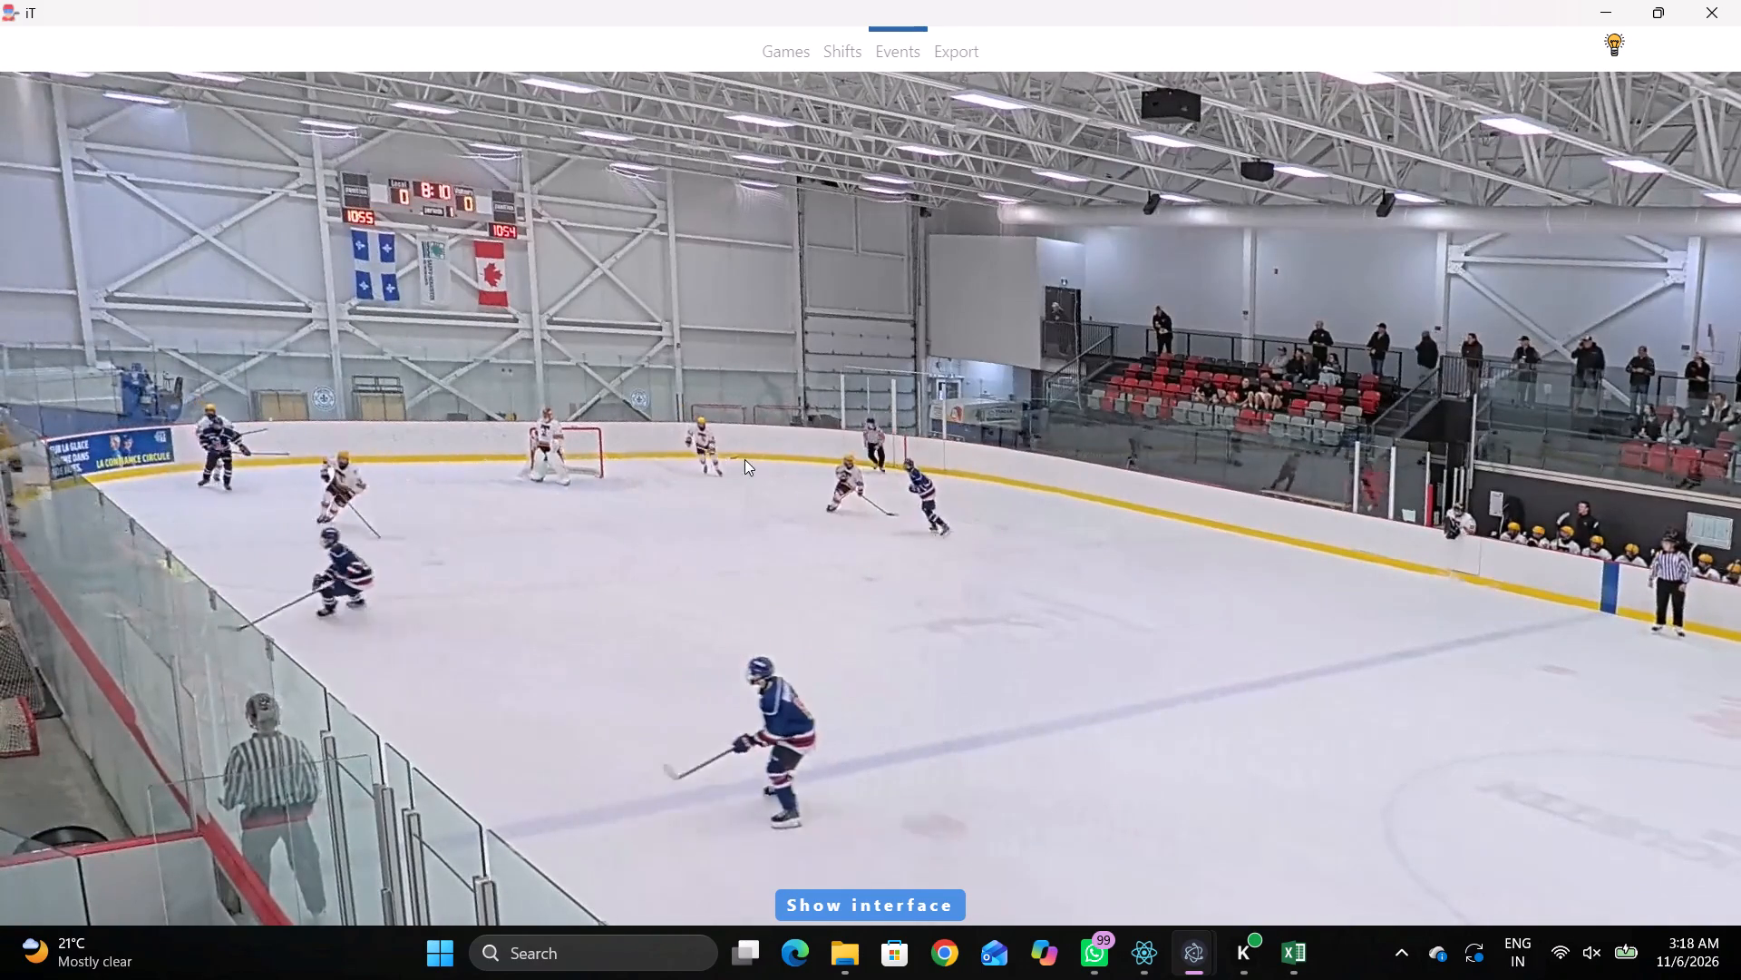
pyautogui.press('space')
pyautogui.press('q')
pyautogui.press('space')
pyautogui.press('v')
pyautogui.press('space')
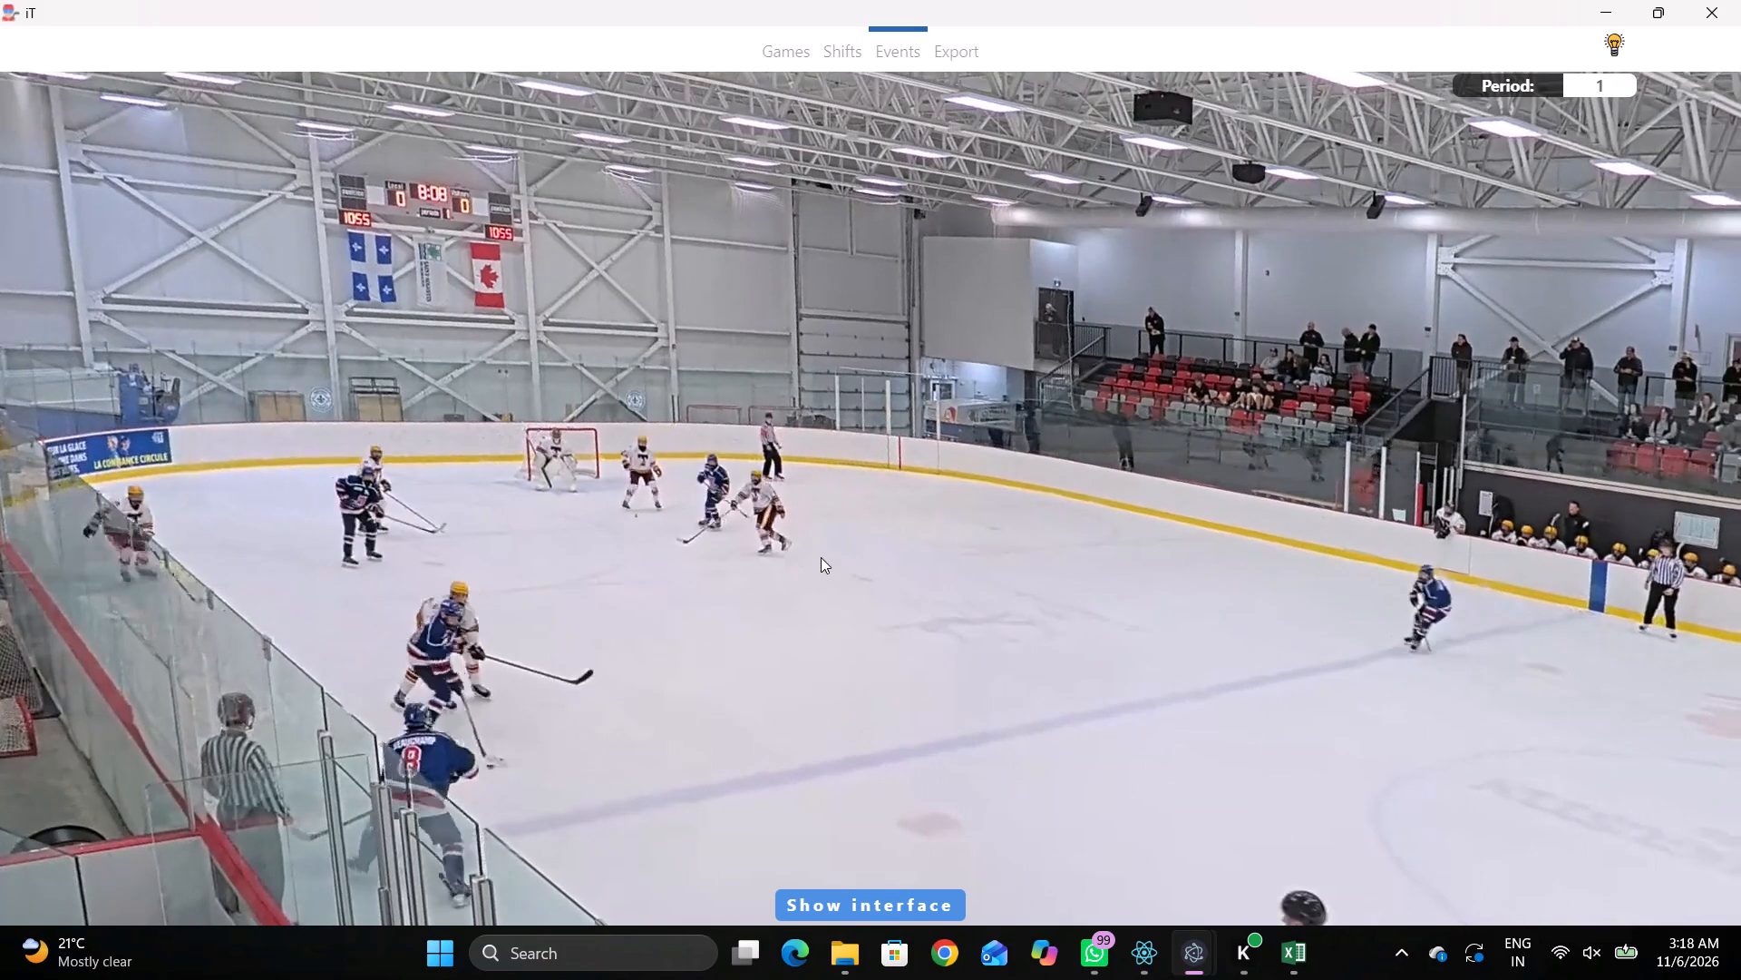
pyautogui.press('q')
pyautogui.press('q')
pyautogui.moveTo(861, 497); pyautogui.dragTo(818, 515, button='right')
pyautogui.click(923, 555)
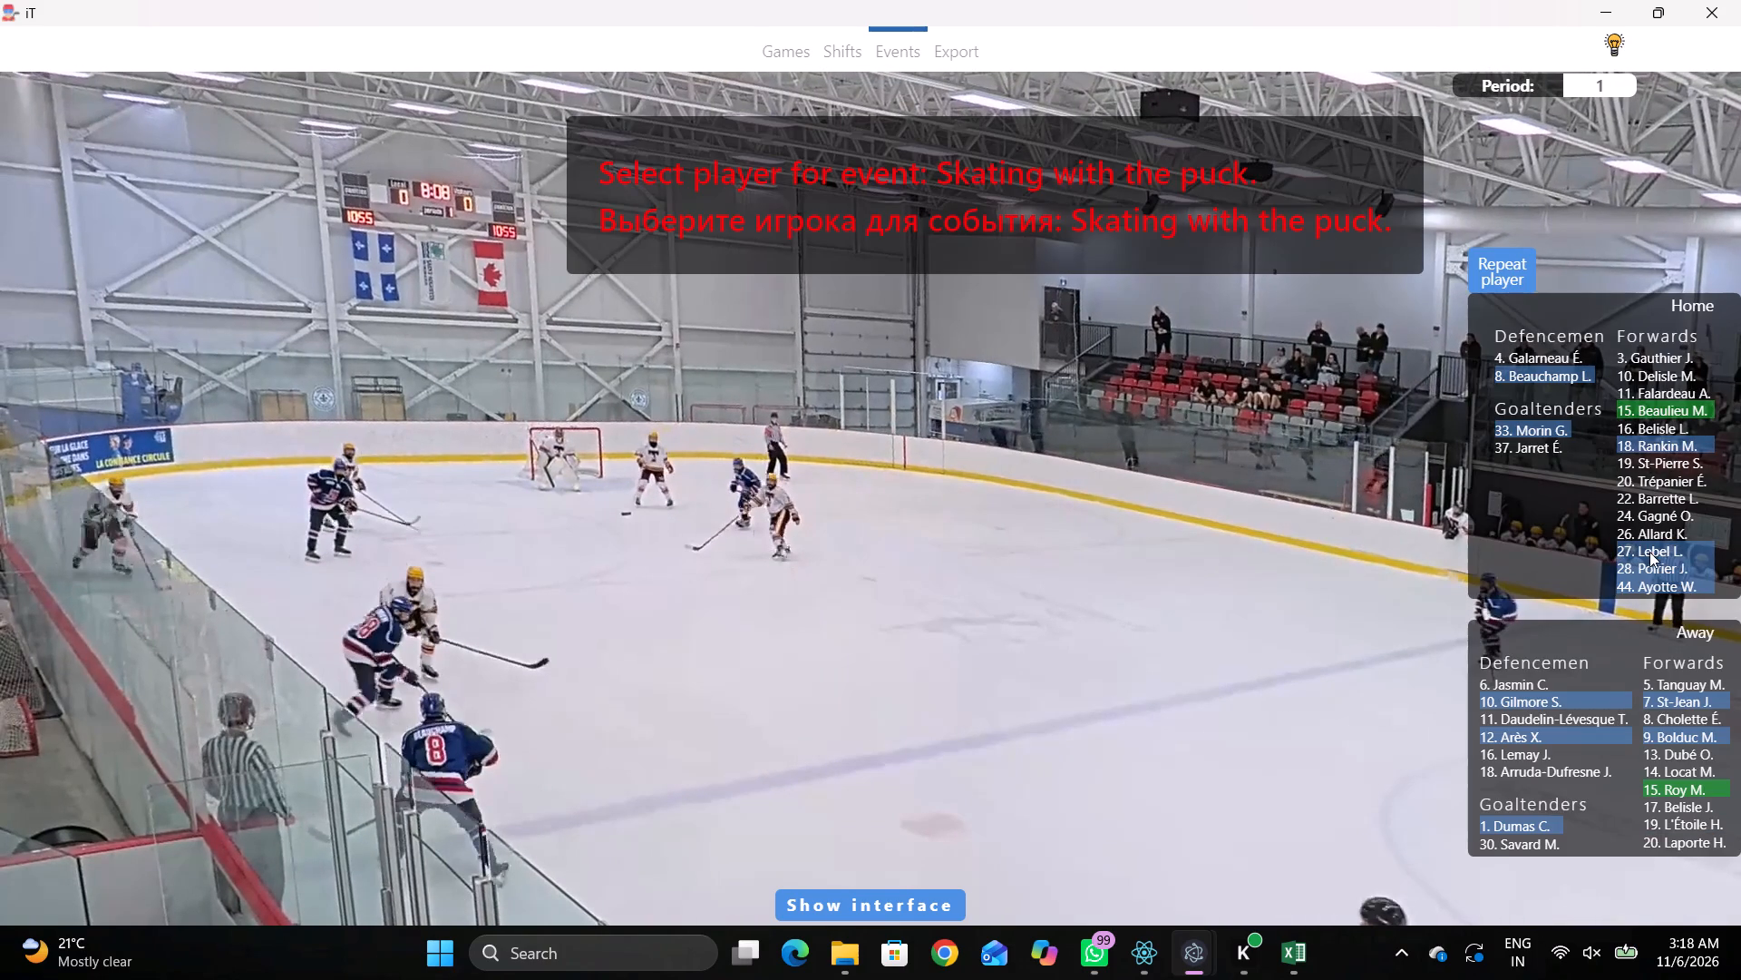
pyautogui.click(1649, 552)
pyautogui.click(1656, 563)
pyautogui.click(668, 552)
# Tag a Pass by the repeated home player 28 at game clock 8:07, just inside the left blue line in the rink map's lower half.
pyautogui.press('r')
pyautogui.press('space')
pyautogui.press('space')
pyautogui.press('space')
pyautogui.press('space')
pyautogui.press('space')
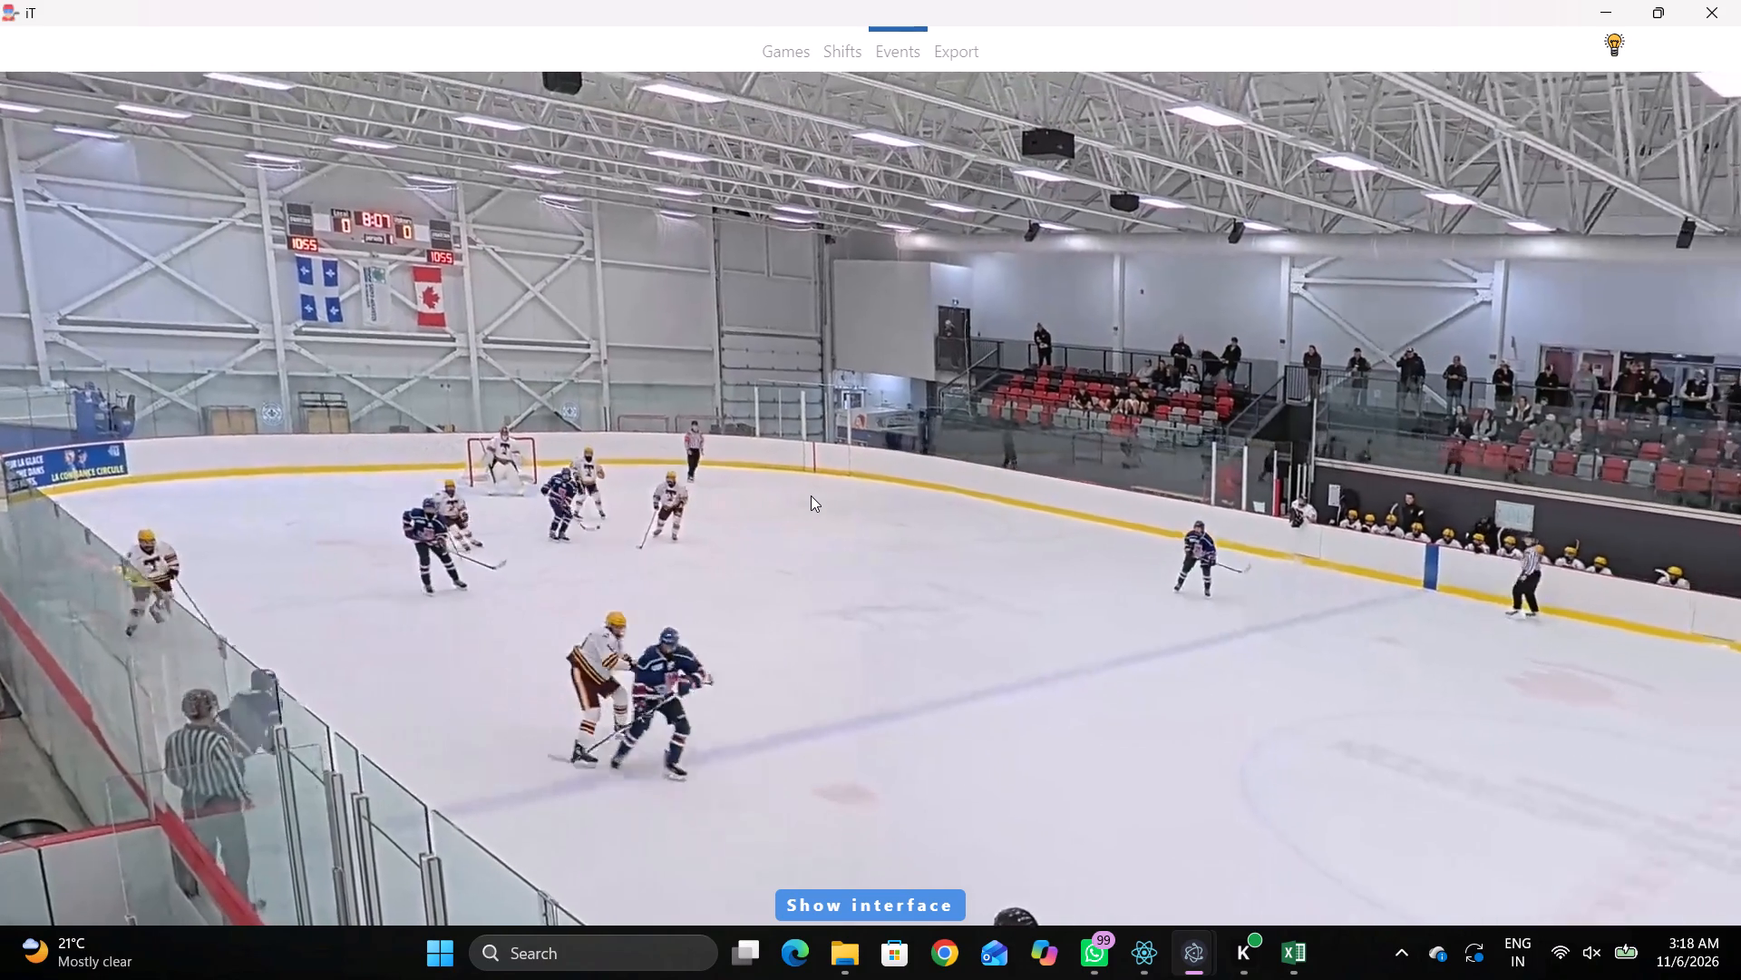
pyautogui.press('space')
pyautogui.press('q')
pyautogui.press('q')
pyautogui.press('q')
pyautogui.press('q')
pyautogui.press('q')
pyautogui.click(855, 458)
pyautogui.rightClick(856, 457)
pyautogui.click(874, 462)
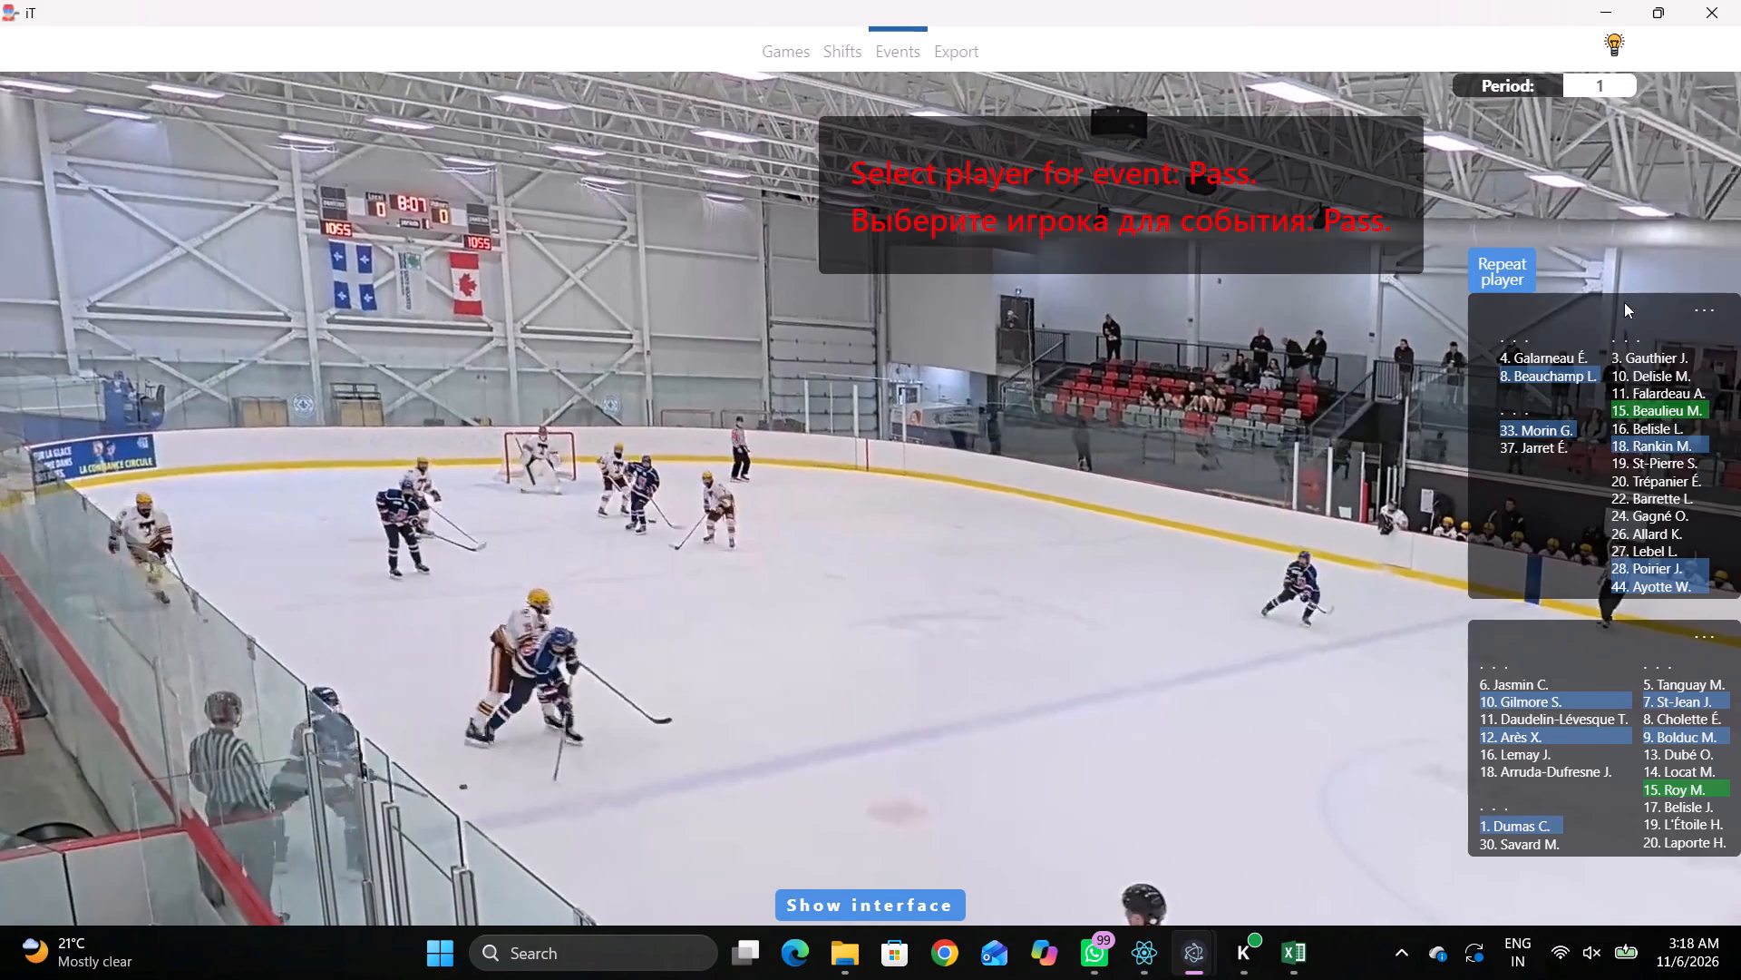
pyautogui.click(1513, 276)
pyautogui.click(761, 472)
# Tag Skating with the puck for home player 8 at game clock 8:07, between the rink map's lower-left faceoff circle and left blue line.
pyautogui.press('space')
pyautogui.press('space')
pyautogui.rightClick(832, 472)
pyautogui.click(939, 520)
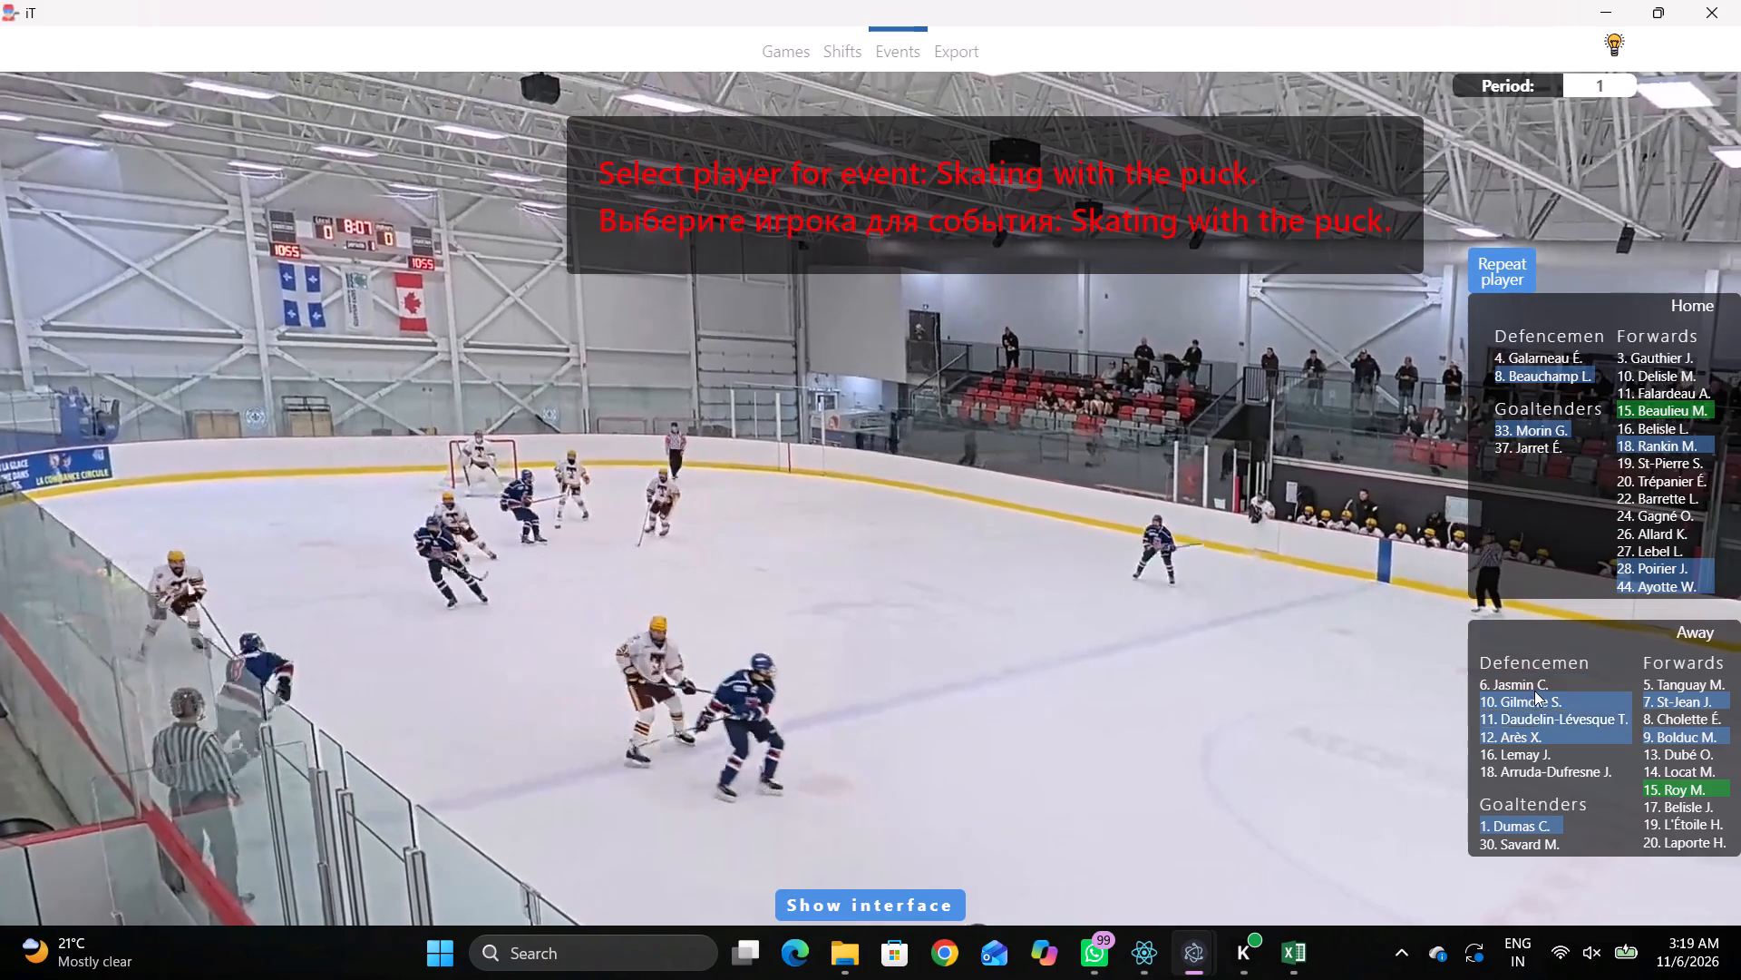
pyautogui.click(1501, 375)
pyautogui.click(711, 506)
# Tag a Pass by the repeated home player 8 at game clock 8:07, near the left blue line in the rink map's lower half.
pyautogui.press('space')
pyautogui.press('space')
pyautogui.press('space')
pyautogui.press('space')
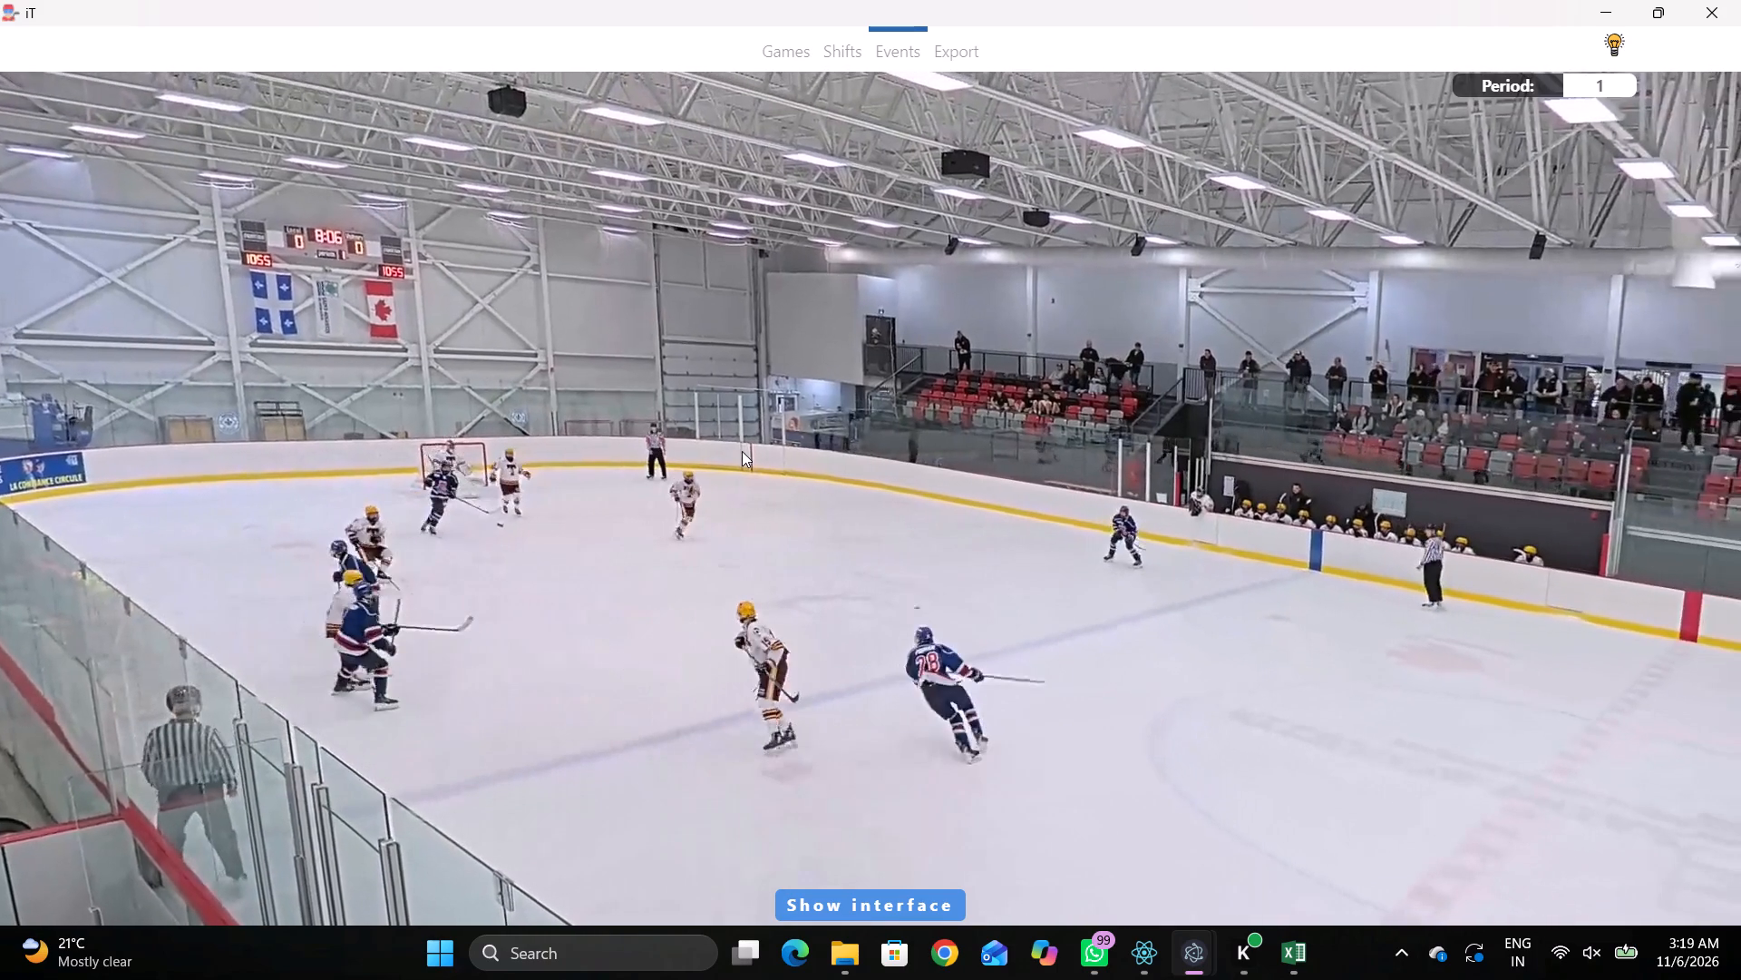
pyautogui.press('q')
pyautogui.press('q')
pyautogui.press('q')
pyautogui.press('q')
pyautogui.press('q')
pyautogui.rightClick(920, 436)
pyautogui.click(933, 453)
pyautogui.click(1469, 289)
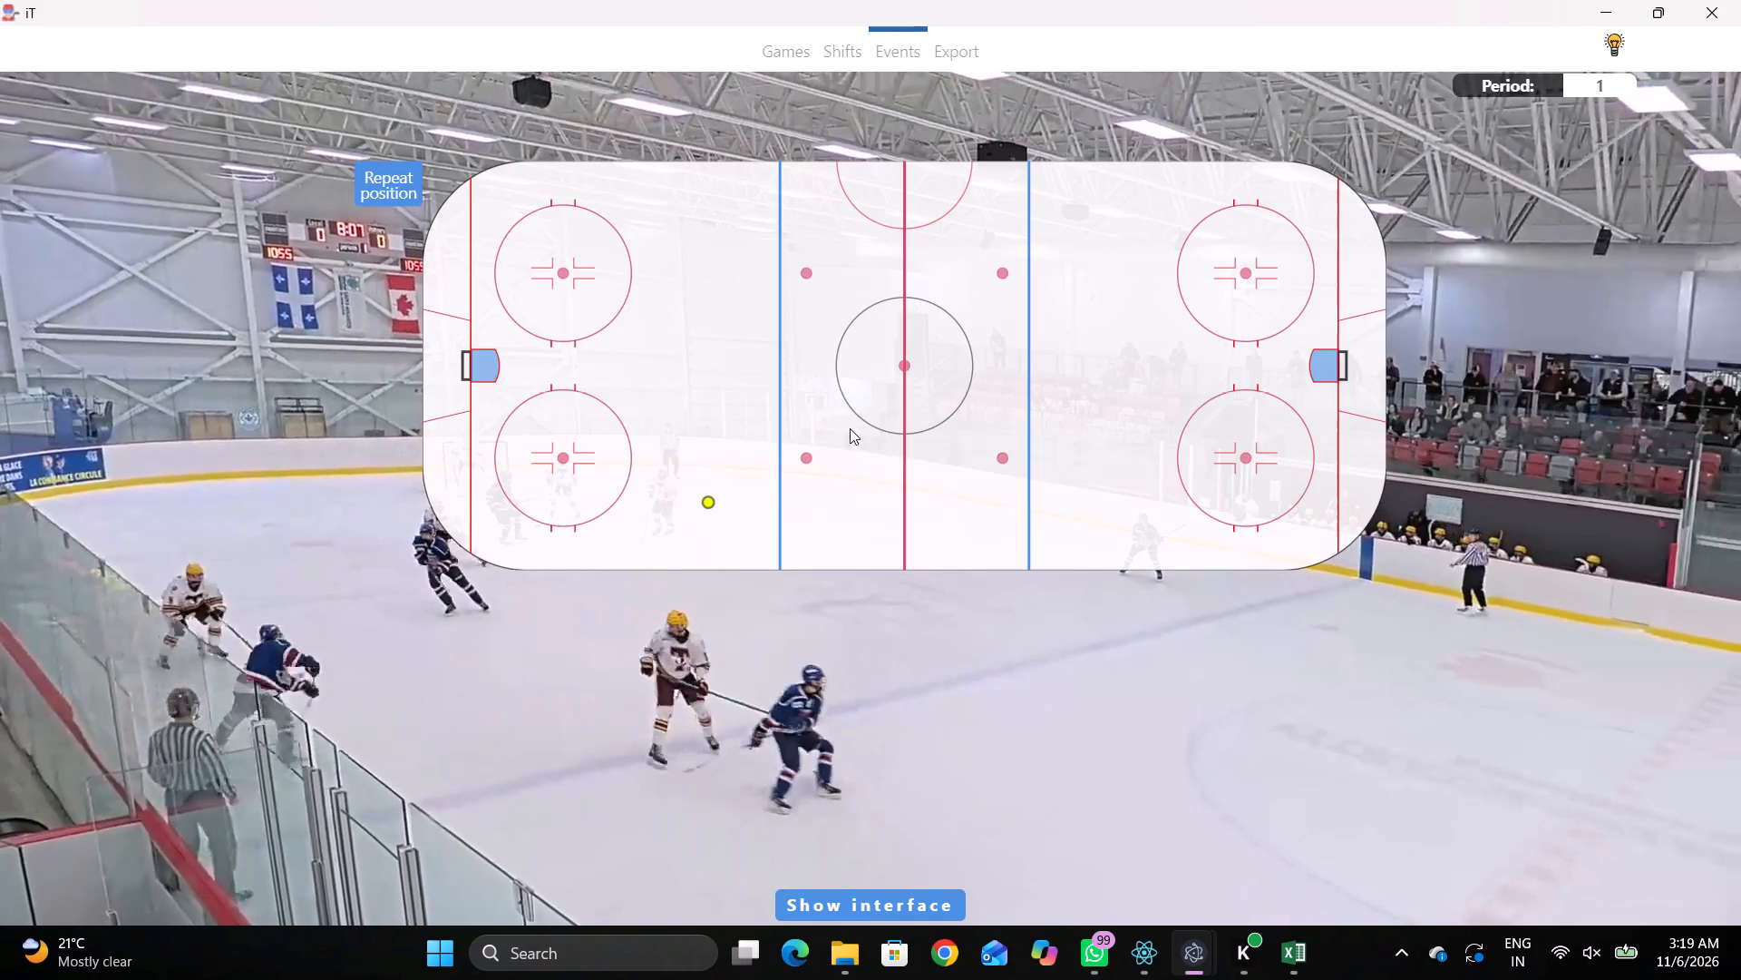
pyautogui.moveTo(786, 473); pyautogui.dragTo(751, 484)
# Tag Skating with the puck for home player 44 at game clock 8:05, between the rink map's upper-left faceoff circle and left blue line.
pyautogui.press('space')
pyautogui.press('space')
pyautogui.rightClick(1055, 440)
pyautogui.click(1108, 468)
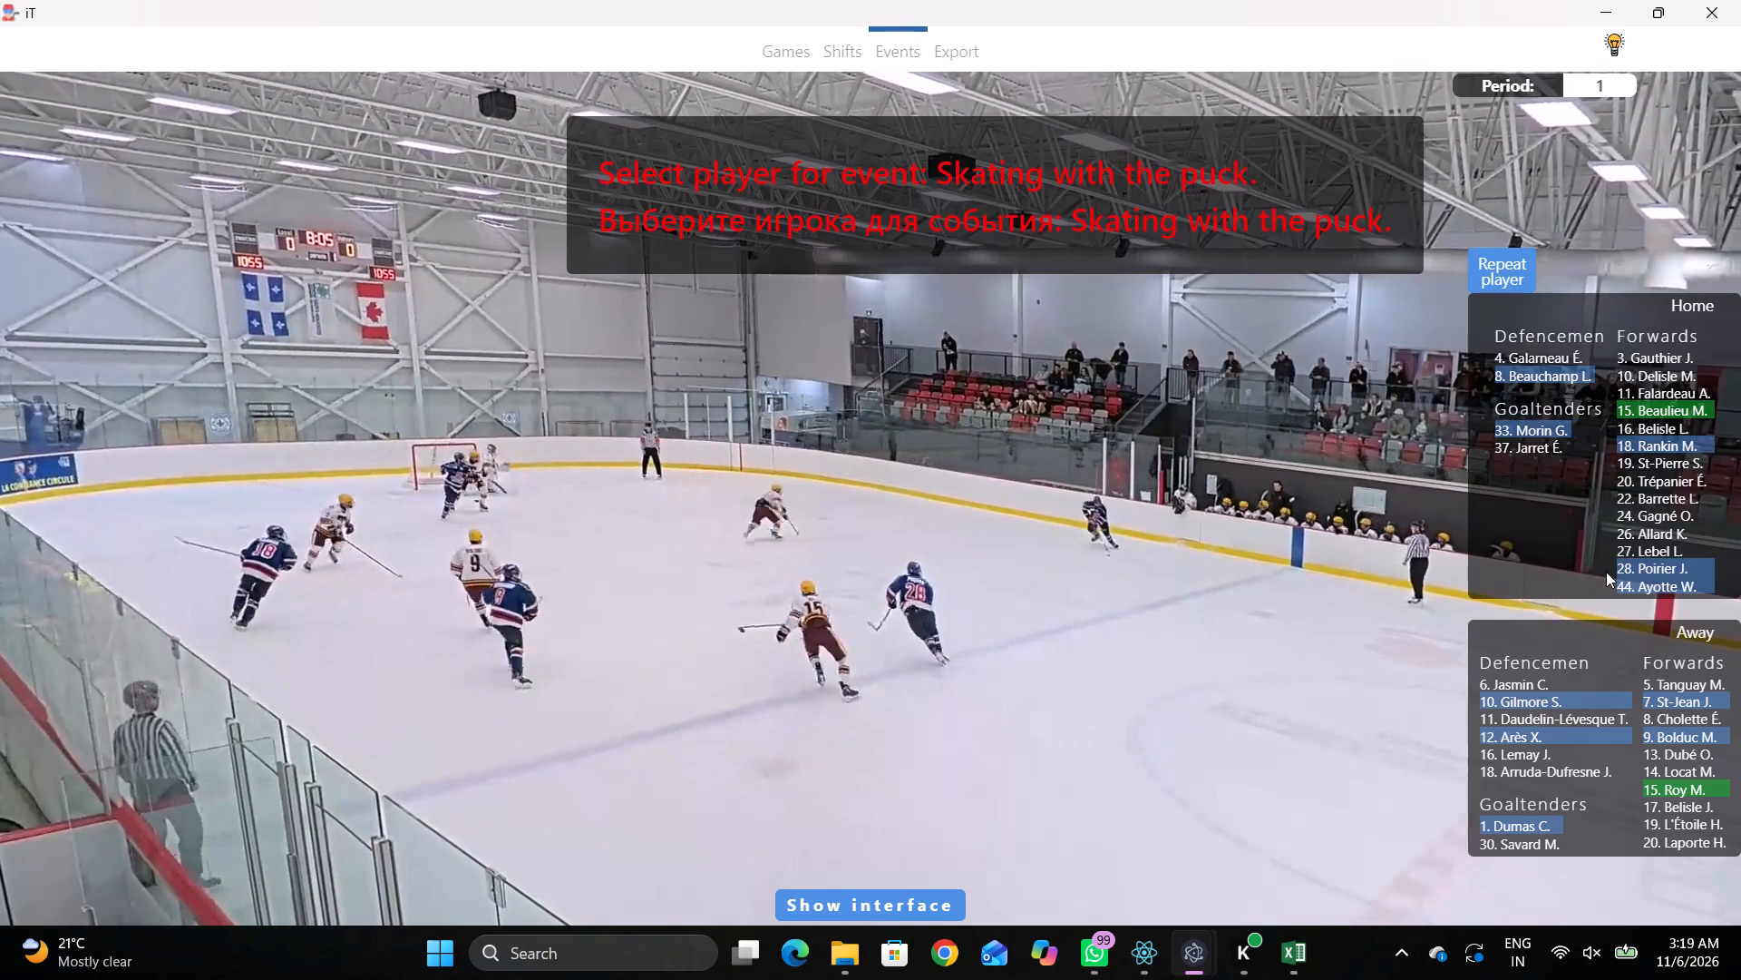
pyautogui.click(1653, 590)
pyautogui.click(714, 256)
# Tag a Shot by the repeated home player 44 at game clock 8:05, just inside the left blue line in the rink map's upper half.
pyautogui.press('space')
pyautogui.press('space')
pyautogui.press('space')
pyautogui.press('space')
pyautogui.press('r')
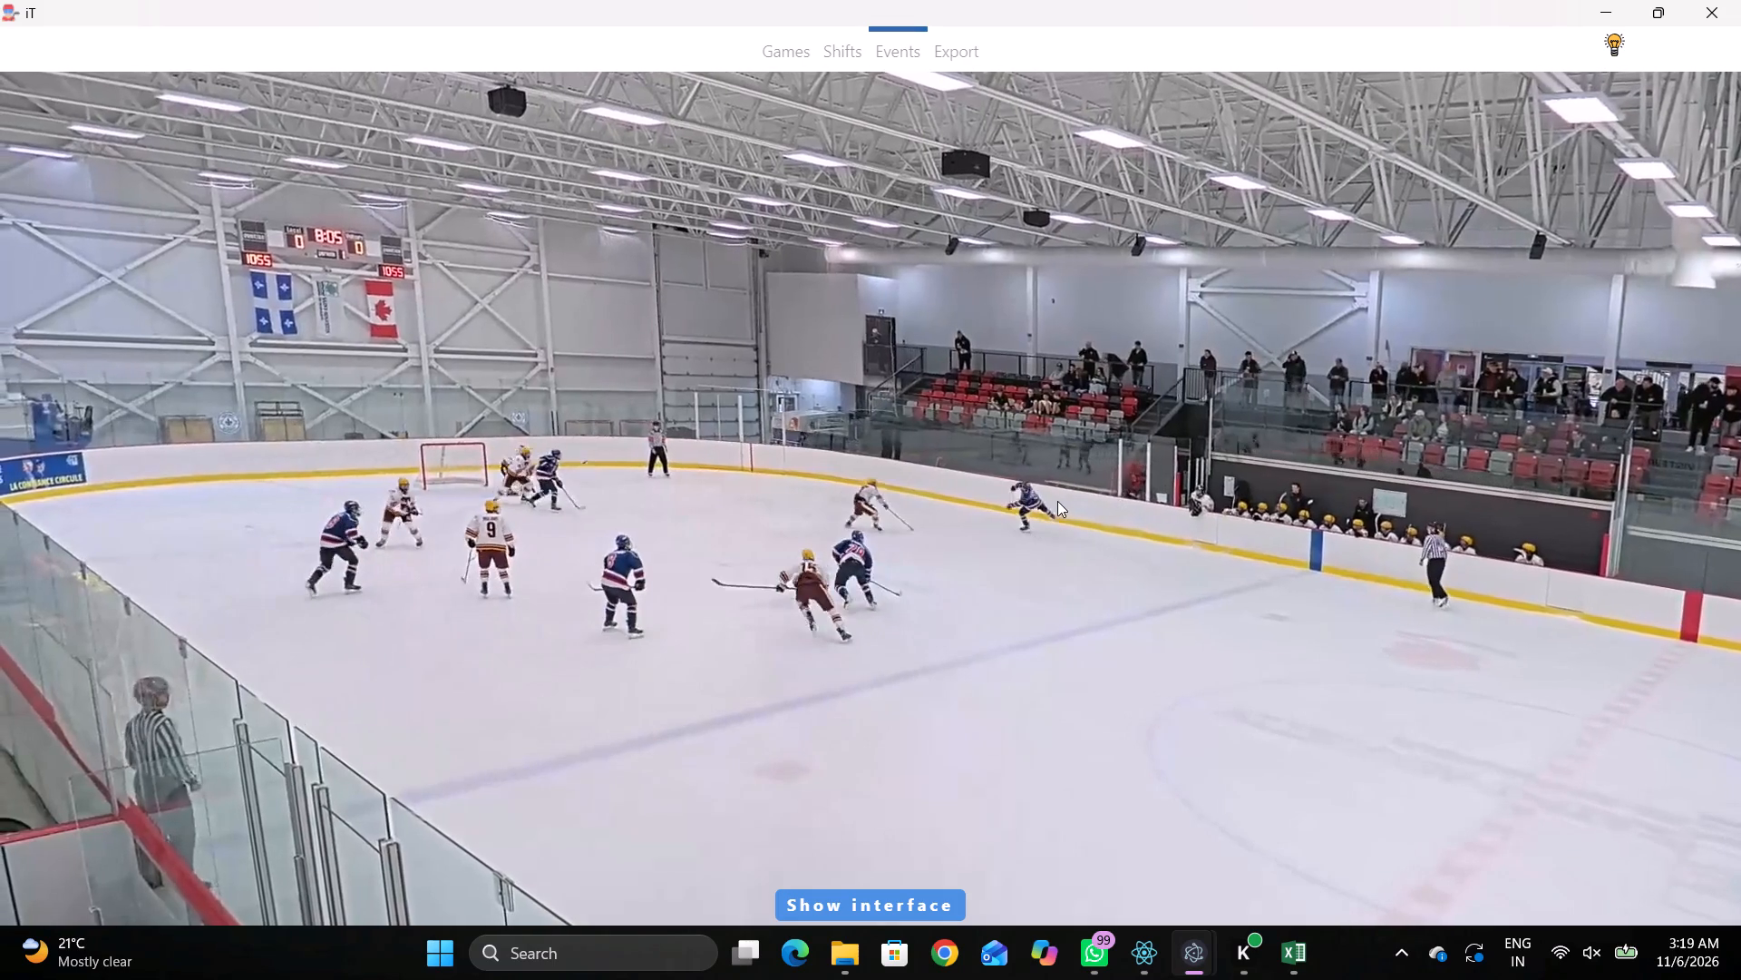
pyautogui.press('space')
pyautogui.press('space')
pyautogui.press('q')
pyautogui.press('q')
pyautogui.press('q')
pyautogui.press('q')
pyautogui.press('q')
pyautogui.press('q')
pyautogui.press('q')
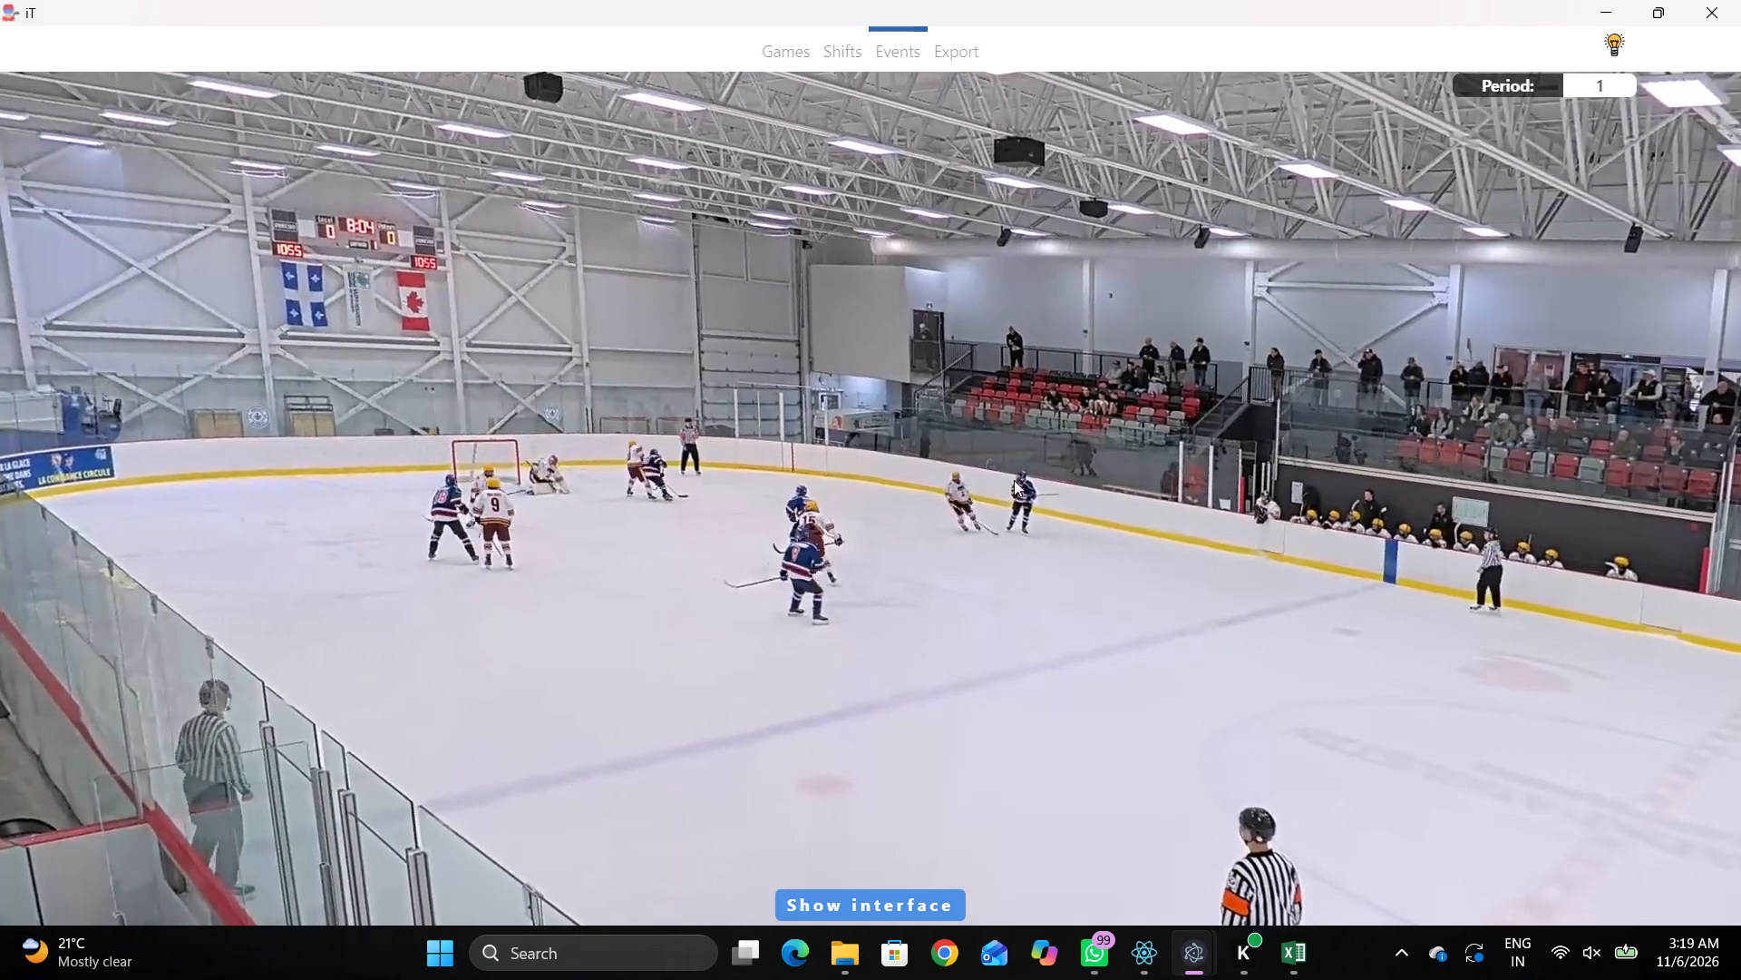
pyautogui.rightClick(978, 427)
pyautogui.press('q')
pyautogui.press('q')
pyautogui.click(1005, 514)
pyautogui.click(931, 402)
pyautogui.click(1474, 279)
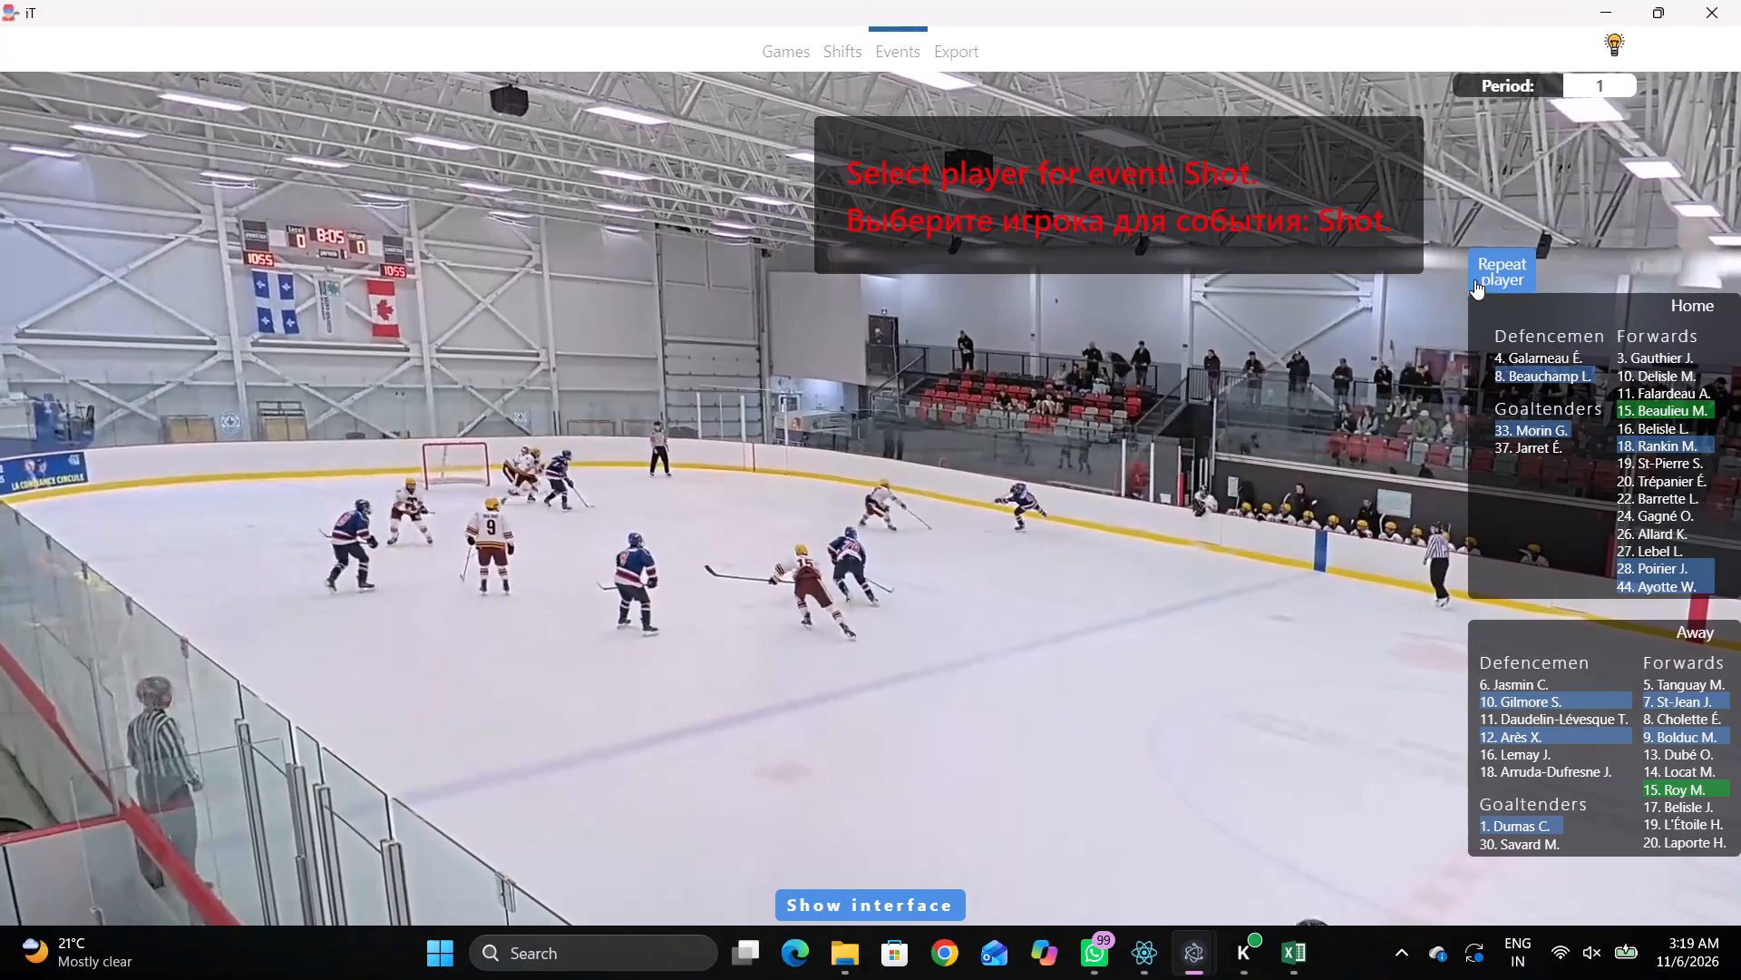
pyautogui.click(752, 240)
# Tag a Save made with the Left PAD at game clock 8:04, in the rink map's left goal crease.
pyautogui.press('space')
pyautogui.press('v')
pyautogui.press('space')
pyautogui.rightClick(693, 377)
pyautogui.click(781, 502)
pyautogui.click(996, 462)
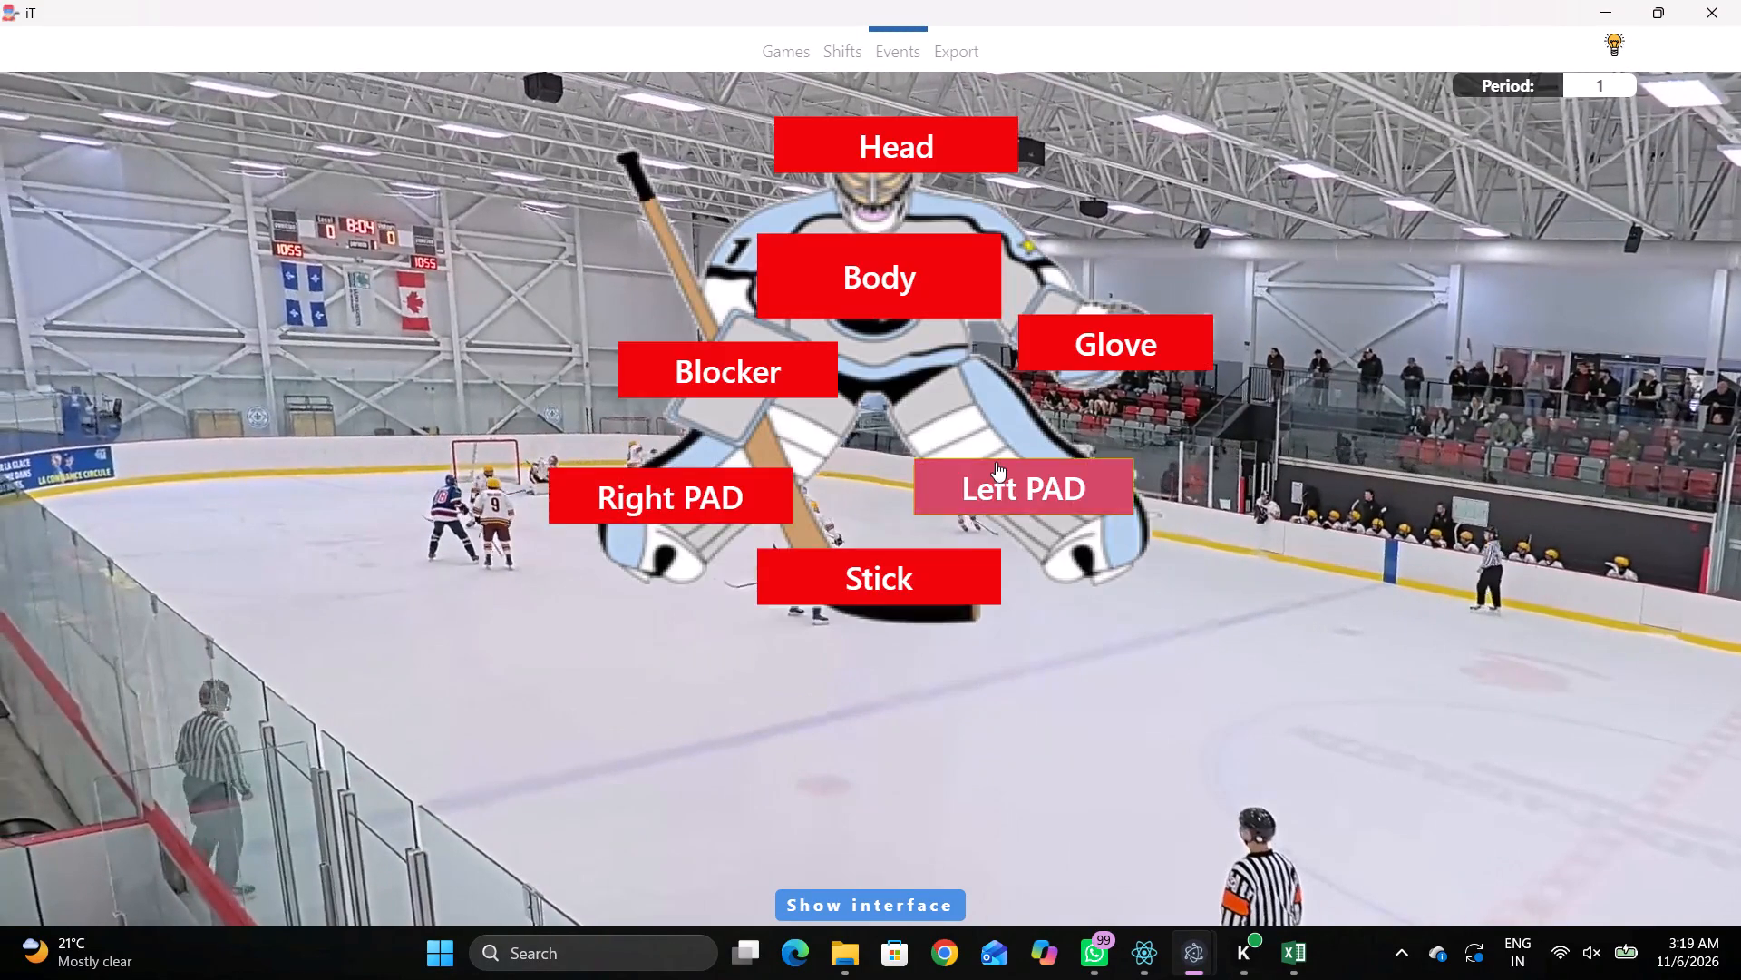
pyautogui.click(866, 507)
pyautogui.click(1615, 433)
pyautogui.click(1598, 716)
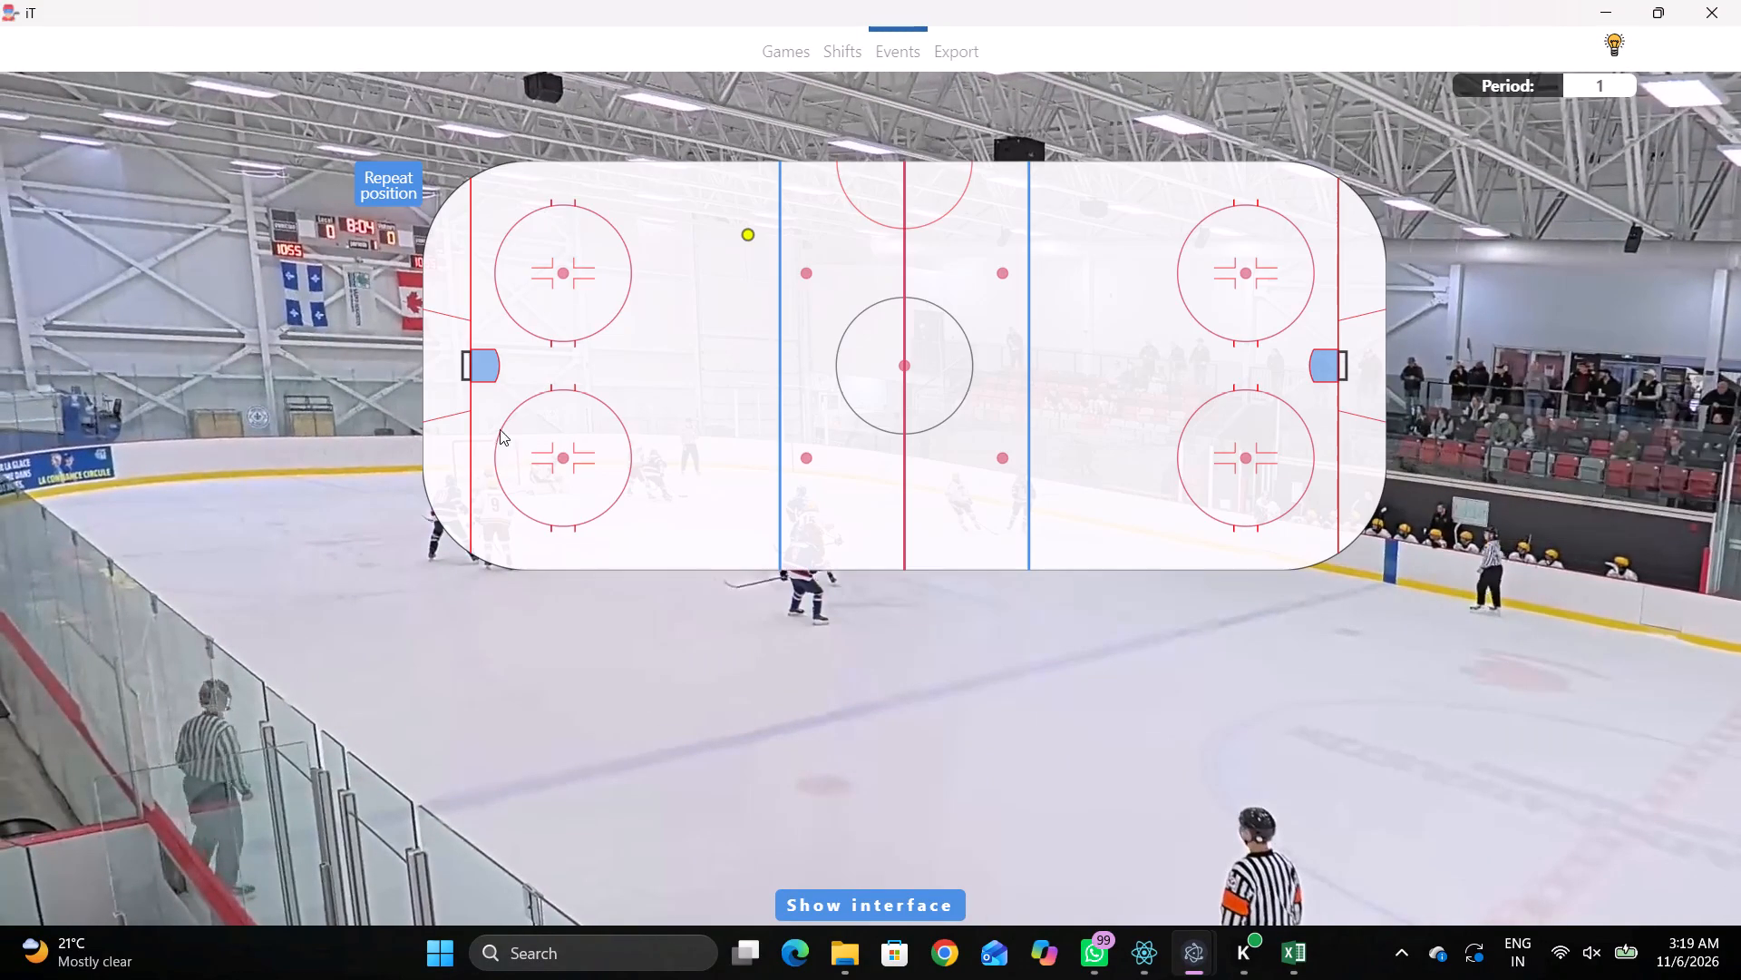
pyautogui.click(489, 369)
# Tag a Whistle at game clock 8:03, between the rink map's lower-left faceoff circle and left blue line.
pyautogui.press('space')
pyautogui.press('v')
pyautogui.press('space')
pyautogui.rightClick(767, 377)
pyautogui.click(786, 516)
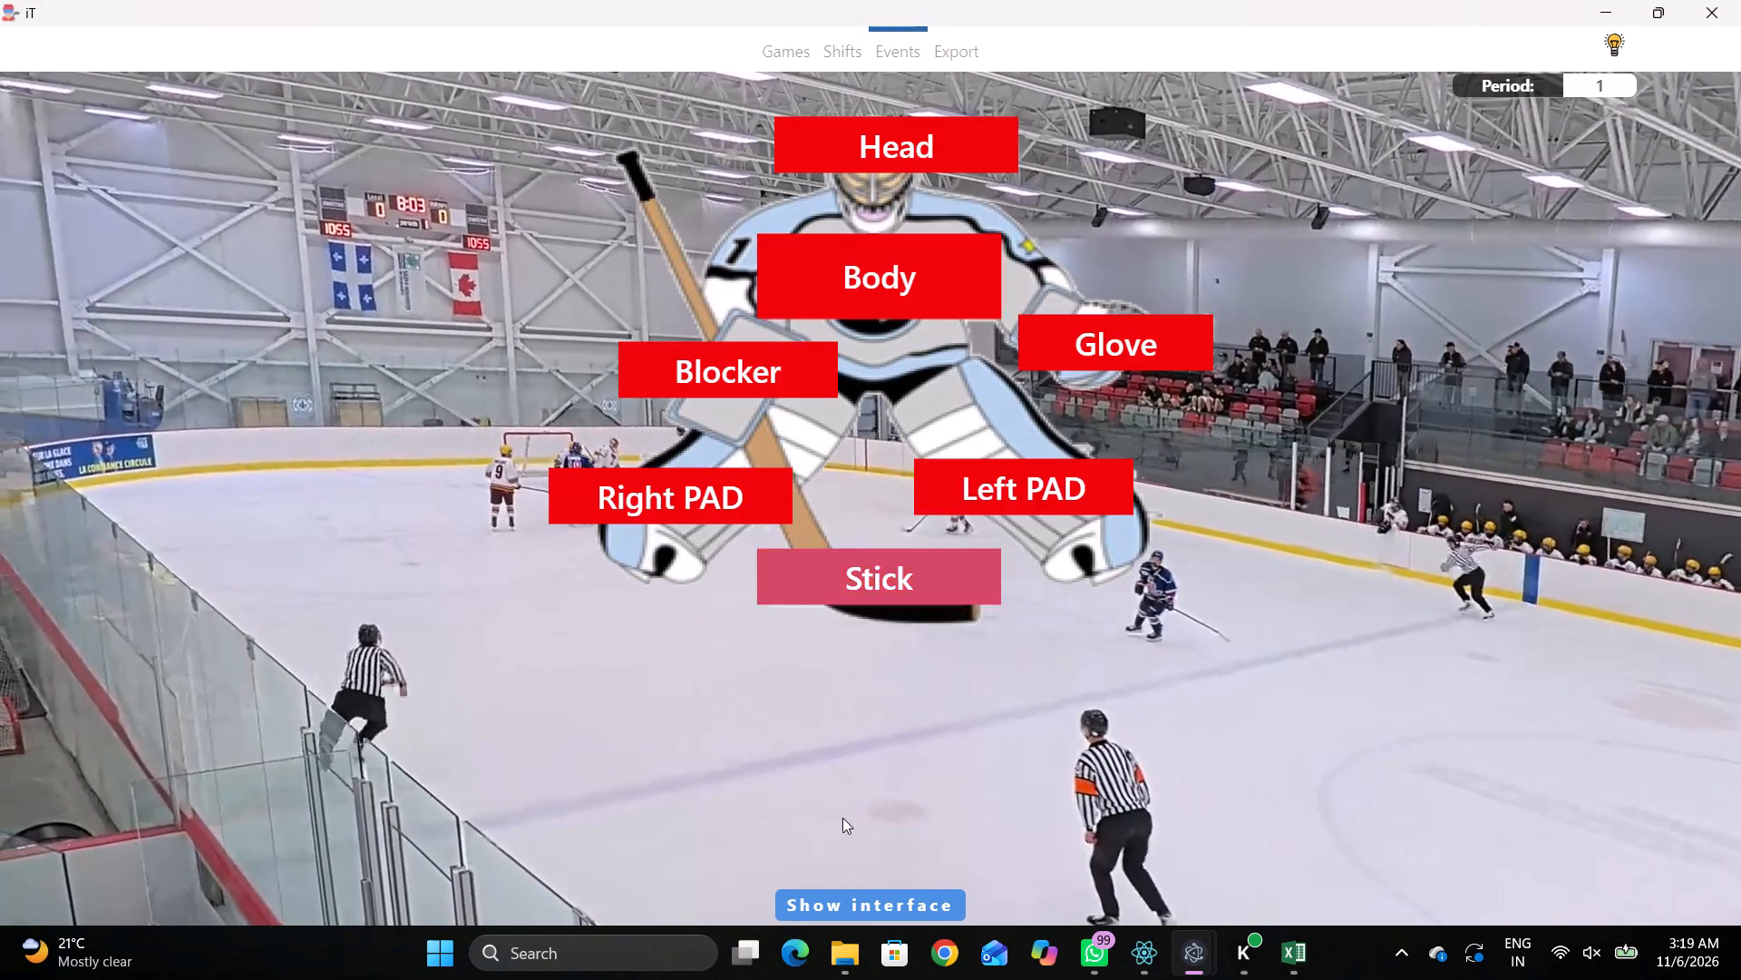
pyautogui.moveTo(842, 818); pyautogui.dragTo(803, 662)
pyautogui.moveTo(754, 481); pyautogui.dragTo(774, 482, button='right')
pyautogui.click(804, 644)
pyautogui.click(723, 430)
# Tag a Face off at game clock 8:02, won by away player 5 against home player 16, on the rink map's upper-left faceoff dot.
pyautogui.press('space')
pyautogui.press('space')
pyautogui.press('c')
pyautogui.press('space')
pyautogui.write('c')
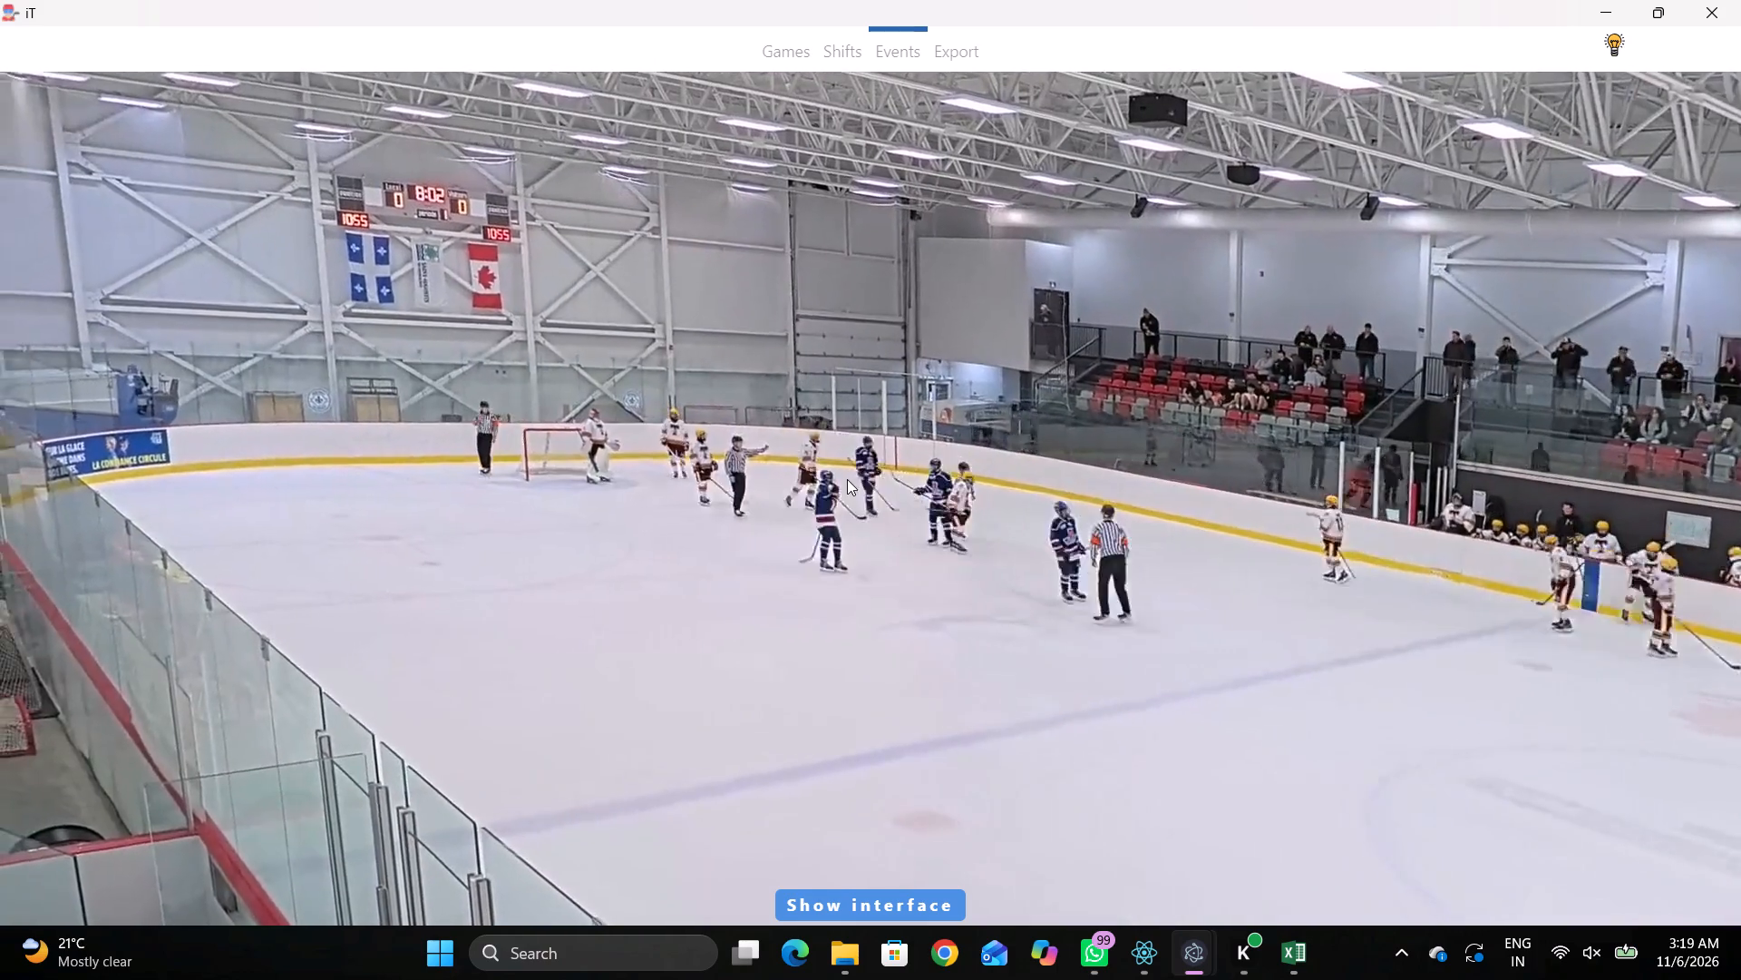
pyautogui.press('space')
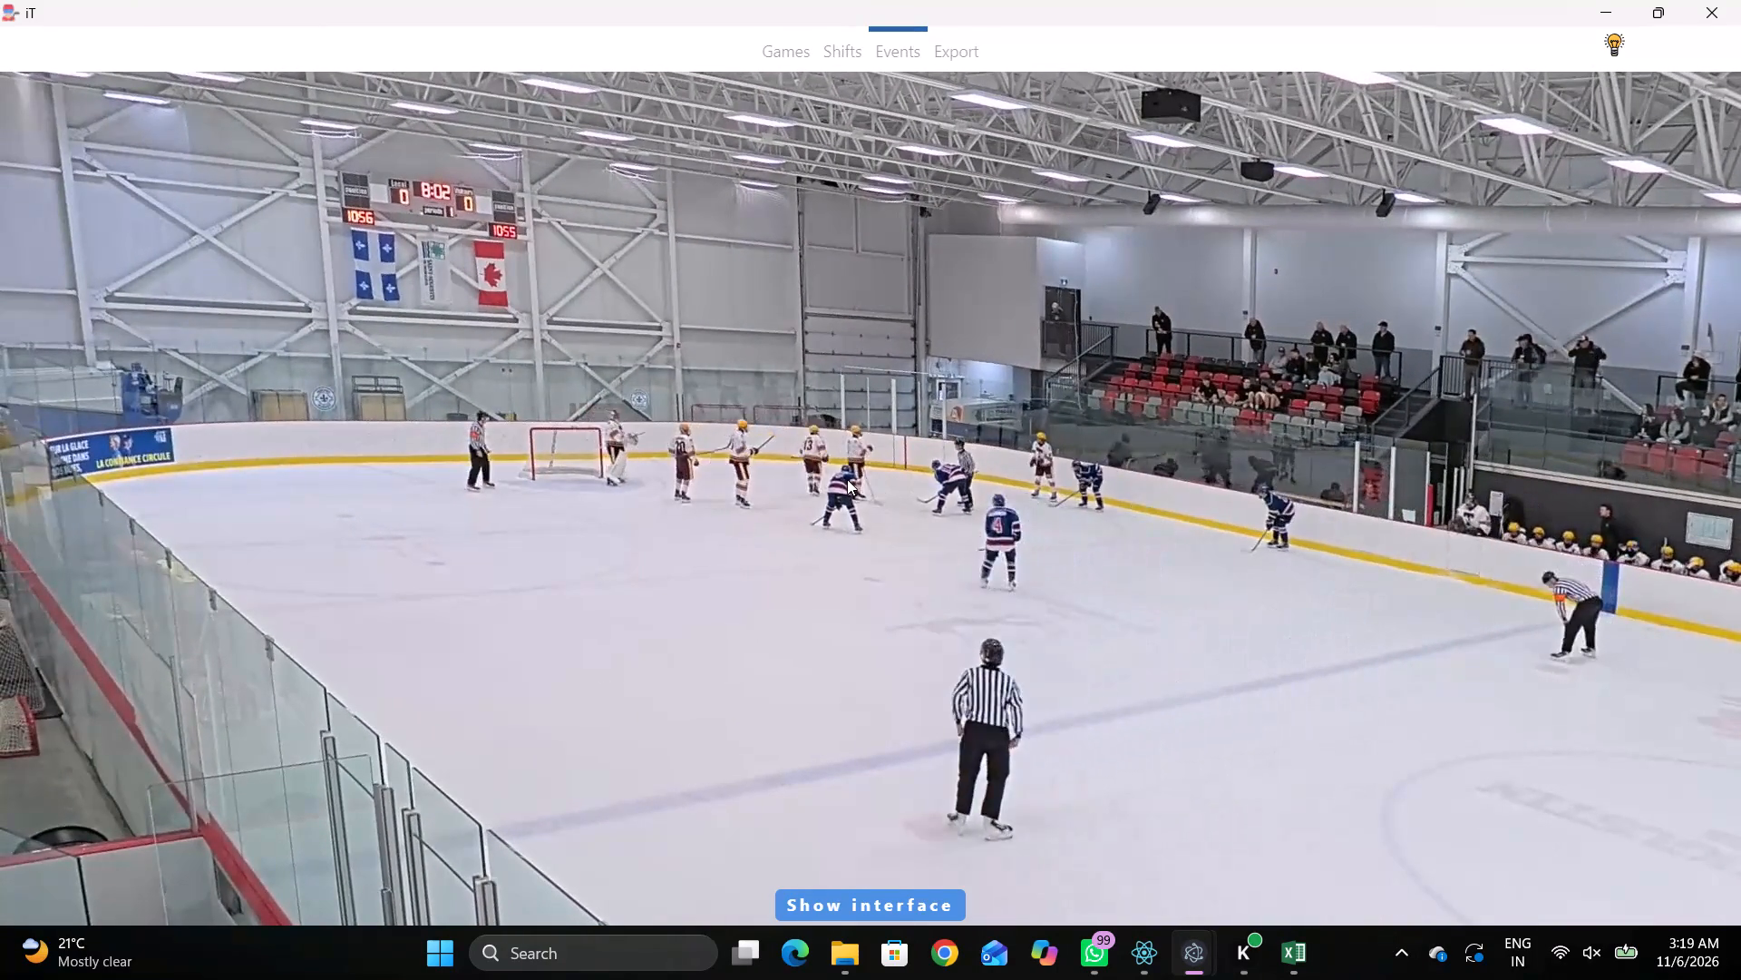
pyautogui.press('space')
pyautogui.press('space')
pyautogui.press('space')
pyautogui.write('q')
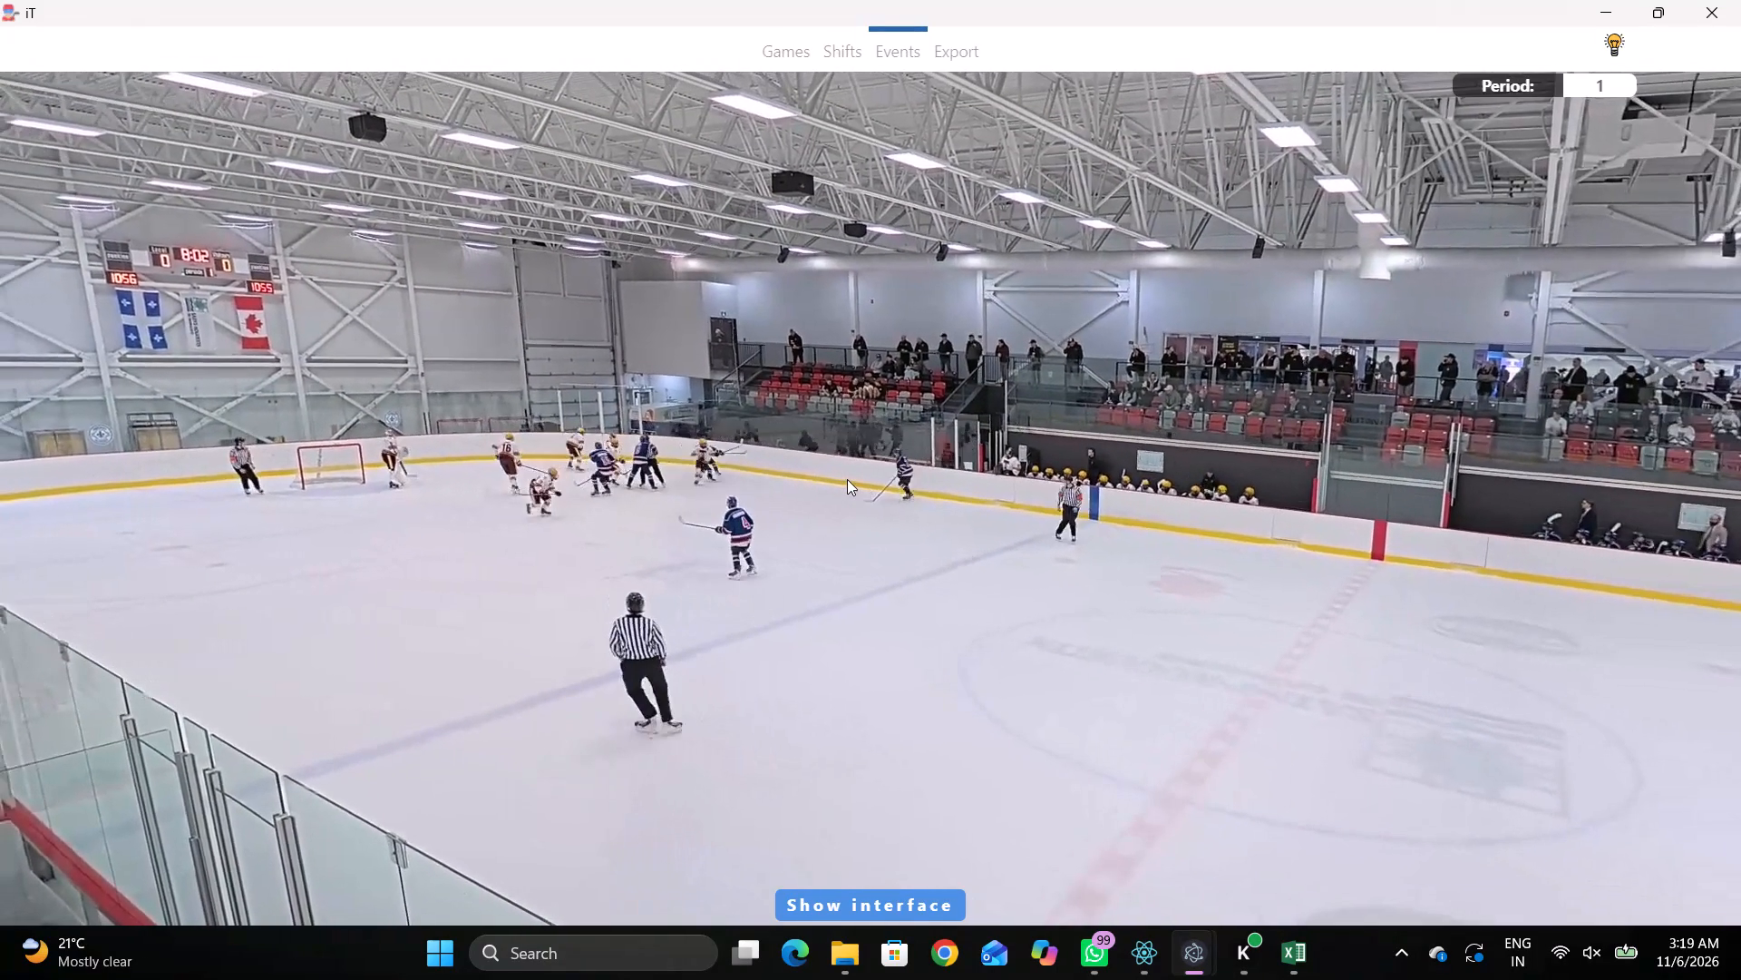
pyautogui.press('q')
pyautogui.press('q')
pyautogui.press('q')
pyautogui.press('q')
pyautogui.press('q')
pyautogui.rightClick(1153, 434)
pyautogui.click(1212, 540)
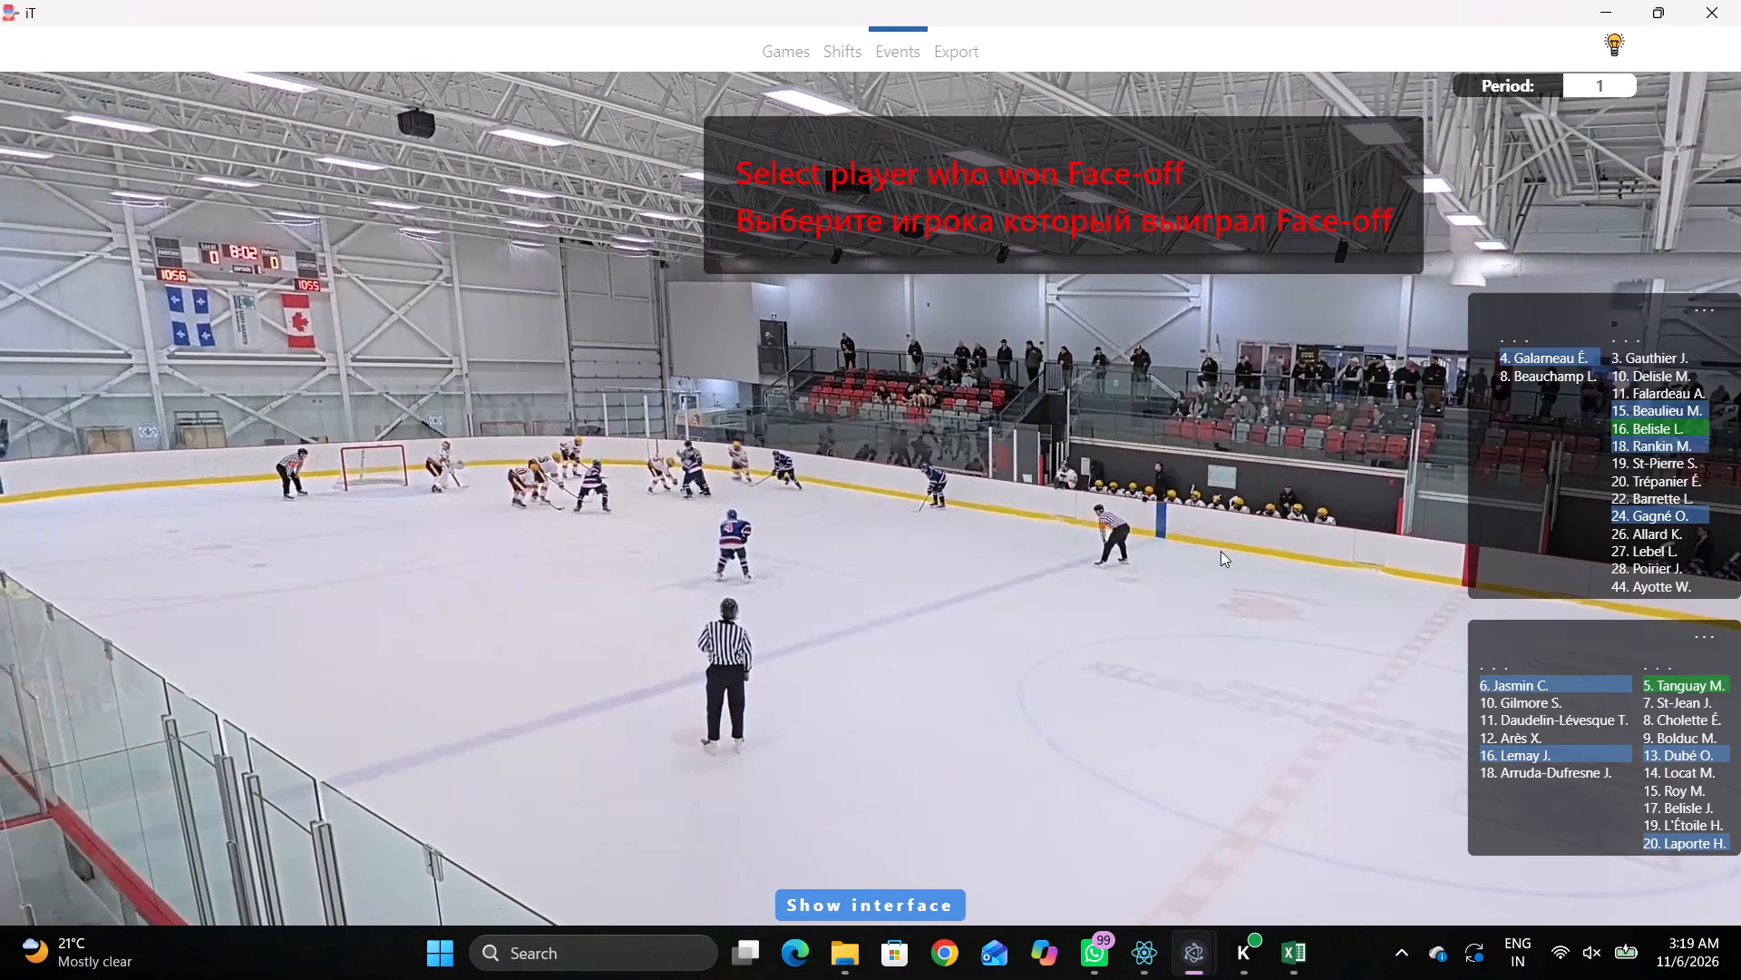
pyautogui.click(1685, 677)
pyautogui.click(1634, 429)
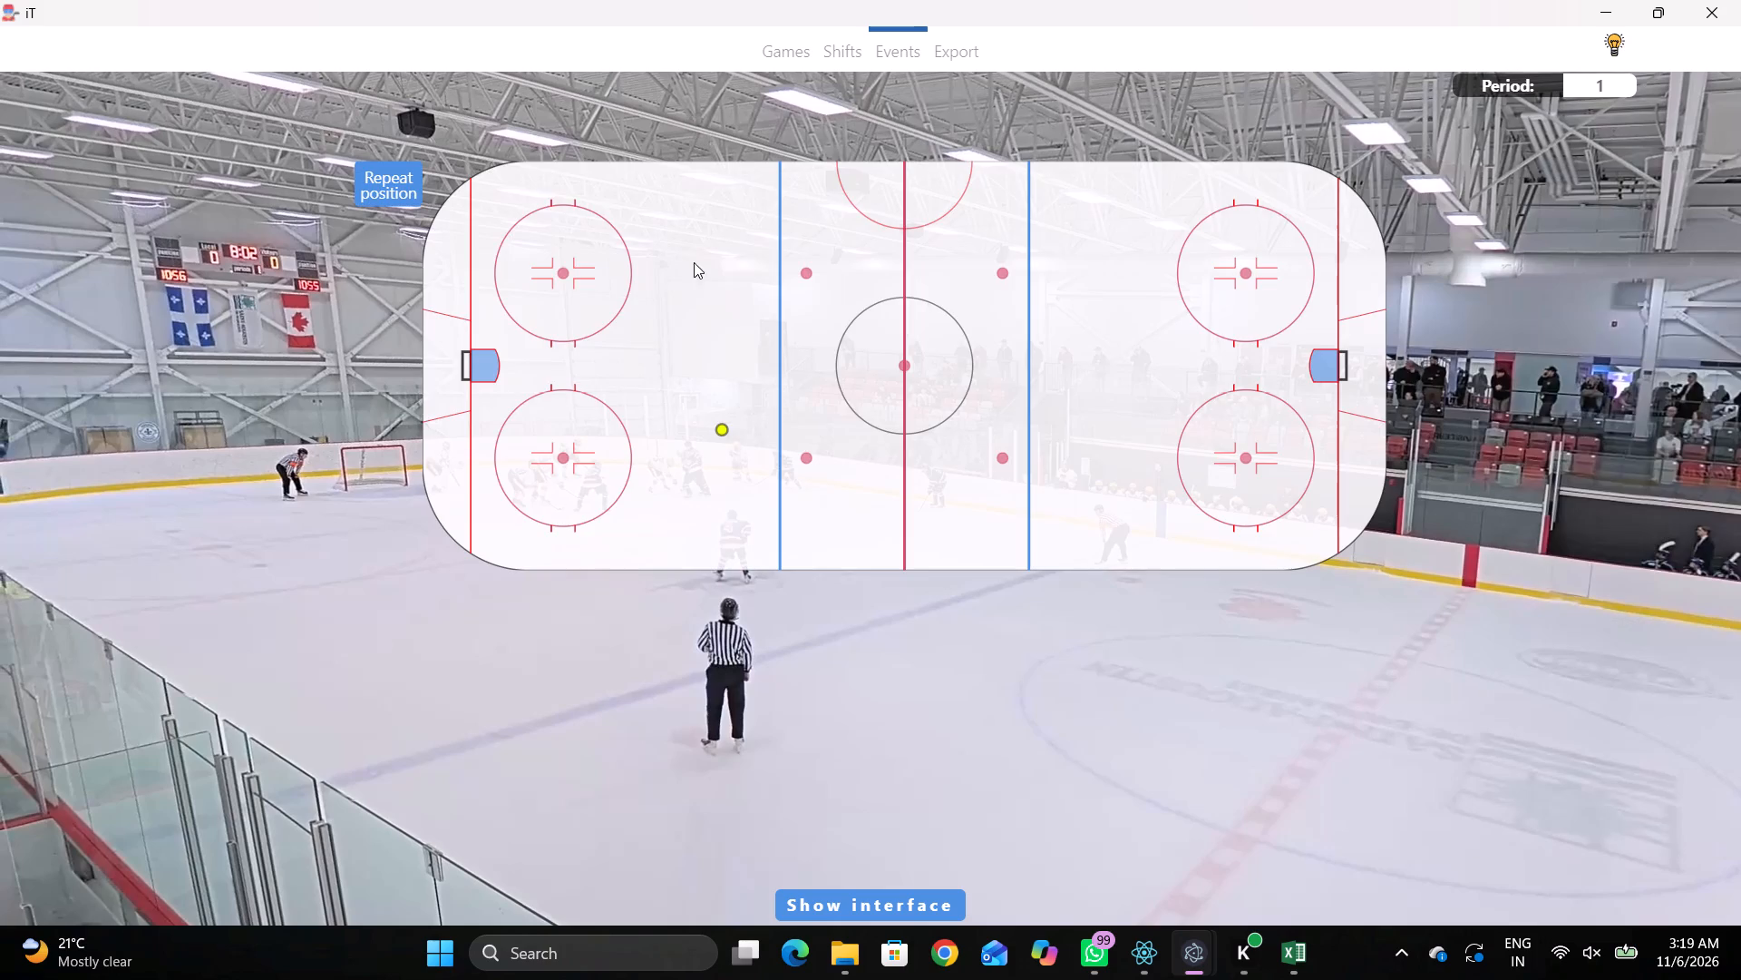
pyautogui.click(562, 271)
# Tag a Pass by away player 6 at game clock 8:01, near the goal line in the rink map's upper-left corner.
pyautogui.press('space')
pyautogui.press('space')
pyautogui.press('space')
pyautogui.press('space')
pyautogui.rightClick(965, 408)
pyautogui.press('q')
pyautogui.moveTo(908, 418); pyautogui.dragTo(890, 420, button='right')
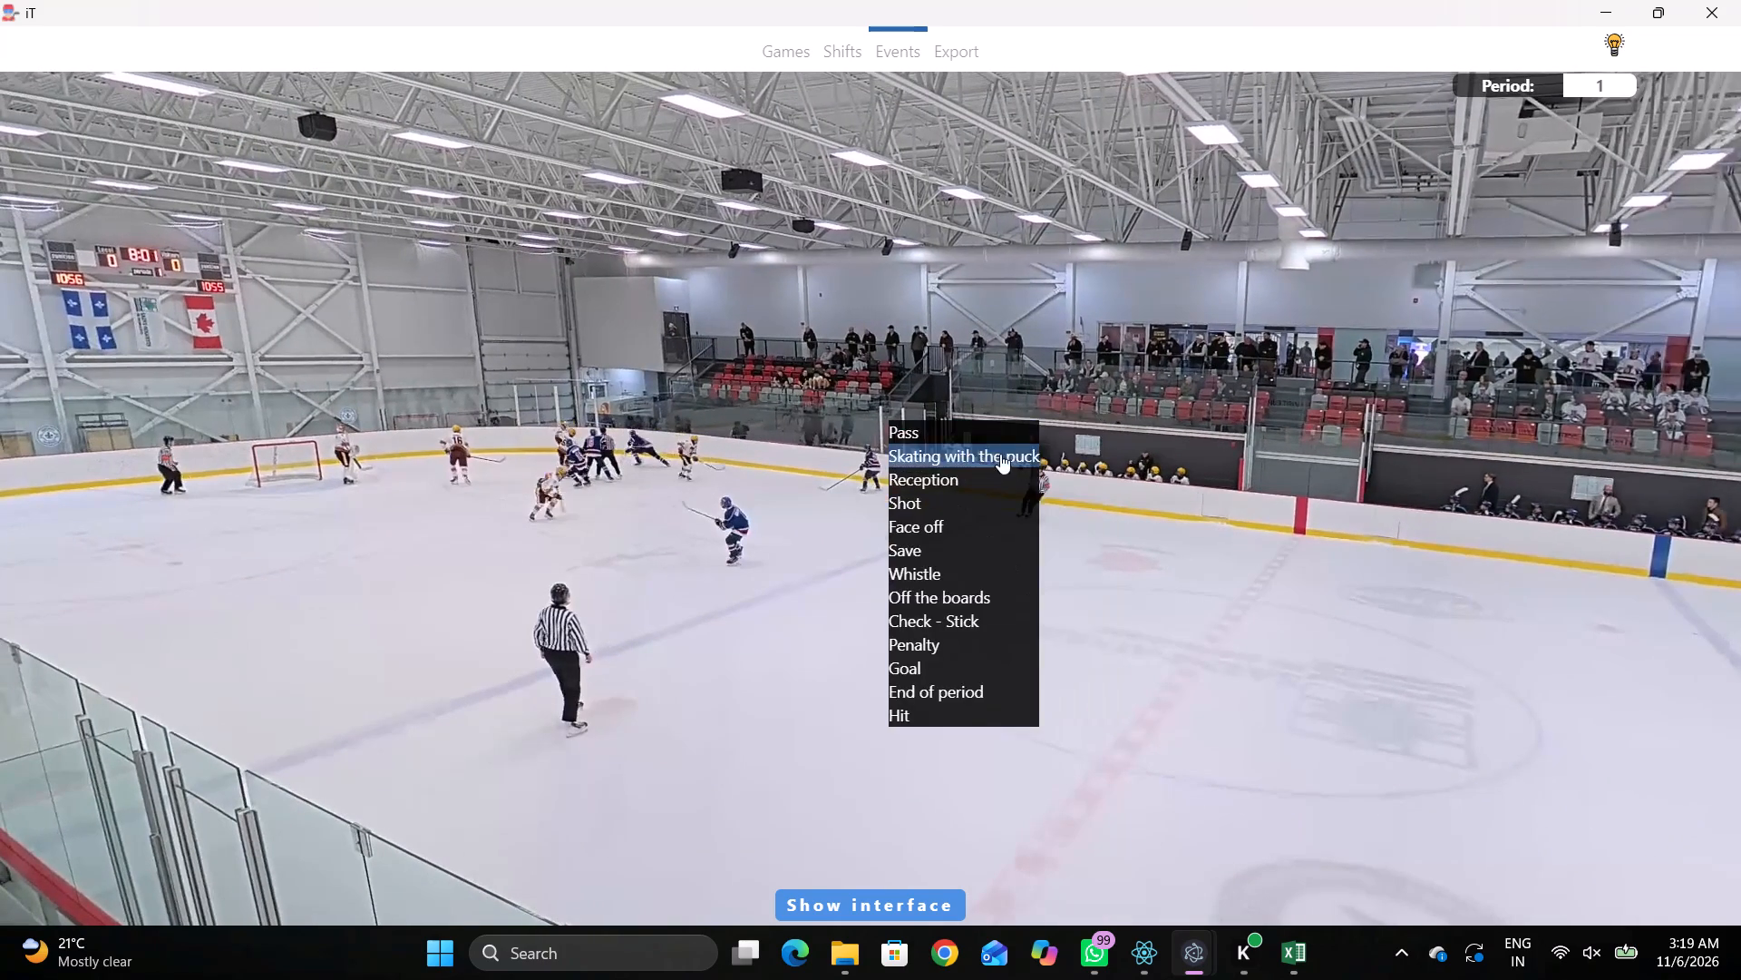
pyautogui.click(1000, 454)
pyautogui.rightClick(991, 449)
pyautogui.click(1061, 474)
pyautogui.rightClick(1298, 545)
pyautogui.click(1324, 563)
pyautogui.click(1520, 675)
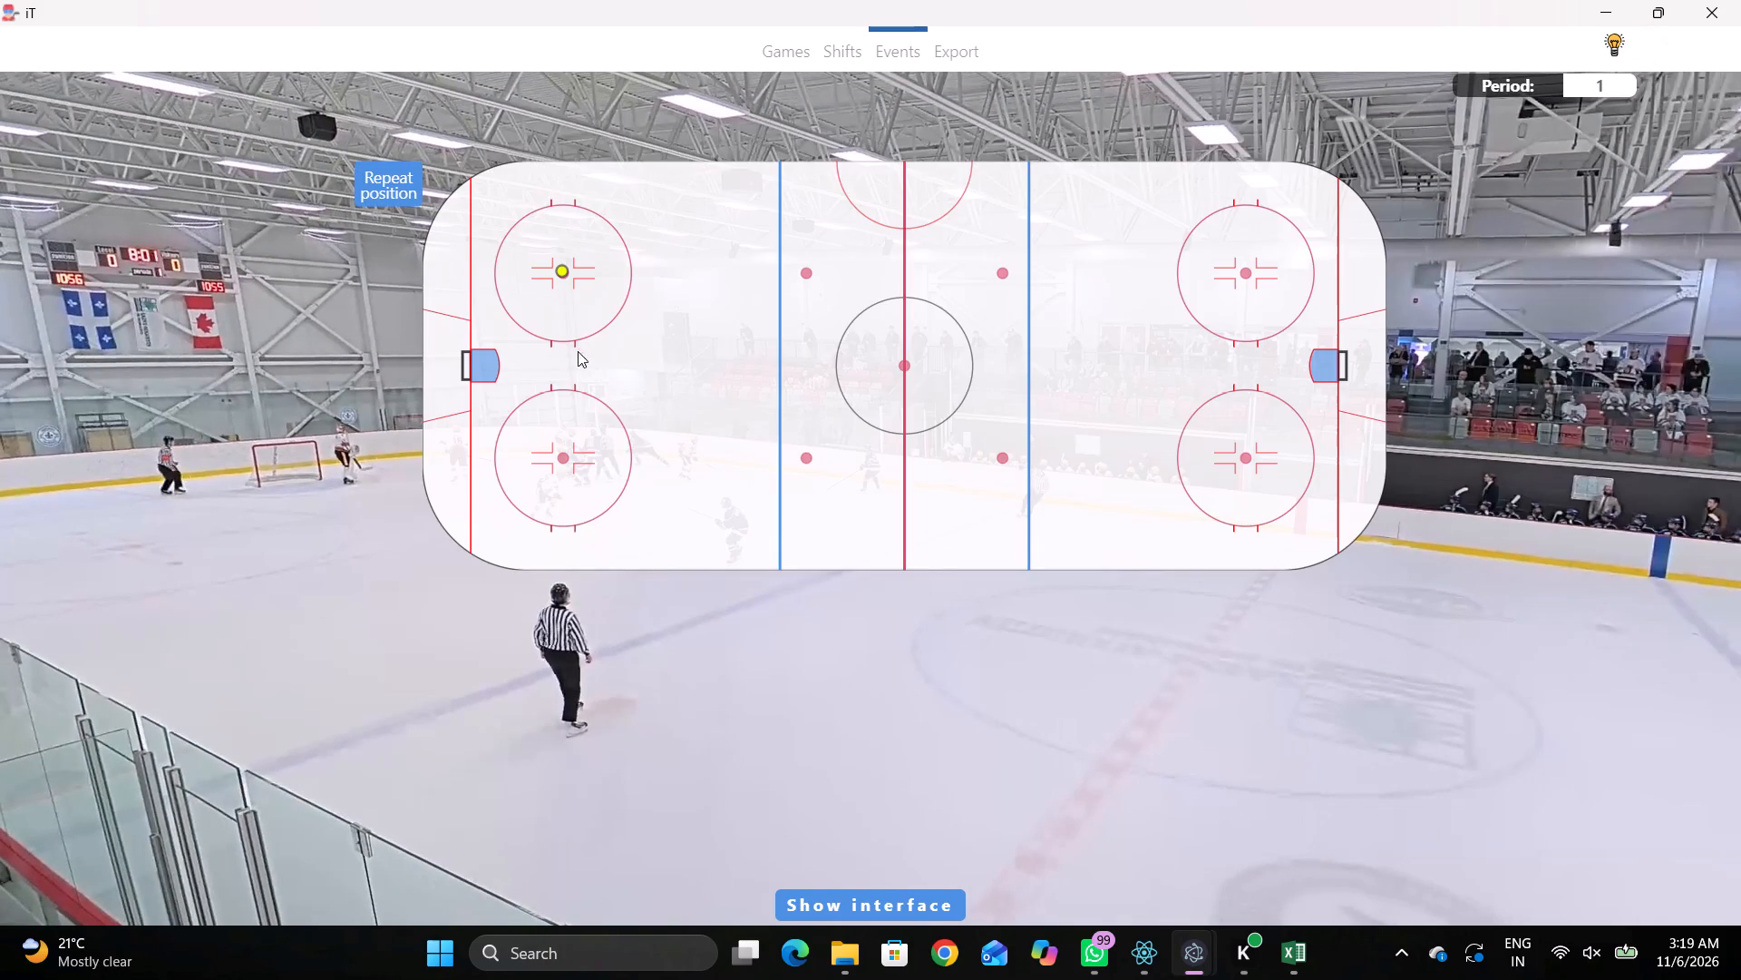
pyautogui.click(491, 220)
# Tag a Pass by away player 13 at video time 25:12.1, near the upper boards between the rink map's left faceoff circle and blue line.
pyautogui.press('space')
pyautogui.press('space')
pyautogui.press('space')
pyautogui.press('space')
pyautogui.write('q')
pyautogui.press('q')
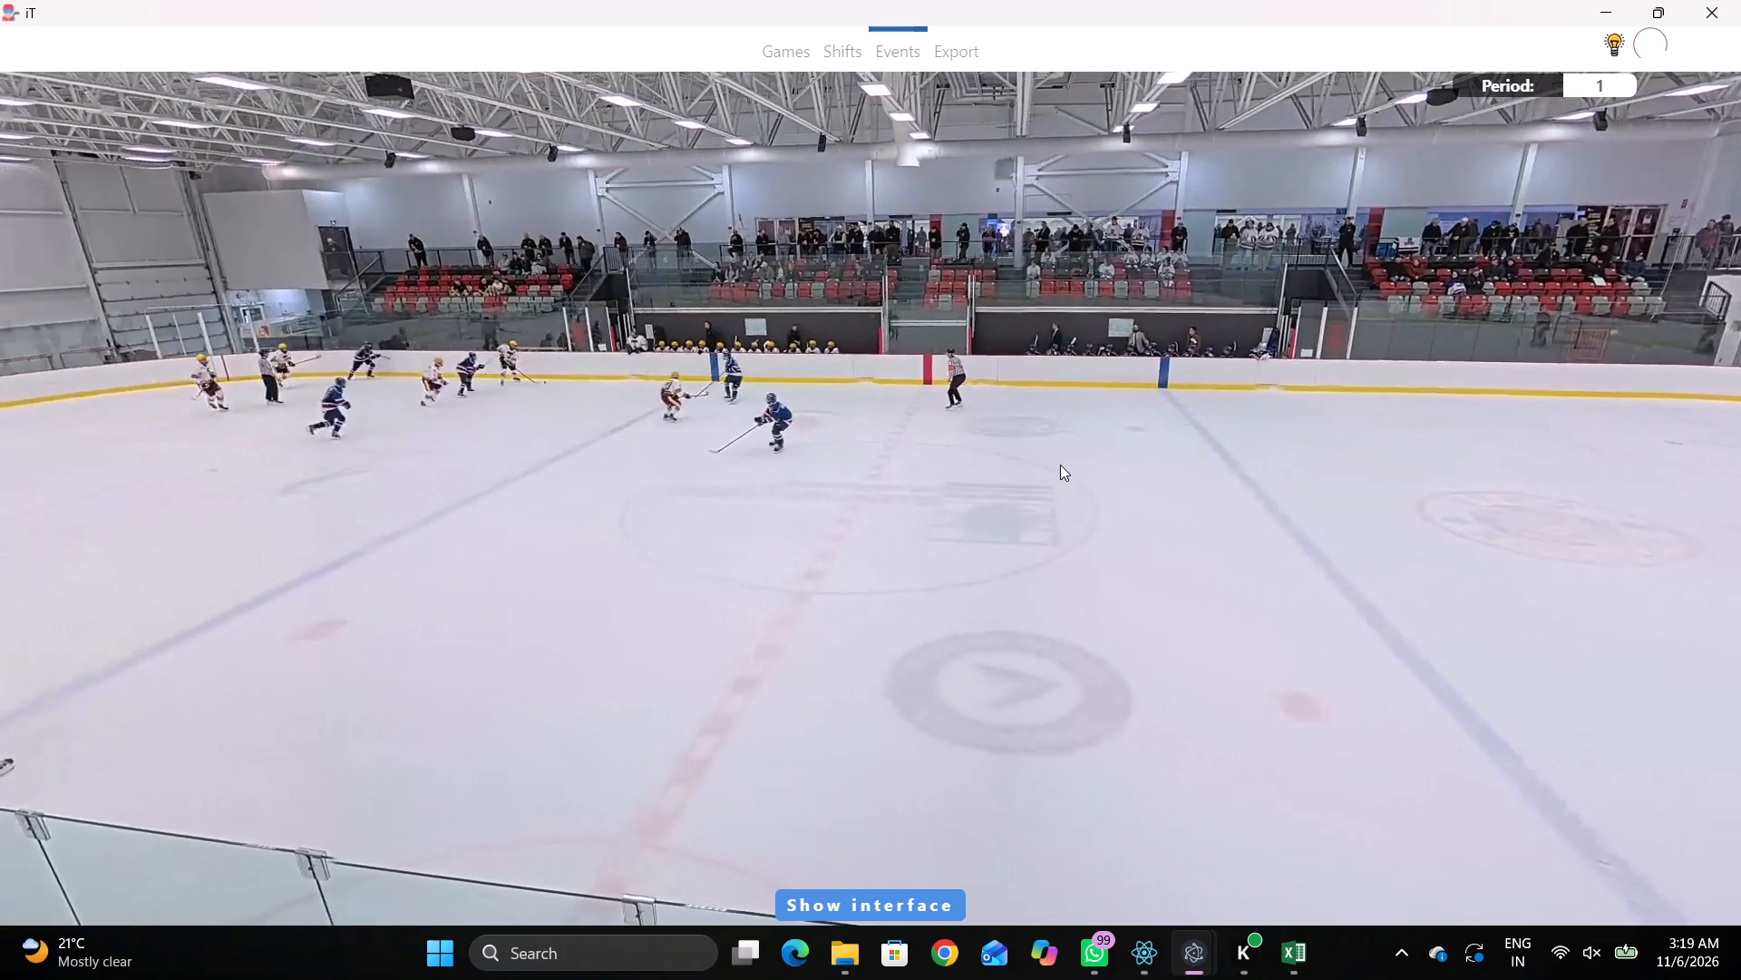
pyautogui.press('q')
pyautogui.press('q')
pyautogui.press('q')
pyautogui.press('q')
pyautogui.press('q')
pyautogui.press('r')
pyautogui.press('space')
pyautogui.press('space')
pyautogui.rightClick(1096, 467)
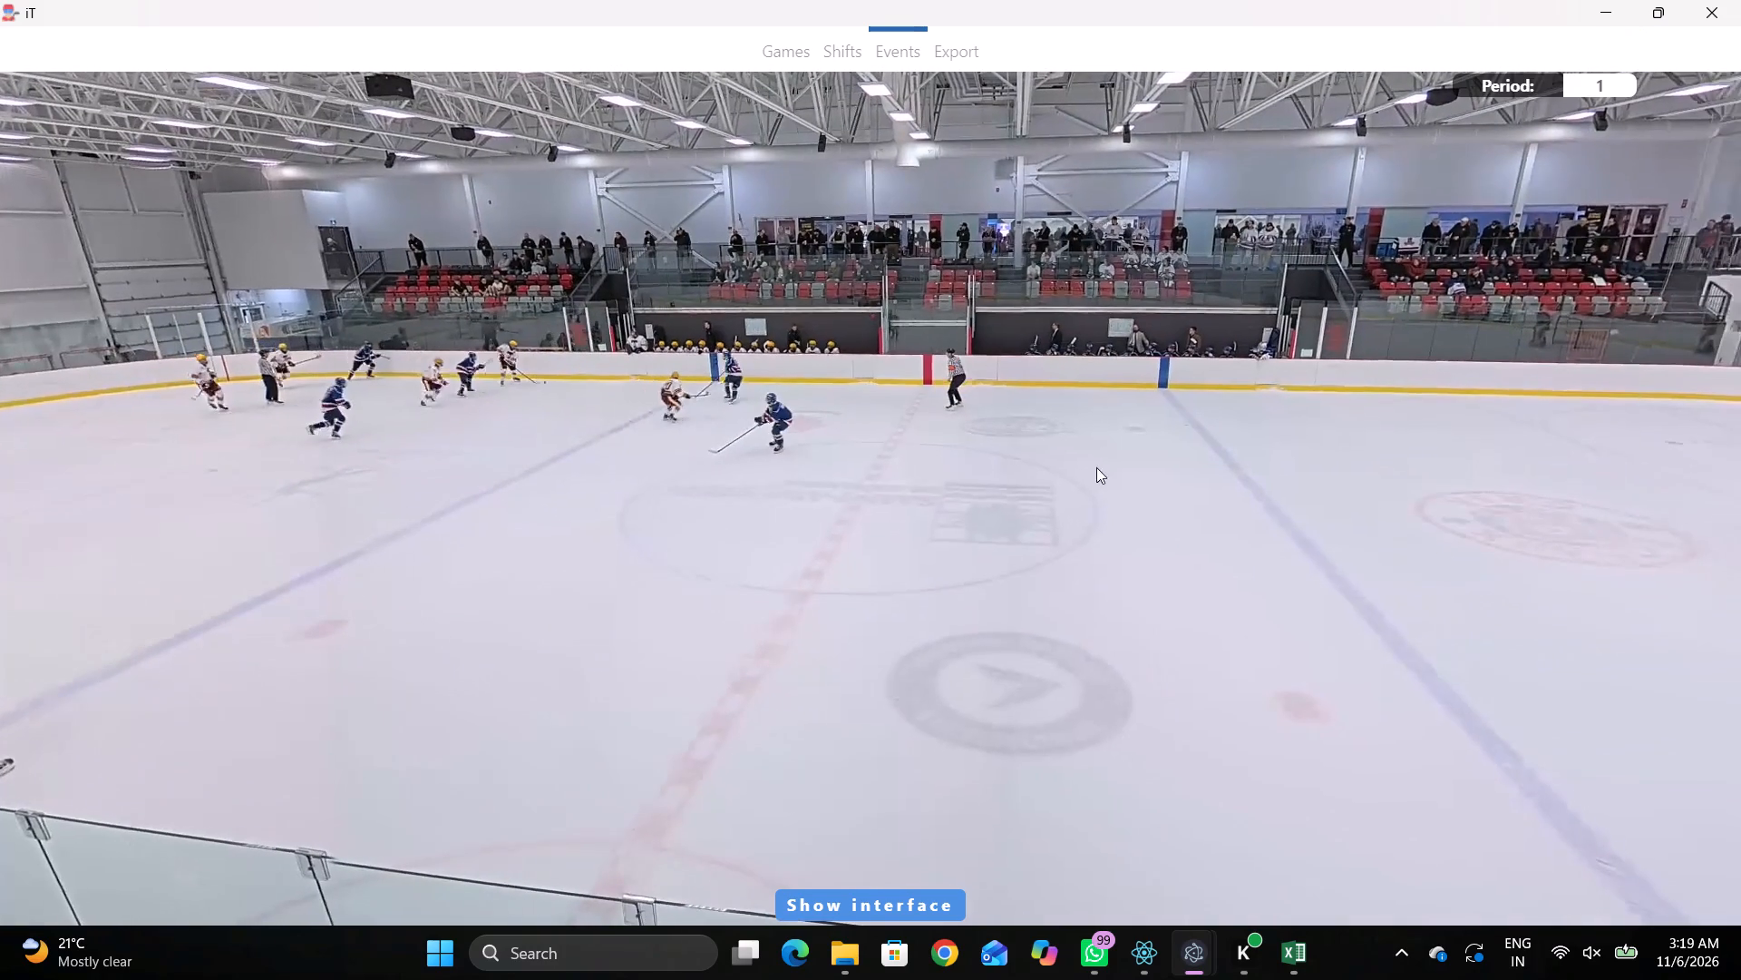
pyautogui.moveTo(1075, 474); pyautogui.dragTo(1045, 475, button='right')
pyautogui.click(1127, 509)
pyautogui.rightClick(990, 488)
pyautogui.click(1025, 500)
pyautogui.click(1658, 759)
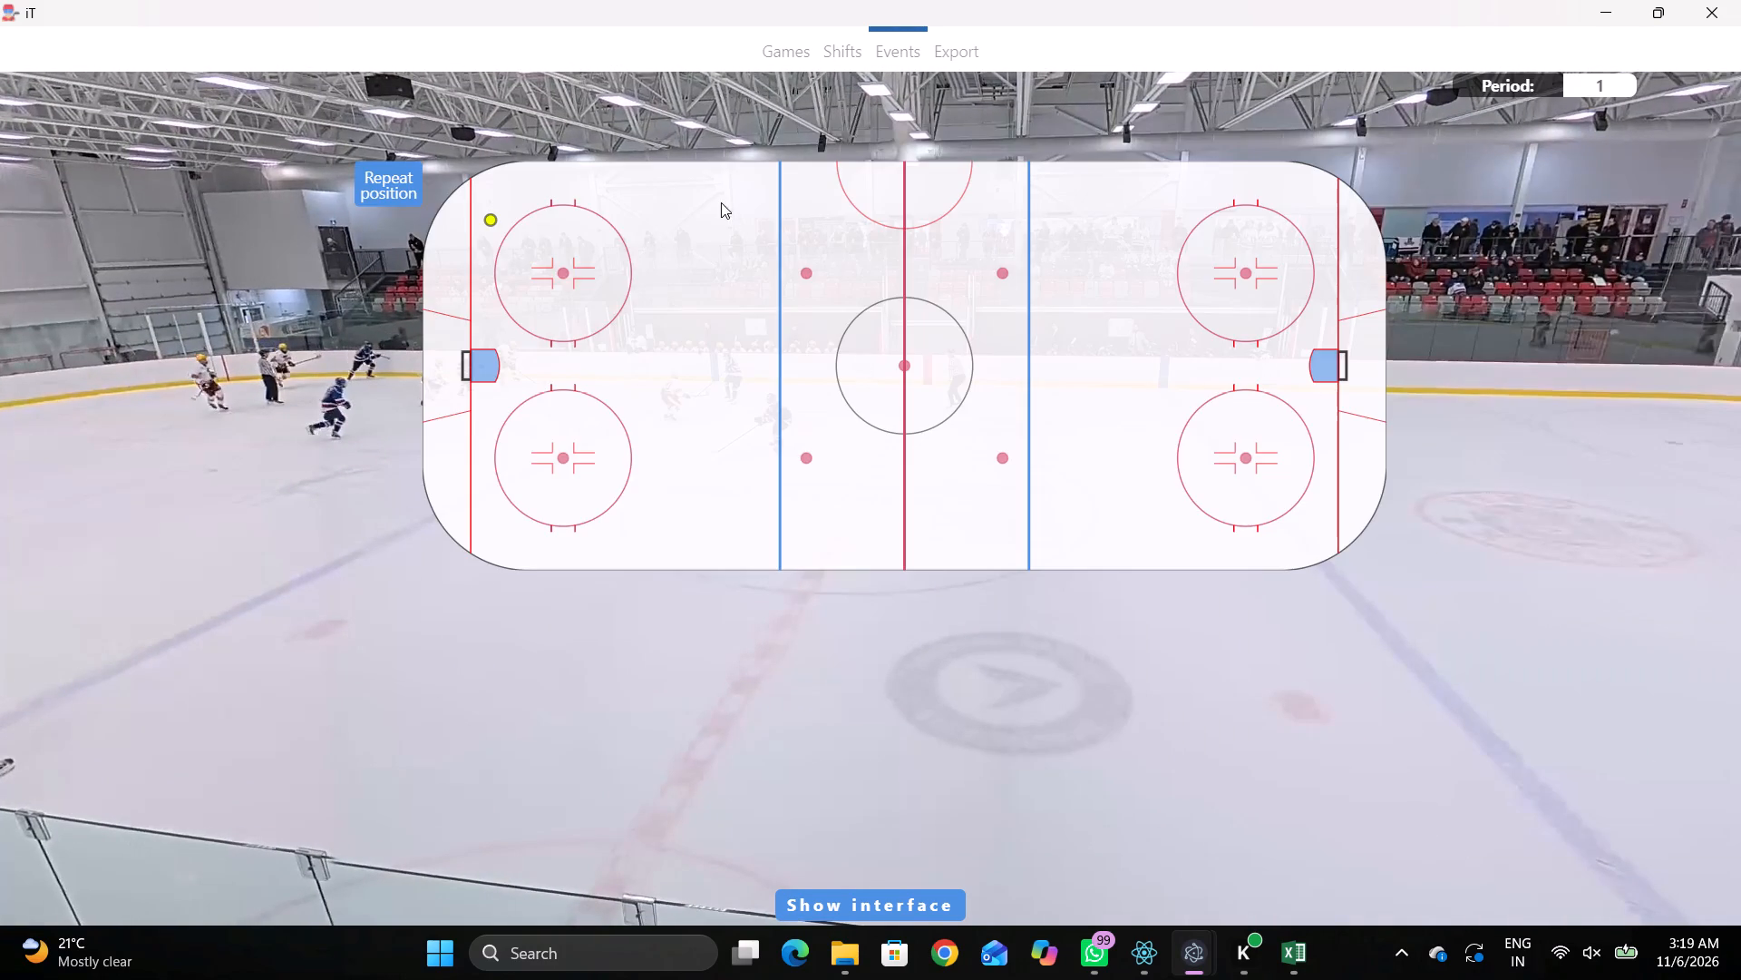
pyautogui.click(721, 202)
# Tag Skating with the puck for away player 20 at video time 25:14.7, near the rink map's lower-left neutral-zone dot.
pyautogui.press('space')
pyautogui.press('space')
pyautogui.press('space')
pyautogui.press('v')
pyautogui.press('space')
pyautogui.rightClick(1099, 480)
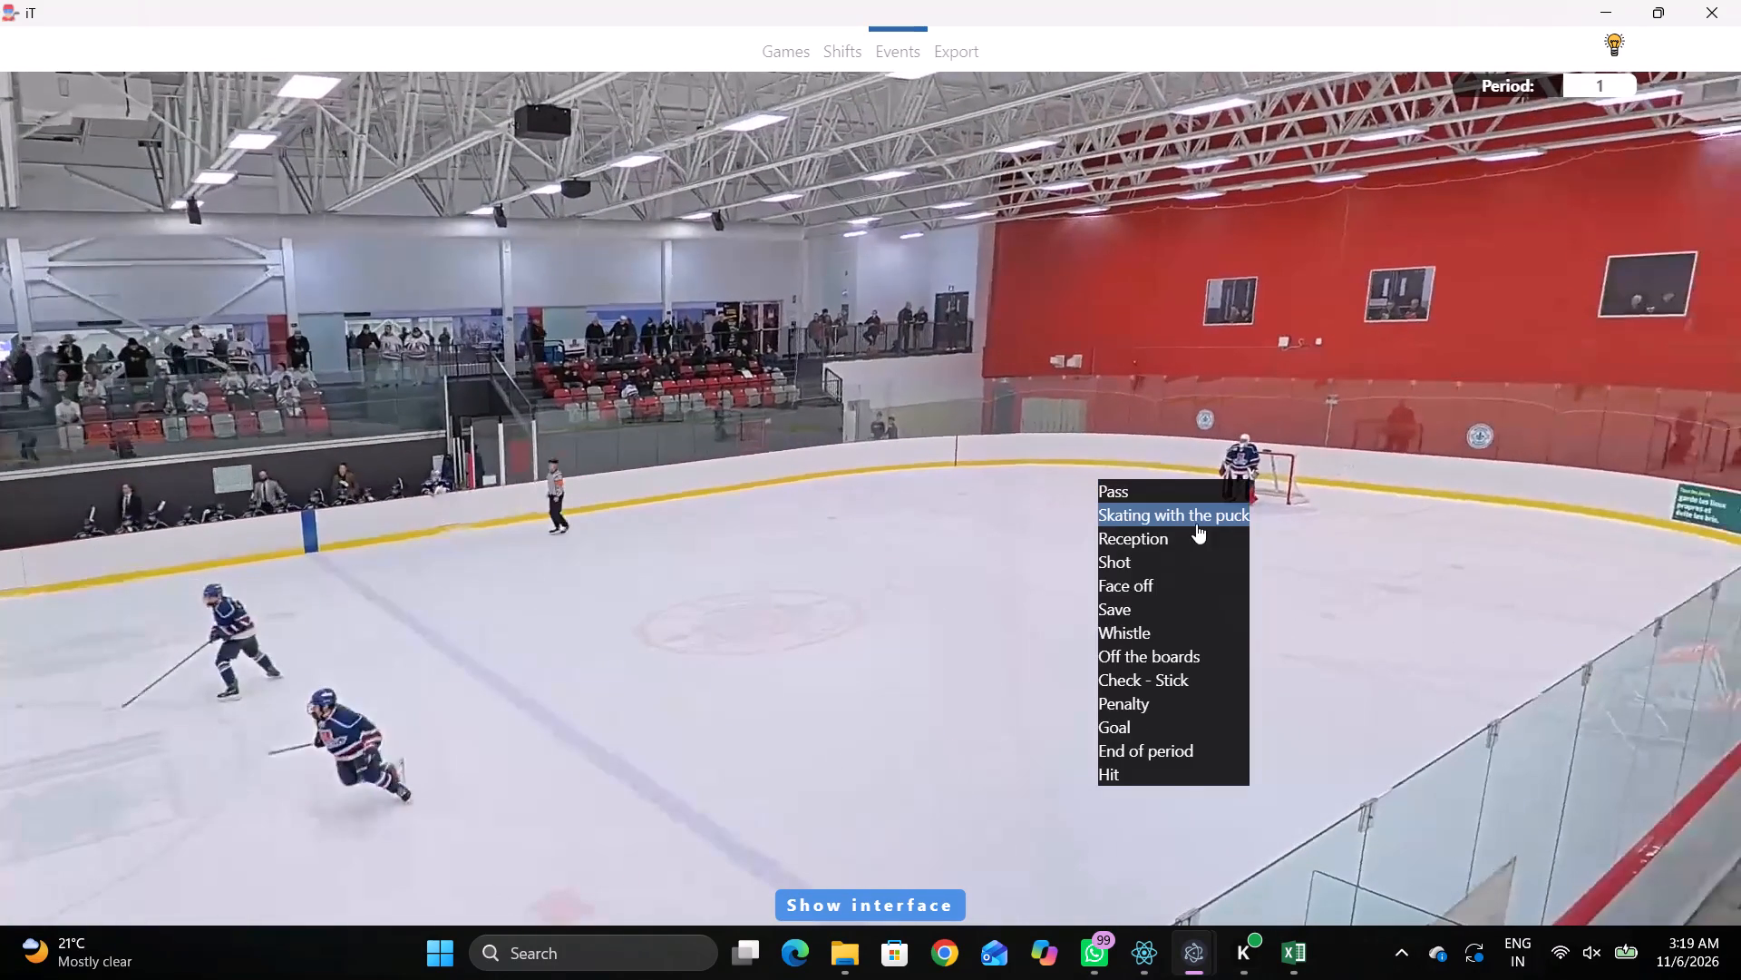
pyautogui.click(1235, 523)
pyautogui.click(1651, 843)
pyautogui.click(825, 481)
# Tag a Pass by the repeated away player 20 at video time 25:16.7, near the rink map's lower-right neutral-zone dot.
pyautogui.press('space')
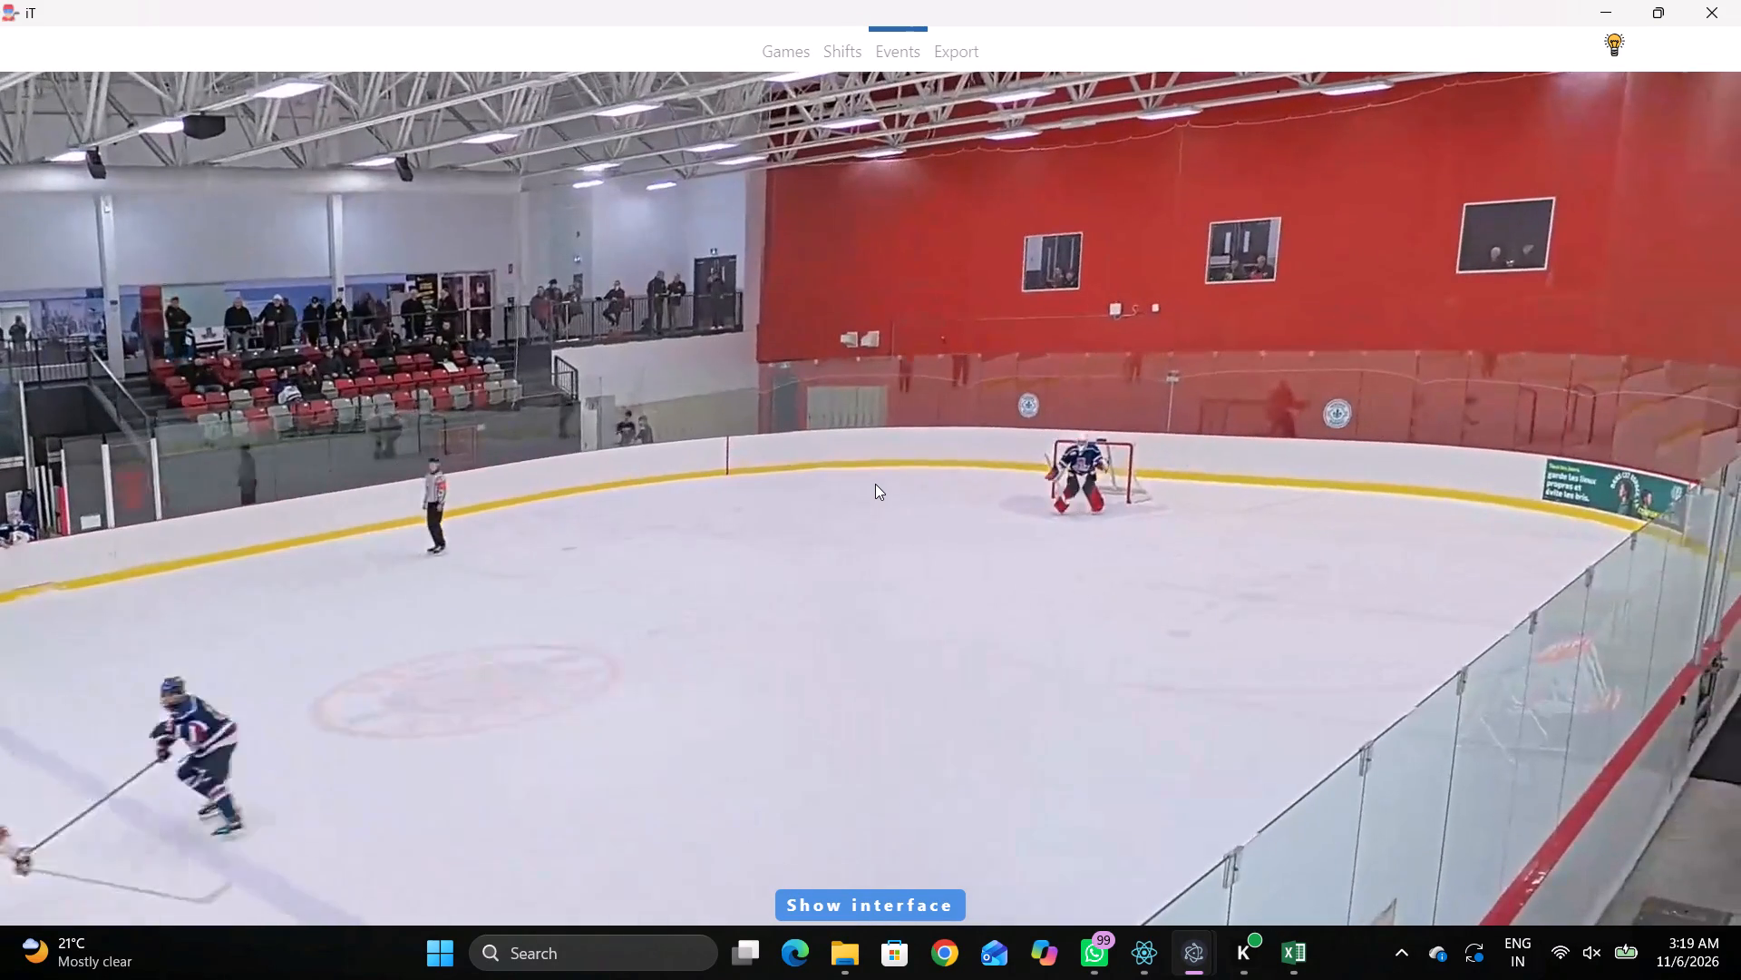
pyautogui.press('space')
pyautogui.press('space')
pyautogui.press('space')
pyautogui.press('space')
pyautogui.press('space')
pyautogui.write('q')
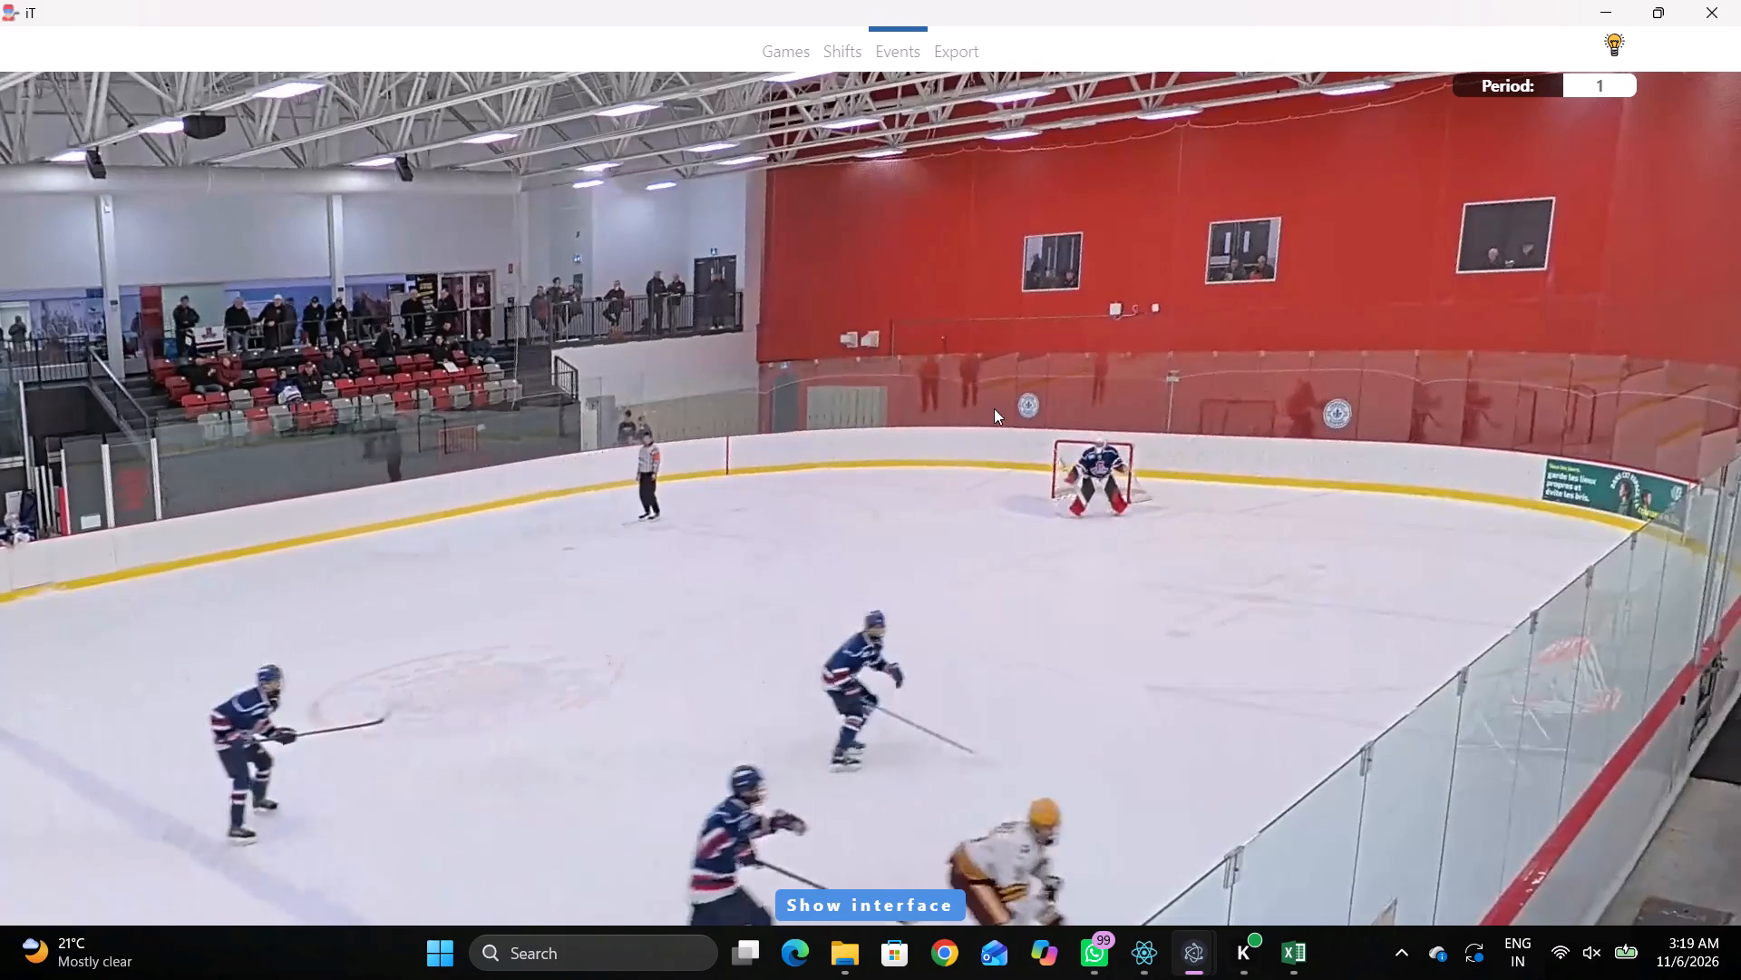
pyautogui.rightClick(979, 387)
pyautogui.click(988, 392)
pyautogui.click(1486, 272)
pyautogui.click(983, 471)
# Tag Skating with the puck for away player 5 at video time 25:17.2, between the rink map's right blue line and lower-right faceoff circle.
pyautogui.press('r')
pyautogui.press('space')
pyautogui.press('space')
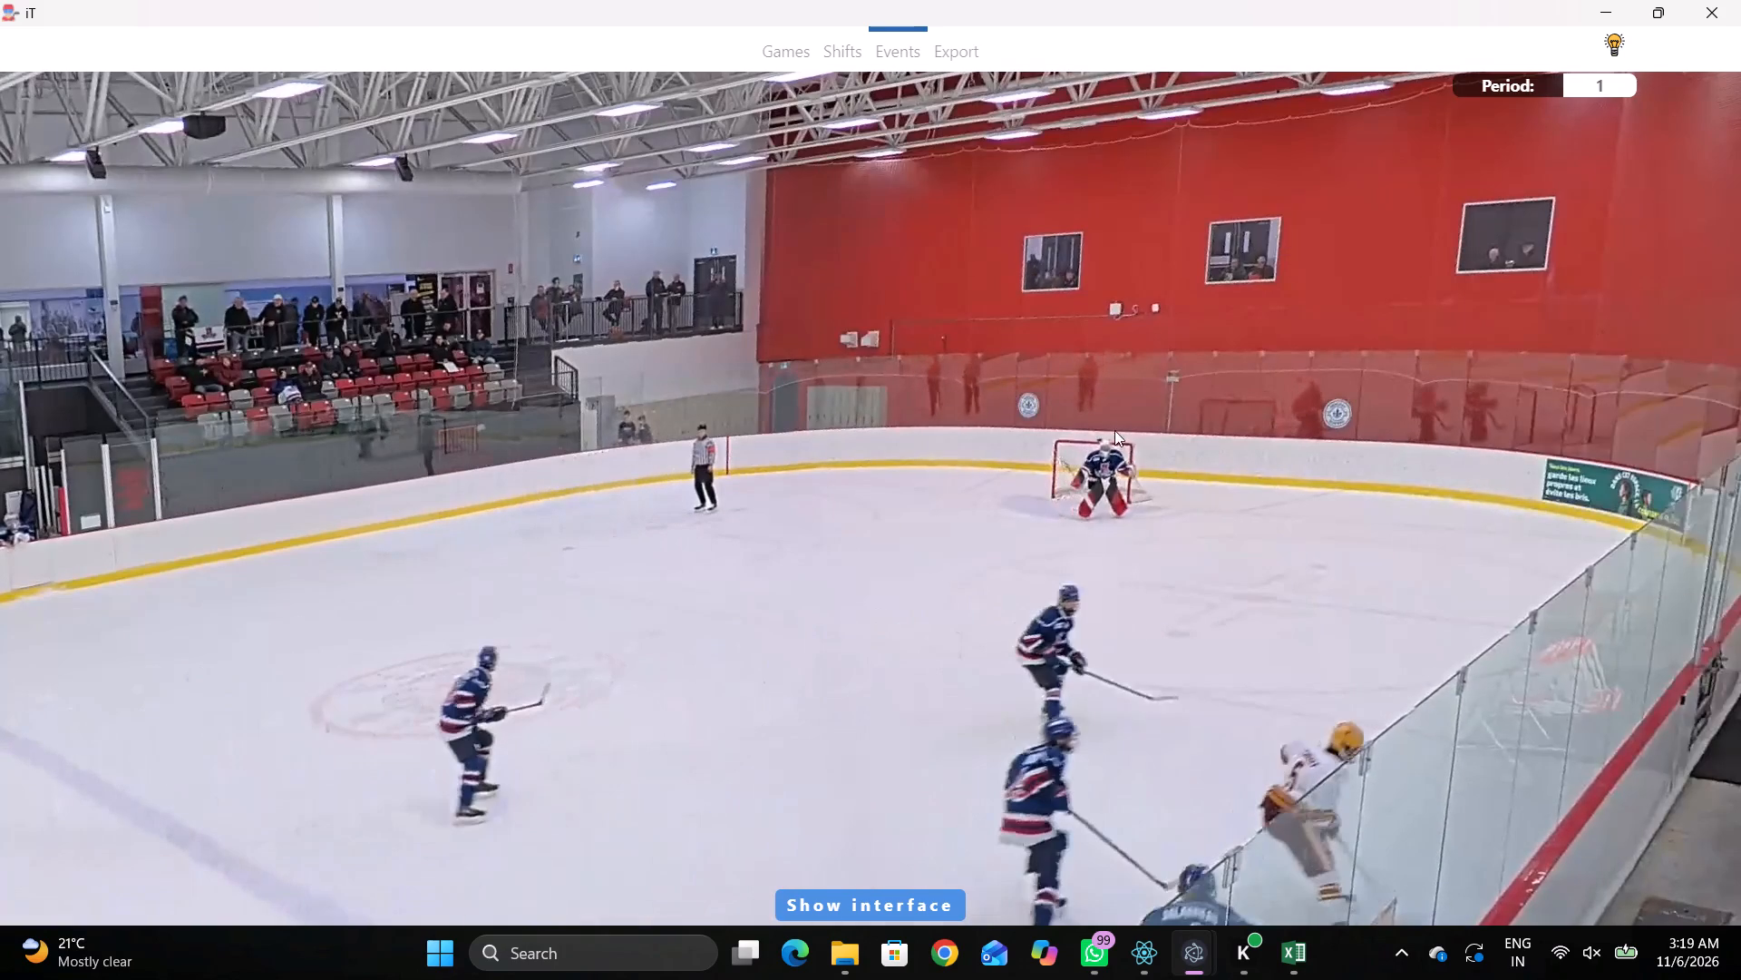
pyautogui.rightClick(1116, 430)
pyautogui.click(1201, 463)
pyautogui.click(1664, 684)
pyautogui.click(1155, 481)
# Tag a Pass by the repeated away player 5 at video time 25:18.1, inside the rink map's lower-right faceoff circle.
pyautogui.press('space')
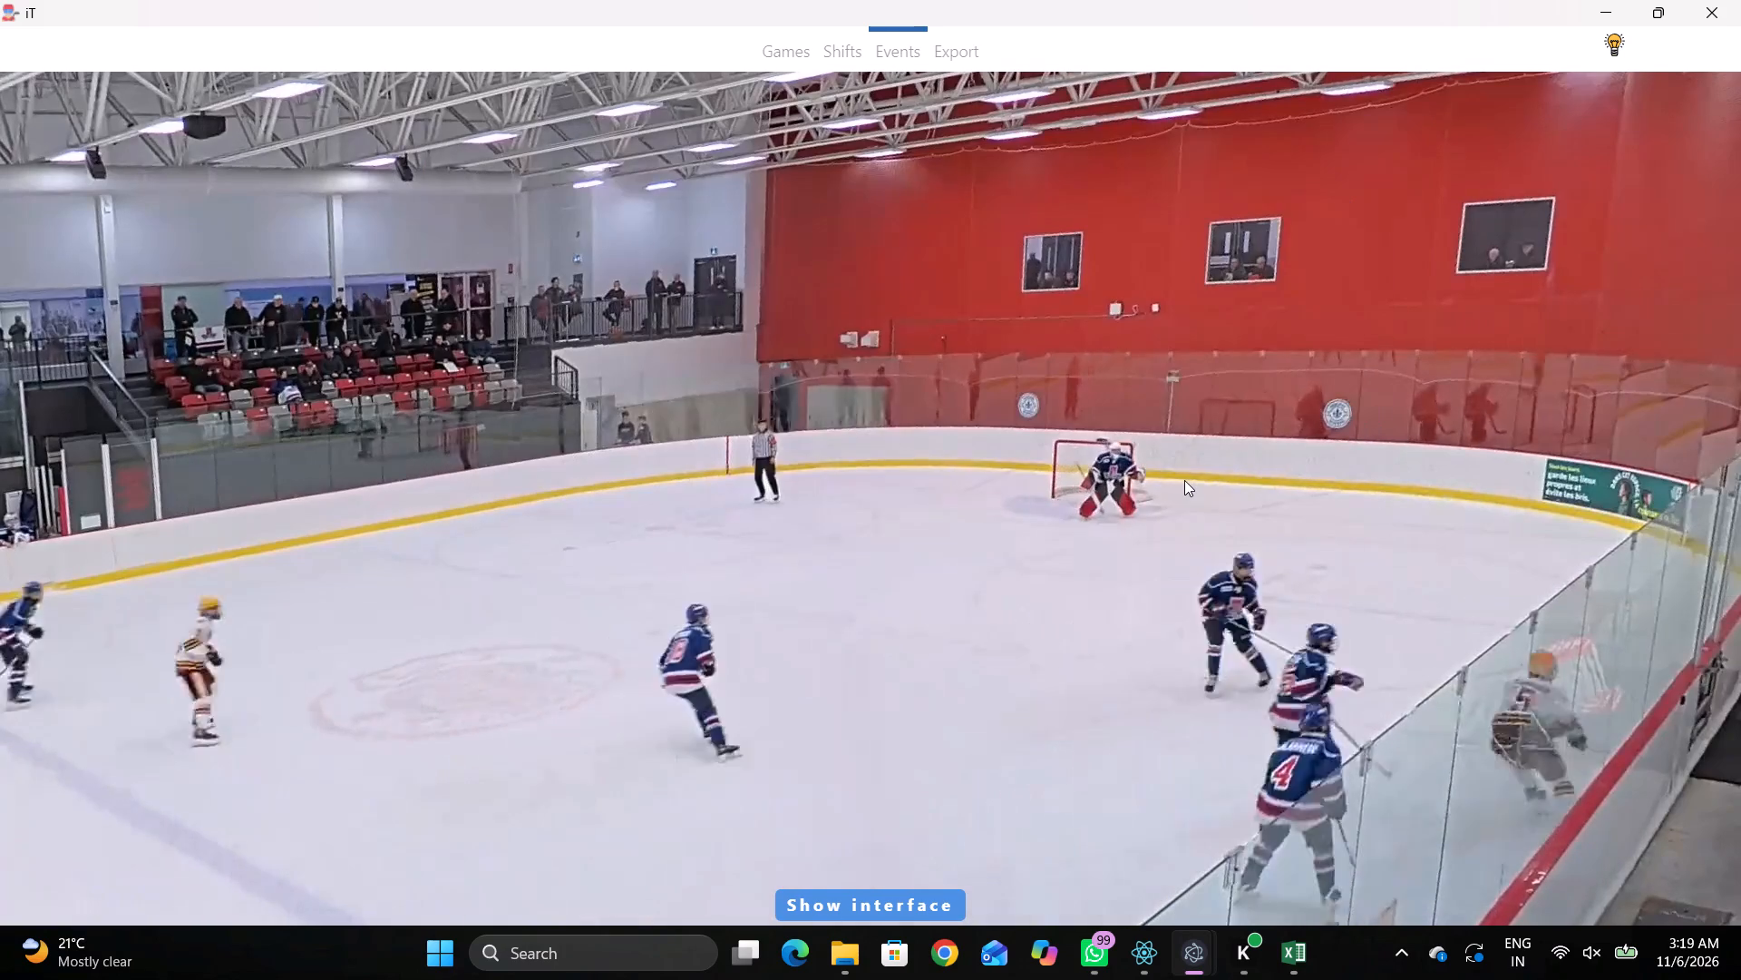
pyautogui.press('space')
pyautogui.press('space')
pyautogui.press('space')
pyautogui.press('space')
pyautogui.press('space')
pyautogui.press('space')
pyautogui.press('space')
pyautogui.press('space')
pyautogui.press('space')
pyautogui.press('q')
pyautogui.press('q')
pyautogui.press('q')
pyautogui.press('q')
pyautogui.press('q')
pyautogui.press('q')
pyautogui.press('q')
pyautogui.press('q')
pyautogui.press('q')
pyautogui.press('q')
pyautogui.press('q')
pyautogui.press('q')
pyautogui.press('q')
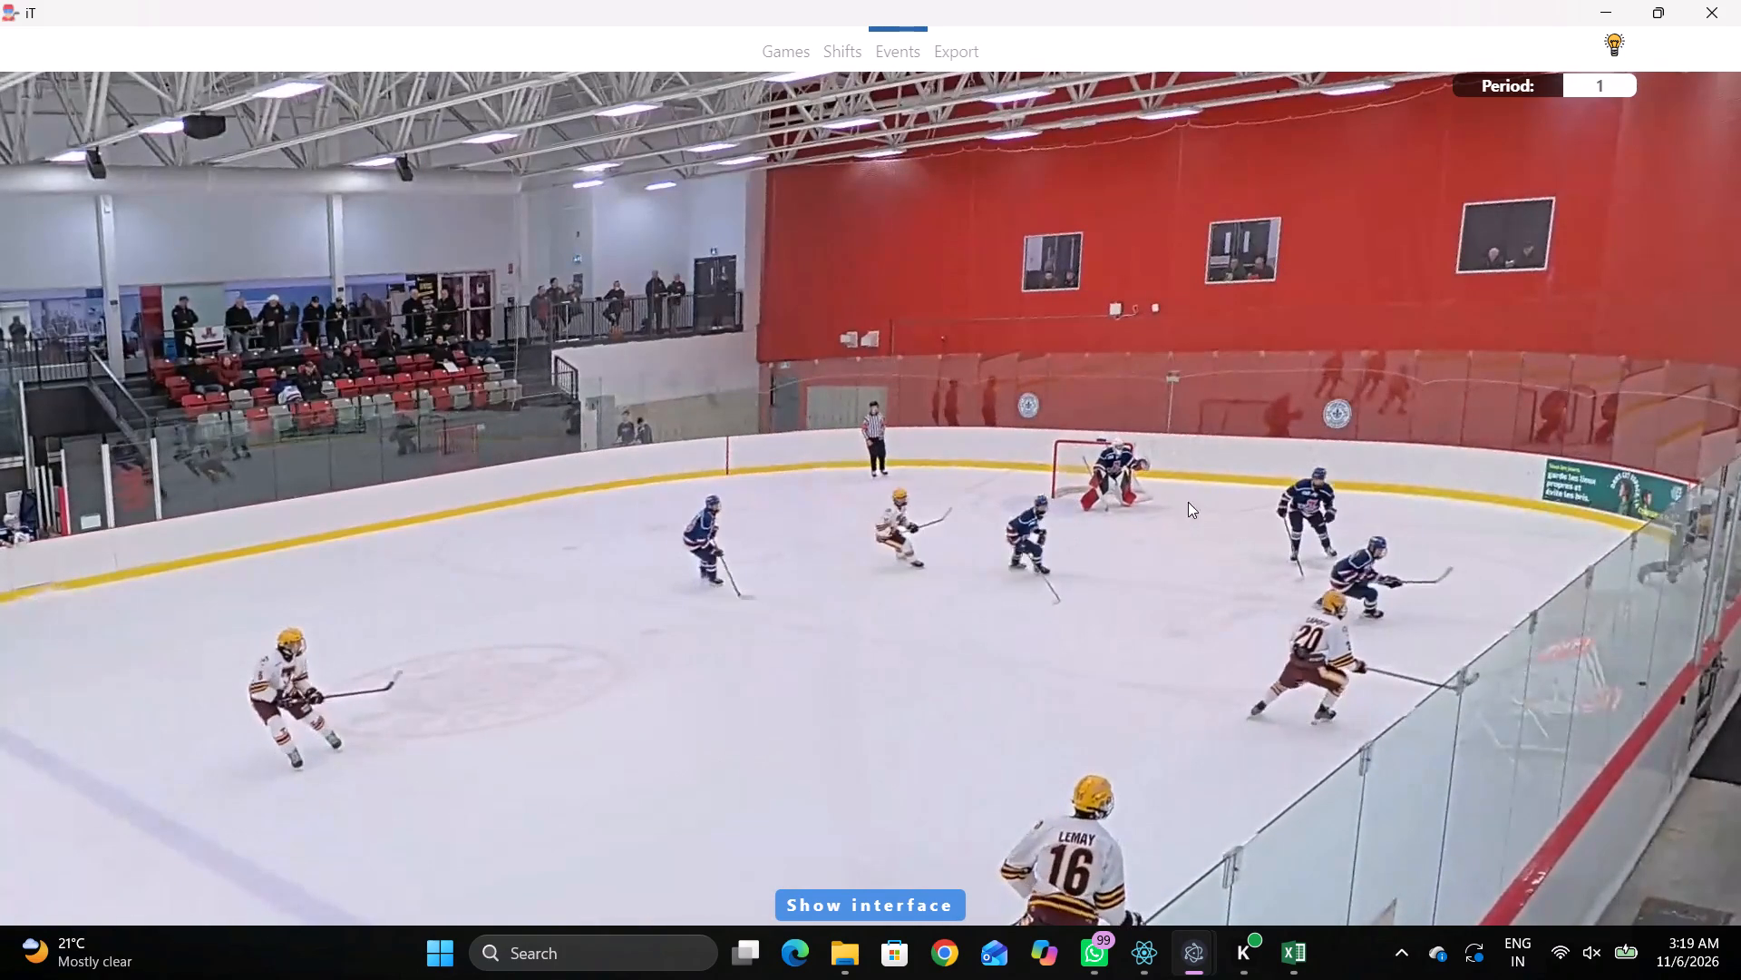
pyautogui.rightClick(1075, 436)
pyautogui.click(1080, 443)
pyautogui.moveTo(1065, 443); pyautogui.dragTo(1056, 445, button='right')
pyautogui.click(1072, 458)
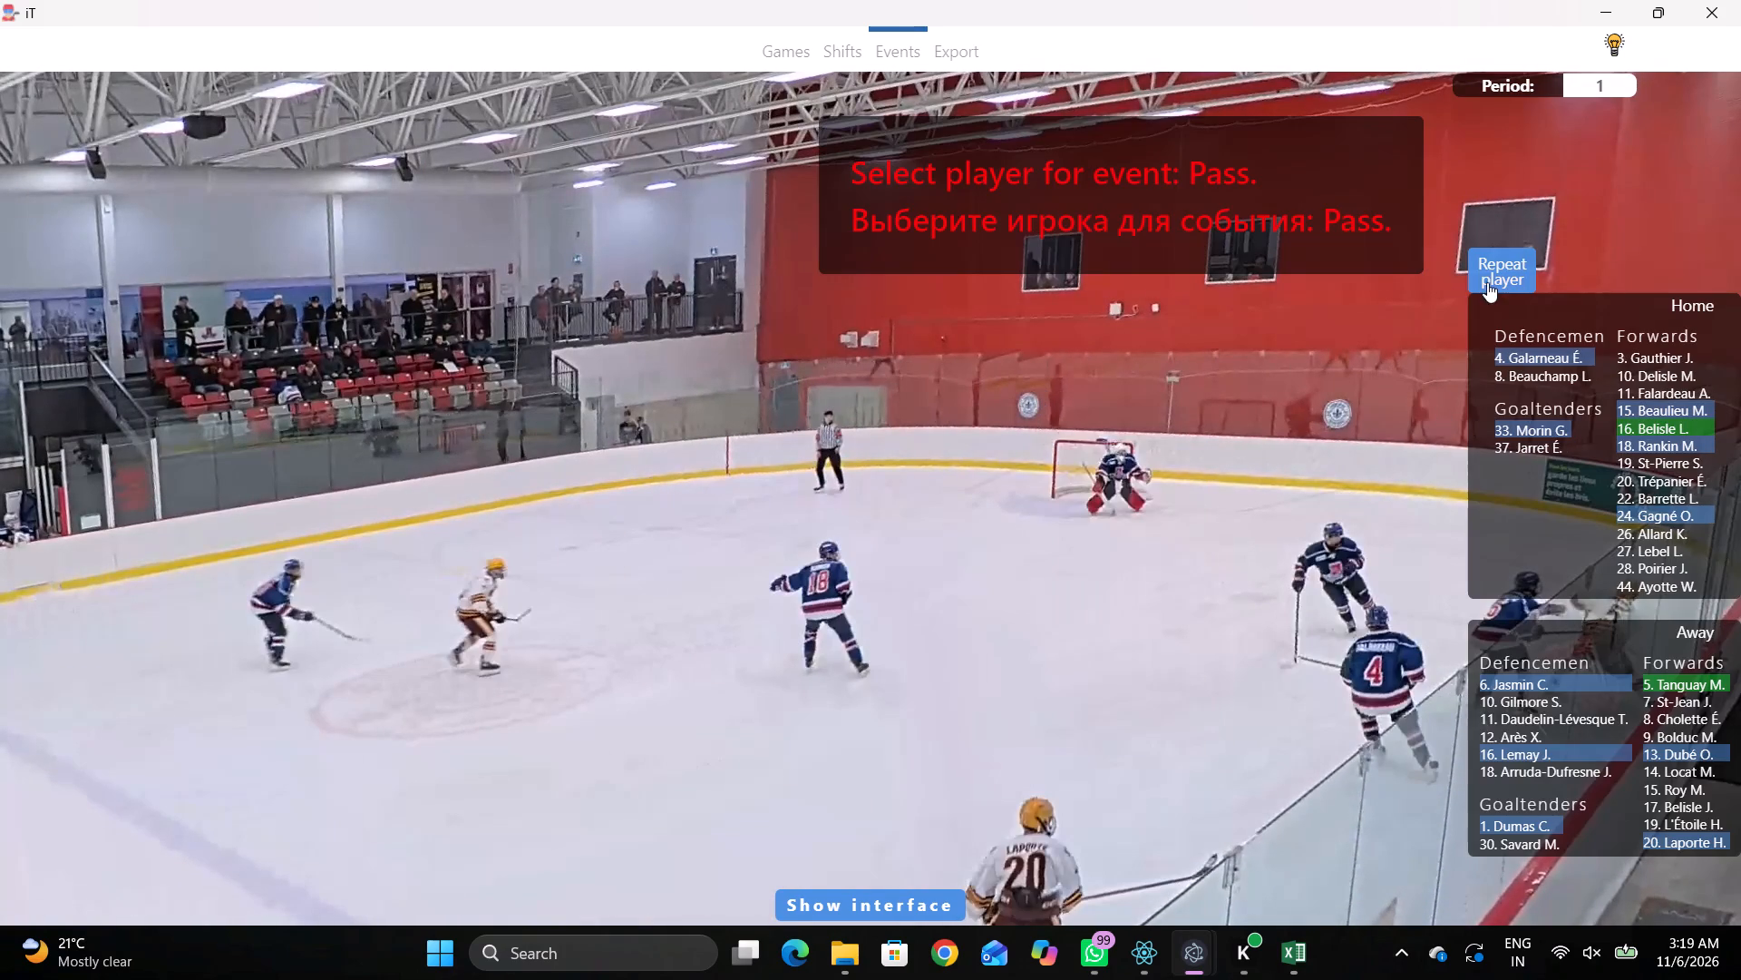
pyautogui.click(1486, 269)
pyautogui.click(1278, 499)
# Review the latest tagged events against the video around away player 5's skating and pass entries.
pyautogui.press('q')
pyautogui.press('q')
pyautogui.press('q')
pyautogui.hotkey('shift', 'd')
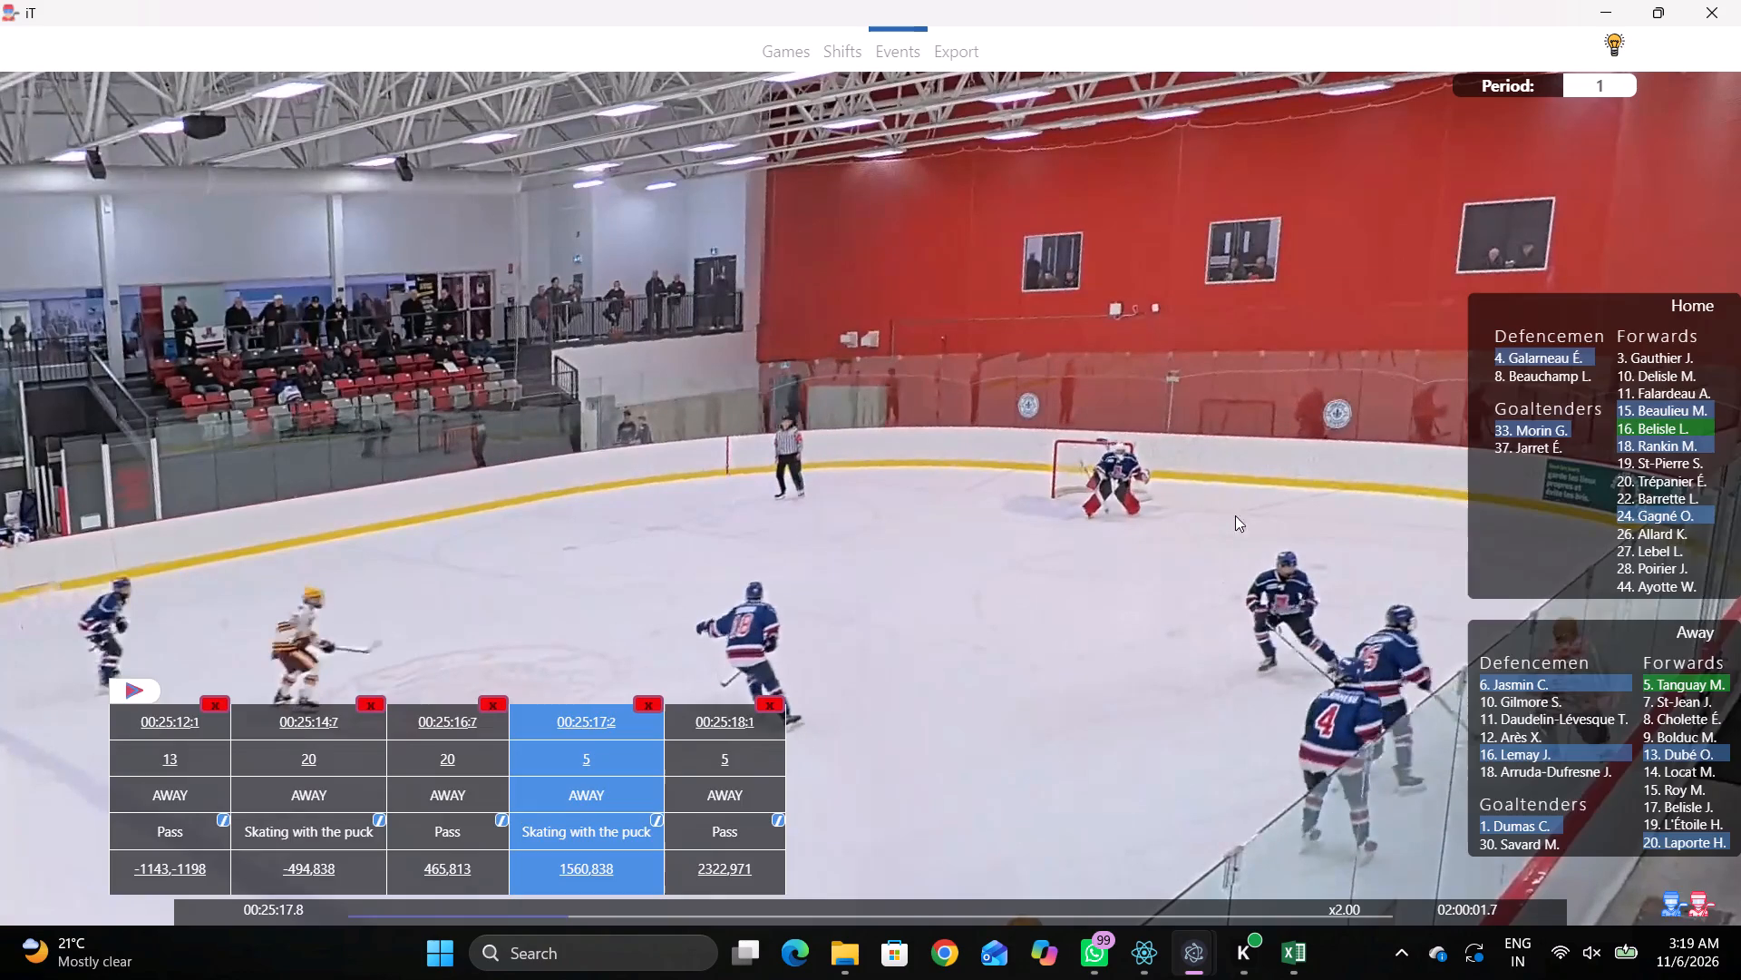
pyautogui.hotkey('shift', 'd')
pyautogui.press('q')
pyautogui.hotkey('shift', 'd')
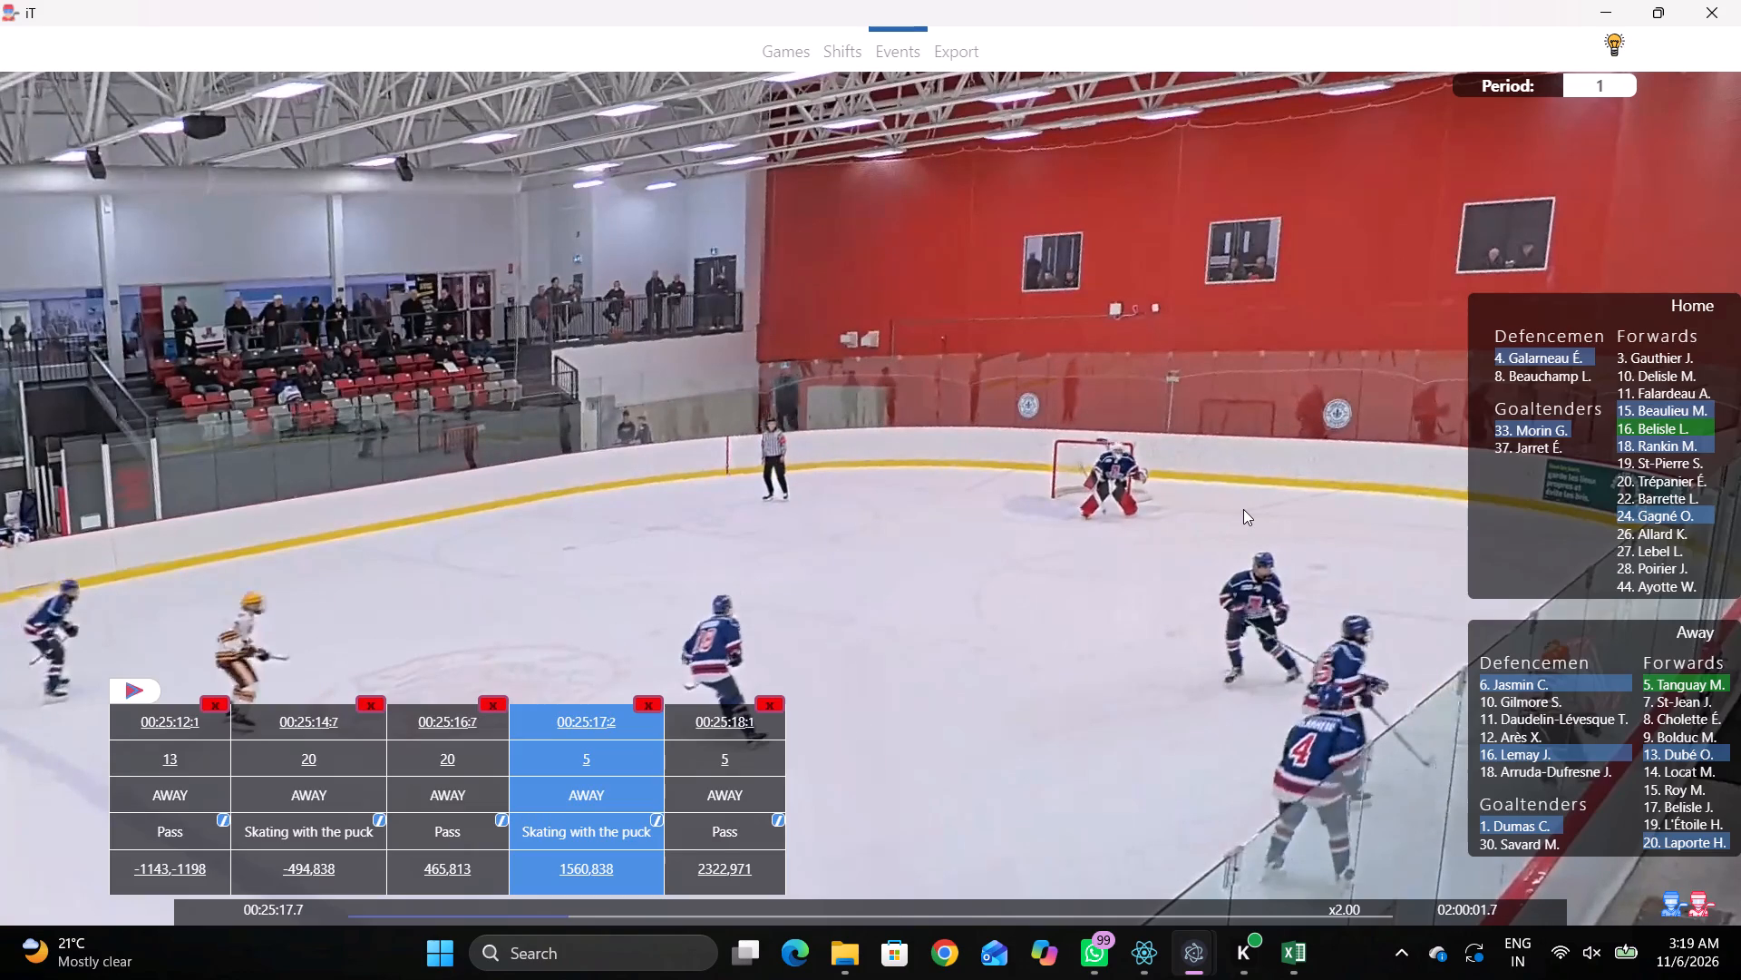
pyautogui.hotkey('shift', 'd')
# Tag a Hit with home player 15 as Hit taken and away player 5 as Hit drawn, at the boards below the rink map's lower-right faceoff circle.
pyautogui.write('qq')
pyautogui.press('space')
pyautogui.press('space')
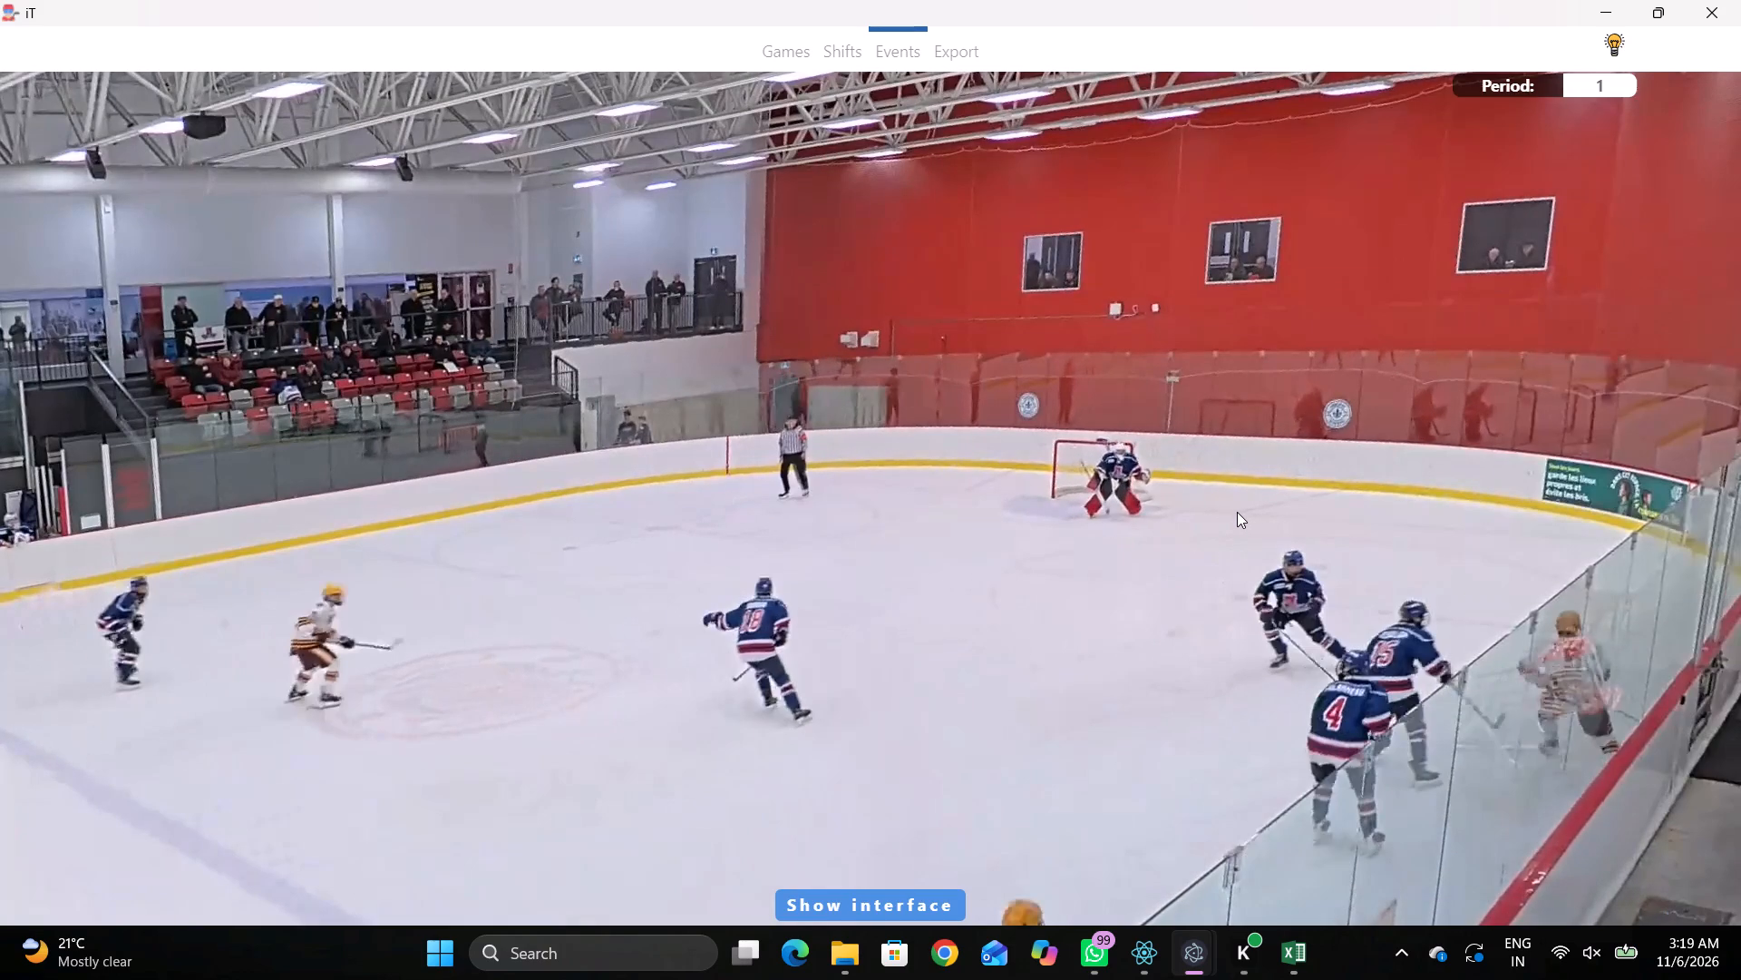
pyautogui.press('space')
pyautogui.press('space')
pyautogui.press('space')
pyautogui.press('space')
pyautogui.moveTo(1216, 446); pyautogui.dragTo(1226, 443, button='right')
pyautogui.click(1253, 729)
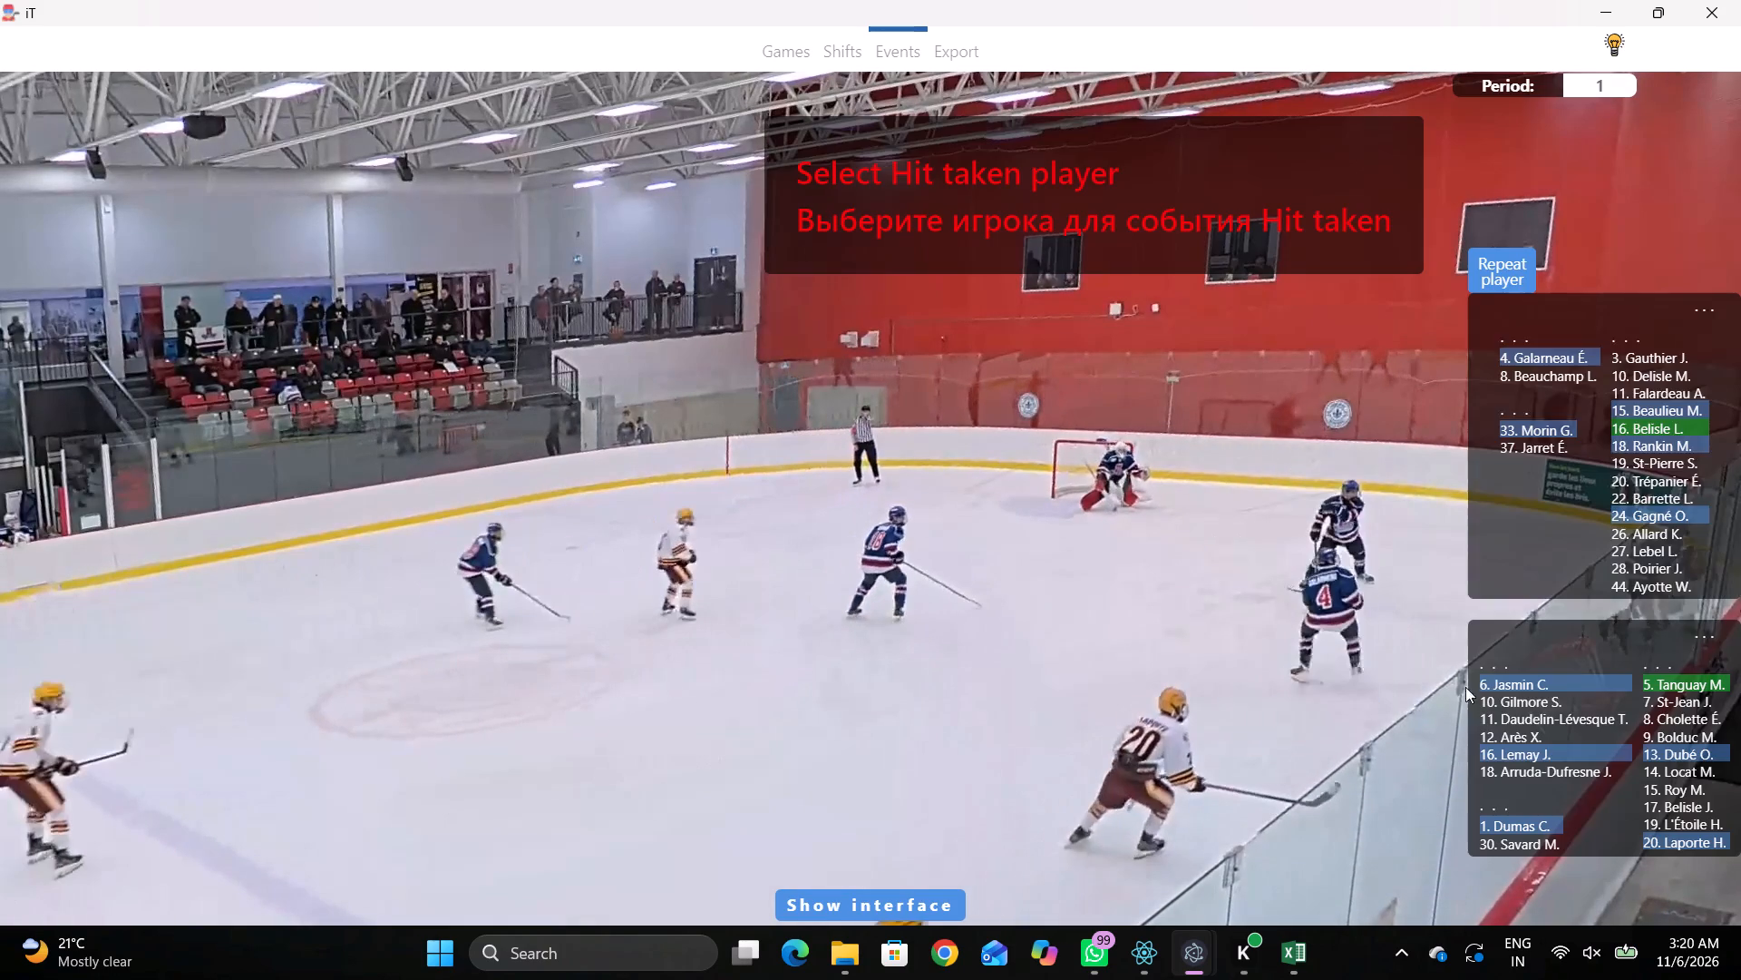
pyautogui.click(1636, 415)
pyautogui.click(1657, 680)
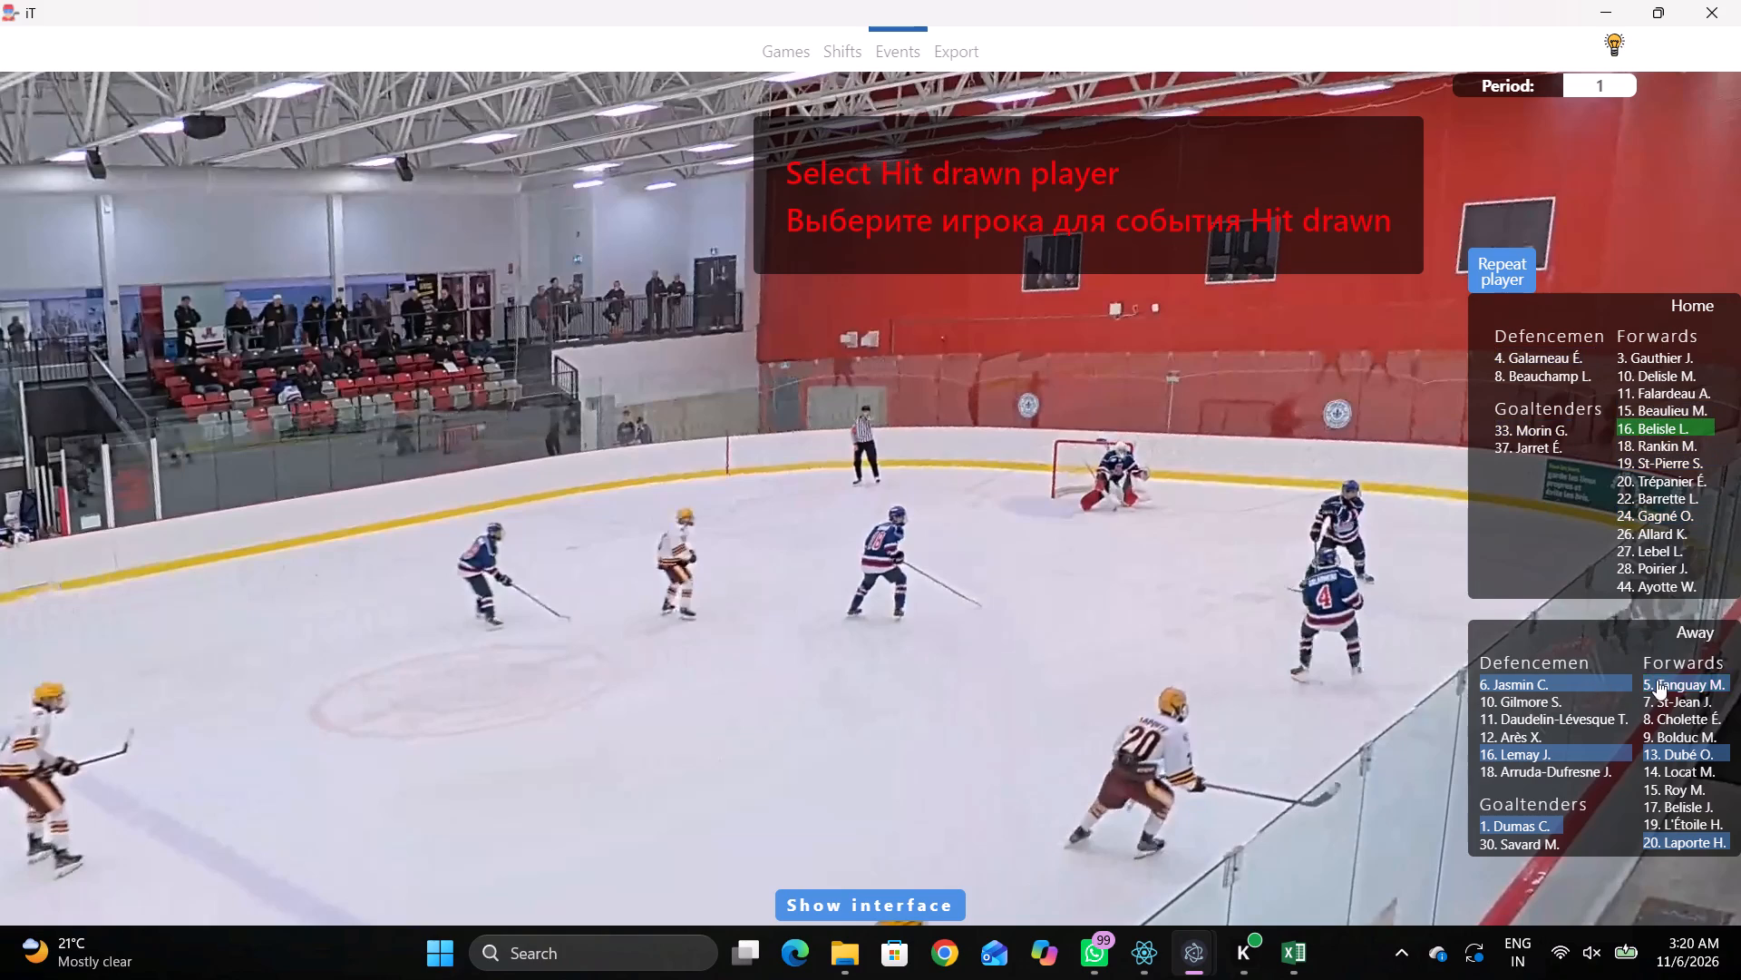
pyautogui.click(1267, 563)
# Follow the play on the video after the hit up to the next puck event at 25:23.0.
pyautogui.press('space')
pyautogui.press('v')
pyautogui.press('space')
pyautogui.rightClick(1183, 527)
pyautogui.press('q')
pyautogui.press('space')
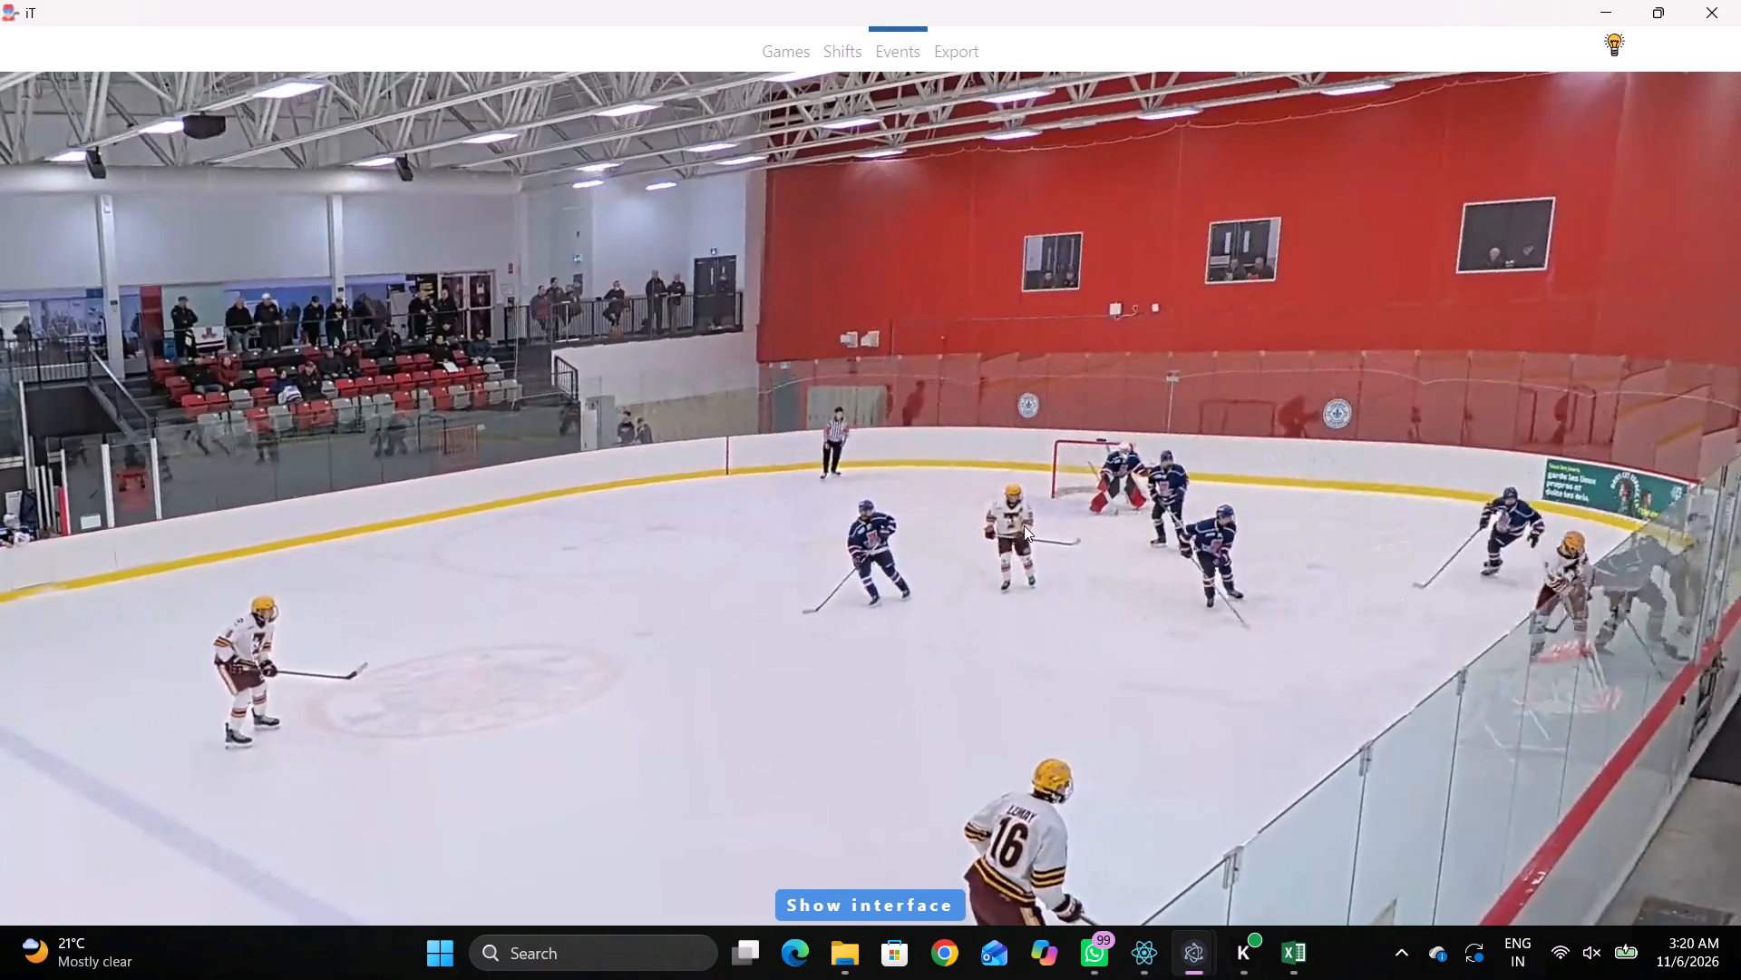
pyautogui.press('space')
pyautogui.press('space')
pyautogui.press('space')
pyautogui.press('space')
pyautogui.press('space')
pyautogui.hotkey('shift', 'd')
pyautogui.press('space')
pyautogui.press('space')
# Tag Skating with the puck for home player 16 at video time 25:23.0.
pyautogui.rightClick(964, 456)
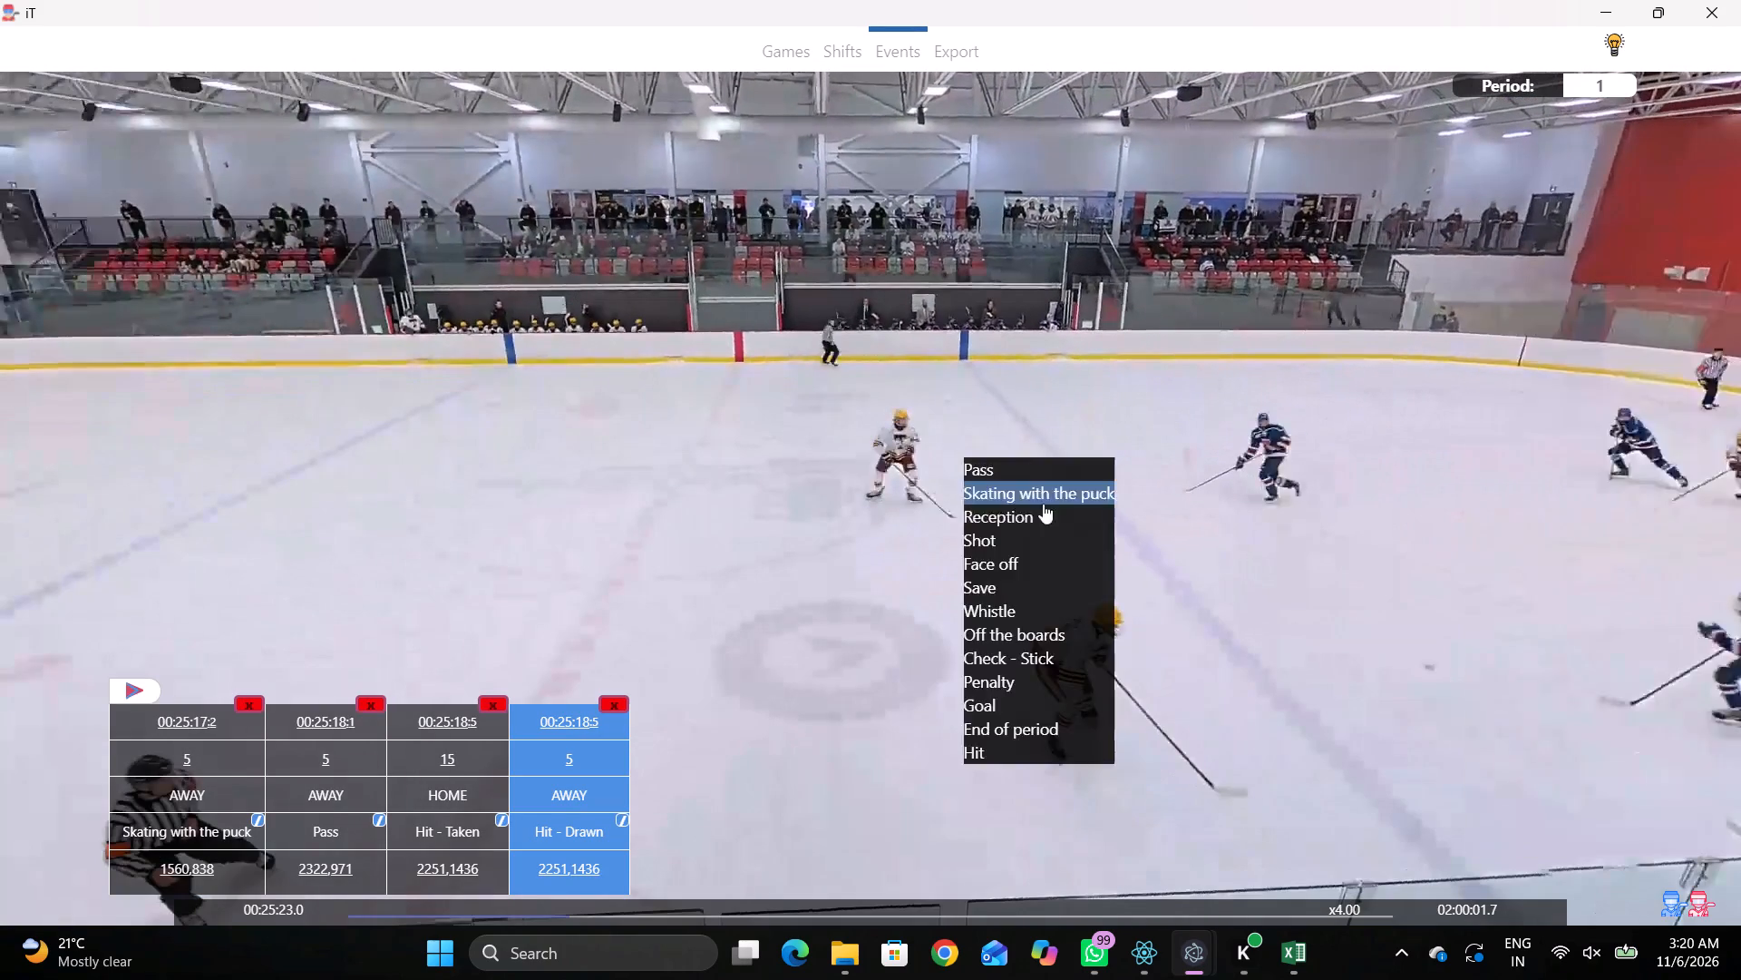
pyautogui.click(1062, 512)
pyautogui.rightClick(1043, 485)
pyautogui.click(1136, 524)
pyautogui.click(1641, 435)
pyautogui.click(987, 580)
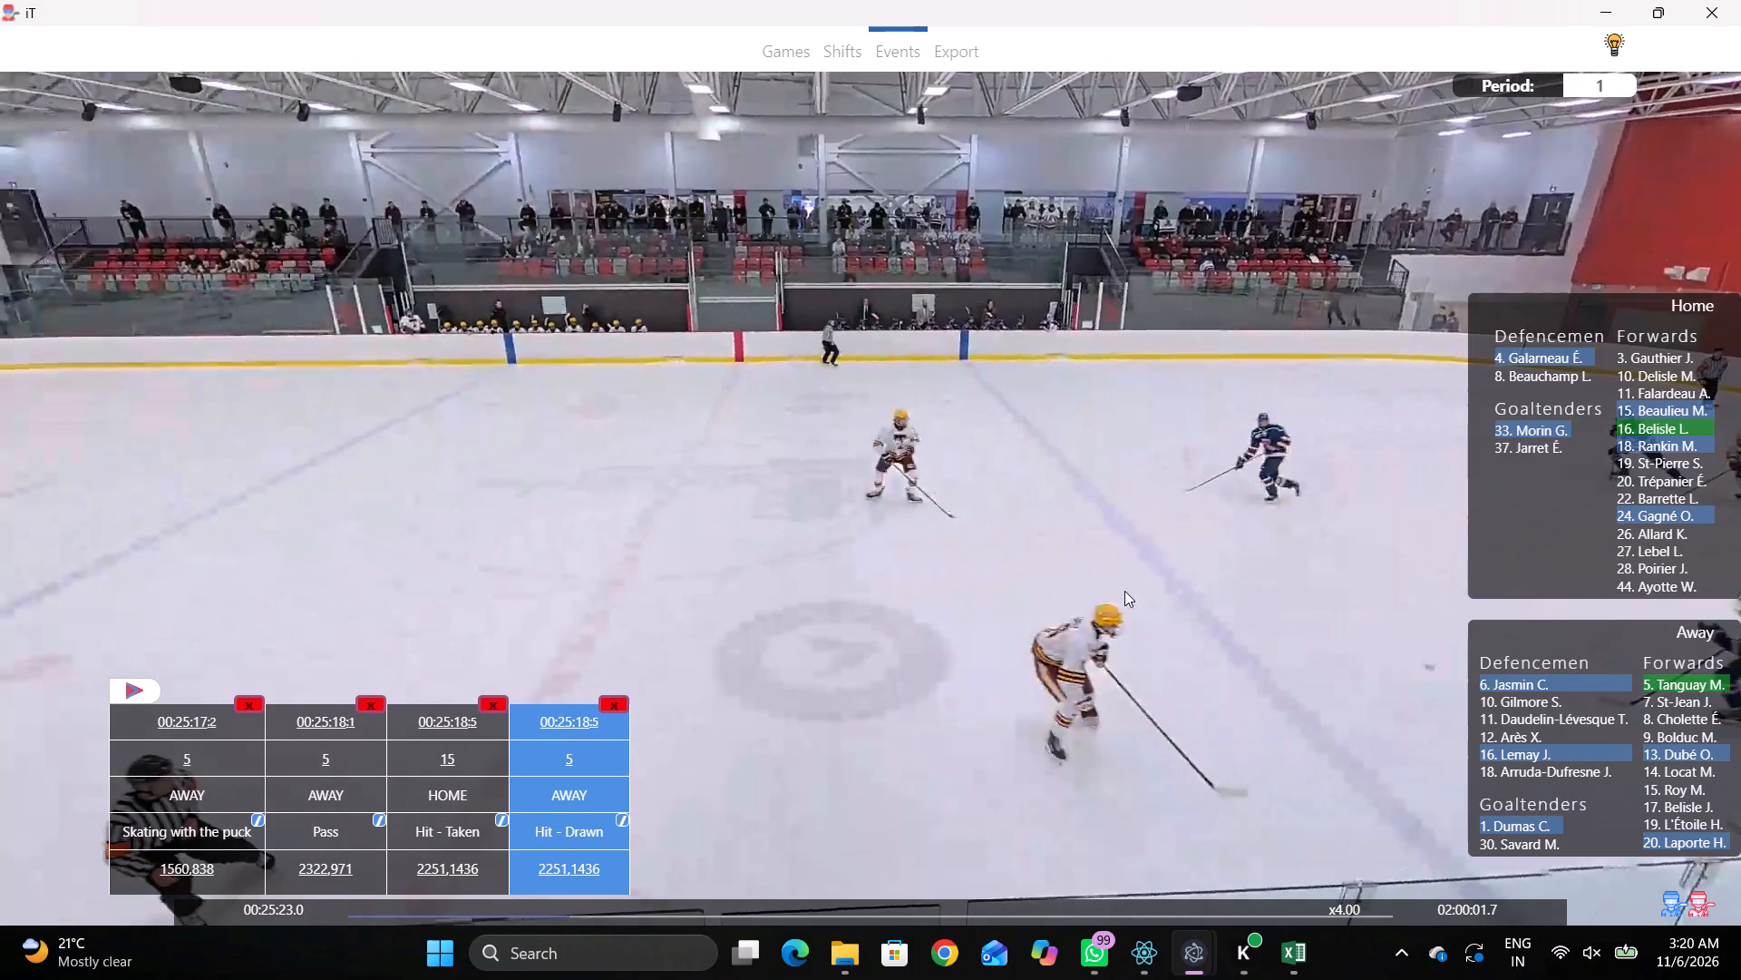
# Tag Skating with the puck for home player 18 at 25:23.0, near the bottom boards just beyond the rink map's right blue line.
pyautogui.keyDown('shift'); pyautogui.rightClick(1154, 532); pyautogui.keyUp('shift')
pyautogui.click(1215, 567)
pyautogui.click(1621, 441)
pyautogui.click(1063, 538)
pyautogui.hotkey('shift', 'd')
pyautogui.press('space')
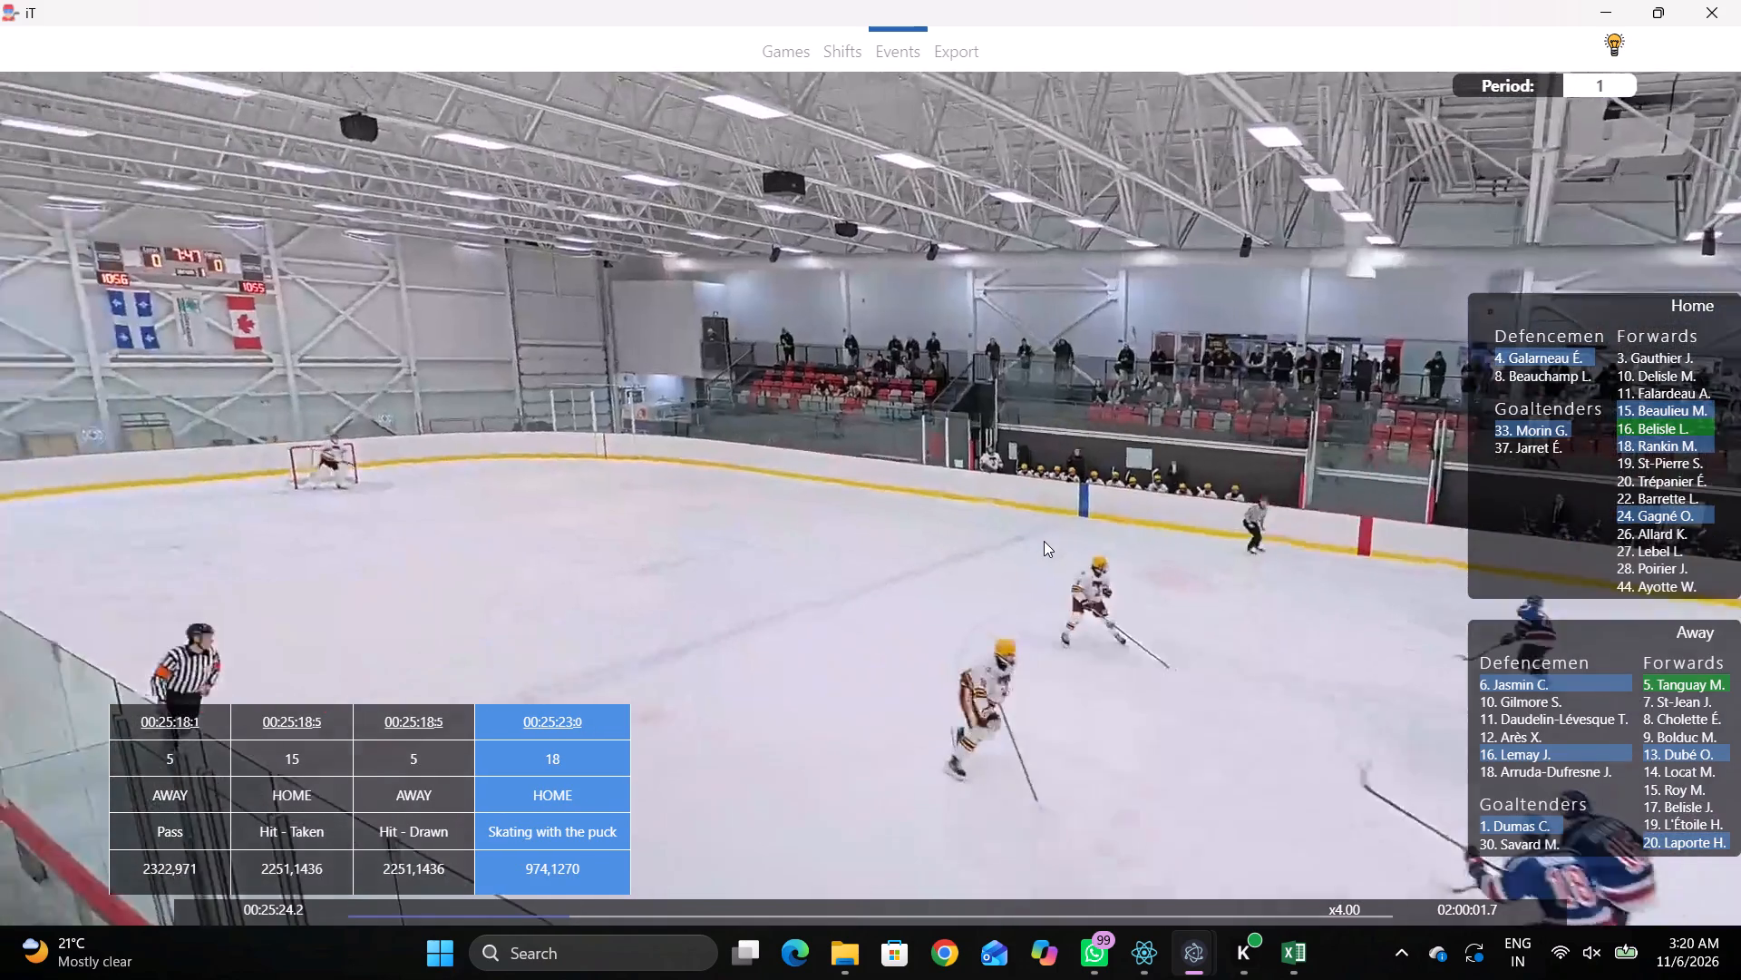
# Tag a Pass at 25:23.4 for the same home player 18, low on the rink map just beyond the right blue line.
pyautogui.press('space')
pyautogui.hotkey('shift', 'd')
pyautogui.press('q')
pyautogui.hotkey('shift', 'd')
pyautogui.click(509, 743)
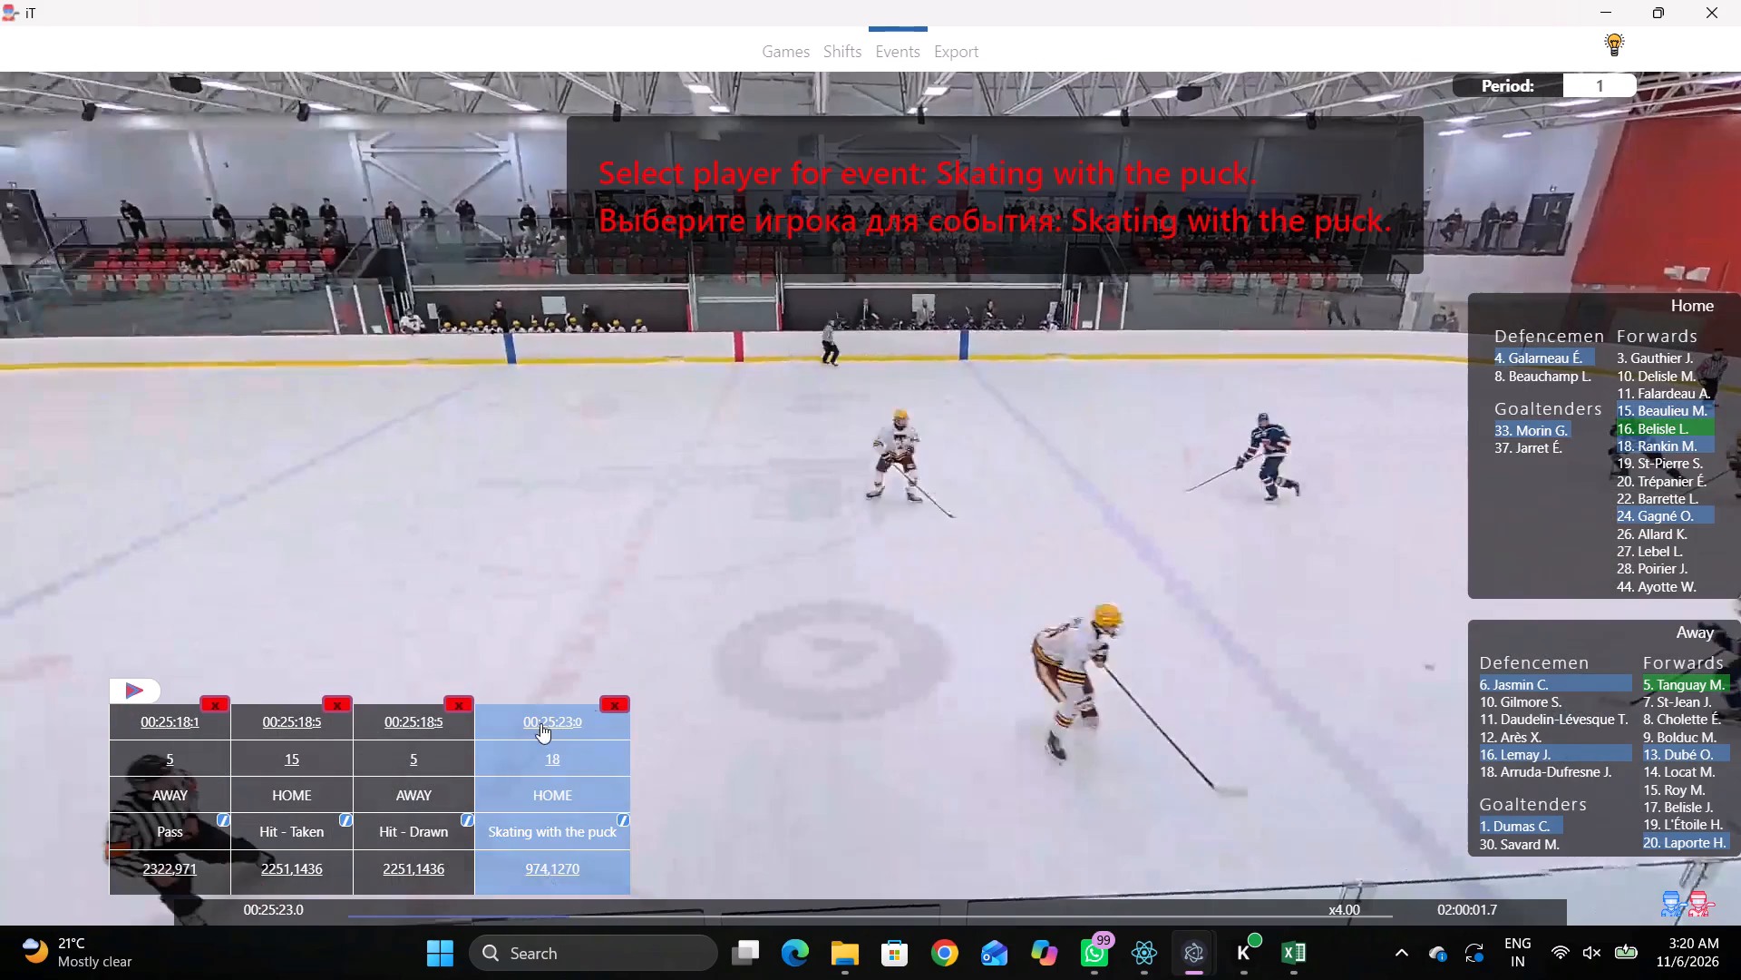
pyautogui.hotkey('shift', 'd')
pyautogui.press('space')
pyautogui.press('space')
pyautogui.moveTo(893, 444); pyautogui.dragTo(878, 435, button='right')
pyautogui.click(868, 466)
pyautogui.press('space')
pyautogui.press('space')
pyautogui.rightClick(870, 475)
pyautogui.click(882, 488)
pyautogui.moveTo(1516, 276); pyautogui.dragTo(1471, 299)
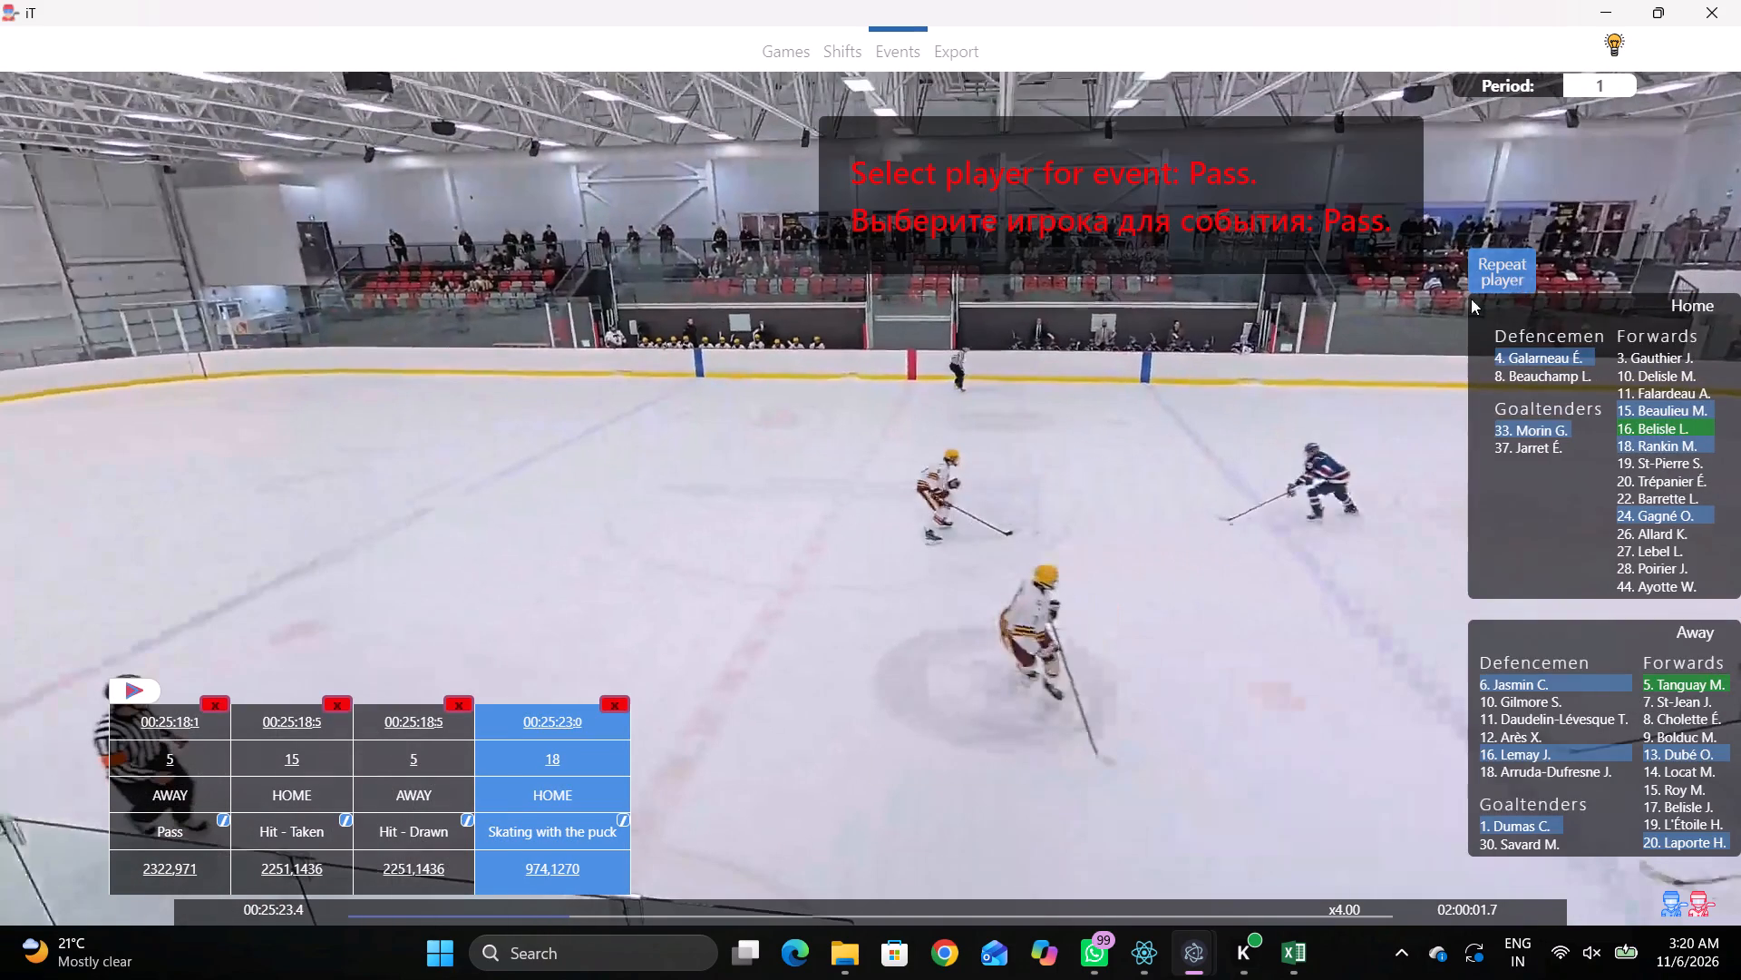
pyautogui.moveTo(1471, 299); pyautogui.dragTo(1488, 288)
pyautogui.click(1050, 495)
# Follow the play on the video after home player 18's pass up to the next away pass around 25:27.8.
pyautogui.press('space')
pyautogui.press('space')
pyautogui.hotkey('shift', 'd')
pyautogui.press('space')
pyautogui.press('space')
pyautogui.press('space')
pyautogui.press('space')
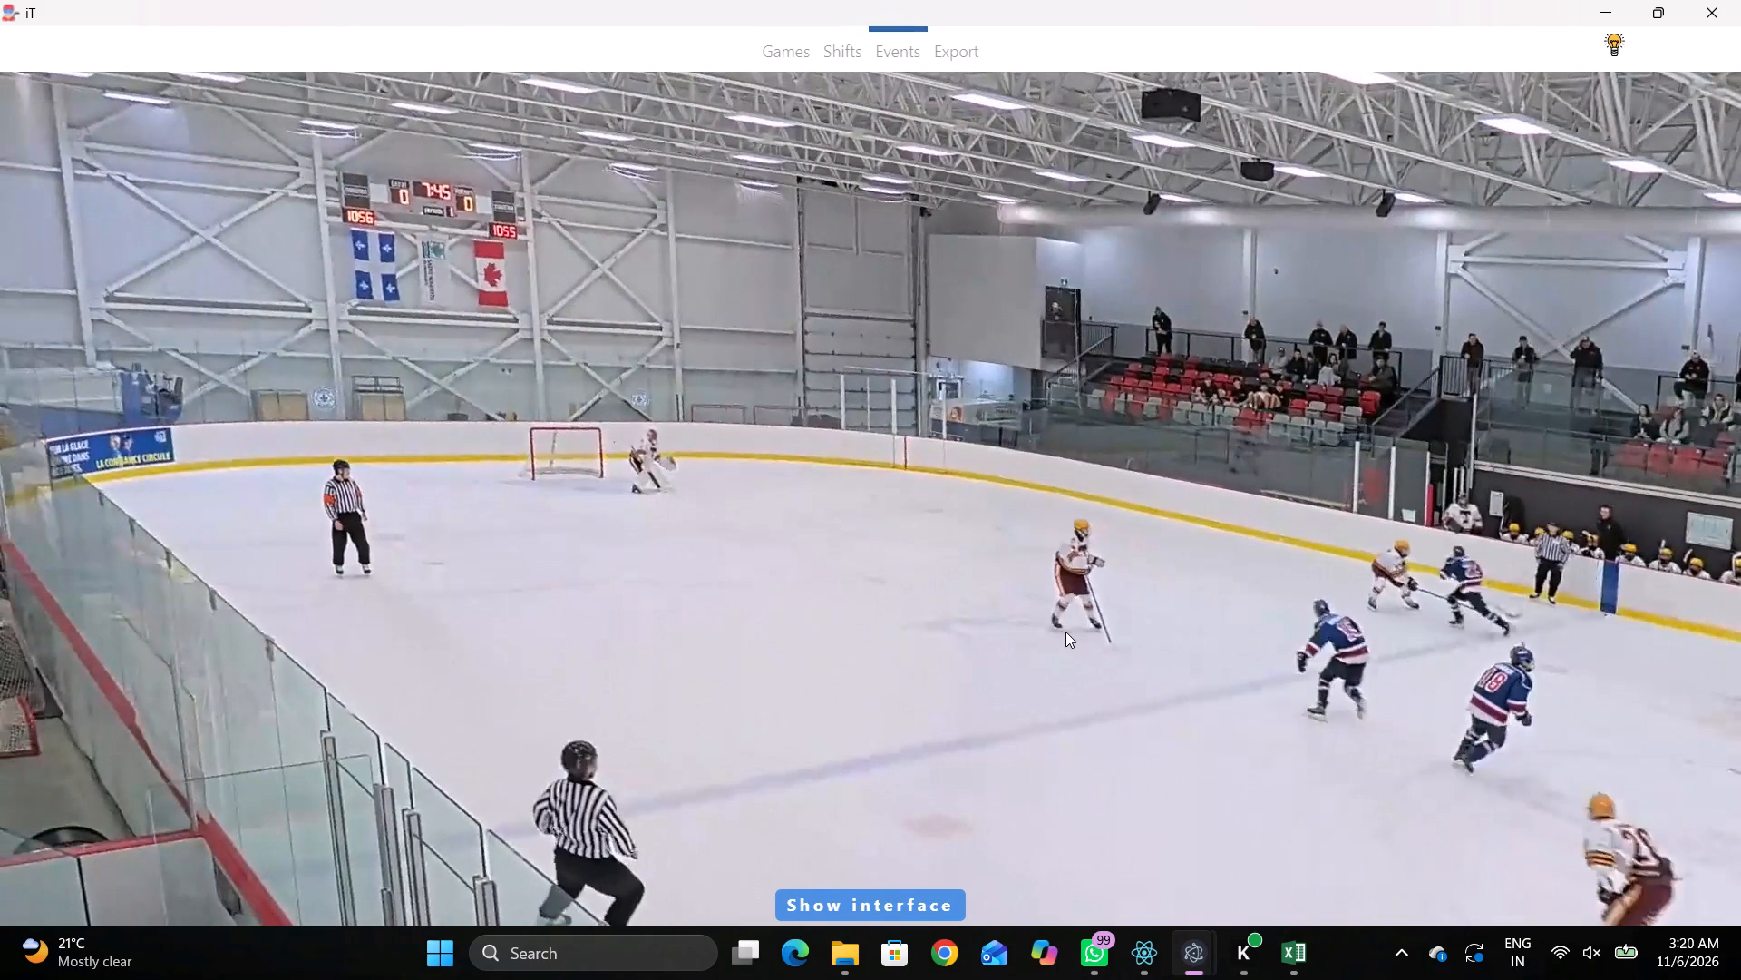
pyautogui.write('r')
pyautogui.rightClick(1054, 445)
pyautogui.press('space')
pyautogui.press('space')
pyautogui.press('q')
pyautogui.press('space')
pyautogui.press('space')
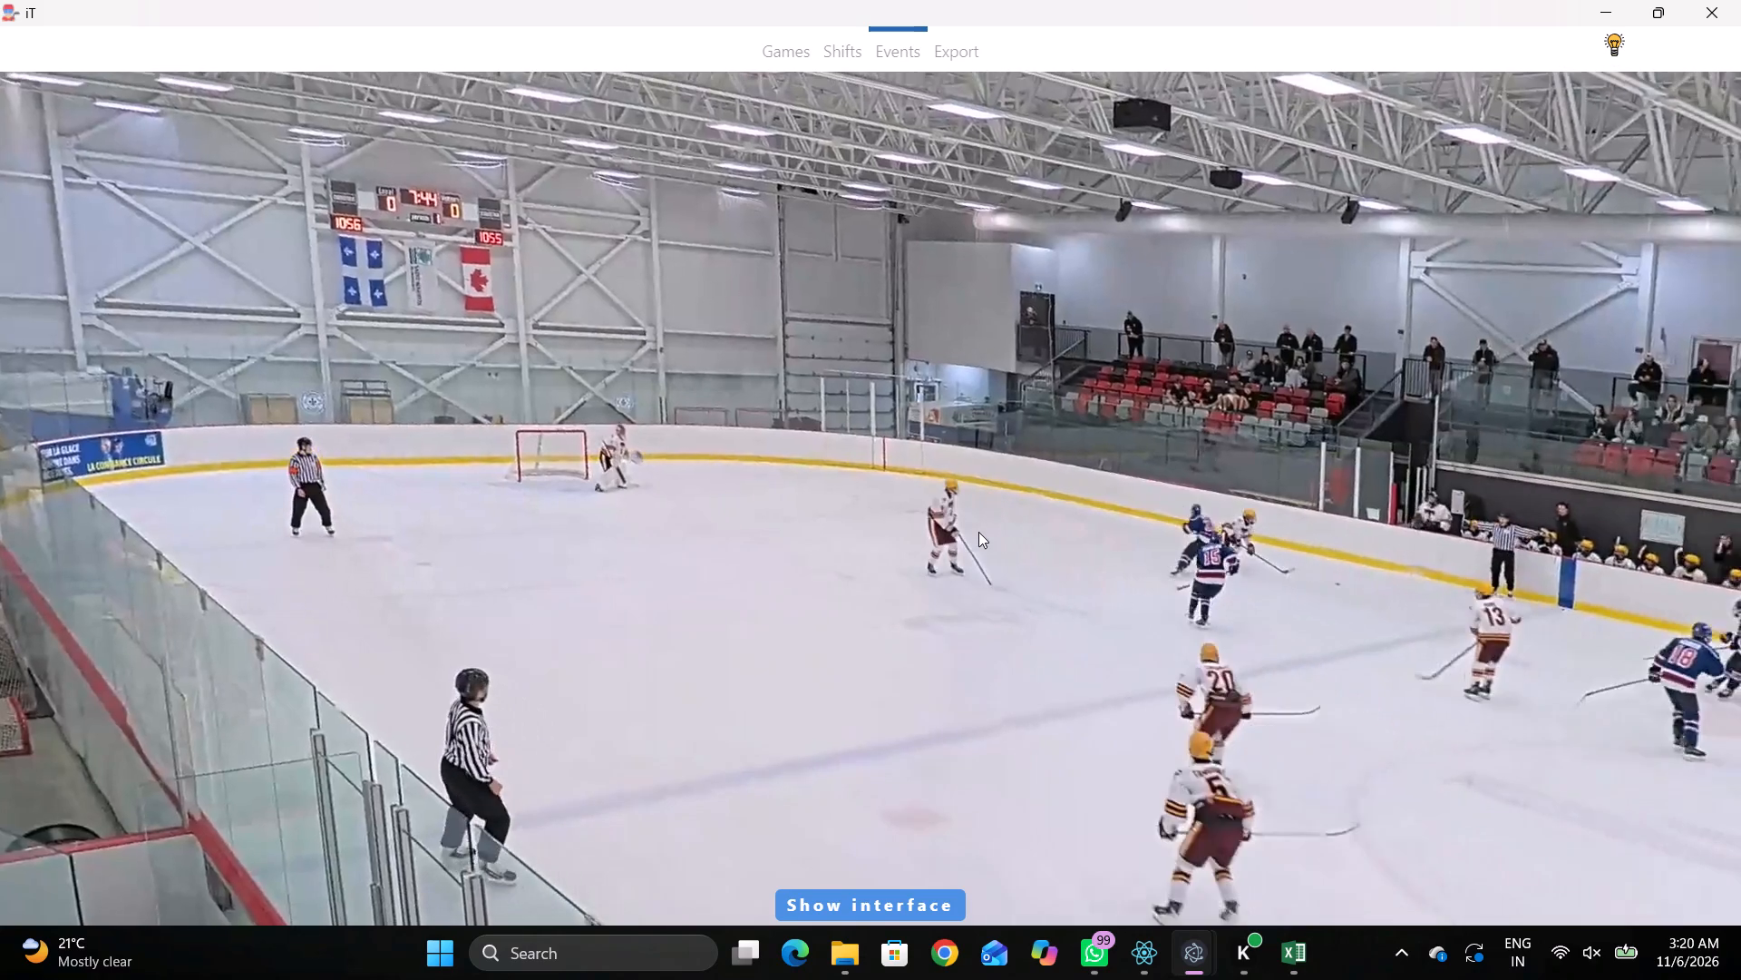
pyautogui.press('space')
pyautogui.press('space')
pyautogui.press('space')
pyautogui.press('space')
# Tag a Pass for away player 6 at 25:27.8, in the rink map's left zone between the upper faceoff circle and the blue line.
pyautogui.rightClick(1143, 440)
pyautogui.press('q')
pyautogui.click(1147, 446)
pyautogui.rightClick(1137, 447)
pyautogui.click(1148, 454)
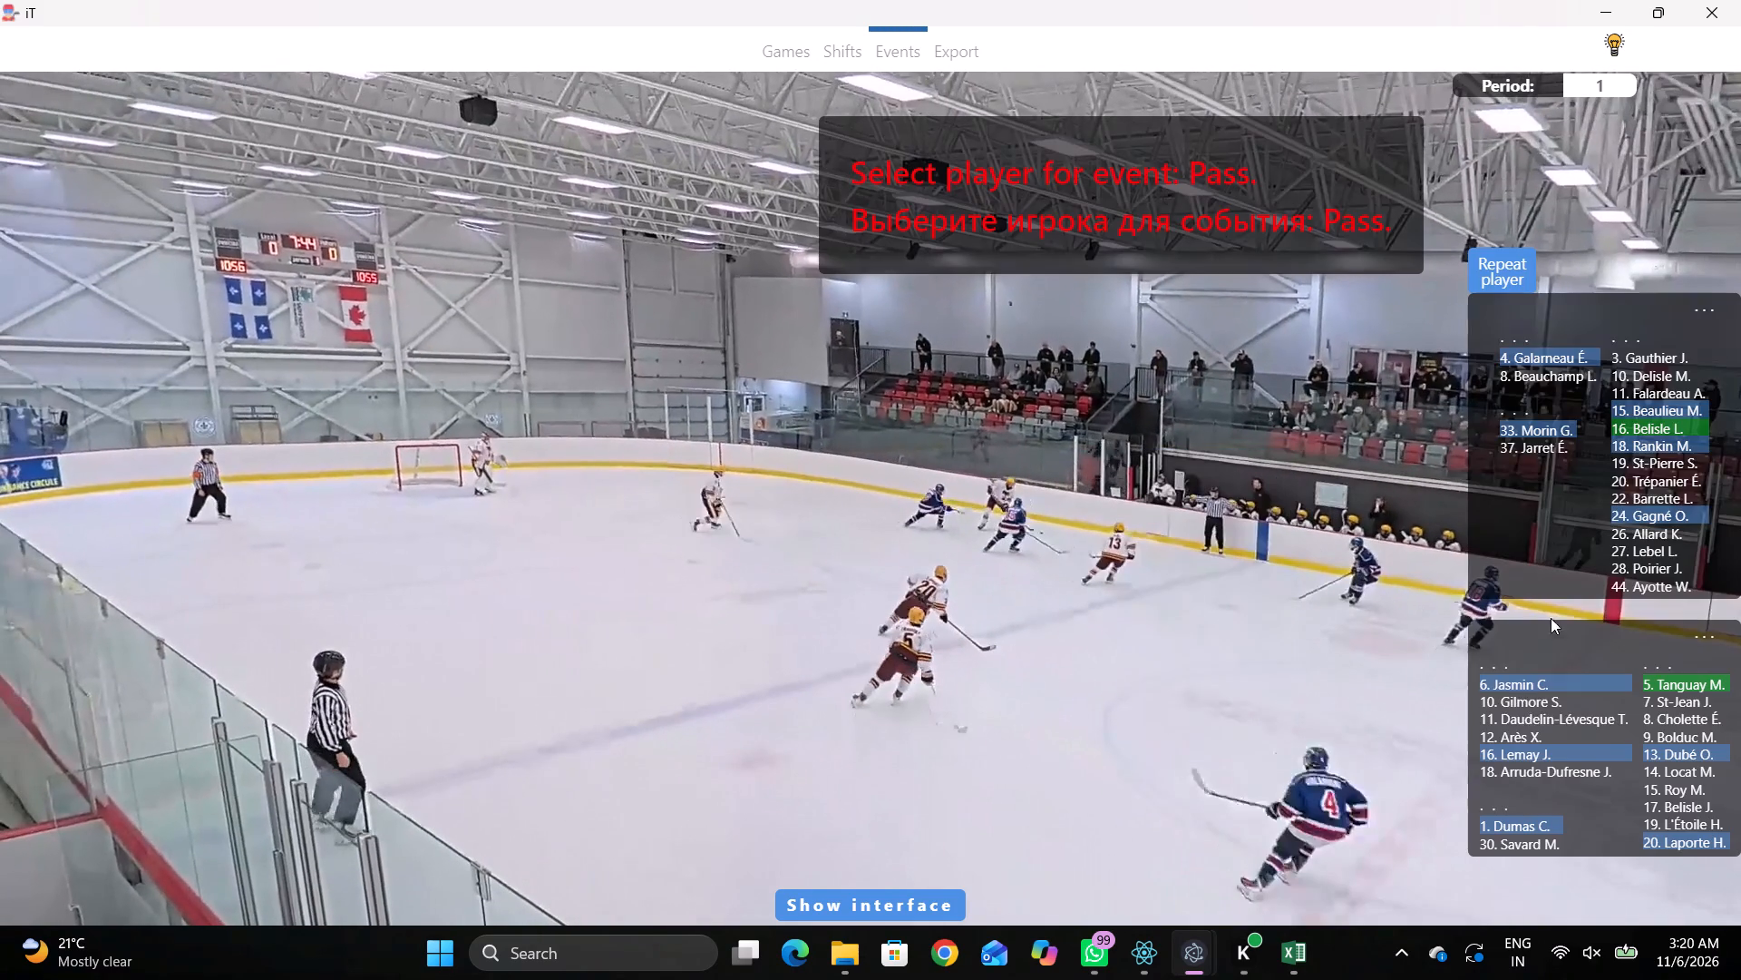
pyautogui.click(1513, 696)
pyautogui.click(1512, 671)
pyautogui.click(1523, 698)
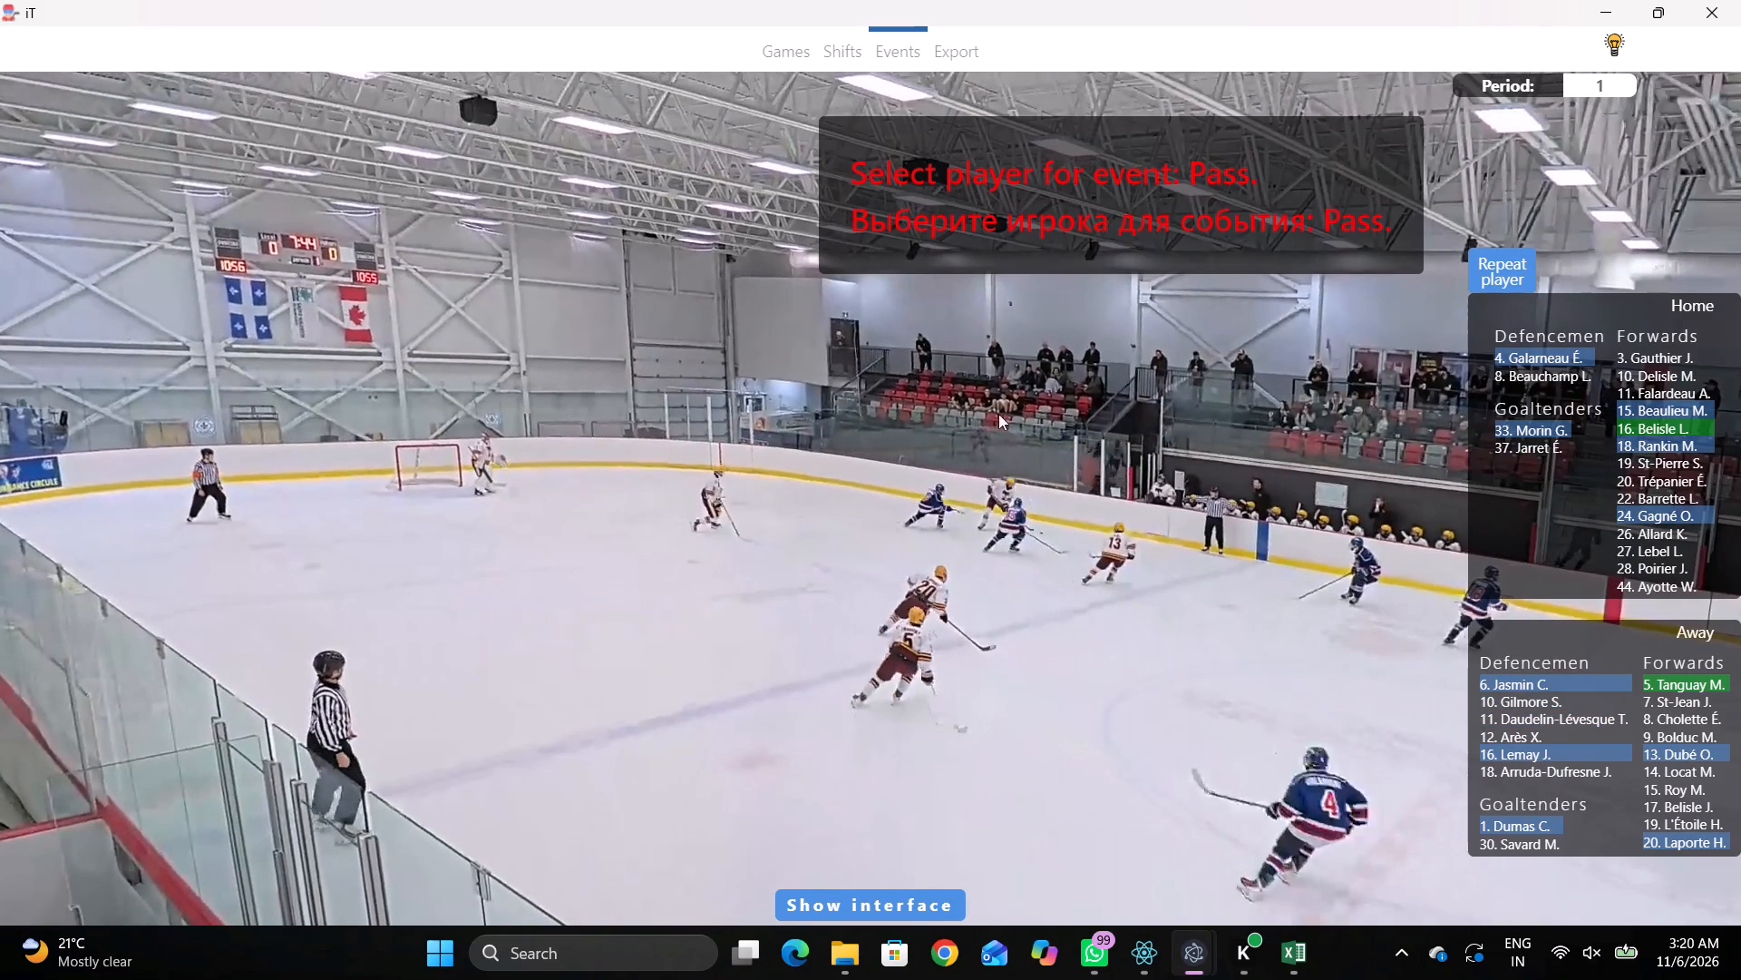
pyautogui.click(1589, 681)
pyautogui.click(712, 221)
# Tag a Pass for away player 16 at 25:31.2, in the neutral zone just inside the rink map's left blue line.
pyautogui.press('space')
pyautogui.press('space')
pyautogui.press('space')
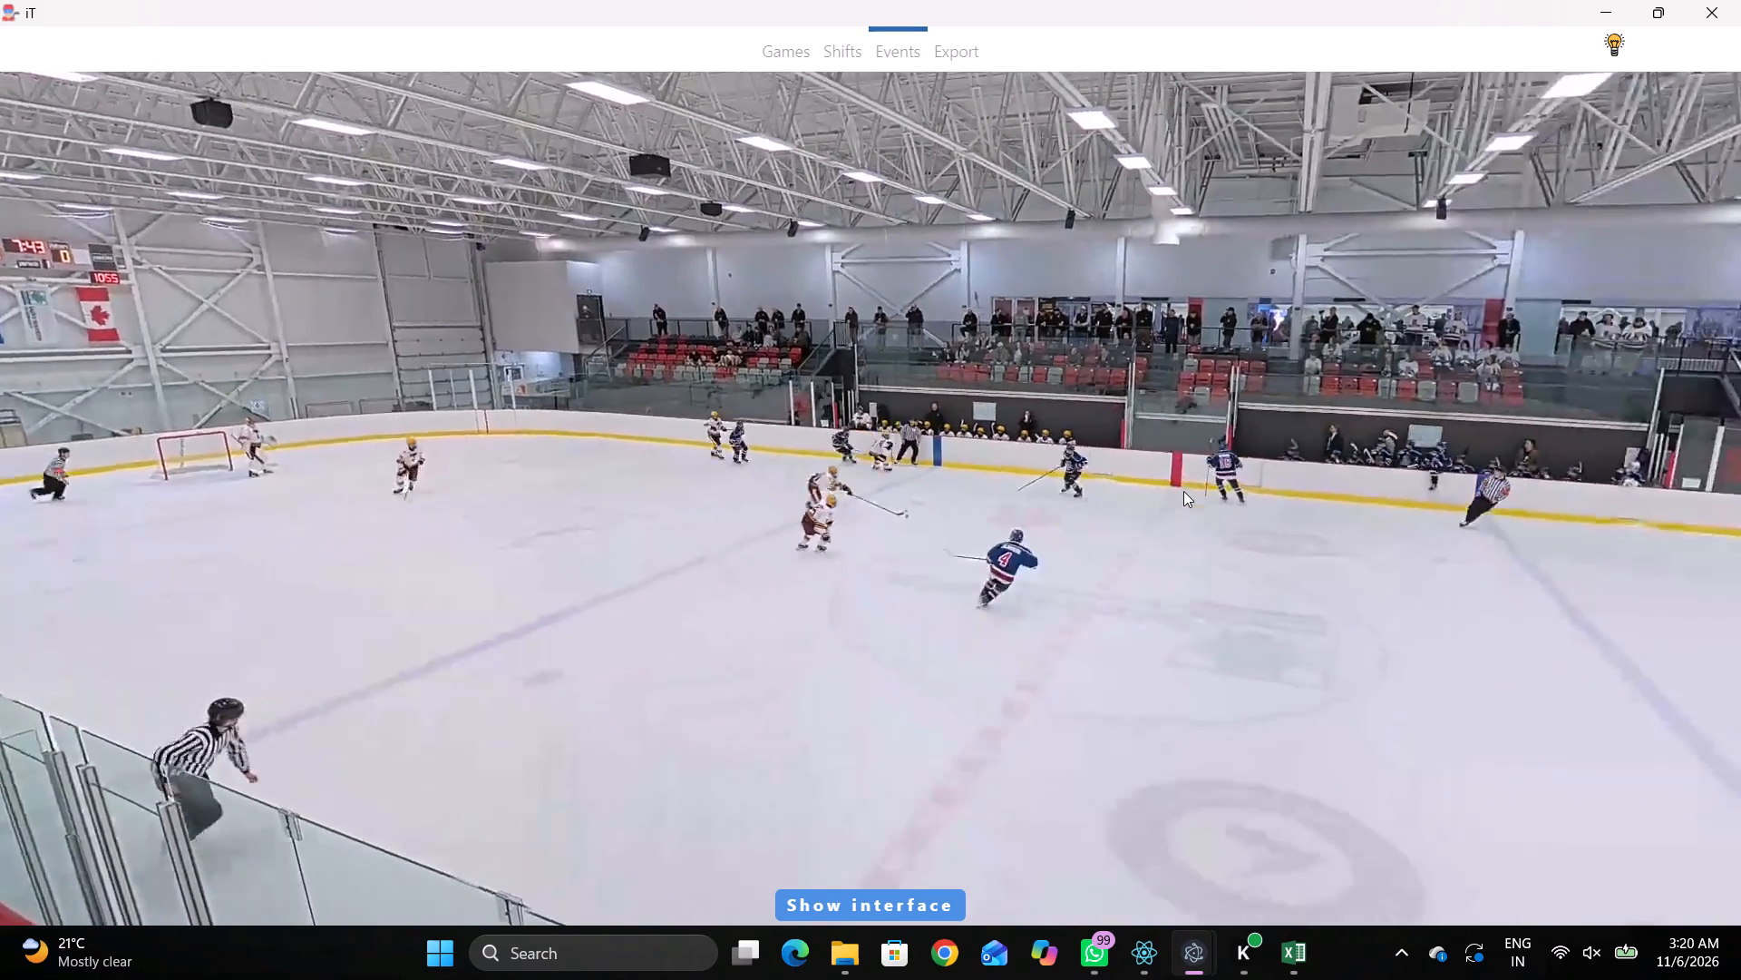
pyautogui.press('space')
pyautogui.press('space')
pyautogui.press('space')
pyautogui.press('space')
pyautogui.press('space')
pyautogui.press('space')
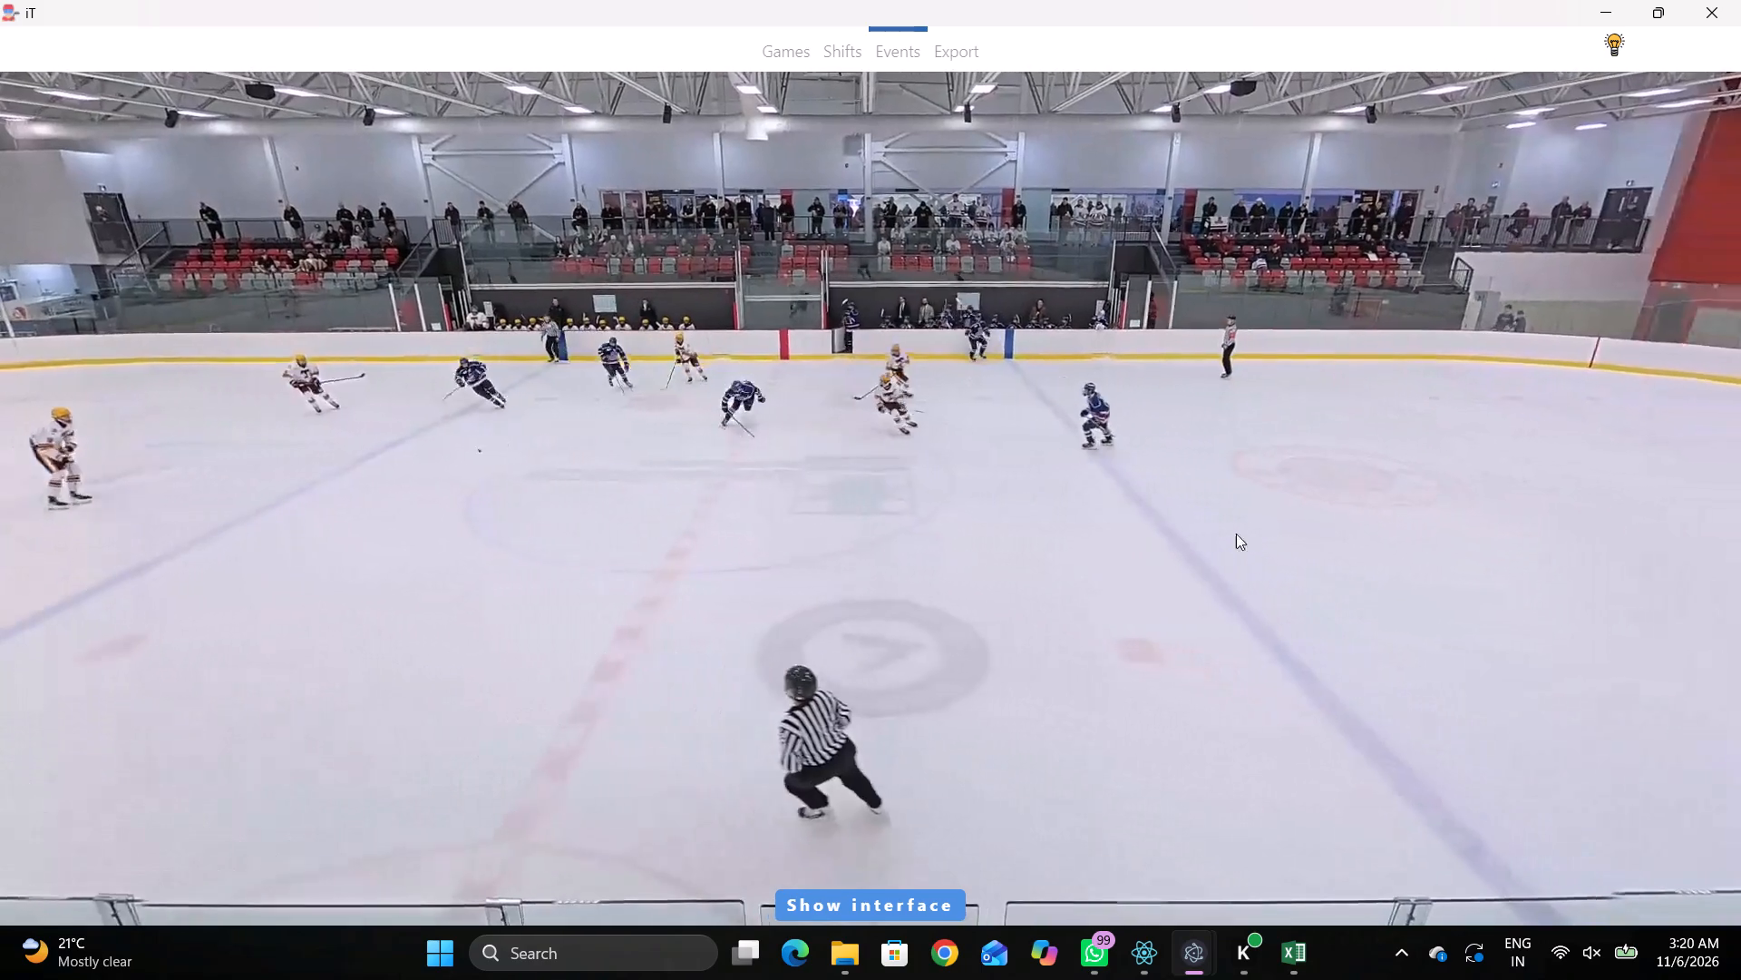
pyautogui.press('space')
pyautogui.press('q')
pyautogui.press('q')
pyautogui.rightClick(1133, 434)
pyautogui.click(1137, 438)
pyautogui.moveTo(1104, 442); pyautogui.dragTo(1086, 448, button='right')
pyautogui.click(1104, 453)
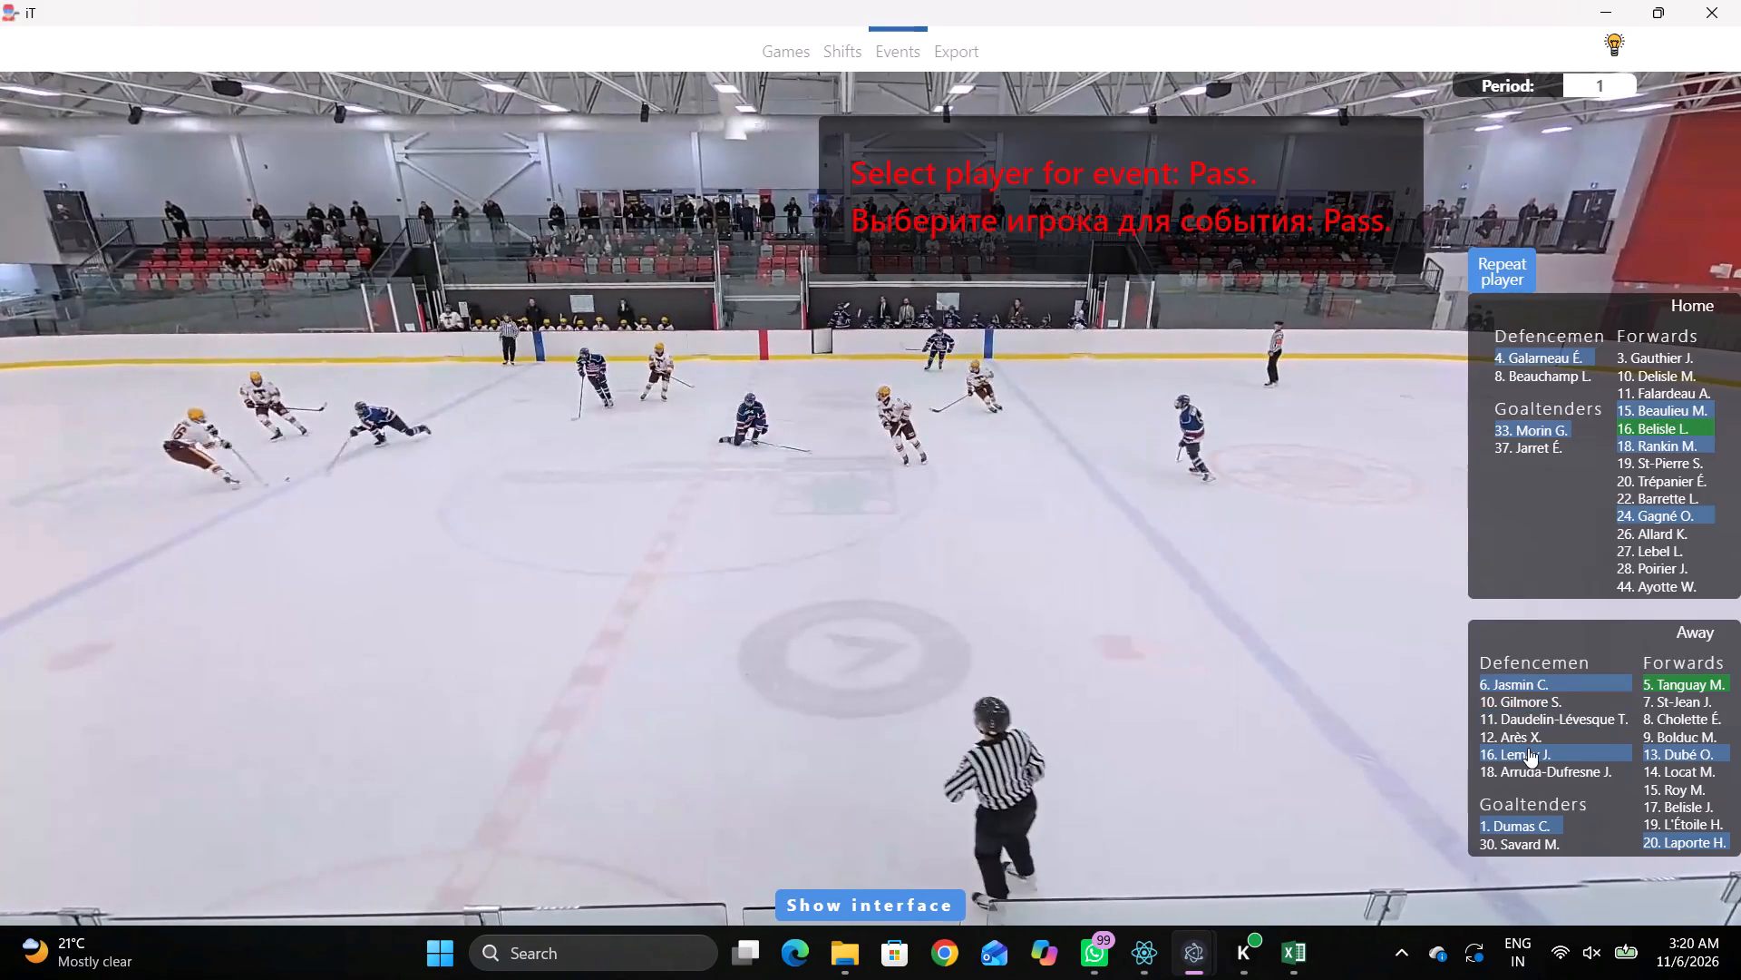
pyautogui.click(1528, 748)
pyautogui.click(794, 339)
# Tag Skating with the puck for away player 13 at 25:32.6, at the upper-left edge of the rink map's centre circle.
pyautogui.press('space')
pyautogui.press('space')
pyautogui.press('space')
pyautogui.press('space')
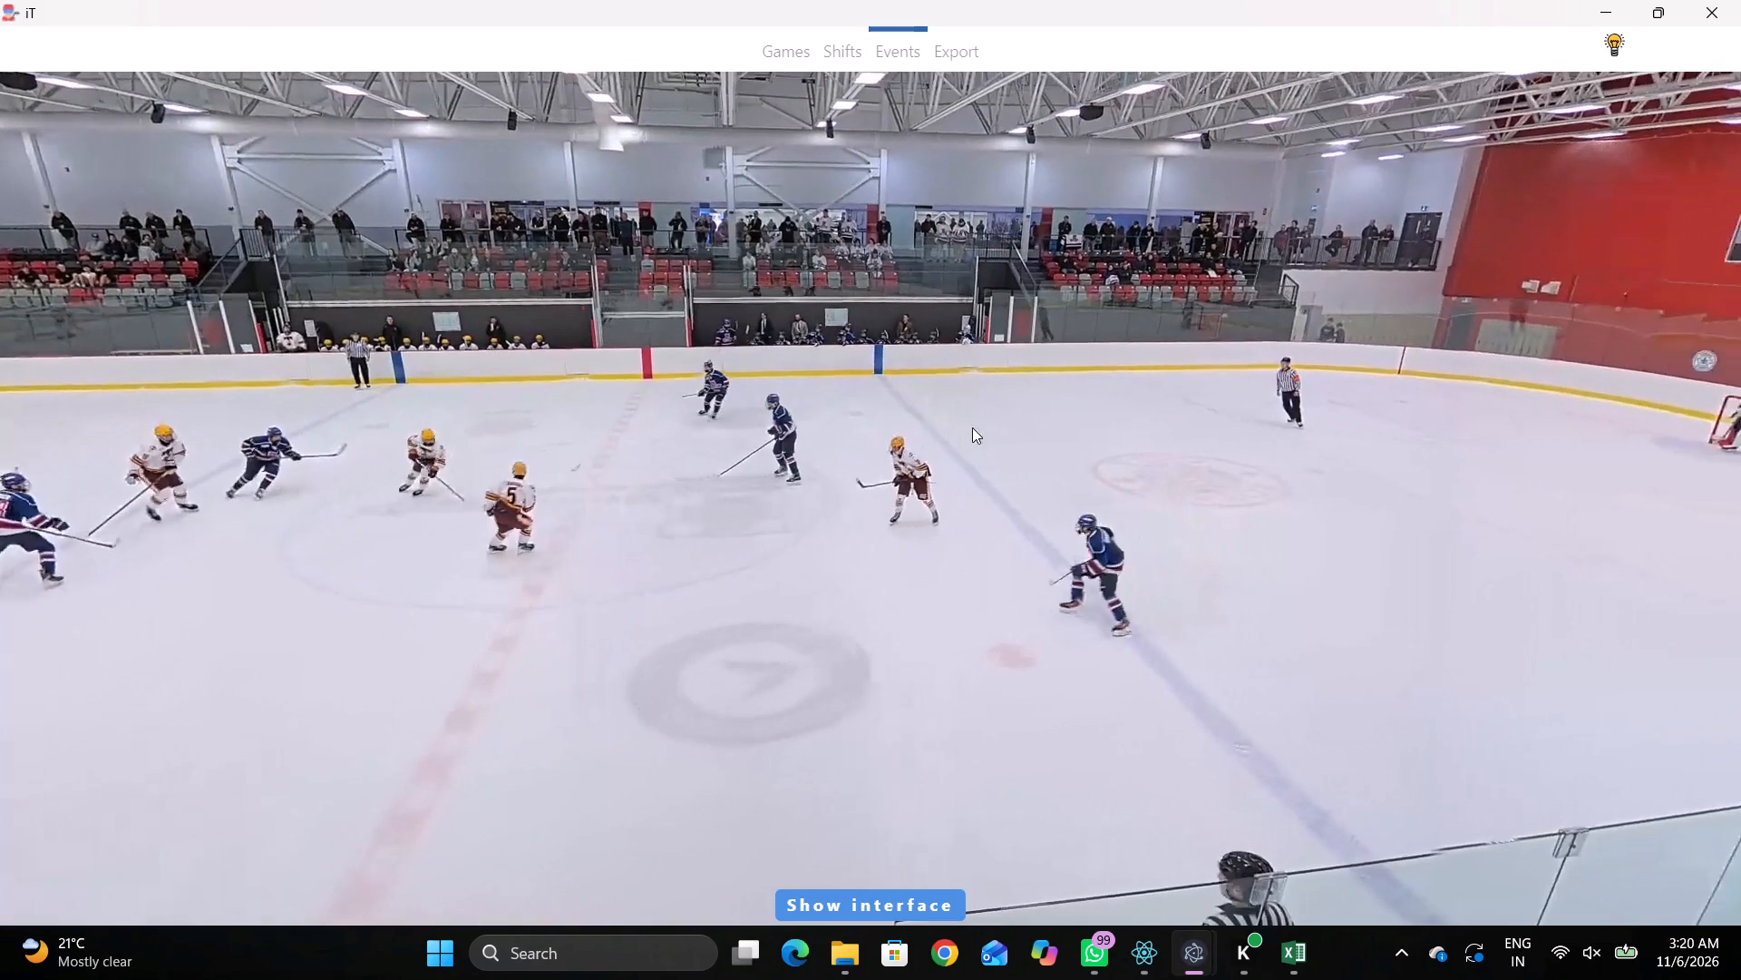
pyautogui.rightClick(955, 381)
pyautogui.click(1057, 421)
pyautogui.click(1672, 746)
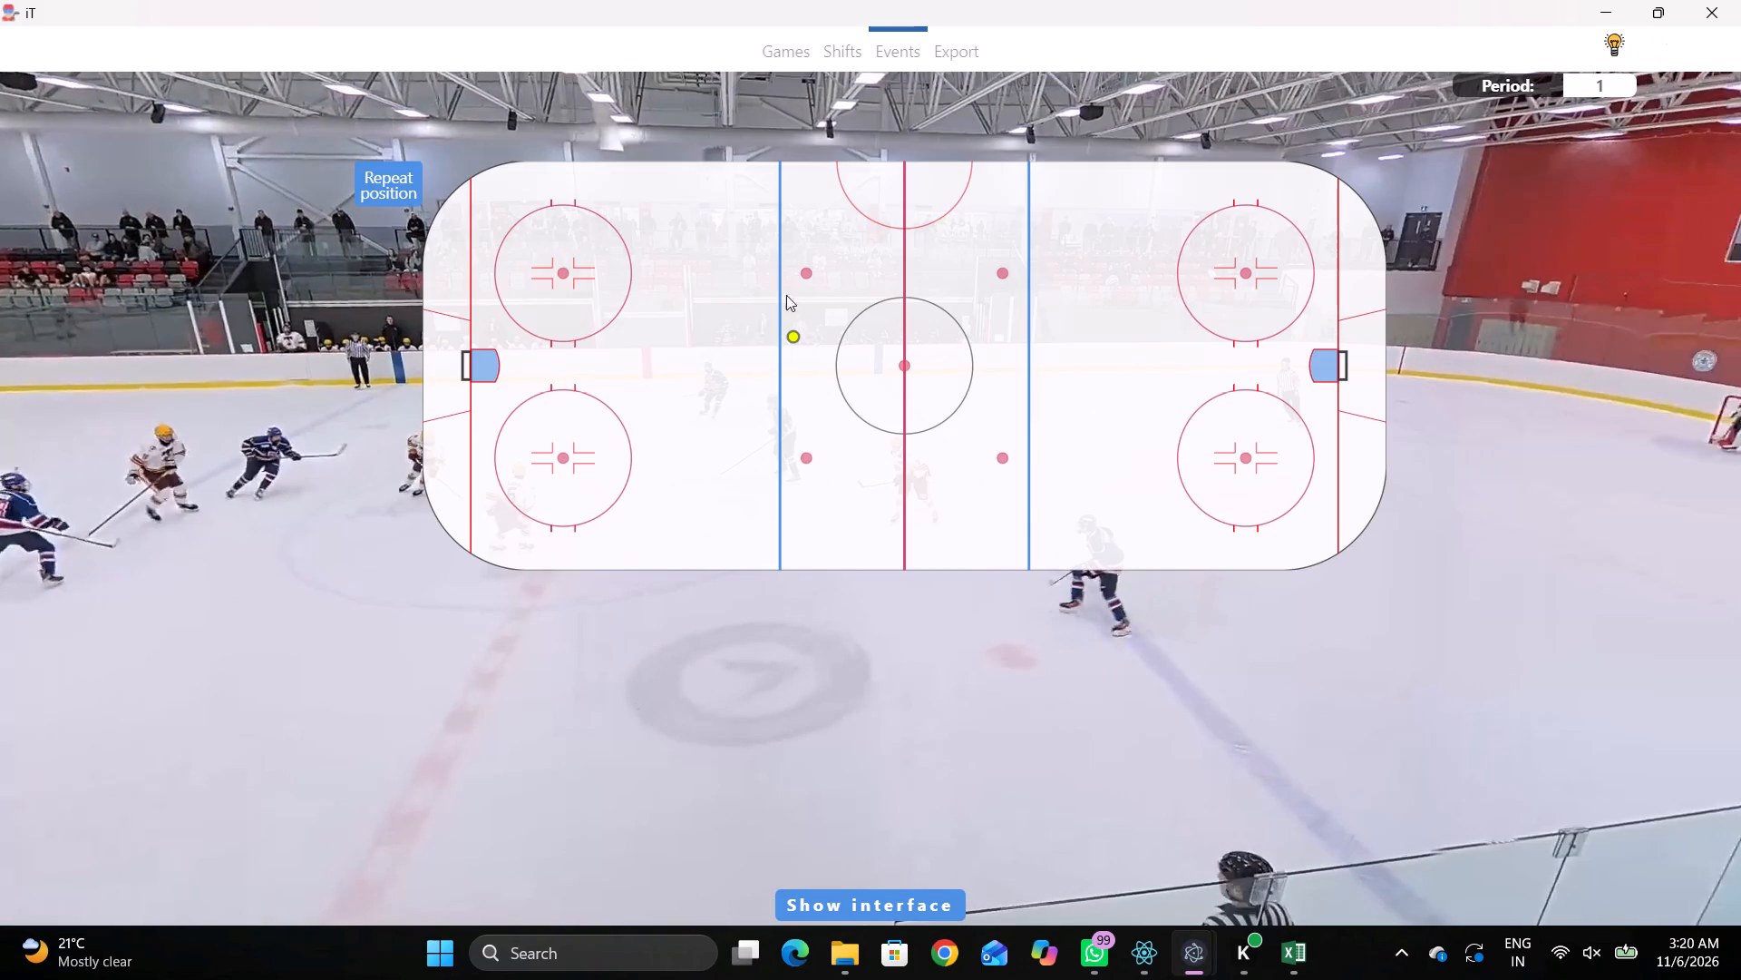
pyautogui.click(836, 325)
# Follow away player 13's carry on the video to find the moment the puck is released.
pyautogui.press('space')
pyautogui.press('v')
pyautogui.press('space')
pyautogui.press('space')
pyautogui.press('space')
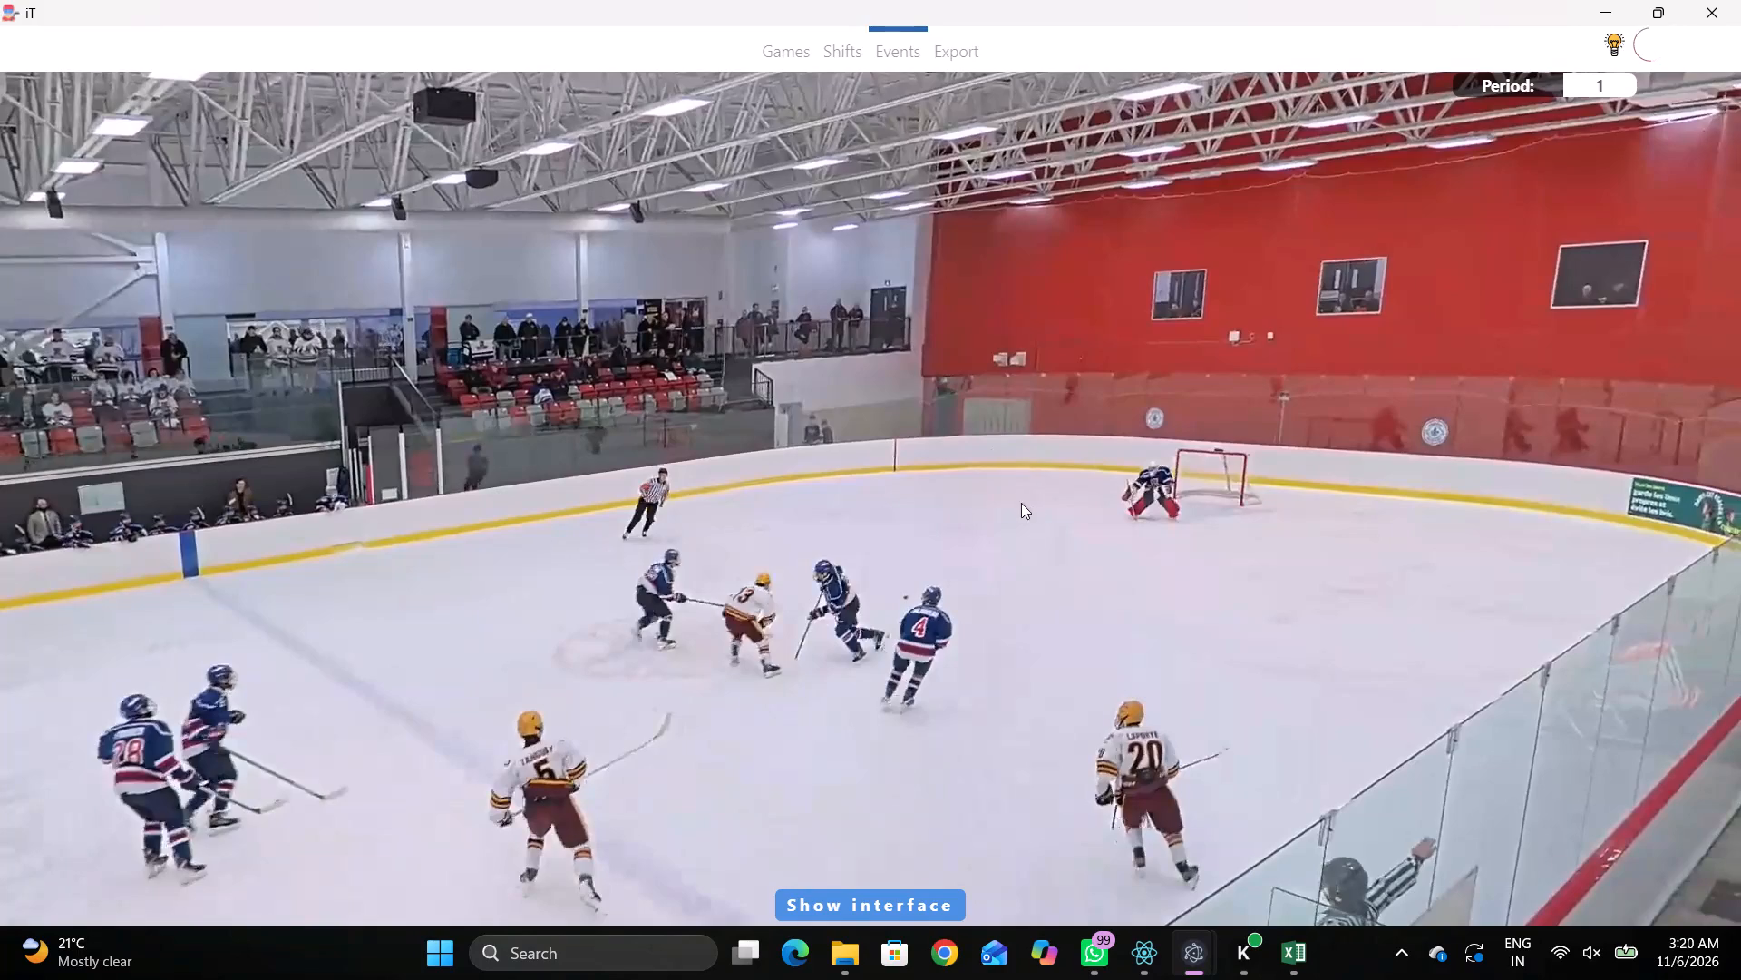
pyautogui.press('r')
pyautogui.press('space')
pyautogui.press('space')
pyautogui.write('q')
pyautogui.press('q')
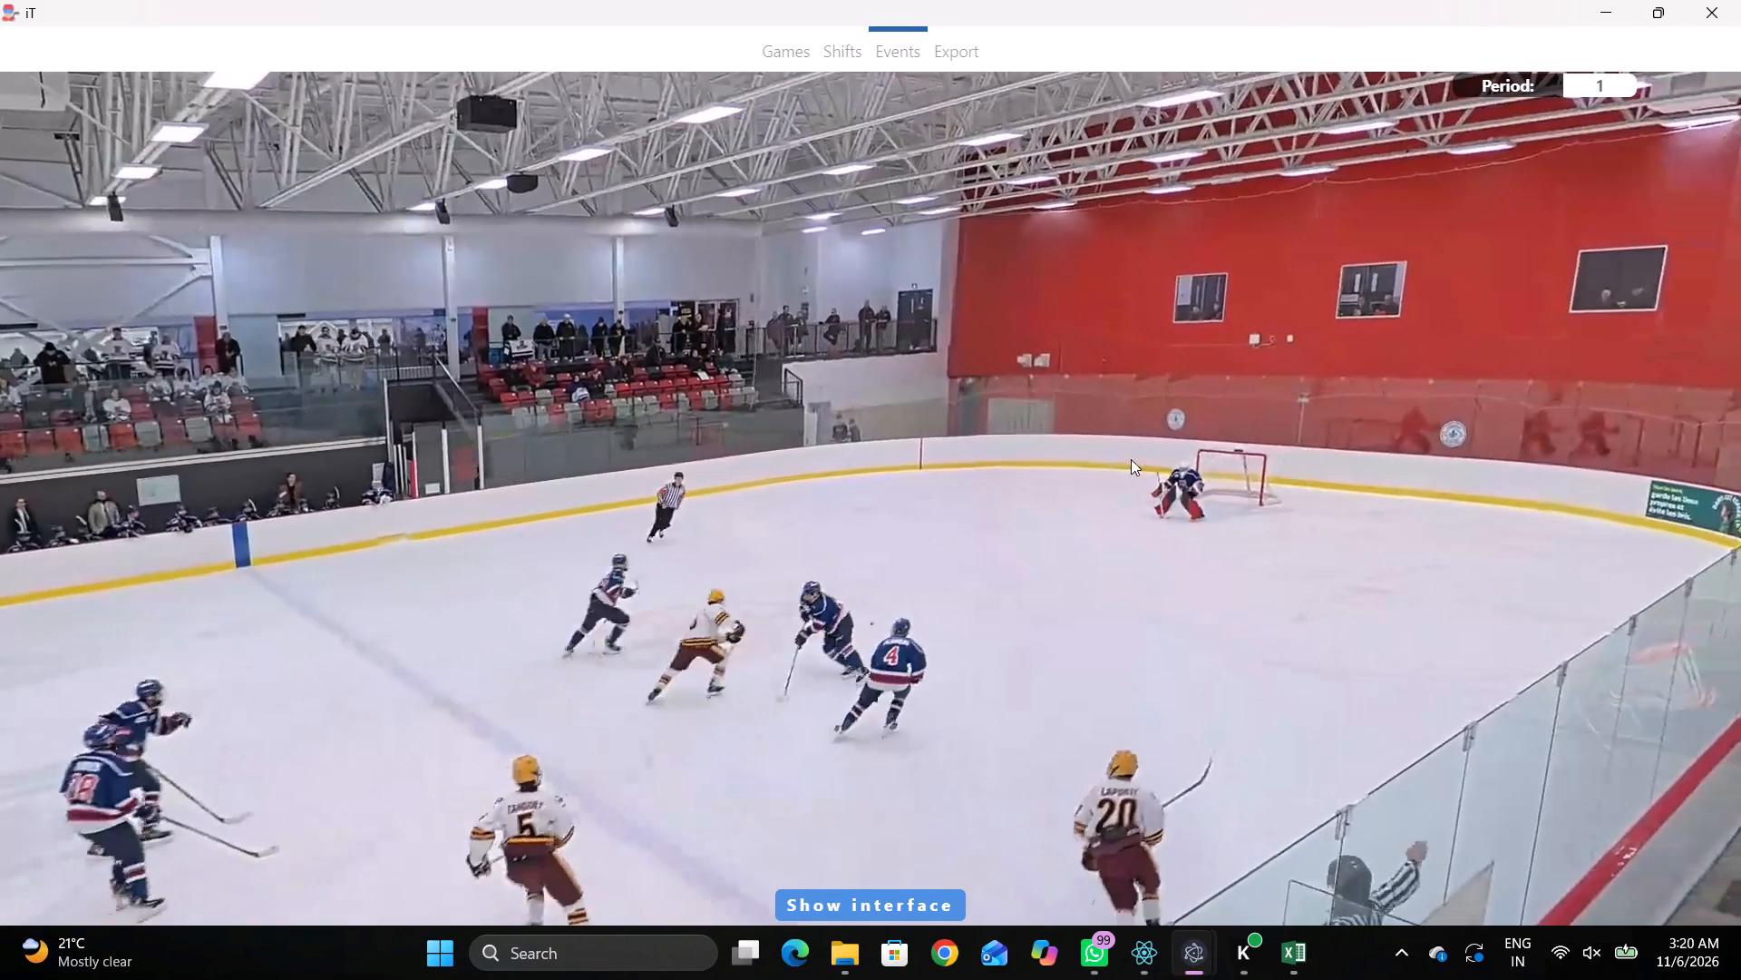
# Tag a Pass at 25:34.5 for the same away player 13, at the rink map's right blue line slightly below centre.
pyautogui.rightClick(1113, 407)
pyautogui.click(1126, 408)
pyautogui.rightClick(1109, 408)
pyautogui.click(1125, 407)
pyautogui.click(1214, 390)
pyautogui.press('q')
pyautogui.write('qq')
pyautogui.rightClick(1148, 384)
pyautogui.press('q')
pyautogui.write('qq')
pyautogui.press('q')
pyautogui.rightClick(1150, 388)
pyautogui.click(1149, 390)
pyautogui.rightClick(1150, 391)
pyautogui.click(1150, 392)
pyautogui.click(1462, 291)
pyautogui.rightClick(1282, 315)
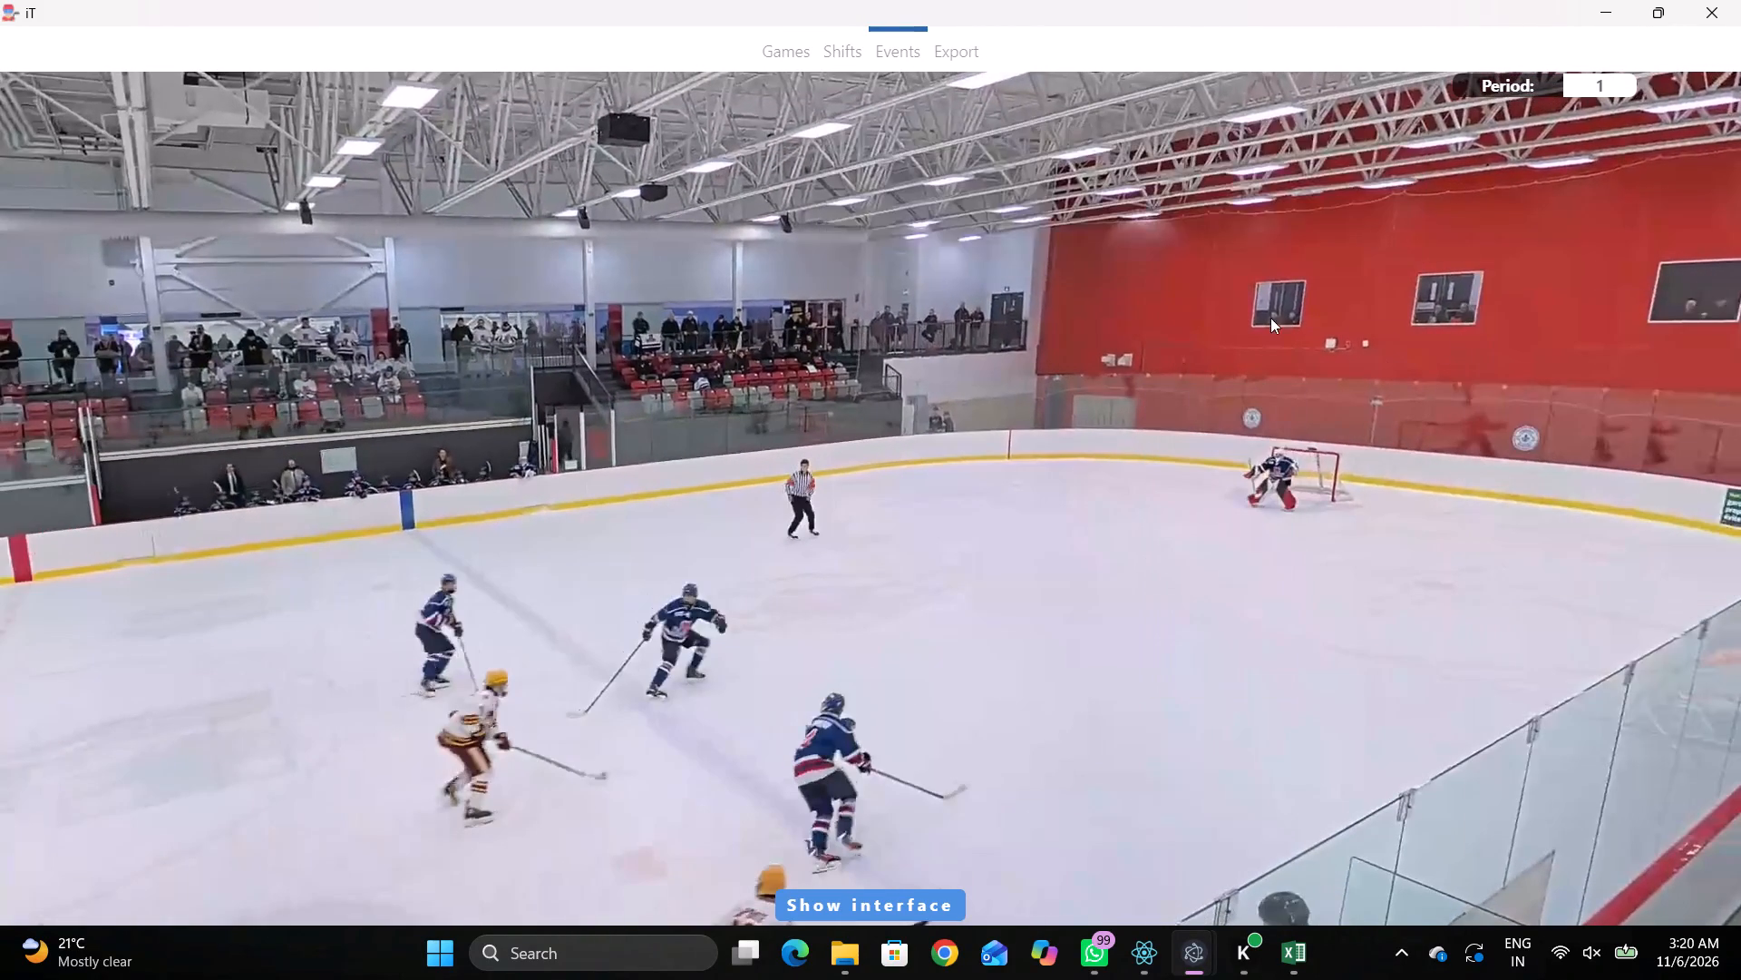
pyautogui.click(1288, 329)
pyautogui.click(1514, 272)
pyautogui.click(1026, 414)
# Examine the play after away player 13's pass, moving back and forth on the video to locate the next hit.
pyautogui.press('space')
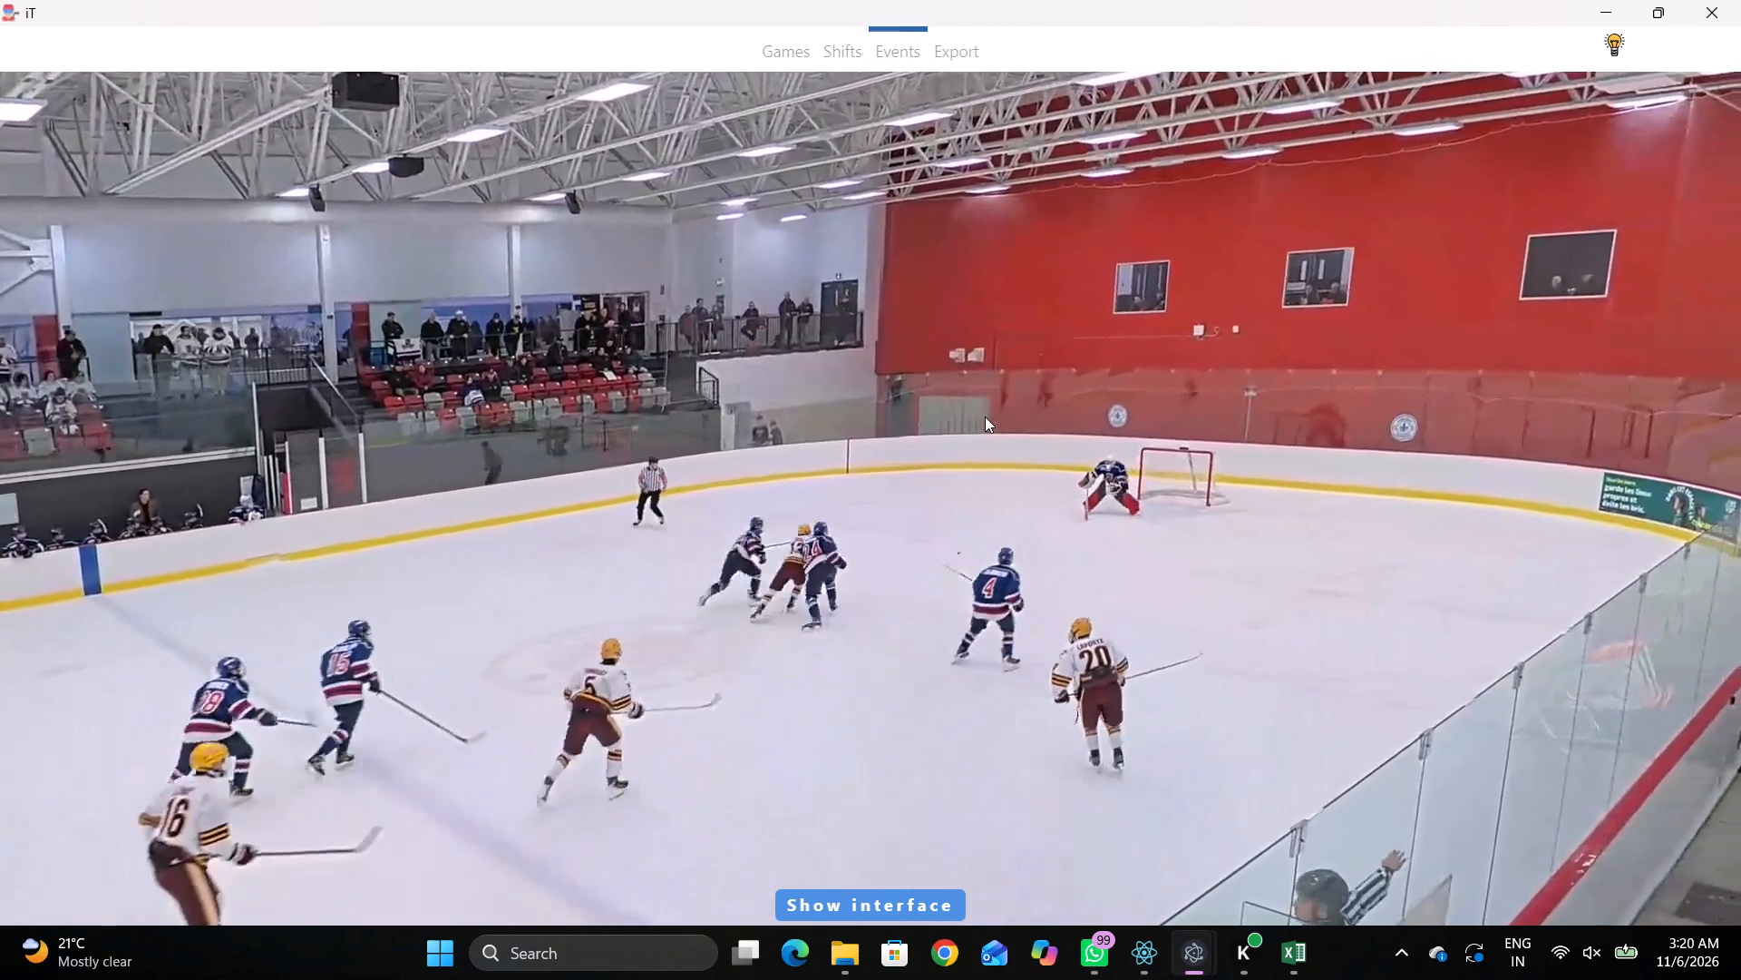
pyautogui.press('space')
pyautogui.press('space')
pyautogui.press('space')
pyautogui.press('space')
pyautogui.press('space')
pyautogui.press('space')
pyautogui.press('space')
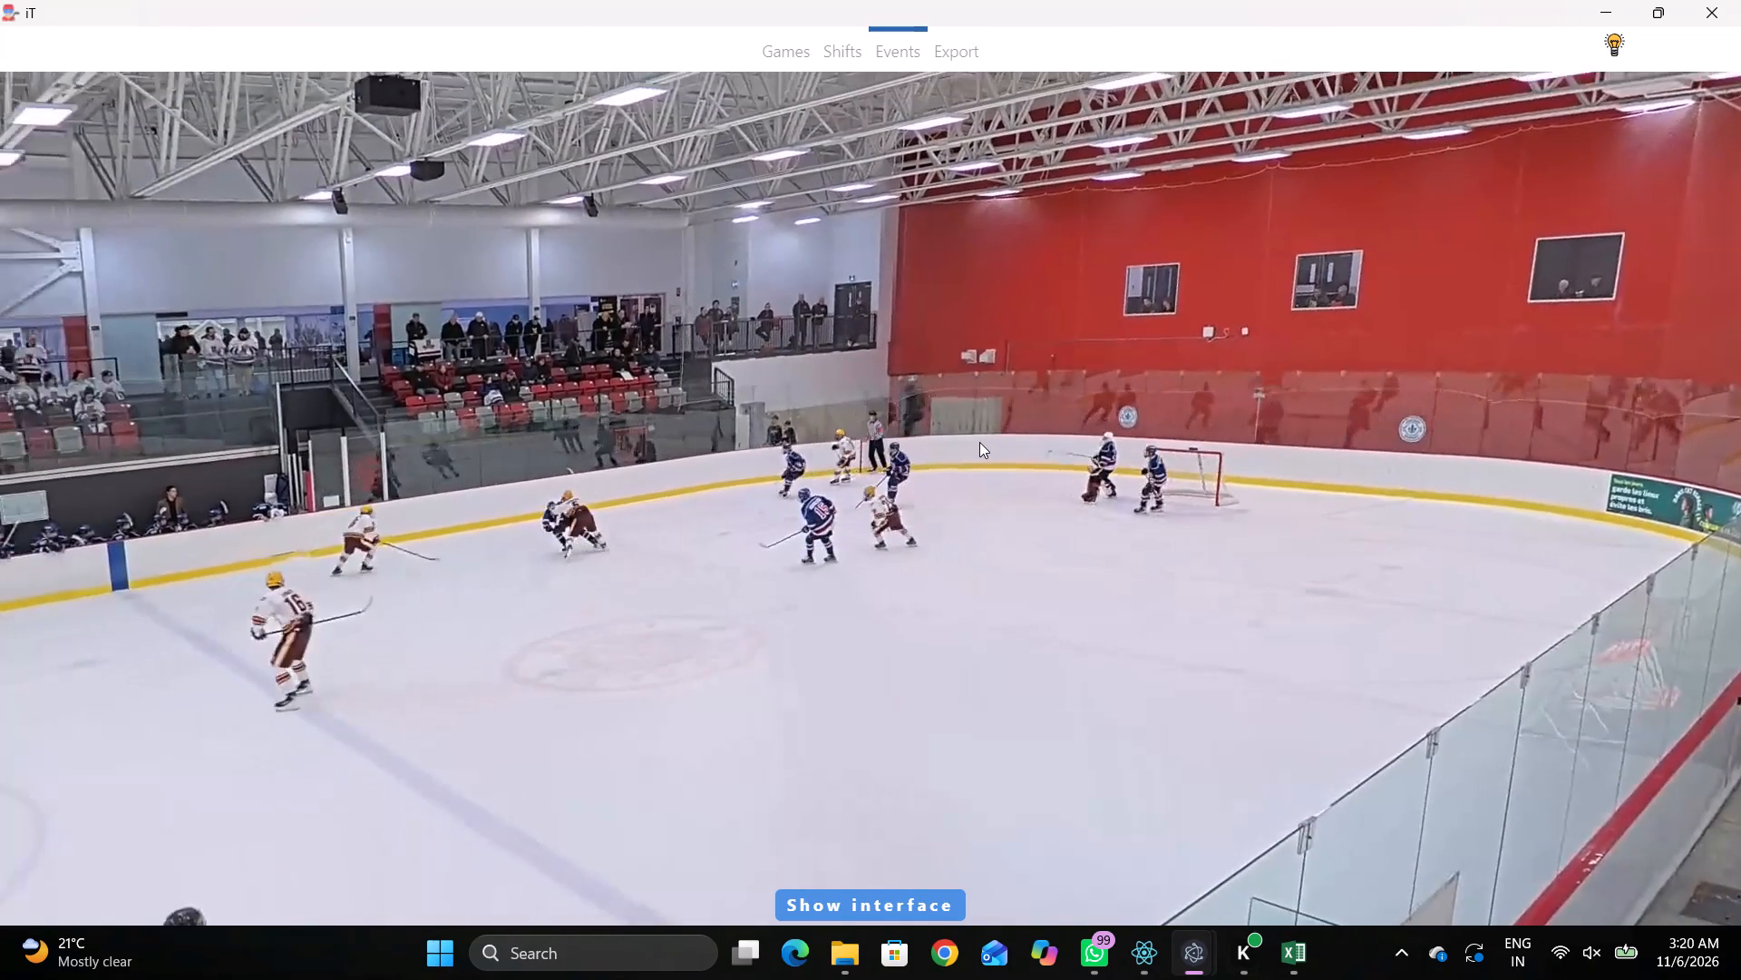
pyautogui.press('space')
pyautogui.press('space')
pyautogui.press('q')
pyautogui.press('q')
pyautogui.press('q')
pyautogui.press('q')
pyautogui.press('q')
pyautogui.press('q')
pyautogui.press('q')
pyautogui.press('q')
pyautogui.press('q')
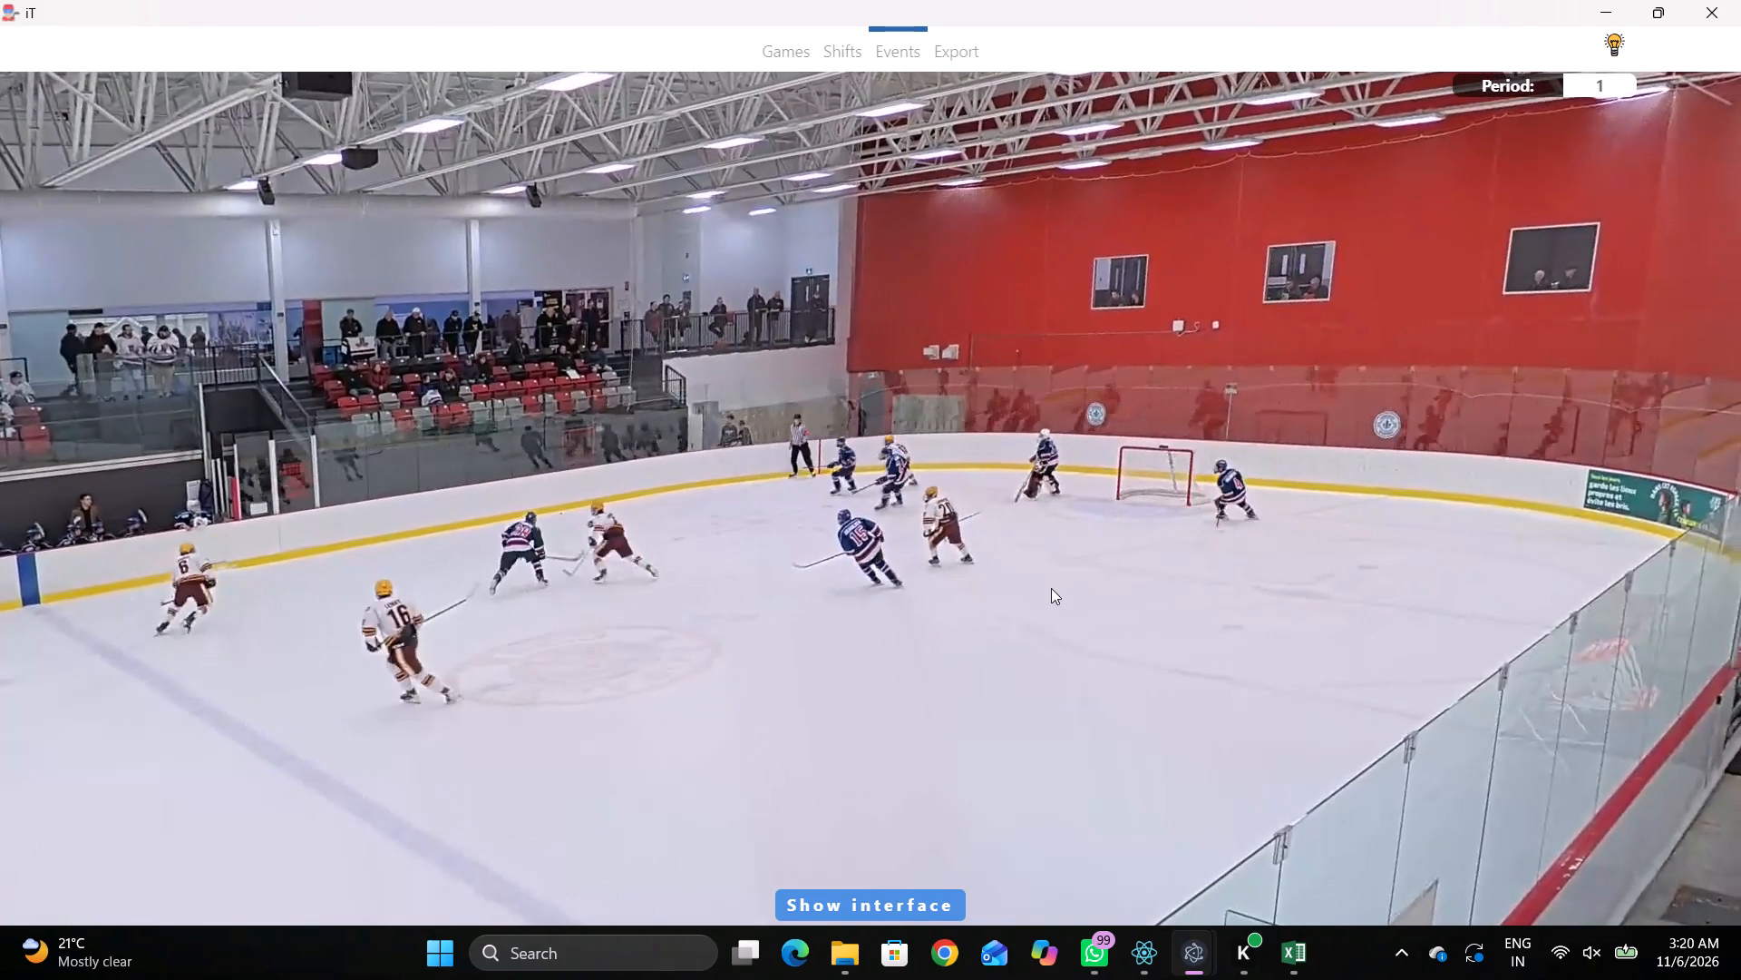
pyautogui.press('q')
# Tag a Hit at 25:38.6 with away player 5 as Hit taken and home player 24 as Hit drawn, just beyond the rink map's right blue line.
pyautogui.press('space')
pyautogui.press('space')
pyautogui.moveTo(961, 458); pyautogui.dragTo(970, 456, button='right')
pyautogui.click(1031, 742)
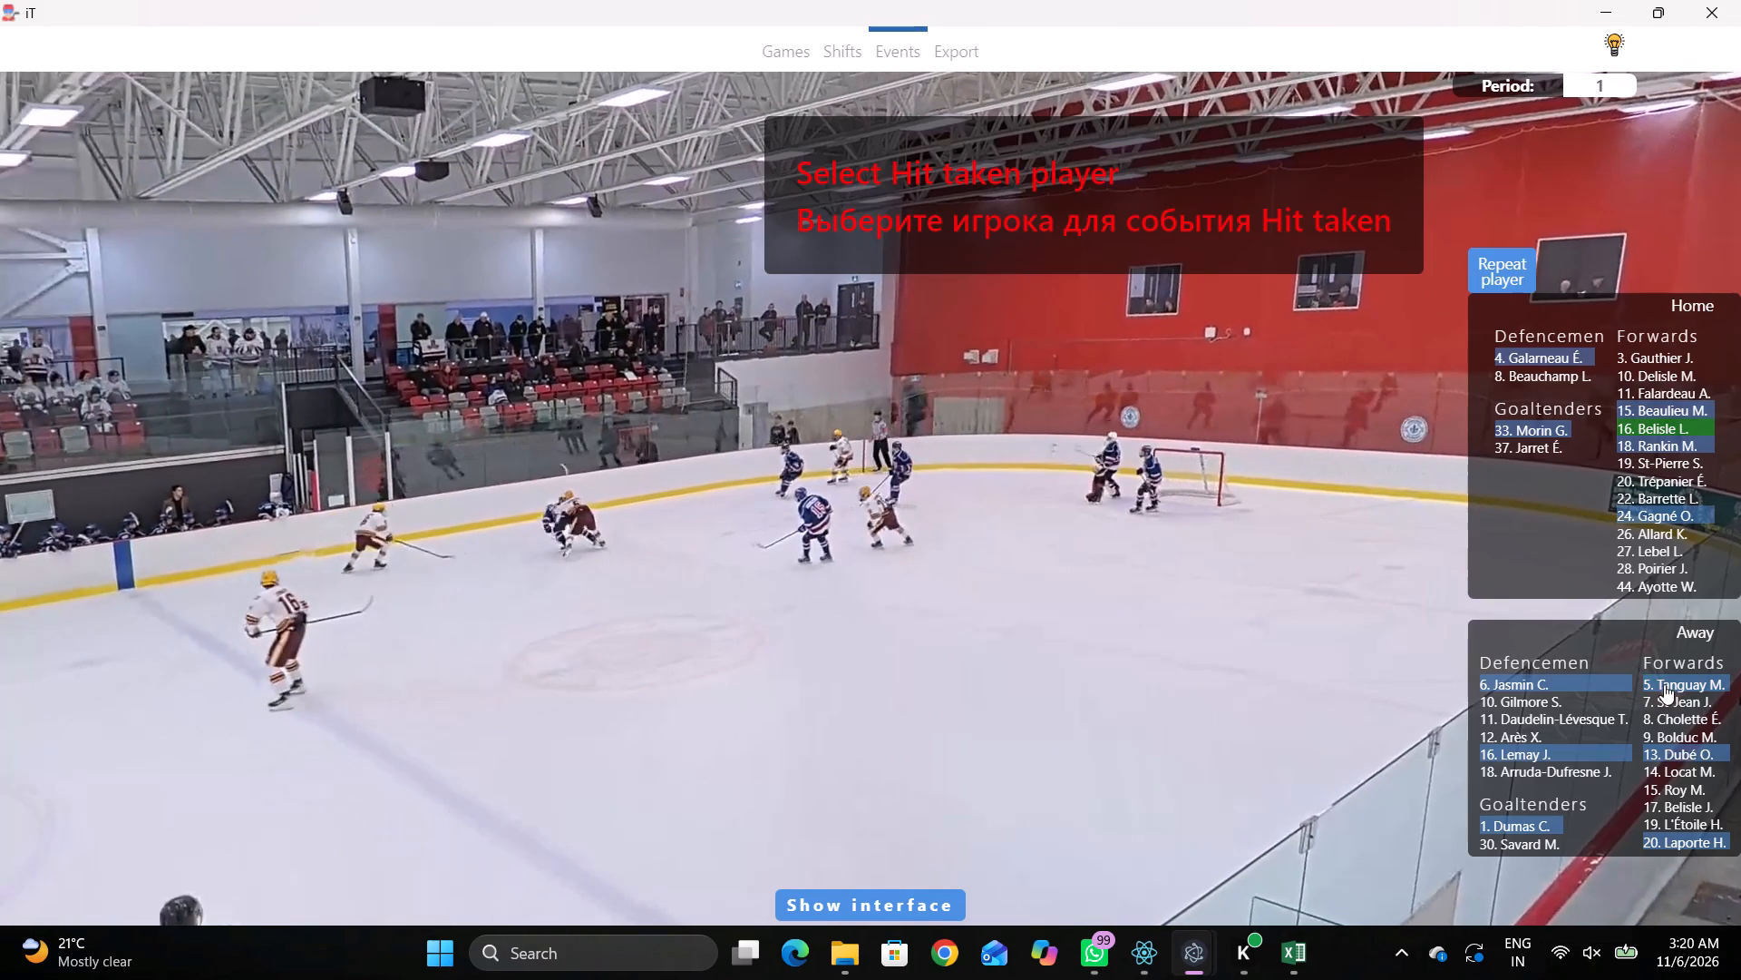
pyautogui.click(1658, 679)
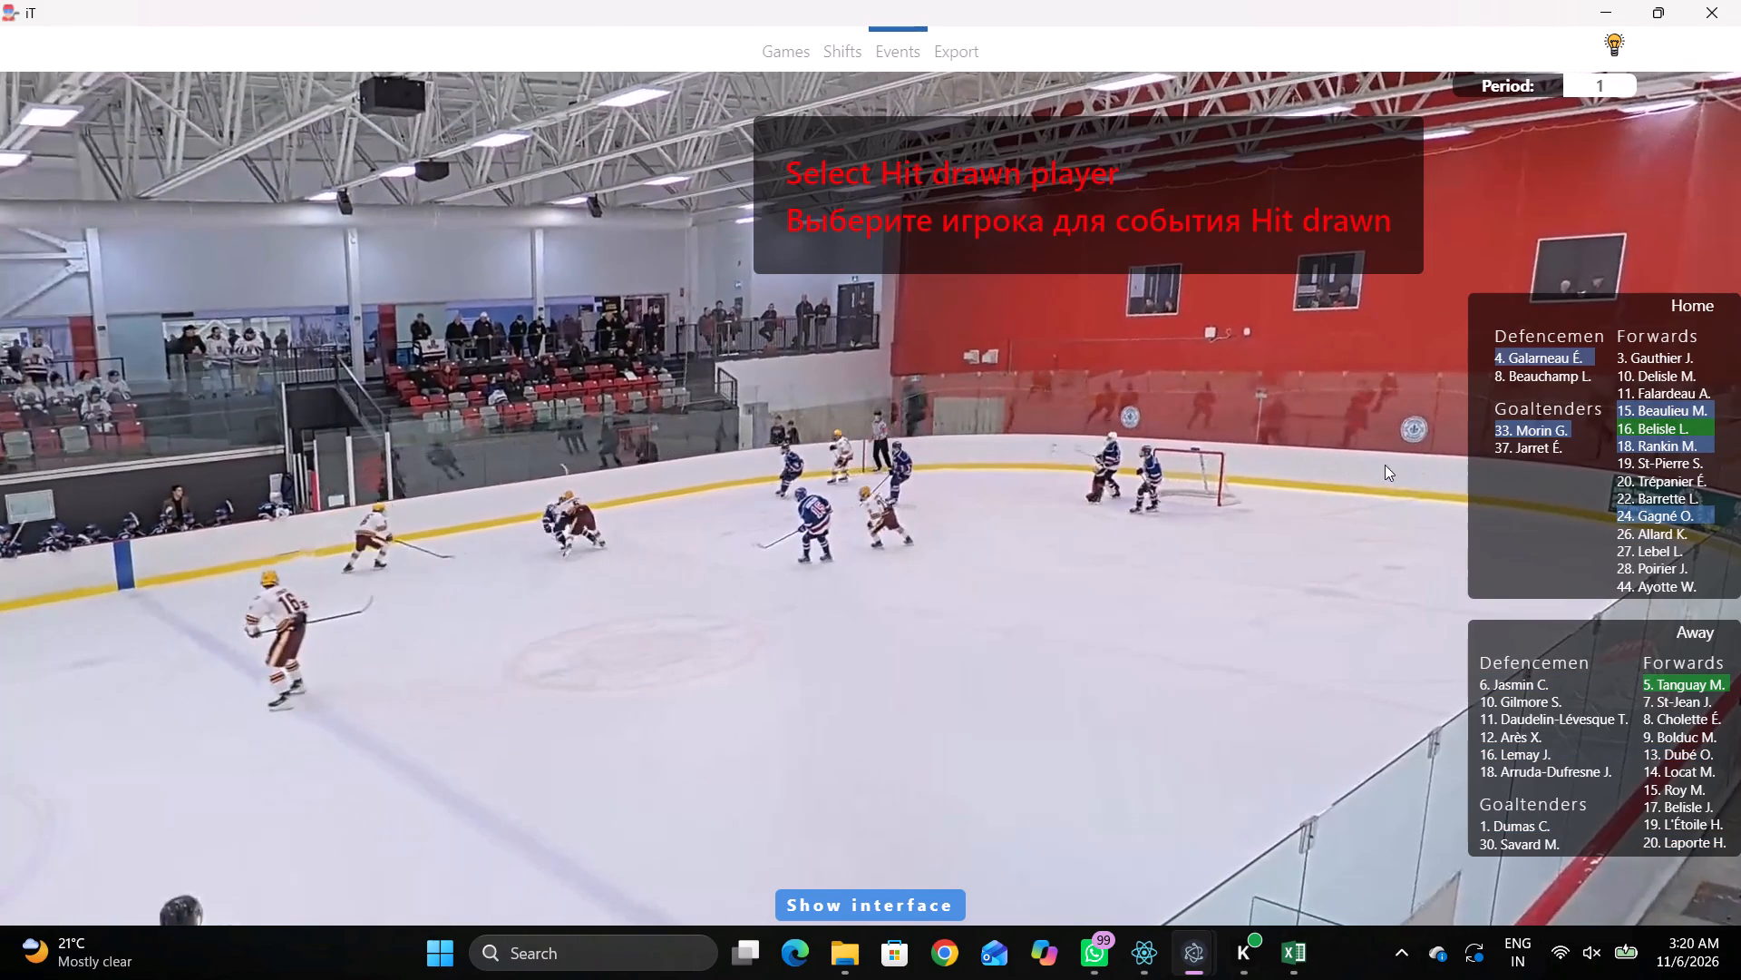
pyautogui.click(1628, 512)
pyautogui.click(1038, 261)
# Go back over the video before the hit to check the home jersey numbers against the tagged events.
pyautogui.press('q')
pyautogui.press('q')
pyautogui.press('q')
pyautogui.press('q')
pyautogui.press('q')
pyautogui.press('q')
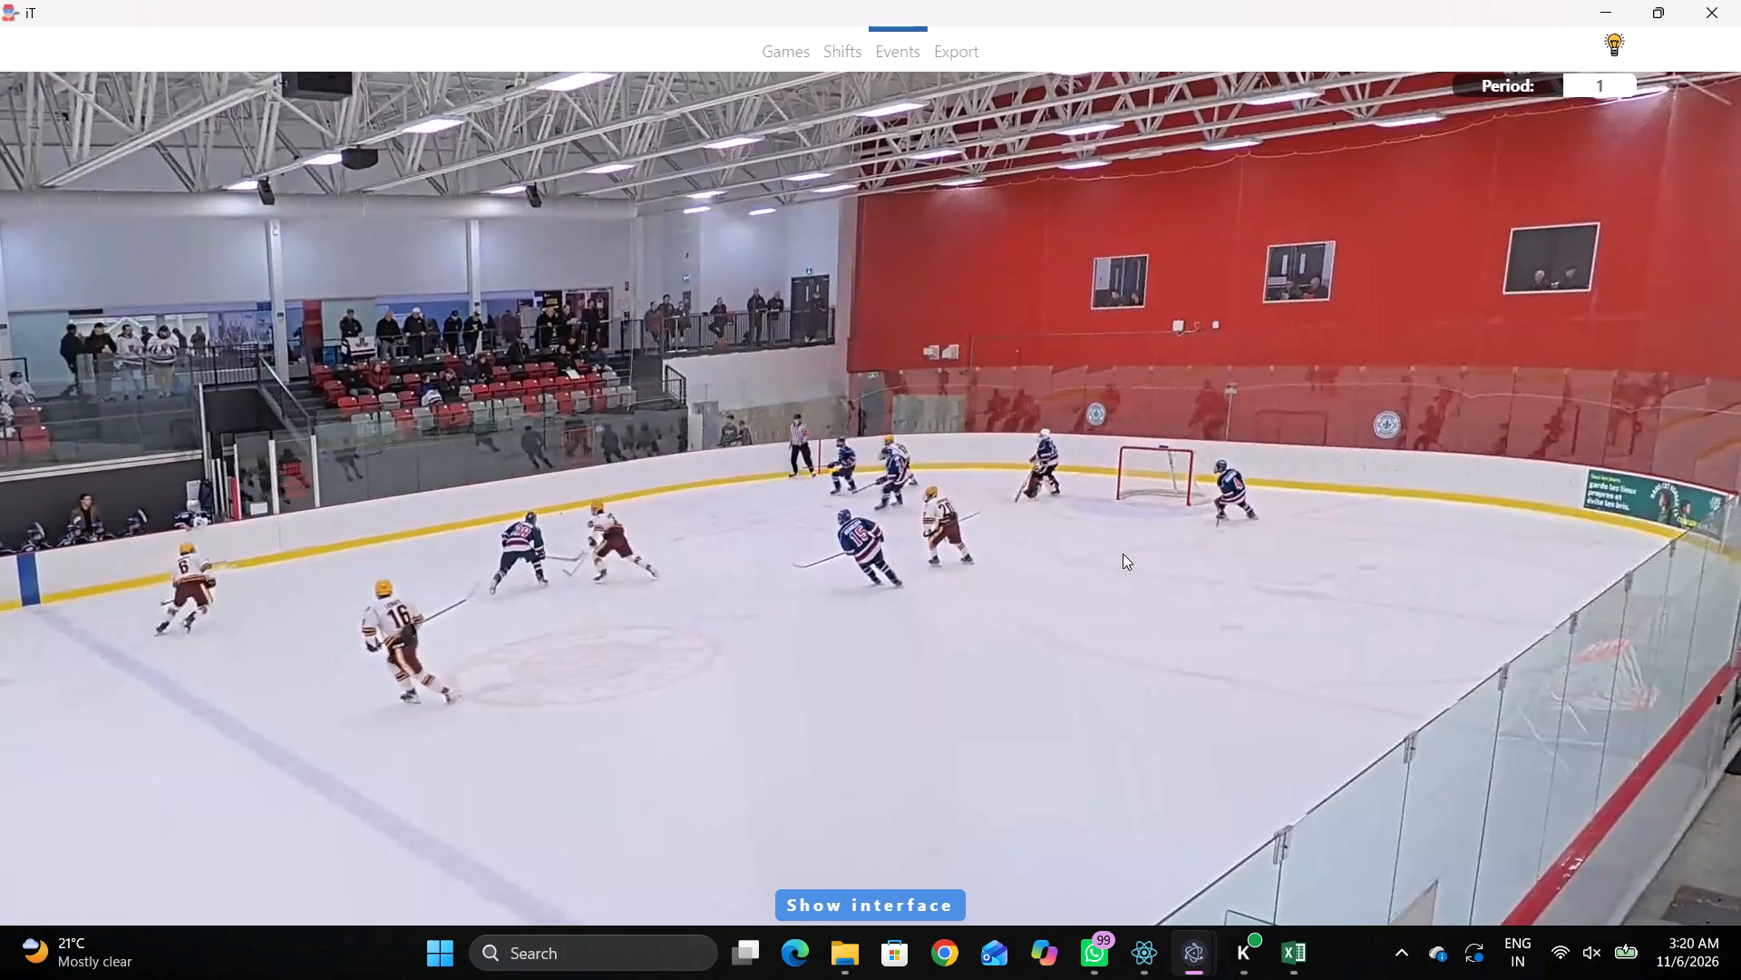
pyautogui.write('qq')
pyautogui.write('qq')
pyautogui.hotkey('shift', 'd')
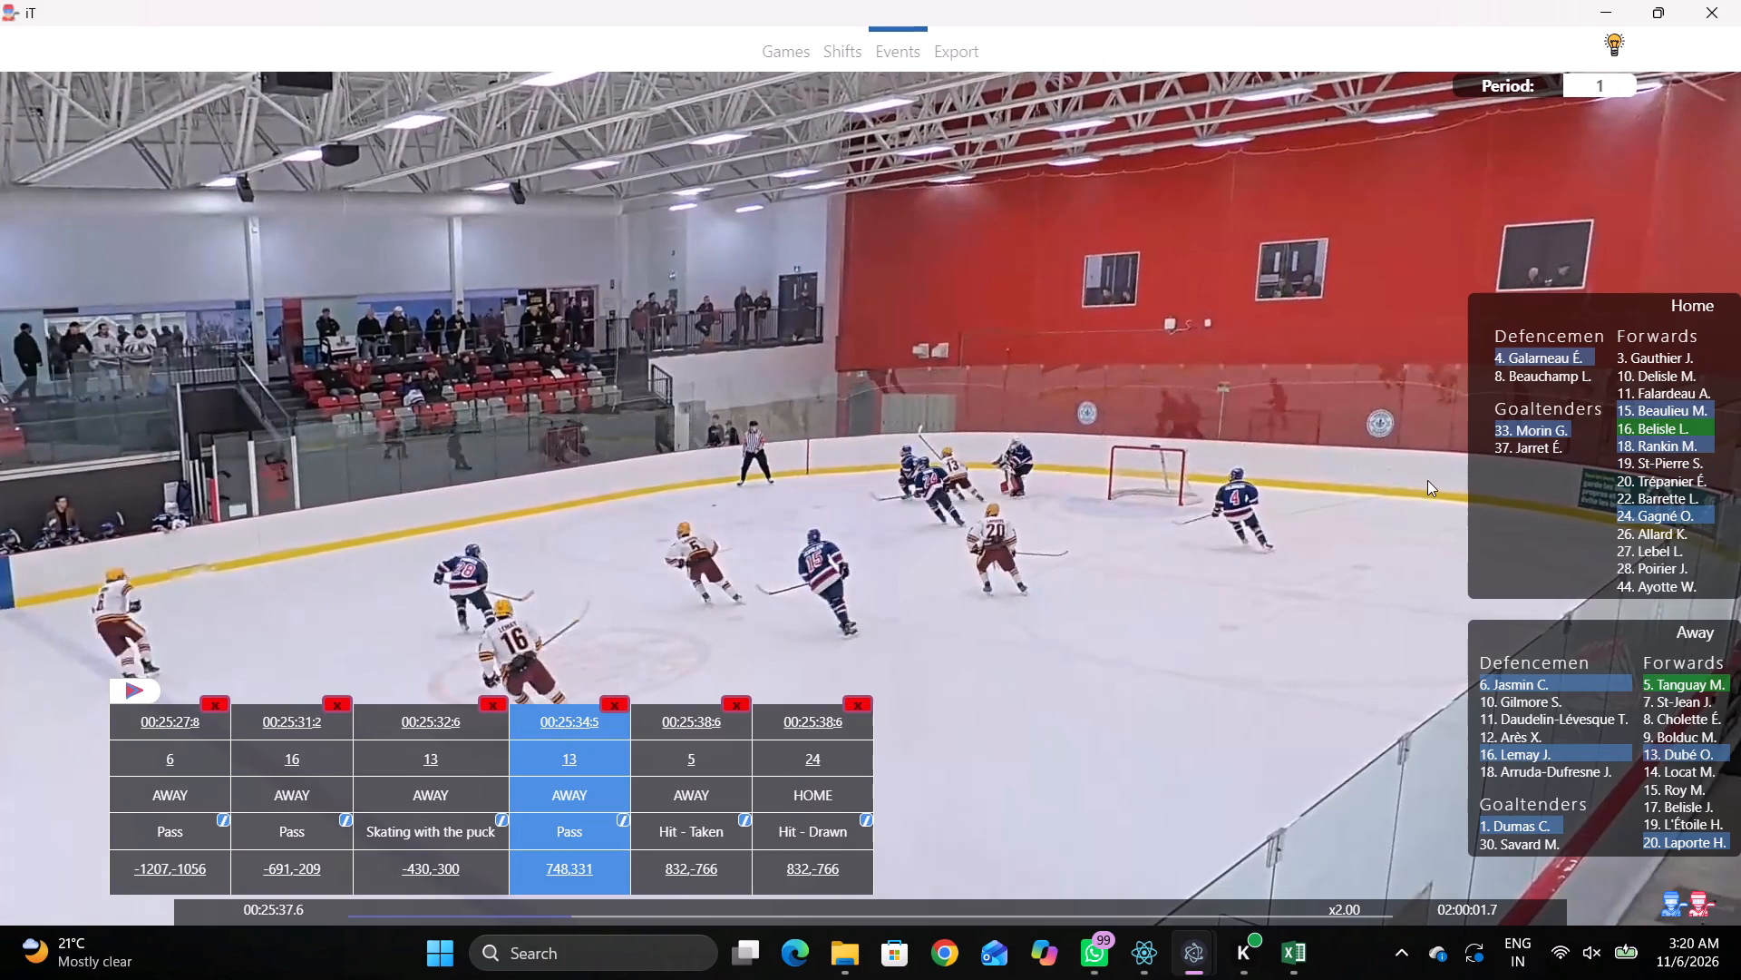
# Set the first Forward of the home shift at 25:07.9 to player 28.
pyautogui.click(848, 54)
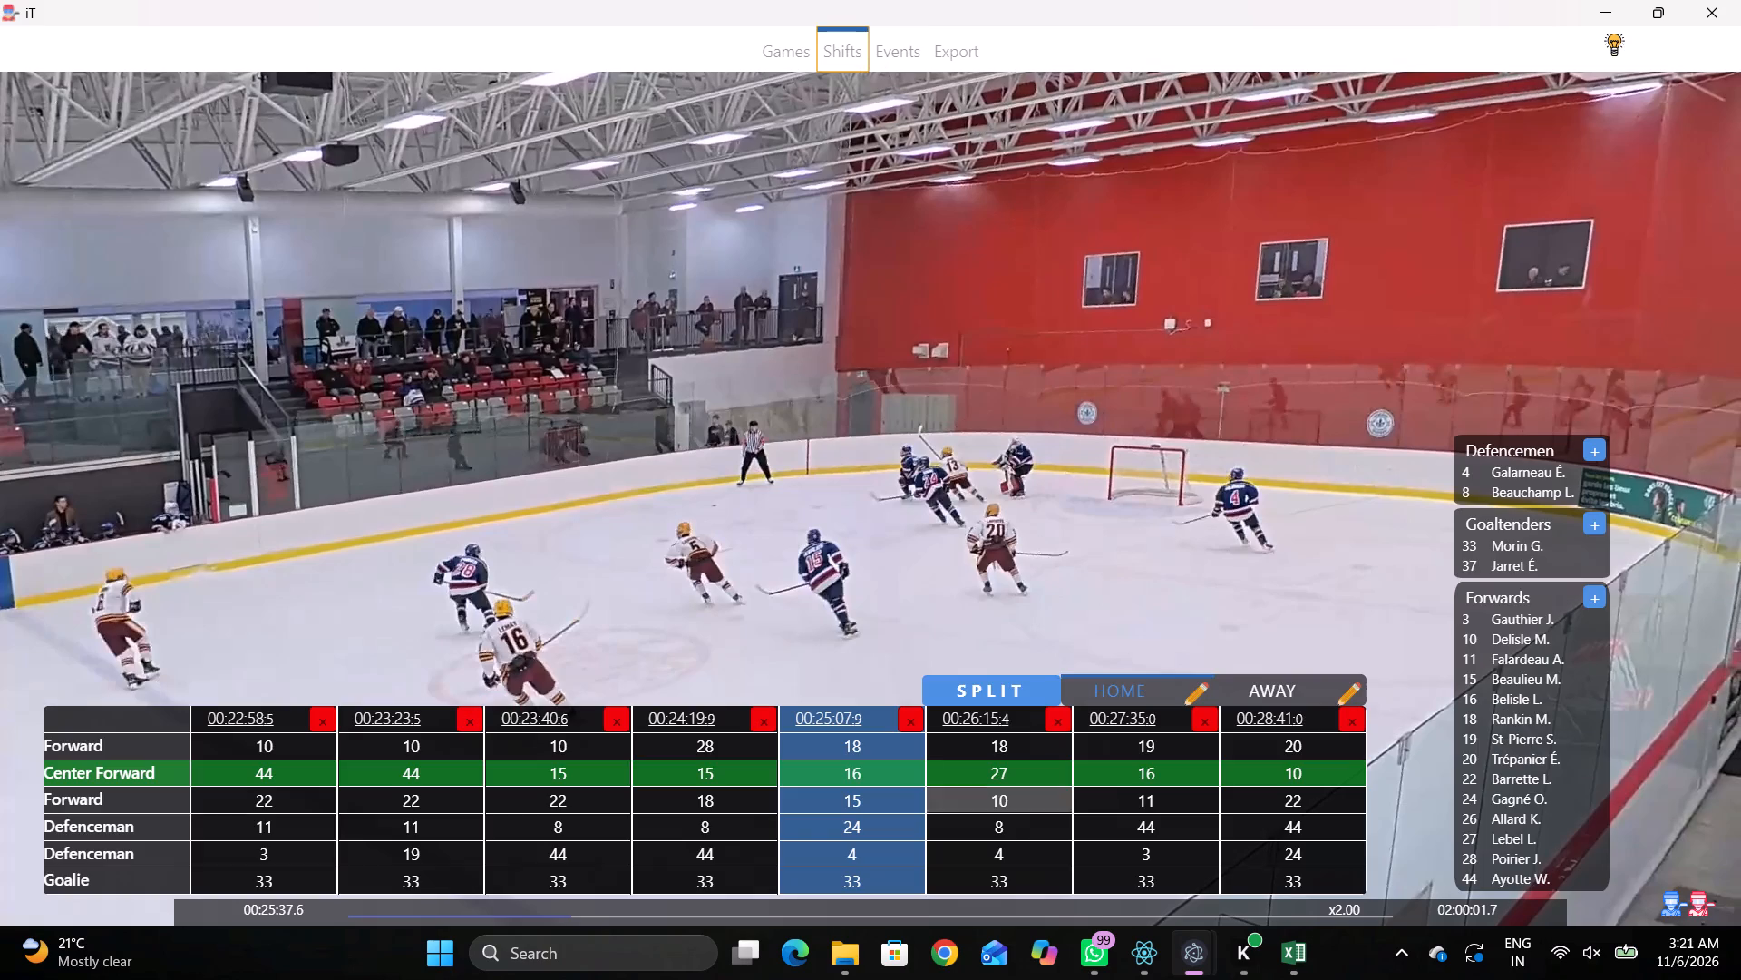
pyautogui.click(867, 753)
pyautogui.moveTo(1493, 881); pyautogui.dragTo(1486, 891)
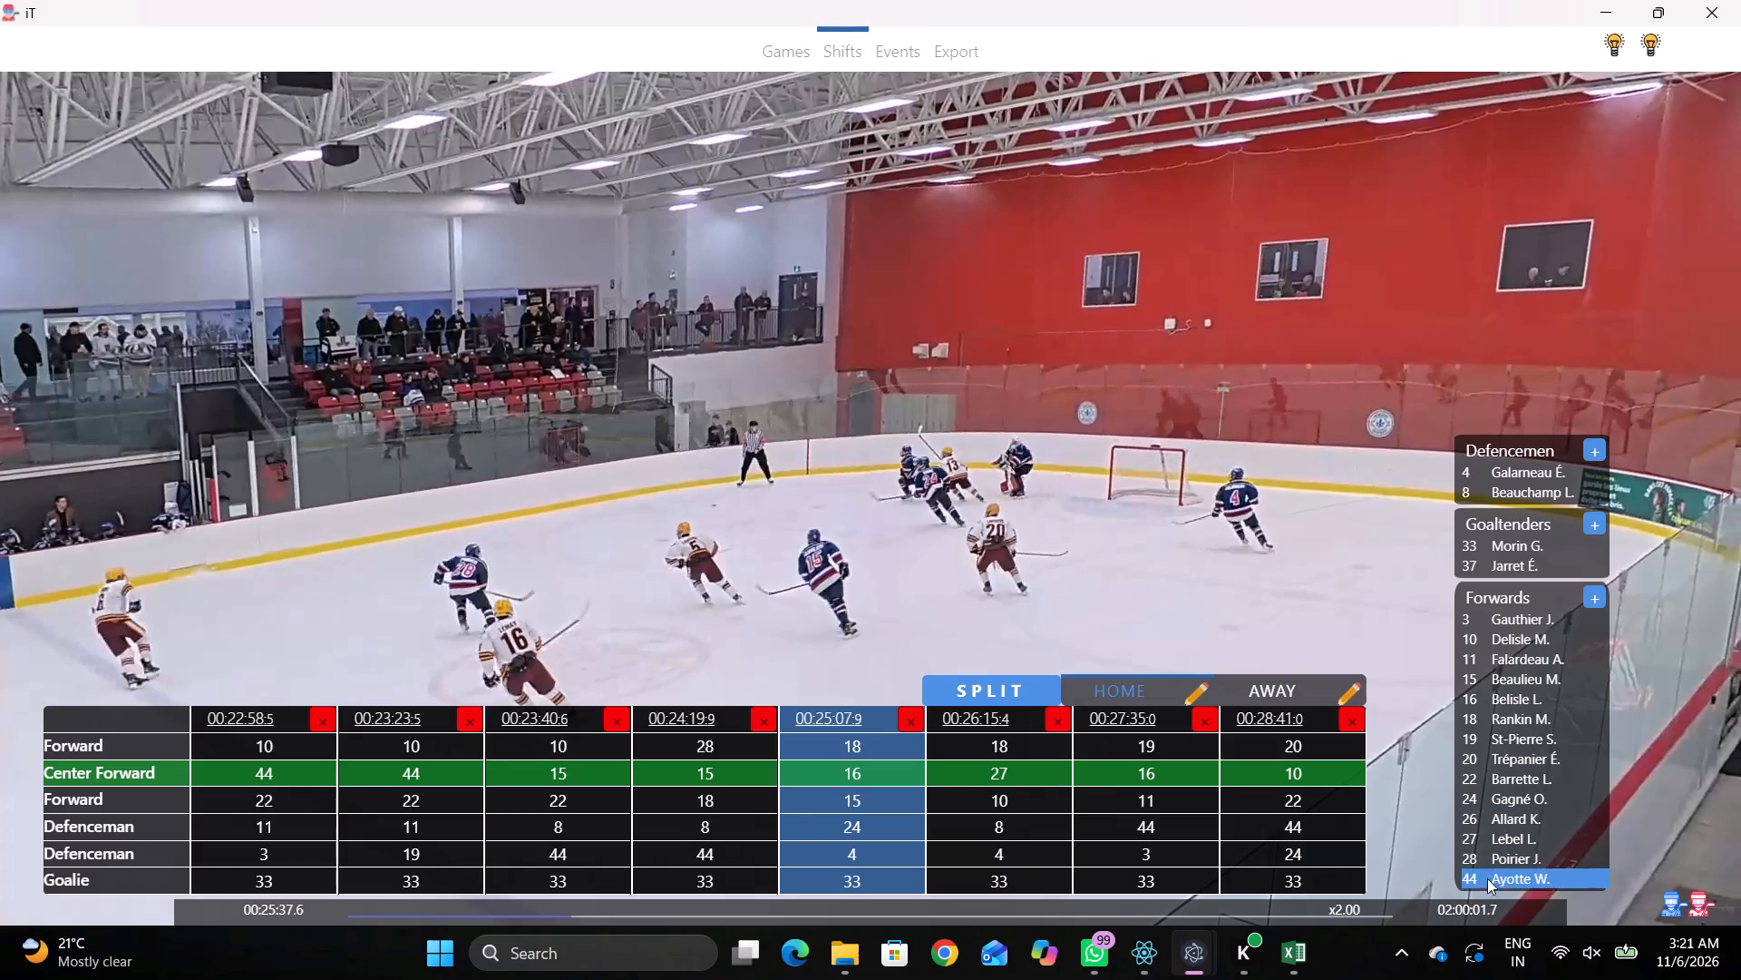
pyautogui.click(1486, 863)
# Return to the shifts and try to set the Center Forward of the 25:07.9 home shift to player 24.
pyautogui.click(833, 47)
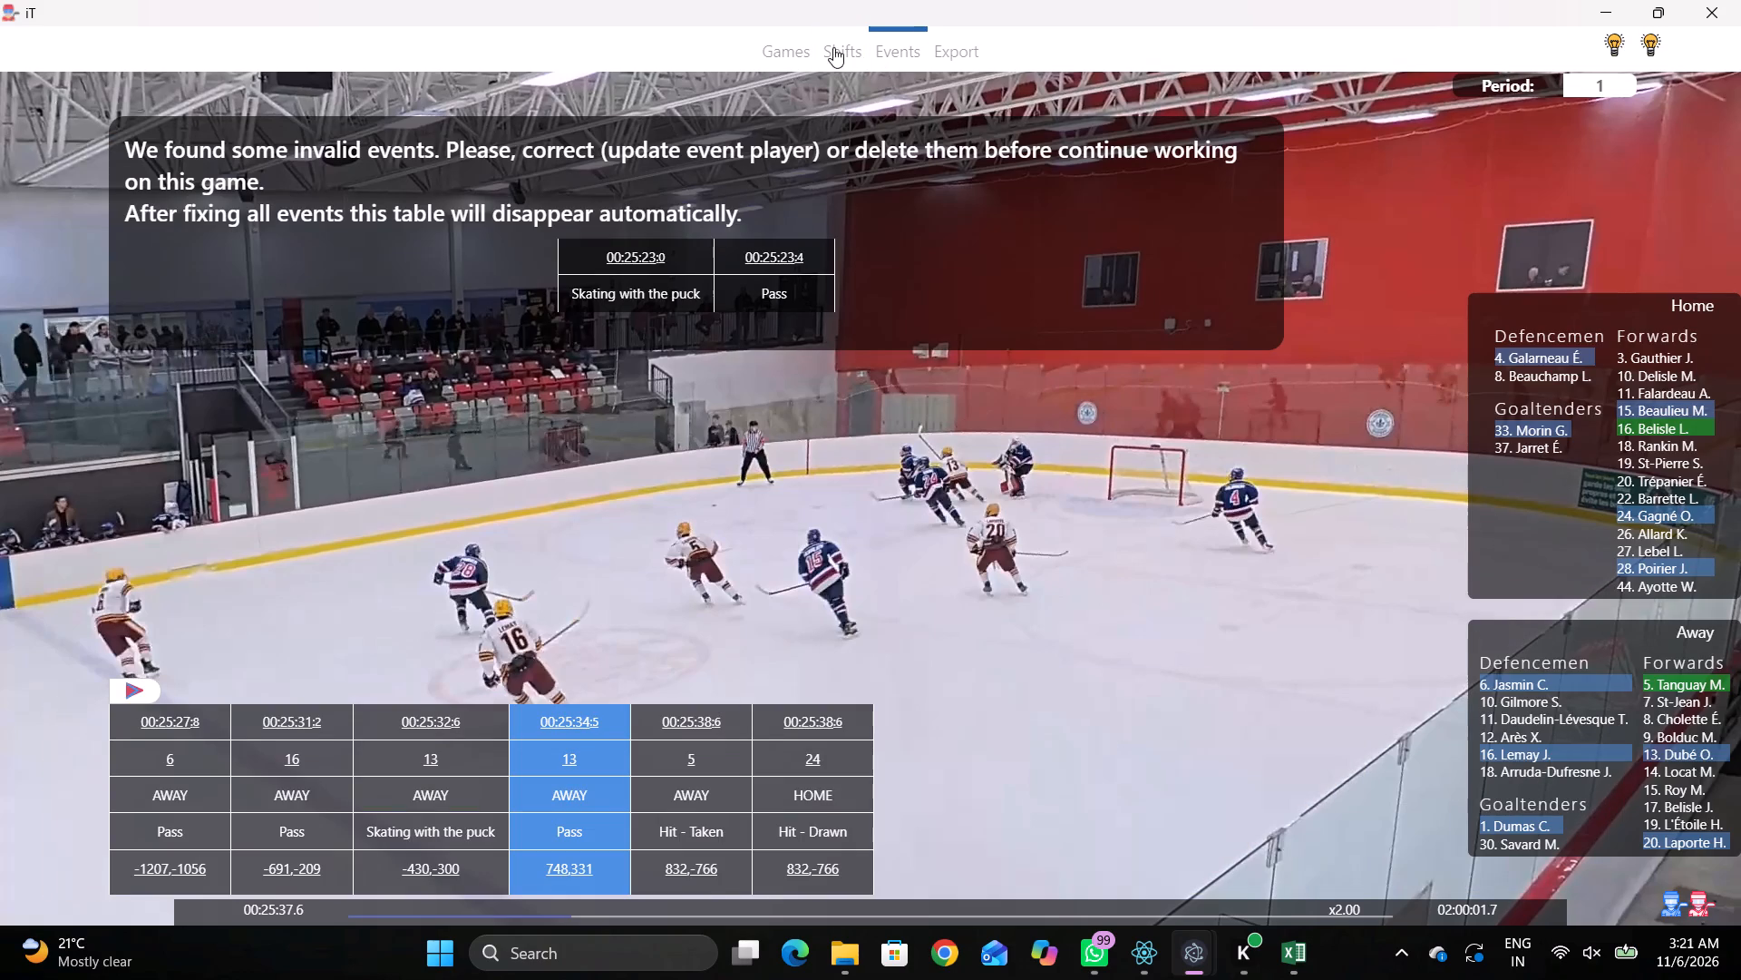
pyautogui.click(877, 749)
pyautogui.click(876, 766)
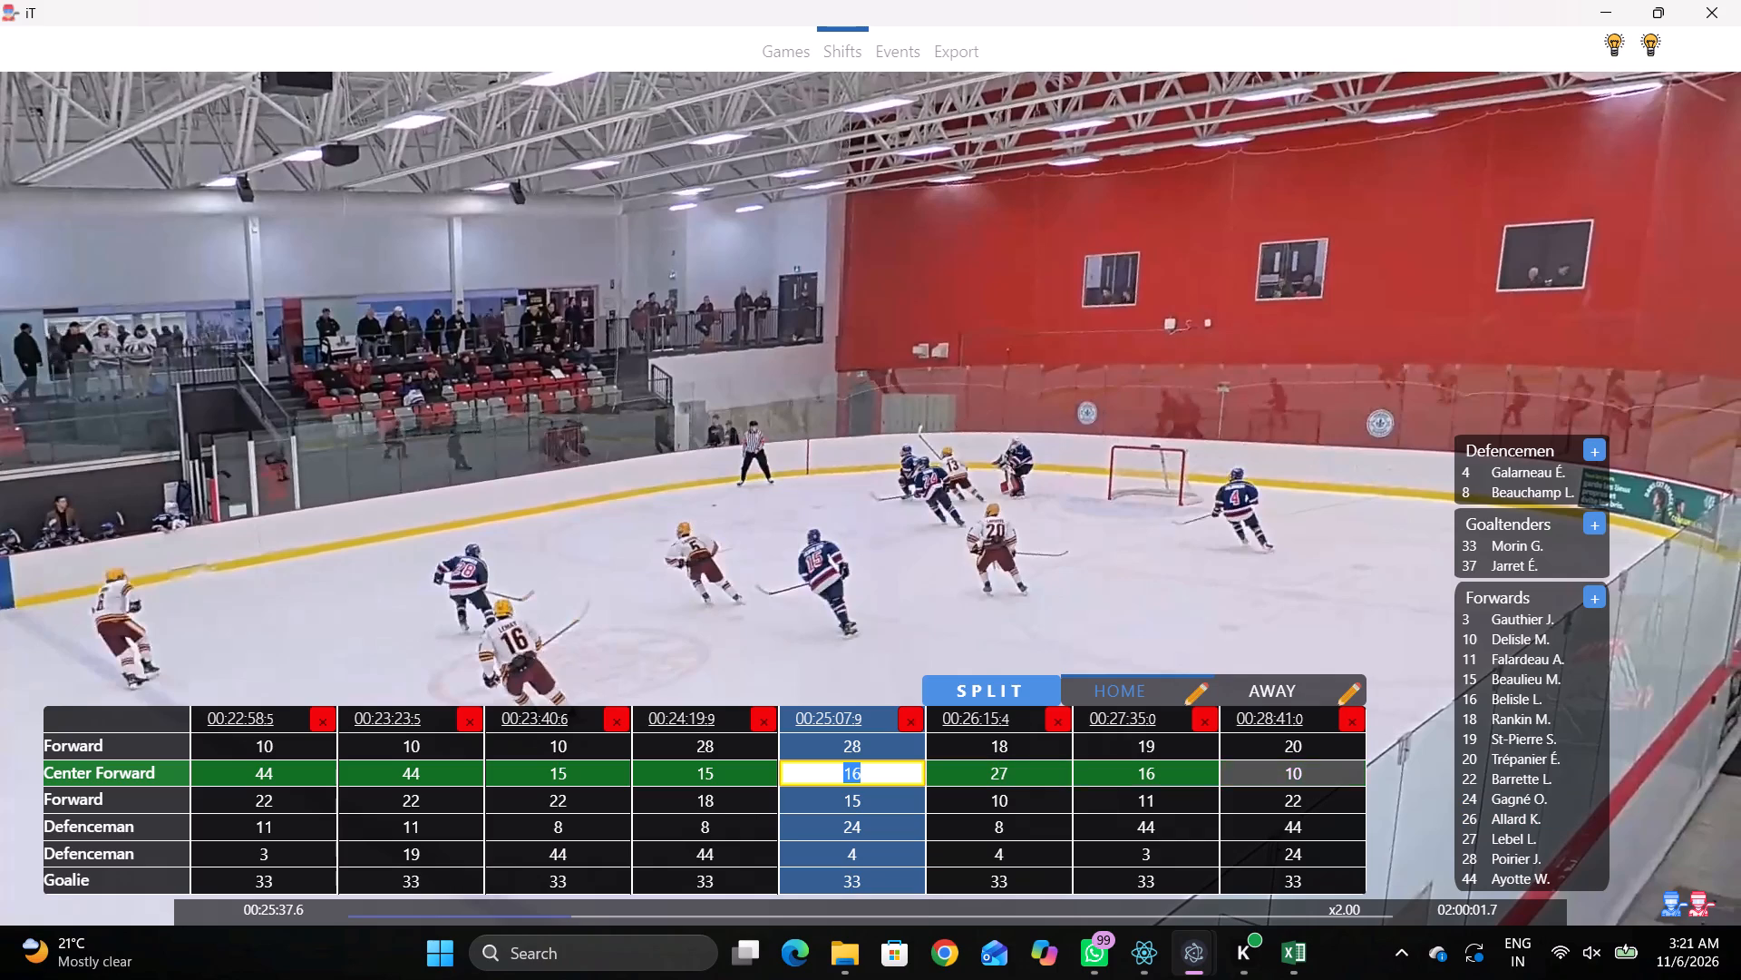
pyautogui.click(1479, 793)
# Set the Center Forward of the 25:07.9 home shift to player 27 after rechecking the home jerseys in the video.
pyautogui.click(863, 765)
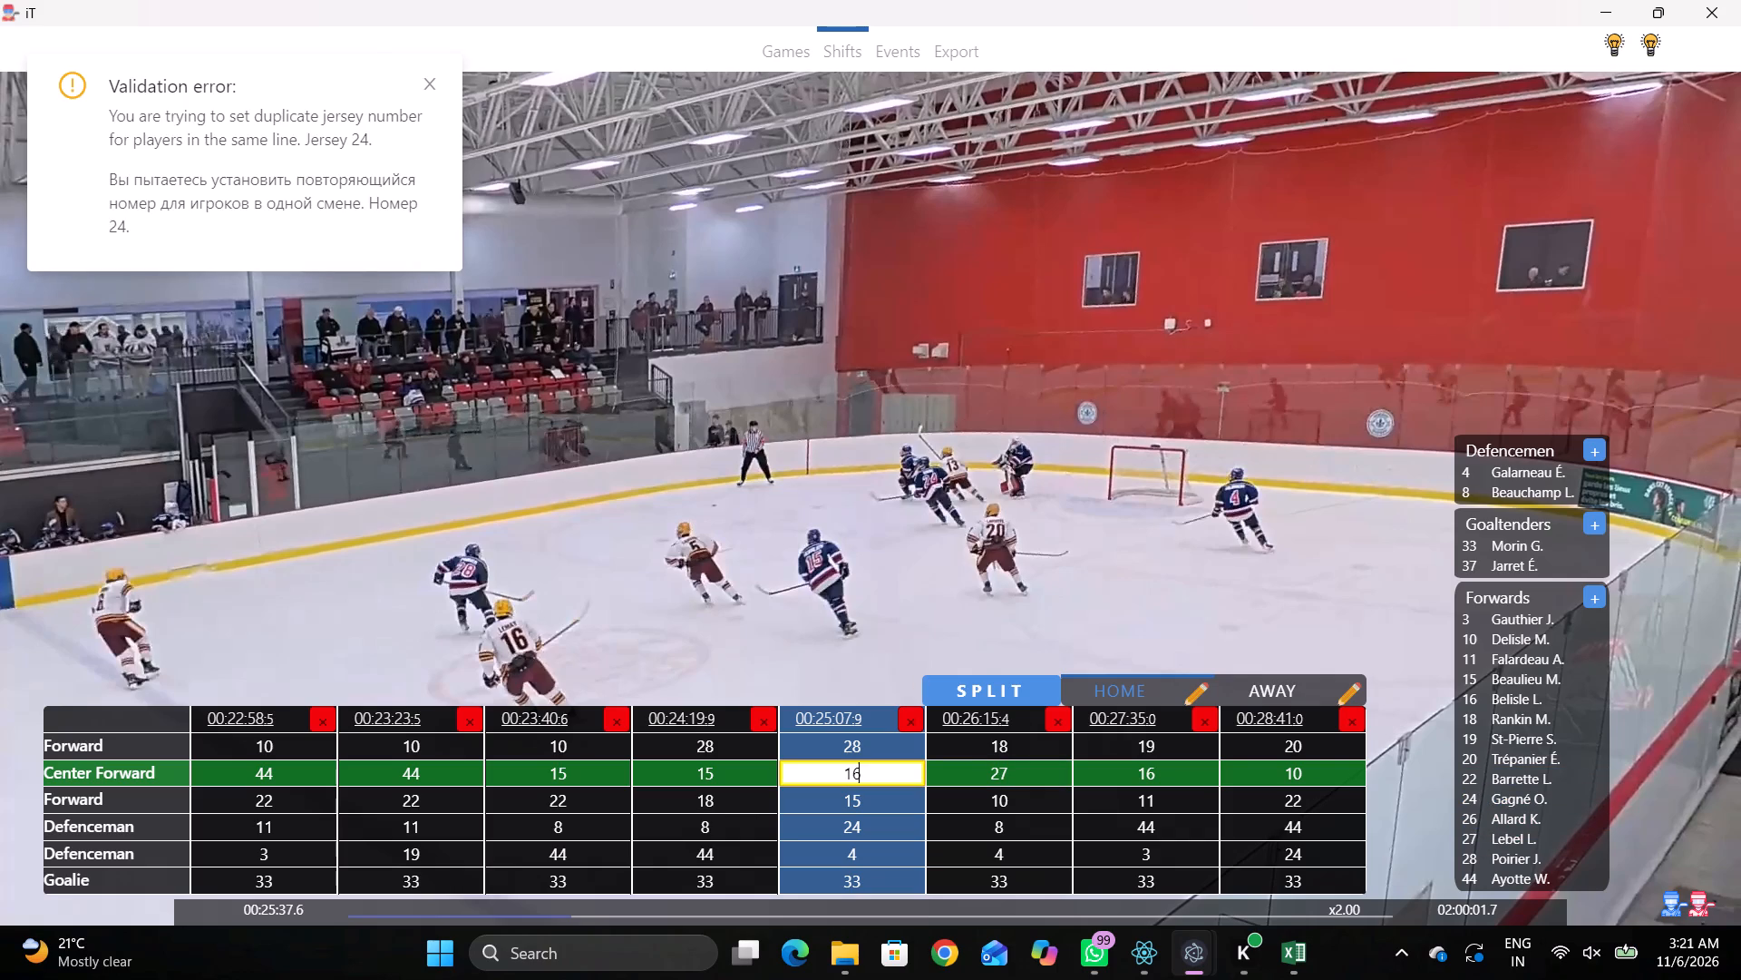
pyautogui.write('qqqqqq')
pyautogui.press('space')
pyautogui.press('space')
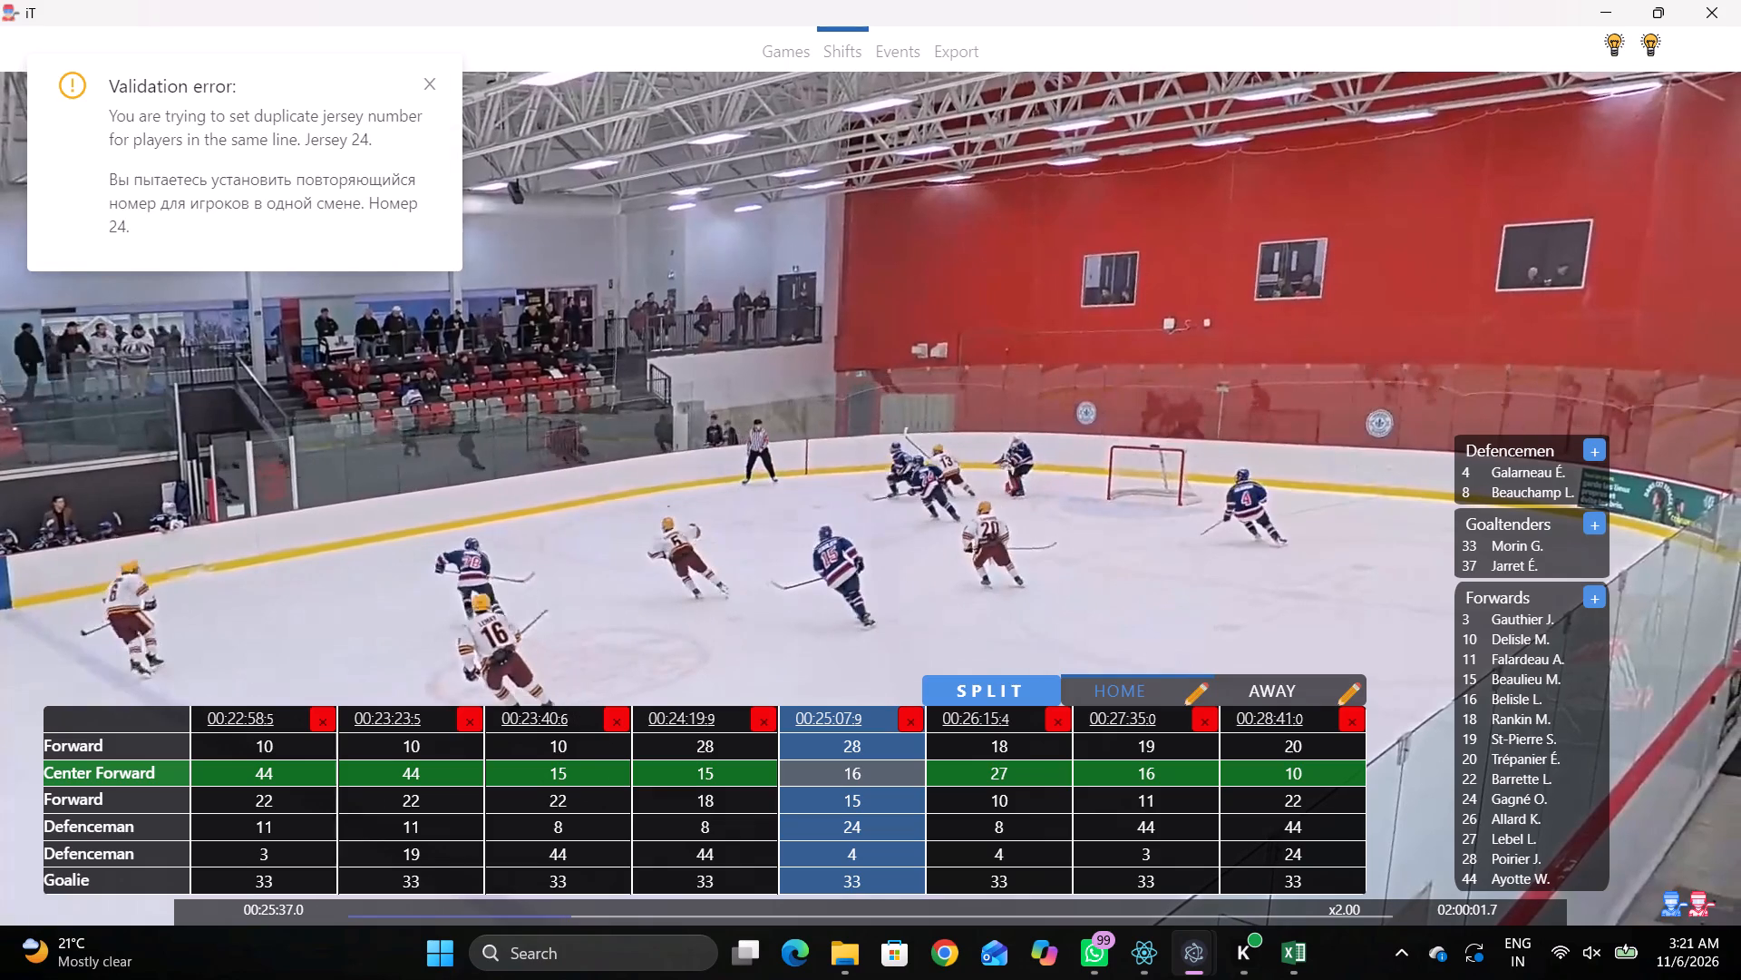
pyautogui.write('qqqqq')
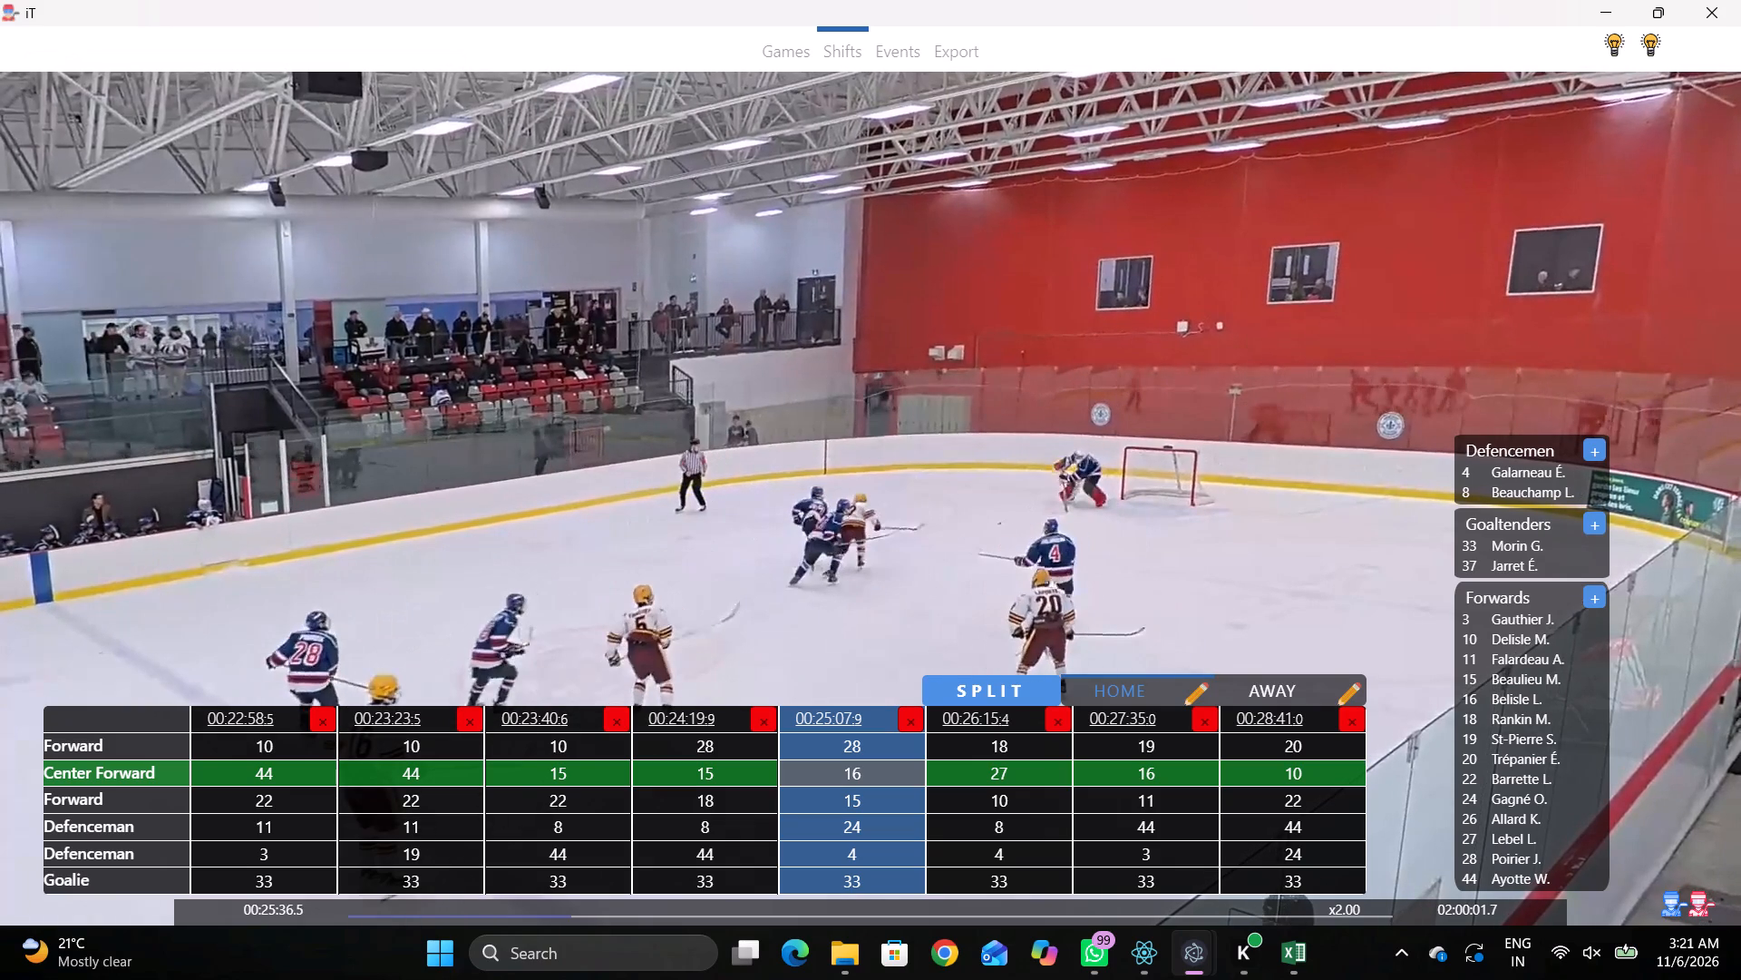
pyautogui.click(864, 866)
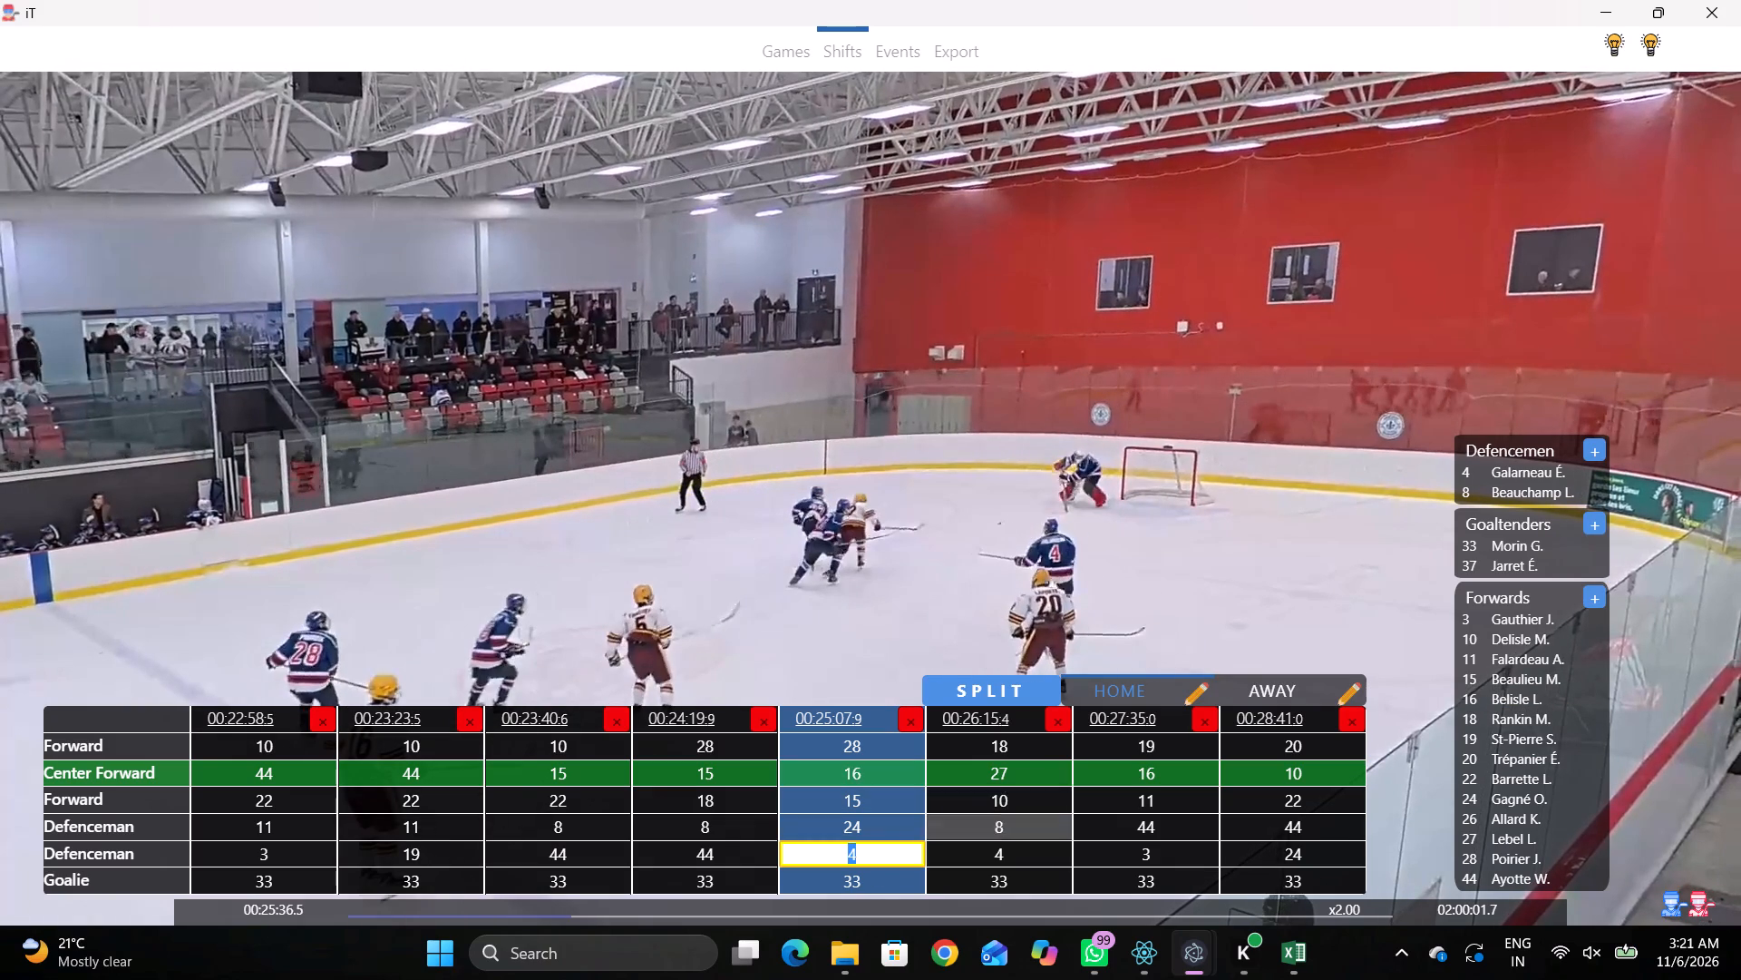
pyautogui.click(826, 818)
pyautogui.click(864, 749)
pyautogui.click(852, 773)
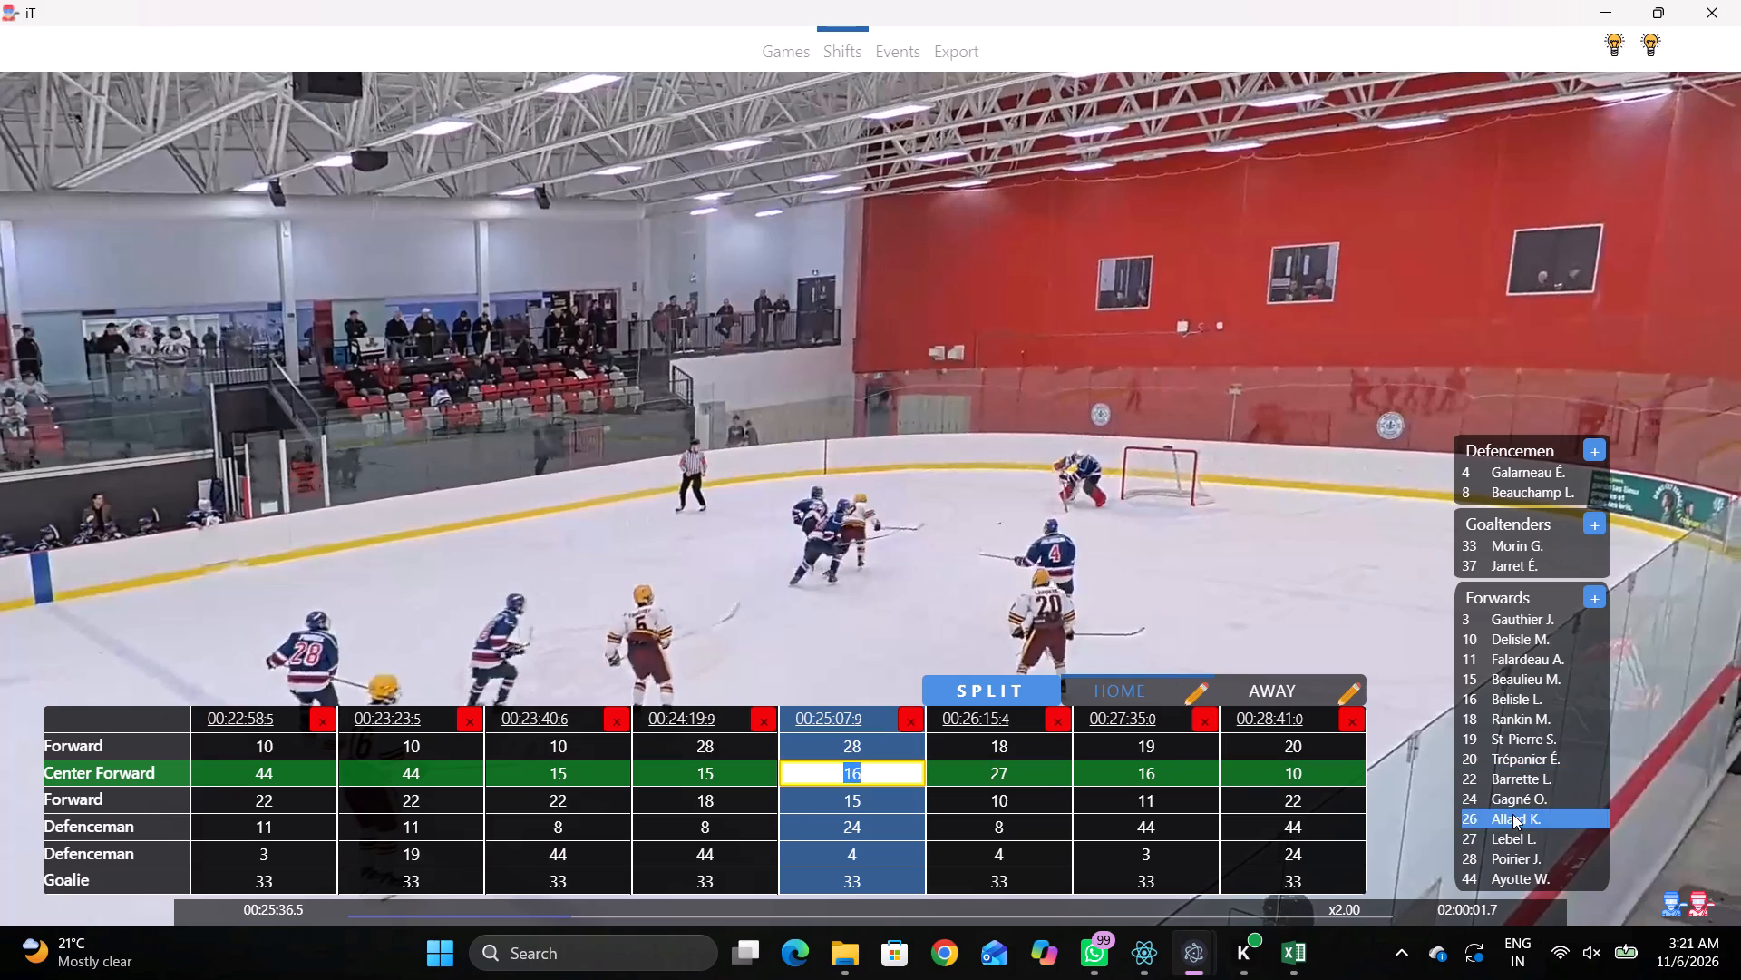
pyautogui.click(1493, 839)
# Replay the video from the 25:08.7 face-off to about 25:18 to check which home players are on the ice.
pyautogui.click(532, 275)
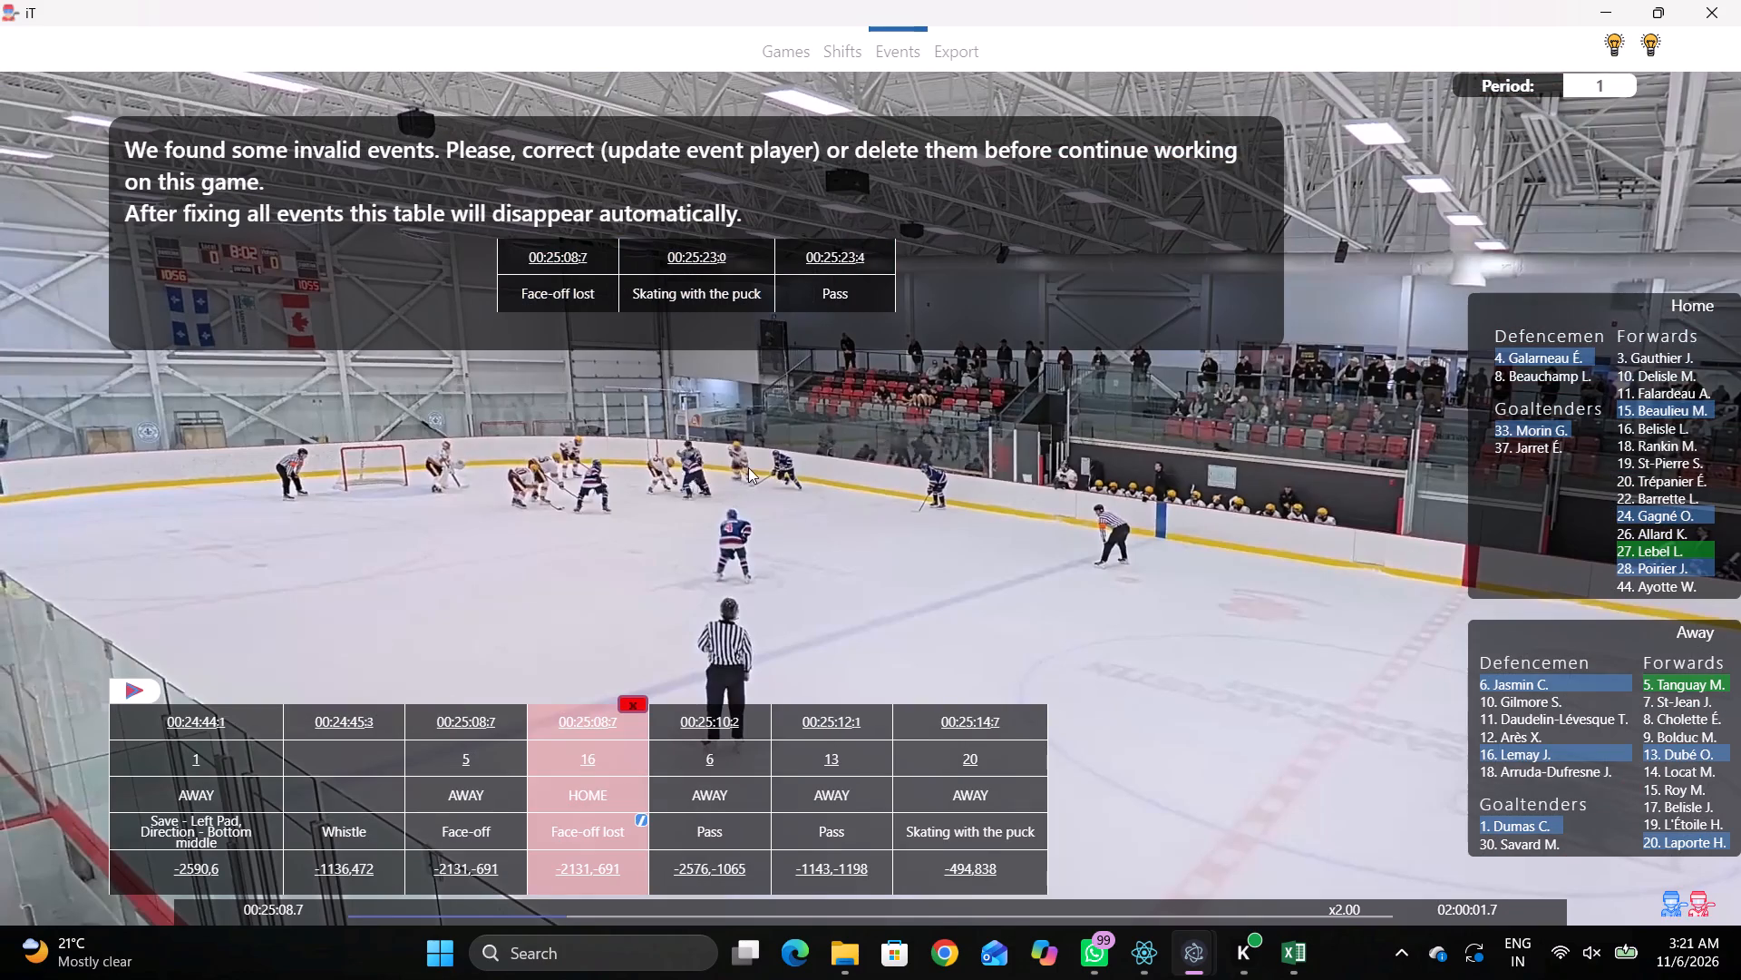
pyautogui.click(795, 501)
pyautogui.press('q')
pyautogui.press('q')
pyautogui.press('q')
pyautogui.press('q')
pyautogui.press('space')
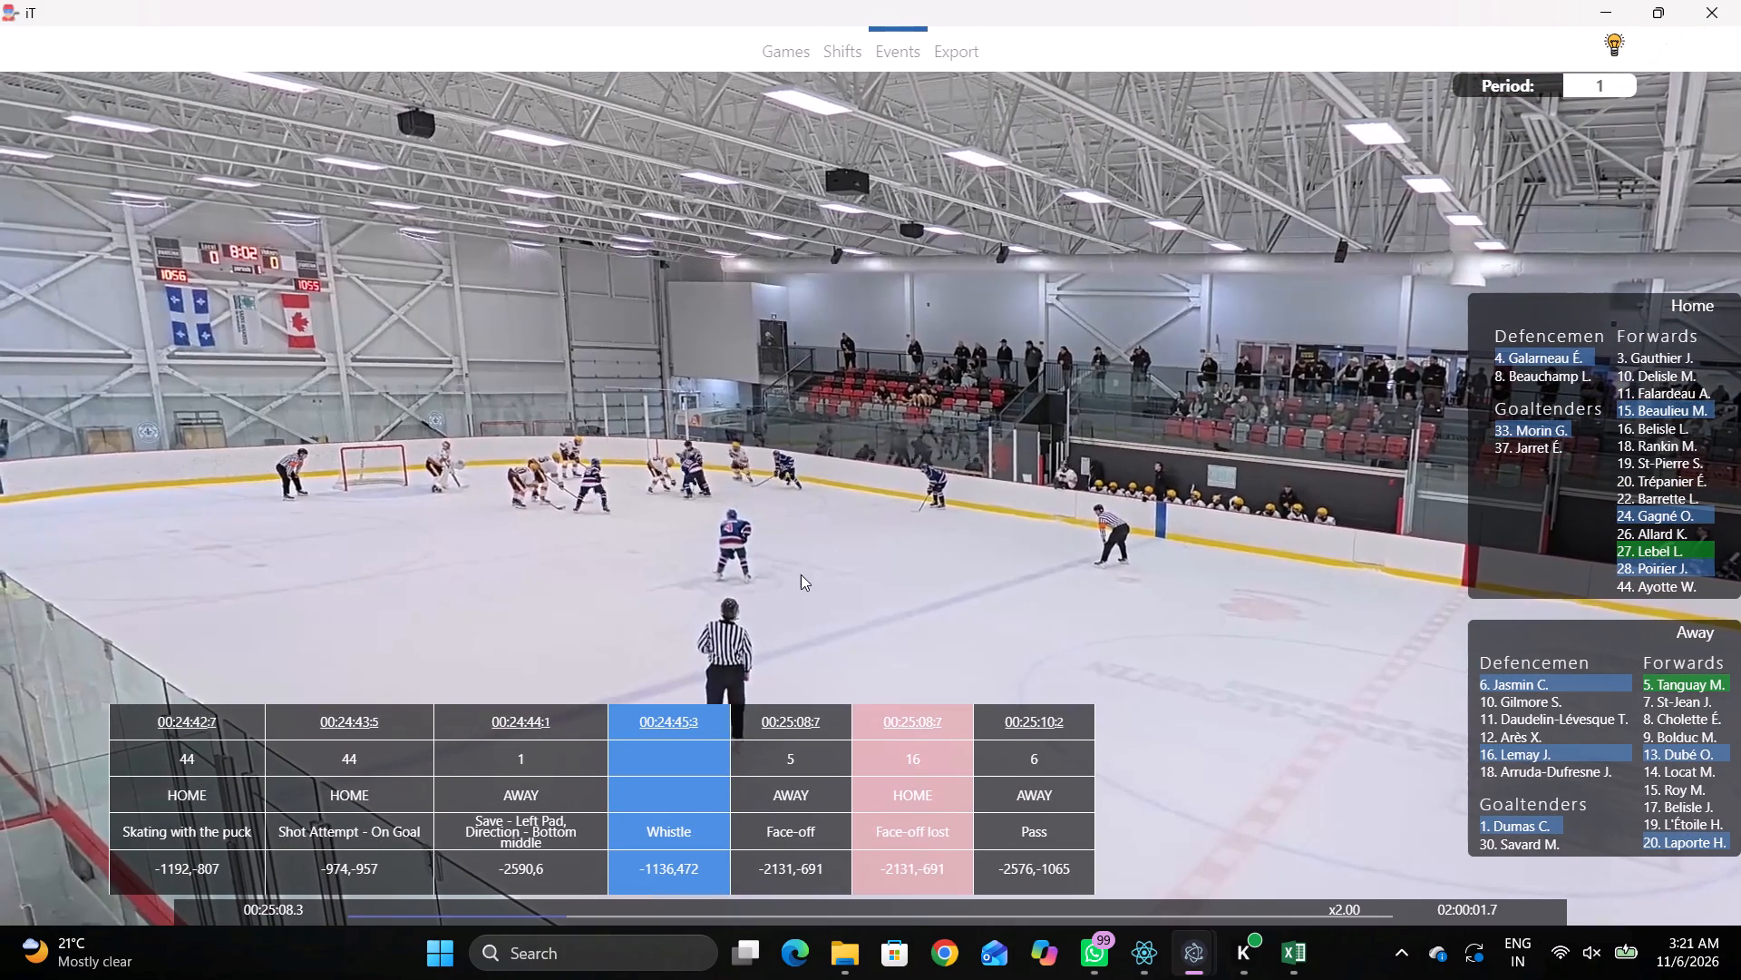
pyautogui.press('space')
pyautogui.press('space')
pyautogui.press('space')
pyautogui.press('space')
pyautogui.write('v')
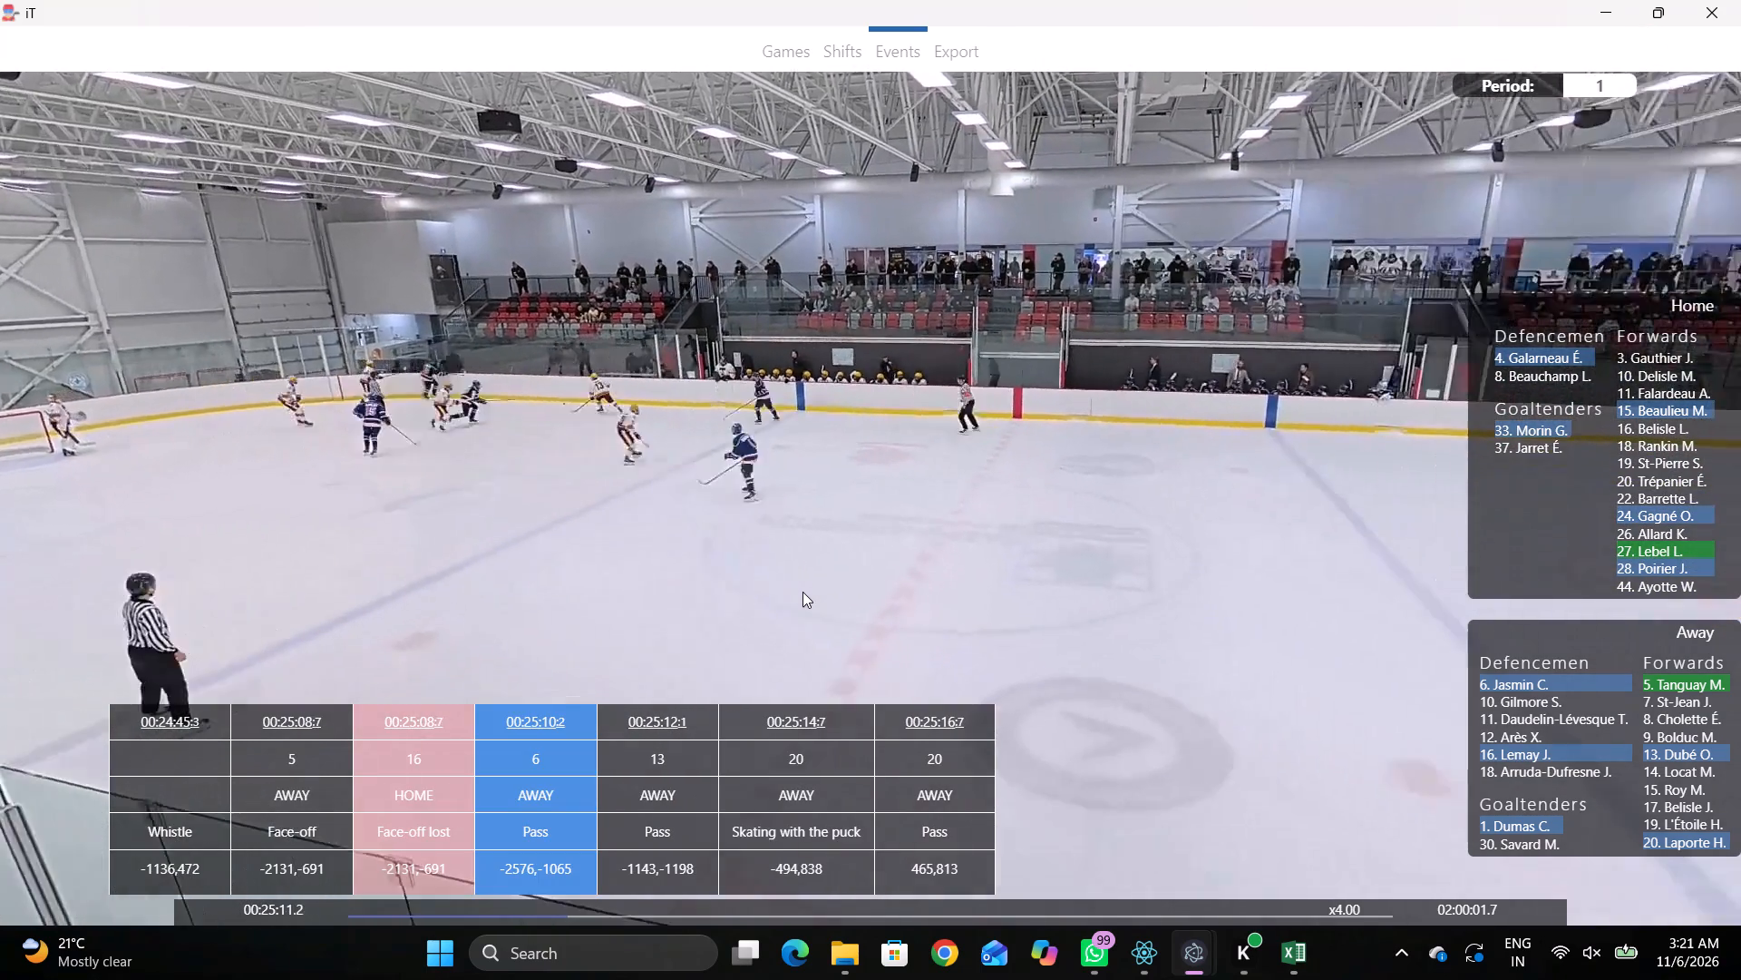
pyautogui.press('space')
pyautogui.hotkey('shift', 'd')
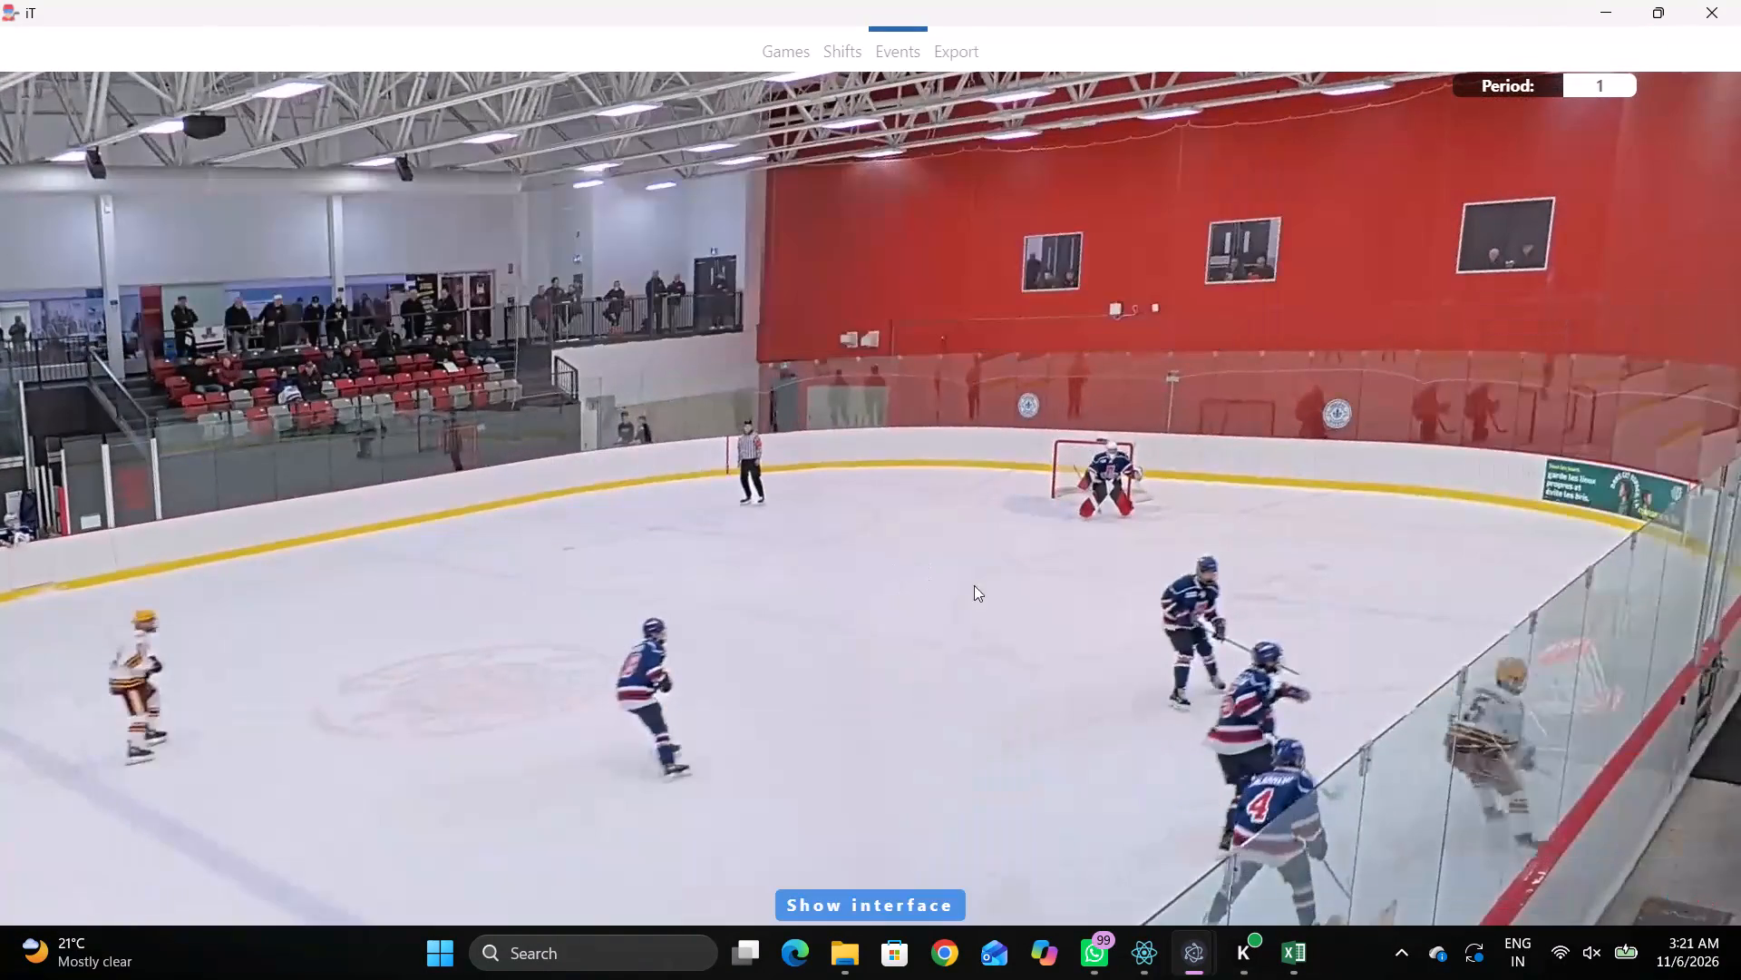
pyautogui.press('space')
pyautogui.press('space')
pyautogui.press('q')
pyautogui.press('q')
pyautogui.press('q')
pyautogui.hotkey('shift', 'd')
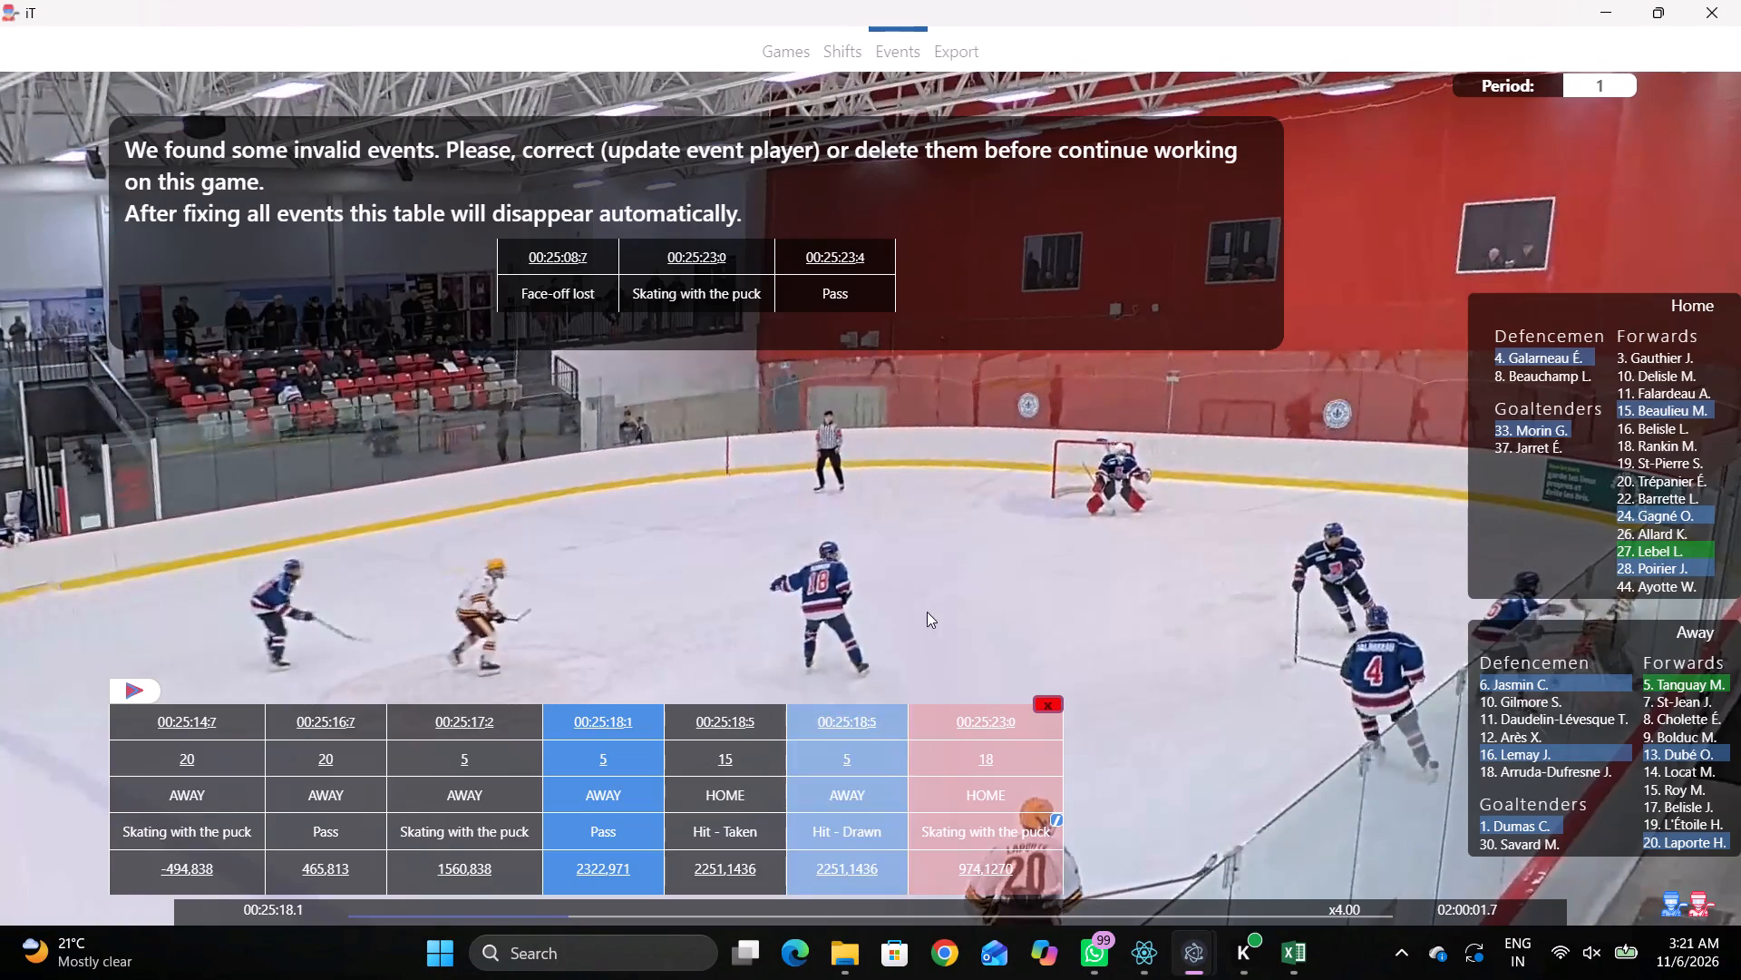
# Set the Center Forward of the 25:07.9 home shift to player 18.
pyautogui.click(844, 70)
pyautogui.click(862, 781)
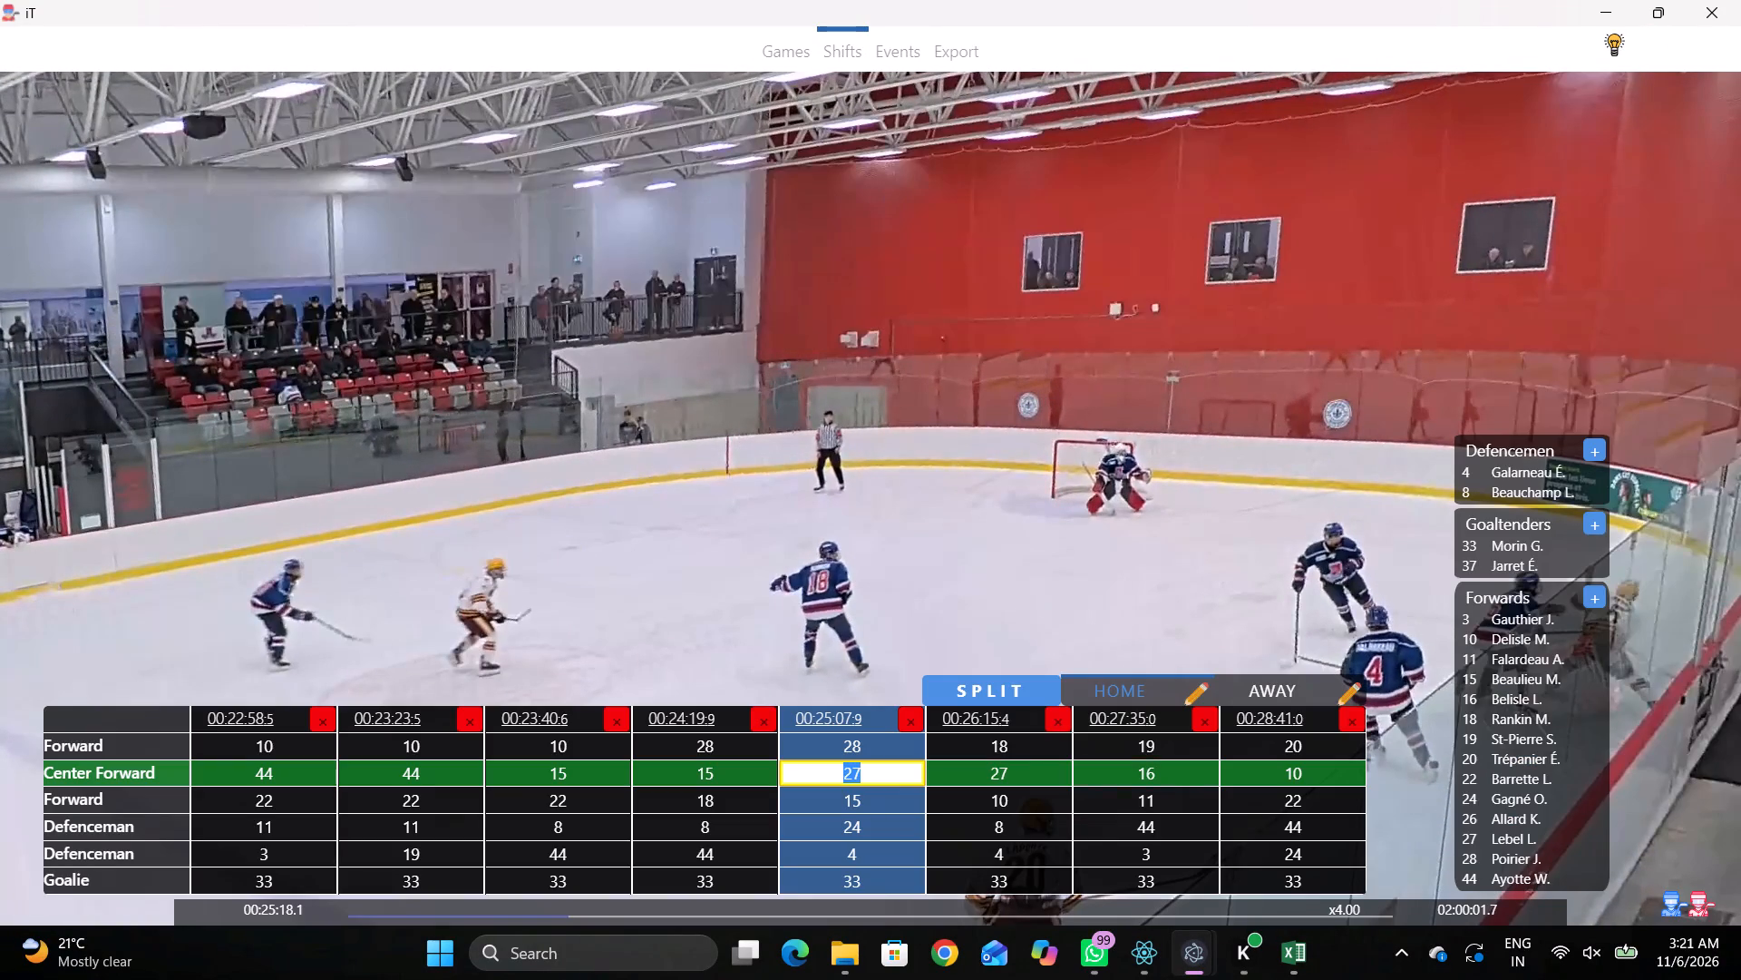
pyautogui.click(862, 724)
pyautogui.click(871, 780)
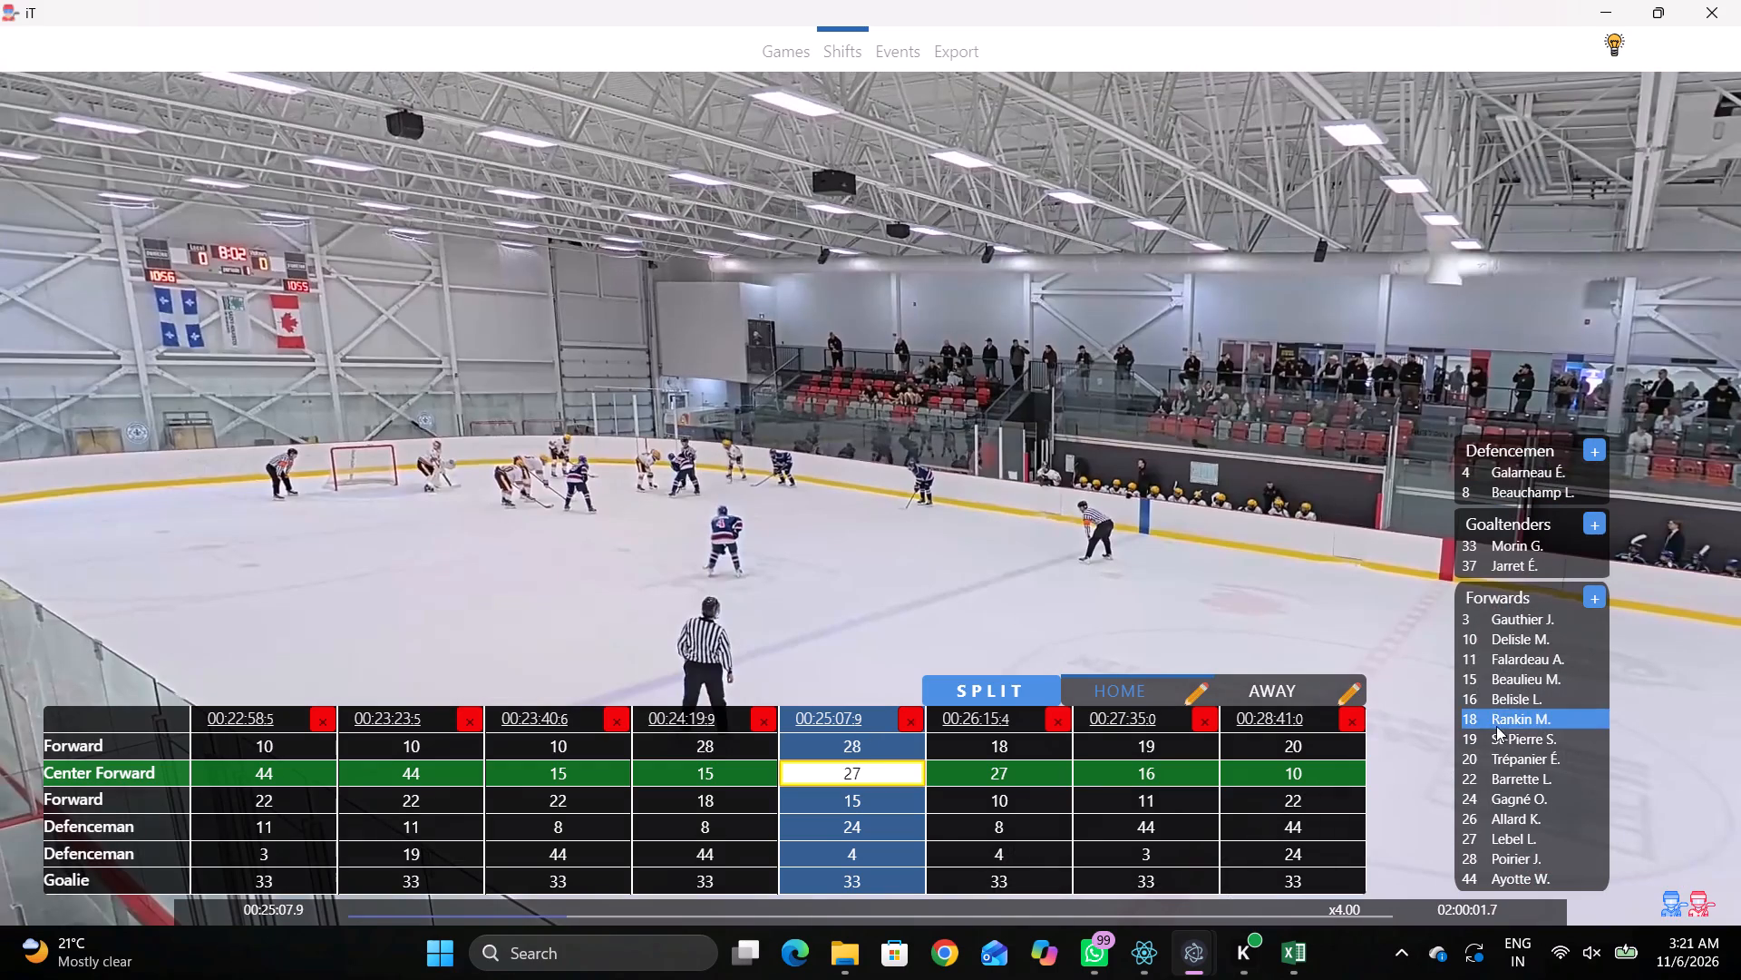
pyautogui.click(1494, 720)
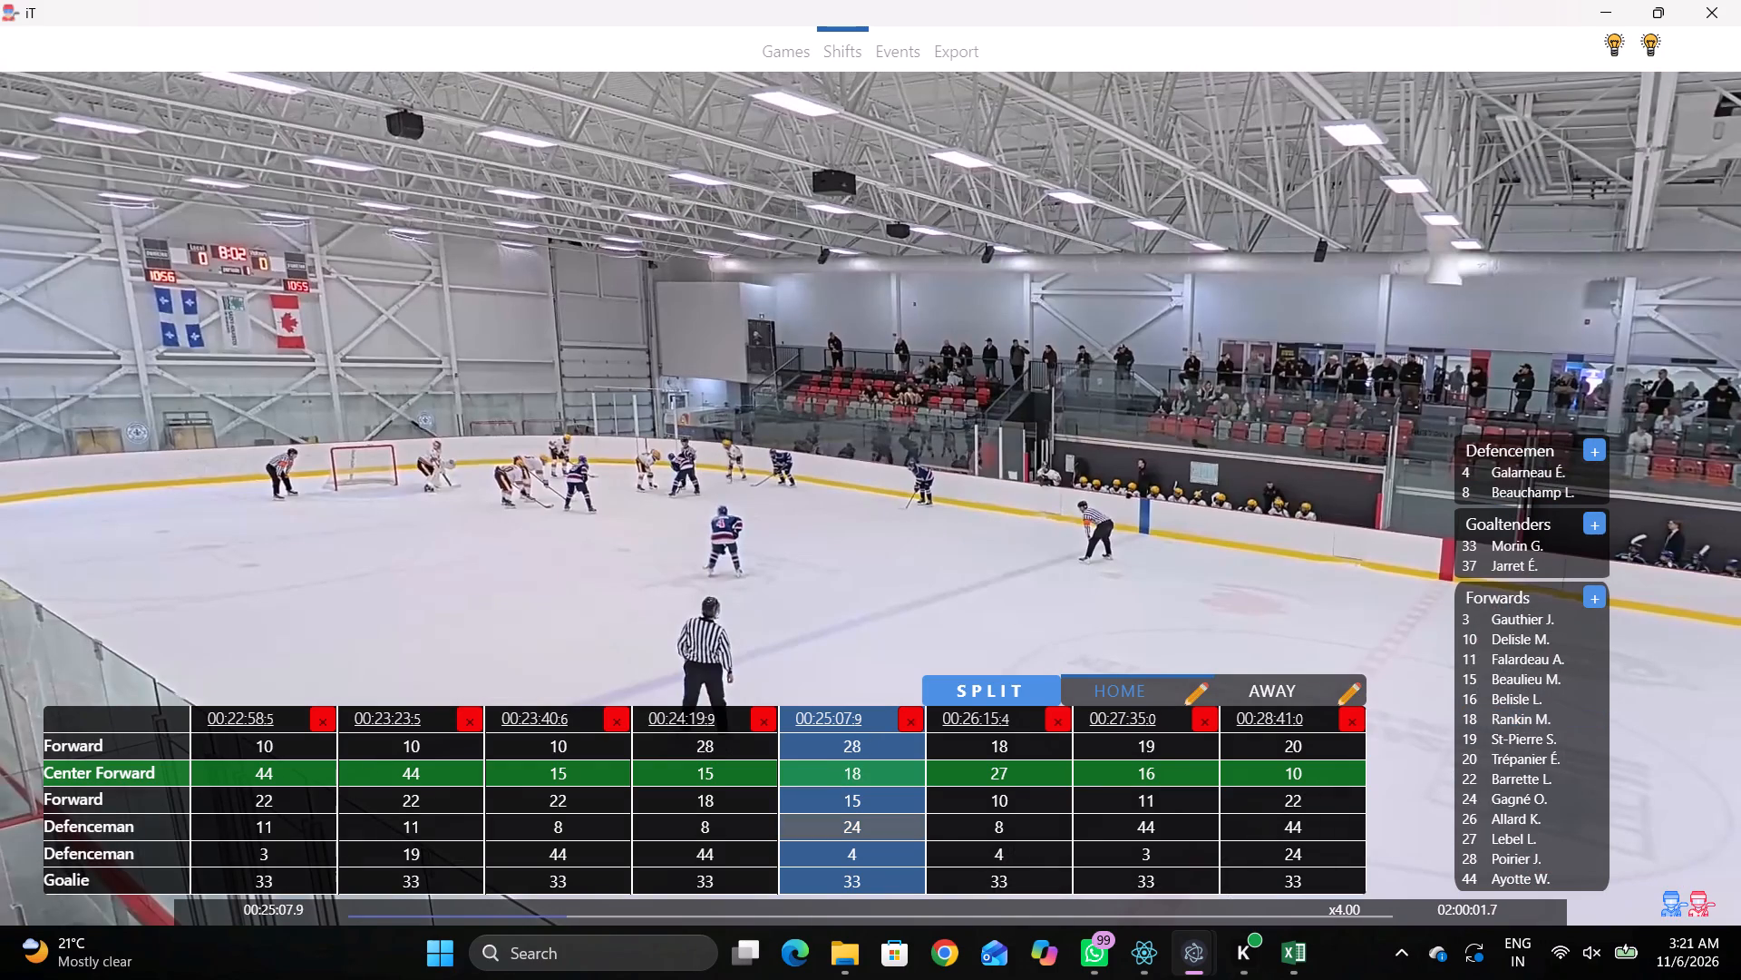
# Follow the play from the face-off to the home line change and add a new home shift at 25:31.4.
pyautogui.press('space')
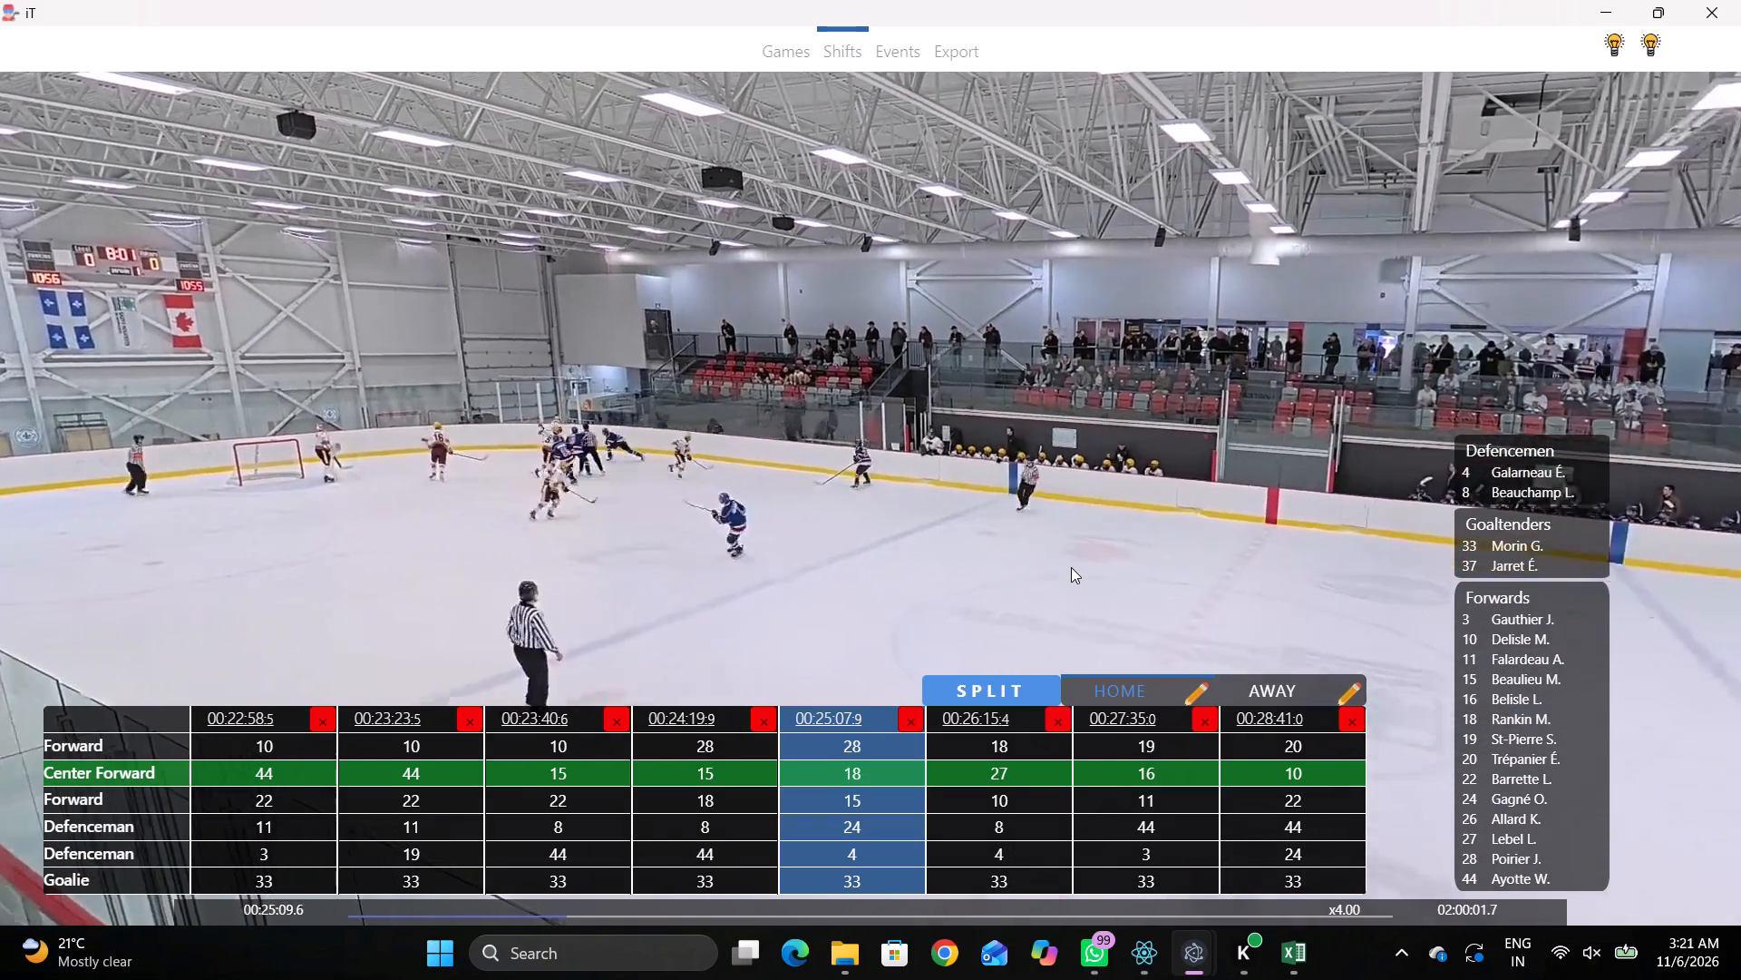
pyautogui.press('space')
pyautogui.write('c')
pyautogui.press('space')
pyautogui.hotkey('shift', 'd')
pyautogui.press('space')
pyautogui.press('space')
pyautogui.press('space')
pyautogui.press('space')
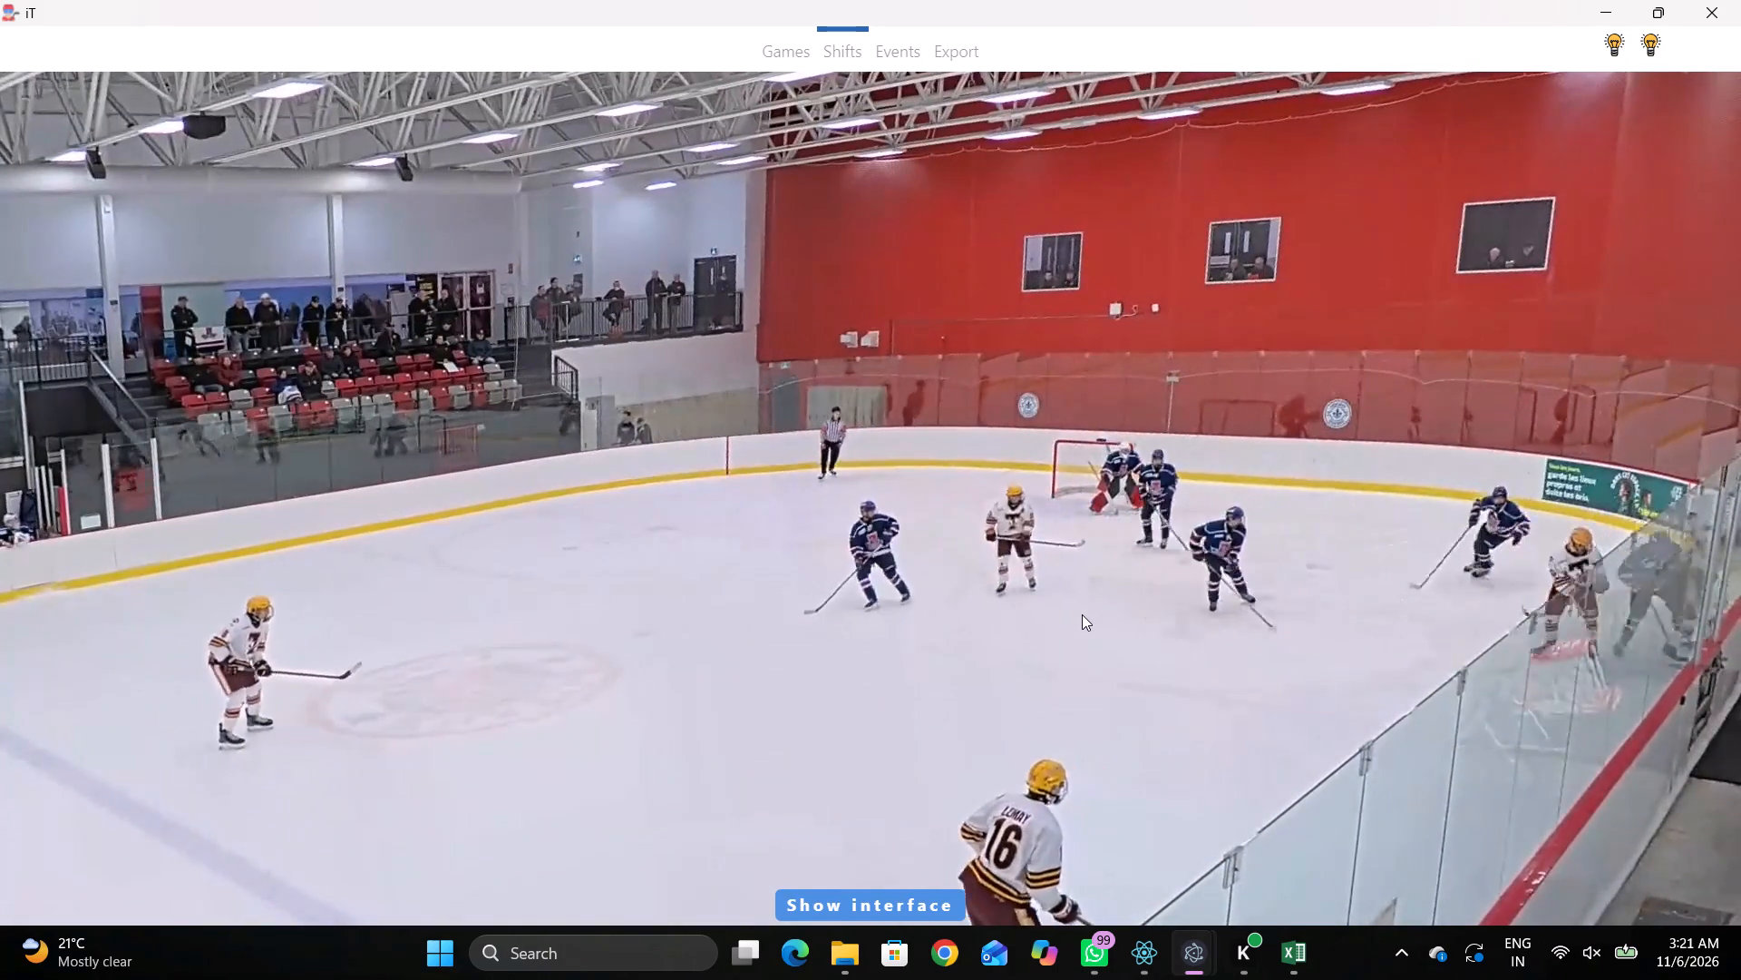
pyautogui.press('space')
pyautogui.press('space')
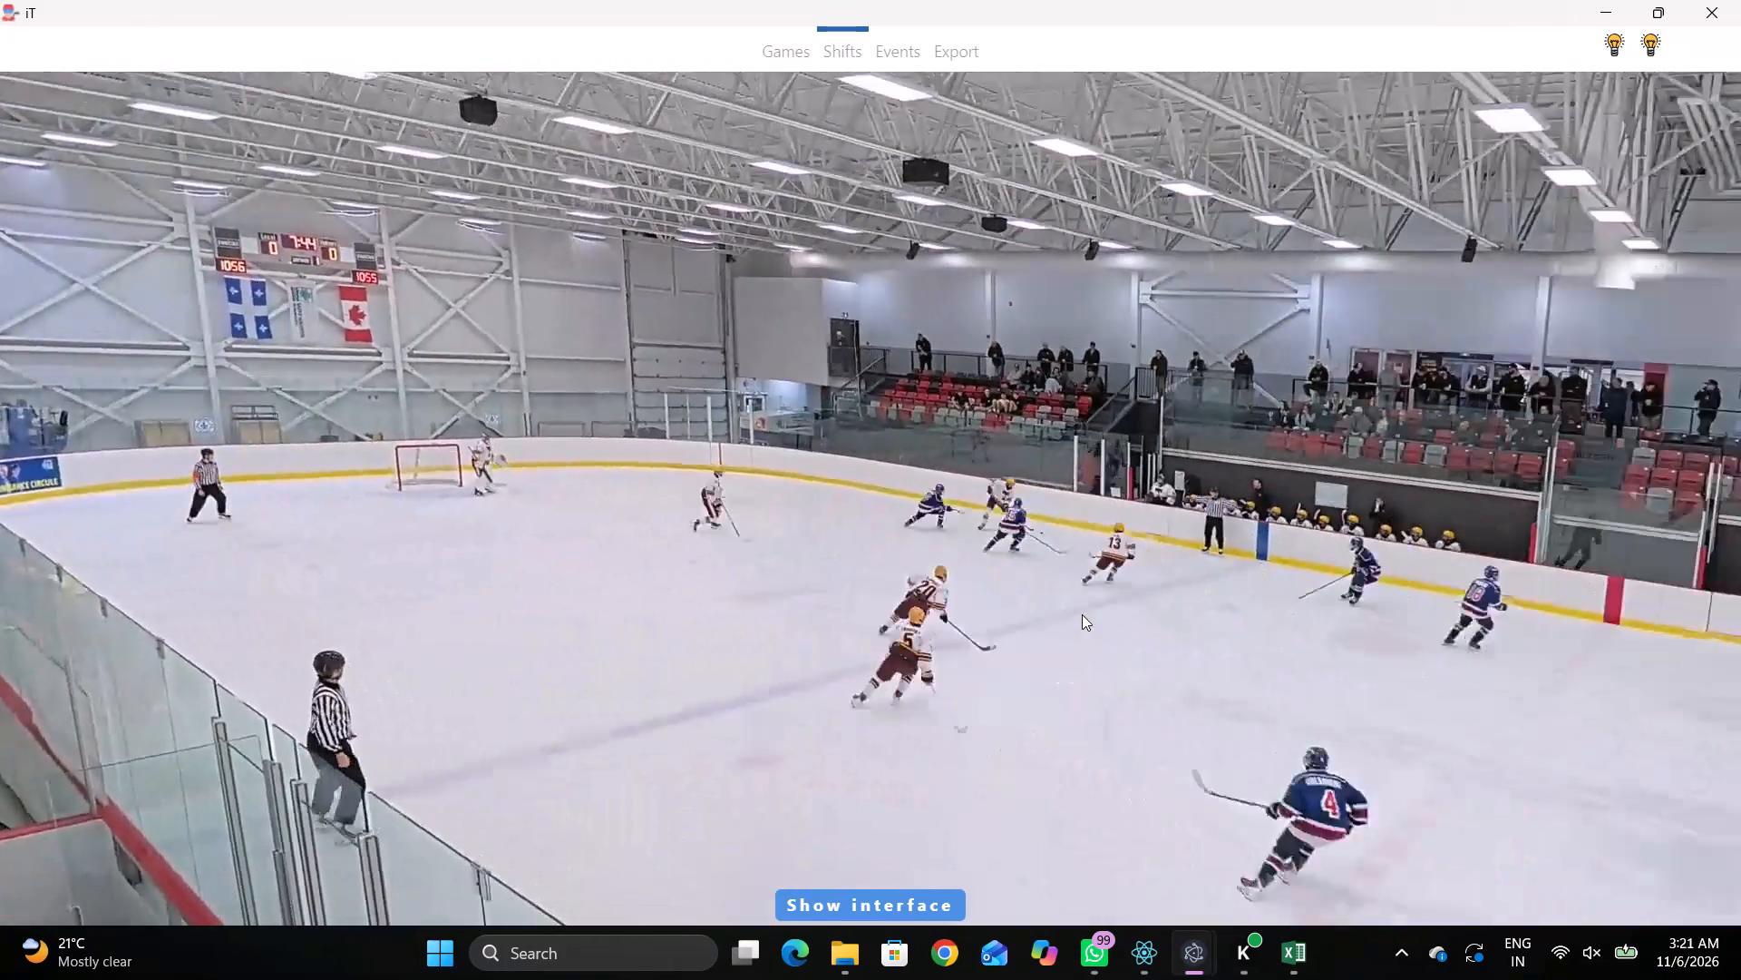
pyautogui.press('space')
pyautogui.press('space')
pyautogui.press('space')
pyautogui.hotkey('shift', 's')
pyautogui.hotkey('shift', 'd')
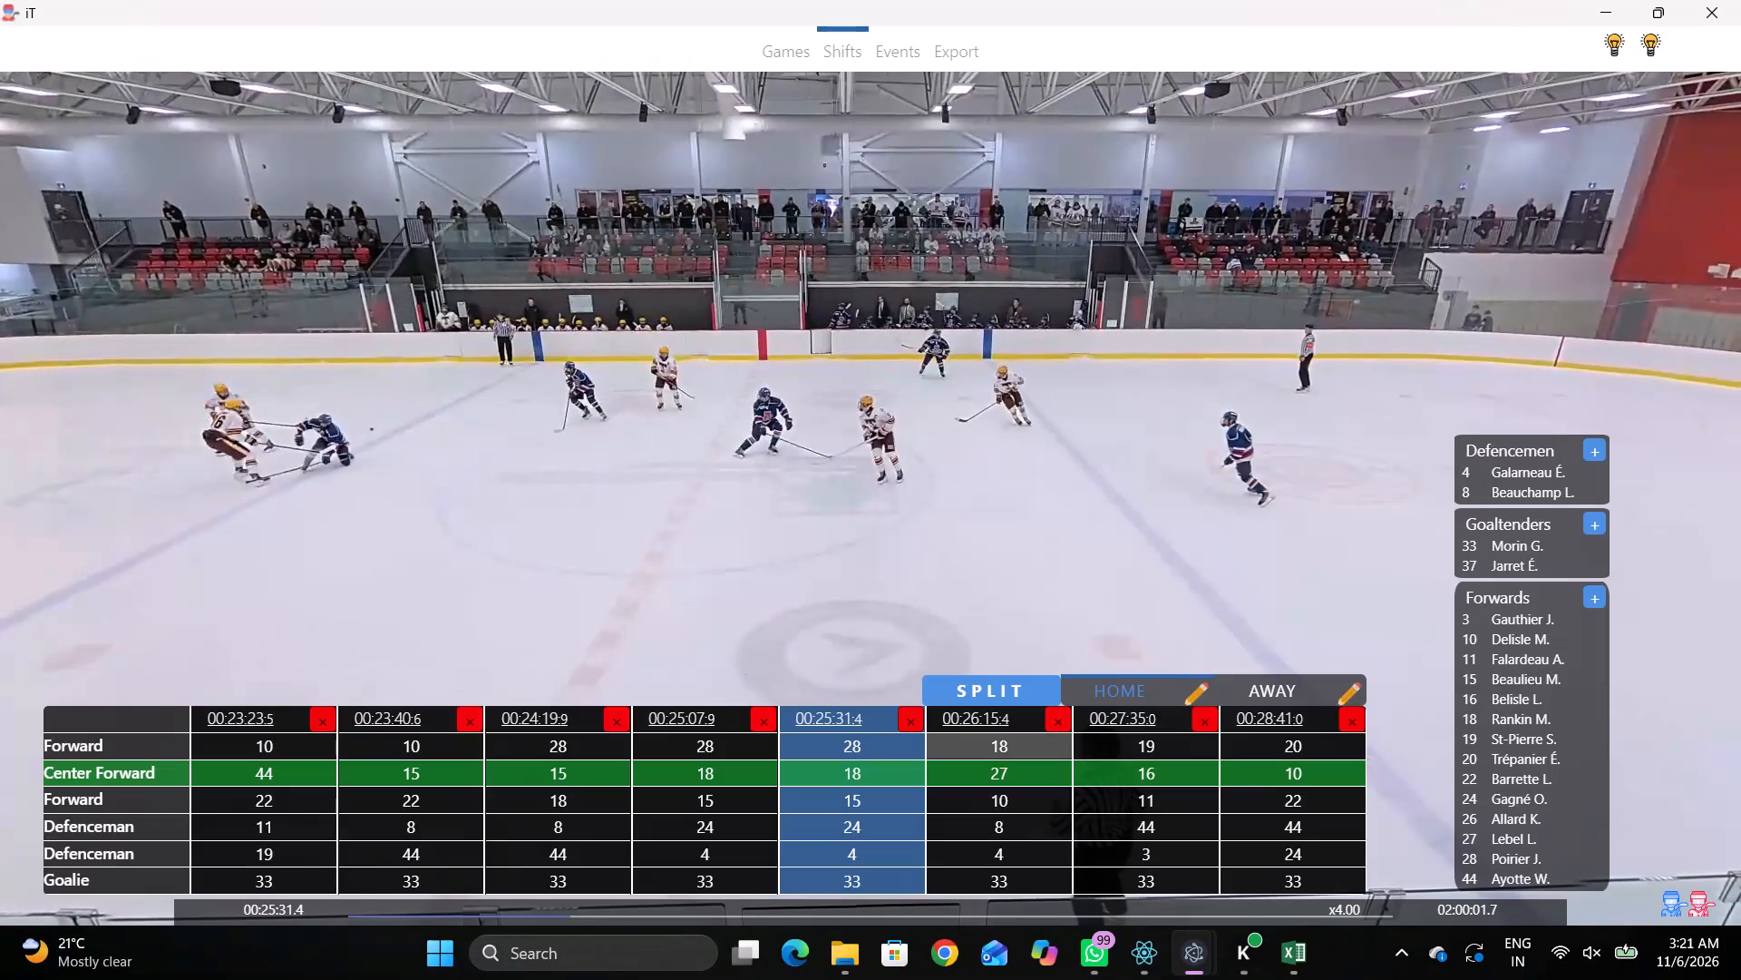
# Set the Center Forward of the 25:31.4 home shift to player 27.
pyautogui.click(909, 782)
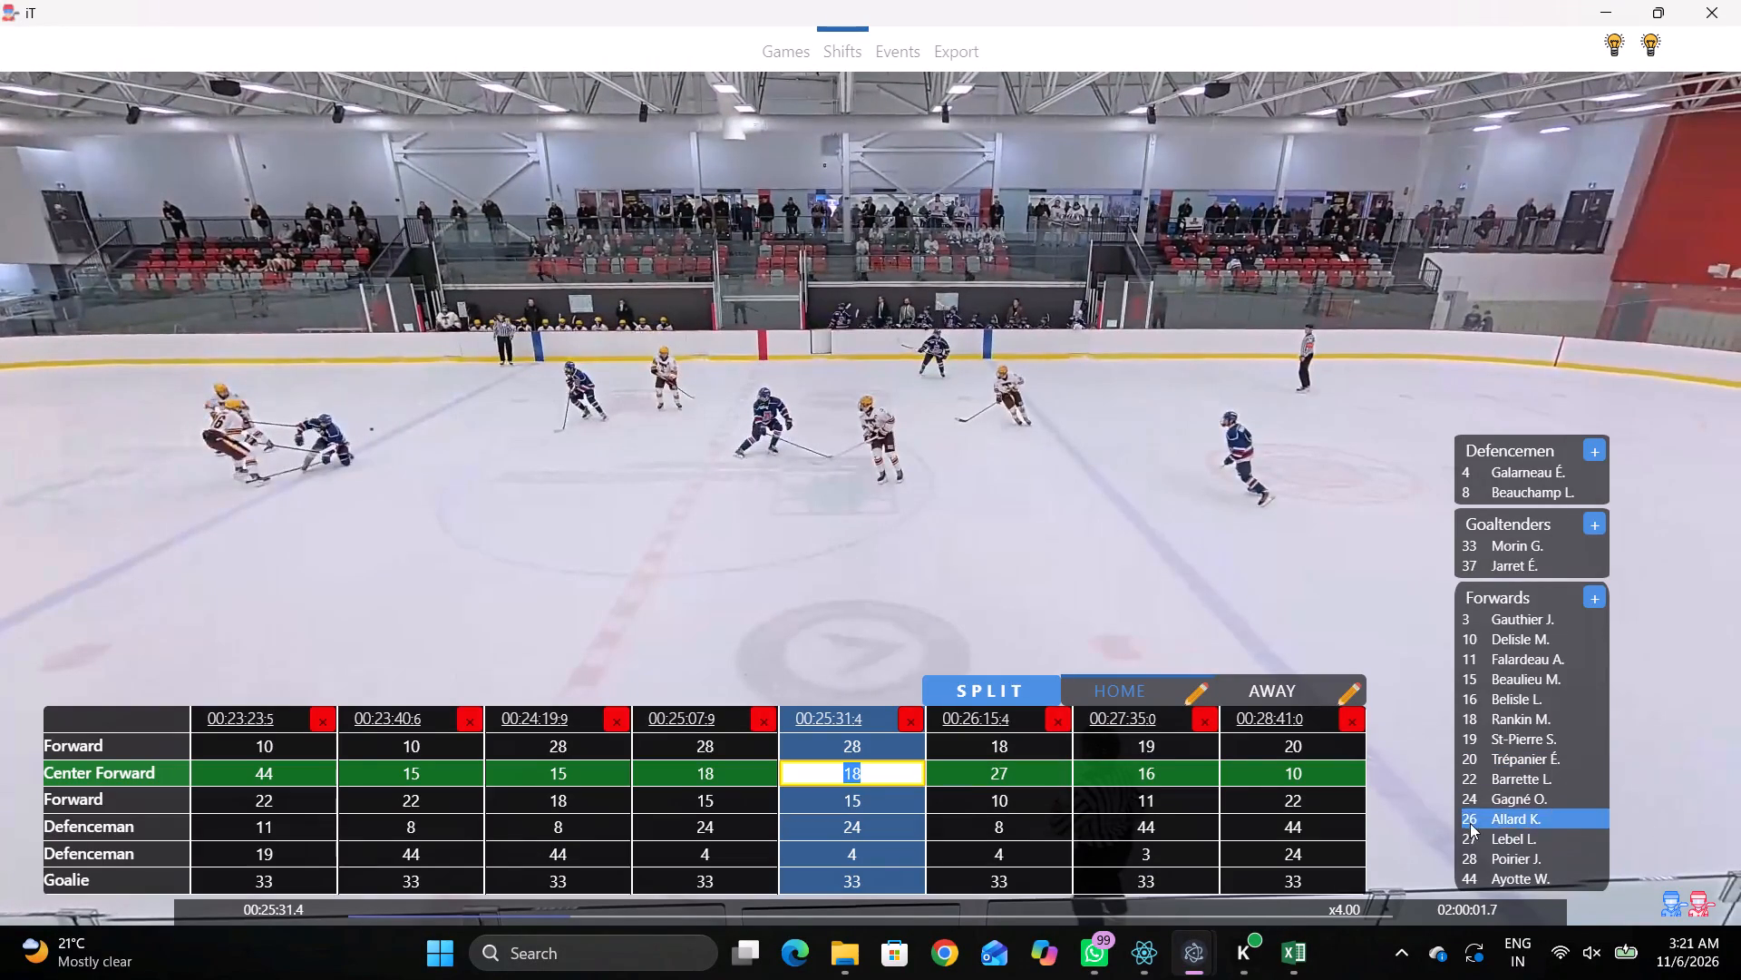
pyautogui.click(1530, 805)
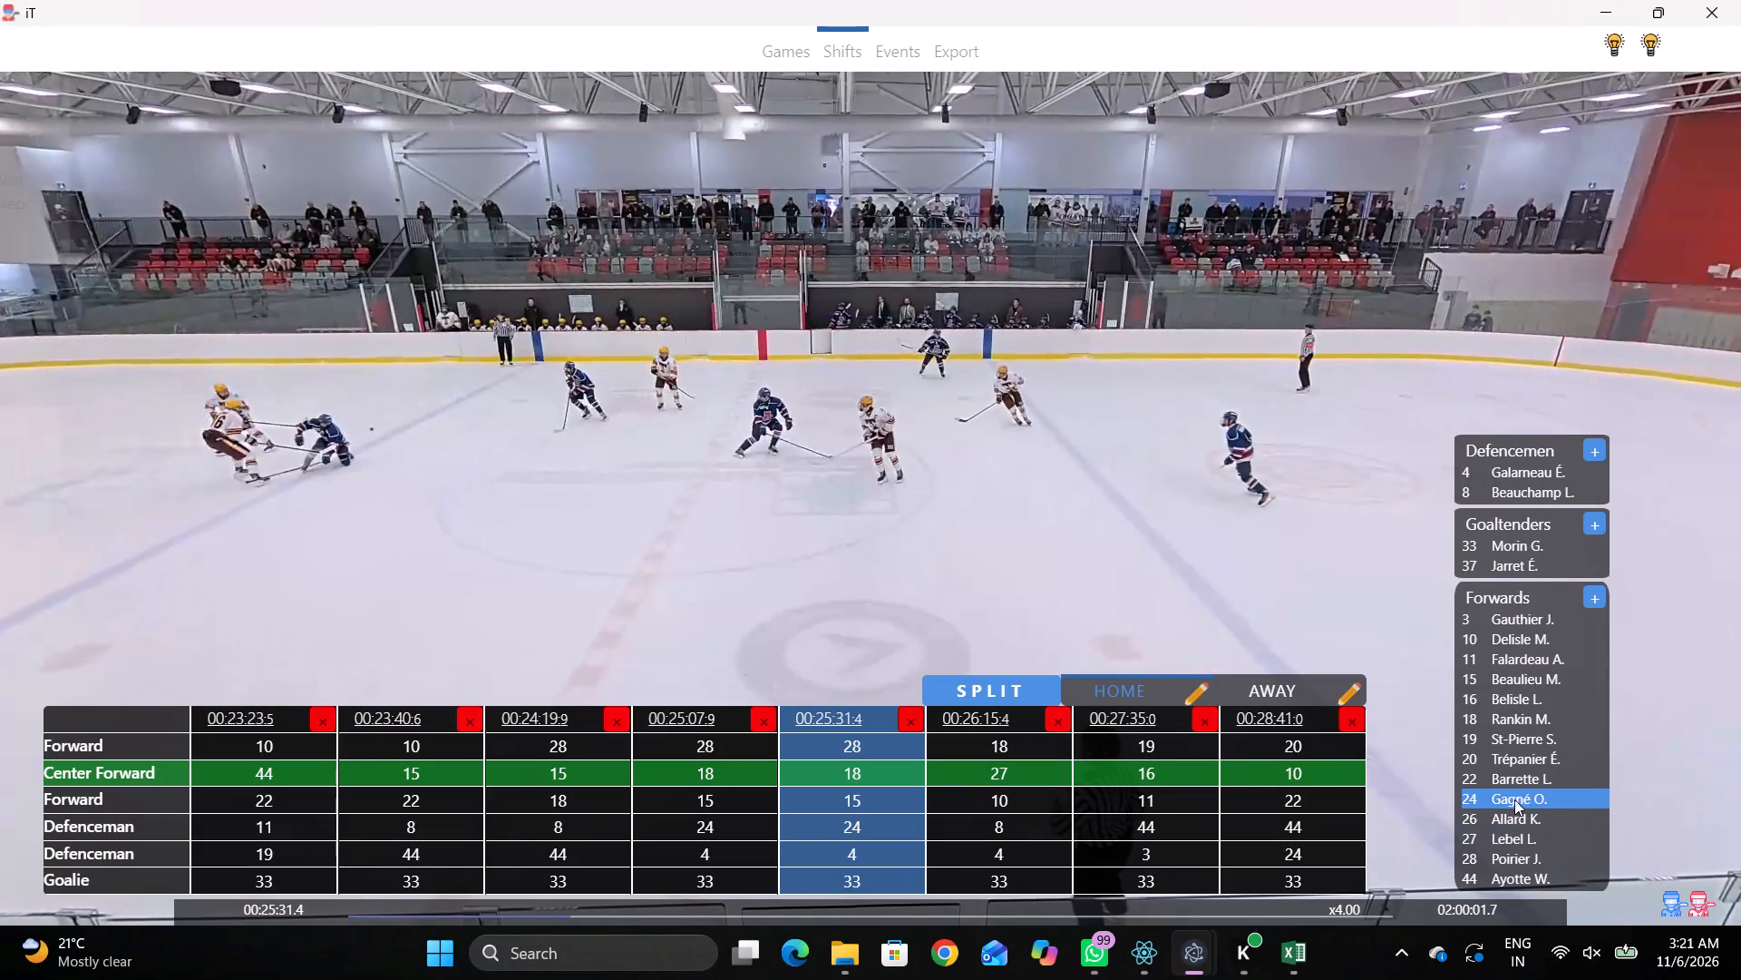
pyautogui.click(868, 774)
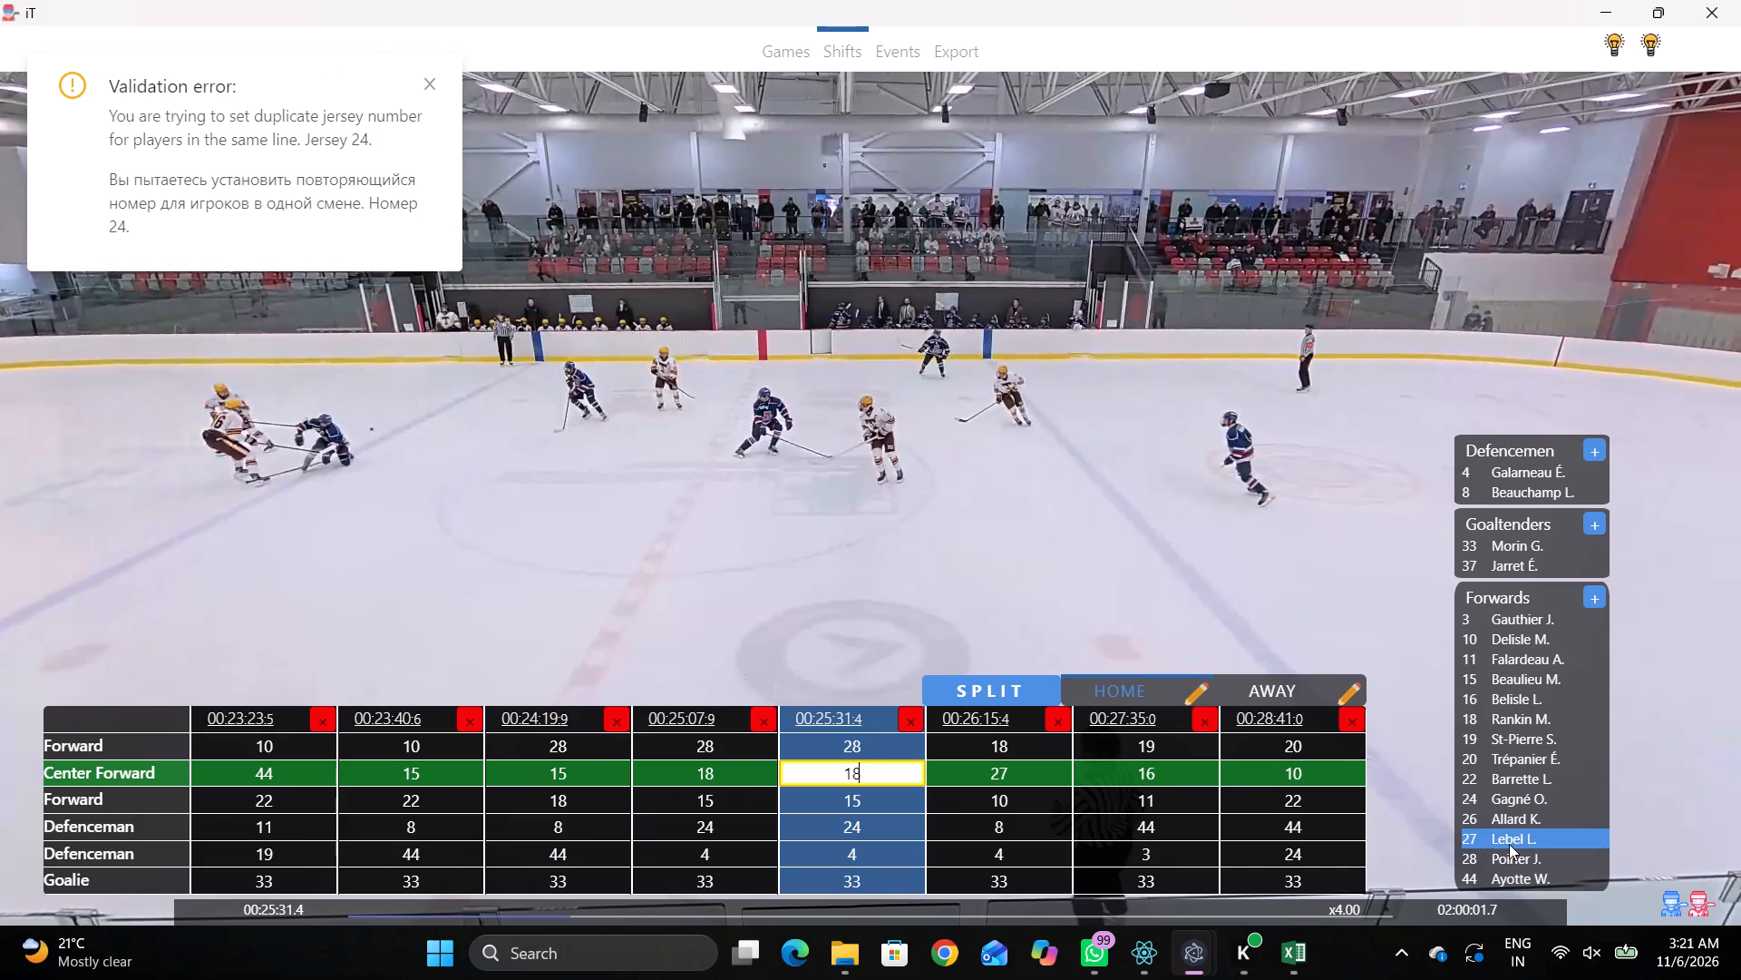
pyautogui.click(1509, 844)
# Go back to the events and change the player of the invalid Face-off lost at 25:08.7 to home player 18.
pyautogui.click(873, 56)
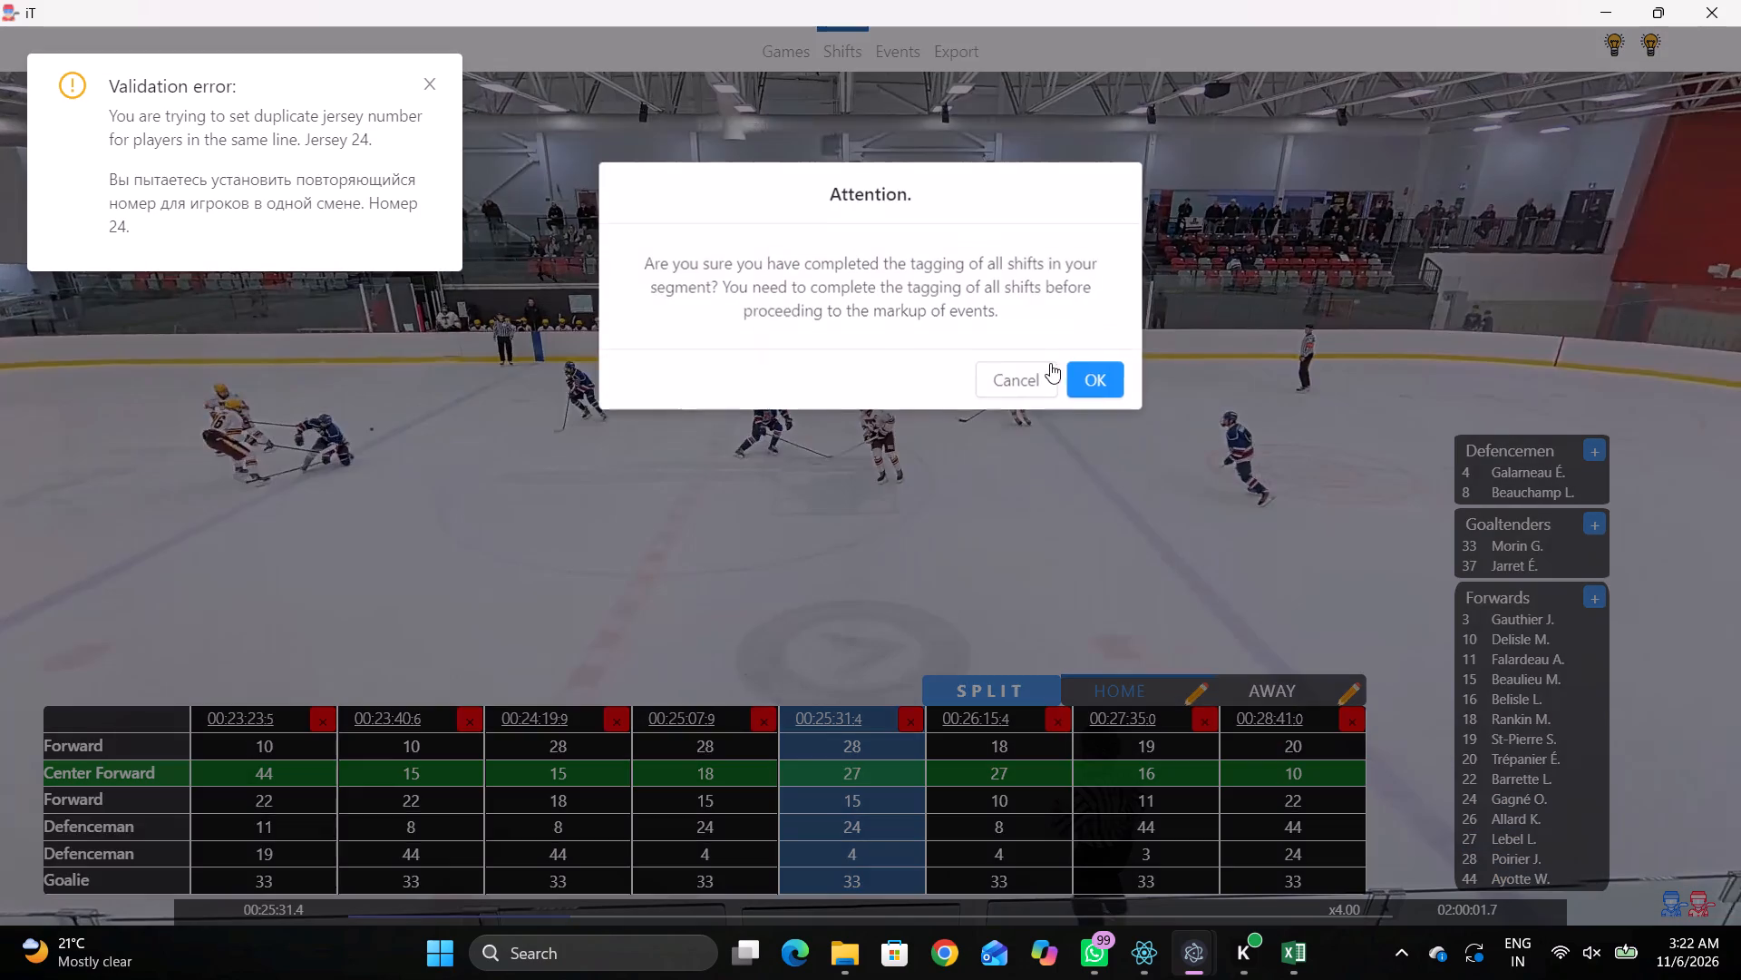
pyautogui.click(1079, 368)
pyautogui.click(700, 260)
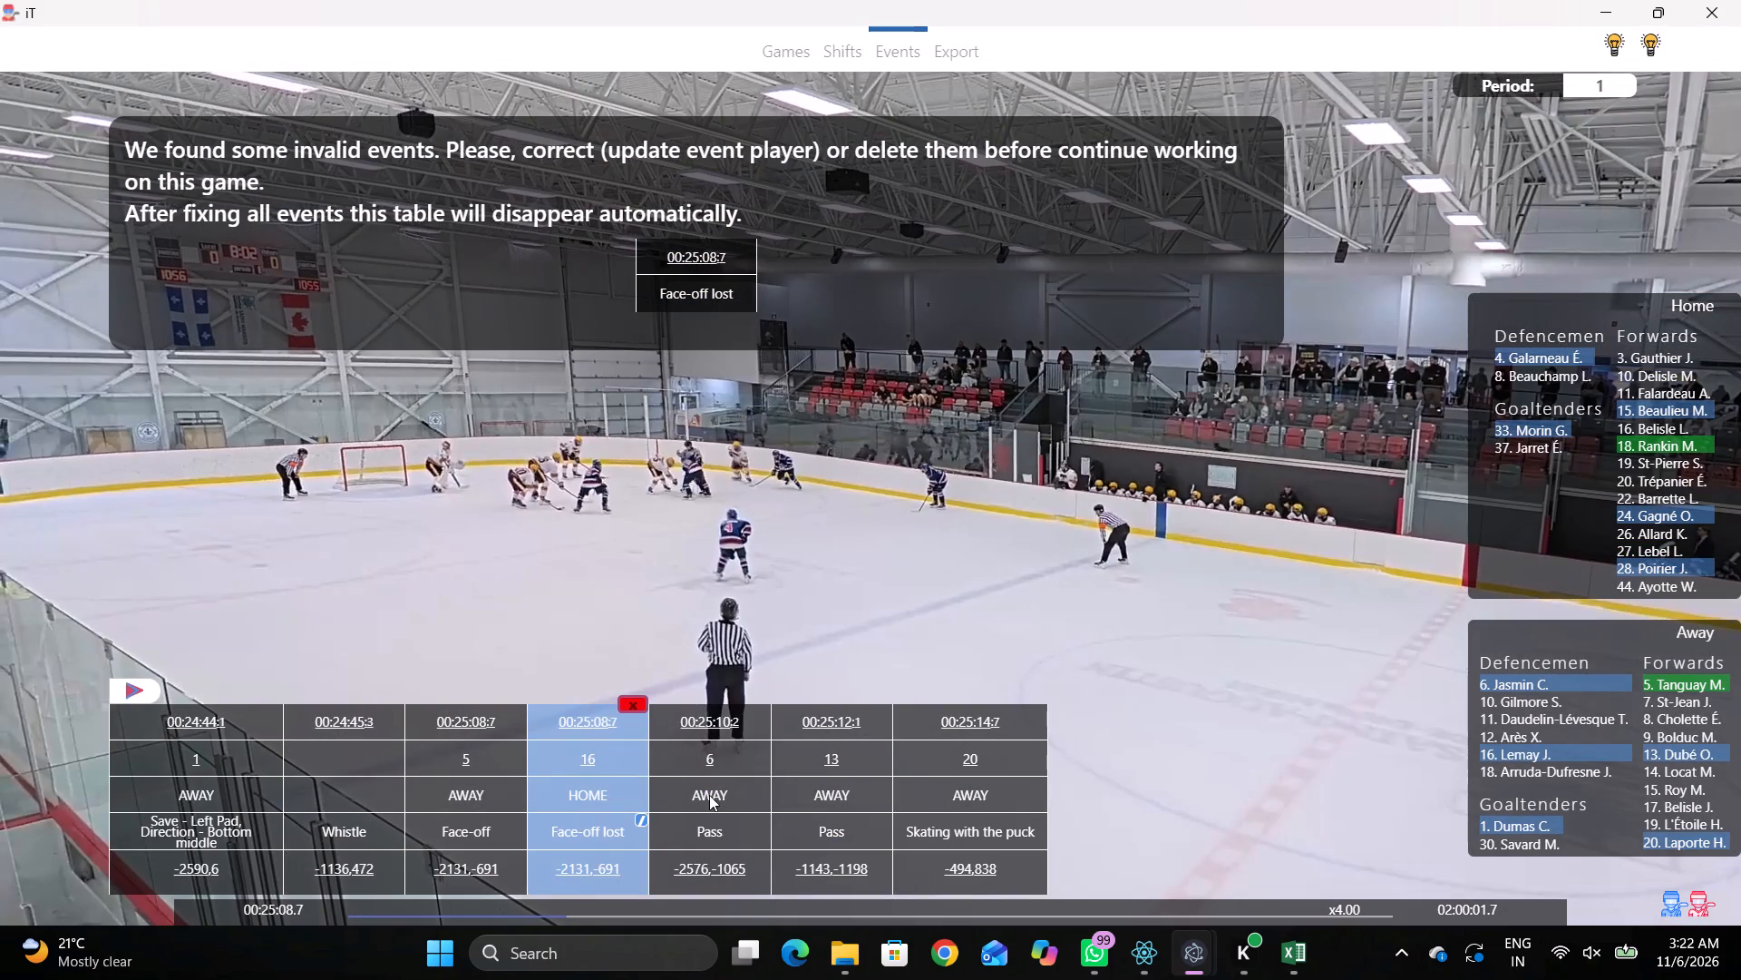
pyautogui.press('q')
pyautogui.press('q')
pyautogui.click(909, 762)
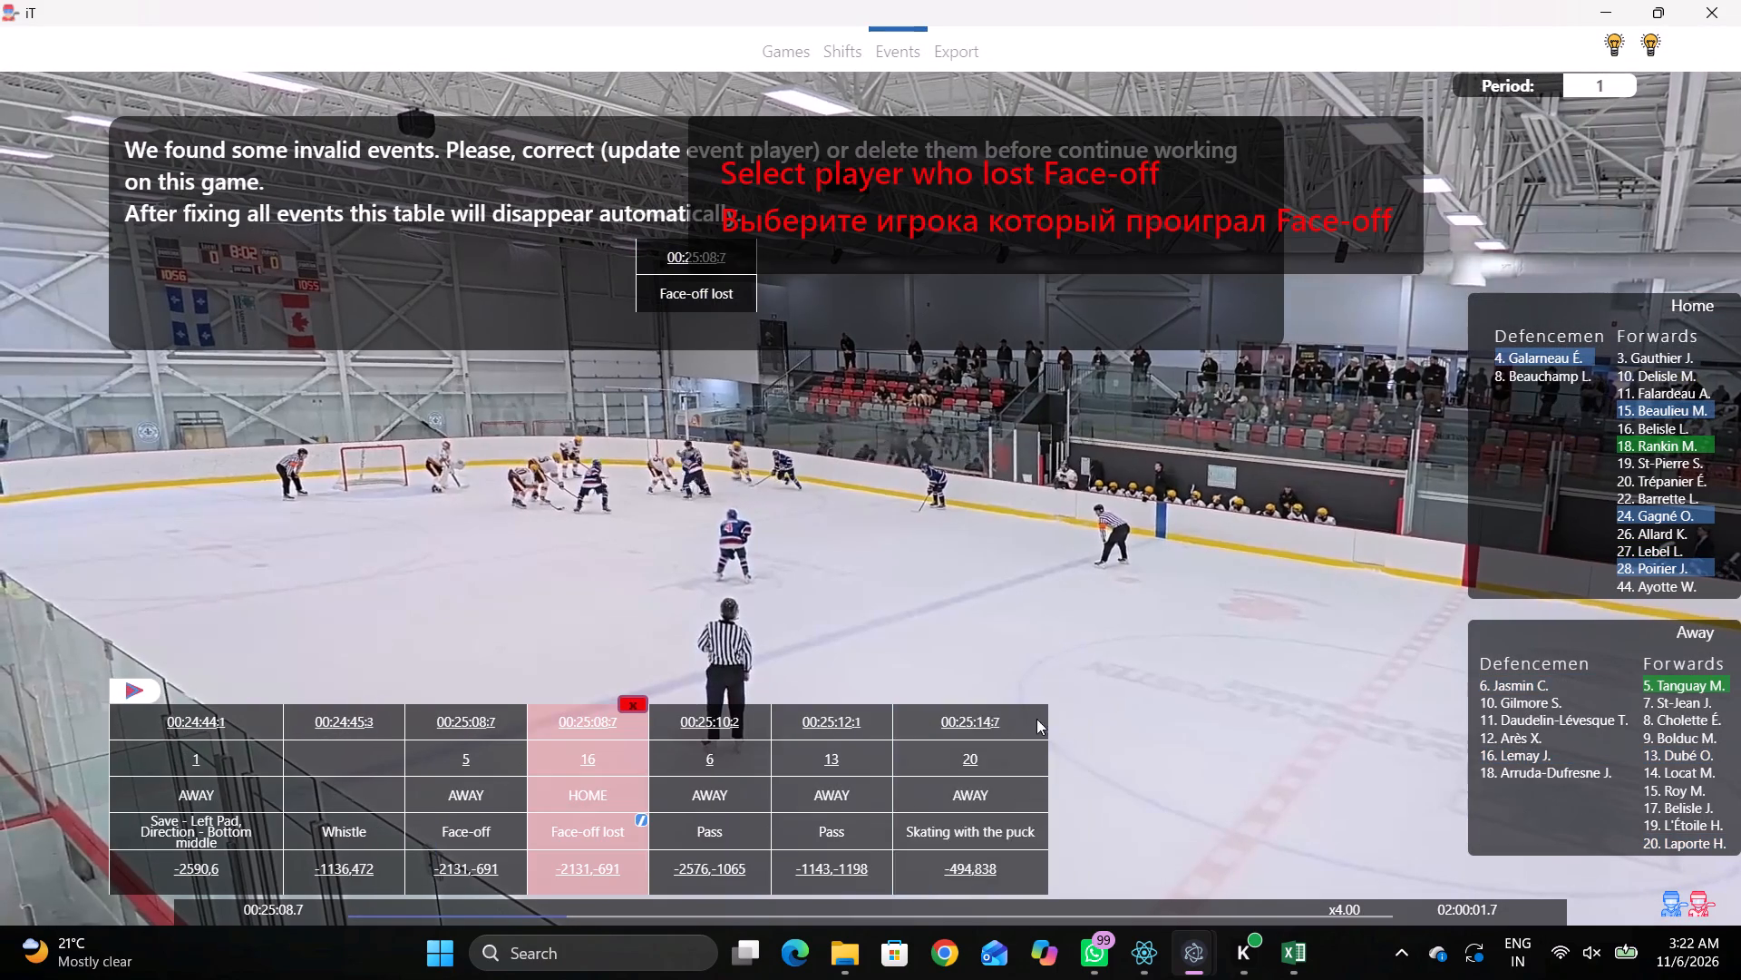
pyautogui.click(1665, 448)
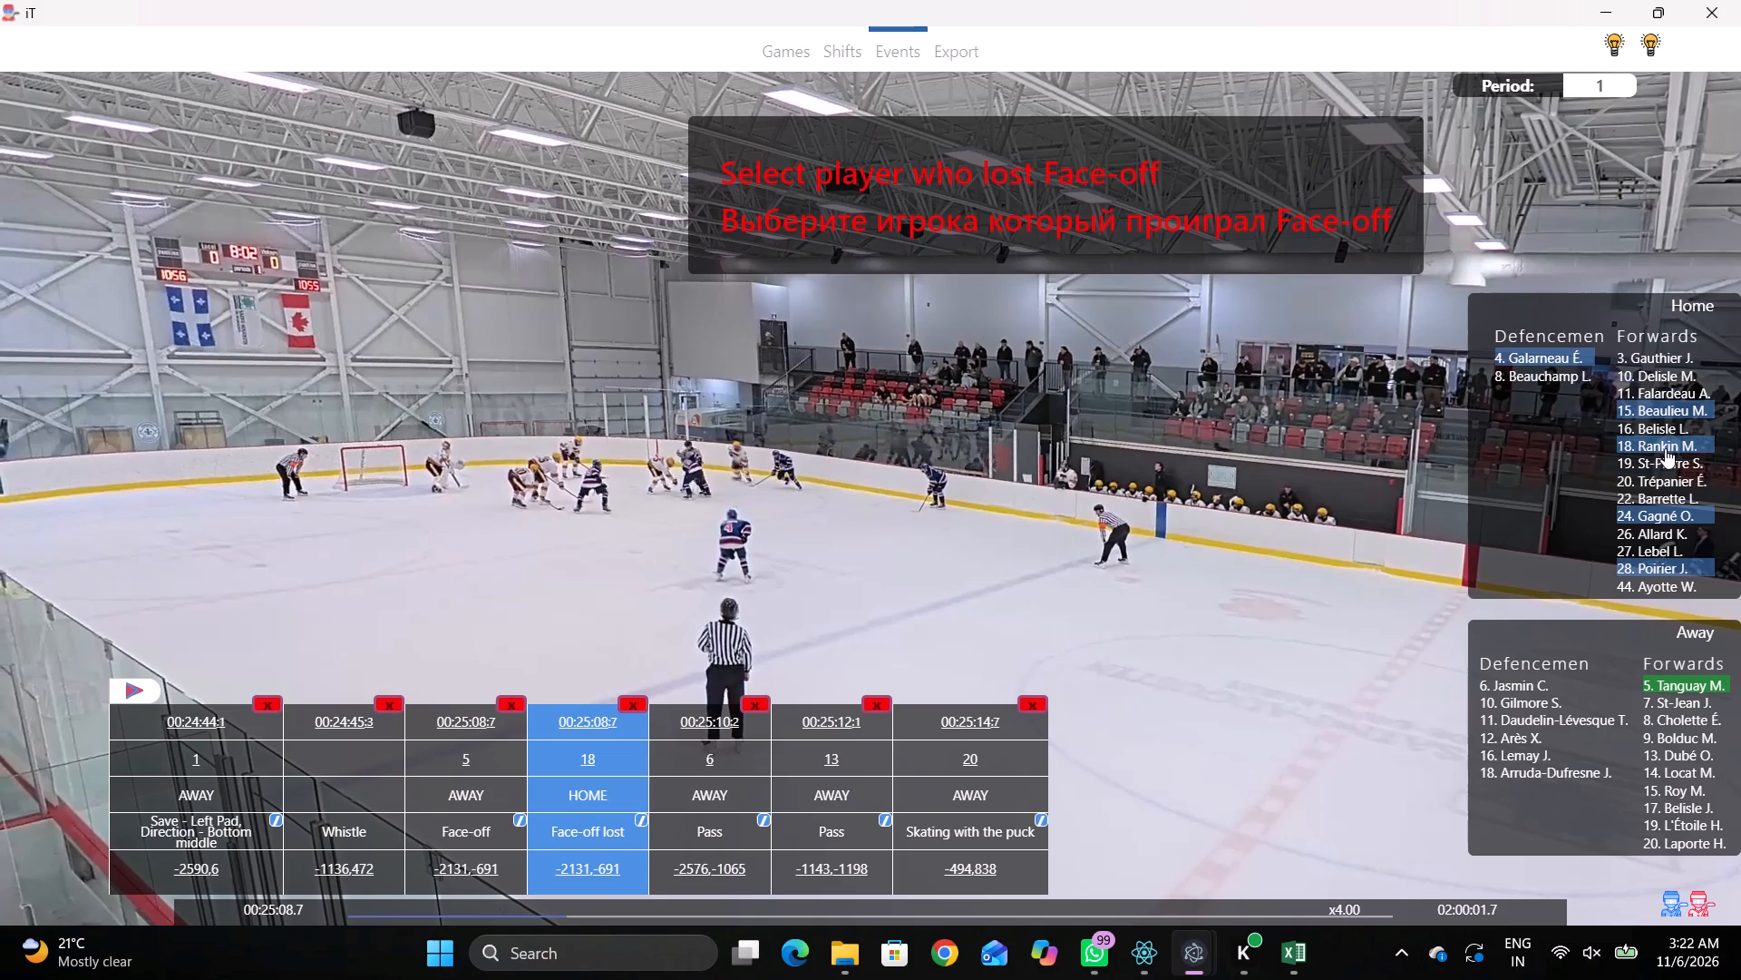
# Check the home shifts around 25:07.9 and 25:31.4 again and return to the events.
pyautogui.click(840, 55)
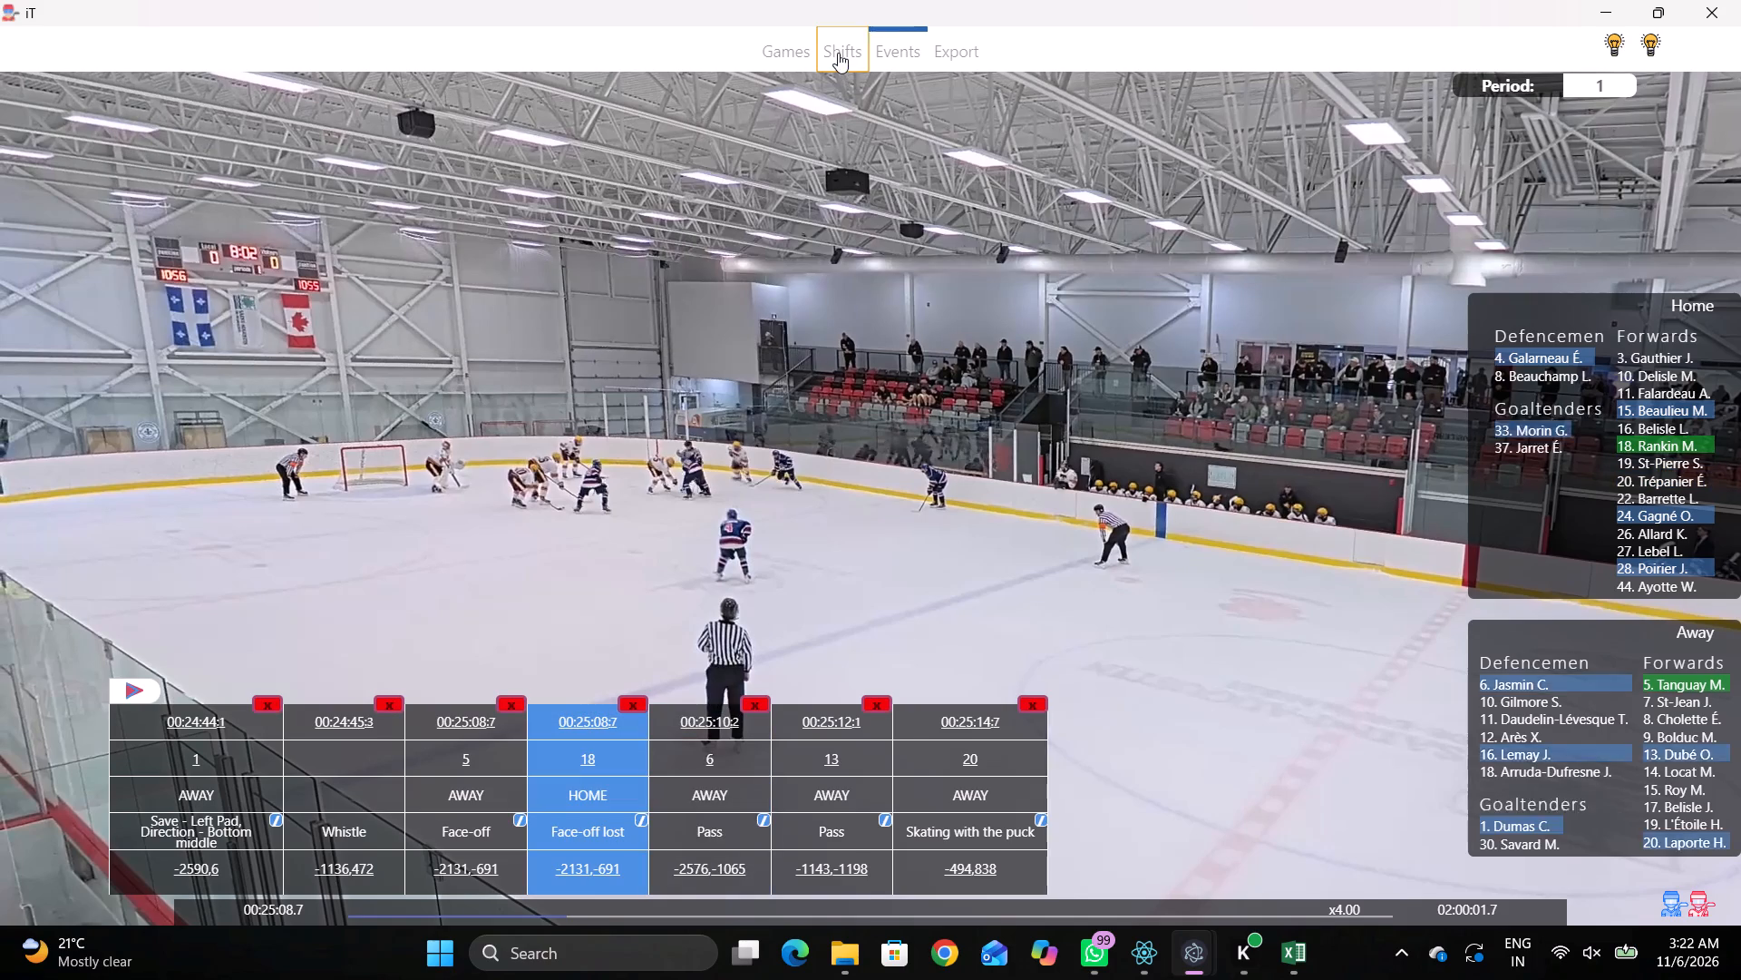
pyautogui.press('q')
pyautogui.press('q')
pyautogui.press('q')
pyautogui.click(973, 728)
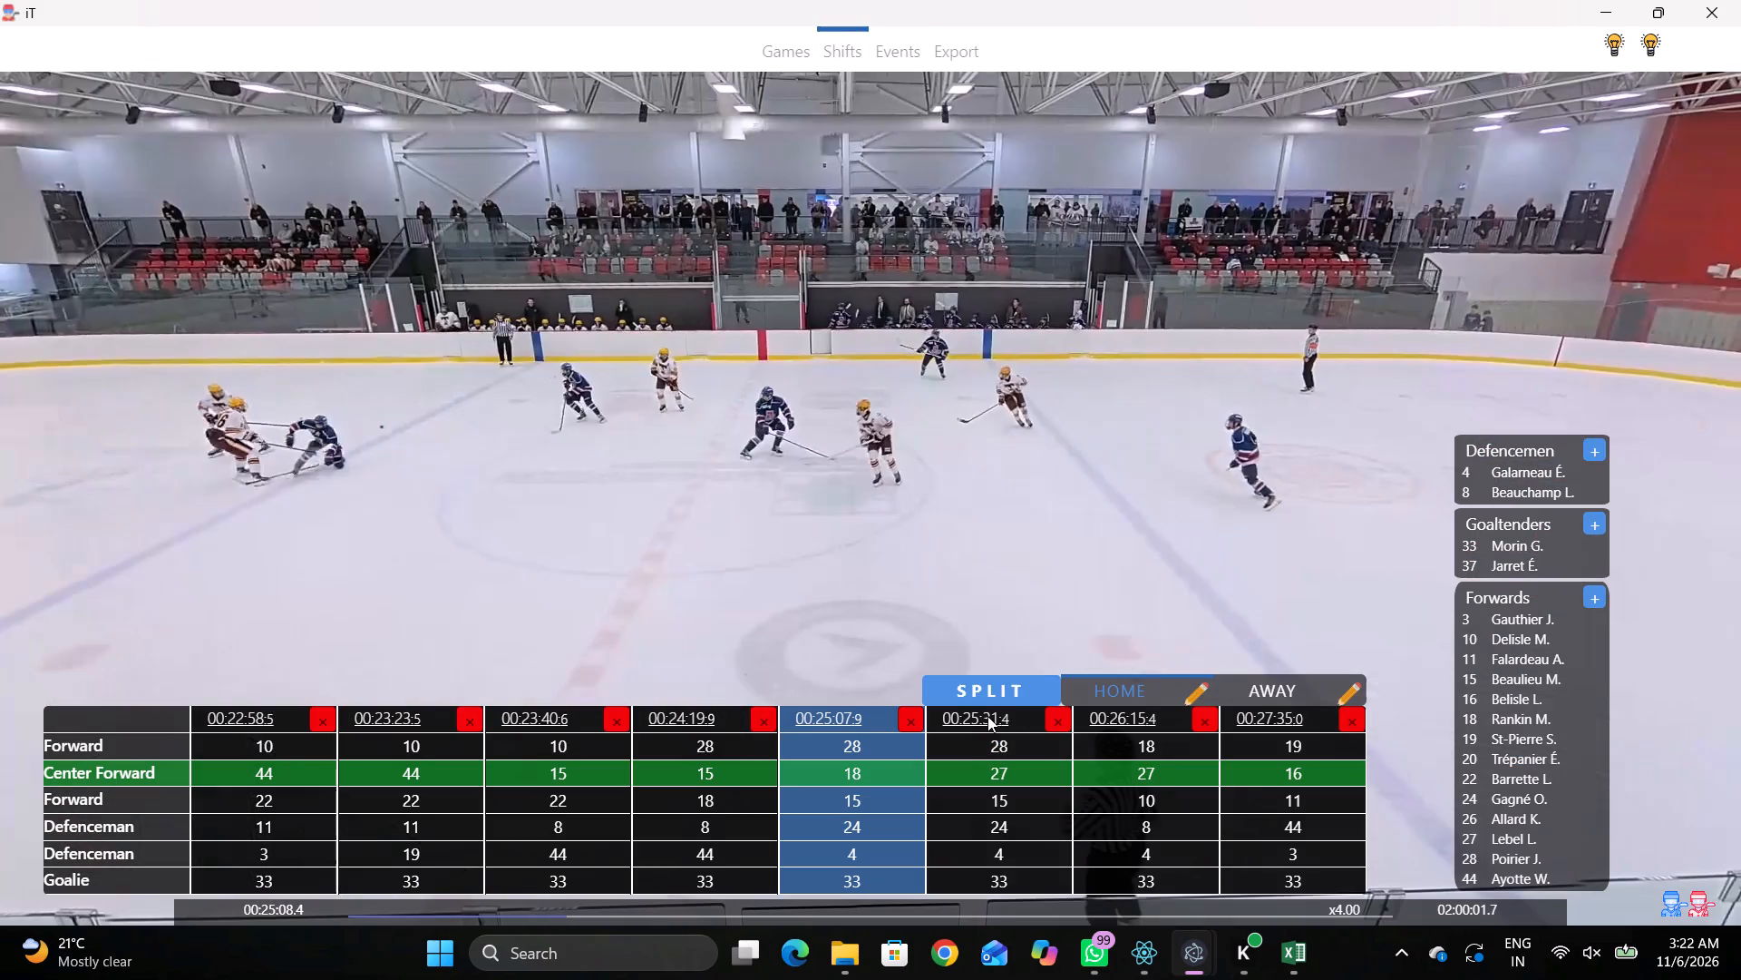
pyautogui.click(895, 62)
pyautogui.click(1111, 416)
pyautogui.click(1084, 374)
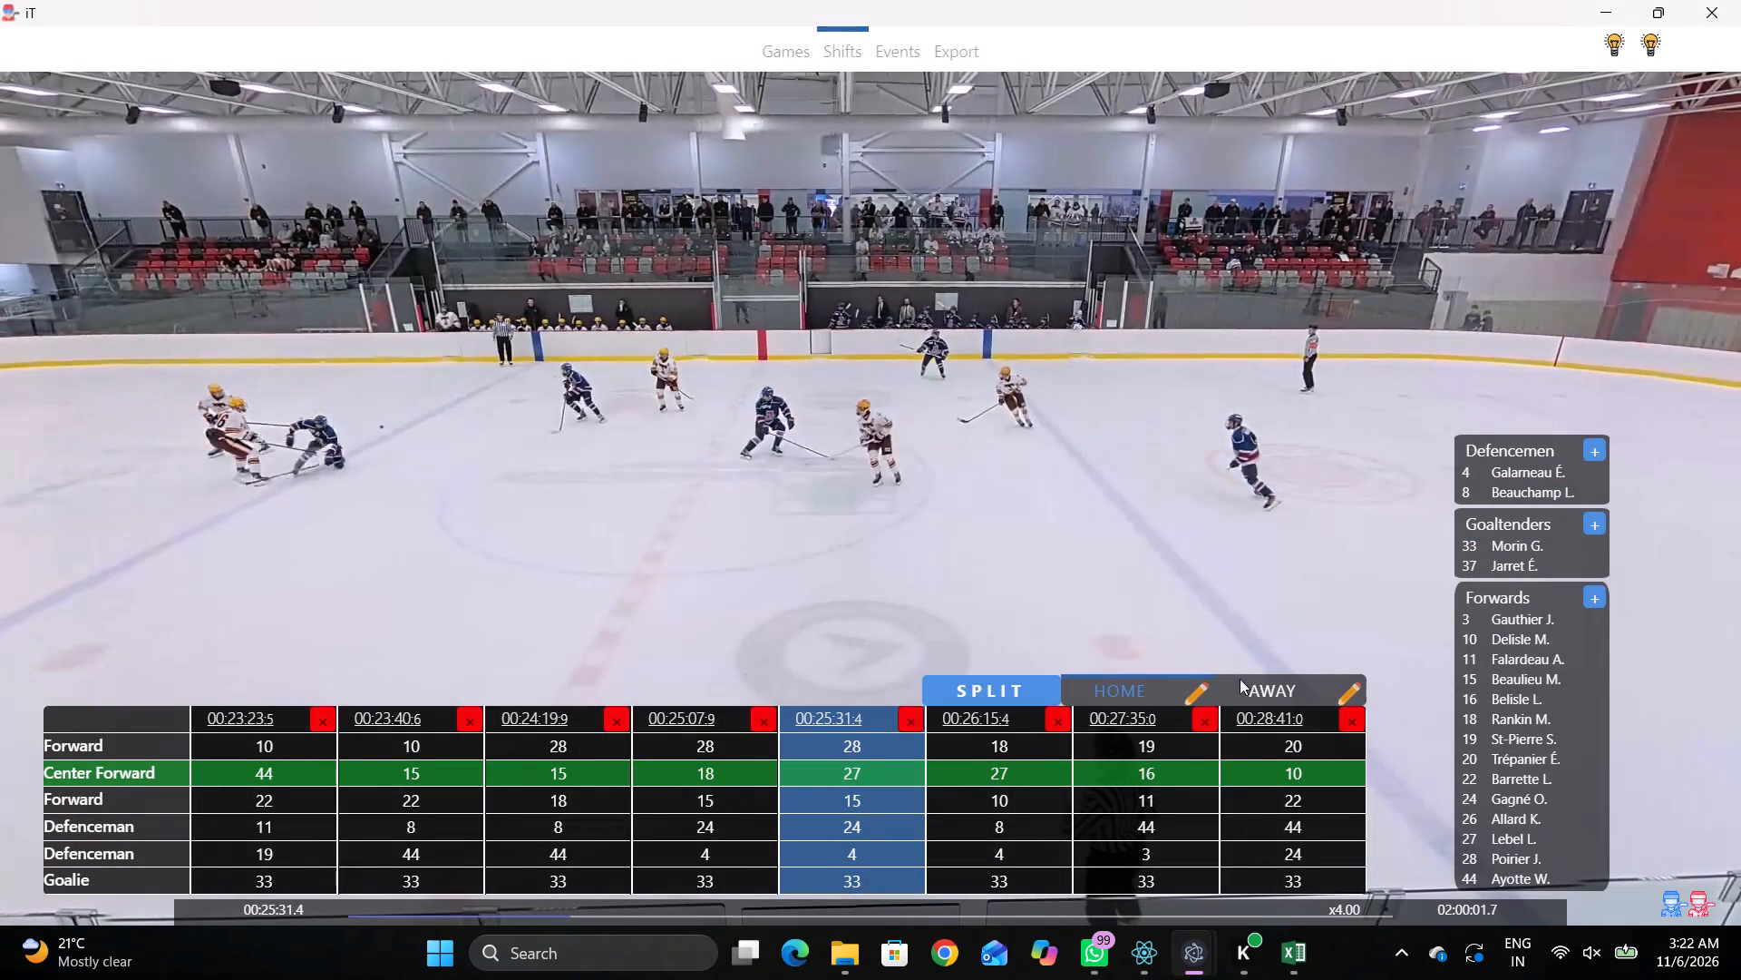
pyautogui.doubleClick(1265, 728)
pyautogui.click(877, 34)
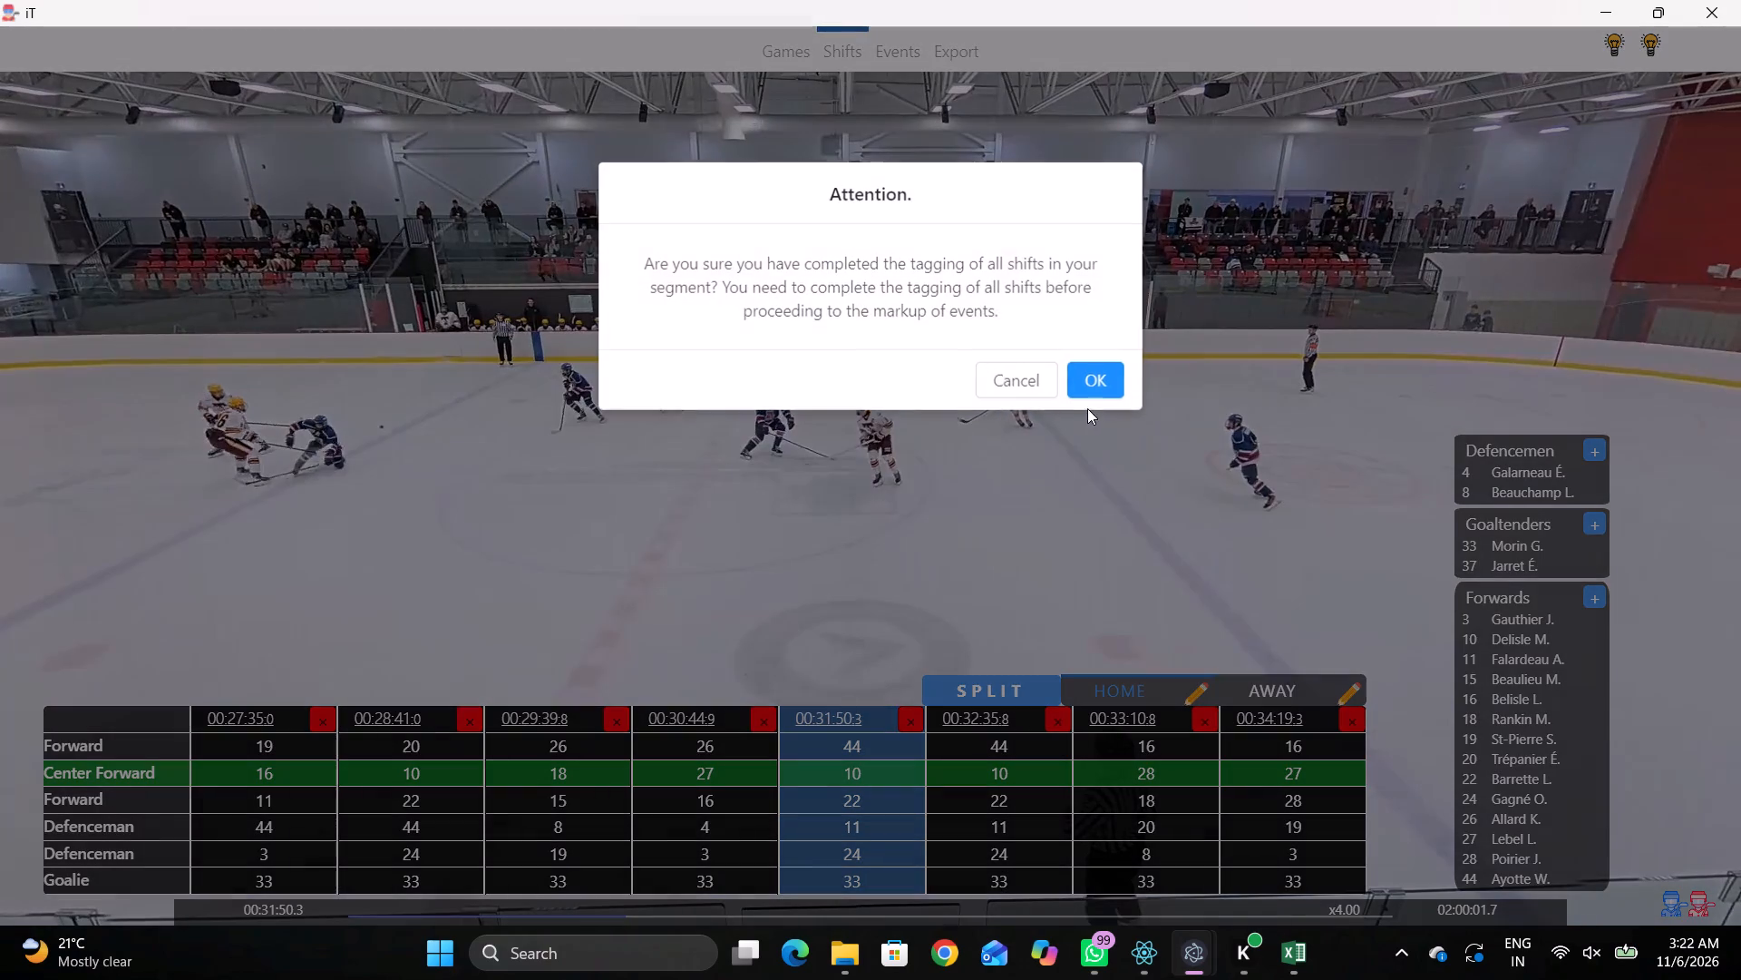
pyautogui.click(1090, 408)
pyautogui.click(1099, 388)
# Change the player of the Hit - Drawn event at 25:38.6 to home player 28.
pyautogui.click(556, 731)
pyautogui.click(574, 768)
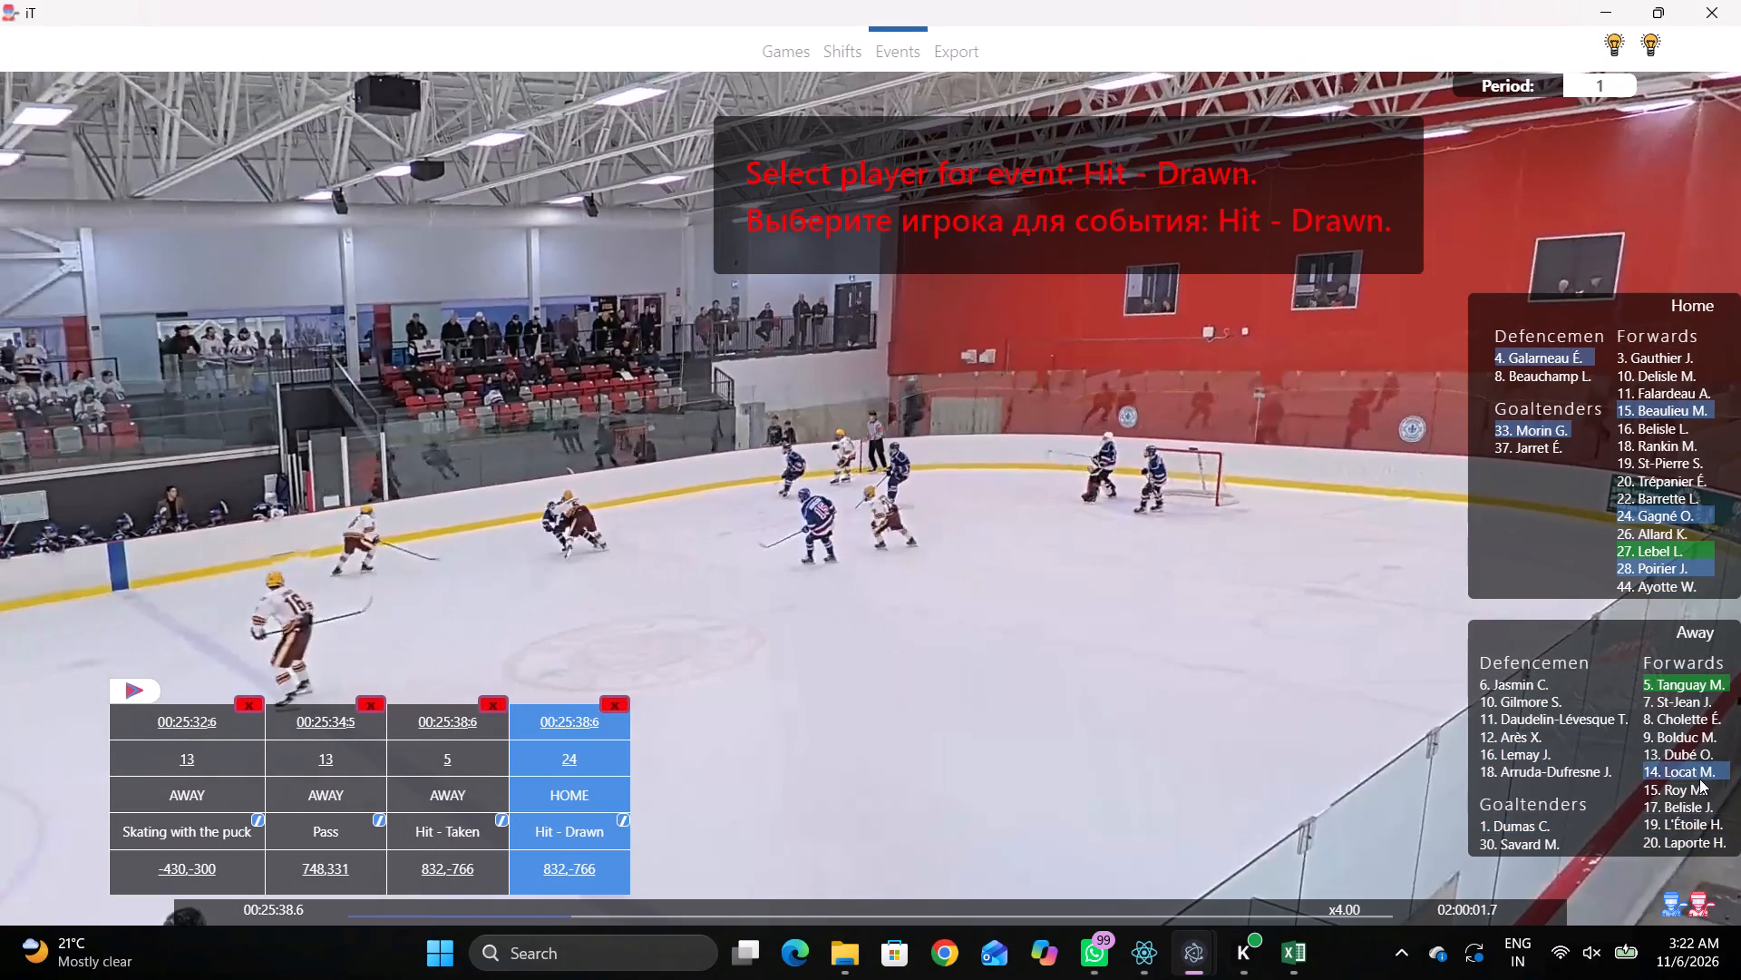
pyautogui.click(1626, 571)
# Tag Skating with the puck at 25:41.1 by away player 13, near the upper boards beyond the rink map's right blue line.
pyautogui.press('space')
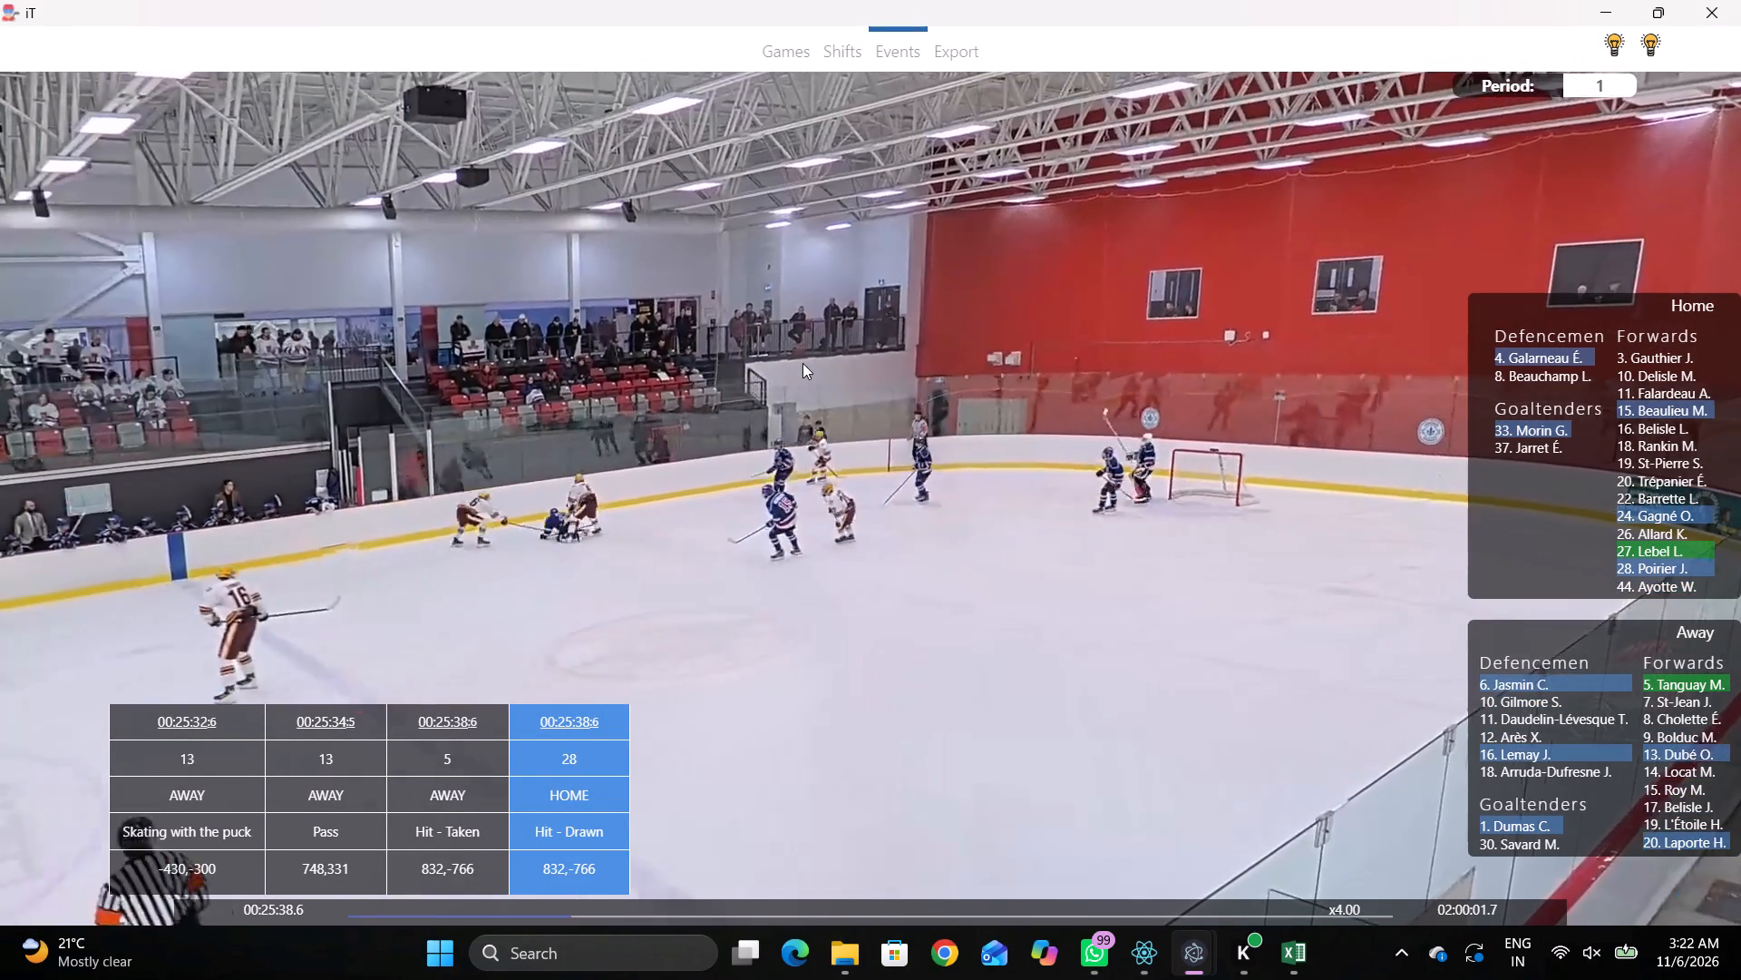
pyautogui.press('space')
pyautogui.press('space')
pyautogui.press('space')
pyautogui.press('space')
pyautogui.press('space')
pyautogui.press('space')
pyautogui.press('space')
pyautogui.press('space')
pyautogui.press('space')
pyautogui.press('space')
pyautogui.press('space')
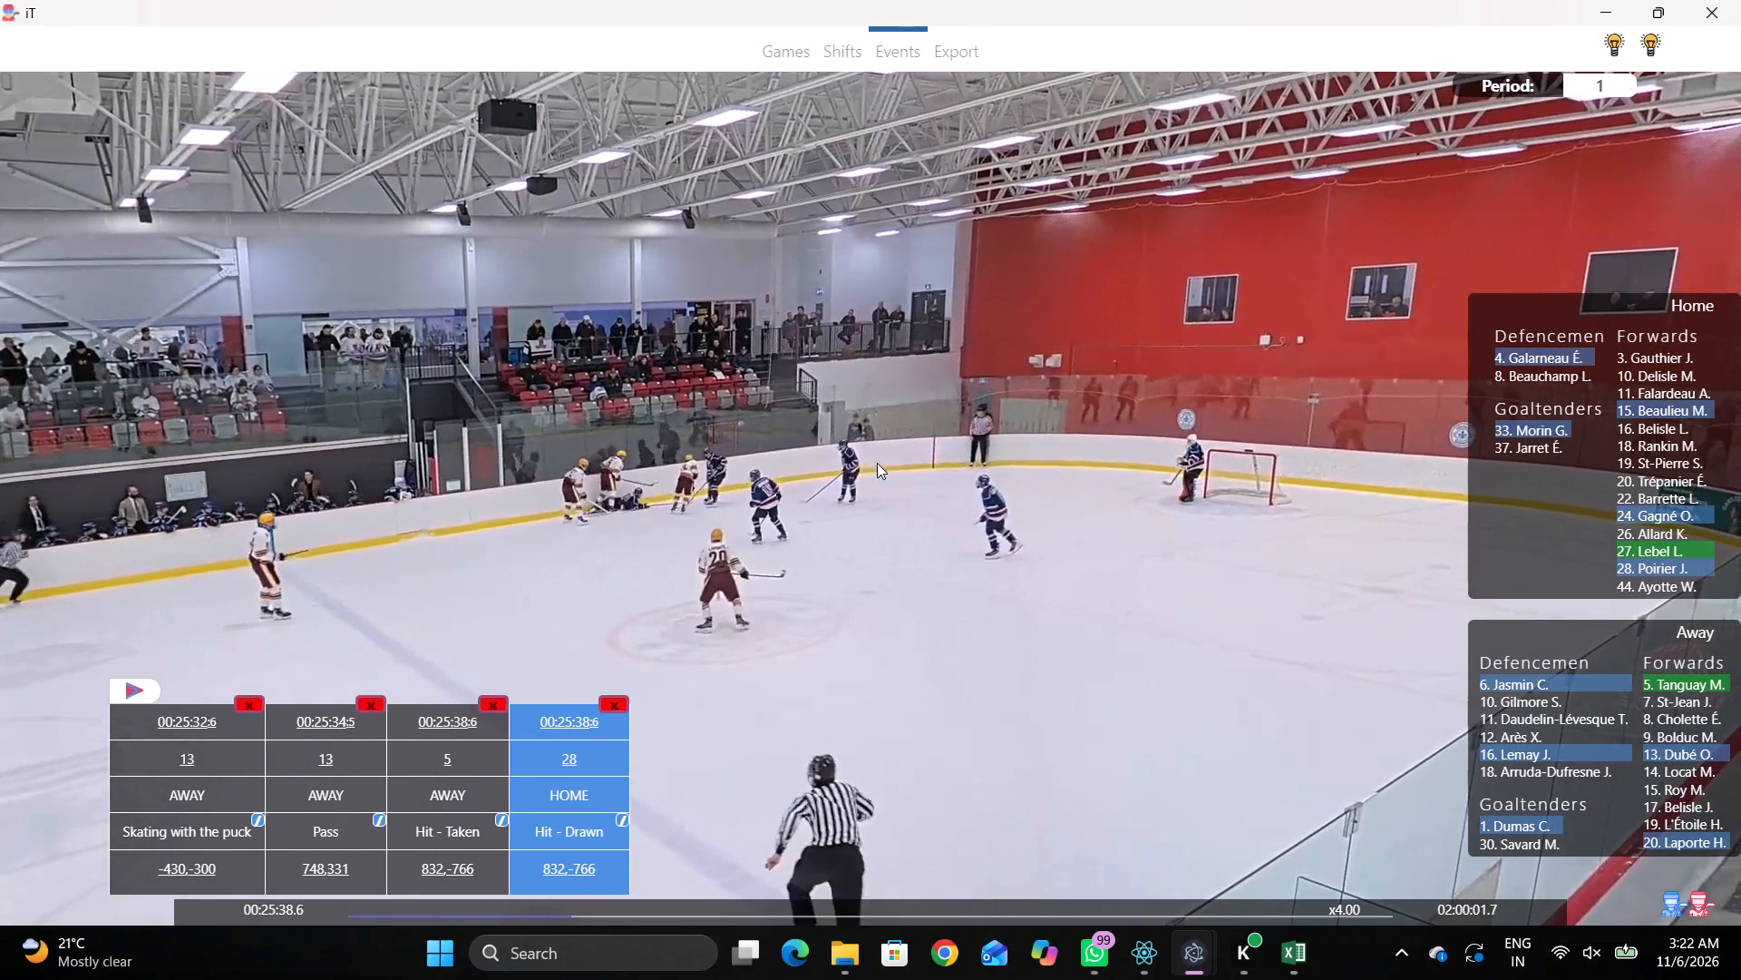
pyautogui.press('q')
pyautogui.press('q')
pyautogui.press('space')
pyautogui.press('space')
pyautogui.press('space')
pyautogui.press('space')
pyautogui.press('space')
pyautogui.press('space')
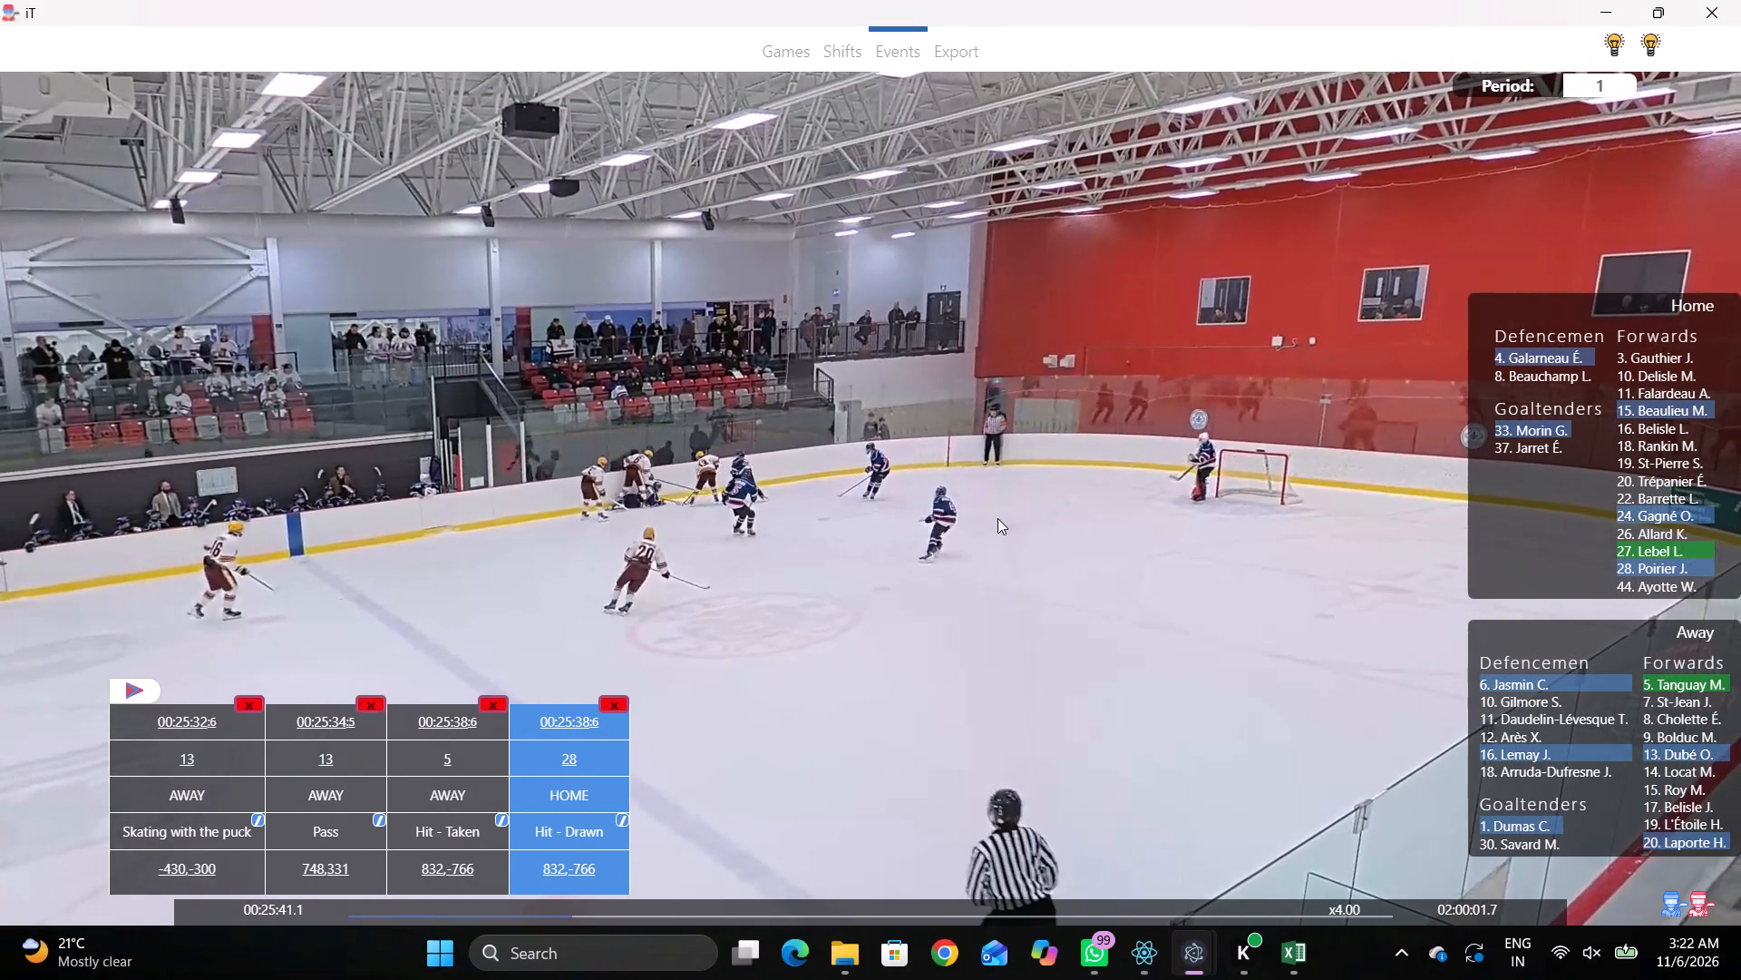
pyautogui.rightClick(983, 500)
pyautogui.click(1072, 534)
pyautogui.moveTo(1008, 524); pyautogui.dragTo(962, 538, button='right')
pyautogui.click(1084, 581)
pyautogui.click(1660, 751)
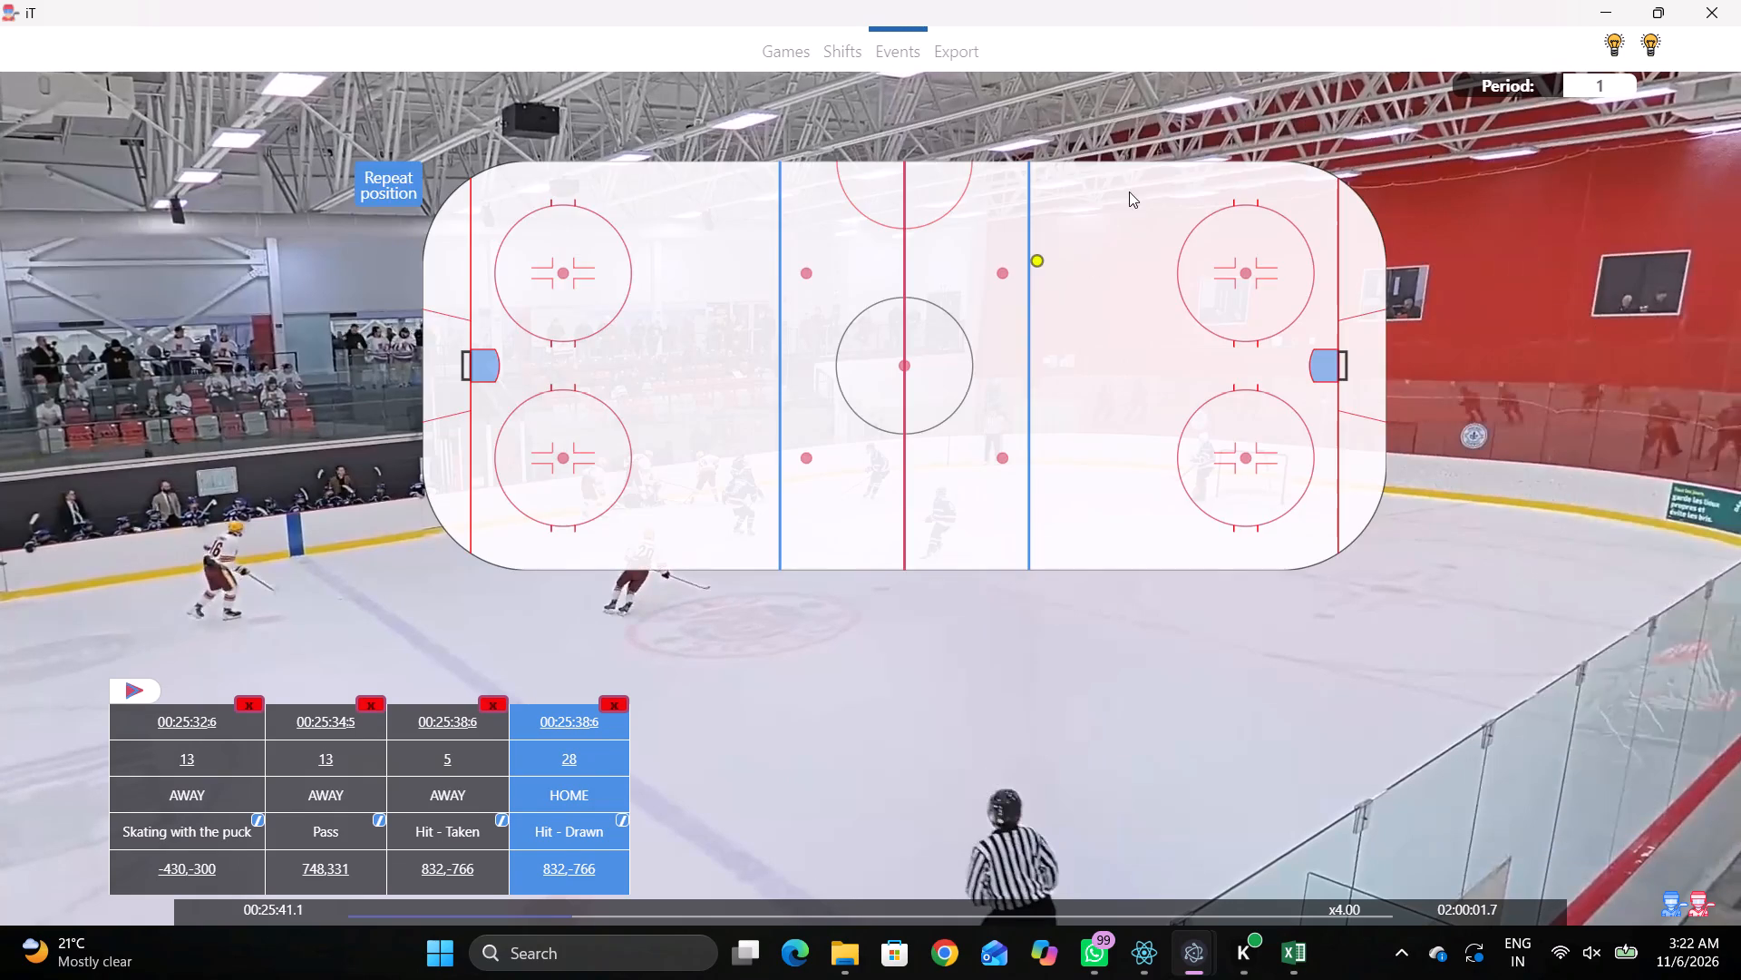
pyautogui.click(1129, 191)
# Tag a Pass at 25:42.4 by away player 13, near the upper boards just beyond the rink map's right blue line.
pyautogui.press('space')
pyautogui.press('space')
pyautogui.press('space')
pyautogui.press('space')
pyautogui.rightClick(1252, 367)
pyautogui.click(1263, 376)
pyautogui.click(1505, 279)
pyautogui.click(1047, 189)
# Tag a Whistle at 25:43.1, near mid-ice just beyond the rink map's right blue line.
pyautogui.press('space')
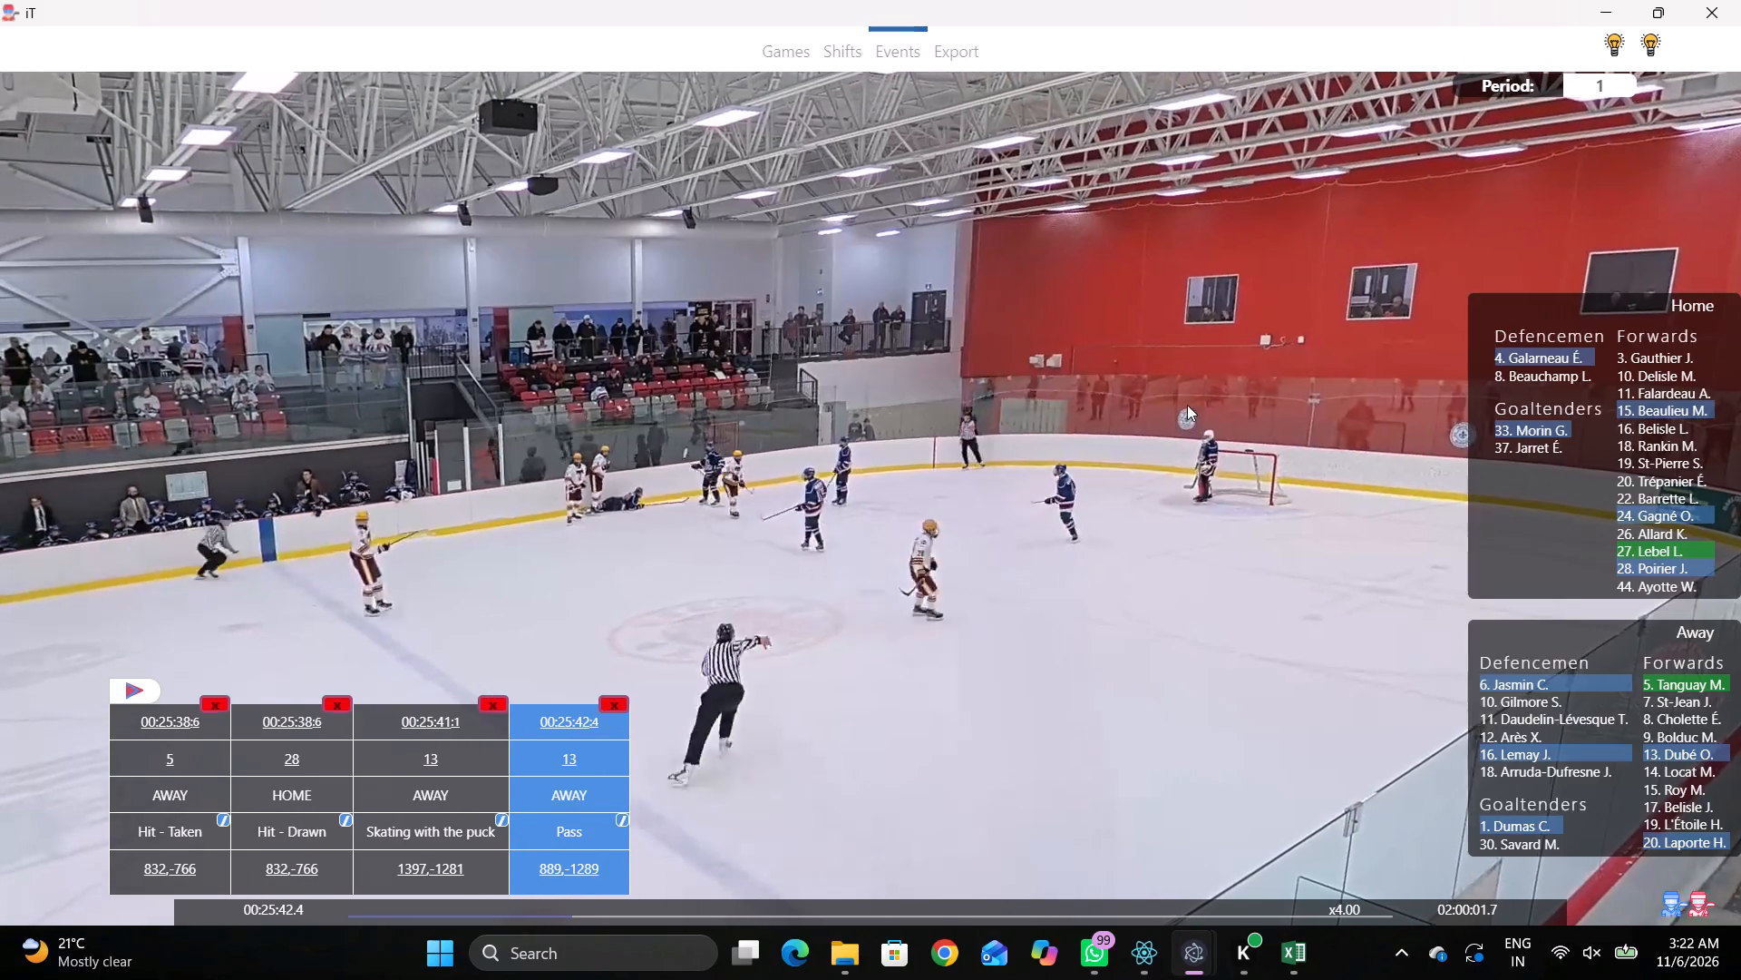
pyautogui.press('space')
pyautogui.rightClick(1095, 317)
pyautogui.click(1143, 466)
pyautogui.click(1032, 345)
# Tag a Face-off at 26:16.4 won by home player 27 and lost by away player 15, on the rink map's upper-left face-off dot.
pyautogui.press('space')
pyautogui.press('c')
pyautogui.press('space')
pyautogui.write('c v')
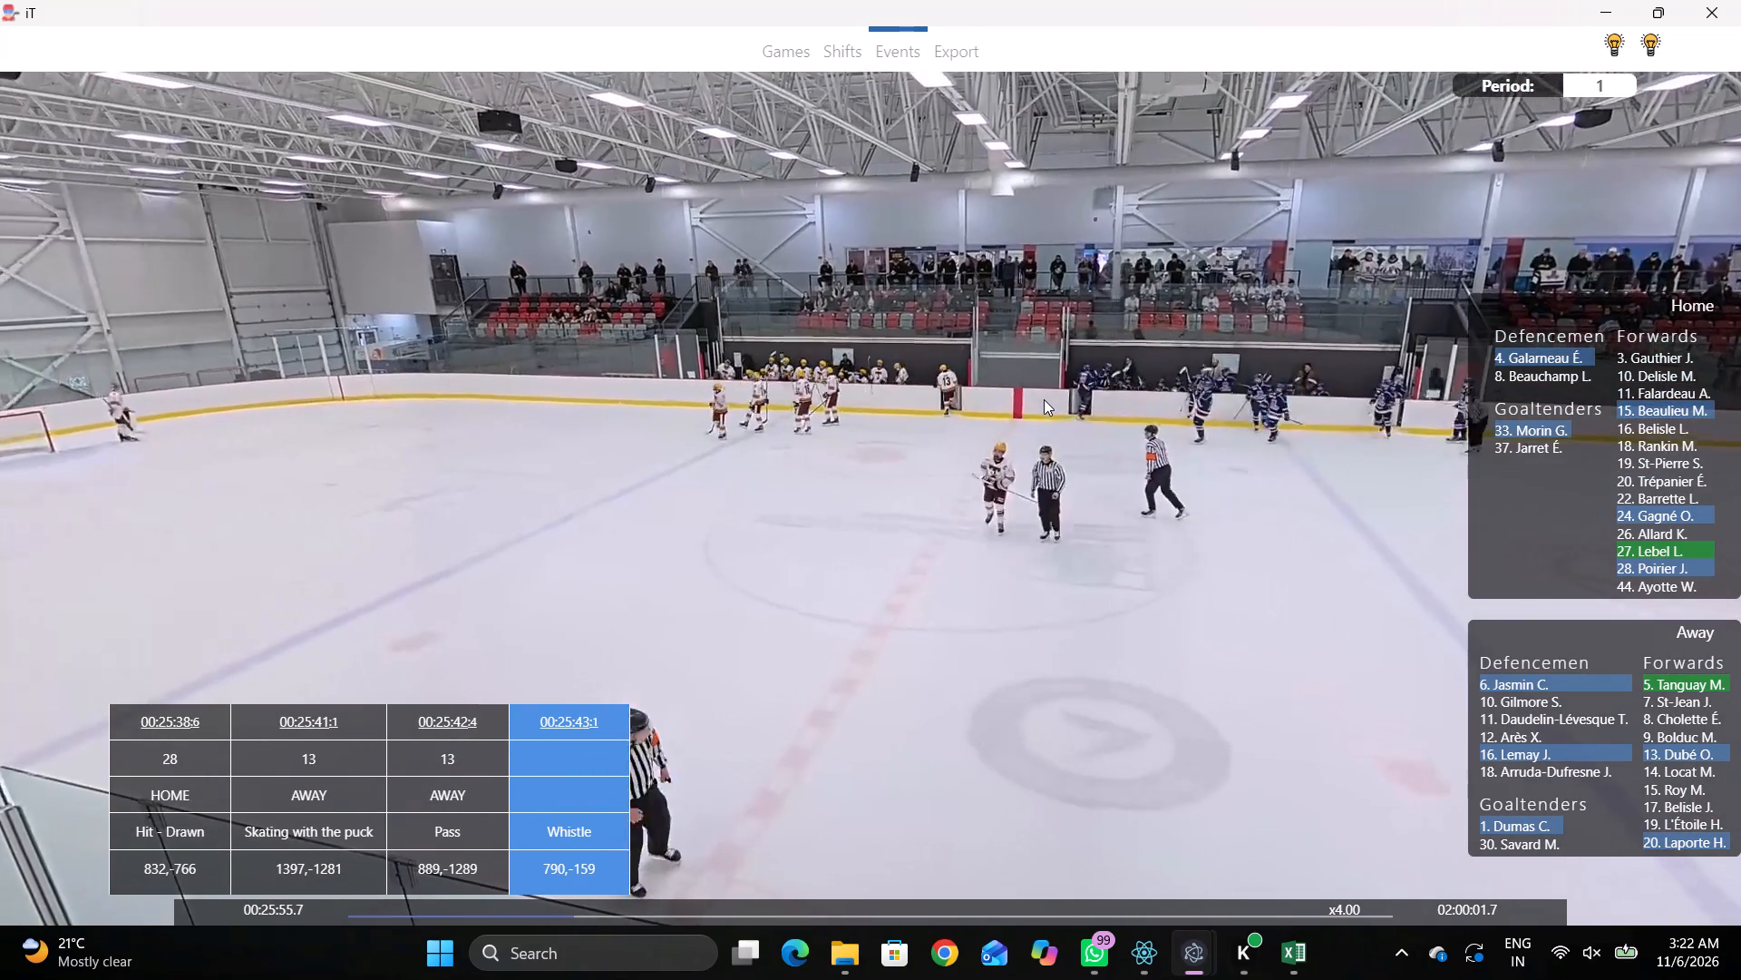
pyautogui.hotkey('shift', 'd')
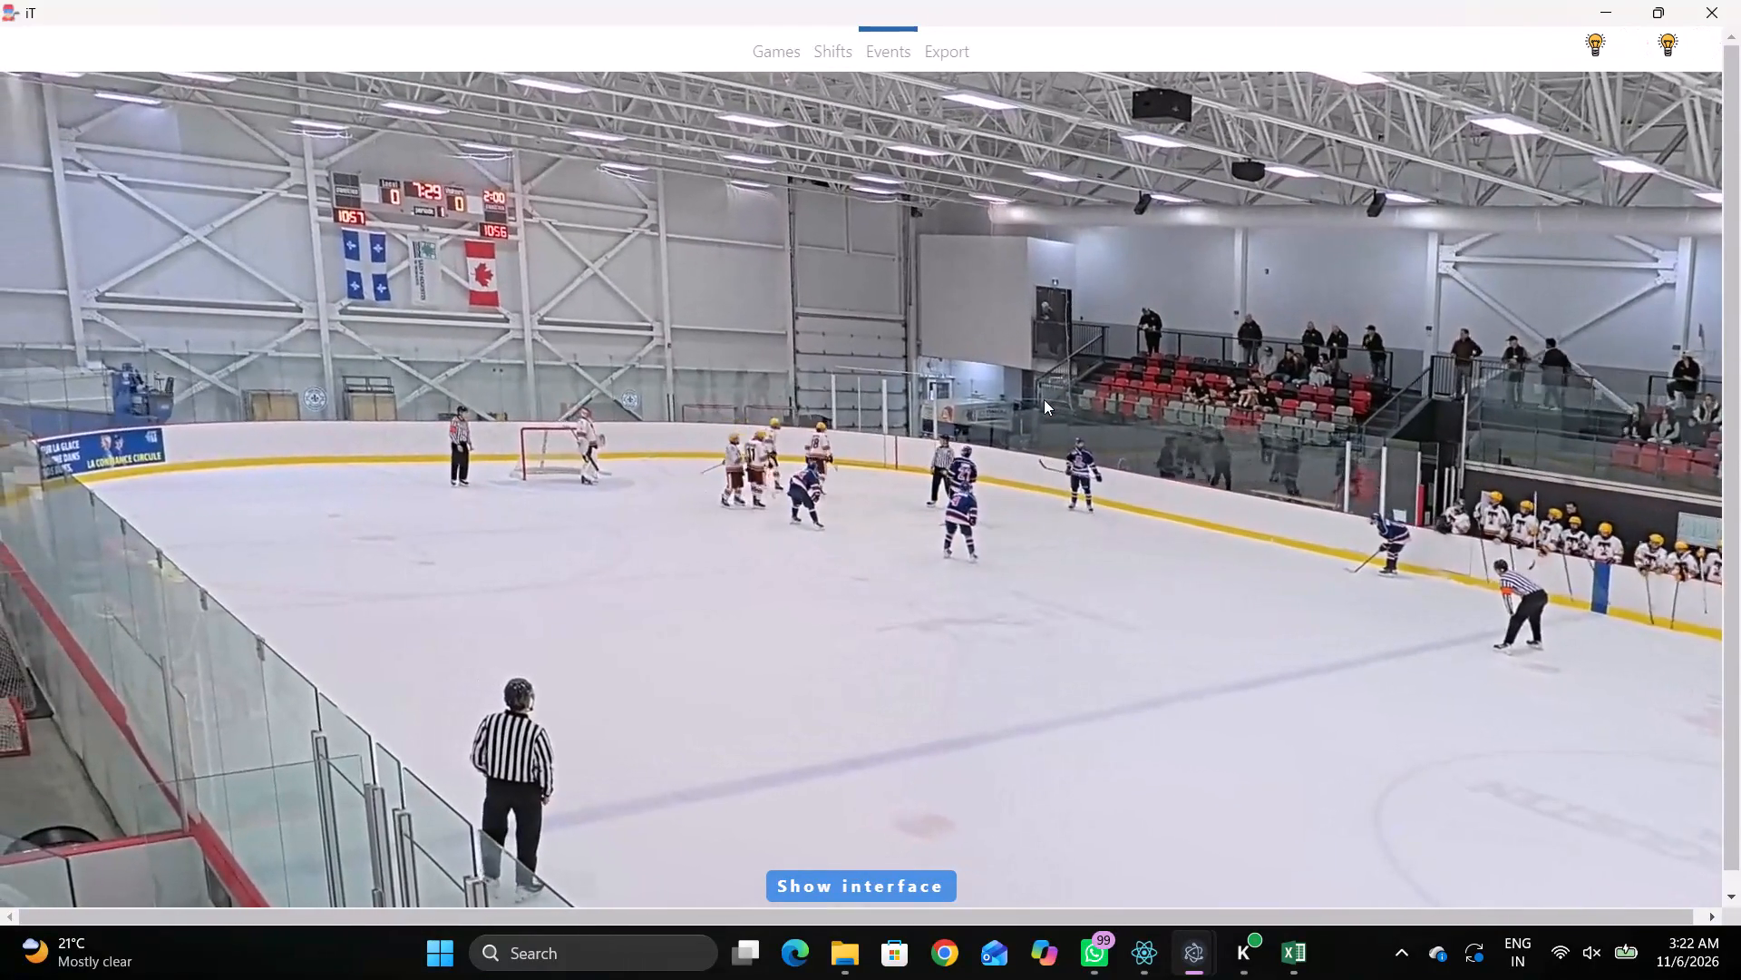
pyautogui.press('space')
pyautogui.press('space')
pyautogui.press('space')
pyautogui.press('q')
pyautogui.write('qq')
pyautogui.press('q')
pyautogui.rightClick(1094, 399)
pyautogui.press('q')
pyautogui.click(1142, 486)
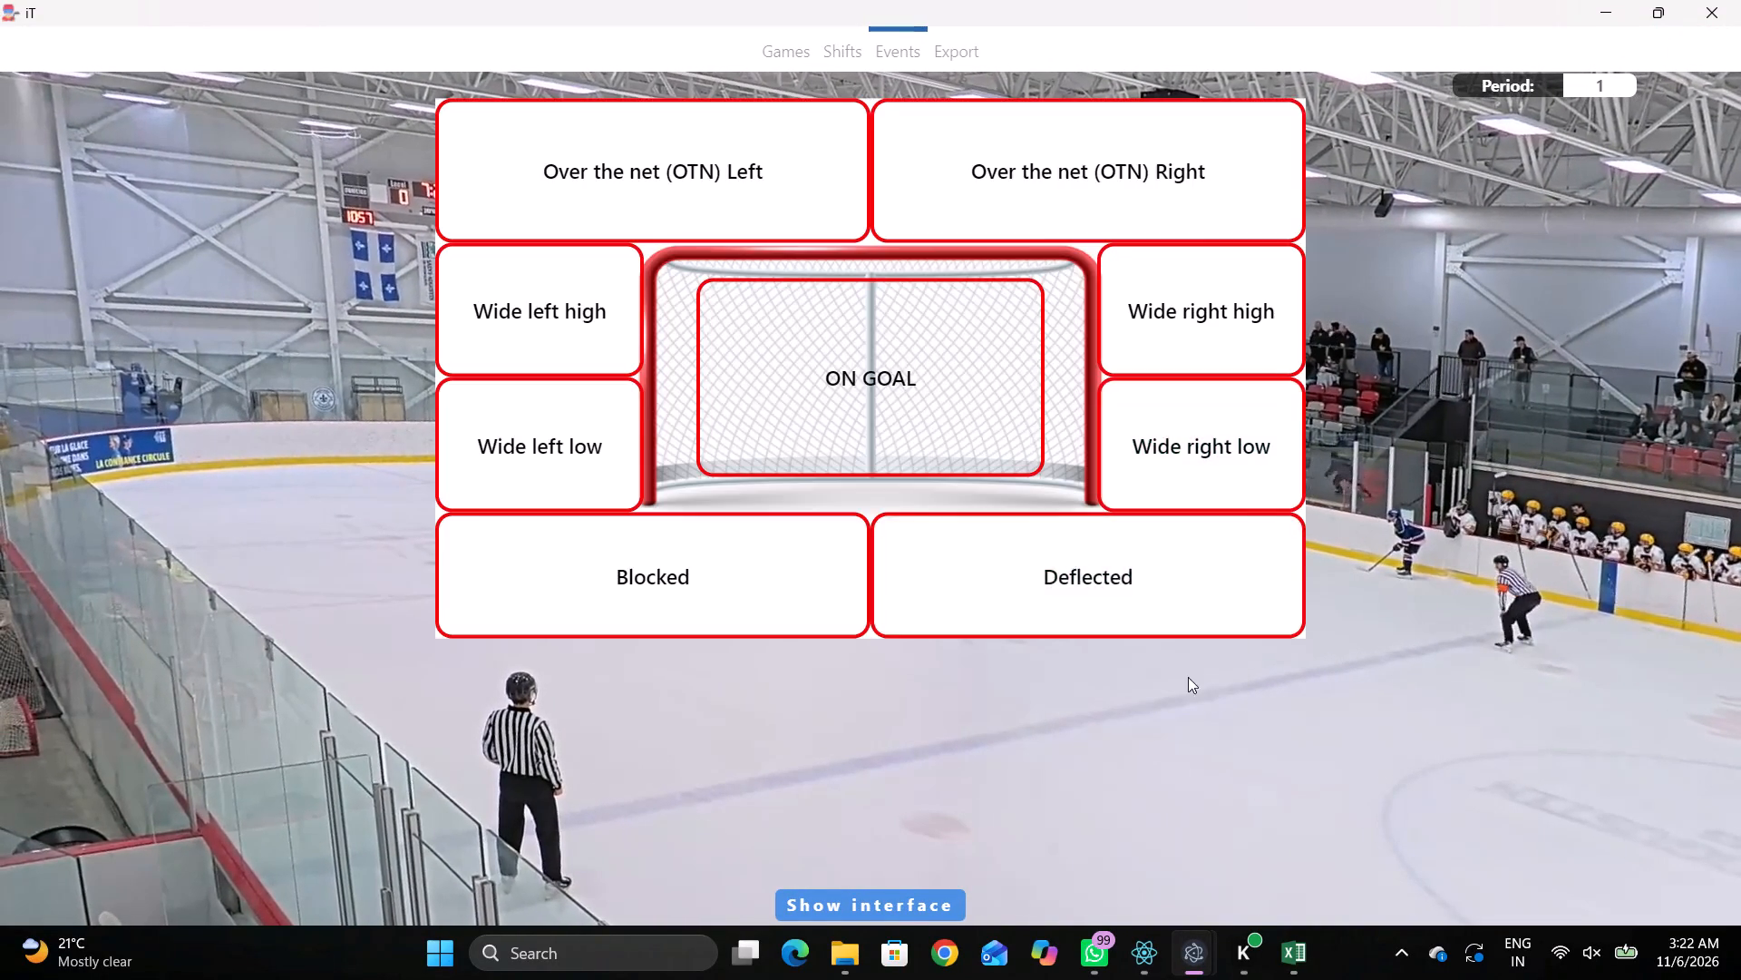
pyautogui.moveTo(1172, 756); pyautogui.dragTo(1132, 647)
pyautogui.moveTo(1049, 463); pyautogui.dragTo(1081, 470, button='right')
pyautogui.click(1135, 575)
pyautogui.click(1643, 555)
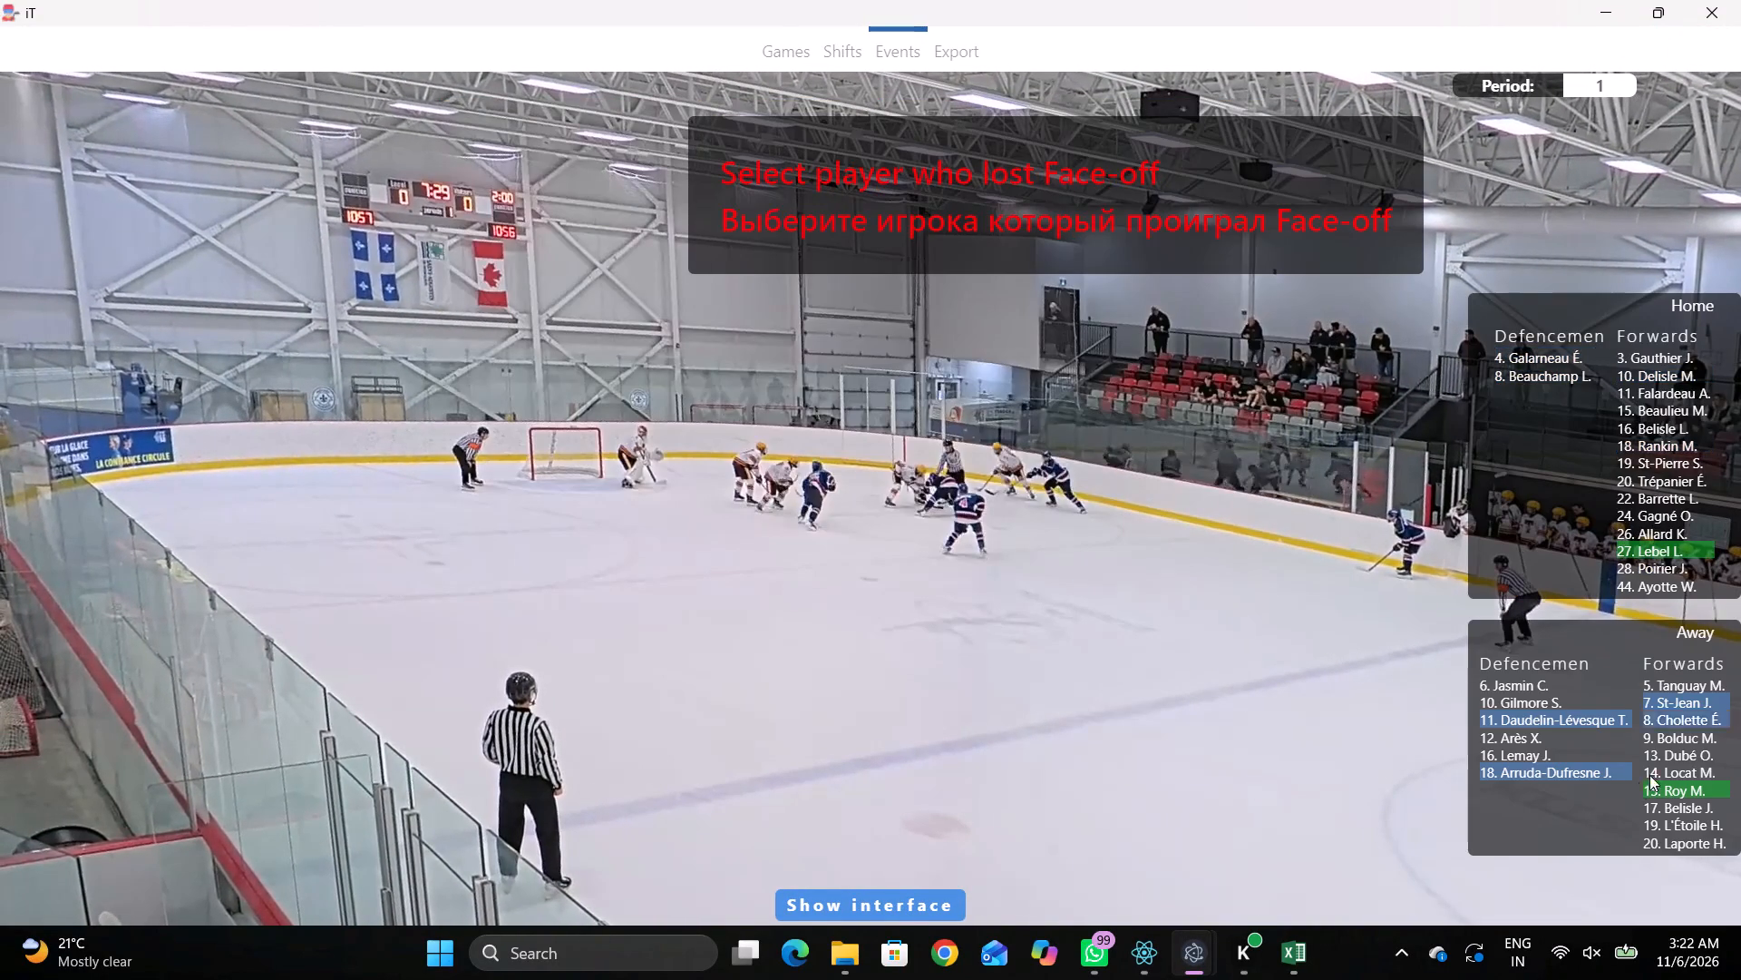
pyautogui.click(1671, 790)
pyautogui.click(569, 274)
# Tag a Pass at 26:20.1 by away player 18, just above the rink map's upper-left face-off circle toward the goal line.
pyautogui.press('r')
pyautogui.press('space')
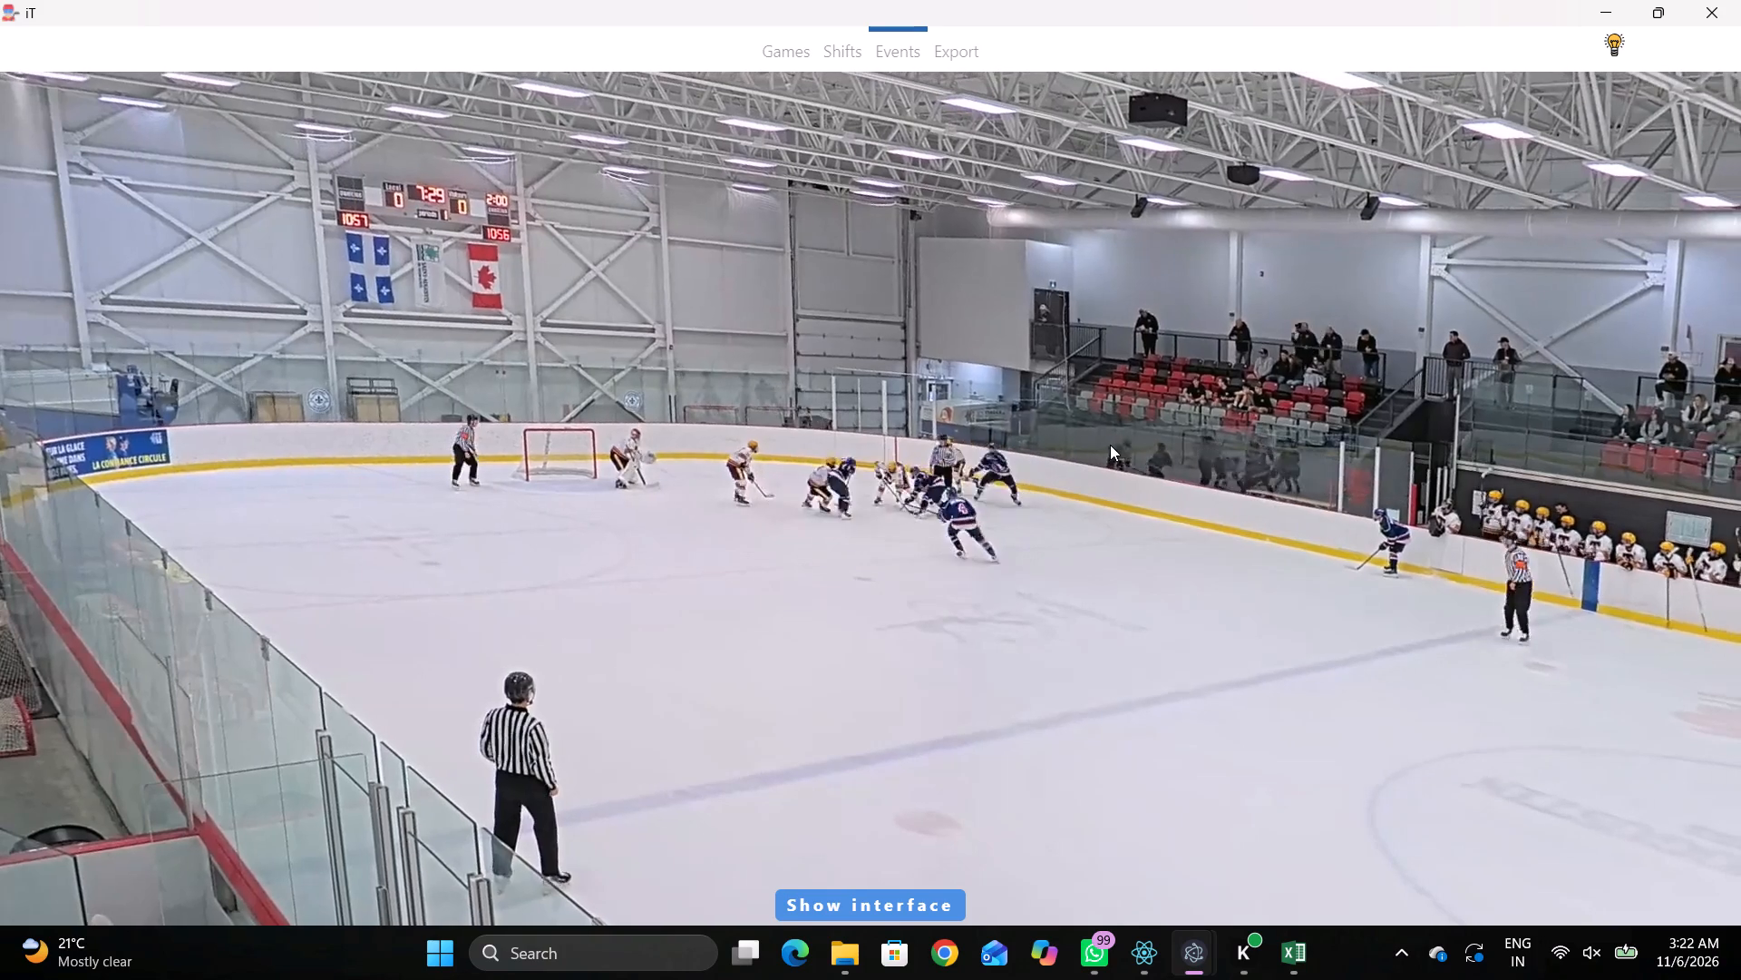
pyautogui.press('space')
pyautogui.press('space')
pyautogui.press('space')
pyautogui.press('space')
pyautogui.press('space')
pyautogui.press('space')
pyautogui.press('space')
pyautogui.press('space')
pyautogui.press('space')
pyautogui.press('space')
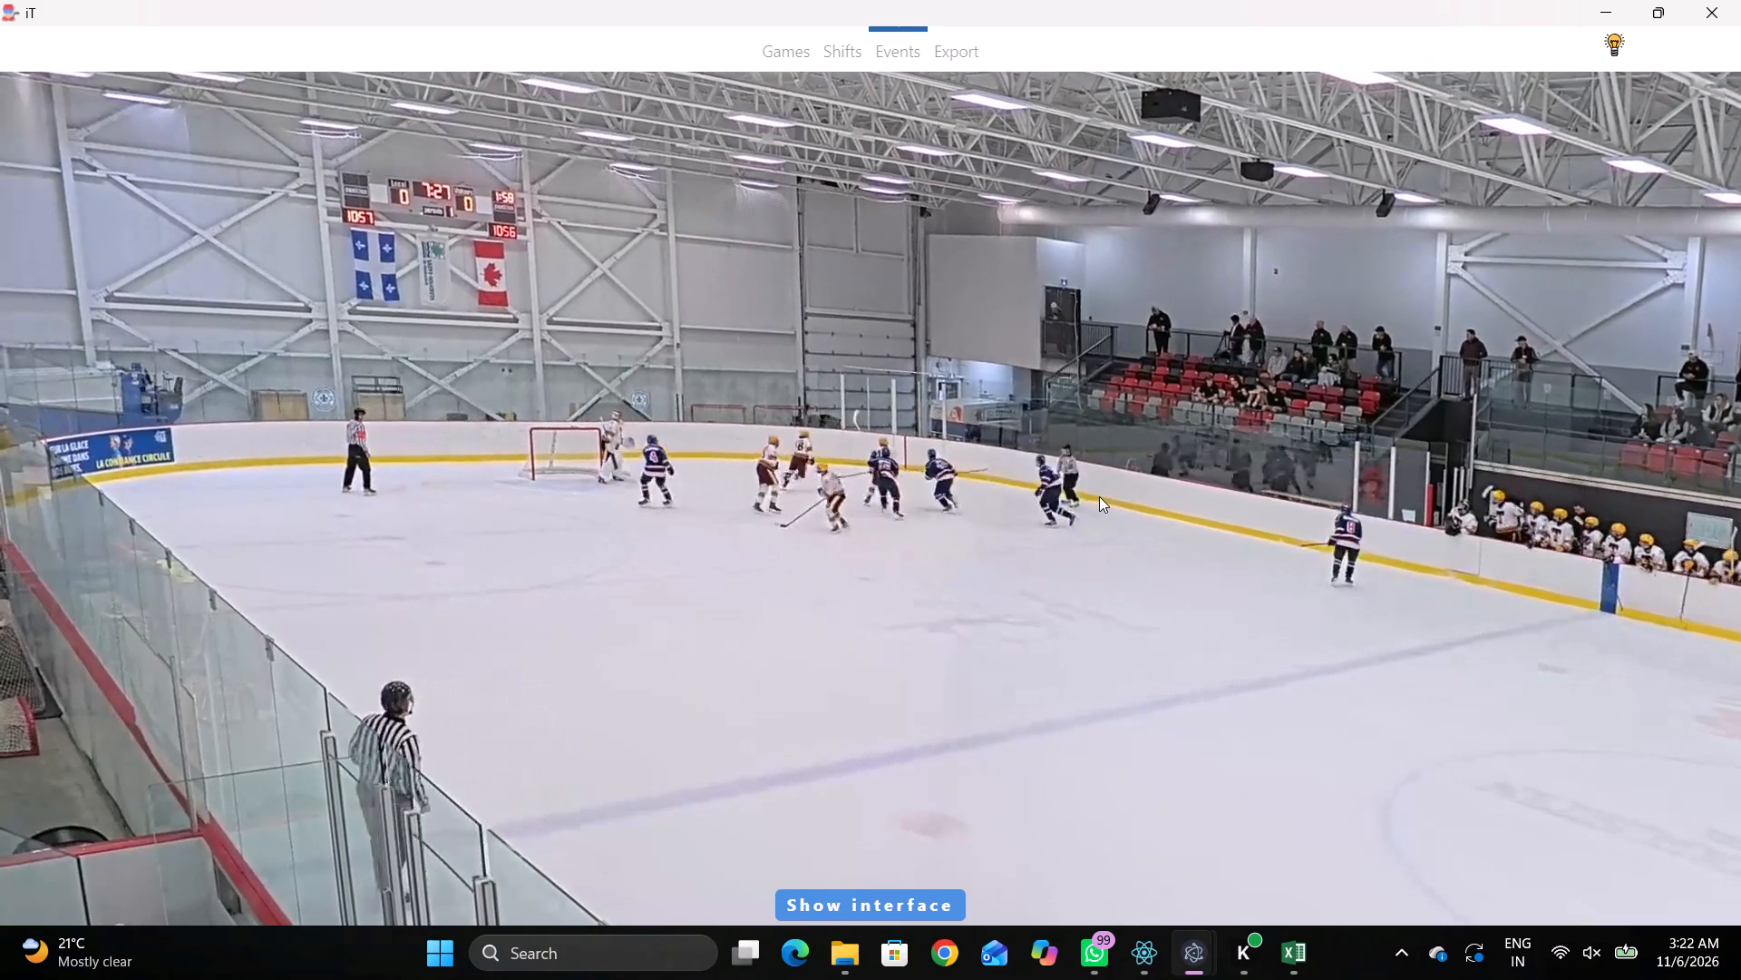
pyautogui.press('space')
pyautogui.press('space')
pyautogui.press('space')
pyautogui.press('space')
pyautogui.press('space')
pyautogui.press('q')
pyautogui.rightClick(1143, 435)
pyautogui.press('q')
pyautogui.click(1155, 444)
pyautogui.click(1097, 454)
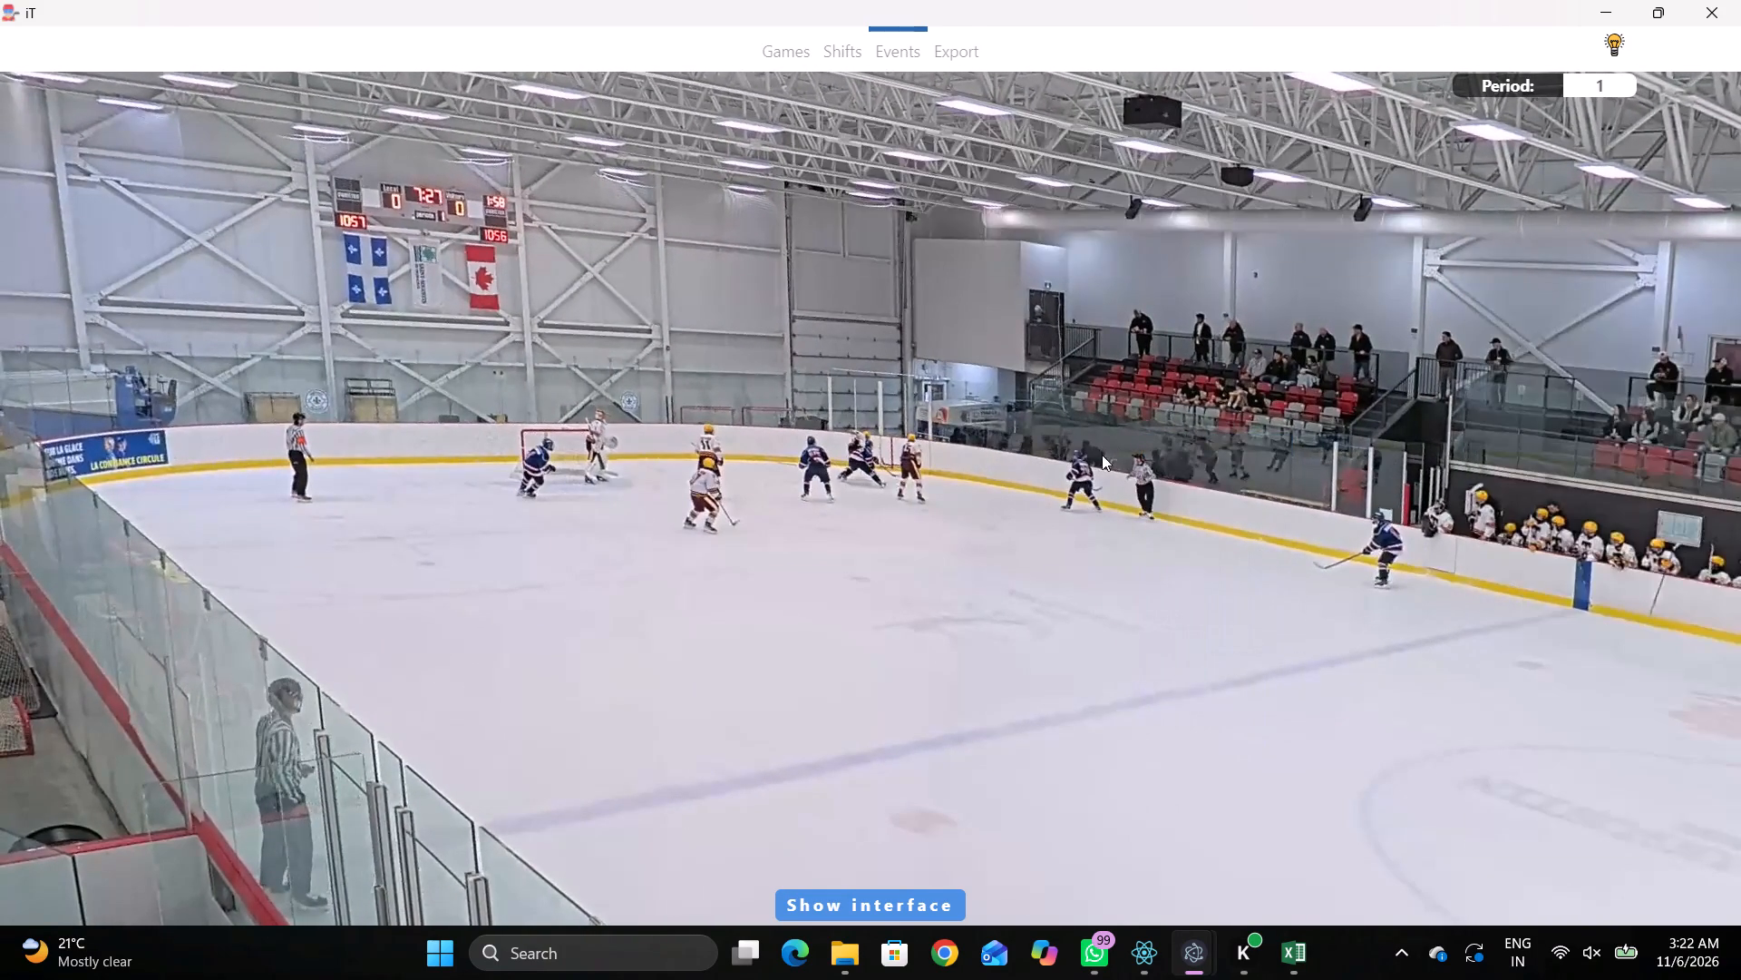
pyautogui.rightClick(1185, 494)
pyautogui.click(1194, 508)
pyautogui.click(1503, 767)
pyautogui.click(526, 205)
# Tag Skating with the puck at 26:21.4 by home player 18, at the upper edge of the rink map's upper-left face-off circle.
pyautogui.press('space')
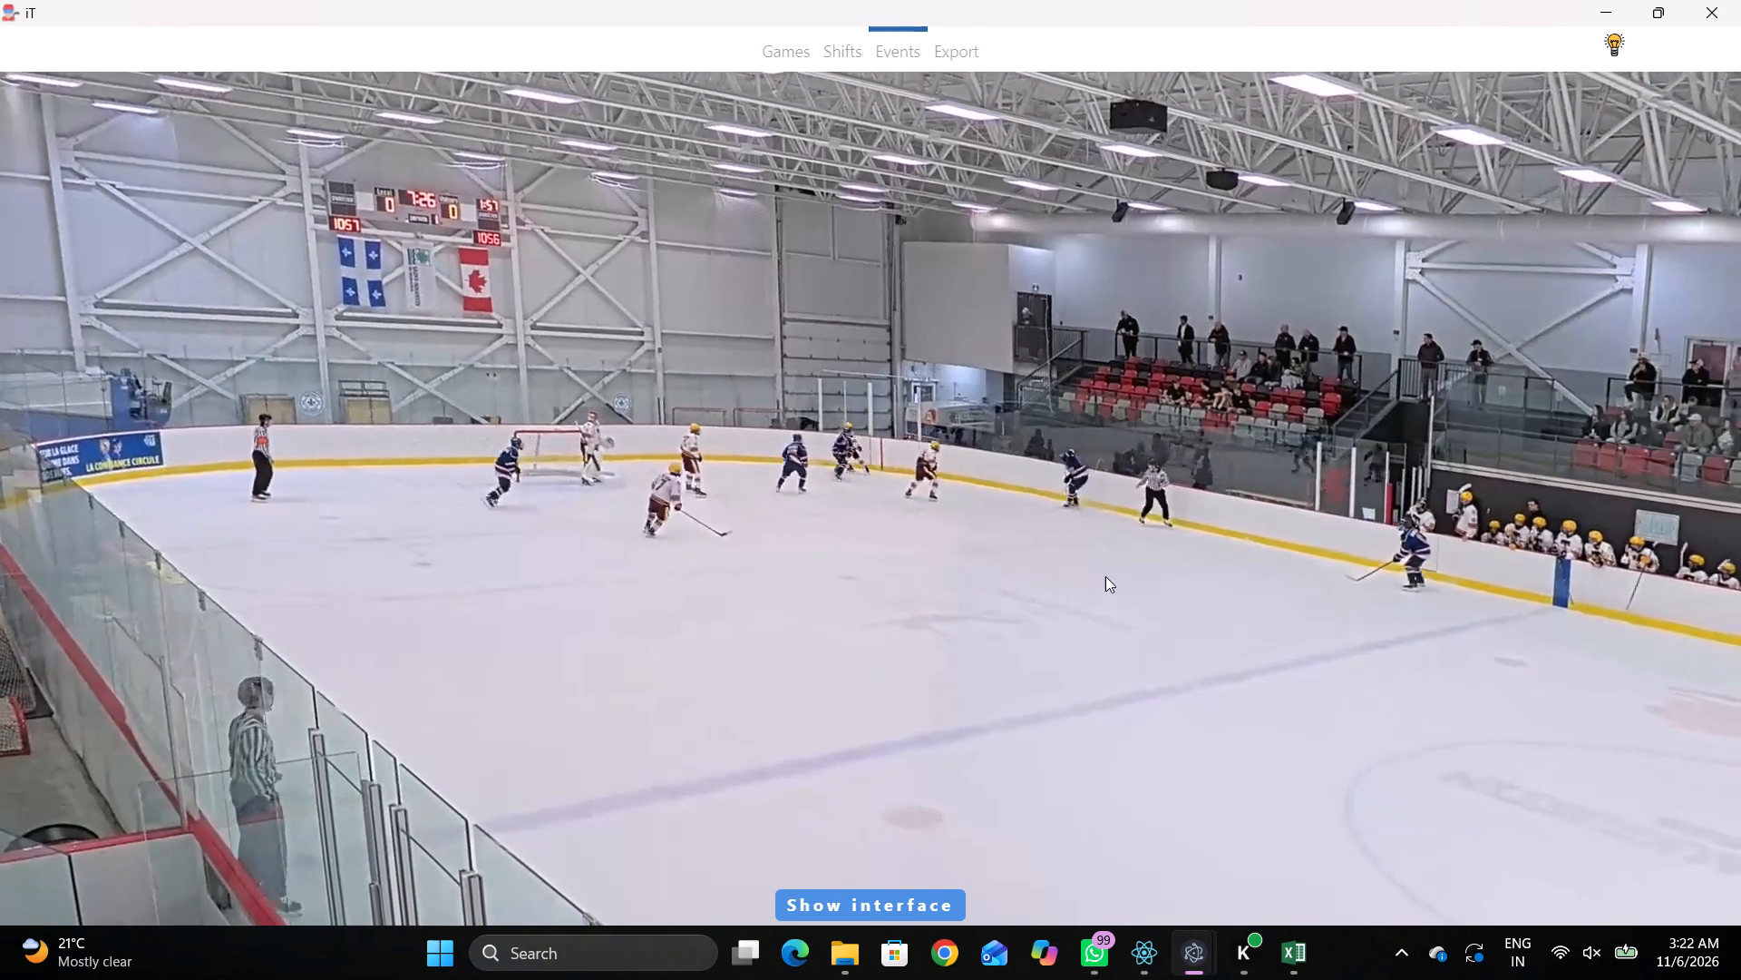
pyautogui.press('space')
pyautogui.press('space')
pyautogui.press('space')
pyautogui.press('space')
pyautogui.press('space')
pyautogui.rightClick(1192, 509)
pyautogui.click(1280, 544)
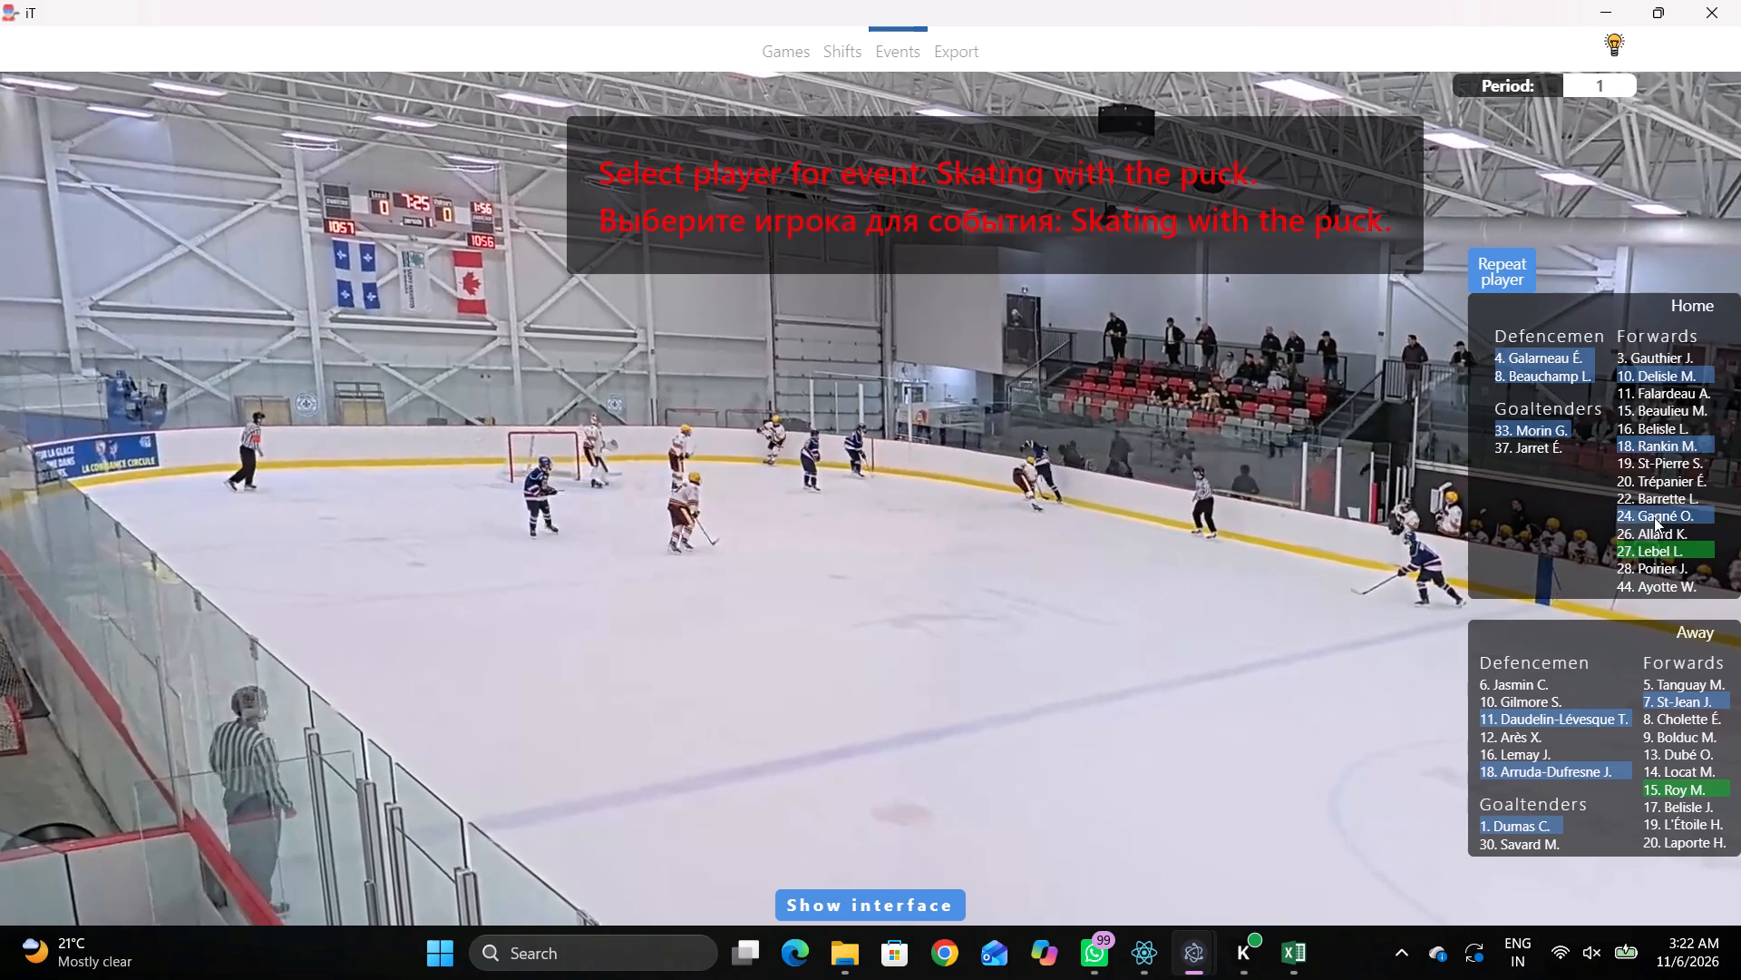
pyautogui.click(1631, 438)
pyautogui.click(579, 215)
# Review the play before the 26:21.4 event to check which home forward takes the puck.
pyautogui.press('q')
pyautogui.press('q')
pyautogui.press('q')
pyautogui.press('q')
pyautogui.press('q')
pyautogui.press('q')
pyautogui.press('q')
pyautogui.press('q')
pyautogui.press('q')
pyautogui.press('q')
pyautogui.press('q')
pyautogui.press('q')
pyautogui.press('q')
pyautogui.press('q')
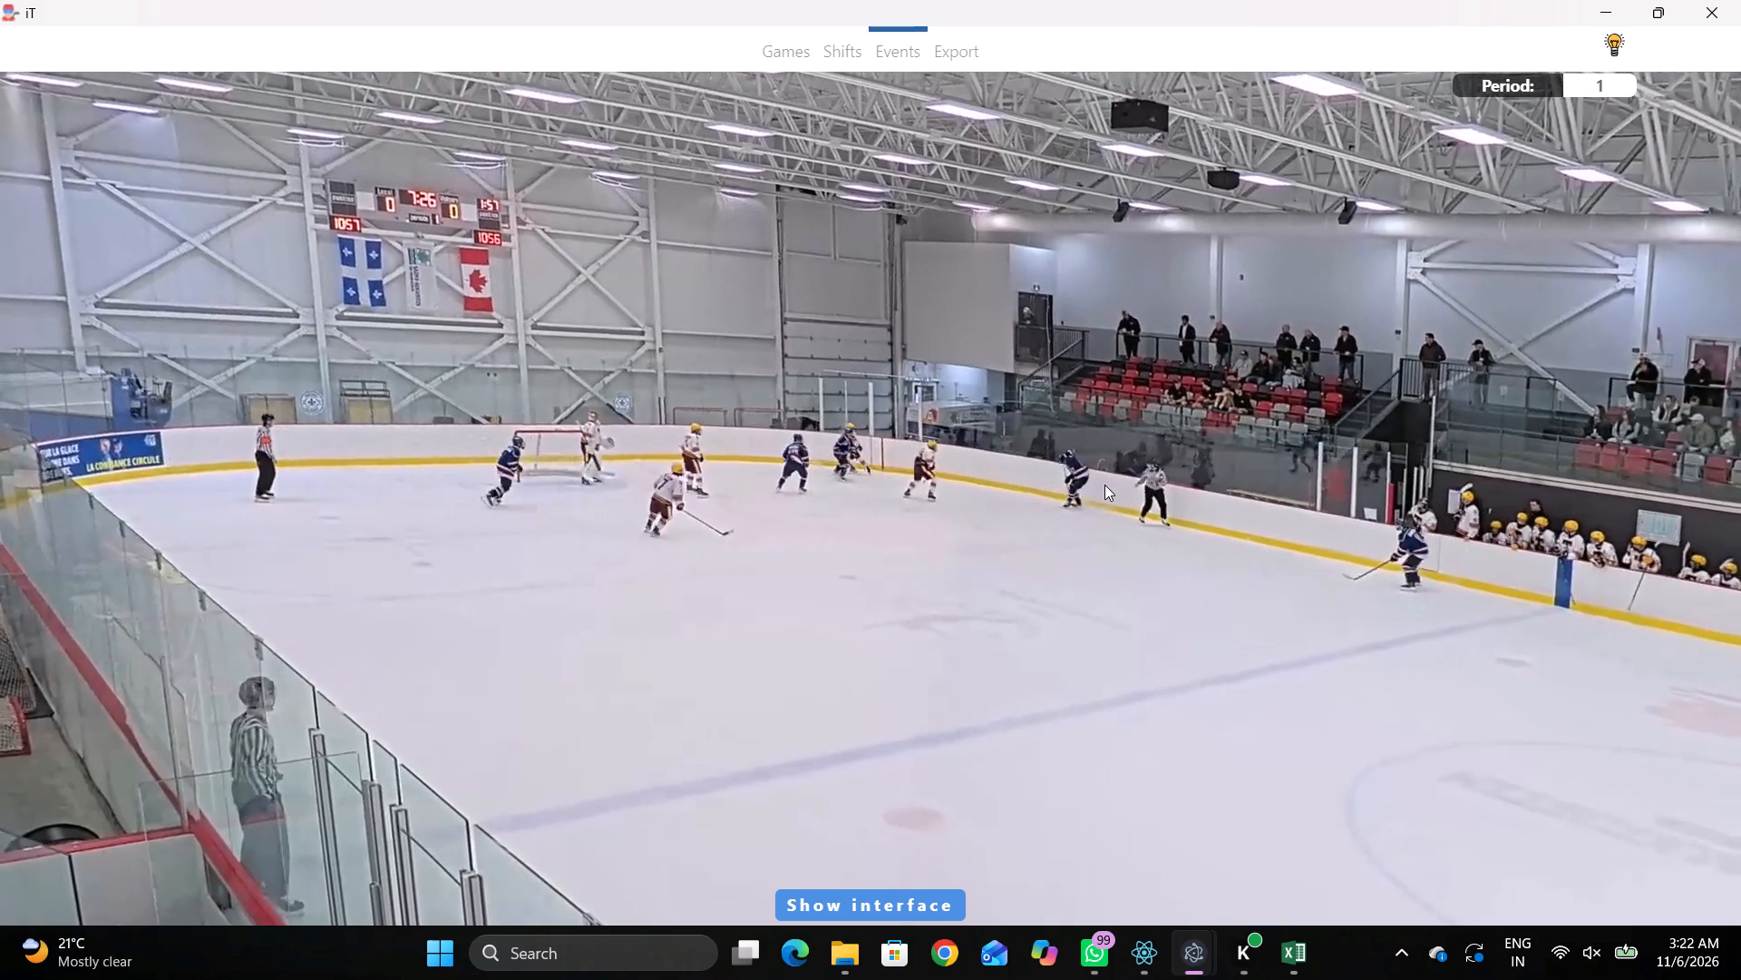
pyautogui.write('qq')
pyautogui.hotkey('shift', 'd')
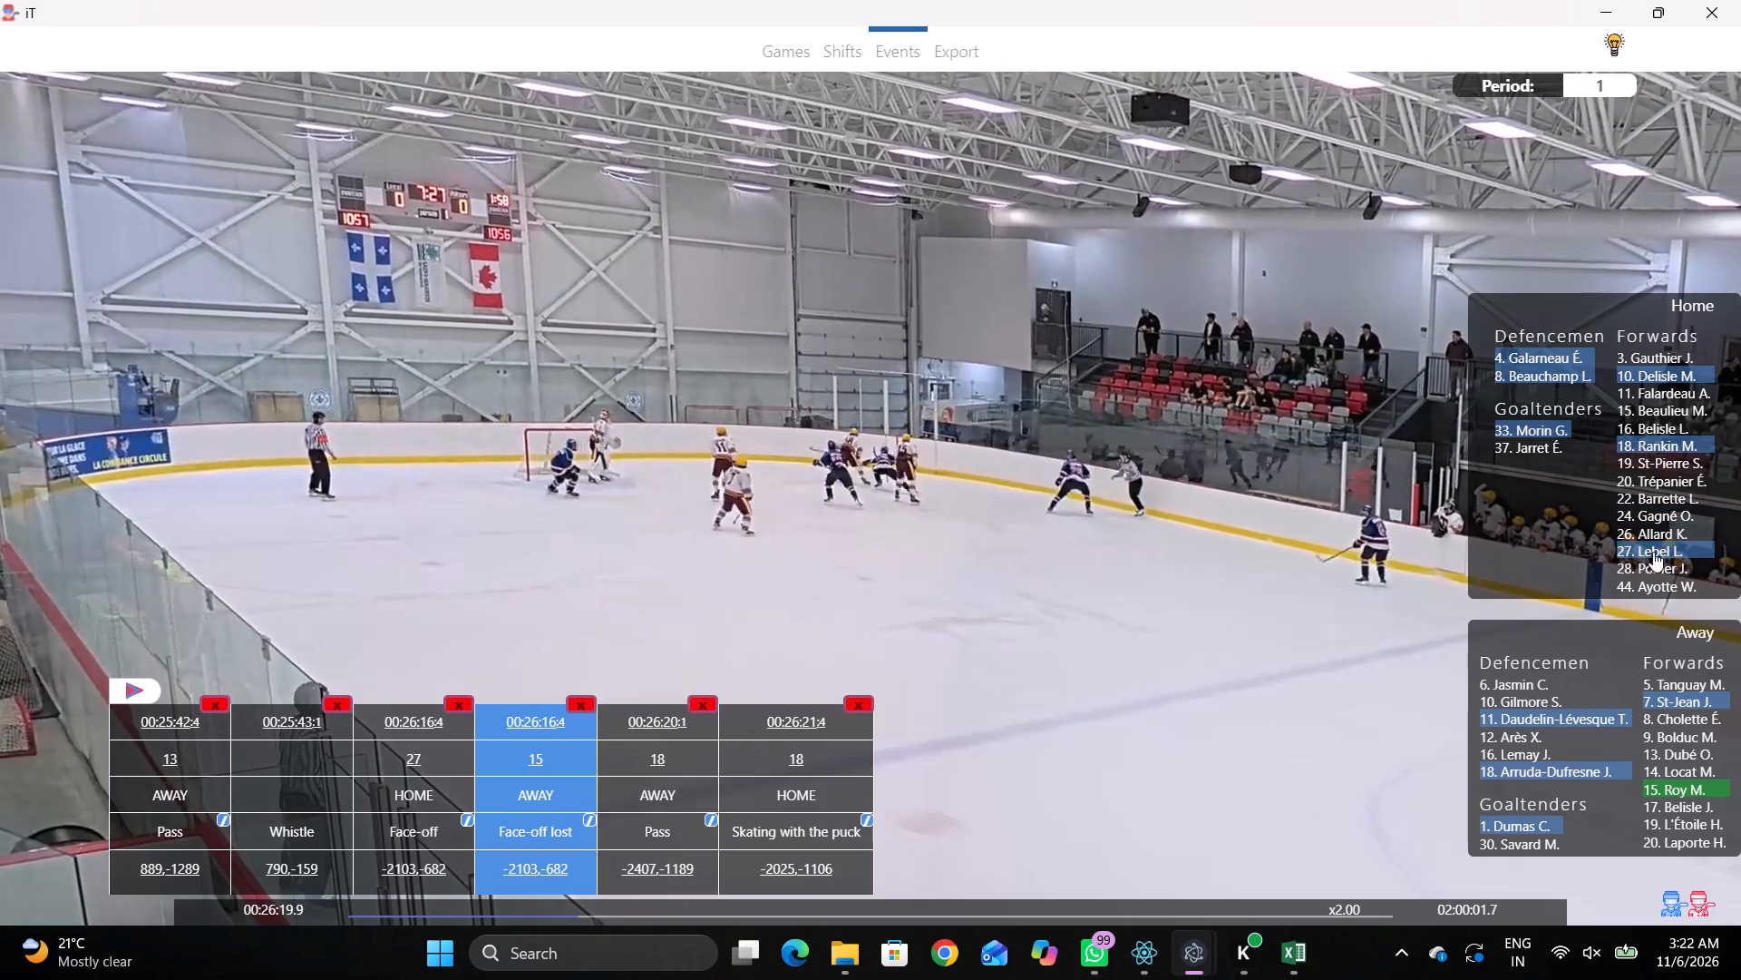
pyautogui.press('q')
pyautogui.press('q')
pyautogui.write('qq')
pyautogui.press('space')
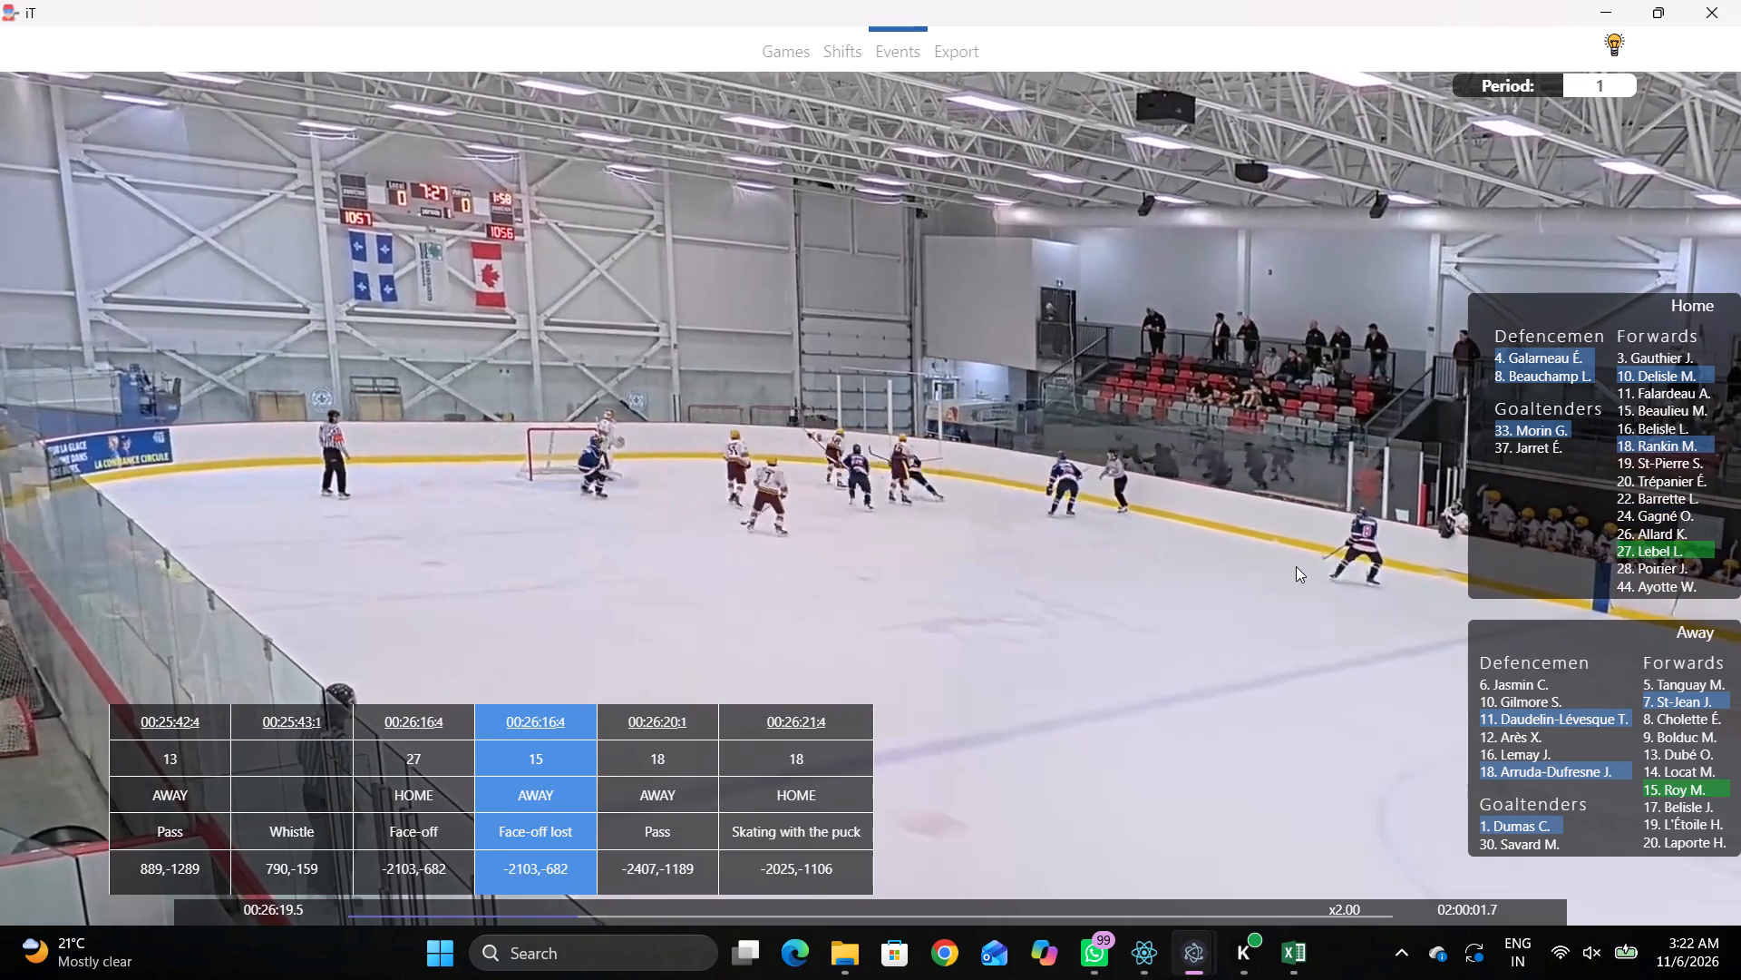
pyautogui.press('space')
pyautogui.write('qq')
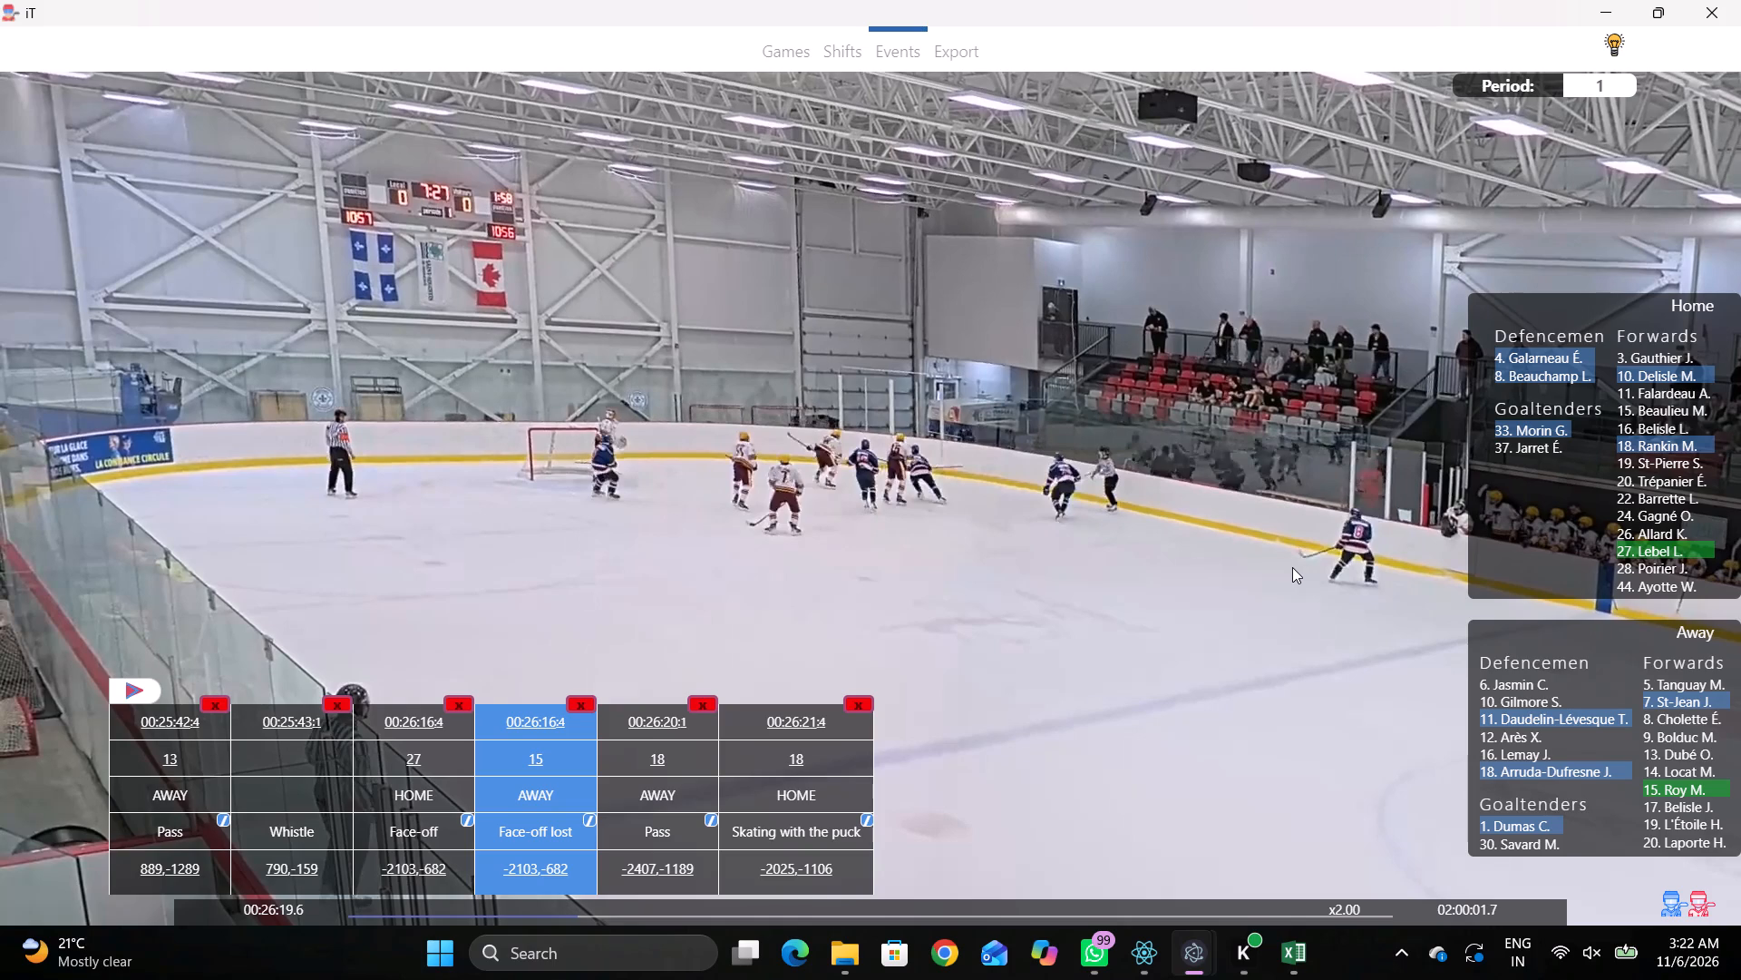
pyautogui.write('qqqqqqqqqqqq')
pyautogui.press('space')
pyautogui.press('space')
pyautogui.hotkey('shift', 'd')
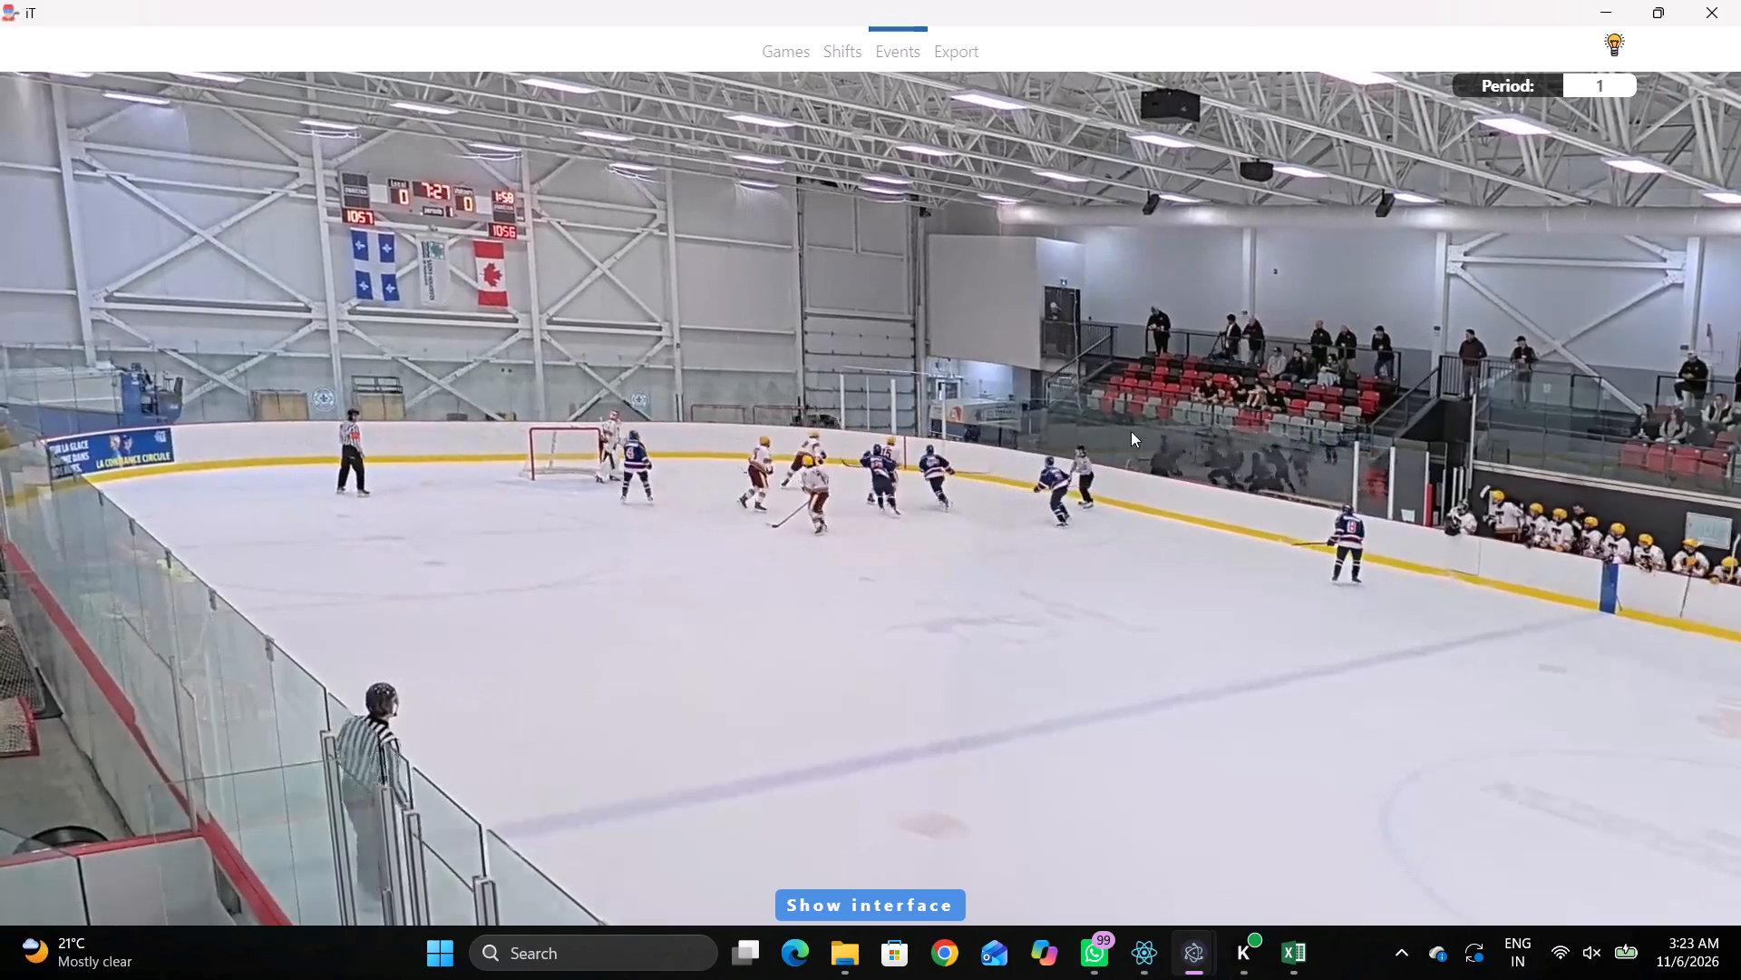
# Replace forward 18 with player 28 in the home shift starting at 26:15.4.
pyautogui.click(862, 47)
pyautogui.hotkey('shift', 'd')
pyautogui.click(857, 802)
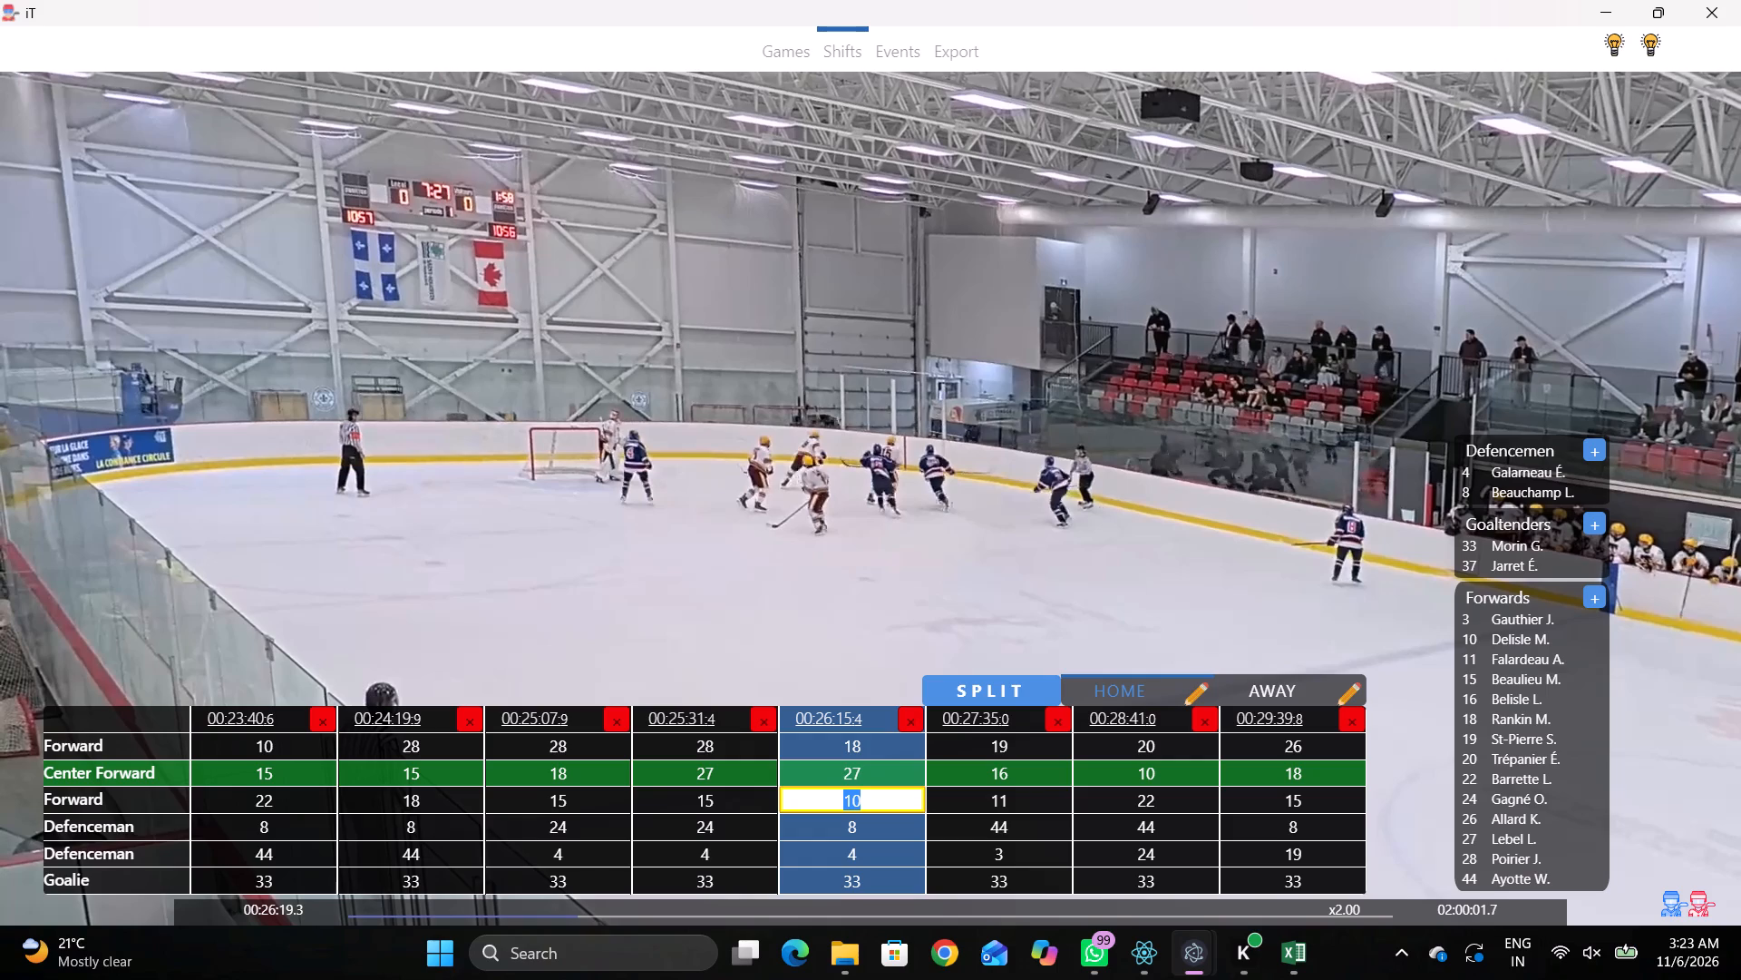
pyautogui.click(860, 751)
pyautogui.click(1498, 854)
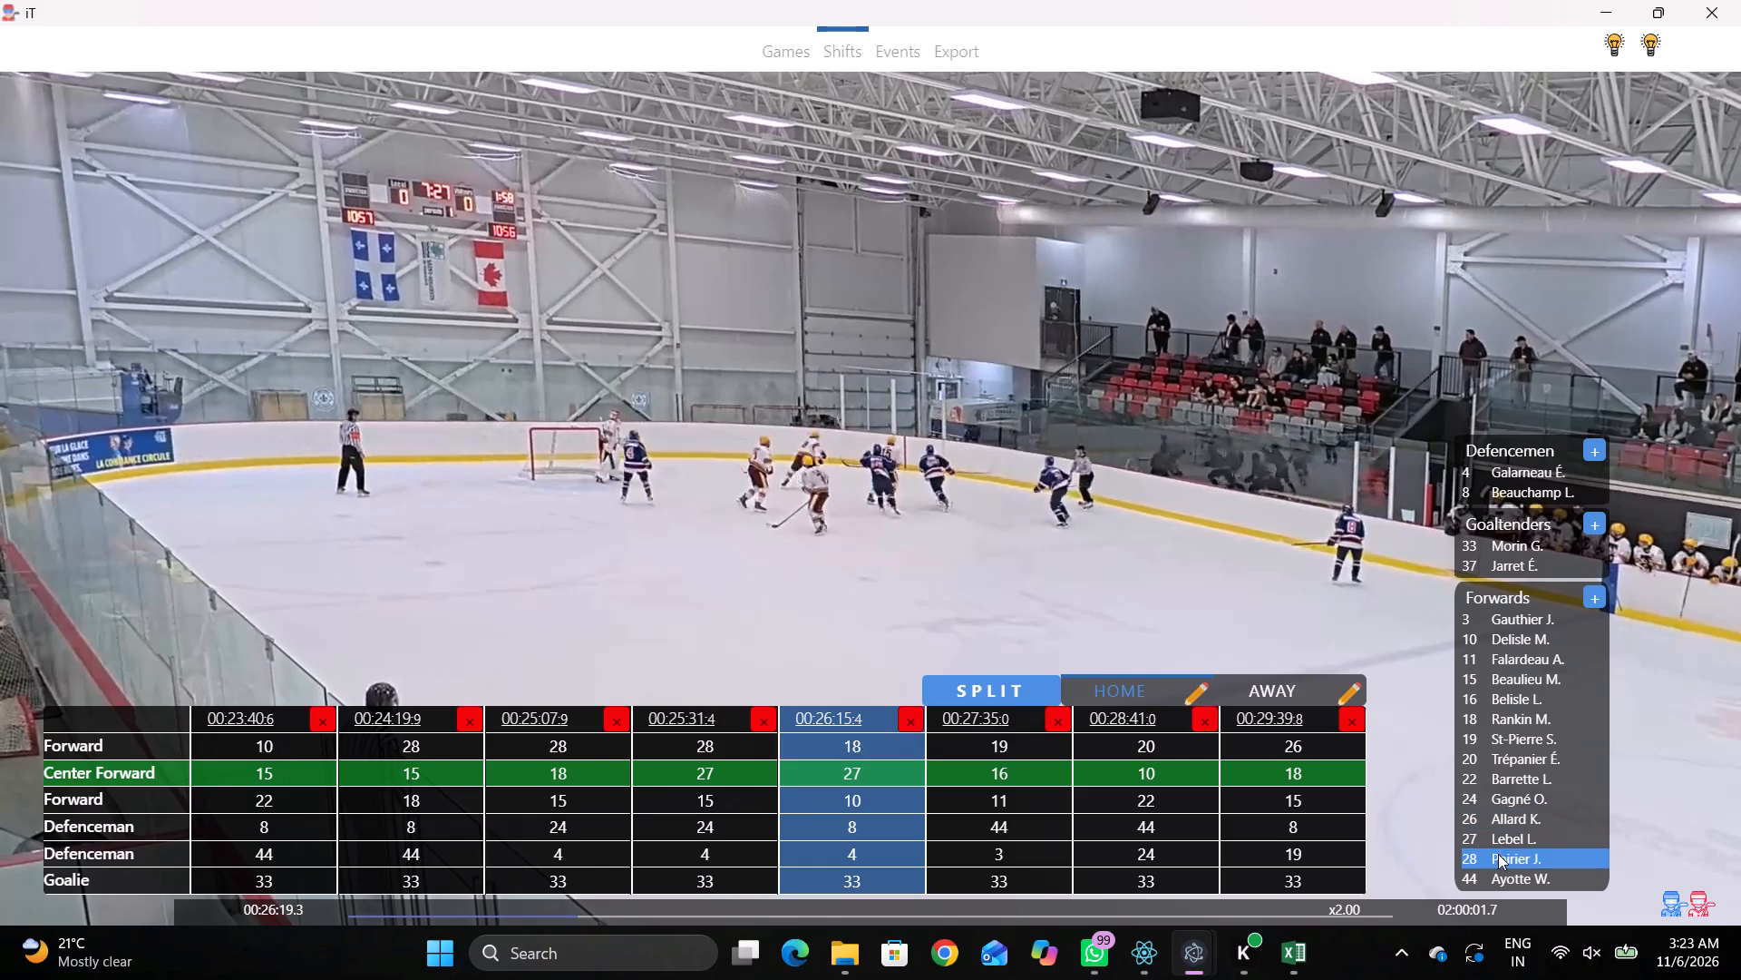
# Change the player of the invalid Skating with the puck event at 26:21.4 to home player 28.
pyautogui.click(728, 270)
pyautogui.click(556, 763)
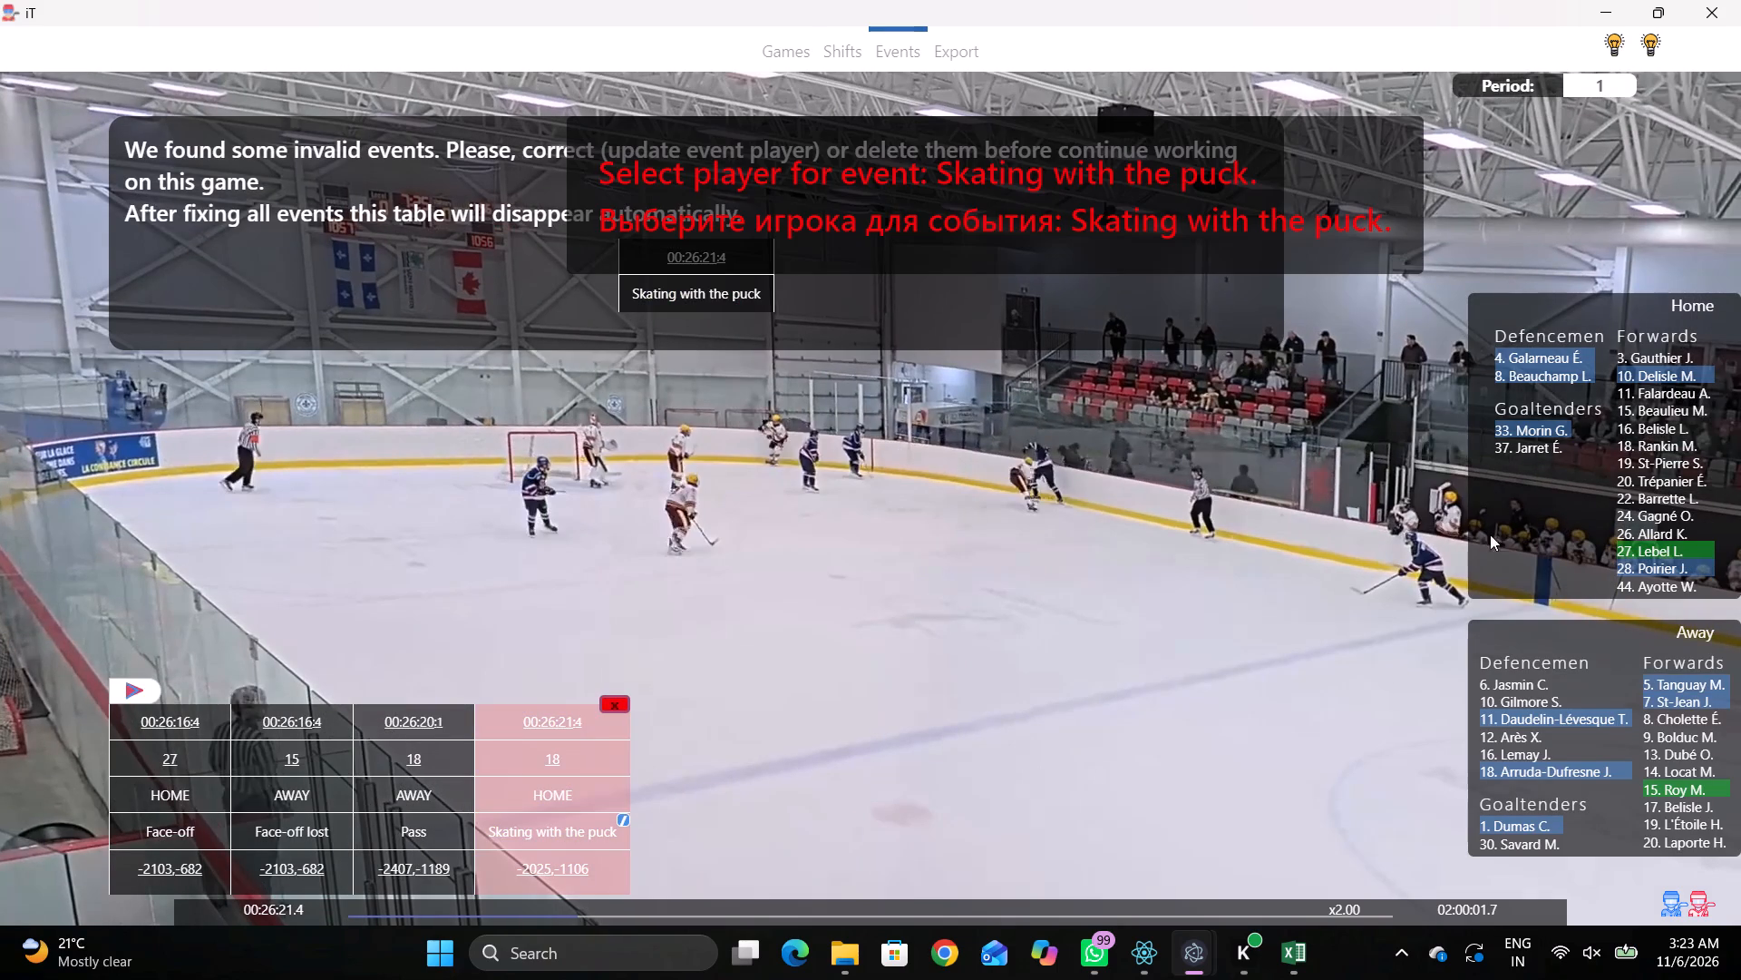
pyautogui.click(1655, 560)
pyautogui.click(1641, 570)
pyautogui.click(822, 433)
# Tag a Pass at 26:22.2 by home player 28, near the upper boards between the rink map's upper-left circle and left blue line.
pyautogui.press('space')
pyautogui.press('space')
pyautogui.press('space')
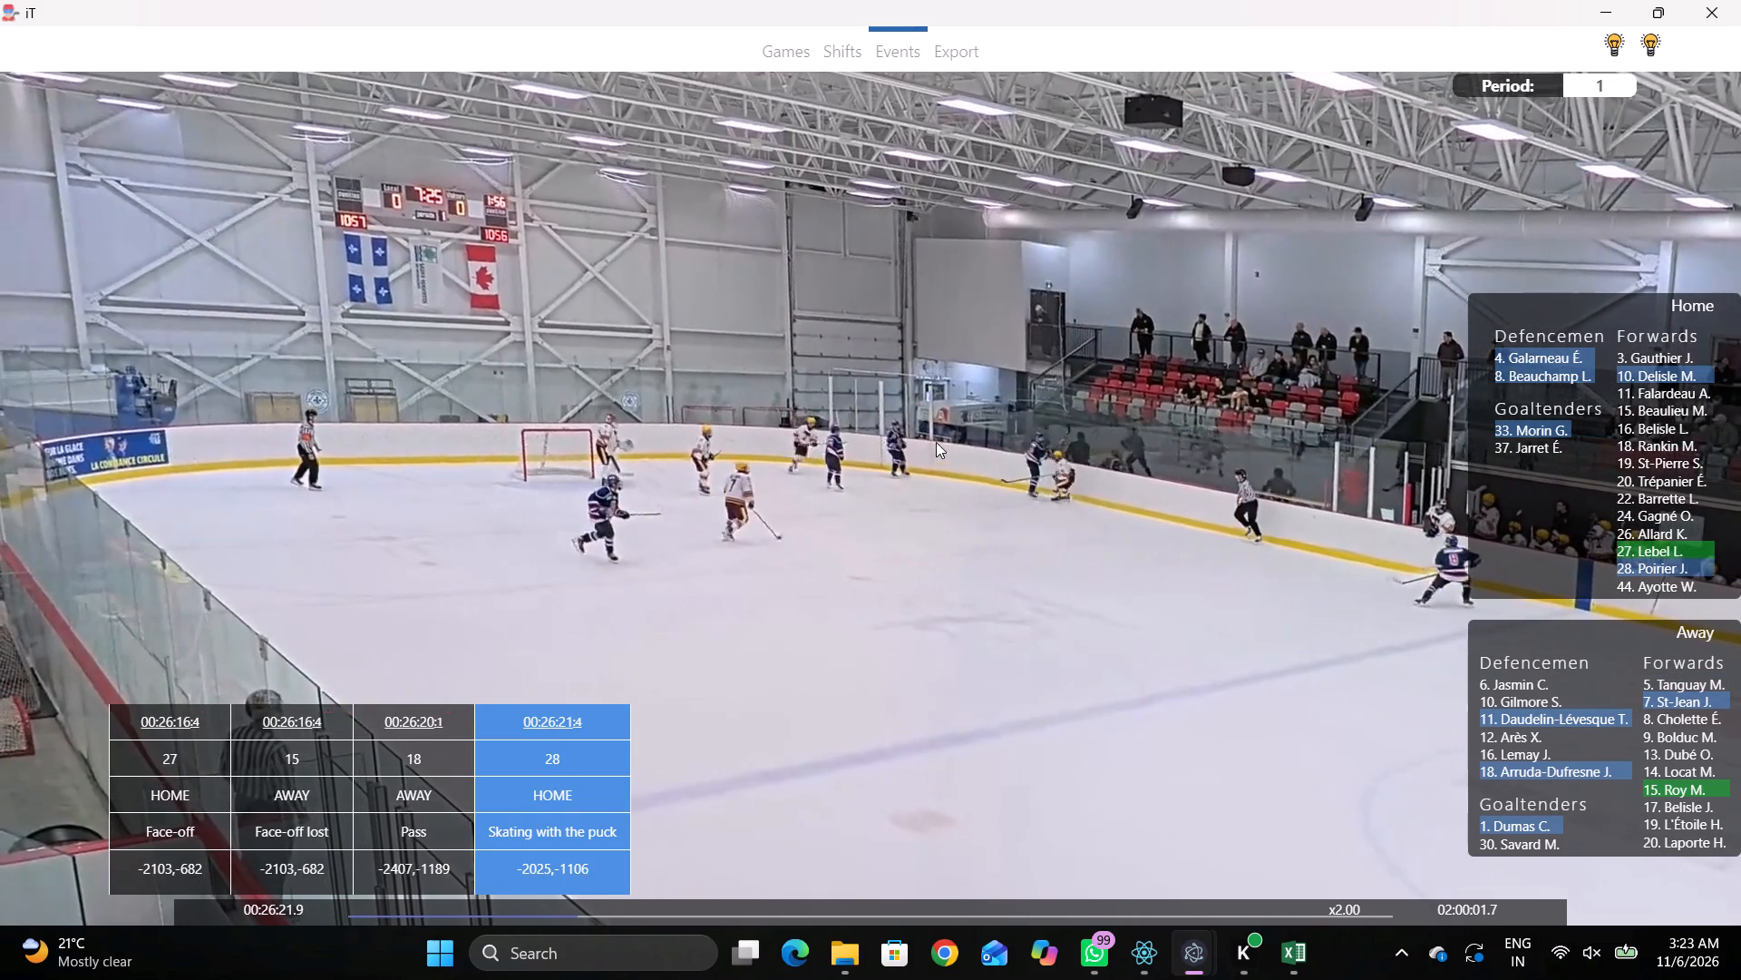
pyautogui.press('space')
pyautogui.rightClick(1060, 390)
pyautogui.click(1085, 395)
pyautogui.click(1512, 260)
pyautogui.click(695, 195)
# Tag Skating with the puck at 26:23.3 by home player 8, midway between the rink map's upper-left circle and left blue line.
pyautogui.press('space')
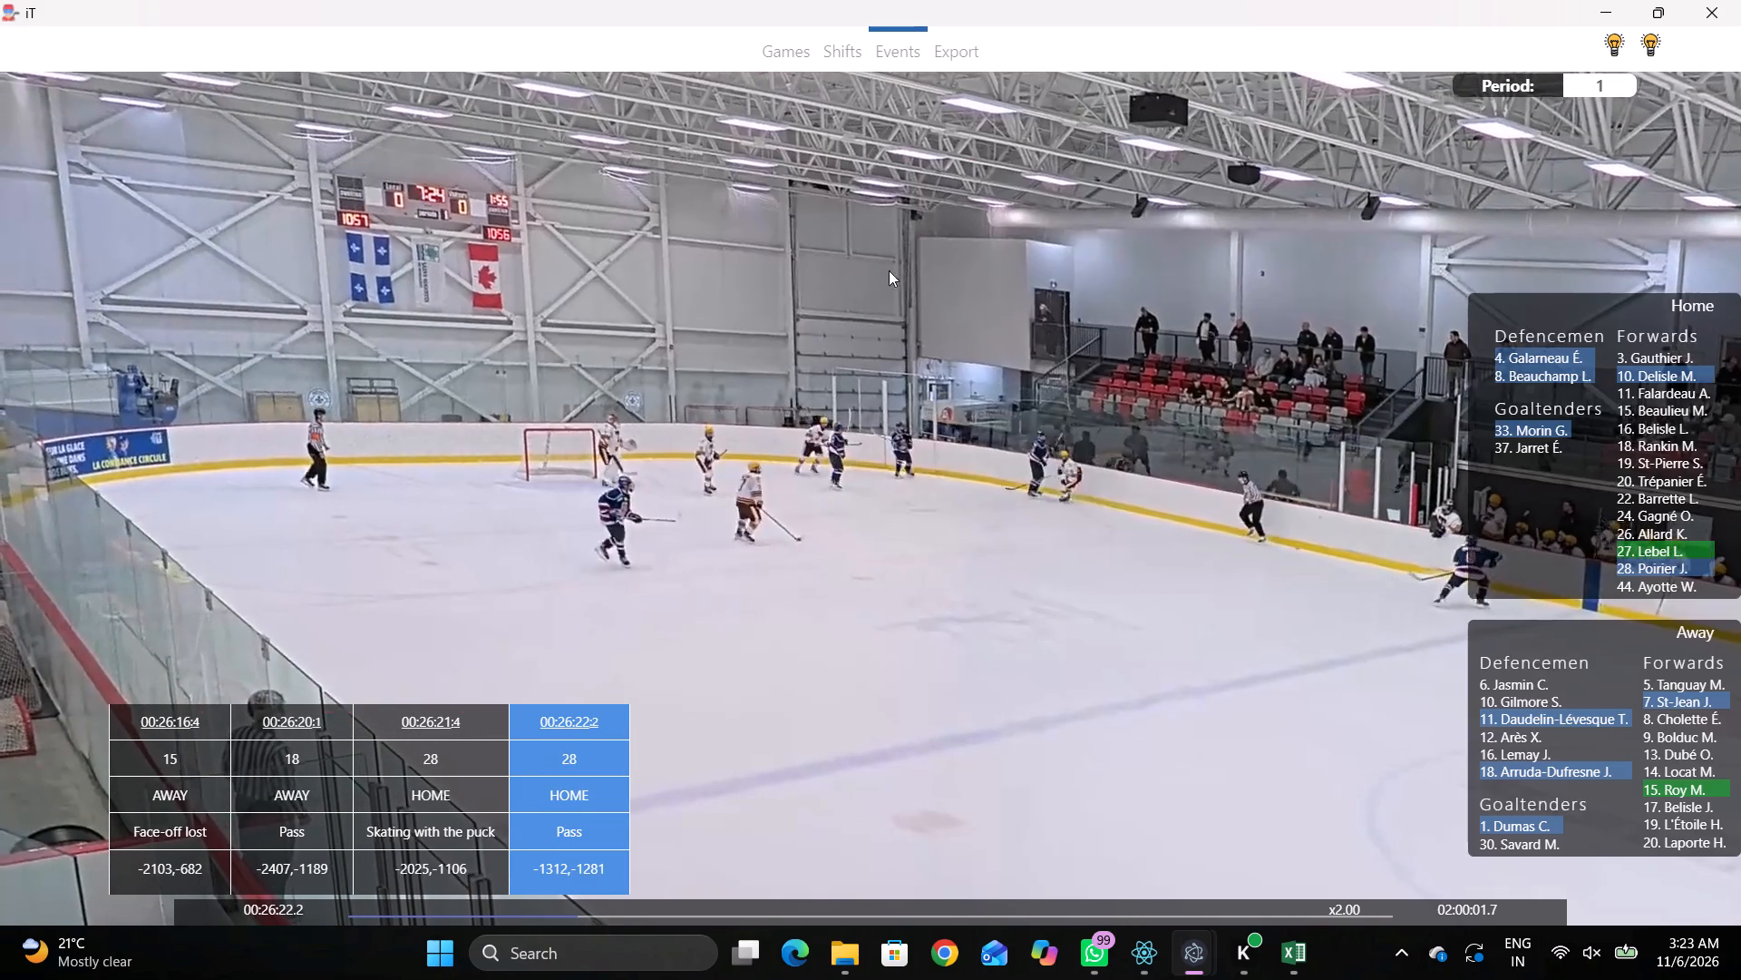
pyautogui.press('space')
pyautogui.press('space')
pyautogui.press('space')
pyautogui.rightClick(920, 419)
pyautogui.click(1017, 443)
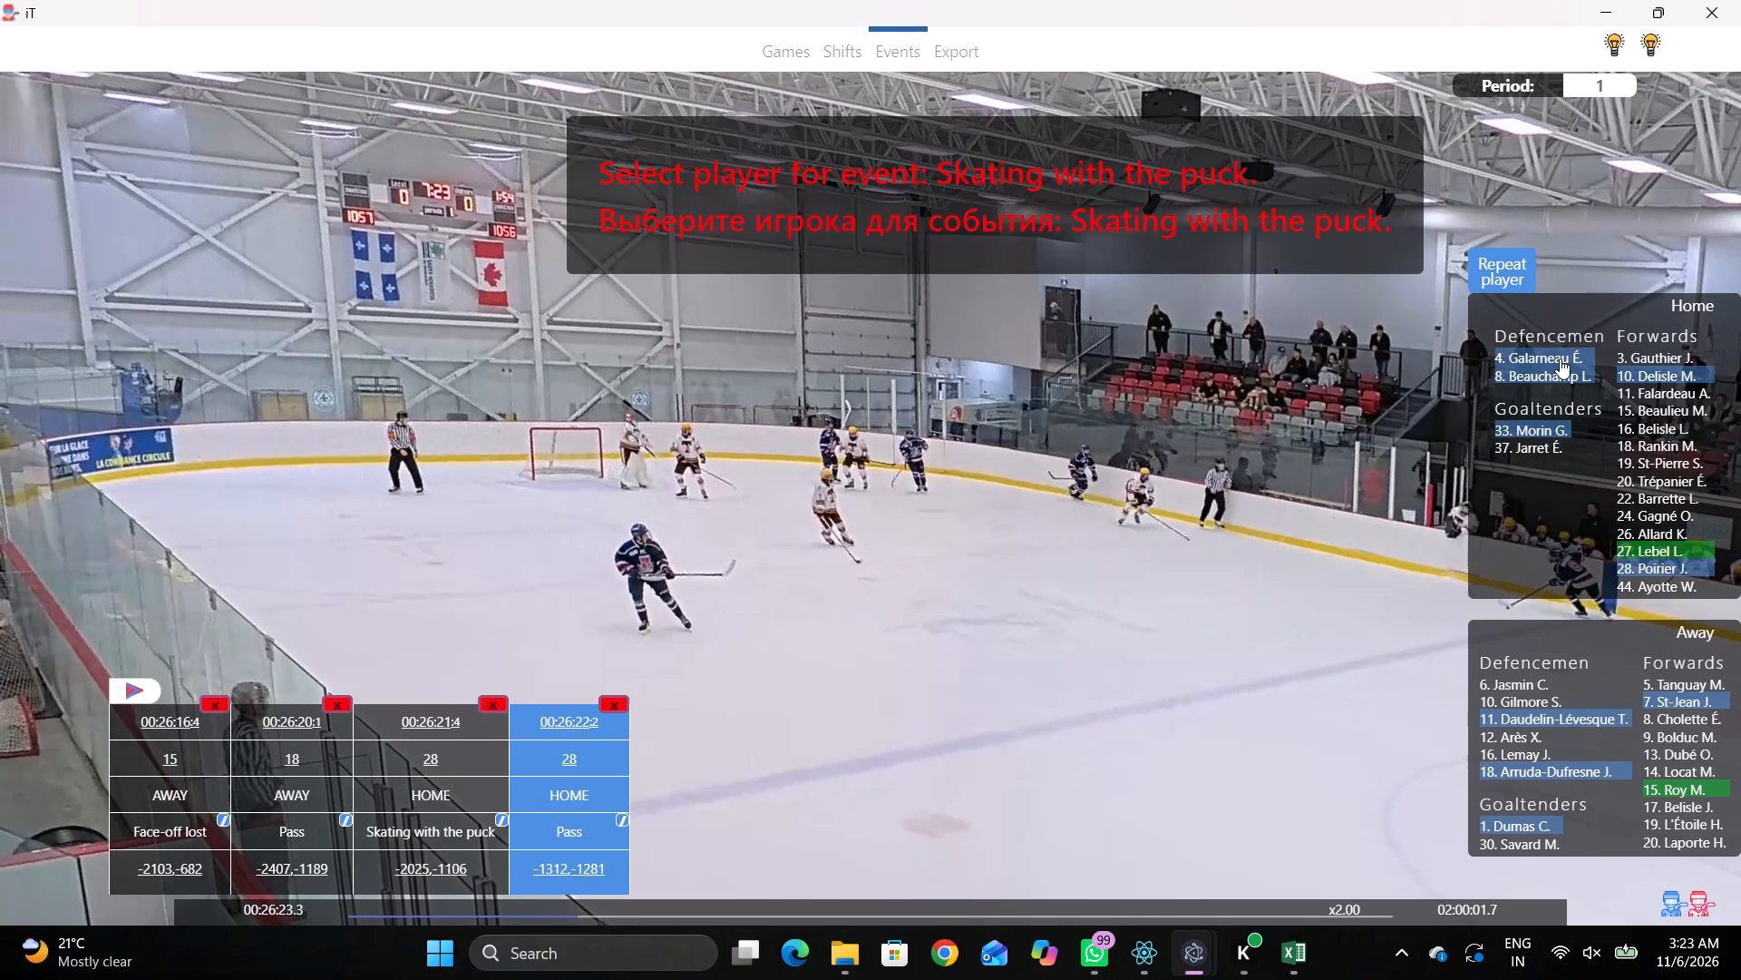
pyautogui.click(1538, 378)
pyautogui.click(709, 249)
# Tag a Pass by home player 8 at game clock 7:22, between the rink map's upper-left circle and left blue line.
pyautogui.press('space')
pyautogui.press('space')
pyautogui.press('space')
pyautogui.press('space')
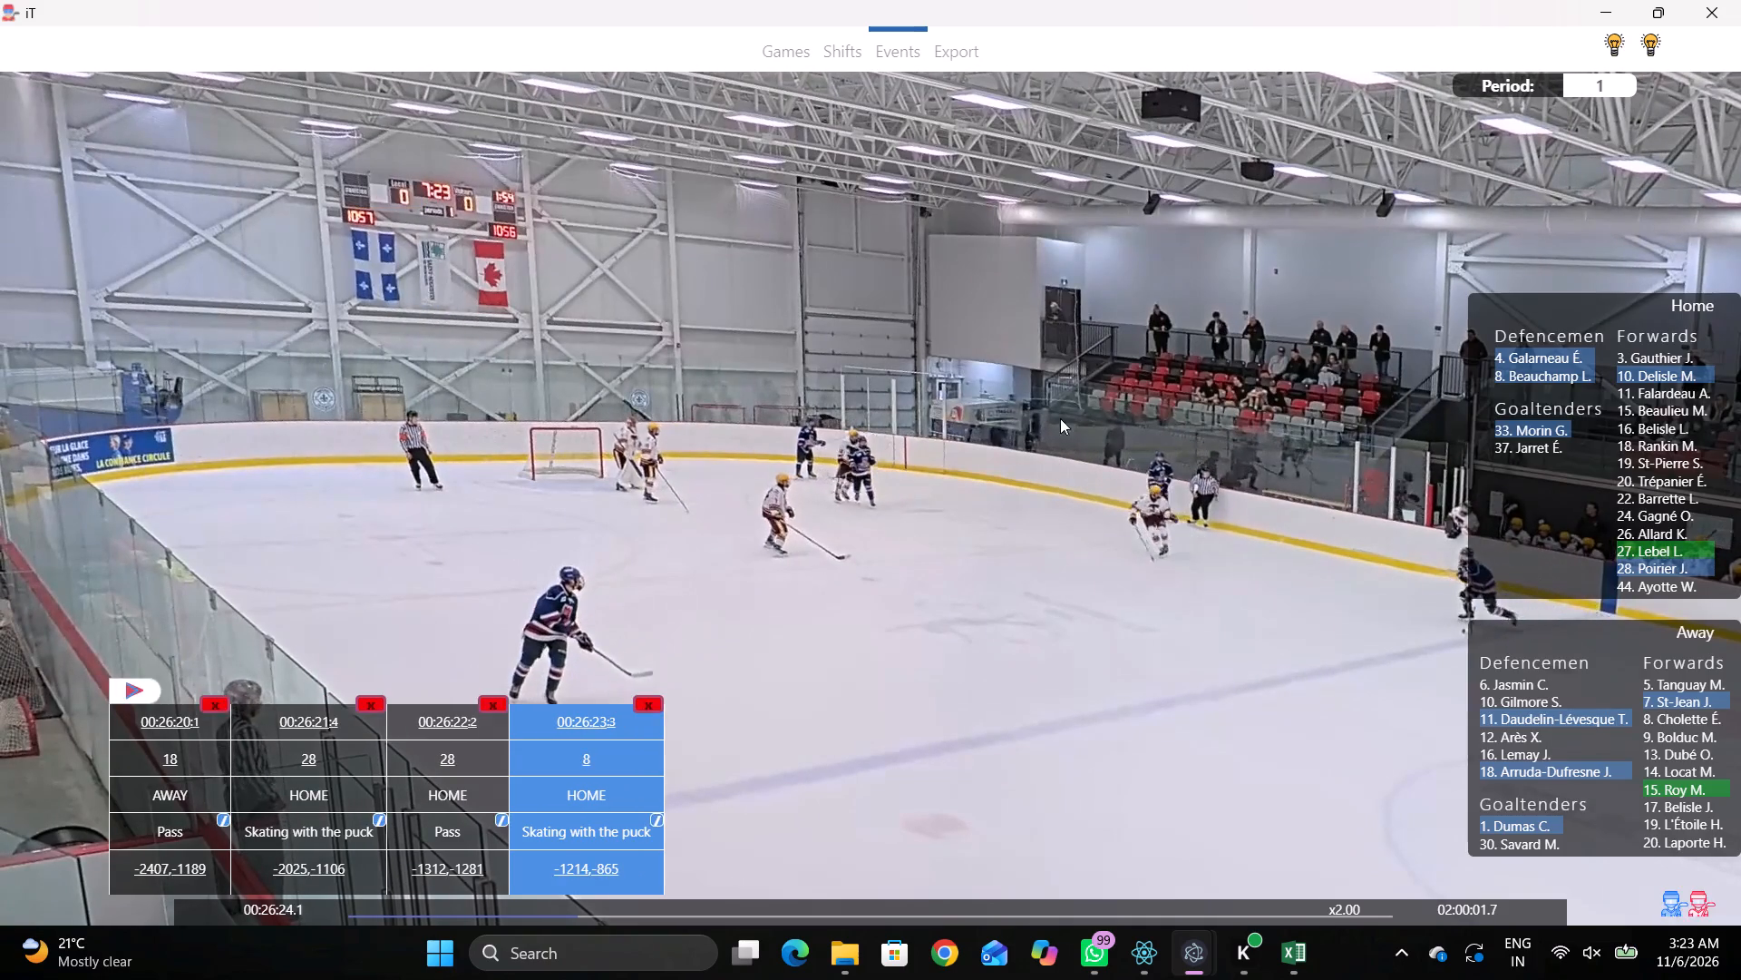
pyautogui.hotkey('shift', 'd')
pyautogui.press('space')
pyautogui.press('space')
pyautogui.press('q')
pyautogui.press('q')
pyautogui.click(1083, 479)
pyautogui.rightClick(1335, 352)
pyautogui.click(1344, 361)
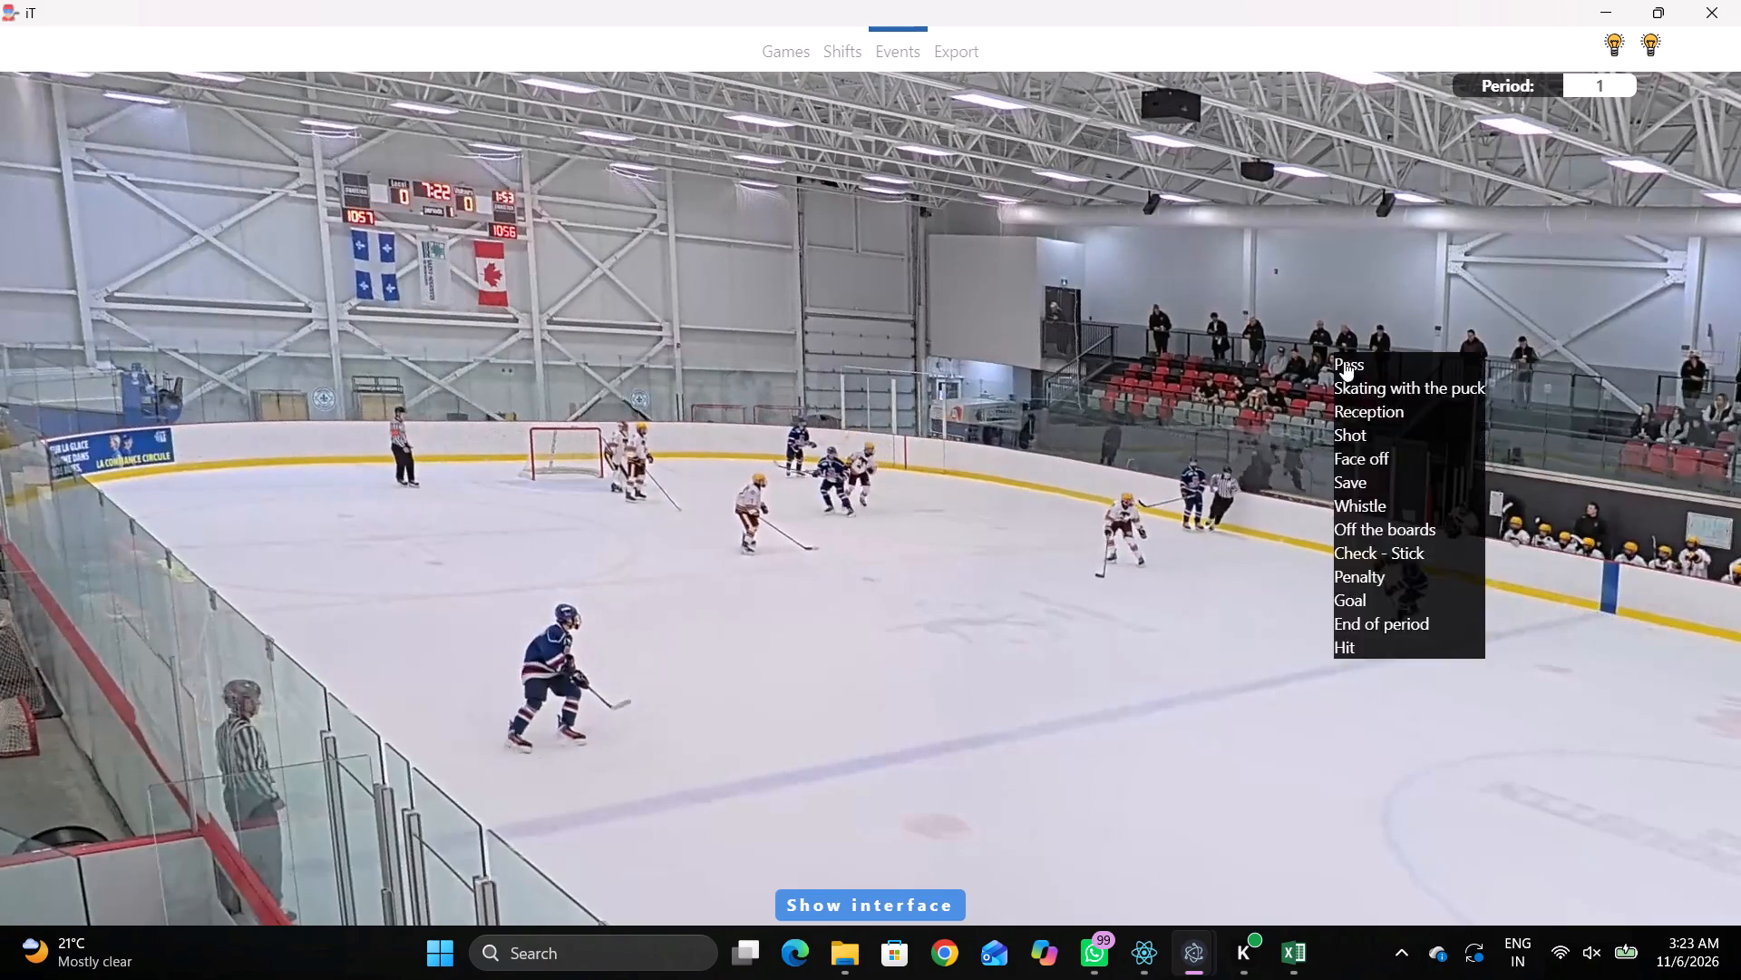
pyautogui.click(1513, 276)
pyautogui.click(717, 227)
# Tag Skating with the puck by home player 4 at game clock 7:21, at the inner edge of the rink map's lower-left face-off circle.
pyautogui.press('space')
pyautogui.press('v')
pyautogui.press('space')
pyautogui.moveTo(851, 408); pyautogui.dragTo(831, 416, button='right')
pyautogui.click(925, 456)
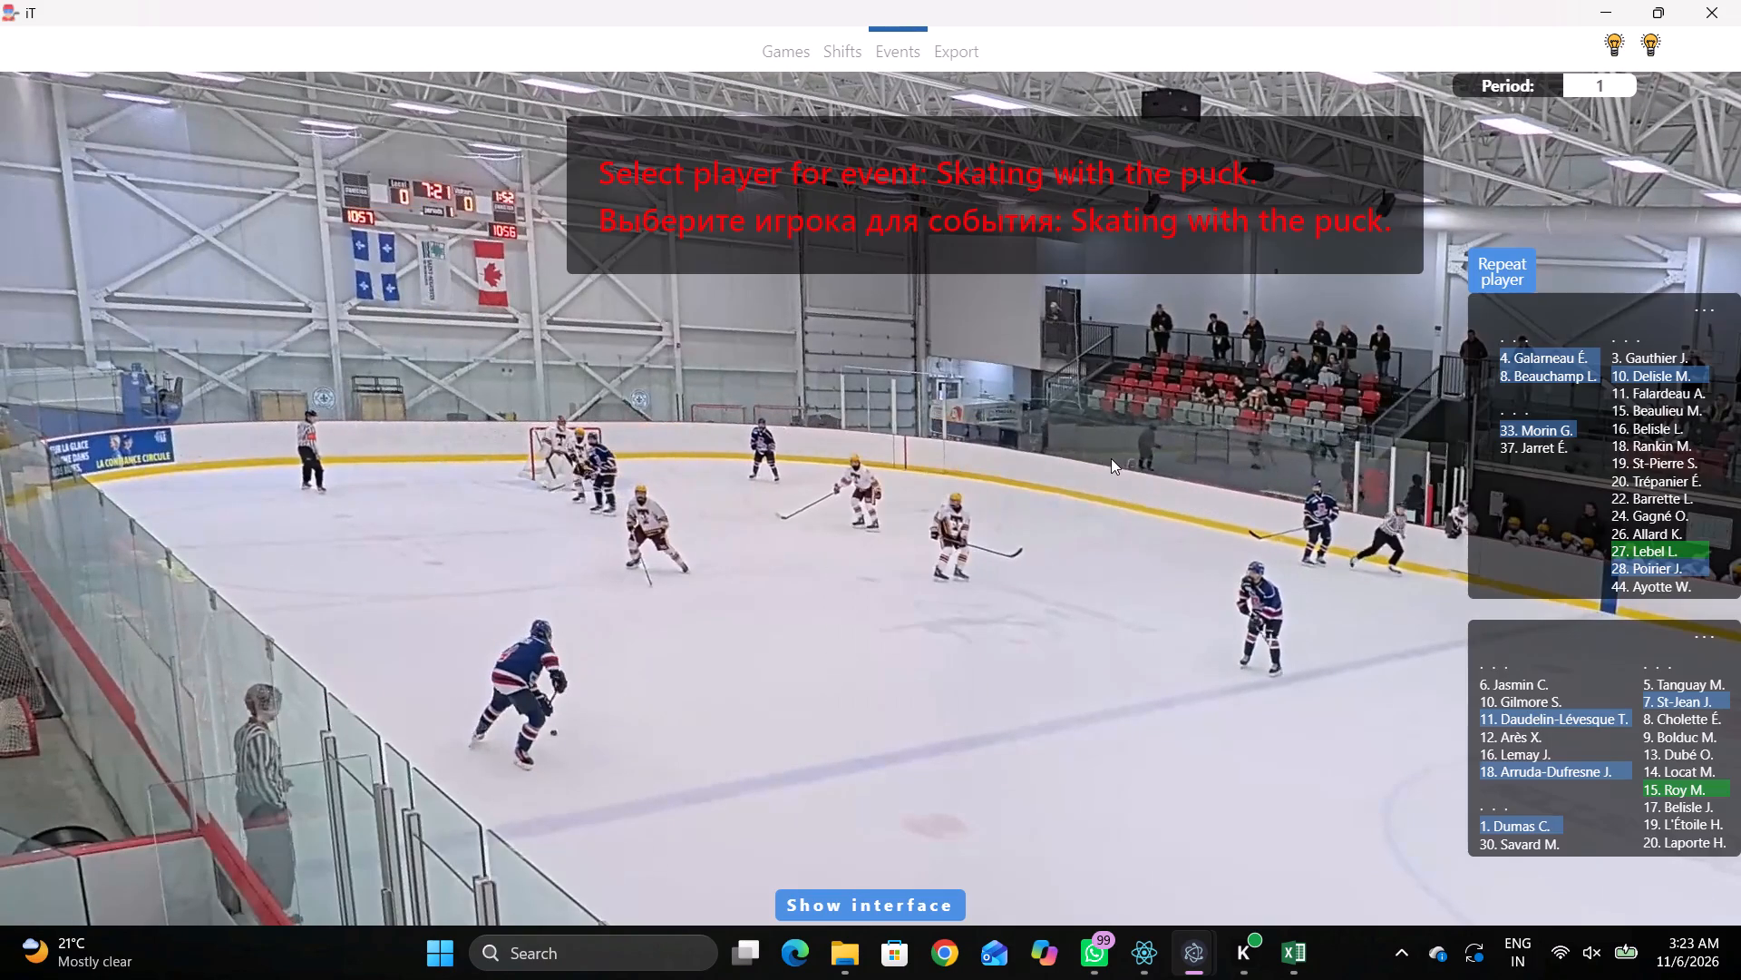
pyautogui.click(1506, 355)
pyautogui.click(626, 452)
# Tag a Pass by home player 4 at about 7:20 on the game clock, near the lower boards just past the rink map's lower-left circle.
pyautogui.press('space')
pyautogui.press('space')
pyautogui.press('space')
pyautogui.press('space')
pyautogui.press('q')
pyautogui.press('q')
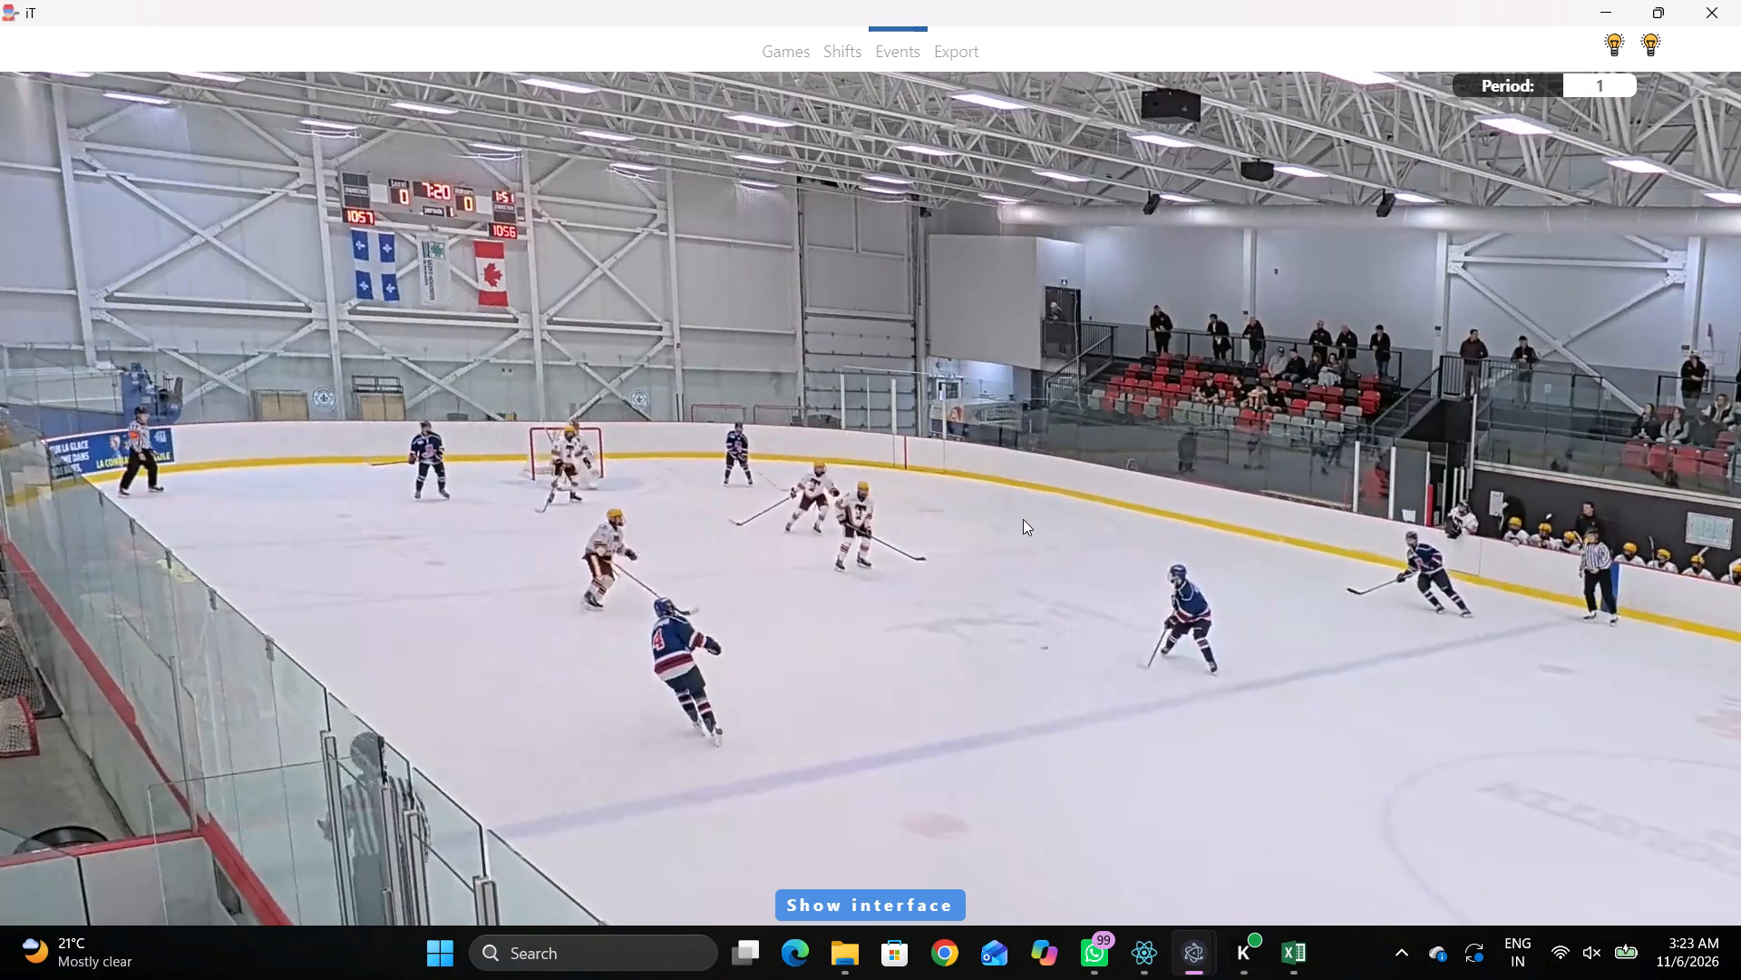
pyautogui.press('q')
pyautogui.press('q')
pyautogui.press('q')
pyautogui.rightClick(1034, 490)
pyautogui.click(1045, 499)
pyautogui.click(1497, 269)
pyautogui.click(666, 525)
# Tag Skating with the puck by home player 28 at 26:28.2, just inside the rink map's left blue line, slightly above mid-ice.
pyautogui.press('space')
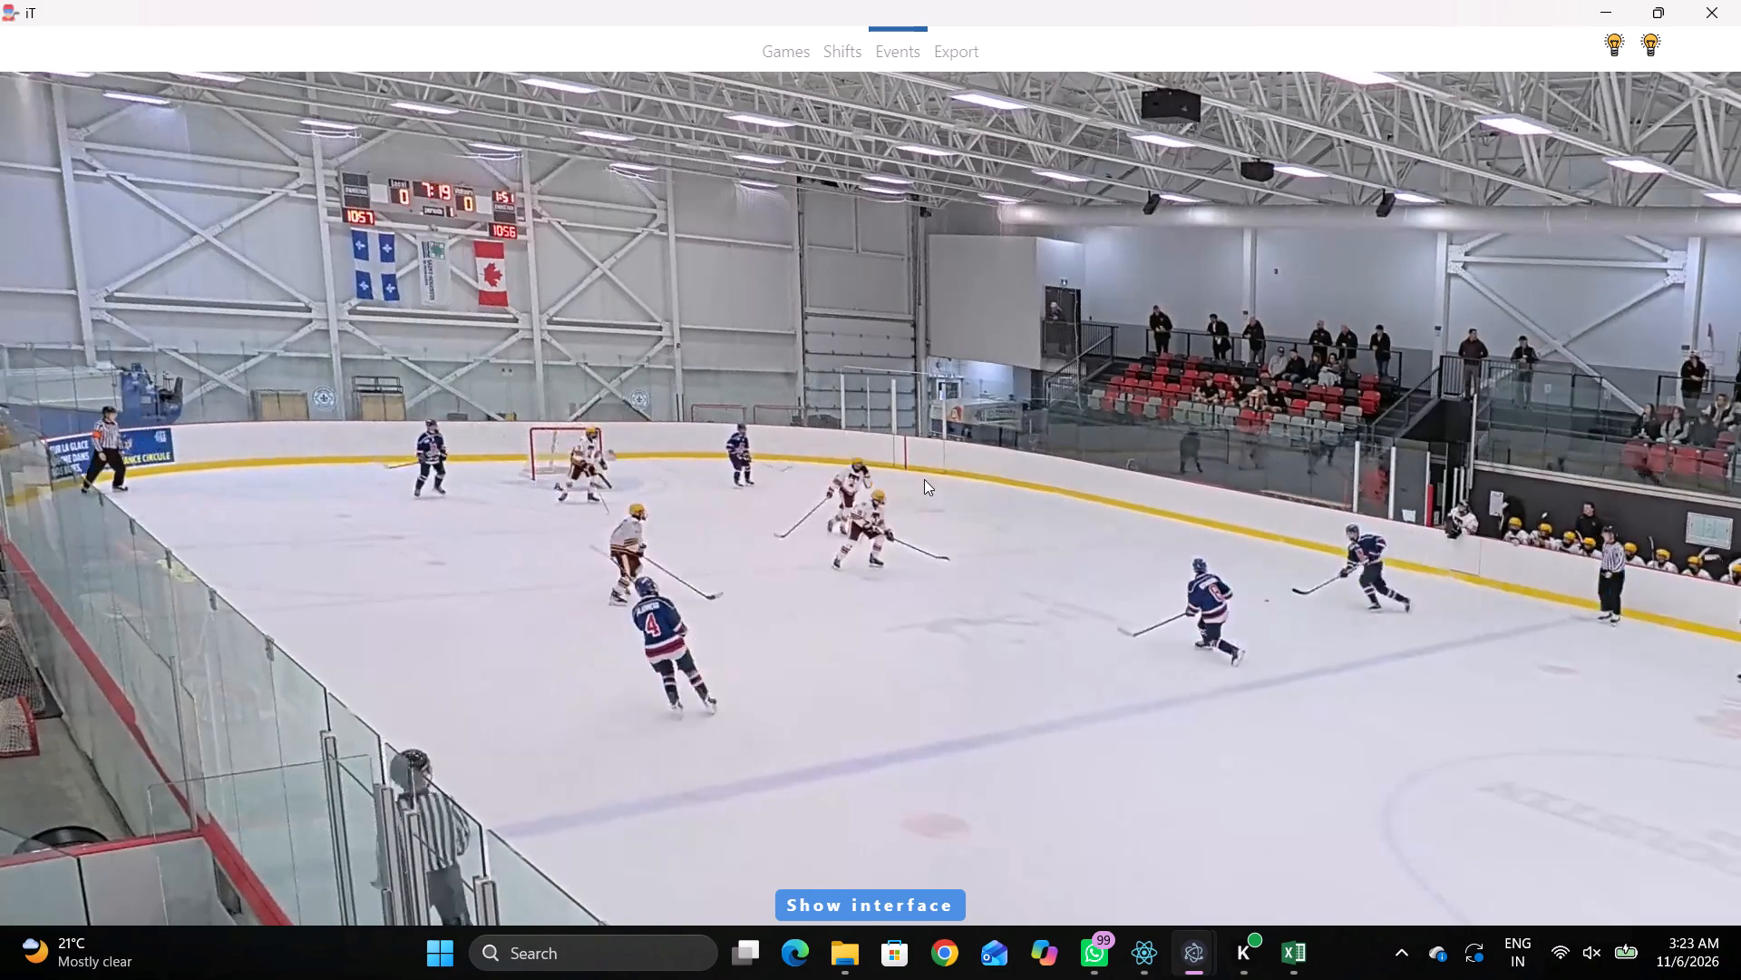
pyautogui.press('space')
pyautogui.rightClick(950, 451)
pyautogui.press('space')
pyautogui.press('space')
pyautogui.rightClick(964, 451)
pyautogui.click(1026, 485)
pyautogui.click(1636, 571)
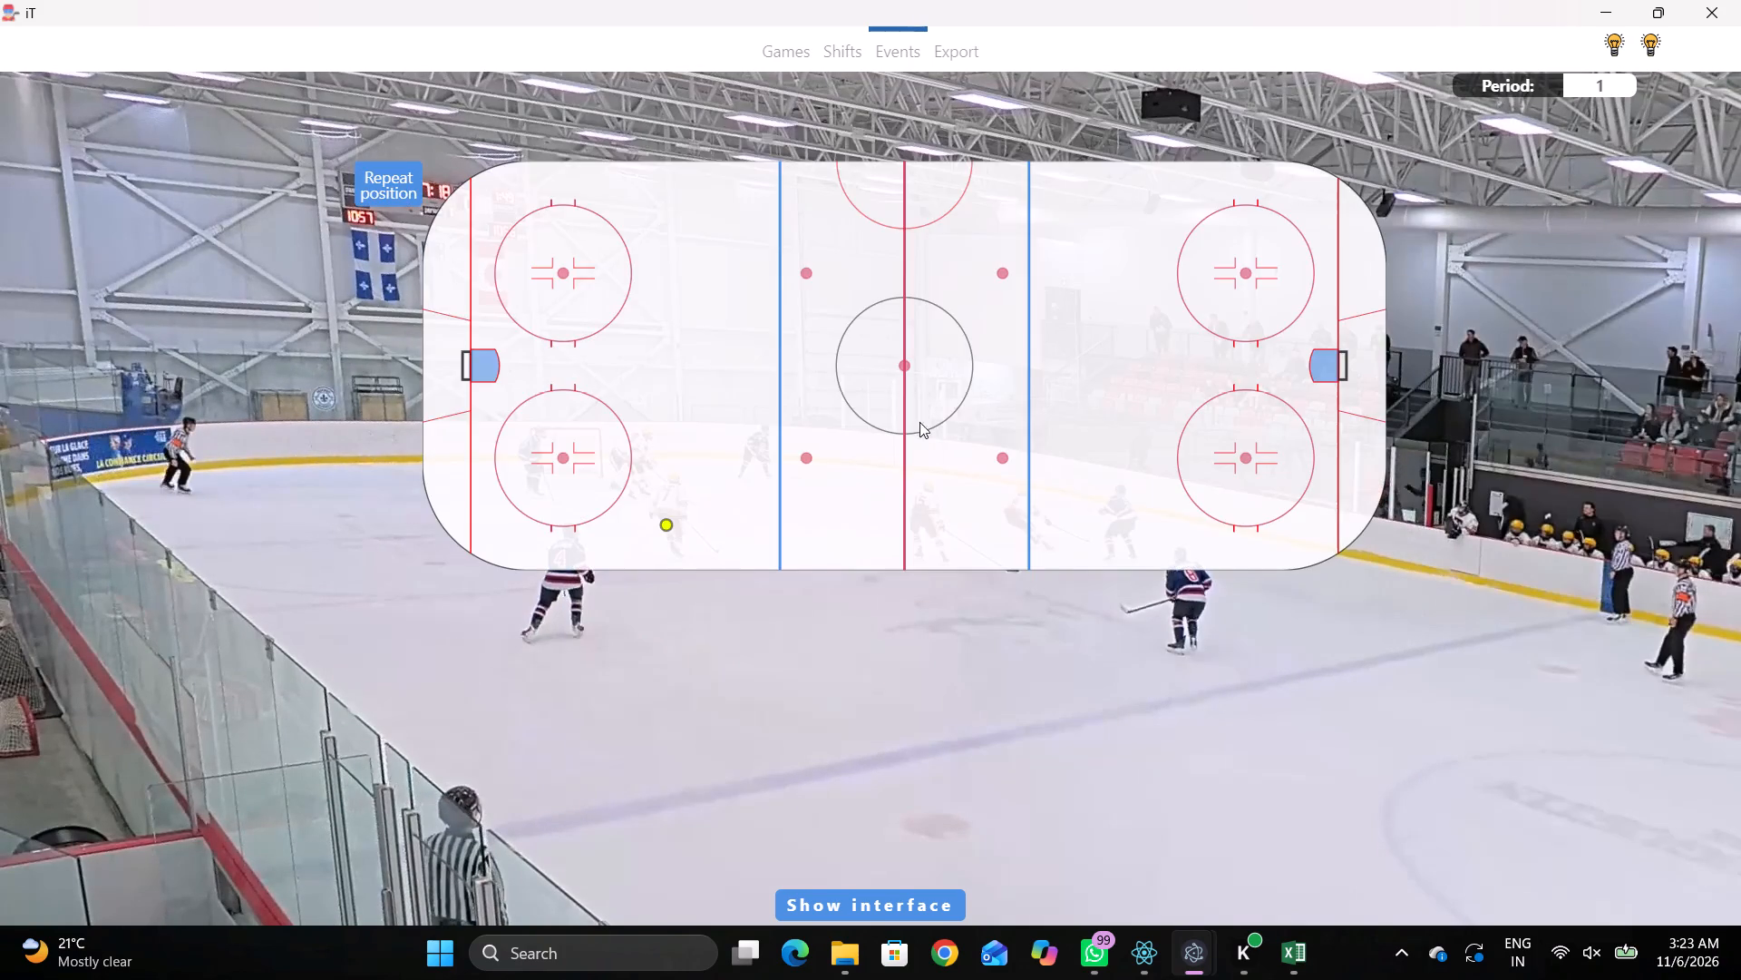
pyautogui.click(766, 336)
# Tag a Pass by home player 28 at 26:28.4, just inside the left blue line, level with the rink map's upper-left face-off dot.
pyautogui.press('r')
pyautogui.press('space')
pyautogui.press('space')
pyautogui.press('space')
pyautogui.press('space')
pyautogui.press('space')
pyautogui.press('space')
pyautogui.press('q')
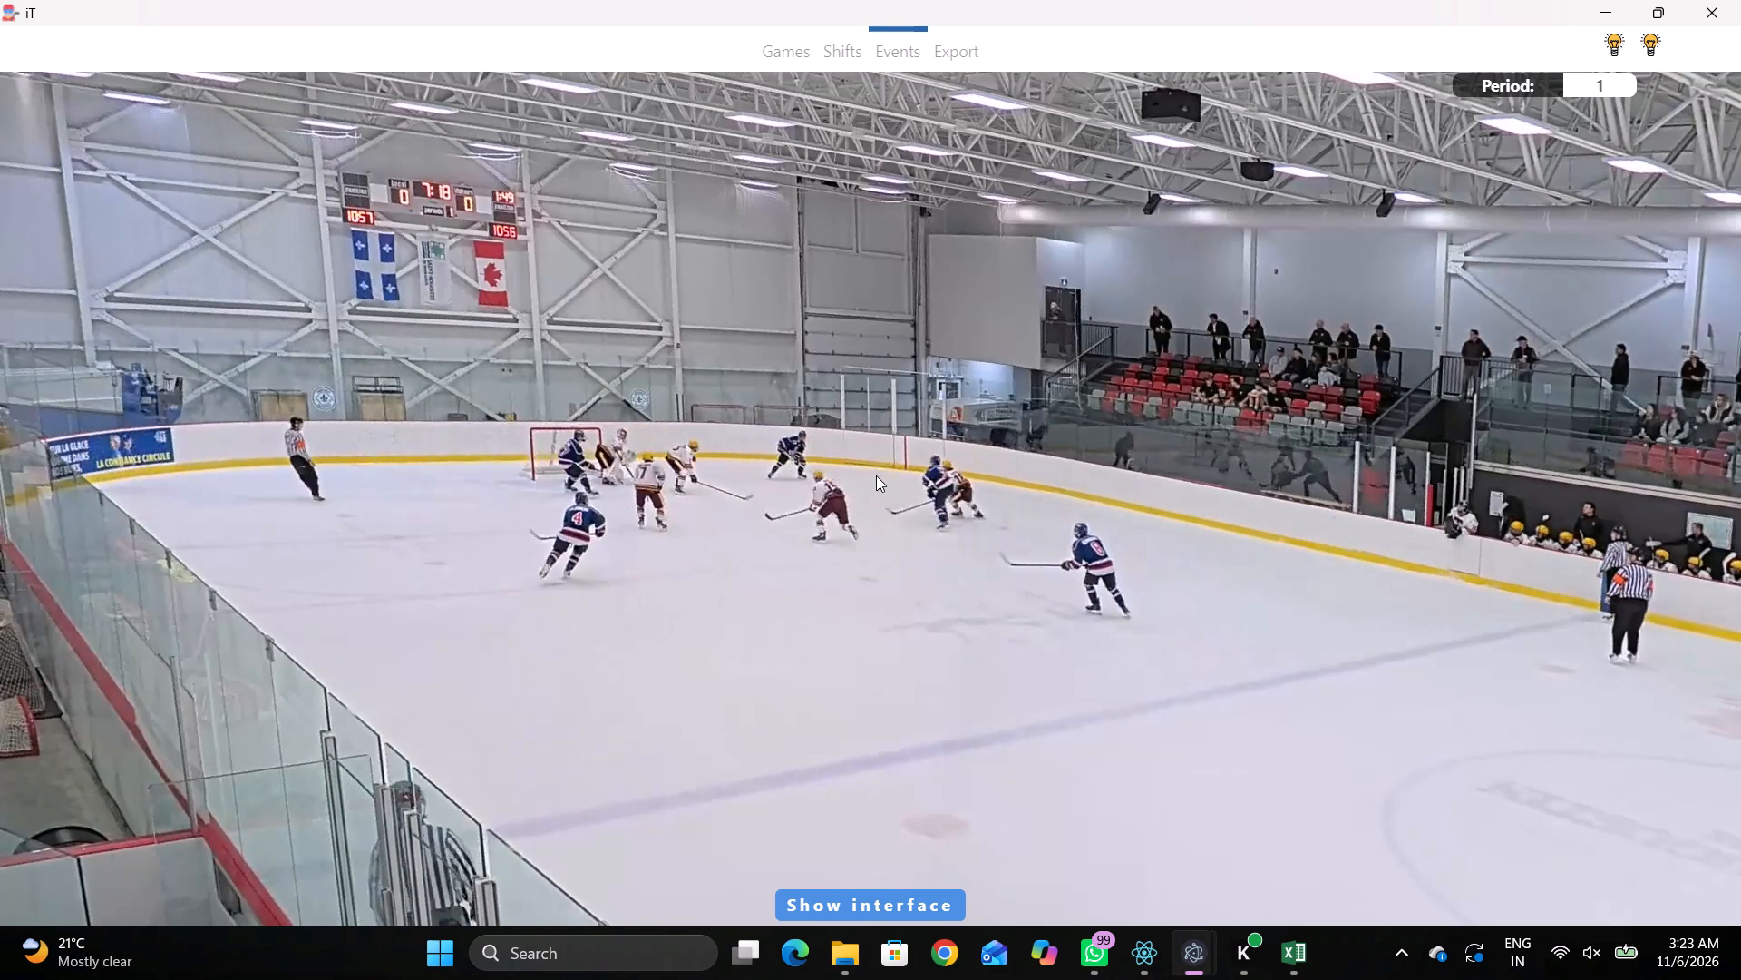
pyautogui.press('q')
pyautogui.press('q')
pyautogui.hotkey('shift', 'd')
pyautogui.click(599, 732)
pyautogui.hotkey('shift', 'd')
pyautogui.press('space')
pyautogui.press('space')
pyautogui.rightClick(1110, 423)
pyautogui.click(1117, 430)
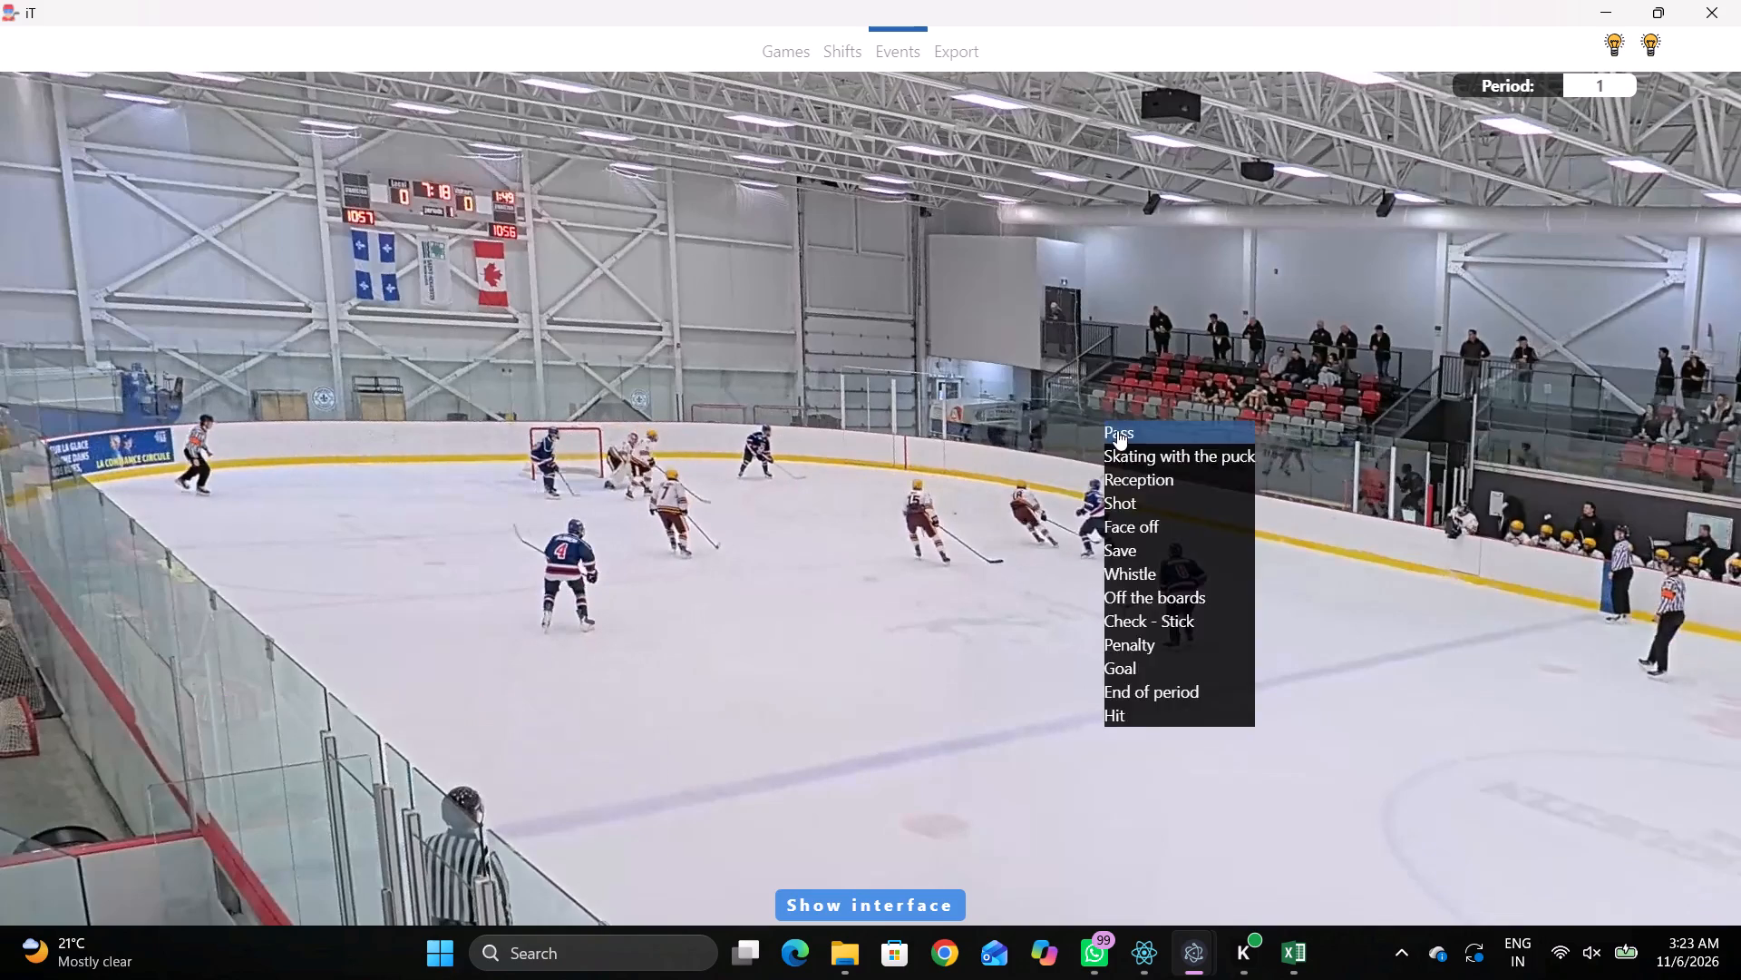
pyautogui.click(1515, 256)
pyautogui.moveTo(765, 280); pyautogui.dragTo(752, 277)
# Tag a Pass by home player 27 at 26:29.2, at the goal-line side of the rink map's upper-left face-off circle.
pyautogui.press('space')
pyautogui.press('space')
pyautogui.press('space')
pyautogui.press('space')
pyautogui.rightClick(868, 377)
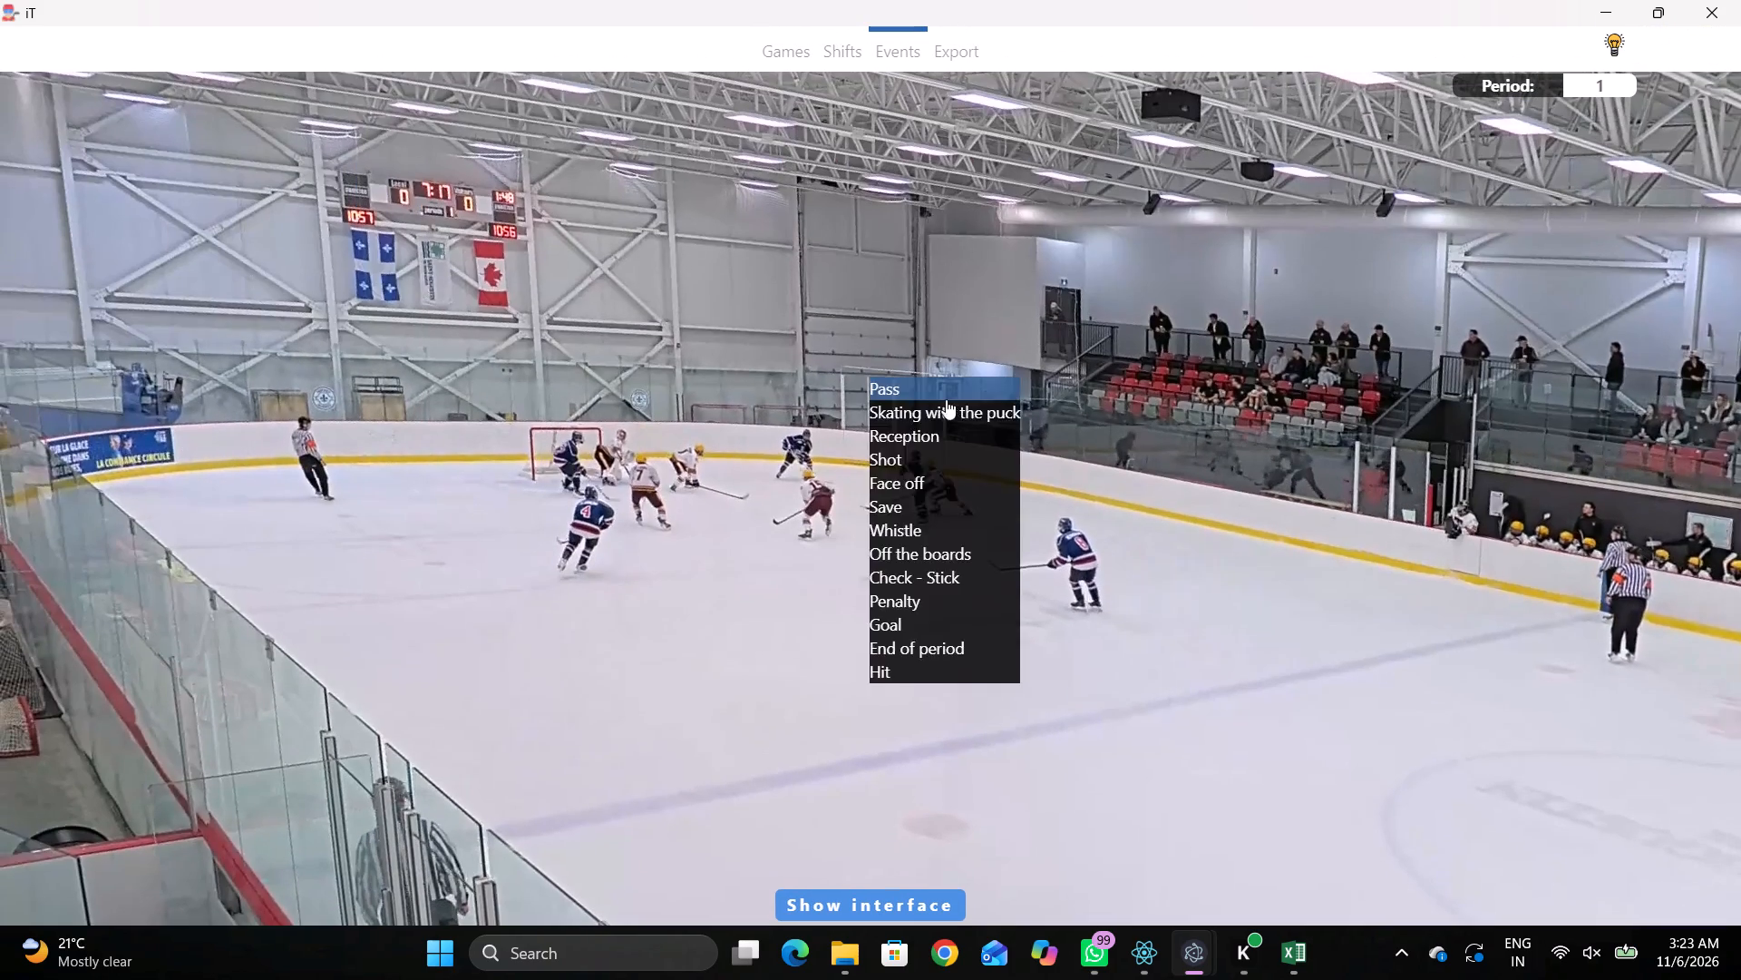
pyautogui.click(948, 399)
pyautogui.click(1636, 548)
pyautogui.click(511, 252)
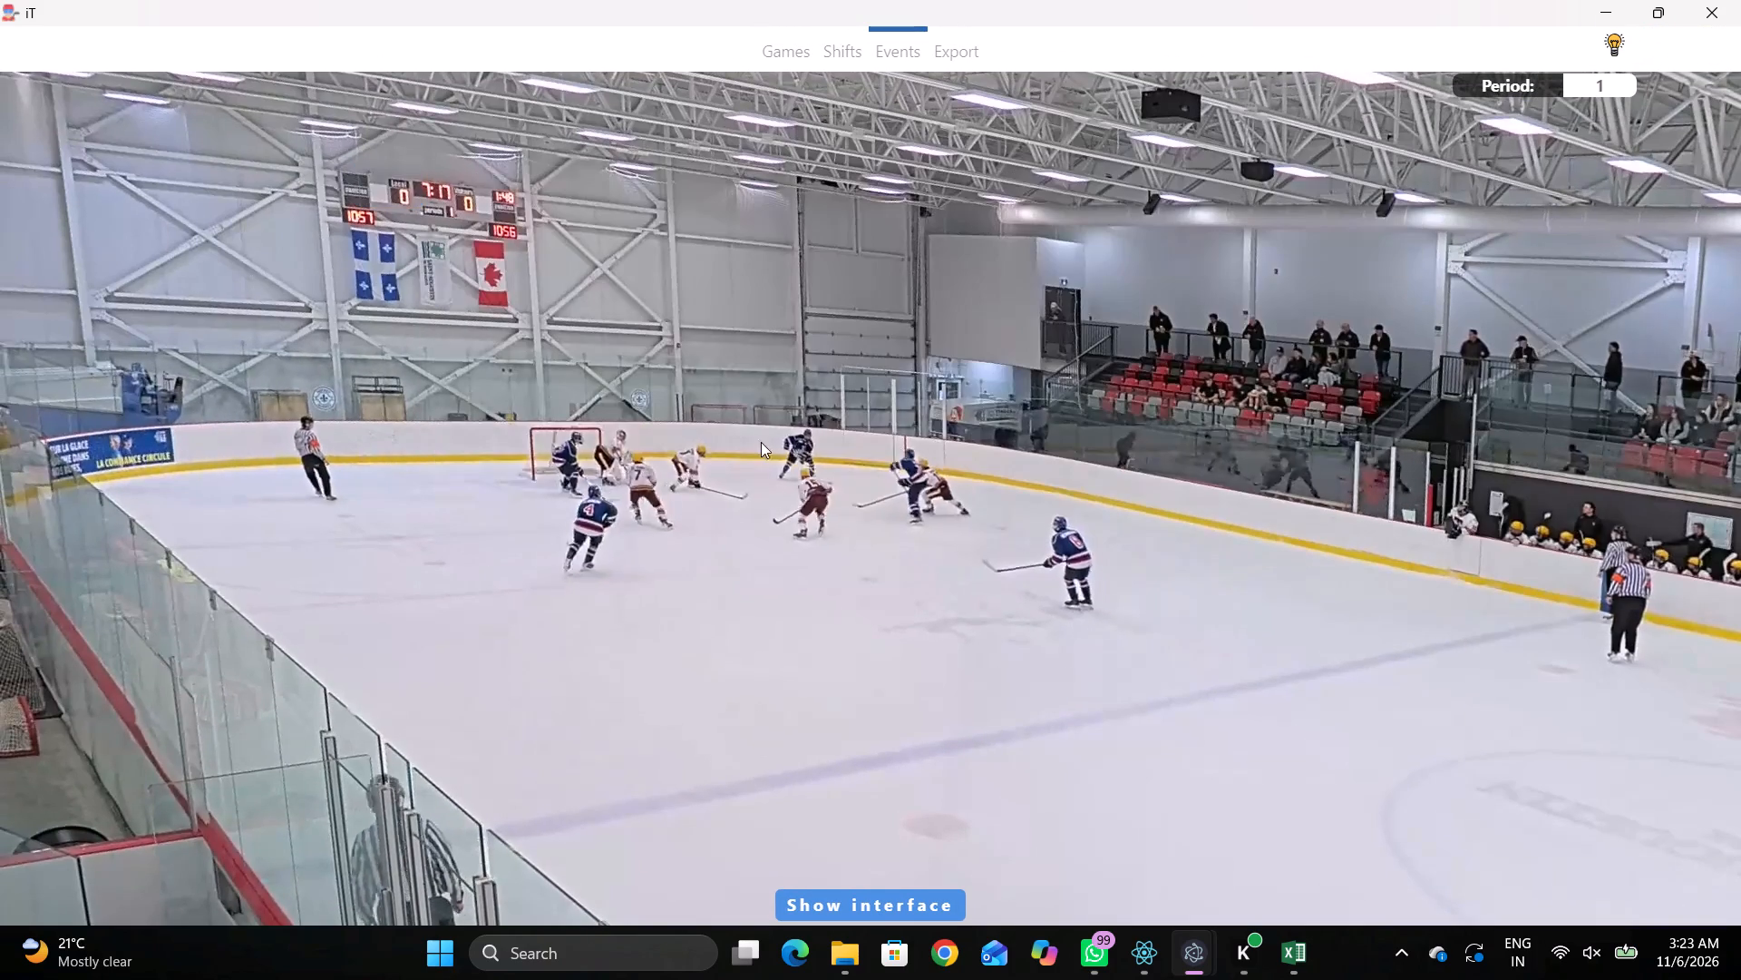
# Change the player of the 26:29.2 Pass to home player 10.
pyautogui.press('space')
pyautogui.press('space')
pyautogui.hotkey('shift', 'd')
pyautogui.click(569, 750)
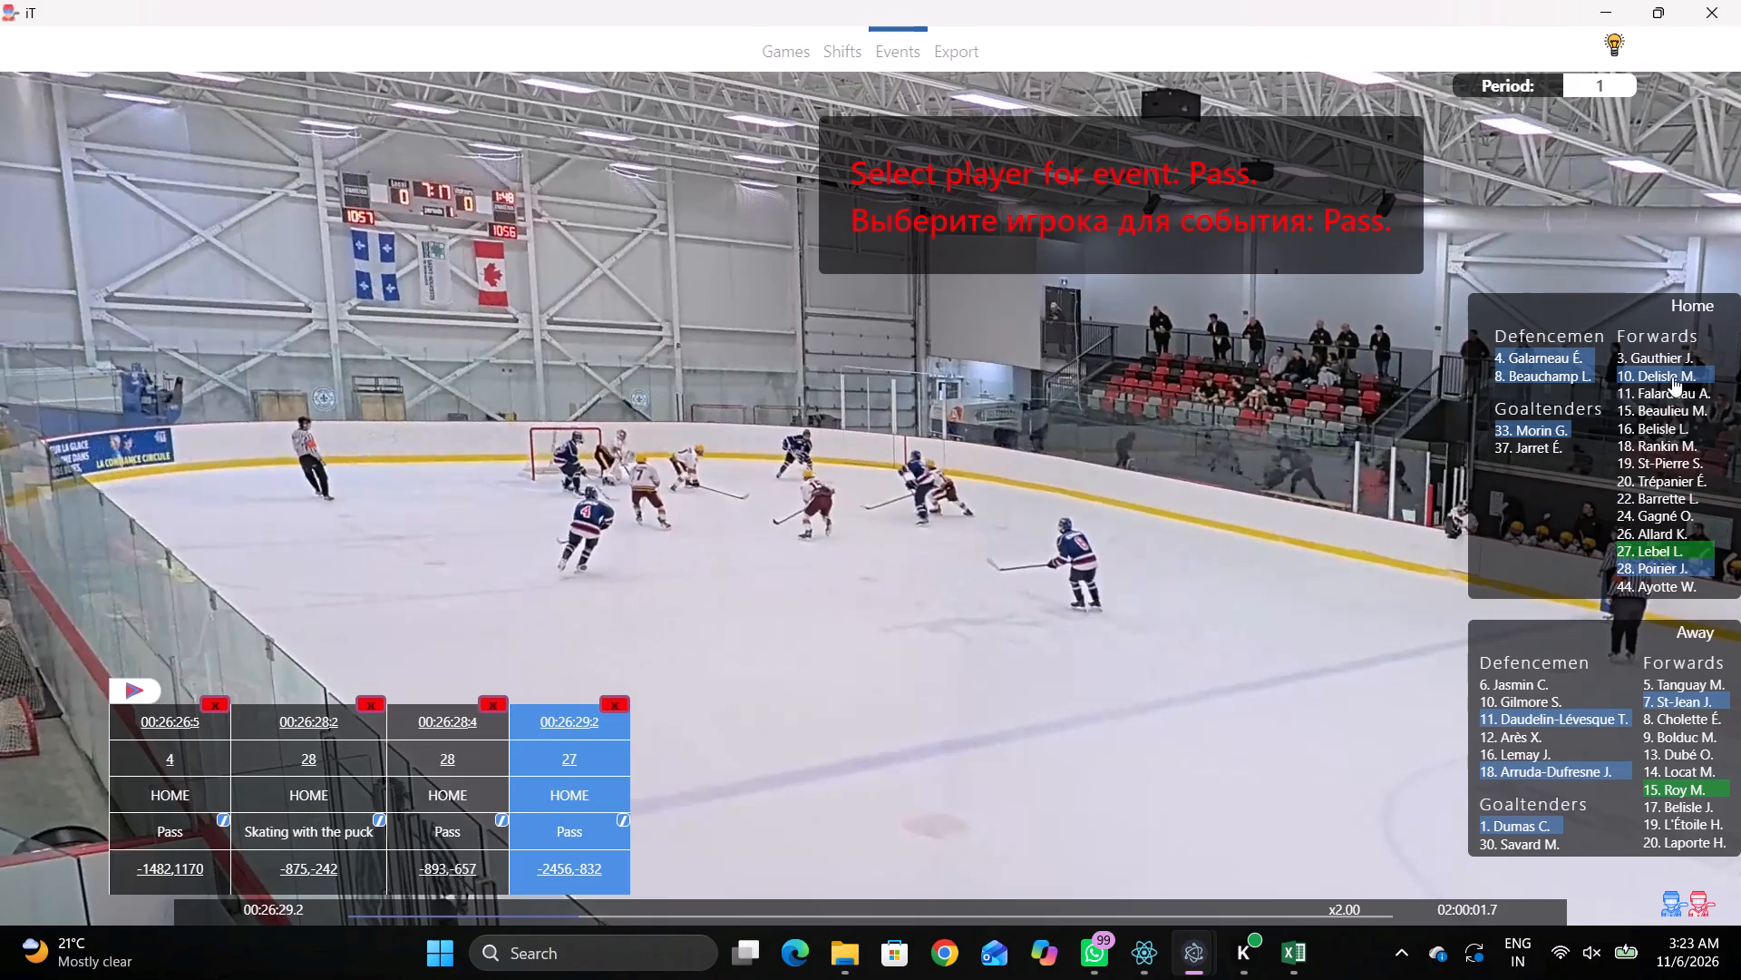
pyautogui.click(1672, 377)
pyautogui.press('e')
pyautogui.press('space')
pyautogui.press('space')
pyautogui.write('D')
# Tag a Pass at 26:37.2 by the same player as the previous event, between the rink map's lower-left circle and left blue line, near the boards.
pyautogui.press('space')
pyautogui.press('space')
pyautogui.press('space')
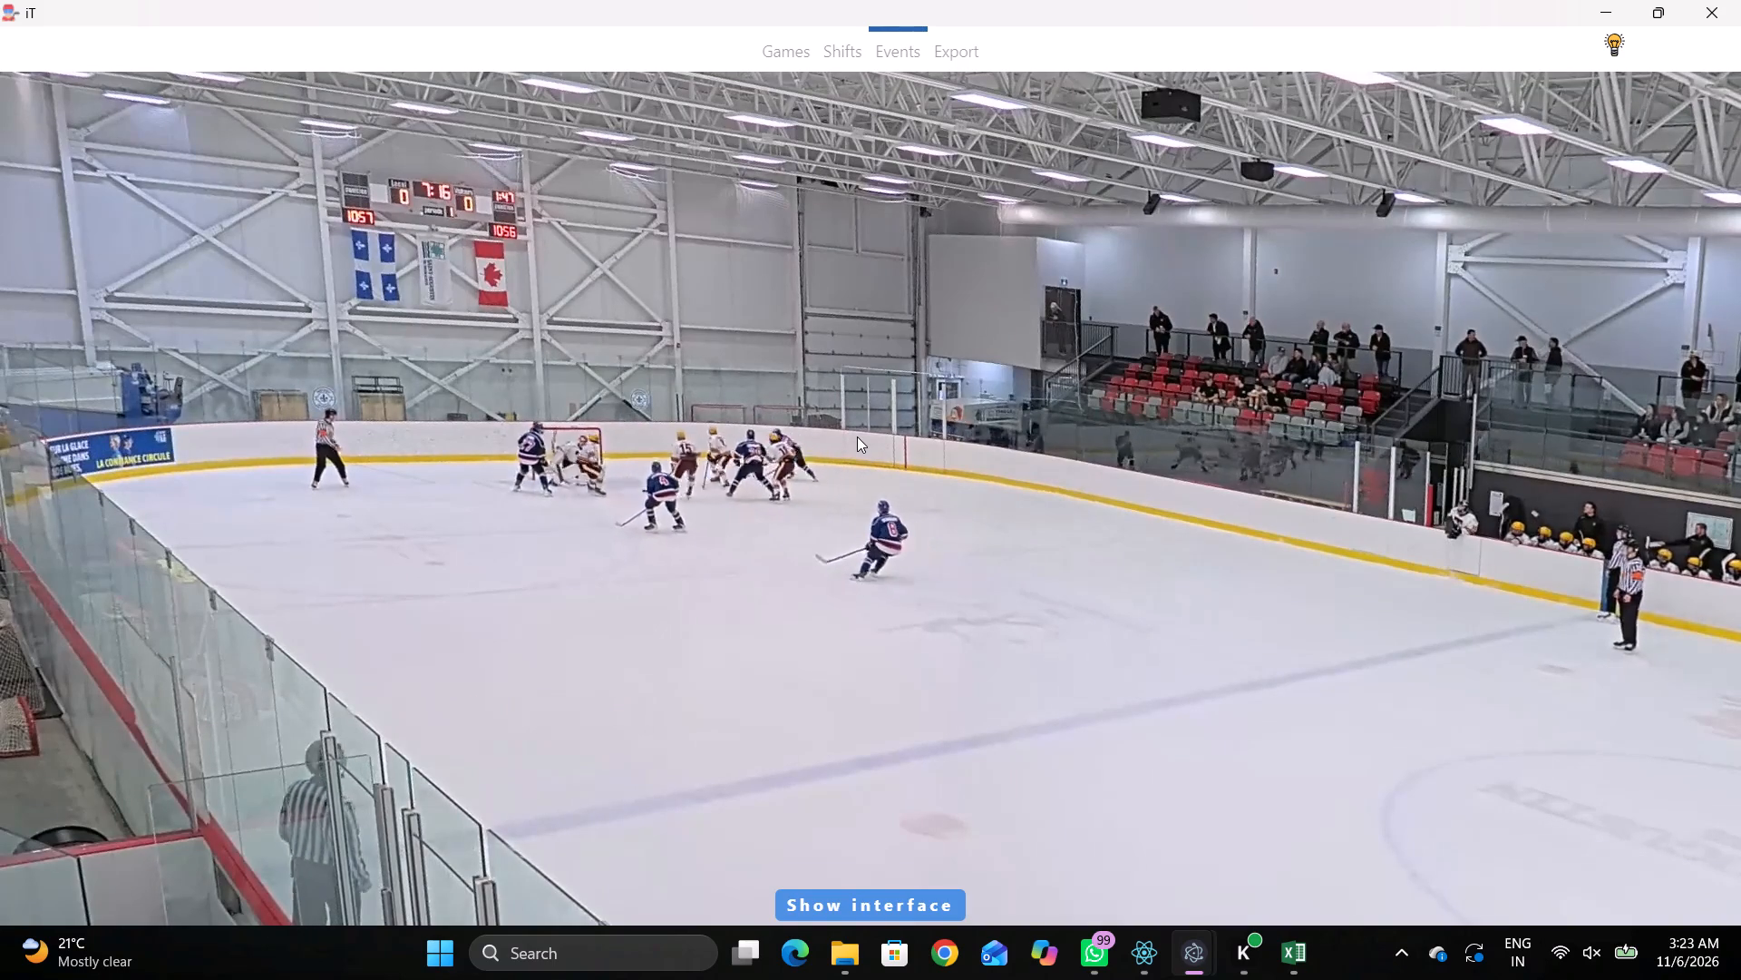
pyautogui.press('space')
pyautogui.press('space')
pyautogui.press('space')
pyautogui.press('space')
pyautogui.press('space')
pyautogui.press('space')
pyautogui.press('space')
pyautogui.press('q')
pyautogui.press('space')
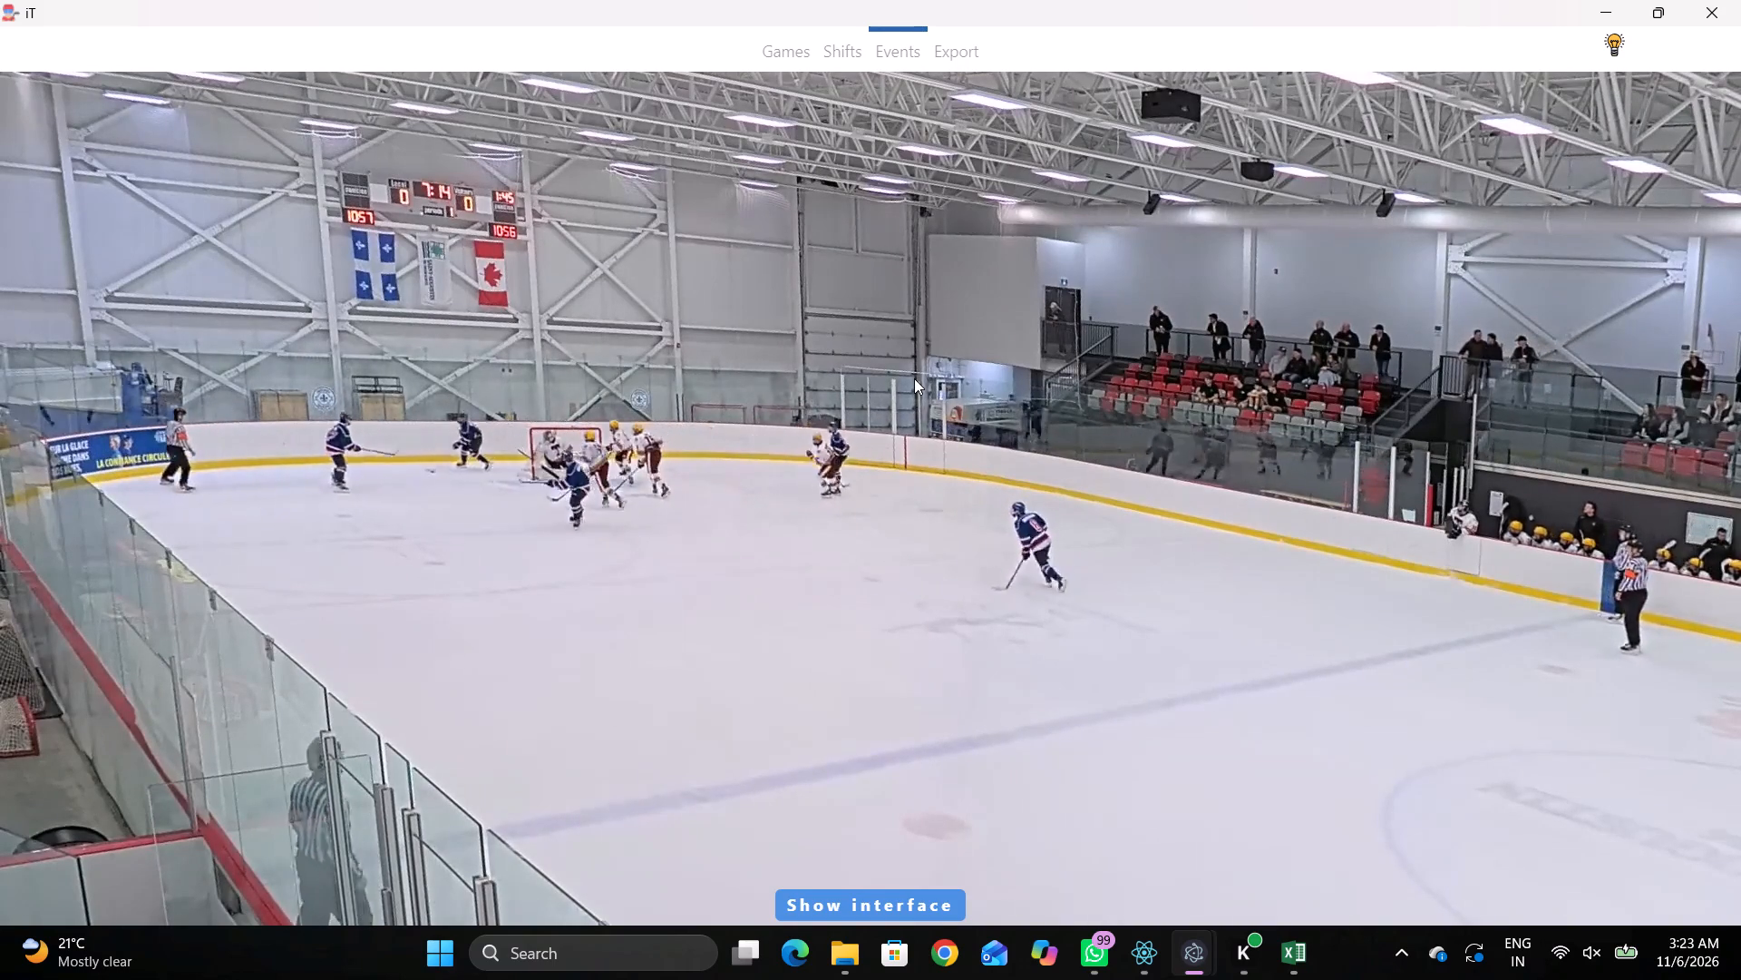
pyautogui.press('space')
pyautogui.press('space')
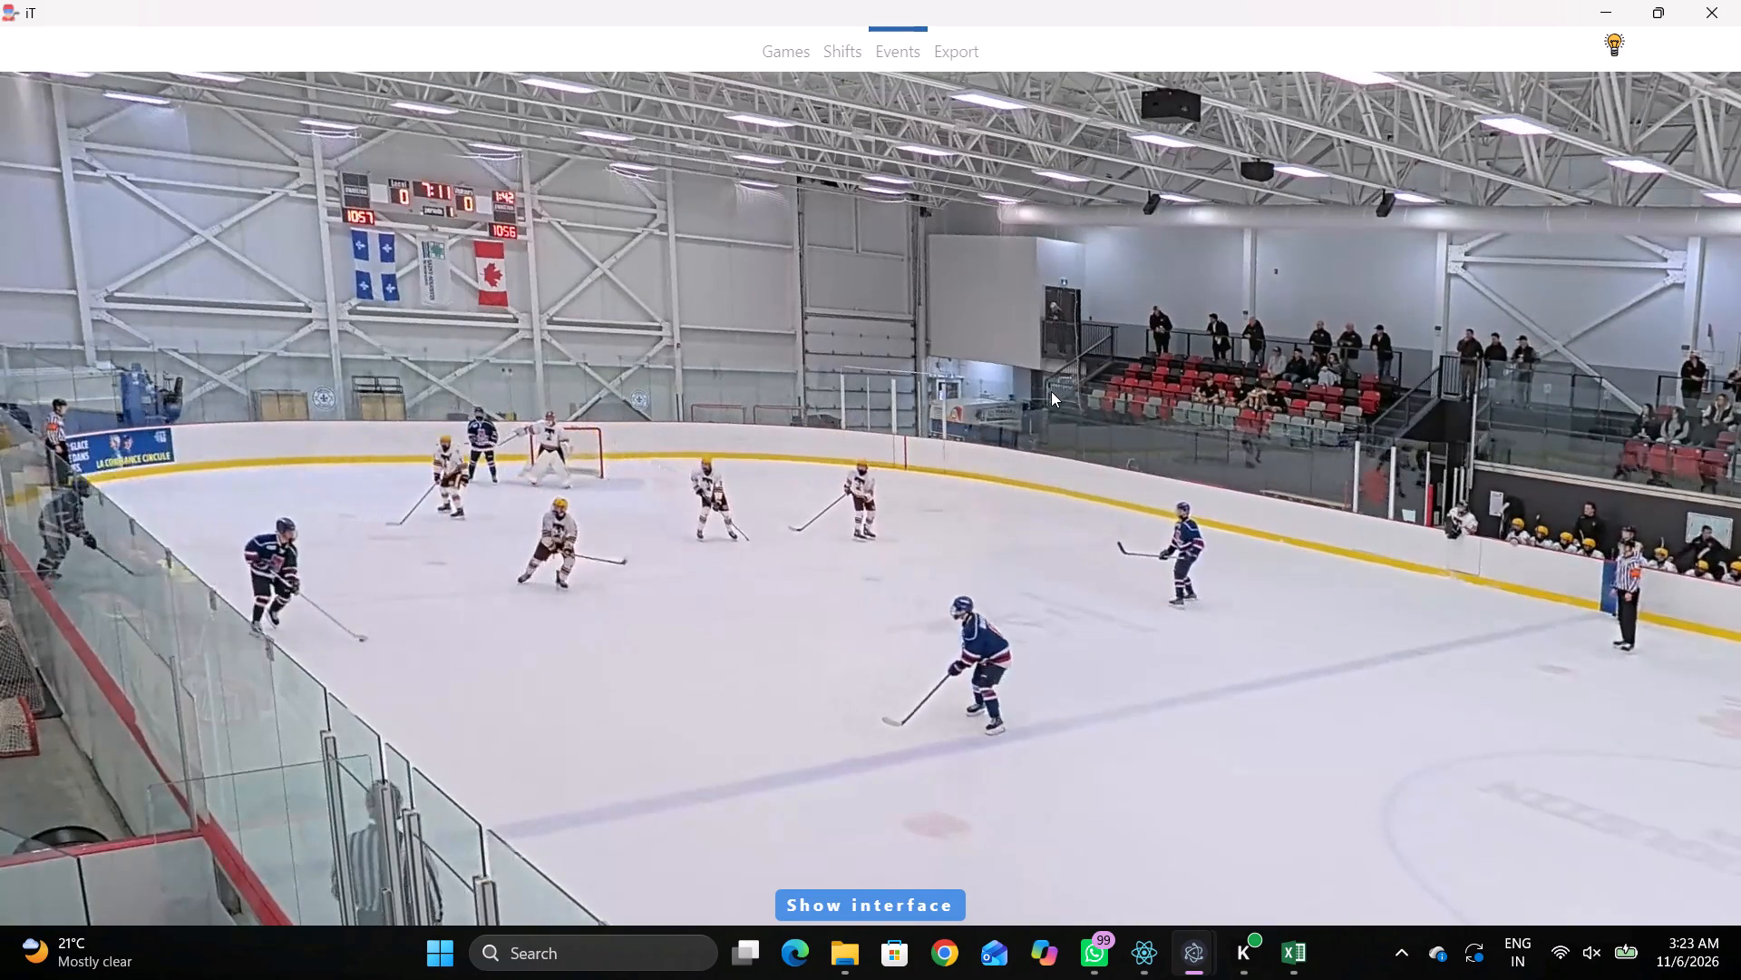
pyautogui.press('space')
pyautogui.write('qq')
pyautogui.press('q')
pyautogui.press('q')
pyautogui.press('q')
pyautogui.rightClick(1084, 320)
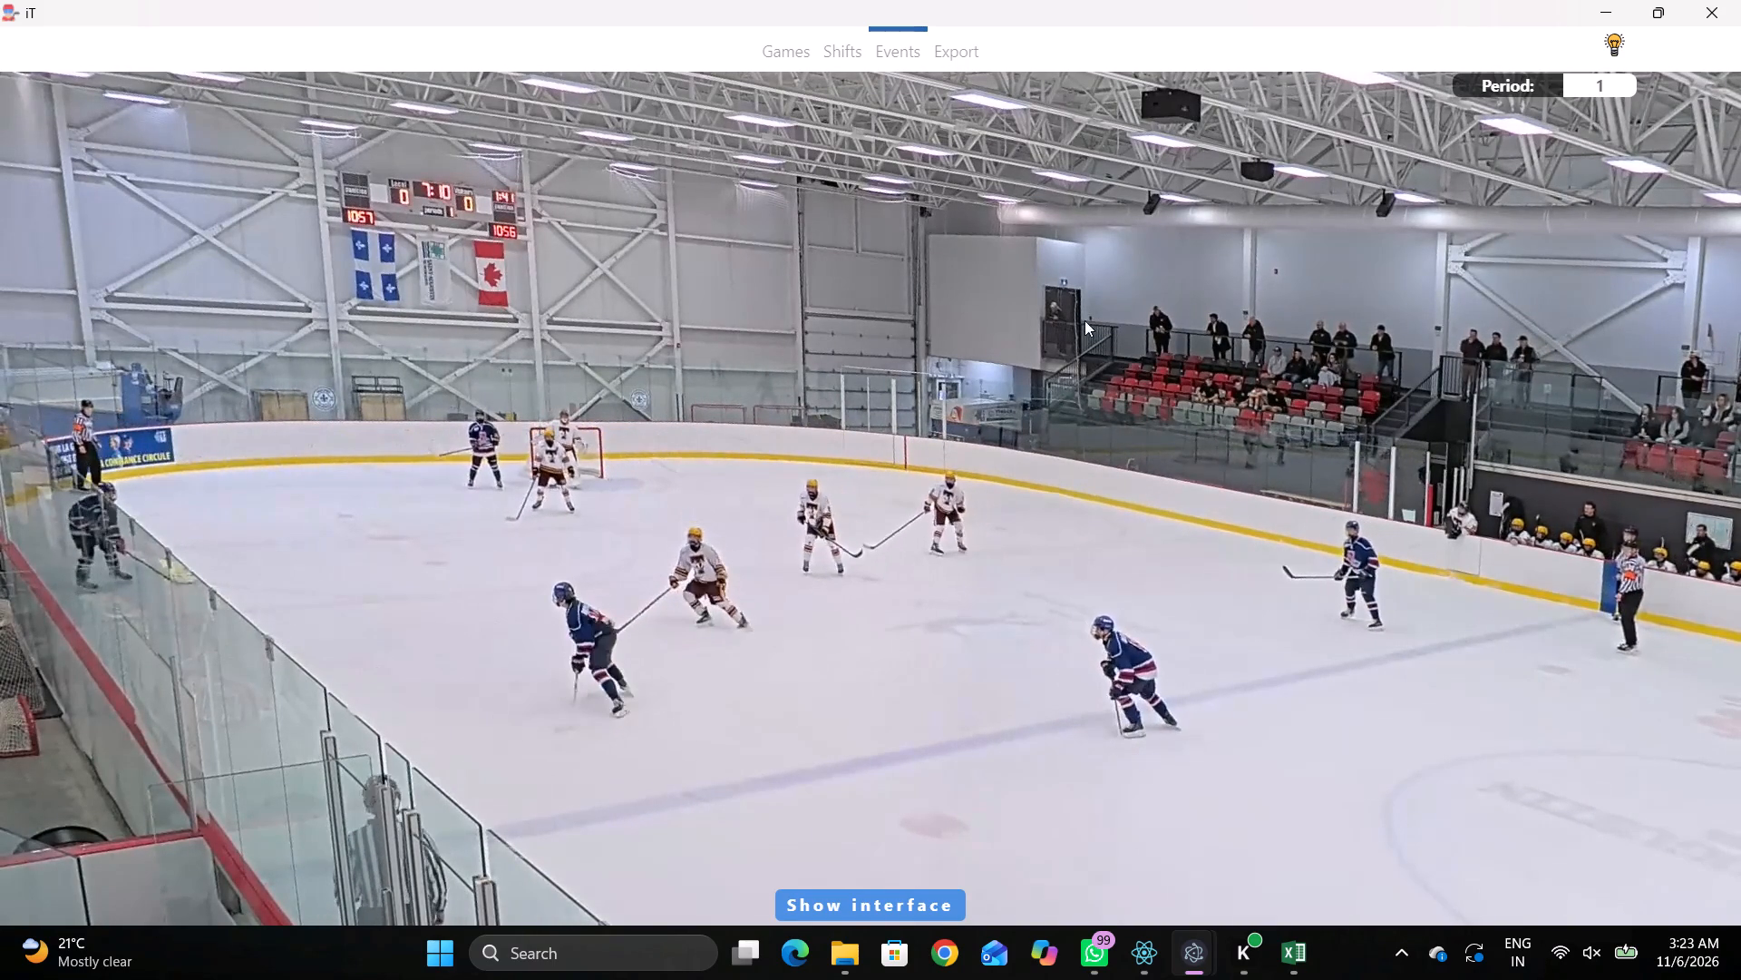
pyautogui.click(1094, 332)
pyautogui.click(1512, 261)
pyautogui.click(682, 506)
# Review the play following the 26:37.2 Pass, around game clock 7:07, to identify who handles the puck.
pyautogui.press('space')
pyautogui.press('v')
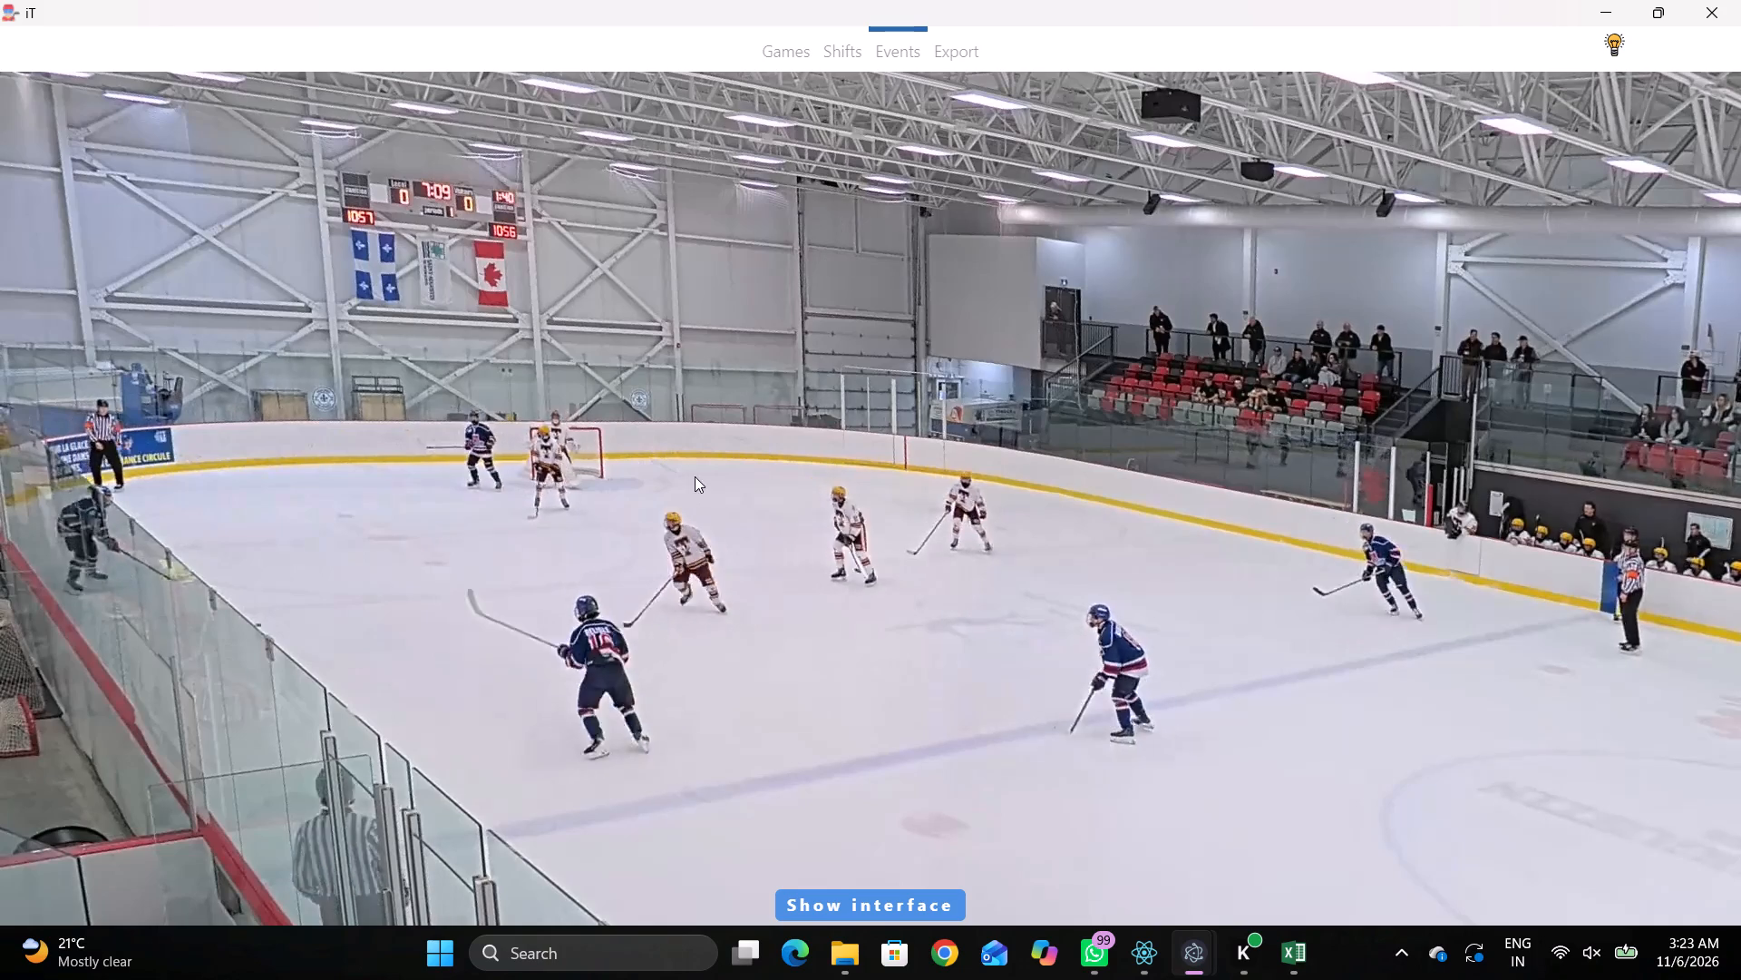
pyautogui.press('space')
pyautogui.press('space')
pyautogui.press('space')
pyautogui.press('space')
pyautogui.press('space')
pyautogui.press('q')
pyautogui.press('q')
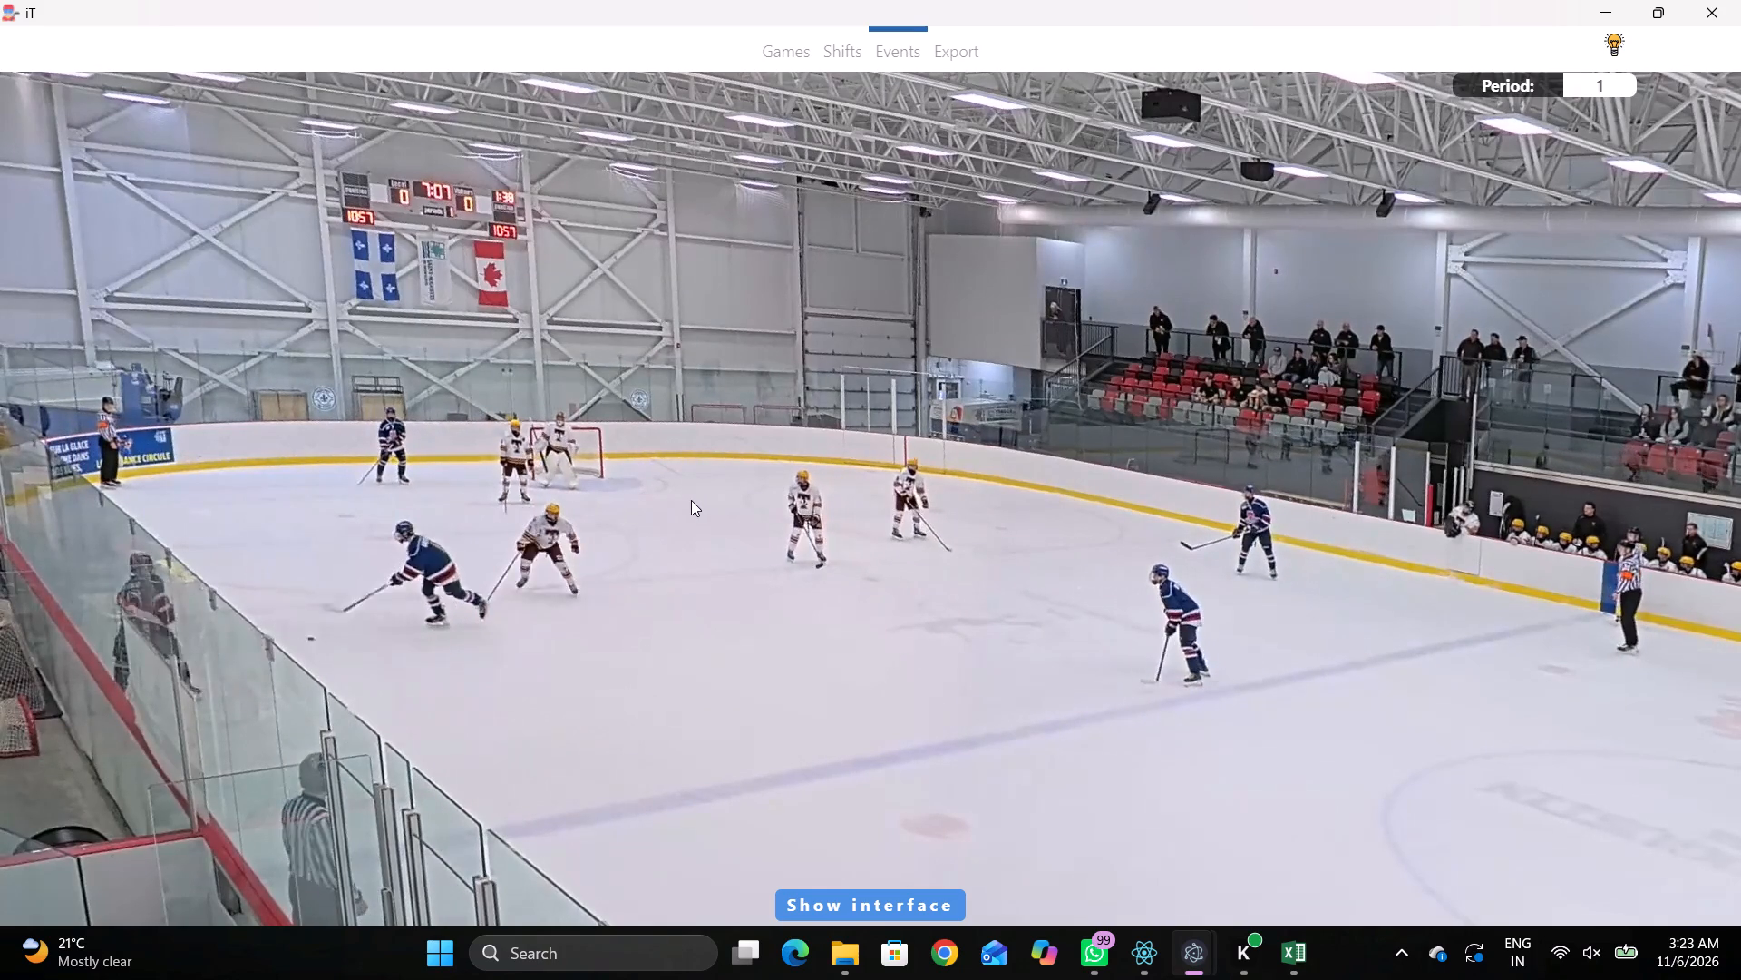
pyautogui.write('qqqq')
pyautogui.press('q')
# Change the type of the 26:29.2 event to Skating with the puck.
pyautogui.hotkey('shift', 'd')
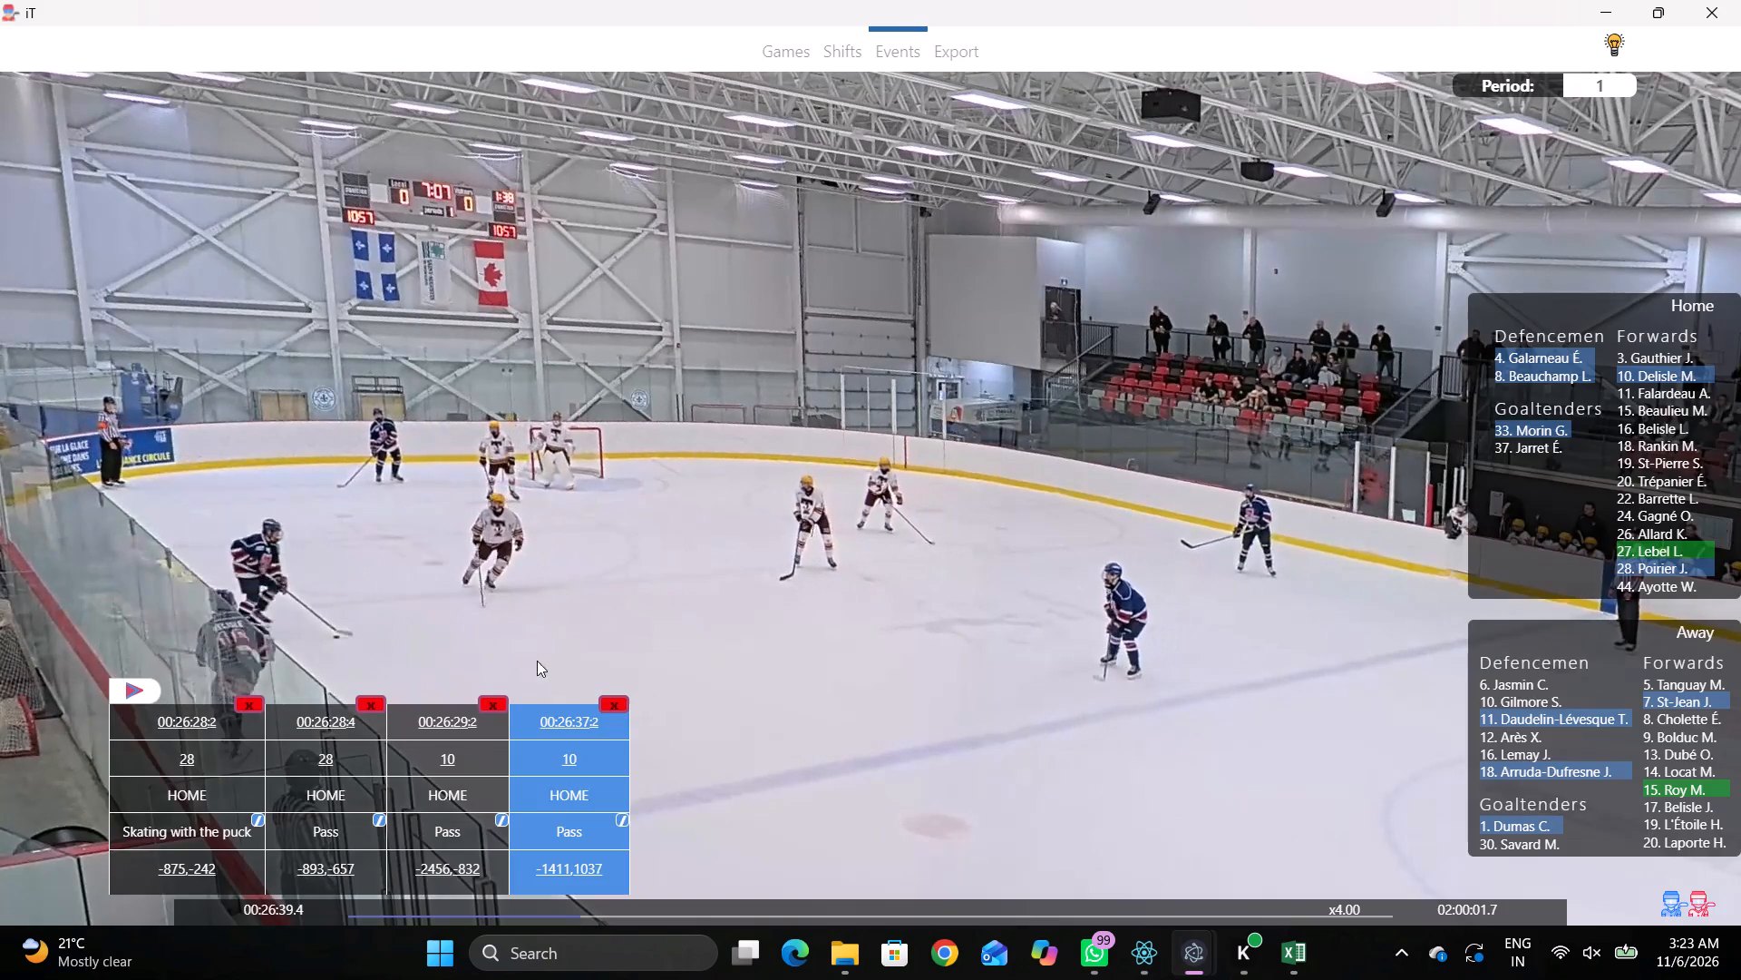
pyautogui.click(502, 819)
pyautogui.click(694, 486)
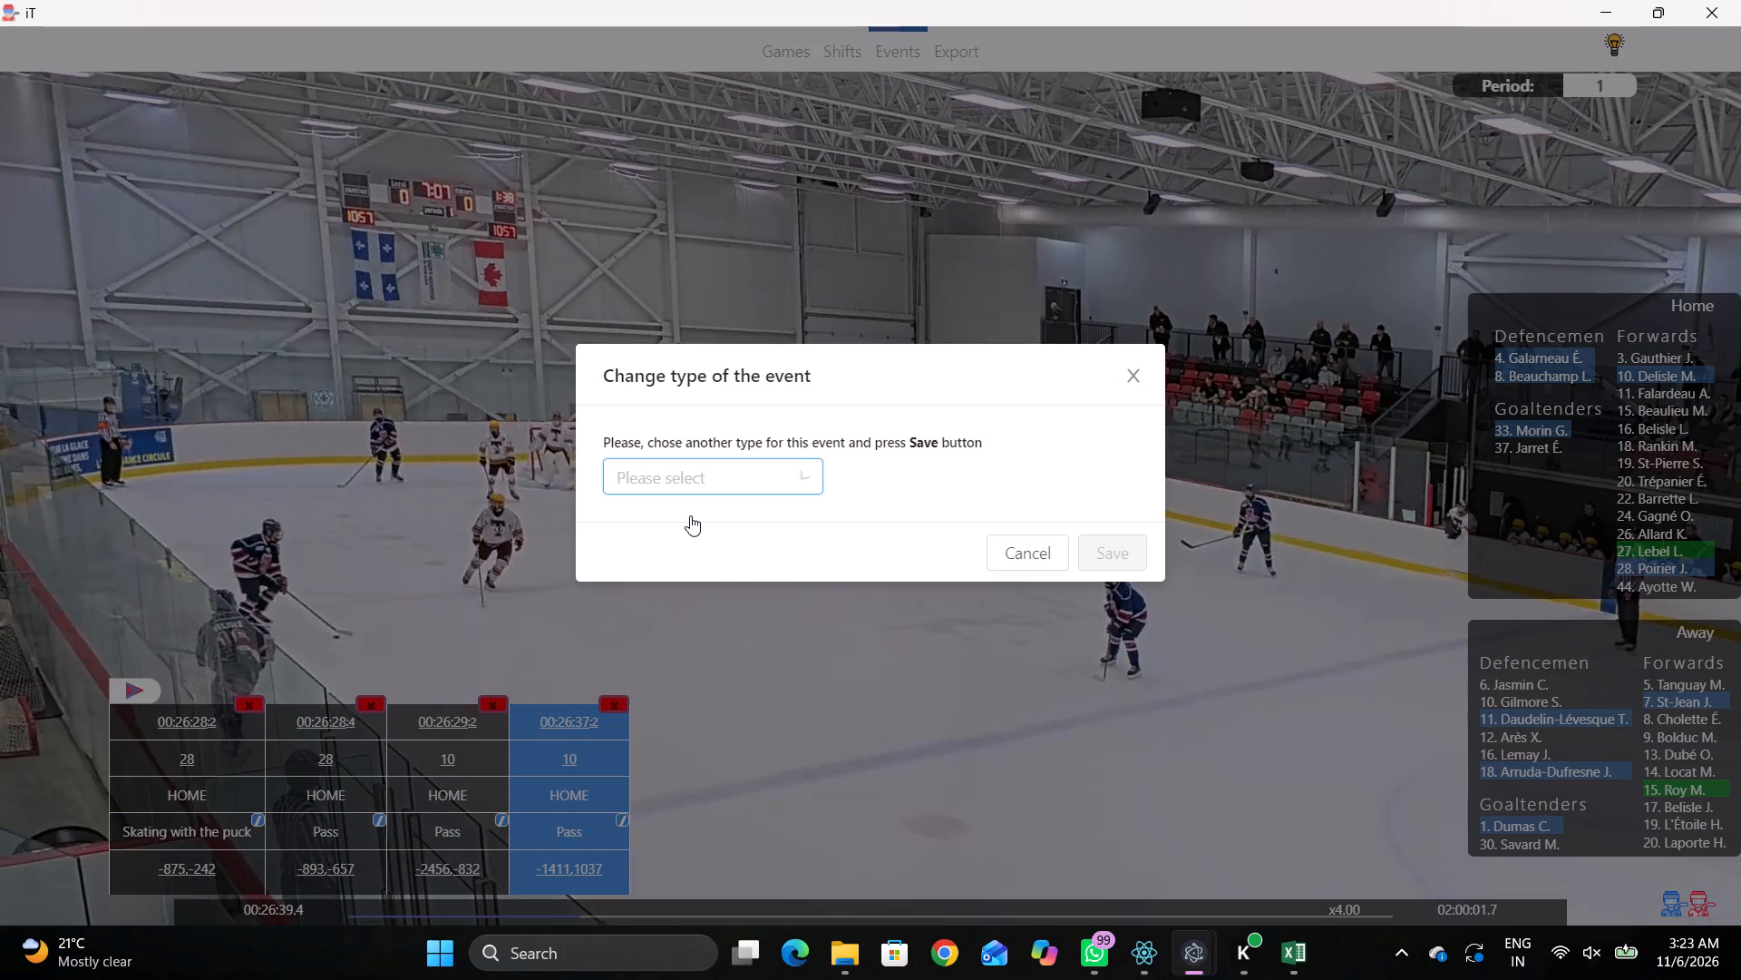
pyautogui.click(677, 531)
pyautogui.click(728, 456)
pyautogui.click(695, 508)
pyautogui.click(715, 490)
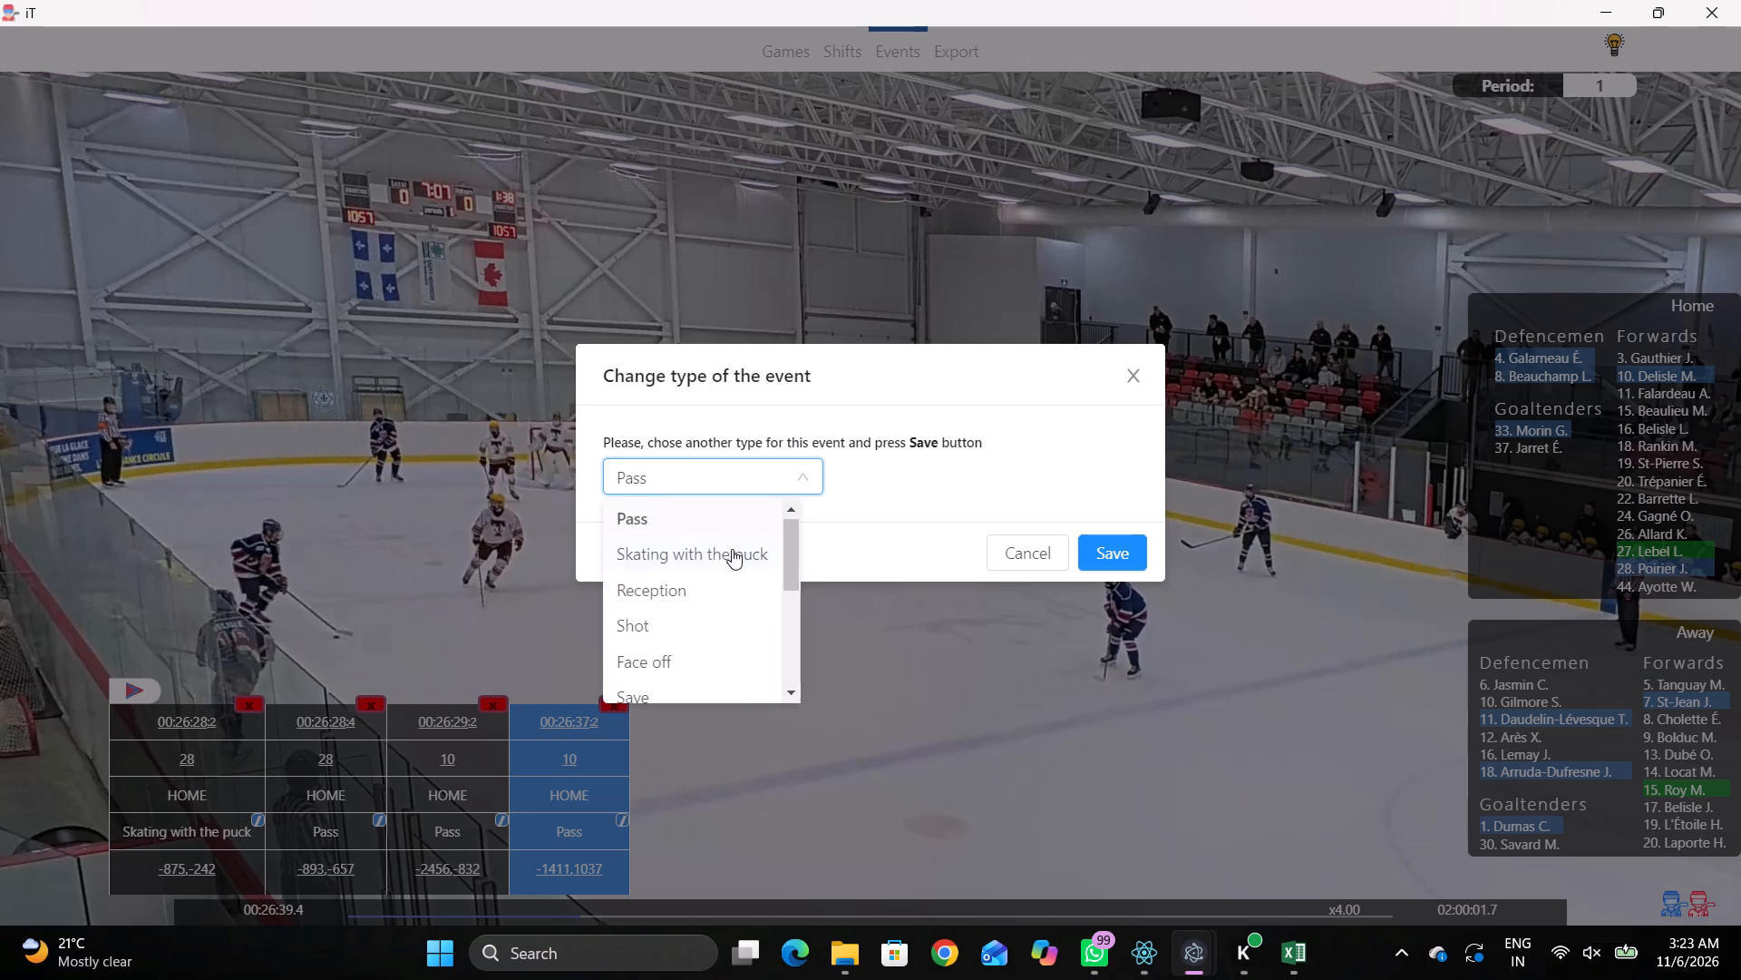
pyautogui.click(726, 556)
pyautogui.click(1080, 544)
# In the home shift starting at 26:15.4, set the center forward to 16 and replace forward 10 with 27.
pyautogui.click(824, 46)
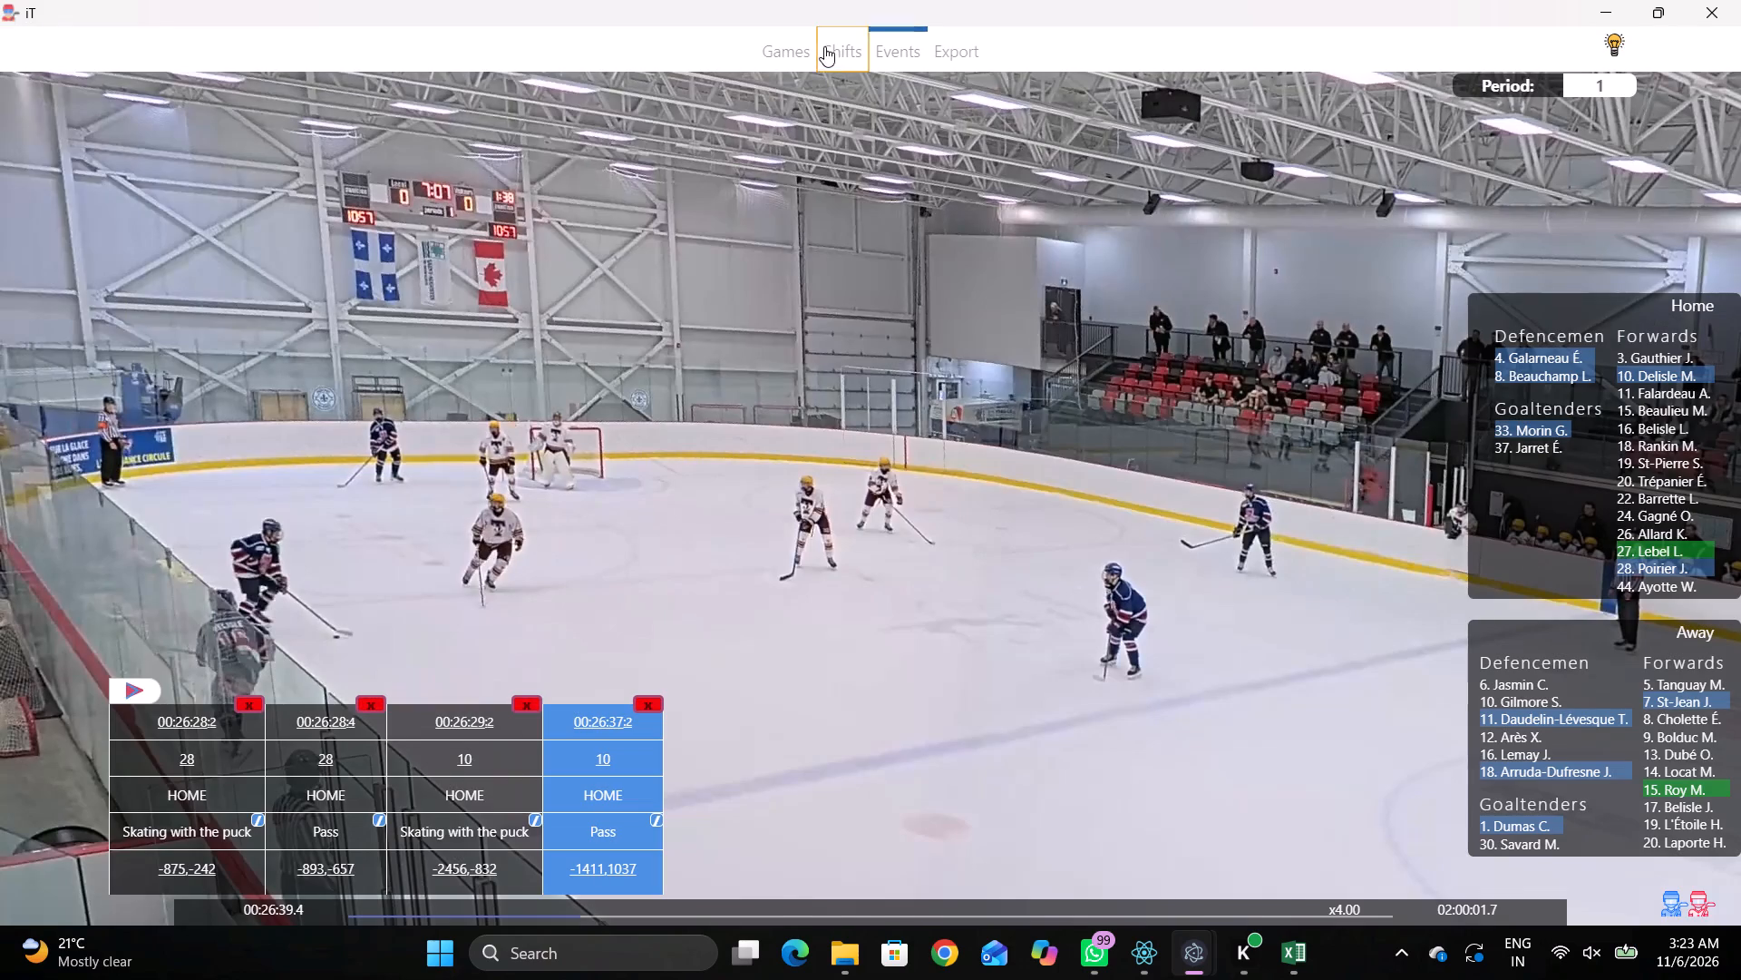
pyautogui.click(850, 791)
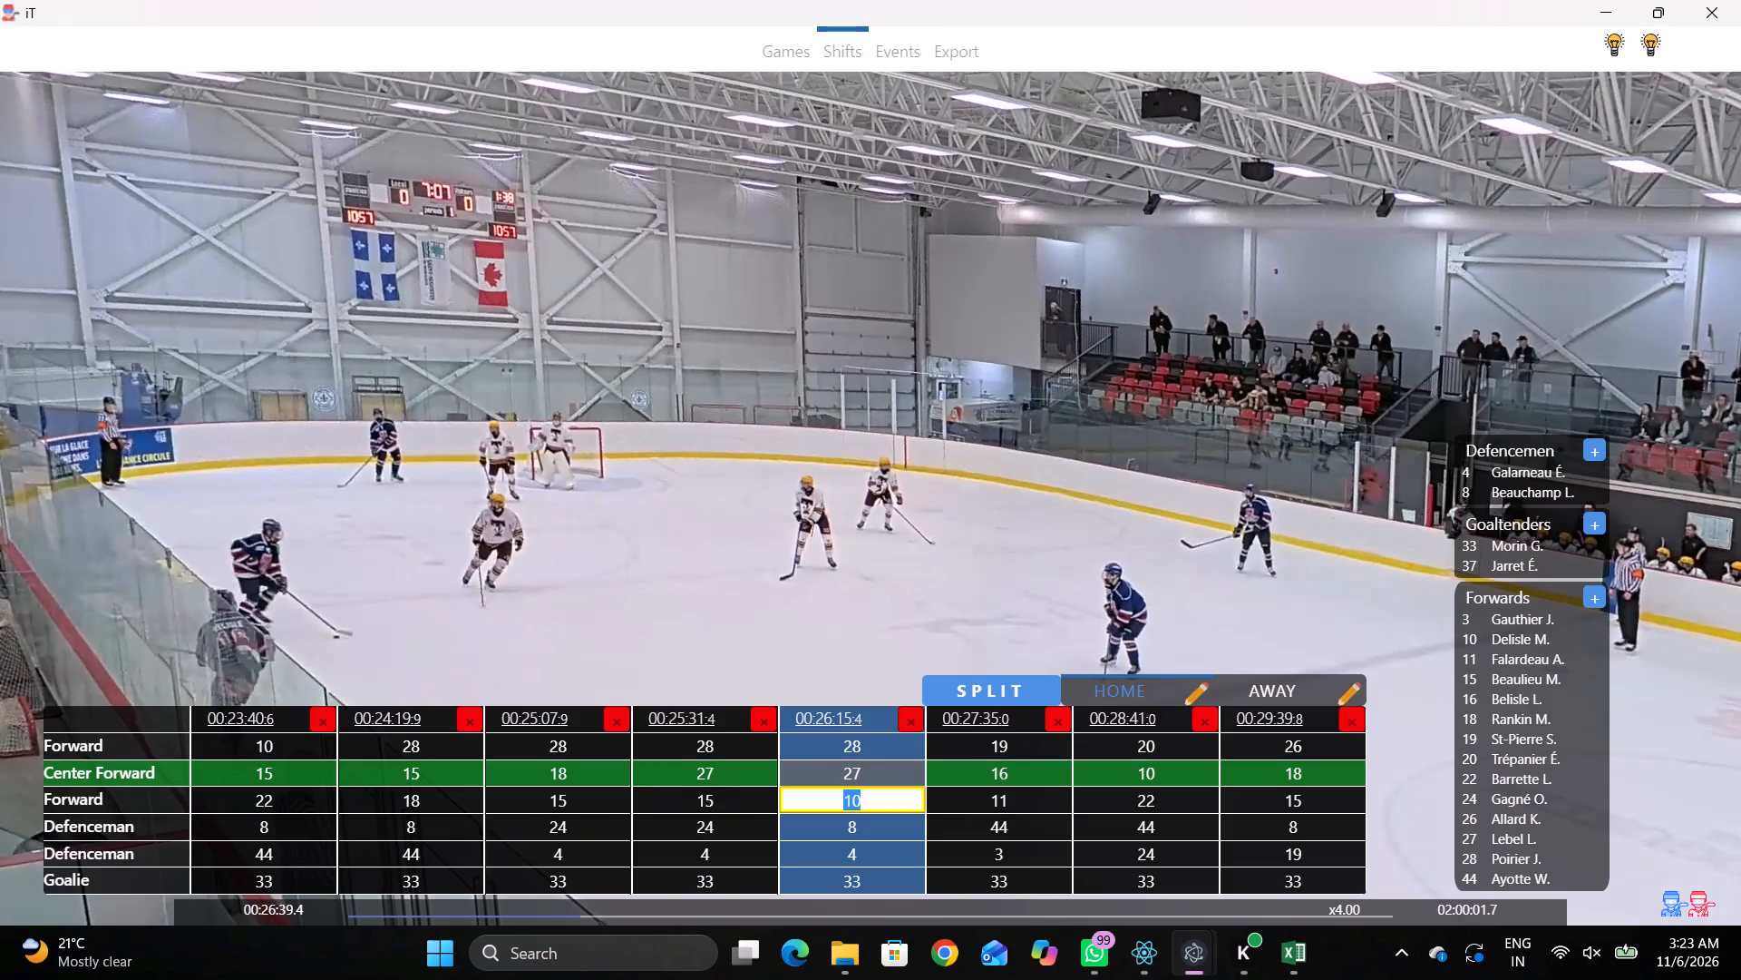
pyautogui.click(695, 722)
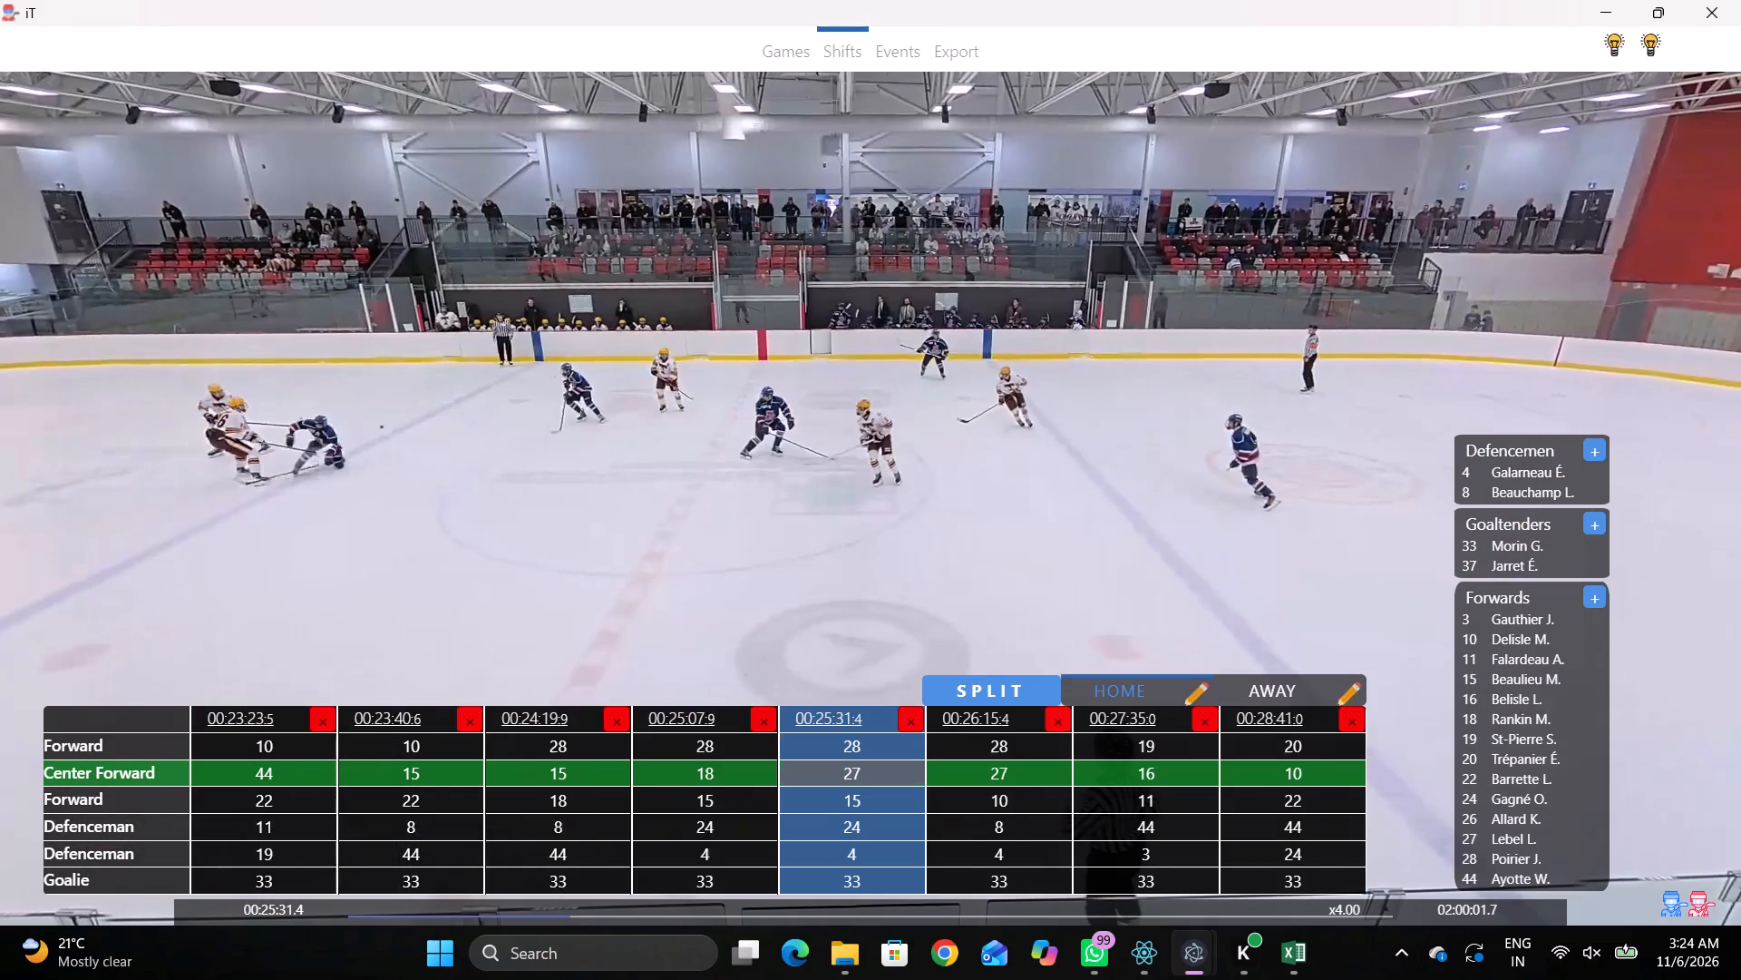
pyautogui.click(1005, 717)
pyautogui.click(878, 773)
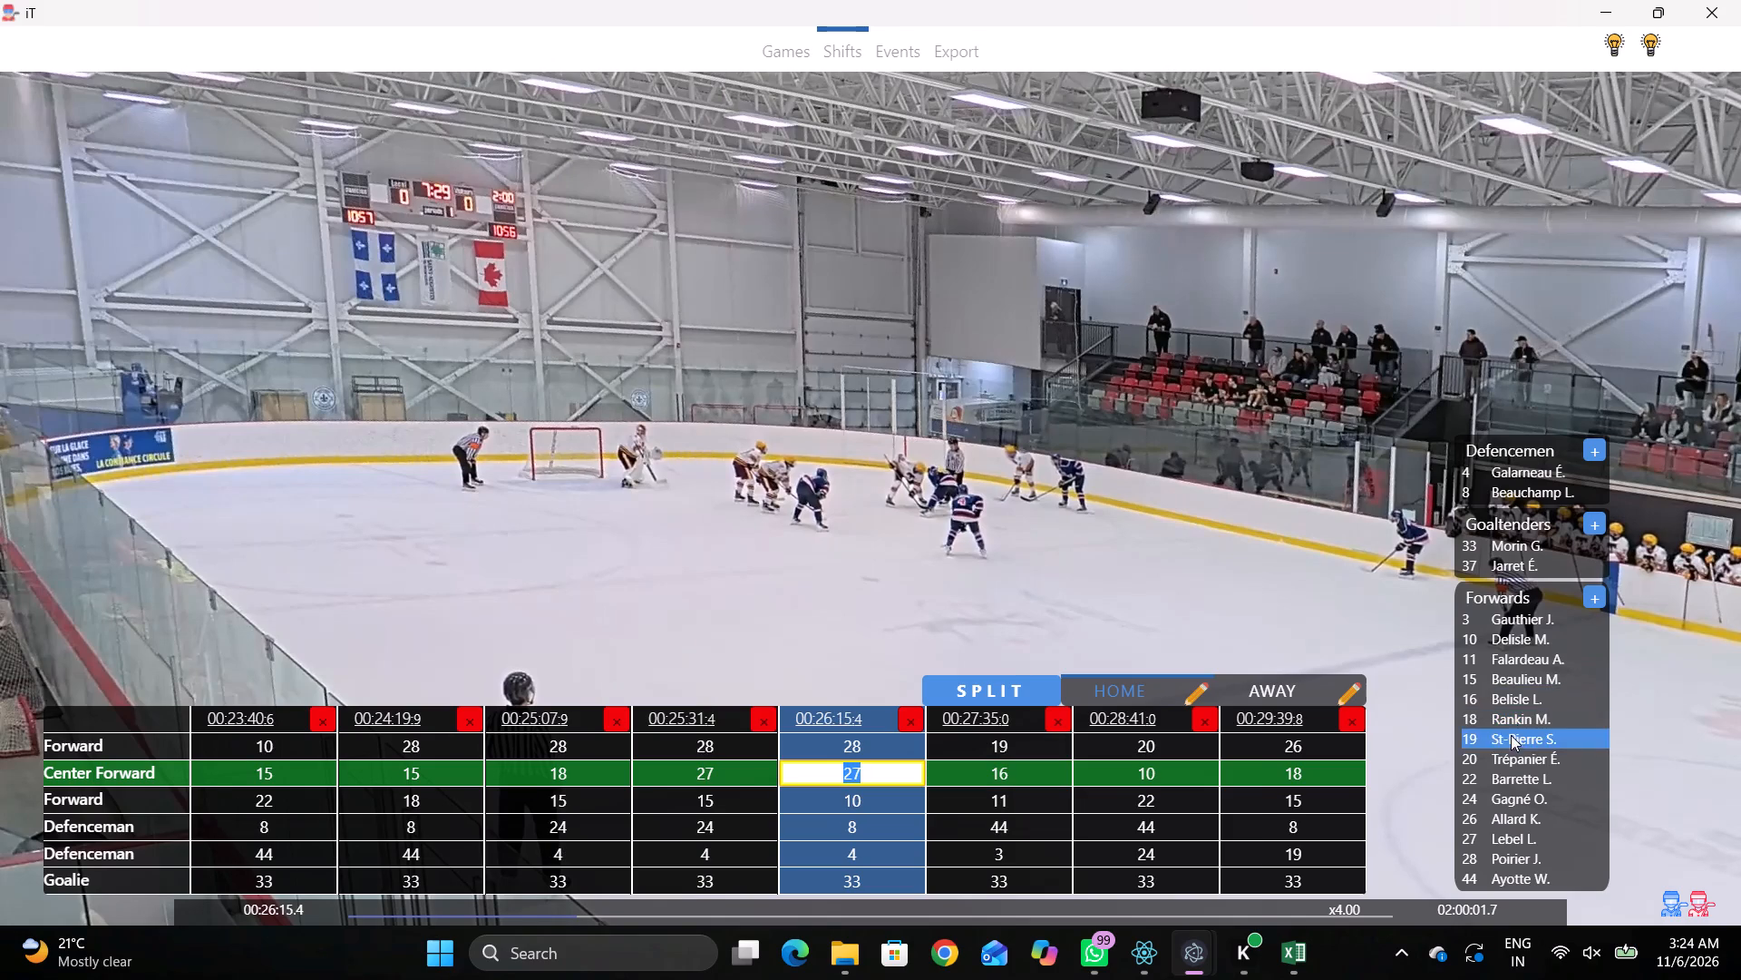
pyautogui.click(1495, 699)
pyautogui.click(851, 65)
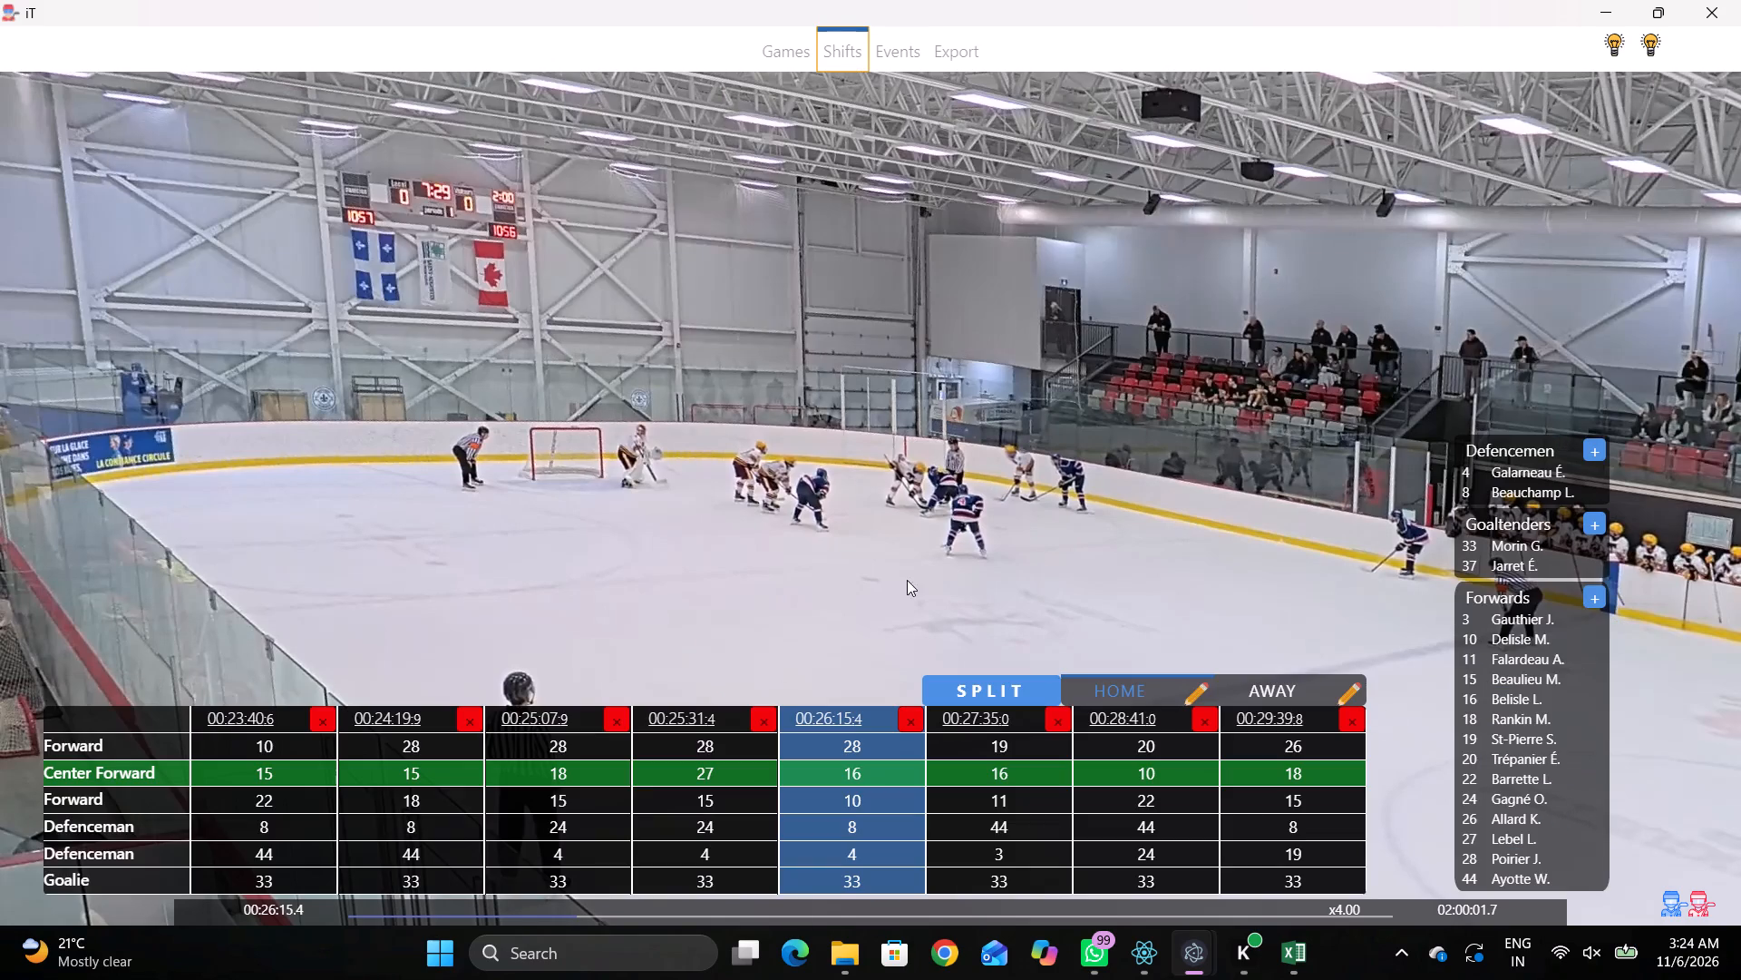
pyautogui.click(875, 797)
pyautogui.click(1479, 833)
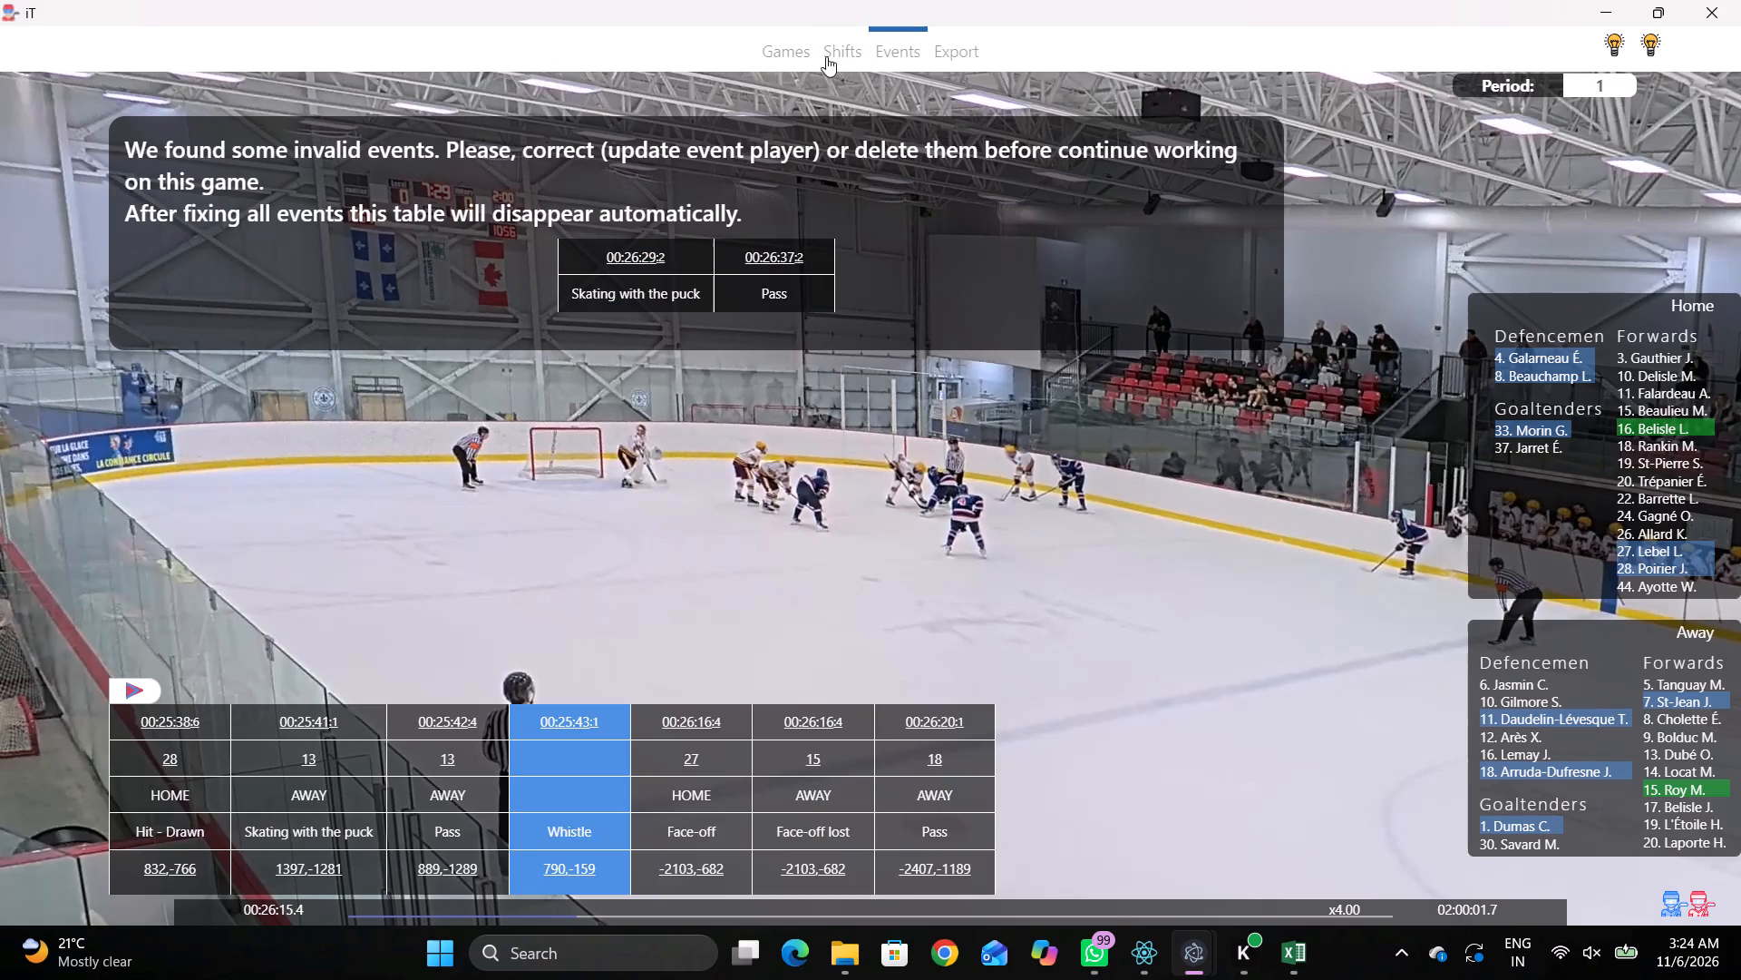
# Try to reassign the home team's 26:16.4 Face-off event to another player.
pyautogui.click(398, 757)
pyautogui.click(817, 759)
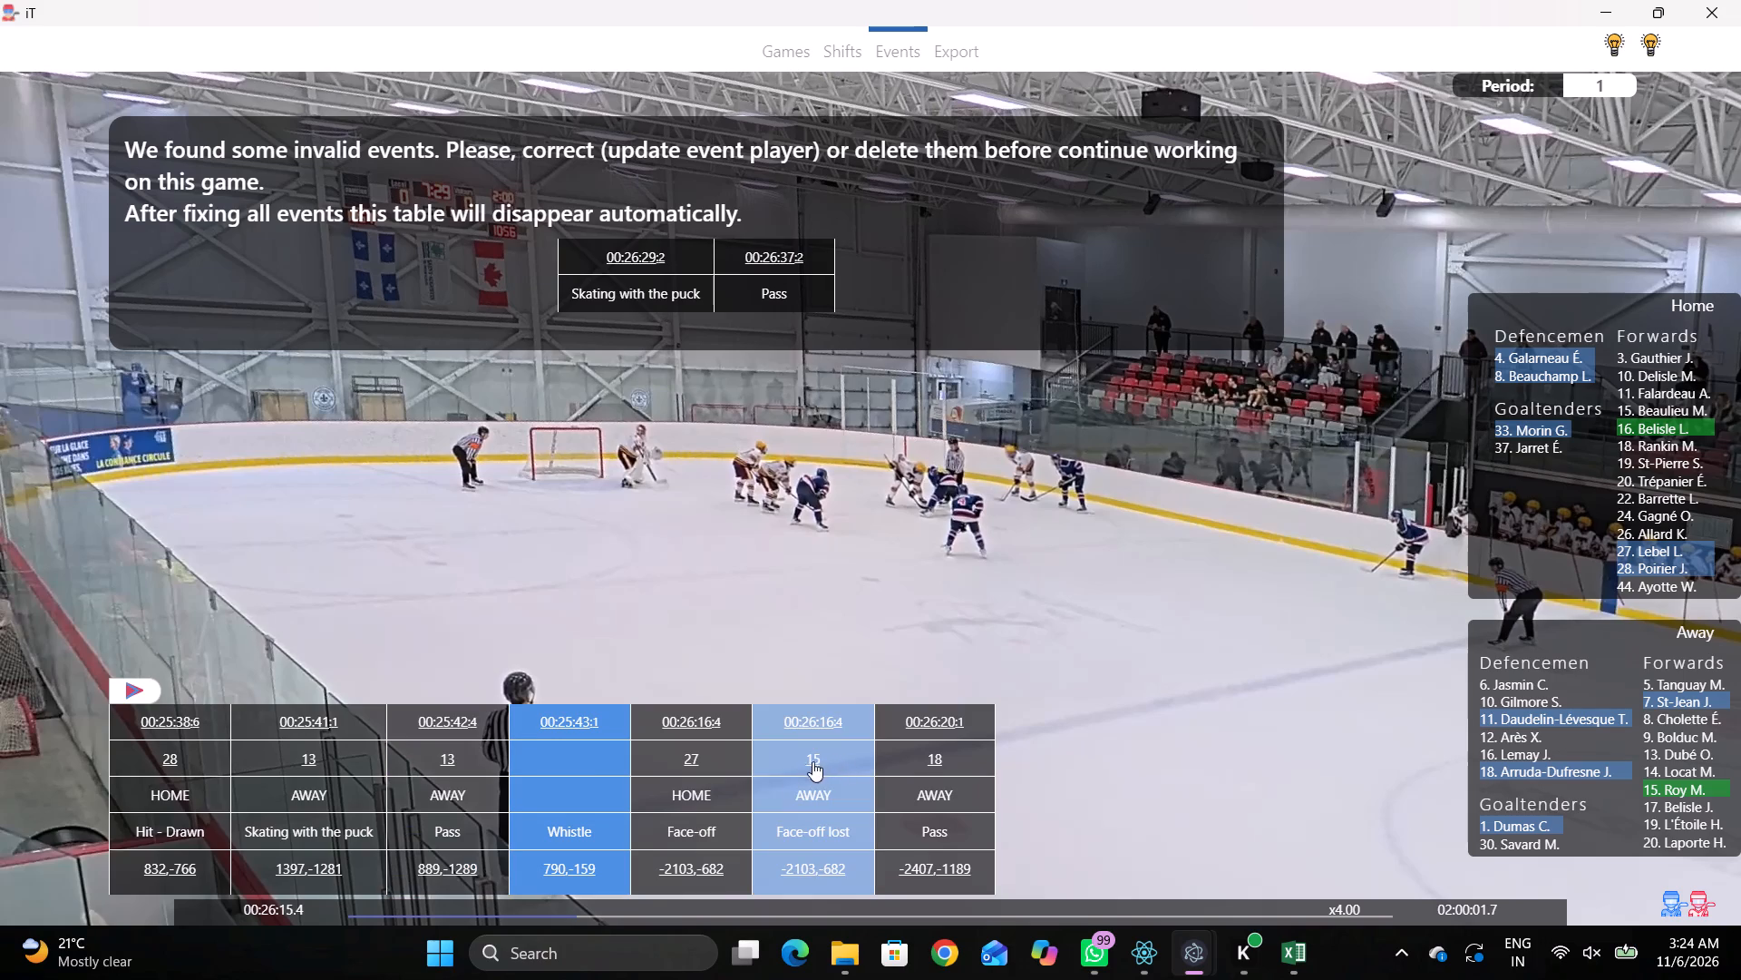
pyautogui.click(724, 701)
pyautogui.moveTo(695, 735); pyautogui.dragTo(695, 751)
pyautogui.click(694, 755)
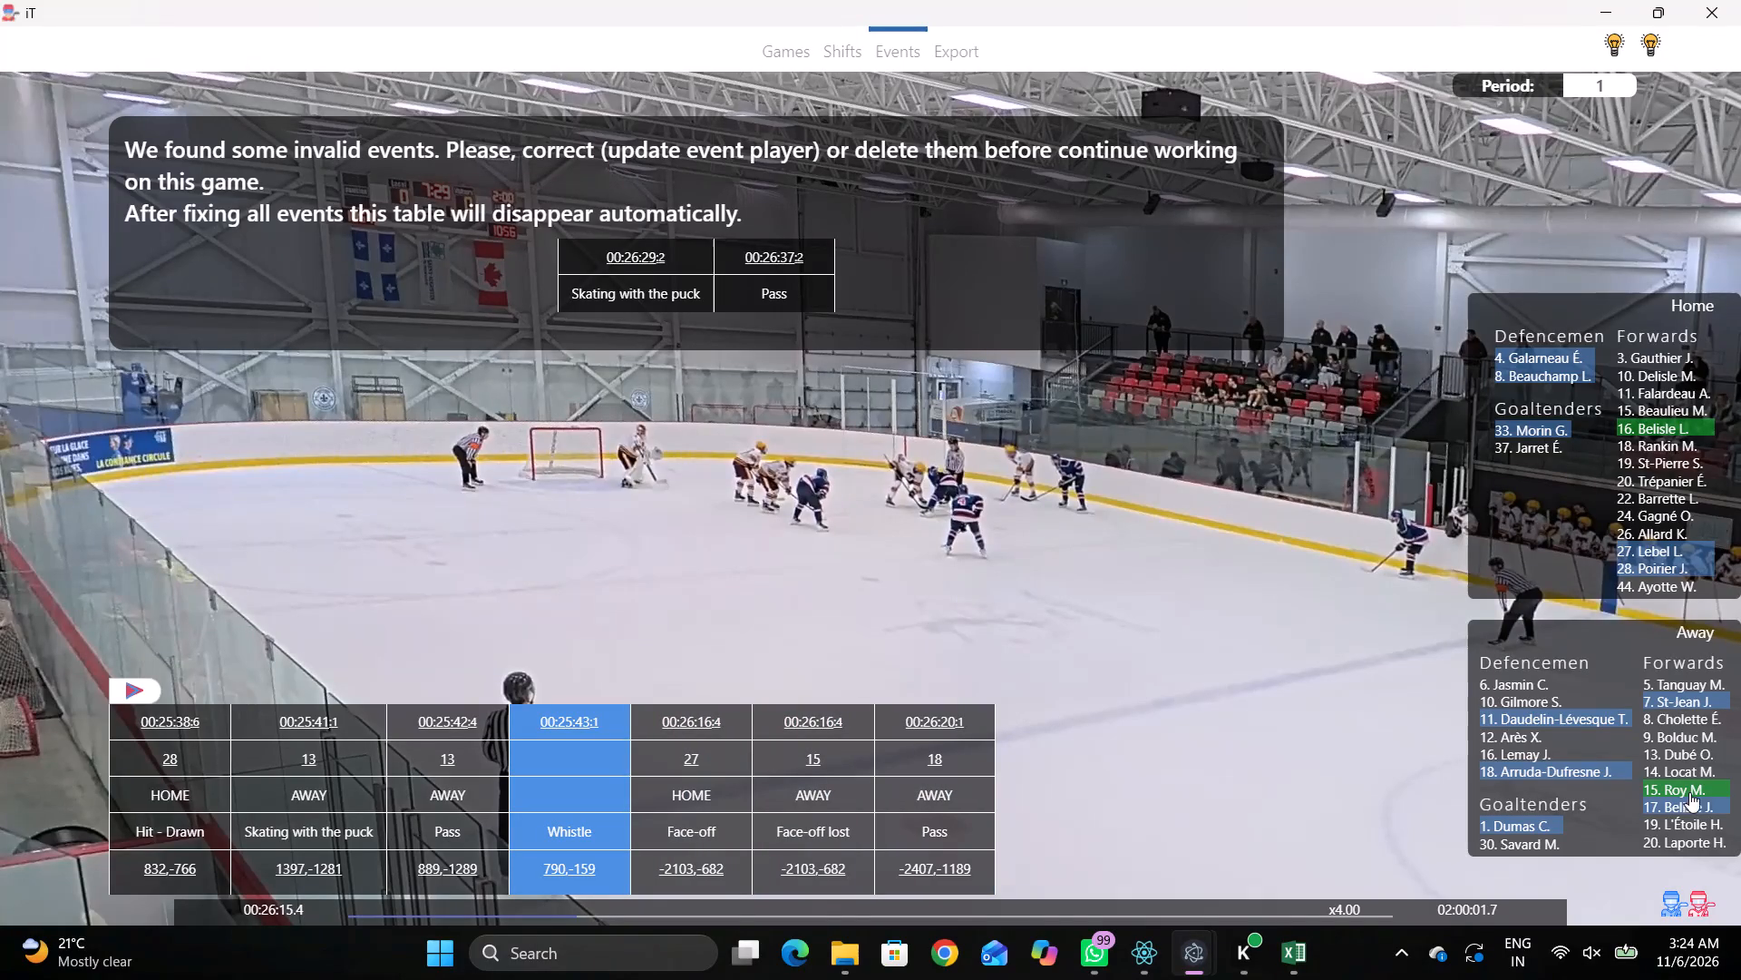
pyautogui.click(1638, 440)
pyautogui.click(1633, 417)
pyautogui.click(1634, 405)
# Reassign the invalid 26:29.2 Skating with the puck and 26:37.2 Pass events to home player 16.
pyautogui.click(687, 258)
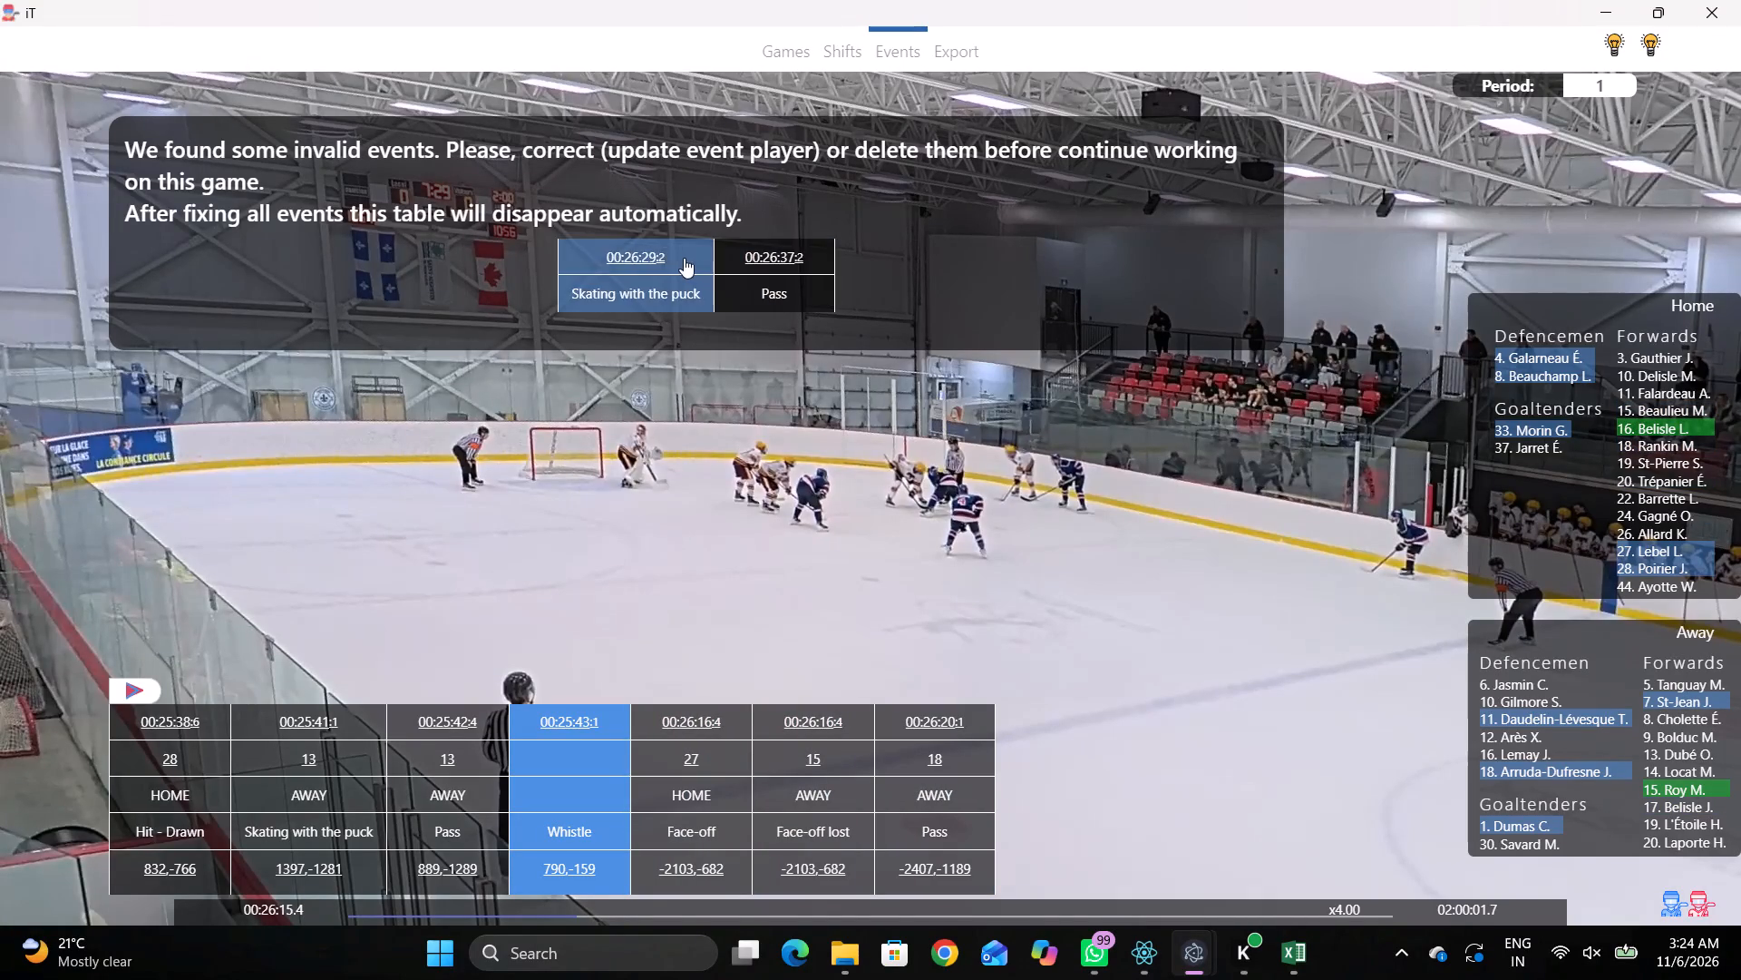
pyautogui.click(582, 752)
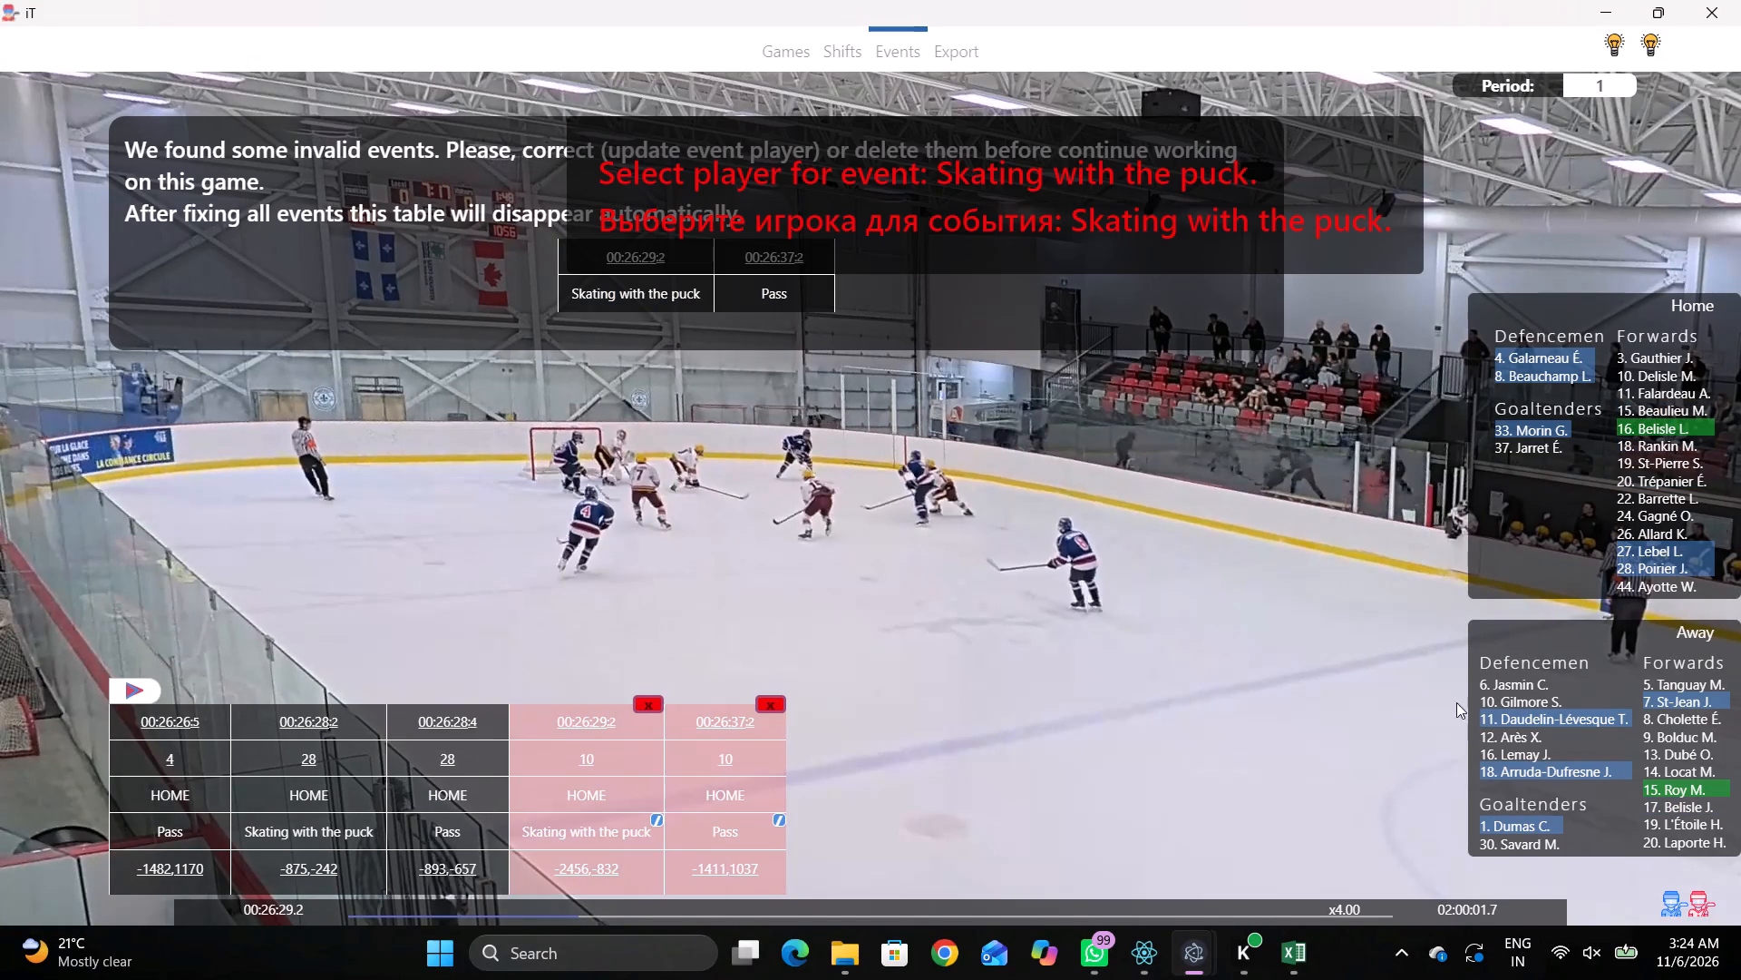
pyautogui.click(1623, 424)
pyautogui.click(705, 758)
pyautogui.doubleClick(1622, 427)
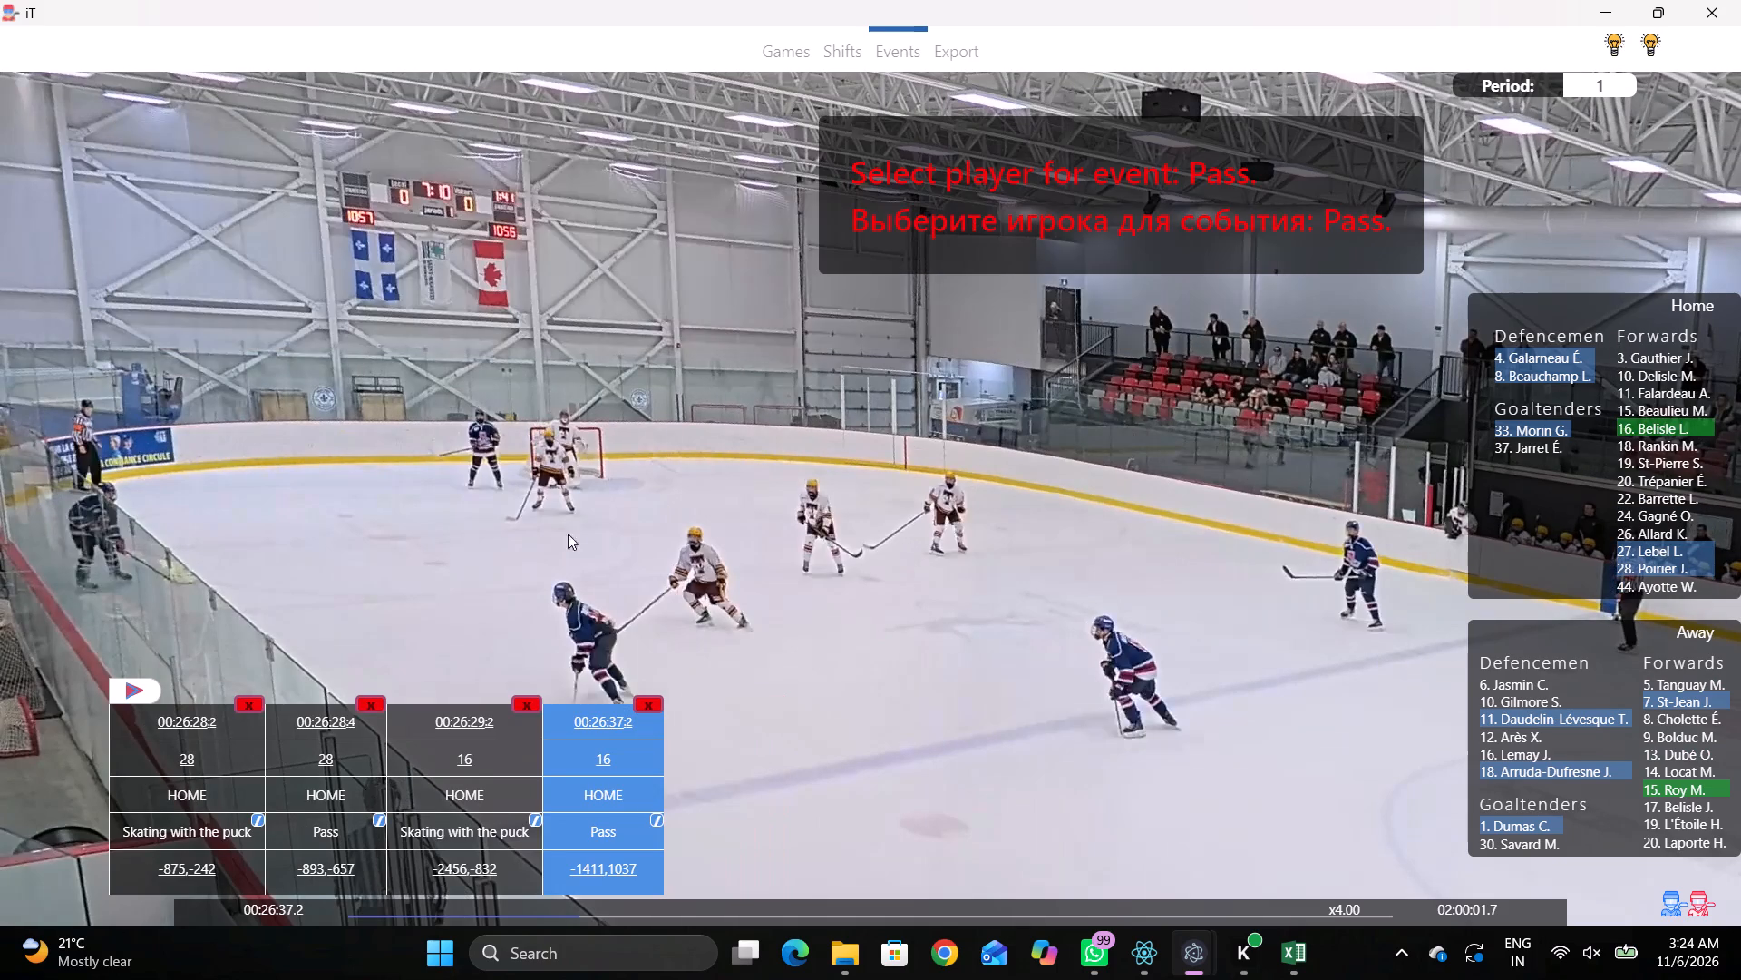
# Set home player 16 as the winner of the 26:16.4 Face-off.
pyautogui.click(222, 705)
pyautogui.click(240, 691)
pyautogui.click(205, 720)
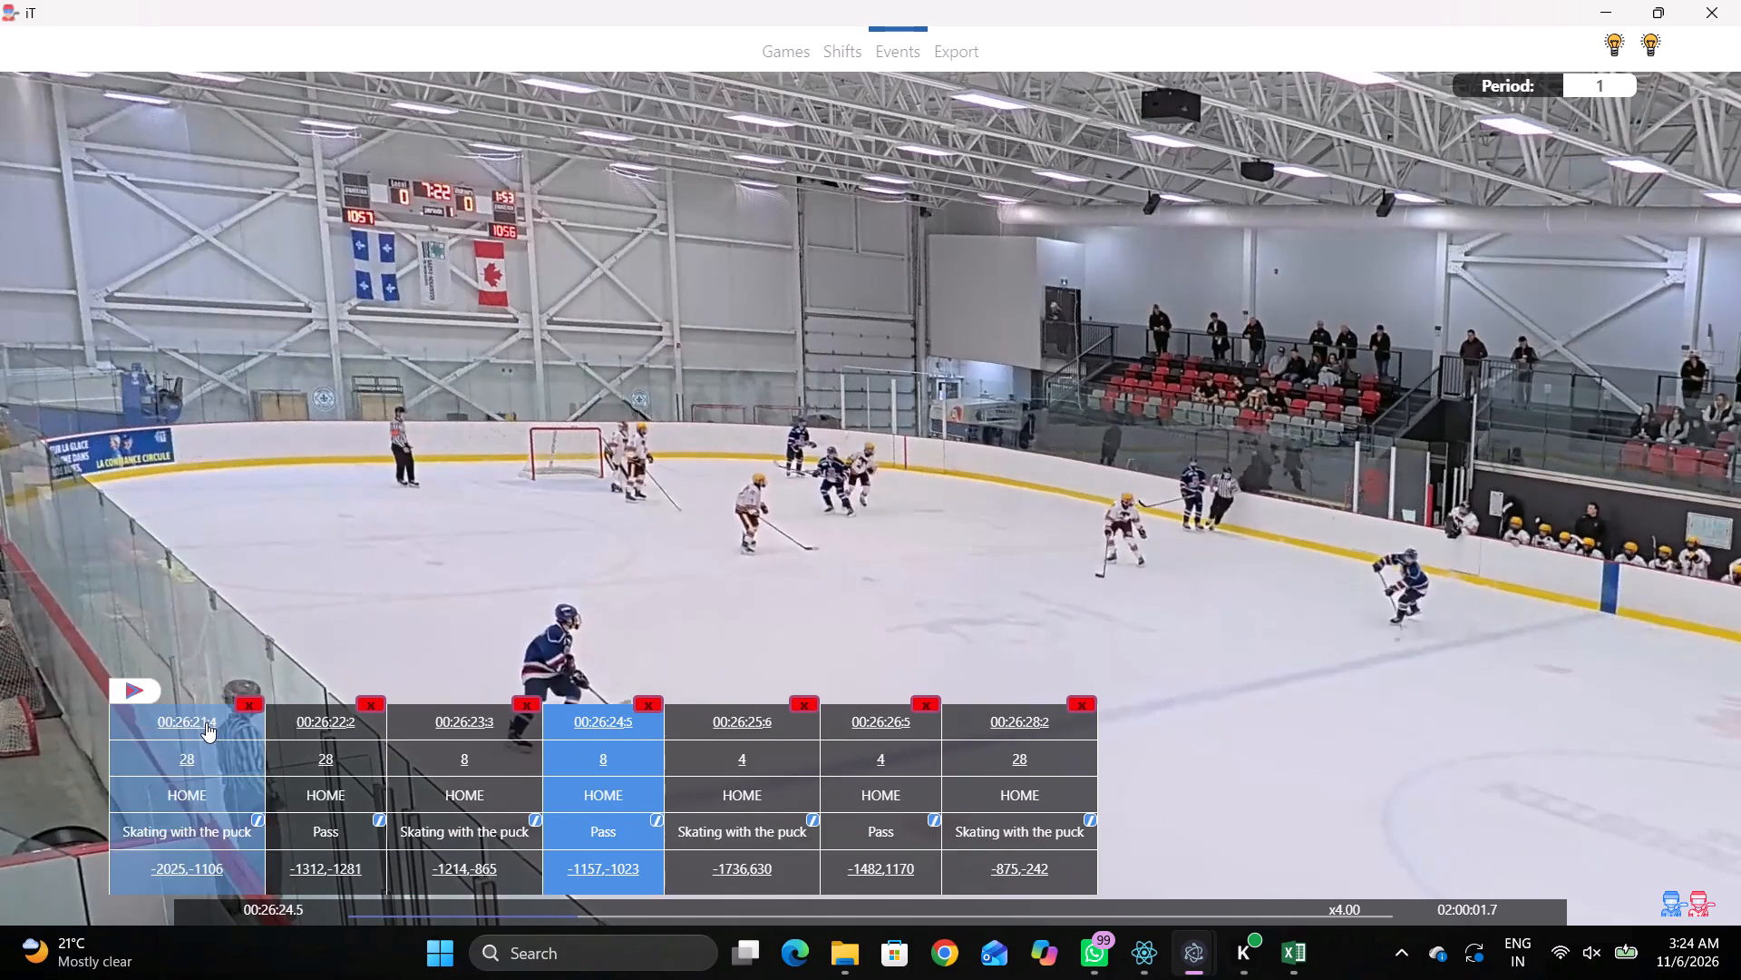
pyautogui.click(209, 722)
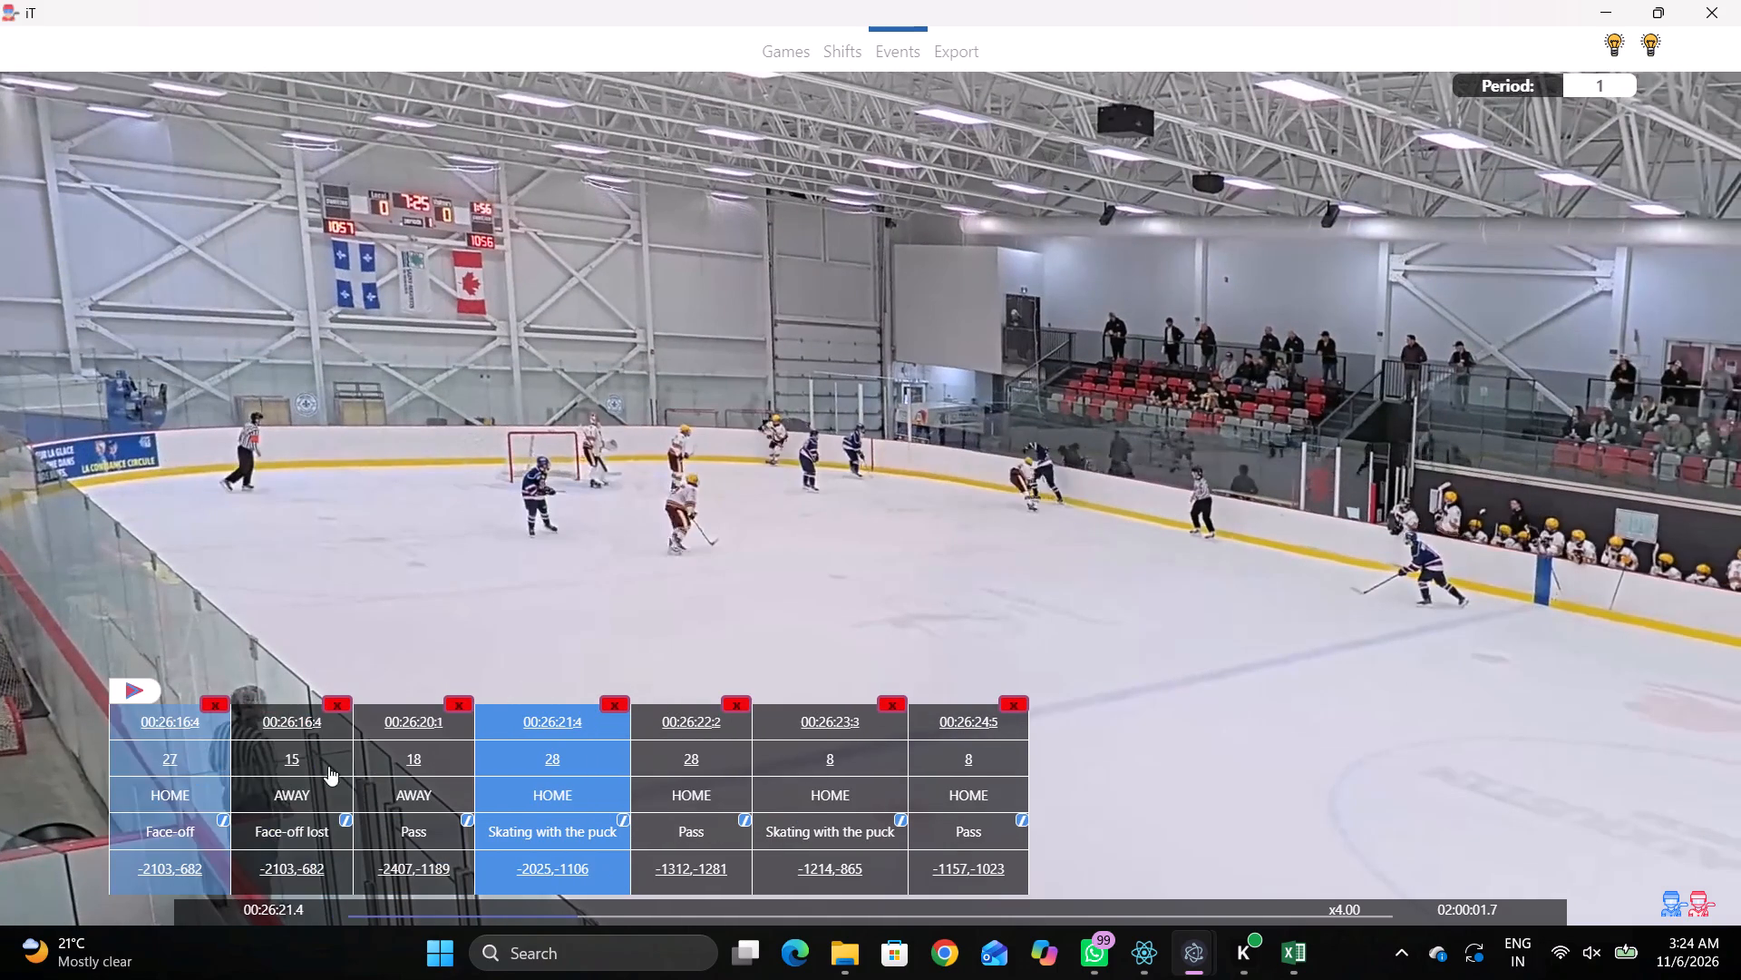
pyautogui.click(182, 763)
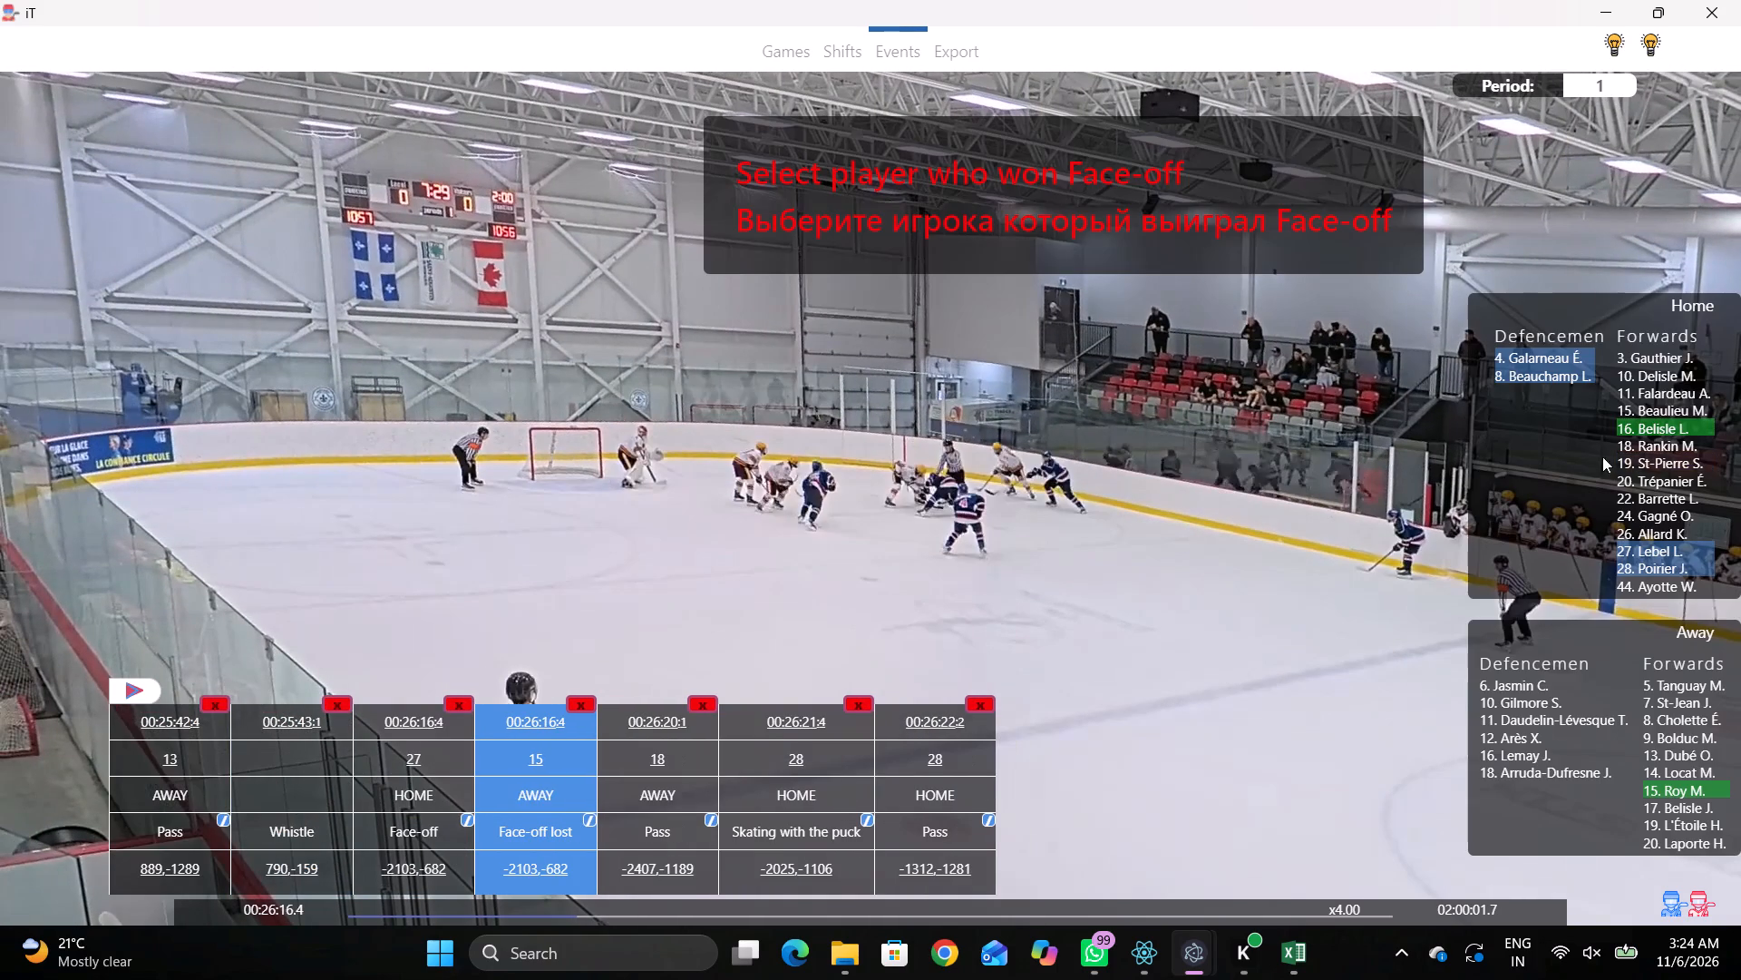
pyautogui.click(1639, 432)
# Tag Skating with the puck by home player 27 at game clock 7:07, midway between the rink map's lower-left circle and left blue line.
pyautogui.doubleClick(948, 713)
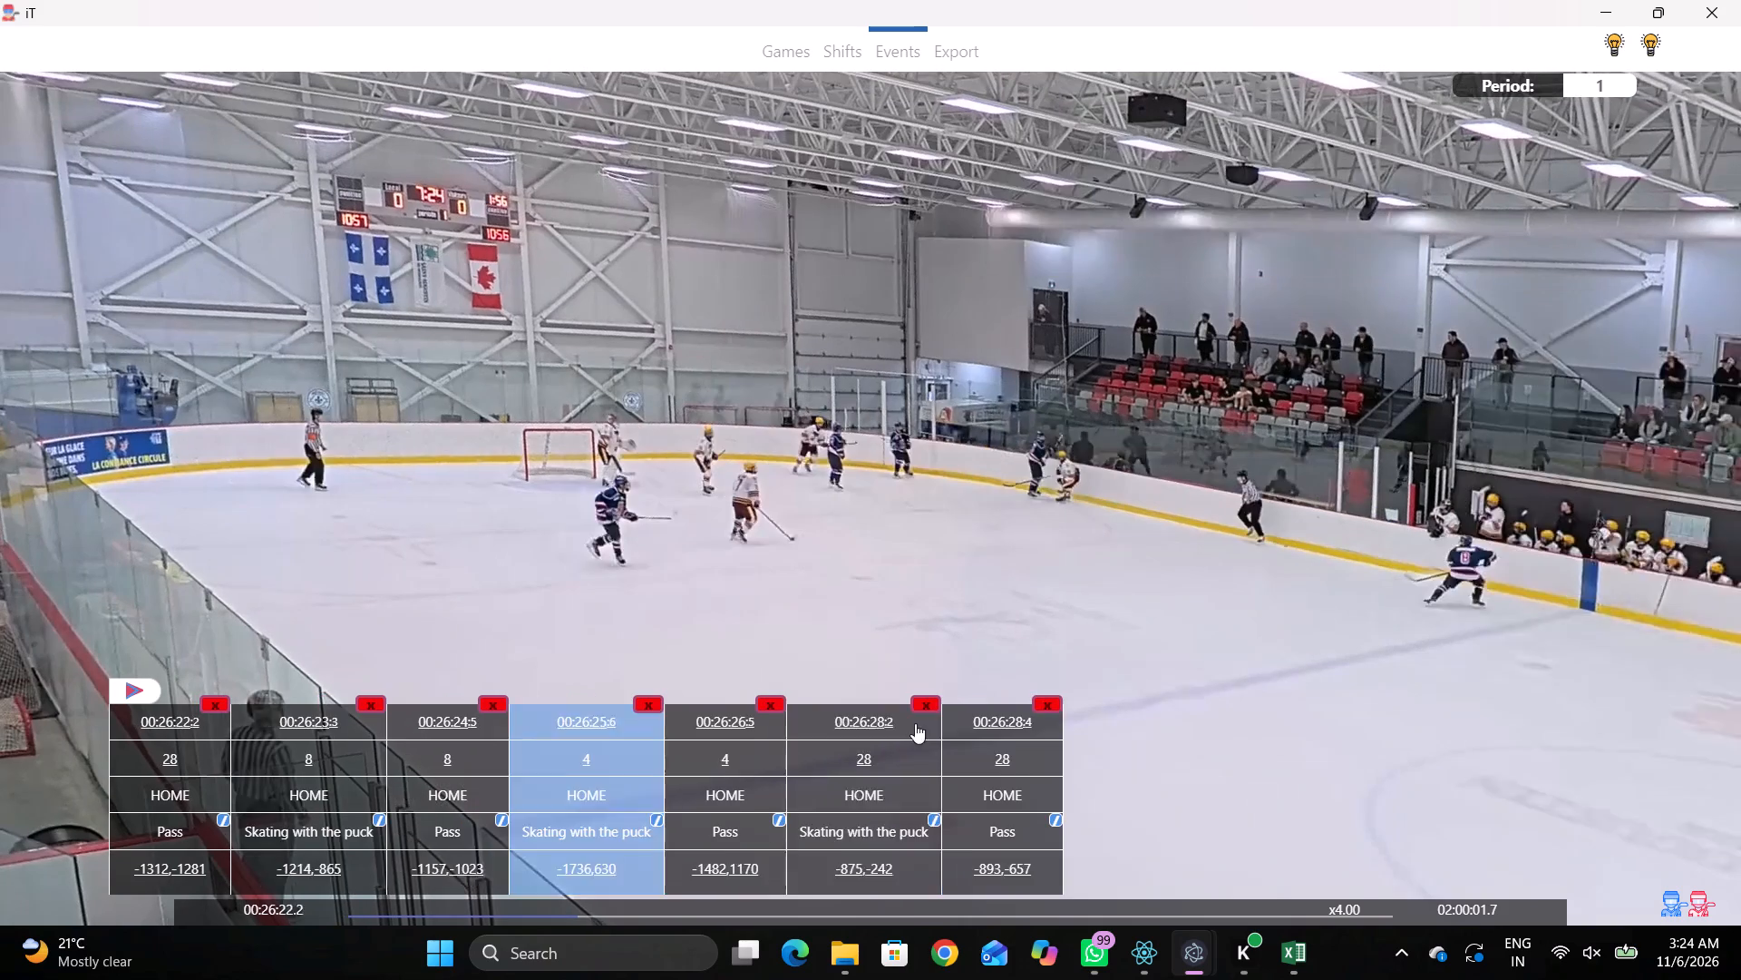
pyautogui.tripleClick(915, 723)
pyautogui.moveTo(822, 726); pyautogui.dragTo(810, 727)
pyautogui.click(607, 734)
pyautogui.click(653, 720)
pyautogui.click(669, 719)
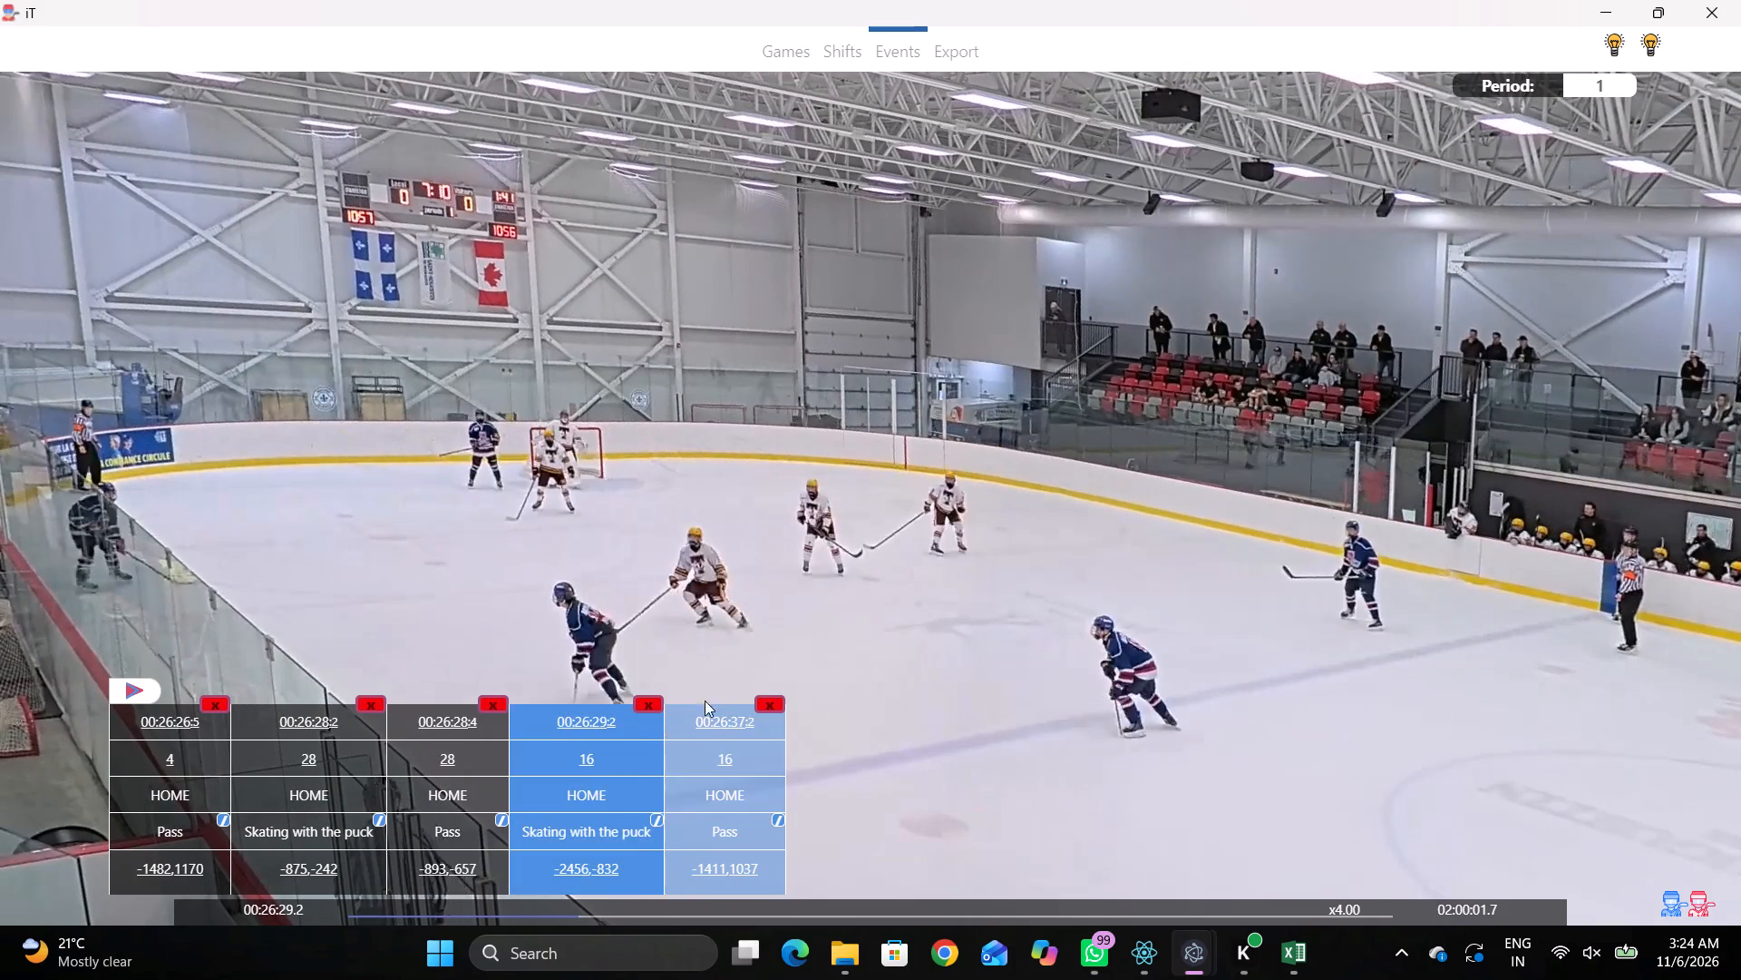
pyautogui.hotkey('shift', 'd')
pyautogui.press('space')
pyautogui.press('space')
pyautogui.press('space')
pyautogui.press('space')
pyautogui.rightClick(850, 425)
pyautogui.press('space')
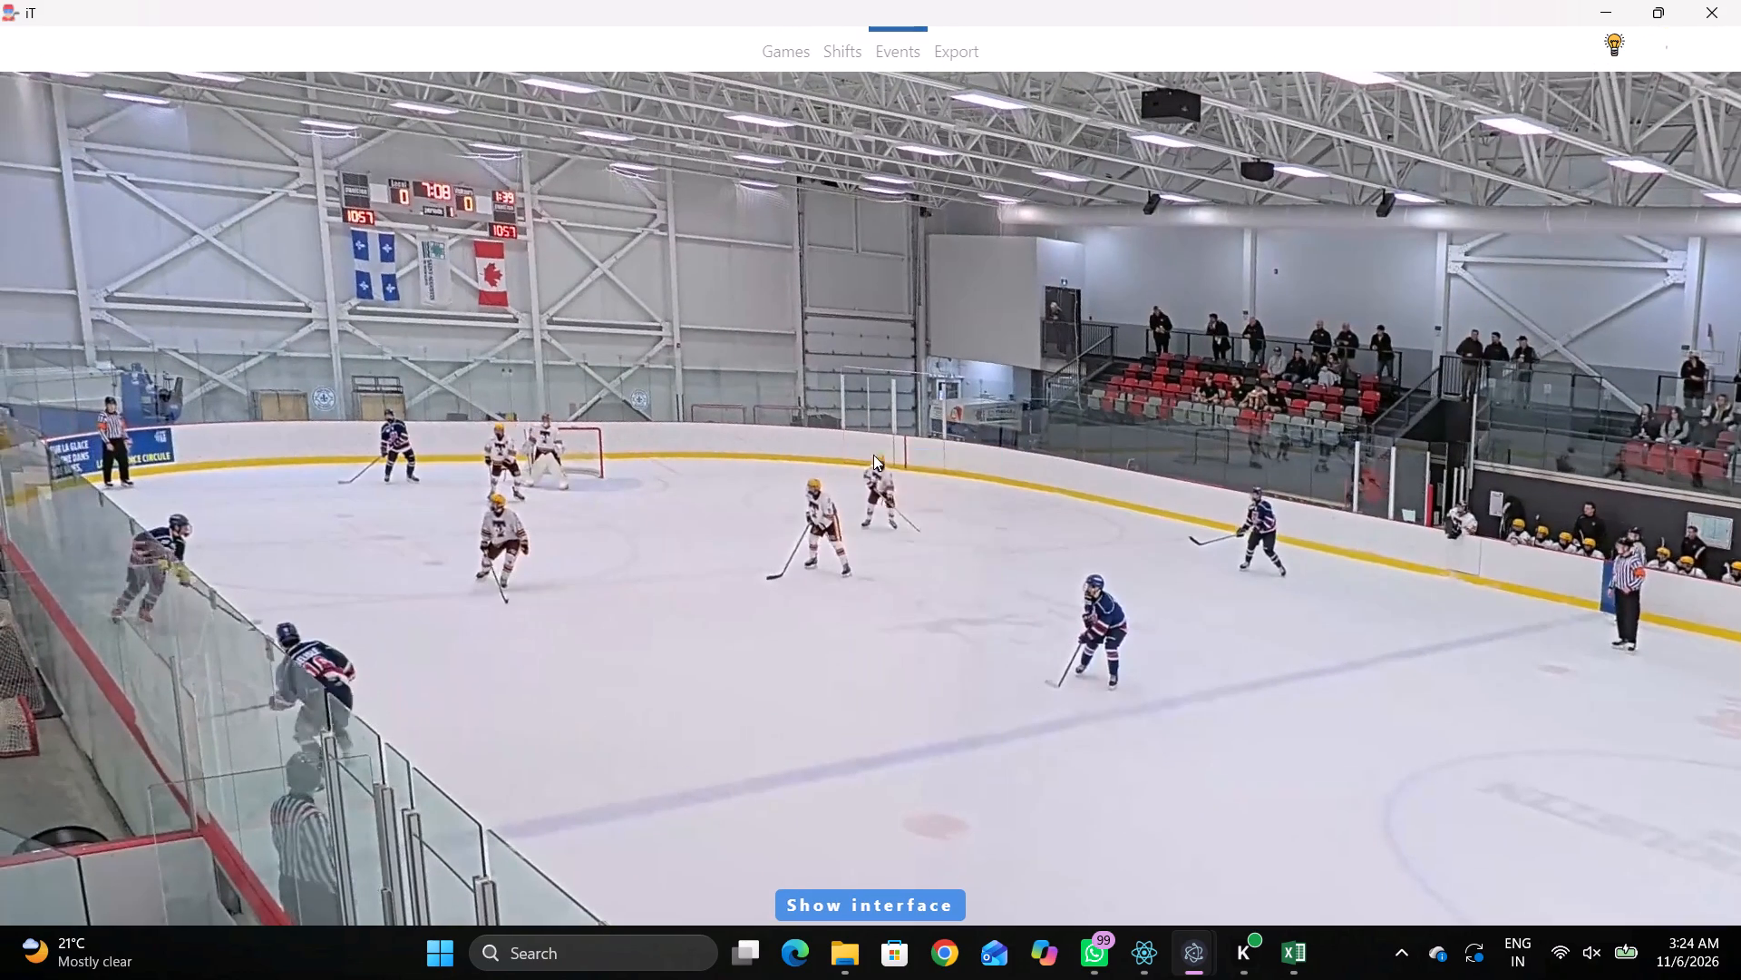
pyautogui.press('space')
pyautogui.rightClick(860, 372)
pyautogui.press('space')
pyautogui.press('space')
pyautogui.rightClick(959, 347)
pyautogui.moveTo(848, 355); pyautogui.dragTo(813, 362, button='right')
pyautogui.click(861, 385)
pyautogui.moveTo(1344, 471); pyautogui.dragTo(1334, 474, button='right')
pyautogui.click(1477, 517)
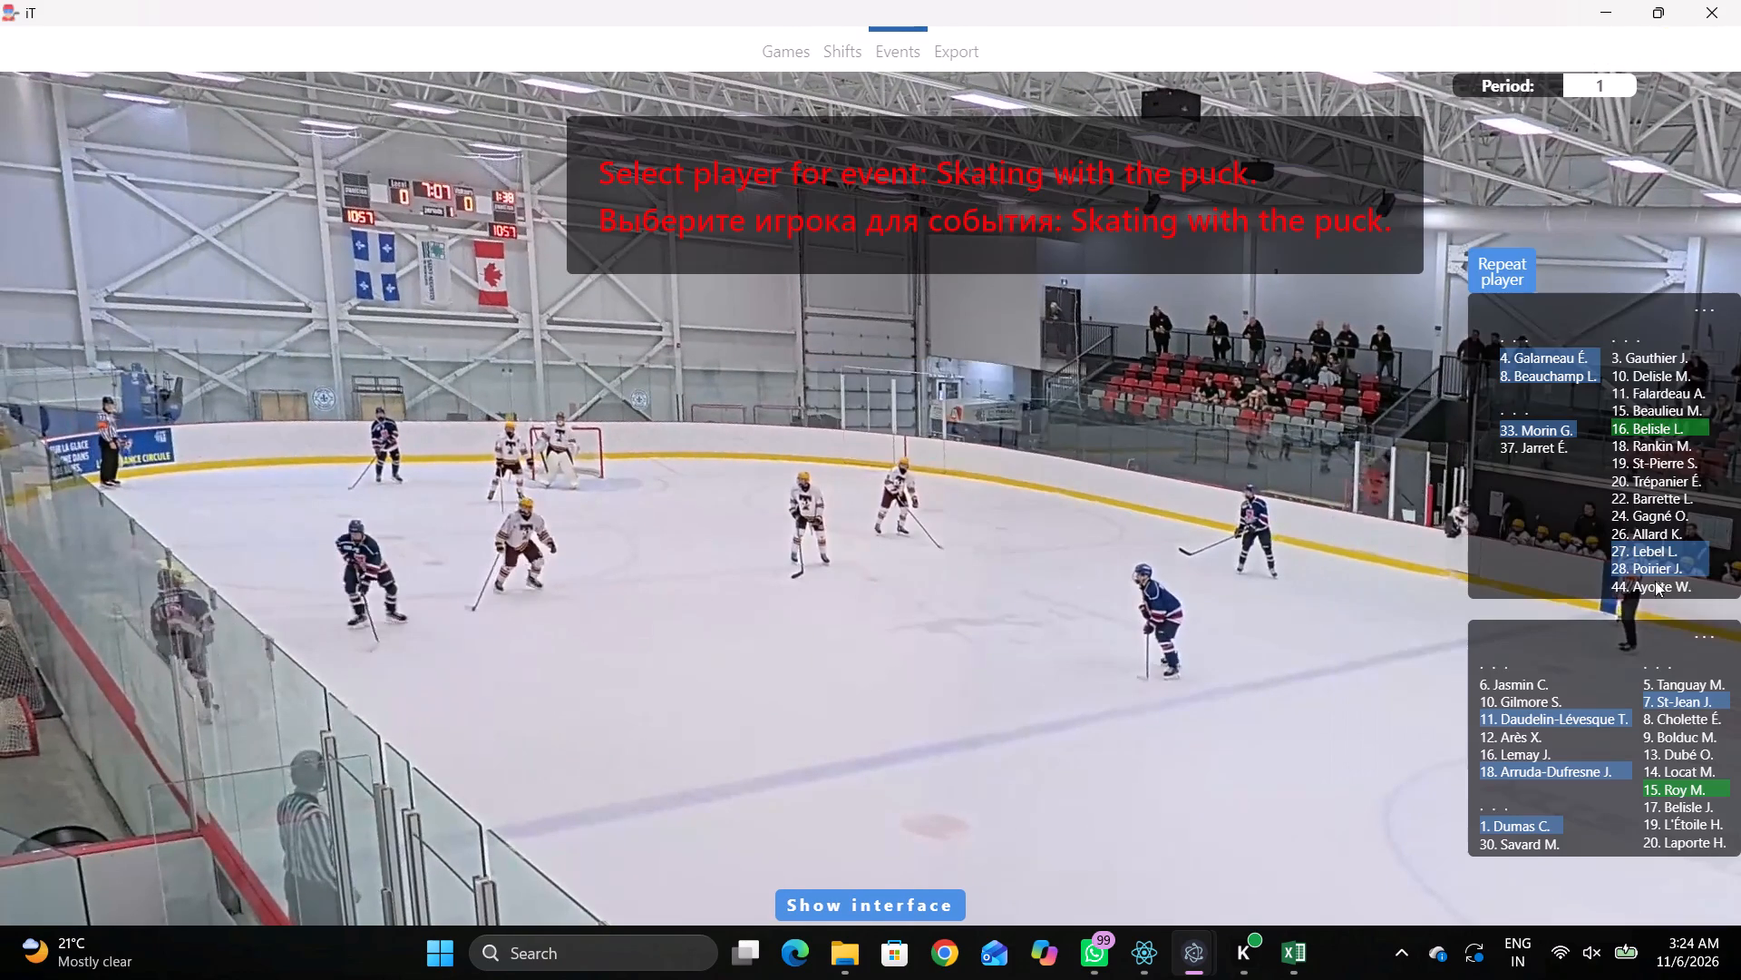
pyautogui.click(1650, 548)
pyautogui.click(715, 422)
# Reassign the 26:39.6 Skating with the puck event to home player 4.
pyautogui.press('space')
pyautogui.press('space')
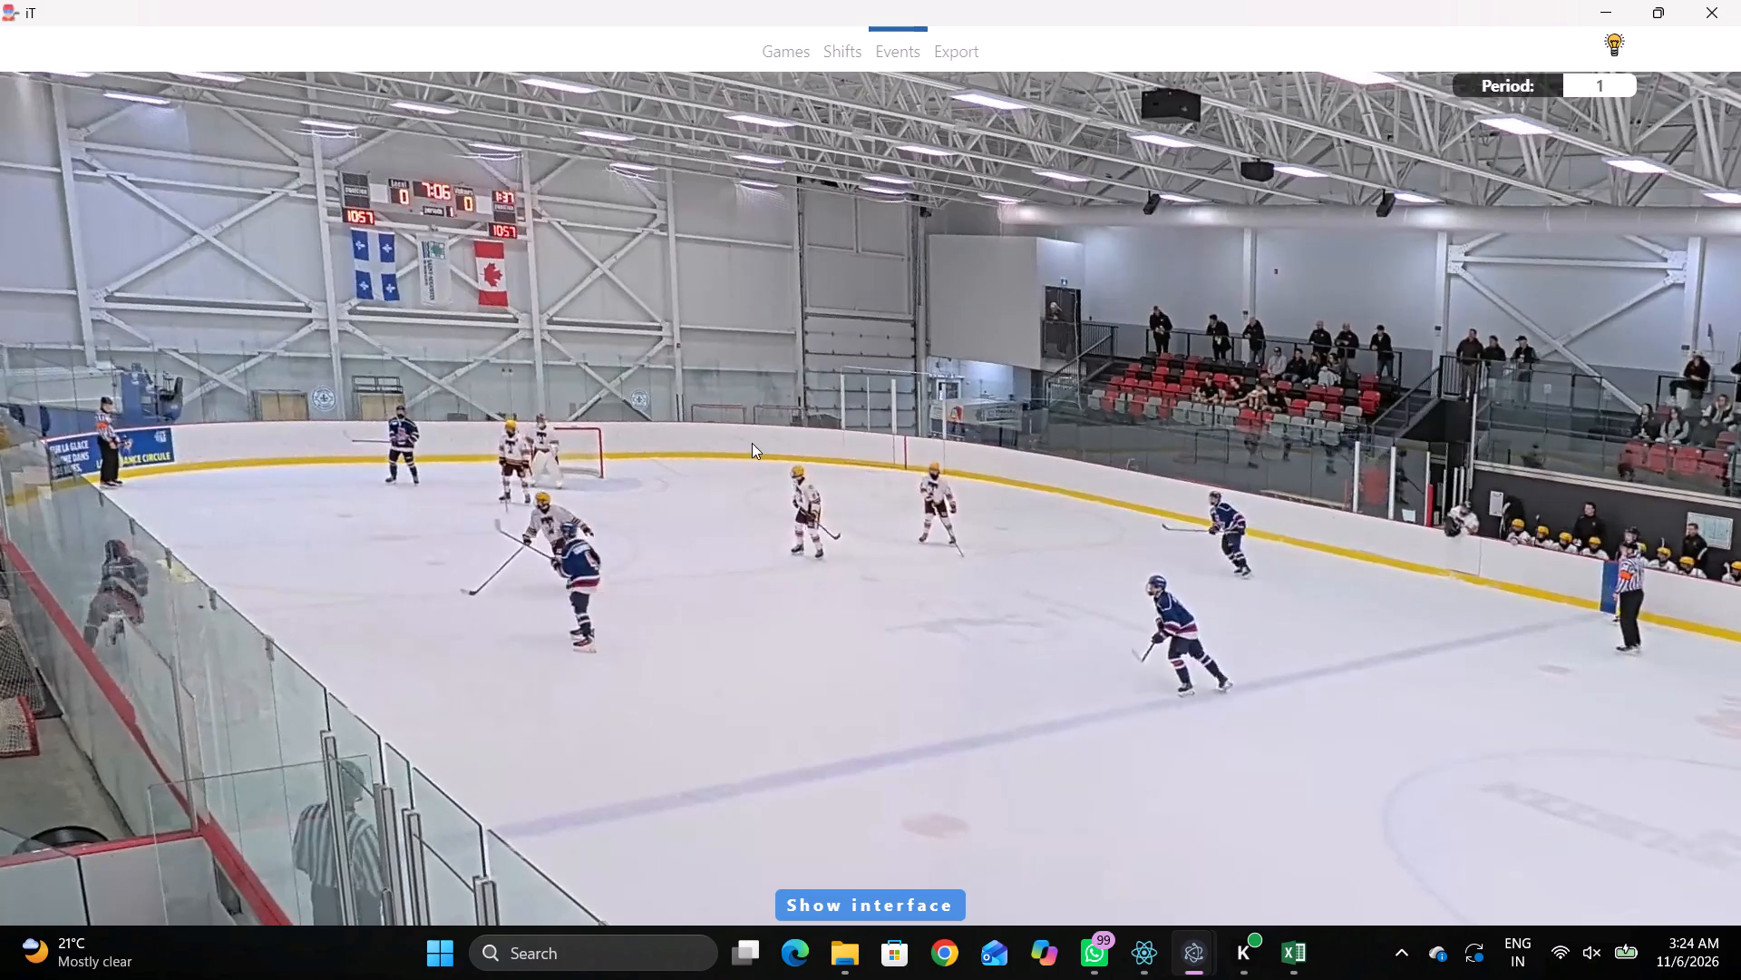
pyautogui.press('space')
pyautogui.press('space')
pyautogui.press('space')
pyautogui.press('space')
pyautogui.hotkey('shift', 'd')
pyautogui.click(579, 766)
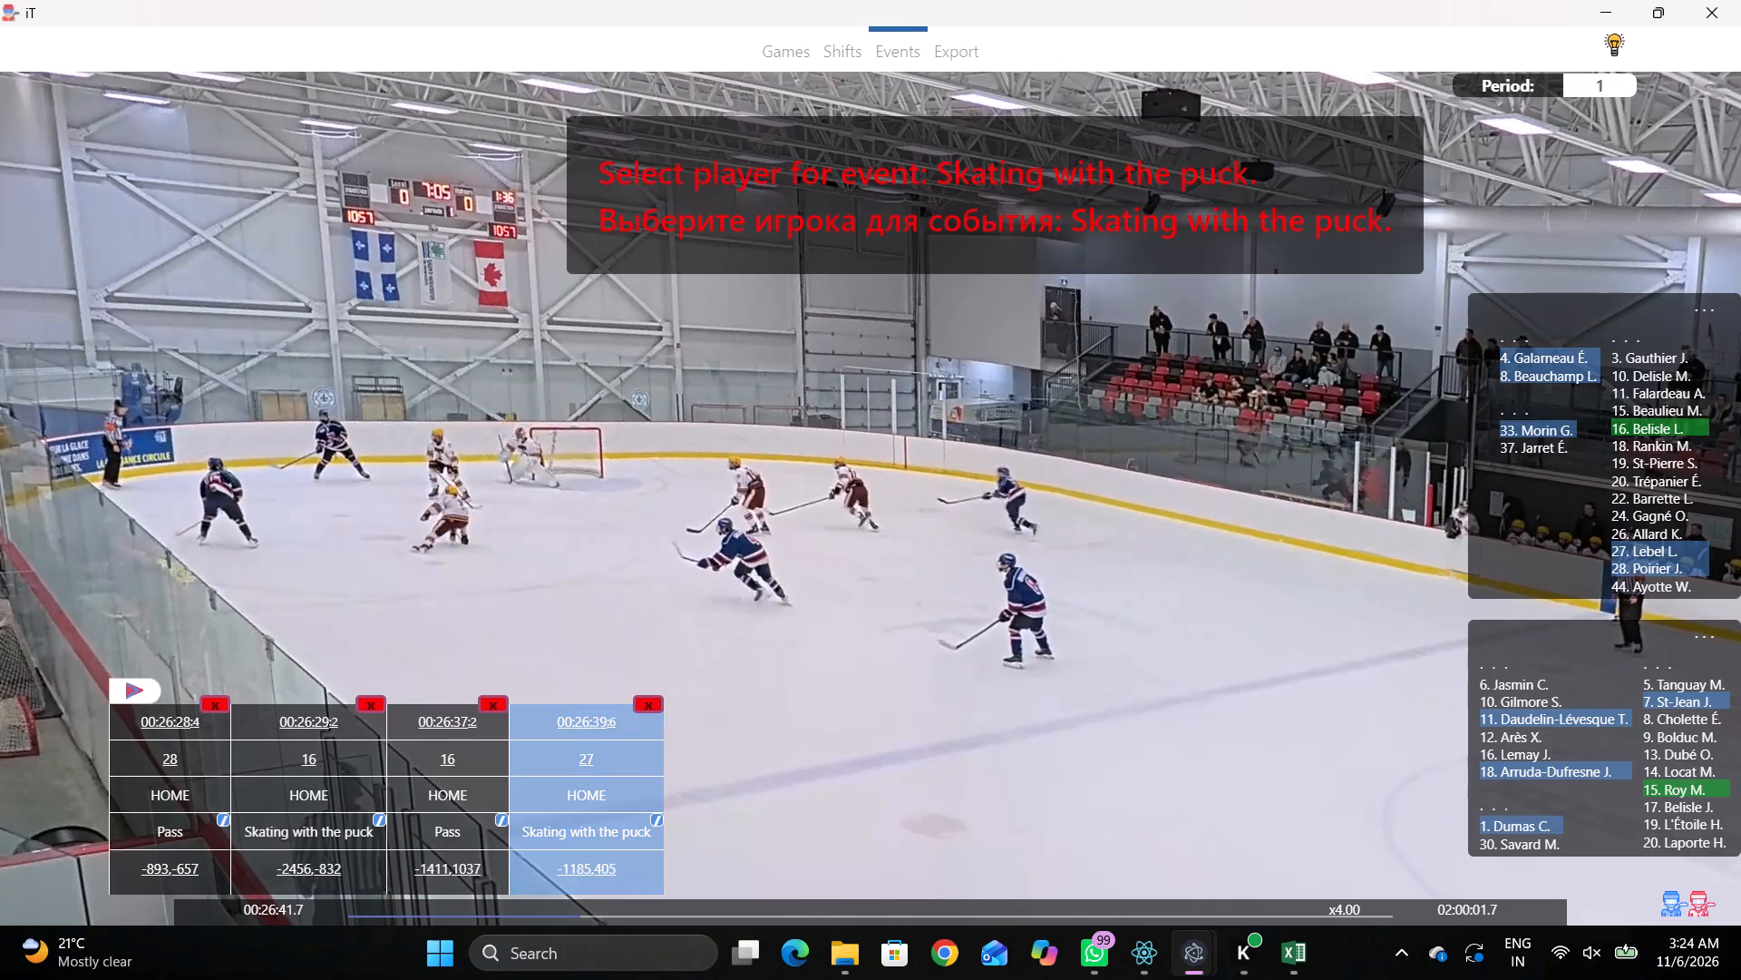
pyautogui.click(1541, 357)
pyautogui.hotkey('shift', 'd')
# Tag a Pass by home player 4 at game clock 7:07, between the rink map's lower-left circle and left blue line.
pyautogui.press('space')
pyautogui.press('space')
pyautogui.rightClick(958, 351)
pyautogui.click(968, 364)
pyautogui.click(1491, 277)
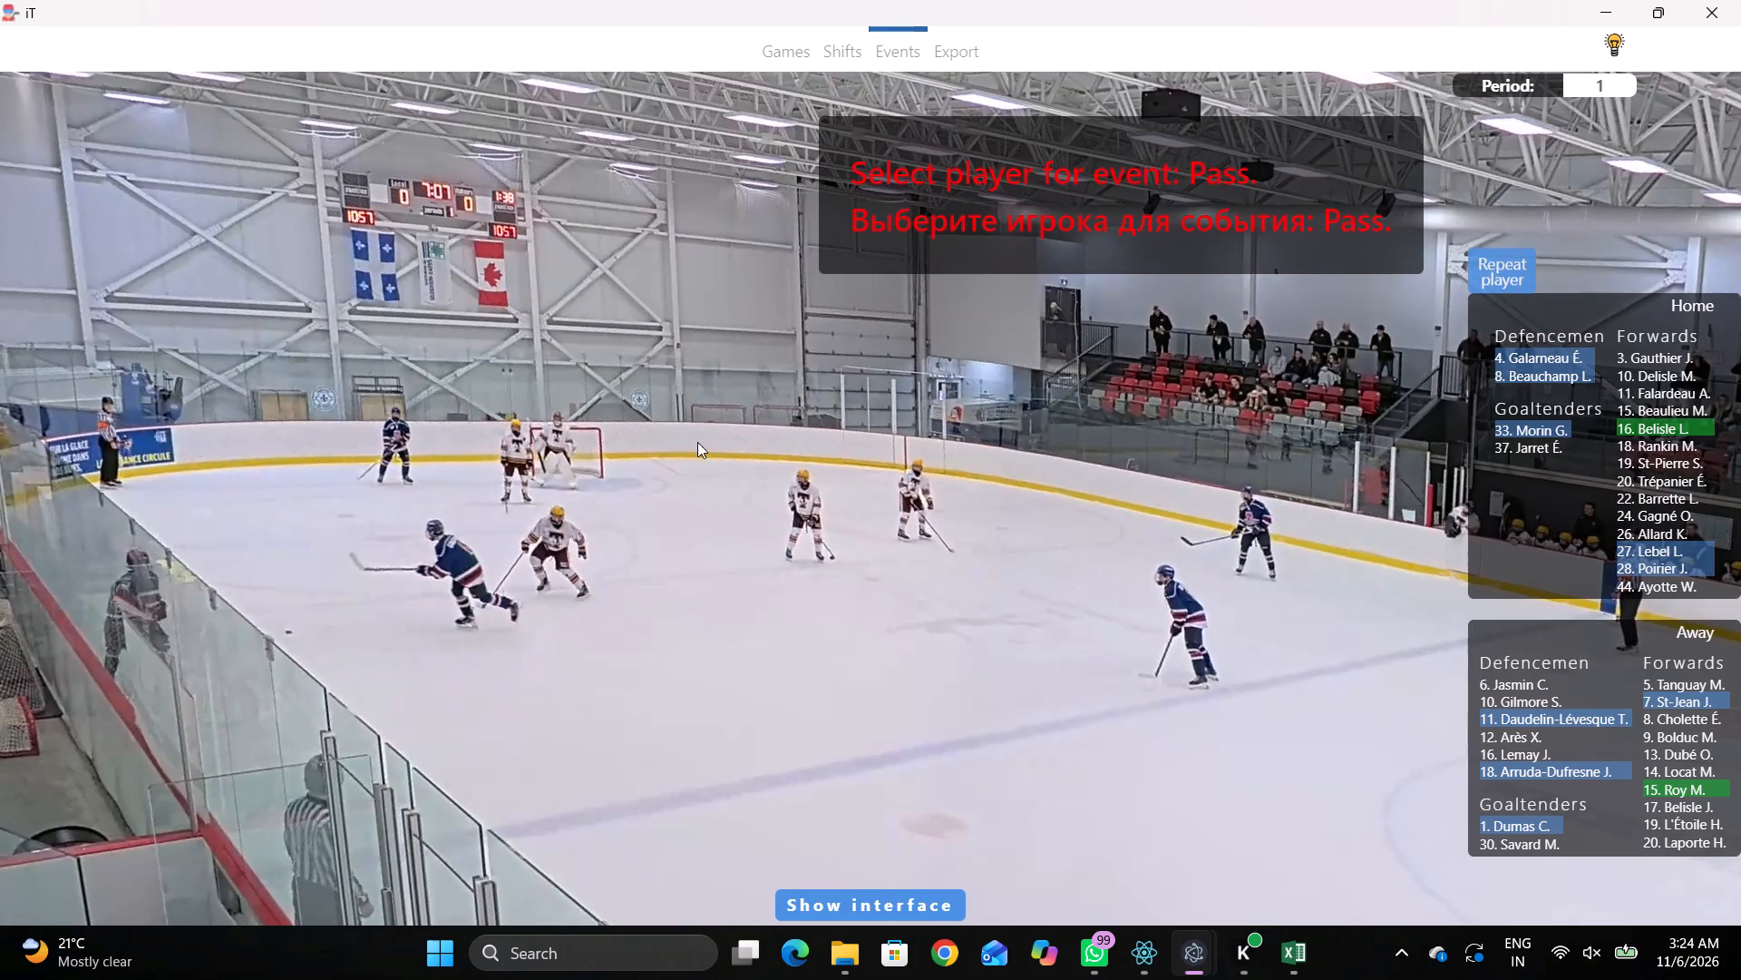
pyautogui.click(697, 442)
# Tag Skating with the puck by home player 27 at game clock 7:05, just outside the lower-left circle towards the boards.
pyautogui.press('space')
pyautogui.press('space')
pyautogui.click(948, 428)
pyautogui.rightClick(1080, 420)
pyautogui.click(1156, 460)
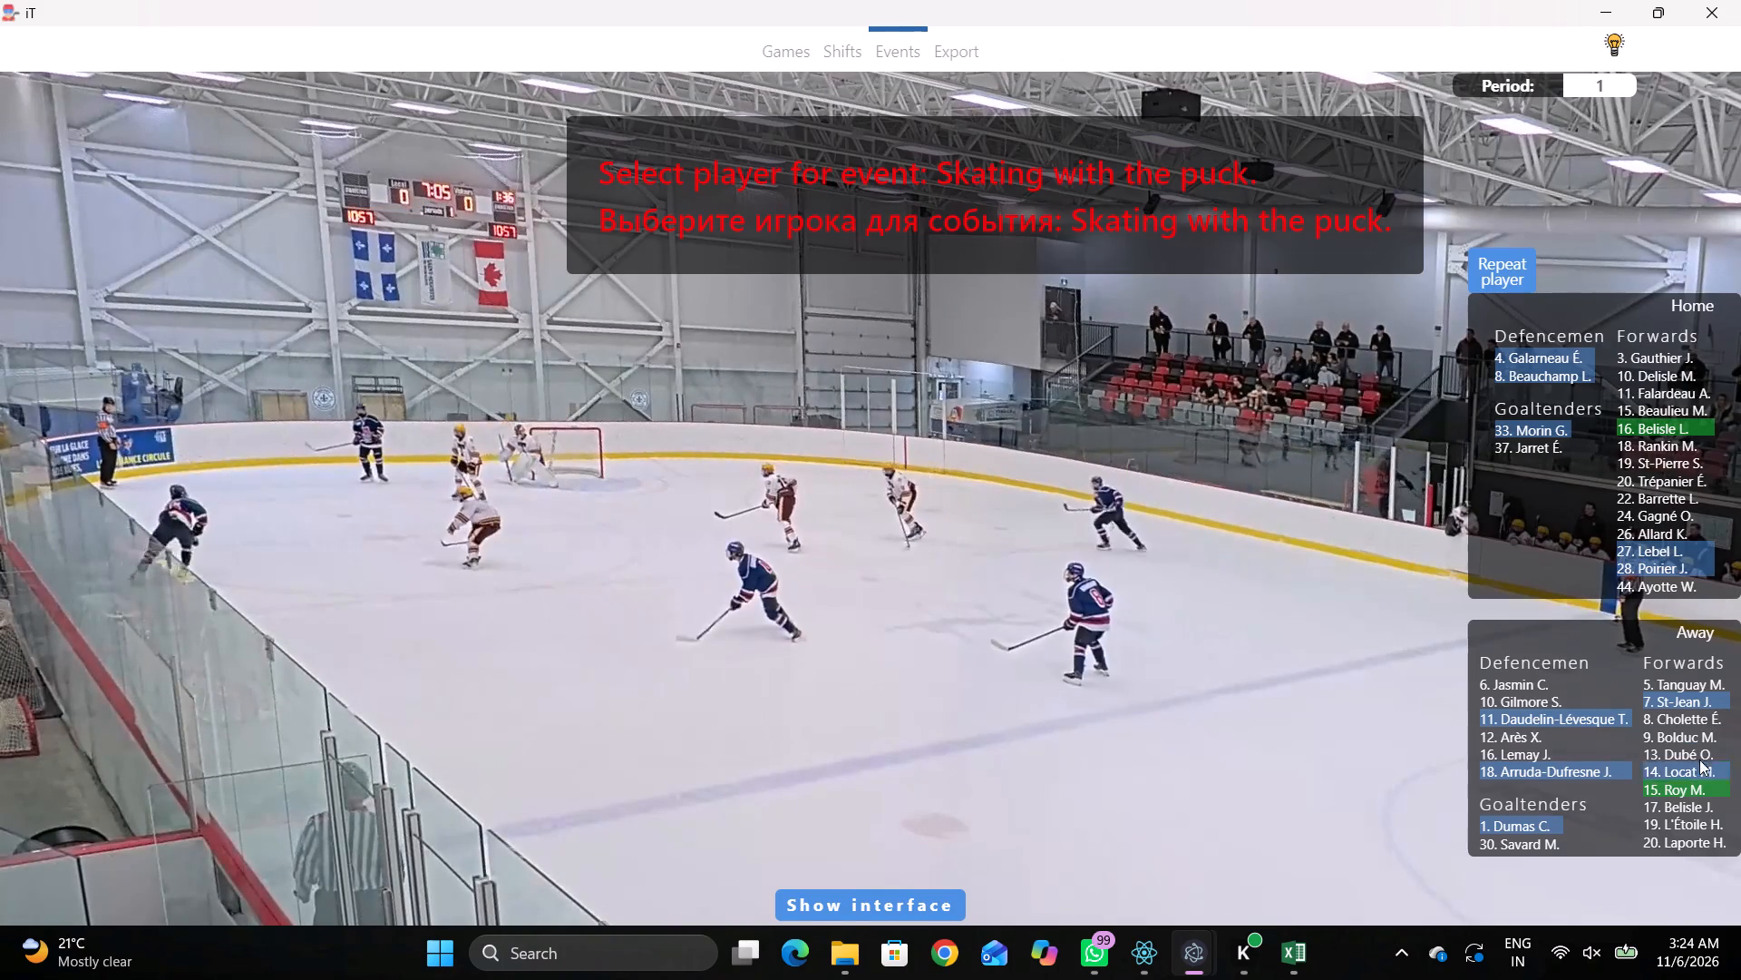
pyautogui.click(1629, 556)
pyautogui.click(645, 501)
# Reassign the 26:41.2 Skating with the puck event to home player 16.
pyautogui.hotkey('shift', 'd')
pyautogui.click(588, 757)
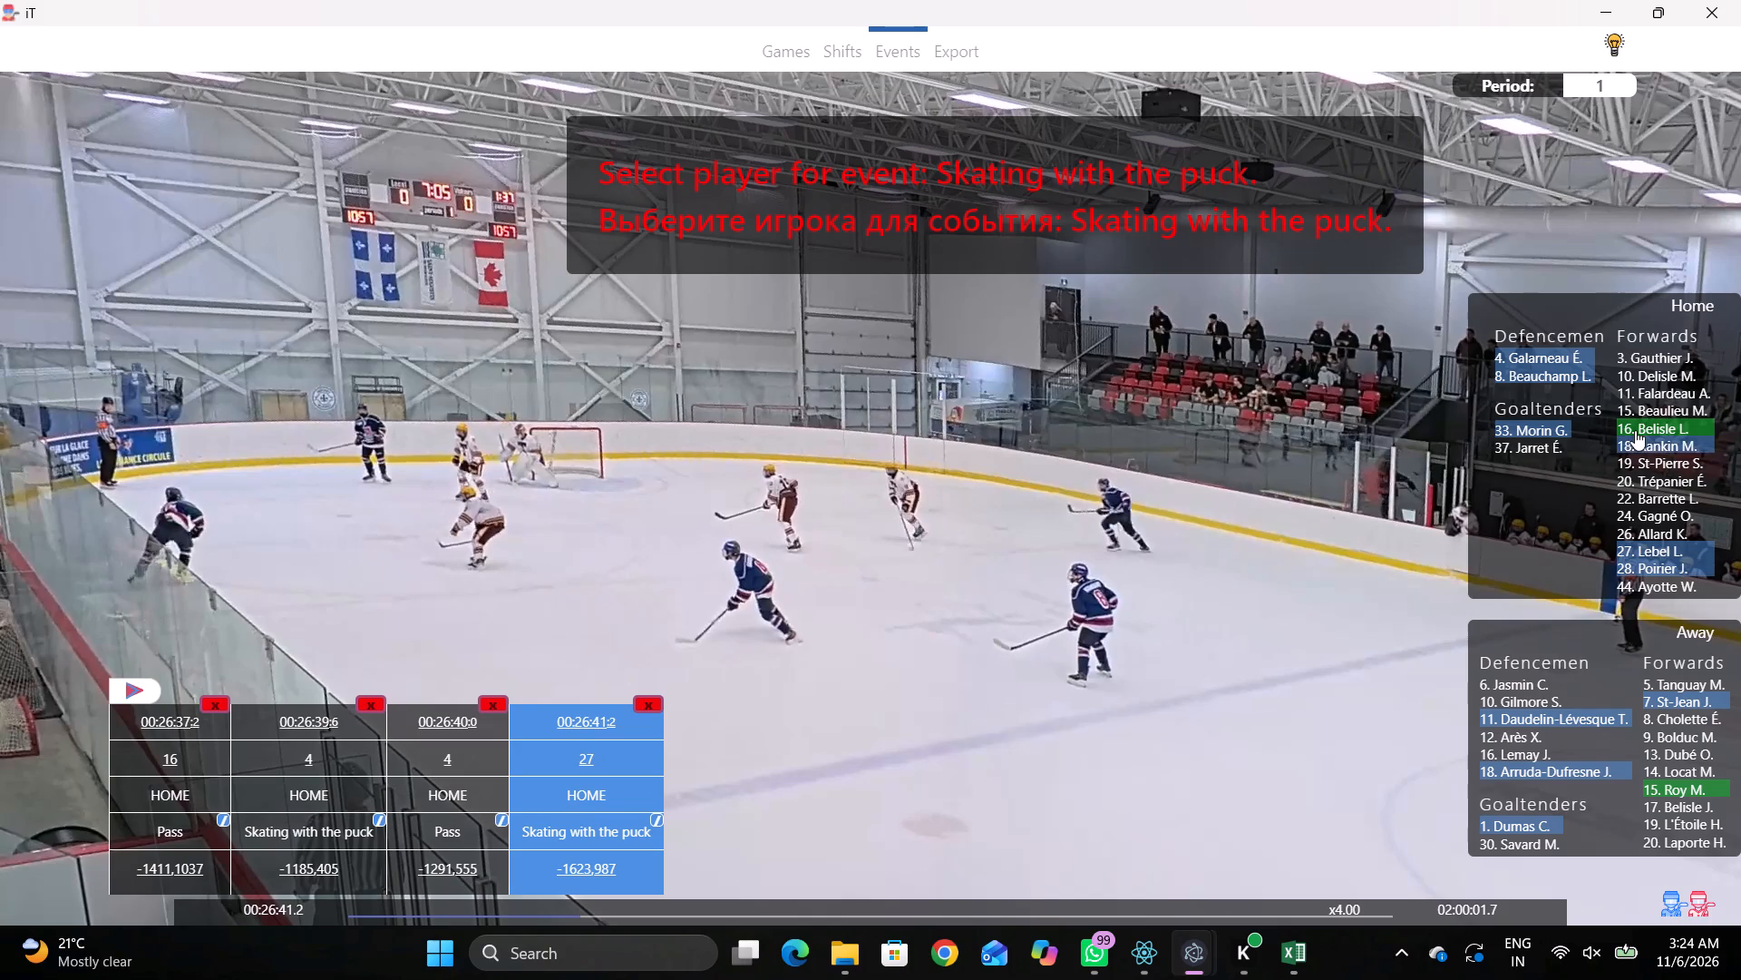
pyautogui.click(1634, 428)
# Tag a Pass by home player 16 at game clock 7:05, just beyond the blue-line side of the lower-left circle.
pyautogui.press('space')
pyautogui.press('space')
pyautogui.press('space')
pyautogui.press('space')
pyautogui.press('space')
pyautogui.press('space')
pyautogui.write('qq')
pyautogui.press('q')
pyautogui.press('q')
pyautogui.press('q')
pyautogui.press('q')
pyautogui.press('q')
pyautogui.press('q')
pyautogui.press('q')
pyautogui.click(880, 354)
pyautogui.rightClick(1031, 358)
pyautogui.click(1043, 369)
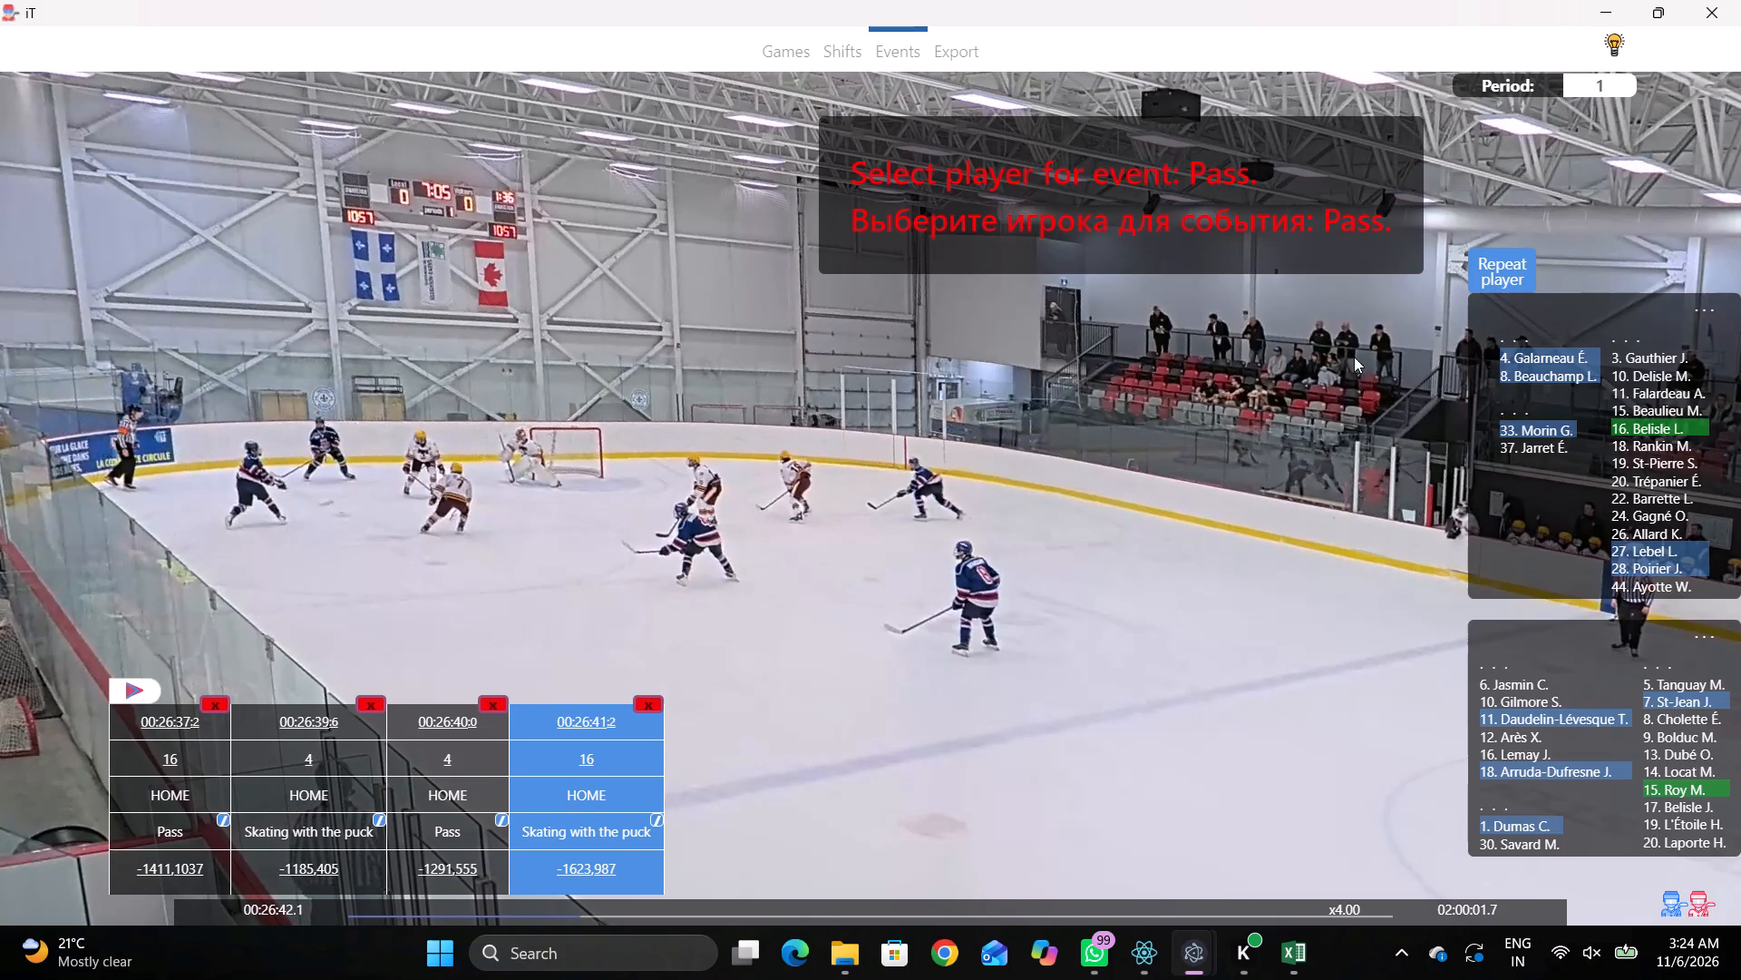
pyautogui.click(1514, 268)
pyautogui.click(637, 475)
# Tag Skating with the puck by home player 8 at game clock 7:01, near the left blue line level with the upper-left circle.
pyautogui.press('space')
pyautogui.press('space')
pyautogui.press('space')
pyautogui.press('space')
pyautogui.write('r')
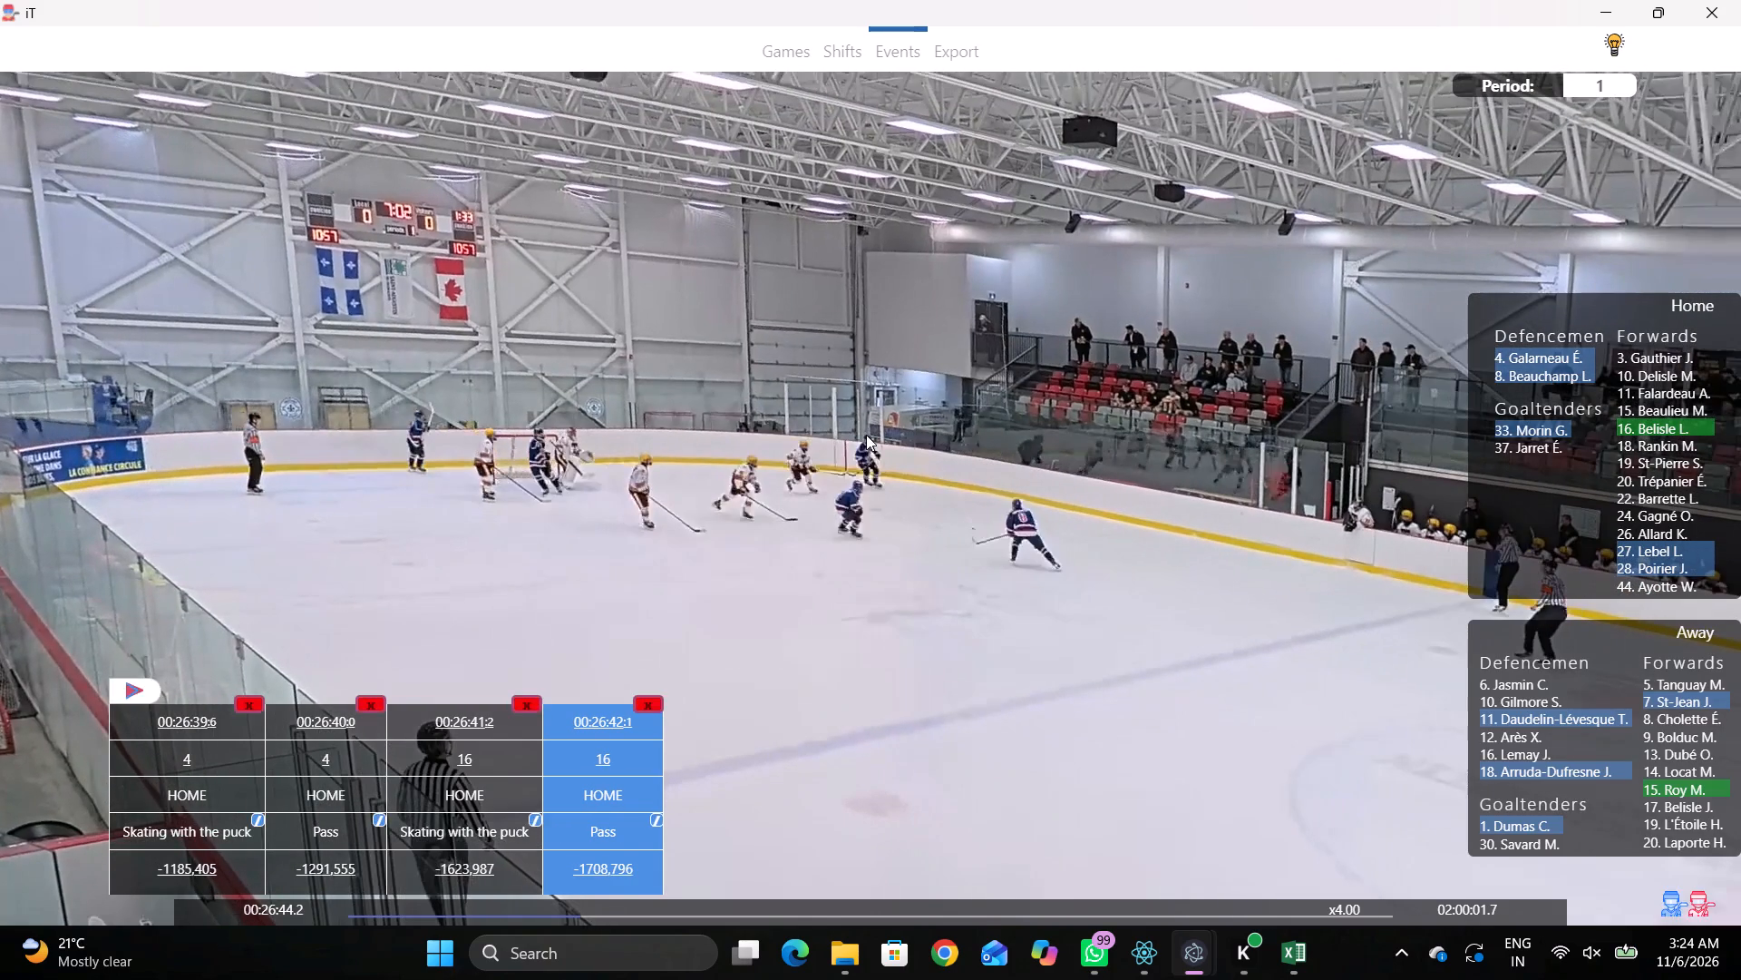
pyautogui.press('space')
pyautogui.press('space')
pyautogui.press('space')
pyautogui.press('space')
pyautogui.press('space')
pyautogui.press('space')
pyautogui.press('space')
pyautogui.press('space')
pyautogui.rightClick(1086, 480)
pyautogui.click(1153, 505)
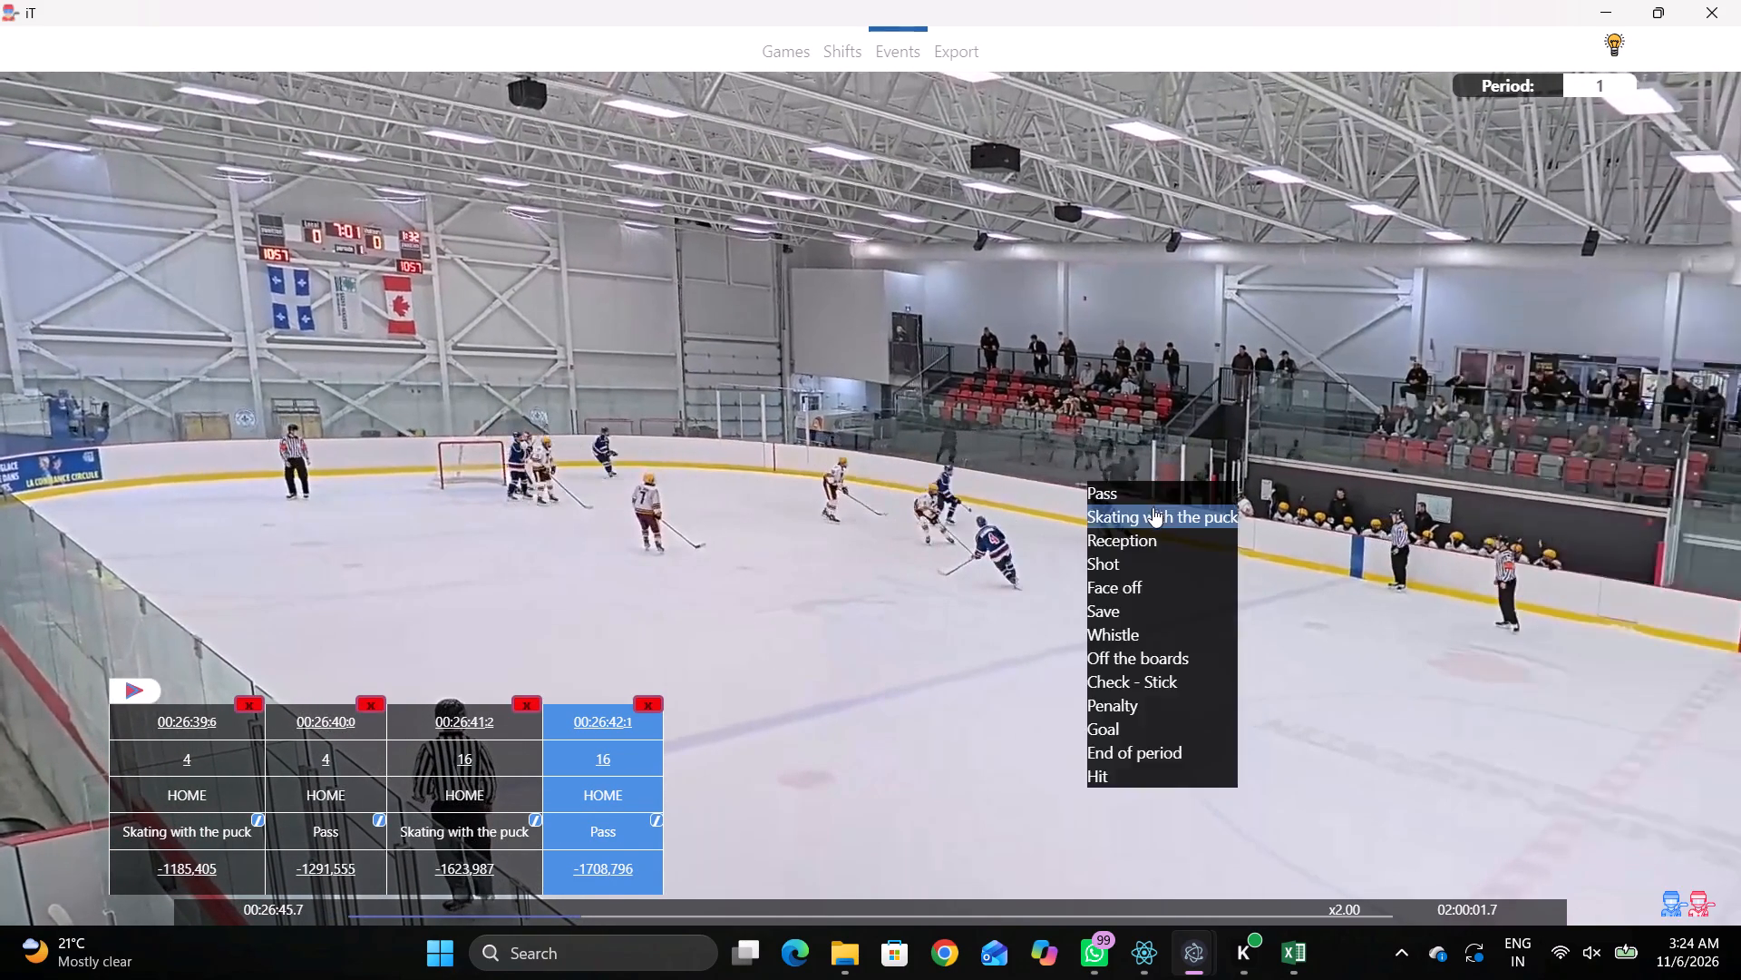
pyautogui.click(1523, 377)
pyautogui.click(733, 269)
# Tag a Pass by home player 8 at game clock 6:58, between the rink map's upper-left circle and left blue line.
pyautogui.press('space')
pyautogui.press('space')
pyautogui.press('space')
pyautogui.press('space')
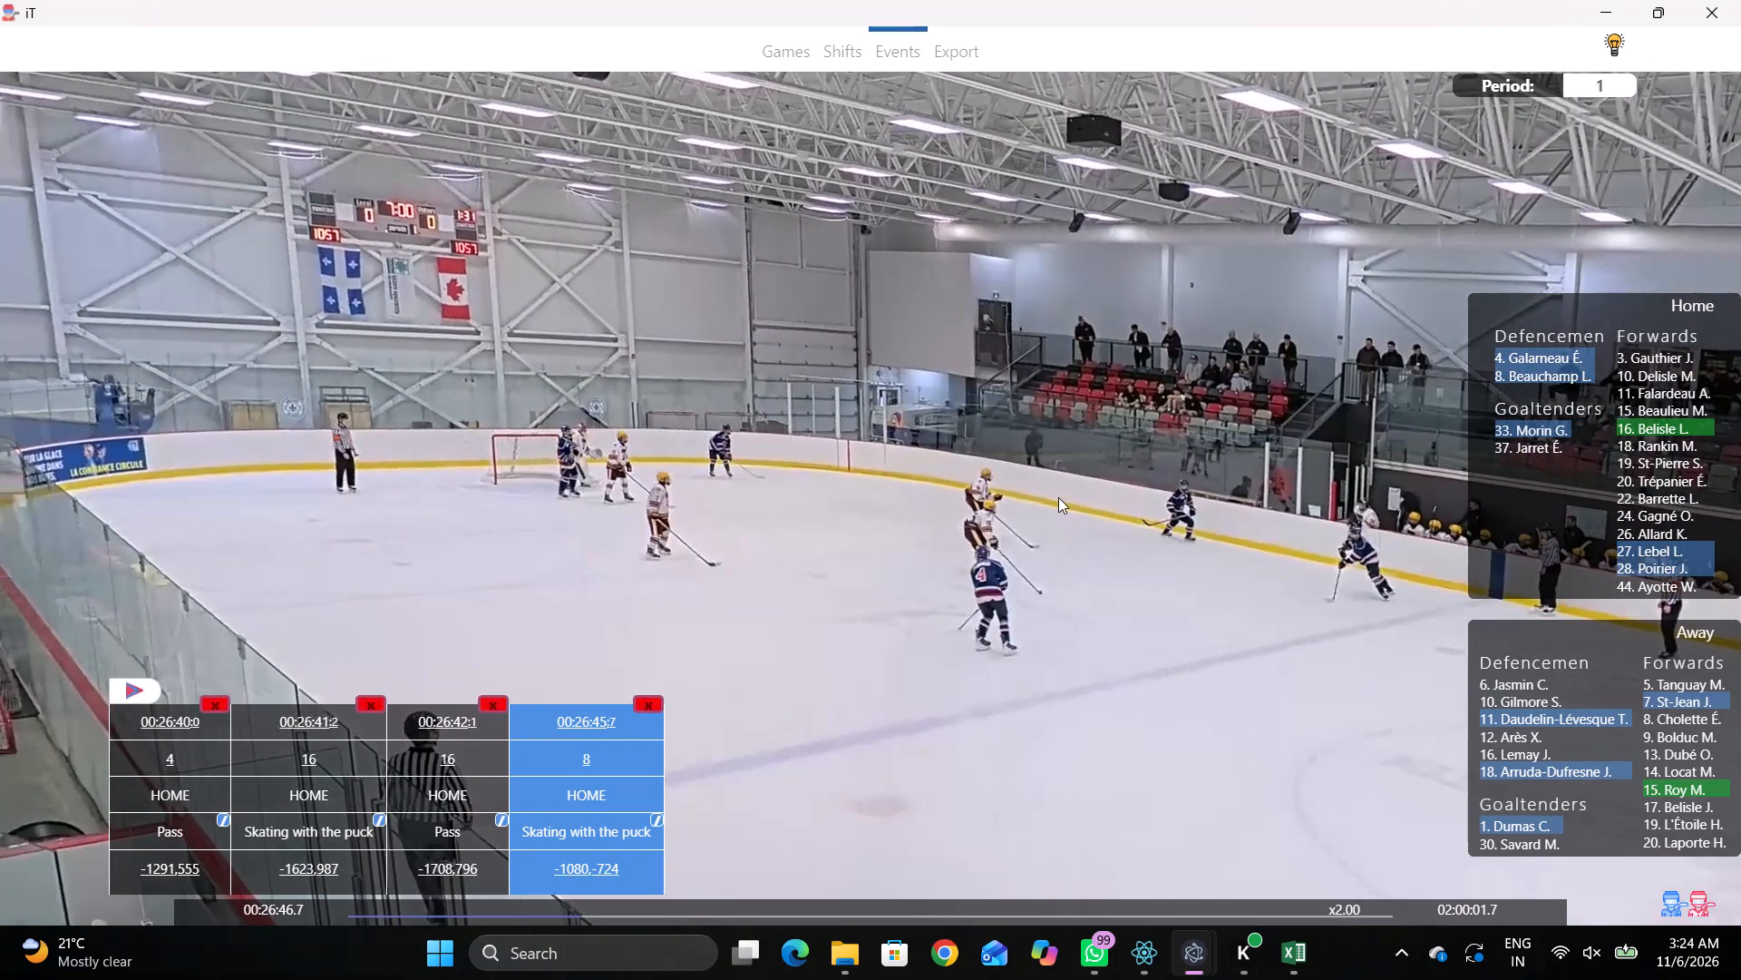
pyautogui.hotkey('shift', 'd')
pyautogui.press('space')
pyautogui.press('v')
pyautogui.press('space')
pyautogui.press('space')
pyautogui.press('space')
pyautogui.press('space')
pyautogui.press('space')
pyautogui.press('q')
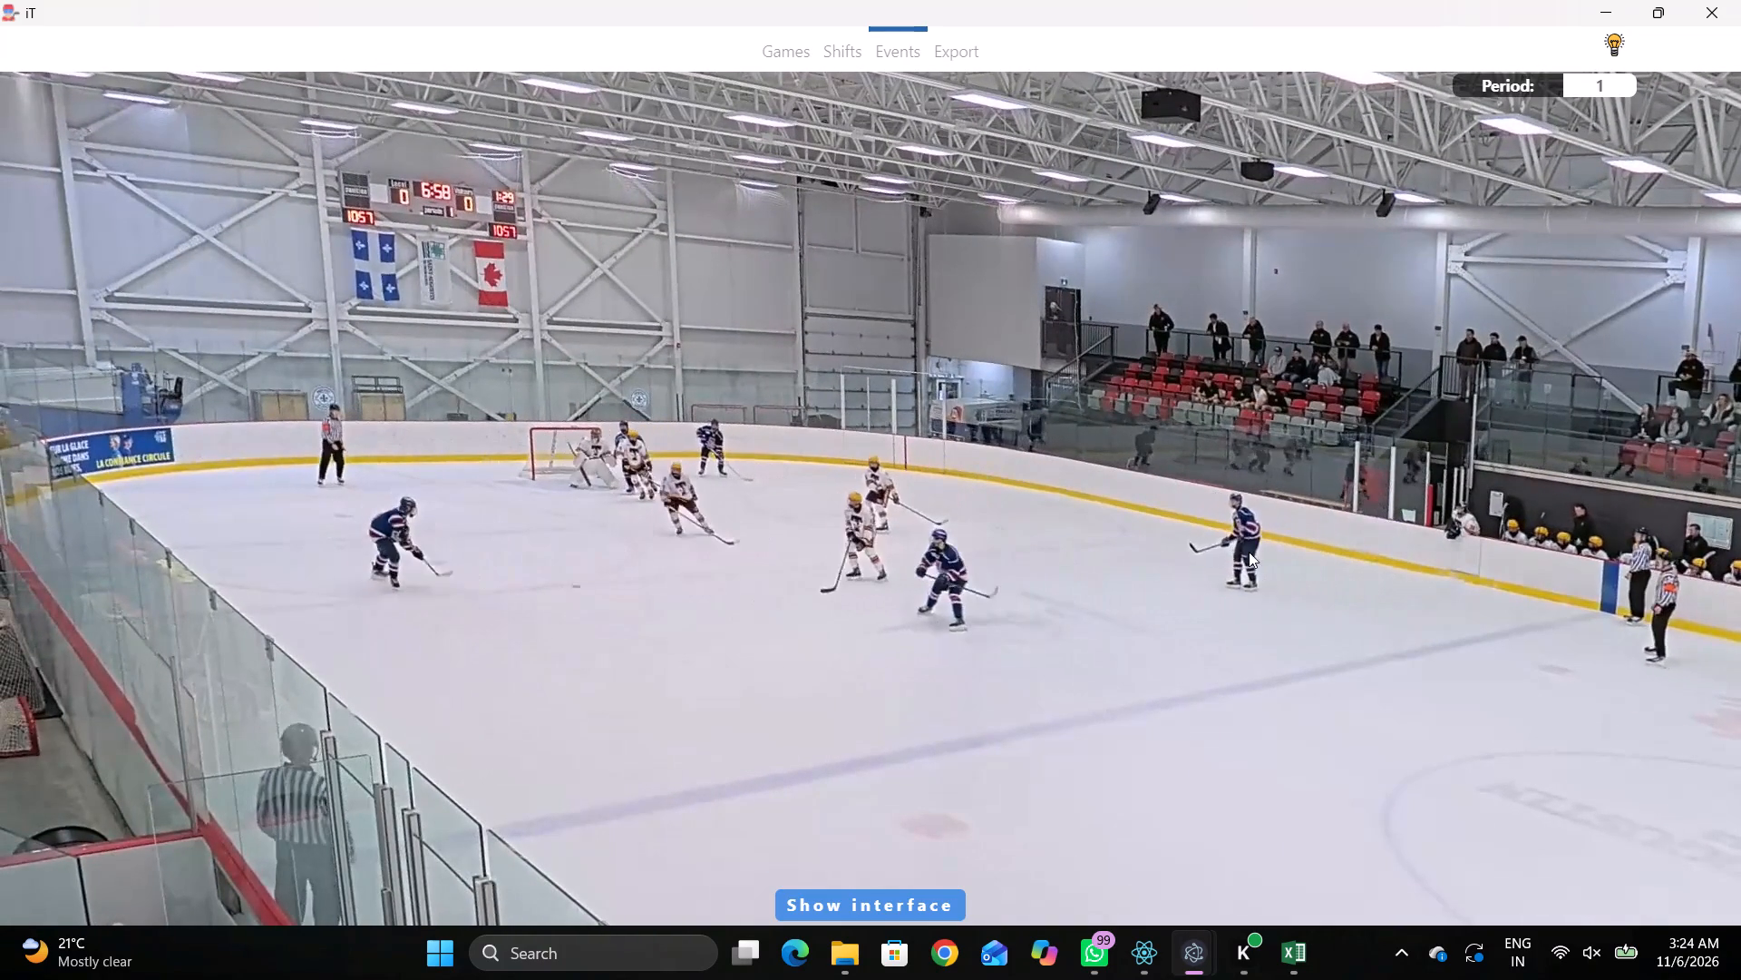
pyautogui.press('q')
pyautogui.press('q')
pyautogui.press('q')
pyautogui.press('q')
pyautogui.rightClick(1278, 474)
pyautogui.click(1294, 481)
pyautogui.click(1479, 256)
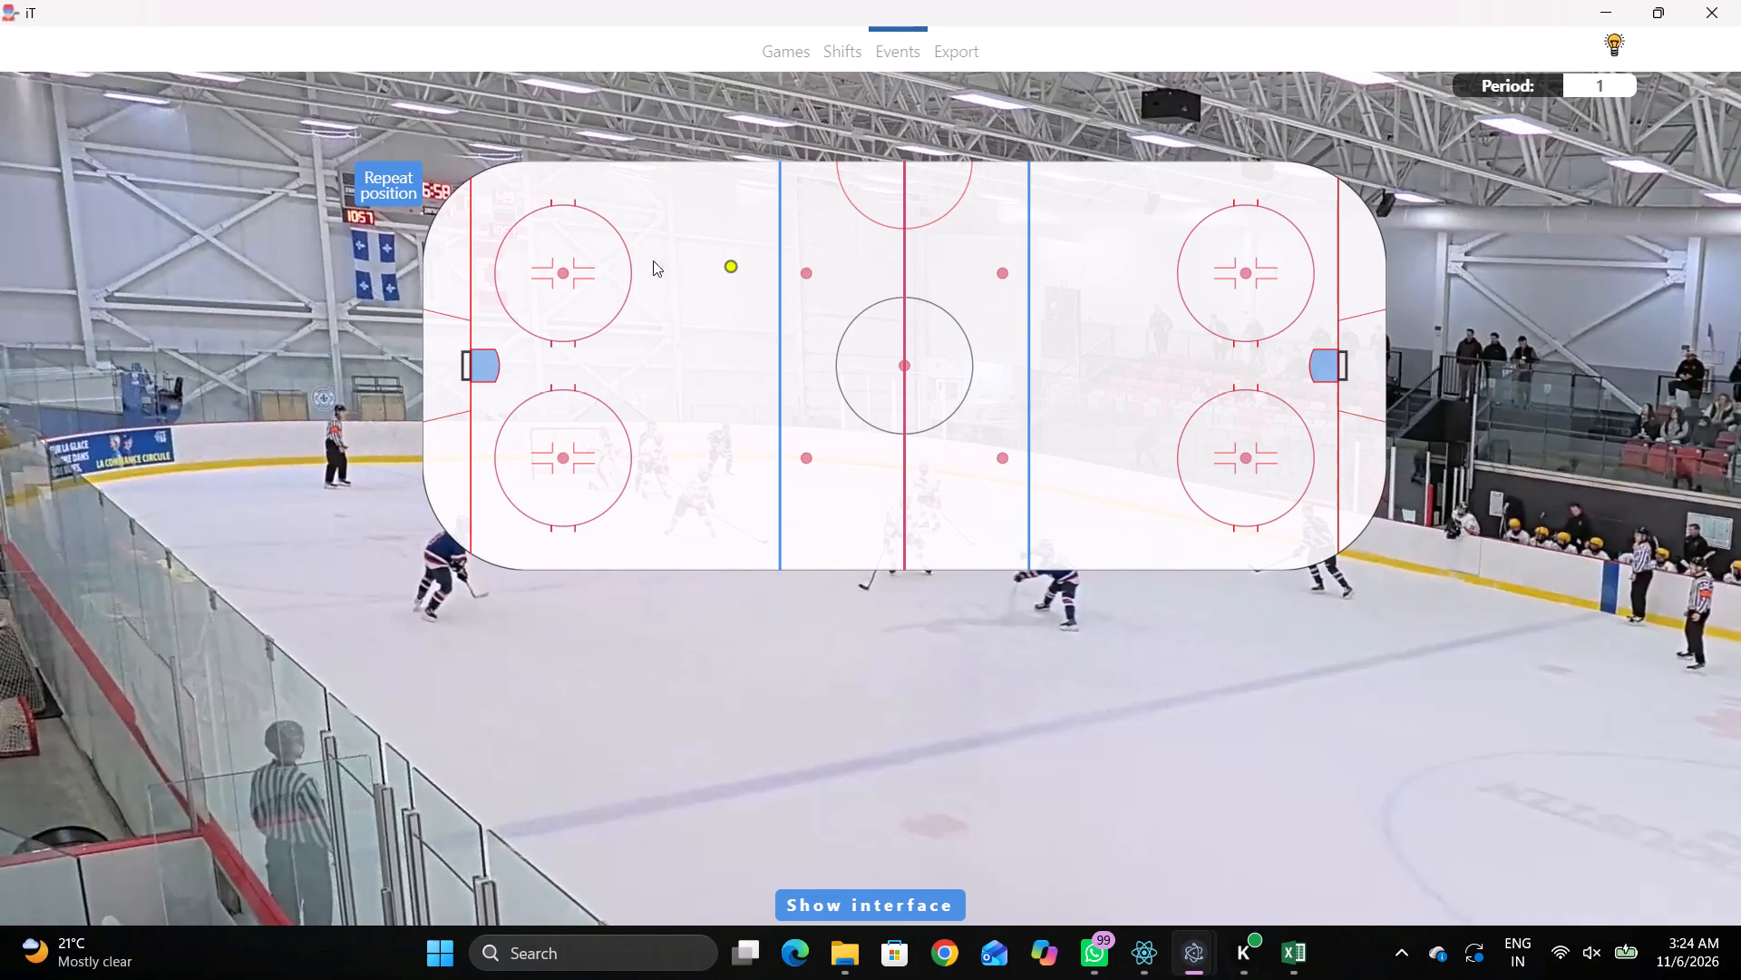
pyautogui.click(676, 247)
# Tag Skating with the puck by home player 4 at game clock 6:57, on the blue-line edge of the lower-left circle.
pyautogui.press('space')
pyautogui.press('space')
pyautogui.moveTo(900, 394); pyautogui.dragTo(900, 402, button='right')
pyautogui.click(1026, 445)
pyautogui.click(1532, 362)
pyautogui.click(628, 450)
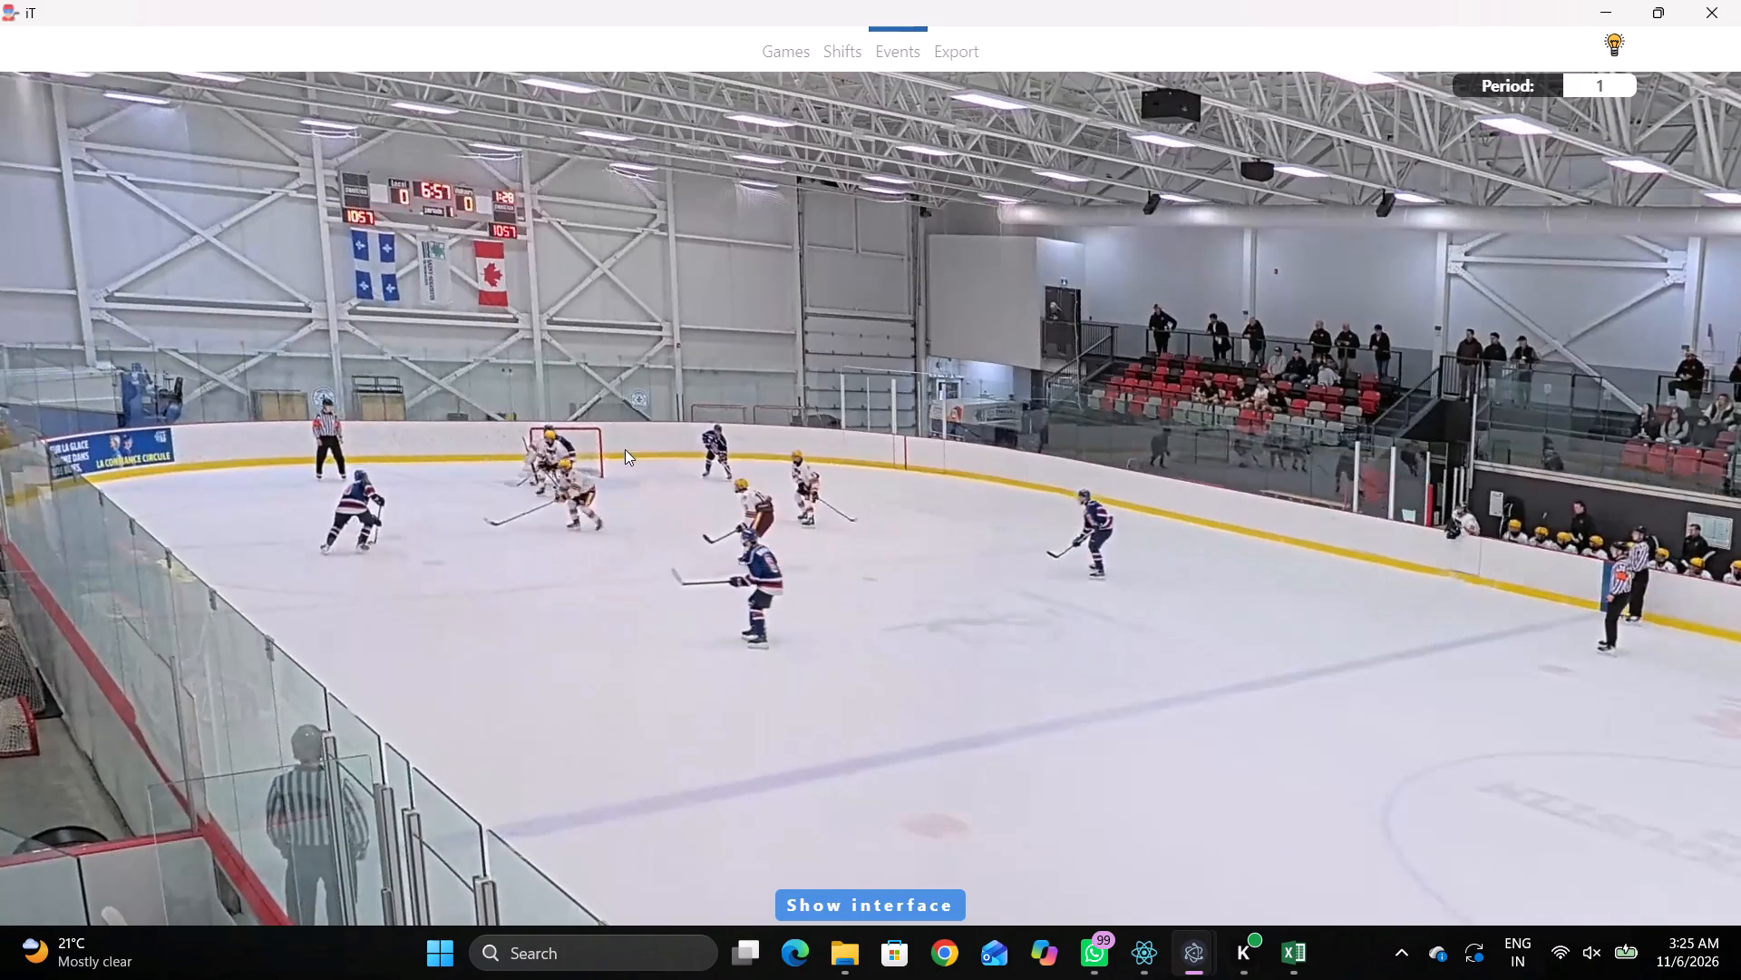
# Tag a Shot Attempt - On Goal by home player 4 at game clock 6:56.
pyautogui.press('r')
pyautogui.press('space')
pyautogui.press('space')
pyautogui.press('space')
pyautogui.press('space')
pyautogui.press('q')
pyautogui.press('q')
pyautogui.press('q')
pyautogui.press('q')
pyautogui.rightClick(922, 436)
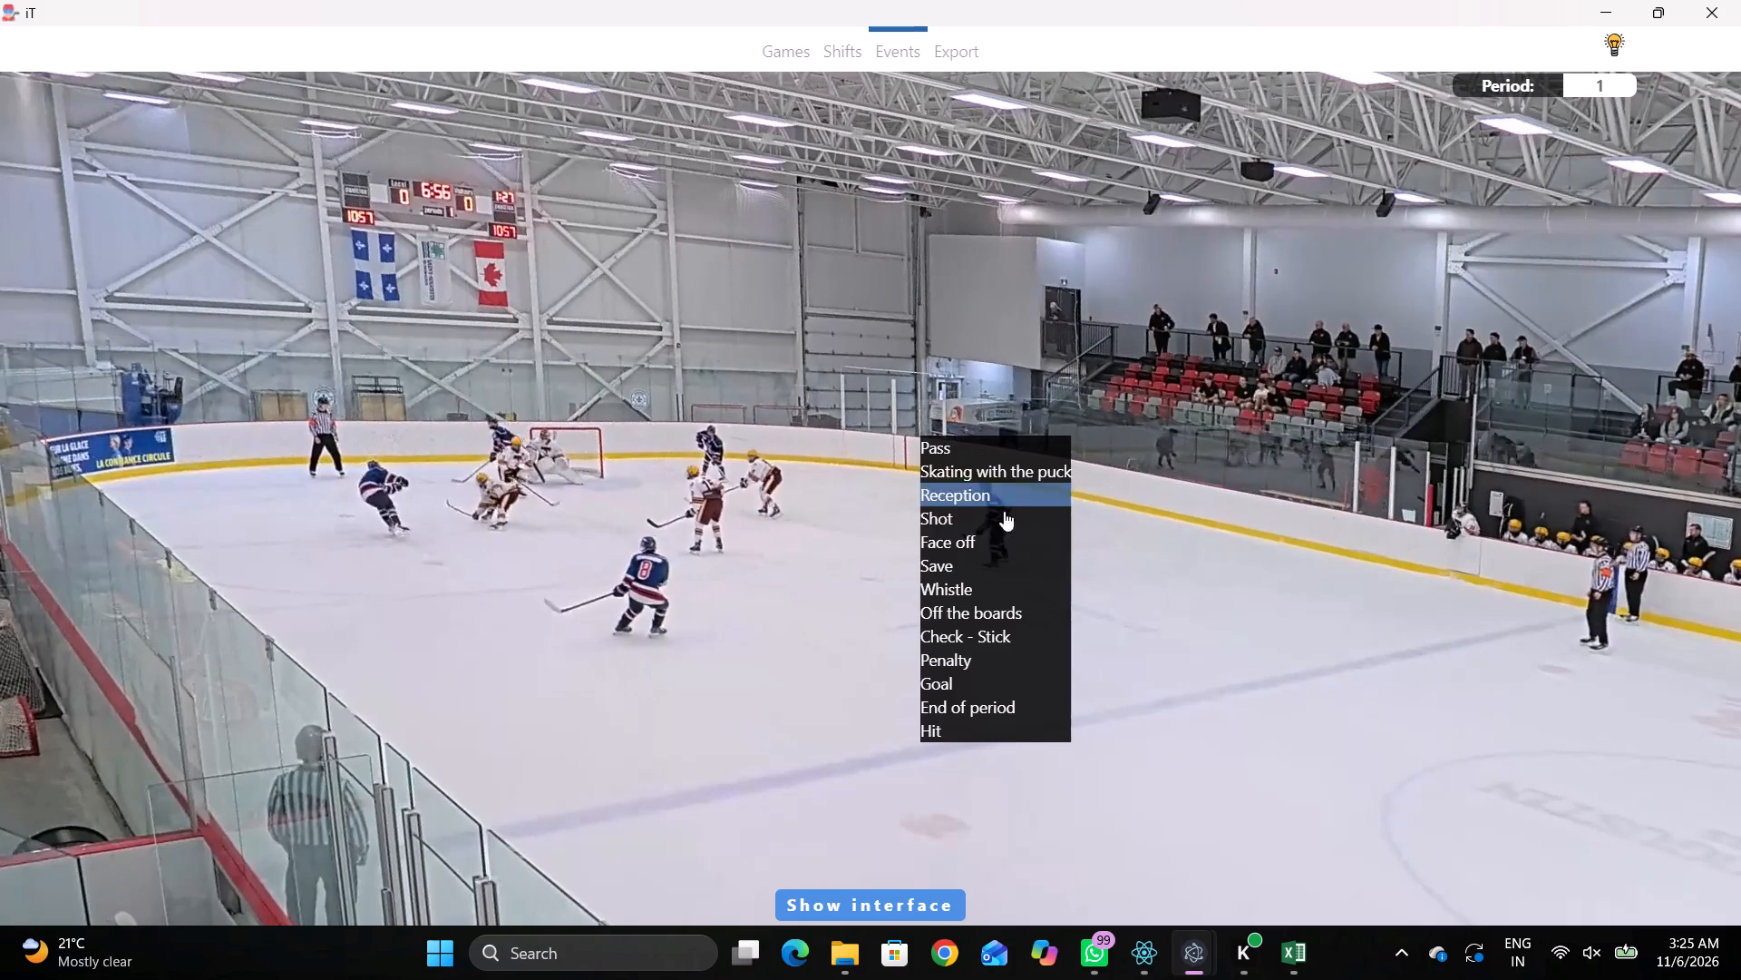
pyautogui.click(948, 523)
pyautogui.click(841, 401)
pyautogui.click(1530, 253)
pyautogui.click(450, 485)
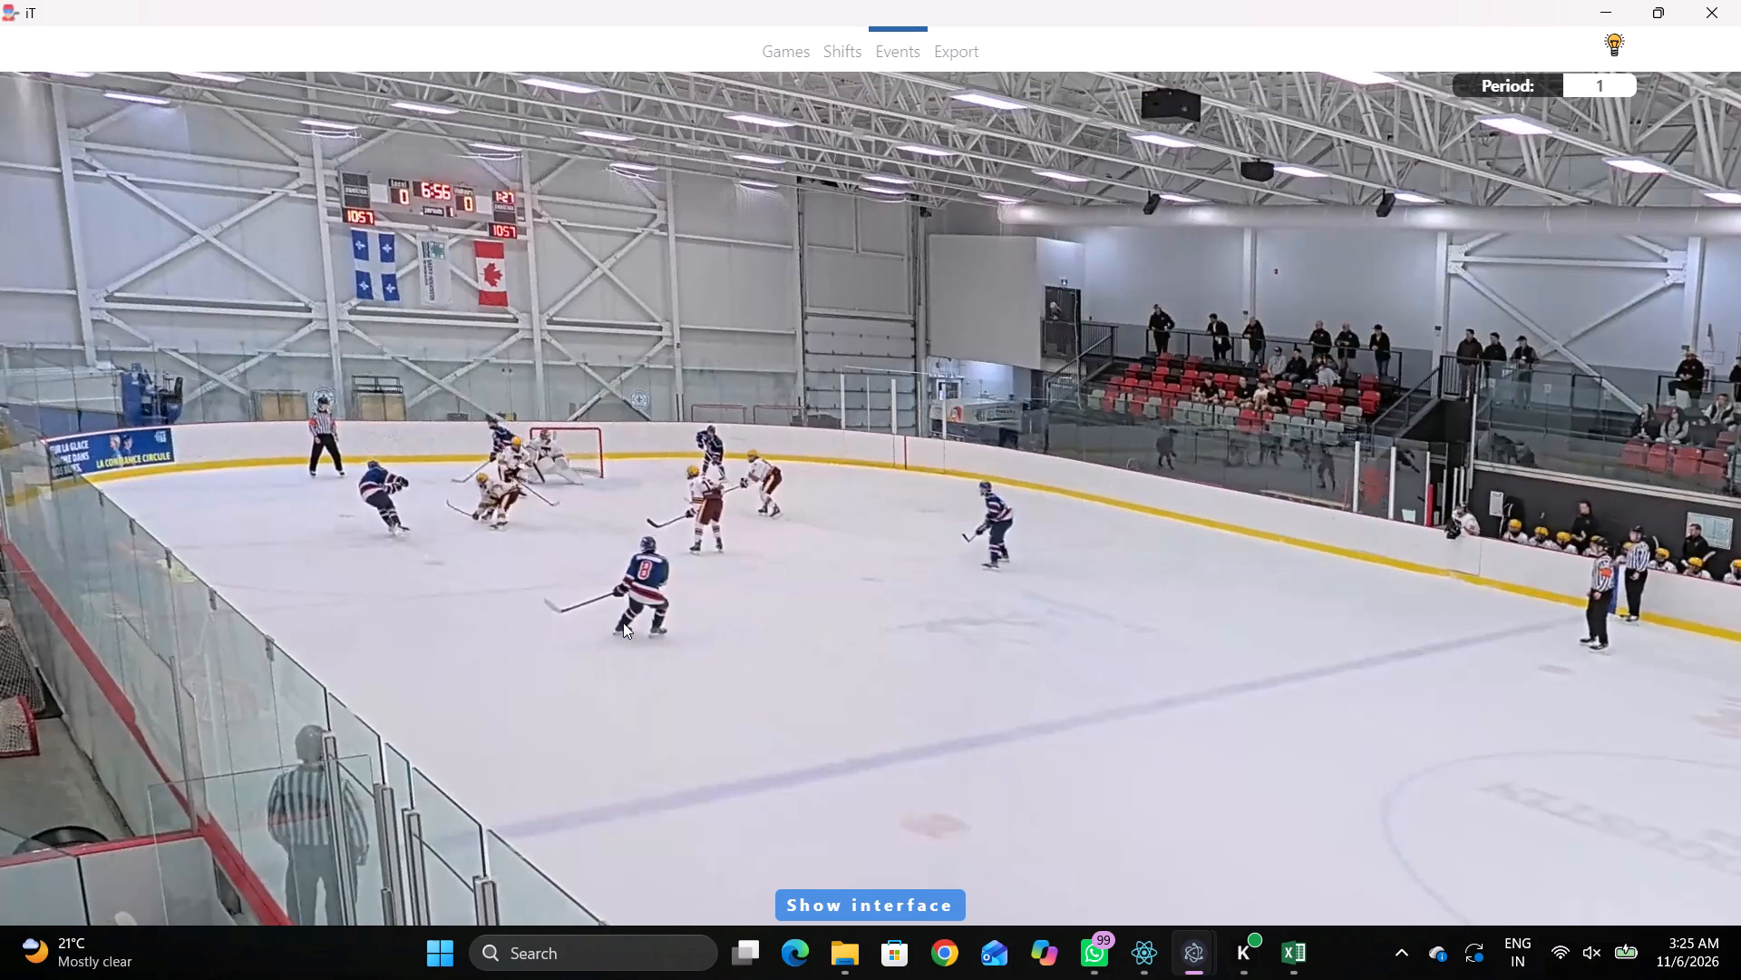
# Reposition the 26:50.3 Shot Attempt - On Goal inside the rink map's lower-left face-off circle.
pyautogui.hotkey('shift', 'd')
pyautogui.click(622, 856)
pyautogui.click(579, 463)
# Tag a Pass by home player 27 at game clock 6:55, on the rink map's left goal line above the net.
pyautogui.press('space')
pyautogui.press('space')
pyautogui.press('space')
pyautogui.press('space')
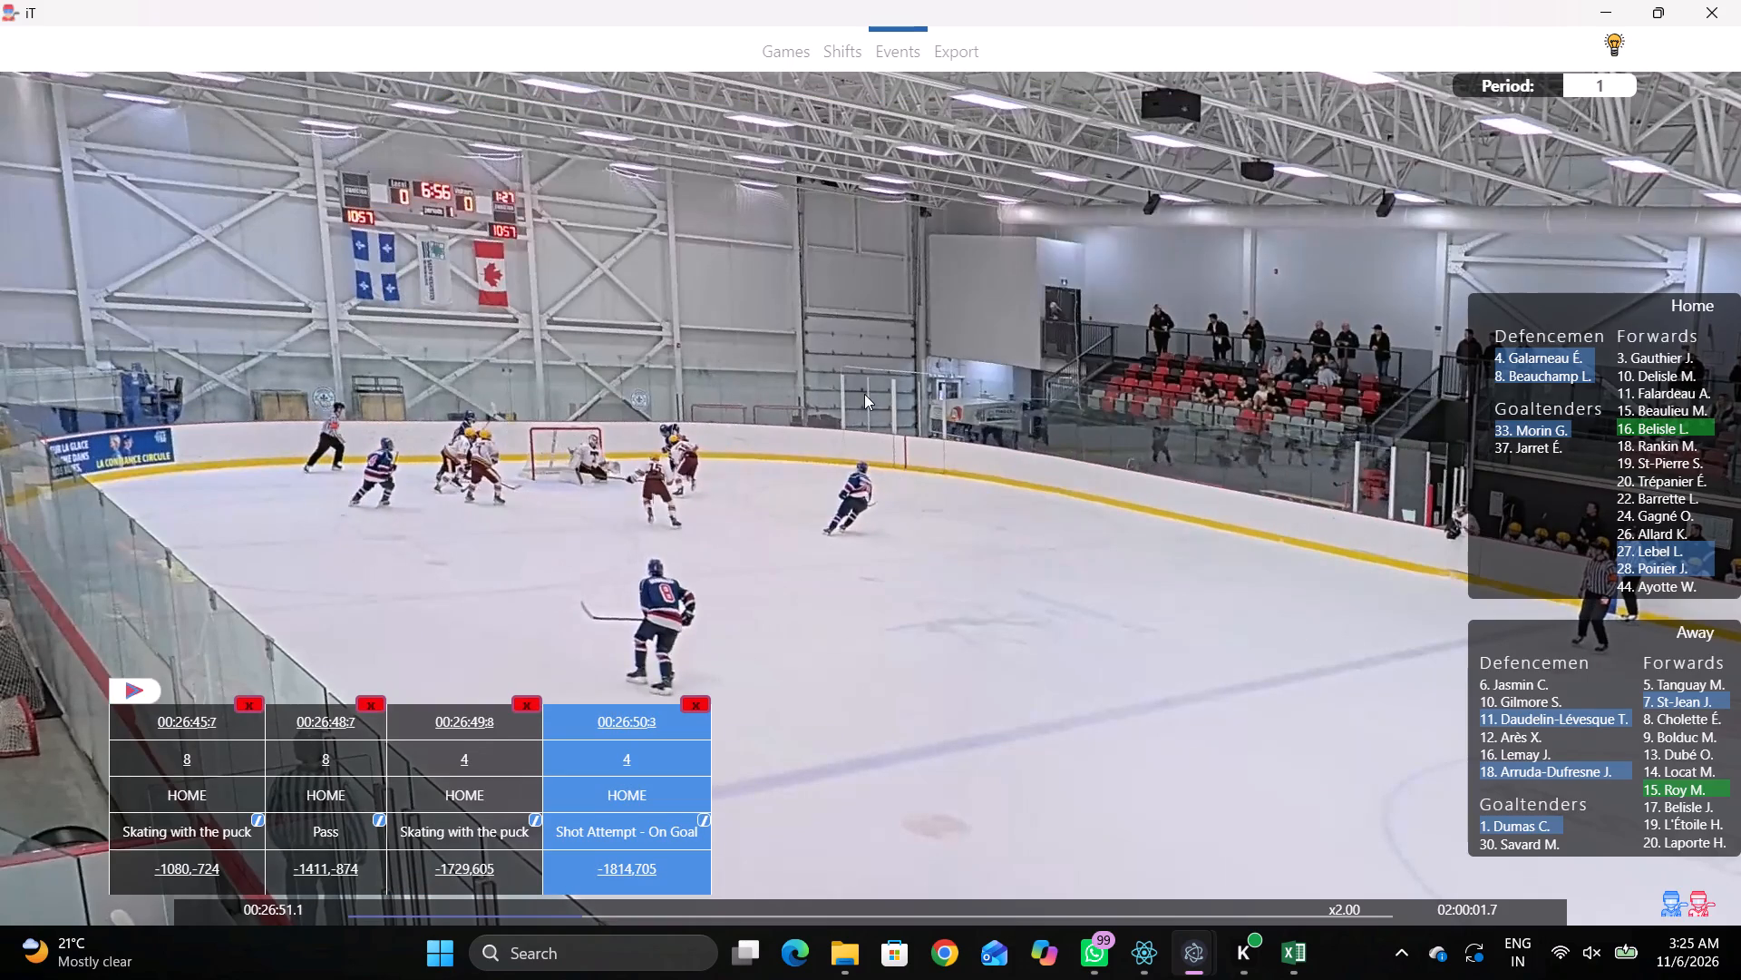
pyautogui.press('q')
pyautogui.press('space')
pyautogui.press('space')
pyautogui.press('space')
pyautogui.press('space')
pyautogui.press('q')
pyautogui.rightClick(944, 382)
pyautogui.click(970, 404)
pyautogui.press('q')
pyautogui.moveTo(887, 393); pyautogui.dragTo(825, 409, button='right')
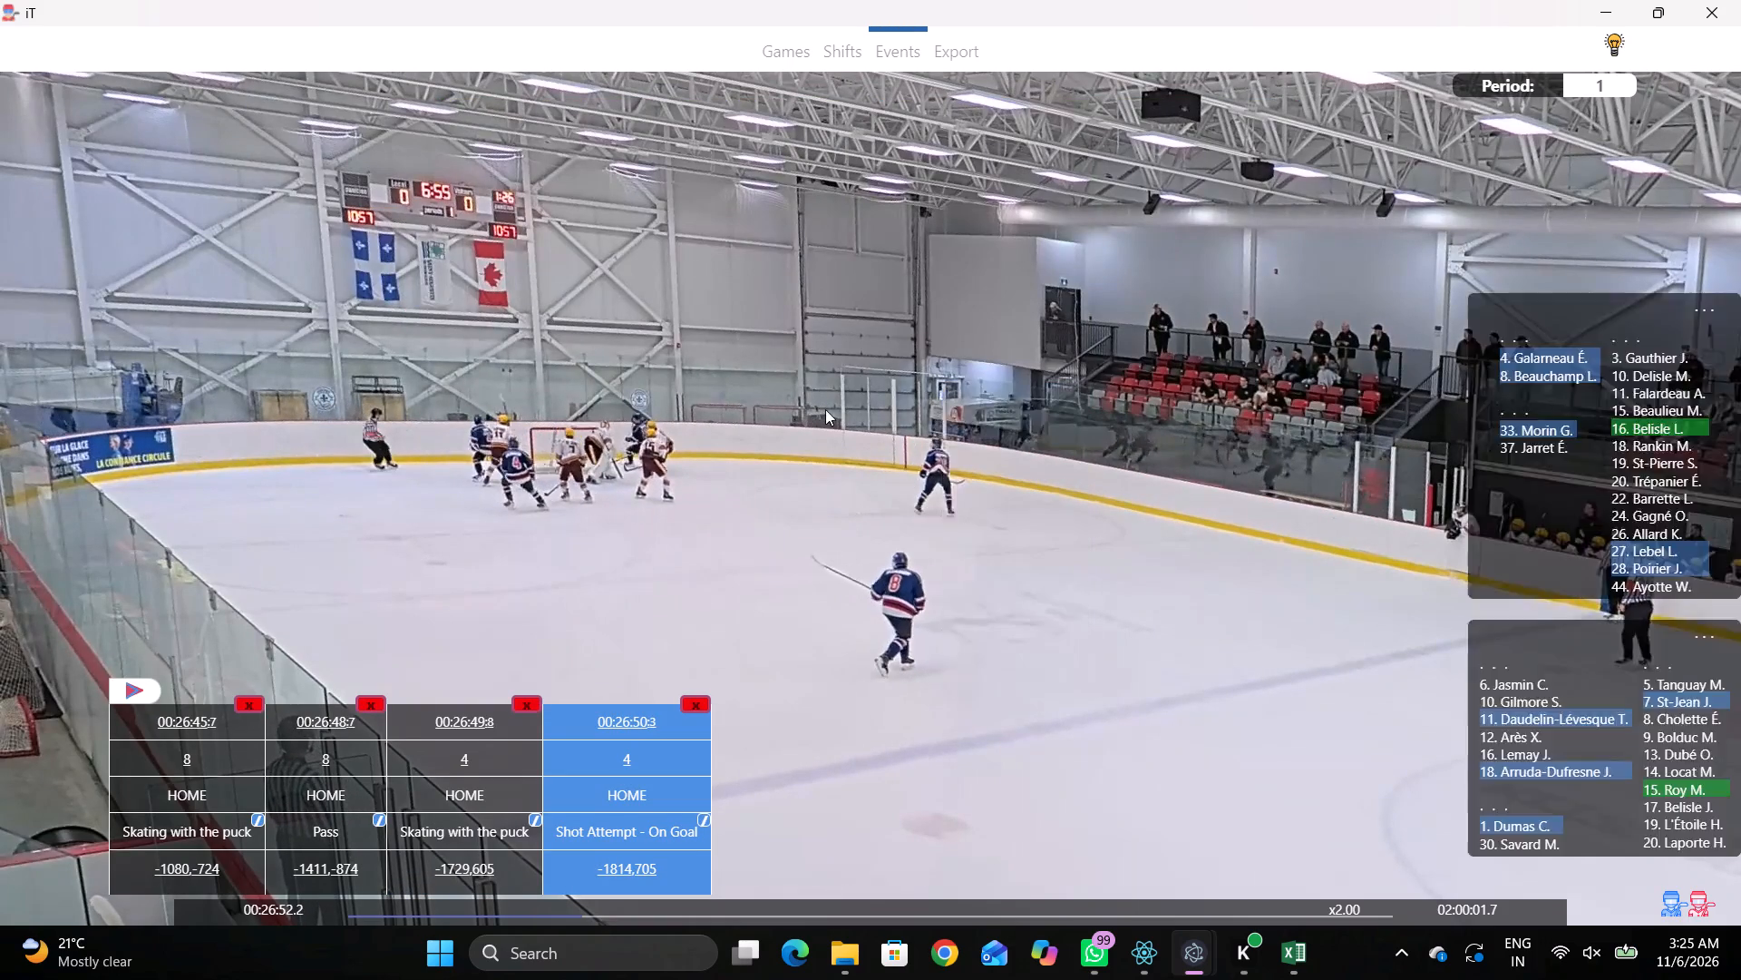
pyautogui.moveTo(825, 409); pyautogui.dragTo(825, 410, button='right')
pyautogui.click(888, 428)
pyautogui.press('q')
pyautogui.moveTo(832, 403); pyautogui.dragTo(819, 408, button='right')
pyautogui.press('q')
pyautogui.click(847, 428)
pyautogui.click(729, 405)
pyautogui.press('q')
pyautogui.rightClick(761, 406)
pyautogui.click(777, 407)
pyautogui.moveTo(734, 397); pyautogui.dragTo(724, 401, button='right')
pyautogui.click(741, 407)
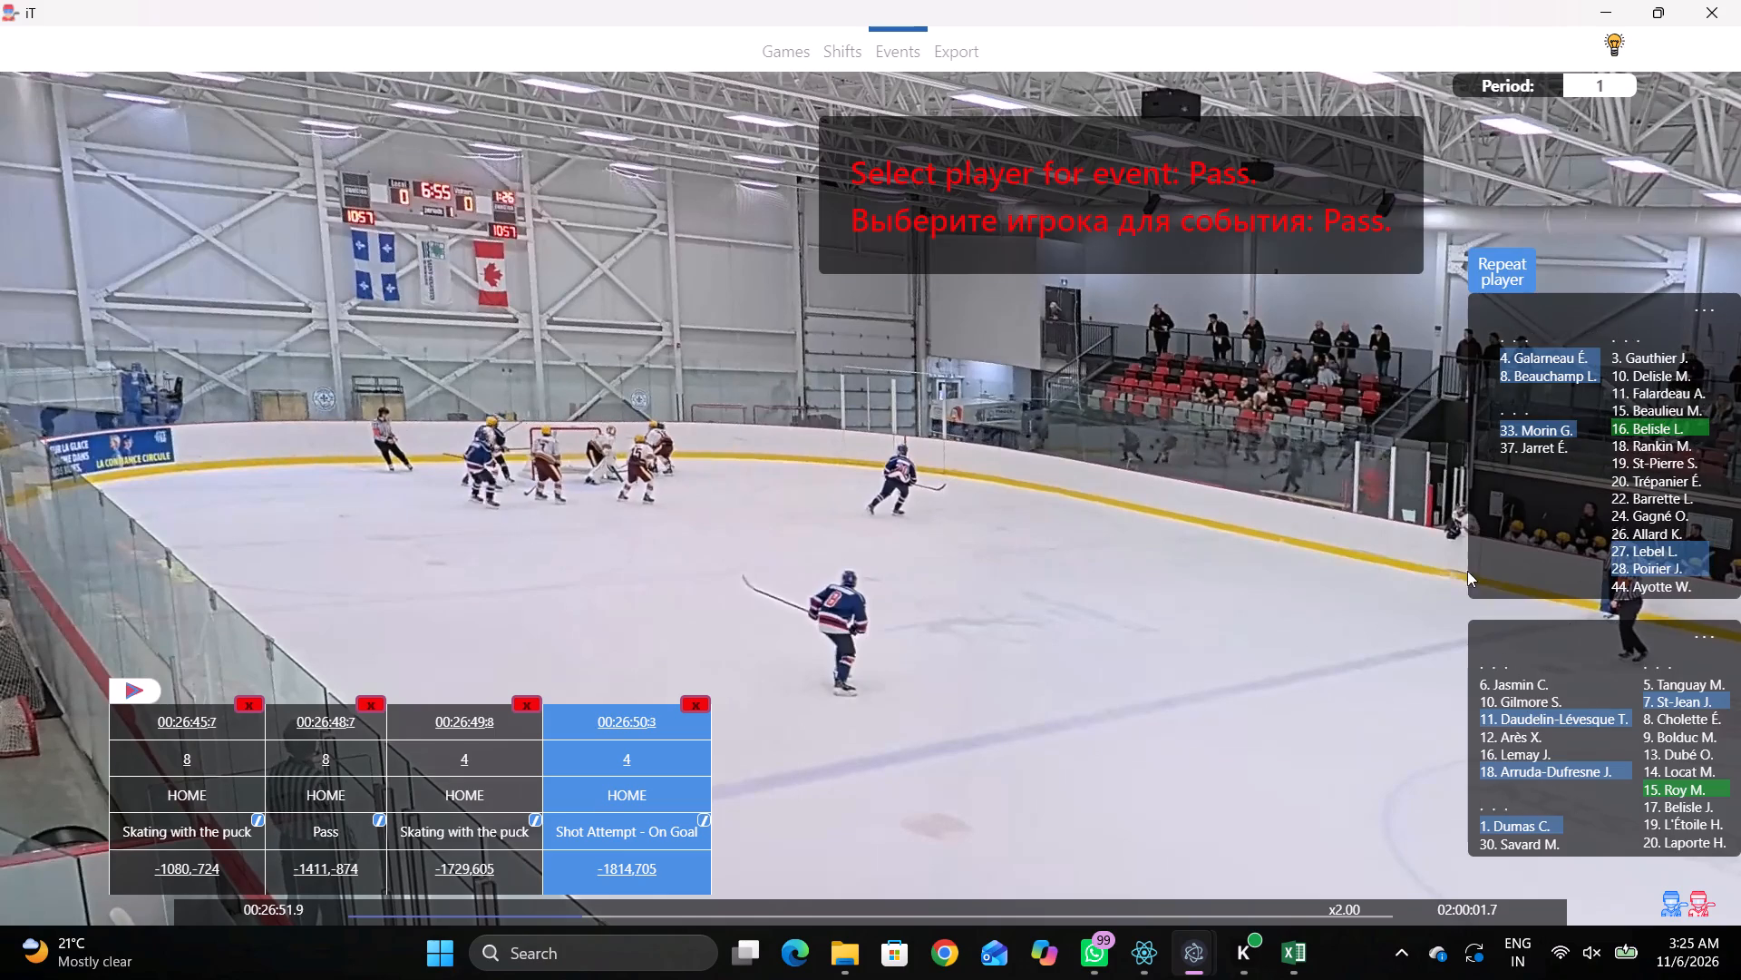
pyautogui.click(1631, 556)
pyautogui.click(472, 266)
# Reassign the 26:51.9 Pass event to home player 16.
pyautogui.press('space')
pyautogui.press('space')
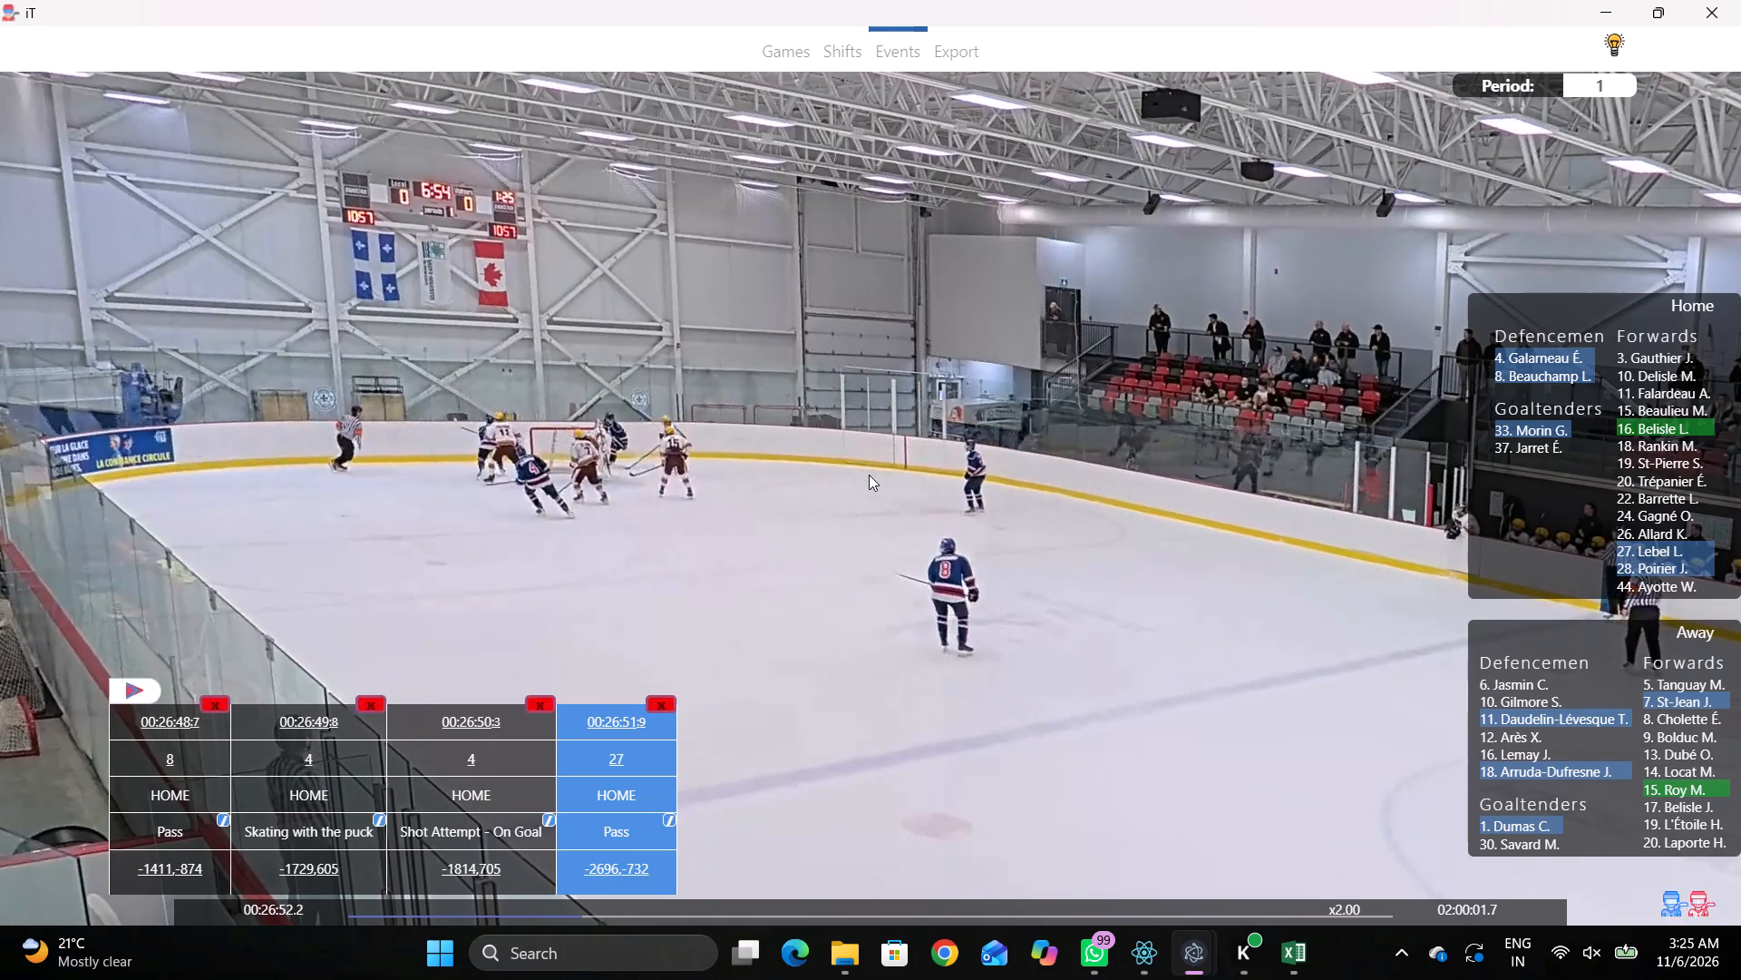
pyautogui.press('space')
pyautogui.press('space')
pyautogui.press('space')
pyautogui.press('space')
pyautogui.rightClick(953, 467)
pyautogui.press('q')
pyautogui.press('space')
pyautogui.press('space')
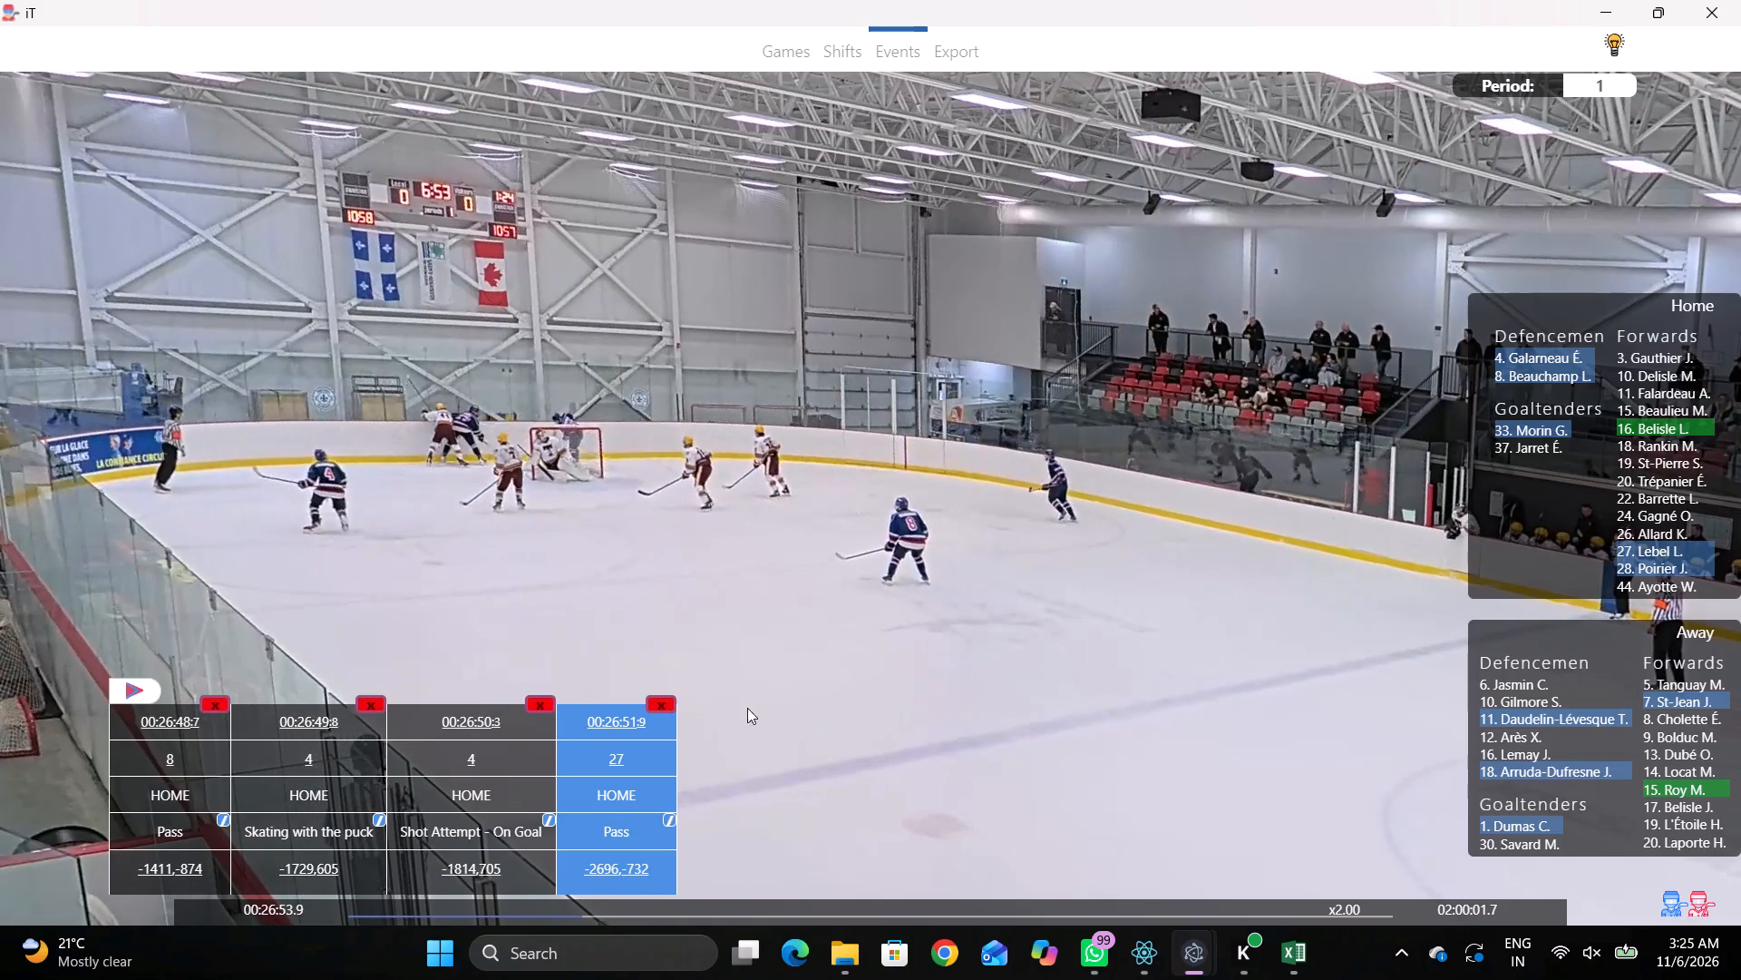
pyautogui.hotkey('shift', 'd')
pyautogui.hotkey('shift', 'd')
pyautogui.click(612, 745)
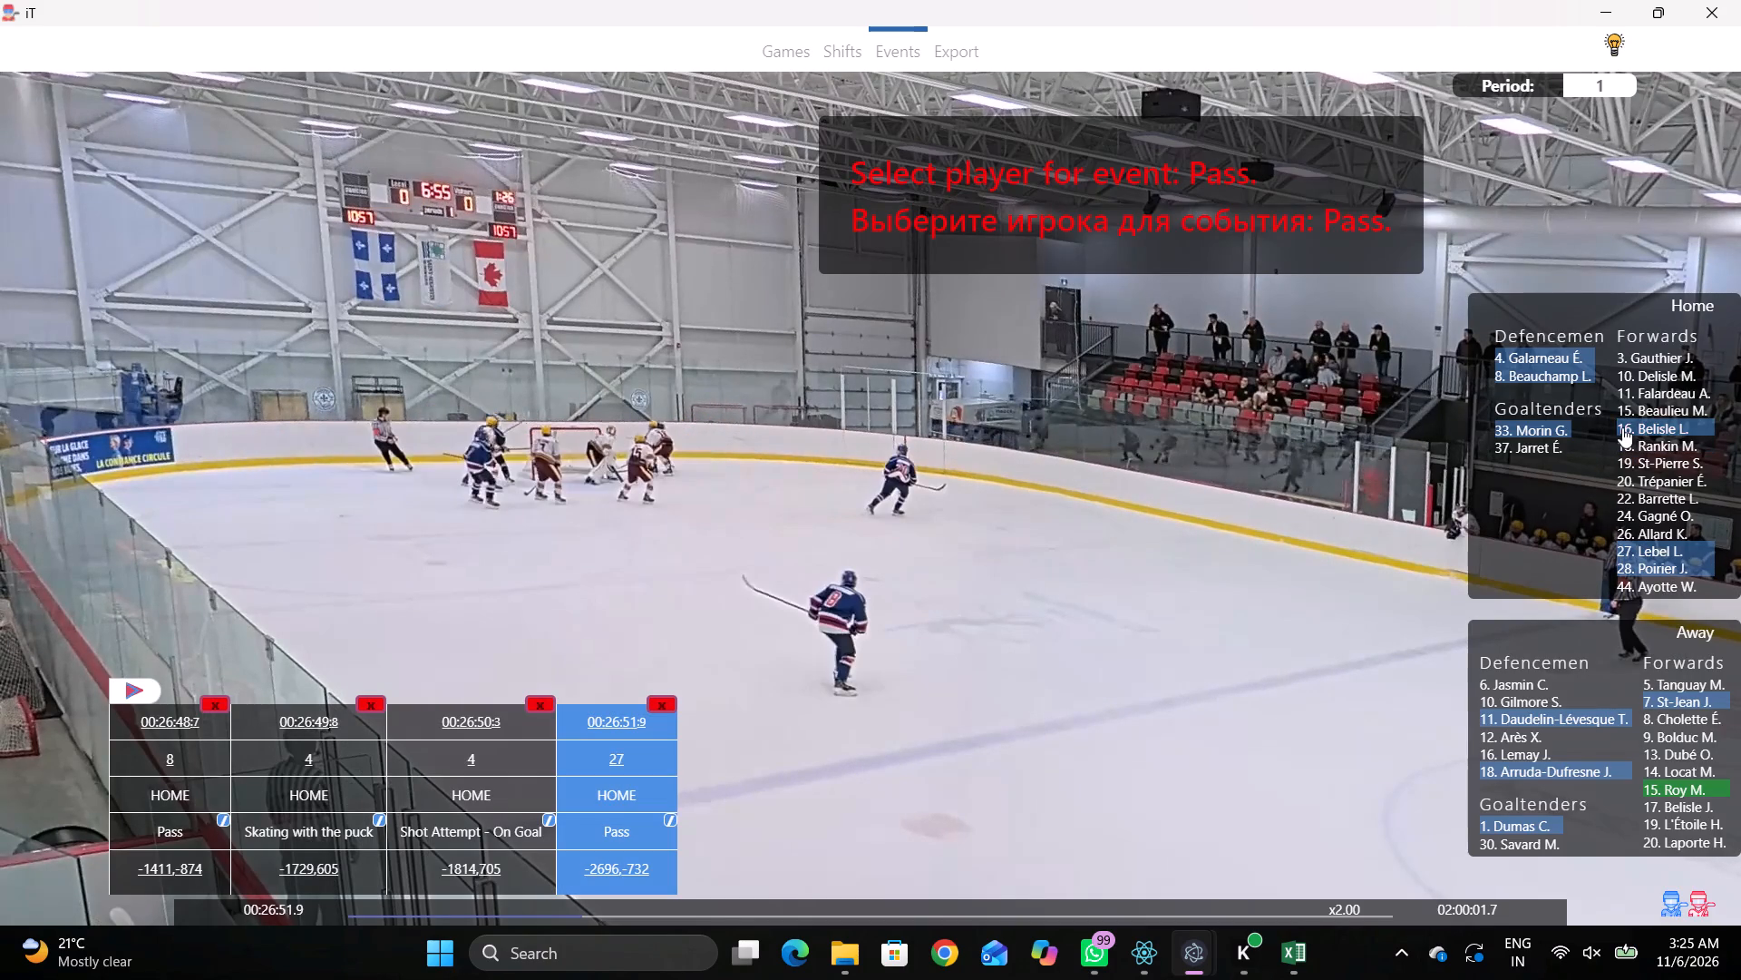
pyautogui.click(1622, 427)
# Tag a Skating with the puck by home player 27 at video time 26:53.1, behind the rink map's left goal line below the net.
pyautogui.press('space')
pyautogui.press('v')
pyautogui.press('space')
pyautogui.rightClick(941, 394)
pyautogui.click(1000, 434)
pyautogui.click(1617, 536)
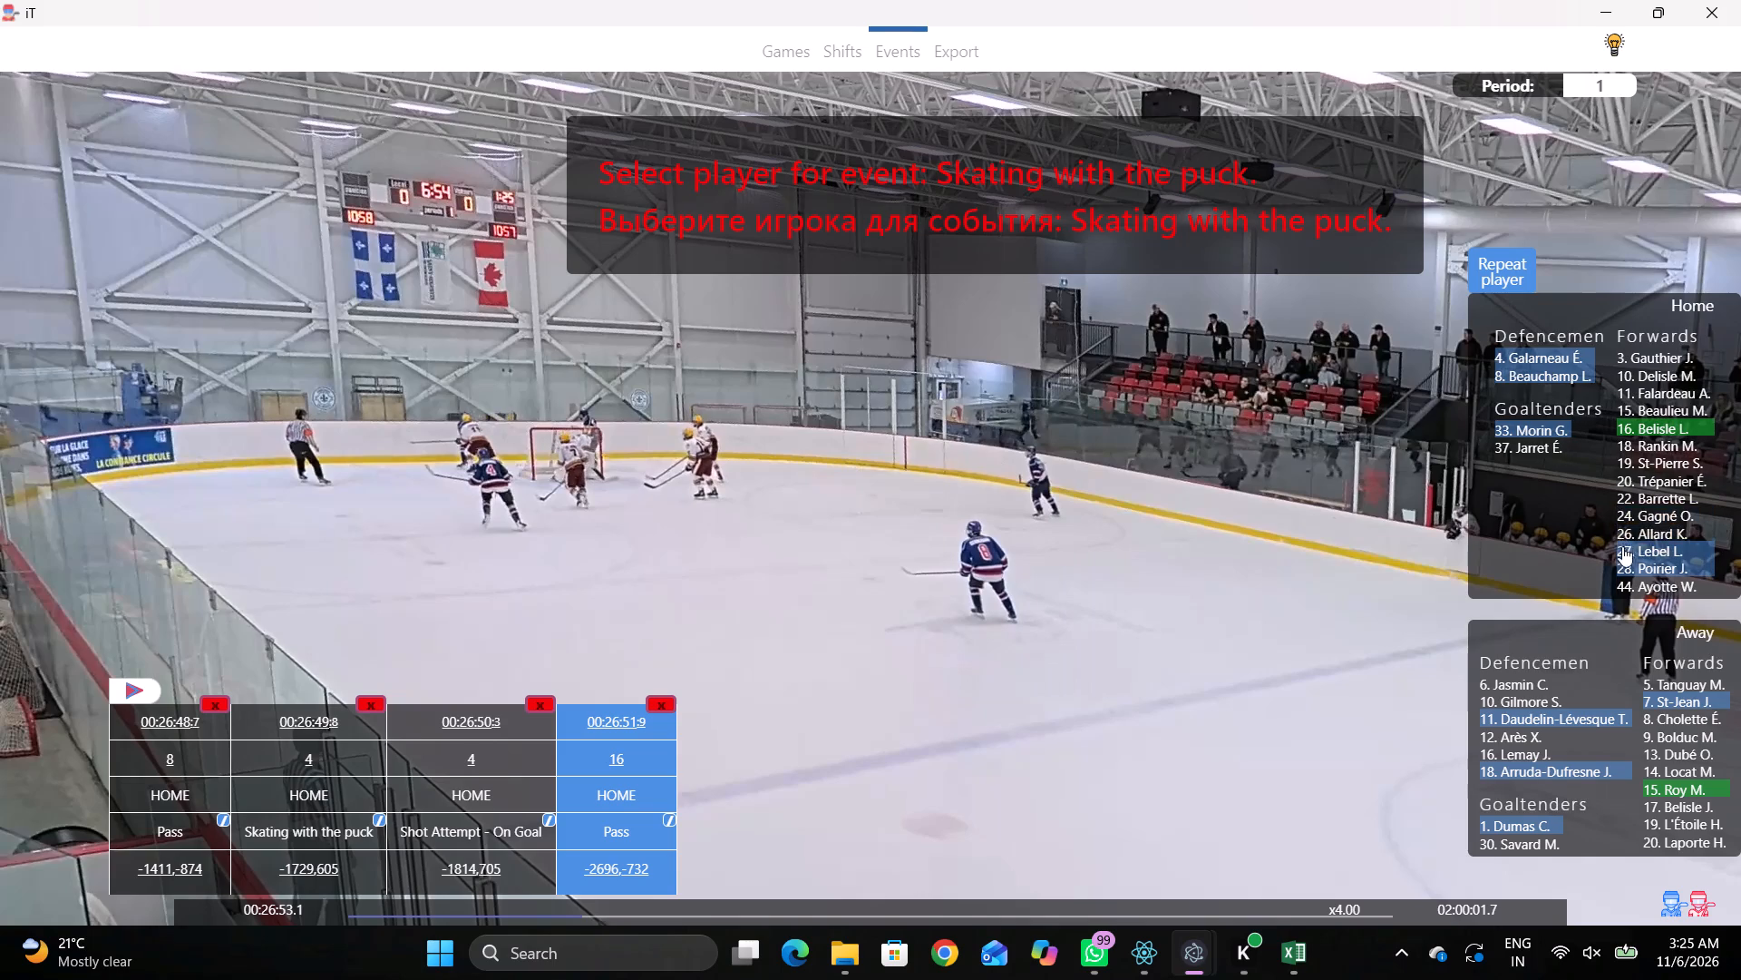
pyautogui.click(1626, 548)
pyautogui.click(441, 410)
# Tag a Pass by home player 27 at video time 26:55.0, behind the rink map's left net, slightly above its centre.
pyautogui.press('space')
pyautogui.press('space')
pyautogui.press('space')
pyautogui.press('space')
pyautogui.press('space')
pyautogui.press('space')
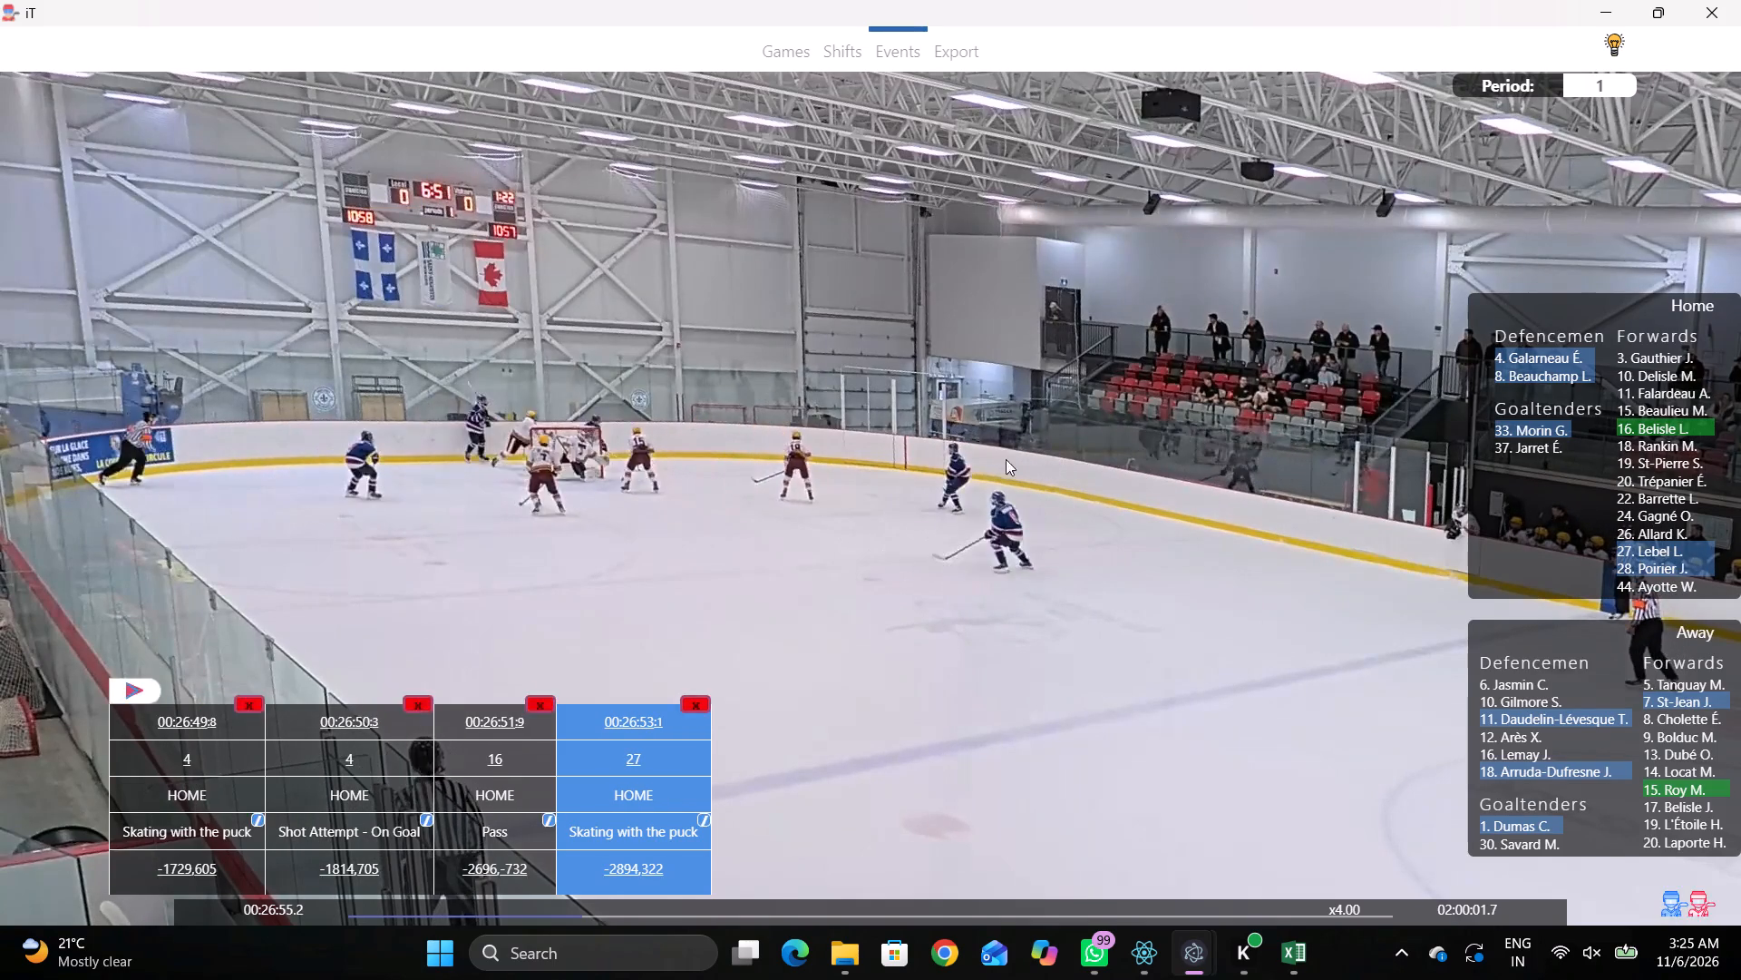
pyautogui.press('space')
pyautogui.press('space')
pyautogui.press('q')
pyautogui.press('q')
pyautogui.press('q')
pyautogui.press('q')
pyautogui.press('q')
pyautogui.press('q')
pyautogui.press('q')
pyautogui.press('q')
pyautogui.moveTo(1123, 420); pyautogui.dragTo(1092, 421, button='right')
pyautogui.click(1105, 432)
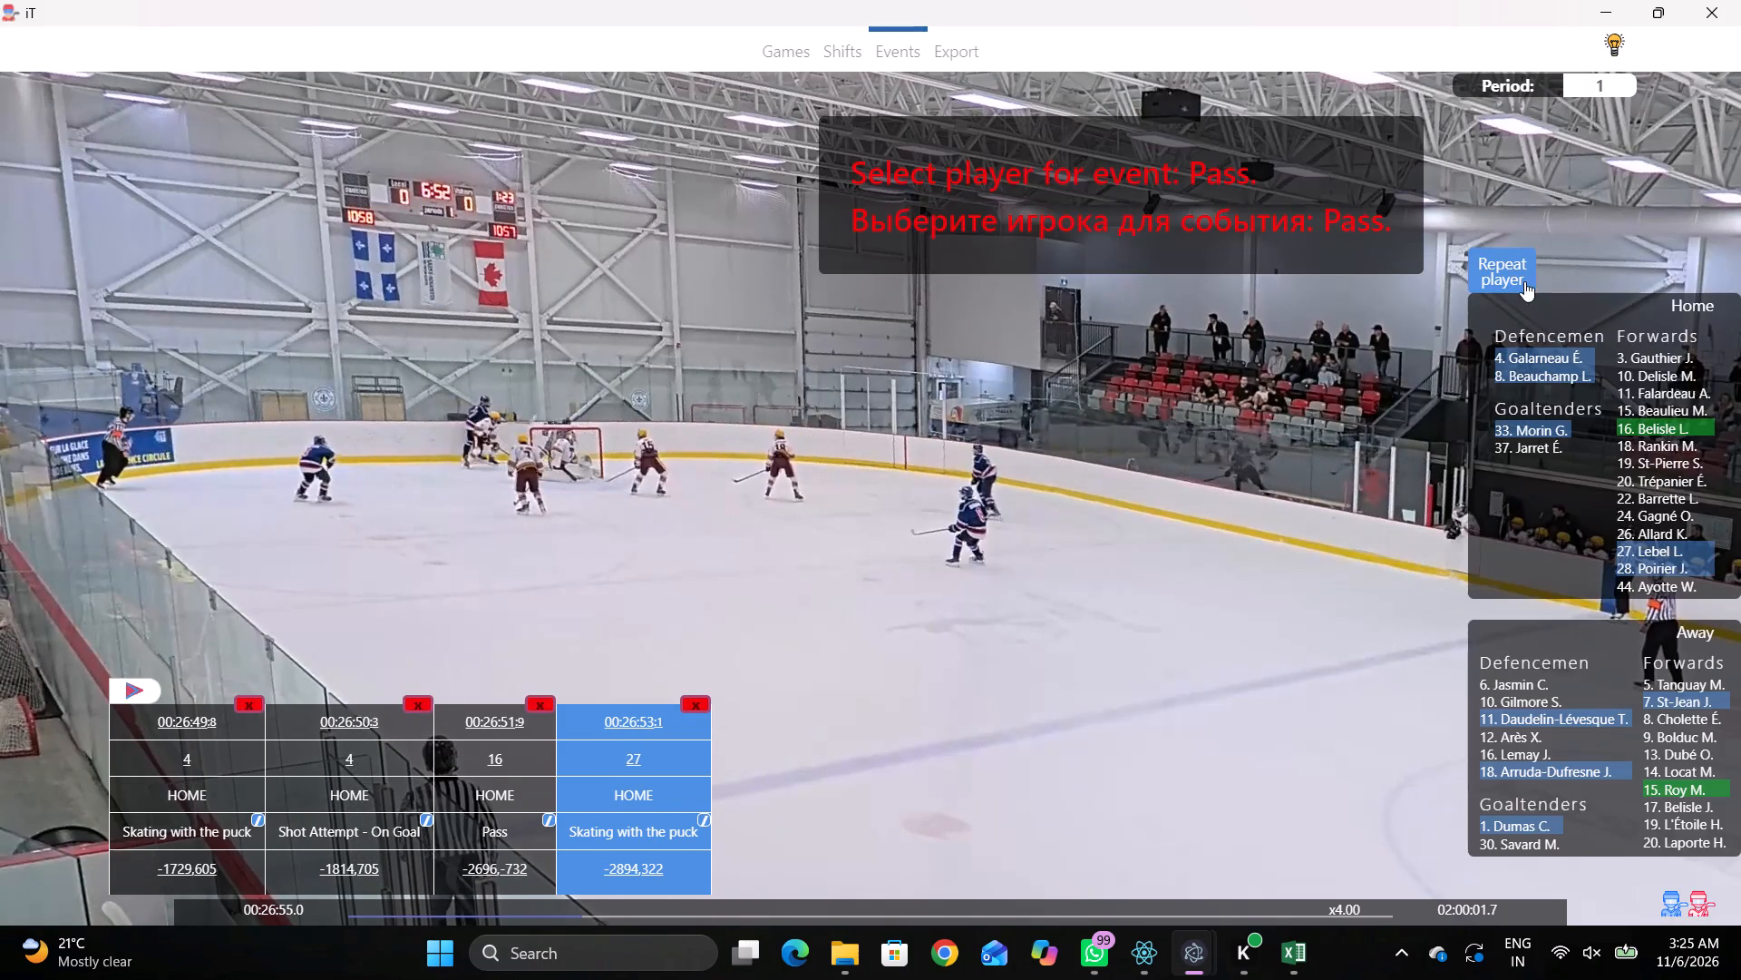
pyautogui.click(1522, 275)
pyautogui.click(447, 343)
# Tag a Skating with the puck by home player 16 at video time 26:55.4, behind the rink map's left goal line above the net.
pyautogui.press('r')
pyautogui.press('space')
pyautogui.press('space')
pyautogui.rightClick(841, 377)
pyautogui.click(952, 414)
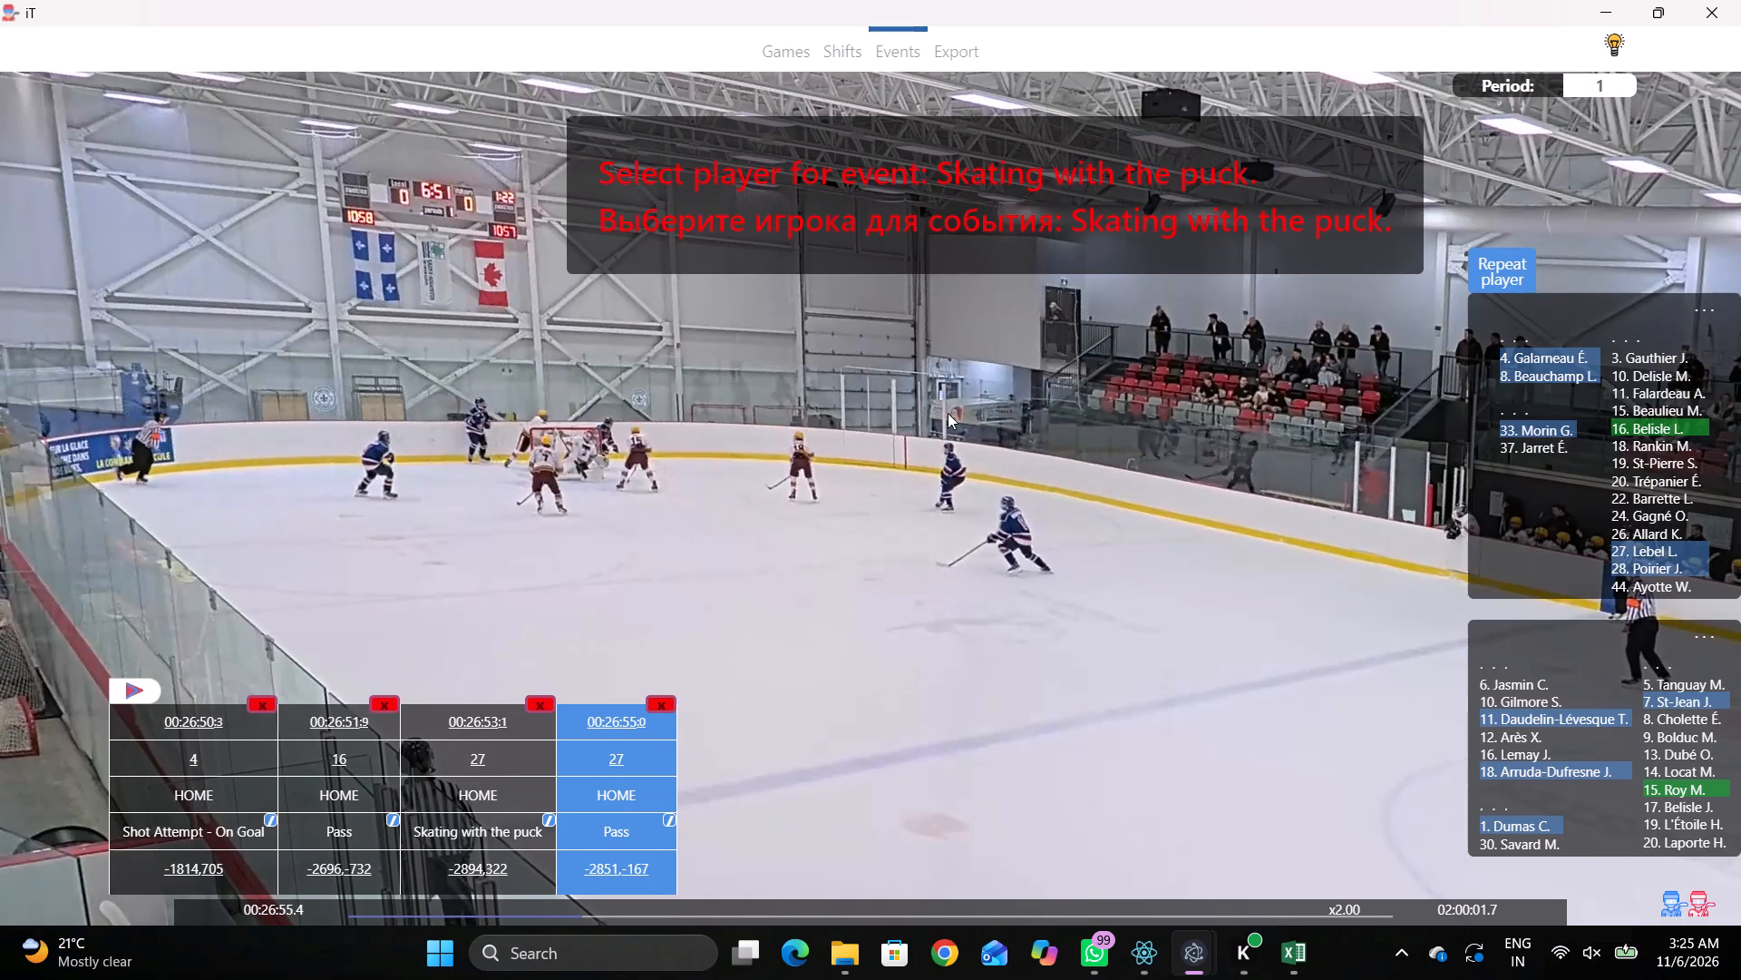
pyautogui.click(1661, 419)
pyautogui.click(452, 326)
# Tag a Pass by home player 16 at video time 26:56.1, just above and in front of the rink map's left net.
pyautogui.press('space')
pyautogui.press('space')
pyautogui.press('space')
pyautogui.press('space')
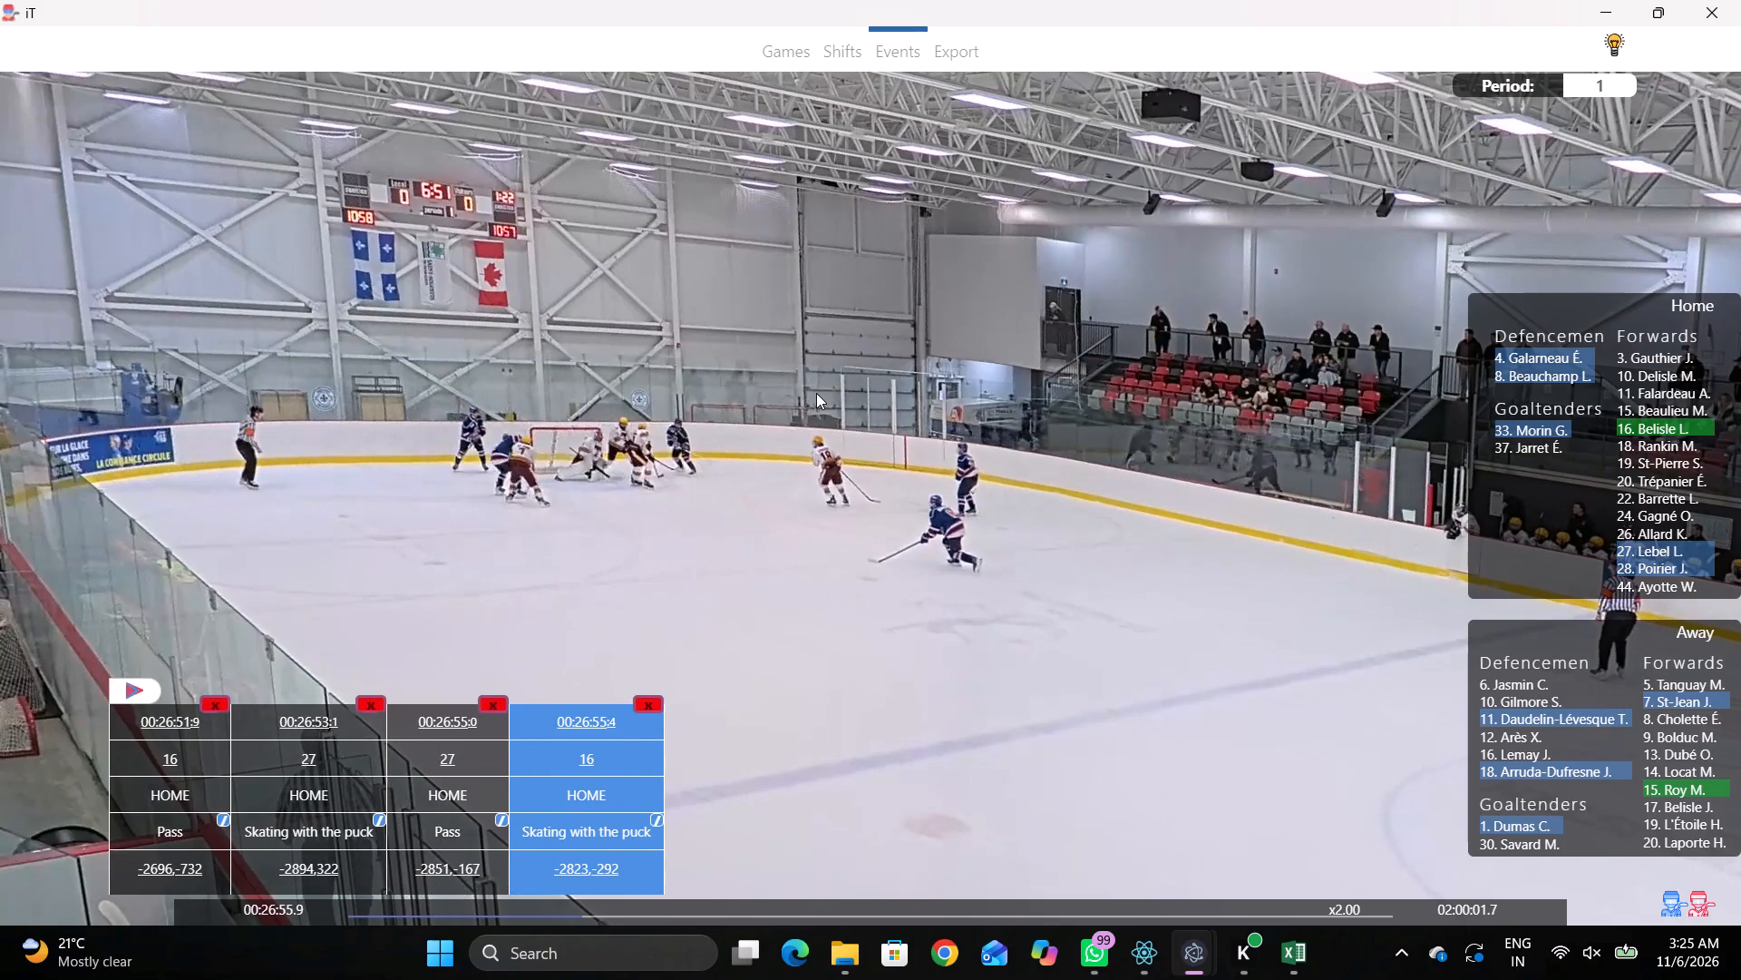
pyautogui.write('r')
pyautogui.click(872, 354)
pyautogui.click(890, 370)
pyautogui.rightClick(1316, 326)
pyautogui.click(1315, 332)
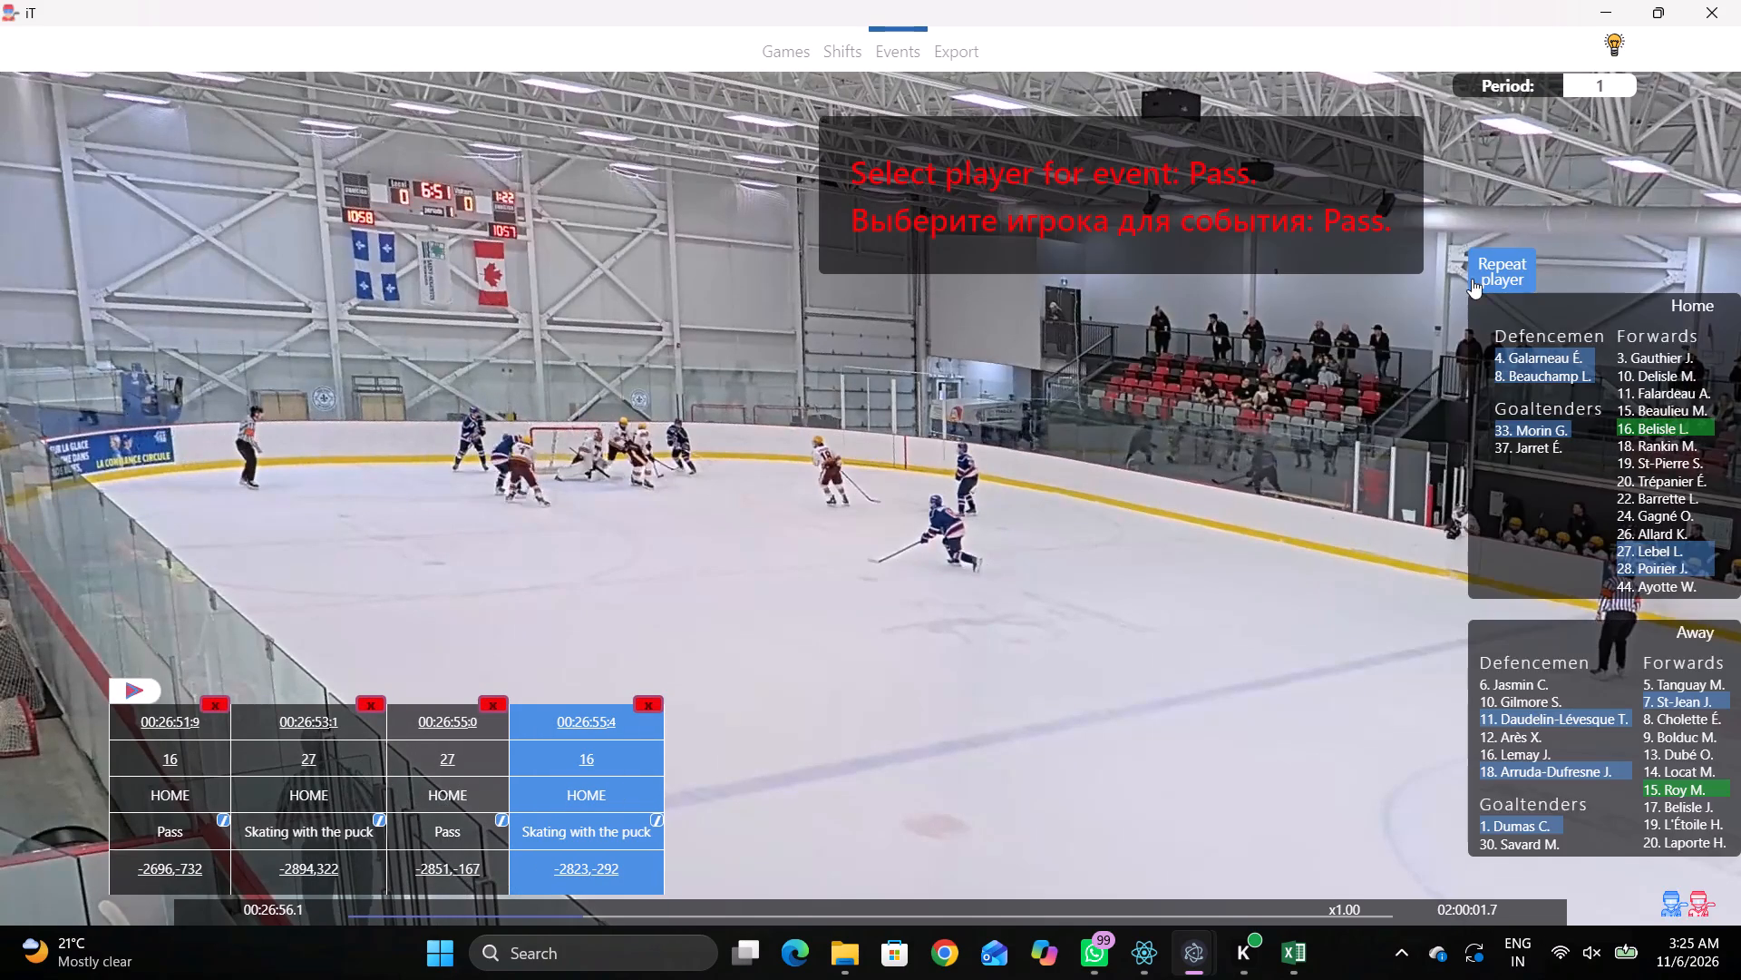
pyautogui.click(1472, 279)
pyautogui.click(502, 329)
# Tag a Skating with the puck by home player 28 at video time 26:59.2, along the boards above the rink map's upper-left face-off circle.
pyautogui.press('r')
pyautogui.press('space')
pyautogui.write('v')
pyautogui.press('space')
pyautogui.press('space')
pyautogui.press('v')
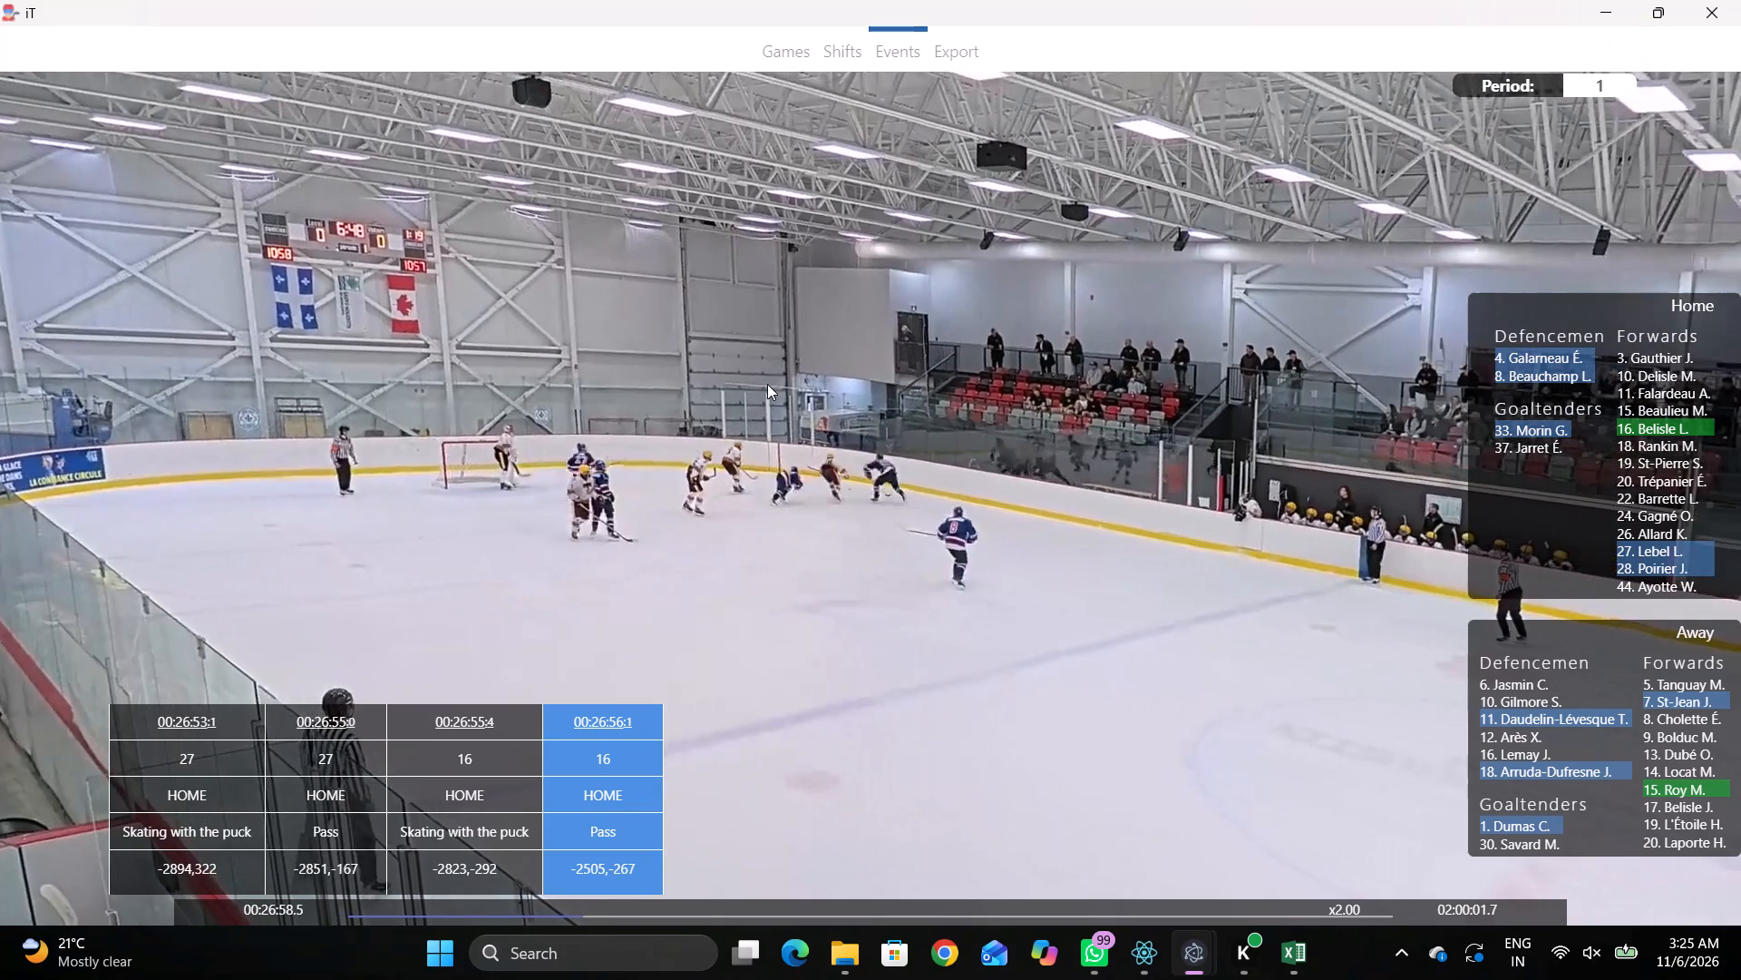
pyautogui.press('space')
pyautogui.press('space')
pyautogui.press('space')
pyautogui.rightClick(860, 322)
pyautogui.click(921, 355)
pyautogui.click(1633, 568)
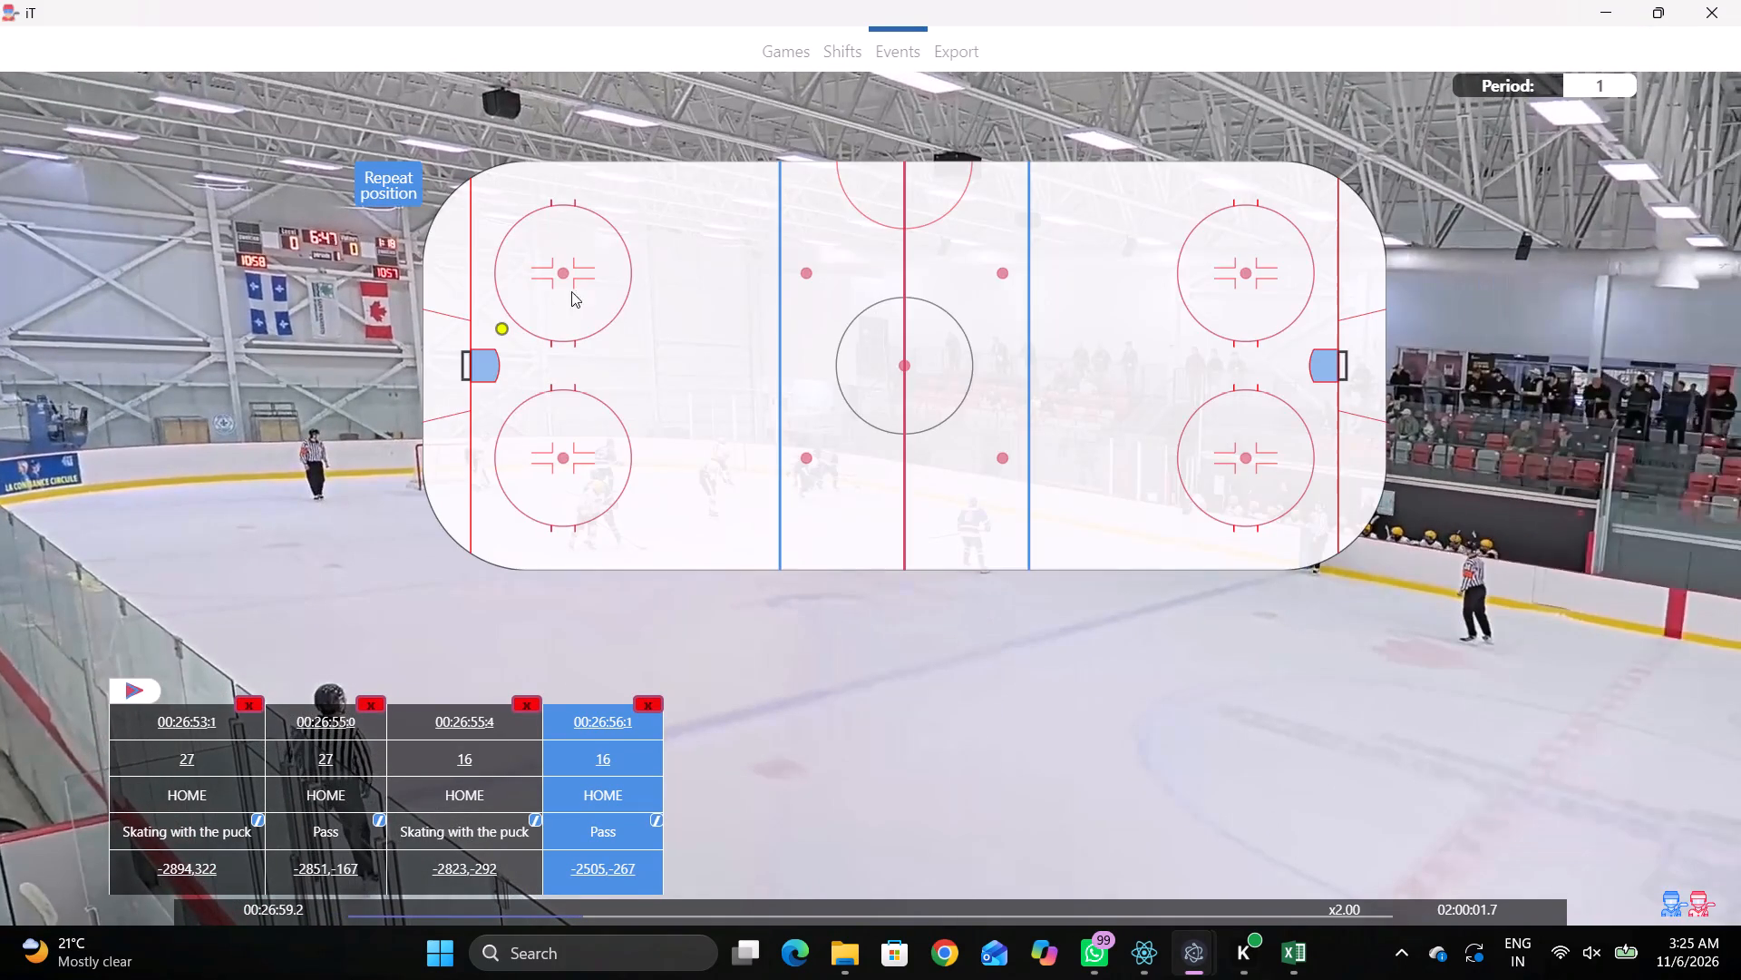
pyautogui.click(577, 186)
# Tag a Pass by home player 28 at video time 27:01.4, outside the upper-right edge of the rink map's upper-left face-off circle.
pyautogui.press('space')
pyautogui.press('space')
pyautogui.press('space')
pyautogui.press('space')
pyautogui.press('space')
pyautogui.press('space')
pyautogui.press('space')
pyautogui.press('space')
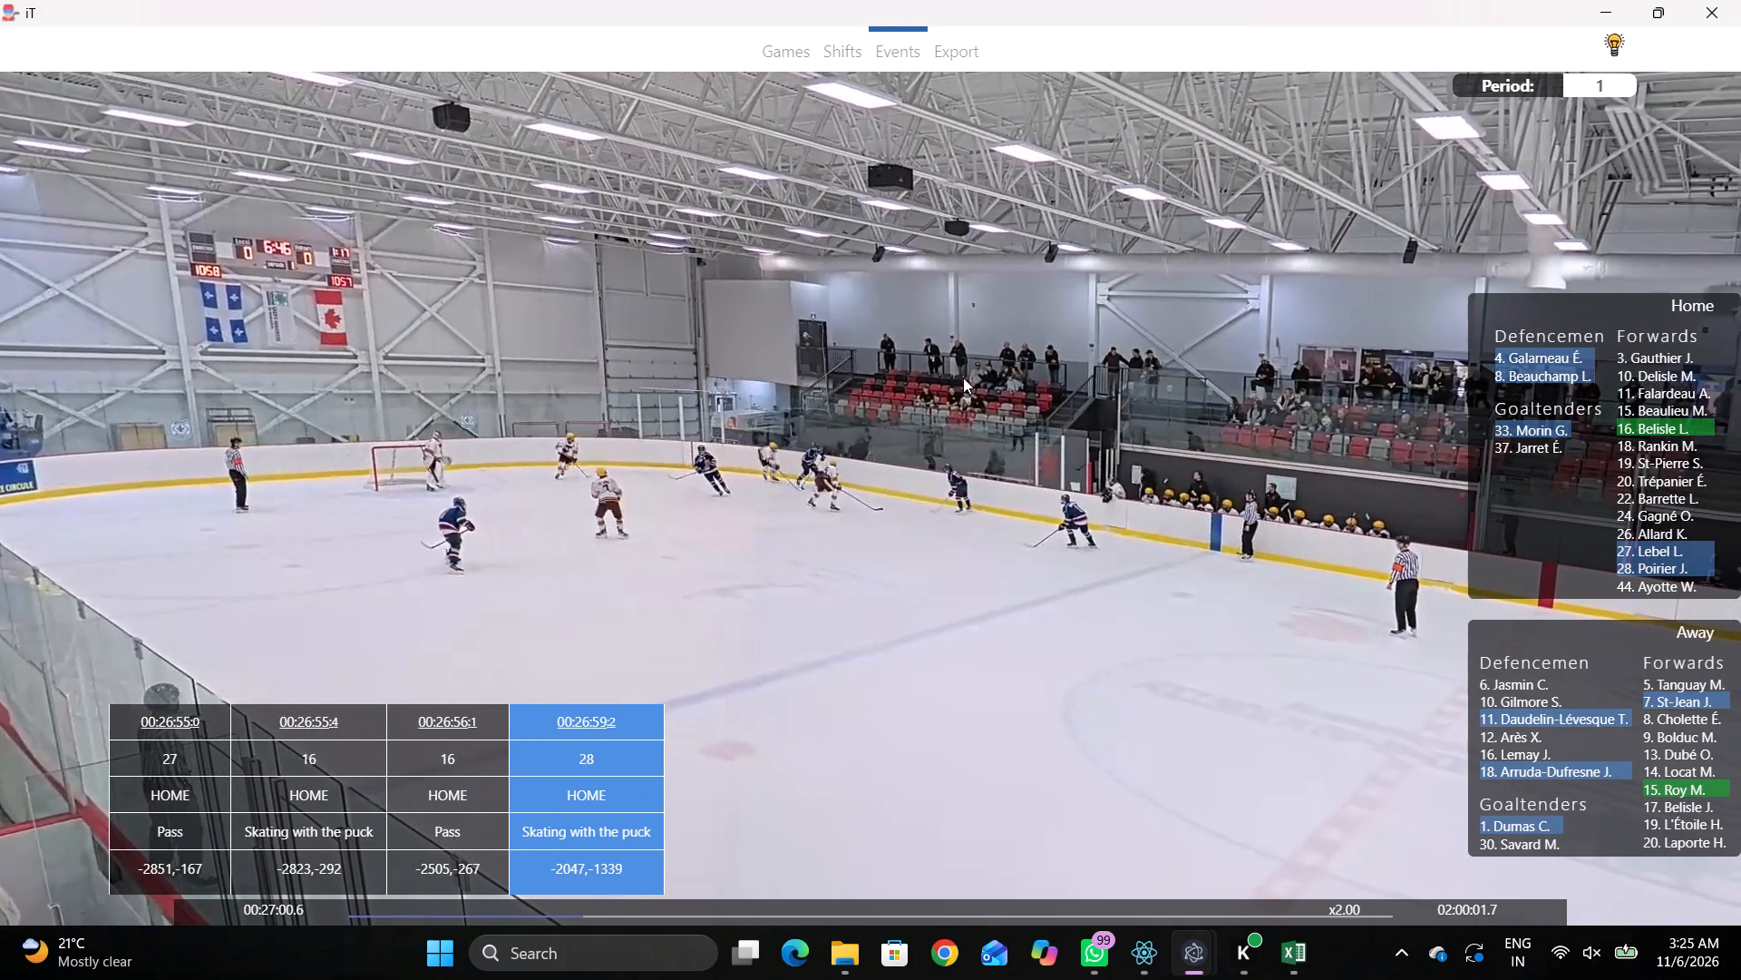
pyautogui.press('q')
pyautogui.press('space')
pyautogui.press('space')
pyautogui.write('q')
pyautogui.rightClick(970, 365)
pyautogui.click(987, 380)
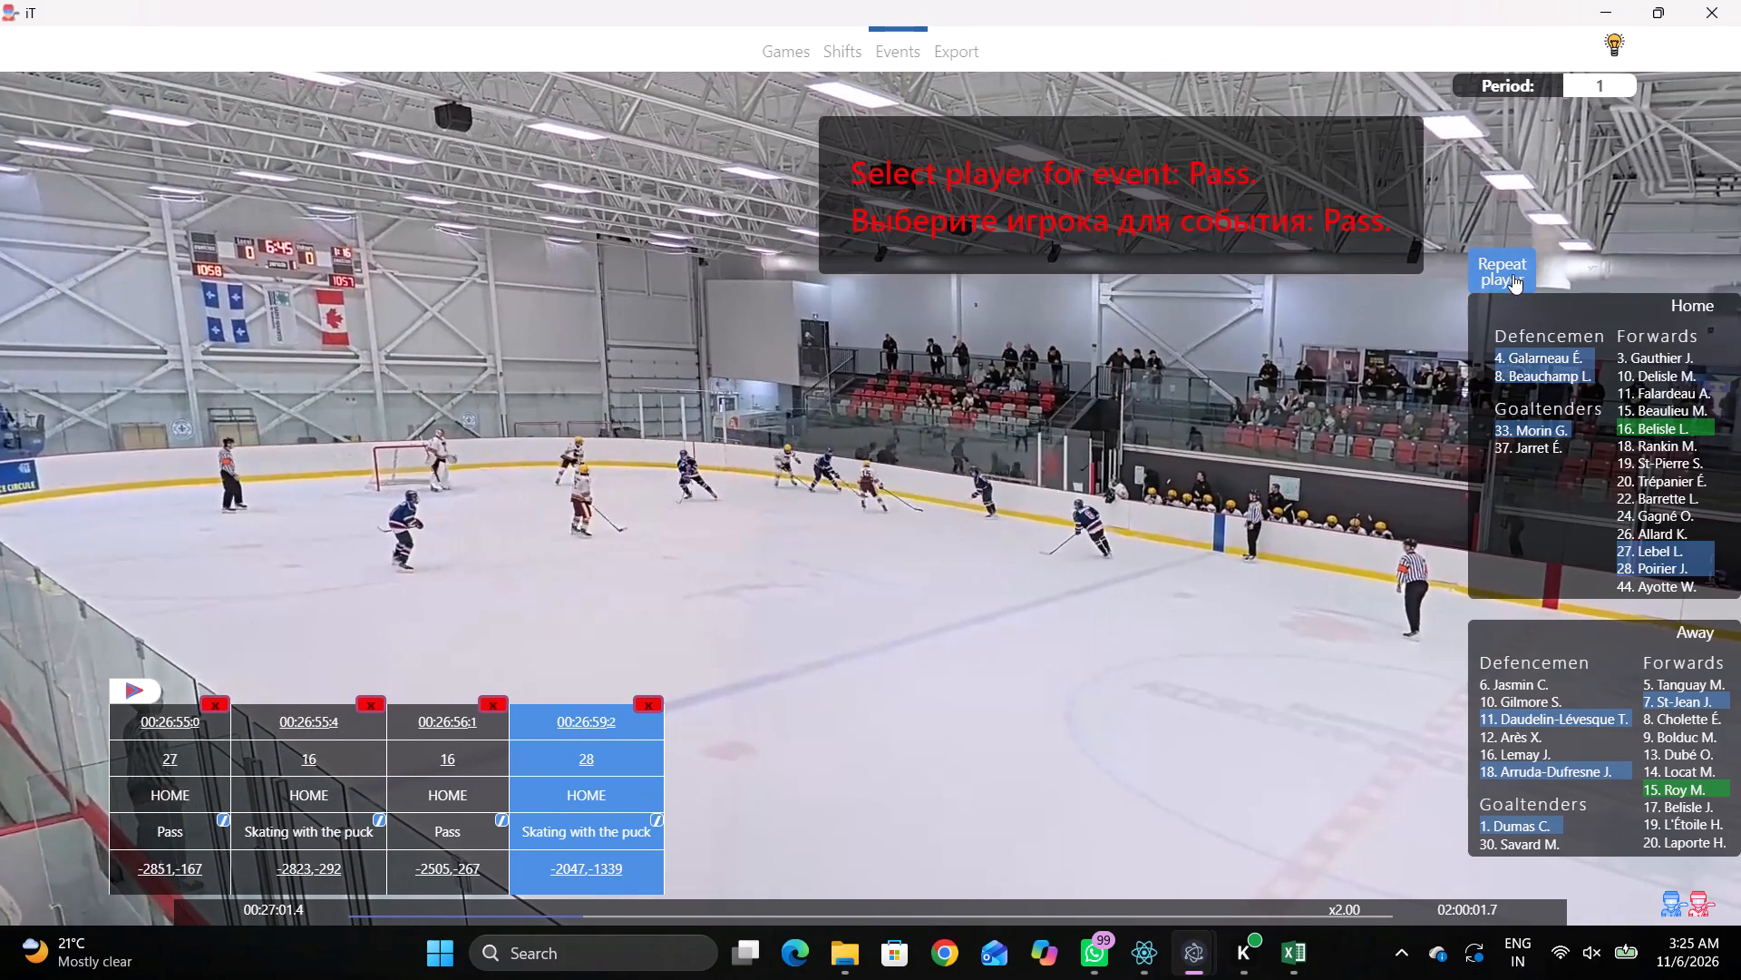
pyautogui.click(1509, 275)
pyautogui.click(647, 205)
# Tag a Skating with the puck by home player 4 at video time 27:05.5, at the end boards behind the rink map's left net.
pyautogui.press('space')
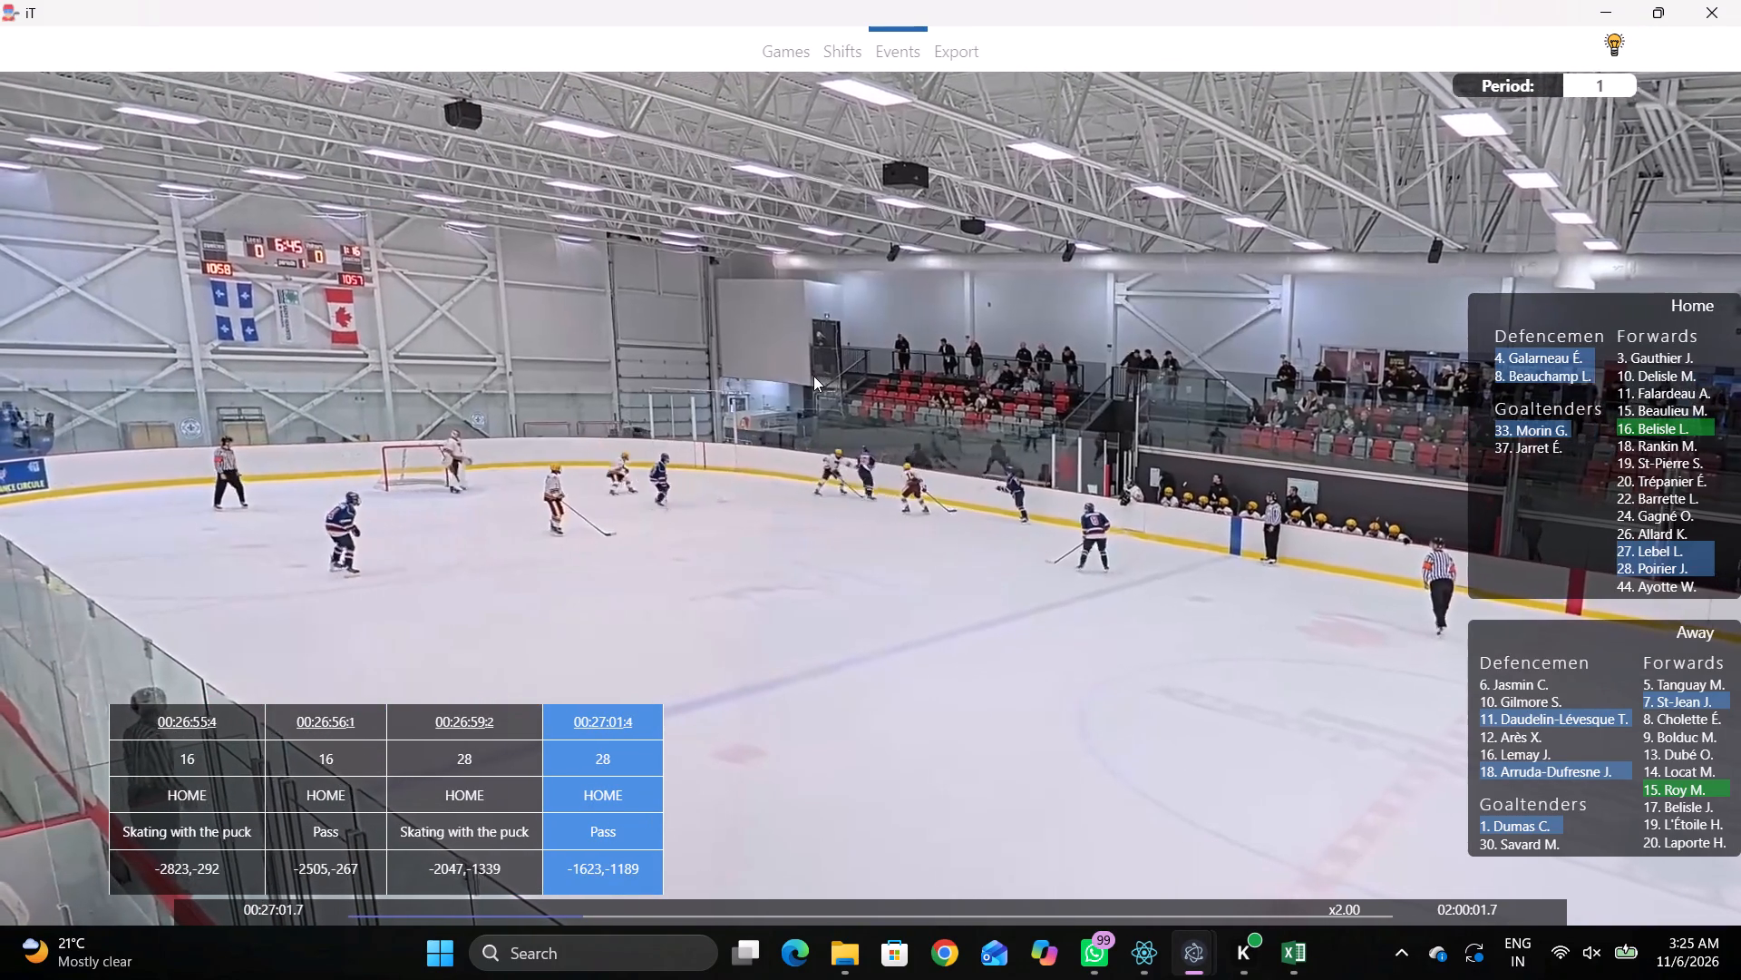
pyautogui.press('space')
pyautogui.press('space')
pyautogui.press('space')
pyautogui.press('space')
pyautogui.press('space')
pyautogui.press('space')
pyautogui.press('space')
pyautogui.press('space')
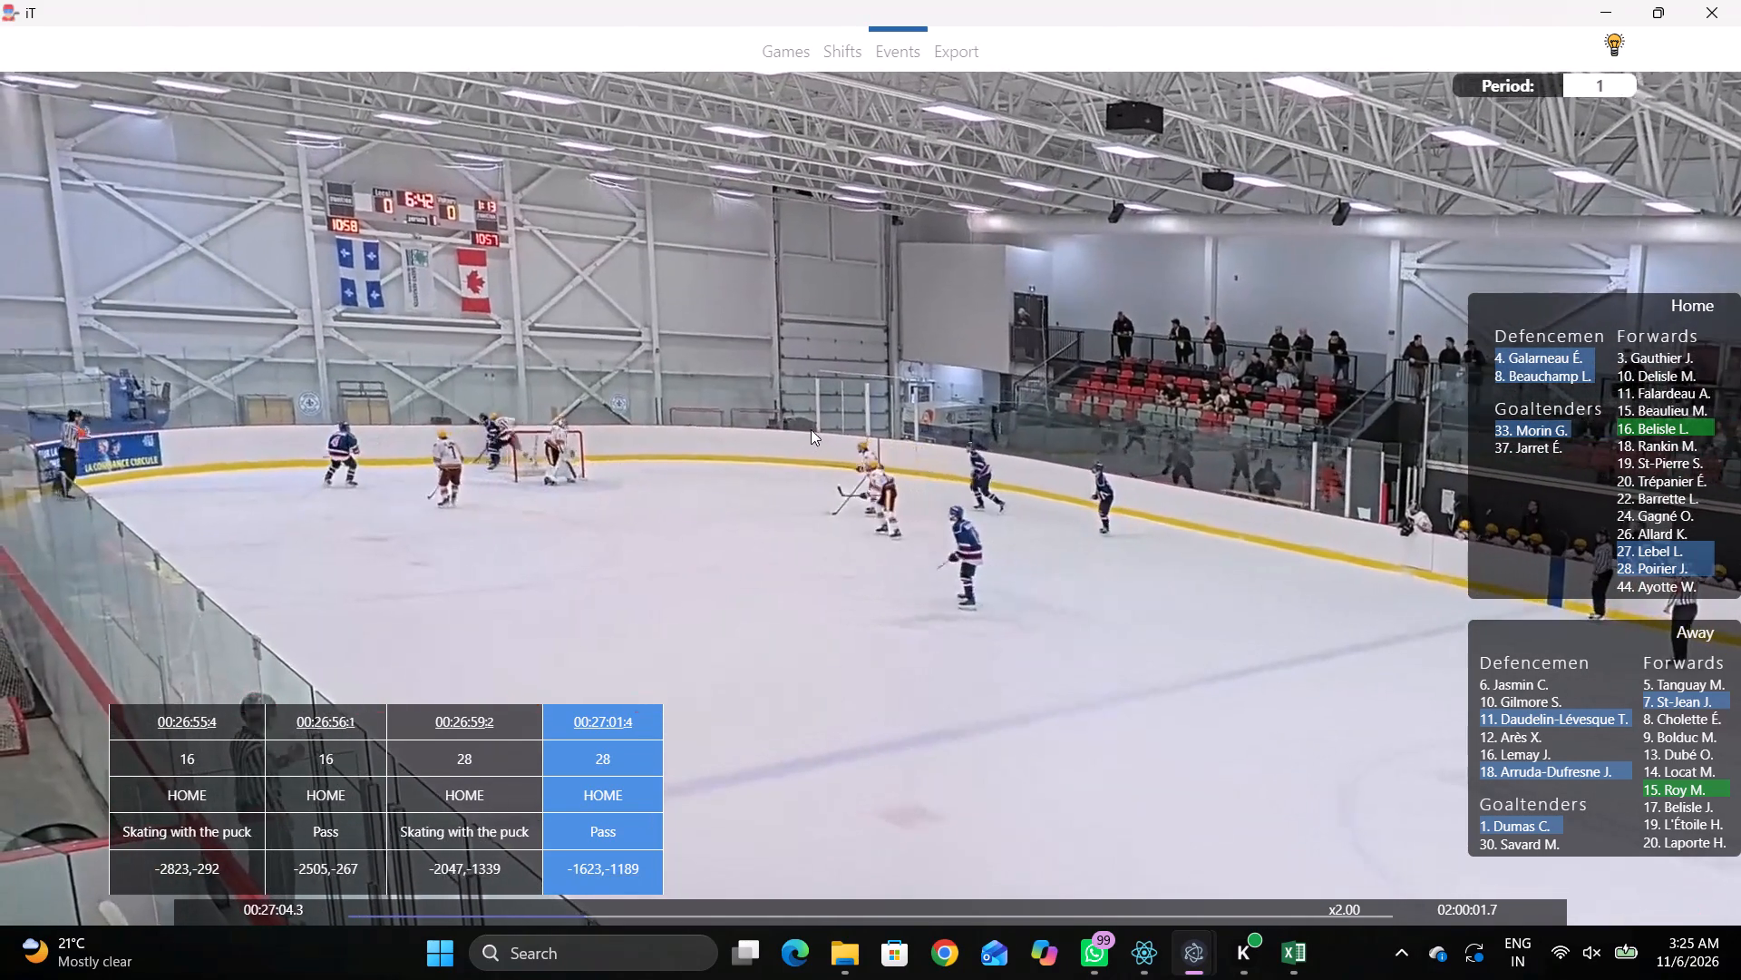
pyautogui.press('space')
pyautogui.press('q')
pyautogui.press('q')
pyautogui.press('q')
pyautogui.press('space')
pyautogui.press('space')
pyautogui.press('space')
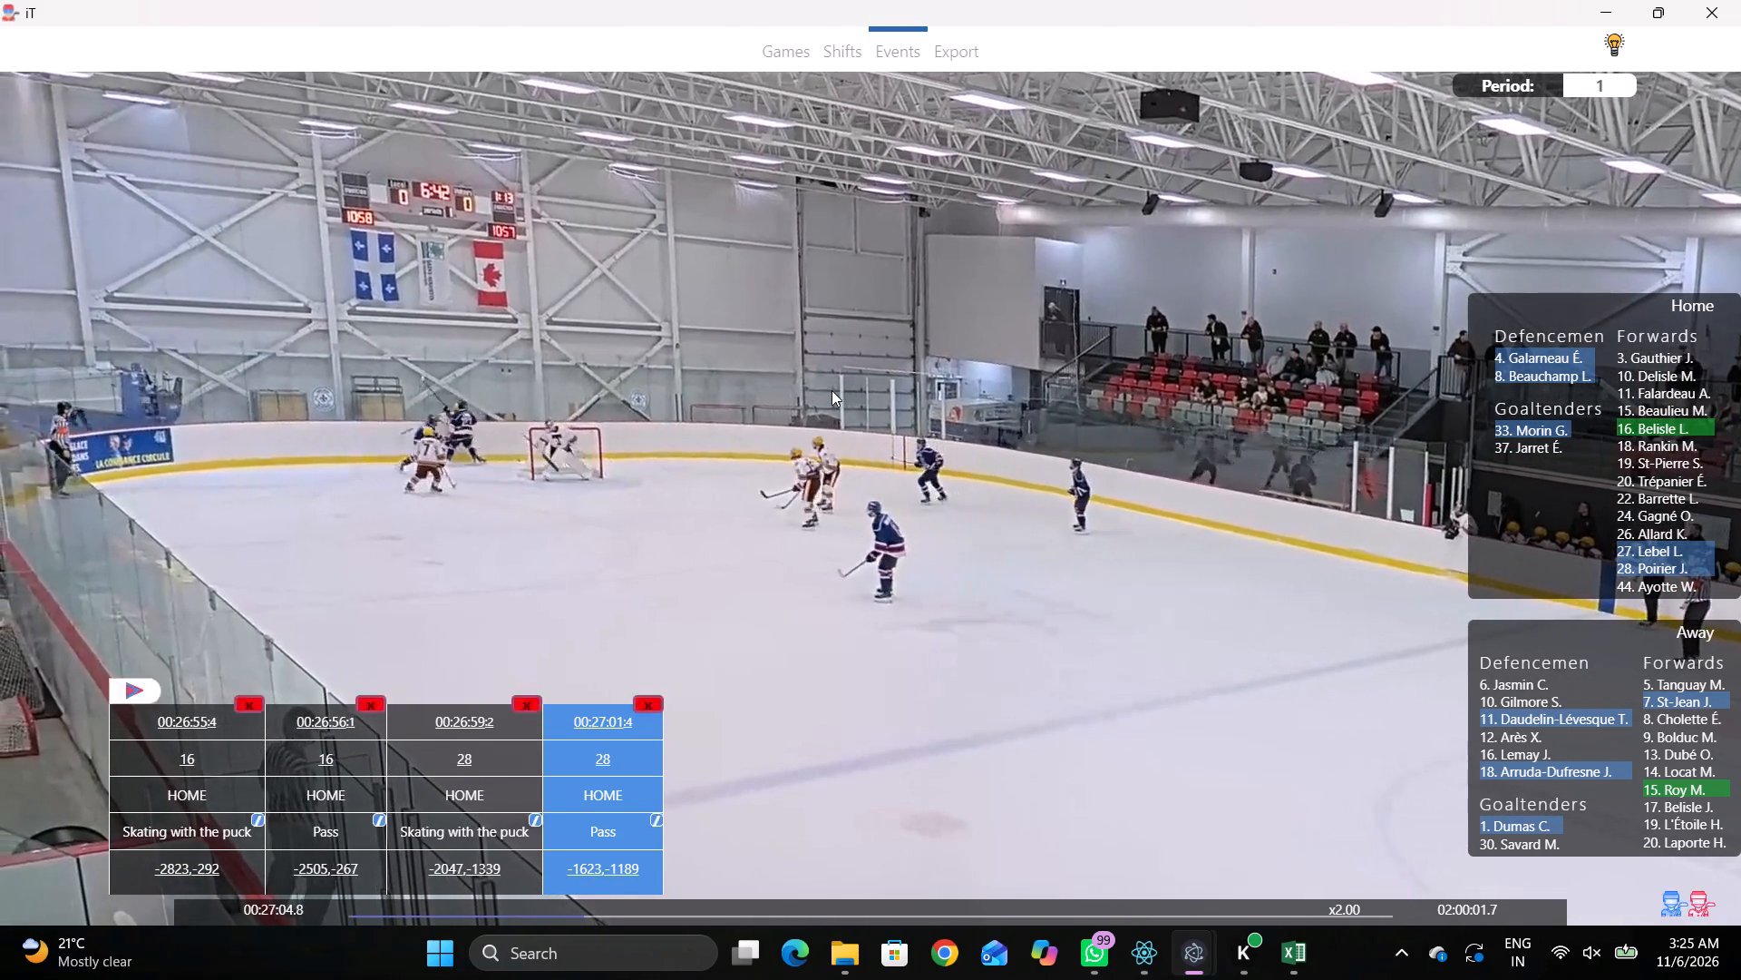
pyautogui.press('space')
pyautogui.press('space')
pyautogui.press('space')
pyautogui.press('space')
pyautogui.rightClick(826, 377)
pyautogui.click(923, 413)
pyautogui.click(1511, 353)
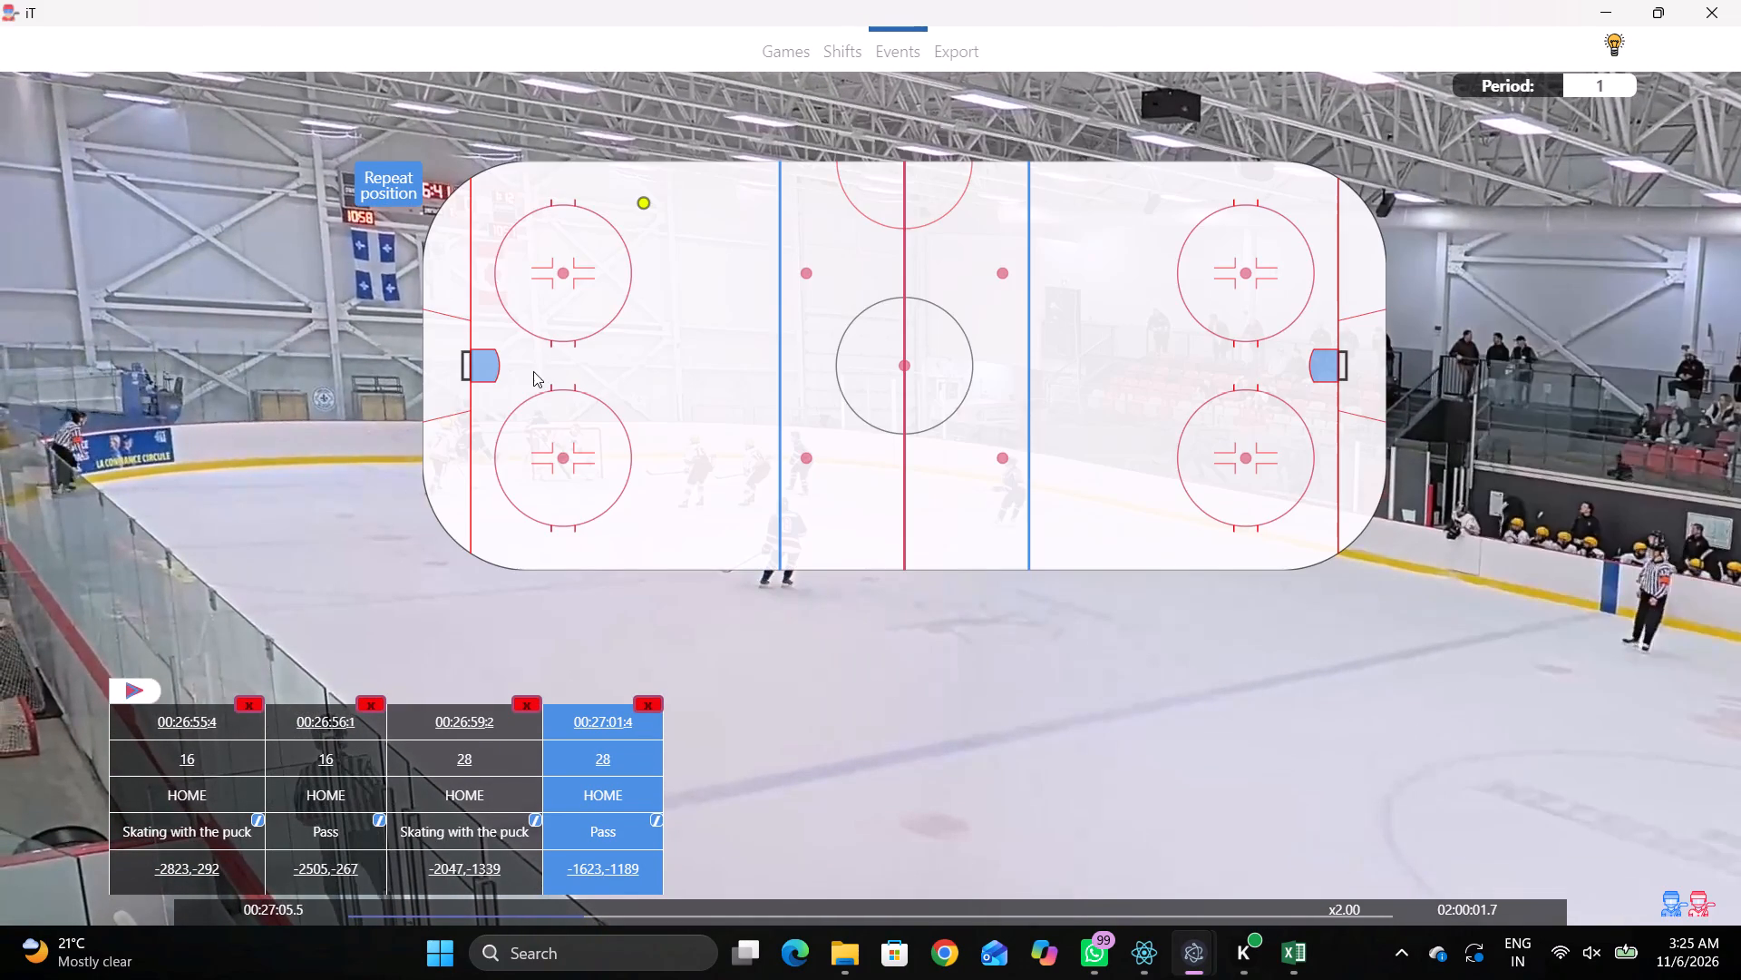
pyautogui.click(425, 352)
# Tag a Pass by home player 4 at video time 27:10.3, just inside the rink map's left blue line in the upper half.
pyautogui.press('space')
pyautogui.press('space')
pyautogui.press('space')
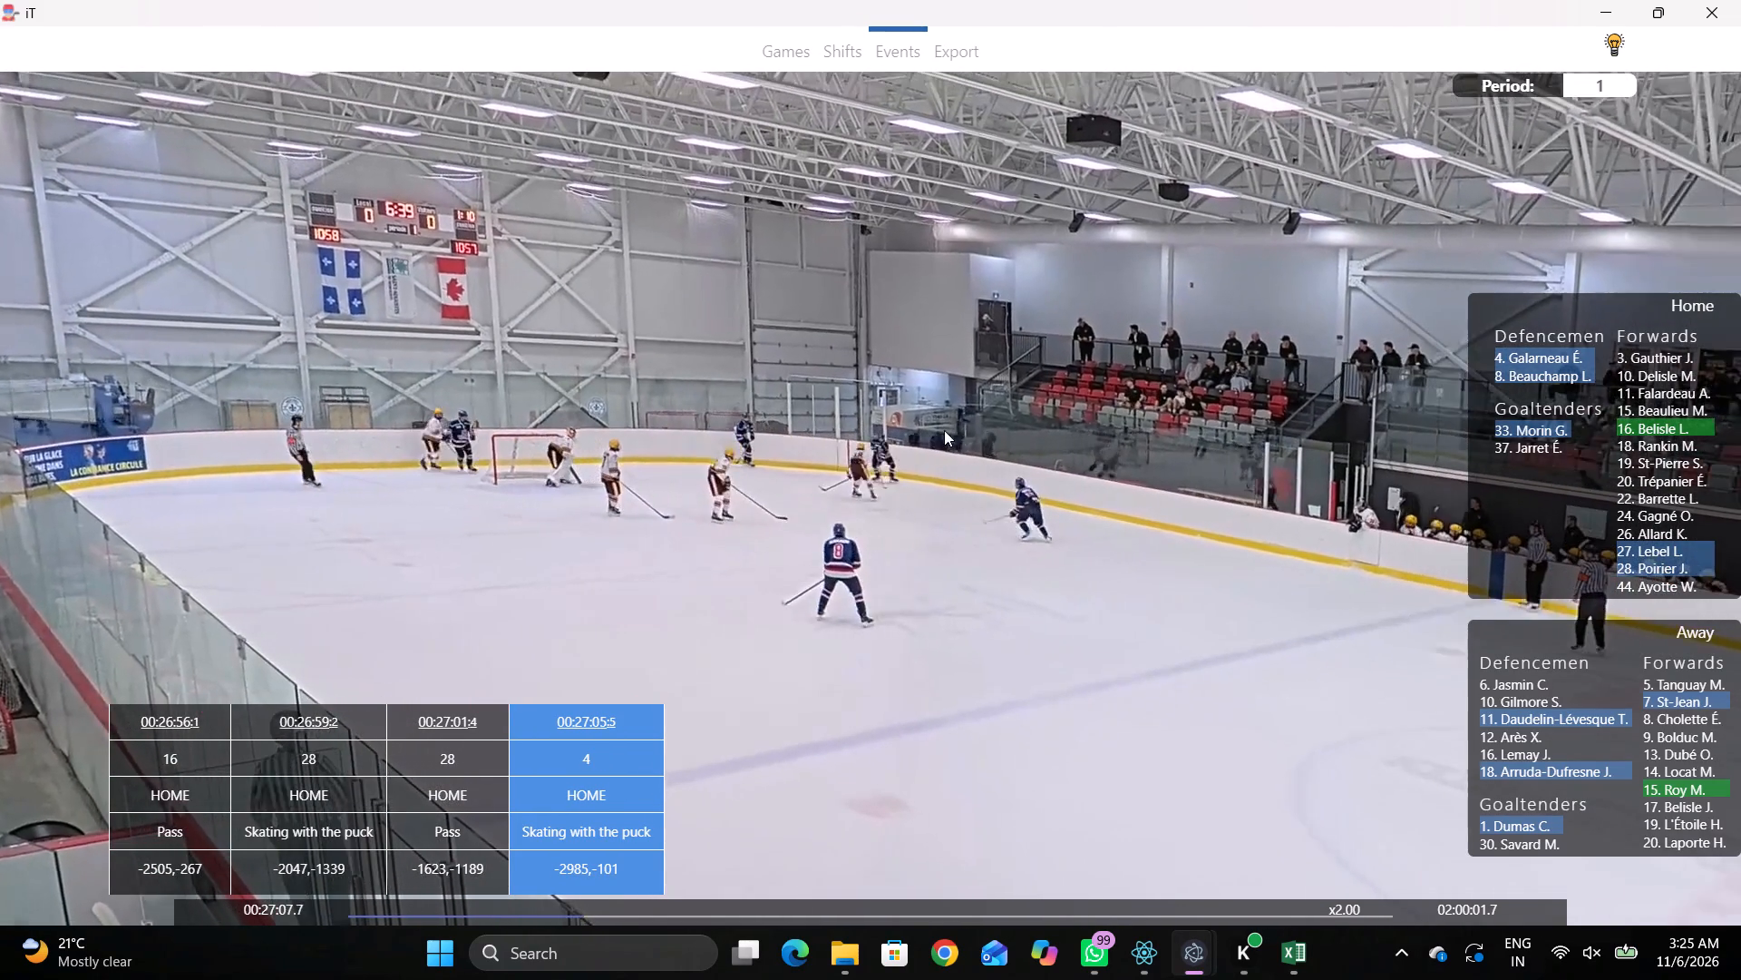
pyautogui.press('space')
pyautogui.press('space')
pyautogui.press('space')
pyautogui.press('space')
pyautogui.press('space')
pyautogui.write('qq')
pyautogui.write('qq')
pyautogui.press('q')
pyautogui.press('q')
pyautogui.rightClick(947, 380)
pyautogui.click(957, 398)
pyautogui.click(1491, 279)
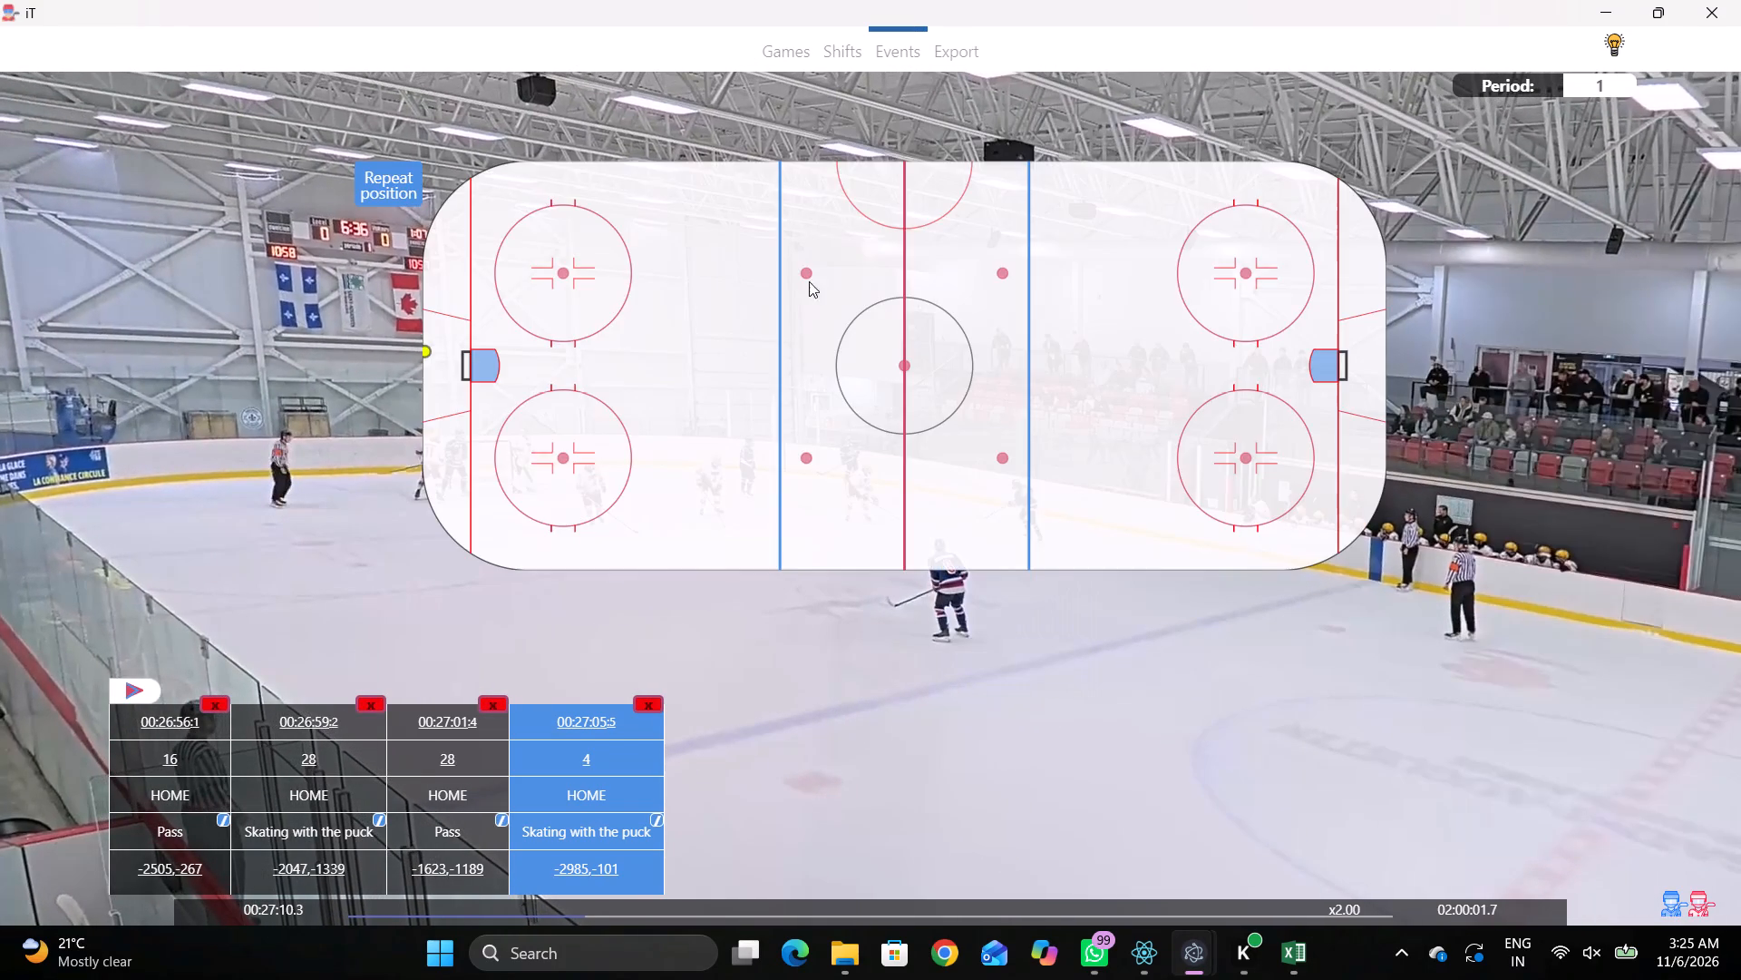
pyautogui.click(734, 246)
# Replay the video from about 27:08 to examine the play around the 27:10.3 Pass by home player 4.
pyautogui.press('q')
pyautogui.press('q')
pyautogui.press('q')
pyautogui.press('q')
pyautogui.press('q')
pyautogui.press('q')
pyautogui.press('q')
pyautogui.press('q')
pyautogui.press('q')
pyautogui.press('q')
pyautogui.press('q')
pyautogui.press('q')
pyautogui.press('q')
pyautogui.press('q')
pyautogui.press('q')
pyautogui.press('q')
pyautogui.press('q')
pyautogui.press('q')
pyautogui.press('q')
pyautogui.press('q')
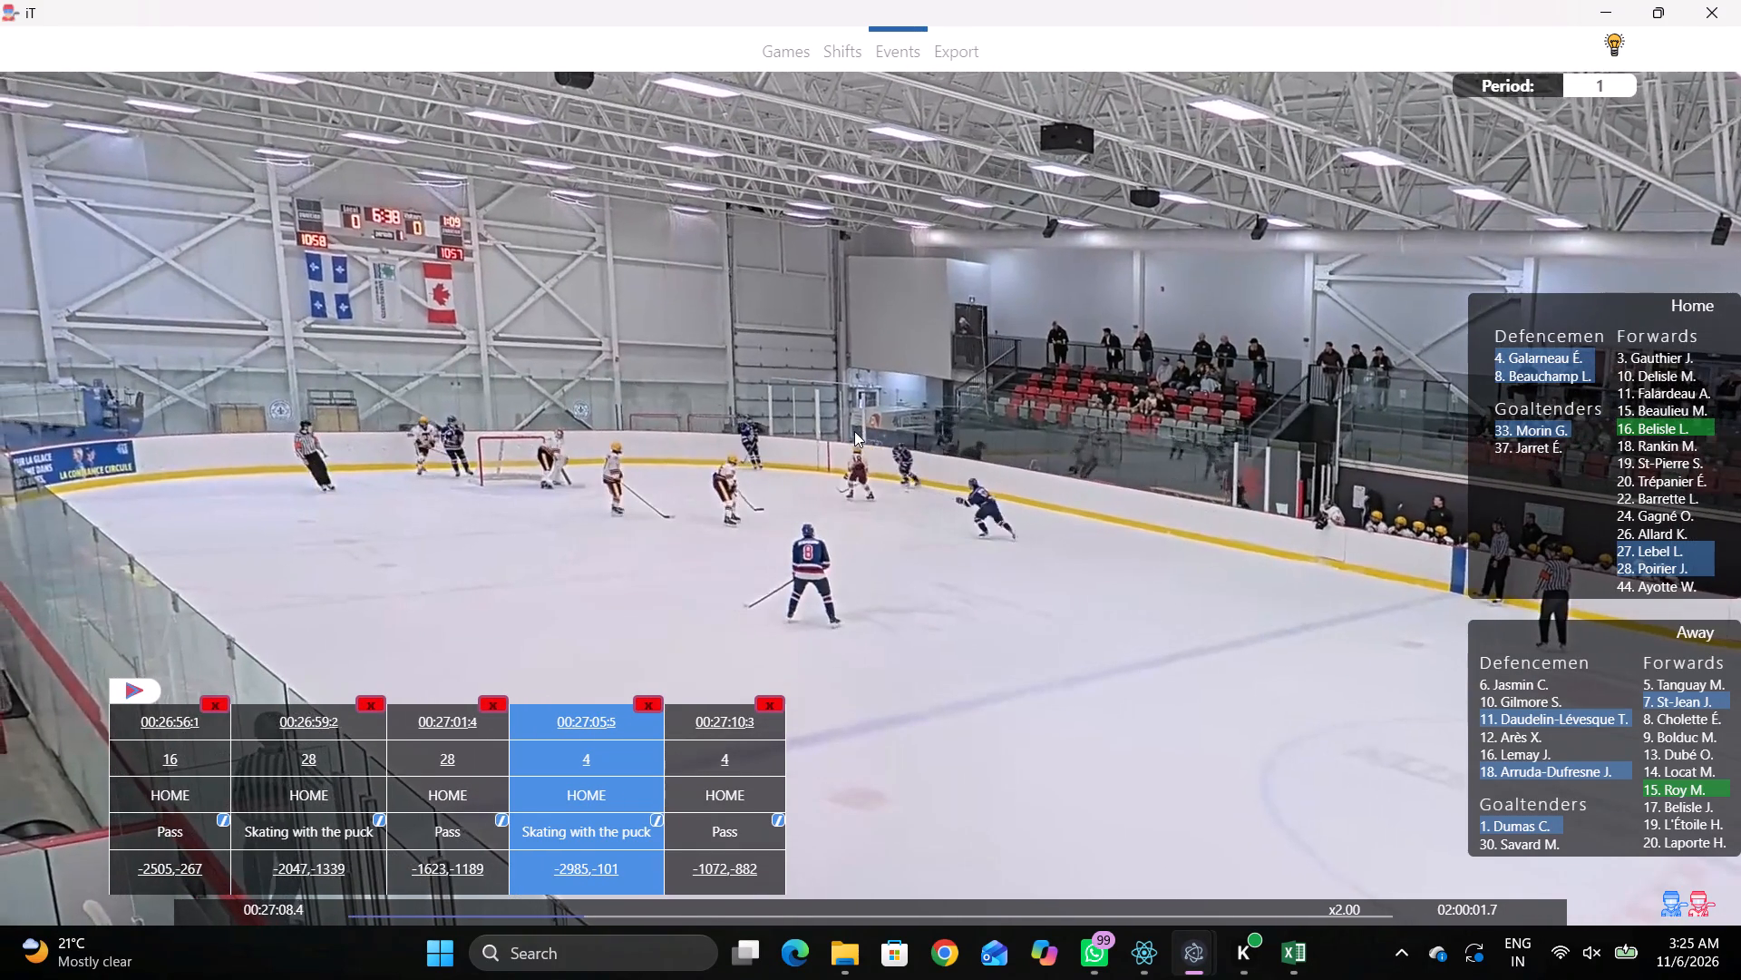
pyautogui.press('space')
pyautogui.write('v')
pyautogui.press('space')
pyautogui.press('space')
pyautogui.press('space')
pyautogui.press('space')
pyautogui.press('space')
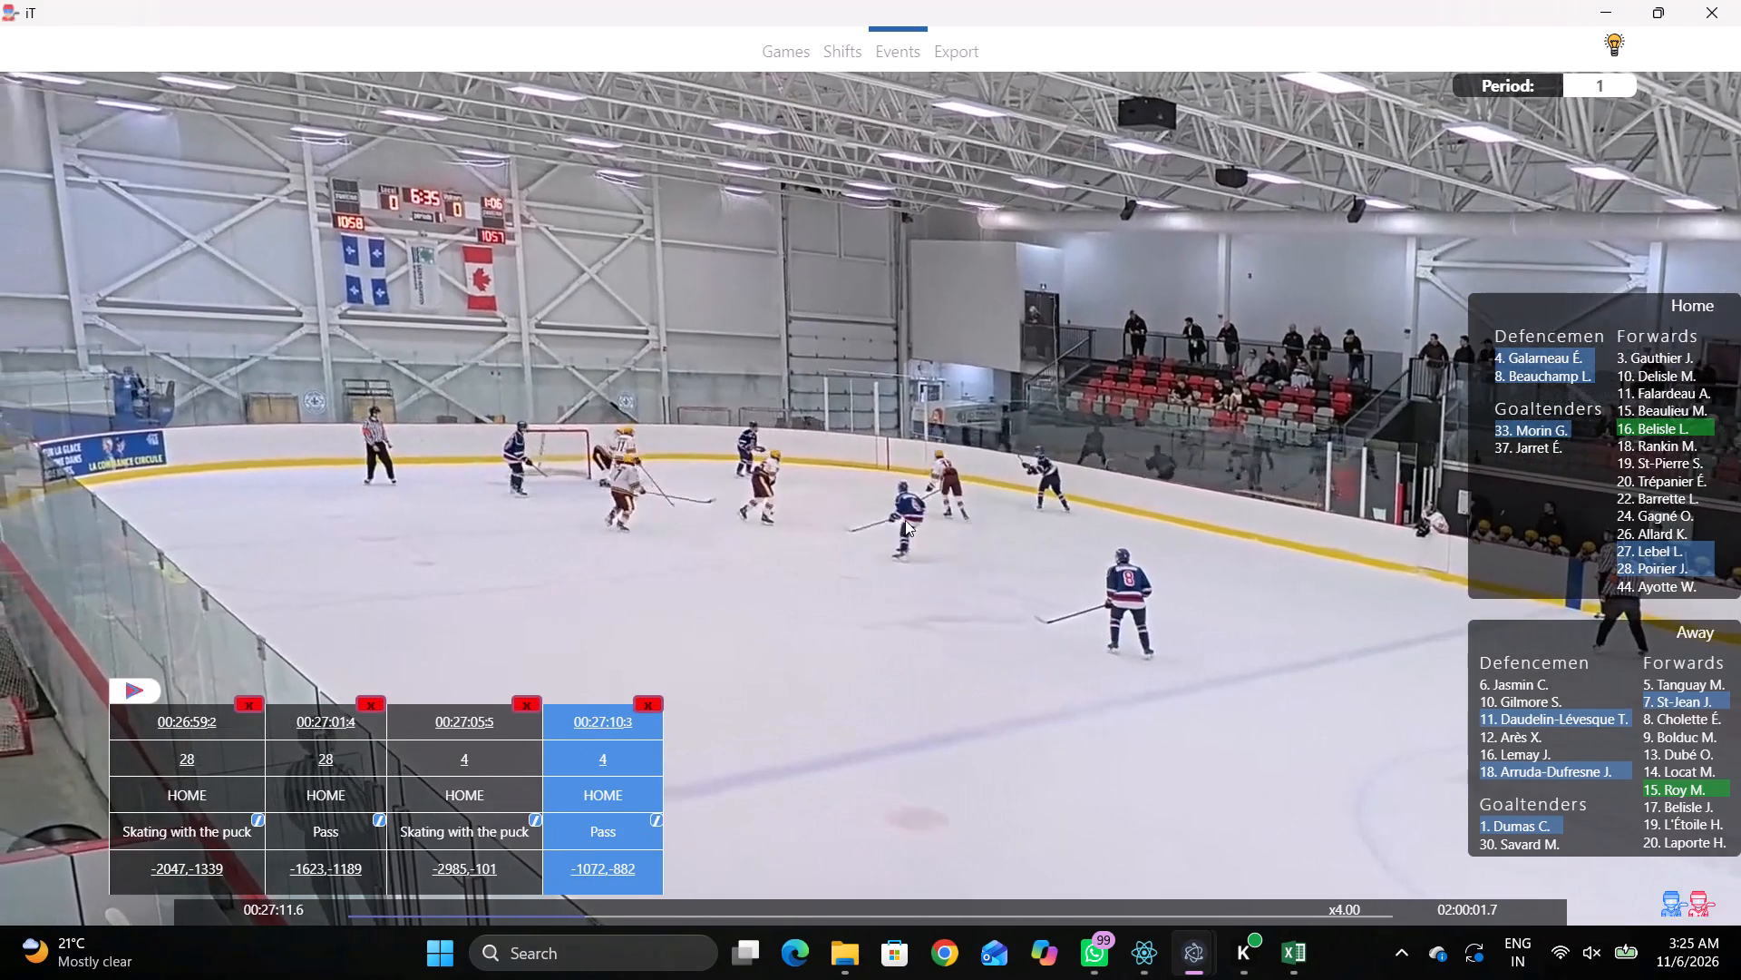
# Play the video on from 27:11.6 to about 27:24.8 to examine the play following the 27:10.3 Pass by home player 4.
pyautogui.rightClick(896, 511)
pyautogui.press('space')
pyautogui.press('space')
pyautogui.press('space')
pyautogui.press('v')
pyautogui.press('space')
pyautogui.press('space')
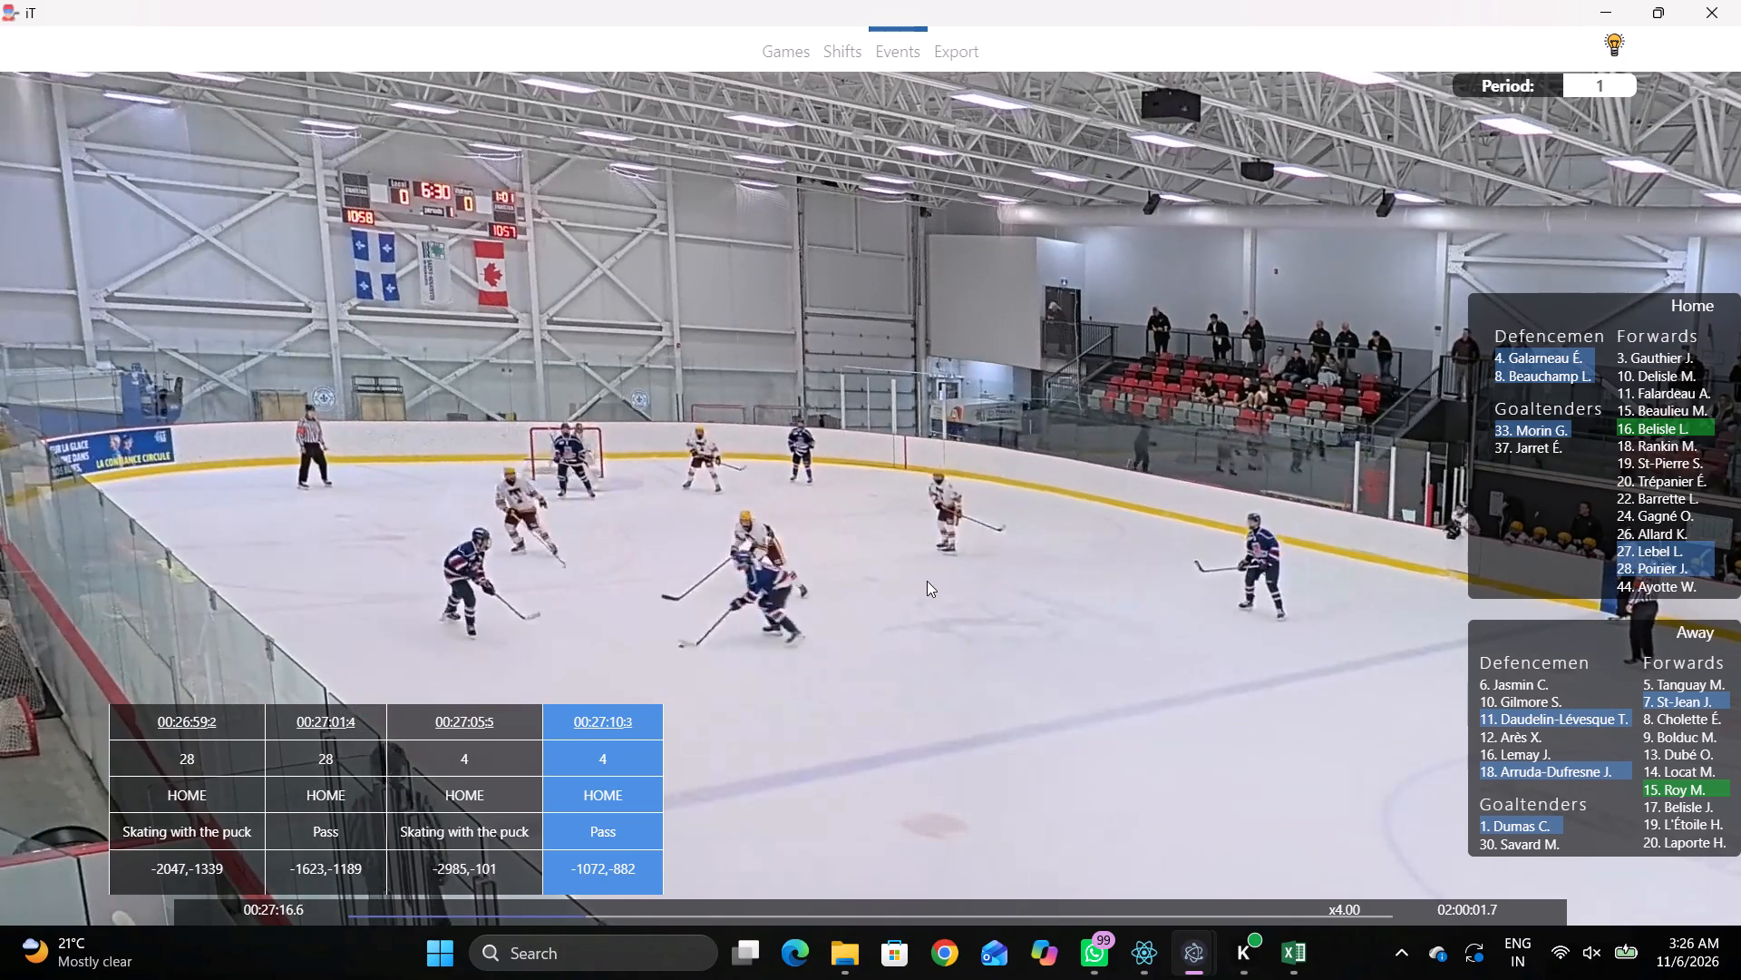
pyautogui.press('space')
pyautogui.hotkey('shift', 'd')
pyautogui.press('space')
pyautogui.press('space')
pyautogui.press('space')
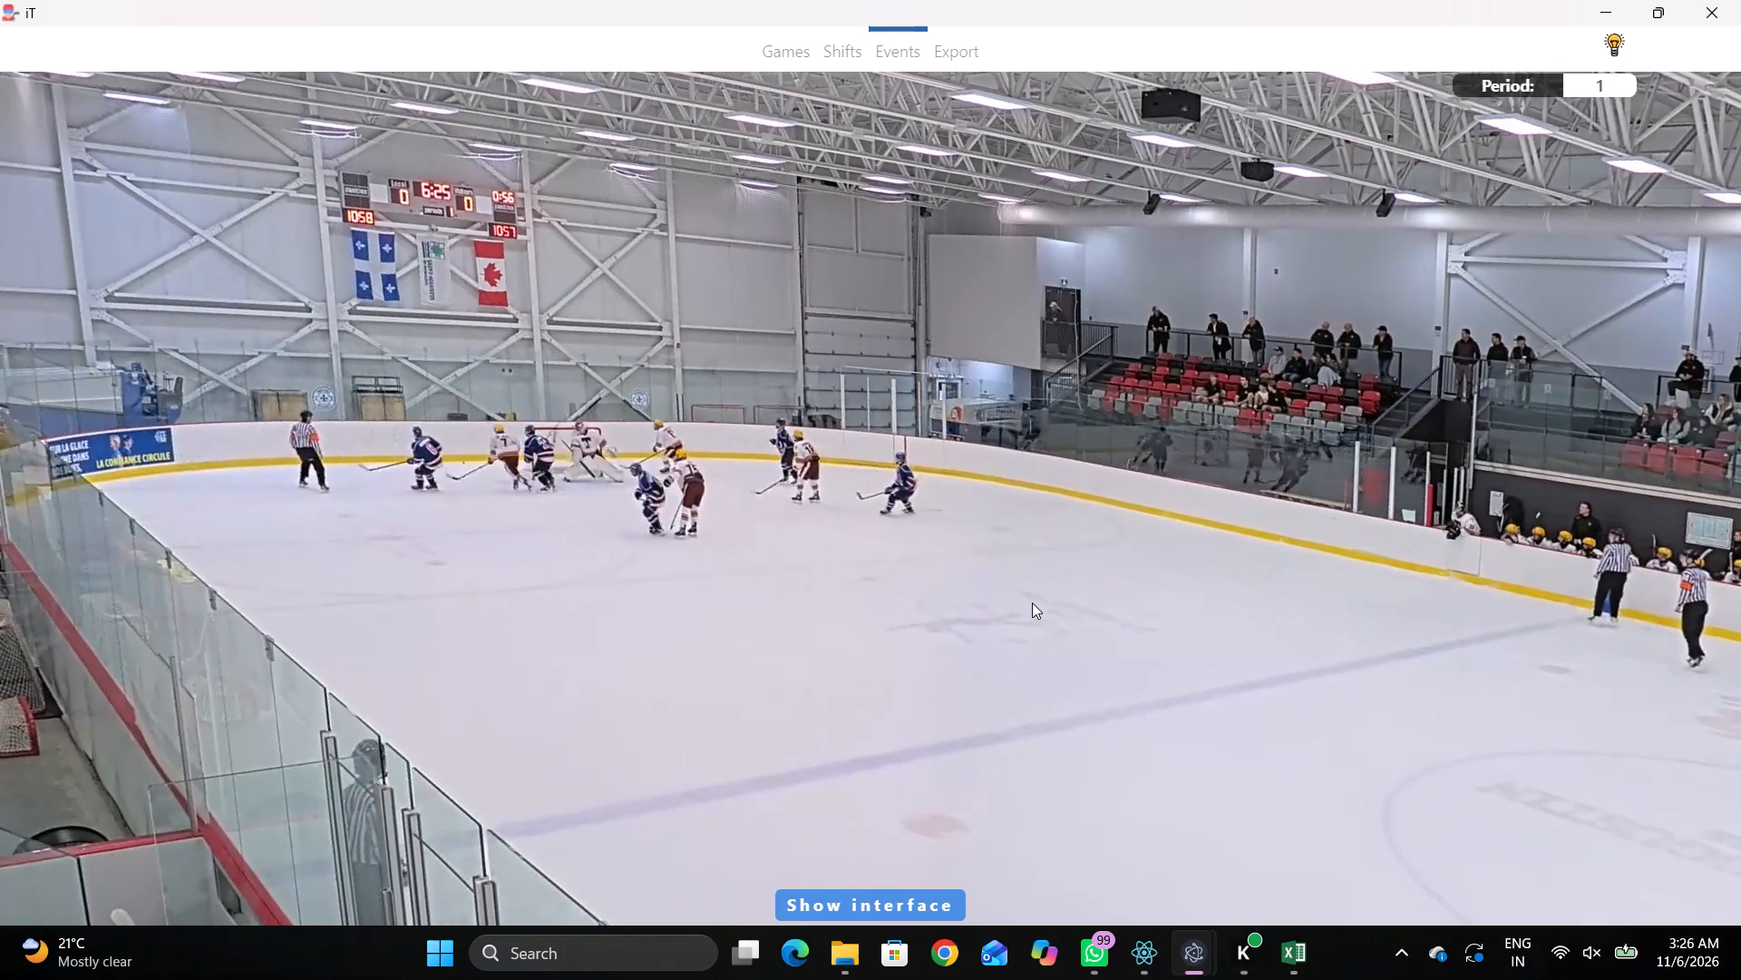
pyautogui.press('space')
pyautogui.press('space')
pyautogui.press('space')
pyautogui.press('q')
pyautogui.hotkey('shift', 'd')
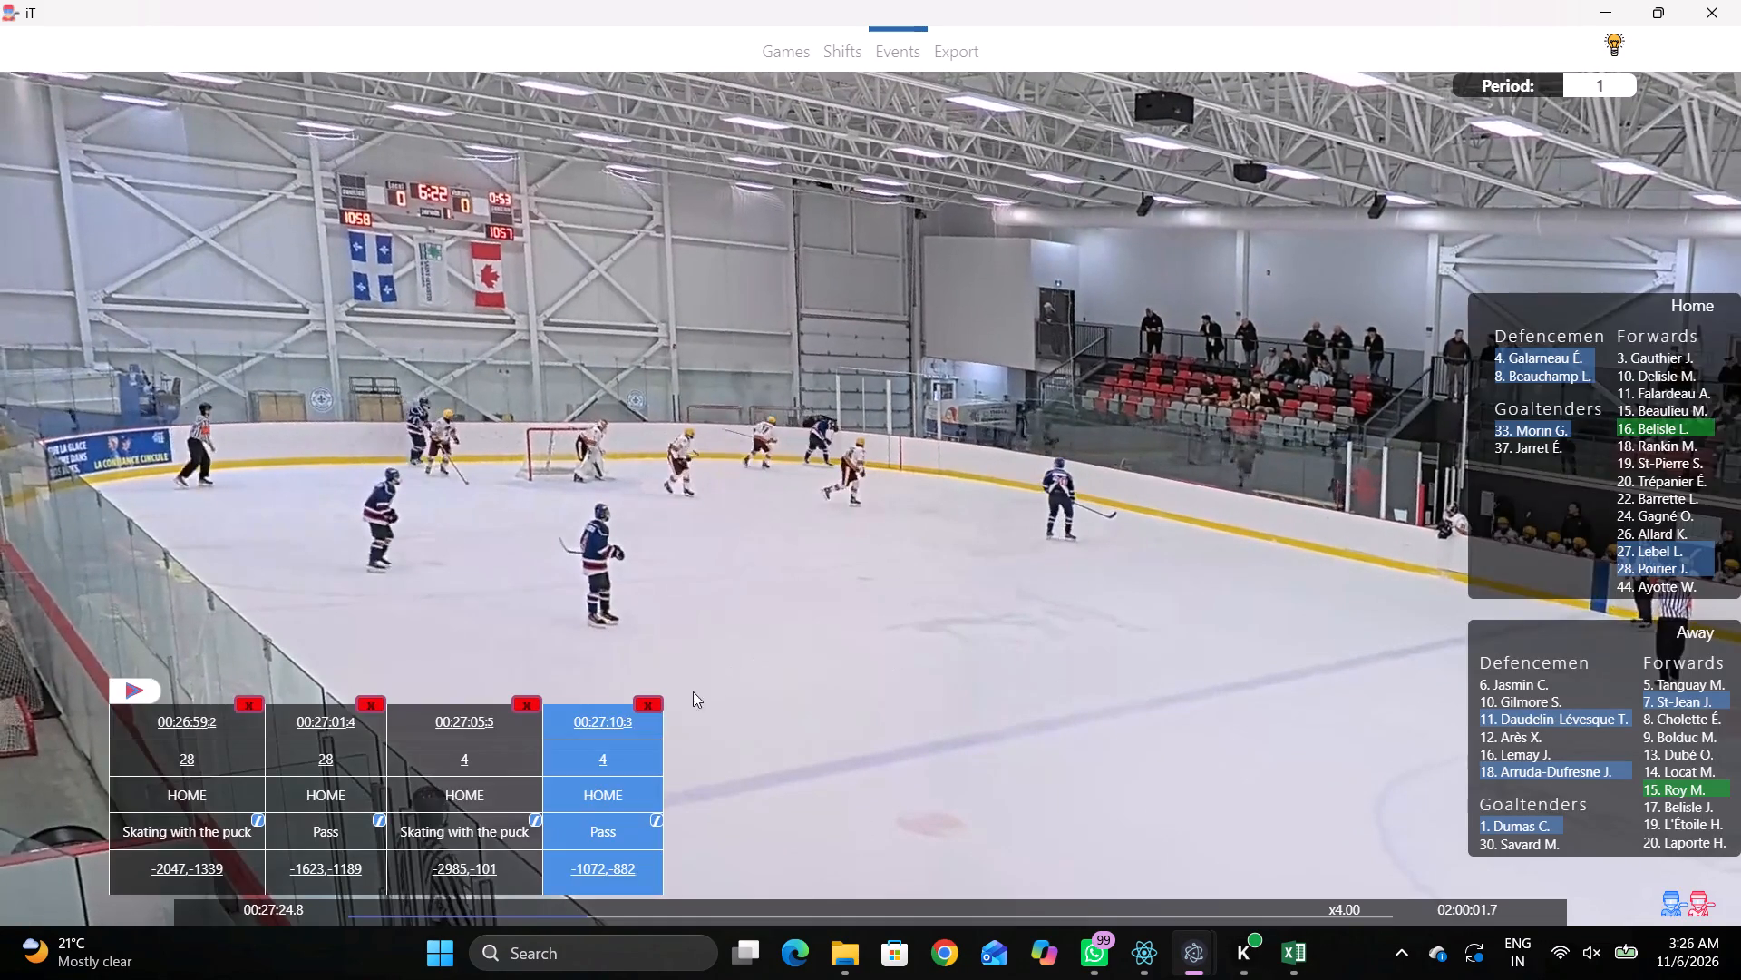
# Return to the 27:10.3 Pass and tag a Skating with the puck by home player 28 at scoreboard clock 6:36, just above the rink map's upper-left face-off circle.
pyautogui.click(646, 713)
pyautogui.hotkey('shift', 'd')
pyautogui.press('space')
pyautogui.press('space')
pyautogui.moveTo(903, 463); pyautogui.dragTo(922, 457, button='right')
pyautogui.click(983, 494)
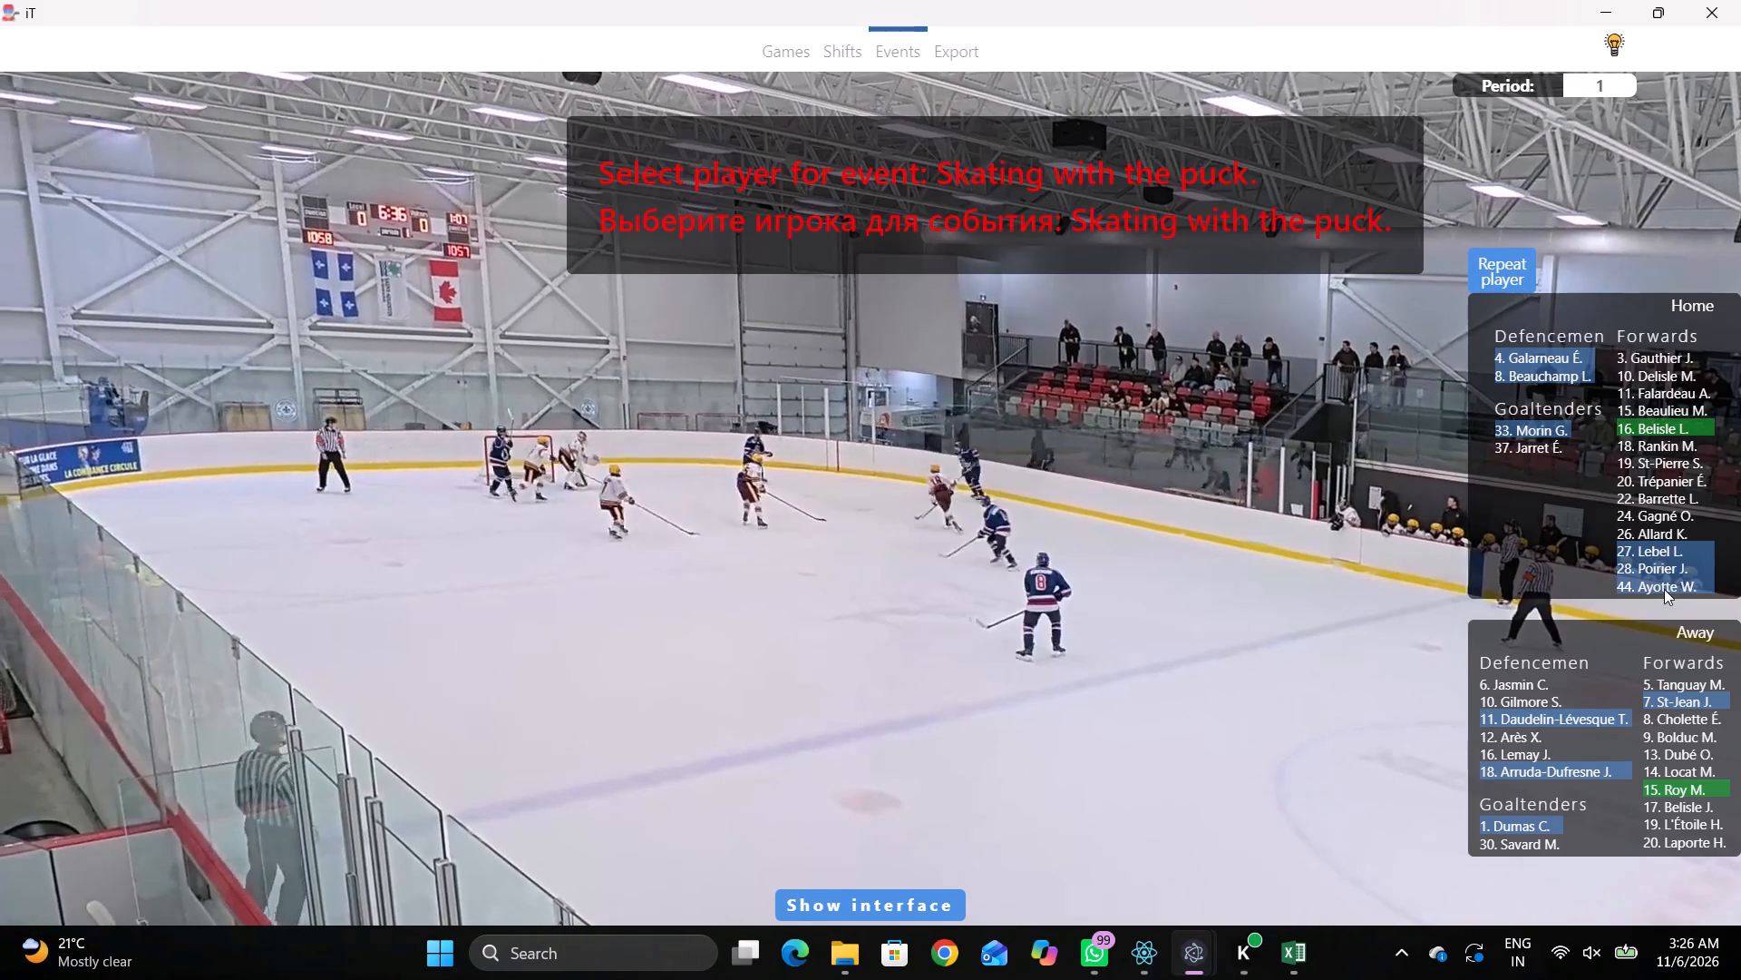
pyautogui.click(1646, 573)
pyautogui.click(570, 192)
# Tag a Pass by home player 28 at scoreboard clock 6:35, outside the upper-right edge of the rink map's upper-left face-off circle.
pyautogui.press('r')
pyautogui.press('space')
pyautogui.press('space')
pyautogui.press('space')
pyautogui.press('space')
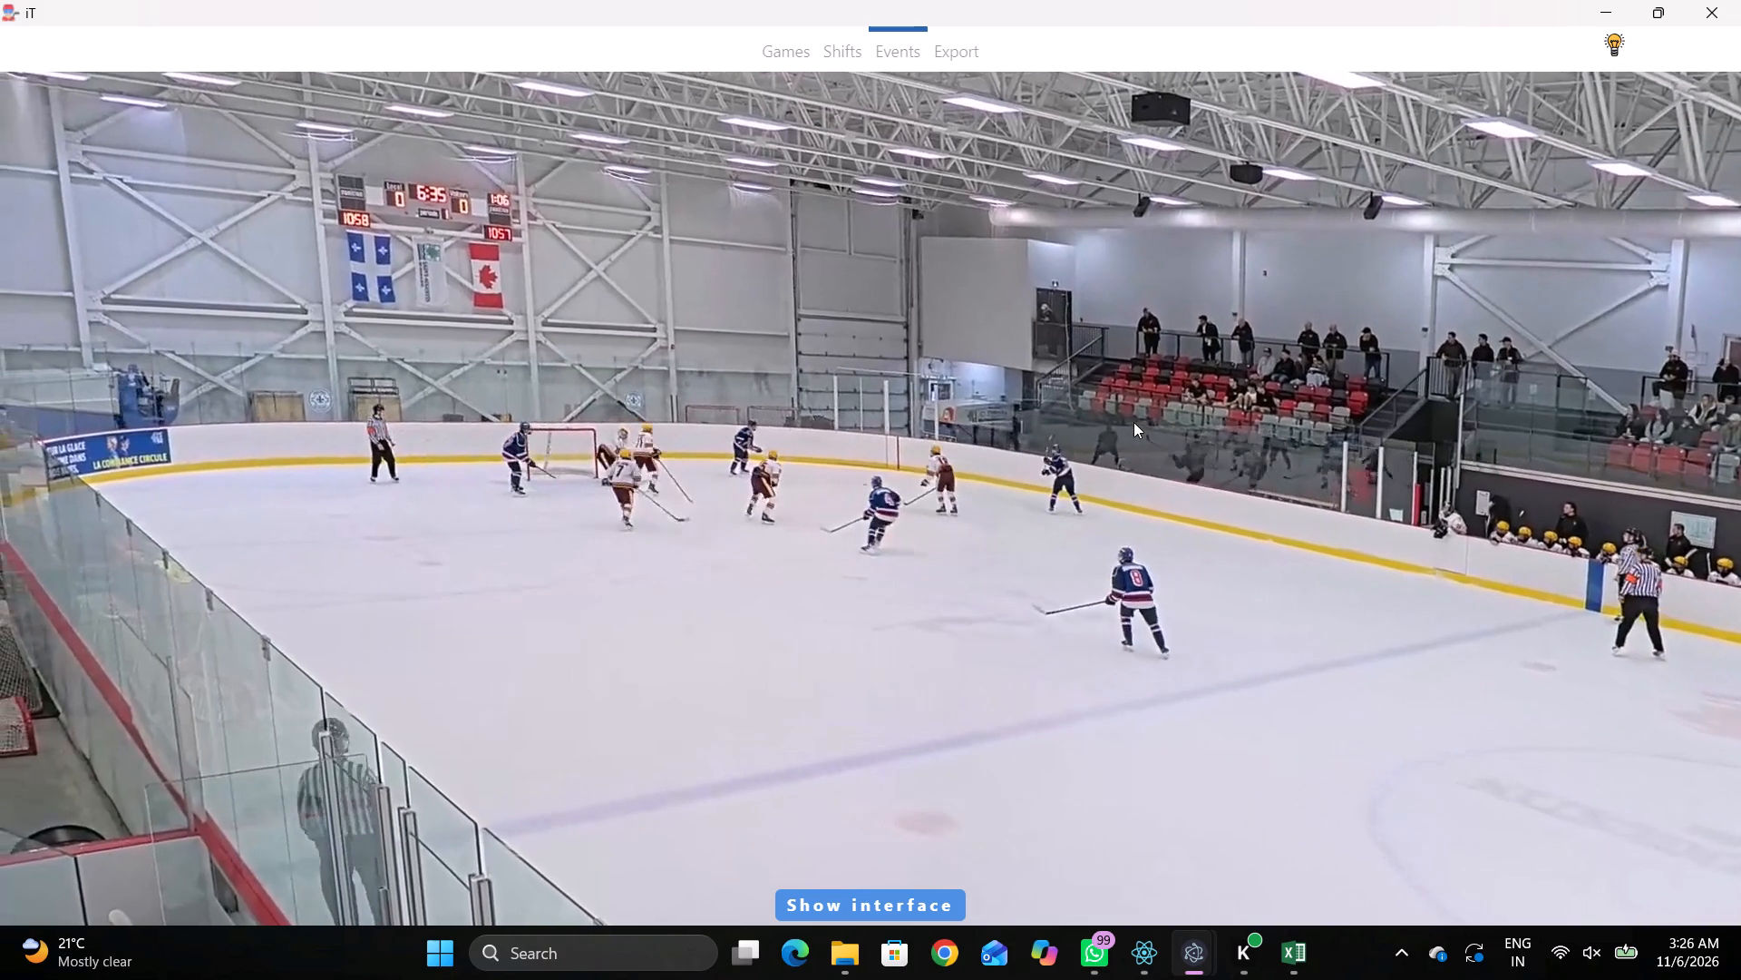
pyautogui.press('q')
pyautogui.rightClick(1121, 372)
pyautogui.click(1139, 363)
pyautogui.moveTo(1193, 328); pyautogui.dragTo(1155, 338, button='right')
pyautogui.click(1179, 346)
pyautogui.click(1494, 269)
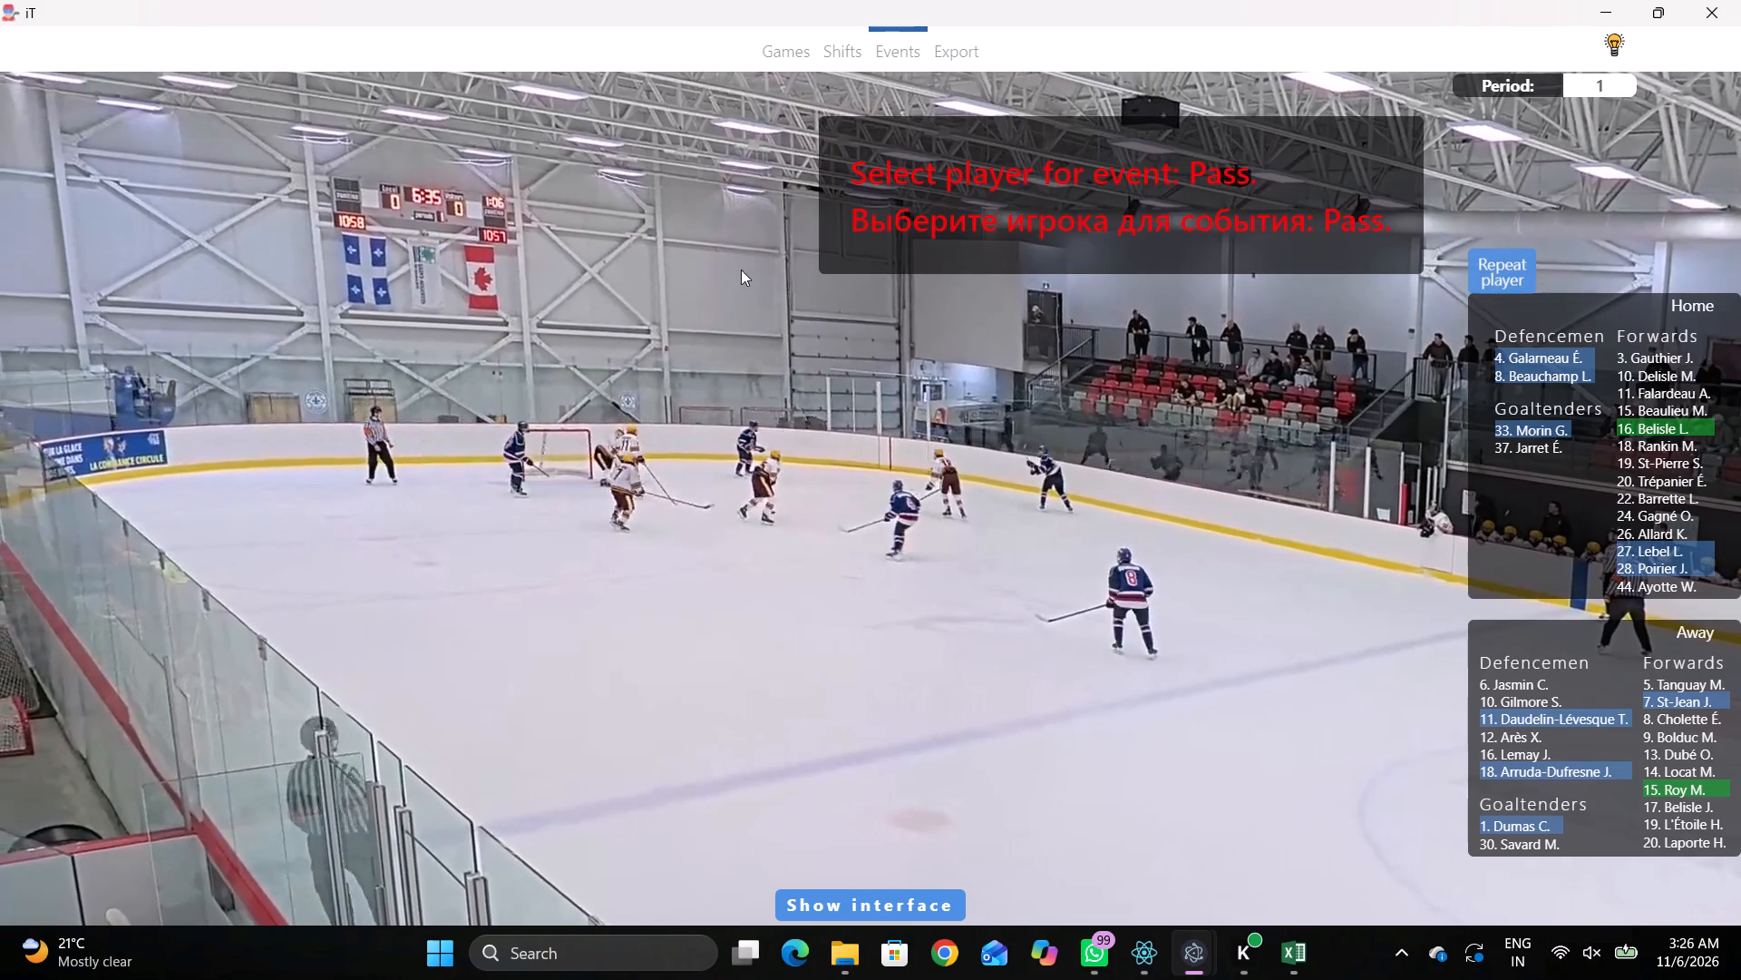
pyautogui.click(651, 219)
# Tag a Skating with the puck by home player 16 at scoreboard clock 6:34, behind the rink map's left goal line in the upper half.
pyautogui.press('space')
pyautogui.press('space')
pyautogui.press('space')
pyautogui.press('space')
pyautogui.press('r')
pyautogui.press('space')
pyautogui.press('space')
pyautogui.rightClick(1020, 385)
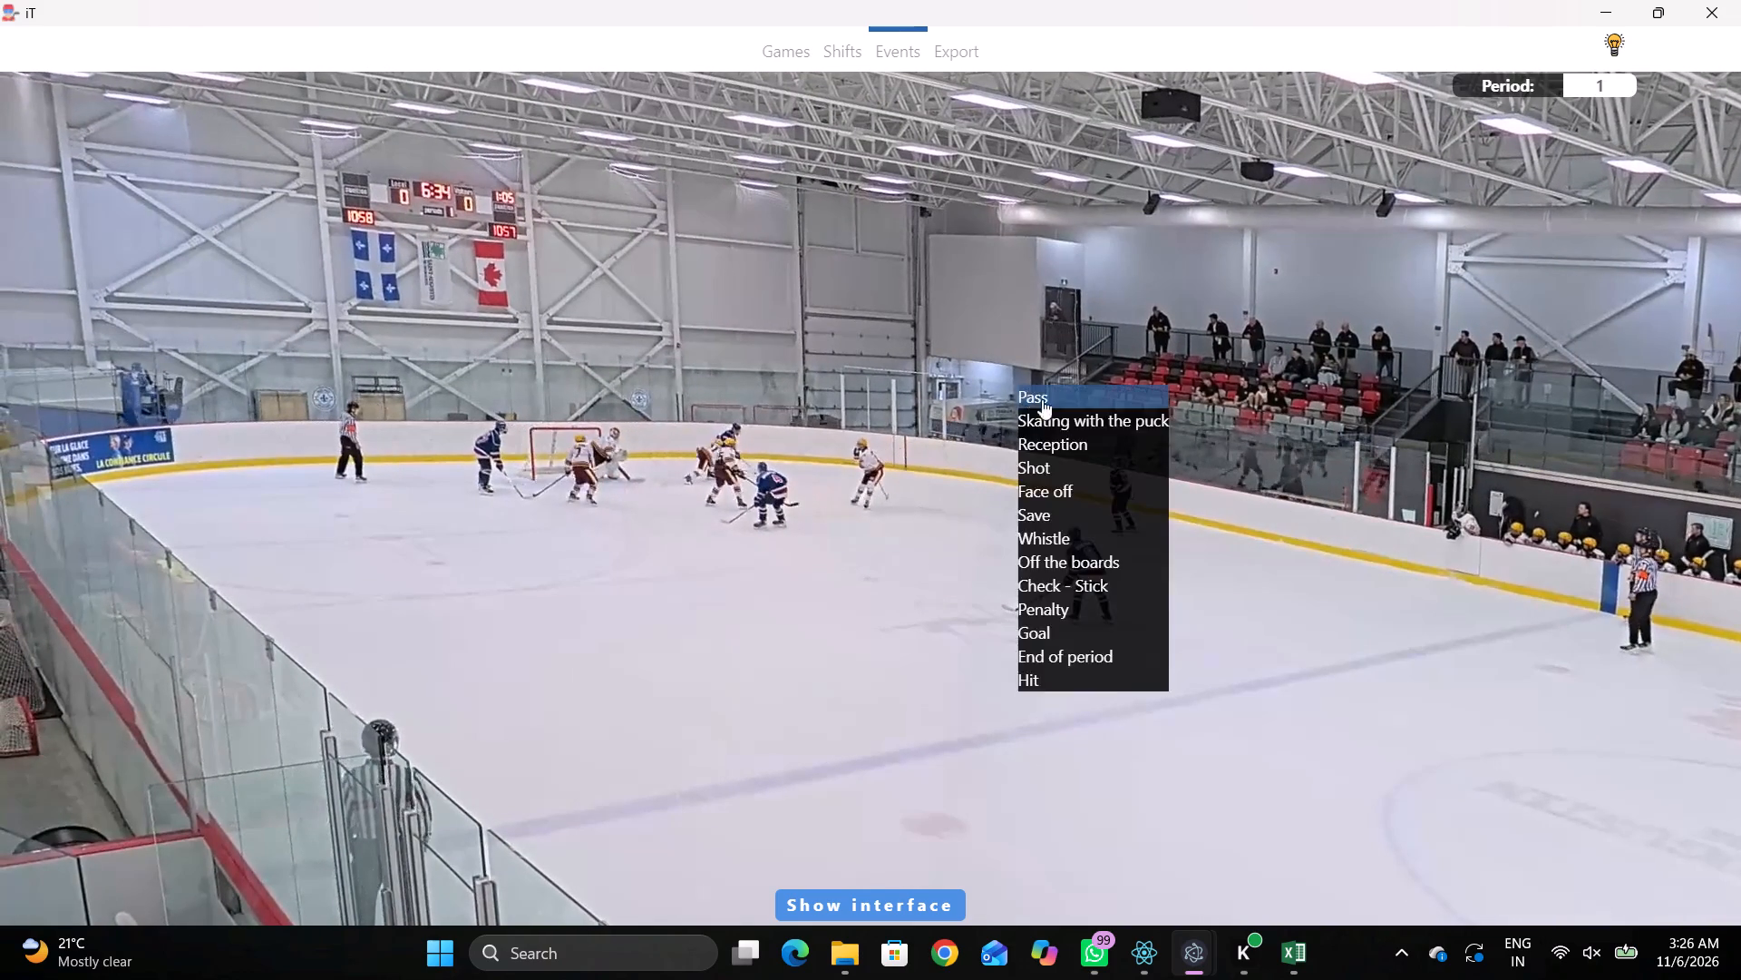
pyautogui.press('space')
pyautogui.press('space')
pyautogui.rightClick(999, 374)
pyautogui.click(1049, 395)
pyautogui.moveTo(972, 395); pyautogui.dragTo(923, 406, button='right')
pyautogui.click(979, 437)
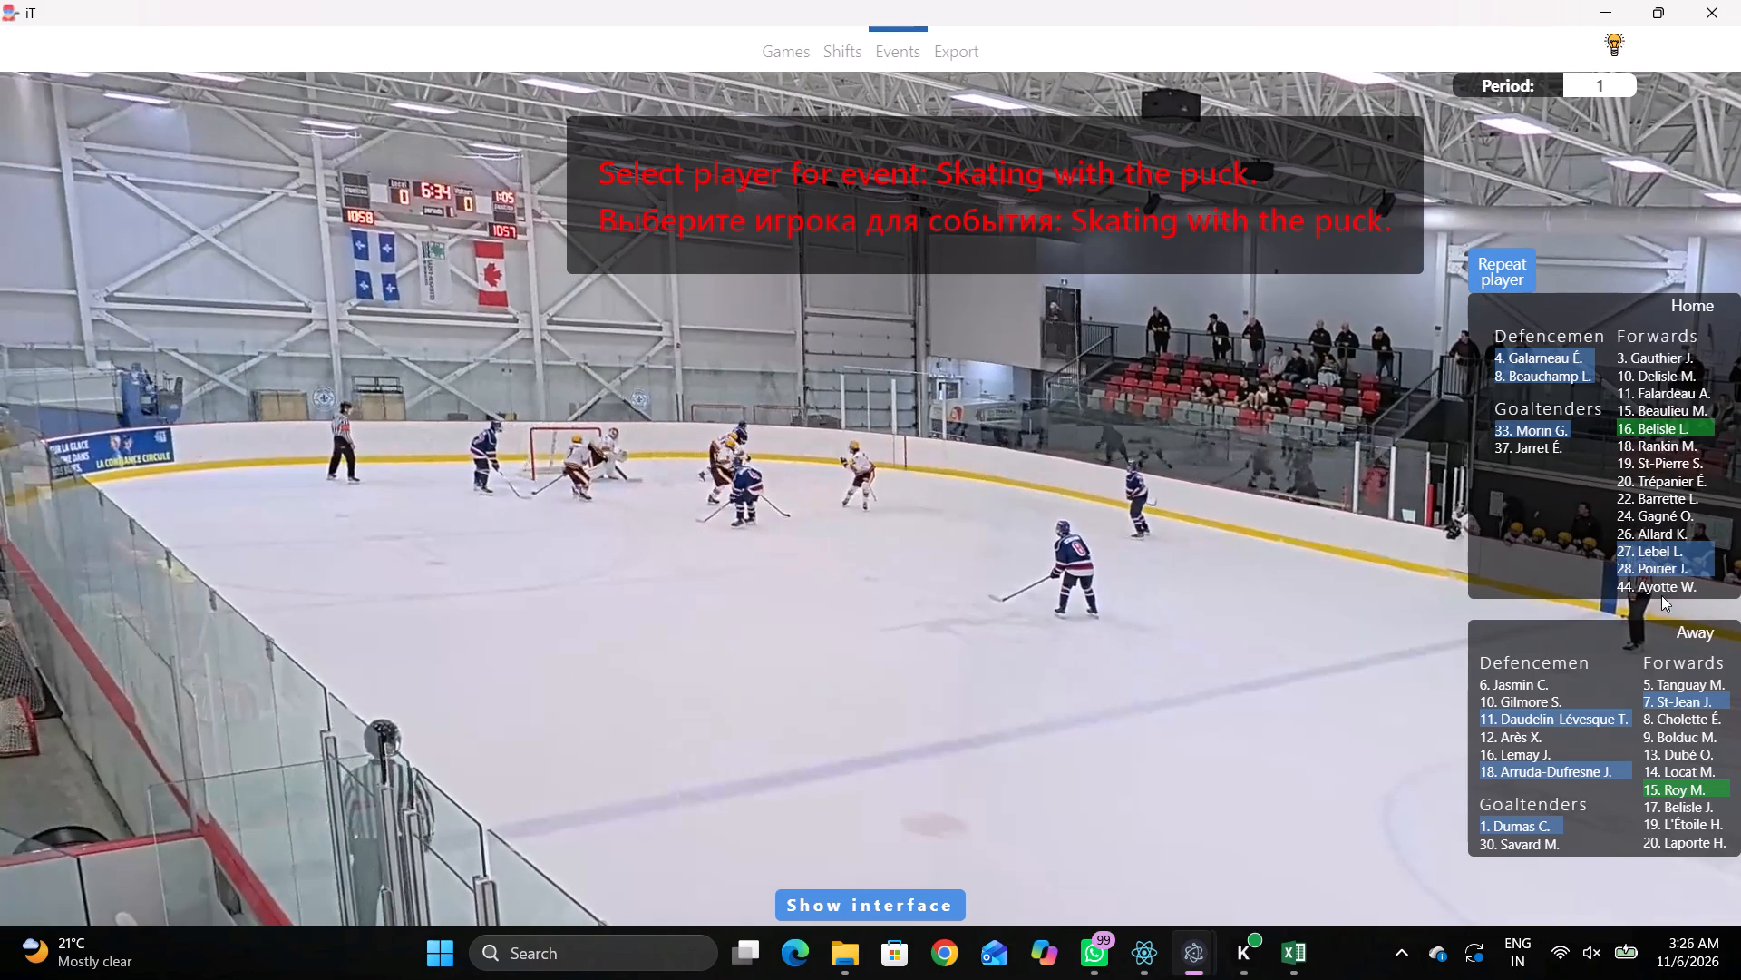
pyautogui.click(1634, 430)
pyautogui.click(461, 280)
# Tag a Pass by home player 16 at scoreboard clock 6:33, just behind the rink map's left goal line in the upper half.
pyautogui.press('space')
pyautogui.press('v')
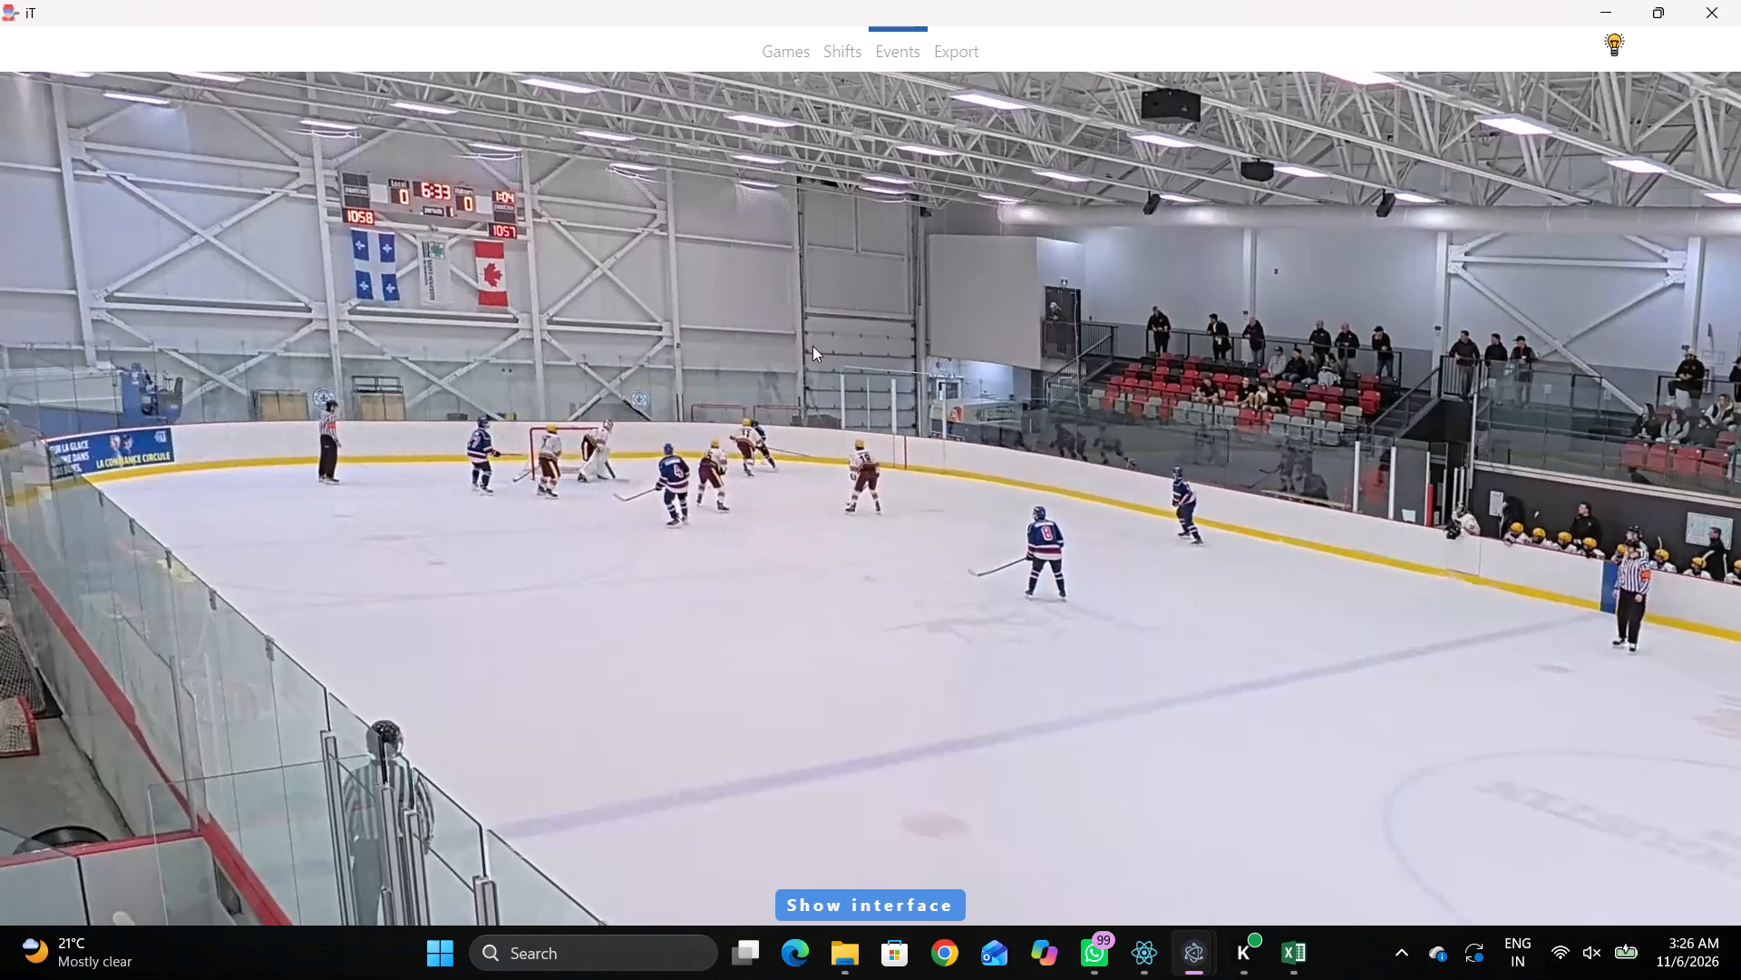
pyautogui.press('space')
pyautogui.press('space')
pyautogui.press('space')
pyautogui.press('q')
pyautogui.press('q')
pyautogui.press('space')
pyautogui.press('space')
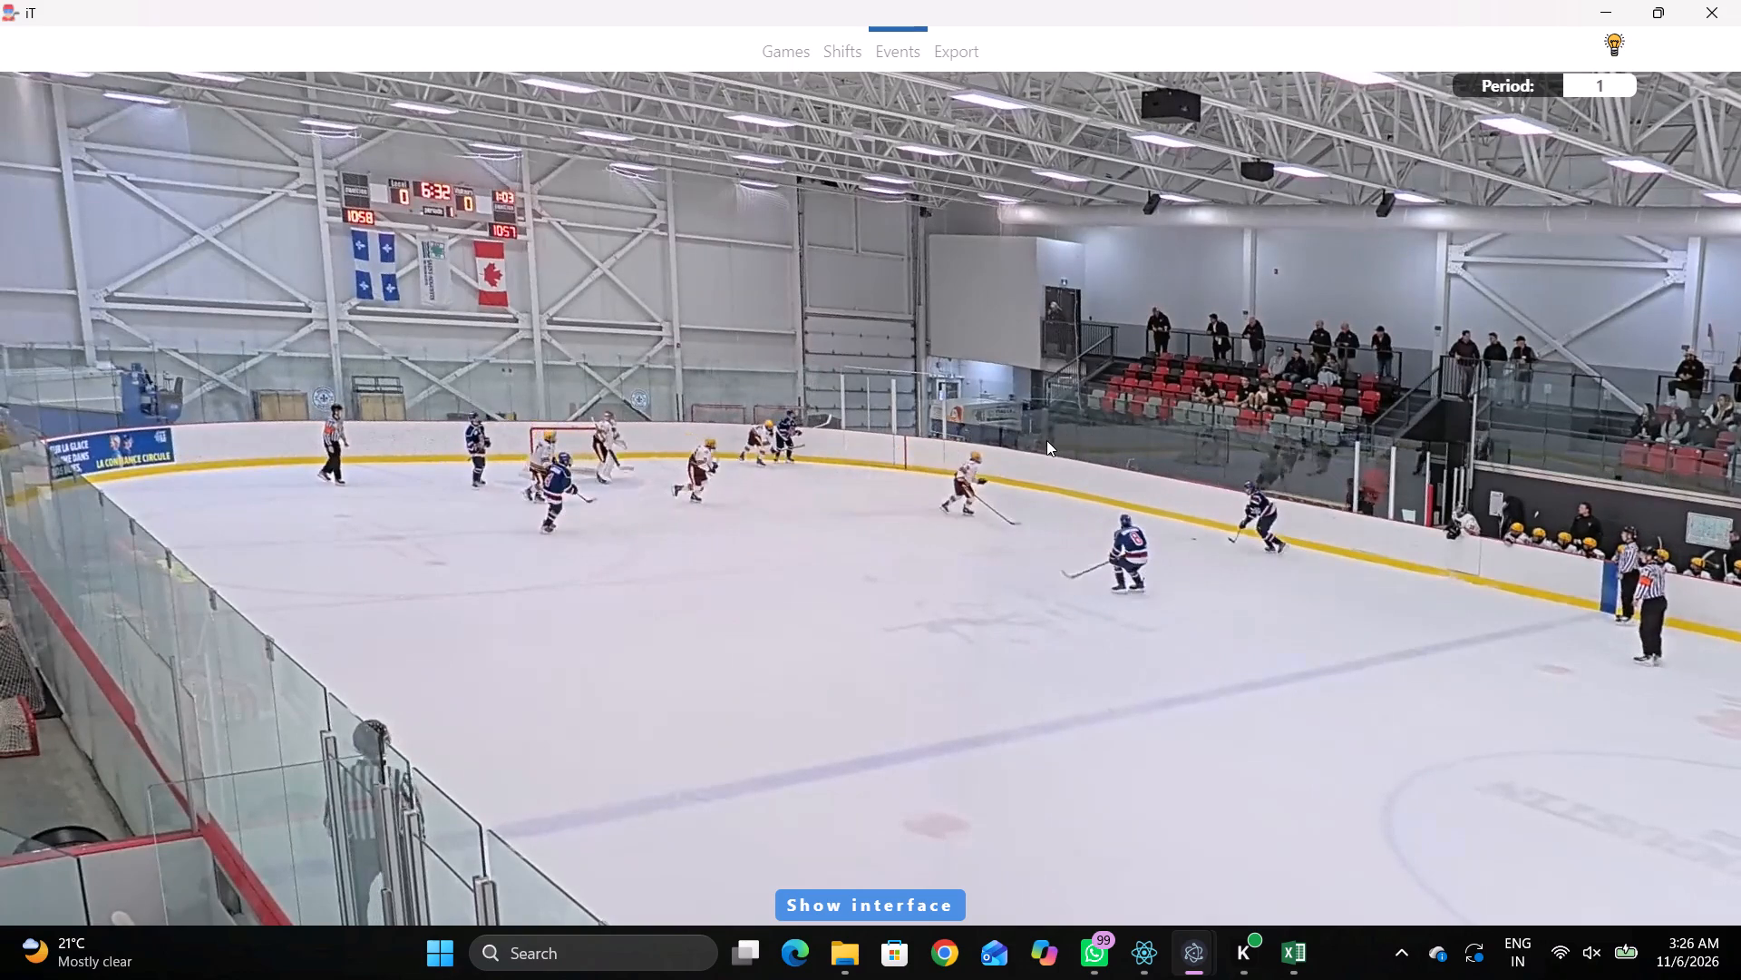
pyautogui.press('q')
pyautogui.press('q')
pyautogui.press('q')
pyautogui.press('q')
pyautogui.press('q')
pyautogui.press('q')
pyautogui.press('q')
pyautogui.press('q')
pyautogui.press('q')
pyautogui.rightClick(1171, 413)
pyautogui.click(1181, 420)
pyautogui.rightClick(1176, 421)
pyautogui.click(1175, 423)
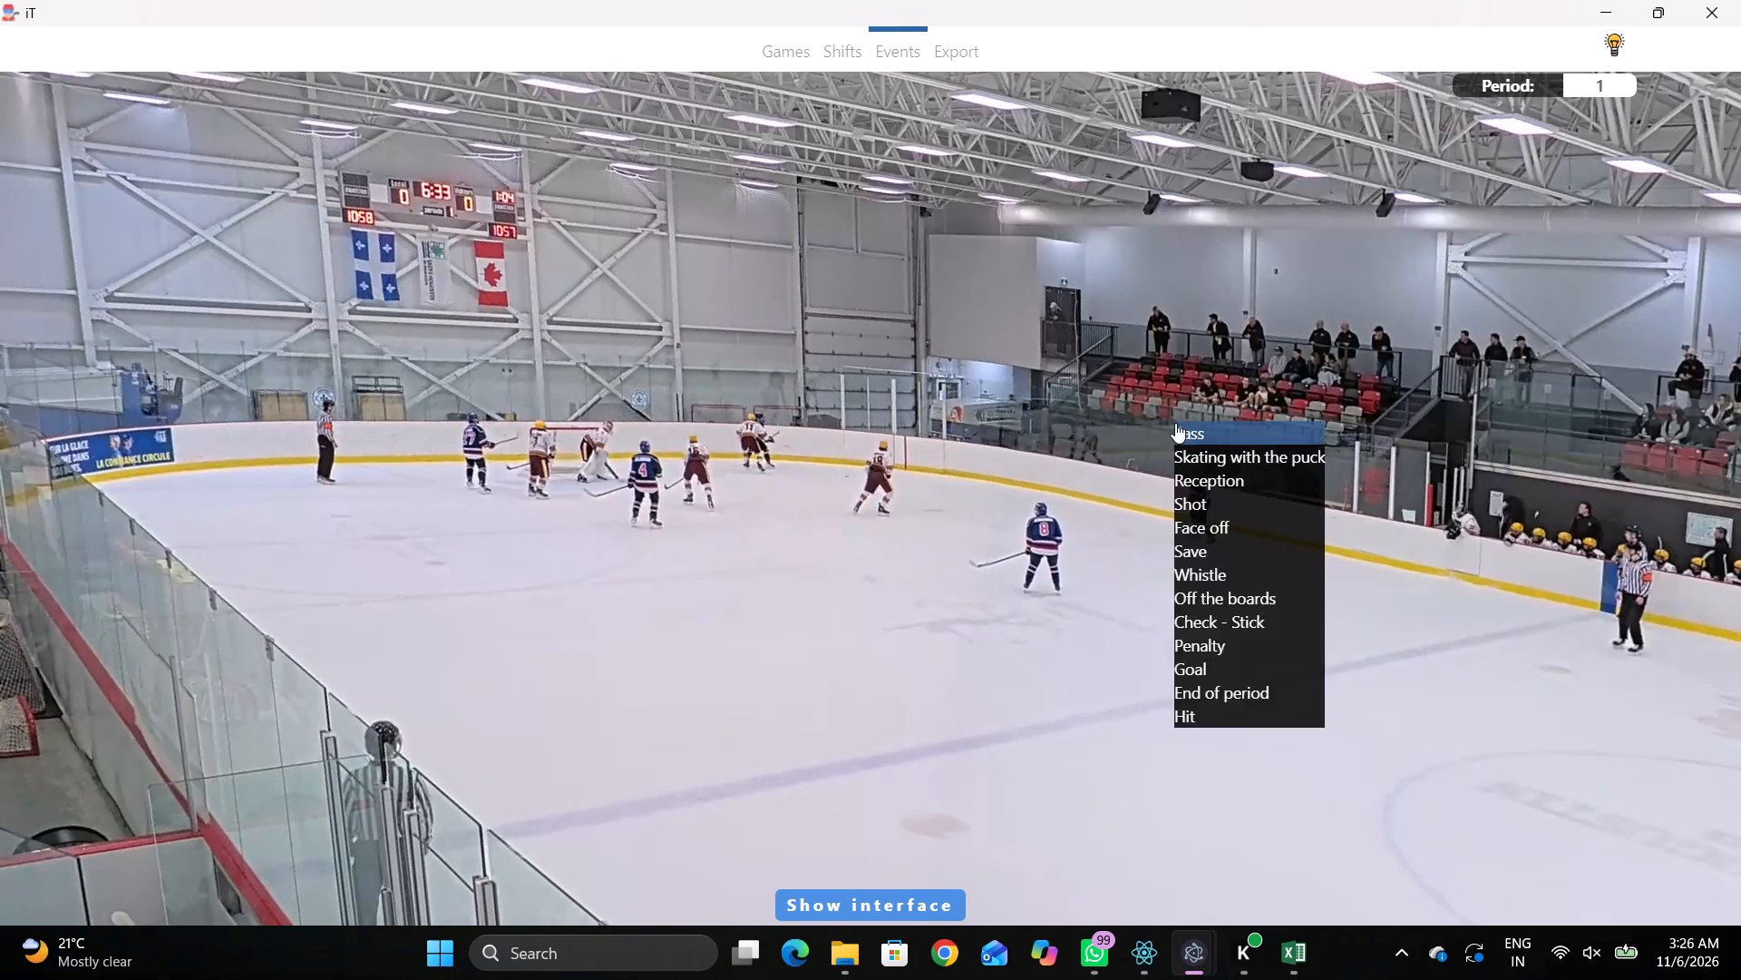
pyautogui.click(1492, 289)
pyautogui.click(464, 272)
# Tag a Skating with the puck by home player 28 at scoreboard clock 6:32, between the rink map's upper-left face-off circle and left blue line.
pyautogui.press('space')
pyautogui.press('space')
pyautogui.rightClick(918, 443)
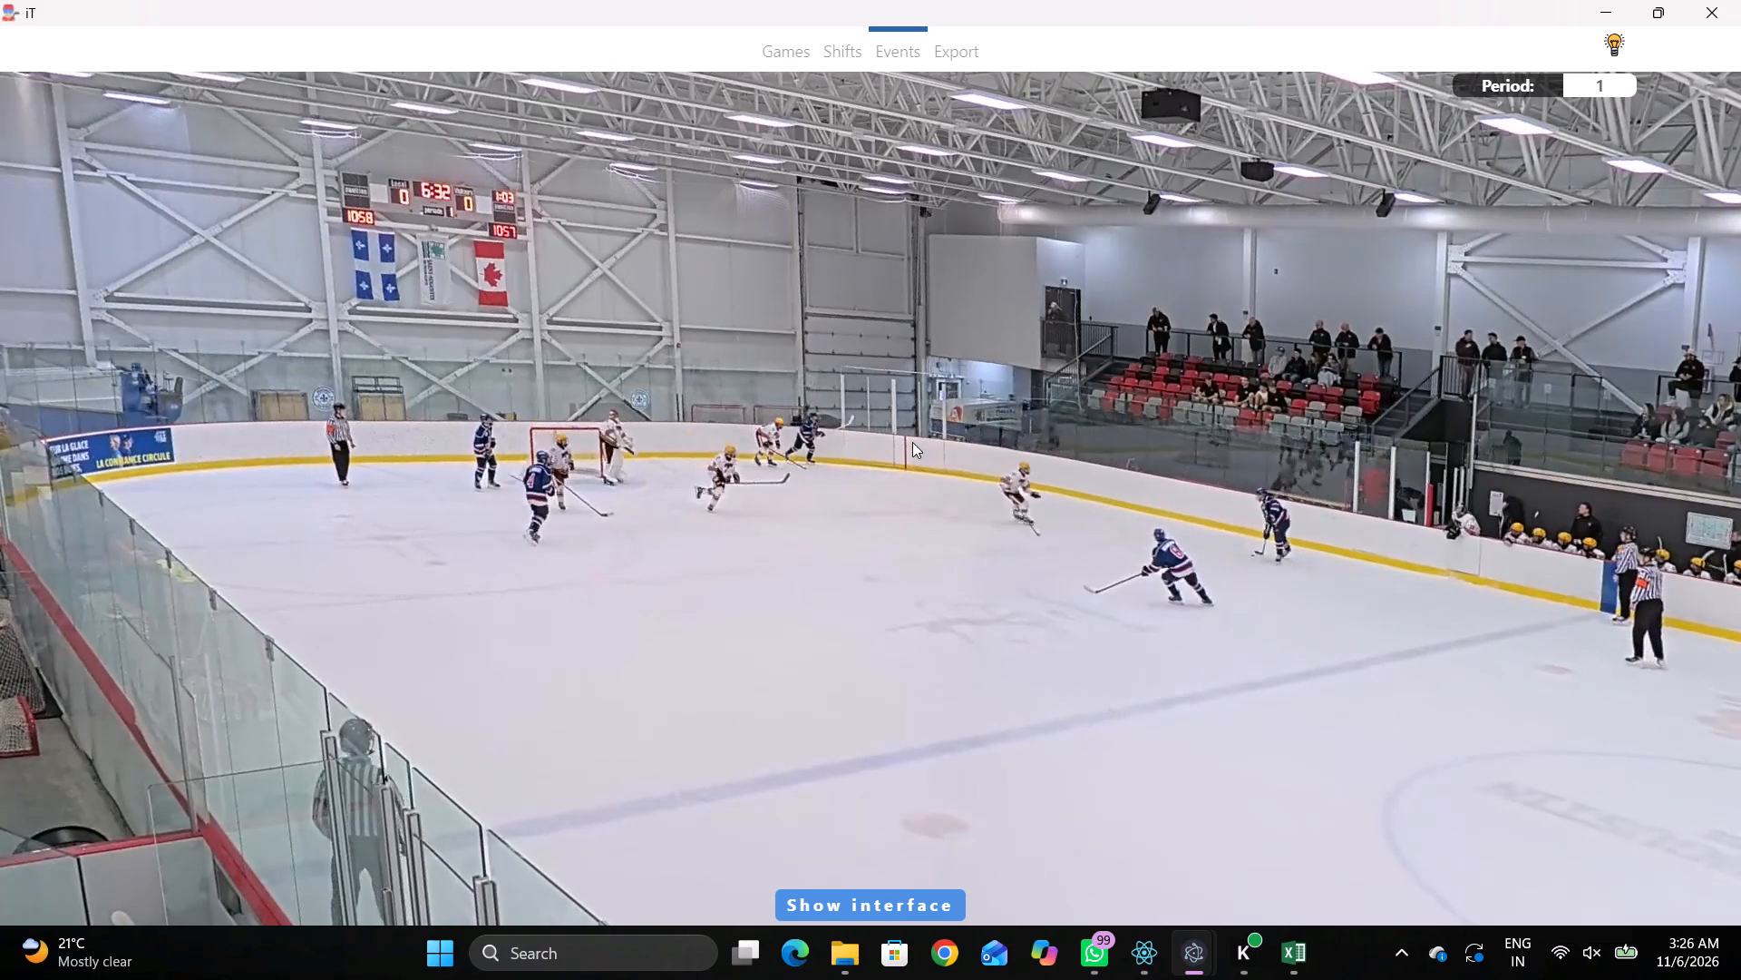
pyautogui.click(1005, 494)
pyautogui.rightClick(1088, 460)
pyautogui.click(1151, 497)
pyautogui.click(1649, 562)
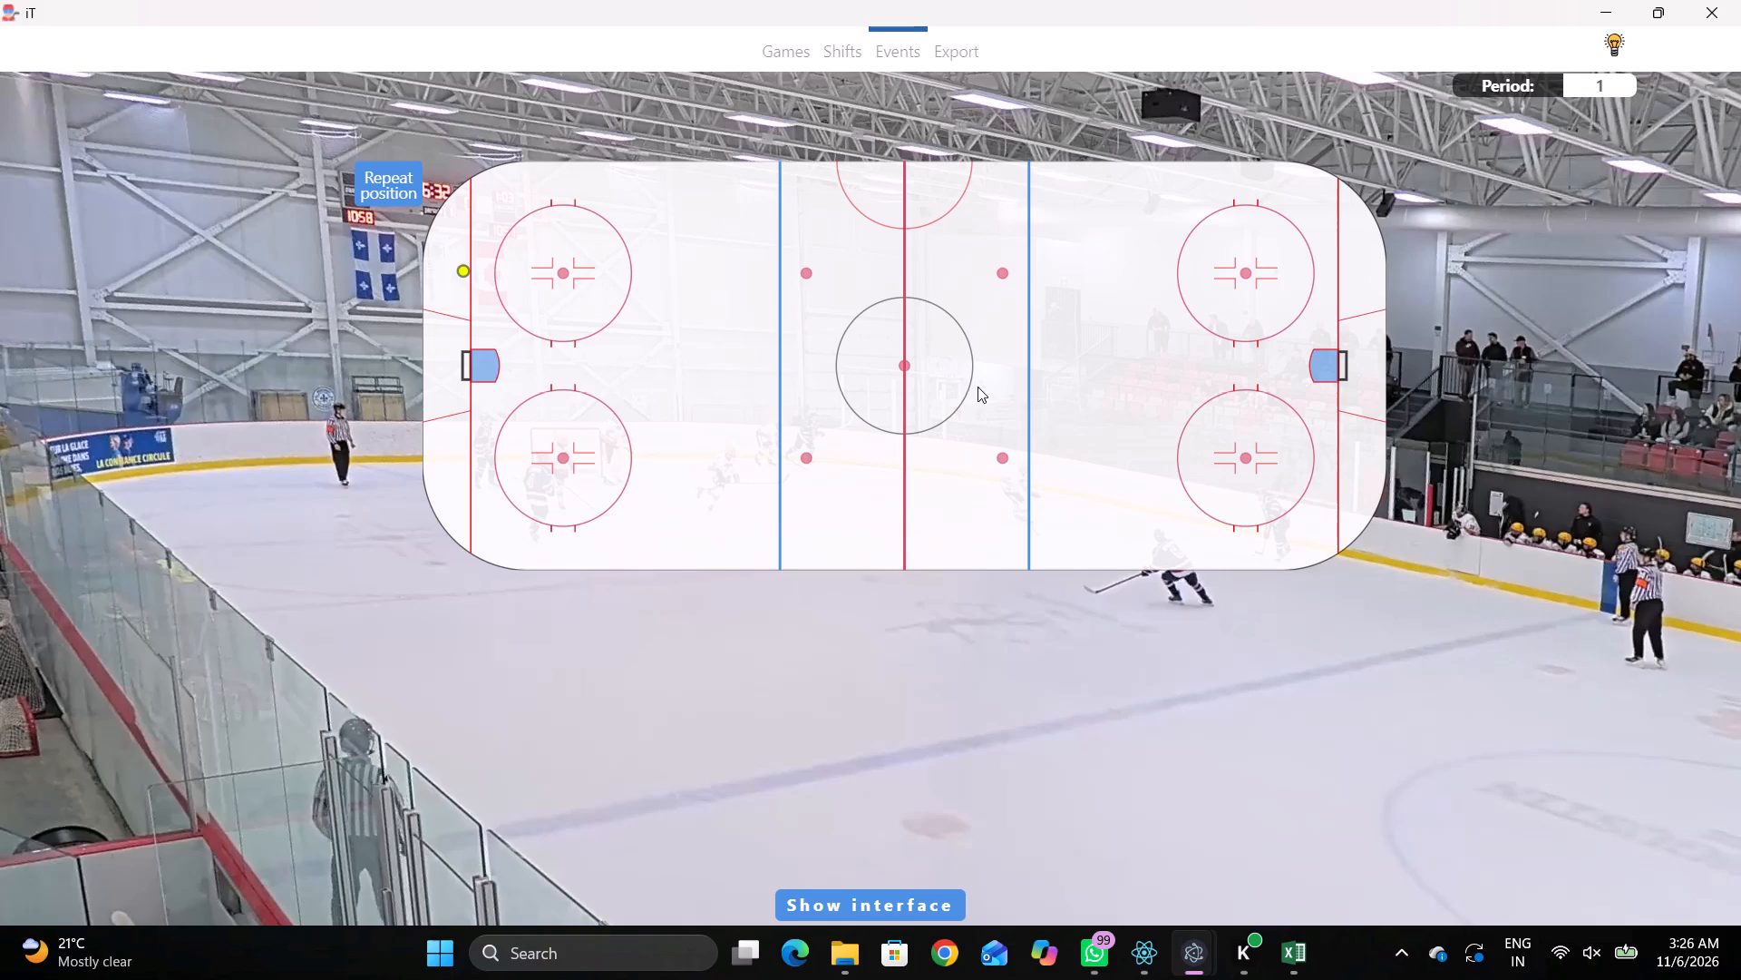
pyautogui.click(680, 204)
# Tag a Pass by home player 28 at scoreboard clock 6:31, outside the upper-right edge of the rink map's upper-left face-off circle.
pyautogui.press('space')
pyautogui.press('space')
pyautogui.press('q')
pyautogui.press('q')
pyautogui.rightClick(1110, 471)
pyautogui.click(1115, 477)
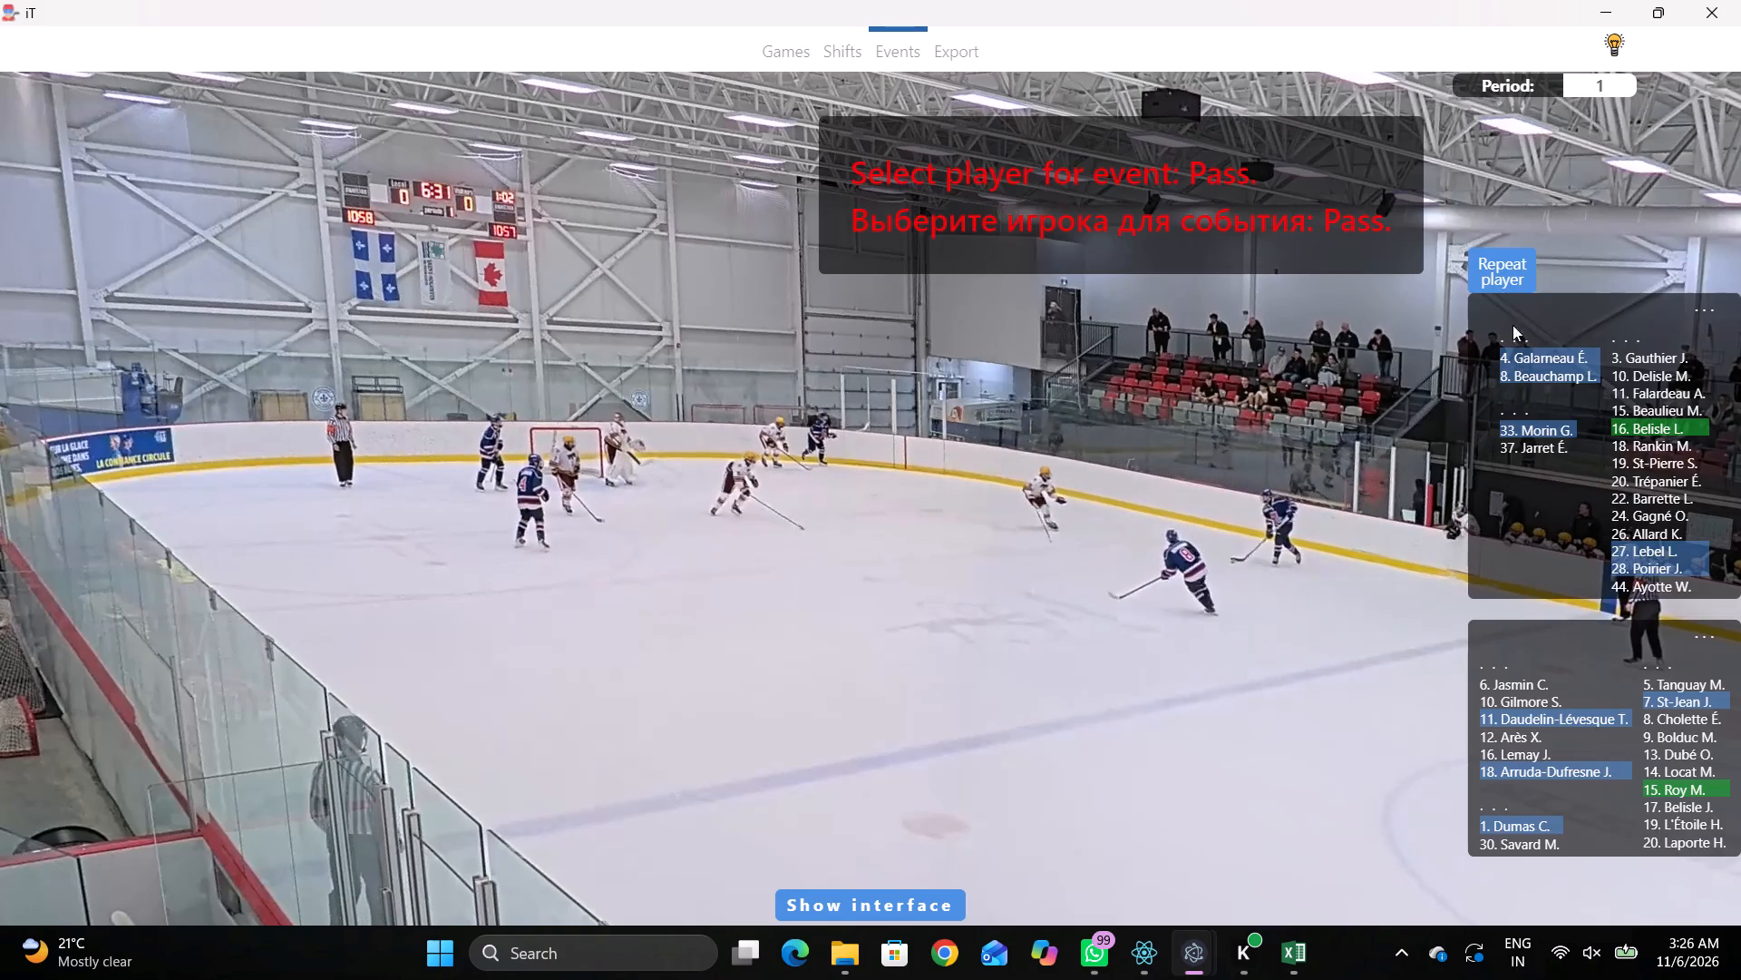
pyautogui.click(1509, 277)
pyautogui.click(670, 216)
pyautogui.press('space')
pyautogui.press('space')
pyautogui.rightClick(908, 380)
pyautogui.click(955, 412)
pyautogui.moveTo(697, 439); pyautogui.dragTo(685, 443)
# Tag a Skating with the puck by home player 8 at scoreboard clock 6:29, inside the rink map's left blue line, low in the lower half.
pyautogui.press('space')
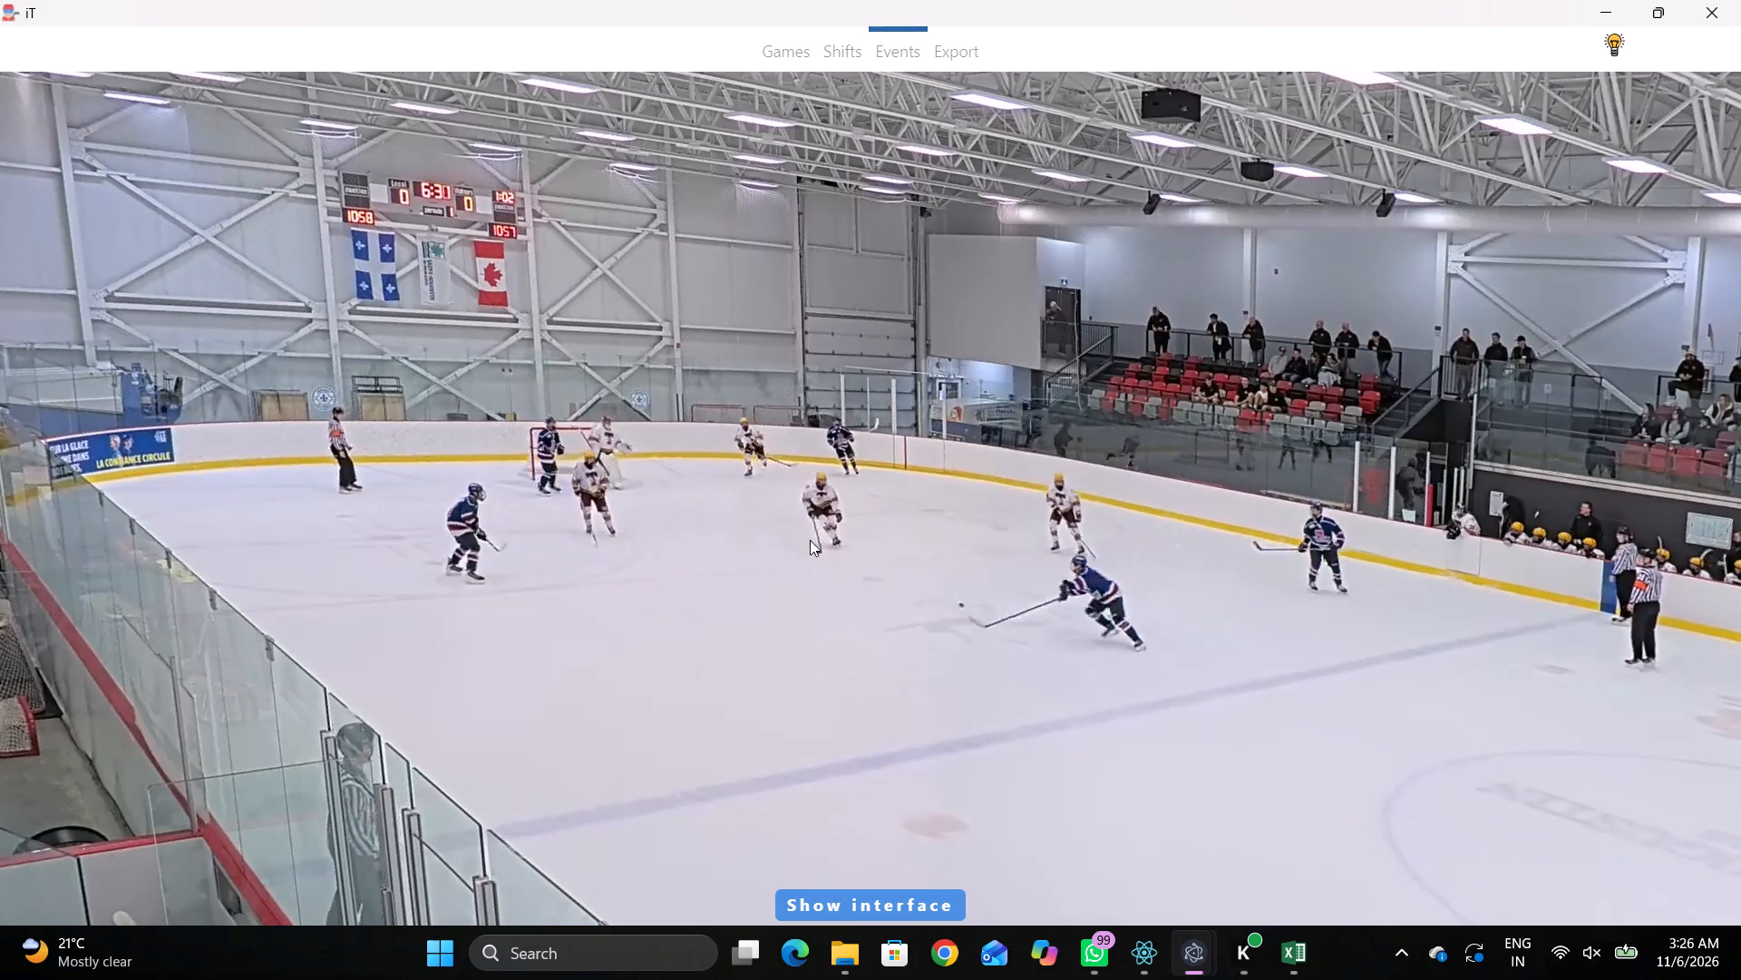
pyautogui.press('space')
pyautogui.press('space')
pyautogui.press('space')
pyautogui.rightClick(780, 511)
pyautogui.click(830, 534)
pyautogui.click(1532, 383)
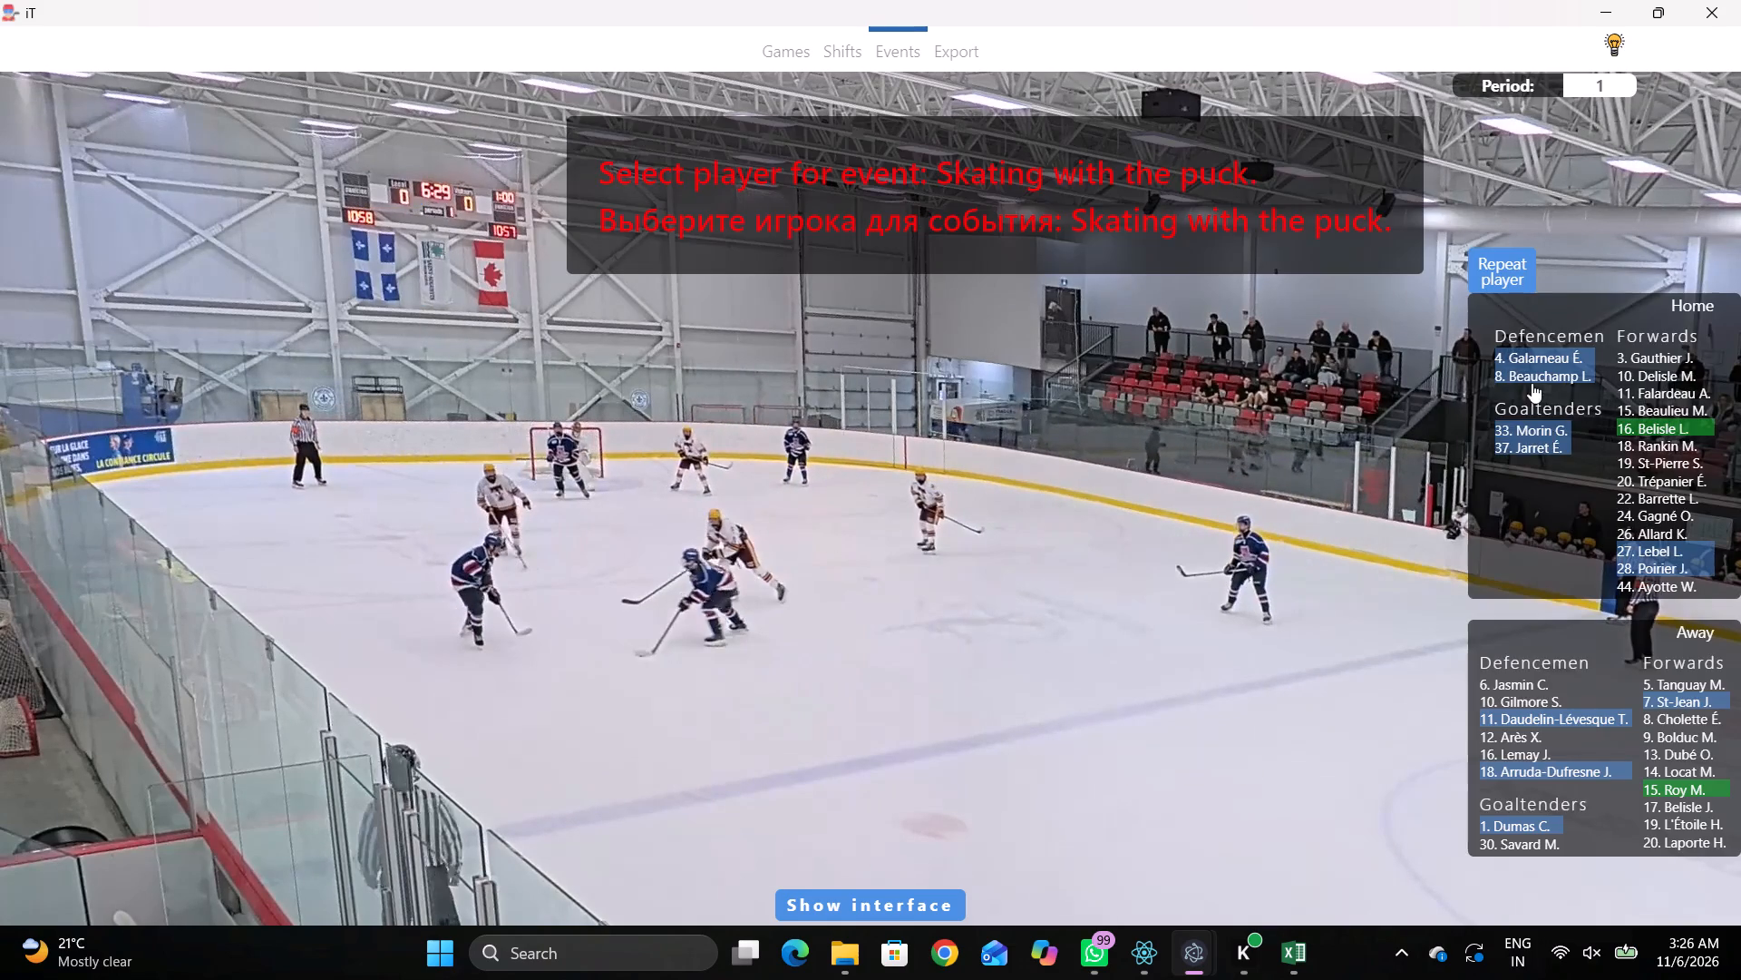
pyautogui.click(711, 494)
# Tag a Pass by home player 8 at scoreboard clock 6:29, just outside the right edge of the rink map's lower-left face-off circle.
pyautogui.press('space')
pyautogui.press('space')
pyautogui.press('space')
pyautogui.press('space')
pyautogui.press('space')
pyautogui.press('space')
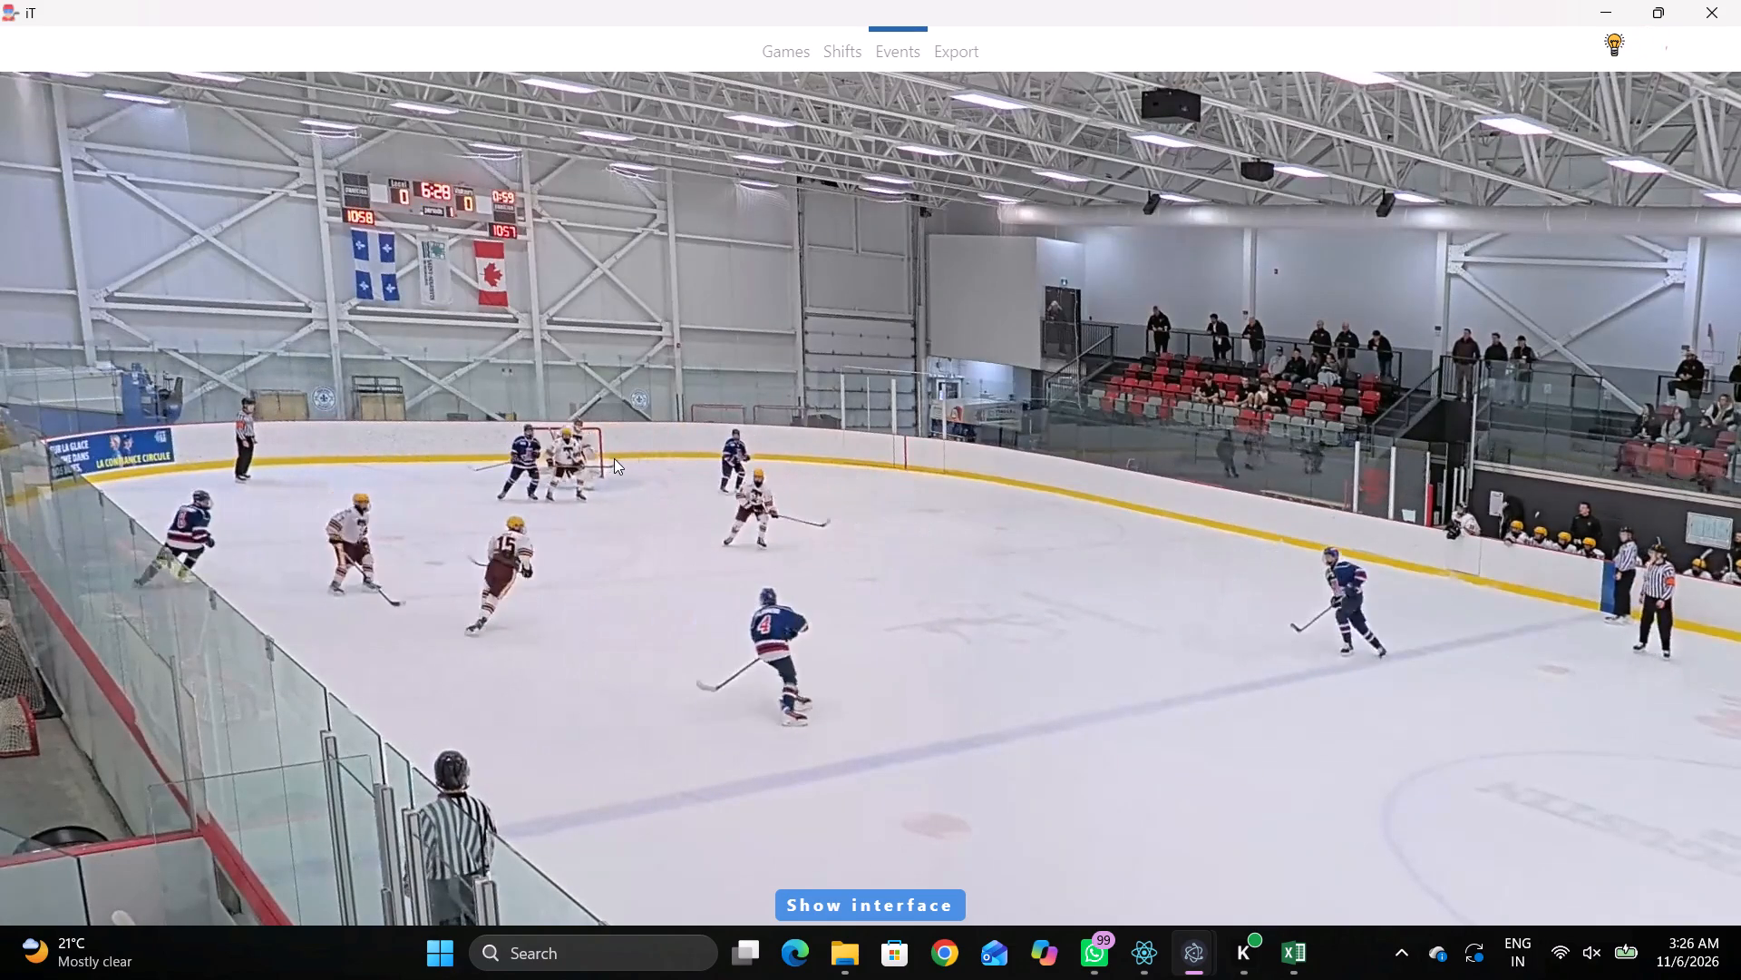
pyautogui.press('q')
pyautogui.press('q')
pyautogui.press('q')
pyautogui.press('q')
pyautogui.press('q')
pyautogui.press('q')
pyautogui.press('q')
pyautogui.press('q')
pyautogui.press('q')
pyautogui.rightClick(894, 402)
pyautogui.click(915, 417)
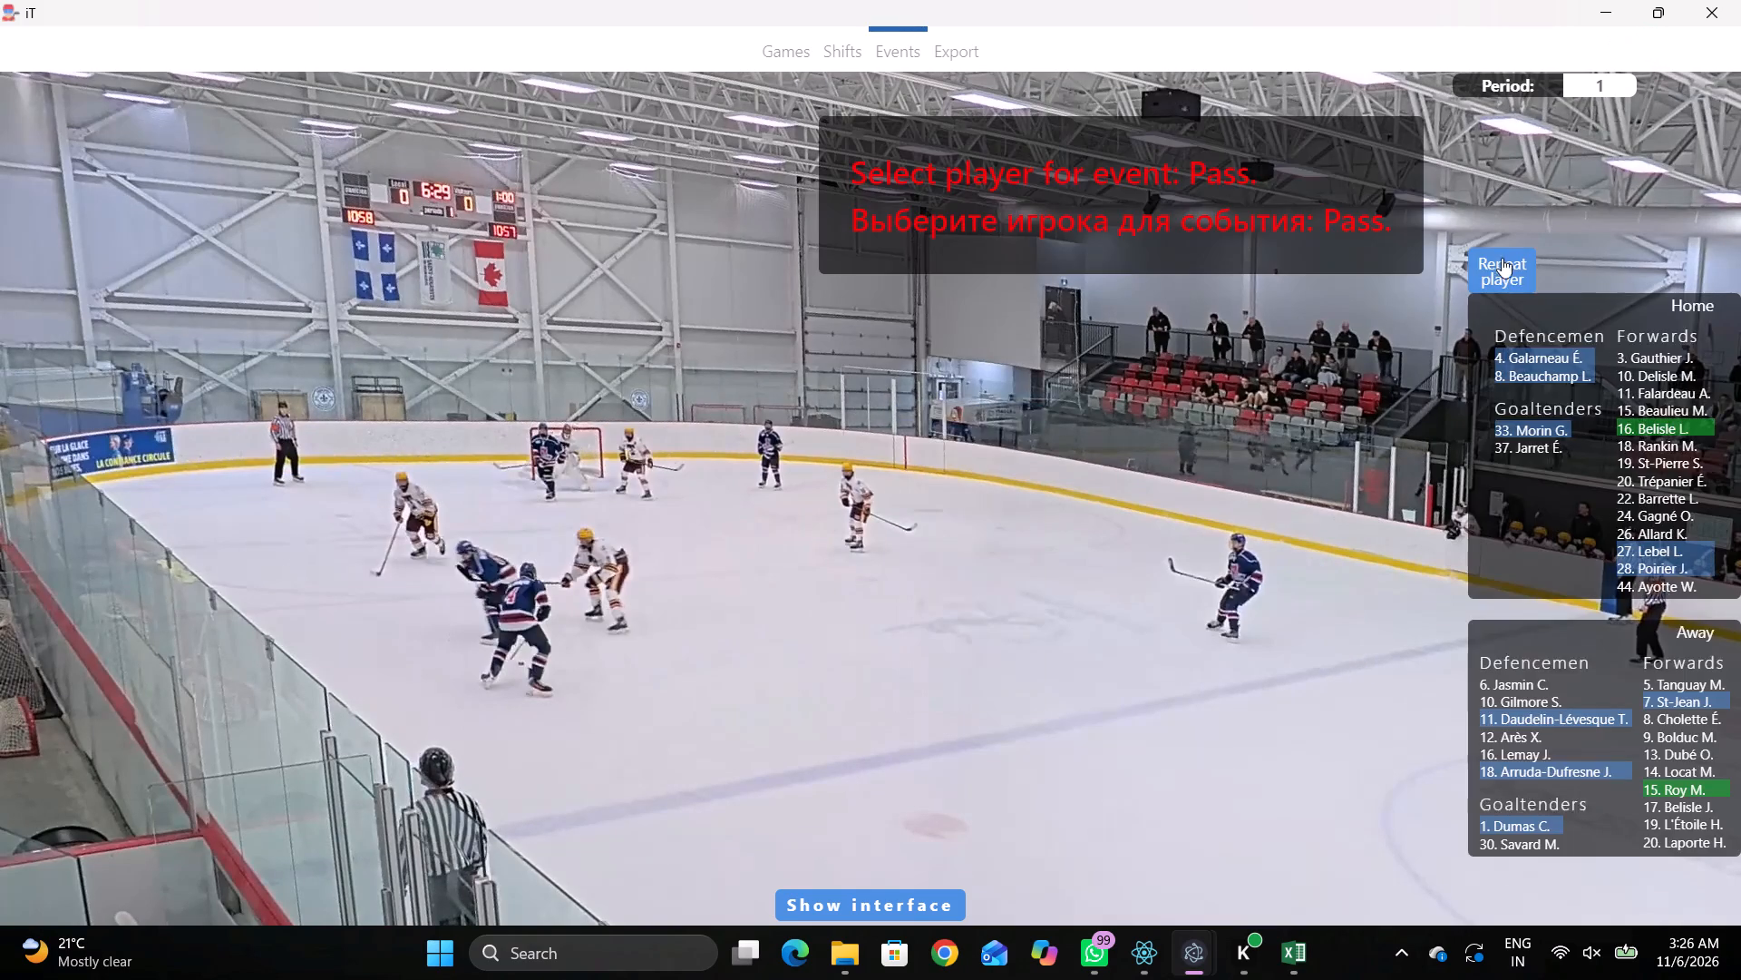
pyautogui.click(1502, 257)
pyautogui.click(652, 450)
# Tag a Skating with the puck by home player 4 at scoreboard clock 6:29, inside the rink map's left blue line, low in the lower half.
pyautogui.press('space')
pyautogui.press('space')
pyautogui.moveTo(854, 476); pyautogui.dragTo(861, 485, button='right')
pyautogui.click(969, 523)
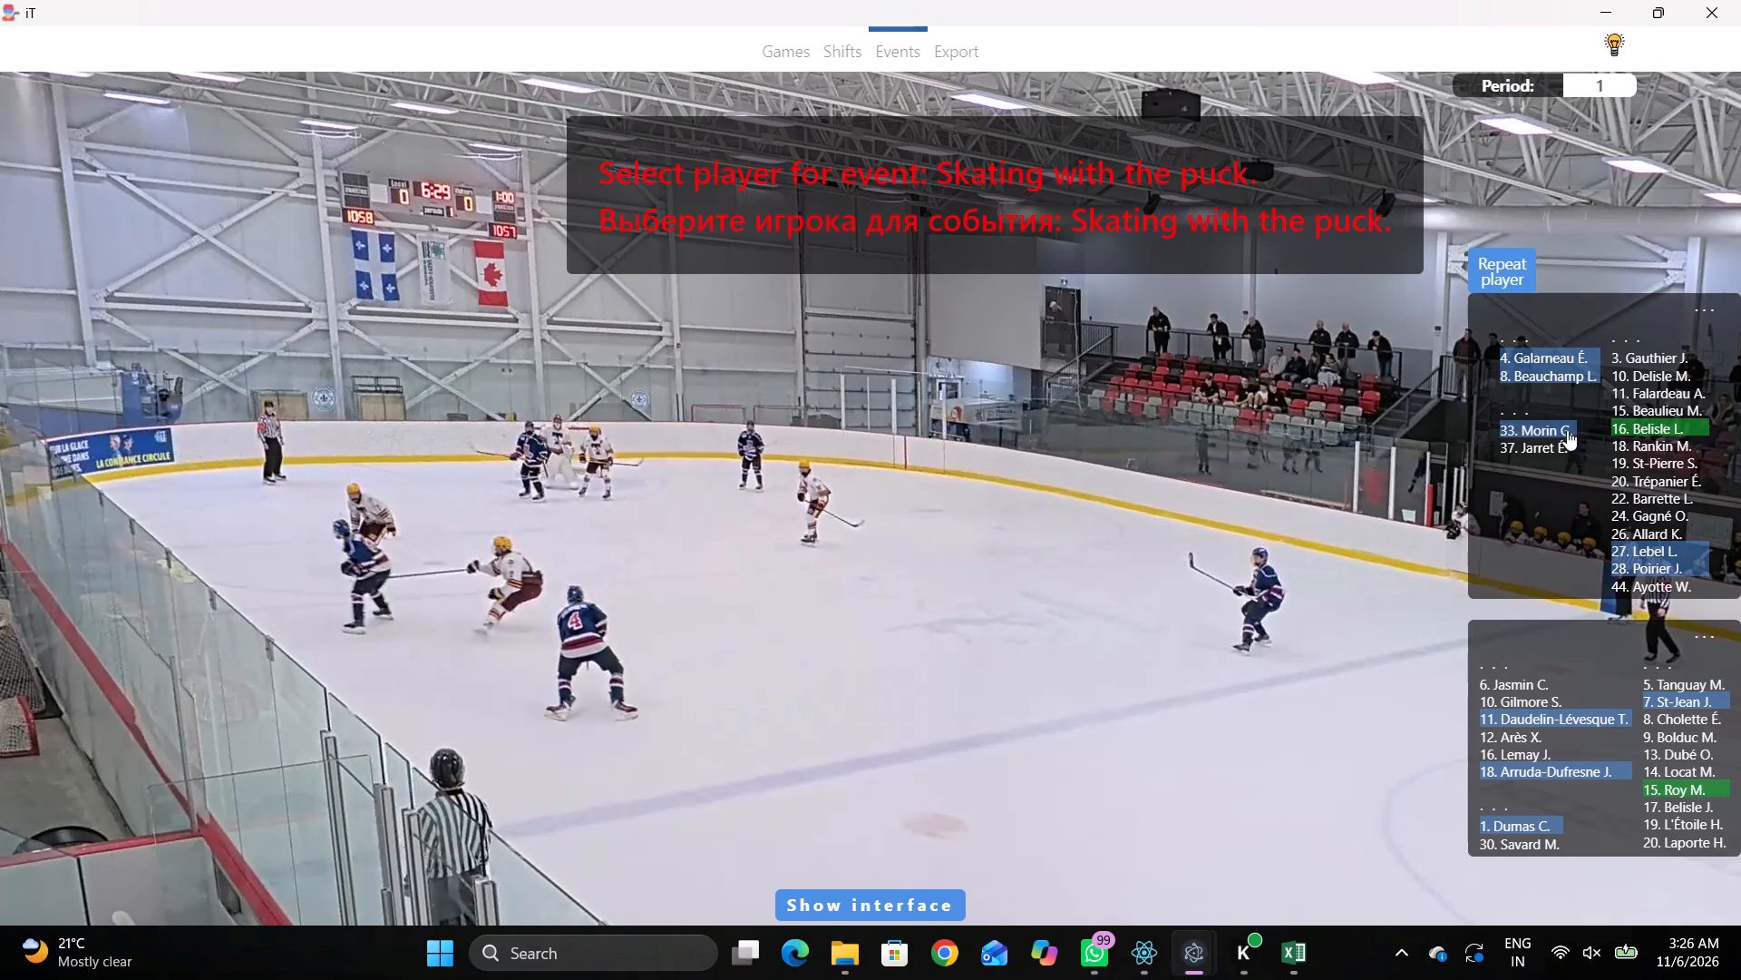
pyautogui.click(1521, 350)
pyautogui.click(726, 508)
# Tag a Pass by home player 4 at scoreboard clock 6:27, between the rink map's lower-left face-off circle and left blue line.
pyautogui.press('space')
pyautogui.press('space')
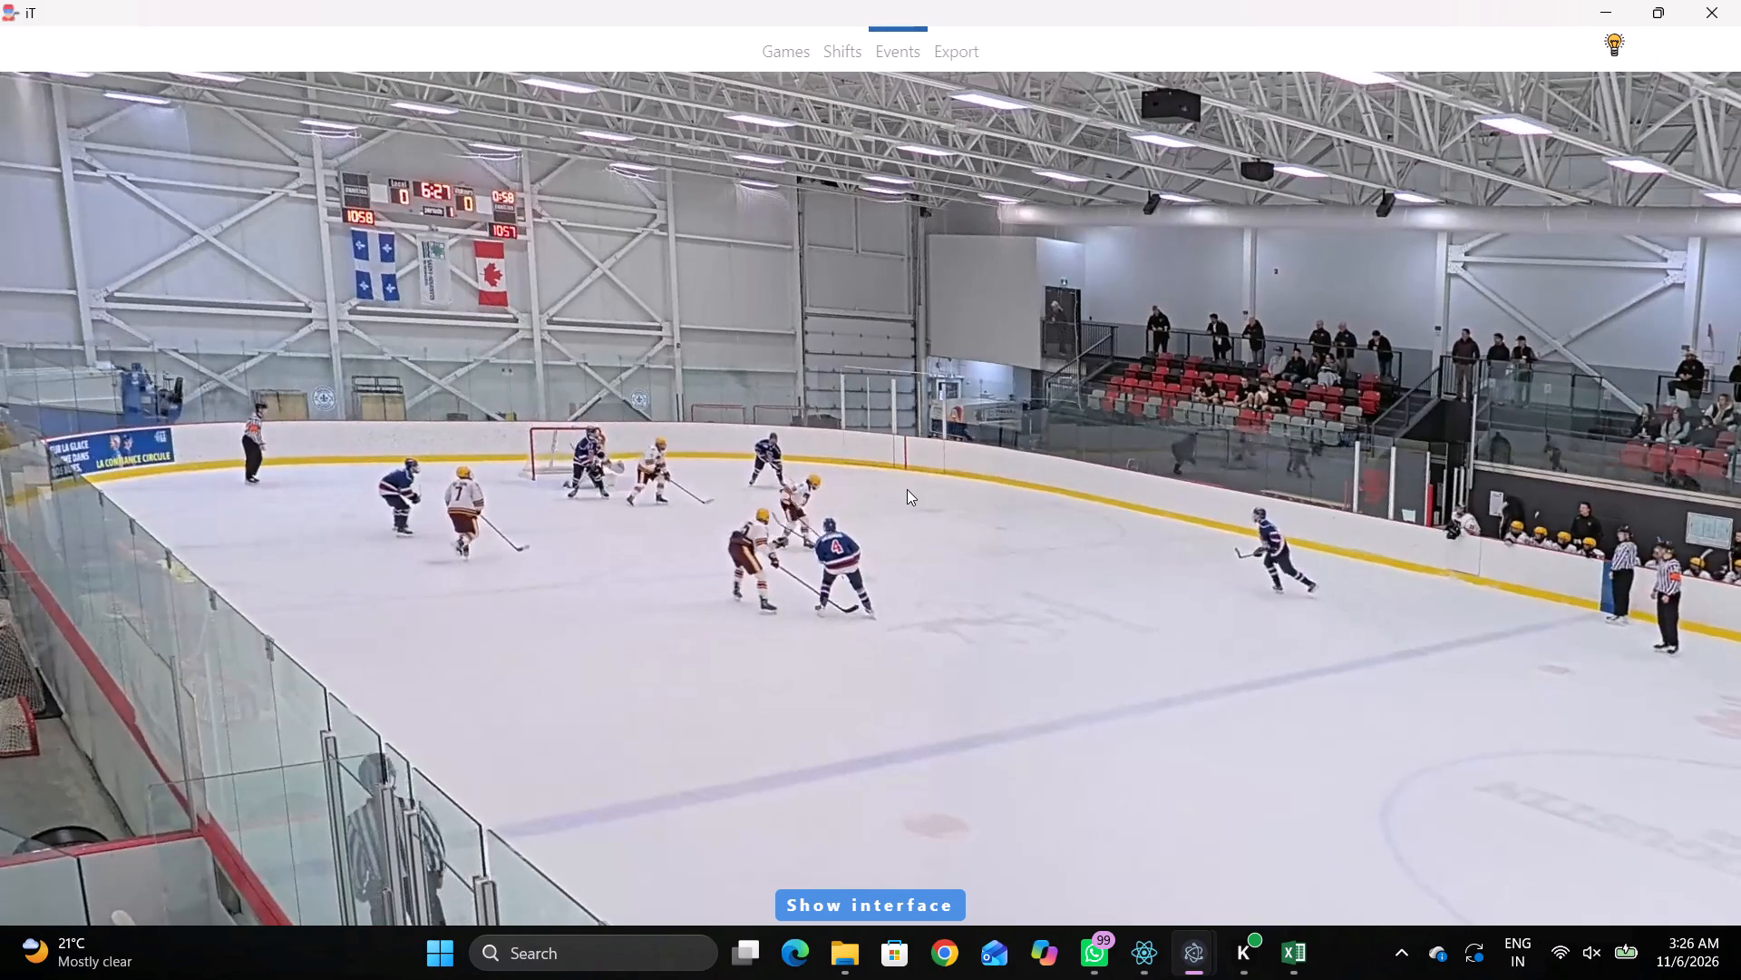
pyautogui.write('q')
pyautogui.press('space')
pyautogui.press('space')
pyautogui.write('q')
pyautogui.press('q')
pyautogui.write('qqqqqqqqq')
pyautogui.press('q')
pyautogui.rightClick(879, 472)
pyautogui.press('q')
pyautogui.click(883, 475)
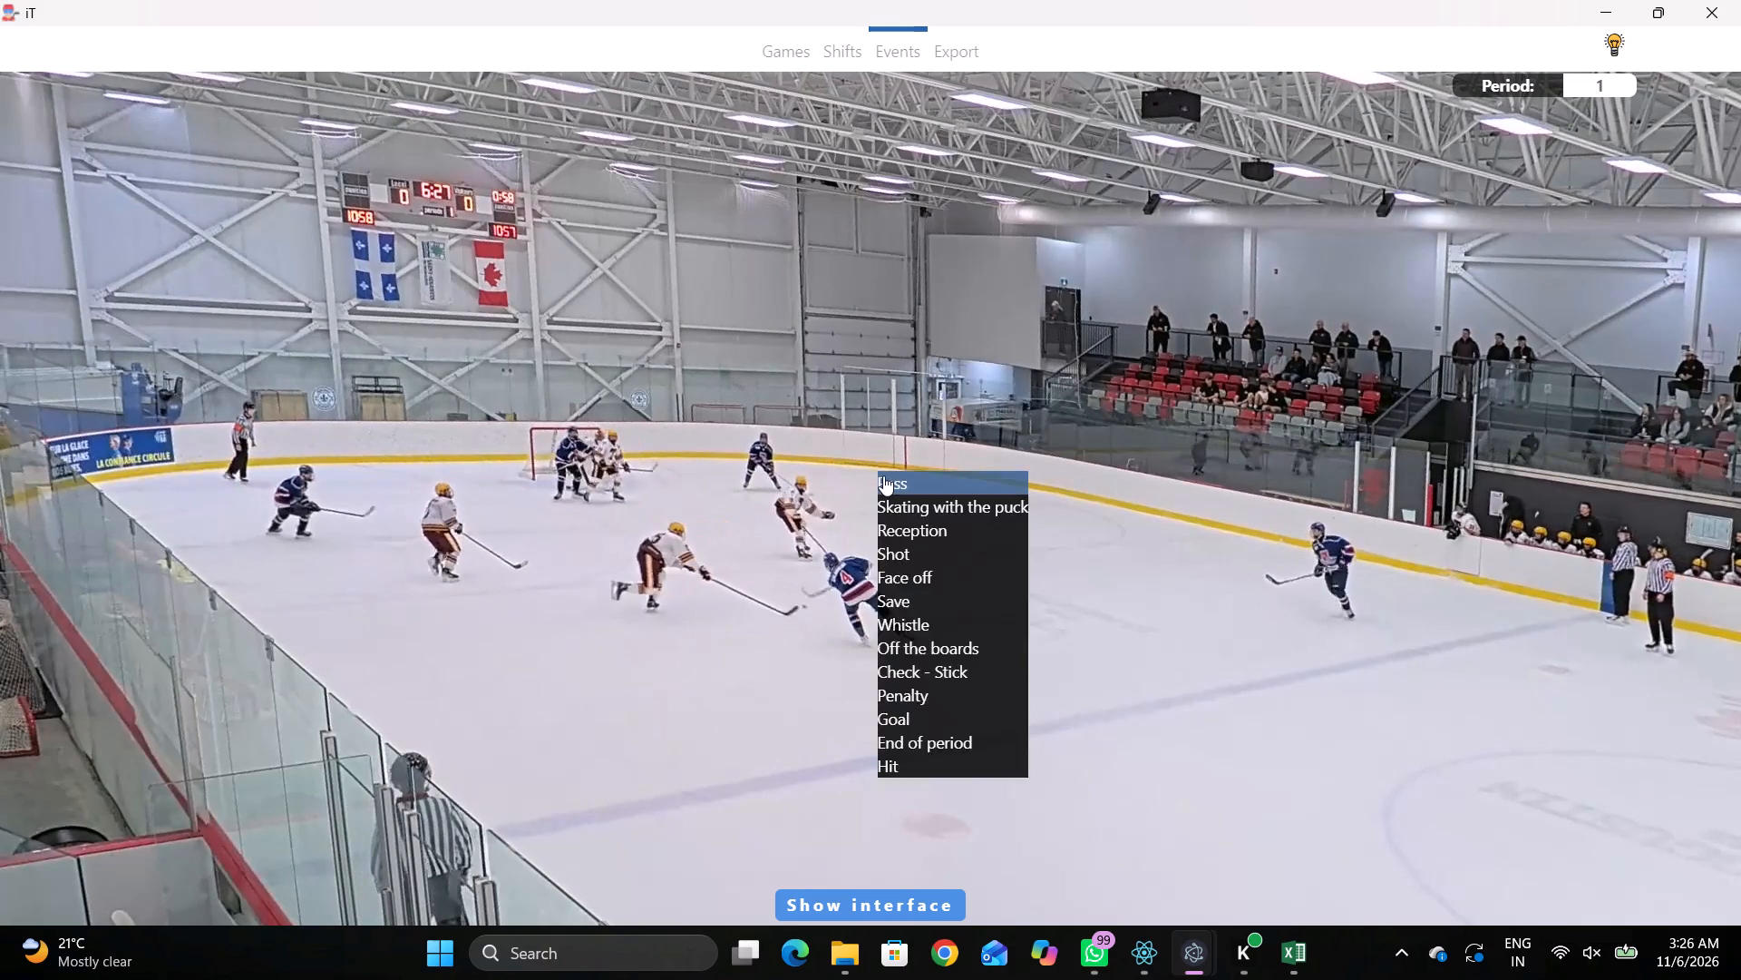
pyautogui.rightClick(881, 477)
pyautogui.click(891, 489)
pyautogui.moveTo(1532, 257); pyautogui.dragTo(1522, 265)
pyautogui.click(1503, 273)
pyautogui.rightClick(1132, 357)
pyautogui.click(1135, 365)
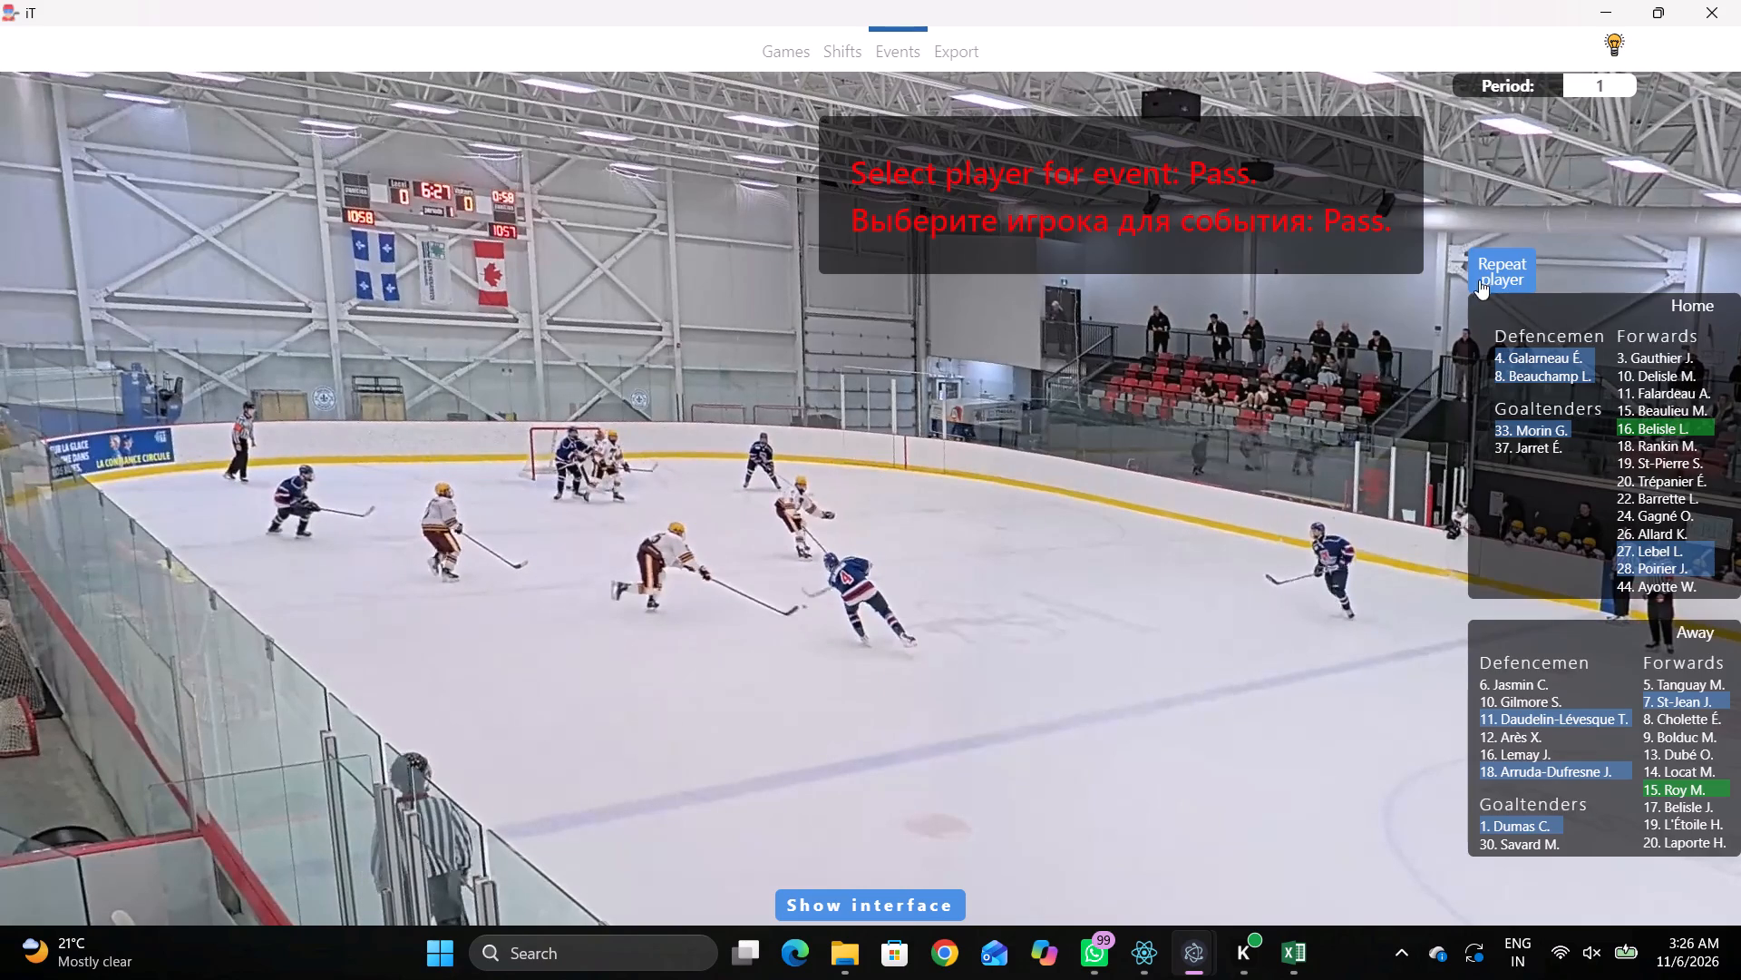
pyautogui.click(1476, 279)
pyautogui.click(728, 437)
pyautogui.press('r')
pyautogui.press('space')
pyautogui.press('space')
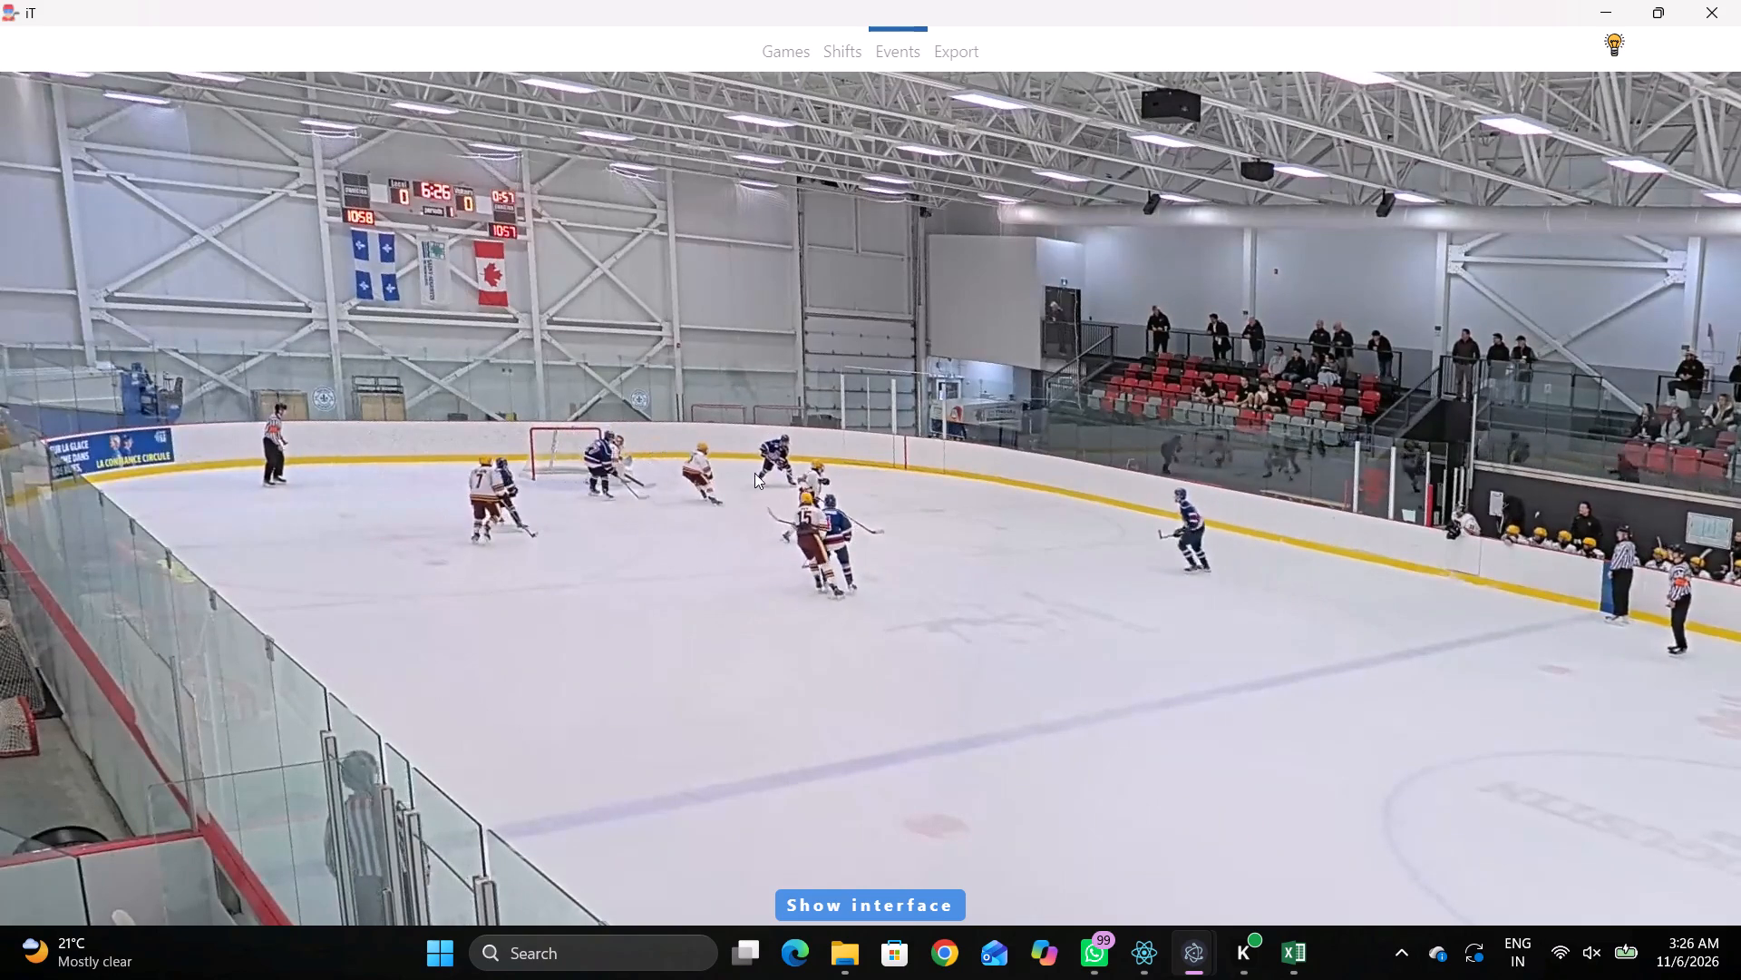
# Tag a Pass by home player 16 at scoreboard clock 6:26, at the bottom edge of the rink map's upper-left face-off circle.
pyautogui.press('space')
pyautogui.press('space')
pyautogui.rightClick(911, 374)
pyautogui.click(1020, 419)
pyautogui.moveTo(1007, 418); pyautogui.dragTo(996, 421, button='right')
pyautogui.rightClick(1006, 437)
pyautogui.click(1016, 450)
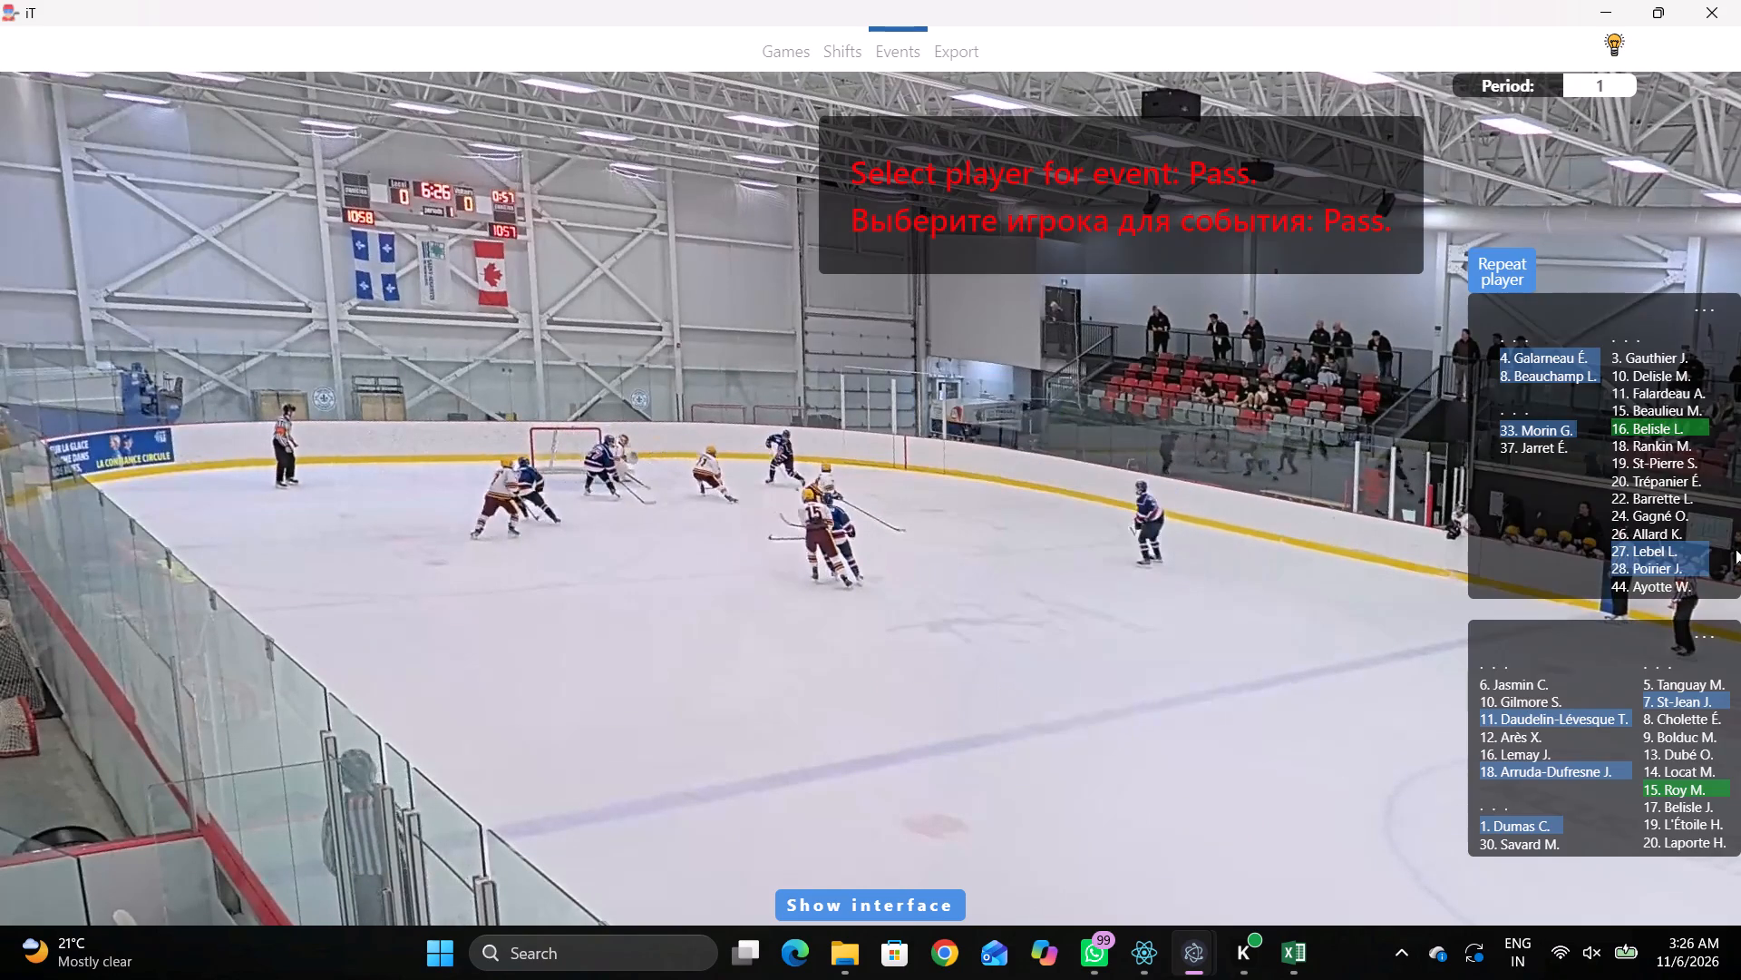
pyautogui.click(1662, 426)
pyautogui.click(570, 336)
pyautogui.press('space')
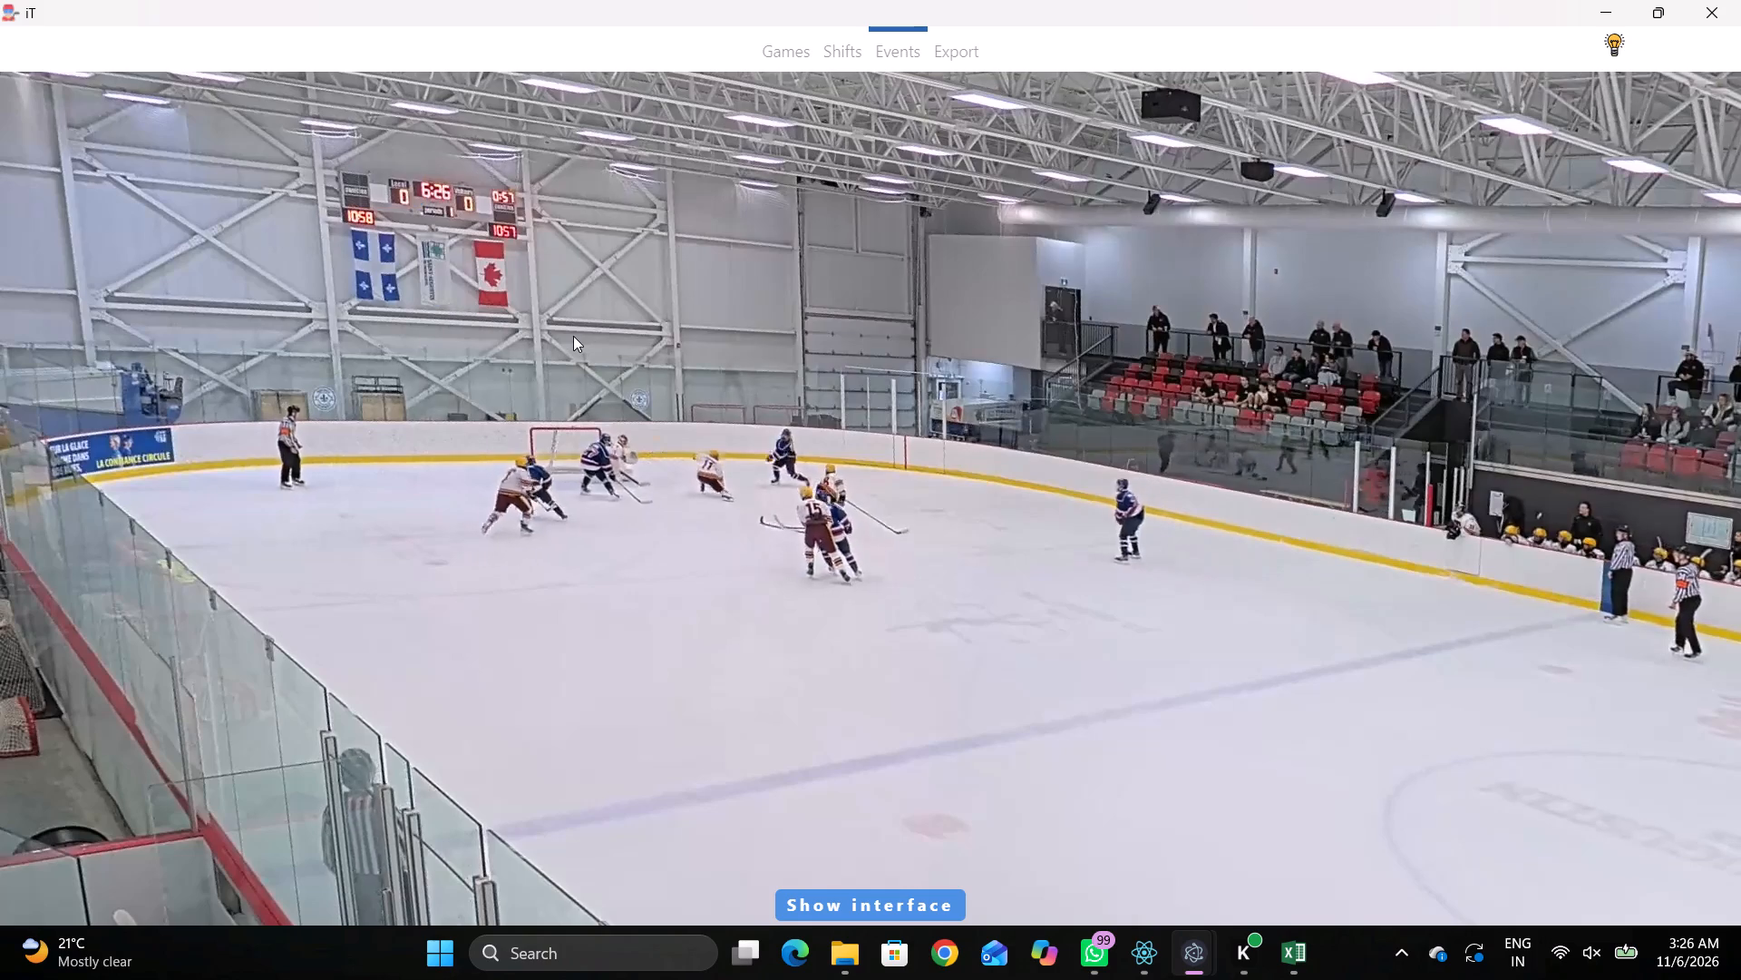
# Tag a Shot Attempt - On Goal by home player 16 at scoreboard clock 6:26, inside the lower-left part of the rink map's upper-left face-off circle.
pyautogui.press('space')
pyautogui.press('space')
pyautogui.press('space')
pyautogui.press('q')
pyautogui.write('qq')
pyautogui.write('qqq')
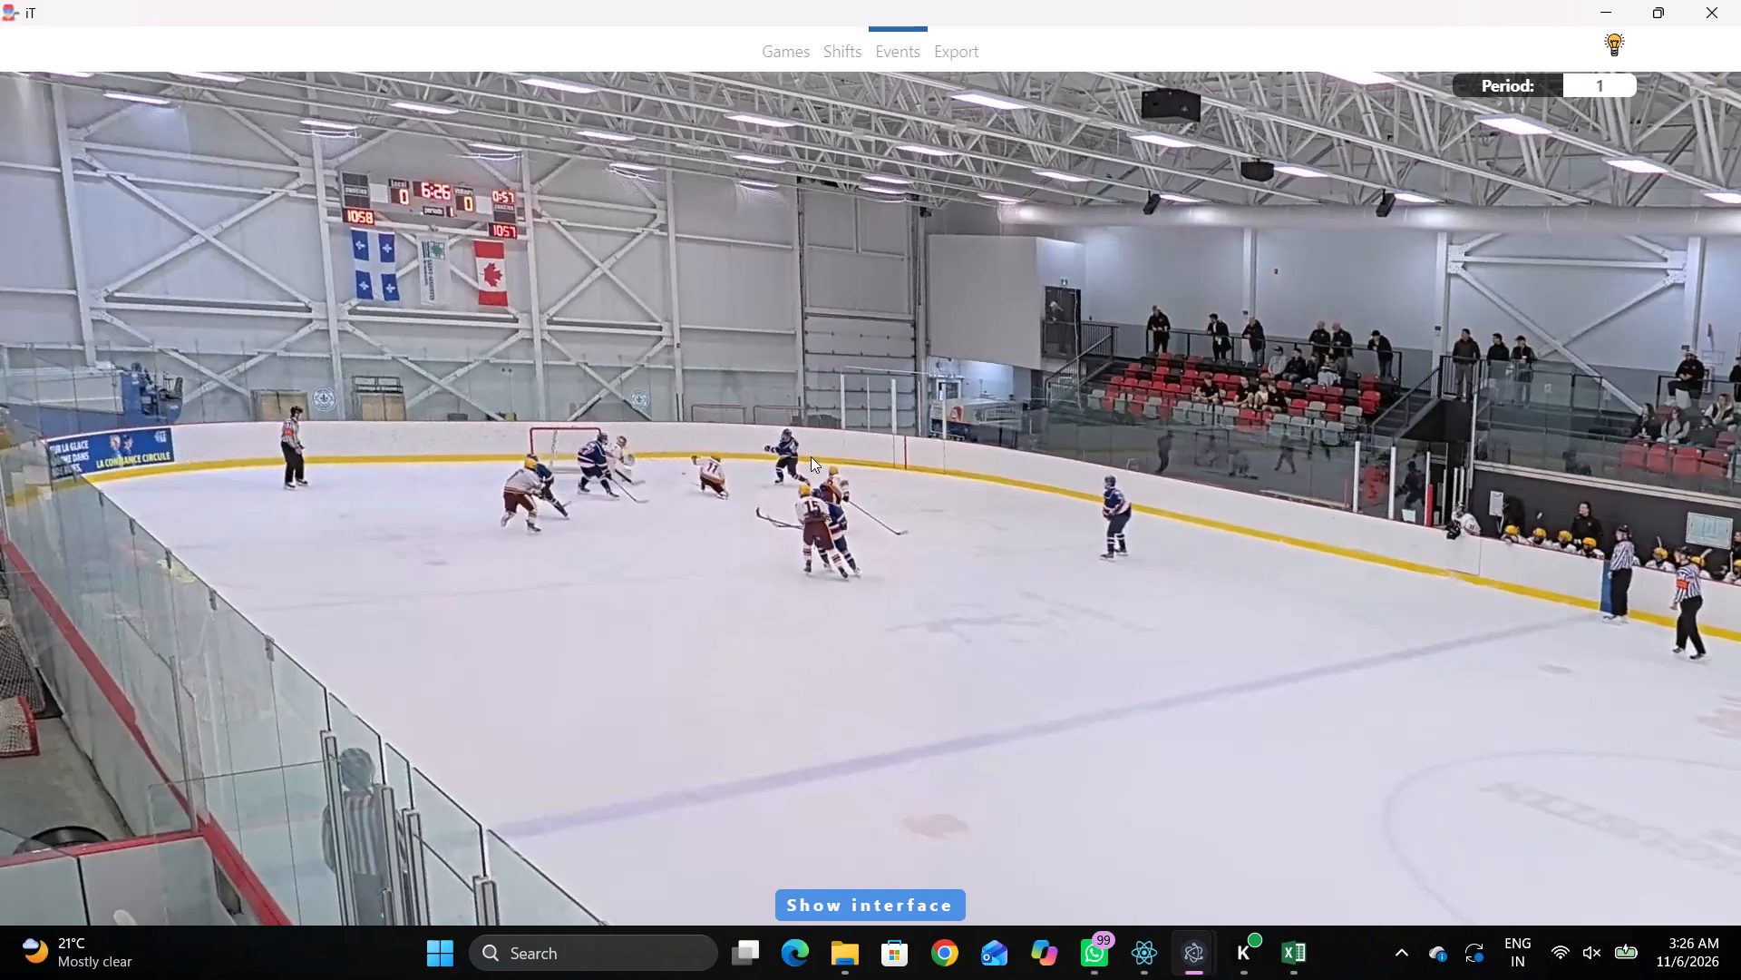
pyautogui.rightClick(842, 402)
pyautogui.click(884, 485)
pyautogui.click(919, 360)
pyautogui.click(1527, 278)
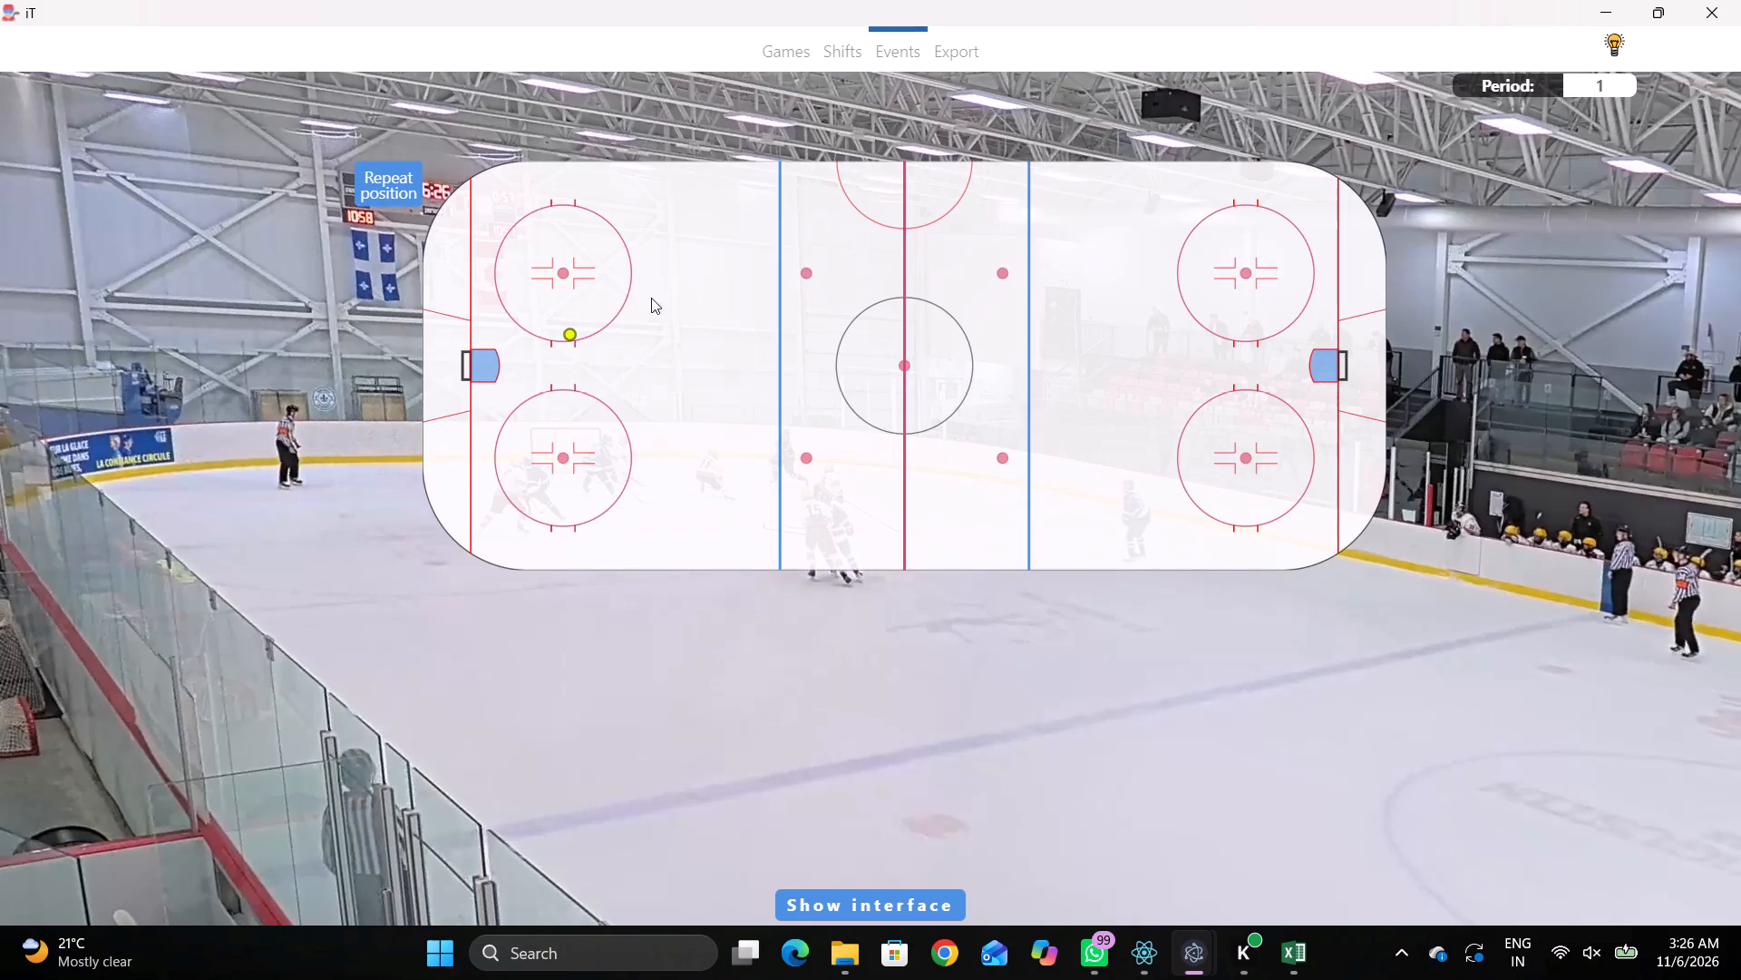
pyautogui.click(524, 320)
# Change the type of home player 16's Pass at 00:27:20:5 to Skating with the puck.
pyautogui.hotkey('shift', 'd')
pyautogui.click(494, 817)
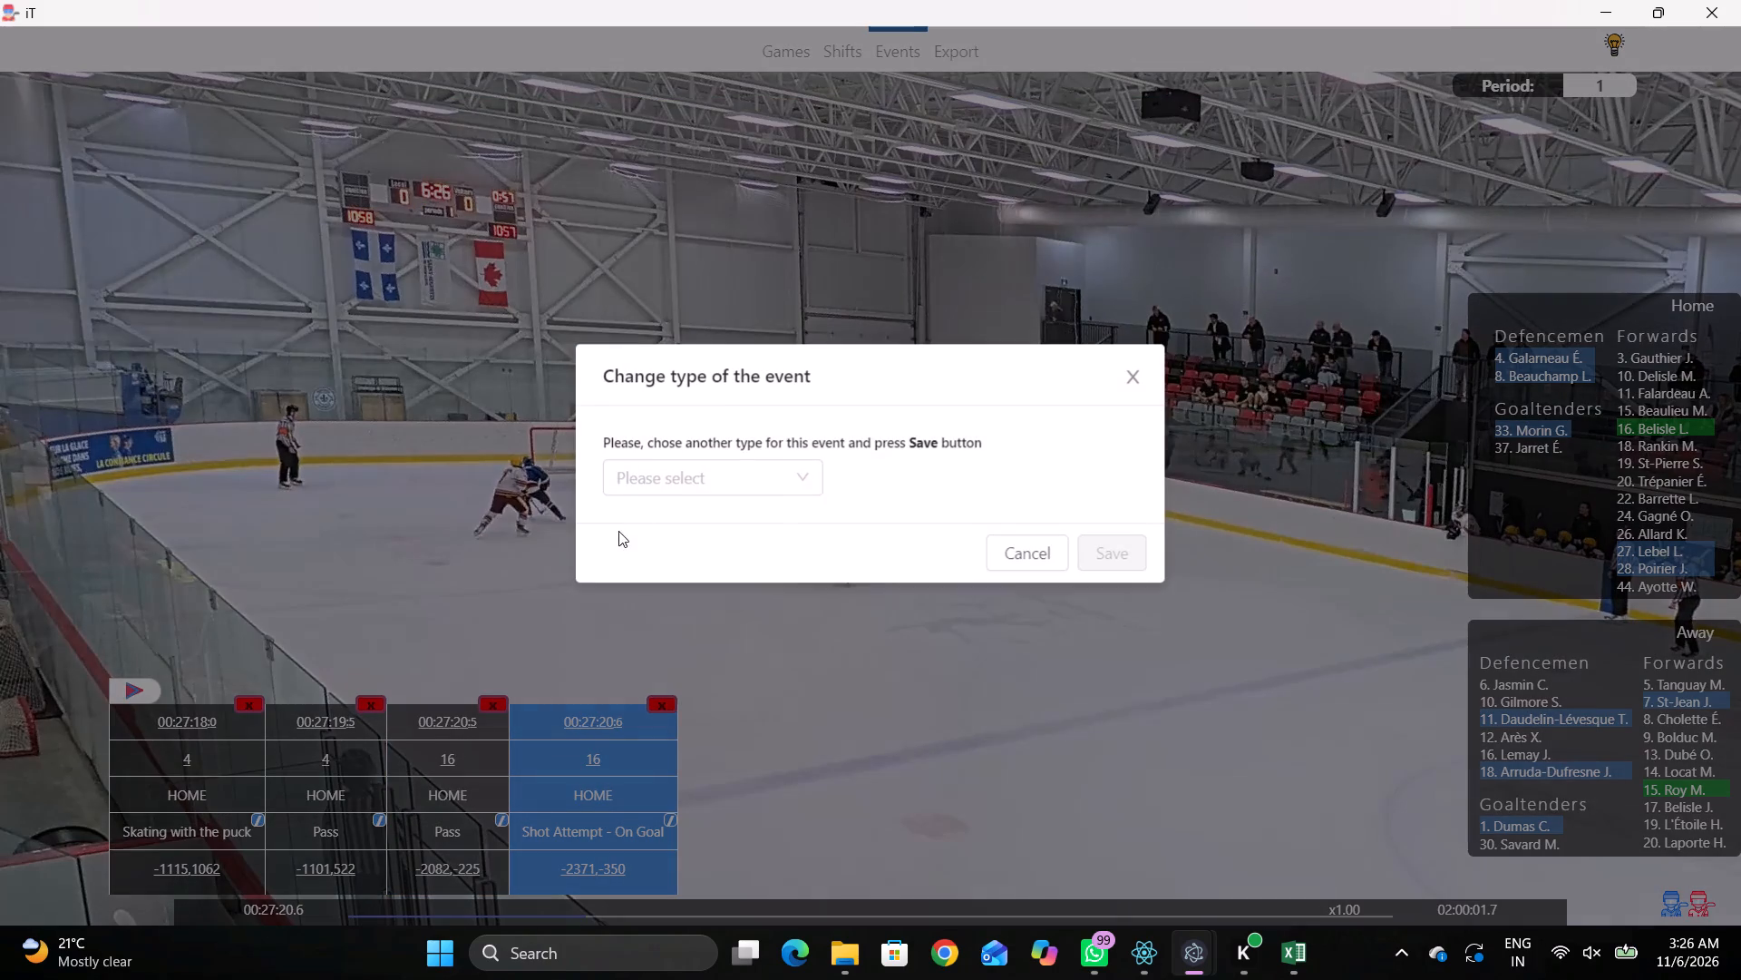
pyautogui.click(689, 474)
pyautogui.click(734, 563)
pyautogui.click(1127, 554)
# Tag a Pass by away player 11 at scoreboard clock 6:24, behind the rink map's left goal line, just into the lower half.
pyautogui.press('space')
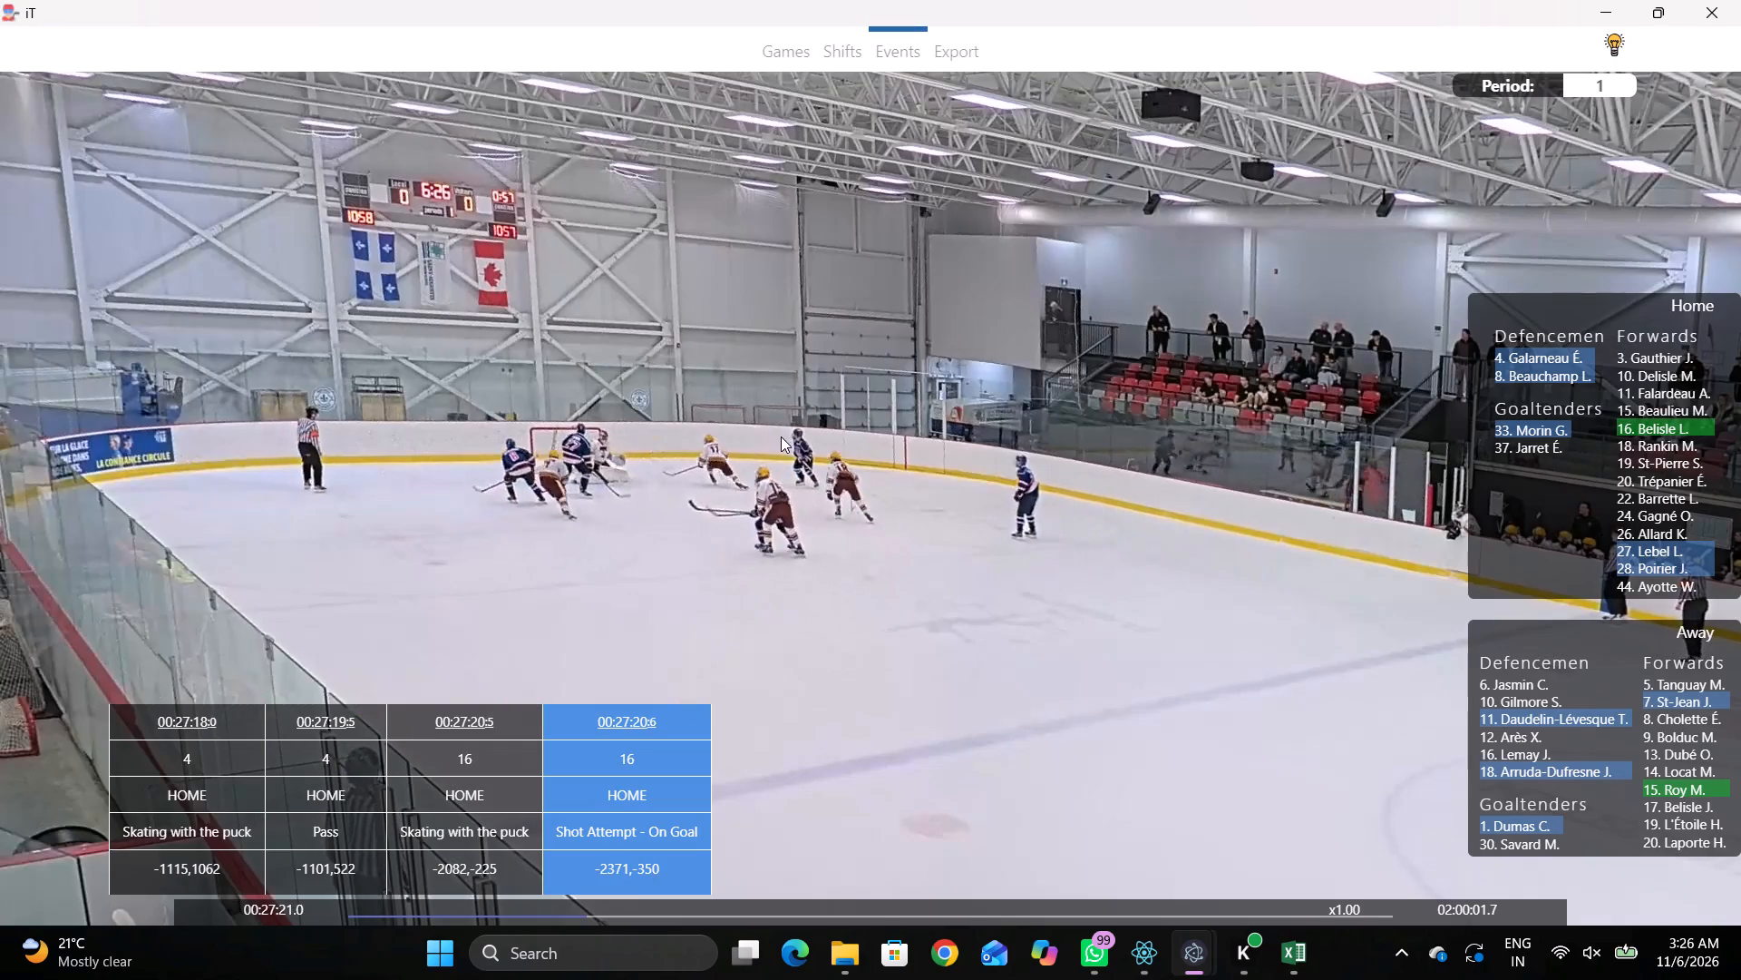
pyautogui.press('space')
pyautogui.press('space')
pyautogui.press('v')
pyautogui.press('space')
pyautogui.press('space')
pyautogui.press('space')
pyautogui.rightClick(893, 384)
pyautogui.press('q')
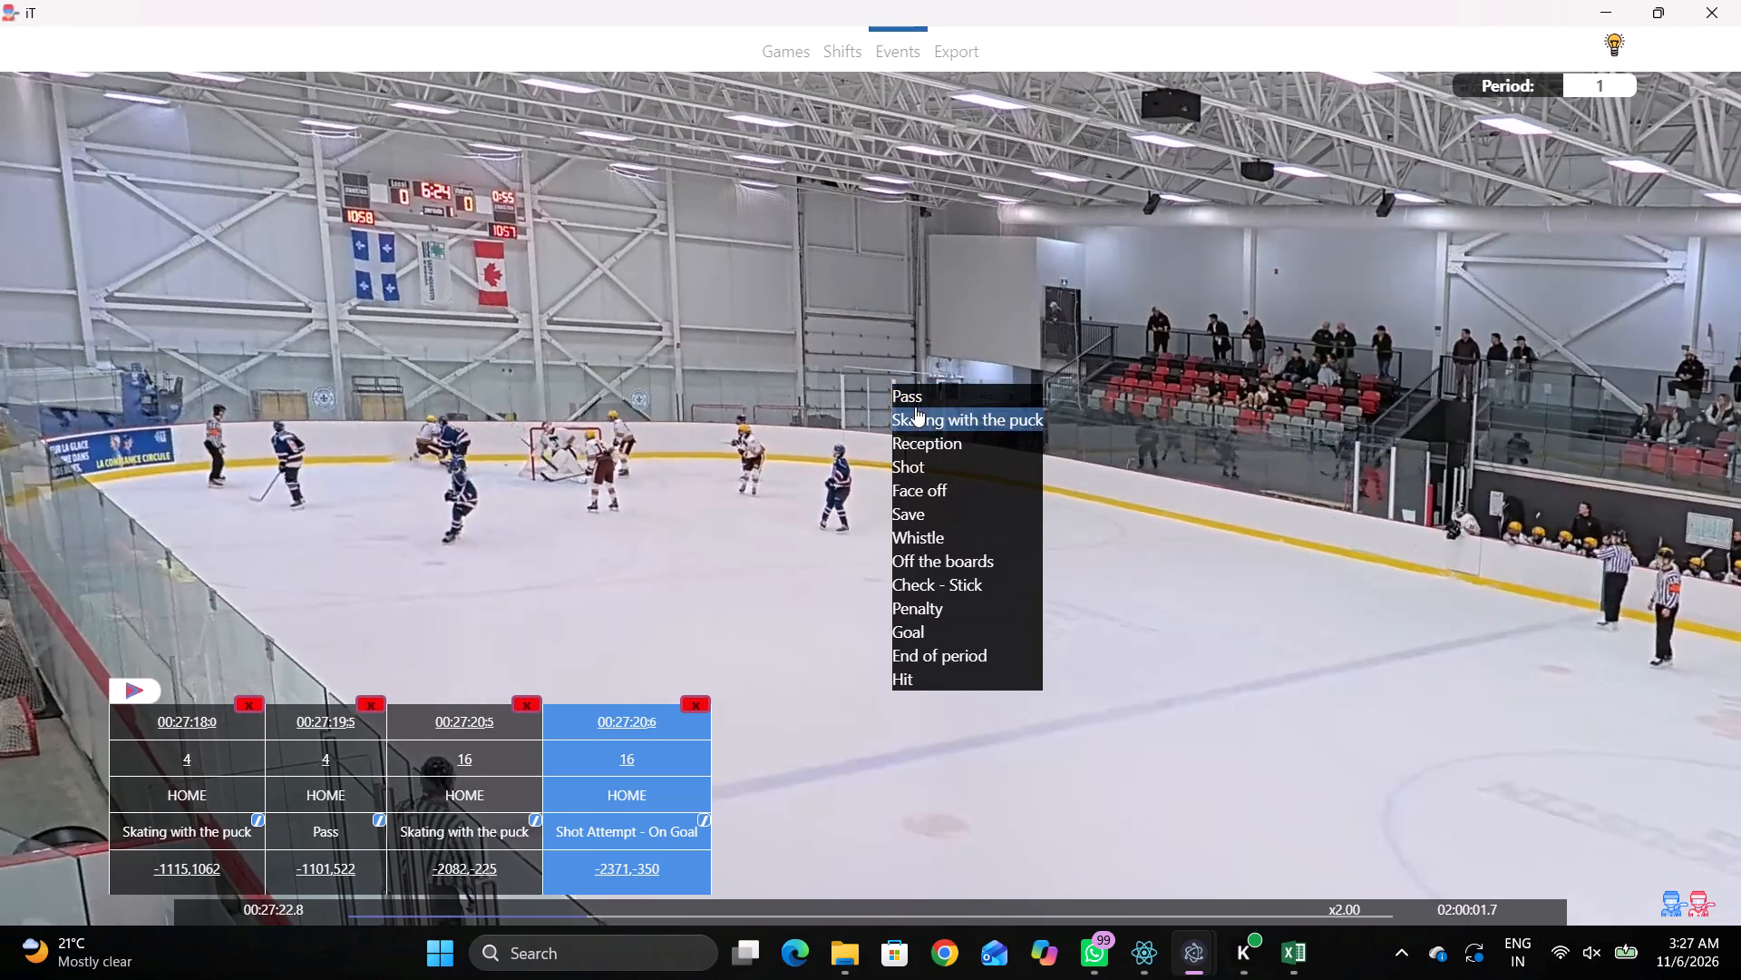
pyautogui.click(915, 407)
pyautogui.moveTo(913, 407); pyautogui.dragTo(902, 407, button='right')
pyautogui.click(908, 411)
pyautogui.moveTo(890, 405); pyautogui.dragTo(873, 414, button='right')
pyautogui.click(892, 418)
pyautogui.click(1508, 727)
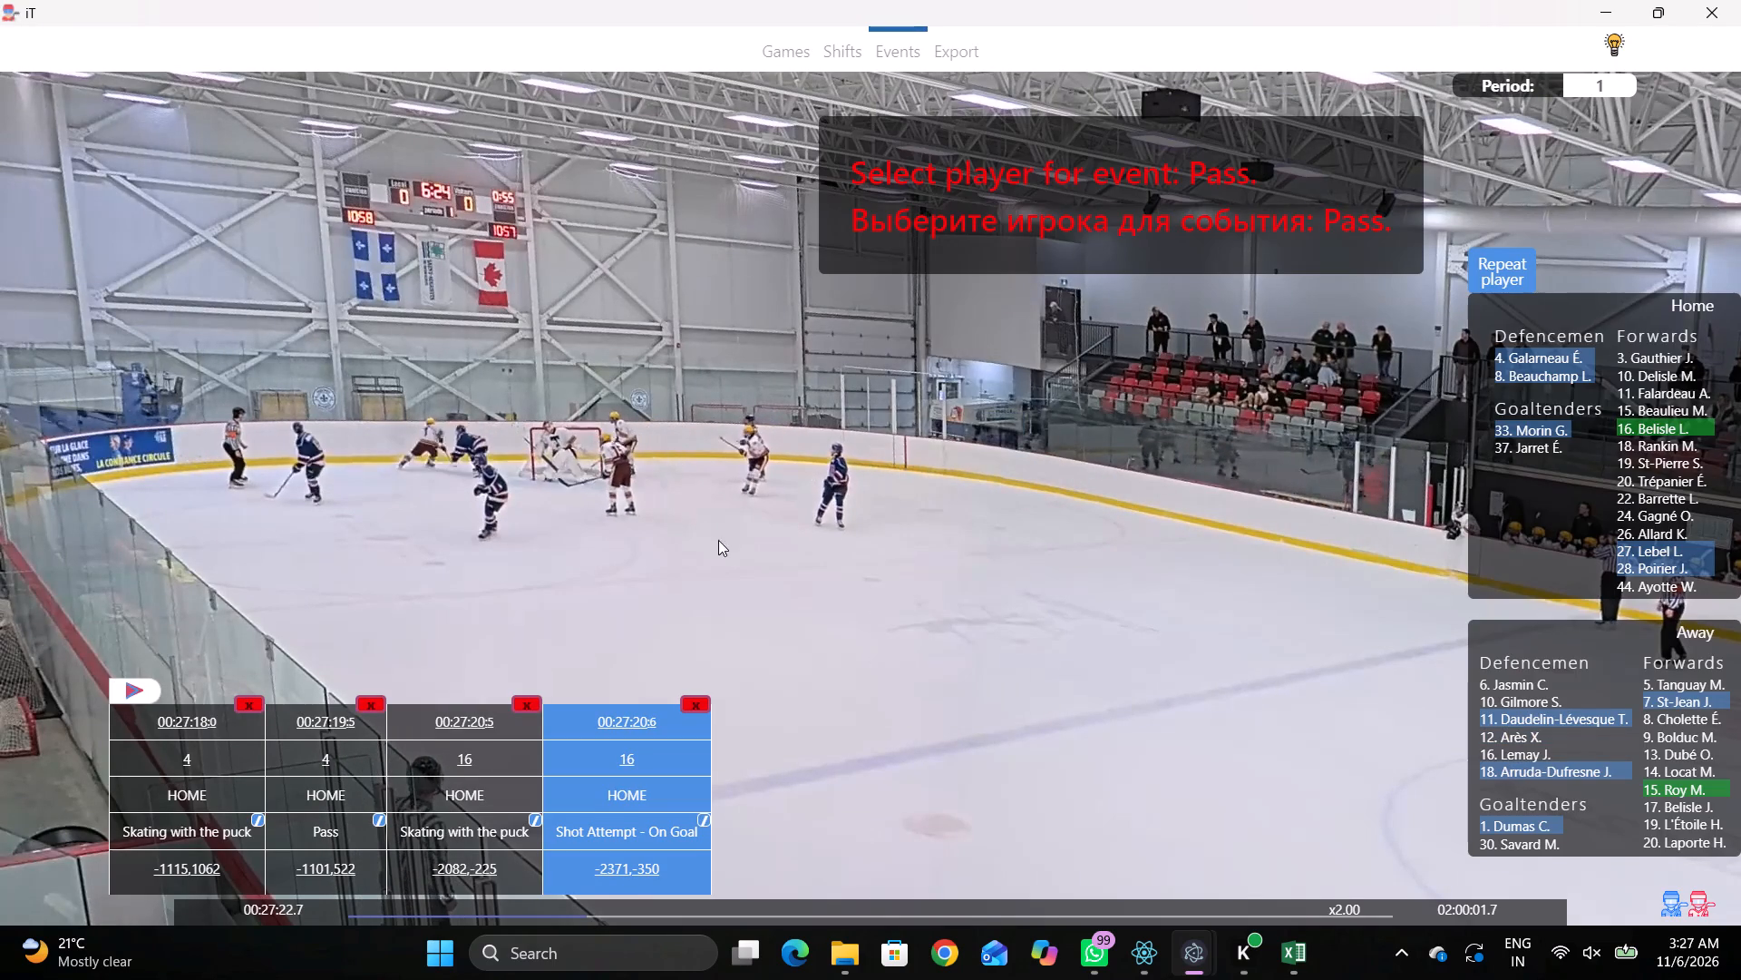
pyautogui.click(1515, 721)
pyautogui.click(442, 416)
# Change the player of the away team's Pass at 00:27:22:7 to away player 7.
pyautogui.press('q')
pyautogui.write('qq')
pyautogui.press('space')
pyautogui.press('space')
pyautogui.hotkey('shift', 'd')
pyautogui.hotkey('shift', 'd')
pyautogui.click(611, 734)
pyautogui.click(623, 761)
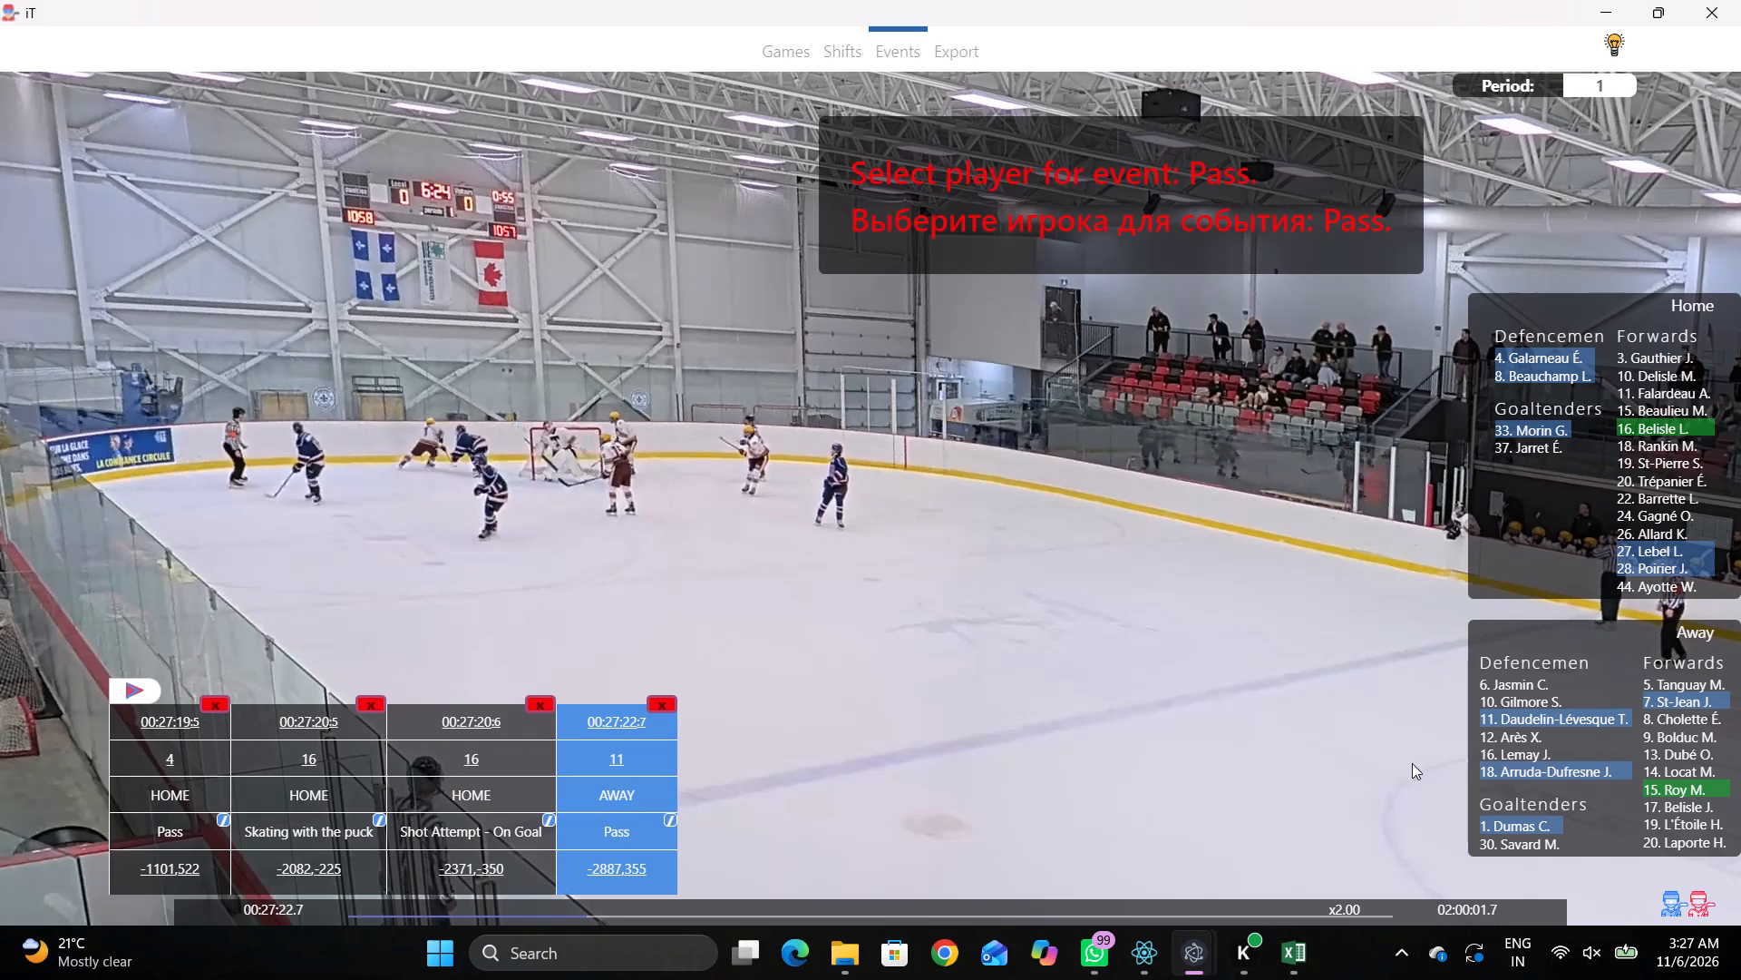
pyautogui.click(1684, 700)
pyautogui.hotkey('shift', 'd')
# Tag a Skating with the puck by home player 16 at scoreboard clock 6:22, on the rink map's left goal line in the upper half.
pyautogui.press('space')
pyautogui.press('space')
pyautogui.press('space')
pyautogui.press('space')
pyautogui.press('space')
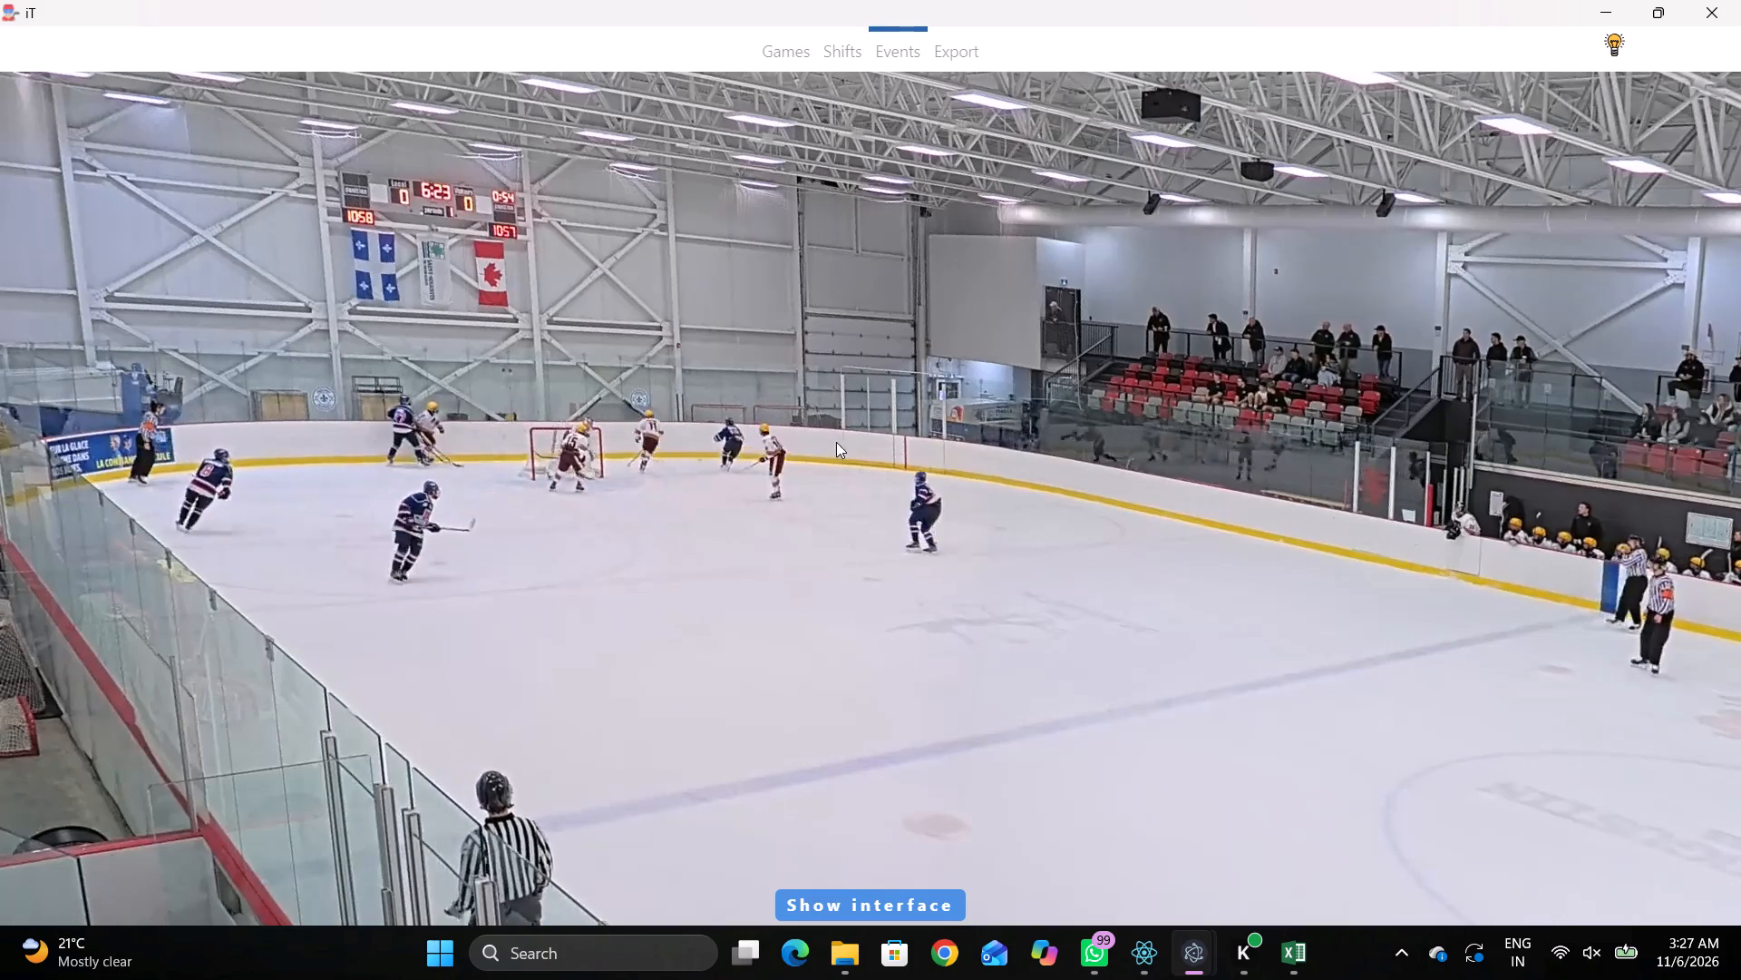
pyautogui.press('space')
pyautogui.press('space')
pyautogui.press('space')
pyautogui.press('space')
pyautogui.press('space')
pyautogui.press('q')
pyautogui.rightClick(950, 385)
pyautogui.click(996, 436)
pyautogui.press('q')
pyautogui.moveTo(930, 426); pyautogui.dragTo(872, 436, button='right')
pyautogui.click(1005, 474)
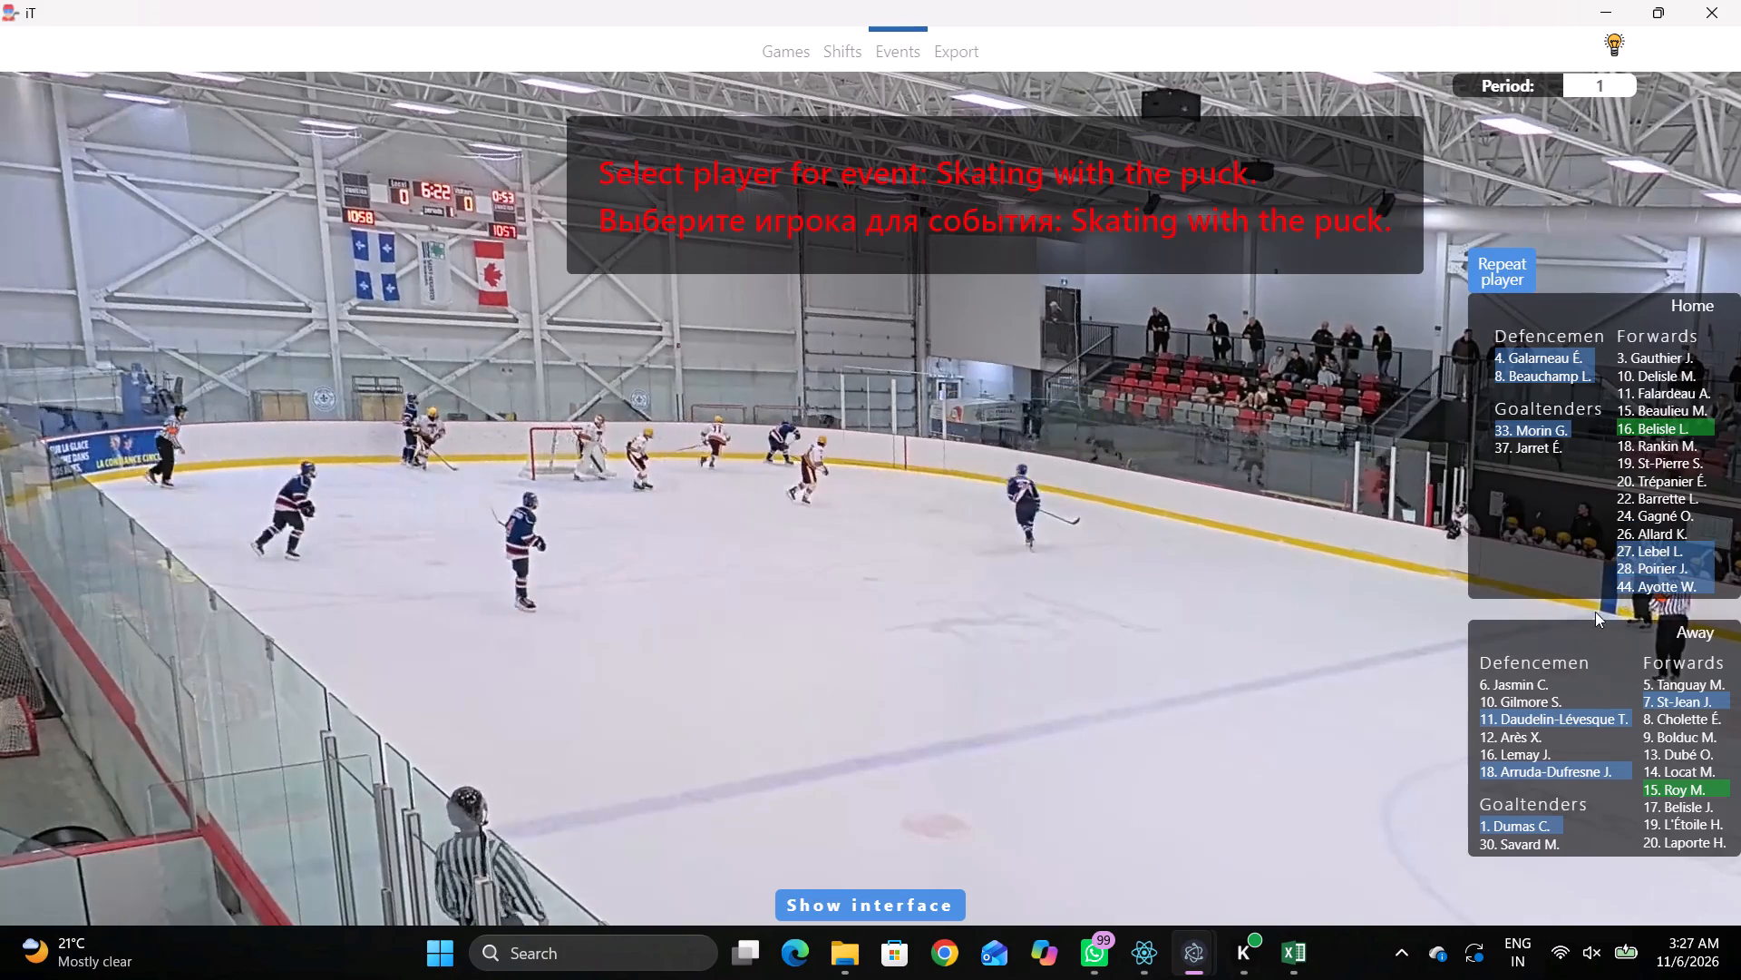
pyautogui.click(1647, 421)
pyautogui.click(474, 229)
# Tag a Pass by home player 16 at scoreboard clock 6:22, at the rink map's left goal line in the upper half.
pyautogui.press('space')
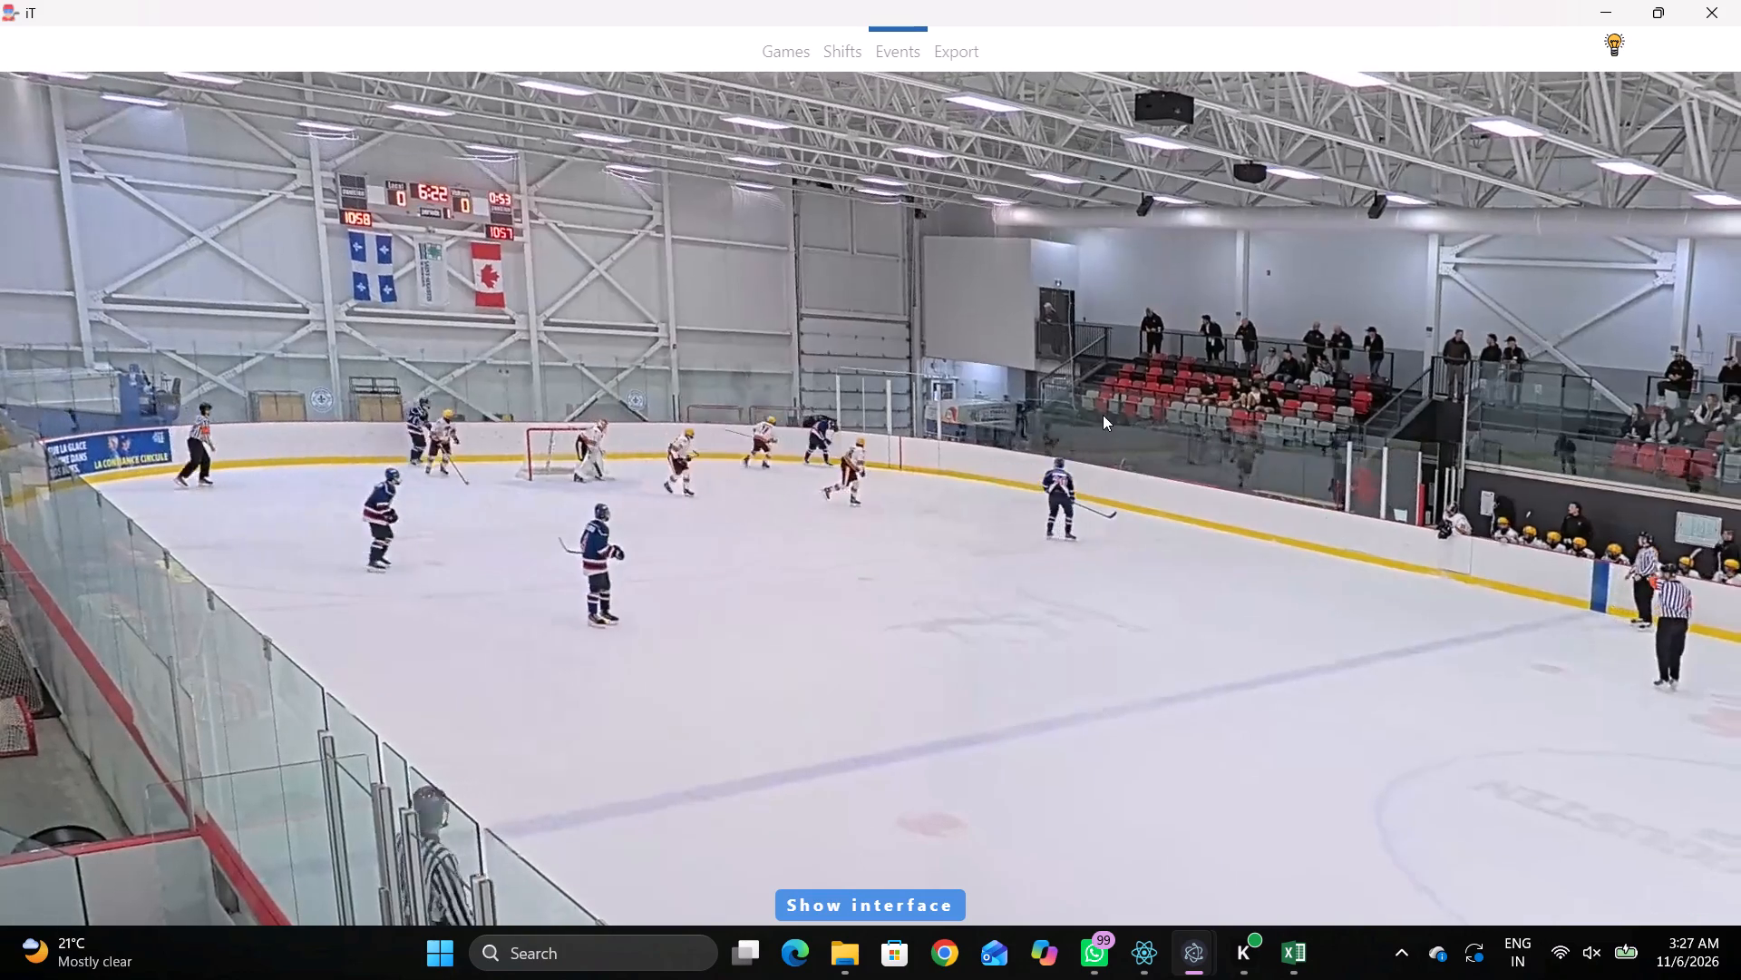
pyautogui.press('space')
pyautogui.press('space')
pyautogui.press('space')
pyautogui.press('space')
pyautogui.press('space')
pyautogui.press('q')
pyautogui.press('q')
pyautogui.press('q')
pyautogui.press('q')
pyautogui.rightClick(1154, 382)
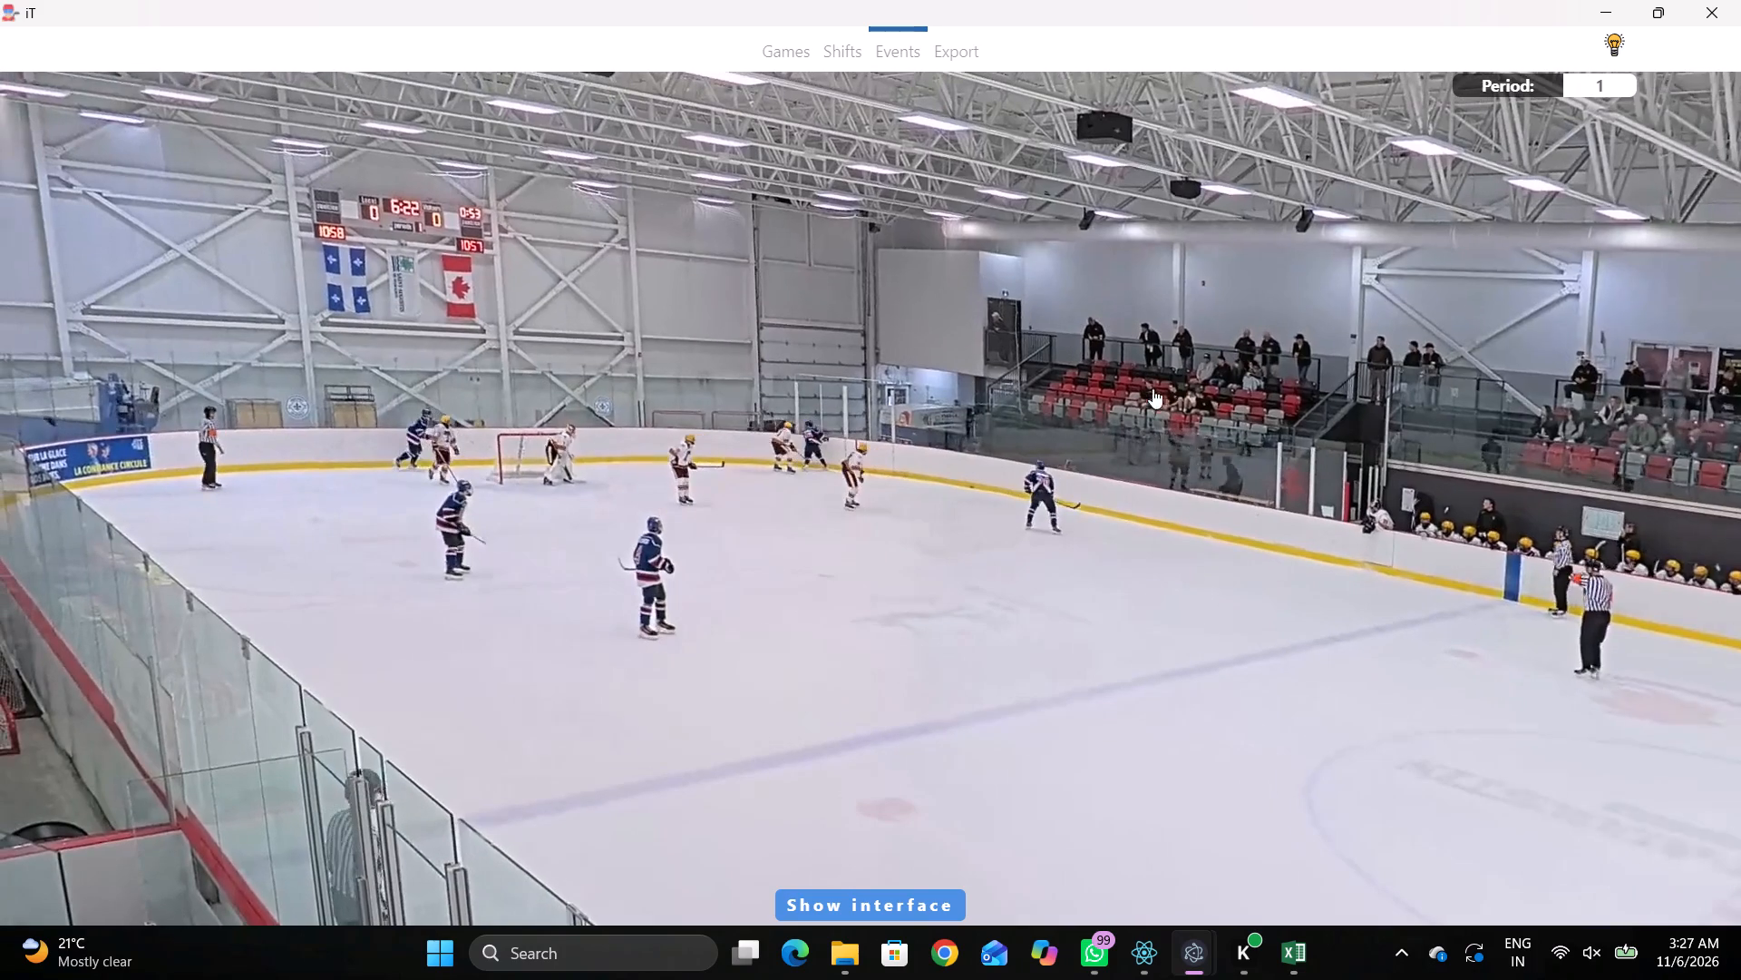
pyautogui.click(1178, 392)
pyautogui.click(1483, 279)
pyautogui.click(467, 250)
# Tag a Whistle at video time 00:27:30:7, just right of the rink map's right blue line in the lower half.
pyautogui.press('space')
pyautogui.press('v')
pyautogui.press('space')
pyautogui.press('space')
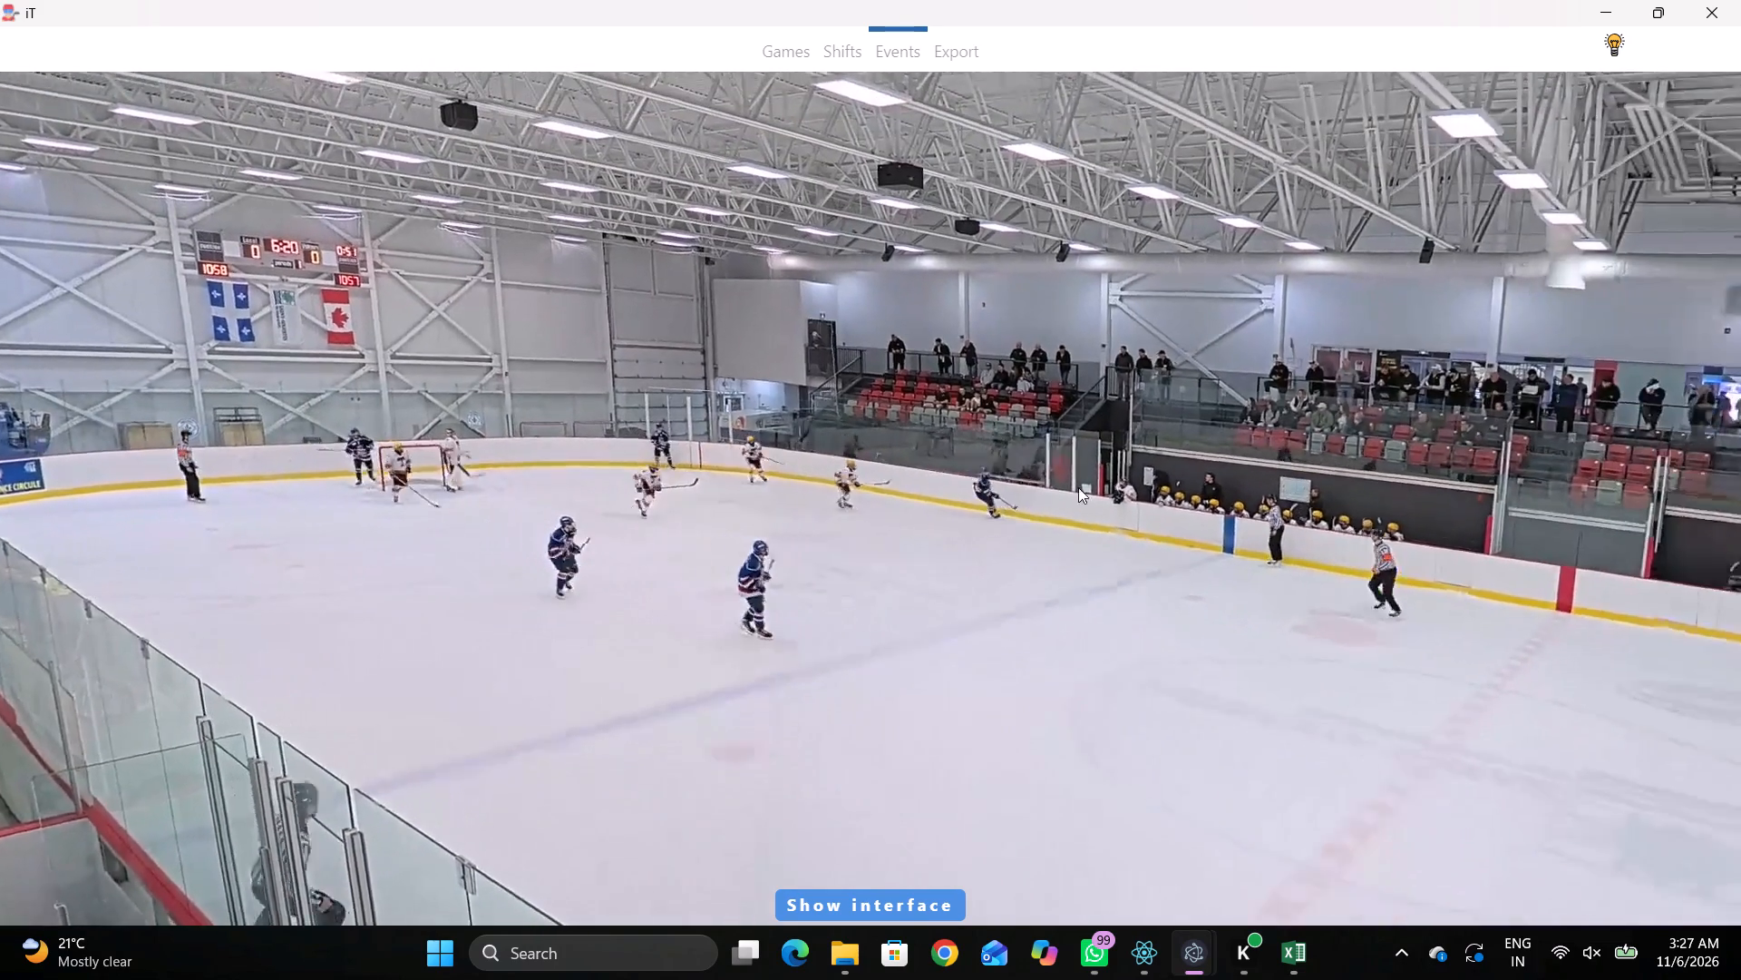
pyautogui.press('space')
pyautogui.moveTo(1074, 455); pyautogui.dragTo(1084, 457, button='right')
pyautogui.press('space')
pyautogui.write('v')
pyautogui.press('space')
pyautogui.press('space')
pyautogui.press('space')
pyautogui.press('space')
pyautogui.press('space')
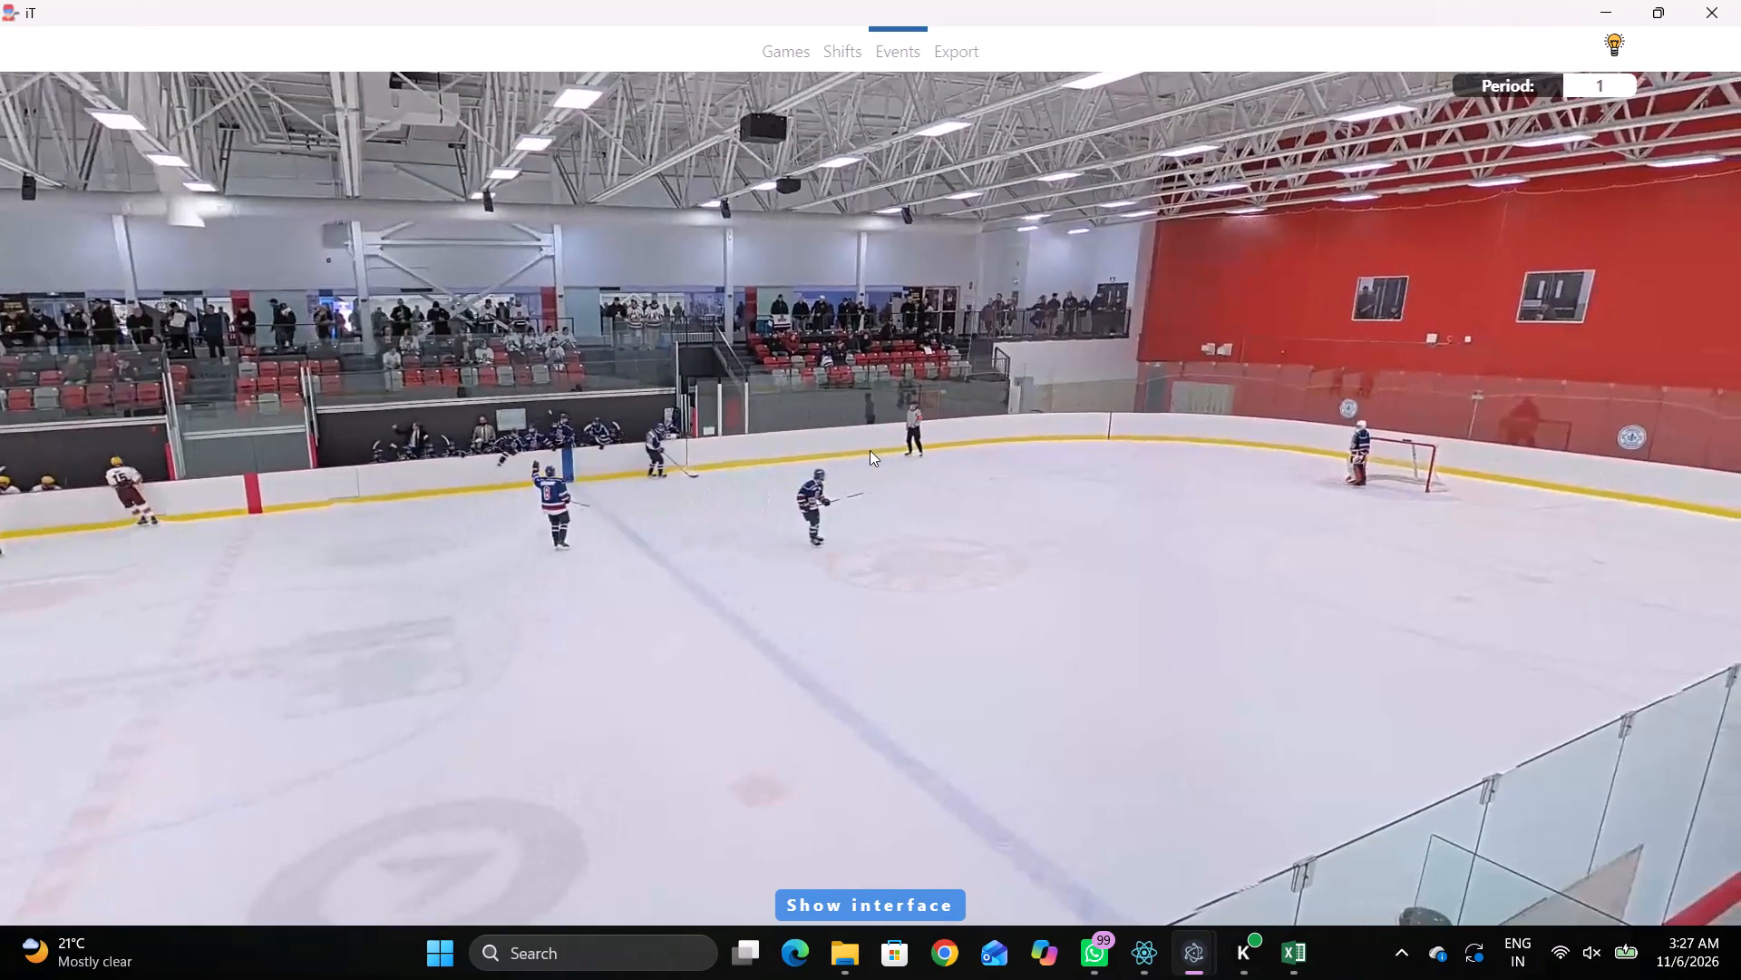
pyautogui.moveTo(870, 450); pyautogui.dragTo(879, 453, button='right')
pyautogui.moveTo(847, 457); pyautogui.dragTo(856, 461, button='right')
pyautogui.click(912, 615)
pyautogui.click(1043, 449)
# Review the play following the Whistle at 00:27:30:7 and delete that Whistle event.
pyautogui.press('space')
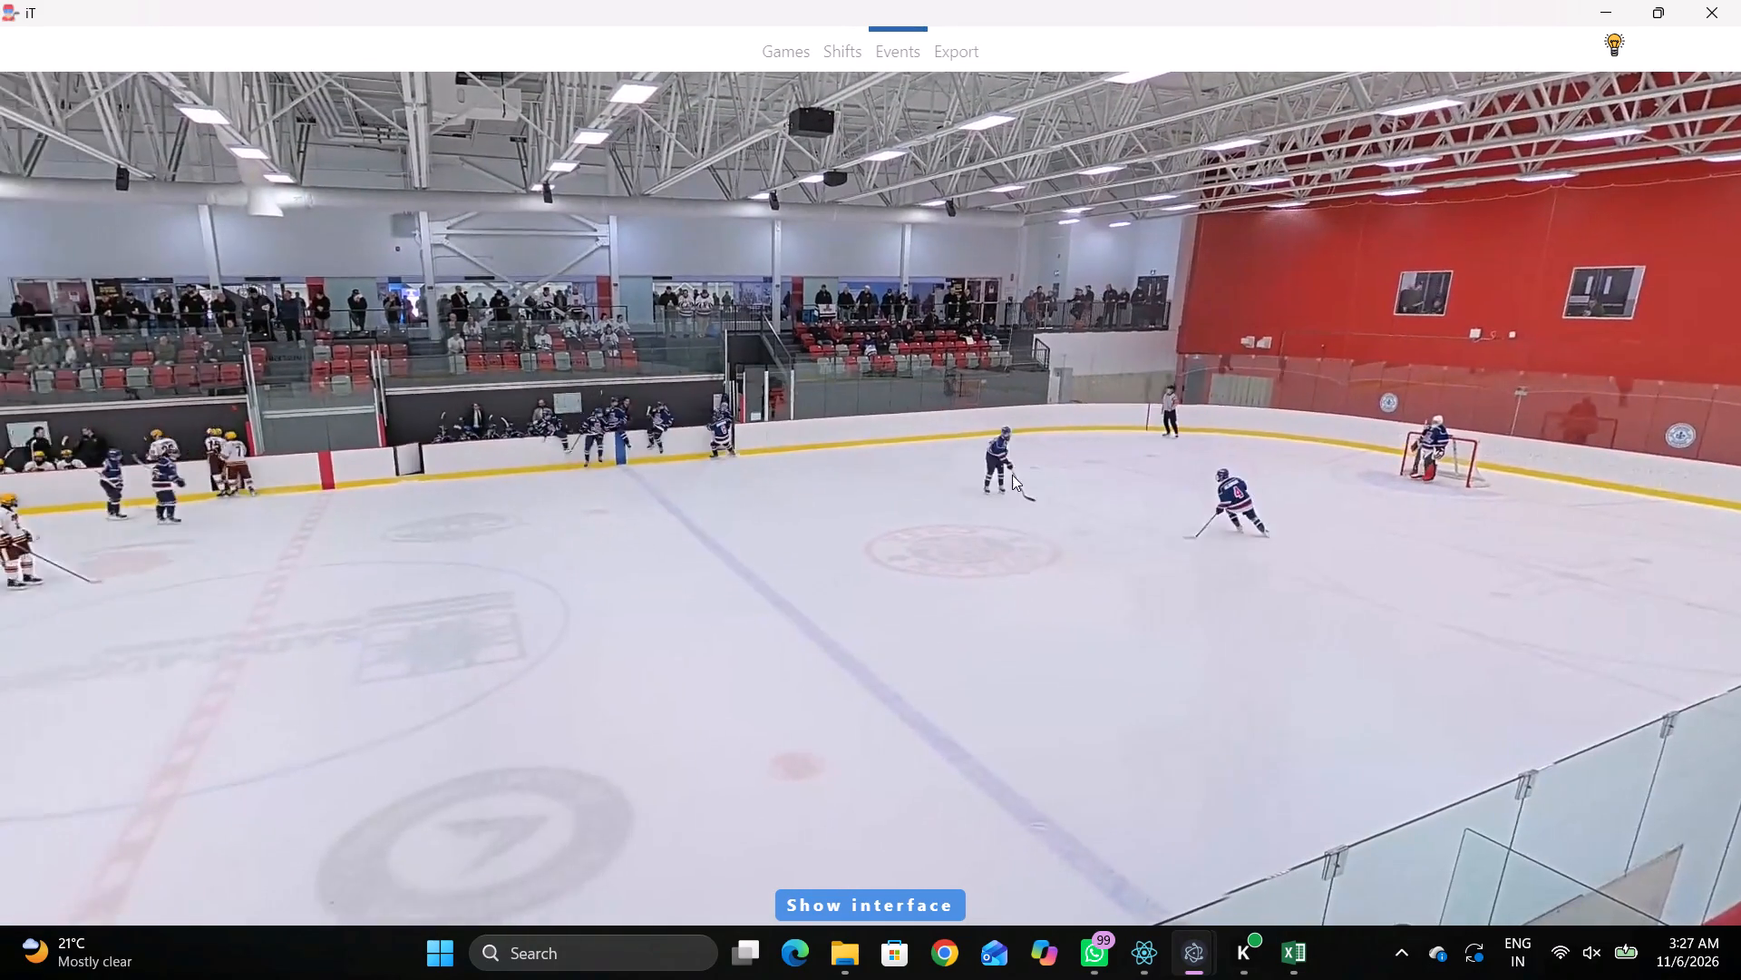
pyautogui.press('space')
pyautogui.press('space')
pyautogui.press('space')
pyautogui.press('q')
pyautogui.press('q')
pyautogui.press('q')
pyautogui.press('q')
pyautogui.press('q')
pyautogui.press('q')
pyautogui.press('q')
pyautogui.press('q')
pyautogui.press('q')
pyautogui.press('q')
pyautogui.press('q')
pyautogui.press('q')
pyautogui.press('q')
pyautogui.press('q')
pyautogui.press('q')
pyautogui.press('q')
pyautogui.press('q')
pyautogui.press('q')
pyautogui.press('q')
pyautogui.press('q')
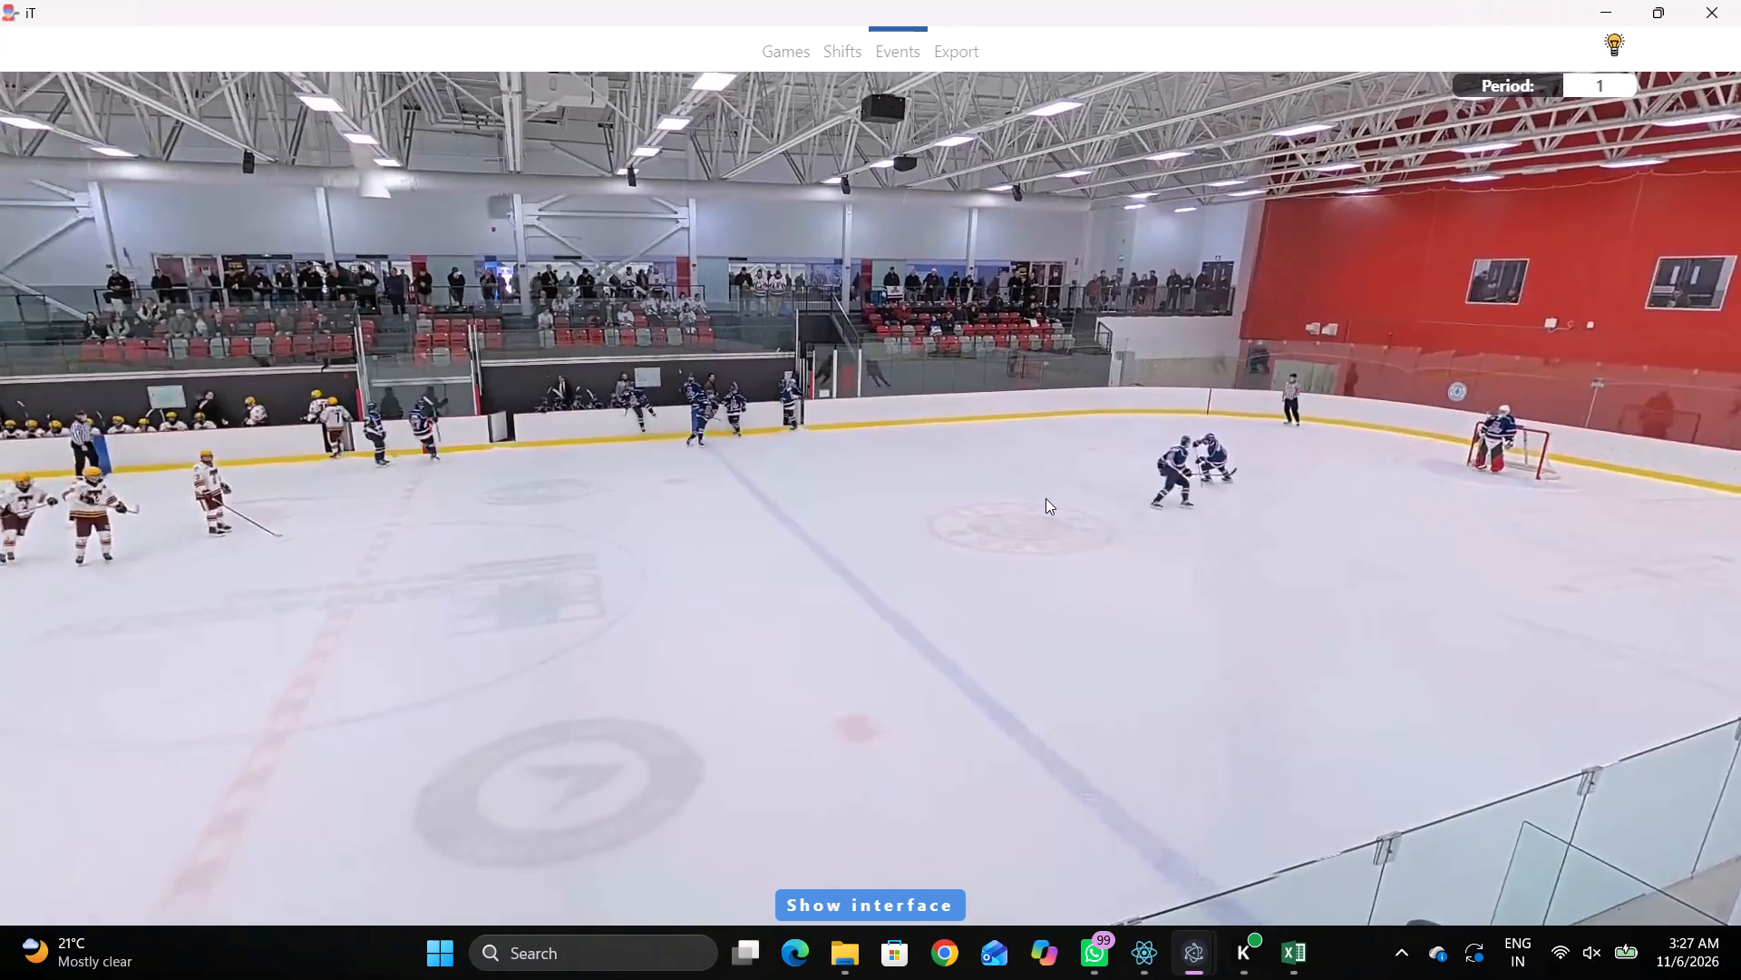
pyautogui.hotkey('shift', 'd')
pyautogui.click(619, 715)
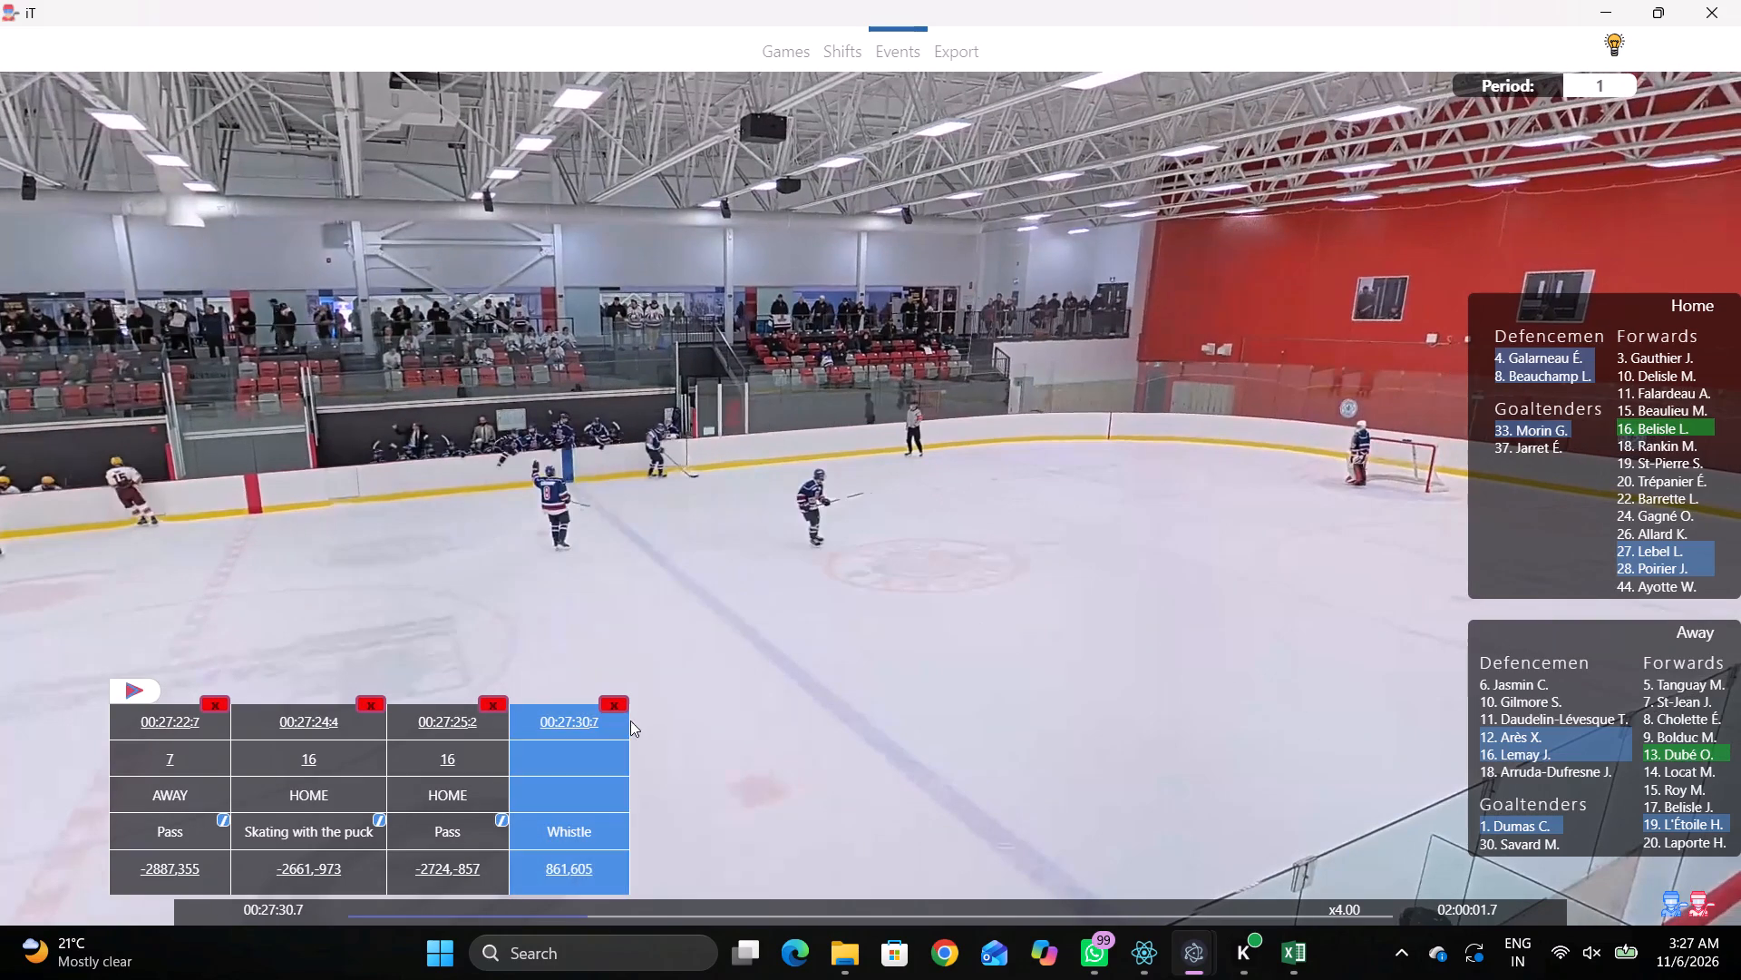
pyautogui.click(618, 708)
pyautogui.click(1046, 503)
# Tag a Skating with the puck by home player 28 at video time 00:27:31:1, between the rink map's right blue line and upper-right face-off circle.
pyautogui.press('space')
pyautogui.press('space')
pyautogui.rightClick(1075, 399)
pyautogui.click(1162, 438)
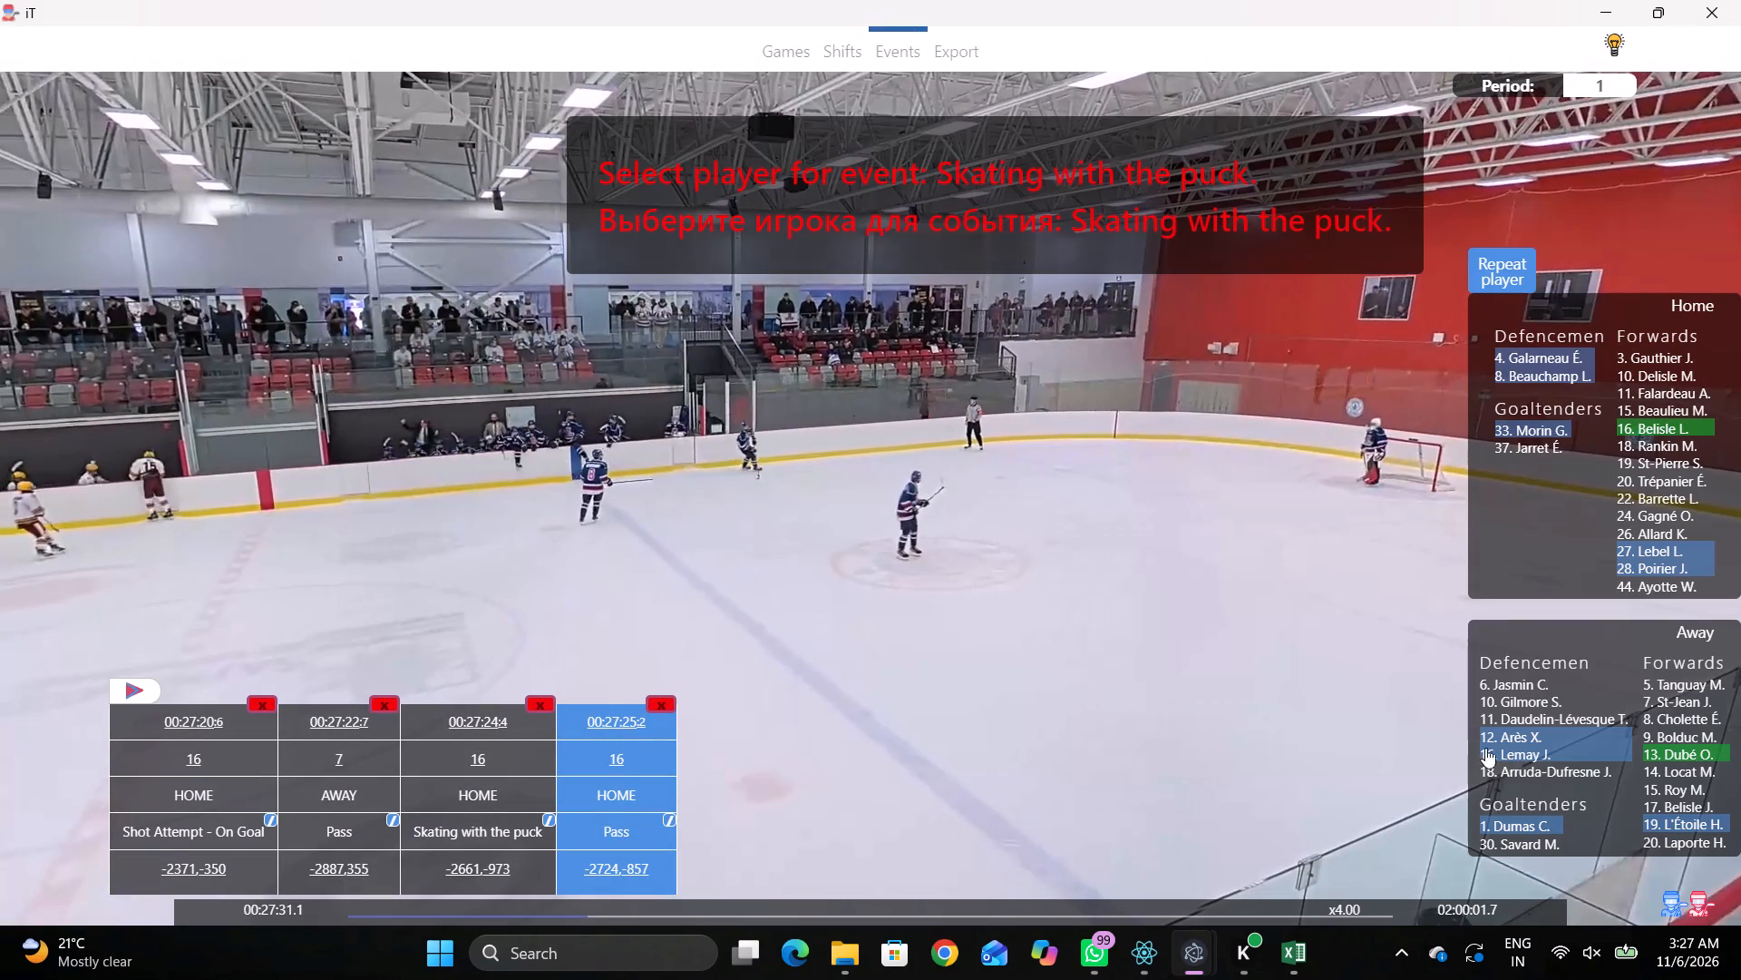
pyautogui.click(1631, 569)
pyautogui.click(1094, 289)
# Tag a Pass by home player 28 as the two home players meet, between the rink map's two right face-off circles, near their left edges.
pyautogui.press('space')
pyautogui.press('space')
pyautogui.press('space')
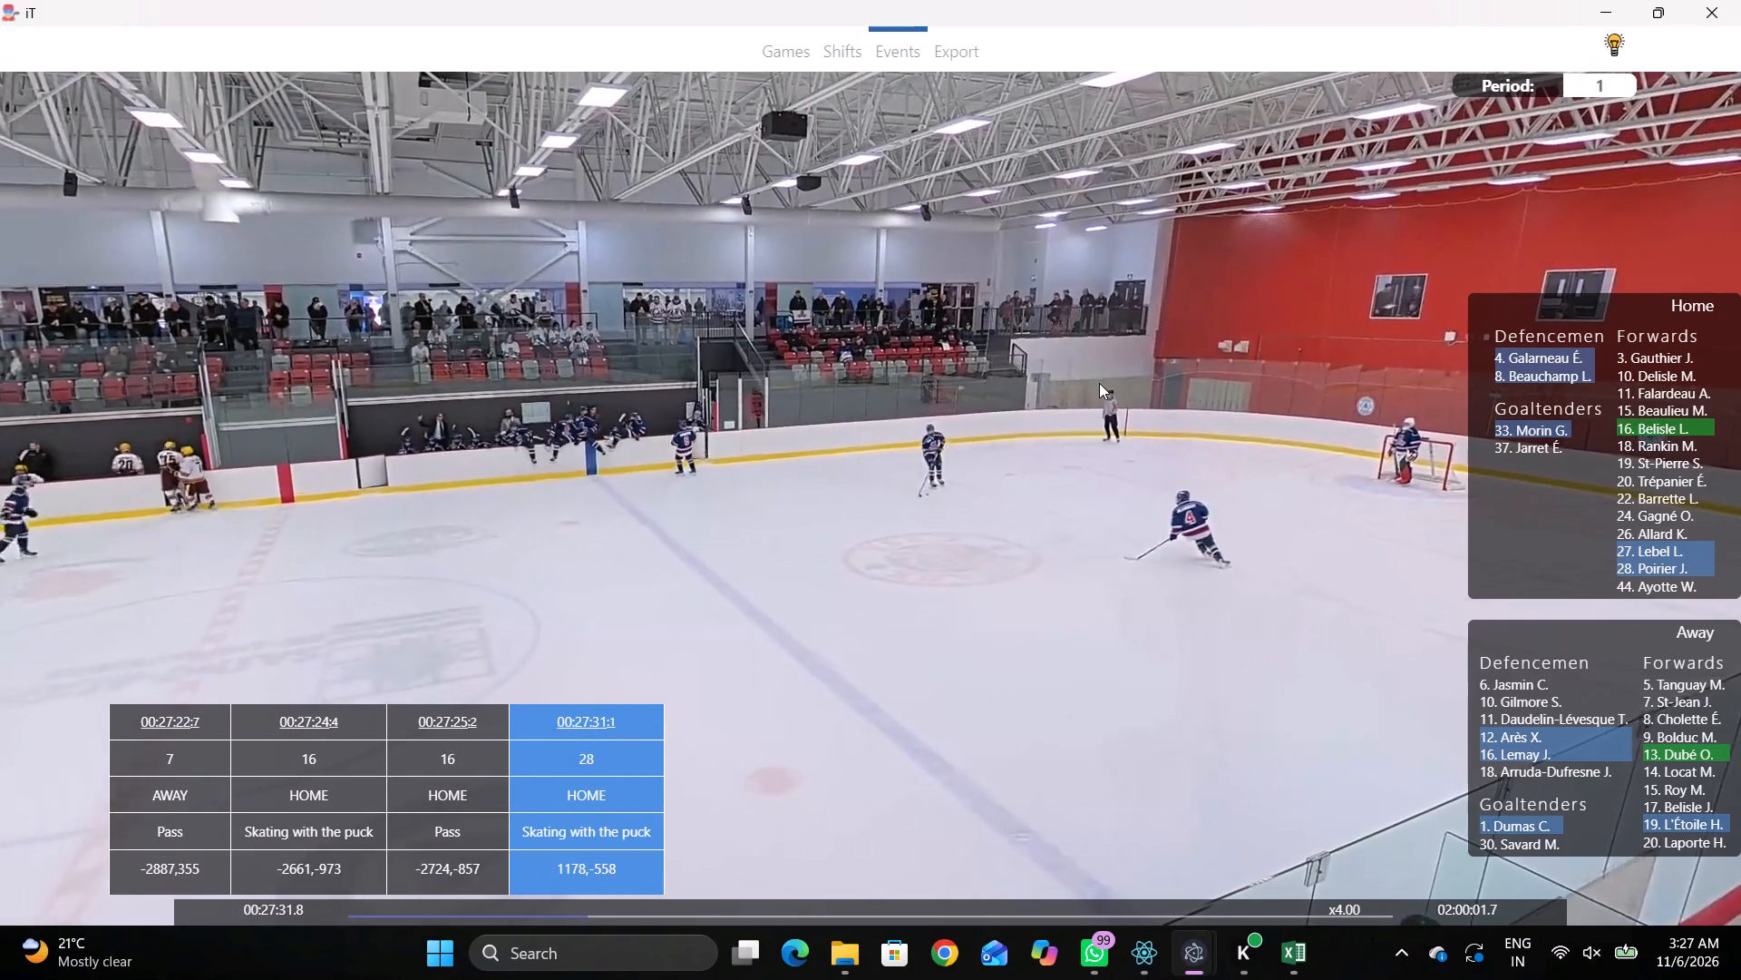
pyautogui.press('space')
pyautogui.hotkey('shift', 'd')
pyautogui.press('space')
pyautogui.press('space')
pyautogui.press('q')
pyautogui.press('q')
pyautogui.press('q')
pyautogui.press('q')
pyautogui.press('q')
pyautogui.press('q')
pyautogui.rightClick(1115, 346)
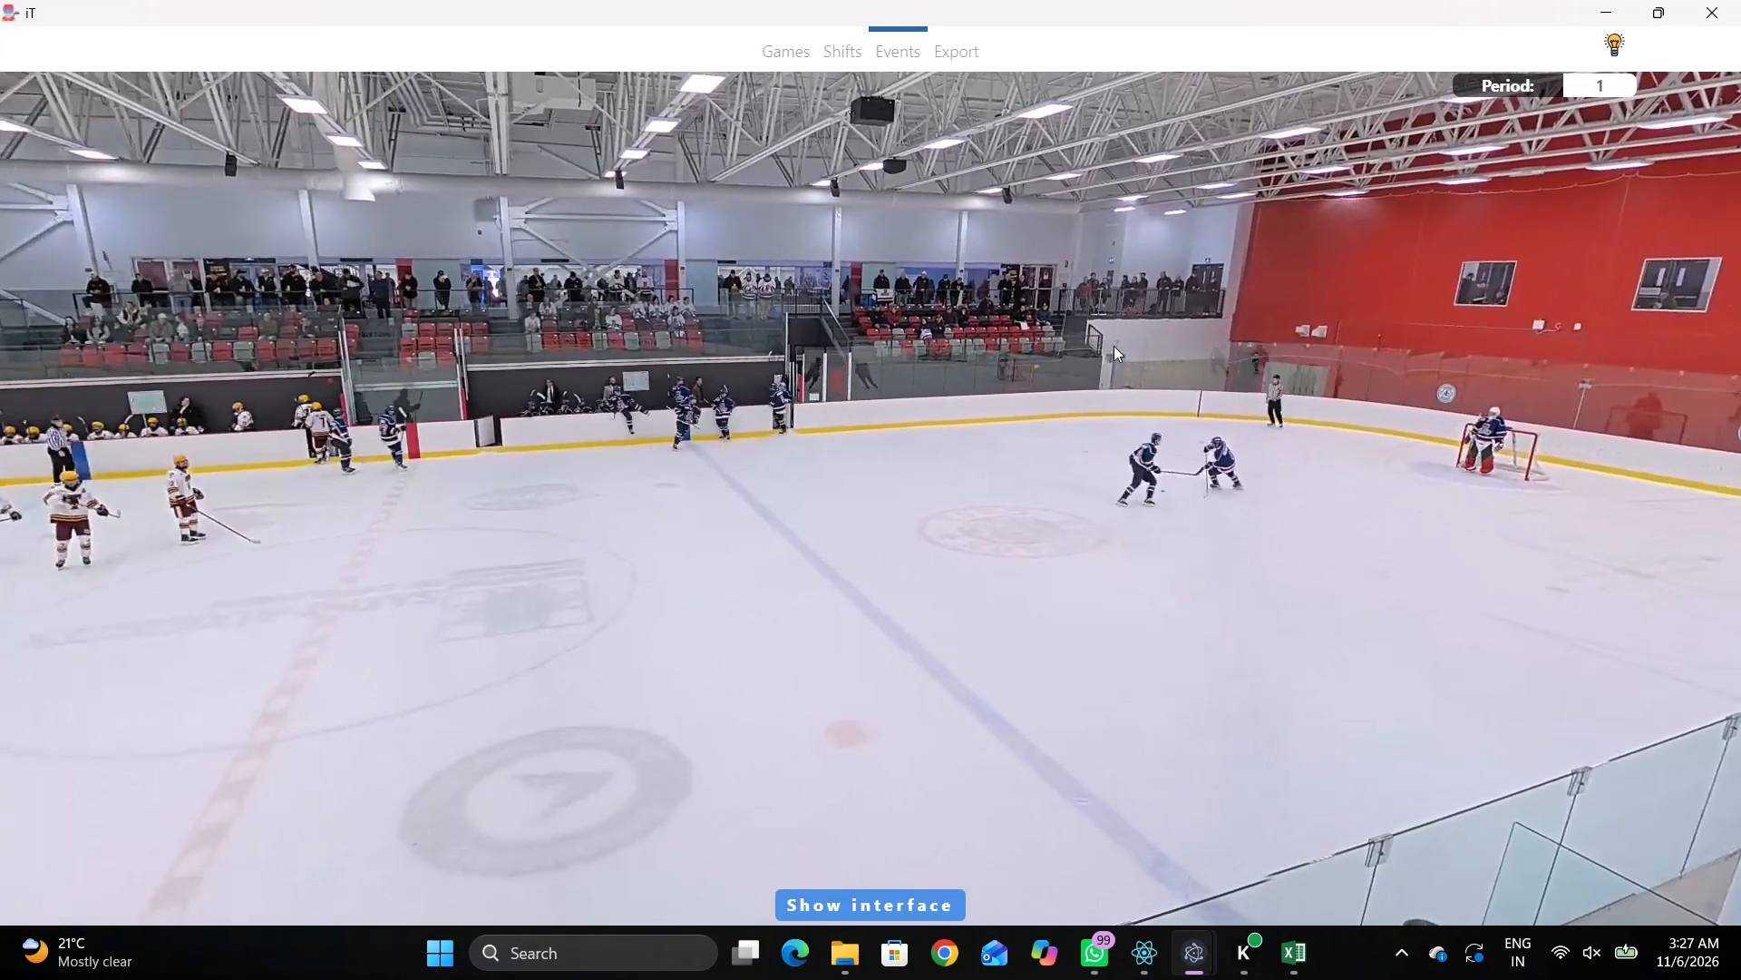
pyautogui.click(1136, 355)
pyautogui.click(1465, 288)
pyautogui.moveTo(1096, 339); pyautogui.dragTo(1055, 347)
pyautogui.moveTo(1065, 352); pyautogui.dragTo(1073, 353, button='right')
pyautogui.click(1106, 363)
pyautogui.click(1496, 279)
pyautogui.click(1195, 354)
# Tag a Skating with the puck by home player 4 at the left edge of the rink map's upper-right face-off circle.
pyautogui.press('space')
pyautogui.press('space')
pyautogui.rightClick(1085, 357)
pyautogui.click(1176, 387)
pyautogui.click(1526, 353)
pyautogui.click(1176, 292)
# Tag a Pass by home player 4, repeating the previous player, just left of the rink map's centre red line, below the centre circle.
pyautogui.press('space')
pyautogui.press('space')
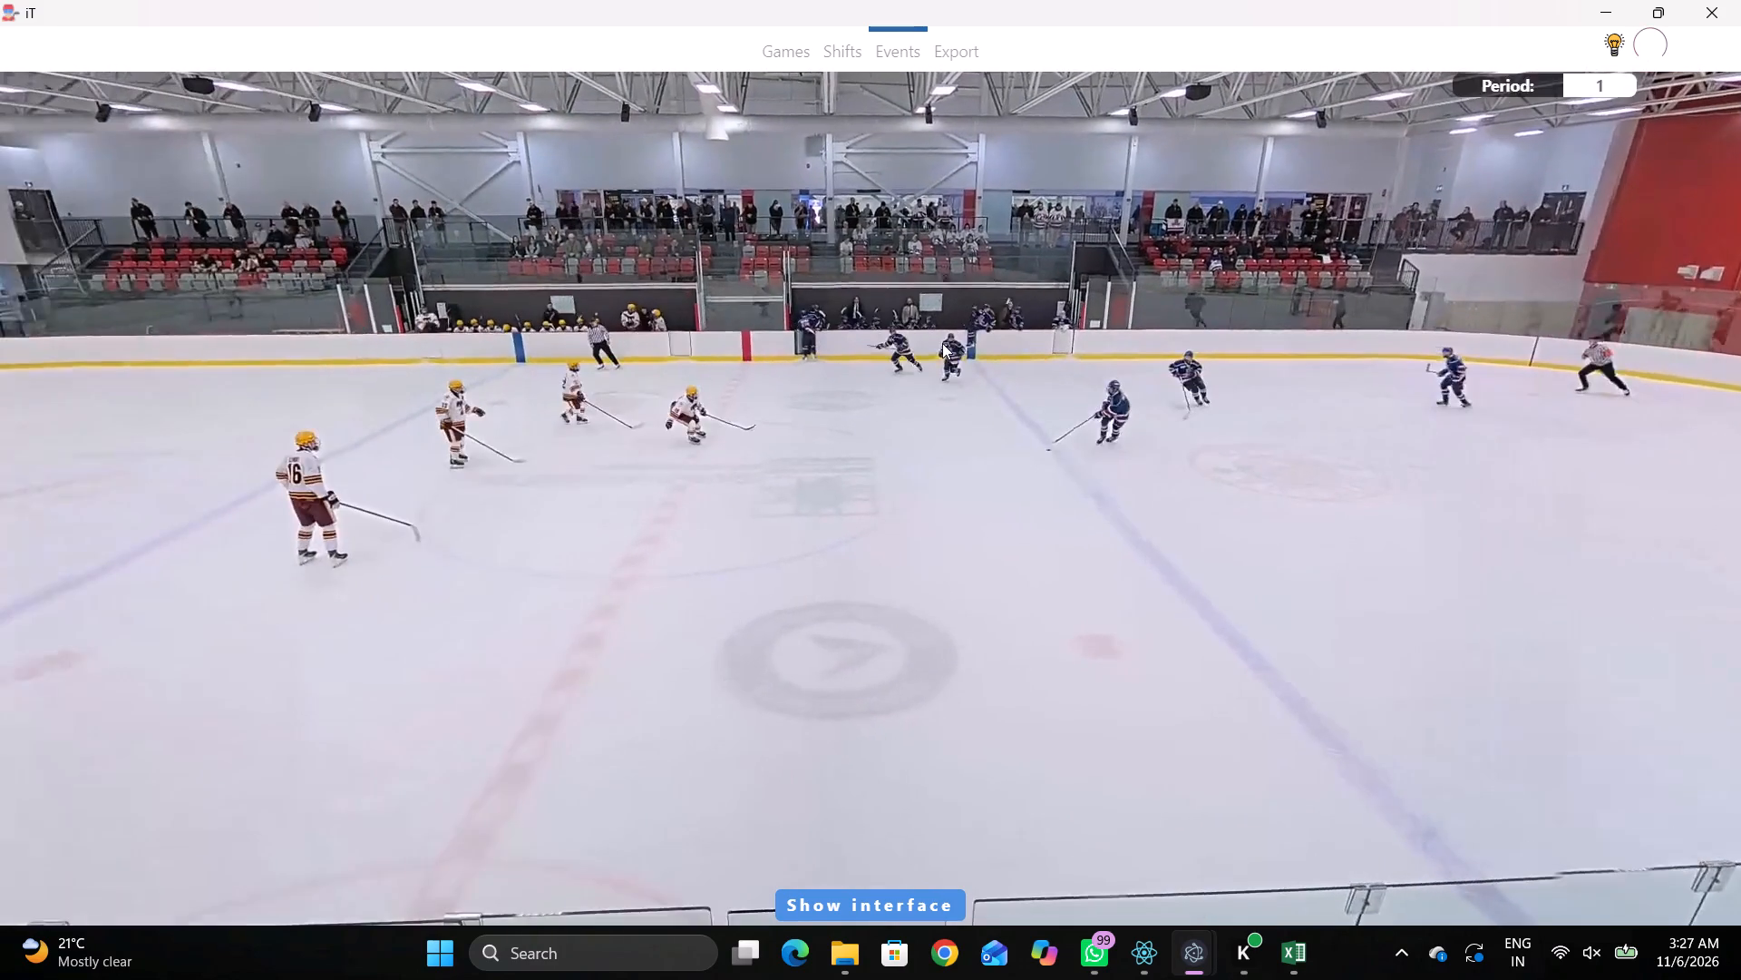
pyautogui.press('space')
pyautogui.press('space')
pyautogui.press('space')
pyautogui.press('space')
pyautogui.press('space')
pyautogui.press('space')
pyautogui.write('q')
pyautogui.press('q')
pyautogui.press('q')
pyautogui.press('q')
pyautogui.press('q')
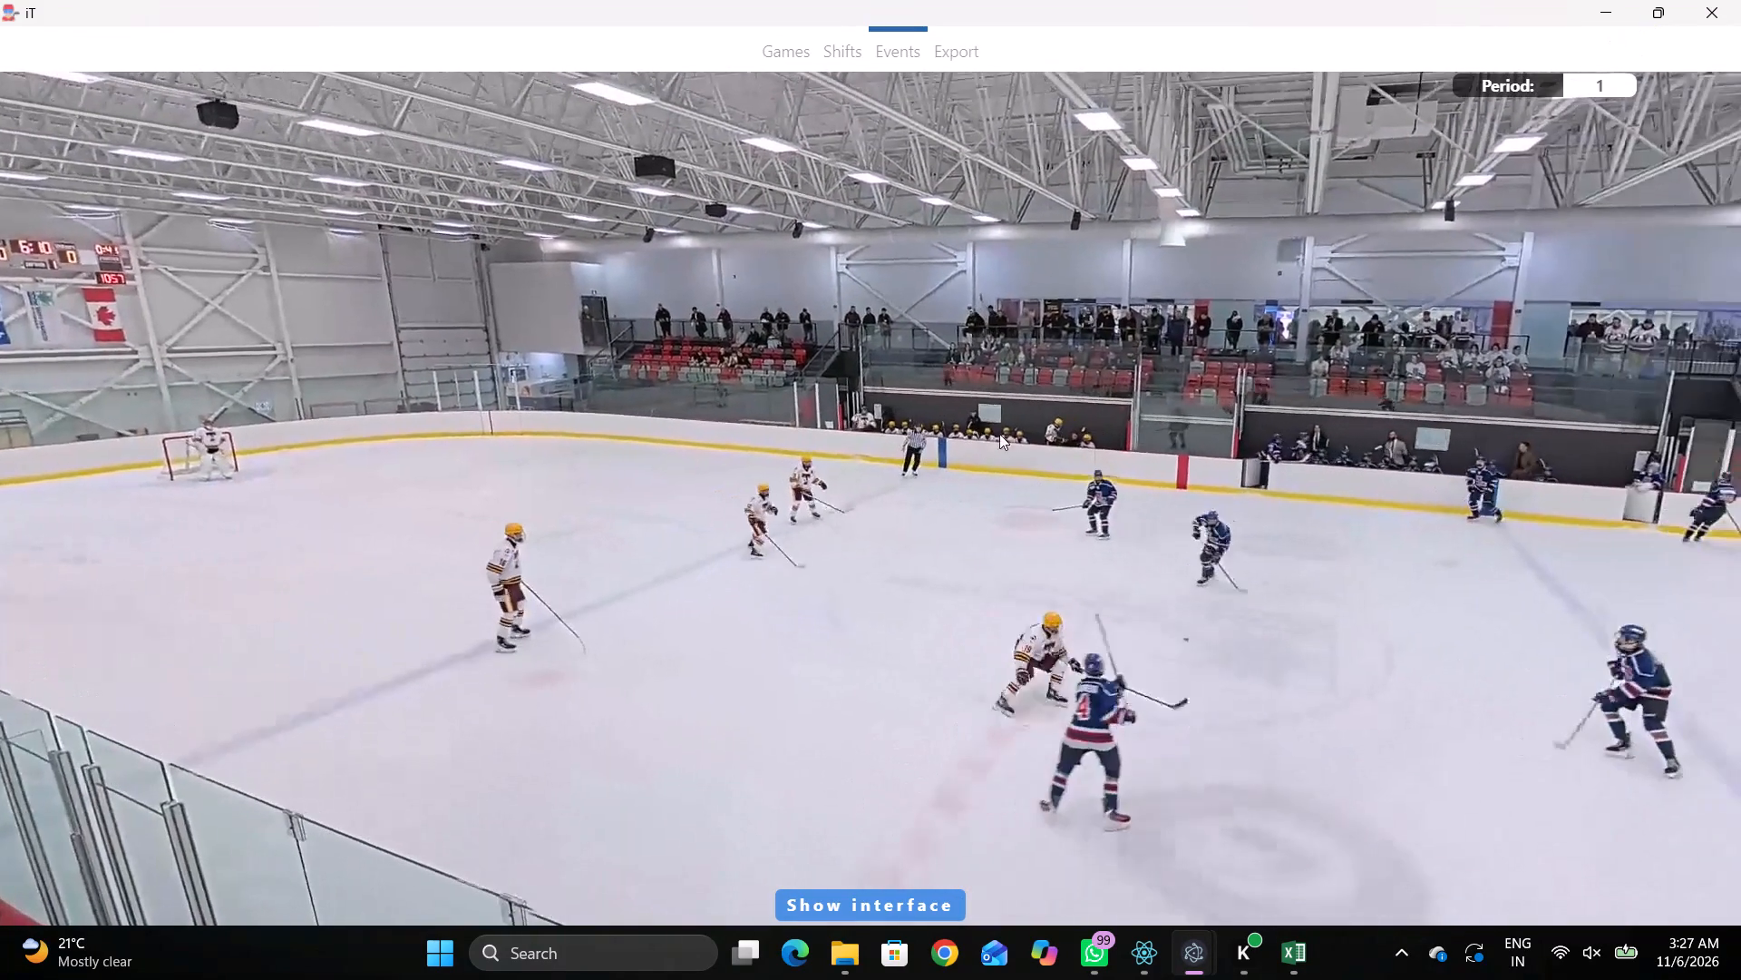
pyautogui.press('q')
pyautogui.press('q')
pyautogui.press('q')
pyautogui.rightClick(1101, 373)
pyautogui.click(1121, 390)
pyautogui.click(1476, 284)
pyautogui.click(849, 444)
# Tag a Skating with the puck by home player 19 just left of the rink map's centre red line, below the centre circle.
pyautogui.press('space')
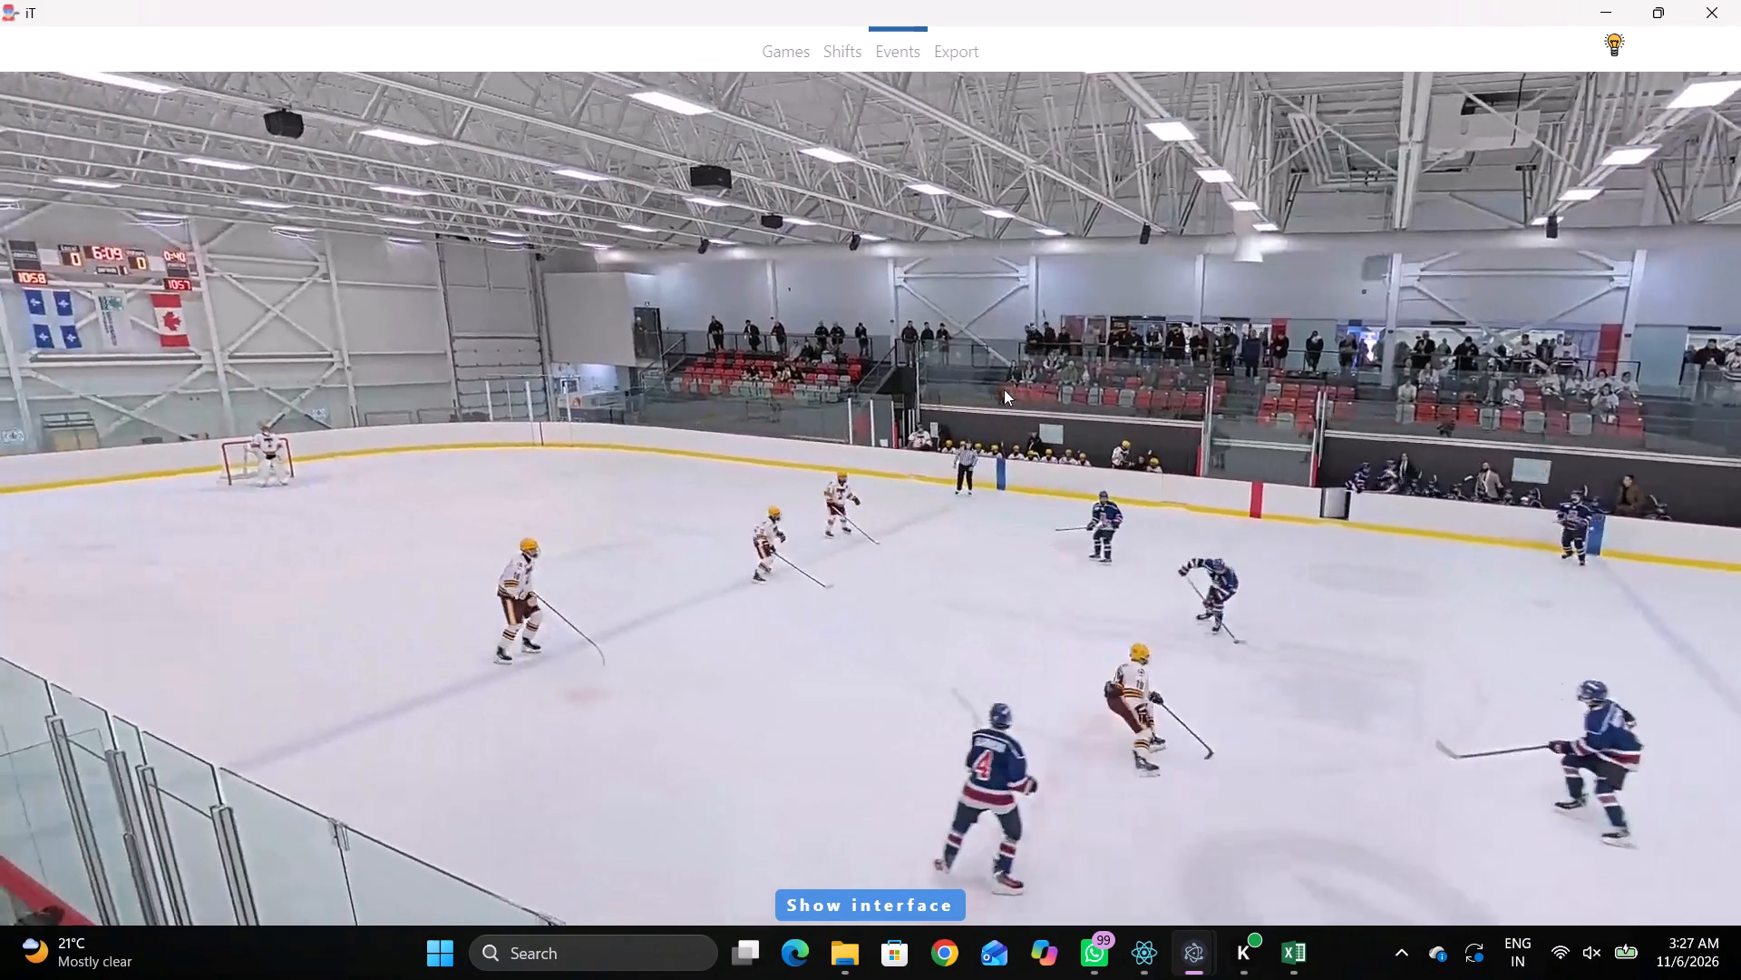
pyautogui.press('space')
pyautogui.press('space')
pyautogui.press('space')
pyautogui.rightClick(905, 386)
pyautogui.click(977, 433)
pyautogui.moveTo(1162, 380); pyautogui.dragTo(1143, 383, button='right')
pyautogui.click(1235, 419)
pyautogui.click(1636, 470)
pyautogui.click(1638, 457)
pyautogui.rightClick(1266, 417)
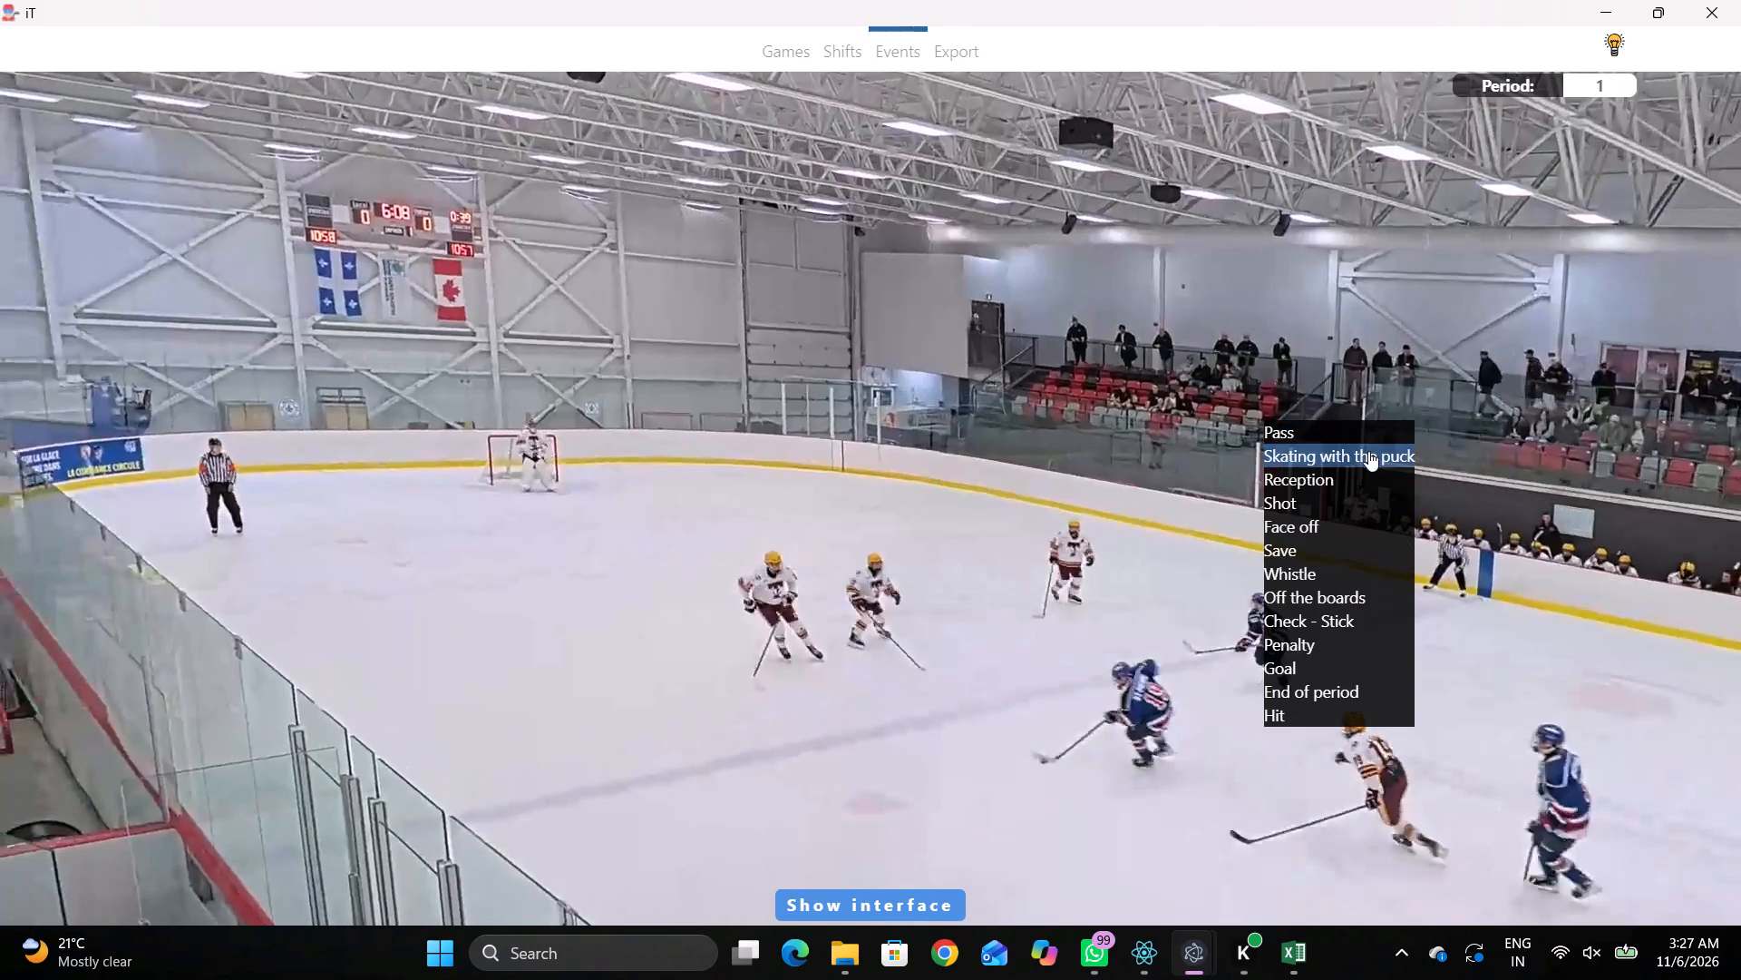
pyautogui.click(1346, 459)
pyautogui.click(1656, 463)
pyautogui.click(854, 446)
# Tag a Pass by home player 19, repeating the previous player, behind the rink map's left goal line, near the boards and below the net.
pyautogui.press('r')
pyautogui.press('space')
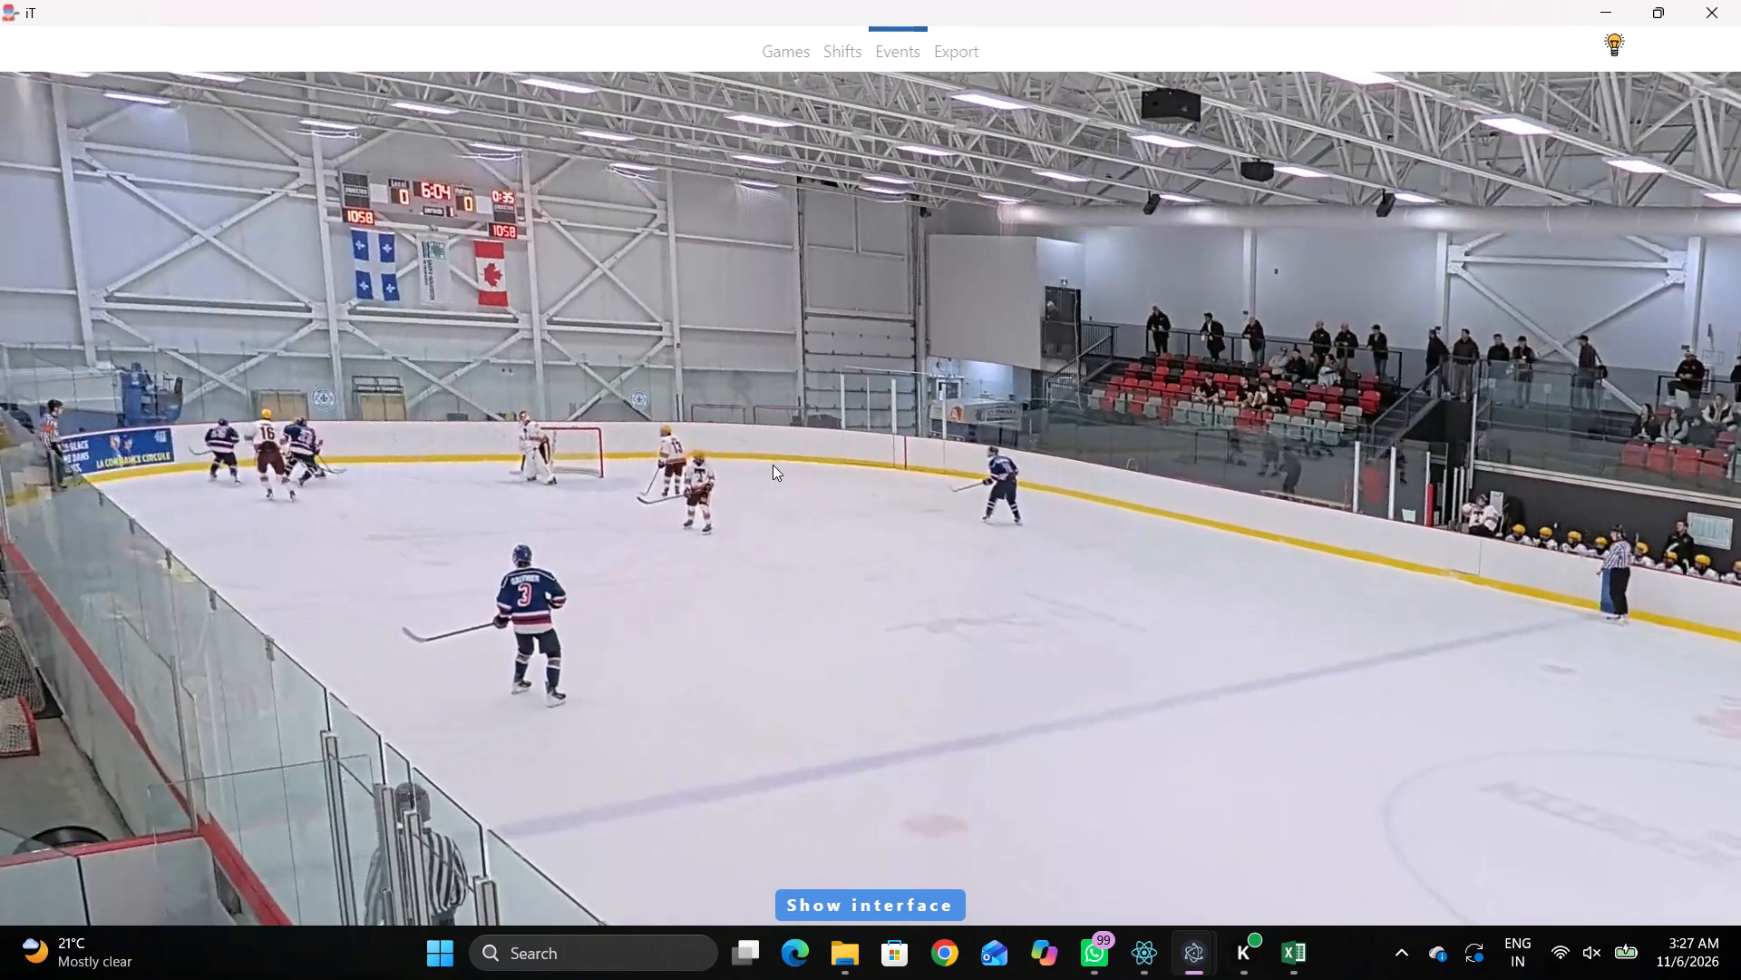
pyautogui.press('space')
pyautogui.rightClick(841, 402)
pyautogui.click(857, 413)
pyautogui.click(1501, 269)
pyautogui.click(439, 416)
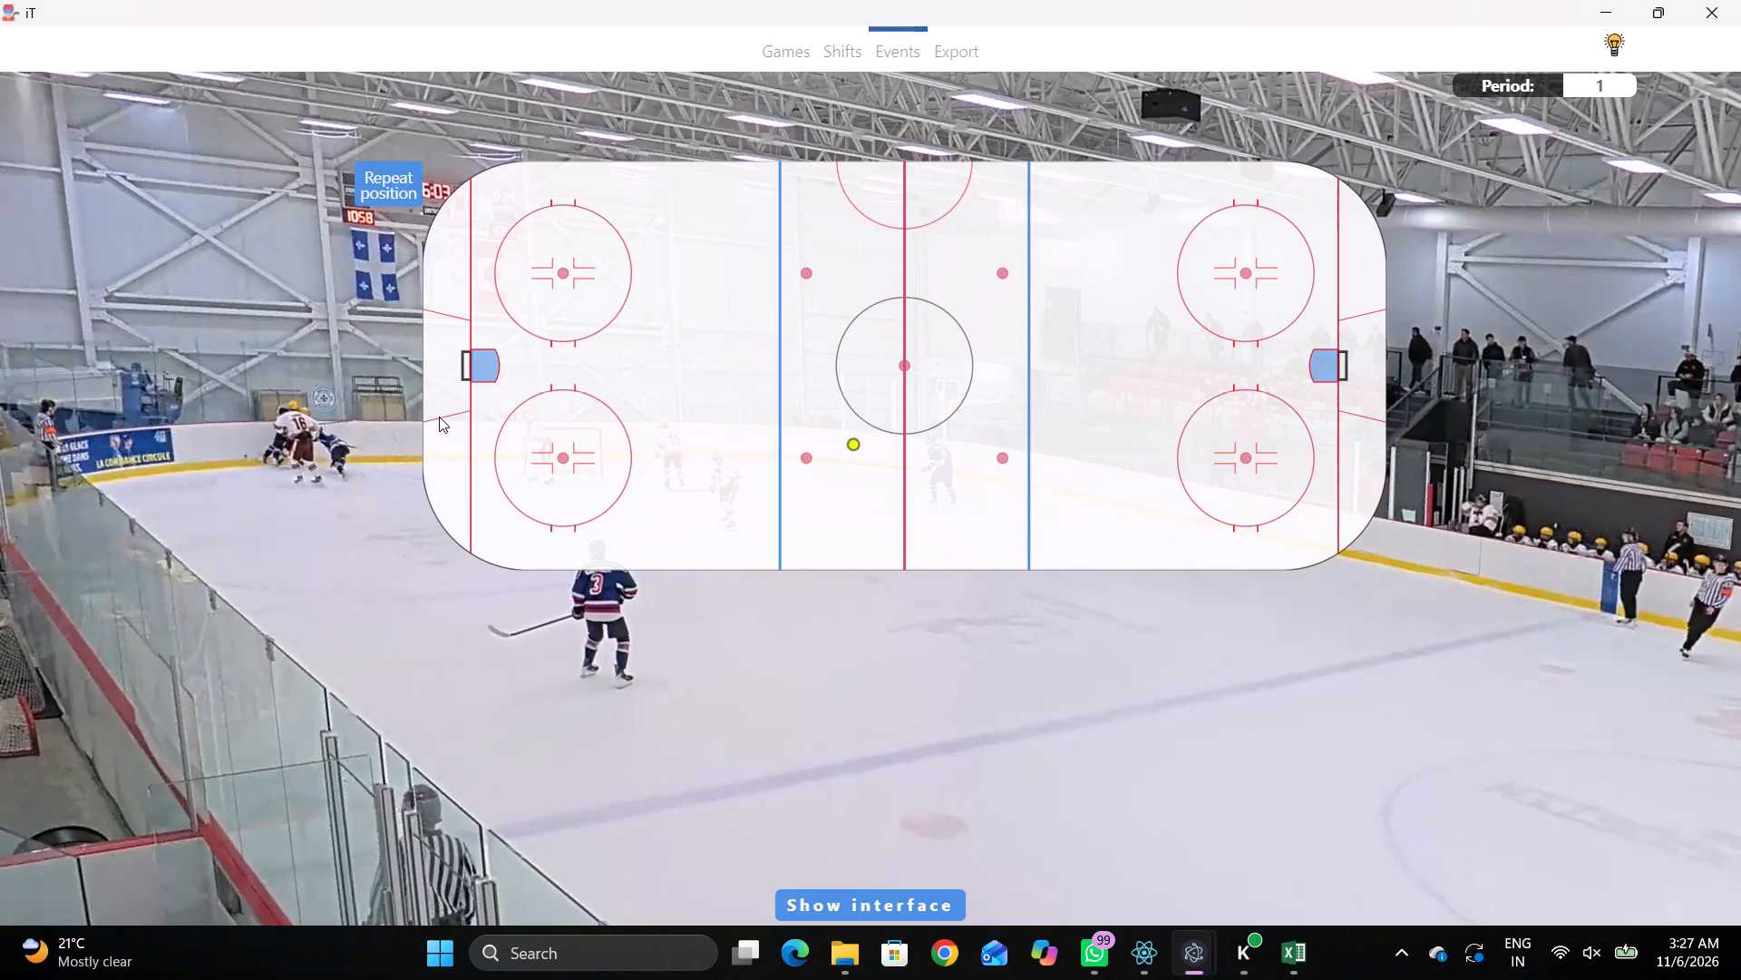
# Tag a Pass by away player 16 at the lower-left edge of the rink map's lower-left face-off circle.
pyautogui.press('space')
pyautogui.press('space')
pyautogui.press('space')
pyautogui.press('space')
pyautogui.rightClick(746, 451)
pyautogui.click(866, 502)
pyautogui.rightClick(911, 477)
pyautogui.click(923, 485)
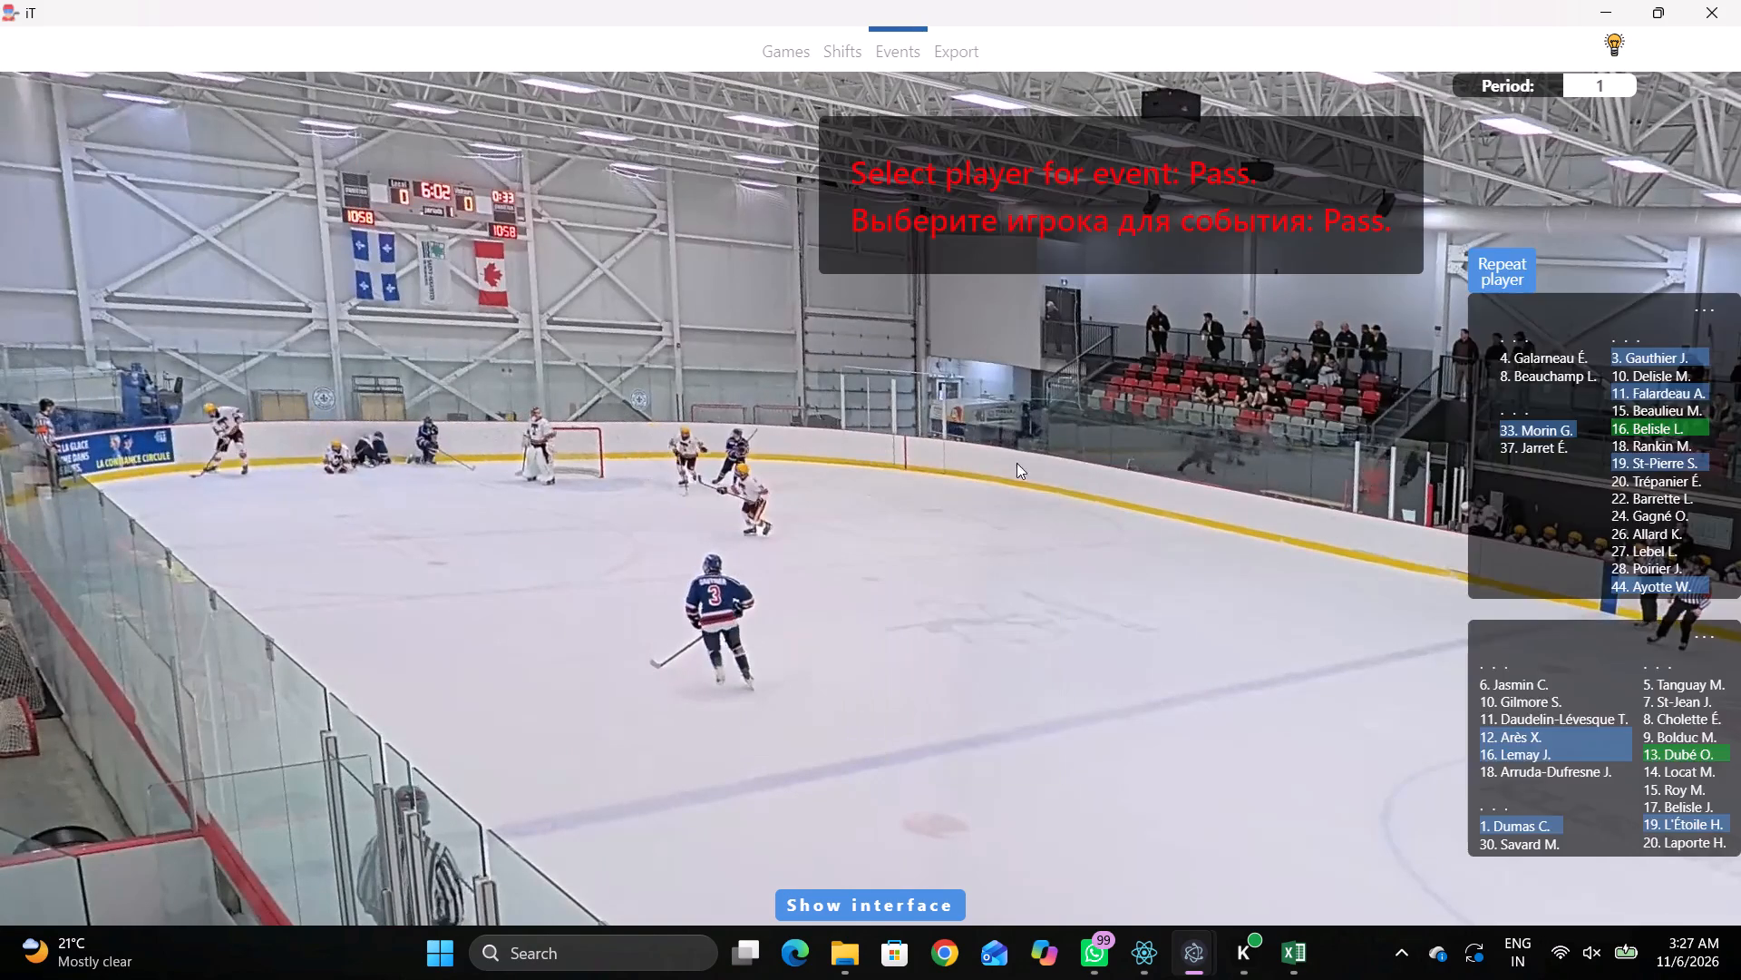
pyautogui.rightClick(1006, 460)
pyautogui.press('space')
pyautogui.press('space')
pyautogui.press('q')
pyautogui.press('q')
pyautogui.press('q')
pyautogui.moveTo(999, 452); pyautogui.dragTo(990, 453, button='right')
pyautogui.click(1003, 460)
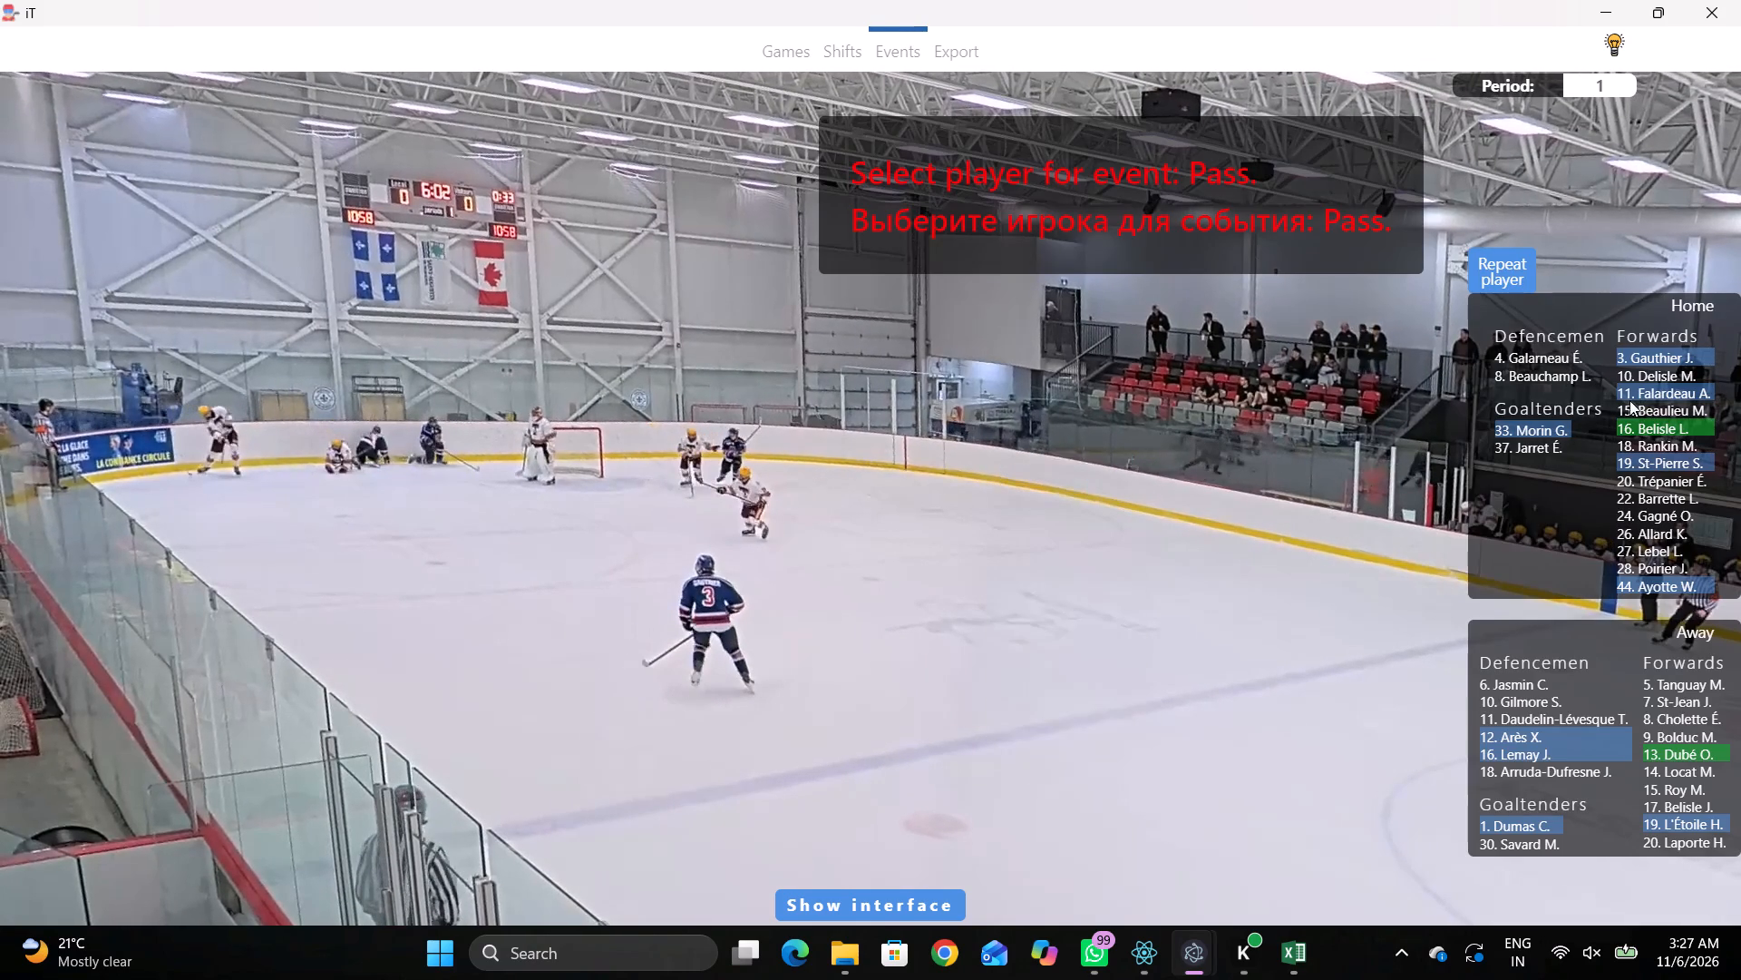
pyautogui.click(1501, 744)
pyautogui.rightClick(1313, 698)
pyautogui.click(1318, 709)
pyautogui.click(1489, 761)
pyautogui.click(512, 486)
# Tag a Skating with the puck by home player 3 at video time 00:27:53:7, behind the rink map's right goal line near the net.
pyautogui.press('space')
pyautogui.press('v')
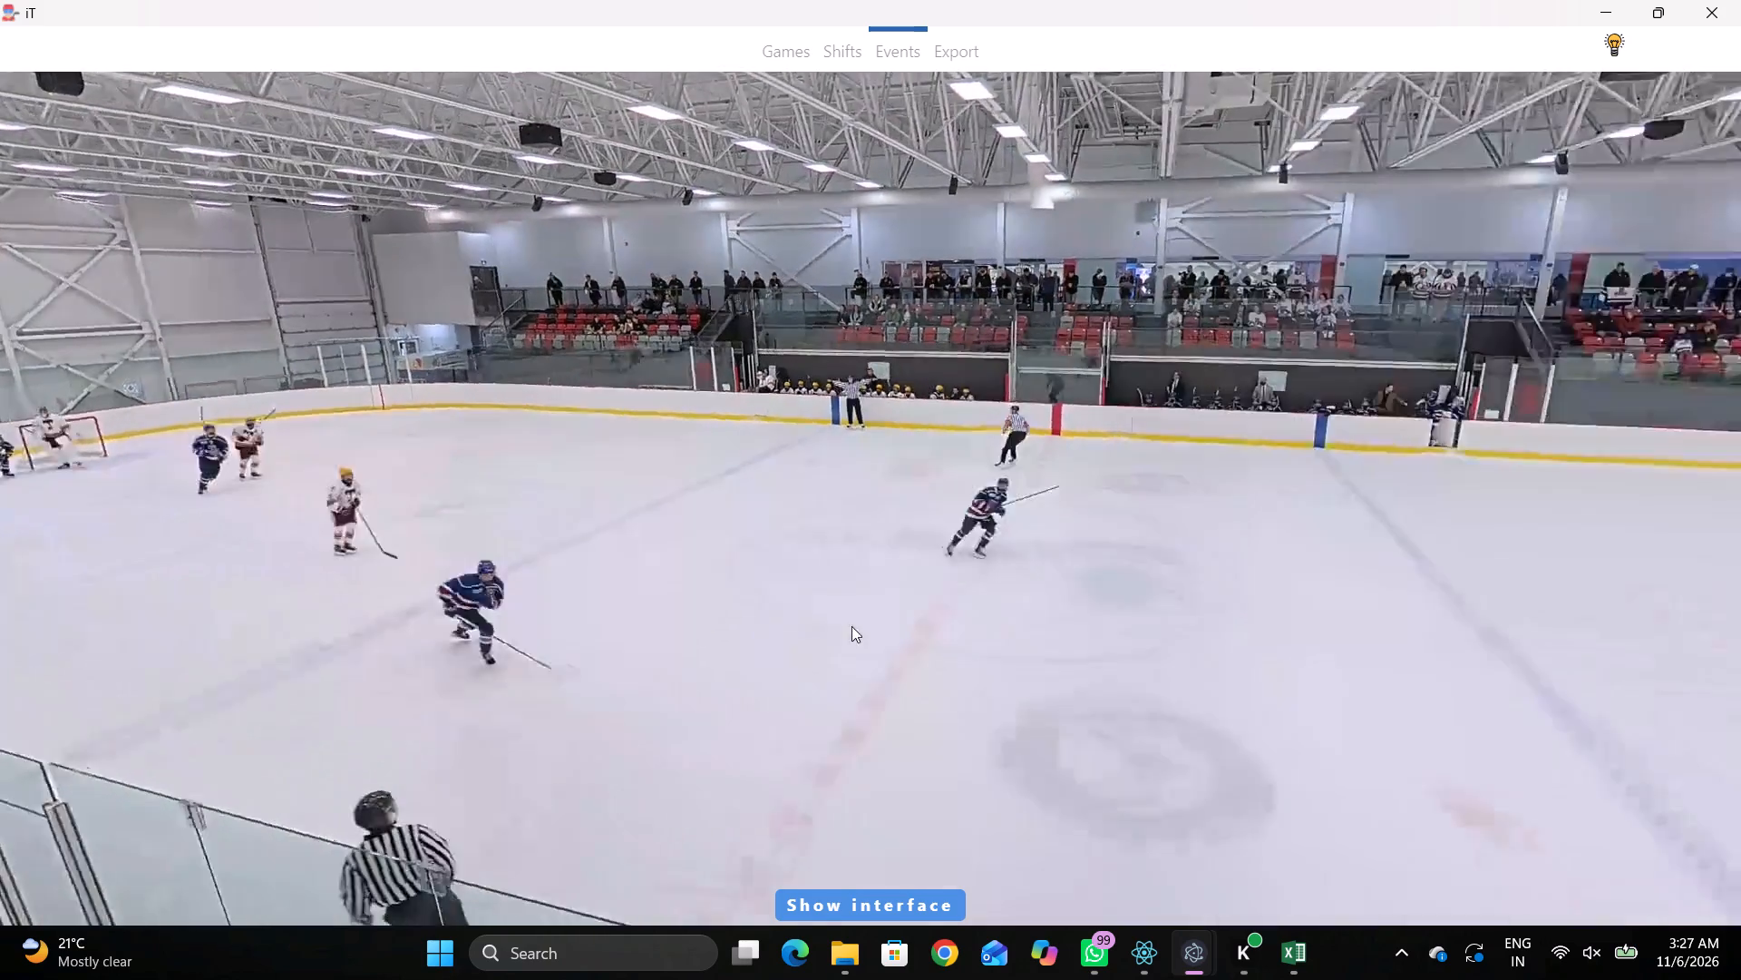
pyautogui.press('space')
pyautogui.press('space')
pyautogui.press('space')
pyautogui.press('space')
pyautogui.press('space')
pyautogui.press('space')
pyautogui.press('space')
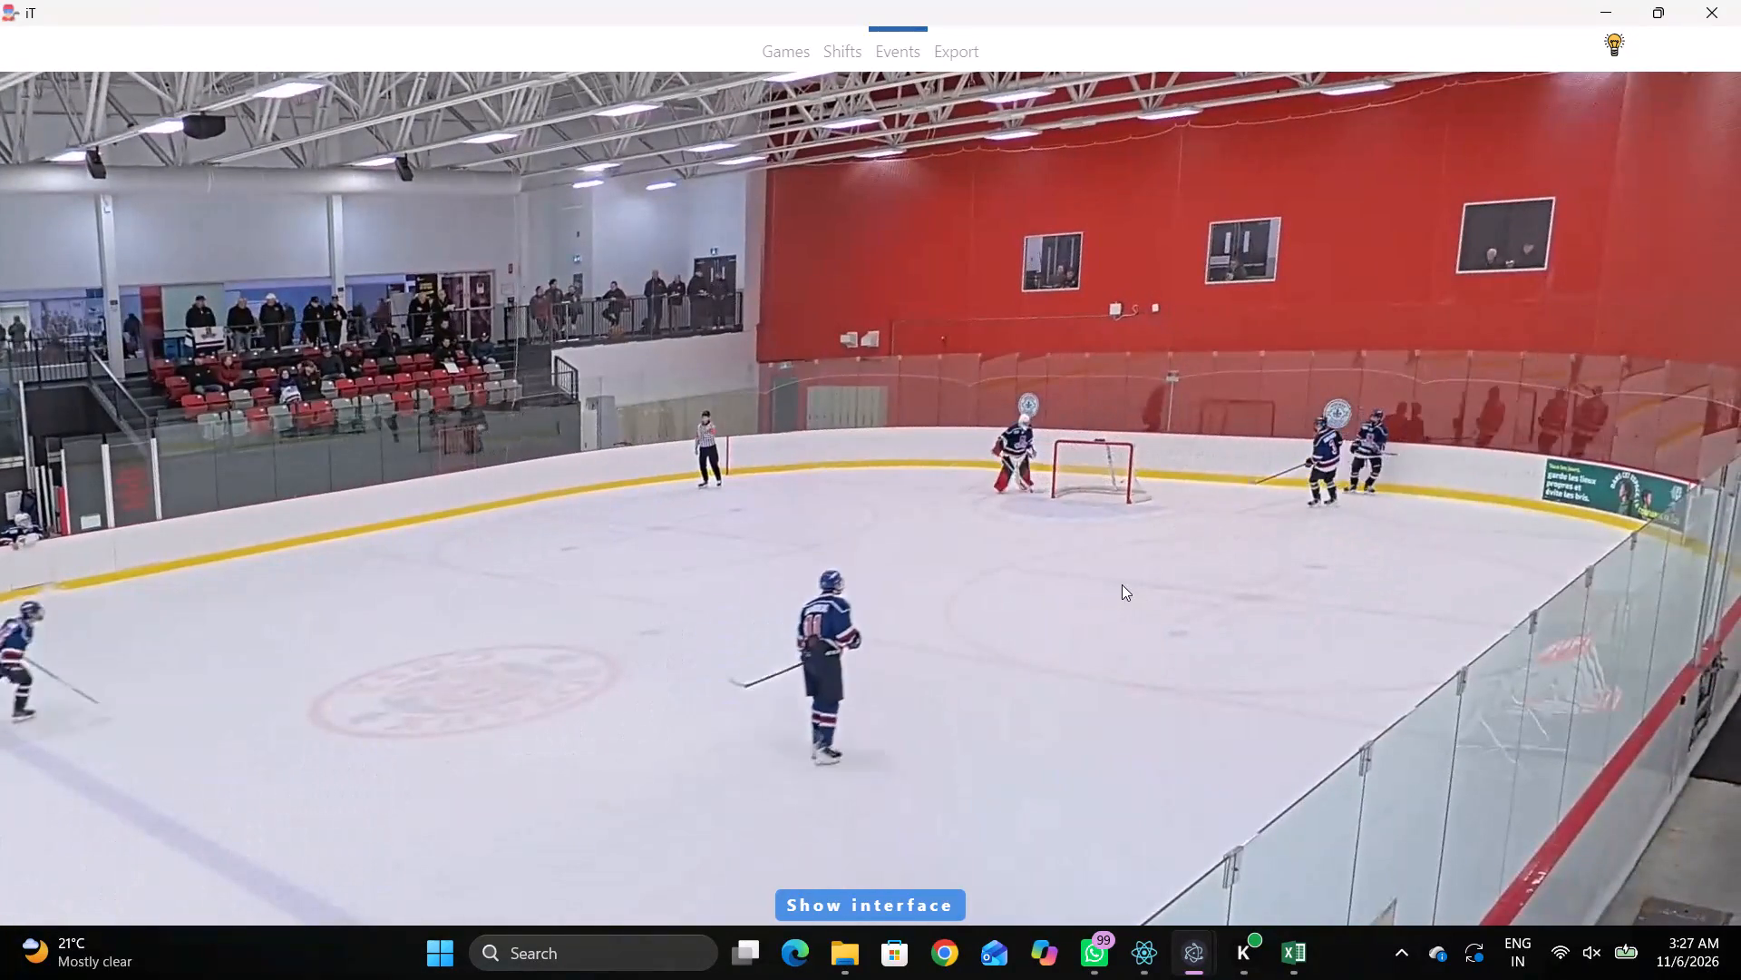
pyautogui.press('space')
pyautogui.press('space')
pyautogui.press('space')
pyautogui.press('space')
pyautogui.moveTo(1180, 485); pyautogui.dragTo(1171, 480, button='right')
pyautogui.click(1253, 511)
pyautogui.click(1634, 351)
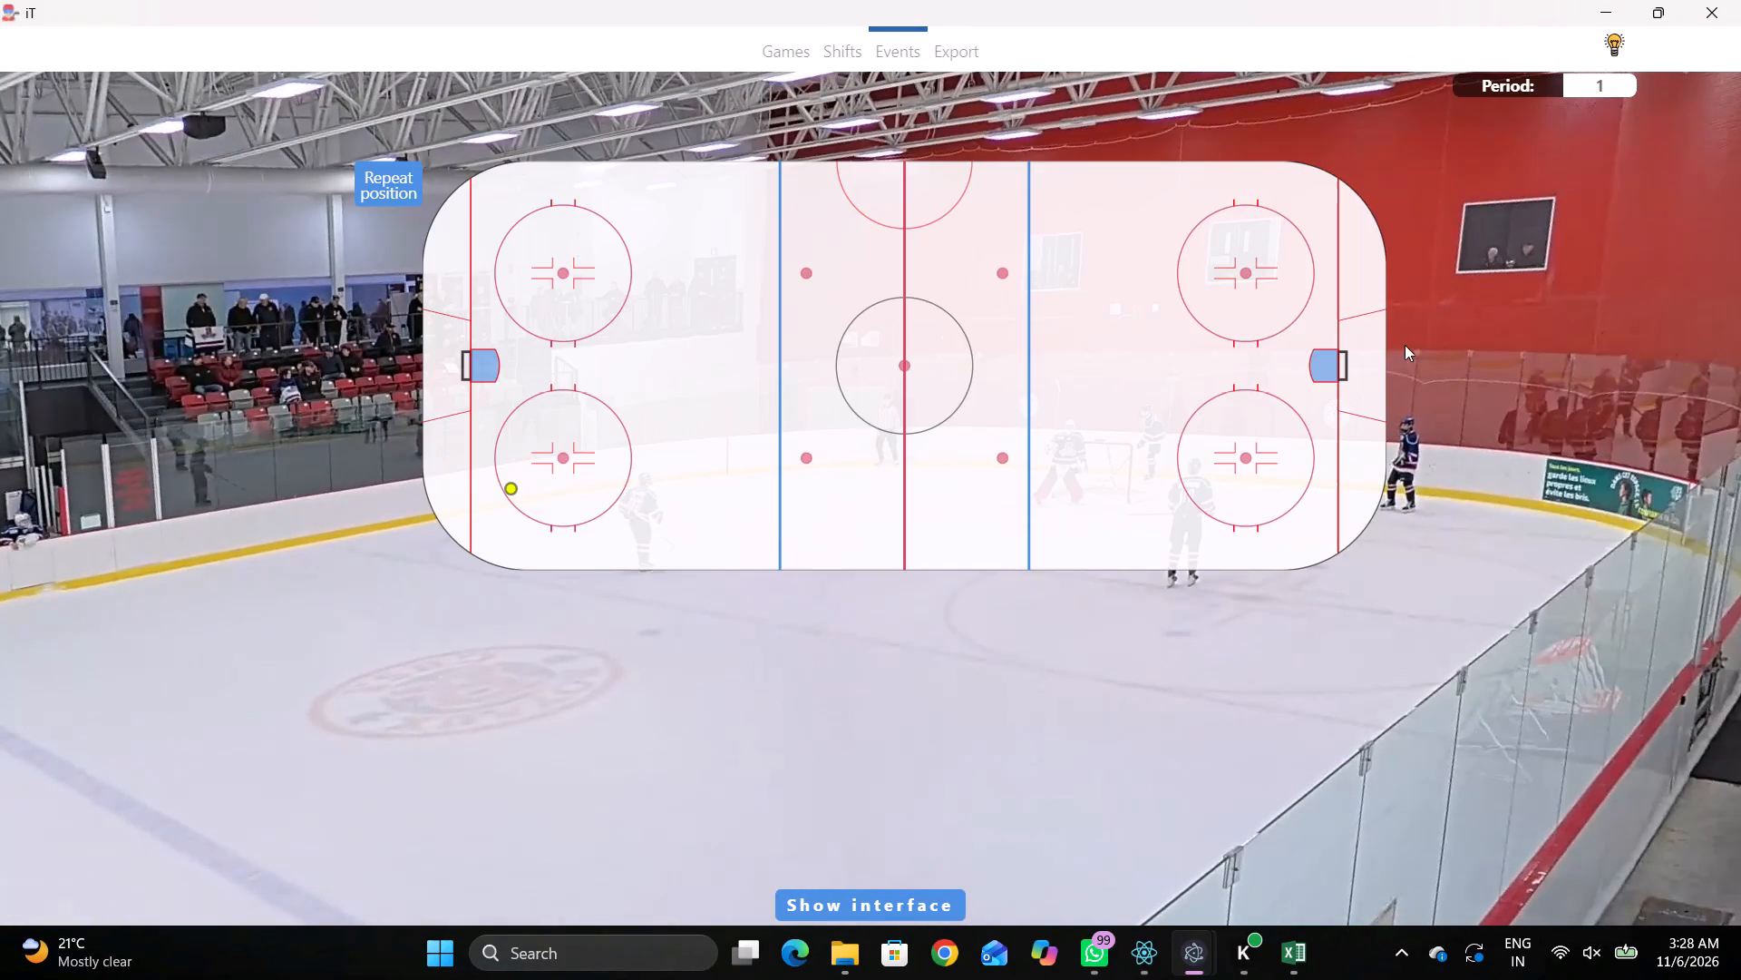
pyautogui.click(1372, 348)
# Tag a Pass by home player 3 at video time 00:27:59:7, repeating the previous player, just right of the rink map's right blue line.
pyautogui.press('space')
pyautogui.press('space')
pyautogui.press('space')
pyautogui.press('space')
pyautogui.press('r')
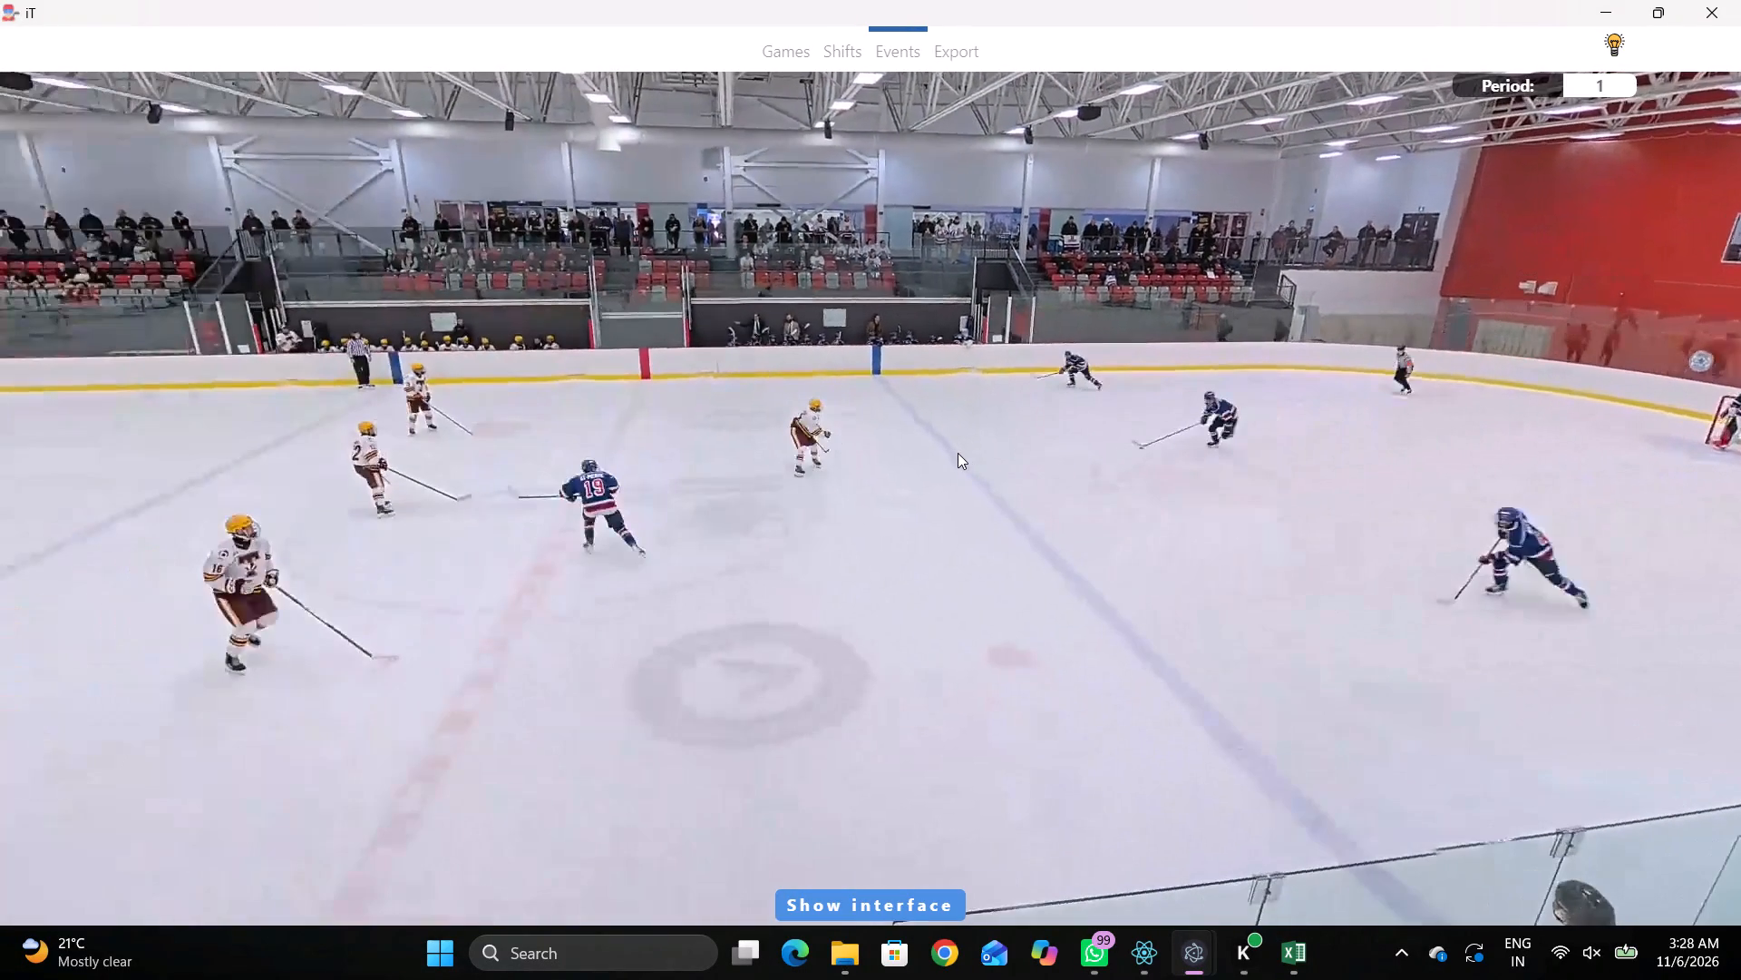
pyautogui.press('space')
pyautogui.press('space')
pyautogui.press('q')
pyautogui.rightClick(965, 392)
pyautogui.click(978, 404)
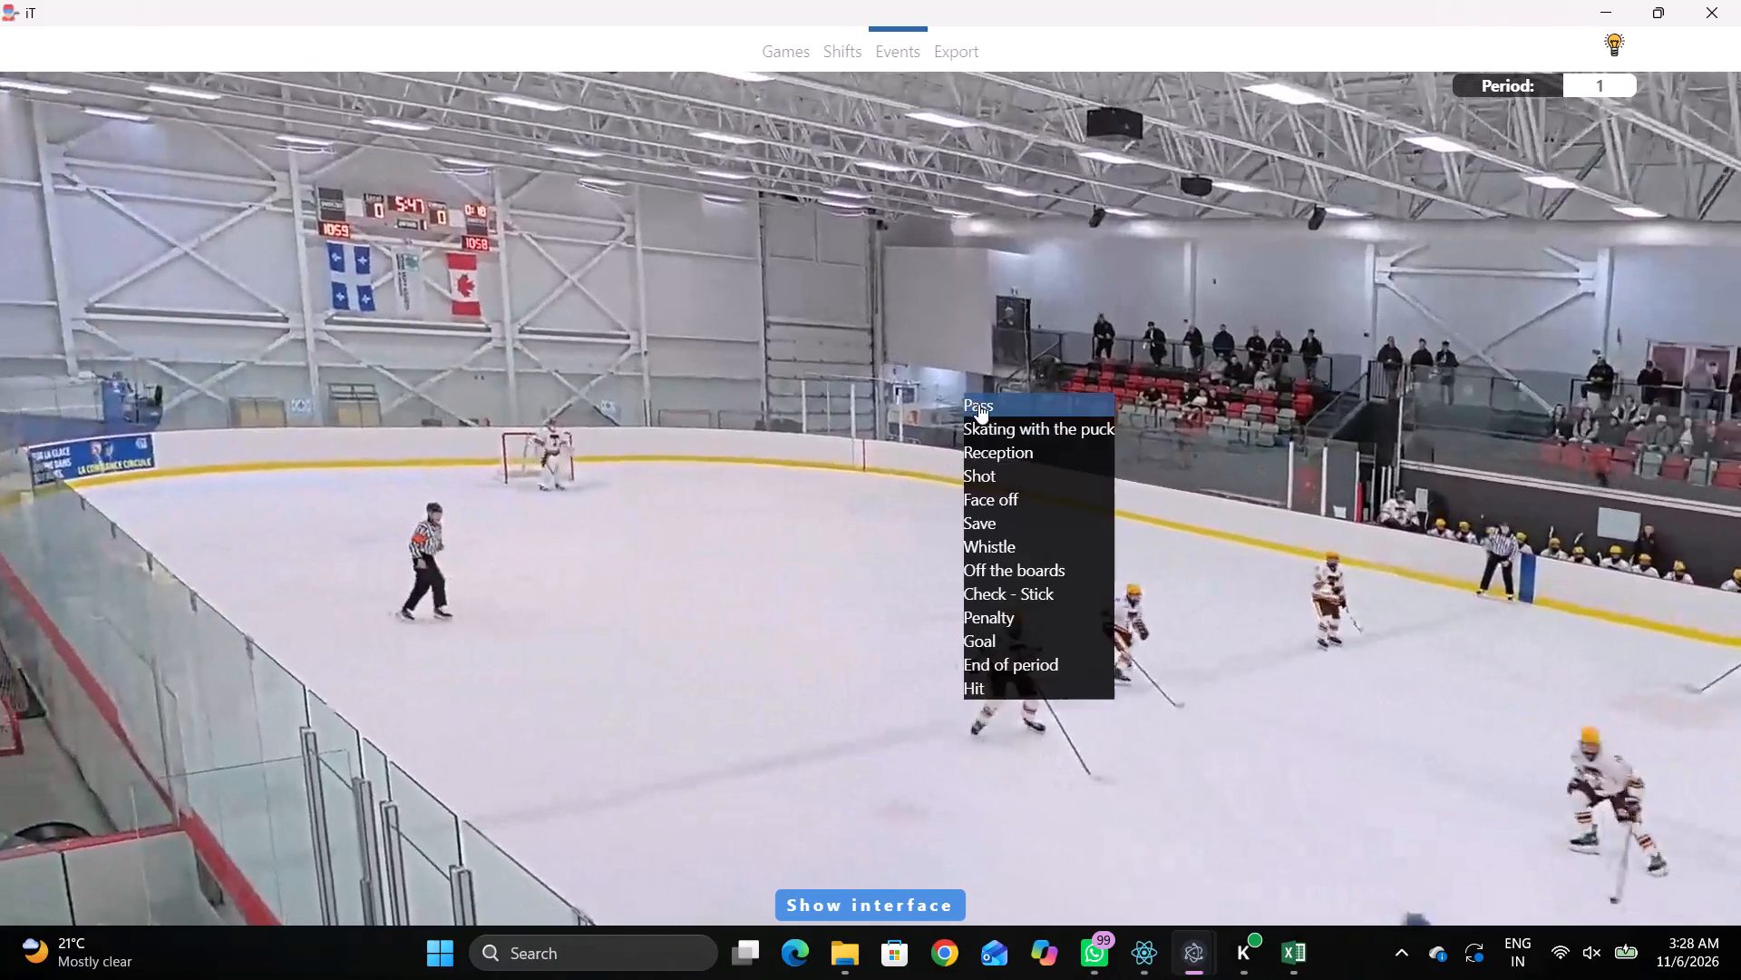
pyautogui.moveTo(1505, 262); pyautogui.dragTo(1481, 279)
pyautogui.click(1049, 385)
# Tag a Pass by home player 44 at video time 00:28:00:1, between the rink map's left blue line and centre red line, lower half.
pyautogui.press('space')
pyautogui.press('space')
pyautogui.press('space')
pyautogui.write('q')
pyautogui.press('q')
pyautogui.rightClick(983, 419)
pyautogui.click(999, 431)
pyautogui.rightClick(991, 431)
pyautogui.click(1003, 439)
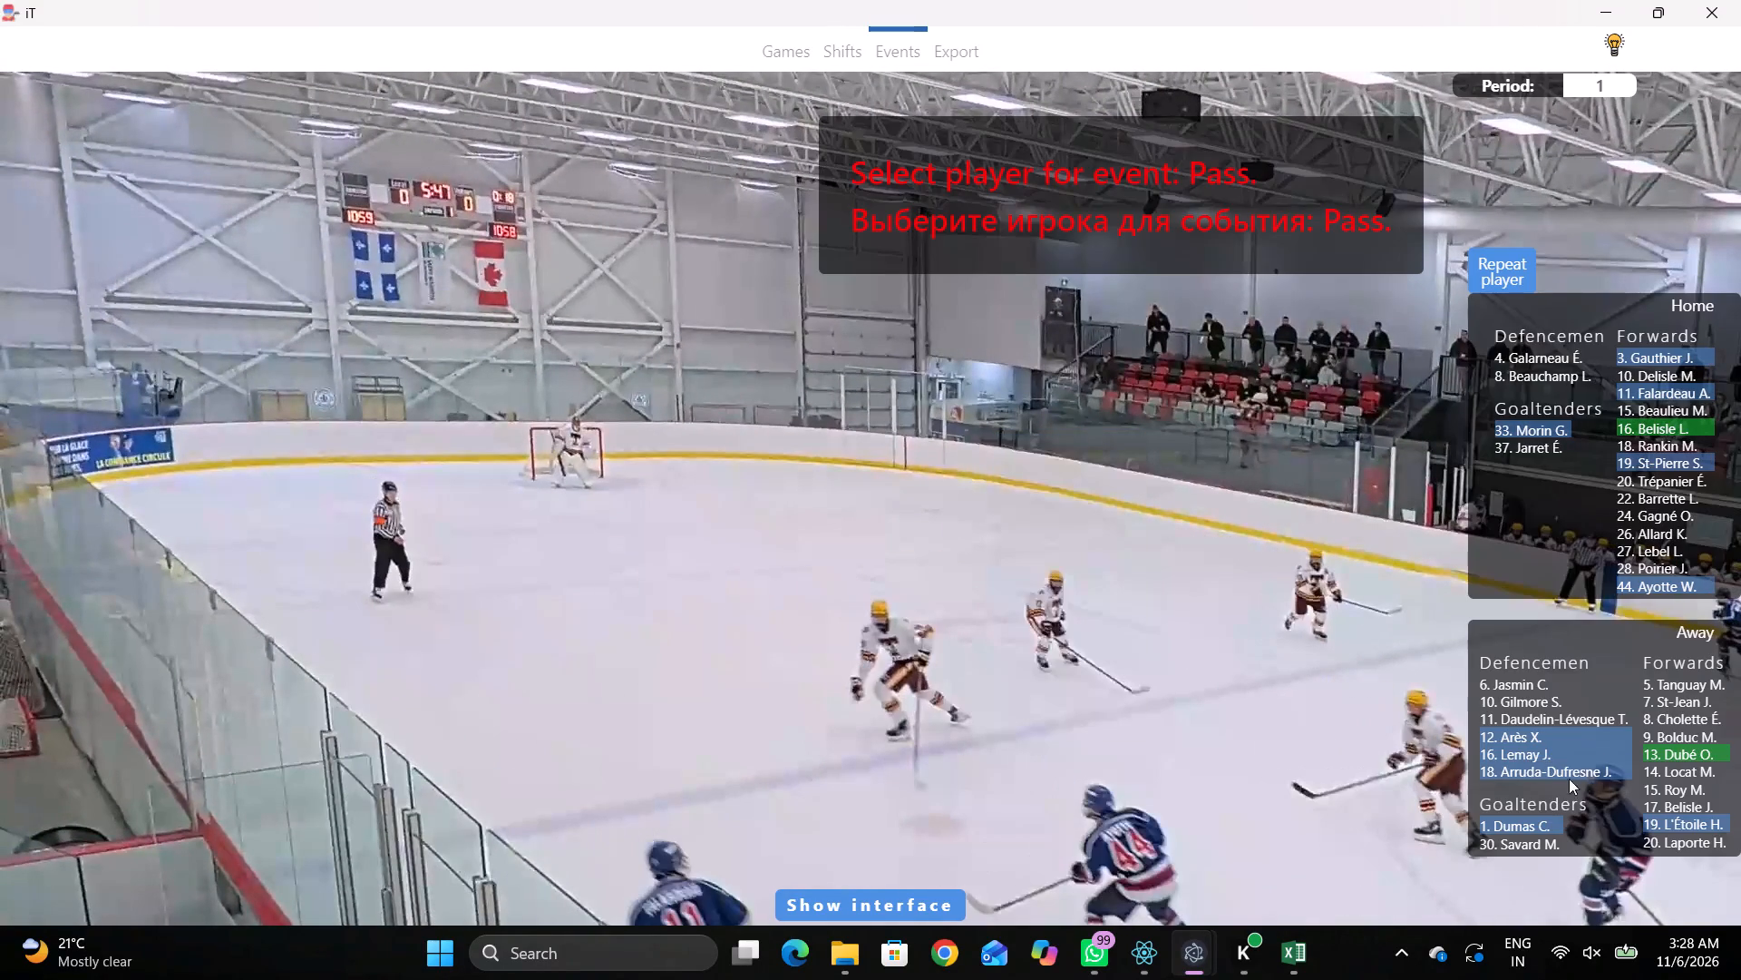
pyautogui.click(1674, 581)
pyautogui.click(847, 435)
# Tag a Skating with the puck by home player 11 at 00:28:01:0, between the rink map's left blue line and lower-left face-off circle.
pyautogui.press('space')
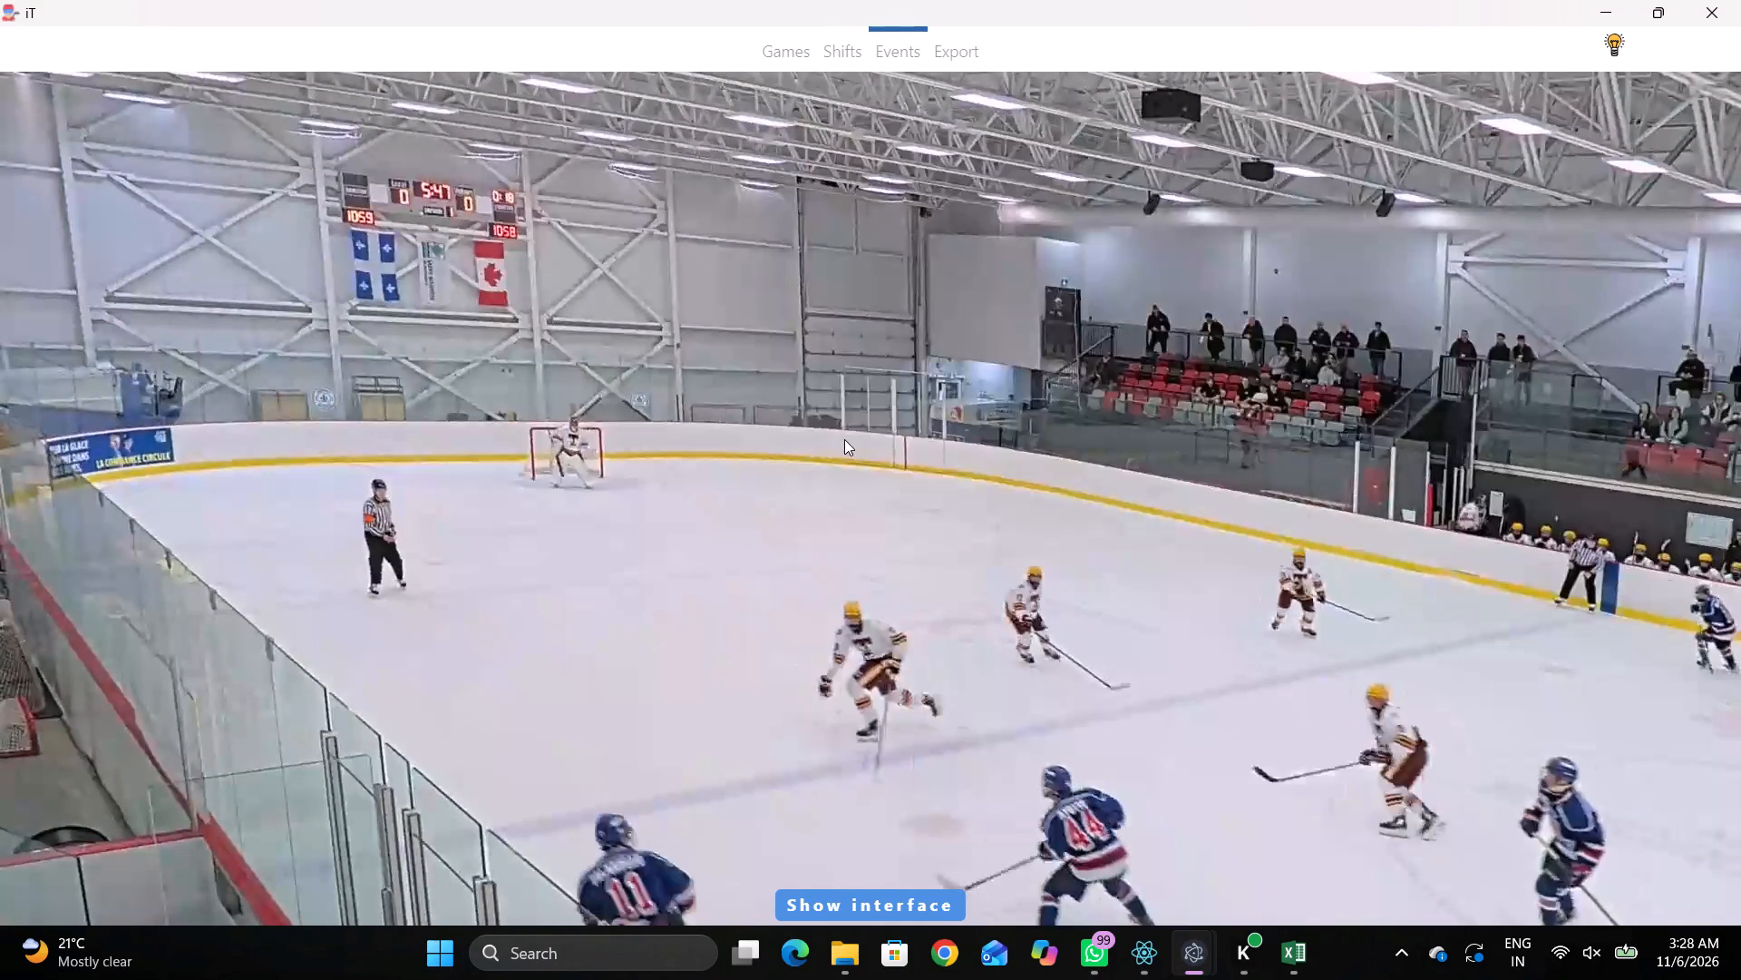
pyautogui.press('space')
pyautogui.rightClick(957, 414)
pyautogui.press('space')
pyautogui.press('space')
pyautogui.rightClick(949, 426)
pyautogui.click(1033, 469)
pyautogui.click(1644, 379)
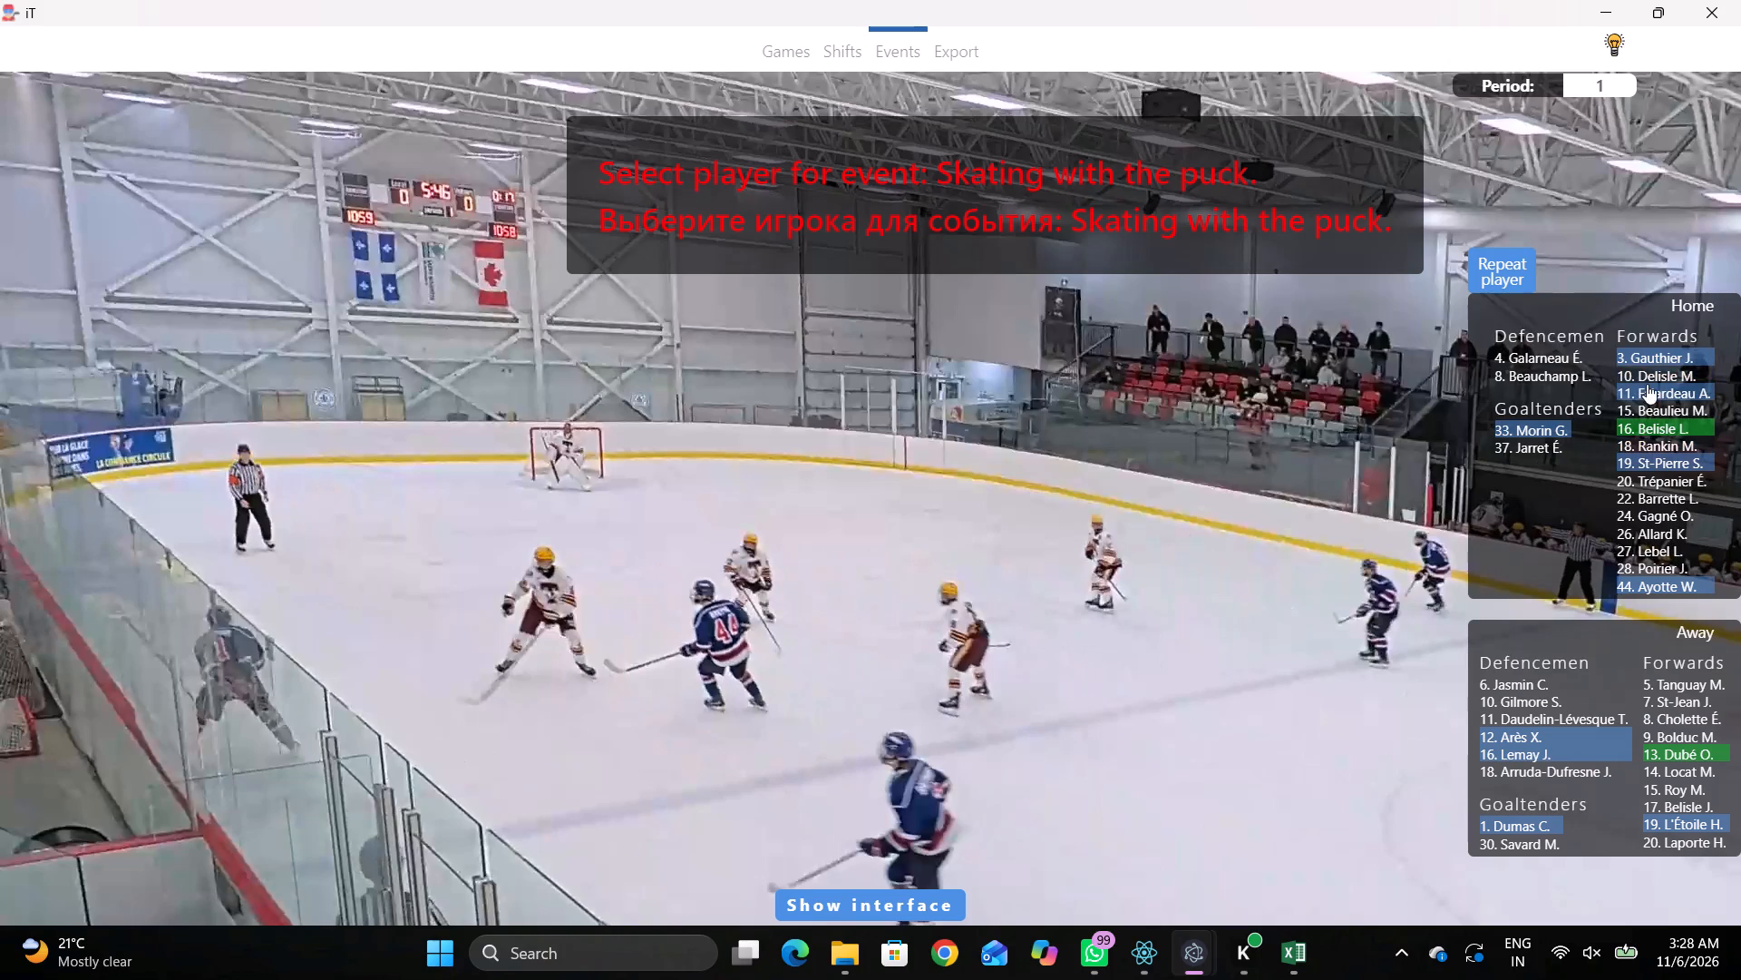
pyautogui.click(1649, 386)
pyautogui.click(681, 493)
# Review the play in the left zone following home player 11's Skating with the puck, stepping back through the footage.
pyautogui.press('space')
pyautogui.press('space')
pyautogui.press('space')
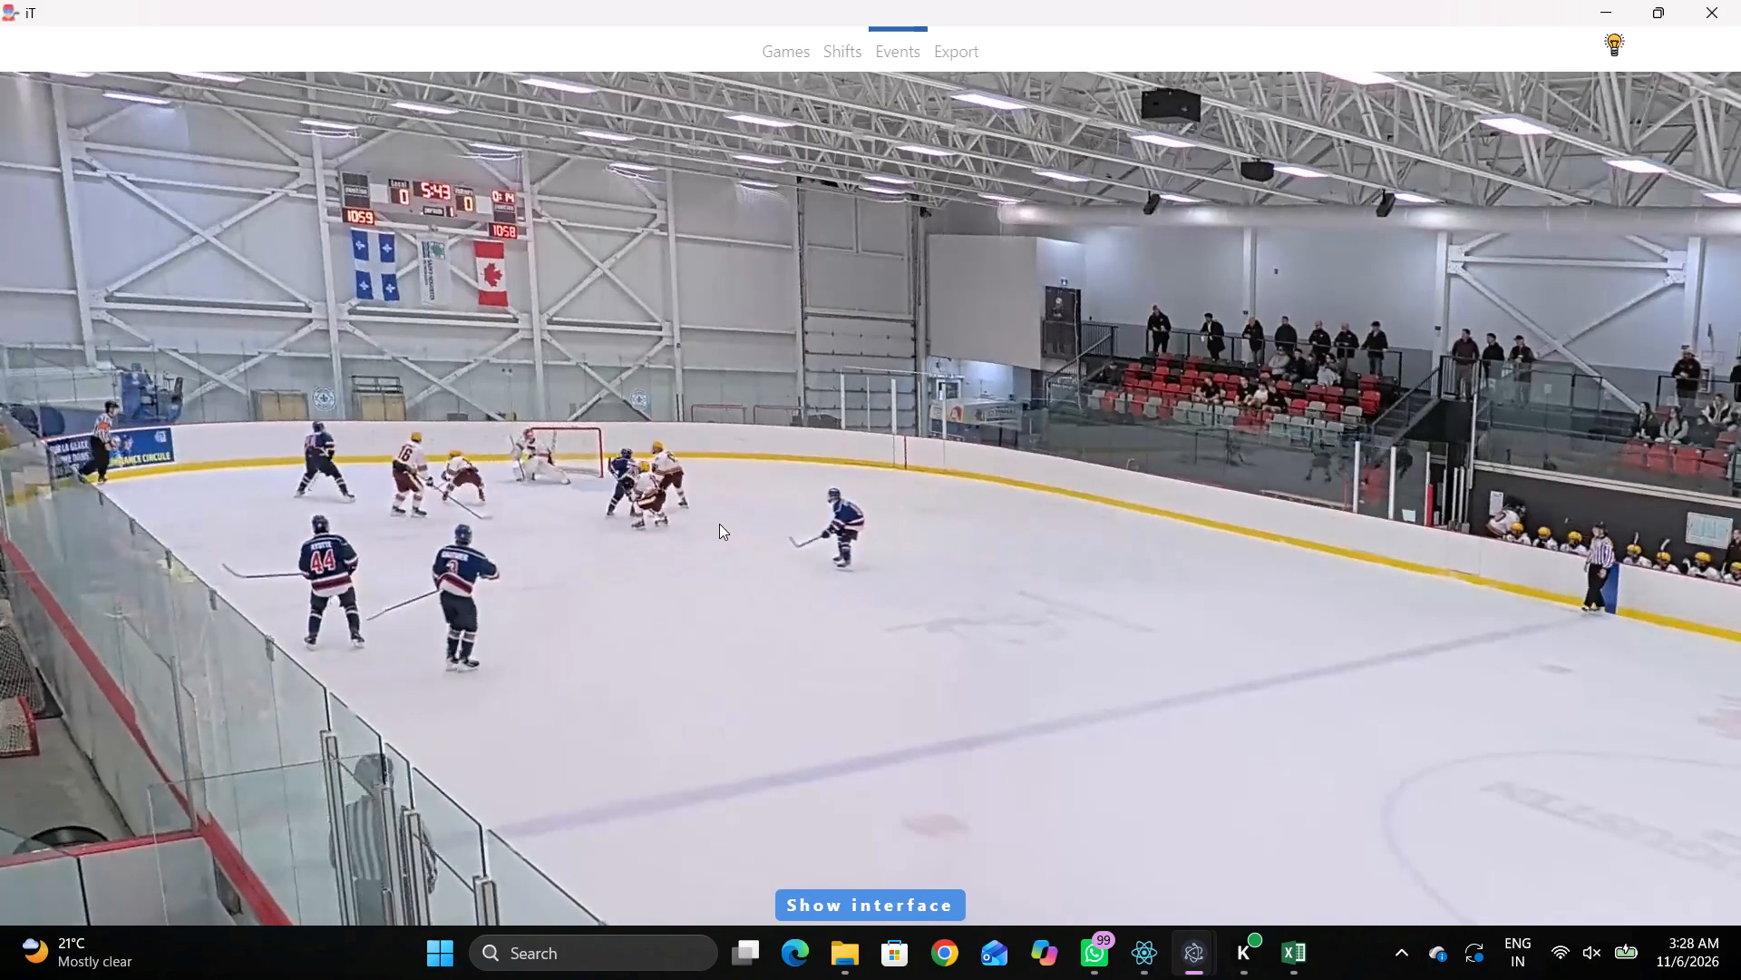
pyautogui.press('space')
pyautogui.press('space')
pyautogui.write('c')
pyautogui.press('space')
pyautogui.press('space')
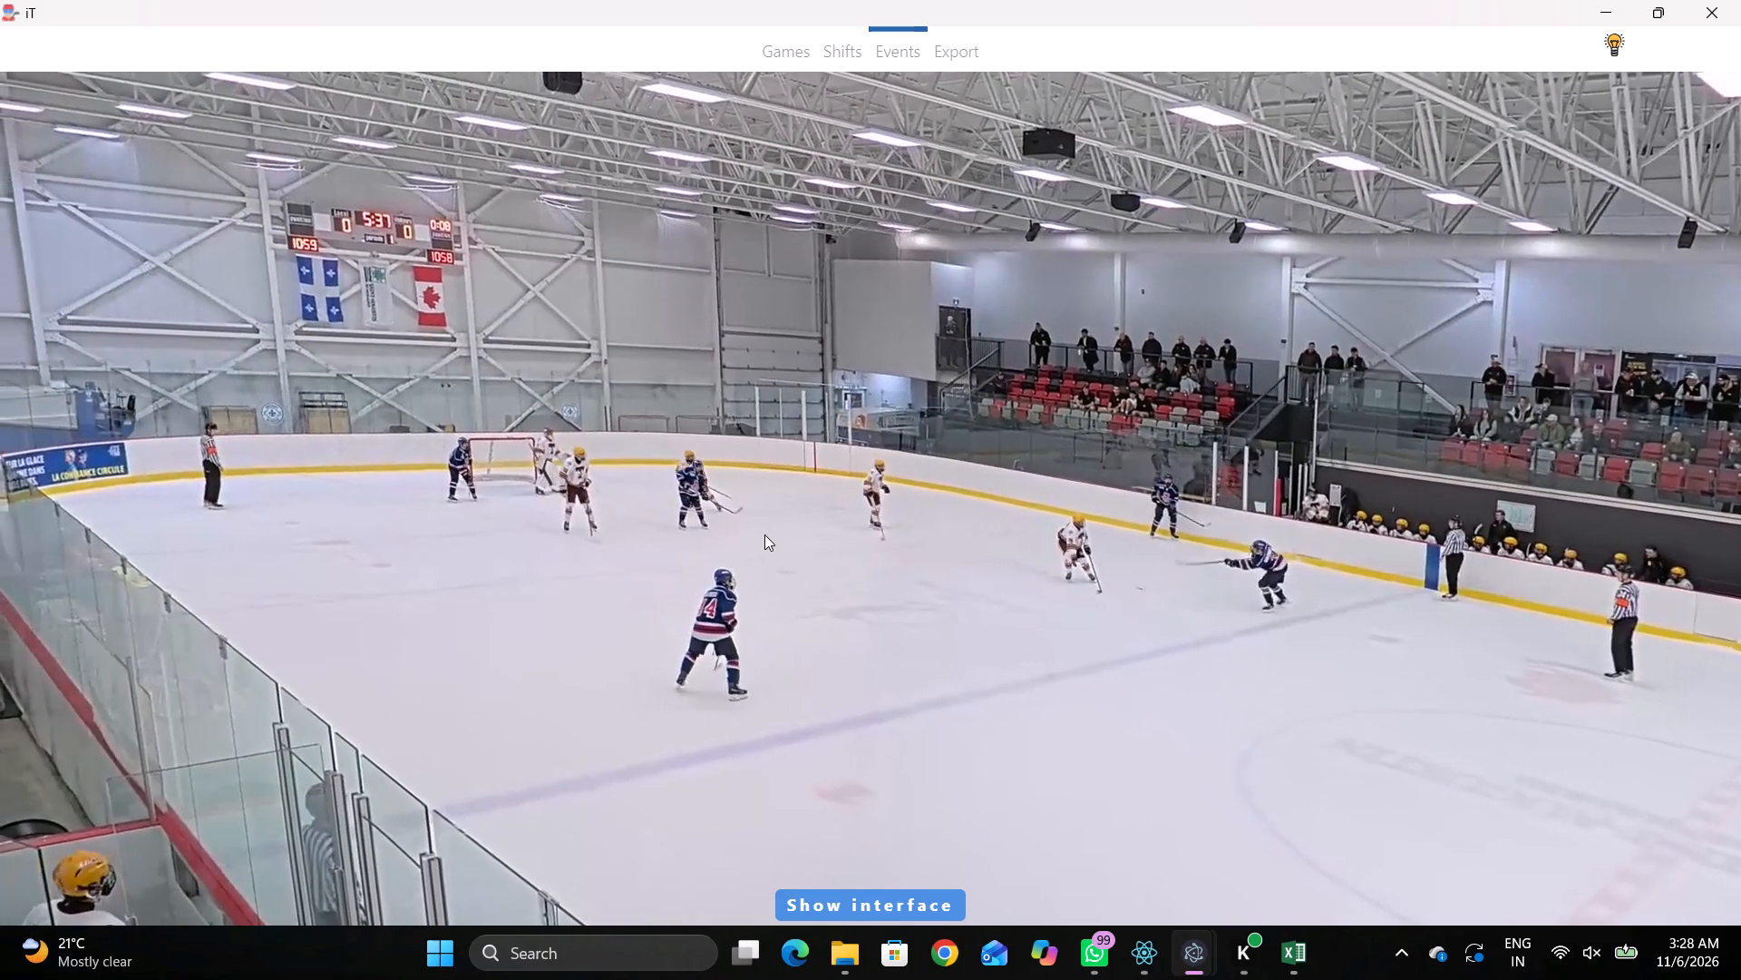
pyautogui.press('q')
pyautogui.press('q')
pyautogui.press('q')
pyautogui.press('q')
pyautogui.press('q')
pyautogui.press('q')
pyautogui.press('q')
pyautogui.press('q')
pyautogui.press('q')
pyautogui.press('q')
pyautogui.press('q')
pyautogui.press('q')
pyautogui.press('q')
pyautogui.press('q')
pyautogui.press('q')
pyautogui.press('q')
pyautogui.press('space')
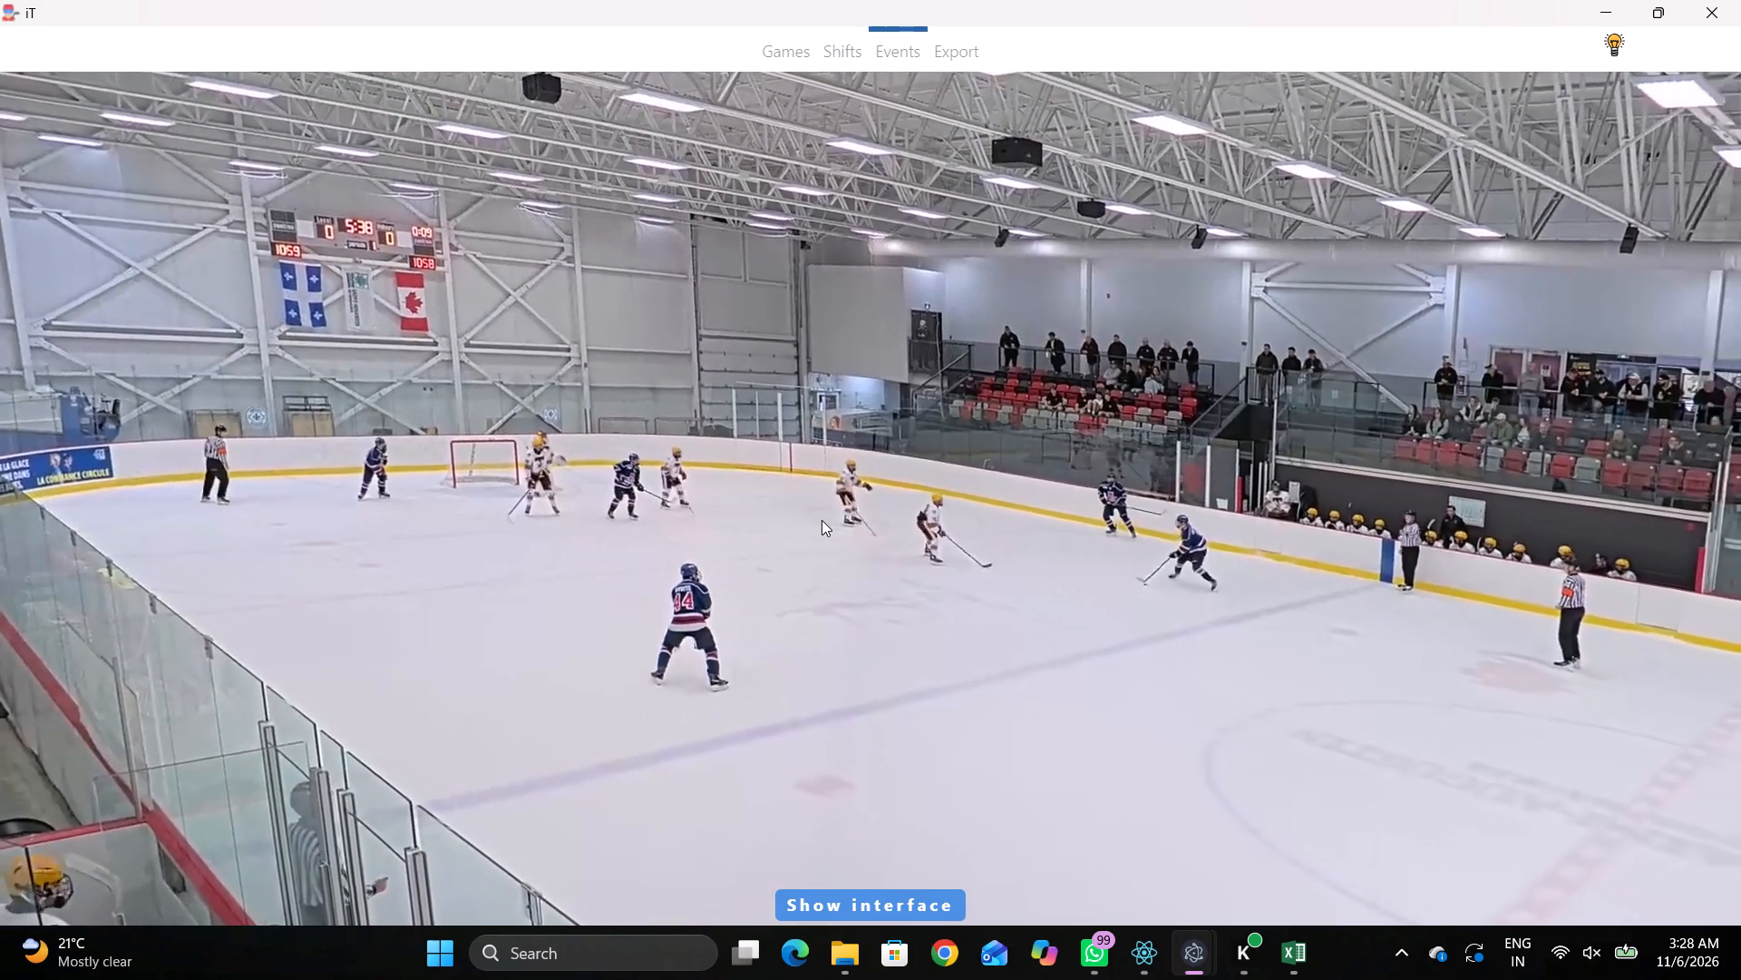
pyautogui.press('space')
# Tag a Pass by home player 11 at 00:28:06:5, repeating the previous player, at the upper-right edge of the rink map's upper-left face-off circle.
pyautogui.hotkey('shift', 'd')
pyautogui.click(536, 714)
pyautogui.press('space')
pyautogui.press('v')
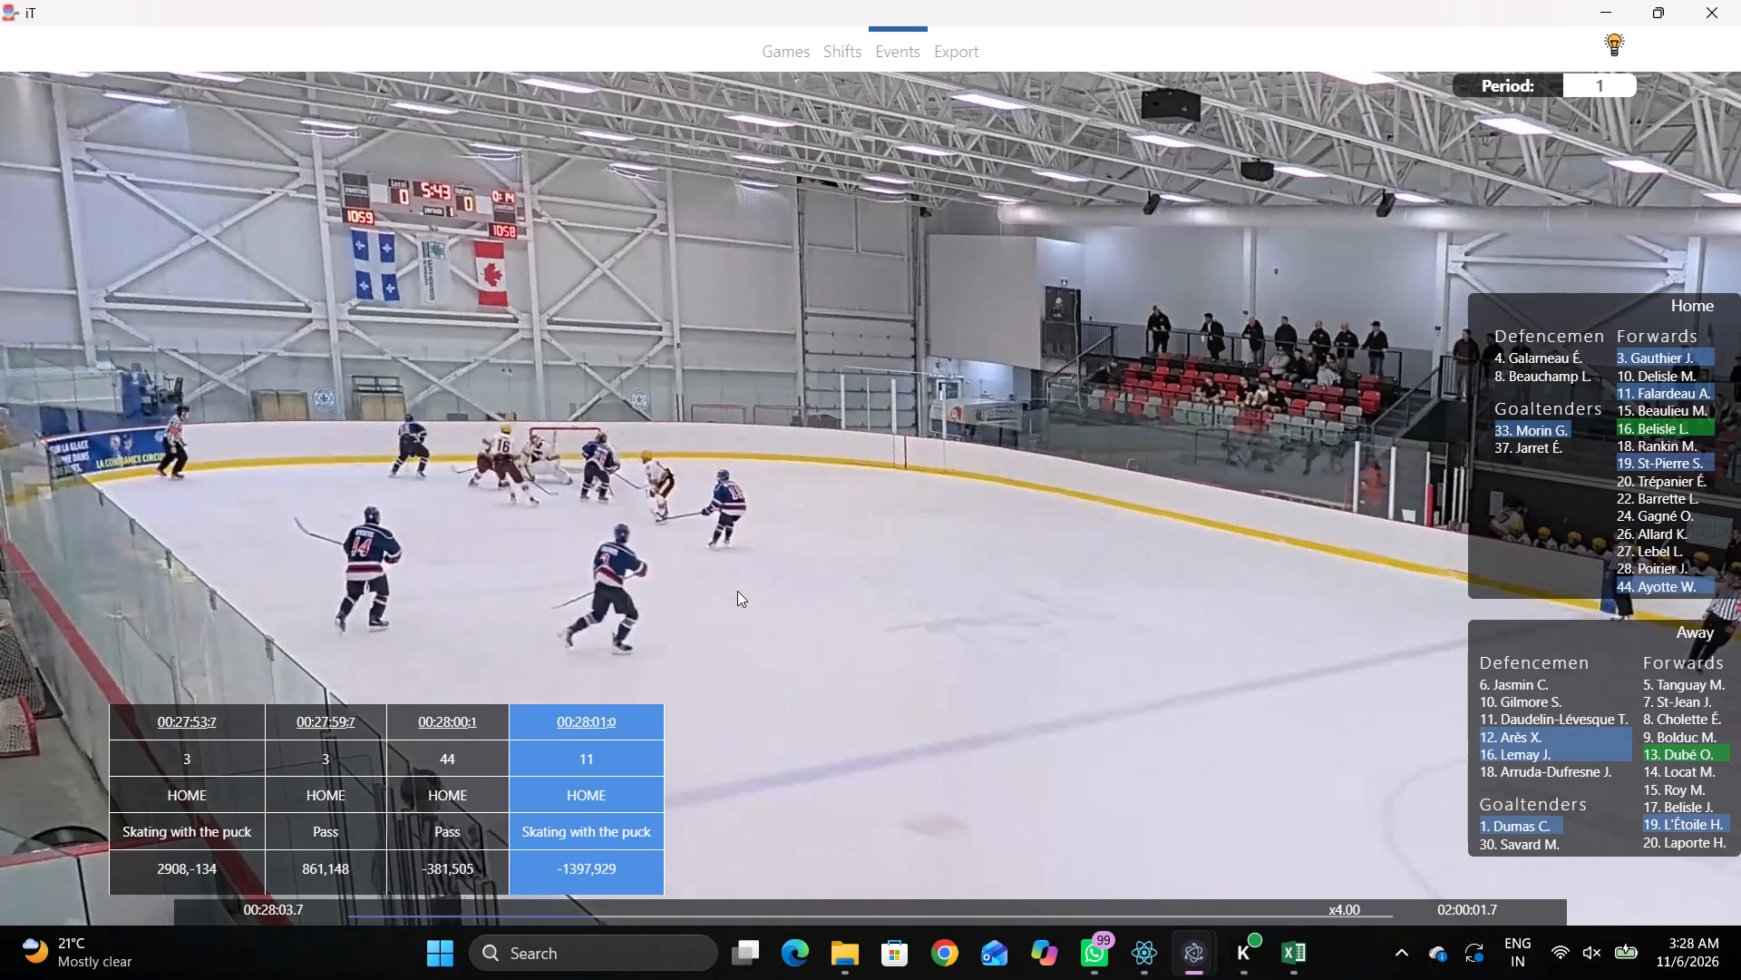
pyautogui.press('space')
pyautogui.press('space')
pyautogui.press('space')
pyautogui.press('space')
pyautogui.press('space')
pyautogui.press('space')
pyautogui.press('space')
pyautogui.press('space')
pyautogui.press('space')
pyautogui.write('q')
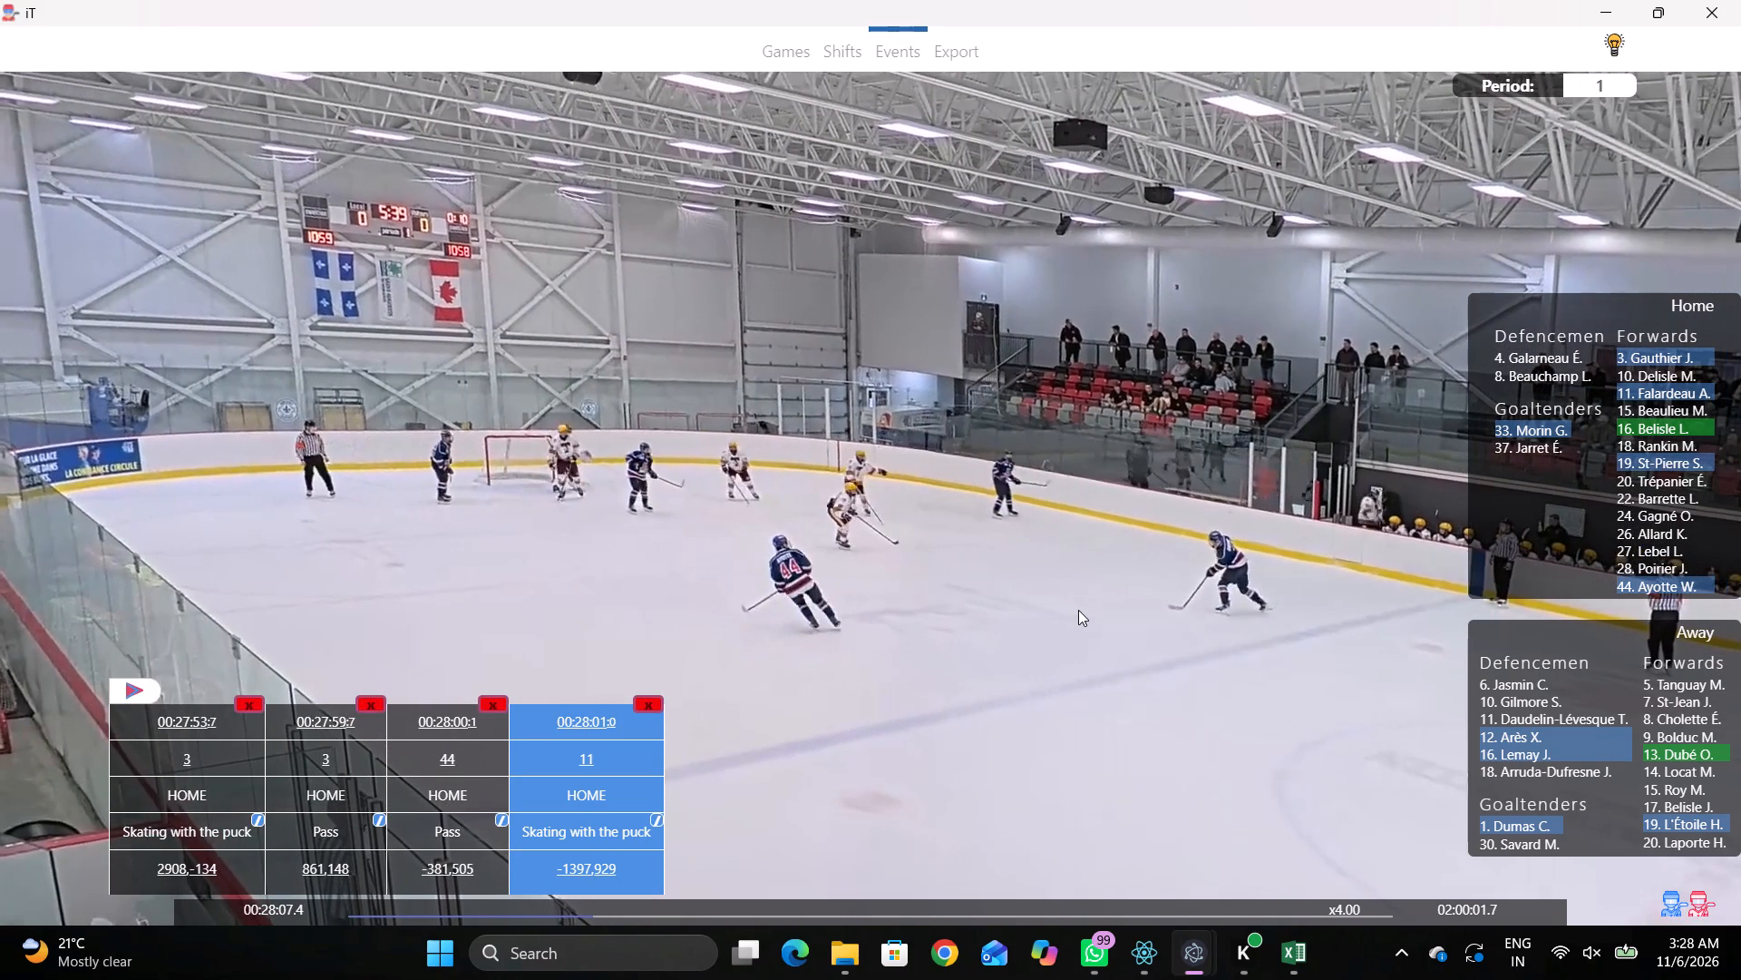
pyautogui.press('q')
pyautogui.rightClick(1172, 499)
pyautogui.click(1186, 500)
pyautogui.moveTo(1170, 500); pyautogui.dragTo(1151, 504, button='right')
pyautogui.click(1159, 513)
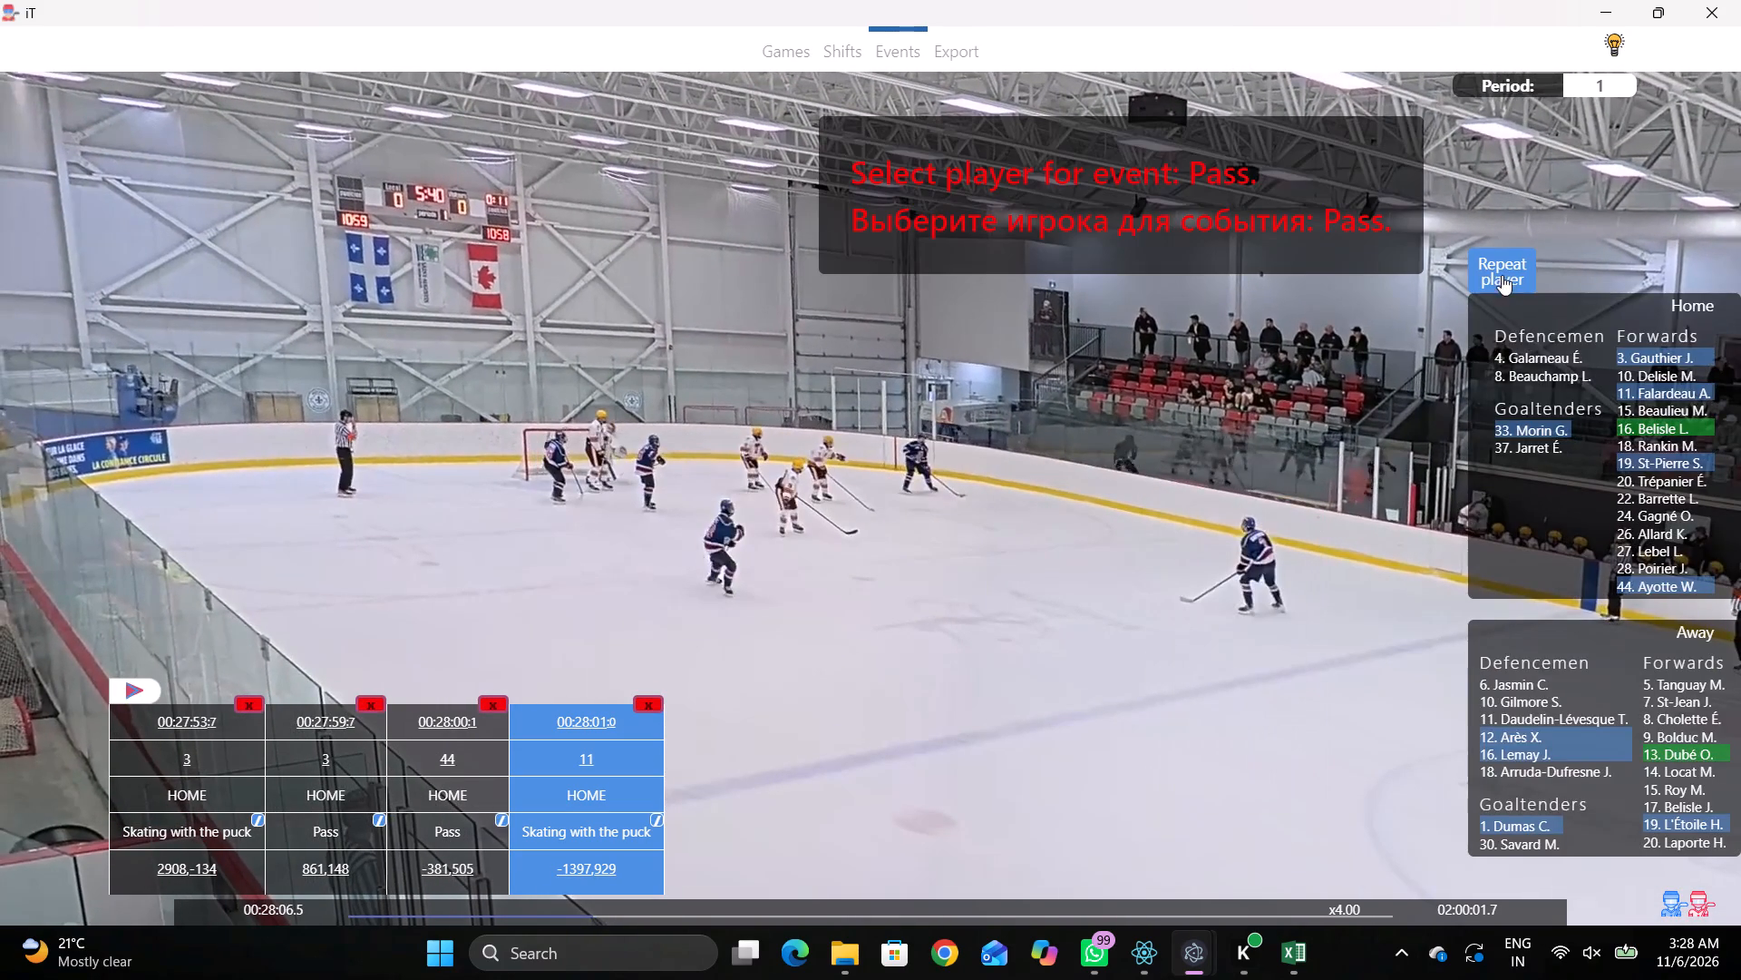
pyautogui.click(1502, 275)
pyautogui.click(620, 229)
# Tag a Skating with the puck by home player 3 at 00:28:07:7, between the rink map's upper-left face-off circle and left blue line.
pyautogui.press('space')
pyautogui.press('space')
pyautogui.moveTo(1109, 474); pyautogui.dragTo(1096, 475, button='right')
pyautogui.click(1130, 505)
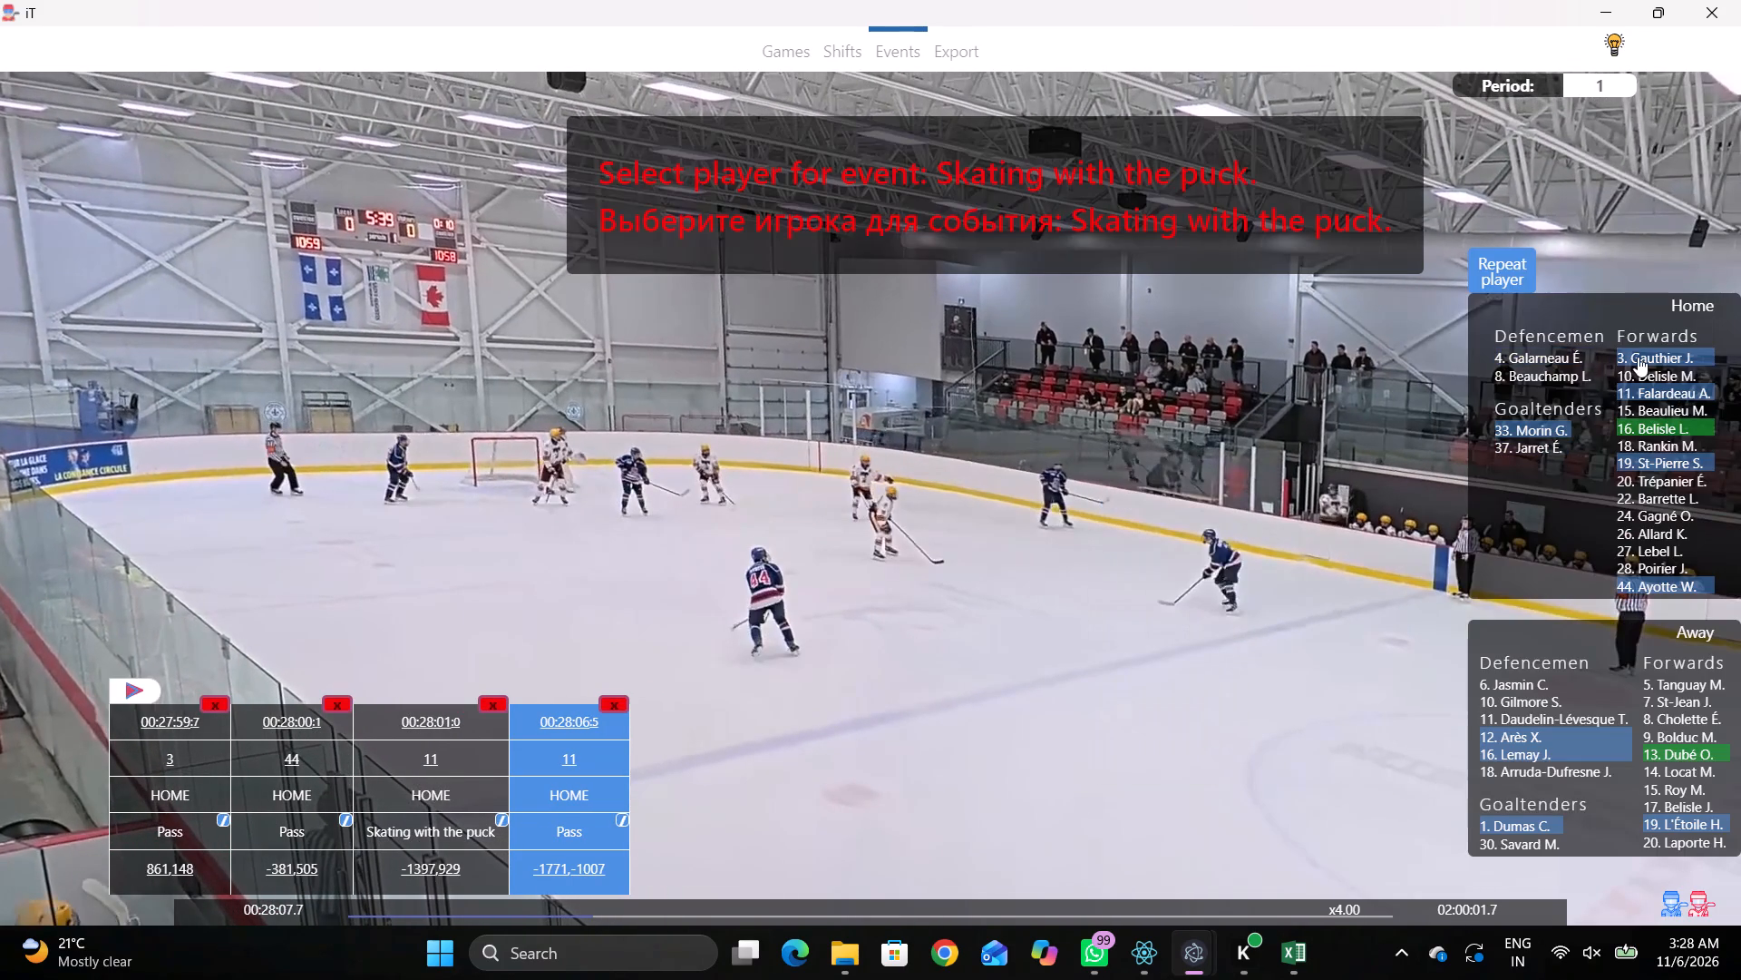
pyautogui.click(1638, 357)
pyautogui.click(700, 279)
# Tag a Pass by home player 3 at 00:28:09:7, repeating the previous player, between the upper-left face-off circle and left blue line.
pyautogui.press('r')
pyautogui.press('space')
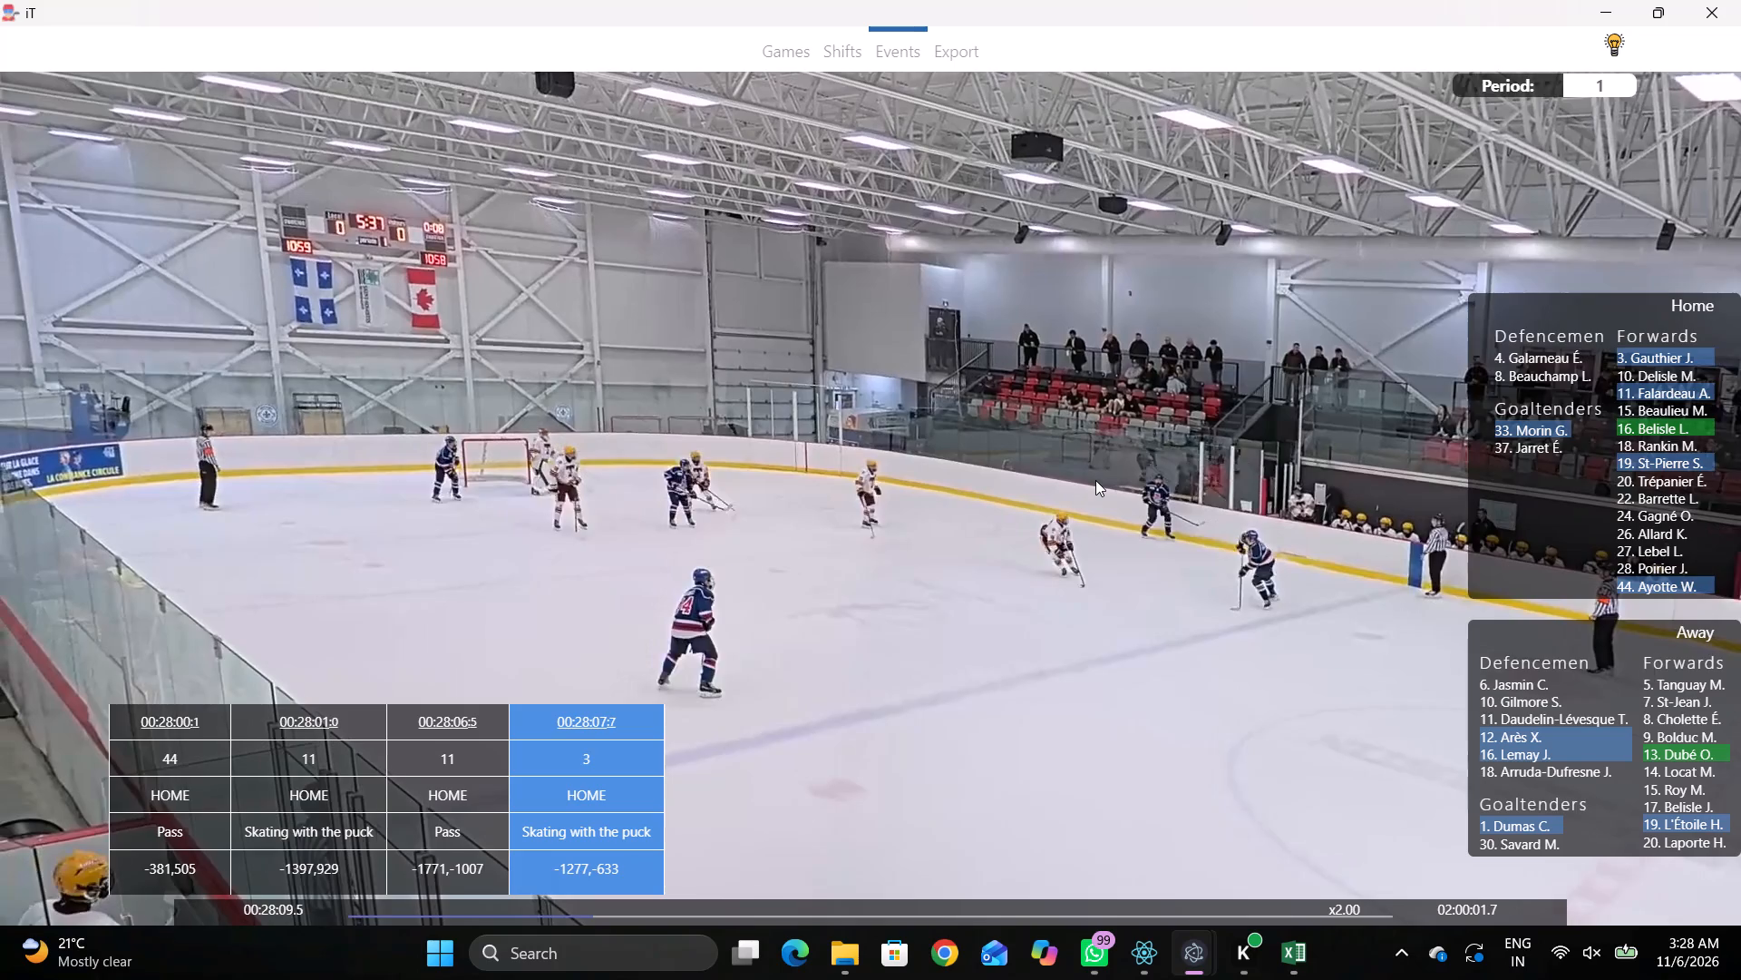
pyautogui.press('space')
pyautogui.press('space')
pyautogui.press('space')
pyautogui.press('space')
pyautogui.press('space')
pyautogui.write('q')
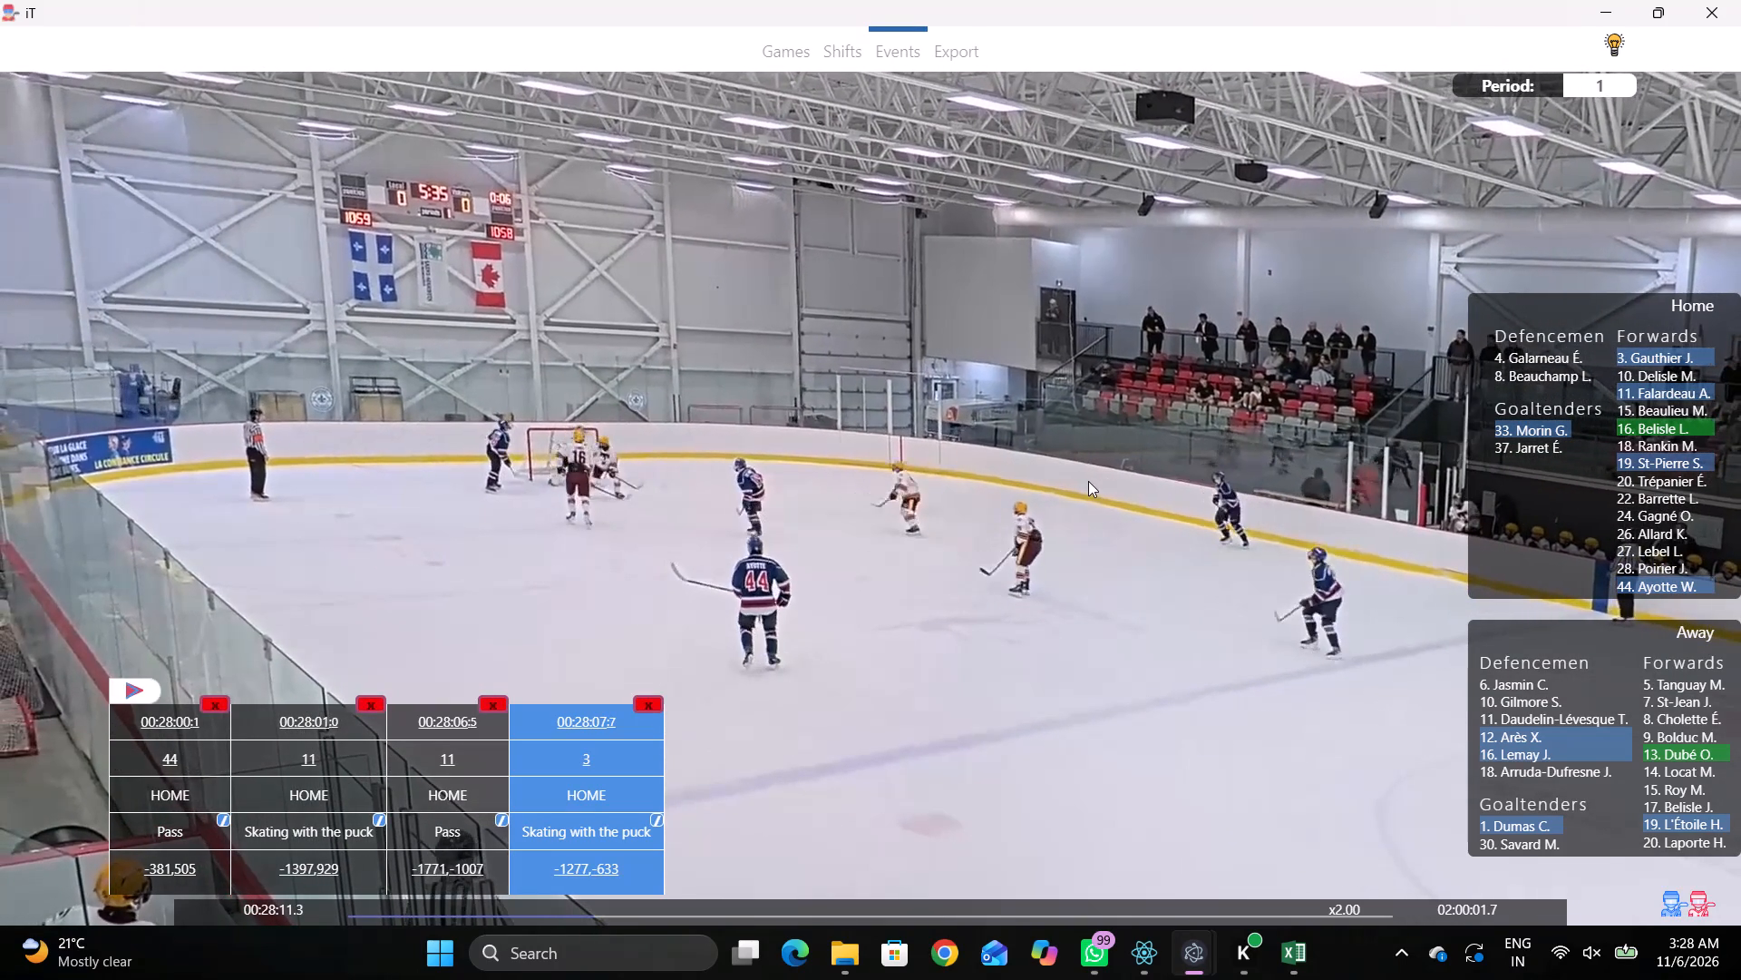
pyautogui.press('q')
pyautogui.press('q')
pyautogui.press('q')
pyautogui.press('q')
pyautogui.rightClick(1117, 433)
pyautogui.click(1123, 438)
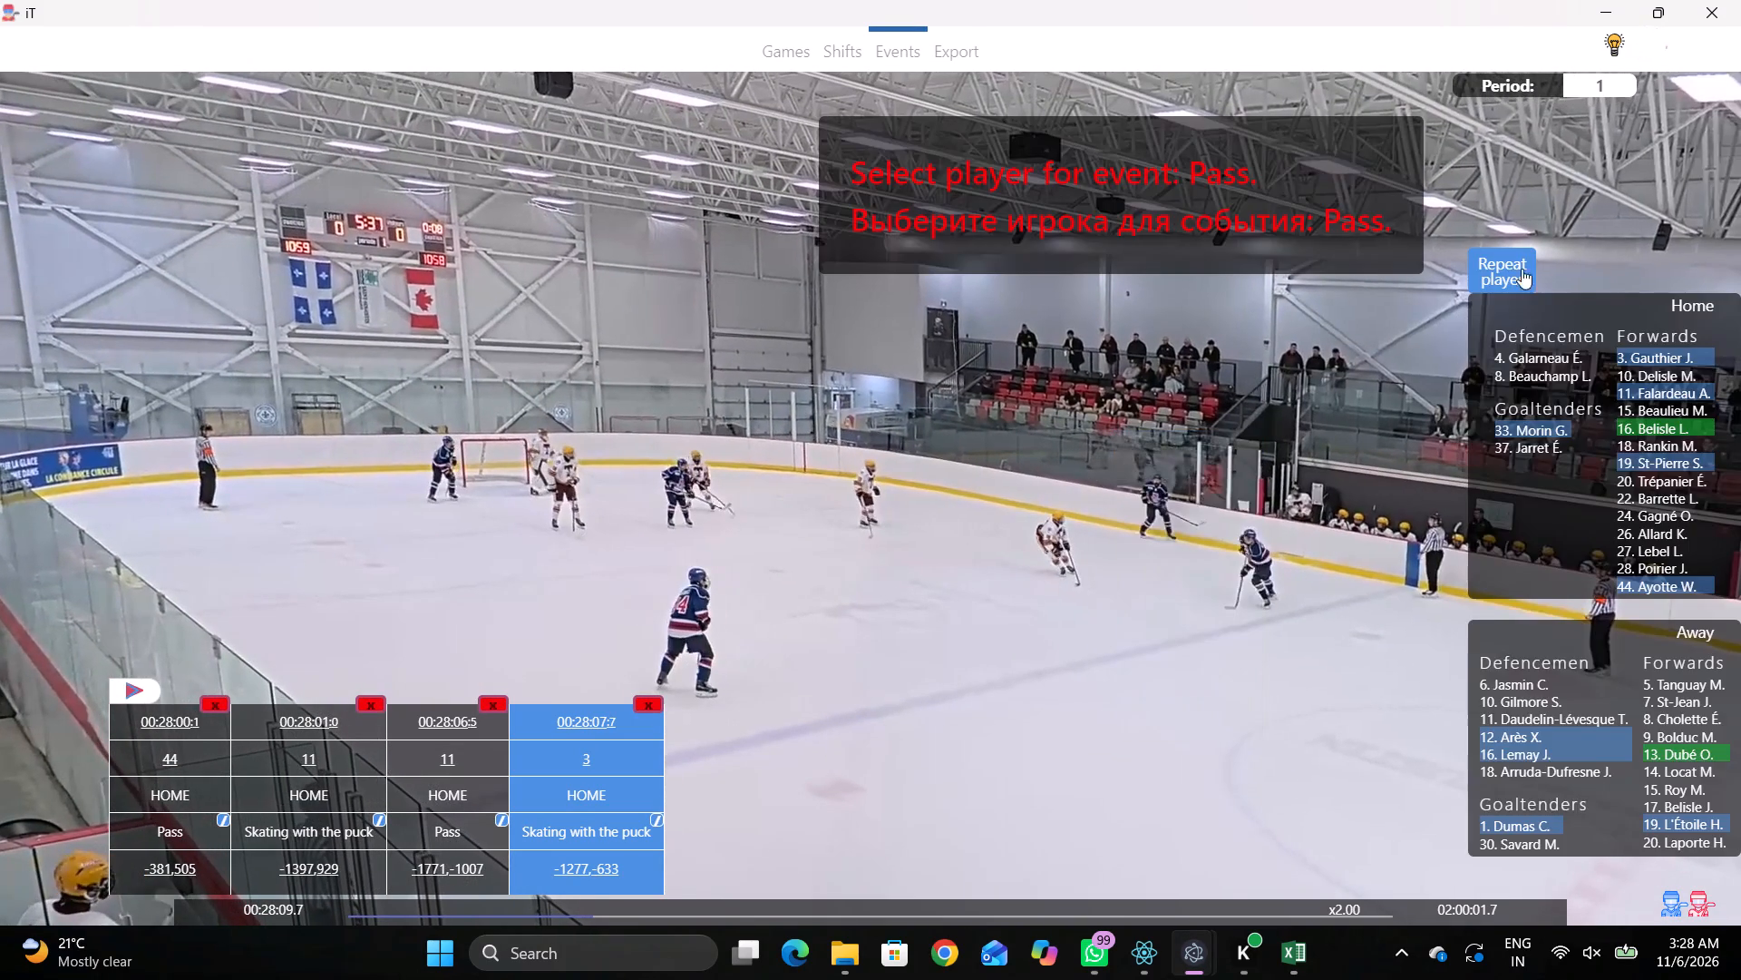
pyautogui.click(1503, 277)
pyautogui.click(706, 294)
# Tag a Skating with the puck by away player 19 at 00:28:10:3, just right of and below the rink map's upper-left face-off circle.
pyautogui.press('space')
pyautogui.press('space')
pyautogui.moveTo(892, 402); pyautogui.dragTo(880, 398, button='right')
pyautogui.click(984, 452)
pyautogui.rightClick(1070, 448)
pyautogui.click(1152, 495)
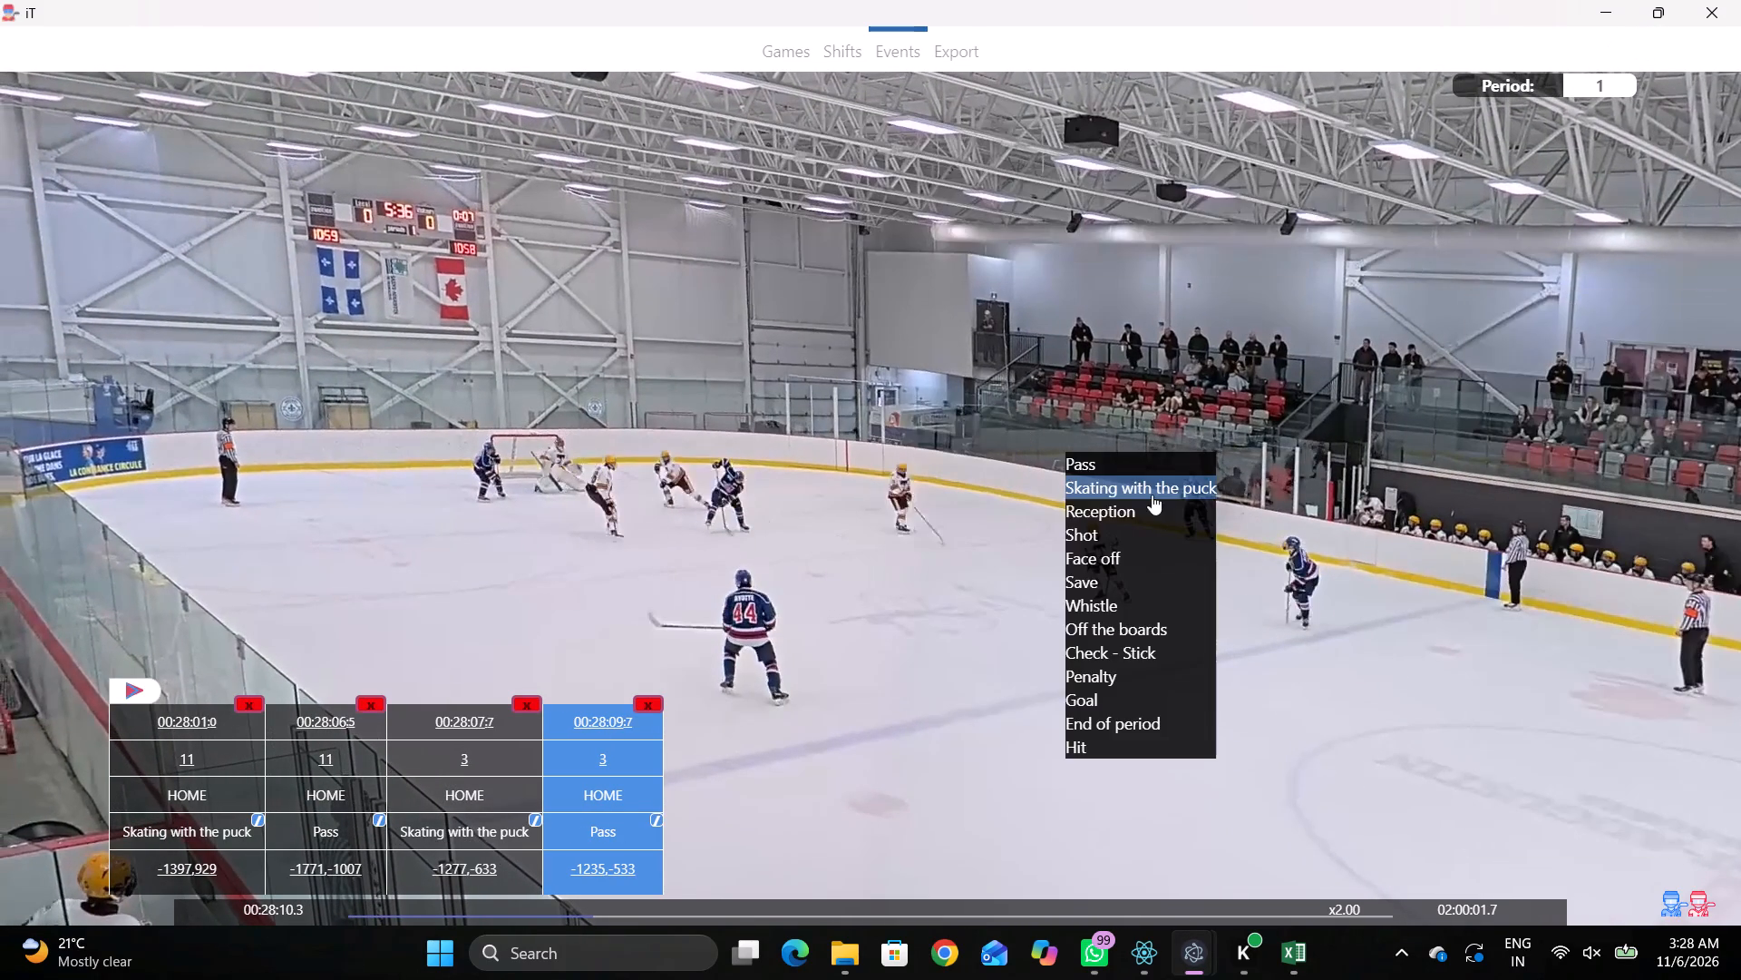
pyautogui.click(1143, 490)
pyautogui.click(1661, 822)
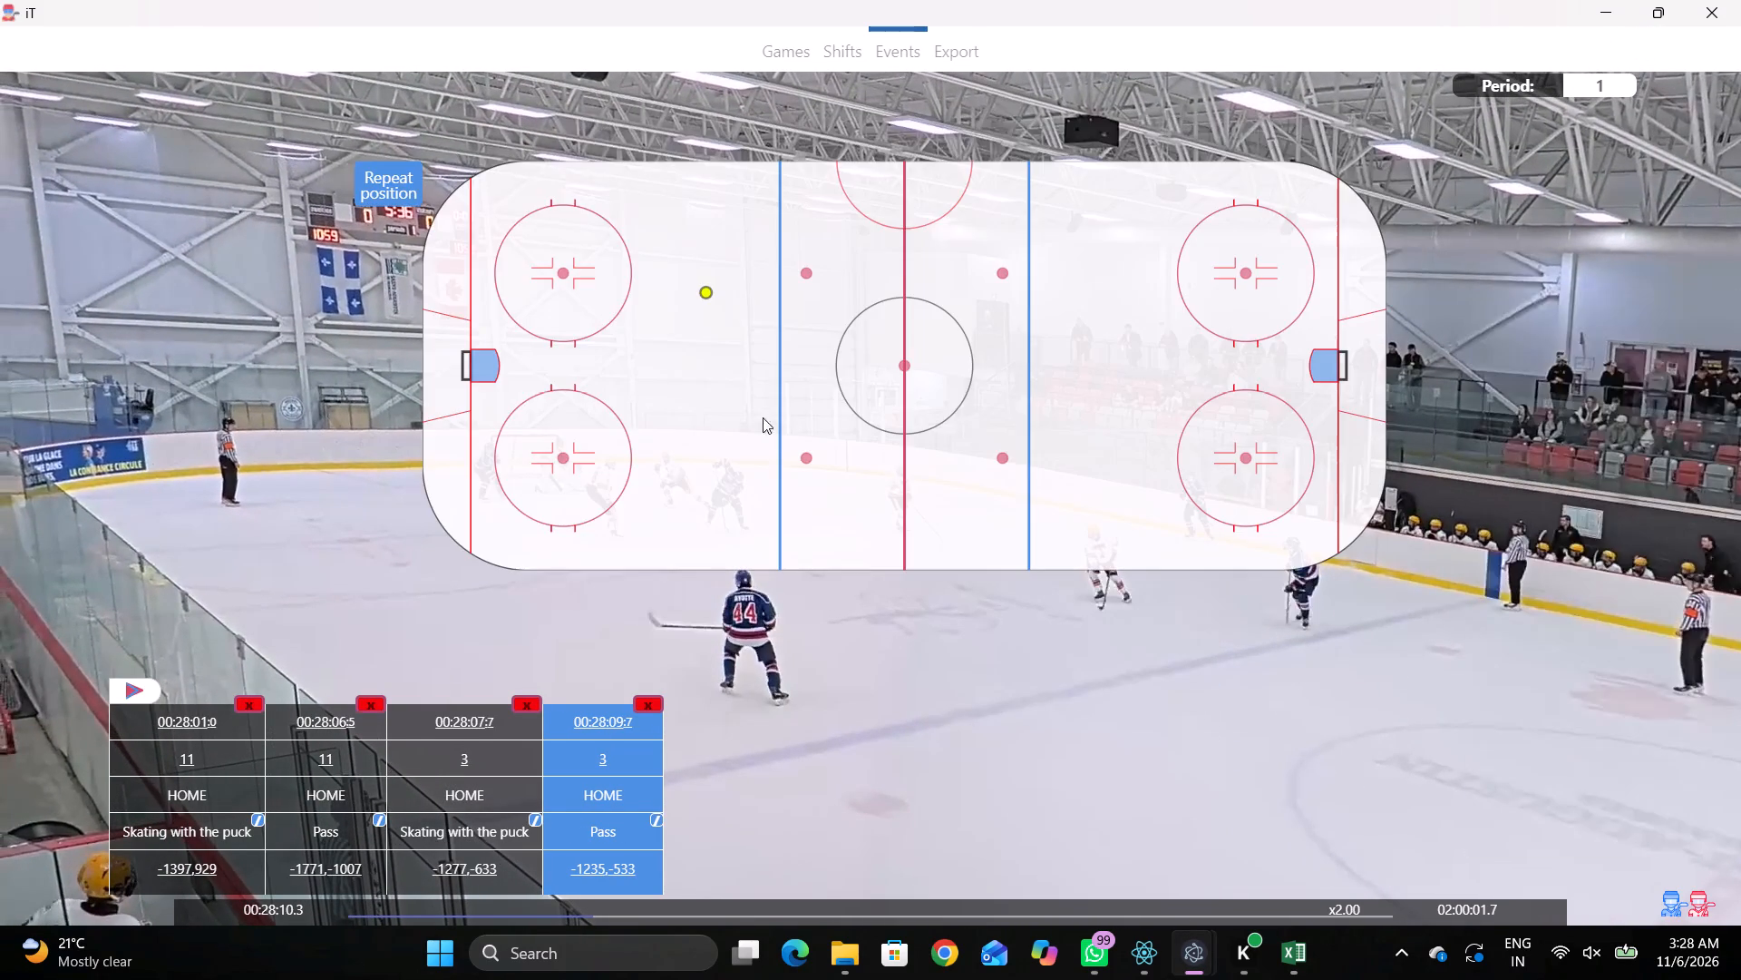
pyautogui.click(651, 323)
# Change the type of away player 19's event at 00:28:10:3 to Pass.
pyautogui.press('r')
pyautogui.press('space')
pyautogui.press('v')
pyautogui.press('space')
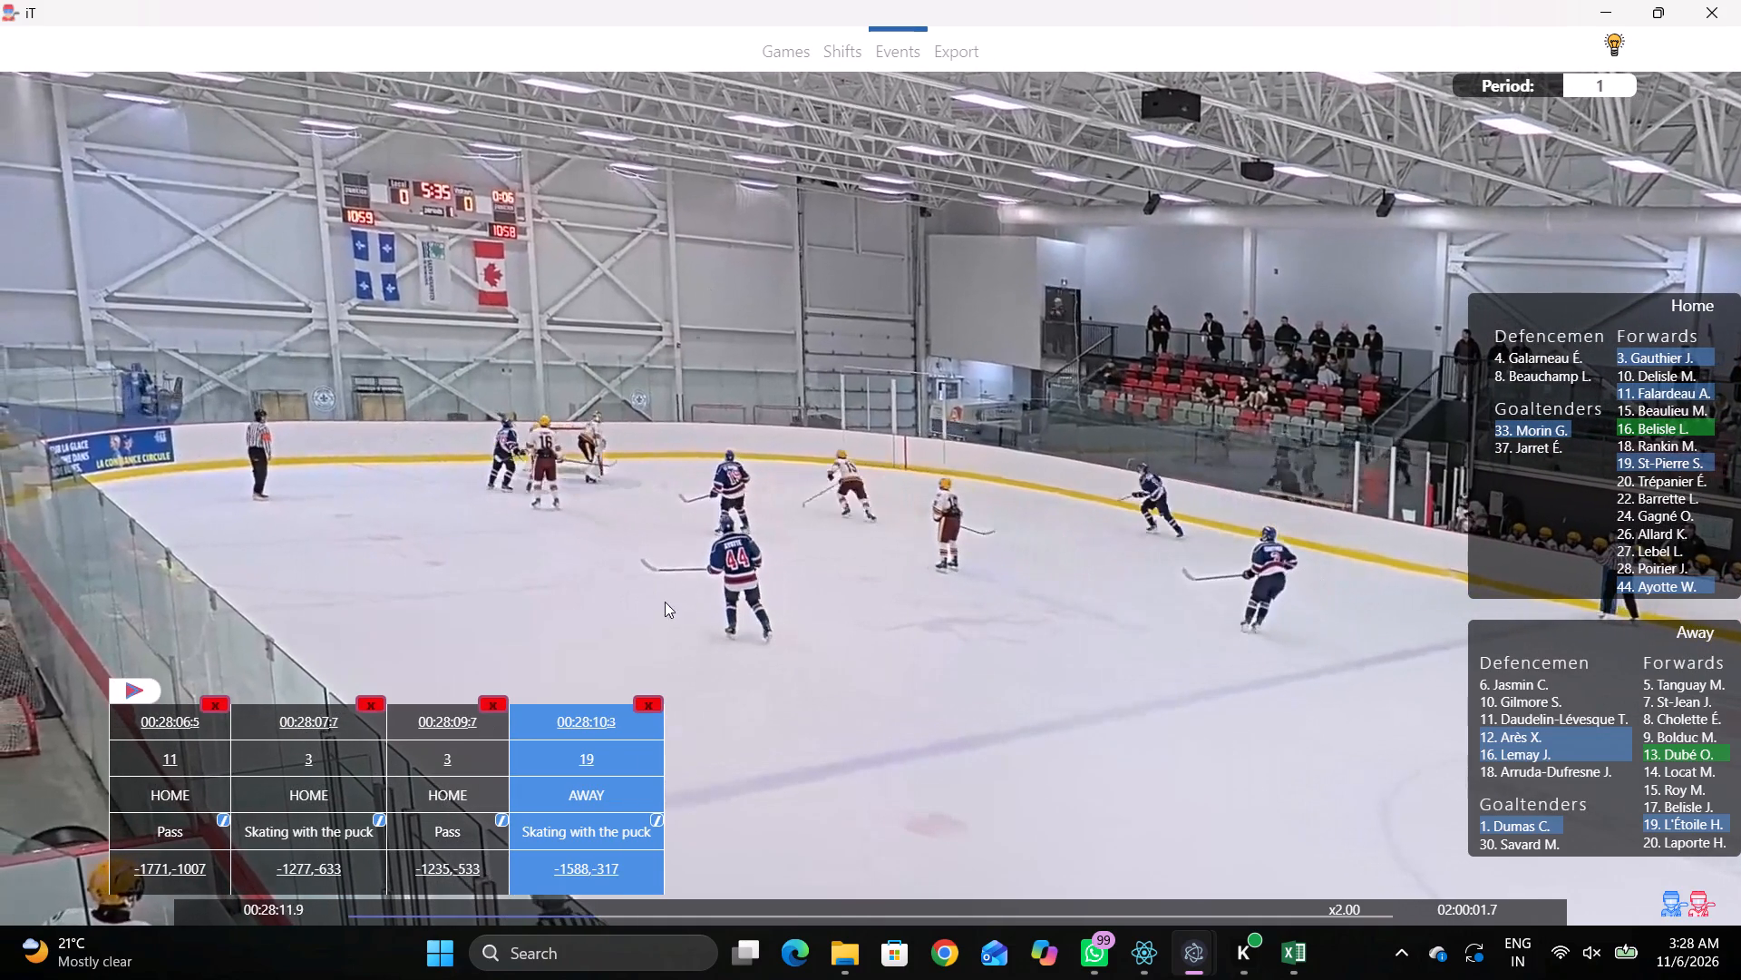
pyautogui.click(642, 808)
pyautogui.click(651, 812)
pyautogui.click(662, 818)
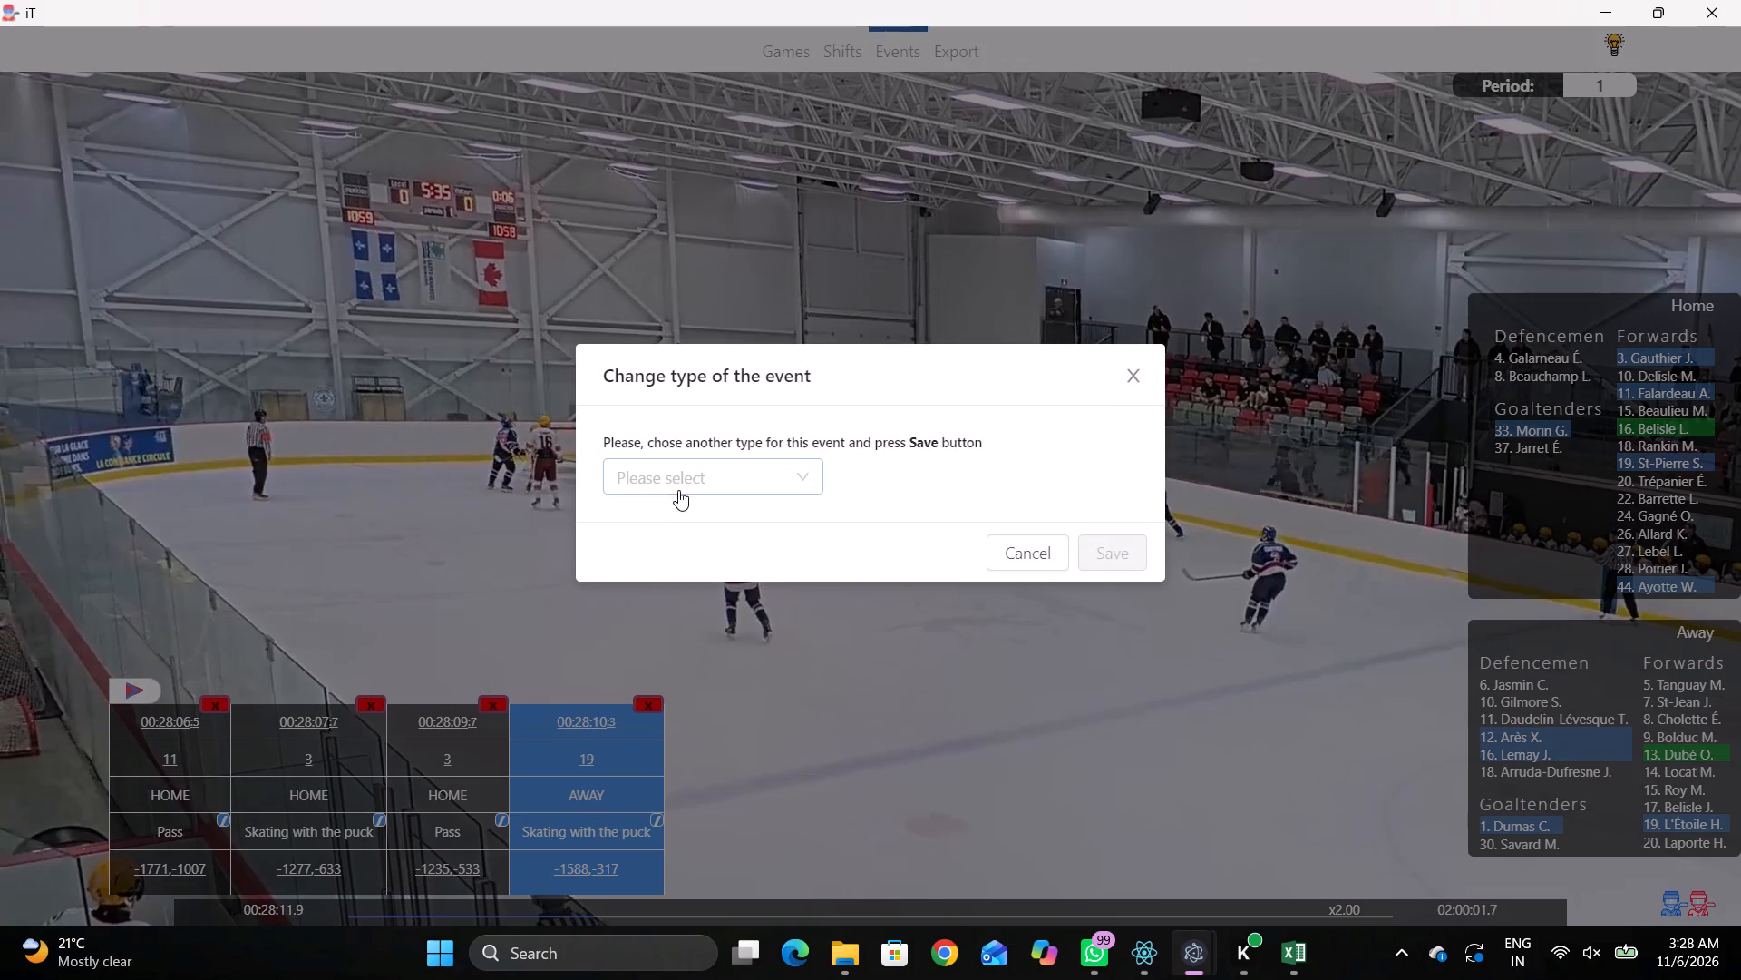
pyautogui.click(678, 492)
pyautogui.click(703, 530)
pyautogui.click(1087, 542)
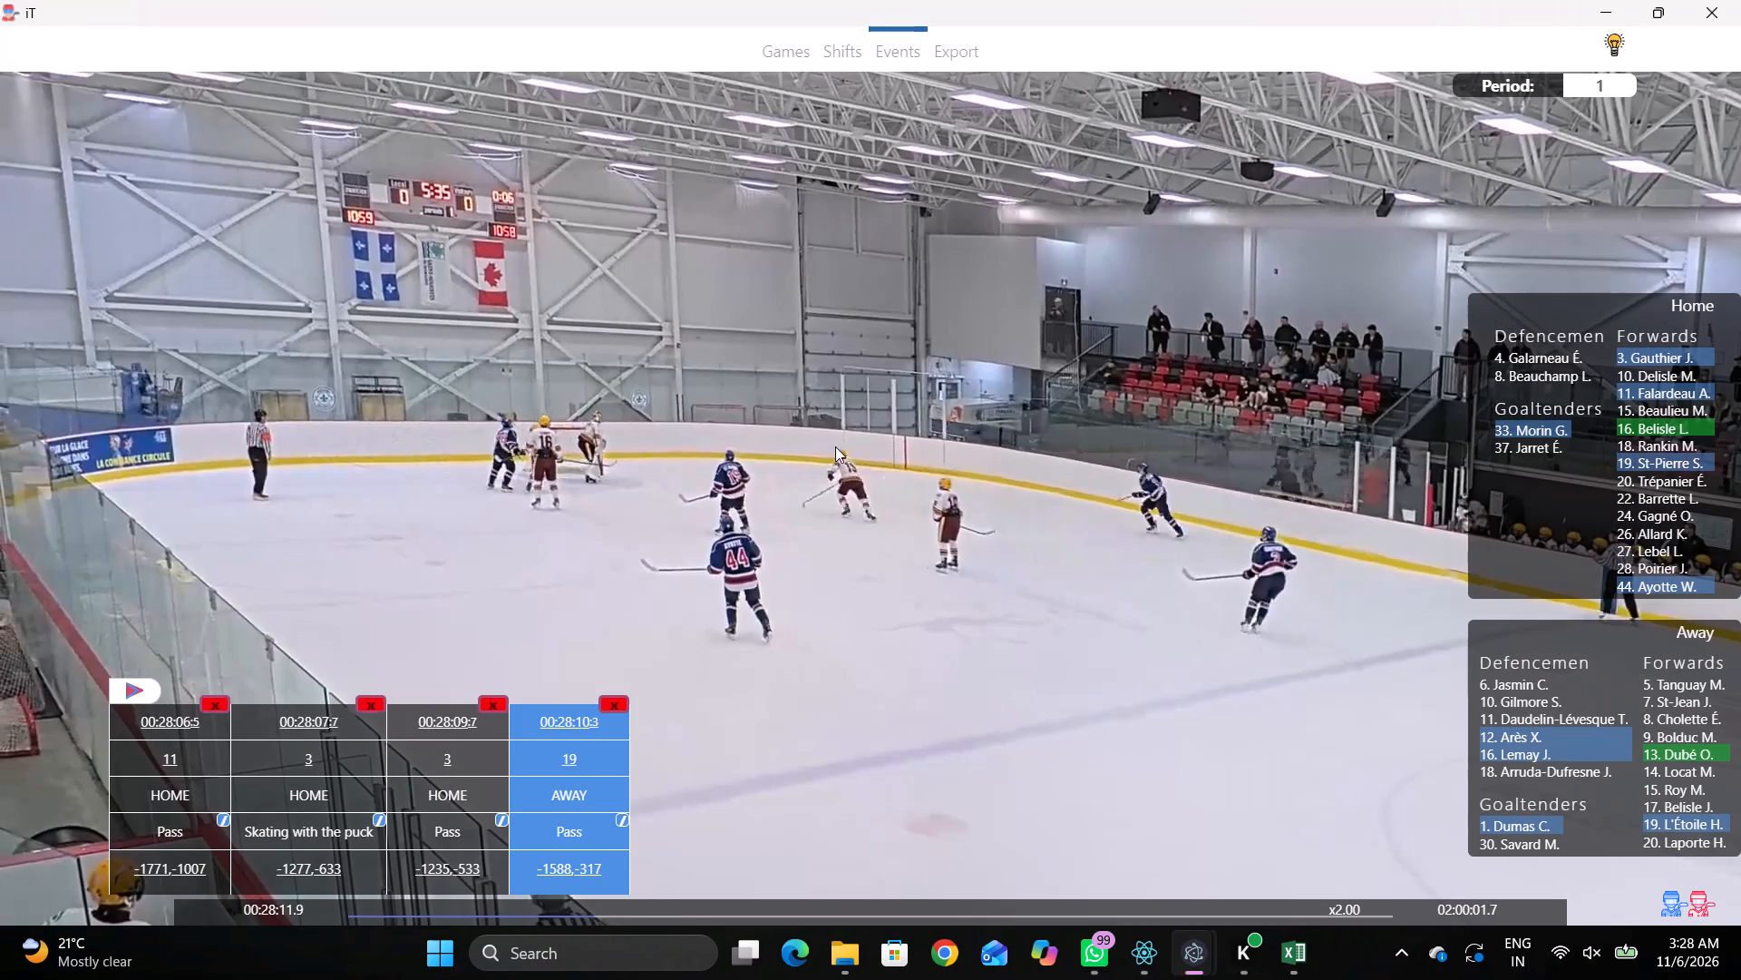
# Tag a Pass by away player 12 at 00:28:13:5, behind the rink map's left goal line in the upper half.
pyautogui.press('space')
pyautogui.press('space')
pyautogui.press('space')
pyautogui.press('space')
pyautogui.press('q')
pyautogui.press('q')
pyautogui.press('q')
pyautogui.rightClick(1121, 394)
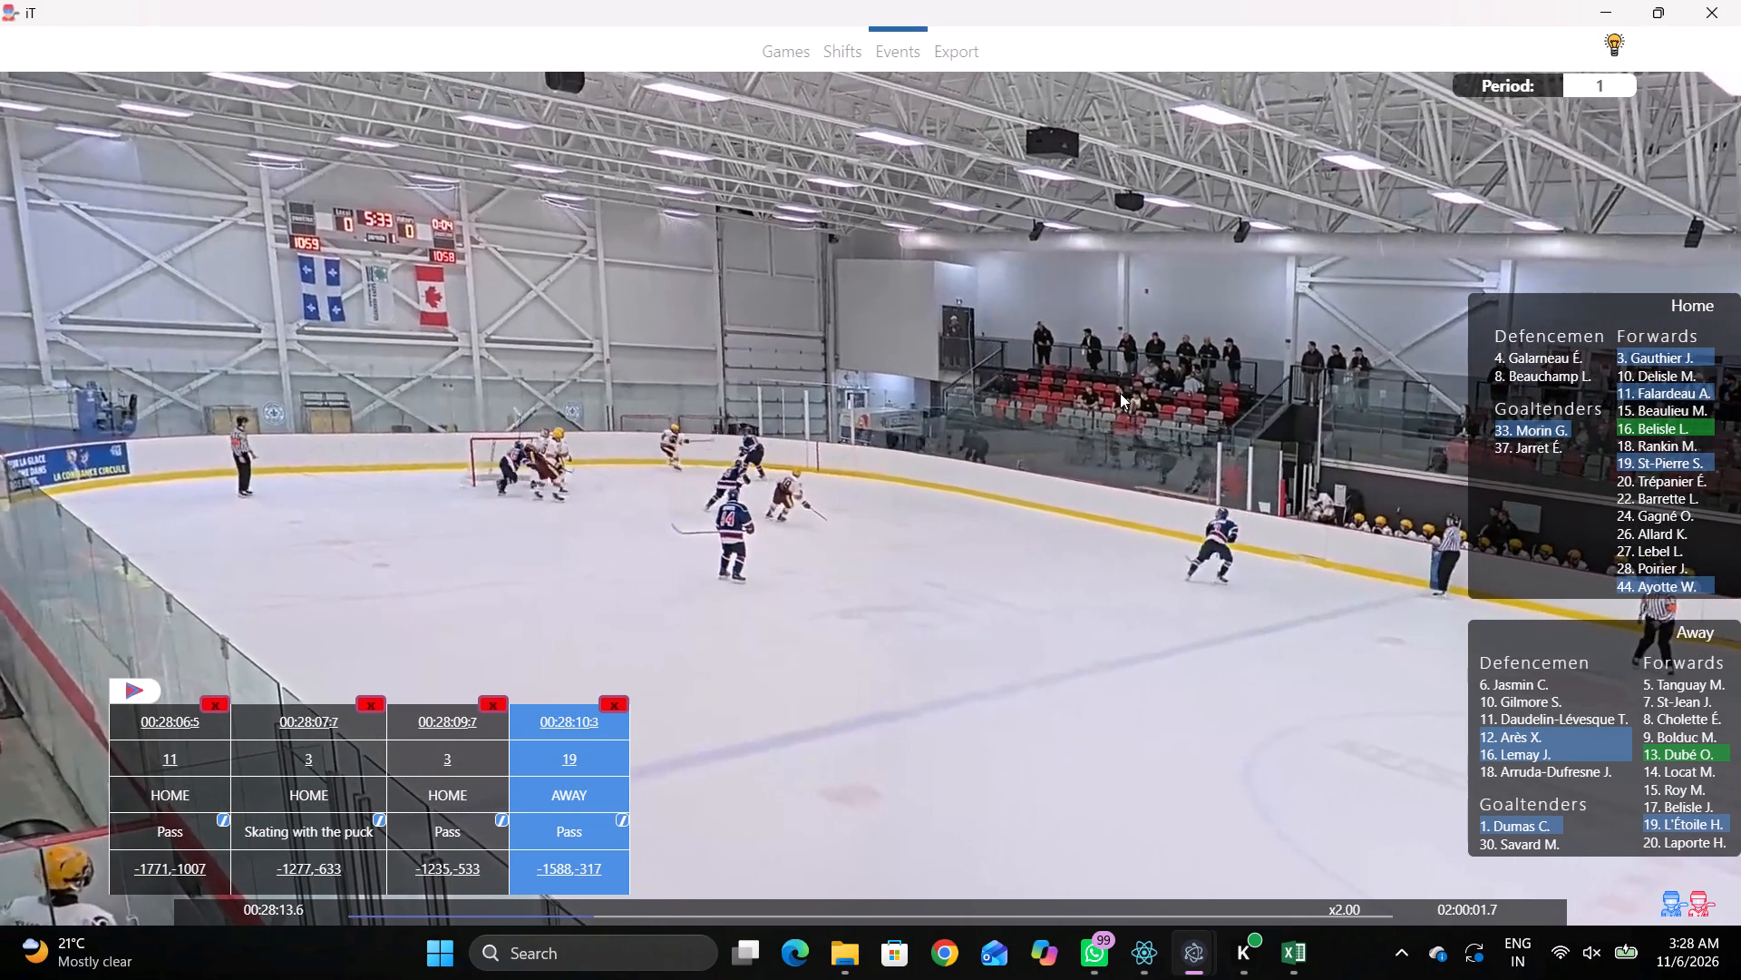
pyautogui.press('q')
pyautogui.click(1169, 406)
pyautogui.moveTo(1133, 406); pyautogui.dragTo(1123, 410, button='right')
pyautogui.click(1143, 414)
pyautogui.click(1516, 732)
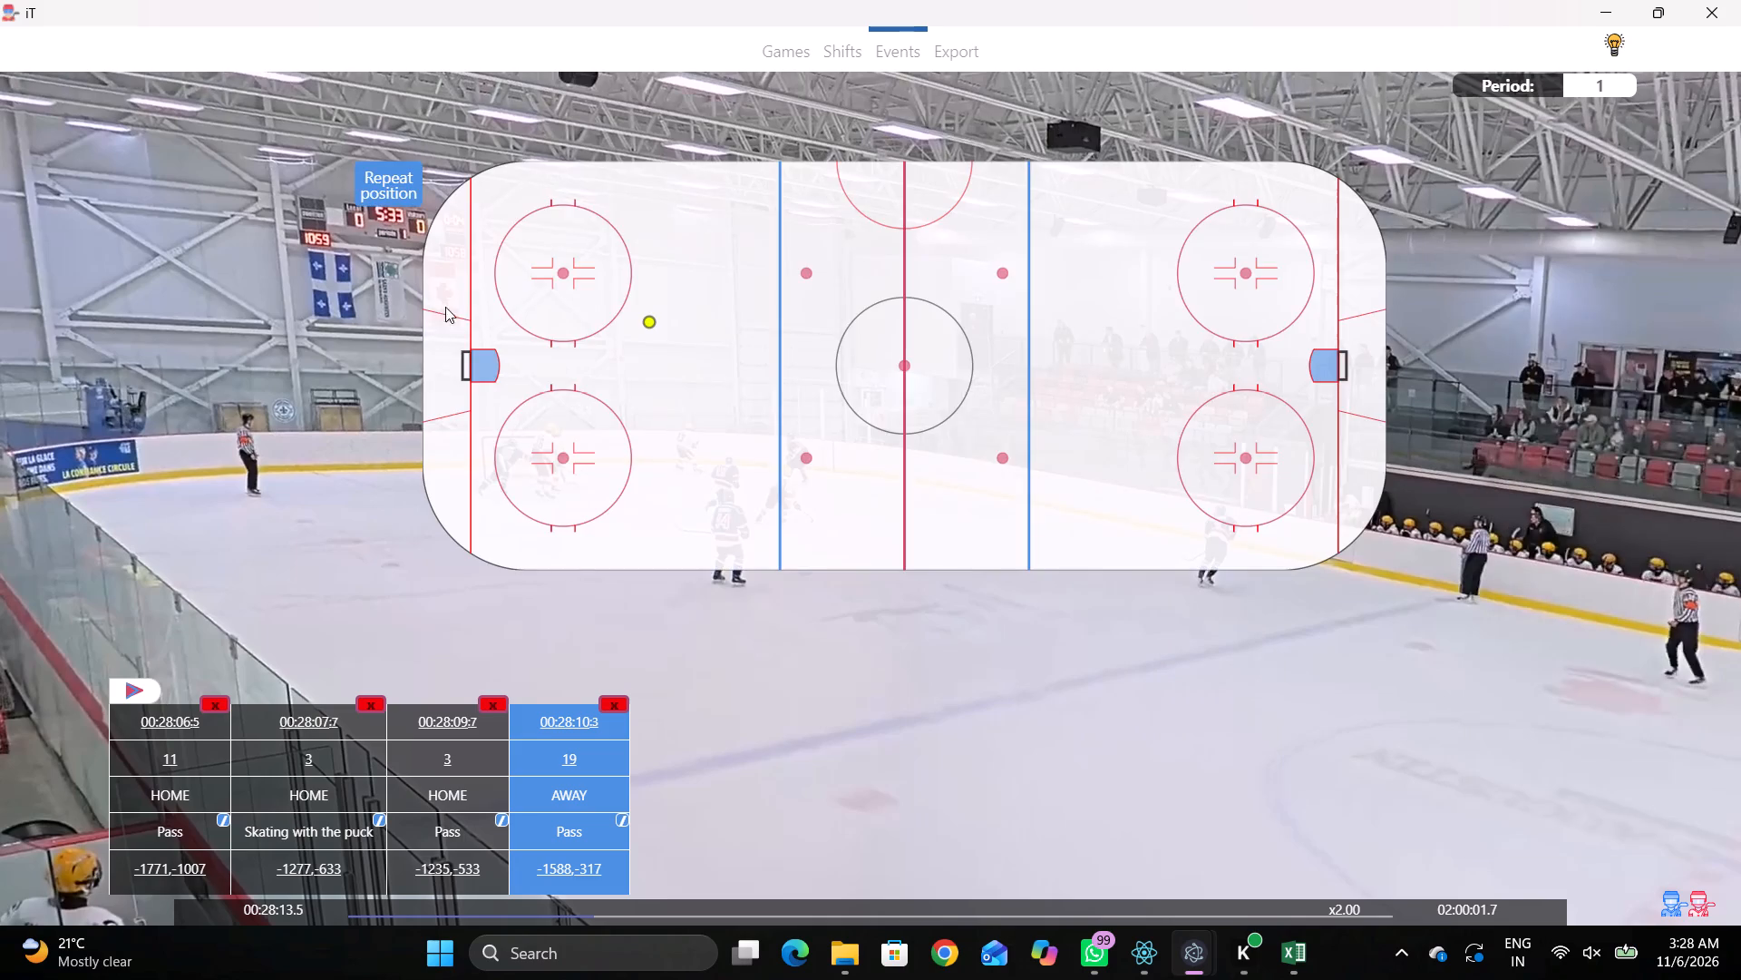
pyautogui.click(445, 278)
# Tag a Whistle for the stoppage that follows away player 12's Pass.
pyautogui.press('space')
pyautogui.press('space')
pyautogui.press('space')
pyautogui.press('space')
pyautogui.press('space')
pyautogui.press('space')
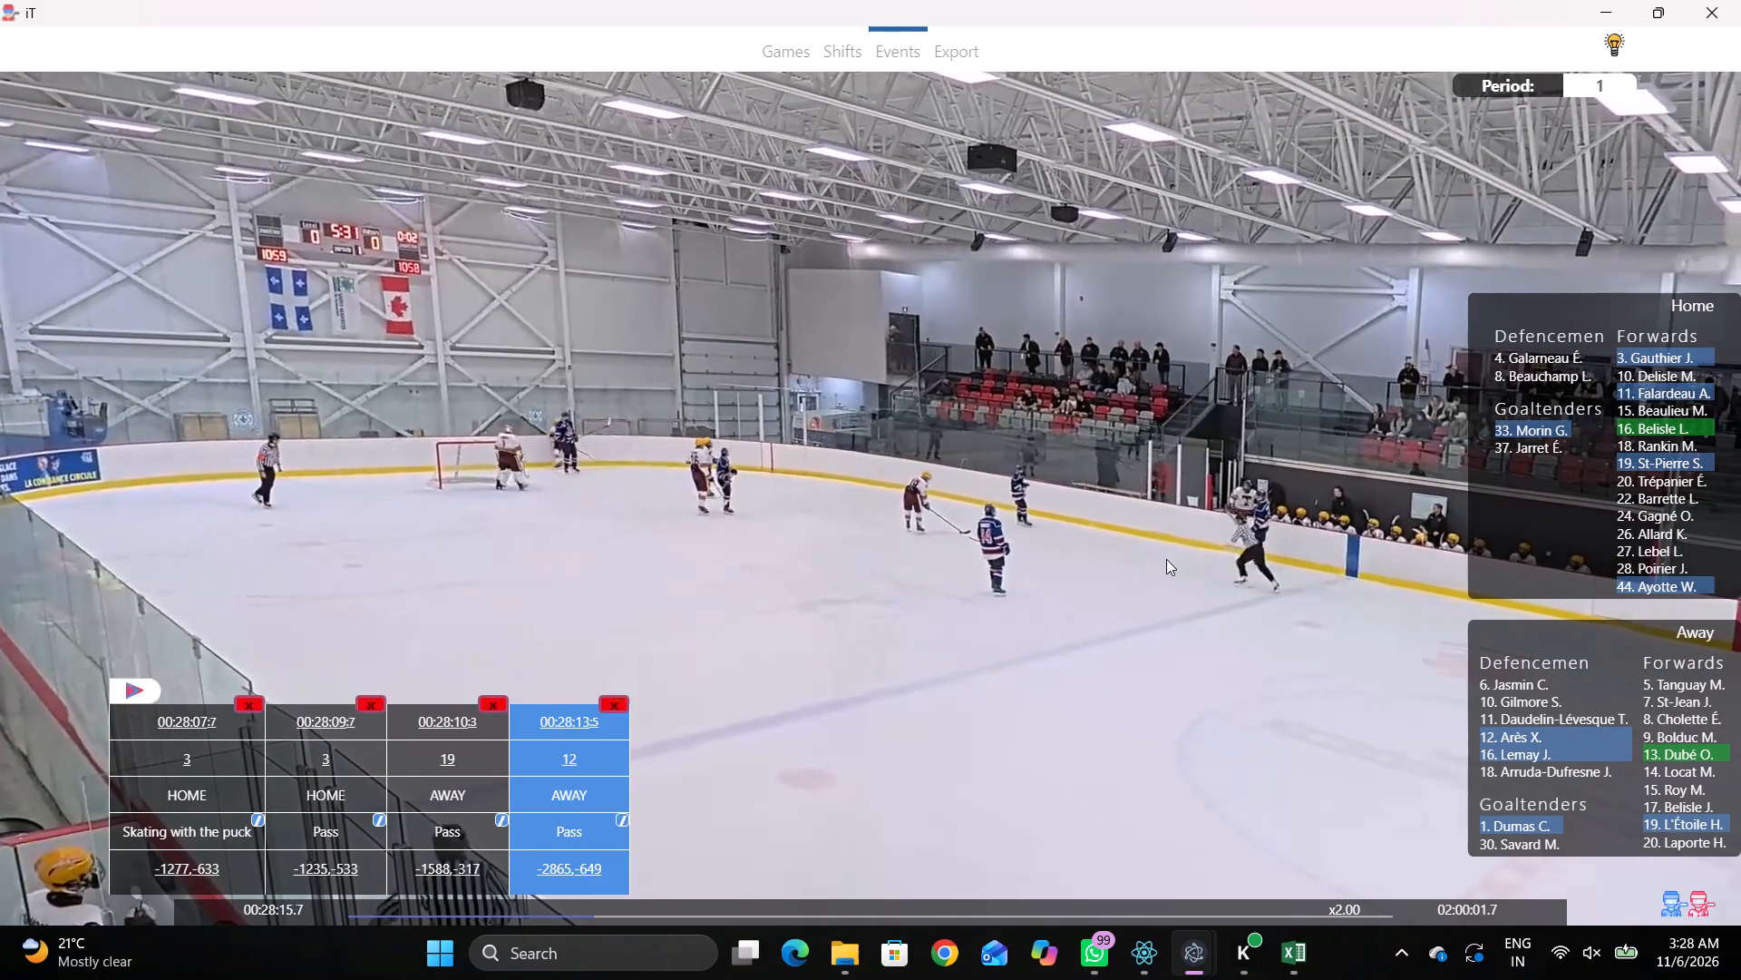
pyautogui.press('space')
pyautogui.press('space')
pyautogui.rightClick(1102, 407)
pyautogui.click(1151, 564)
pyautogui.click(704, 388)
# Tag the Face-off at 00:28:43:3 as won by away player 14 and lost by home player 10, at the rink map's upper-left face-off dot.
pyautogui.press('space')
pyautogui.write('vc c')
pyautogui.press('space')
pyautogui.write('vv')
pyautogui.press('space')
pyautogui.press('space')
pyautogui.press('space')
pyautogui.write('D')
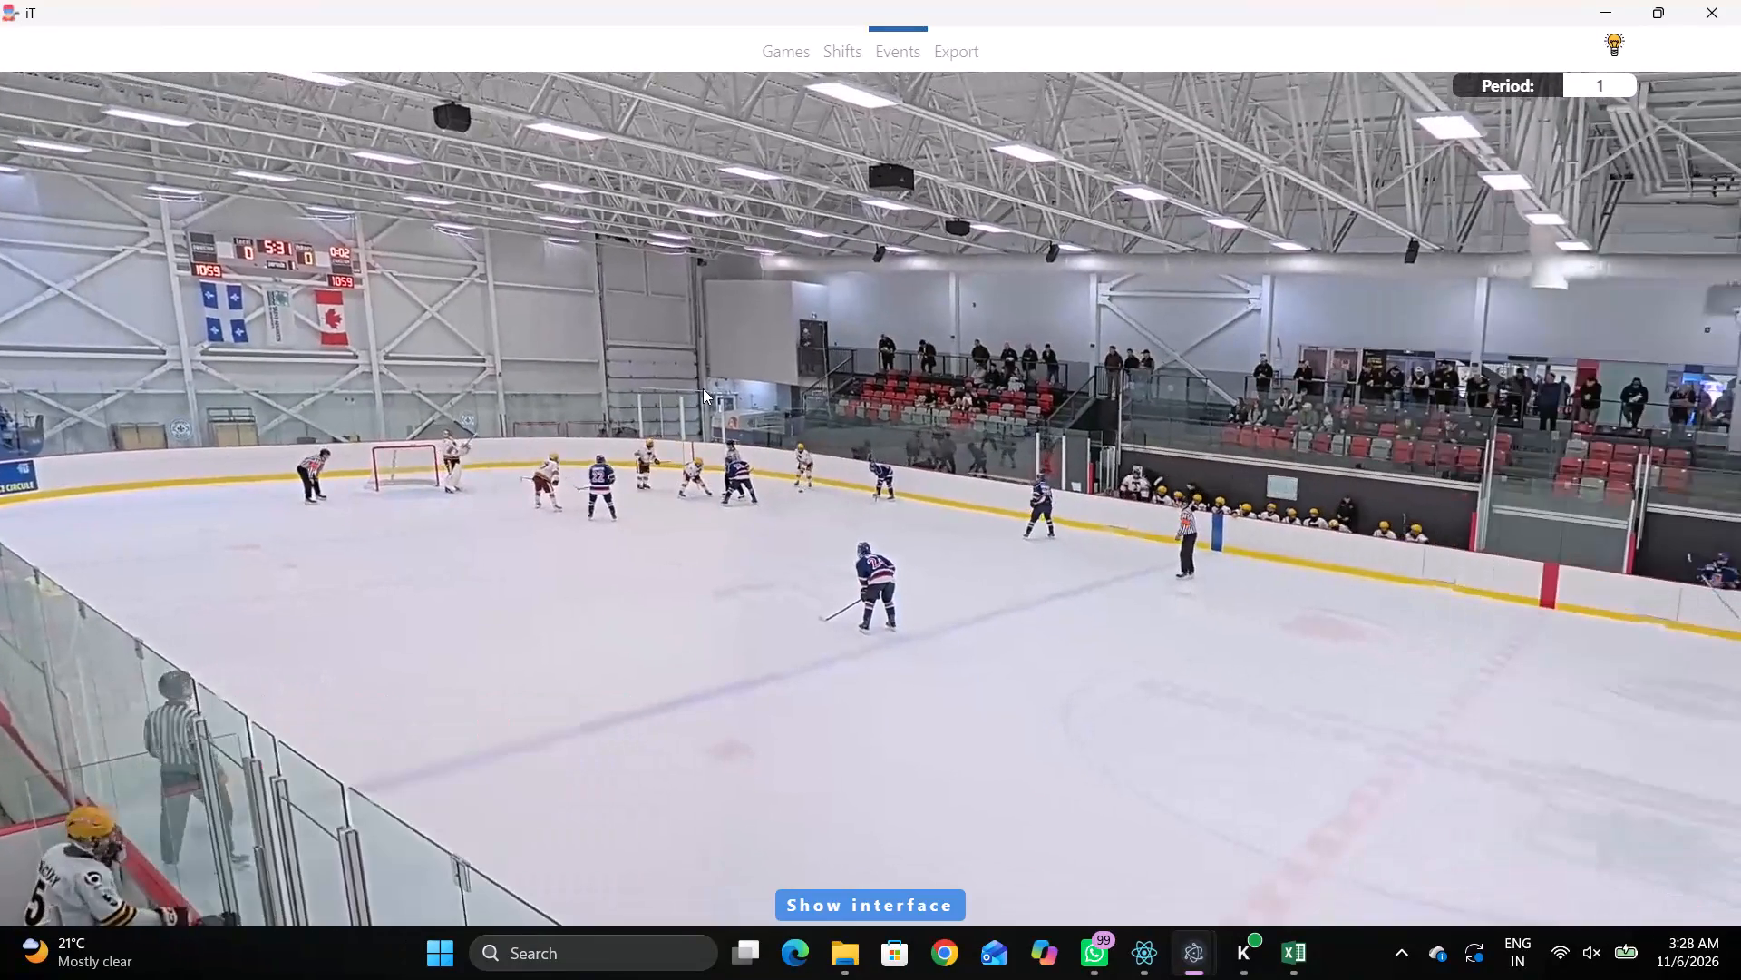
pyautogui.press('space')
pyautogui.press('space')
pyautogui.press('space')
pyautogui.press('space')
pyautogui.press('q')
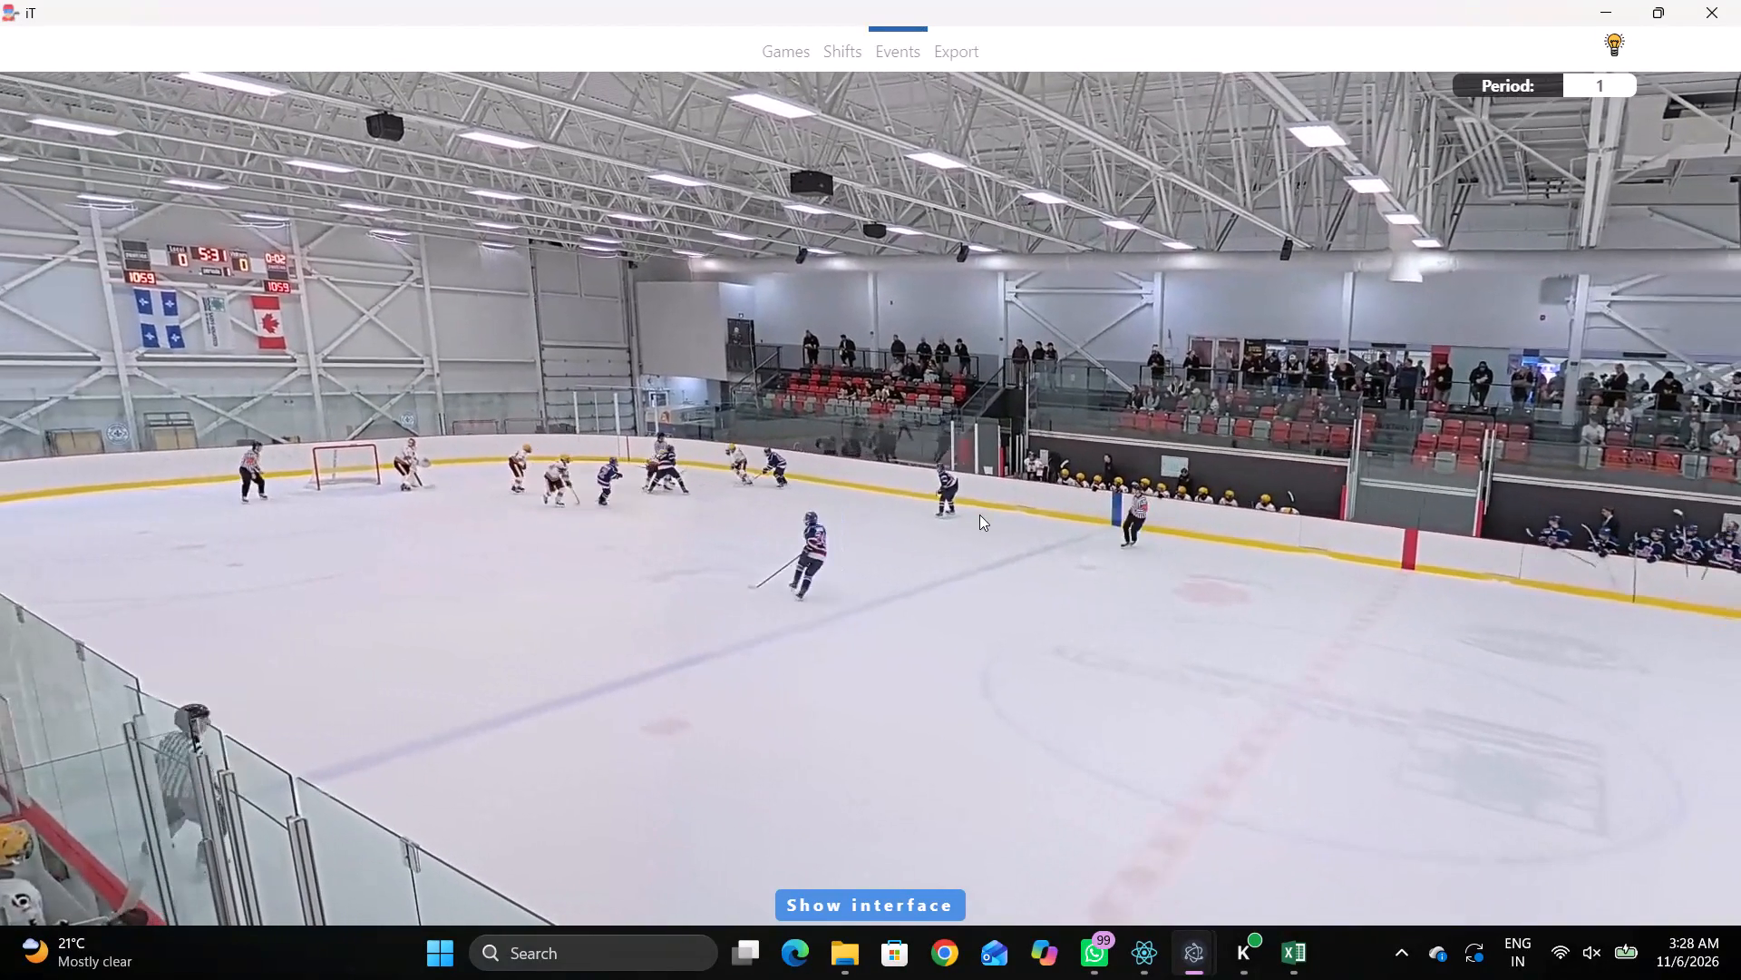
pyautogui.press('q')
pyautogui.press('q')
pyautogui.press('q')
pyautogui.press('r')
pyautogui.press('q')
pyautogui.press('q')
pyautogui.press('q')
pyautogui.moveTo(1057, 393); pyautogui.dragTo(1079, 400, button='right')
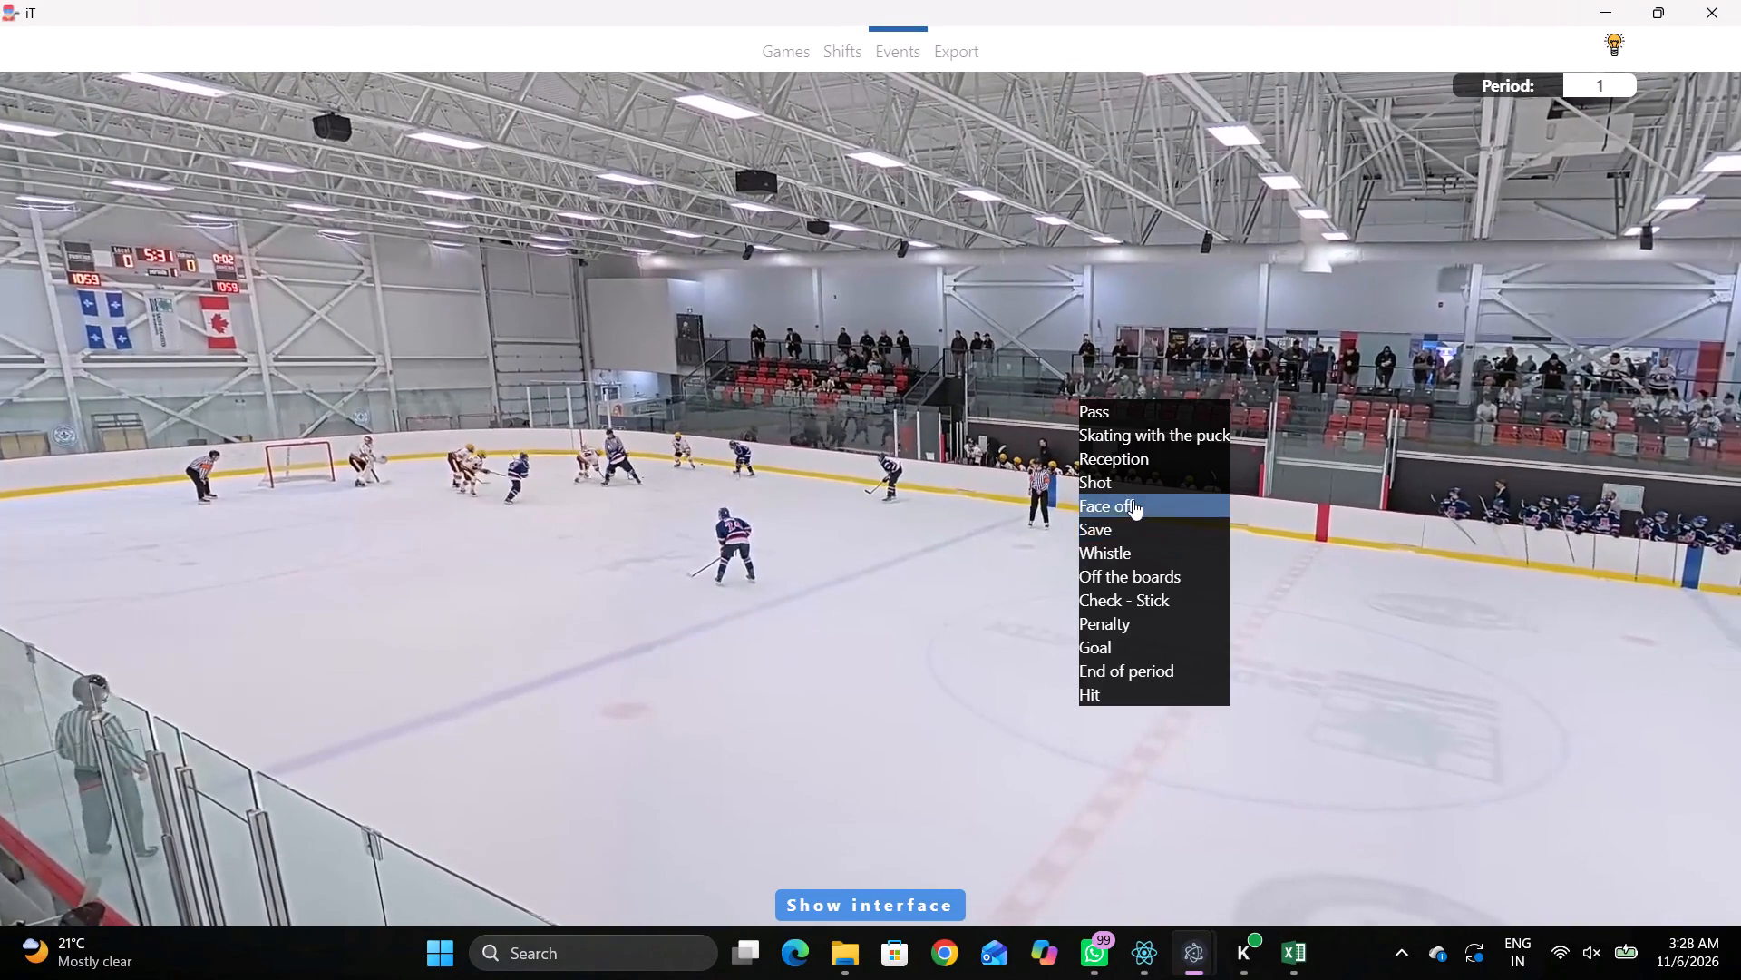
pyautogui.click(1133, 500)
pyautogui.click(1662, 774)
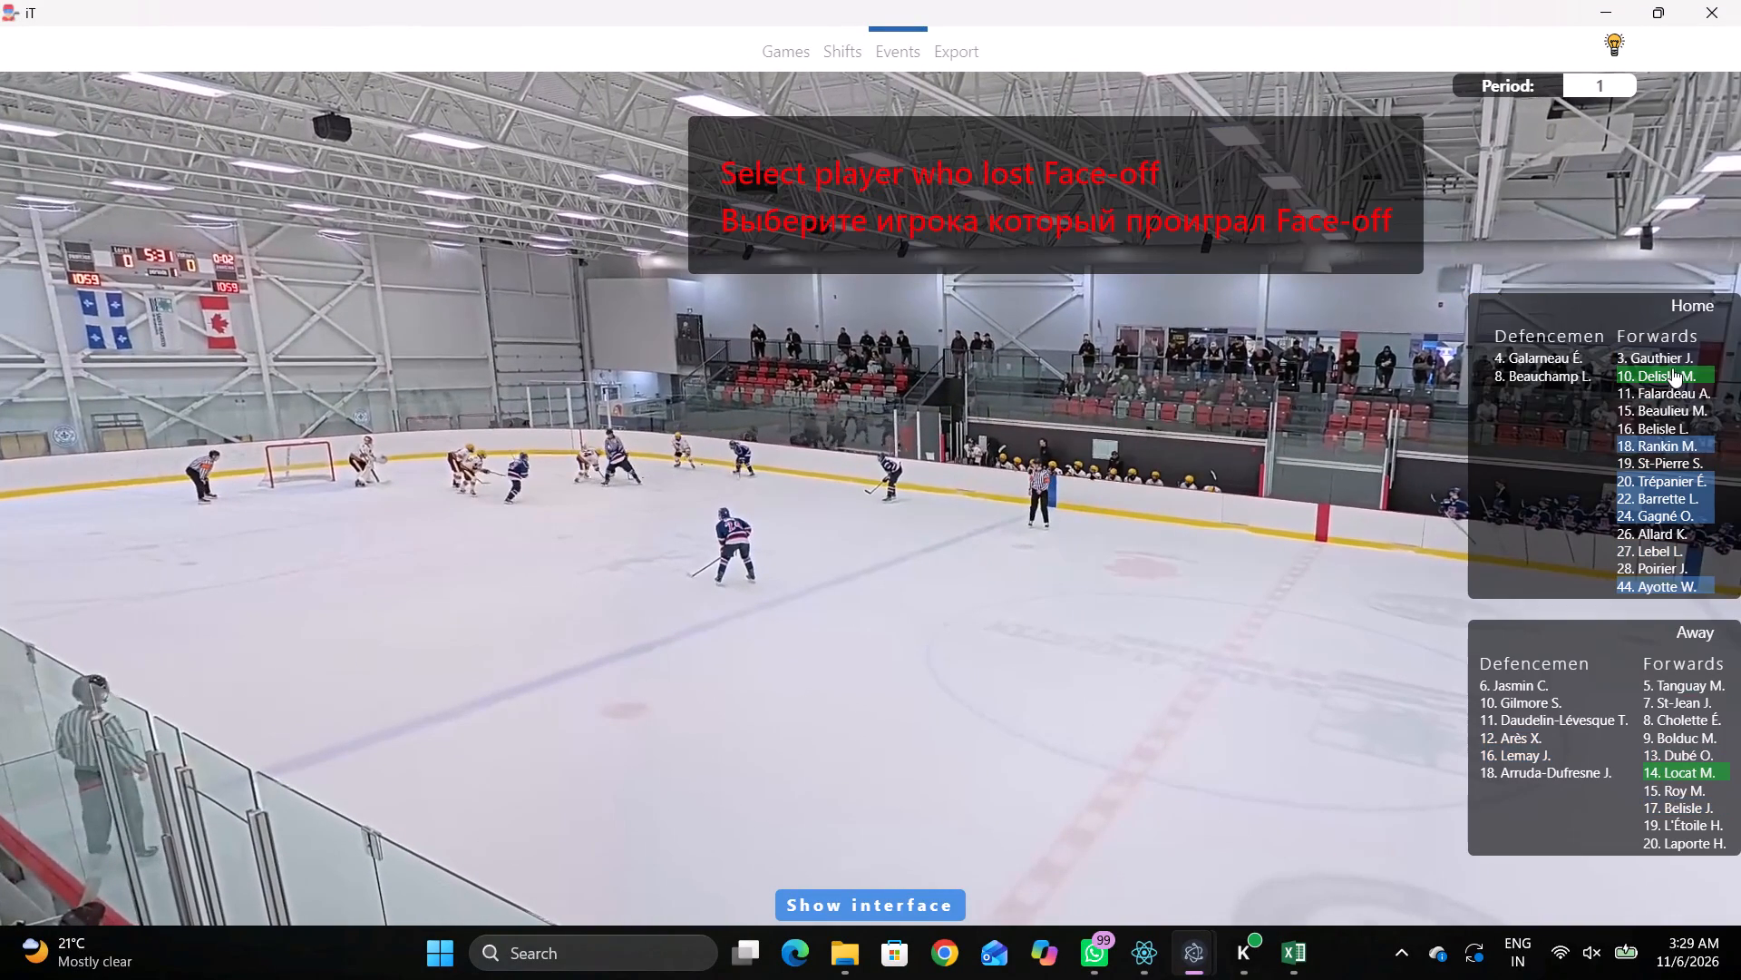
pyautogui.click(1669, 377)
pyautogui.click(556, 278)
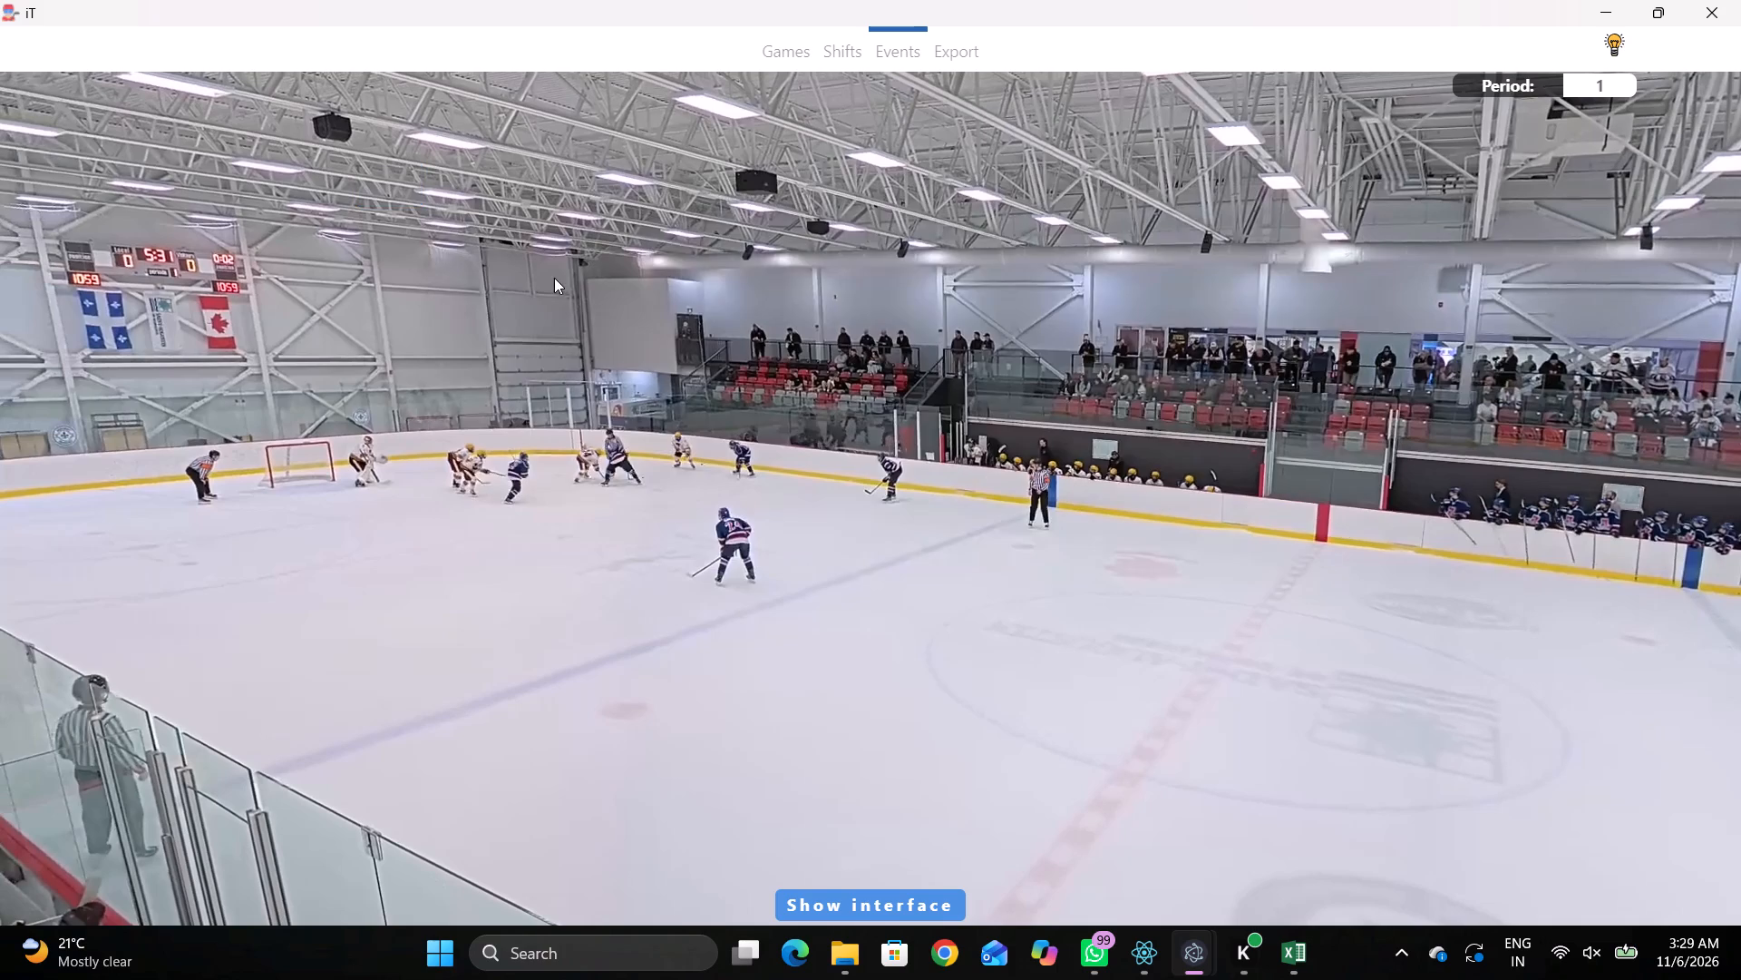
# Tag a Skating with the puck by home player 24 at 00:28:43:9, beyond the upper-left face-off circle toward the blue line, near the top boards.
pyautogui.press('space')
pyautogui.press('space')
pyautogui.press('space')
pyautogui.press('space')
pyautogui.rightClick(1007, 434)
pyautogui.click(1028, 461)
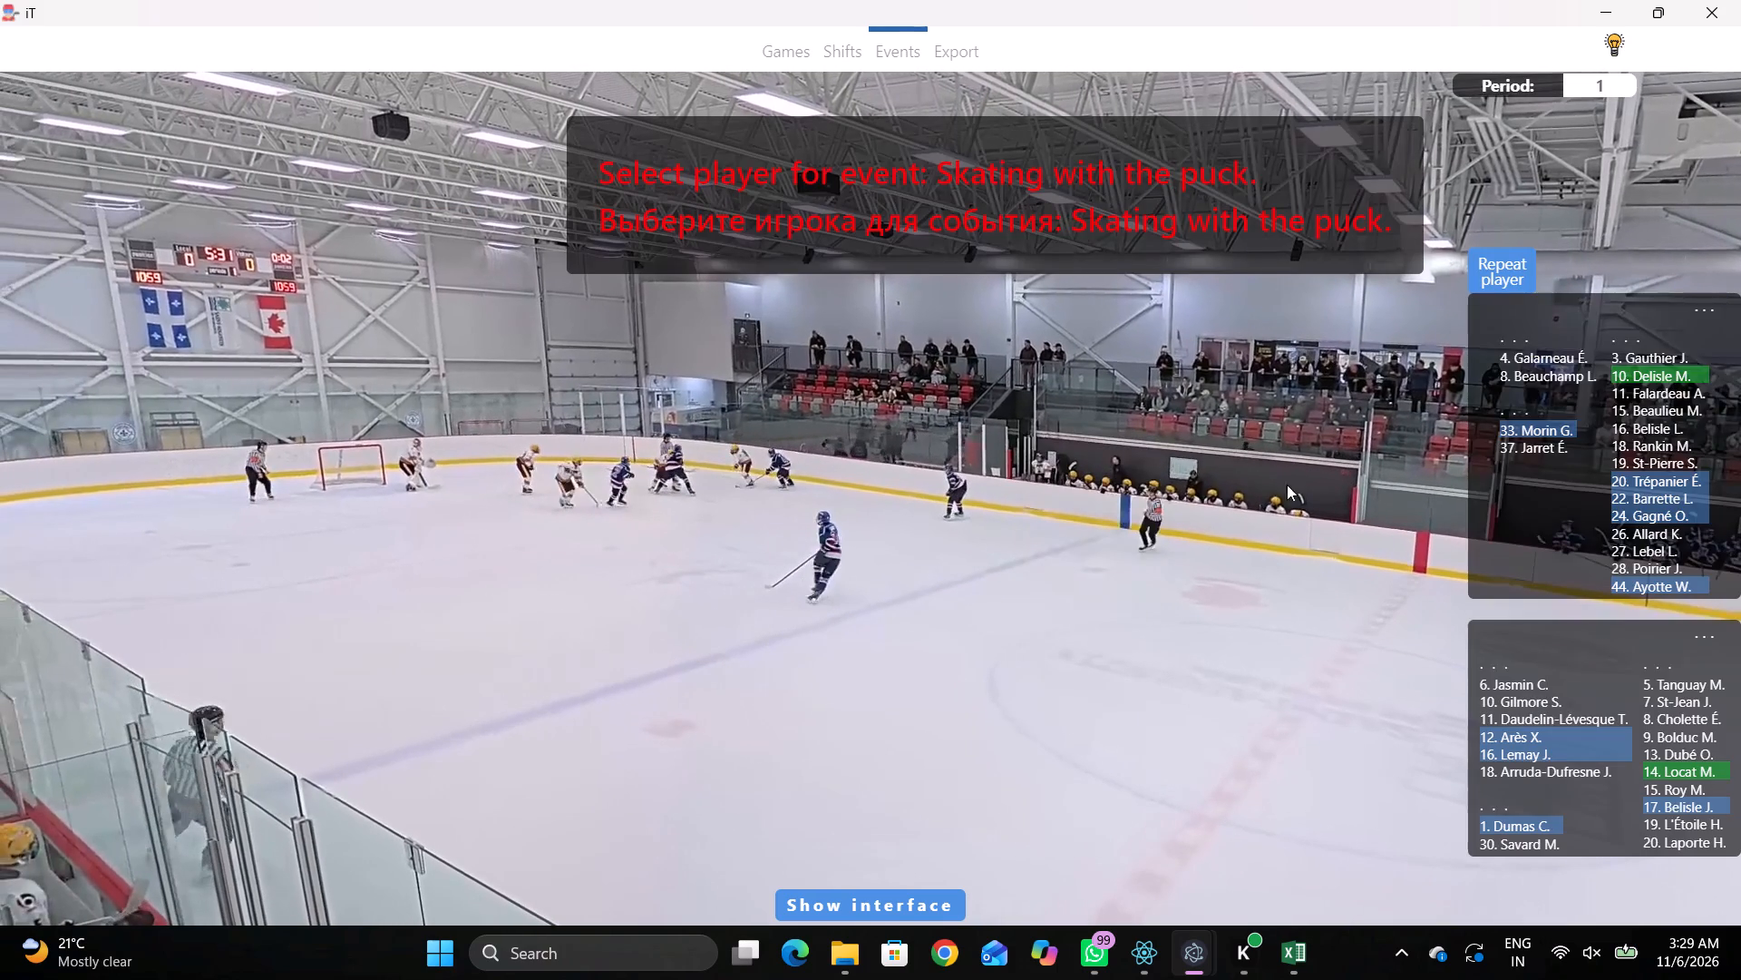
pyautogui.click(1646, 511)
pyautogui.click(659, 218)
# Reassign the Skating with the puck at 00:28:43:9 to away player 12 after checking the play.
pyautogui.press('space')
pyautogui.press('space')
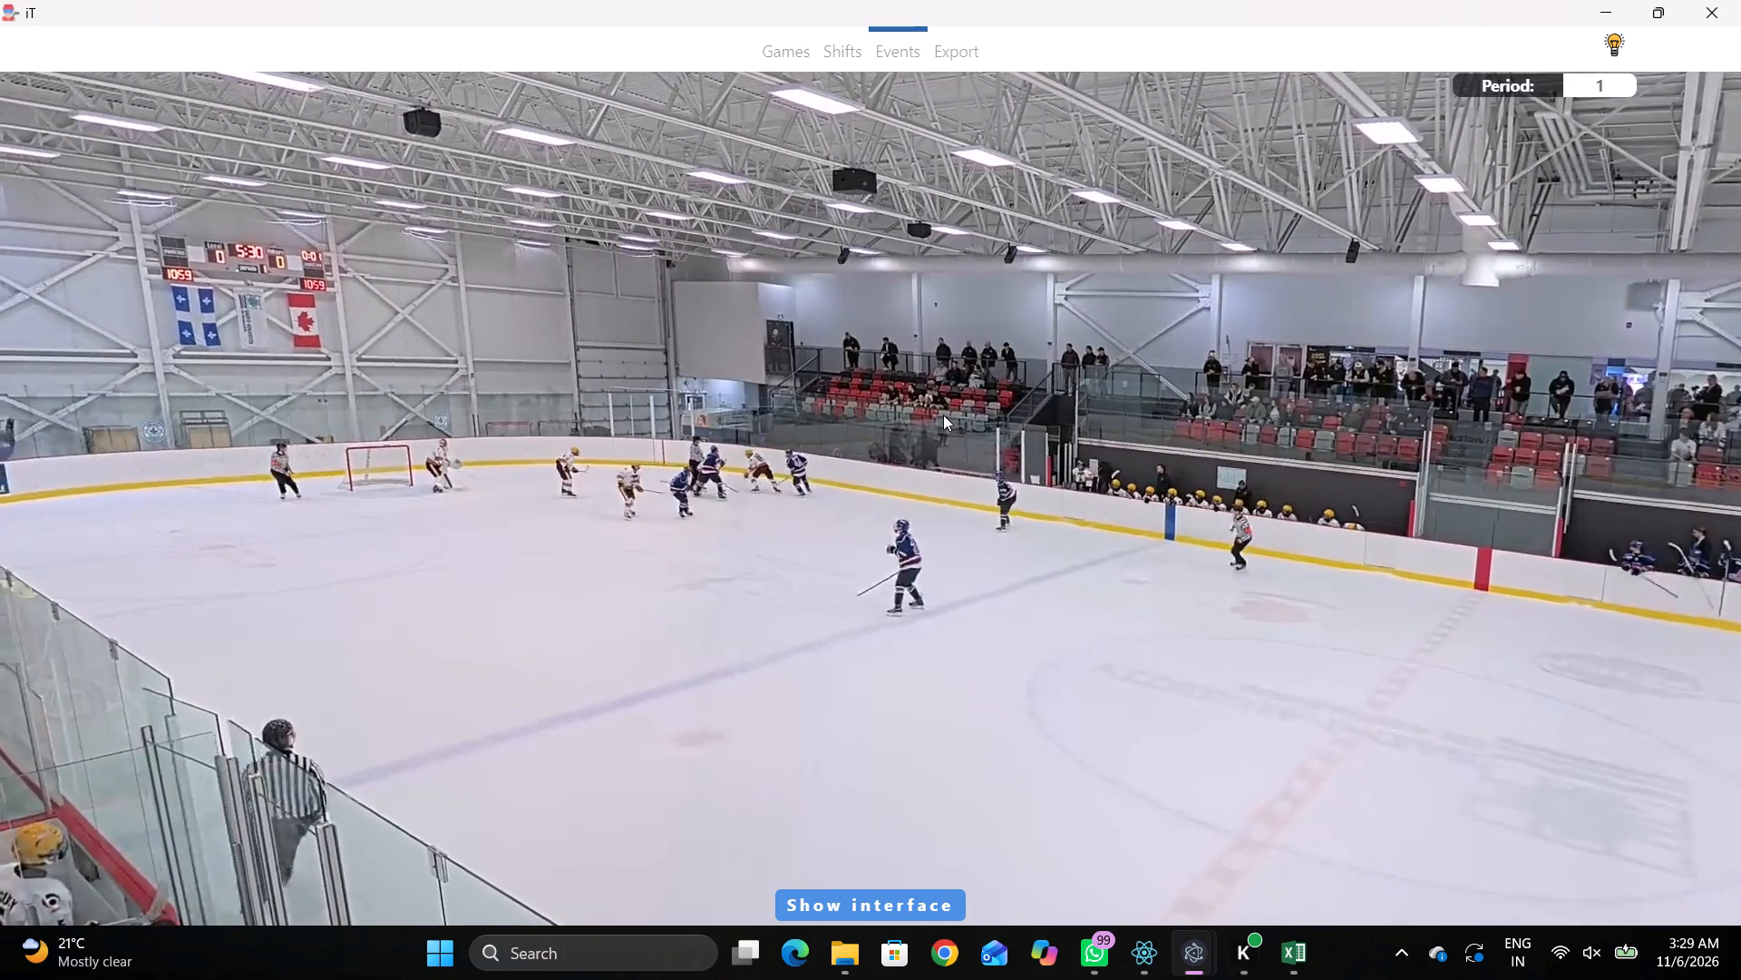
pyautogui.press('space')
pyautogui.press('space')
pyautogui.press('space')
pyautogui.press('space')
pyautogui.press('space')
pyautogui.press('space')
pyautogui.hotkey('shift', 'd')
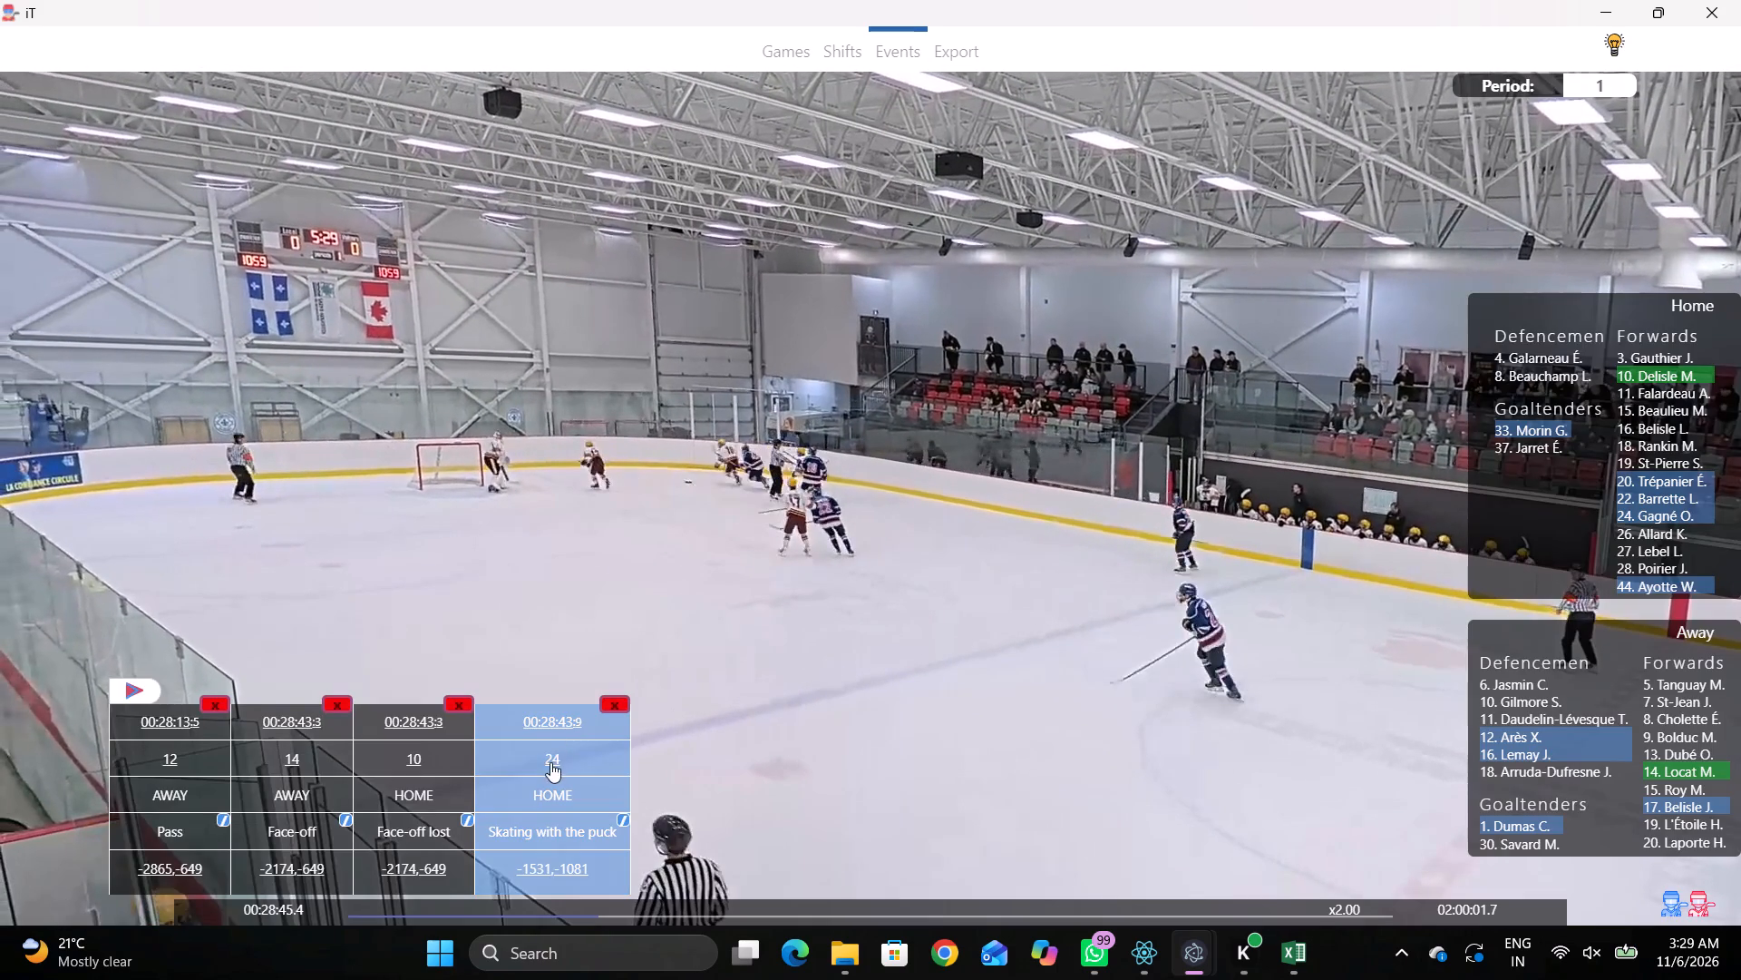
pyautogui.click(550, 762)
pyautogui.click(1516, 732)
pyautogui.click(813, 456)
# Recheck the play and reassign the Skating with the puck at 00:28:43:9 to away player 16.
pyautogui.press('space')
pyautogui.press('space')
pyautogui.press('space')
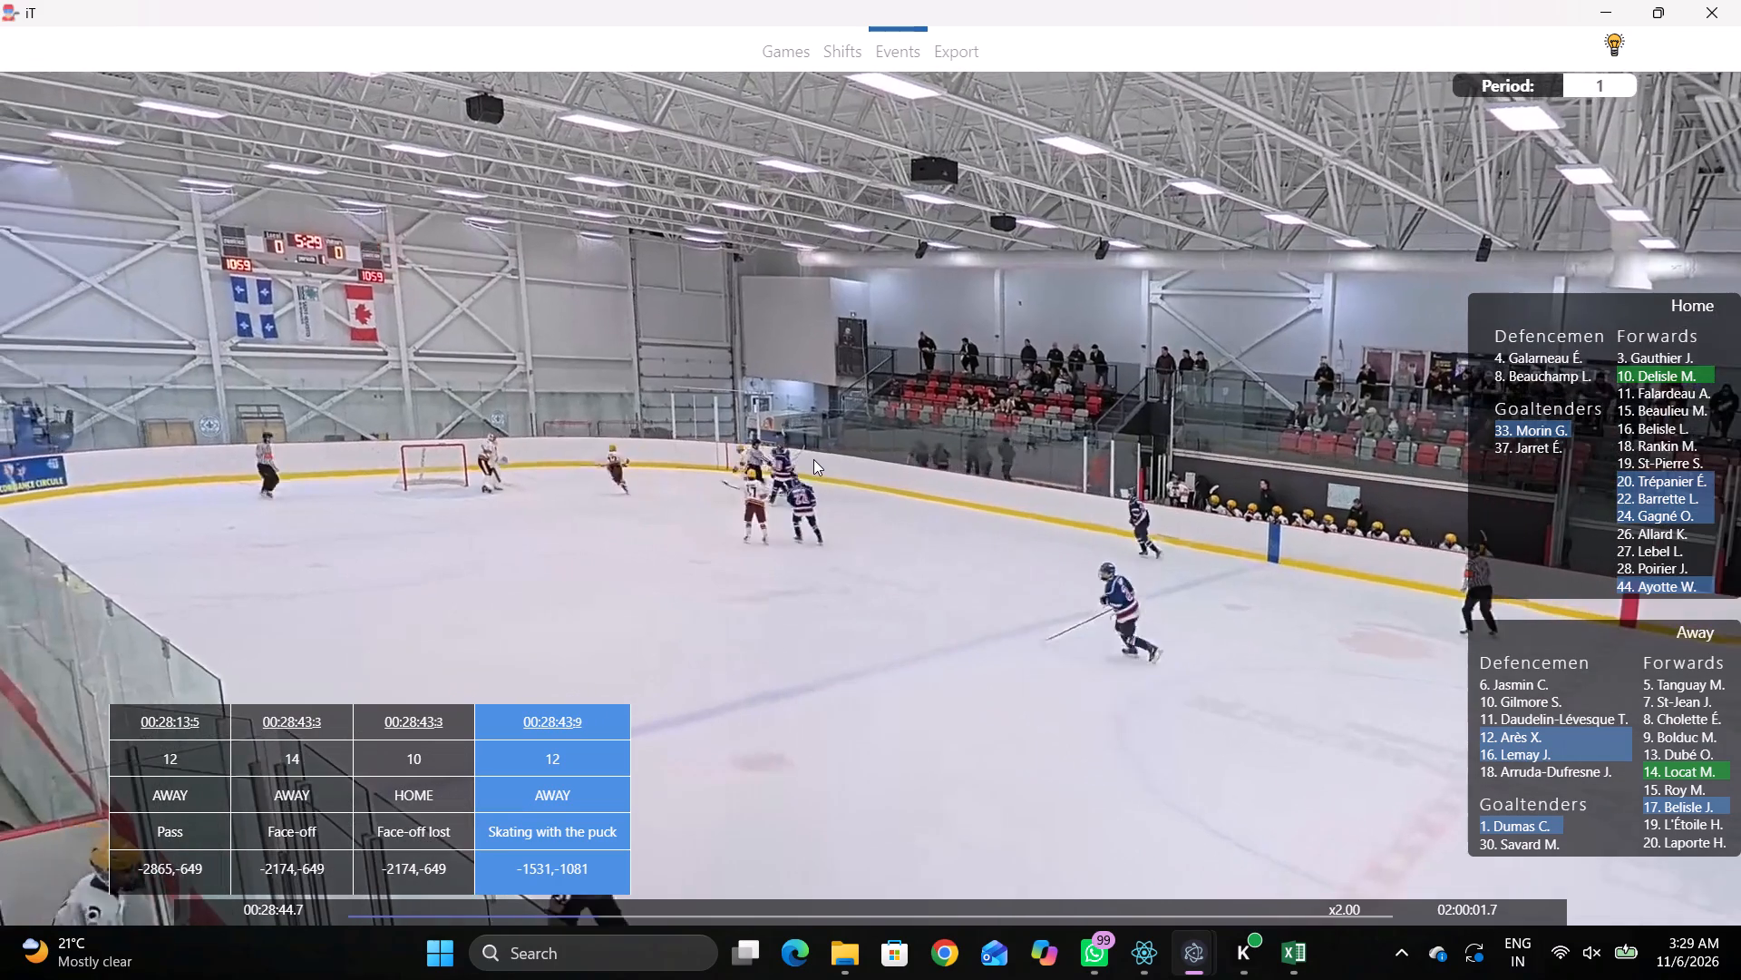
pyautogui.press('space')
pyautogui.press('space')
pyautogui.press('space')
pyautogui.press('q')
pyautogui.press('q')
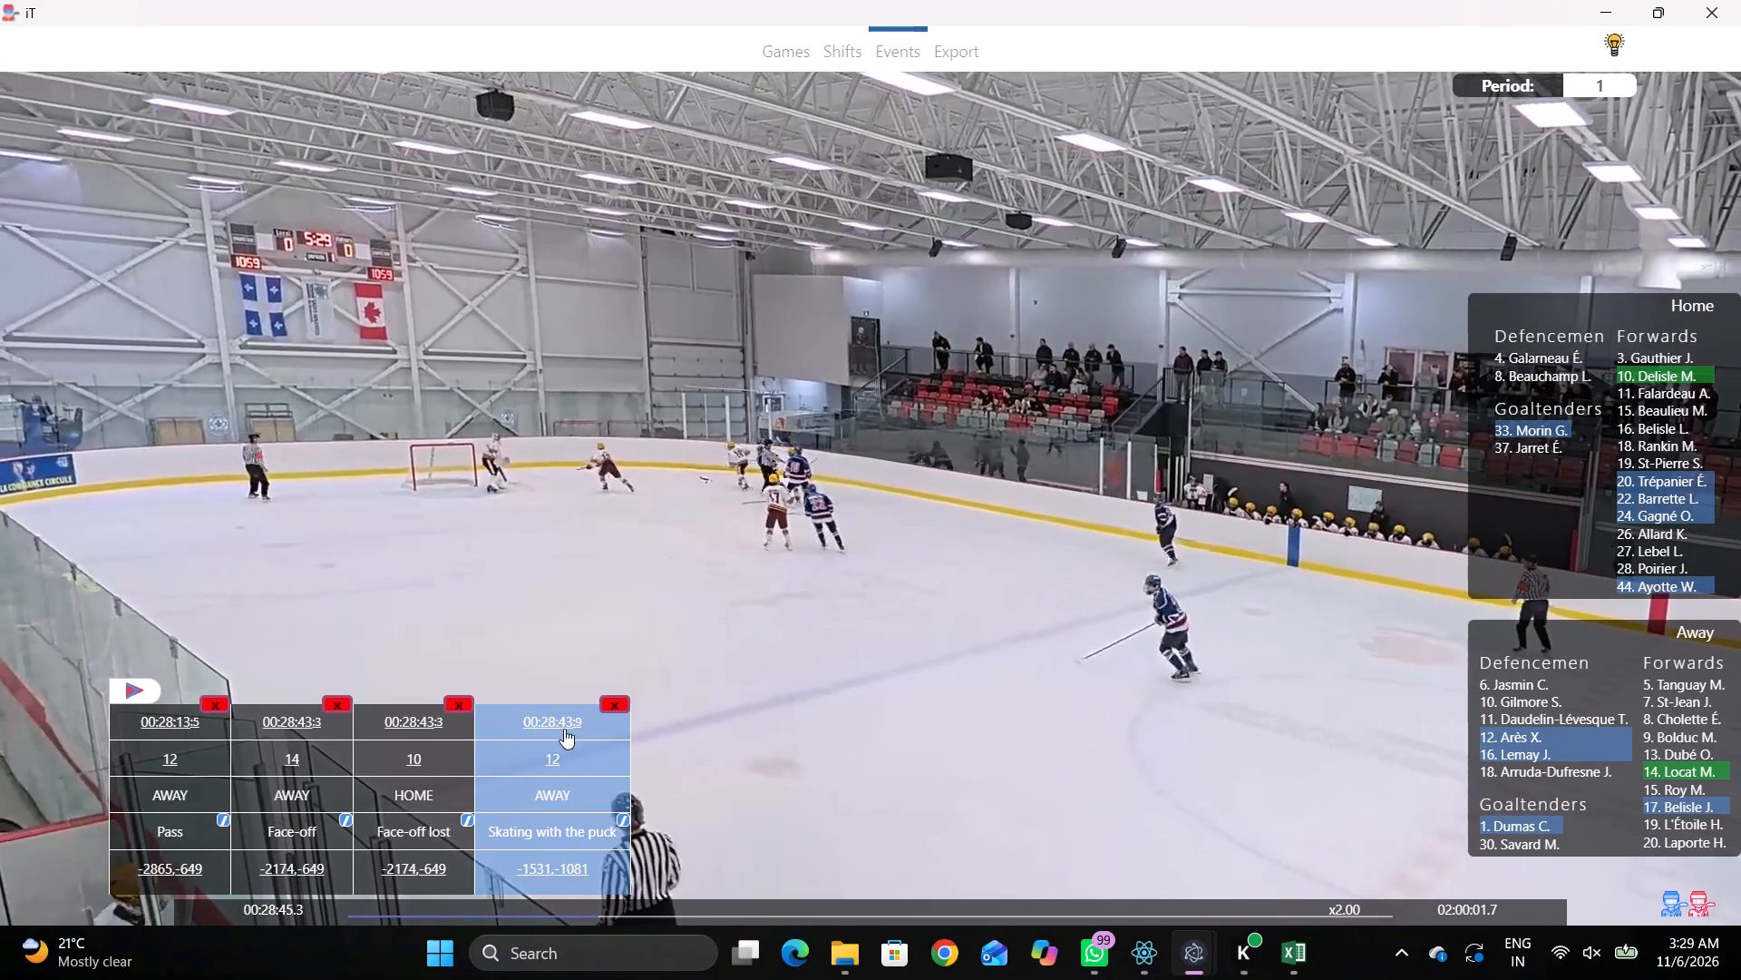
pyautogui.click(551, 757)
pyautogui.moveTo(1534, 750); pyautogui.dragTo(1525, 752)
# Tag a Pass at 00:28:48:4 by the same away player 16, against the top boards near the rink map's upper-left corner.
pyautogui.hotkey('shift', 'd')
pyautogui.press('space')
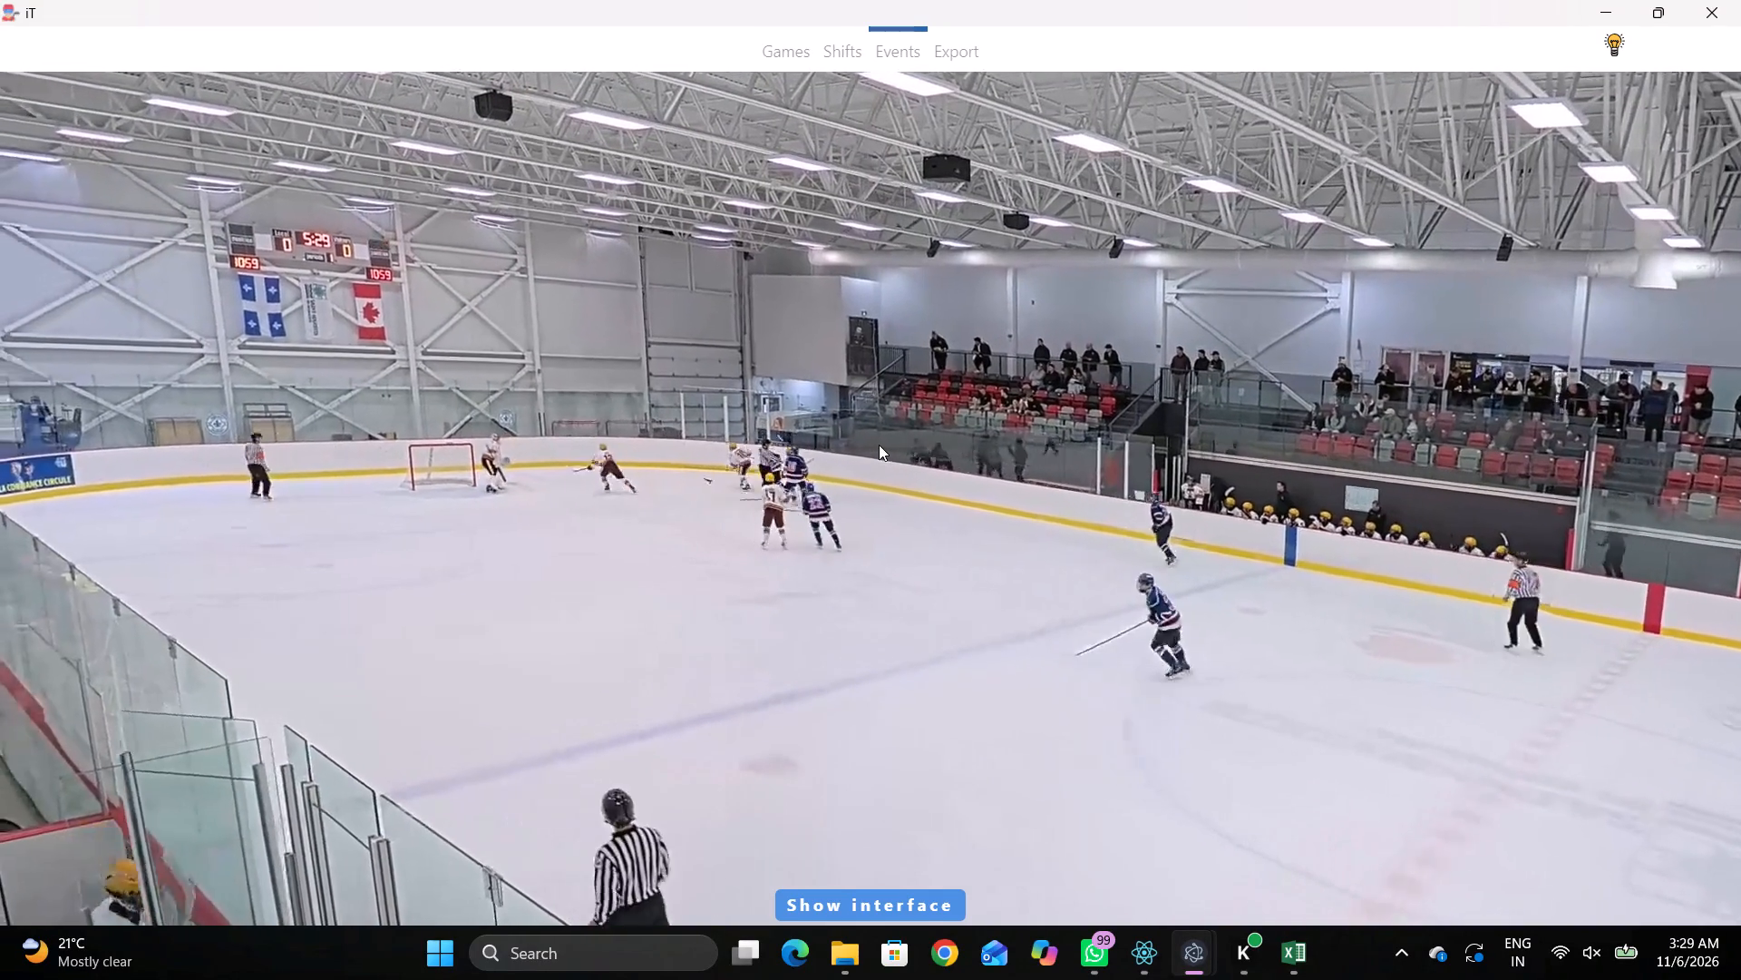
pyautogui.press('space')
pyautogui.press('space')
pyautogui.press('space')
pyautogui.press('space')
pyautogui.press('space')
pyautogui.press('space')
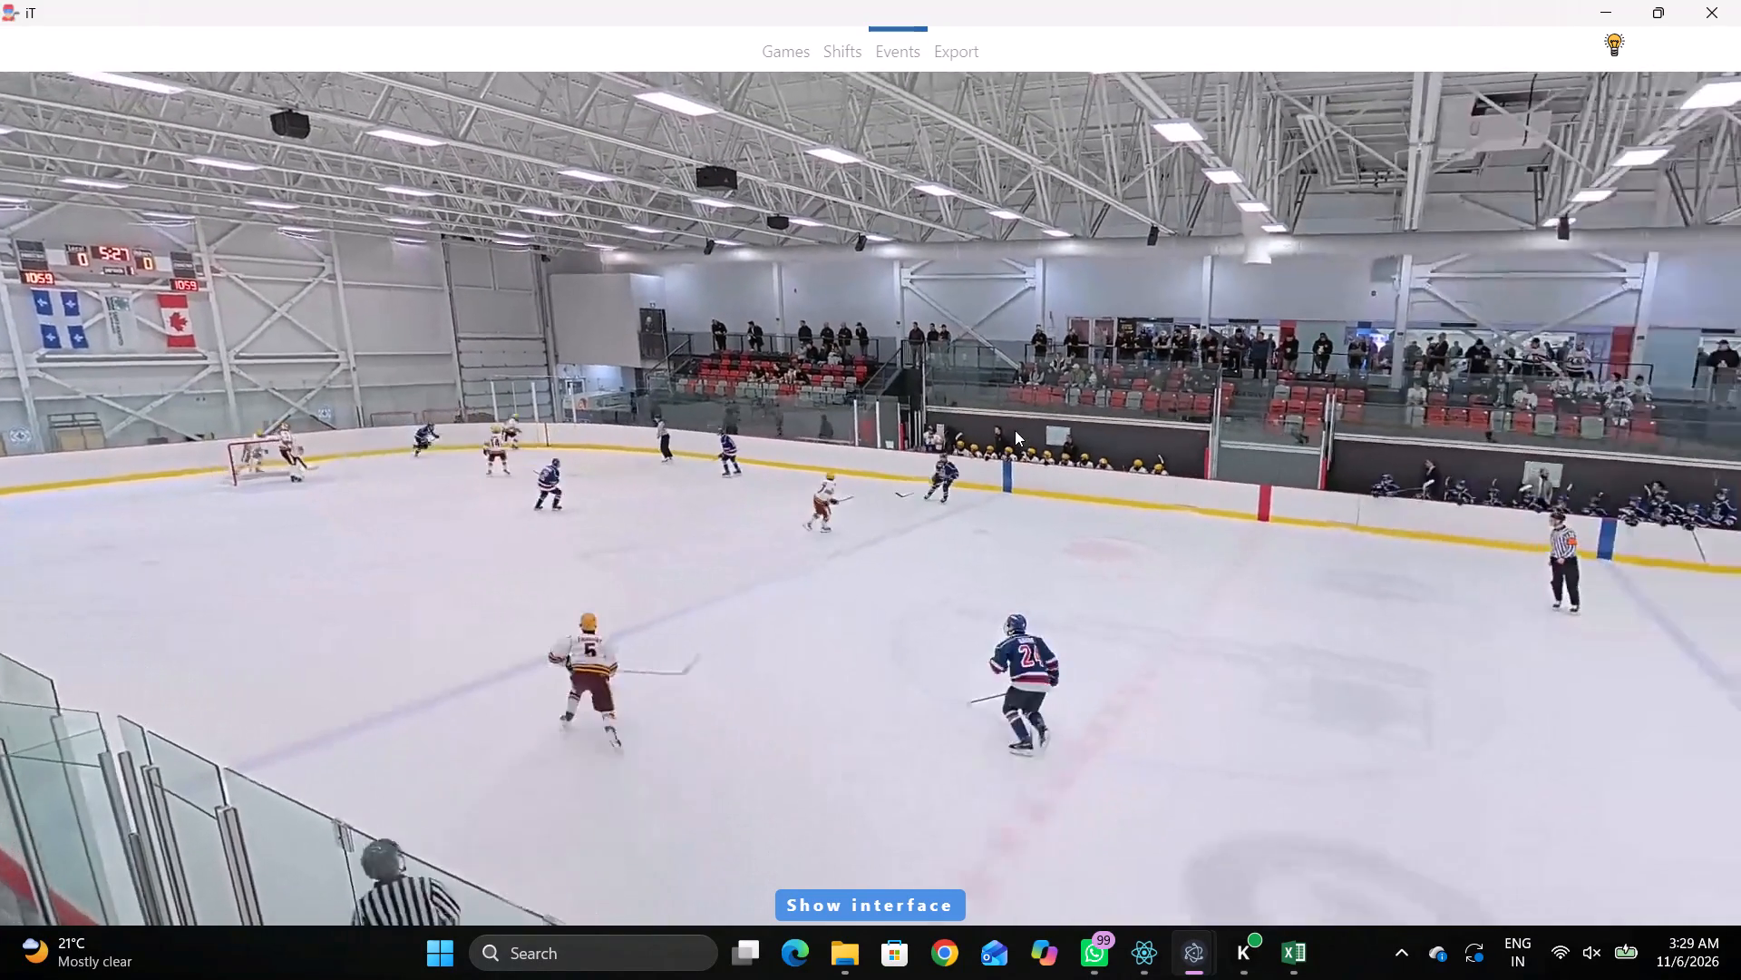
pyautogui.press('space')
pyautogui.press('q')
pyautogui.press('q')
pyautogui.rightClick(1099, 339)
pyautogui.click(1111, 348)
pyautogui.click(1527, 274)
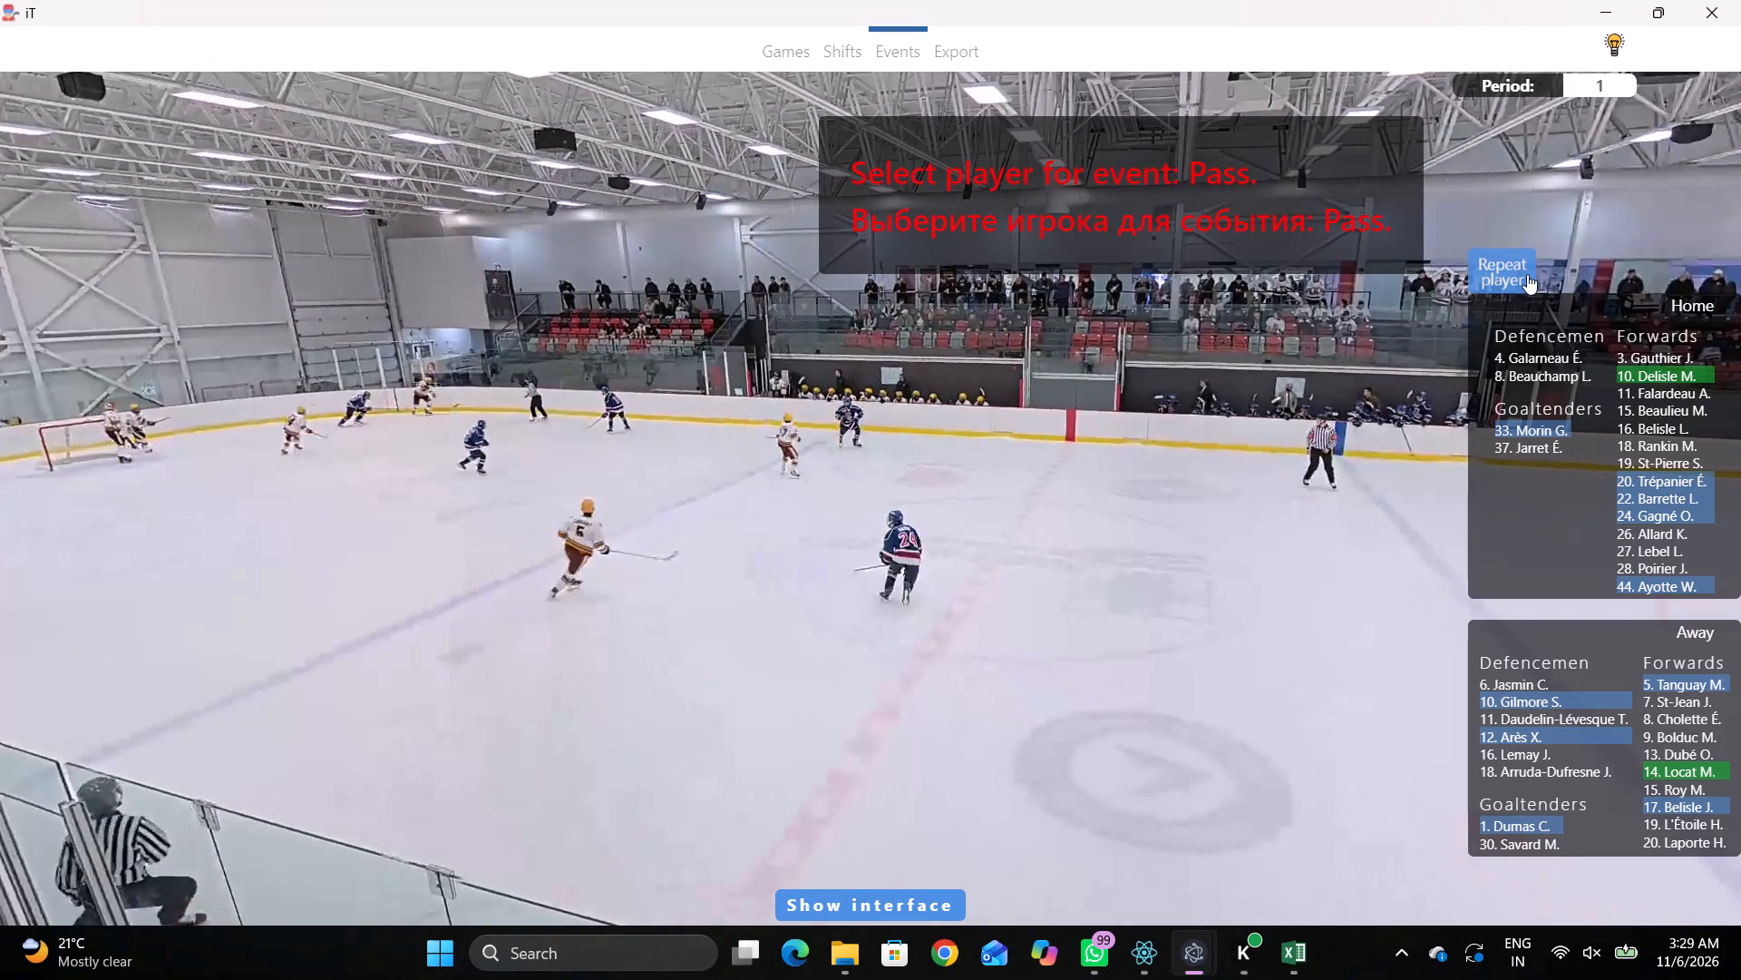
pyautogui.click(522, 191)
# Tag a Skating with the puck at 00:28:51:8 by away player 14, just before the rink map's right blue line in the lower half.
pyautogui.press('space')
pyautogui.press('space')
pyautogui.press('space')
pyautogui.press('space')
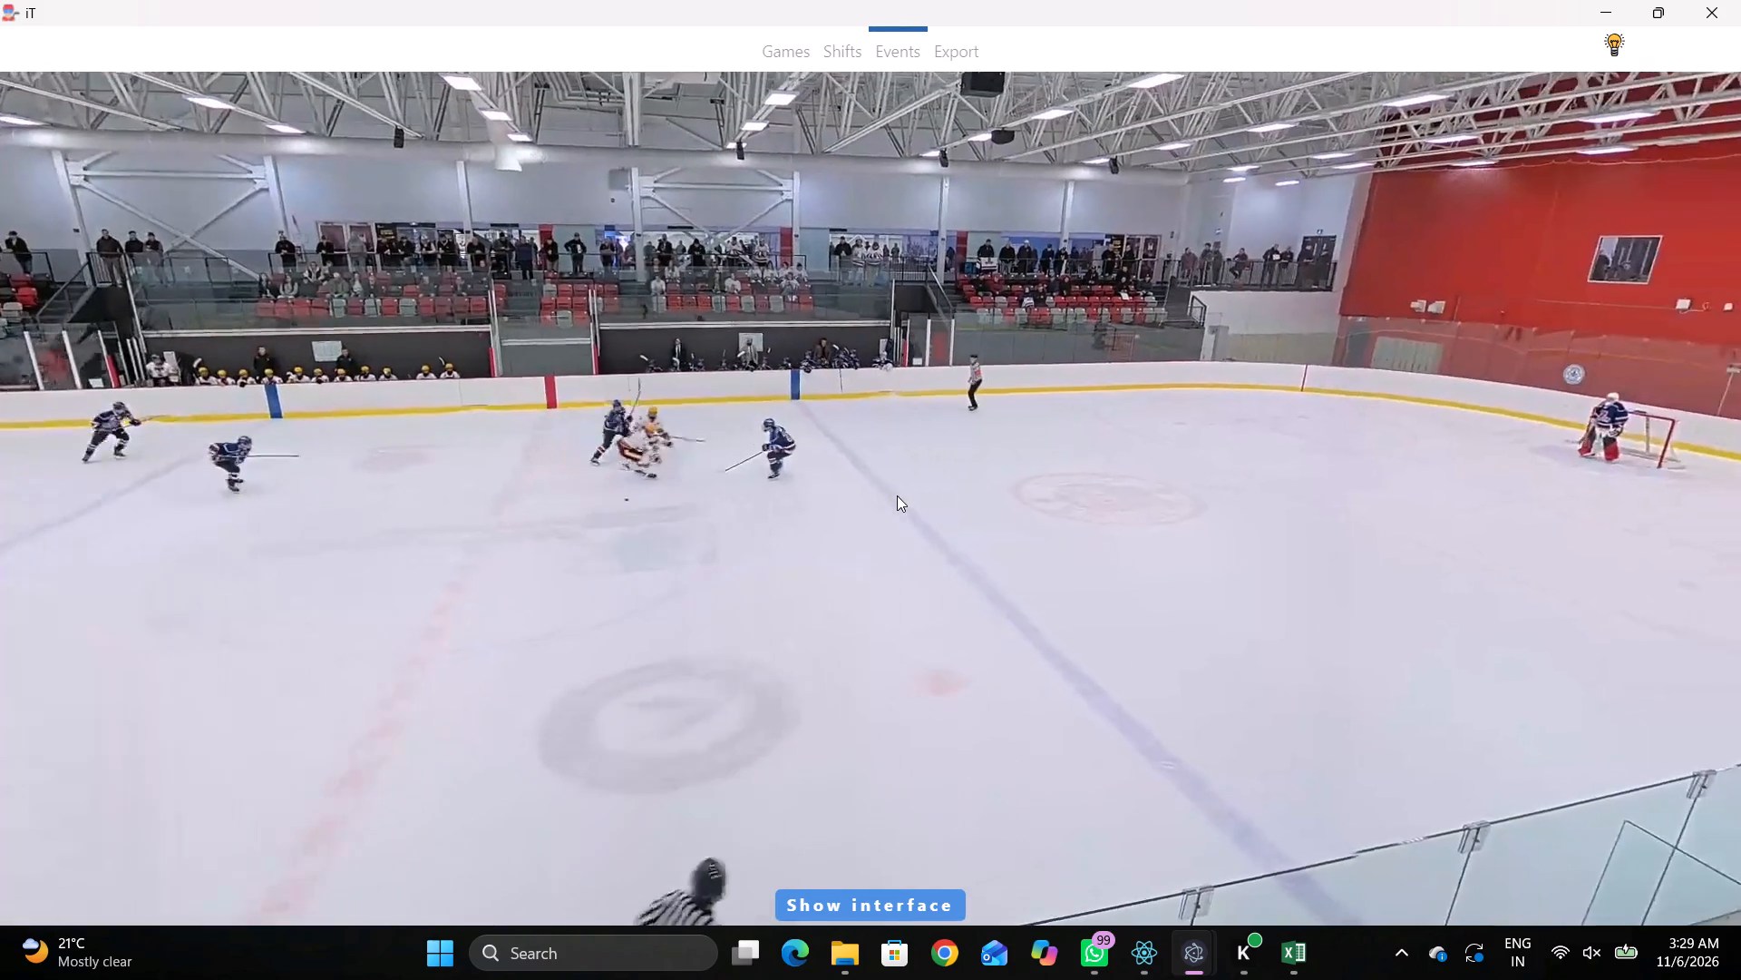
pyautogui.press('space')
pyautogui.press('space')
pyautogui.rightClick(973, 437)
pyautogui.click(1020, 473)
pyautogui.moveTo(928, 464); pyautogui.dragTo(914, 465, button='right')
pyautogui.click(953, 490)
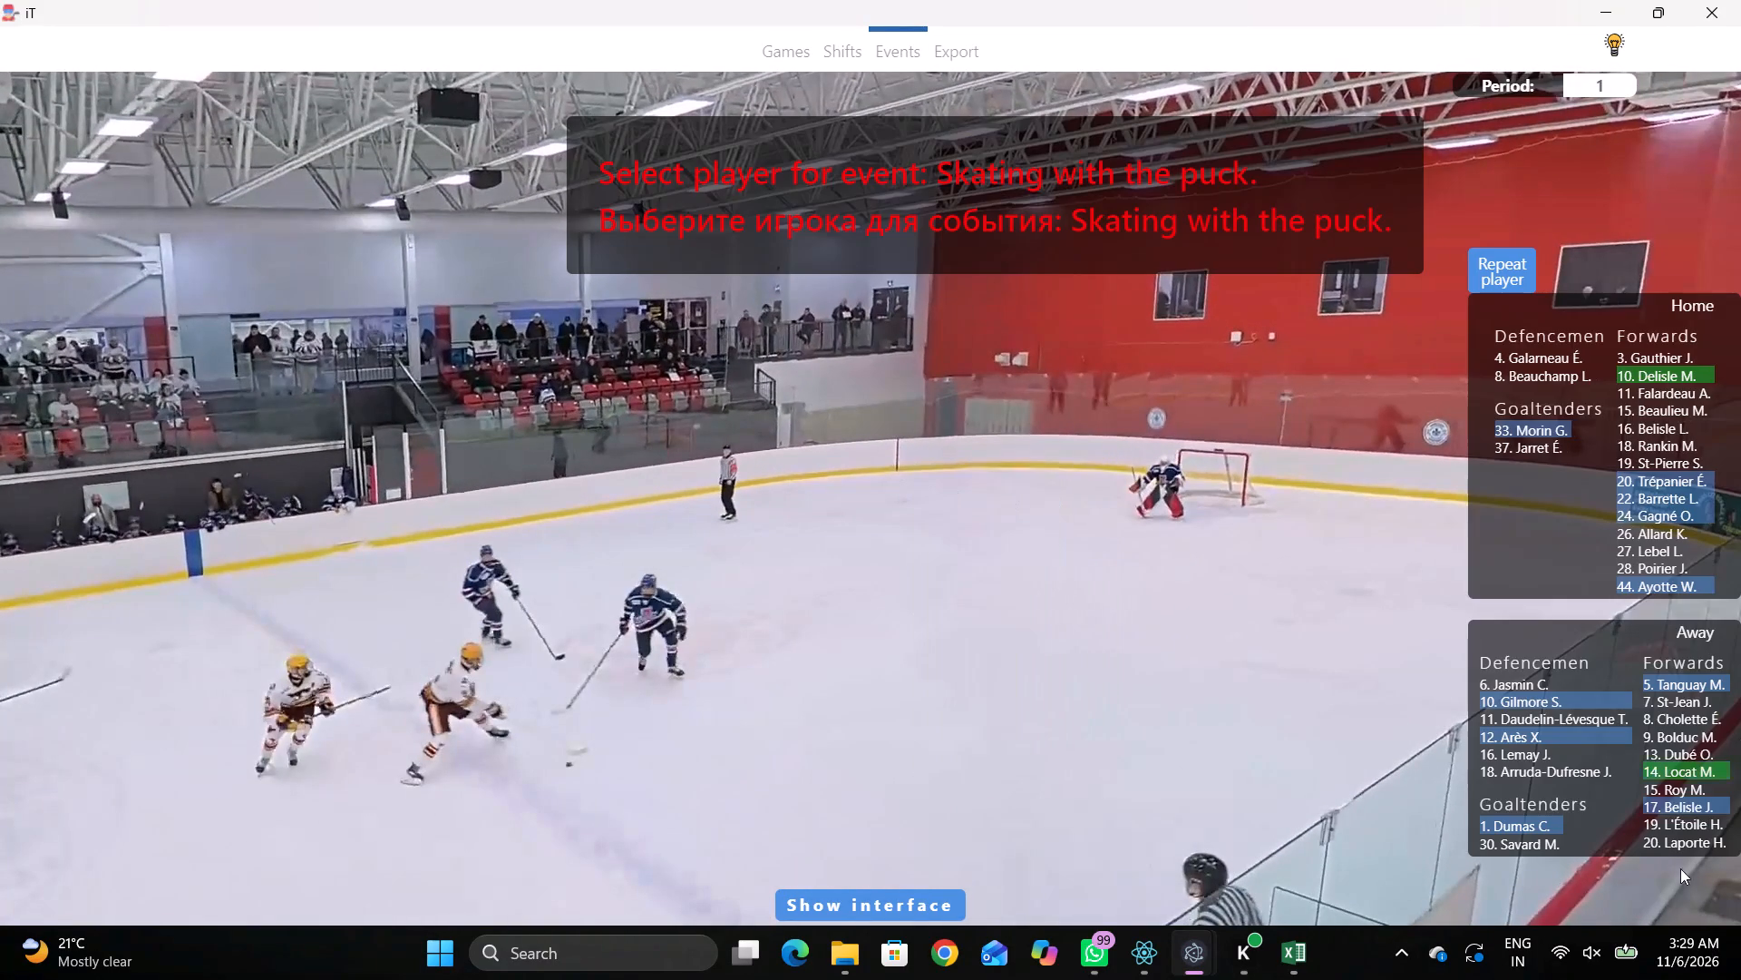
pyautogui.doubleClick(1661, 782)
pyautogui.click(1011, 476)
# Check the play and reassign the Skating with the puck at 00:28:51:8 to away player 5.
pyautogui.press('r')
pyautogui.press('space')
pyautogui.press('space')
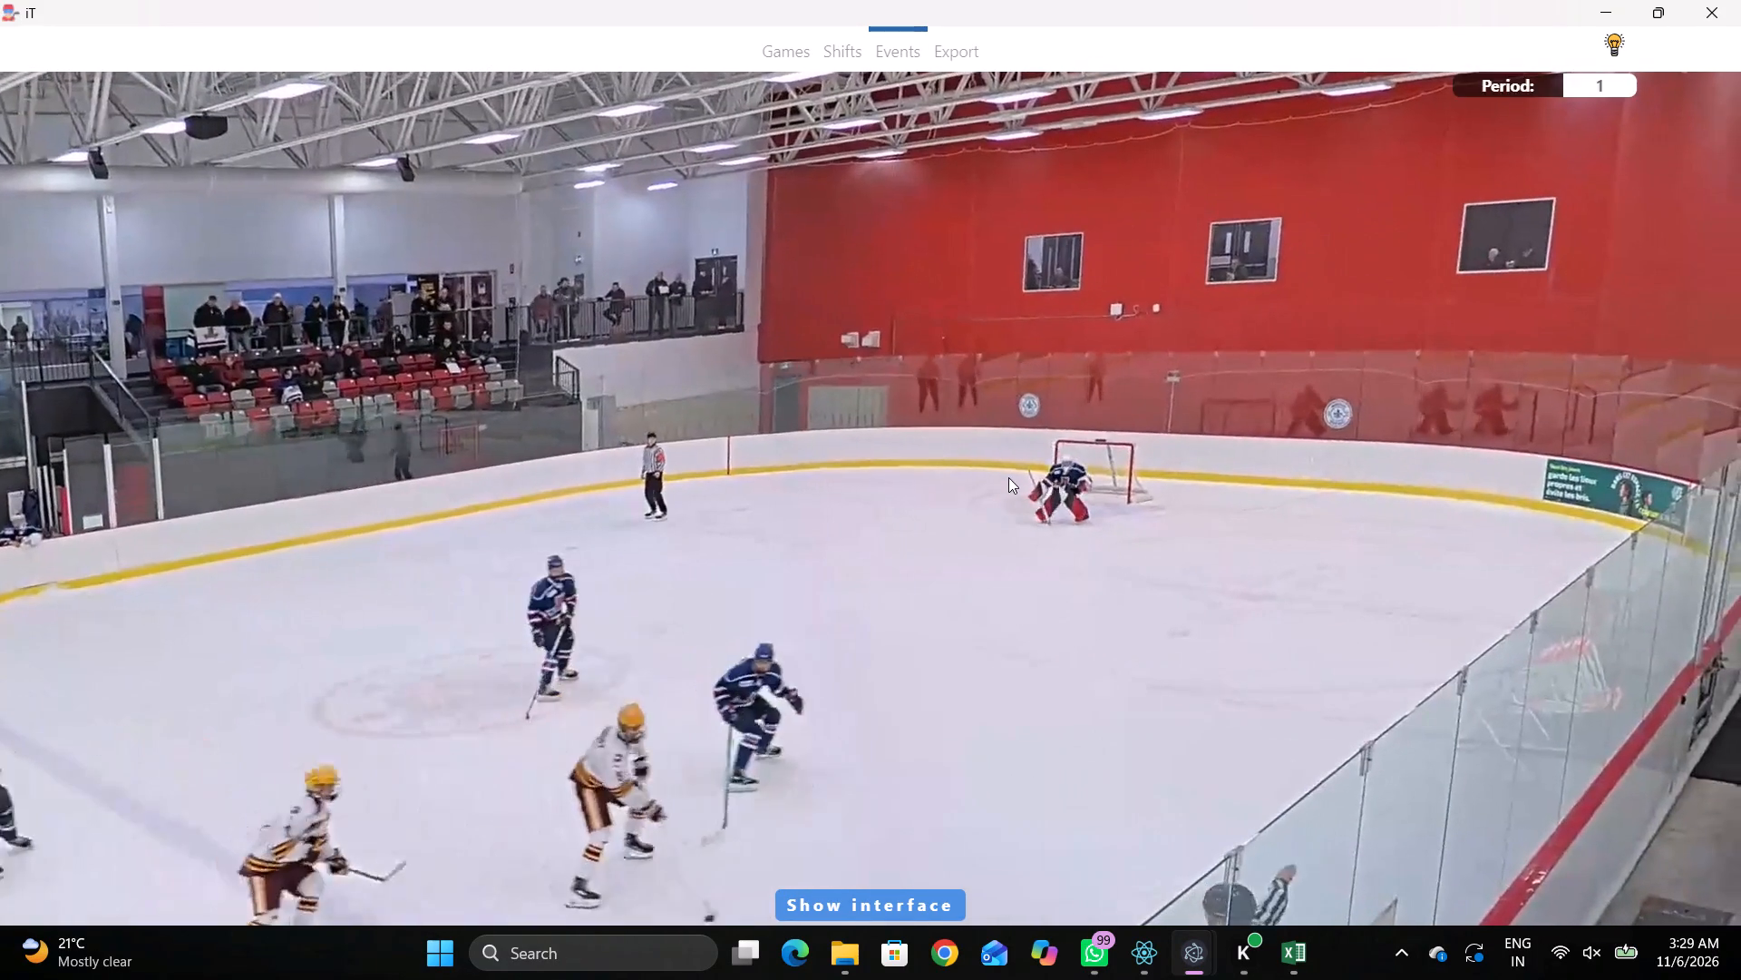
pyautogui.press('space')
pyautogui.press('space')
pyautogui.press('space')
pyautogui.press('space')
pyautogui.press('q')
pyautogui.hotkey('shift', 'd')
pyautogui.click(560, 765)
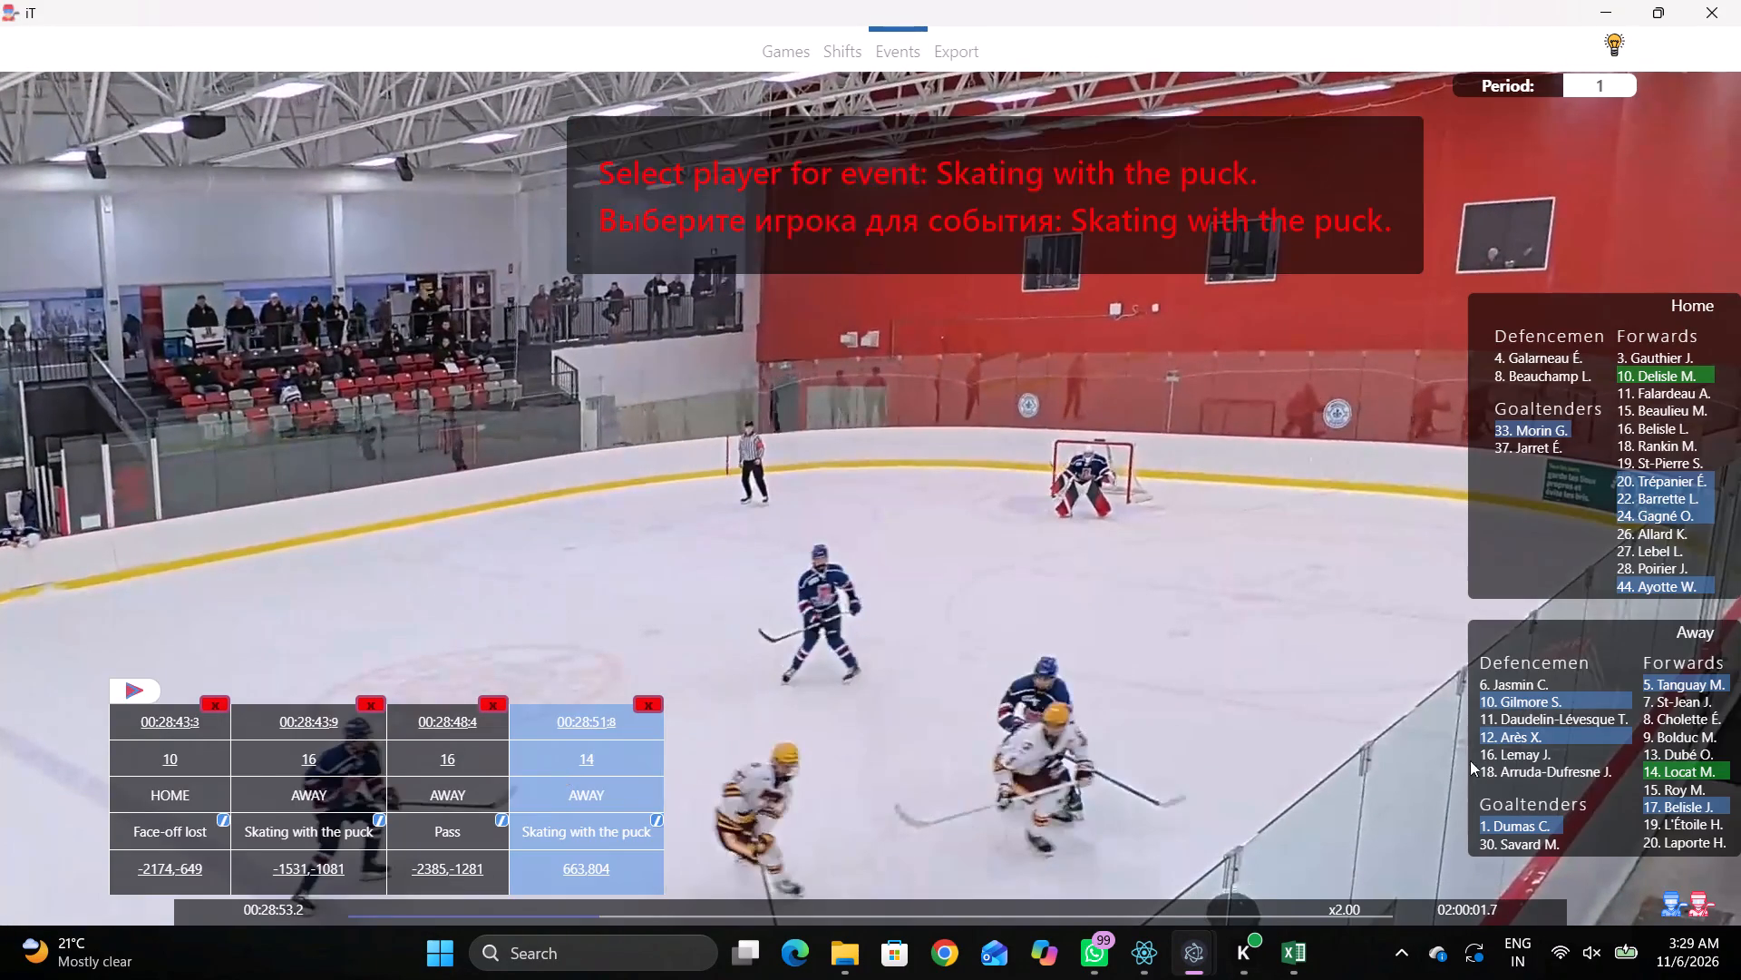
pyautogui.click(1680, 689)
pyautogui.hotkey('shift', 'd')
# Tag a Pass by the same away player 5, just inside the rink map's right blue line in the lower half.
pyautogui.press('space')
pyautogui.press('space')
pyautogui.moveTo(1003, 426); pyautogui.dragTo(987, 425, button='right')
pyautogui.click(1007, 446)
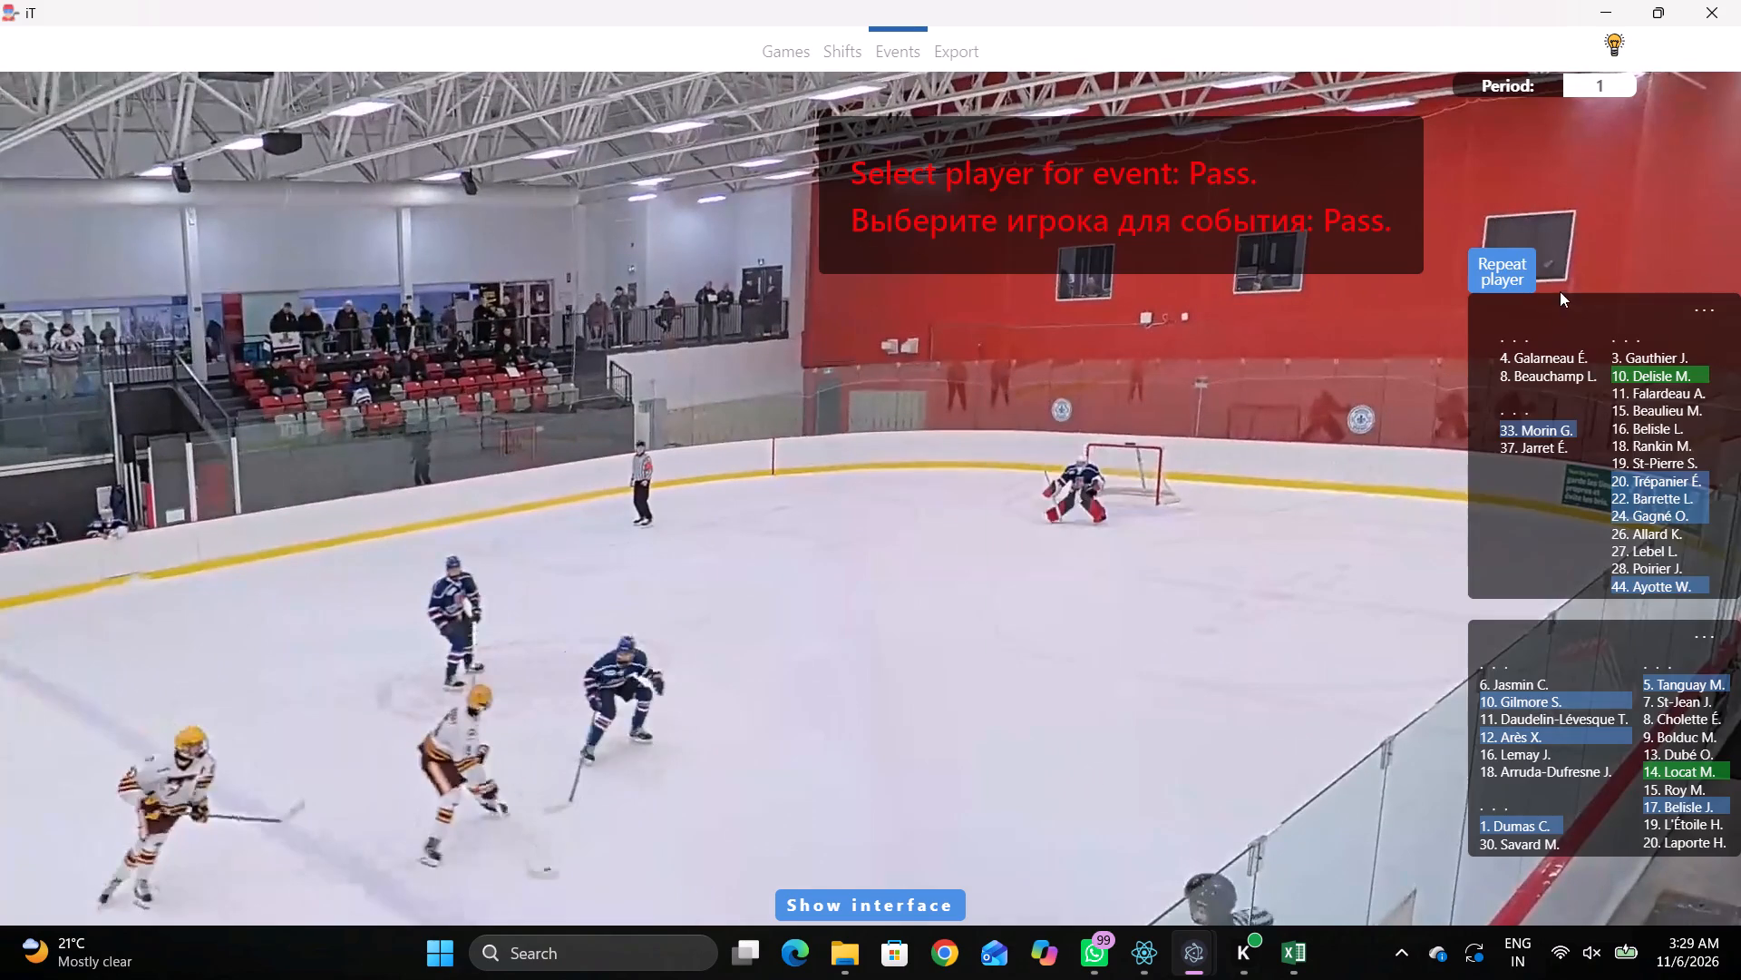
pyautogui.click(1503, 263)
pyautogui.click(1109, 501)
# Tag a Skating with the puck by away player 17, along the bottom boards just inside the rink map's right blue line.
pyautogui.press('space')
pyautogui.press('space')
pyautogui.press('space')
pyautogui.press('space')
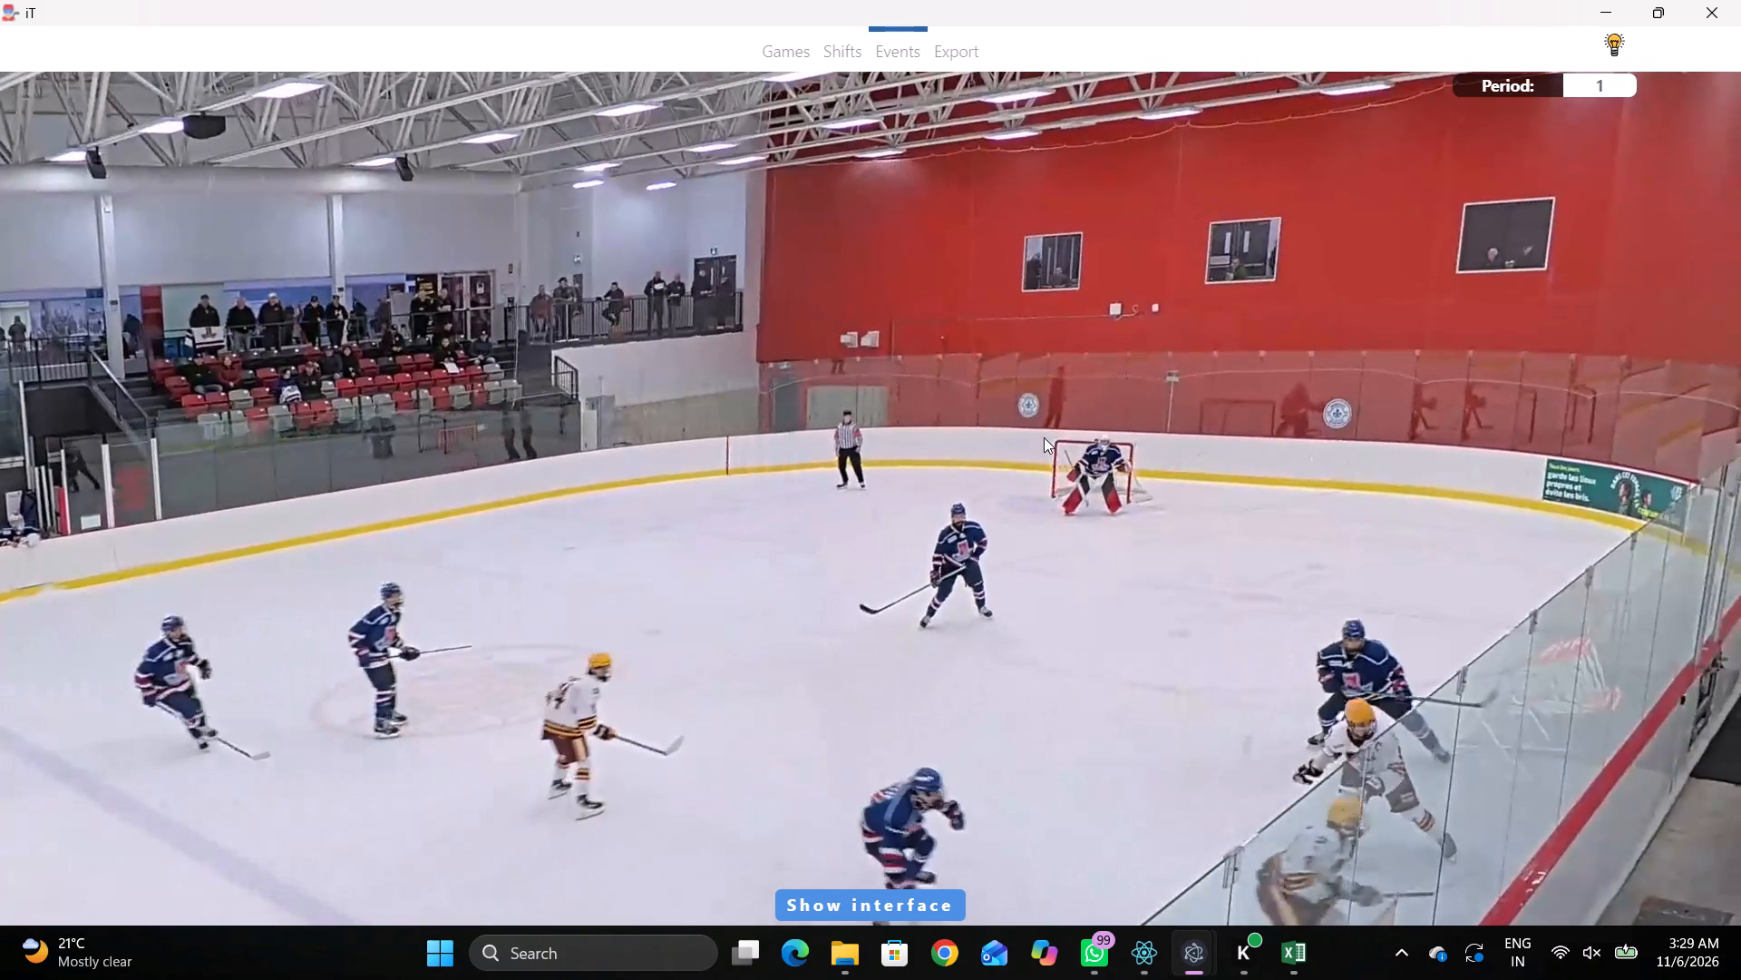
pyautogui.rightClick(1044, 437)
pyautogui.click(1134, 484)
pyautogui.moveTo(1113, 474); pyautogui.dragTo(1123, 481, button='right')
pyautogui.click(1173, 495)
pyautogui.moveTo(1251, 522); pyautogui.dragTo(1238, 524, button='right')
pyautogui.click(1301, 548)
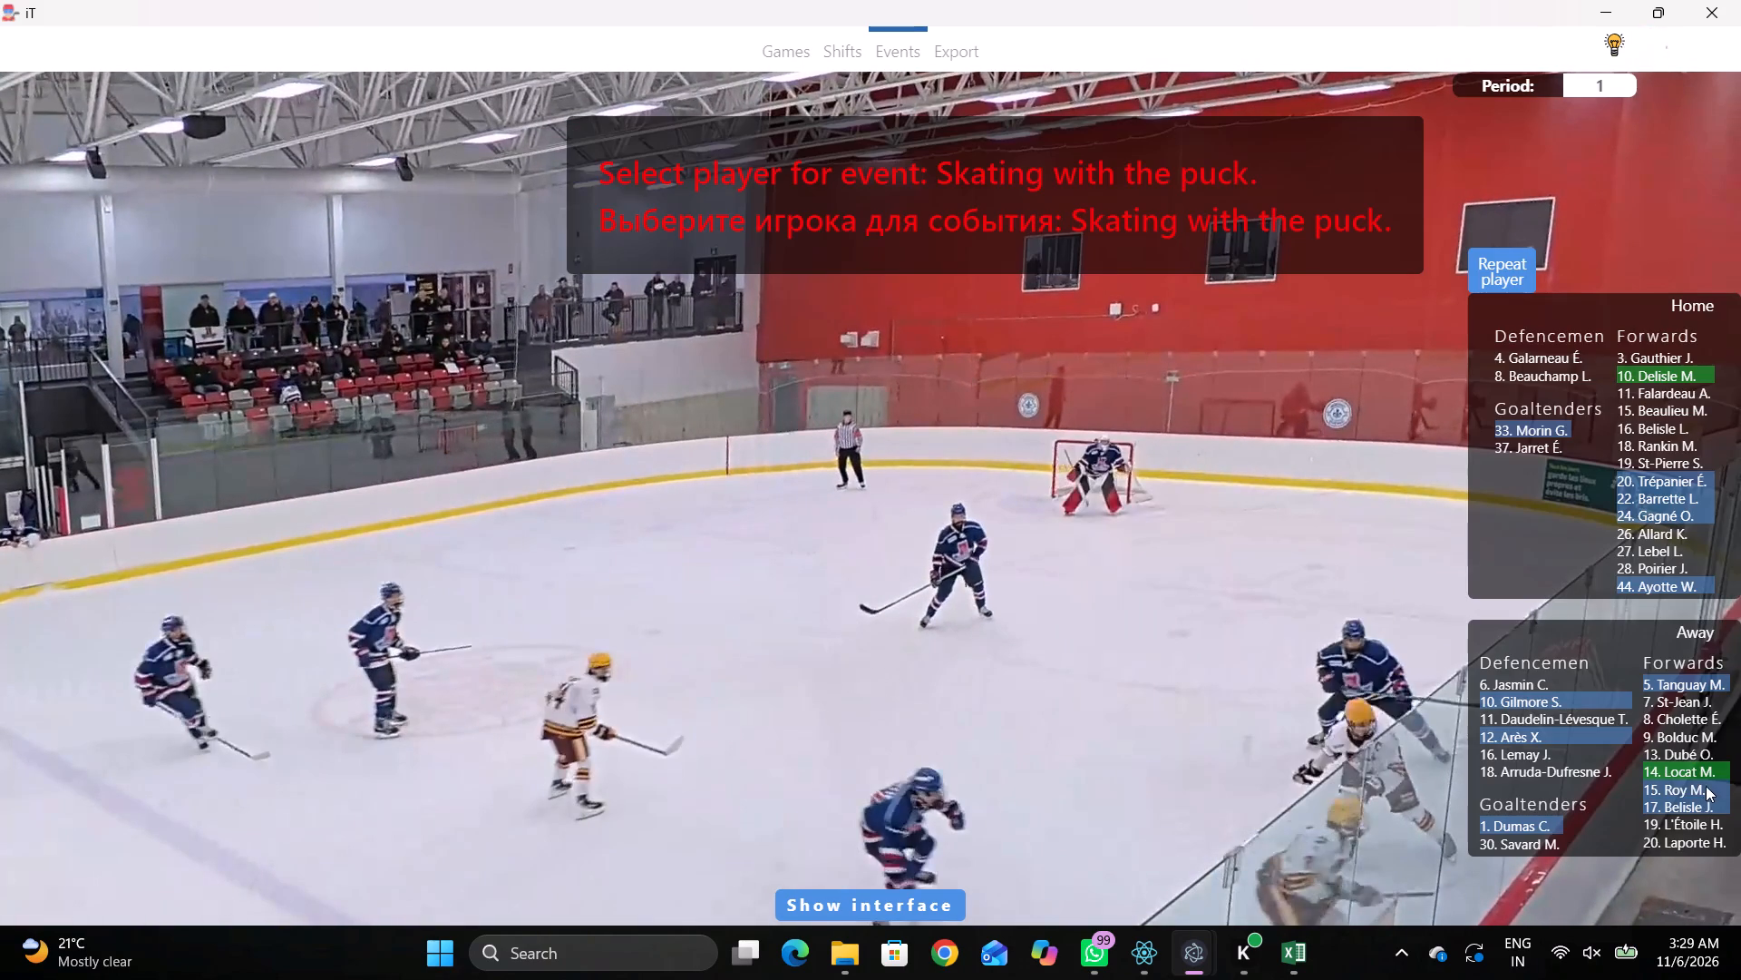
pyautogui.click(1706, 786)
pyautogui.click(1663, 806)
pyautogui.click(1090, 549)
# Tag a Pass at 00:28:54:8 by the same away player 17, against the bottom boards at the rink map's right blue line.
pyautogui.press('space')
pyautogui.press('space')
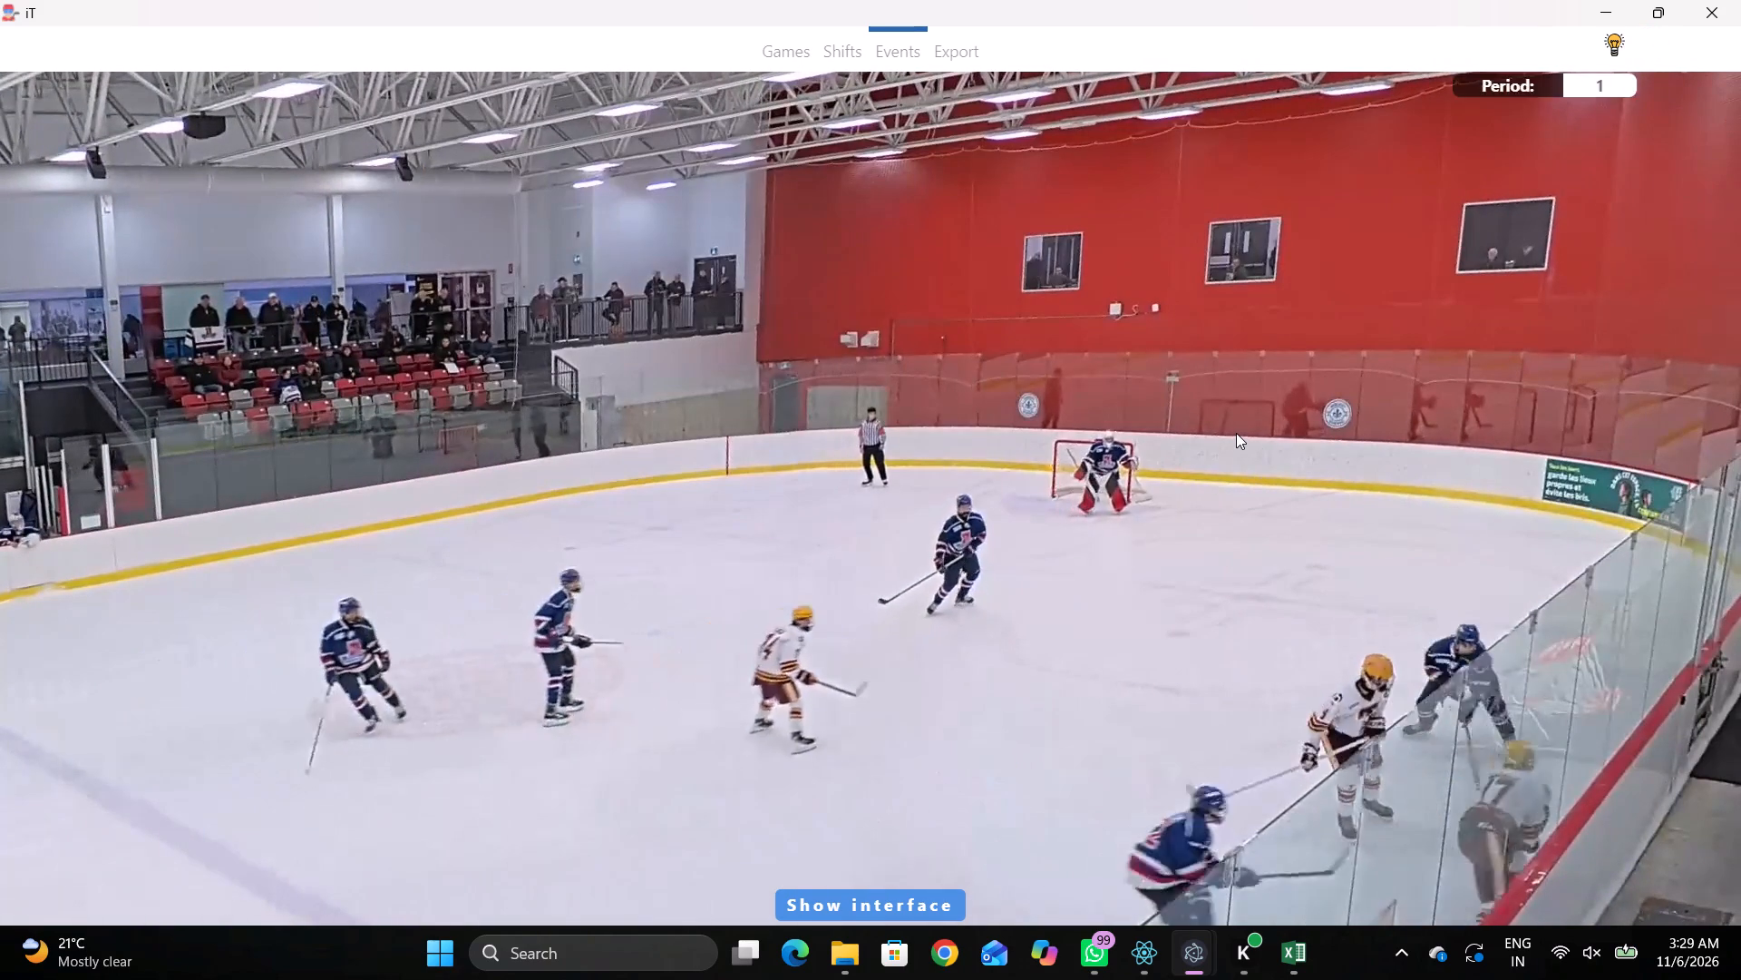
pyautogui.press('space')
pyautogui.press('space')
pyautogui.press('space')
pyautogui.press('space')
pyautogui.press('space')
pyautogui.press('space')
pyautogui.write('qq')
pyautogui.press('q')
pyautogui.write('qq')
pyautogui.write('qq')
pyautogui.press('q')
pyautogui.rightClick(1173, 399)
pyautogui.click(1182, 409)
pyautogui.click(1498, 254)
pyautogui.click(1032, 554)
# Tag a Skating with the puck at 00:28:57:3 by away player 14, behind the rink map's right goal line, below the net.
pyautogui.press('space')
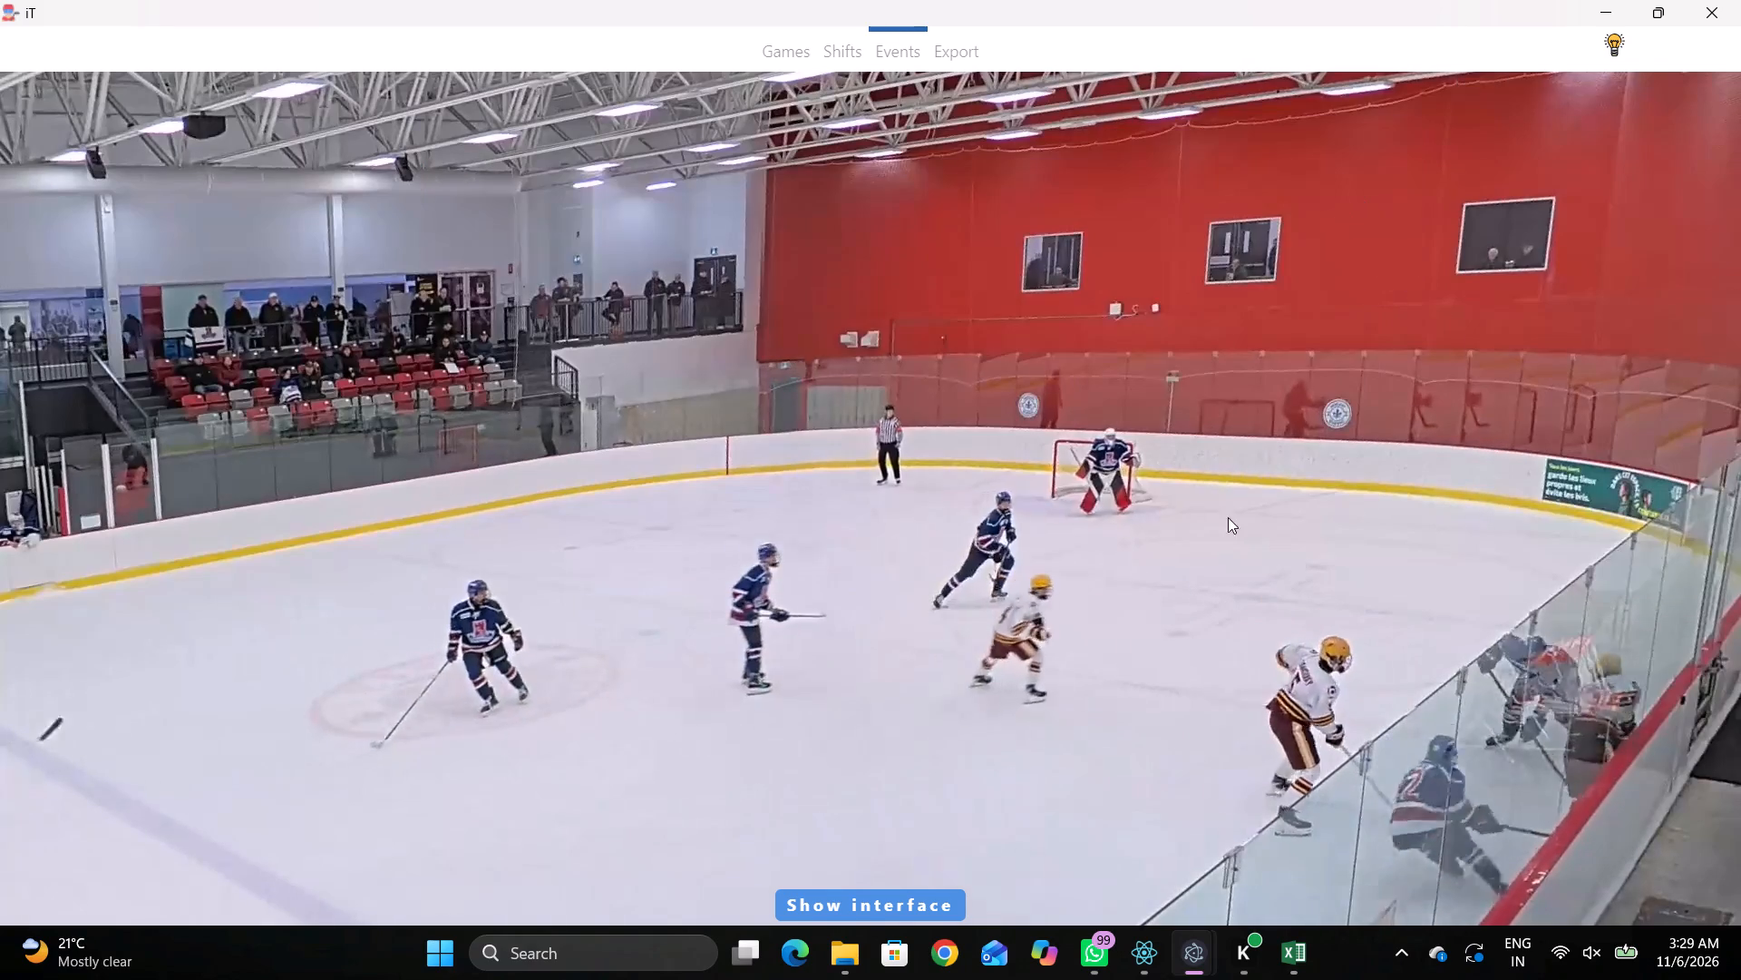
pyautogui.press('v')
pyautogui.press('space')
pyautogui.press('space')
pyautogui.press('space')
pyautogui.press('space')
pyautogui.press('space')
pyautogui.write('q')
pyautogui.moveTo(1151, 459); pyautogui.dragTo(1164, 466, button='right')
pyautogui.click(1240, 511)
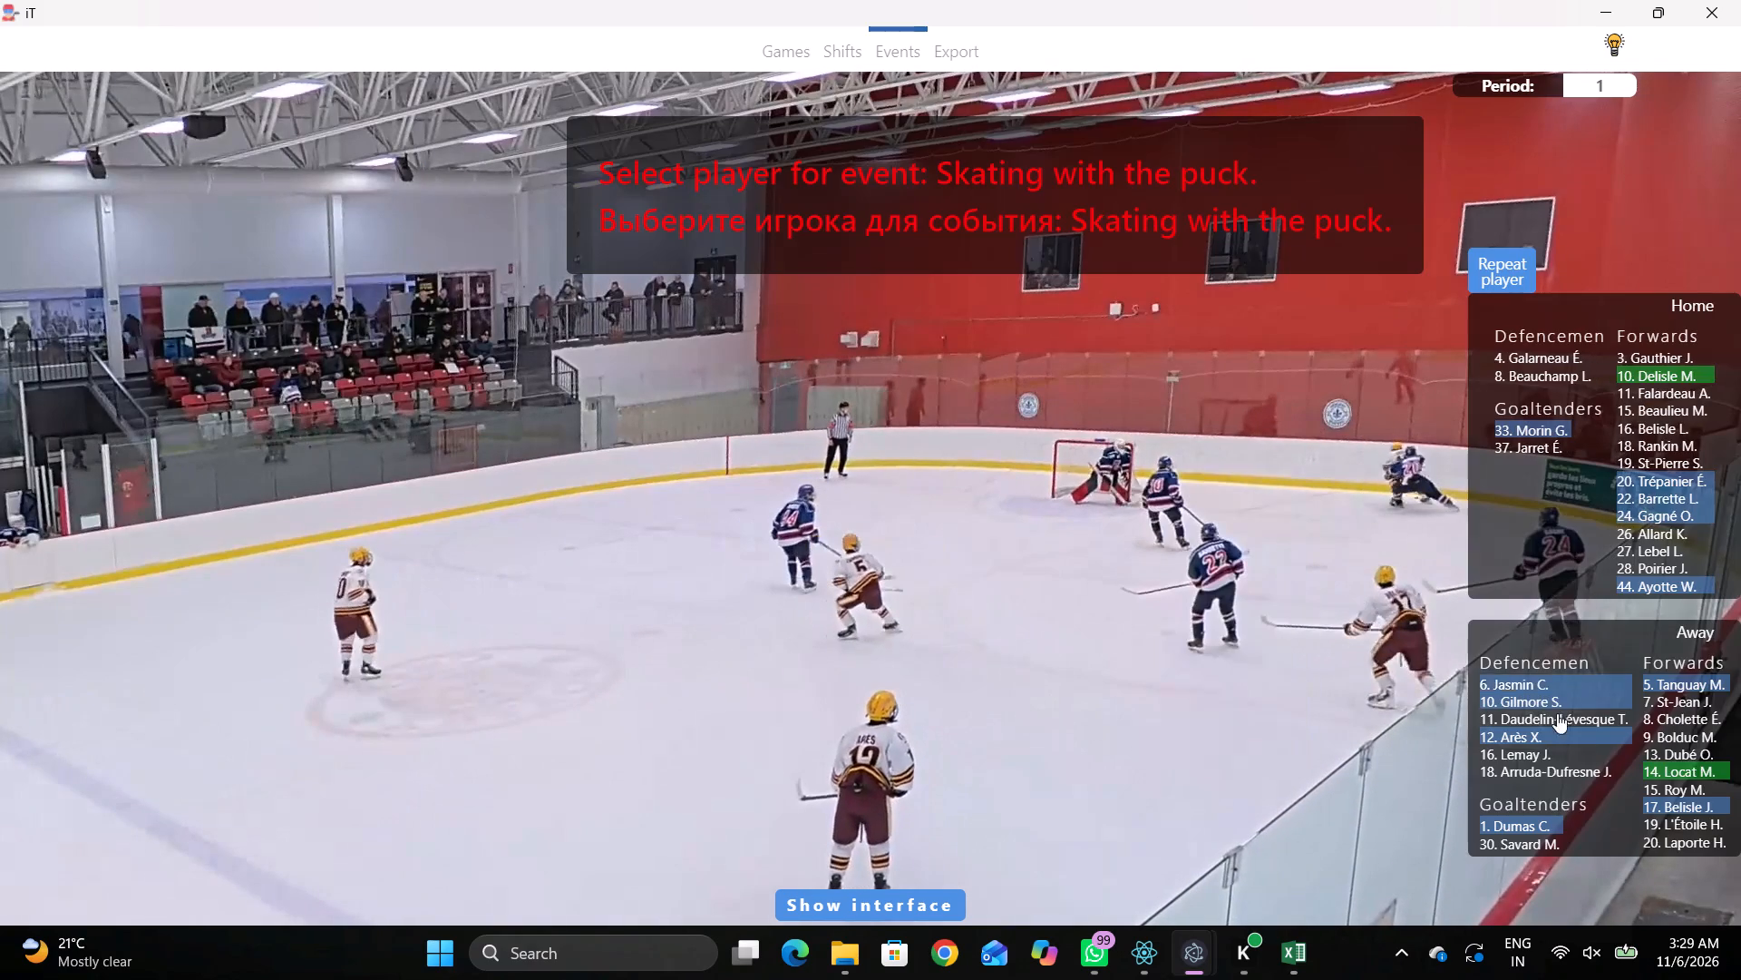
pyautogui.click(1670, 776)
pyautogui.click(1358, 436)
# Tag a Pass at 00:29:00:4 by the same away player 14, in the rink map's upper-right corner.
pyautogui.press('r')
pyautogui.press('space')
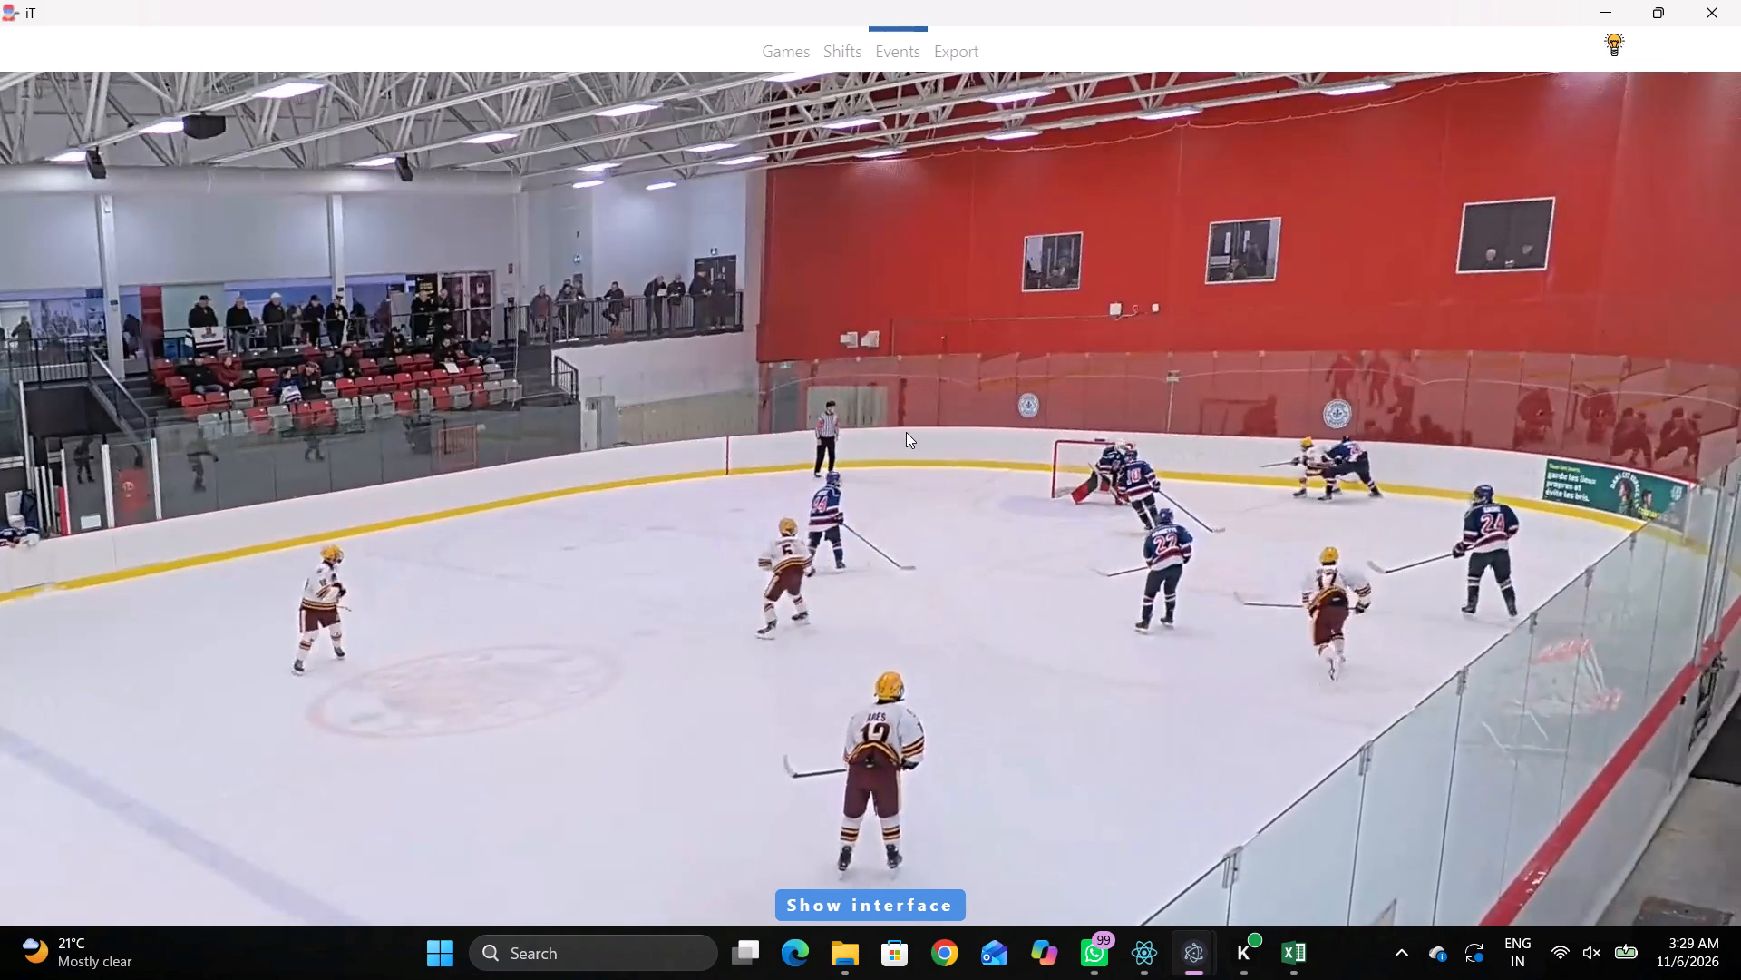
pyautogui.press('space')
pyautogui.press('q')
pyautogui.rightClick(981, 429)
pyautogui.click(990, 437)
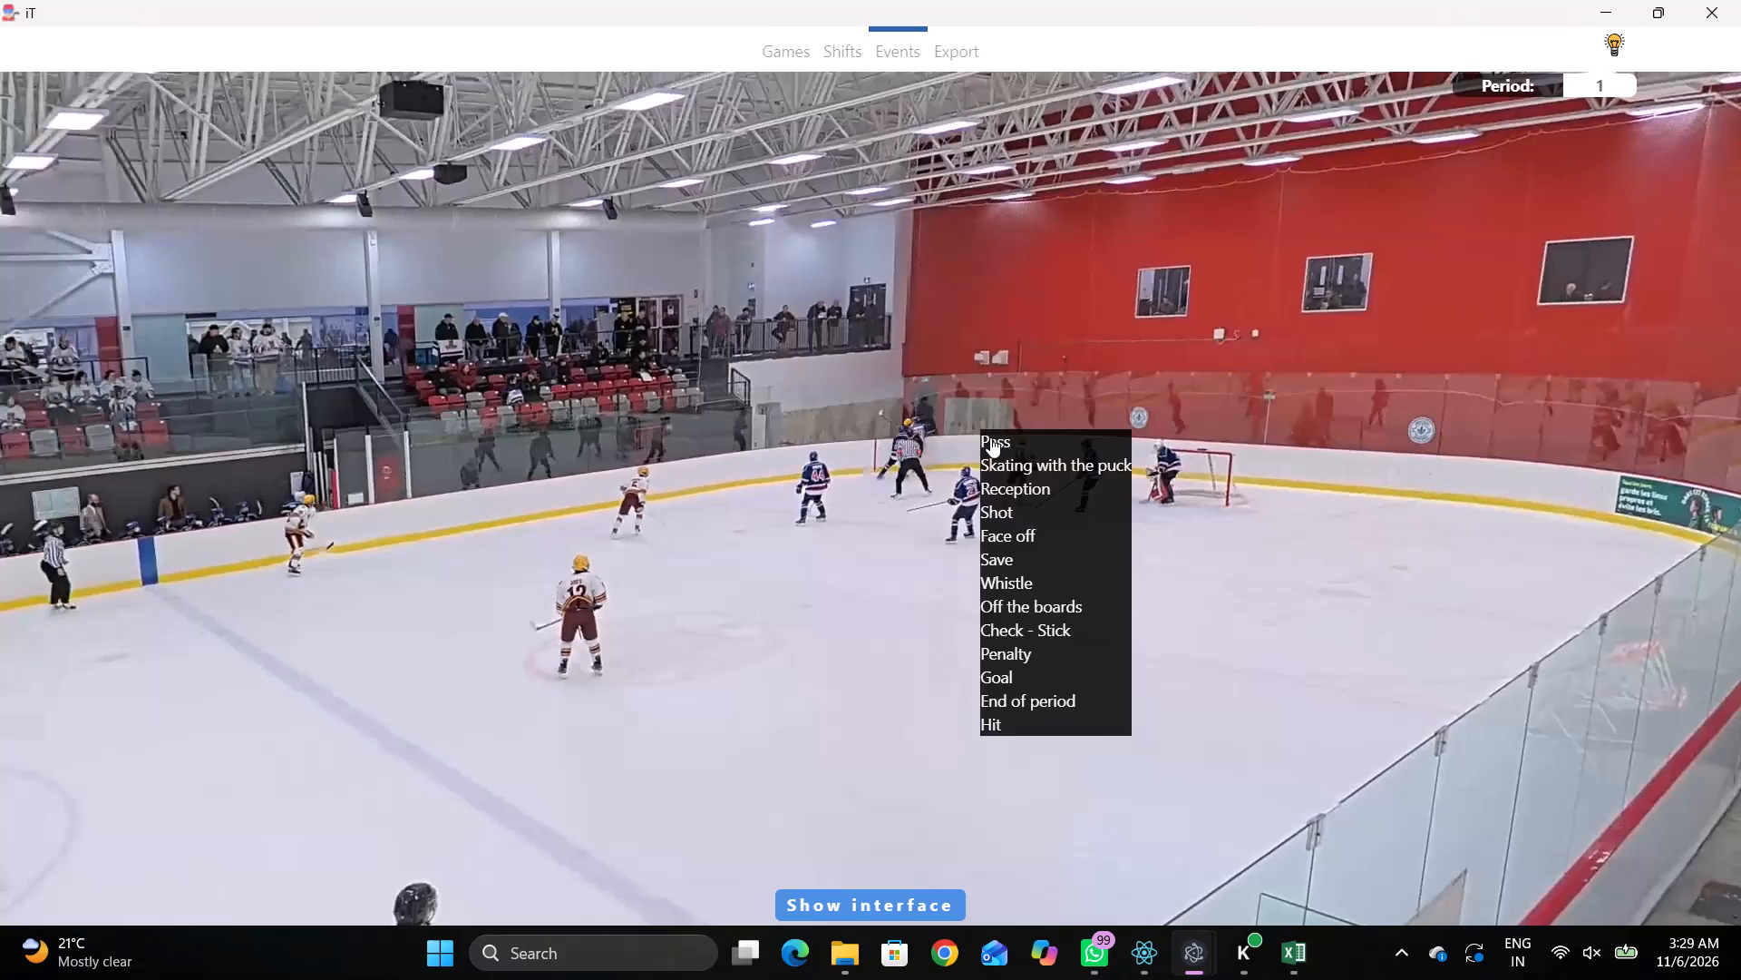
pyautogui.click(1500, 284)
pyautogui.click(1345, 223)
# Tag a Skating with the puck at 00:29:05:0 by home player 10, in the rink map's upper-right corner short of the goal line.
pyautogui.press('space')
pyautogui.press('space')
pyautogui.press('space')
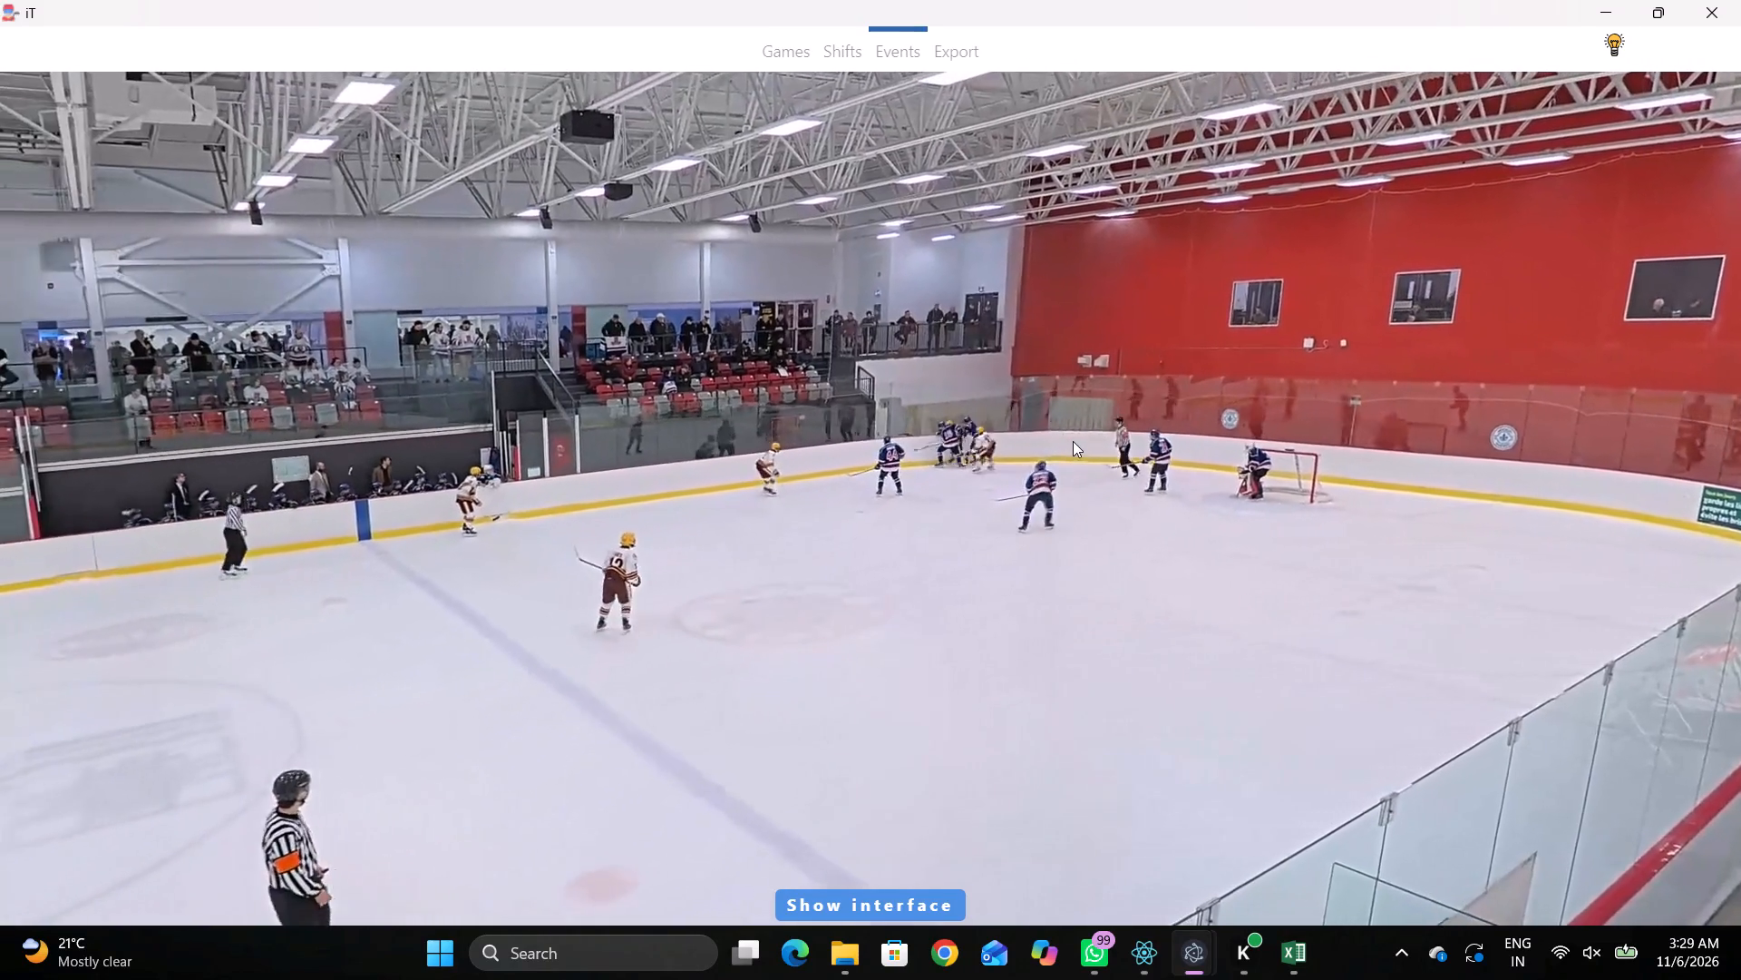
pyautogui.press('space')
pyautogui.press('space')
pyautogui.press('space')
pyautogui.press('space')
pyautogui.press('space')
pyautogui.press('q')
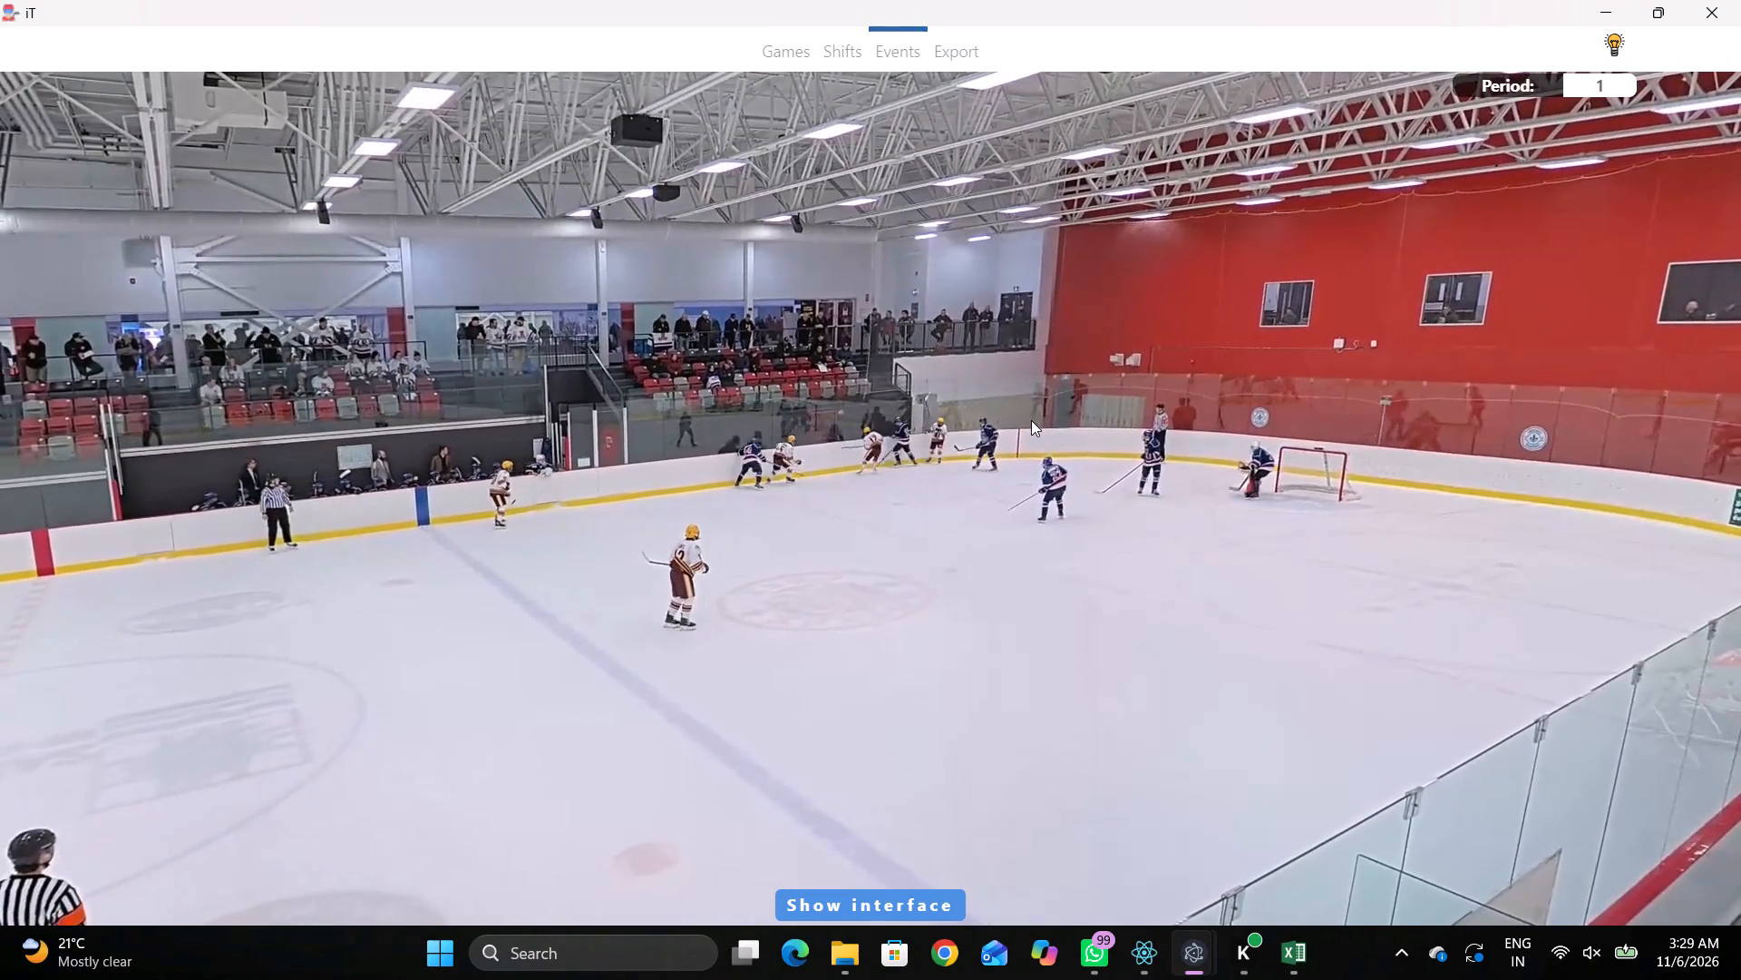
pyautogui.press('space')
pyautogui.press('space')
pyautogui.rightClick(1034, 414)
pyautogui.press('space')
pyautogui.press('space')
pyautogui.moveTo(1035, 436); pyautogui.dragTo(1036, 450, button='right')
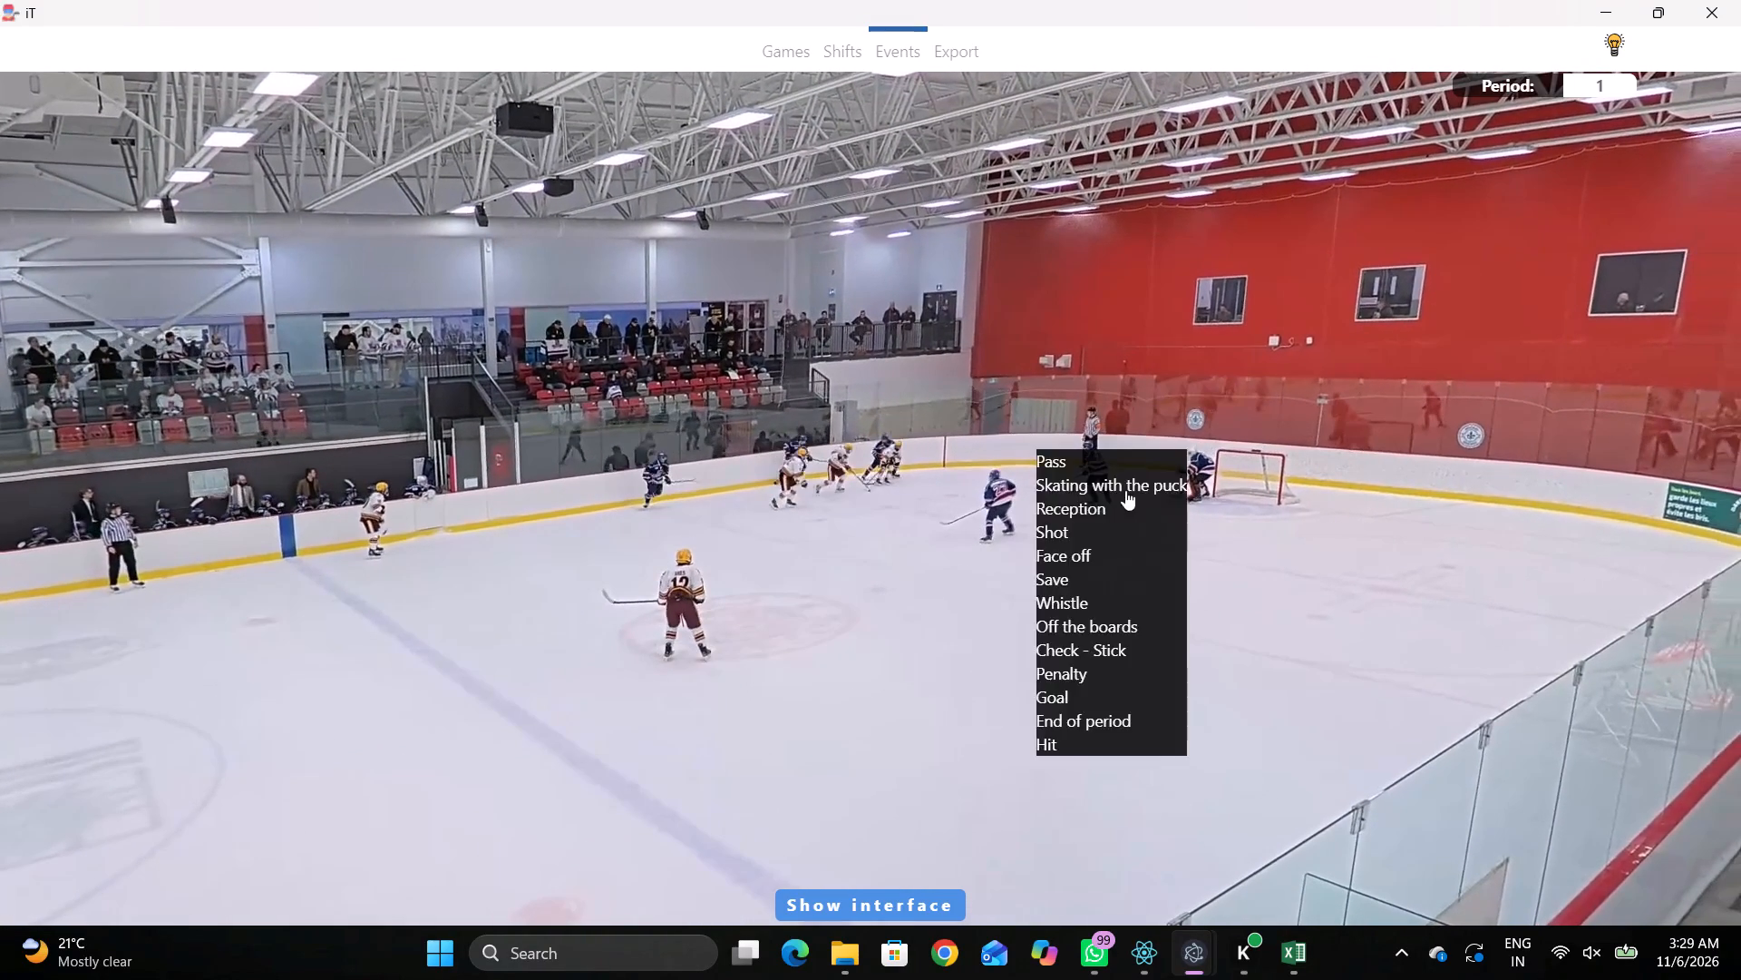
pyautogui.click(1125, 490)
pyautogui.click(1637, 381)
pyautogui.click(1323, 241)
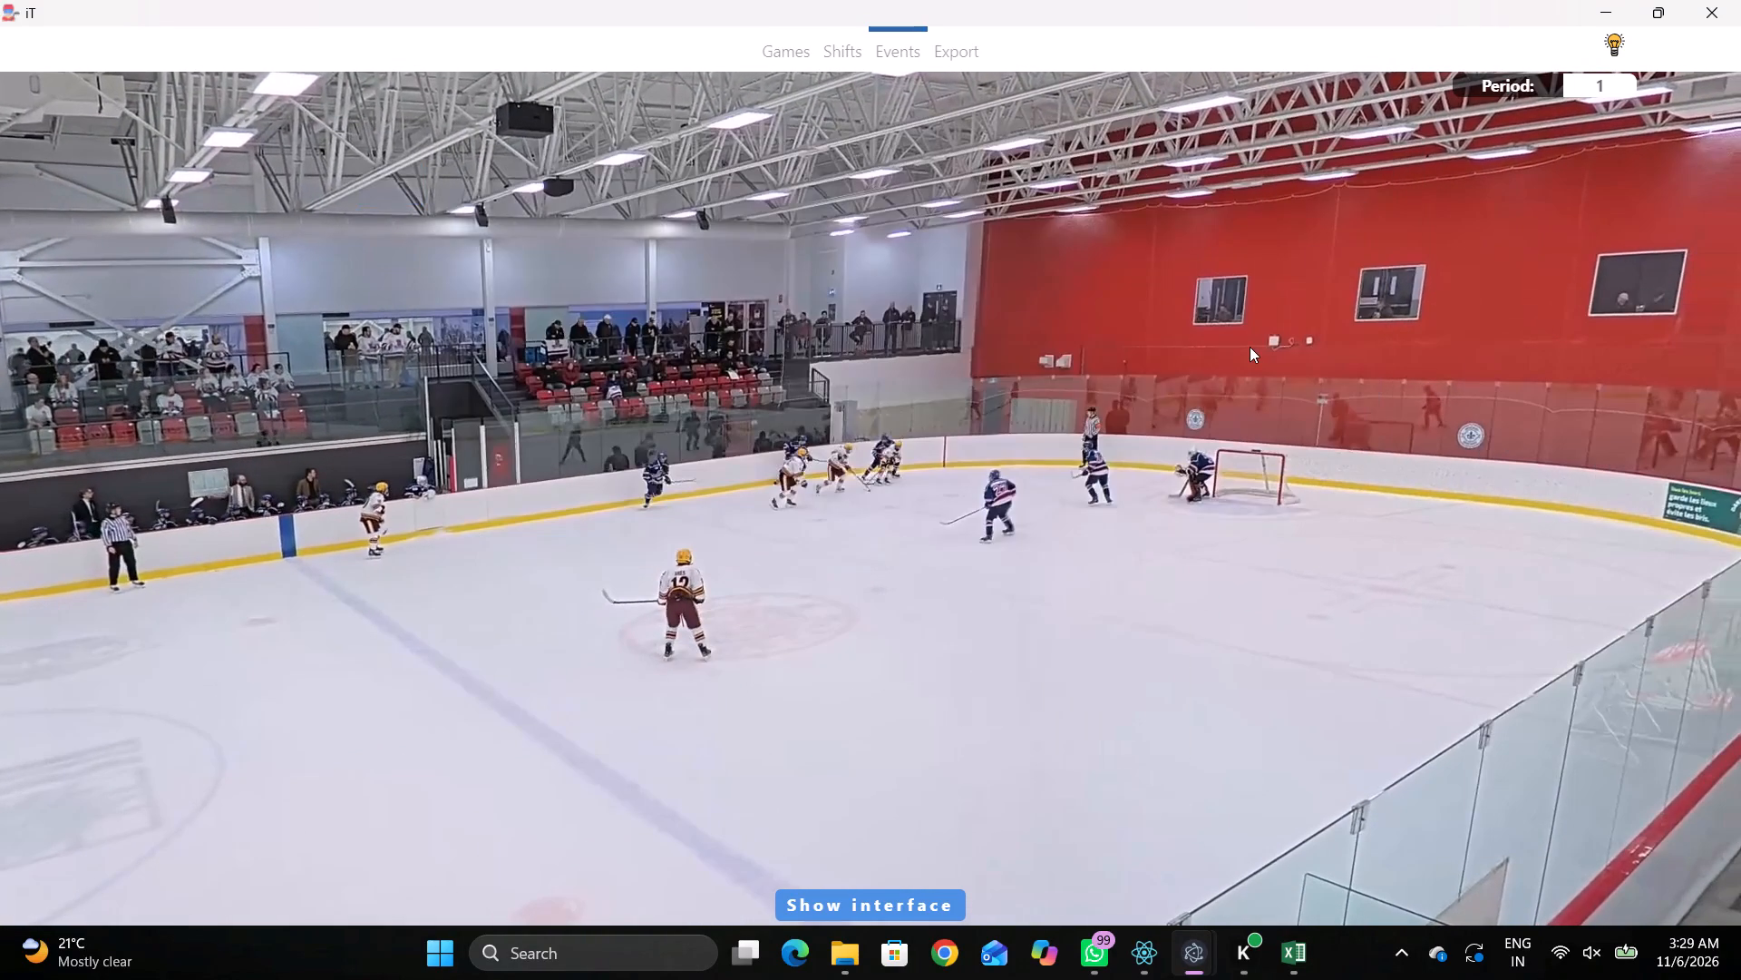
# Check the play and reassign the Skating with the puck at 00:29:05:0 to away player 14.
pyautogui.press('space')
pyautogui.press('space')
pyautogui.press('space')
pyautogui.press('space')
pyautogui.hotkey('shift', 'd')
pyautogui.click(602, 759)
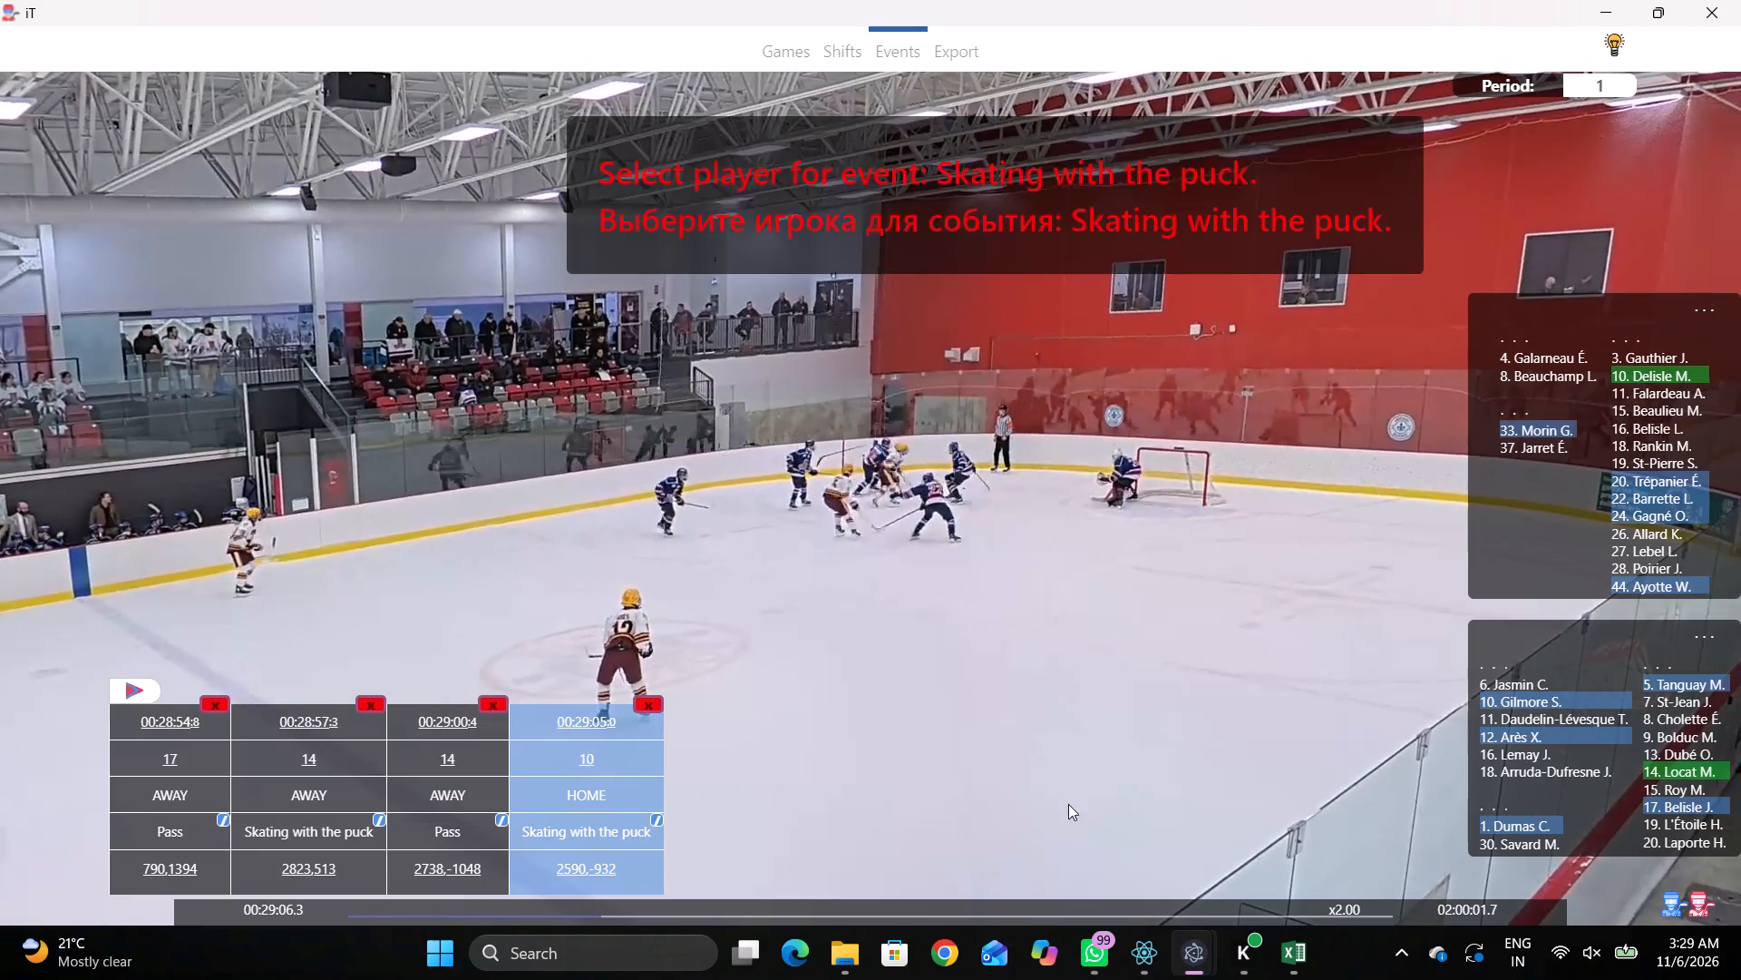
pyautogui.click(1675, 774)
pyautogui.hotkey('shift', 'd')
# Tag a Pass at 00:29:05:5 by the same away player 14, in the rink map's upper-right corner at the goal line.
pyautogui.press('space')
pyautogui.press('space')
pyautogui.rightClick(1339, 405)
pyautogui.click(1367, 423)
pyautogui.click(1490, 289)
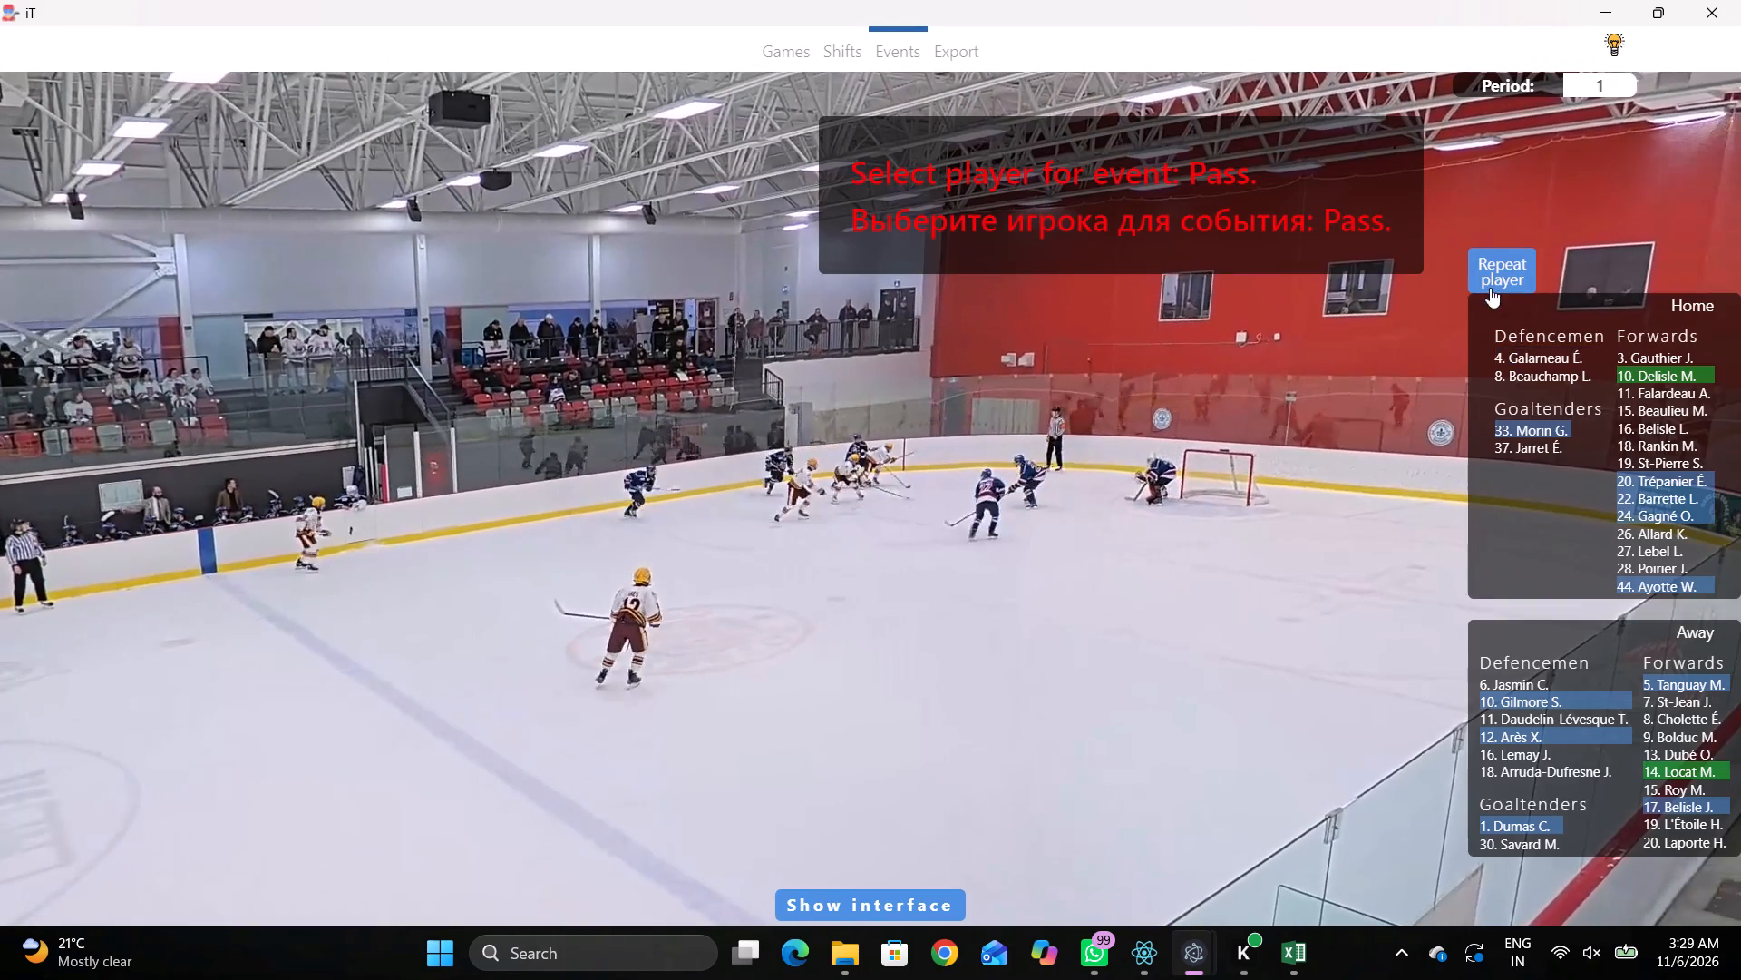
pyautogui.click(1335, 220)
# Tag a Pass at 00:29:13:9 by the same away player 14, against the top boards near the rink map's upper-right corner.
pyautogui.press('space')
pyautogui.press('space')
pyautogui.press('space')
pyautogui.press('space')
pyautogui.press('space')
pyautogui.press('space')
pyautogui.press('space')
pyautogui.press('space')
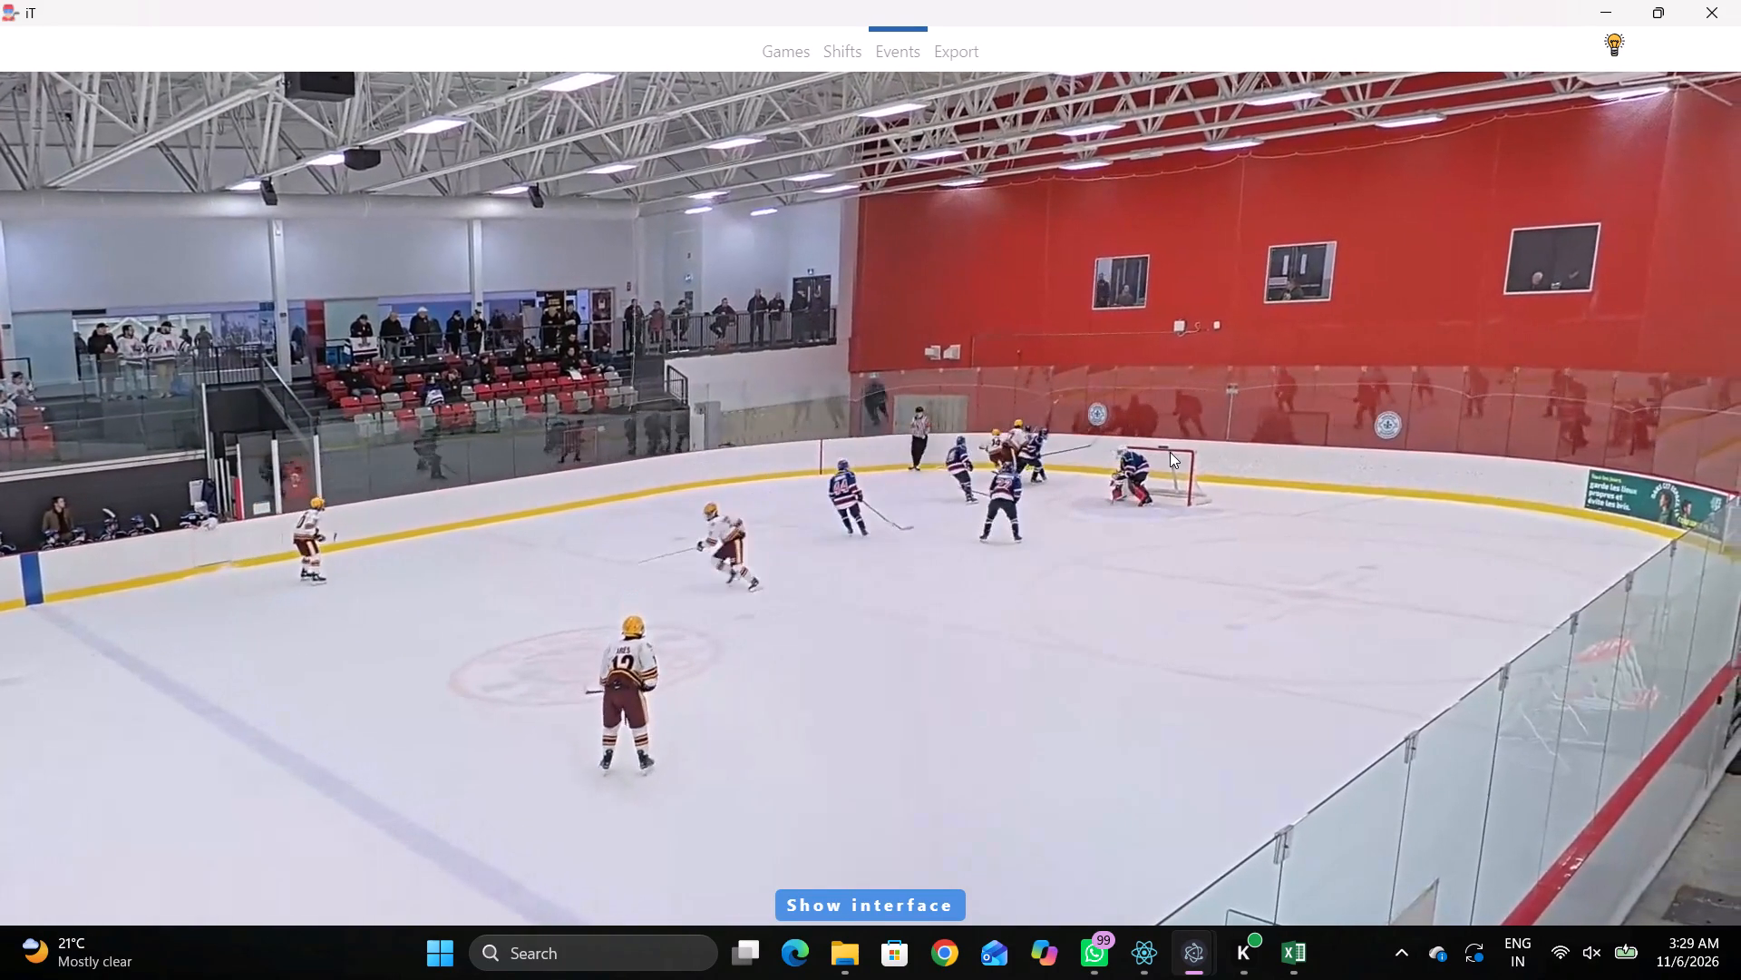
pyautogui.press('space')
pyautogui.press('space')
pyautogui.press('space')
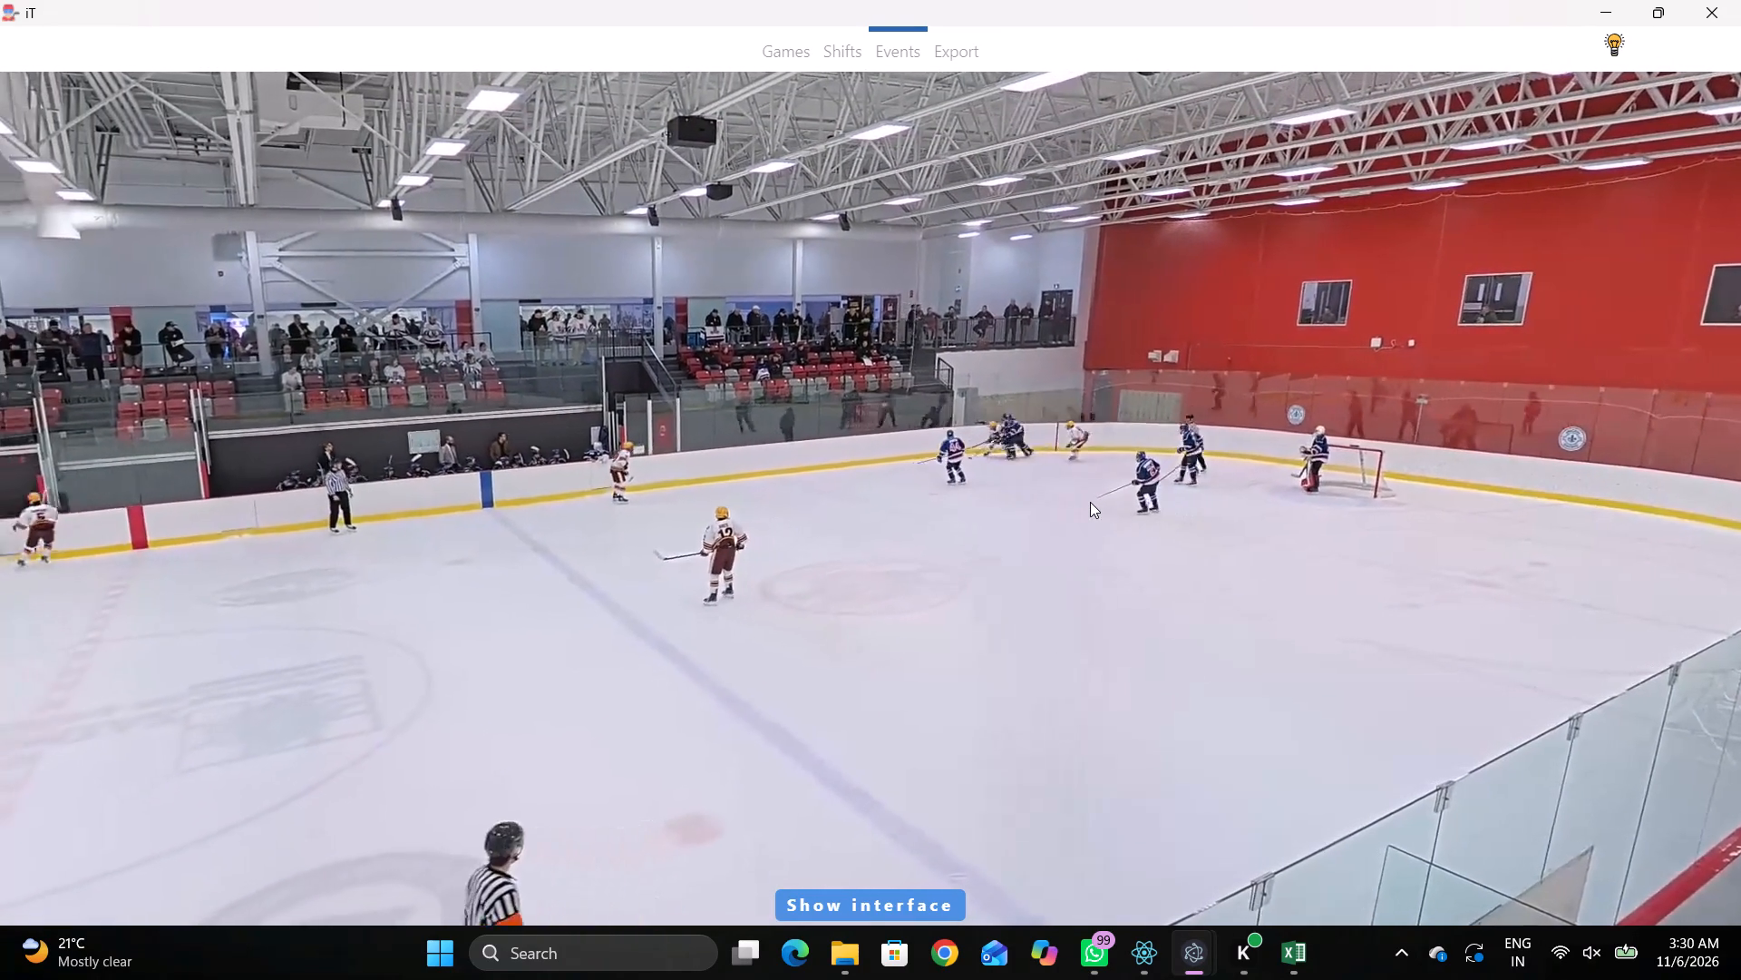
pyautogui.press('space')
pyautogui.press('space')
pyautogui.press('space')
pyautogui.rightClick(1120, 465)
pyautogui.click(1145, 479)
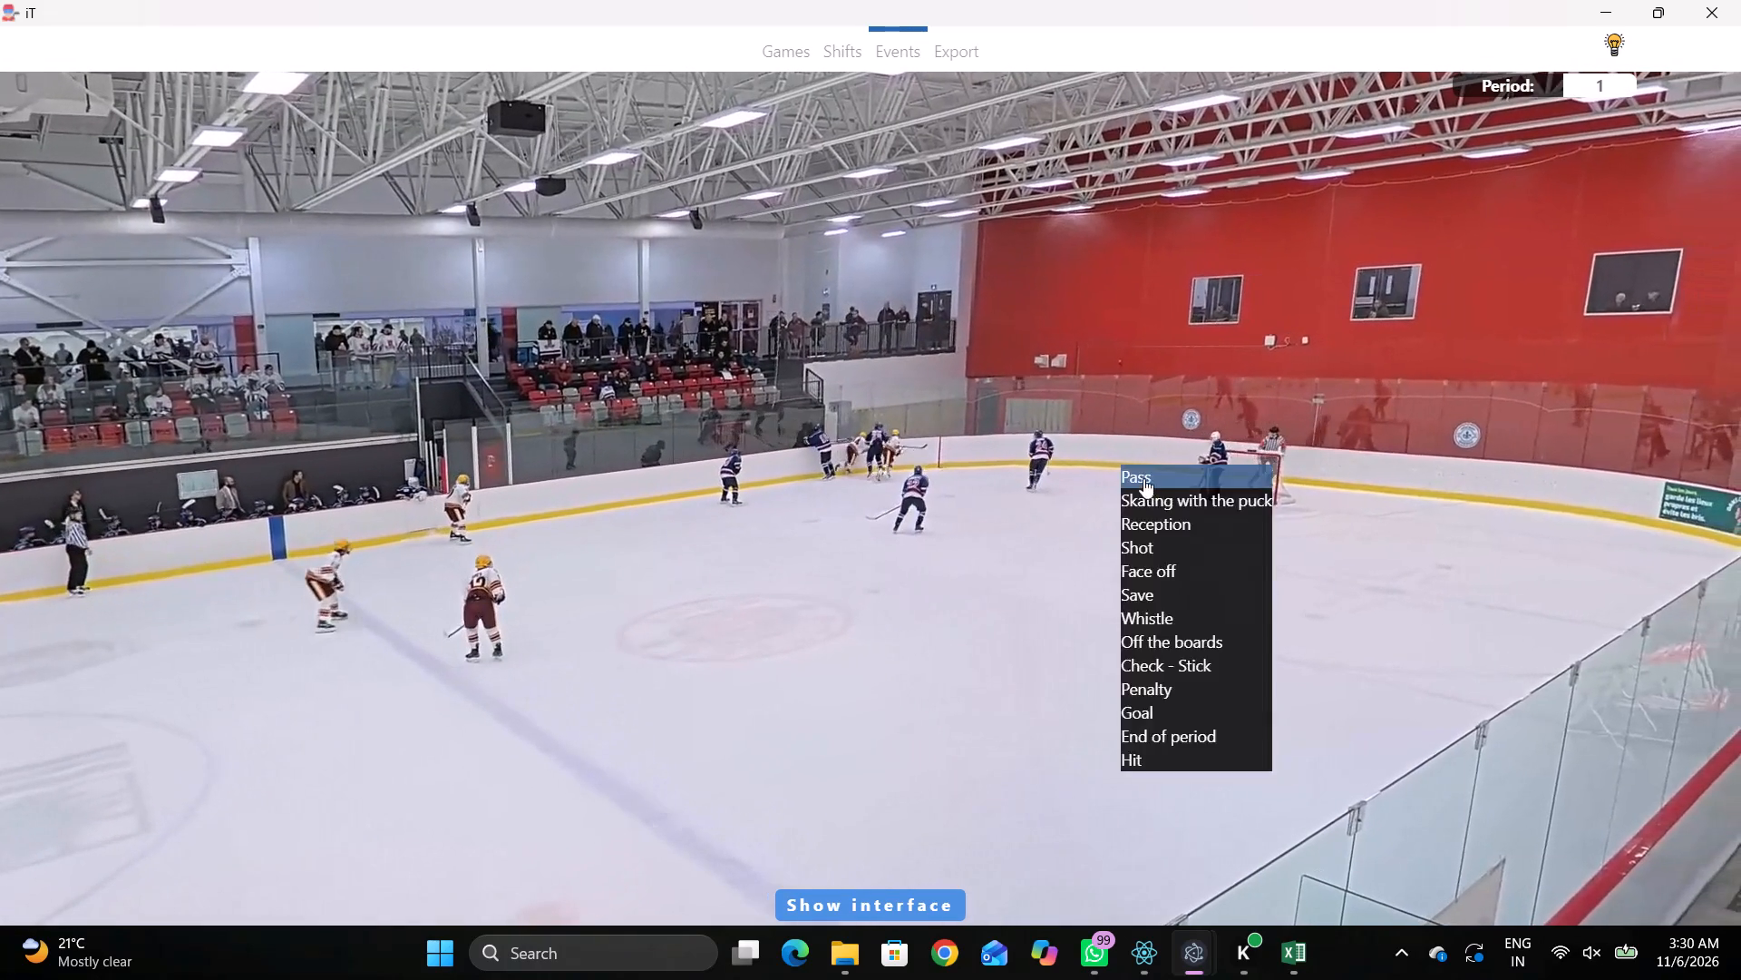
pyautogui.click(1493, 283)
pyautogui.click(1330, 196)
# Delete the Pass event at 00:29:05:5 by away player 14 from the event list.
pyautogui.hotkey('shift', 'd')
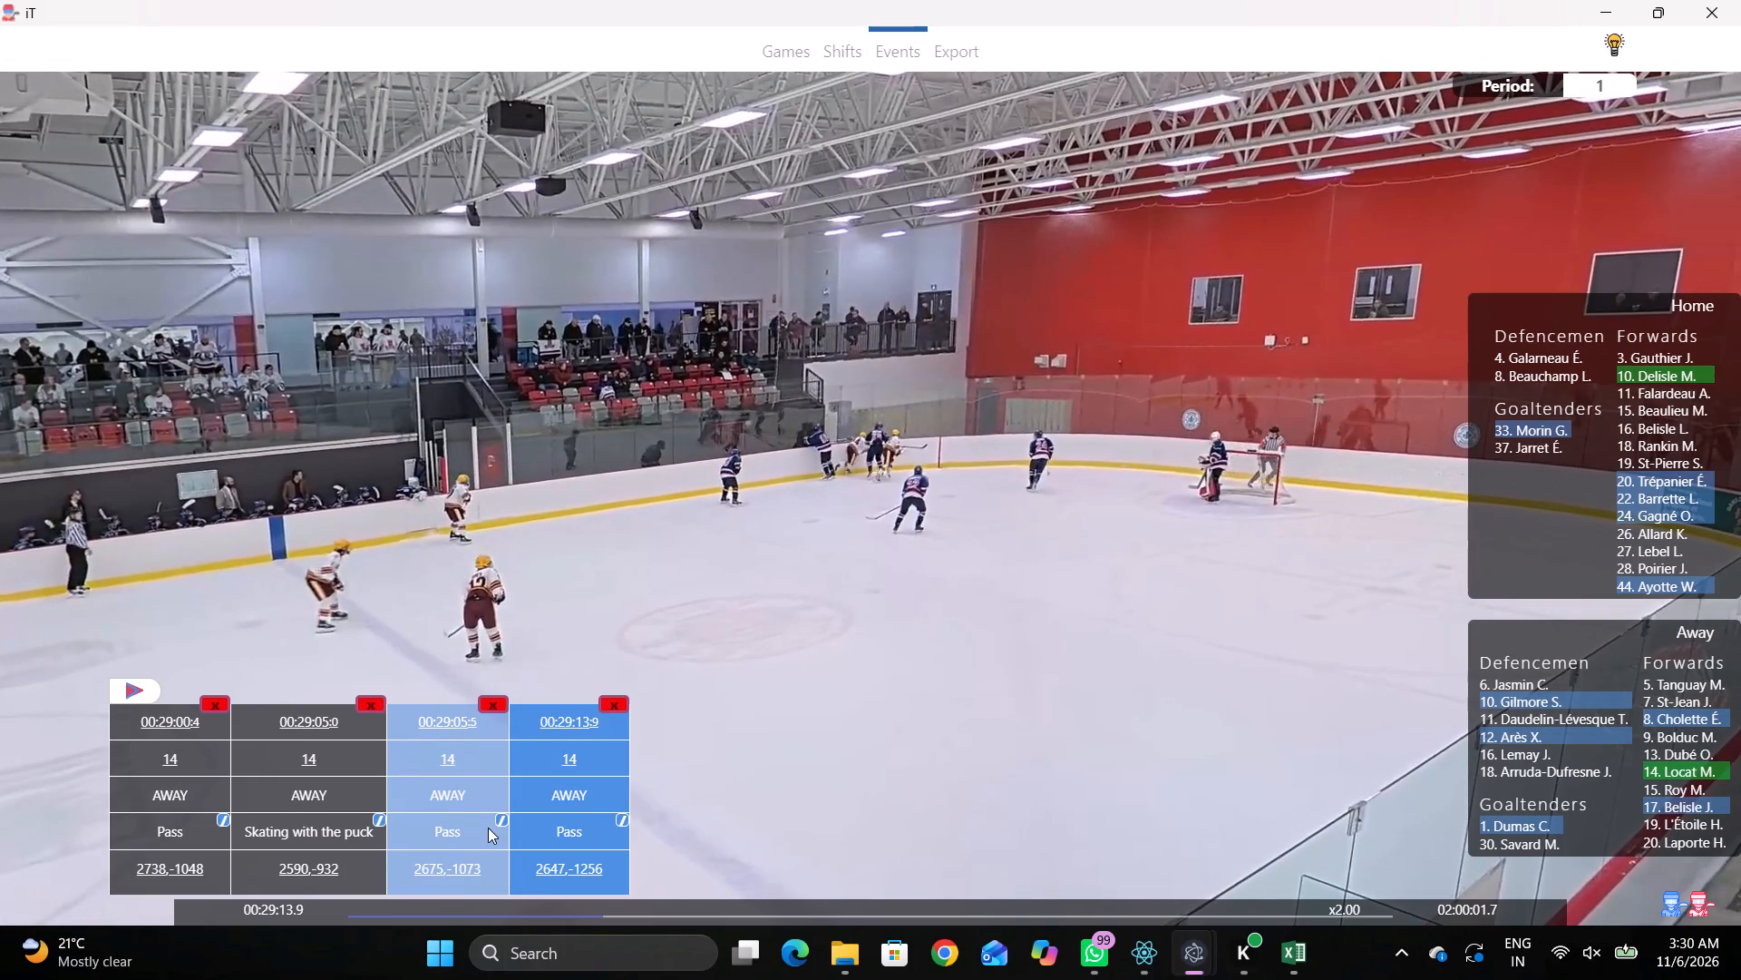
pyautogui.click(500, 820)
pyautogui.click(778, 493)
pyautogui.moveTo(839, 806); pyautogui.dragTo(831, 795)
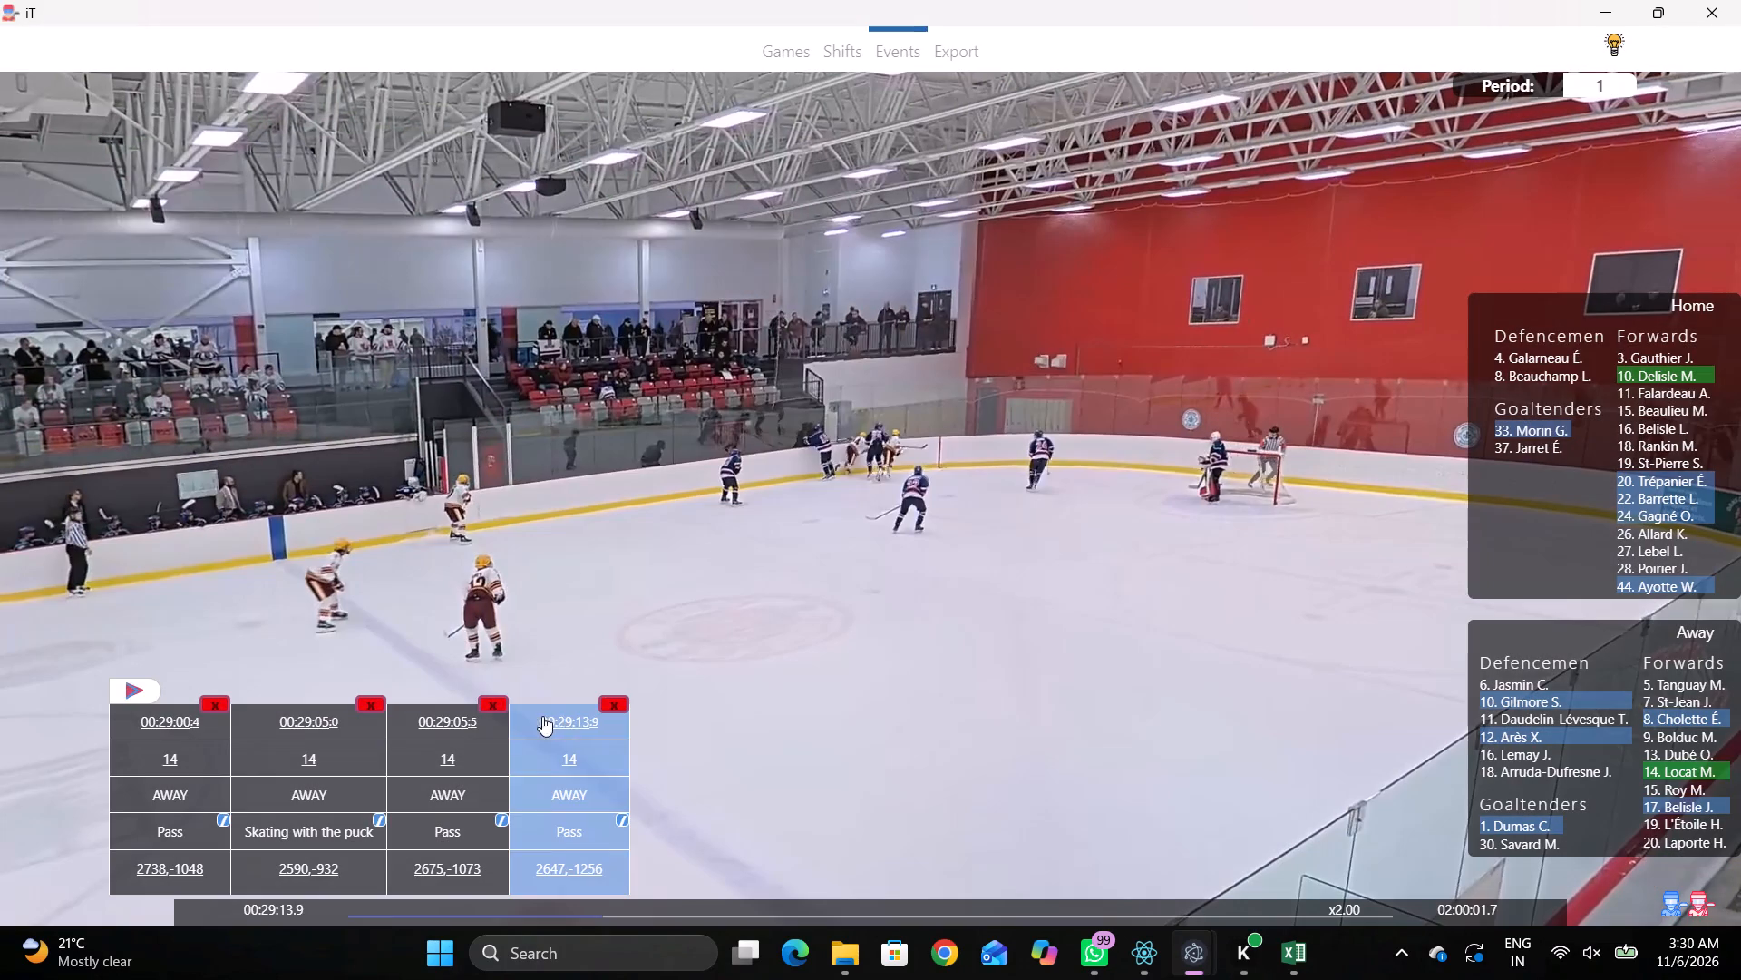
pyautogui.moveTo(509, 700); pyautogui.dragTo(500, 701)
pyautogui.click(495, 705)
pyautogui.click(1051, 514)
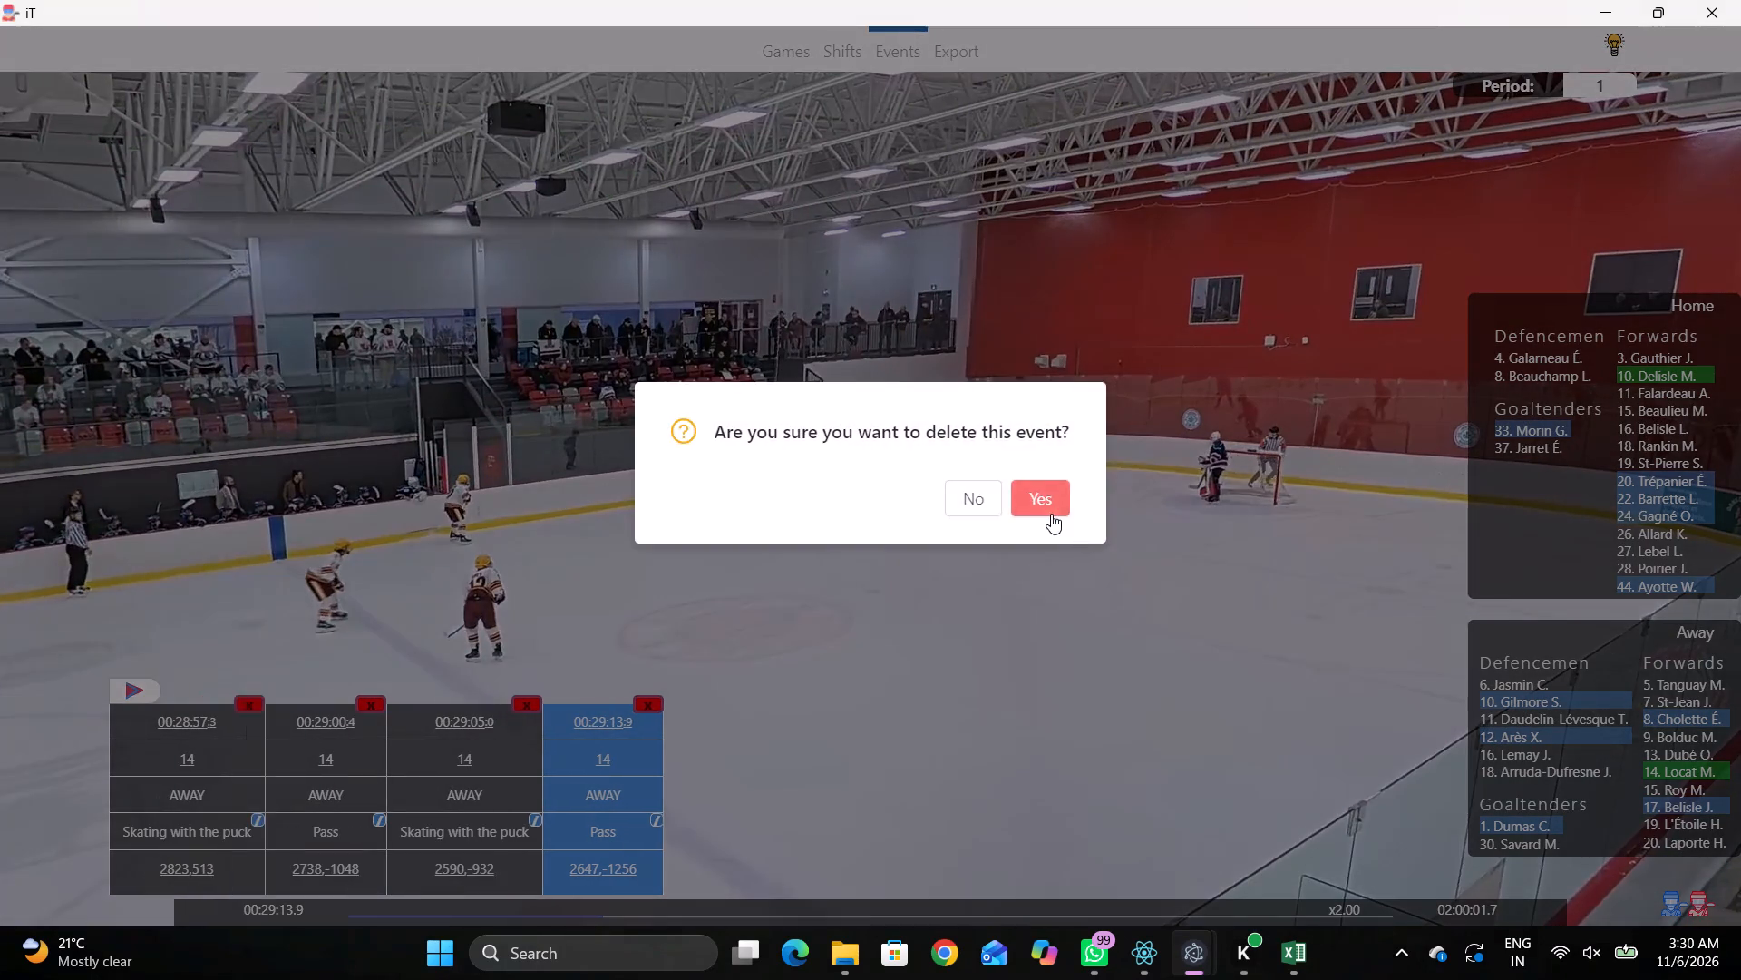
# Tag Skating with the puck at 00:29:15:3 by home player 24, behind the goal line in the rink map's upper-right corner area.
pyautogui.press('space')
pyautogui.press('space')
pyautogui.press('space')
pyautogui.press('space')
pyautogui.rightClick(1104, 465)
pyautogui.moveTo(1034, 492); pyautogui.dragTo(999, 499, button='right')
pyautogui.click(1116, 548)
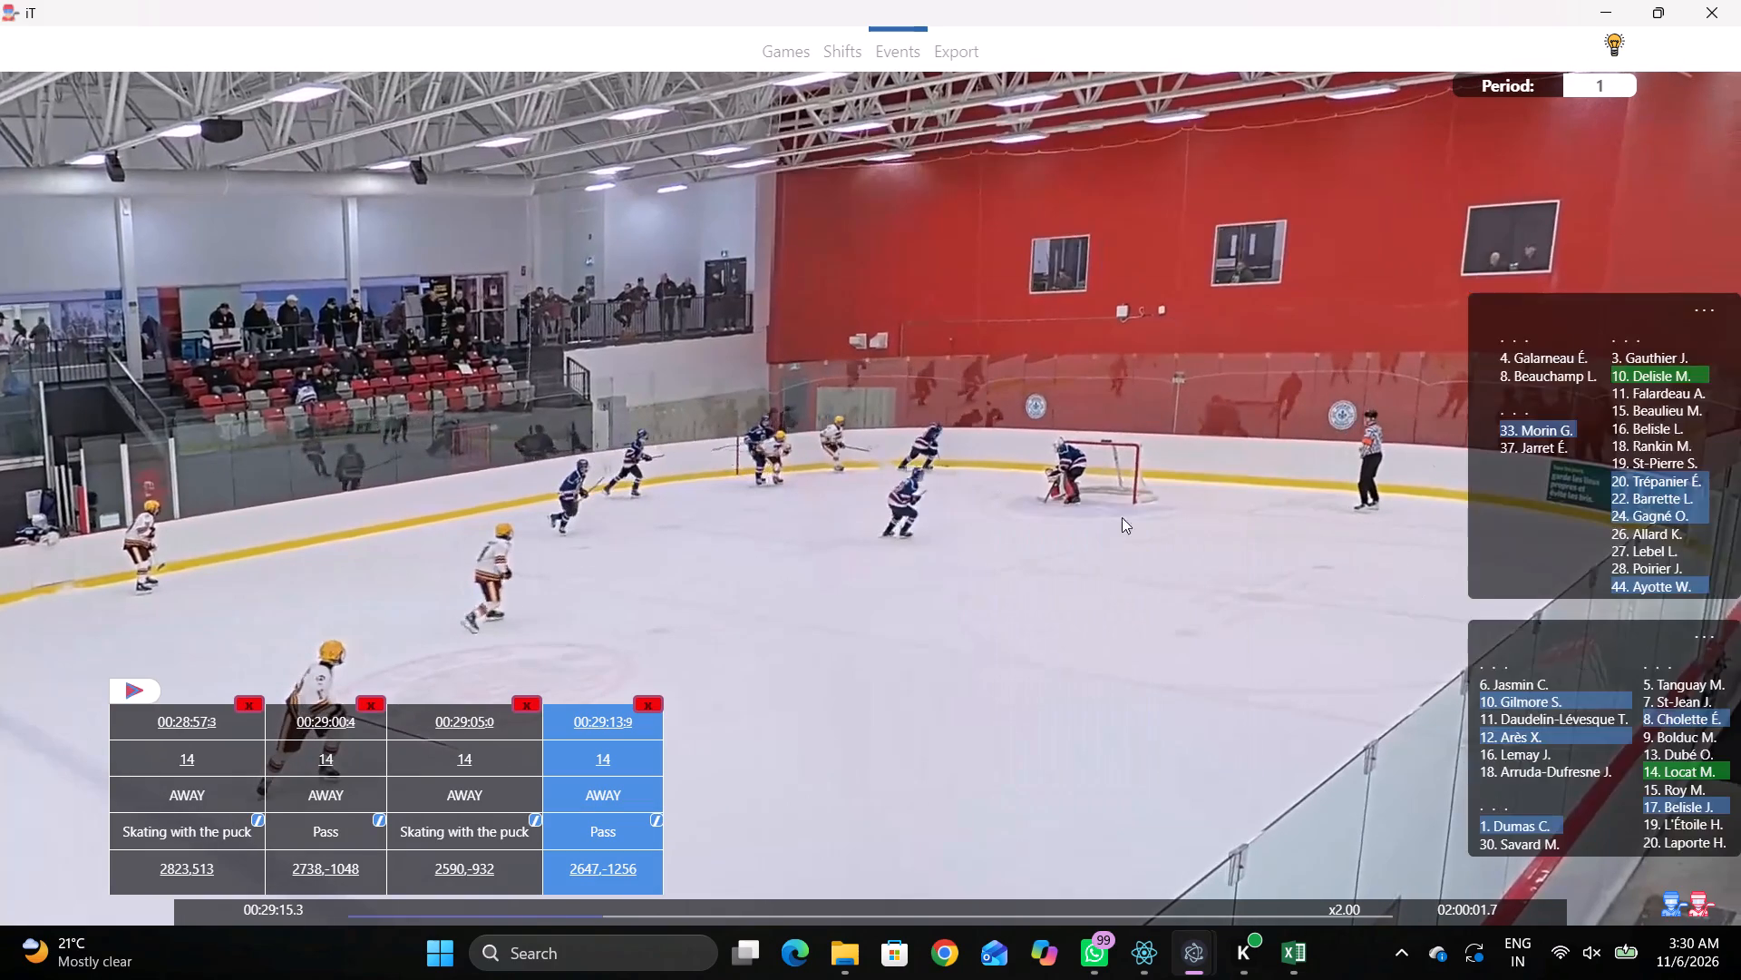
pyautogui.rightClick(1127, 518)
pyautogui.click(1234, 562)
pyautogui.click(1637, 514)
pyautogui.click(1362, 270)
# Tag a Pass at 00:29:17:0 by the same home player 24, behind the goal line just above the rink map's right net.
pyautogui.press('q')
pyautogui.press('q')
pyautogui.press('q')
pyautogui.press('q')
pyautogui.press('q')
pyautogui.press('q')
pyautogui.press('q')
pyautogui.press('q')
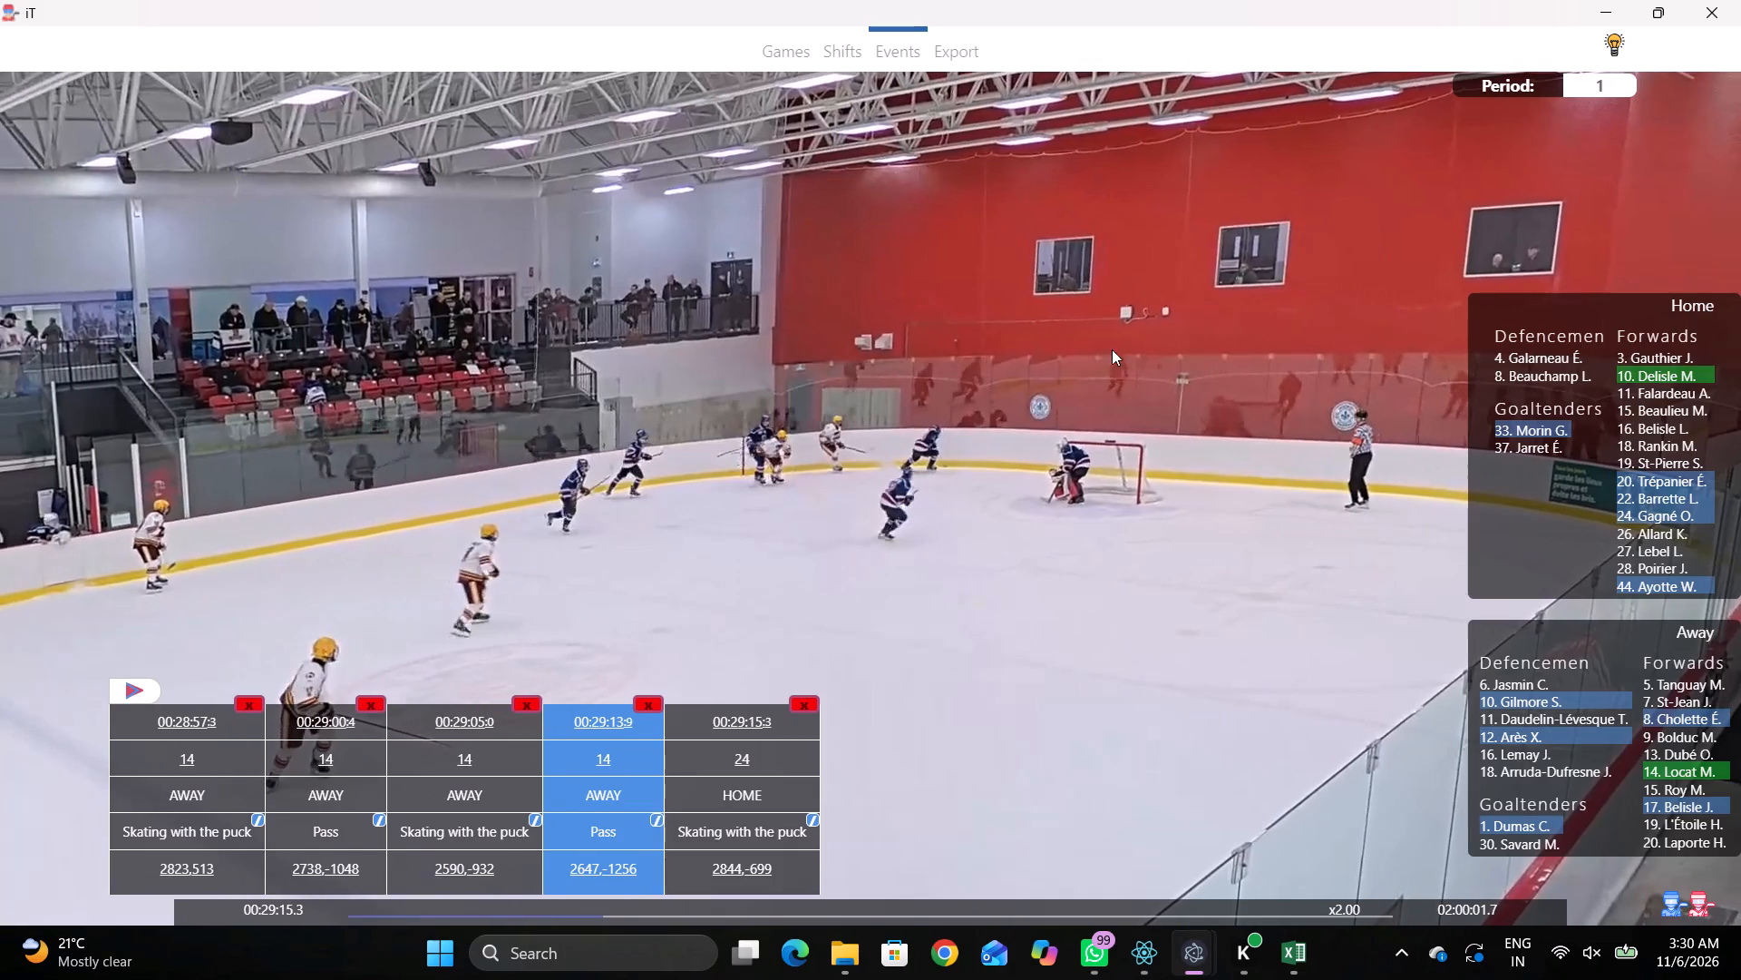
pyautogui.write('q')
pyautogui.press('space')
pyautogui.press('space')
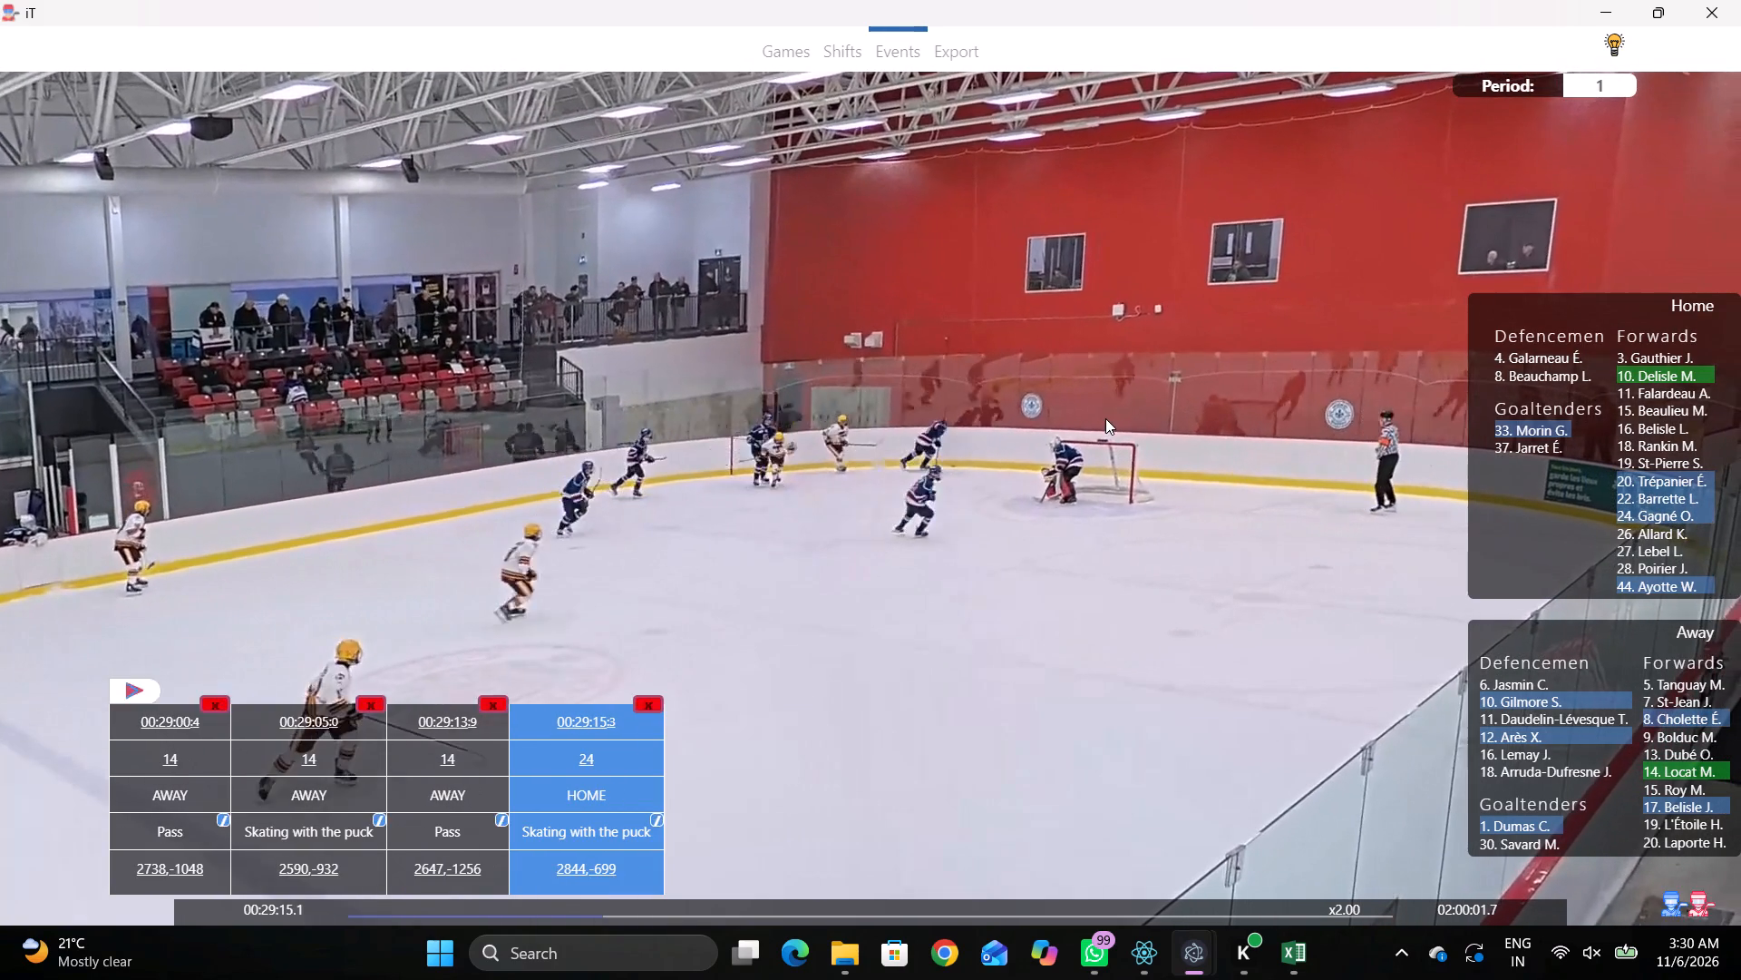
pyautogui.press('space')
pyautogui.hotkey('shift', 'd')
pyautogui.press('space')
pyautogui.write('q')
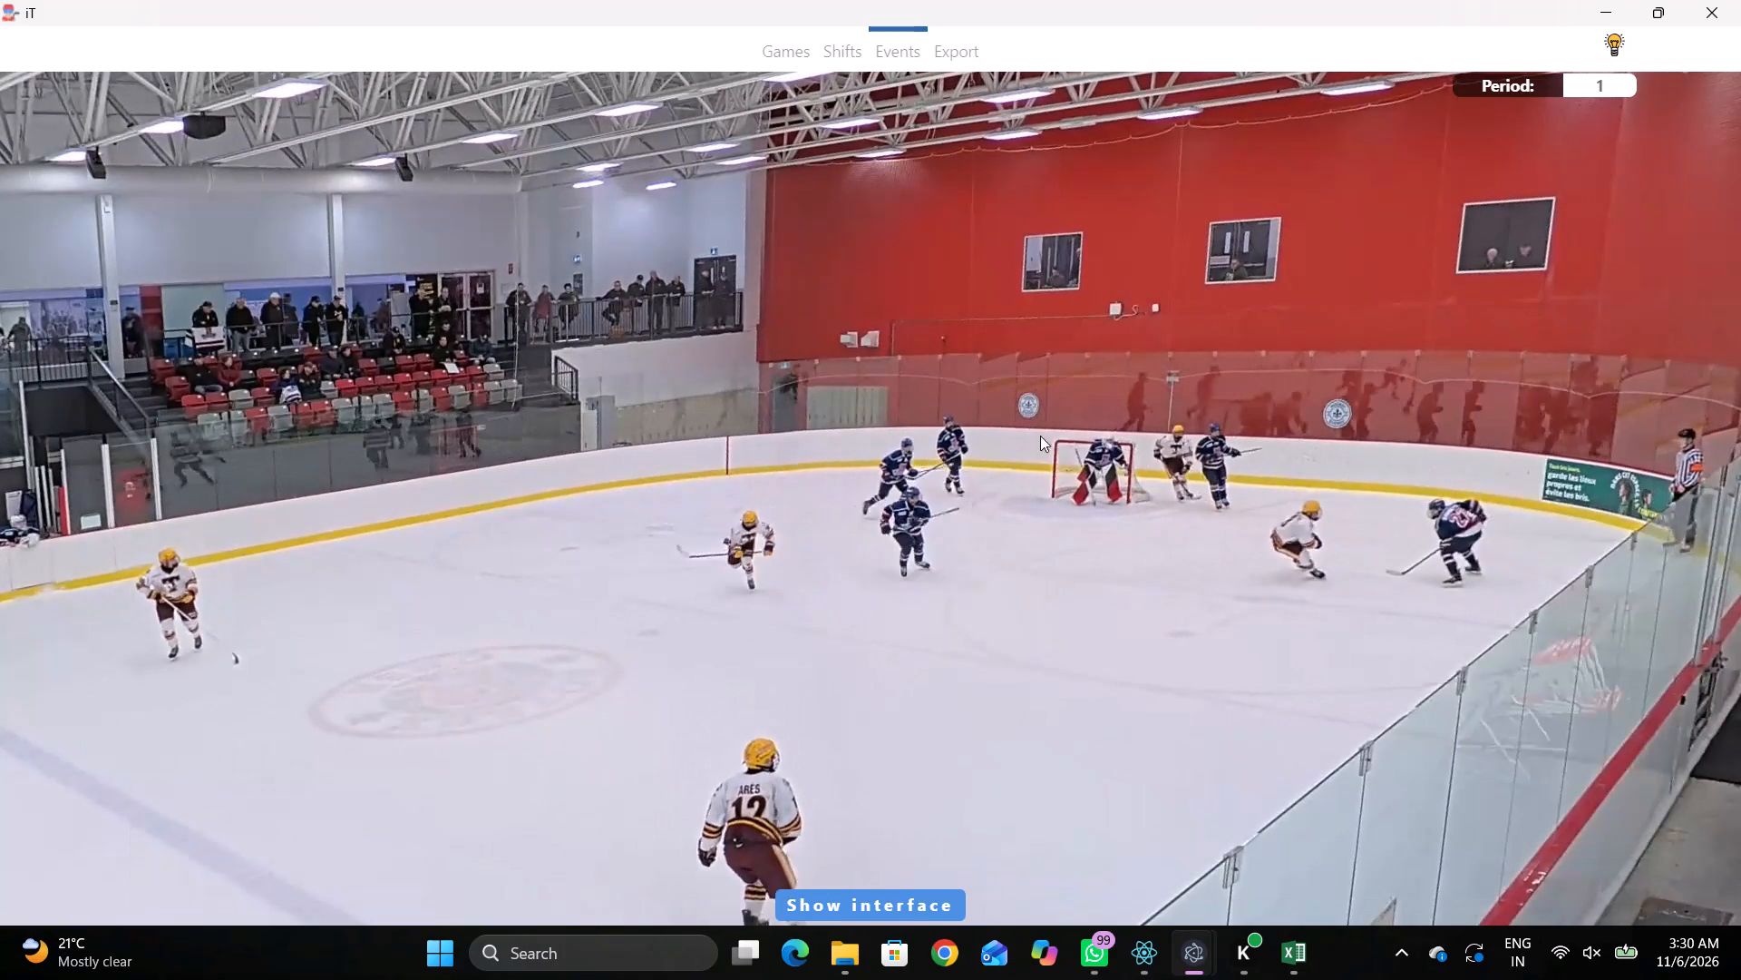
pyautogui.press('q')
pyautogui.rightClick(1100, 415)
pyautogui.press('q')
pyautogui.rightClick(1108, 436)
pyautogui.click(1123, 446)
pyautogui.click(1510, 297)
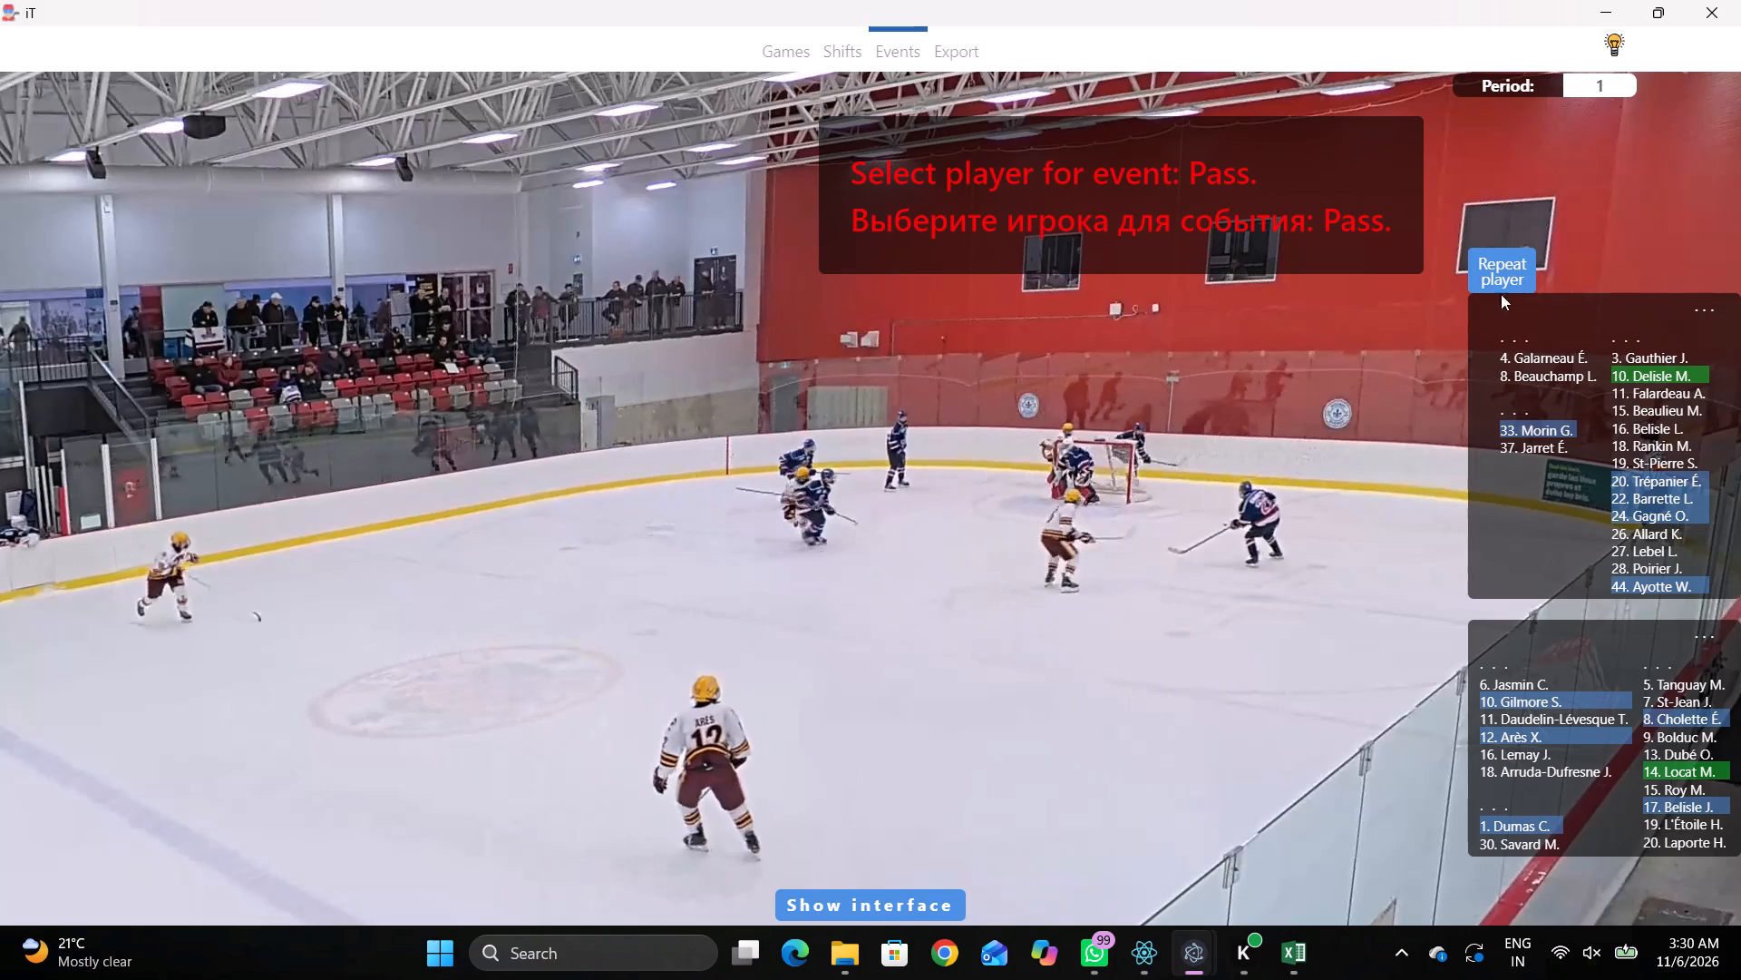
pyautogui.click(1504, 277)
pyautogui.click(1362, 314)
# Tag Skating with the puck at 00:29:19:2 by home player 22, between the rink map's right blue line and lower-right face-off circle.
pyautogui.press('space')
pyautogui.press('space')
pyautogui.press('space')
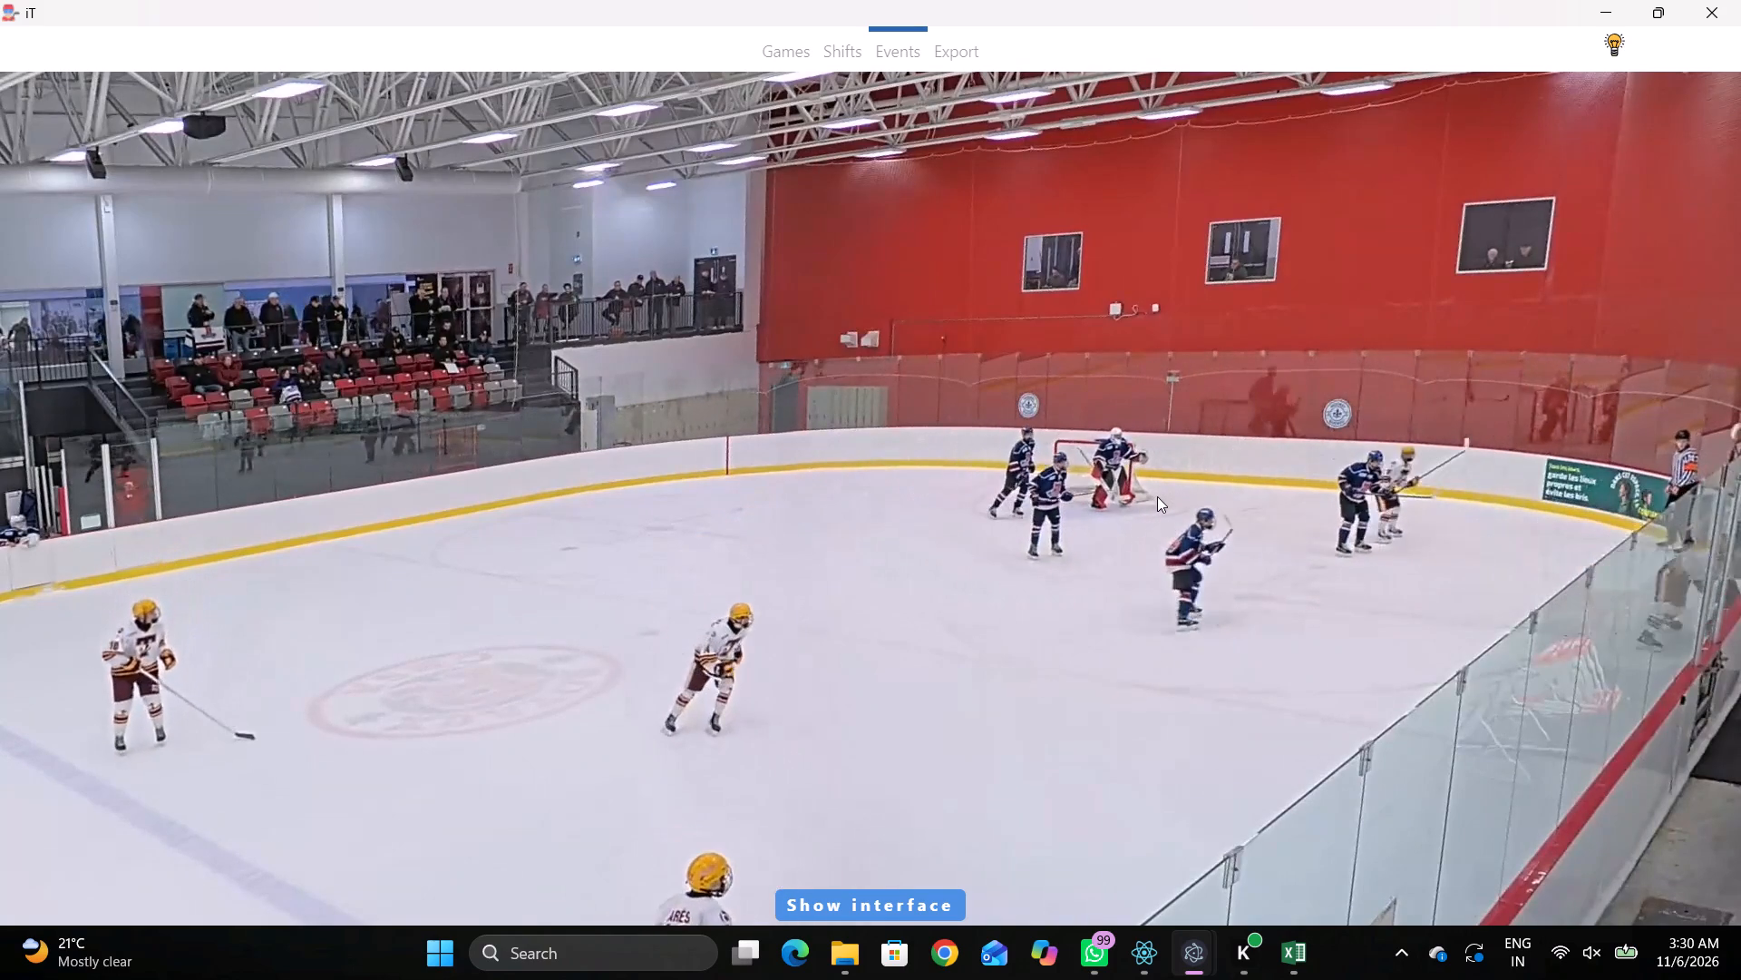
pyautogui.press('space')
pyautogui.press('space')
pyautogui.press('space')
pyautogui.rightClick(1159, 477)
pyautogui.click(1210, 517)
pyautogui.moveTo(1054, 502); pyautogui.dragTo(1015, 502, button='right')
pyautogui.click(1164, 544)
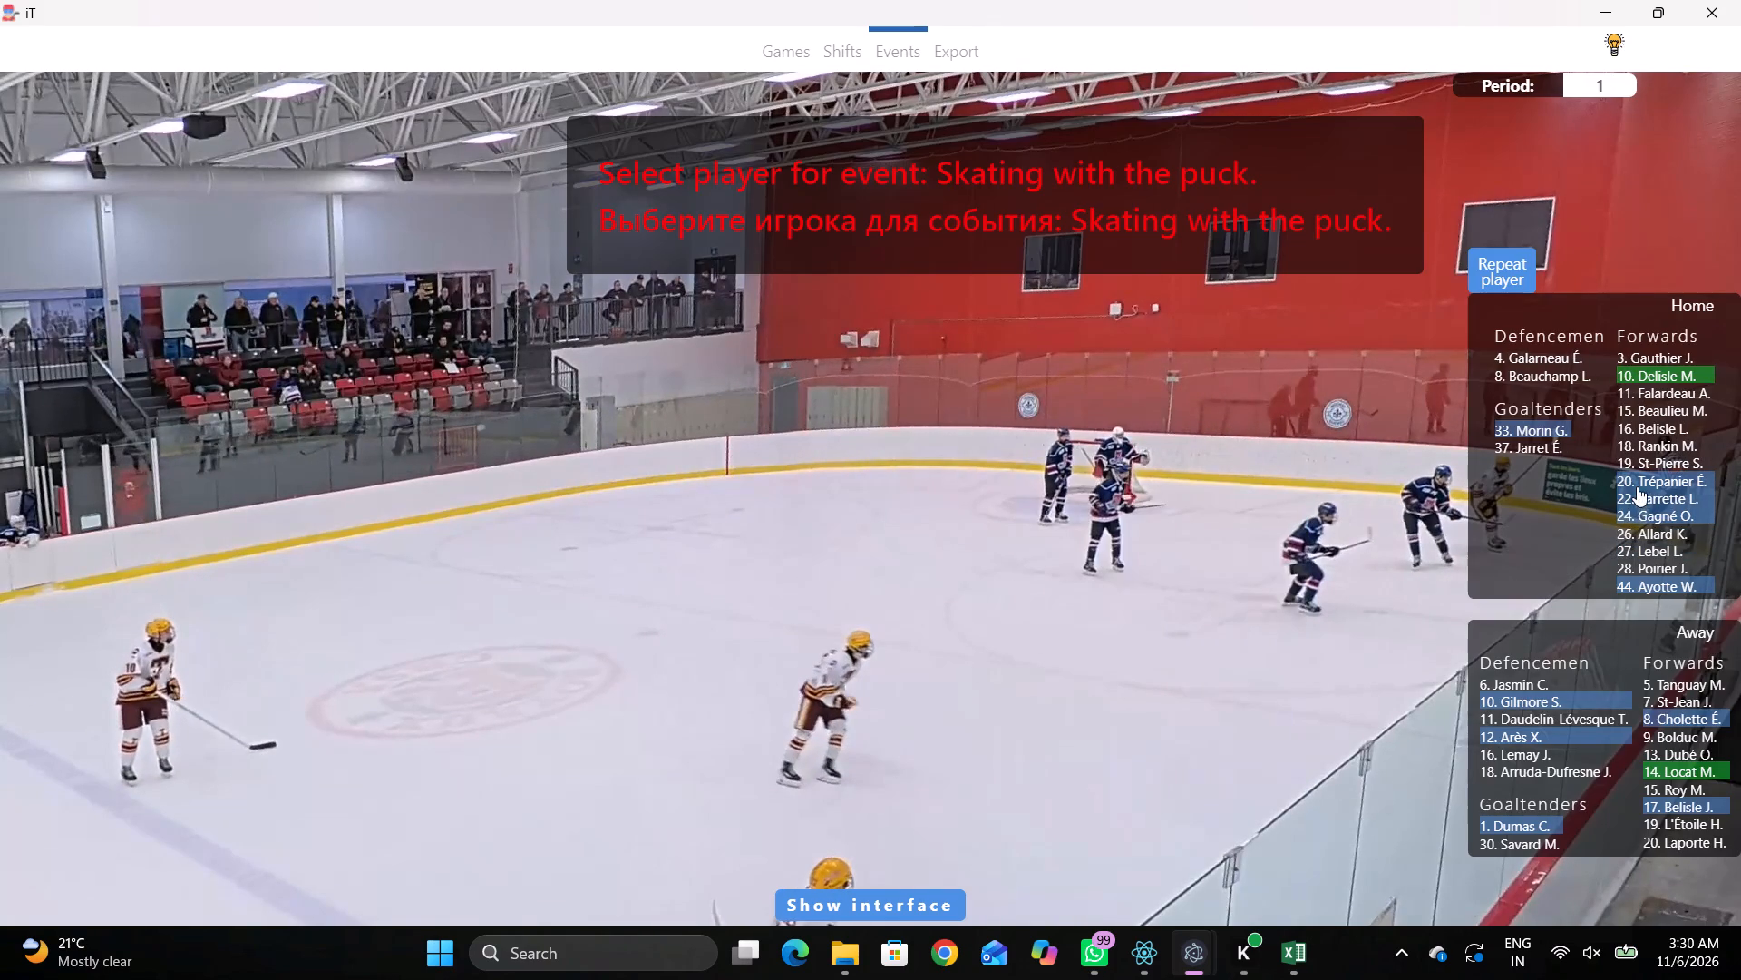
pyautogui.click(1629, 498)
pyautogui.click(1121, 511)
# Tag a Pass at 00:29:20:2 by the same home player 22, behind the goal line in the rink map's lower-right corner.
pyautogui.press('space')
pyautogui.press('v')
pyautogui.press('space')
pyautogui.press('space')
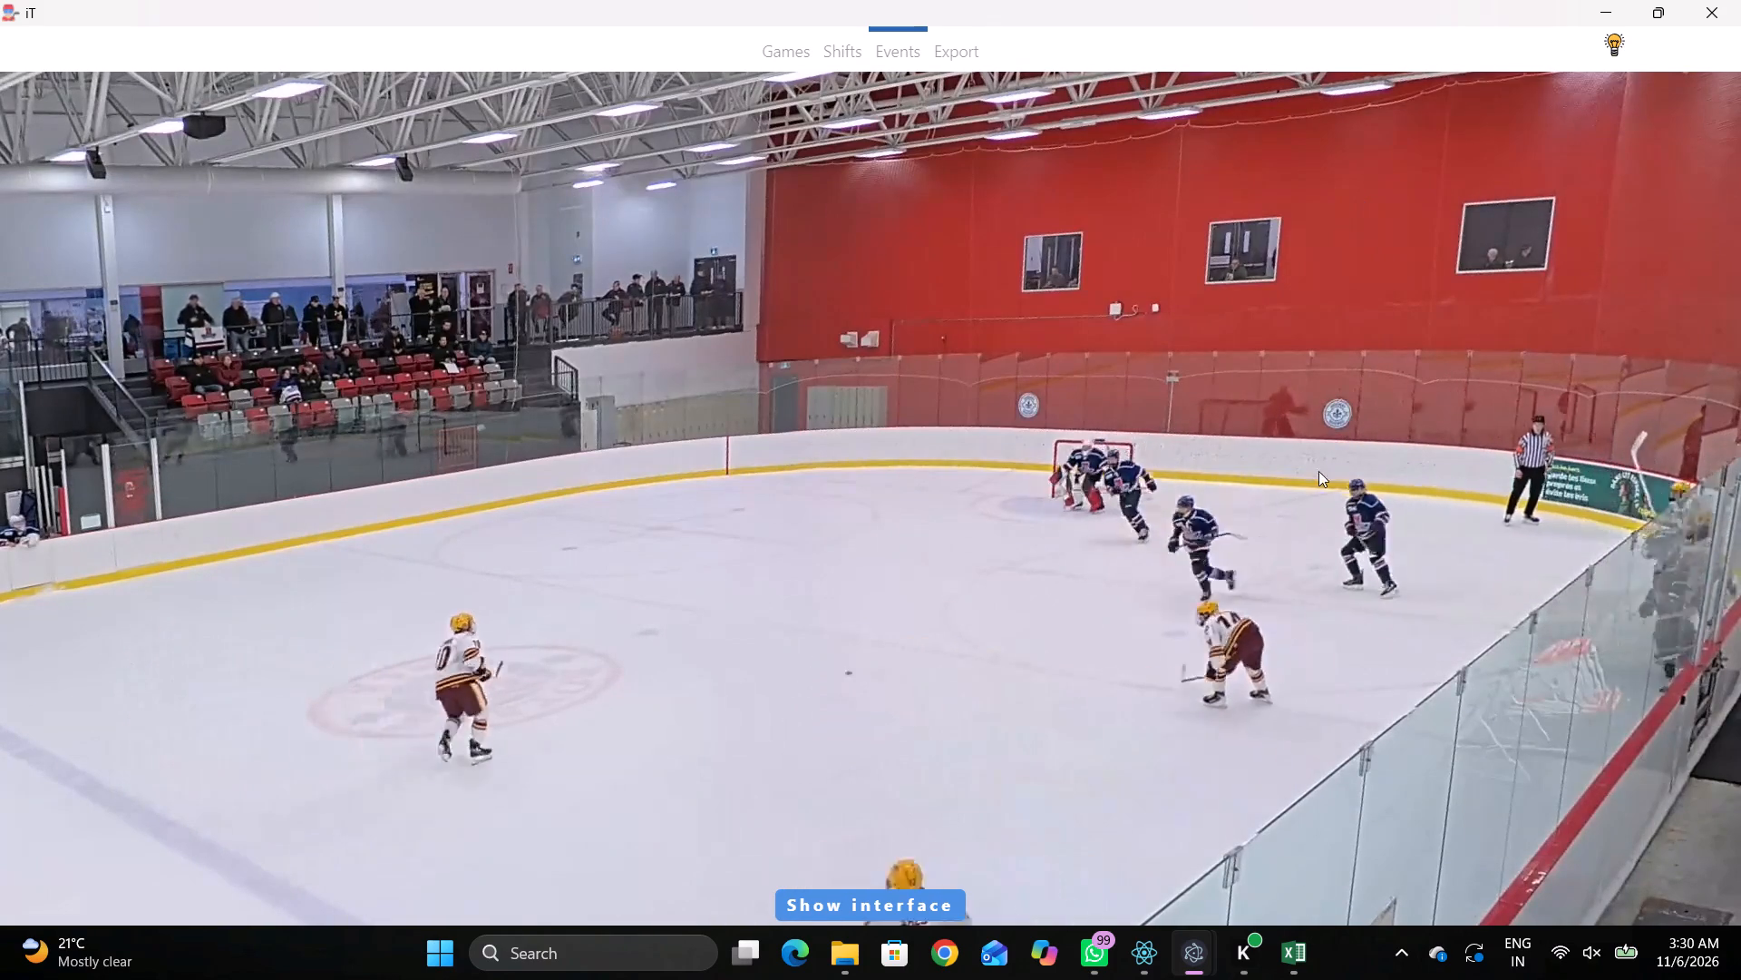
pyautogui.press('space')
pyautogui.rightClick(1311, 452)
pyautogui.press('q')
pyautogui.press('q')
pyautogui.press('q')
pyautogui.press('q')
pyautogui.press('q')
pyautogui.press('q')
pyautogui.press('q')
pyautogui.press('q')
pyautogui.press('q')
pyautogui.press('q')
pyautogui.click(1315, 460)
pyautogui.click(1490, 269)
pyautogui.click(1362, 536)
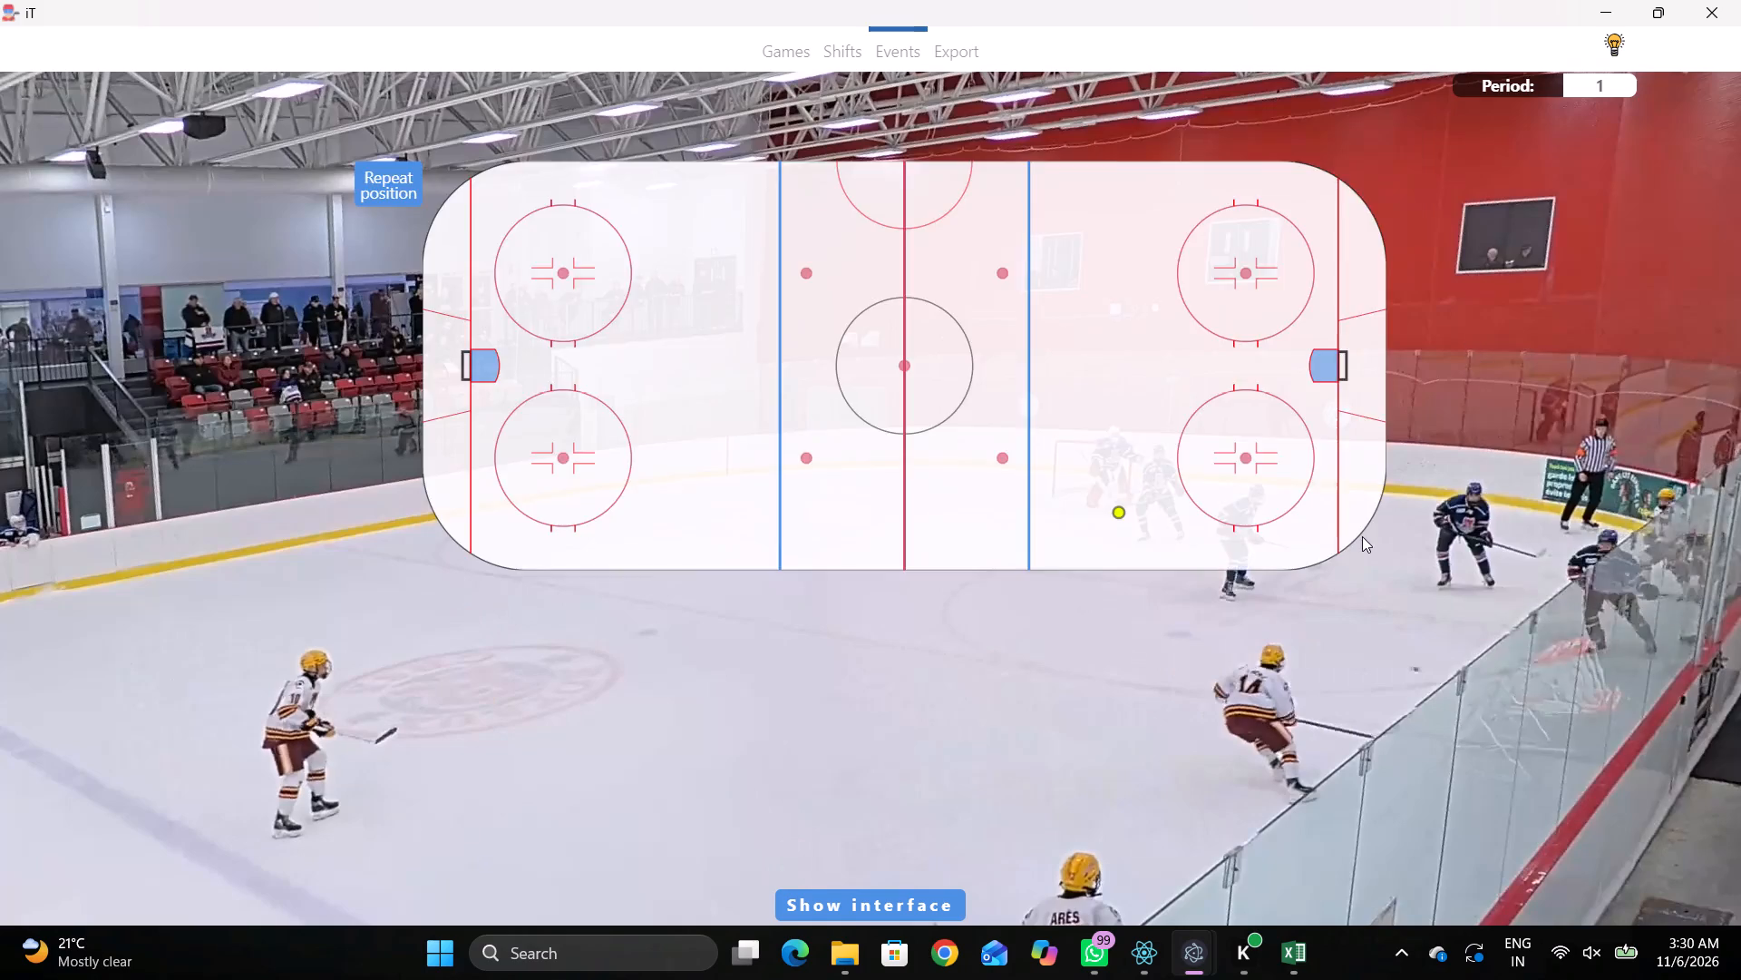
# Move the rink position of the Pass at 00:29:20:2 into the lower-right face-off circle, at about 2385,987.
pyautogui.press('space')
pyautogui.press('space')
pyautogui.press('space')
pyautogui.press('space')
pyautogui.hotkey('shift', 'd')
pyautogui.moveTo(637, 870); pyautogui.dragTo(631, 860)
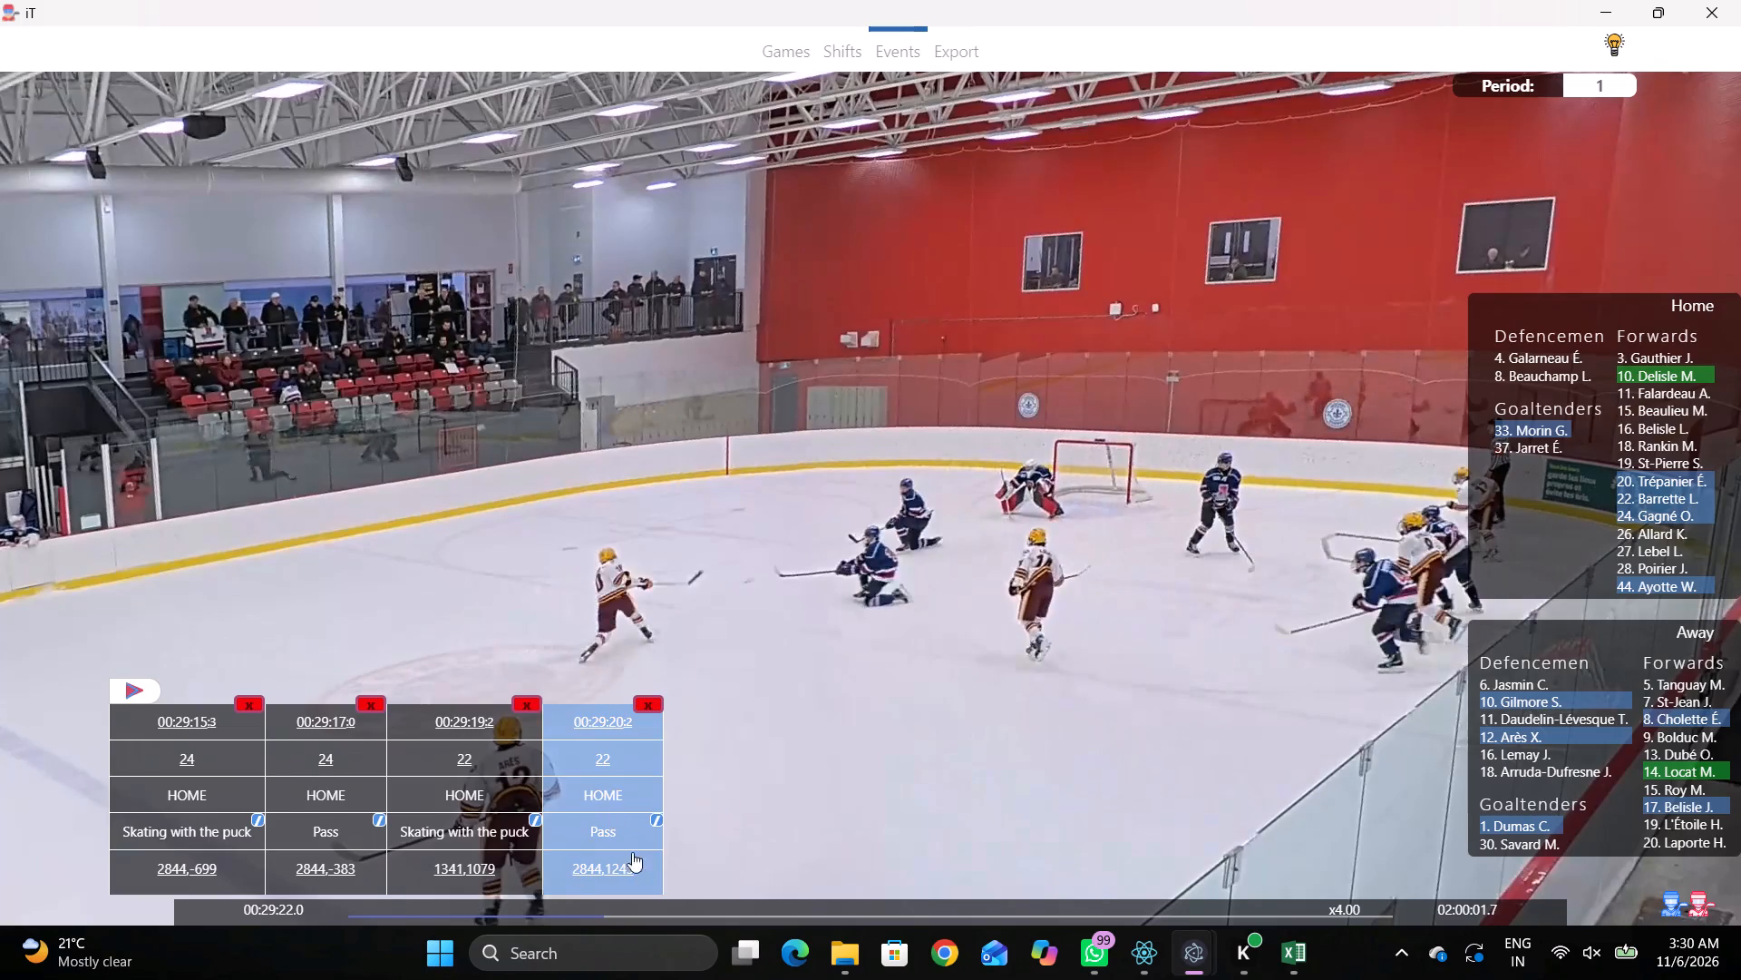
pyautogui.click(1254, 501)
pyautogui.hotkey('shift', 'd')
# Tag a Shot Attempt - Over the net Right at 00:29:21:9 by home player 10, just inside the right blue line, slightly above centre.
pyautogui.write('r')
pyautogui.press('space')
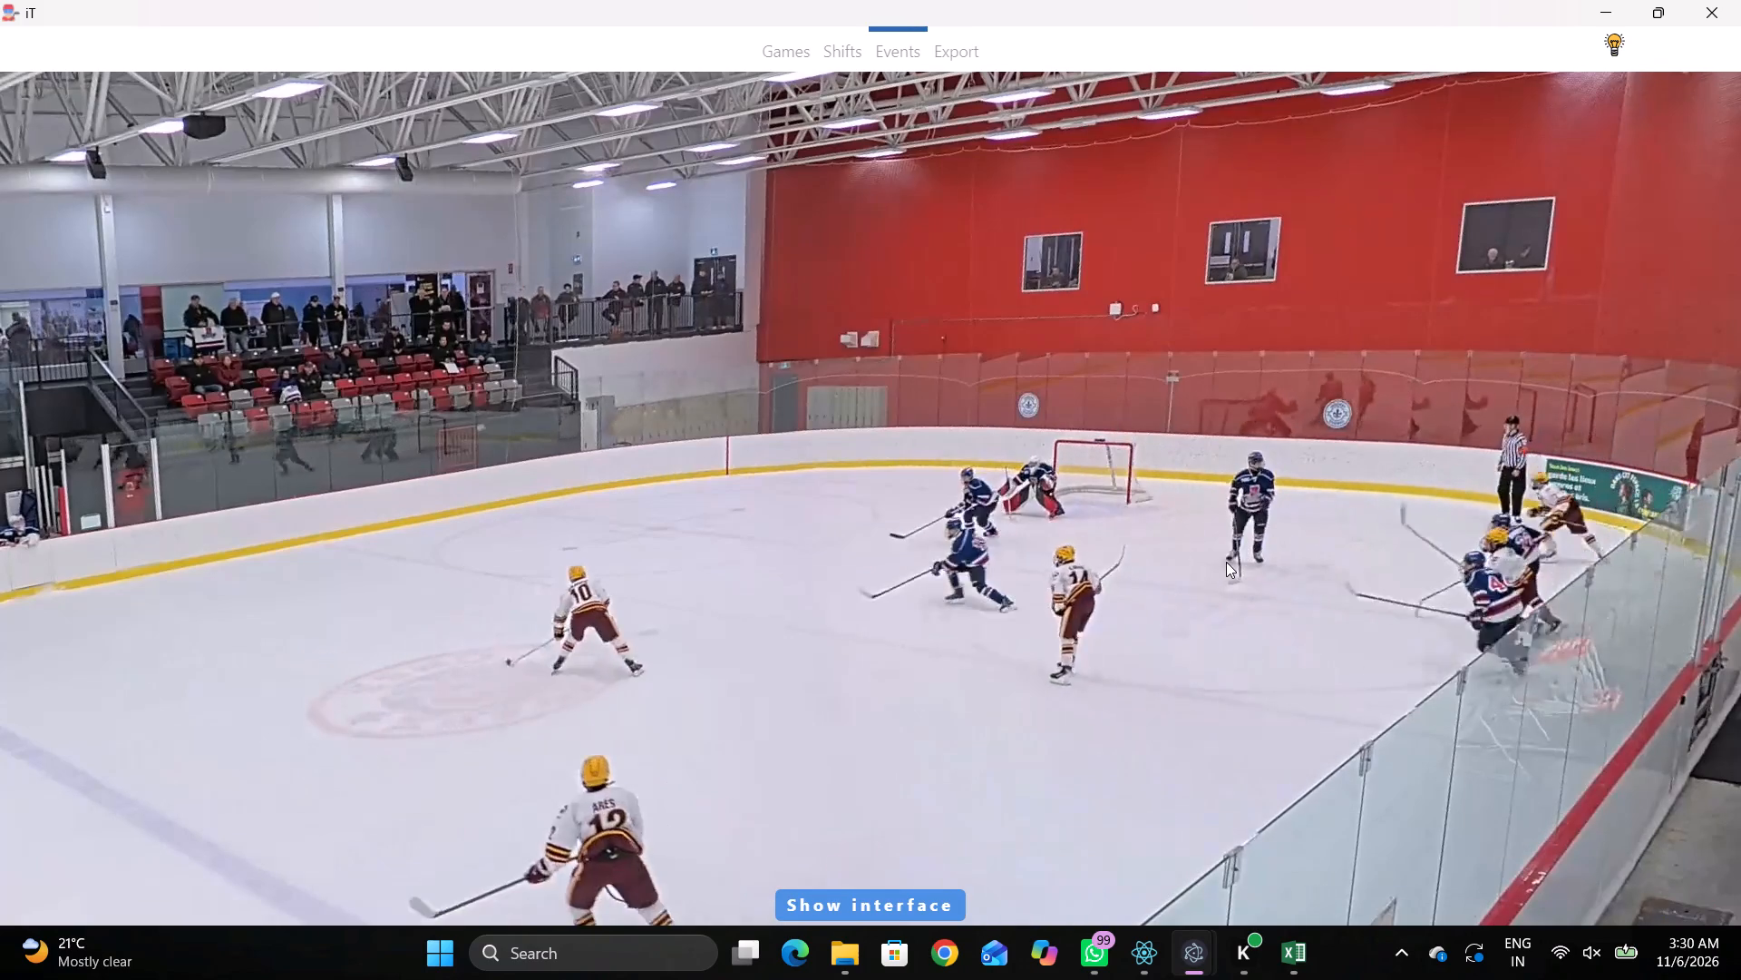
pyautogui.press('space')
pyautogui.press('space')
pyautogui.press('space')
pyautogui.write('q')
pyautogui.press('q')
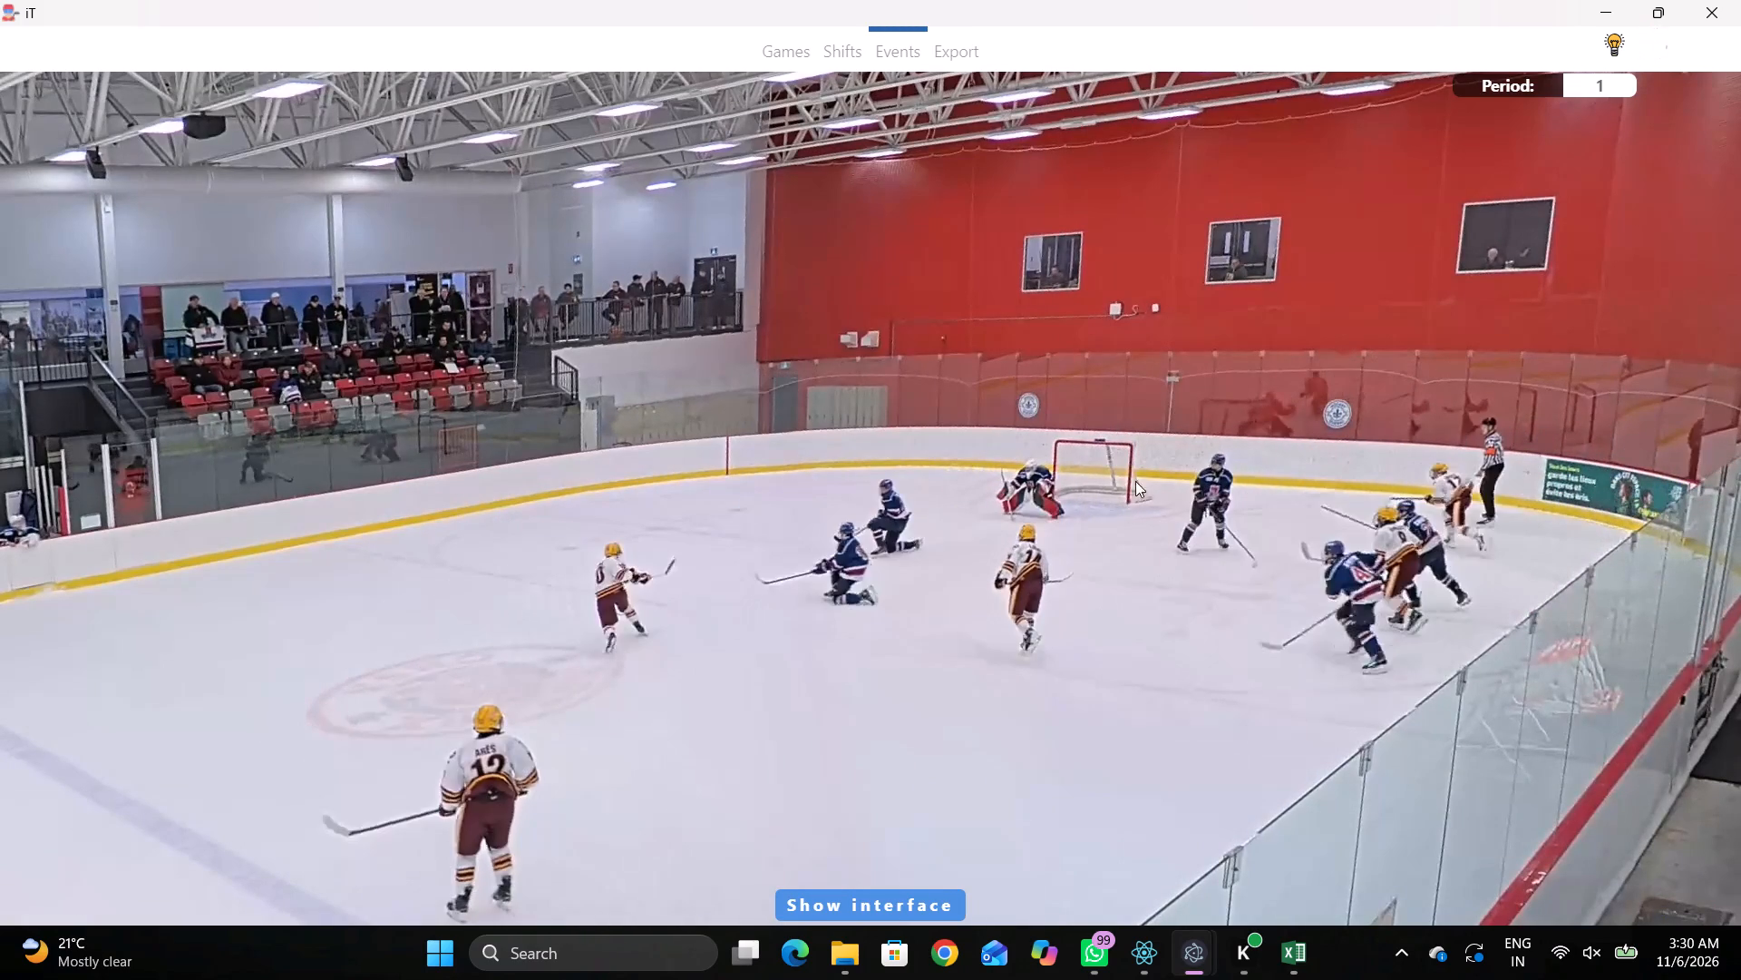
pyautogui.rightClick(1127, 453)
pyautogui.press('q')
pyautogui.press('q')
pyautogui.click(1154, 533)
pyautogui.click(1180, 193)
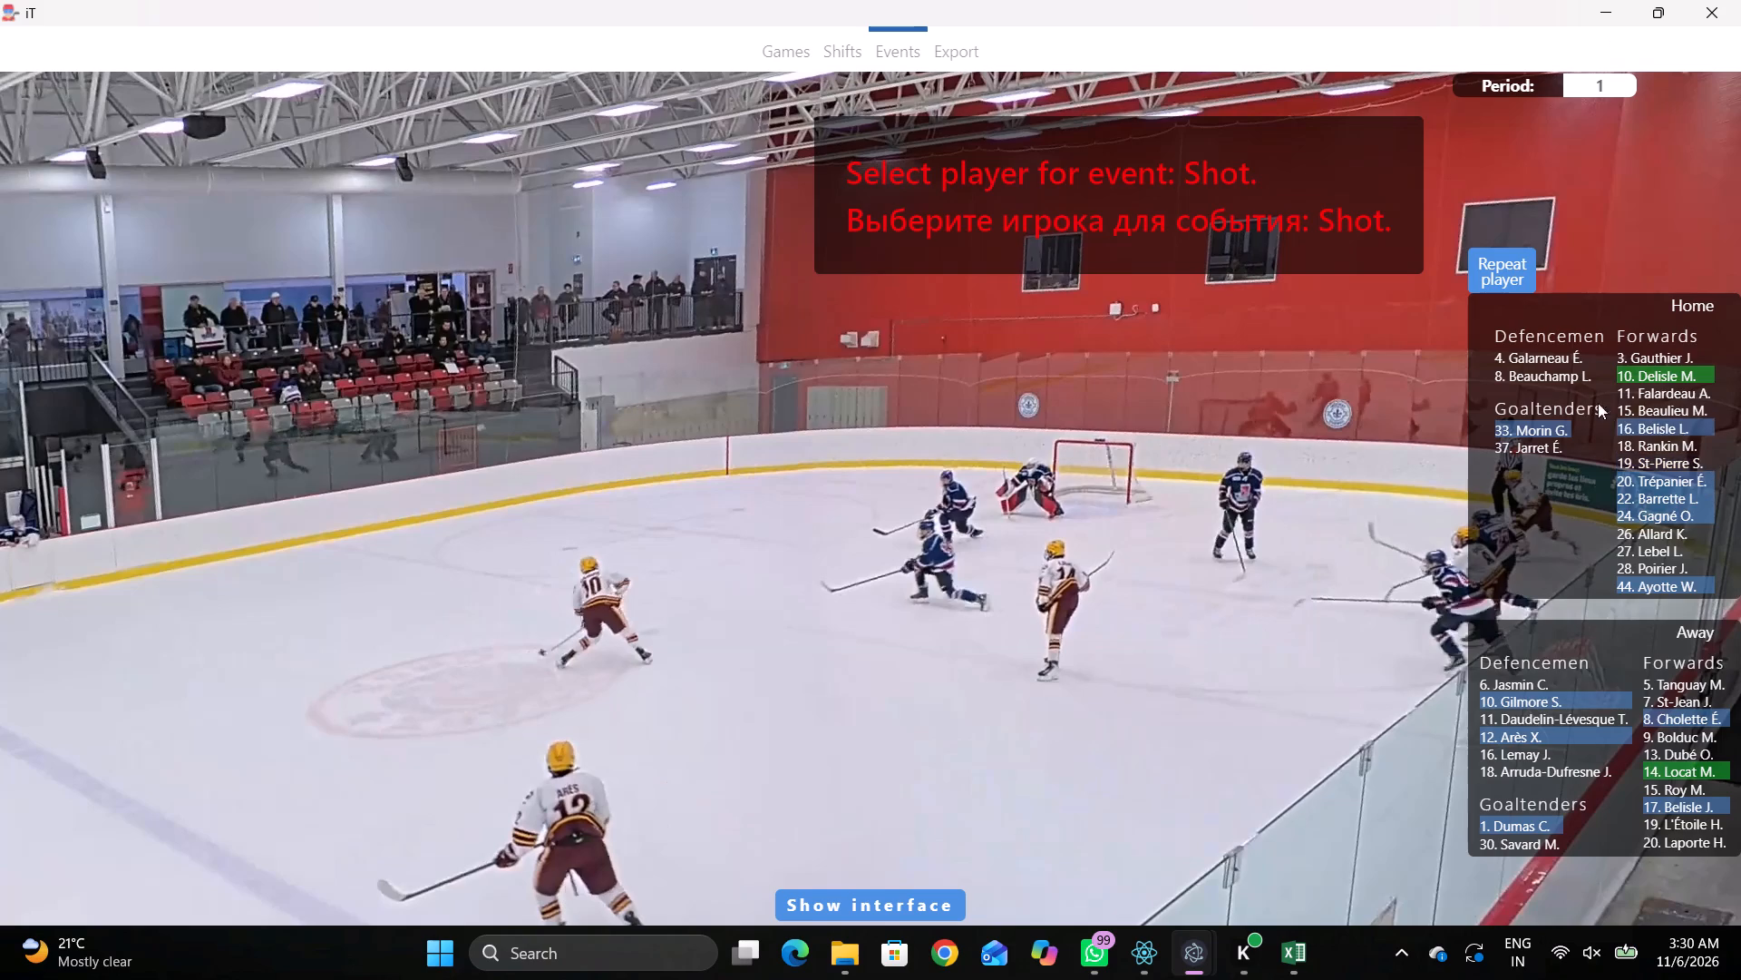
pyautogui.click(1678, 374)
pyautogui.click(1075, 338)
# Reassign the Shot Attempt at 00:29:21:9 to away player 10.
pyautogui.hotkey('shift', 'd')
pyautogui.click(605, 763)
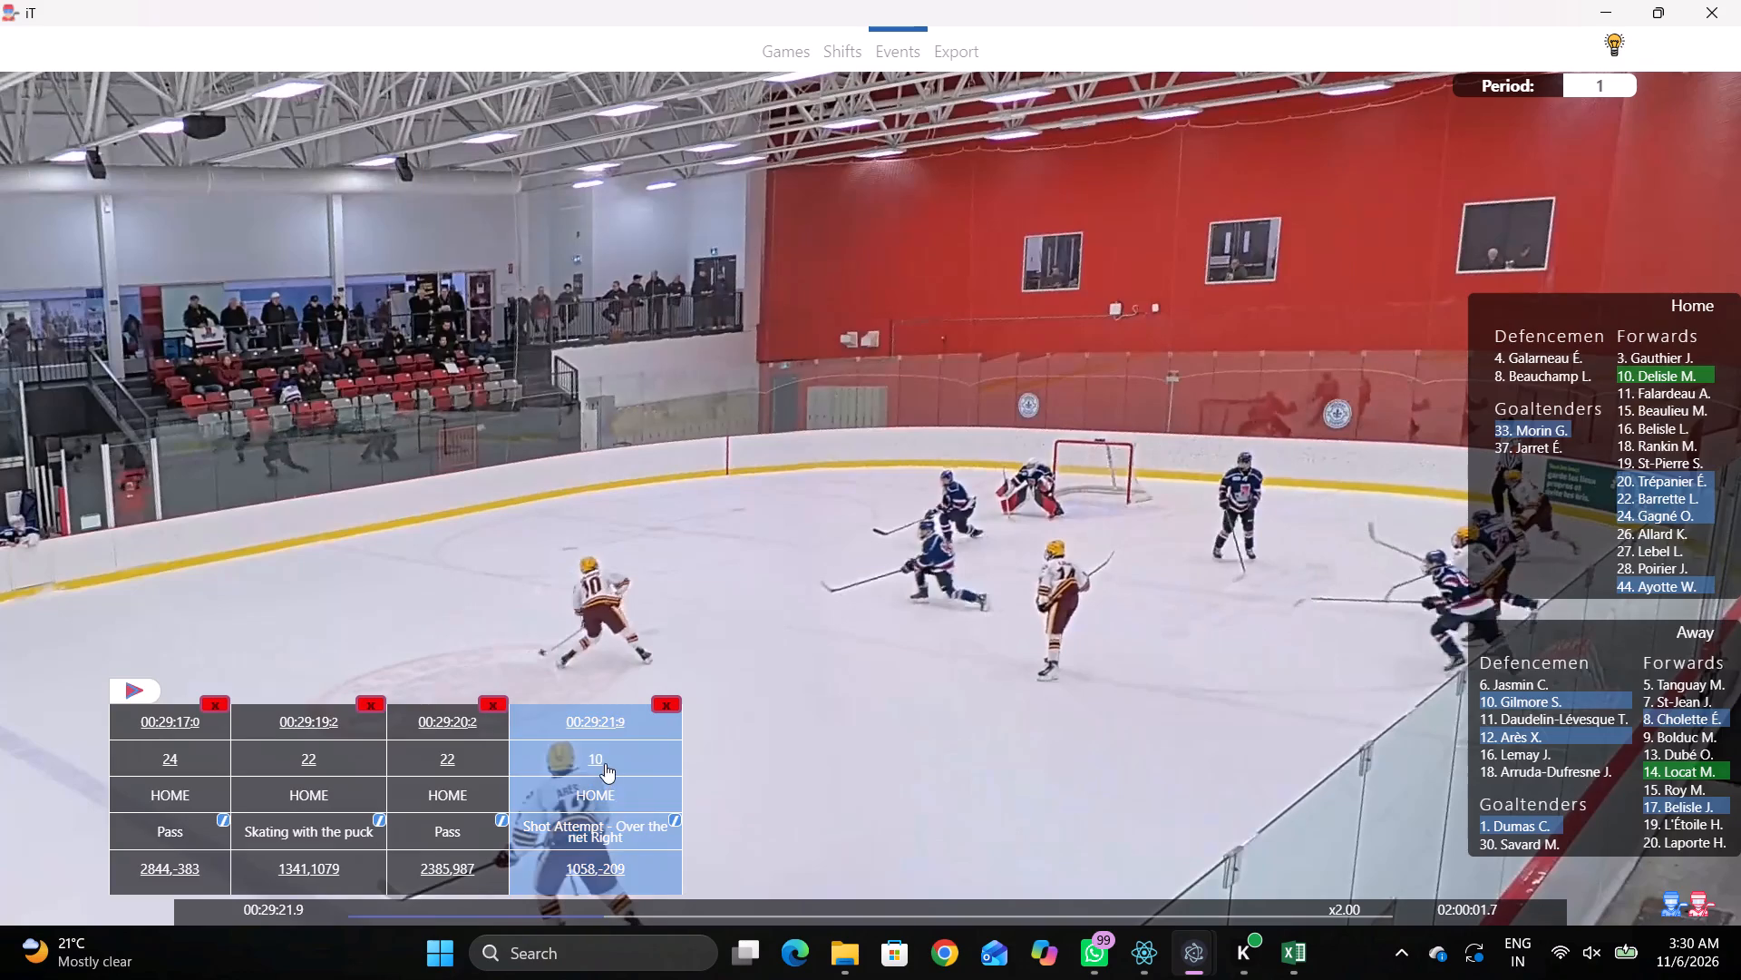
pyautogui.click(1523, 690)
pyautogui.moveTo(1523, 692); pyautogui.dragTo(1527, 701)
pyautogui.click(1527, 701)
pyautogui.hotkey('shift', 'd')
# Tag an Off the boards event after the shot, just behind the rink map's right net.
pyautogui.press('space')
pyautogui.press('v')
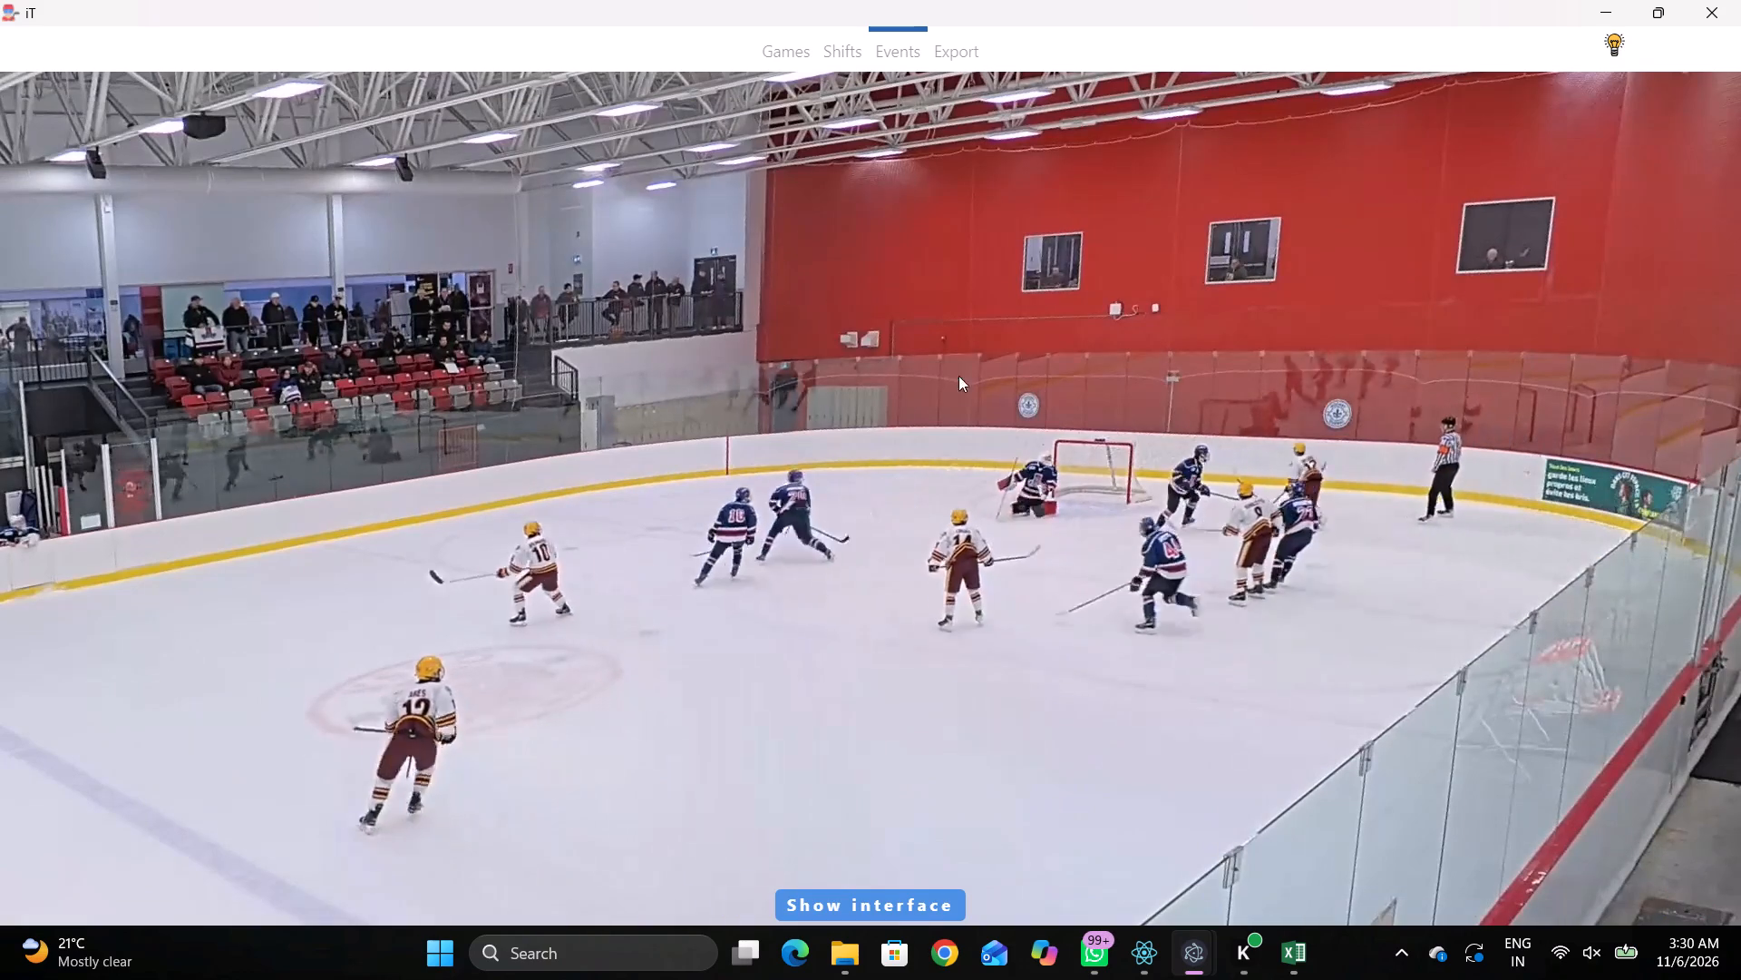
pyautogui.press('space')
pyautogui.rightClick(955, 326)
pyautogui.click(1052, 514)
pyautogui.click(1371, 377)
# Tag Skating with the puck by away player 14, near the left edge of the rink map's lower-right face-off circle.
pyautogui.press('space')
pyautogui.press('space')
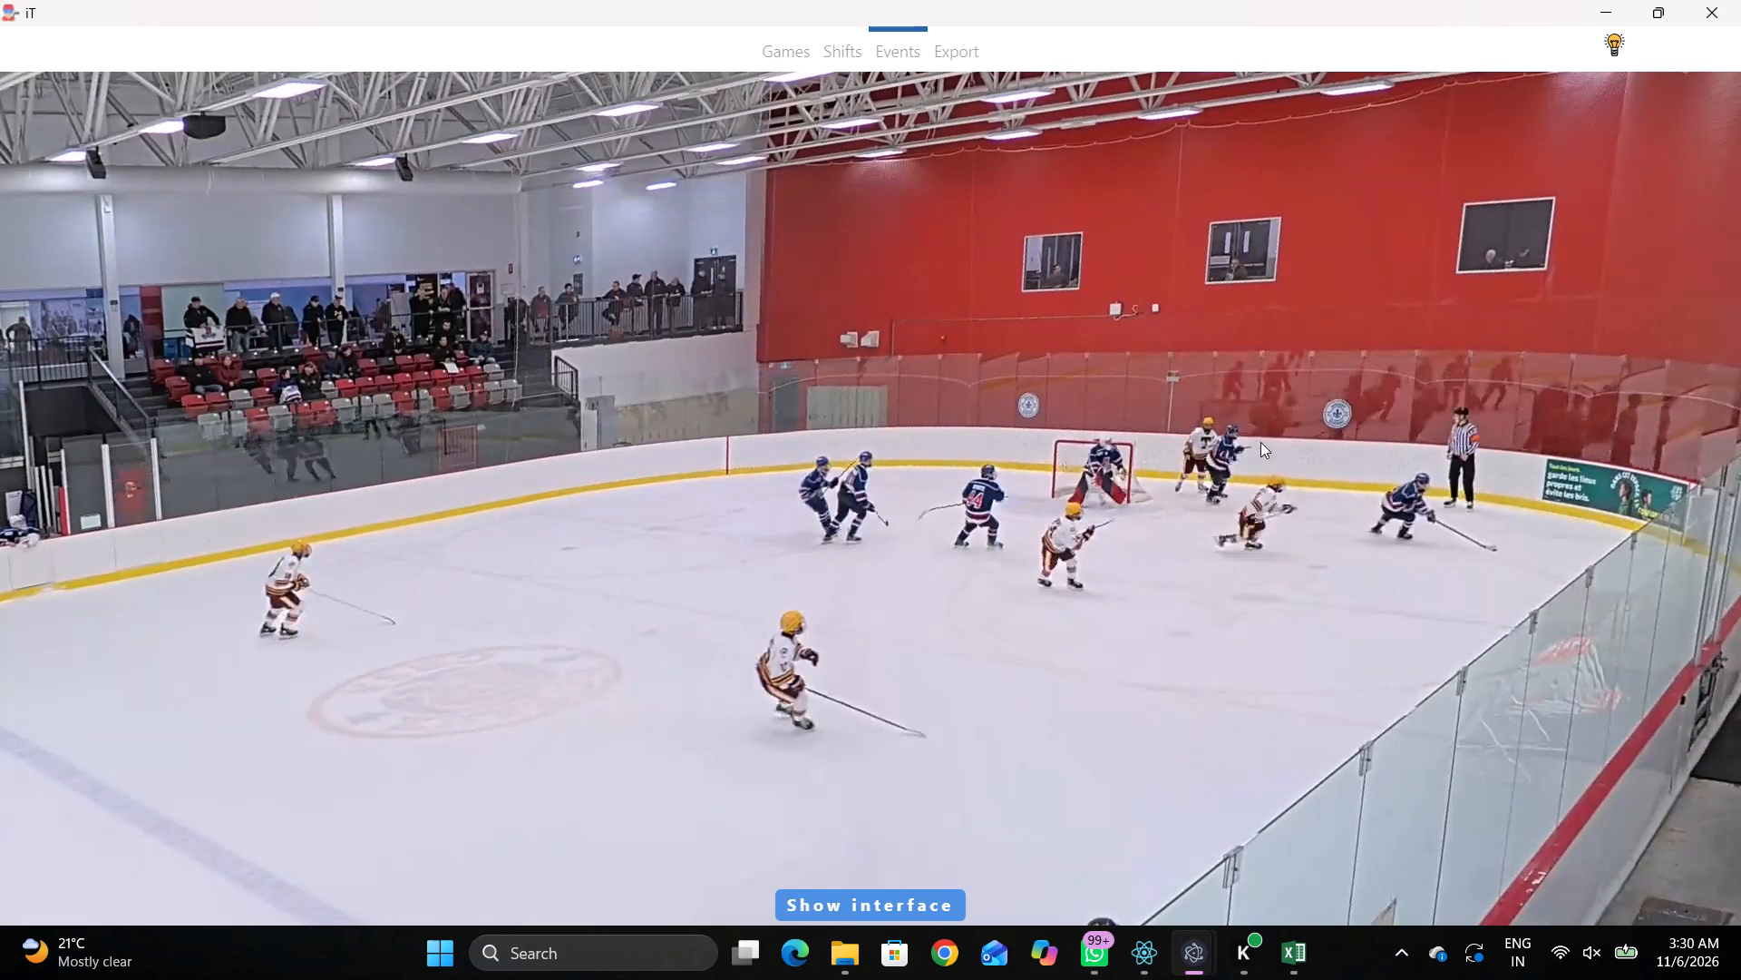
pyautogui.press('space')
pyautogui.press('space')
pyautogui.write('r')
pyautogui.press('space')
pyautogui.press('space')
pyautogui.press('space')
pyautogui.press('space')
pyautogui.press('space')
pyautogui.press('space')
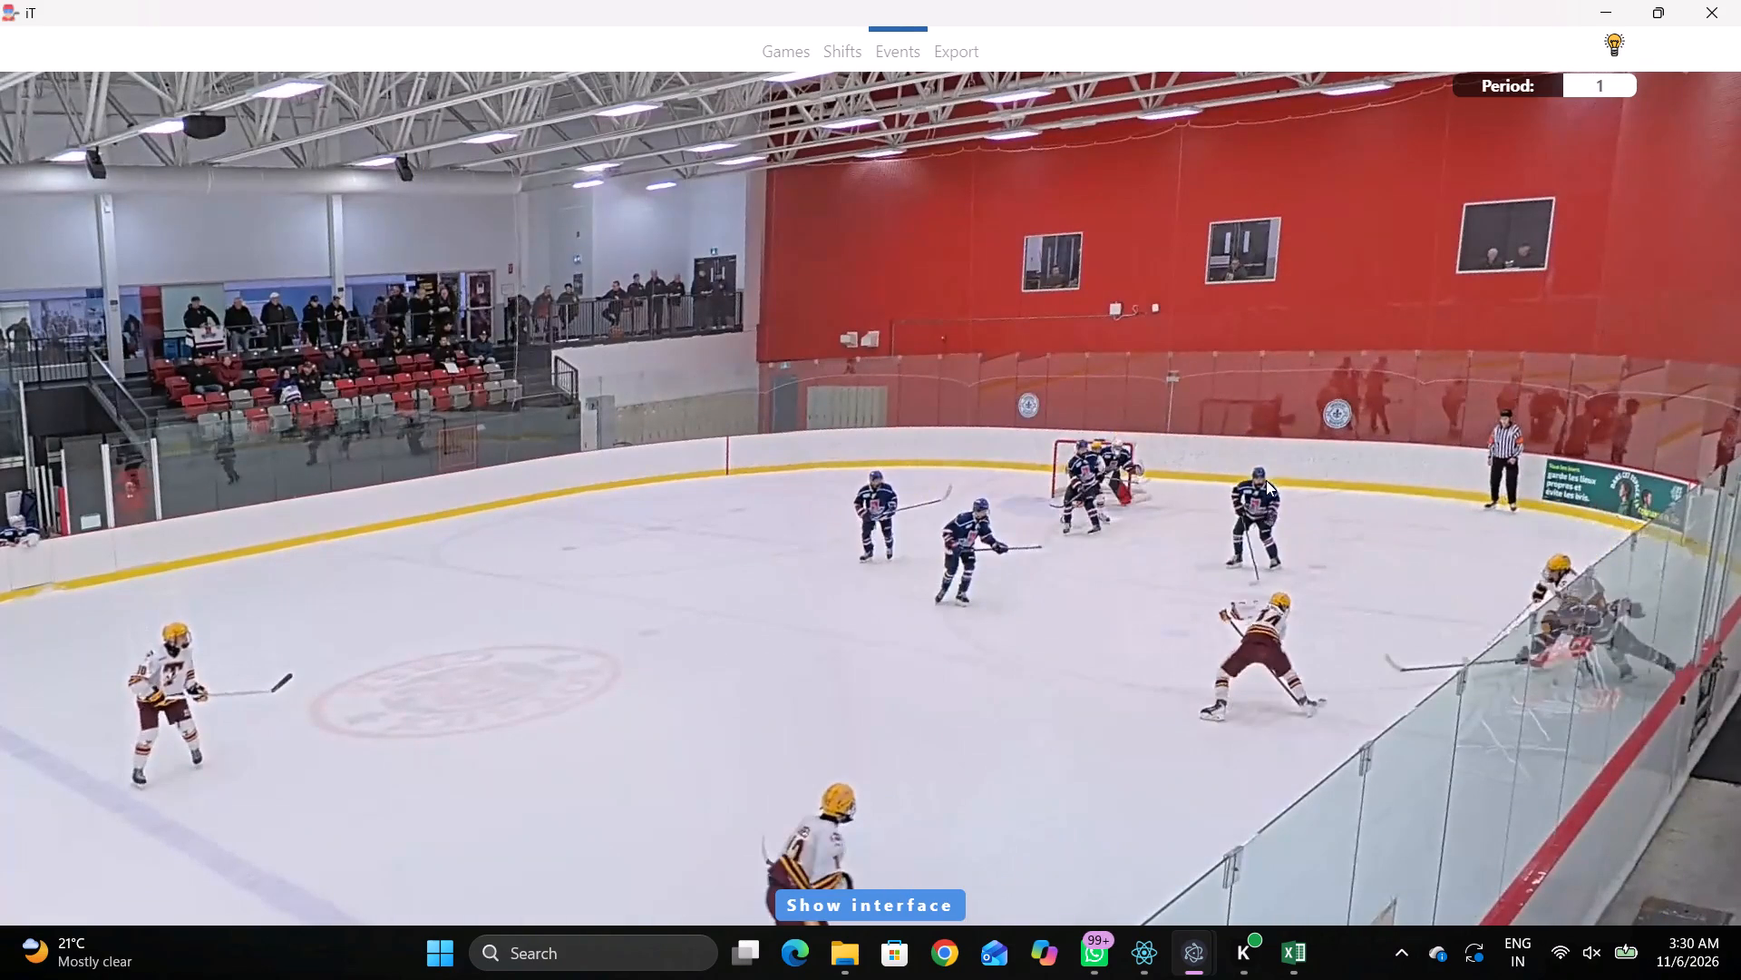
pyautogui.press('space')
pyautogui.press('space')
pyautogui.rightClick(1257, 459)
pyautogui.click(1330, 499)
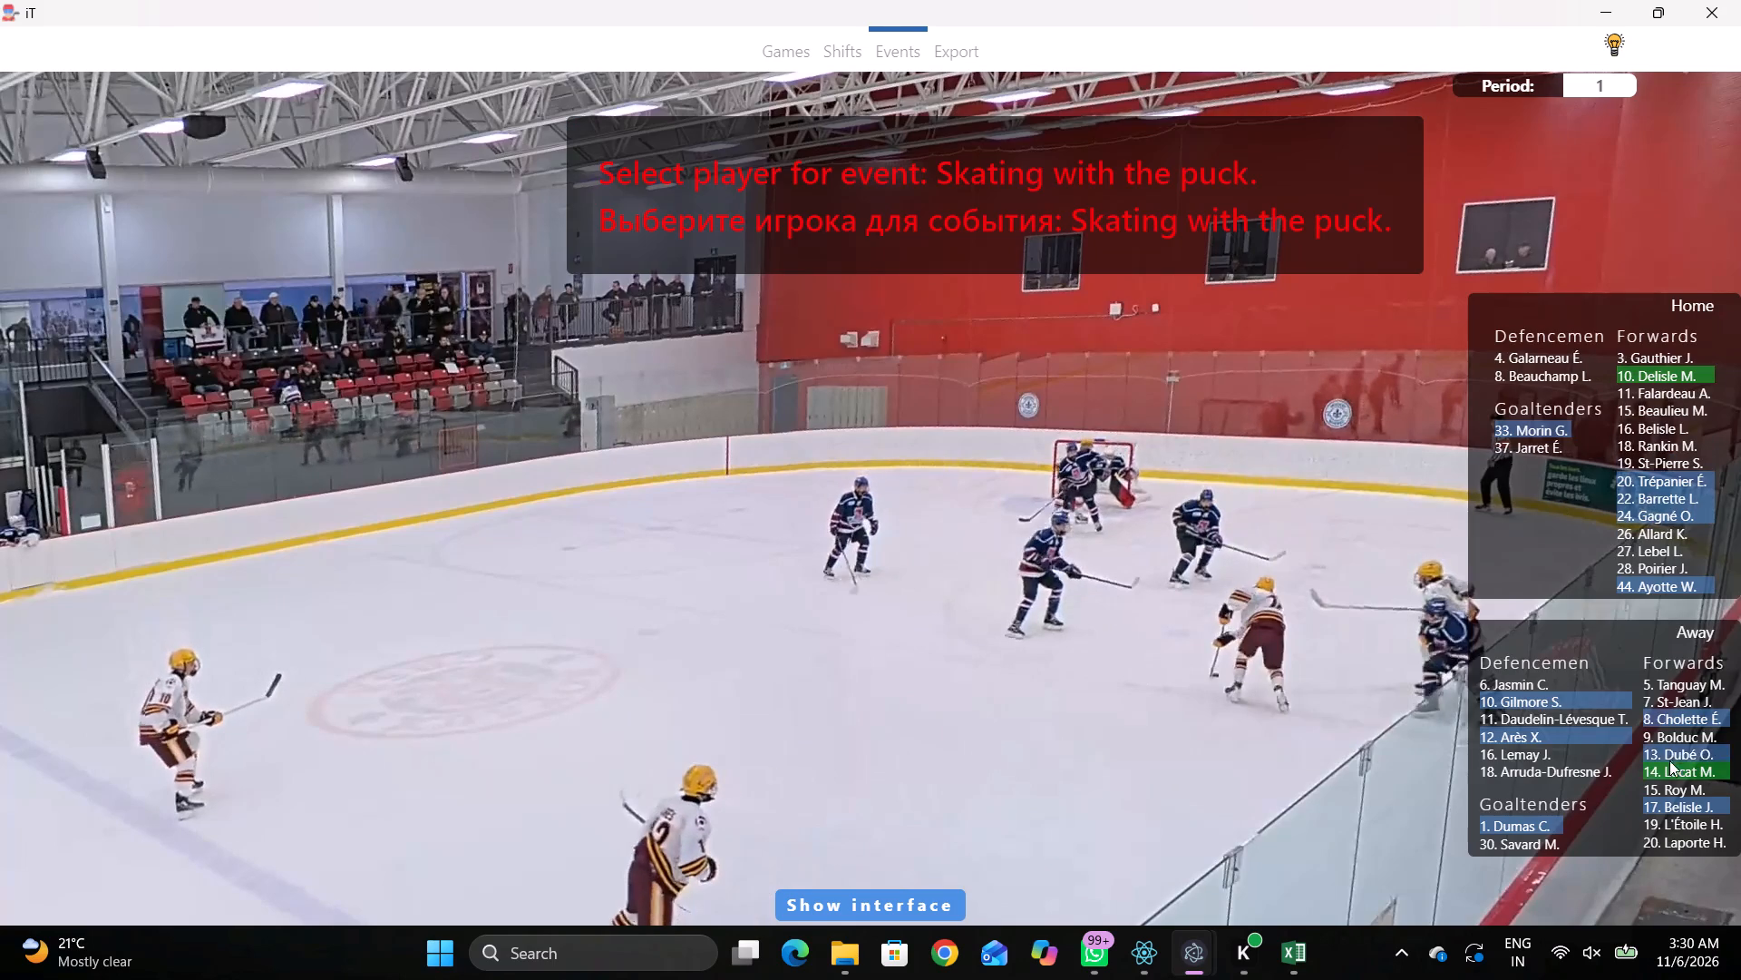
pyautogui.click(1669, 765)
pyautogui.click(1193, 487)
# Replay the play and tag a Check - Stick by home player 10, at the bottom edge of the rink map's lower-right face-off circle.
pyautogui.press('space')
pyautogui.press('space')
pyautogui.press('space')
pyautogui.press('space')
pyautogui.press('space')
pyautogui.press('space')
pyautogui.press('space')
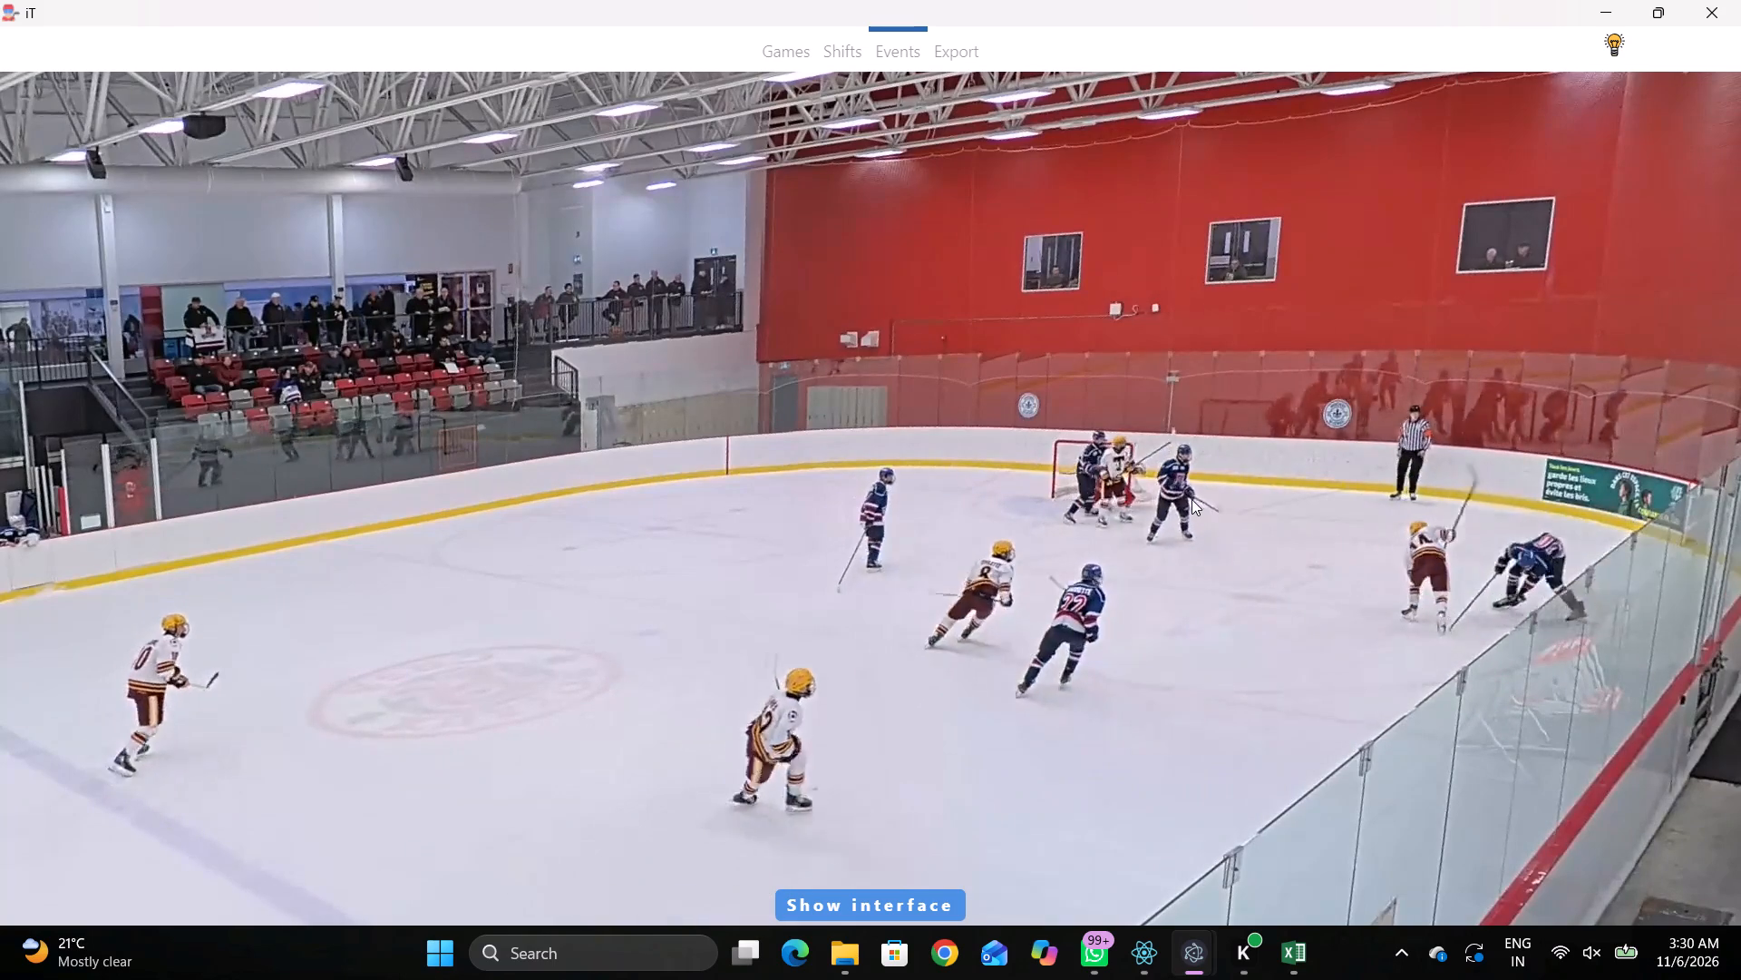
pyautogui.press('space')
pyautogui.write('q')
pyautogui.press('q')
pyautogui.press('q')
pyautogui.press('q')
pyautogui.press('q')
pyautogui.press('q')
pyautogui.press('q')
pyautogui.press('q')
pyautogui.press('q')
pyautogui.press('q')
pyautogui.press('q')
pyautogui.press('q')
pyautogui.press('q')
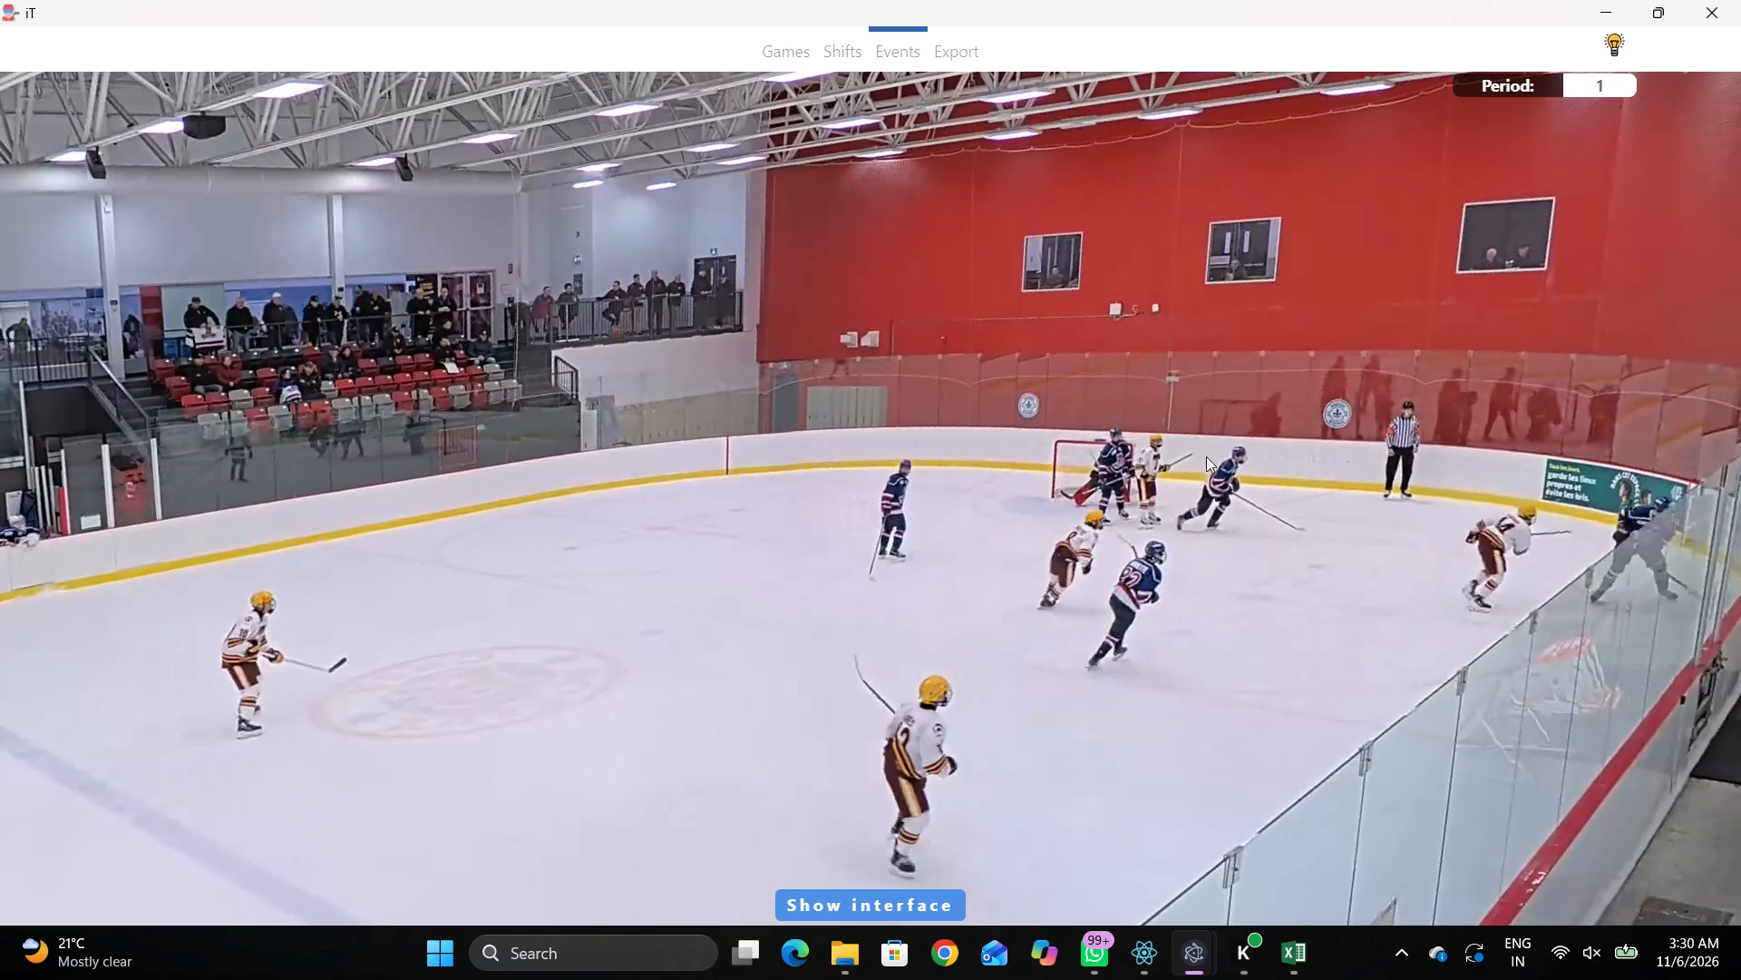
pyautogui.rightClick(1163, 412)
pyautogui.press('q')
pyautogui.press('q')
pyautogui.press('q')
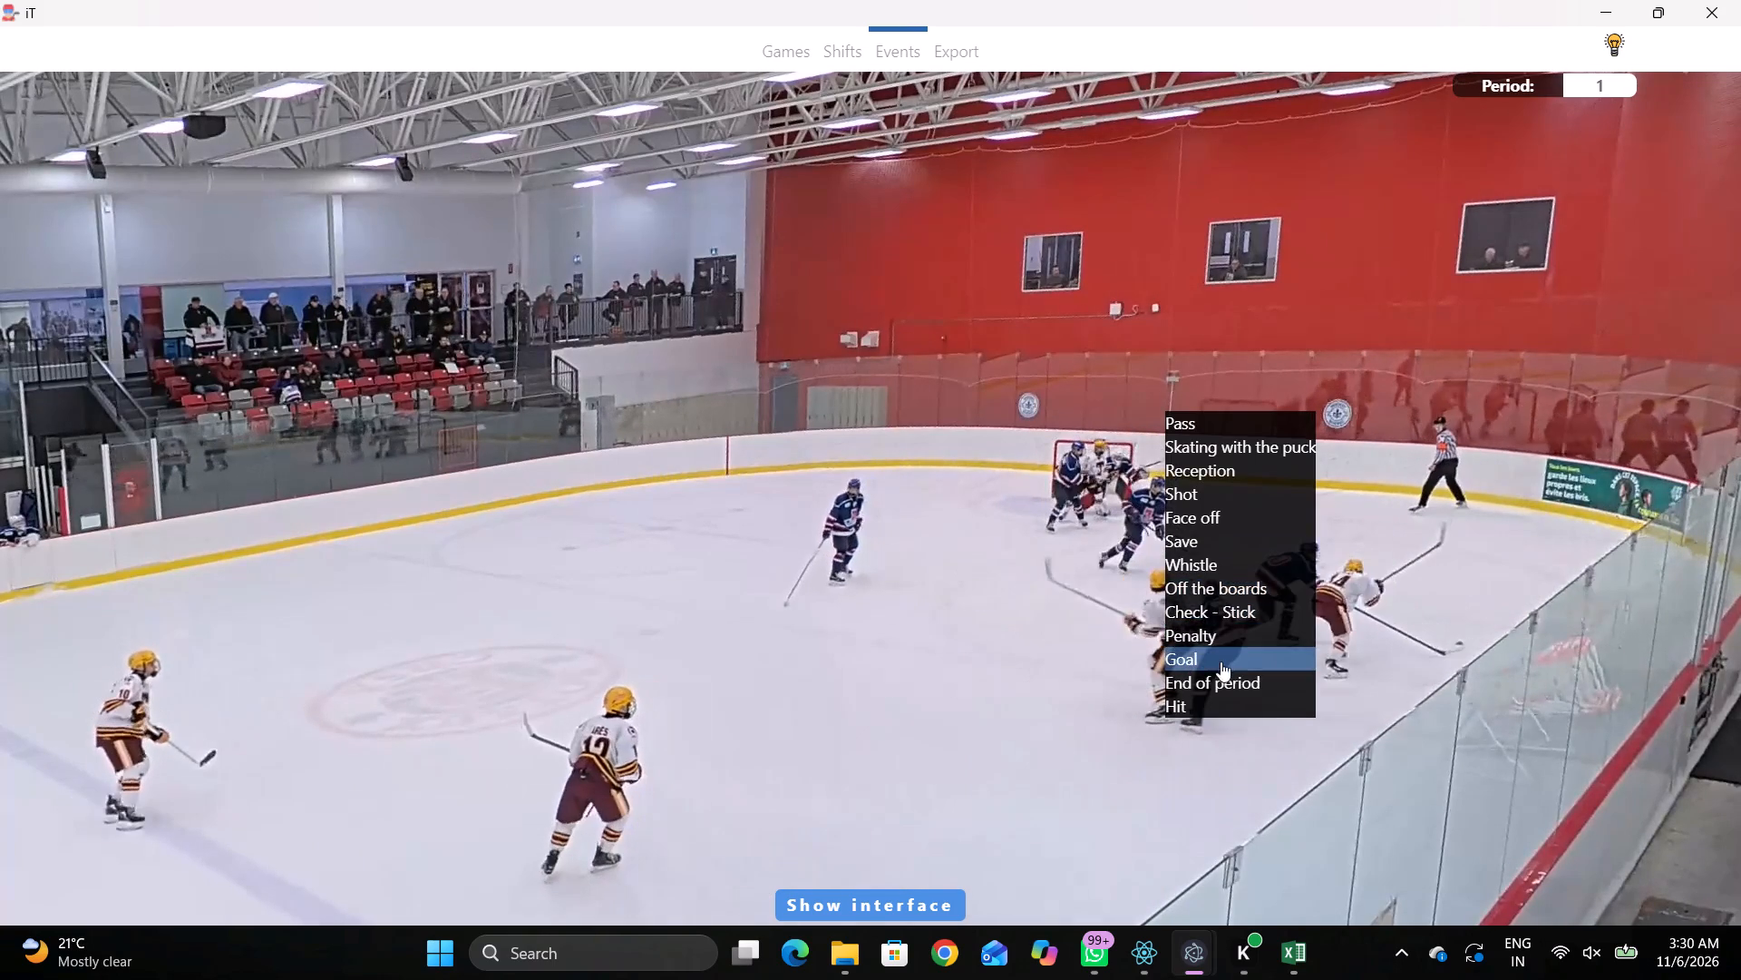
pyautogui.click(1211, 613)
pyautogui.click(1623, 381)
pyautogui.click(1259, 527)
# Tag Skating with the puck by the same home player 10, at the right edge of the rink map's lower-right face-off circle.
pyautogui.press('space')
pyautogui.press('v')
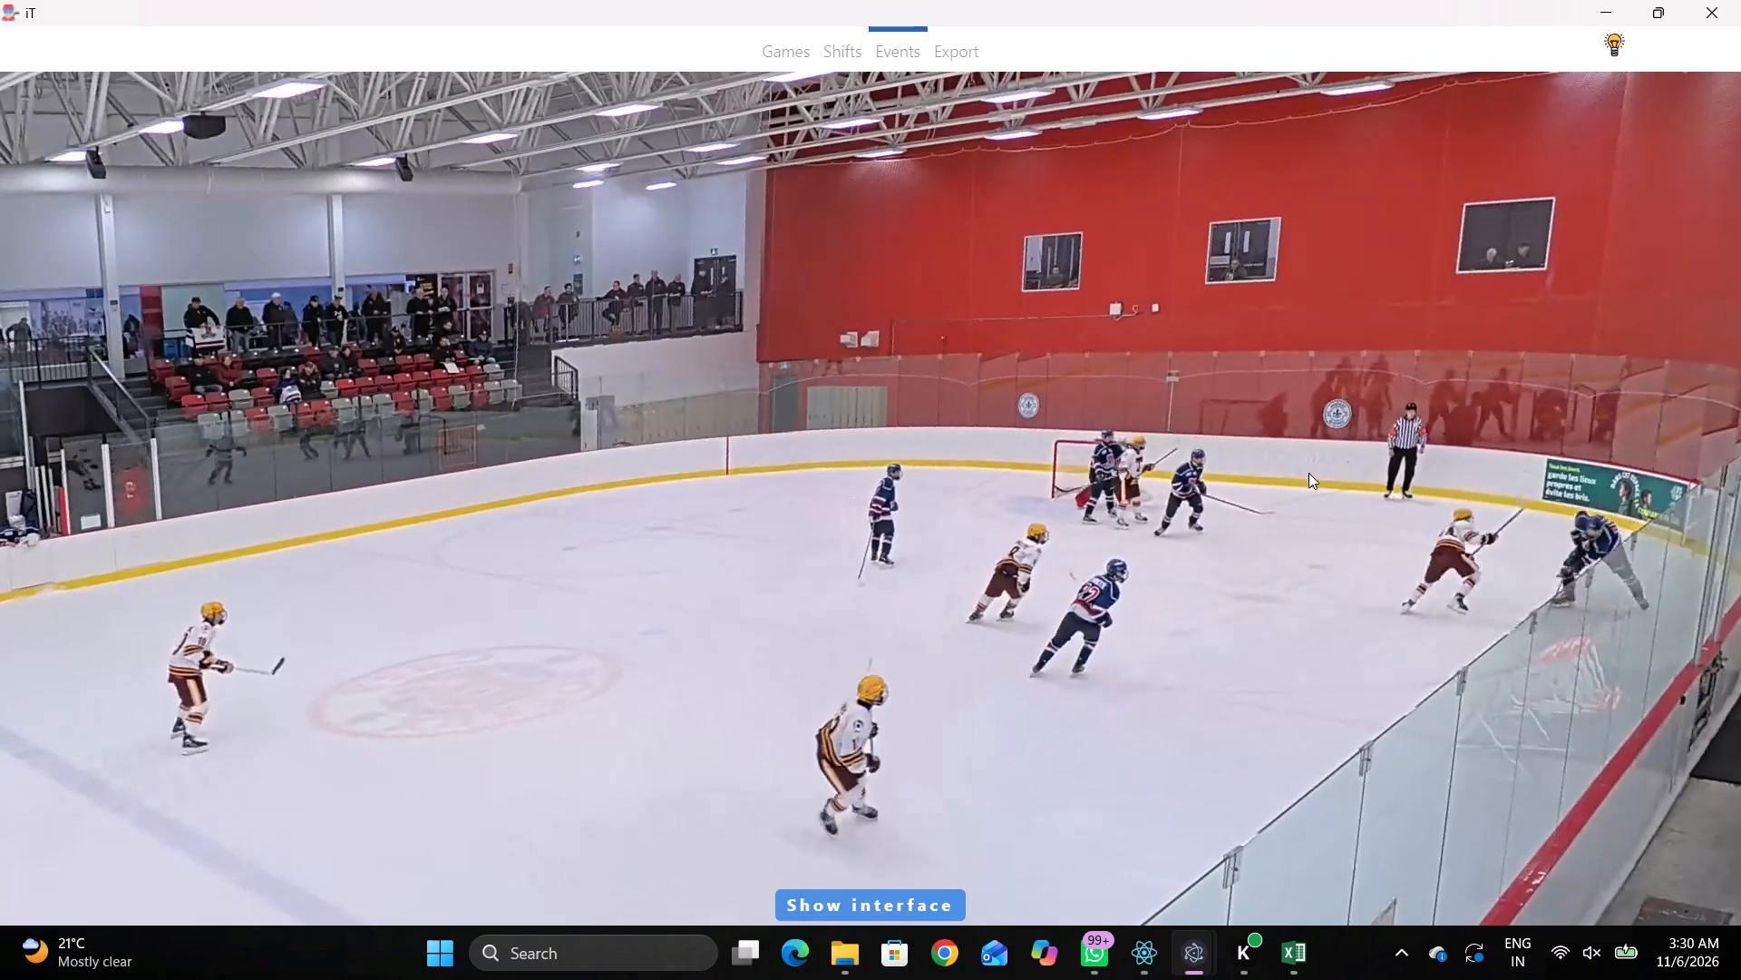
pyautogui.press('space')
pyautogui.moveTo(1287, 461); pyautogui.dragTo(1283, 471, button='right')
pyautogui.click(1337, 508)
pyautogui.click(1487, 279)
pyautogui.click(1308, 483)
# Tag a Pass by the same home player 10, just behind the rink map's right goal line, beside the lower-right face-off circle.
pyautogui.press('space')
pyautogui.press('space')
pyautogui.rightClick(1289, 415)
pyautogui.click(1305, 431)
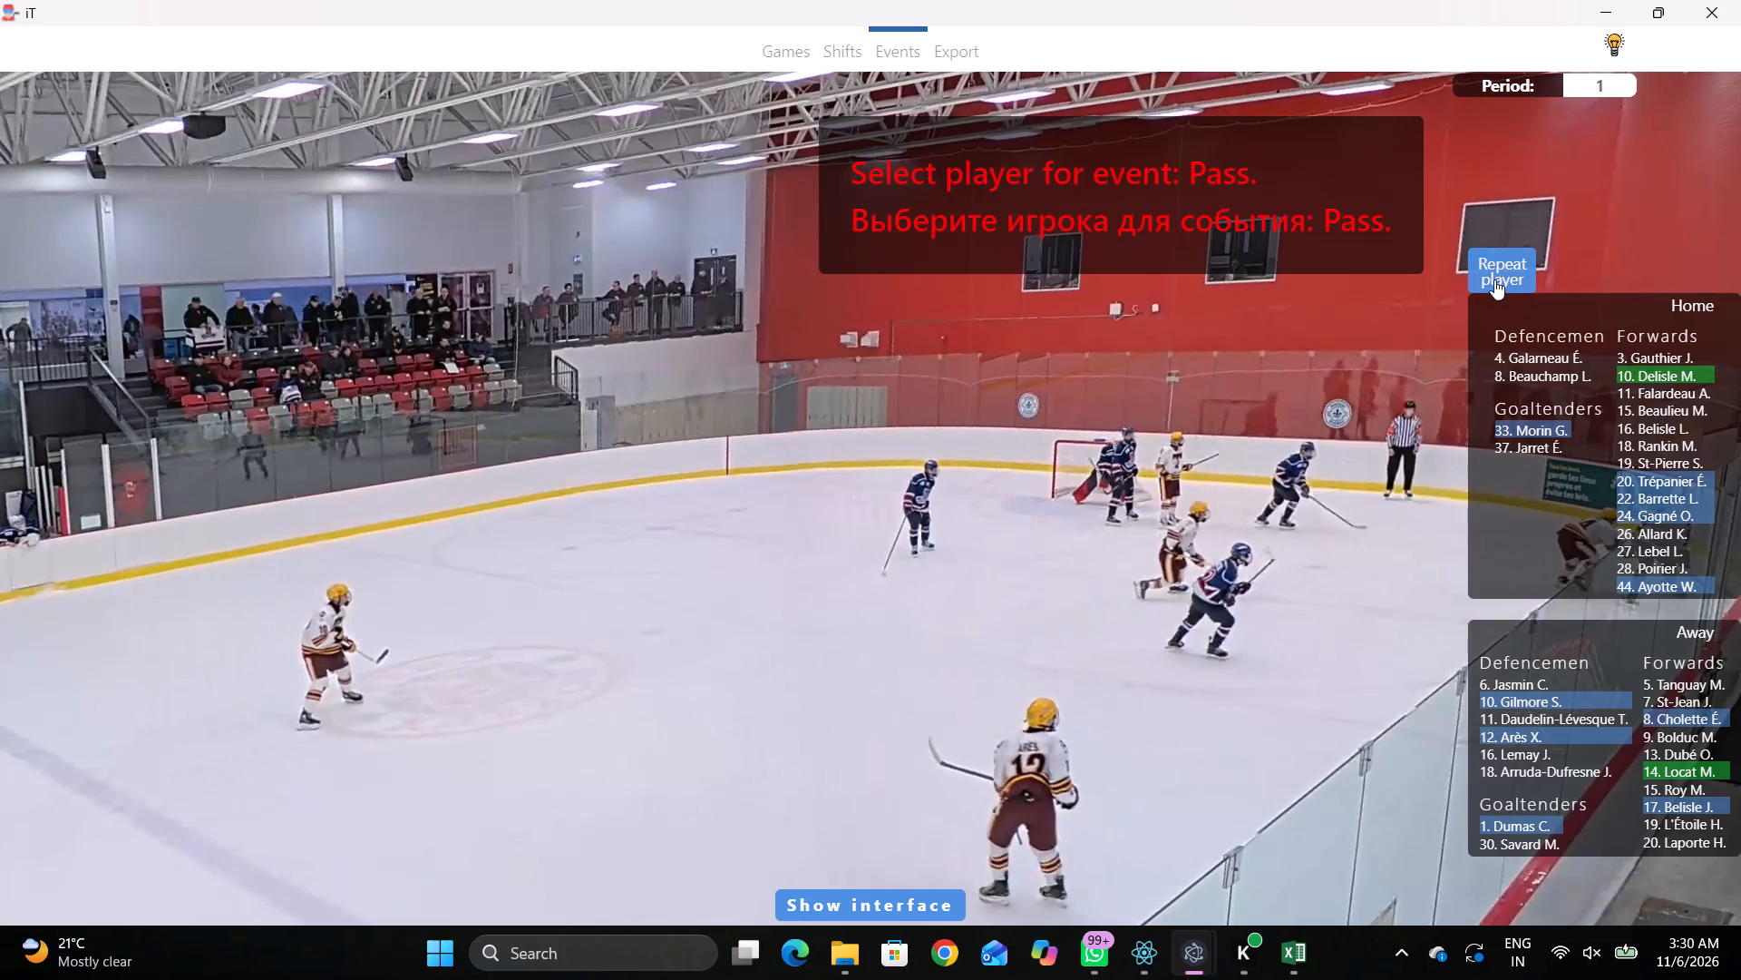
pyautogui.click(1494, 273)
pyautogui.click(1348, 475)
# Tag Skating with the puck by home player 22, just outside the lower-left edge of the rink map's lower-right face-off circle.
pyautogui.press('space')
pyautogui.press('v')
pyautogui.press('space')
pyautogui.press('space')
pyautogui.press('space')
pyautogui.press('space')
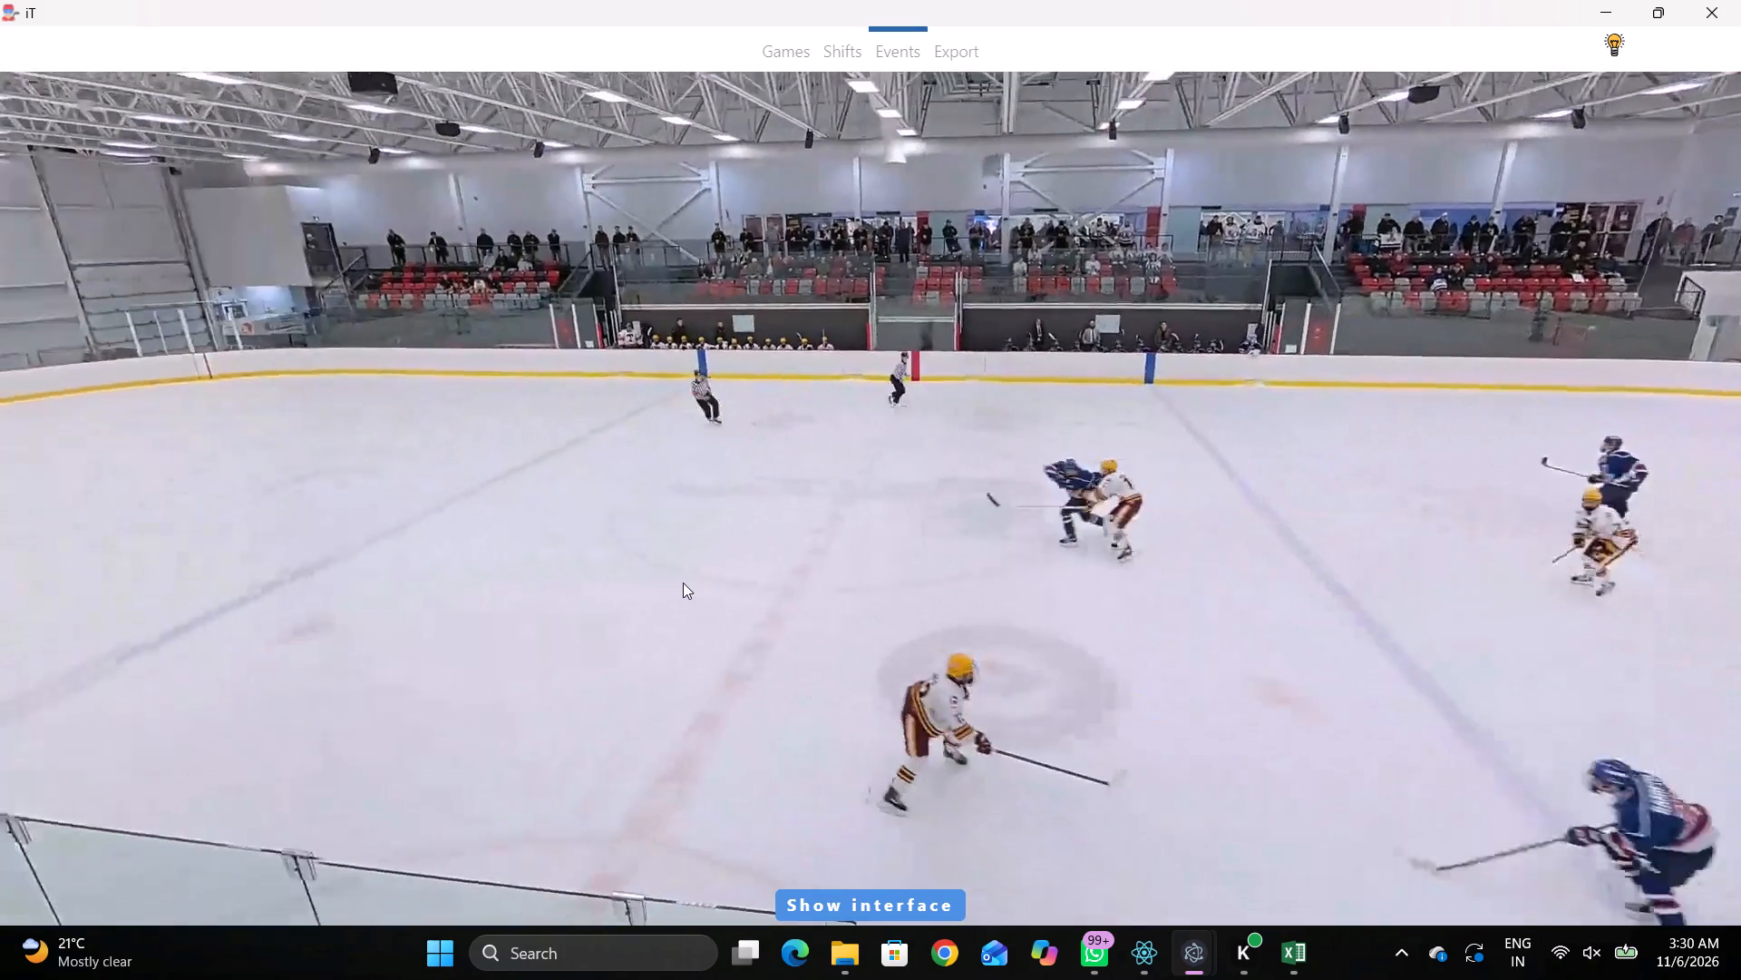
pyautogui.press('space')
pyautogui.press('q')
pyautogui.rightClick(863, 475)
pyautogui.click(926, 509)
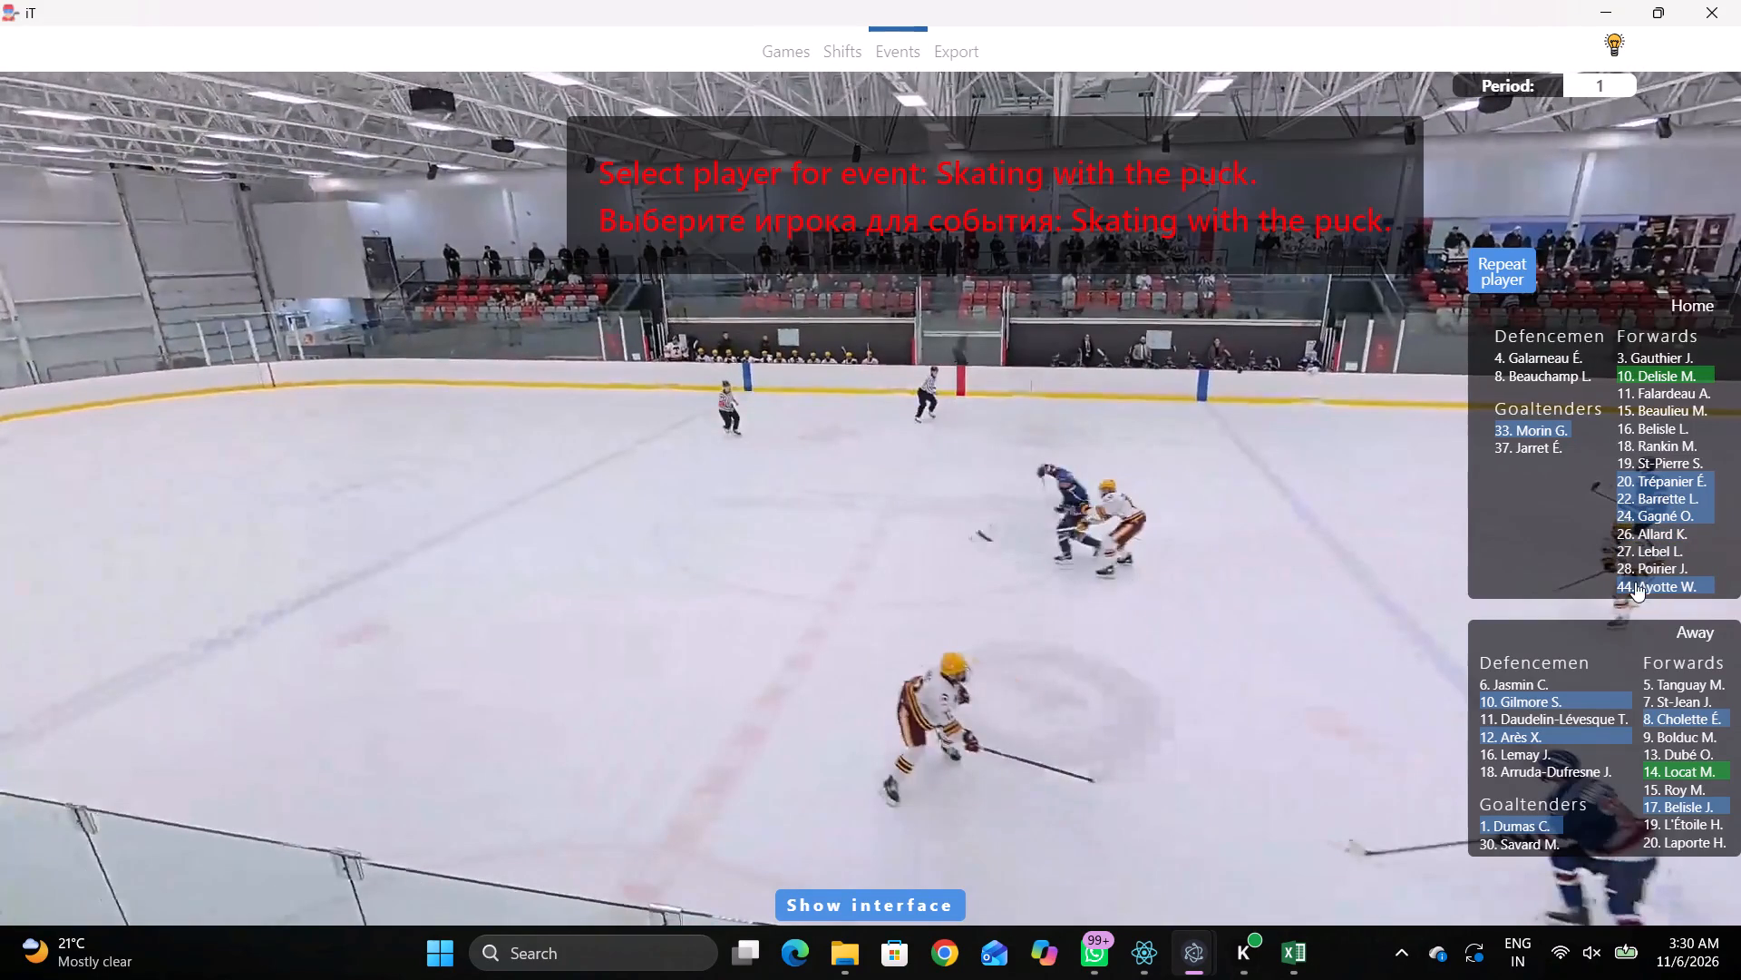
pyautogui.click(1630, 500)
pyautogui.click(1172, 505)
# Replay the play and tag a Pass by the same home player 22, between the rink map's left blue line and lower-left face-off circle.
pyautogui.press('r')
pyautogui.press('space')
pyautogui.press('space')
pyautogui.press('space')
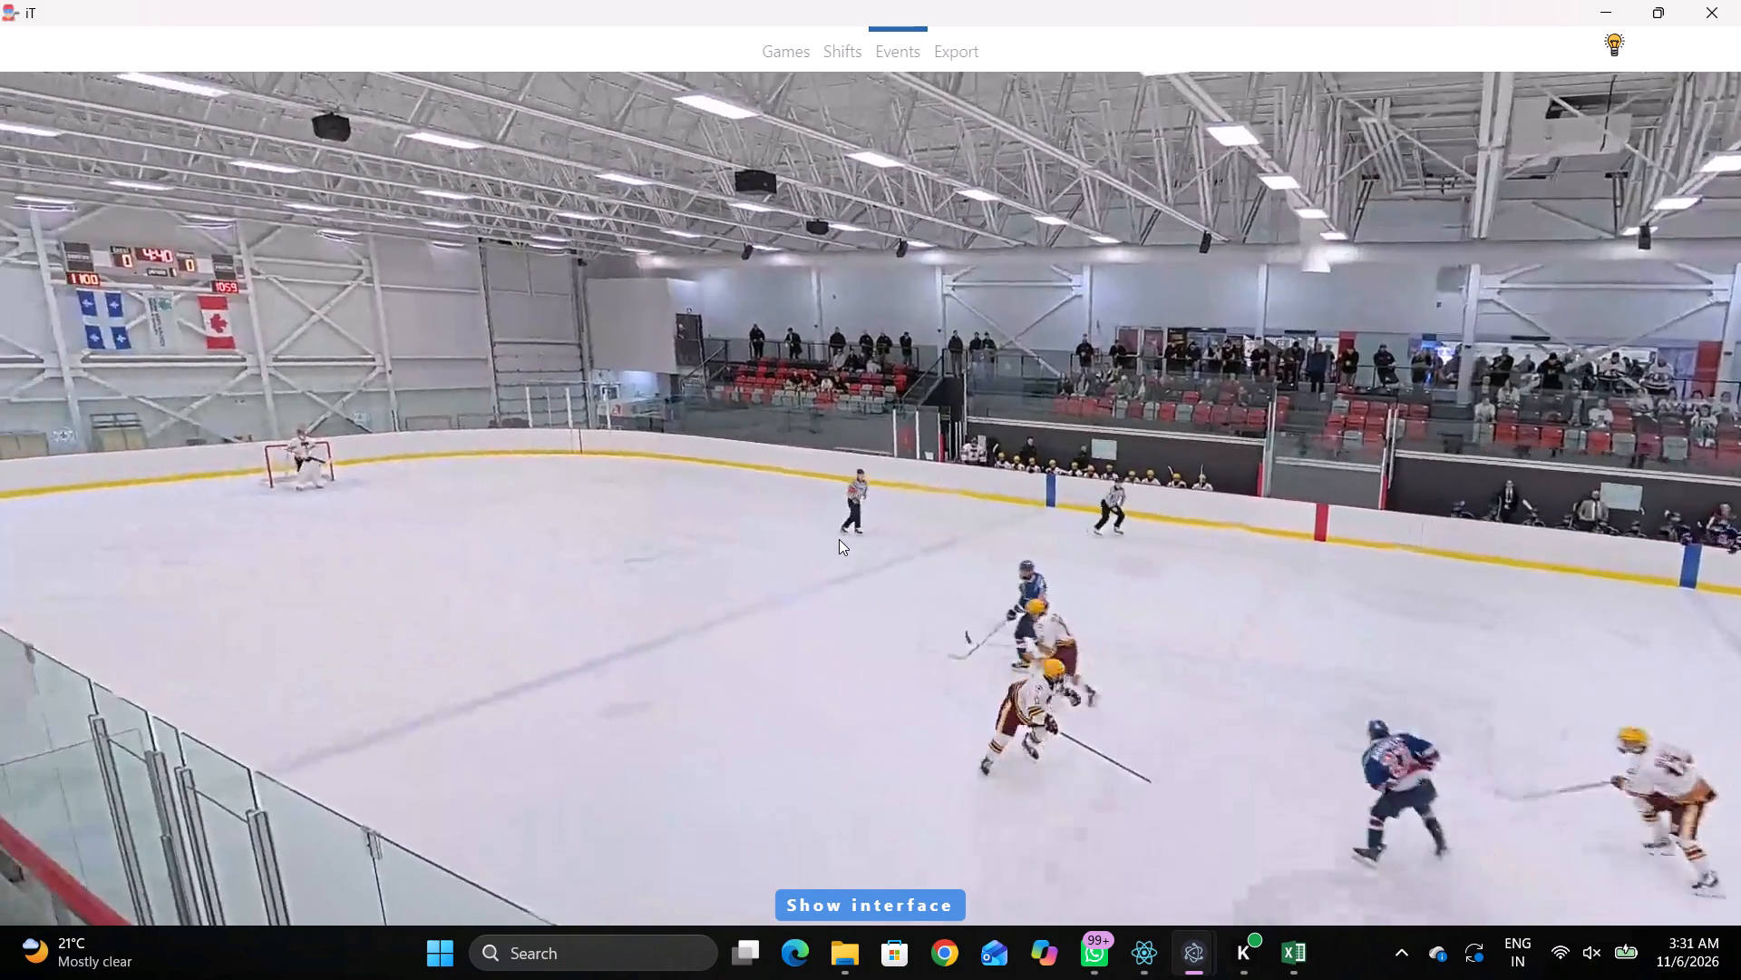
pyautogui.press('space')
pyautogui.write('r')
pyautogui.press('space')
pyautogui.press('space')
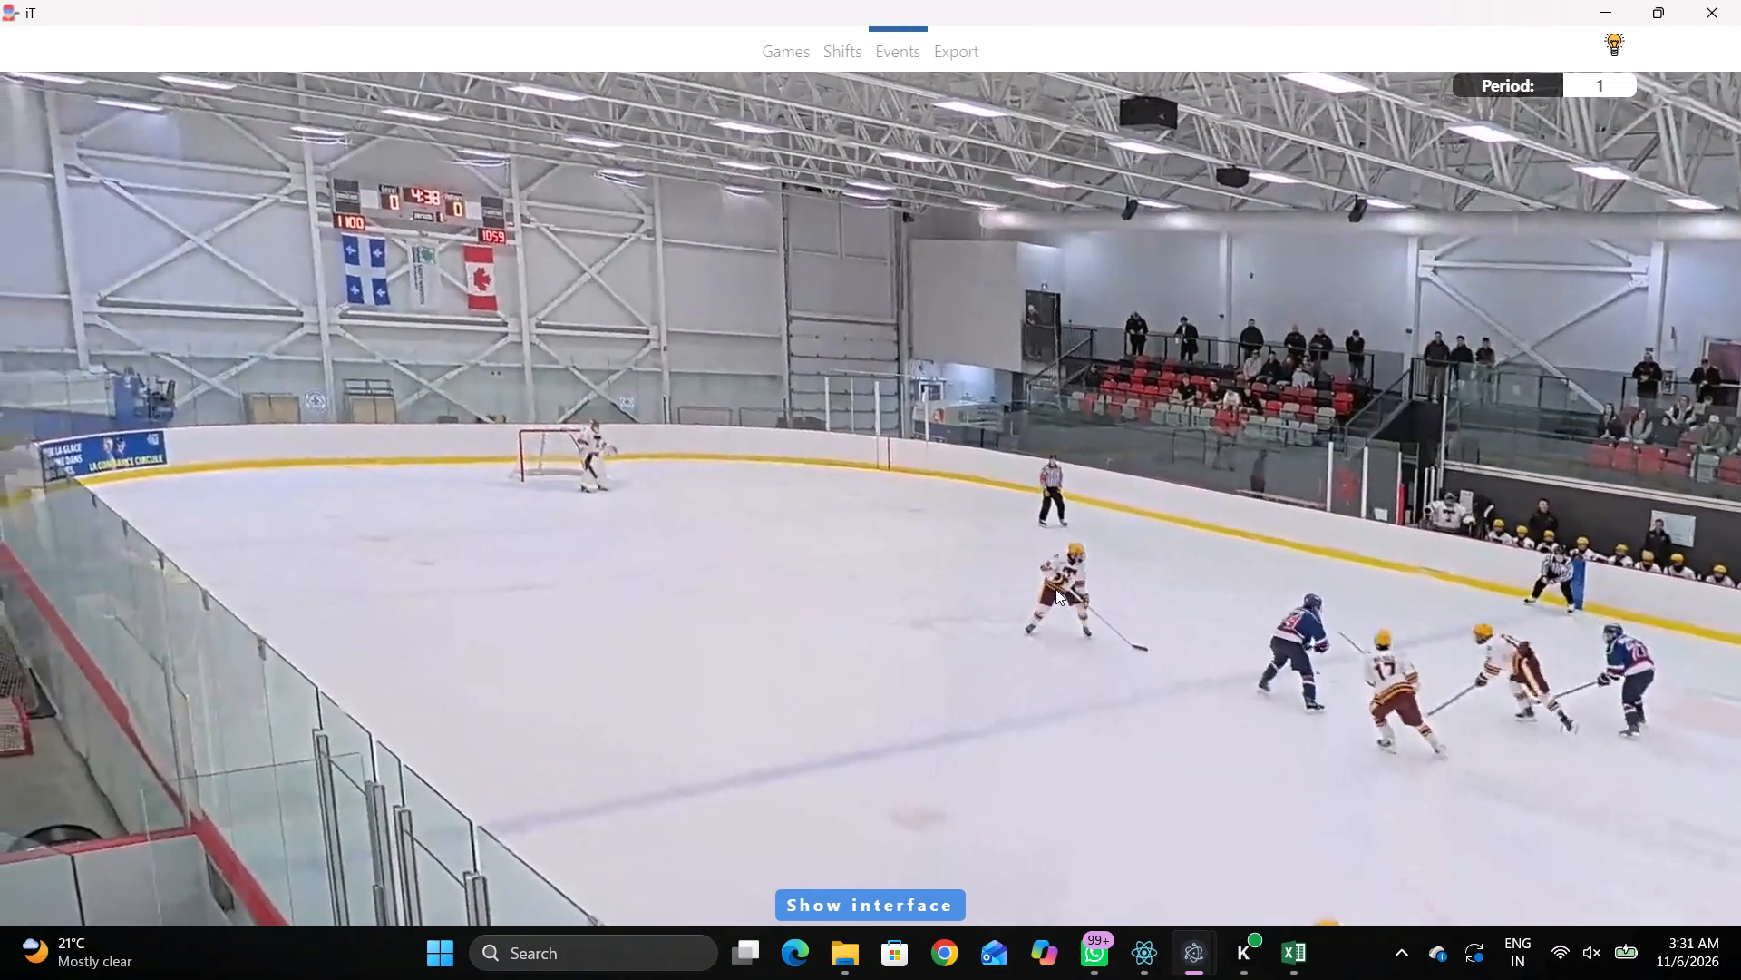
pyautogui.press('q')
pyautogui.press('q')
pyautogui.press('q')
pyautogui.press('q')
pyautogui.press('q')
pyautogui.press('q')
pyautogui.press('q')
pyautogui.rightClick(1098, 465)
pyautogui.click(1108, 479)
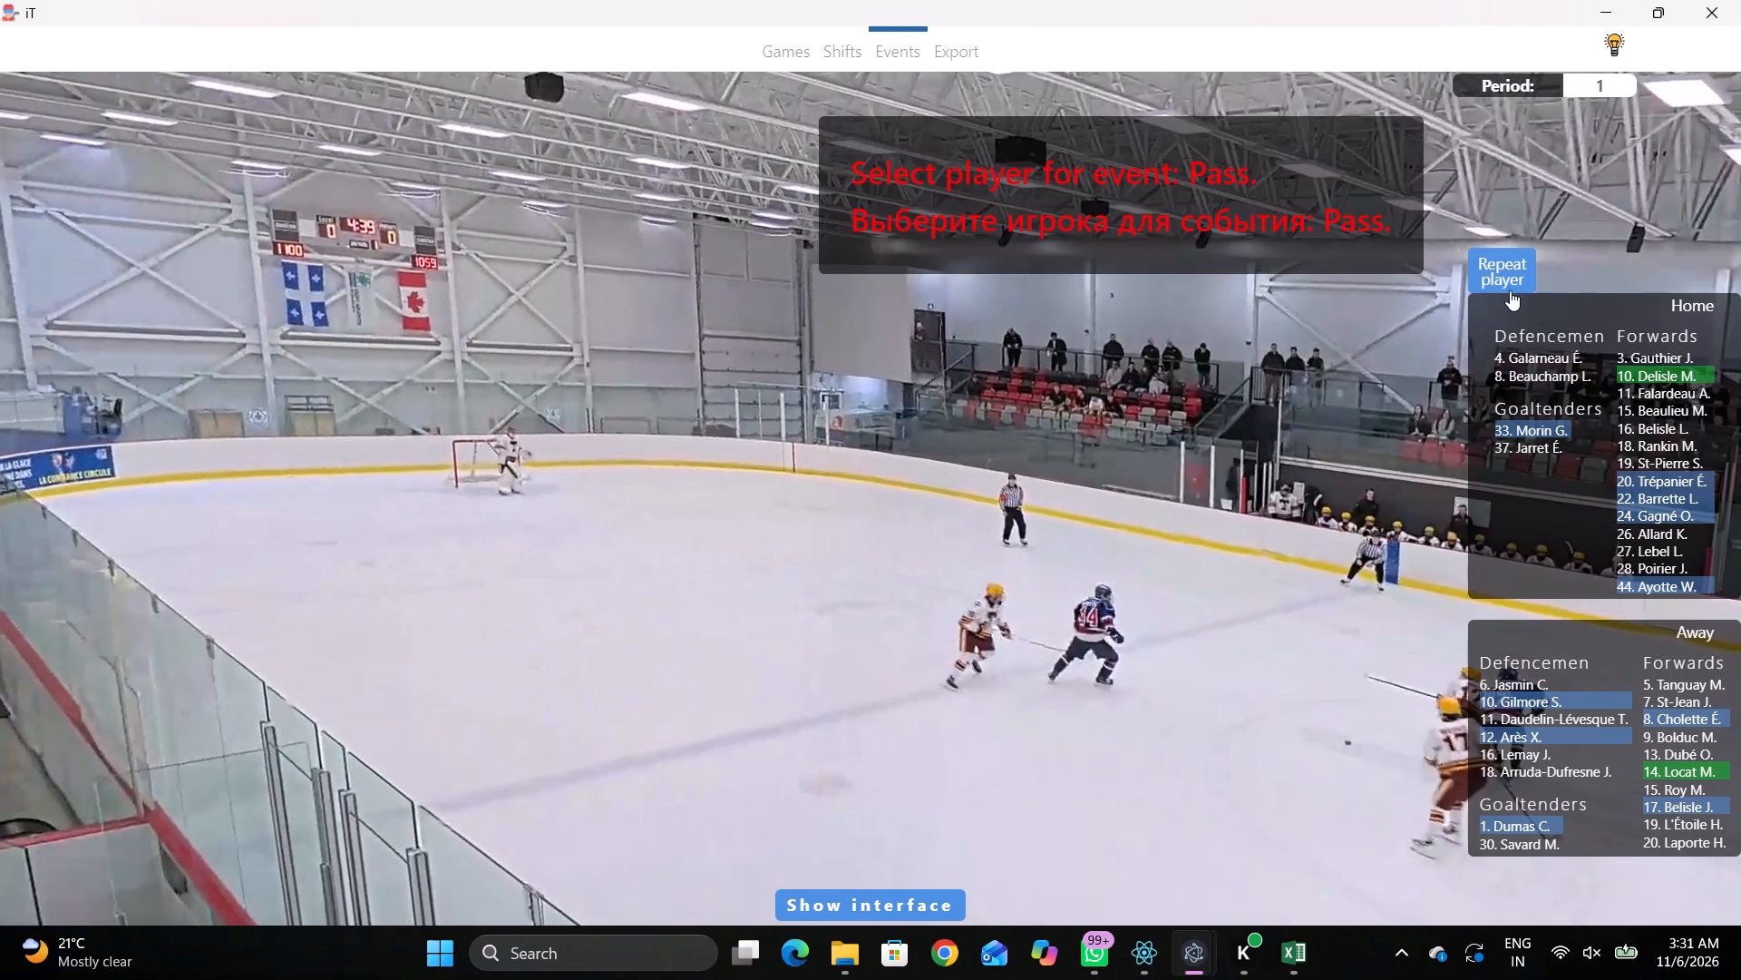
pyautogui.click(1508, 289)
pyautogui.click(691, 431)
# Tag a Pass by home player 24, just inside the left edge of the rink map's centre circle.
pyautogui.press('space')
pyautogui.press('v')
pyautogui.press('space')
pyautogui.moveTo(1026, 347); pyautogui.dragTo(1023, 358, button='right')
pyautogui.click(1089, 393)
pyautogui.rightClick(1082, 387)
pyautogui.click(1089, 395)
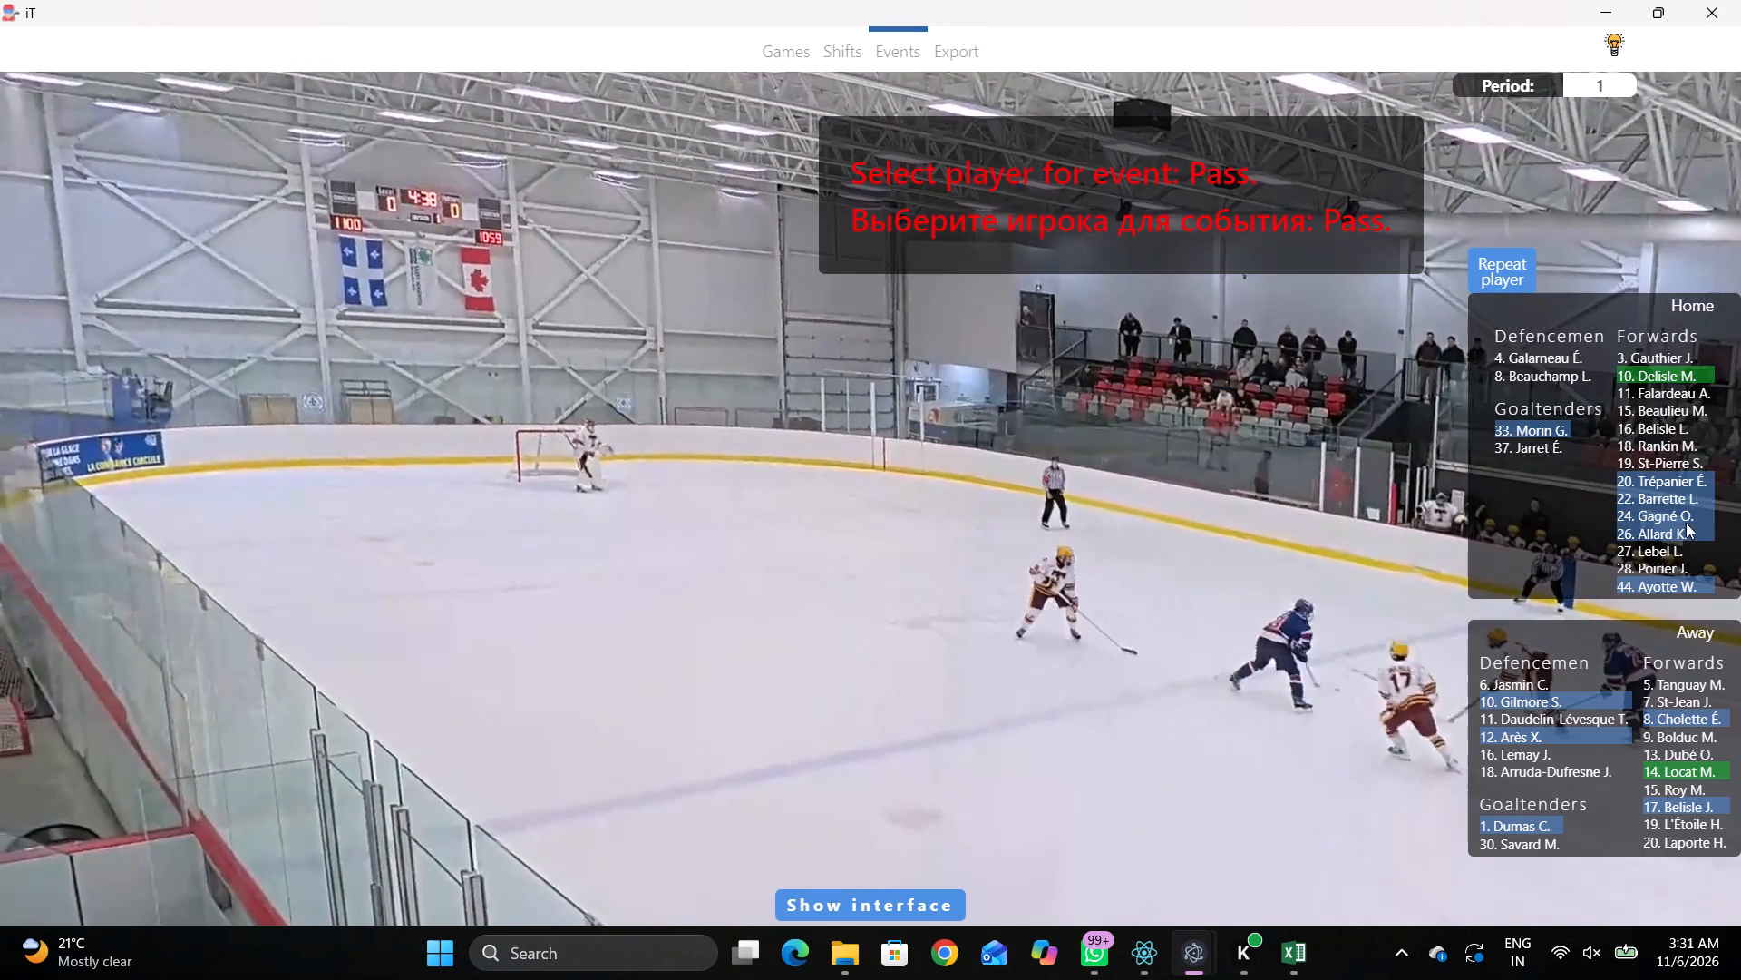
pyautogui.click(1660, 512)
pyautogui.click(846, 354)
# Replay the play after the line change and tag a Pass by away player 10, on the rink map's left goal line above the net.
pyautogui.press('space')
pyautogui.write('v')
pyautogui.press('space')
pyautogui.press('space')
pyautogui.press('space')
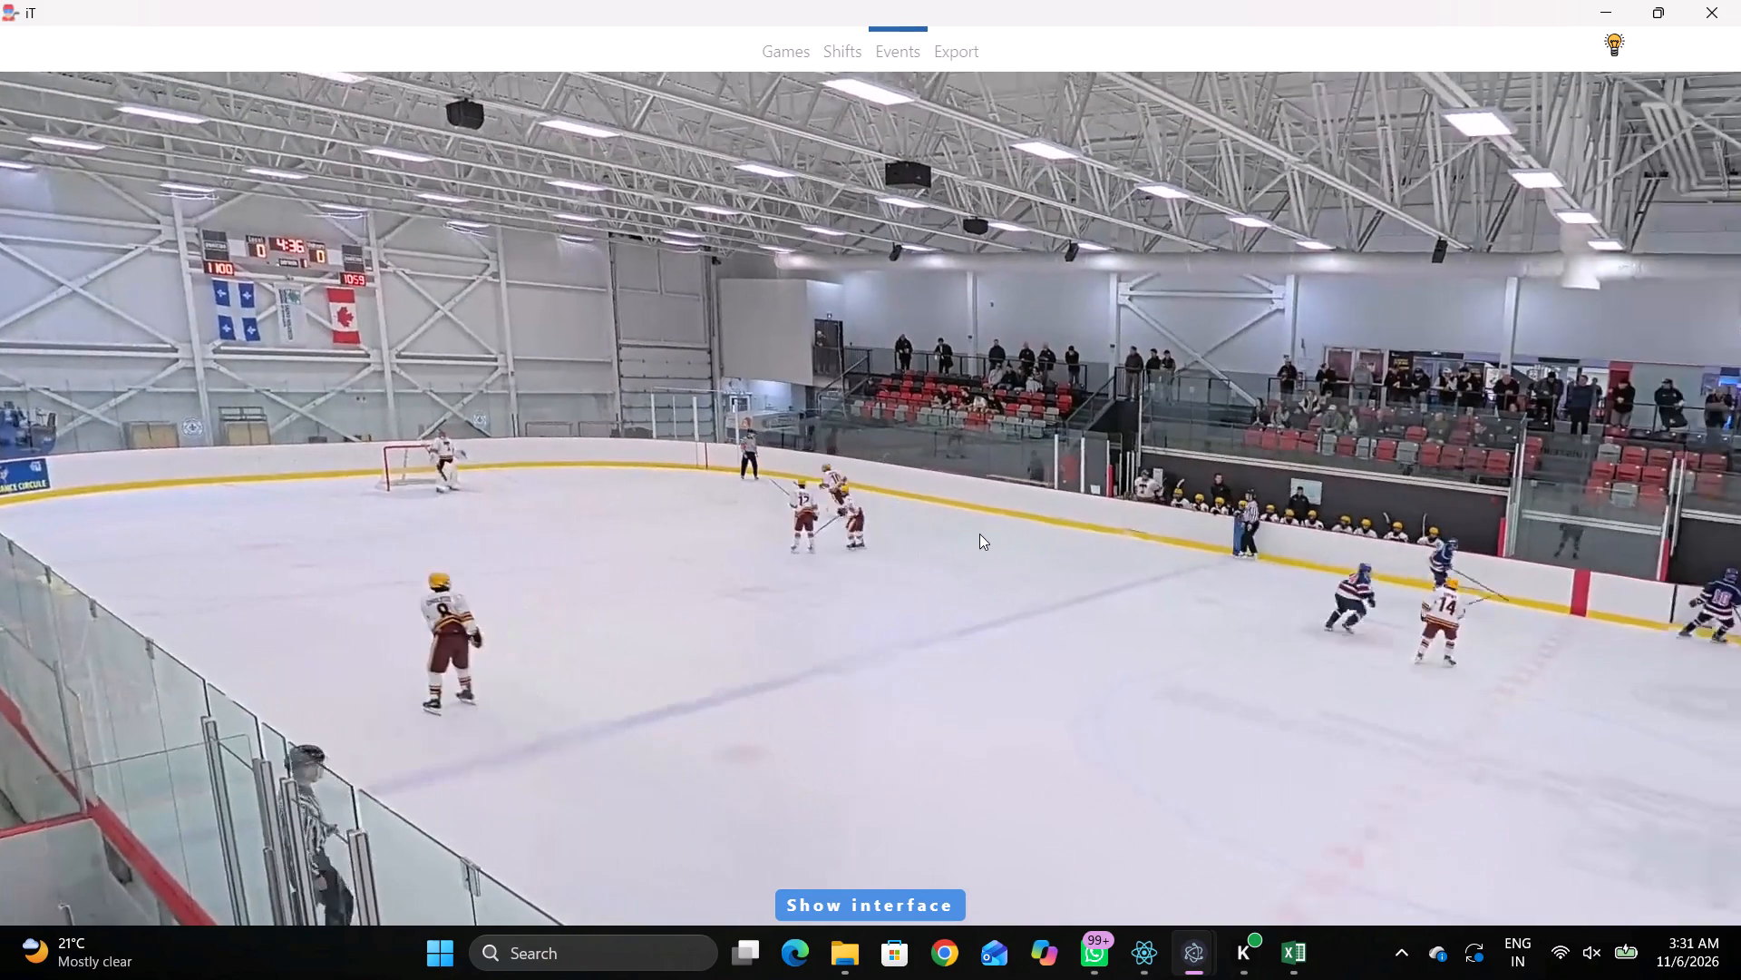
pyautogui.press('r')
pyautogui.press('space')
pyautogui.press('b')
pyautogui.rightClick(947, 453)
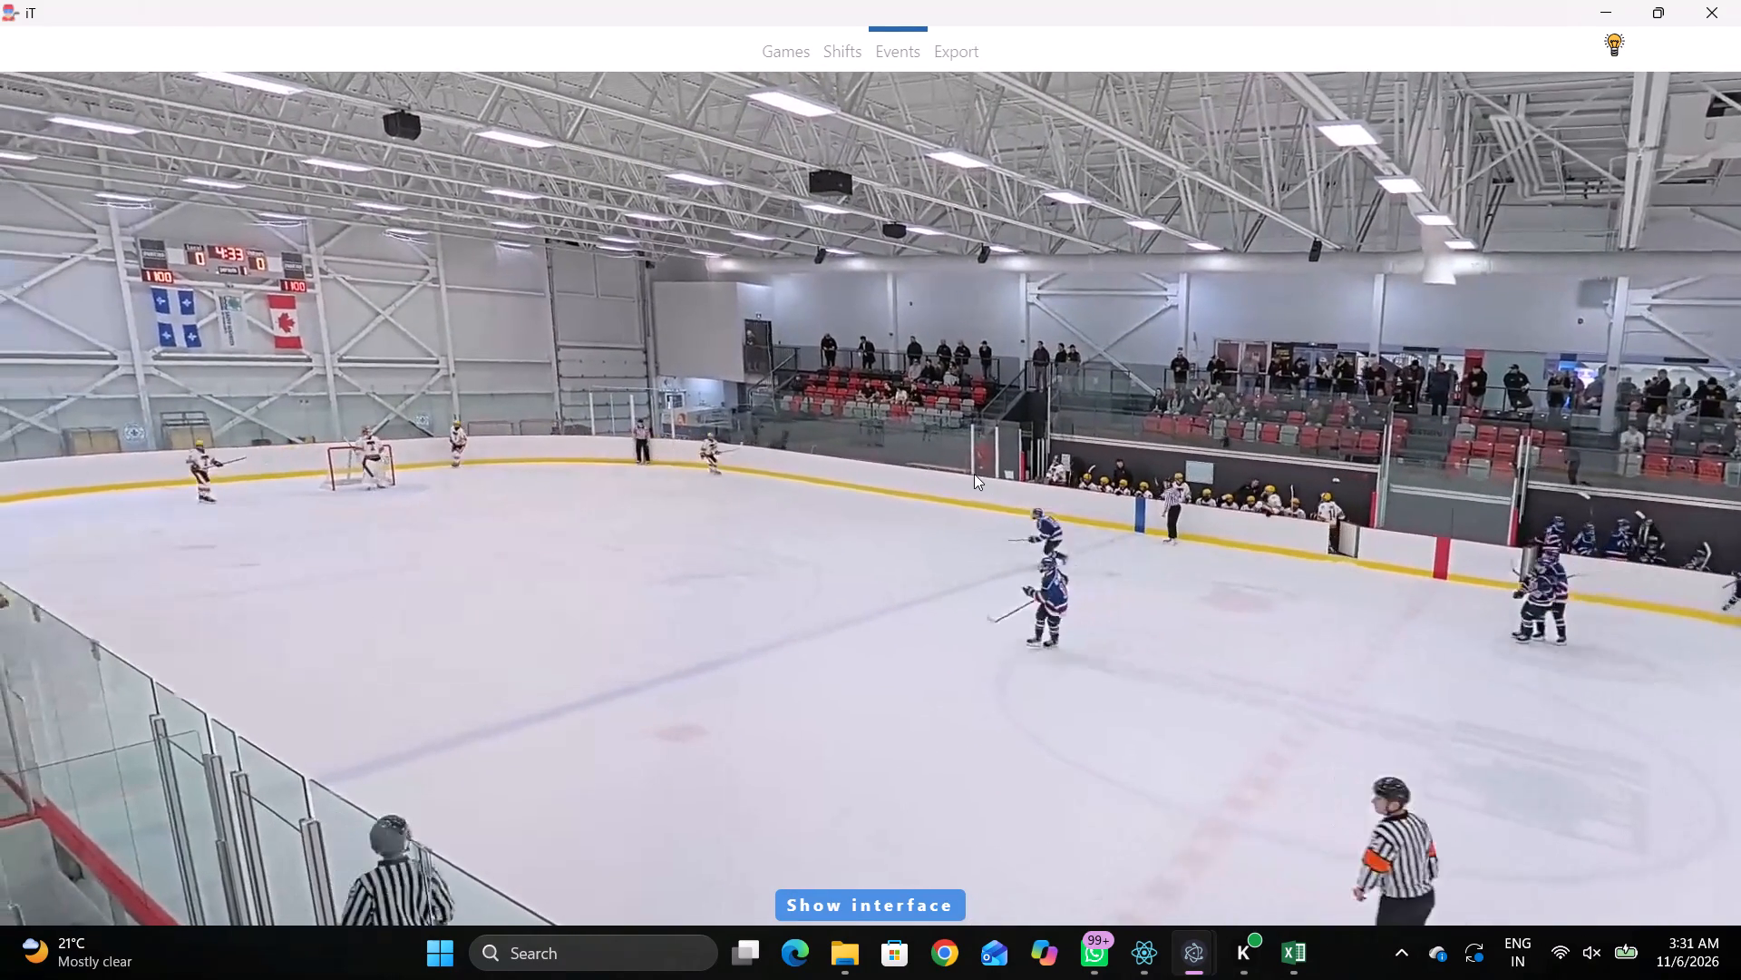
pyautogui.press('q')
pyautogui.press('q')
pyautogui.press('q')
pyautogui.press('q')
pyautogui.press('q')
pyautogui.press('q')
pyautogui.press('q')
pyautogui.press('q')
pyautogui.press('q')
pyautogui.press('q')
pyautogui.press('q')
pyautogui.press('q')
pyautogui.press('q')
pyautogui.rightClick(959, 465)
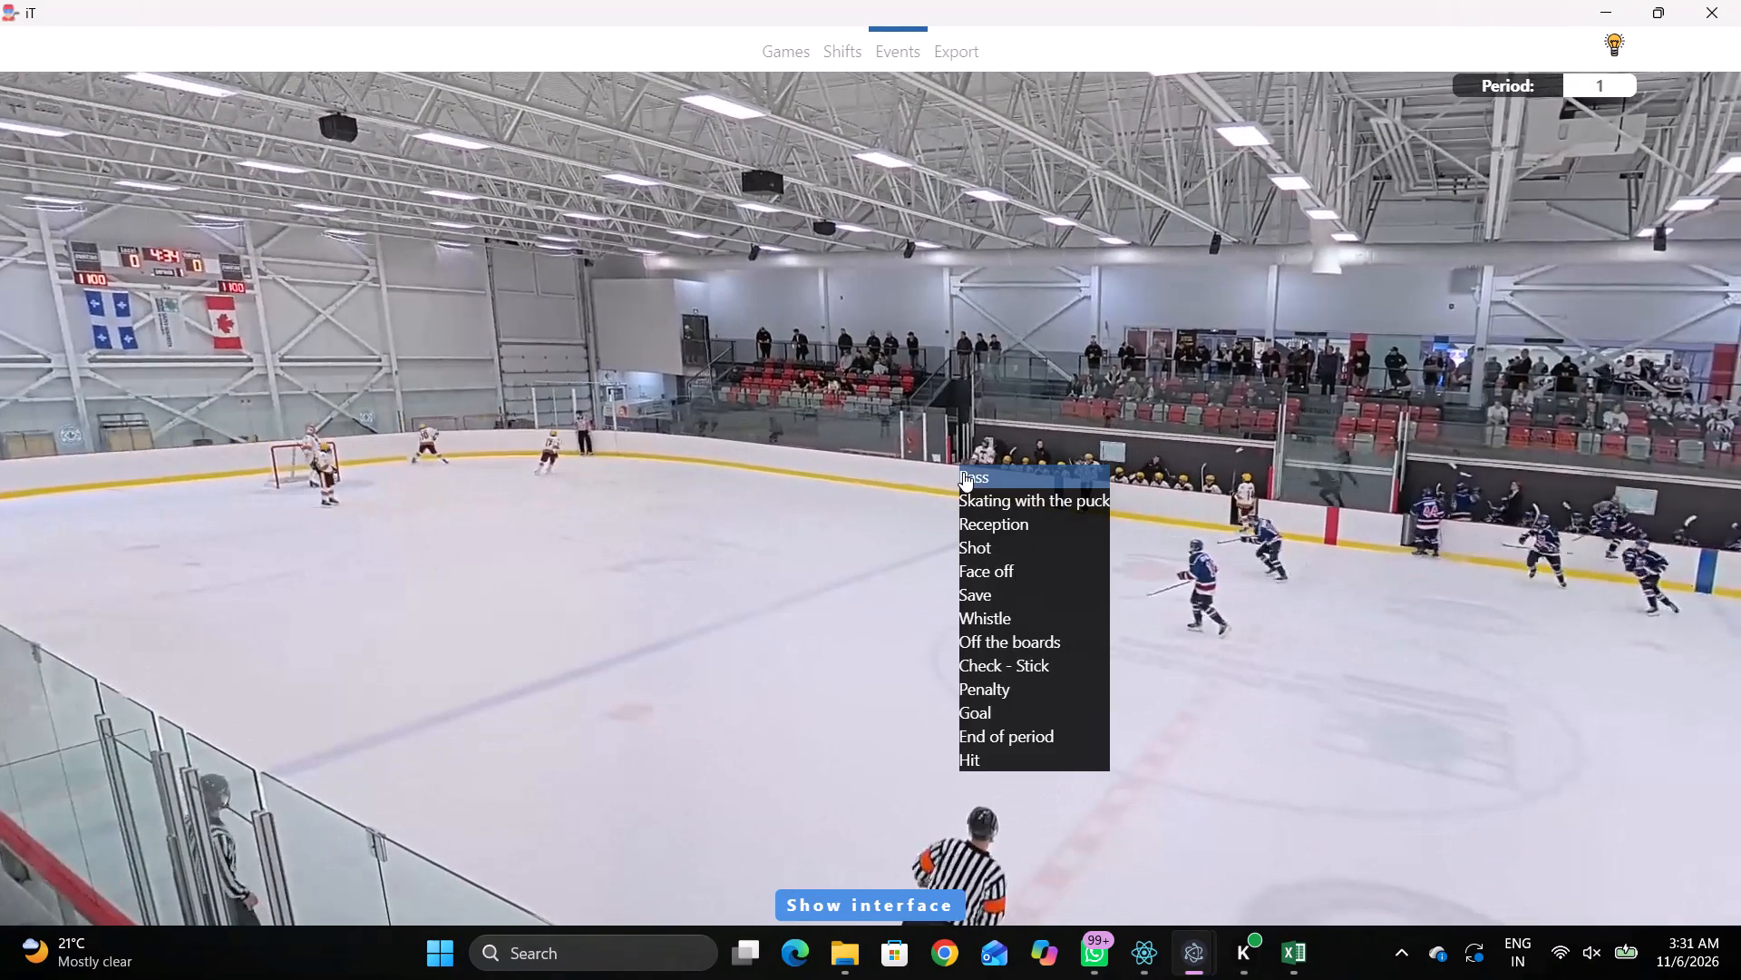
pyautogui.rightClick(963, 472)
pyautogui.rightClick(969, 481)
pyautogui.click(977, 491)
pyautogui.click(1512, 705)
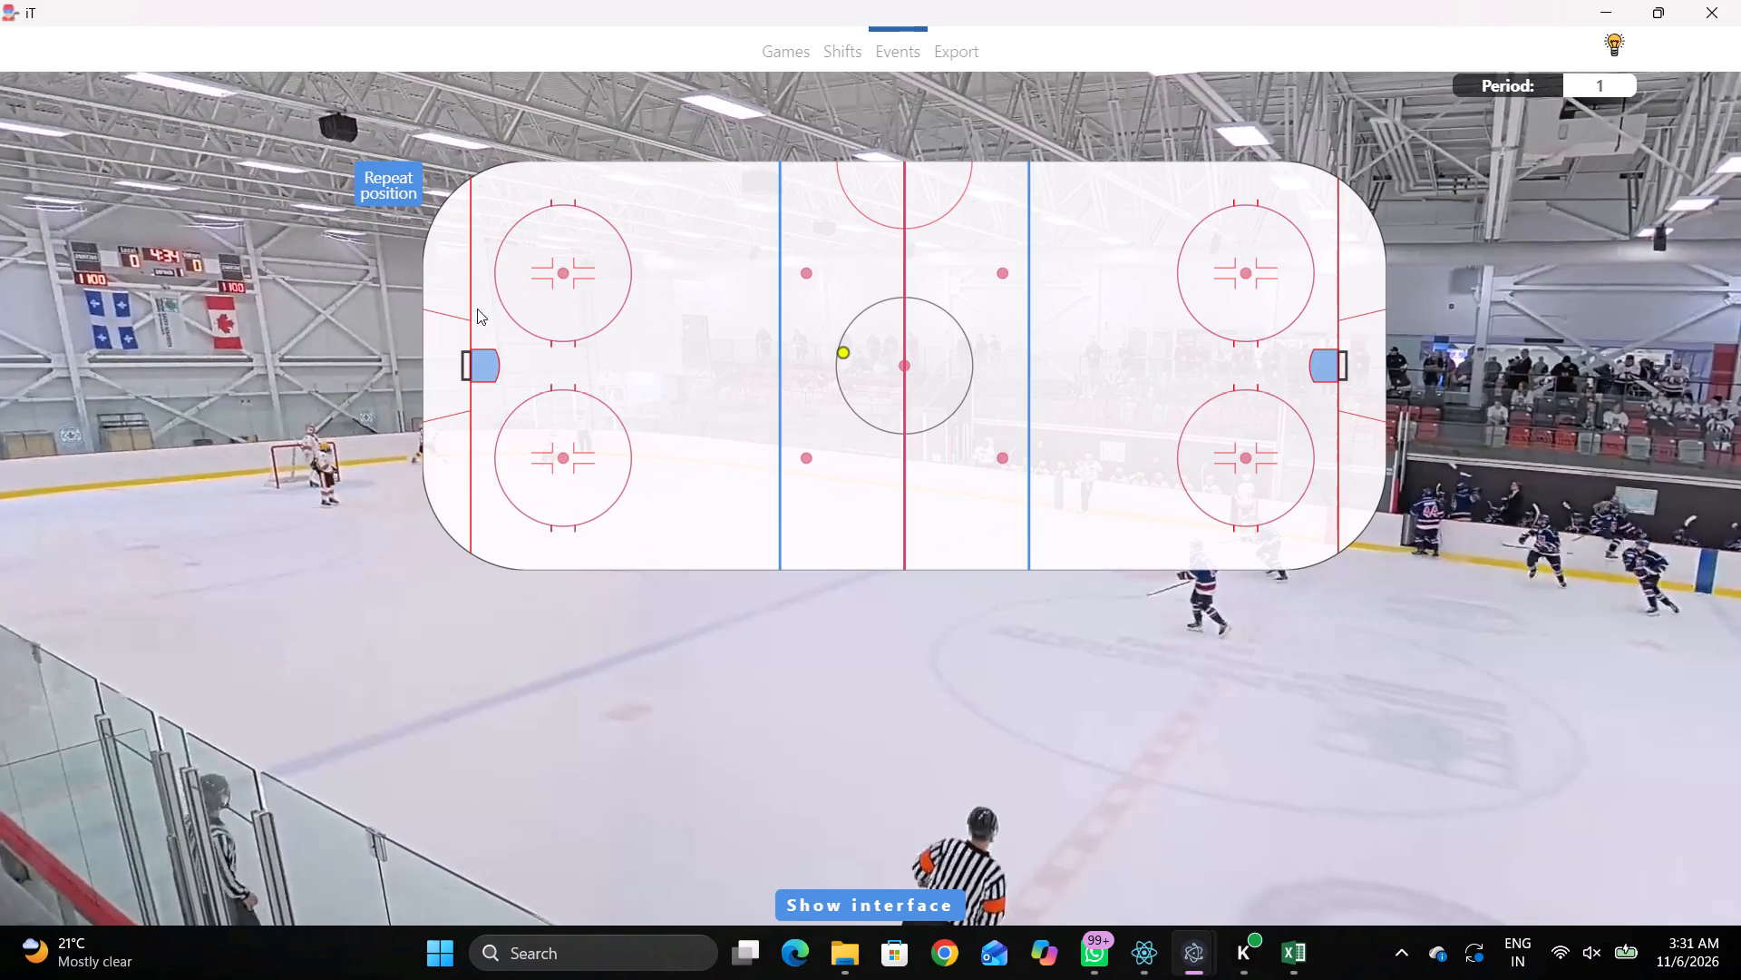
pyautogui.click(472, 298)
# Tag Skating with the puck by away player 17, just outside the lower-right edge of the rink map's lower-left face-off circle.
pyautogui.press('space')
pyautogui.press('v')
pyautogui.press('space')
pyautogui.press('space')
pyautogui.press('space')
pyautogui.press('space')
pyautogui.press('space')
pyautogui.rightClick(810, 300)
pyautogui.press('q')
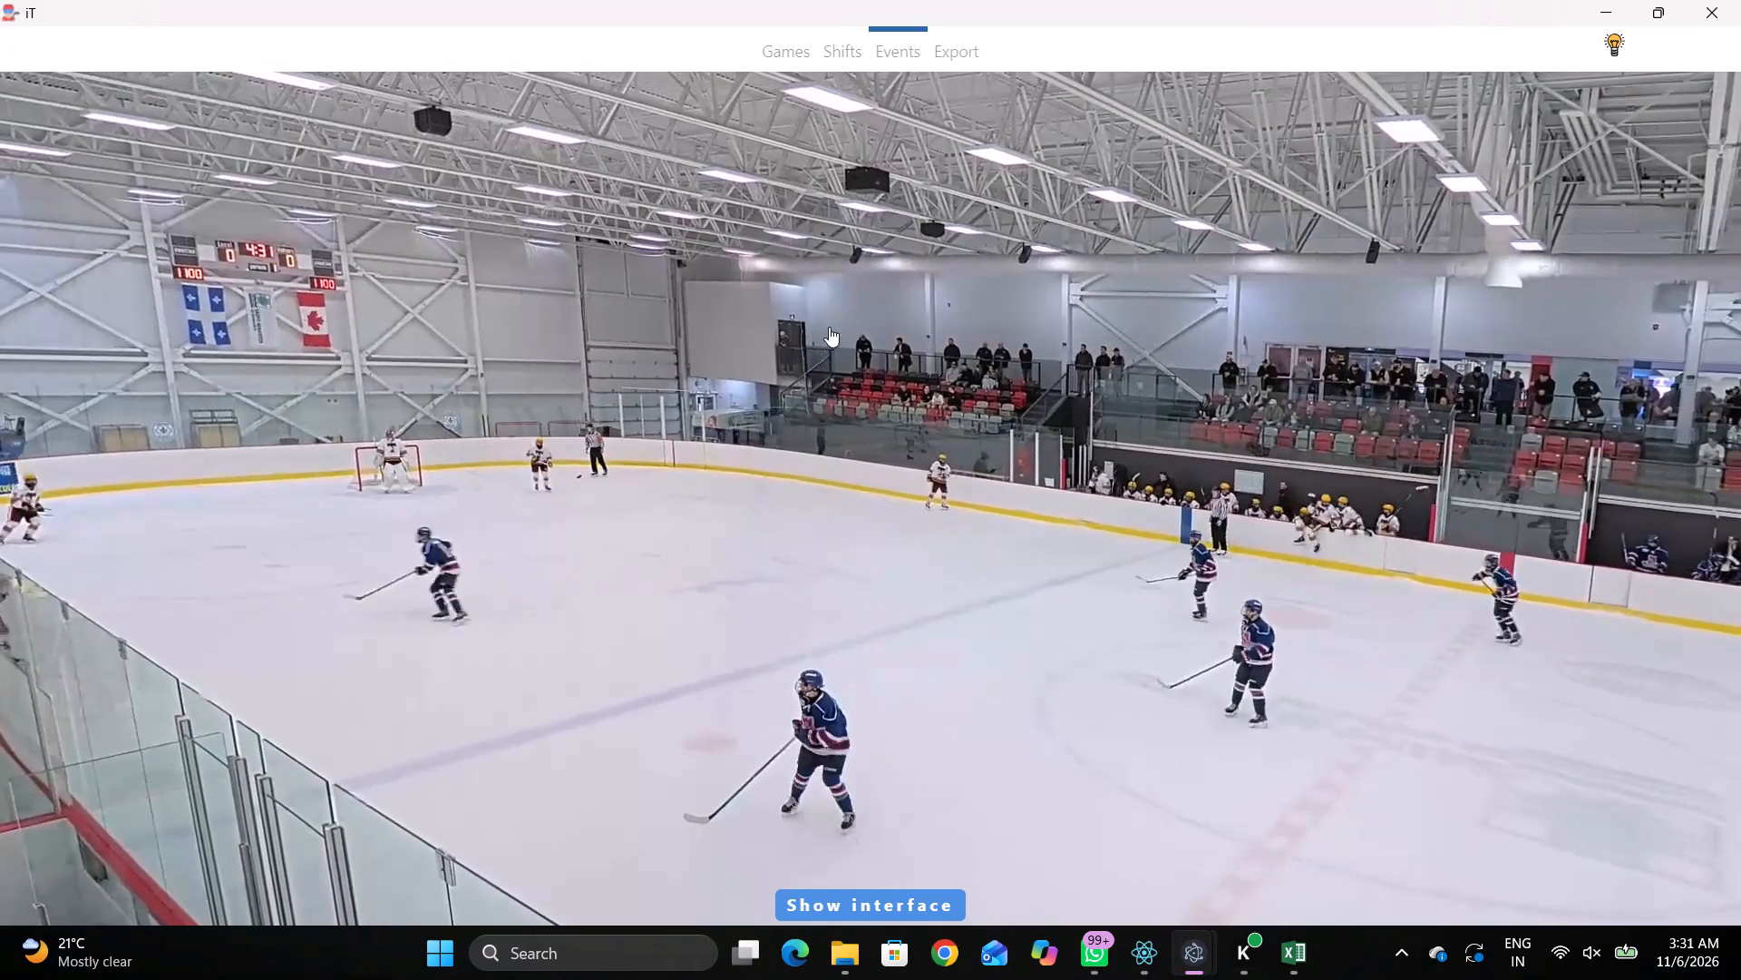
pyautogui.press('q')
pyautogui.click(865, 349)
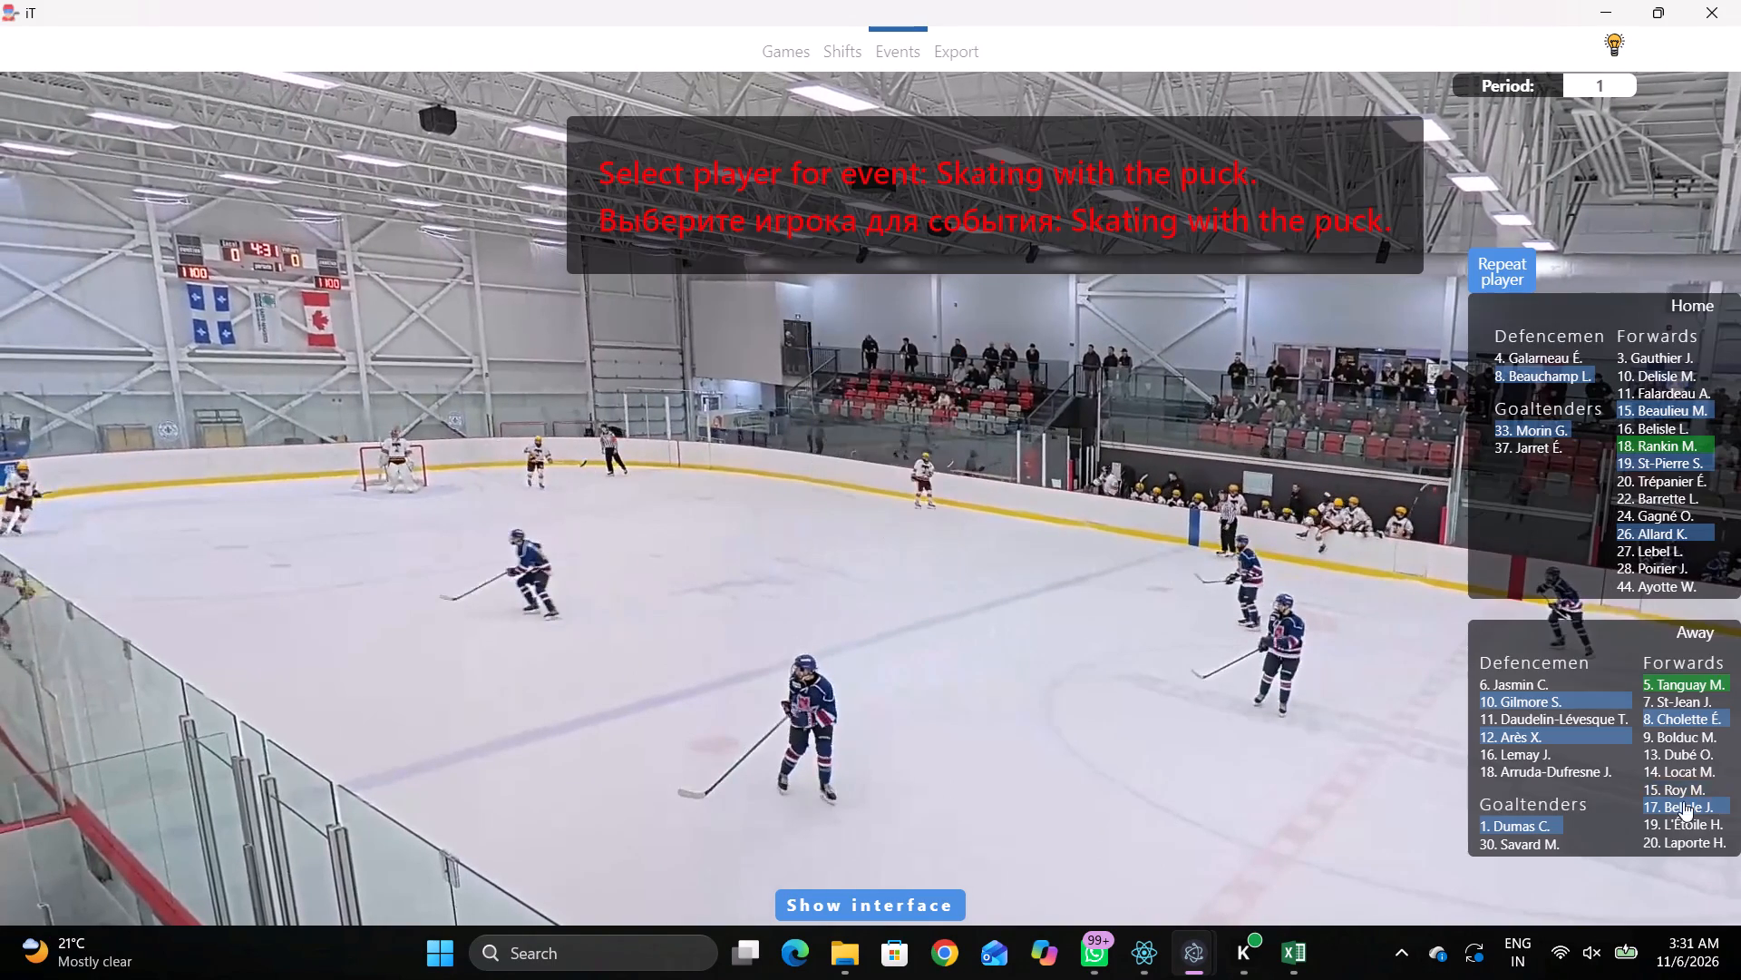
pyautogui.click(1679, 802)
pyautogui.click(656, 519)
# Review the play and change the player of the last Skating with the puck event to away player 8.
pyautogui.press('space')
pyautogui.press('space')
pyautogui.press('space')
pyautogui.press('space')
pyautogui.press('space')
pyautogui.press('space')
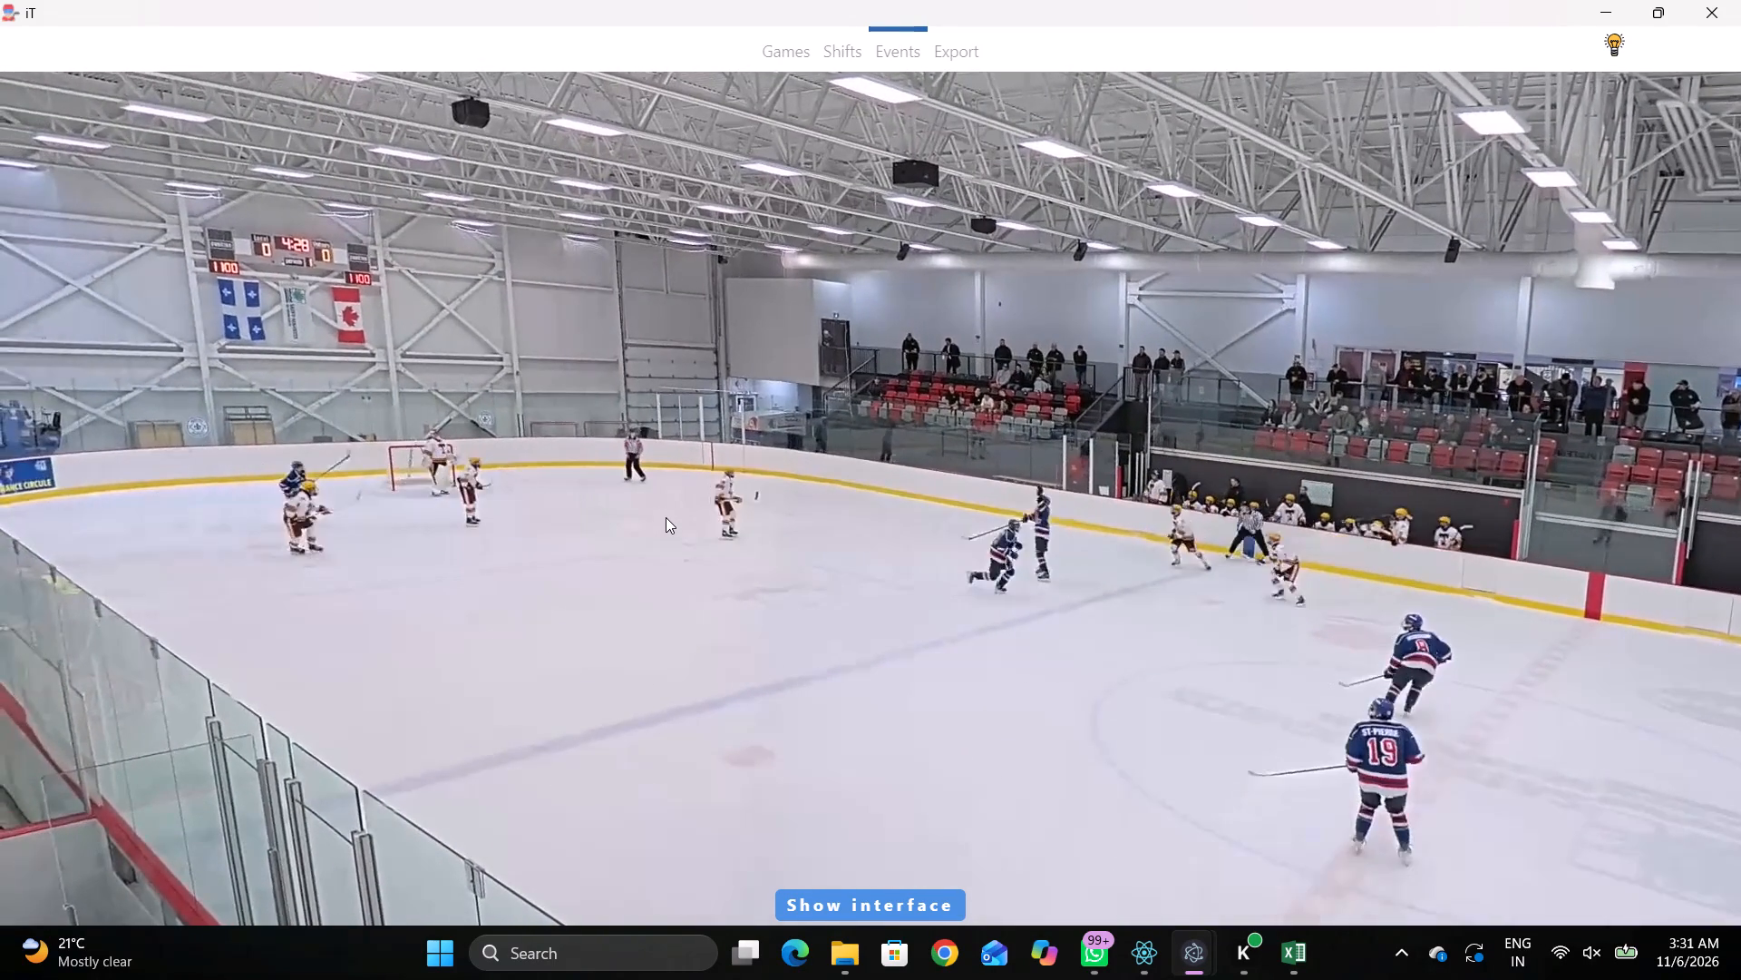
pyautogui.press('space')
pyautogui.press('space')
pyautogui.press('space')
pyautogui.press('space')
pyautogui.hotkey('shift', 'd')
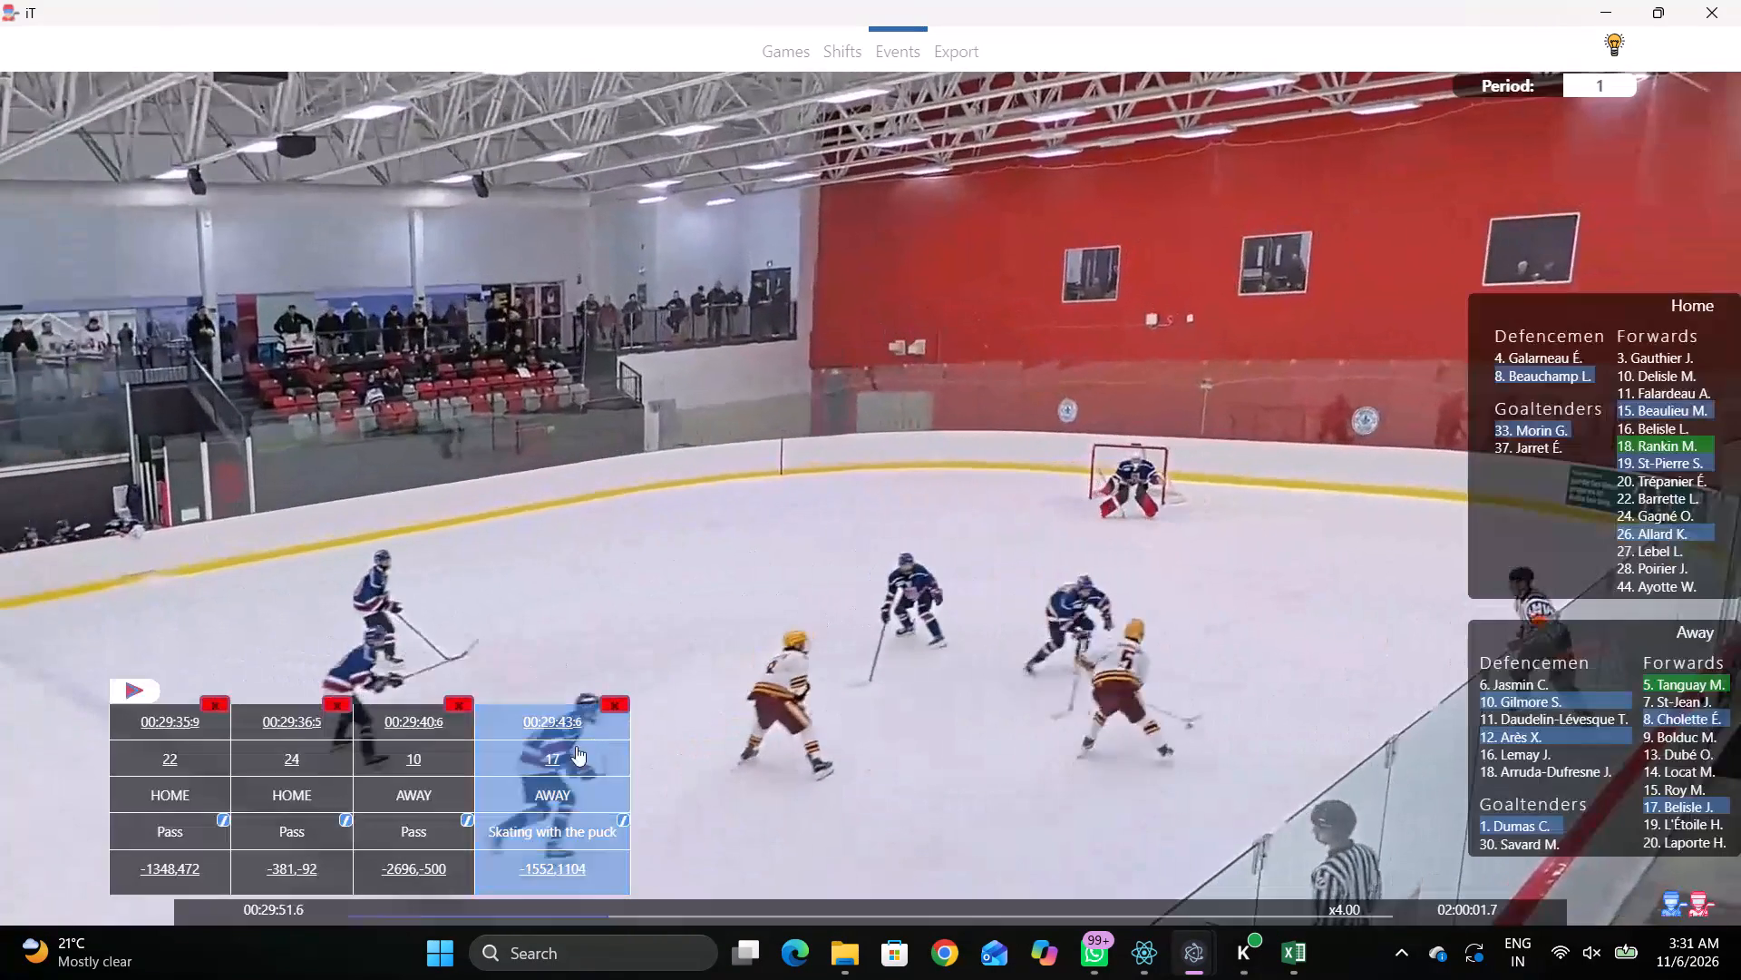
pyautogui.click(574, 755)
pyautogui.click(1668, 707)
pyautogui.click(1667, 715)
pyautogui.hotkey('shift', 'd')
# Tag a Pass by the same away player 8, beside the rink map's lower-left neutral-zone dot.
pyautogui.press('space')
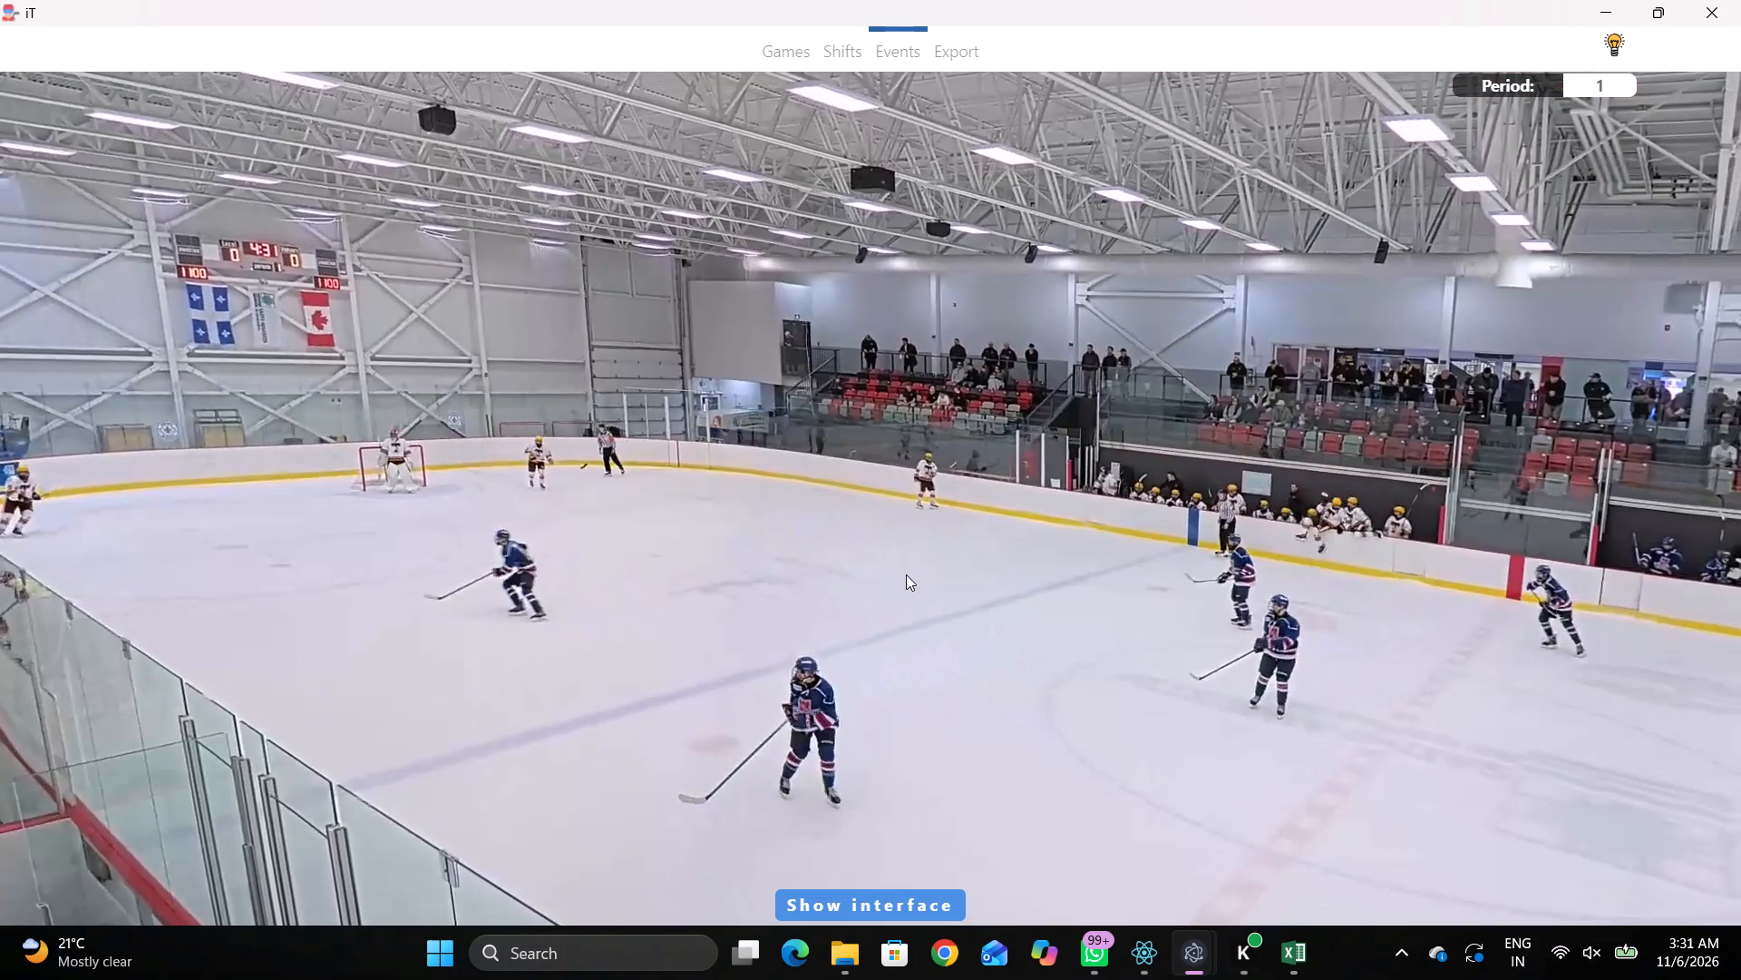
pyautogui.press('space')
pyautogui.press('space')
pyautogui.press('space')
pyautogui.rightClick(930, 516)
pyautogui.click(963, 538)
pyautogui.click(1522, 278)
pyautogui.moveTo(848, 476); pyautogui.dragTo(824, 476)
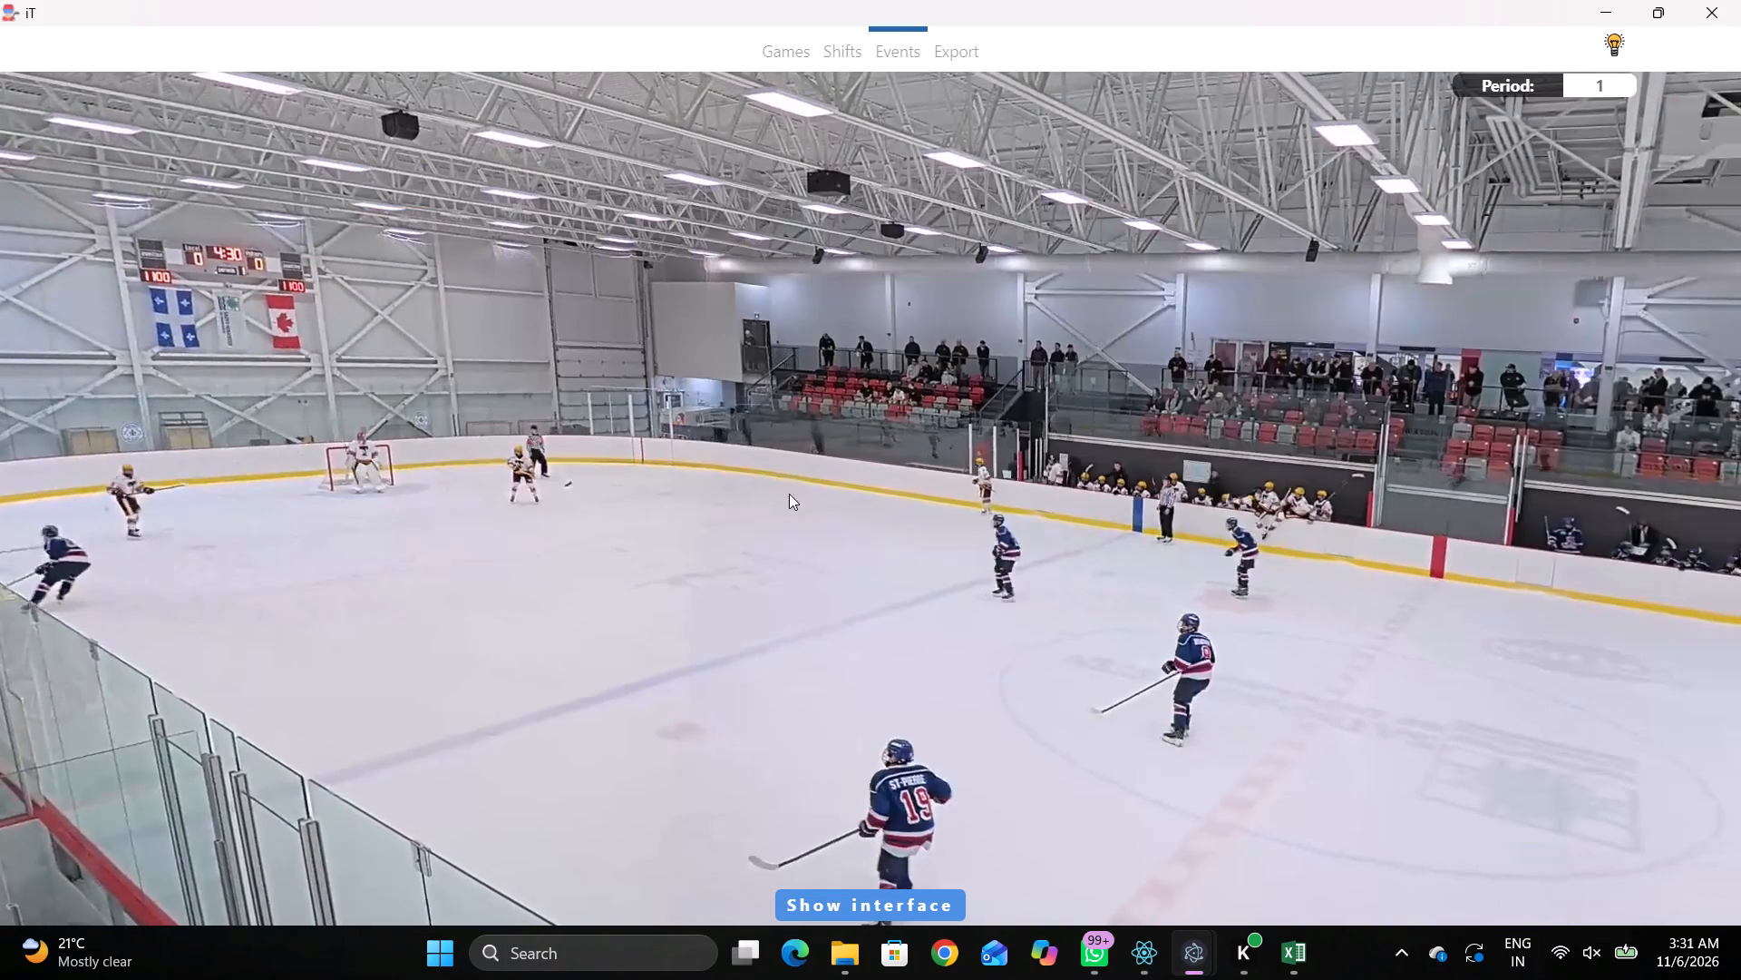
# Move the Pass event's position to the right edge of the rink map's lower-left face-off circle.
pyautogui.hotkey('shift', 'd')
pyautogui.click(602, 859)
pyautogui.click(588, 868)
pyautogui.click(592, 481)
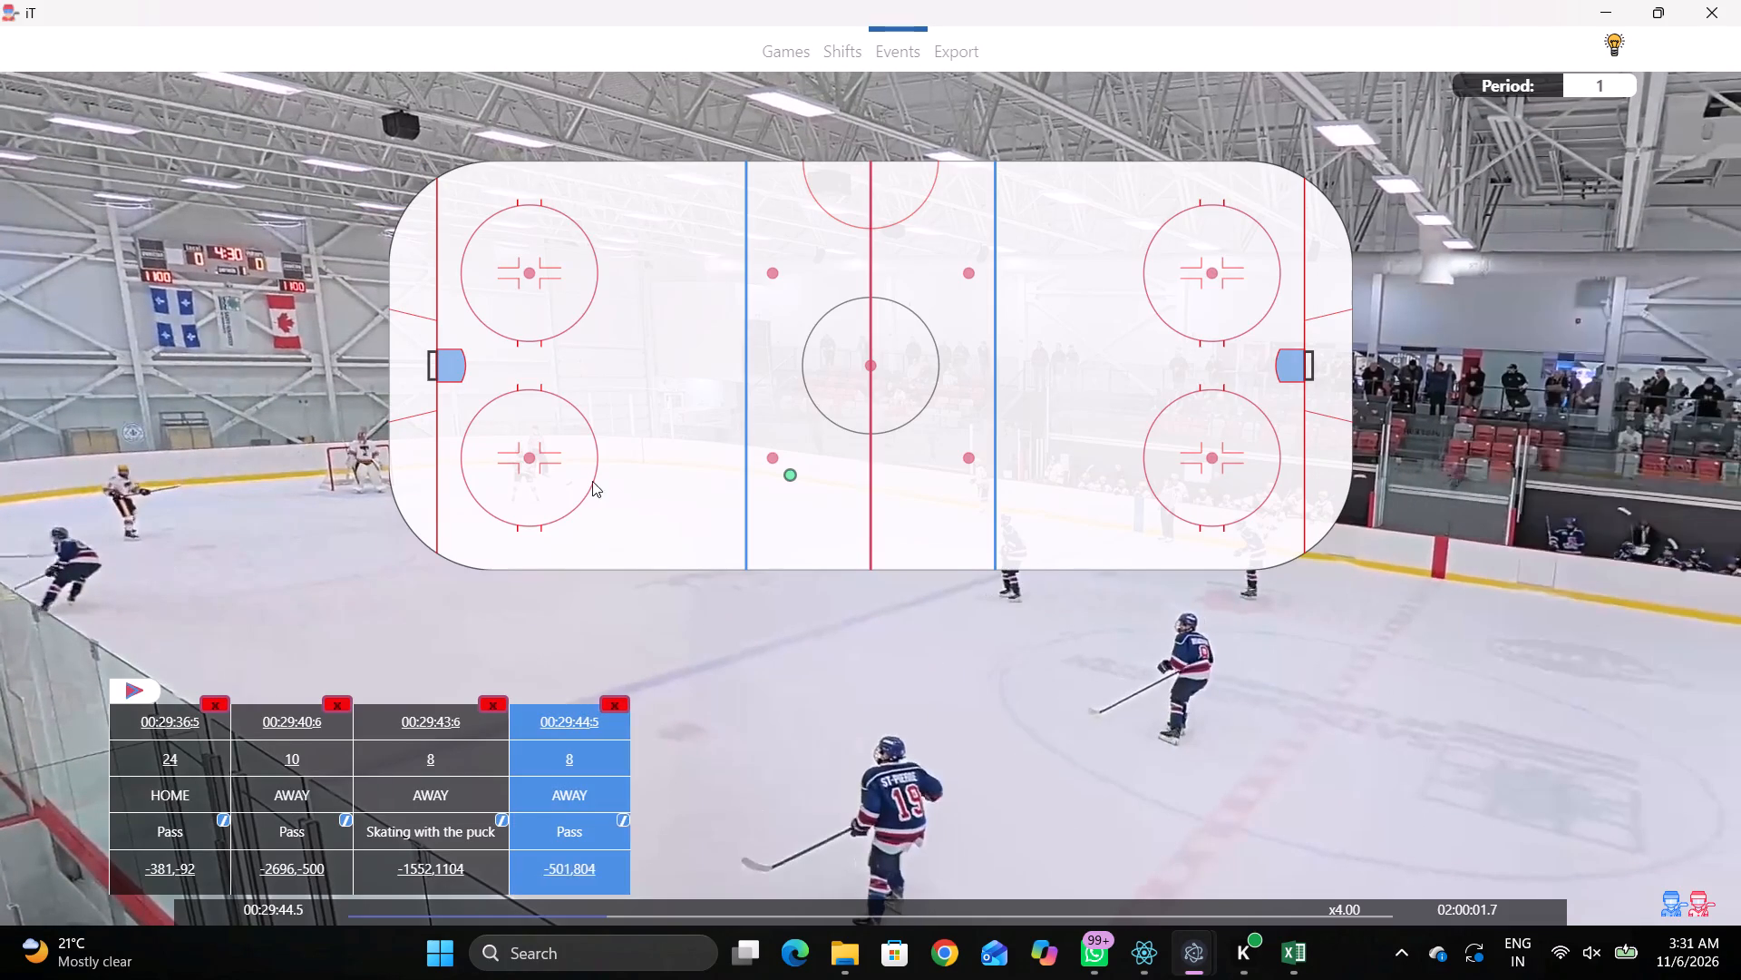
# Tag Skating with the puck by away player 8, just below the rink map's upper-right neutral-zone dot.
pyautogui.press('space')
pyautogui.press('space')
pyautogui.press('r')
pyautogui.press('space')
pyautogui.press('space')
pyautogui.hotkey('shift', 'd')
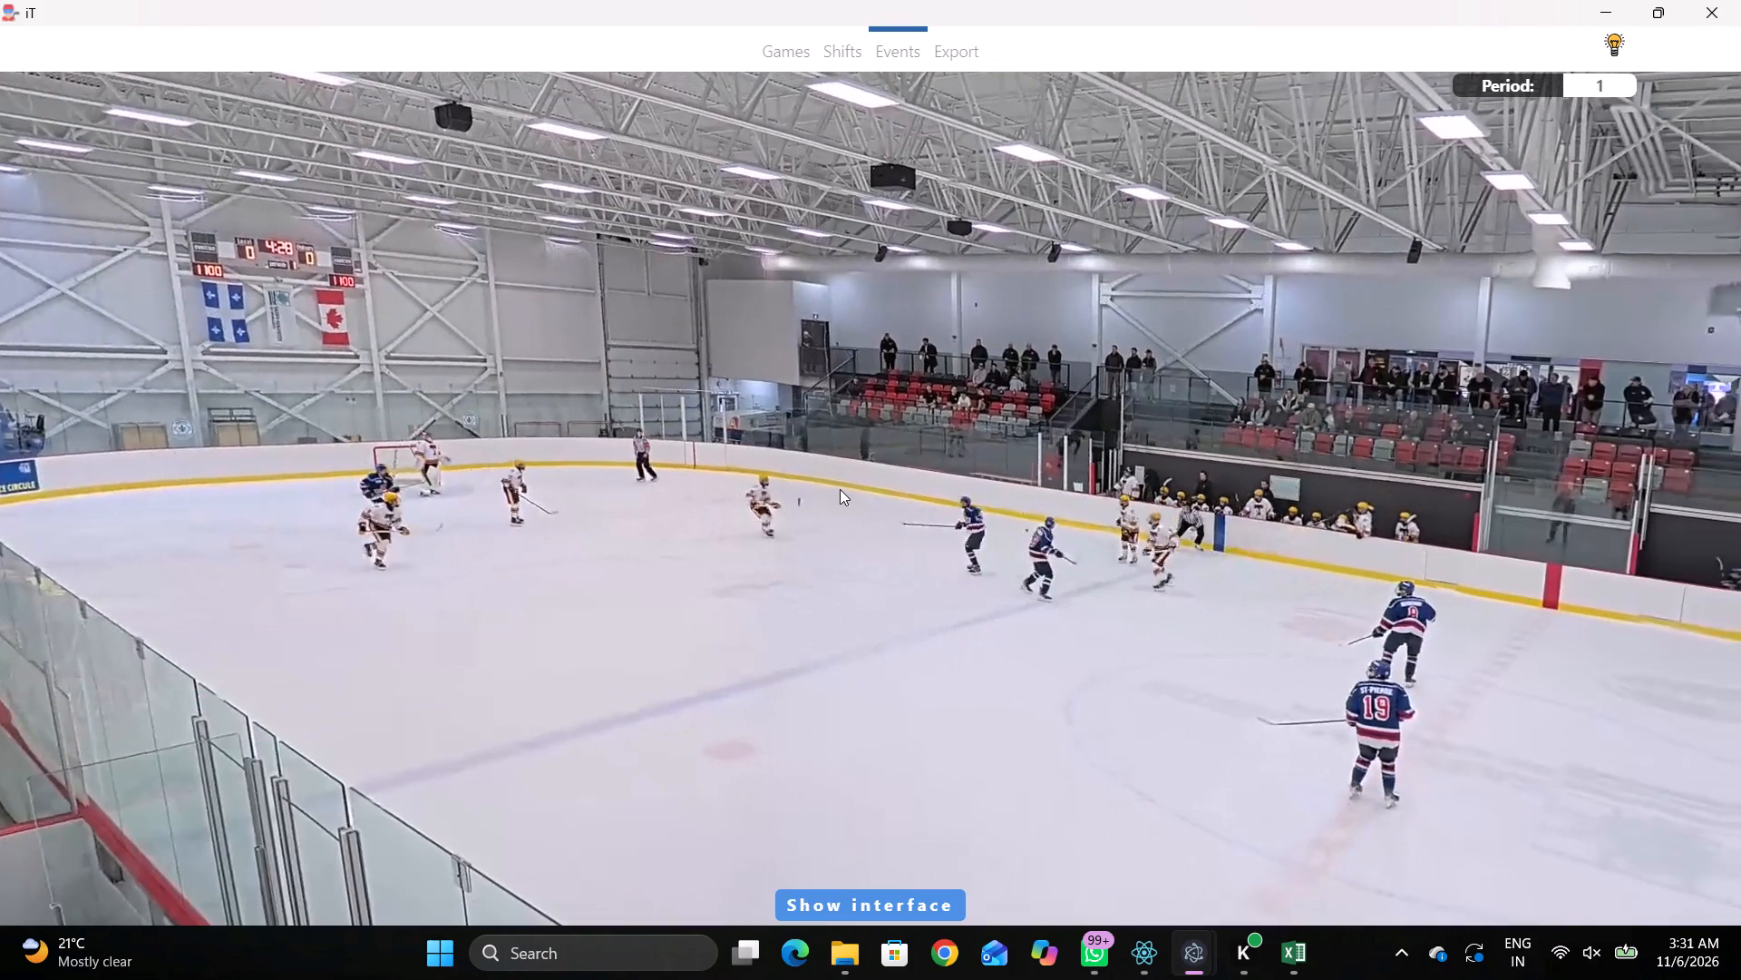
pyautogui.press('space')
pyautogui.press('space')
pyautogui.press('space')
pyautogui.press('space')
pyautogui.press('space')
pyautogui.press('space')
pyautogui.press('space')
pyautogui.press('space')
pyautogui.rightClick(929, 443)
pyautogui.click(981, 482)
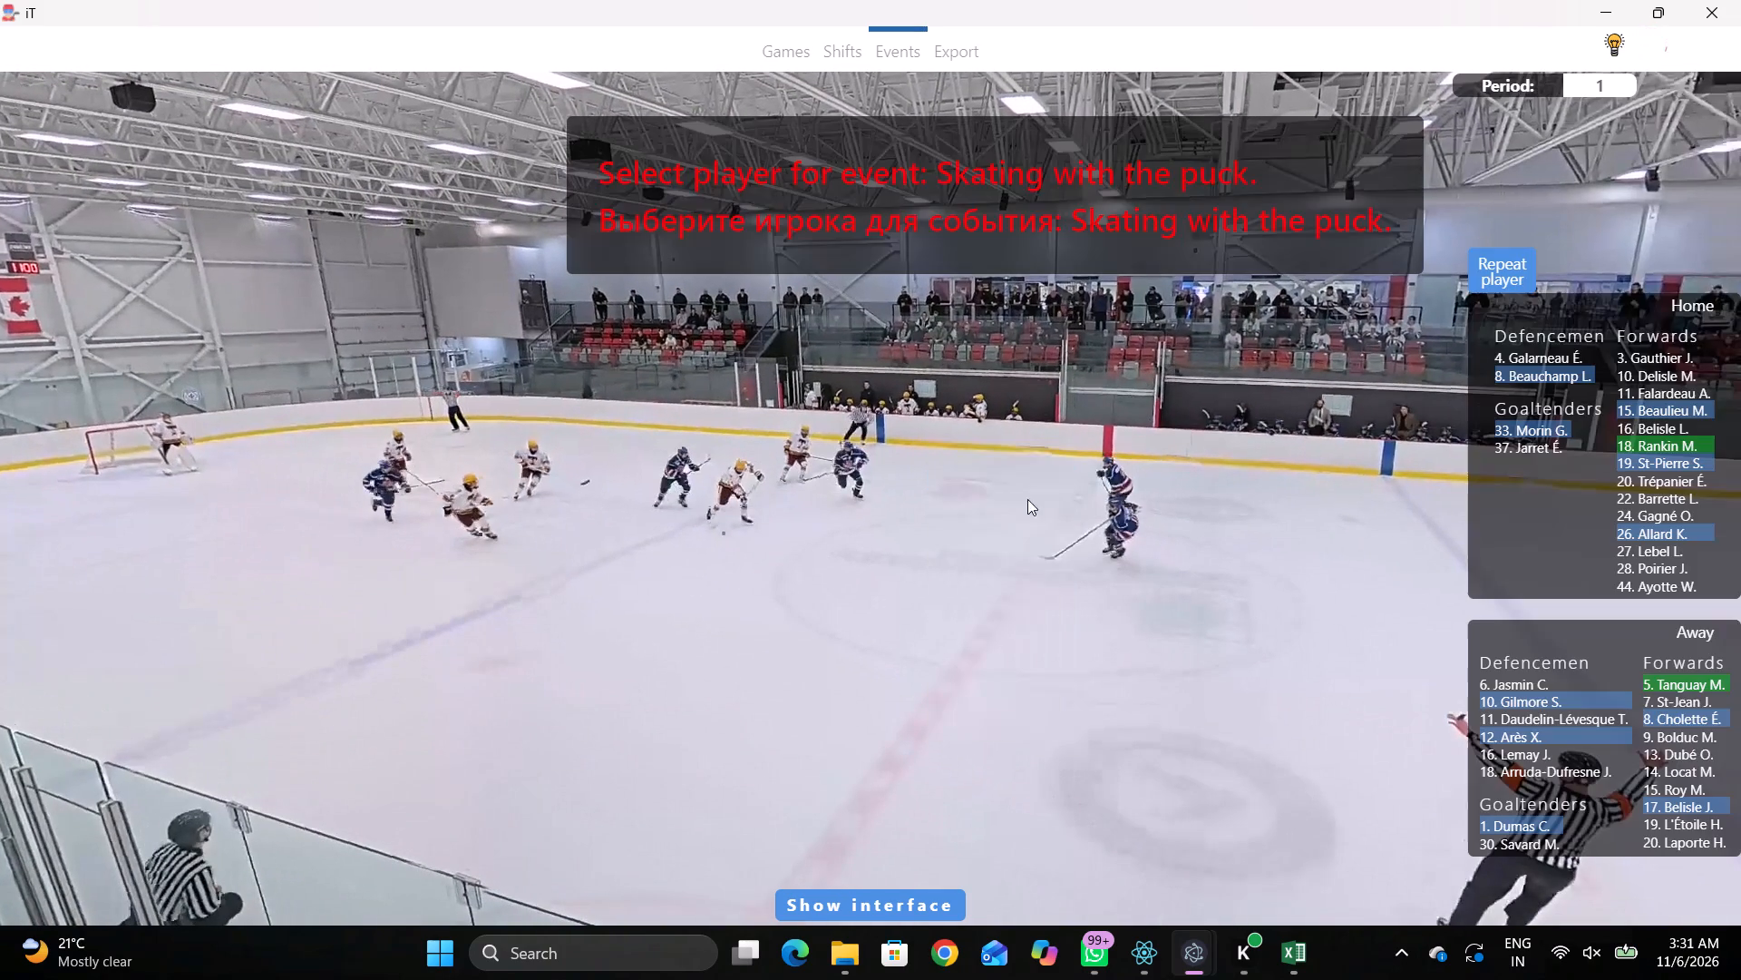
pyautogui.click(1666, 720)
pyautogui.moveTo(998, 296); pyautogui.dragTo(994, 316)
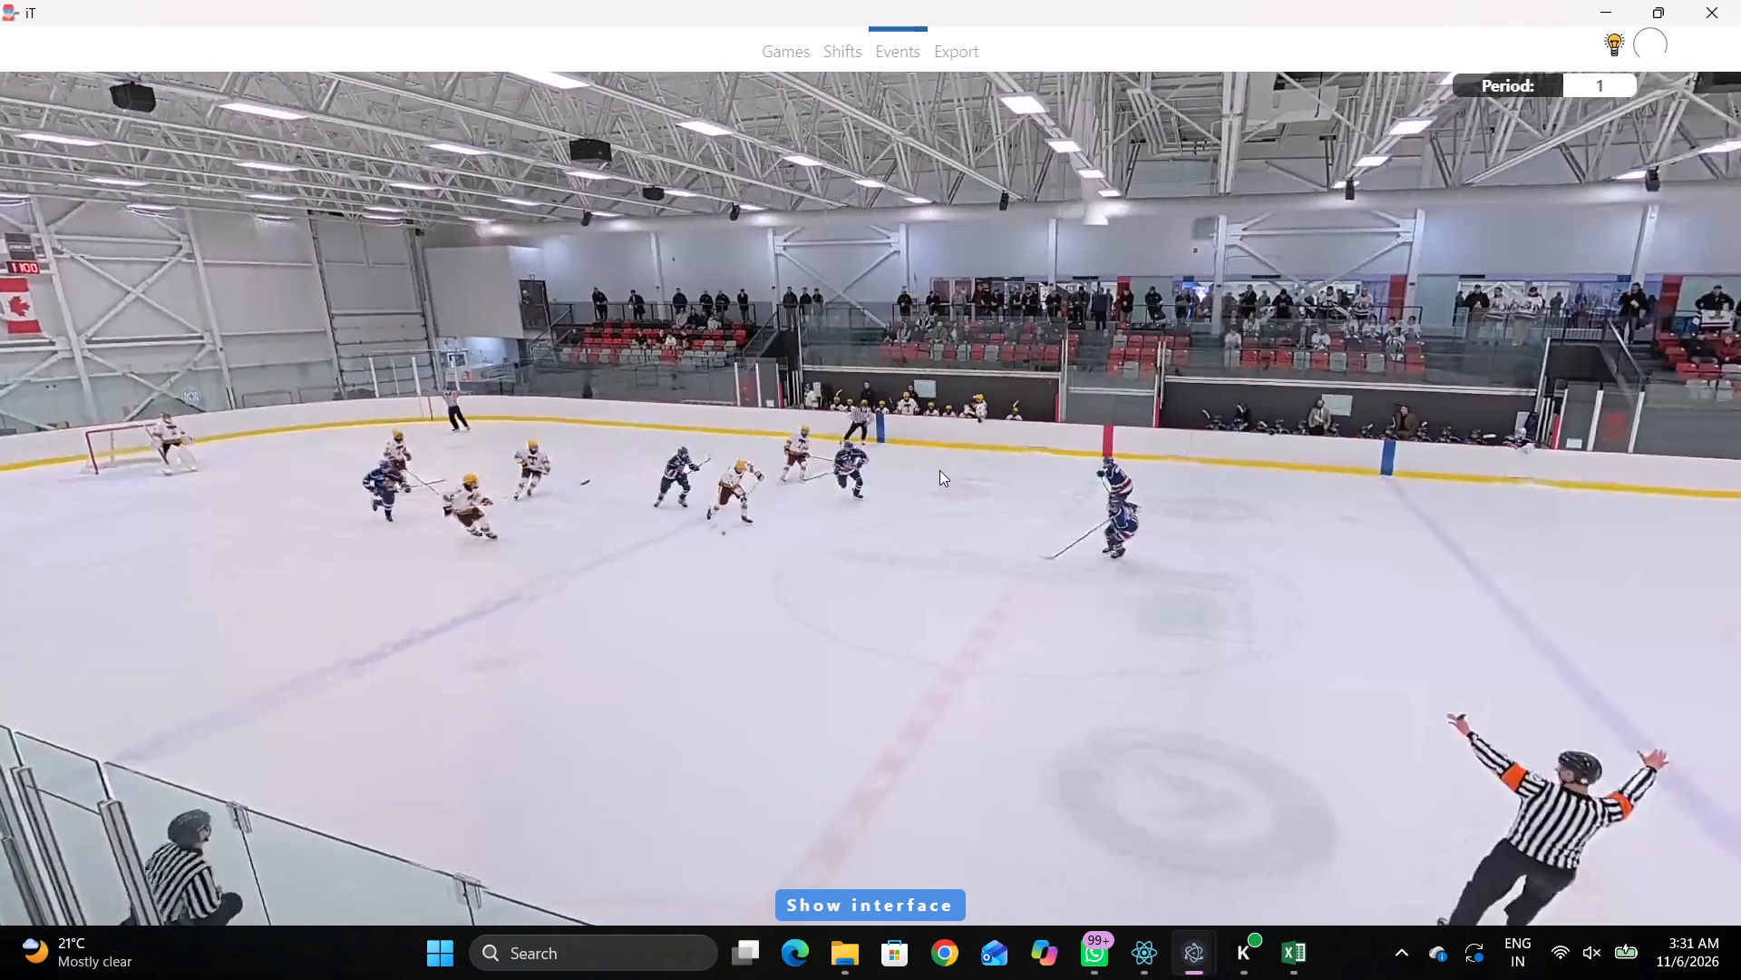
# Check the play and move the last Skating with the puck event's position to just right of the rink map's lower-left neutral-zone dot.
pyautogui.press('space')
pyautogui.hotkey('shift', 'd')
pyautogui.press('space')
pyautogui.hotkey('shift', 'd')
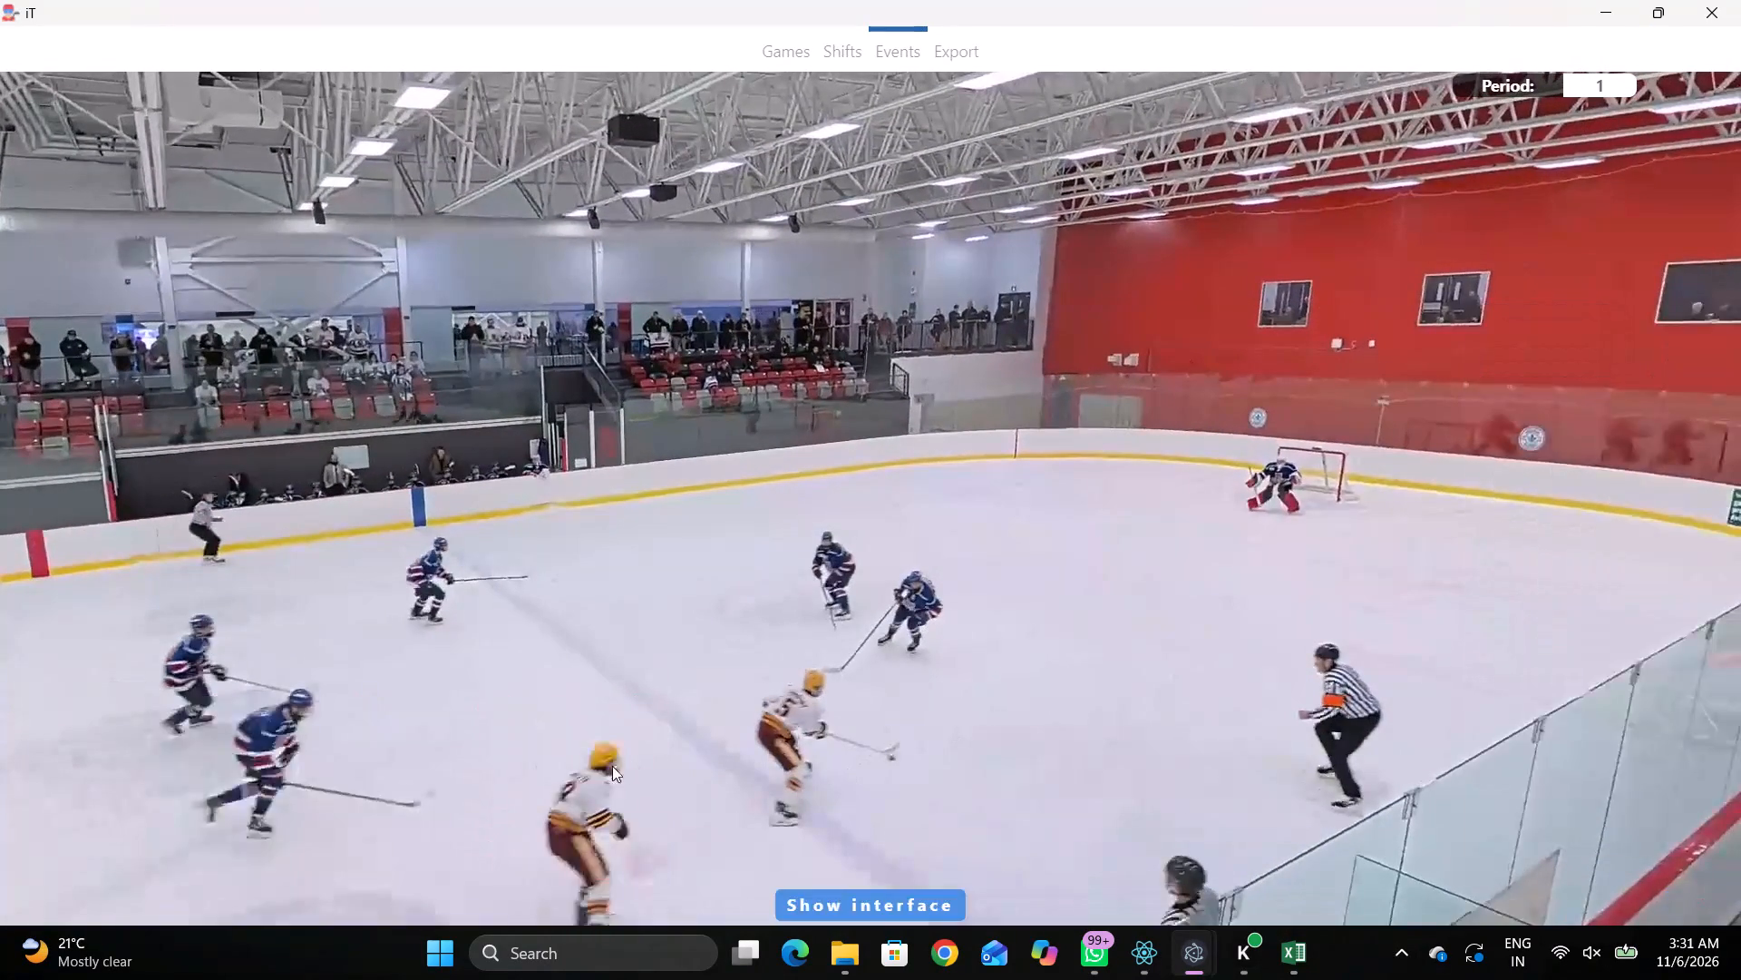
pyautogui.hotkey('shift', 'd')
pyautogui.click(598, 846)
pyautogui.click(603, 852)
pyautogui.click(803, 436)
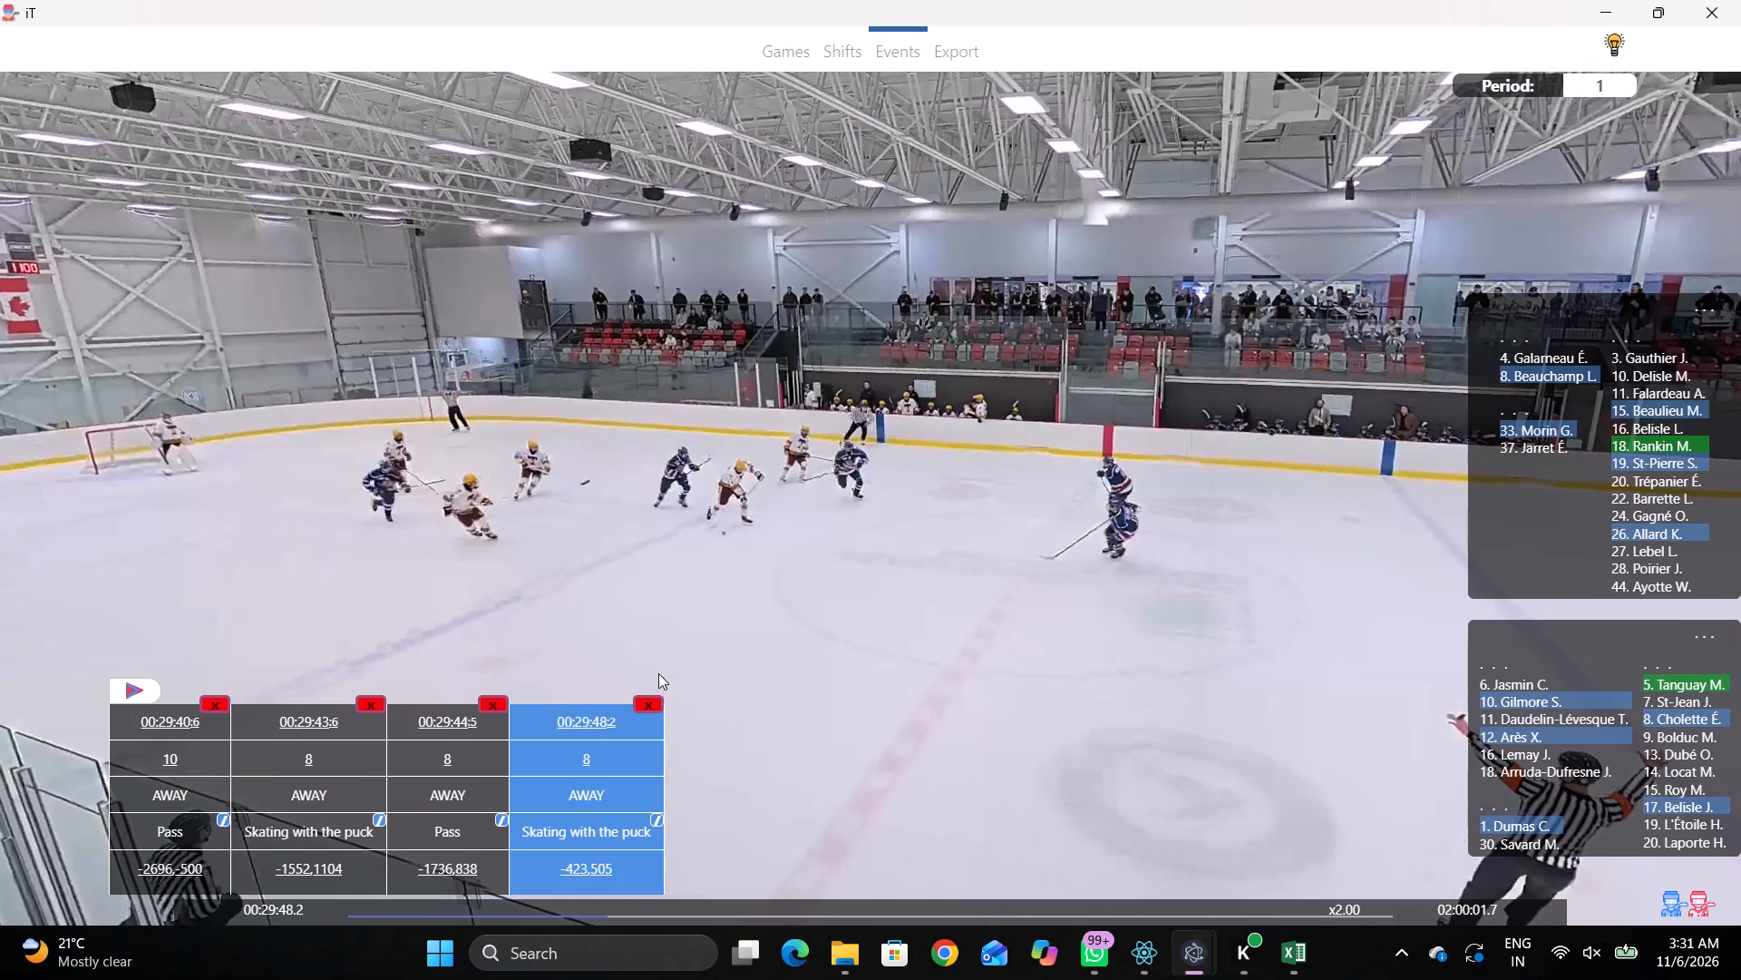
# Change the player of the last Skating with the puck event to away player 5.
pyautogui.moveTo(609, 722); pyautogui.dragTo(598, 741)
pyautogui.click(580, 771)
pyautogui.click(1659, 692)
pyautogui.click(1659, 687)
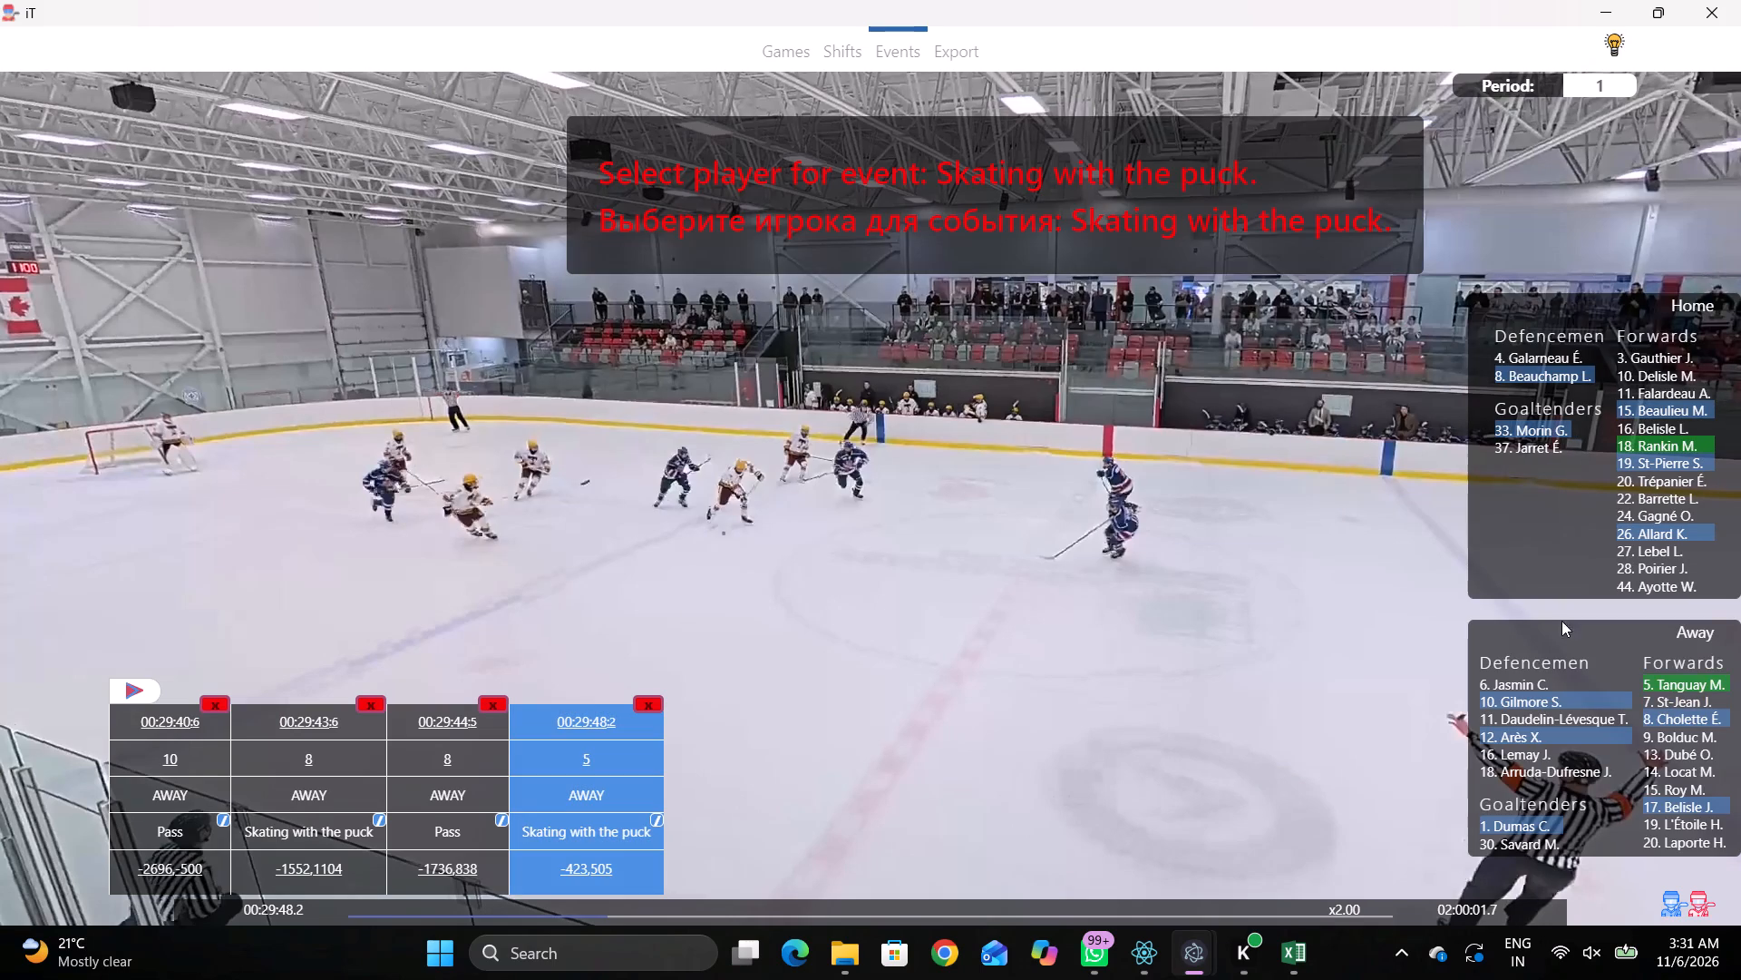
pyautogui.hotkey('shift', 'd')
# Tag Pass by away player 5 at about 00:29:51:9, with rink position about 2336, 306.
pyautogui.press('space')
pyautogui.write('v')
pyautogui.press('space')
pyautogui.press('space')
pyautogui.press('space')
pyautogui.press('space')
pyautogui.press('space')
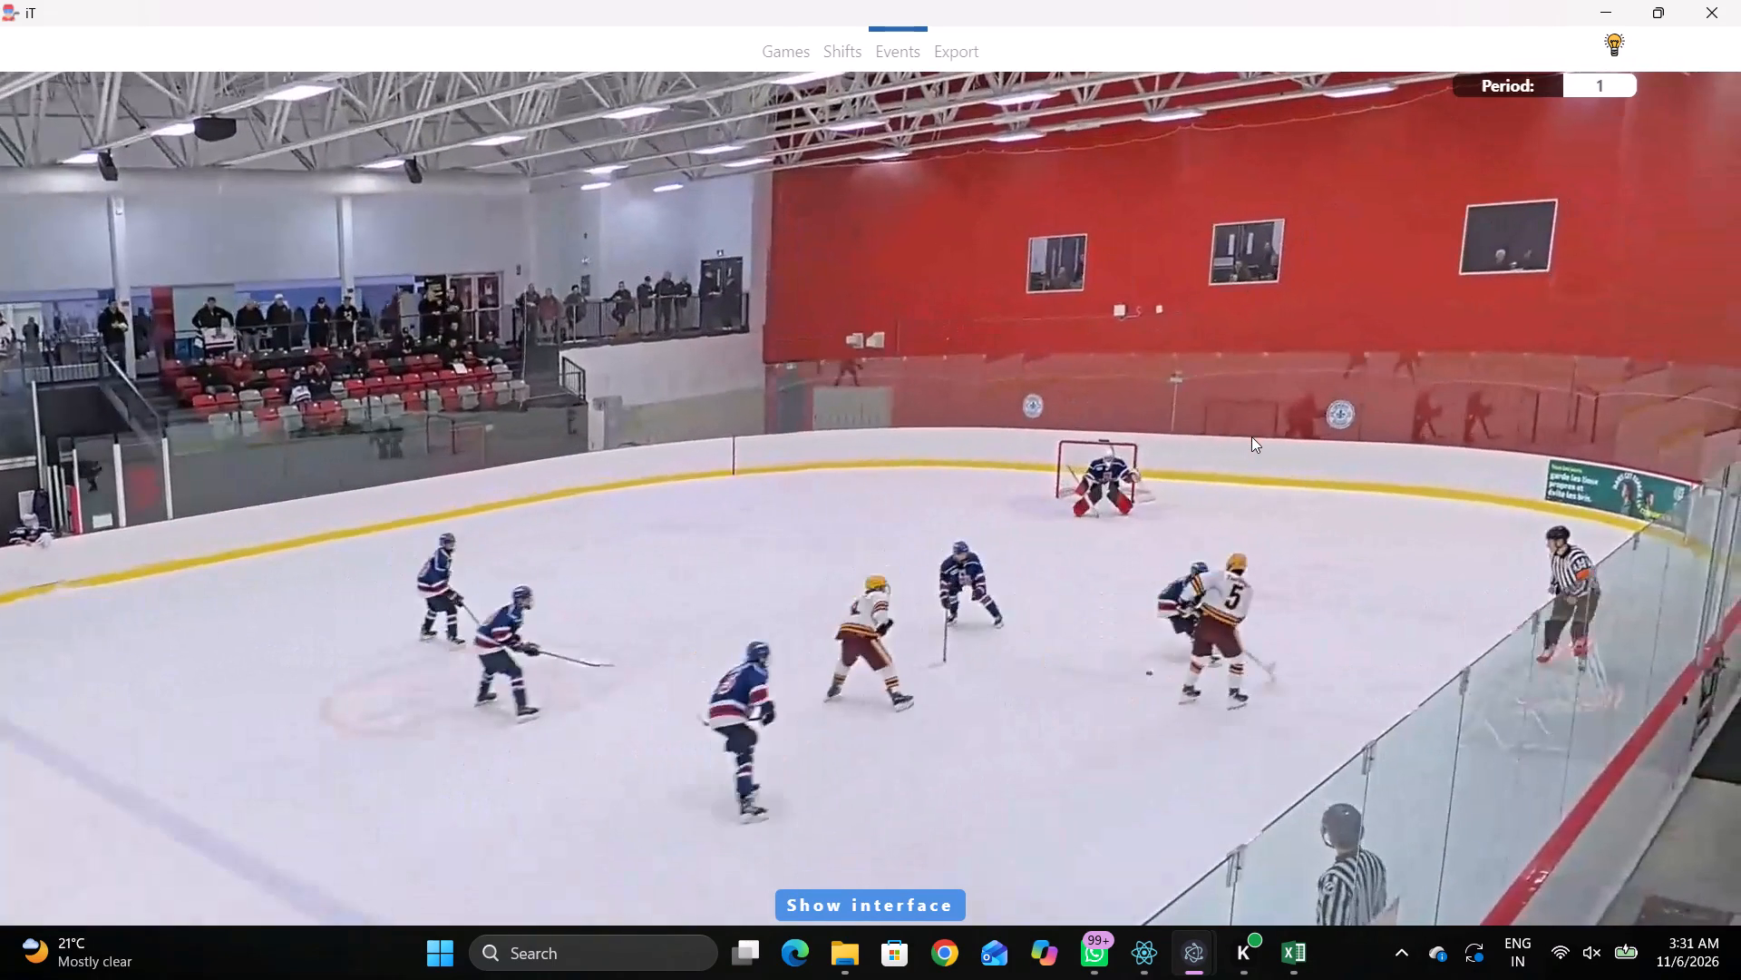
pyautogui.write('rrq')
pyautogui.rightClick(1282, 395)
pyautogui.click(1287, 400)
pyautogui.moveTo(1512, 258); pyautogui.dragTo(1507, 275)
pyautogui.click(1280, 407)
# Tag Shot Attempt - On Goal by away player 5 at about 00:29:53:2, with rink position about 2216, 655.
pyautogui.press('space')
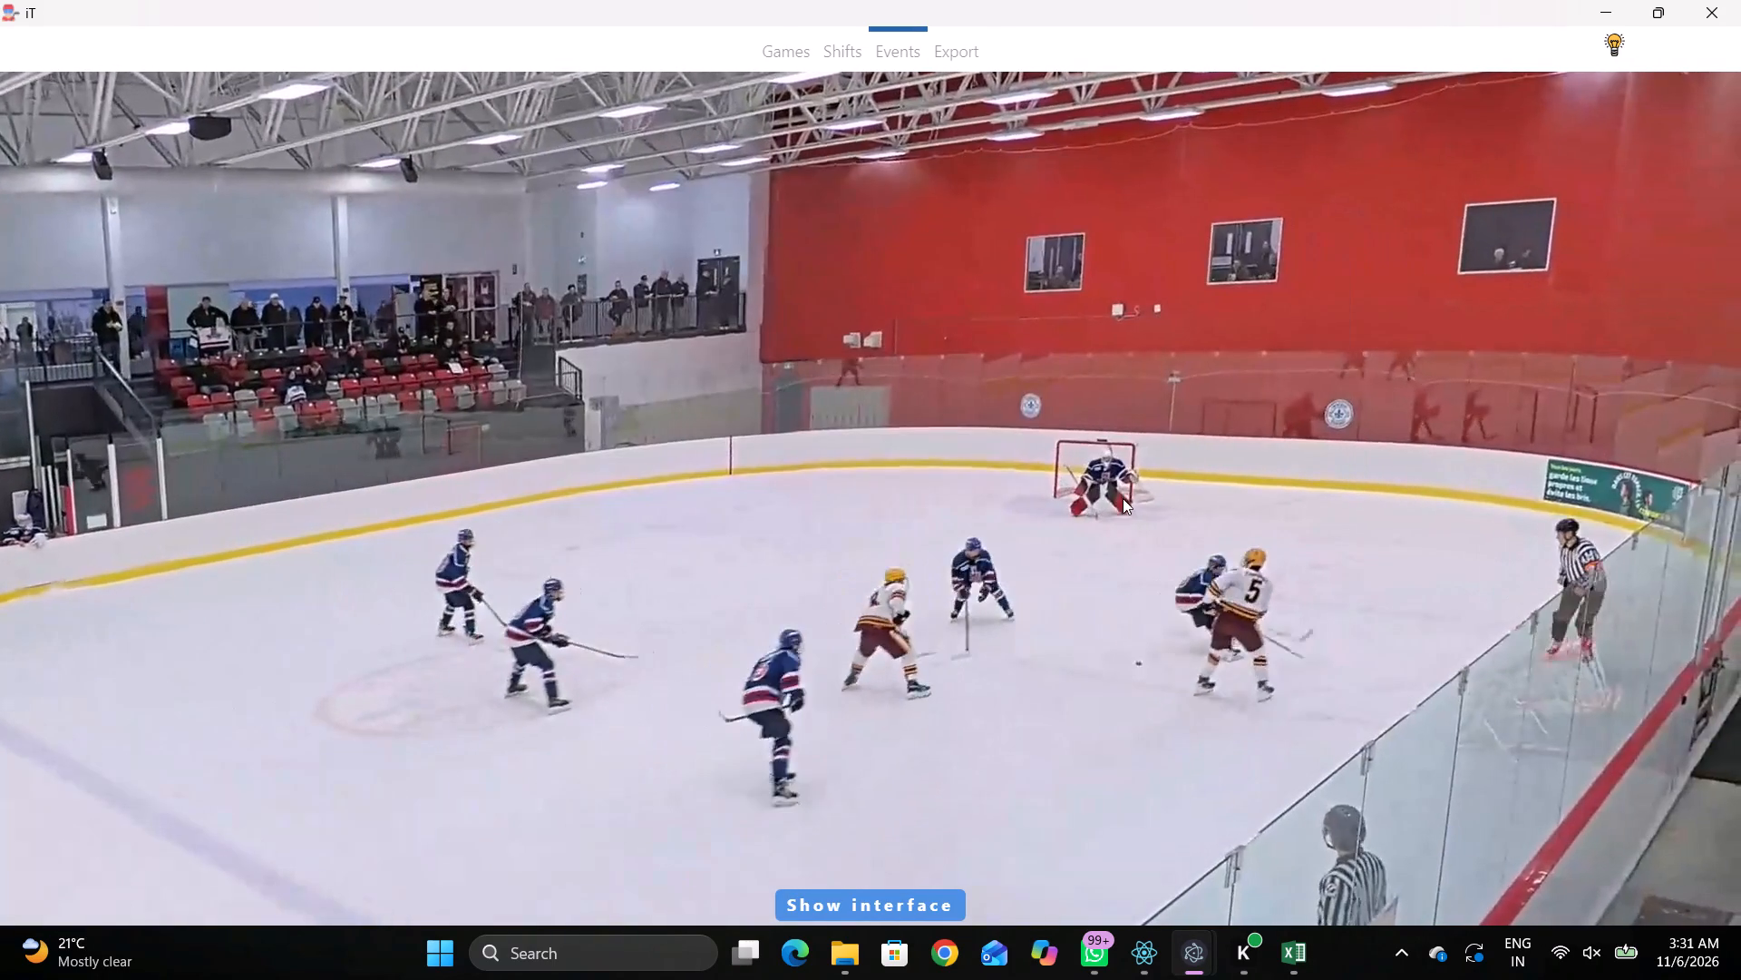
pyautogui.press('space')
pyautogui.press('space')
pyautogui.press('space')
pyautogui.press('space')
pyautogui.write('v q')
pyautogui.press('q')
pyautogui.press('q')
pyautogui.press('q')
pyautogui.press('q')
pyautogui.press('q')
pyautogui.press('q')
pyautogui.press('q')
pyautogui.press('q')
pyautogui.rightClick(1106, 453)
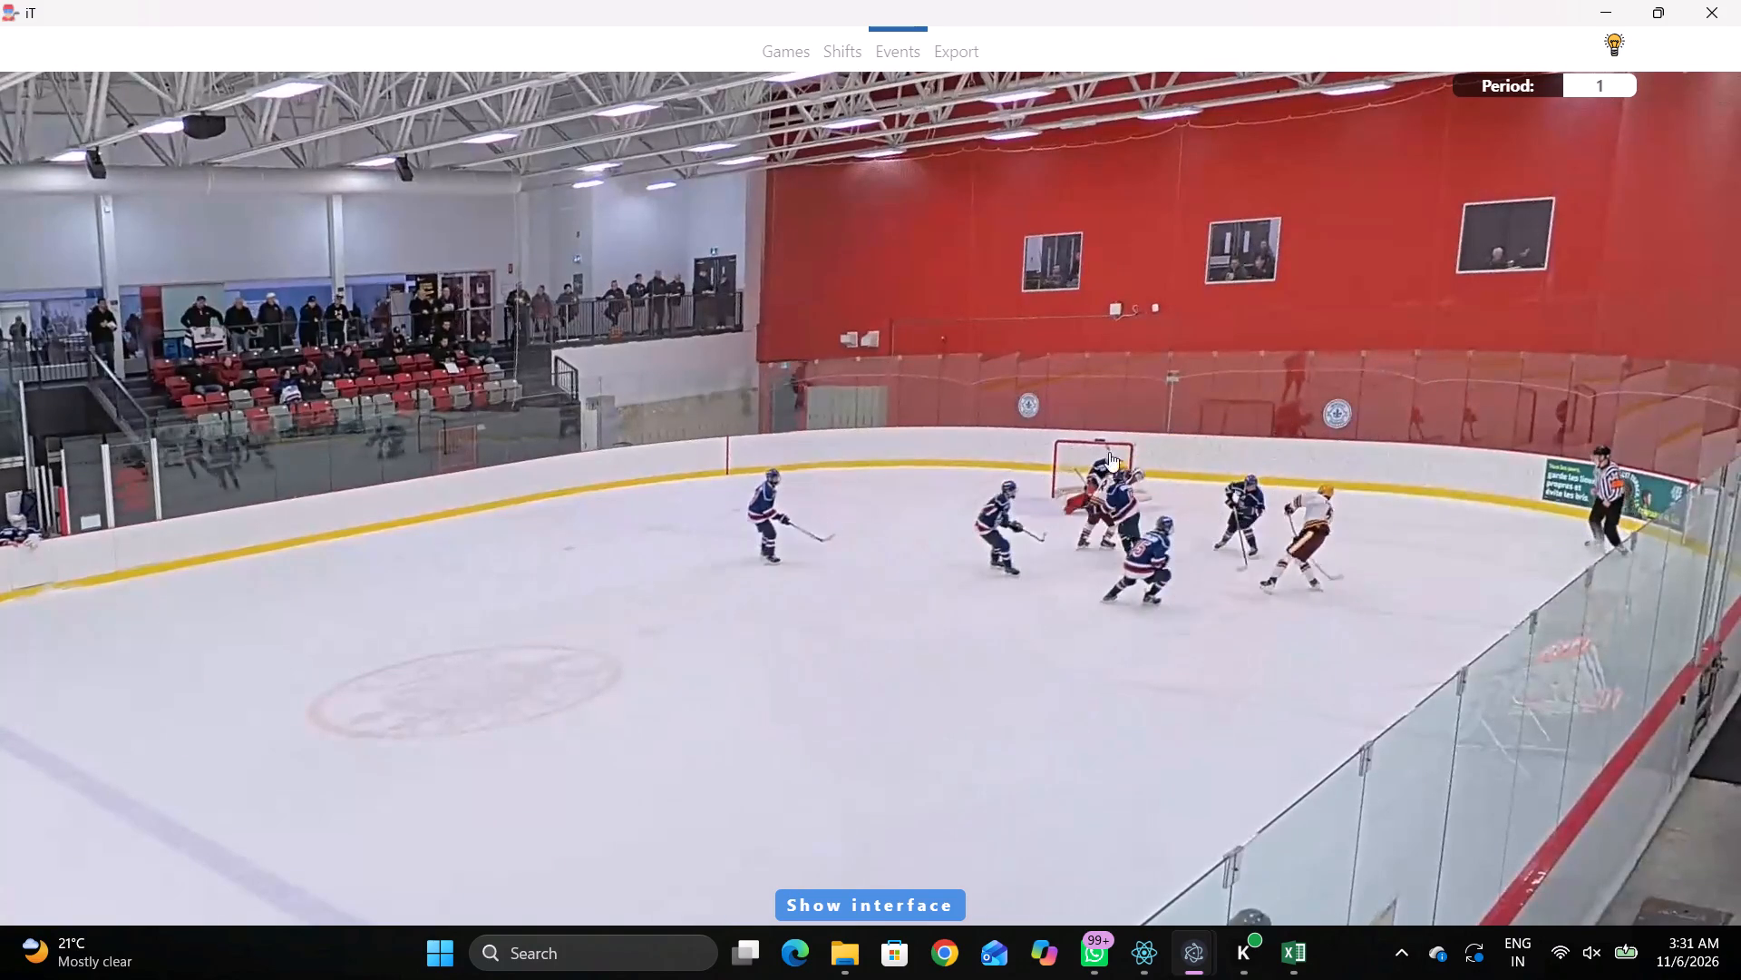
pyautogui.click(1137, 534)
pyautogui.click(950, 395)
pyautogui.click(1517, 289)
pyautogui.click(1260, 456)
# Tag Save by home goaltender 33 with Right Pad and Direction - Bottom middle, at about 00:29:53:5, just in front of the net.
pyautogui.press('r')
pyautogui.press('space')
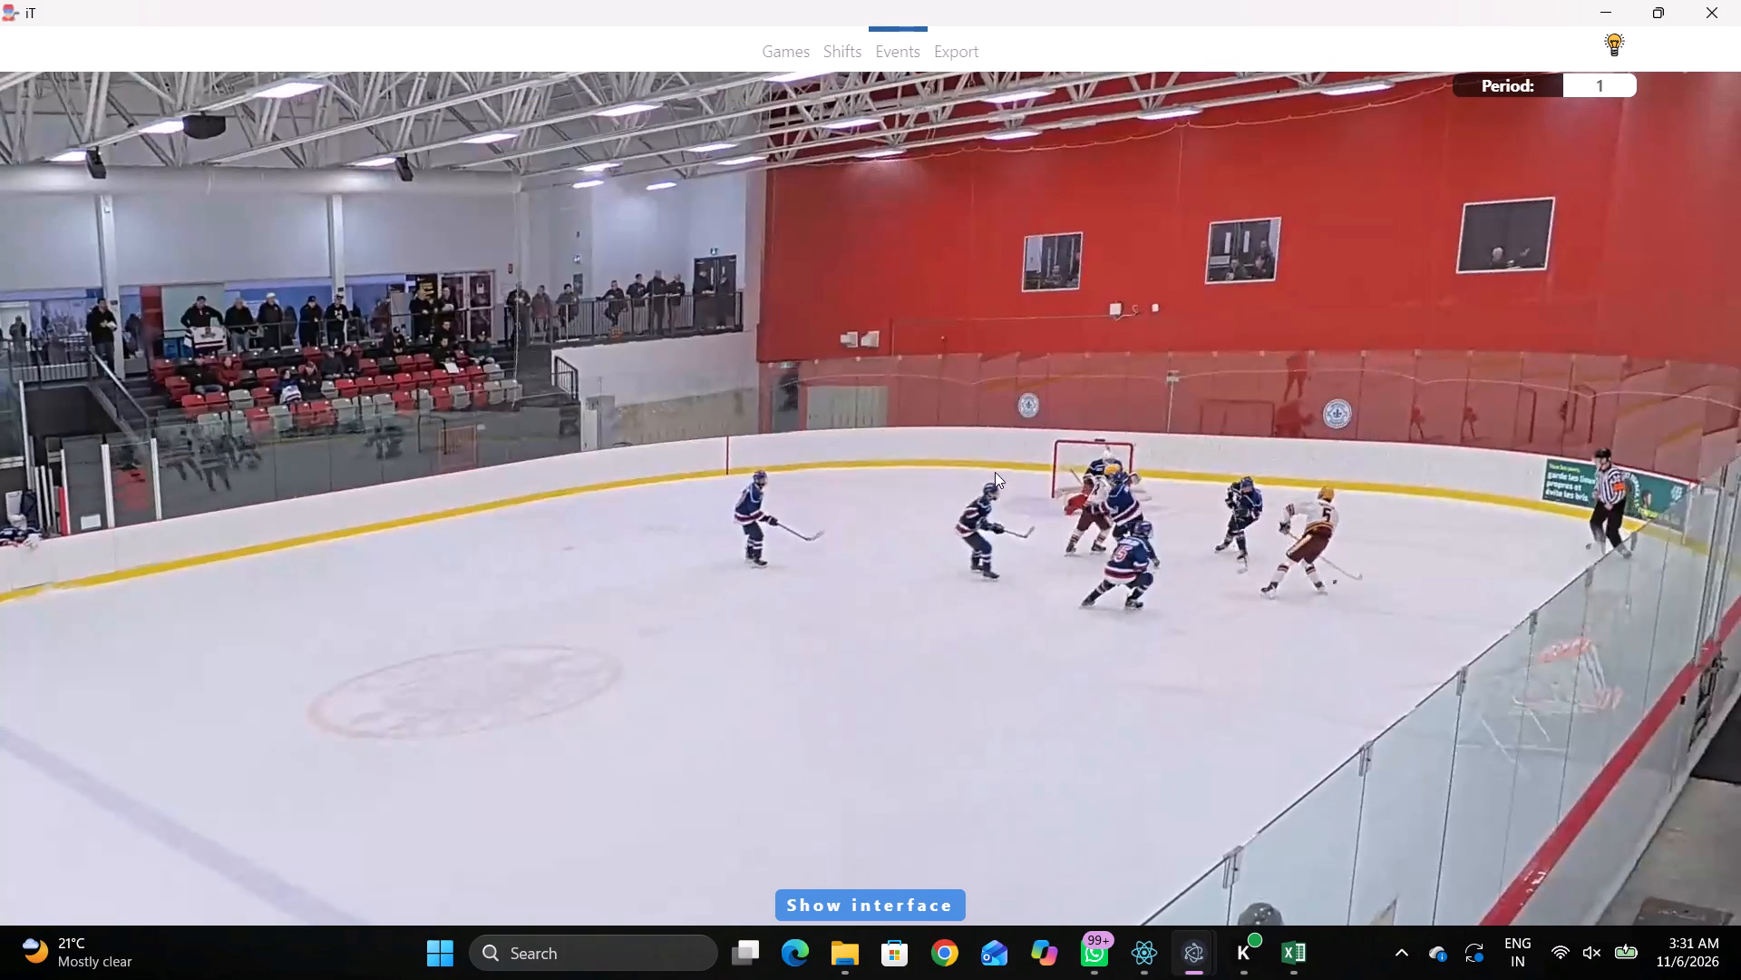
pyautogui.press('space')
pyautogui.rightClick(1007, 410)
pyautogui.click(1051, 539)
pyautogui.click(771, 497)
pyautogui.click(873, 514)
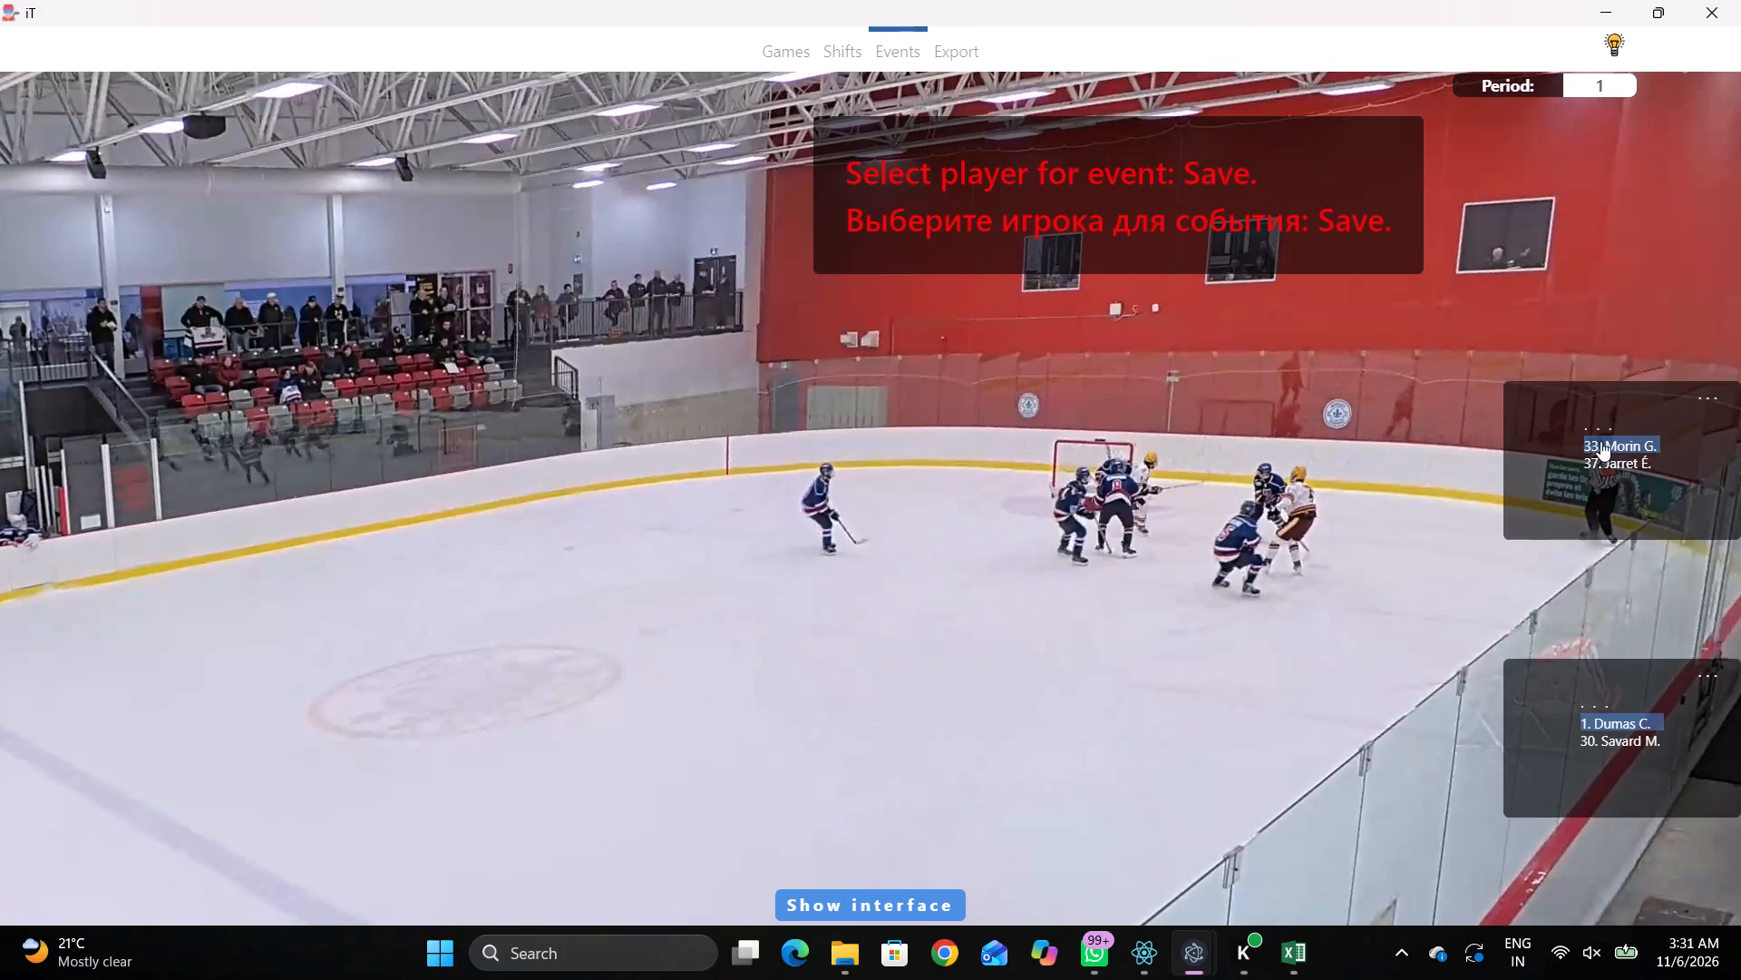
pyautogui.click(1595, 440)
pyautogui.click(1309, 367)
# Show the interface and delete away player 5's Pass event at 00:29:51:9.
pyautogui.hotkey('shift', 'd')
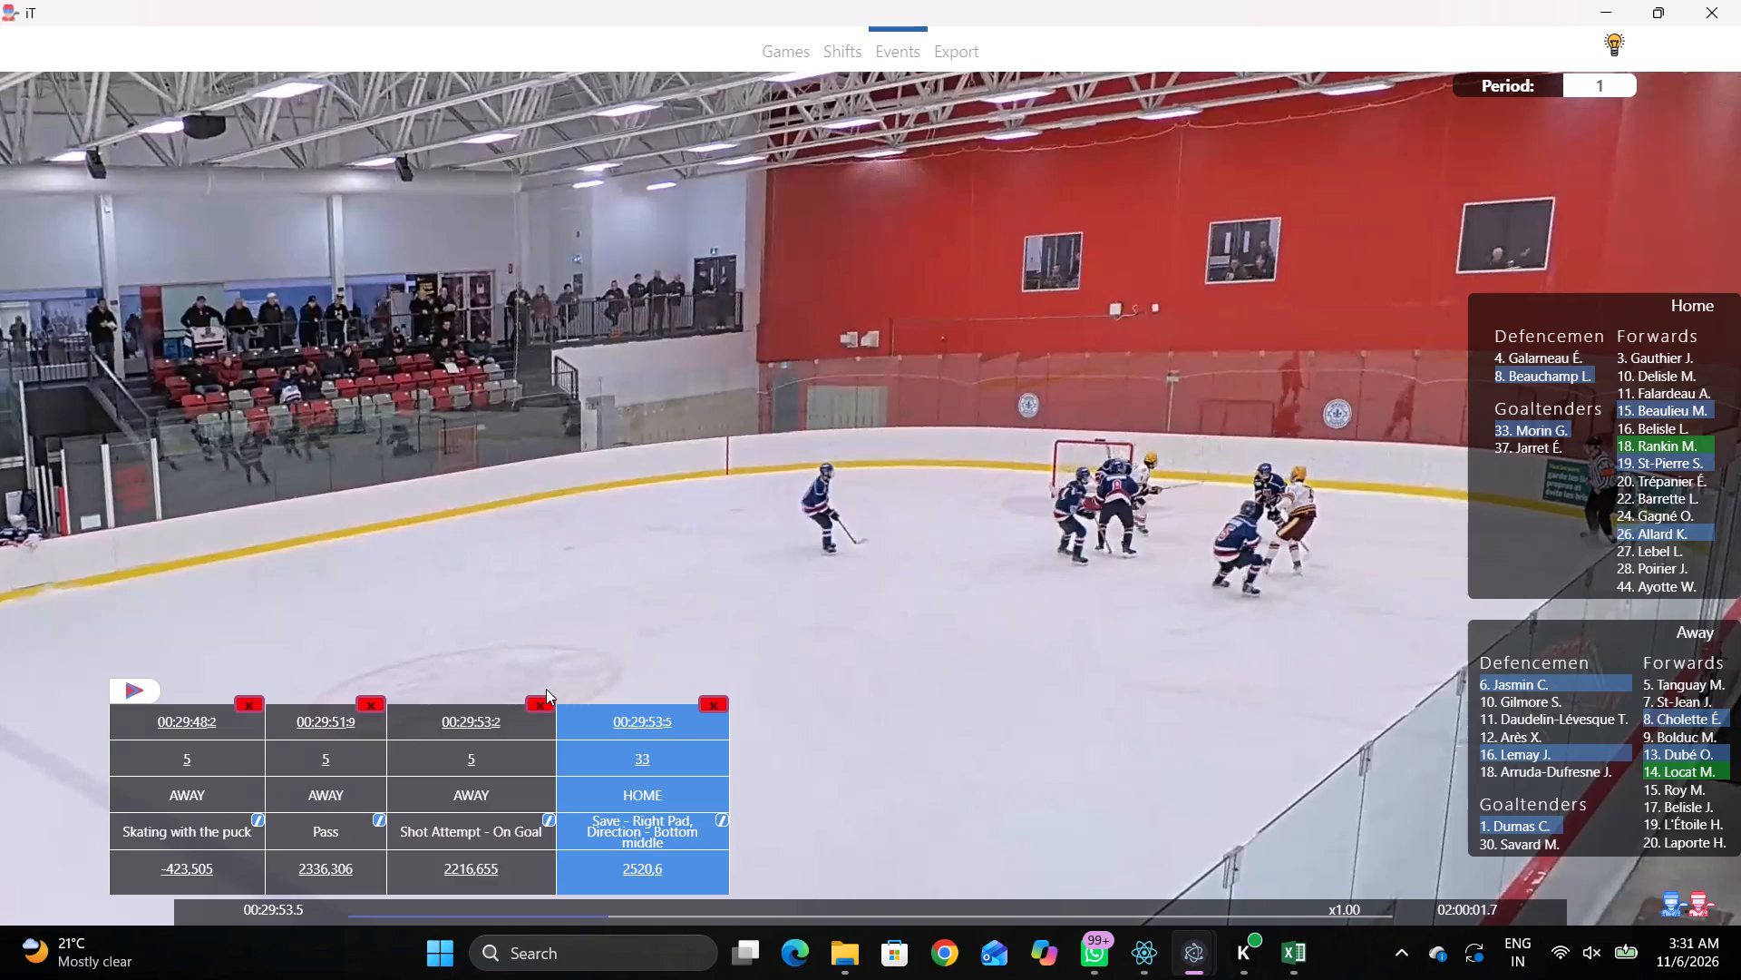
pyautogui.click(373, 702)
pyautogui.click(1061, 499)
# Tag Pass by away player 13 at 00:29:56:0, with rink position about 2124, -1339.
pyautogui.press('space')
pyautogui.press('v')
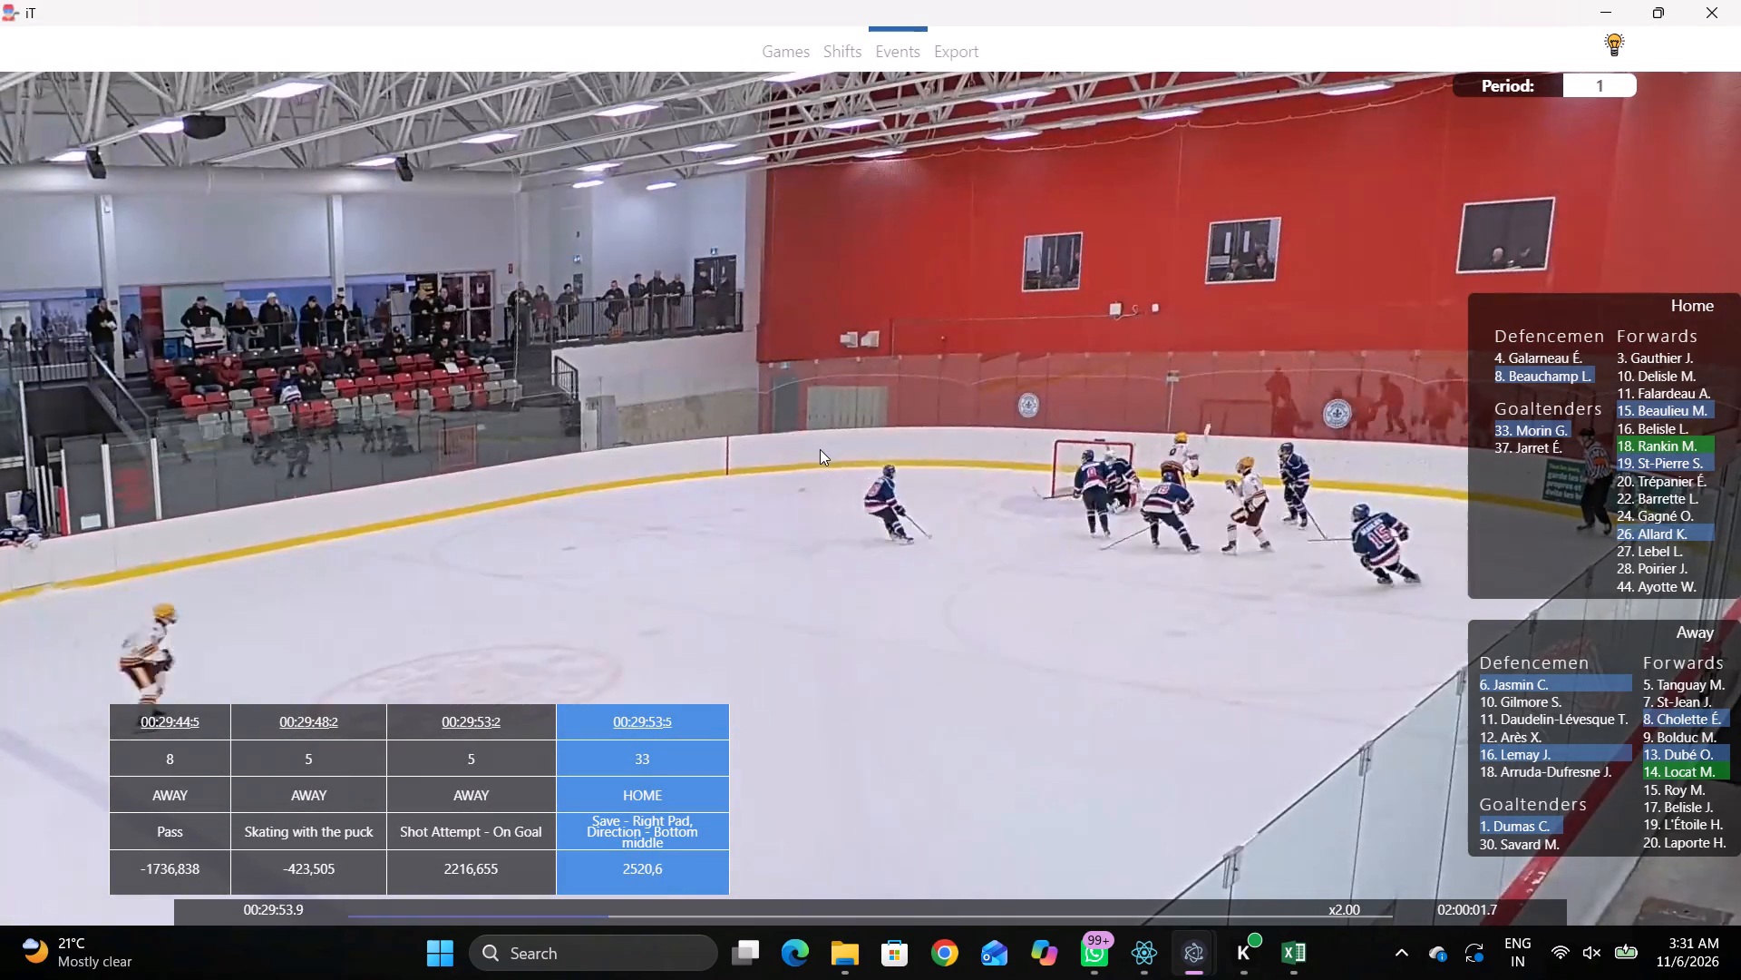
pyautogui.press('space')
pyautogui.rightClick(1189, 345)
pyautogui.click(1203, 370)
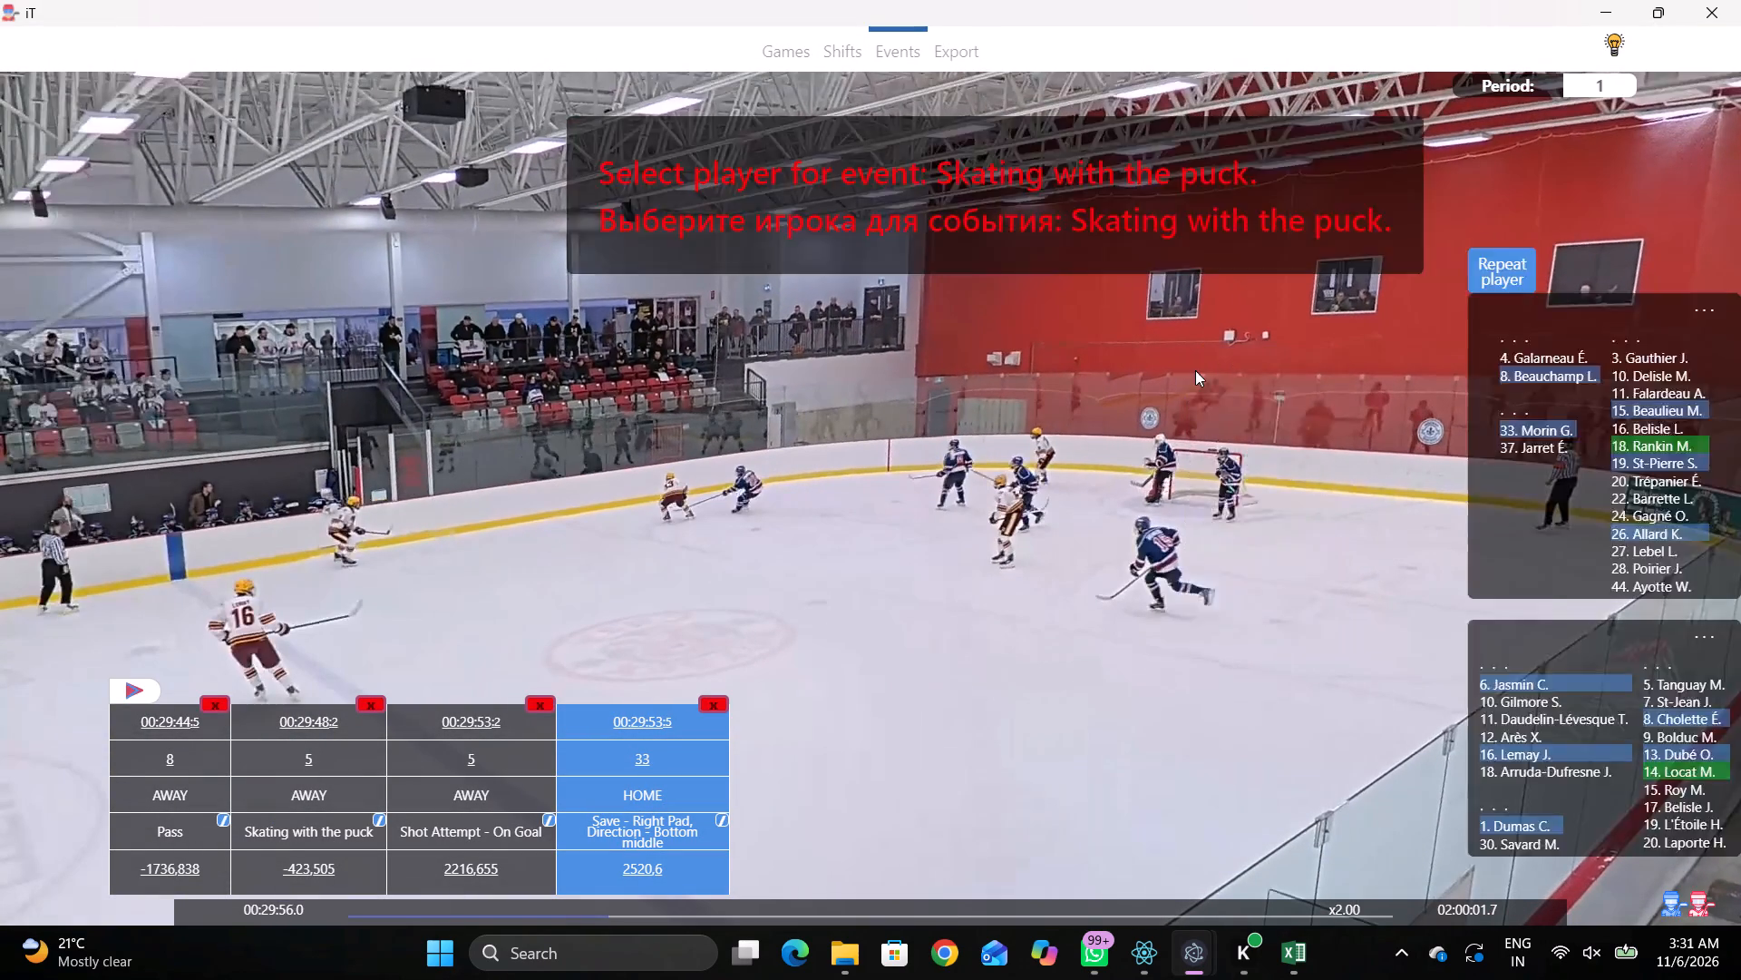
pyautogui.rightClick(1177, 370)
pyautogui.click(1182, 386)
pyautogui.click(1625, 424)
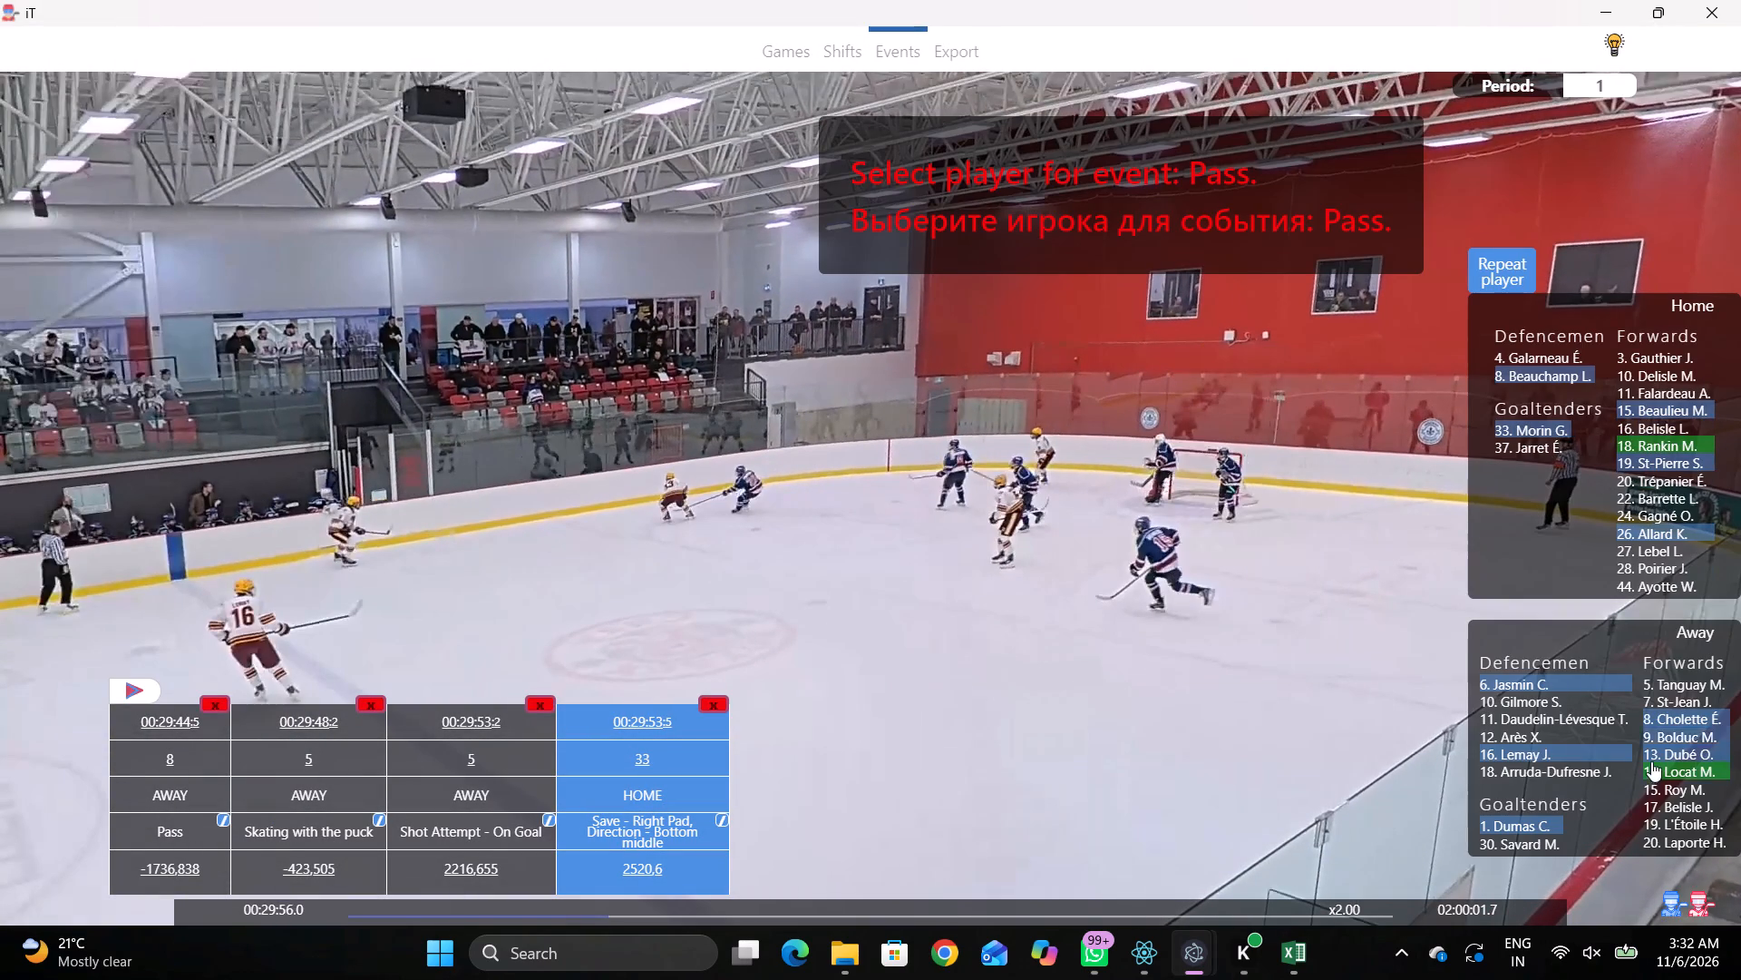
pyautogui.click(1653, 758)
pyautogui.click(1246, 183)
# Replay the play and tag Skating with the puck by home player 26 at 00:29:58:0, with rink position about 917, -1123.
pyautogui.press('space')
pyautogui.press('space')
pyautogui.press('space')
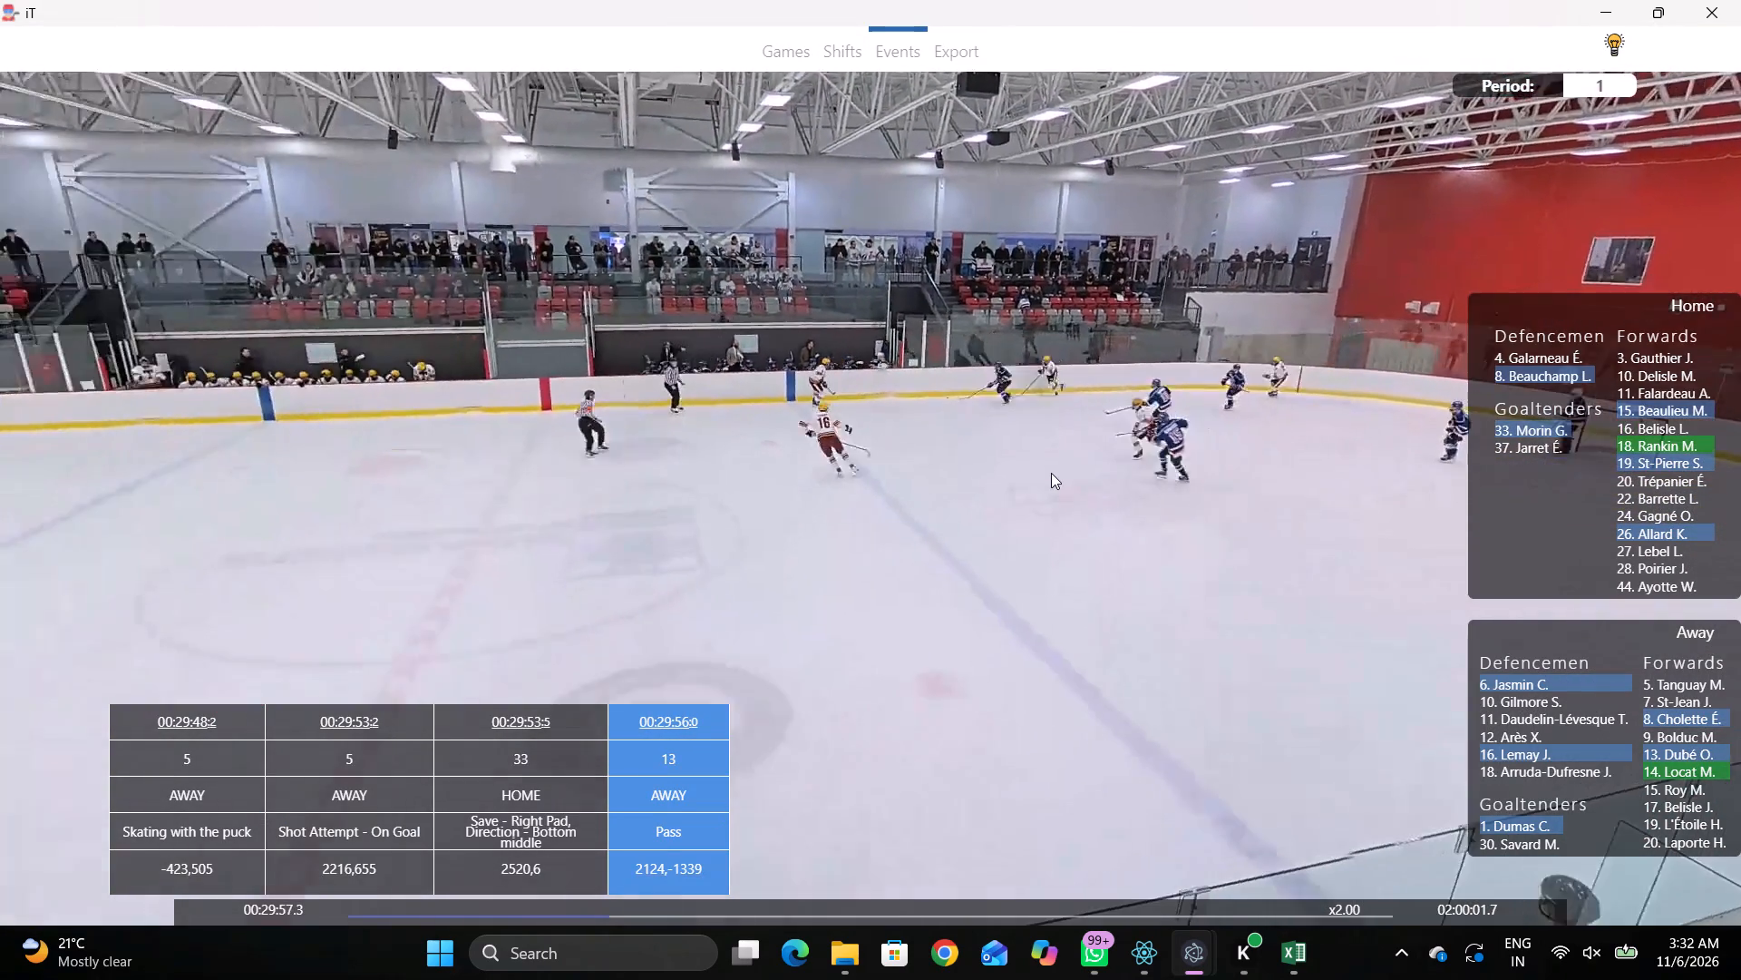
pyautogui.press('space')
pyautogui.press('q')
pyautogui.press('q')
pyautogui.press('q')
pyautogui.press('q')
pyautogui.press('q')
pyautogui.press('q')
pyautogui.press('q')
pyautogui.press('q')
pyautogui.press('q')
pyautogui.press('q')
pyautogui.press('q')
pyautogui.press('q')
pyautogui.press('q')
pyautogui.press('q')
pyautogui.press('q')
pyautogui.press('q')
pyautogui.press('q')
pyautogui.press('q')
pyautogui.press('q')
pyautogui.press('q')
pyautogui.press('q')
pyautogui.press('q')
pyautogui.press('q')
pyautogui.press('q')
pyautogui.press('q')
pyautogui.press('q')
pyautogui.press('q')
pyautogui.press('q')
pyautogui.press('q')
pyautogui.press('q')
pyautogui.press('q')
pyautogui.press('q')
pyautogui.press('q')
pyautogui.press('q')
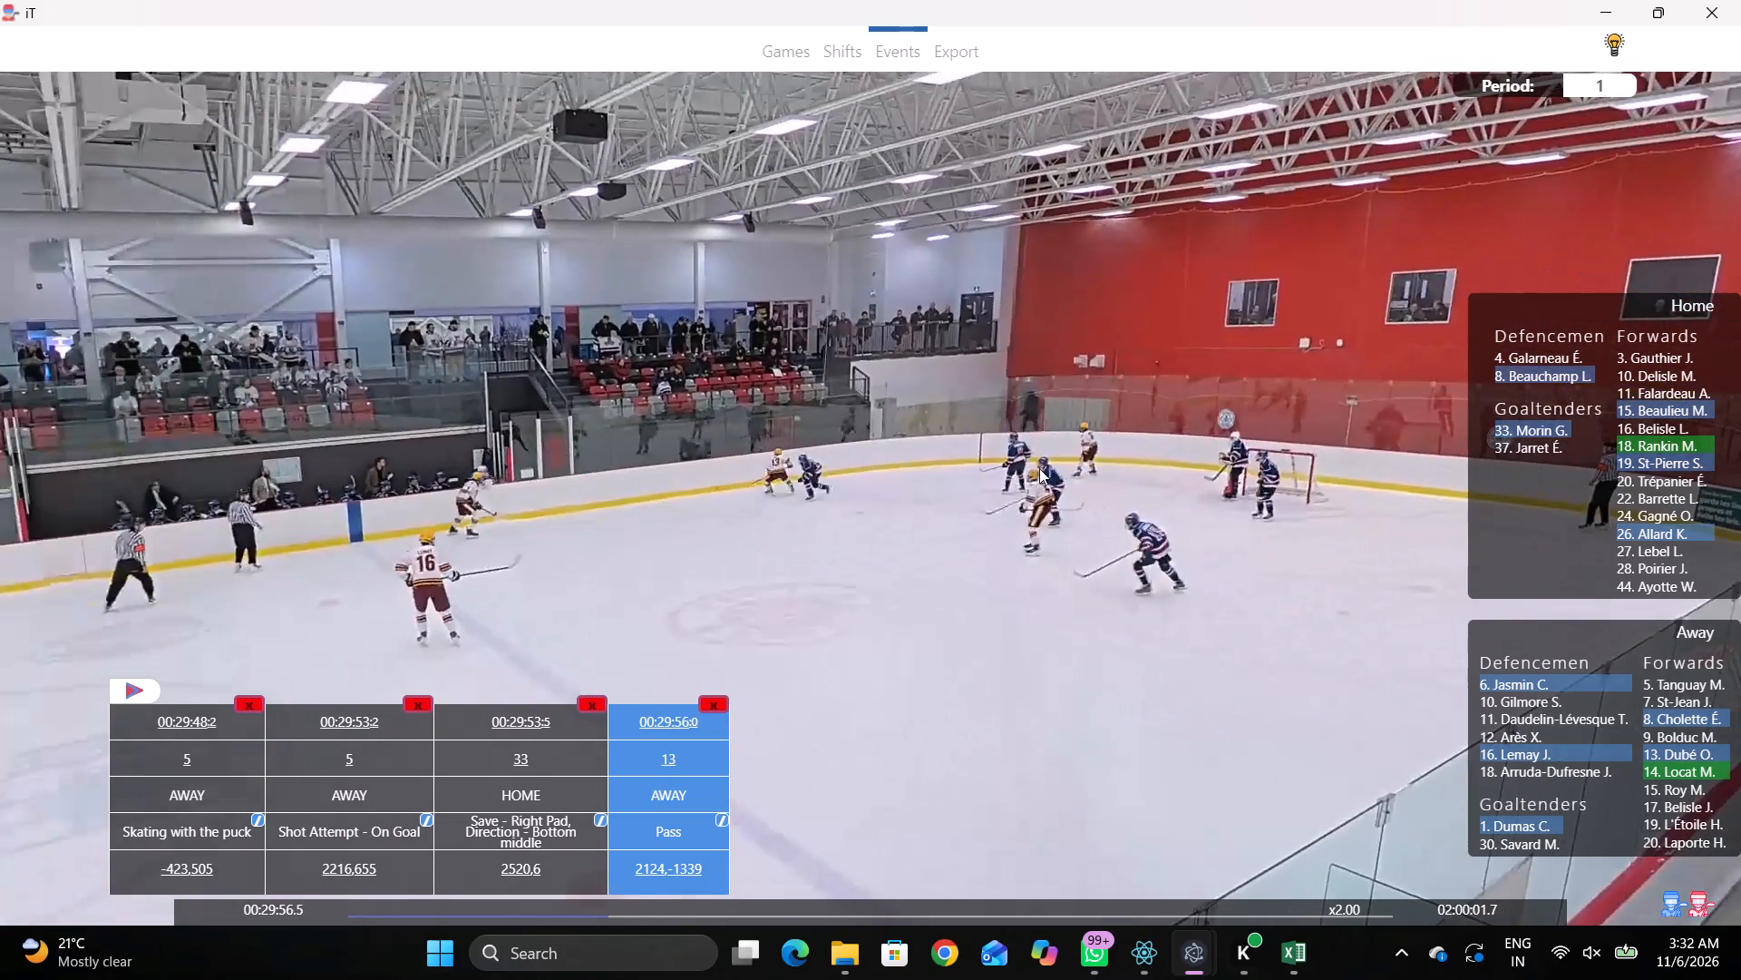
pyautogui.press('space')
pyautogui.write('v')
pyautogui.press('space')
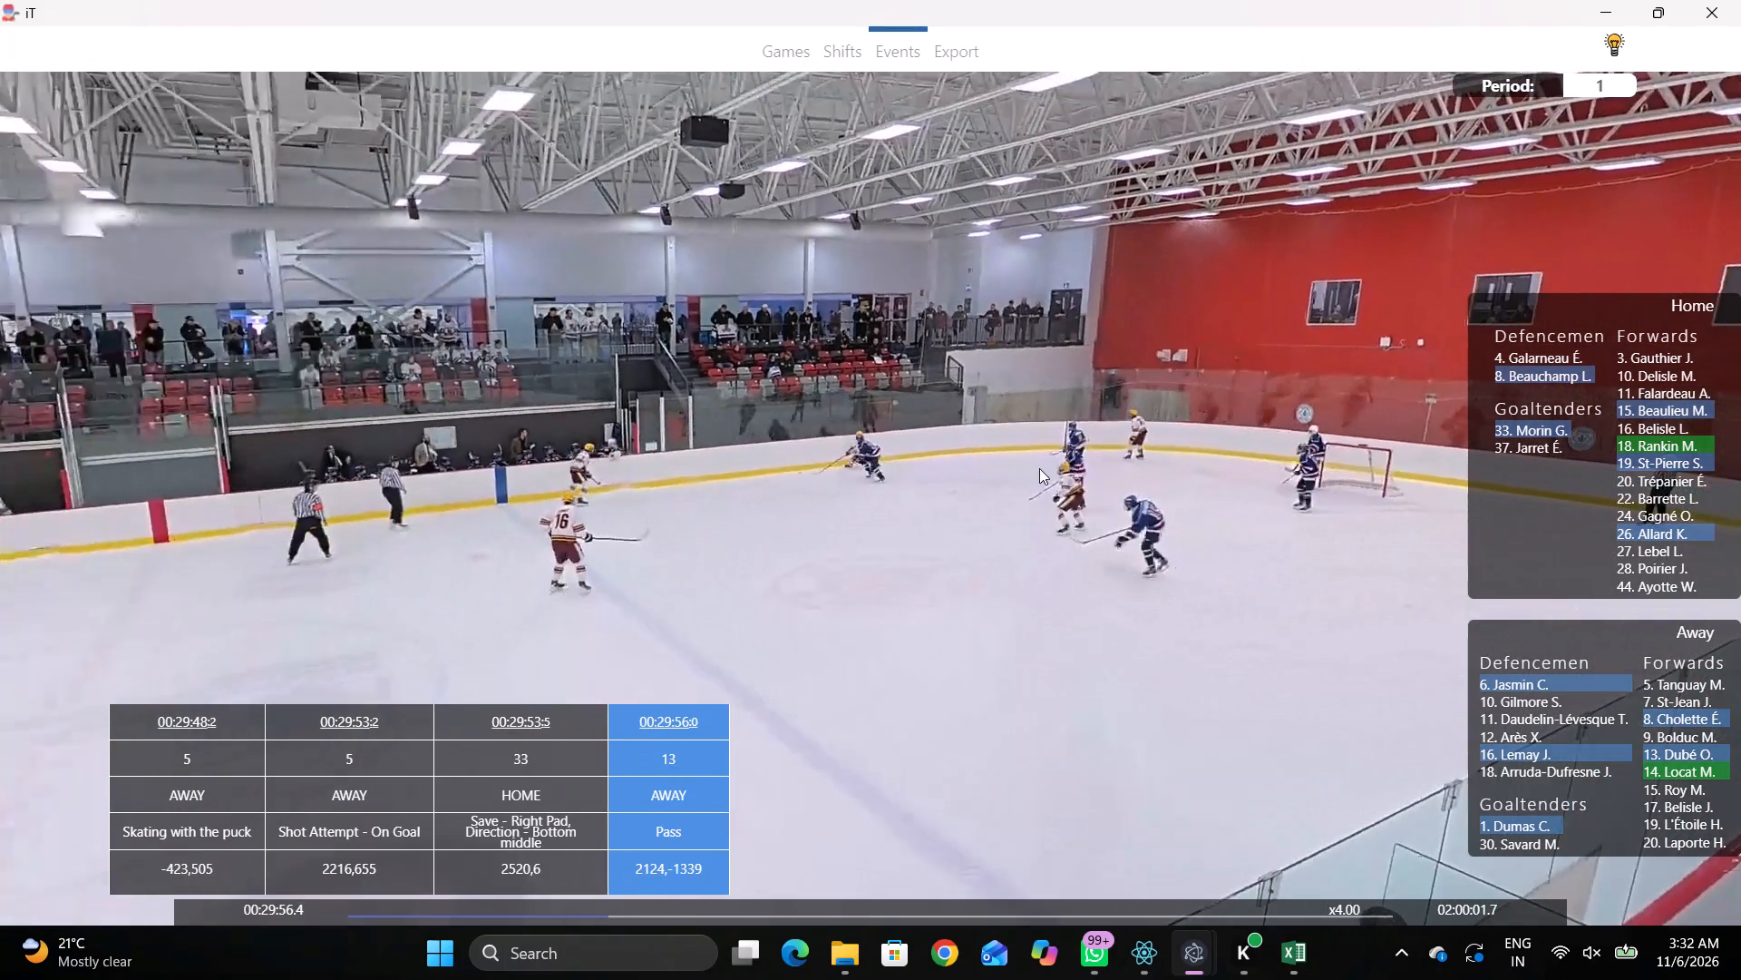
pyautogui.press('space')
pyautogui.press('space')
pyautogui.press('space')
pyautogui.press('space')
pyautogui.rightClick(1126, 377)
pyautogui.moveTo(1027, 379); pyautogui.dragTo(999, 382, button='right')
pyautogui.click(1051, 410)
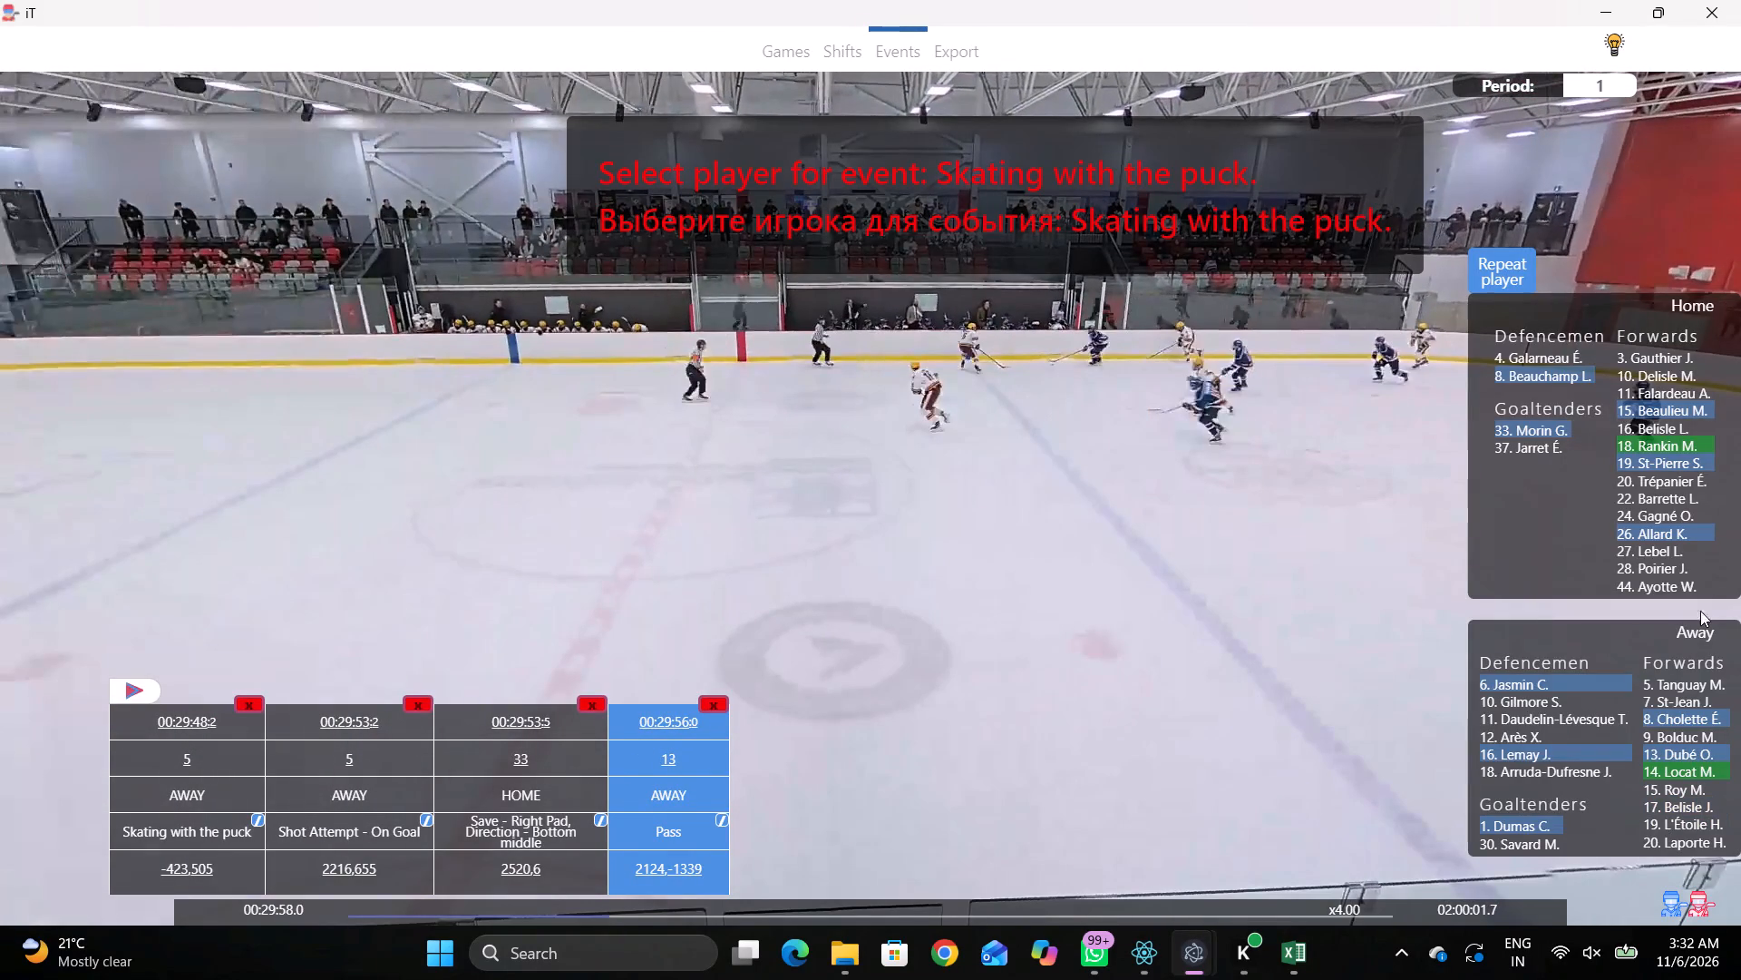
pyautogui.click(1637, 534)
pyautogui.click(1053, 213)
# Tag Pass by the same home player 26 at about 00:29:59:3, with rink position about 1115, -915.
pyautogui.press('space')
pyautogui.press('space')
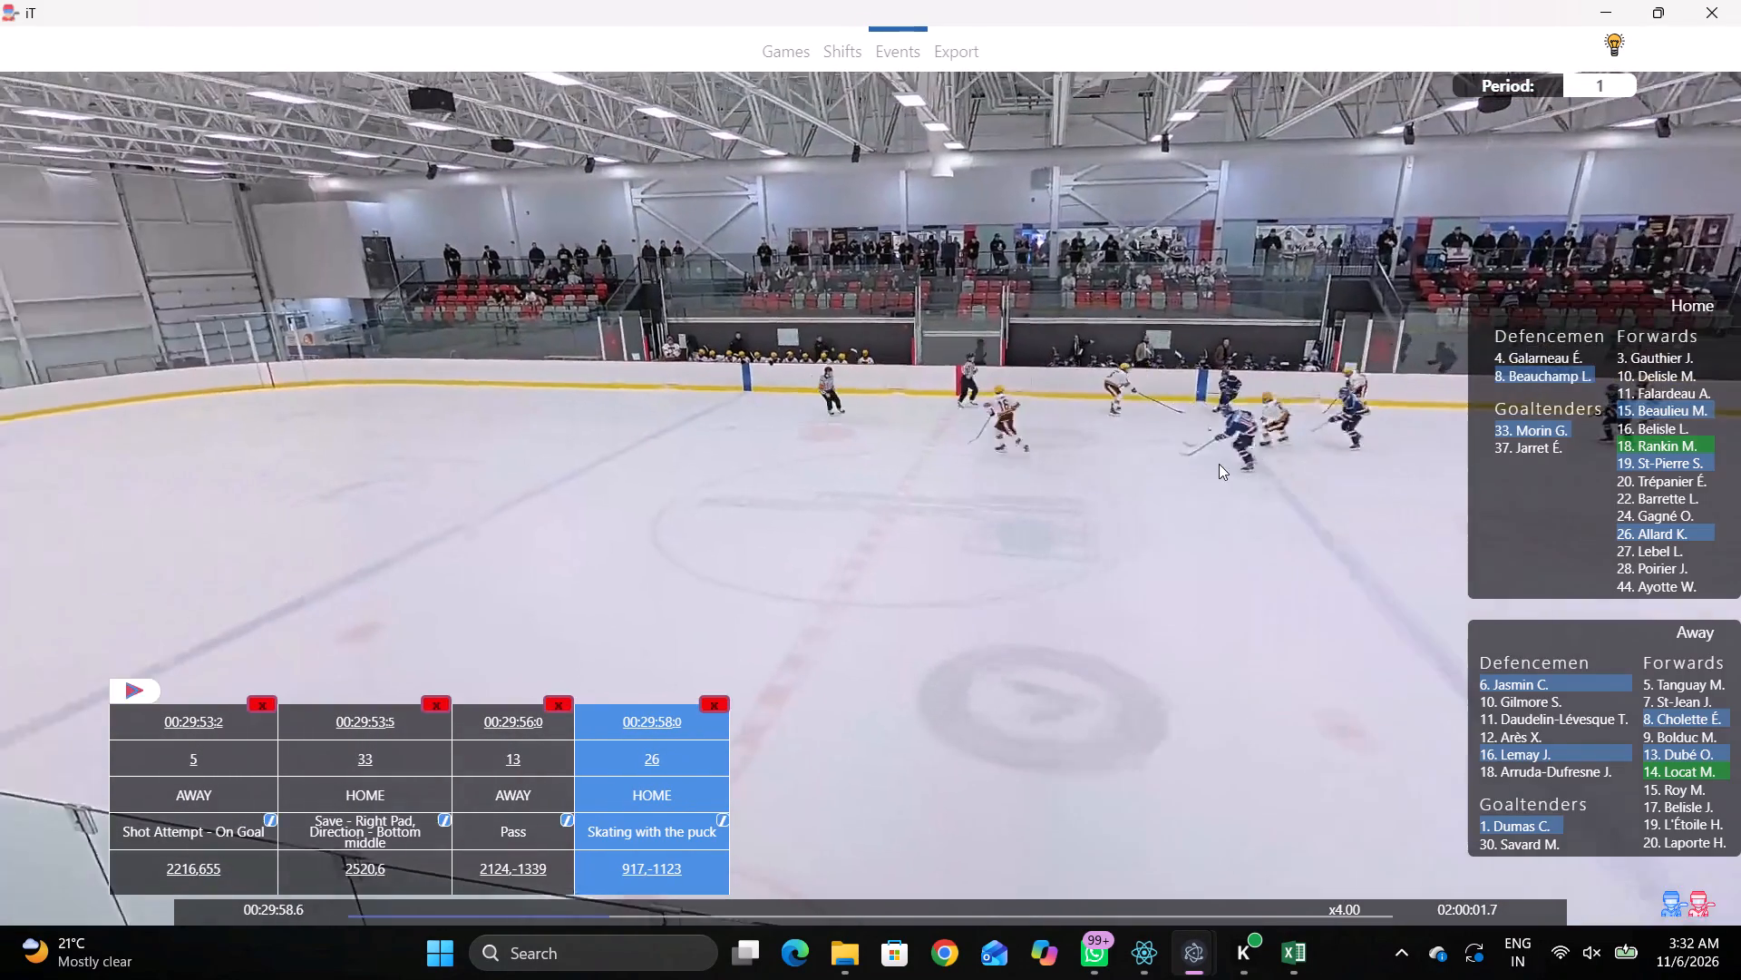
pyautogui.press('space')
pyautogui.press('space')
pyautogui.rightClick(1200, 385)
pyautogui.click(1208, 400)
pyautogui.click(1495, 280)
pyautogui.click(1084, 241)
# Hide the interface and examine the play that follows home player 26's Pass.
pyautogui.hotkey('shift', 'd')
pyautogui.press('space')
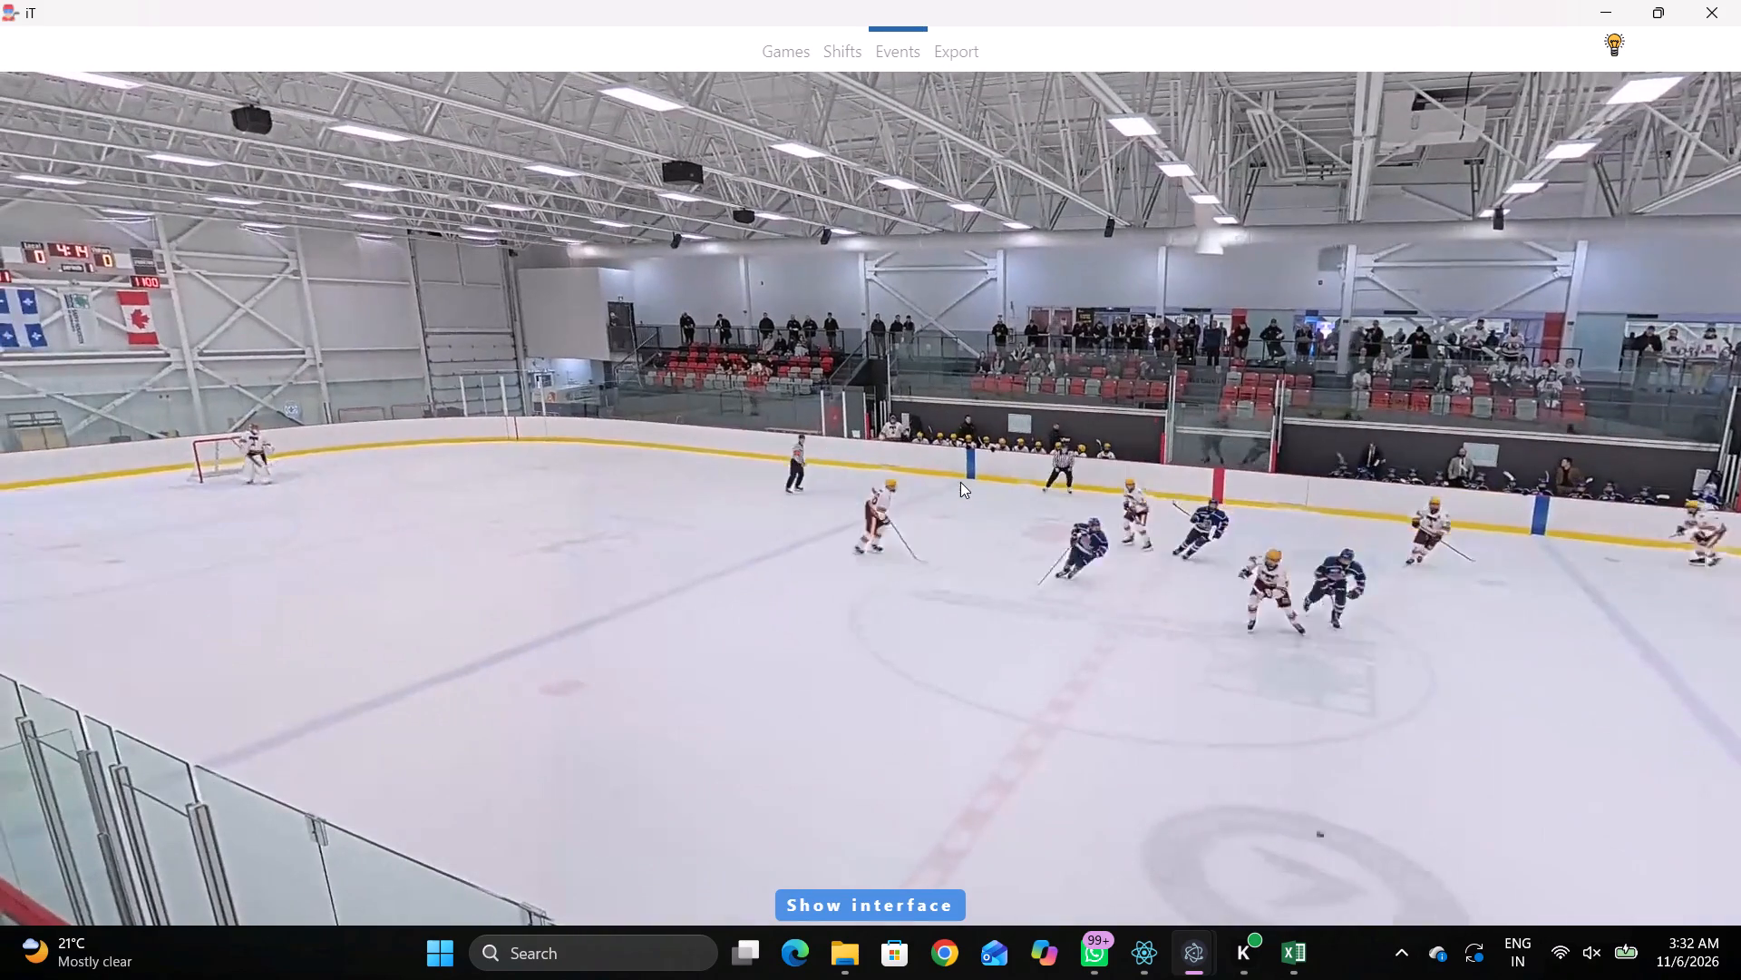
pyautogui.hotkey('shift', 'd')
pyautogui.press('space')
pyautogui.hotkey('shift', 'd')
pyautogui.press('space')
pyautogui.press('space')
pyautogui.press('q')
pyautogui.press('q')
pyautogui.press('q')
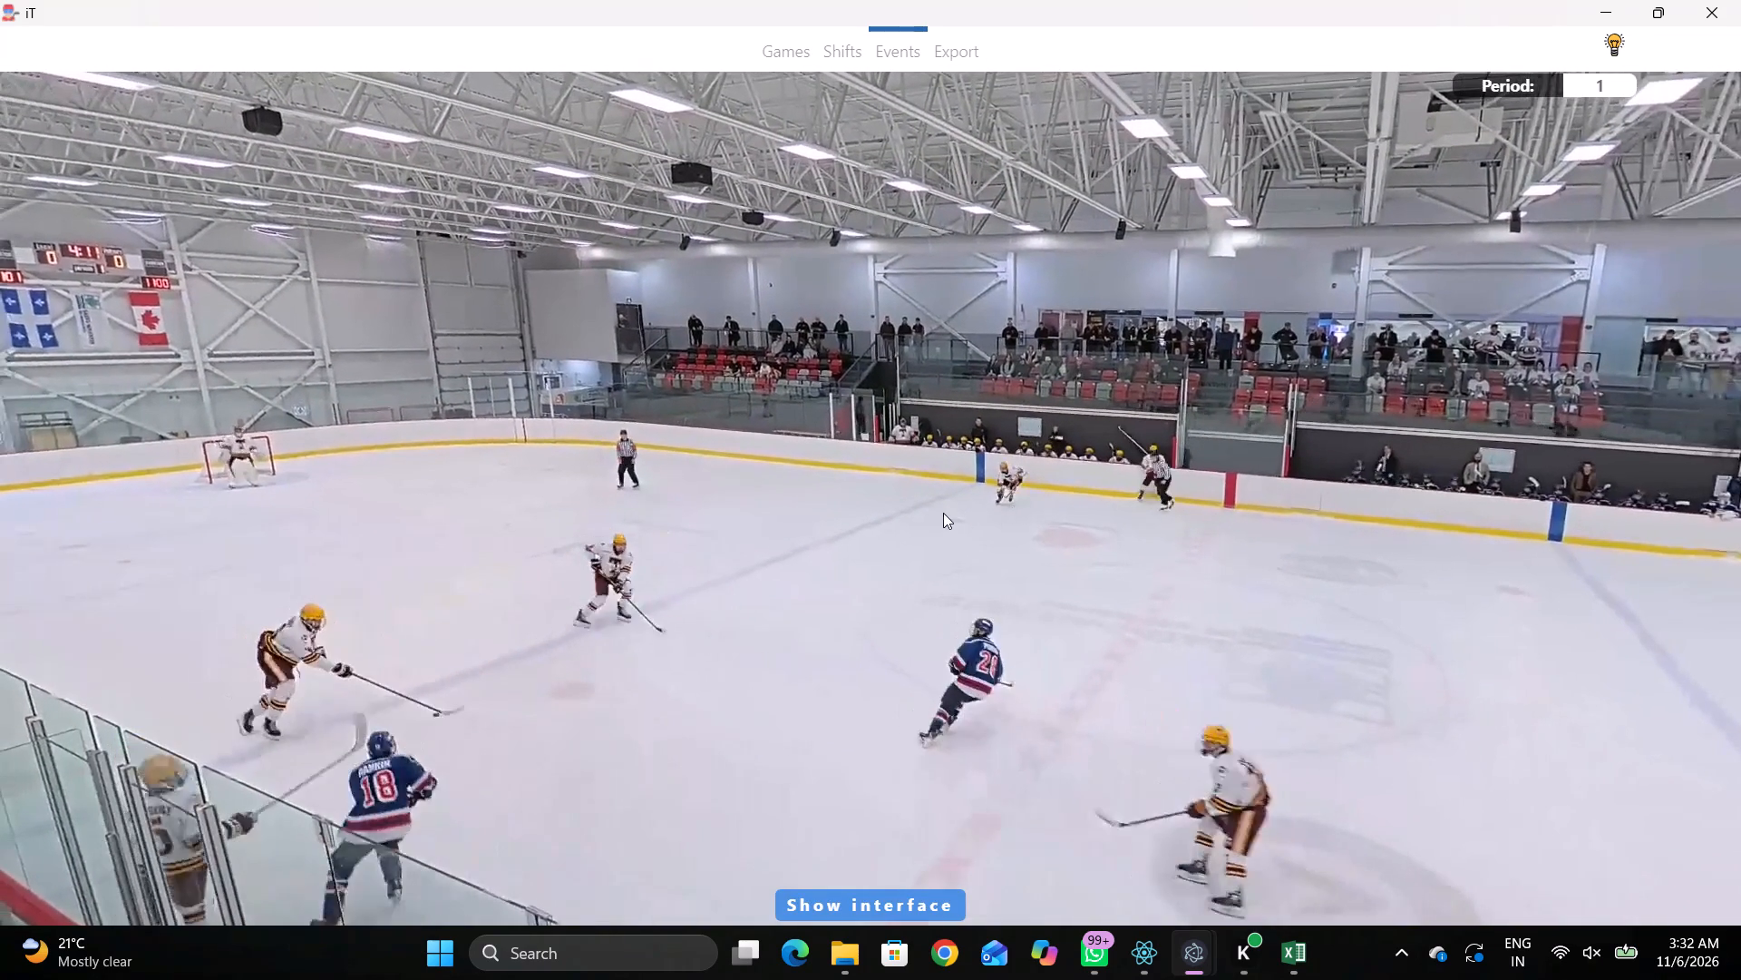
pyautogui.press('q')
pyautogui.press('q')
pyautogui.press('q')
pyautogui.press('q')
pyautogui.press('q')
pyautogui.press('q')
pyautogui.press('q')
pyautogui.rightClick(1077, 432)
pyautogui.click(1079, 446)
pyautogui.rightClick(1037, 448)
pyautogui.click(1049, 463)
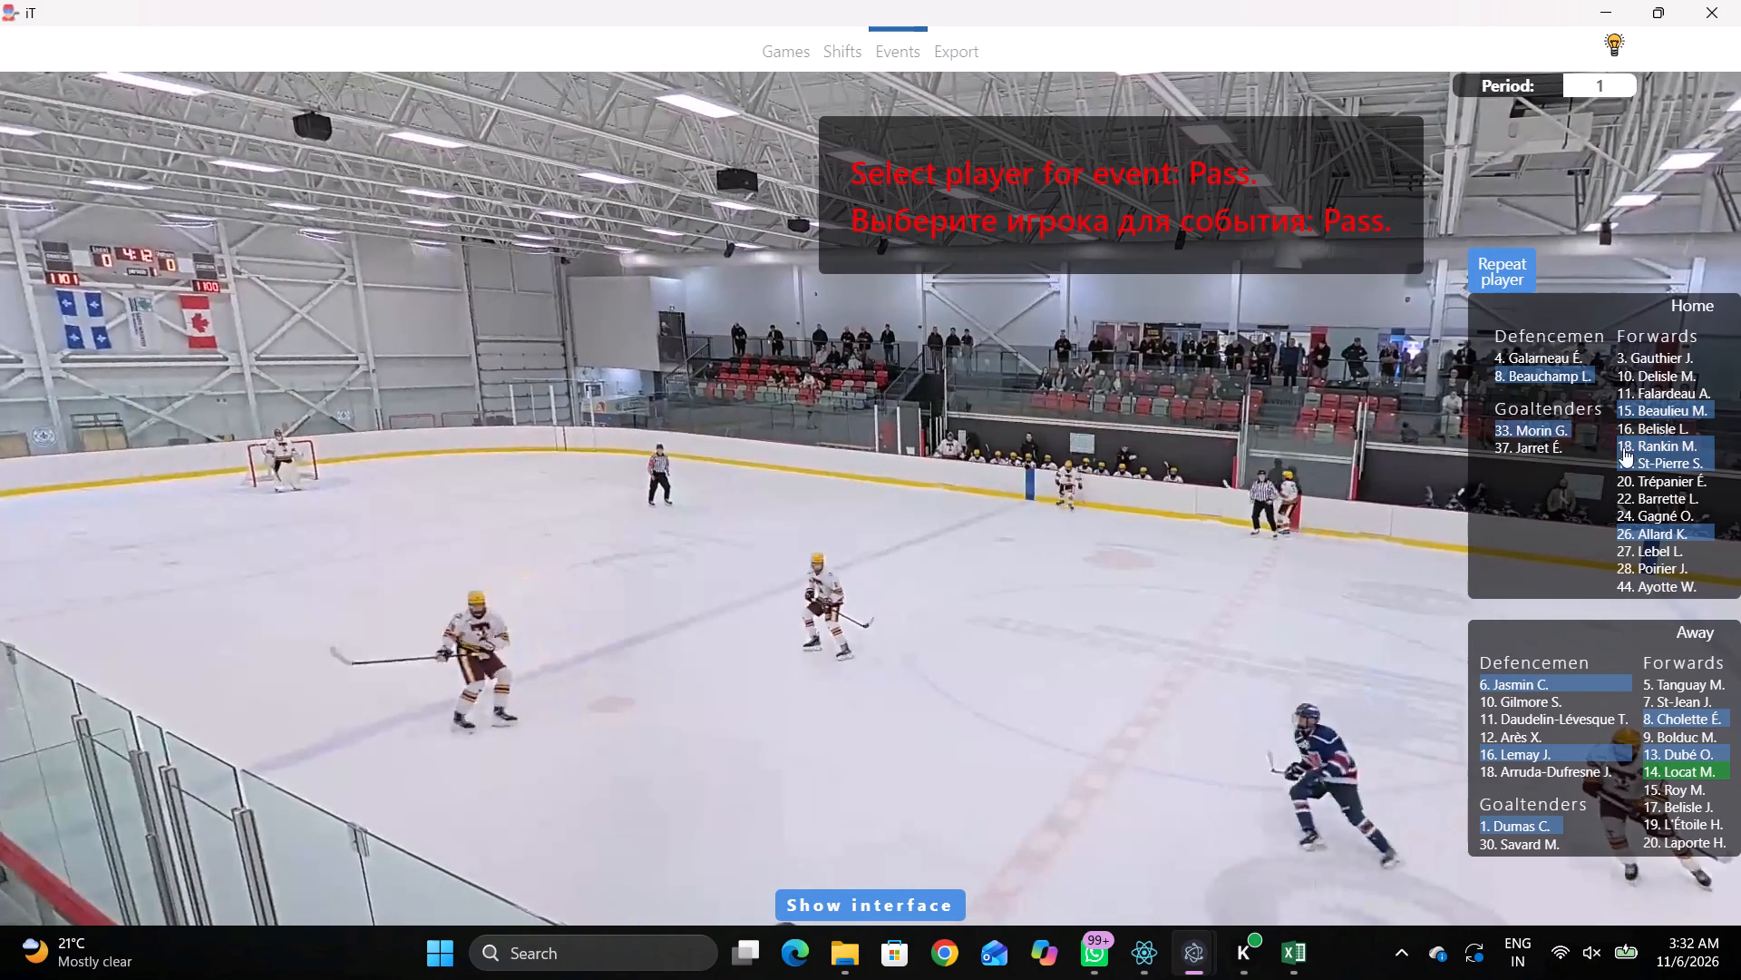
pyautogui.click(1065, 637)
# Watch the continuing play to examine puck possession and the players involved.
pyautogui.press('space')
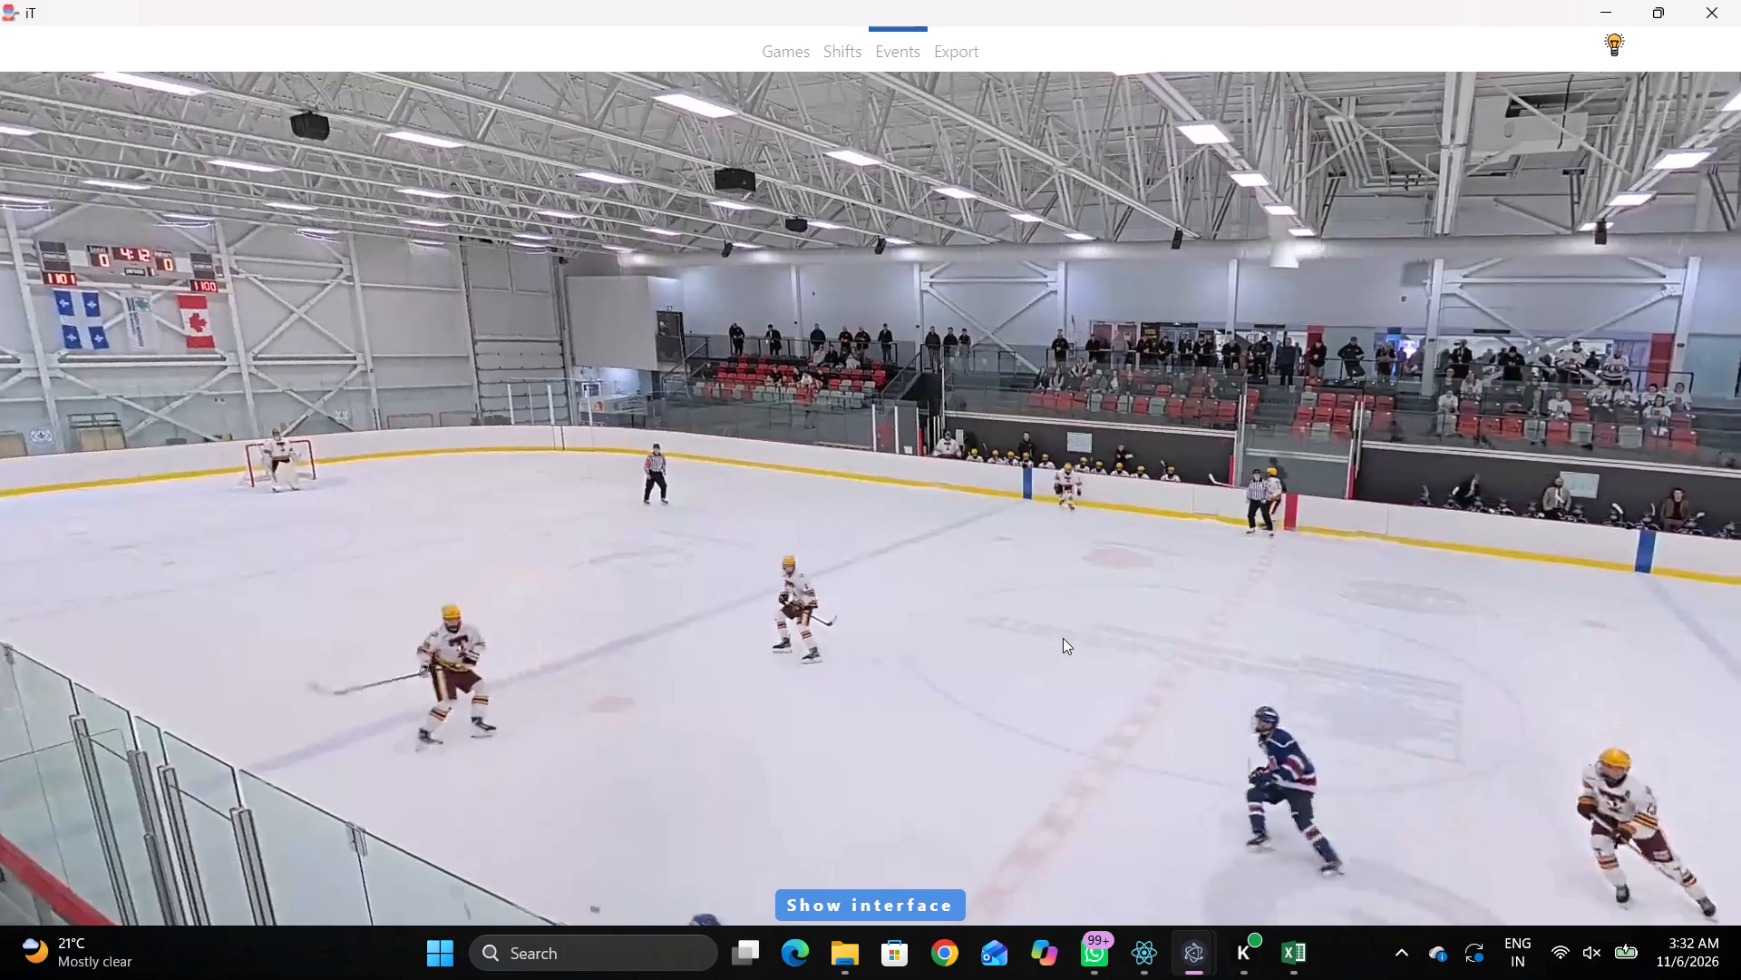
pyautogui.press('space')
pyautogui.press('space')
pyautogui.press('space')
pyautogui.write('qr')
pyautogui.press('space')
pyautogui.press('space')
pyautogui.press('space')
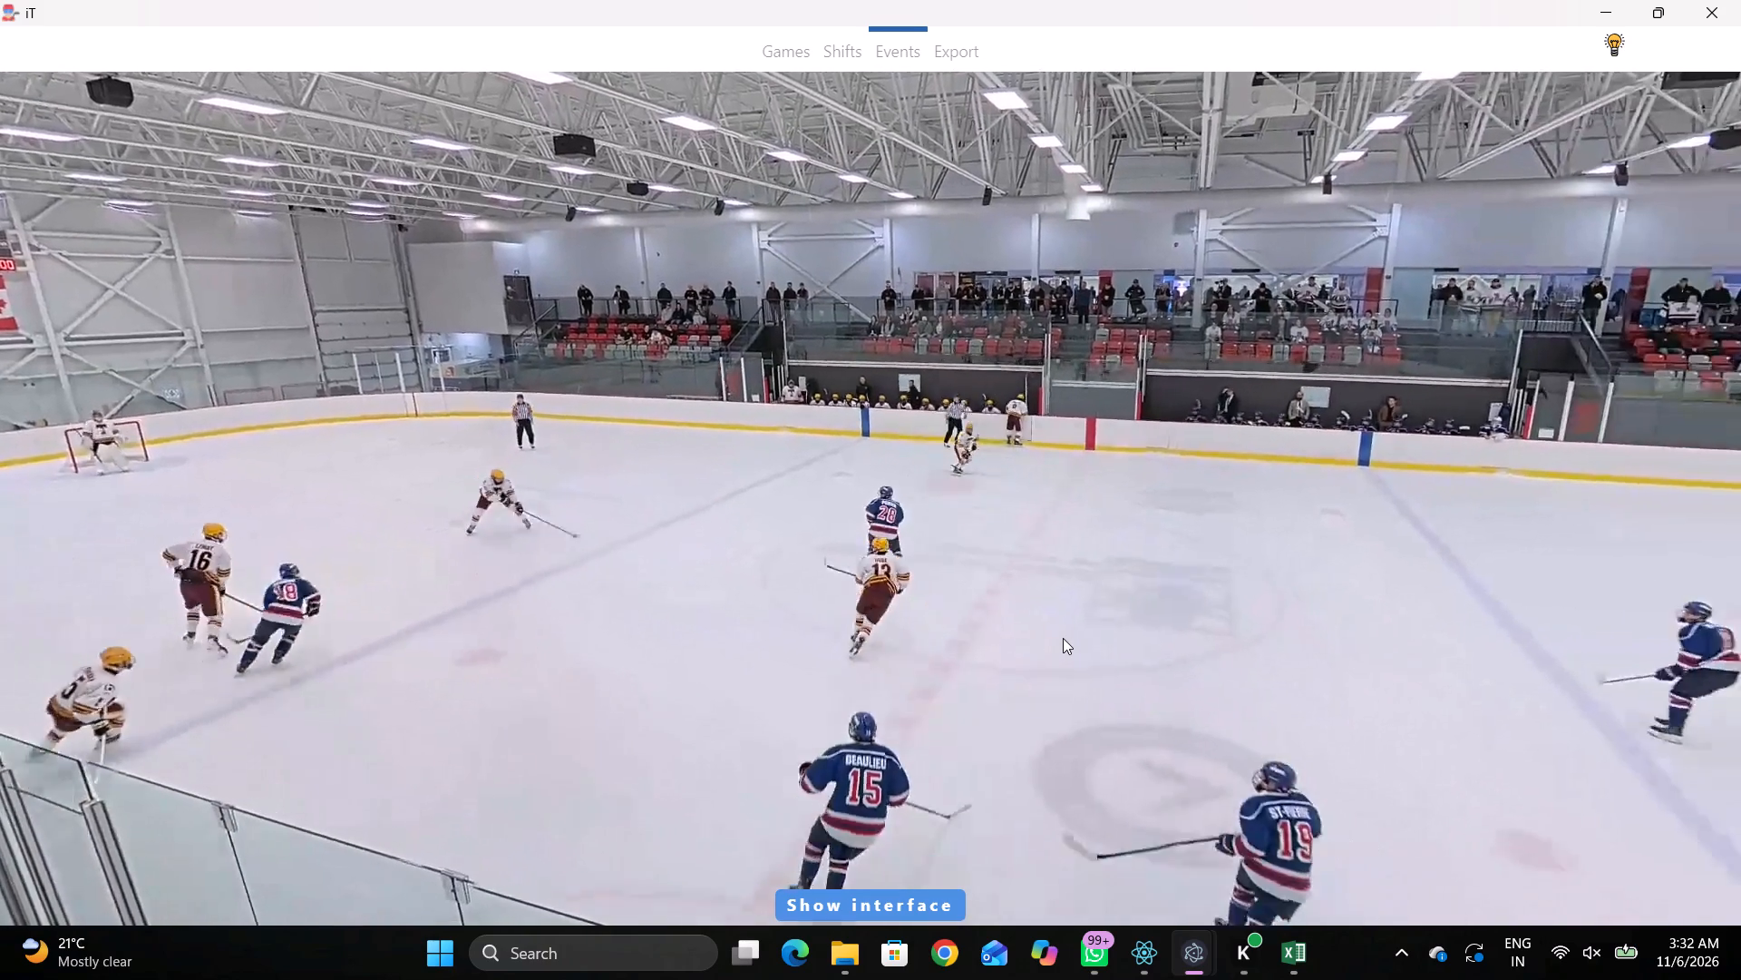
pyautogui.press('space')
pyautogui.press('space')
pyautogui.press('space')
pyautogui.press('space')
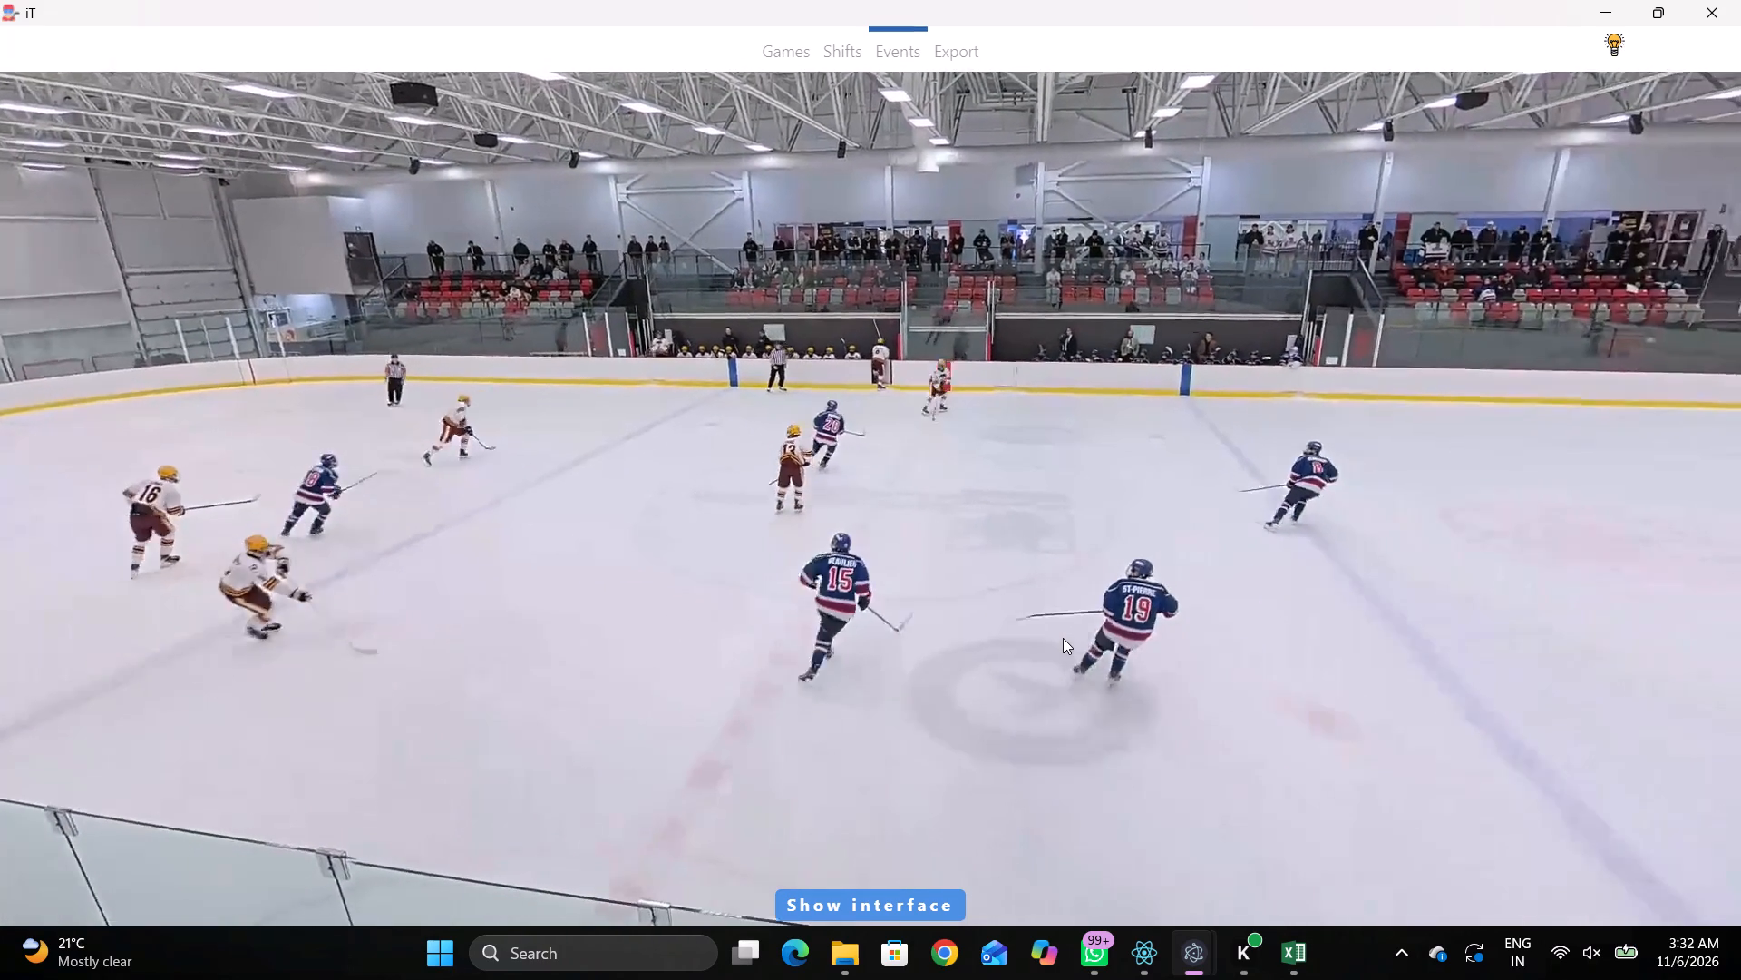
pyautogui.press('space')
pyautogui.write('q v')
pyautogui.press('space')
pyautogui.press('space')
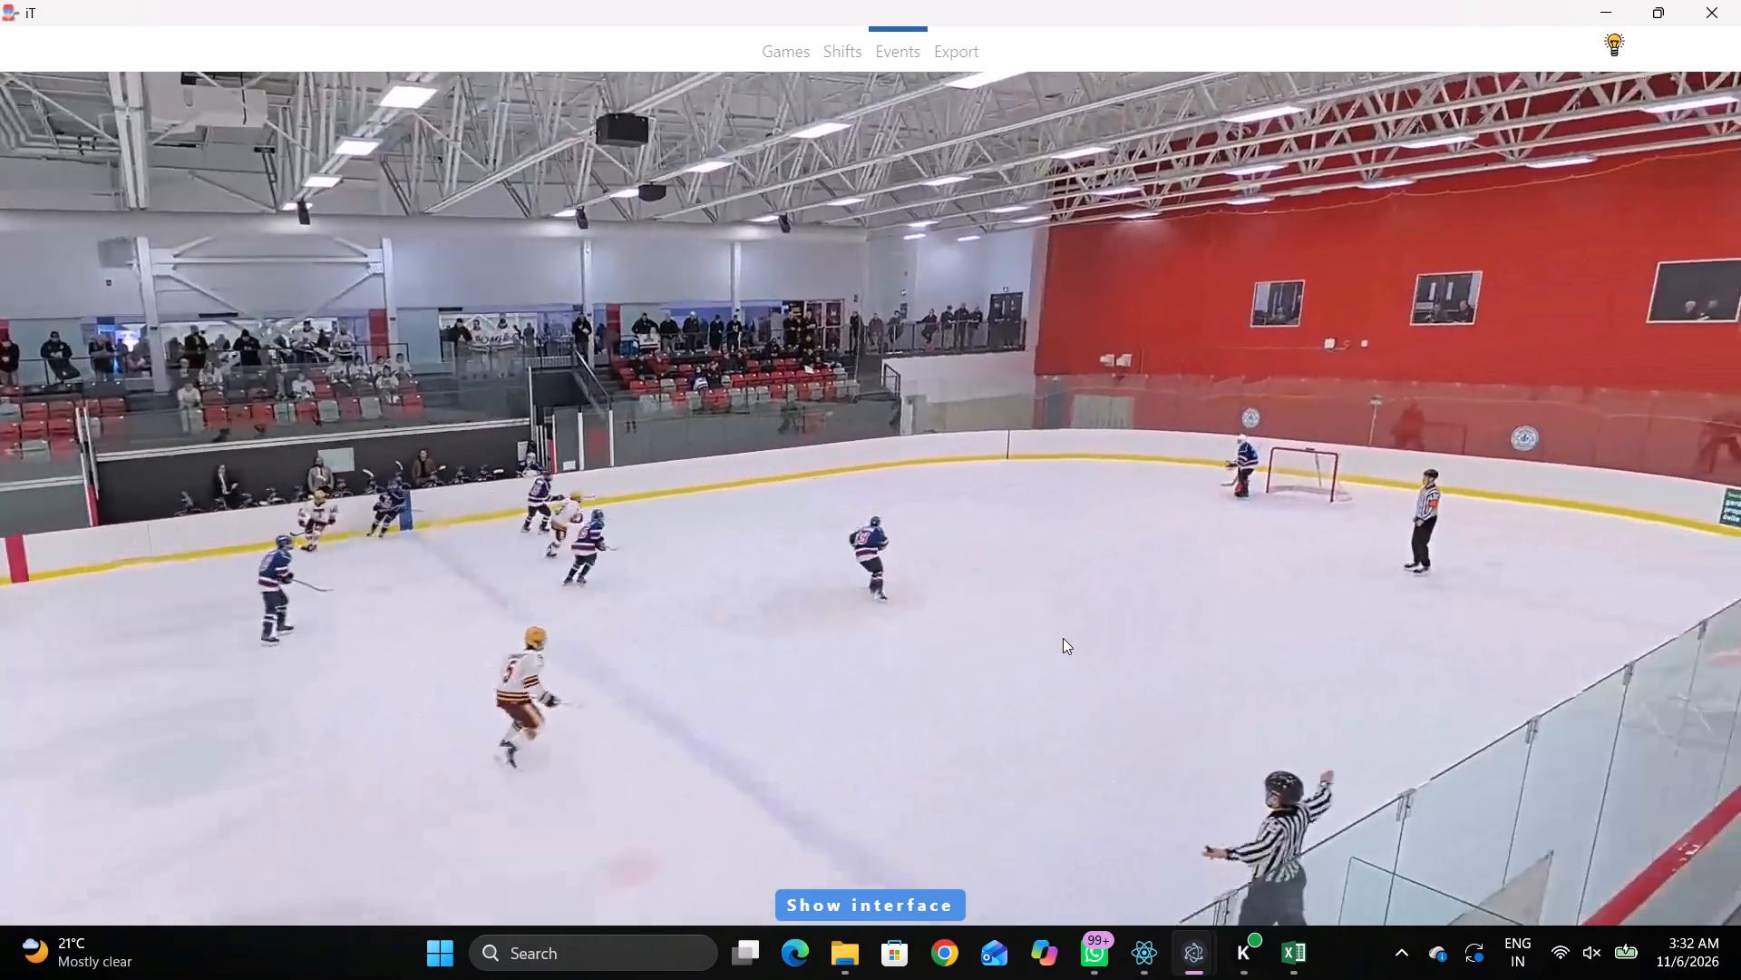
pyautogui.press('space')
pyautogui.press('space')
pyautogui.press('space')
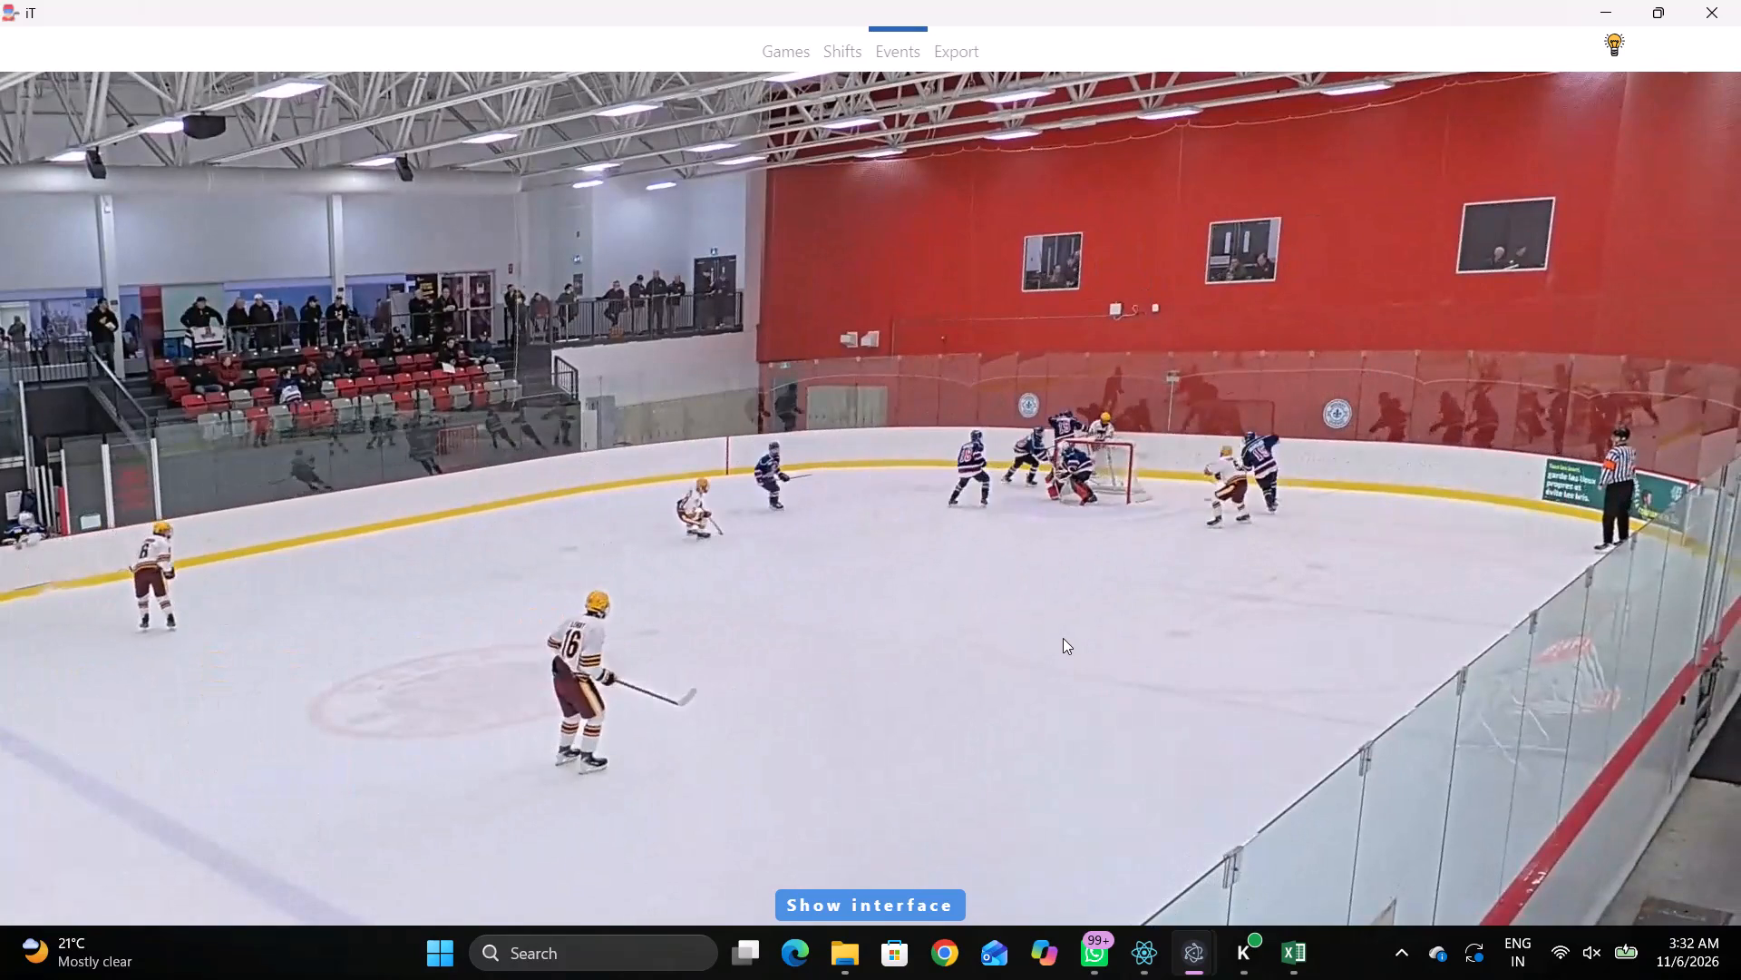
# Show the interface and jump the video back to the last Pass event at 00:29:59:3.
pyautogui.write('qqqqqD')
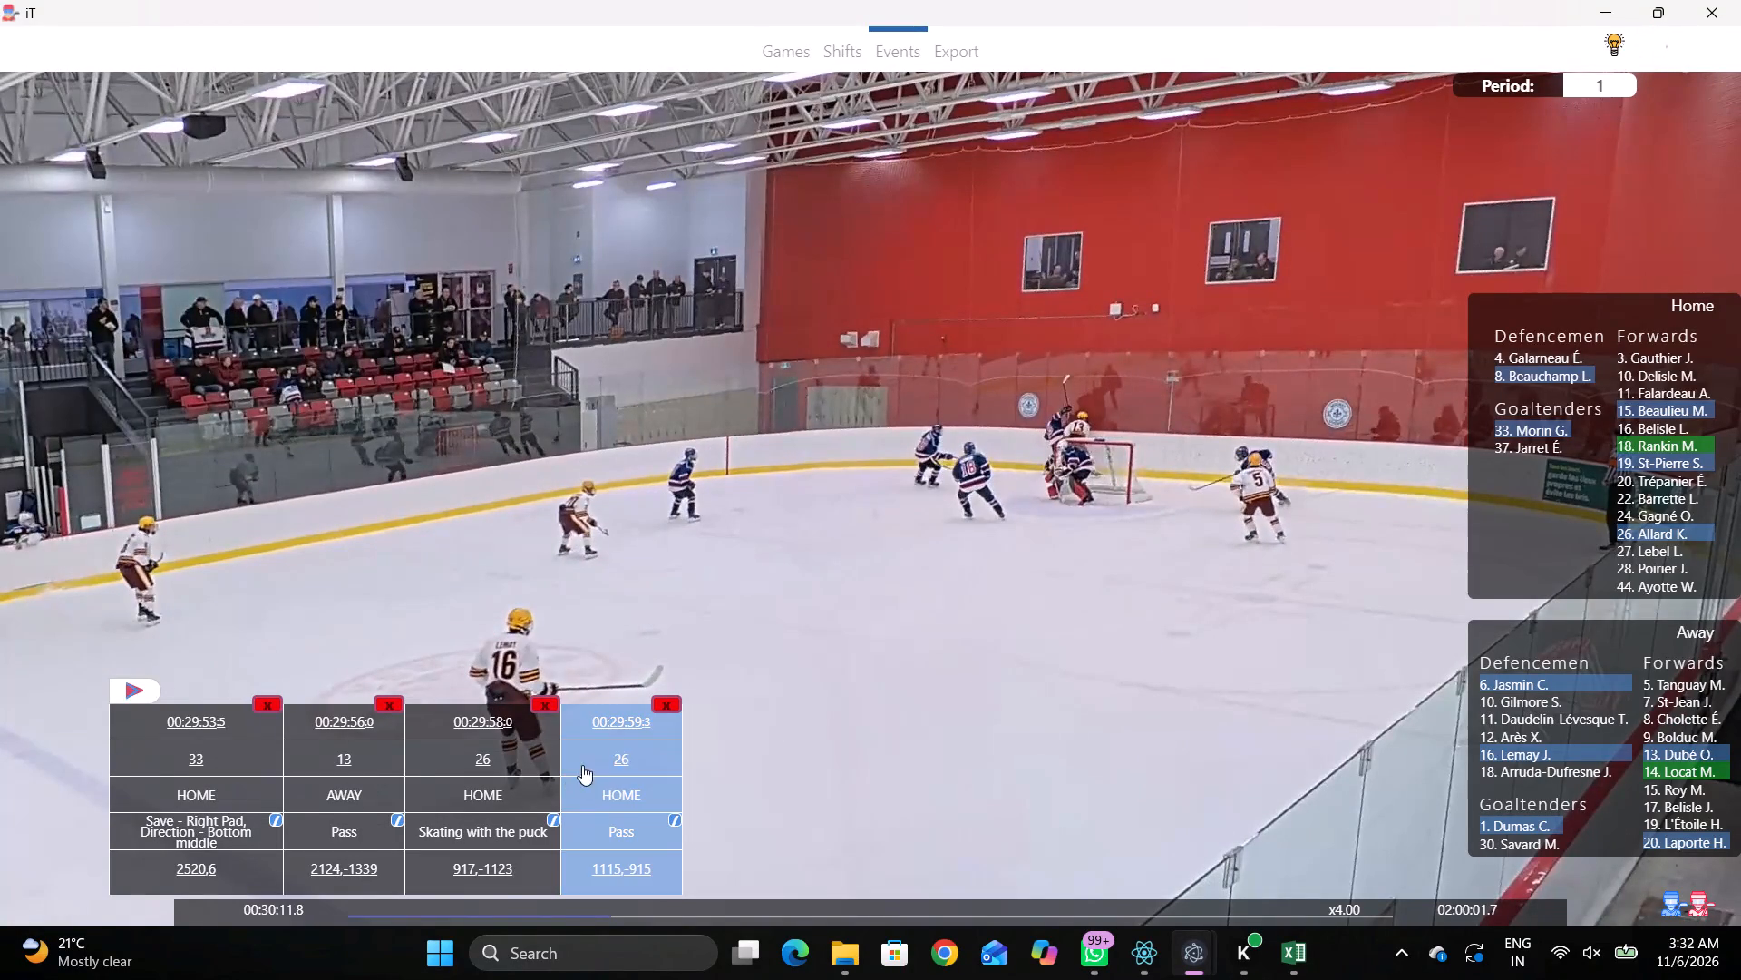
pyautogui.click(618, 721)
pyautogui.press('.')
# Set the away center forward to player 5 in the shifts at 00:29:51:6 and 00:29:57:7, and return to the events.
pyautogui.click(851, 50)
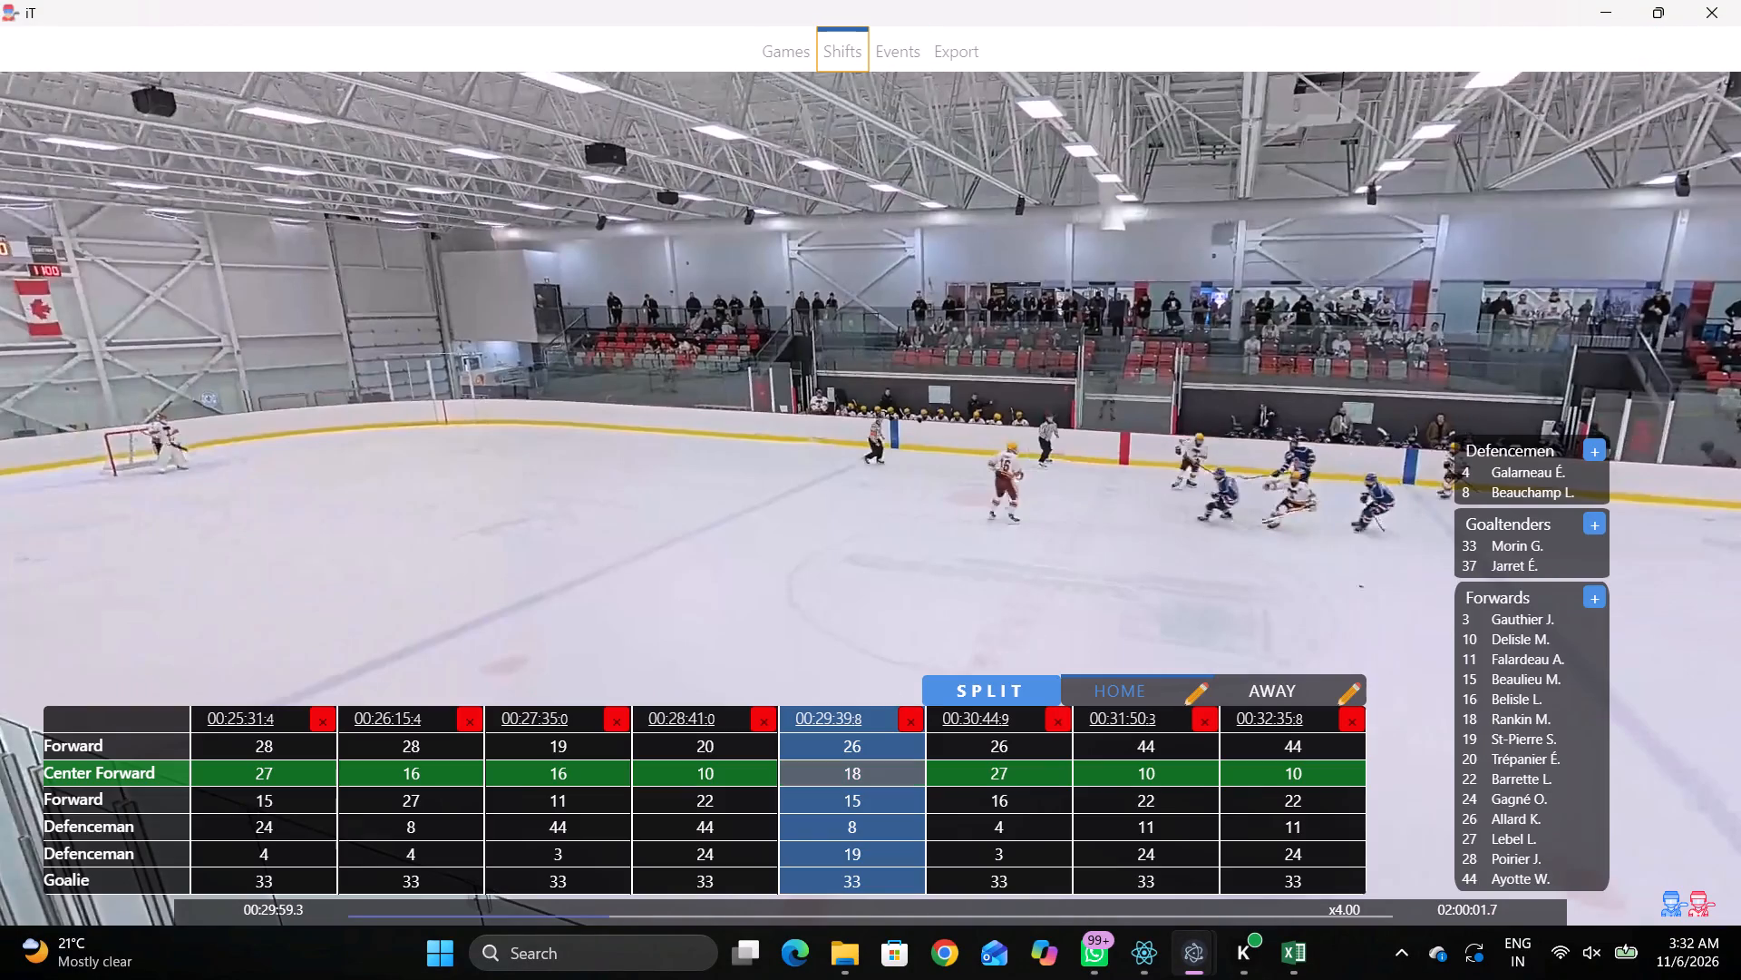
pyautogui.click(1276, 691)
pyautogui.click(877, 783)
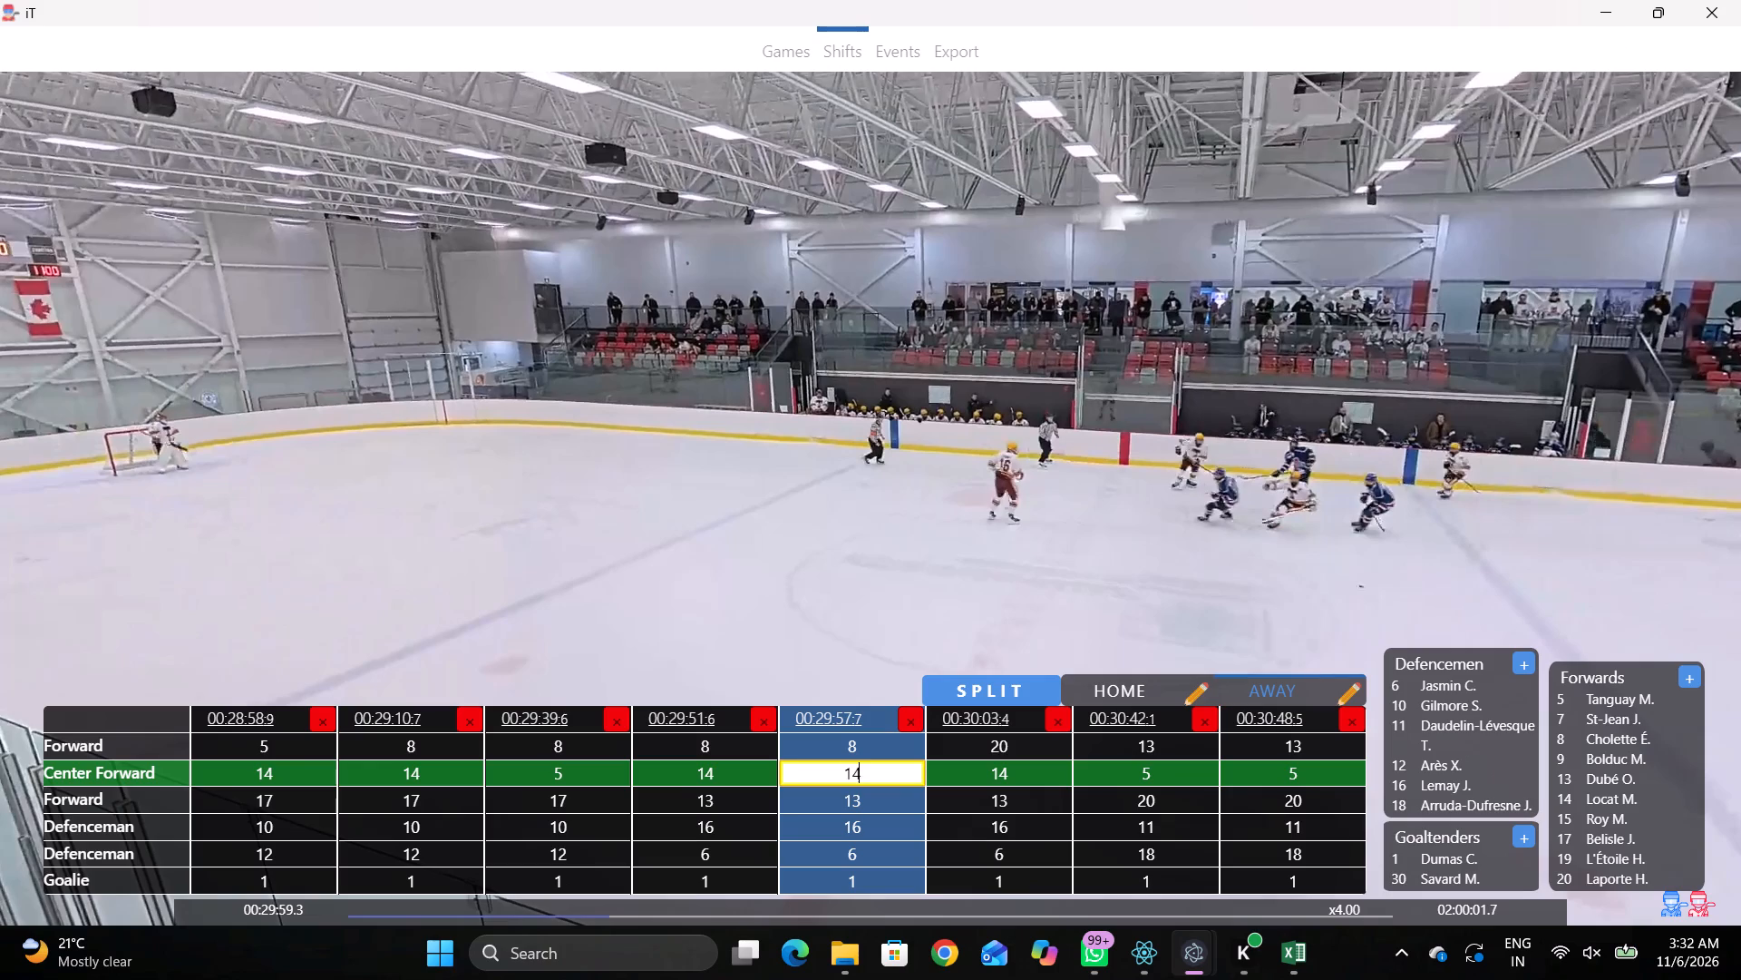
pyautogui.click(757, 776)
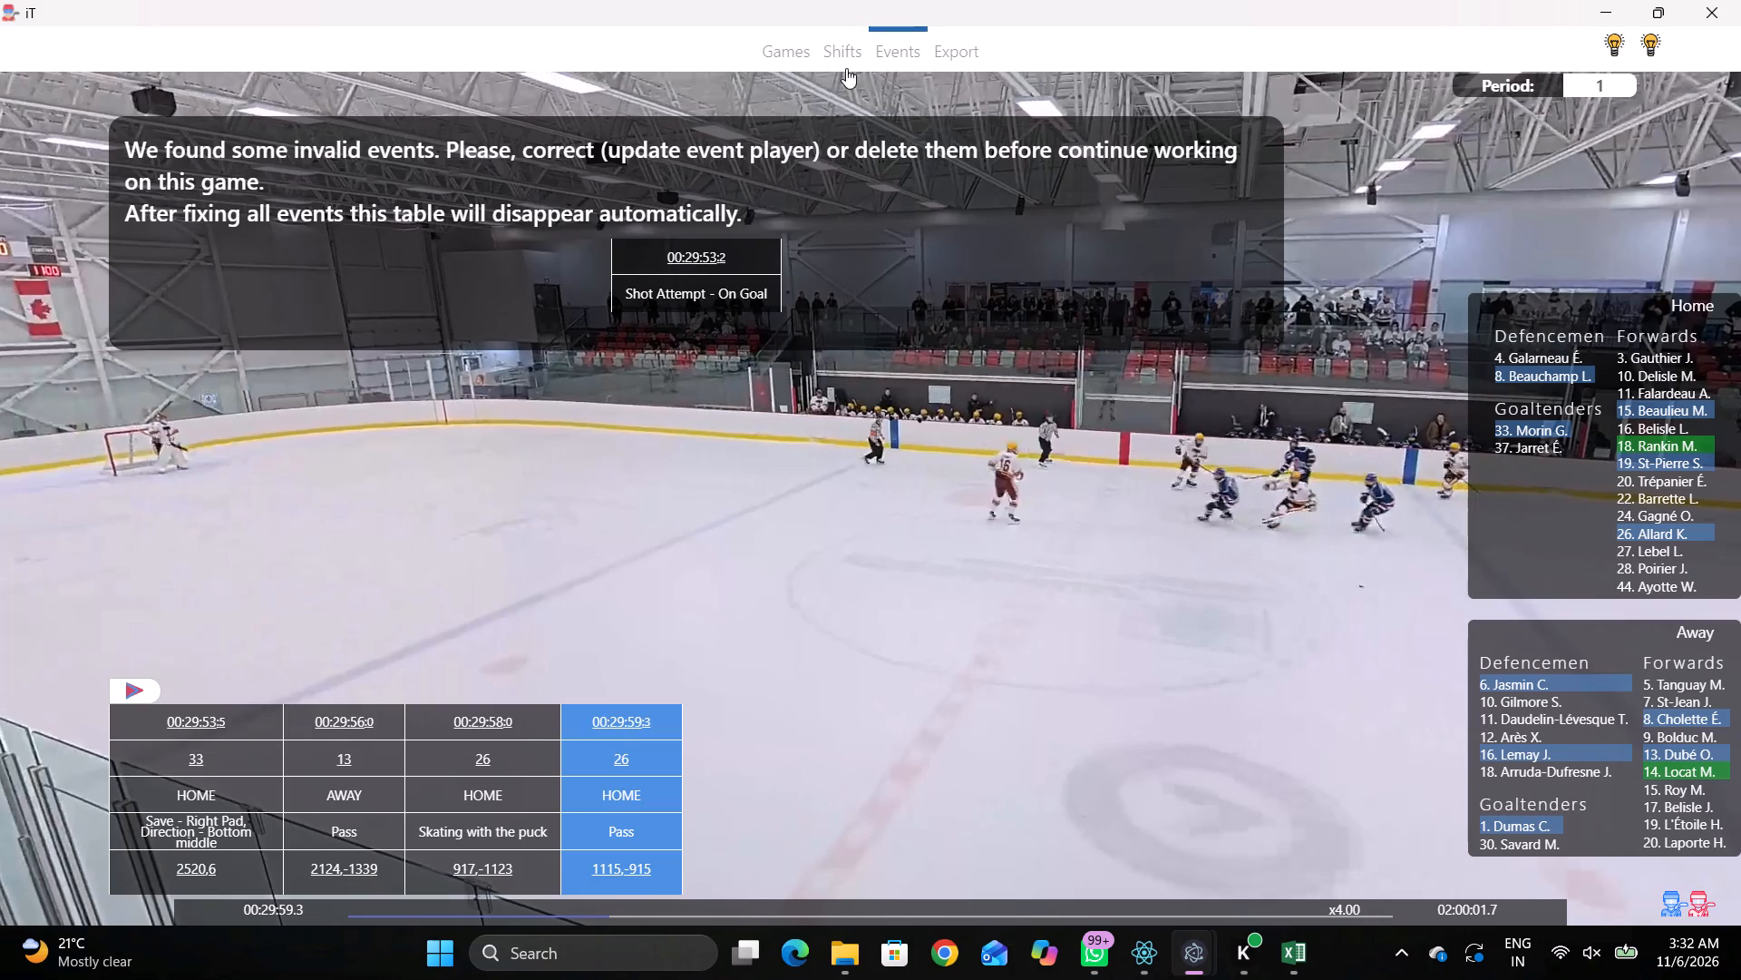
pyautogui.click(847, 53)
pyautogui.click(719, 769)
pyautogui.click(1576, 705)
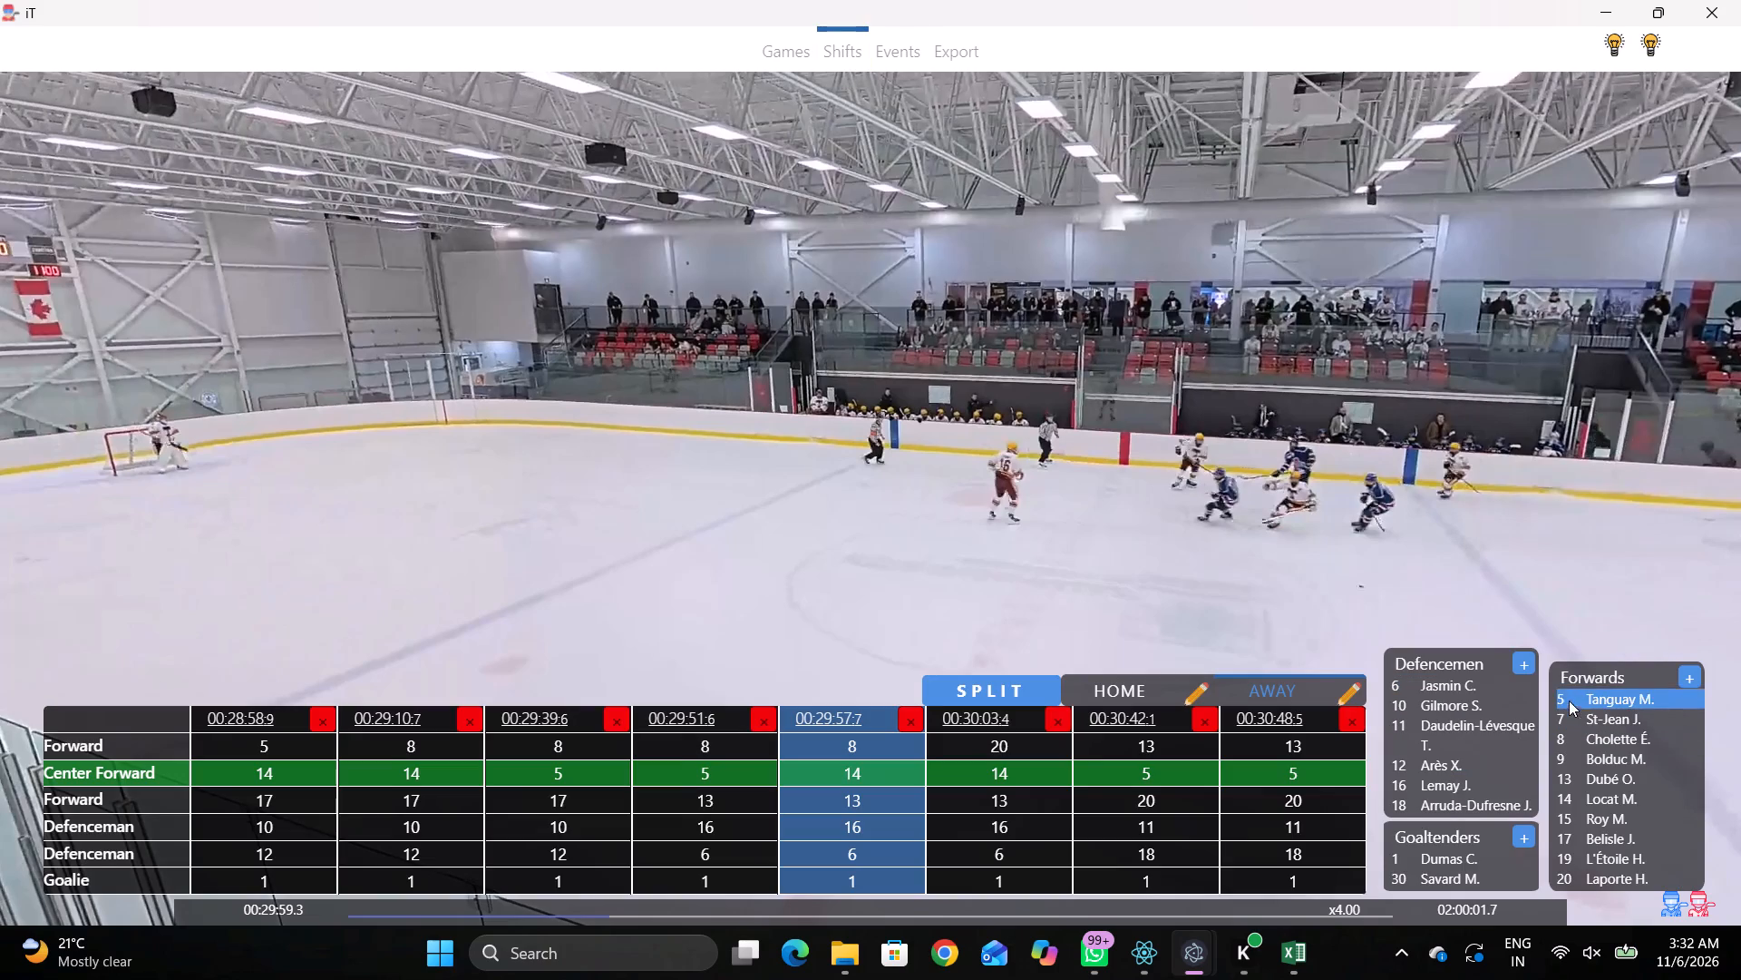
pyautogui.click(900, 768)
pyautogui.click(1672, 704)
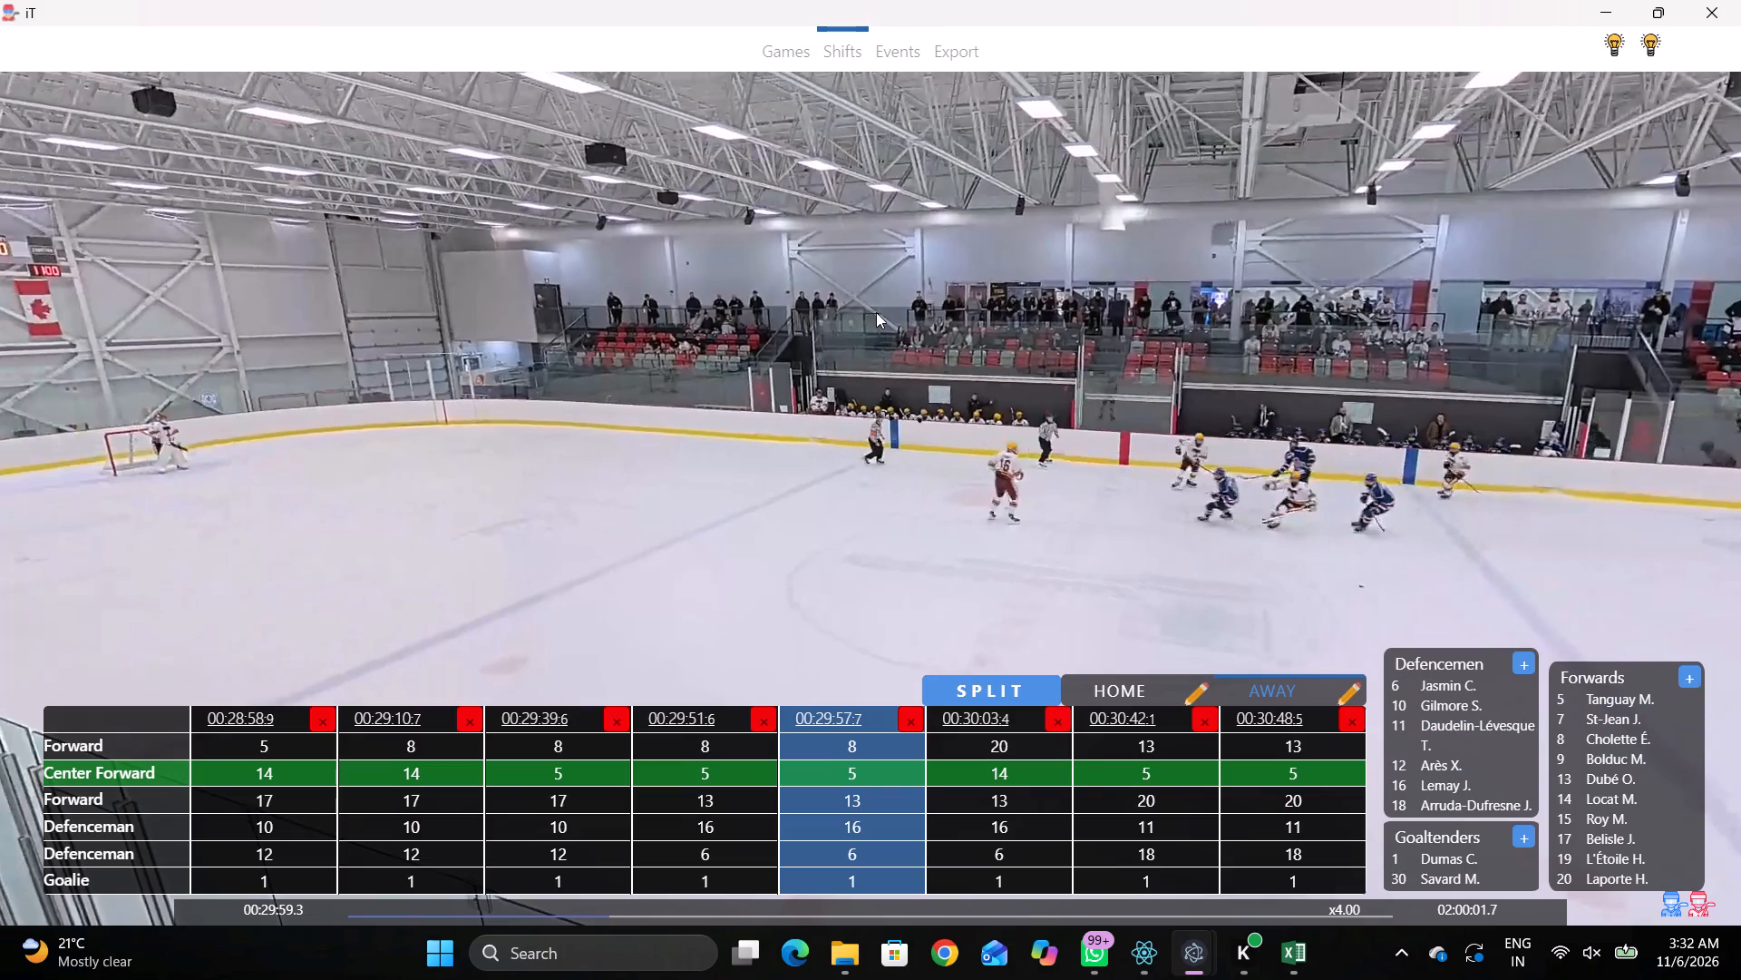
pyautogui.click(898, 59)
# Play on from the 00:29:59:3 event and tag Pass by away player 5, placed in the neutral zone near the lower boards.
pyautogui.click(1115, 389)
pyautogui.click(604, 722)
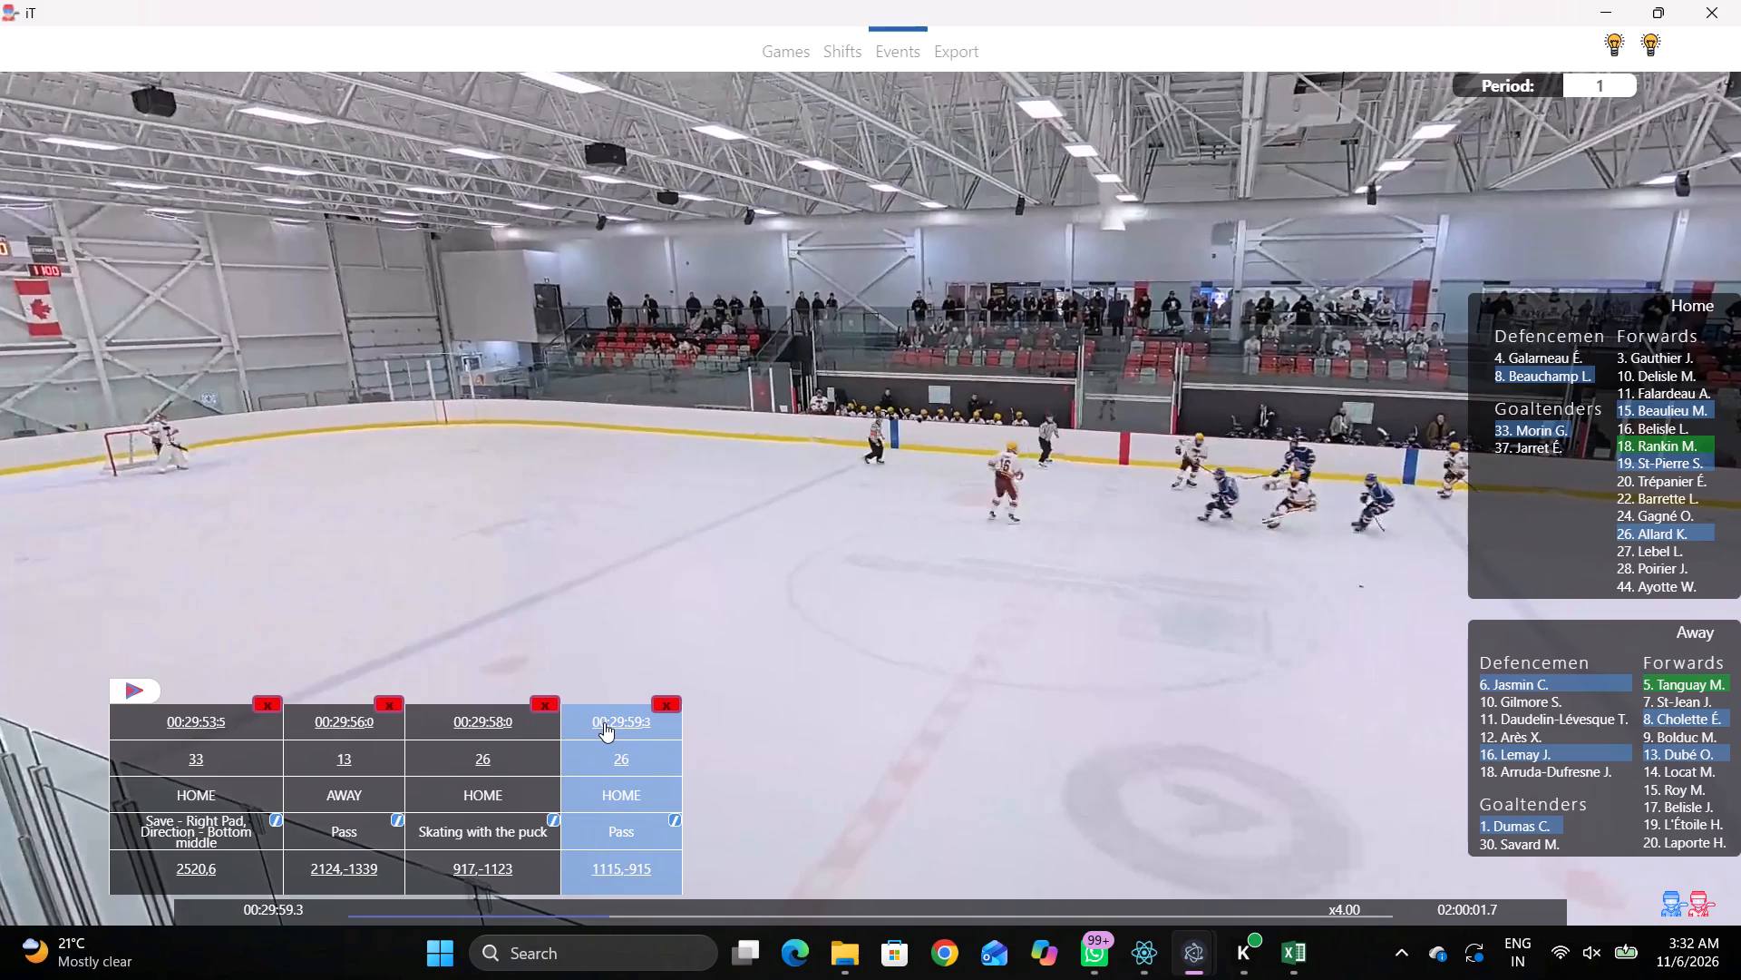
pyautogui.hotkey('shift', 'd')
pyautogui.click(797, 547)
pyautogui.press('space')
pyautogui.press('space')
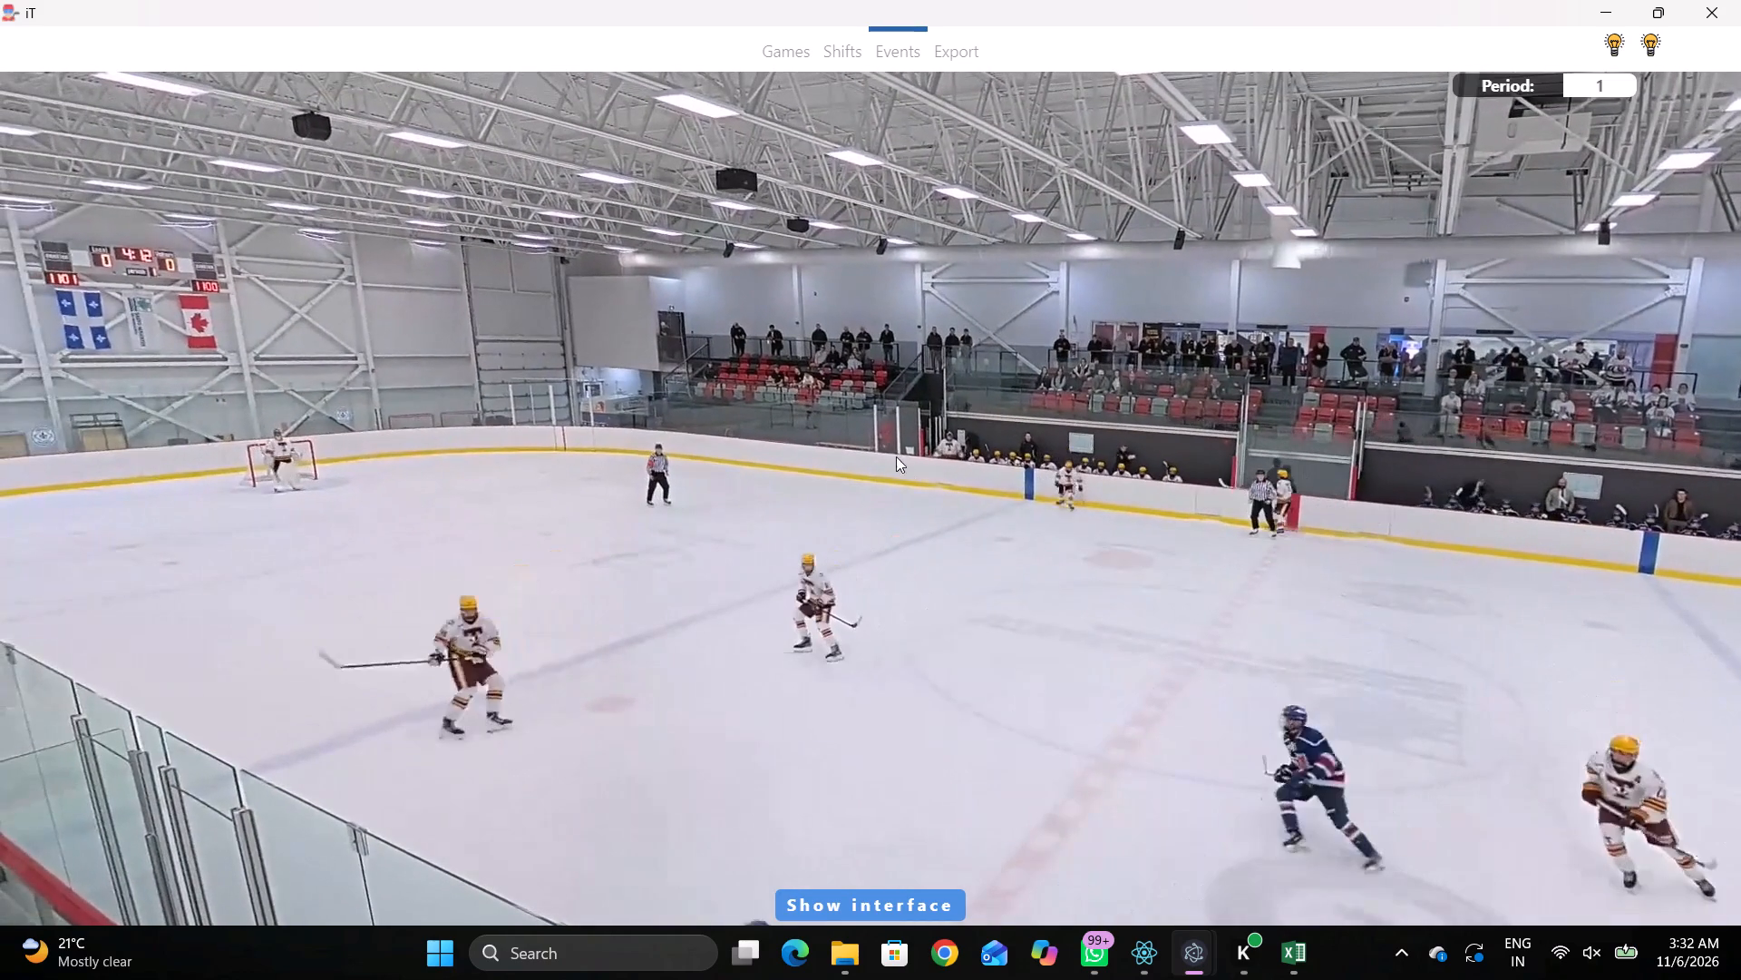
pyautogui.rightClick(896, 456)
pyautogui.click(904, 467)
pyautogui.rightClick(896, 469)
pyautogui.click(901, 481)
pyautogui.click(1663, 688)
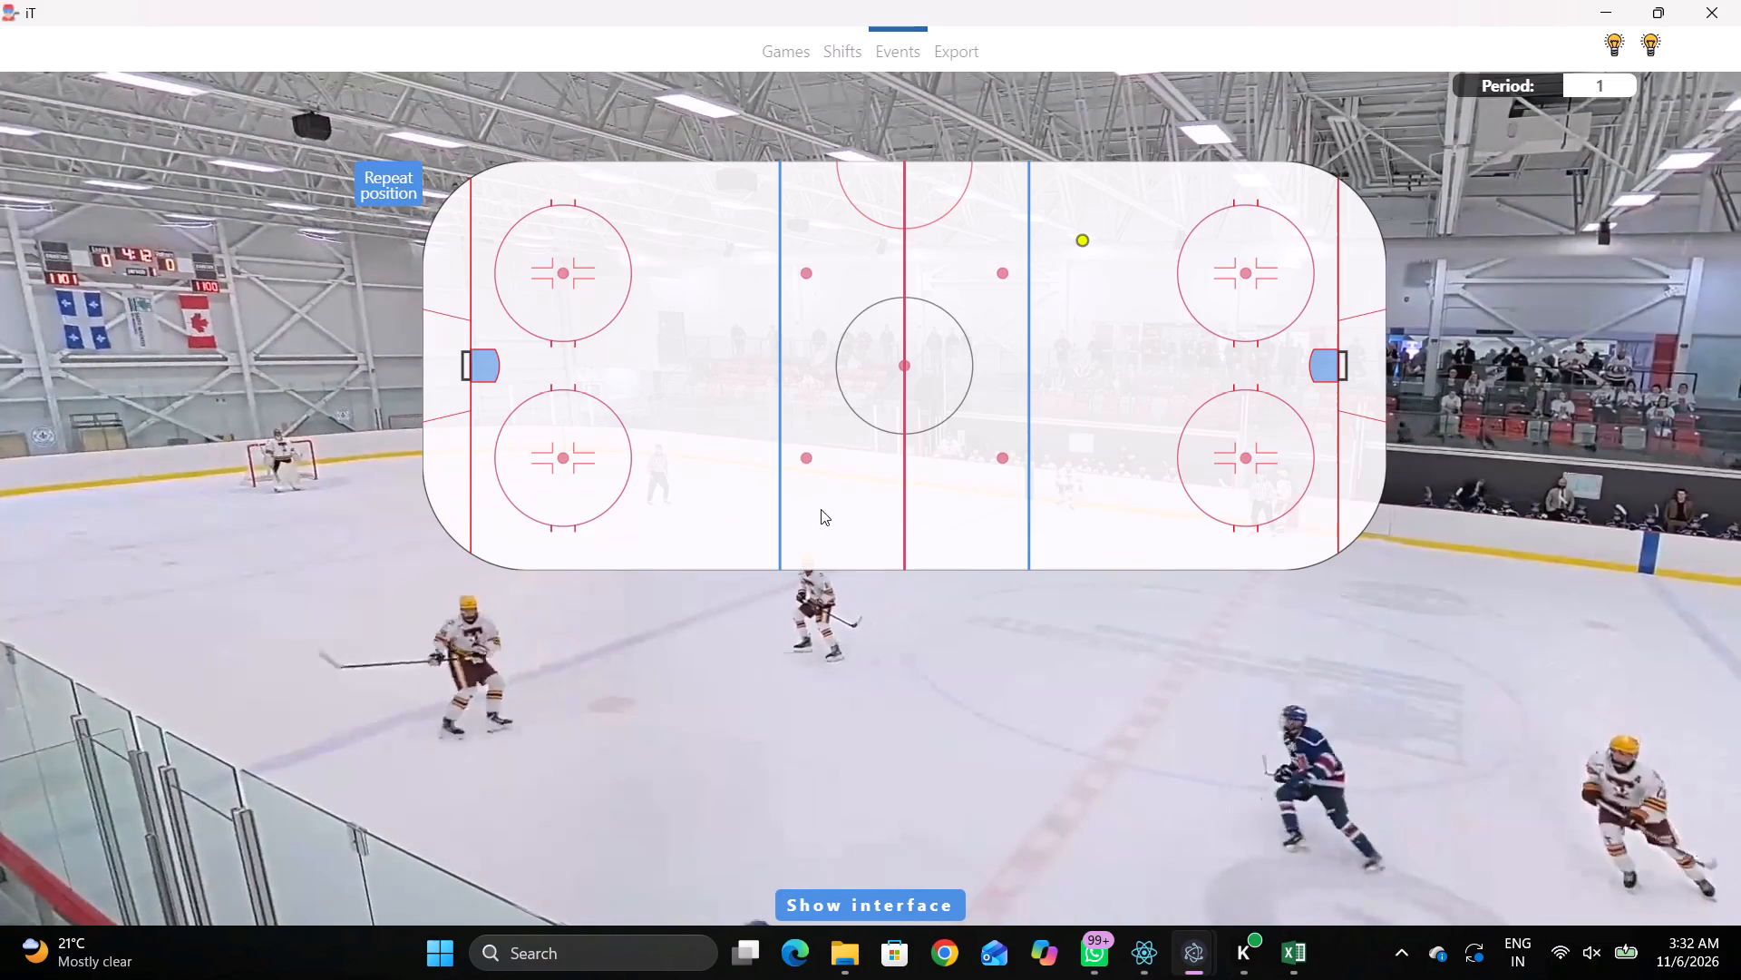
pyautogui.click(821, 509)
# Tag Skating with the puck by away player 20, placed near the upper boards just inside the neutral zone's far blue line.
pyautogui.press('space')
pyautogui.press('v')
pyautogui.press('space')
pyautogui.press('space')
pyautogui.press('space')
pyautogui.press('space')
pyautogui.press('space')
pyautogui.rightClick(1056, 419)
pyautogui.press('space')
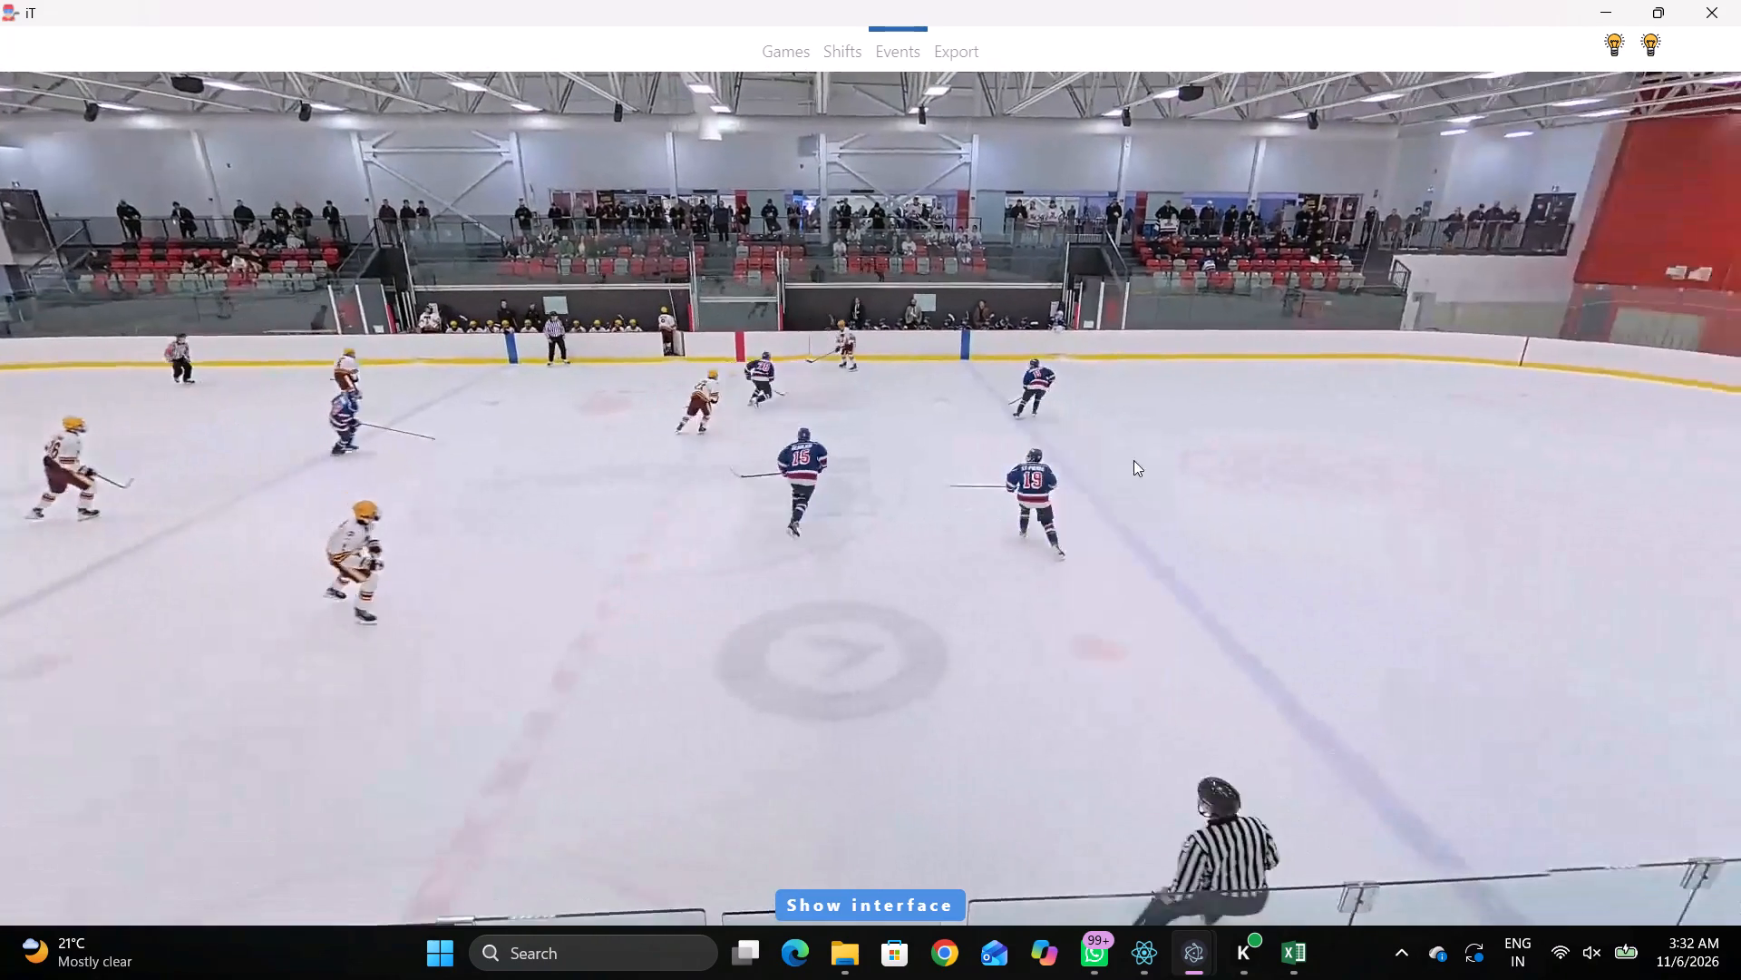
pyautogui.press('space')
pyautogui.rightClick(1110, 426)
pyautogui.click(1194, 474)
pyautogui.rightClick(1230, 538)
pyautogui.click(1346, 574)
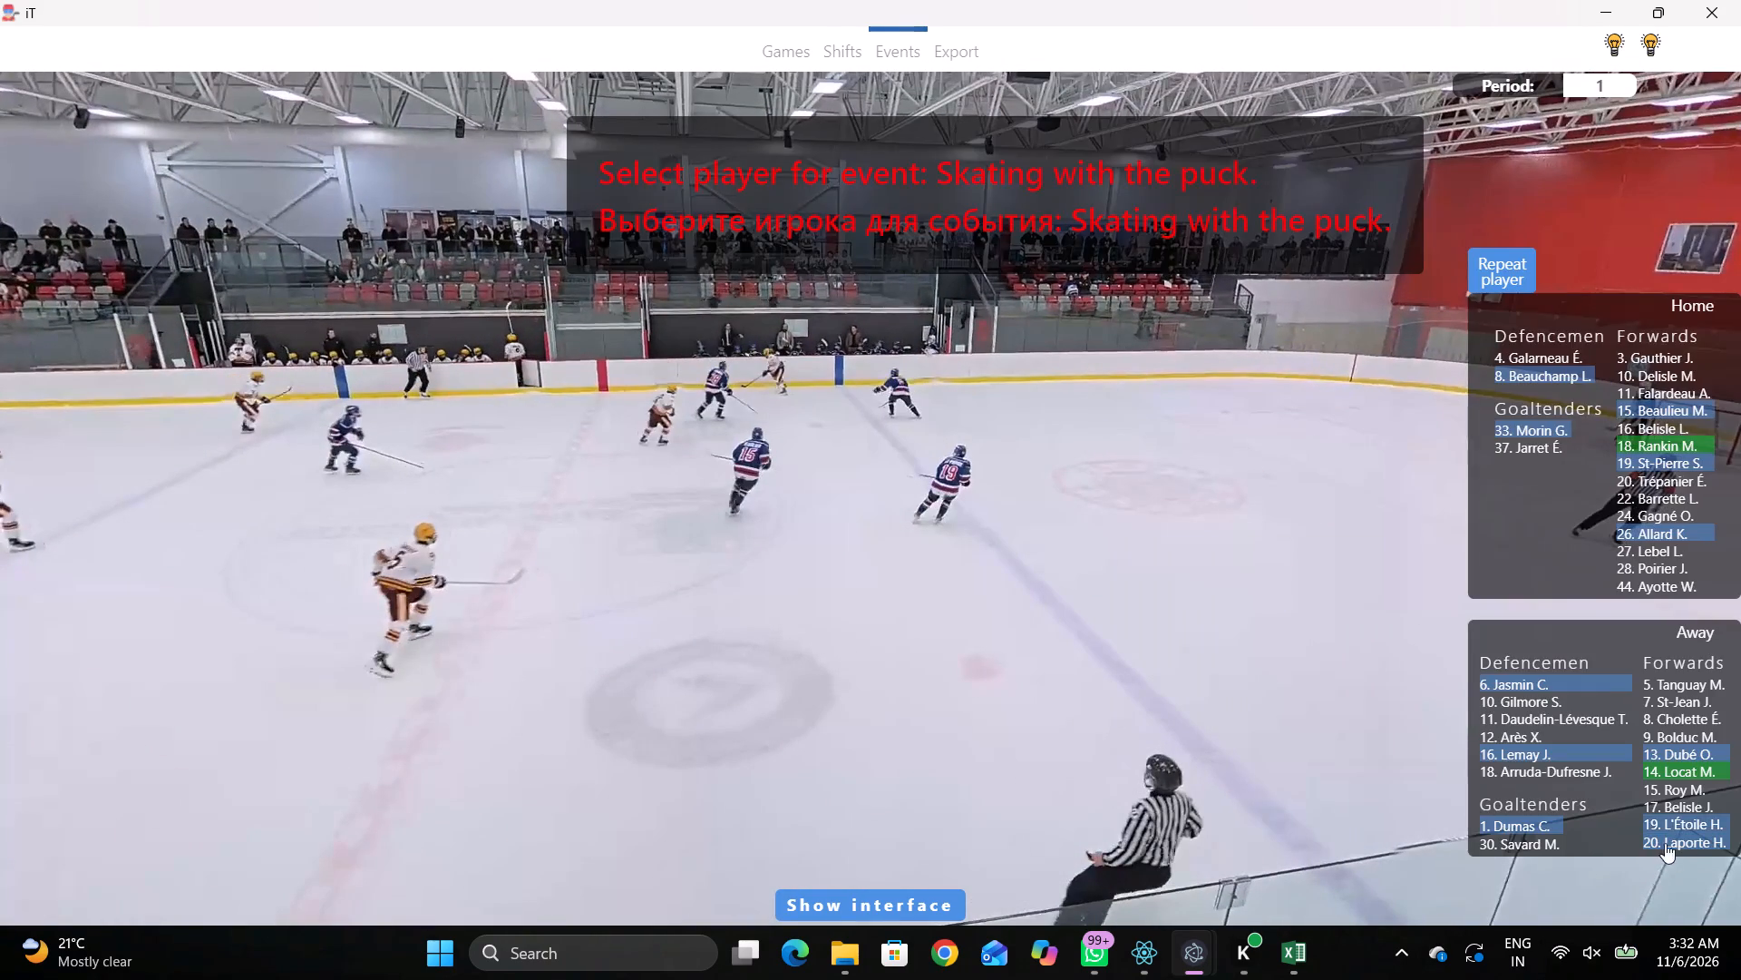
pyautogui.click(1665, 843)
pyautogui.click(1005, 198)
# Tag Pass by the same away player 20 at about 00:30:08:7, with rink position about 240, -982.
pyautogui.press('r')
pyautogui.press('space')
pyautogui.press('space')
pyautogui.press('space')
pyautogui.press('space')
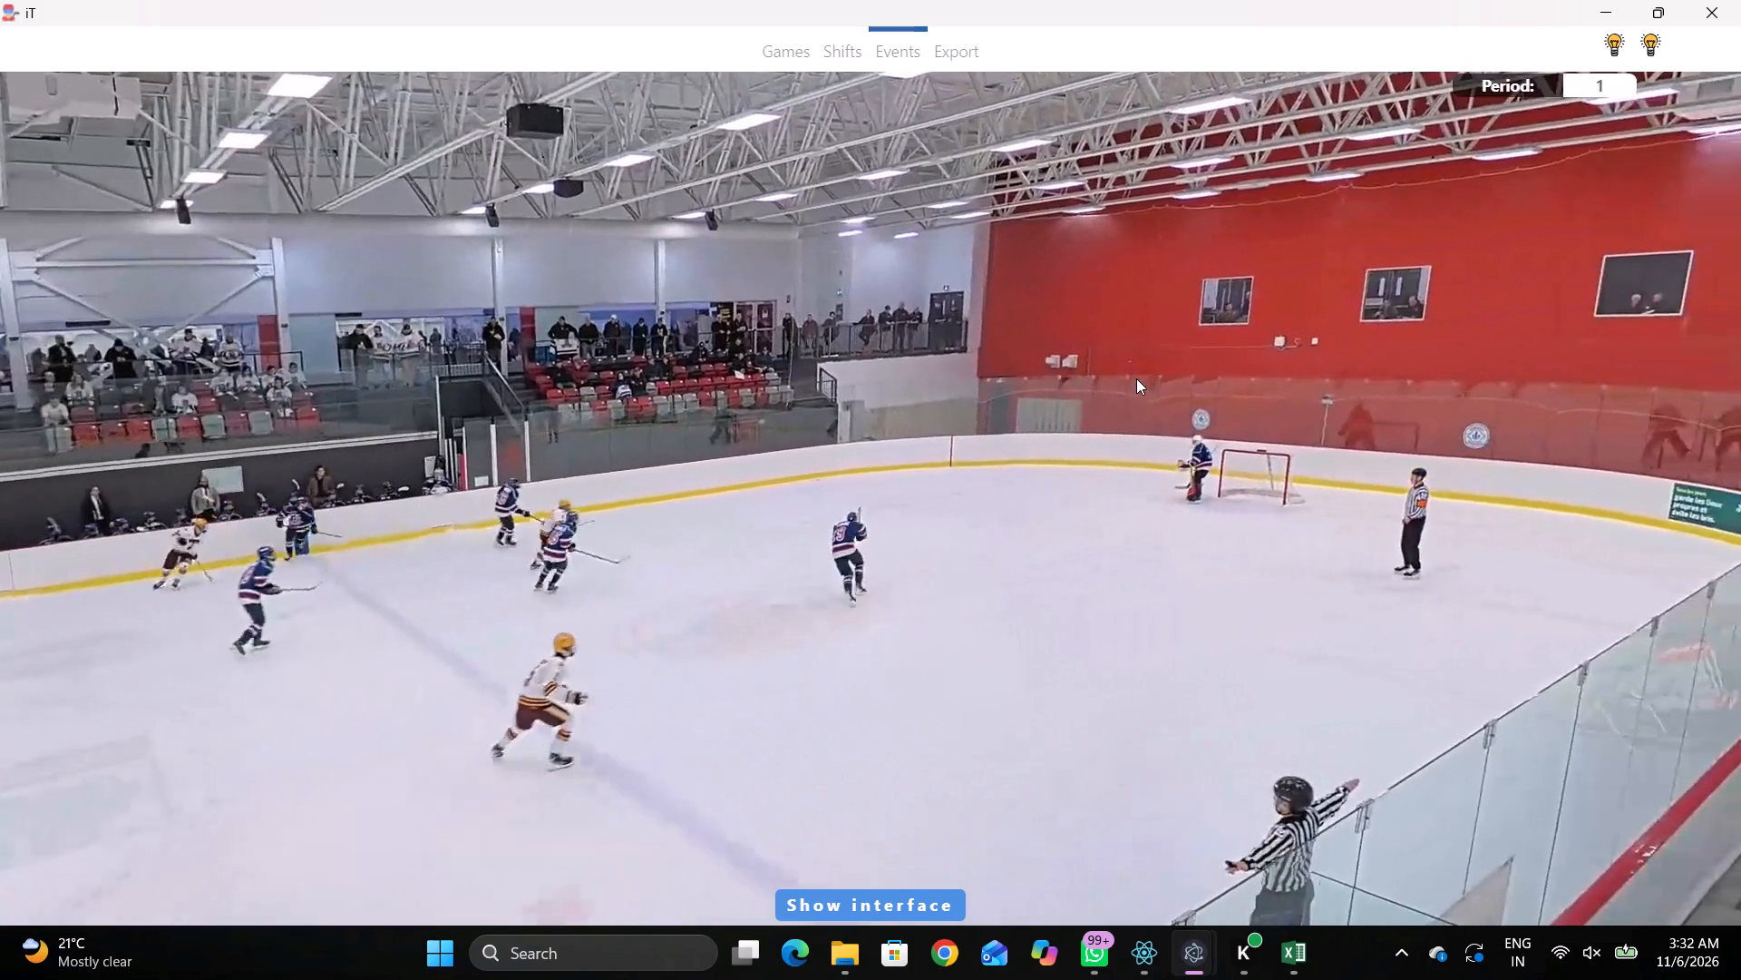
pyautogui.press('space')
pyautogui.press('space')
pyautogui.moveTo(1160, 354); pyautogui.dragTo(1156, 362, button='right')
pyautogui.click(1173, 380)
pyautogui.click(1483, 279)
pyautogui.click(944, 232)
# Tag Skating with the puck by home player 8 at about 00:30:13:1, with rink position about 2915, 239.
pyautogui.press('space')
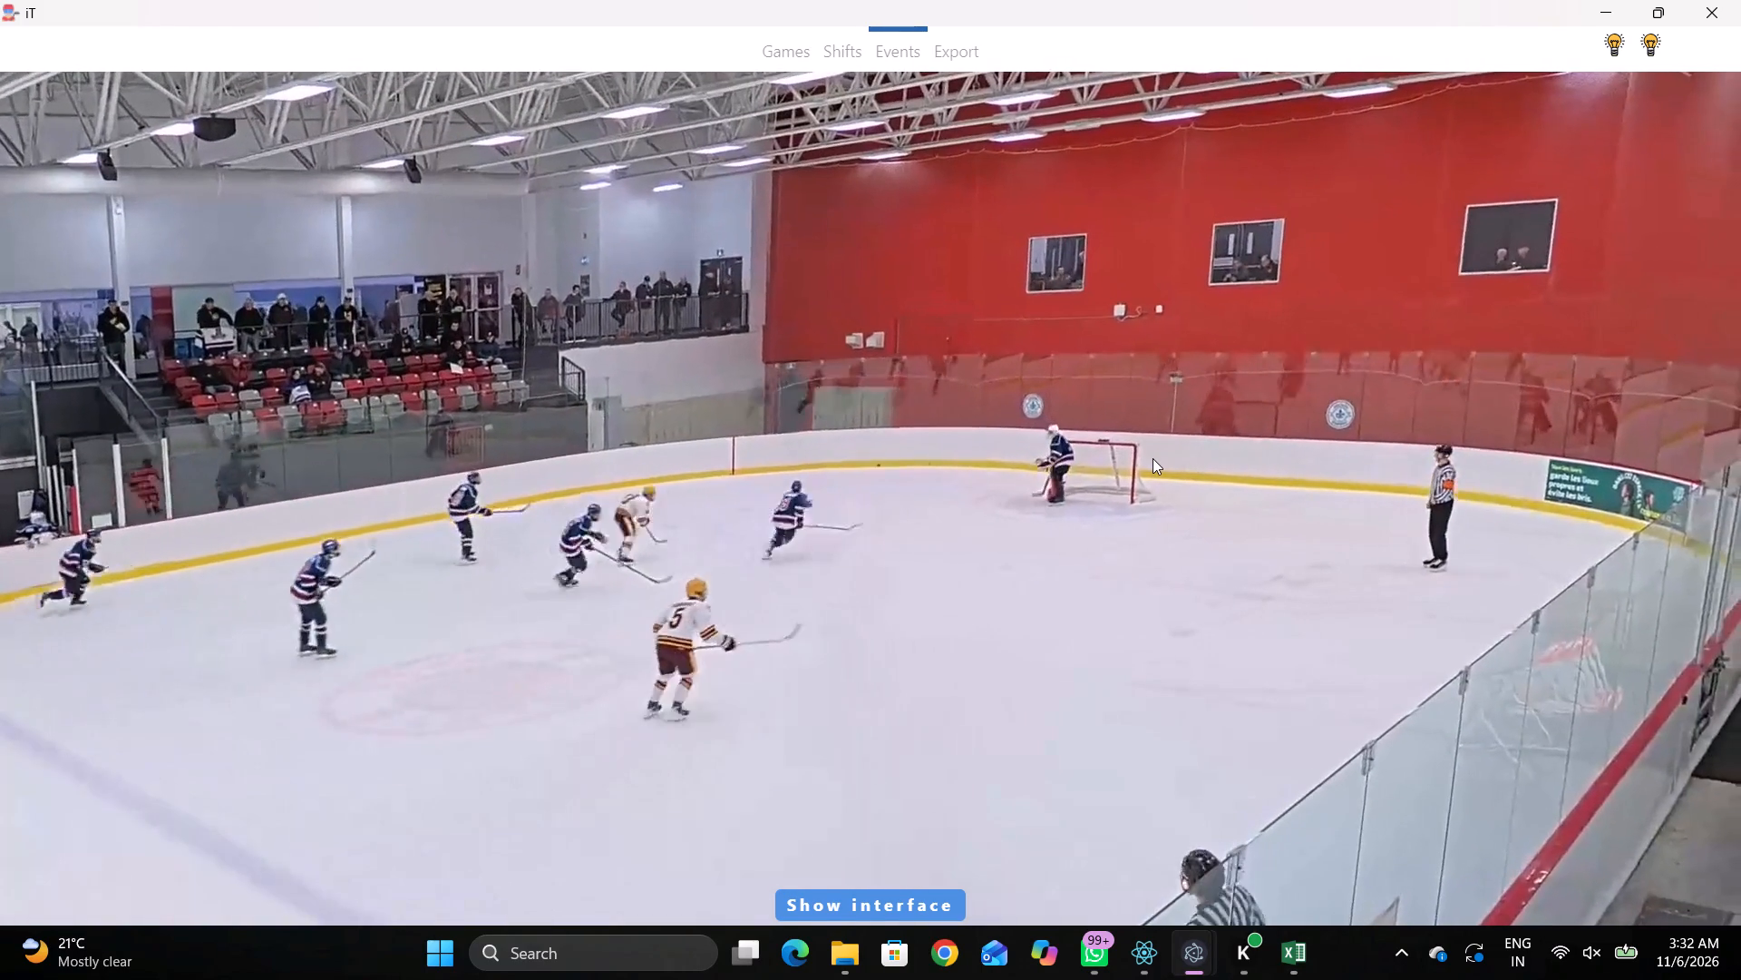
pyautogui.press('space')
pyautogui.press('space')
pyautogui.press('space')
pyautogui.press('space')
pyautogui.press('space')
pyautogui.press('space')
pyautogui.press('space')
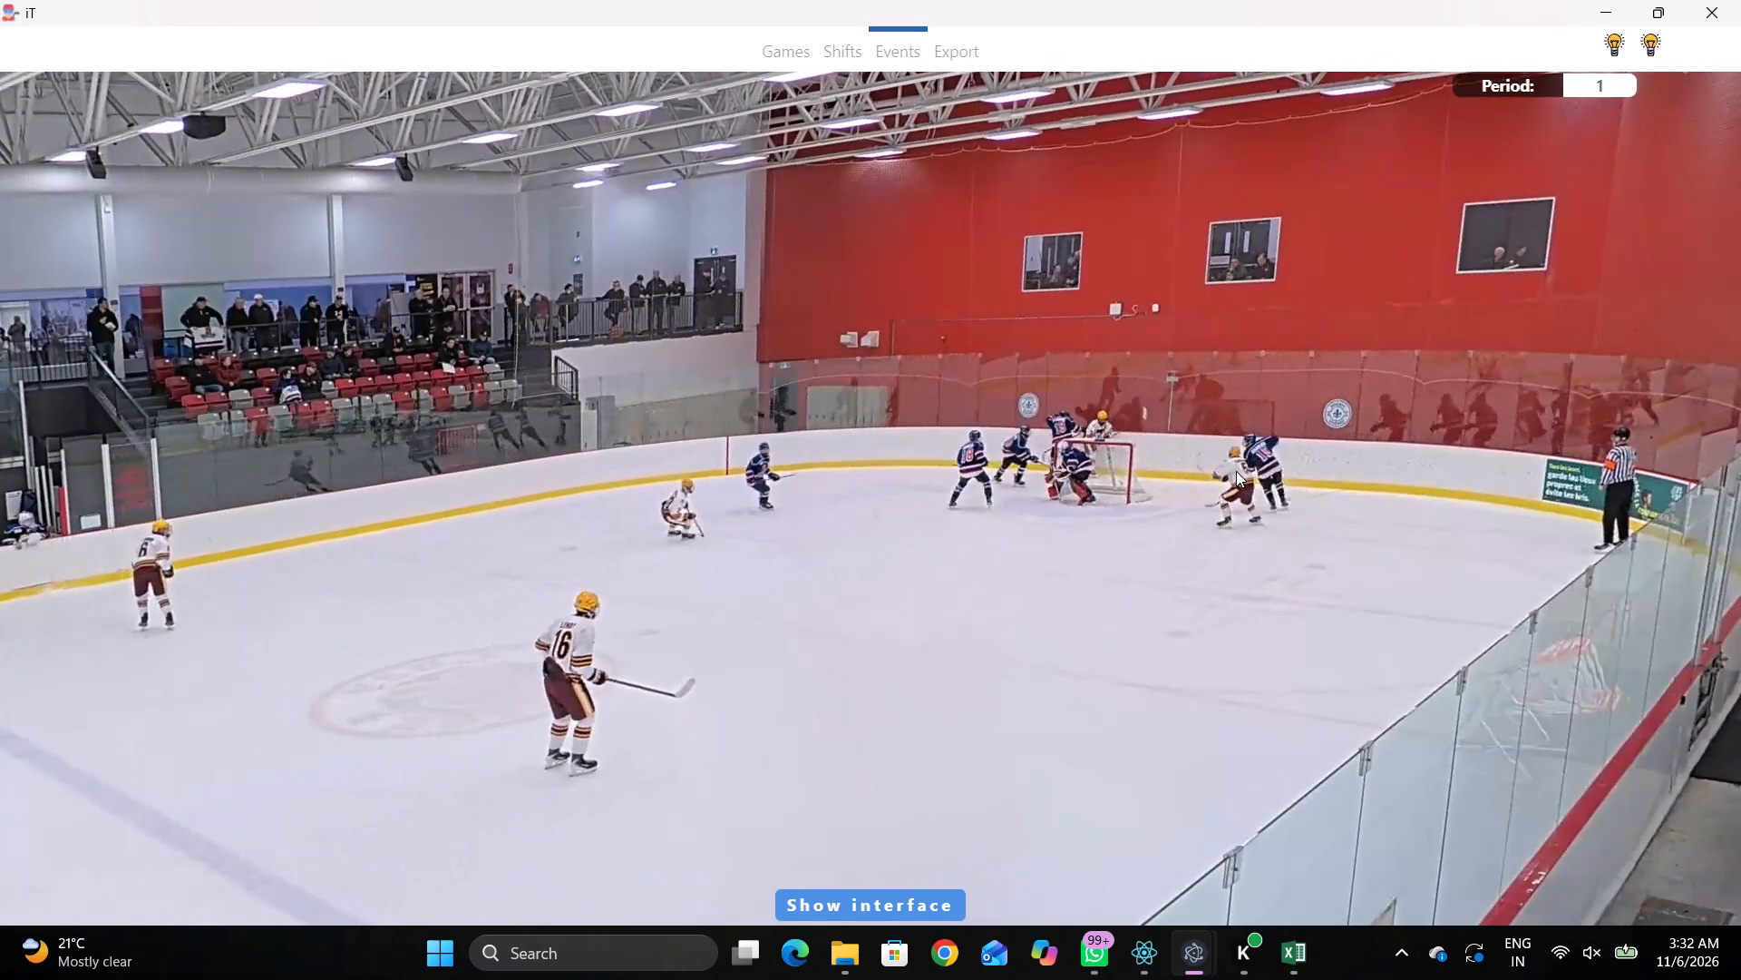
pyautogui.press('space')
pyautogui.press('space')
pyautogui.rightClick(1221, 426)
pyautogui.press('q')
pyautogui.press('q')
pyautogui.press('q')
pyautogui.click(1251, 453)
pyautogui.moveTo(1188, 450); pyautogui.dragTo(1188, 461, button='right')
pyautogui.click(1260, 499)
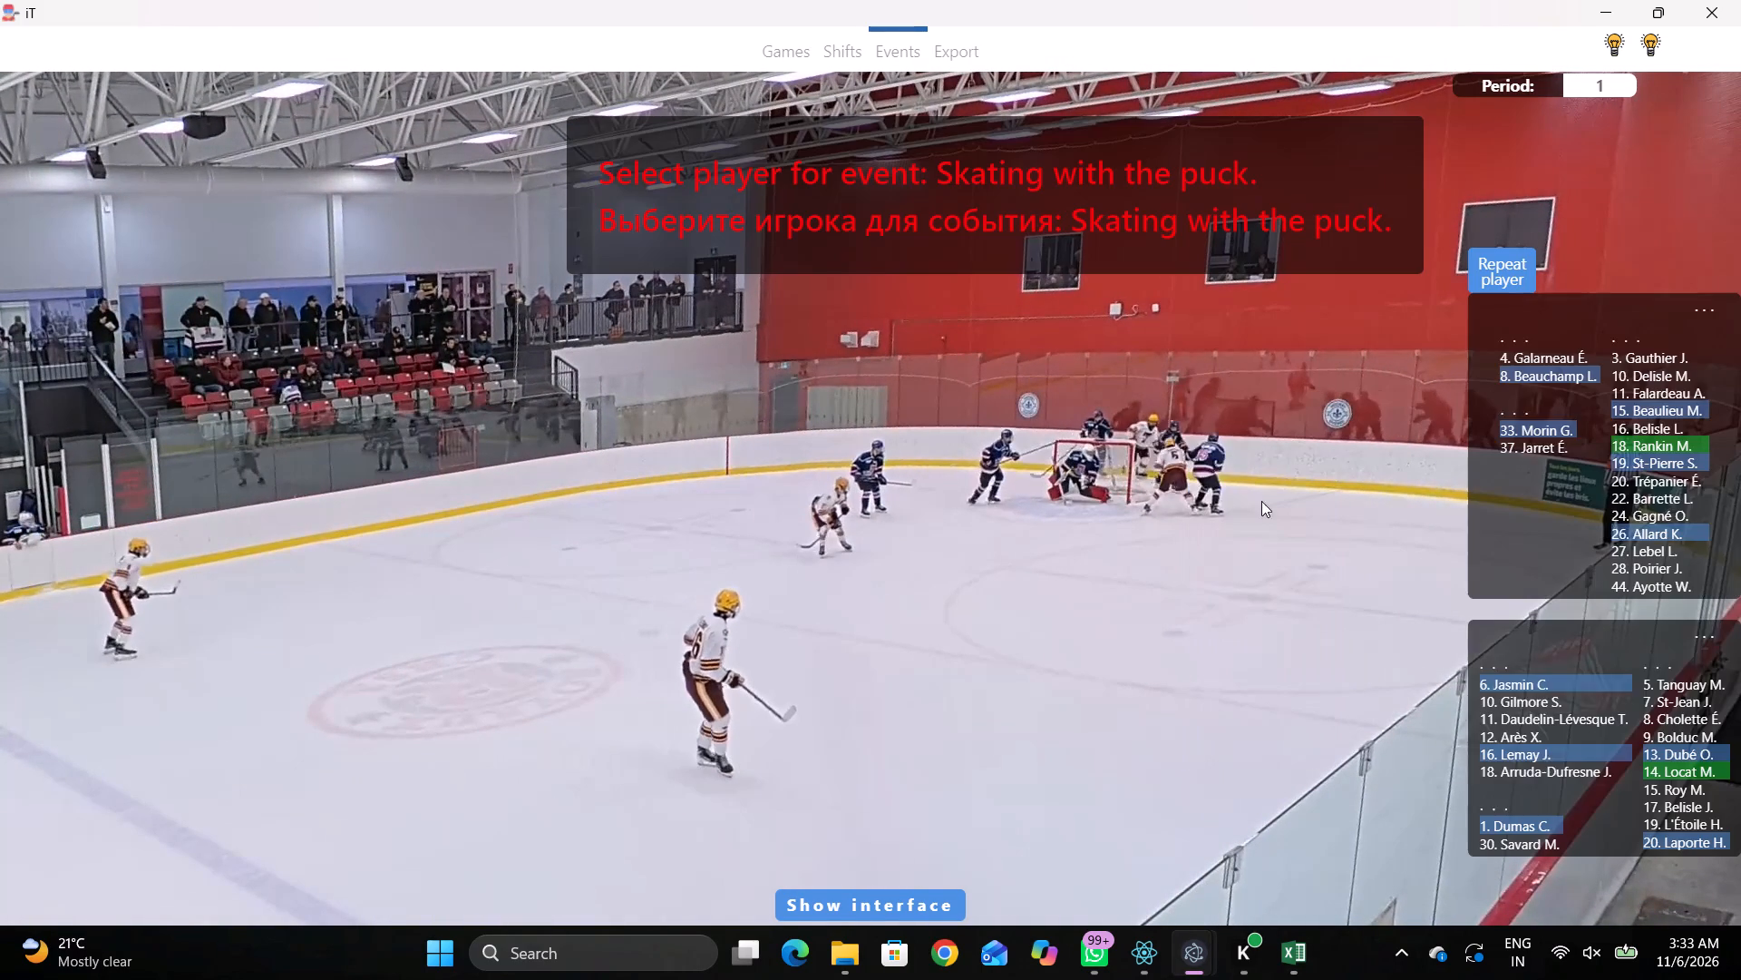
pyautogui.click(1539, 372)
pyautogui.click(1373, 399)
# Tag Pass by the same home player 8 at about 00:30:13:2, with rink position about 2731, 405.
pyautogui.press('space')
pyautogui.press('space')
pyautogui.rightClick(1311, 402)
pyautogui.click(1314, 405)
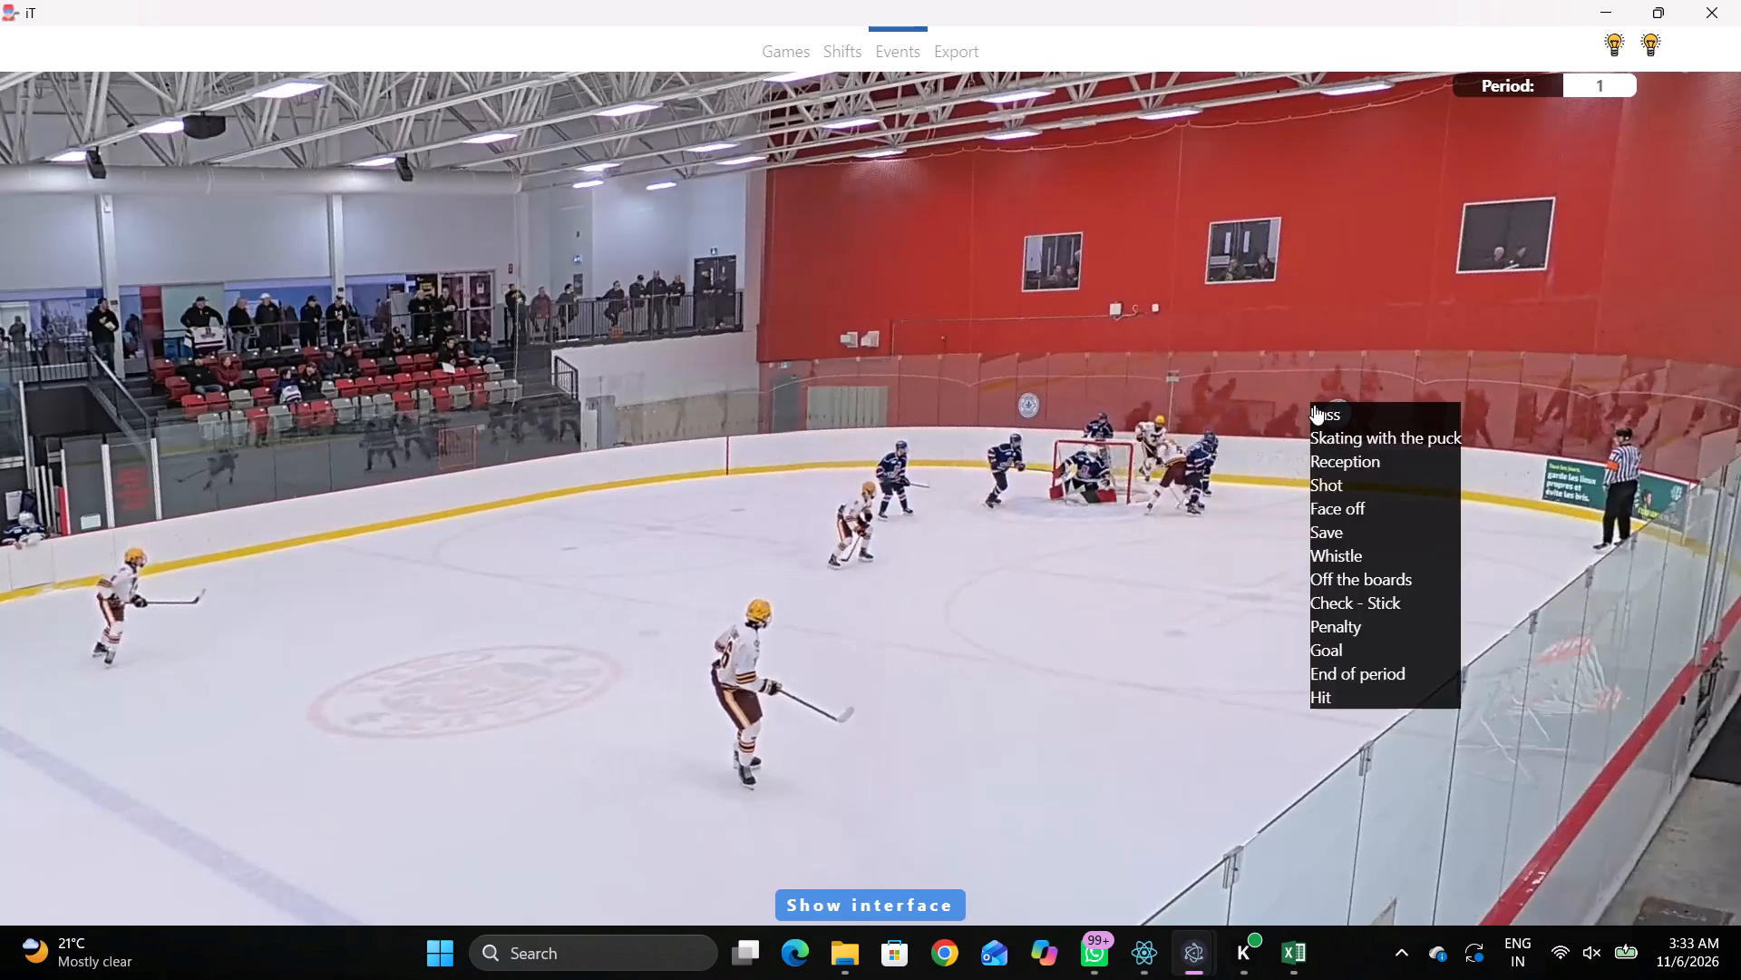
pyautogui.click(1473, 277)
pyautogui.press('space')
pyautogui.click(1344, 422)
# Tag the Whistle that stops play at about 00:30:16:1, with rink position about 1665, 705.
pyautogui.press('space')
pyautogui.write('v')
pyautogui.press('space')
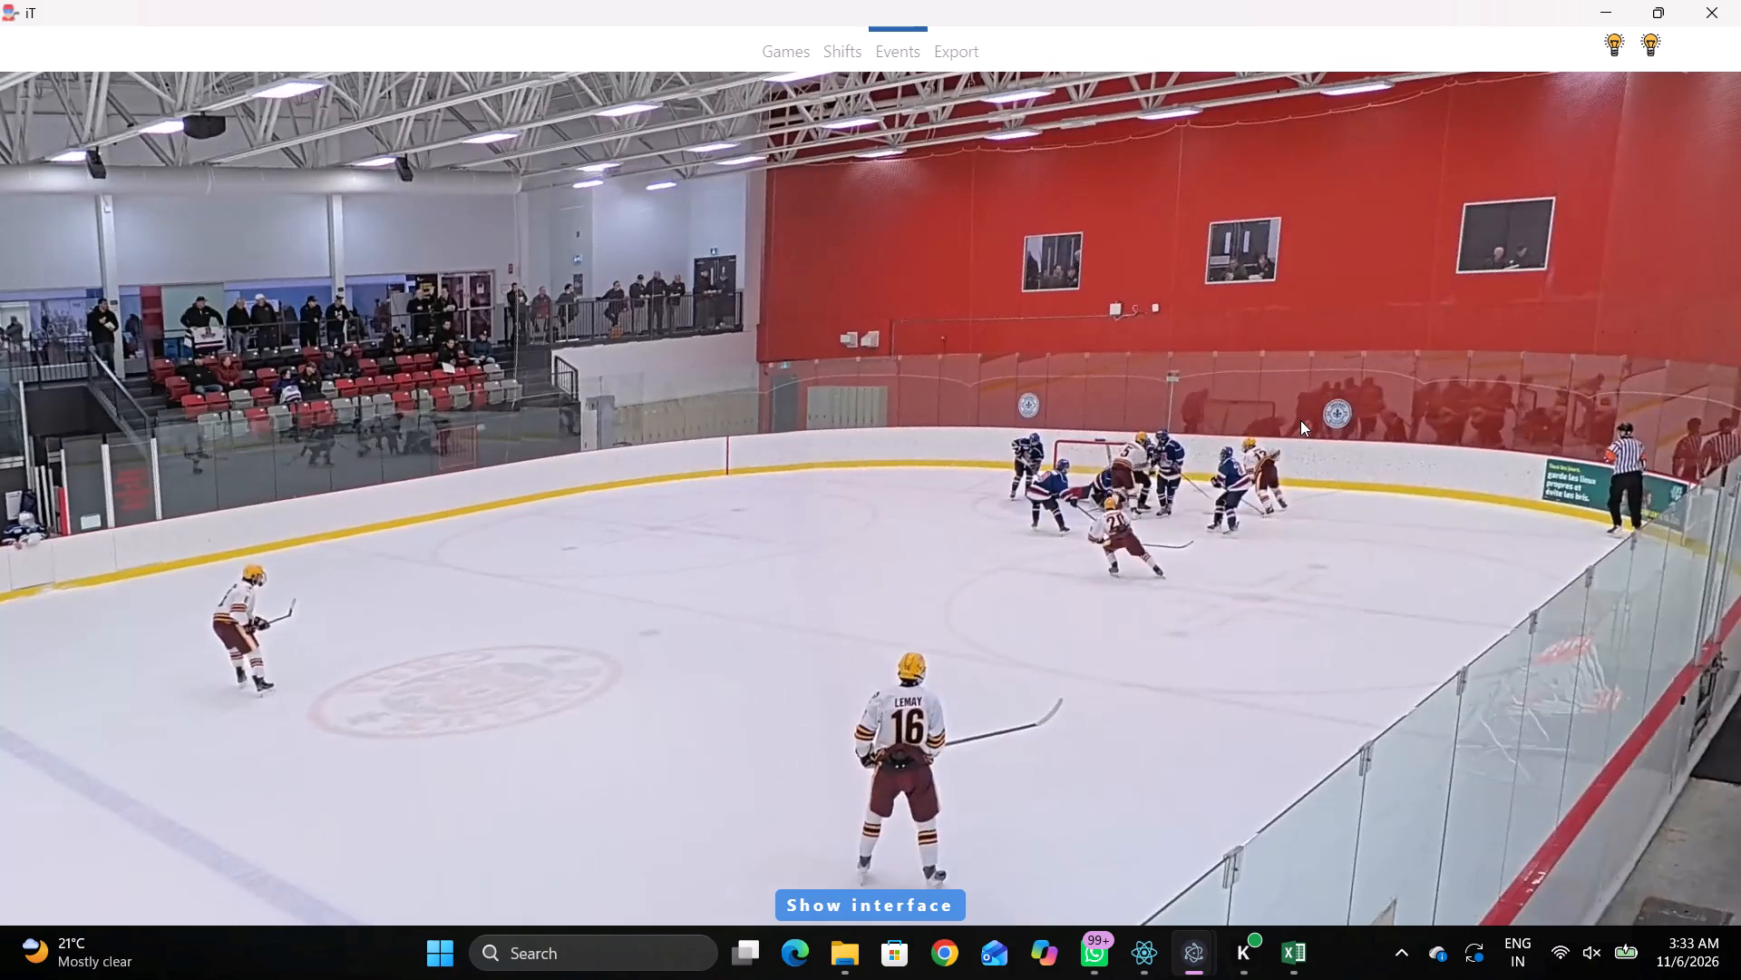
pyautogui.press('space')
pyautogui.press('space')
pyautogui.press('space')
pyautogui.press('space')
pyautogui.rightClick(1224, 381)
pyautogui.click(1251, 540)
pyautogui.click(1173, 462)
# Play the video on from the whistle to the next face-off line-up.
pyautogui.press('space')
pyautogui.write('c vv')
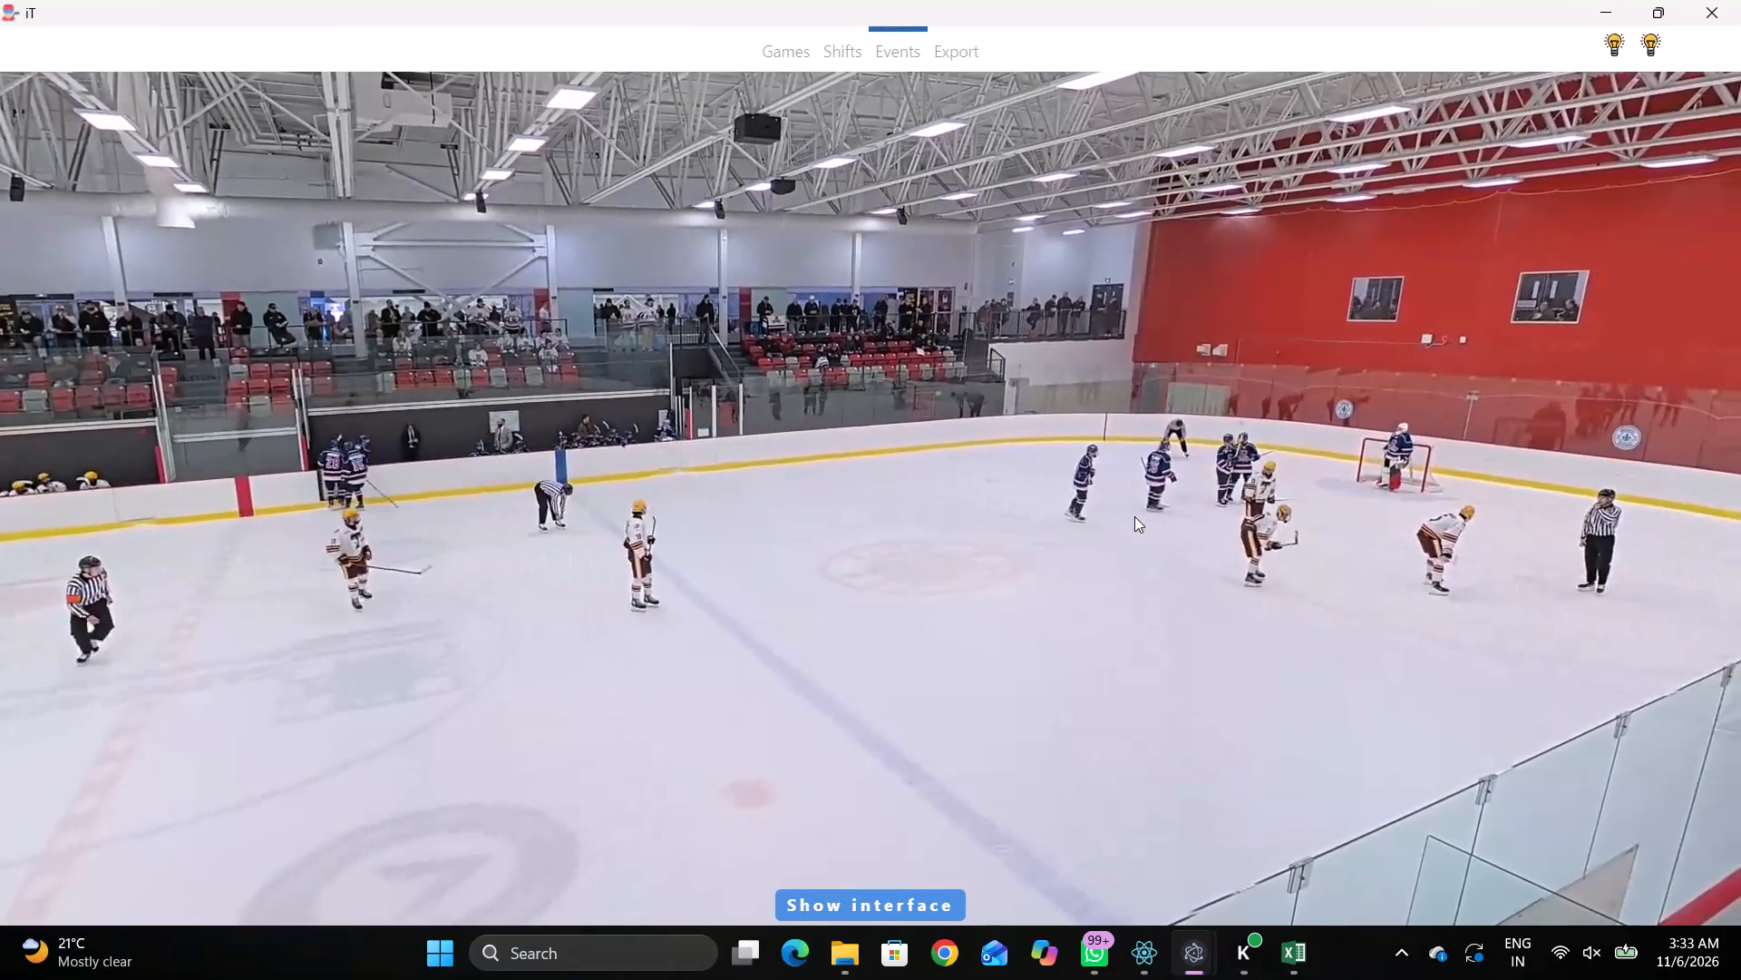
pyautogui.press('space')
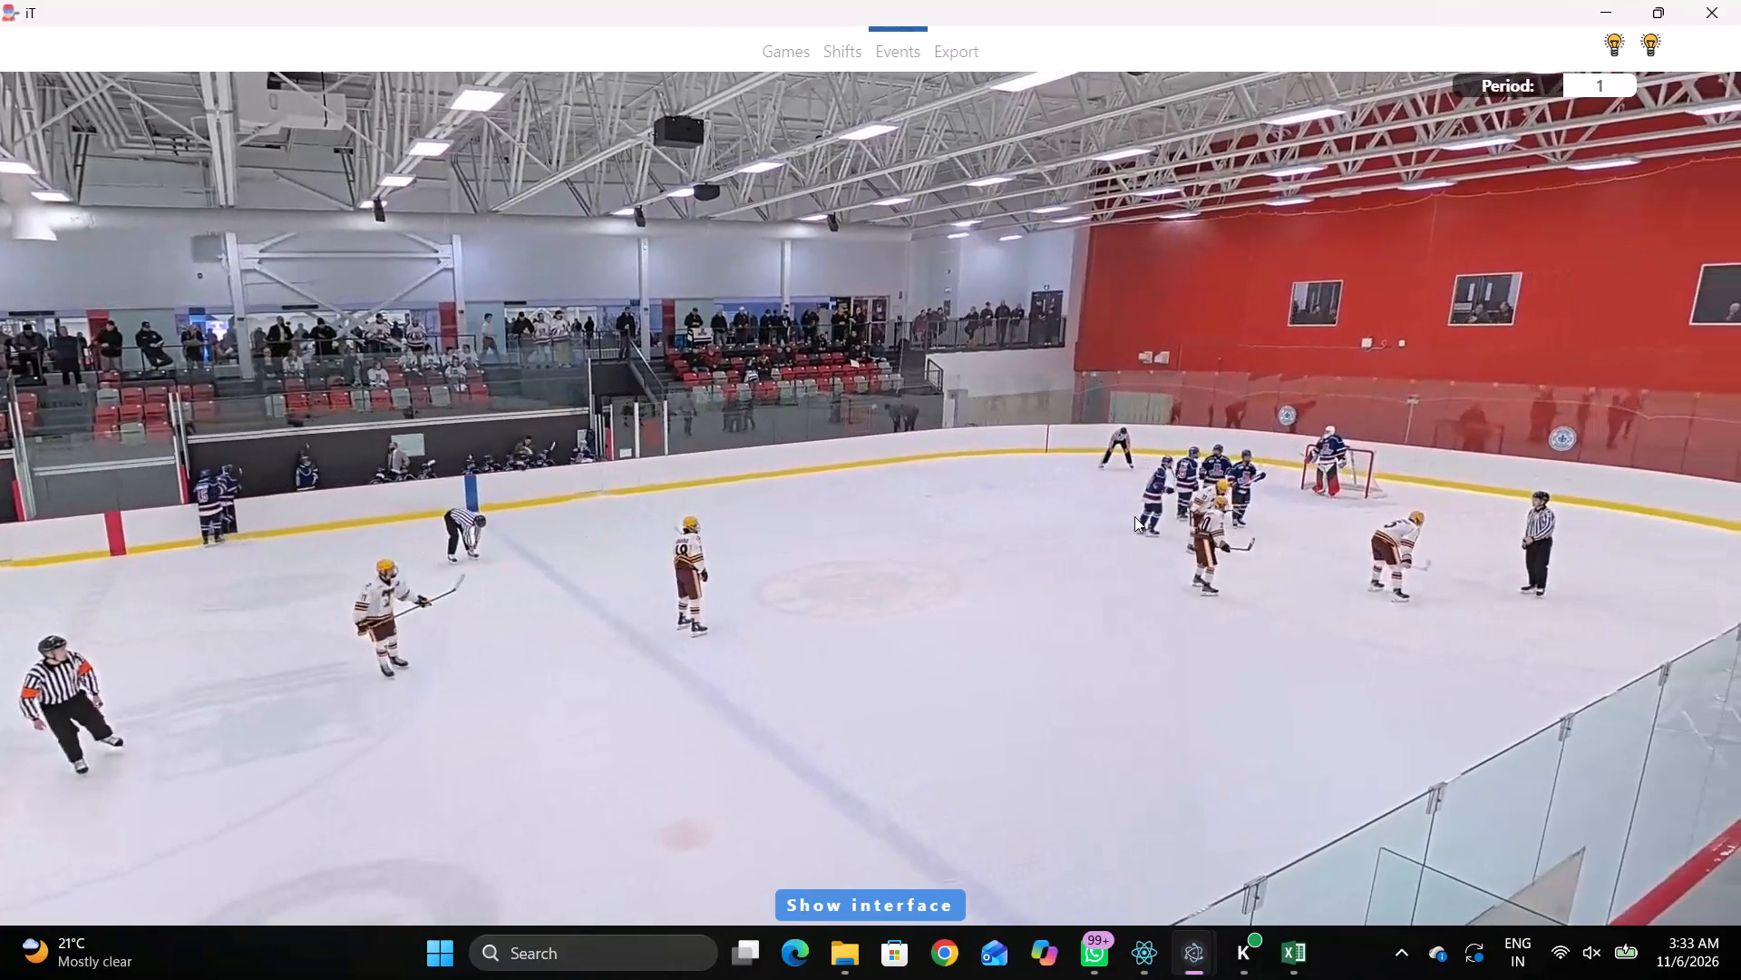
pyautogui.press('space')
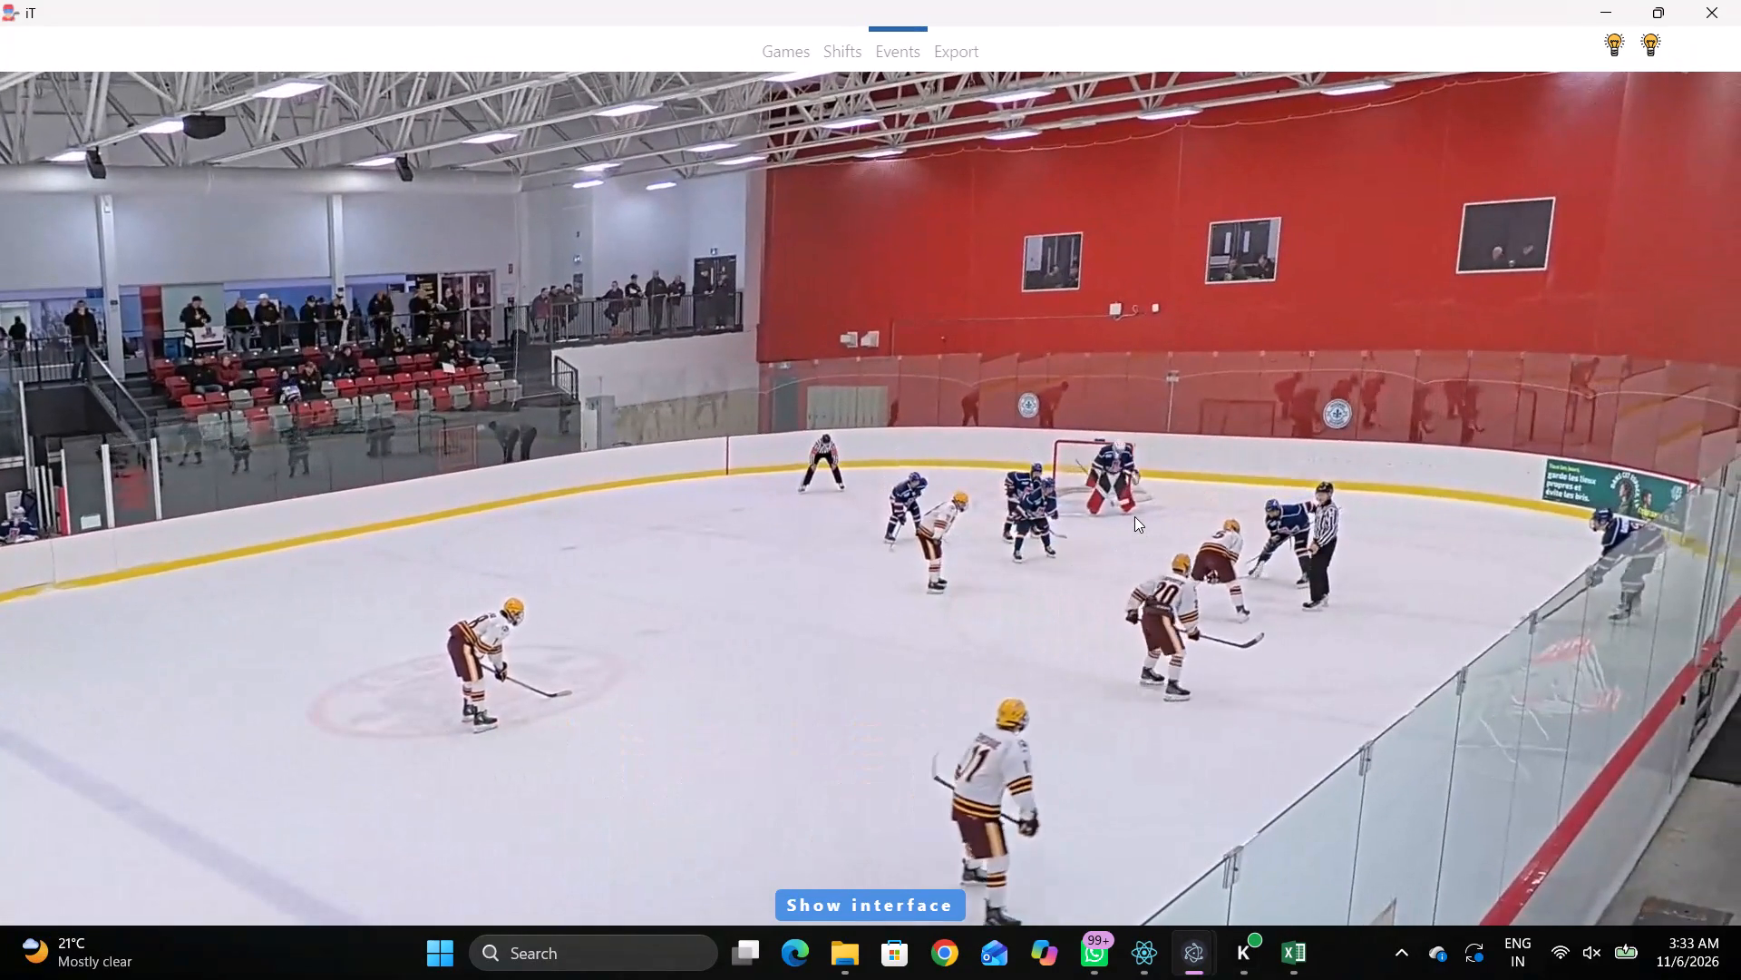
pyautogui.press('space')
# Switch to TMS, open the Game Report of game 173511 to check its change history, and return to iT.
pyautogui.click(1210, 976)
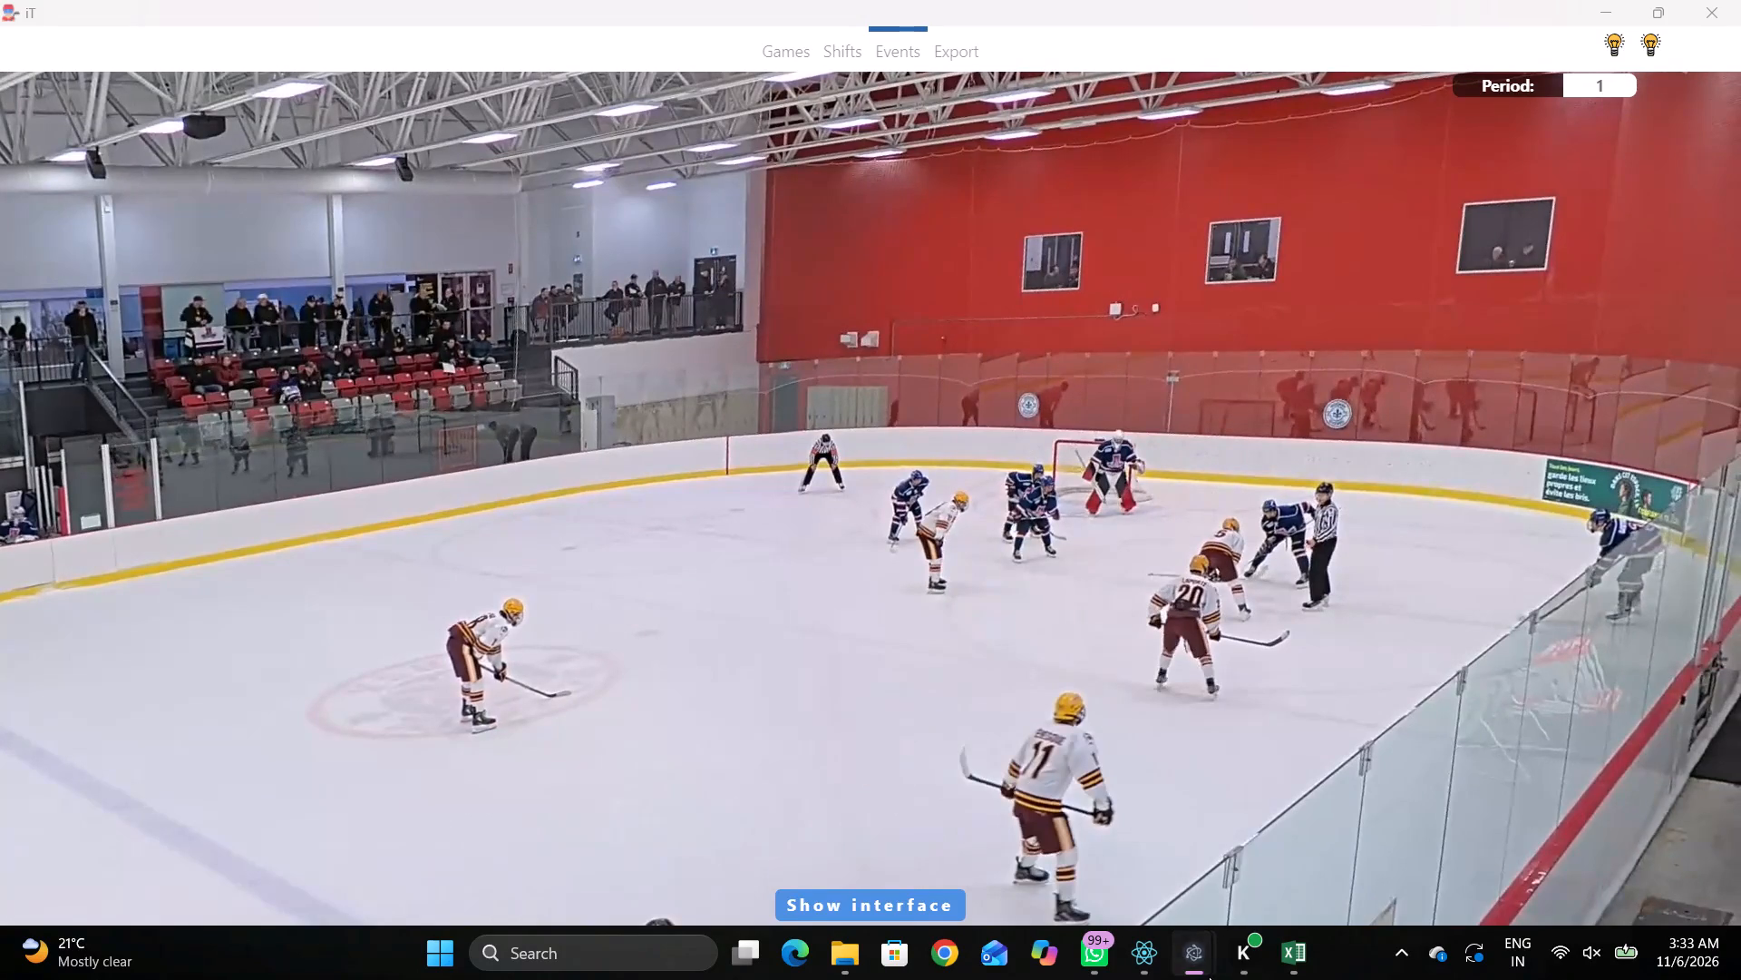
pyautogui.moveTo(1158, 959); pyautogui.dragTo(1150, 955)
pyautogui.click(1136, 955)
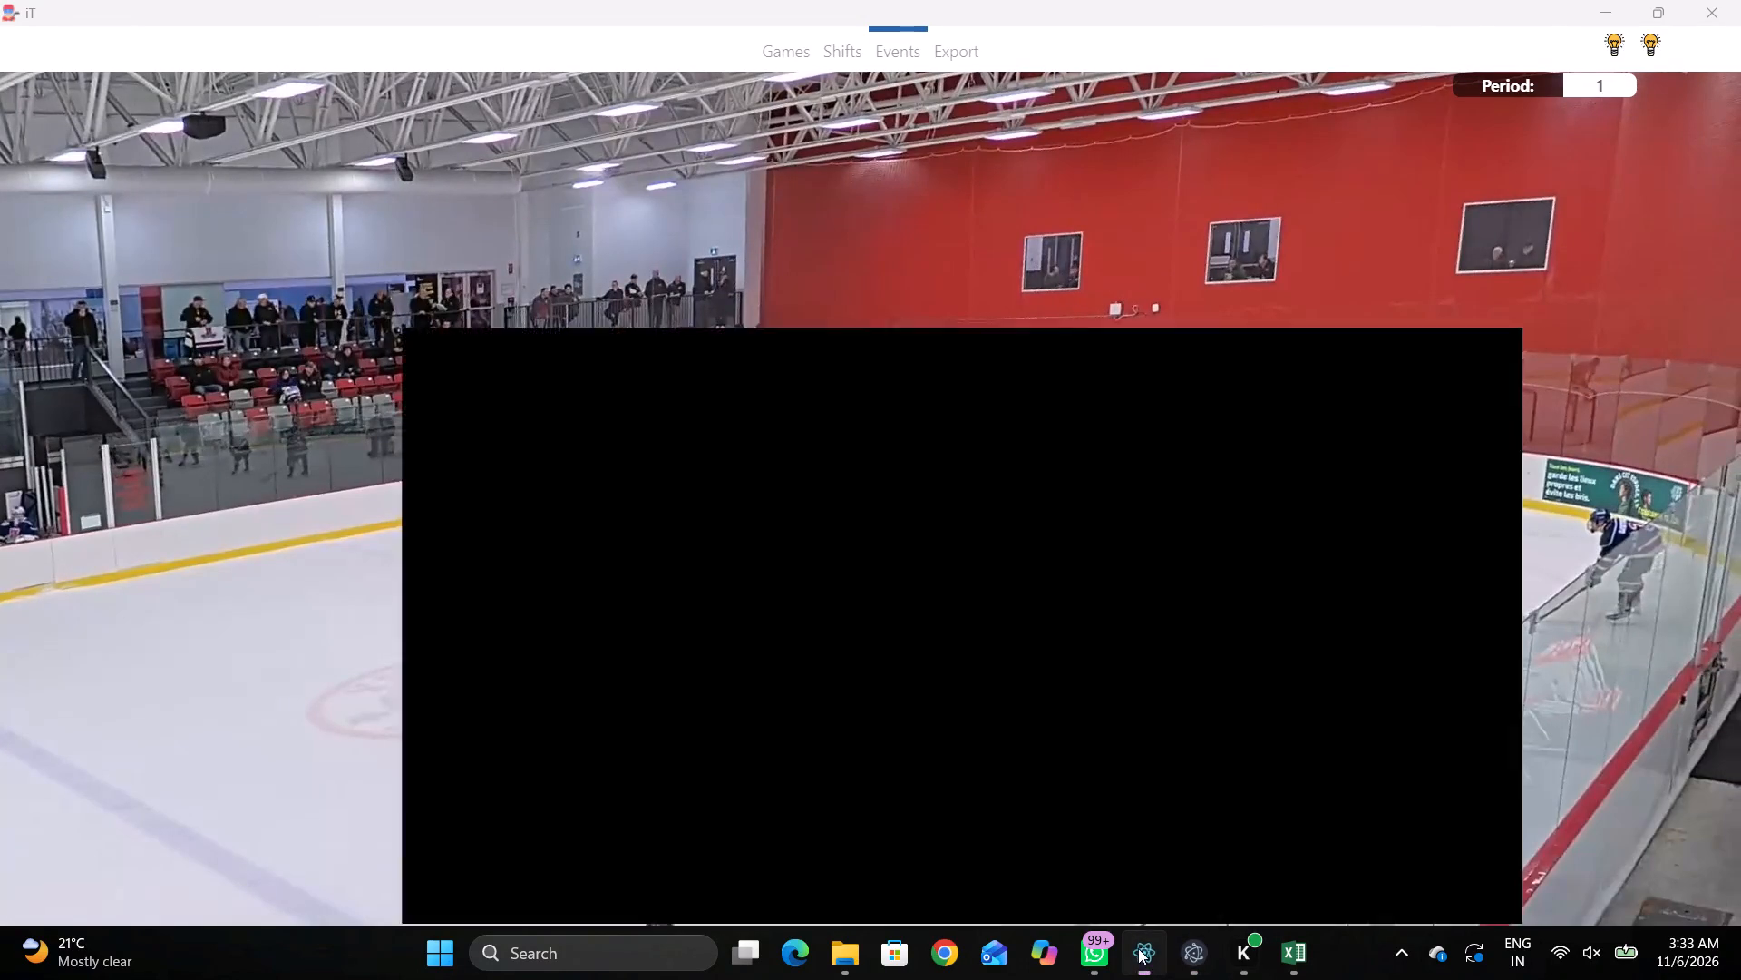
pyautogui.click(1600, 805)
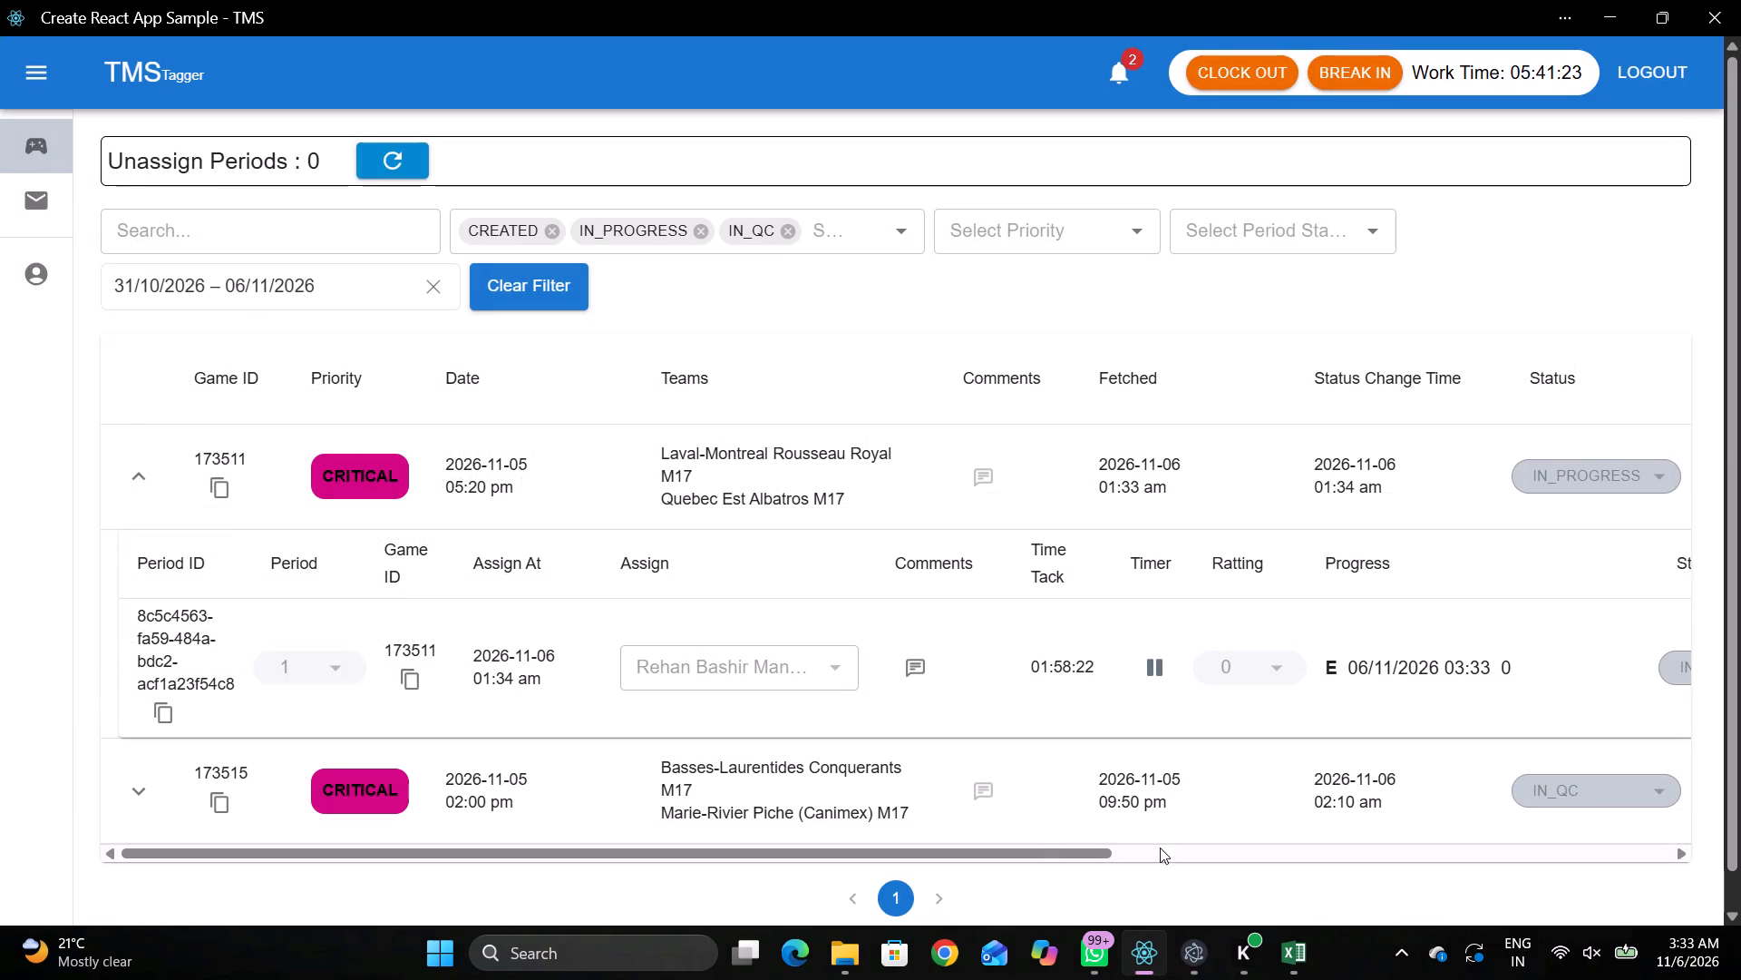
pyautogui.moveTo(1068, 852); pyautogui.dragTo(1583, 842)
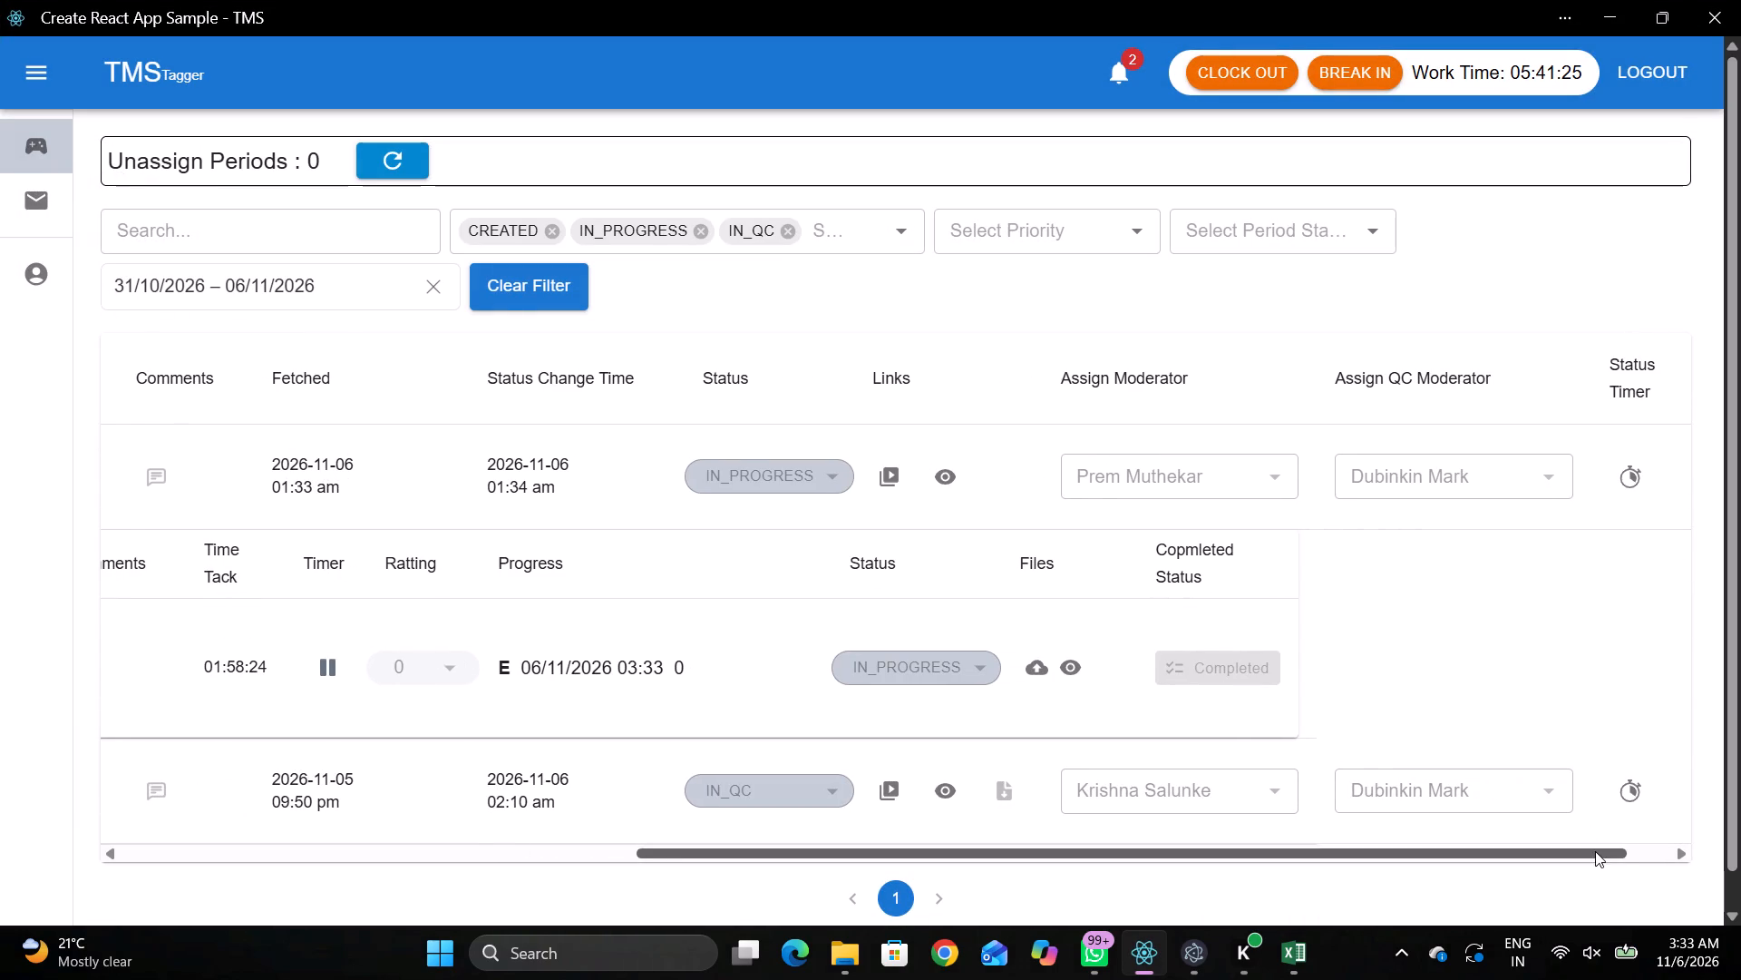
pyautogui.moveTo(1595, 851); pyautogui.dragTo(1738, 782)
pyautogui.click(1643, 481)
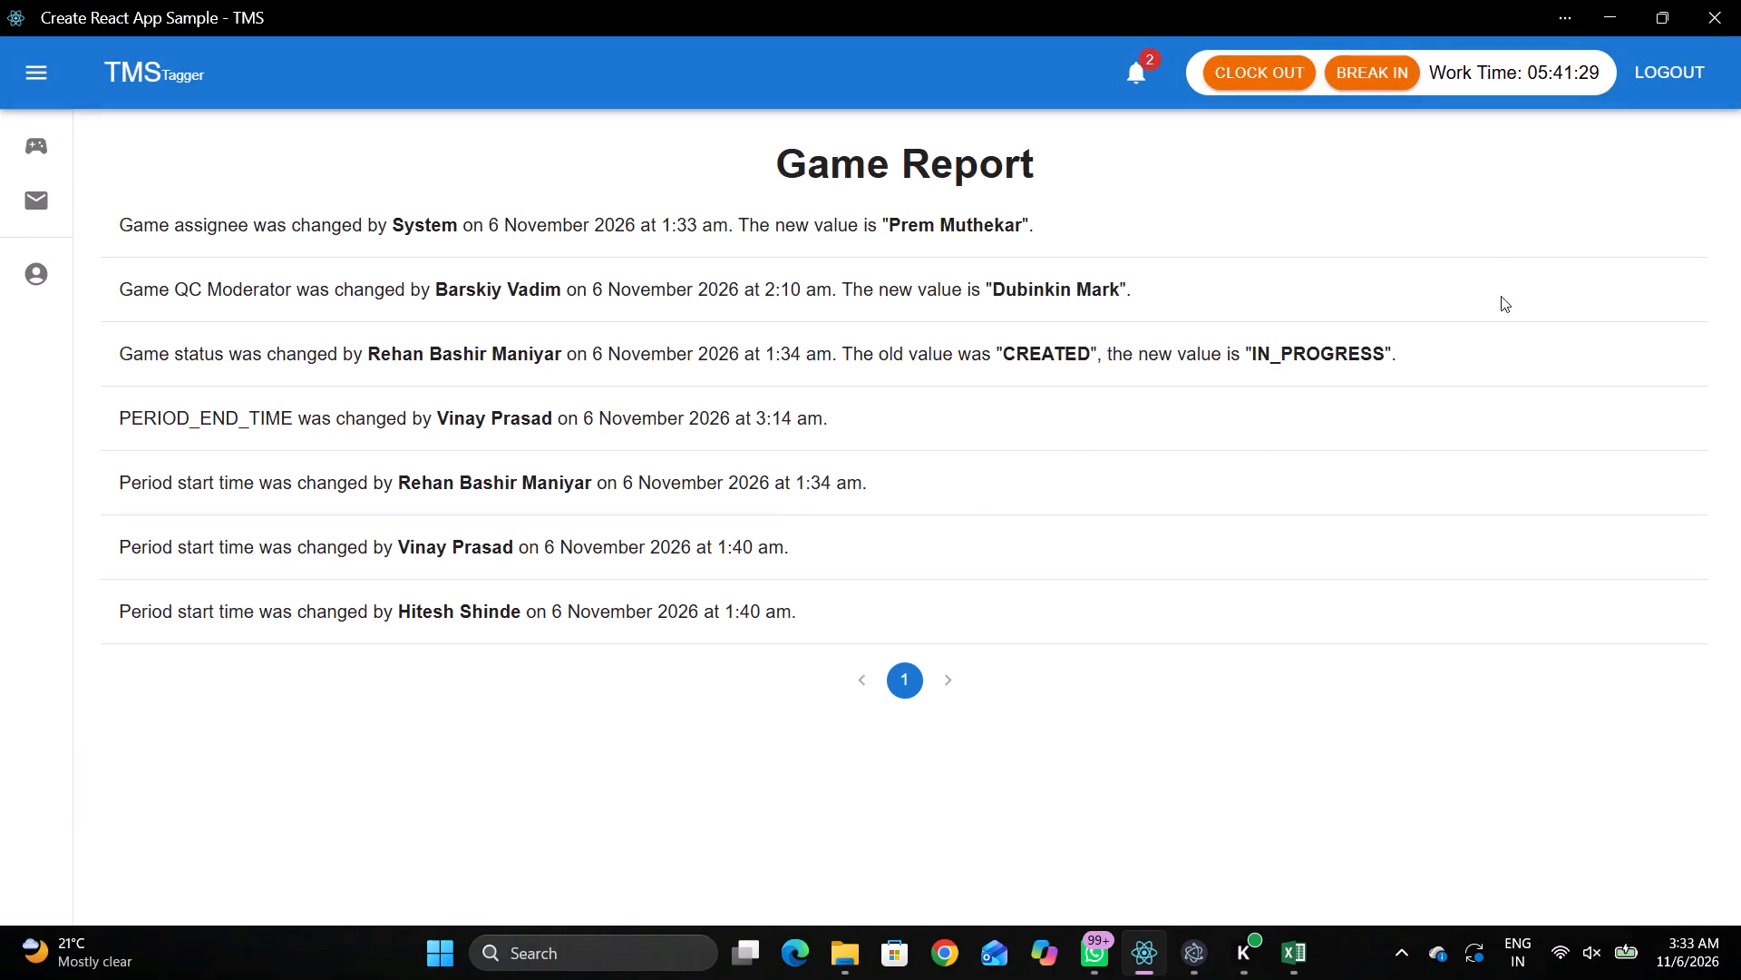
pyautogui.click(1605, 24)
# Tag the Face off after the whistle, won by home player 27 against away player 5, at the lower end-zone face-off dot.
pyautogui.hotkey('shift', 'd')
pyautogui.press('space')
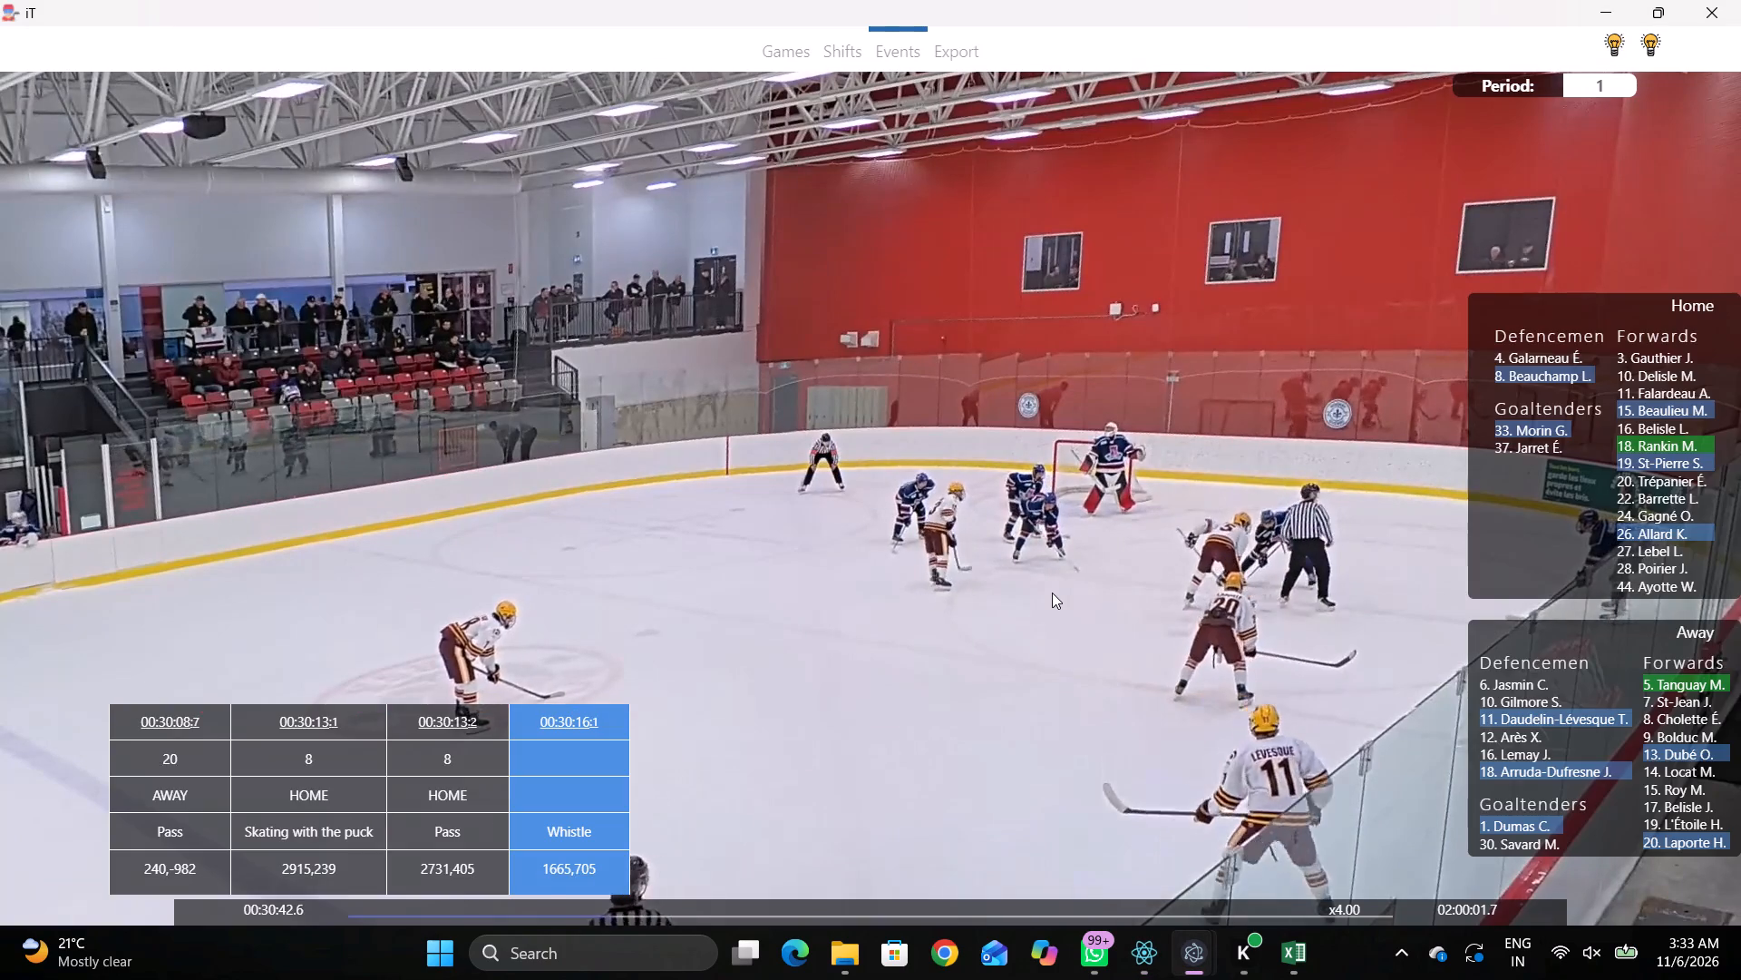
pyautogui.write('D')
pyautogui.press('space')
pyautogui.press('space')
pyautogui.press('space')
pyautogui.write('q')
pyautogui.press('q')
pyautogui.press('q')
pyautogui.press('q')
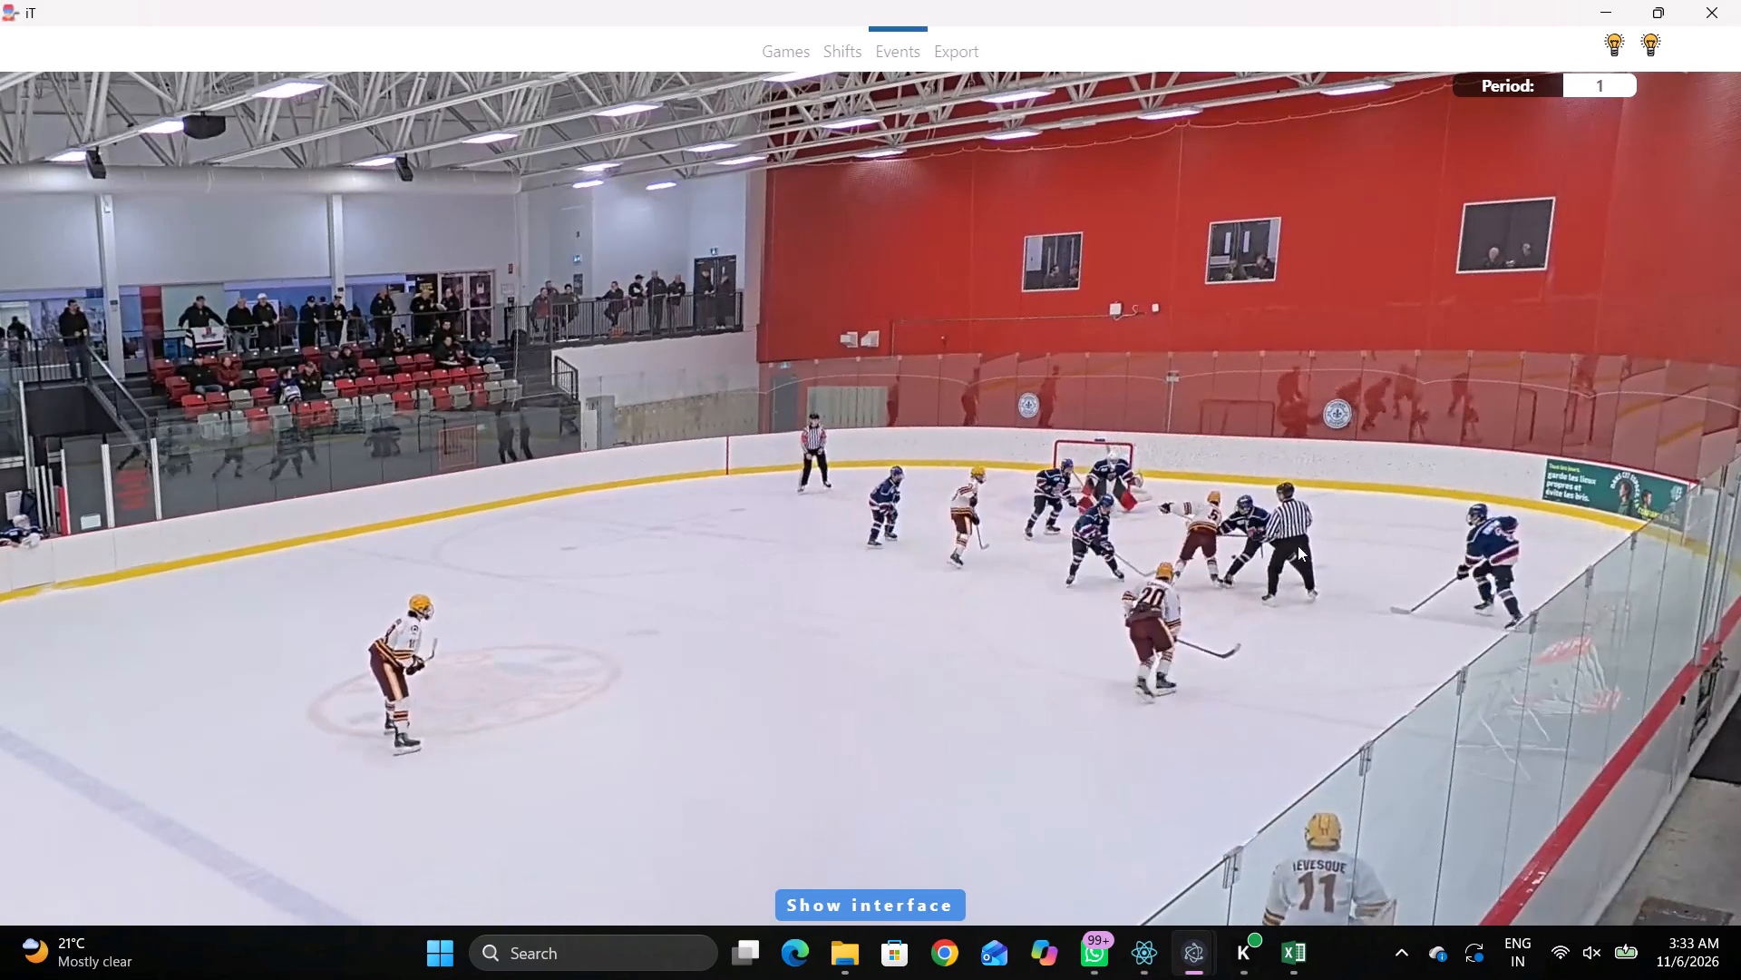
pyautogui.press('q')
pyautogui.press('q')
pyautogui.press('q')
pyautogui.press('q')
pyautogui.moveTo(1246, 441); pyautogui.dragTo(1263, 438, button='right')
pyautogui.click(1296, 538)
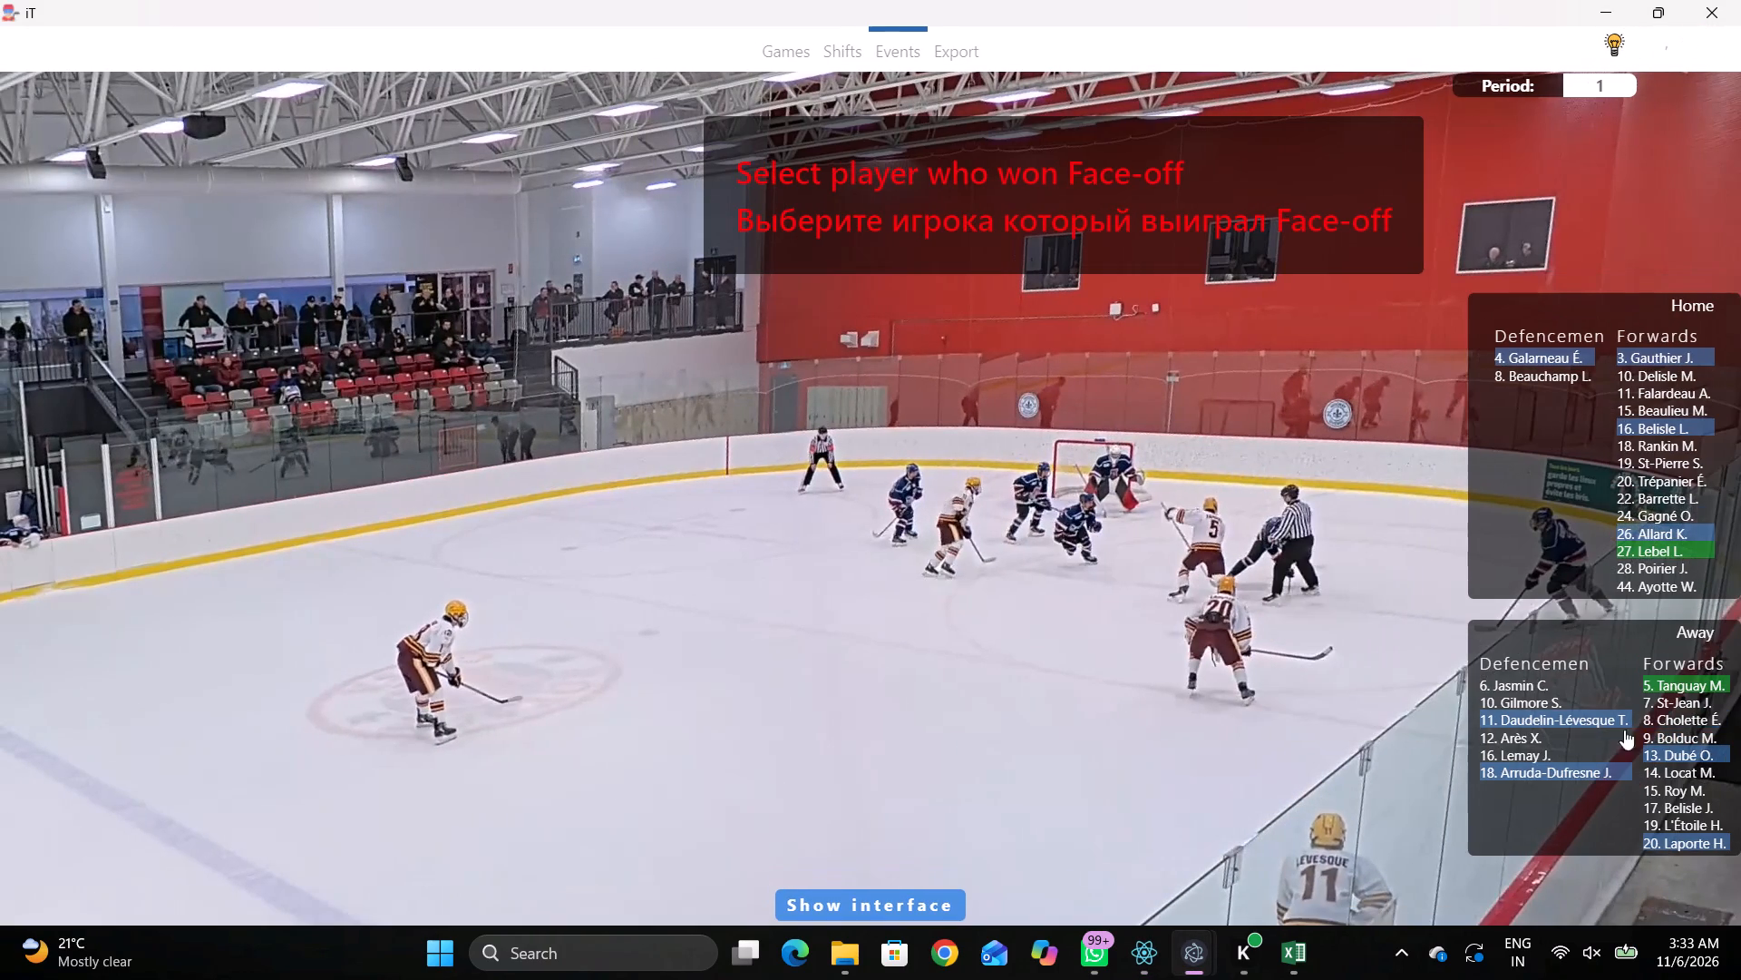
pyautogui.click(1659, 561)
pyautogui.click(1639, 560)
pyautogui.click(1620, 551)
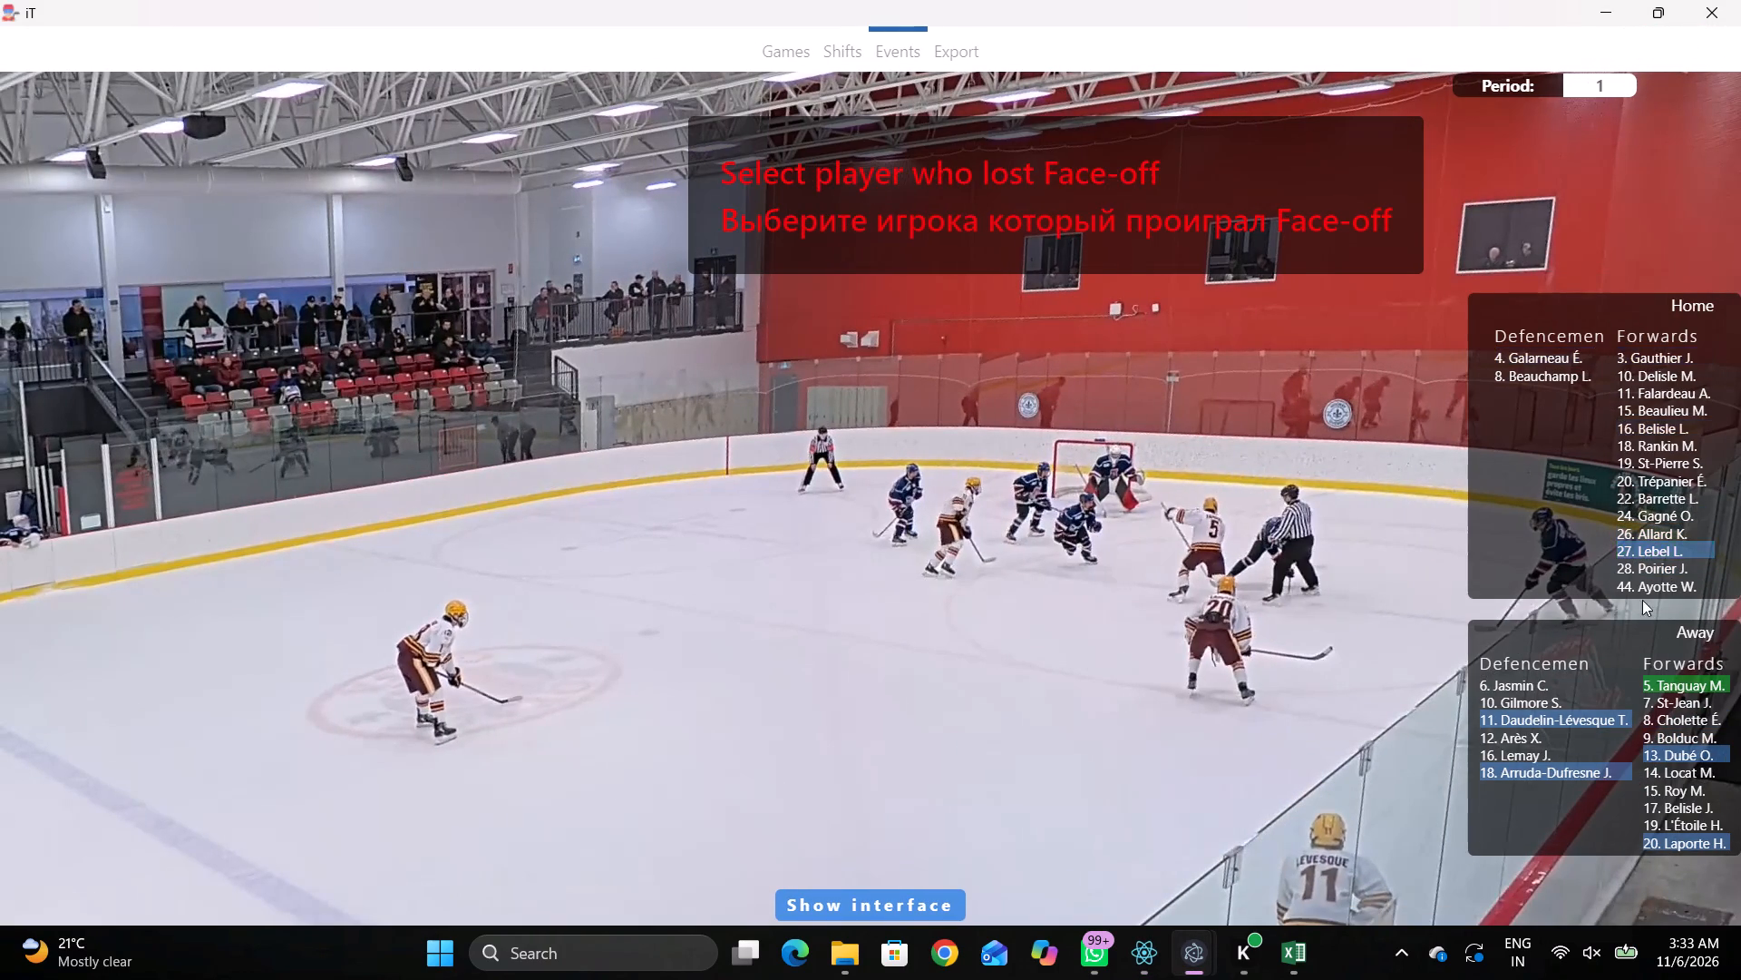
pyautogui.click(1655, 688)
pyautogui.click(1244, 452)
# Tag Pass by away player 5 after the face-off, placed near the goal line beside the lower circle.
pyautogui.press('space')
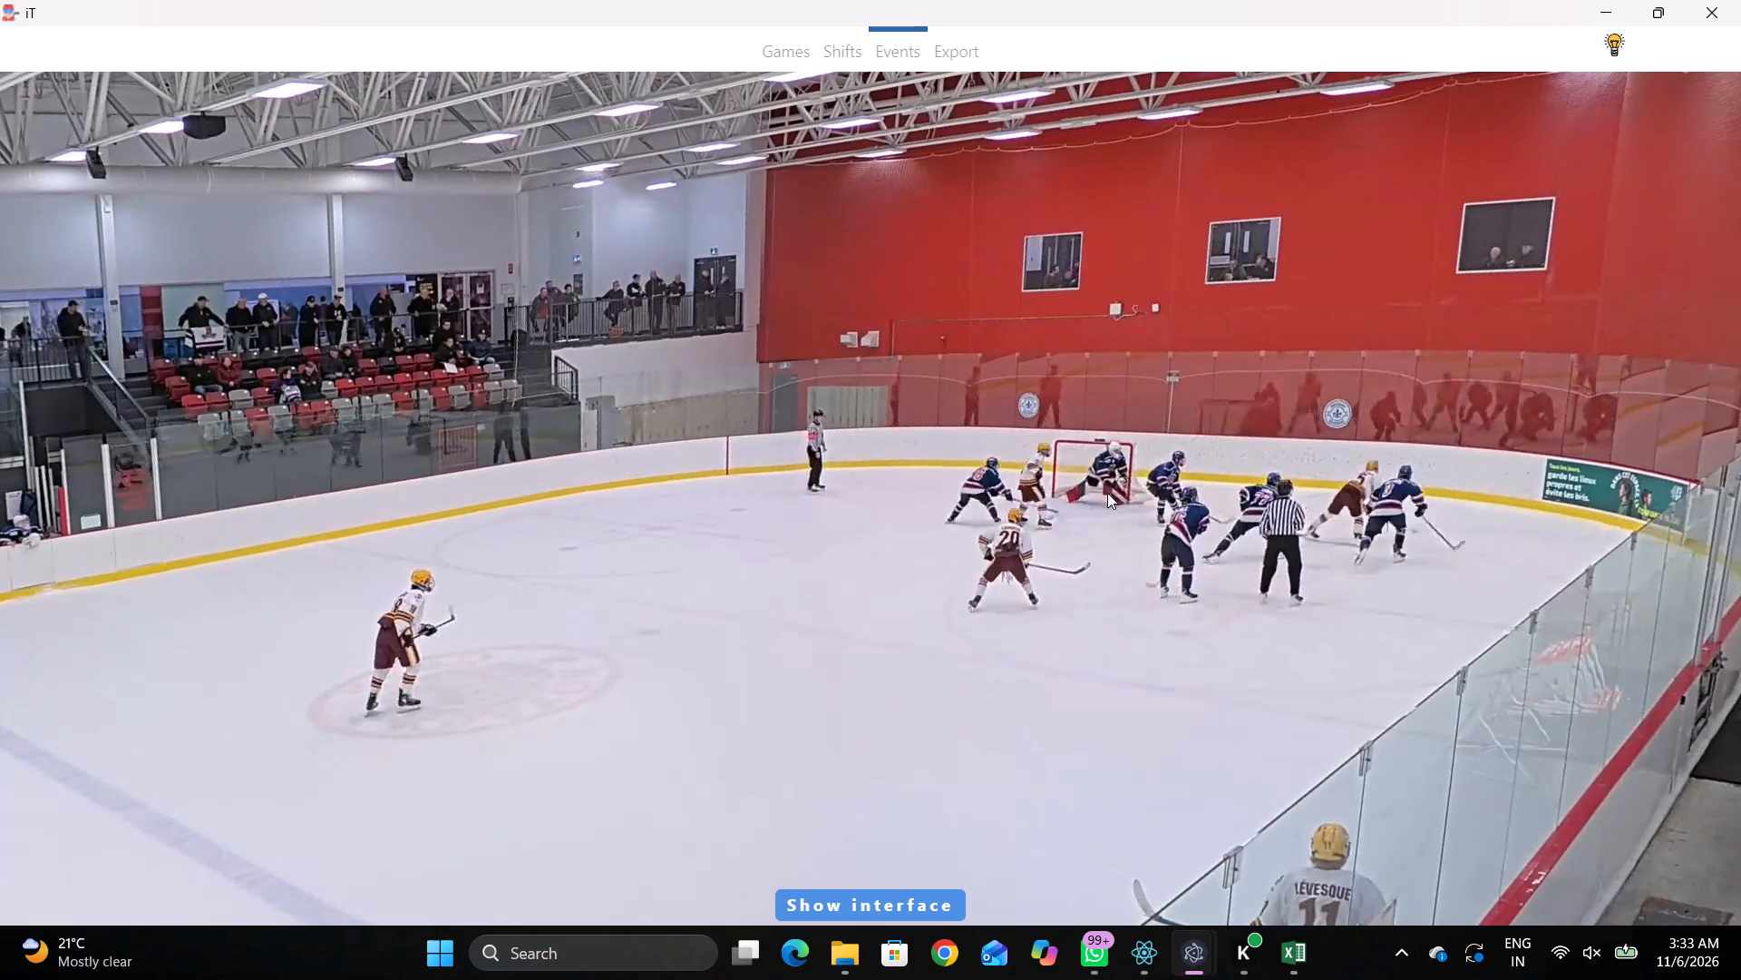
pyautogui.press('space')
pyautogui.press('space')
pyautogui.press('space')
pyautogui.write('q')
pyautogui.press('q')
pyautogui.press('q')
pyautogui.press('q')
pyautogui.press('q')
pyautogui.rightClick(1182, 472)
pyautogui.click(1191, 475)
pyautogui.rightClick(1188, 475)
pyautogui.click(1201, 475)
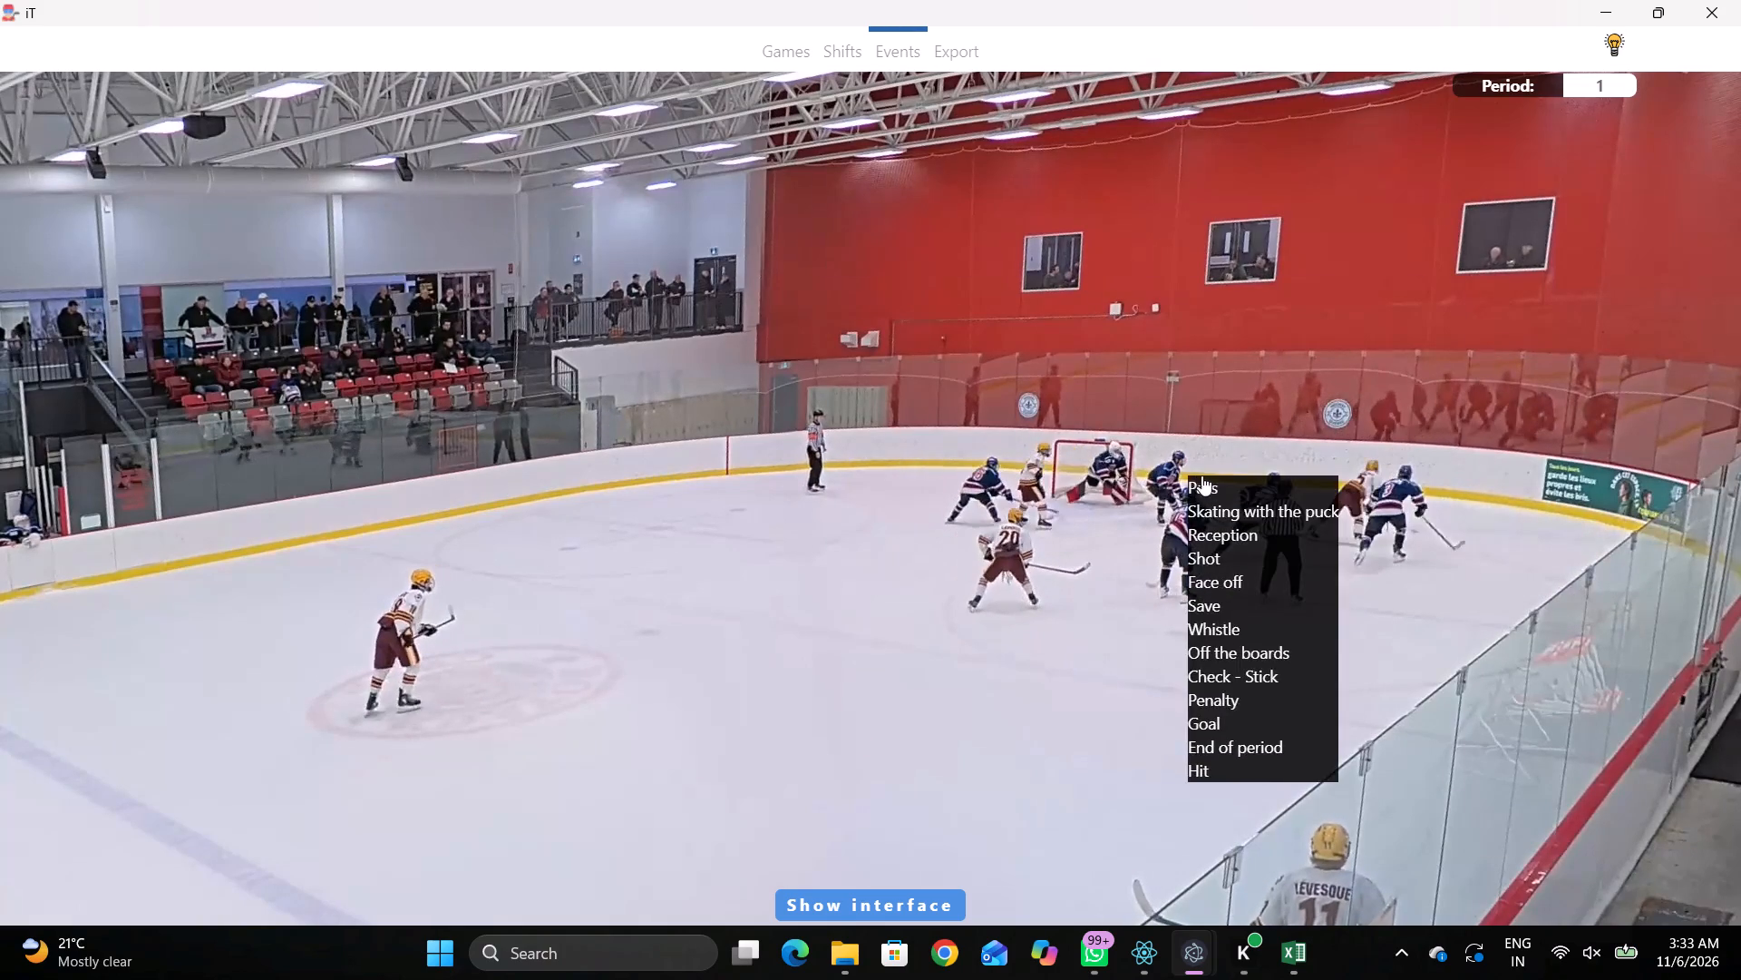
pyautogui.click(1645, 689)
pyautogui.click(1327, 467)
# Tag Pass by away player 20, placed at the upper edge of the upper face-off circle in the same end zone.
pyautogui.press('r')
pyautogui.press('space')
pyautogui.press('space')
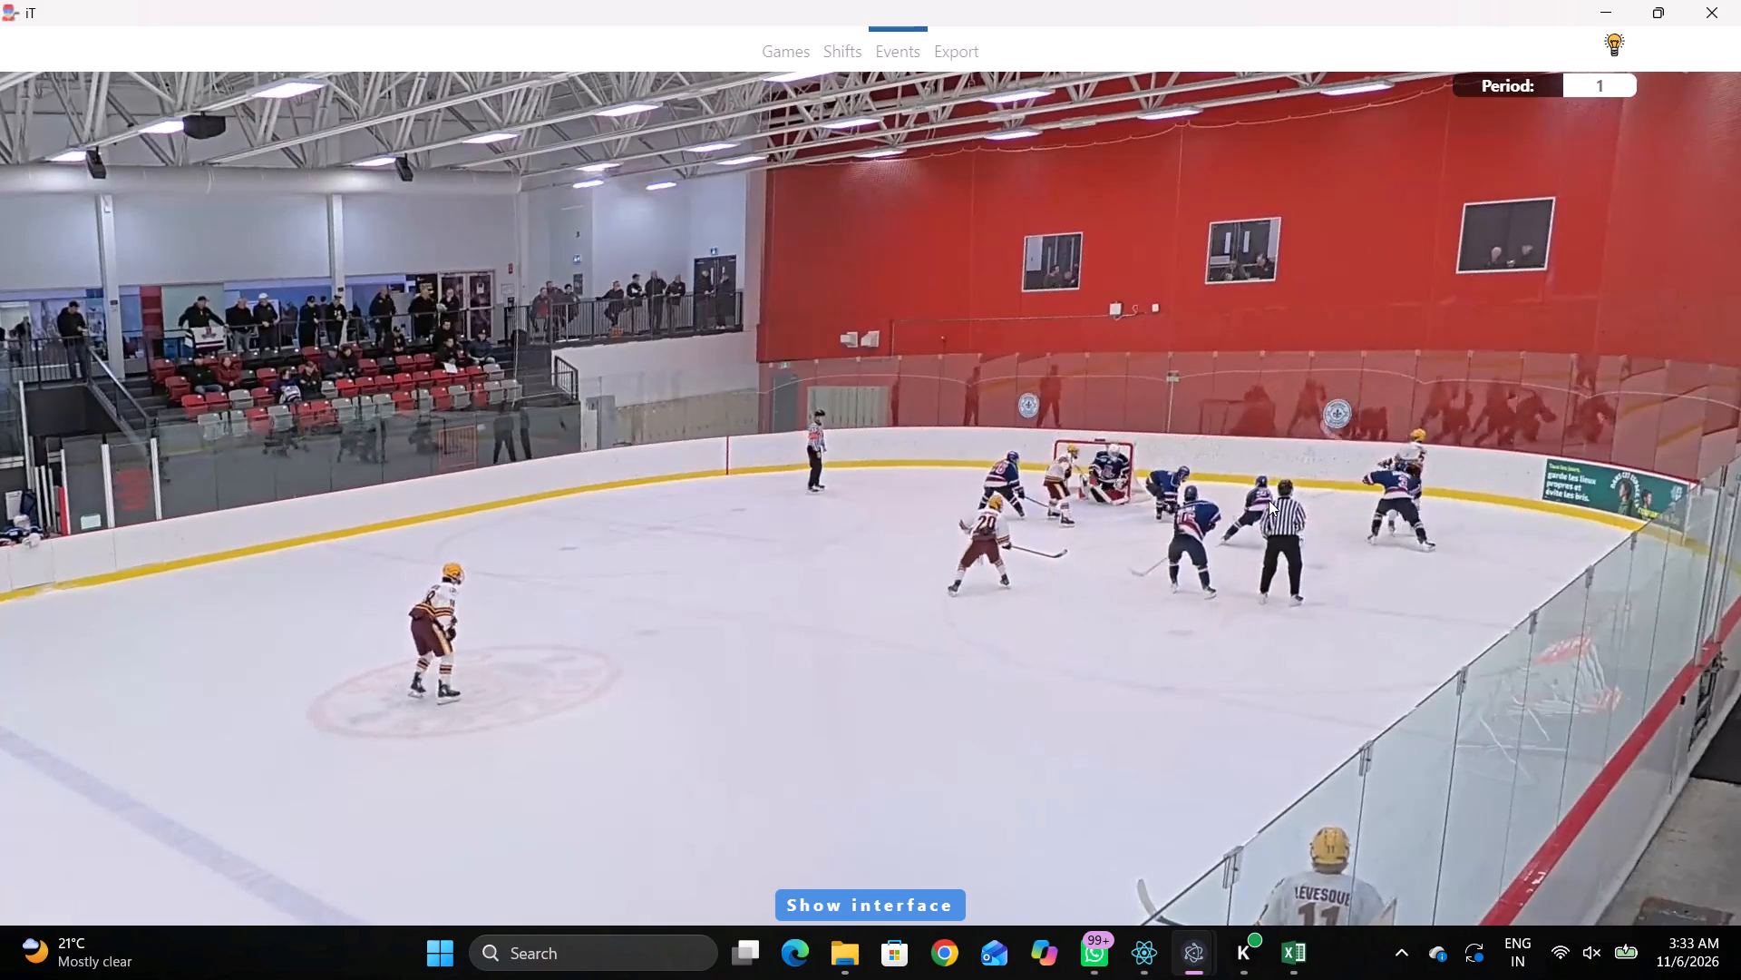
pyautogui.press('space')
pyautogui.press('space')
pyautogui.press('space')
pyautogui.press('space')
pyautogui.press('space')
pyautogui.press('space')
pyautogui.press('space')
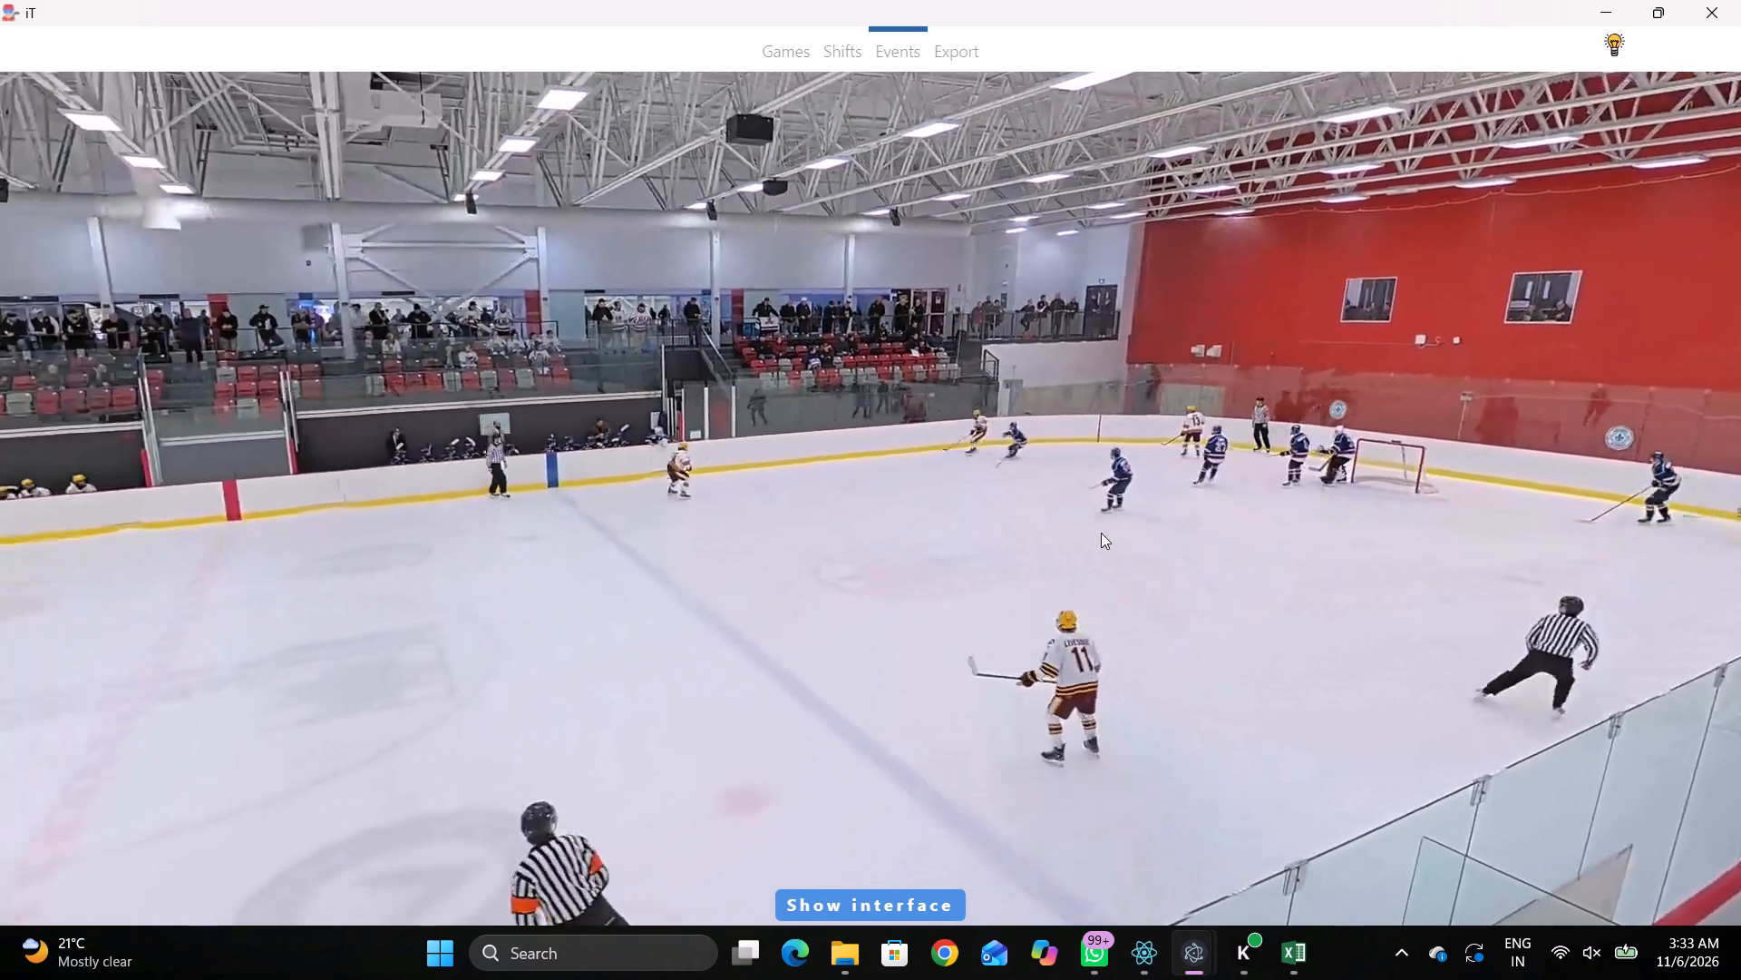
pyautogui.press('space')
pyautogui.press('q')
pyautogui.rightClick(1077, 483)
pyautogui.press('q')
pyautogui.click(1111, 499)
pyautogui.moveTo(1075, 495); pyautogui.dragTo(1064, 499, button='right')
pyautogui.click(1088, 514)
pyautogui.click(1652, 838)
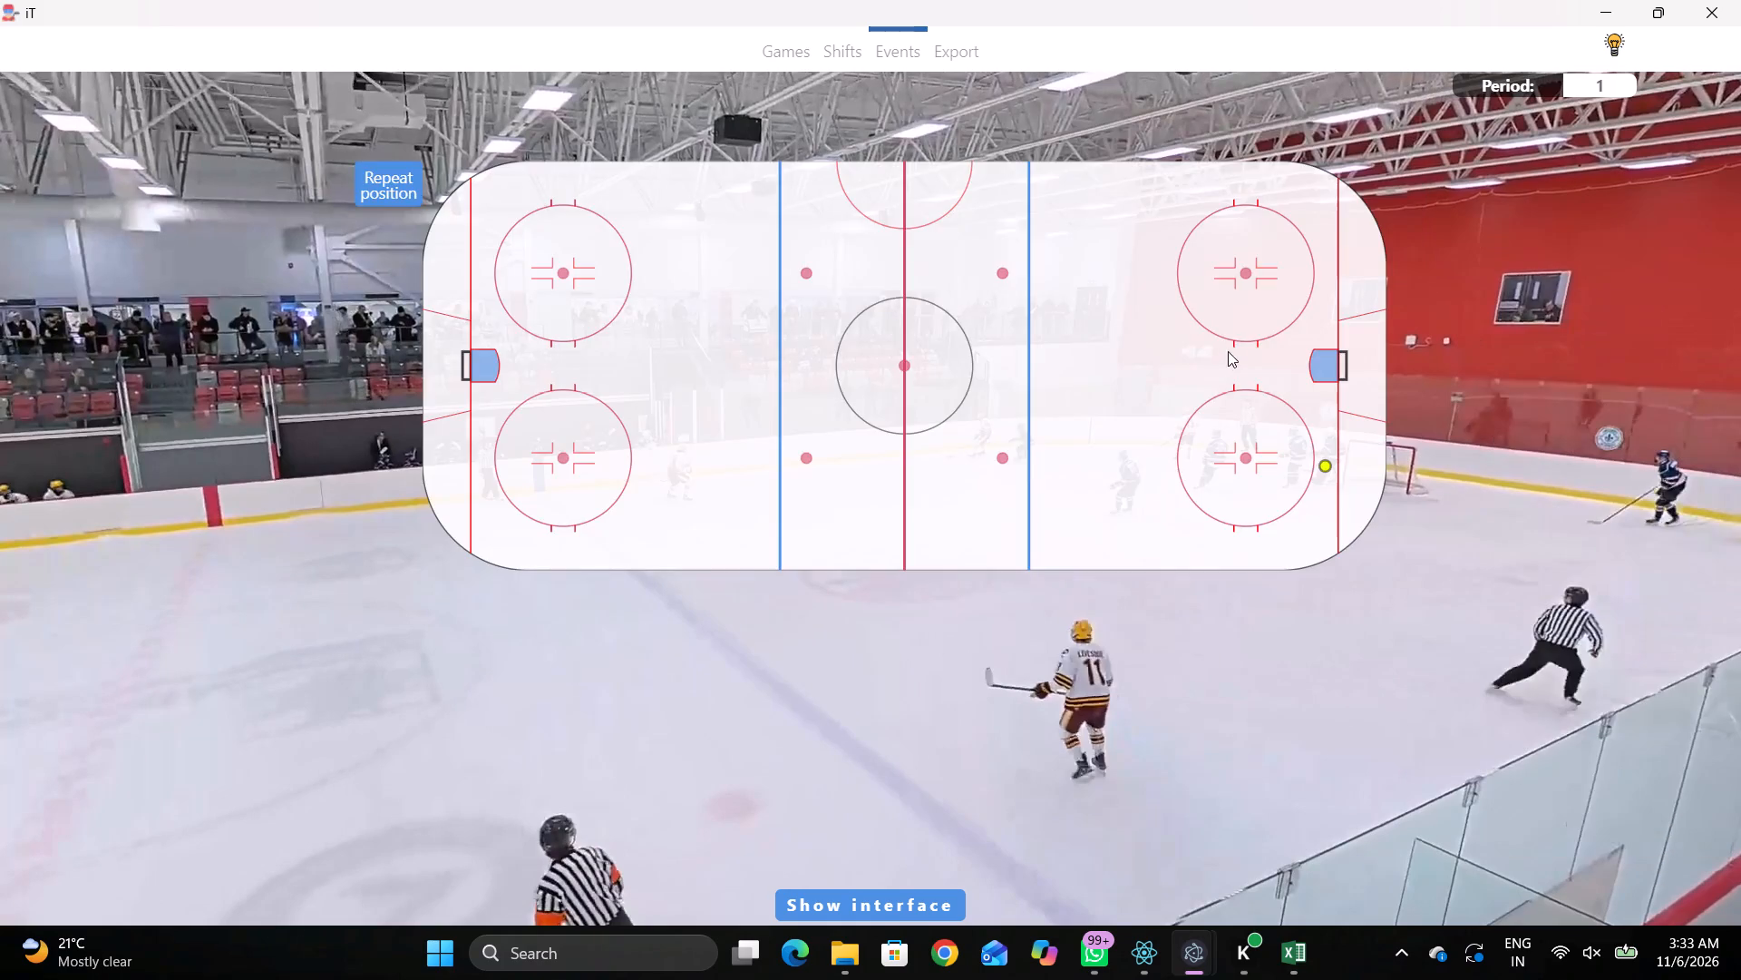
pyautogui.click(1212, 218)
# Tag Skating with the puck by away player 18, placed near the upper boards just inside the blue line.
pyautogui.press('space')
pyautogui.press('space')
pyautogui.rightClick(1075, 376)
pyautogui.click(1130, 408)
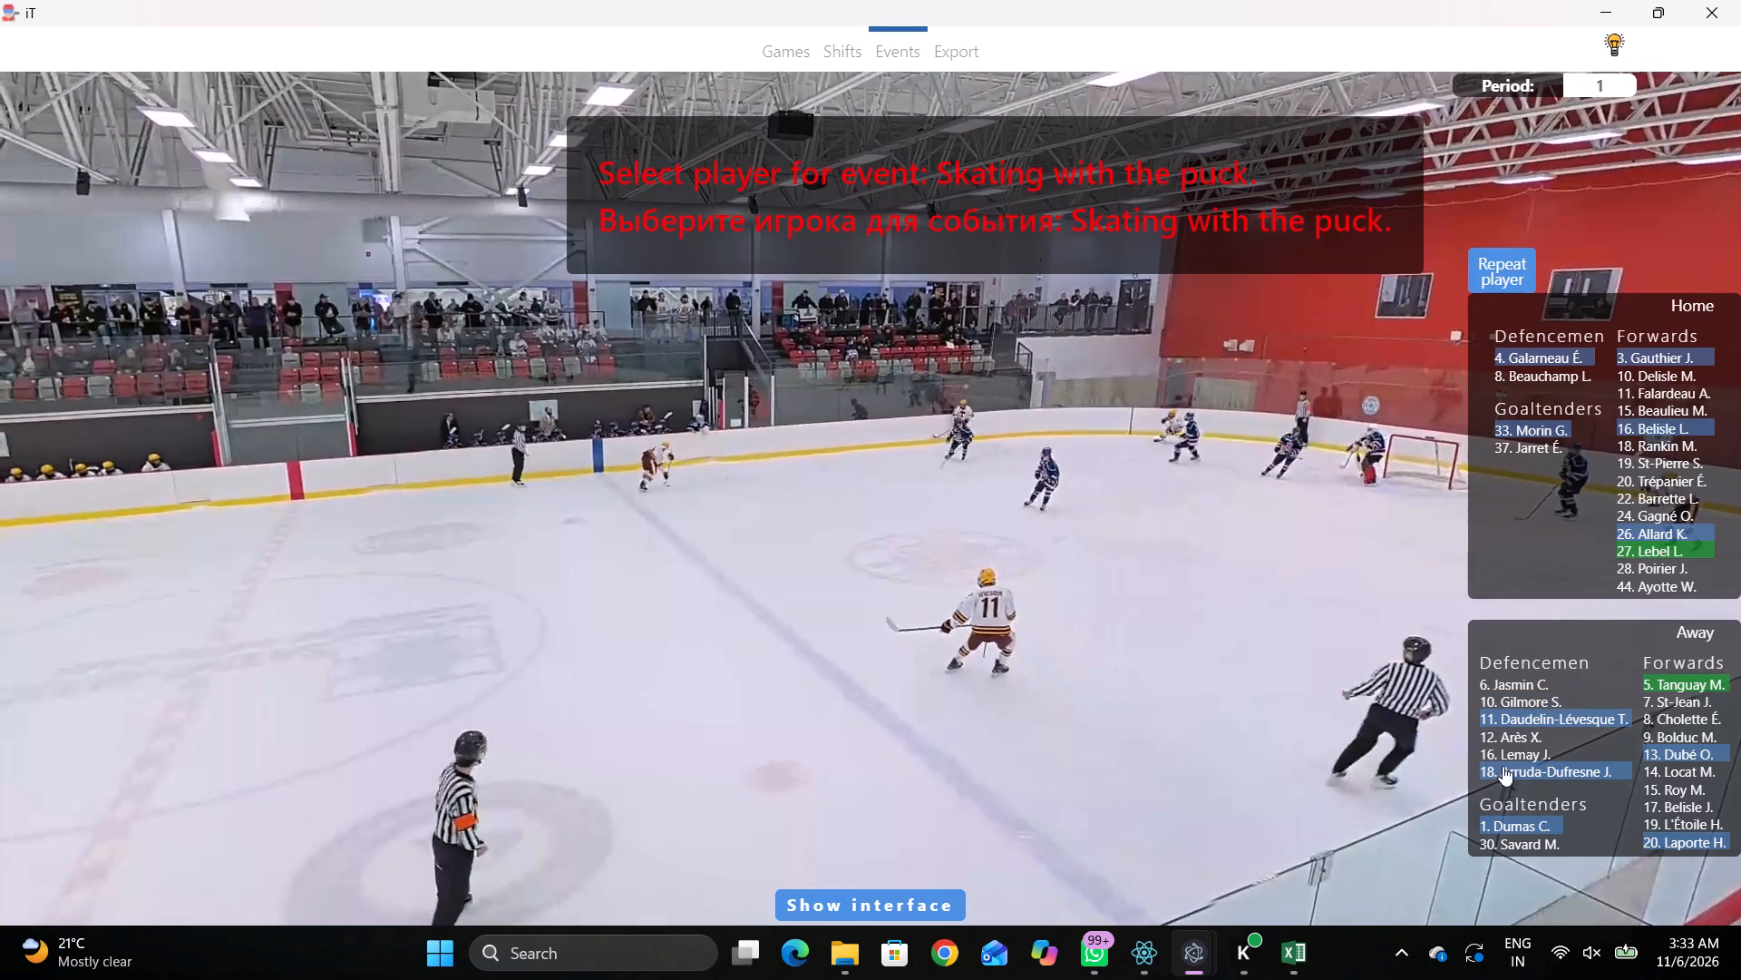
pyautogui.click(1503, 766)
pyautogui.click(1083, 181)
# Tag Pass by the same away player 18, placed in the upper face-off circle just above its dot.
pyautogui.press('space')
pyautogui.press('space')
pyautogui.press('space')
pyautogui.press('space')
pyautogui.rightClick(1169, 508)
pyautogui.press('q')
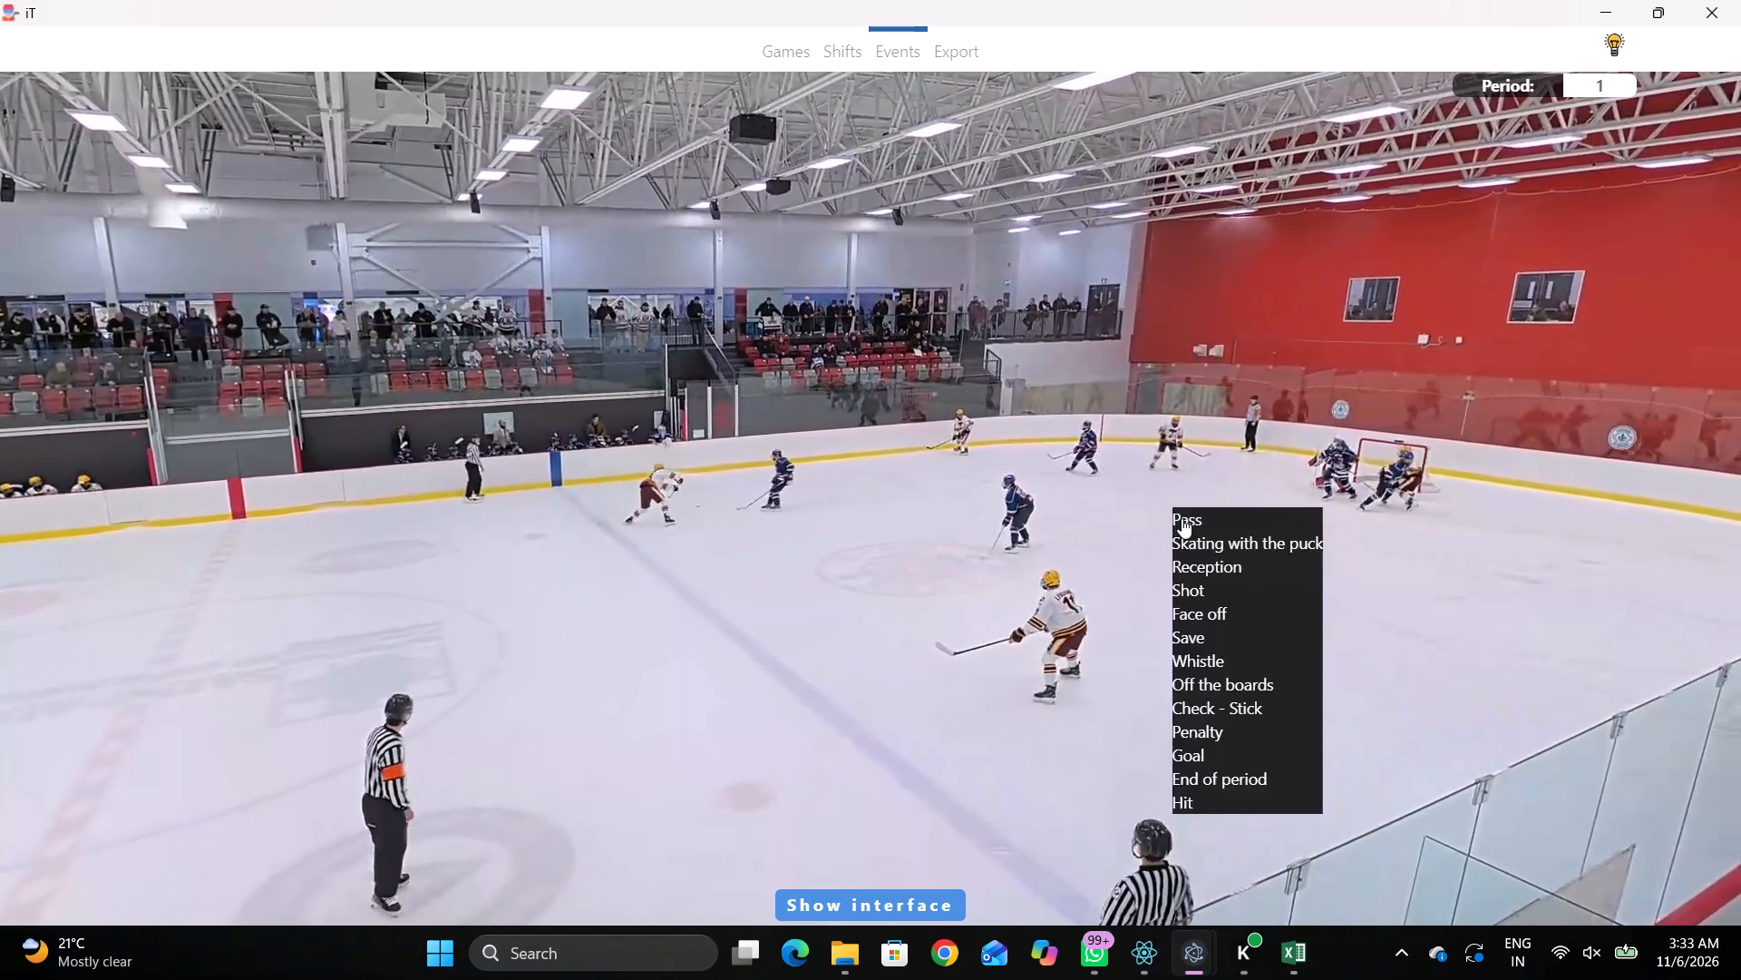
pyautogui.click(1182, 518)
pyautogui.click(1466, 272)
pyautogui.click(1143, 241)
pyautogui.rightClick(1140, 244)
pyautogui.click(1161, 259)
pyautogui.click(1521, 260)
pyautogui.click(1263, 238)
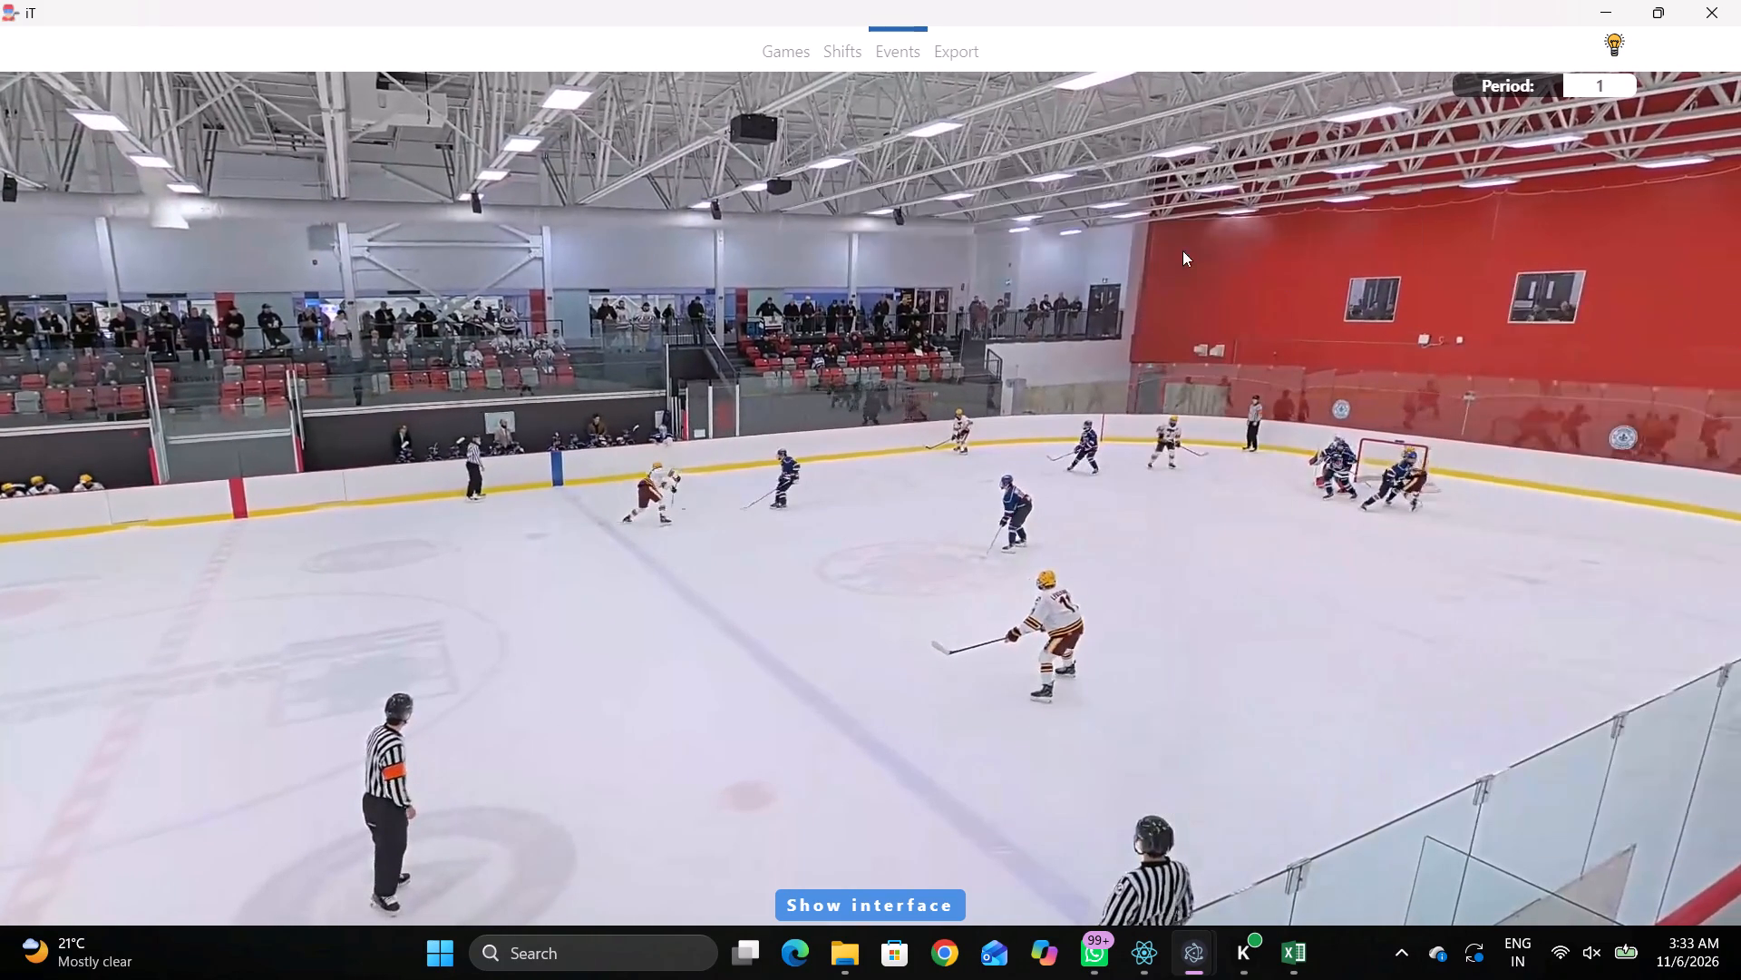
# Tag Skating with the puck by away player 20, placed in the upper part of the upper face-off circle.
pyautogui.press('space')
pyautogui.press('space')
pyautogui.rightClick(1036, 383)
pyautogui.press('space')
pyautogui.press('space')
pyautogui.rightClick(1060, 392)
pyautogui.click(1103, 426)
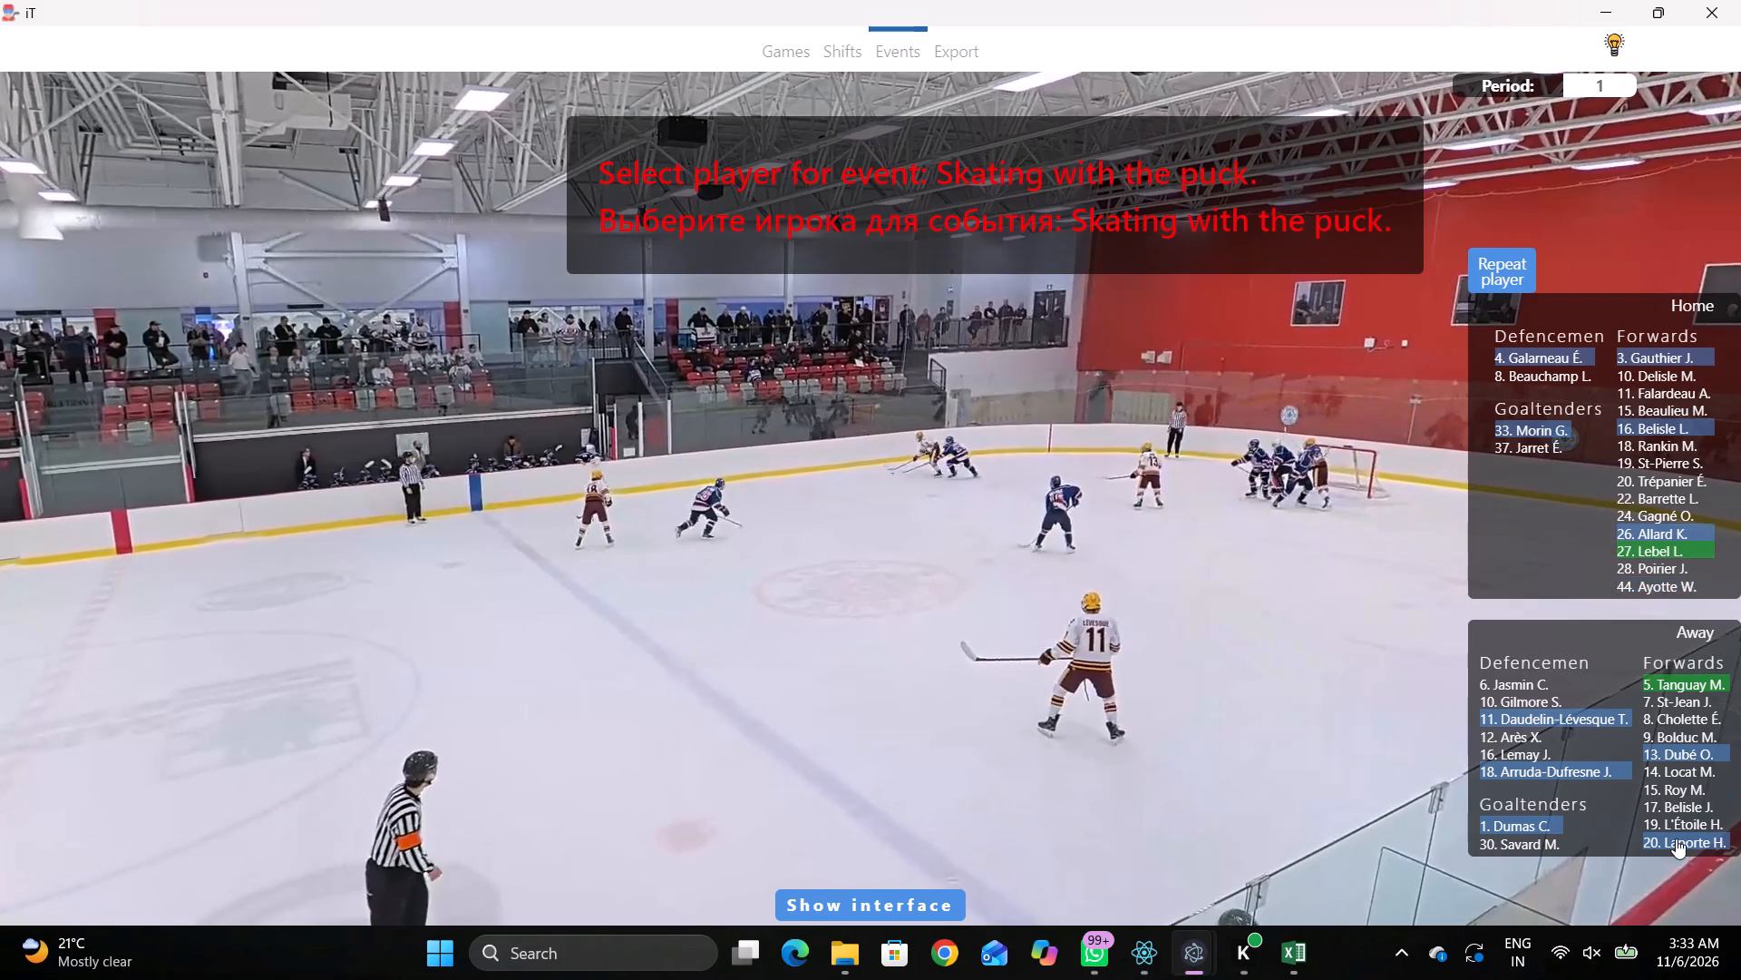
pyautogui.click(1676, 838)
pyautogui.click(1212, 223)
# Tag Pass by away player 20, placed at the upper edge of the upper face-off circle, on the goal-line side.
pyautogui.press('space')
pyautogui.press('space')
pyautogui.press('space')
pyautogui.press('space')
pyautogui.press('space')
pyautogui.press('space')
pyautogui.press('space')
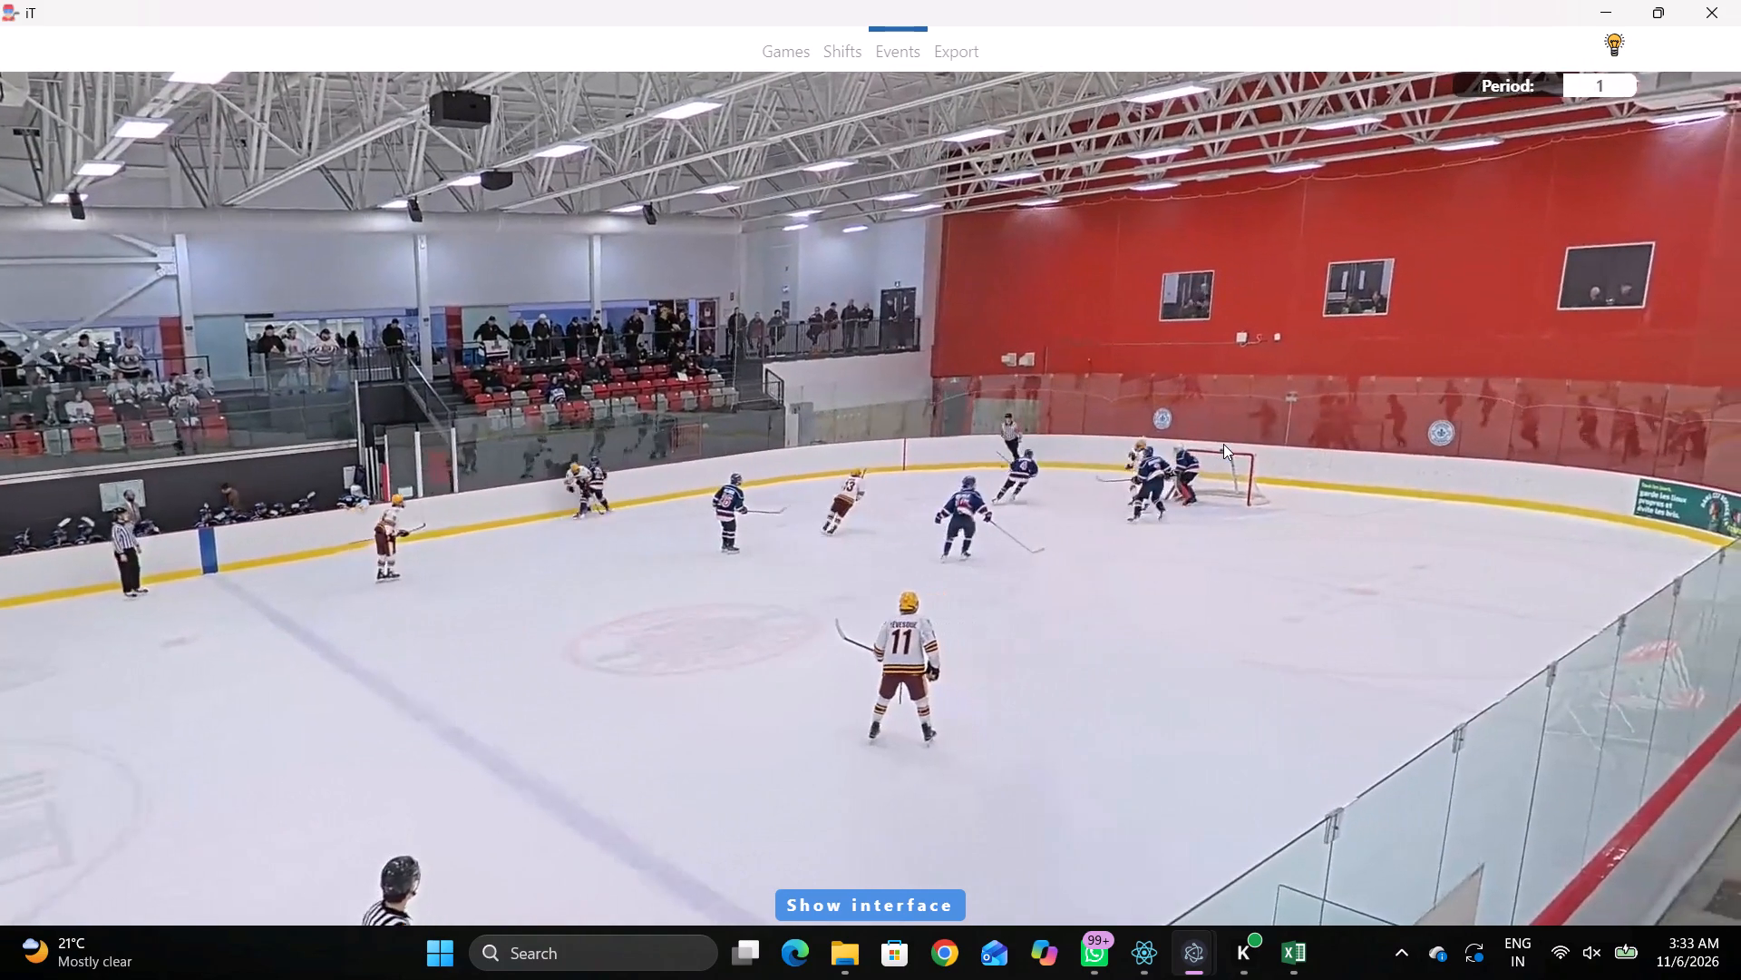
pyautogui.press('space')
pyautogui.write('q')
pyautogui.moveTo(1223, 415); pyautogui.dragTo(1231, 409, button='right')
pyautogui.click(1256, 416)
pyautogui.click(1500, 267)
pyautogui.click(1275, 215)
# Tag Pass by home player 4, placed just in front of the goal line beside the upper face-off circle.
pyautogui.press('space')
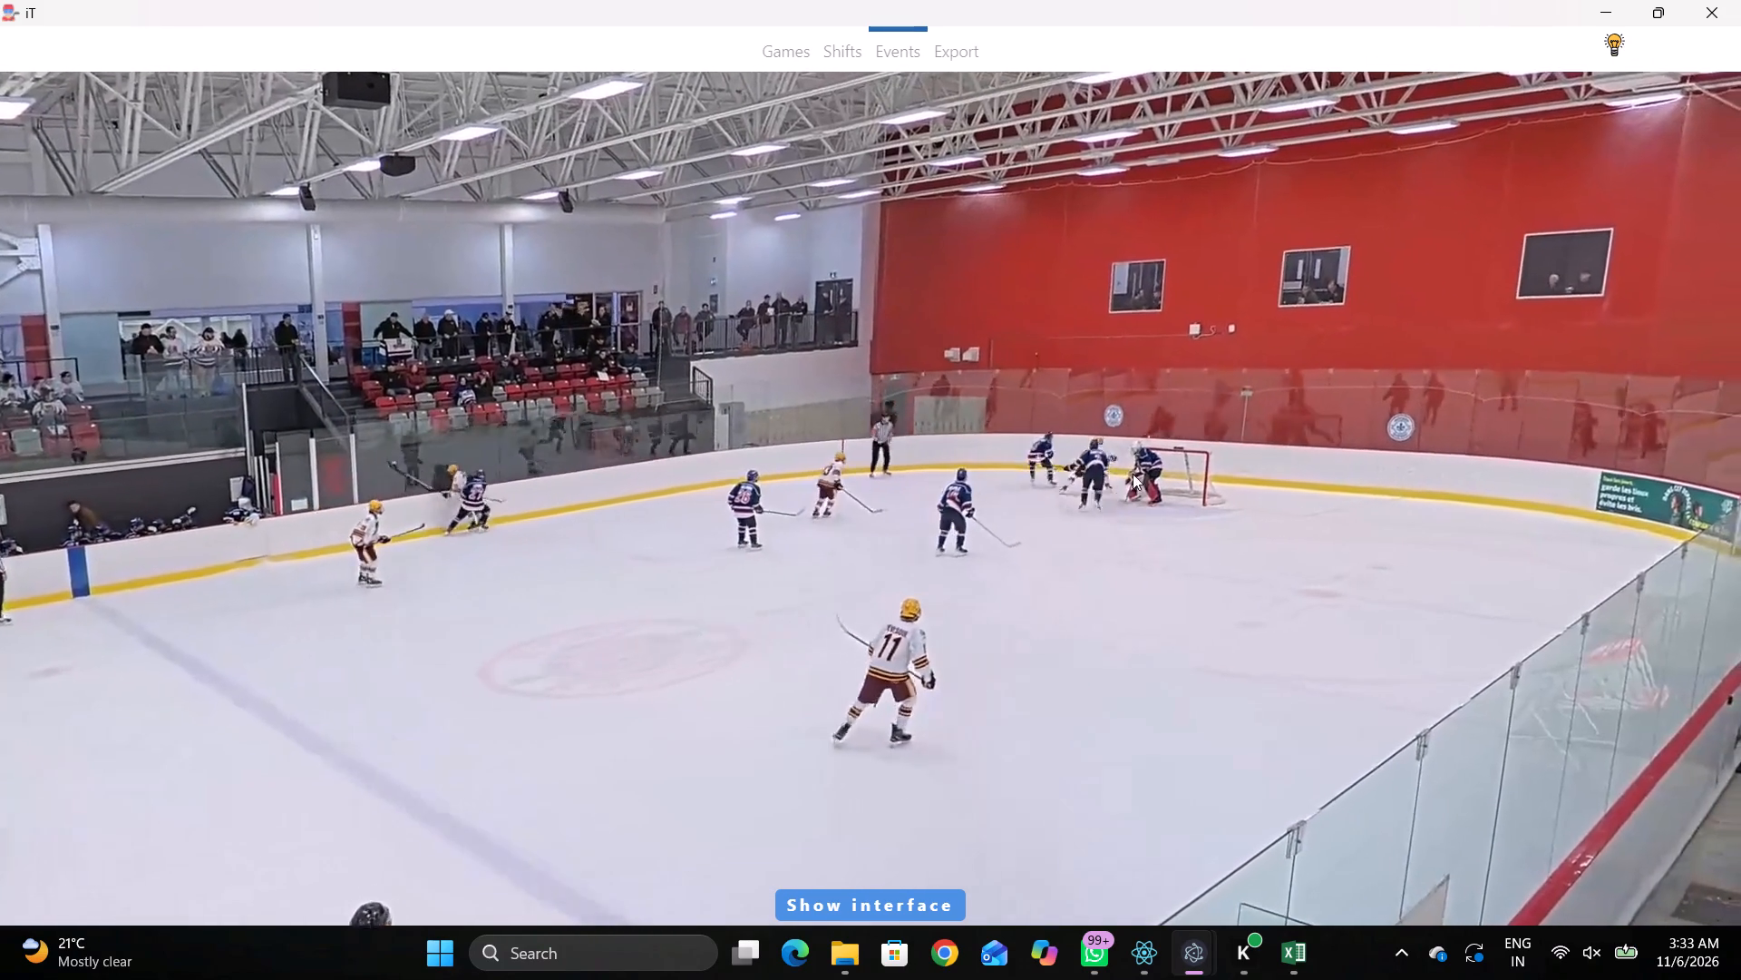
pyautogui.press('space')
pyautogui.press('space')
pyautogui.press('space')
pyautogui.rightClick(1090, 427)
pyautogui.click(1125, 463)
pyautogui.rightClick(1124, 454)
pyautogui.click(1140, 456)
pyautogui.click(1558, 346)
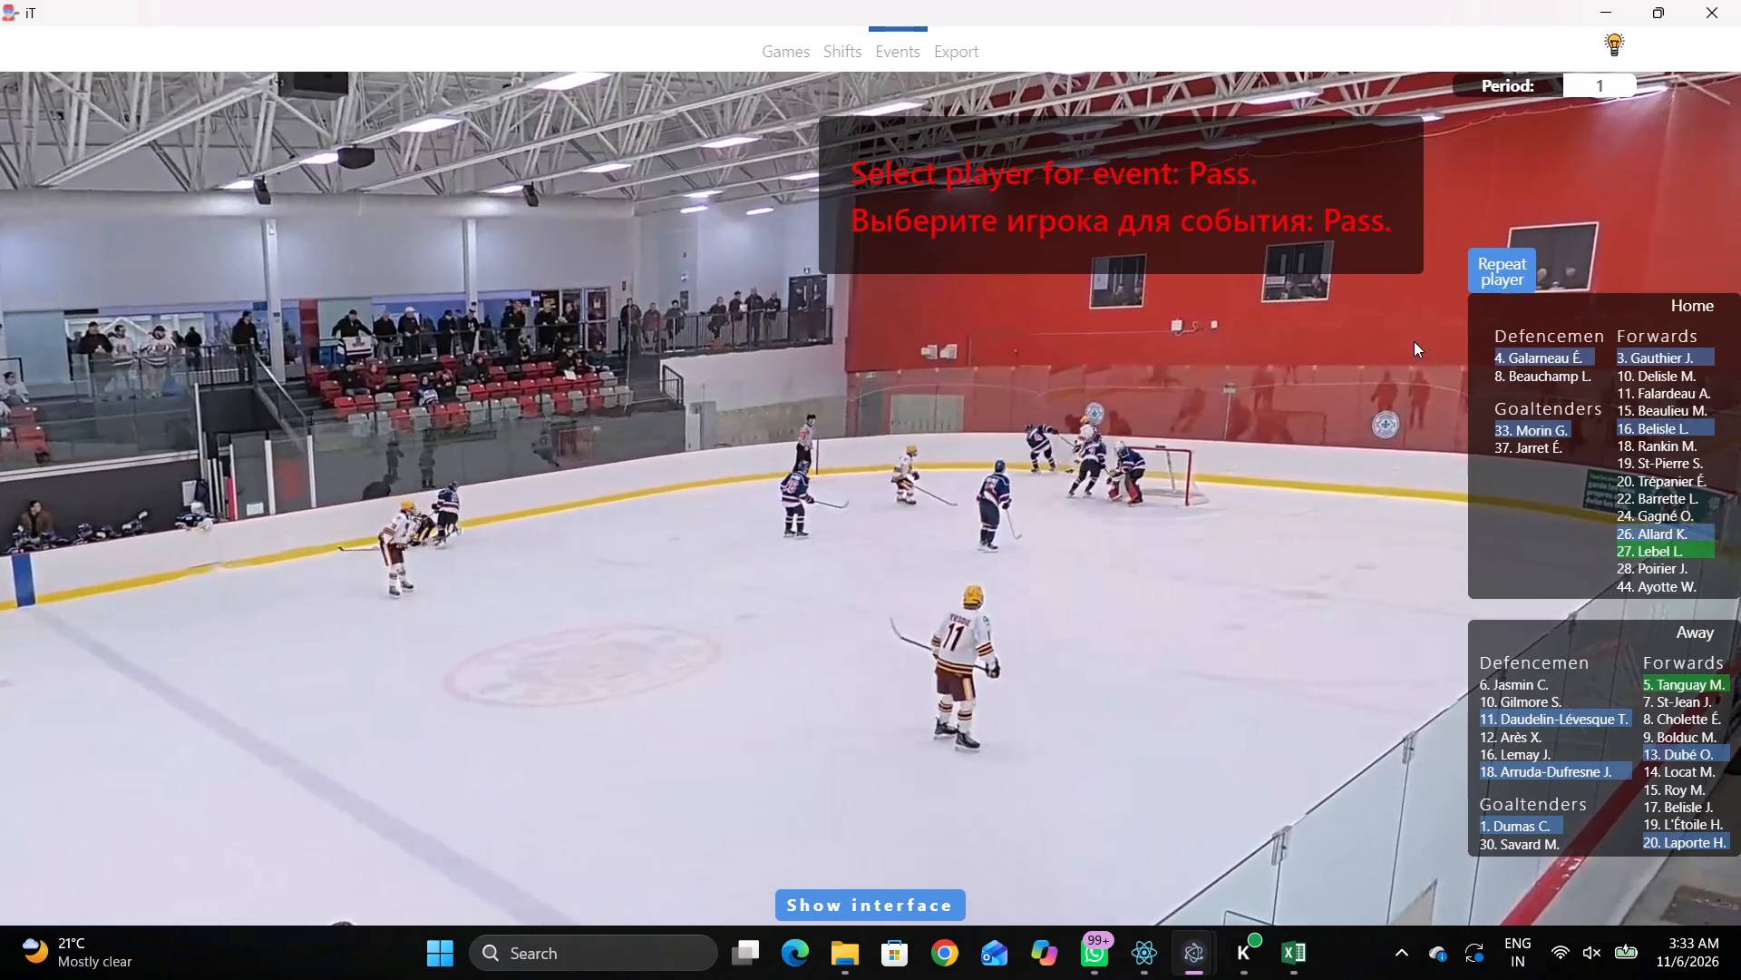
pyautogui.click(1540, 341)
pyautogui.click(1540, 350)
pyautogui.click(1331, 254)
# Tag Skating with the puck by home player 27, placed near the upper boards above the upper face-off circle.
pyautogui.press('space')
pyautogui.press('space')
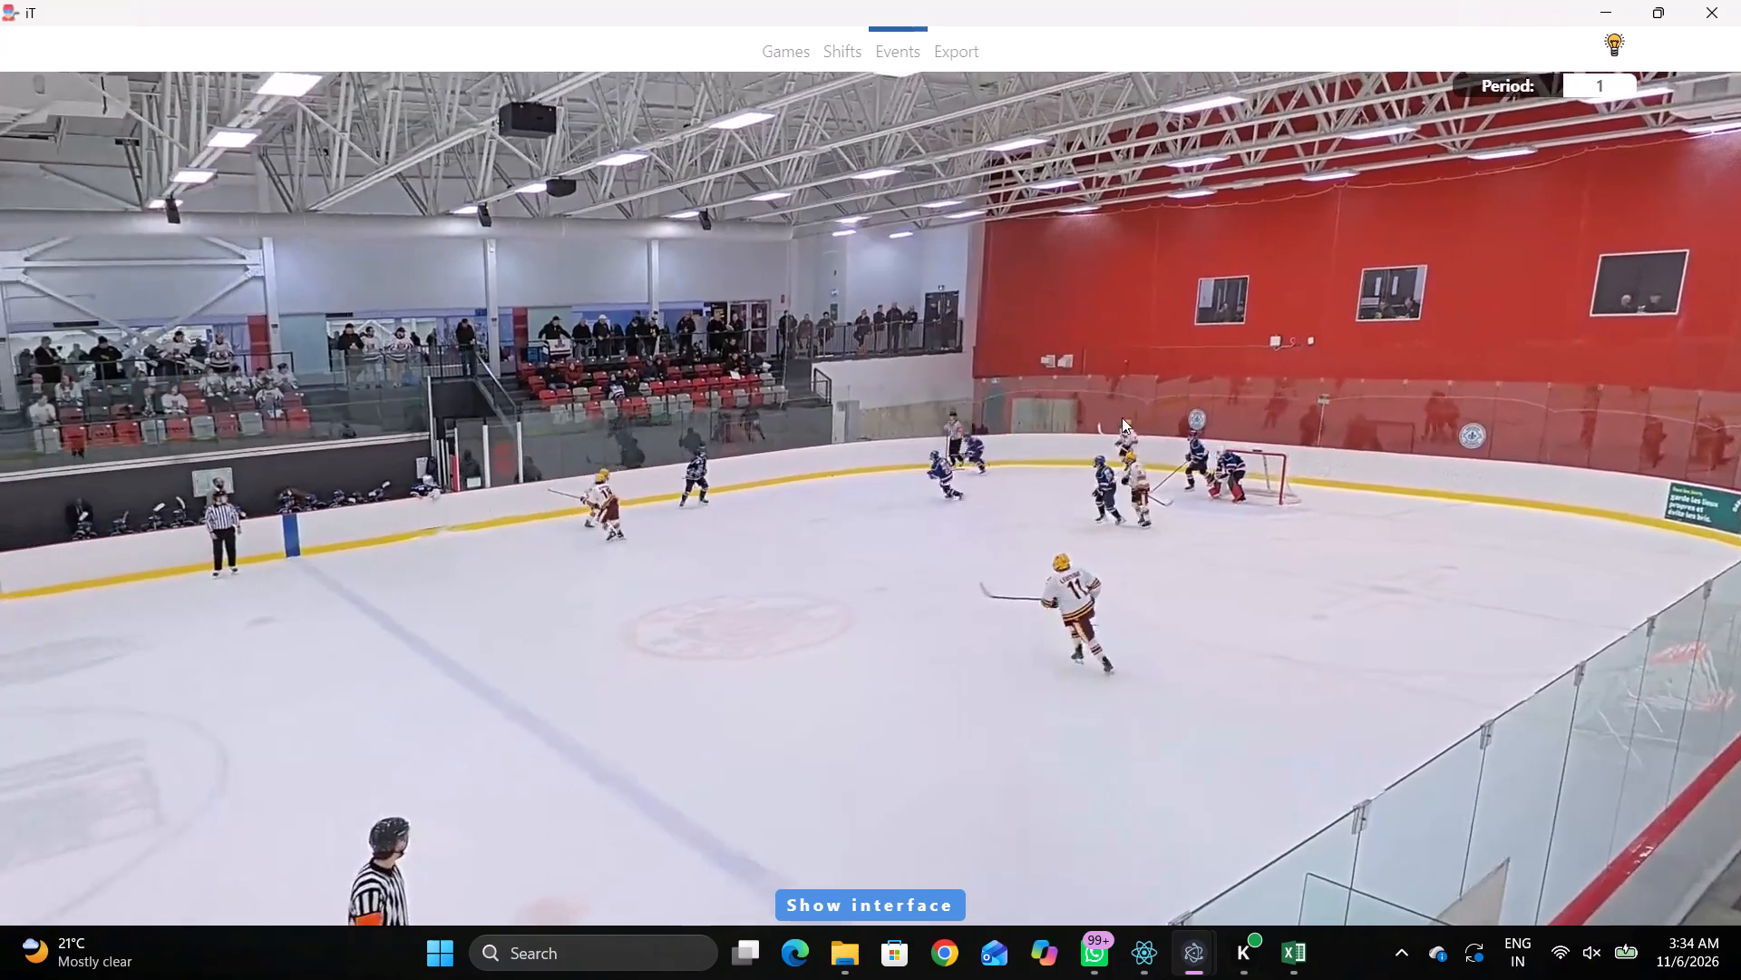
pyautogui.press('space')
pyautogui.press('space')
pyautogui.press('space')
pyautogui.press('space')
pyautogui.press('space')
pyautogui.press('space')
pyautogui.write('qq')
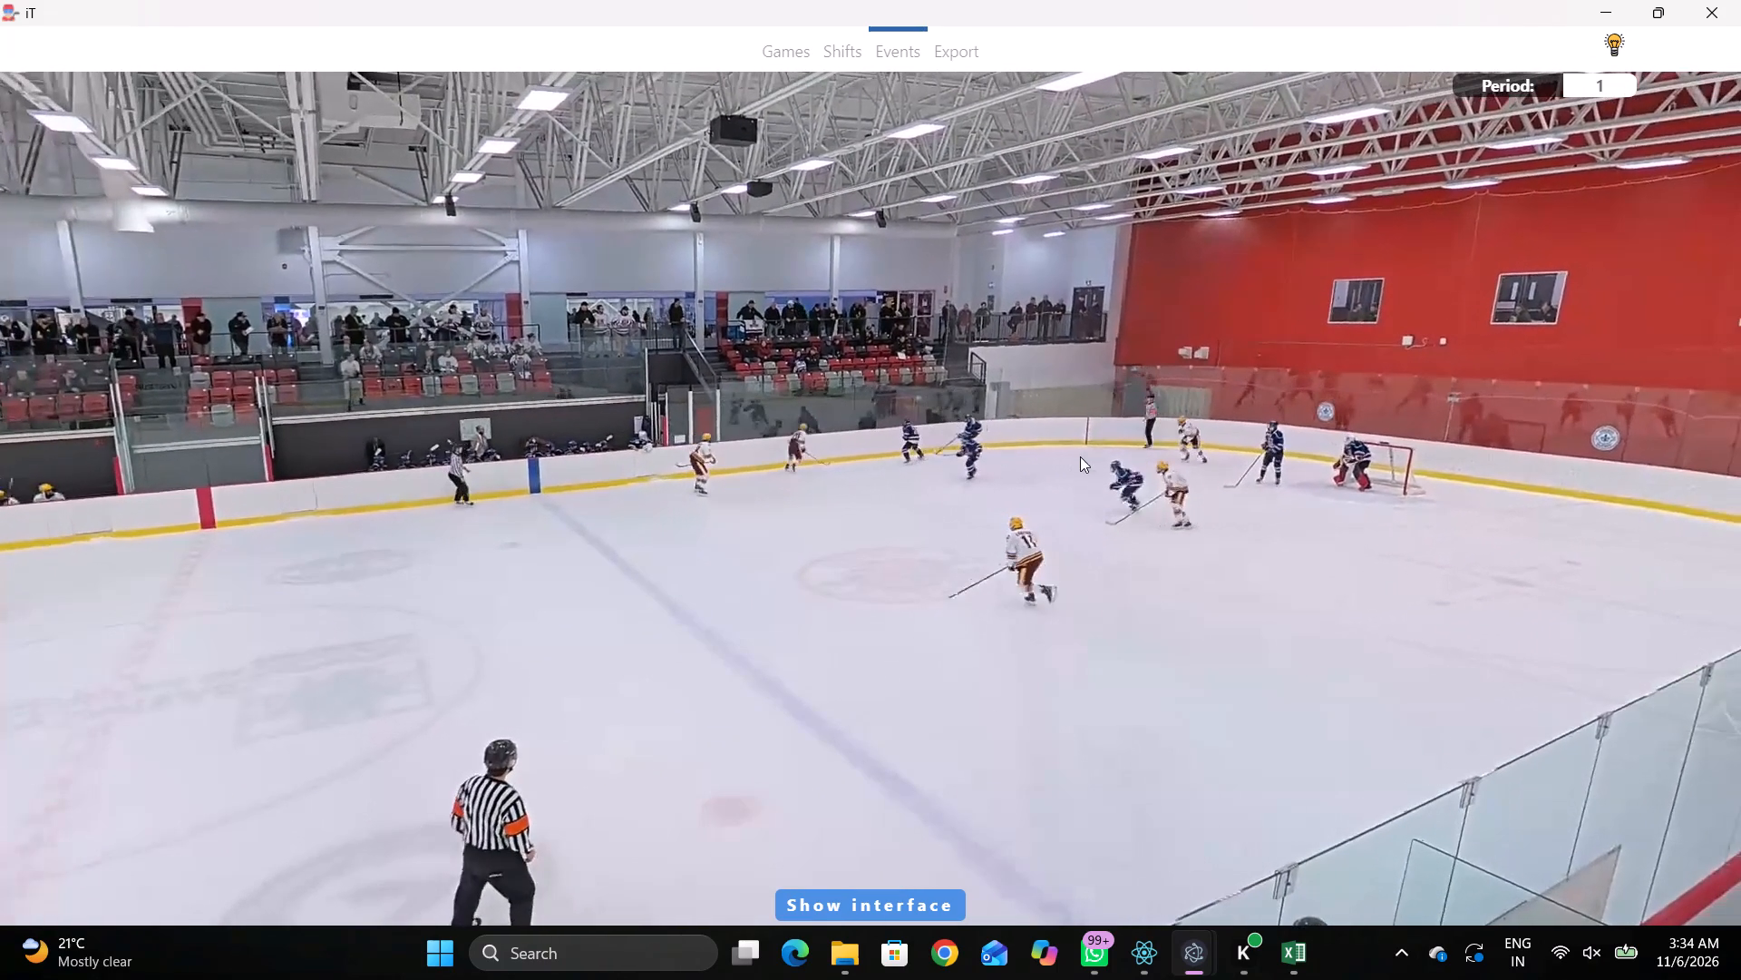
pyautogui.write('qq')
pyautogui.press('q')
pyautogui.write('qq')
pyautogui.press('space')
pyautogui.press('v')
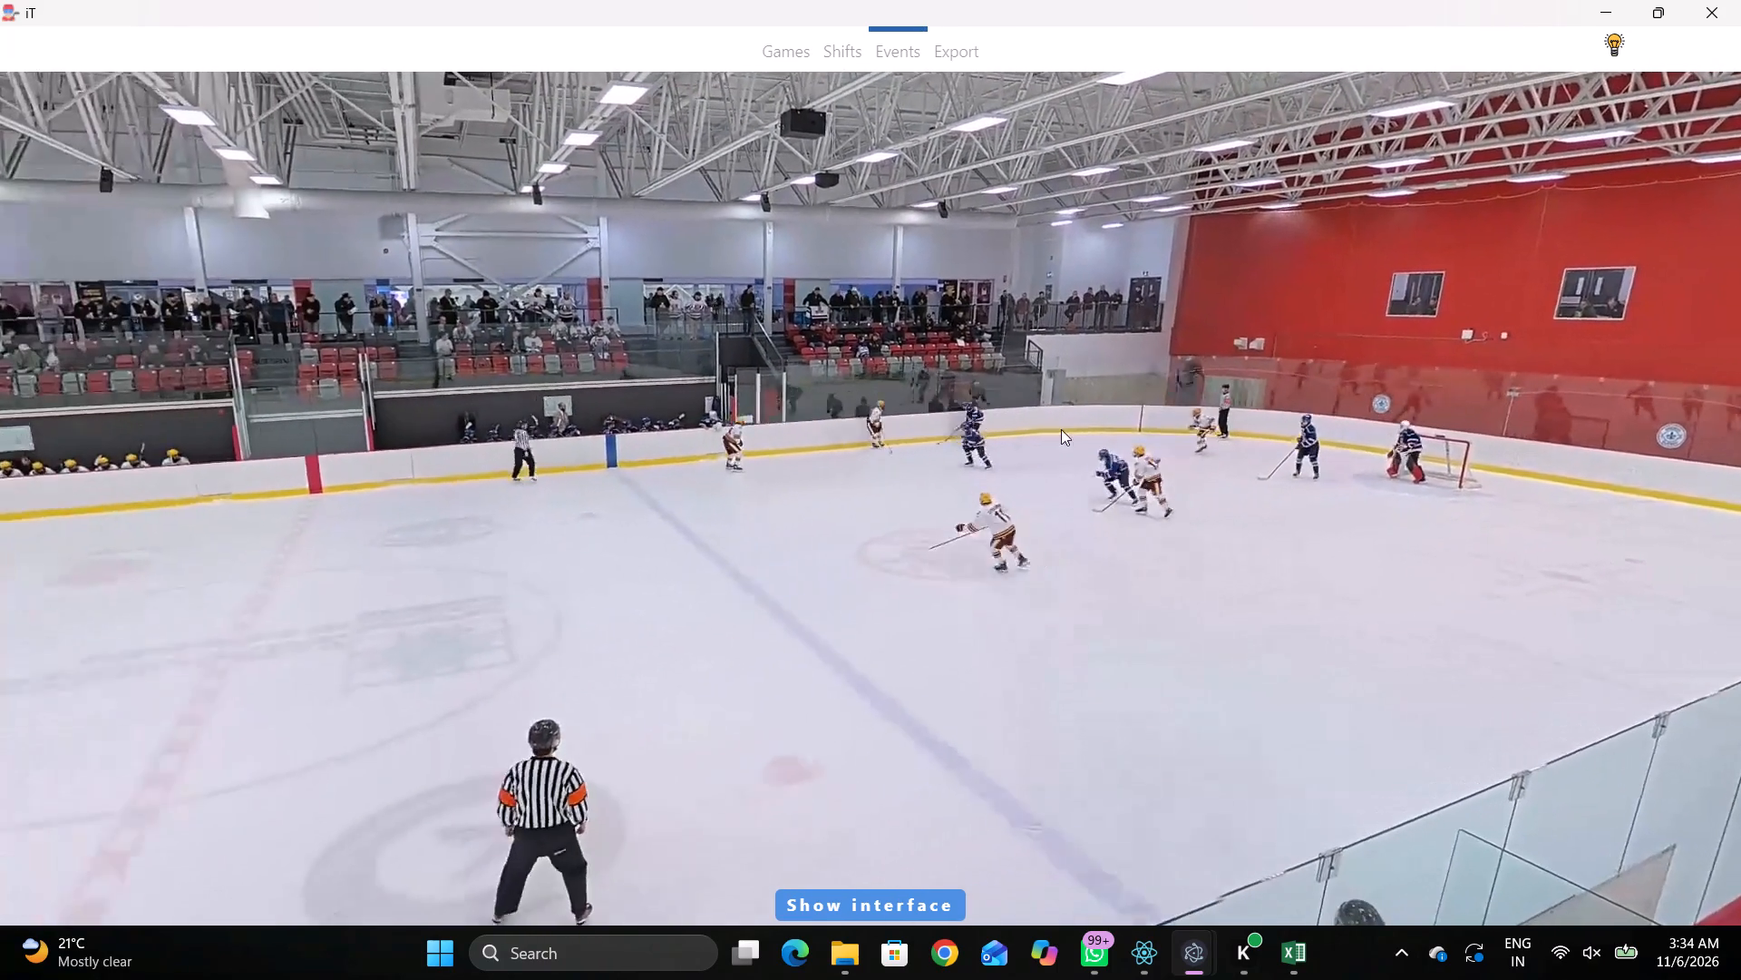
pyautogui.press('space')
pyautogui.press('q')
pyautogui.click(1116, 439)
pyautogui.click(1077, 475)
pyautogui.rightClick(1022, 471)
pyautogui.click(1114, 529)
pyautogui.rightClick(1107, 522)
pyautogui.click(1191, 561)
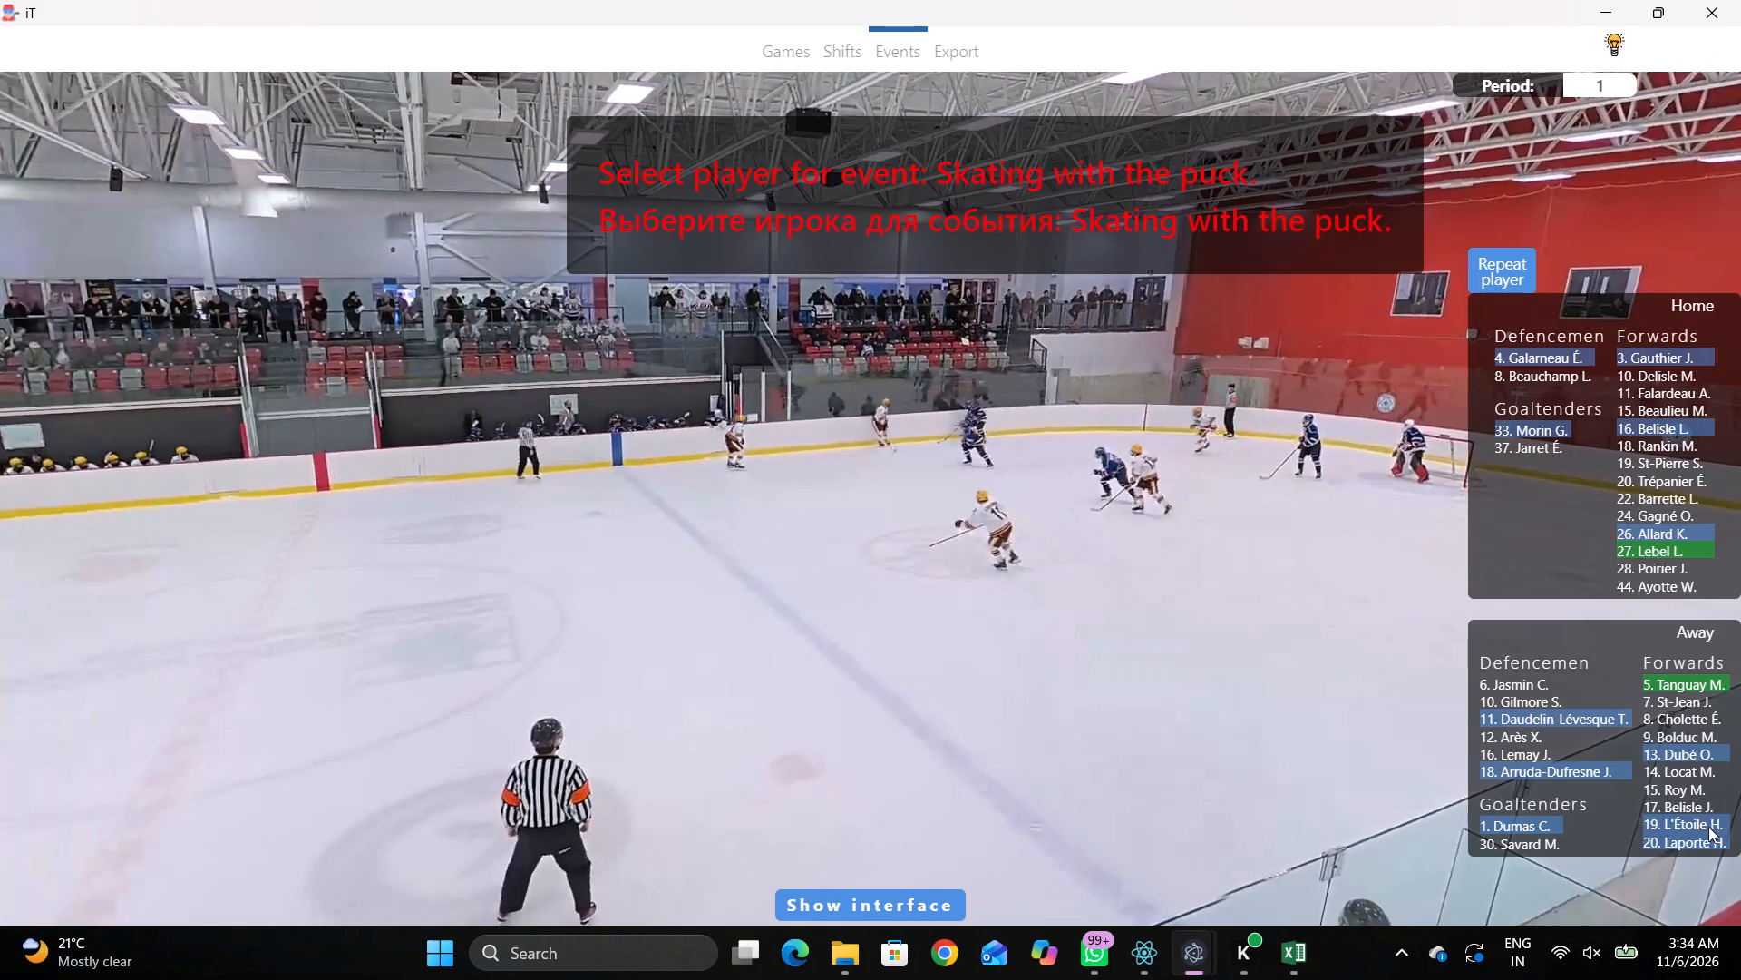
pyautogui.click(1635, 550)
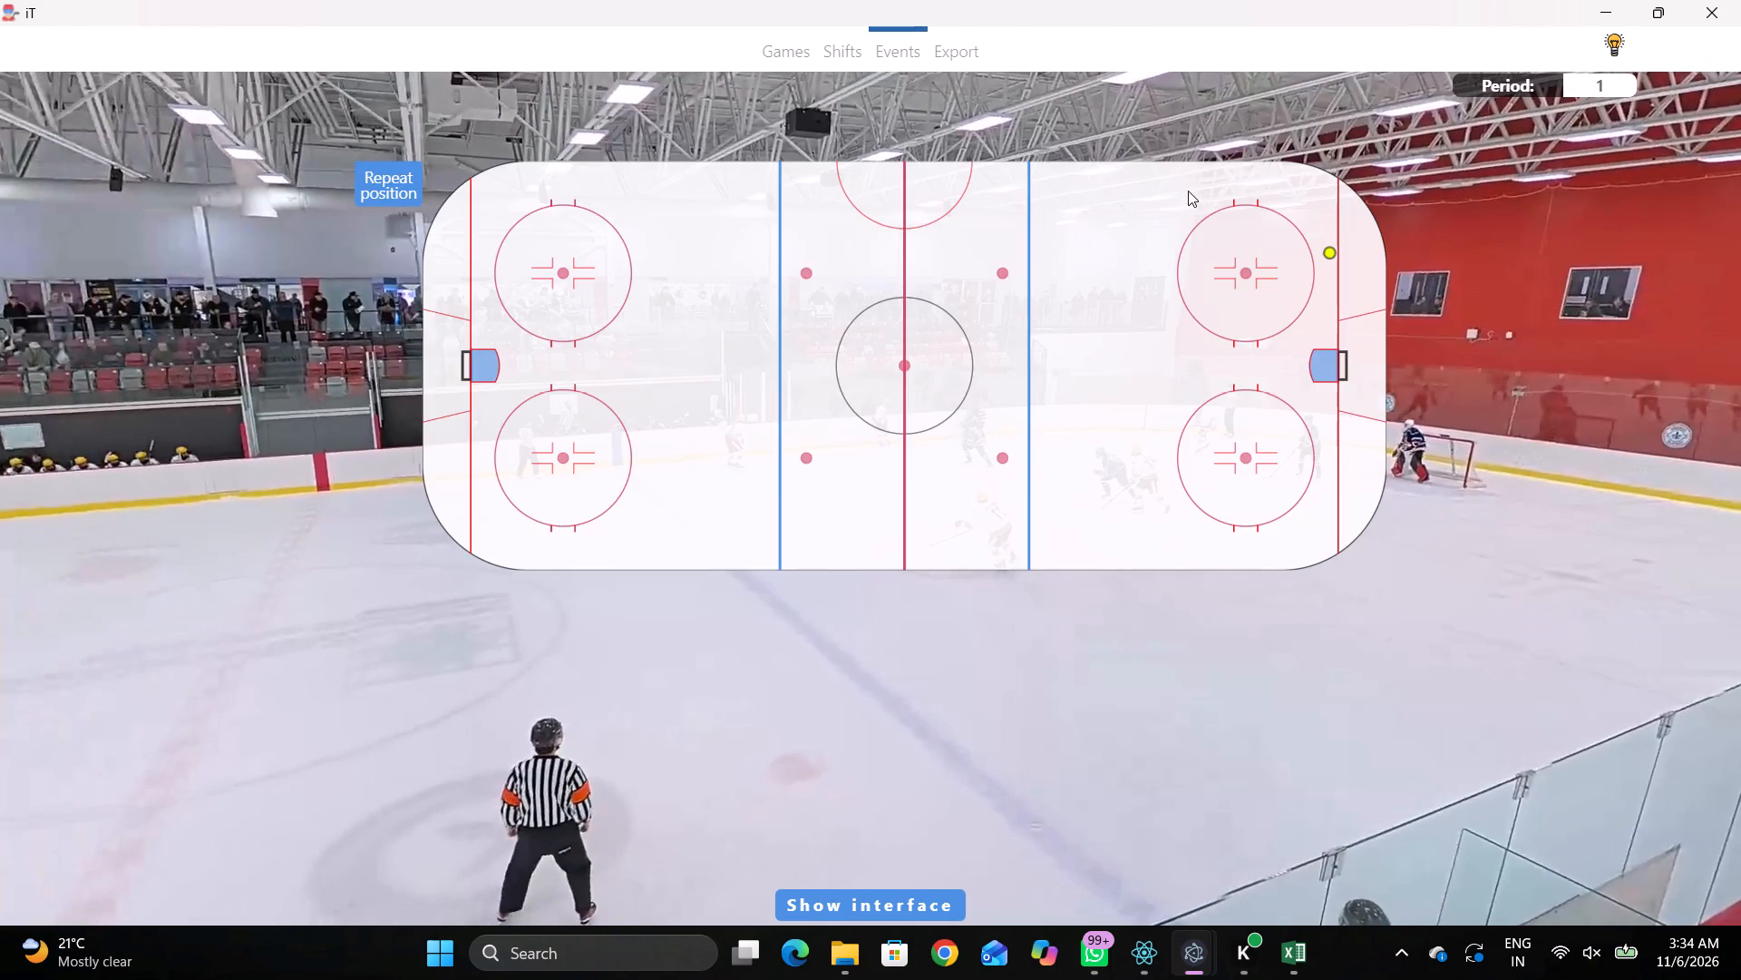
pyautogui.click(1188, 191)
# Tag Pass by the same home player 27, placed inside the upper face-off circle above the dot.
pyautogui.press('space')
pyautogui.press('space')
pyautogui.rightClick(1192, 296)
pyautogui.click(1201, 303)
pyautogui.click(1481, 264)
pyautogui.click(1237, 236)
# Tag Skating with the puck by home player 3, placed just behind the goal line level with the upper face-off dot.
pyautogui.press('space')
pyautogui.press('v')
pyautogui.press('space')
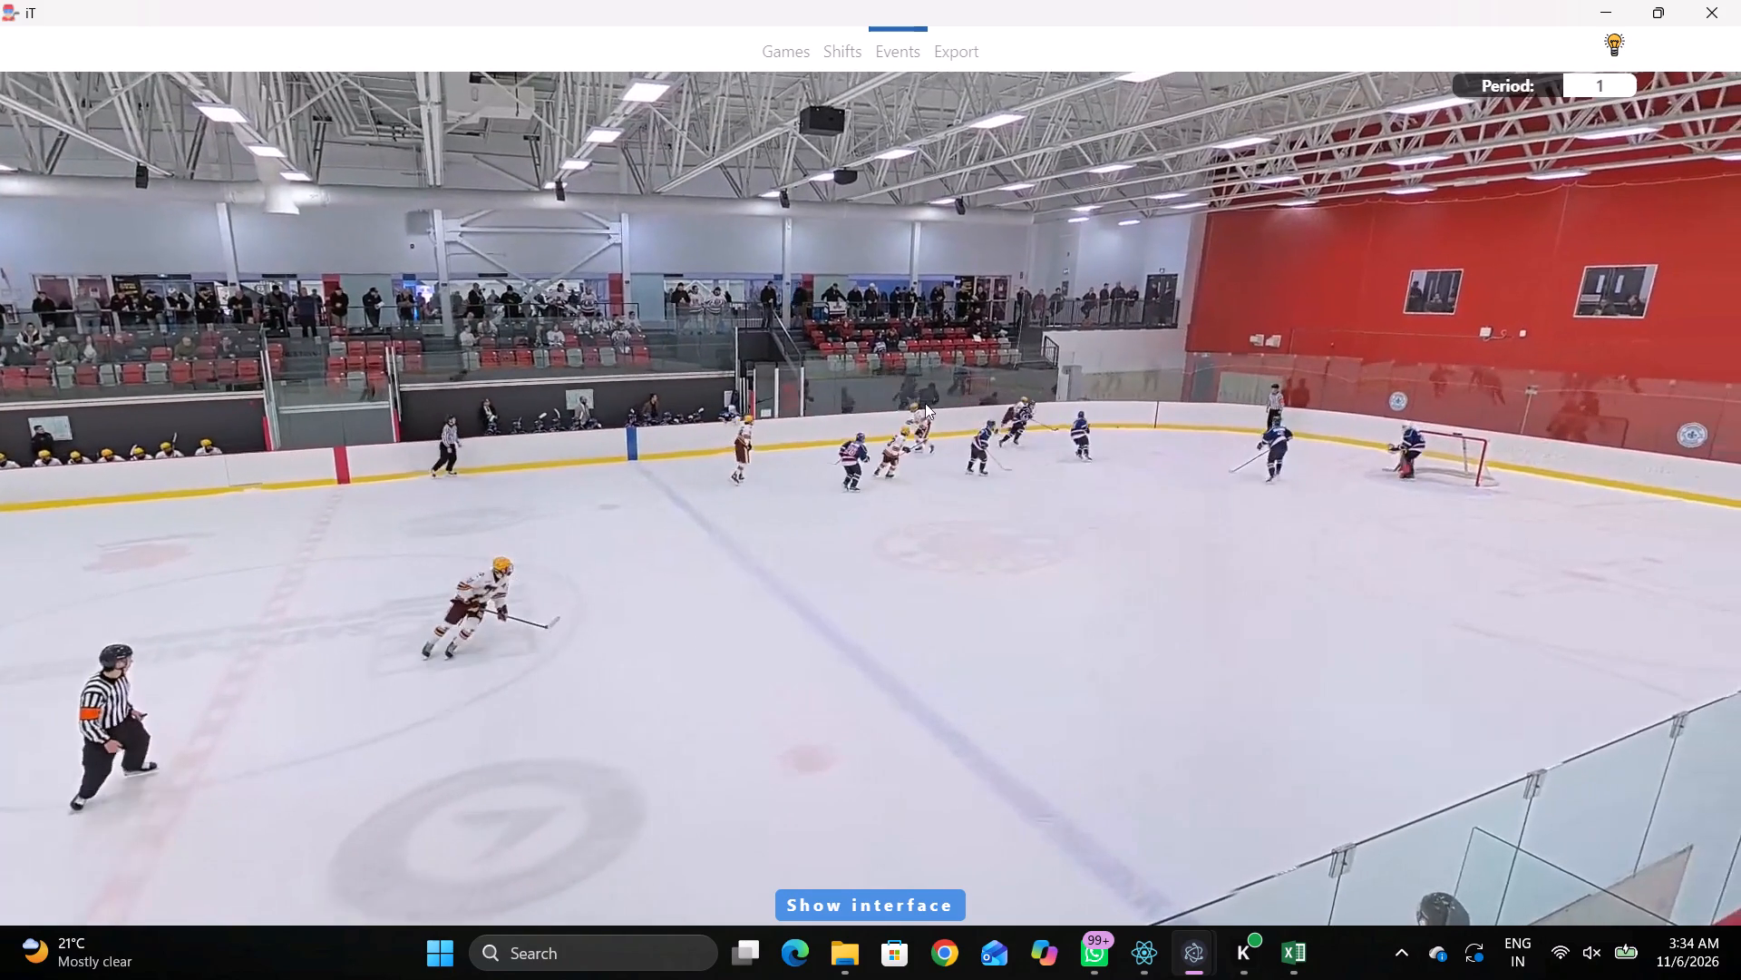
pyautogui.press('space')
pyautogui.press('space')
pyautogui.press('r')
pyautogui.press('space')
pyautogui.press('space')
pyautogui.press('space')
pyautogui.press('space')
pyautogui.press('q')
pyautogui.press('q')
pyautogui.click(1195, 413)
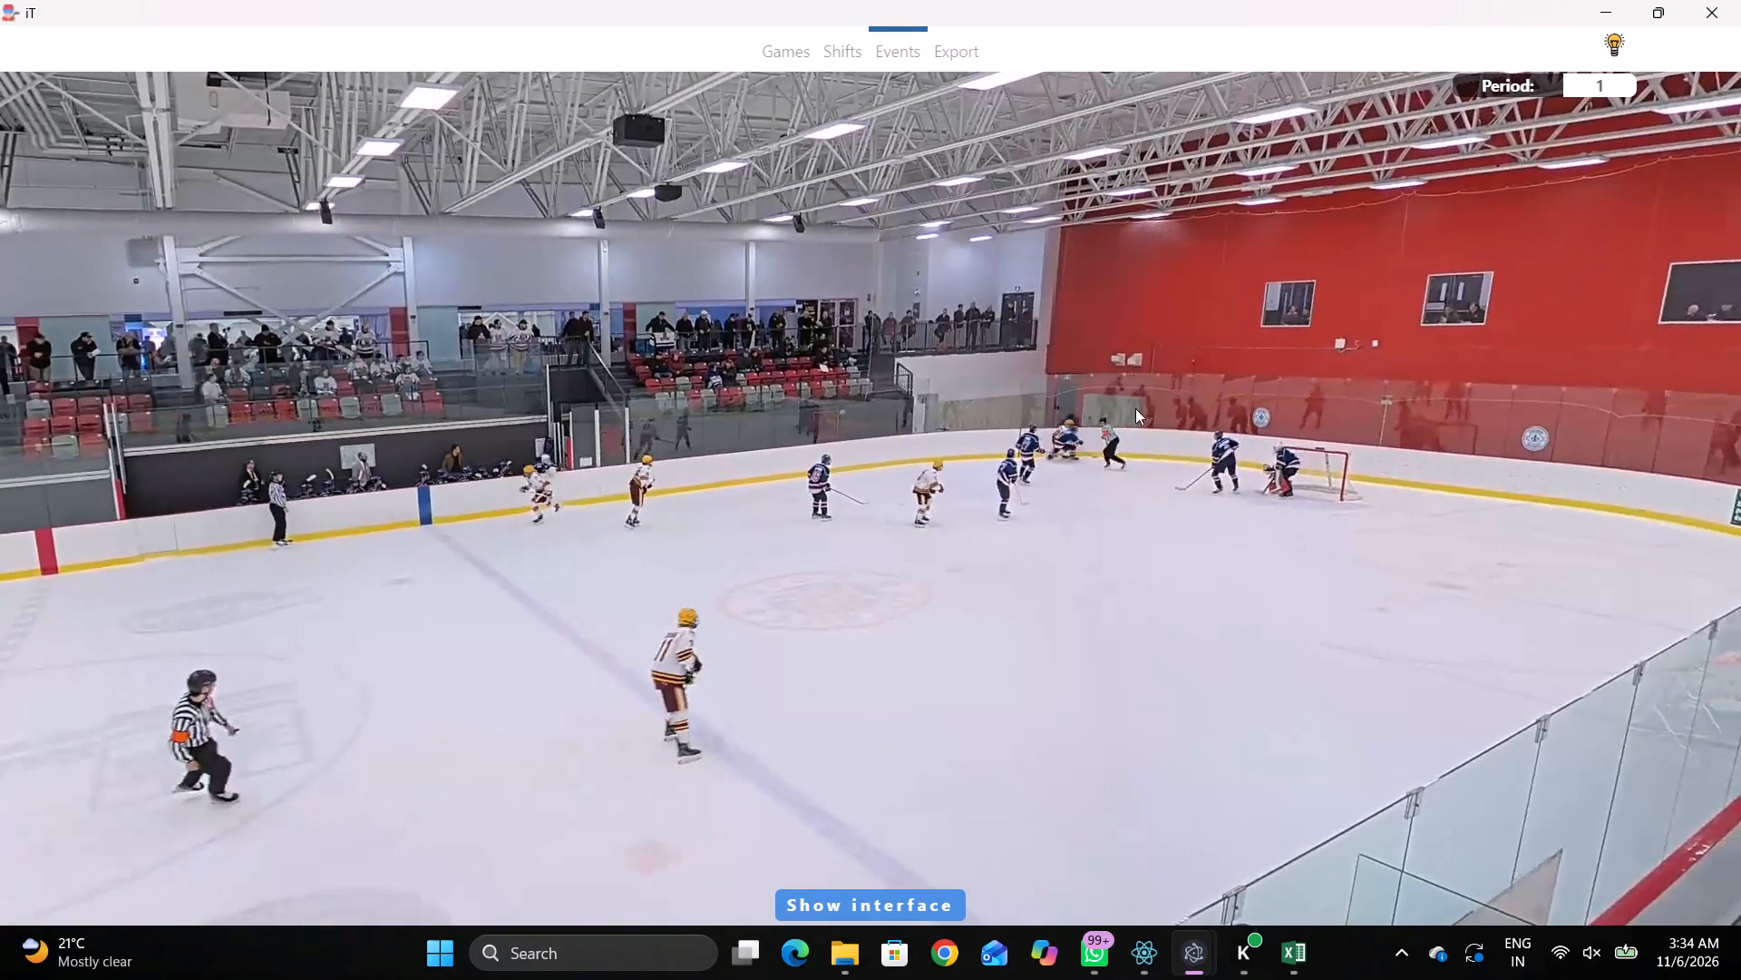
pyautogui.click(1152, 452)
pyautogui.rightClick(1214, 441)
pyautogui.click(1289, 483)
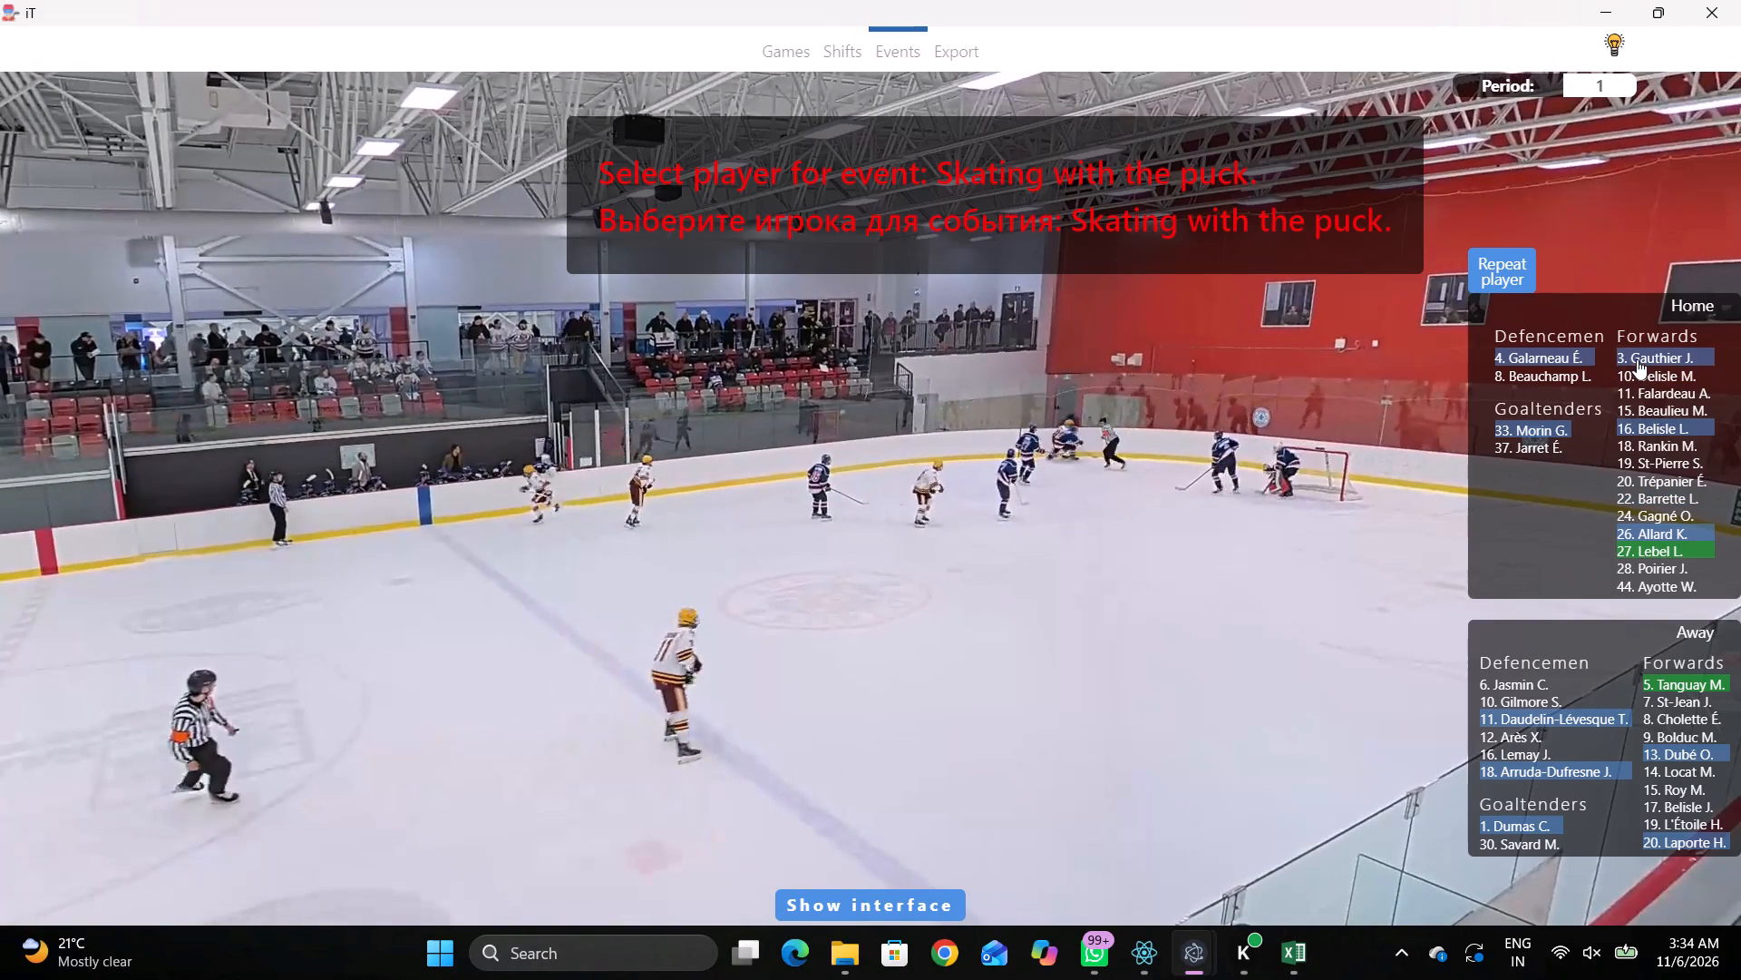
pyautogui.click(1637, 359)
pyautogui.click(1347, 274)
# Show the event list and change the player of the 00:31:03:0 Skating with the puck event to away player 20.
pyautogui.hotkey('shift', 'd')
pyautogui.click(598, 750)
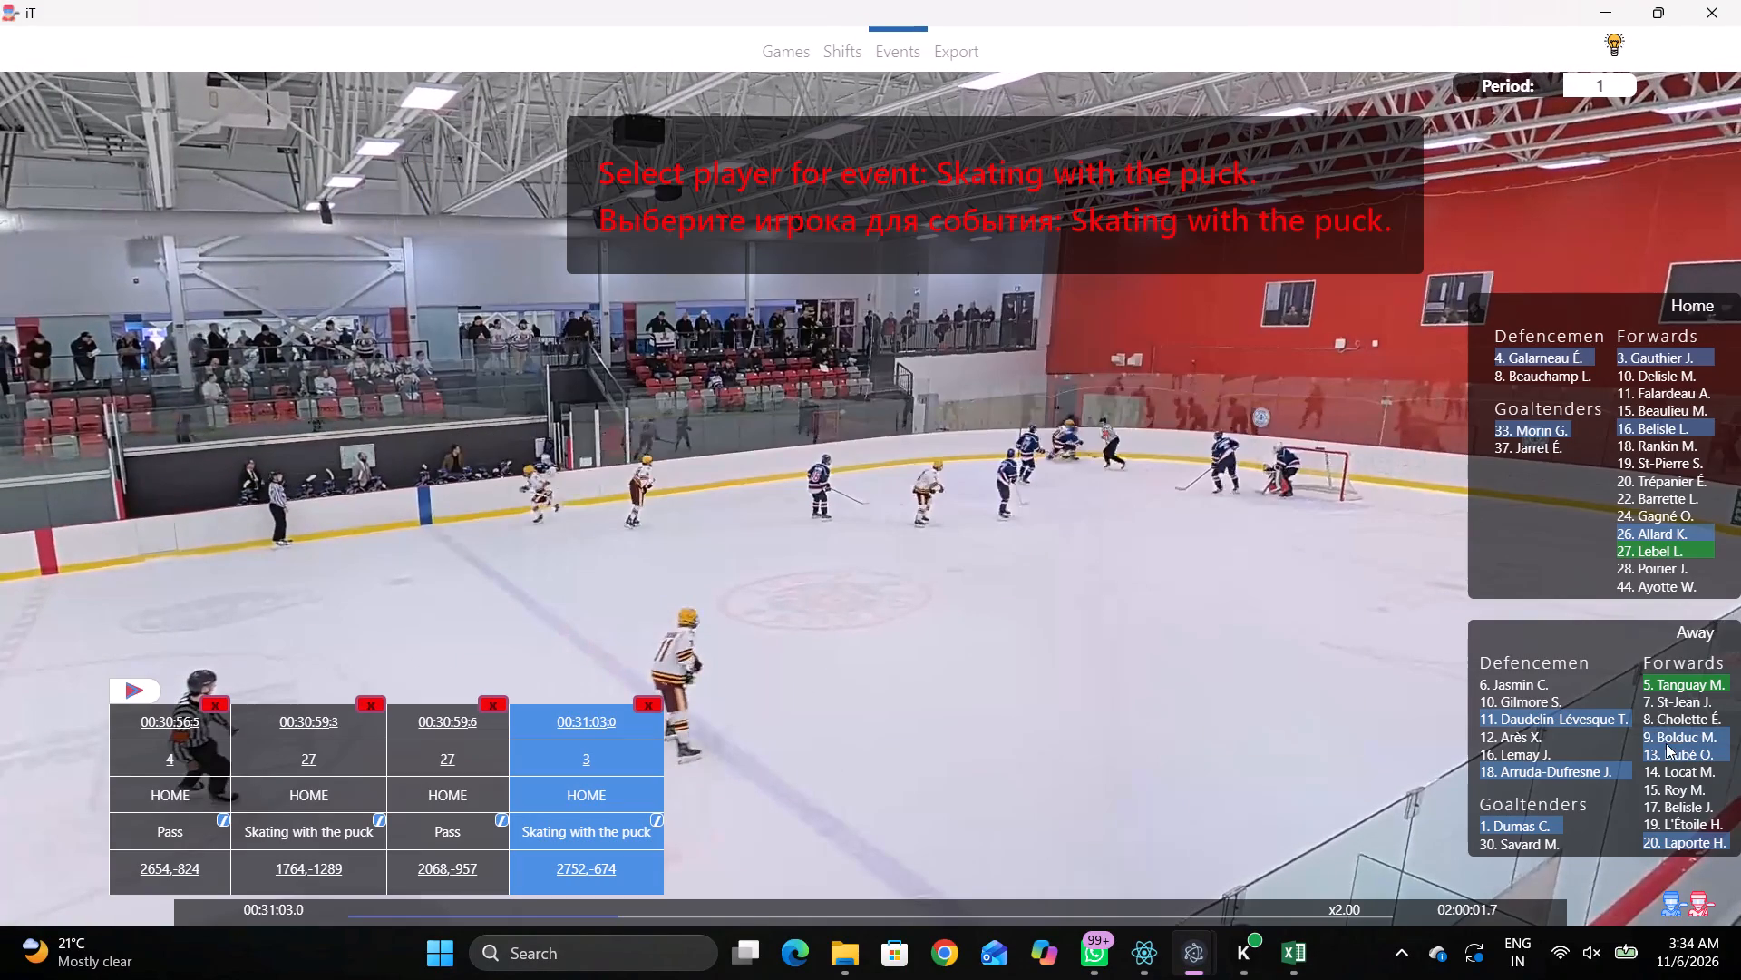
pyautogui.click(1668, 840)
pyautogui.press('q')
pyautogui.click(1254, 568)
# Tag Pass by away player 20, placed behind the goal line near the end boards on the upper side.
pyautogui.press('q')
pyautogui.press('q')
pyautogui.press('q')
pyautogui.press('space')
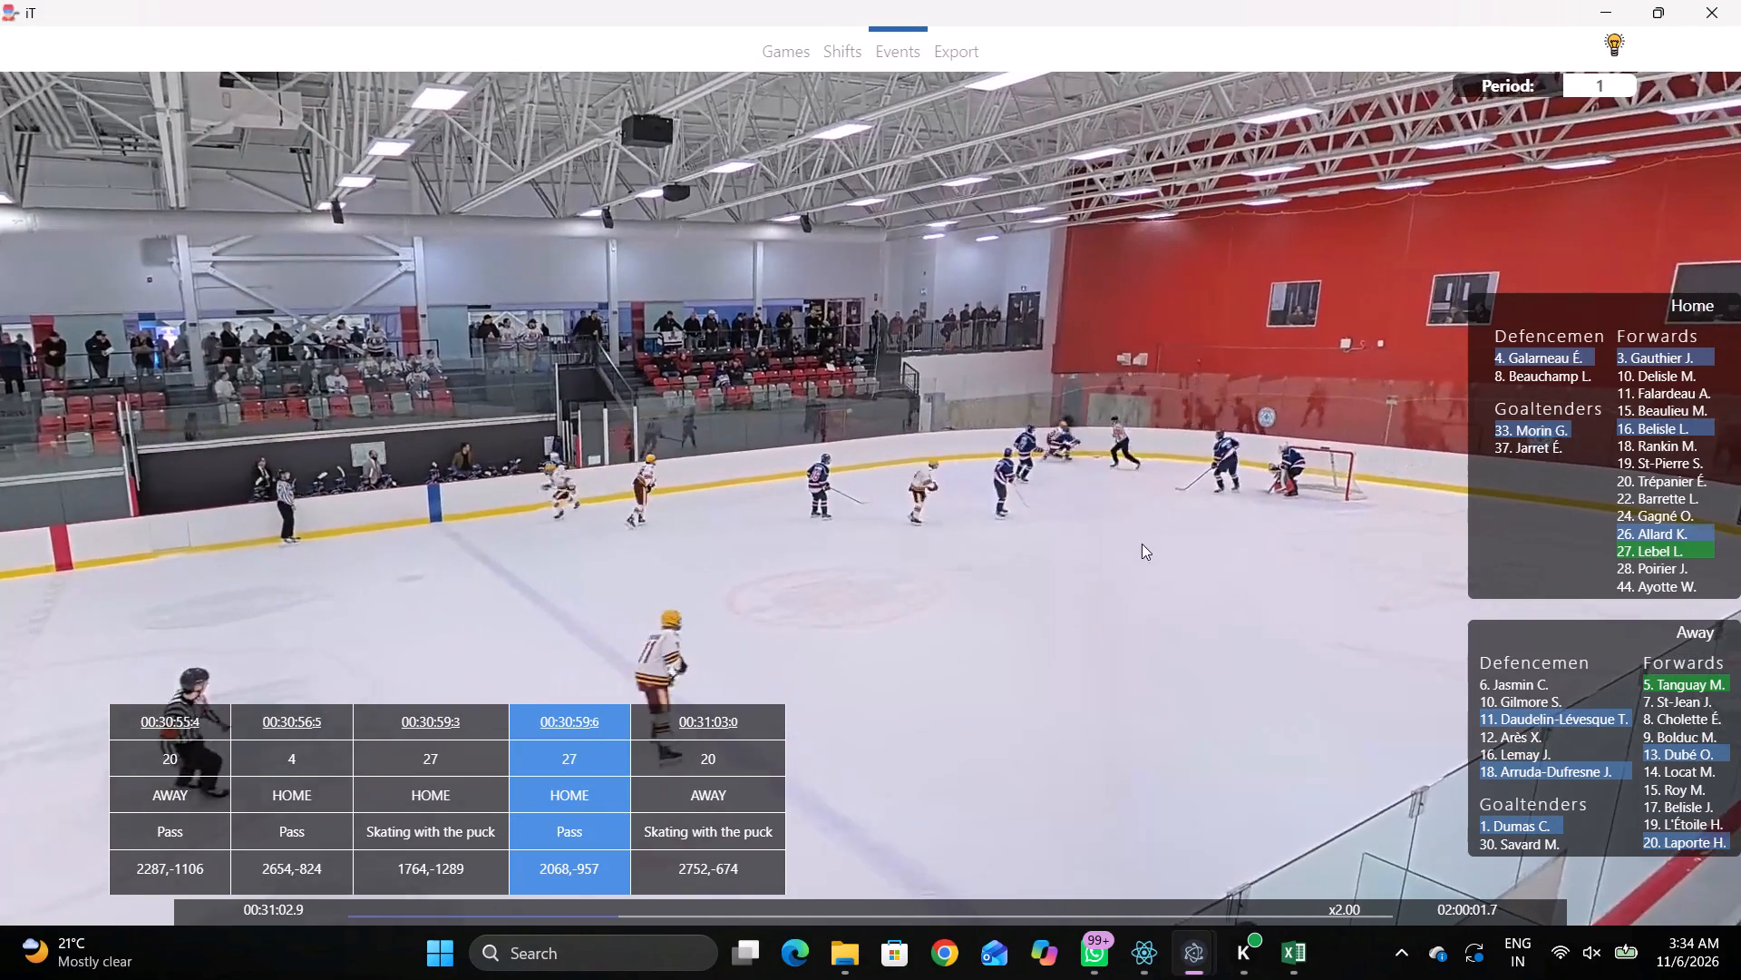
pyautogui.press('space')
pyautogui.press('space')
pyautogui.press('space')
pyautogui.press('space')
pyautogui.press('space')
pyautogui.press('space')
pyautogui.write('v')
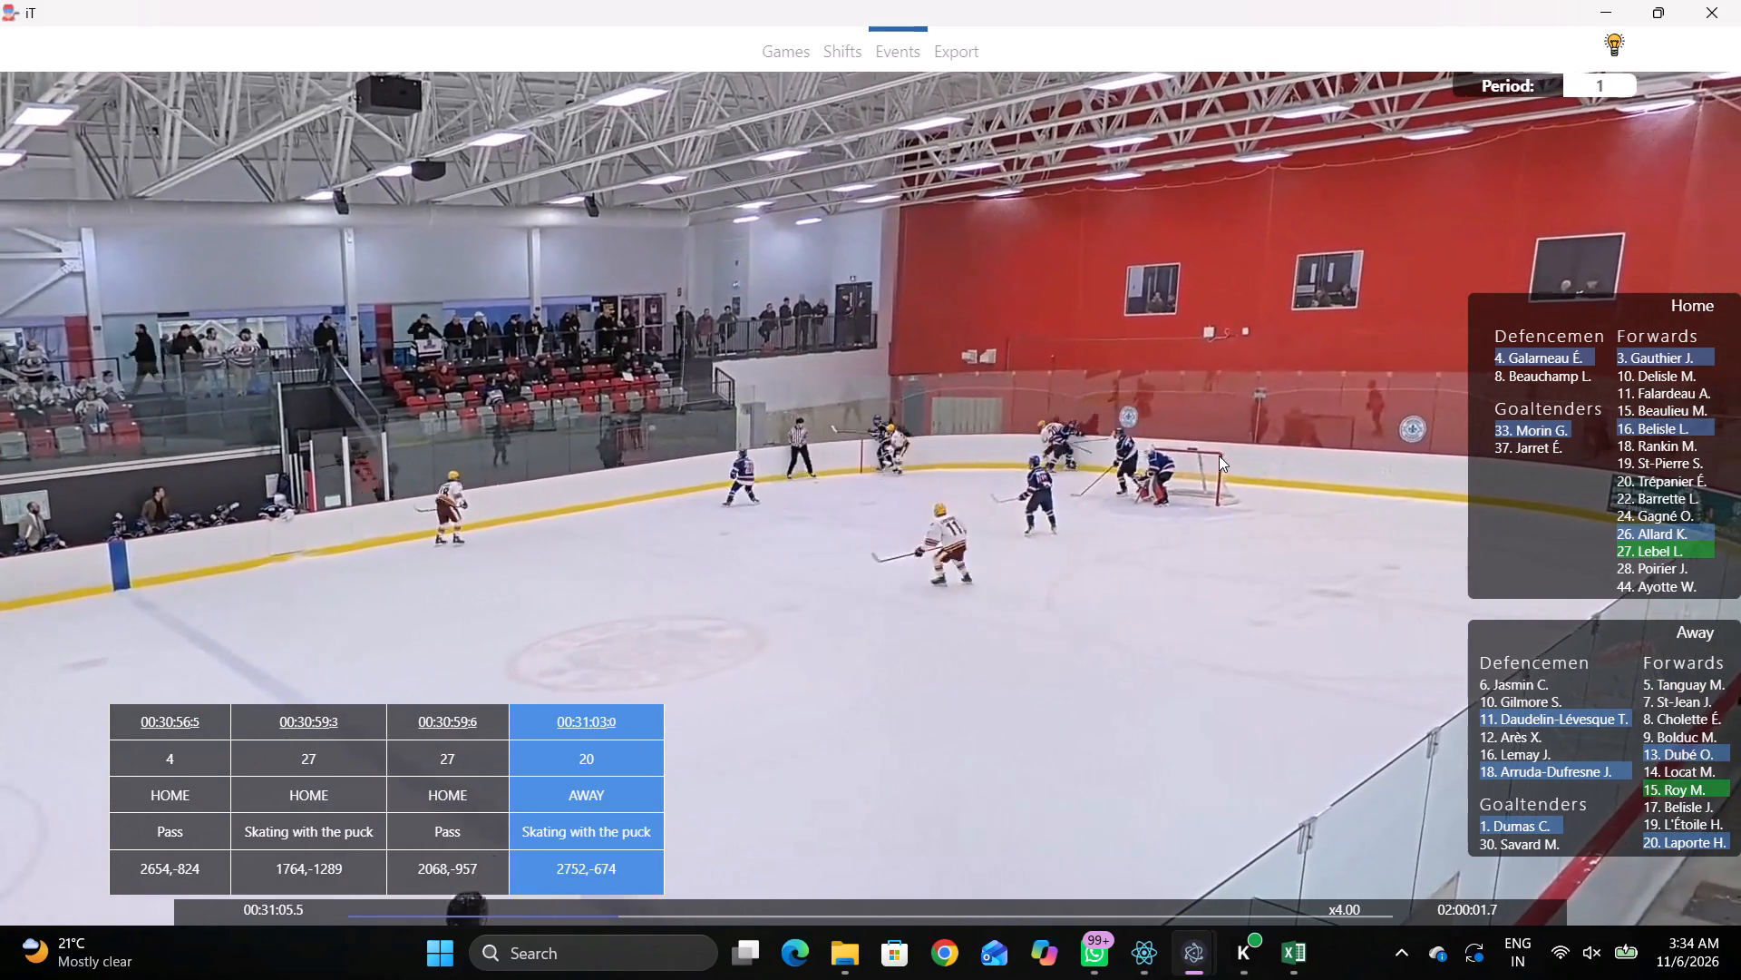
pyautogui.press('space')
pyautogui.rightClick(1209, 417)
pyautogui.press('q')
pyautogui.click(1236, 427)
pyautogui.click(1470, 279)
pyautogui.click(1364, 282)
# Tag Skating with the puck by home player 26, placed just outside the upper face-off circle on the blue-line side.
pyautogui.press('q')
pyautogui.write('qq')
pyautogui.write('r')
pyautogui.press('space')
pyautogui.press('space')
pyautogui.write('qq')
pyautogui.press('q')
pyautogui.press('q')
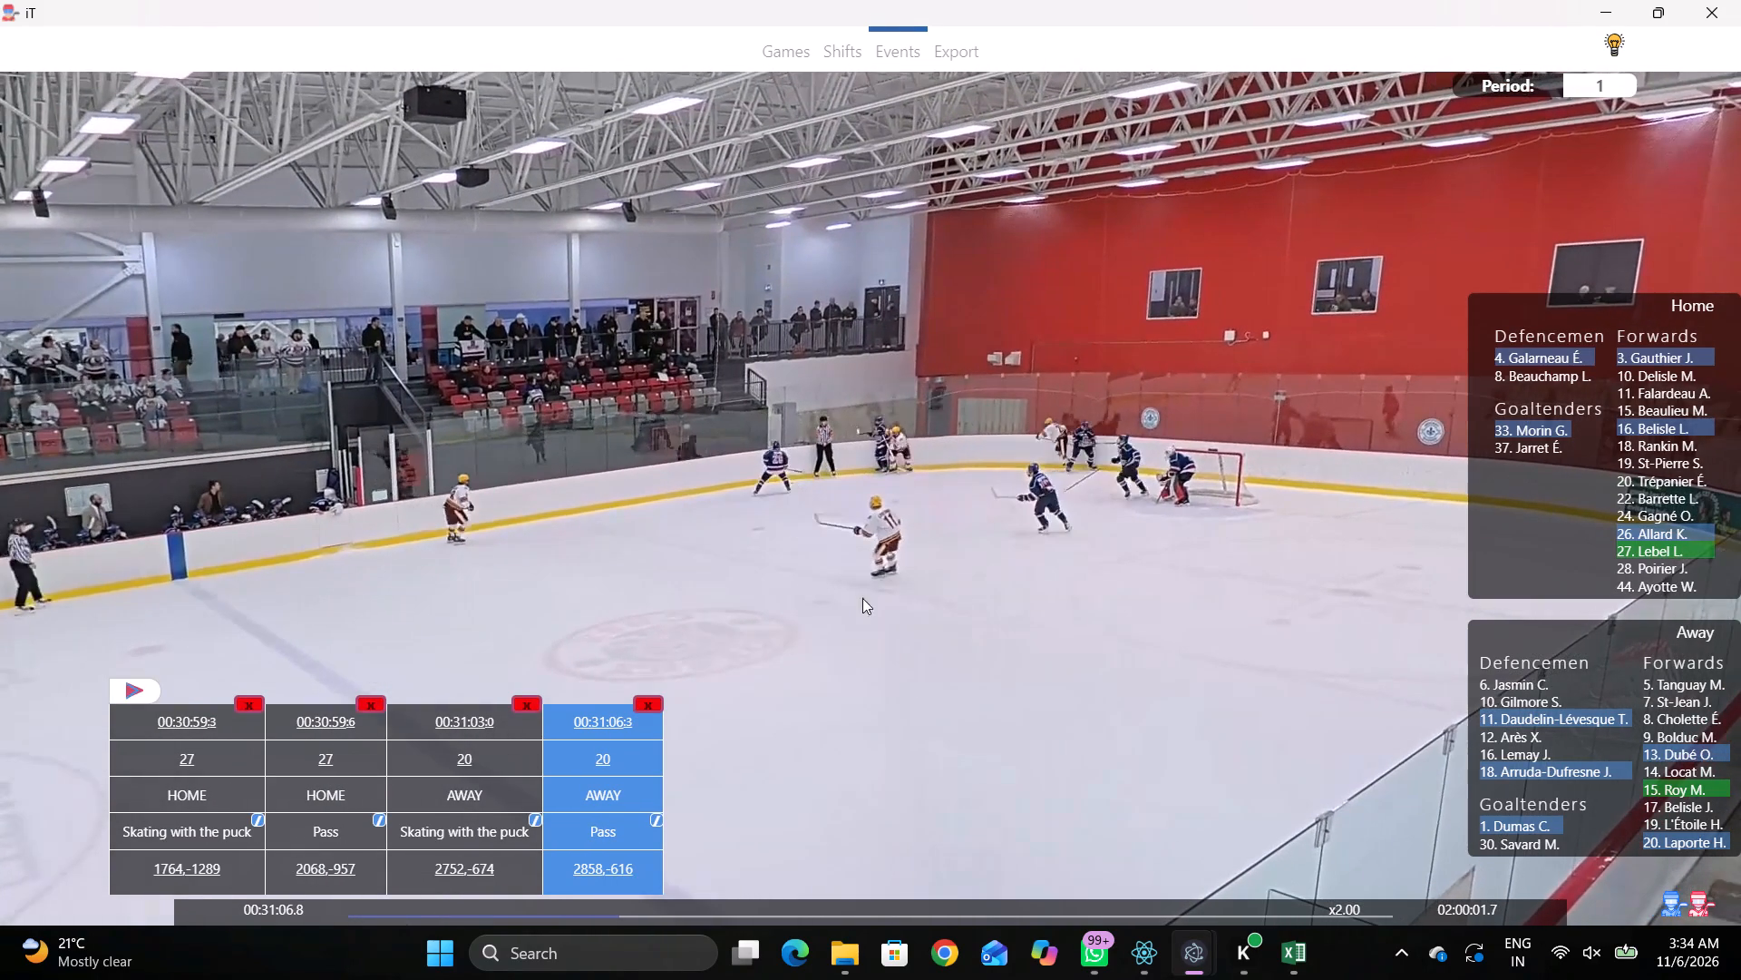
pyautogui.press('q')
pyautogui.write('q')
pyautogui.press('space')
pyautogui.press('space')
pyautogui.rightClick(902, 465)
pyautogui.click(978, 514)
pyautogui.rightClick(1256, 513)
pyautogui.click(1328, 554)
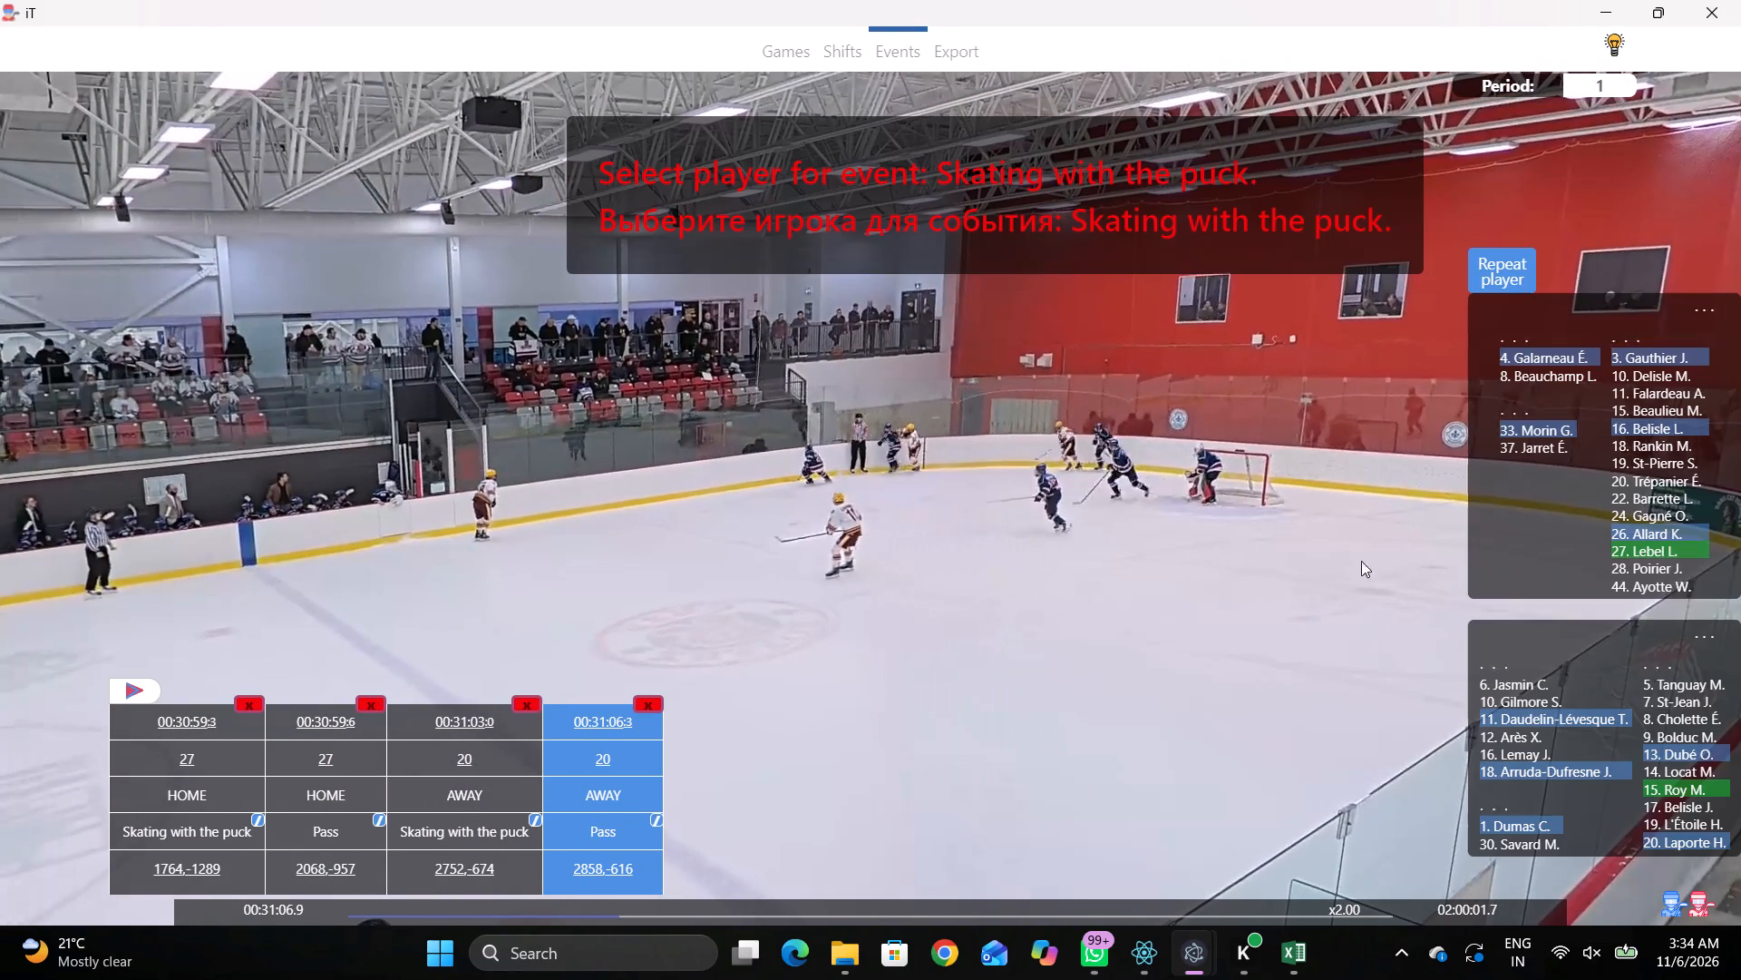
pyautogui.click(1642, 531)
pyautogui.click(1191, 202)
# Tag Pass by the same home player 26, placed inside the upper face-off circle above the dot.
pyautogui.press('space')
pyautogui.press('space')
pyautogui.press('space')
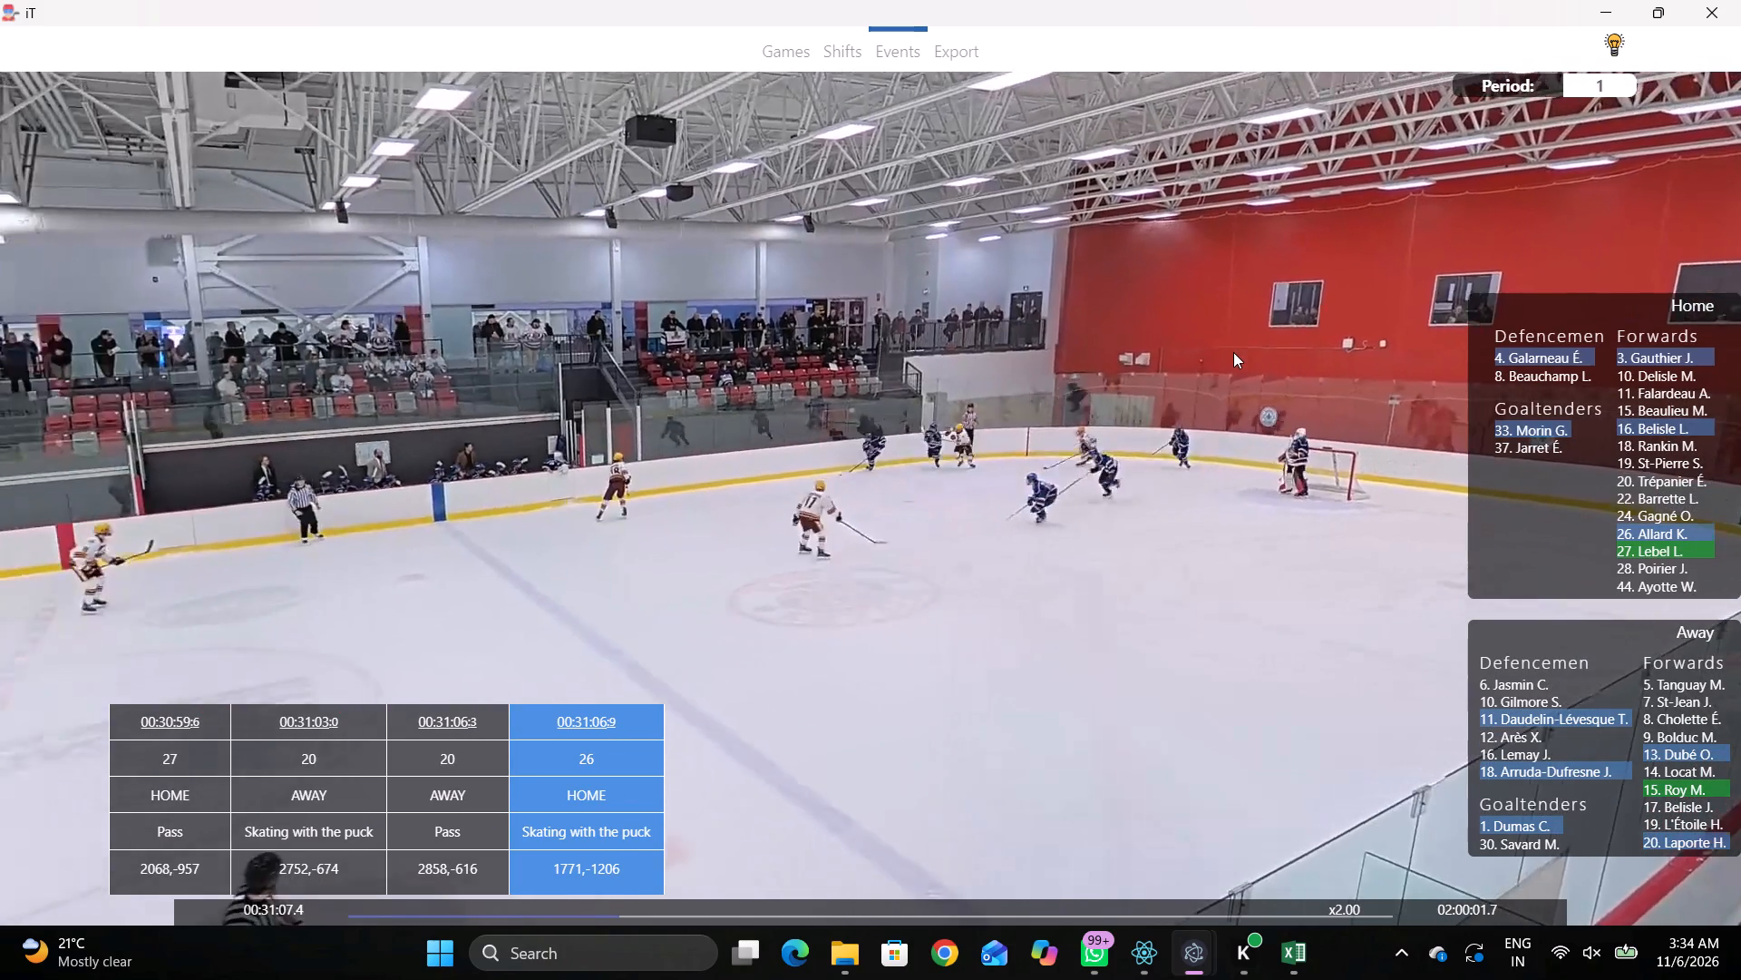
pyautogui.press('space')
pyautogui.write('q')
pyautogui.press('q')
pyautogui.press('q')
pyautogui.press('q')
pyautogui.rightClick(1251, 325)
pyautogui.click(1269, 338)
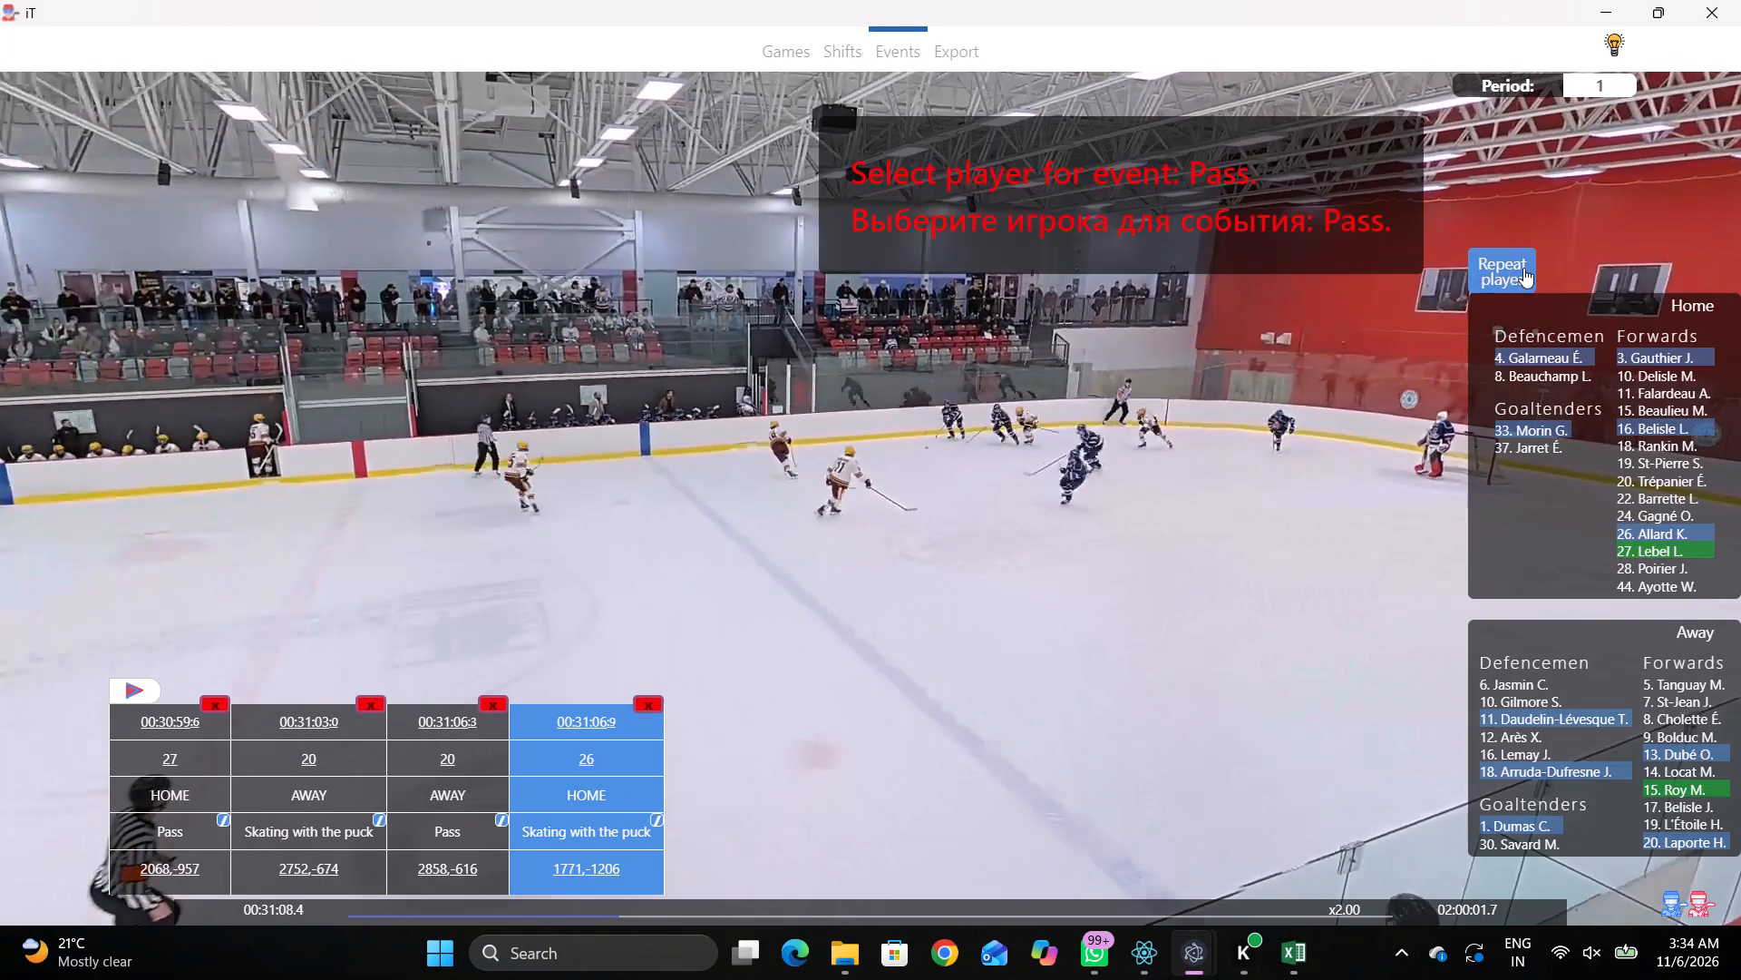
pyautogui.moveTo(1523, 266); pyautogui.dragTo(1509, 267)
pyautogui.click(1245, 232)
# Tag Skating with the puck by home player 27, placed inside the lower face-off circle of the rink's right end, on its blue-line side.
pyautogui.press('space')
pyautogui.hotkey('shift', 'd')
pyautogui.press('space')
pyautogui.rightClick(1081, 478)
pyautogui.click(1129, 506)
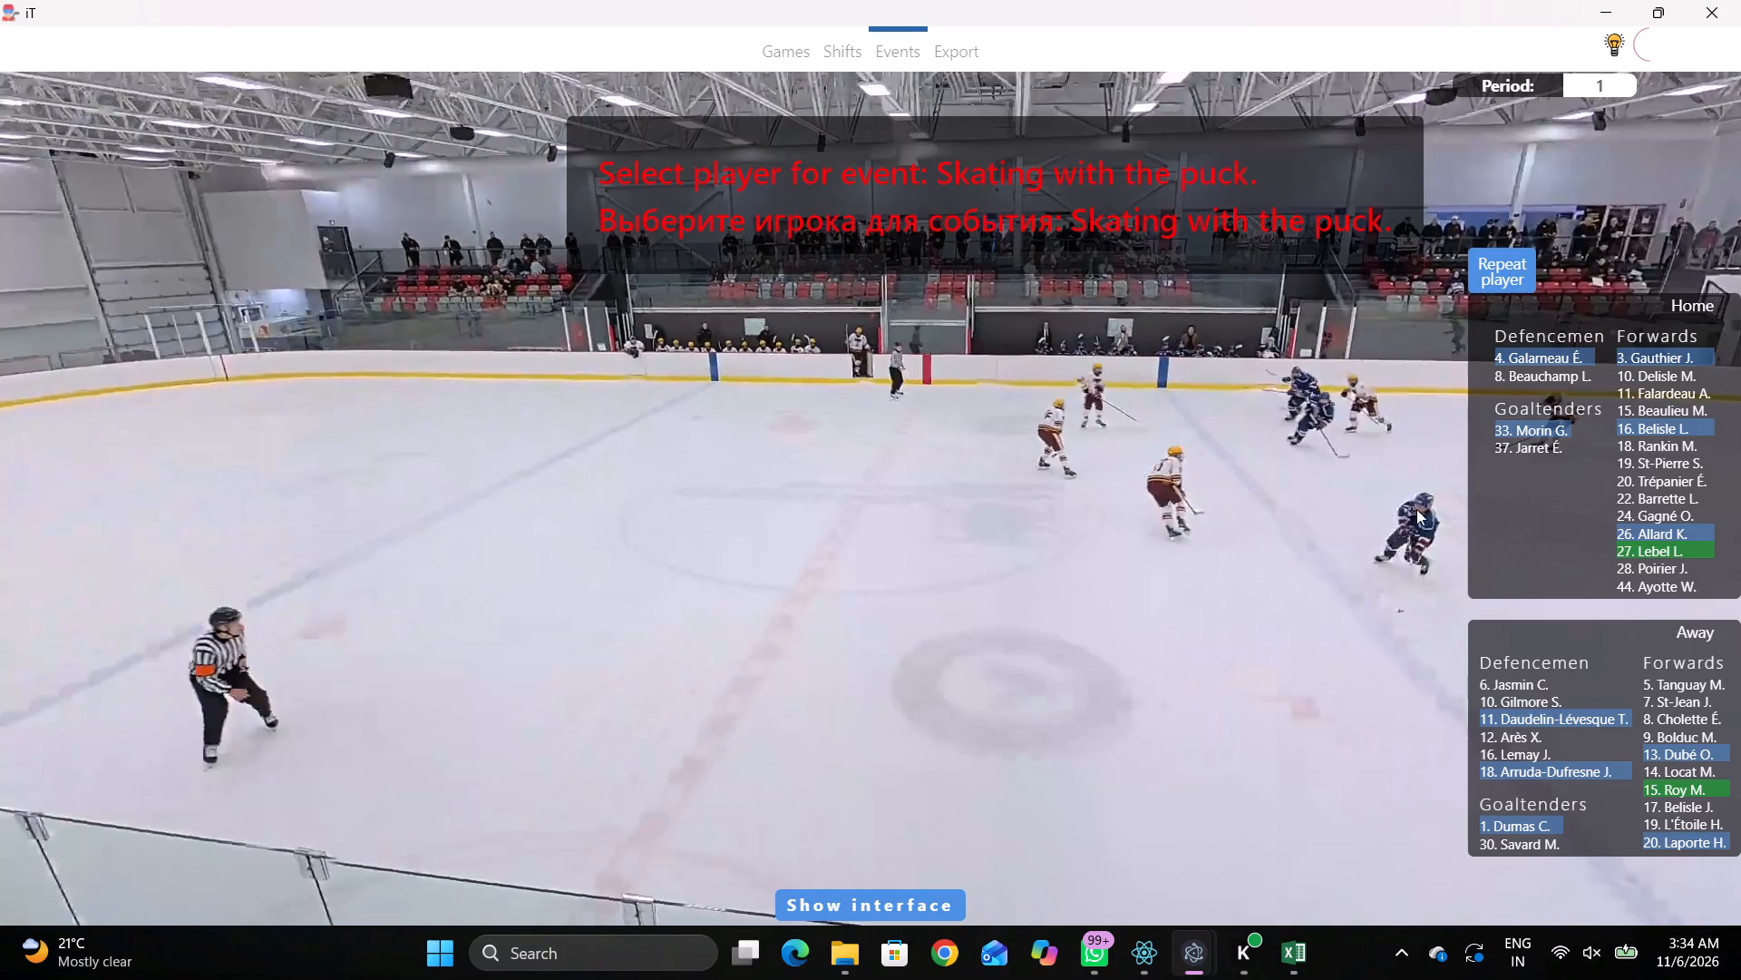
pyautogui.click(1625, 555)
pyautogui.moveTo(1222, 482); pyautogui.dragTo(1207, 485)
# Show the event list and change the player of the 00:31:09:7 Skating with the puck event to home player 16.
pyautogui.press('space')
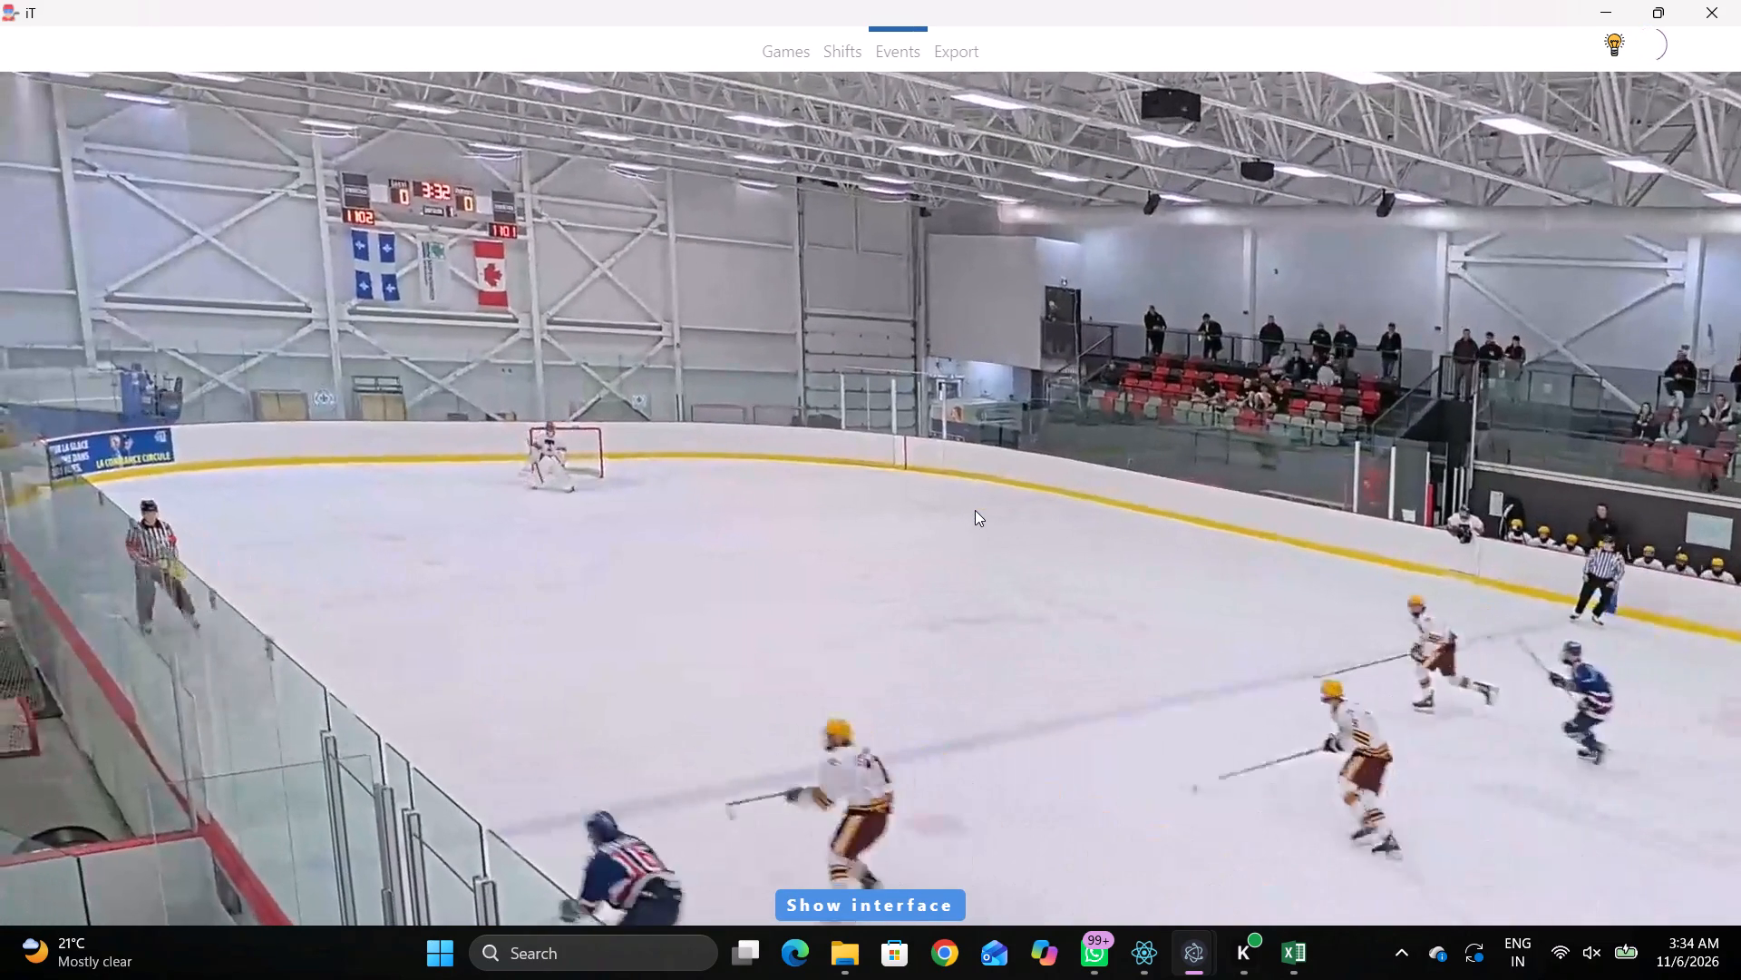
pyautogui.press('space')
pyautogui.press('space')
pyautogui.press('space')
pyautogui.hotkey('shift', 'd')
pyautogui.click(594, 761)
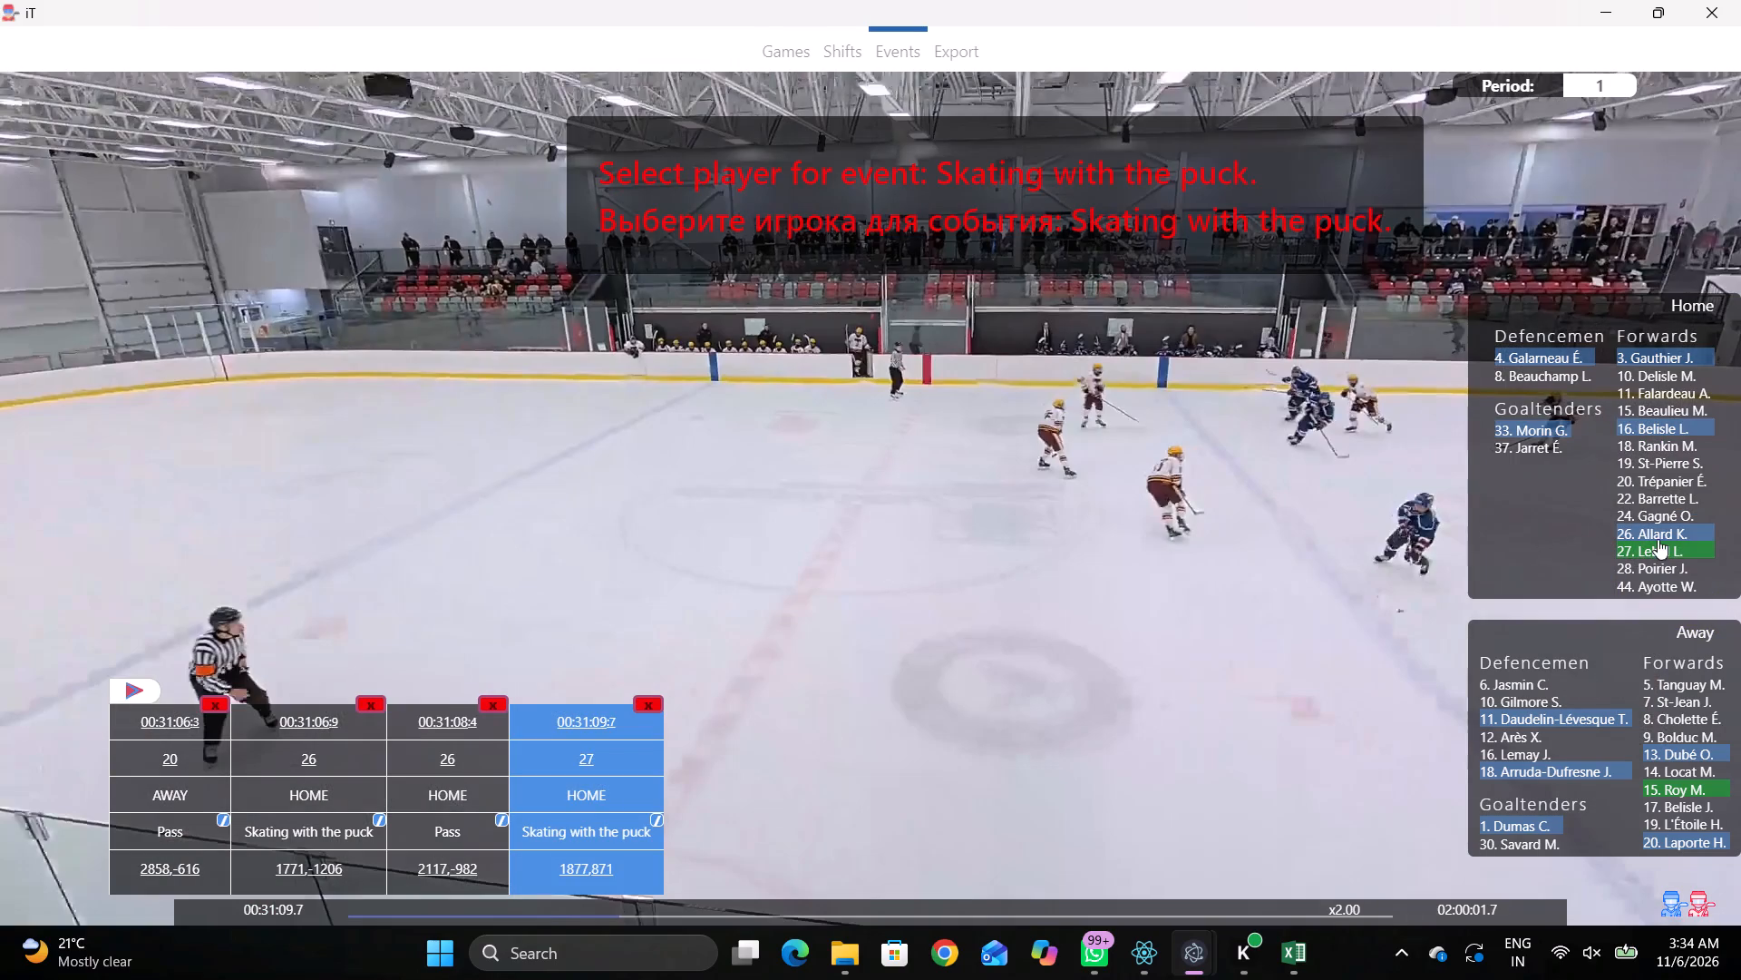
pyautogui.click(1645, 430)
# Tag Pass by the same home player, placed at the blue-line-side edge of the lower face-off circle in the rink's left end.
pyautogui.press('space')
pyautogui.press('v')
pyautogui.press('space')
pyautogui.hotkey('shift', 'd')
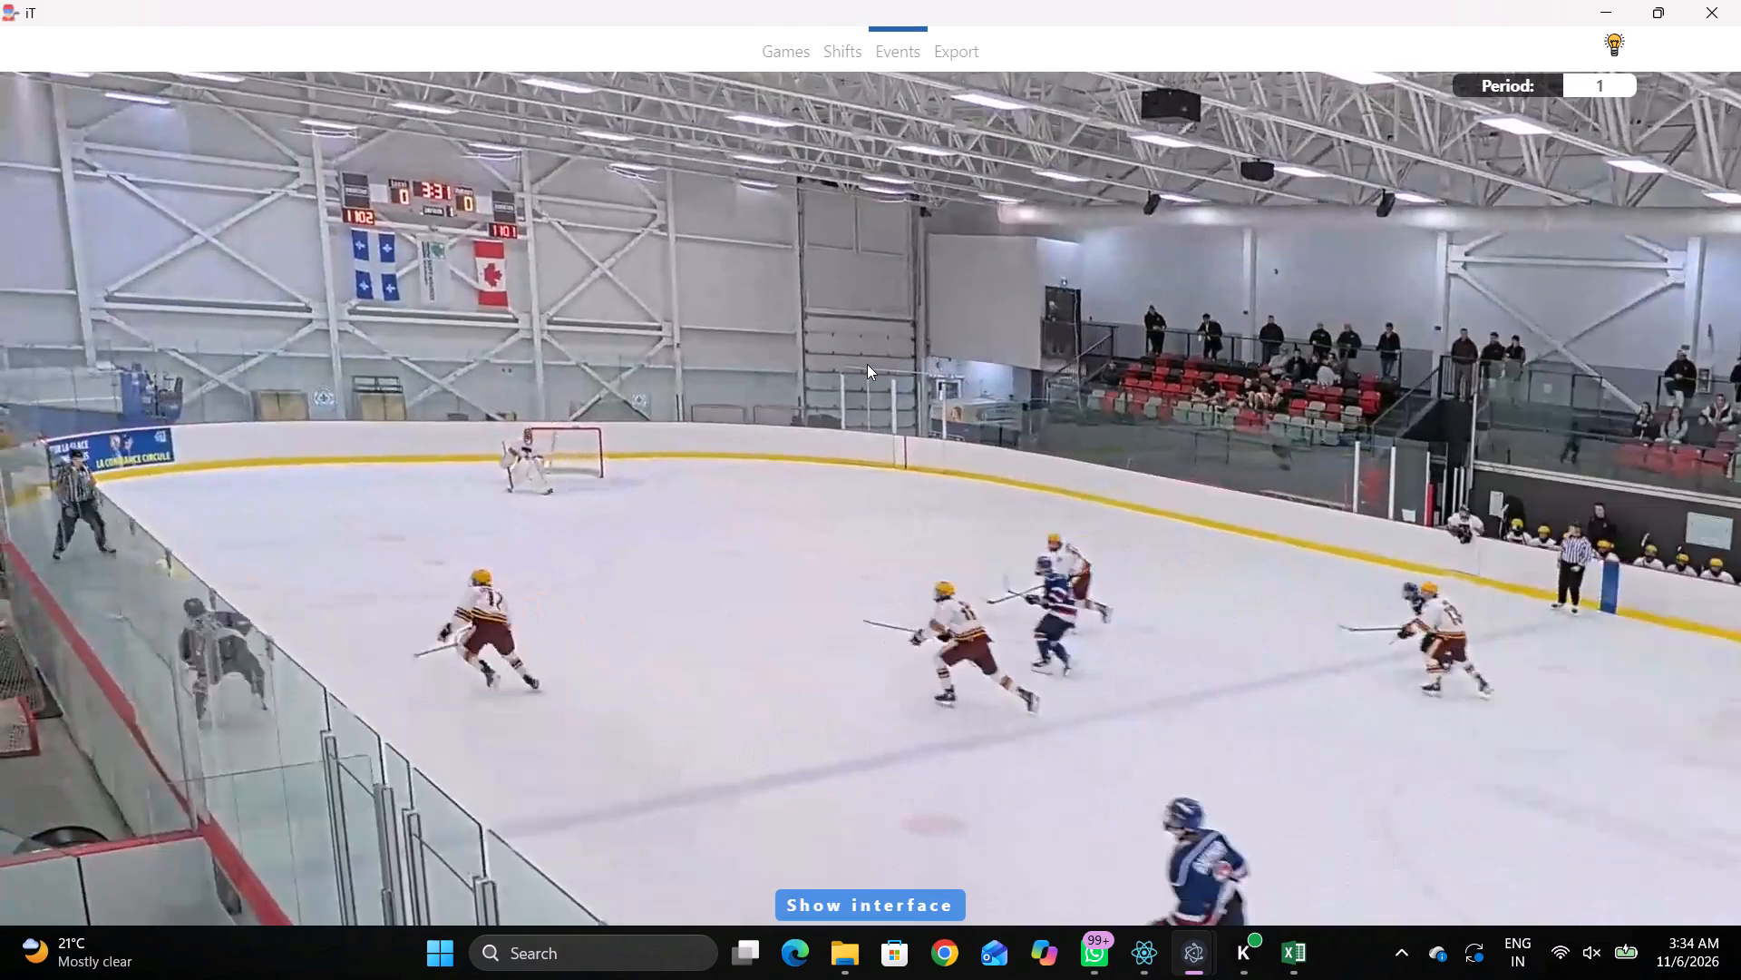
pyautogui.write('r')
pyautogui.press('space')
pyautogui.press('space')
pyautogui.press('space')
pyautogui.press('space')
pyautogui.write('qq')
pyautogui.press('q')
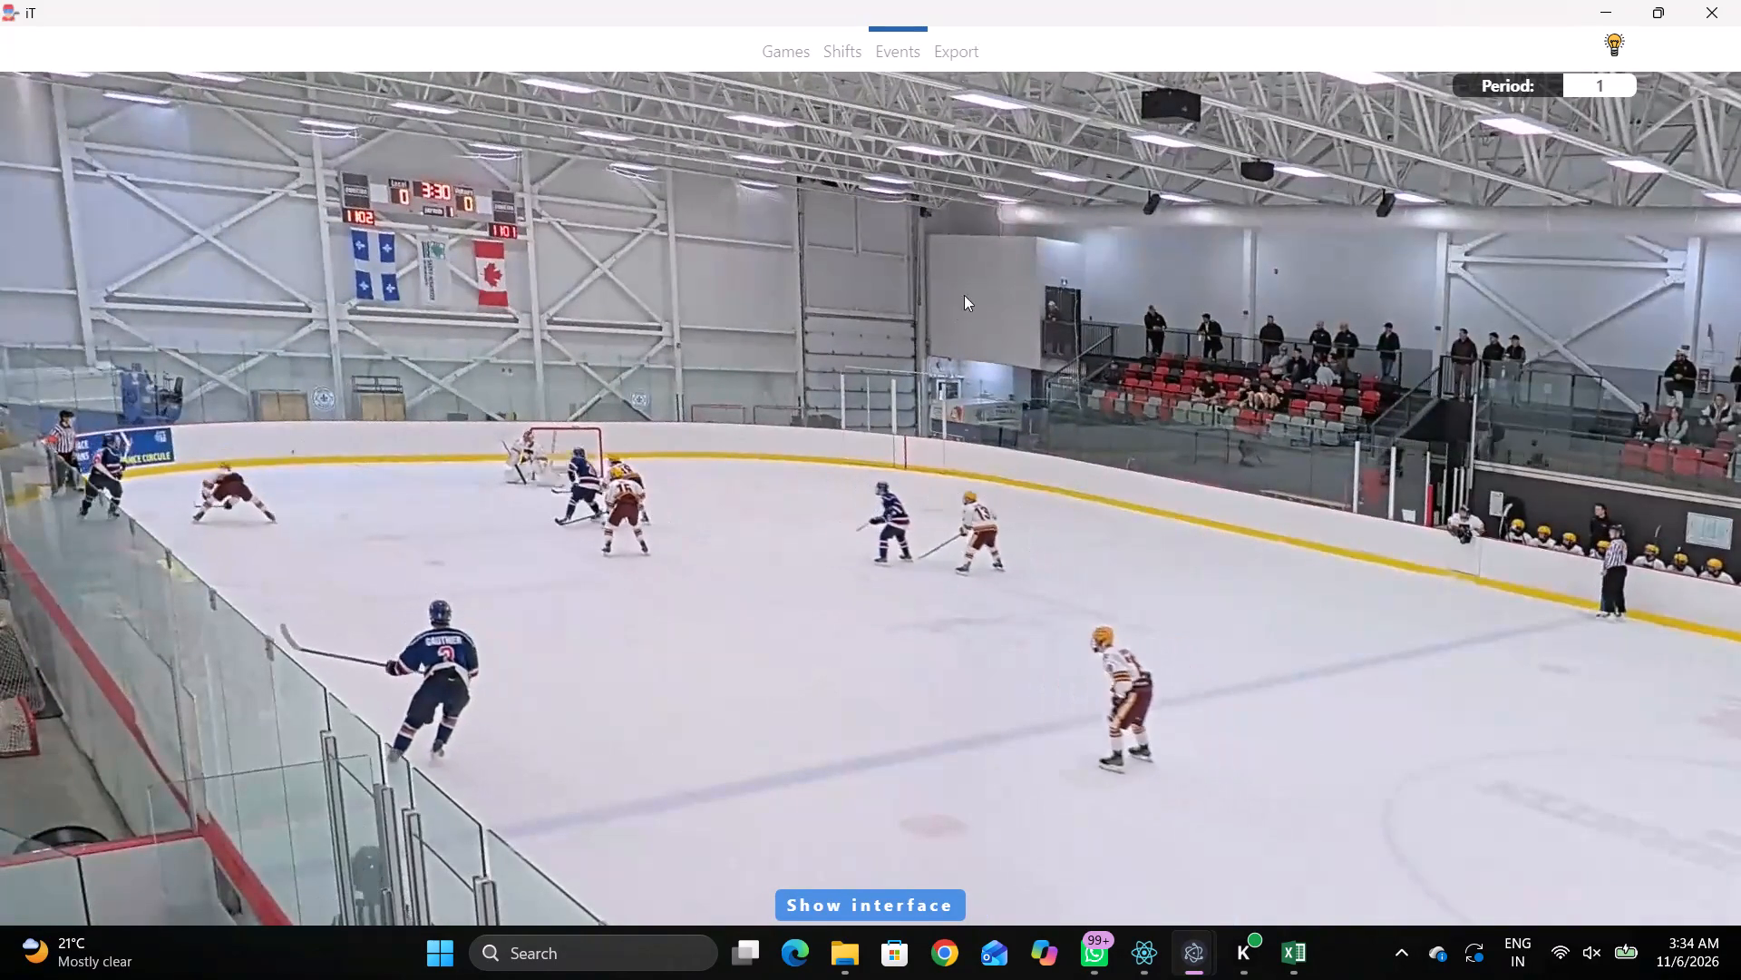
pyautogui.press('q')
pyautogui.press('q')
pyautogui.rightClick(1040, 240)
pyautogui.click(1068, 255)
pyautogui.click(1506, 257)
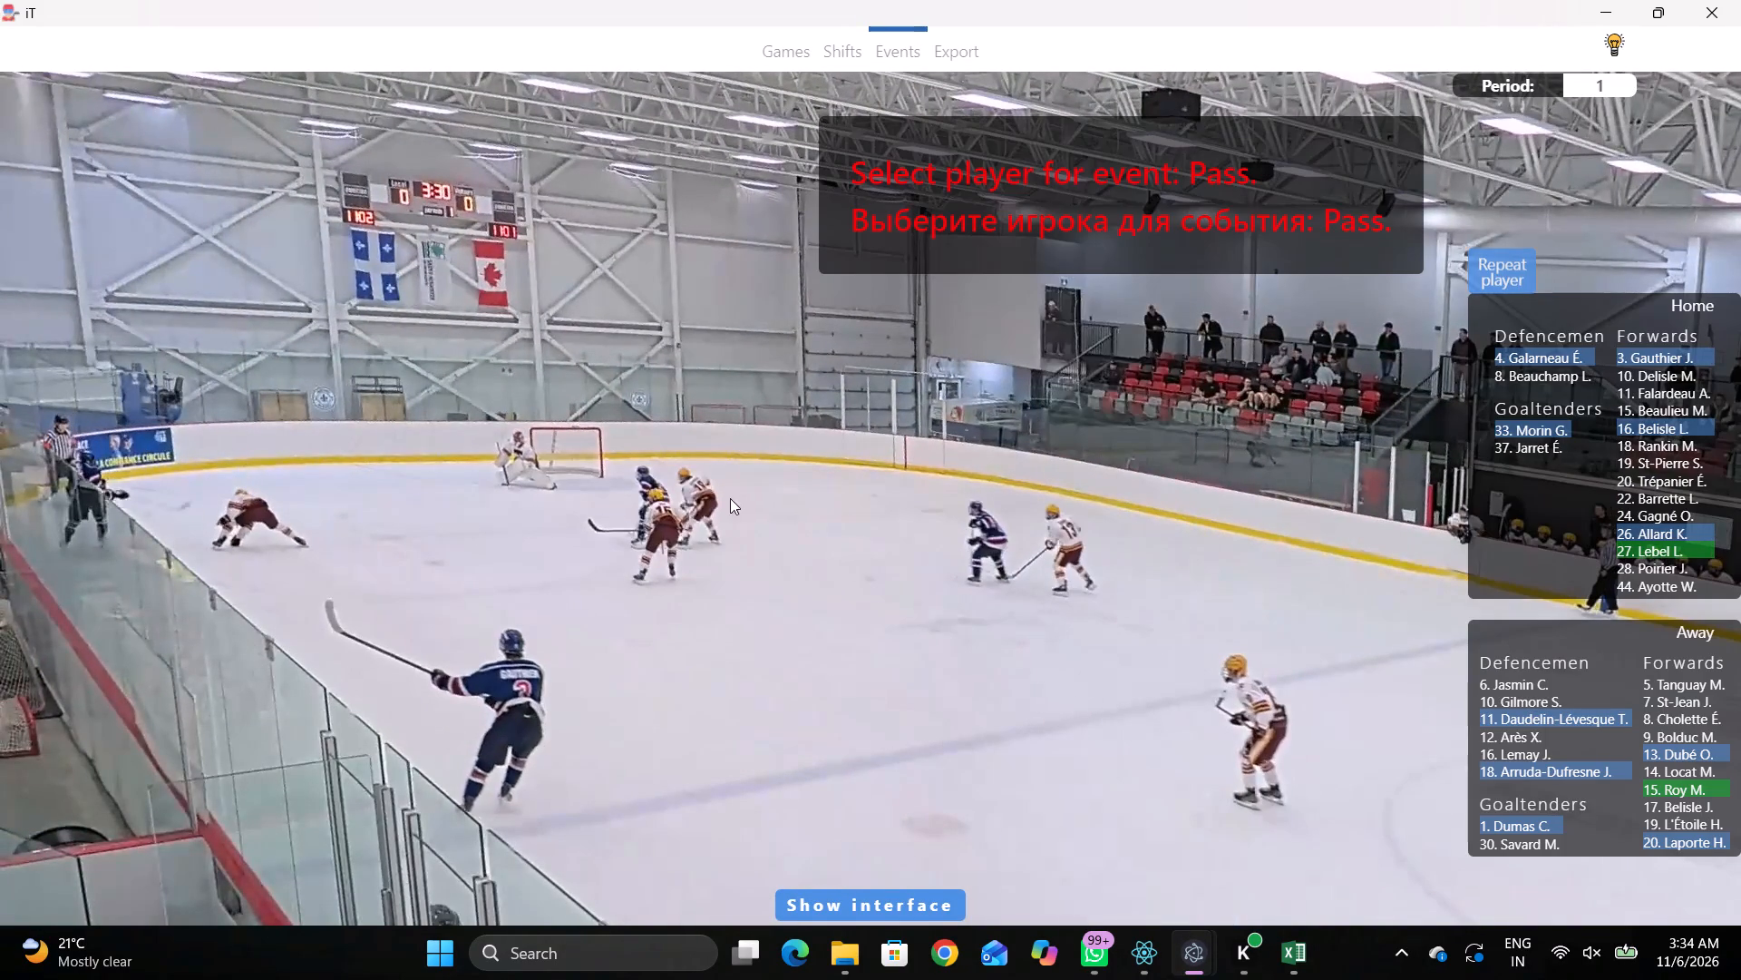
pyautogui.moveTo(657, 494); pyautogui.dragTo(625, 495)
# Tag Skating with the puck by away player 11, placed on the left end's goal line level with the upper face-off dot.
pyautogui.press('r')
pyautogui.press('space')
pyautogui.write('v')
pyautogui.press('space')
pyautogui.press('space')
pyautogui.press('space')
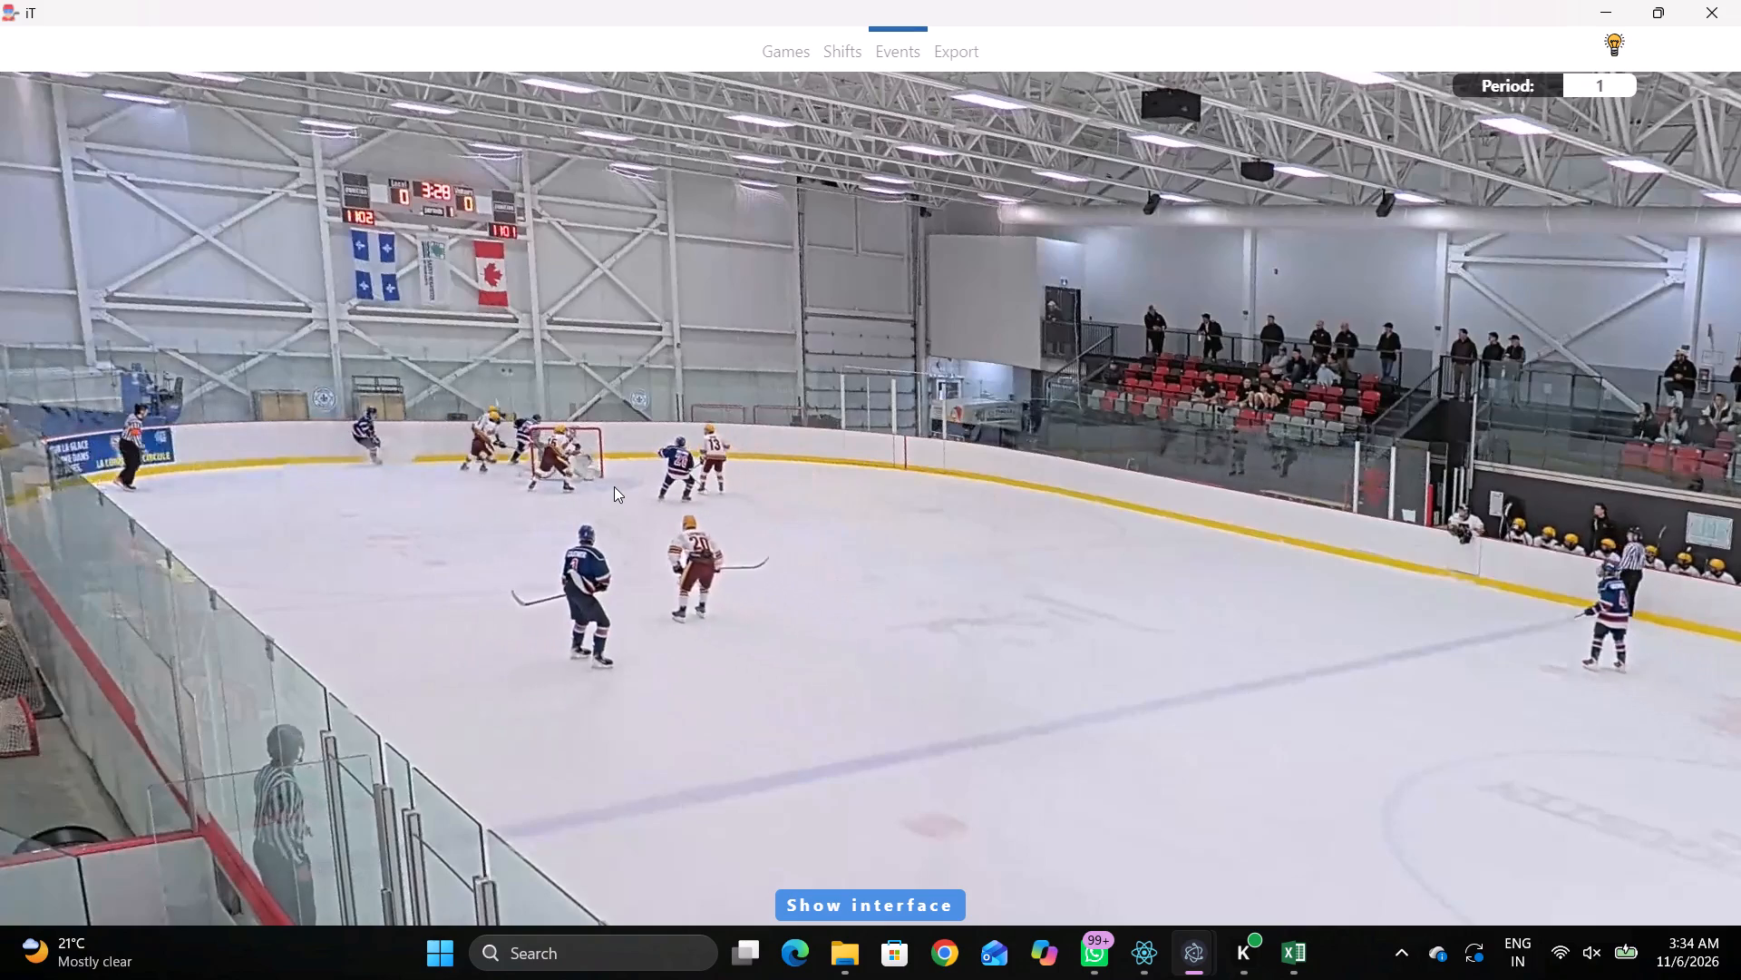
pyautogui.press('space')
pyautogui.press('space')
pyautogui.press('space')
pyautogui.press('space')
pyautogui.press('space')
pyautogui.press('space')
pyautogui.press('space')
pyautogui.press('space')
pyautogui.write('q')
pyautogui.rightClick(900, 438)
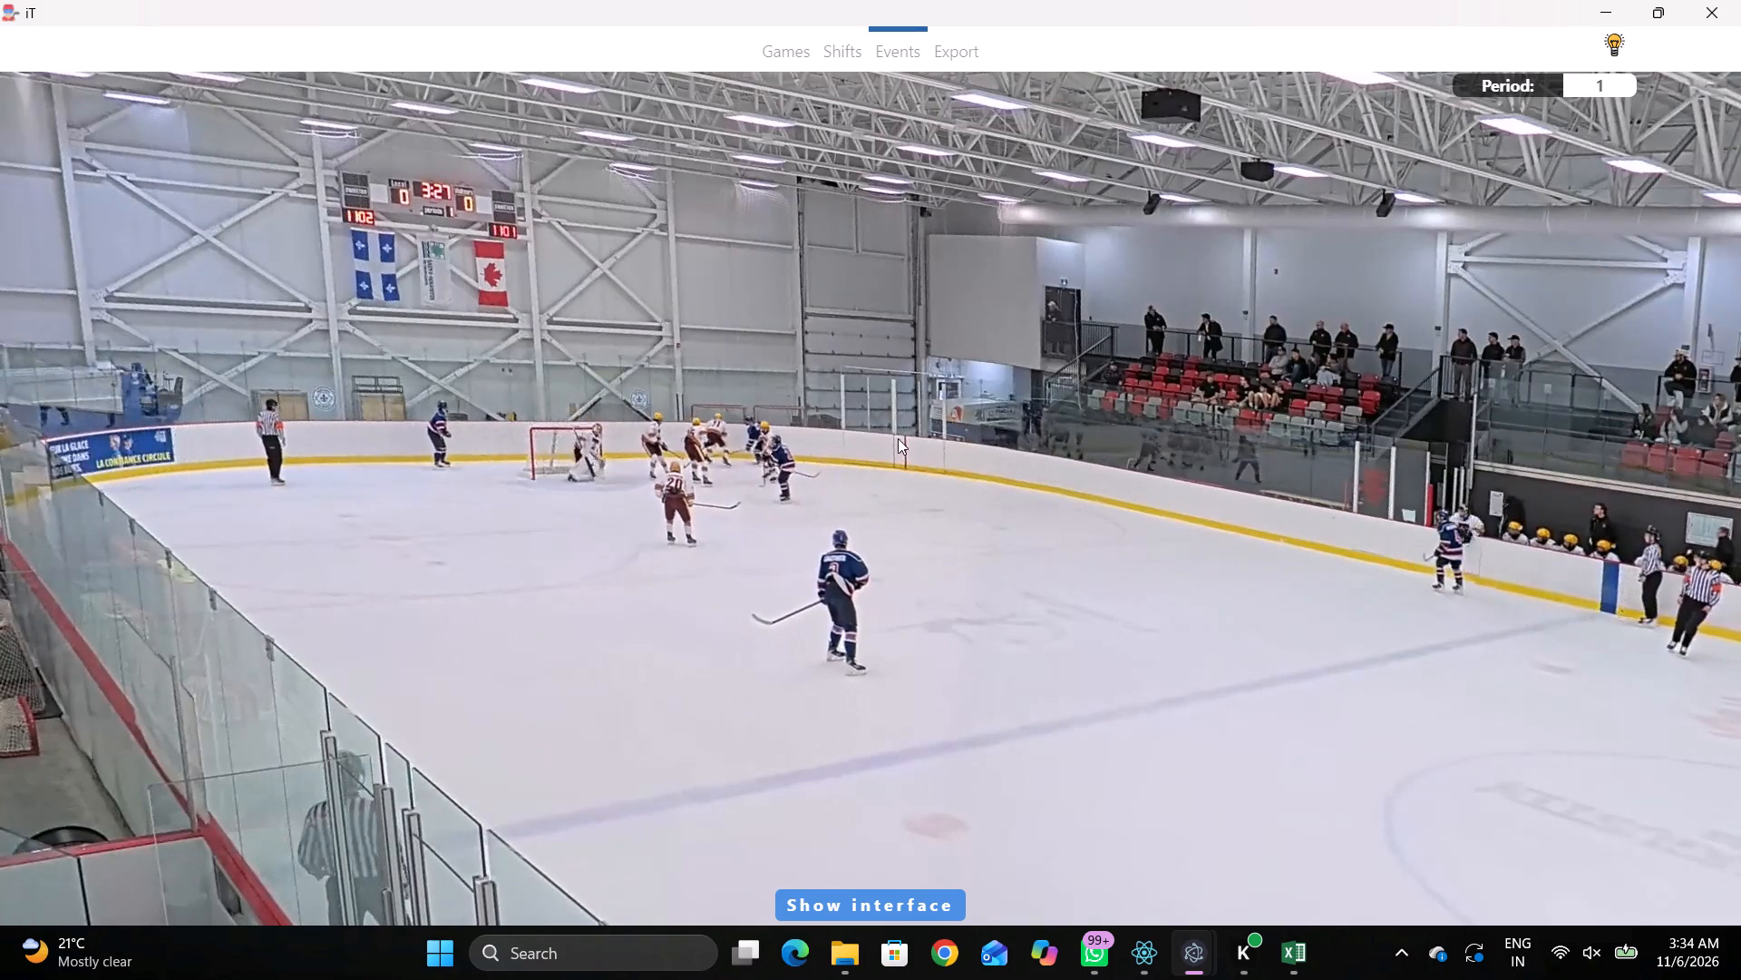
pyautogui.click(929, 452)
pyautogui.moveTo(1073, 458); pyautogui.dragTo(1068, 467, button='right')
pyautogui.click(1104, 493)
pyautogui.click(1533, 734)
pyautogui.click(1527, 717)
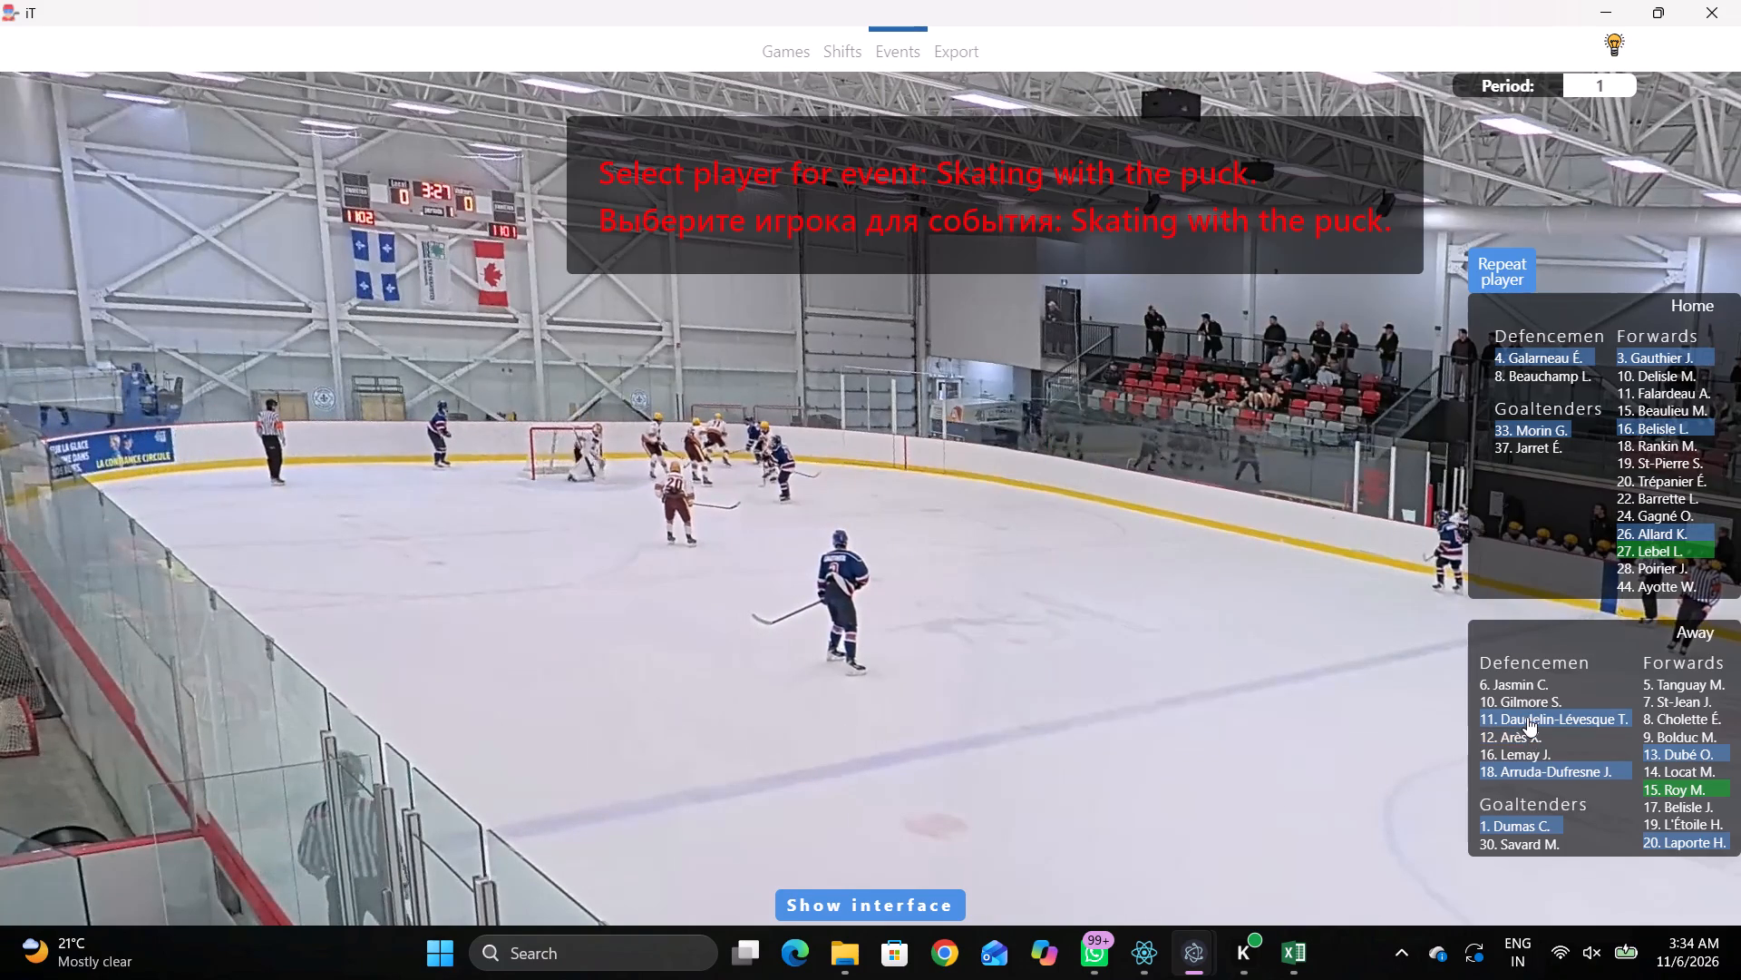
pyautogui.click(467, 272)
# Tag Pass by the same away player 11, placed just in front of the left goal line near the upper face-off circle.
pyautogui.press('space')
pyautogui.press('space')
pyautogui.press('space')
pyautogui.press('space')
pyautogui.press('q')
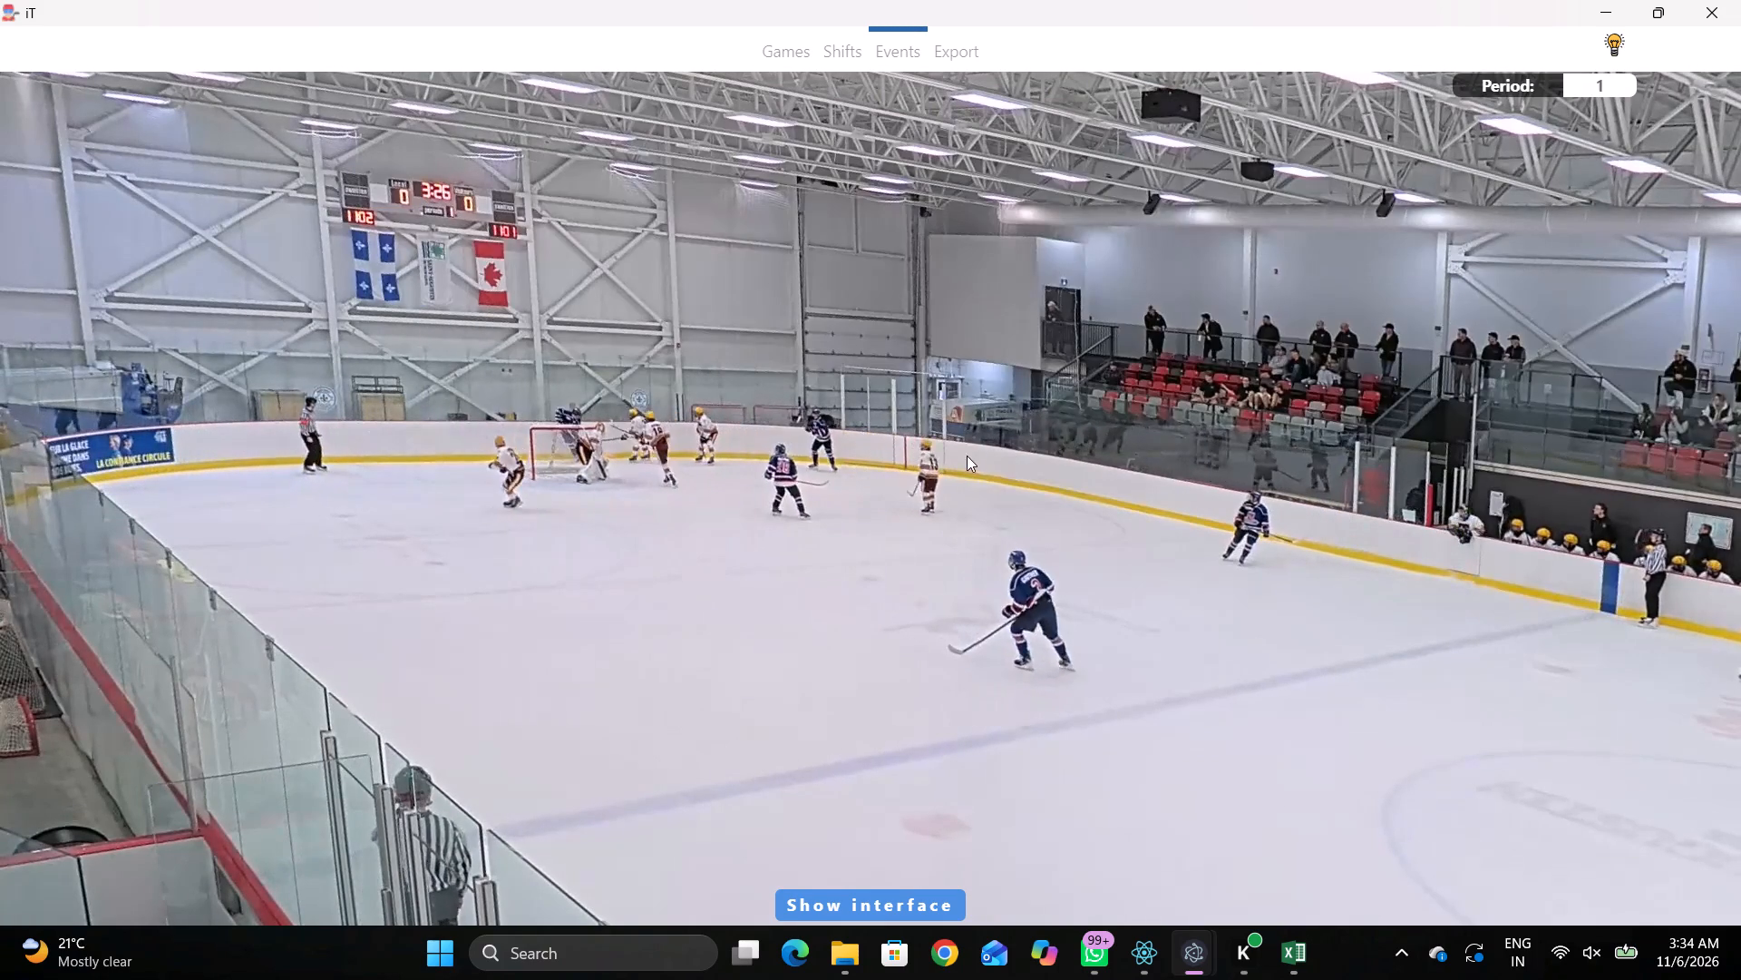
pyautogui.rightClick(927, 409)
pyautogui.click(954, 411)
pyautogui.click(1483, 289)
pyautogui.click(480, 279)
# Tag Skating with the puck by away player 18, placed at the left goal line in the lower corner of the rink.
pyautogui.press('space')
pyautogui.press('space')
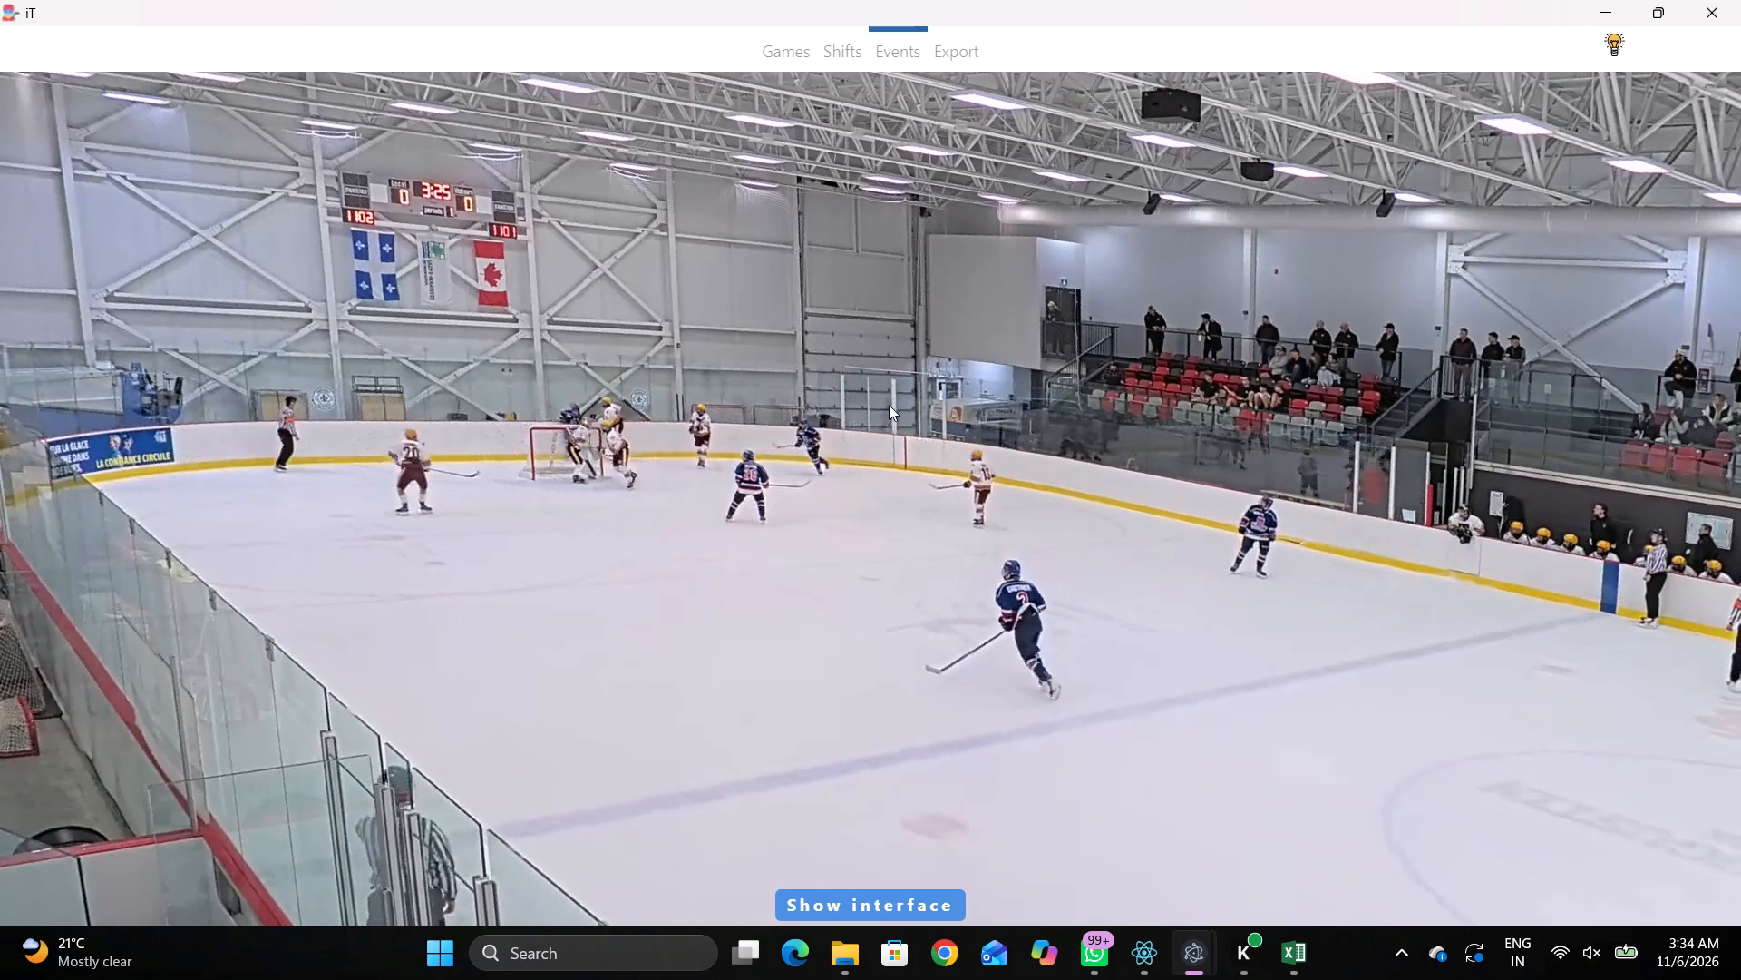
pyautogui.press('space')
pyautogui.press('space')
pyautogui.press('space')
pyautogui.press('space')
pyautogui.press('space')
pyautogui.press('space')
pyautogui.write('qq q')
pyautogui.write('qqq')
pyautogui.write('qq v')
pyautogui.press('space')
pyautogui.rightClick(886, 405)
pyautogui.click(922, 437)
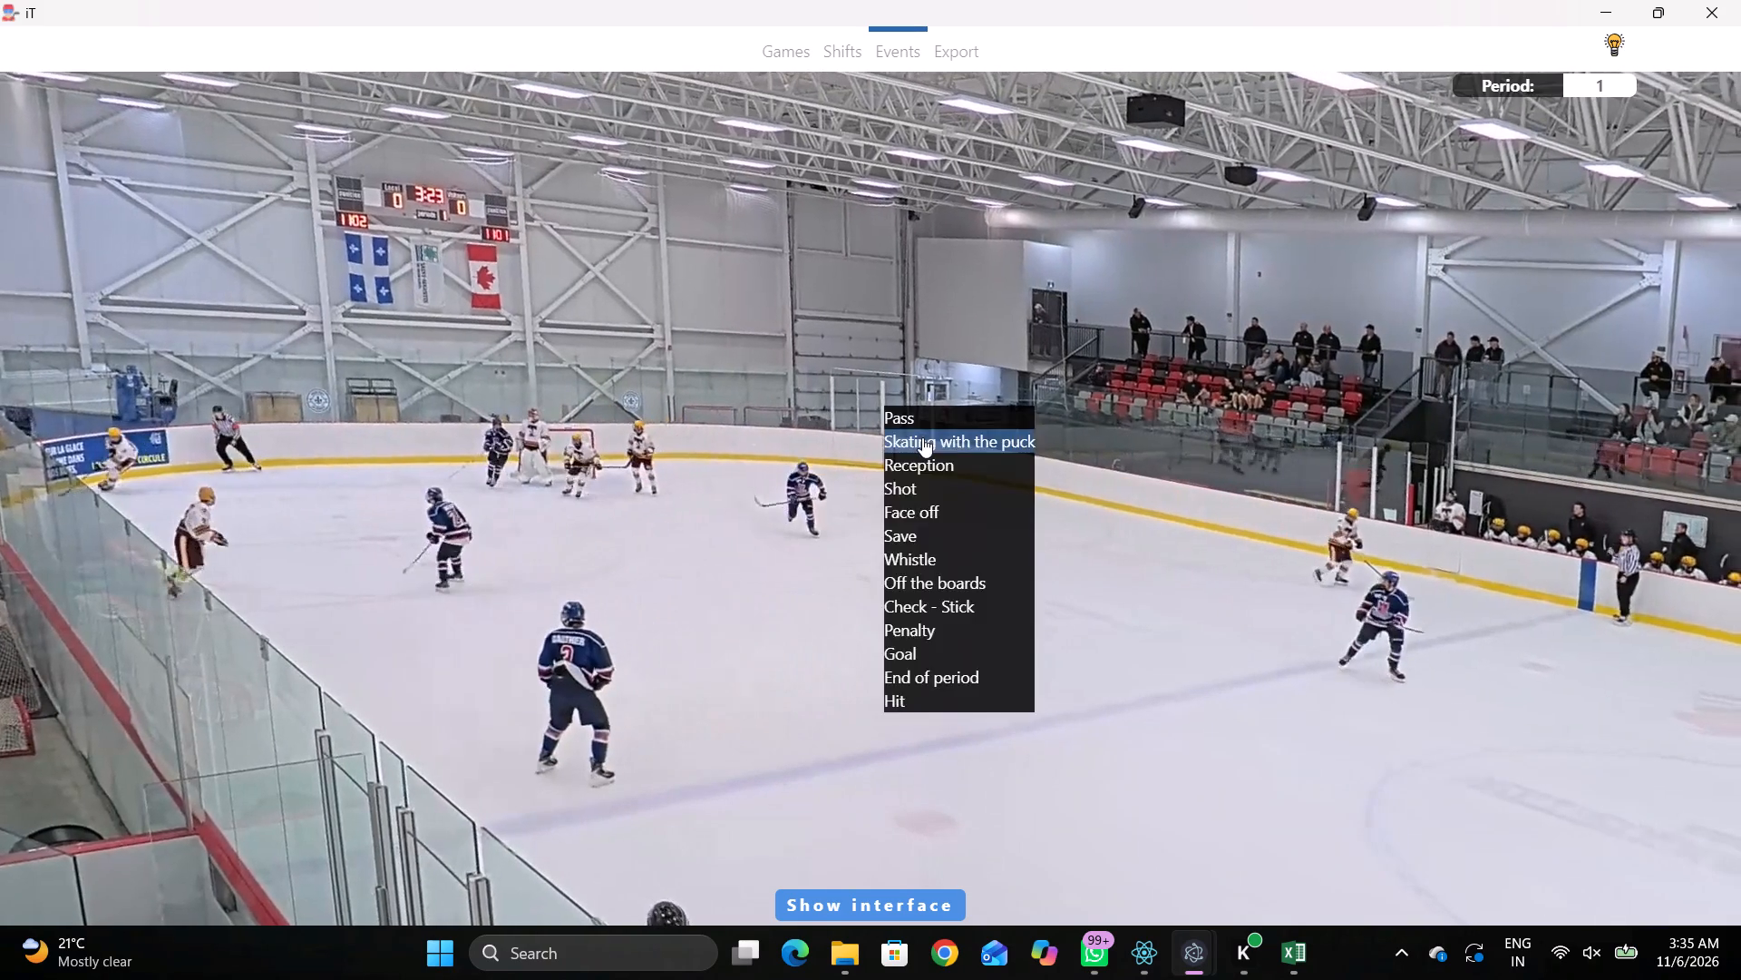
pyautogui.click(1501, 767)
pyautogui.click(468, 532)
# Tag Pass by the same away player 18, placed near the lower boards, just outside the left end's face-off circle toward the blue line.
pyautogui.press('space')
pyautogui.press('space')
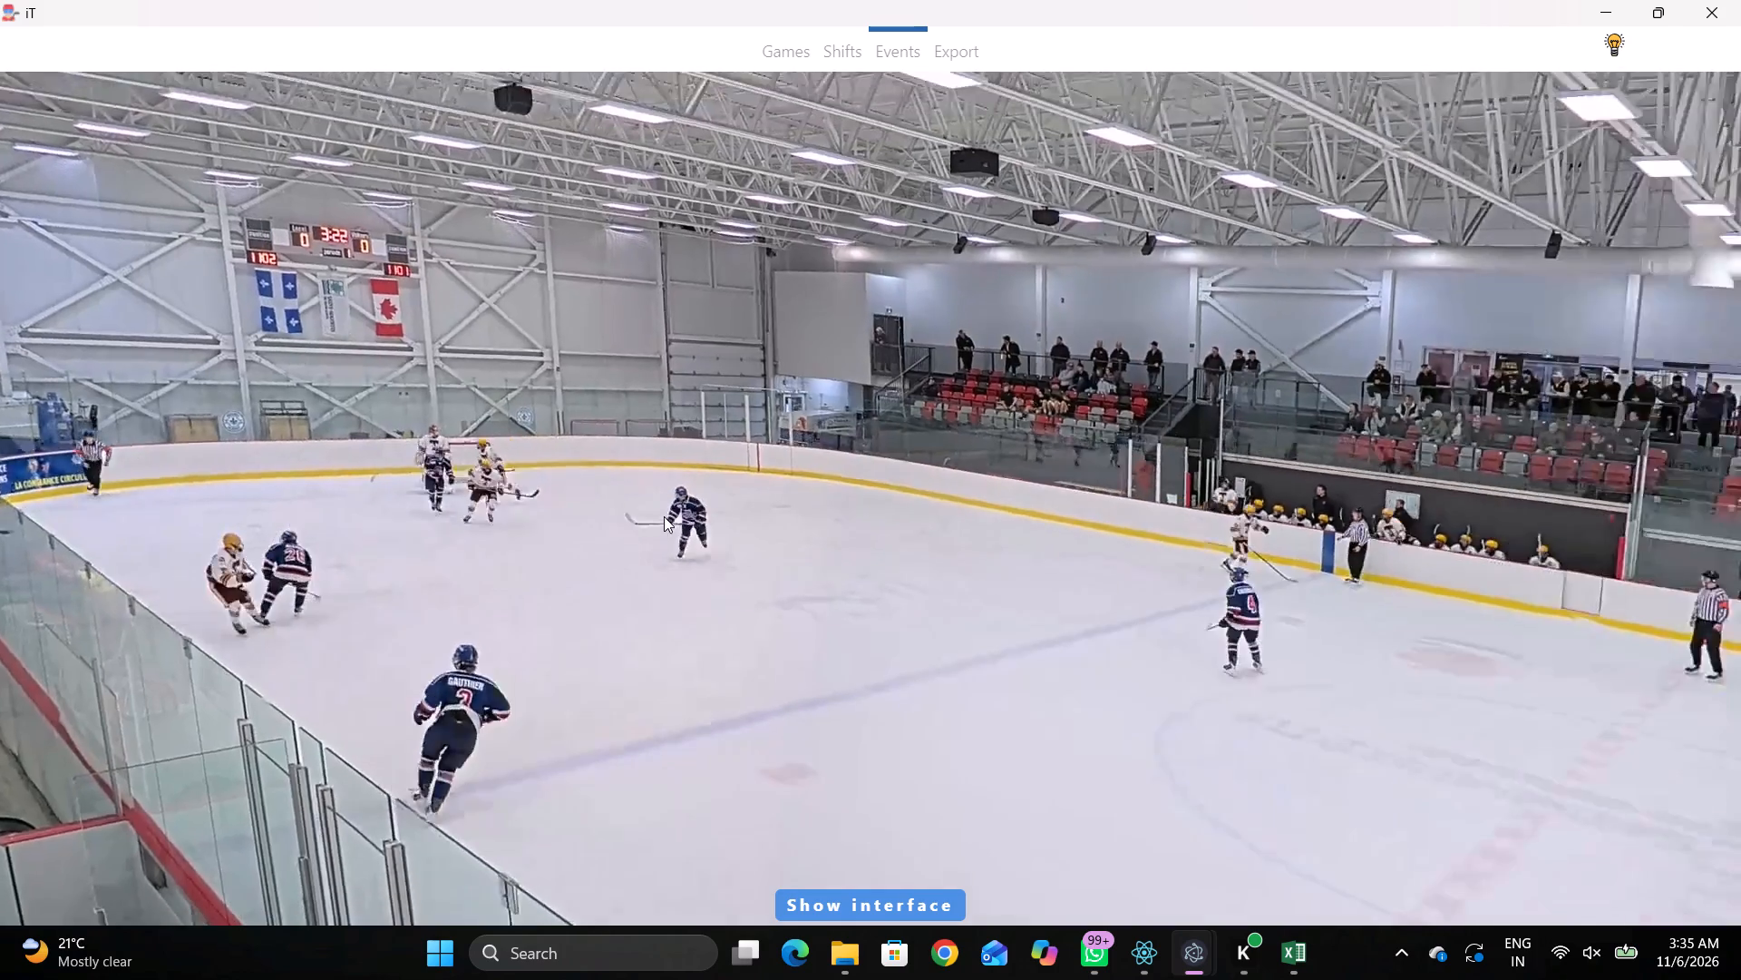
pyautogui.press('space')
pyautogui.press('space')
pyautogui.press('space')
pyautogui.press('space')
pyautogui.rightClick(1139, 391)
pyautogui.press('q')
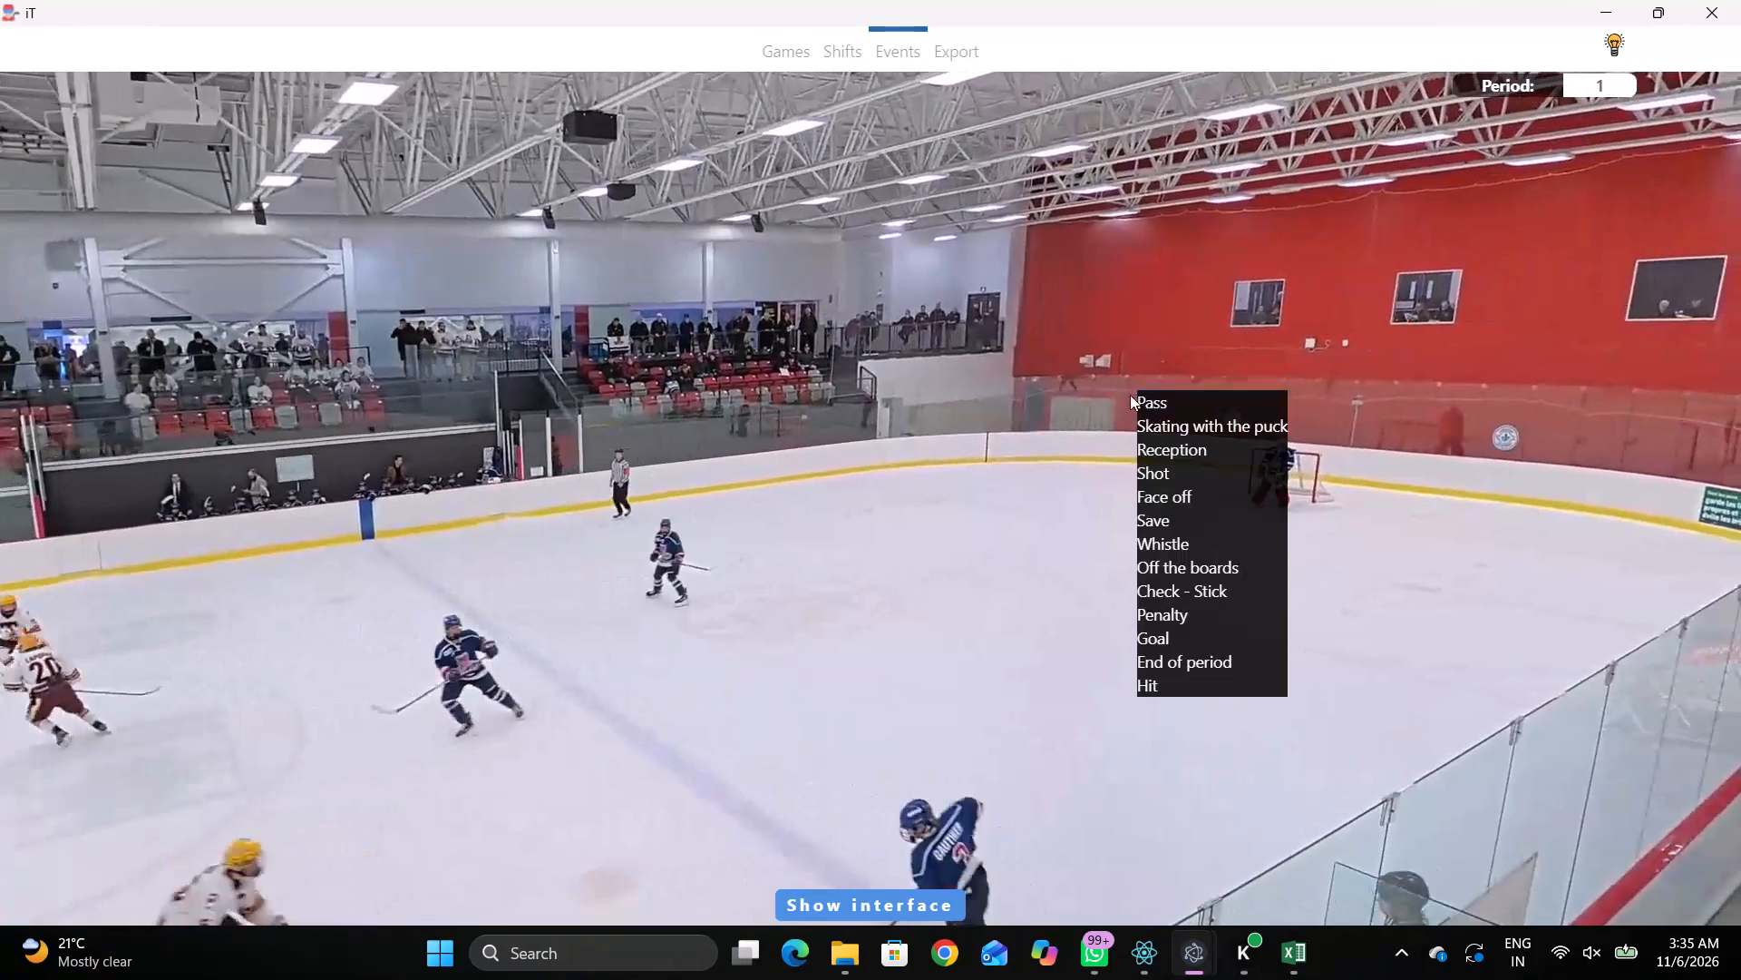
pyautogui.press('r')
pyautogui.press('q')
pyautogui.press('q')
pyautogui.press('q')
pyautogui.press('q')
pyautogui.press('q')
pyautogui.press('q')
pyautogui.press('q')
pyautogui.press('q')
pyautogui.press('q')
pyautogui.press('q')
pyautogui.press('q')
pyautogui.rightClick(1204, 315)
pyautogui.click(1208, 318)
pyautogui.moveTo(1128, 319); pyautogui.dragTo(1112, 323, button='right')
pyautogui.click(1134, 329)
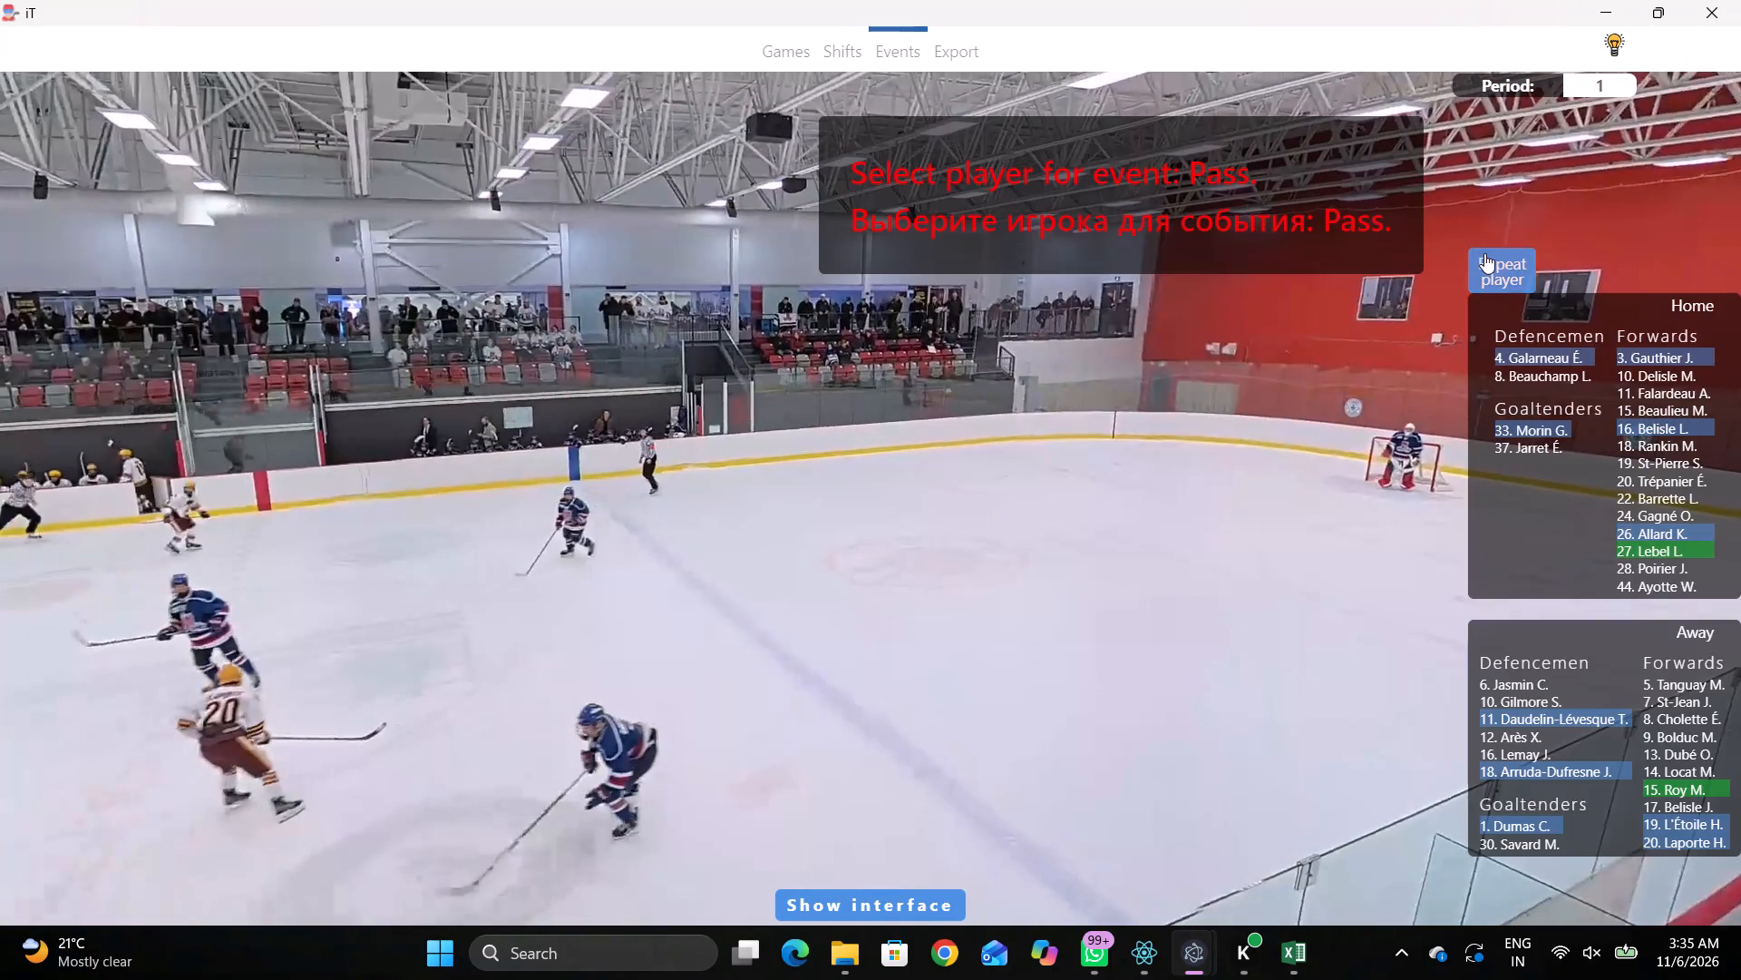
pyautogui.click(1484, 253)
pyautogui.moveTo(642, 552); pyautogui.dragTo(637, 542)
# Tag Skating with the puck by home player 3, placed at the right blue line near the lower boards.
pyautogui.press('space')
pyautogui.press('space')
pyautogui.press('space')
pyautogui.press('space')
pyautogui.rightClick(1034, 436)
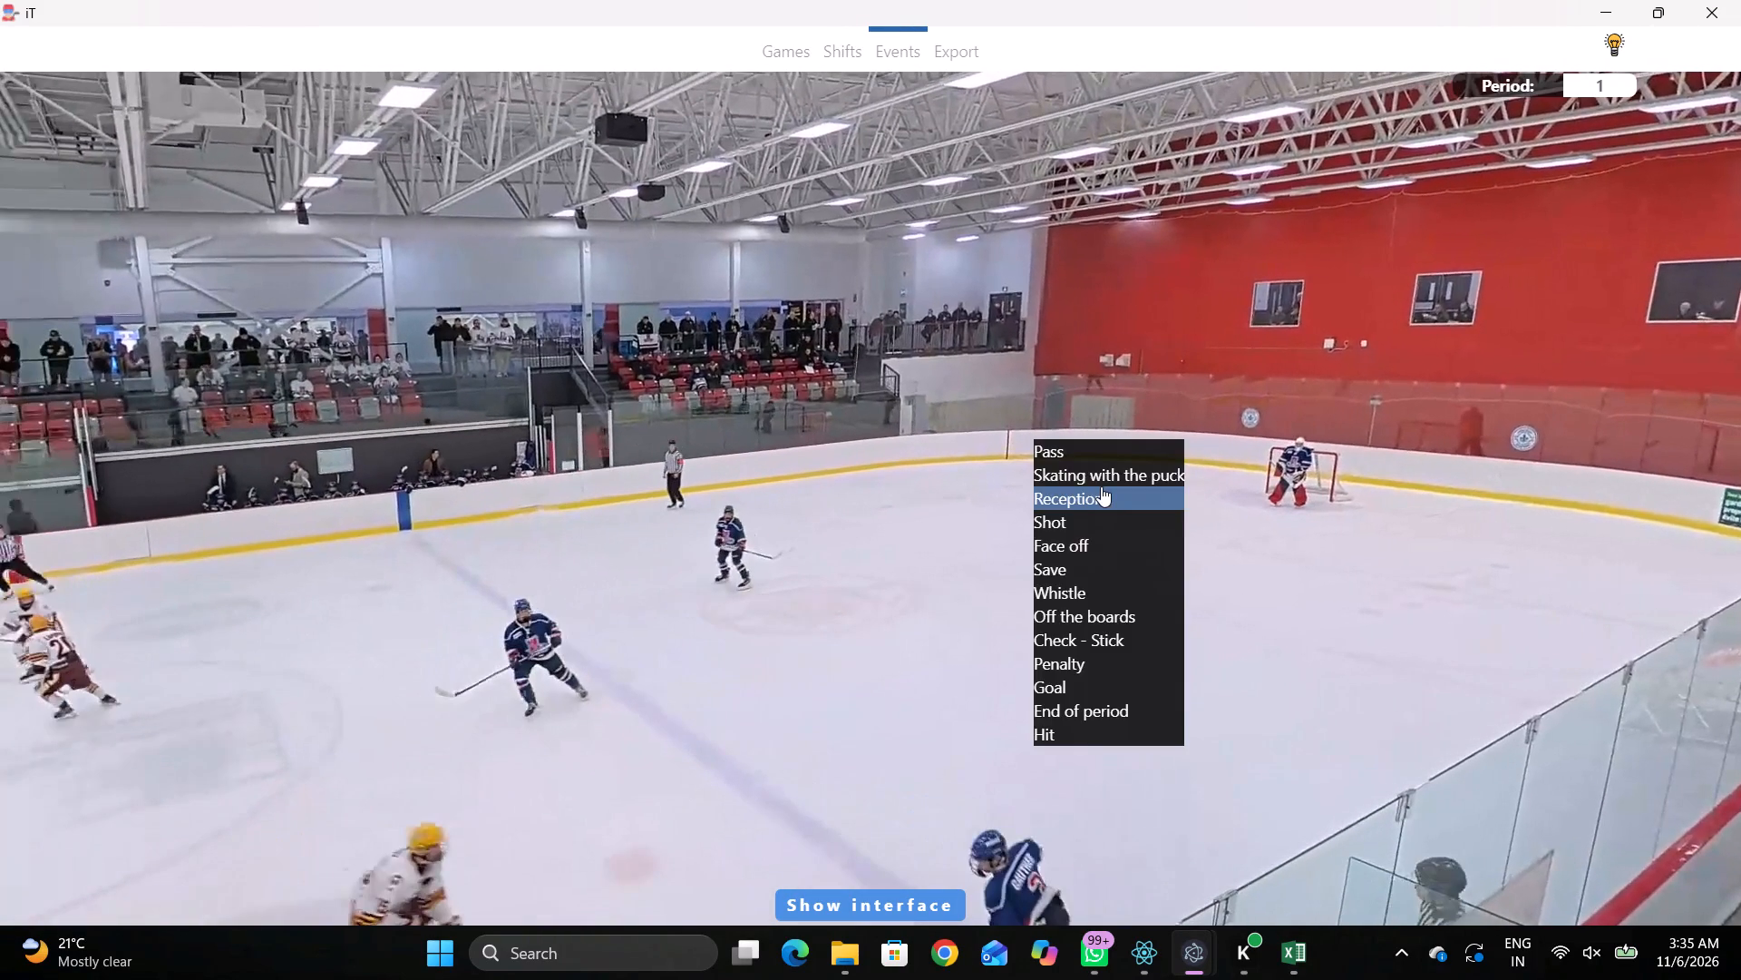
pyautogui.click(1100, 466)
pyautogui.click(1656, 351)
pyautogui.click(1034, 516)
# Tag Pass by the same home player 3, placed in the neutral zone between the centre line and right blue line, lower side.
pyautogui.press('space')
pyautogui.press('v')
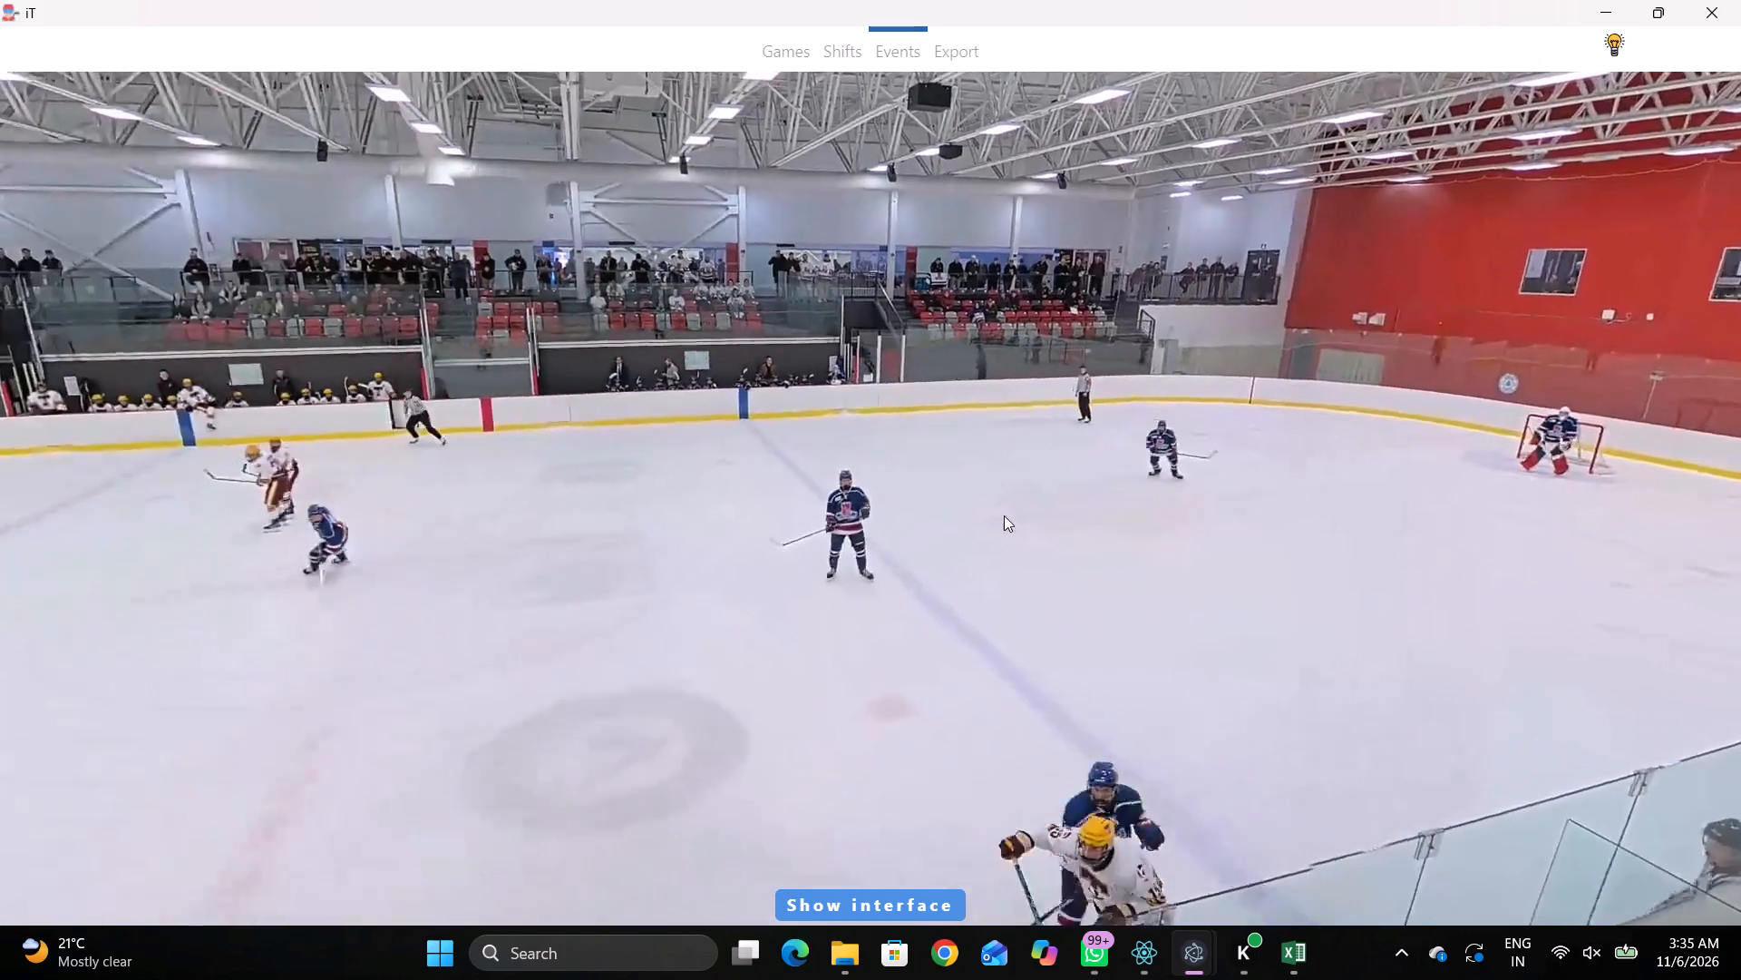
pyautogui.press('space')
pyautogui.press('space')
pyautogui.press('space')
pyautogui.press('space')
pyautogui.press('space')
pyautogui.rightClick(1010, 444)
pyautogui.click(1053, 463)
pyautogui.click(1531, 291)
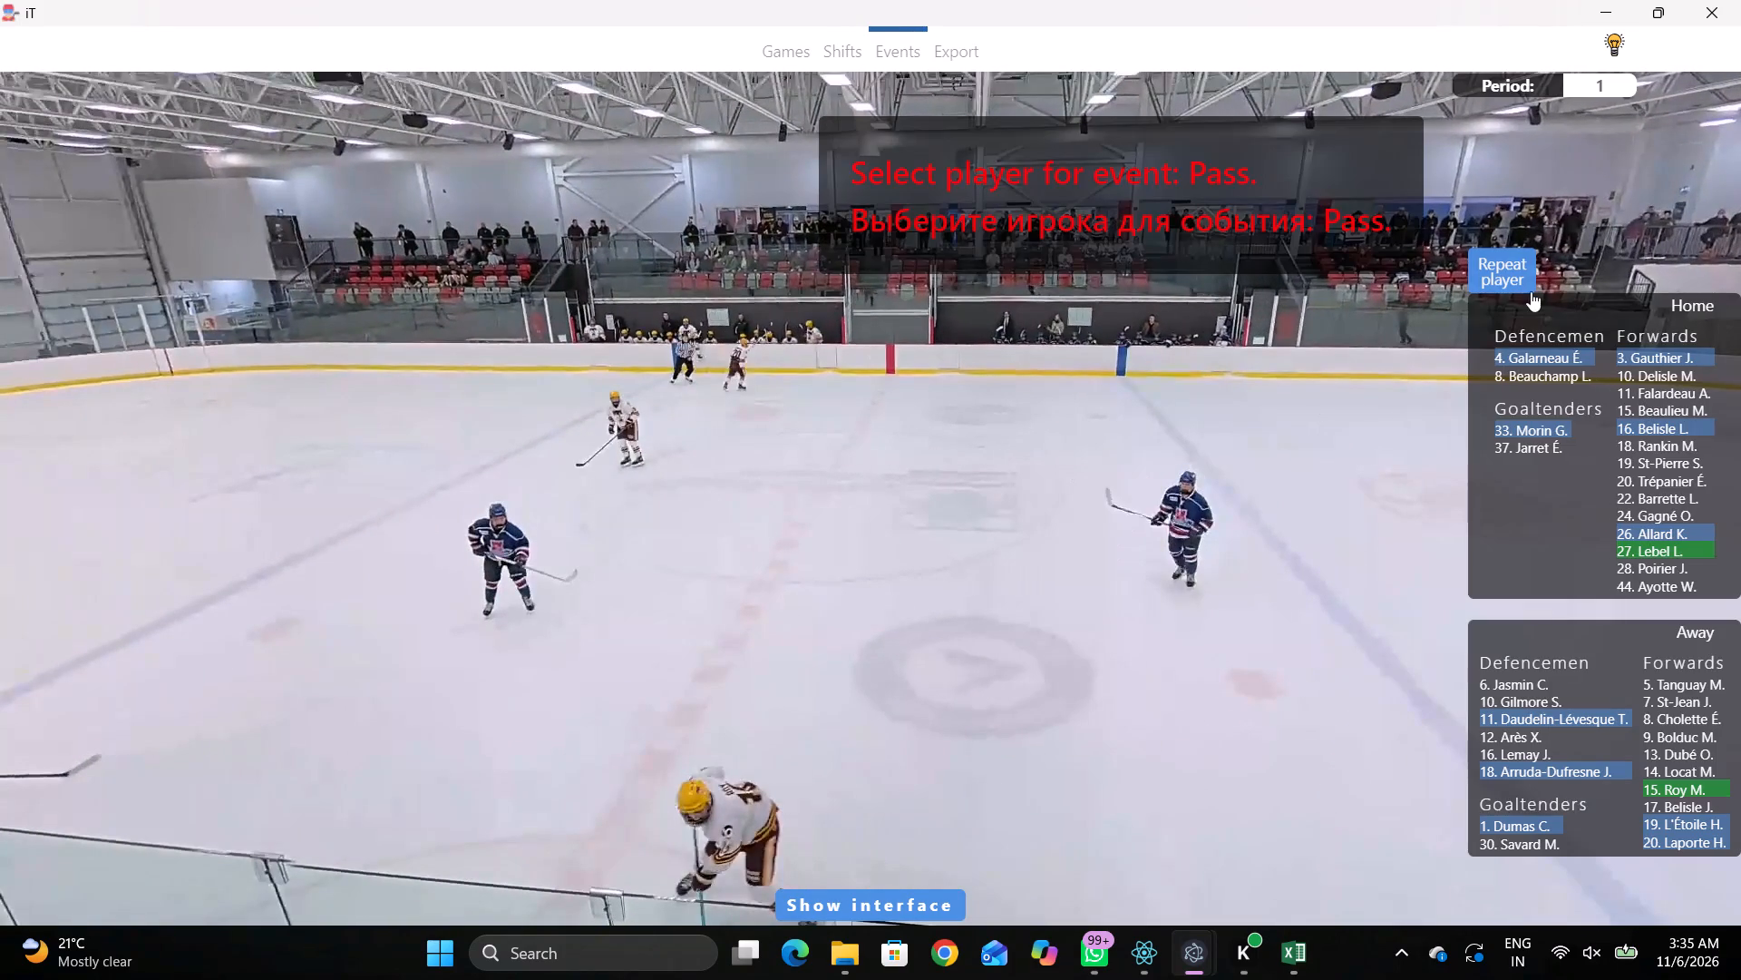
pyautogui.click(954, 486)
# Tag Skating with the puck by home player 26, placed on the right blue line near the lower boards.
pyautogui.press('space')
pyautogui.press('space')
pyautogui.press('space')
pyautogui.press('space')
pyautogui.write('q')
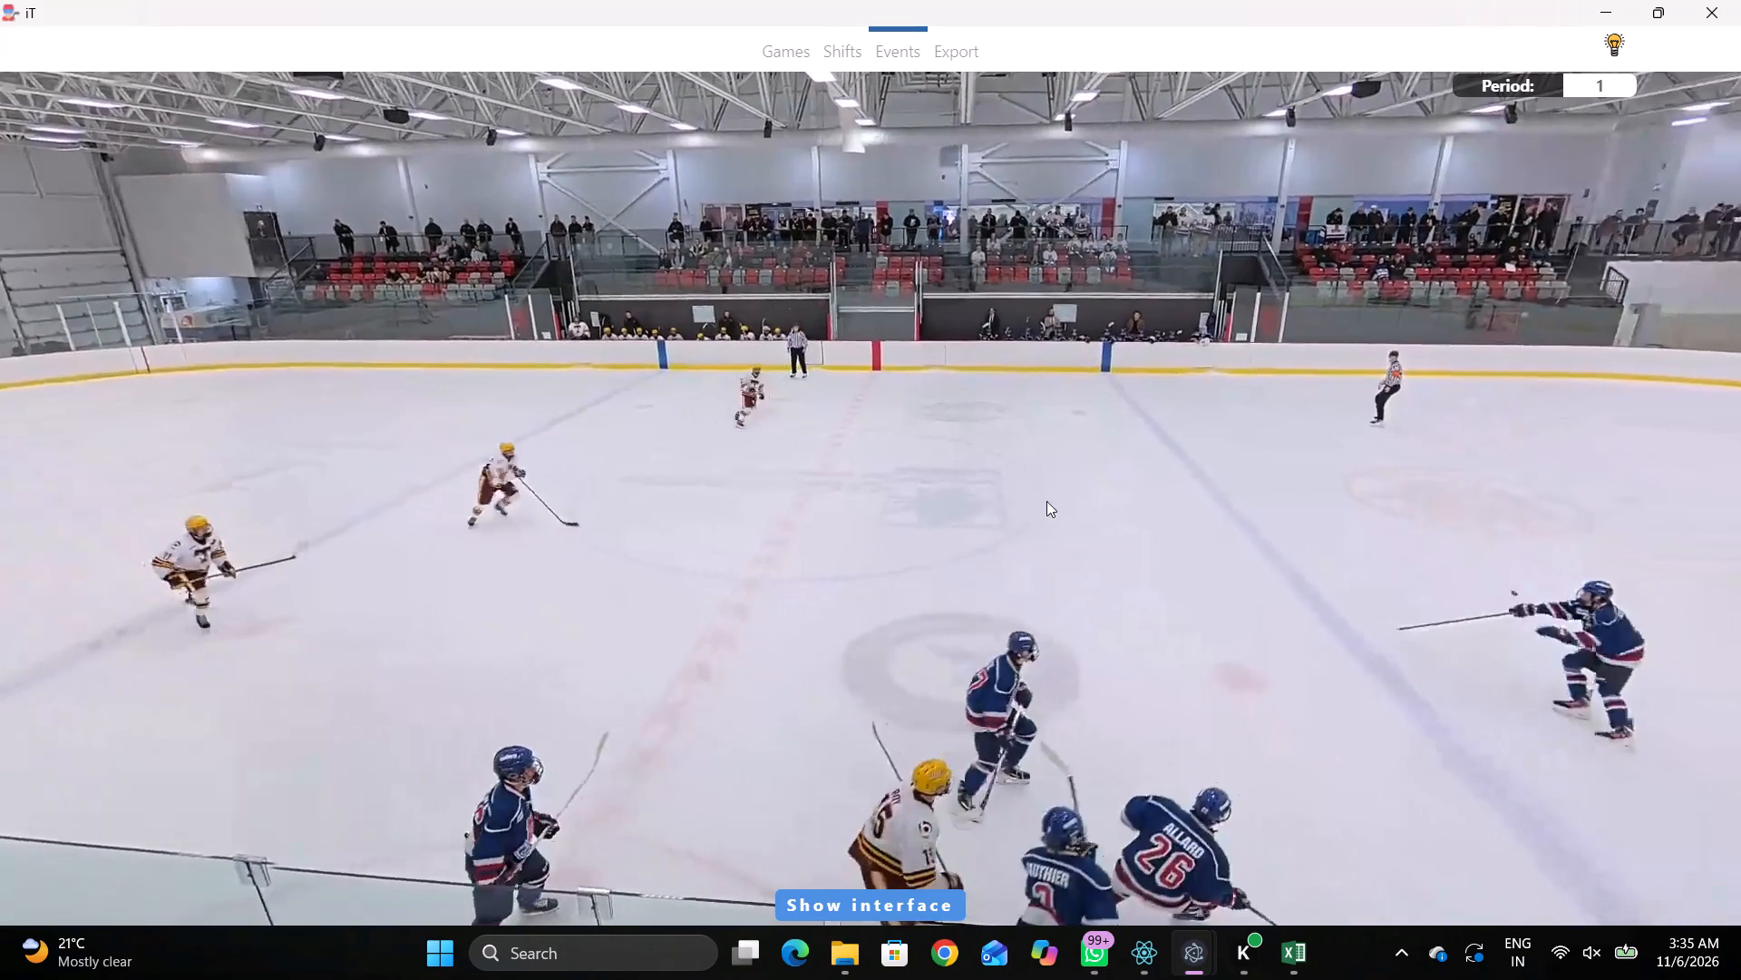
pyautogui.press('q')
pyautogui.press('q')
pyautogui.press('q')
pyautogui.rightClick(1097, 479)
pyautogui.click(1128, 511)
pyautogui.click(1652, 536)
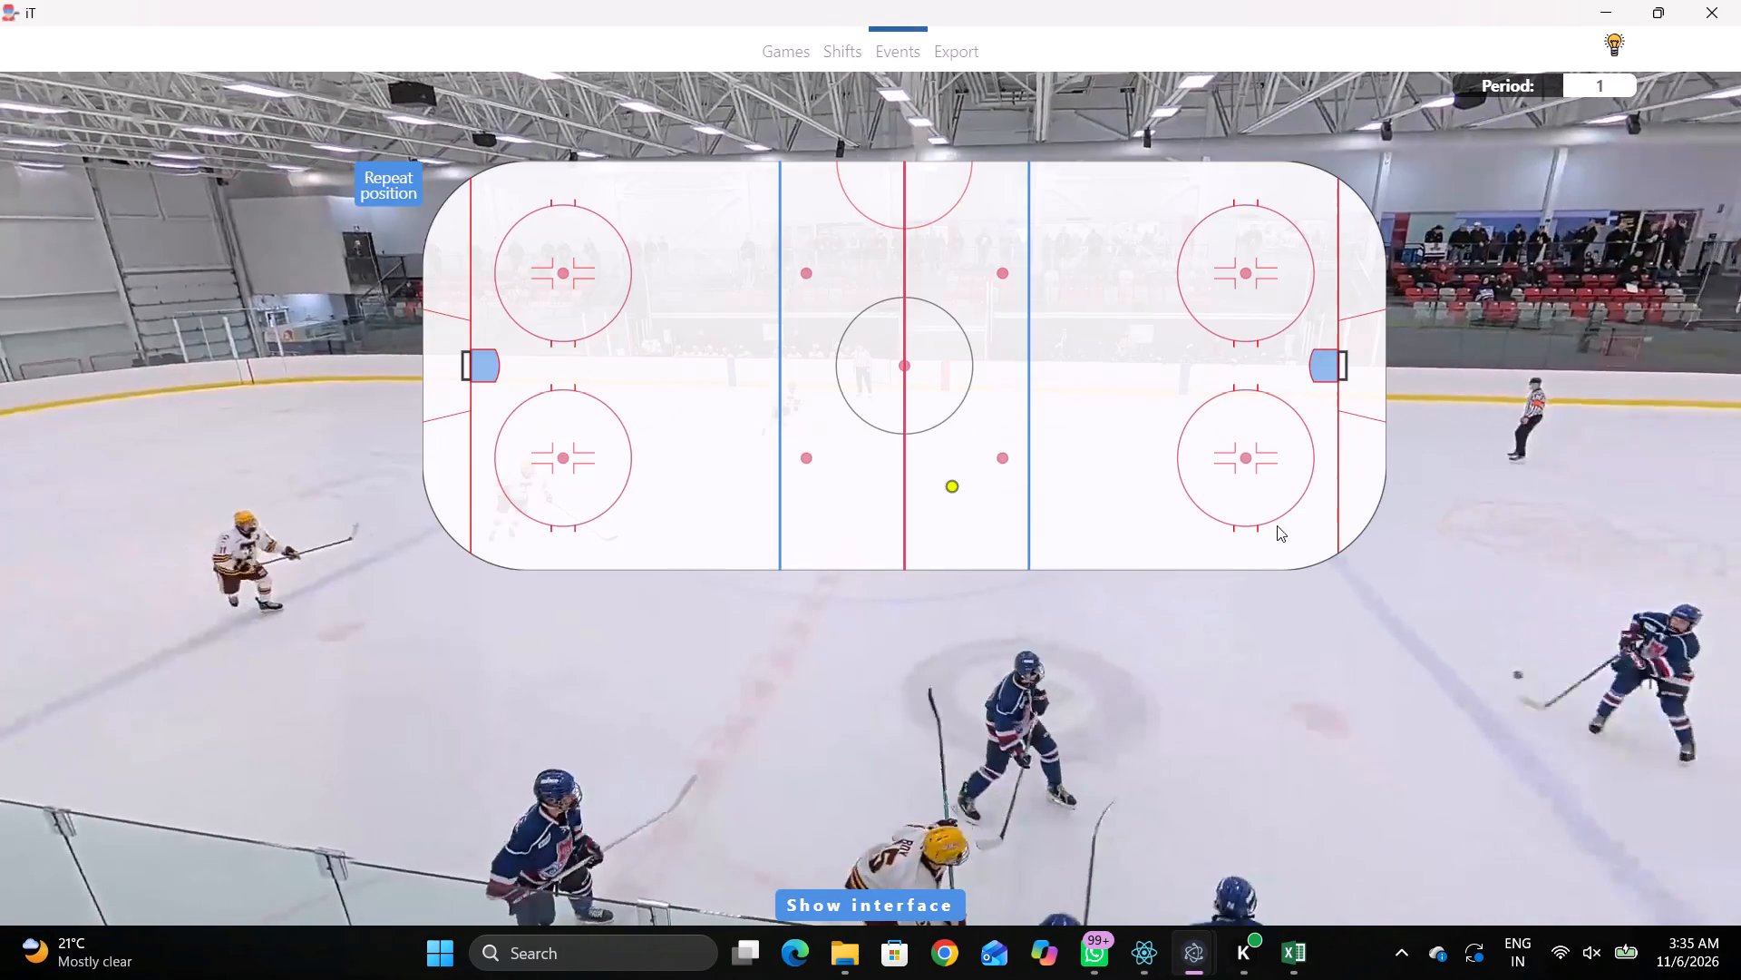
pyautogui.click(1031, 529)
# Tag Pass by home player 4, placed behind the right goal line on the upper side of the rink.
pyautogui.press('r')
pyautogui.press('space')
pyautogui.press('space')
pyautogui.press('space')
pyautogui.press('space')
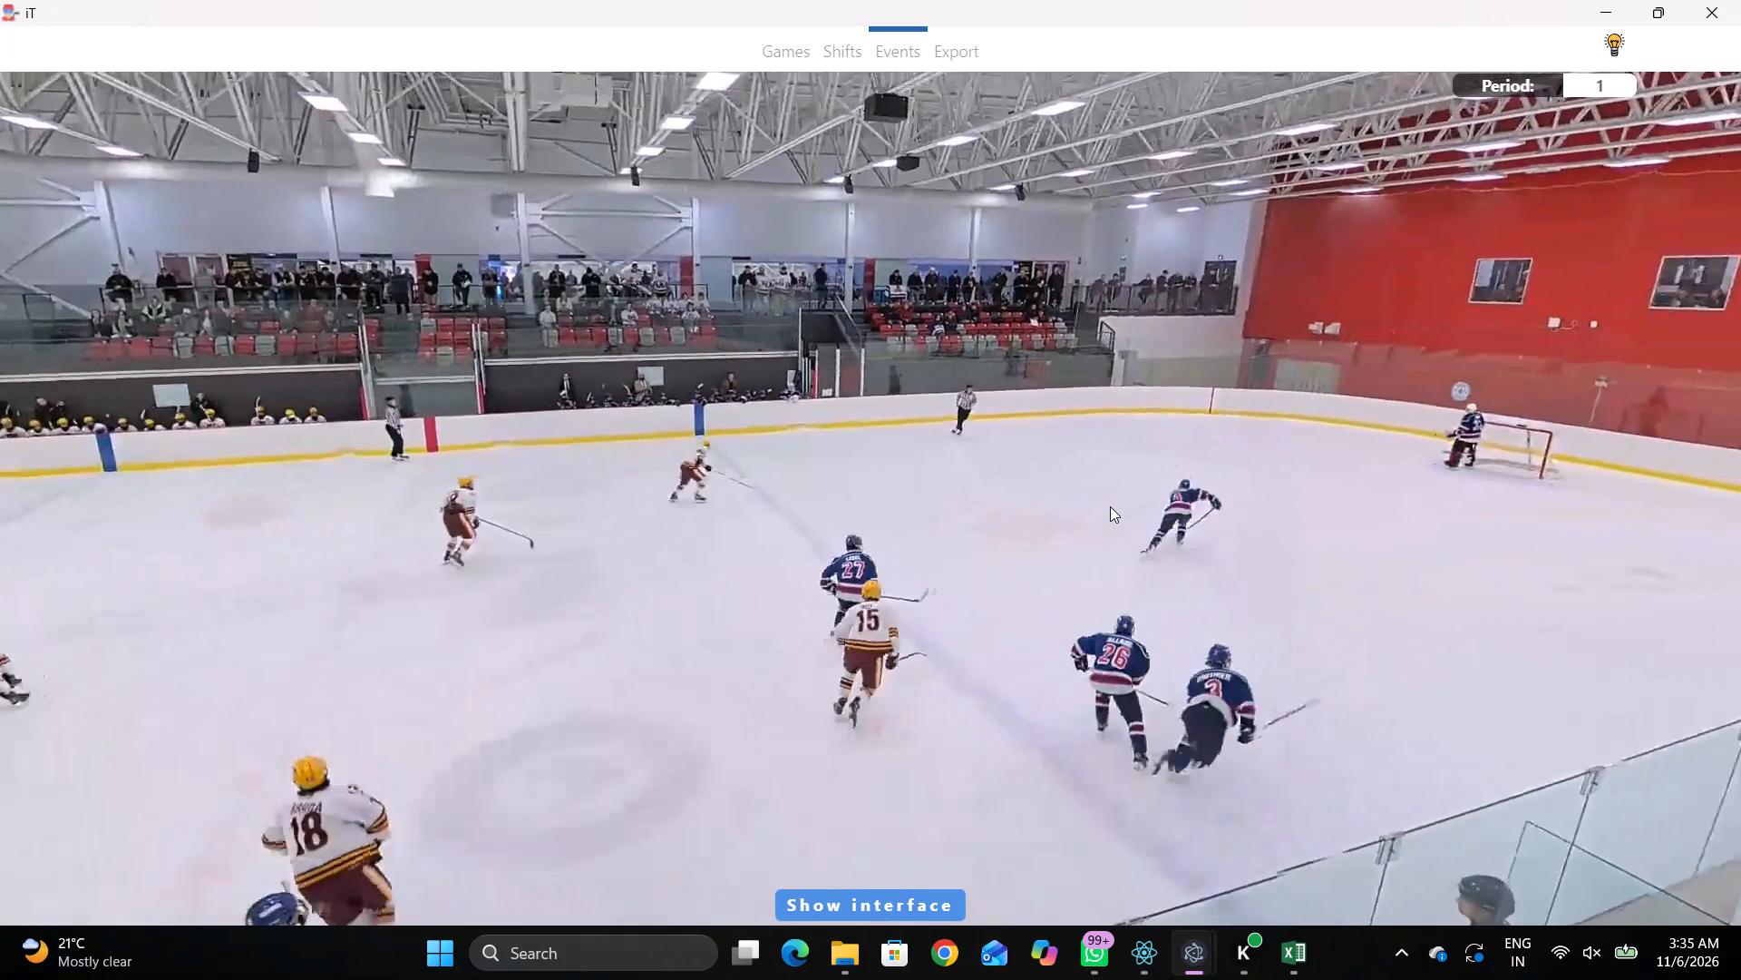
pyautogui.press('space')
pyautogui.press('space')
pyautogui.press('space')
pyautogui.press('space')
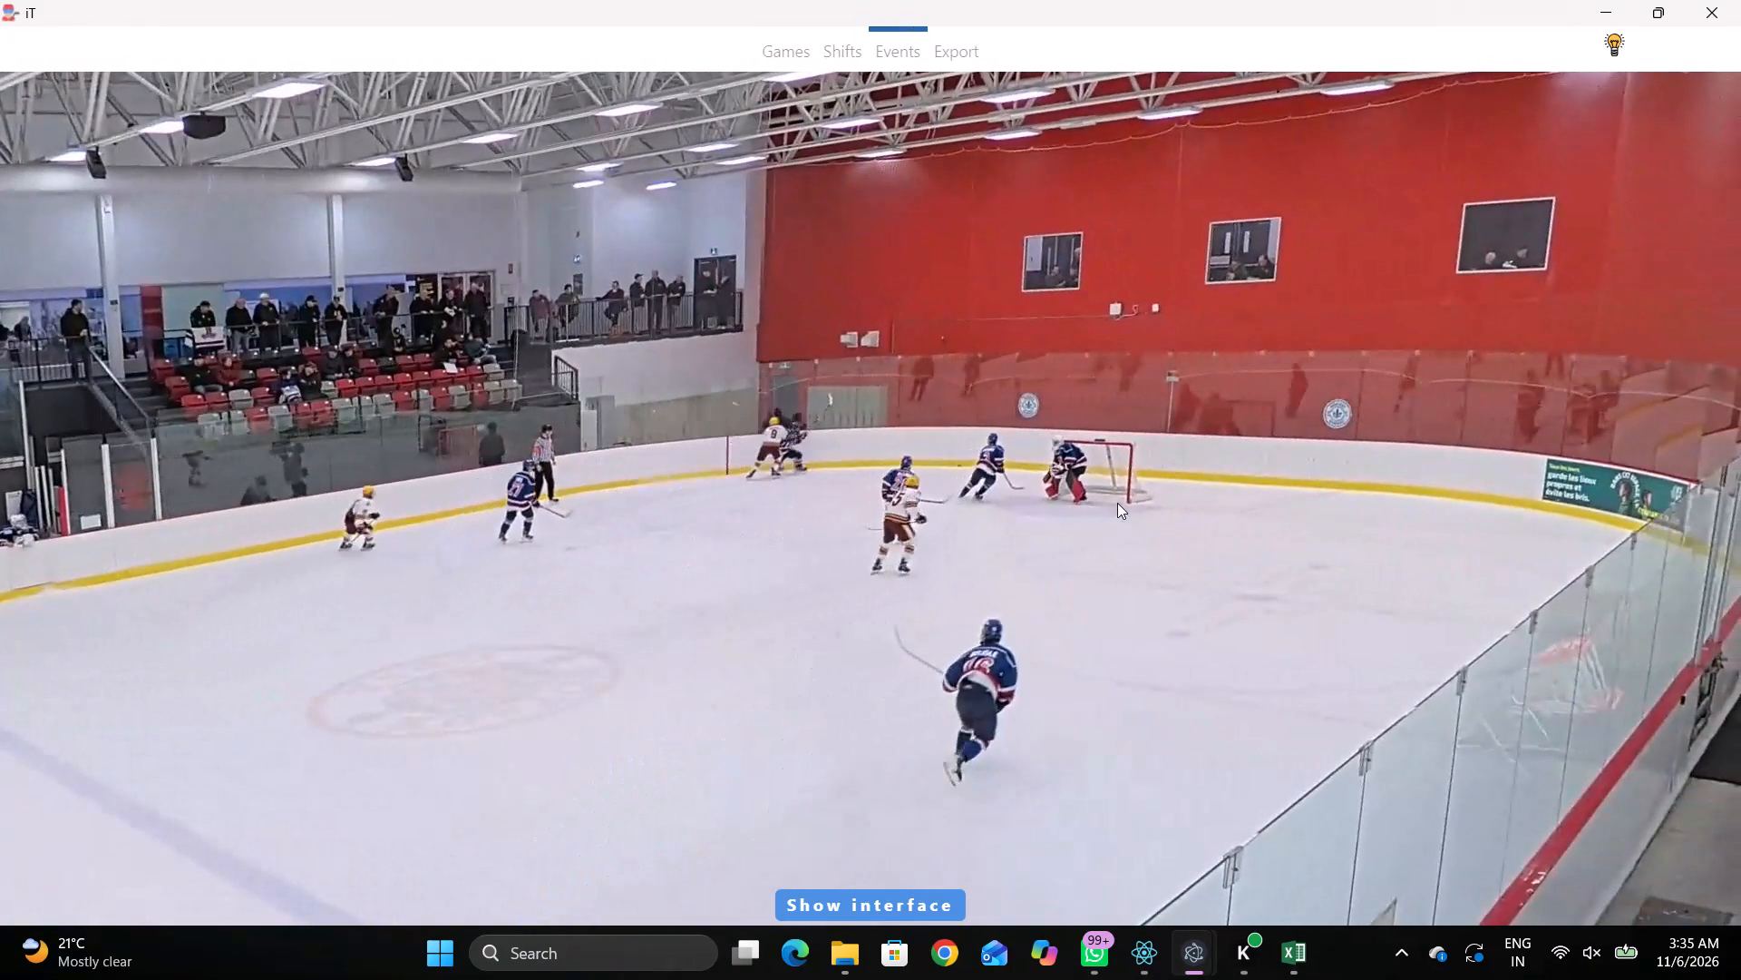
pyautogui.write('qq')
pyautogui.press('q')
pyautogui.rightClick(1140, 467)
pyautogui.moveTo(1153, 484); pyautogui.dragTo(1138, 475)
pyautogui.moveTo(1128, 473); pyautogui.dragTo(1130, 488, button='right')
pyautogui.click(1138, 493)
pyautogui.click(1542, 351)
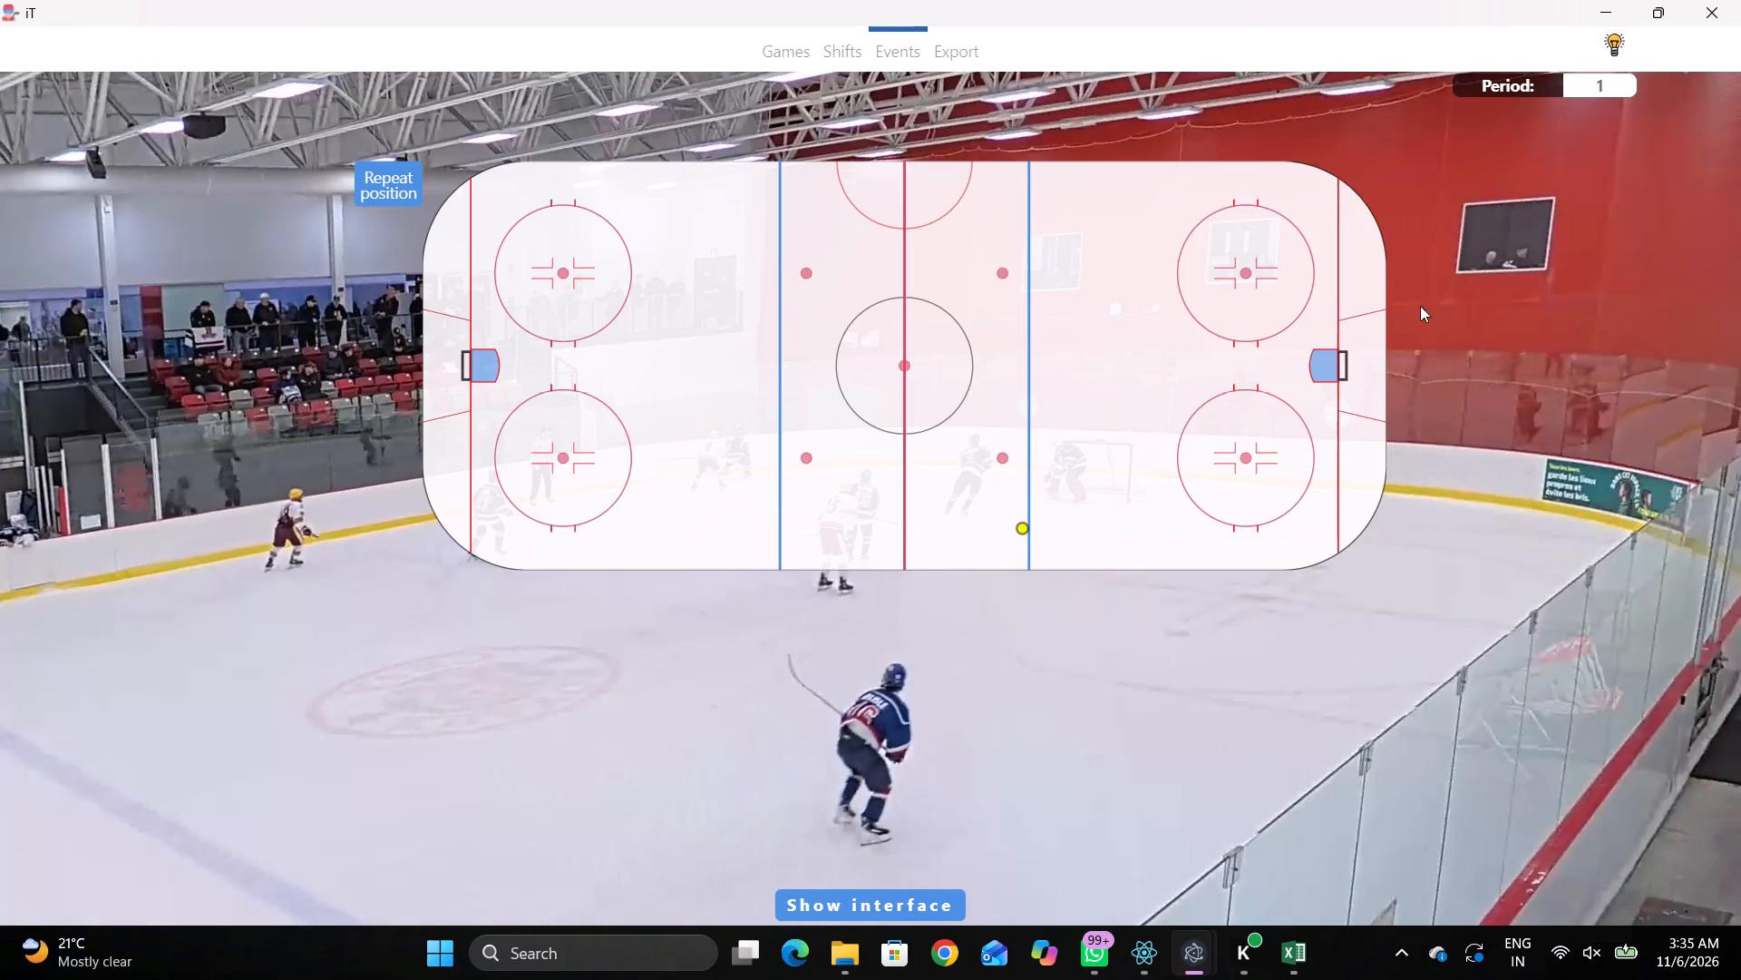
pyautogui.click(1362, 246)
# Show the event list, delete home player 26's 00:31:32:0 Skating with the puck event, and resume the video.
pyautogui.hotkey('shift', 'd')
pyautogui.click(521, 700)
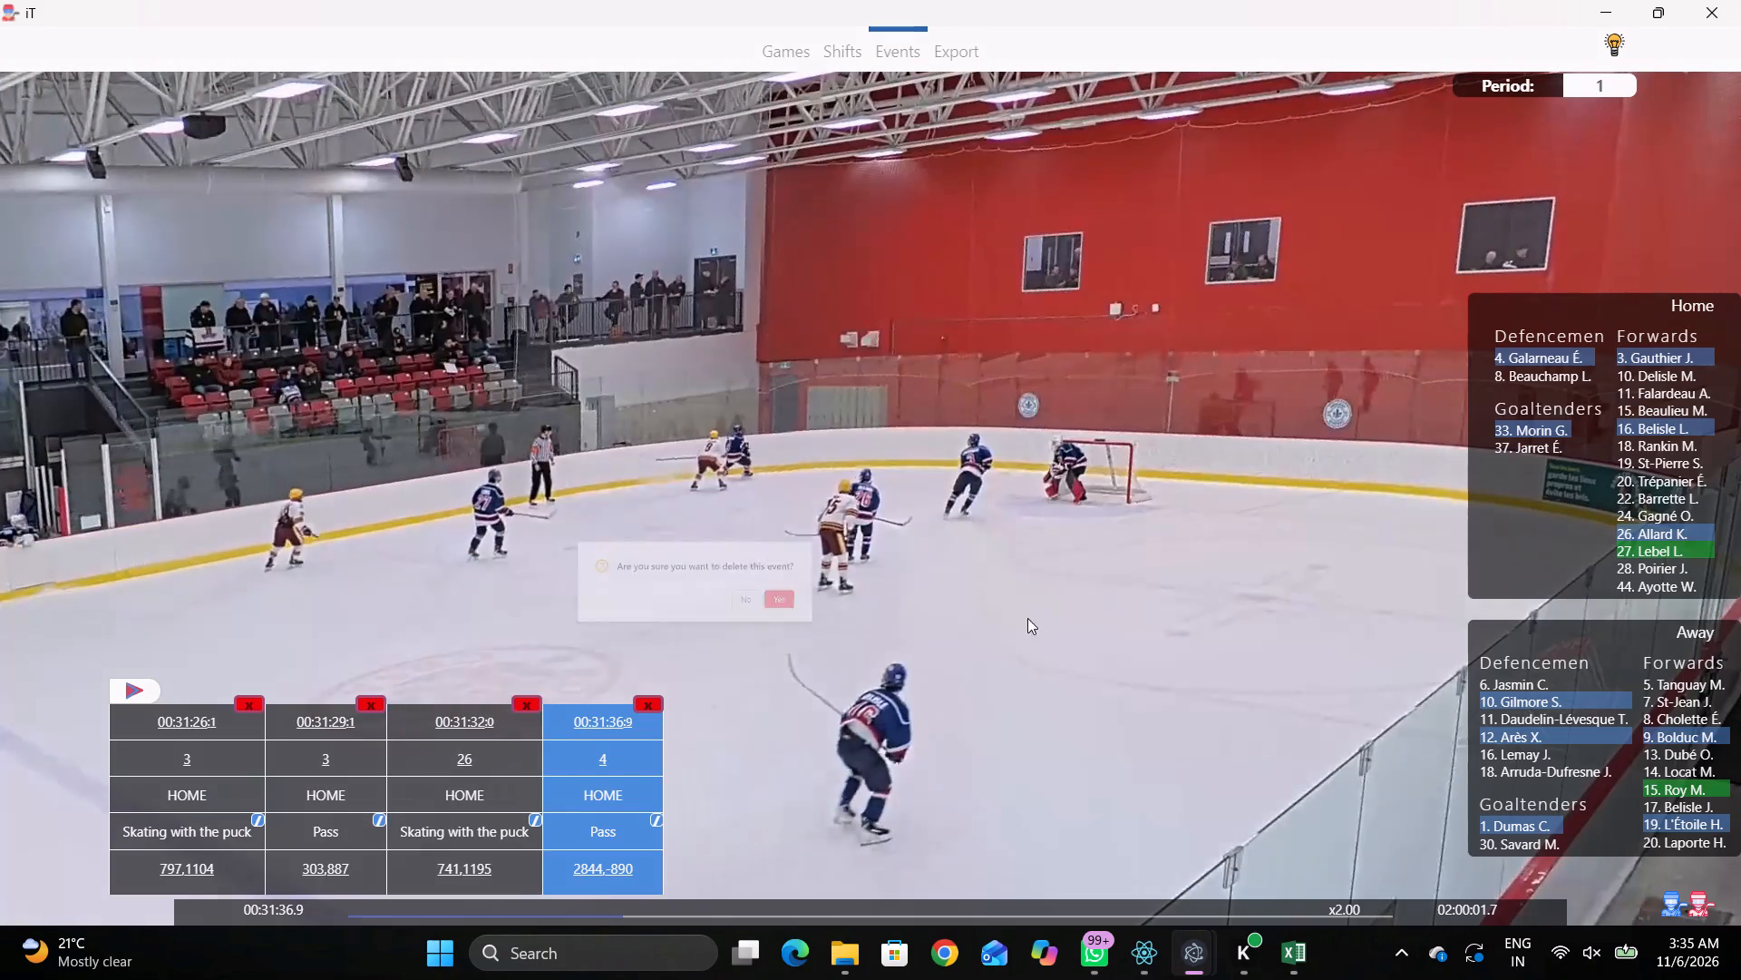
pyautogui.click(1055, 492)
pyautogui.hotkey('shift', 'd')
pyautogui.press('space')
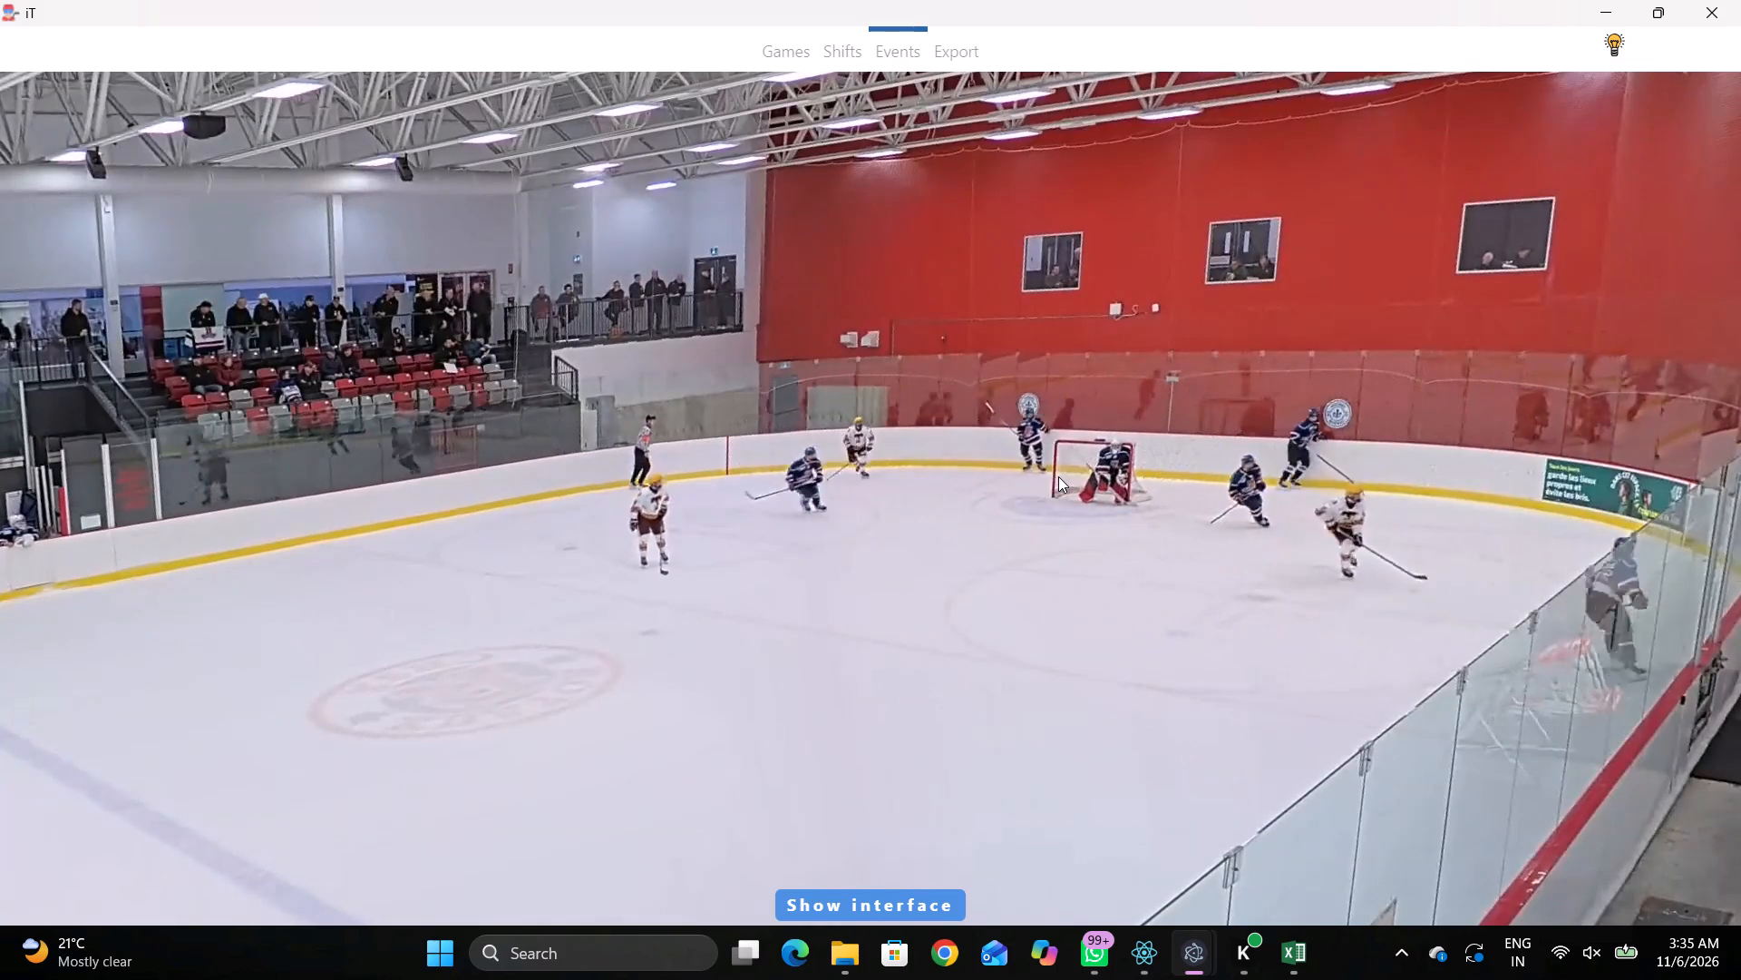
# Tag Skating with the puck by home player 26, placed in the lower corner just before the right goal line.
pyautogui.press('space')
pyautogui.press('space')
pyautogui.press('space')
pyautogui.rightClick(1010, 421)
pyautogui.click(1084, 449)
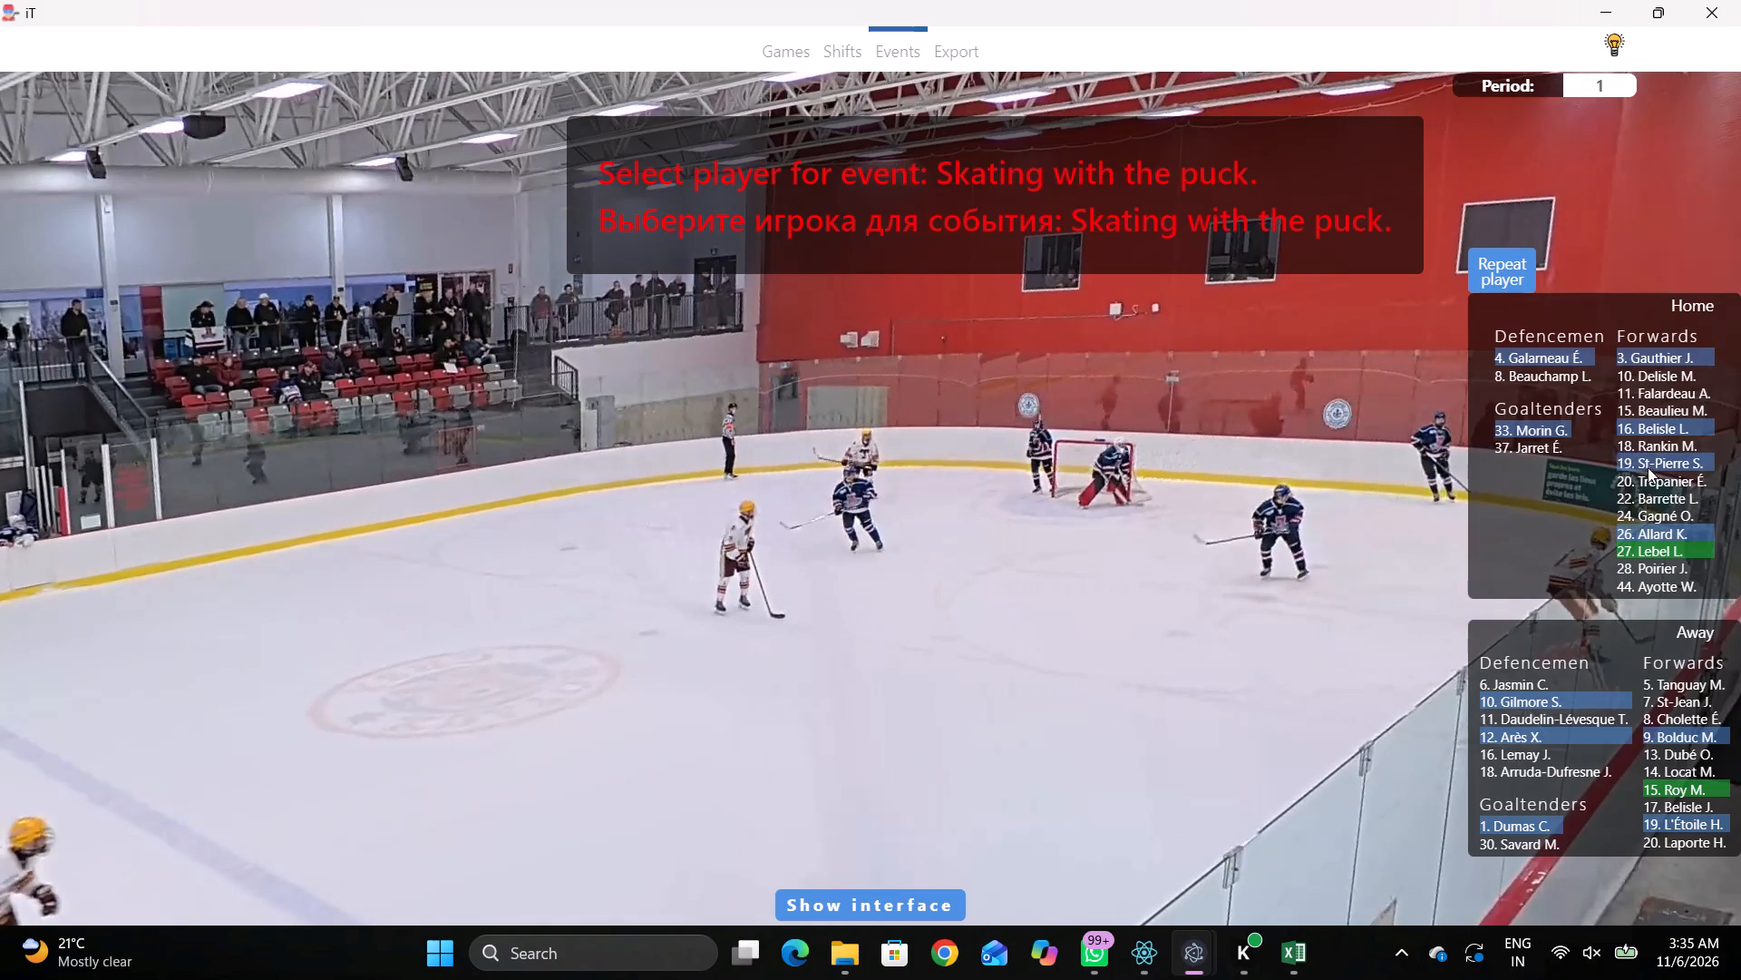
pyautogui.click(1630, 538)
pyautogui.click(1308, 551)
# Tag Pass by the same home player 26, placed on the right goal line on the lower side of the net.
pyautogui.press('space')
pyautogui.write('v f')
pyautogui.press('q')
pyautogui.rightClick(1269, 382)
pyautogui.click(1287, 400)
pyautogui.click(1475, 287)
pyautogui.click(1341, 421)
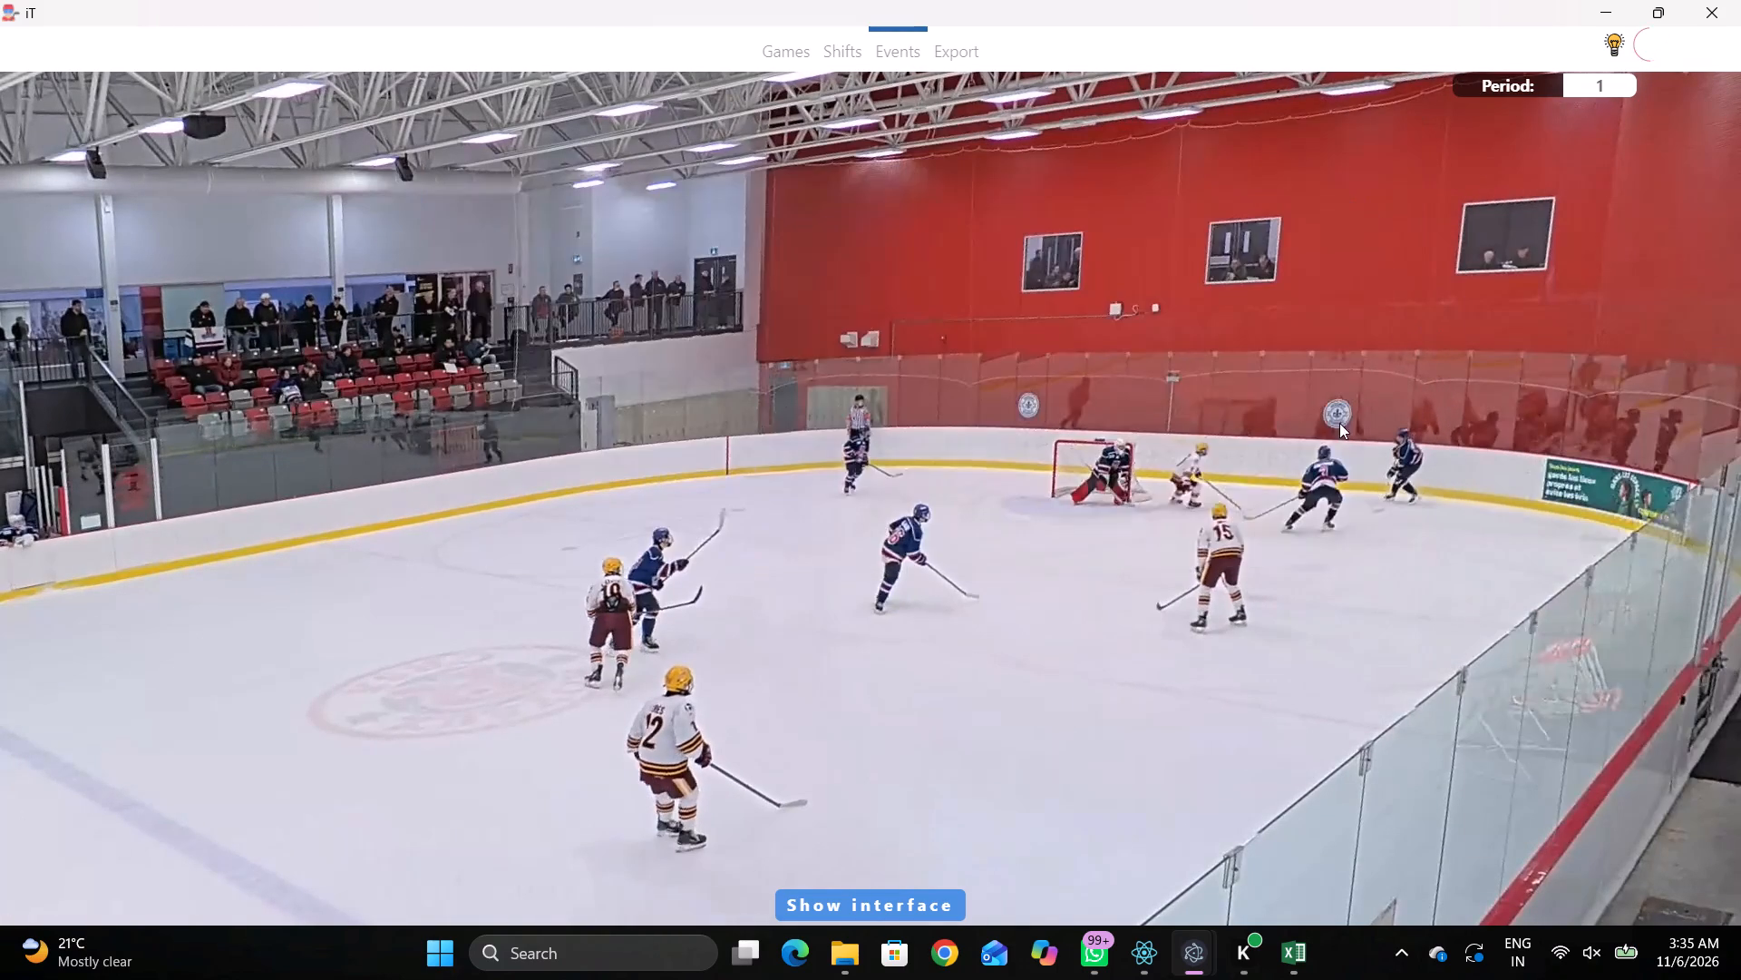
# Tag Skating with the puck by home player 4, placed just behind the right goal line on the upper side.
pyautogui.press('space')
pyautogui.press('space')
pyautogui.press('space')
pyautogui.write('v')
pyautogui.press('space')
pyautogui.press('space')
pyautogui.press('space')
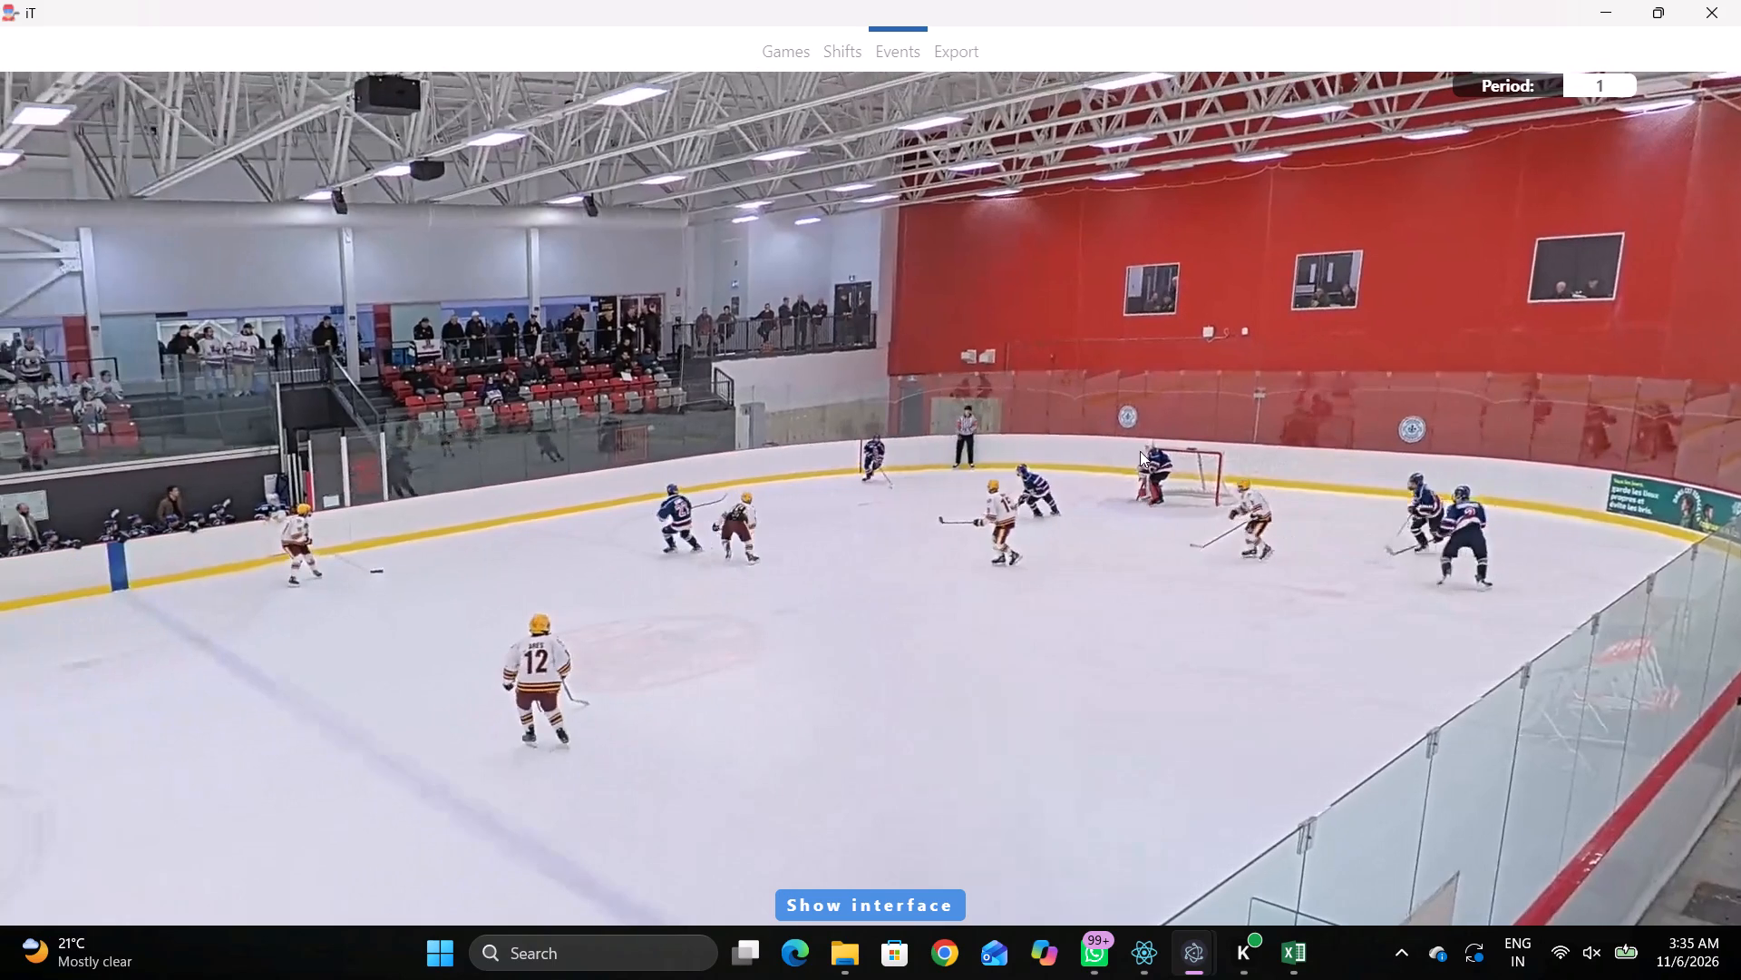
pyautogui.rightClick(1140, 451)
pyautogui.click(1201, 487)
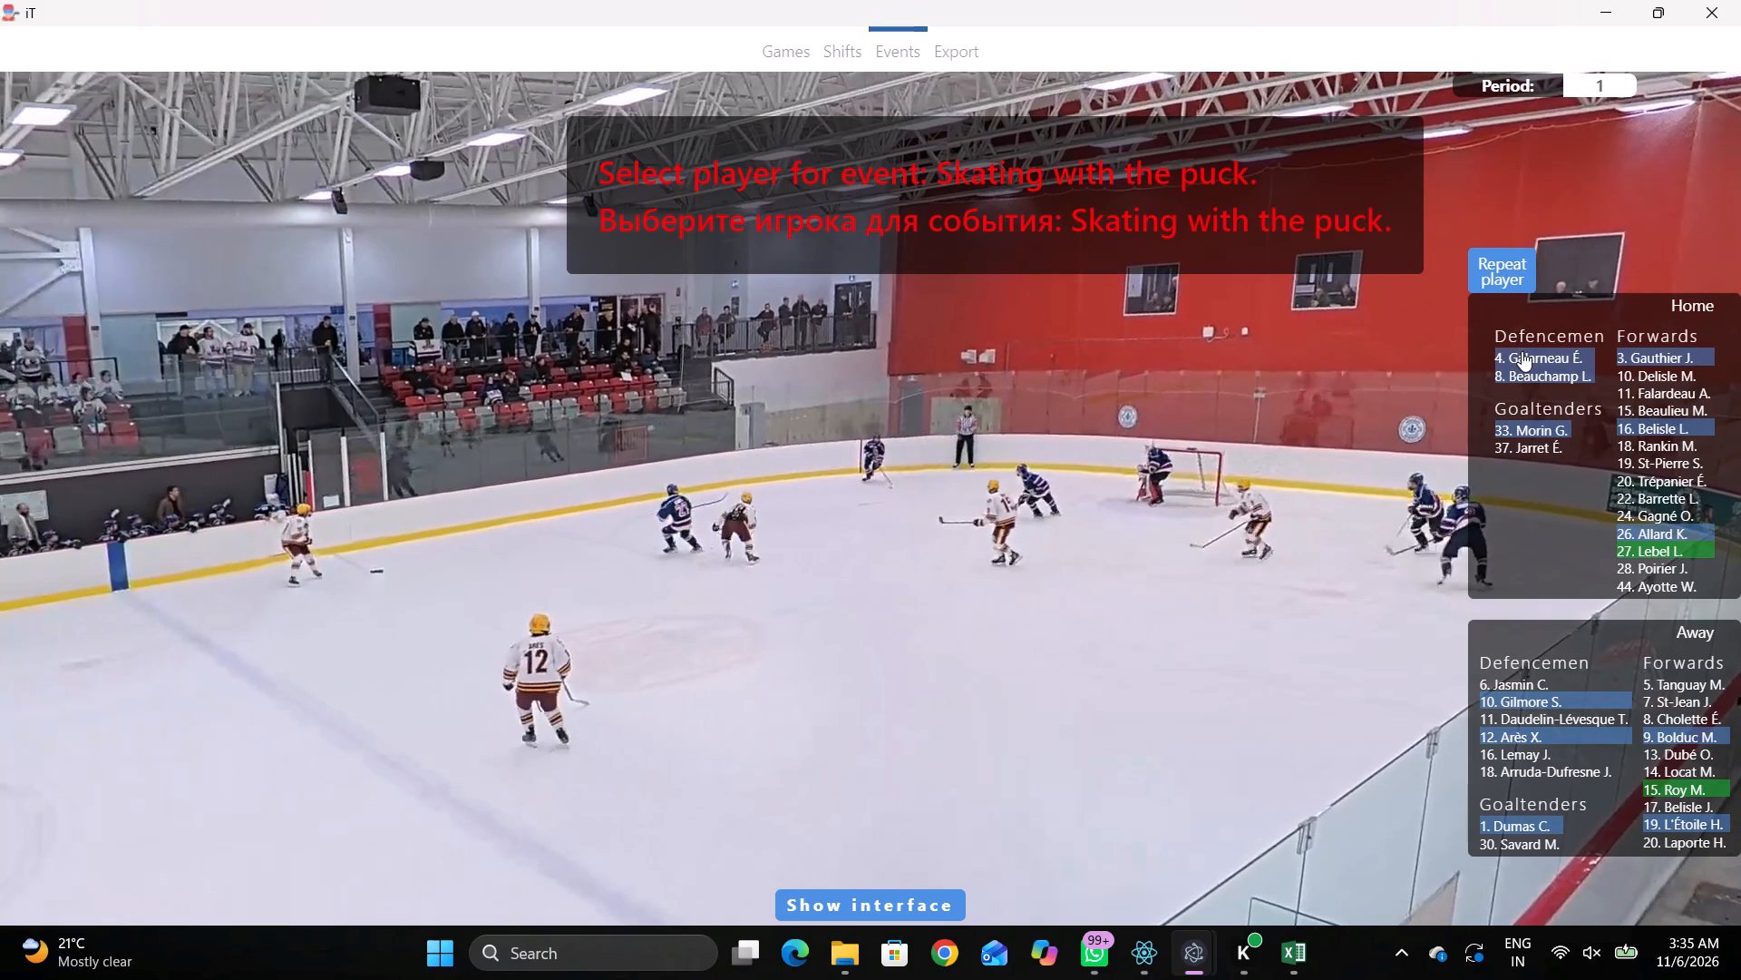
pyautogui.click(1528, 357)
pyautogui.click(1347, 232)
# Tag Pass by the same home player 4, placed just inside the right blue line, slightly above mid-ice.
pyautogui.press('space')
pyautogui.press('space')
pyautogui.press('space')
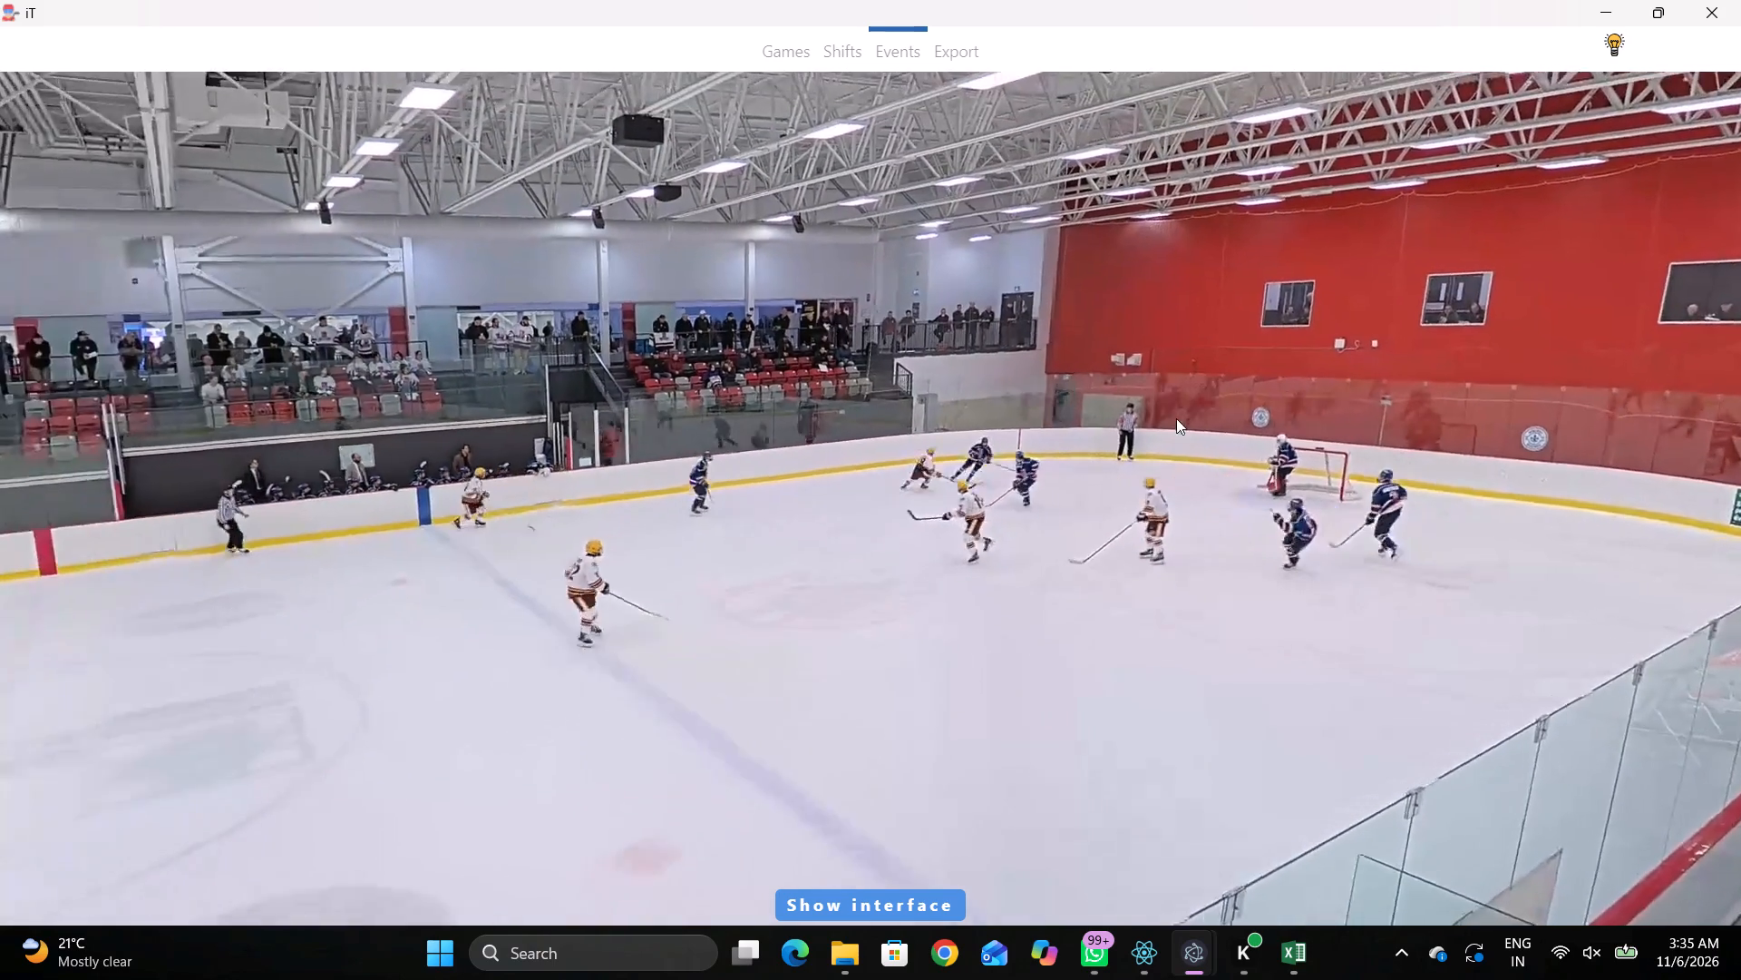
pyautogui.press('space')
pyautogui.press('space')
pyautogui.press('space')
pyautogui.press('space')
pyautogui.press('space')
pyautogui.press('q')
pyautogui.press('q')
pyautogui.press('q')
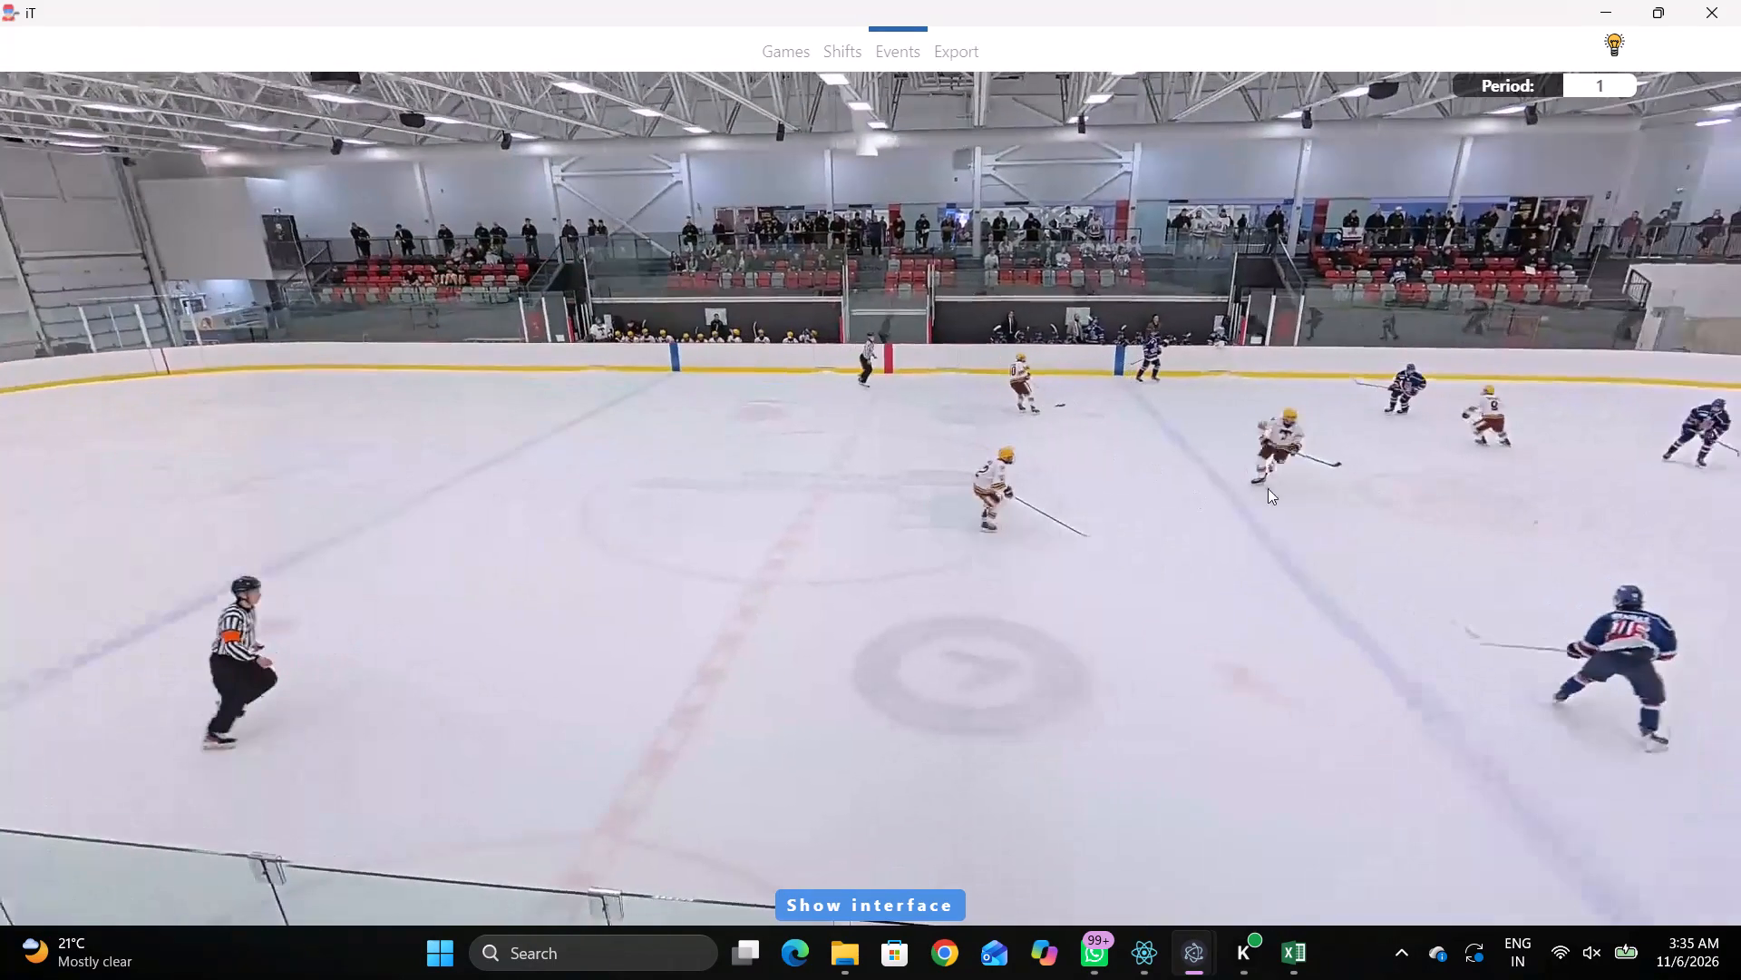
pyautogui.press('q')
pyautogui.press('q')
pyautogui.press('q')
pyautogui.rightClick(1251, 434)
pyautogui.click(1272, 442)
pyautogui.click(1513, 247)
pyautogui.click(1179, 309)
pyautogui.moveTo(1318, 310); pyautogui.dragTo(1310, 321, button='right')
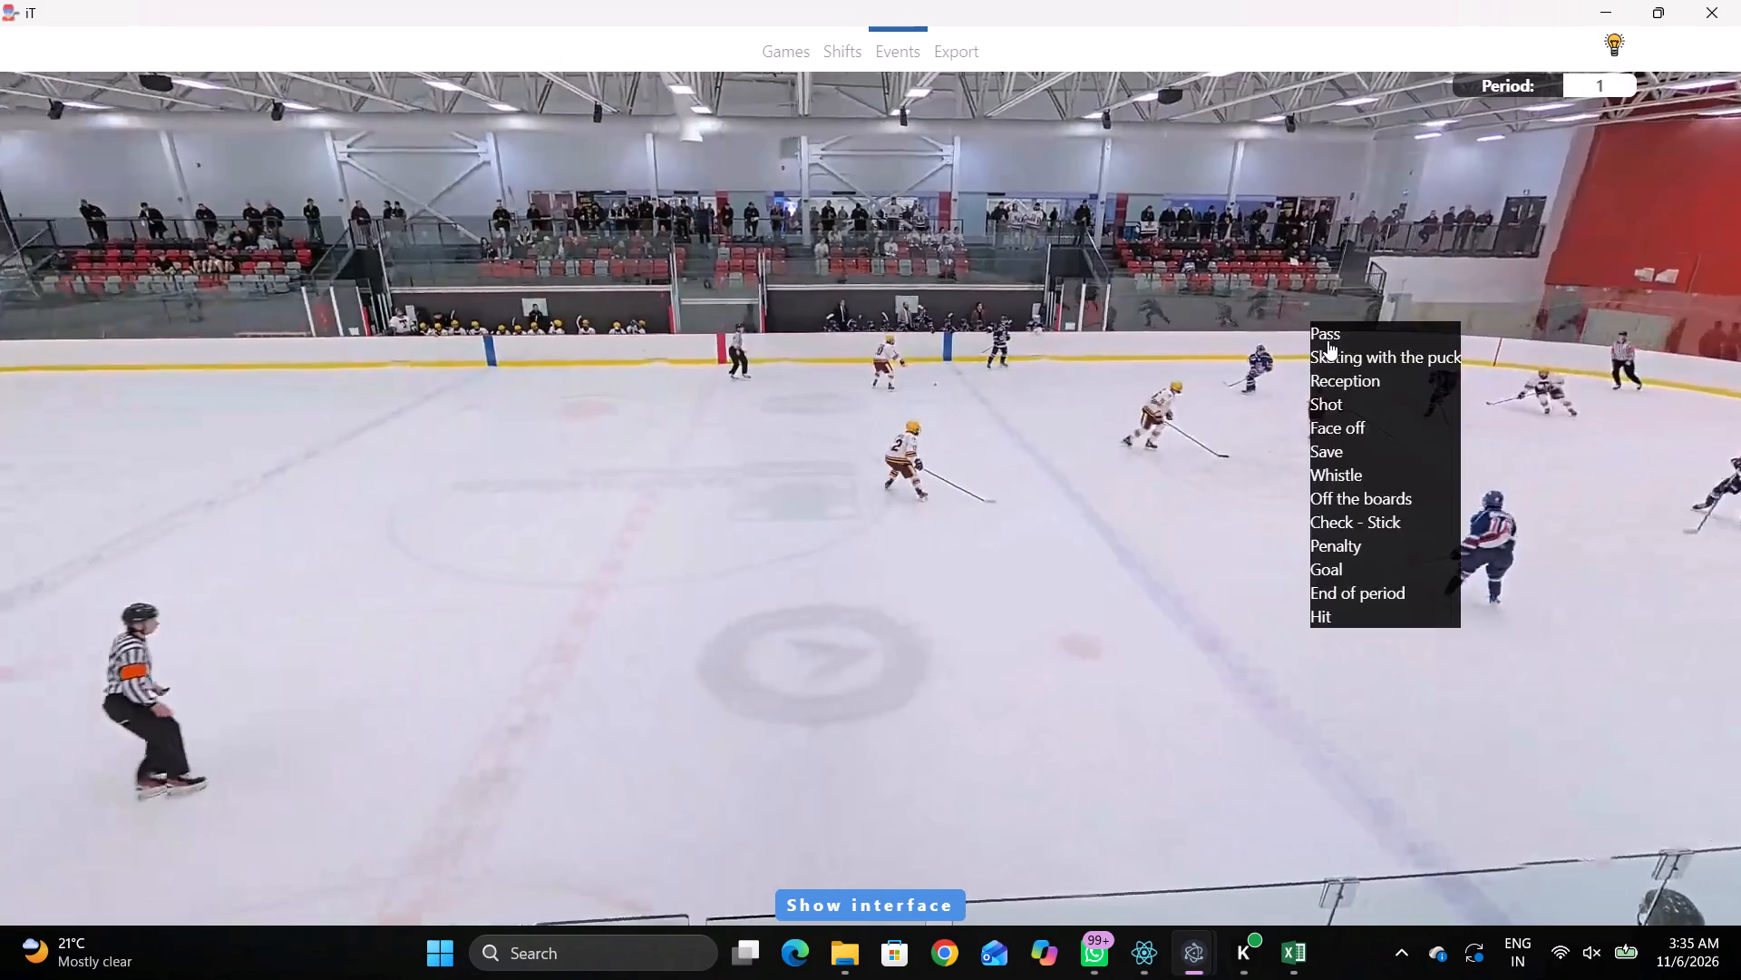
pyautogui.click(1328, 340)
pyautogui.click(1491, 289)
pyautogui.click(1045, 326)
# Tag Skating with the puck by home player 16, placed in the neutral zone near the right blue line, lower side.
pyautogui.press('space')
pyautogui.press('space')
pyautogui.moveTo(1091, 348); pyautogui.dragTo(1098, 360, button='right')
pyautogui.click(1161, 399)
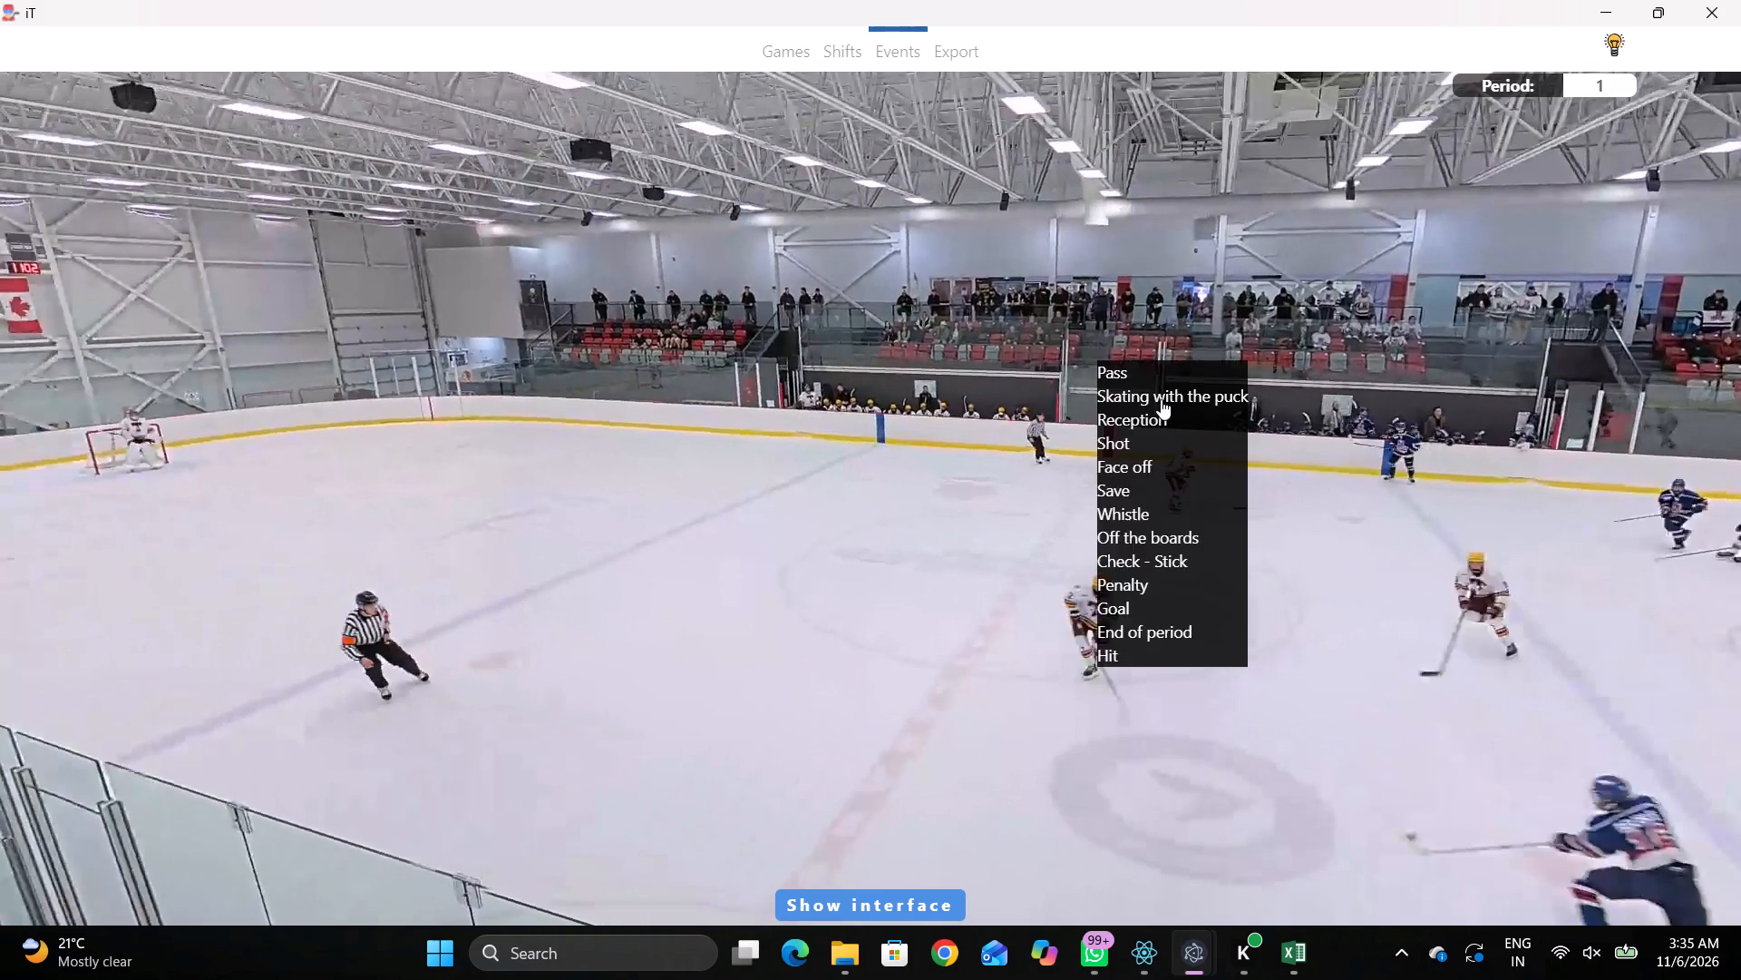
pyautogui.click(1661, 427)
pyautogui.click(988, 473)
# Tag Skating with the puck by away player 12, placed at the outer edge of the lower left faceoff circle.
pyautogui.press('space')
pyautogui.press('space')
pyautogui.press('space')
pyautogui.press('space')
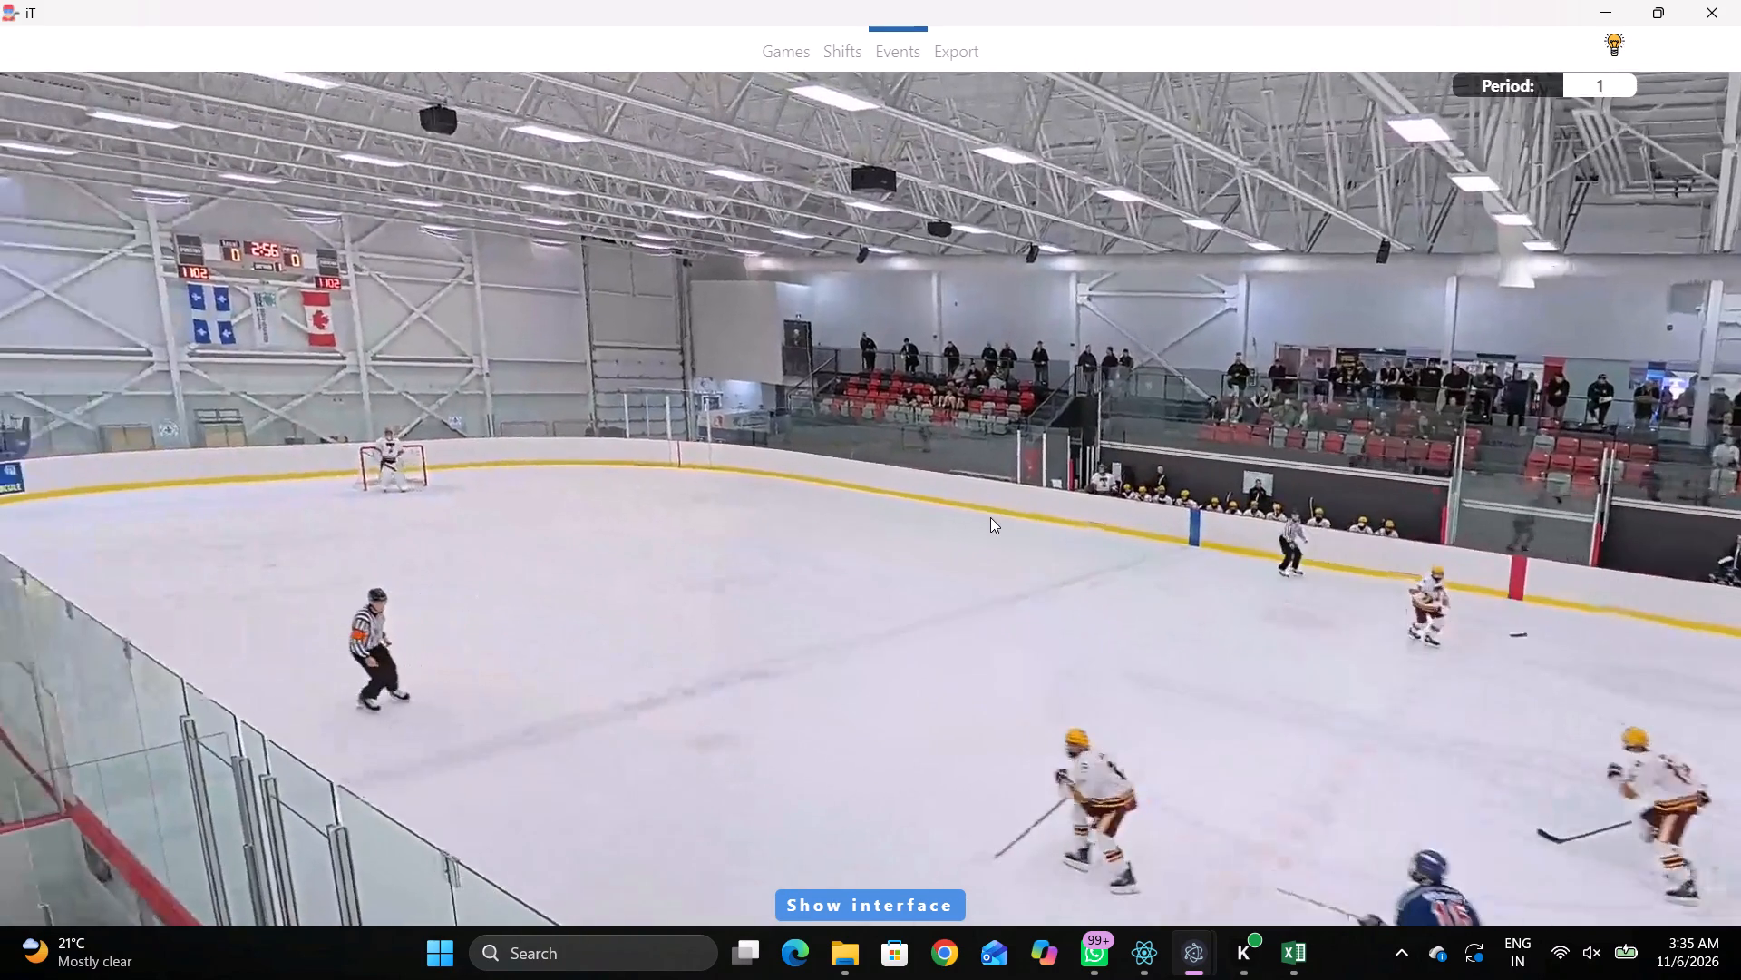
pyautogui.press('space')
pyautogui.press('space')
pyautogui.press('space')
pyautogui.press('space')
pyautogui.press('space')
pyautogui.press('space')
pyautogui.moveTo(986, 445); pyautogui.dragTo(995, 451, button='right')
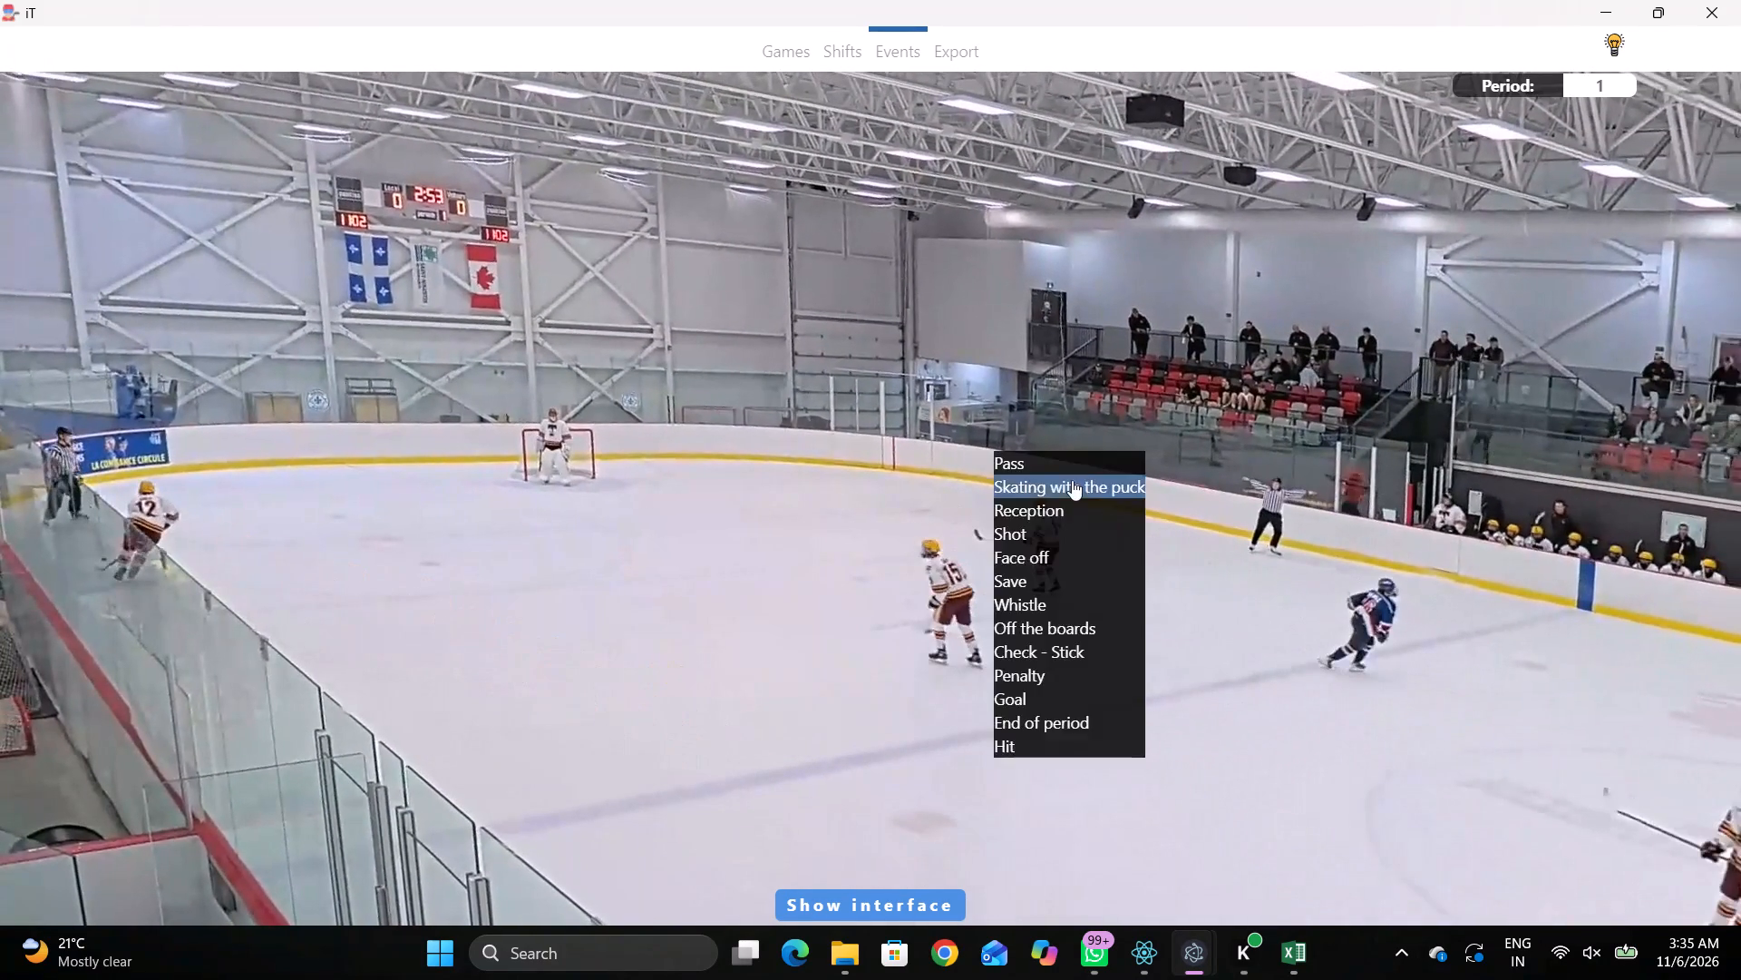
pyautogui.click(1072, 480)
pyautogui.click(1516, 734)
pyautogui.click(627, 498)
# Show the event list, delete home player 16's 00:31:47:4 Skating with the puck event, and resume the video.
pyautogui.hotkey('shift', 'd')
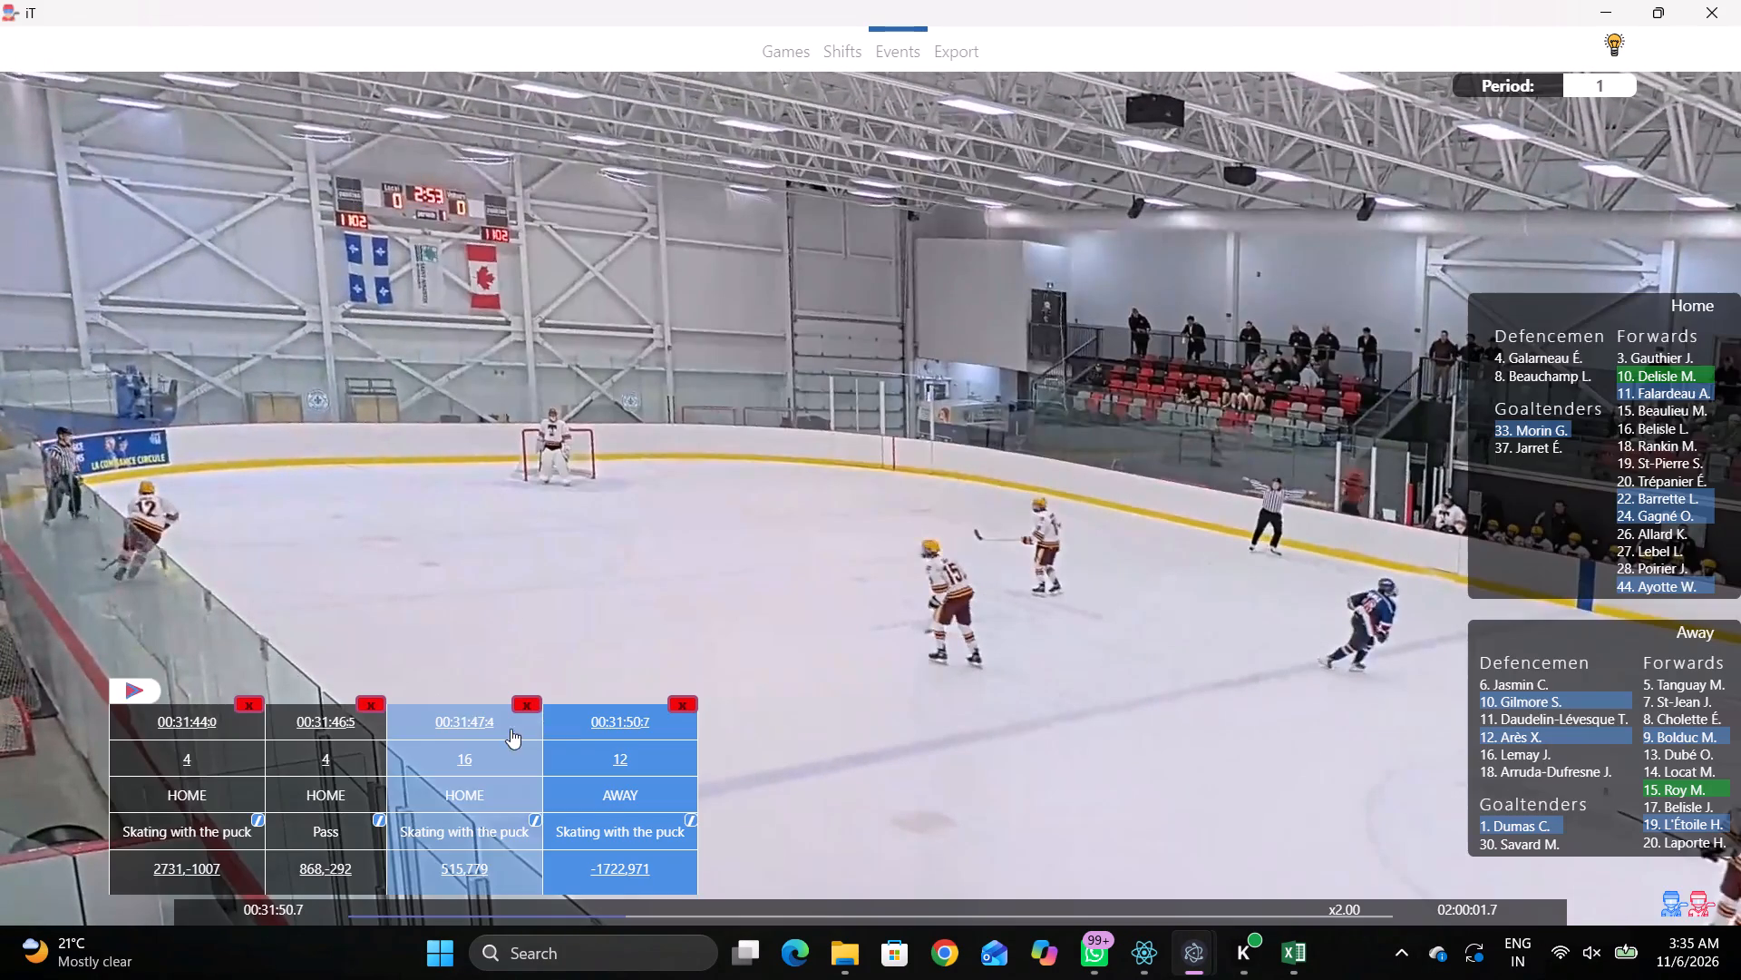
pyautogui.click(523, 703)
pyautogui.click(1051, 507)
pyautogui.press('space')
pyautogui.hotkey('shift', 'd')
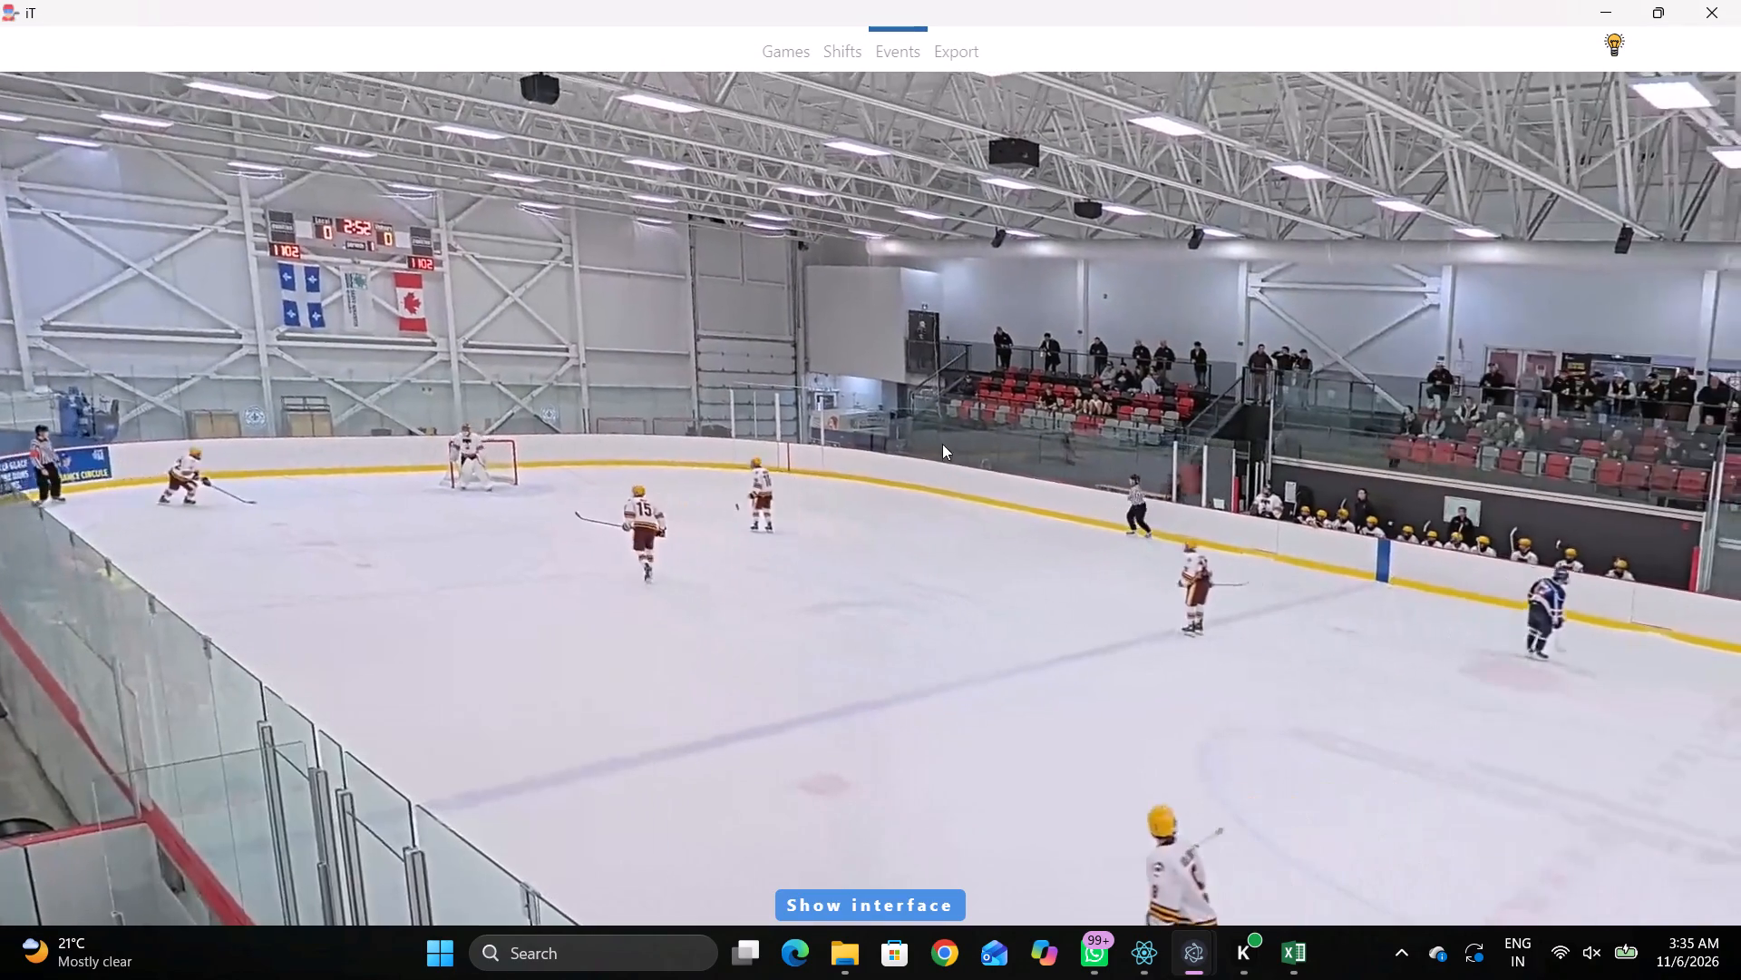
# Tag Pass by the same away player 12, placed behind the left goal line on the lower side of the net.
pyautogui.press('space')
pyautogui.press('space')
pyautogui.write('v')
pyautogui.press('space')
pyautogui.press('q')
pyautogui.press('q')
pyautogui.press('q')
pyautogui.press('q')
pyautogui.press('q')
pyautogui.press('q')
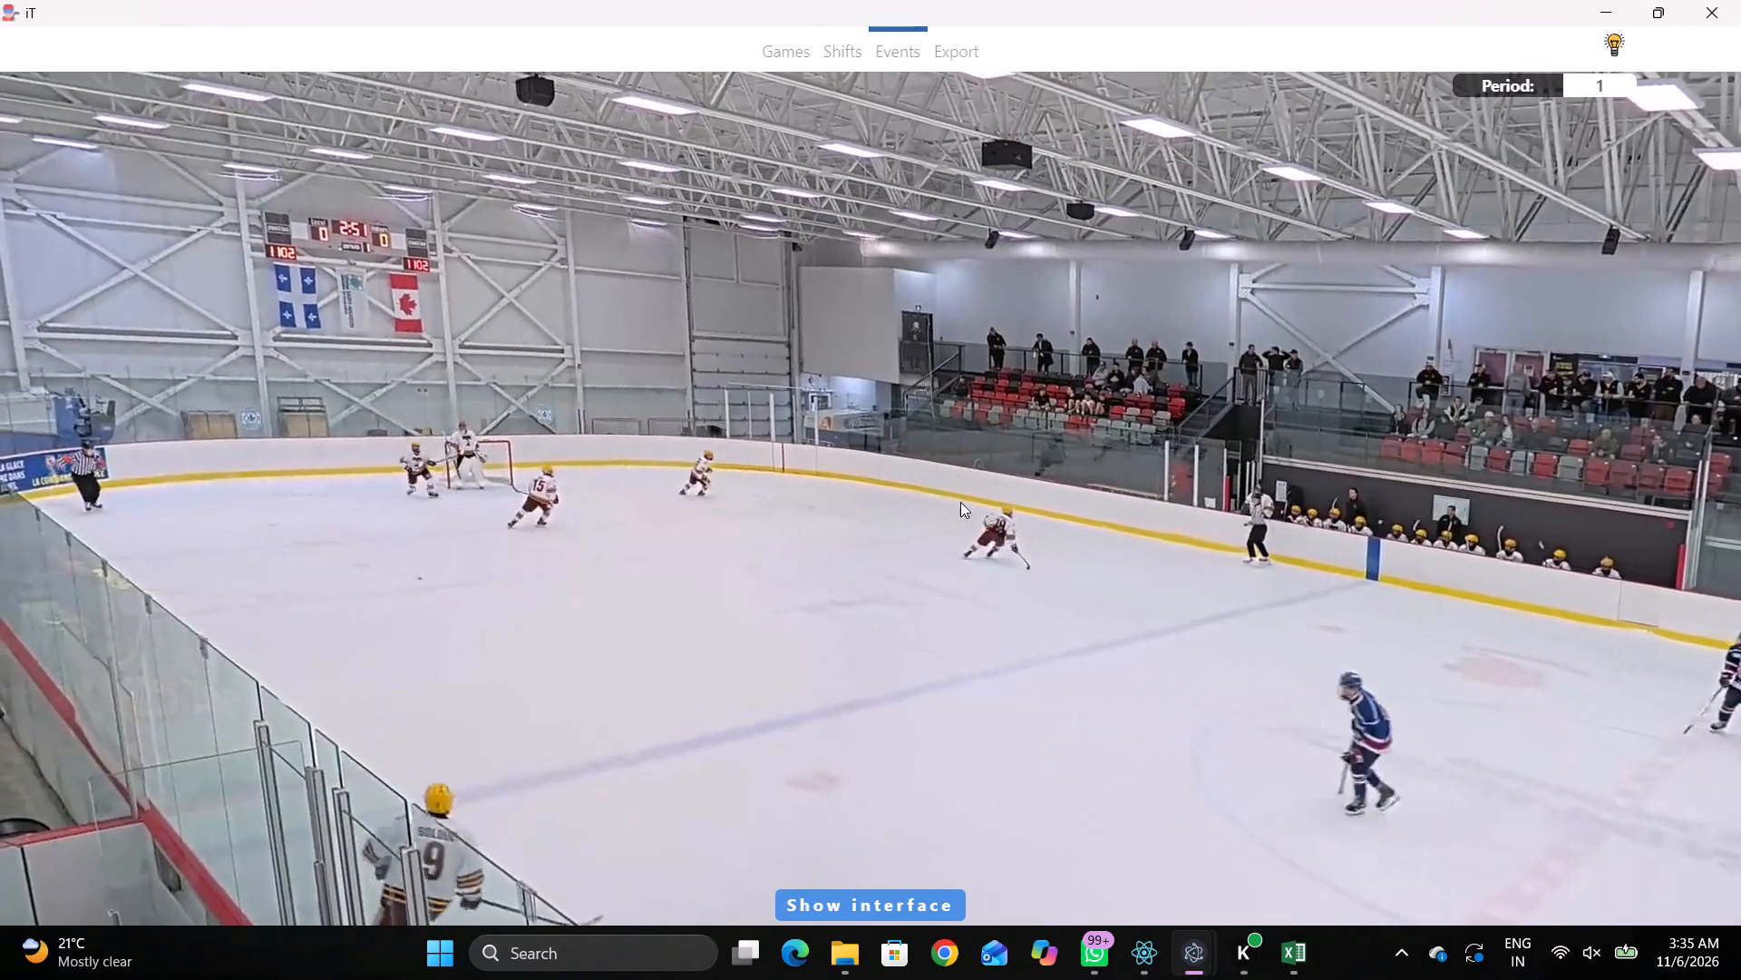
pyautogui.press('q')
pyautogui.press('q')
pyautogui.press('q')
pyautogui.rightClick(1026, 425)
pyautogui.click(1037, 426)
pyautogui.click(1481, 273)
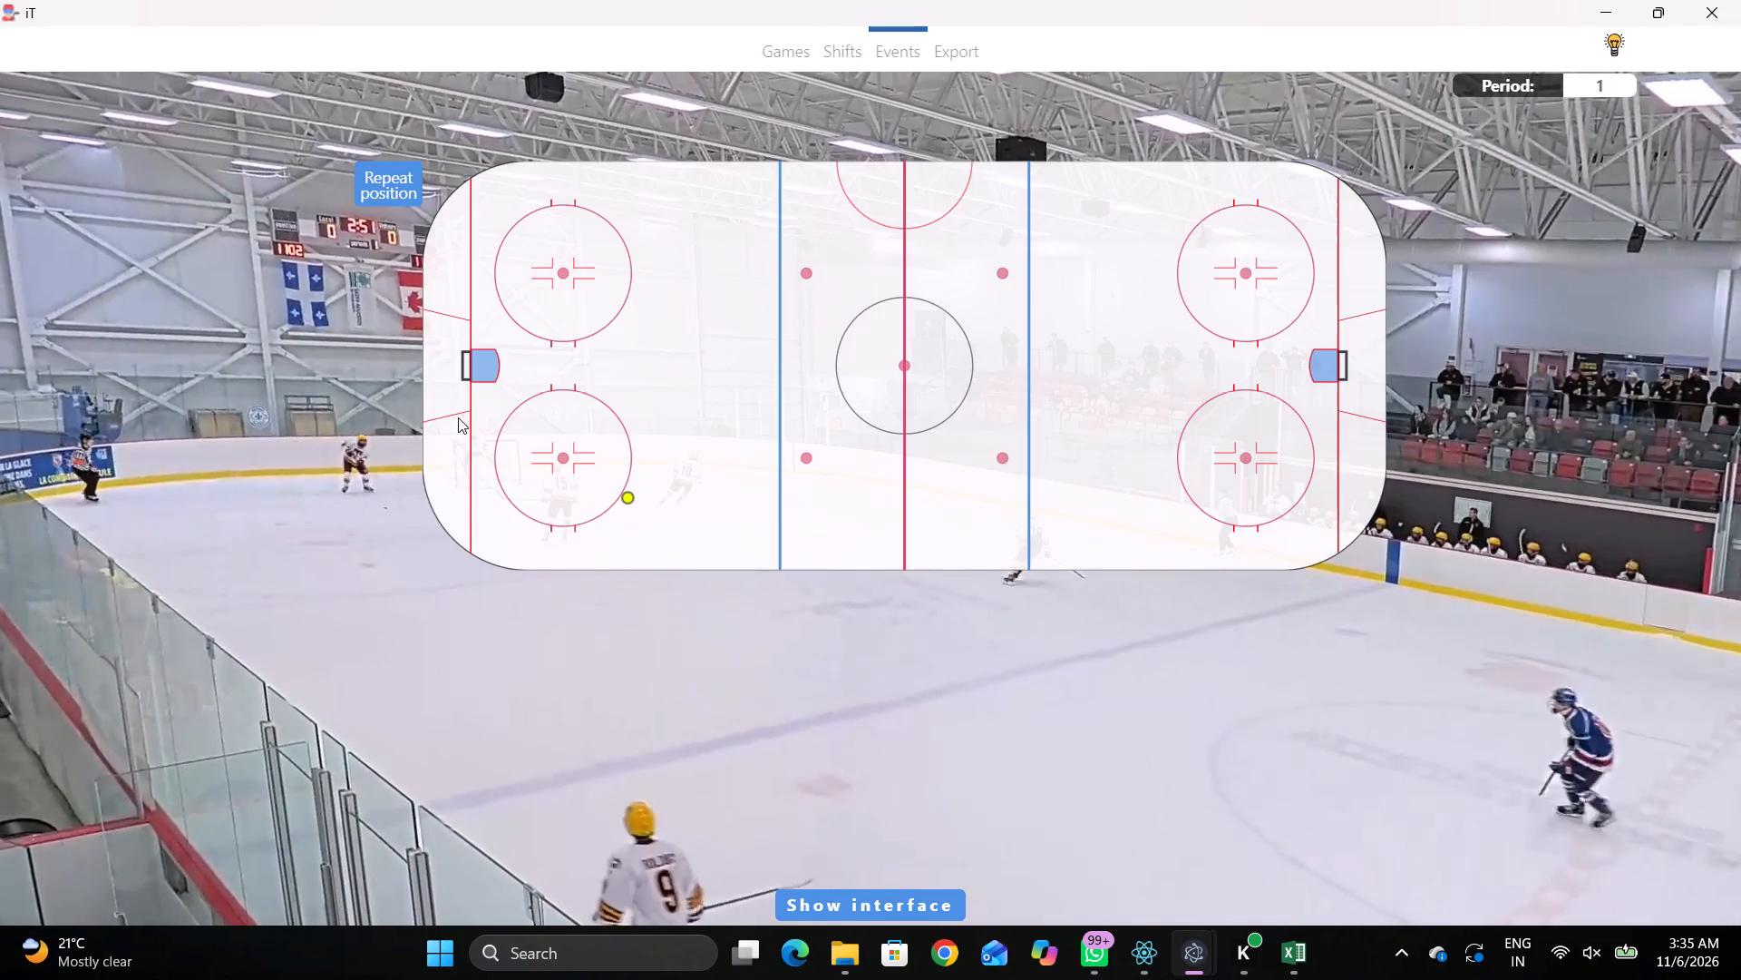
pyautogui.click(458, 417)
# Tag Skating with the puck by away player 9, placed in the neutral zone near the left blue line, lower side.
pyautogui.press('space')
pyautogui.press('space')
pyautogui.press('space')
pyautogui.press('space')
pyautogui.rightClick(874, 427)
pyautogui.click(1003, 473)
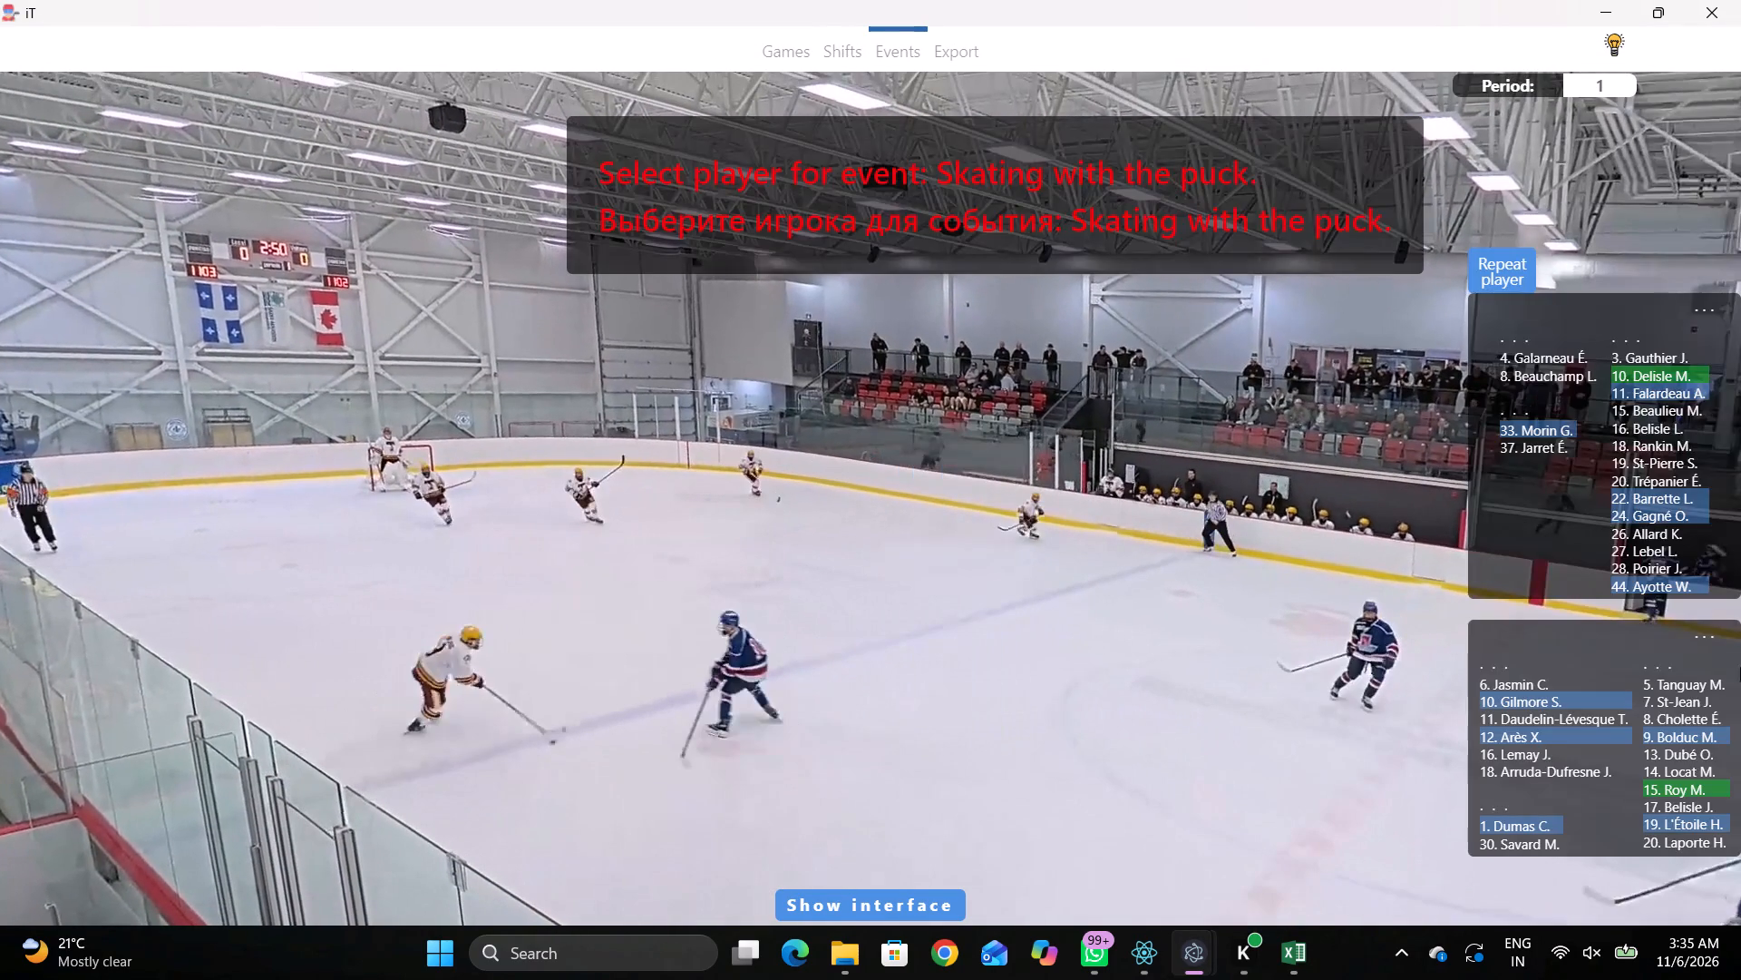
pyautogui.click(1679, 730)
pyautogui.click(828, 520)
# Tag Pass by the same away player 9, placed on the left blue line on the lower side.
pyautogui.press('r')
pyautogui.press('space')
pyautogui.press('space')
pyautogui.press('space')
pyautogui.press('space')
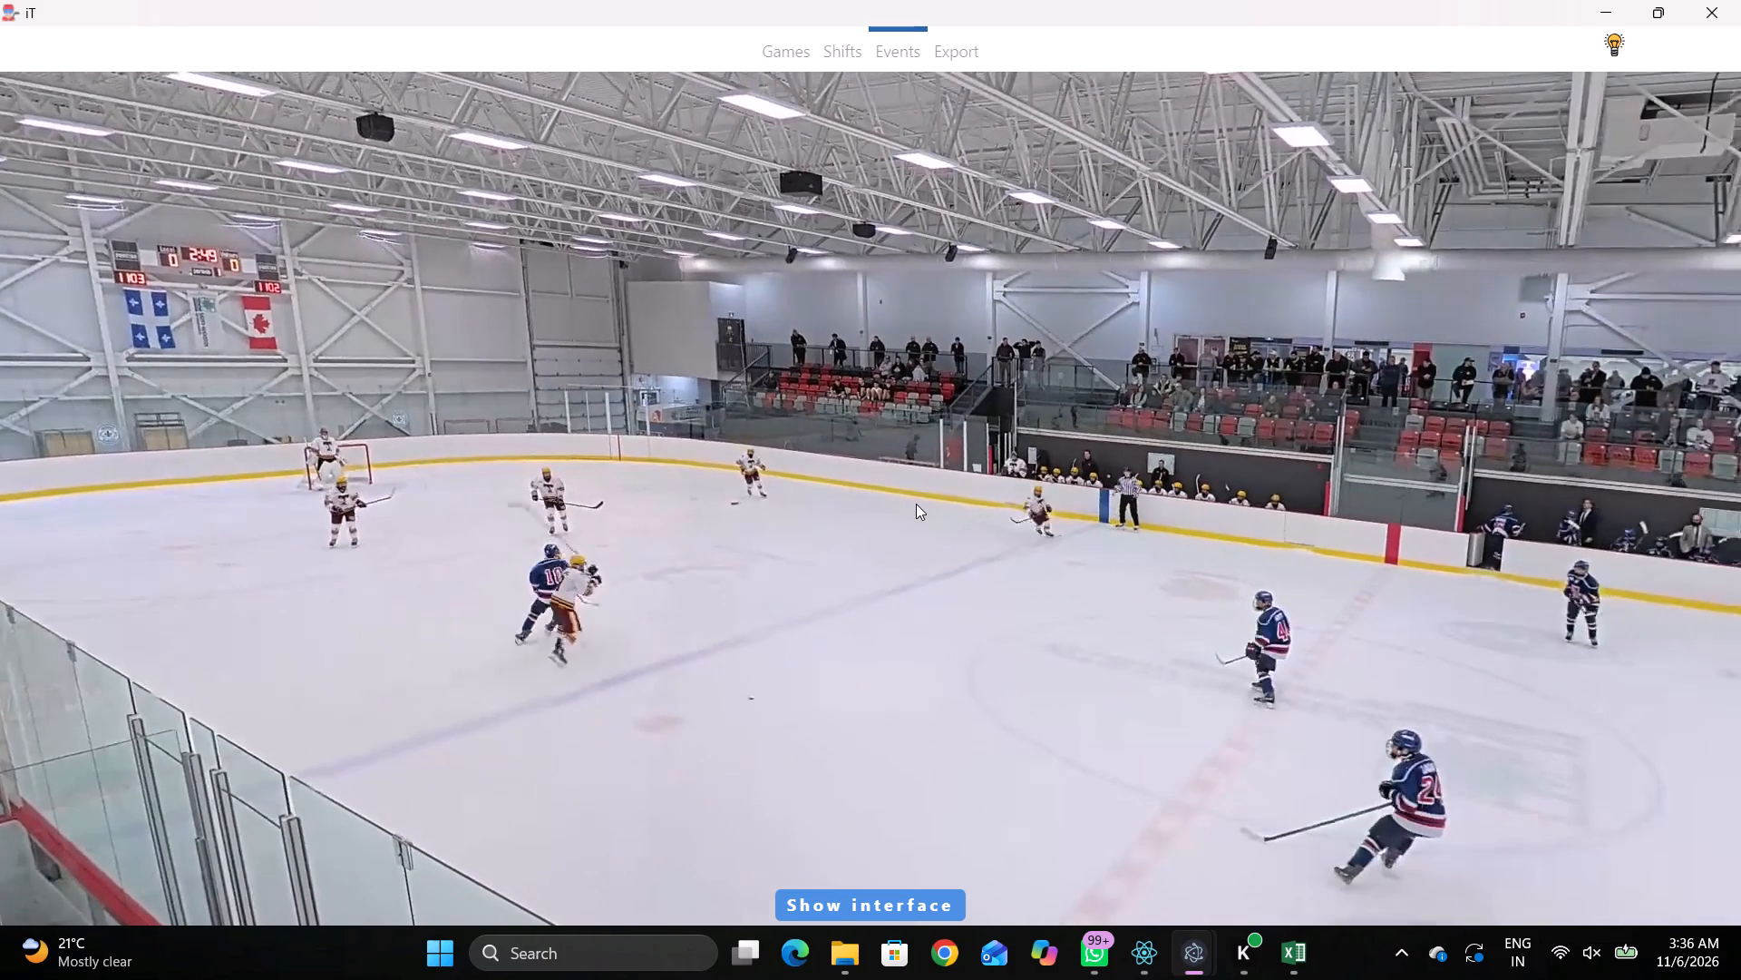
pyautogui.write('q')
pyautogui.press('q')
pyautogui.press('q')
pyautogui.press('q')
pyautogui.rightClick(919, 499)
pyautogui.click(922, 503)
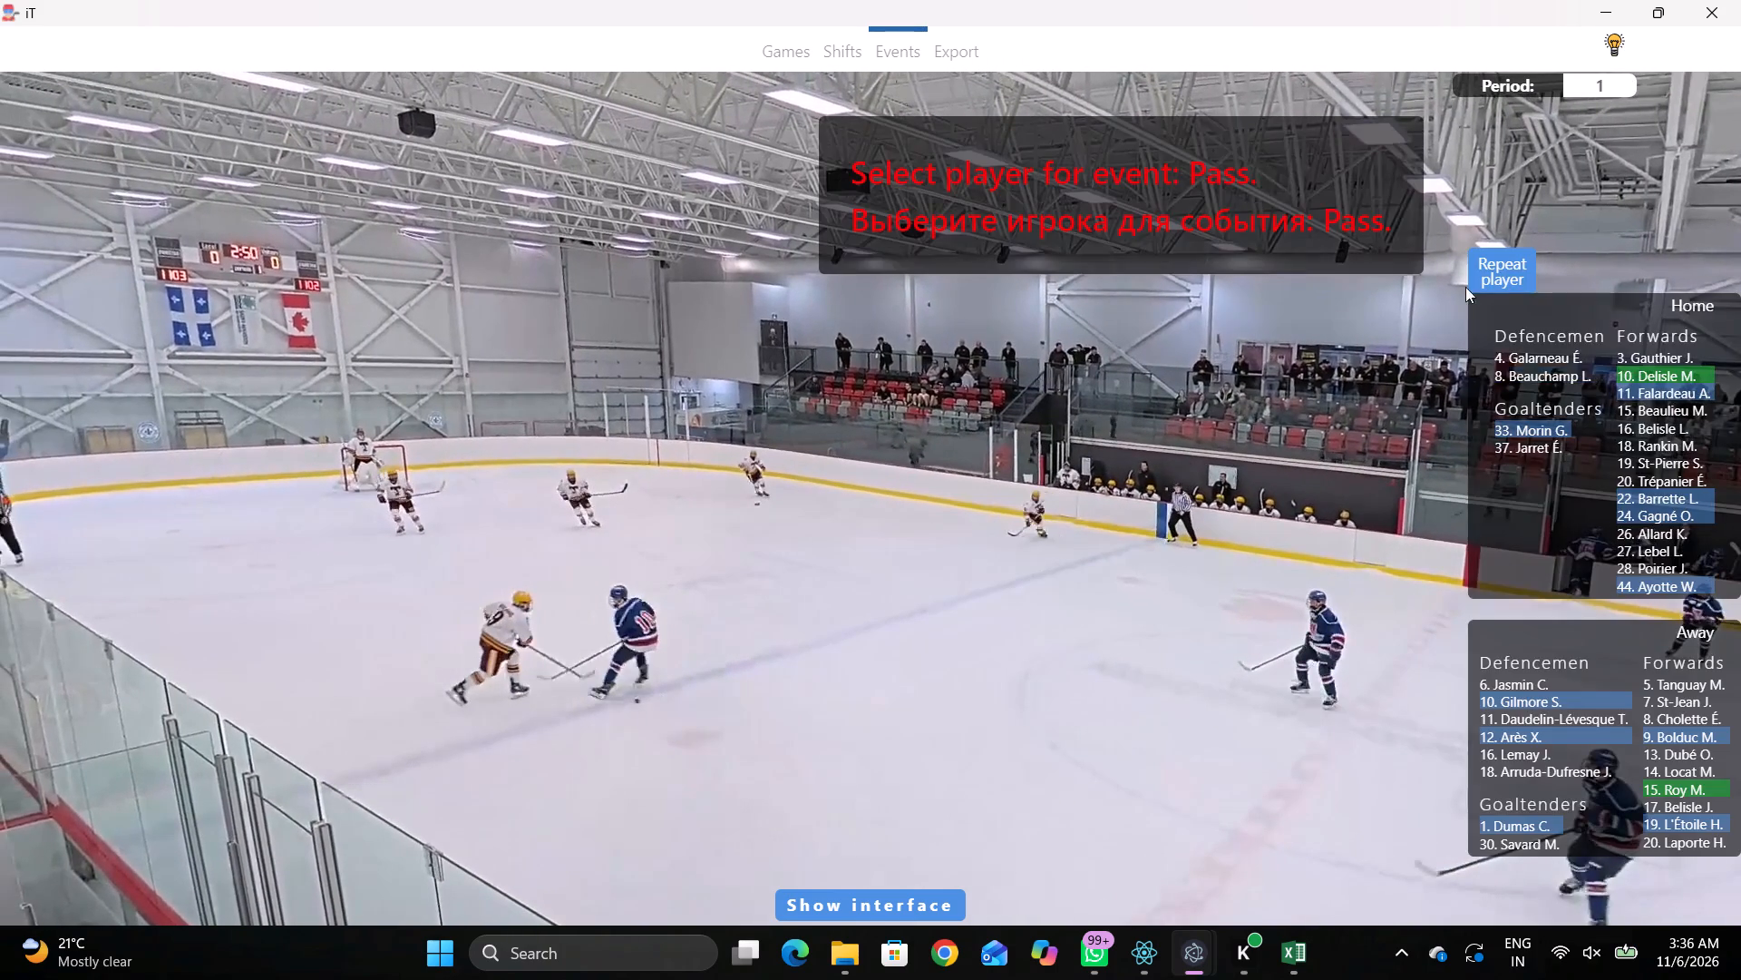
pyautogui.click(1465, 283)
pyautogui.moveTo(1380, 272); pyautogui.dragTo(1353, 279, button='right')
pyautogui.moveTo(1372, 286); pyautogui.dragTo(1380, 283)
pyautogui.click(1494, 268)
pyautogui.click(778, 454)
# Tag Pass by home player 44, placed in the neutral zone just left of the centre line, lower side.
pyautogui.press('space')
pyautogui.press('v')
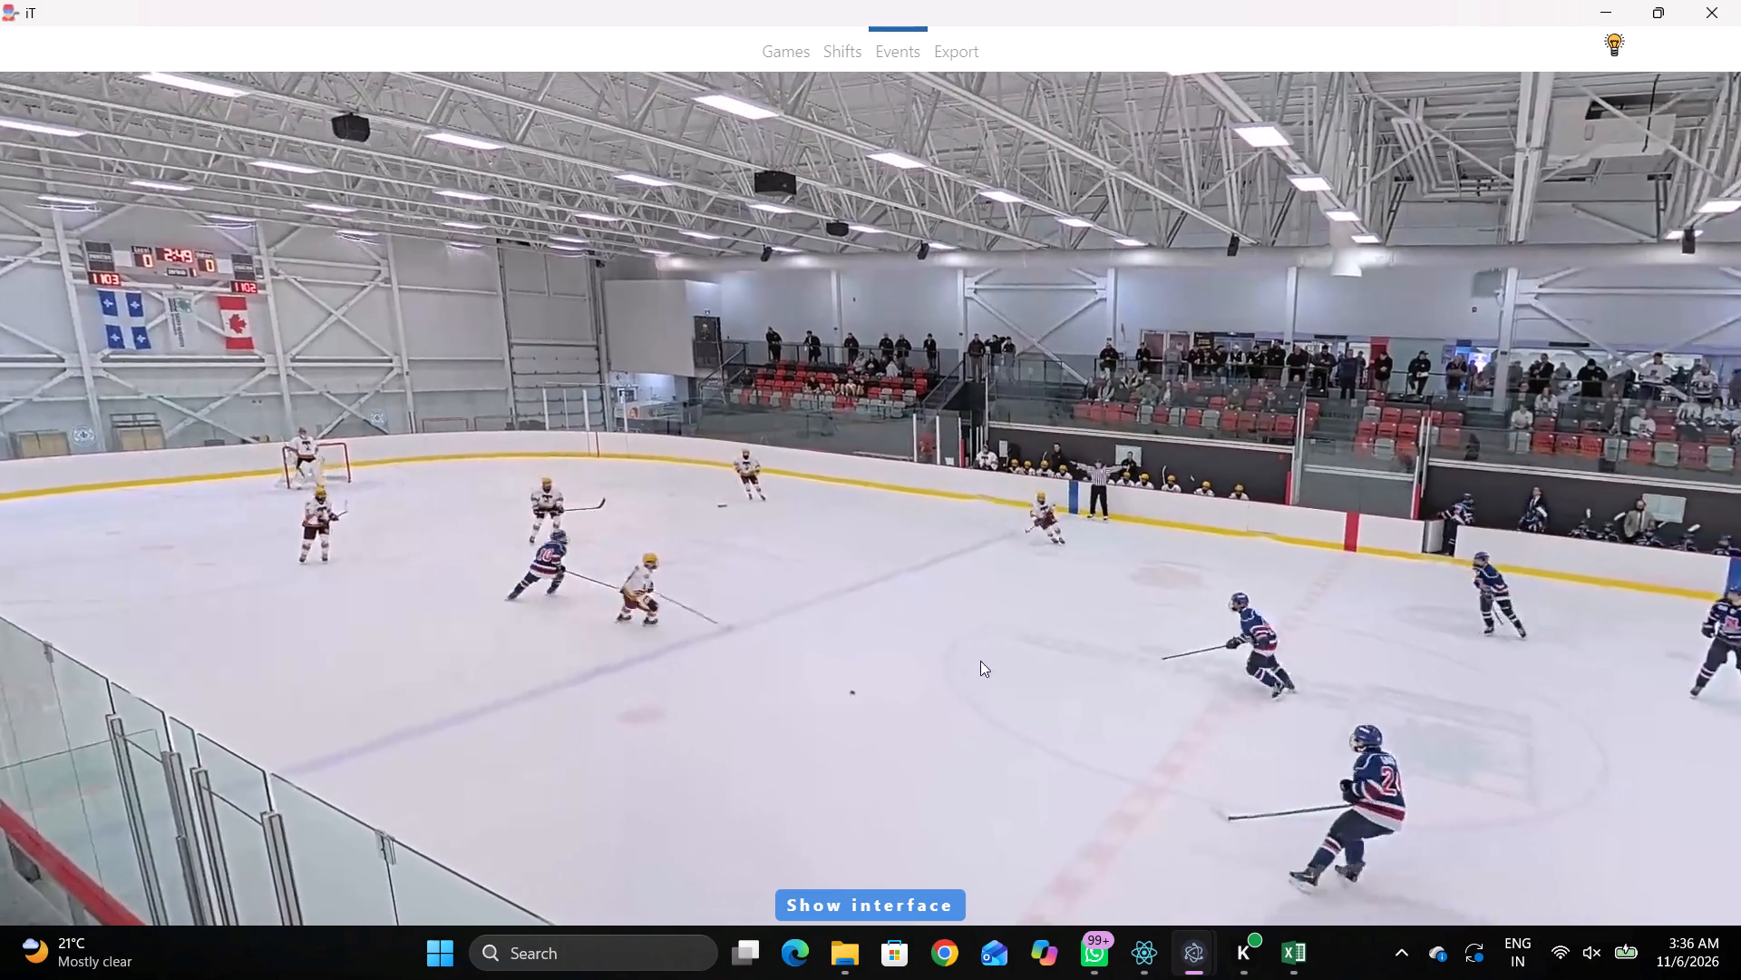
pyautogui.press('space')
pyautogui.press('space')
pyautogui.press('space')
pyautogui.rightClick(970, 612)
pyautogui.click(996, 608)
pyautogui.moveTo(933, 594); pyautogui.dragTo(914, 598, button='right')
pyautogui.press('q')
pyautogui.click(934, 610)
pyautogui.rightClick(923, 602)
pyautogui.click(943, 608)
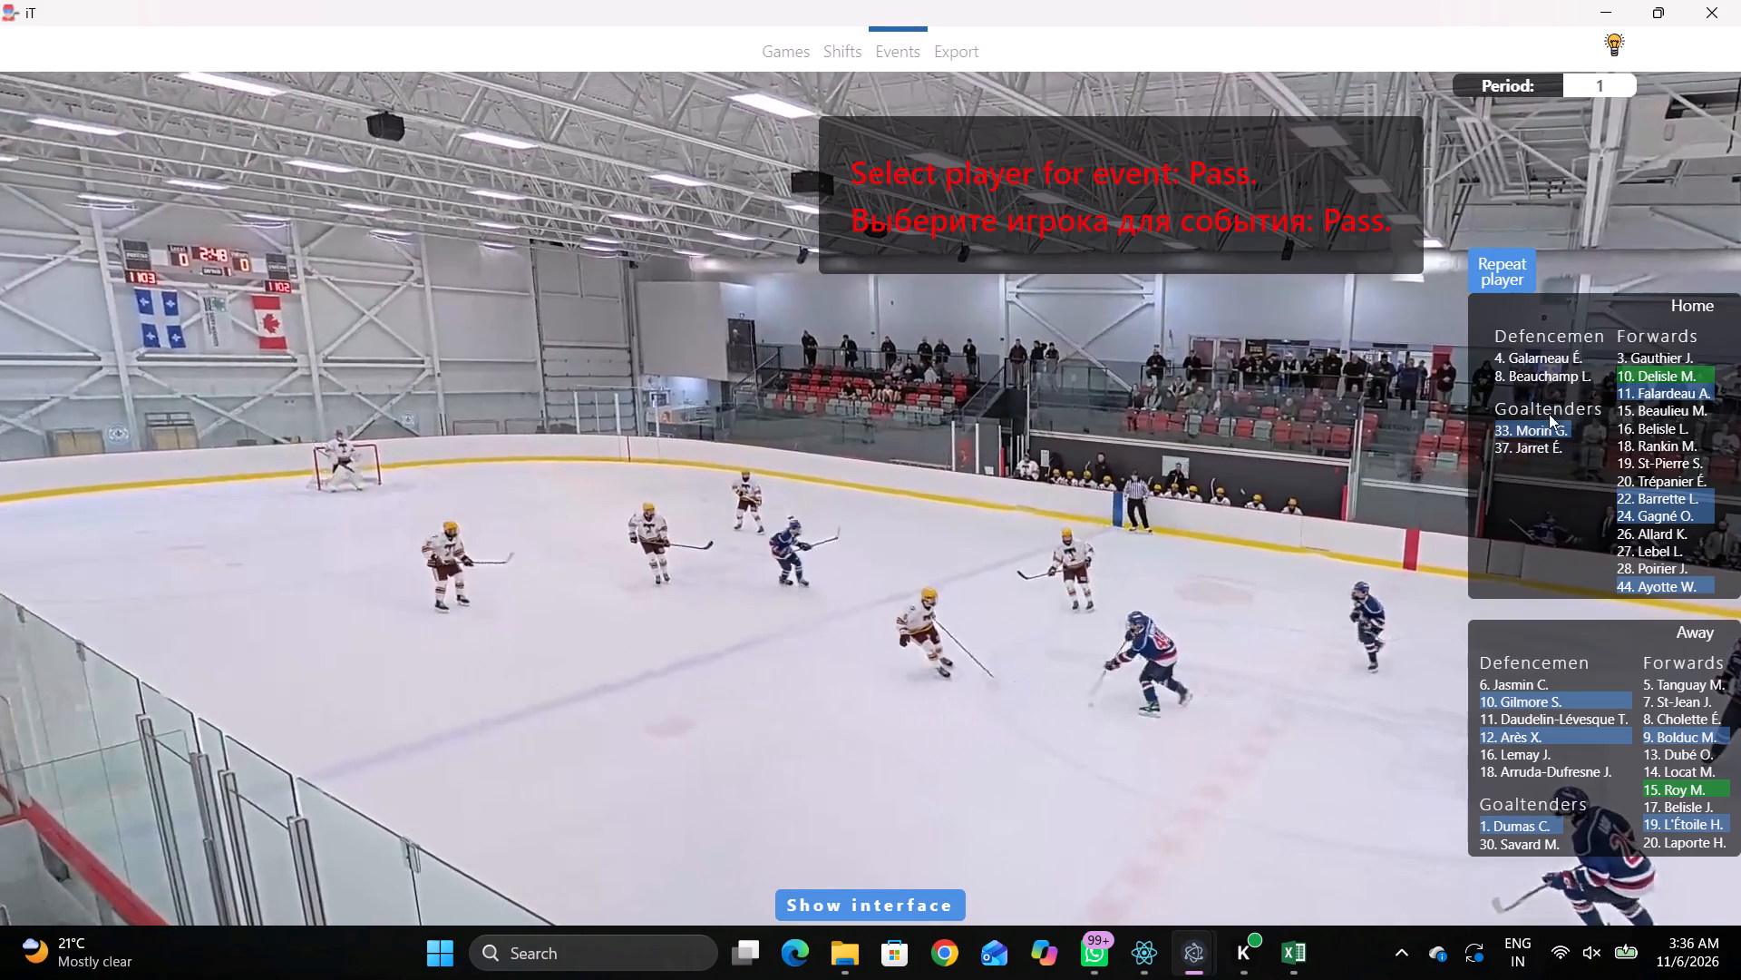
pyautogui.click(1624, 510)
pyautogui.moveTo(1458, 571); pyautogui.dragTo(1448, 576, button='right')
pyautogui.click(1457, 588)
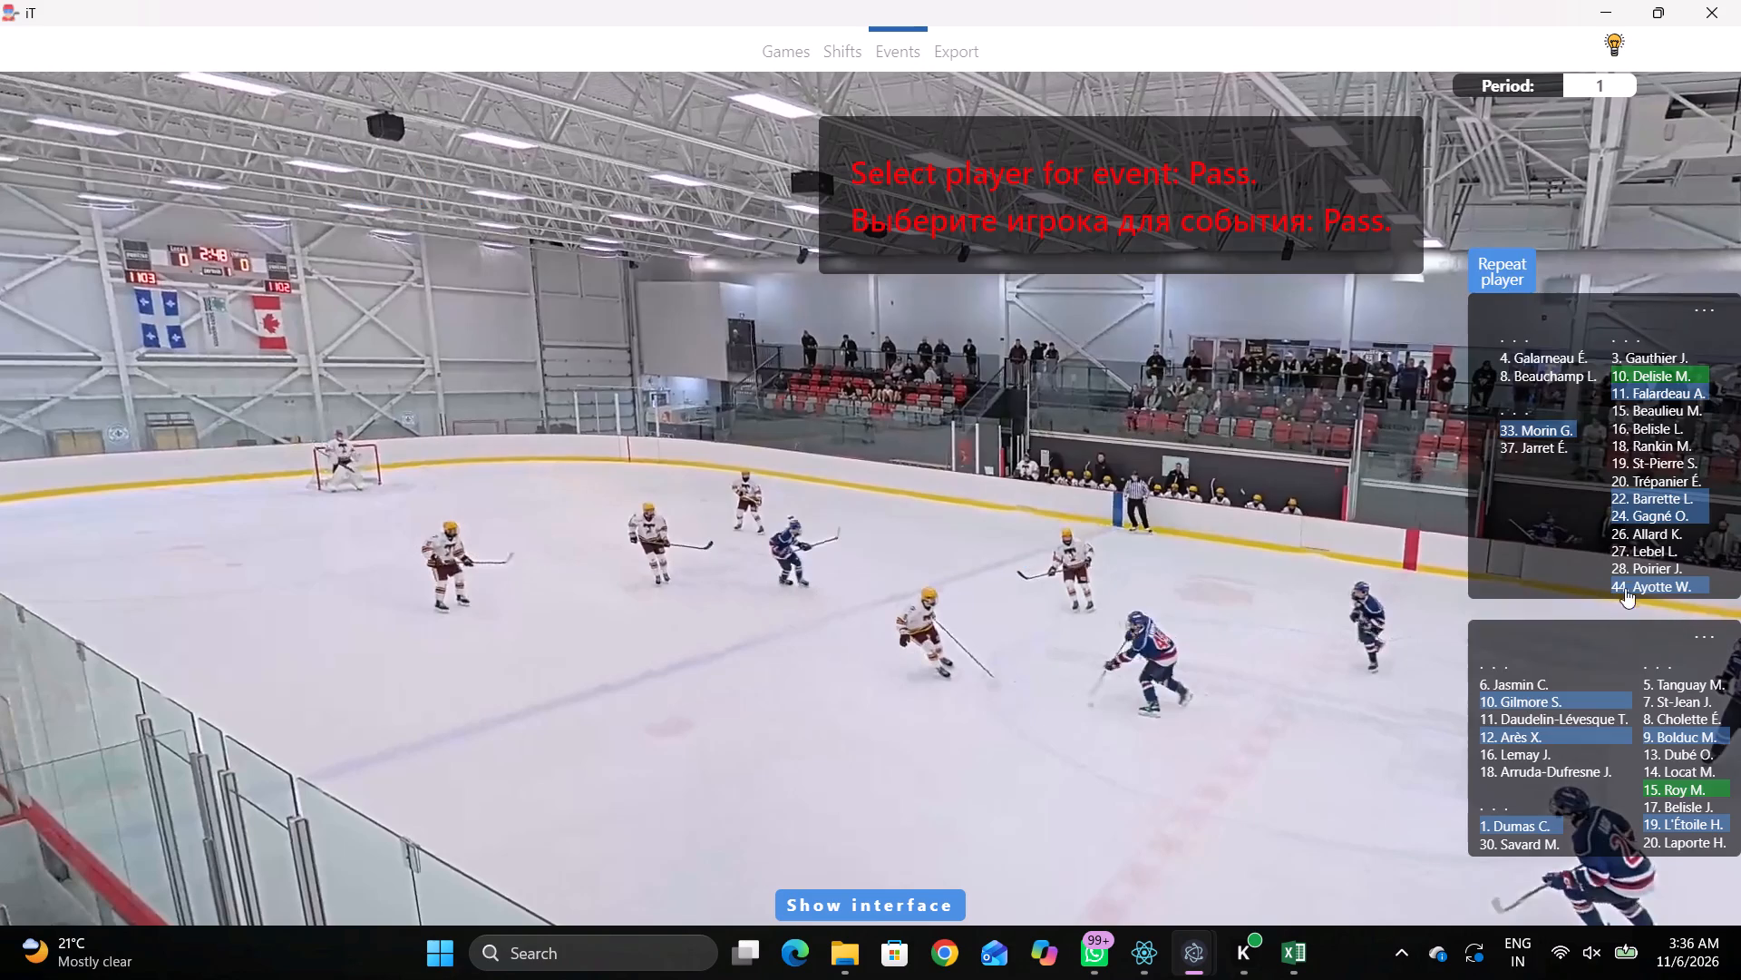
pyautogui.click(1630, 585)
pyautogui.click(861, 474)
# Tag Skating with the puck by away player 12, placed at the lower outer edge of the lower left faceoff circle.
pyautogui.press('space')
pyautogui.press('space')
pyautogui.press('space')
pyautogui.press('space')
pyautogui.press('space')
pyautogui.press('space')
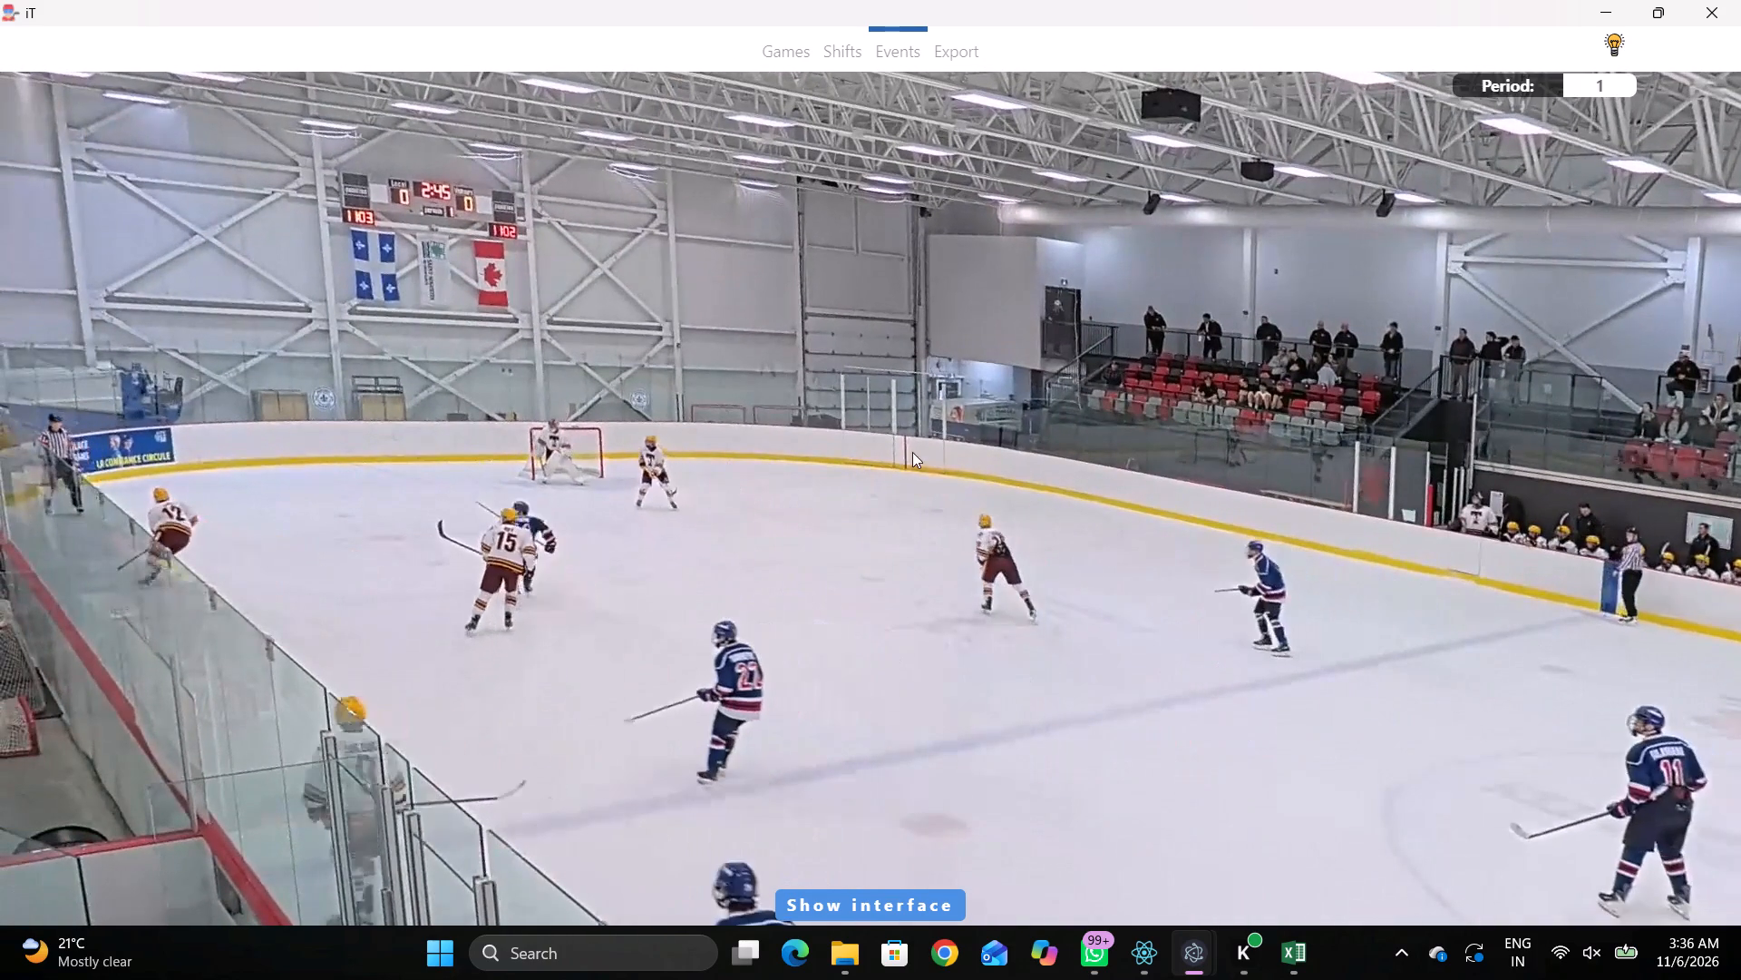
pyautogui.rightClick(901, 397)
pyautogui.click(1011, 442)
pyautogui.click(1539, 745)
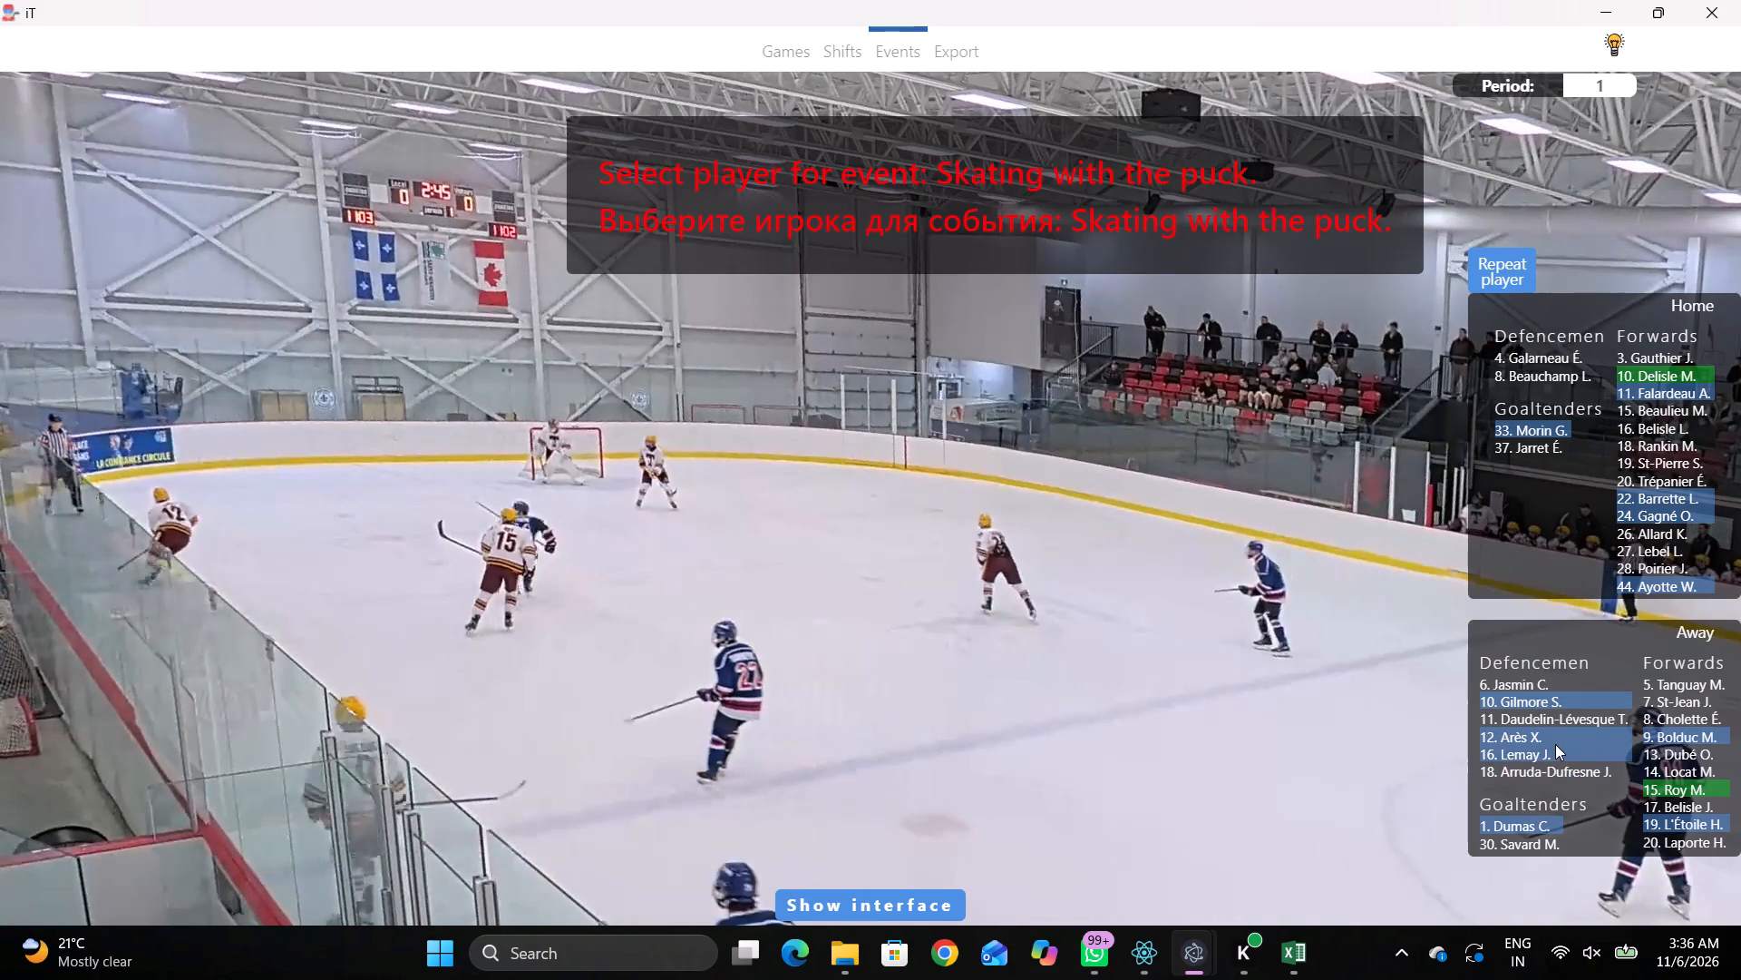
pyautogui.click(1555, 744)
pyautogui.click(1568, 730)
pyautogui.click(625, 502)
# Tag Pass by the same away player 12, placed just in front of the left goal line on the lower side.
pyautogui.press('space')
pyautogui.press('space')
pyautogui.press('space')
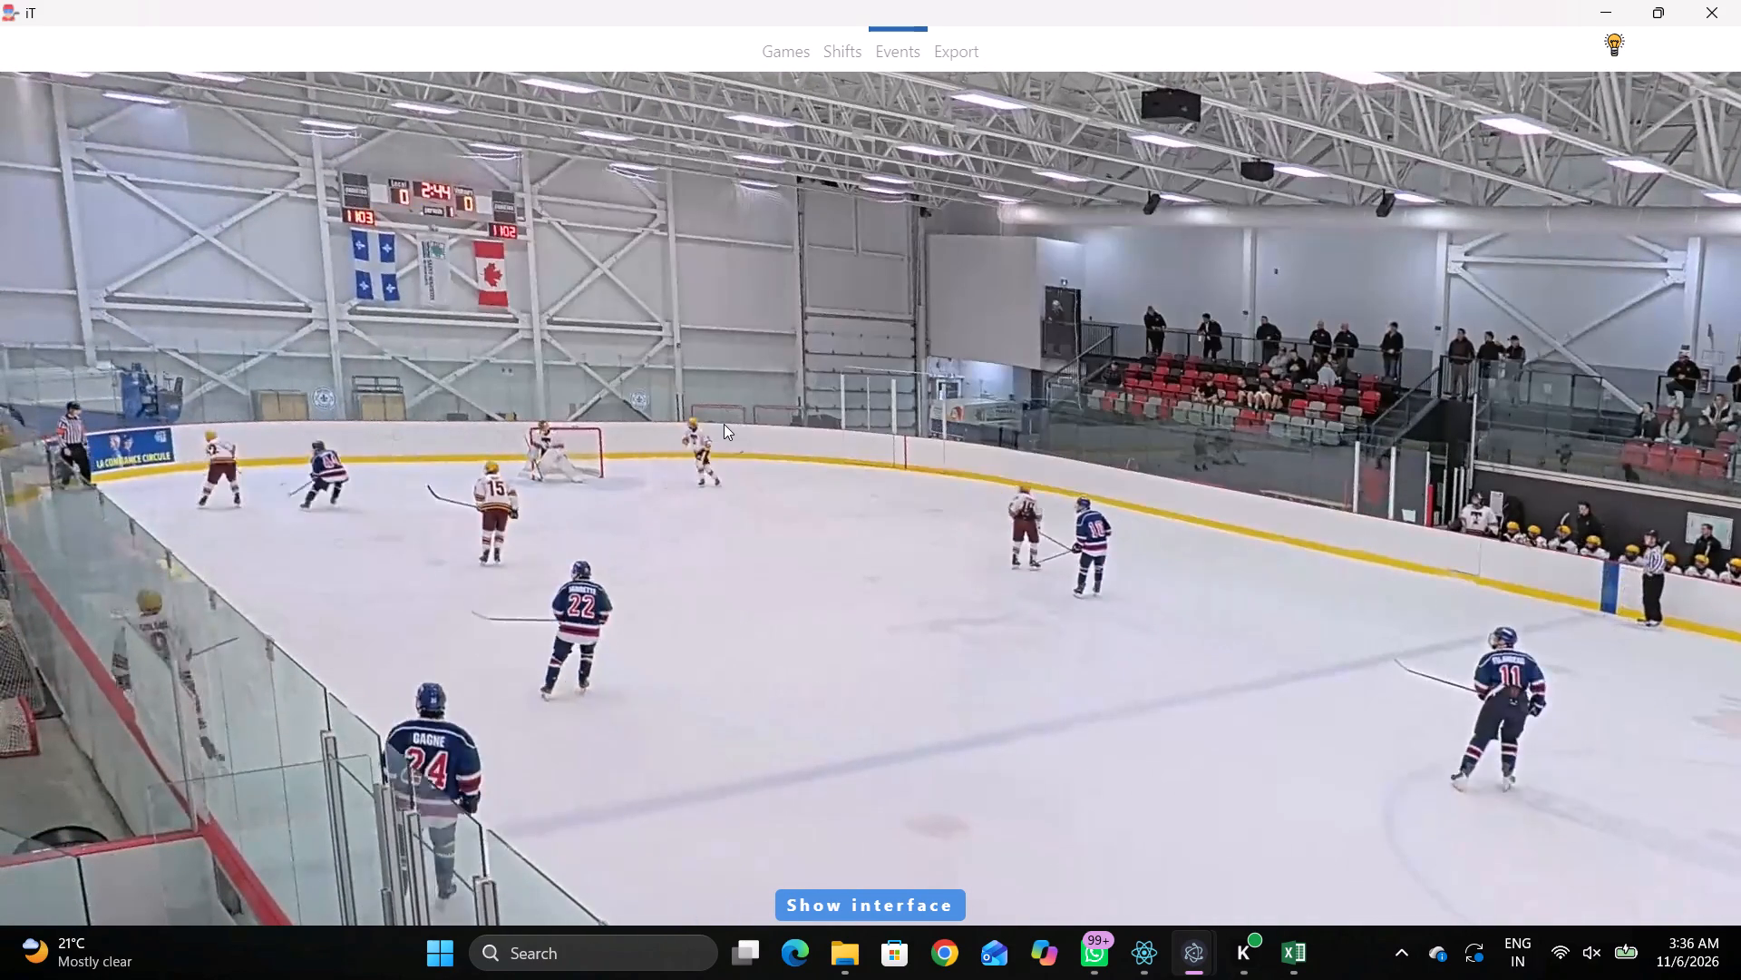
pyautogui.press('space')
pyautogui.press('q')
pyautogui.press('q')
pyautogui.press('q')
pyautogui.press('q')
pyautogui.press('q')
pyautogui.press('q')
pyautogui.rightClick(970, 368)
pyautogui.click(987, 374)
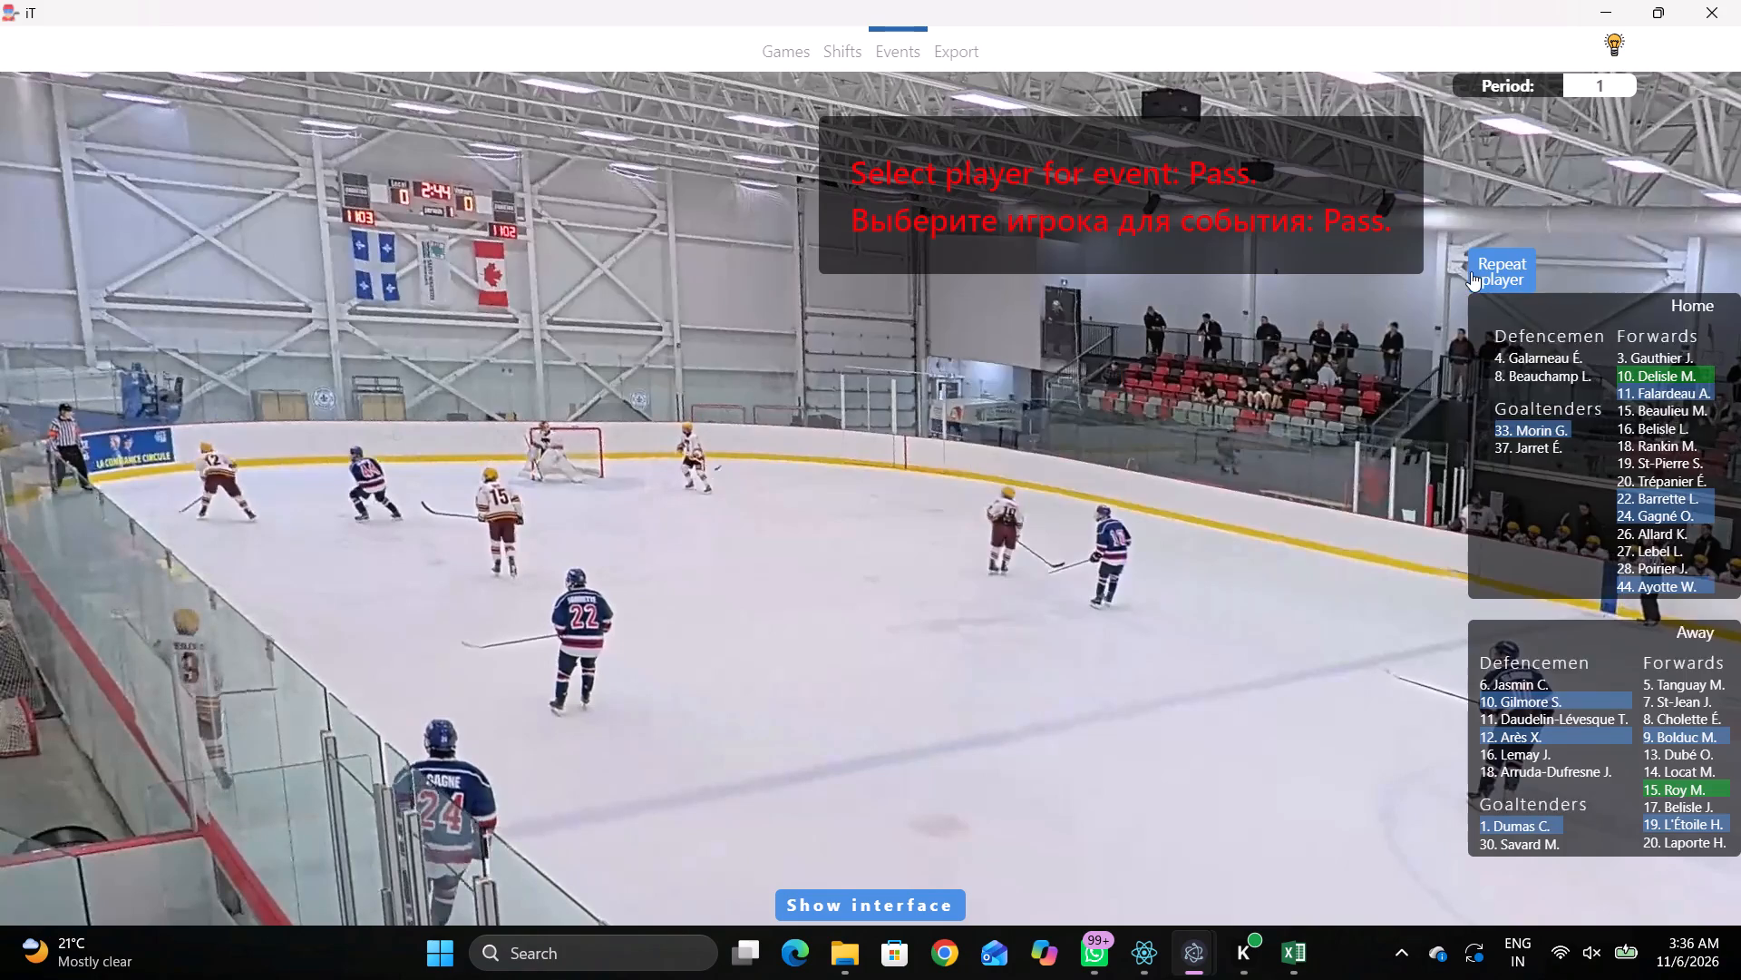
pyautogui.click(1471, 271)
pyautogui.click(492, 489)
# Tag Skating with the puck by away player 10, placed just in front of the left goal line on the upper side.
pyautogui.press('r')
pyautogui.press('space')
pyautogui.press('space')
pyautogui.rightClick(1045, 417)
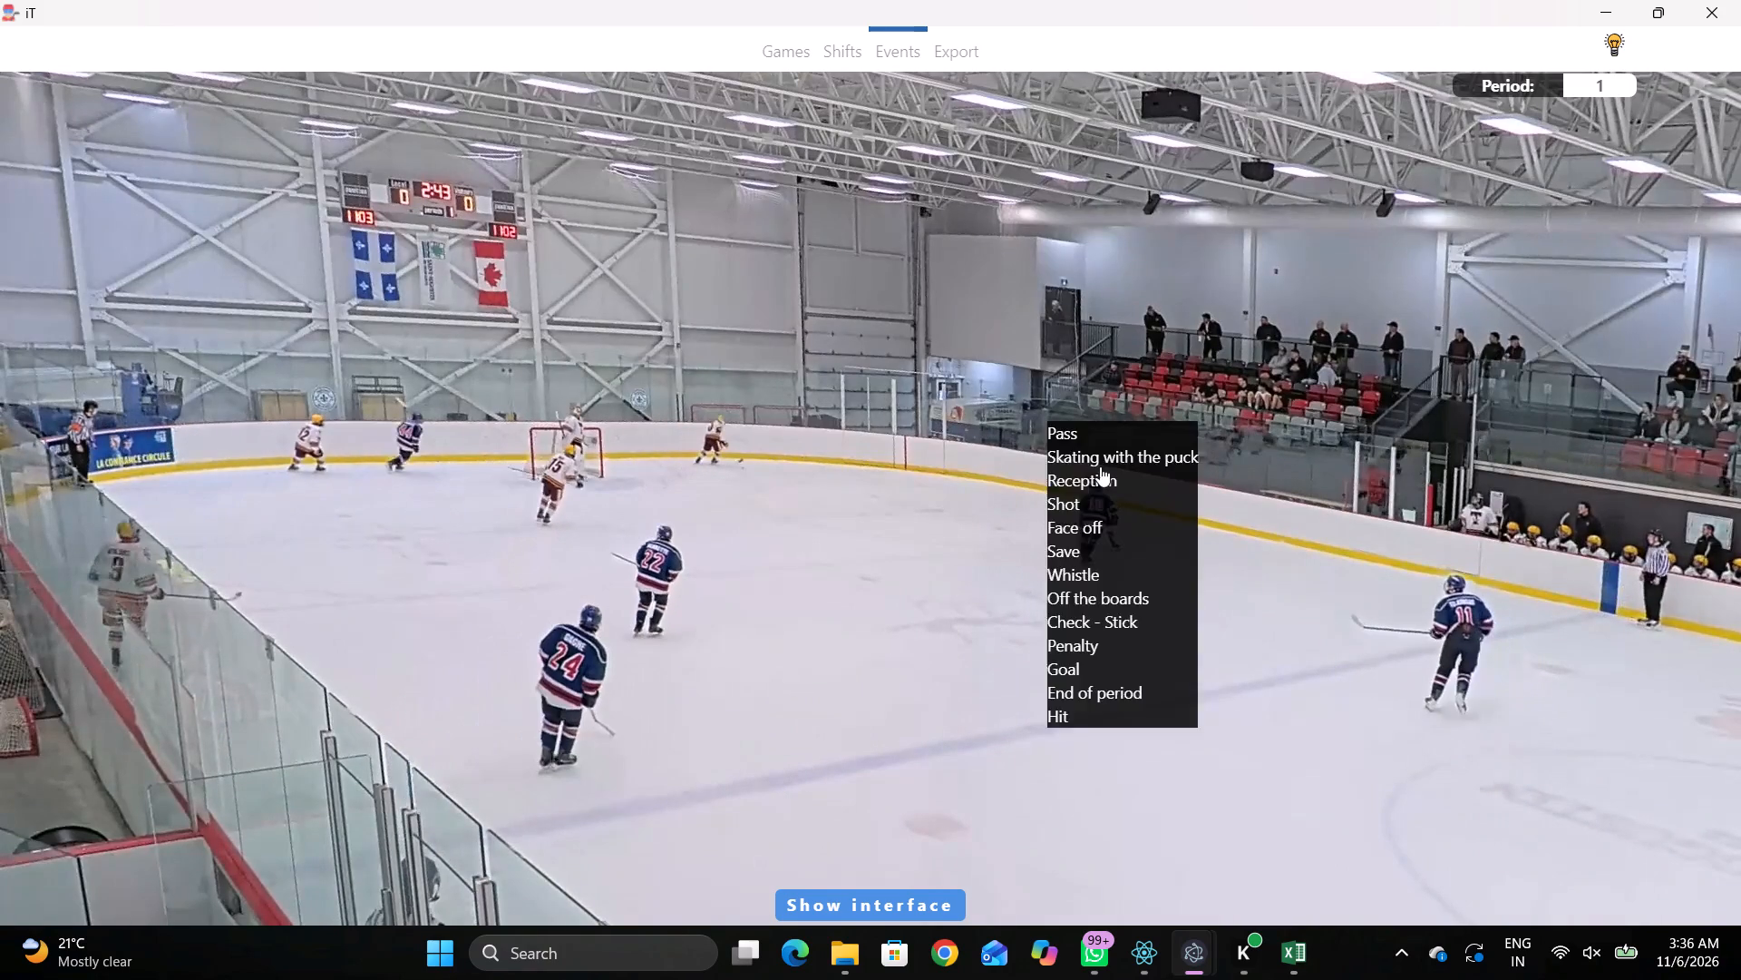
pyautogui.click(1100, 466)
pyautogui.click(1537, 704)
pyautogui.click(496, 240)
# Tag Pass by the same away player 10, placed at the upper outer edge of the upper left faceoff circle.
pyautogui.press('space')
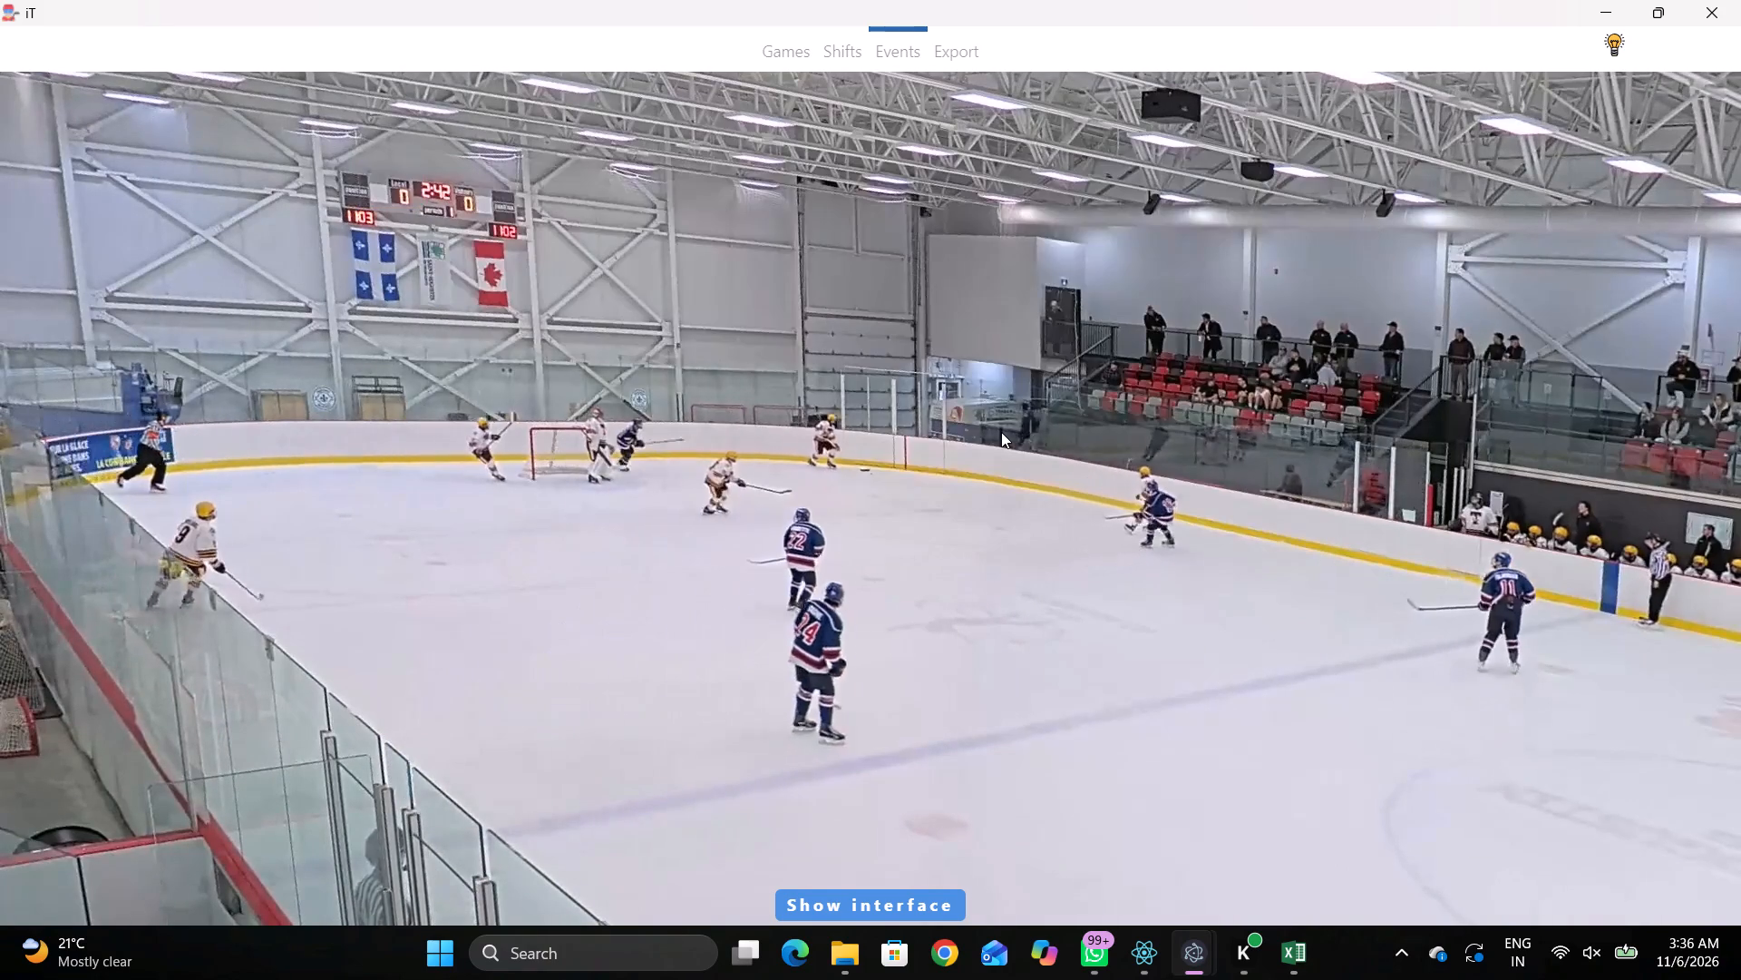
pyautogui.press('space')
pyautogui.press('space')
pyautogui.press('space')
pyautogui.press('space')
pyautogui.press('space')
pyautogui.press('q')
pyautogui.press('q')
pyautogui.rightClick(1055, 409)
pyautogui.click(1073, 410)
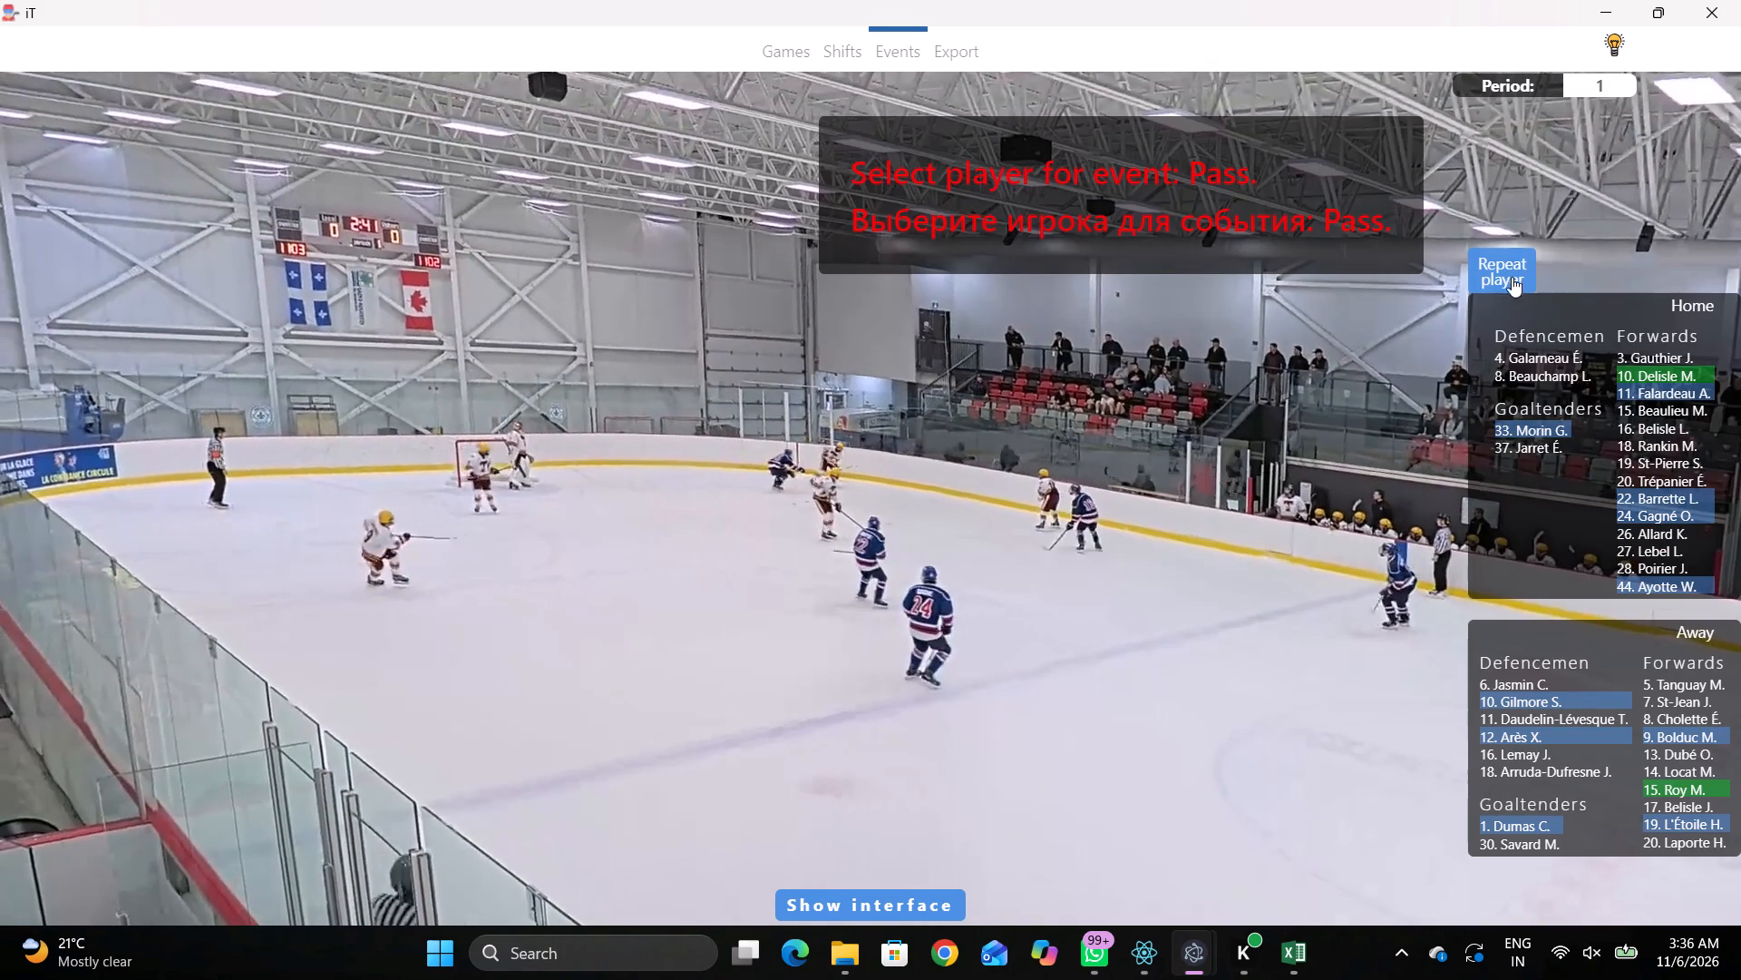
pyautogui.click(1512, 277)
pyautogui.click(599, 211)
# Tag Pass by away player 9, placed in the neutral zone just left of the centre line, near the lower boards.
pyautogui.press('space')
pyautogui.press('space')
pyautogui.press('space')
pyautogui.press('space')
pyautogui.press('space')
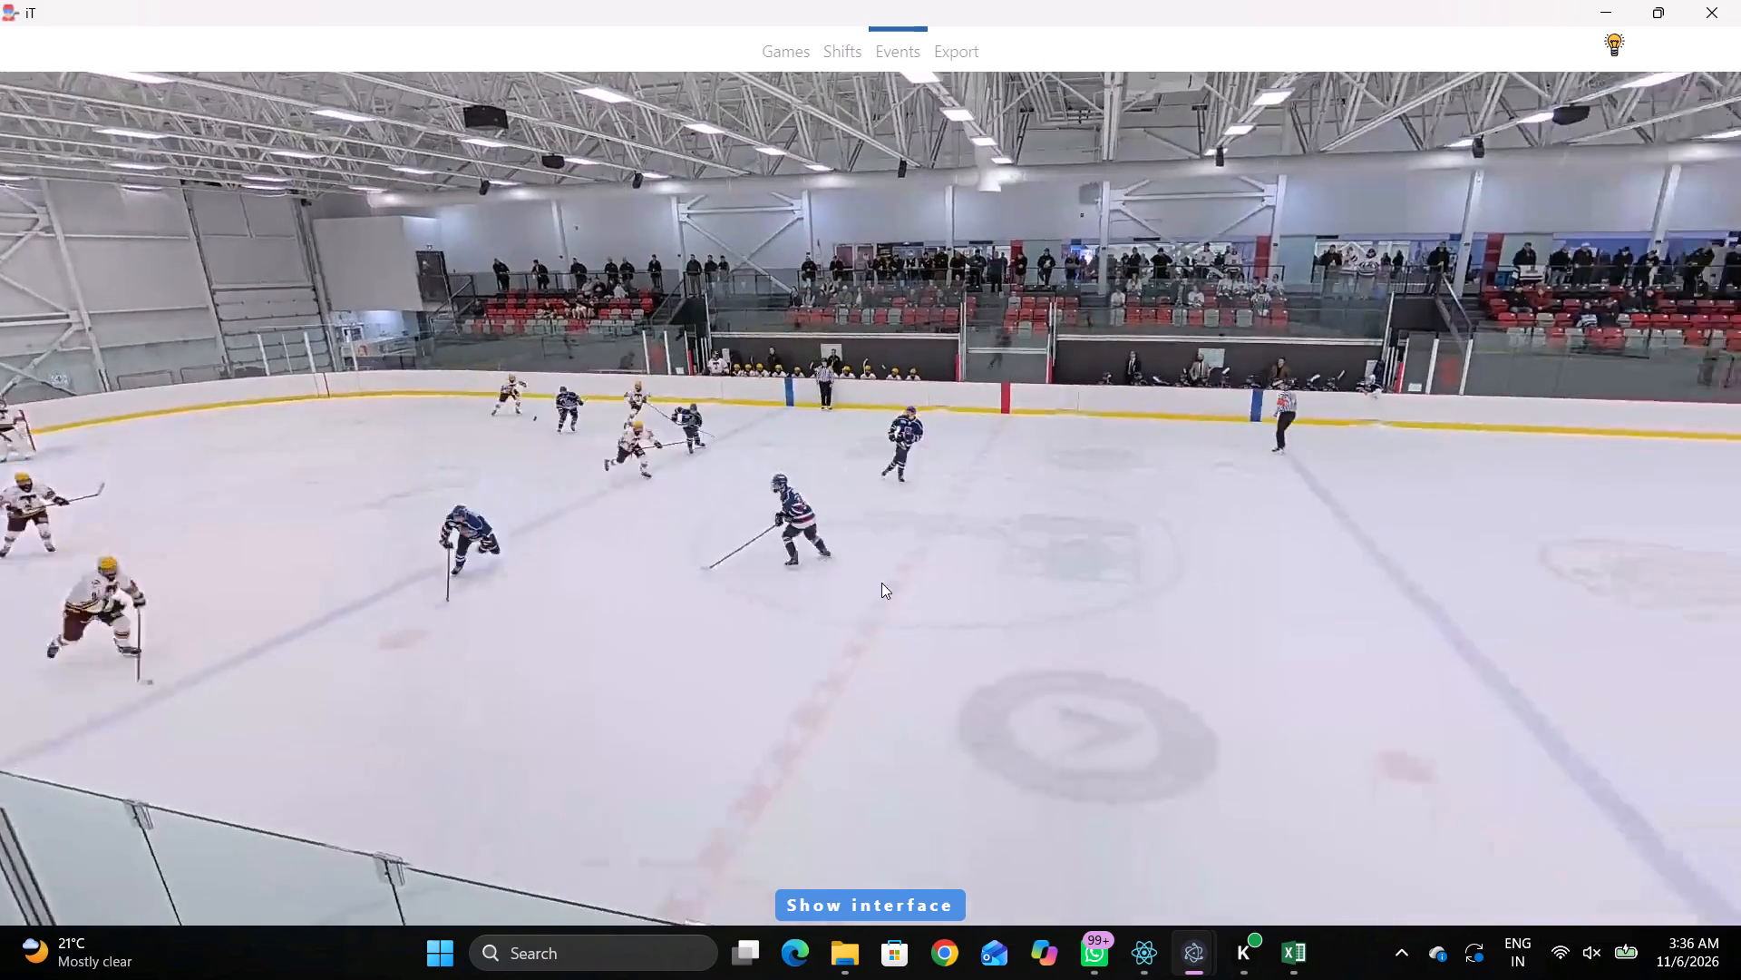
pyautogui.press('space')
pyautogui.press('q')
pyautogui.press('q')
pyautogui.press('q')
pyautogui.press('q')
pyautogui.press('q')
pyautogui.press('q')
pyautogui.press('q')
pyautogui.press('q')
pyautogui.press('q')
pyautogui.press('q')
pyautogui.press('q')
pyautogui.press('q')
pyautogui.press('q')
pyautogui.press('q')
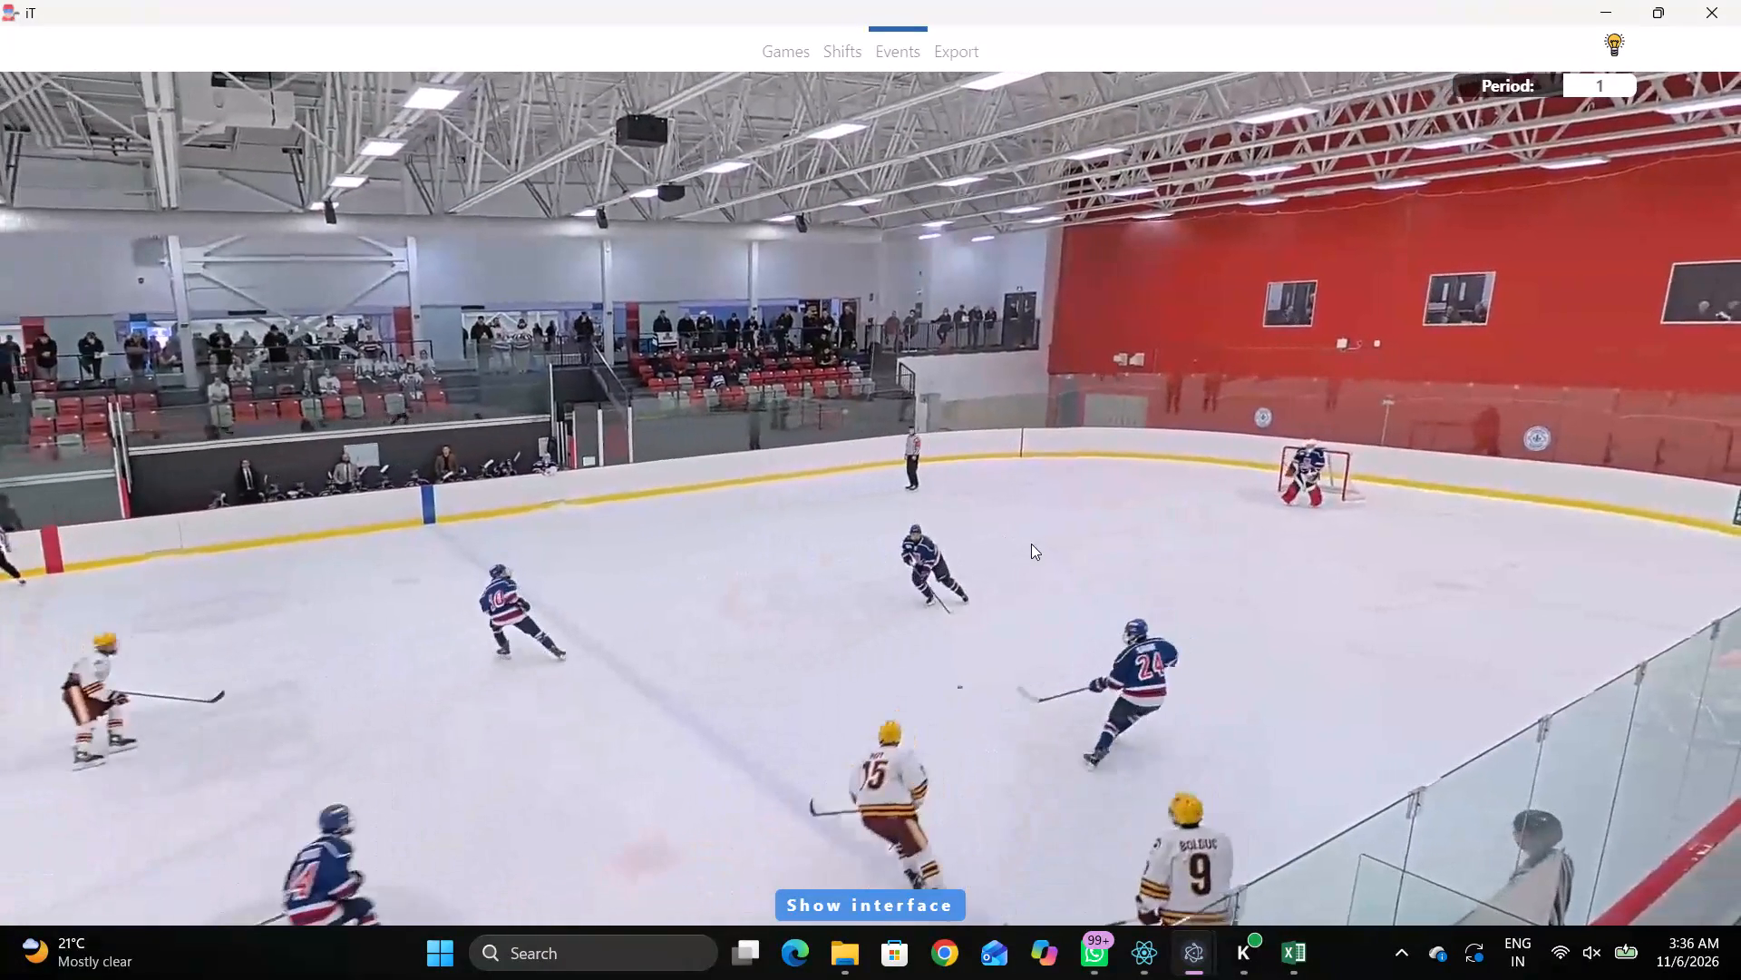
pyautogui.rightClick(1173, 463)
pyautogui.moveTo(1139, 460); pyautogui.dragTo(1112, 468, button='right')
pyautogui.click(1154, 480)
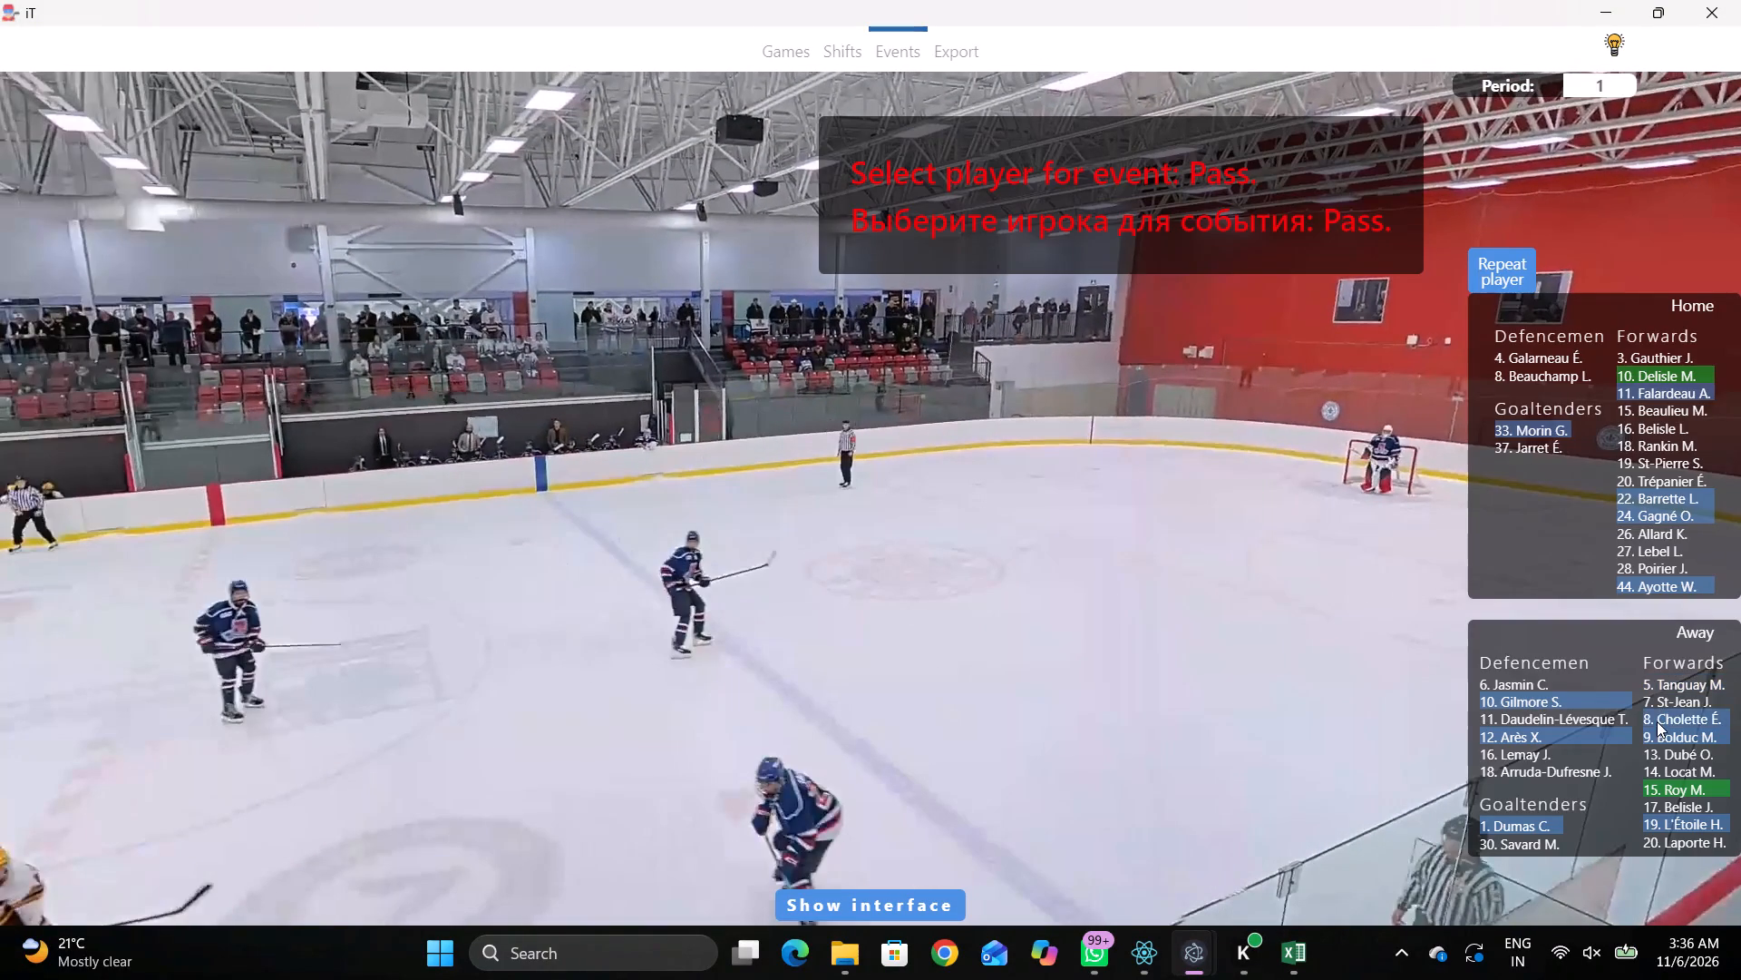
pyautogui.click(1657, 722)
pyautogui.click(1664, 732)
pyautogui.click(870, 521)
# Tag Skating with the puck by home player 11, placed just right of the right blue line on the upper side.
pyautogui.press('space')
pyautogui.press('space')
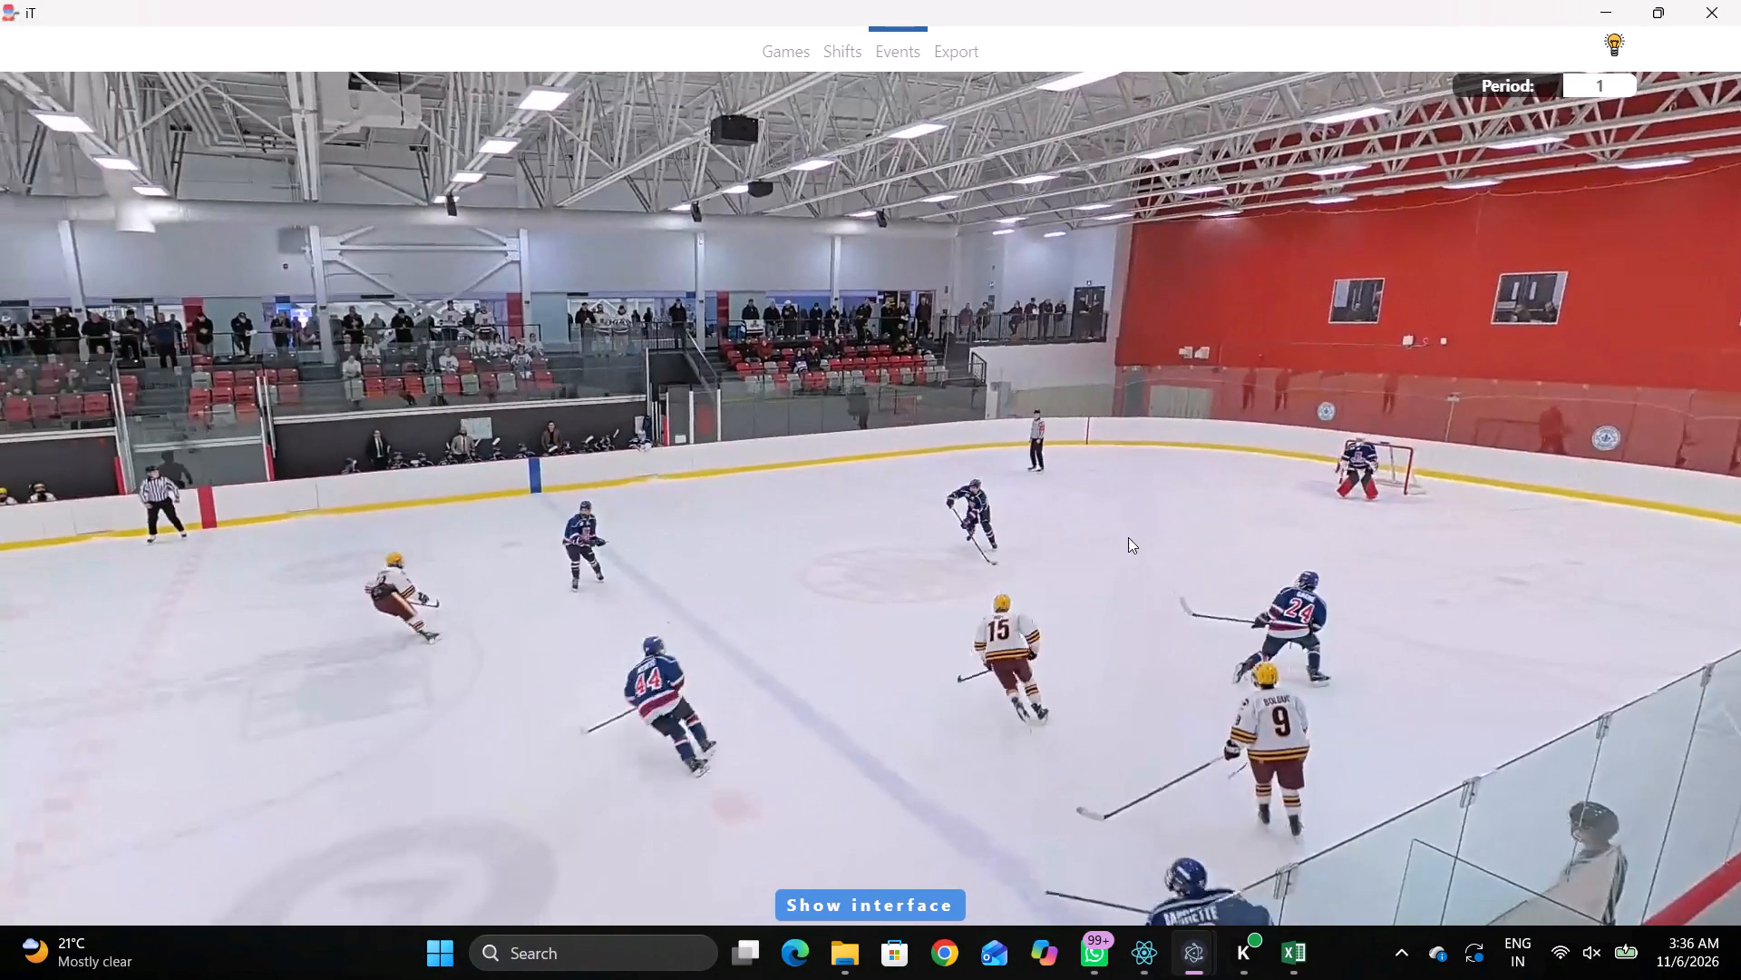
pyautogui.press('space')
pyautogui.press('space')
pyautogui.rightClick(1107, 444)
pyautogui.click(1182, 492)
pyautogui.moveTo(1224, 468); pyautogui.dragTo(1207, 475, button='right')
pyautogui.click(1259, 503)
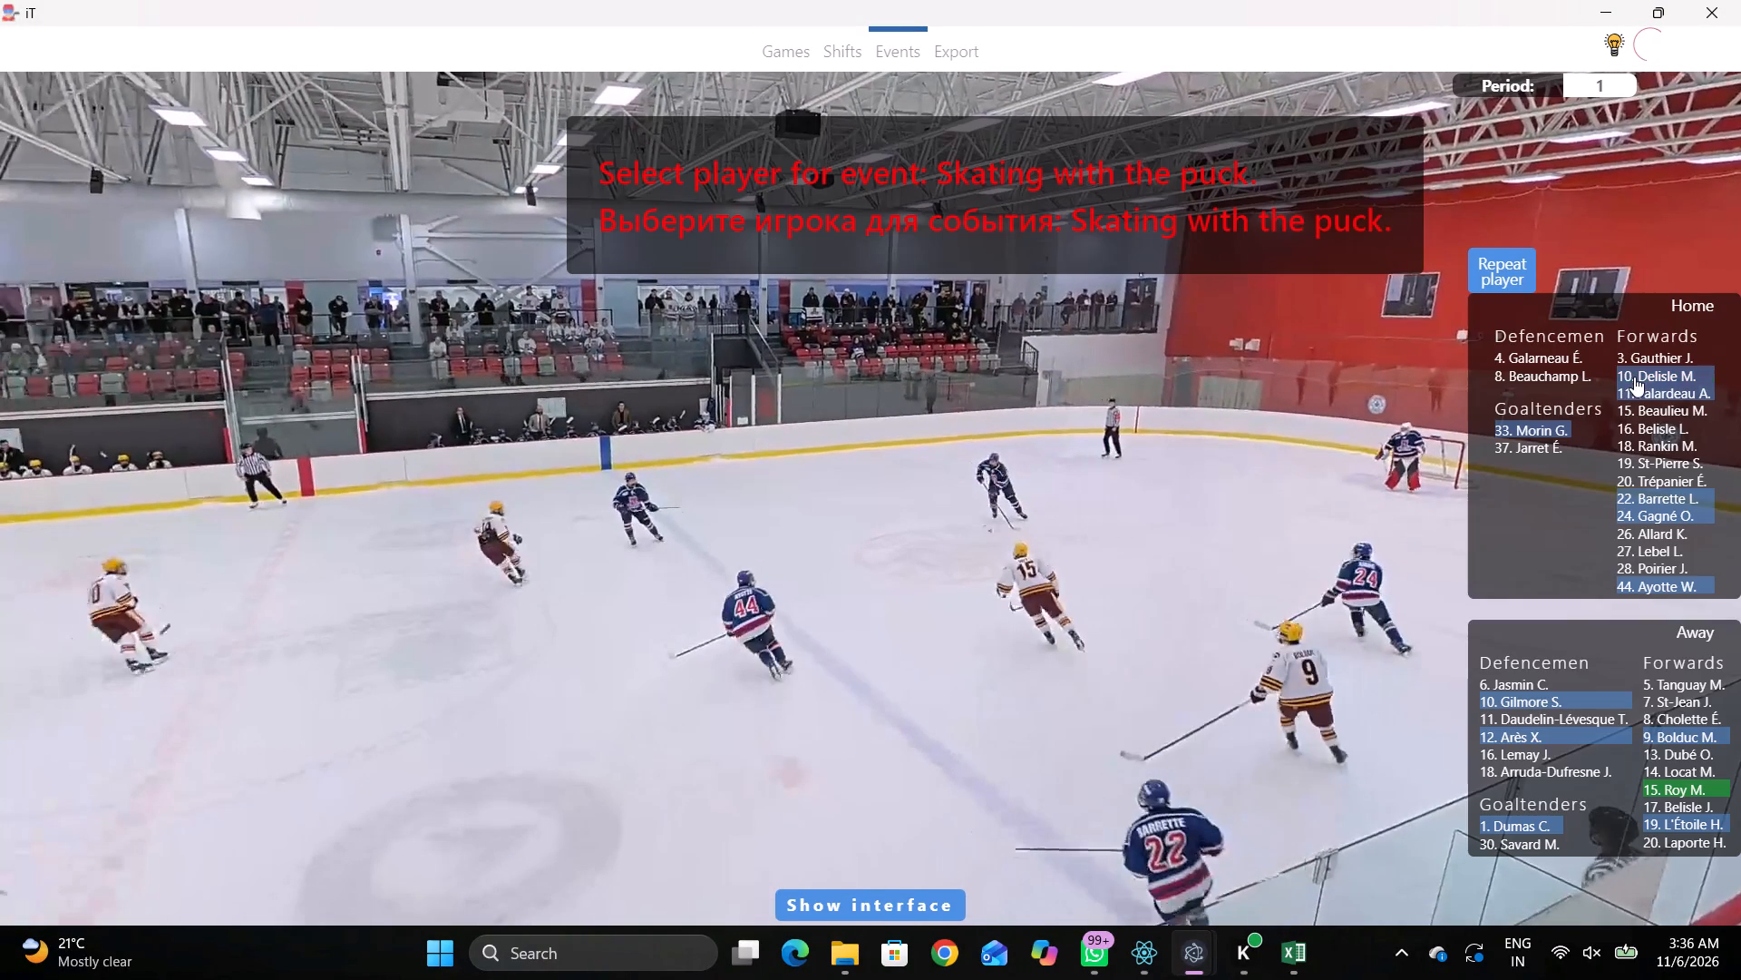
pyautogui.click(1633, 391)
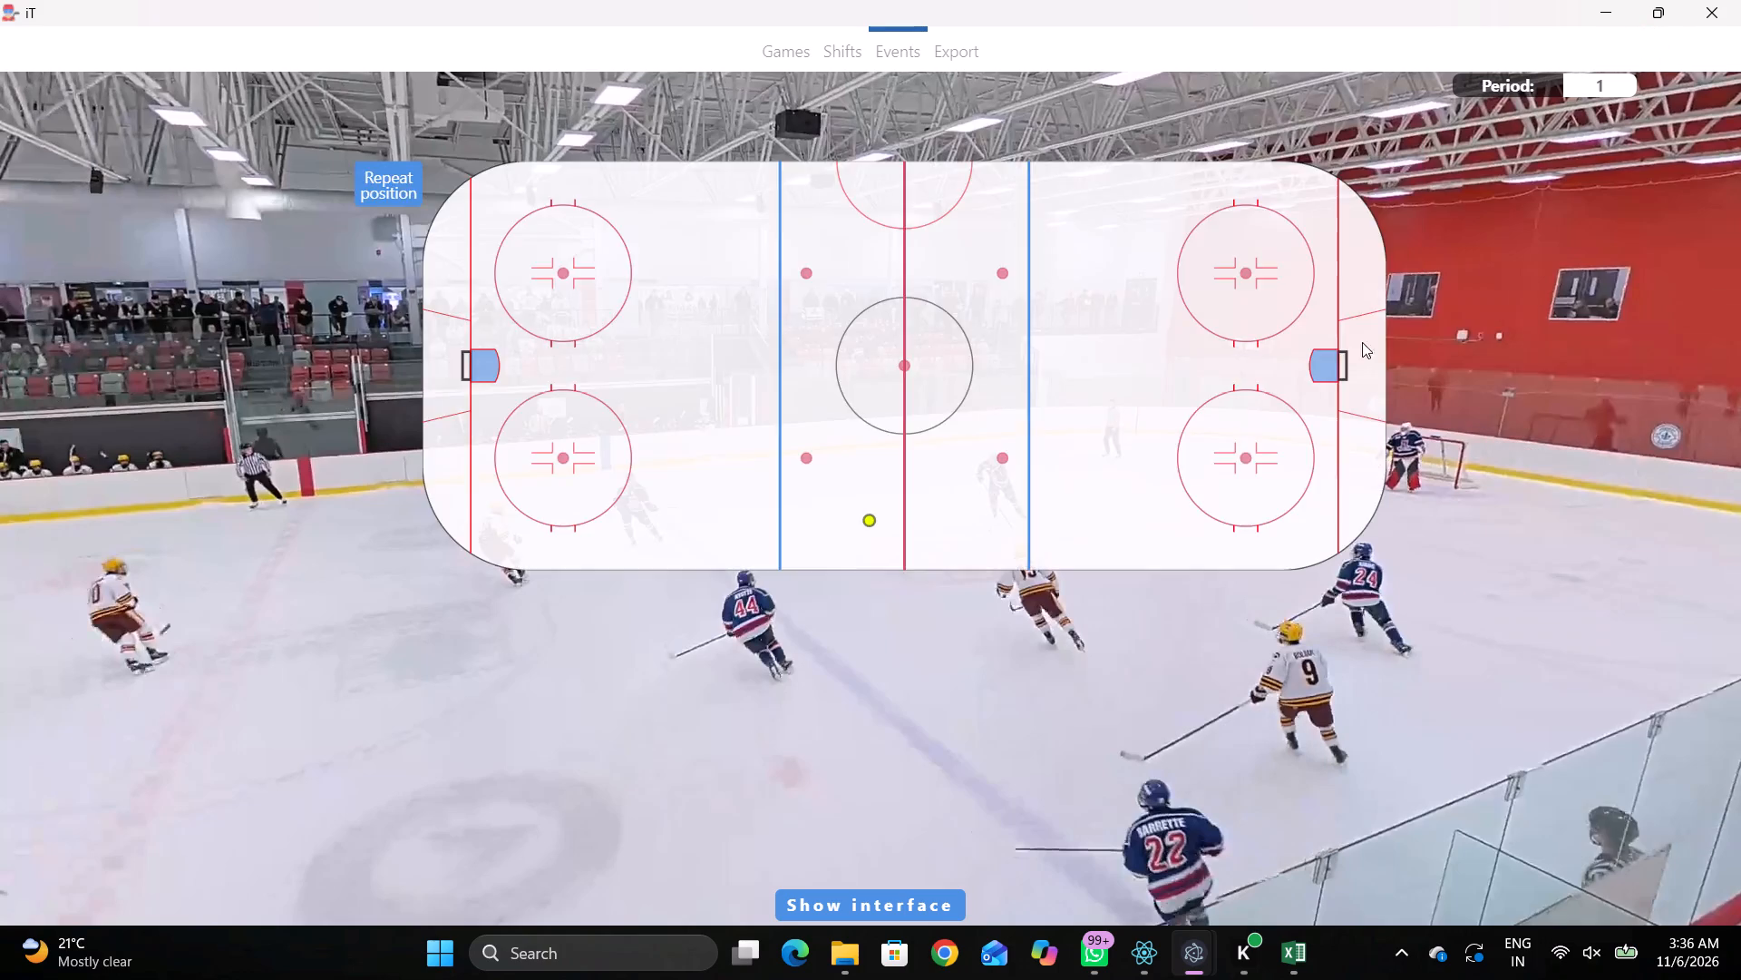
pyautogui.click(1052, 272)
# Tag Pass by the same home player 11, placed between the right blue line and the upper right faceoff circle.
pyautogui.press('space')
pyautogui.press('space')
pyautogui.press('space')
pyautogui.press('space')
pyautogui.press('q')
pyautogui.rightClick(1181, 326)
pyautogui.click(1202, 319)
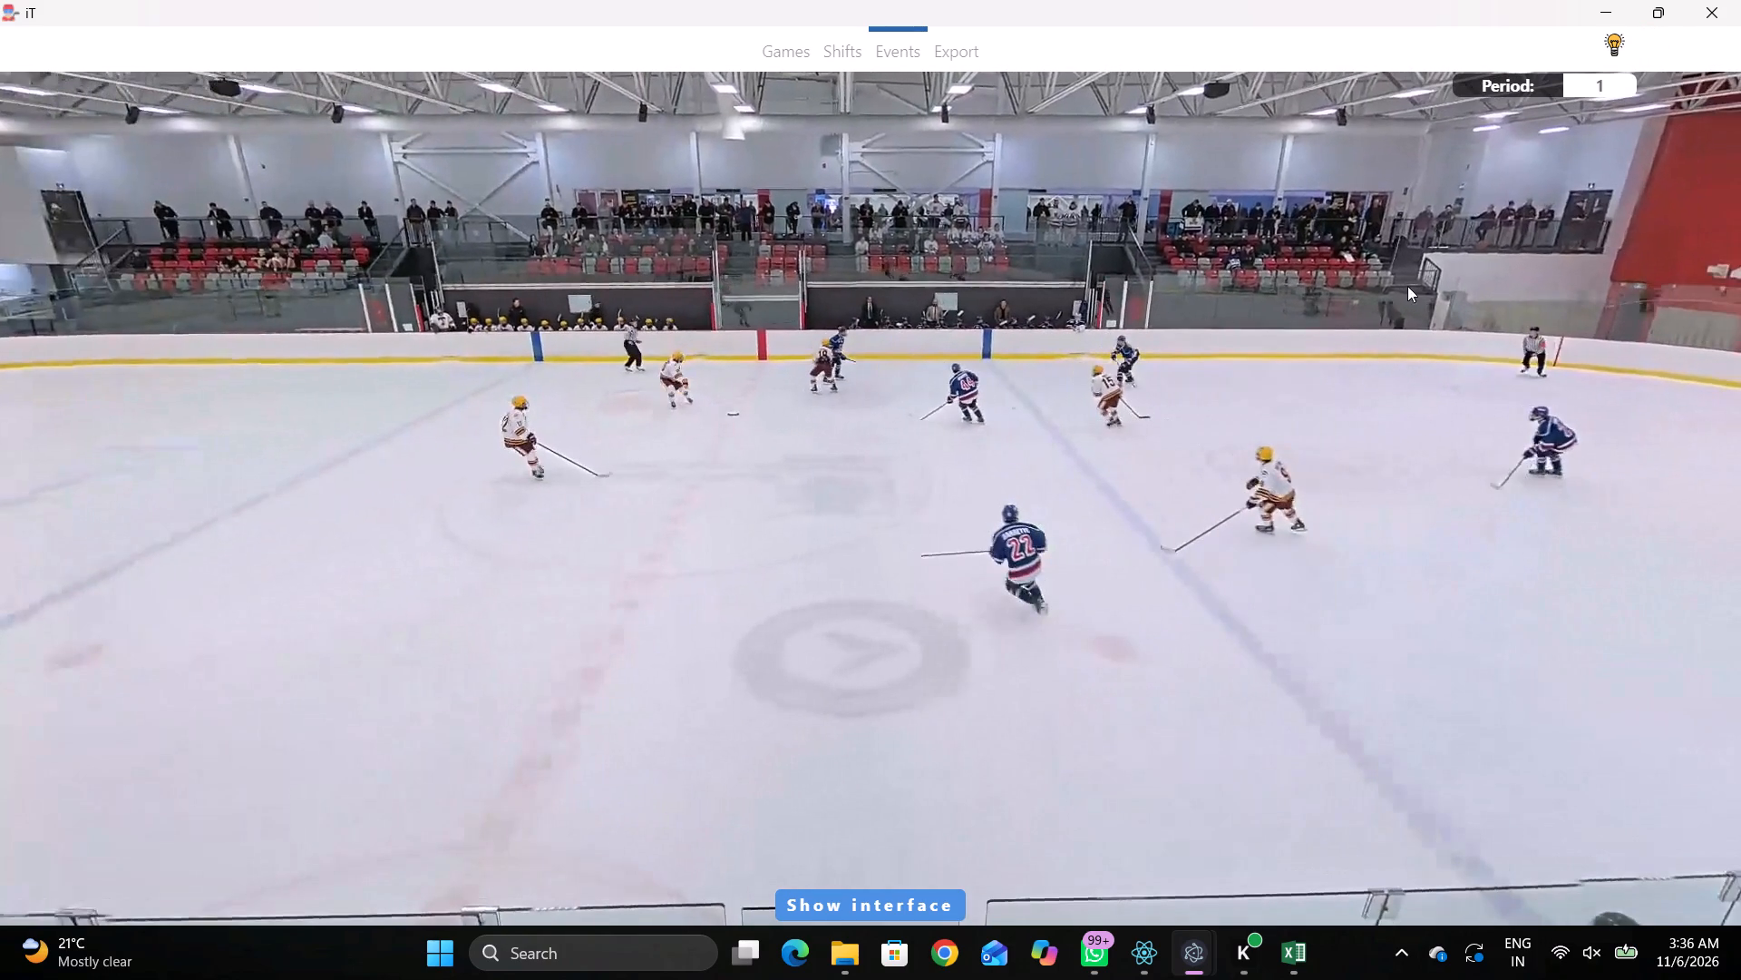
pyautogui.moveTo(1300, 287); pyautogui.dragTo(1255, 299, button='right')
pyautogui.click(1267, 316)
pyautogui.click(1493, 267)
pyautogui.click(1129, 233)
# Tag Skating with the puck by home player 44, placed just left of the centre line near the upper boards.
pyautogui.press('space')
pyautogui.press('space')
pyautogui.press('space')
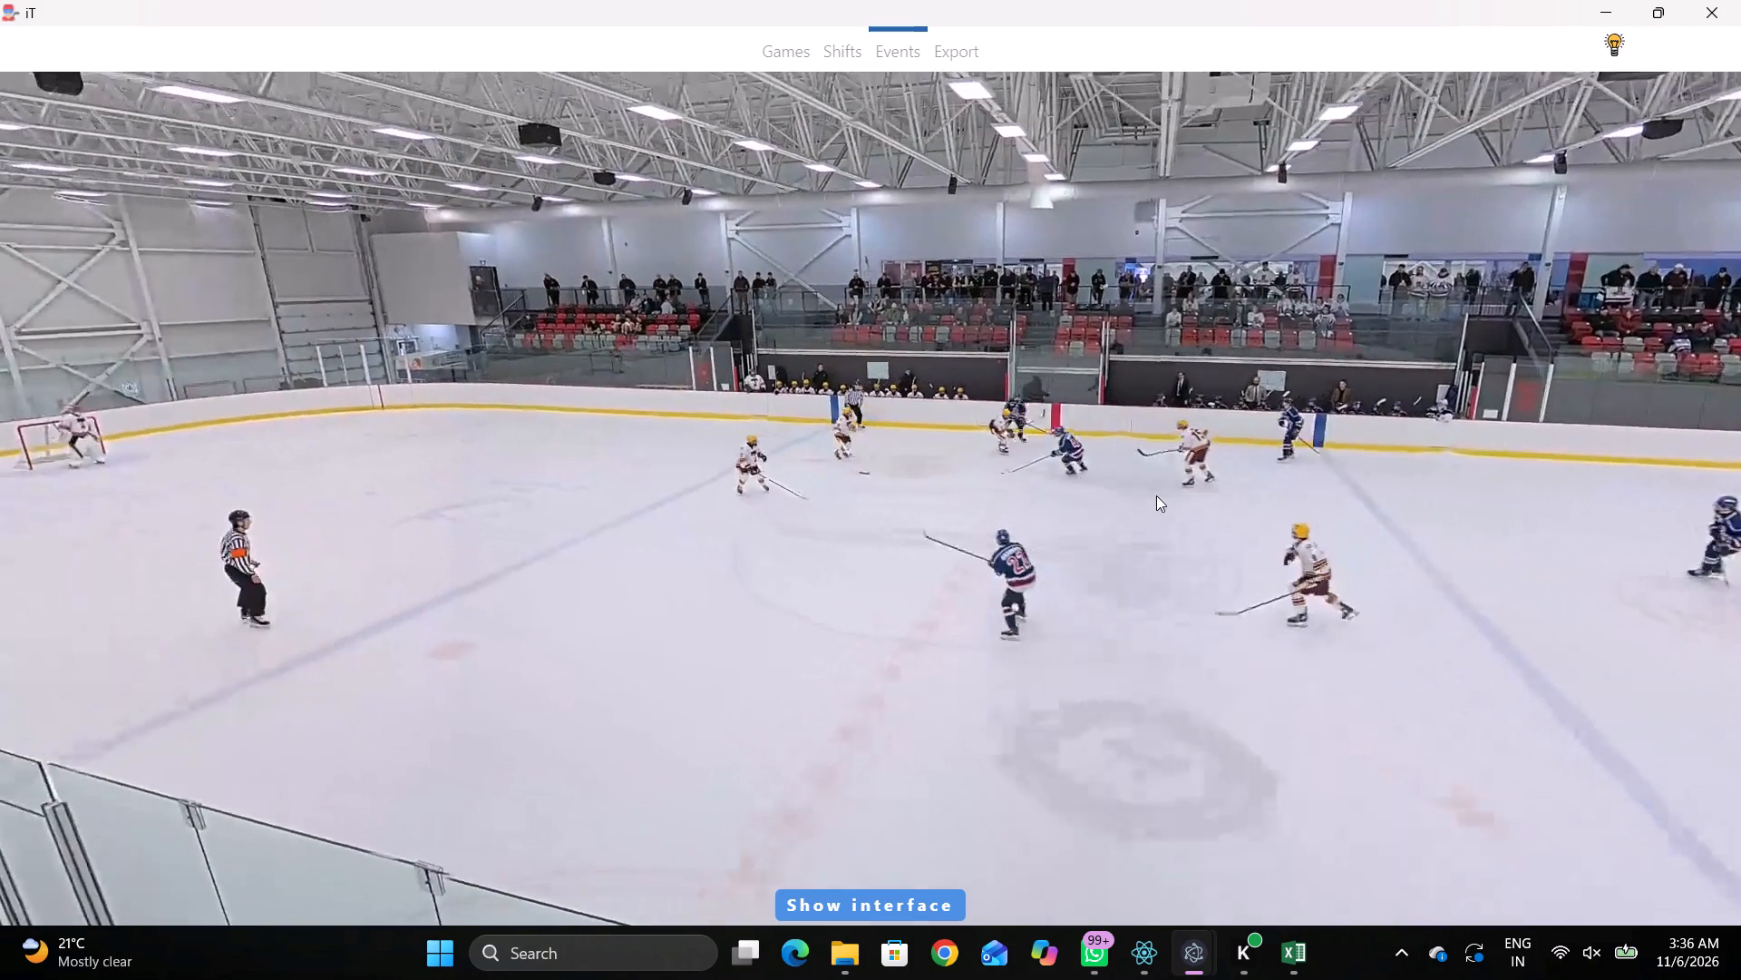
pyautogui.press('space')
pyautogui.rightClick(1124, 407)
pyautogui.click(1164, 442)
pyautogui.click(1647, 595)
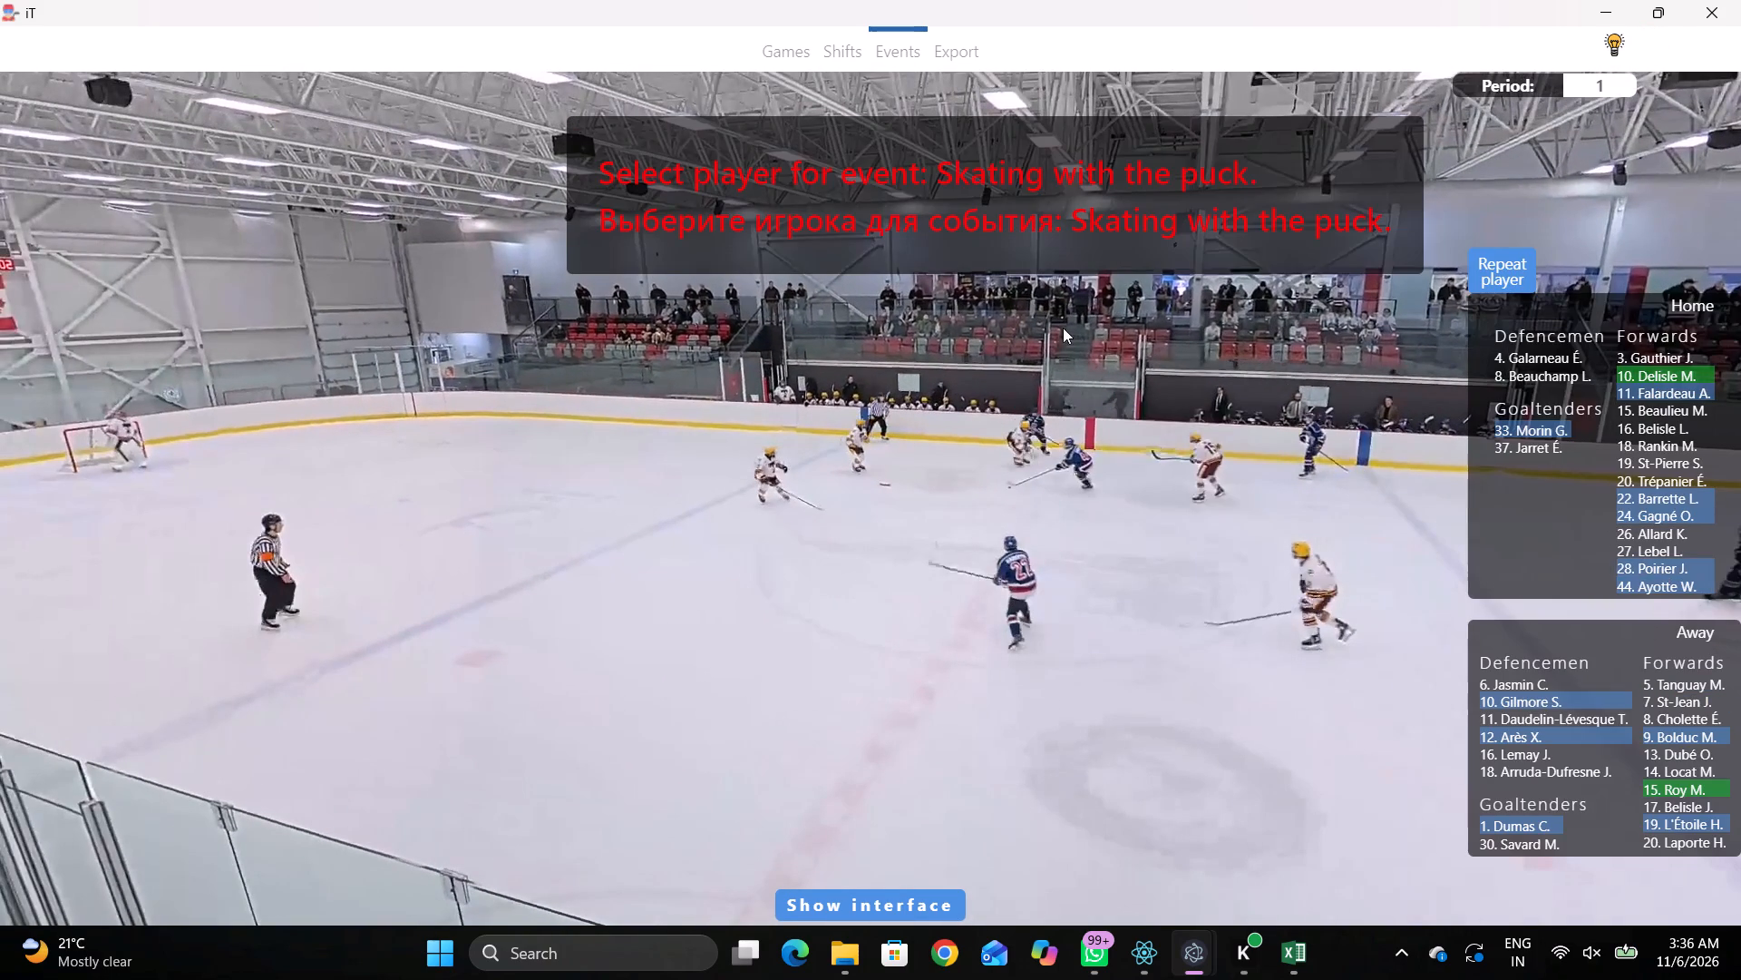
pyautogui.click(1644, 579)
pyautogui.click(867, 212)
# Tag Pass by the same home player 44, placed just left of the left blue line near mid-rink height.
pyautogui.press('space')
pyautogui.press('space')
pyautogui.press('space')
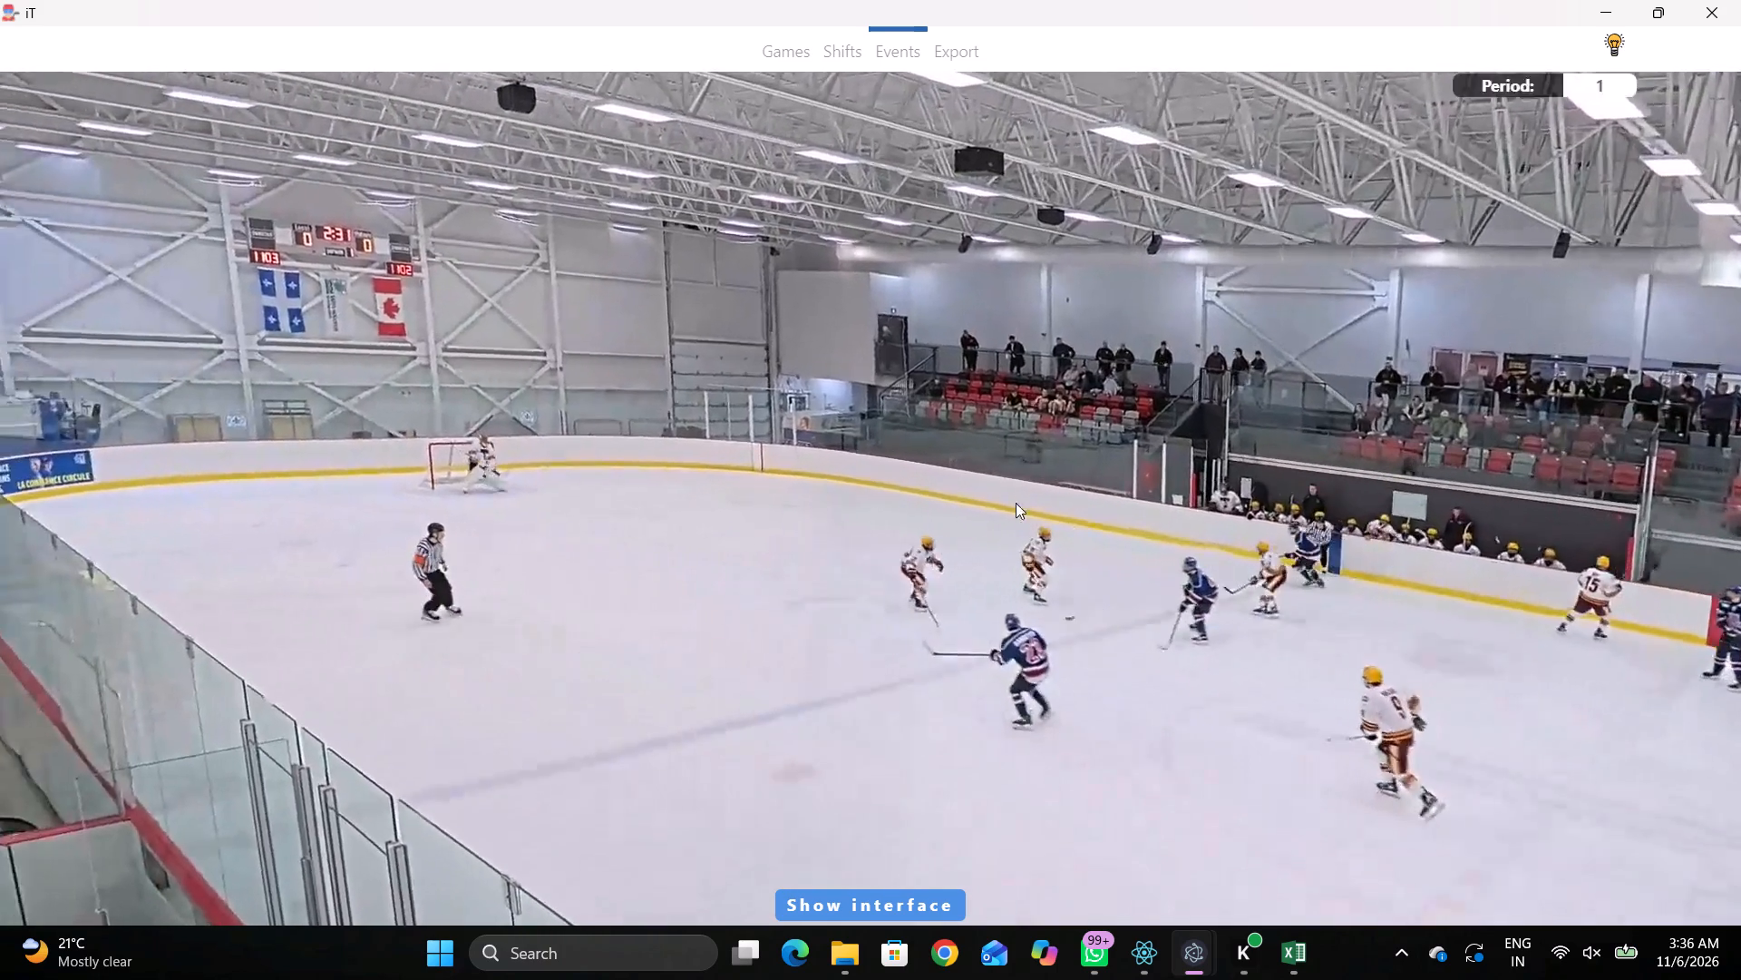
pyautogui.press('space')
pyautogui.press('space')
pyautogui.press('space')
pyautogui.press('q')
pyautogui.press('q')
pyautogui.press('q')
pyautogui.press('q')
pyautogui.press('q')
pyautogui.press('q')
pyautogui.rightClick(1341, 398)
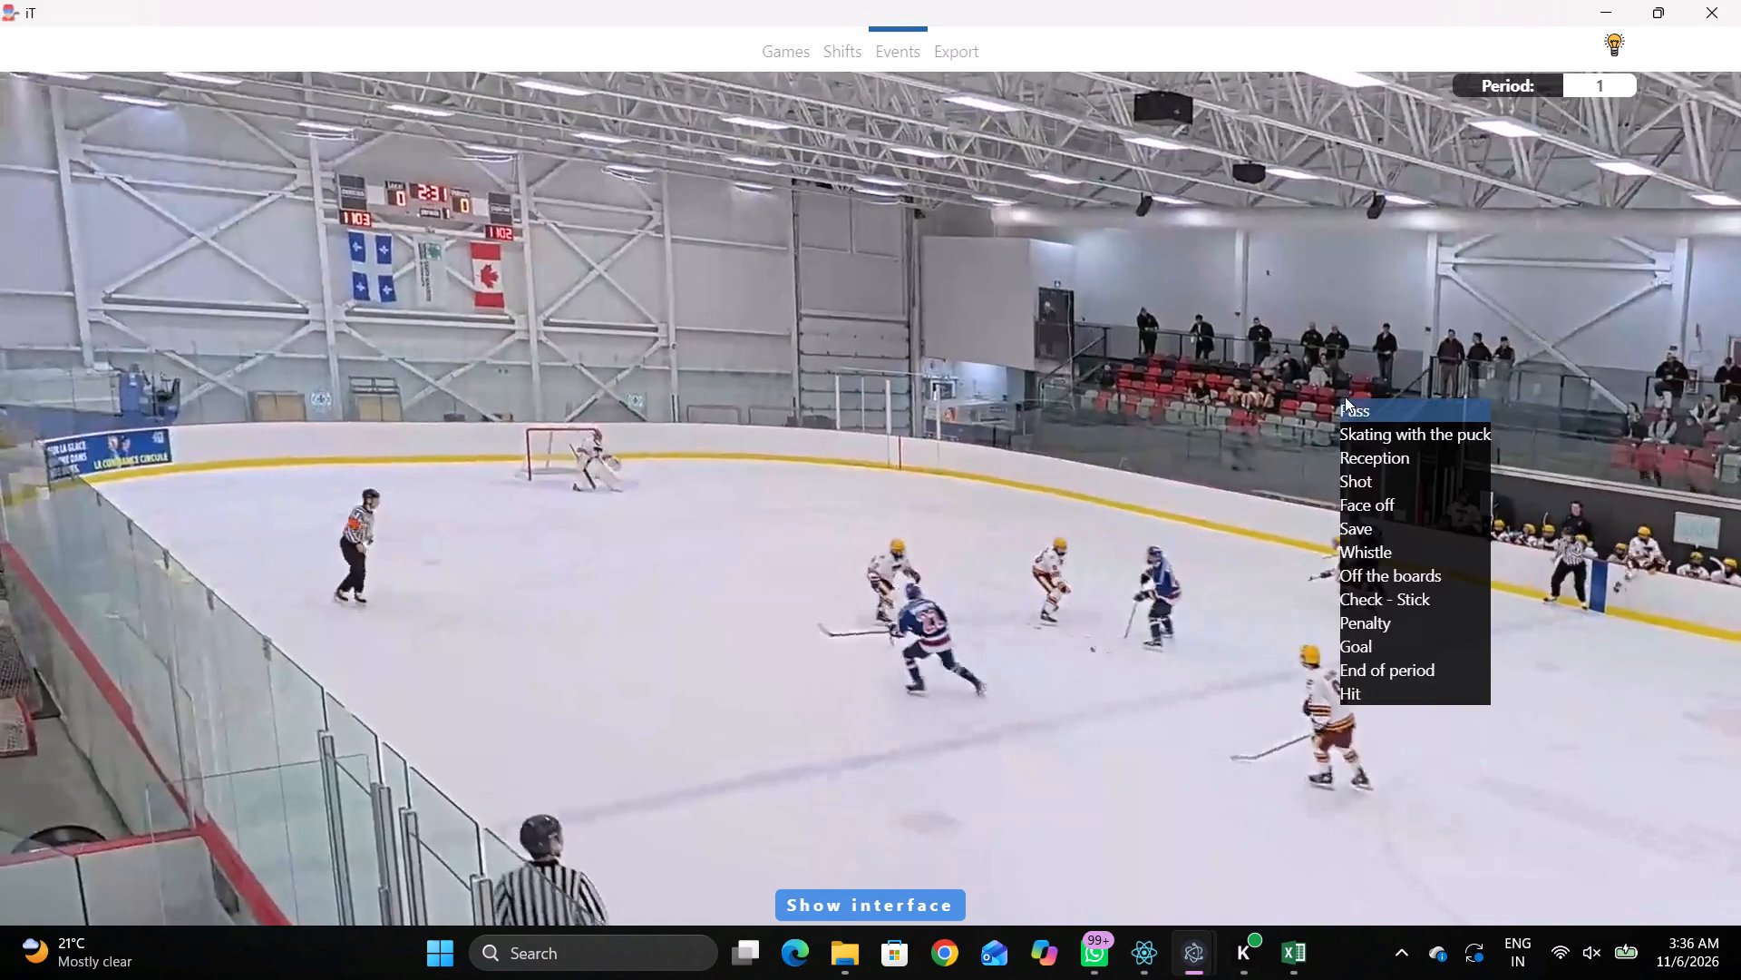
pyautogui.click(1358, 402)
pyautogui.click(1492, 255)
pyautogui.click(750, 346)
# Replay from home player 44's last Pass event and tag a Whistle at the stoppage, placed on the left blue line at mid-height.
pyautogui.press('space')
pyautogui.press('space')
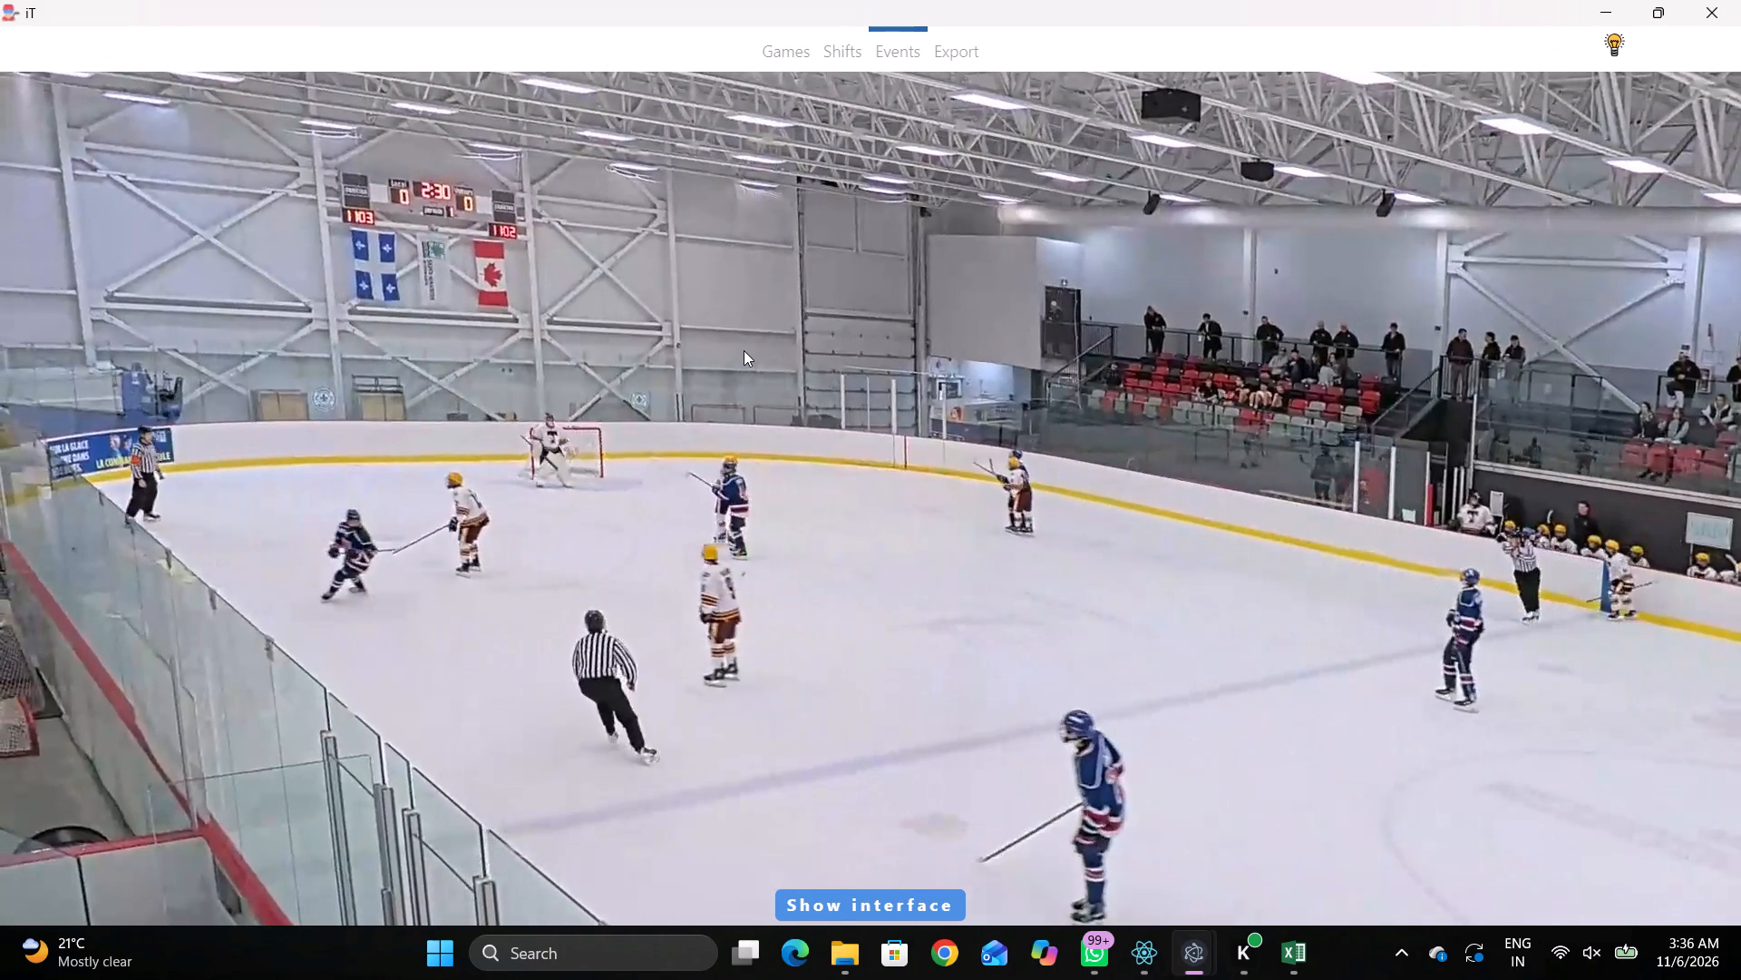
pyautogui.press('space')
pyautogui.press('space')
pyautogui.hotkey('shift', 'd')
pyautogui.click(604, 713)
pyautogui.press('space')
pyautogui.press('v')
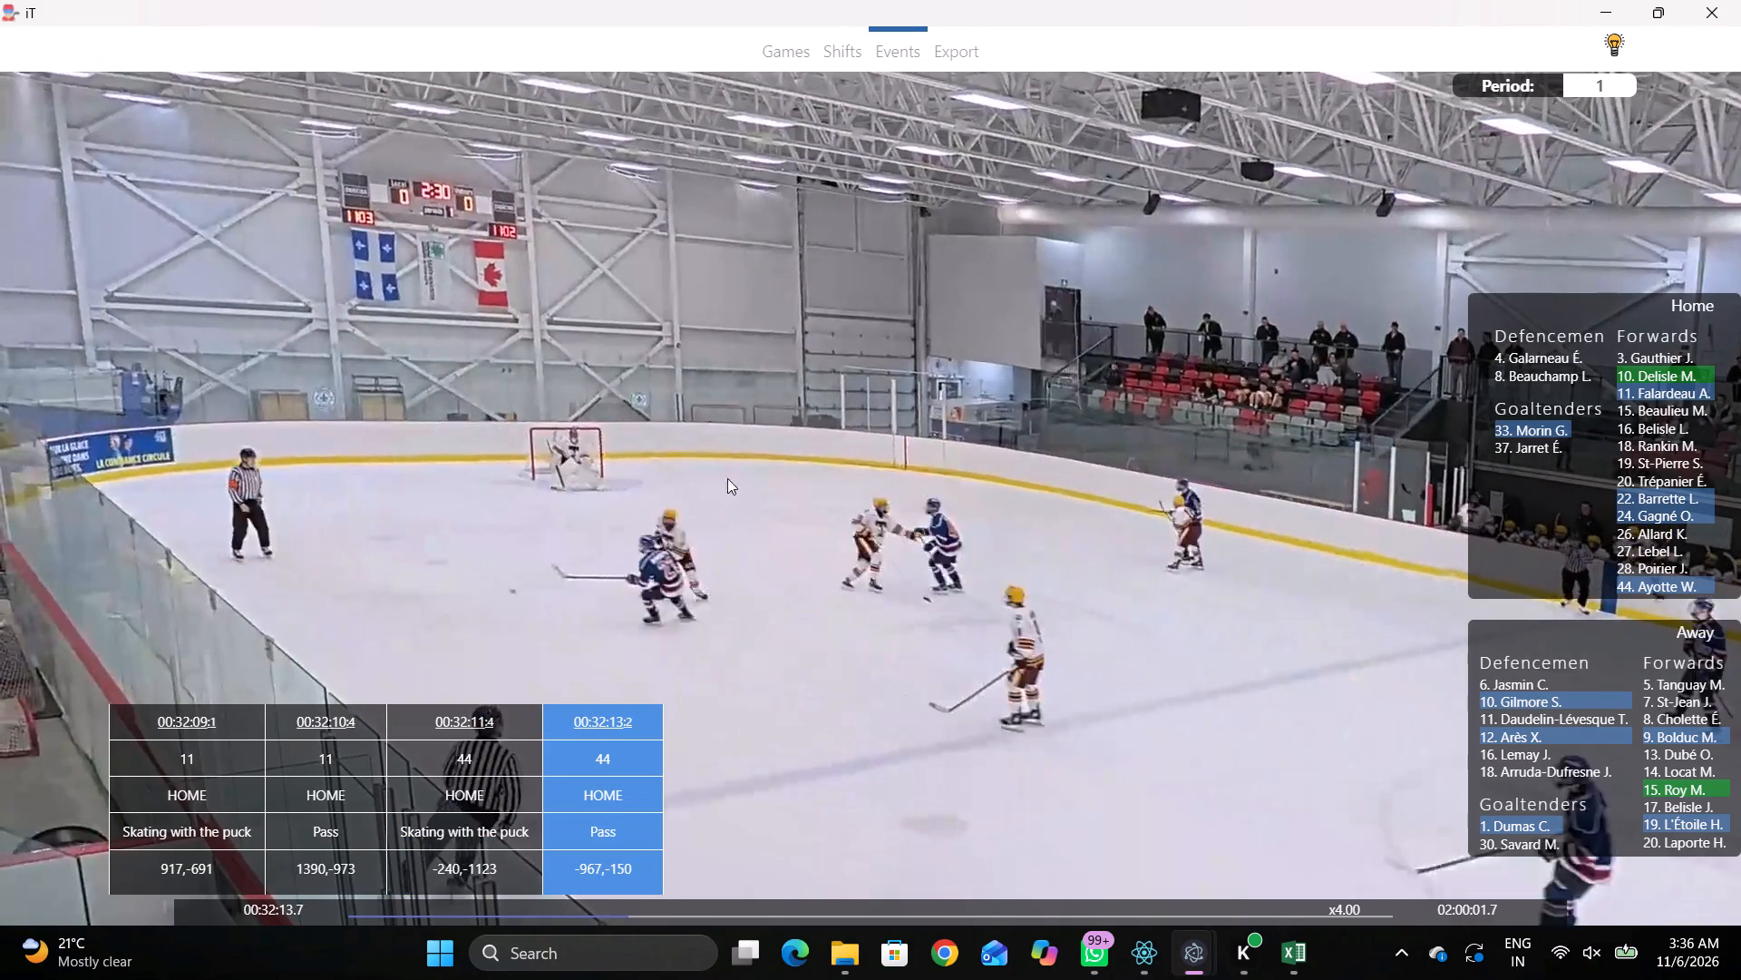
pyautogui.press('space')
pyautogui.rightClick(839, 363)
pyautogui.click(879, 529)
pyautogui.moveTo(915, 770); pyautogui.dragTo(890, 651)
pyautogui.moveTo(821, 405); pyautogui.dragTo(842, 422, button='right')
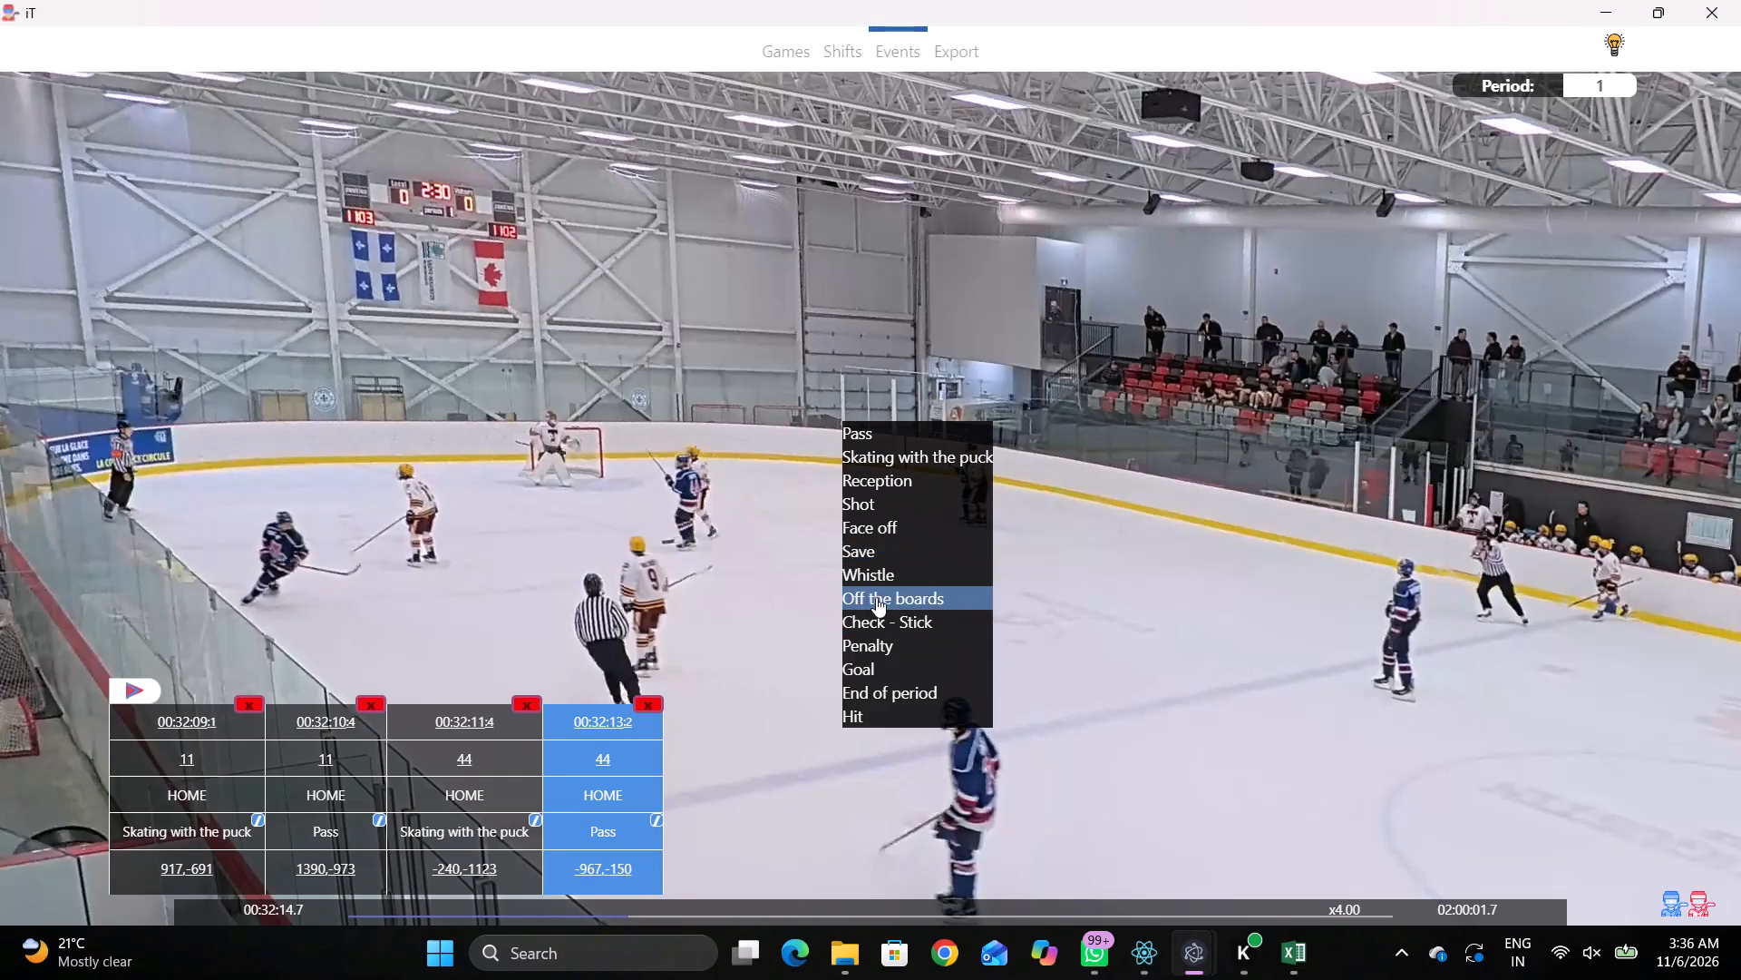
pyautogui.click(876, 591)
pyautogui.moveTo(939, 719); pyautogui.dragTo(929, 654)
pyautogui.moveTo(866, 377); pyautogui.dragTo(884, 367, button='right')
pyautogui.click(906, 512)
pyautogui.click(778, 362)
# Tag the next Face off, won by away player 14 against home player 10, on the upper left neutral-zone dot.
pyautogui.press('c')
pyautogui.press('space')
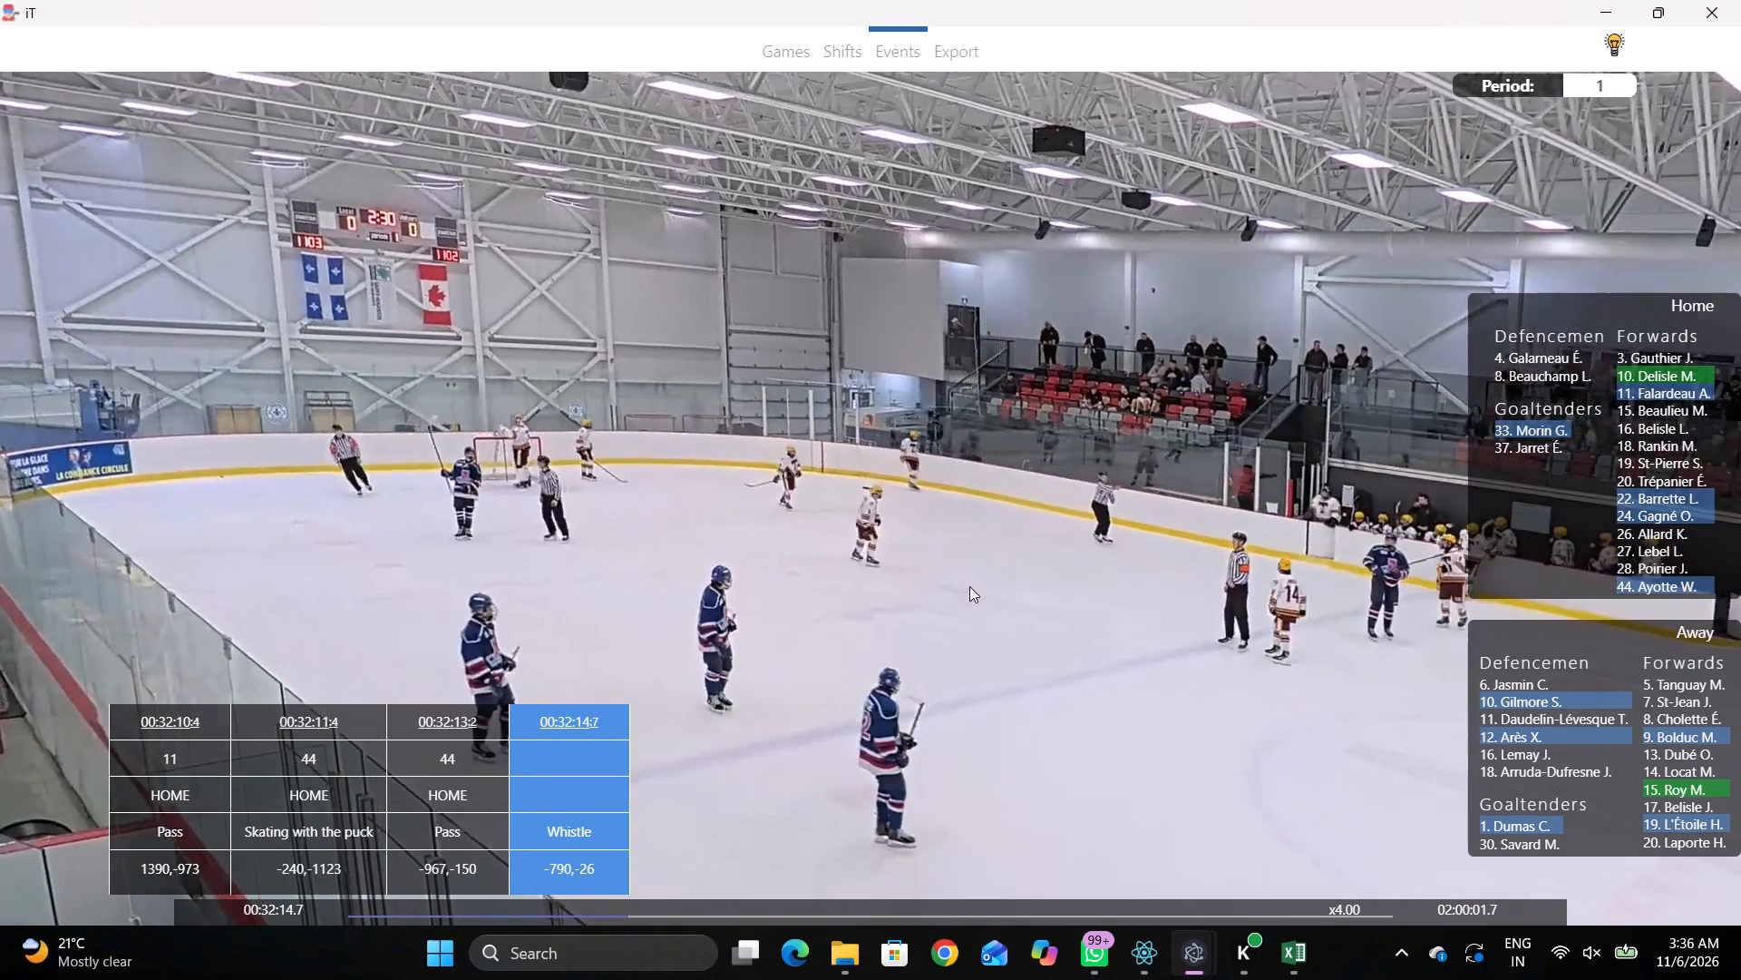
pyautogui.press('c')
pyautogui.press('space')
pyautogui.write('Dc')
pyautogui.press('space')
pyautogui.press('space')
pyautogui.press('space')
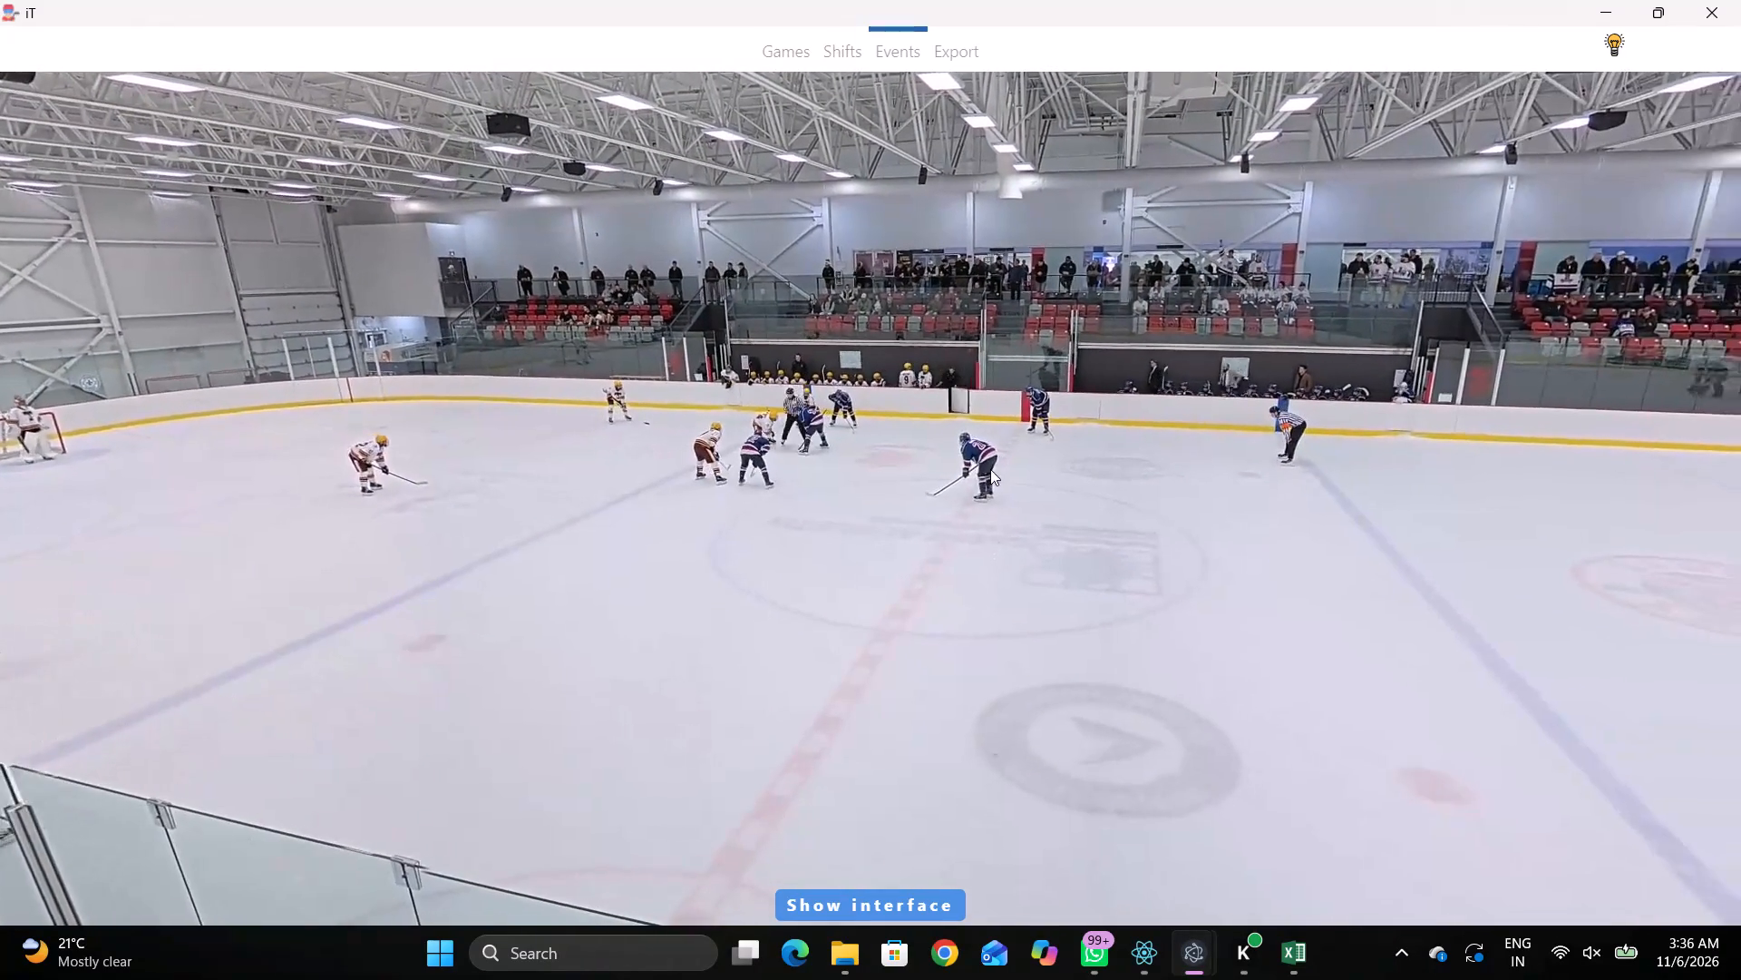
pyautogui.press('space')
pyautogui.press('q')
pyautogui.press('q')
pyautogui.press('q')
pyautogui.press('q')
pyautogui.press('q')
pyautogui.press('q')
pyautogui.press('q')
pyautogui.press('q')
pyautogui.press('q')
pyautogui.moveTo(1294, 338); pyautogui.dragTo(1304, 336, button='right')
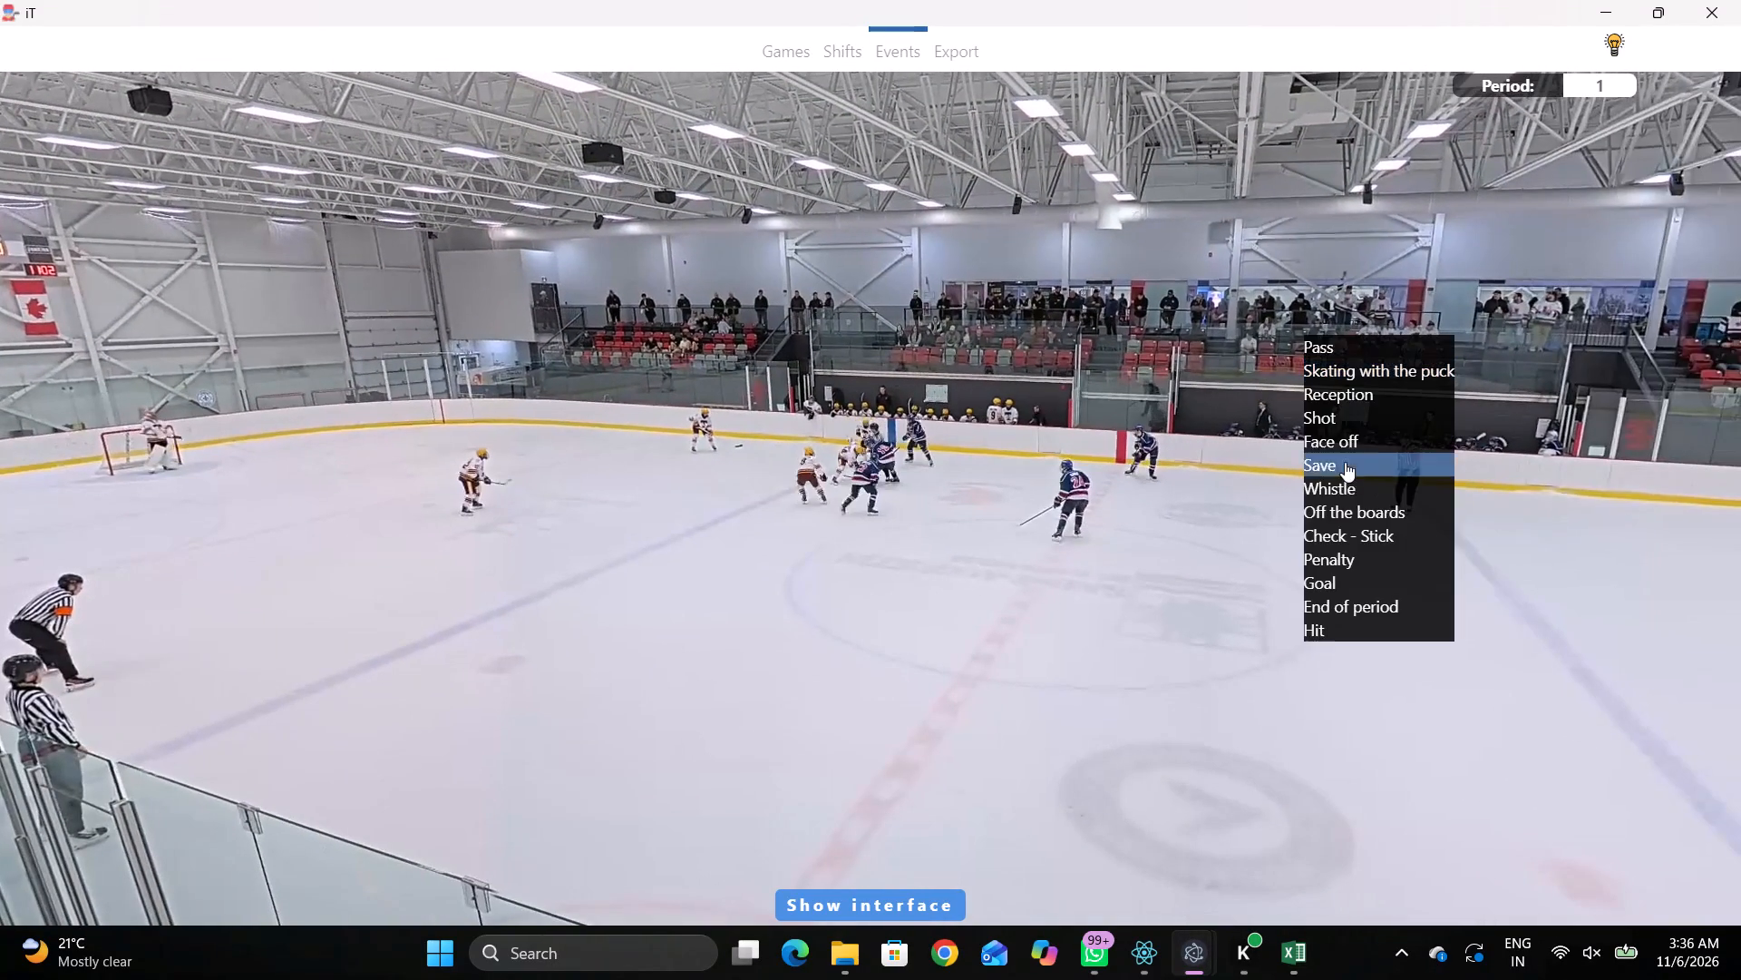
pyautogui.click(1347, 430)
pyautogui.click(1678, 770)
pyautogui.click(1644, 376)
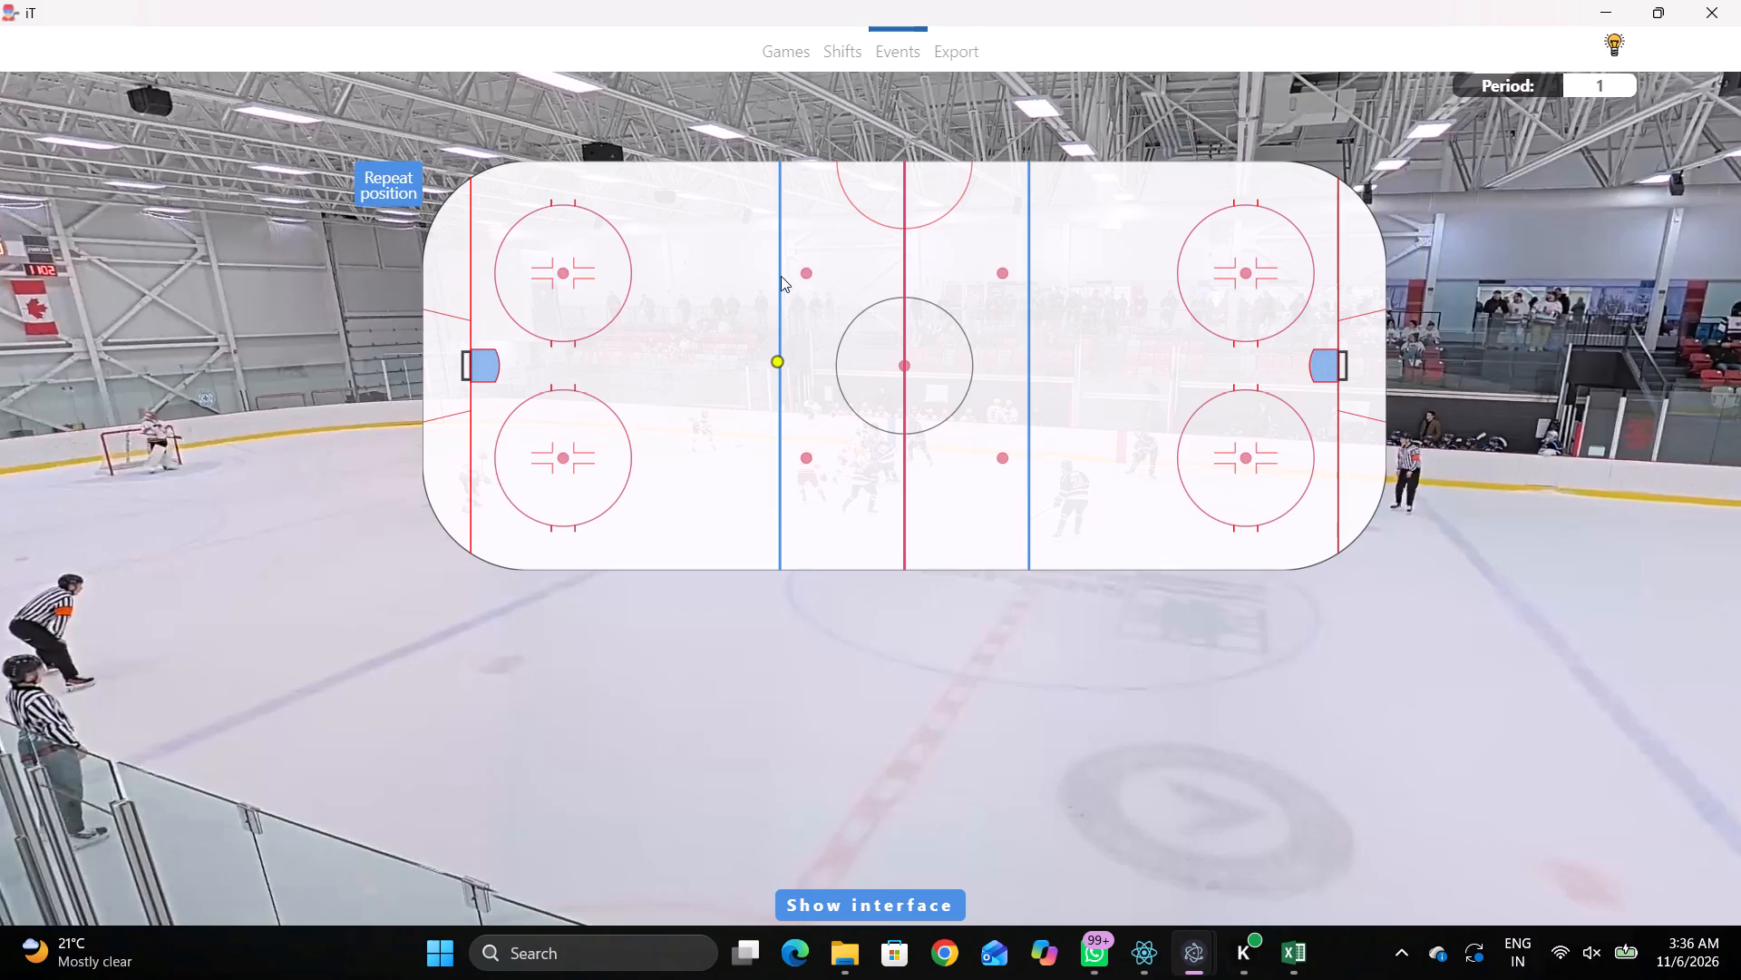
pyautogui.click(805, 277)
# Tag Skating with the puck by away player 8, placed just left of the left blue line on the upper side.
pyautogui.press('r')
pyautogui.press('space')
pyautogui.press('space')
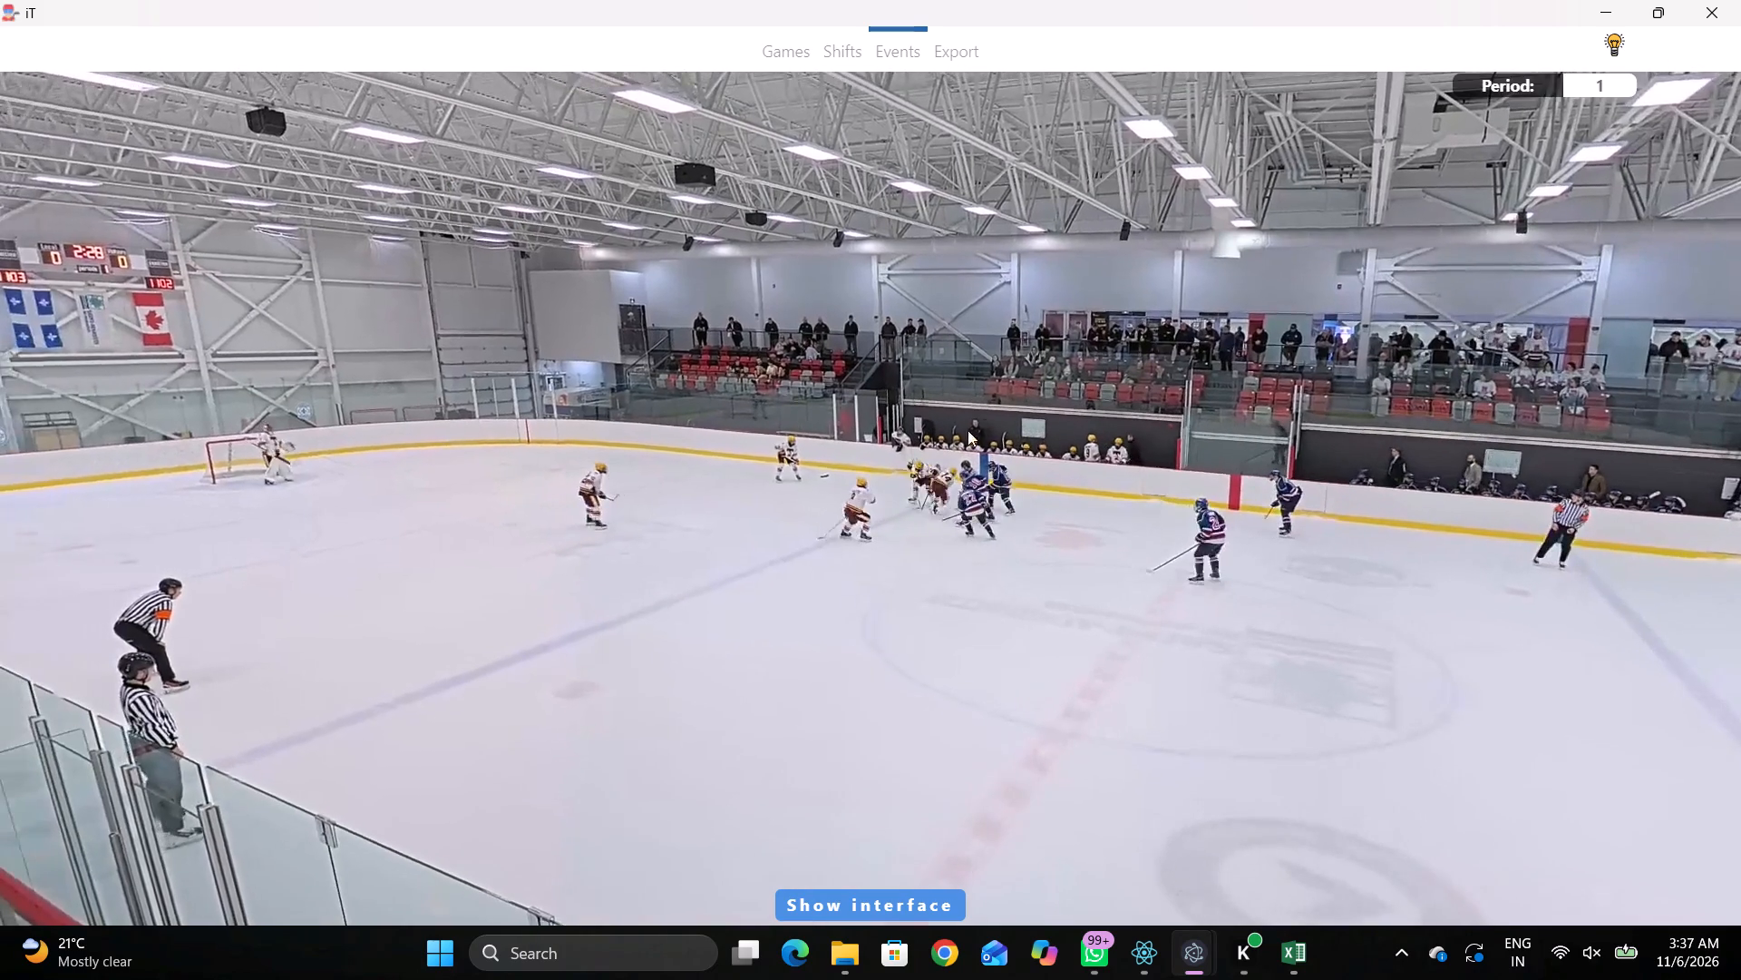
pyautogui.press('space')
pyautogui.press('space')
pyautogui.rightClick(1127, 440)
pyautogui.click(1176, 466)
pyautogui.click(1658, 718)
pyautogui.click(758, 264)
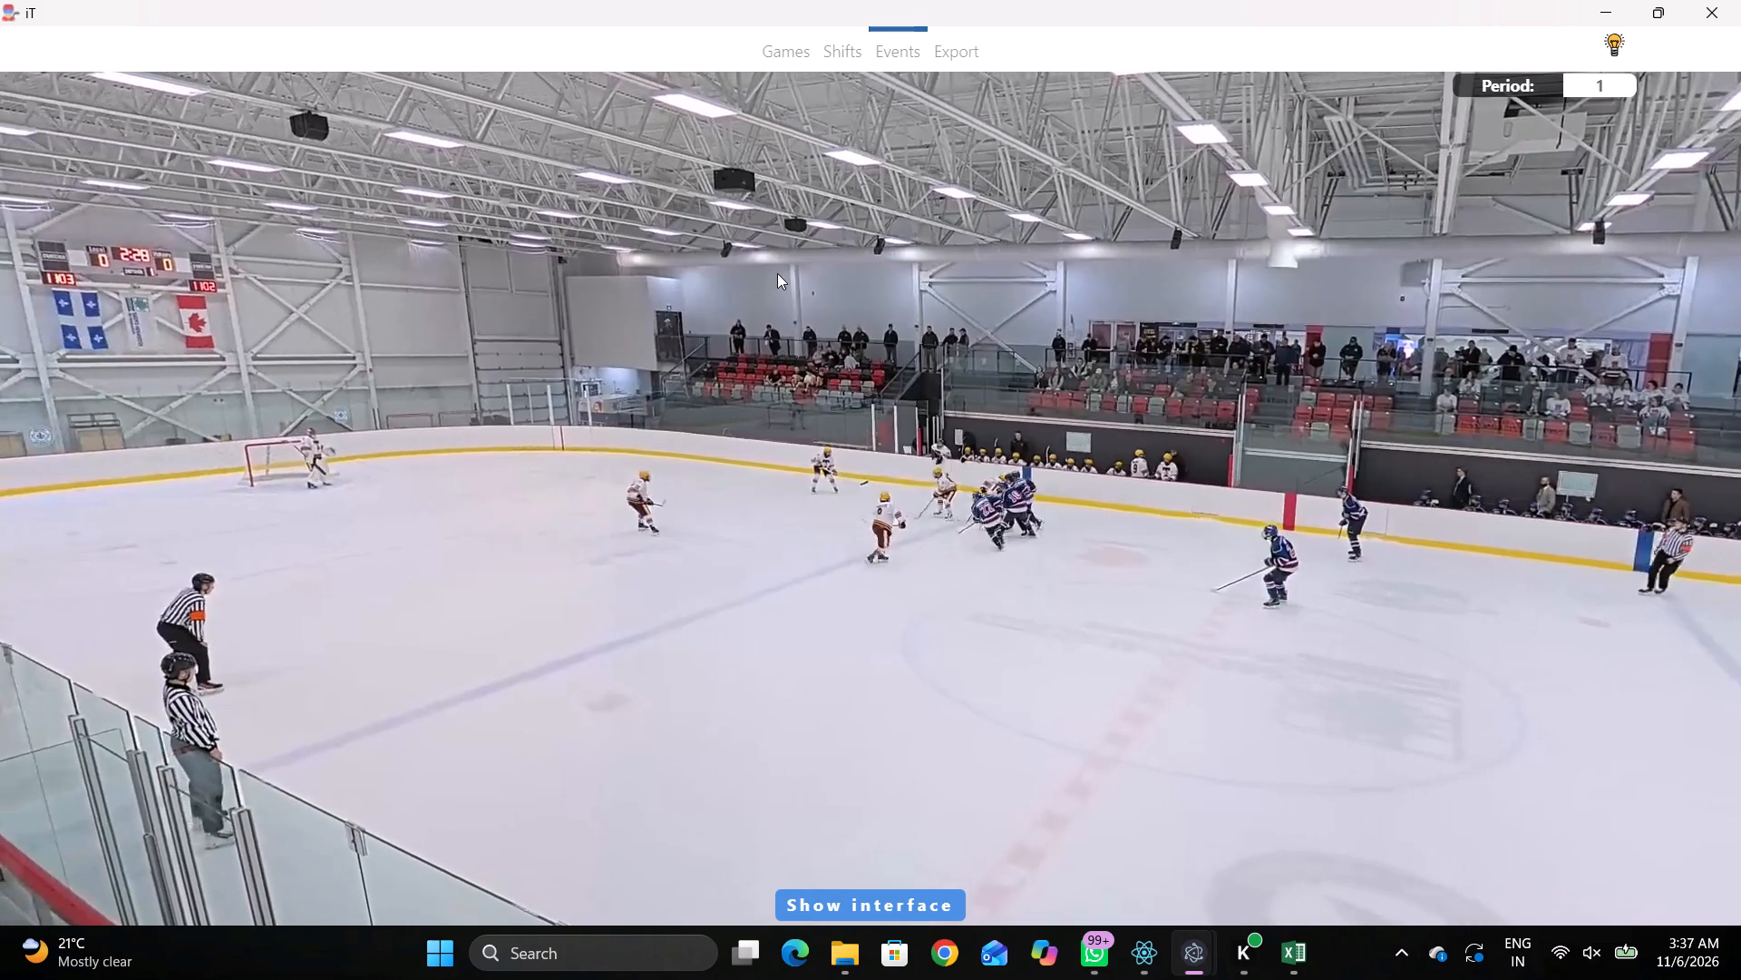
# Change the player of the latest Skating with the puck event to away player 17.
pyautogui.press('space')
pyautogui.press('space')
pyautogui.press('space')
pyautogui.press('space')
pyautogui.hotkey('shift', 'd')
pyautogui.click(521, 764)
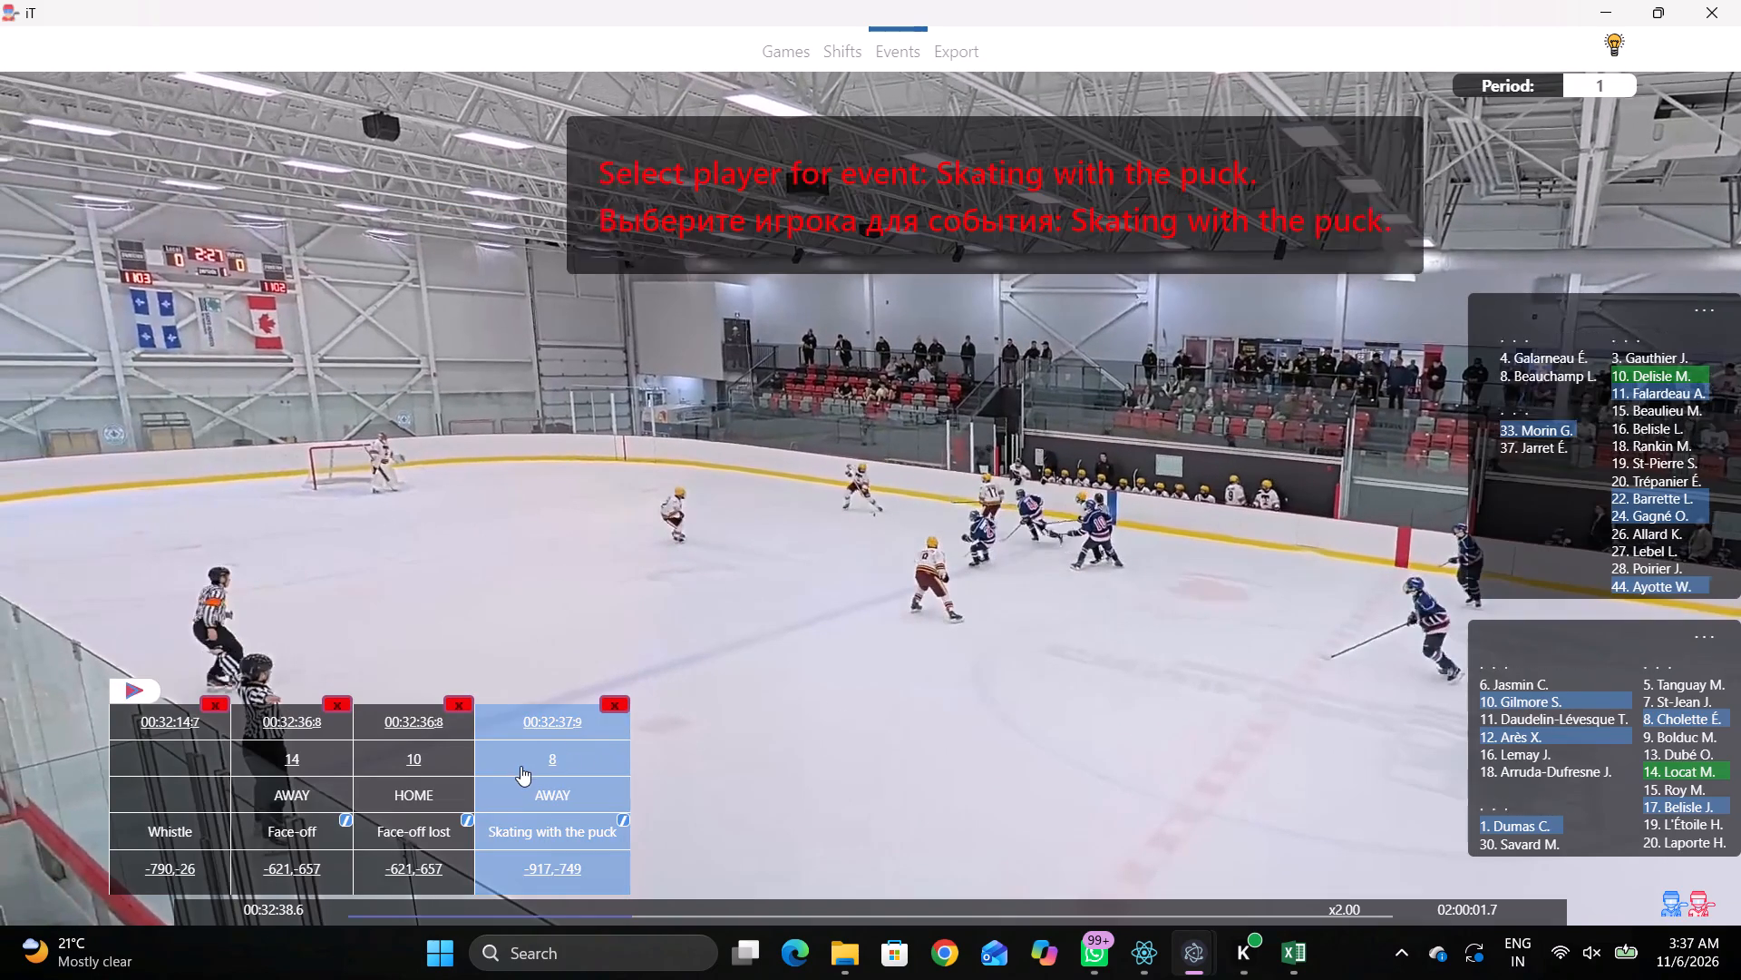
pyautogui.doubleClick(1682, 806)
pyautogui.hotkey('shift', 'd')
# Tag a Pass by away player 17, placed just left of the left blue line on the upper side.
pyautogui.press('space')
pyautogui.press('space')
pyautogui.rightClick(900, 394)
pyautogui.click(921, 408)
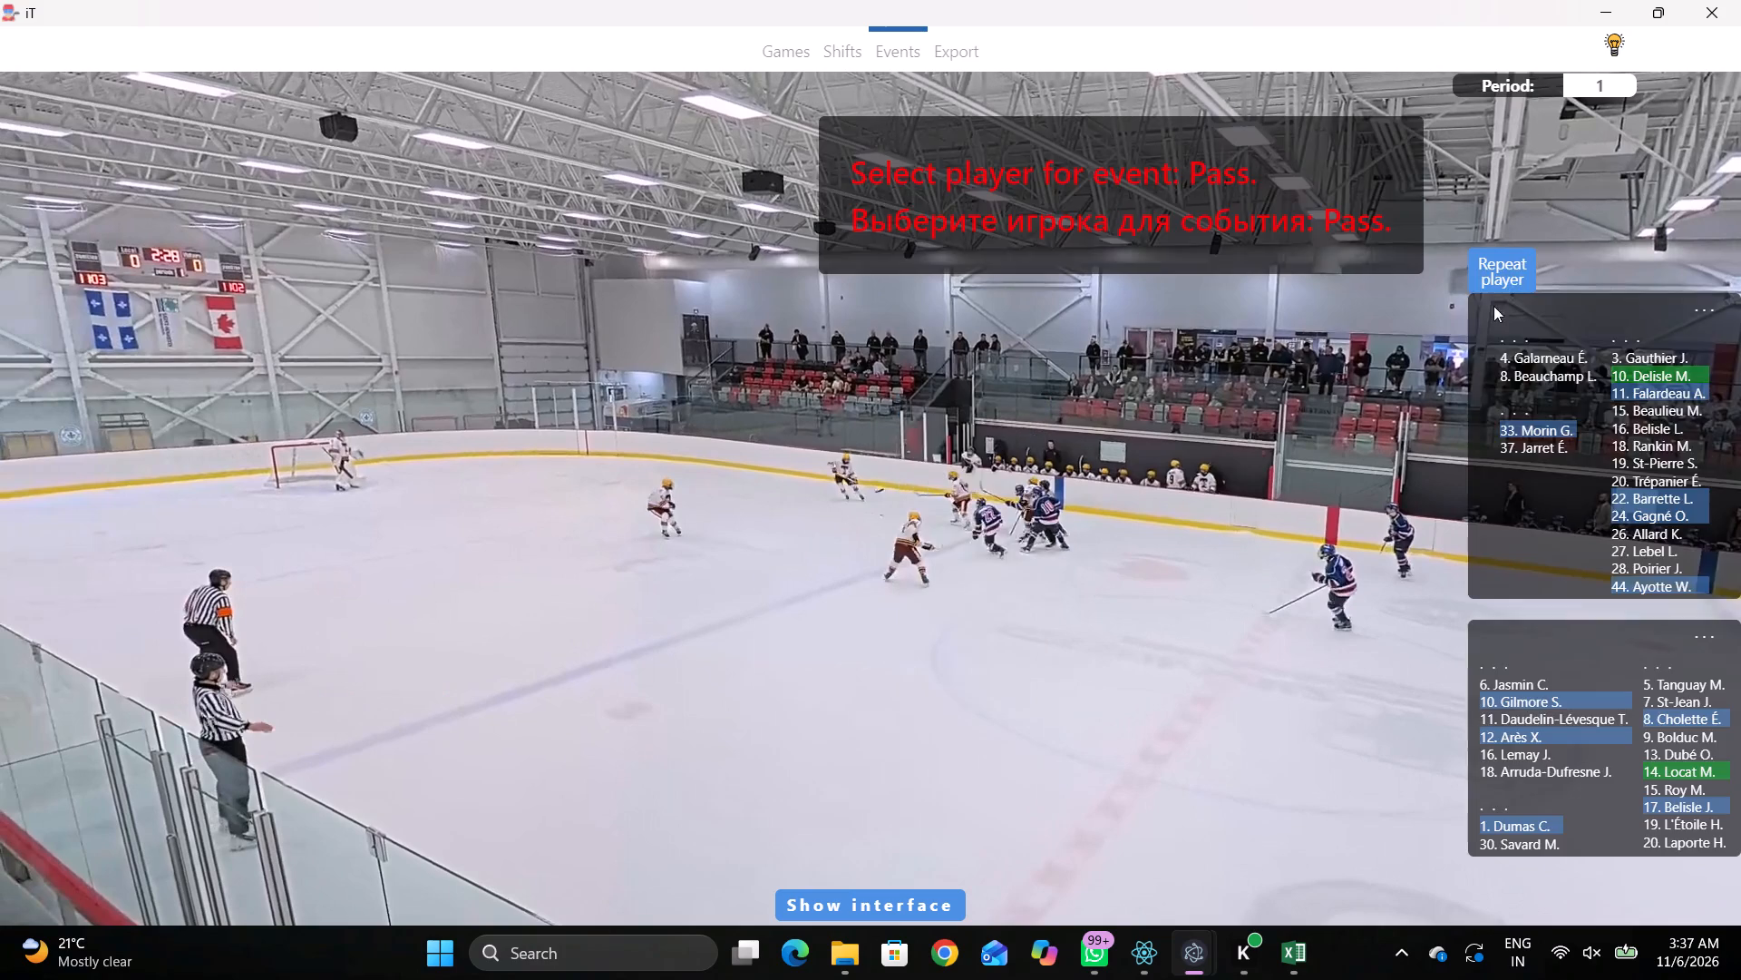
pyautogui.click(1490, 269)
pyautogui.click(764, 256)
# Tag Skating with the puck by away player 10, placed inside the upper left face-off circle, right of its dot.
pyautogui.press('space')
pyautogui.press('space')
pyautogui.click(1009, 392)
pyautogui.rightClick(984, 371)
pyautogui.click(1056, 410)
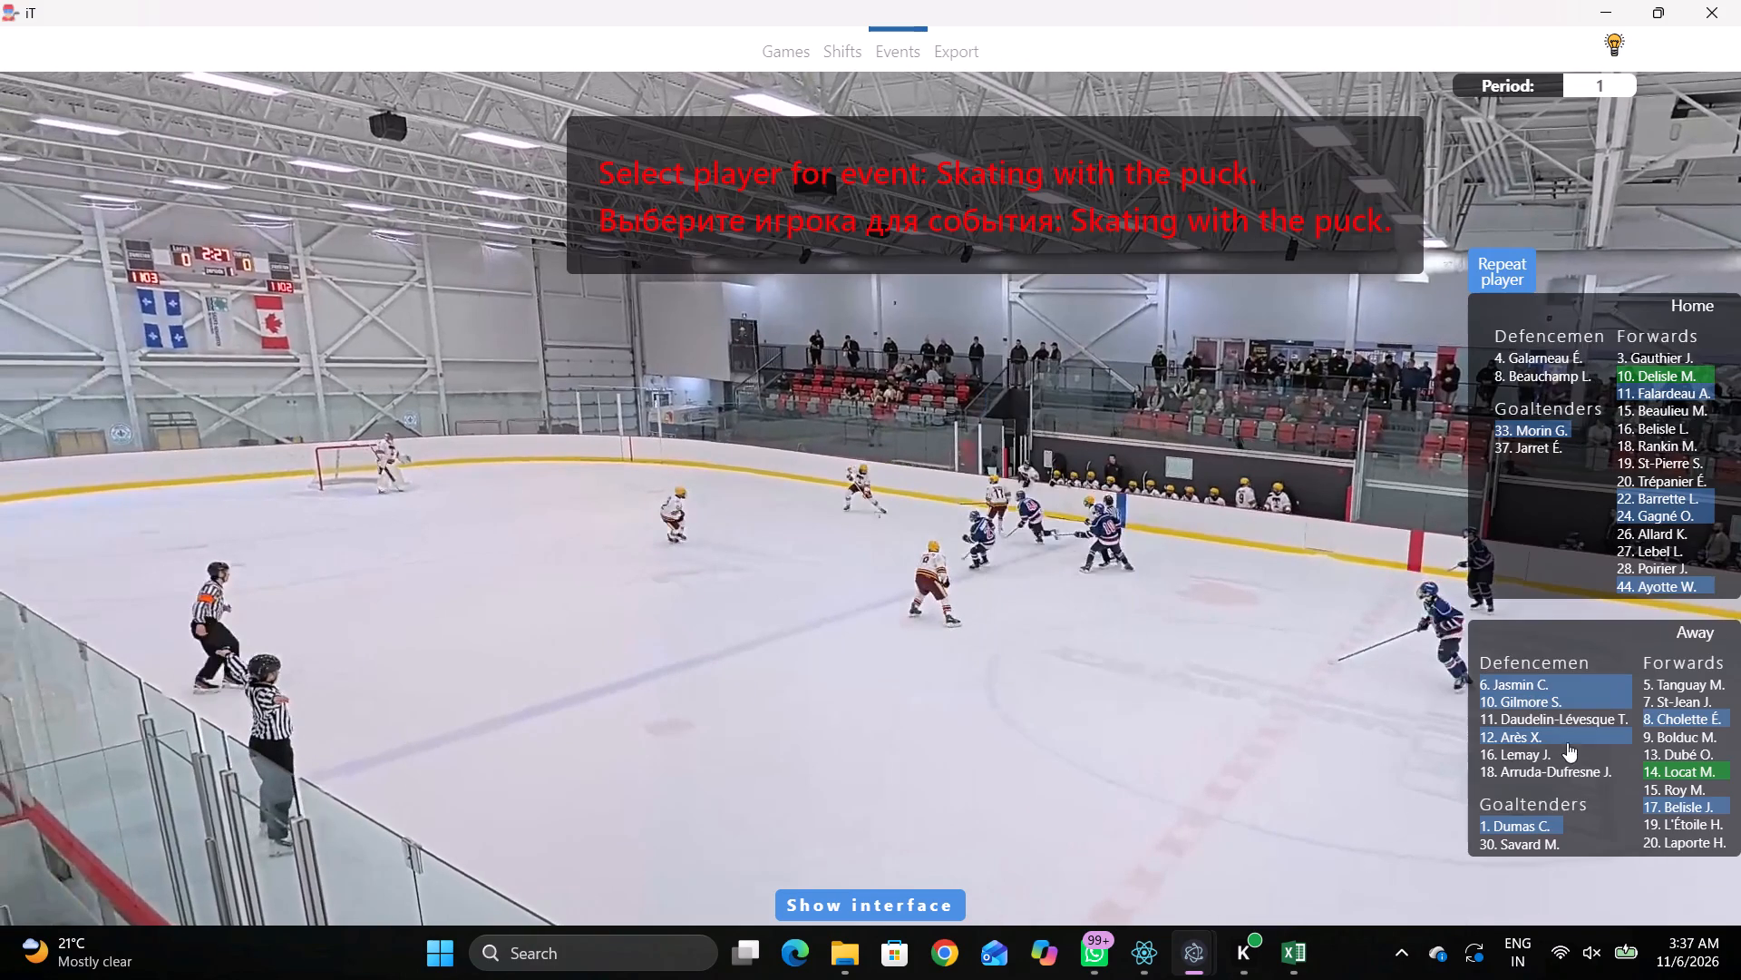
pyautogui.click(1511, 702)
pyautogui.click(604, 253)
# Tag a Pass by away player 10, placed just outside the upper right edge of the upper left face-off circle.
pyautogui.press('space')
pyautogui.press('space')
pyautogui.press('space')
pyautogui.press('space')
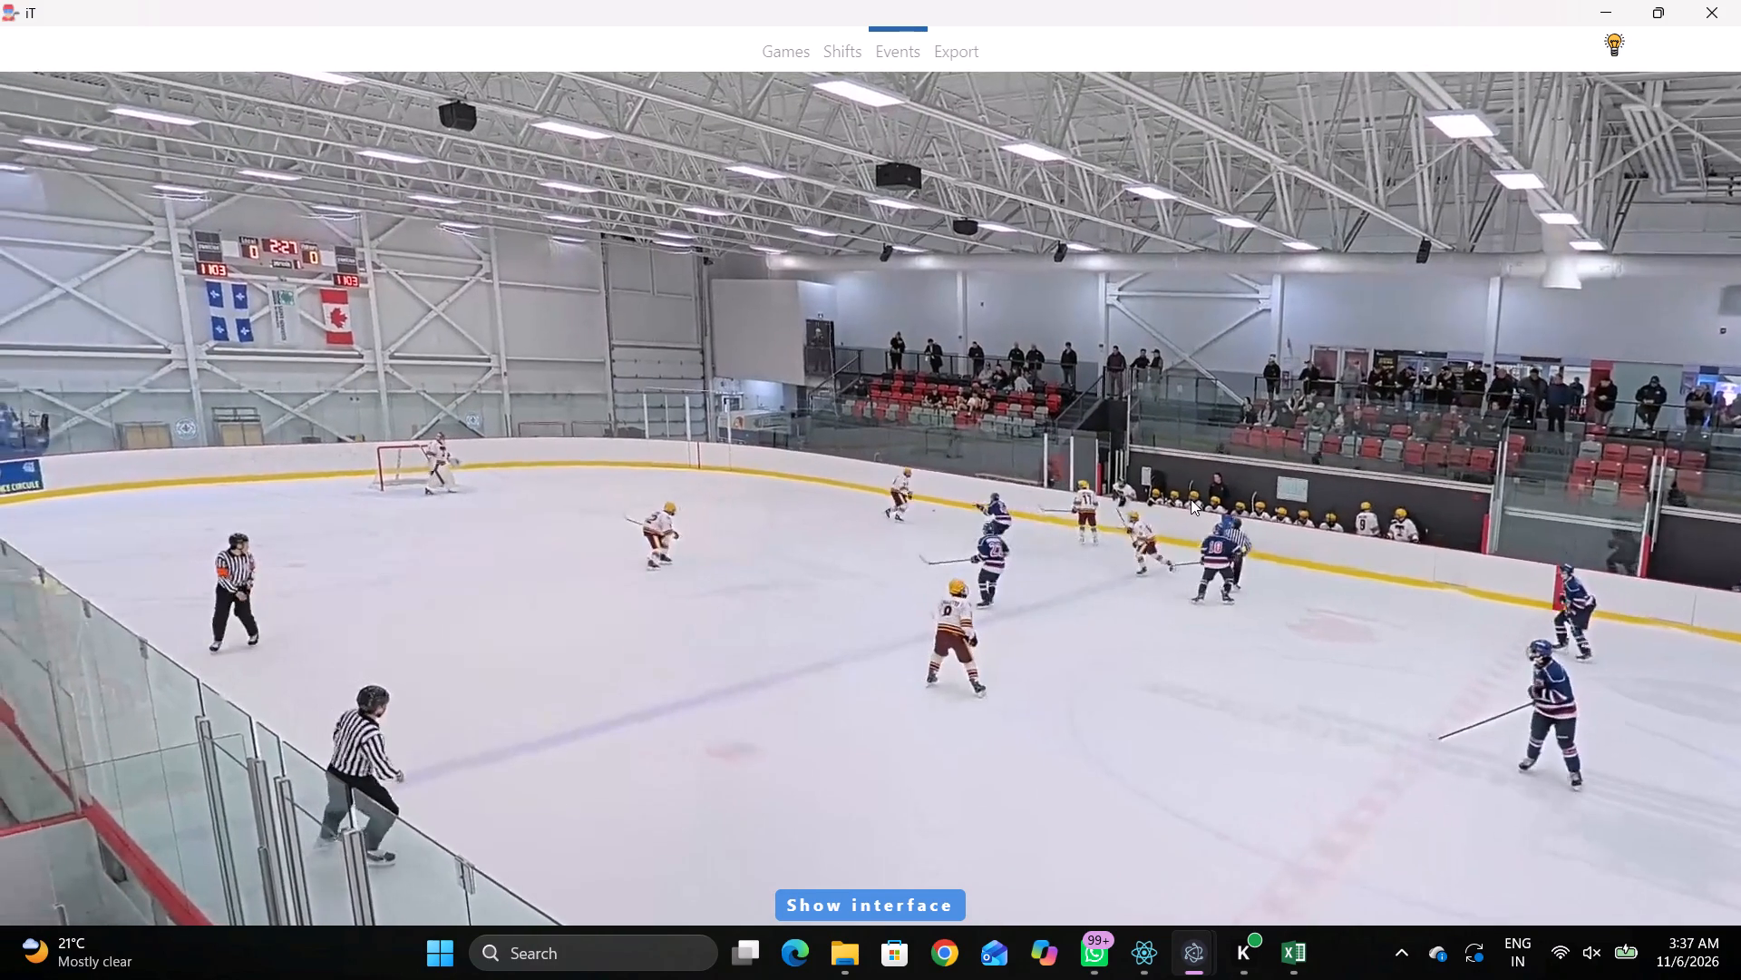
pyautogui.press('space')
pyautogui.press('space')
pyautogui.press('q')
pyautogui.press('q')
pyautogui.press('q')
pyautogui.press('q')
pyautogui.rightClick(1322, 394)
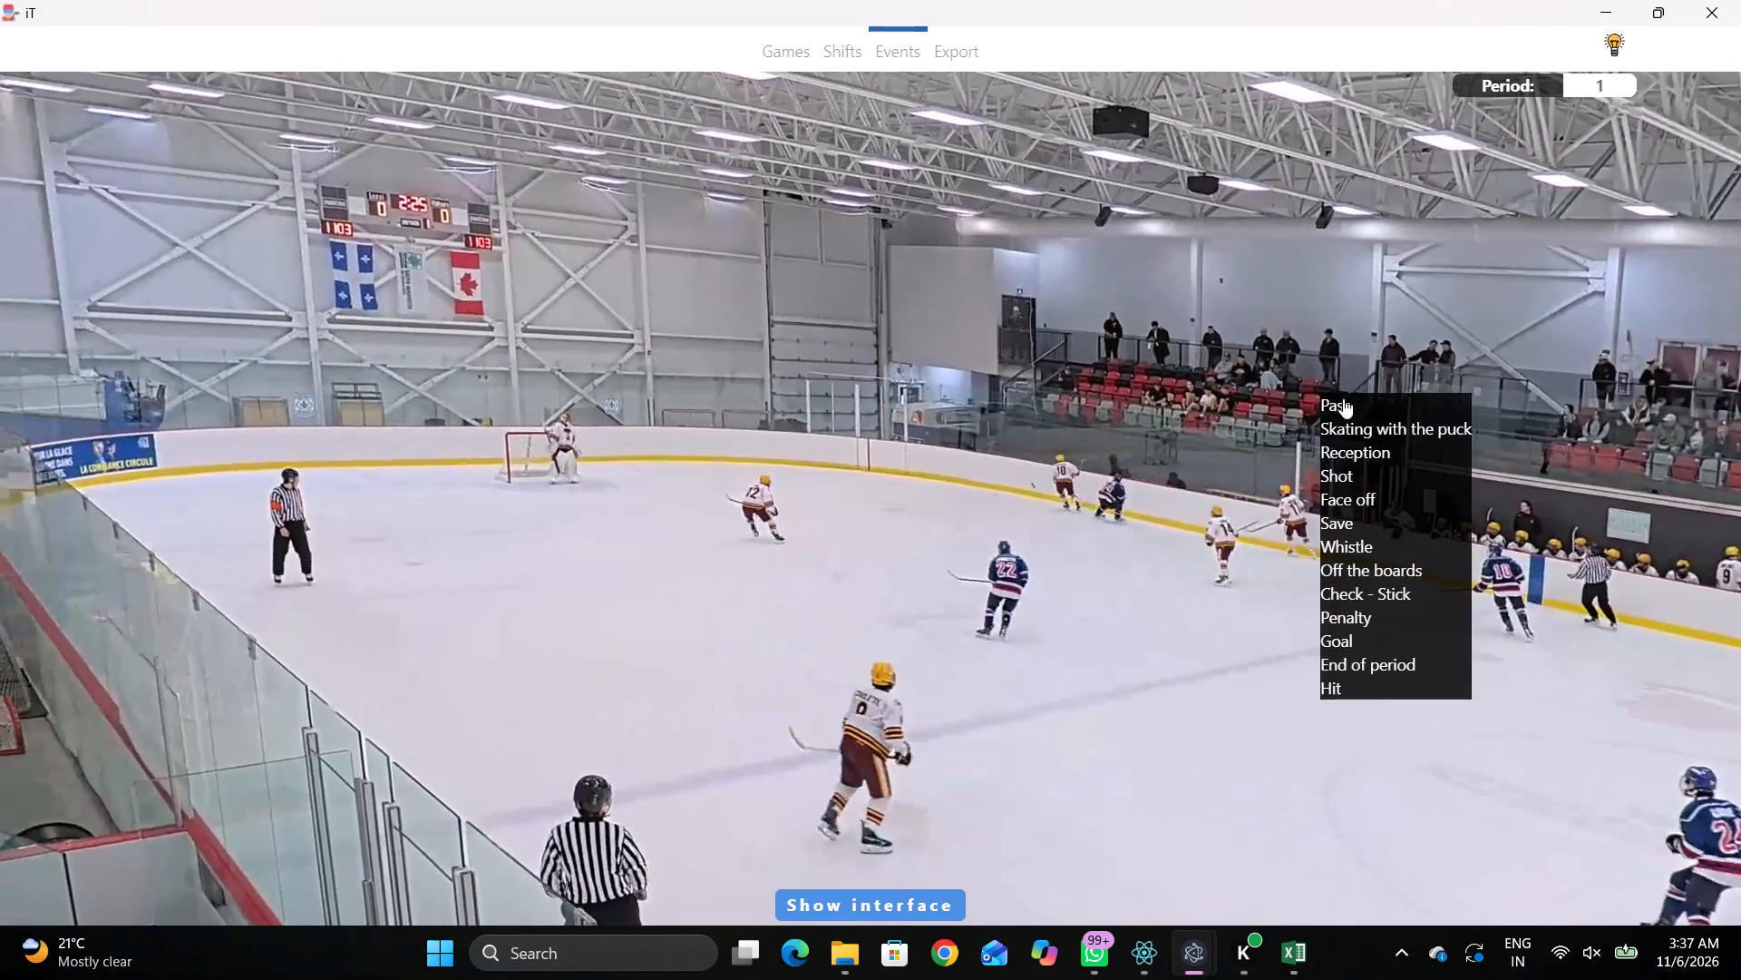
pyautogui.click(1343, 398)
pyautogui.click(1475, 250)
pyautogui.click(613, 201)
# Tag Skating with the puck by away player 12, placed behind the left goal line in the lower corner.
pyautogui.press('space')
pyautogui.press('space')
pyautogui.press('space')
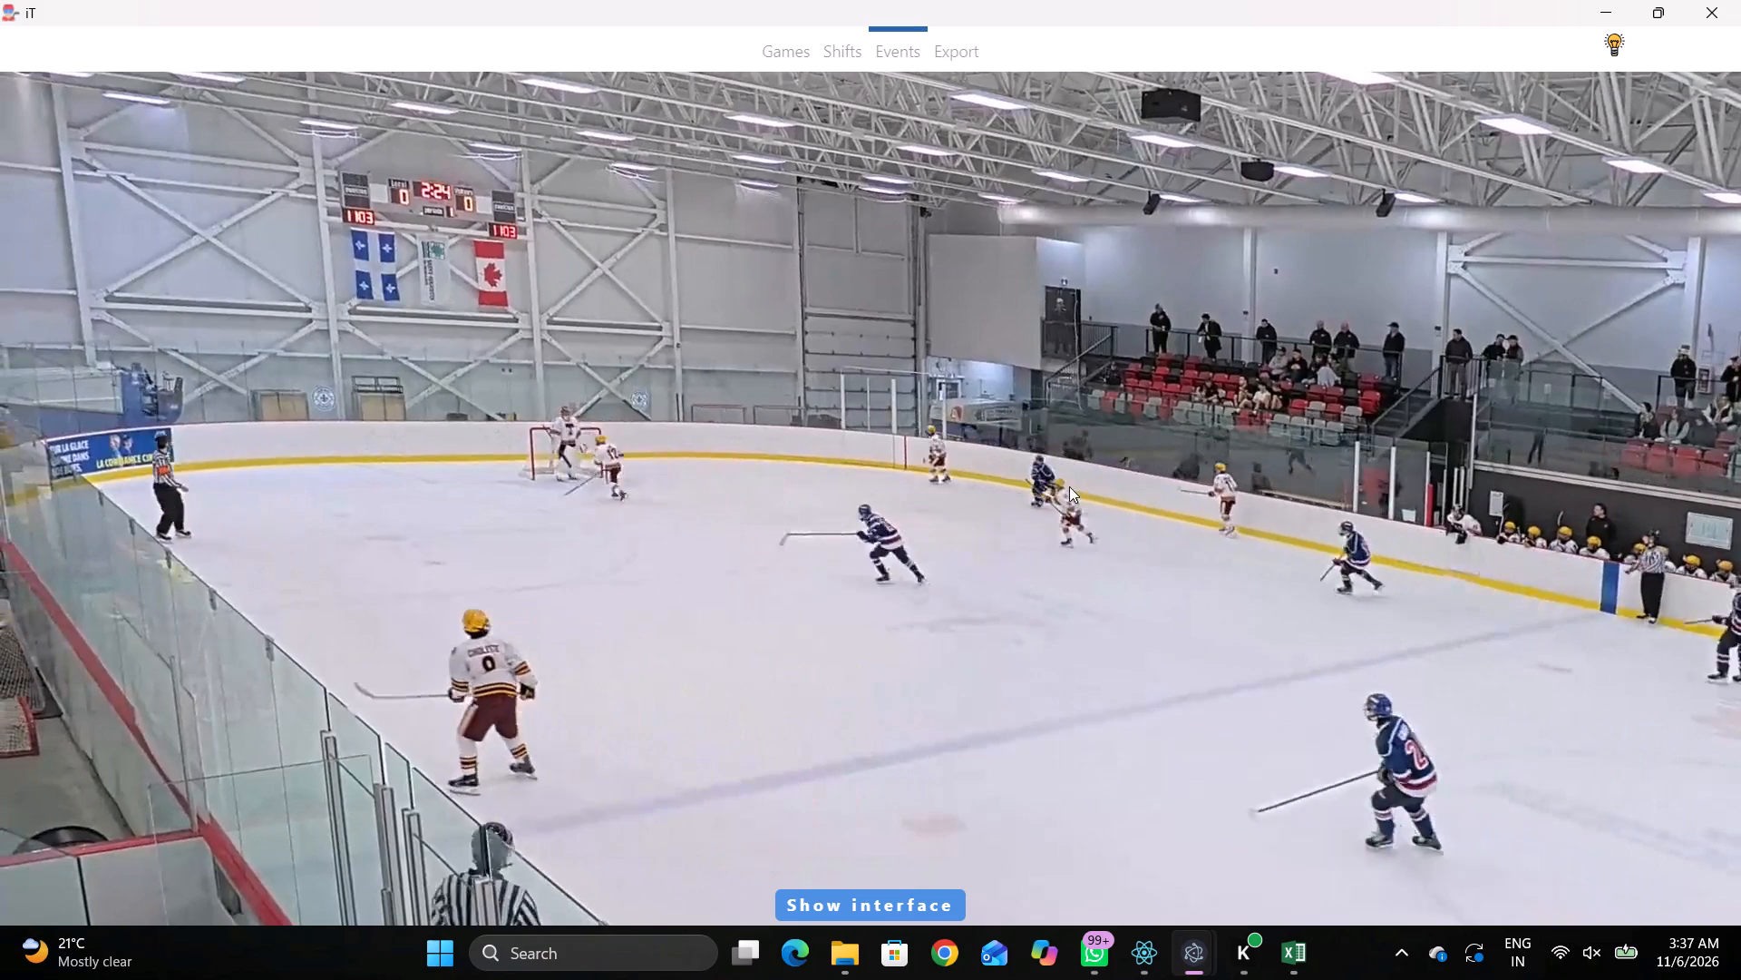
pyautogui.press('space')
pyautogui.rightClick(918, 422)
pyautogui.click(982, 456)
pyautogui.click(1490, 729)
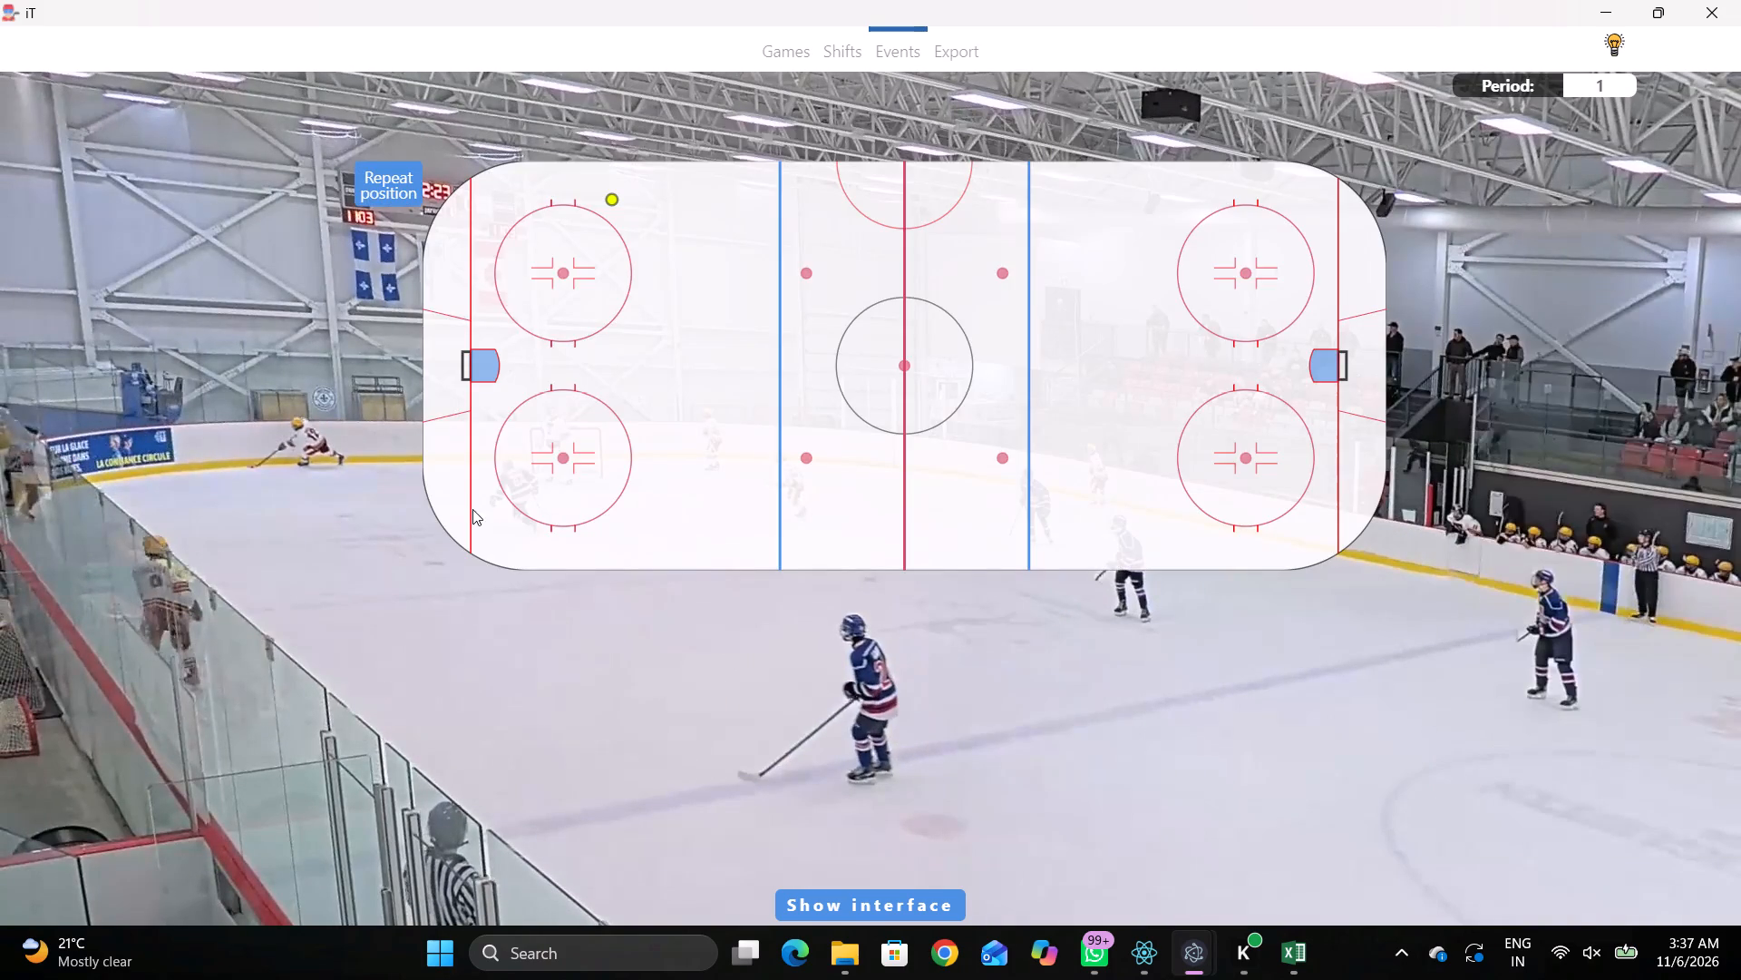
pyautogui.click(460, 493)
# Tag a Pass by away player 12, placed just in front of the left goal line beside the lower left circle.
pyautogui.press('space')
pyautogui.press('space')
pyautogui.hotkey('shift', 'd')
pyautogui.click(550, 726)
pyautogui.hotkey('shift', 'd')
pyautogui.press('space')
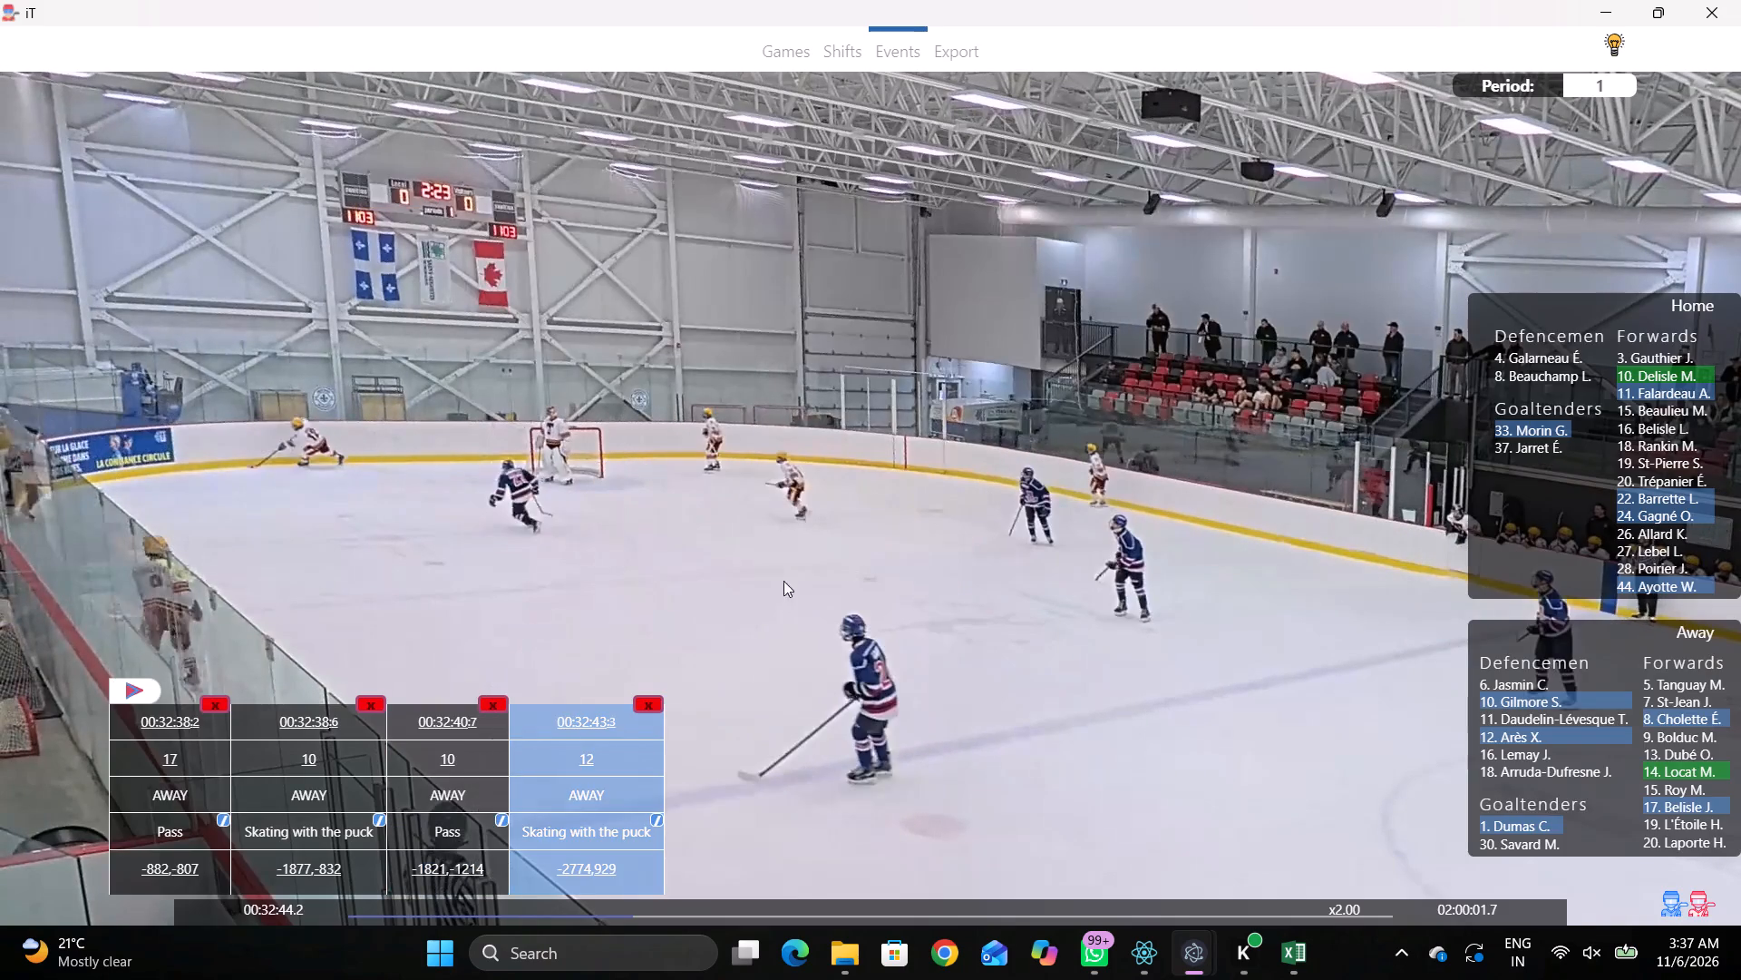
pyautogui.press('space')
pyautogui.rightClick(796, 529)
pyautogui.click(817, 541)
pyautogui.click(1046, 478)
pyautogui.press('q')
pyautogui.rightClick(1023, 437)
pyautogui.click(1035, 453)
pyautogui.click(1487, 269)
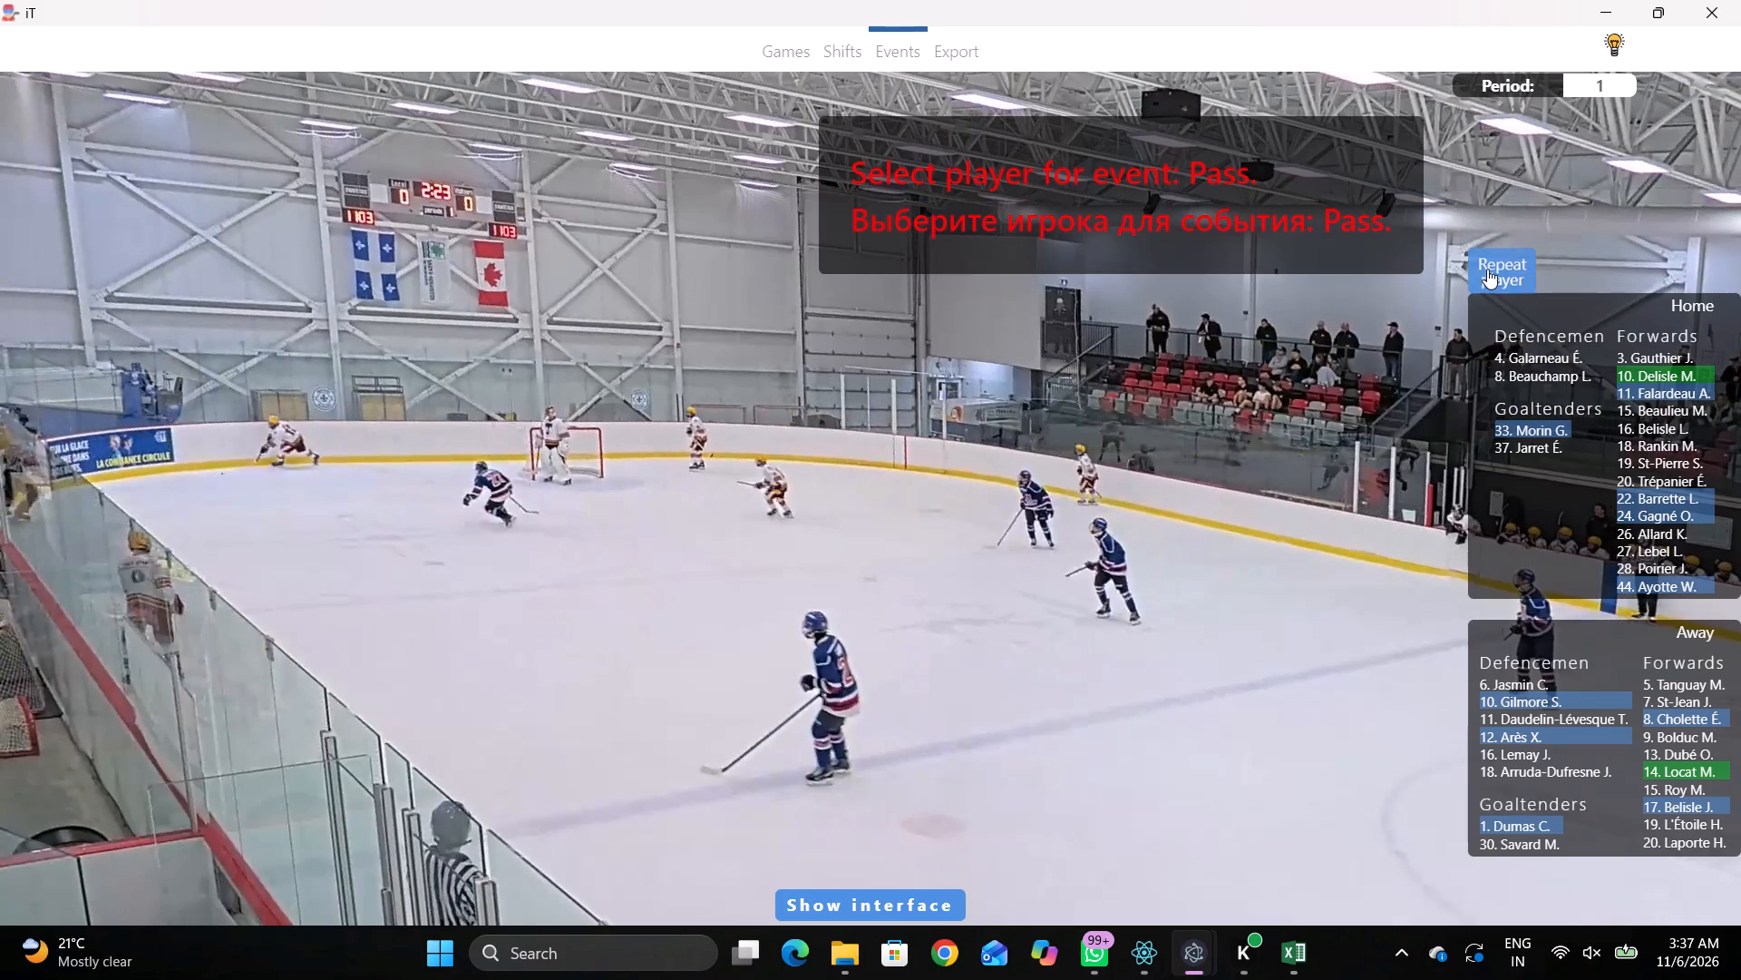
pyautogui.click(482, 475)
# Tag a Pass by away player 8, placed near the lower boards between the lower left circle and the left blue line.
pyautogui.press('space')
pyautogui.press('space')
pyautogui.press('space')
pyautogui.press('space')
pyautogui.rightClick(835, 496)
pyautogui.press('space')
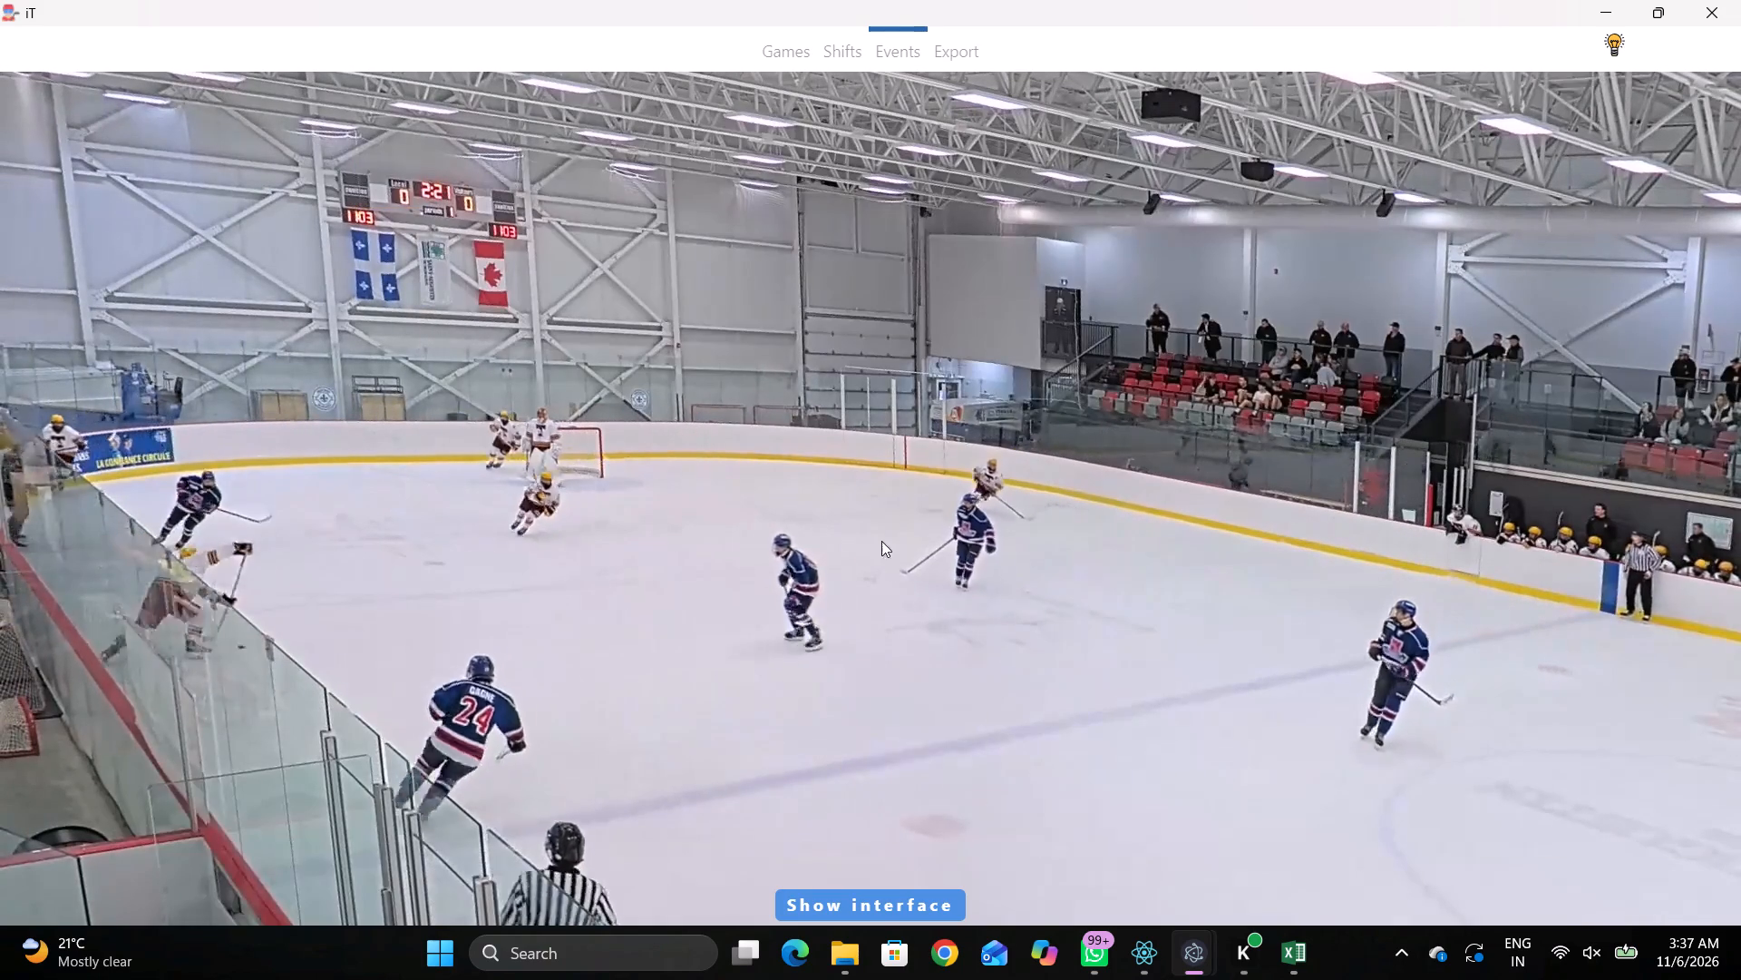
pyautogui.press('space')
pyautogui.rightClick(918, 500)
pyautogui.press('q')
pyautogui.press('q')
pyautogui.click(950, 469)
pyautogui.rightClick(925, 479)
pyautogui.click(934, 486)
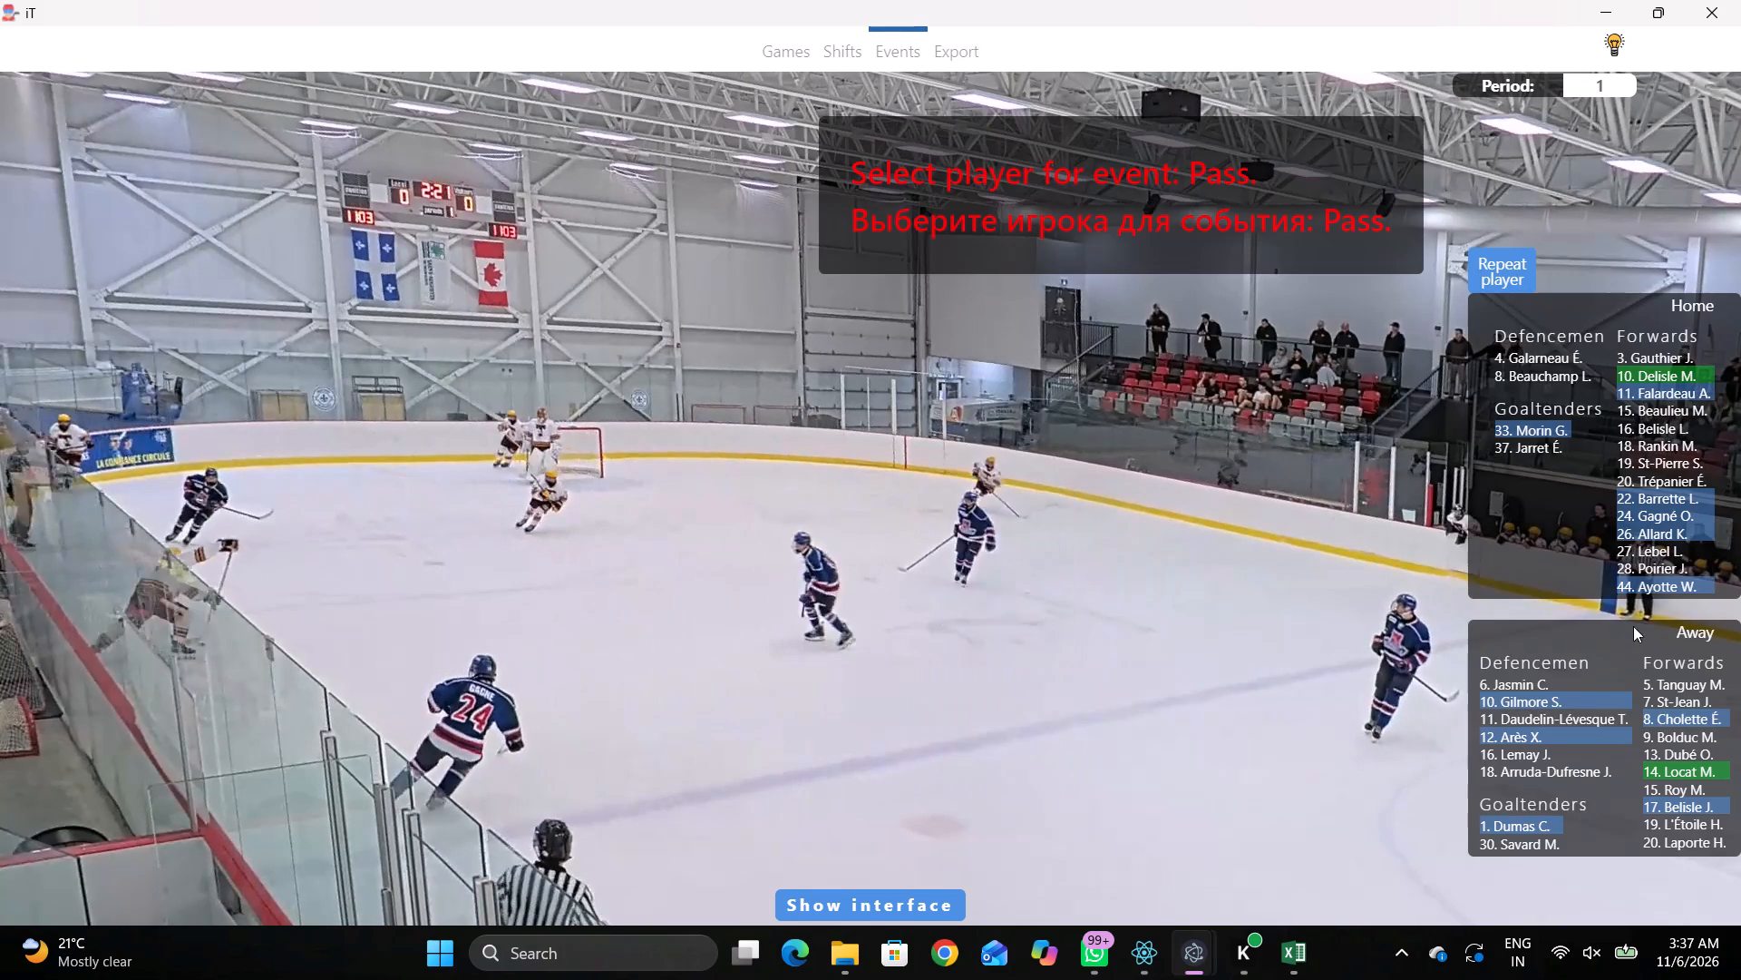
pyautogui.click(1670, 723)
pyautogui.click(720, 529)
# Tag Skating with the puck by home player 10, placed just left of the left blue line on the lower side.
pyautogui.press('space')
pyautogui.press('space')
pyautogui.press('space')
pyautogui.press('space')
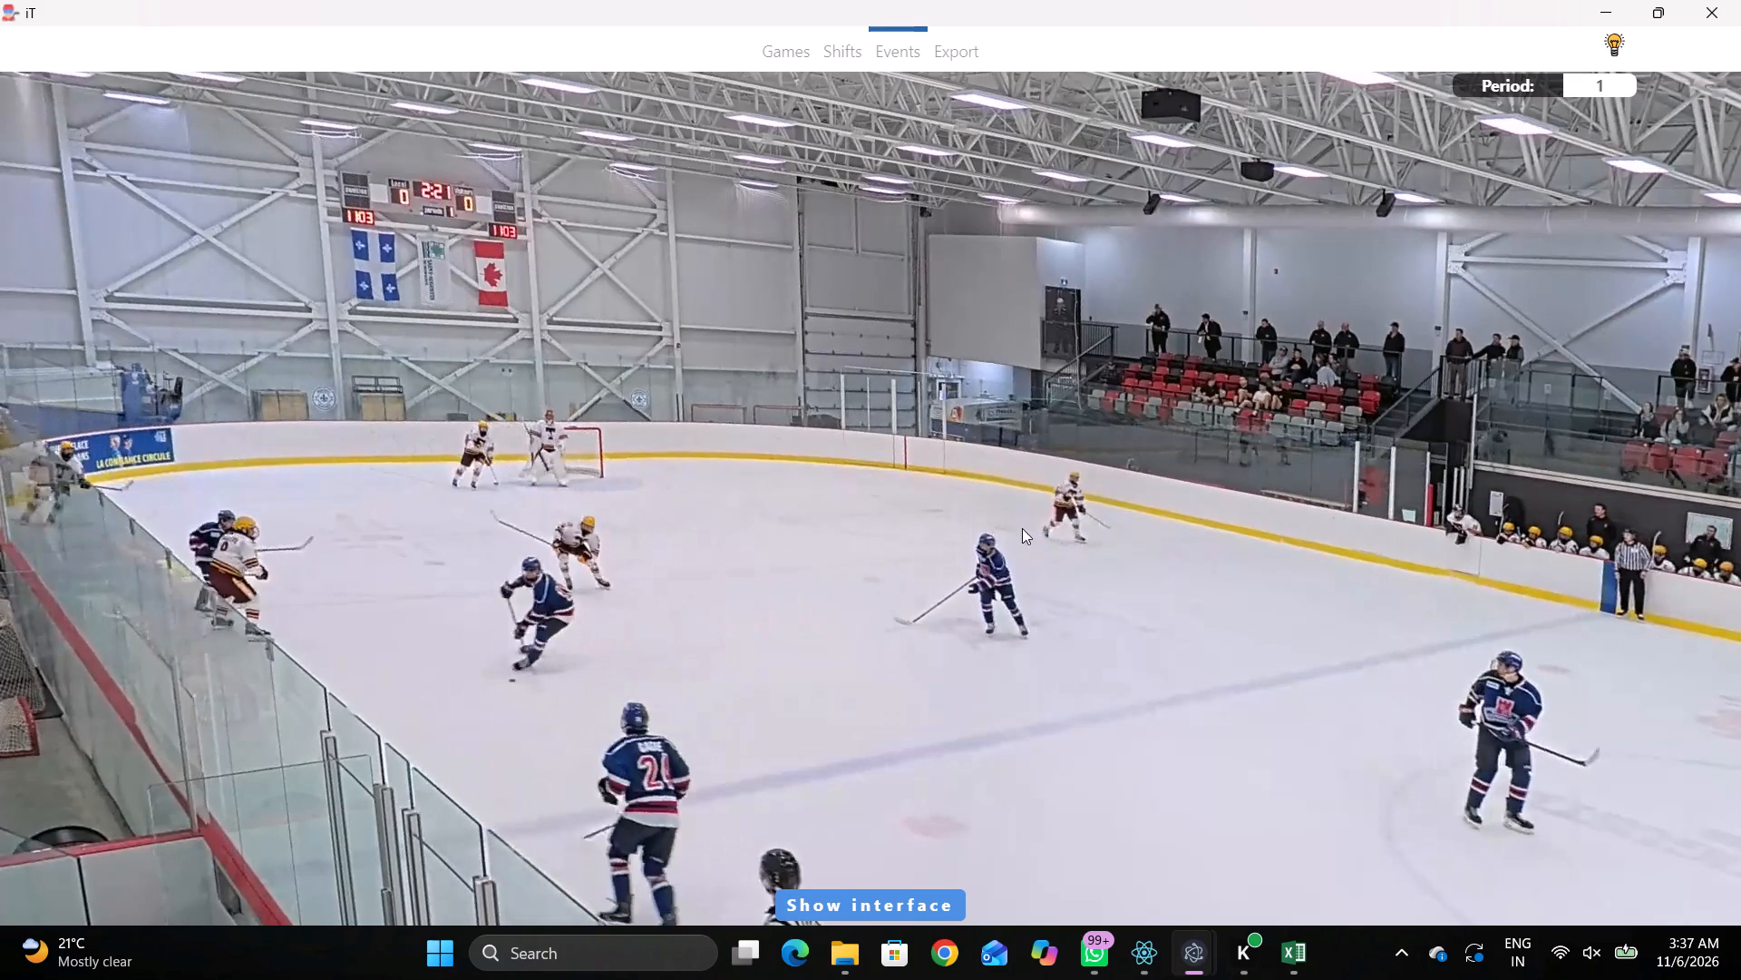
pyautogui.rightClick(1023, 490)
pyautogui.click(1067, 529)
pyautogui.click(1638, 371)
pyautogui.click(766, 490)
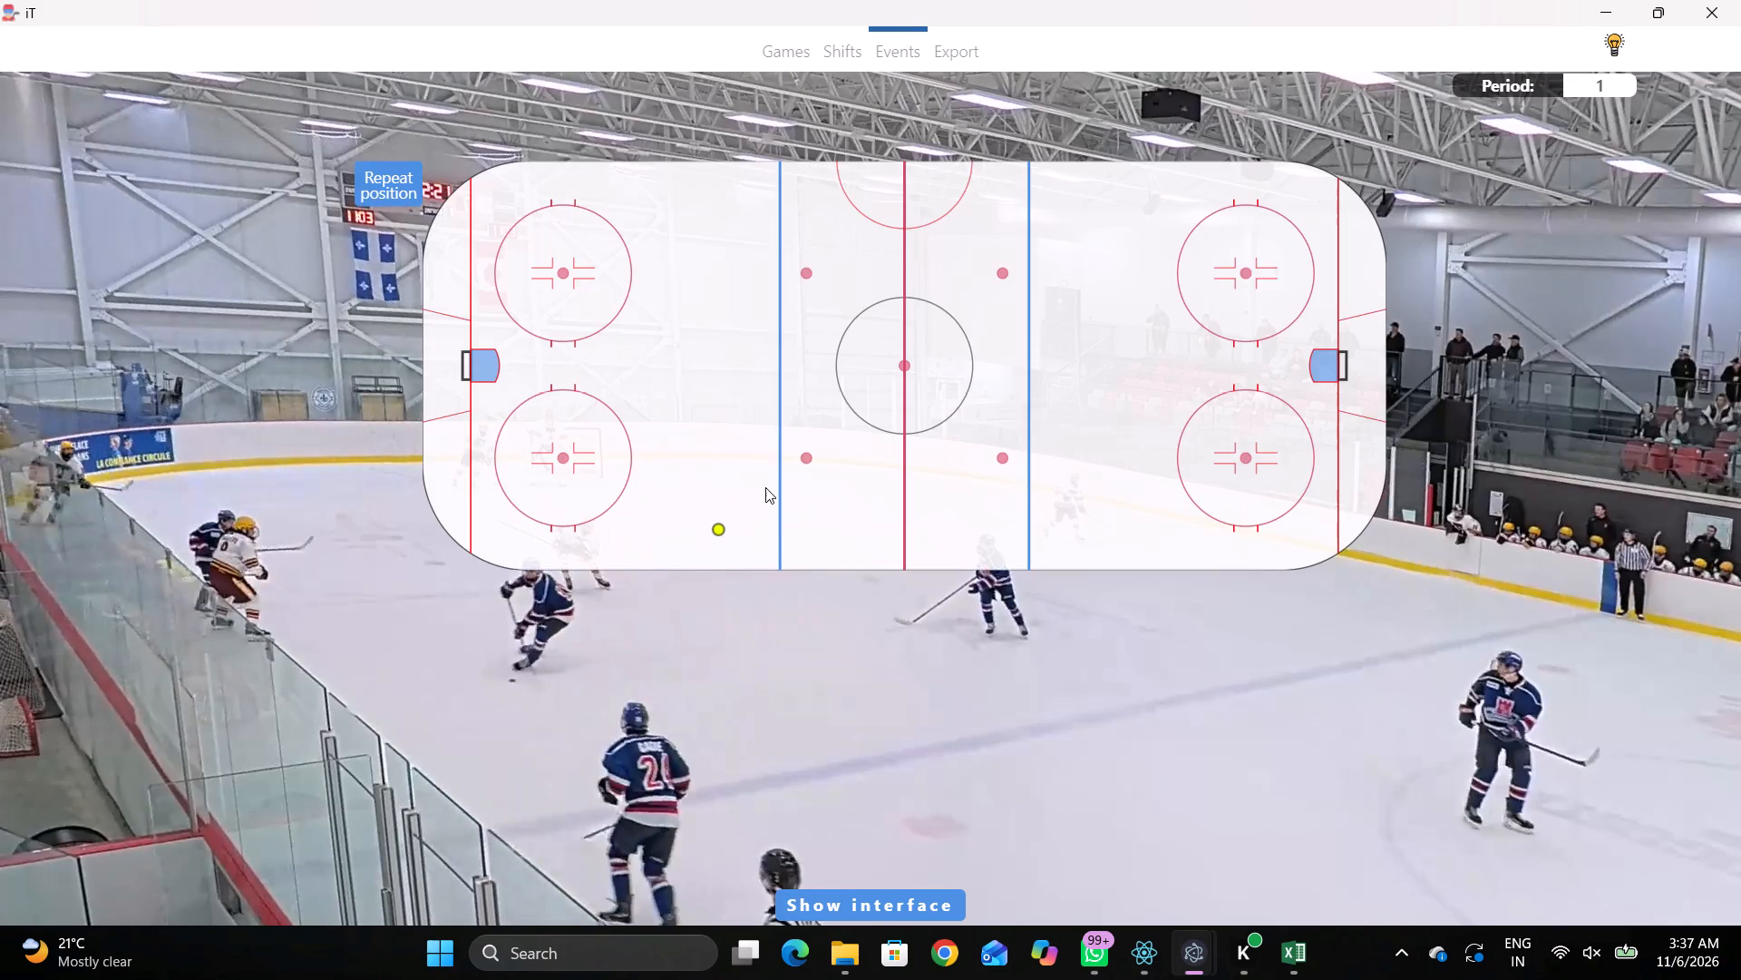
# Tag a Pass by home player 10, placed between the lower left face-off circle and the left blue line.
pyautogui.press('space')
pyautogui.press('space')
pyautogui.press('space')
pyautogui.press('space')
pyautogui.press('q')
pyautogui.hotkey('shift', 'd')
pyautogui.press('q')
pyautogui.rightClick(841, 438)
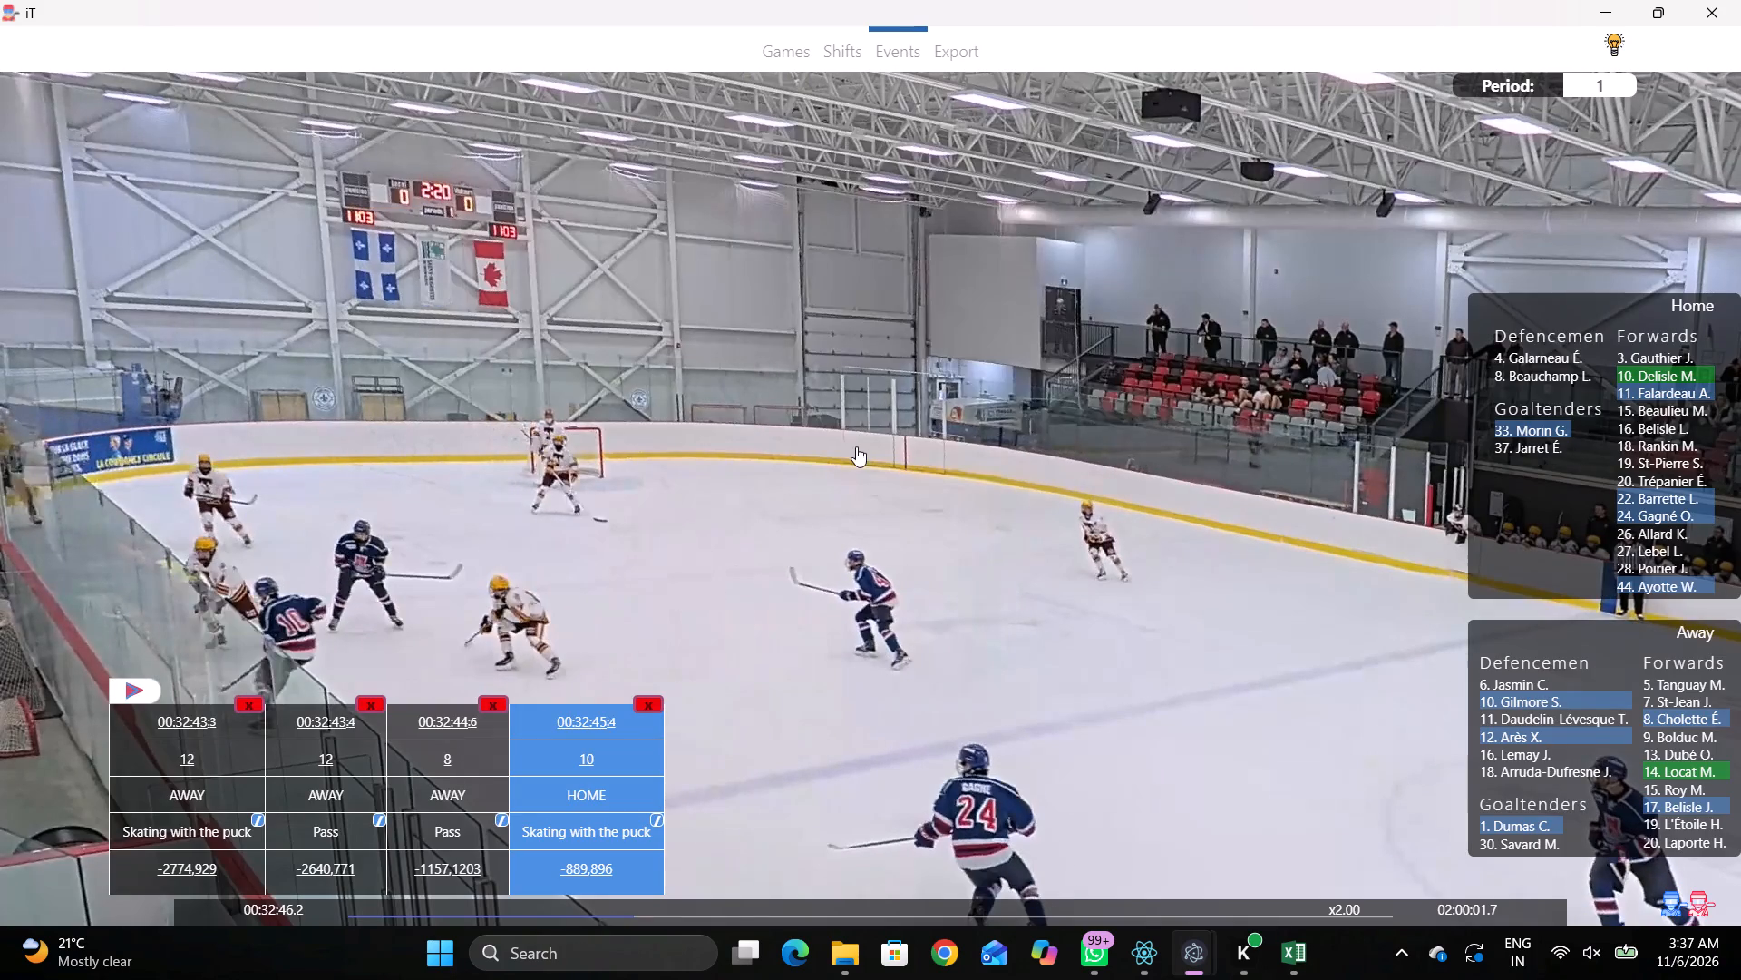
pyautogui.click(856, 446)
pyautogui.click(1477, 255)
pyautogui.moveTo(700, 441); pyautogui.dragTo(696, 514)
# Tag Skating with the puck by home player 22, placed just outside the lower right edge of the lower left circle.
pyautogui.hotkey('shift', 'd')
pyautogui.press('space')
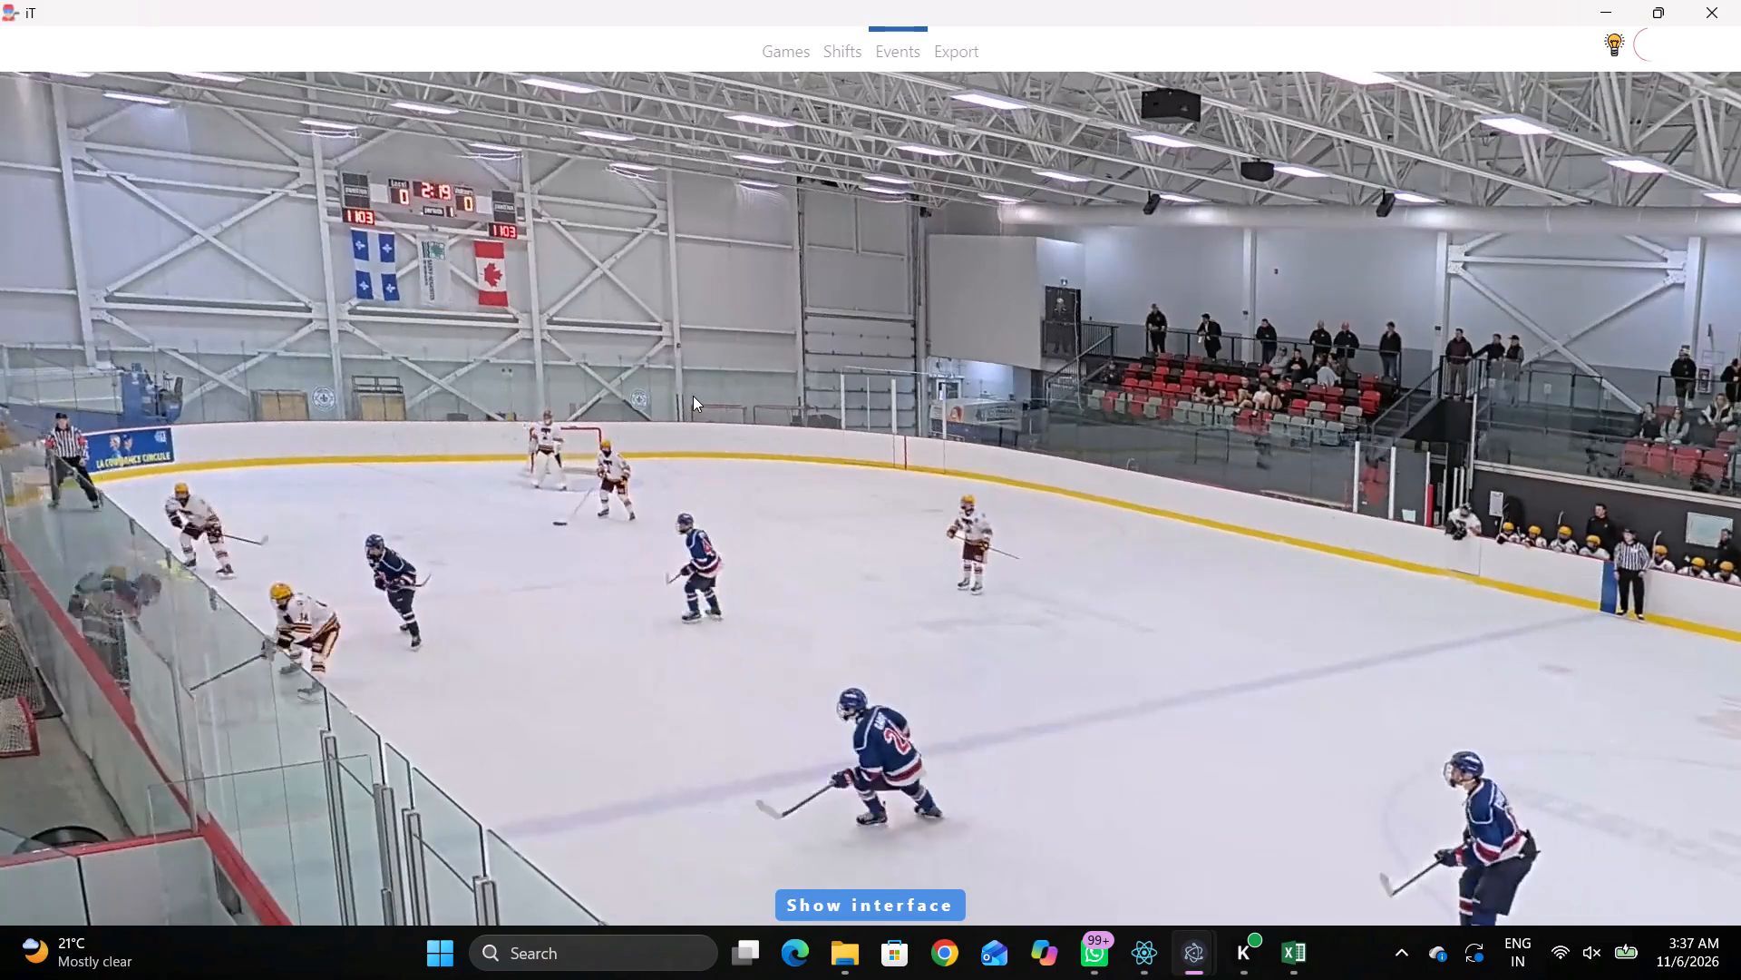
pyautogui.press('space')
pyautogui.press('space')
pyautogui.press('space')
pyautogui.press('space')
pyautogui.press('space')
pyautogui.press('q')
pyautogui.rightClick(993, 527)
pyautogui.click(1072, 570)
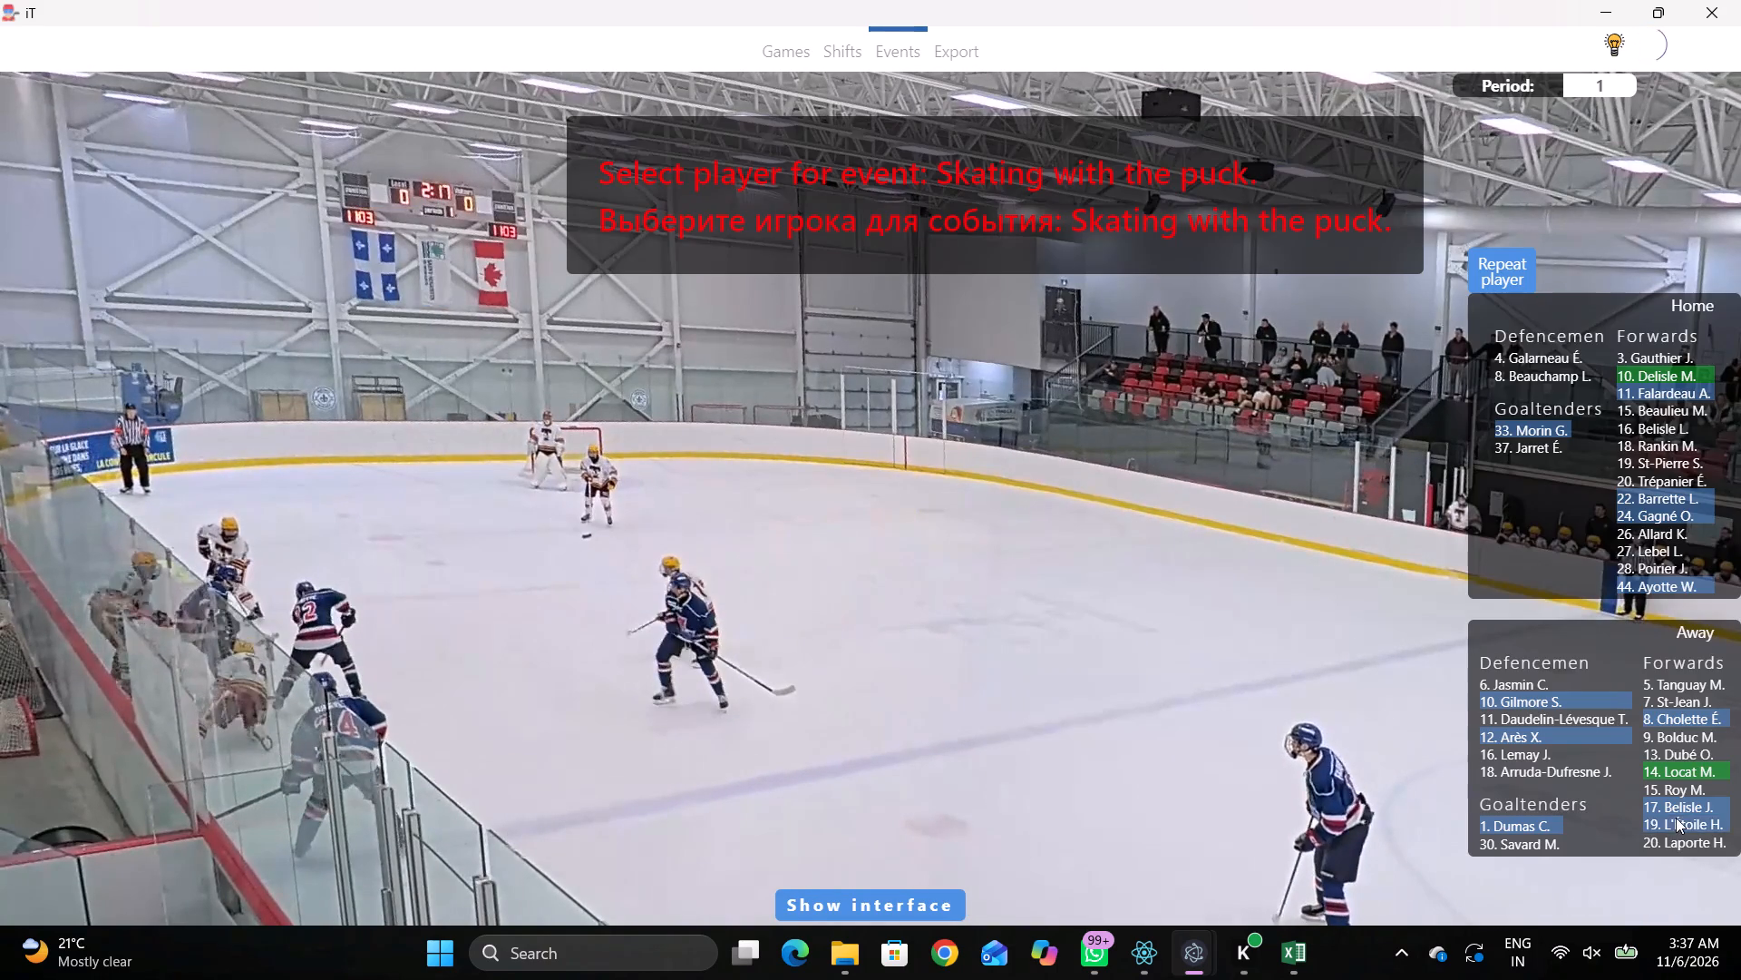
pyautogui.click(1634, 493)
pyautogui.click(647, 524)
# Tag a Pass by home player 22, placed a little left of the left blue line on the lower side.
pyautogui.press('space')
pyautogui.press('space')
pyautogui.press('space')
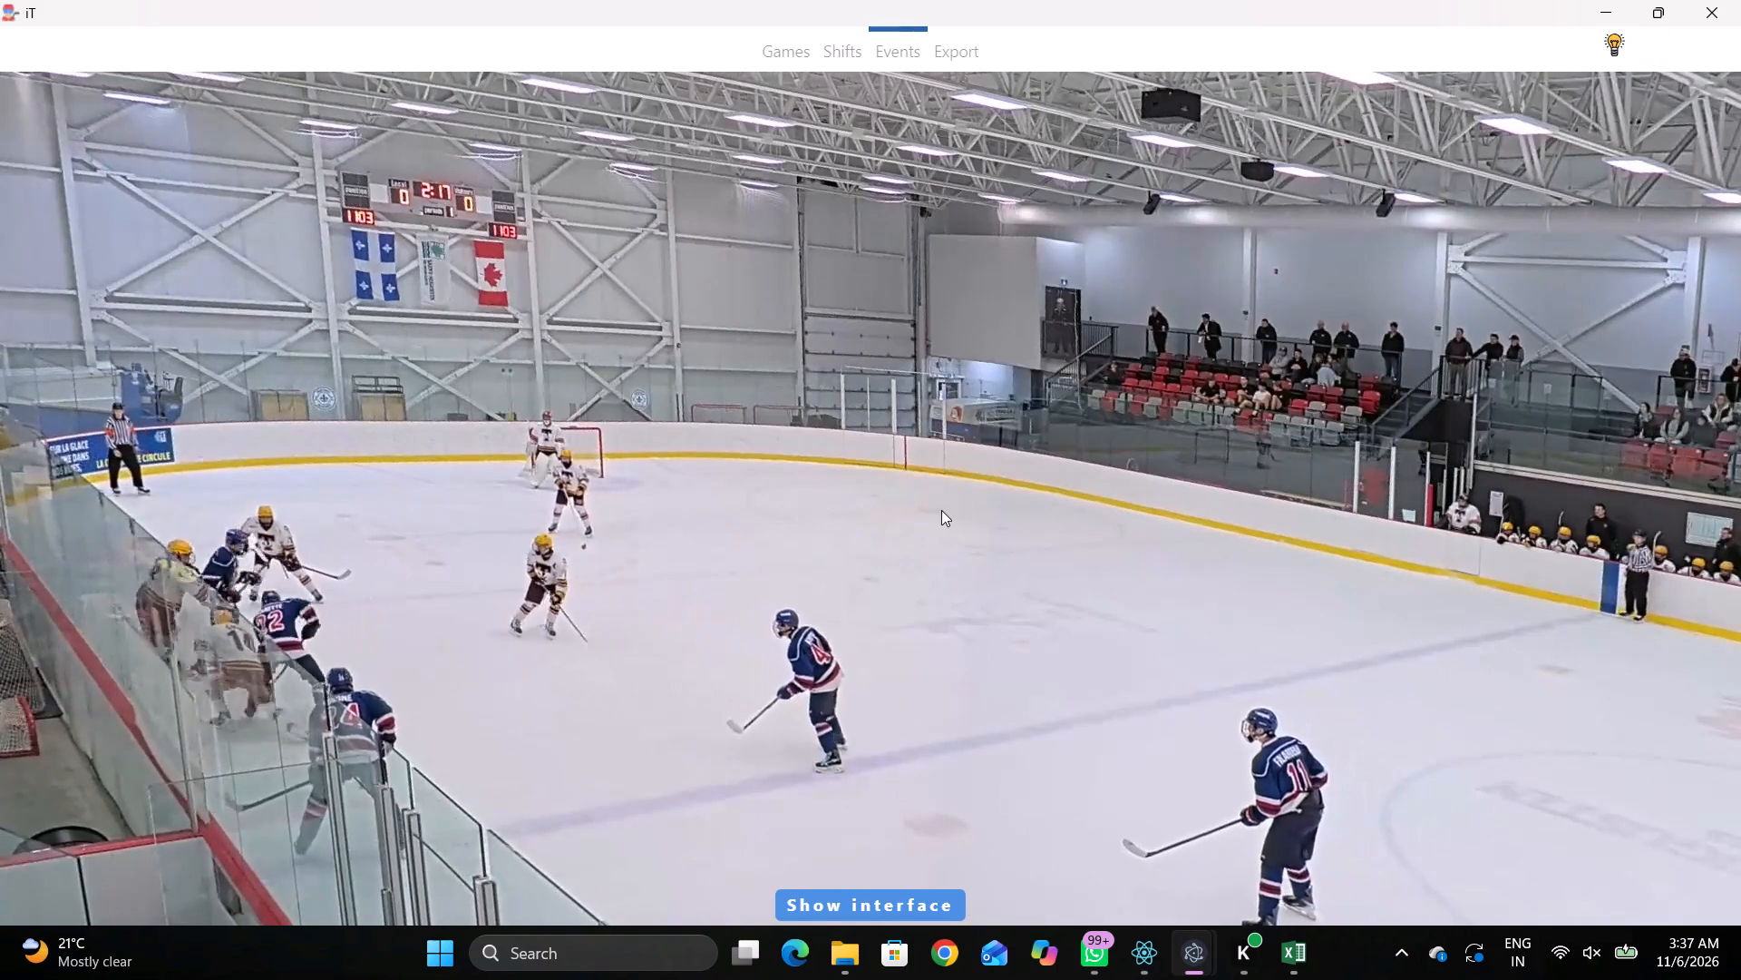
pyautogui.press('space')
pyautogui.rightClick(961, 461)
pyautogui.click(976, 474)
pyautogui.moveTo(1510, 261); pyautogui.dragTo(1494, 269)
pyautogui.click(743, 505)
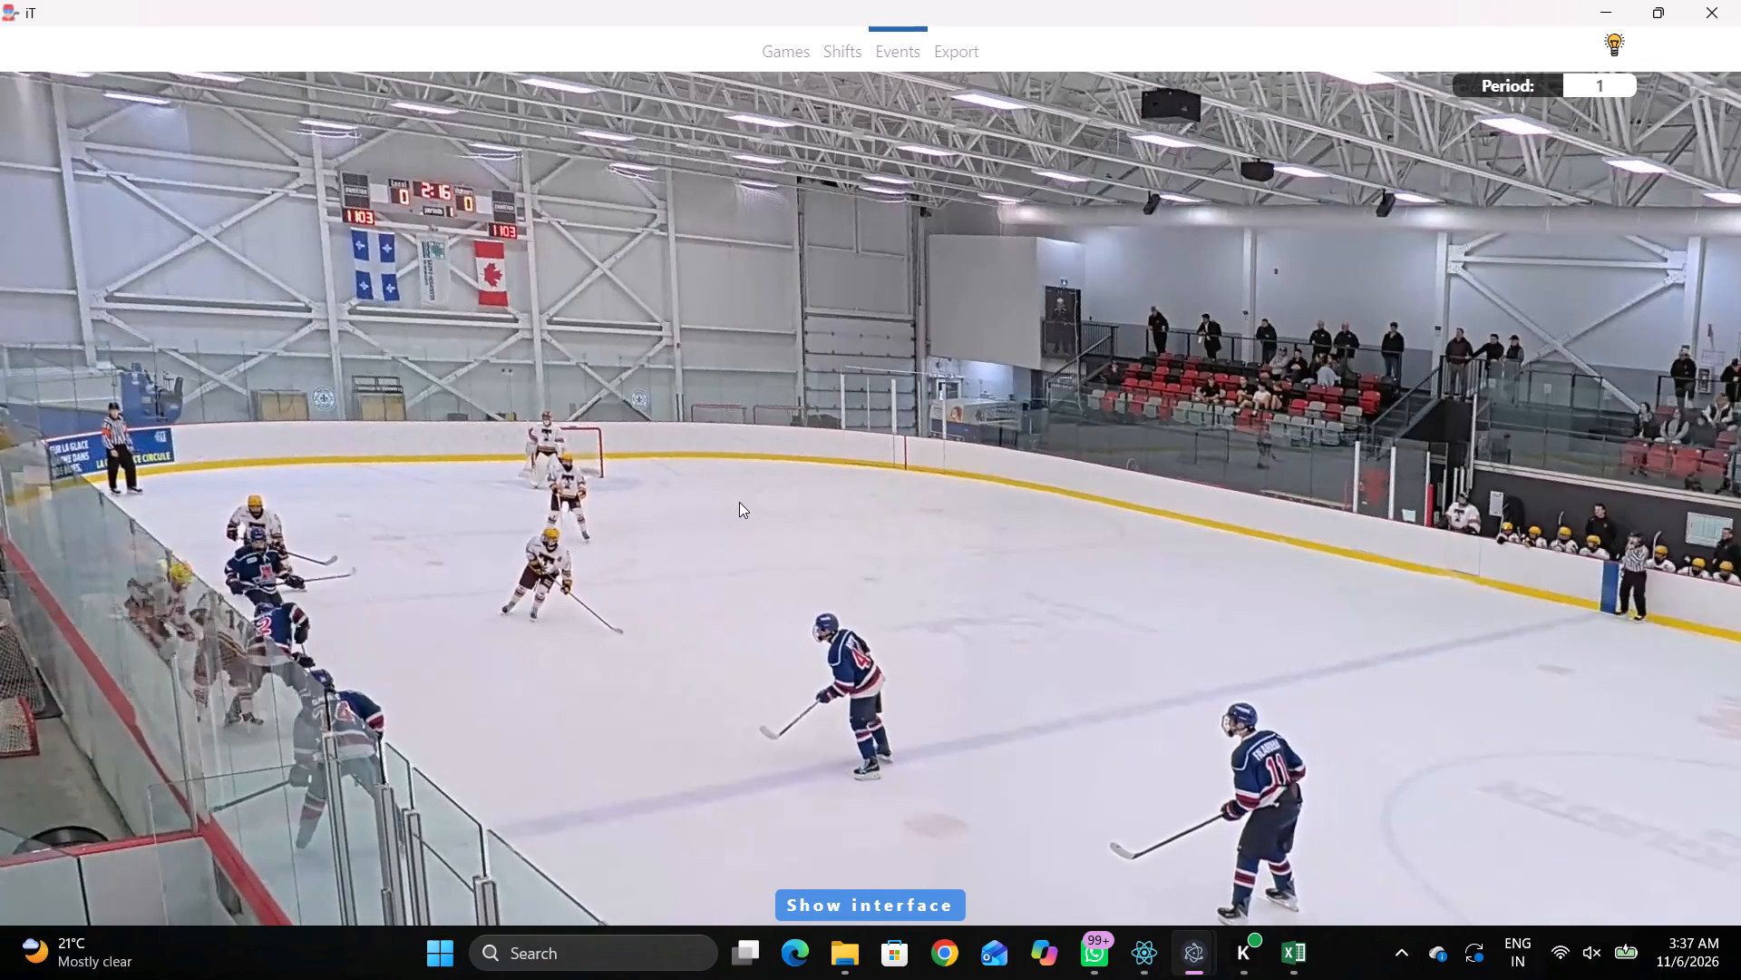
# Tag Skating with the puck by home player 24, placed to the lower right of the lower left face-off circle.
pyautogui.press('space')
pyautogui.press('space')
pyautogui.press('space')
pyautogui.press('space')
pyautogui.click(866, 497)
pyautogui.moveTo(793, 493); pyautogui.dragTo(770, 495, button='right')
pyautogui.click(824, 527)
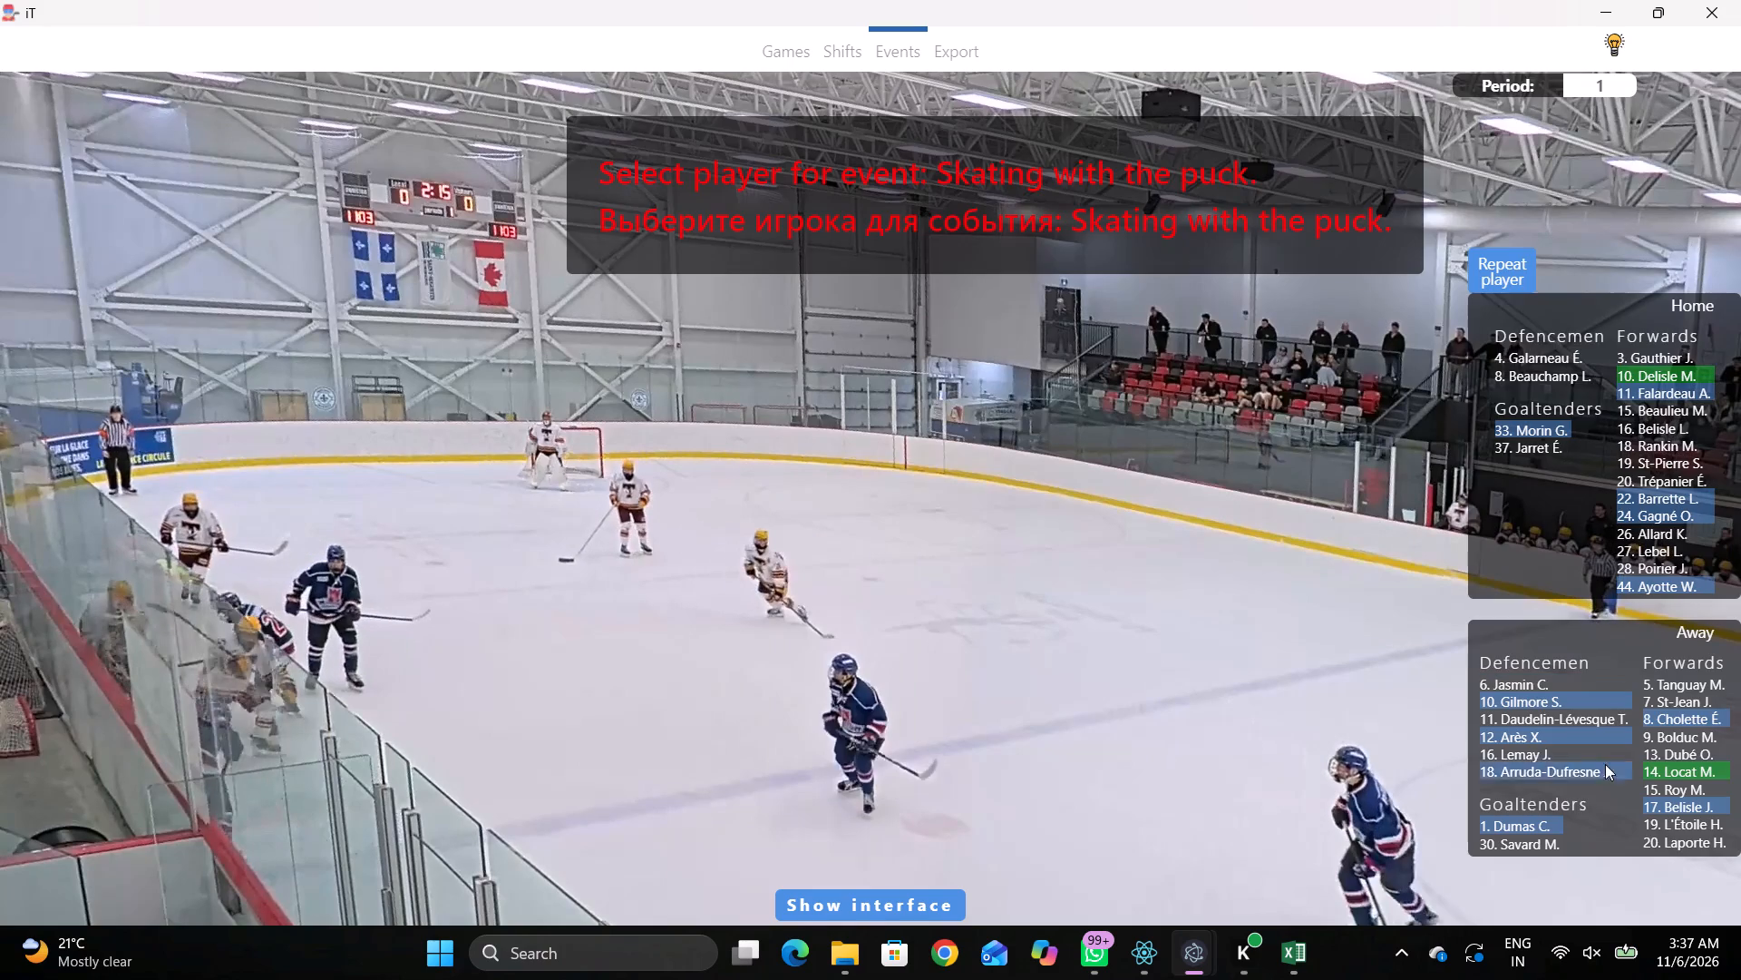
pyautogui.click(1633, 516)
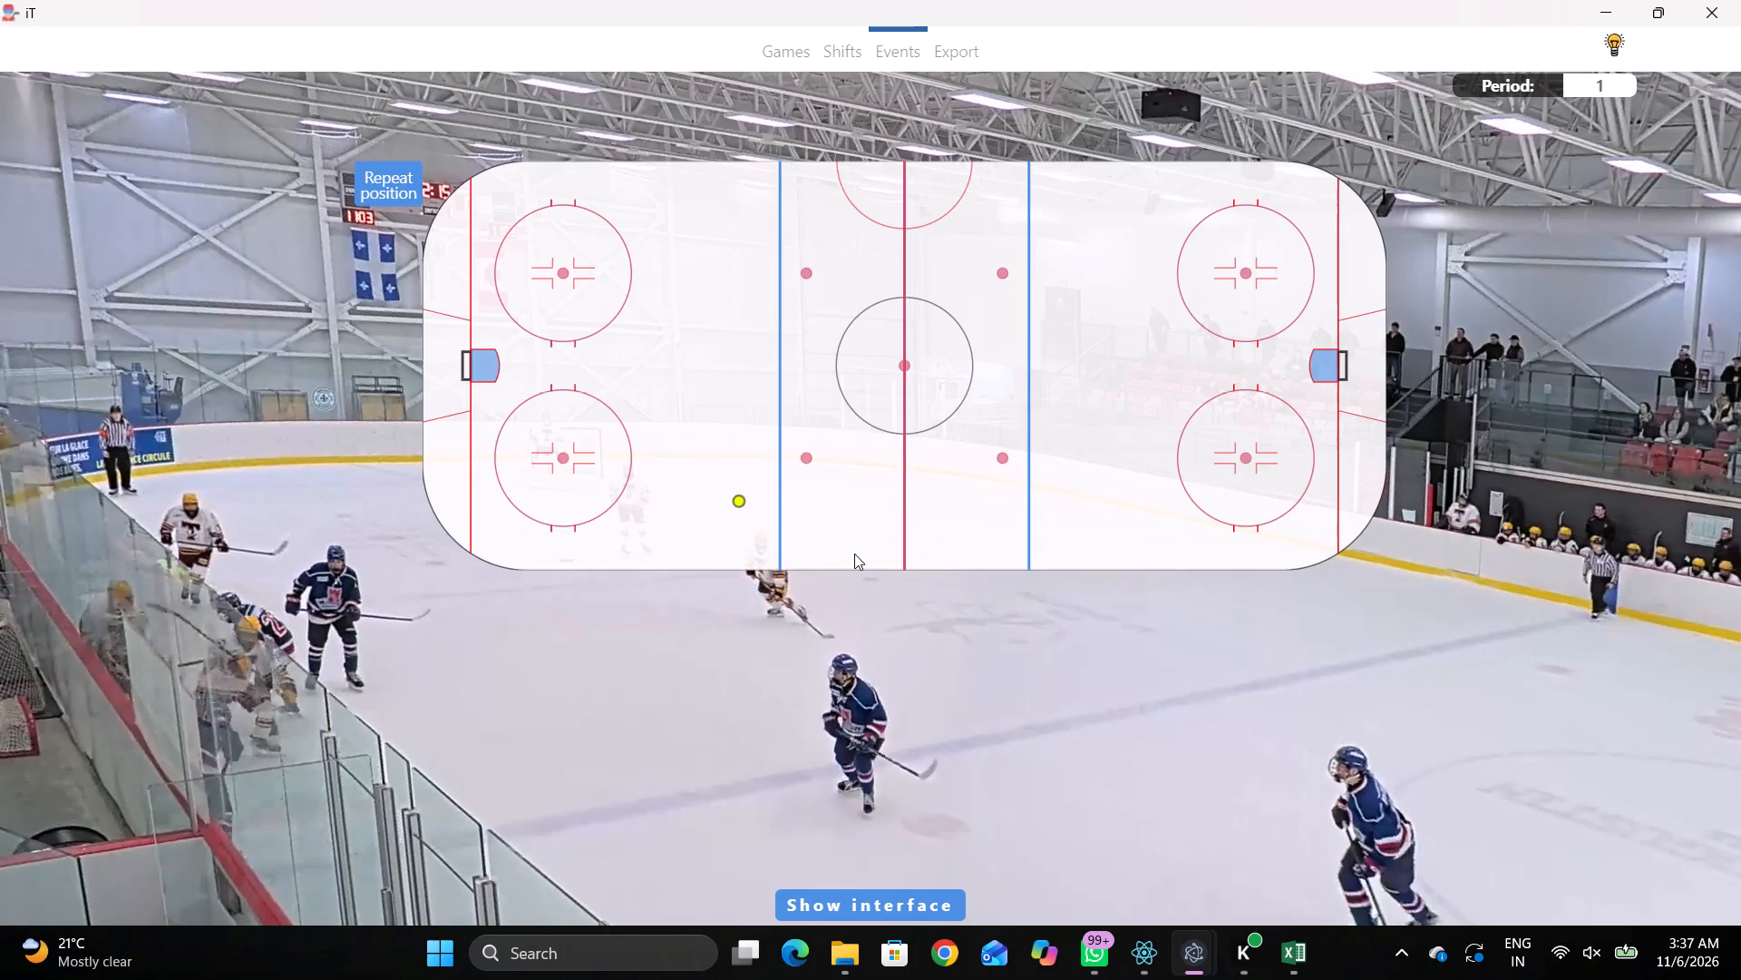
pyautogui.click(668, 516)
# Tag a Pass by home player 24, placed on the lower side midway between the lower left circle and the blue line.
pyautogui.press('space')
pyautogui.press('space')
pyautogui.press('space')
pyautogui.press('space')
pyautogui.rightClick(1010, 441)
pyautogui.click(1029, 450)
pyautogui.click(1499, 271)
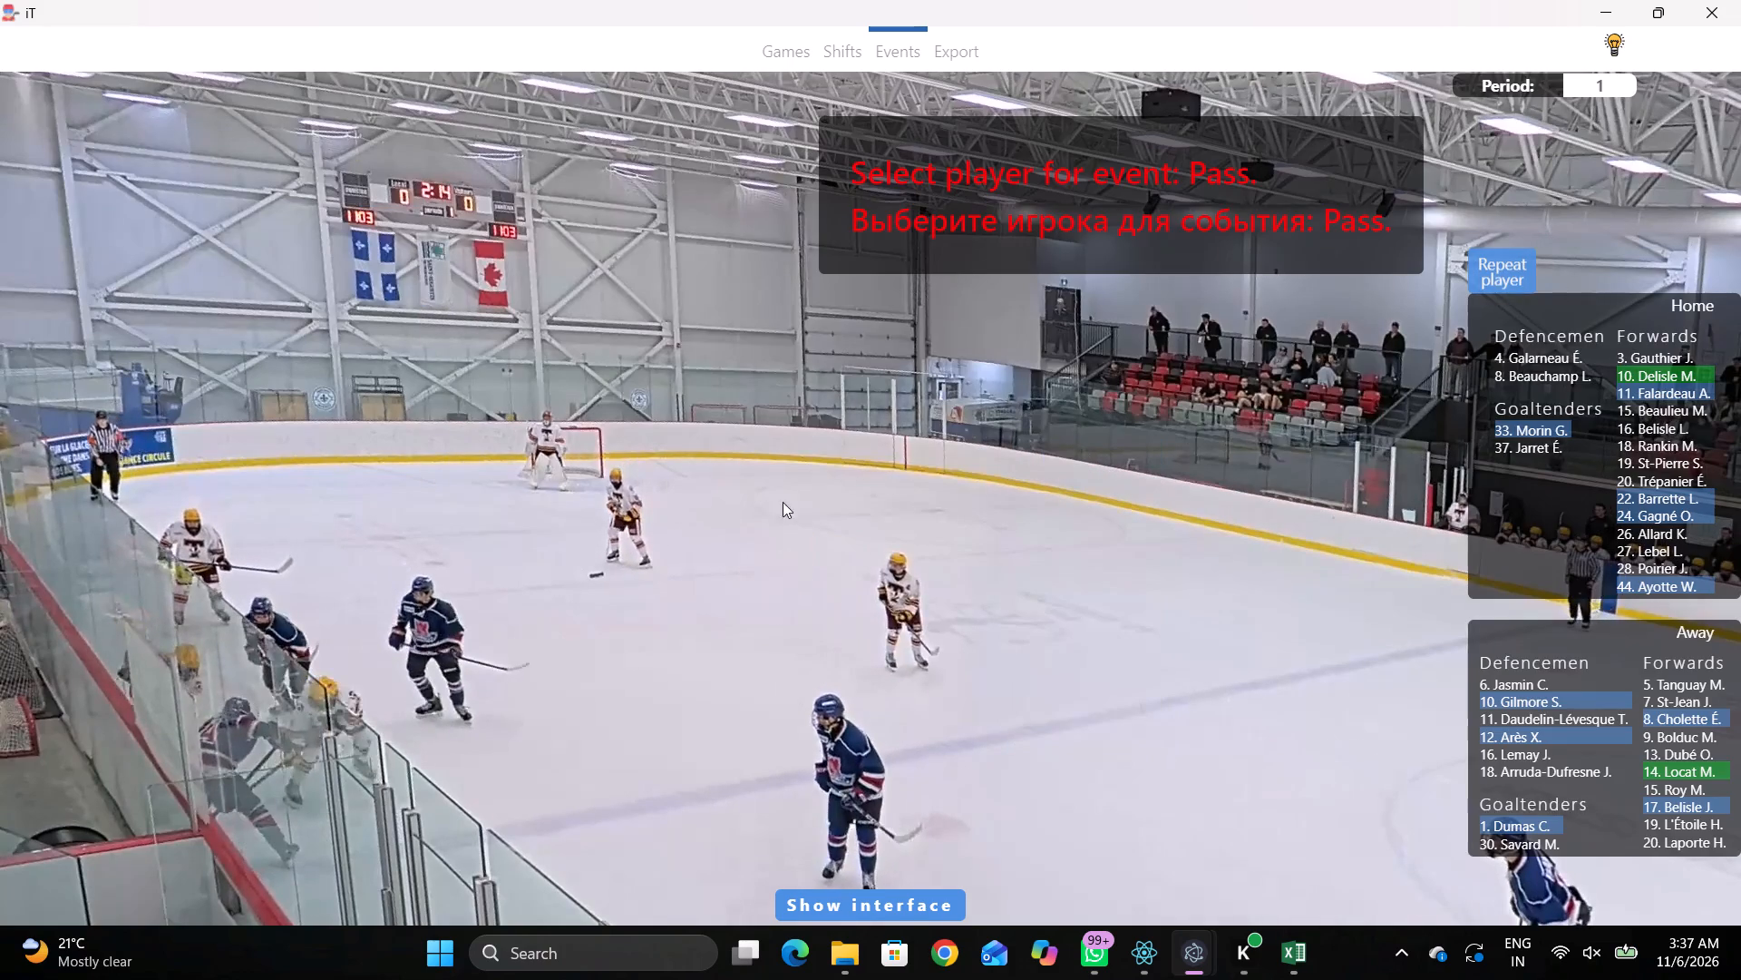
pyautogui.click(687, 505)
# Tag Skating with the puck by home player 10, placed near the lower boards between the lower left circle and the blue line.
pyautogui.press('space')
pyautogui.press('v')
pyautogui.press('space')
pyautogui.press('space')
pyautogui.press('space')
pyautogui.moveTo(959, 467); pyautogui.dragTo(951, 465, button='right')
pyautogui.press('space')
pyautogui.press('space')
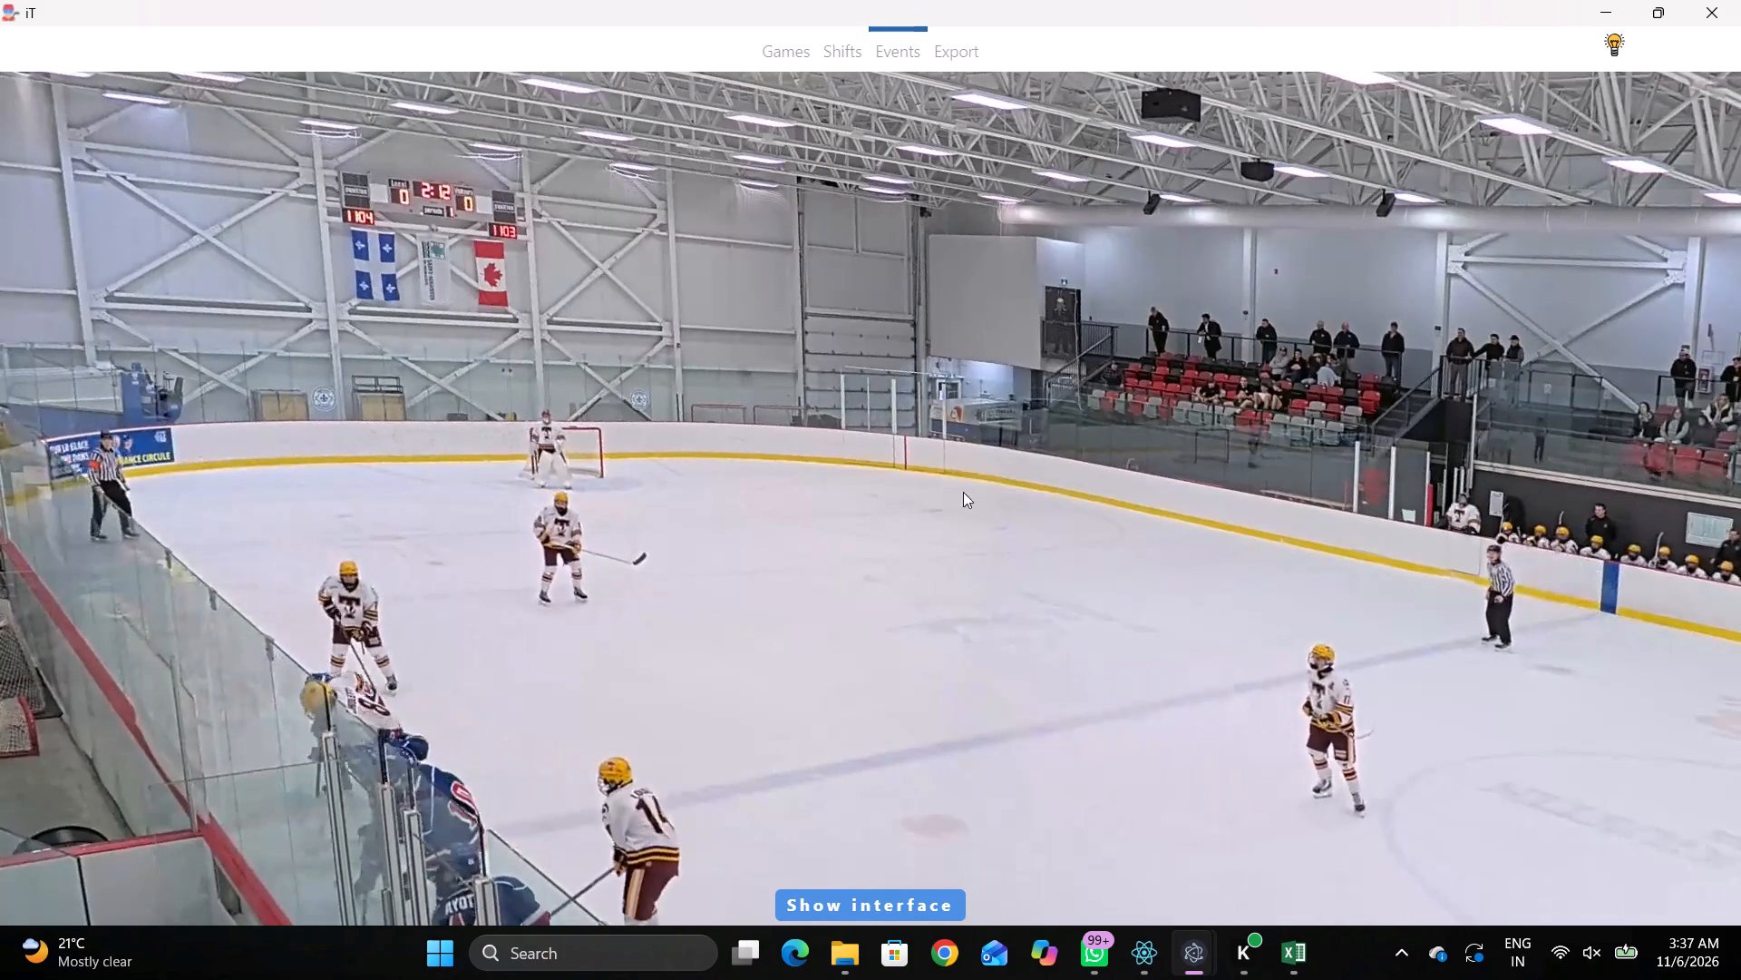
pyautogui.rightClick(947, 467)
pyautogui.click(987, 505)
pyautogui.click(1638, 378)
pyautogui.click(715, 533)
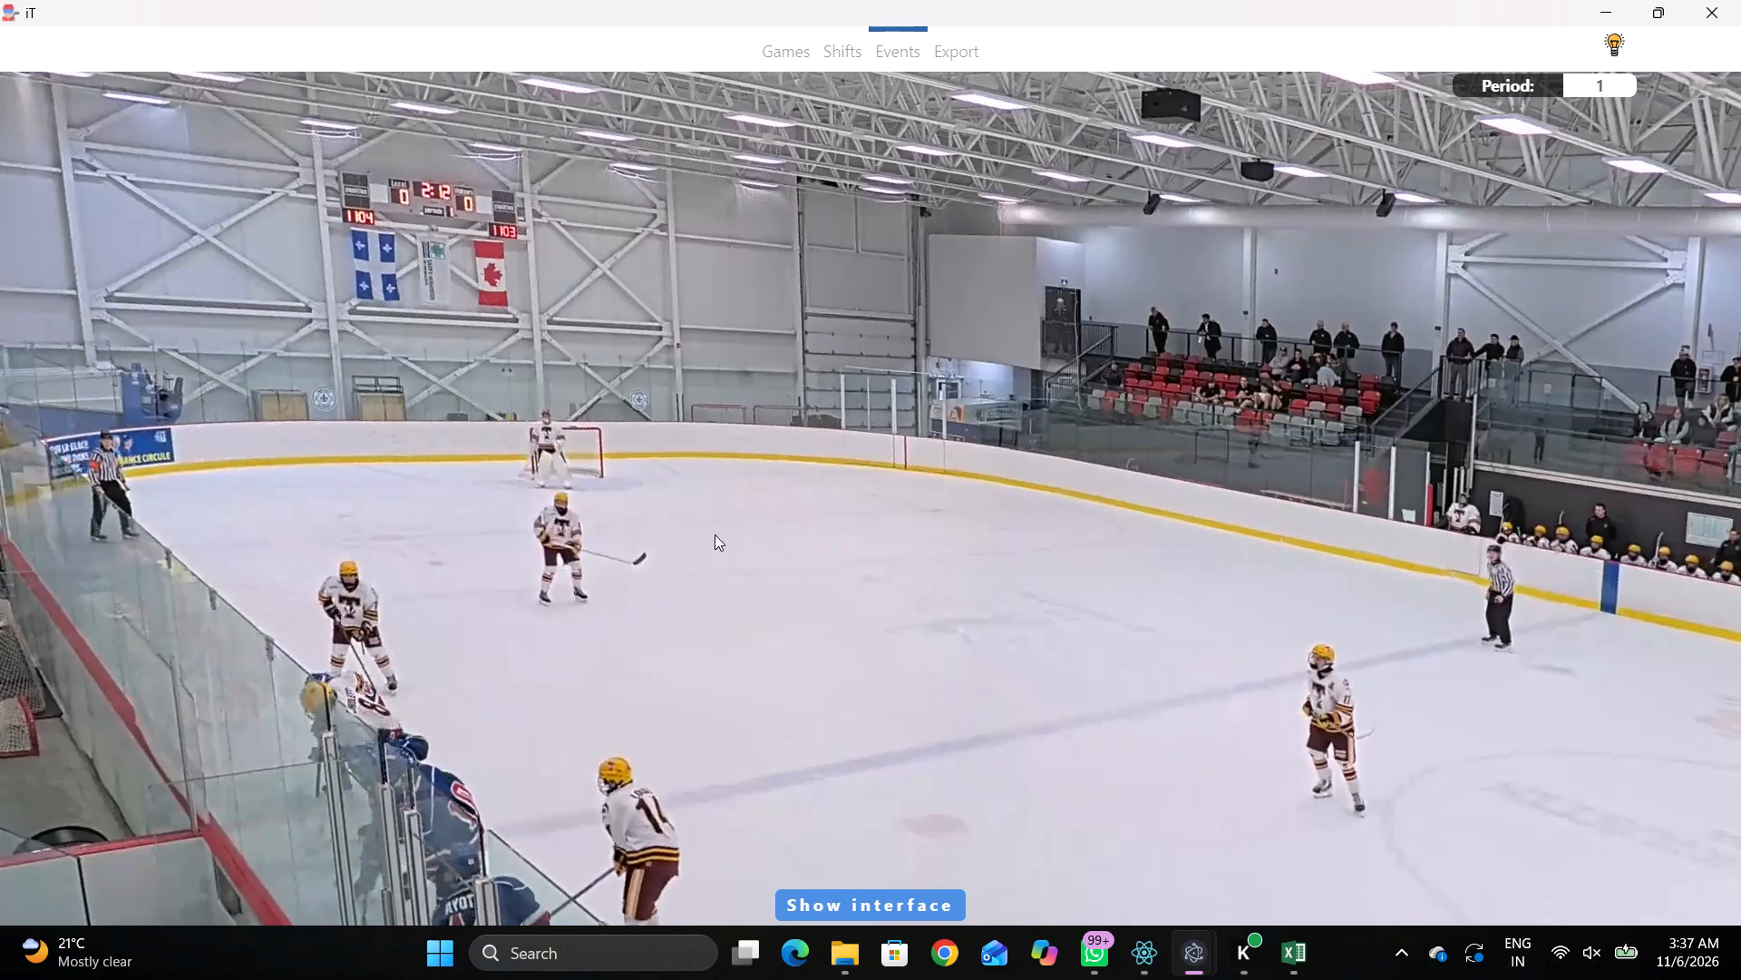
# Tag a Pass by home player 10, placed on the lower side a little left of the left blue line.
pyautogui.press('space')
pyautogui.press('space')
pyautogui.rightClick(1050, 408)
pyautogui.click(1061, 405)
pyautogui.click(1496, 281)
pyautogui.click(725, 498)
# Tag Skating with the puck by away player 14 at 00:32:58:6, placed to the lower right of the lower left face-off circle.
pyautogui.press('space')
pyautogui.press('v')
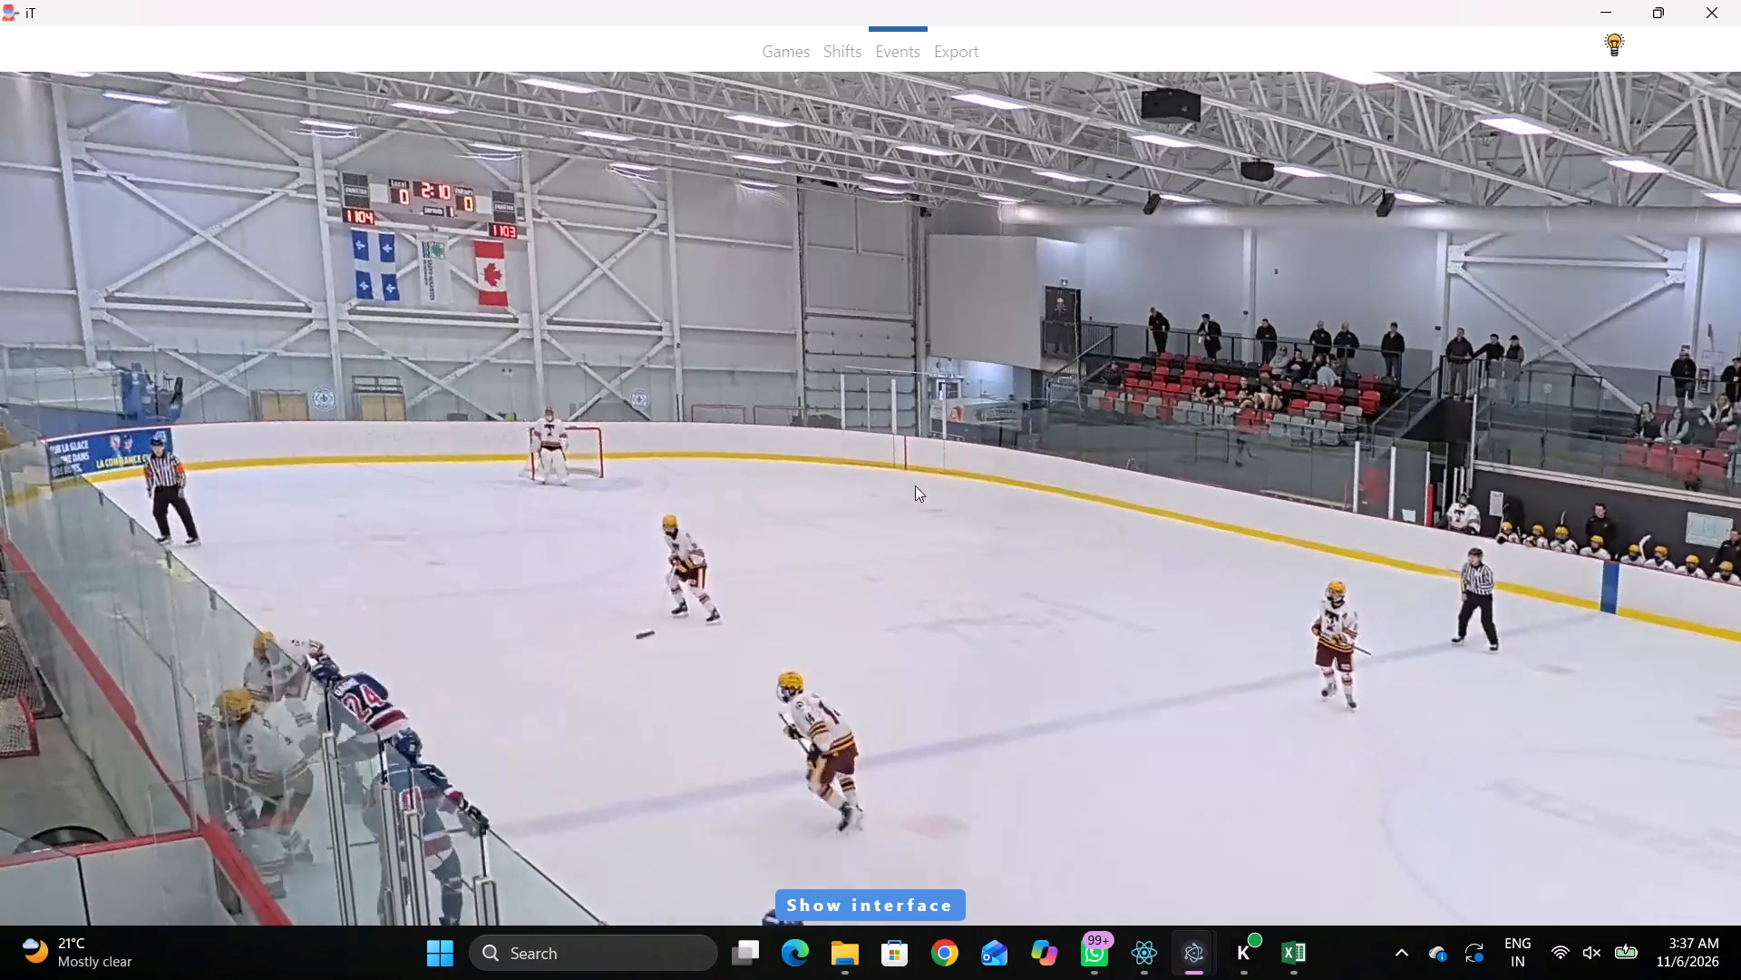
pyautogui.press('space')
pyautogui.press('space')
pyautogui.press('space')
pyautogui.write('r')
pyautogui.press('space')
pyautogui.press('space')
pyautogui.press('space')
pyautogui.press('space')
pyautogui.rightClick(874, 378)
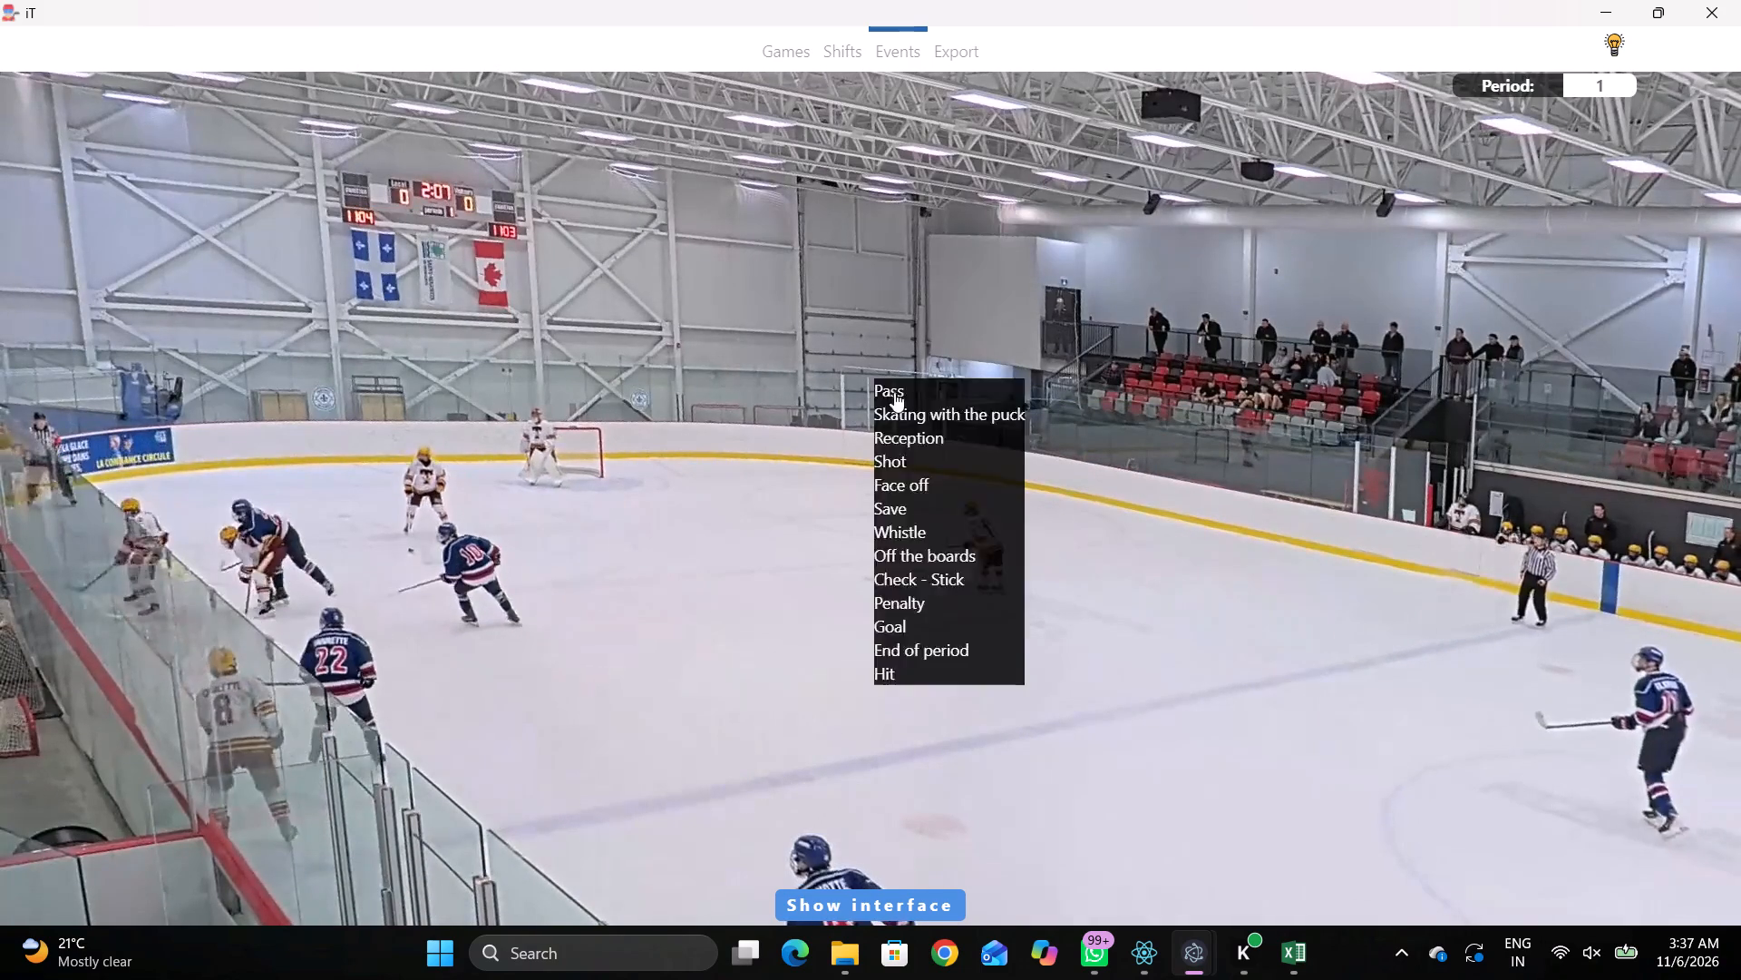
pyautogui.press('space')
pyautogui.press('space')
pyautogui.press('q')
pyautogui.press('q')
pyautogui.press('q')
pyautogui.press('q')
pyautogui.press('q')
pyautogui.press('q')
pyautogui.press('q')
pyautogui.press('q')
pyautogui.press('q')
pyautogui.press('q')
pyautogui.press('q')
pyautogui.press('q')
pyautogui.press('q')
pyautogui.press('q')
pyautogui.press('q')
pyautogui.press('q')
pyautogui.press('q')
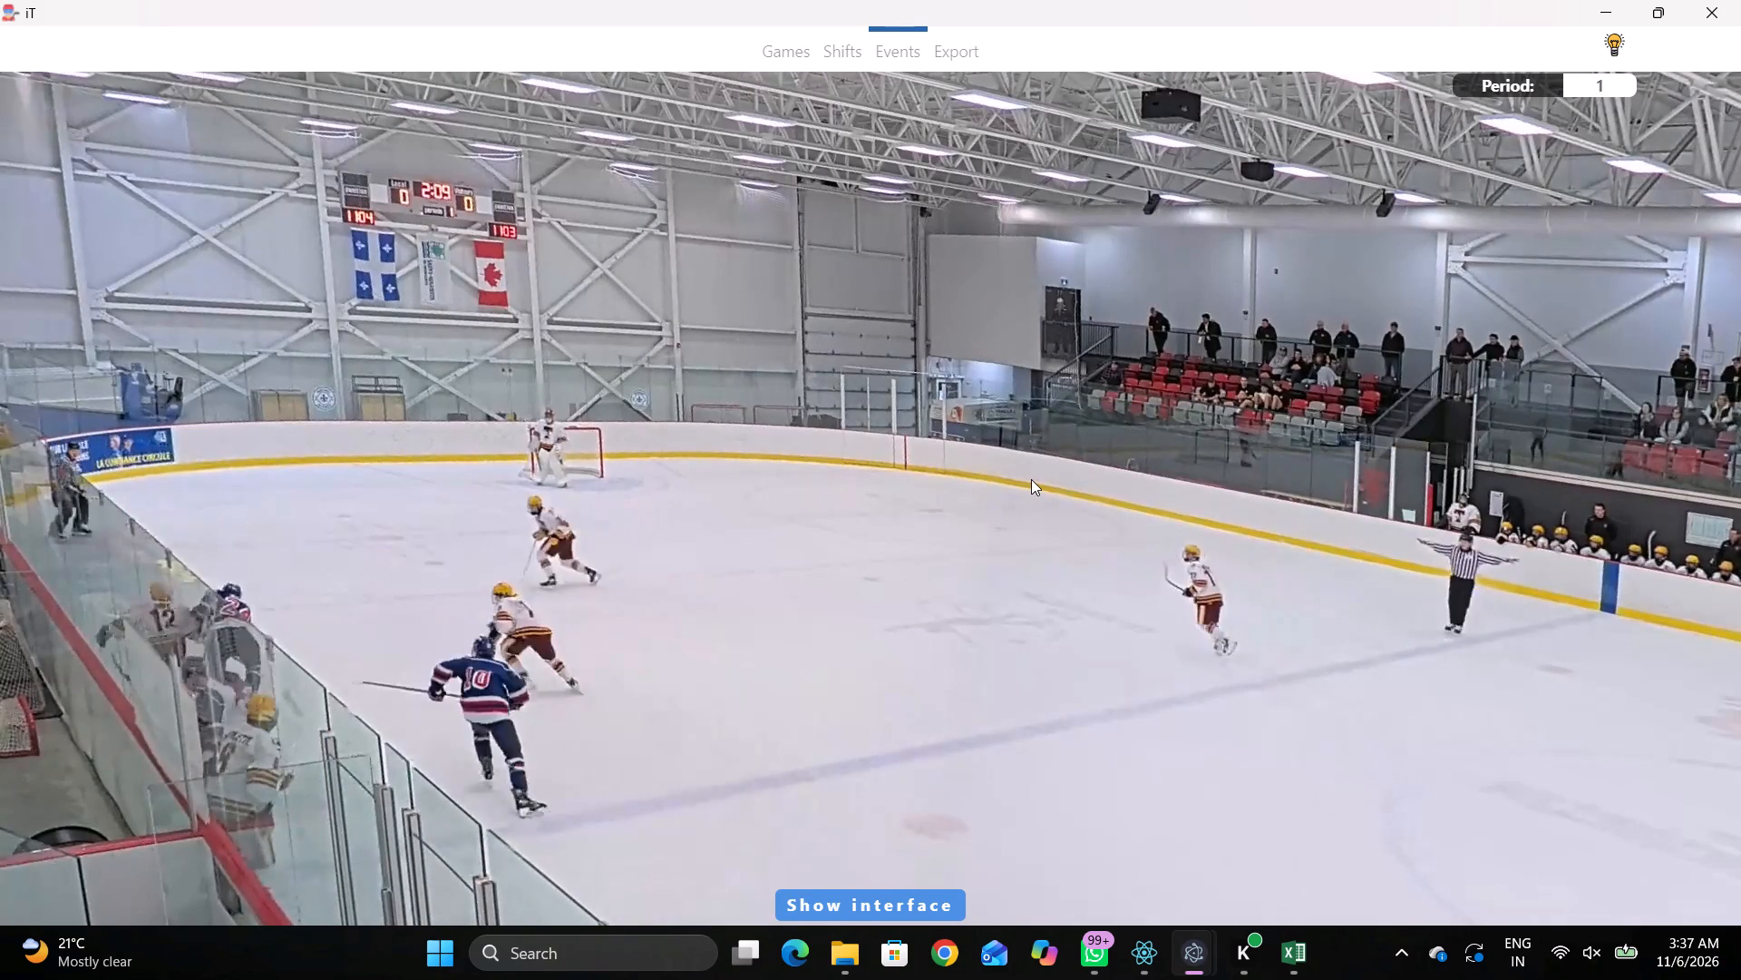
pyautogui.press('space')
pyautogui.press('space')
pyautogui.moveTo(1004, 461); pyautogui.dragTo(1013, 468, button='right')
pyautogui.click(1055, 495)
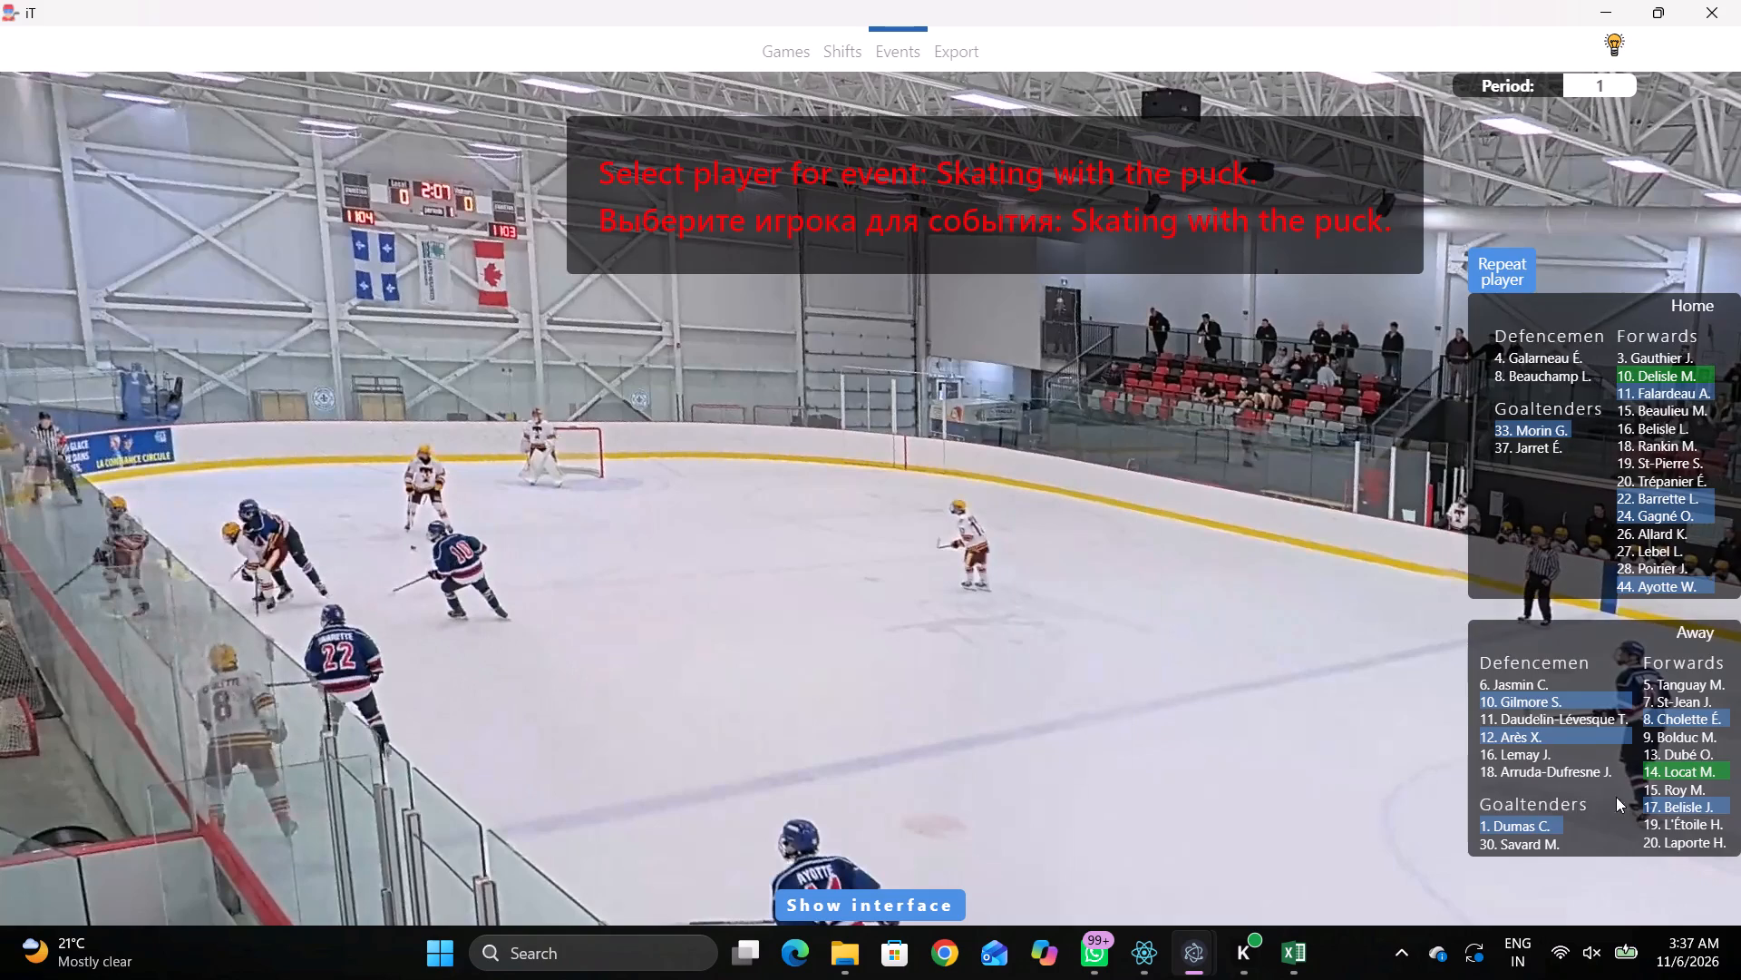
pyautogui.moveTo(1646, 766); pyautogui.dragTo(1657, 769)
pyautogui.click(642, 518)
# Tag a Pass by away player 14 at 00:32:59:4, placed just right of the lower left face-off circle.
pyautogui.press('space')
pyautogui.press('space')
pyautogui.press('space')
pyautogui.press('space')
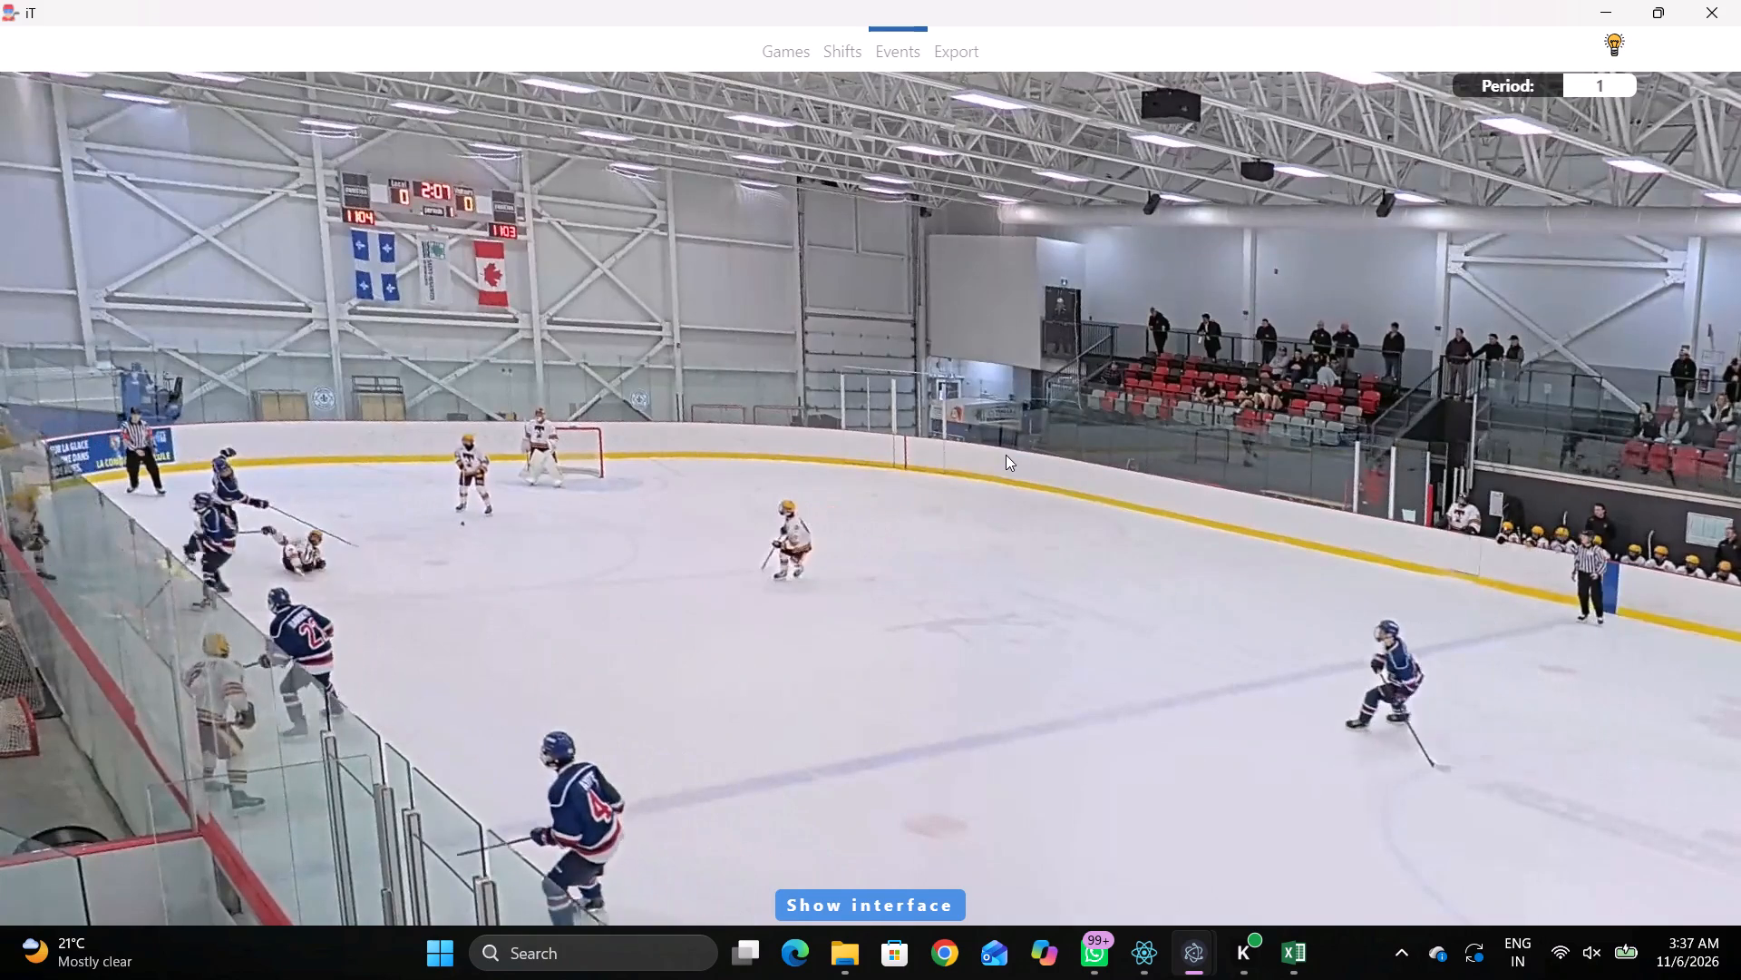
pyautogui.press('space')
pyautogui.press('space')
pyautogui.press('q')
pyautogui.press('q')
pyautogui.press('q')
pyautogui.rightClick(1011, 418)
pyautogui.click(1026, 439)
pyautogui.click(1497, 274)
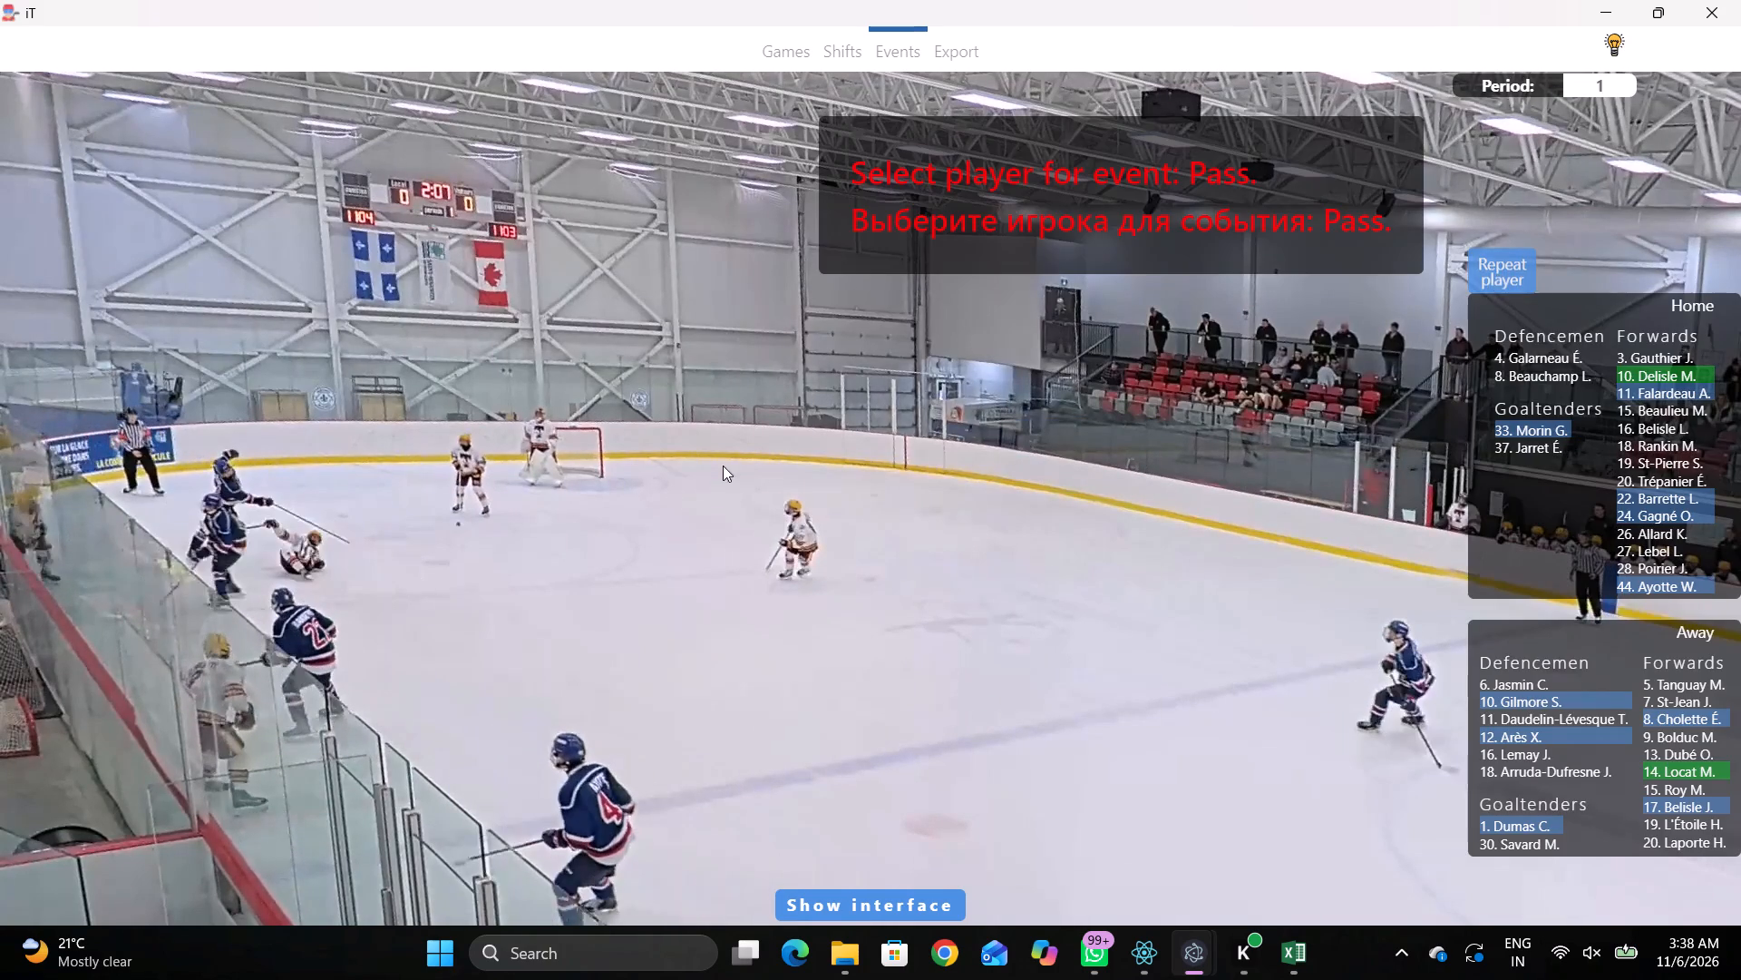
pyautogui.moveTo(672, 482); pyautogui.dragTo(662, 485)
# Tag a Pass by away player 14 at 00:33:03:8, placed just inside the right edge of the lower left face-off circle.
pyautogui.press('space')
pyautogui.press('space')
pyautogui.press('space')
pyautogui.press('space')
pyautogui.write('qr')
pyautogui.press('space')
pyautogui.press('space')
pyautogui.write('q')
pyautogui.press('space')
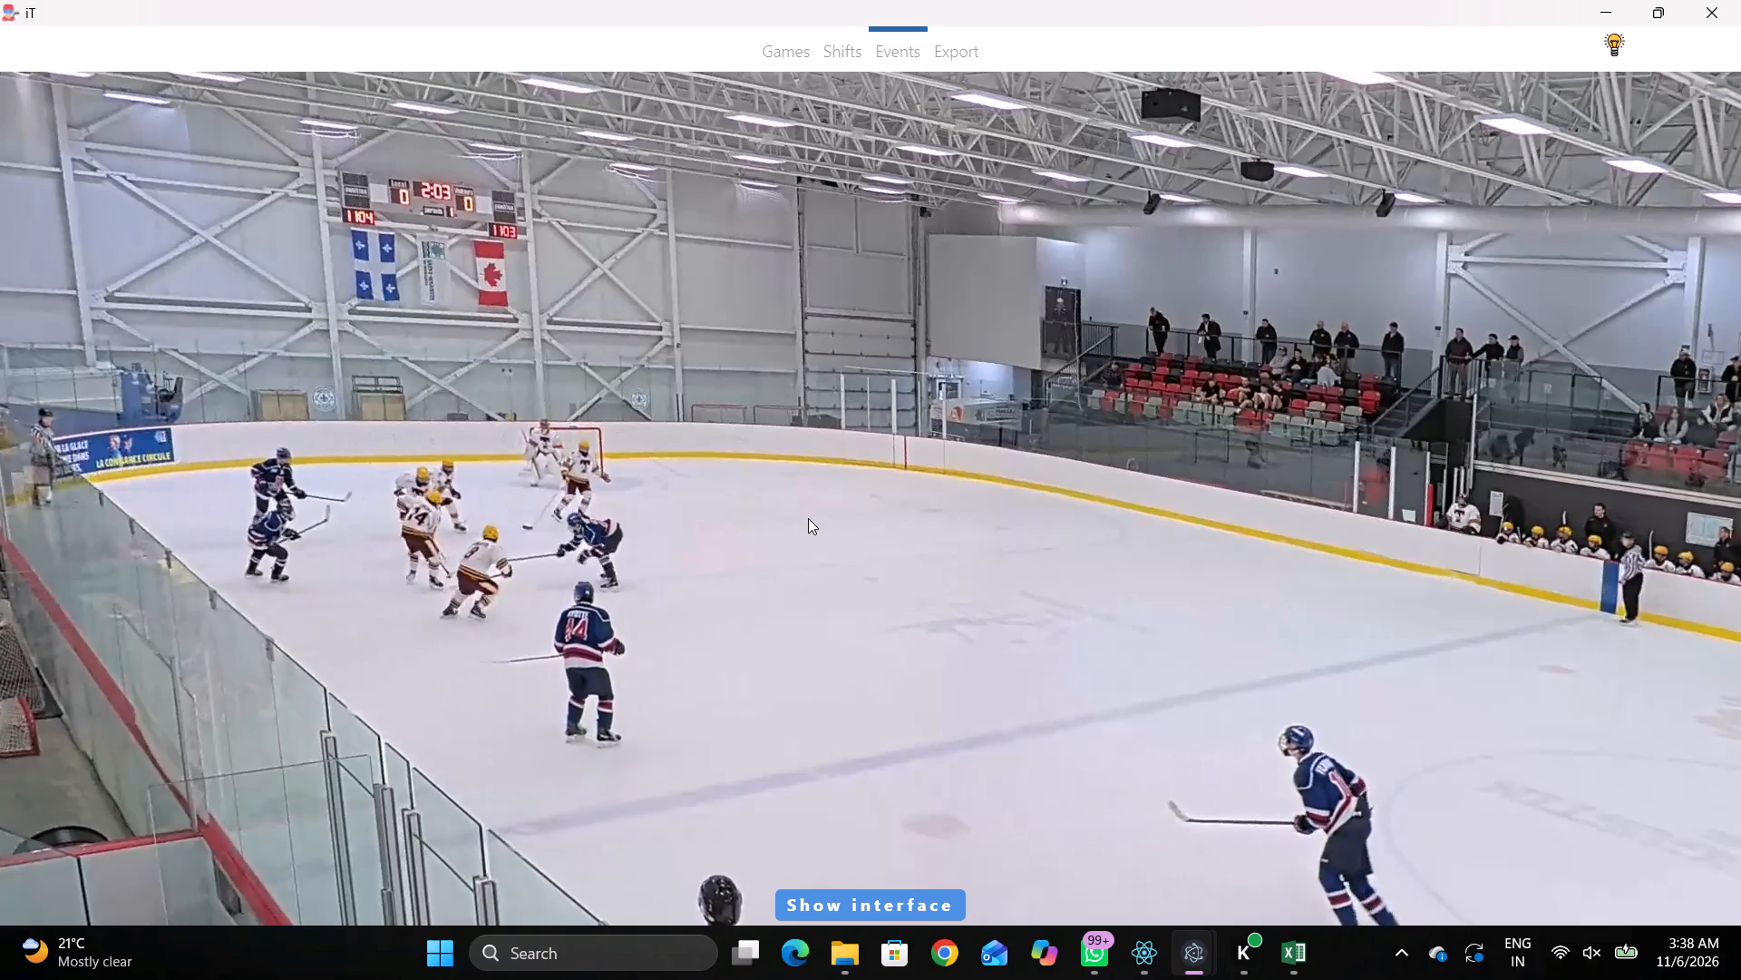
pyautogui.write('v q')
pyautogui.press('q')
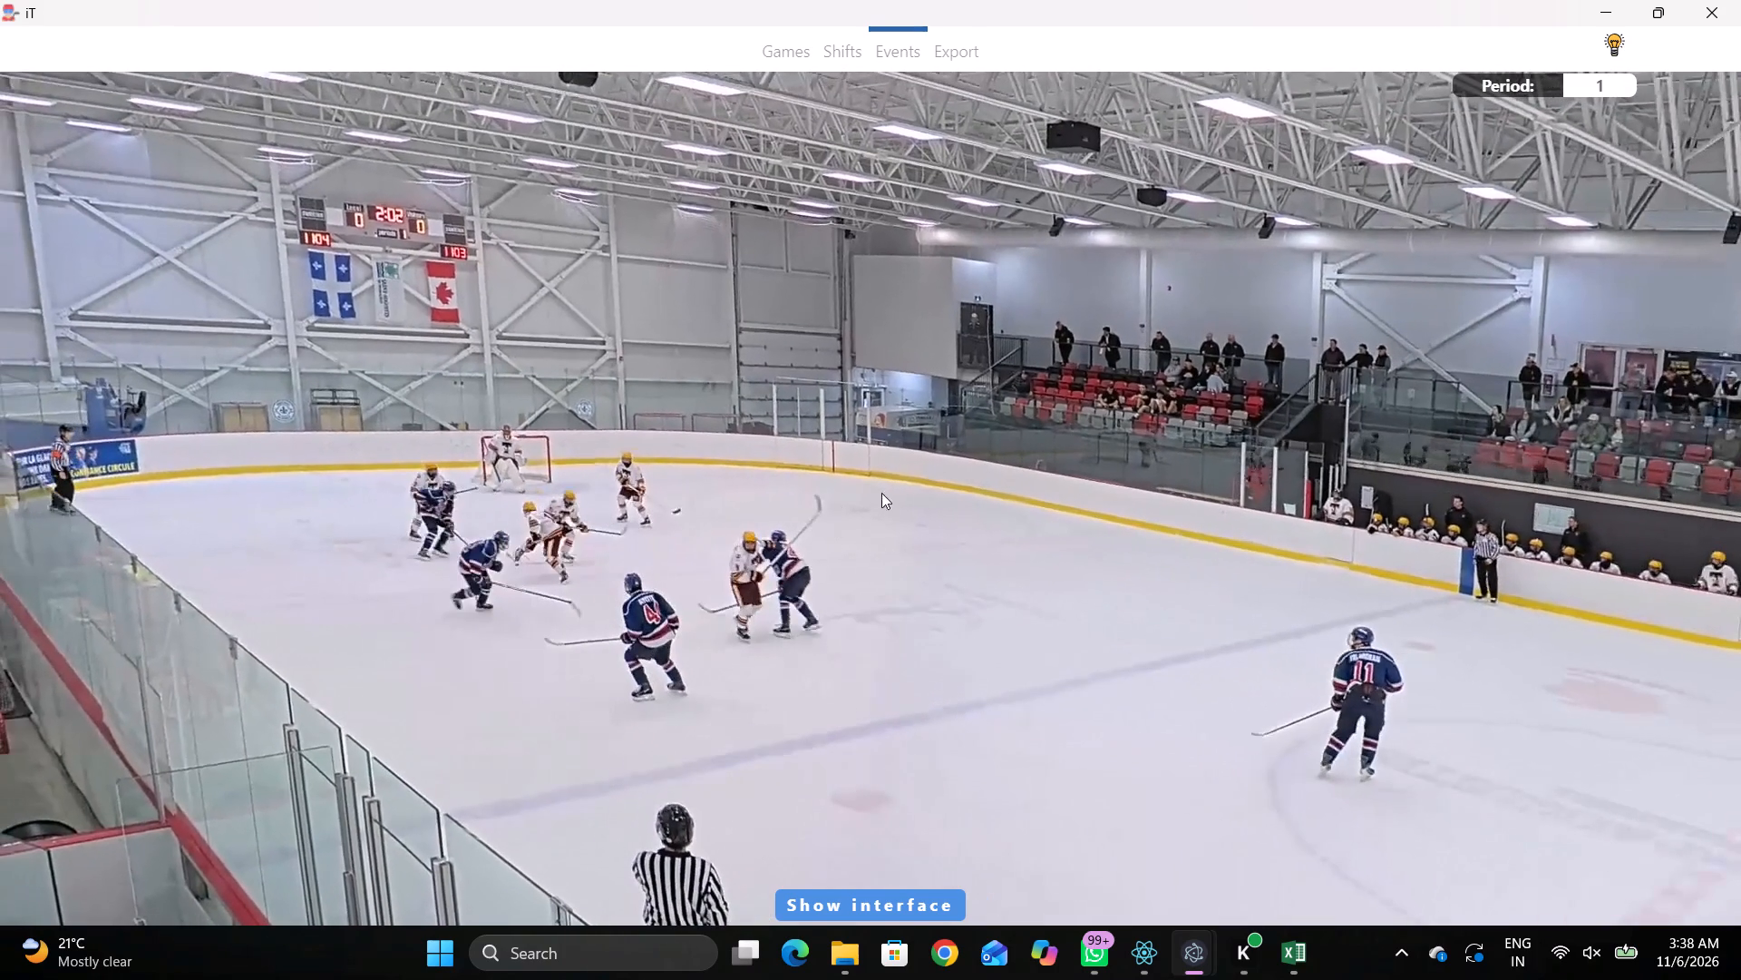
pyautogui.click(879, 484)
pyautogui.moveTo(1347, 332); pyautogui.dragTo(1330, 342, button='right')
pyautogui.moveTo(1341, 356); pyautogui.dragTo(1359, 351)
pyautogui.click(1525, 272)
pyautogui.click(622, 481)
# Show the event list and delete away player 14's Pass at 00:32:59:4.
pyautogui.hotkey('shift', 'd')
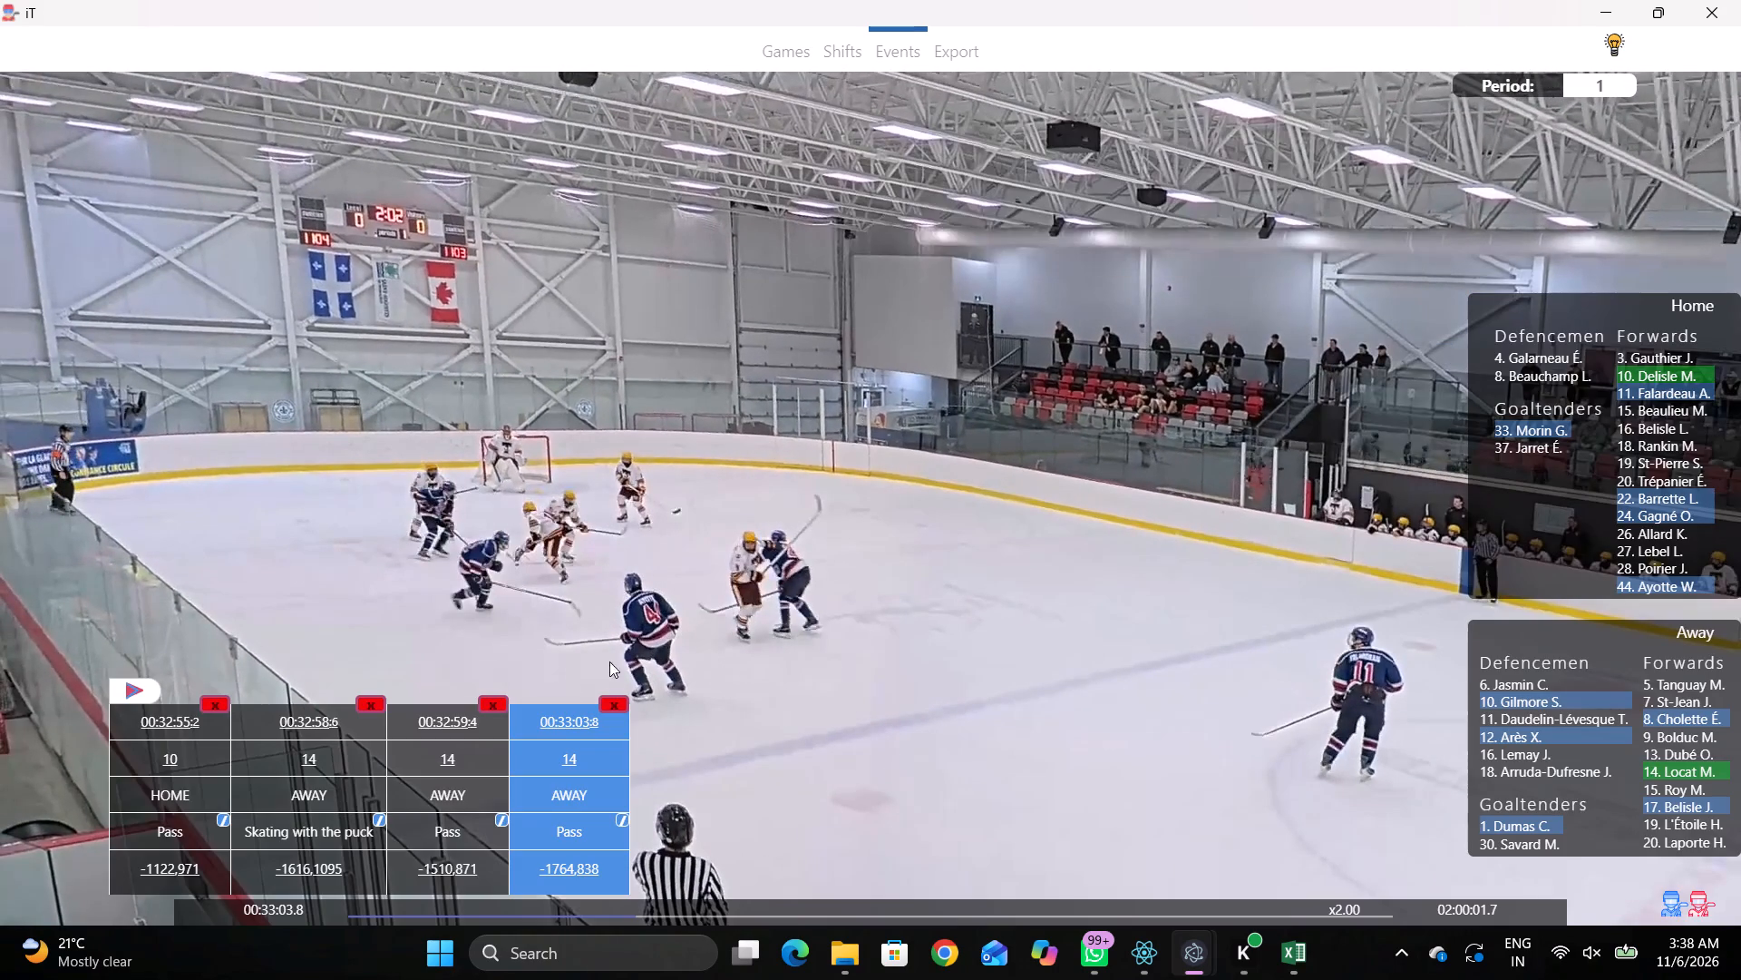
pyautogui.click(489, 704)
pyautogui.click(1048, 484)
# Tag Skating with the puck by home player 10 at 00:33:05:5, placed near mid-width between the left face-off circles and the left blue line.
pyautogui.press('space')
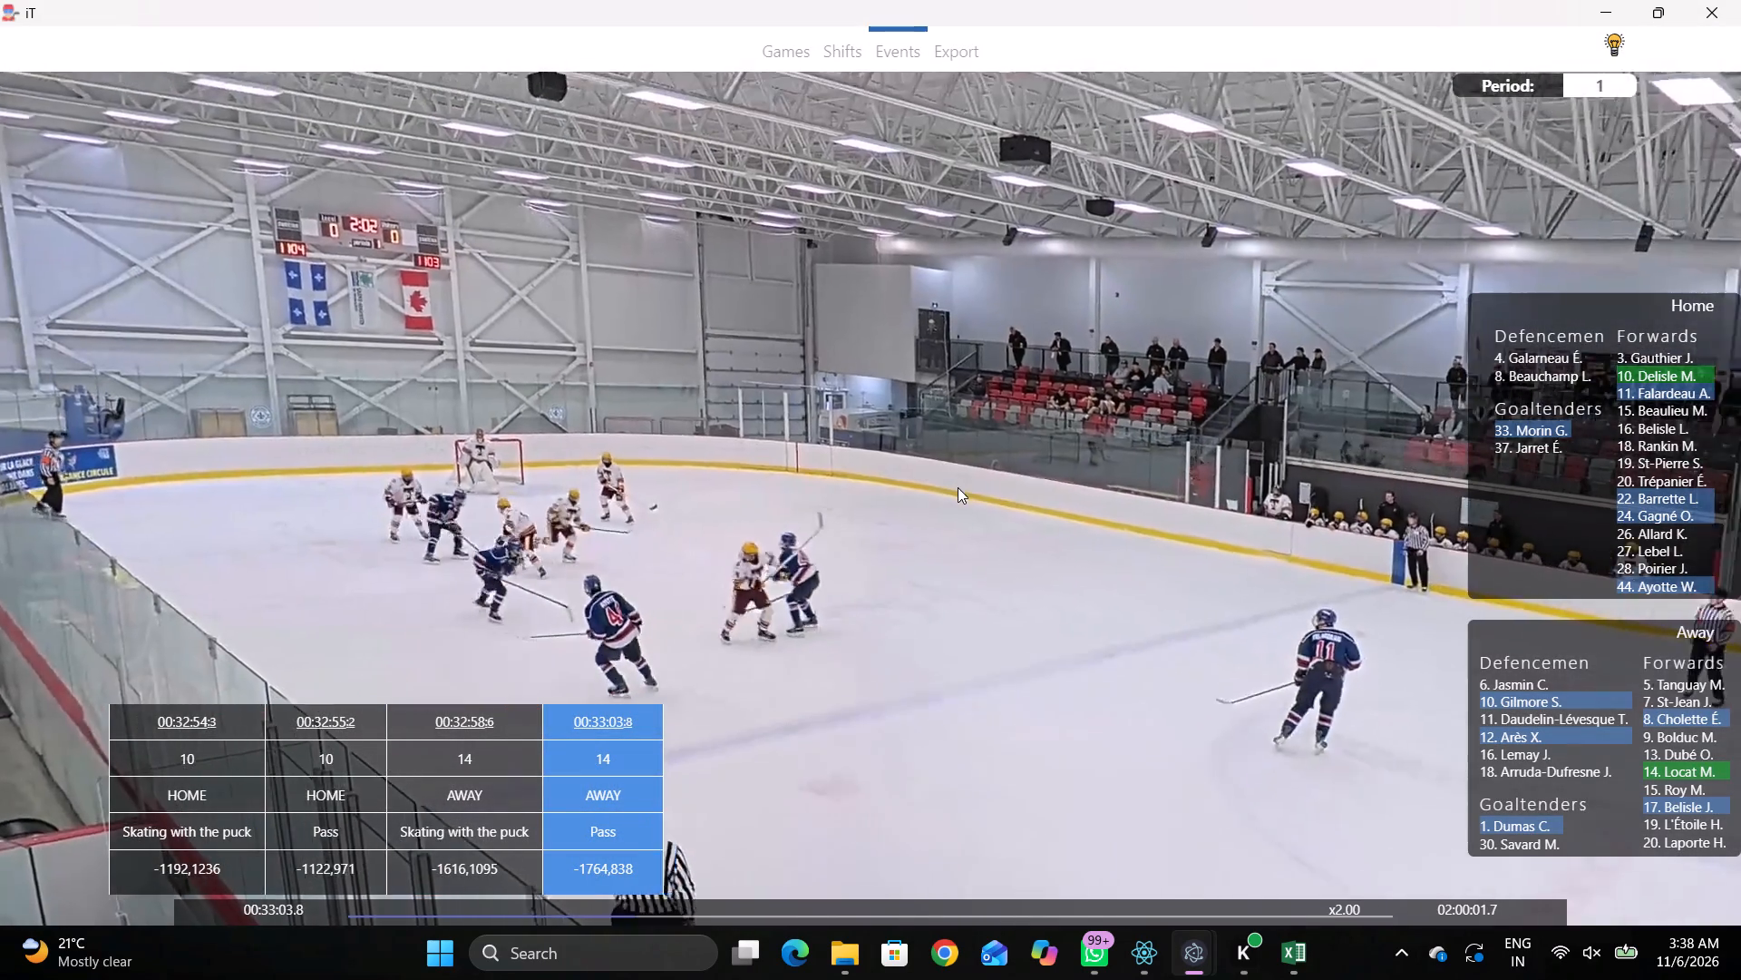
pyautogui.press('space')
pyautogui.press('space')
pyautogui.press('space')
pyautogui.press('space')
pyautogui.press('space')
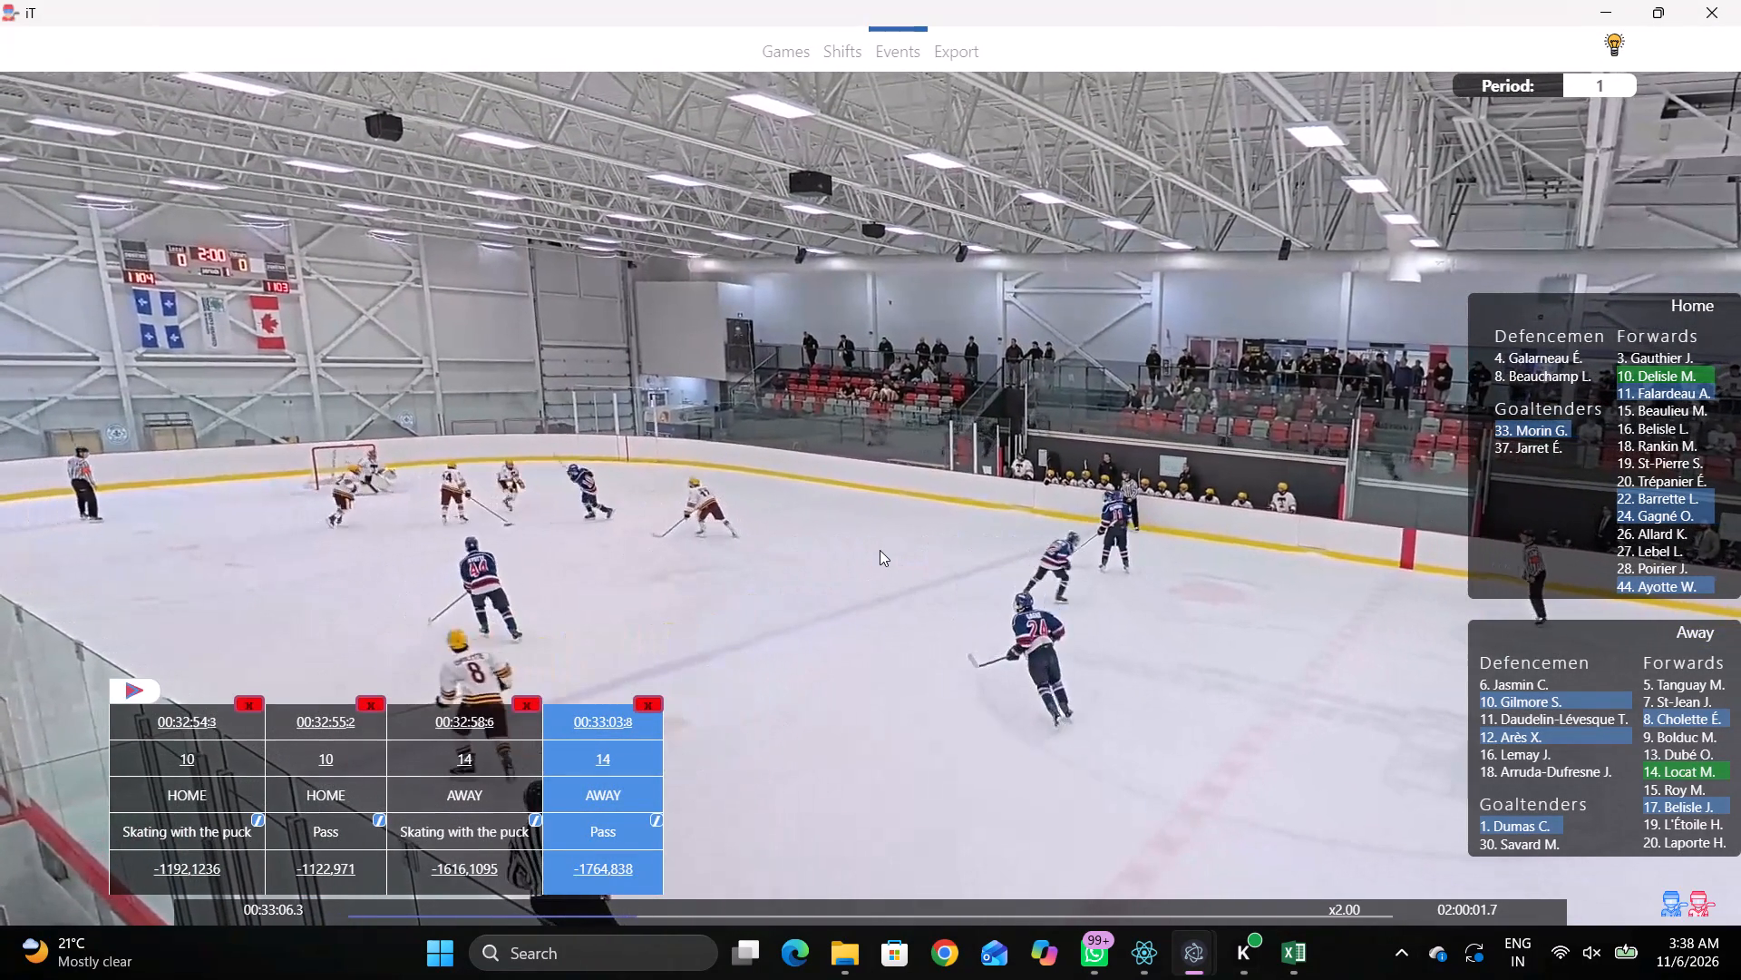
pyautogui.write('qqq')
pyautogui.press('q')
pyautogui.press('q')
pyautogui.write('qq')
pyautogui.press('q')
pyautogui.press('q')
pyautogui.press('q')
pyautogui.press('q')
pyautogui.press('q')
pyautogui.press('q')
pyautogui.press('q')
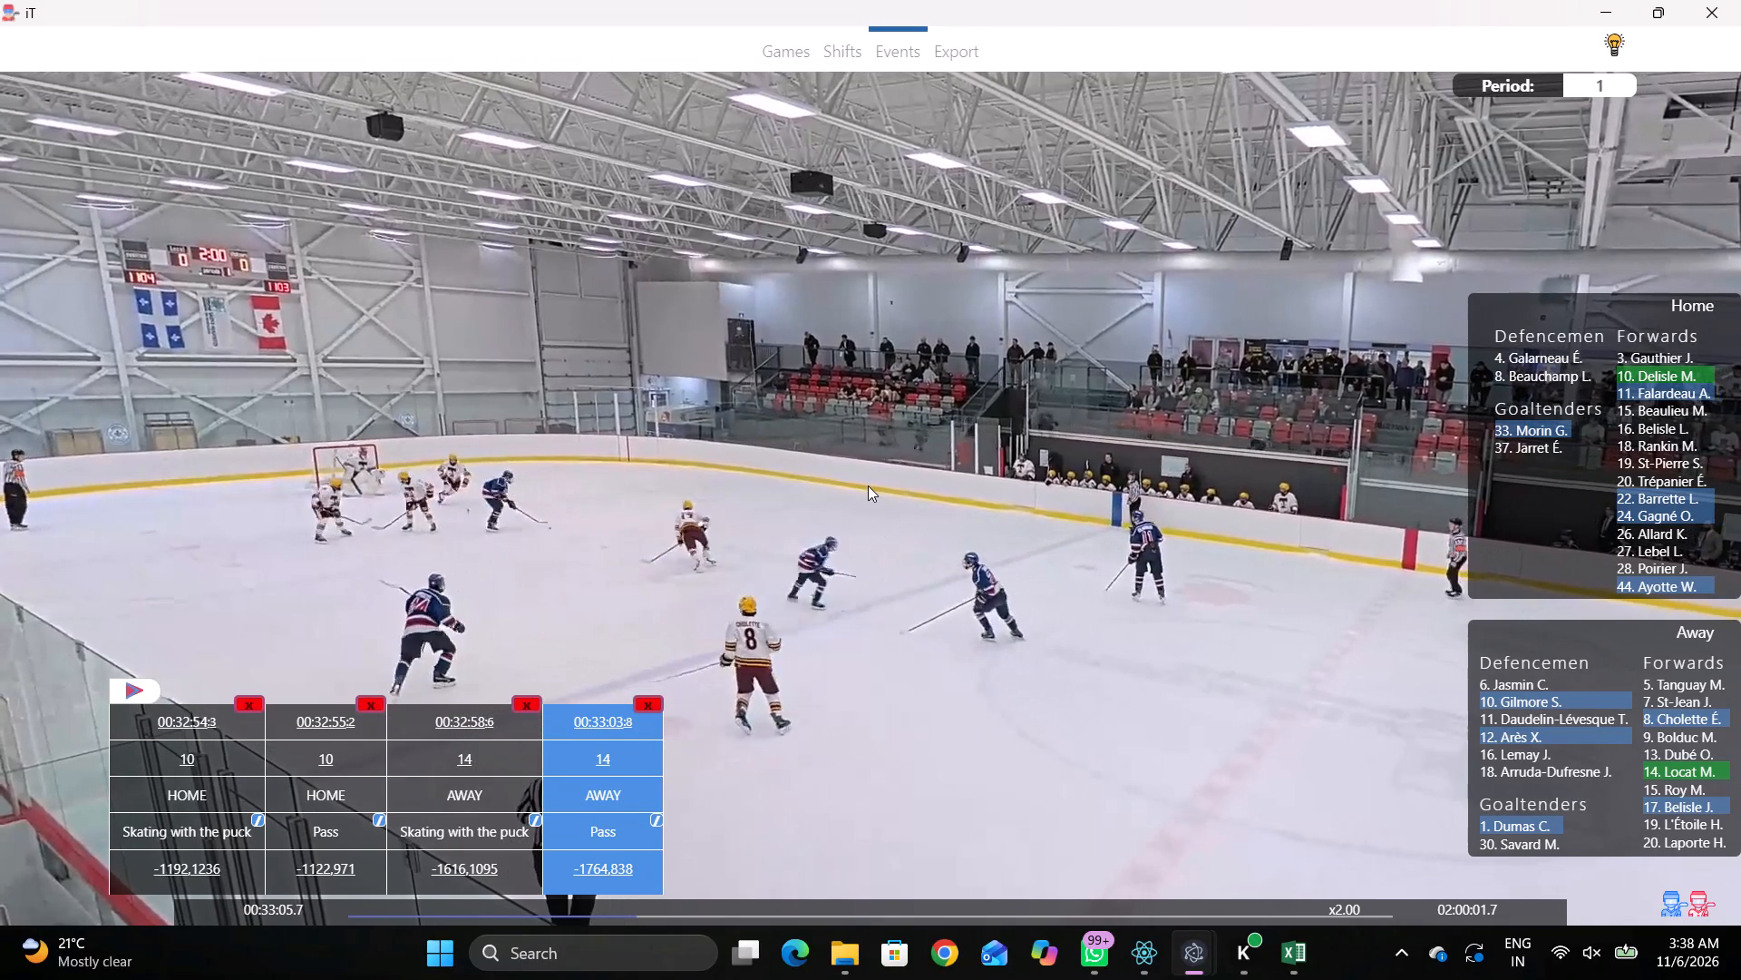
pyautogui.press('space')
pyautogui.press('space')
pyautogui.rightClick(827, 457)
pyautogui.click(866, 479)
pyautogui.rightClick(1150, 517)
pyautogui.click(1199, 543)
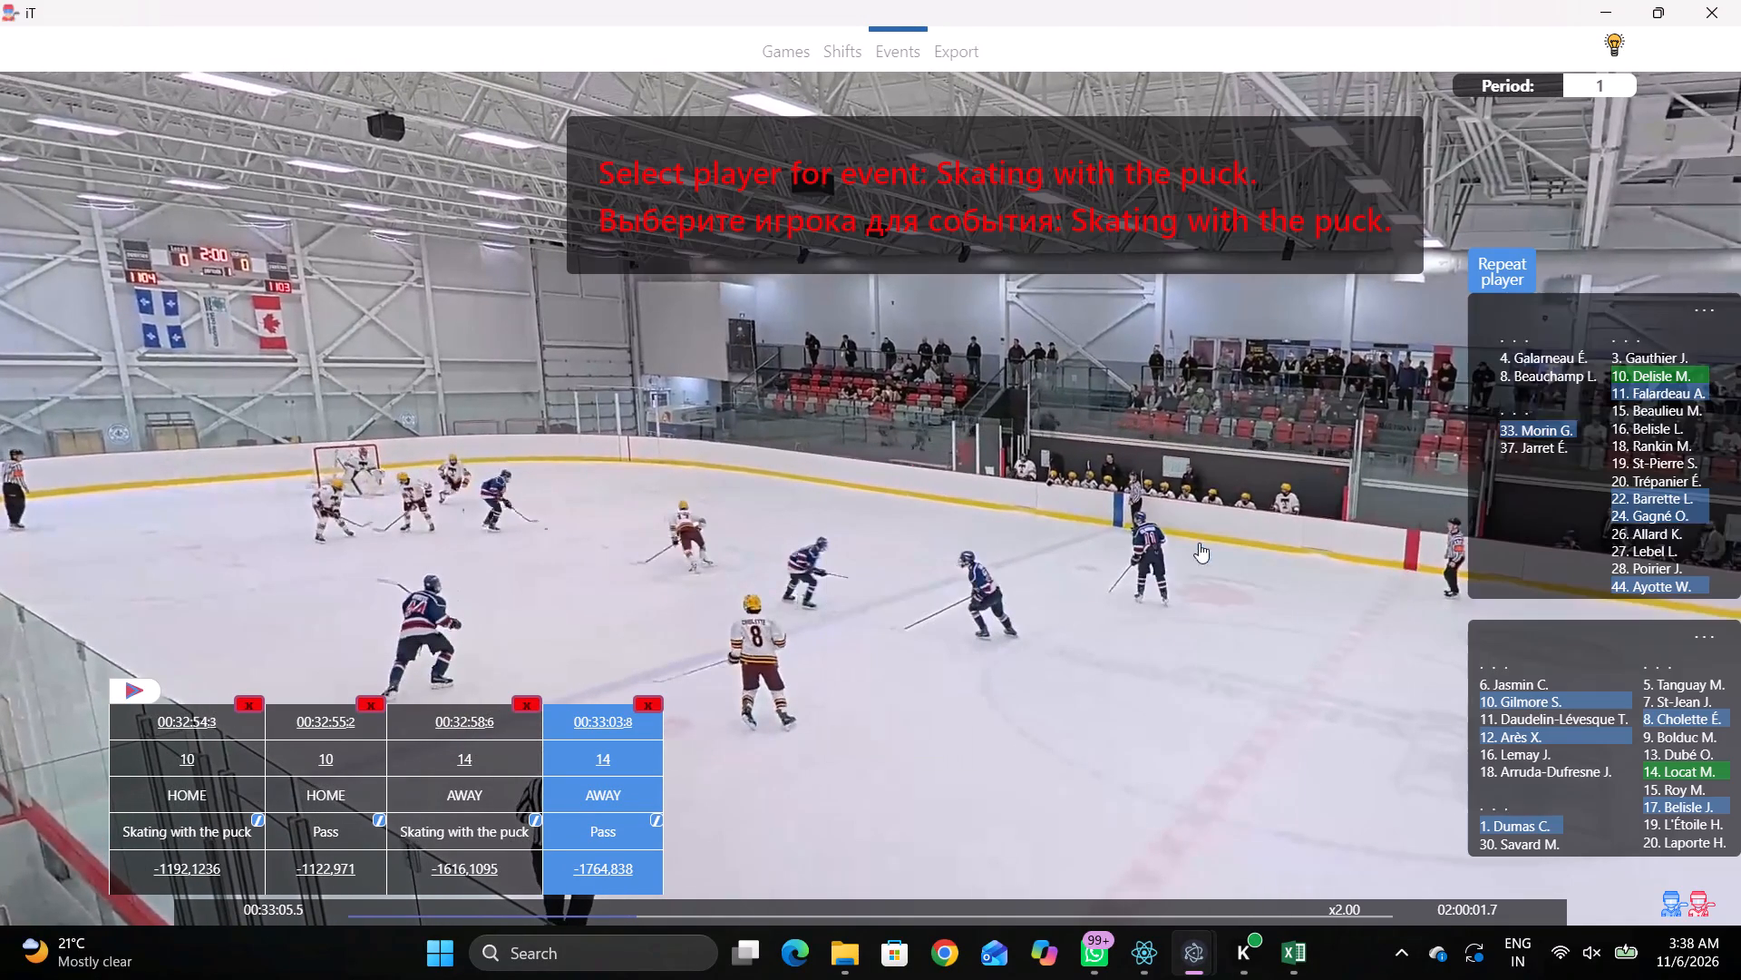
pyautogui.click(1642, 372)
pyautogui.click(688, 374)
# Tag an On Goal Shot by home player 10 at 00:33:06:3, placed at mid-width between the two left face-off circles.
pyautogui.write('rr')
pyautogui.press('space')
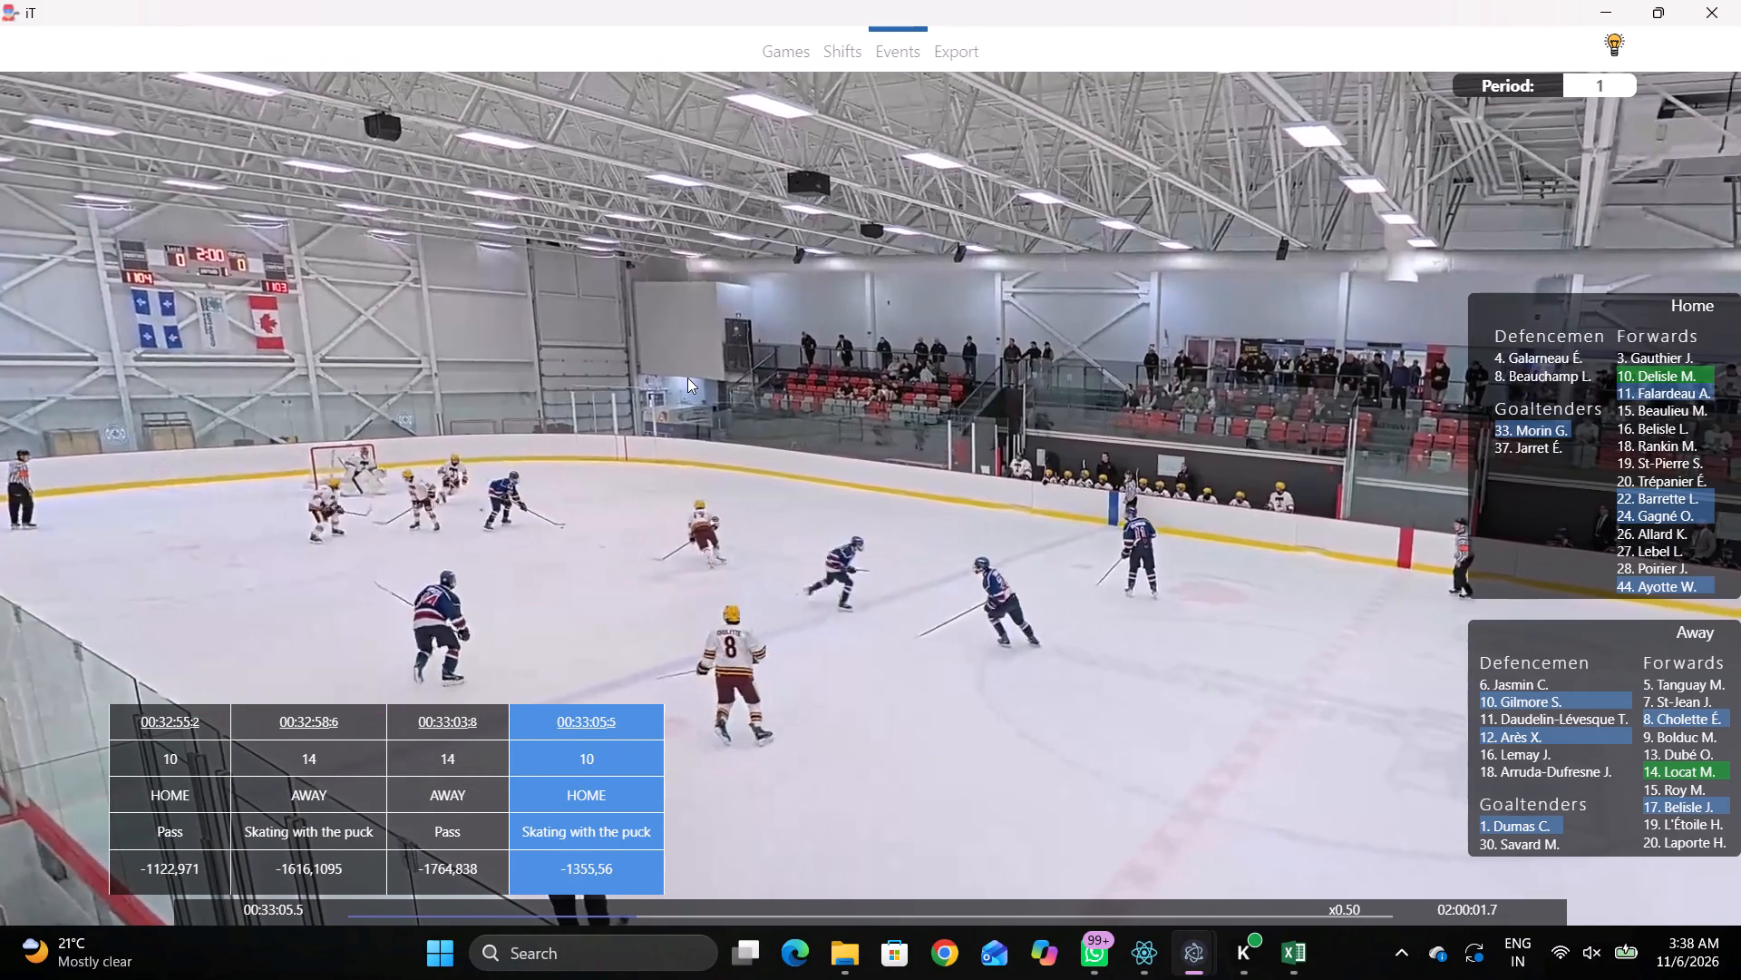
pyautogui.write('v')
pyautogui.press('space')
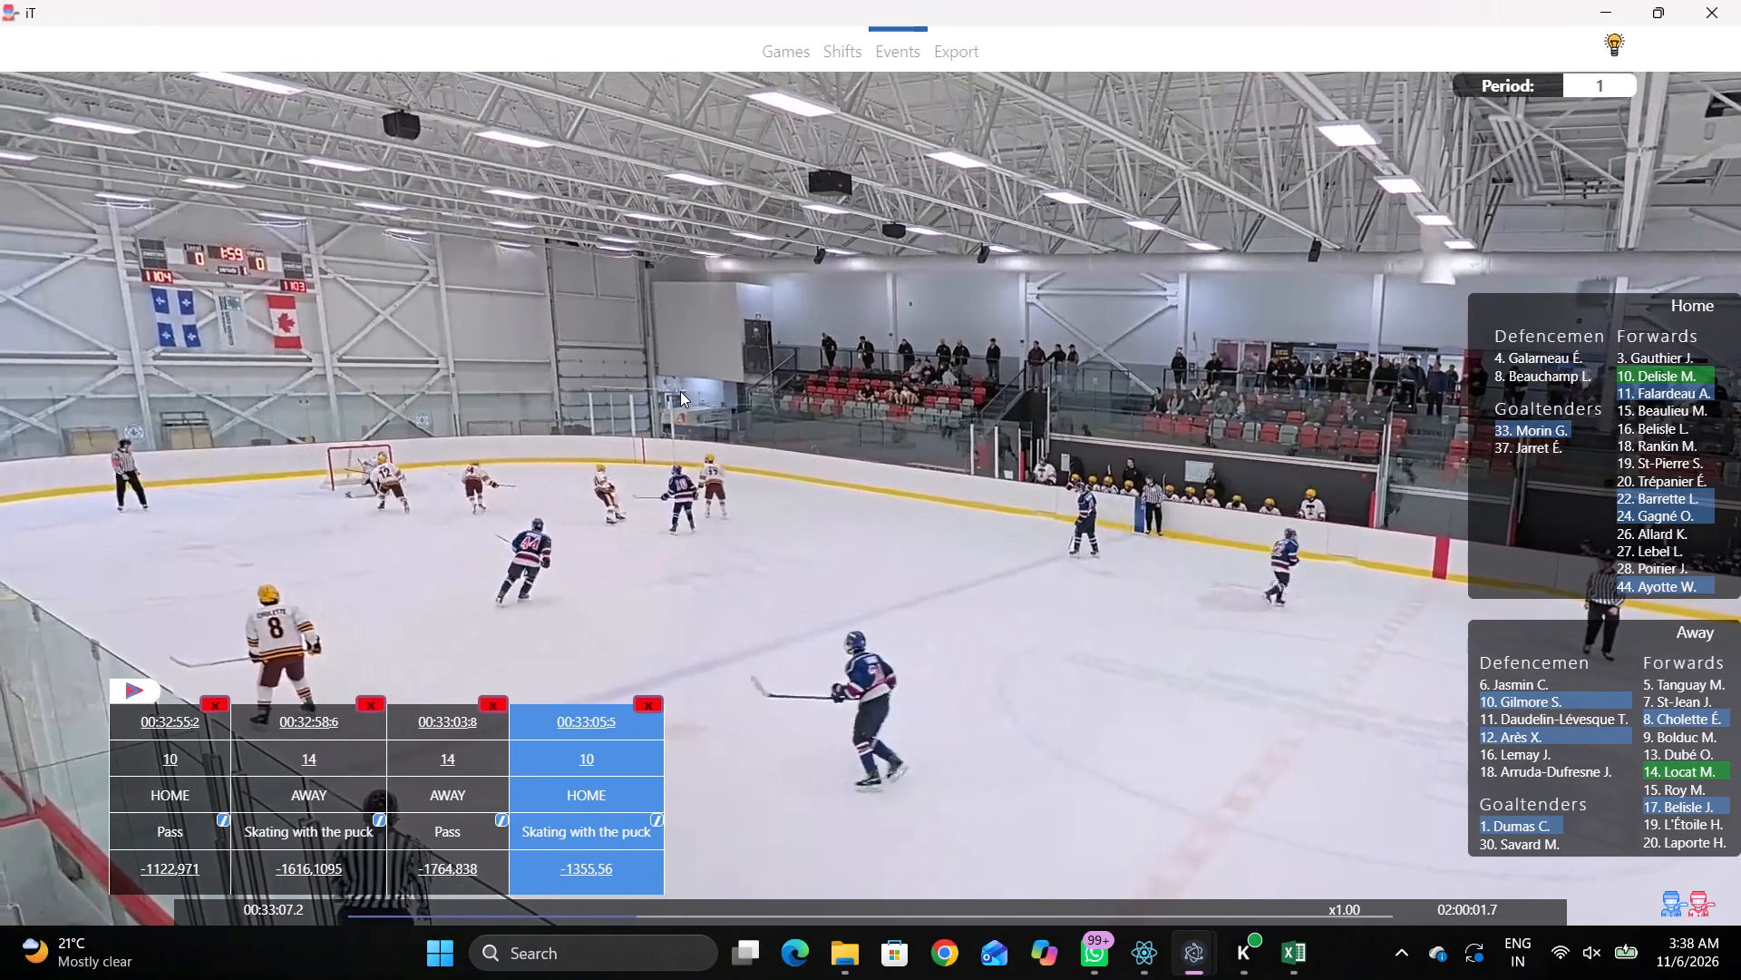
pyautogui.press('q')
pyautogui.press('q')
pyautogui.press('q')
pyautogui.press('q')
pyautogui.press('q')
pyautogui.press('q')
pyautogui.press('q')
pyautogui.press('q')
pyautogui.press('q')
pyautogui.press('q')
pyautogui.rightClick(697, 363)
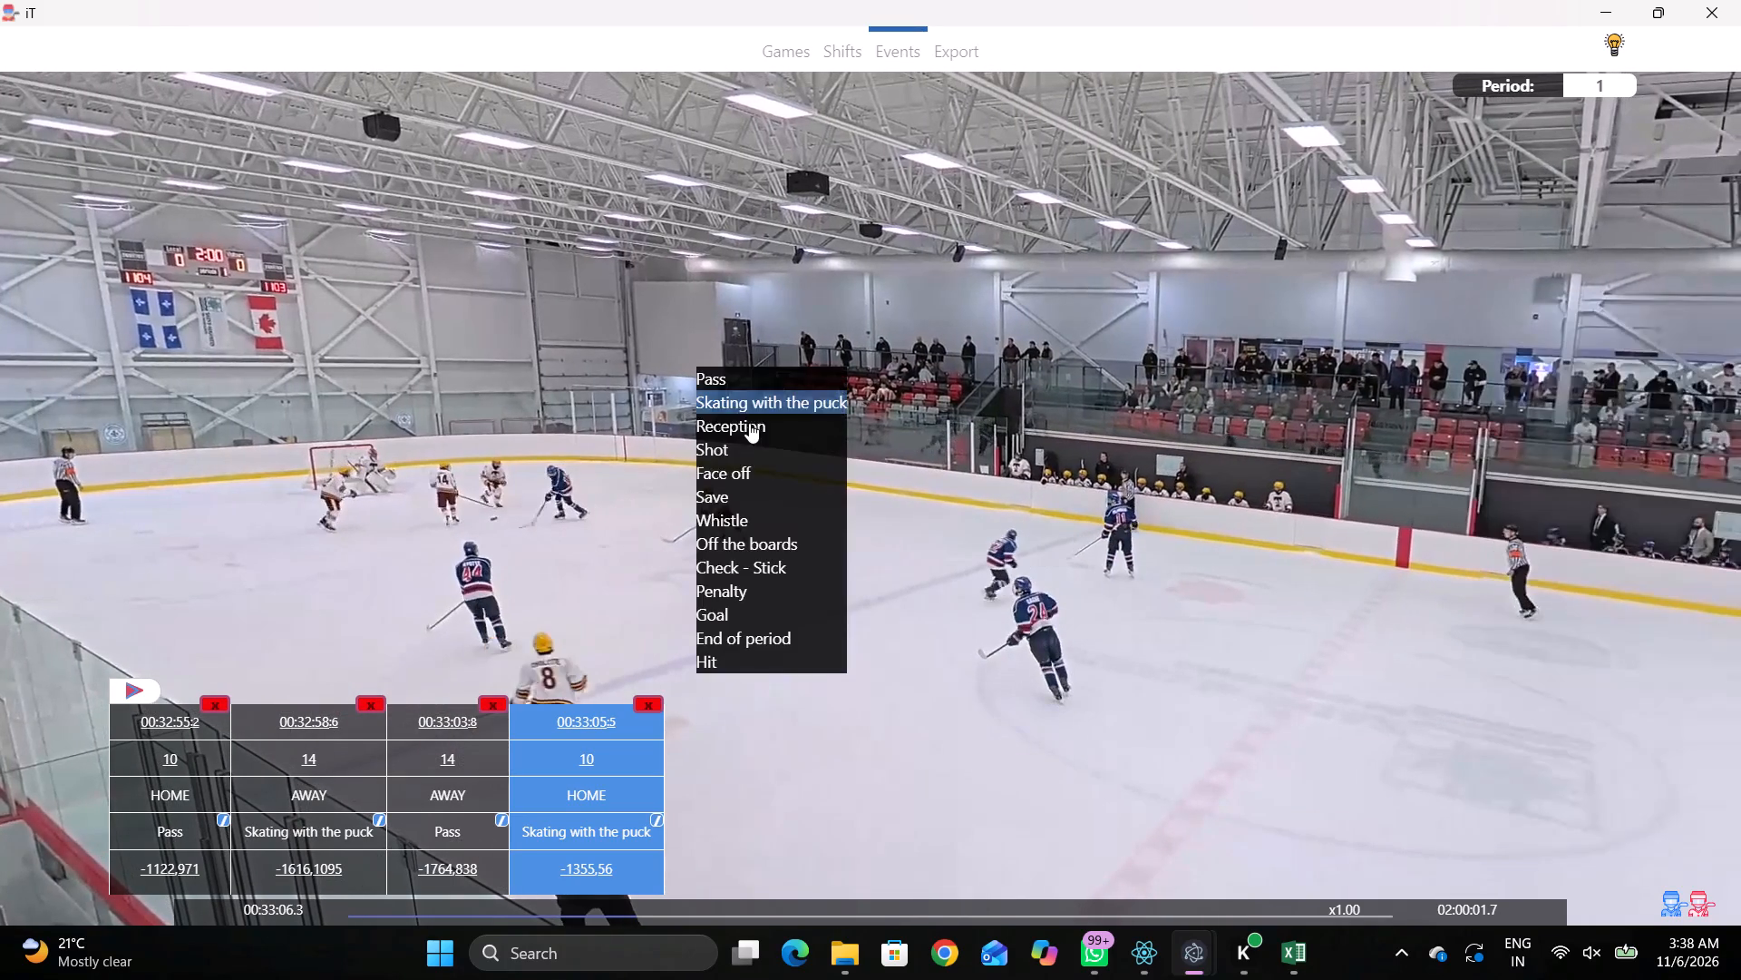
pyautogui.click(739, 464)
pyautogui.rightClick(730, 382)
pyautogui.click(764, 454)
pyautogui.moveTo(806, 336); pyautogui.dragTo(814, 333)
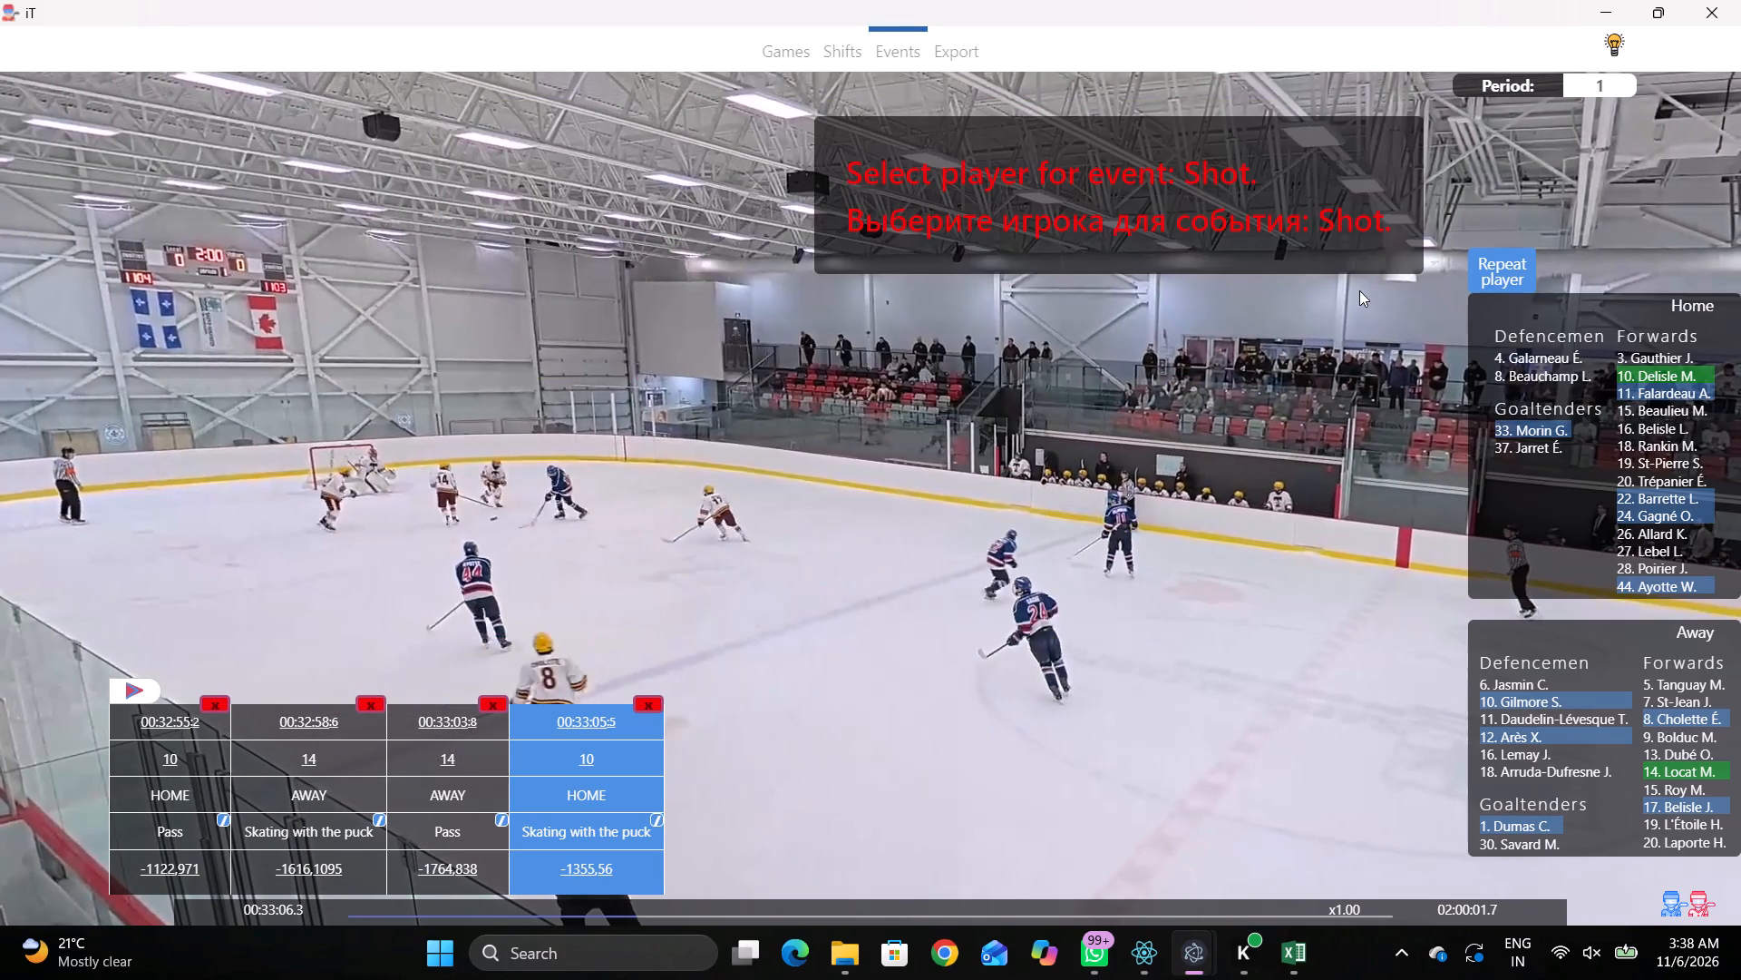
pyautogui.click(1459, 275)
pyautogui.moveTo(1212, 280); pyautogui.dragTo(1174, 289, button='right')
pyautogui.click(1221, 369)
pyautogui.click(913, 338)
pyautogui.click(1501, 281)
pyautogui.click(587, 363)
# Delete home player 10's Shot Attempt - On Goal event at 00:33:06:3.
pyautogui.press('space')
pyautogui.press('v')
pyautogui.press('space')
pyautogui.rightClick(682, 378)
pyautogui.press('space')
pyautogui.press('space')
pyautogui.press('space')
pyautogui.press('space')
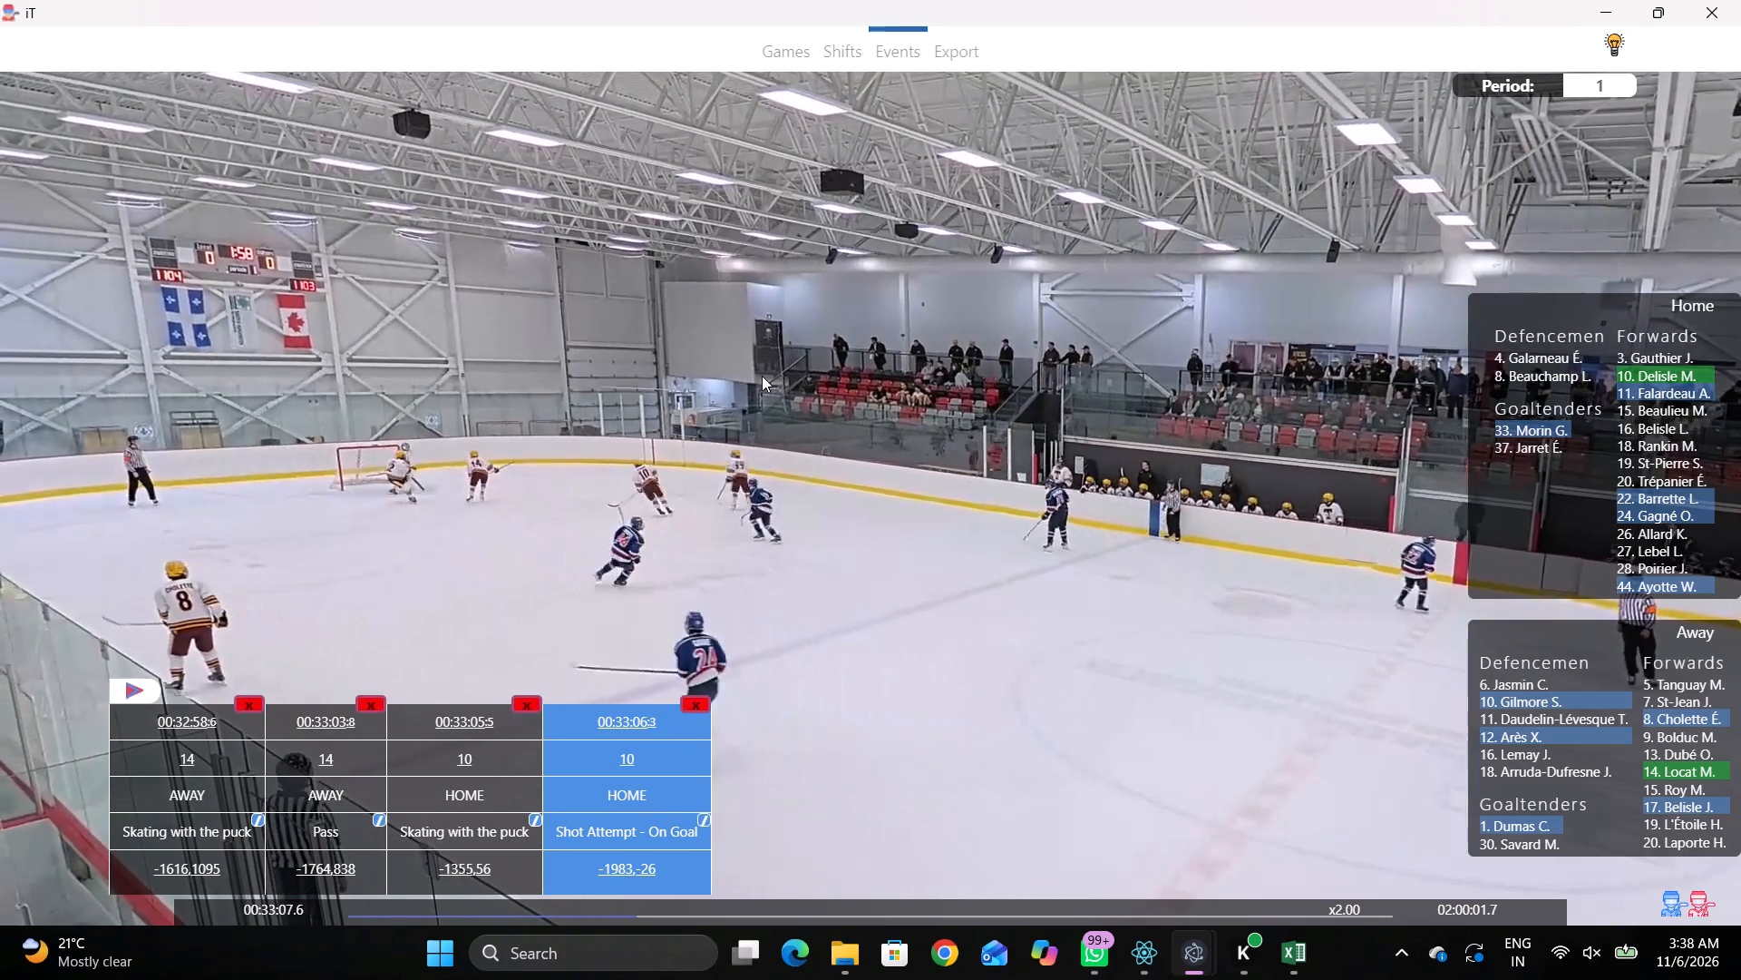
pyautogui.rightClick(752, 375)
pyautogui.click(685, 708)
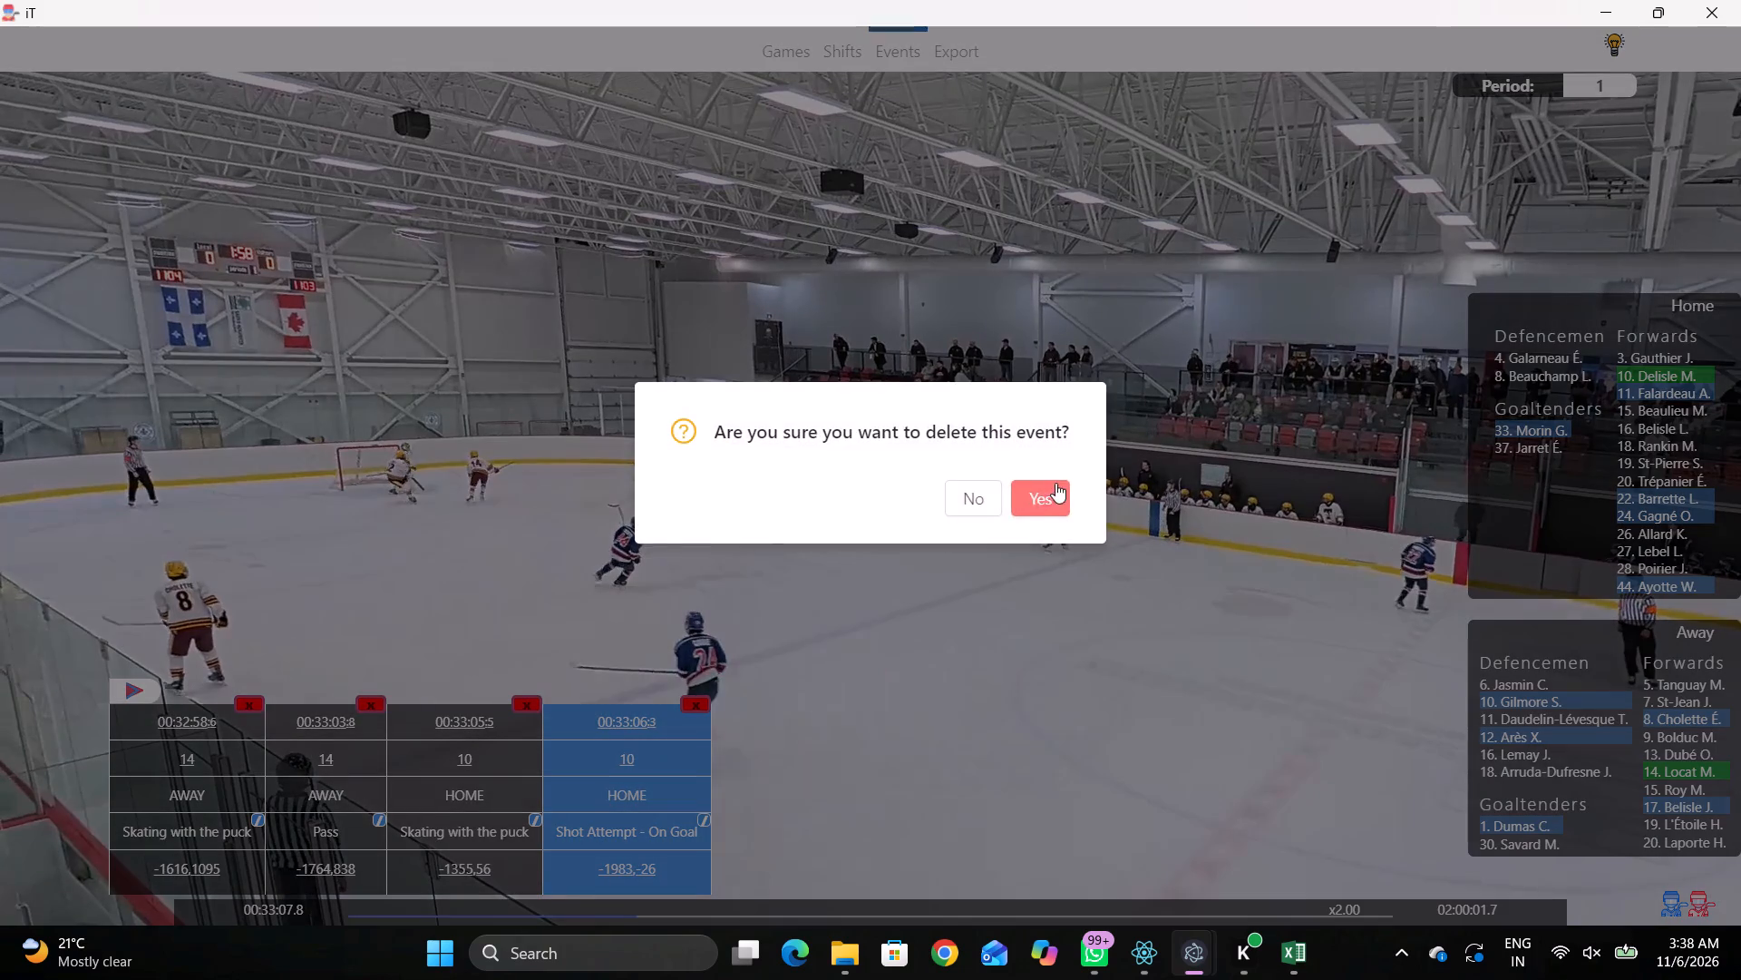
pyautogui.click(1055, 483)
# Tag a Wide Right Low Shot by home player 10 at 00:33:06:3, slightly above mid-width between the left circles and left blue line.
pyautogui.moveTo(953, 455); pyautogui.dragTo(964, 462, button='right')
pyautogui.click(583, 726)
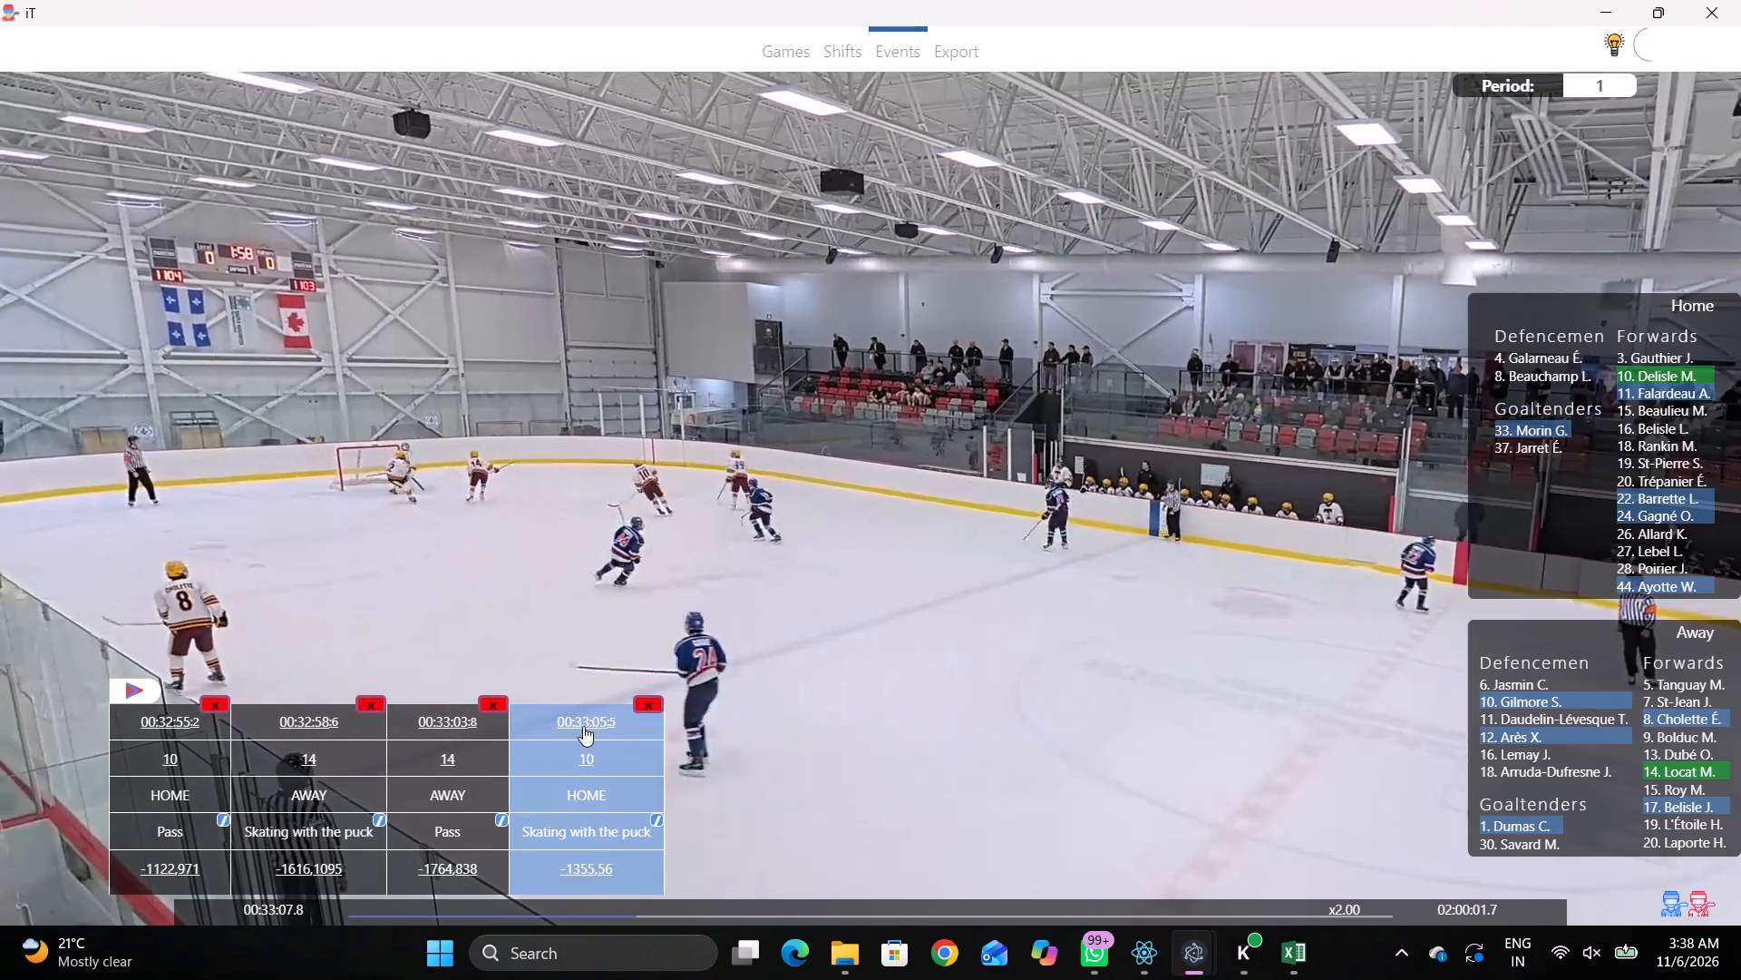
pyautogui.press('space')
pyautogui.write('qq')
pyautogui.press('q')
pyautogui.press('q')
pyautogui.press('q')
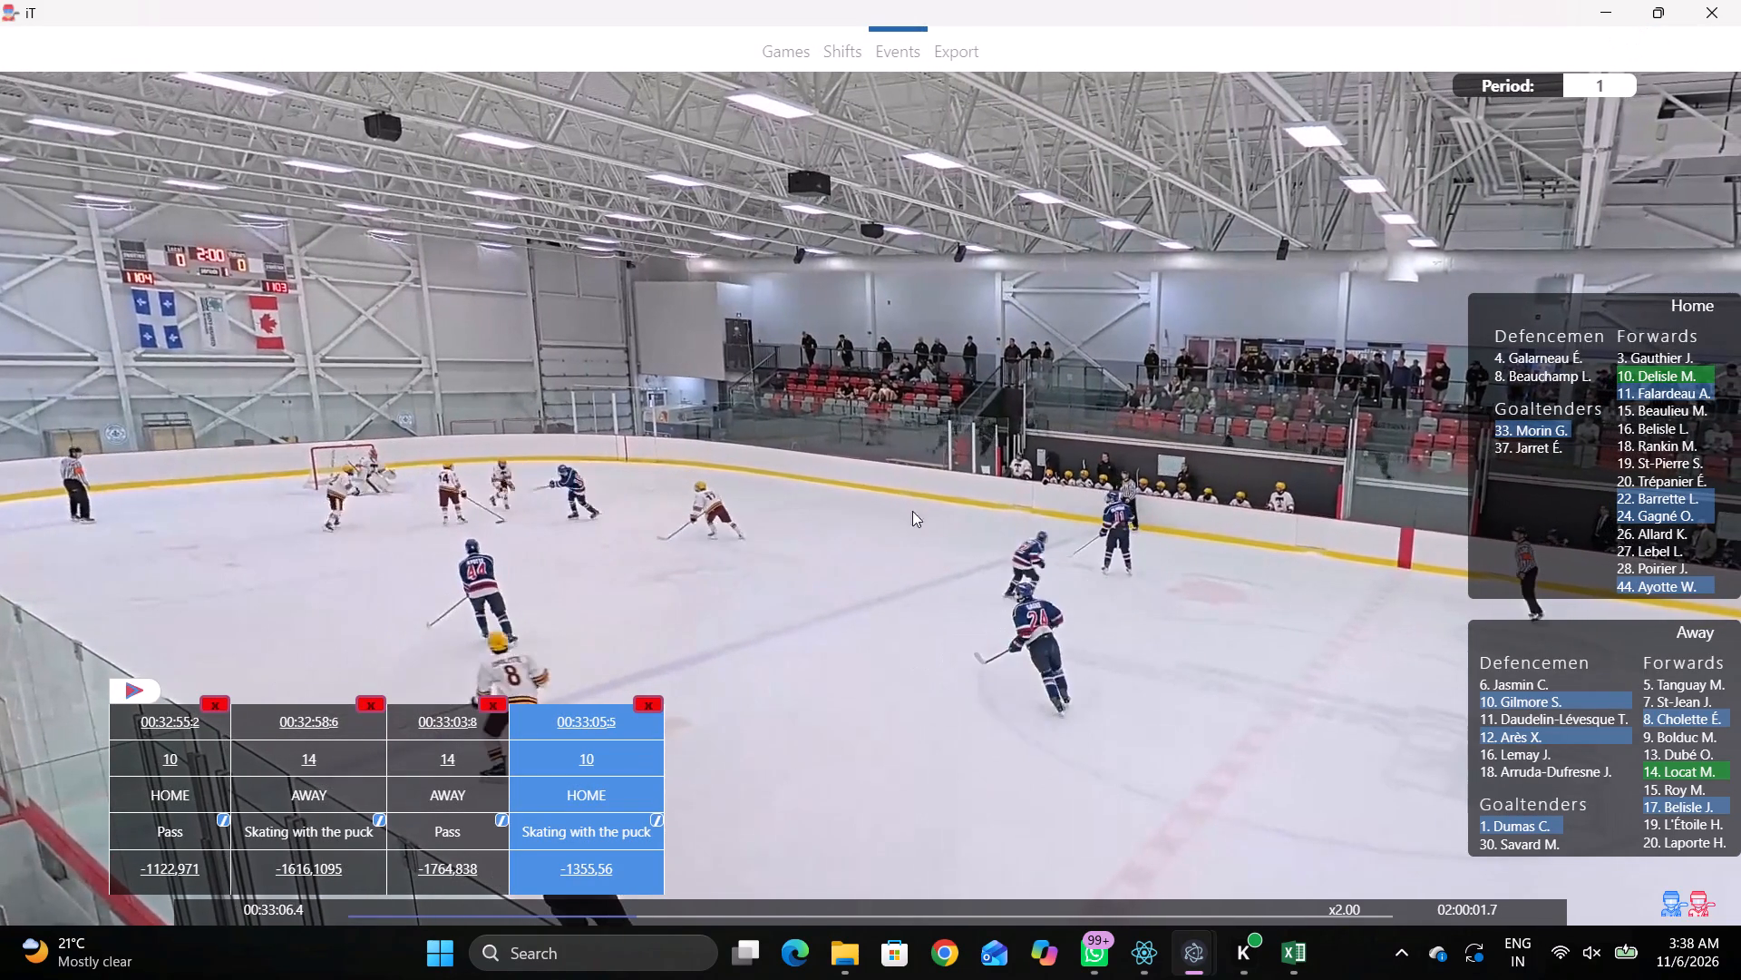
pyautogui.rightClick(916, 435)
pyautogui.press('q')
pyautogui.click(968, 520)
pyautogui.click(1162, 446)
pyautogui.click(1519, 288)
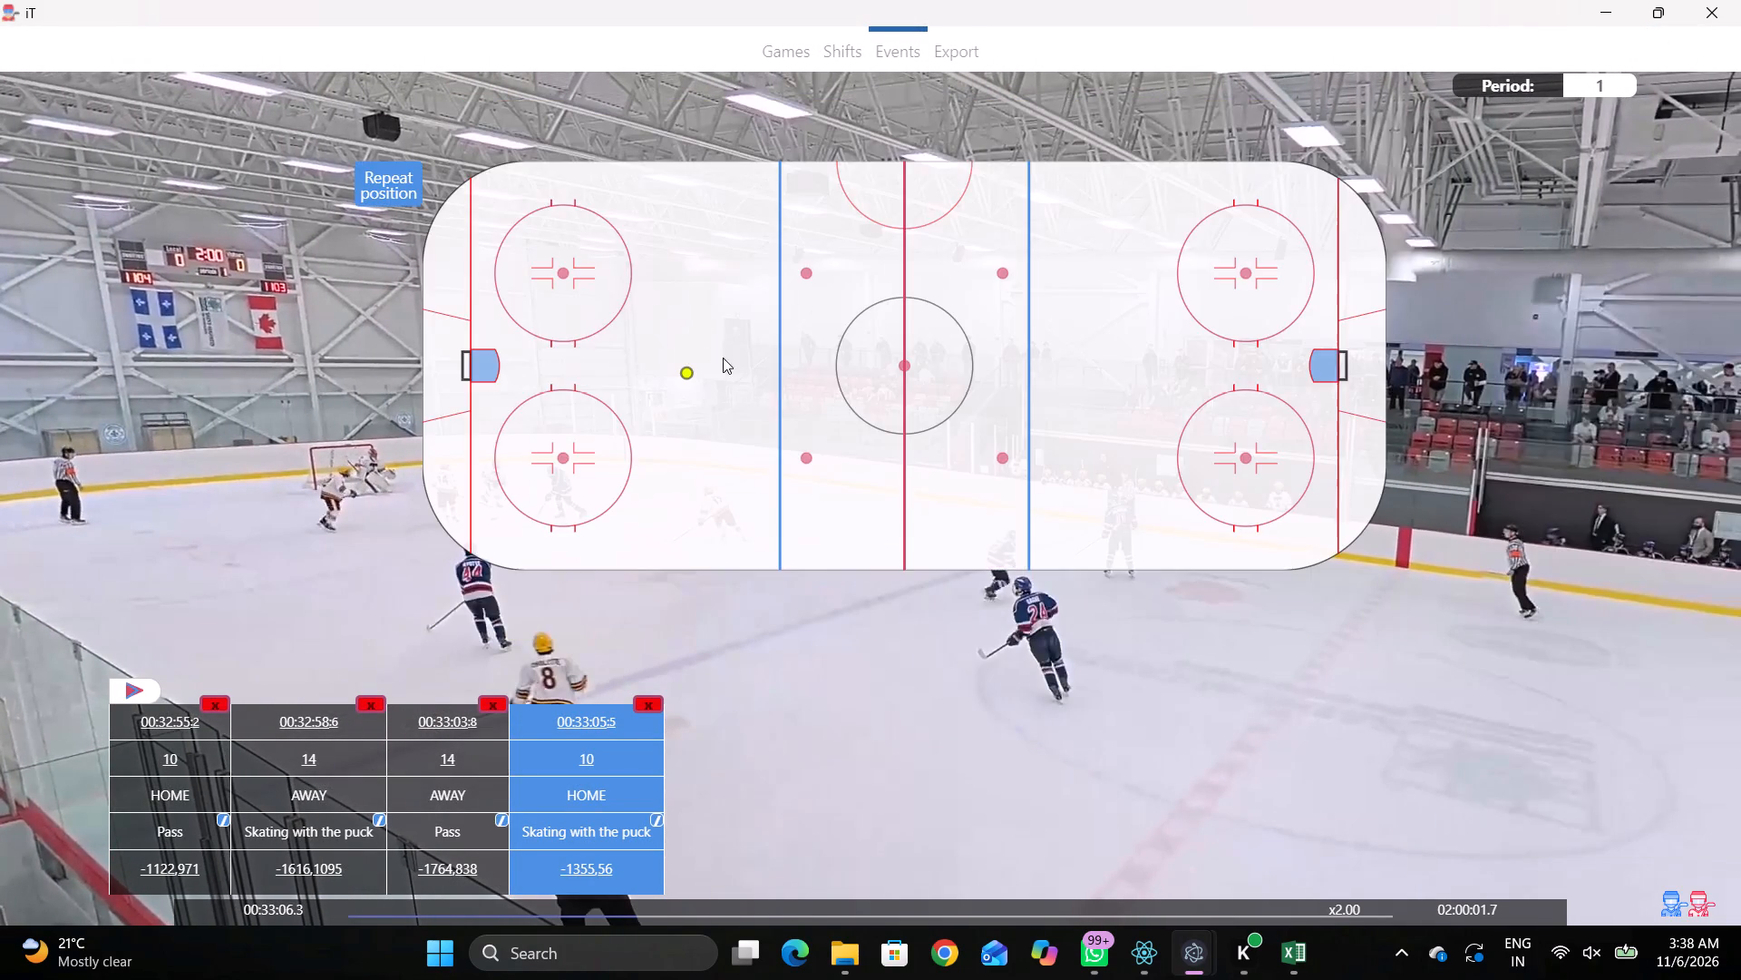
pyautogui.click(708, 334)
# Tag Off the boards at 00:33:07:6, placed at the left end boards slightly above the left goal.
pyautogui.press('space')
pyautogui.press('v')
pyautogui.press('space')
pyautogui.moveTo(734, 377); pyautogui.dragTo(758, 364, button='right')
pyautogui.click(816, 549)
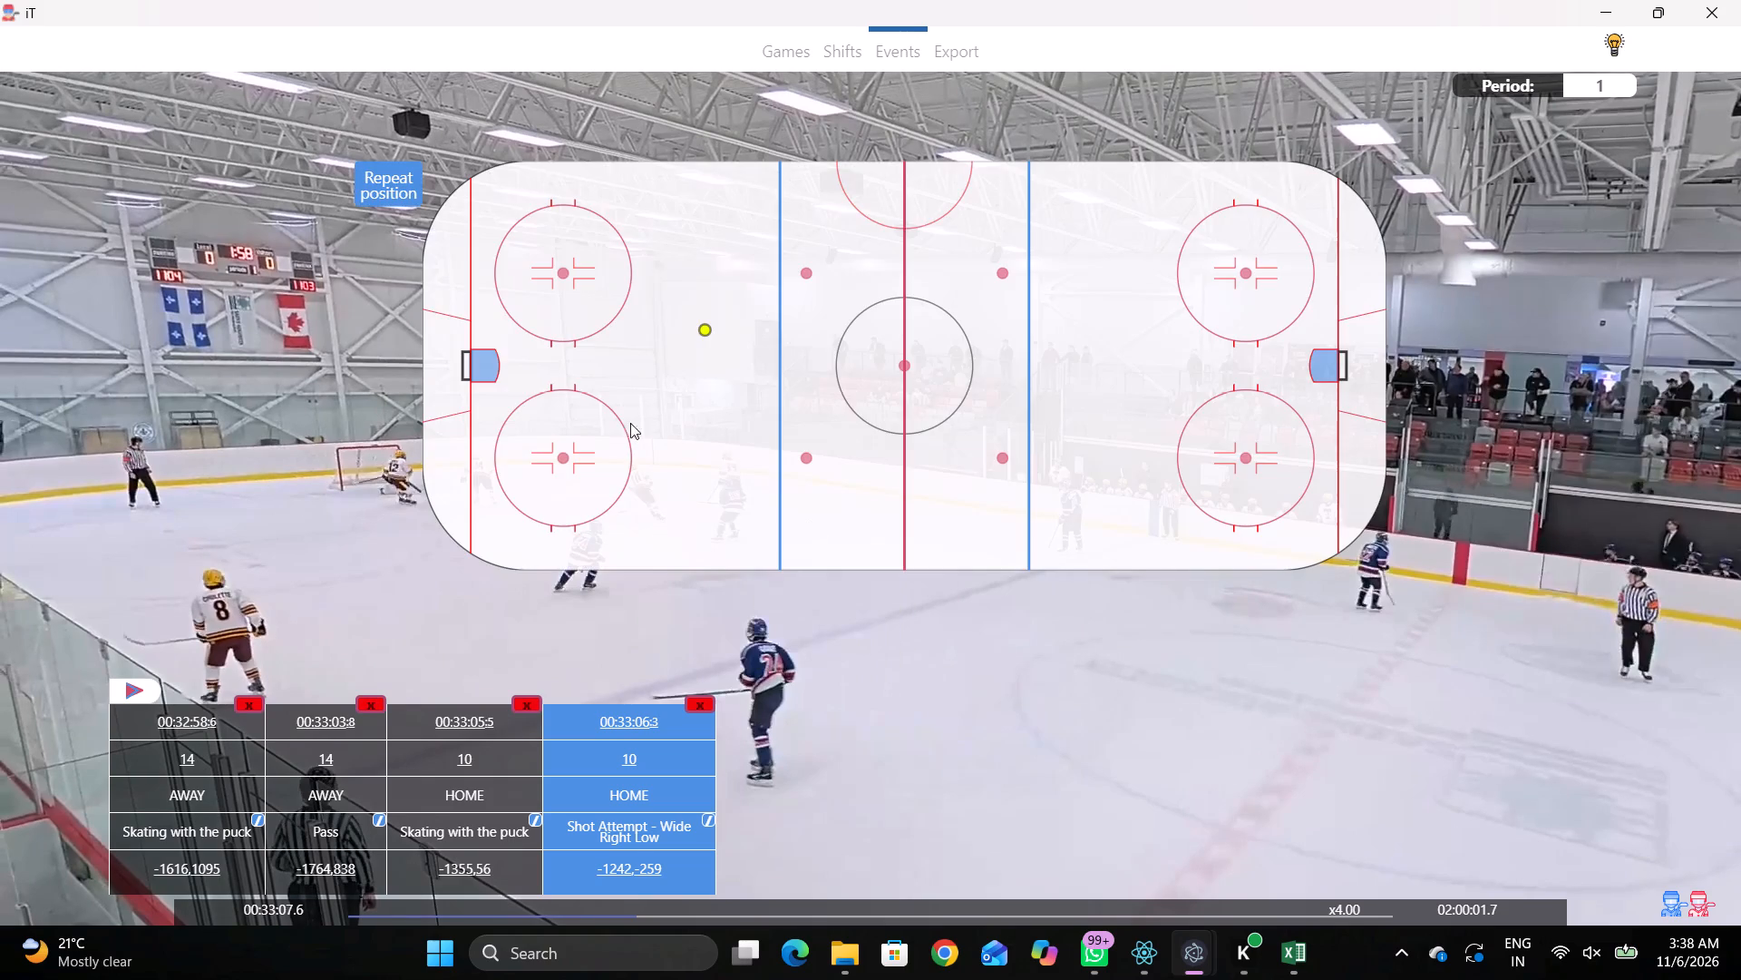
pyautogui.click(434, 315)
# Tag Skating with the puck by away player 14 at 00:33:09:2, placed in front of the left goal near the upper left circle's lower edge.
pyautogui.press('space')
pyautogui.press('space')
pyautogui.press('space')
pyautogui.press('space')
pyautogui.press('q')
pyautogui.press('q')
pyautogui.press('q')
pyautogui.press('q')
pyautogui.press('q')
pyautogui.press('q')
pyautogui.press('q')
pyautogui.press('q')
pyautogui.press('q')
pyautogui.press('q')
pyautogui.press('q')
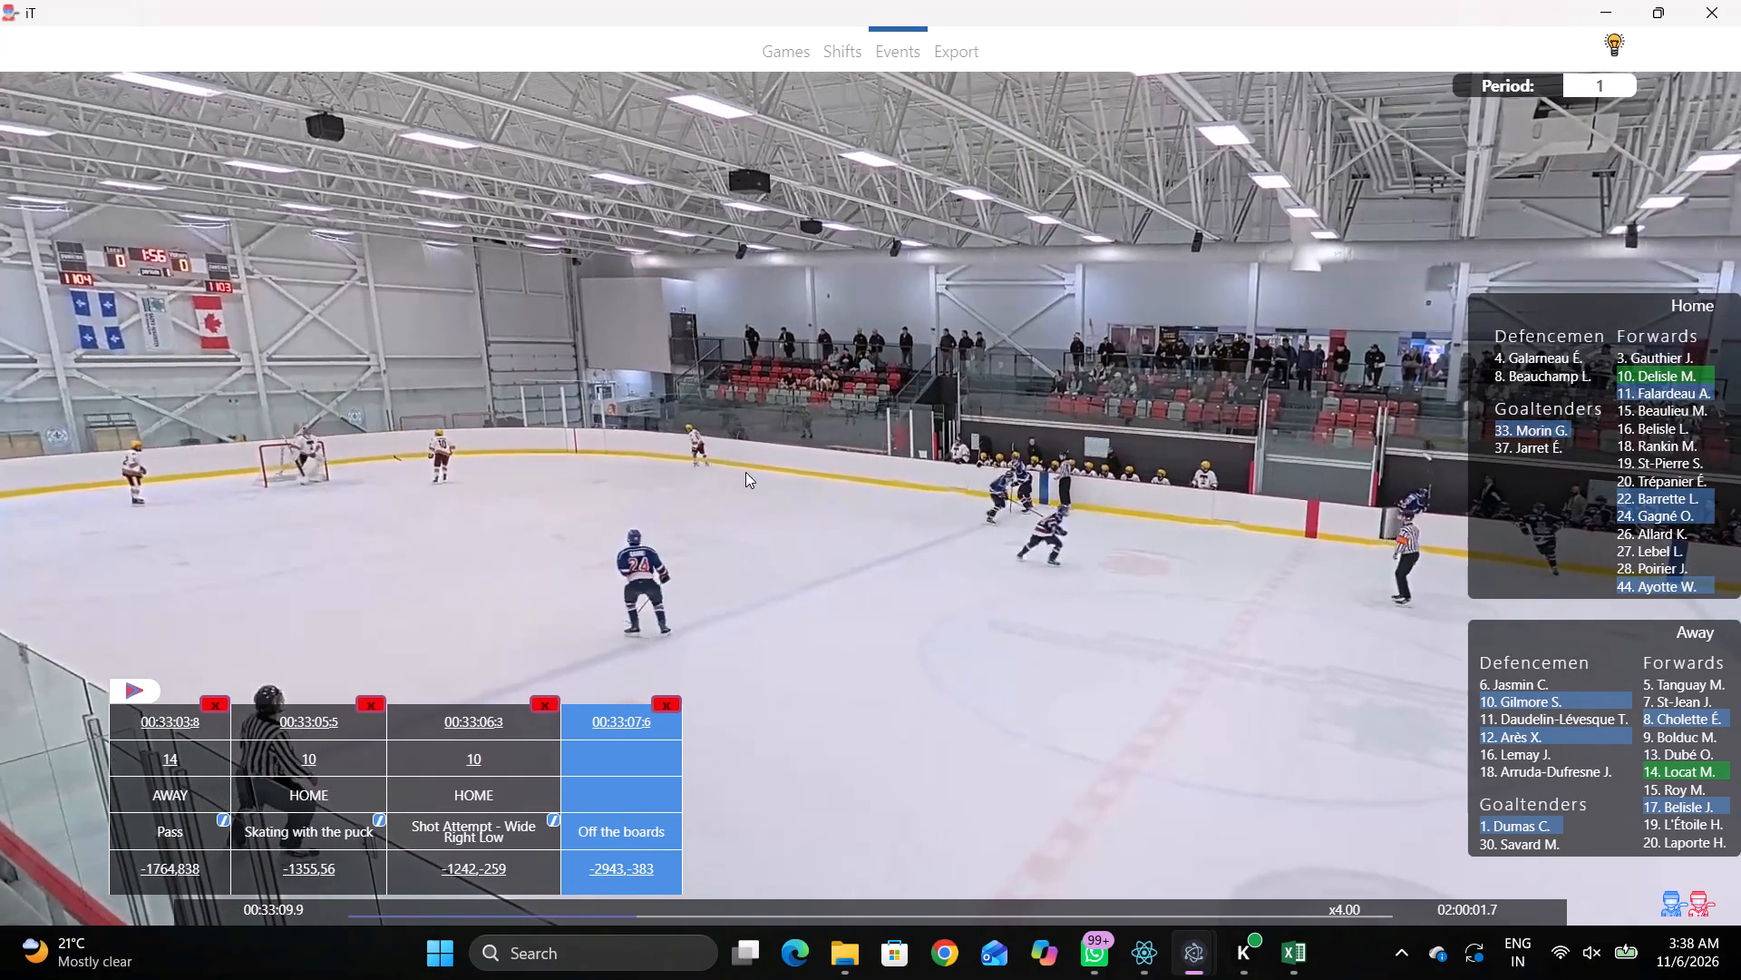
pyautogui.press('q')
pyautogui.press('space')
pyautogui.press('space')
pyautogui.rightClick(817, 372)
pyautogui.click(909, 422)
pyautogui.rightClick(1159, 437)
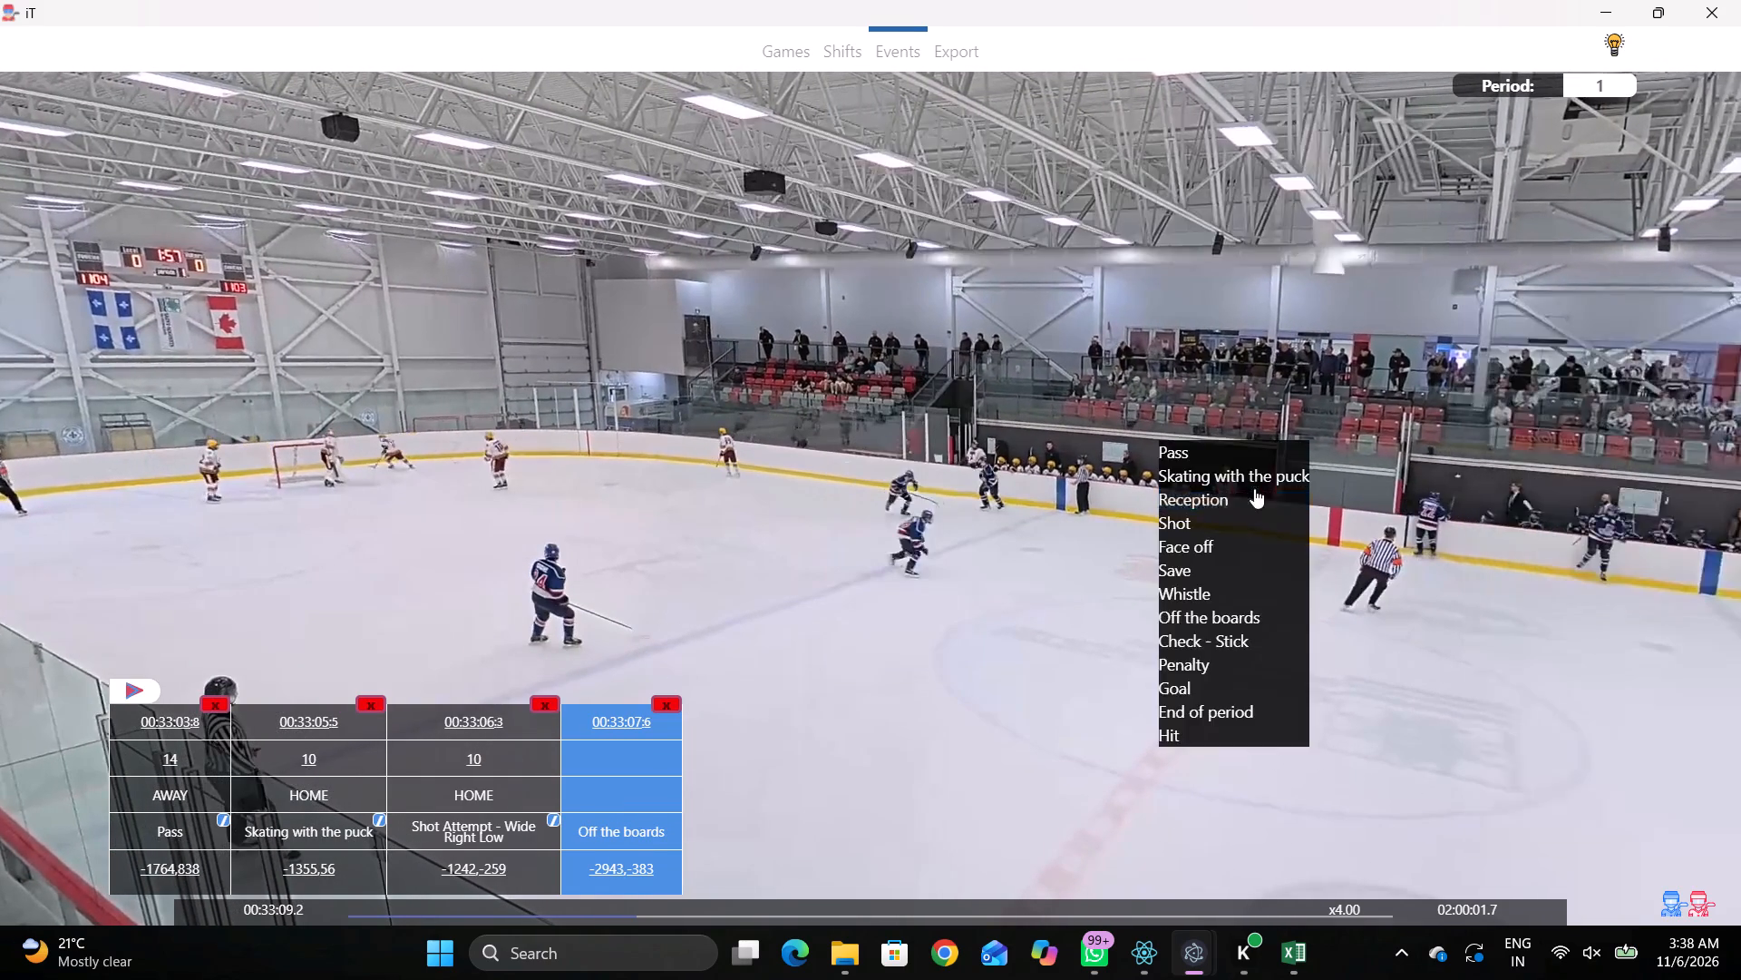
pyautogui.click(1279, 491)
pyautogui.rightClick(1279, 482)
pyautogui.click(1307, 510)
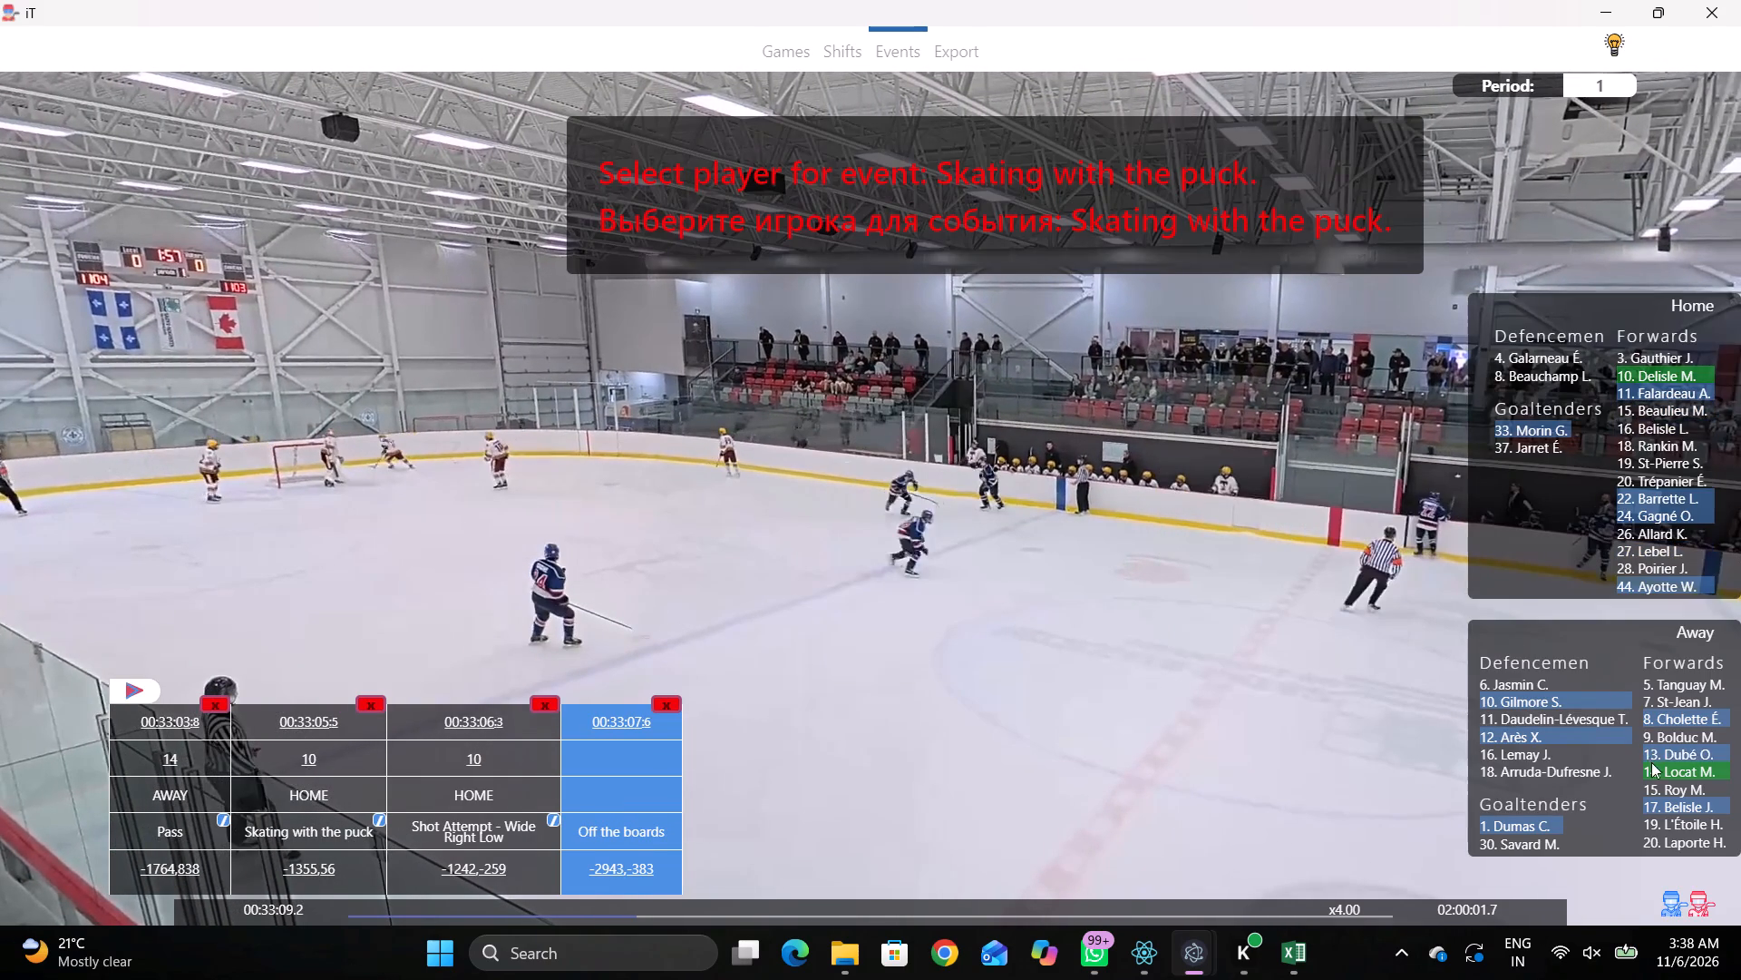
pyautogui.click(1658, 768)
pyautogui.click(532, 333)
# Tag a Pass by away player 14 at 00:33:13:7, placed below mid-width between the left face-off circles and the left blue line.
pyautogui.press('space')
pyautogui.press('space')
pyautogui.press('space')
pyautogui.press('space')
pyautogui.press('space')
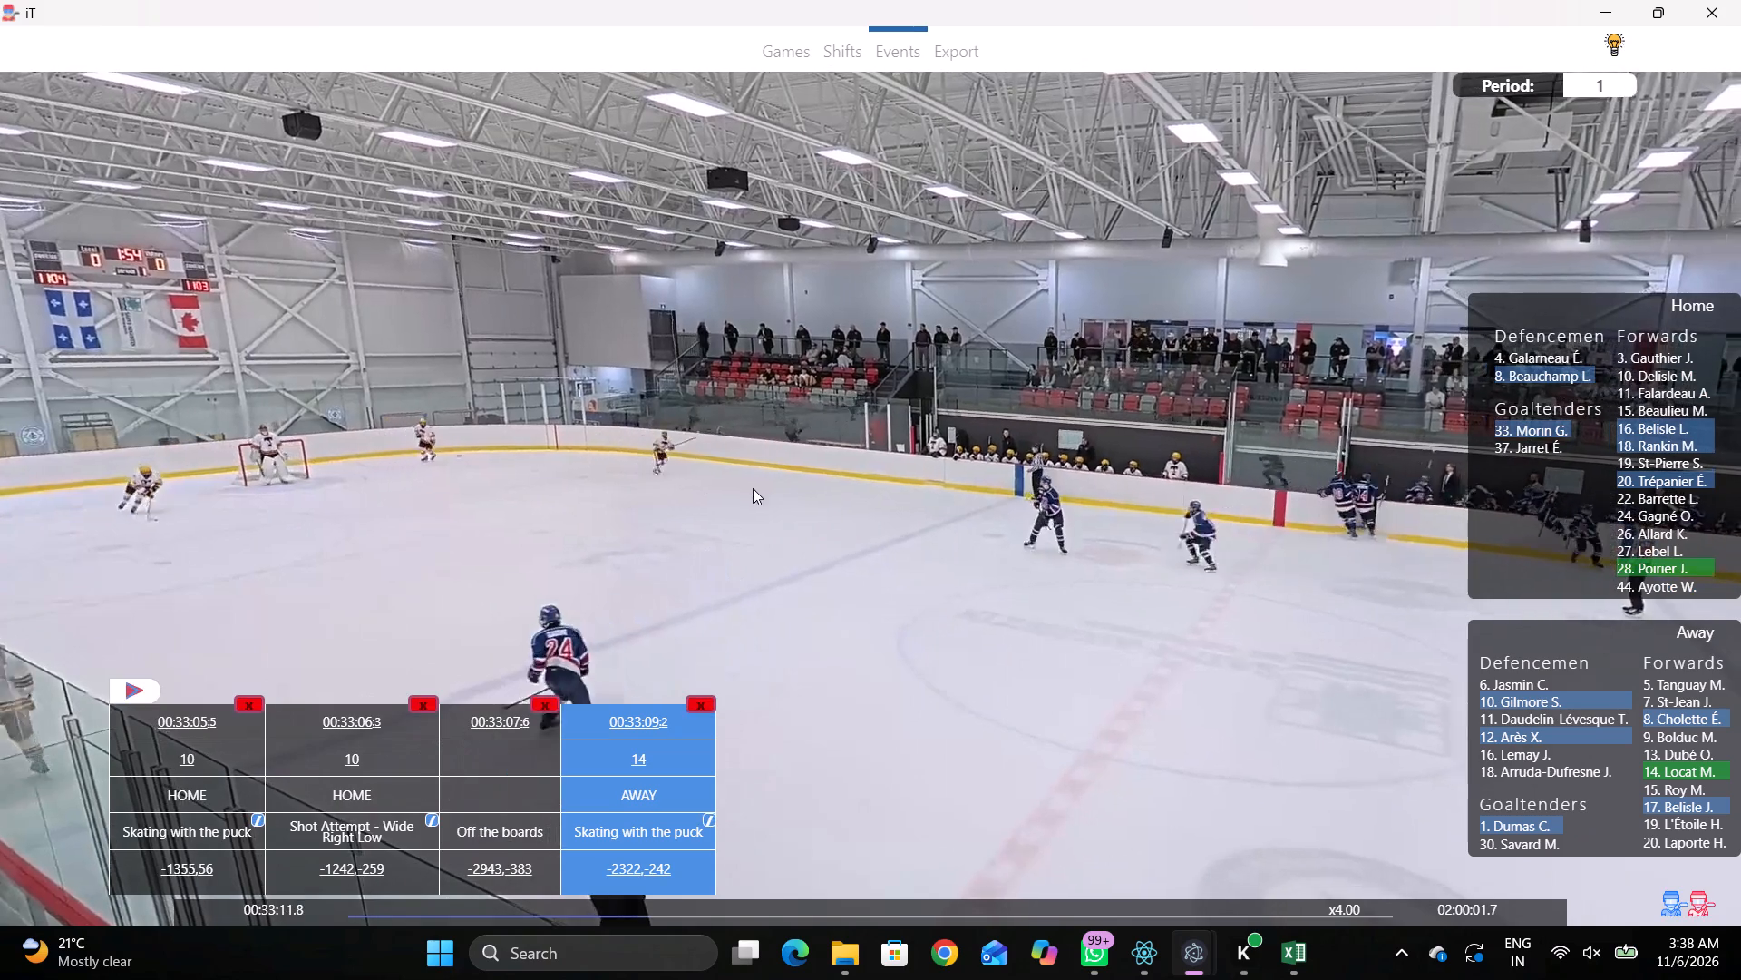
pyautogui.press('space')
pyautogui.press('r')
pyautogui.press('space')
pyautogui.hotkey('shift', 'd')
pyautogui.press('q')
pyautogui.press('q')
pyautogui.press('q')
pyautogui.press('q')
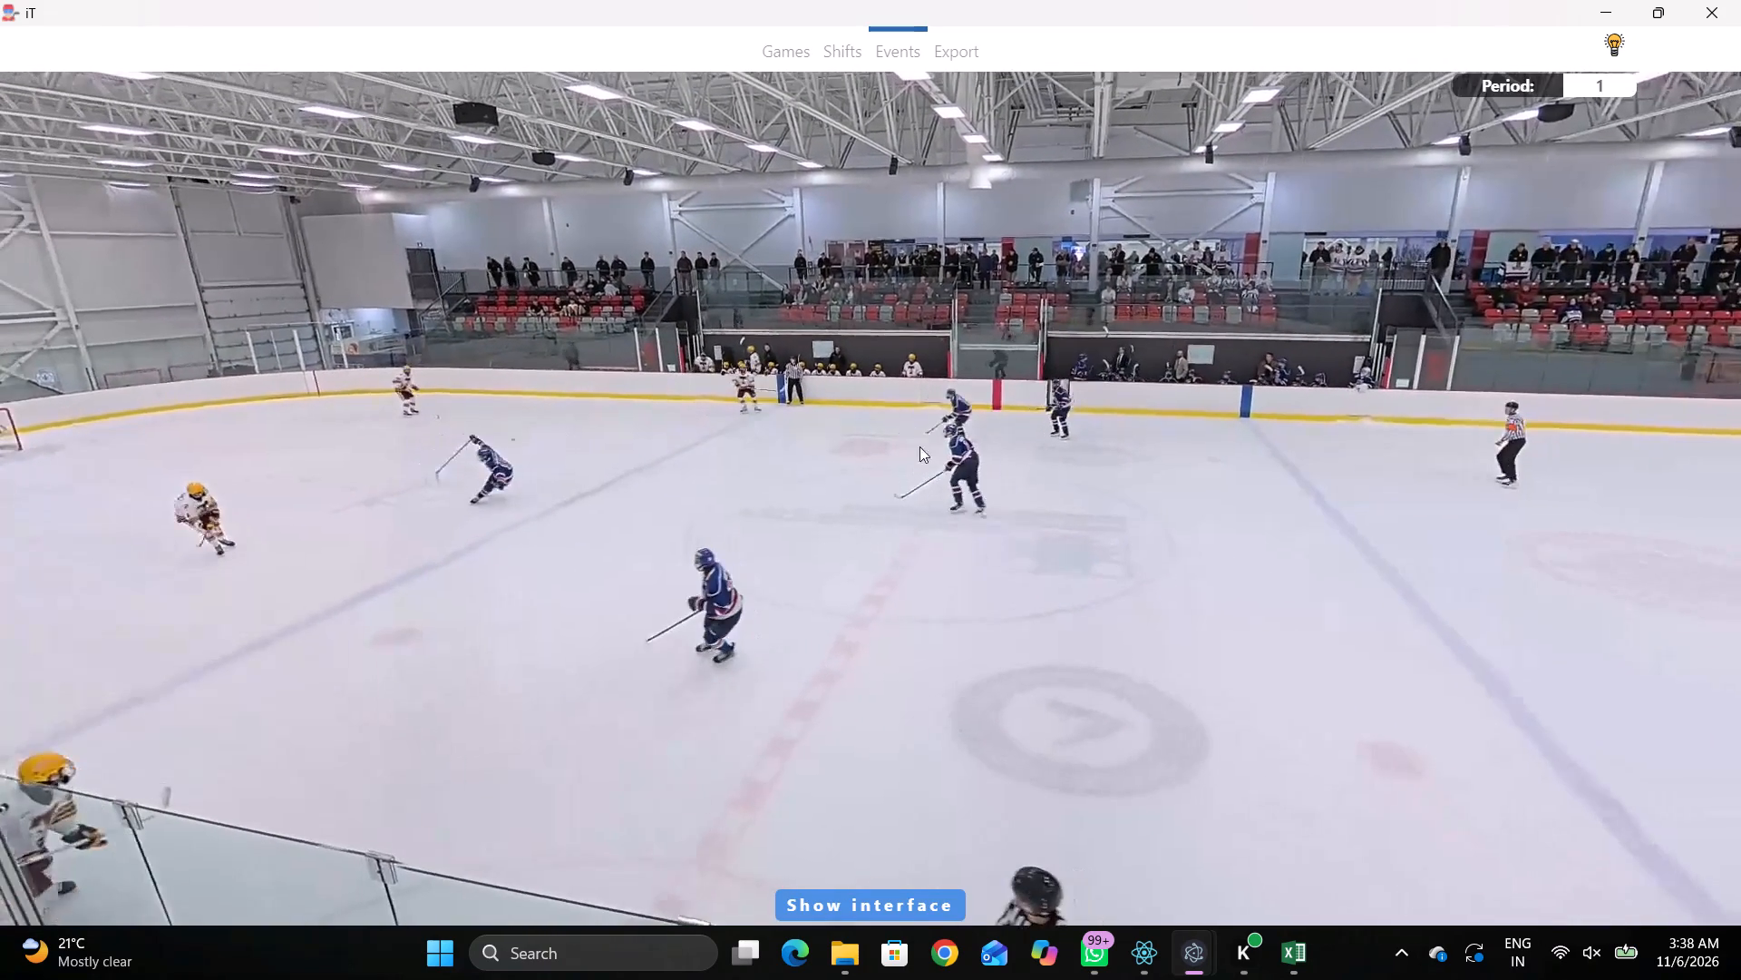
pyautogui.press('q')
pyautogui.rightClick(980, 378)
pyautogui.click(1011, 389)
pyautogui.press('q')
pyautogui.click(1010, 389)
pyautogui.press('q')
pyautogui.rightClick(974, 388)
pyautogui.click(977, 397)
pyautogui.click(1489, 266)
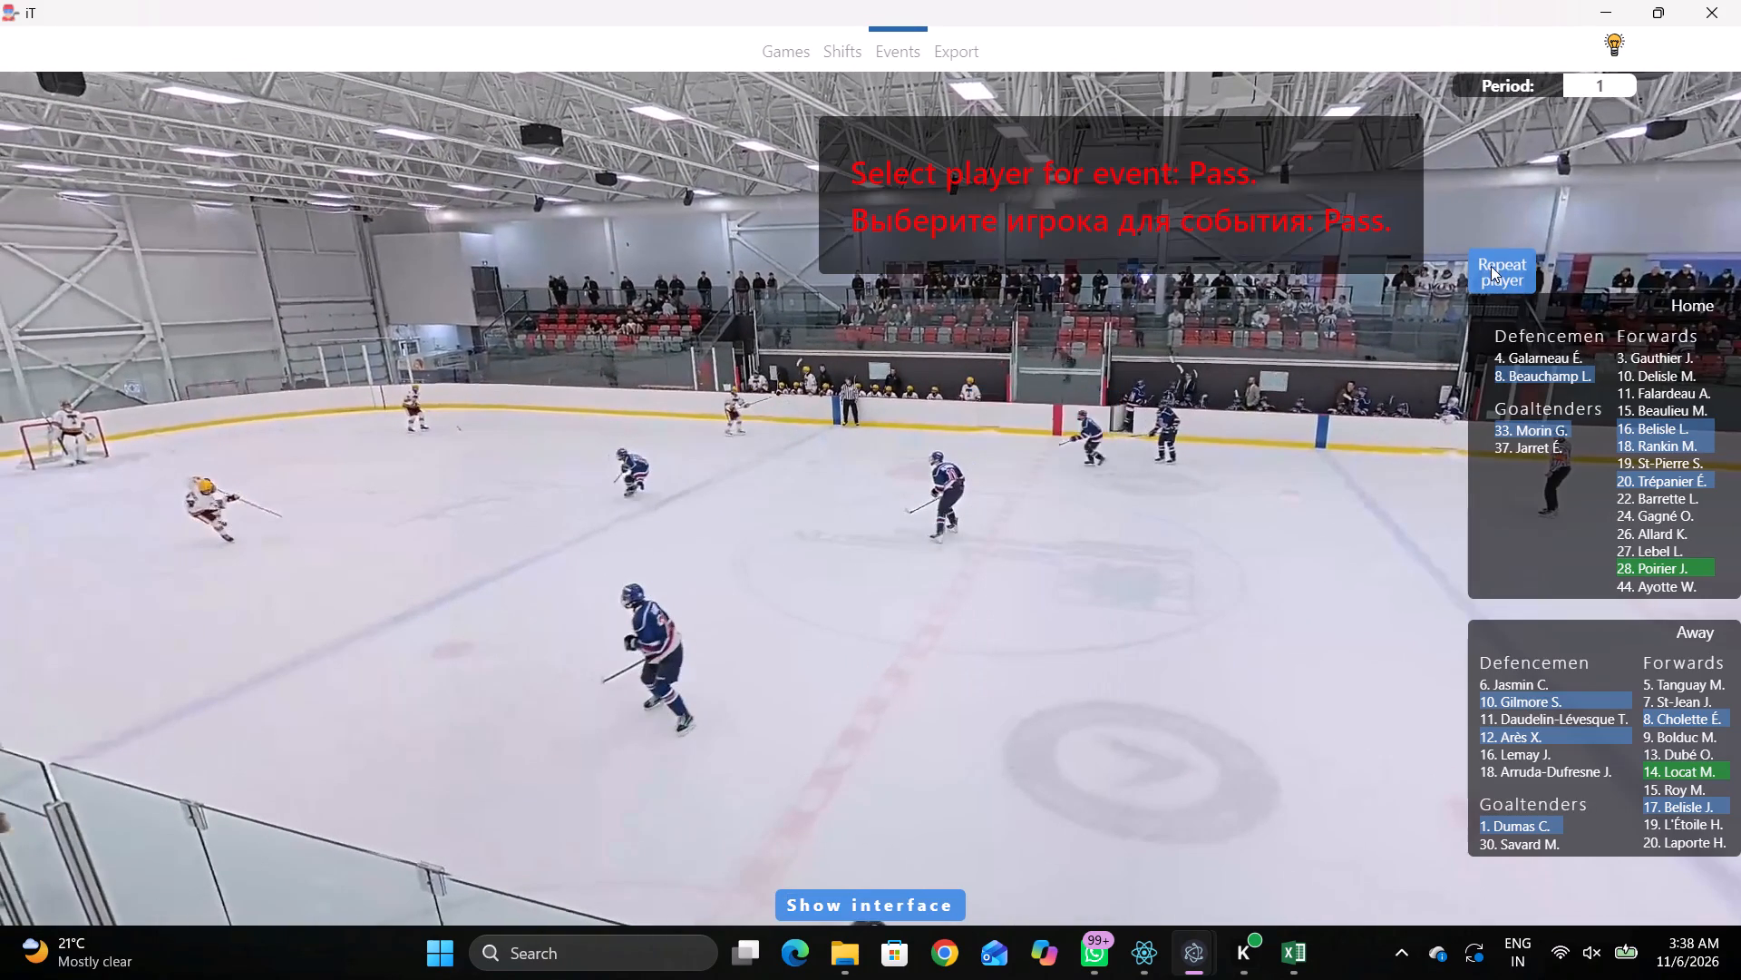
pyautogui.click(729, 432)
# Tag Skating with the puck by home player 18 at 00:33:16:5, placed at the upper neutral-zone dot beside the left blue line.
pyautogui.press('space')
pyautogui.press('v')
pyautogui.press('space')
pyautogui.press('r')
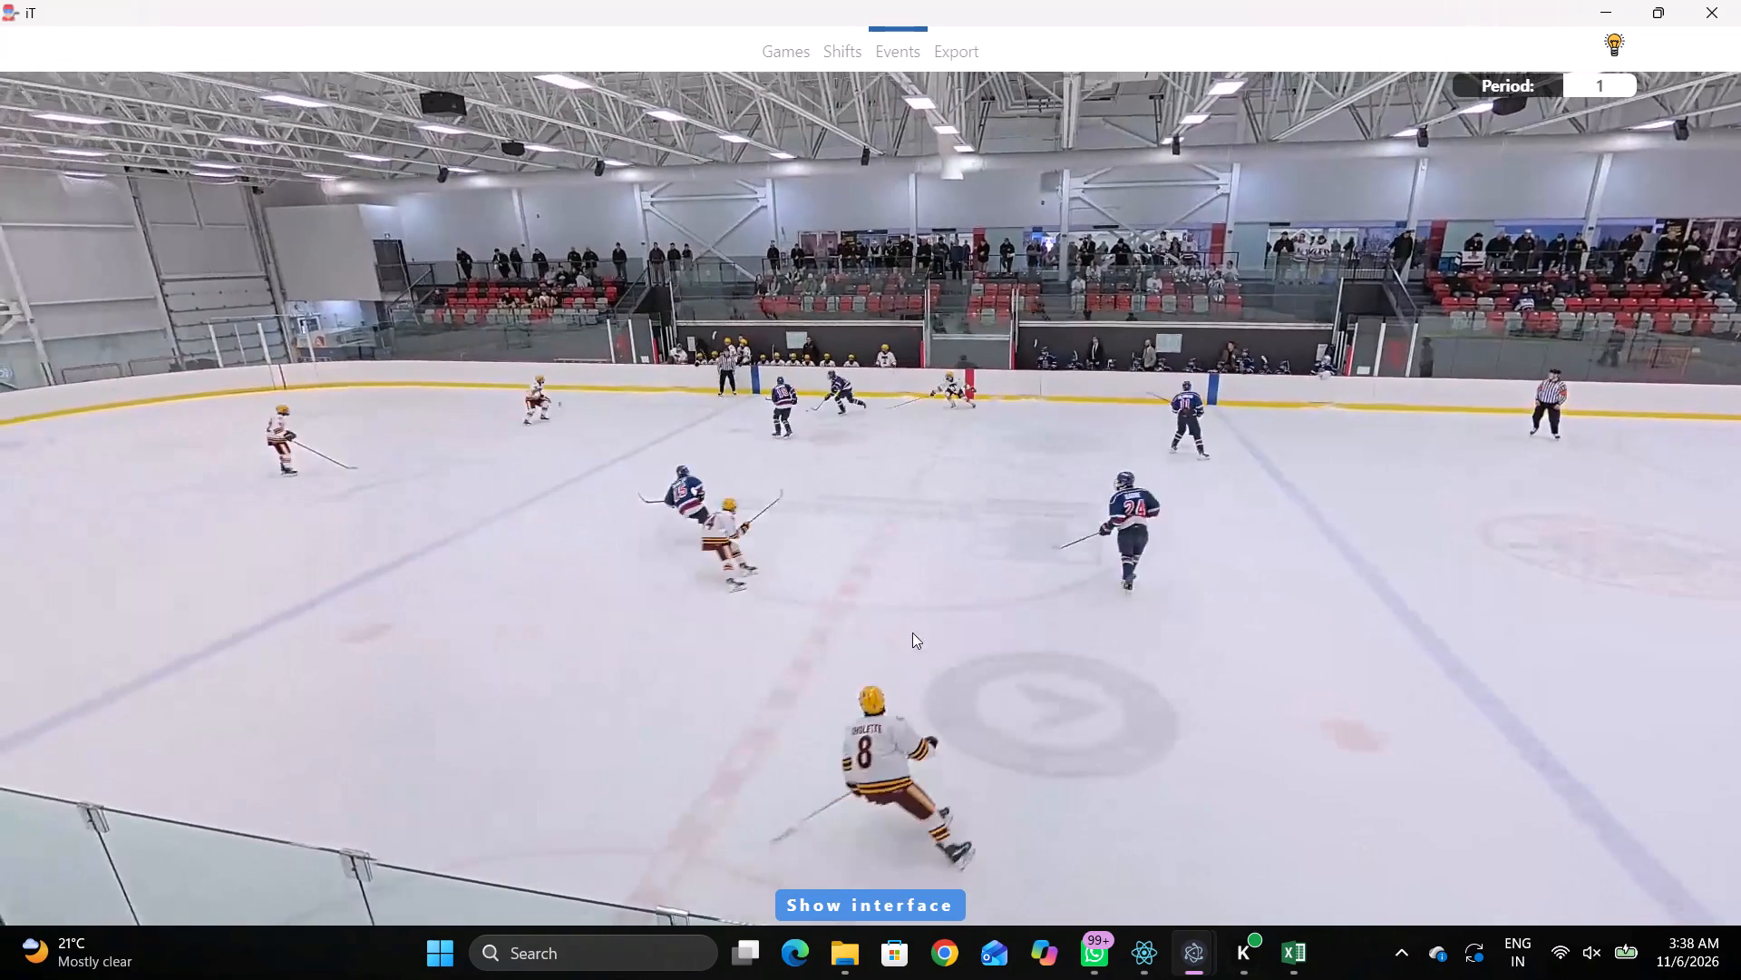
pyautogui.press('space')
pyautogui.press('space')
pyautogui.press('space')
pyautogui.press('space')
pyautogui.rightClick(1019, 495)
pyautogui.click(1073, 516)
pyautogui.moveTo(1000, 507); pyautogui.dragTo(991, 514, button='right')
pyautogui.click(1027, 548)
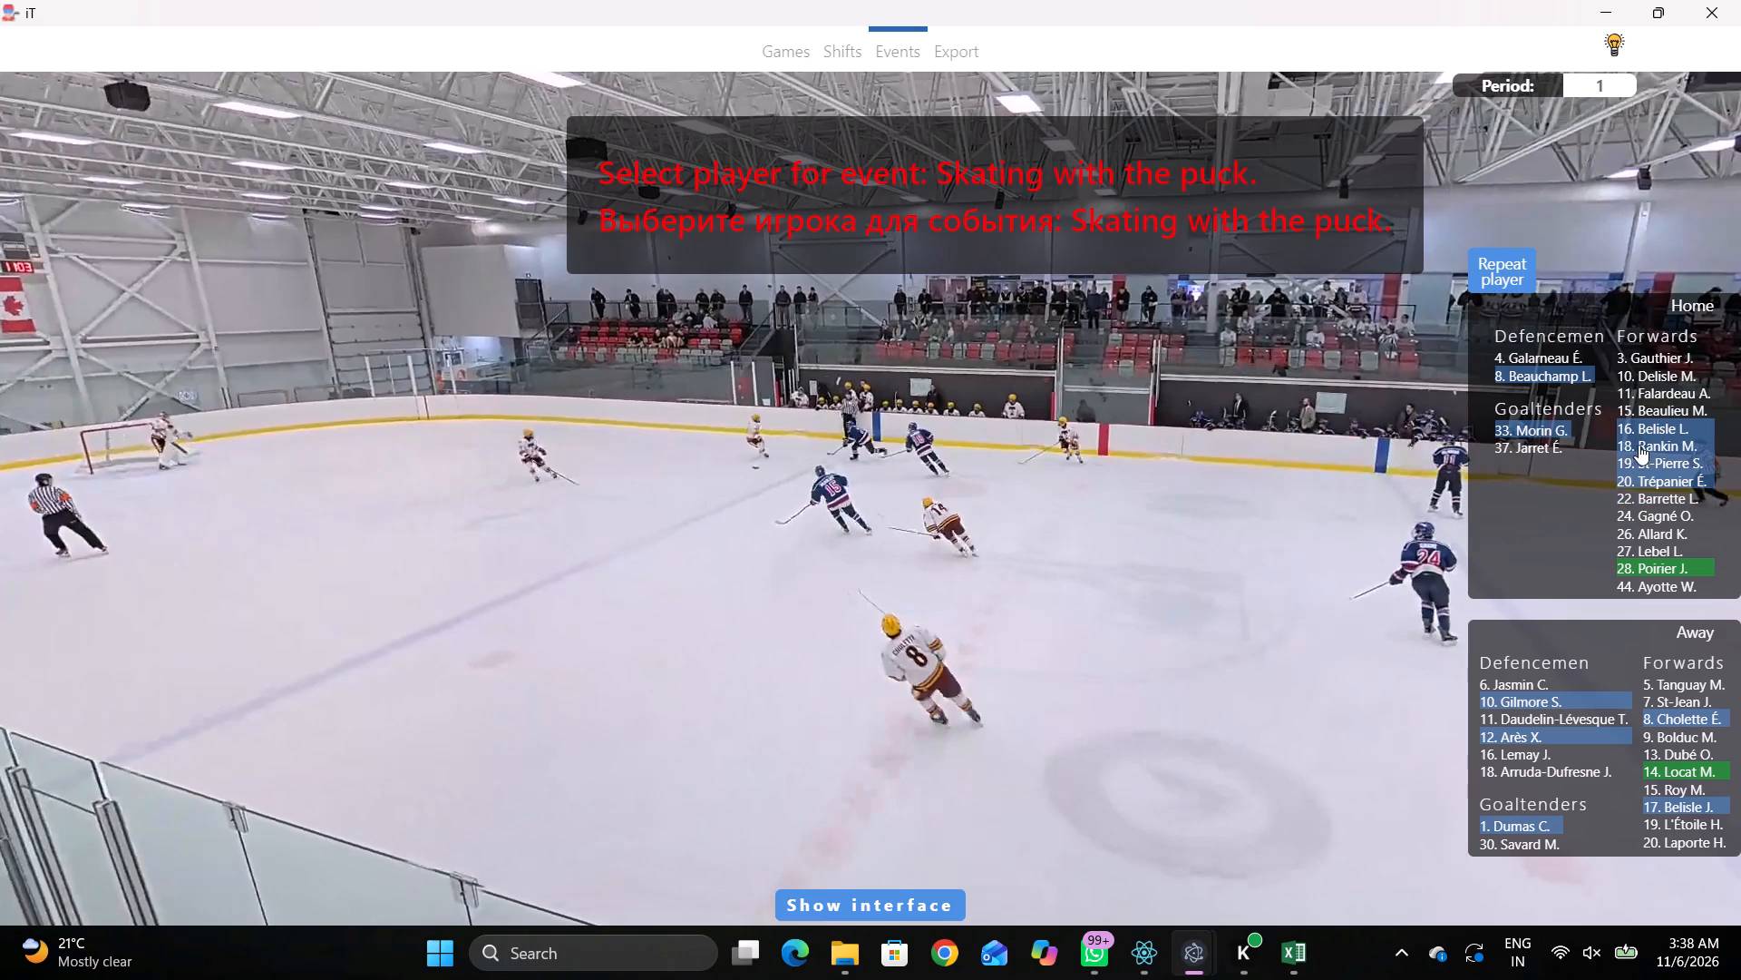
pyautogui.click(1639, 444)
pyautogui.click(810, 275)
# Tag a Pass by home player 18 at 00:33:18:6, placed above mid-width on the neutral-zone side of the left blue line.
pyautogui.press('space')
pyautogui.press('space')
pyautogui.press('space')
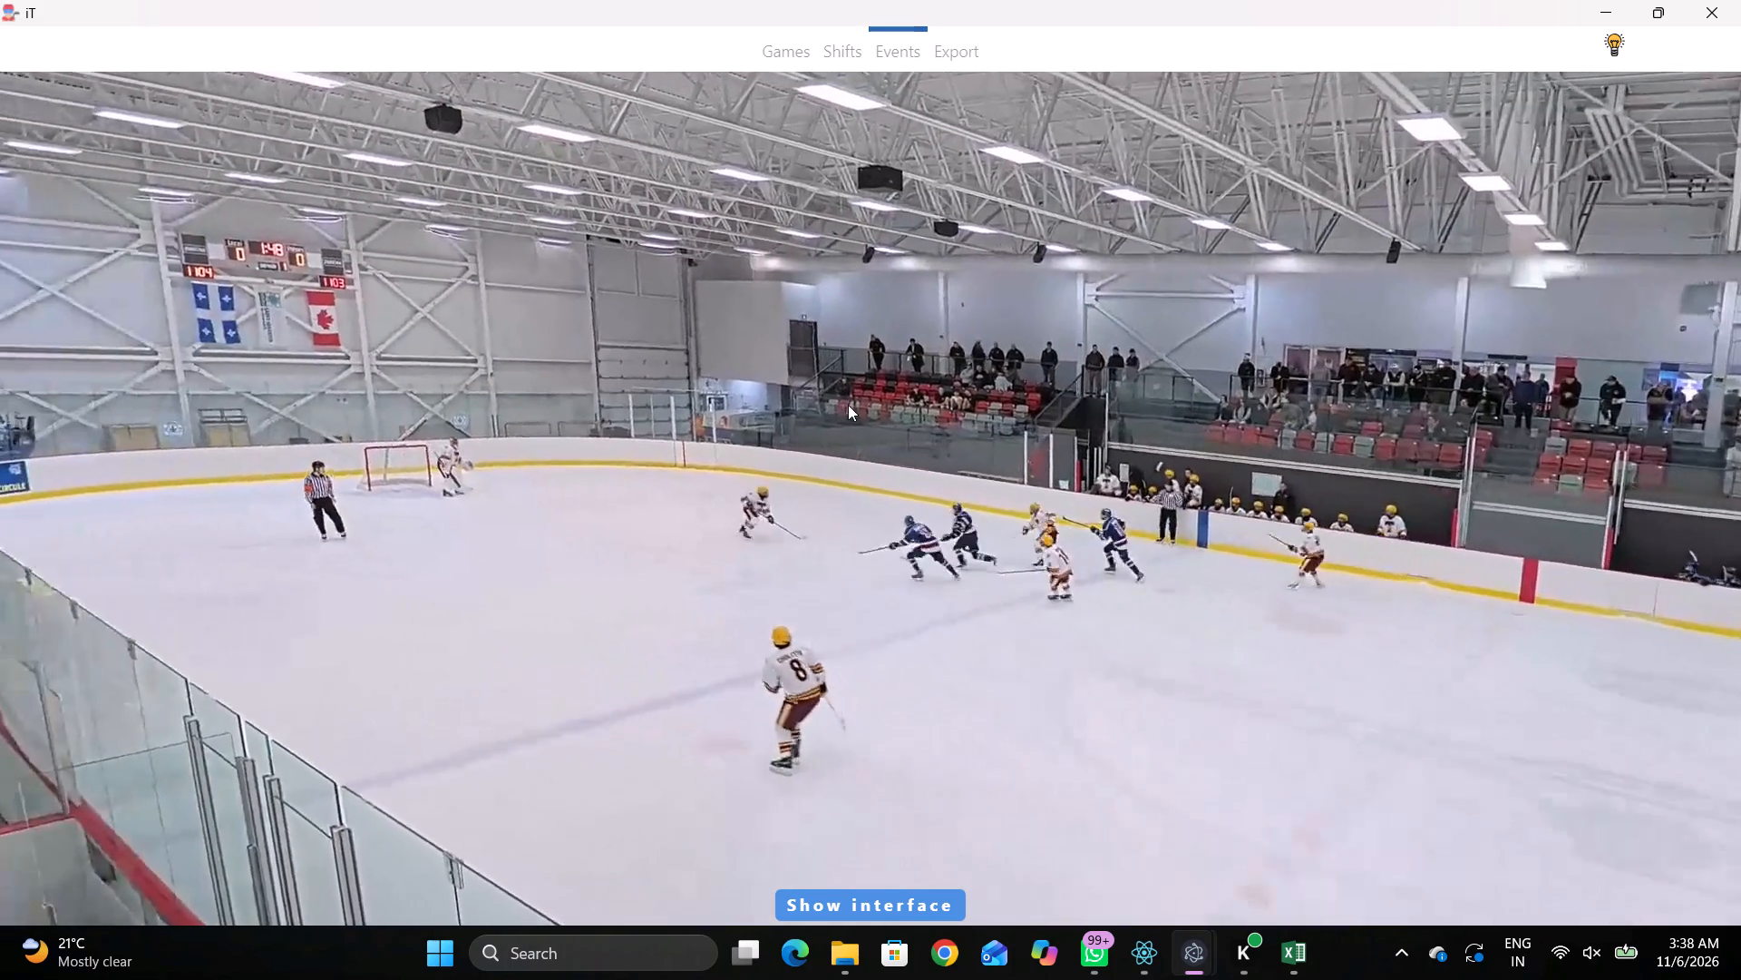
pyautogui.press('space')
pyautogui.press('space')
pyautogui.press('space')
pyautogui.rightClick(974, 389)
pyautogui.click(1015, 395)
pyautogui.click(1513, 273)
pyautogui.click(795, 318)
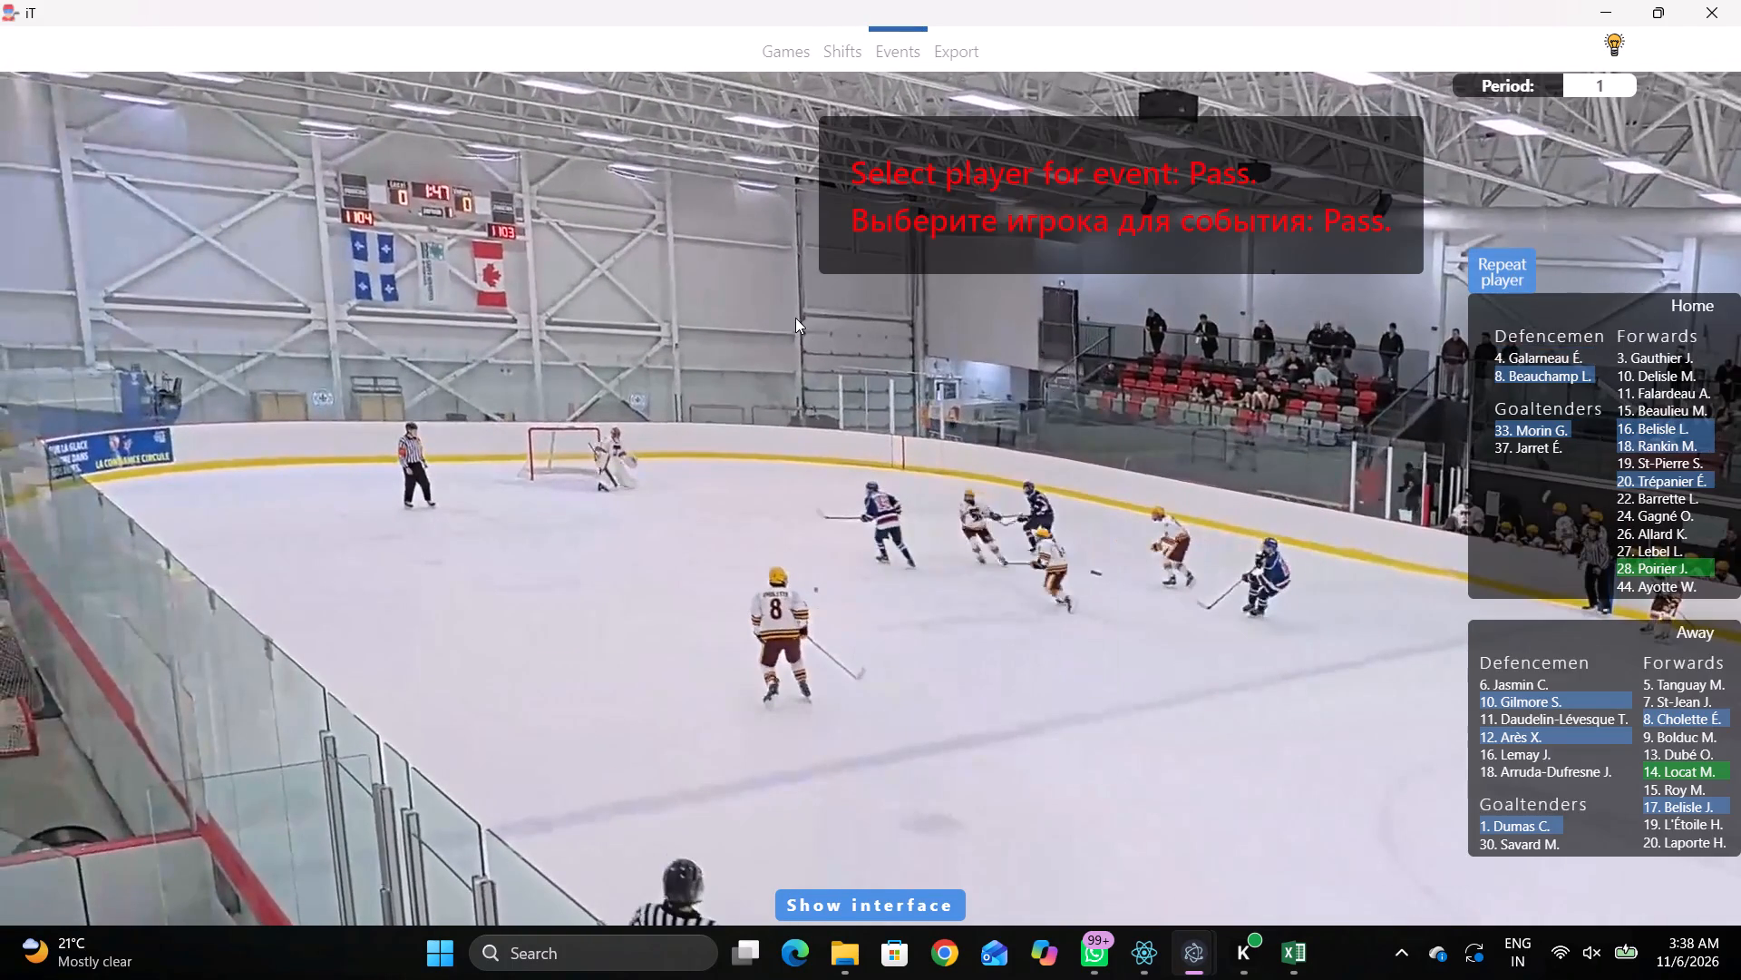
# Tag Skating with the puck by away player 8 at 00:33:19:6, placed between the lower left face-off circle and the left blue line.
pyautogui.press('space')
pyautogui.press('space')
pyautogui.press('space')
pyautogui.press('space')
pyautogui.rightClick(829, 396)
pyautogui.click(876, 427)
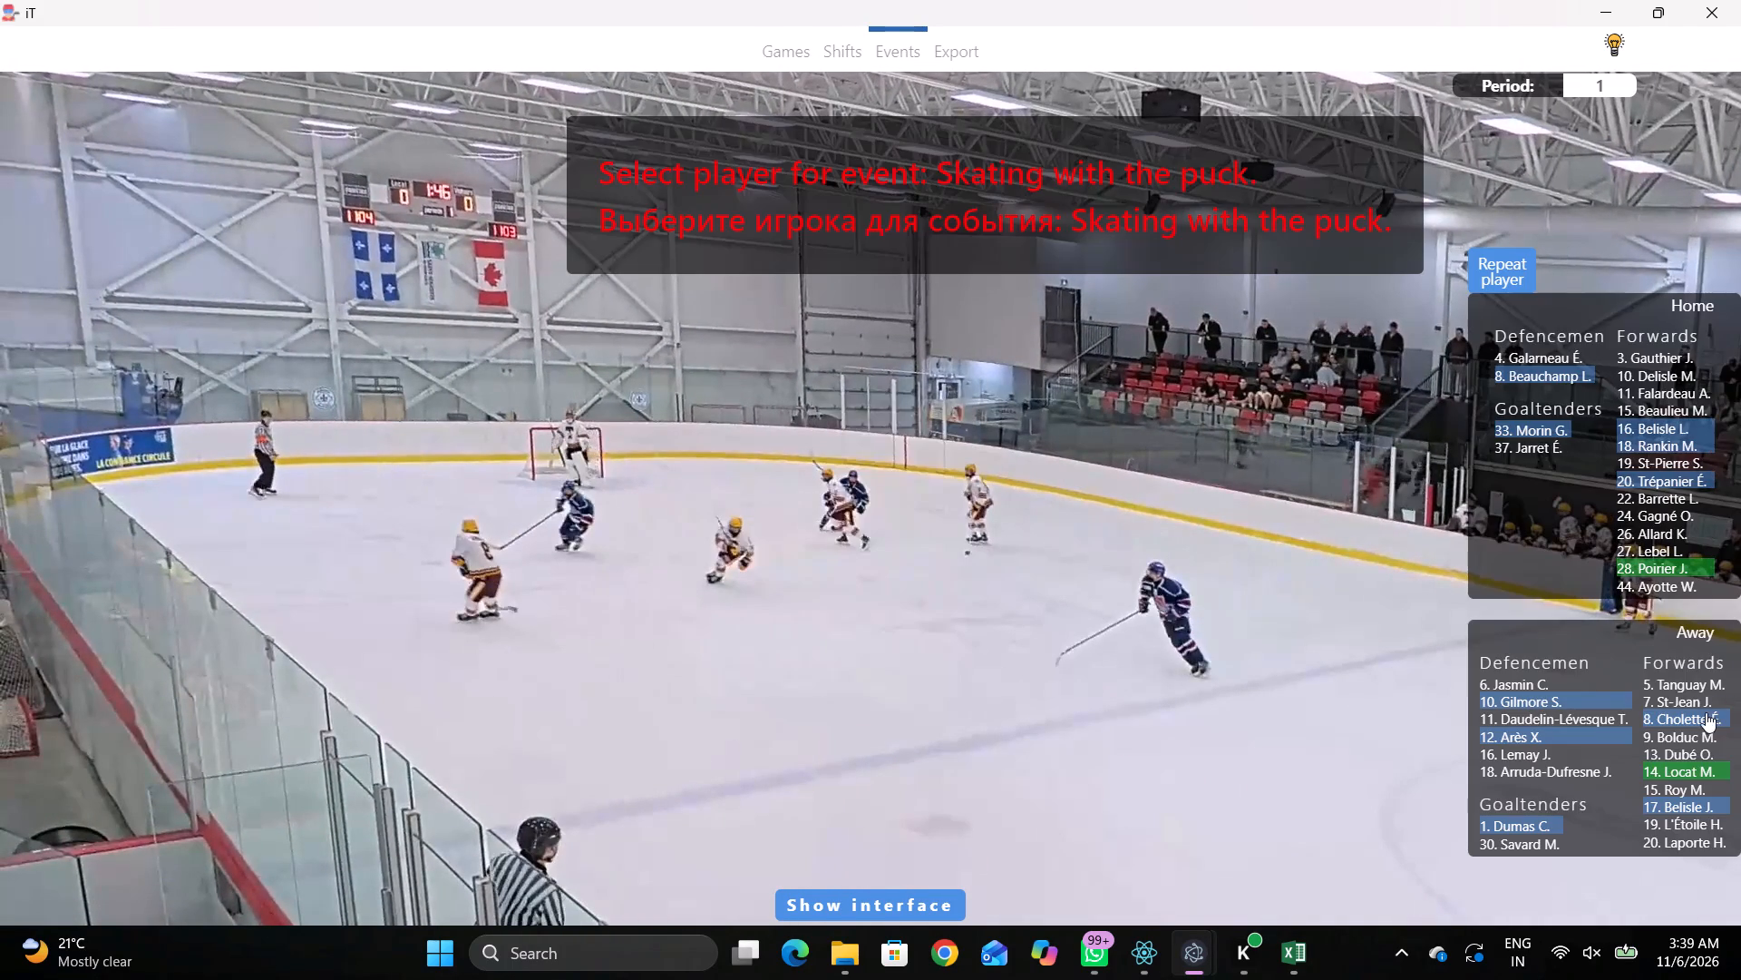
pyautogui.click(1697, 713)
pyautogui.click(684, 475)
# Play the video past 00:33:19:6 to examine how the play continues after away player 8's event.
pyautogui.press('space')
pyautogui.press('space')
pyautogui.press('space')
pyautogui.press('v')
pyautogui.press('space')
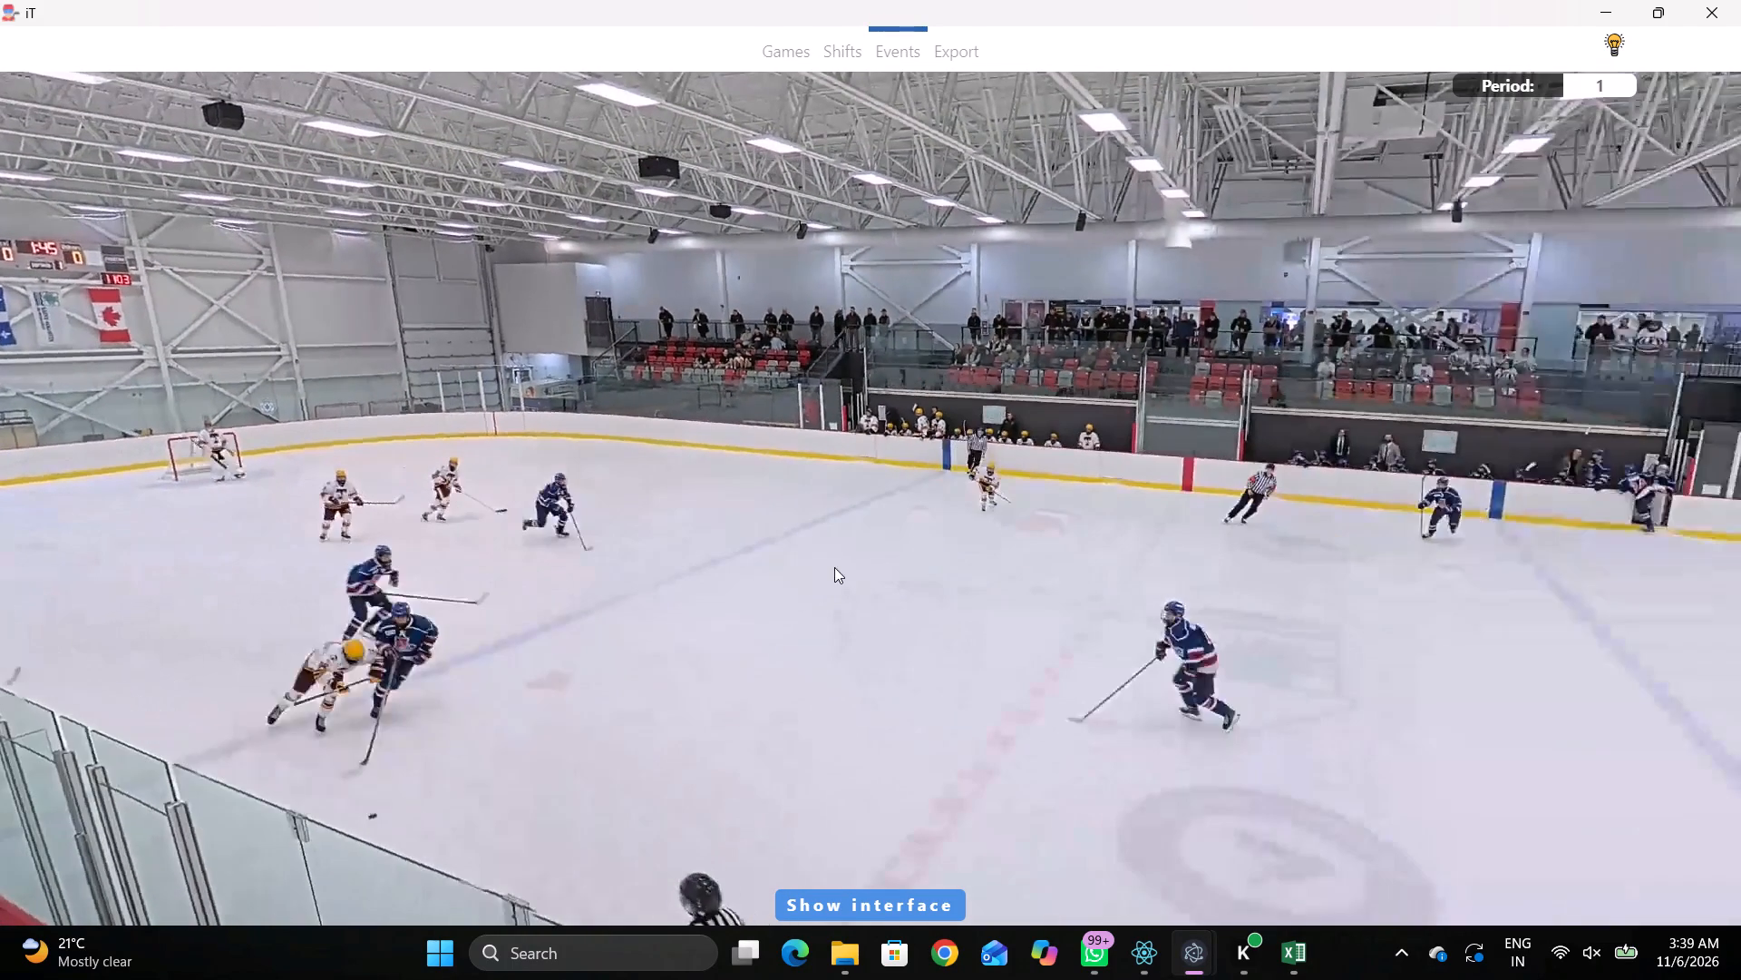
pyautogui.hotkey('shift', 'd')
pyautogui.hotkey('shift', 'd')
pyautogui.press('space')
pyautogui.press('space')
pyautogui.hotkey('shift', 'd')
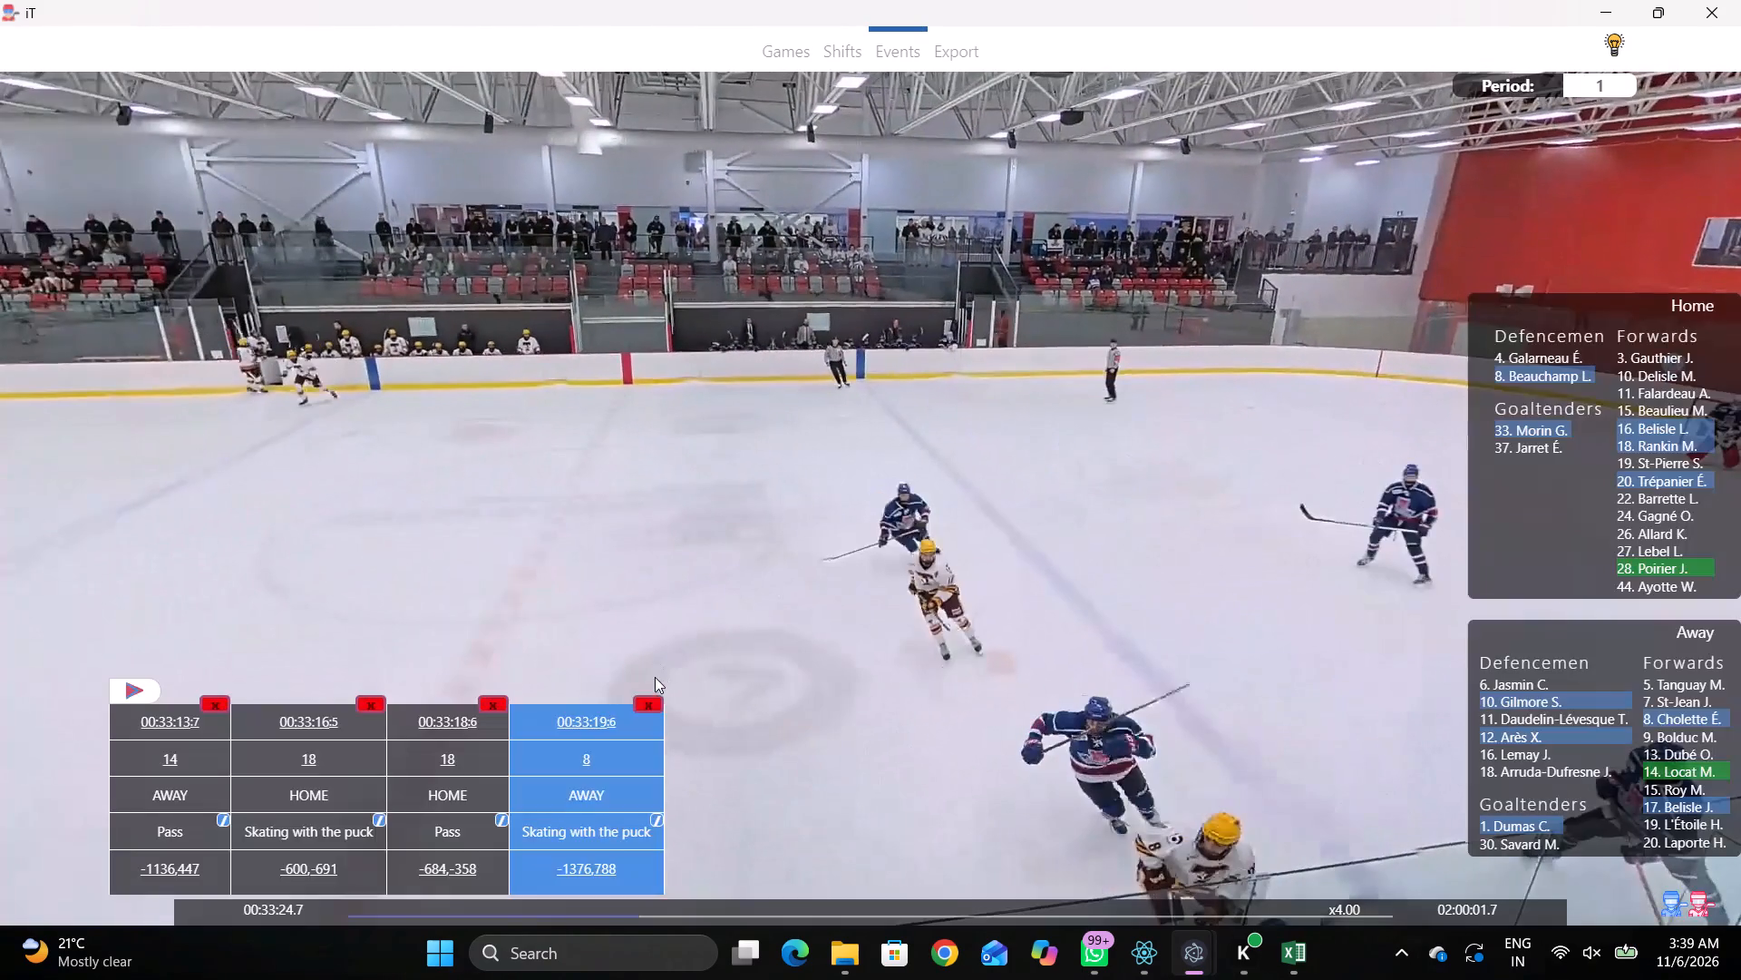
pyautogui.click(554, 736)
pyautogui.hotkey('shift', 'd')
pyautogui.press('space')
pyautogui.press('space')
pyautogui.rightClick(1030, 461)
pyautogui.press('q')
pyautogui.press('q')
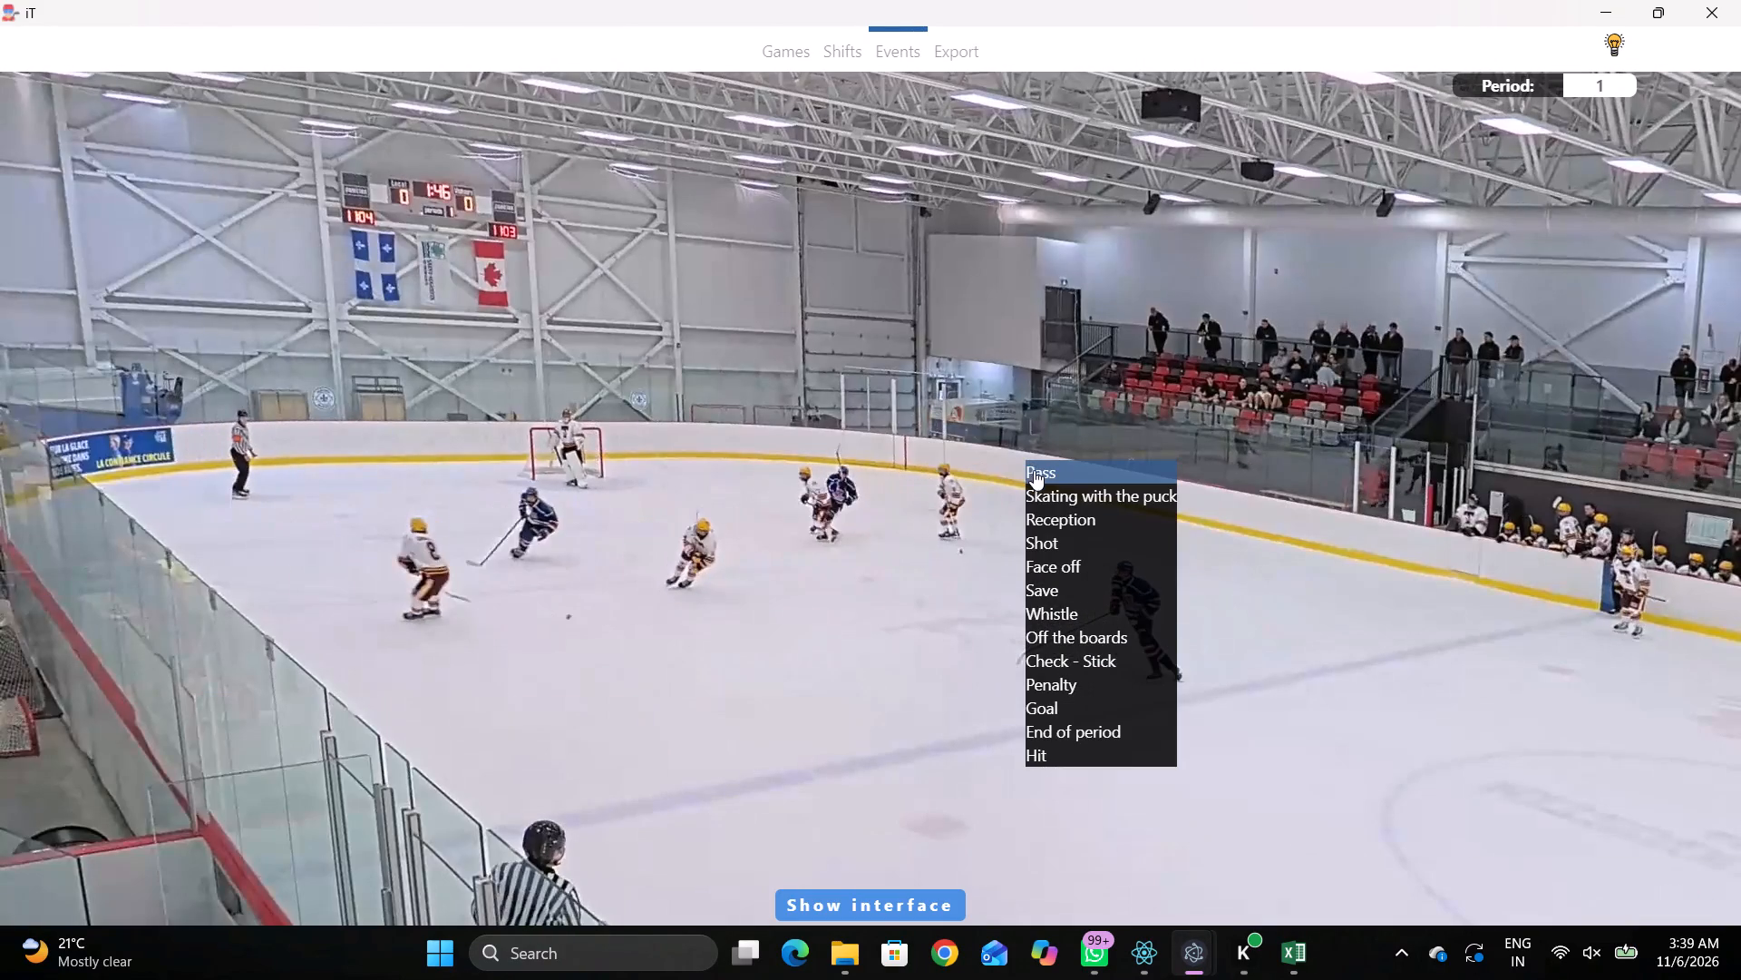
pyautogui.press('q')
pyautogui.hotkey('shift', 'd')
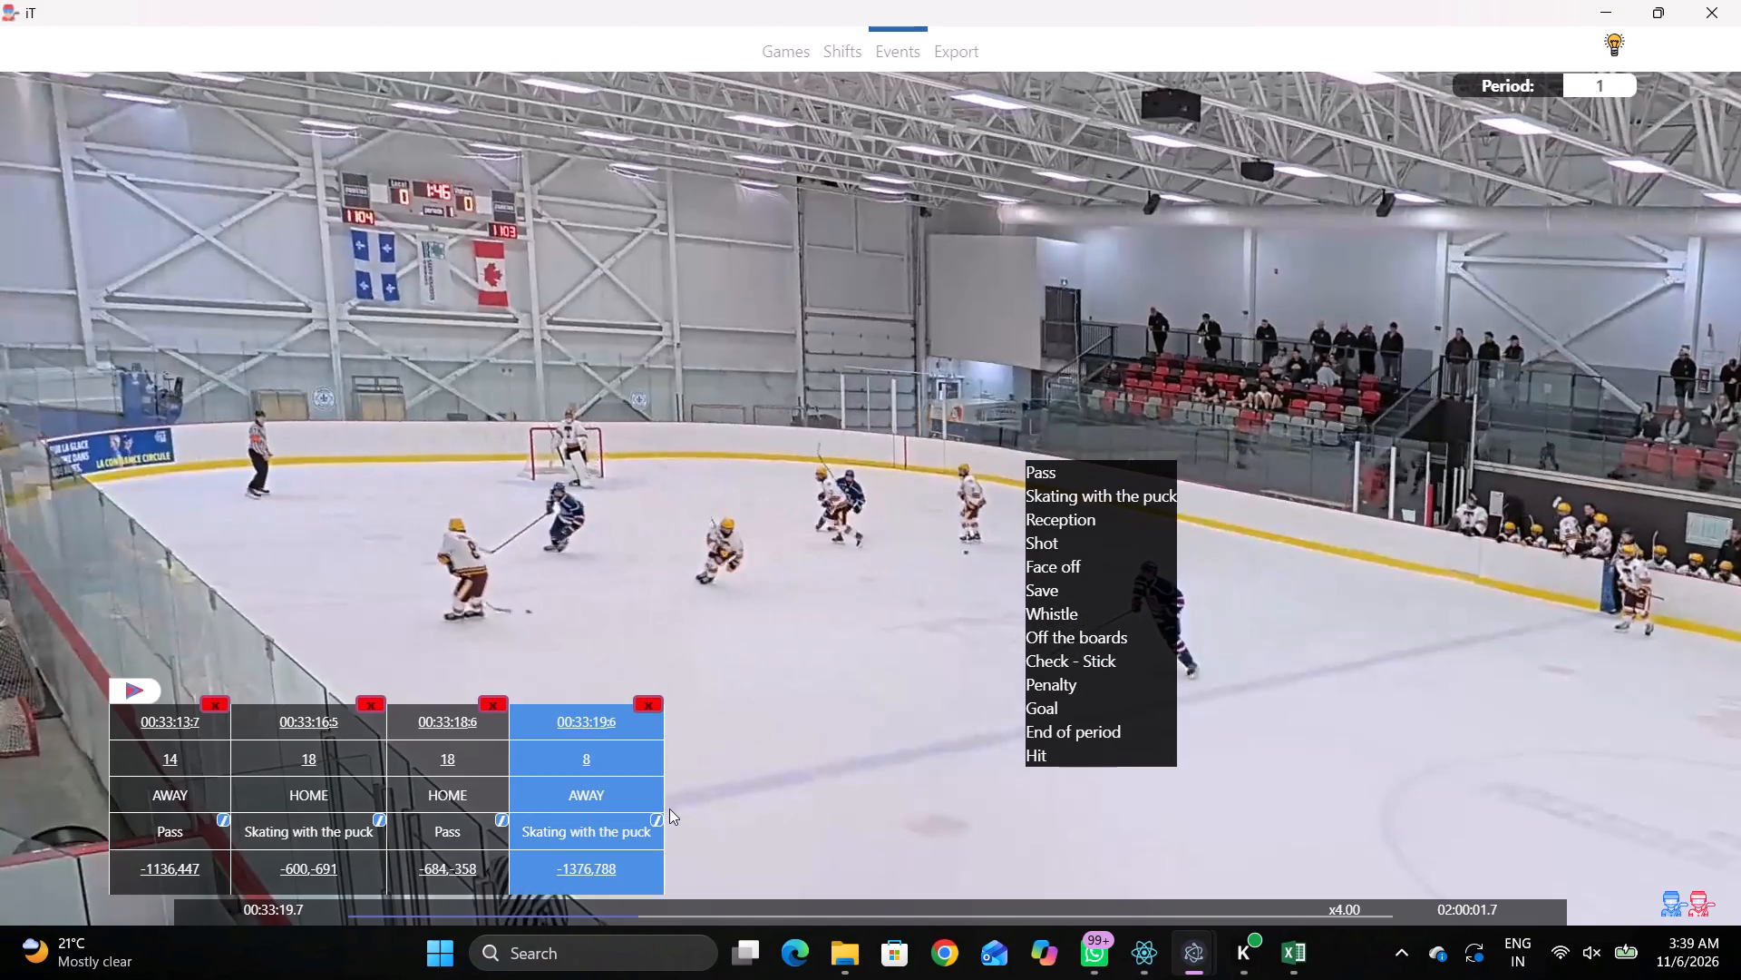
# Change the event type of away player 8's Skating with the puck event at 00:33:19:6 and save it.
pyautogui.click(665, 808)
pyautogui.doubleClick(665, 814)
pyautogui.click(657, 824)
pyautogui.click(680, 485)
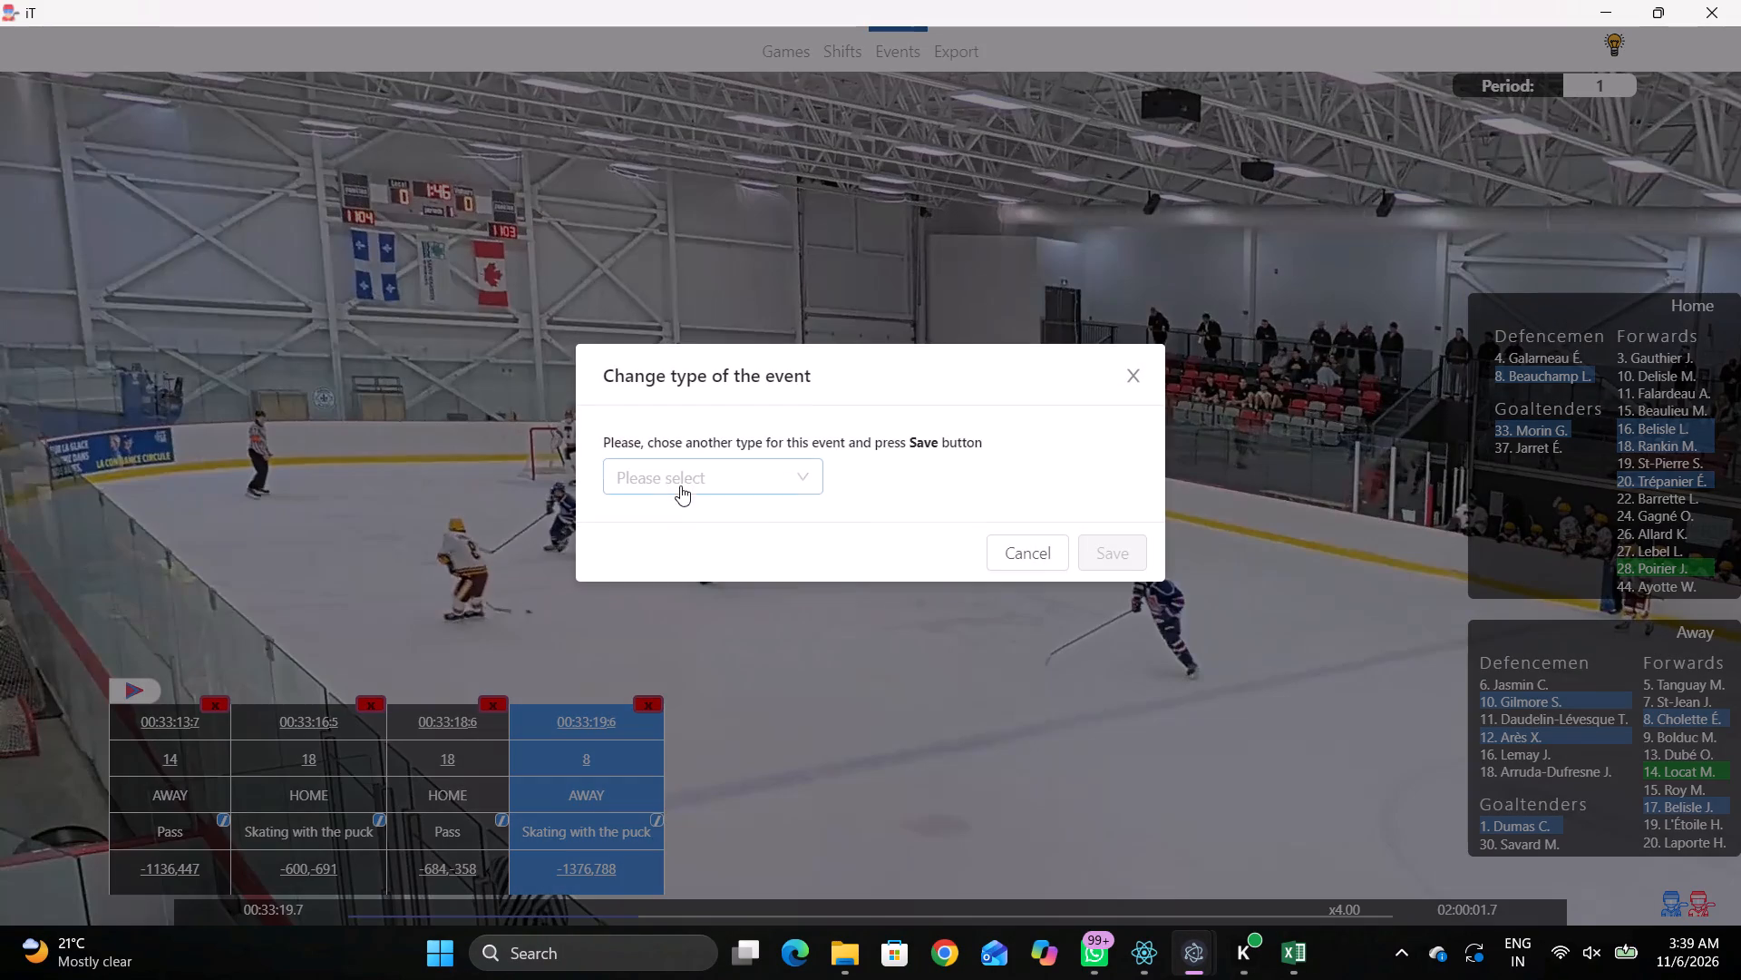
pyautogui.click(685, 500)
pyautogui.click(688, 519)
pyautogui.click(1105, 544)
# Tag Skating with the puck by away player 14, placed just below the lower neutral-zone dot beside the left blue line.
pyautogui.hotkey('shift', 'd')
pyautogui.press('space')
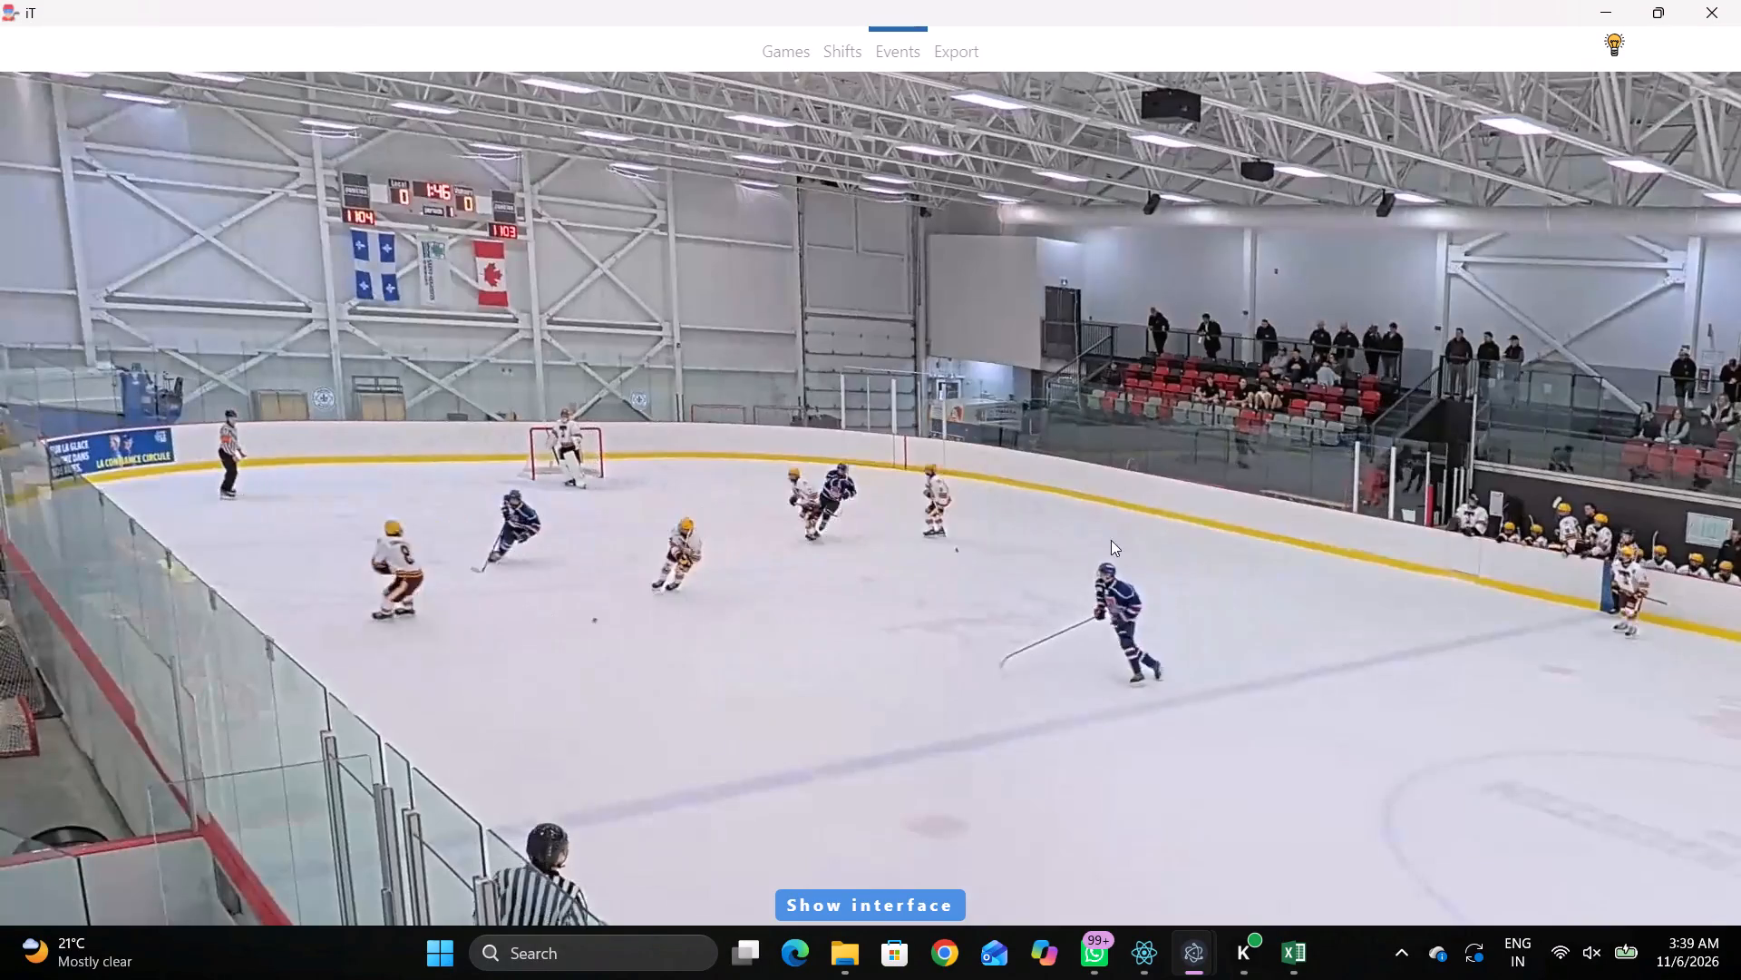
pyautogui.press('space')
pyautogui.press('space')
pyautogui.press('space')
pyautogui.press('q')
pyautogui.rightClick(1189, 493)
pyautogui.click(1294, 531)
pyautogui.moveTo(1203, 514); pyautogui.dragTo(1156, 529, button='right')
pyautogui.click(1182, 555)
pyautogui.press('q')
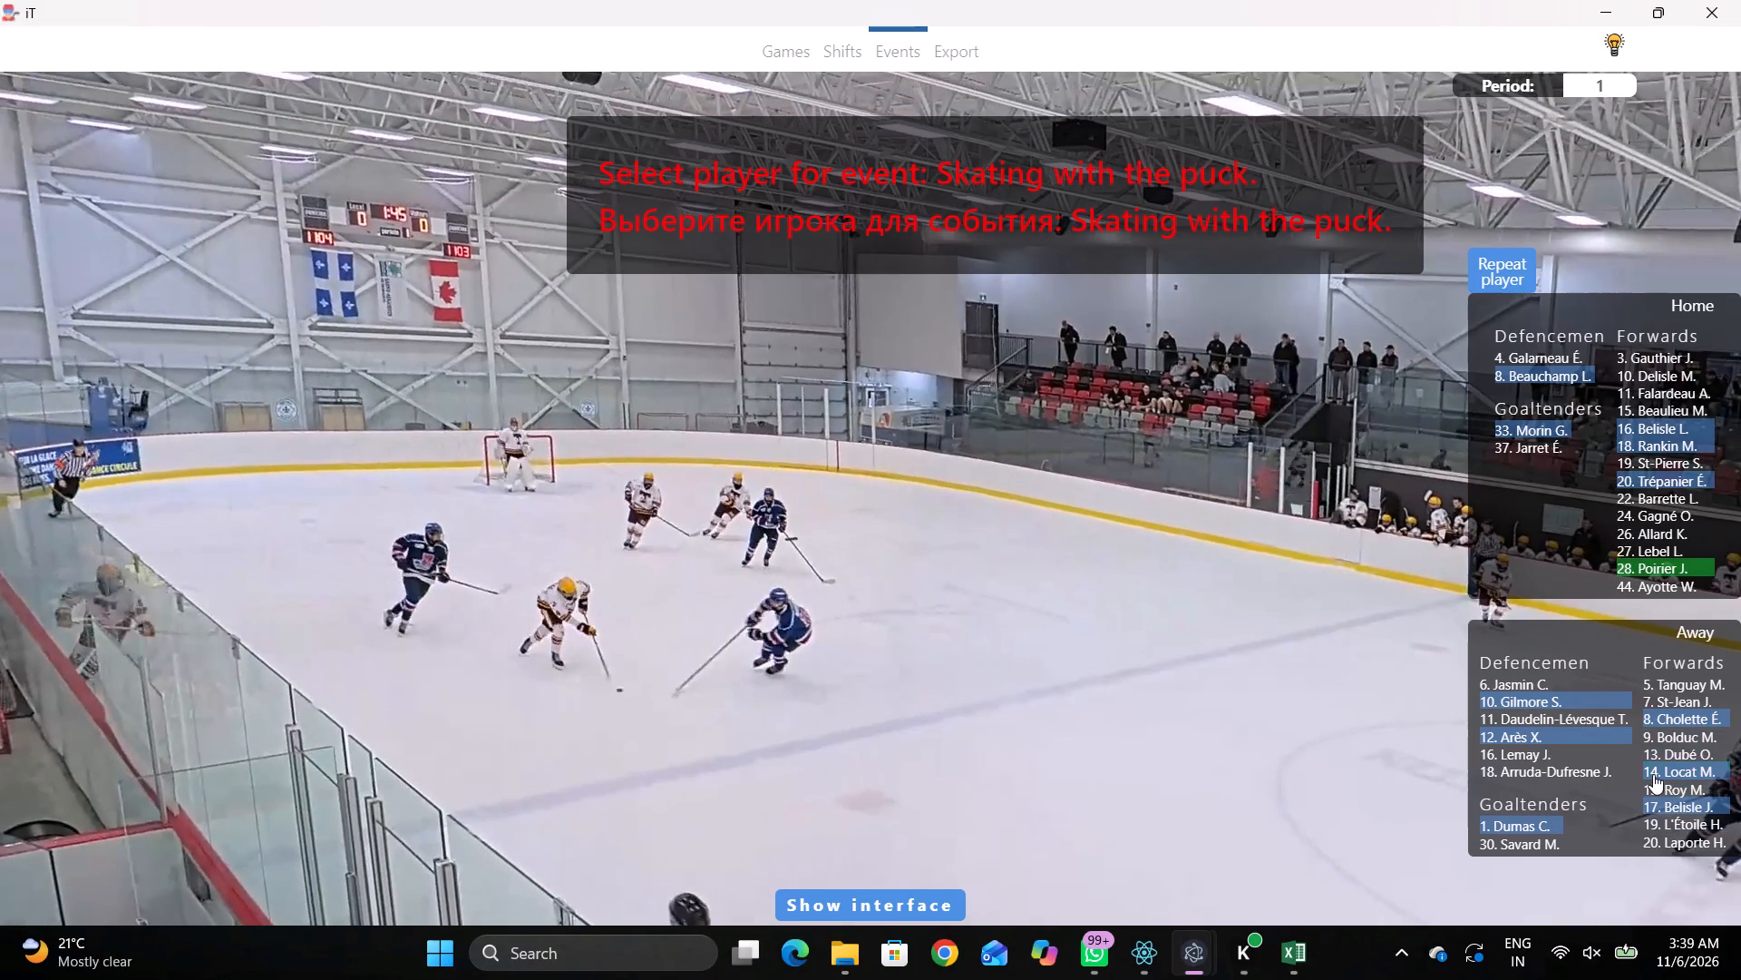
pyautogui.click(1653, 773)
pyautogui.click(800, 501)
# Tag a Pass by away player 14, placed near the lower boards between the lower left face-off circle and the left blue line.
pyautogui.press('r')
pyautogui.press('space')
pyautogui.press('space')
pyautogui.rightClick(1024, 495)
pyautogui.click(1046, 483)
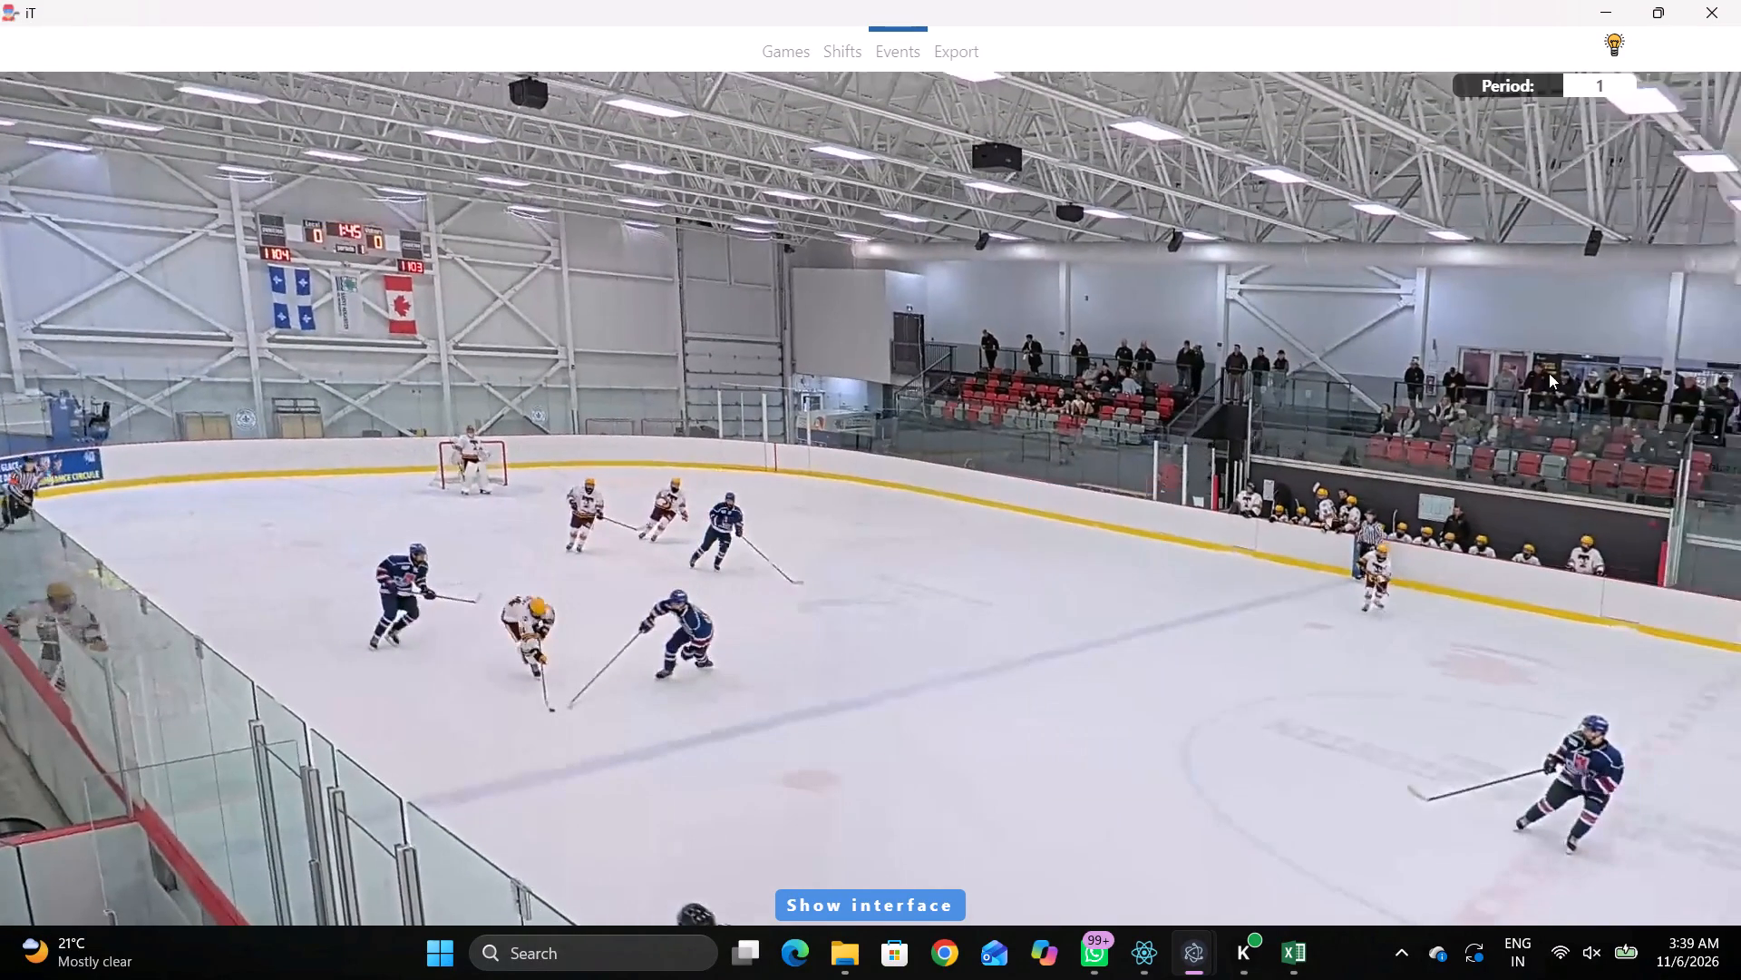
pyautogui.moveTo(1395, 270); pyautogui.dragTo(1410, 270, button='right')
pyautogui.click(1427, 274)
pyautogui.click(1505, 275)
pyautogui.click(723, 537)
# Tag a Pass by home player 16, placed near the lower boards between the right blue line and the lower right face-off circle.
pyautogui.press('space')
pyautogui.press('v')
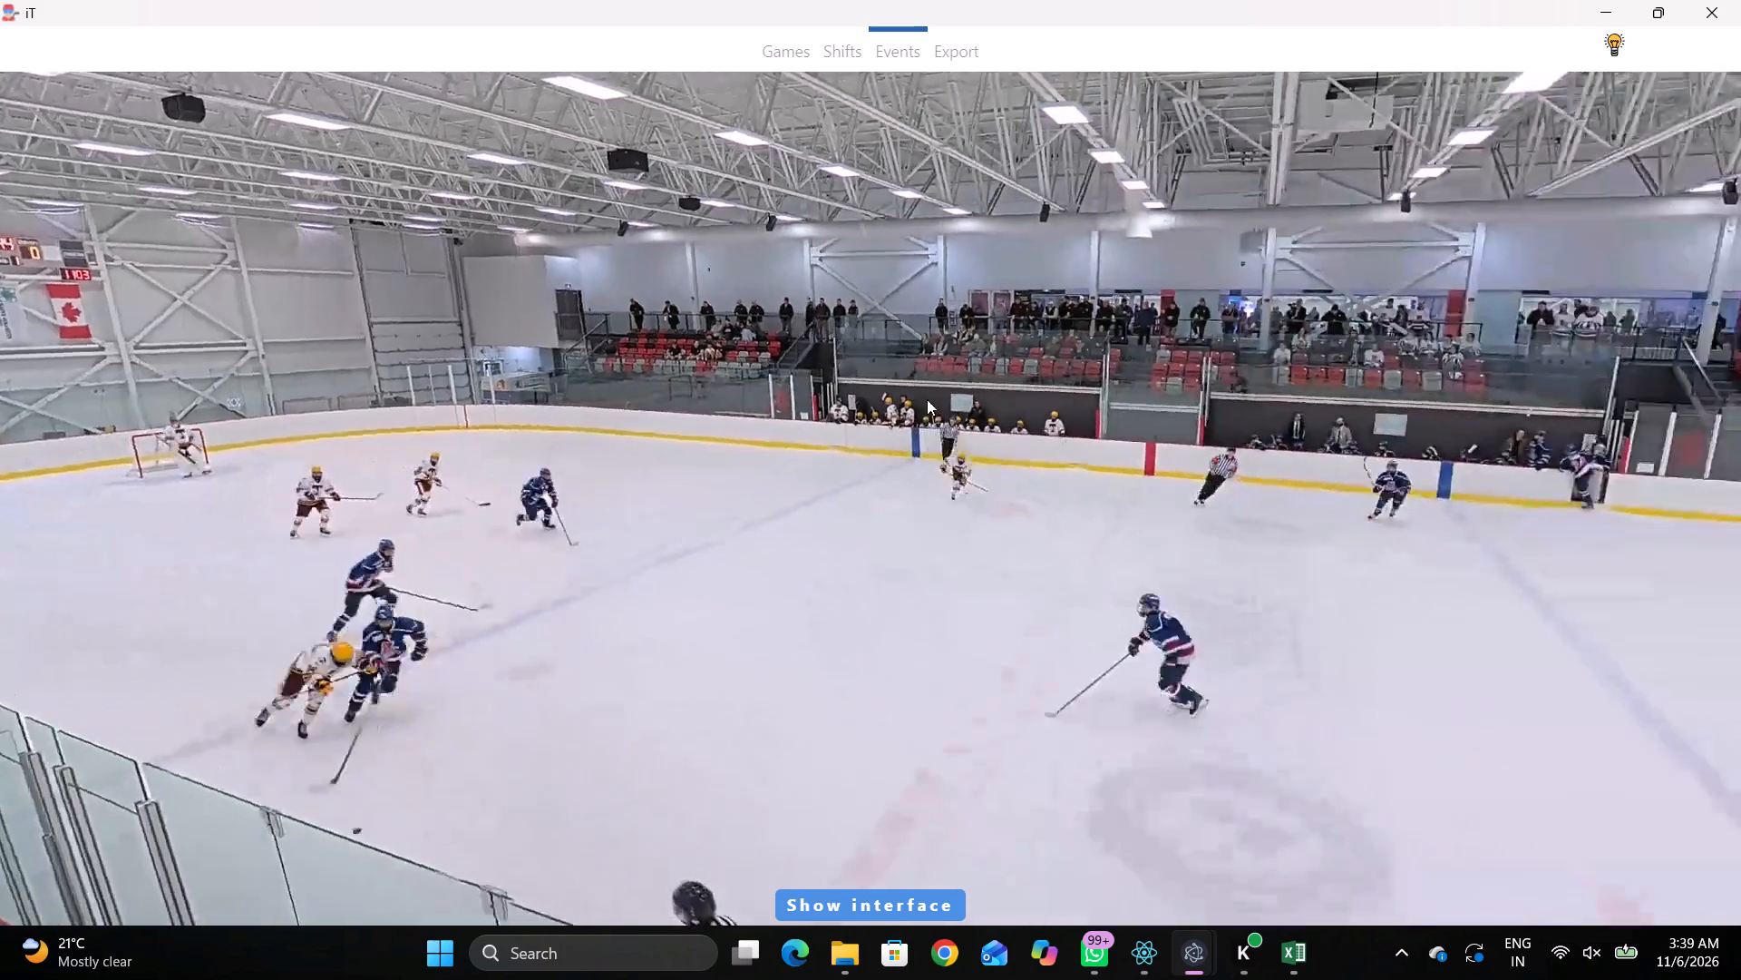
pyautogui.press('space')
pyautogui.press('space')
pyautogui.press('space')
pyautogui.press('r')
pyautogui.press('space')
pyautogui.press('space')
pyautogui.press('space')
pyautogui.press('space')
pyautogui.rightClick(1002, 381)
pyautogui.click(1048, 385)
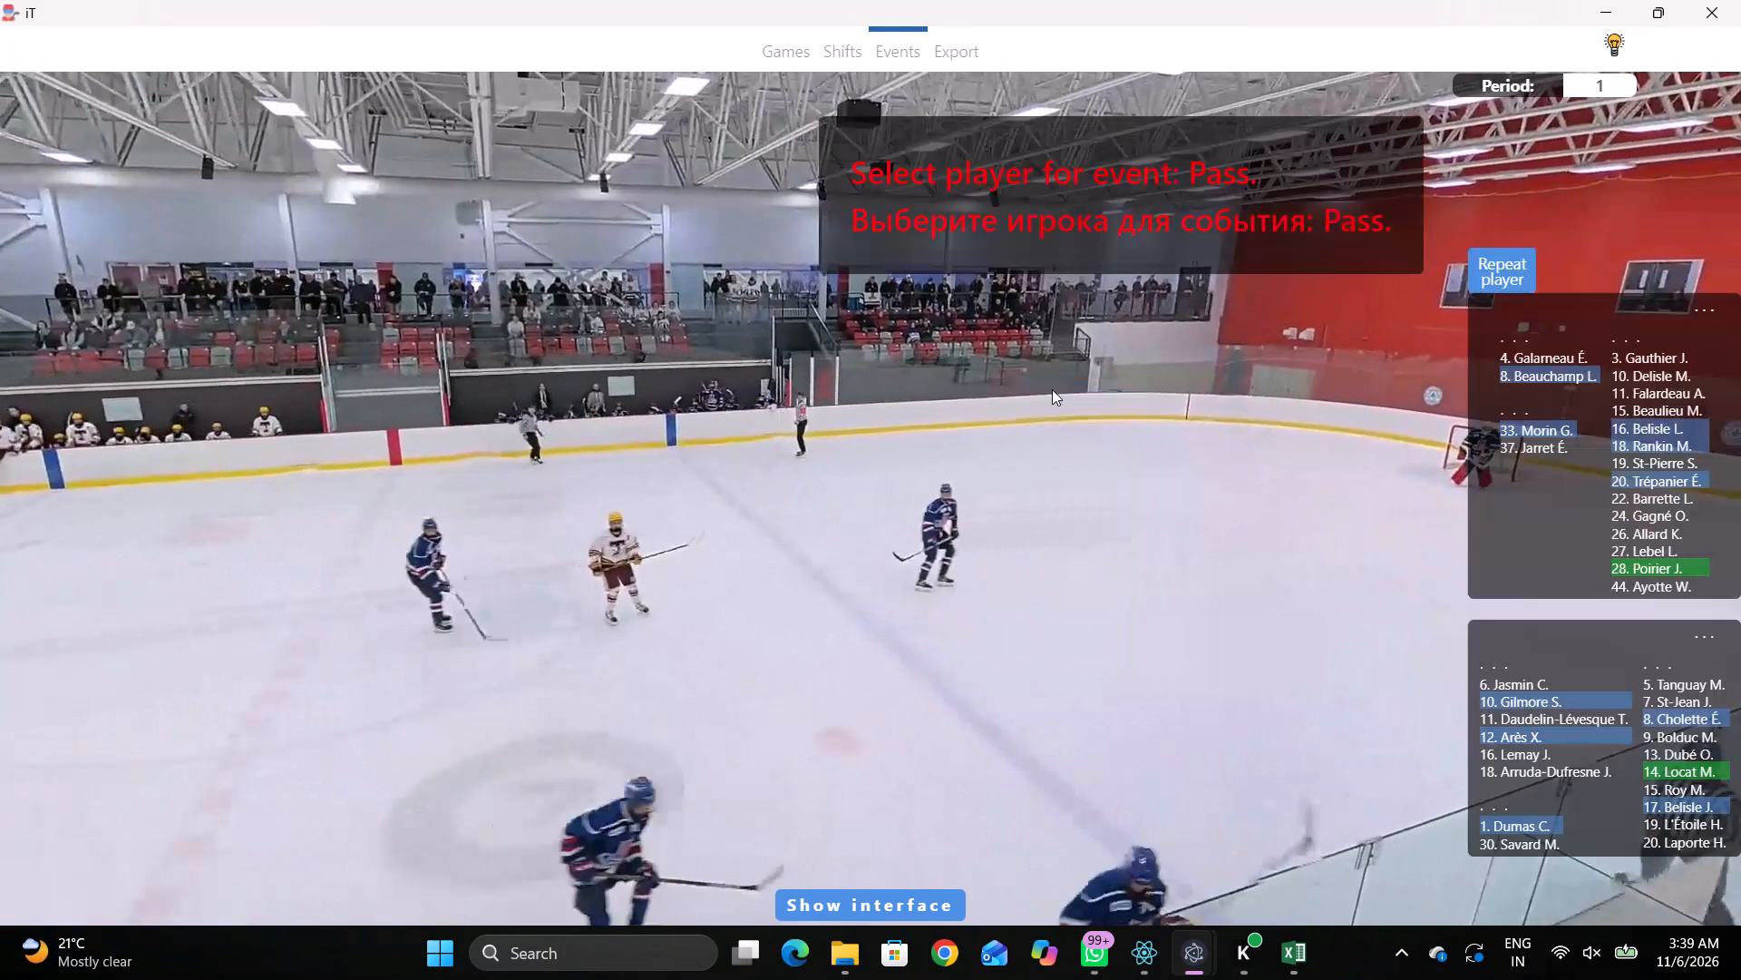
pyautogui.click(1629, 430)
pyautogui.moveTo(1107, 544); pyautogui.dragTo(1099, 542)
# Tag a Pass by away player 16, placed just behind the left goal line level with the upper left face-off dot.
pyautogui.press('space')
pyautogui.press('space')
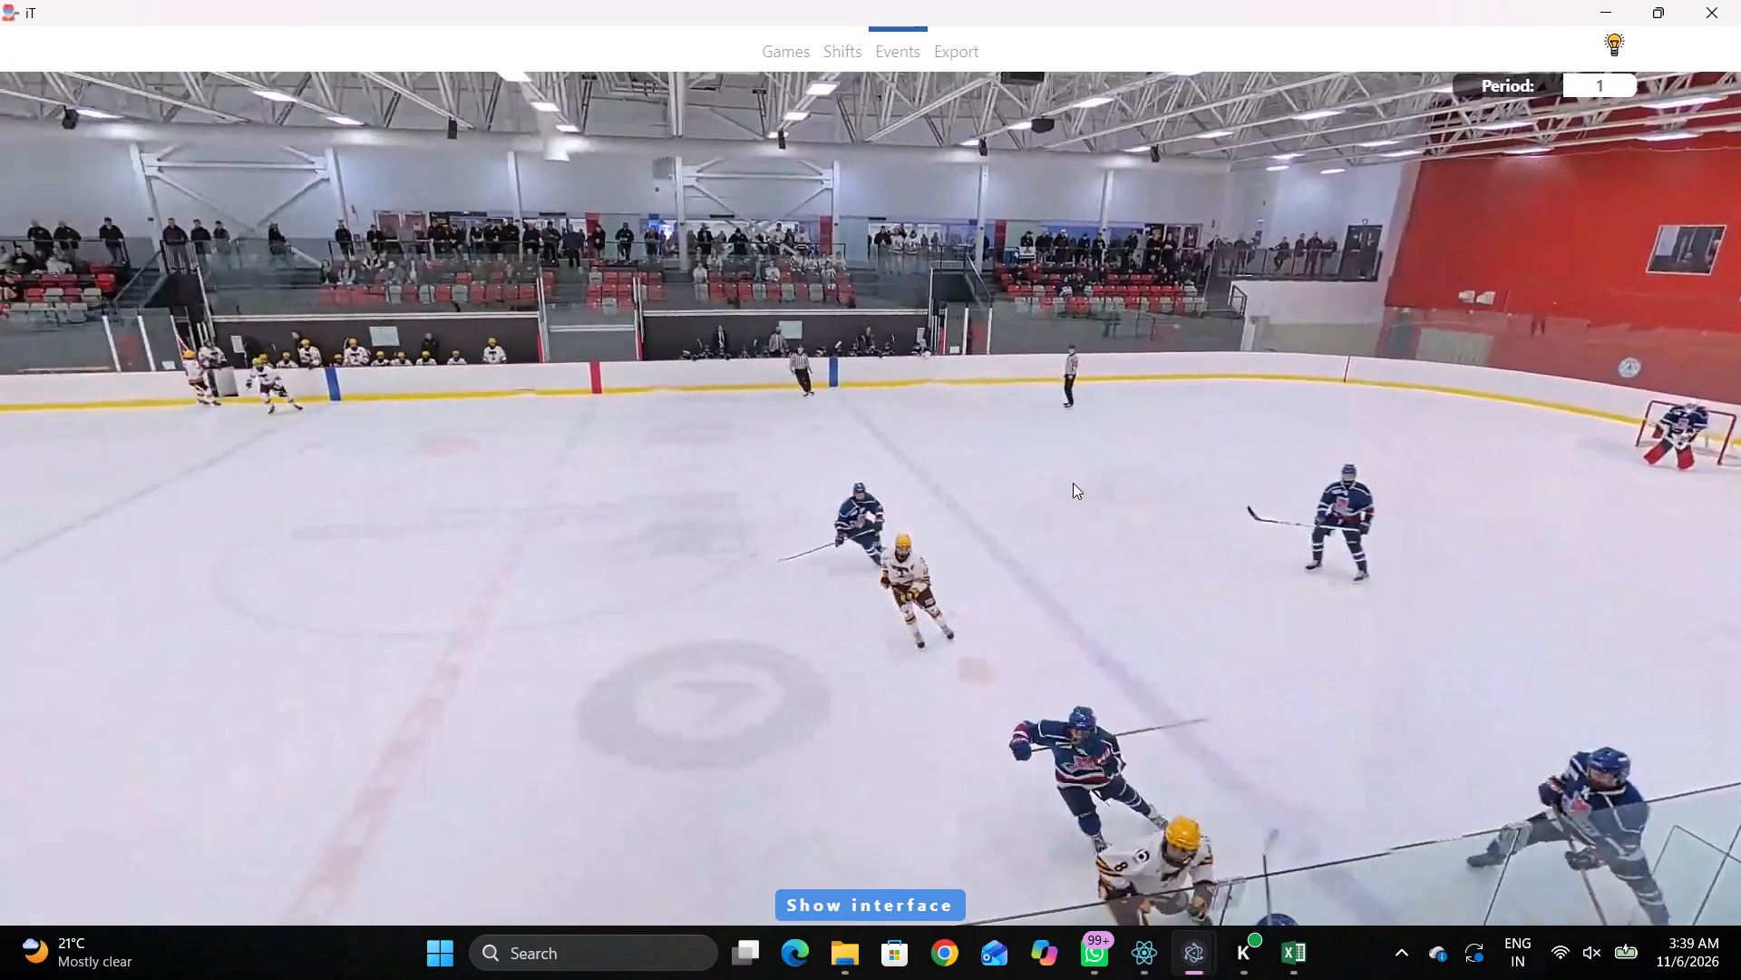
pyautogui.press('space')
pyautogui.press('space')
pyautogui.press('space')
pyautogui.press('space')
pyautogui.press('space')
pyautogui.press('space')
pyautogui.press('space')
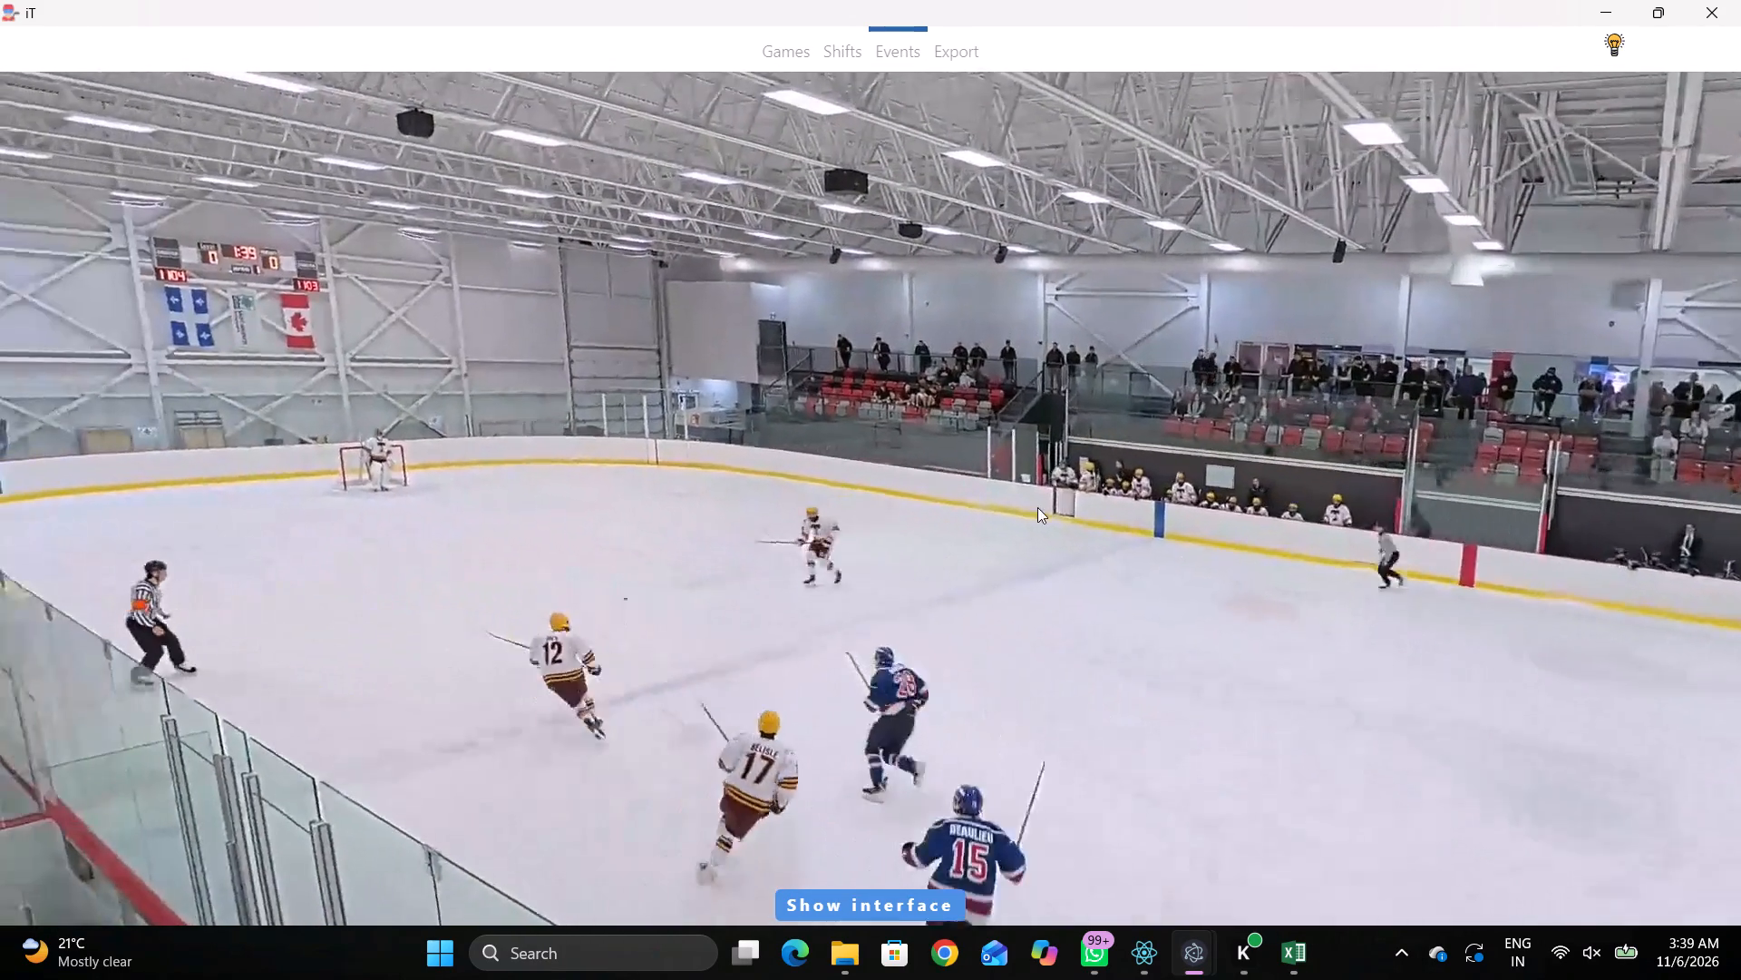
pyautogui.press('space')
pyautogui.press('space')
pyautogui.press('v')
pyautogui.press('space')
pyautogui.press('space')
pyautogui.press('space')
pyautogui.press('space')
pyautogui.press('space')
pyautogui.press('q')
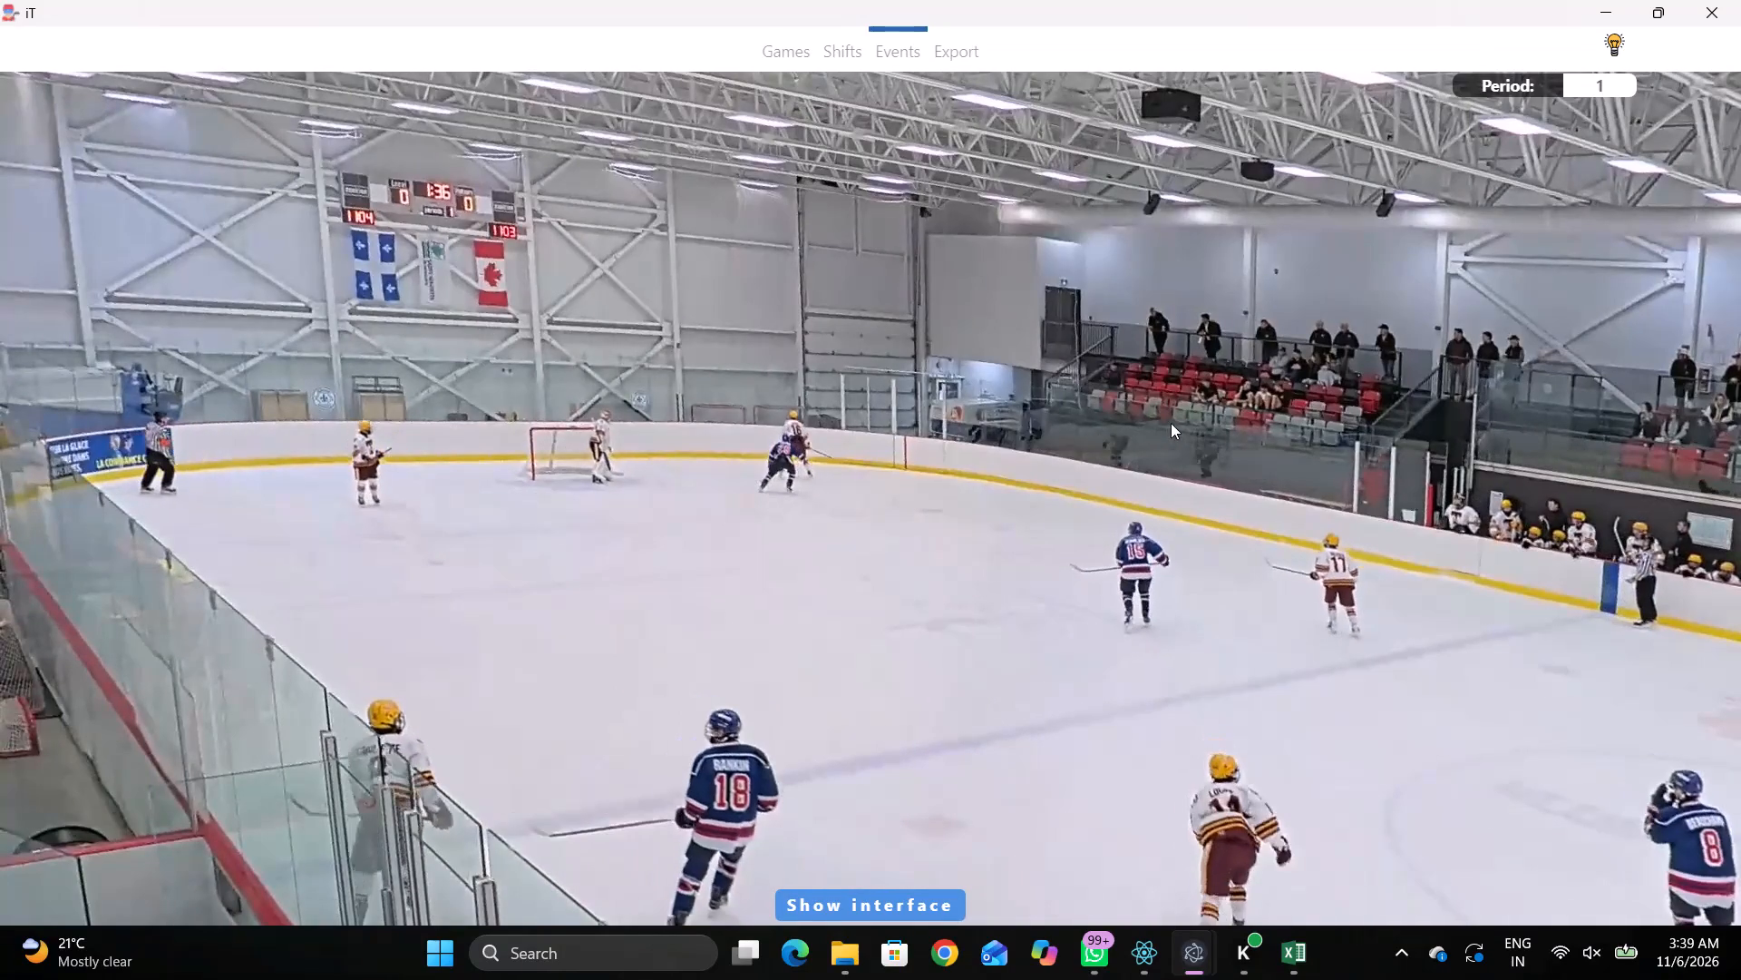
pyautogui.press('r')
pyautogui.press('space')
pyautogui.press('space')
pyautogui.press('q')
pyautogui.rightClick(1089, 410)
pyautogui.moveTo(989, 397); pyautogui.dragTo(974, 397, button='right')
pyautogui.click(1033, 410)
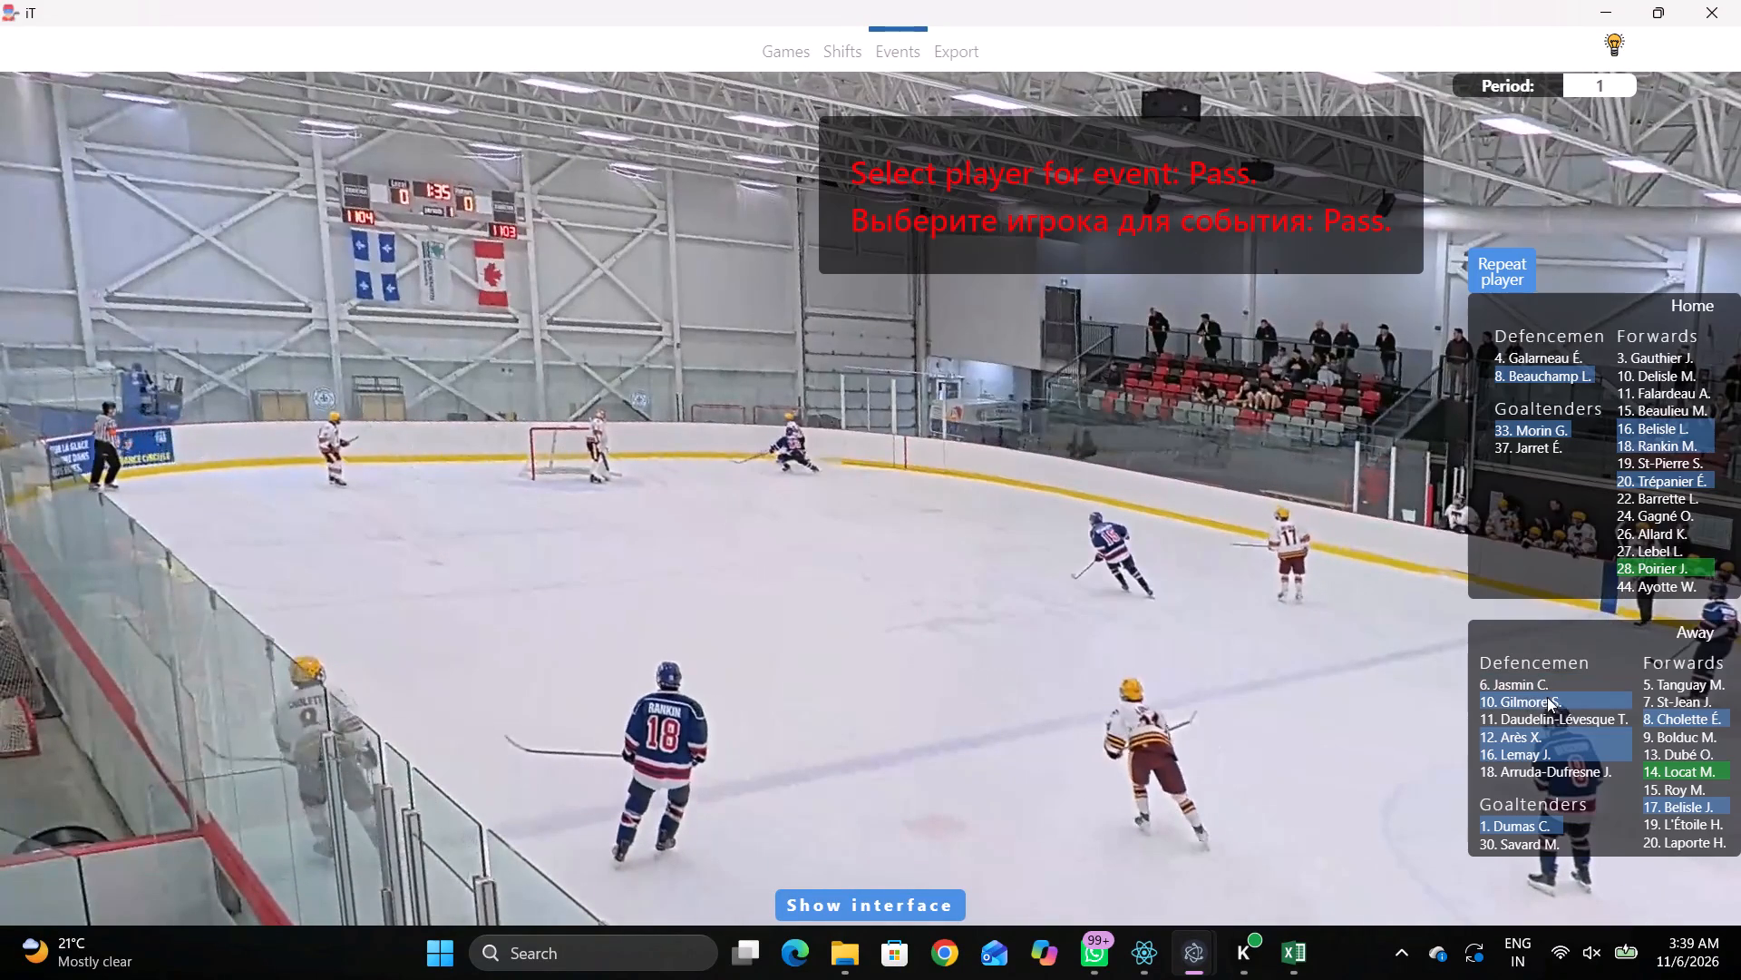
pyautogui.click(1497, 748)
pyautogui.click(462, 269)
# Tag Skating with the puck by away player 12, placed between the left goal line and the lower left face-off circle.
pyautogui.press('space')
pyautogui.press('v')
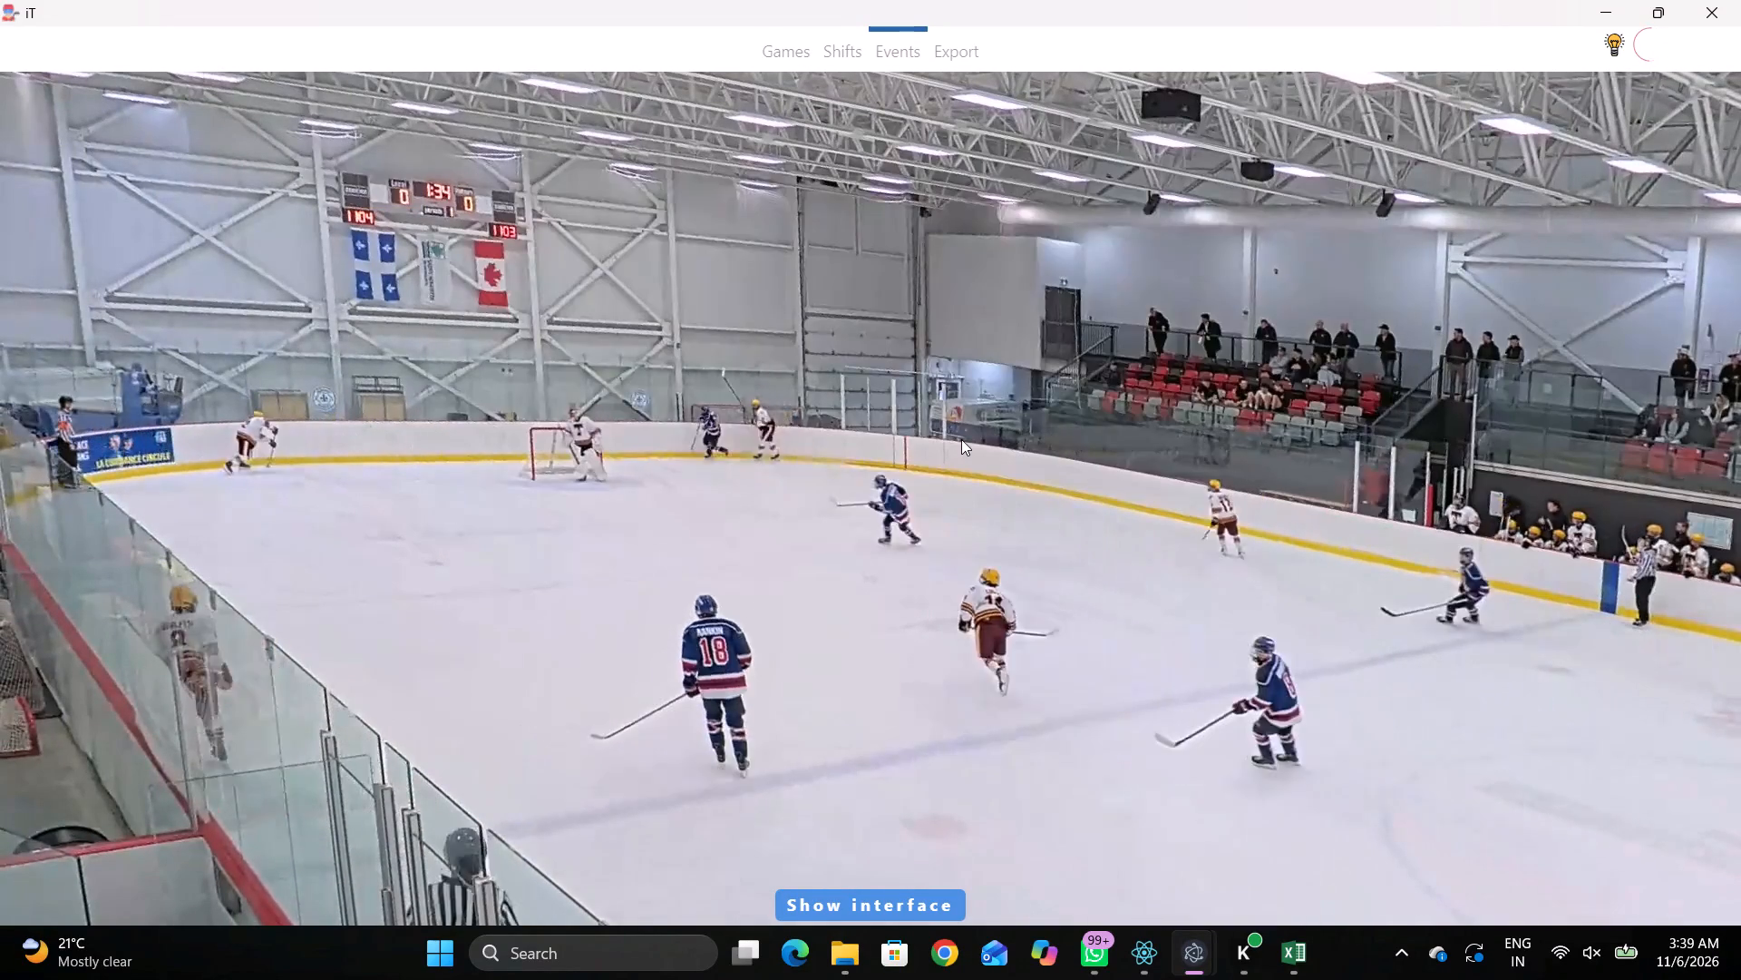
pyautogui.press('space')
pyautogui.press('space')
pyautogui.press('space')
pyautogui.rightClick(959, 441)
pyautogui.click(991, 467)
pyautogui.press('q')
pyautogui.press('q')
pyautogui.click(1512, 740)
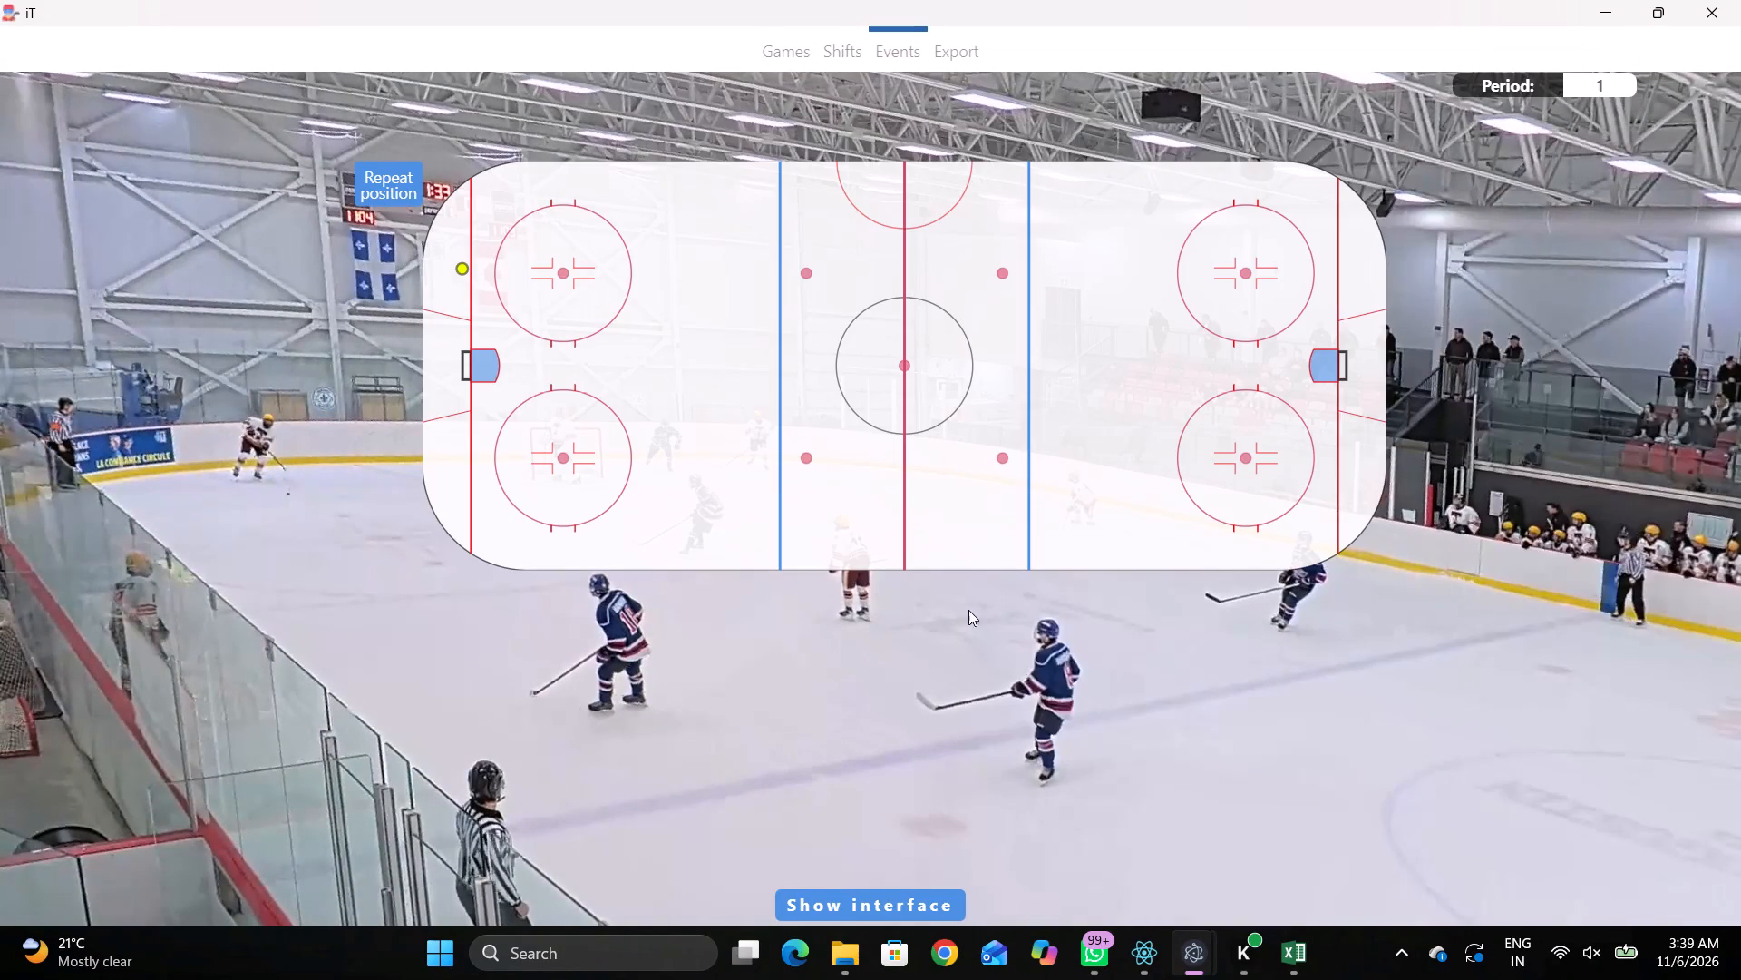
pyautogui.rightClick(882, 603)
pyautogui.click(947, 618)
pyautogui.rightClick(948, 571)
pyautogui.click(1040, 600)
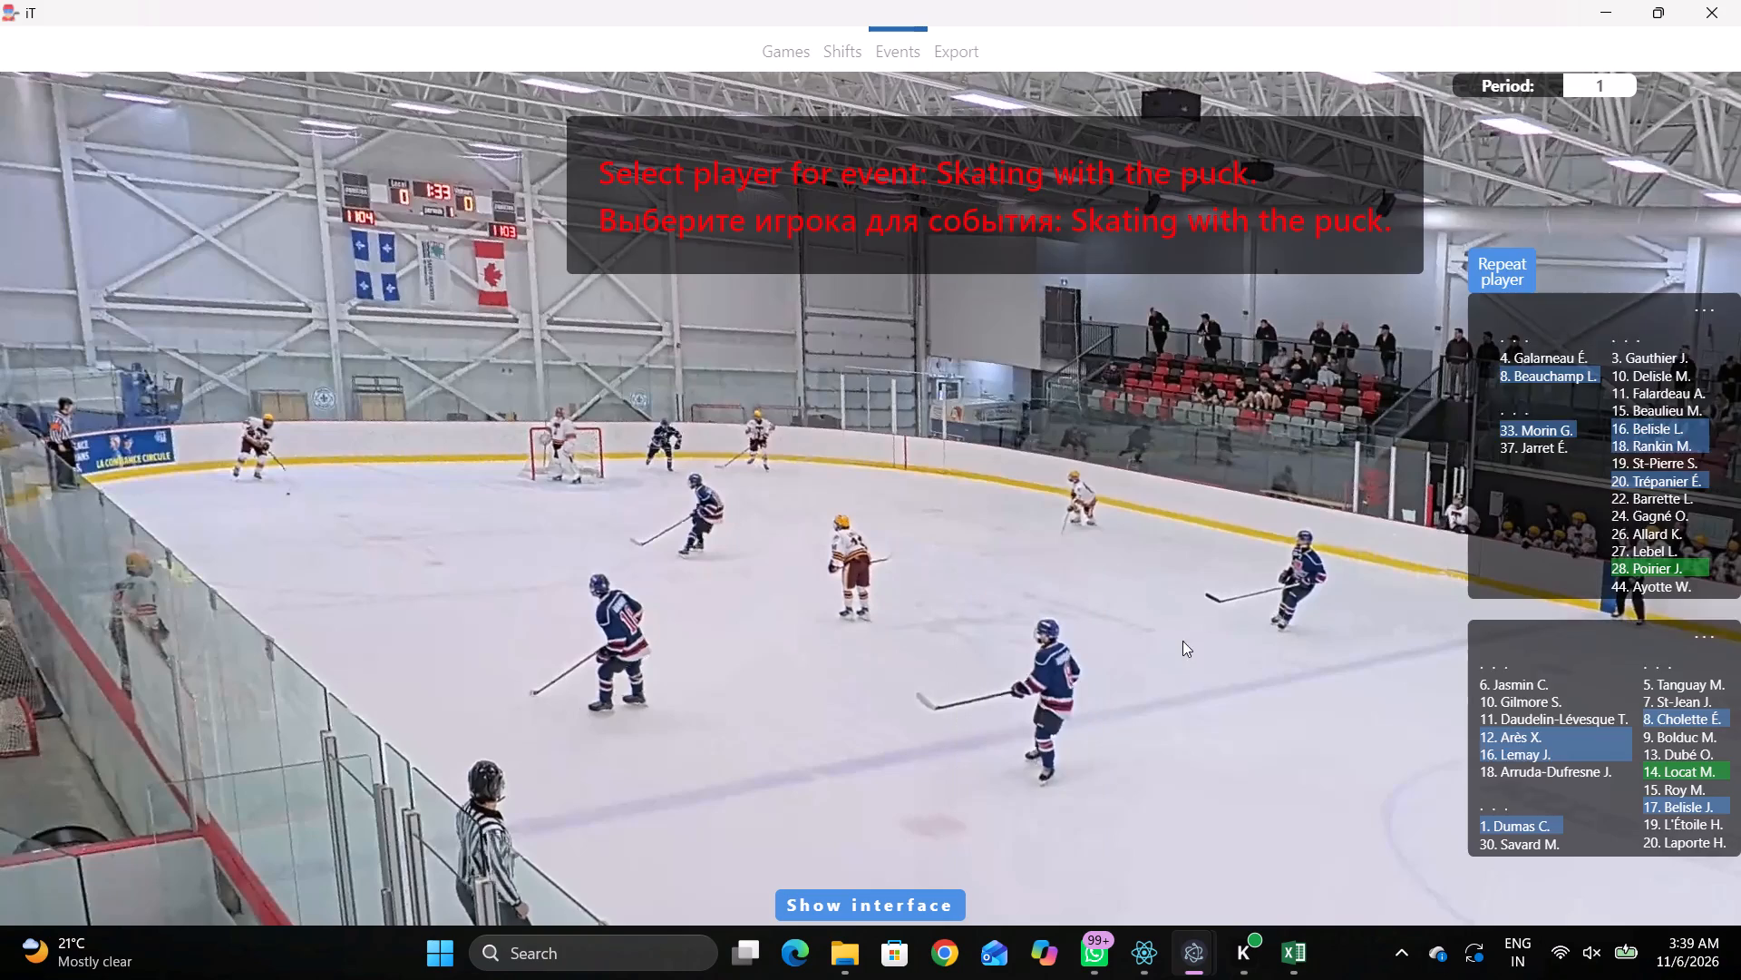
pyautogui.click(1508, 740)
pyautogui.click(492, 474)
# Tag a Pass by away player 12 at 00:33:32:7, placed between the left goal line and the lower left face-off circle.
pyautogui.press('r')
pyautogui.press('space')
pyautogui.press('space')
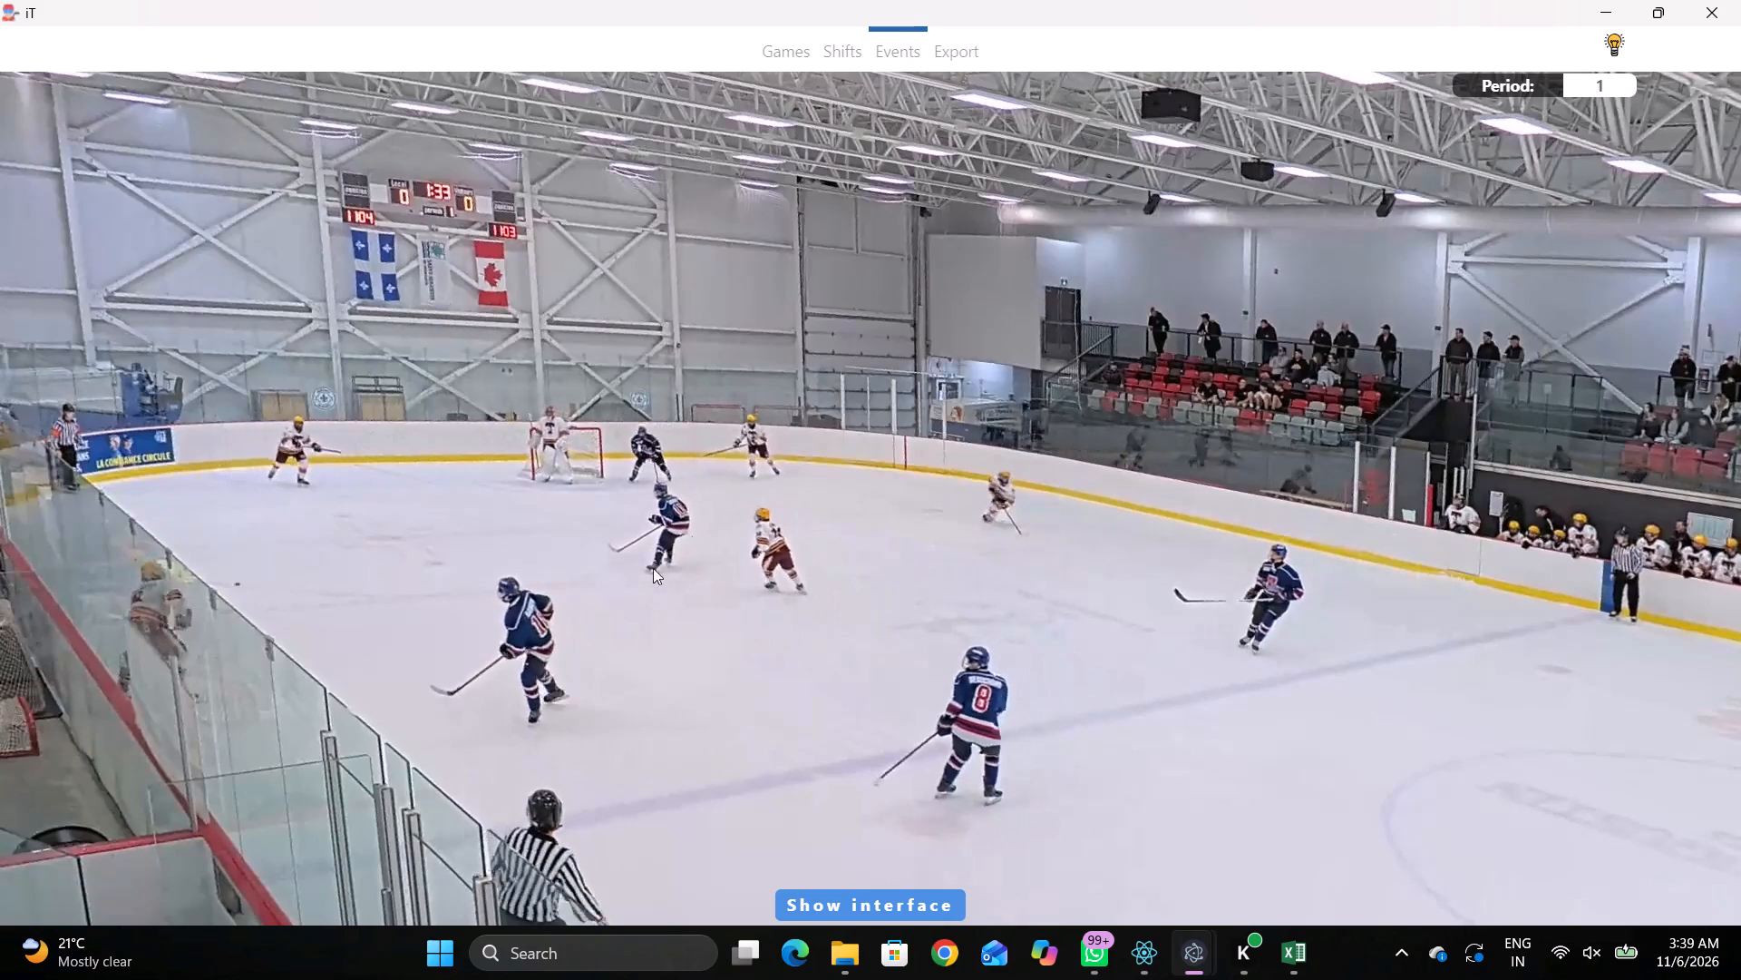
pyautogui.hotkey('shift', 'd')
pyautogui.press('q')
pyautogui.press('q')
pyautogui.press('q')
pyautogui.press('q')
pyautogui.press('q')
pyautogui.rightClick(943, 381)
pyautogui.click(963, 392)
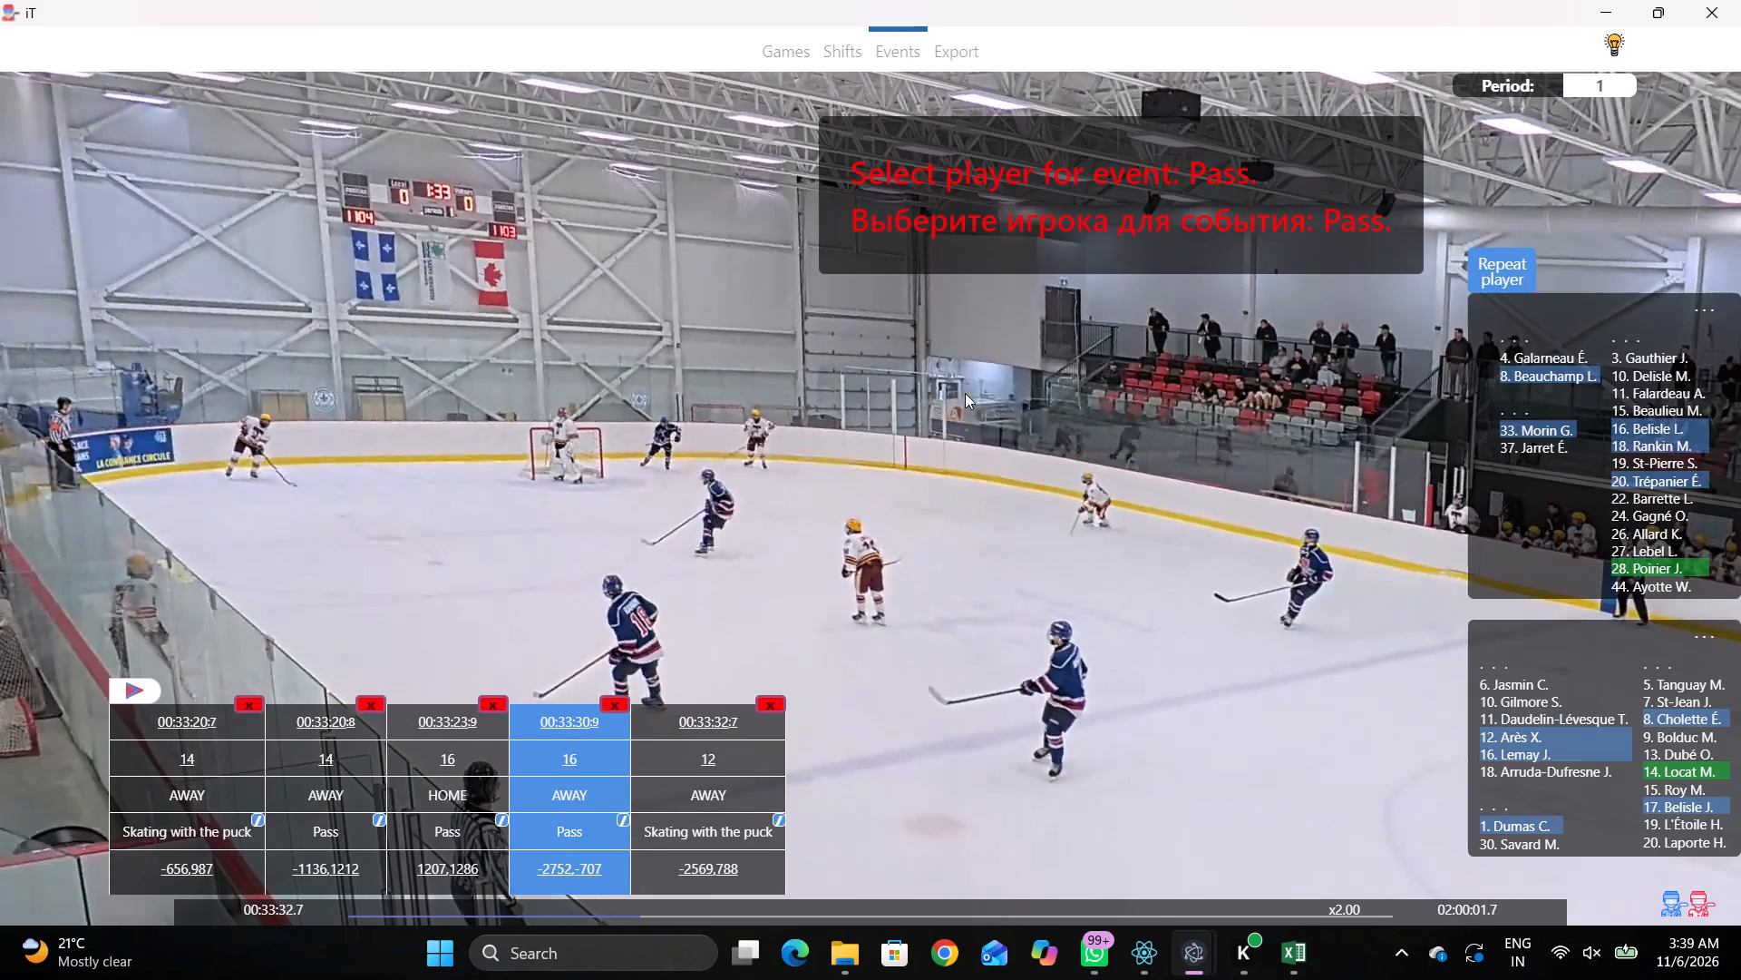
pyautogui.click(1513, 736)
pyautogui.click(489, 471)
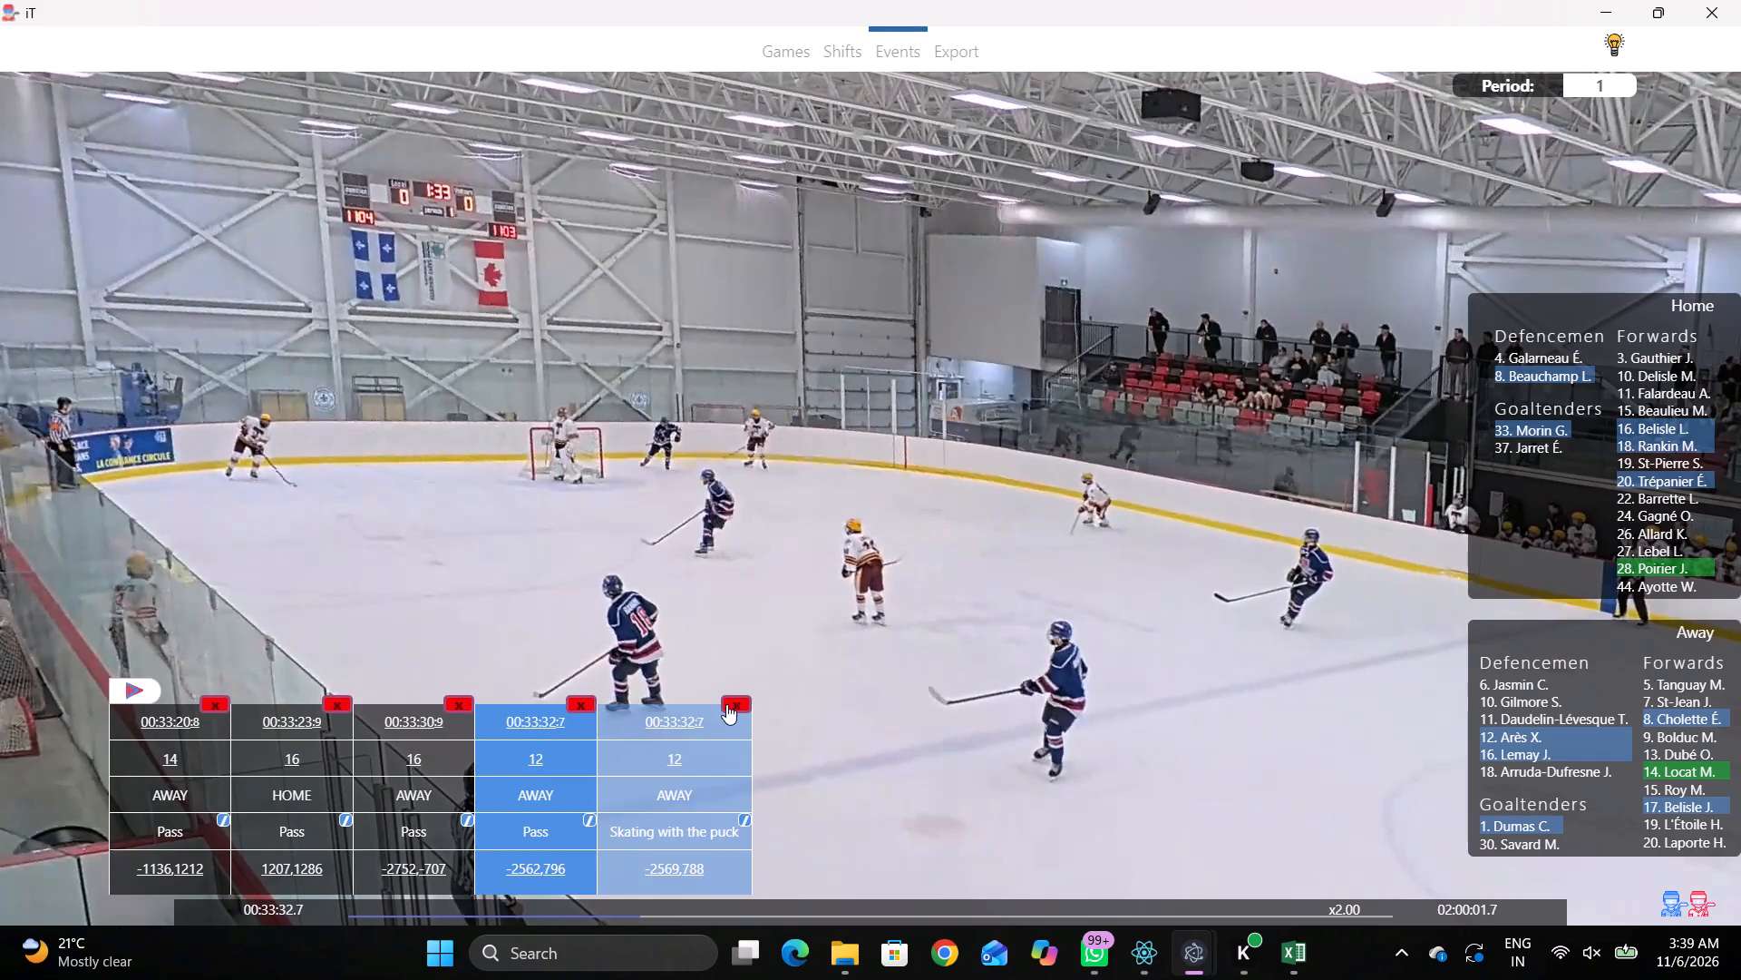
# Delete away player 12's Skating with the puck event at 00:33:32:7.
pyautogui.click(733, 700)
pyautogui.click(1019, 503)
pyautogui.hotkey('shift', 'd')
# Tag Skating with the puck by away player 8, placed midway between the lower left face-off circle and the left blue line.
pyautogui.press('space')
pyautogui.press('space')
pyautogui.press('space')
pyautogui.press('space')
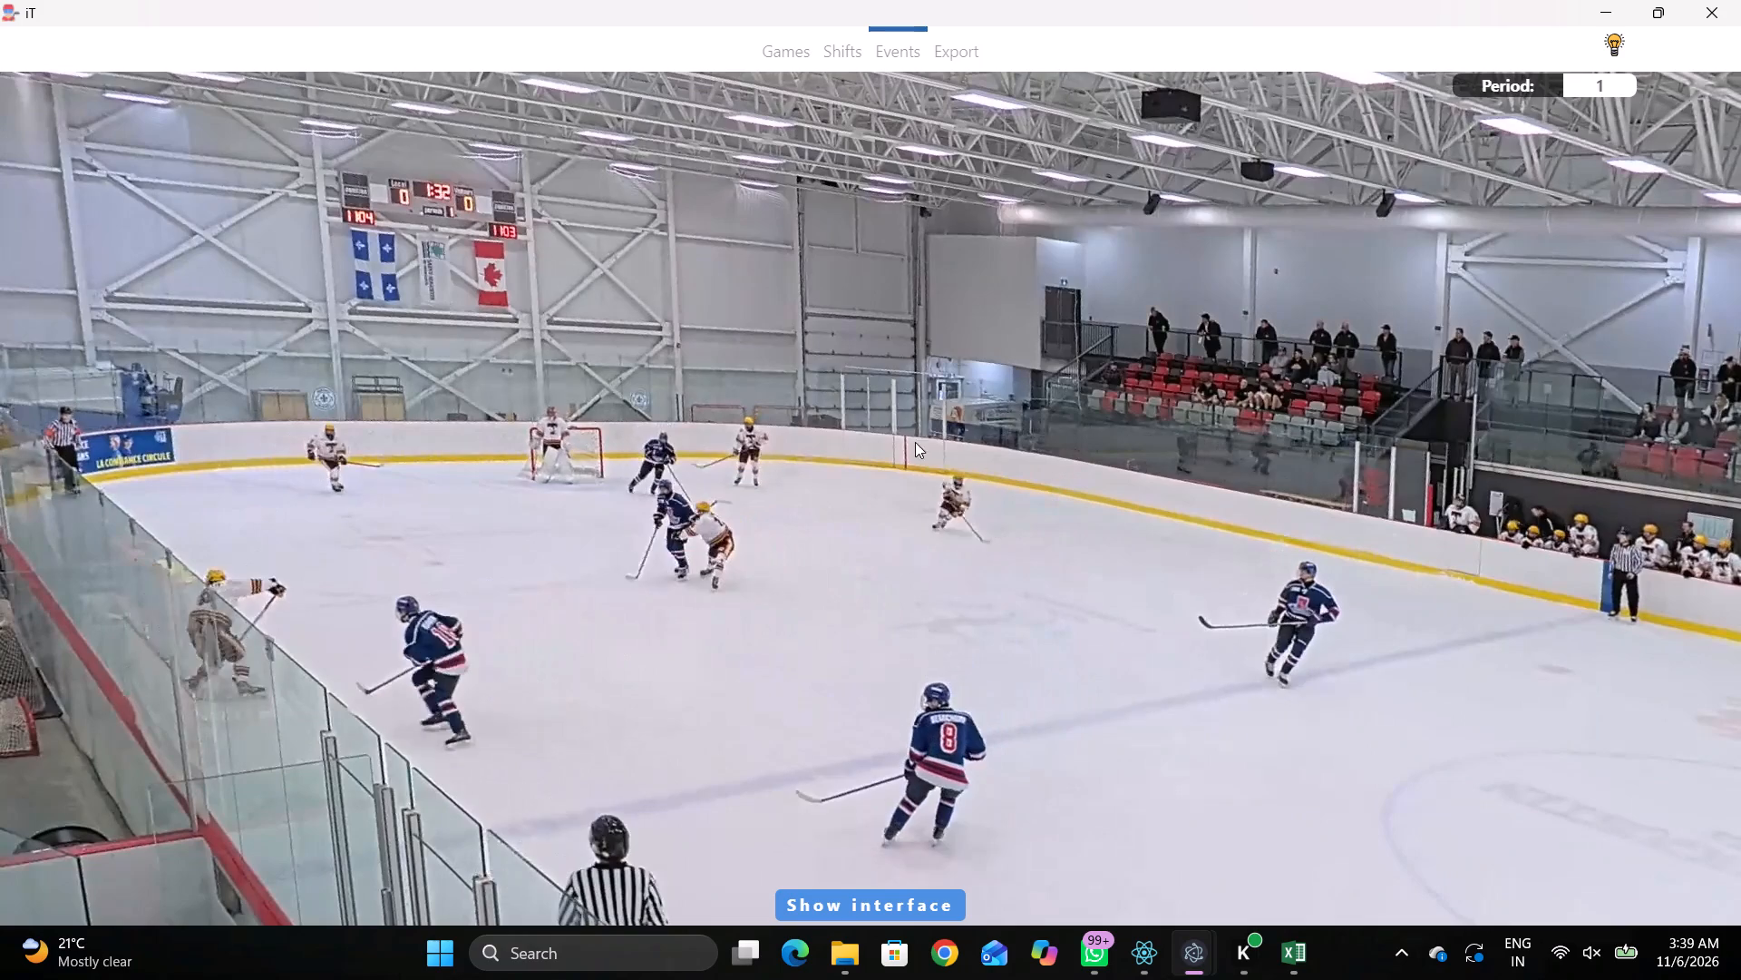
pyautogui.rightClick(900, 408)
pyautogui.click(924, 407)
pyautogui.moveTo(832, 405); pyautogui.dragTo(829, 416, button='right')
pyautogui.click(911, 456)
pyautogui.click(1662, 727)
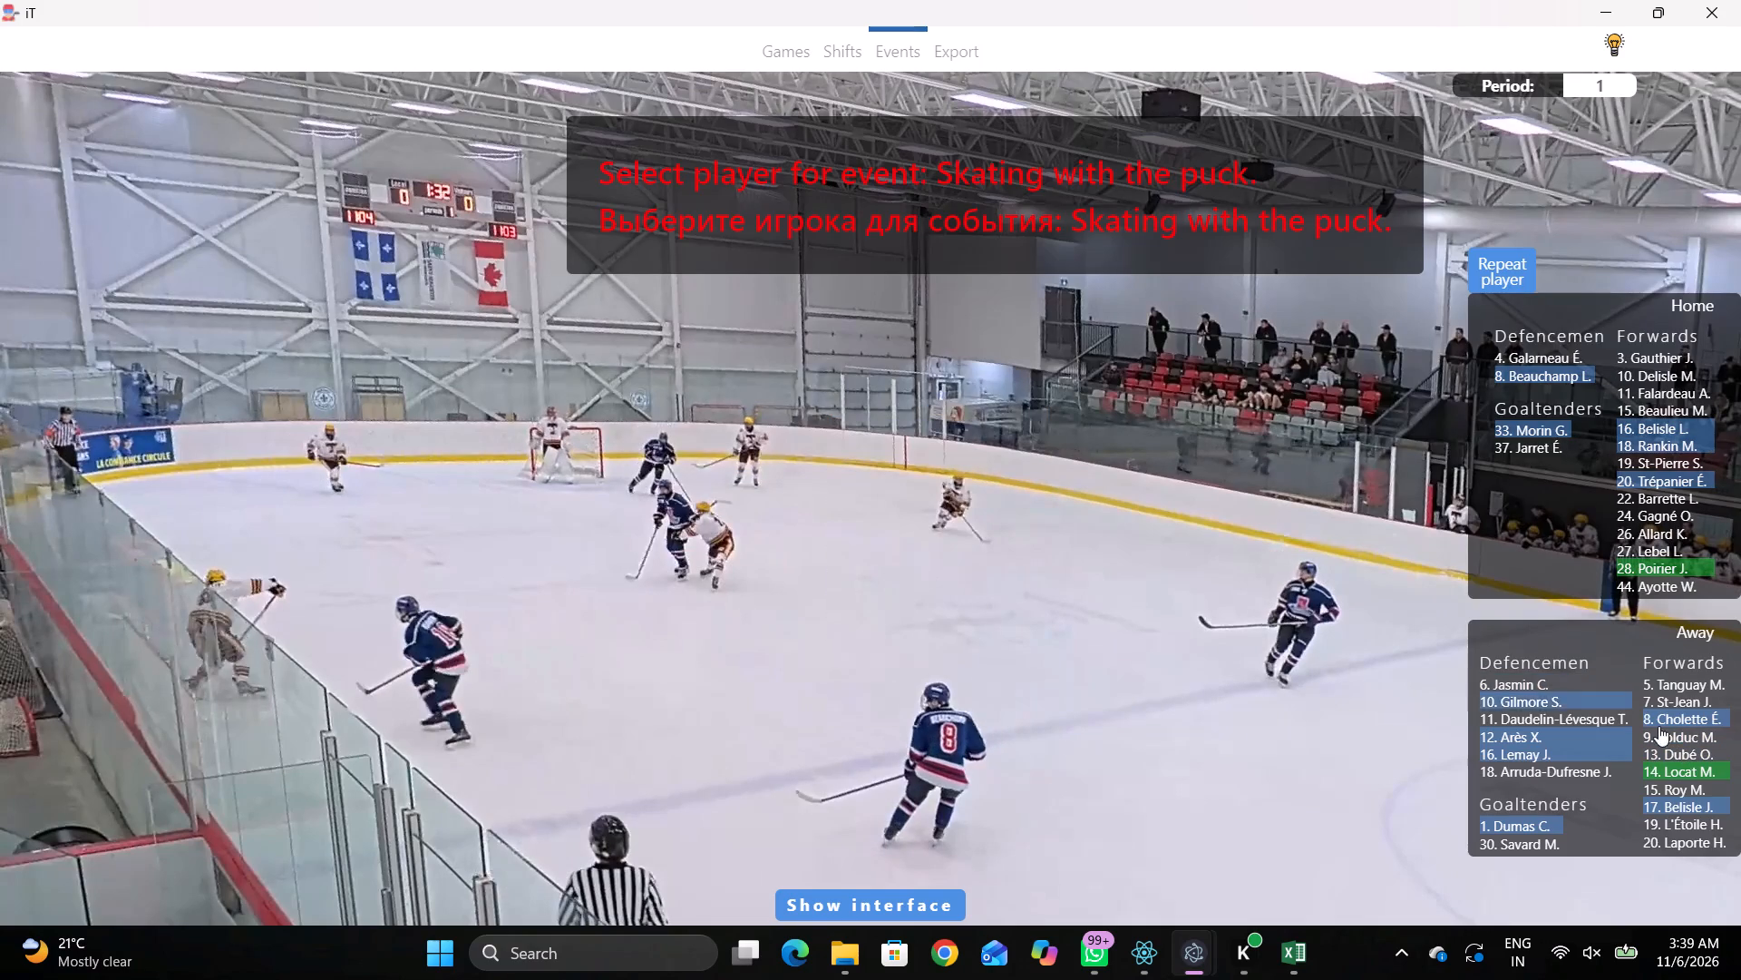
pyautogui.click(1667, 720)
pyautogui.click(706, 495)
# Tag a Pass by the same player, away player 8, placed just outside the lower left face-off circle on its blue-line side.
pyautogui.press('space')
pyautogui.press('space')
pyautogui.press('space')
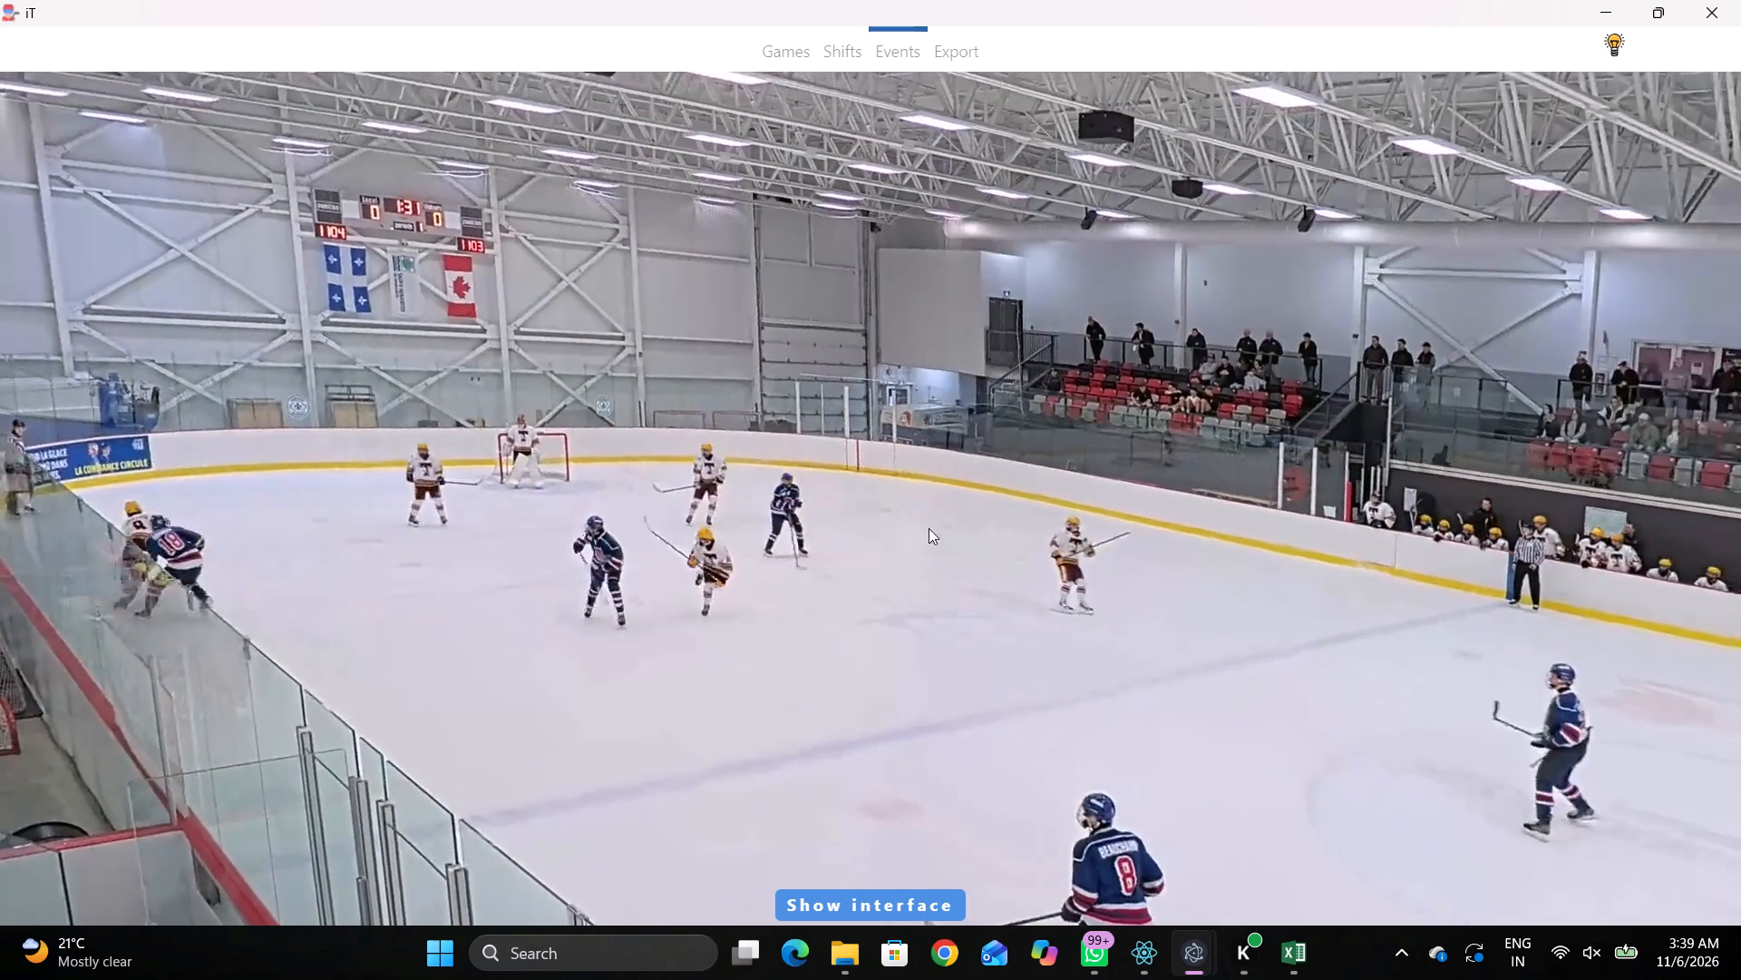
pyautogui.press('space')
pyautogui.press('space')
pyautogui.press('space')
pyautogui.press('space')
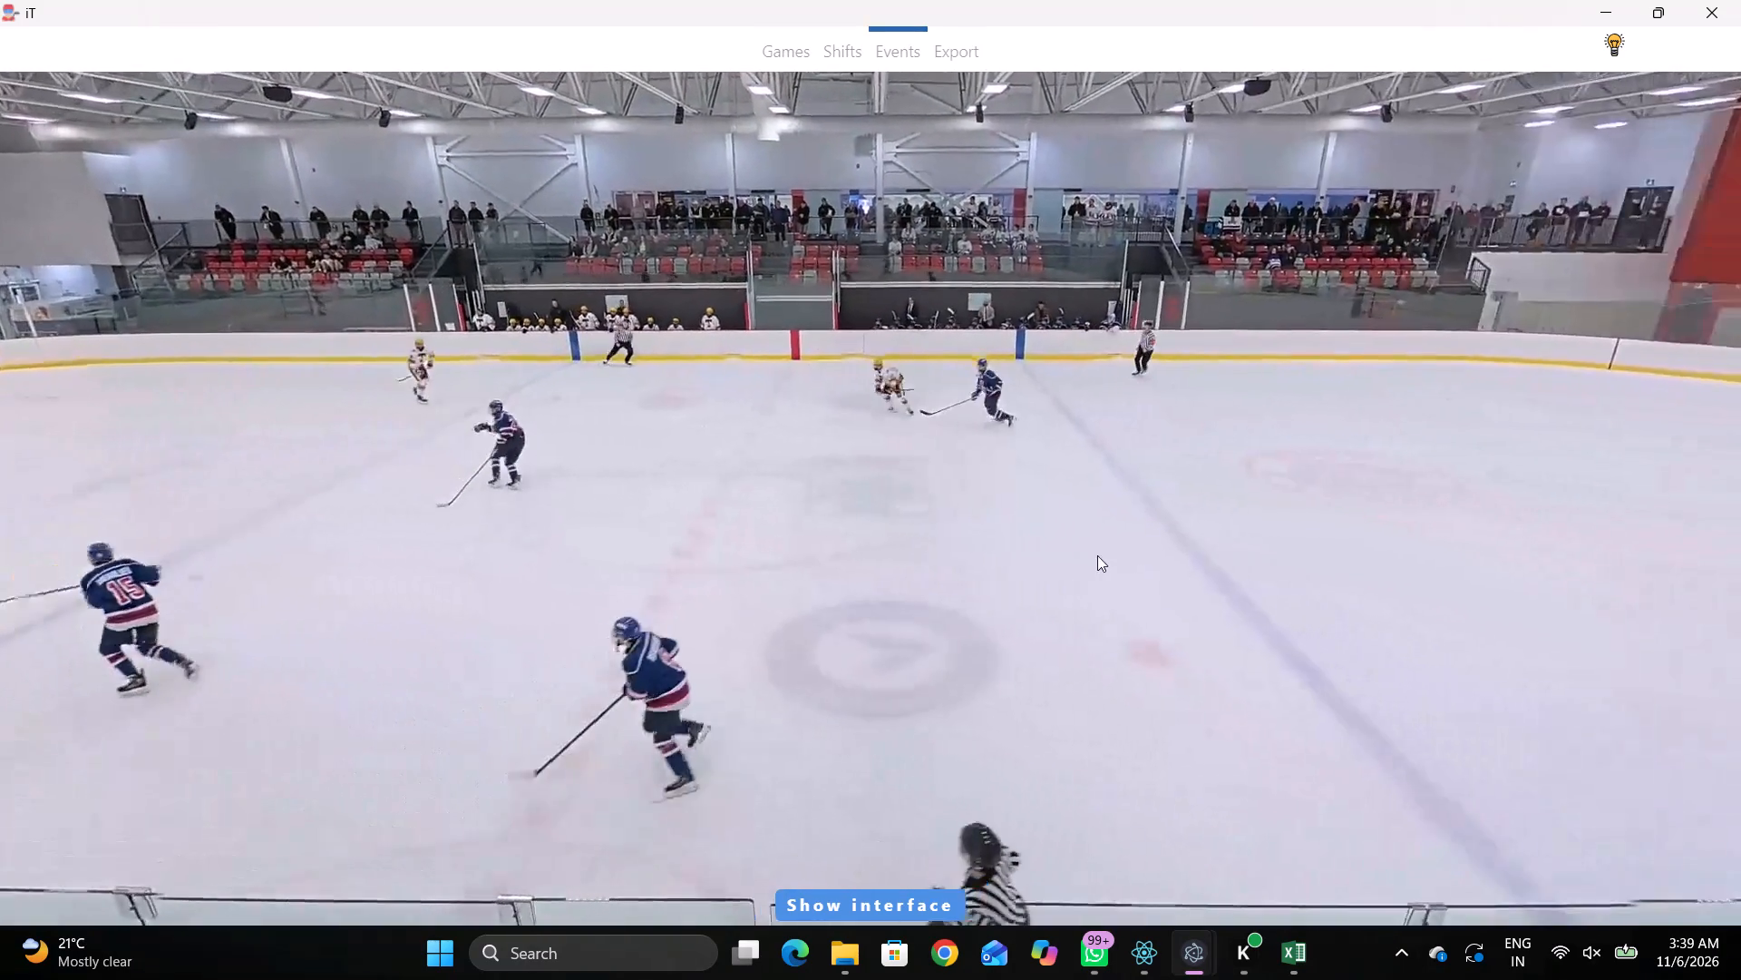
pyautogui.press('space')
pyautogui.press('q')
pyautogui.press('q')
pyautogui.press('q')
pyautogui.press('q')
pyautogui.press('q')
pyautogui.press('q')
pyautogui.press('q')
pyautogui.press('q')
pyautogui.press('q')
pyautogui.press('q')
pyautogui.press('q')
pyautogui.press('q')
pyautogui.press('q')
pyautogui.press('q')
pyautogui.press('q')
pyautogui.press('q')
pyautogui.press('q')
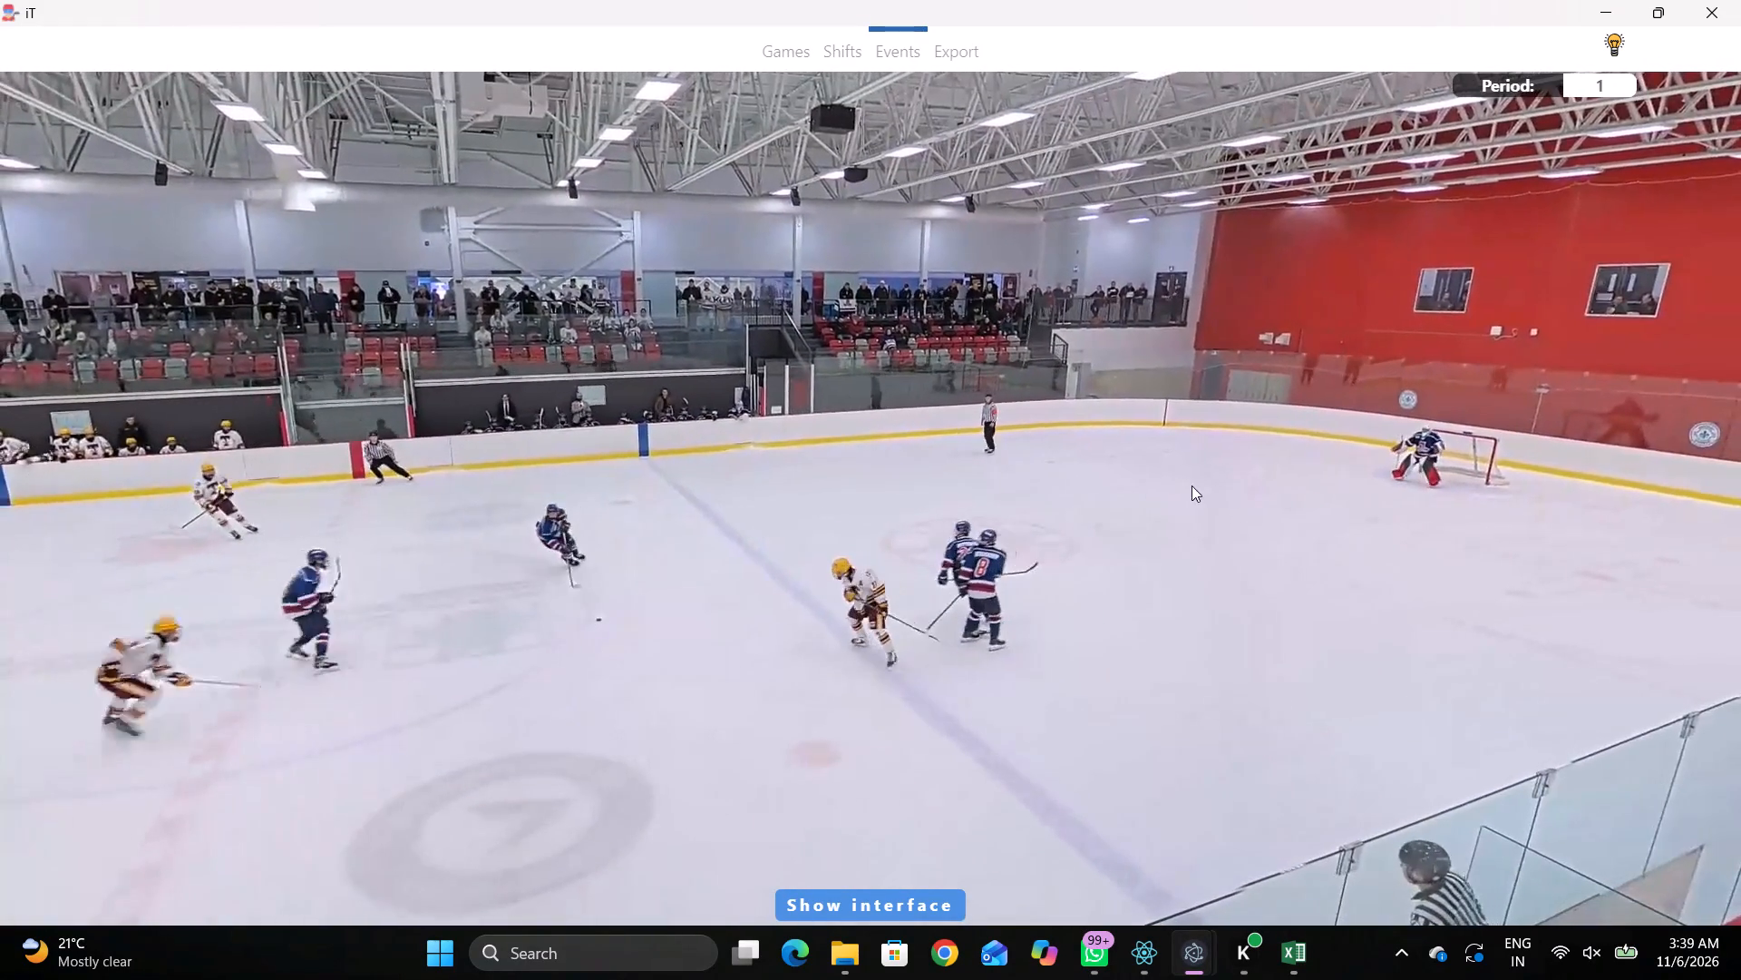
pyautogui.rightClick(1178, 471)
pyautogui.click(1190, 478)
pyautogui.moveTo(1153, 466); pyautogui.dragTo(1115, 469, button='right')
pyautogui.click(1188, 471)
pyautogui.click(1500, 290)
pyautogui.click(649, 485)
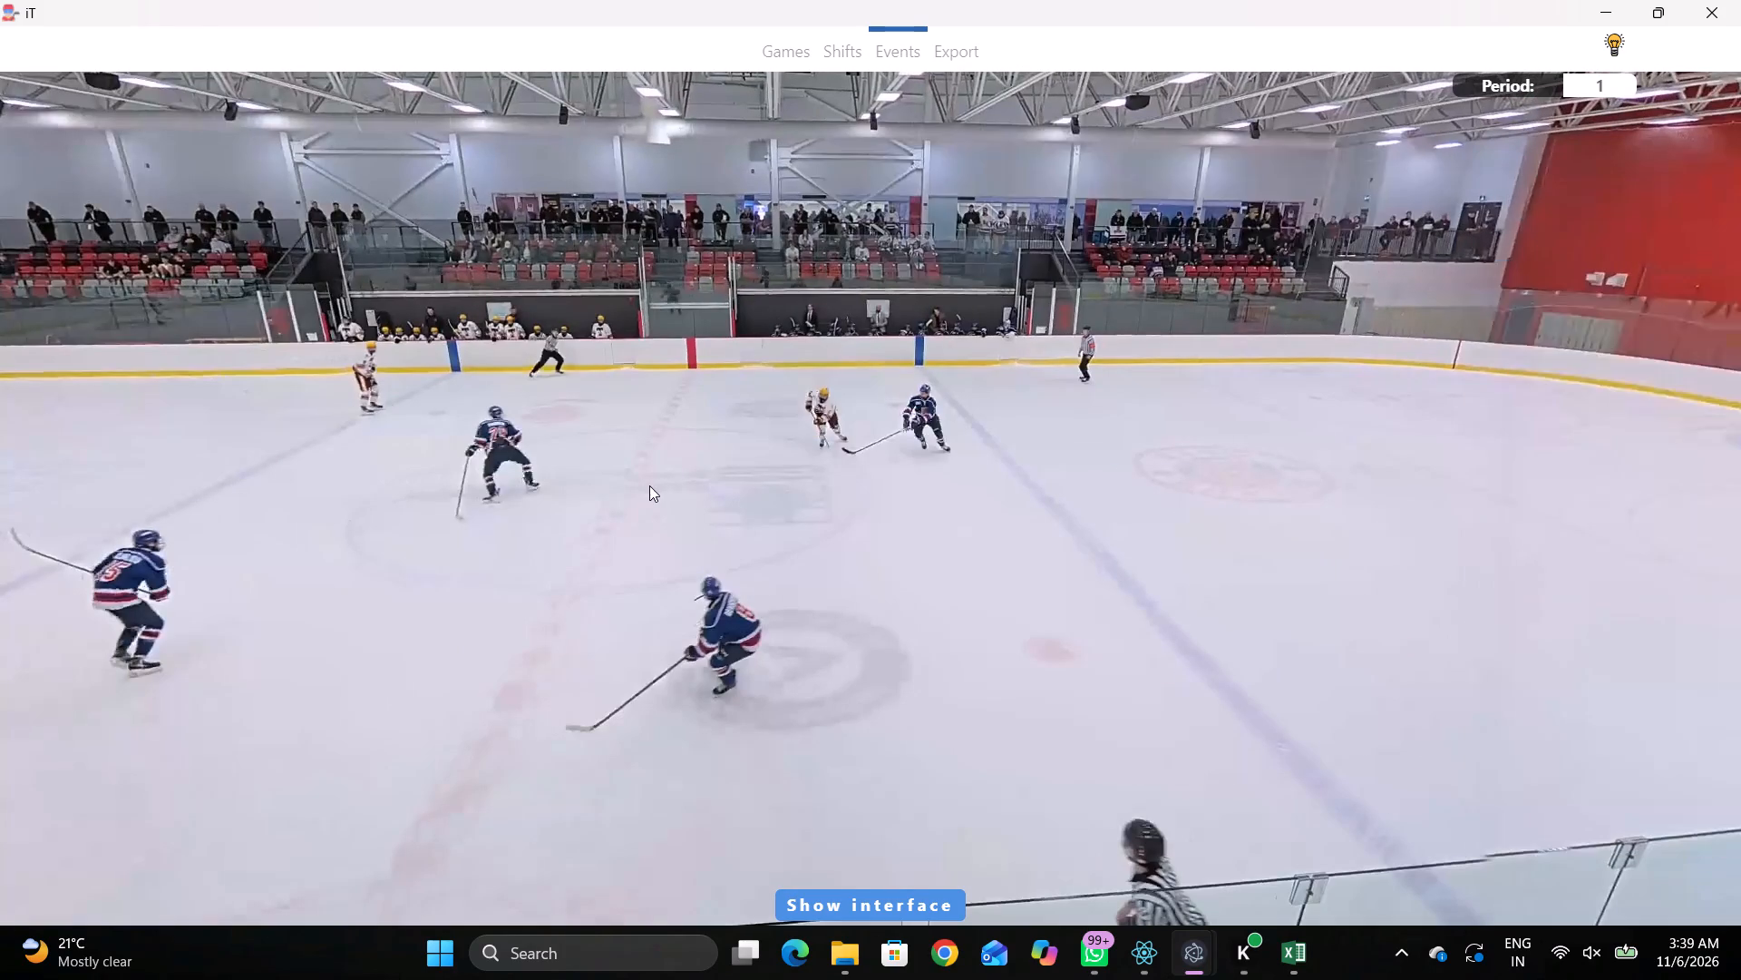
# Replay the neutral-zone play after away player 8's pass to identify which player gains the puck and where.
pyautogui.press('space')
pyautogui.press('space')
pyautogui.press('space')
pyautogui.press('space')
pyautogui.press('space')
pyautogui.press('space')
pyautogui.press('space')
pyautogui.press('space')
pyautogui.rightClick(1140, 524)
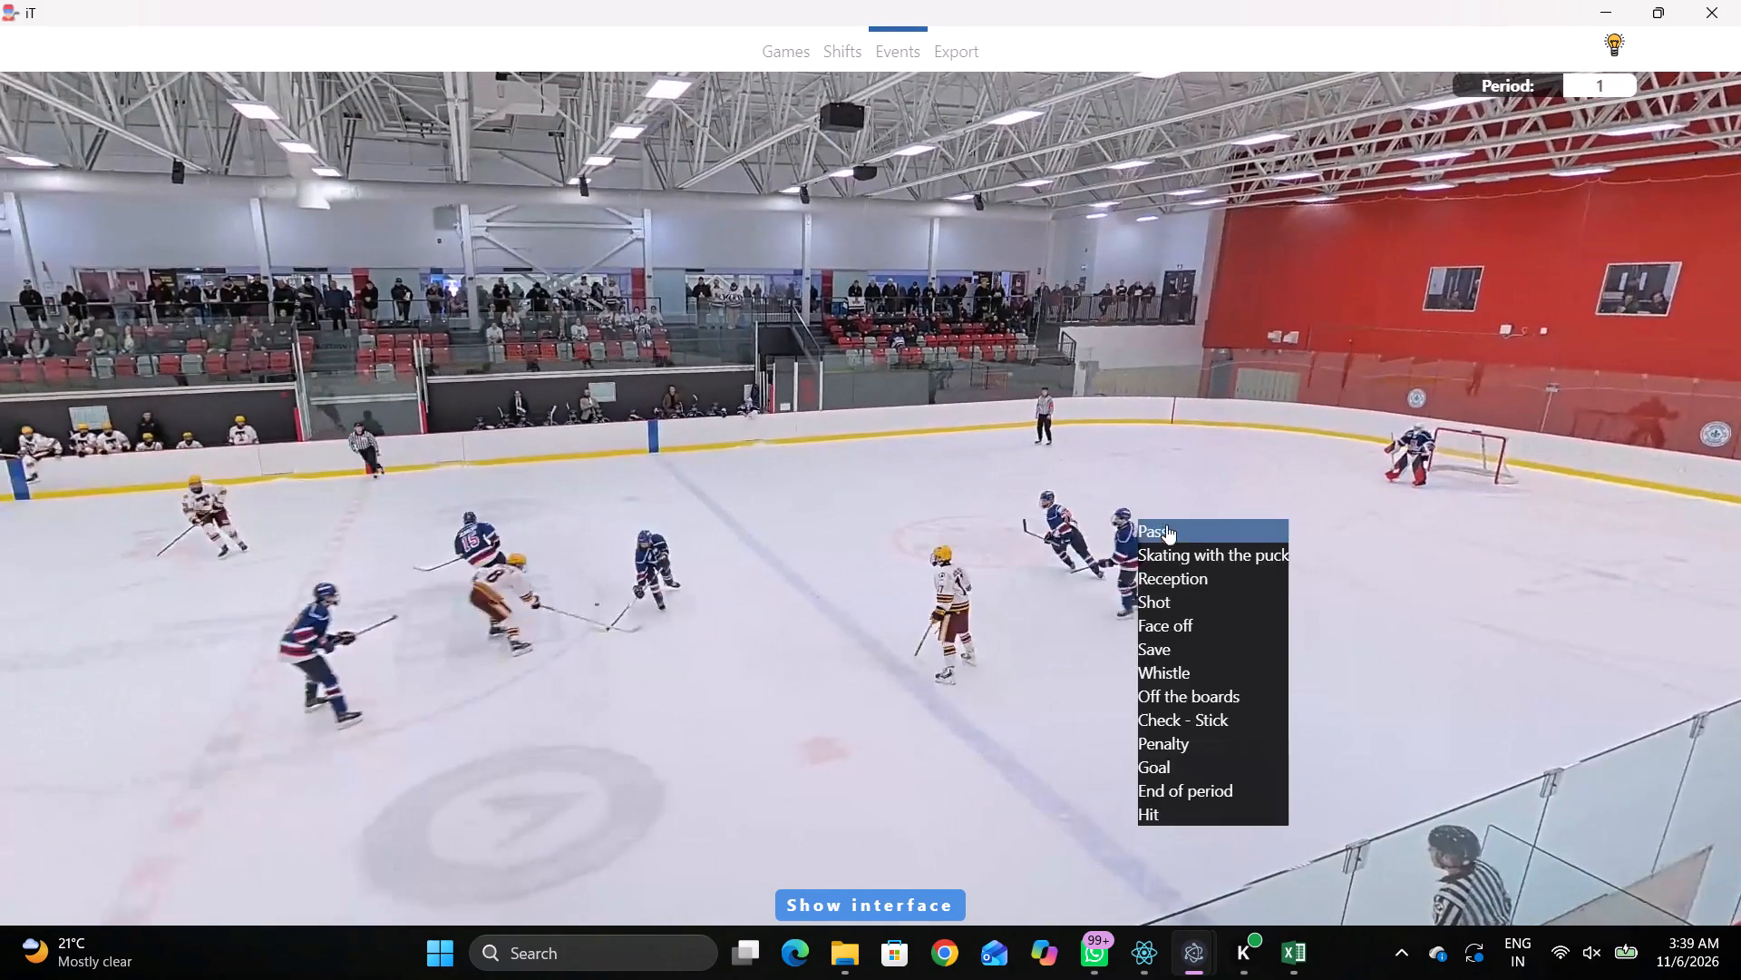
pyautogui.press('space')
pyautogui.press('space')
pyautogui.press('space')
pyautogui.press('space')
pyautogui.press('space')
pyautogui.press('space')
pyautogui.press('space')
pyautogui.press('space')
pyautogui.press('space')
pyautogui.press('space')
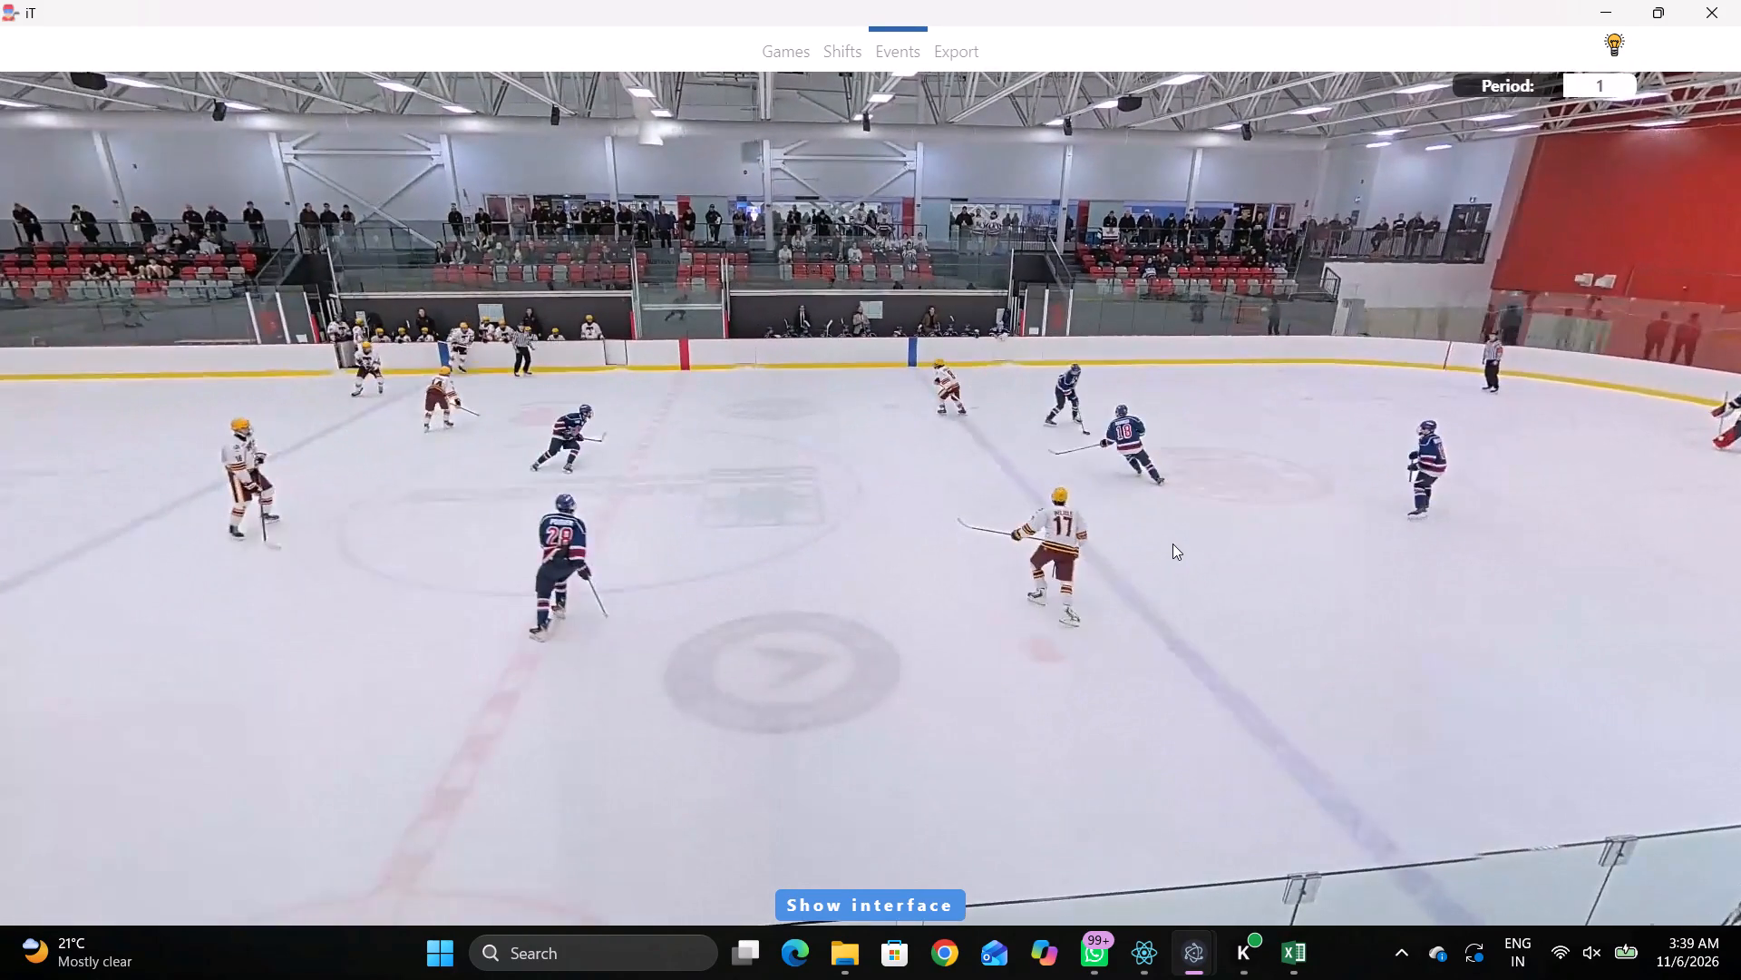
pyautogui.press('space')
pyautogui.press('space')
pyautogui.write('q')
pyautogui.rightClick(1213, 477)
pyautogui.press('q')
pyautogui.press('q')
pyautogui.press('q')
pyautogui.press('q')
pyautogui.press('q')
pyautogui.press('q')
pyautogui.press('q')
pyautogui.press('q')
pyautogui.press('q')
pyautogui.press('q')
pyautogui.press('q')
pyautogui.press('q')
pyautogui.press('q')
pyautogui.press('q')
pyautogui.press('q')
pyautogui.press('q')
pyautogui.press('q')
pyautogui.press('q')
pyautogui.press('q')
pyautogui.press('q')
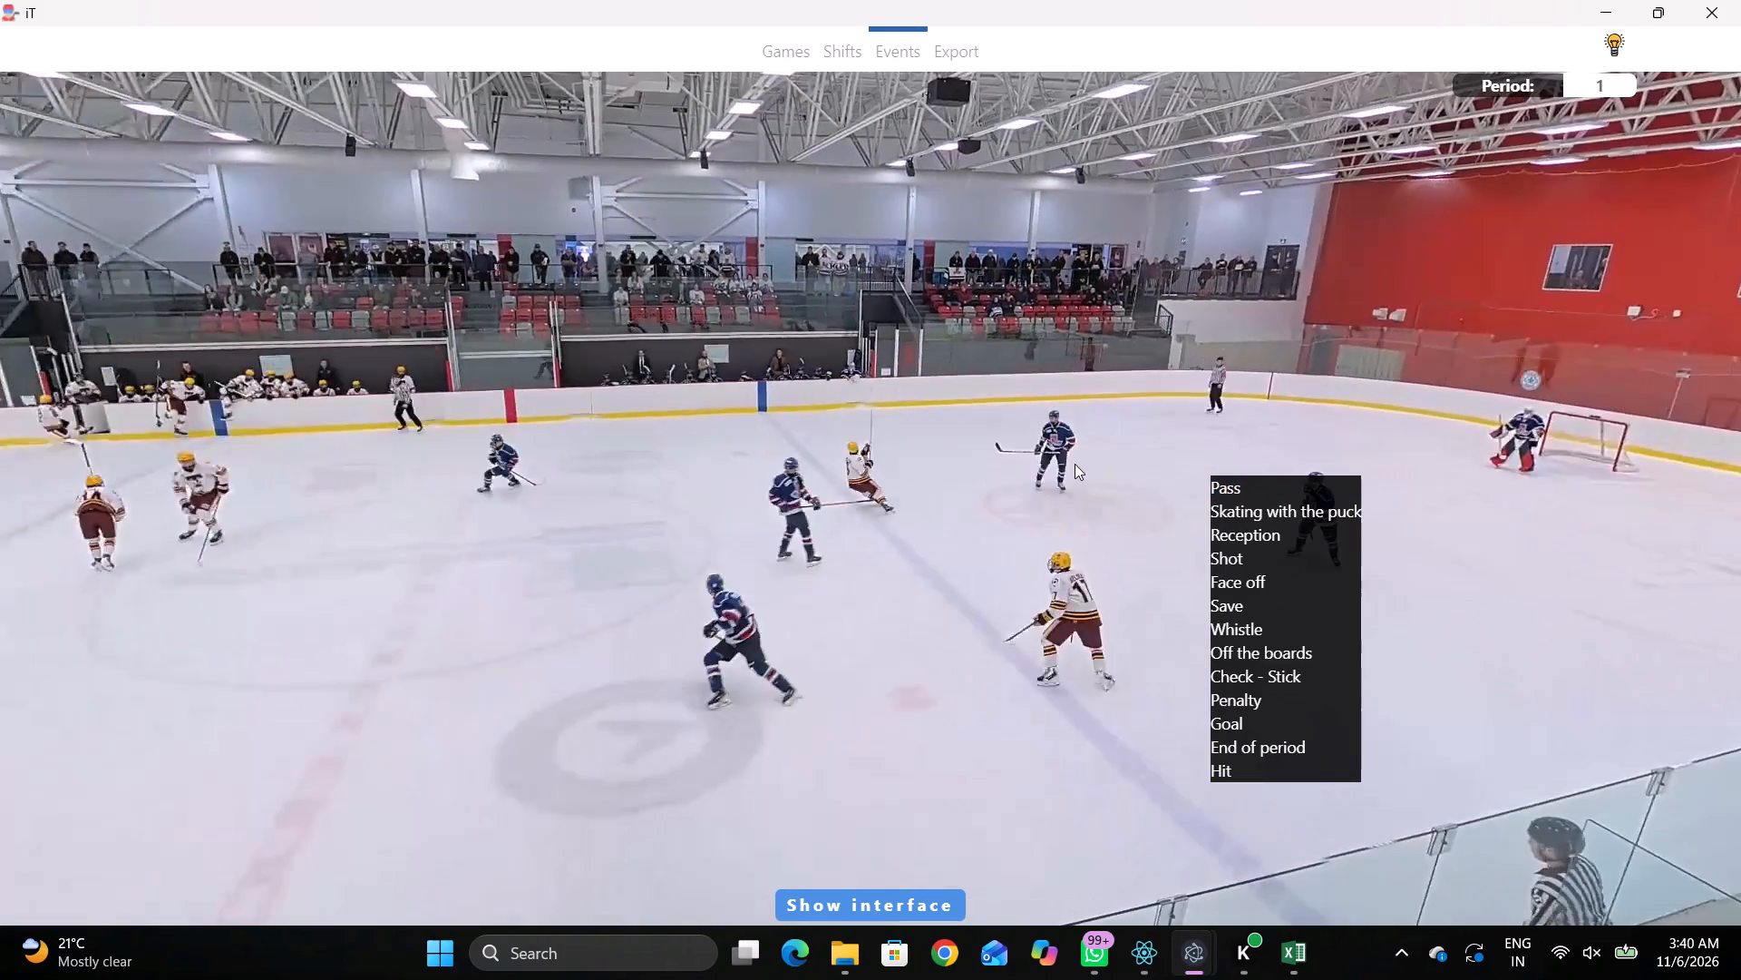
pyautogui.write('qq')
pyautogui.press('q')
pyautogui.press('q')
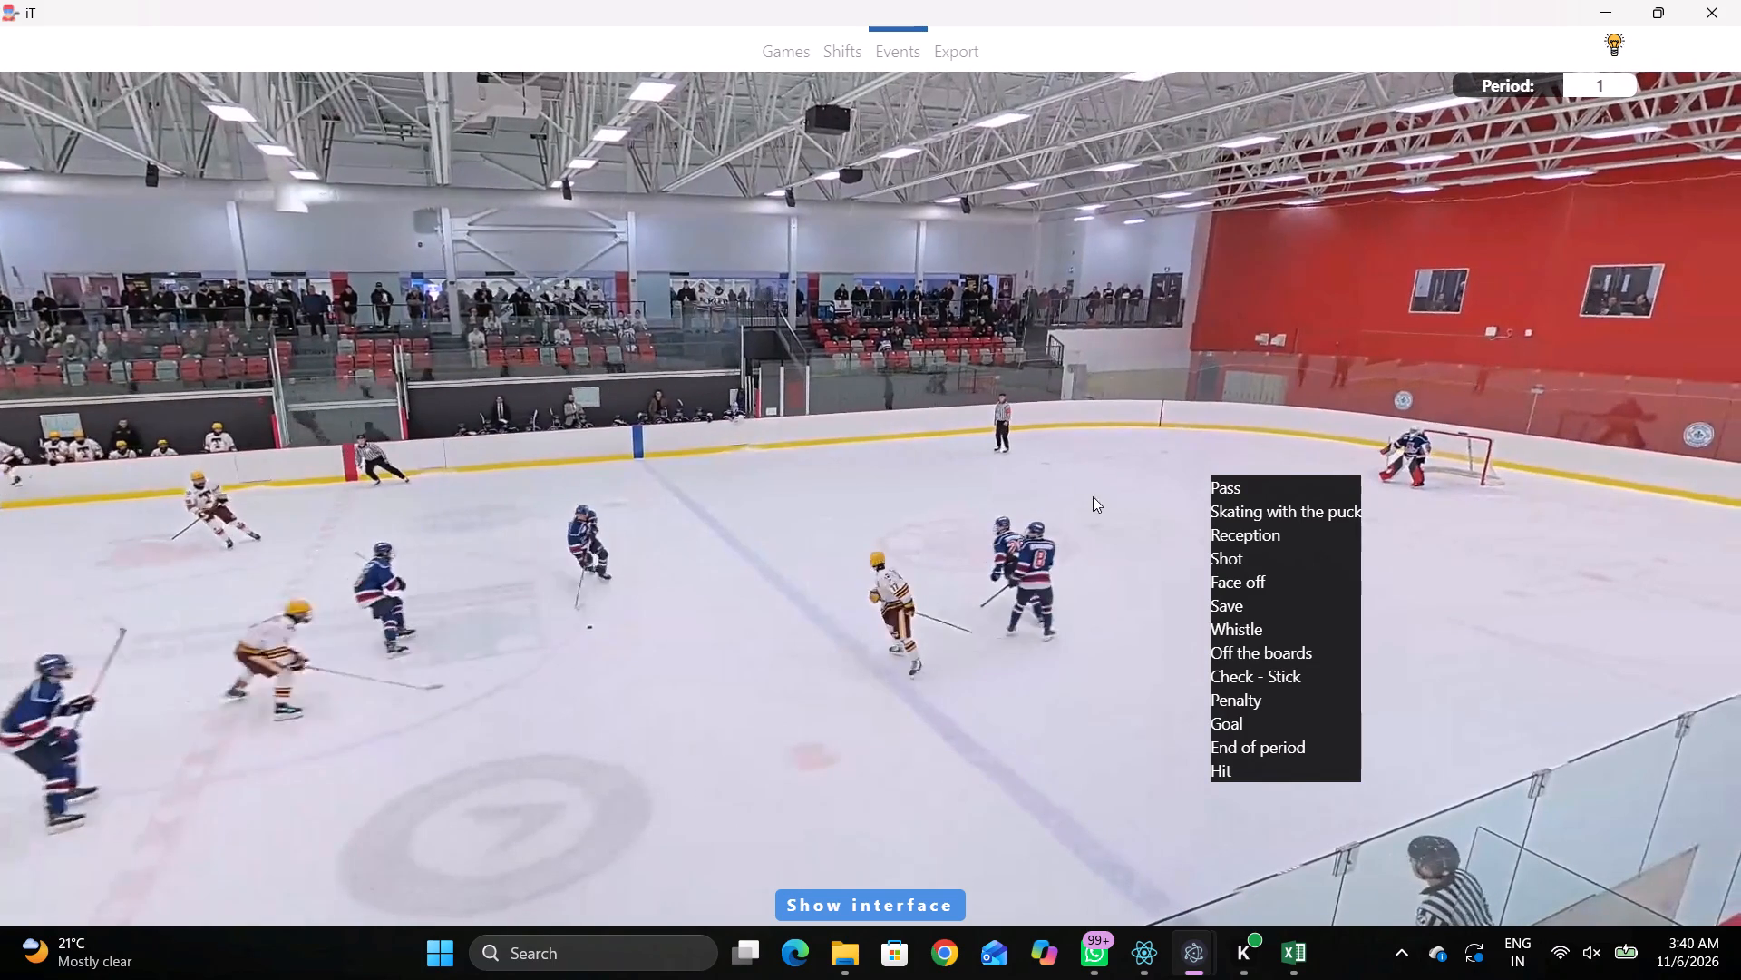
pyautogui.press('q')
pyautogui.click(1028, 511)
pyautogui.press('q')
pyautogui.press('q')
pyautogui.press('q')
# Tag Skating with the puck by home player 20 at 00:33:42:9, placed inside the blue-line-side edge of the upper right face-off circle.
pyautogui.press('space')
pyautogui.write('v')
pyautogui.press('space')
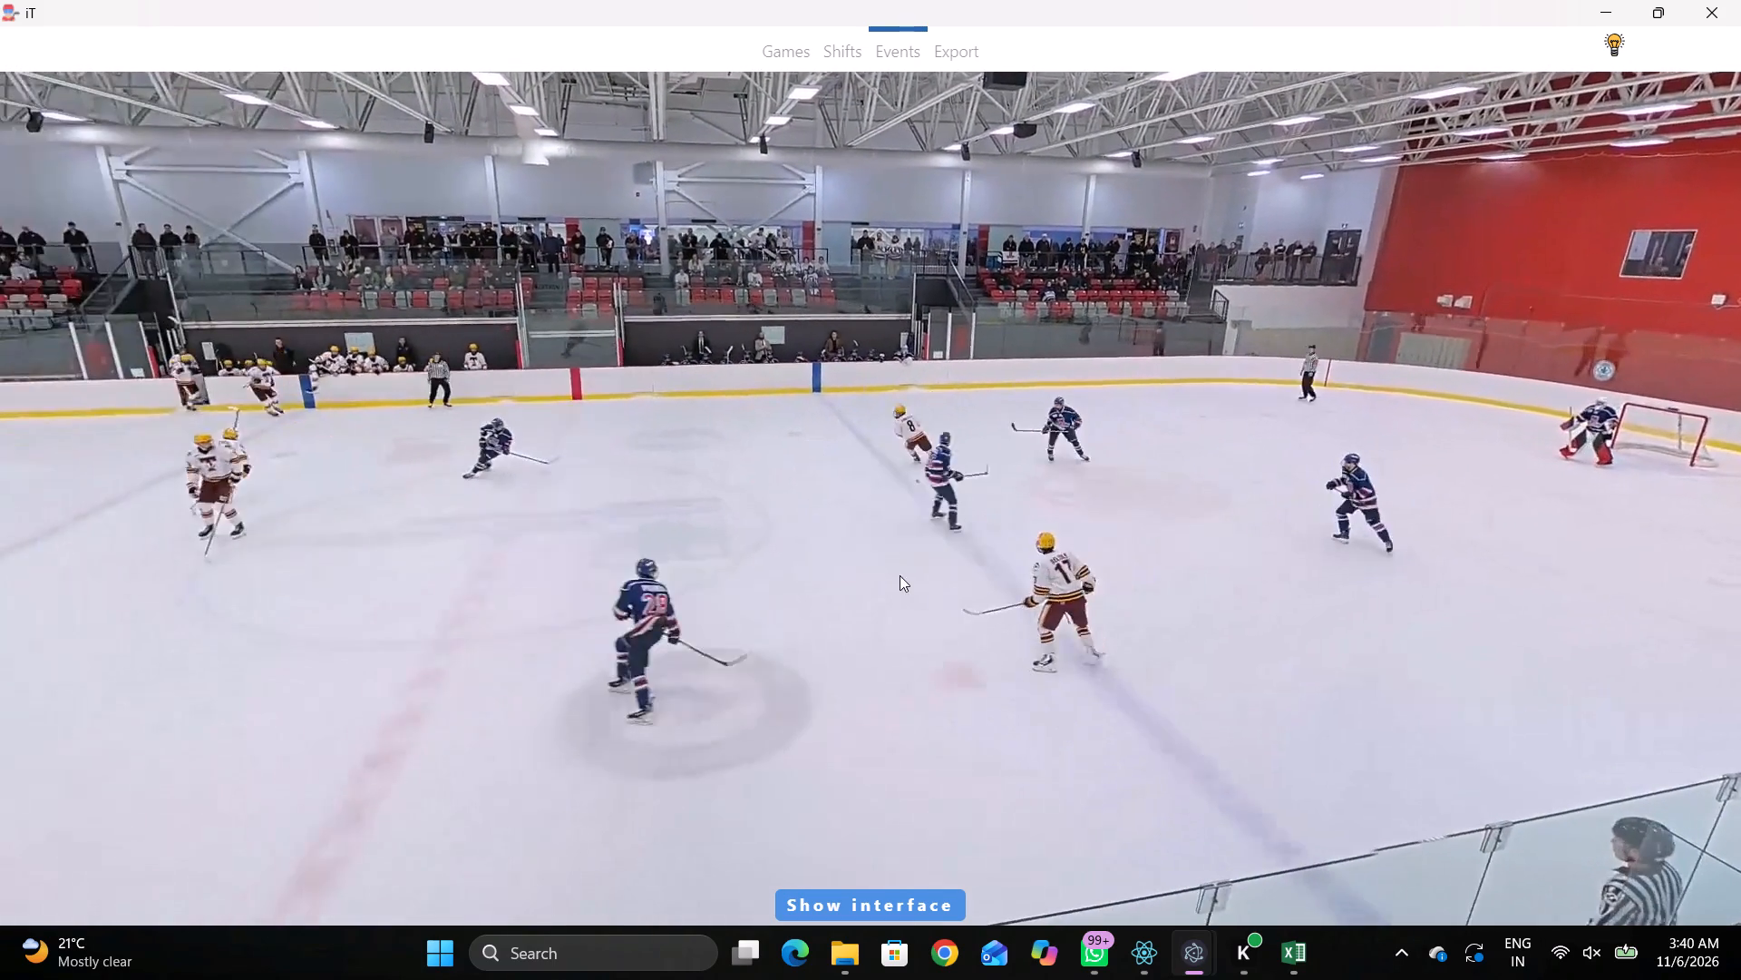
pyautogui.press('space')
pyautogui.press('space')
pyautogui.rightClick(968, 471)
pyautogui.click(1055, 514)
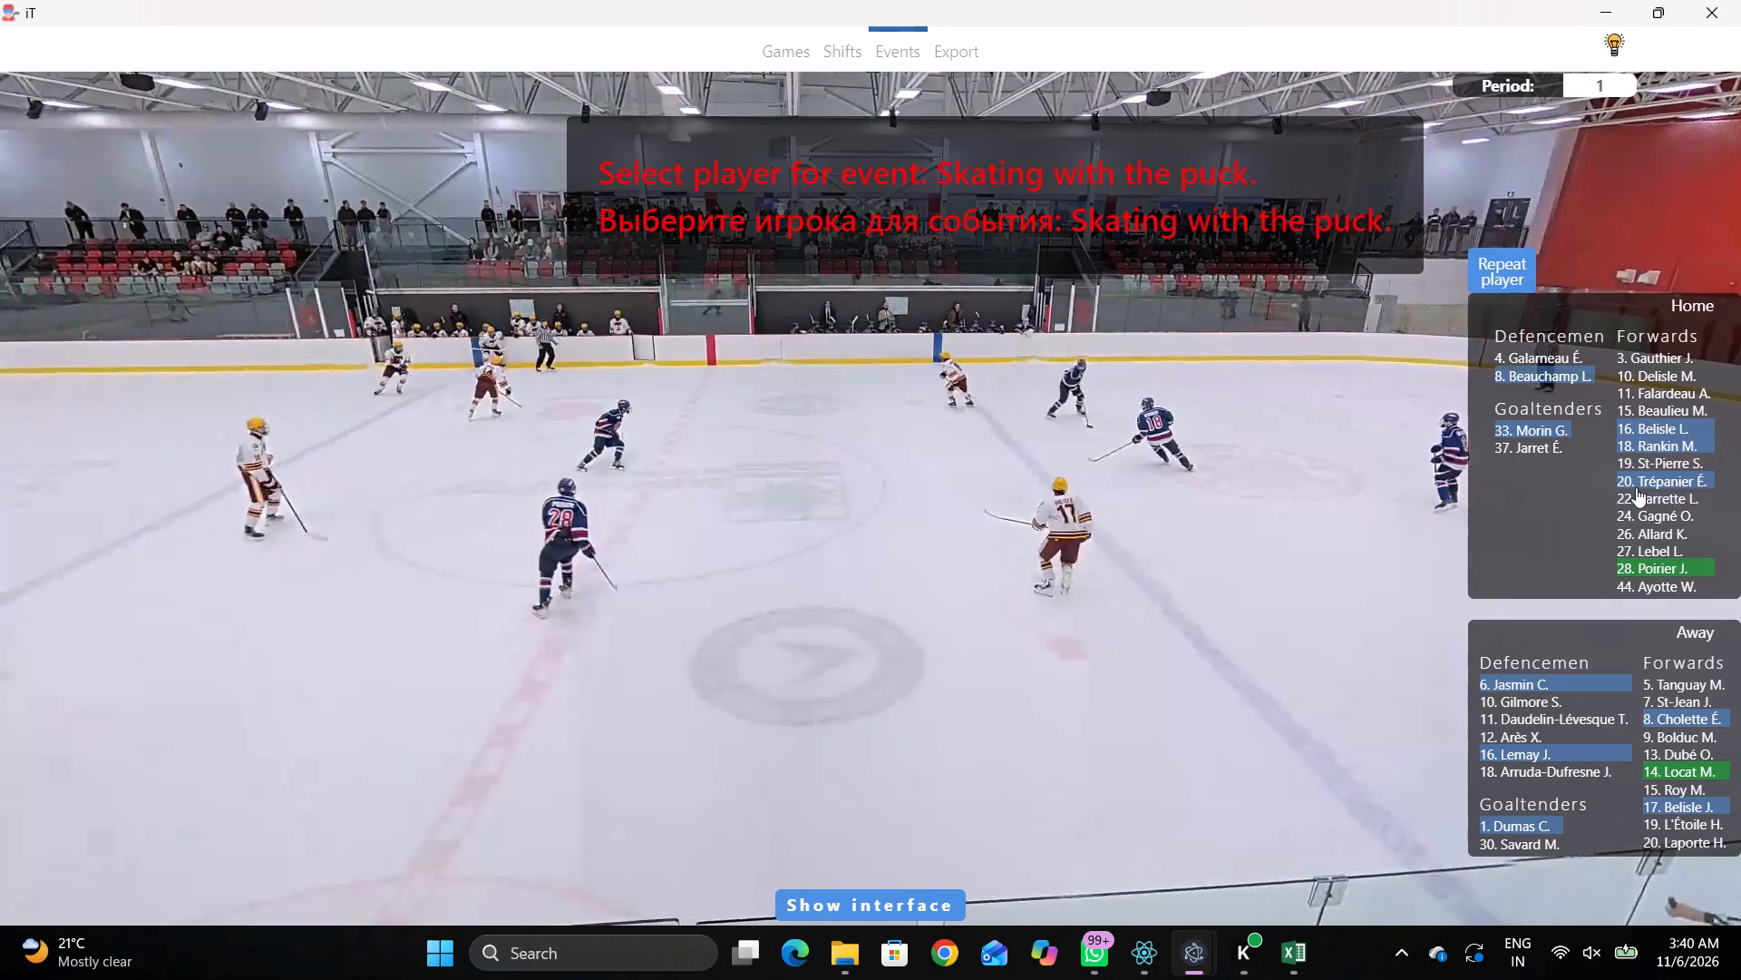
pyautogui.click(1636, 487)
pyautogui.moveTo(1204, 297); pyautogui.dragTo(1191, 291)
# Tag a Shot Attempt - On Goal by home player 20 at 00:33:47:2, placed between the lower left face-off circle and left blue line.
pyautogui.press('space')
pyautogui.press('space')
pyautogui.press('space')
pyautogui.press('space')
pyautogui.press('r')
pyautogui.press('space')
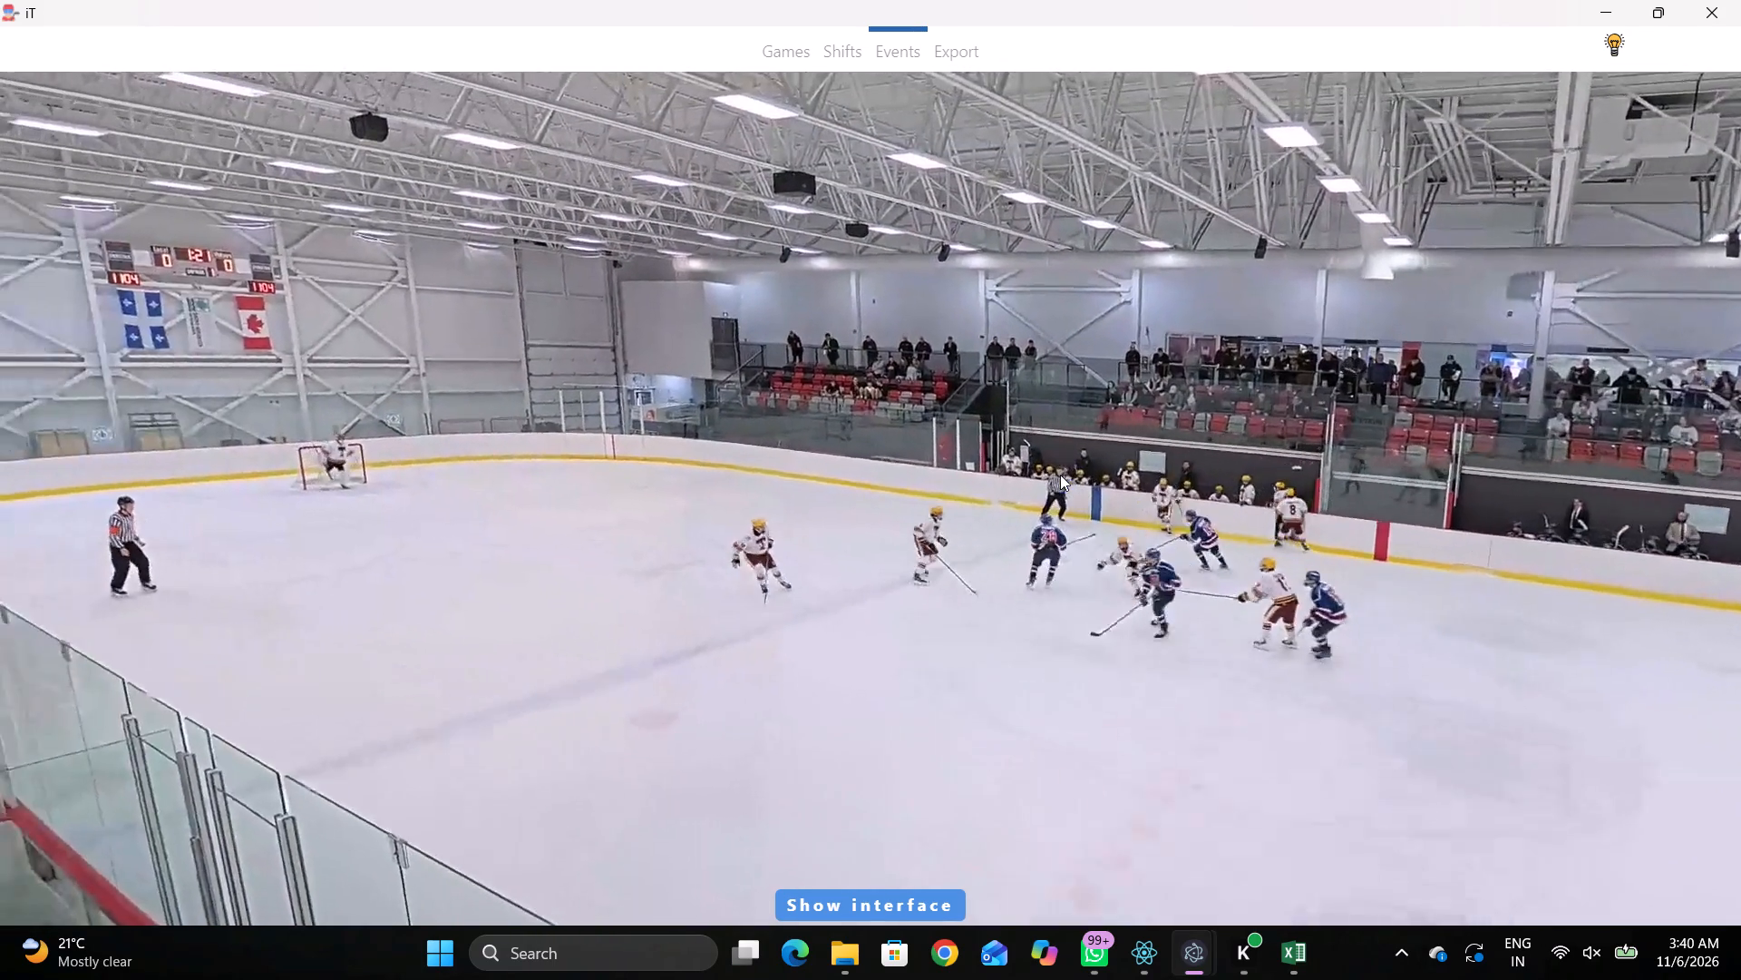
pyautogui.press('space')
pyautogui.press('space')
pyautogui.press('space')
pyautogui.press('space')
pyautogui.press('space')
pyautogui.press('space')
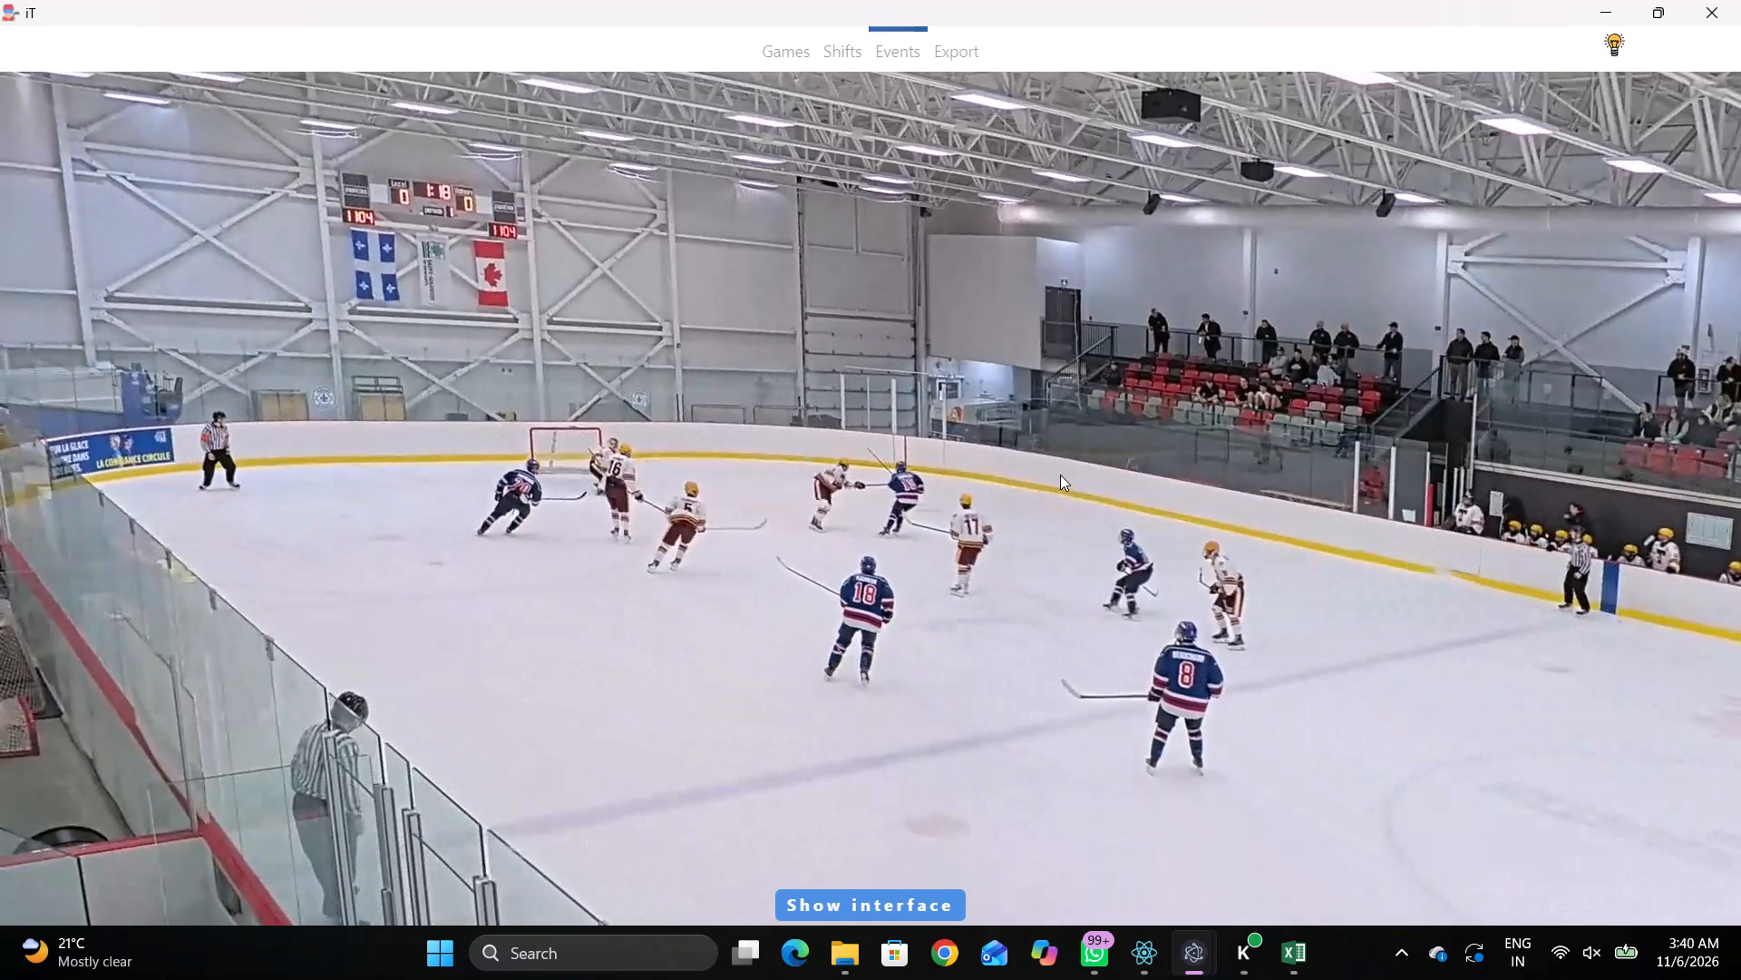
pyautogui.press('space')
pyautogui.press('q')
pyautogui.press('q')
pyautogui.press('q')
pyautogui.press('q')
pyautogui.press('q')
pyautogui.press('q')
pyautogui.press('q')
pyautogui.press('q')
pyautogui.press('q')
pyautogui.press('q')
pyautogui.press('q')
pyautogui.rightClick(1098, 347)
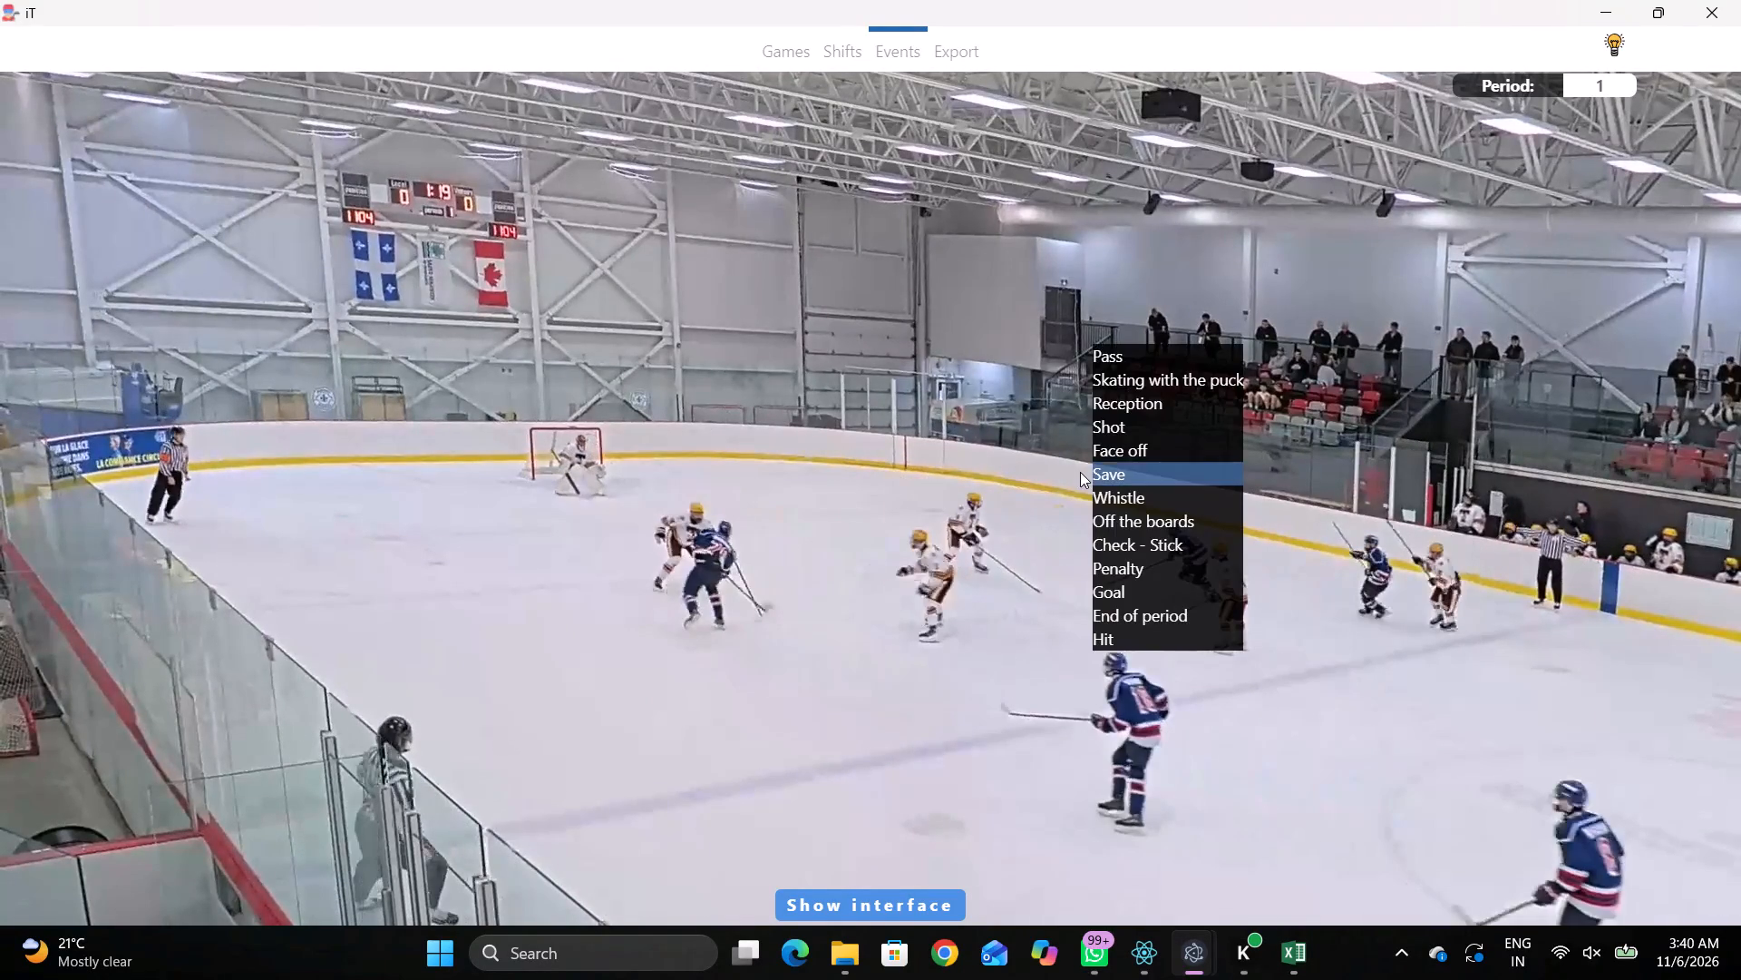
pyautogui.moveTo(1105, 433); pyautogui.dragTo(1096, 433)
pyautogui.moveTo(892, 373); pyautogui.dragTo(907, 377)
pyautogui.click(1529, 276)
pyautogui.click(703, 448)
# Tag a Save with Left Pad and direction Lower right by home goaltender 33 at 00:33:47:6, placed in the left goal crease.
pyautogui.press('r')
pyautogui.press('space')
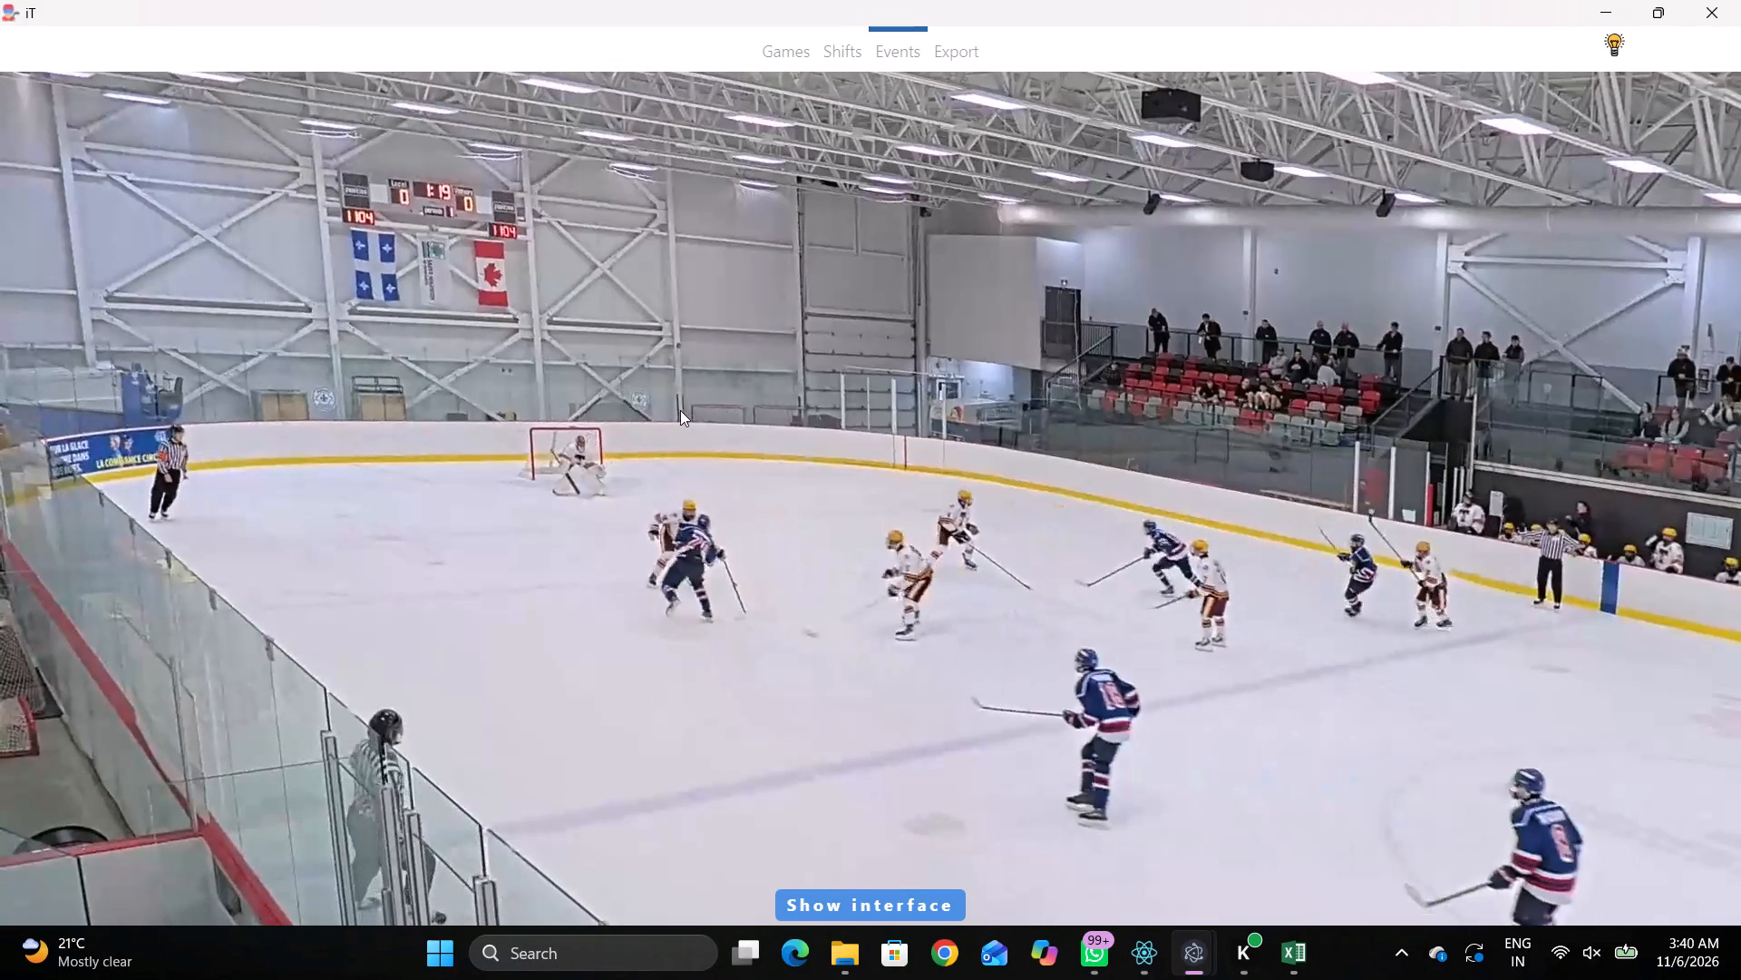
pyautogui.press('space')
pyautogui.rightClick(719, 388)
pyautogui.click(742, 523)
pyautogui.click(913, 480)
pyautogui.moveTo(1037, 493); pyautogui.dragTo(1017, 488)
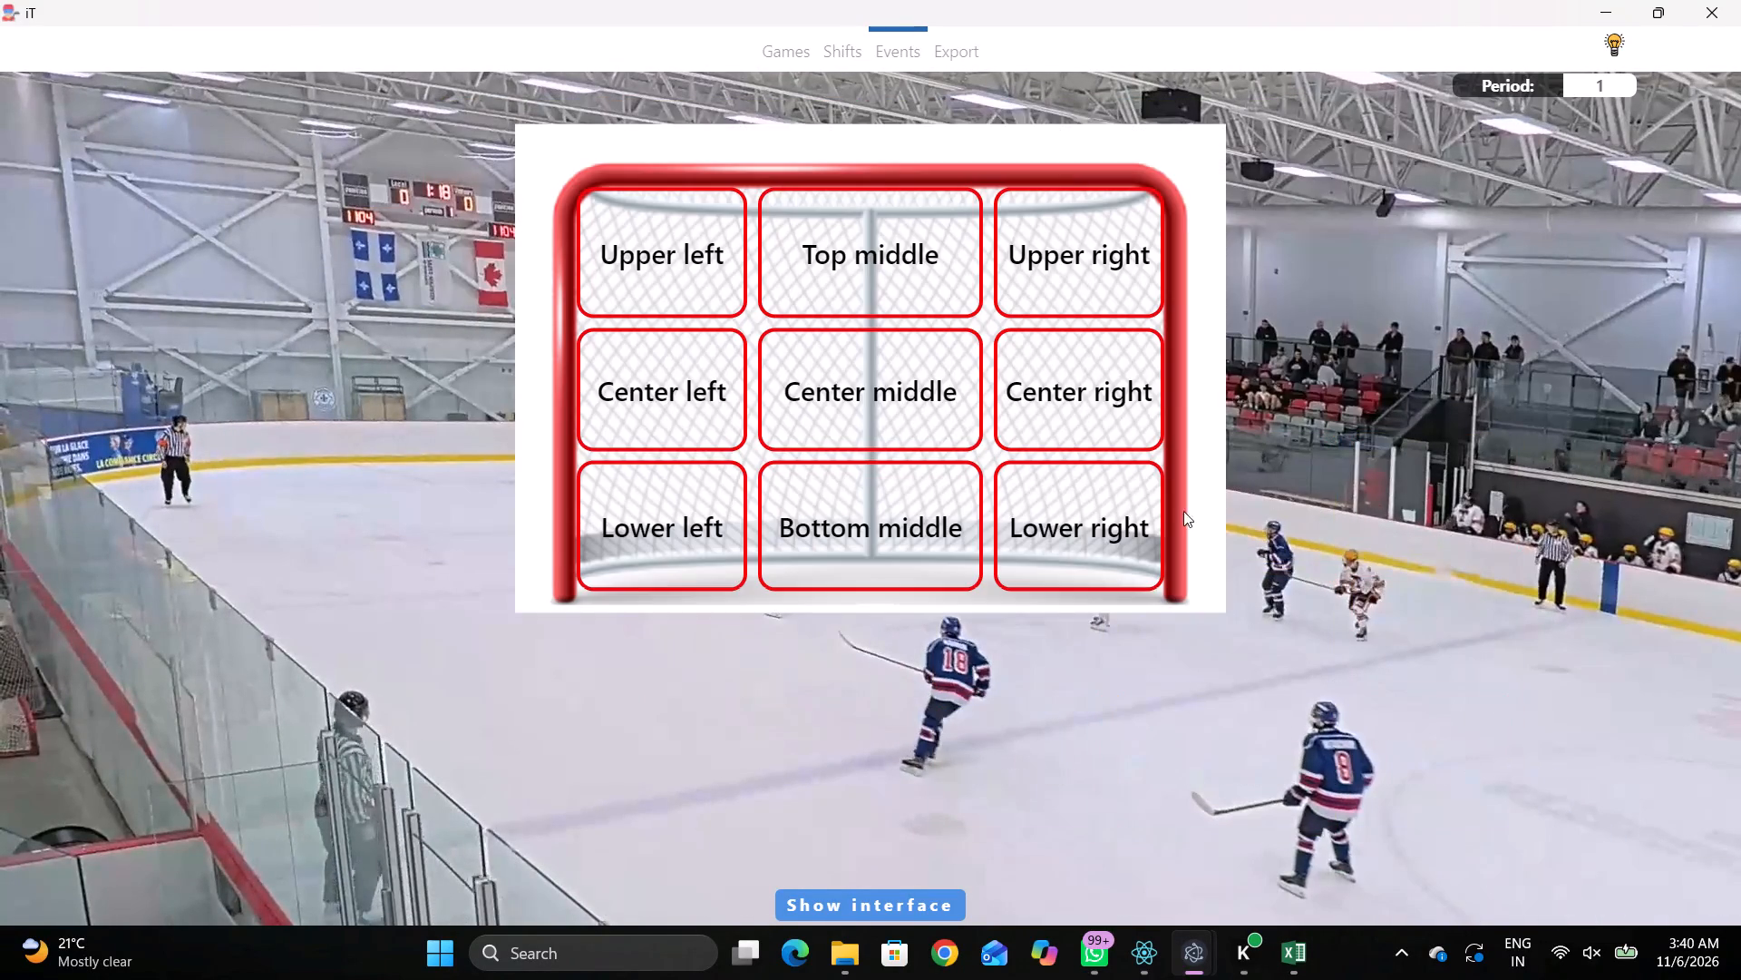
pyautogui.click(1152, 516)
pyautogui.click(1610, 442)
pyautogui.click(494, 363)
# Change the player of the Save event at 00:33:47:6 to away goaltender 1.
pyautogui.hotkey('shift', 'd')
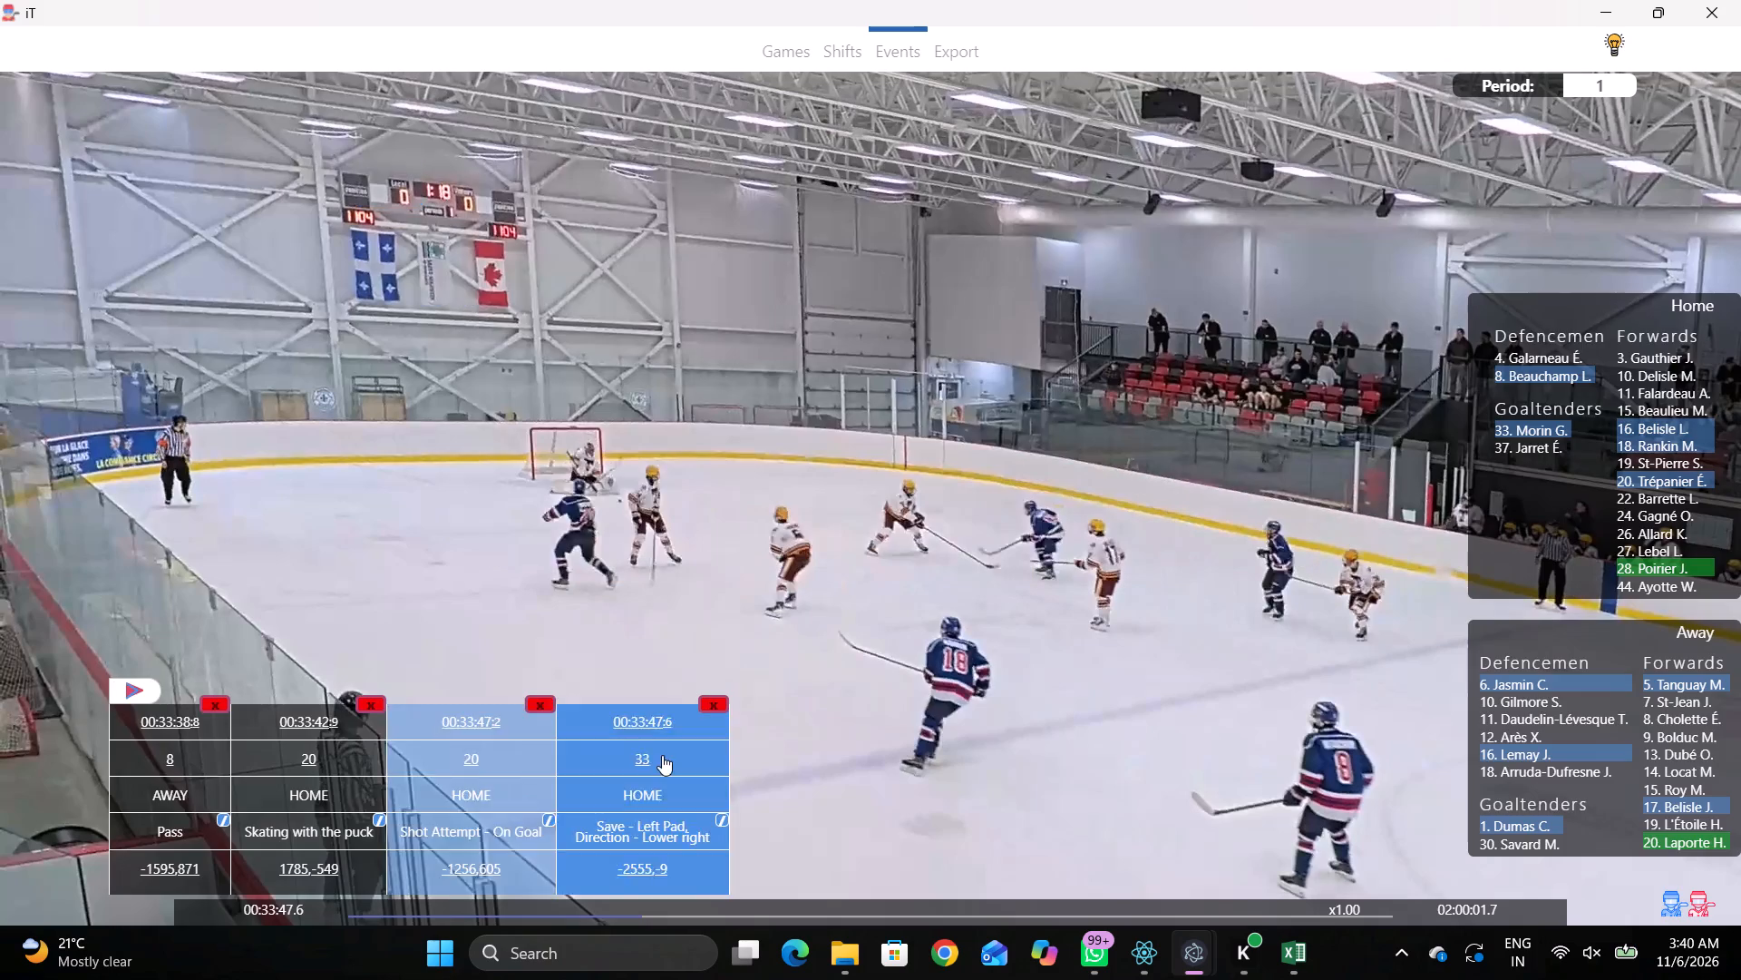
pyautogui.click(639, 753)
pyautogui.click(1593, 722)
pyautogui.press('space')
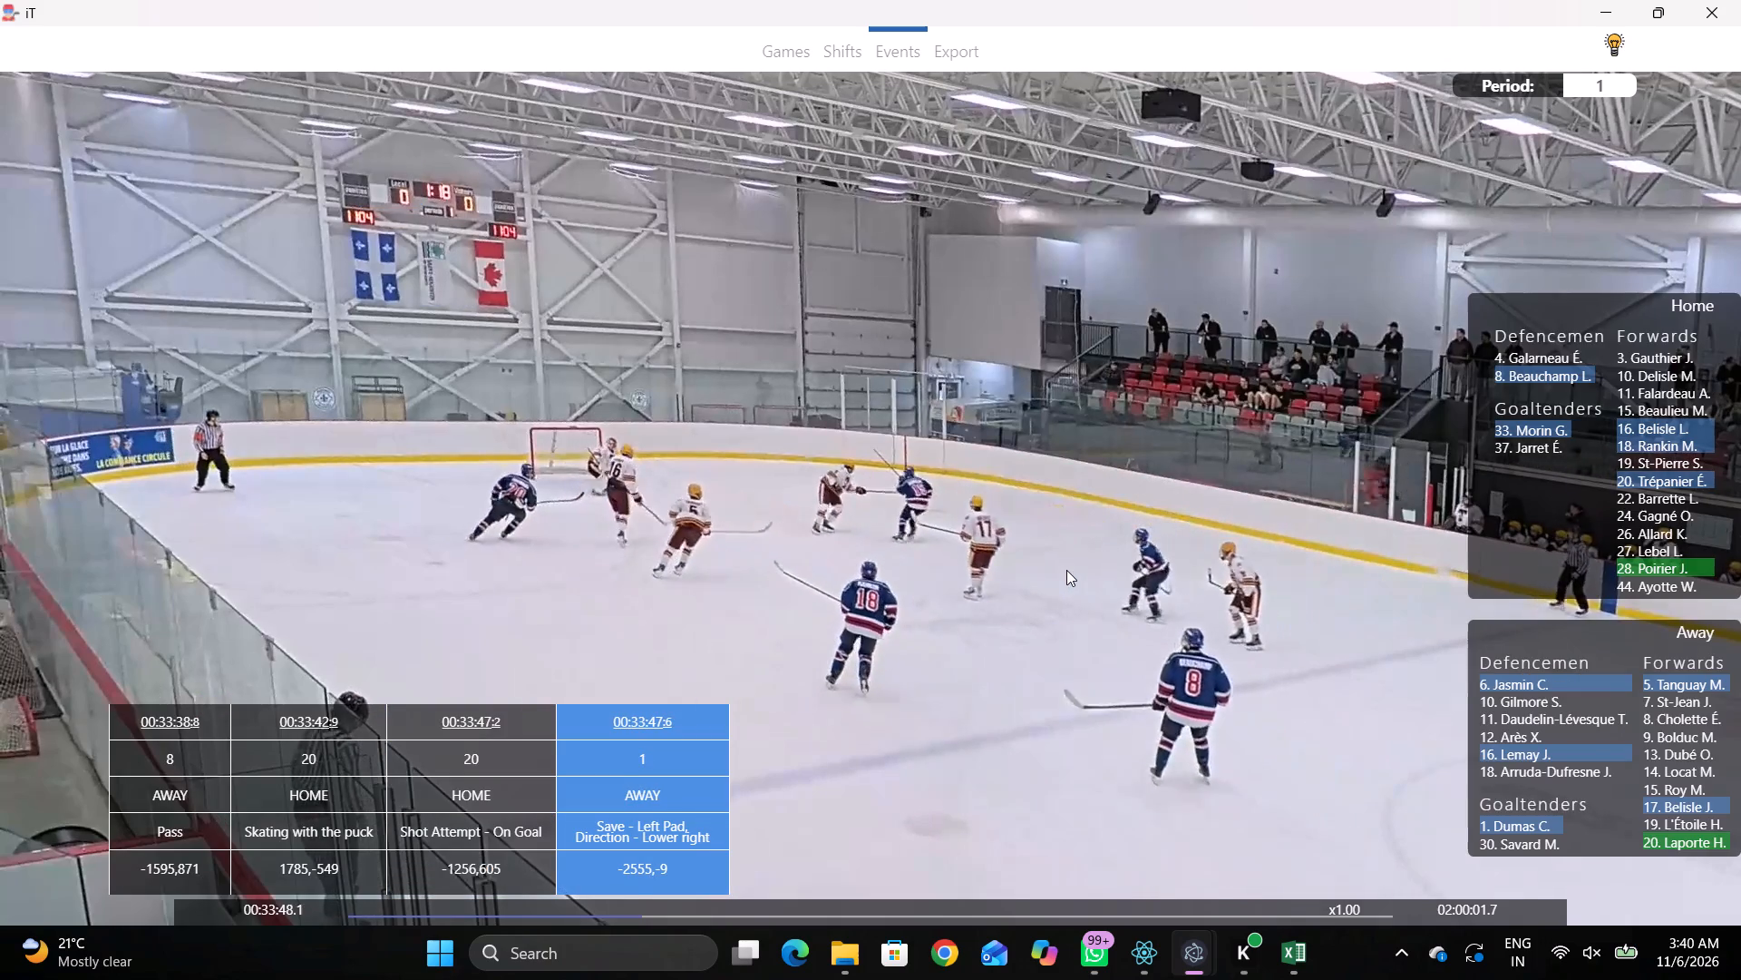
pyautogui.write('Dv')
# Tag a Pass by home player 16, placed near the upper boards between the upper left face-off circle and the left blue line.
pyautogui.press('space')
pyautogui.press('space')
pyautogui.press('space')
pyautogui.rightClick(1273, 498)
pyautogui.moveTo(1240, 501); pyautogui.dragTo(1232, 501)
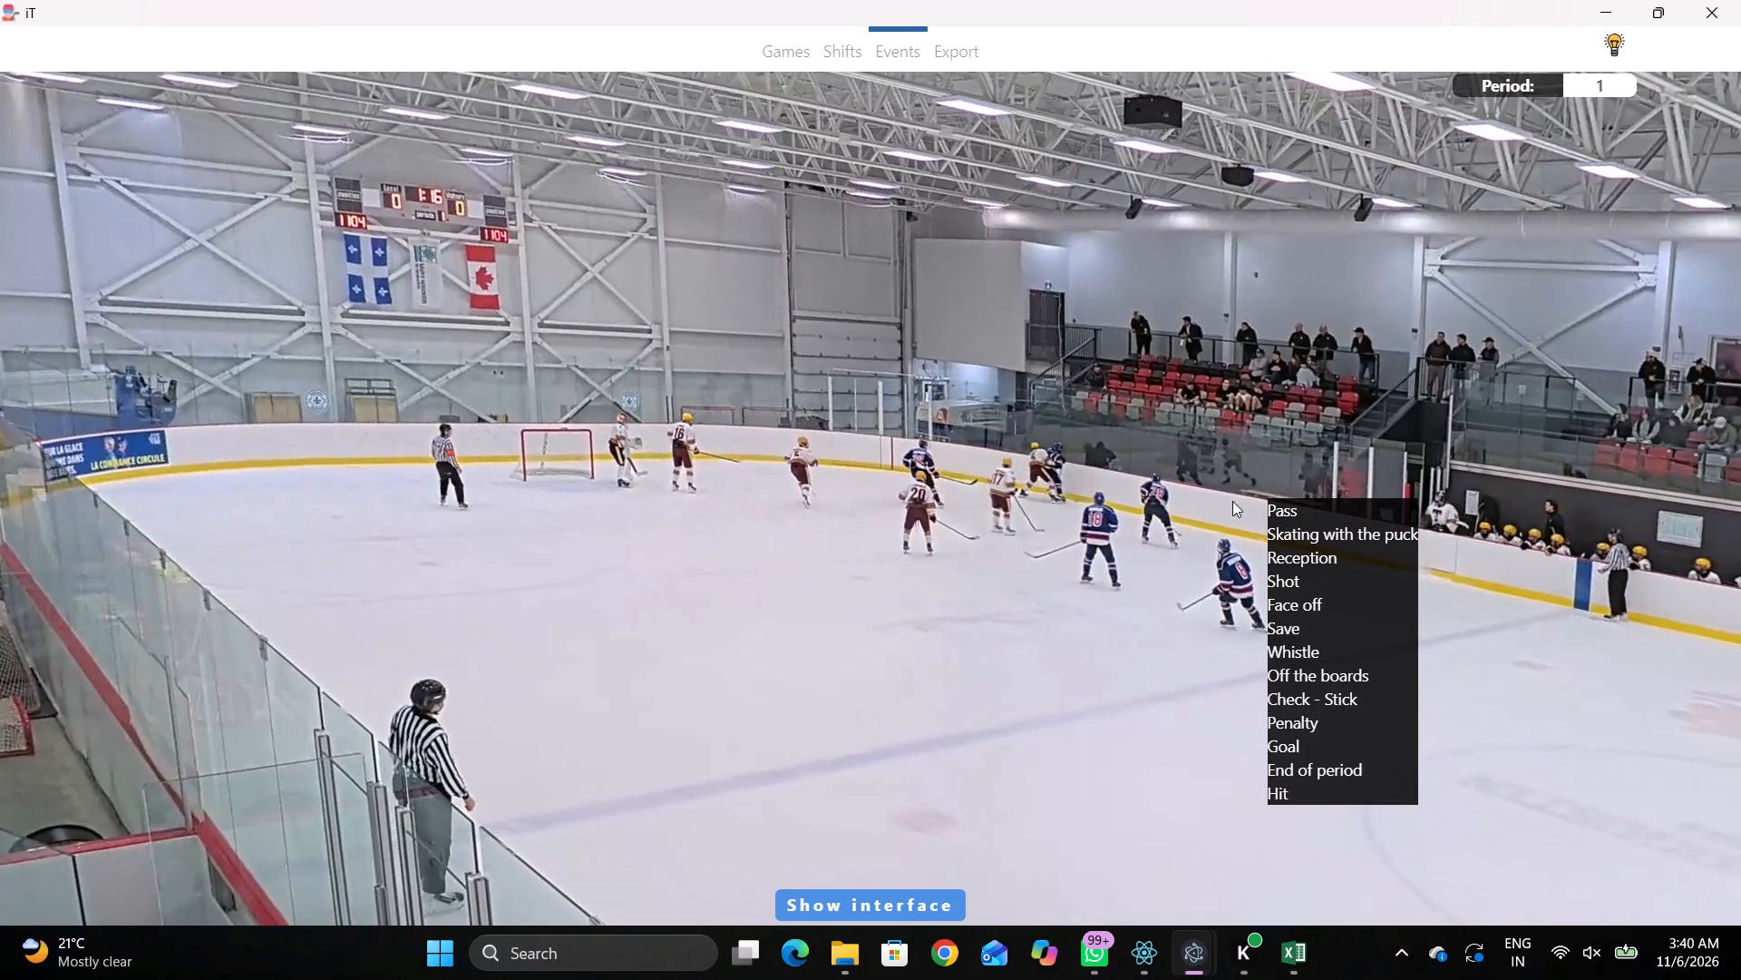
pyautogui.moveTo(1232, 501); pyautogui.dragTo(1231, 501)
pyautogui.moveTo(1236, 505); pyautogui.dragTo(1212, 511, button='right')
pyautogui.click(1249, 523)
pyautogui.click(1627, 429)
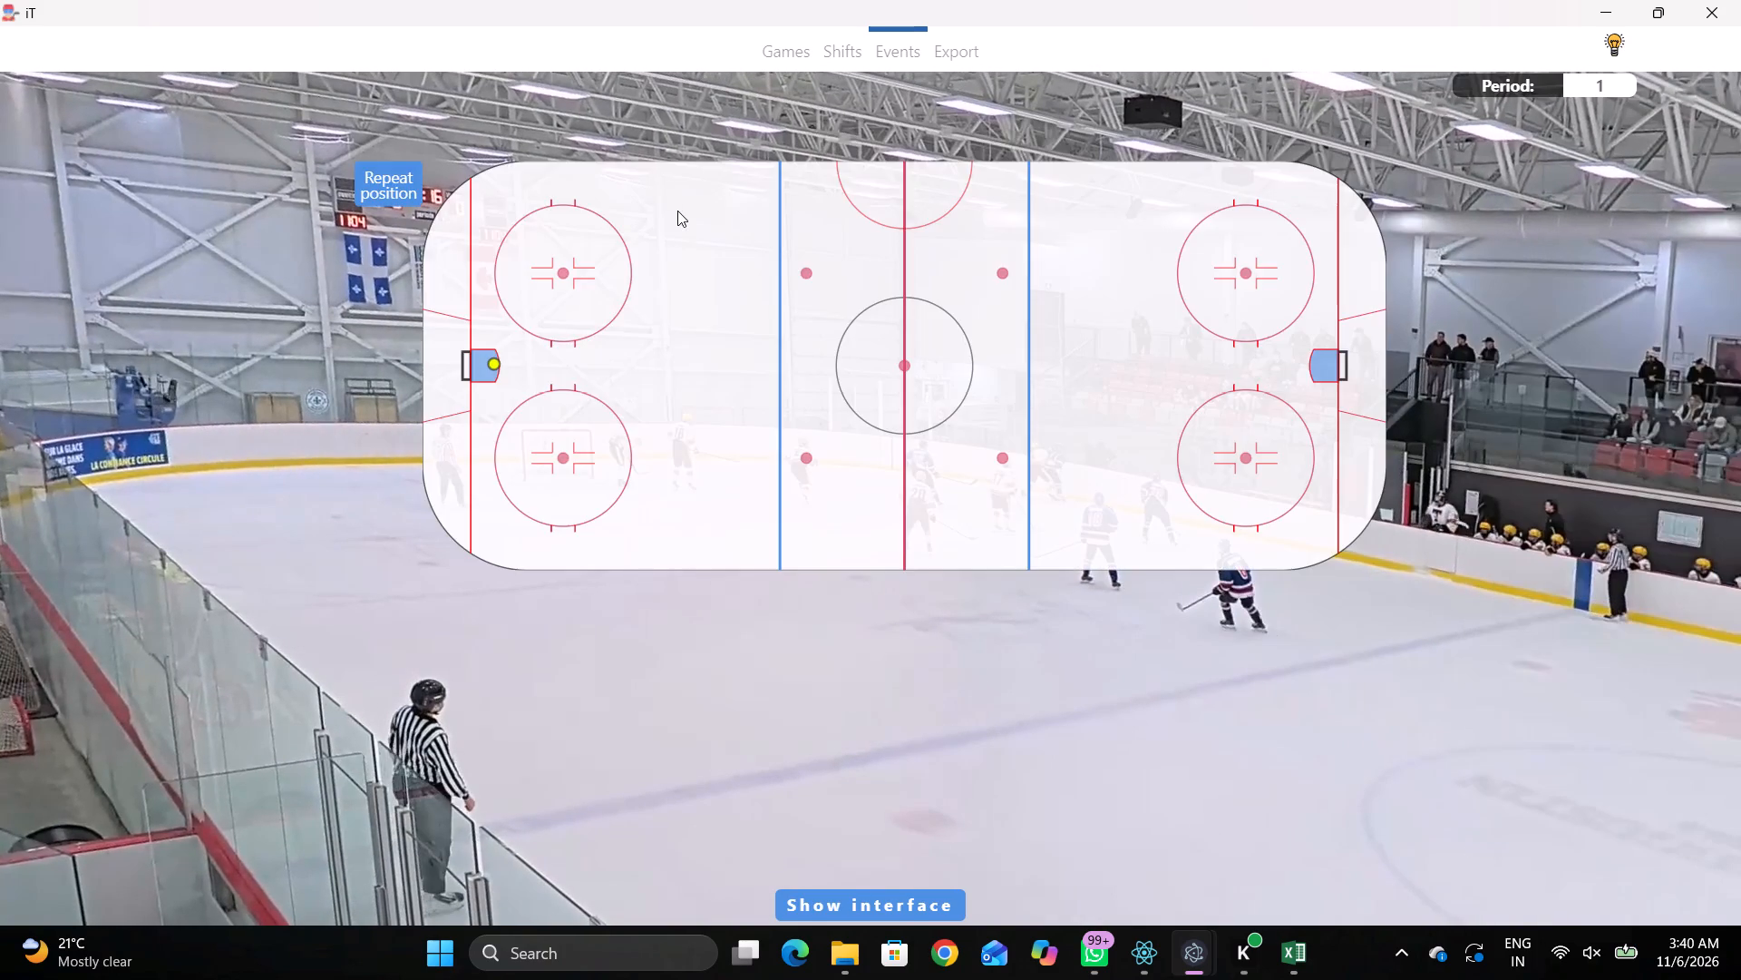
pyautogui.click(666, 196)
# Tag Skating with the puck by away player 16, placed behind the left goal line just above the net.
pyautogui.press('r')
pyautogui.press('space')
pyautogui.write('v')
pyautogui.press('space')
pyautogui.press('space')
pyautogui.press('space')
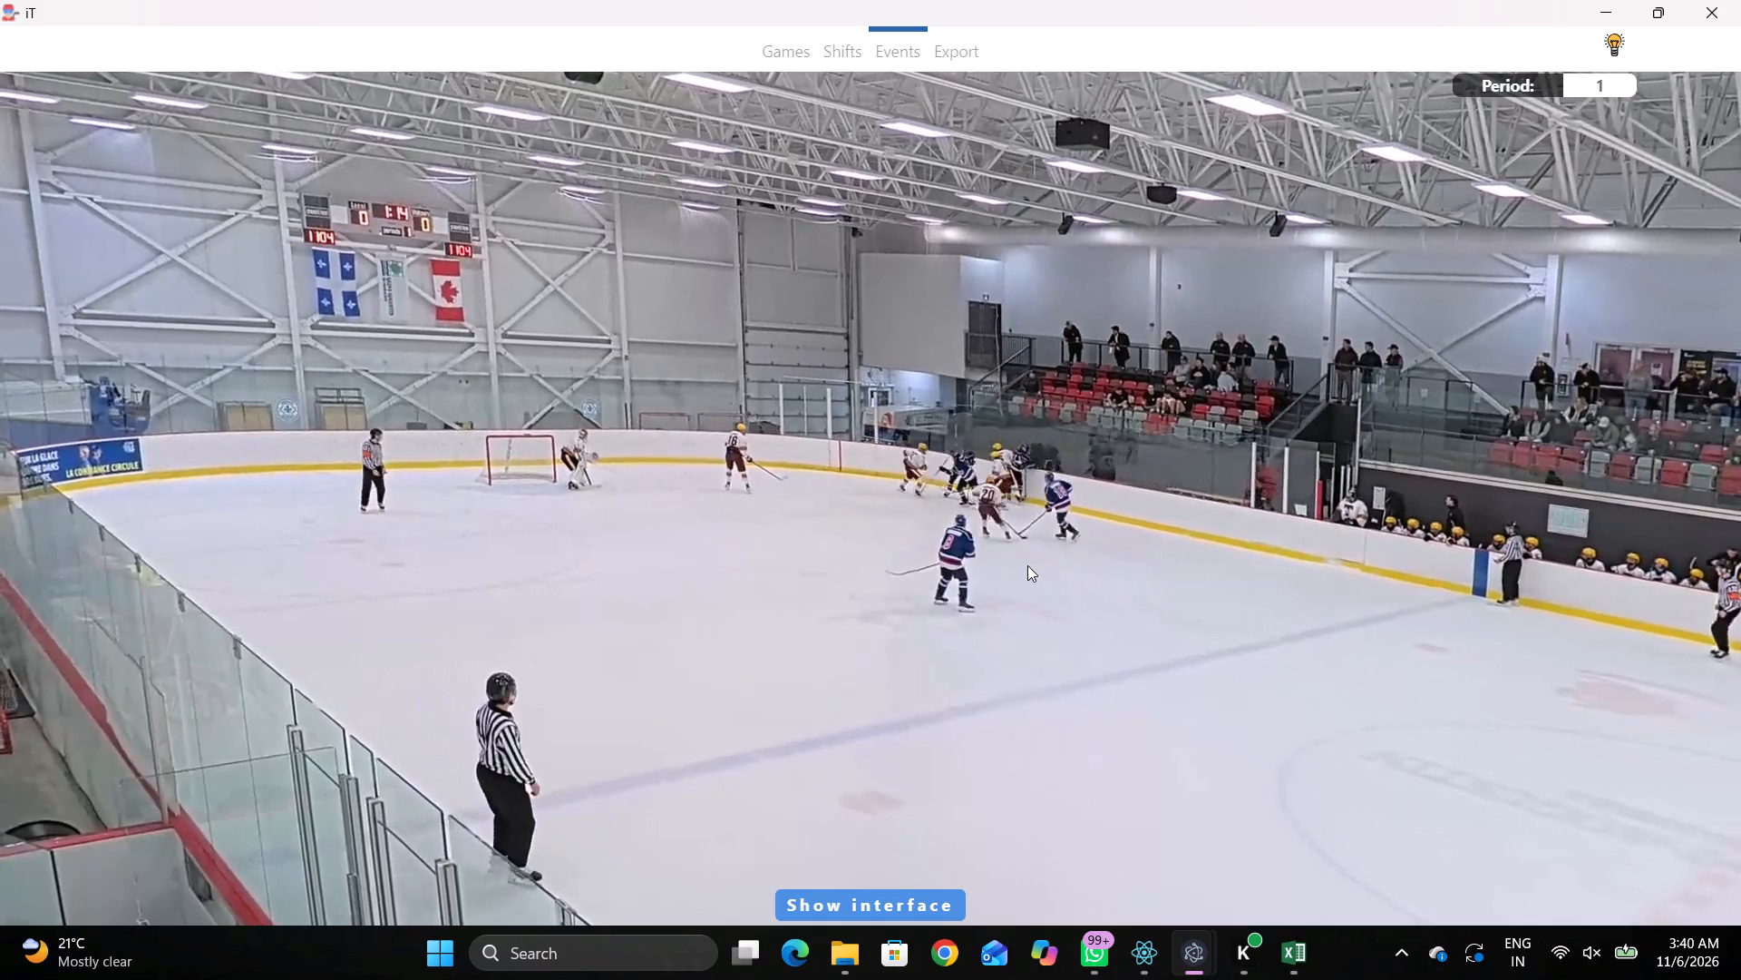
pyautogui.press('space')
pyautogui.press('space')
pyautogui.press('space')
pyautogui.press('space')
pyautogui.press('space')
pyautogui.press('space')
pyautogui.press('space')
pyautogui.press('space')
pyautogui.press('space')
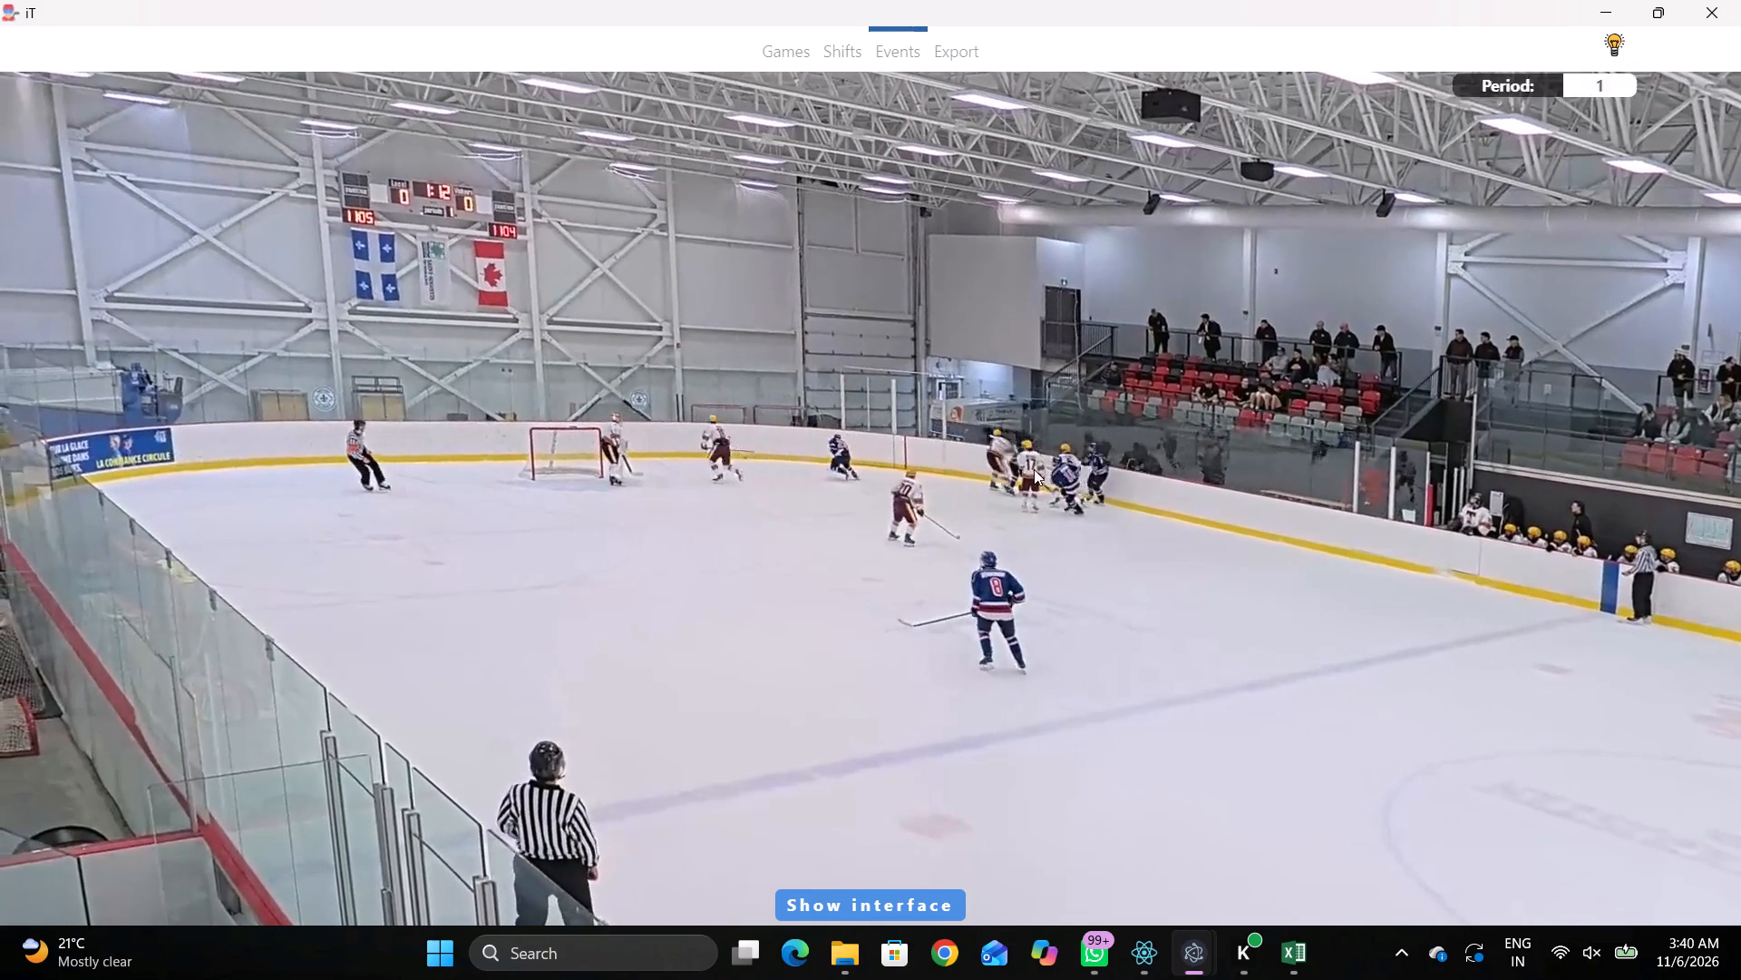
pyautogui.press('space')
pyautogui.rightClick(903, 410)
pyautogui.click(941, 435)
pyautogui.click(1497, 756)
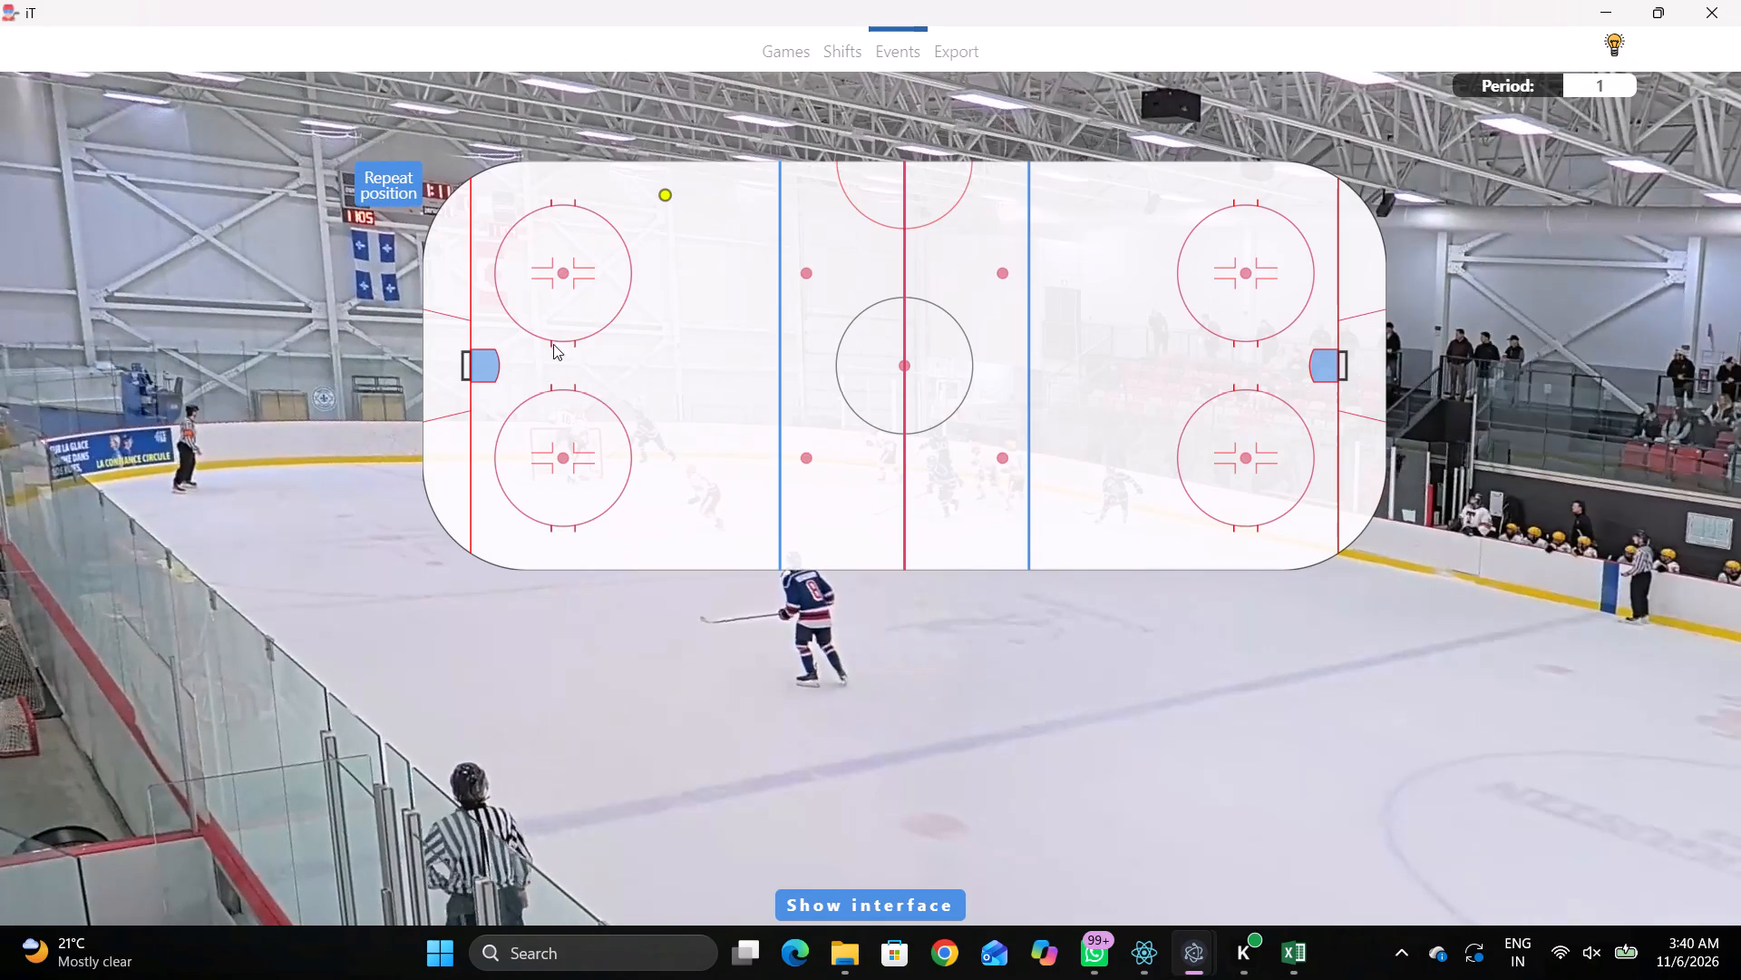
pyautogui.click(446, 321)
# Tag a Pass by the same player, away player 16, placed behind the left goal line just above the net.
pyautogui.press('space')
pyautogui.press('space')
pyautogui.rightClick(817, 354)
pyautogui.click(832, 352)
pyautogui.click(1474, 287)
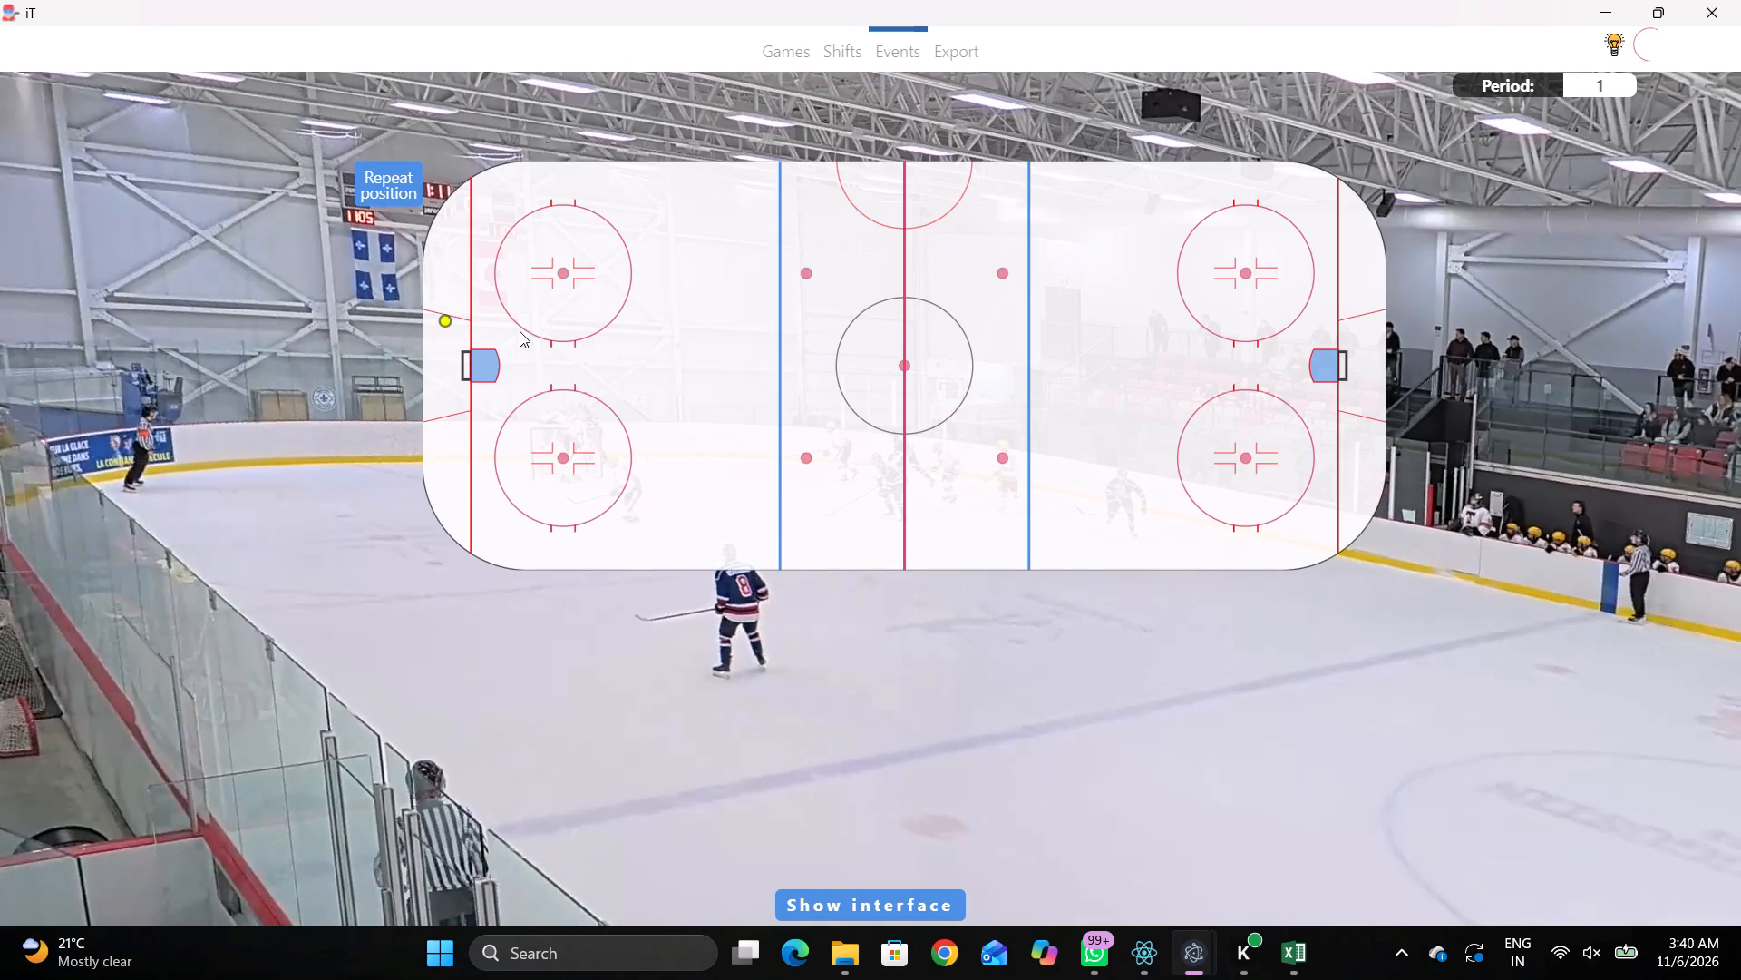
pyautogui.click(423, 331)
pyautogui.click(445, 326)
# Tag a Pass by away player 6, placed just behind the left goal line, level with the upper left face-off dot.
pyautogui.press('space')
pyautogui.press('space')
pyautogui.press('space')
pyautogui.press('space')
pyautogui.rightClick(957, 351)
pyautogui.press('q')
pyautogui.press('q')
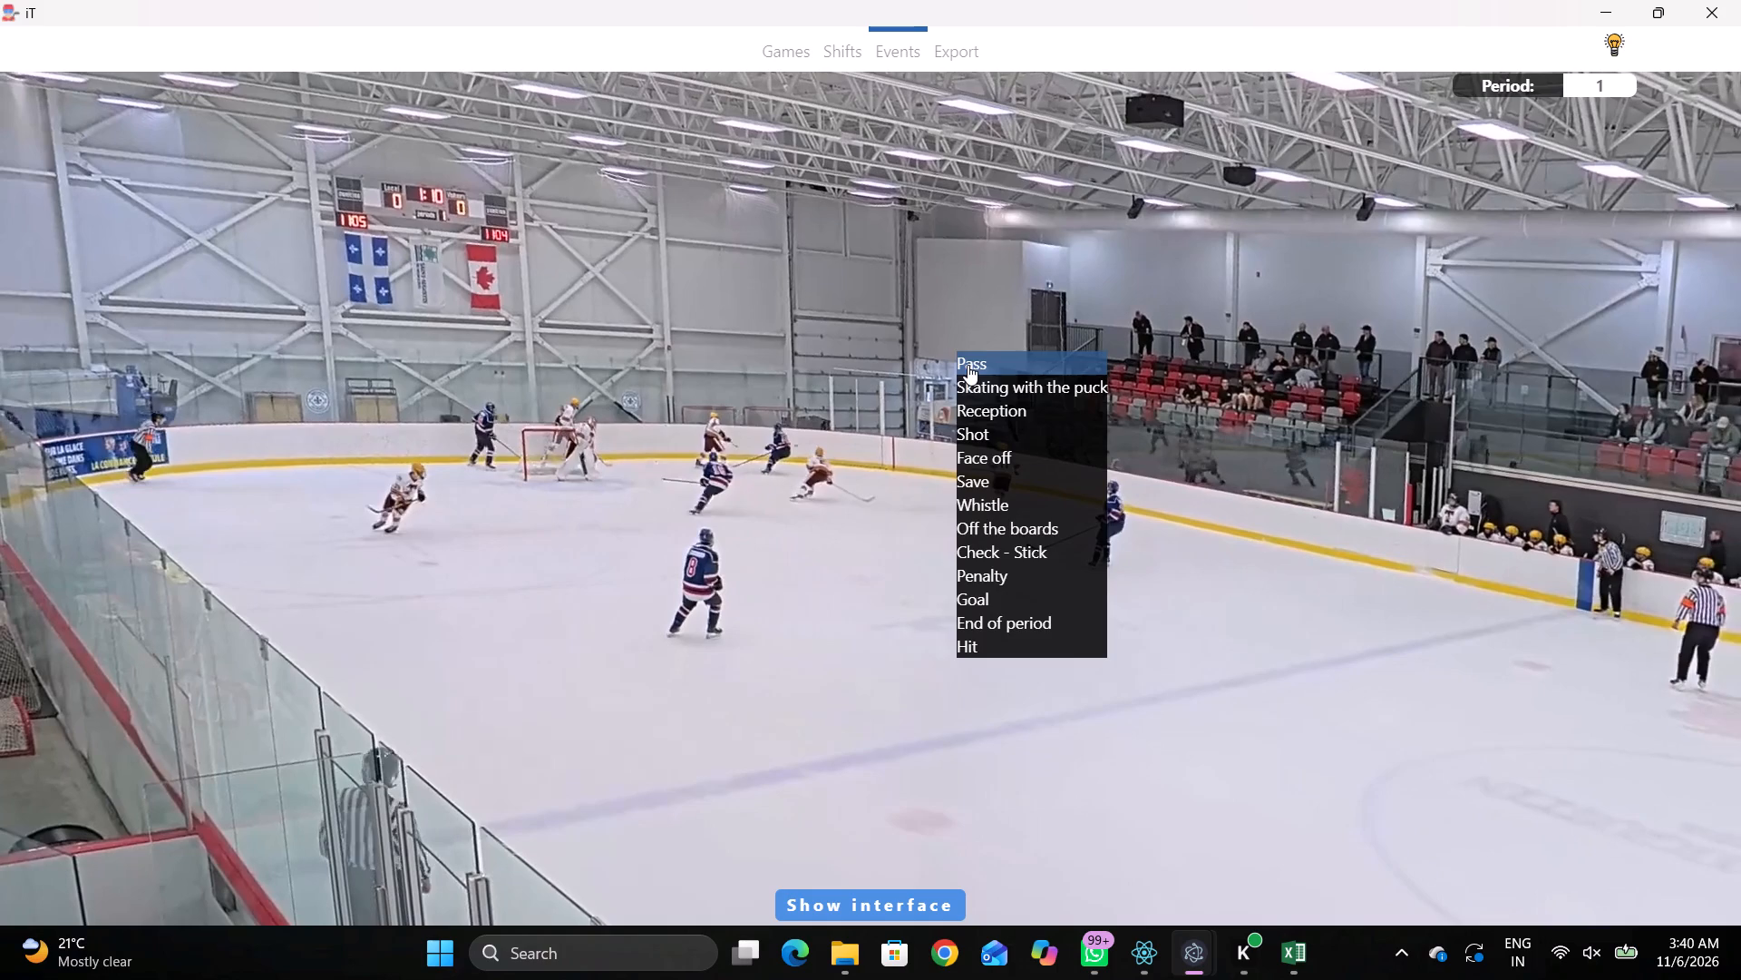
pyautogui.click(968, 365)
pyautogui.rightClick(939, 358)
pyautogui.click(952, 370)
pyautogui.click(1529, 682)
pyautogui.click(453, 280)
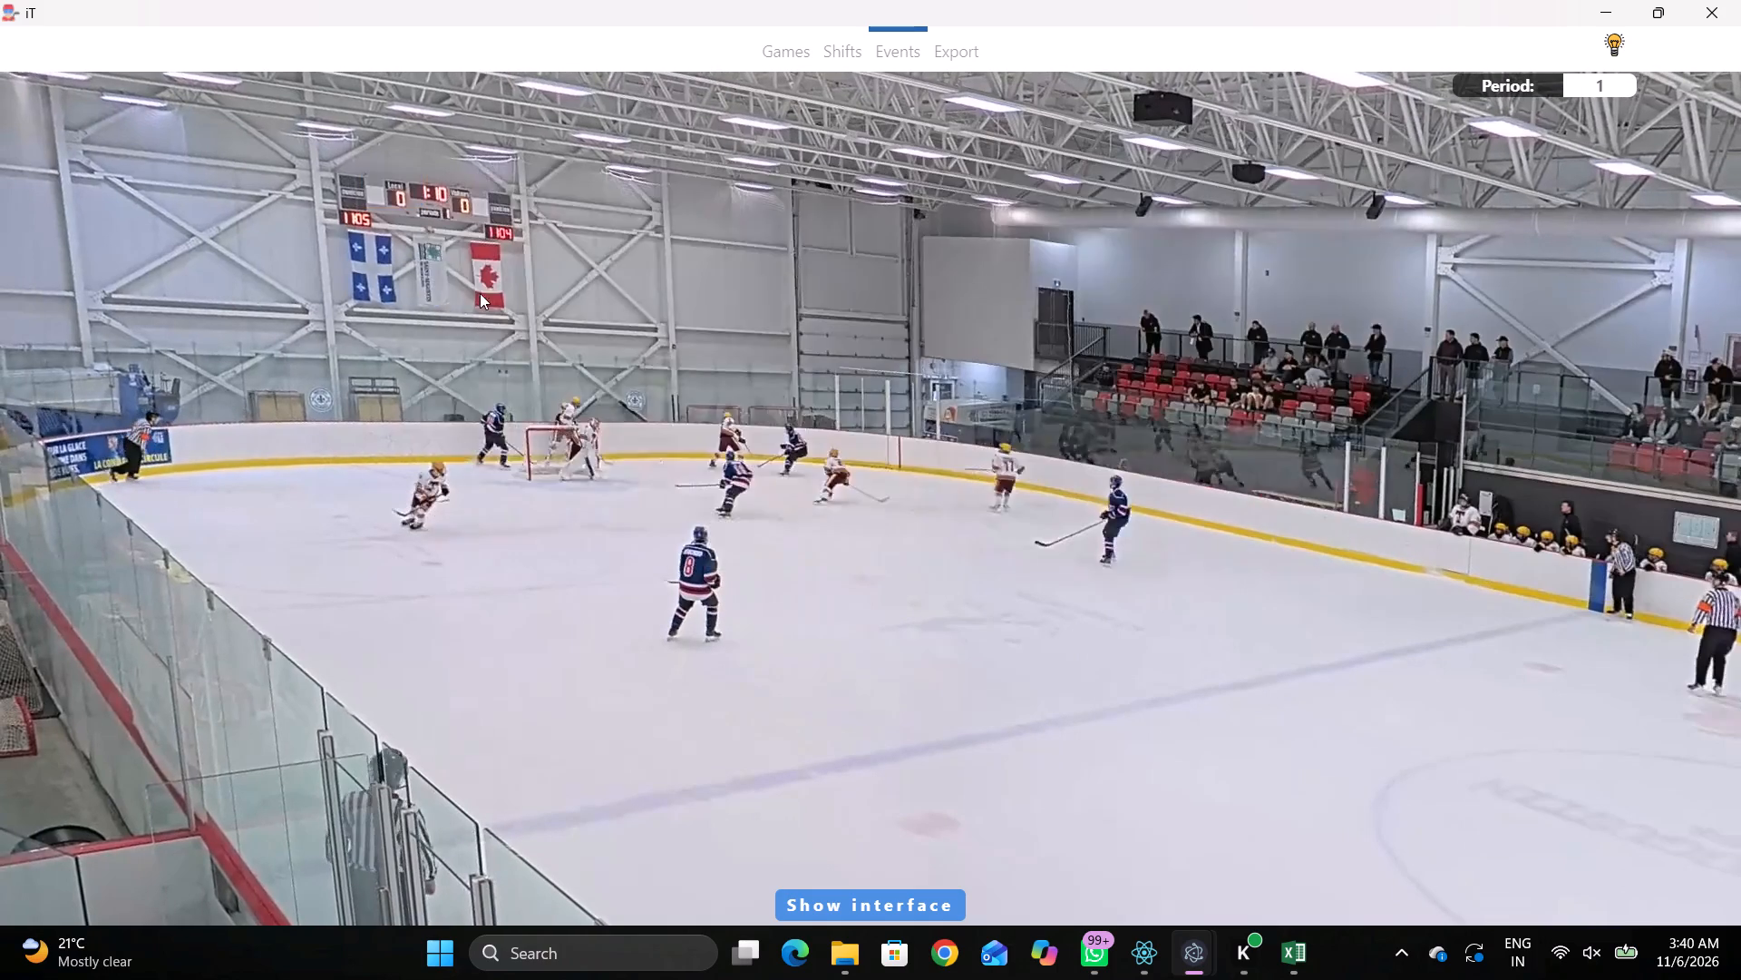
# Tag a Pass by away player 17, placed just outside the upper right edge of the upper left face-off circle.
pyautogui.press('space')
pyautogui.press('space')
pyautogui.press('space')
pyautogui.press('space')
pyautogui.press('q')
pyautogui.press('q')
pyautogui.press('q')
pyautogui.press('q')
pyautogui.press('q')
pyautogui.press('q')
pyautogui.press('q')
pyautogui.press('q')
pyautogui.press('q')
pyautogui.press('q')
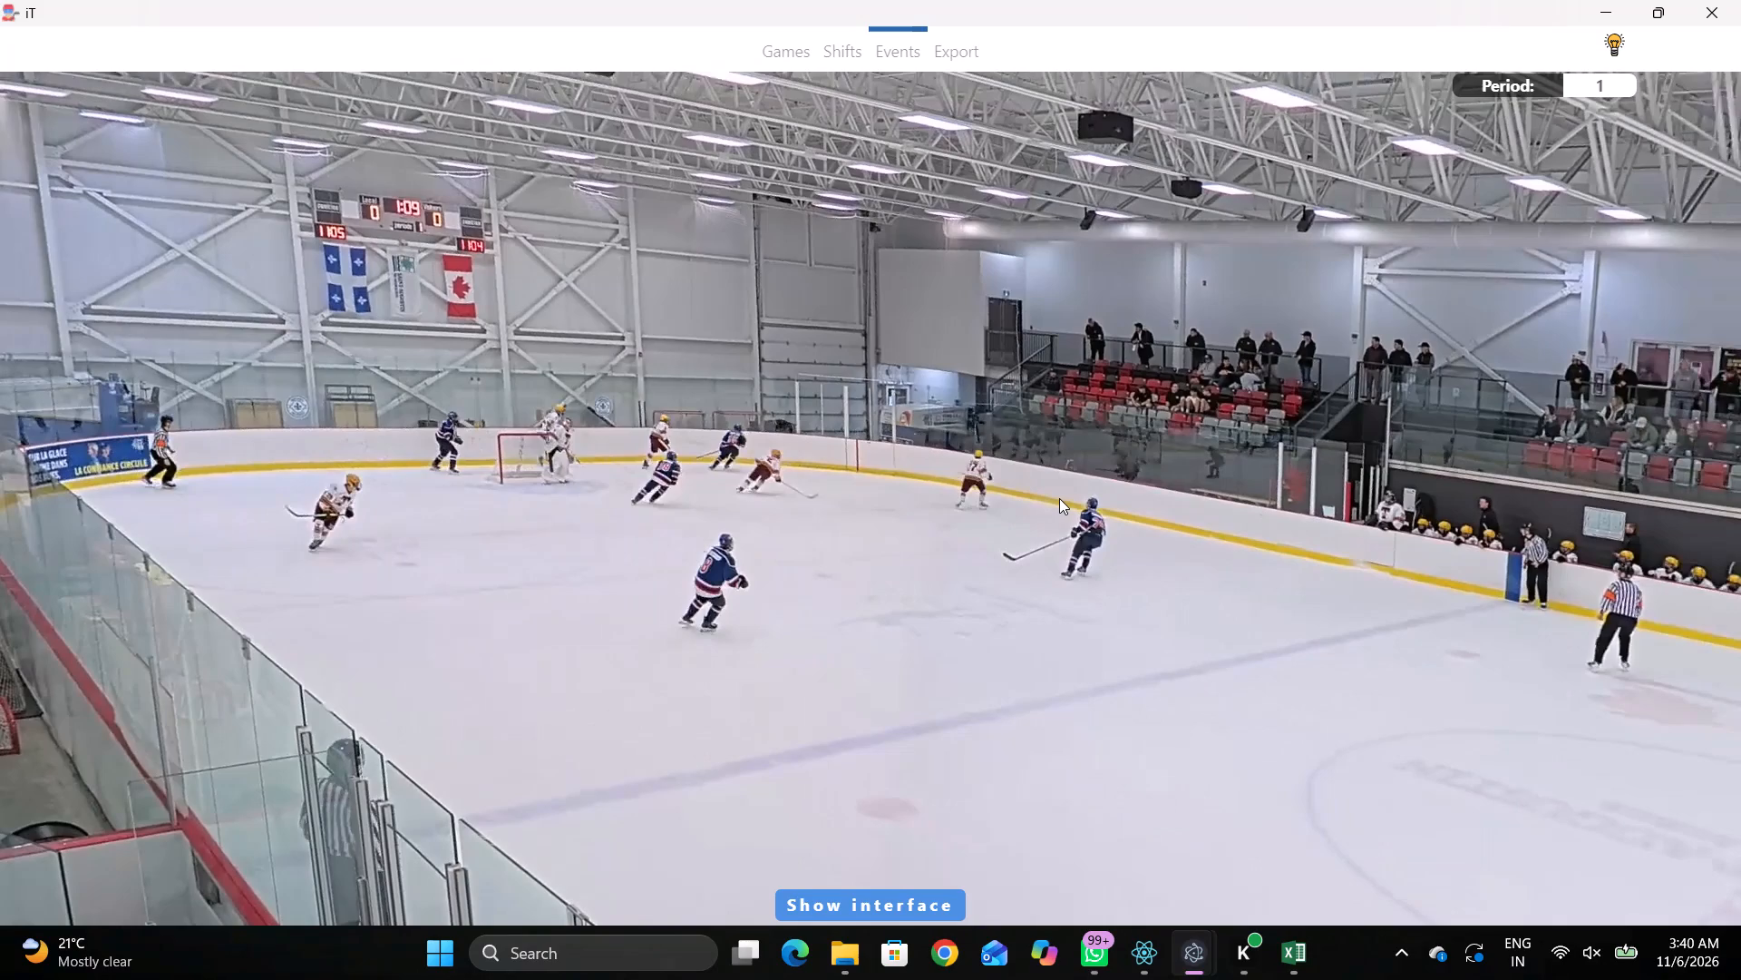
pyautogui.press('space')
pyautogui.press('space')
pyautogui.rightClick(1080, 436)
pyautogui.click(1143, 456)
pyautogui.click(1655, 806)
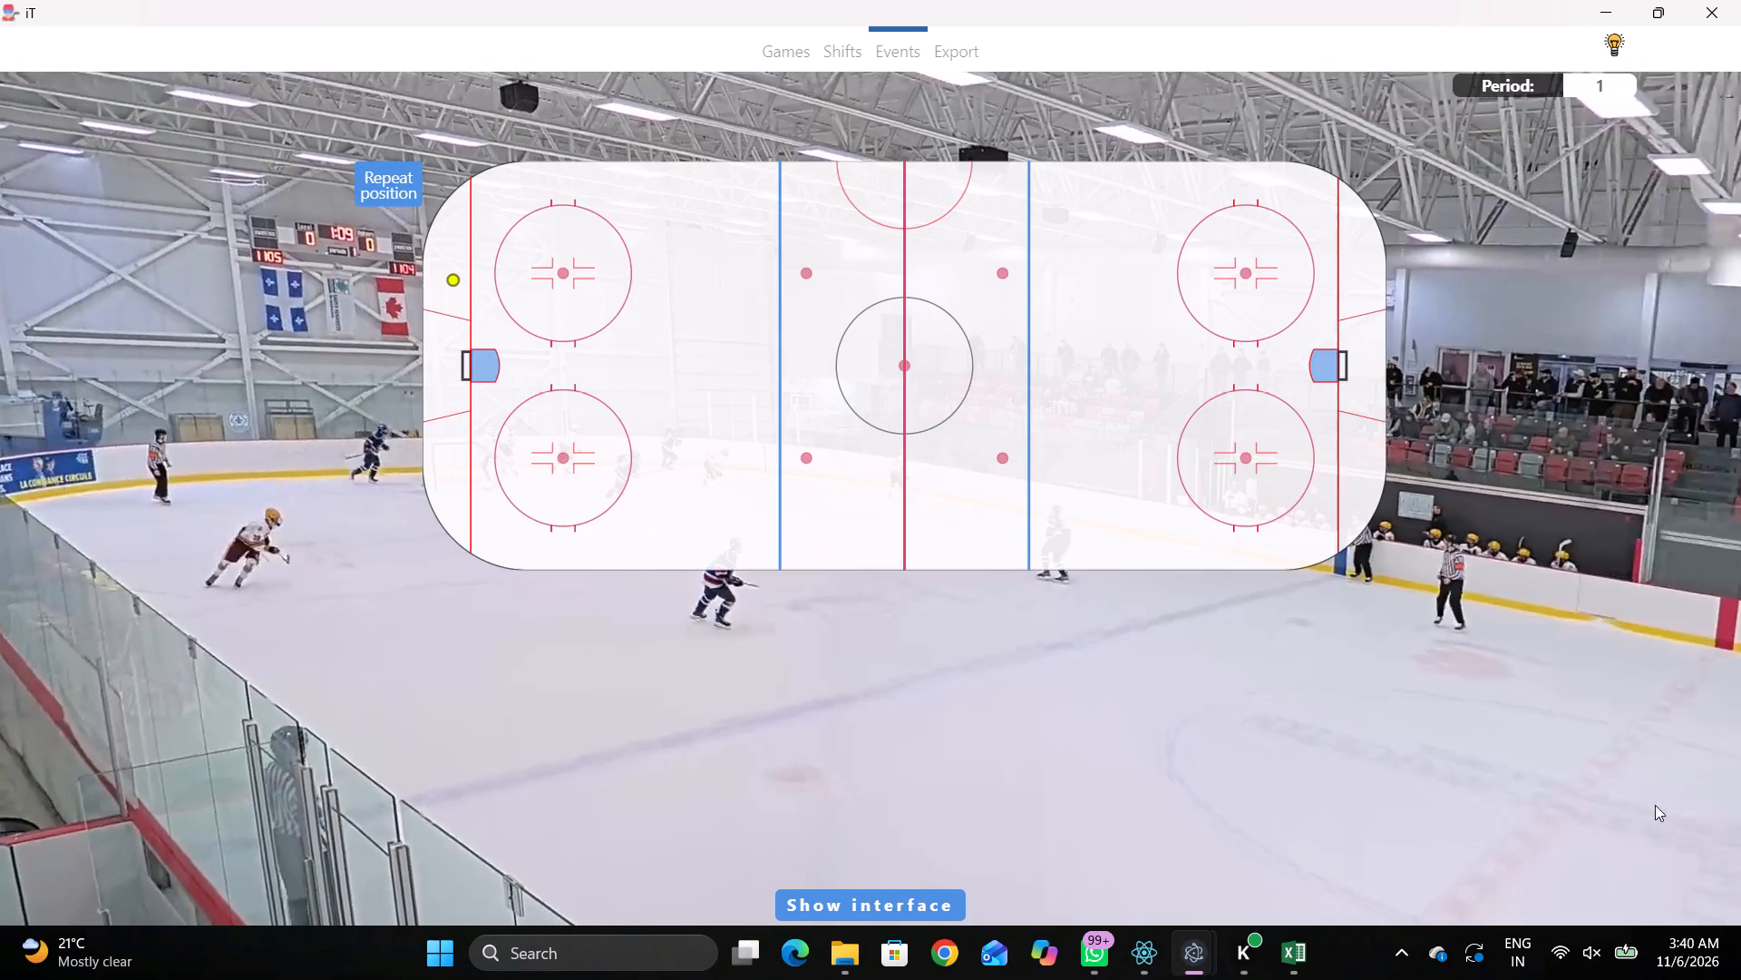
pyautogui.click(622, 210)
# Tag a Pass by the same away player, placed near the upper boards between the upper left face-off circle and the left blue line.
pyautogui.press('space')
pyautogui.press('space')
pyautogui.press('space')
pyautogui.press('space')
pyautogui.press('space')
pyautogui.press('space')
pyautogui.rightClick(1121, 355)
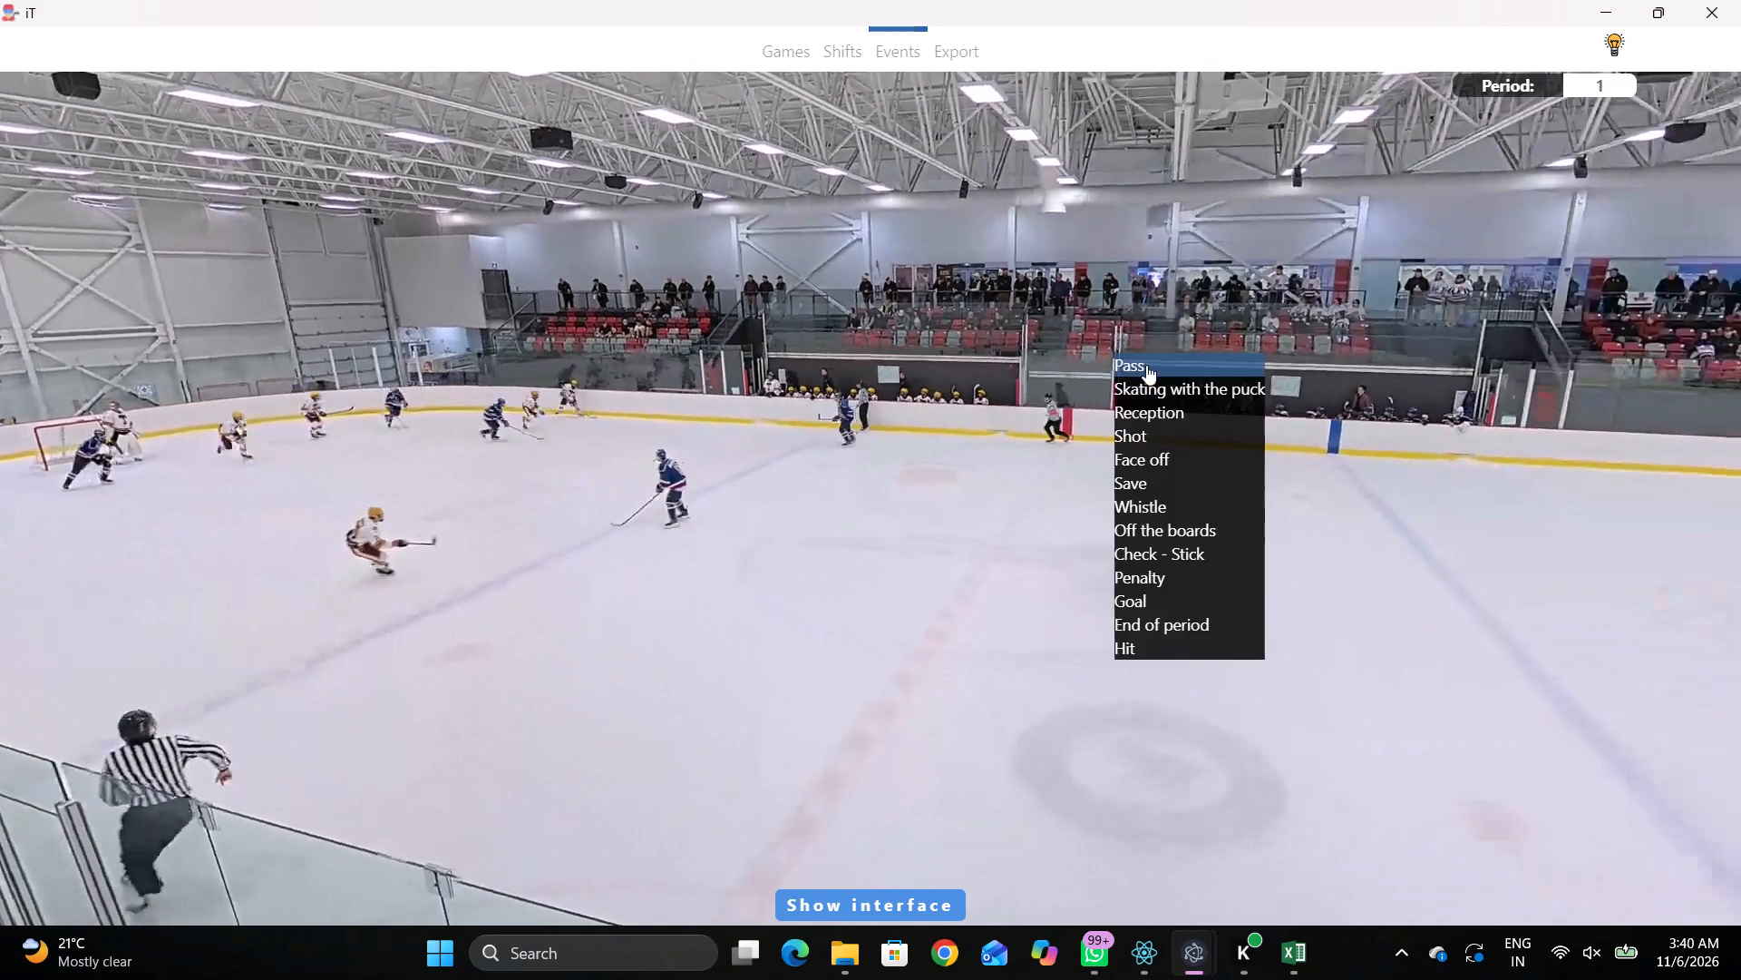
pyautogui.click(1146, 365)
pyautogui.click(1518, 269)
pyautogui.click(713, 198)
# Tag Skating with the puck by away player 20, placed at the bottom edge of the lower right face-off circle.
pyautogui.press('space')
pyautogui.press('v')
pyautogui.press('space')
pyautogui.press('space')
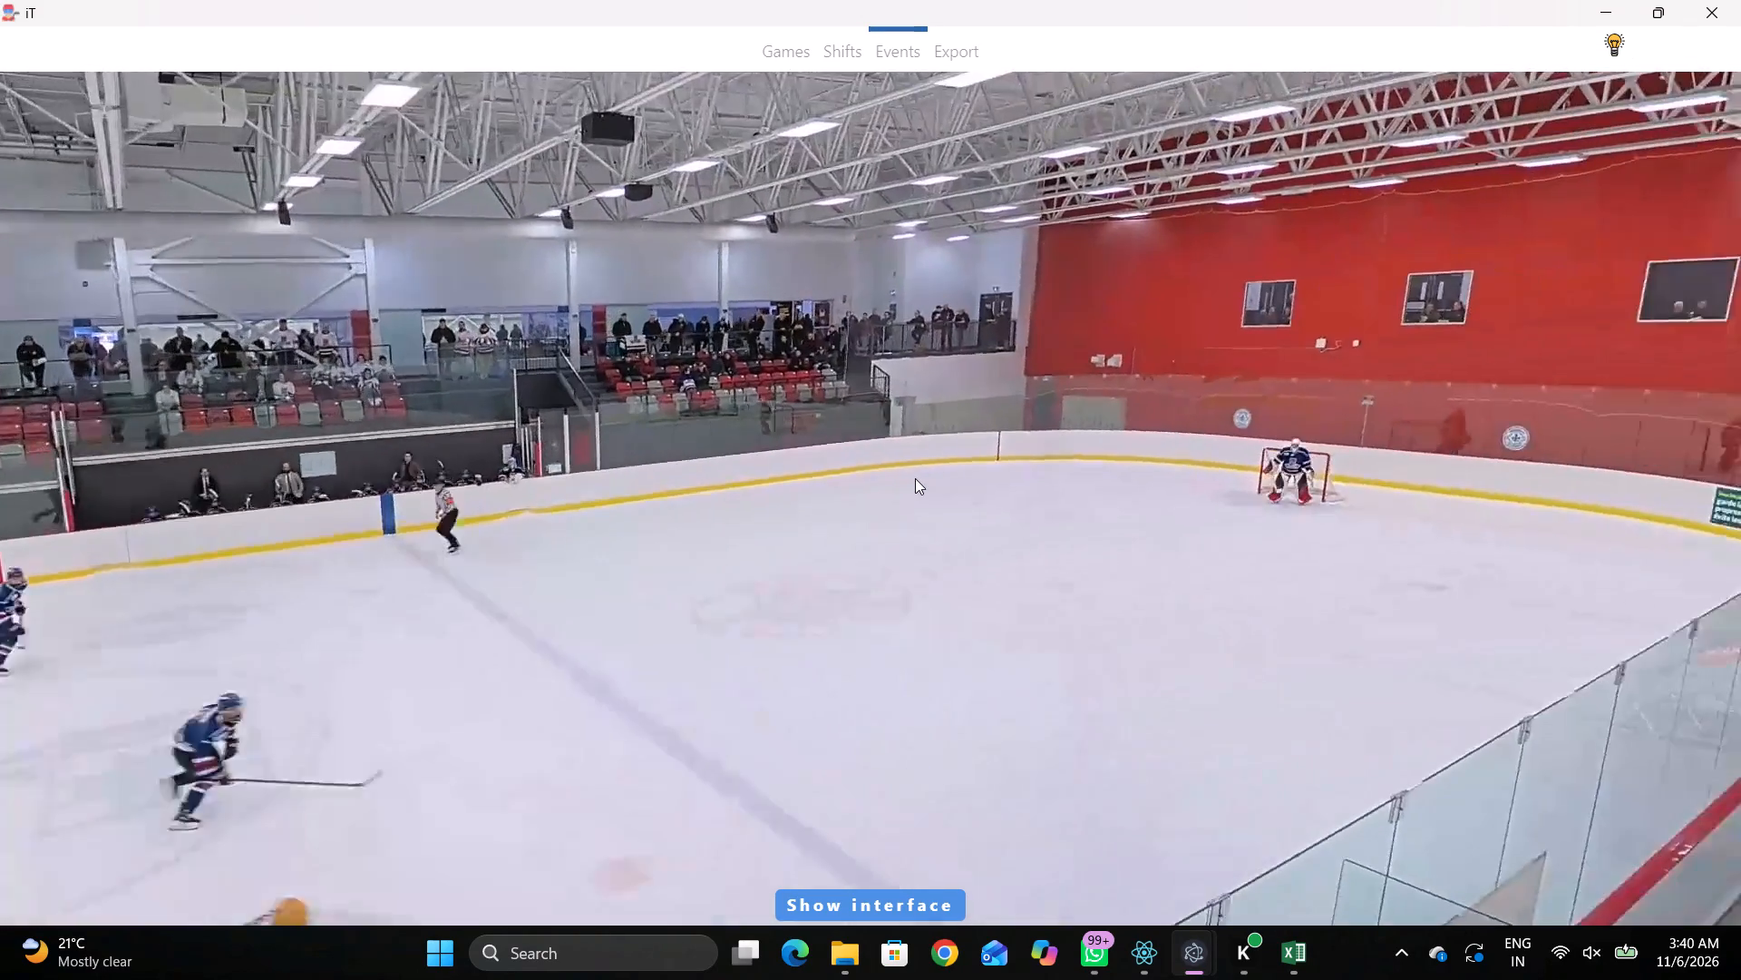
pyautogui.press('space')
pyautogui.write('r')
pyautogui.press('space')
pyautogui.press('space')
pyautogui.press('space')
pyautogui.press('space')
pyautogui.press('q')
pyautogui.press('q')
pyautogui.press('q')
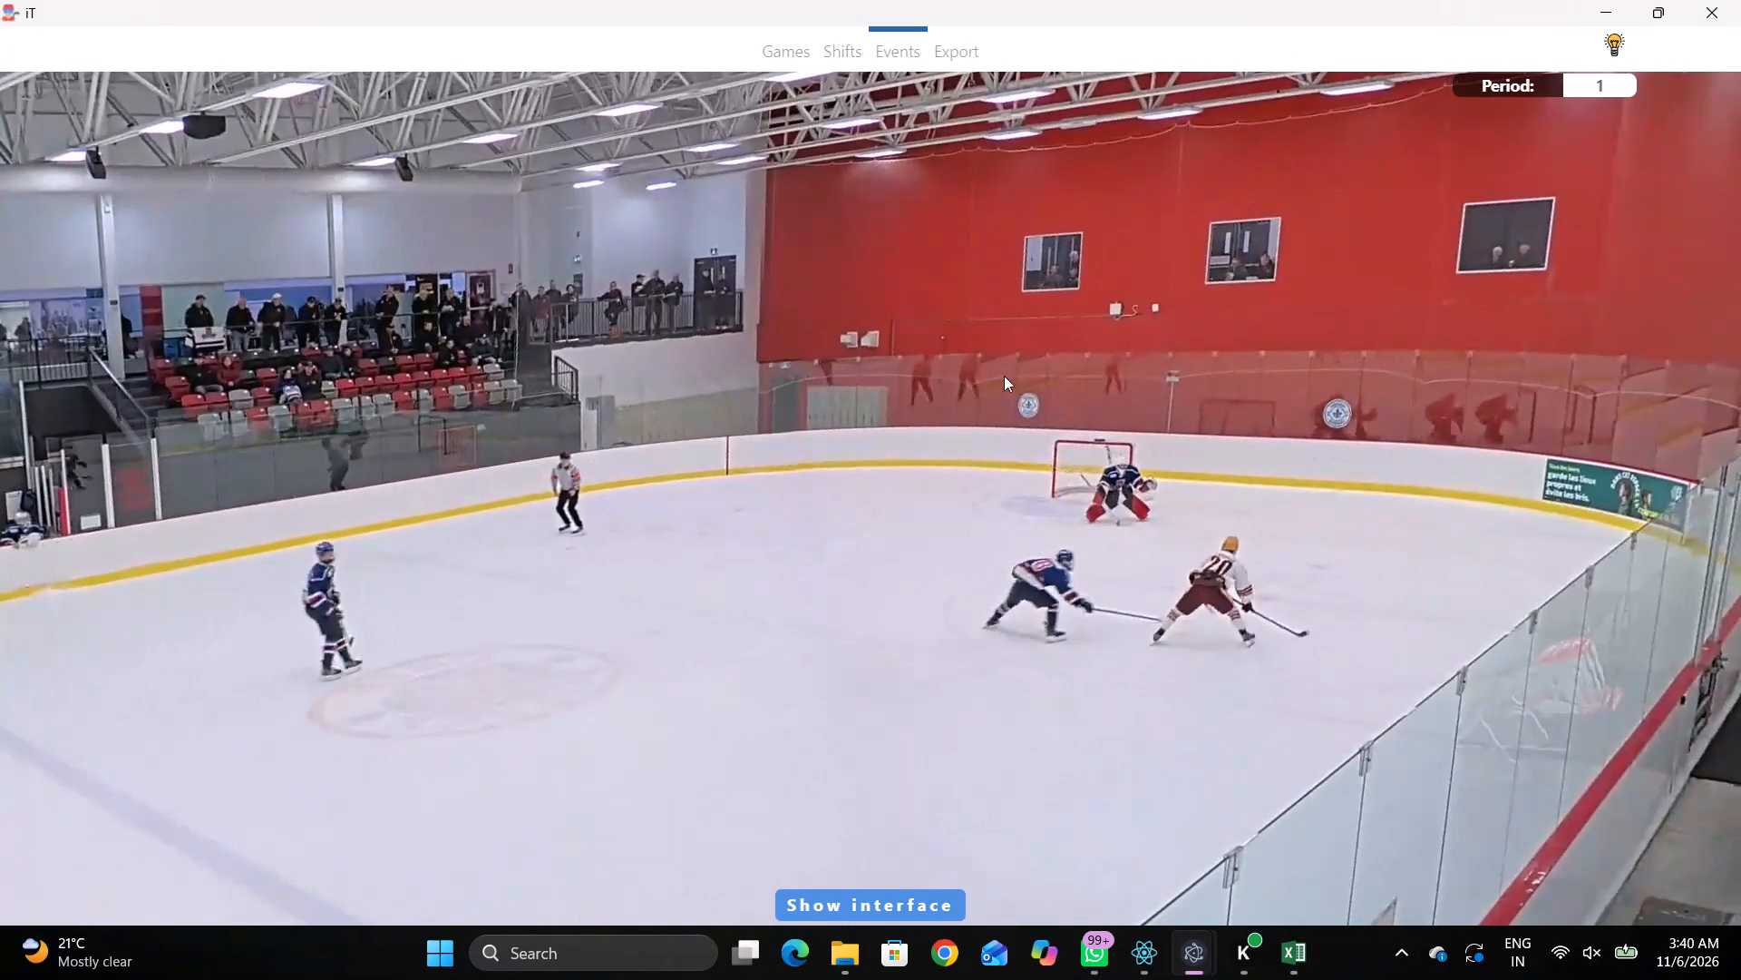
pyautogui.rightClick(985, 363)
pyautogui.click(1029, 391)
pyautogui.click(1677, 822)
pyautogui.click(1668, 845)
pyautogui.click(1246, 524)
pyautogui.press('r')
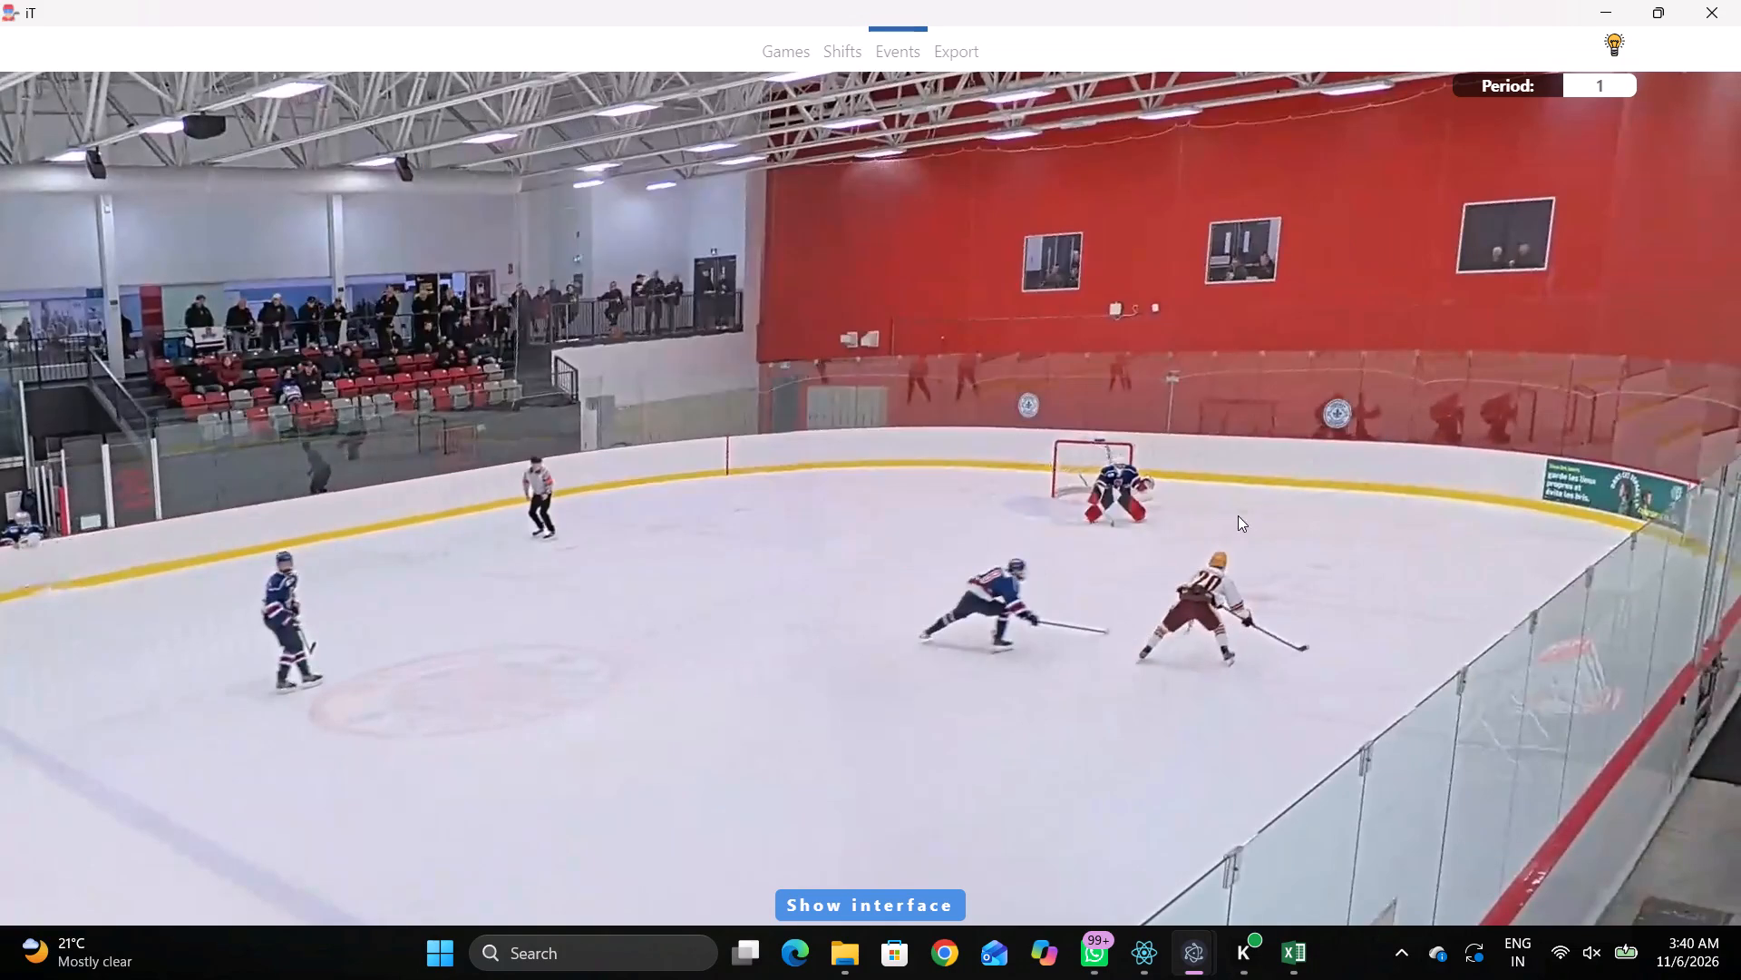
# Tag a Shot, On Goal, by the same player, away player 20, placed on the lower left edge of the lower right face-off circle.
pyautogui.press('space')
pyautogui.press('space')
pyautogui.press('space')
pyautogui.press('space')
pyautogui.rightClick(1082, 431)
pyautogui.click(1127, 493)
pyautogui.moveTo(983, 430); pyautogui.dragTo(995, 430, button='right')
pyautogui.click(1046, 523)
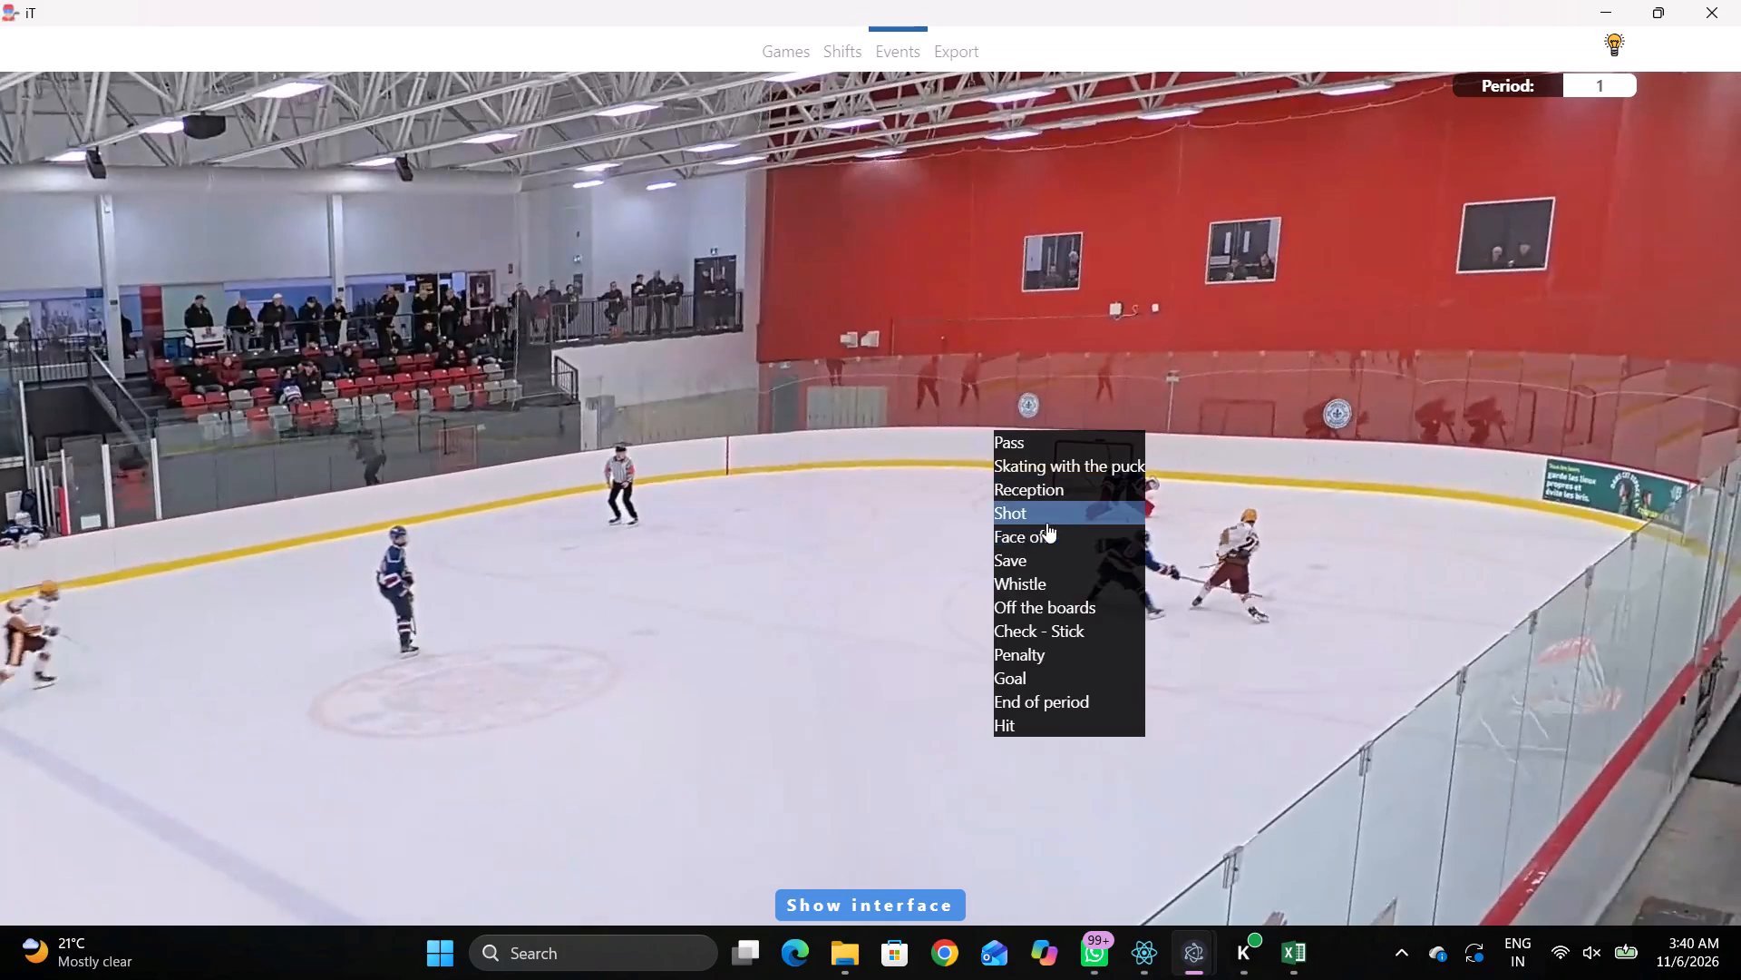
pyautogui.click(900, 414)
pyautogui.click(1508, 271)
pyautogui.click(1189, 496)
# Tag a Save by home goaltender 33 with Left Pad and direction Bottom middle.
pyautogui.press('space')
pyautogui.press('space')
pyautogui.rightClick(1124, 412)
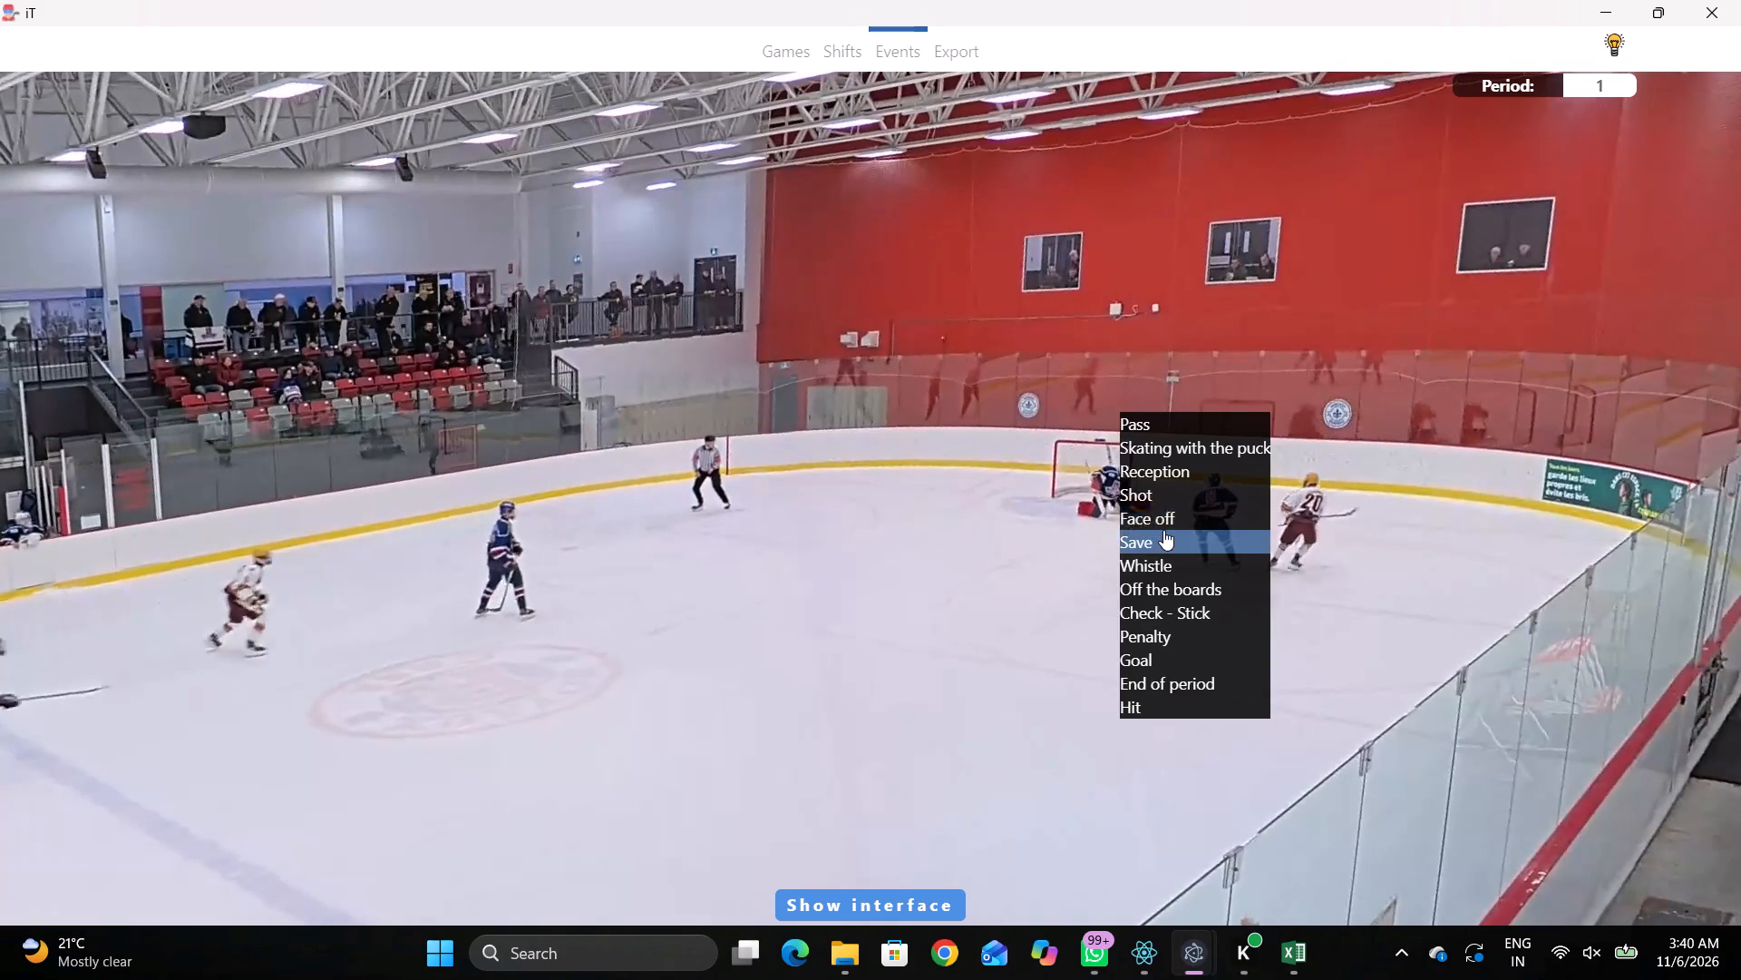
pyautogui.click(1153, 551)
pyautogui.moveTo(1100, 487); pyautogui.dragTo(1092, 487)
pyautogui.click(913, 488)
pyautogui.click(1595, 455)
pyautogui.click(1570, 445)
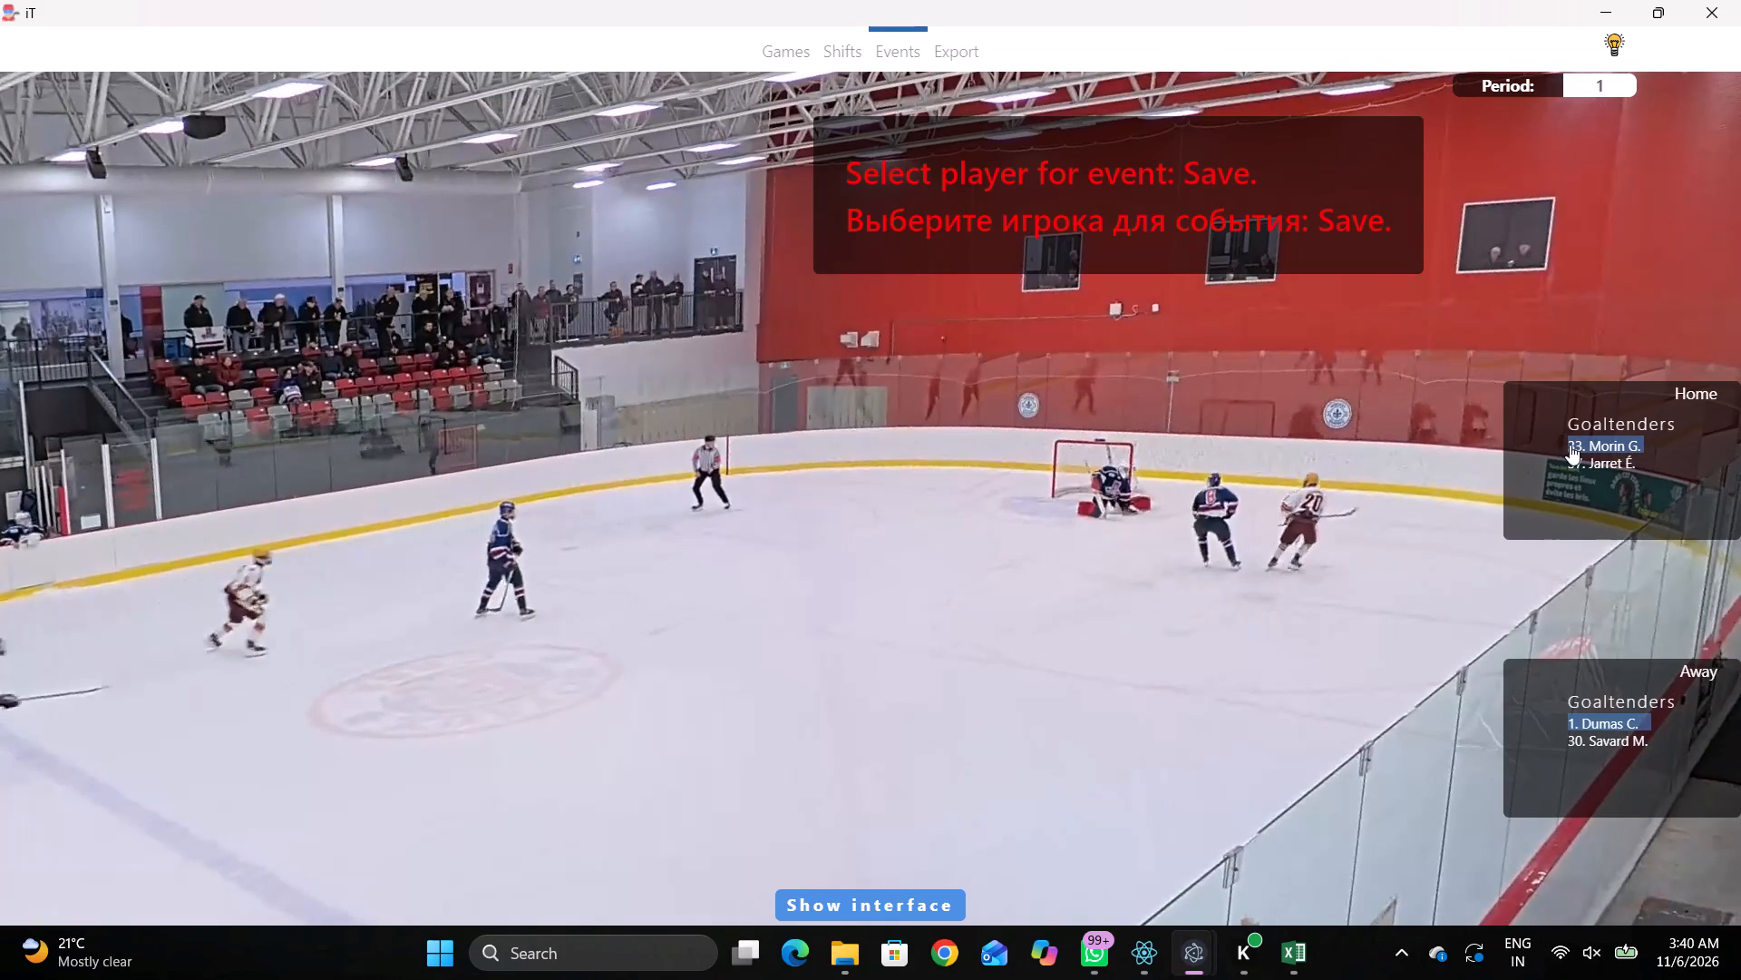
pyautogui.click(1308, 370)
# Tag a Pass by away player 5, placed just in front of the right goal line, level with the lower right face-off dot.
pyautogui.press('space')
pyautogui.press('v')
pyautogui.press('space')
pyautogui.press('space')
pyautogui.press('space')
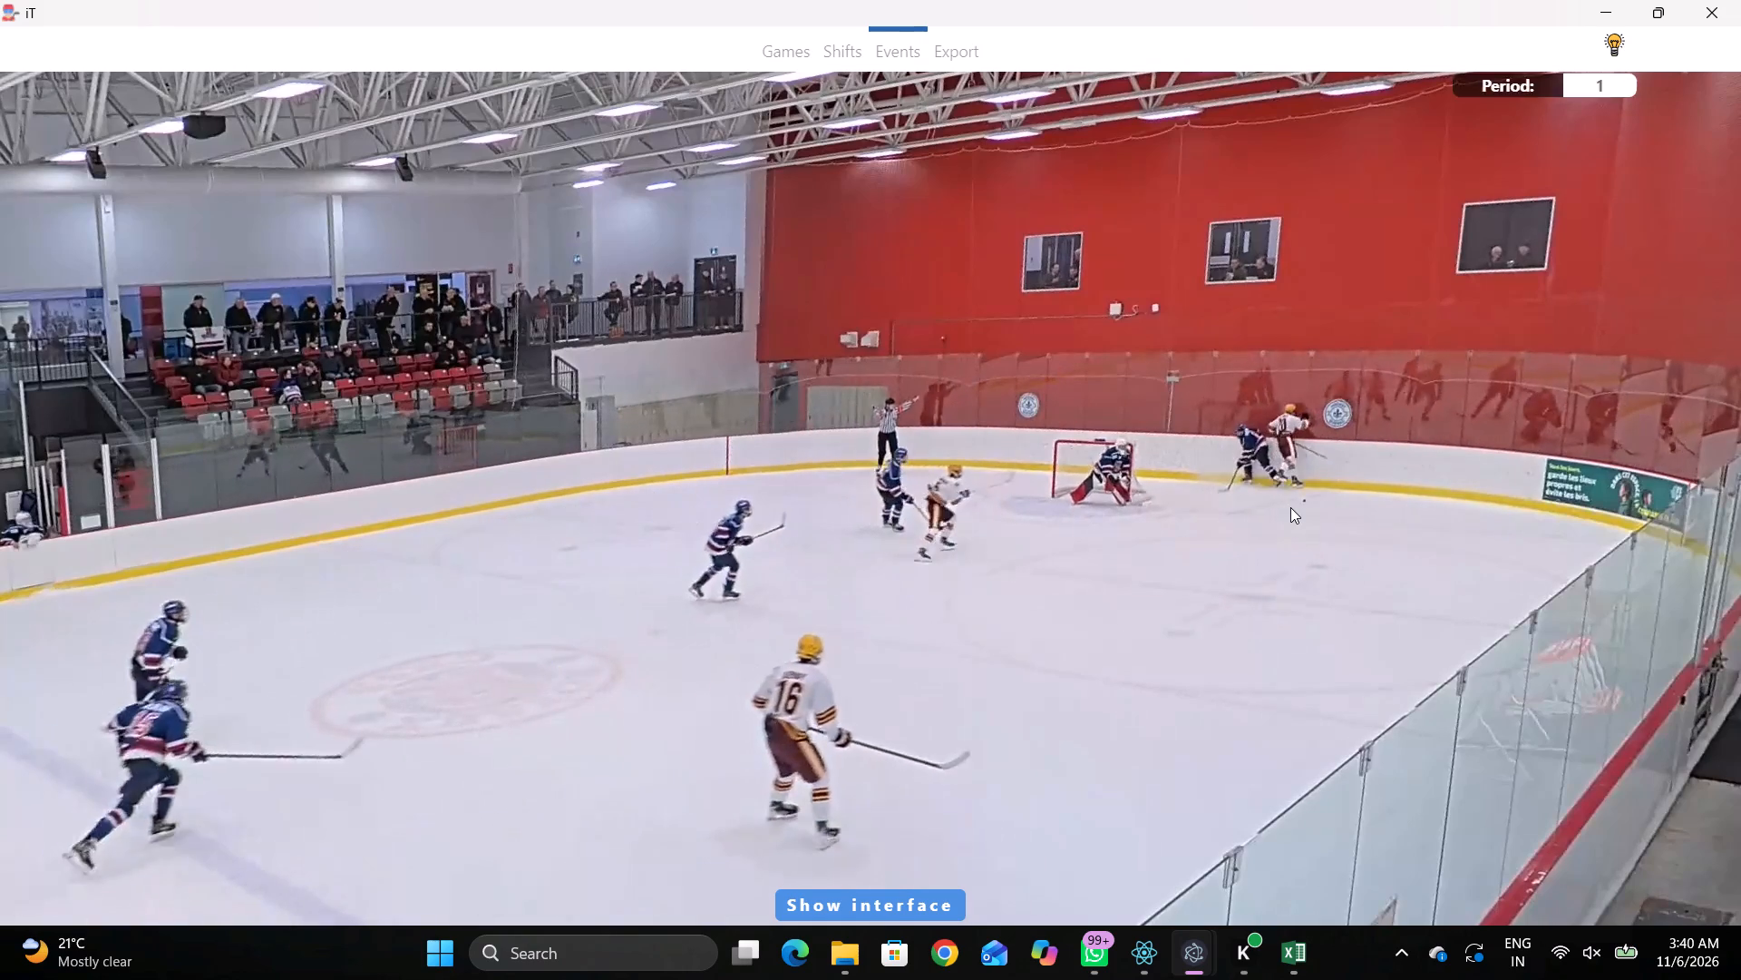
pyautogui.press('space')
pyautogui.press('space')
pyautogui.press('space')
pyautogui.press('space')
pyautogui.press('q')
pyautogui.rightClick(1355, 444)
pyautogui.click(1367, 451)
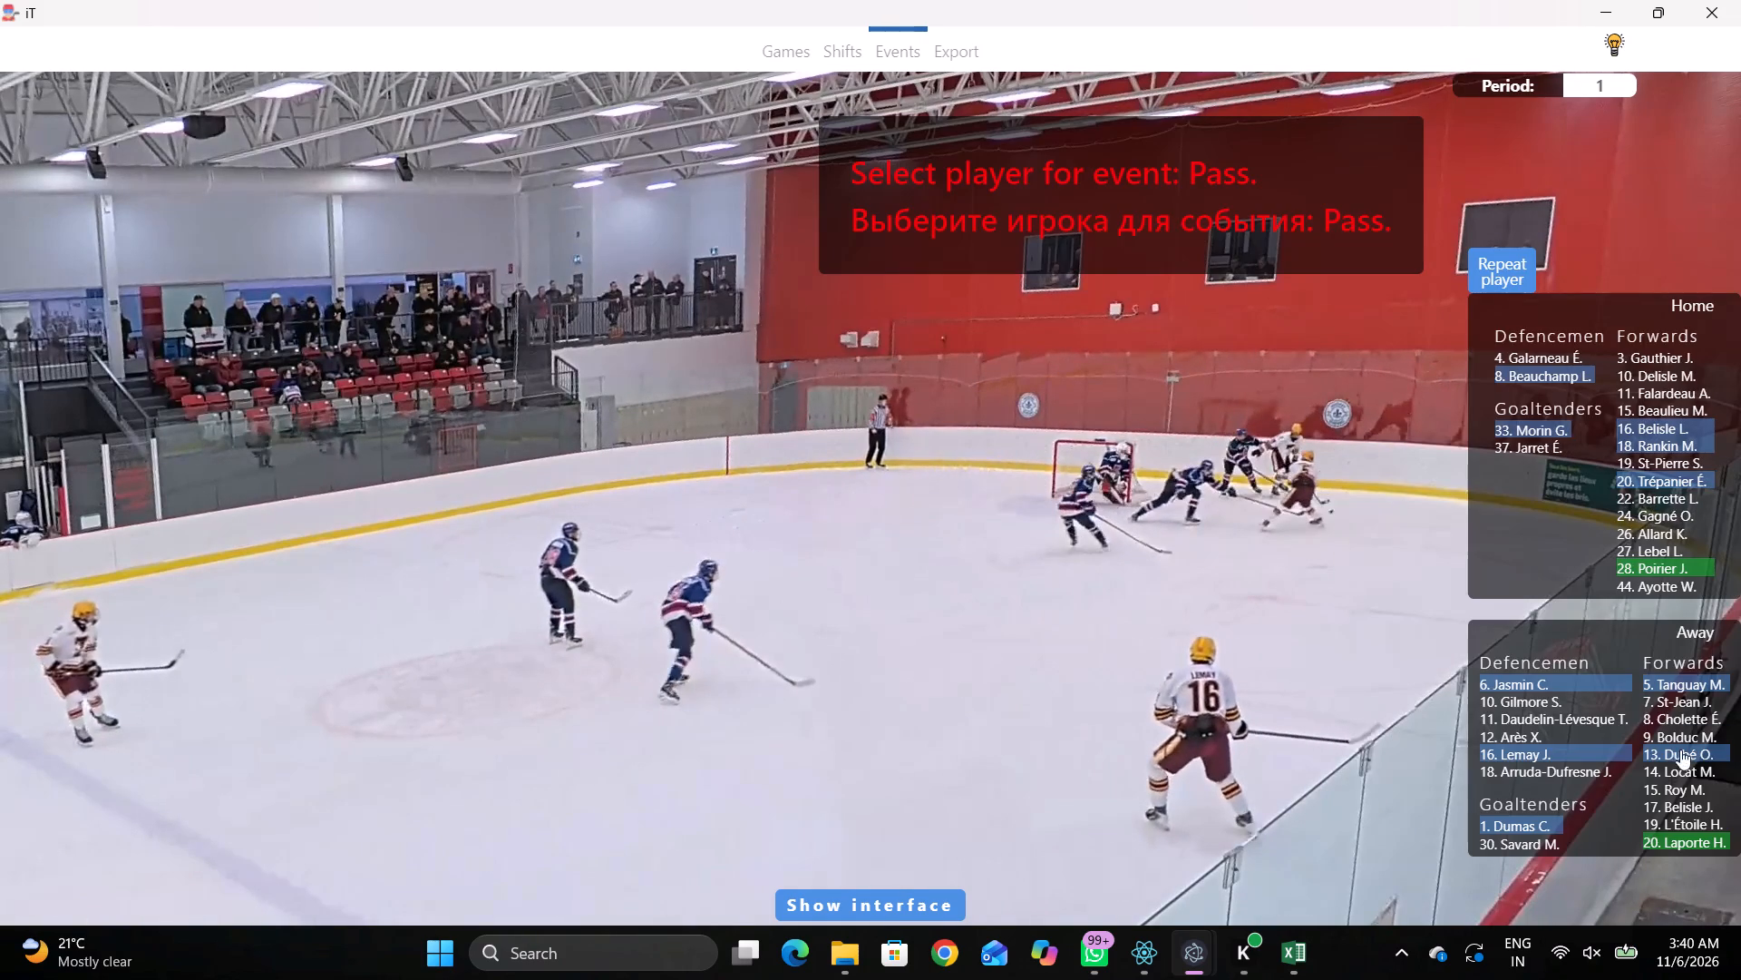
pyautogui.click(1662, 682)
pyautogui.click(1324, 472)
# Tag a Pass by the same player, away player 5, placed behind the right goal line, level with the lower right face-off dot.
pyautogui.press('space')
pyautogui.press('space')
pyautogui.press('space')
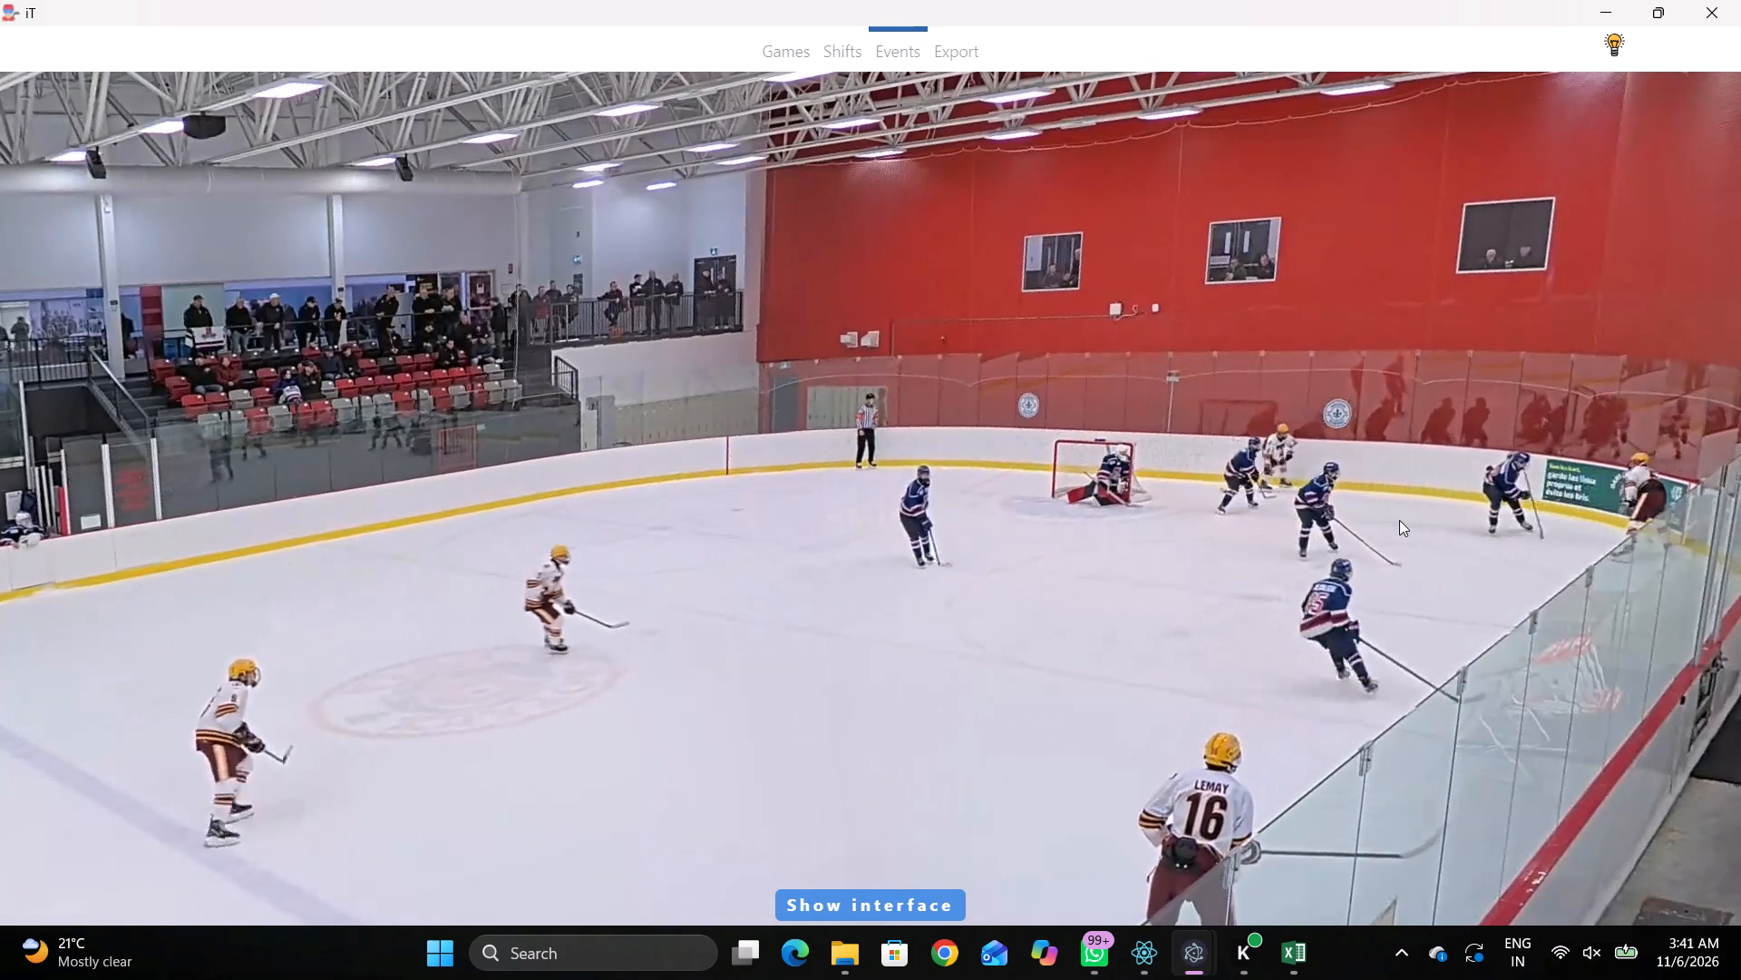
pyautogui.press('space')
pyautogui.press('space')
pyautogui.press('space')
pyautogui.write('q')
pyautogui.press('q')
pyautogui.rightClick(1356, 433)
pyautogui.click(1377, 429)
pyautogui.rightClick(1406, 313)
pyautogui.click(1425, 324)
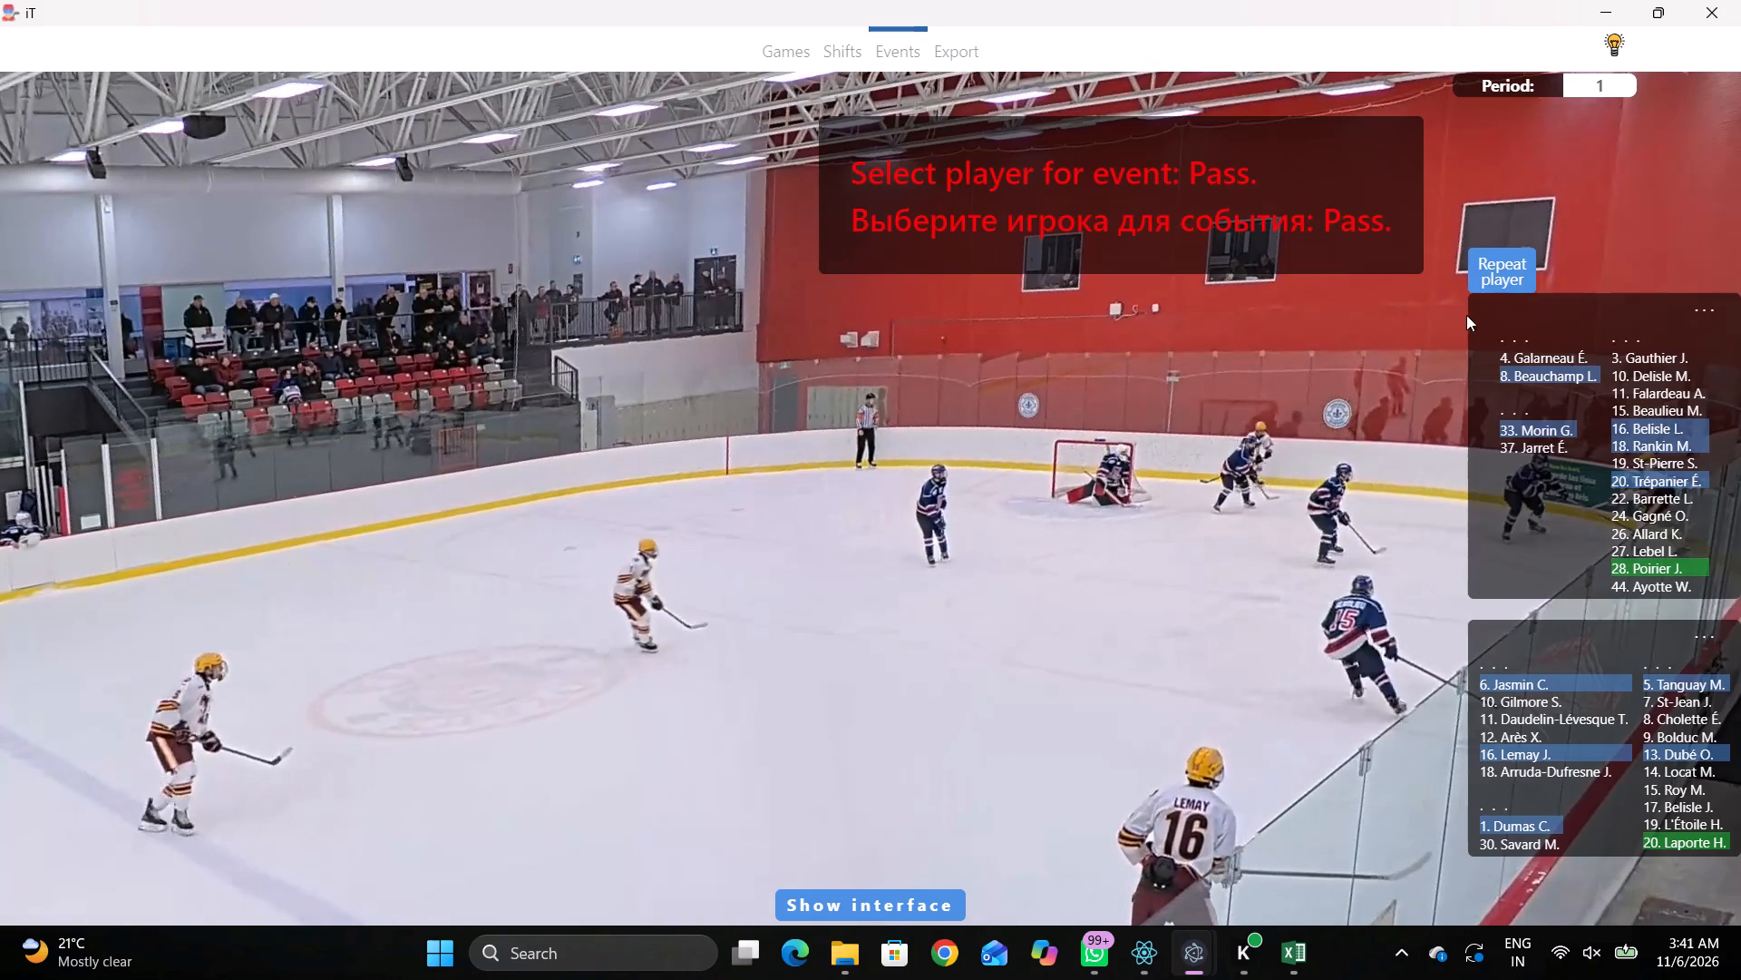
pyautogui.click(1490, 276)
pyautogui.click(1366, 471)
# Edit the event details of away player 5's Pass at 00:34:05:6 in the event list.
pyautogui.hotkey('shift', 'd')
pyautogui.click(576, 823)
pyautogui.click(568, 823)
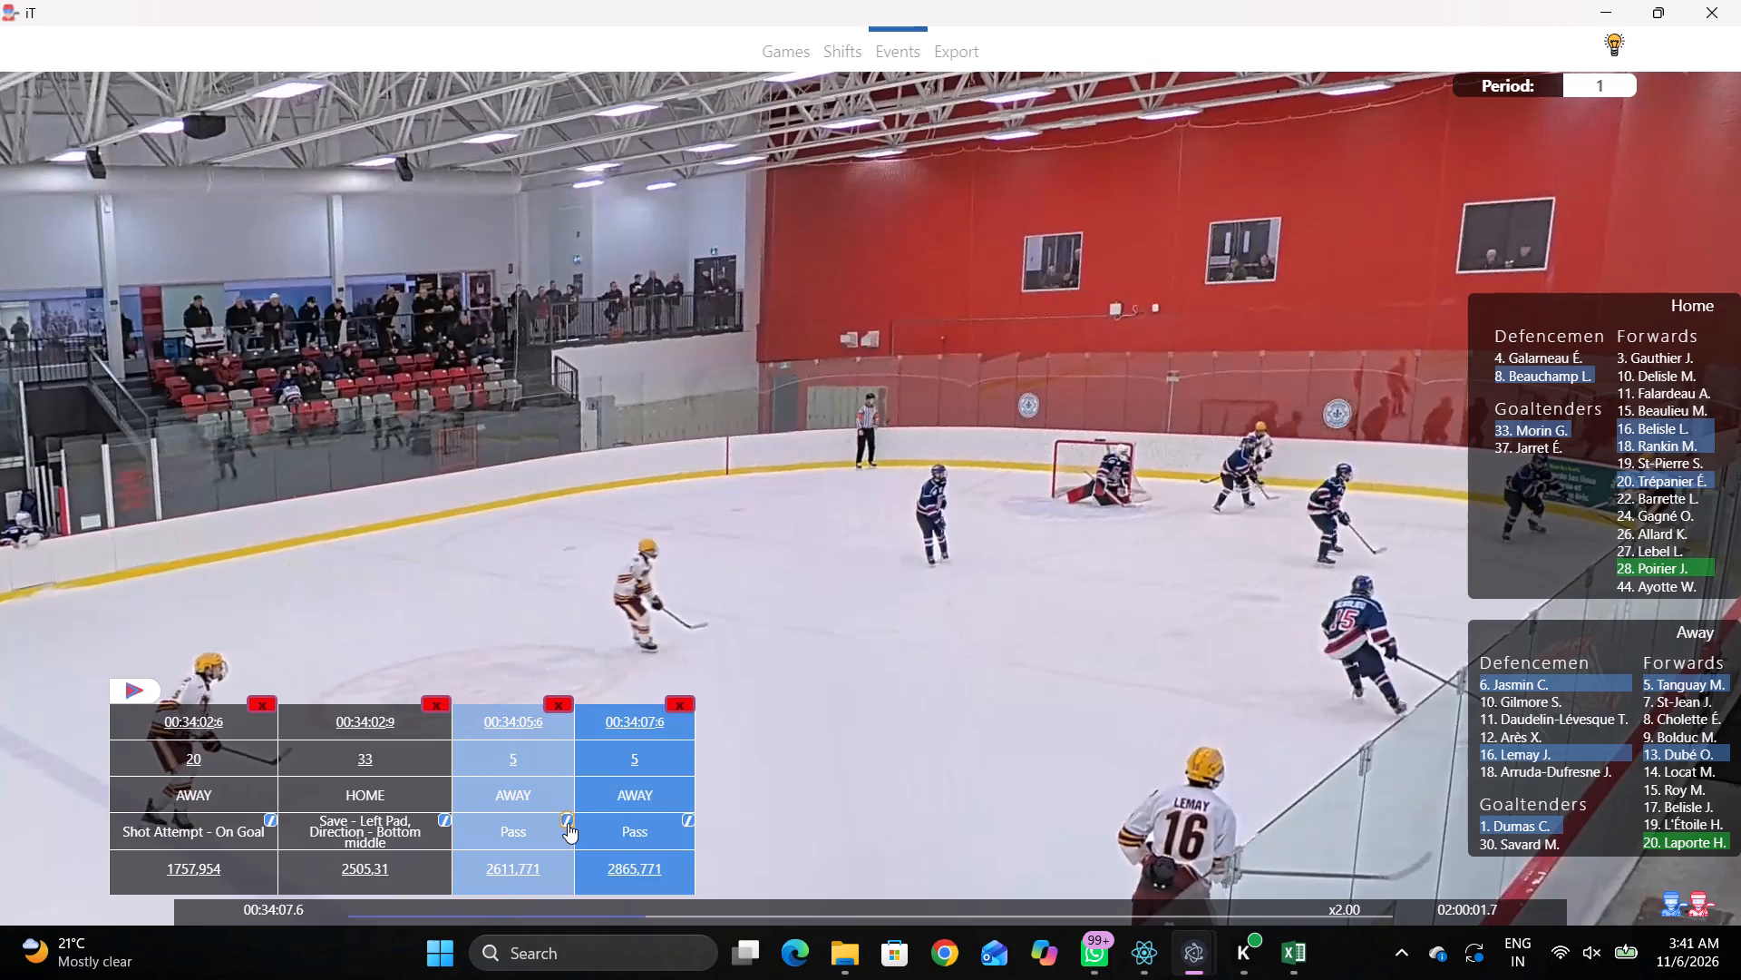
pyautogui.click(714, 472)
pyautogui.click(690, 549)
pyautogui.click(1122, 545)
pyautogui.hotkey('shift', 'd')
# Tag Skating with the puck by away player 13, placed at the right goal line near the lower boards.
pyautogui.press('space')
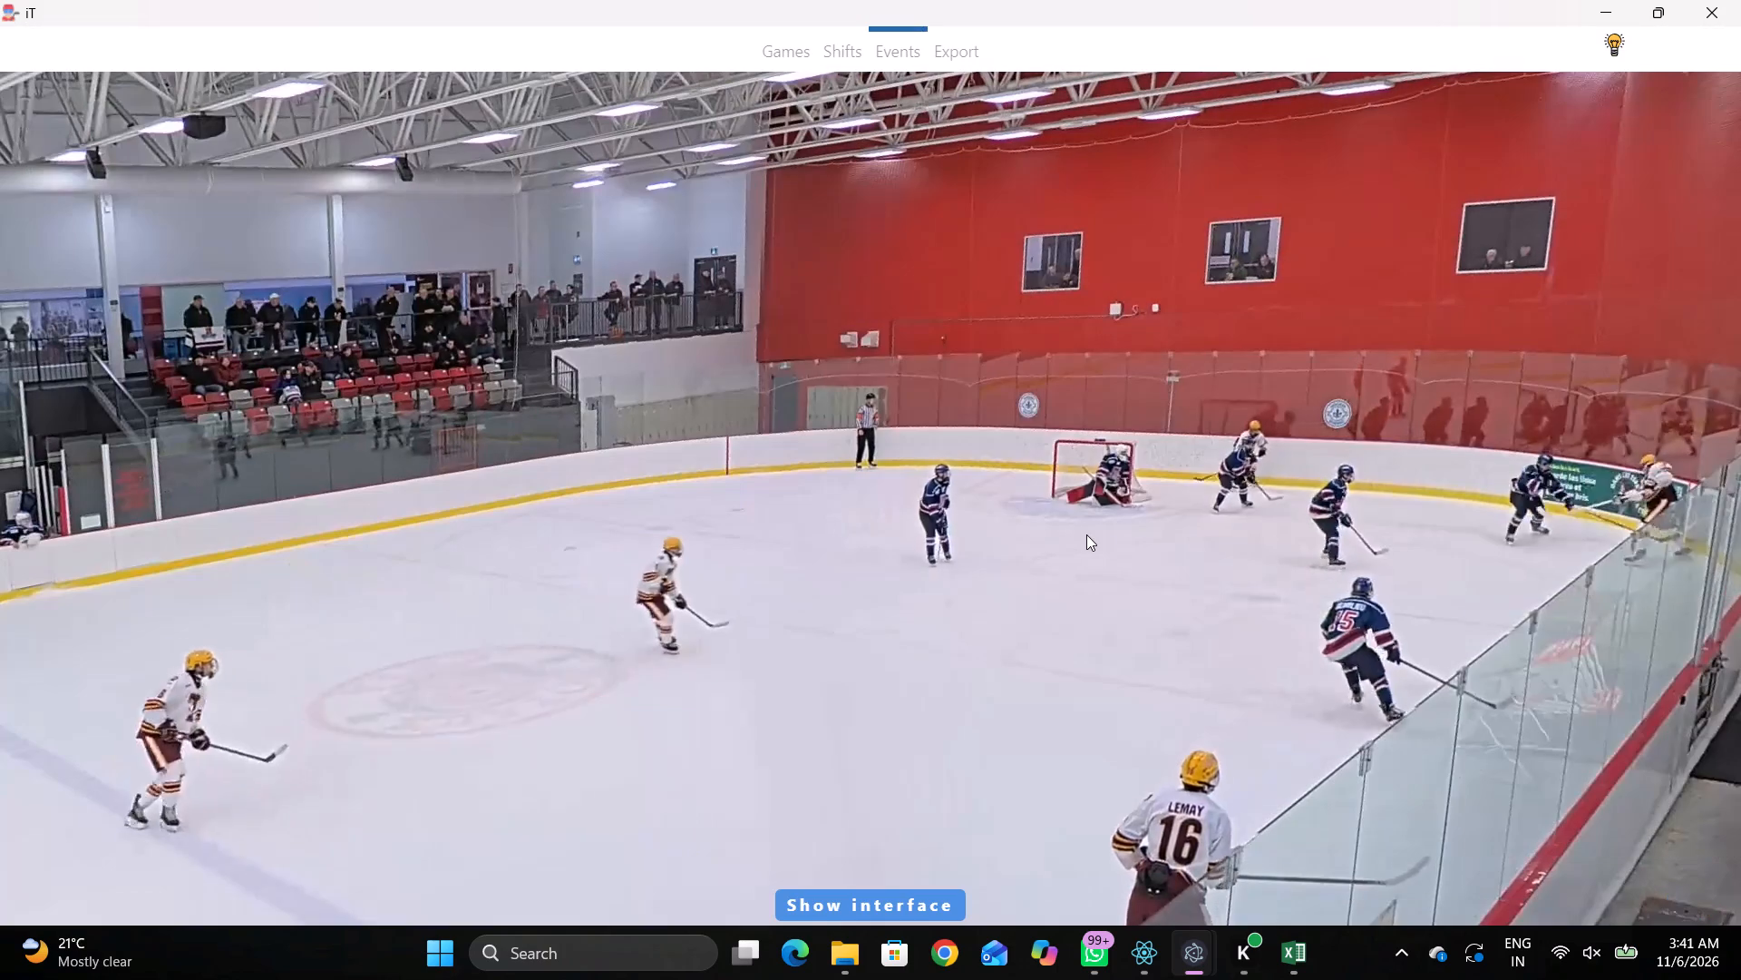
pyautogui.press('space')
pyautogui.press('space')
pyautogui.press('space')
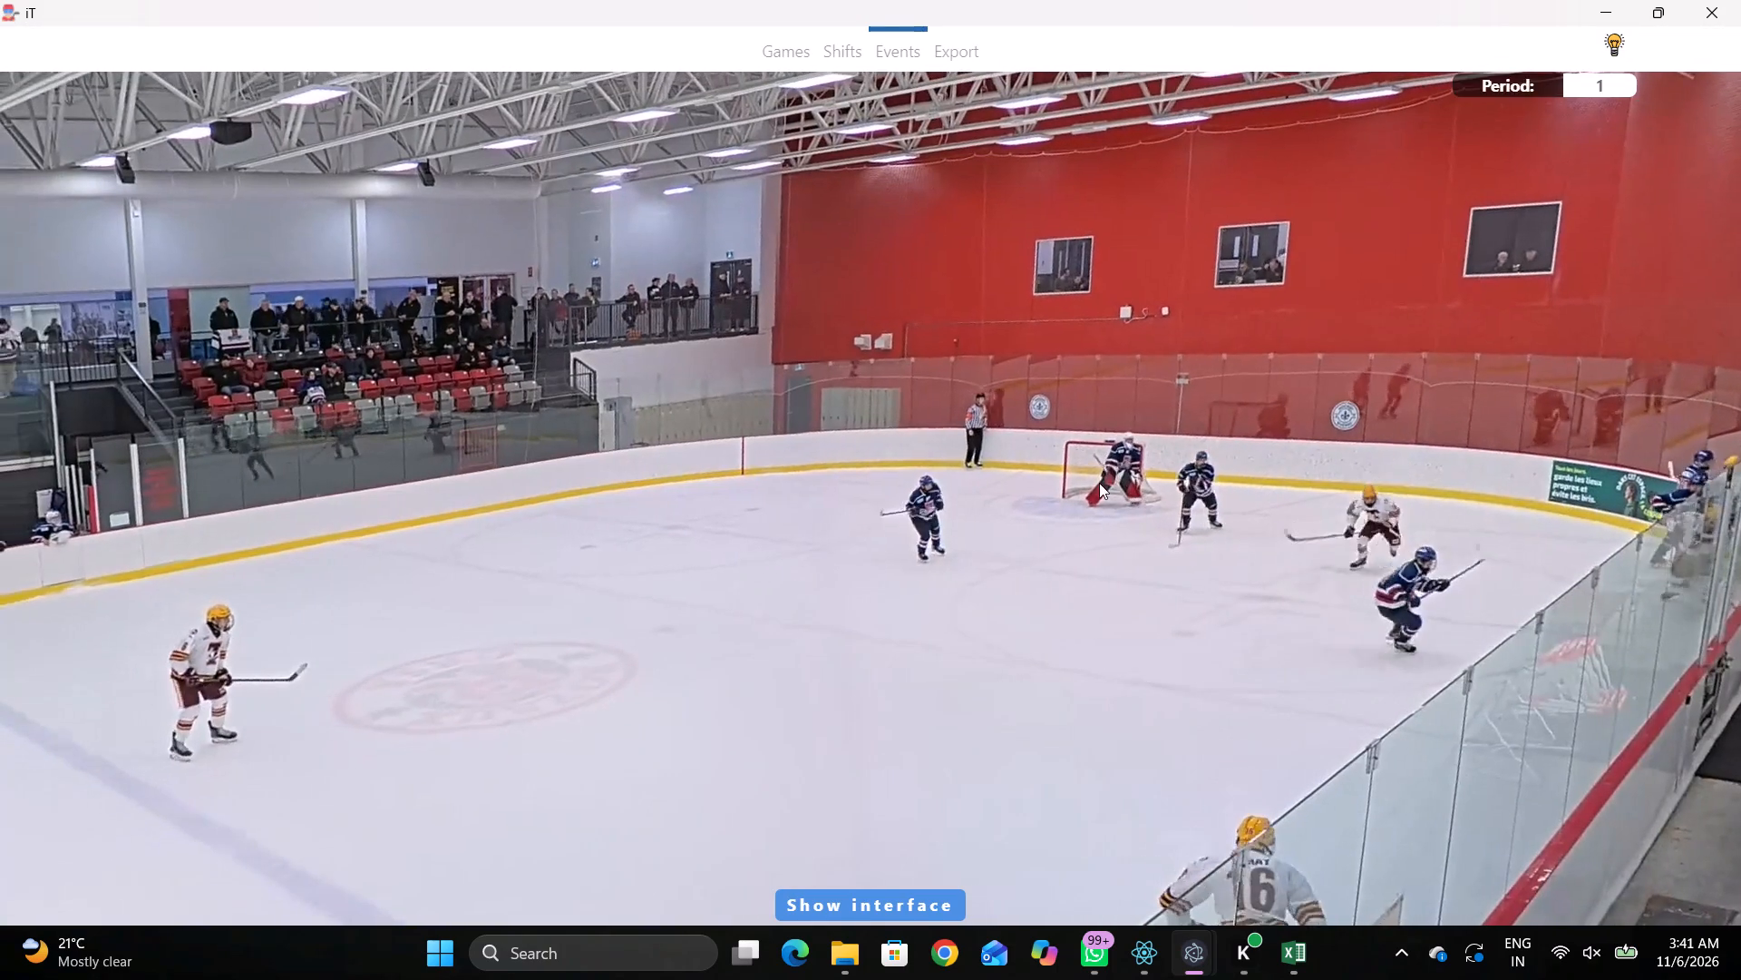
pyautogui.press('space')
pyautogui.press('space')
pyautogui.write('q')
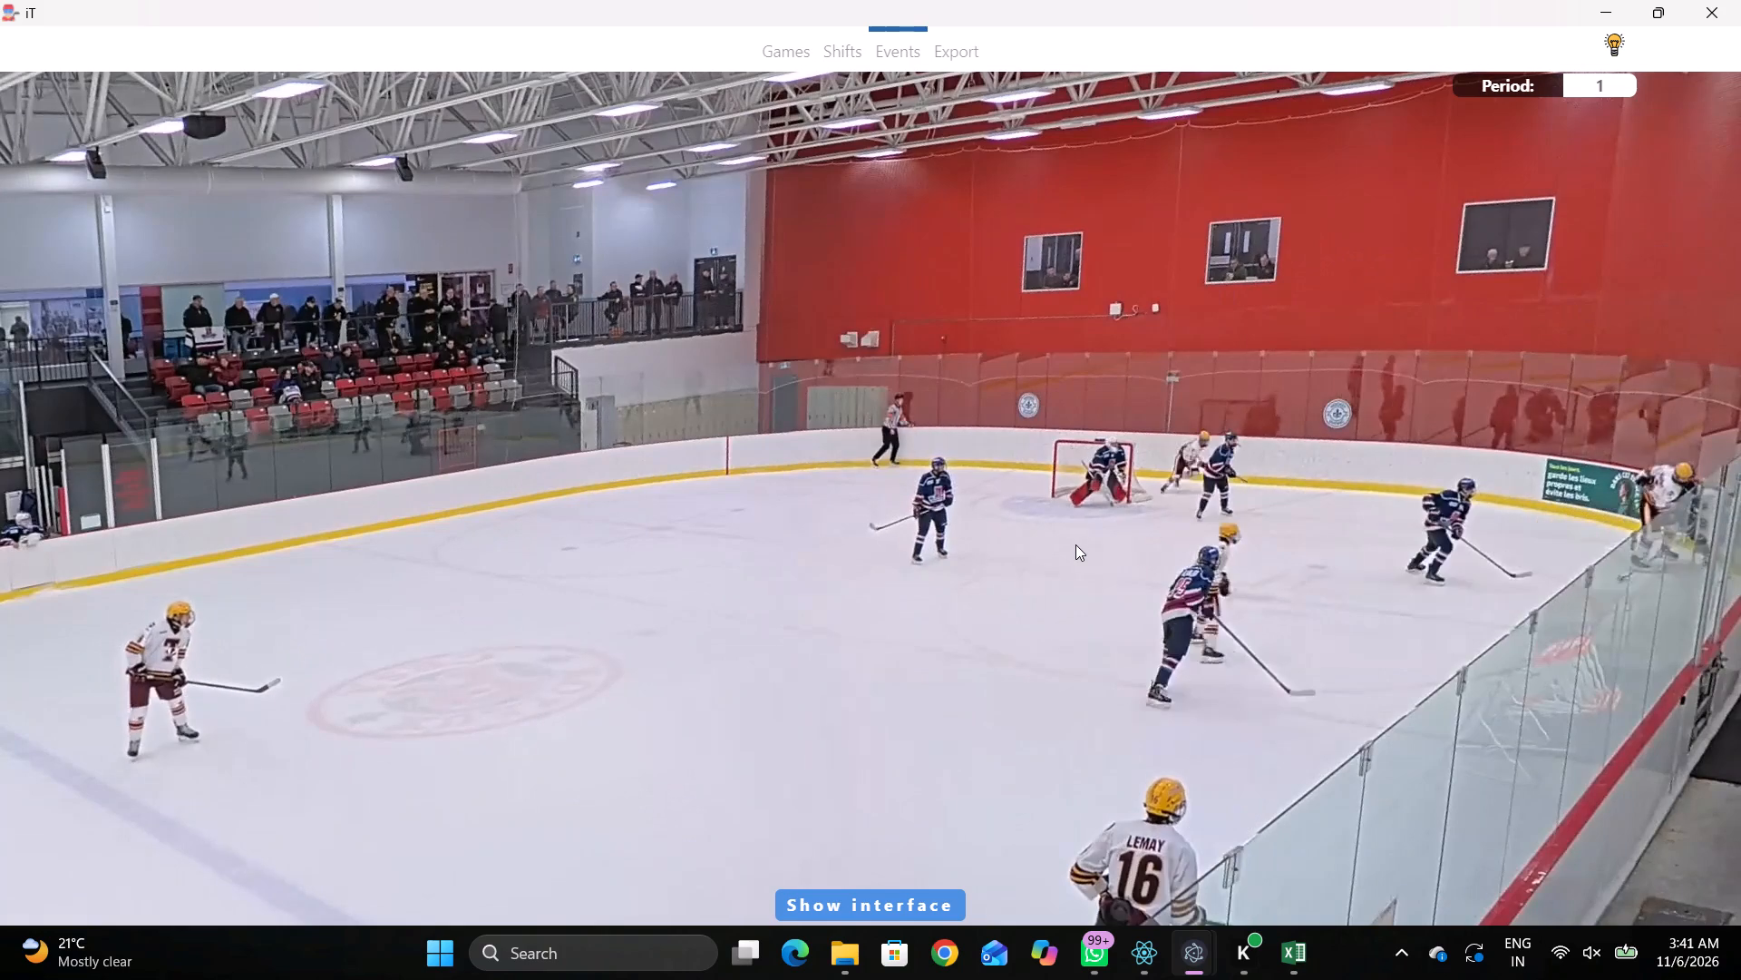
pyautogui.write('q')
pyautogui.press('space')
pyautogui.press('space')
pyautogui.press('space')
pyautogui.press('space')
pyautogui.rightClick(1079, 514)
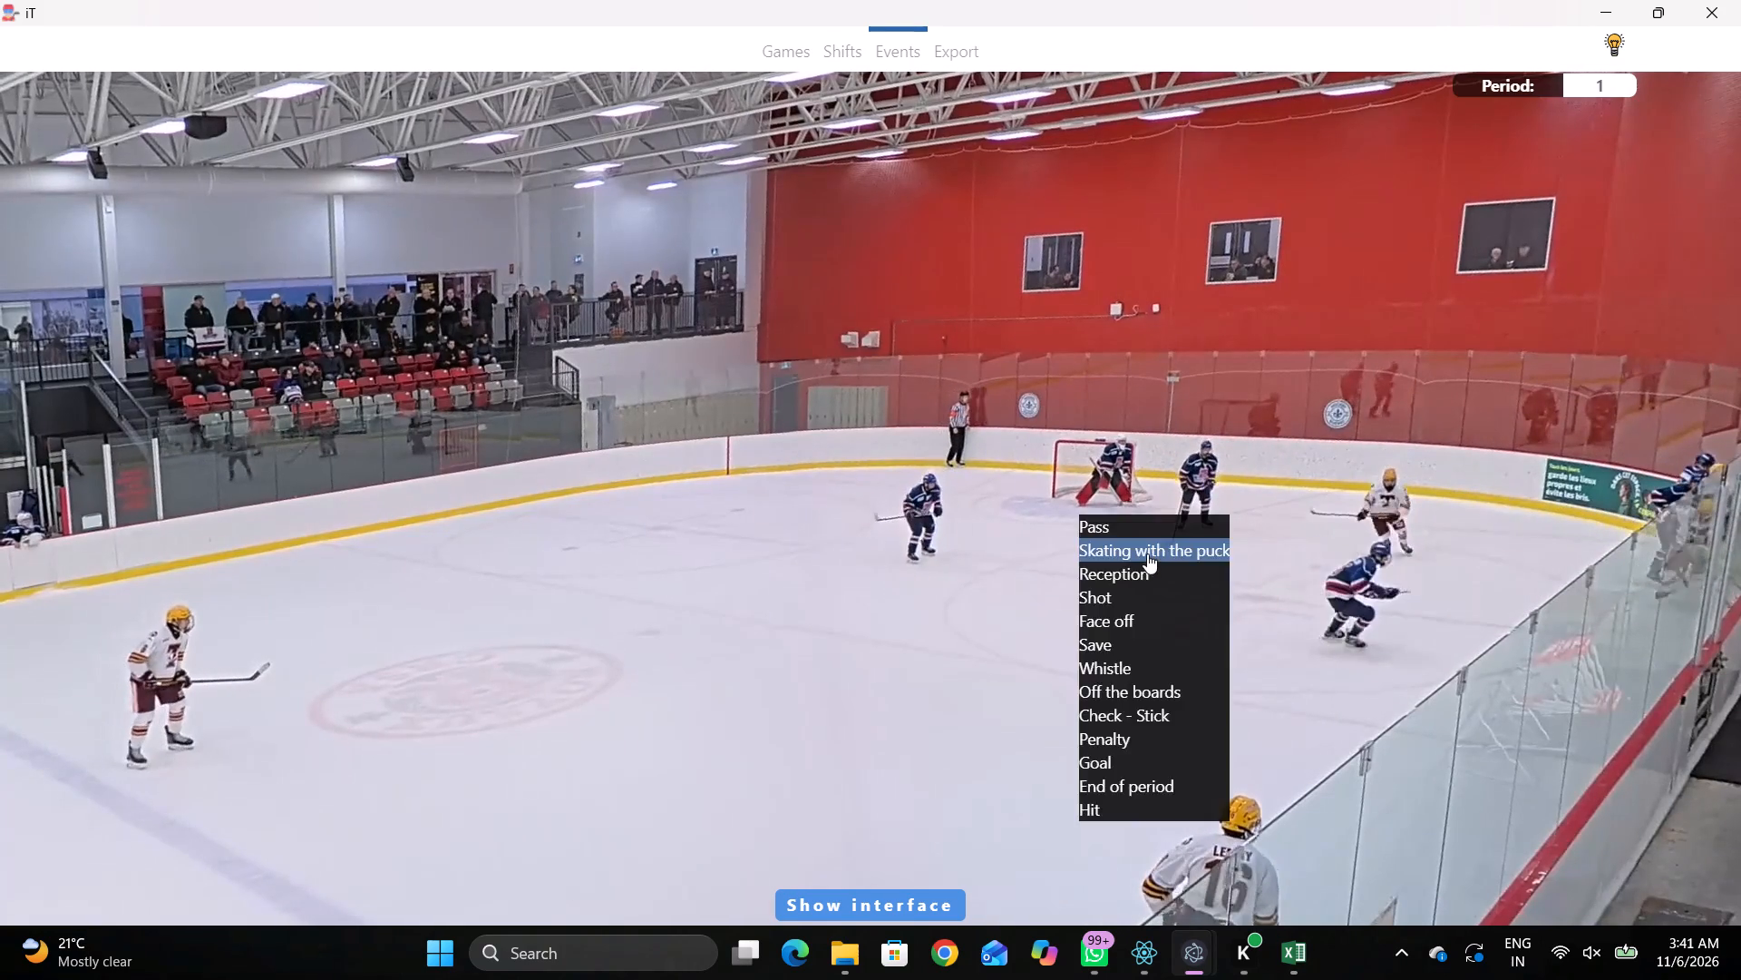
pyautogui.press('space')
pyautogui.click(1152, 555)
pyautogui.press('space')
pyautogui.rightClick(1124, 547)
pyautogui.click(1184, 584)
pyautogui.click(1658, 767)
pyautogui.click(1656, 747)
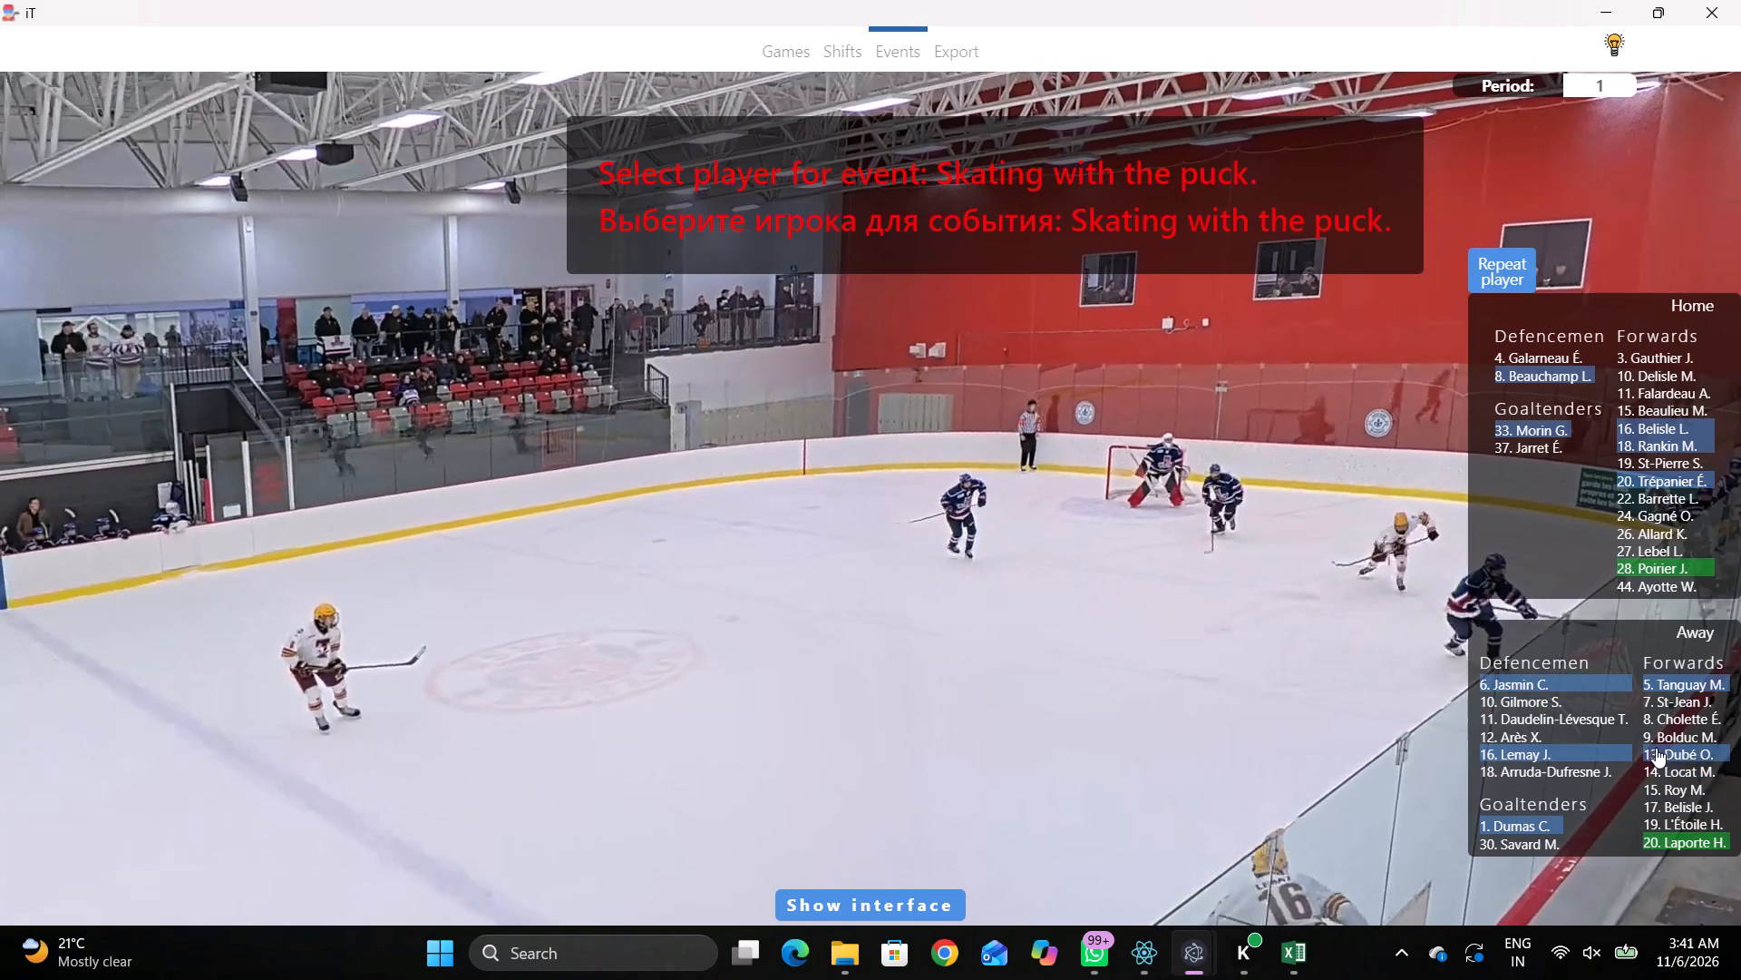
pyautogui.click(1332, 526)
# Tag a Pass by the same player, away player 13, placed in the lower right part of the lower right face-off circle.
pyautogui.press('space')
pyautogui.press('space')
pyautogui.press('space')
pyautogui.press('space')
pyautogui.rightClick(1270, 481)
pyautogui.click(1297, 489)
pyautogui.click(1485, 265)
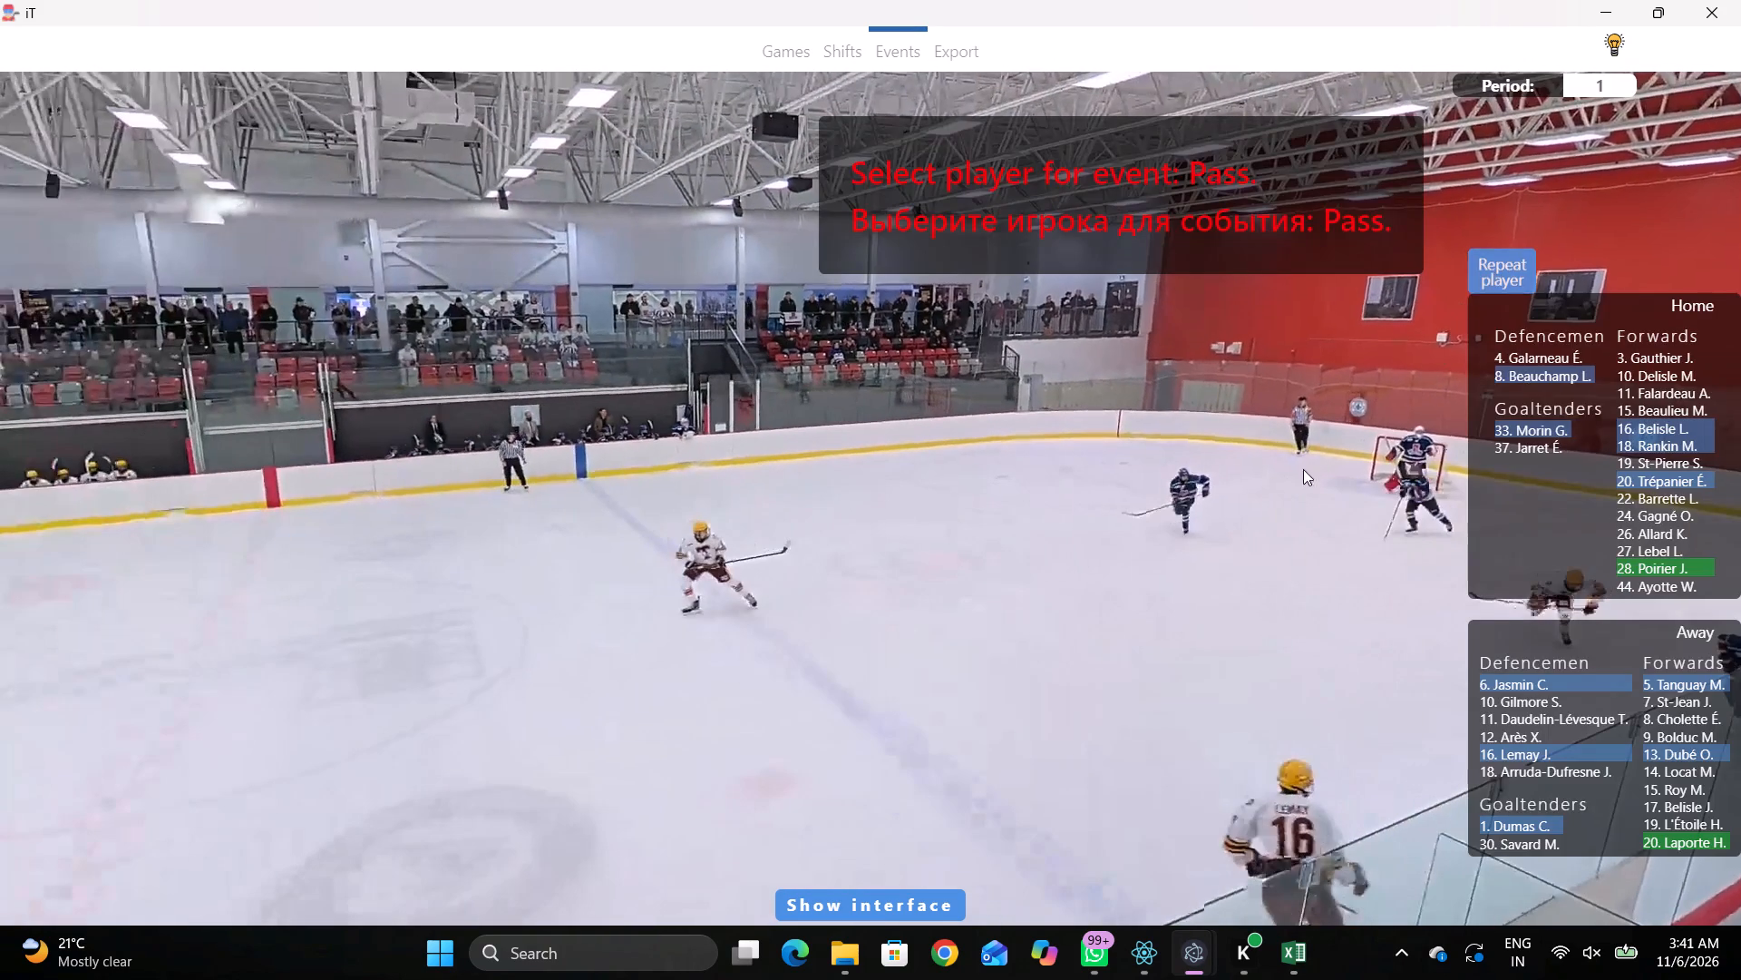
pyautogui.click(1289, 486)
# Review the play following away player 13's Pass, returning the video to the recent action through the event list.
pyautogui.press('space')
pyautogui.press('space')
pyautogui.press('space')
pyautogui.press('space')
pyautogui.press('space')
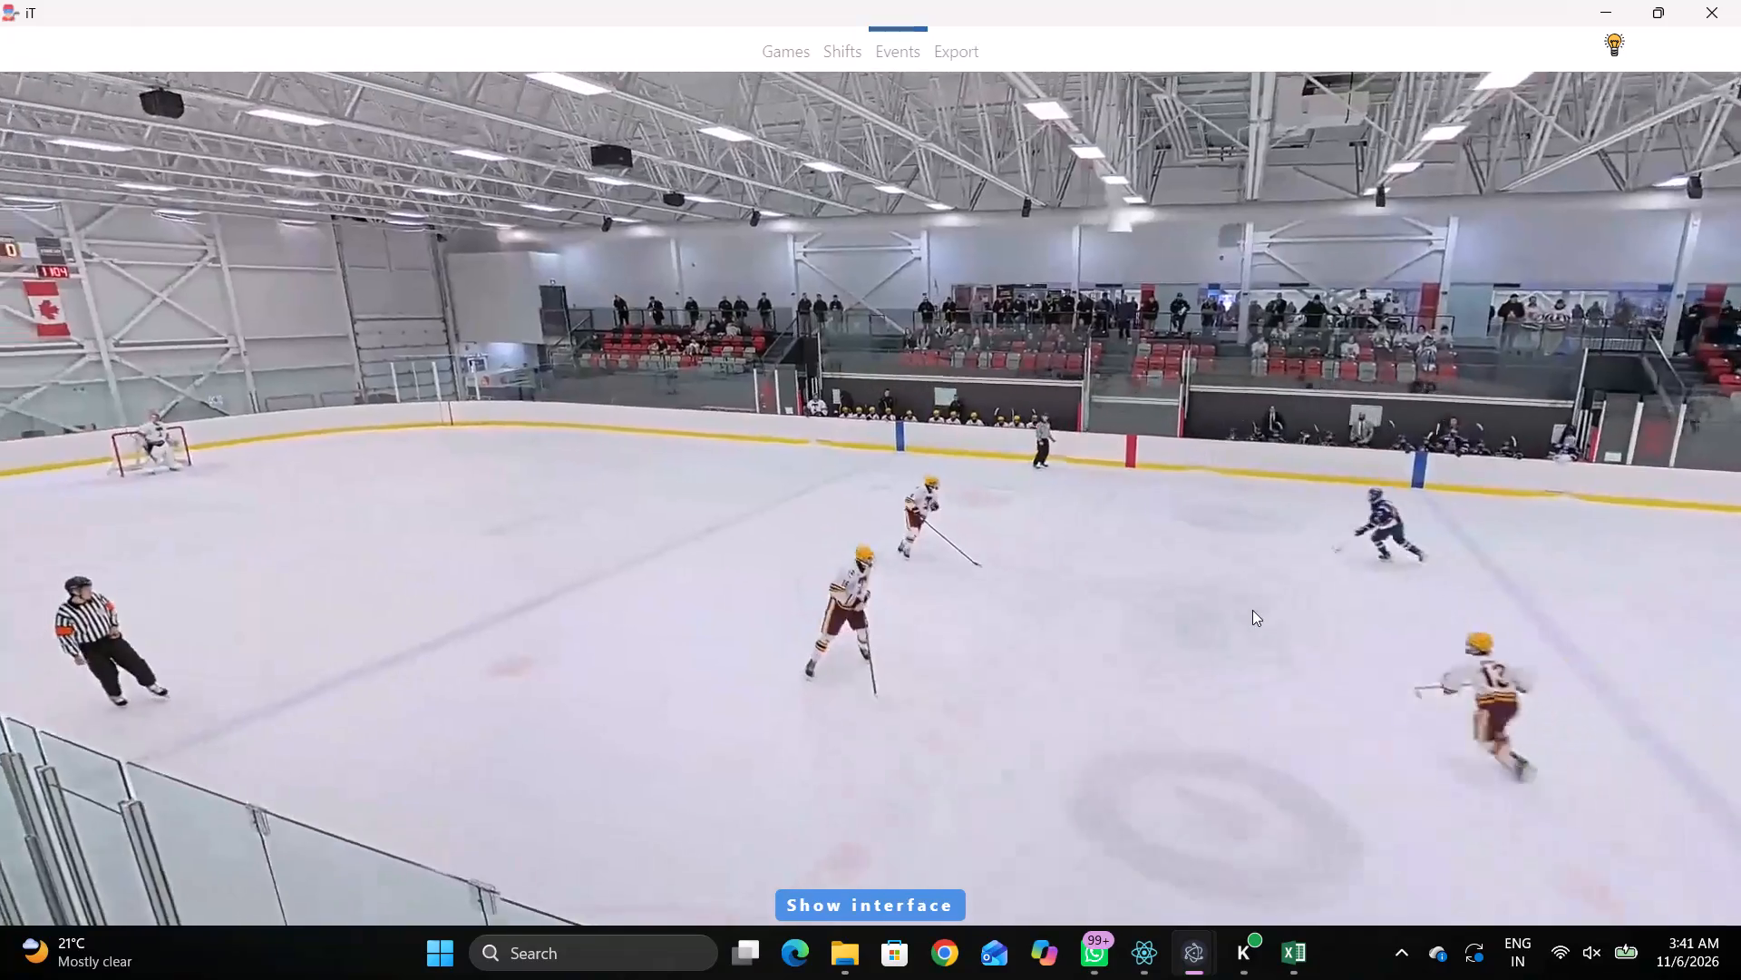
pyautogui.press('space')
pyautogui.press('q')
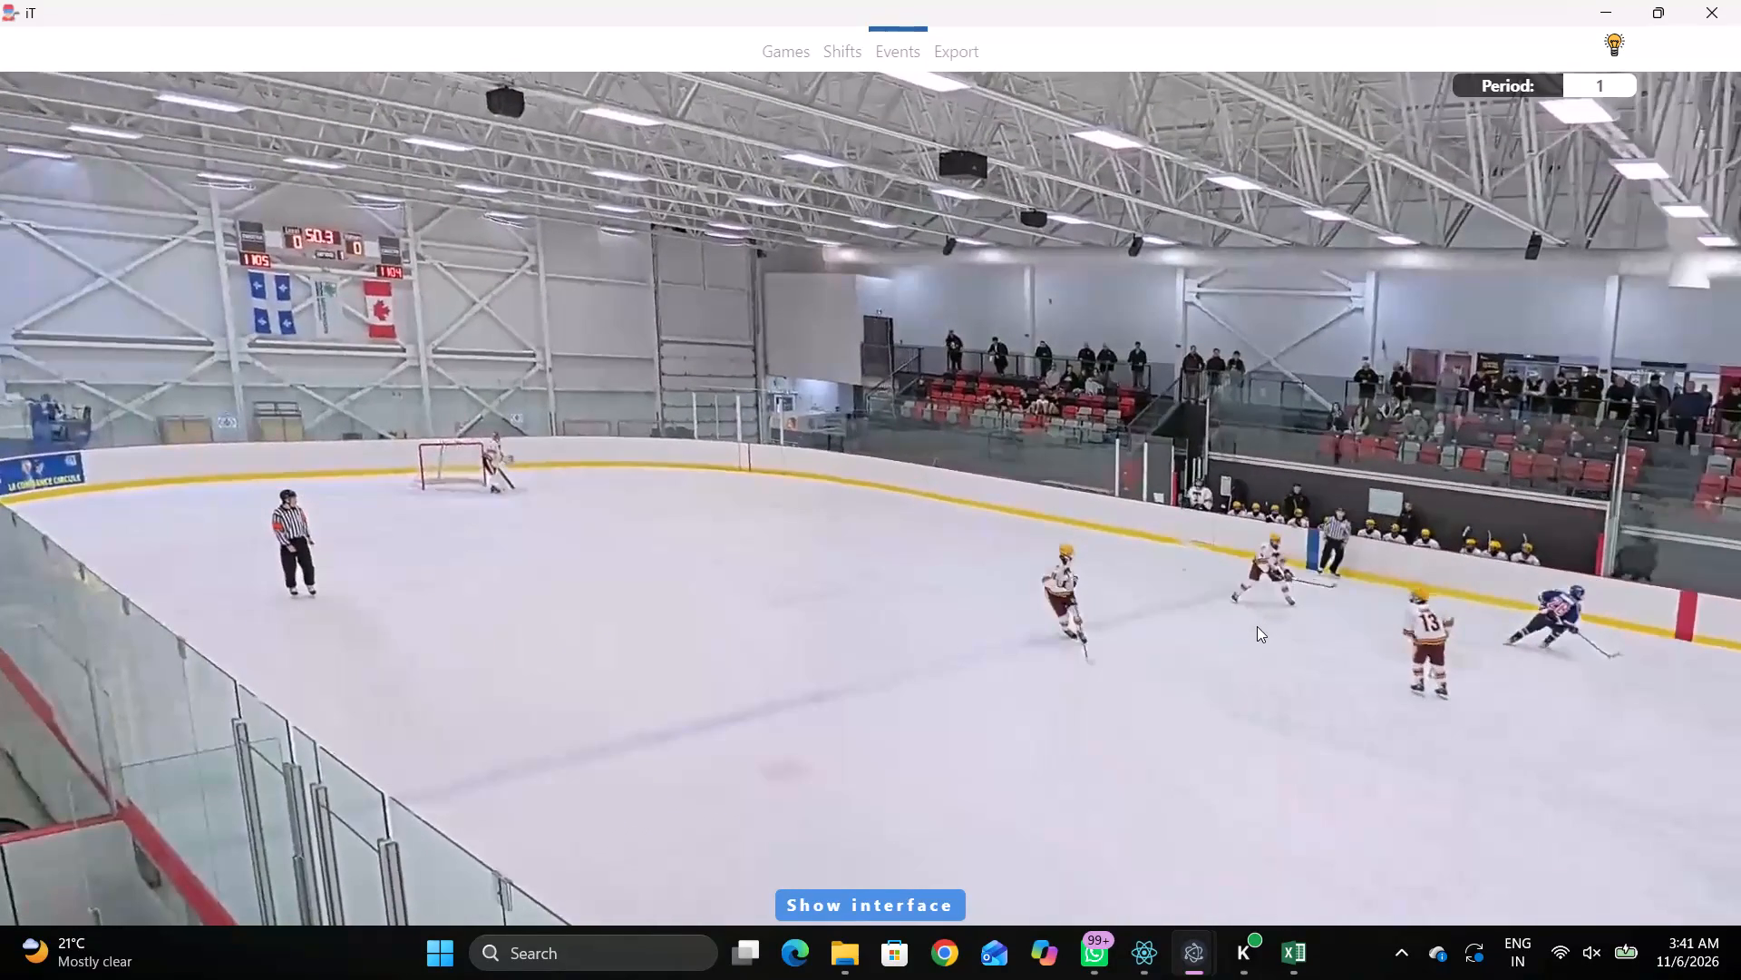
pyautogui.hotkey('shift', 'd')
pyautogui.click(591, 738)
pyautogui.hotkey('shift', 'd')
pyautogui.click(776, 576)
pyautogui.press('space')
pyautogui.press('space')
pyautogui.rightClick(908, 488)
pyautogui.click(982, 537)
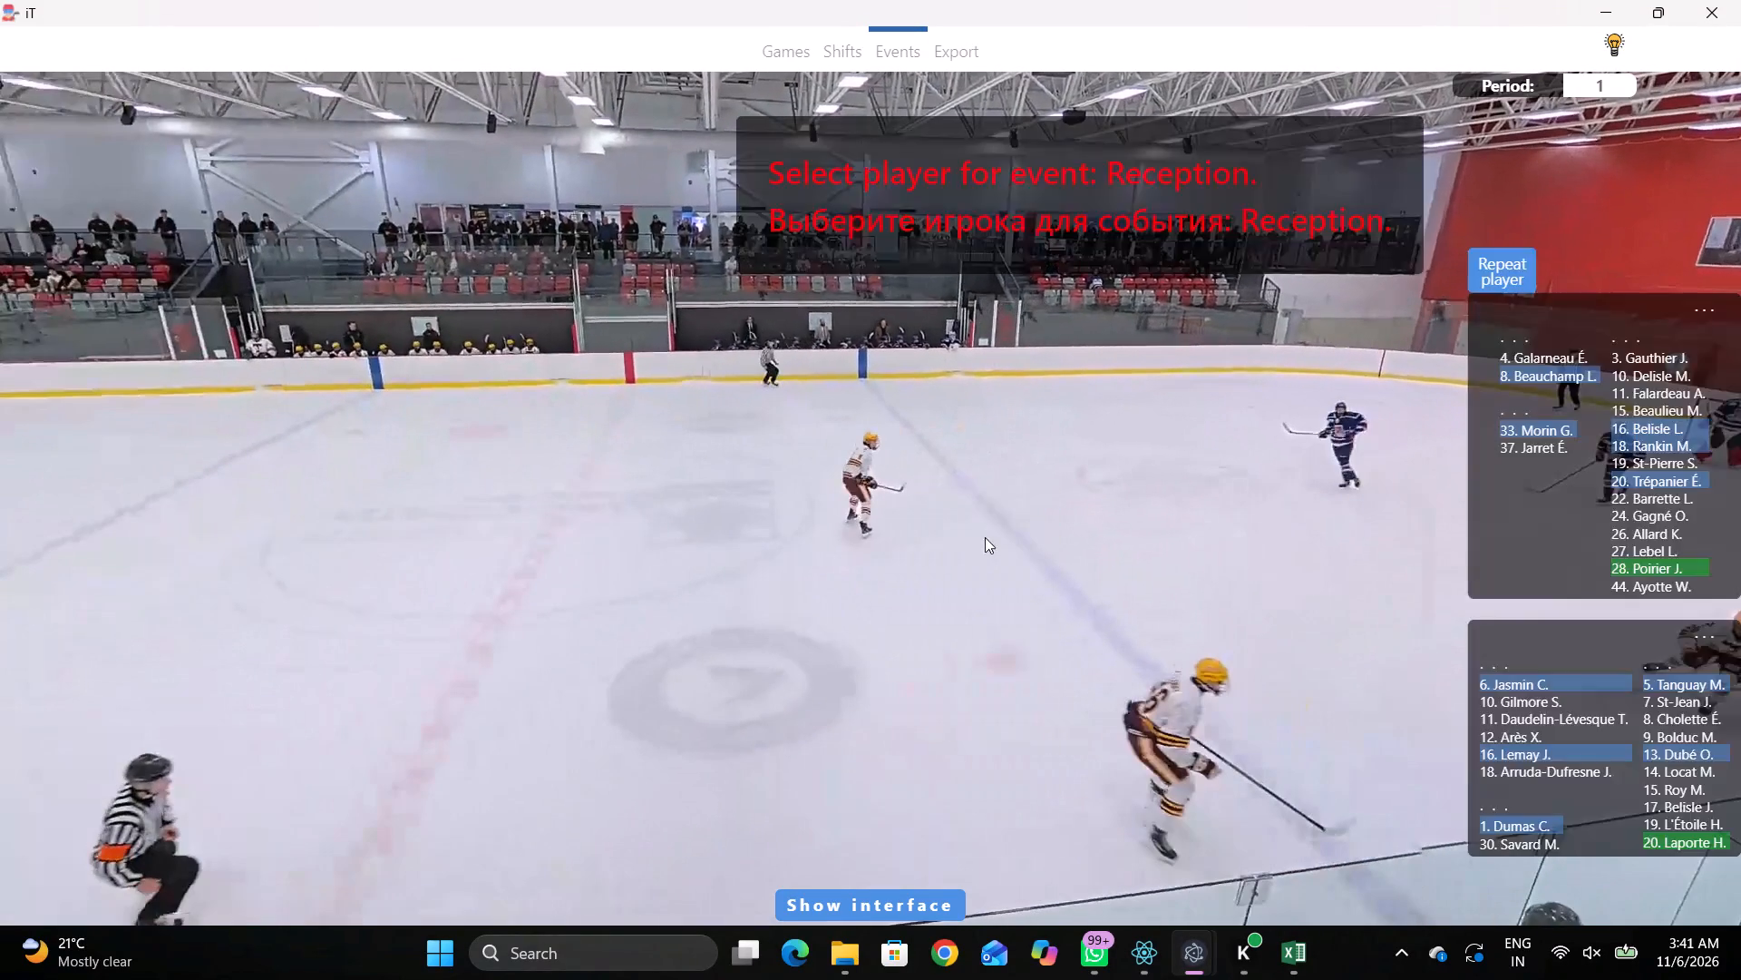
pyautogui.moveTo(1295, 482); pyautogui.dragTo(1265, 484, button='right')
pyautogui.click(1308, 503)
# Tag Skating with the puck by home player 20, placed at the lower right edge of the lower right face-off circle.
pyautogui.moveTo(1248, 506); pyautogui.dragTo(1256, 513, button='right')
pyautogui.click(1349, 542)
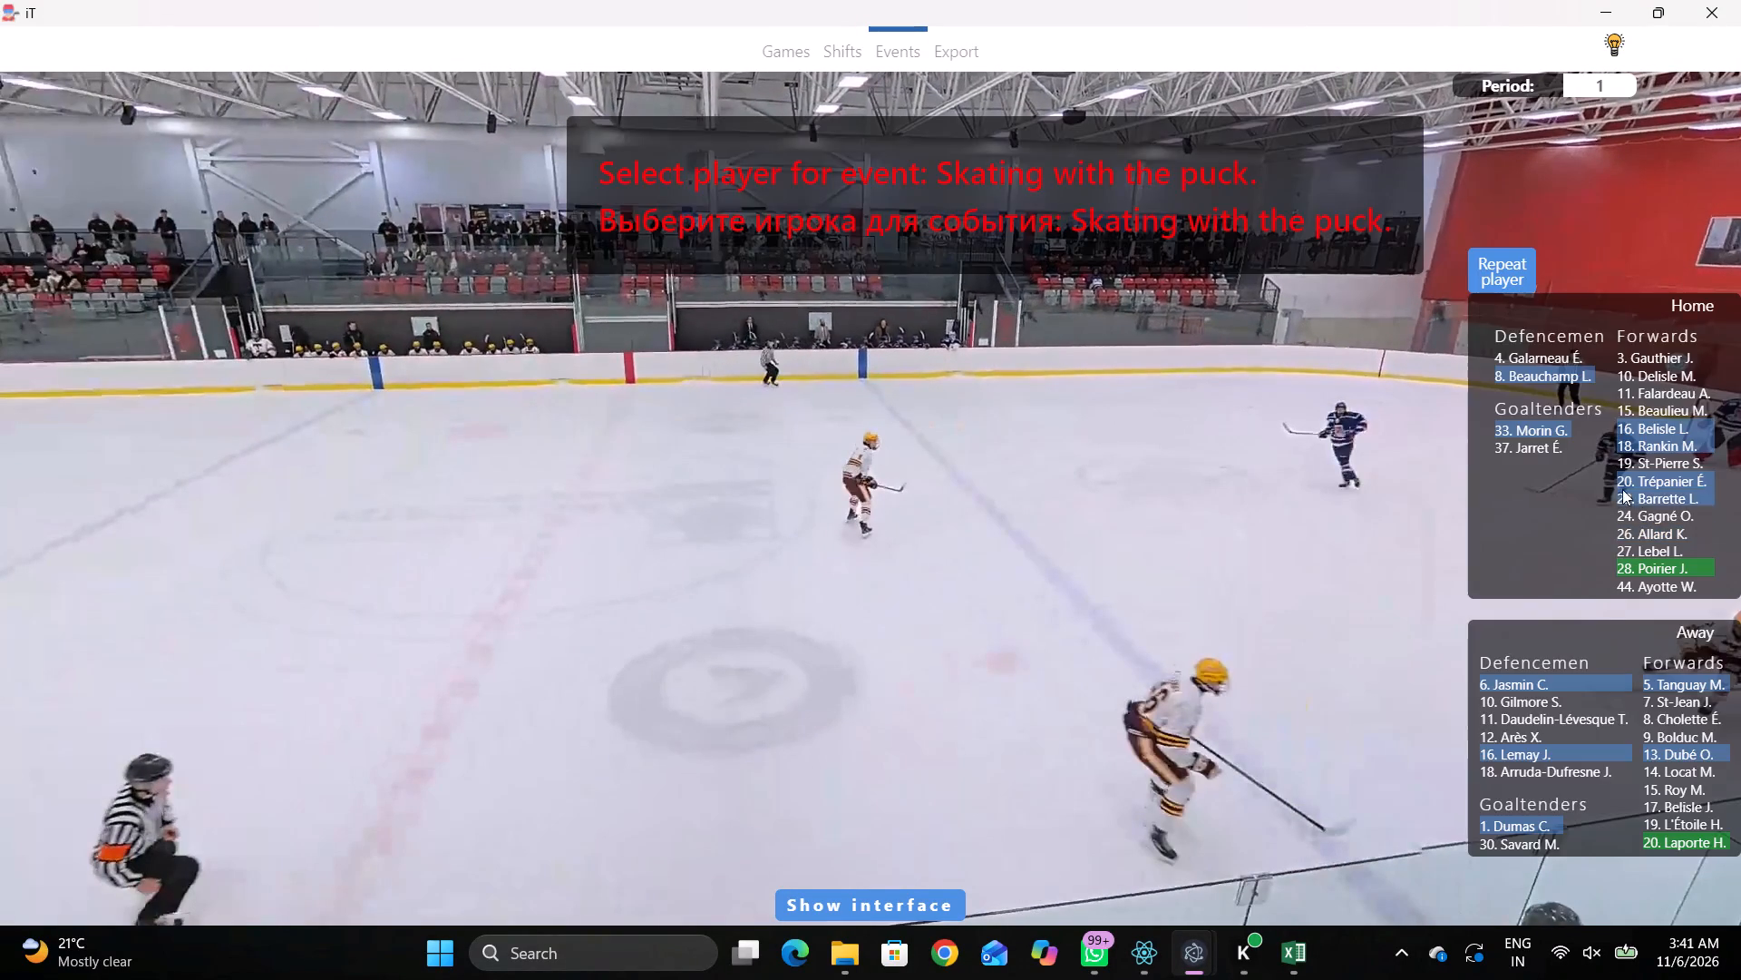
pyautogui.click(1622, 484)
pyautogui.click(1302, 527)
# Tag a Pass by the same player, home player 20, placed at the left edge of the lower right face-off circle.
pyautogui.press('space')
pyautogui.press('space')
pyautogui.rightClick(1287, 477)
pyautogui.click(1327, 477)
pyautogui.moveTo(1523, 264); pyautogui.dragTo(1513, 269)
pyautogui.click(1189, 485)
# Tag Skating with the puck by home player 28, placed at the left edge of the upper right face-off circle.
pyautogui.press('space')
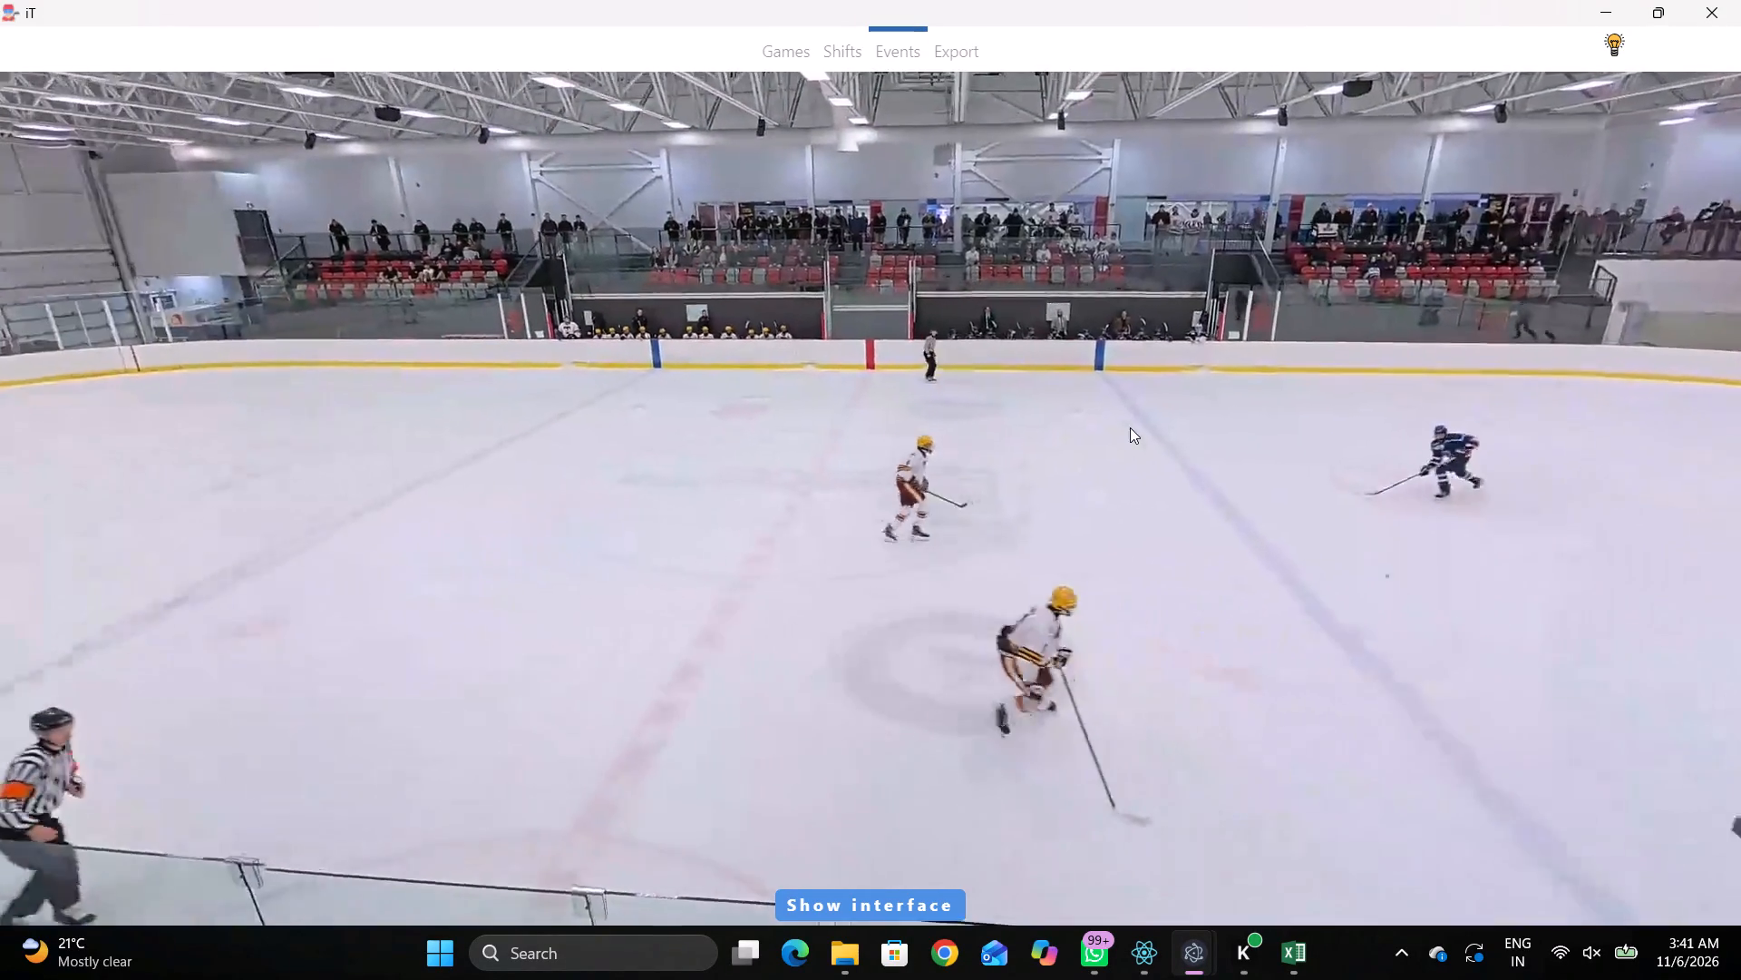
pyautogui.press('space')
pyautogui.rightClick(1164, 414)
pyautogui.click(1190, 451)
pyautogui.click(1644, 563)
pyautogui.moveTo(1199, 317); pyautogui.dragTo(1183, 302)
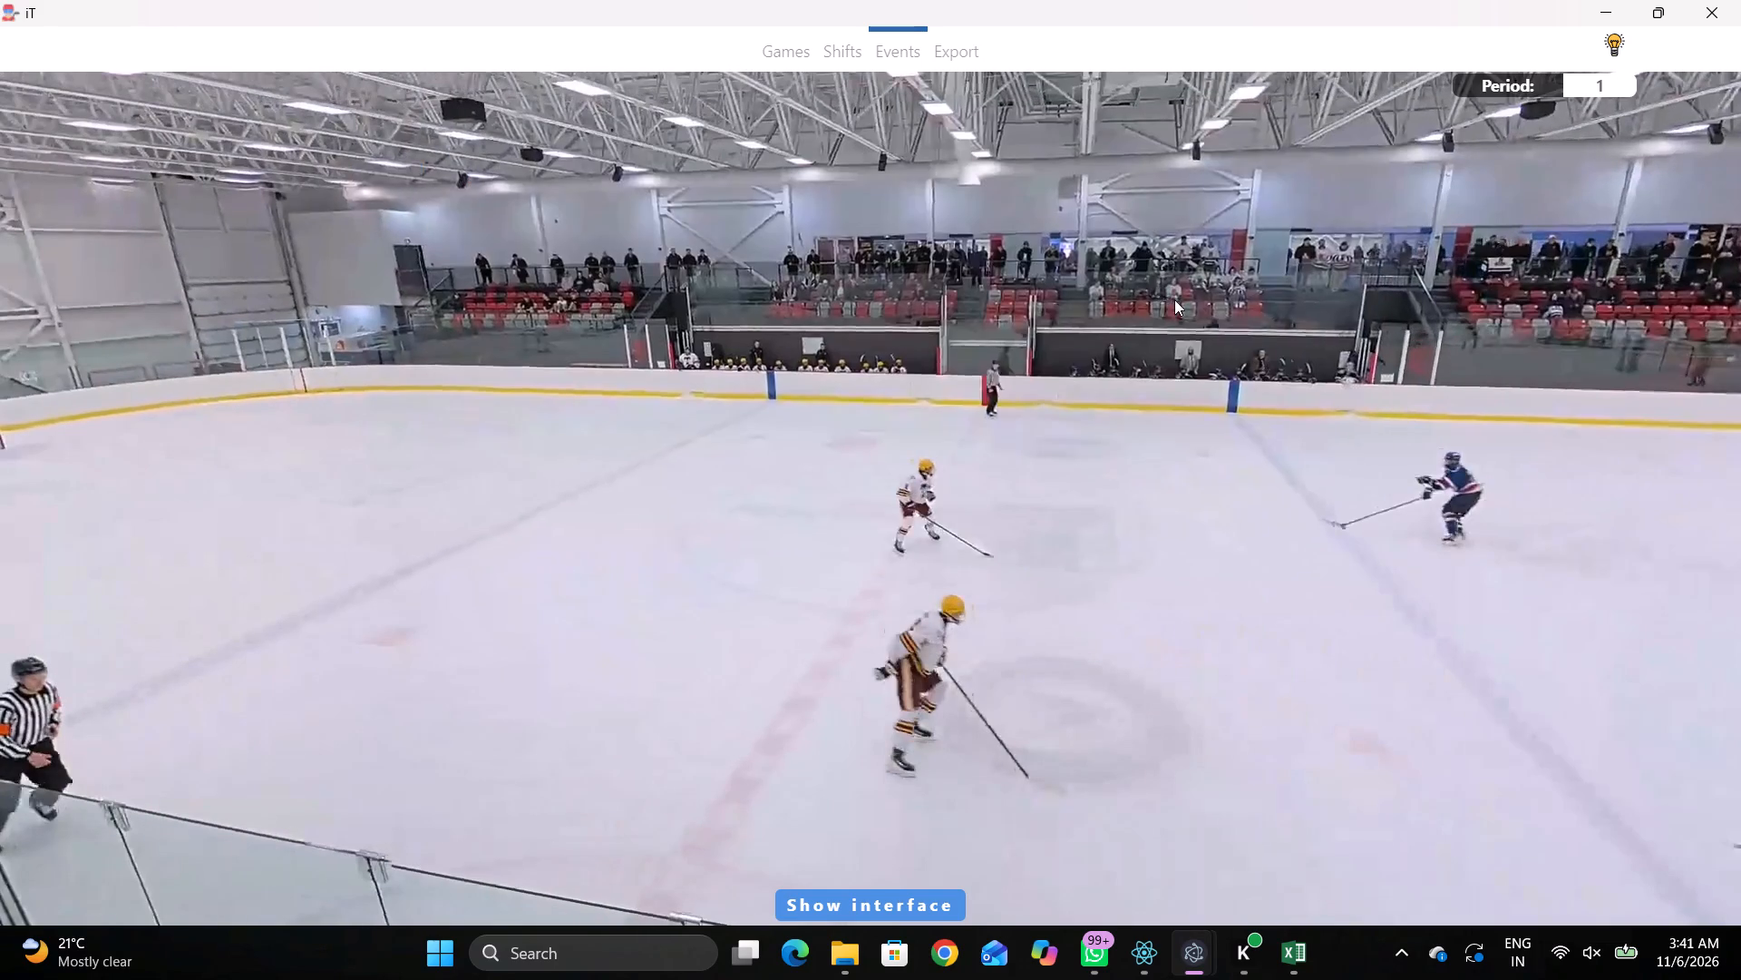
# Tag a Pass by the same player, home player 28, placed just right of the red centre line, above the centre circle.
pyautogui.press('space')
pyautogui.press('space')
pyautogui.press('space')
pyautogui.press('space')
pyautogui.rightClick(1126, 342)
pyautogui.click(1143, 361)
pyautogui.click(1509, 274)
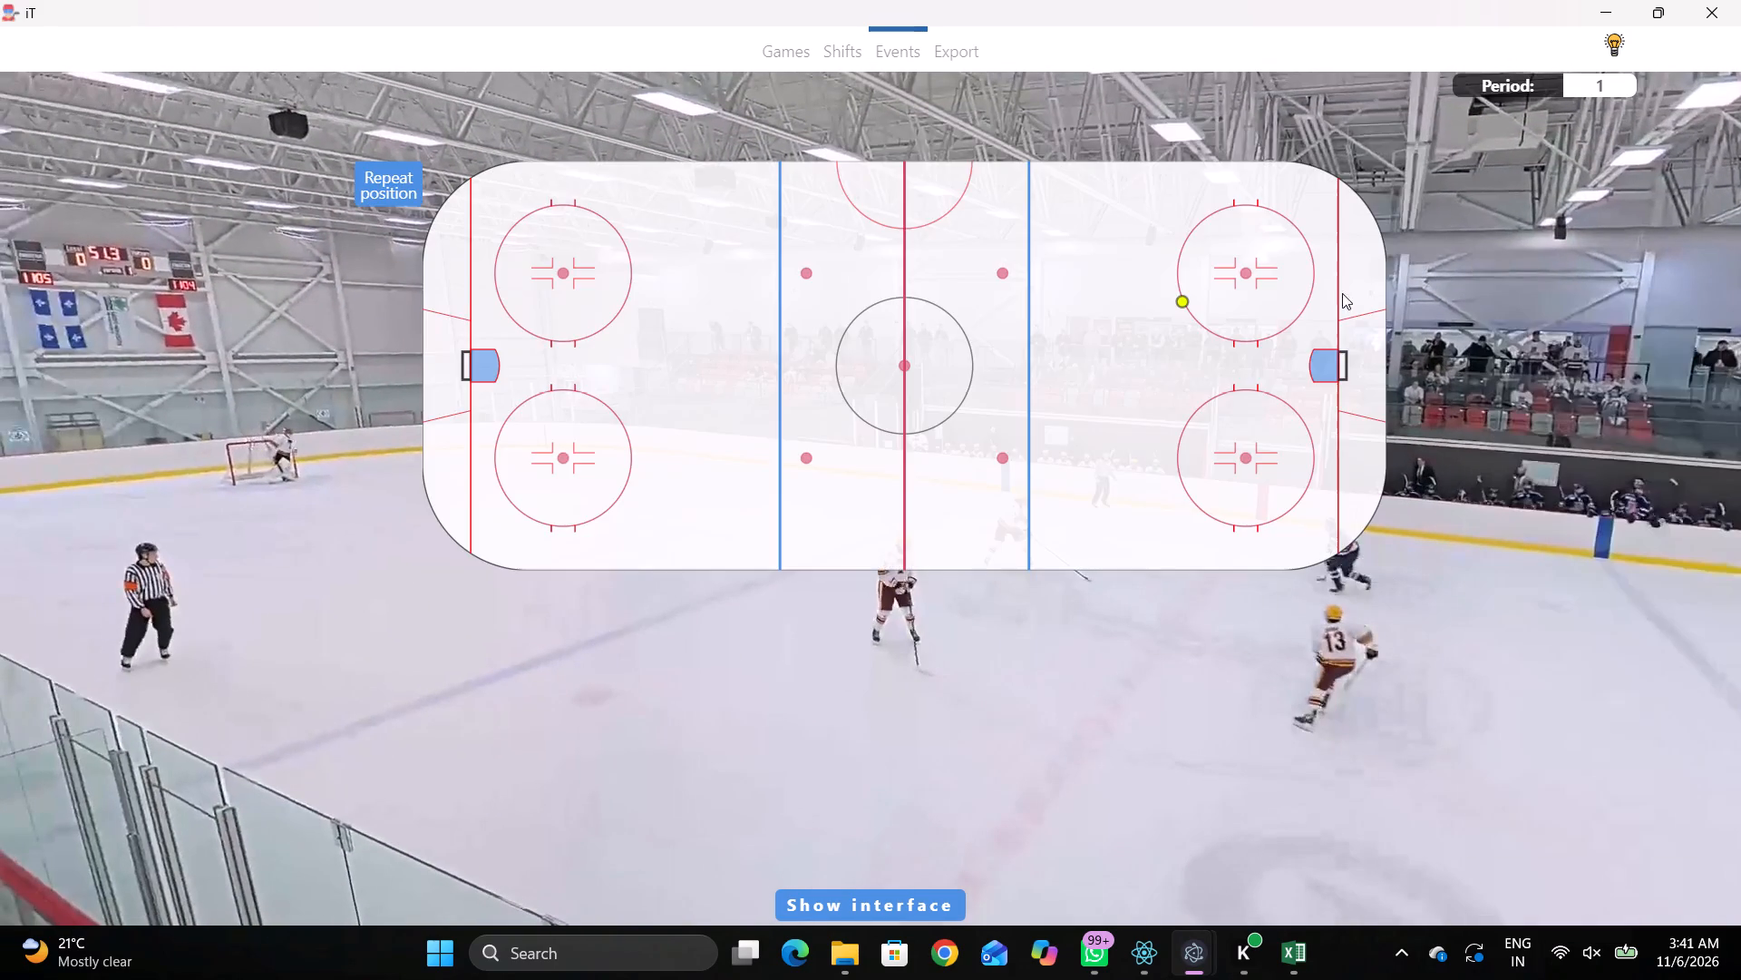
pyautogui.click(918, 249)
# Tag Skating with the puck by away player 6, placed behind the left goal line, above the goal.
pyautogui.press('space')
pyautogui.press('v')
pyautogui.press('space')
pyautogui.press('space')
pyautogui.press('space')
pyautogui.write('r')
pyautogui.press('space')
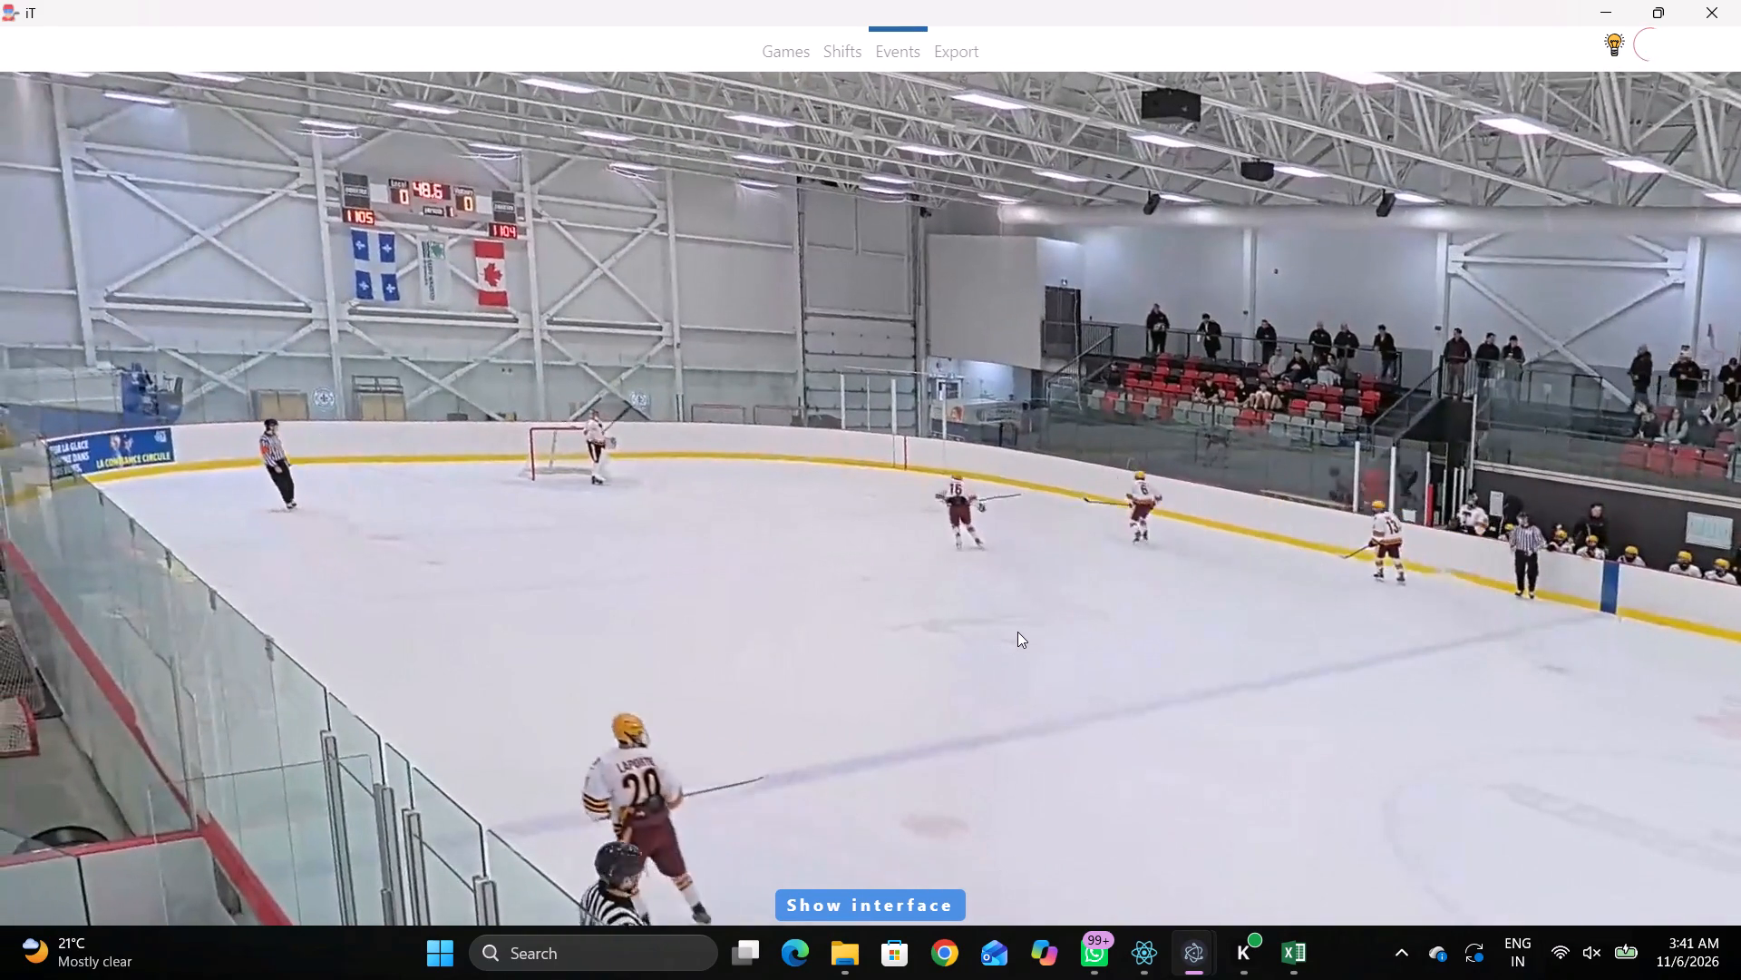
pyautogui.press('space')
pyautogui.rightClick(1011, 533)
pyautogui.press('space')
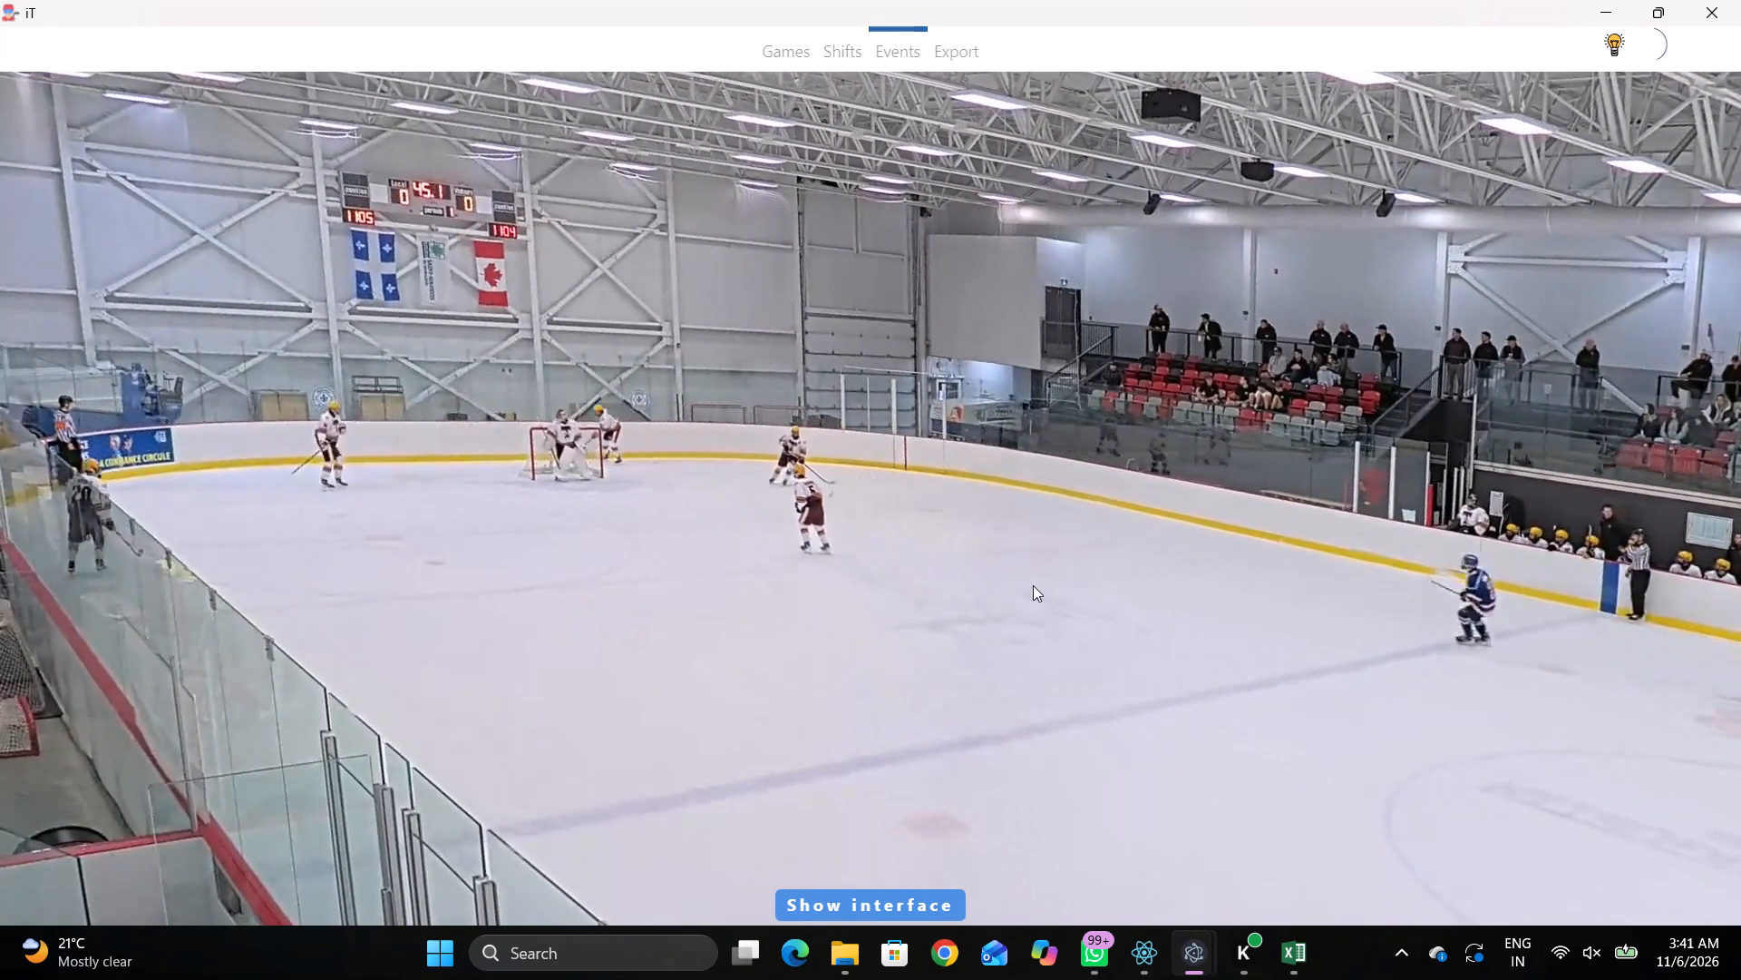
pyautogui.press('space')
pyautogui.press('q')
pyautogui.rightClick(1019, 497)
pyautogui.click(1055, 528)
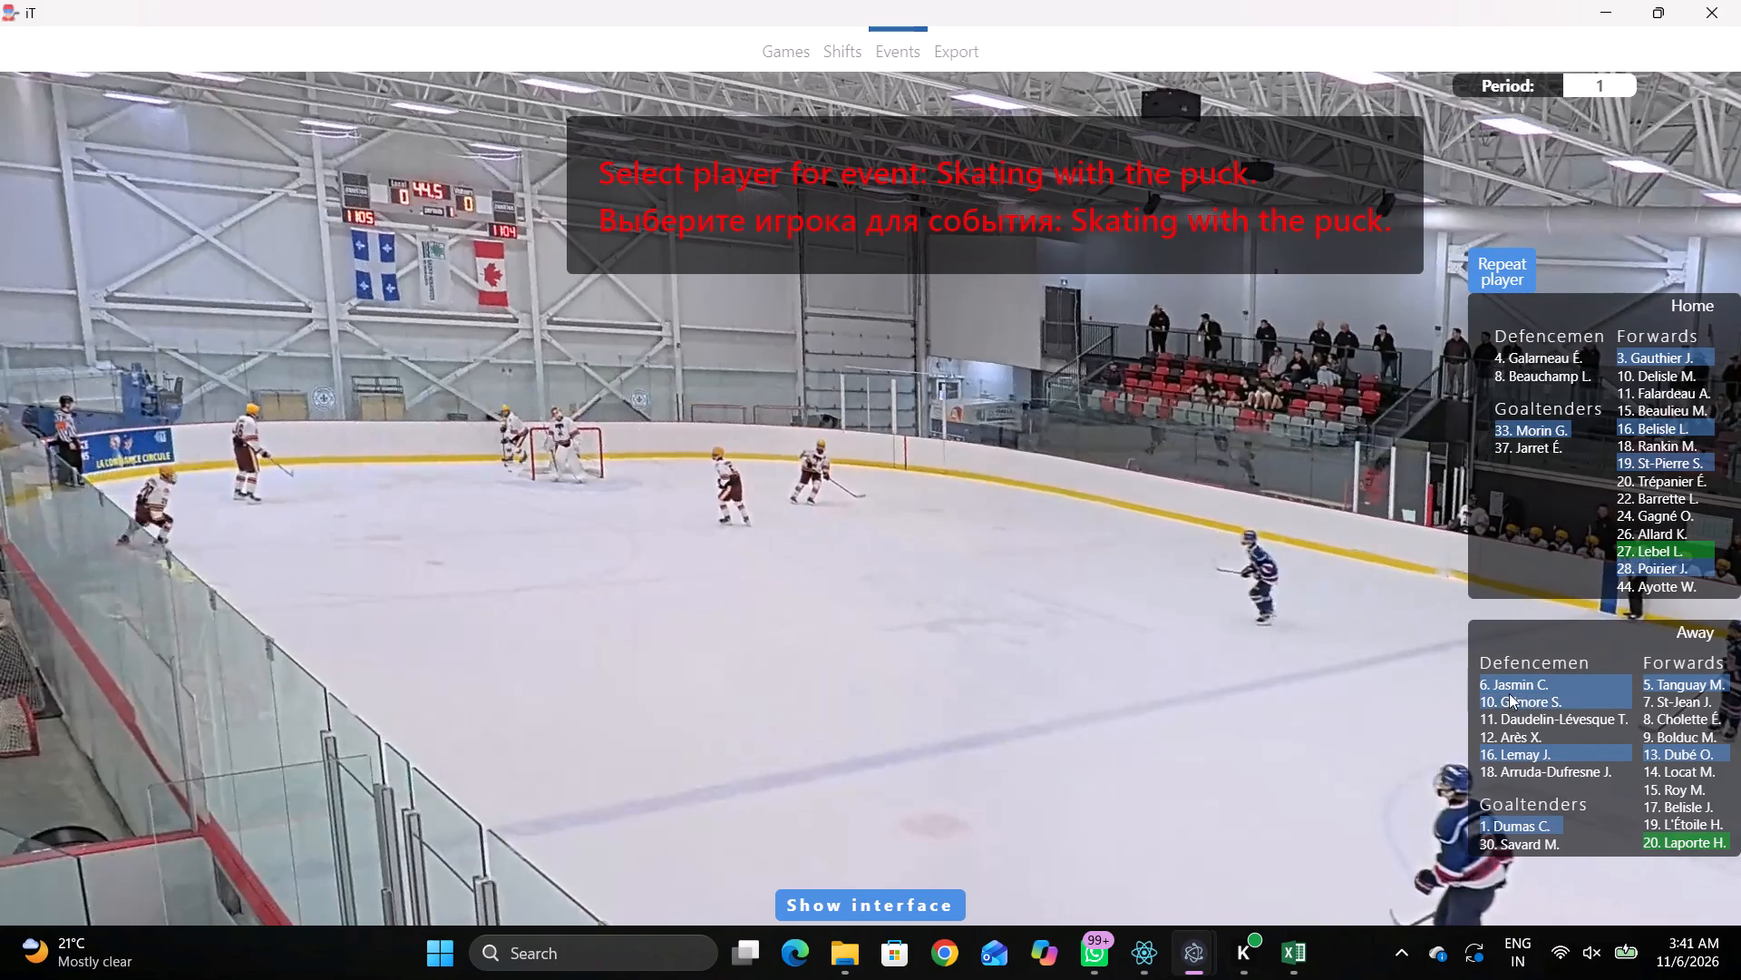
pyautogui.click(1510, 689)
pyautogui.click(446, 306)
# Tag a Pass by the same player, away player 6, placed at the upper right edge of the lower left face-off circle.
pyautogui.press('space')
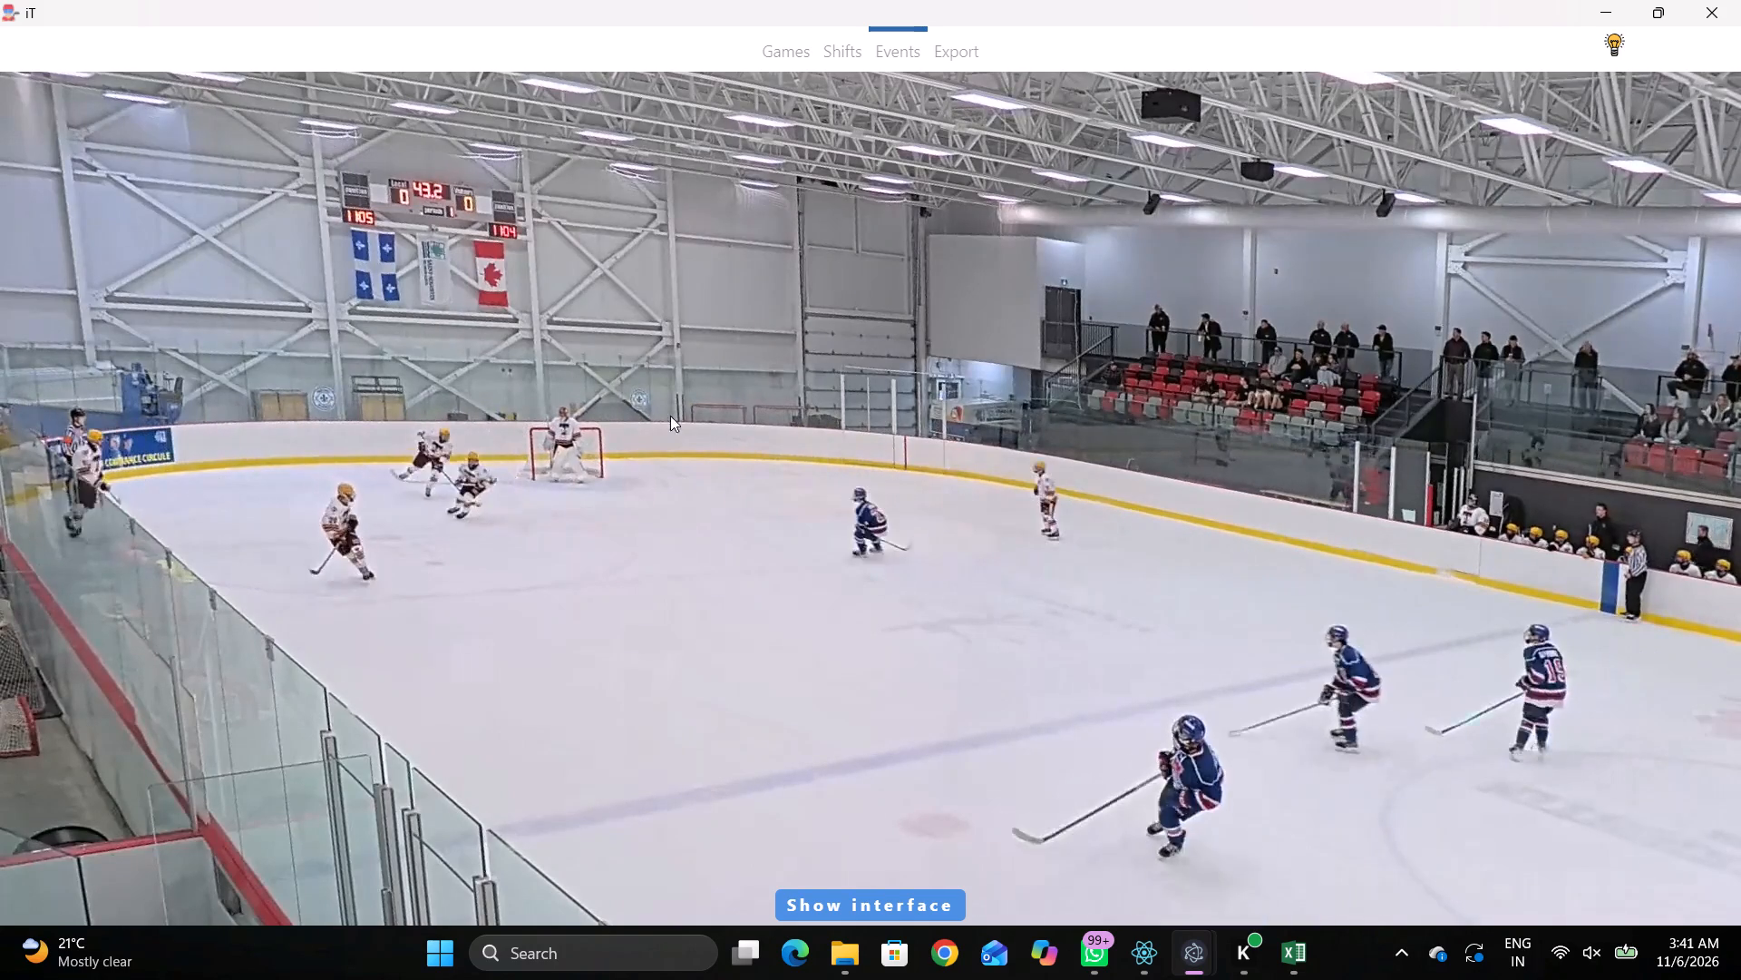
pyautogui.press('space')
pyautogui.press('space')
pyautogui.press('space')
pyautogui.press('q')
pyautogui.press('q')
pyautogui.press('q')
pyautogui.press('q')
pyautogui.press('q')
pyautogui.rightClick(1027, 402)
pyautogui.click(1048, 394)
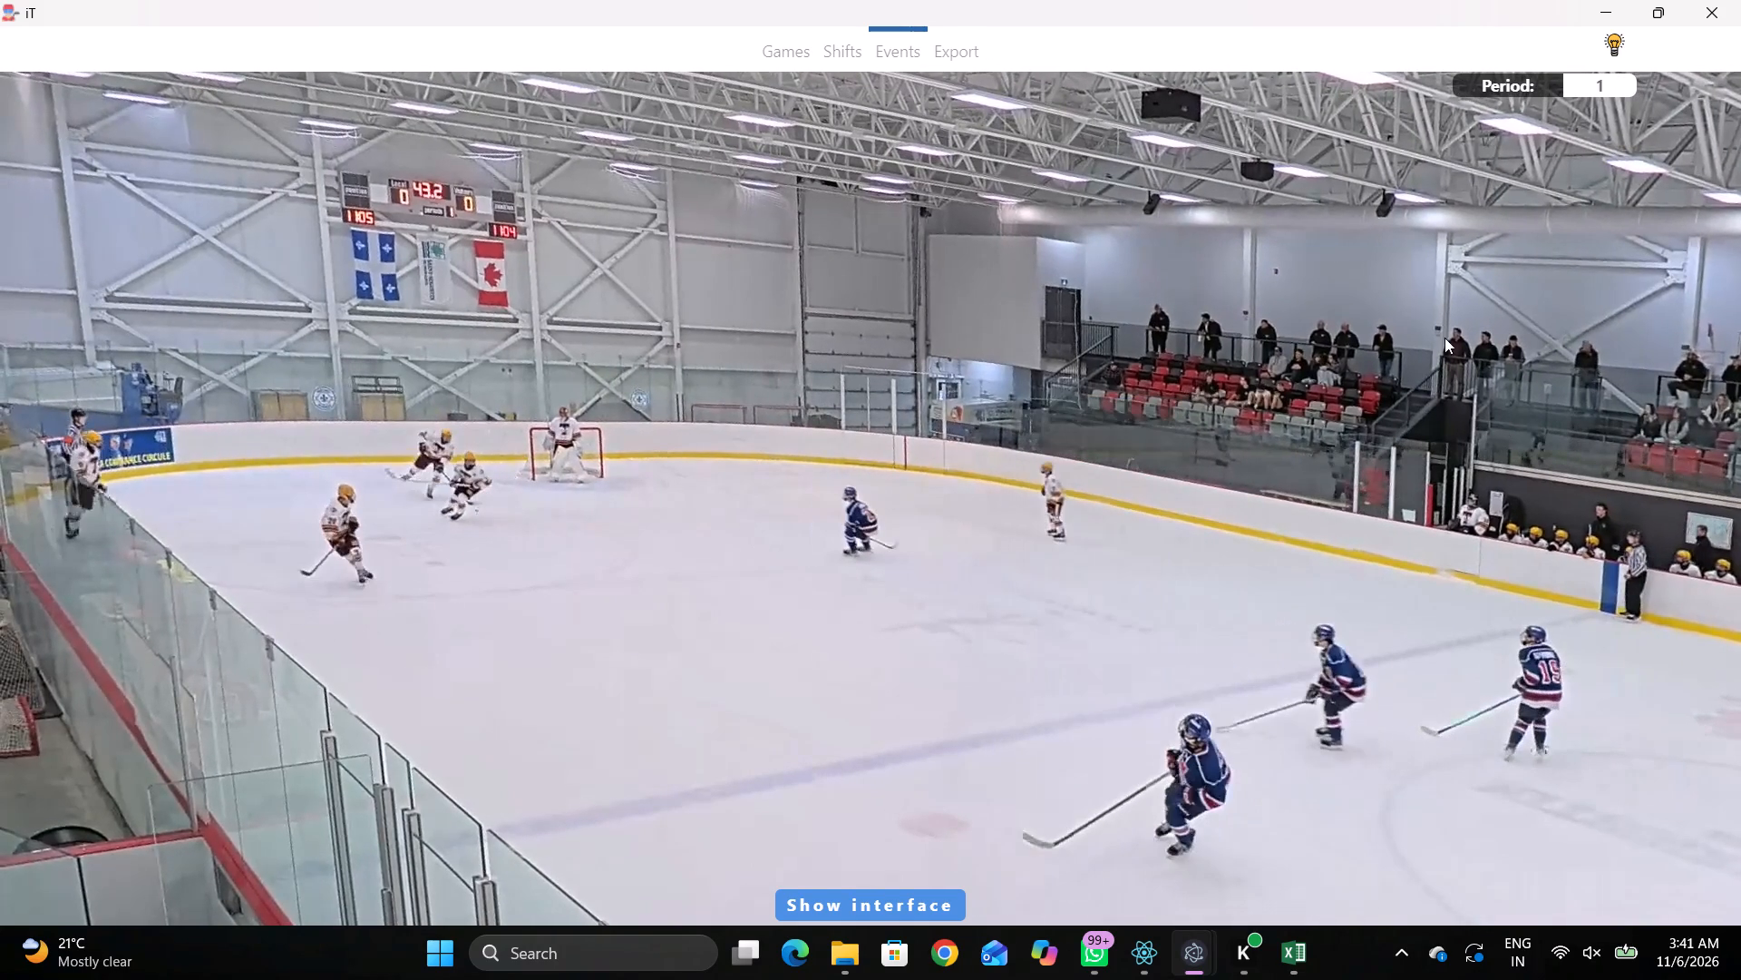
pyautogui.rightClick(1325, 306)
pyautogui.click(1336, 317)
pyautogui.click(1493, 275)
pyautogui.moveTo(663, 435); pyautogui.dragTo(620, 421)
# Tag Skating with the puck by away player 20, placed near the lower boards between the lower left circle and the blue line.
pyautogui.press('space')
pyautogui.press('space')
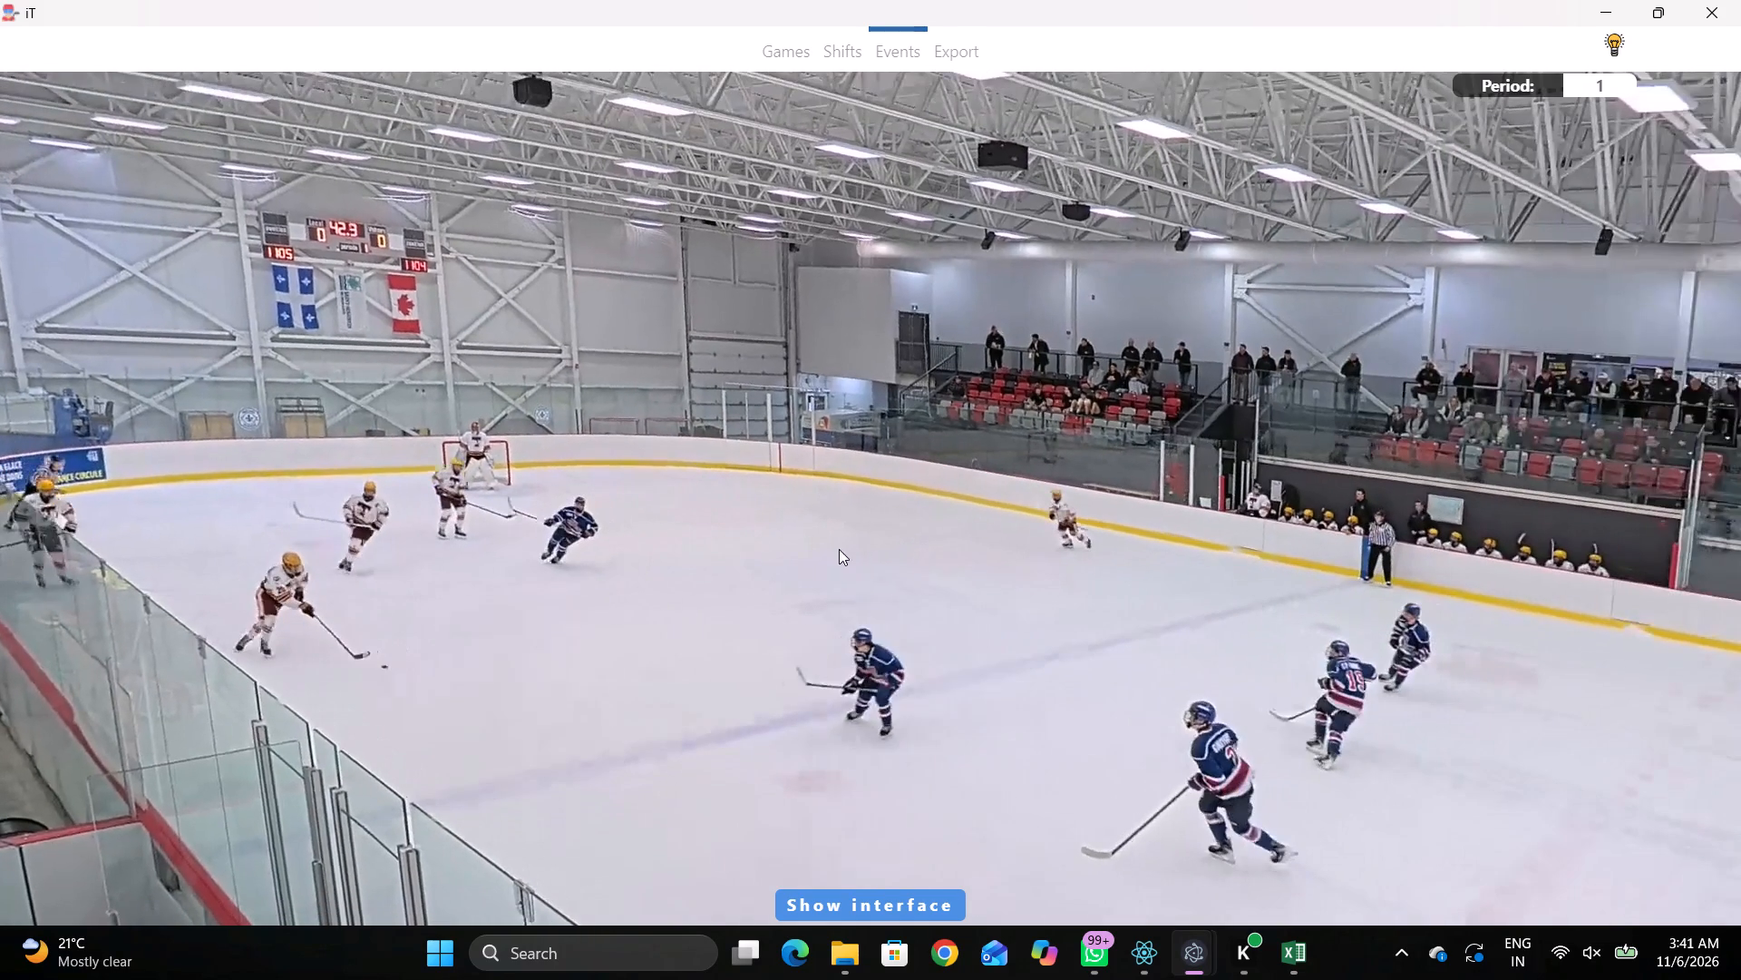
pyautogui.rightClick(839, 549)
pyautogui.click(889, 589)
pyautogui.click(1680, 844)
pyautogui.click(678, 522)
# Tag a Pass by the same player, away player 20, placed just left of the left blue line, level with the lower face-off dots.
pyautogui.press('space')
pyautogui.press('space')
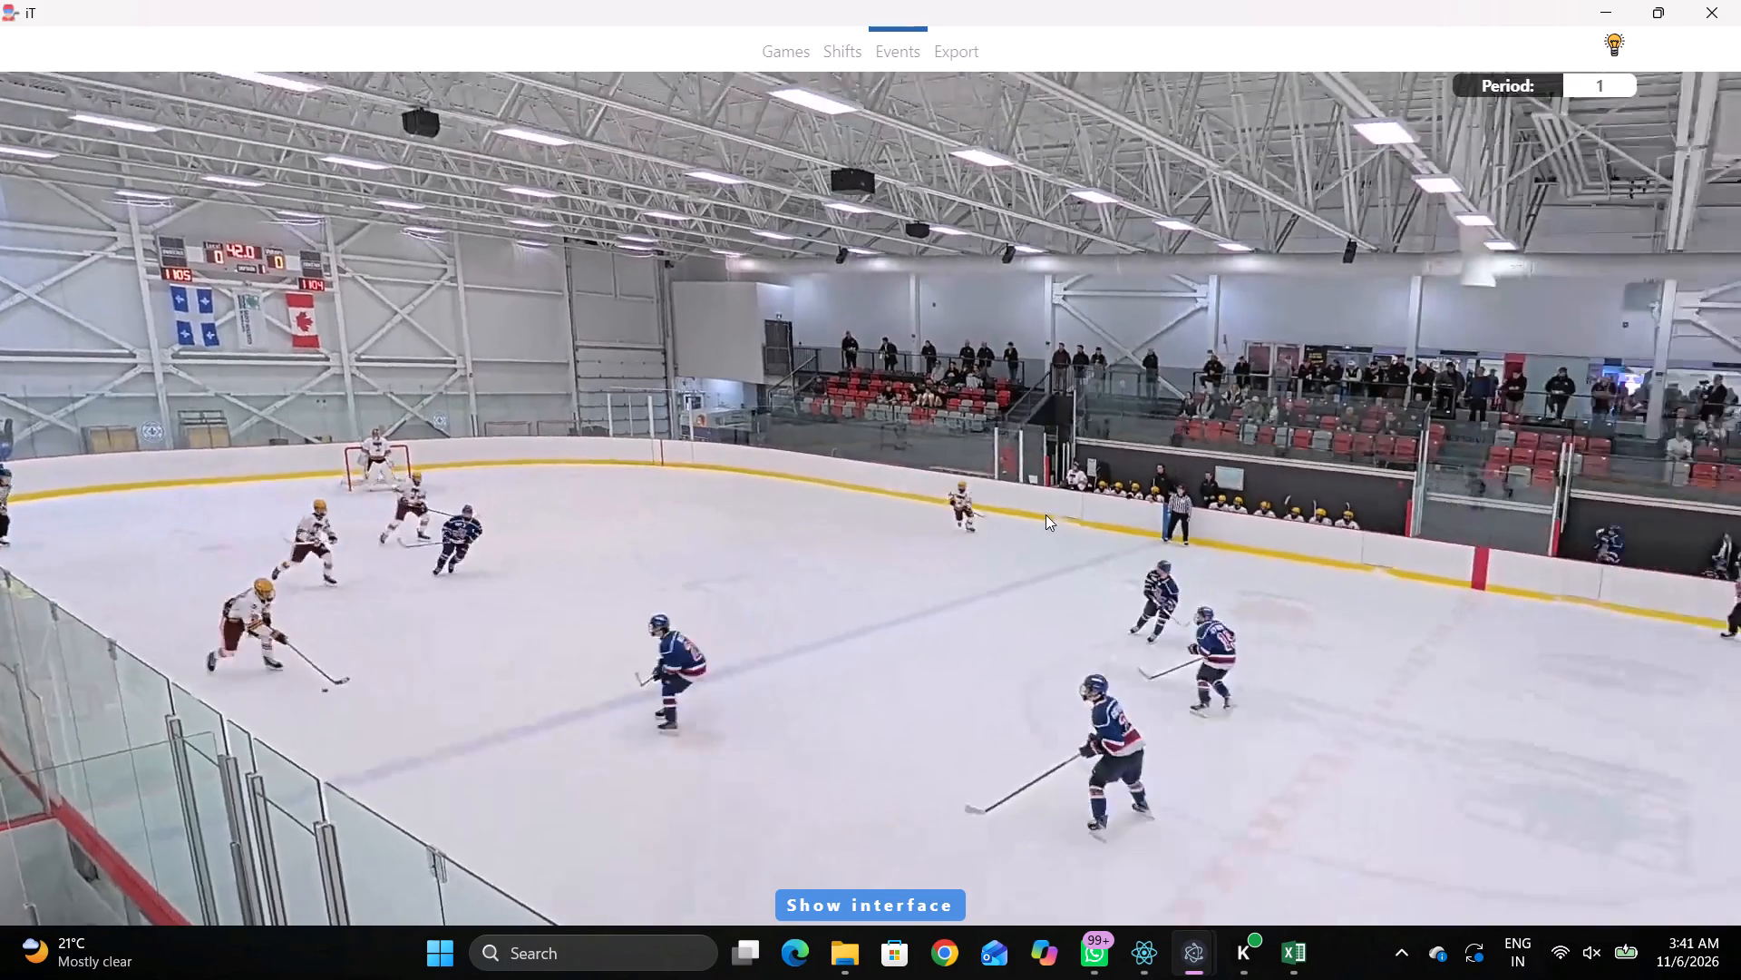
pyautogui.press('space')
pyautogui.press('space')
pyautogui.press('space')
pyautogui.press('space')
pyautogui.write('q')
pyautogui.press('q')
pyautogui.press('q')
pyautogui.rightClick(1002, 432)
pyautogui.click(1009, 446)
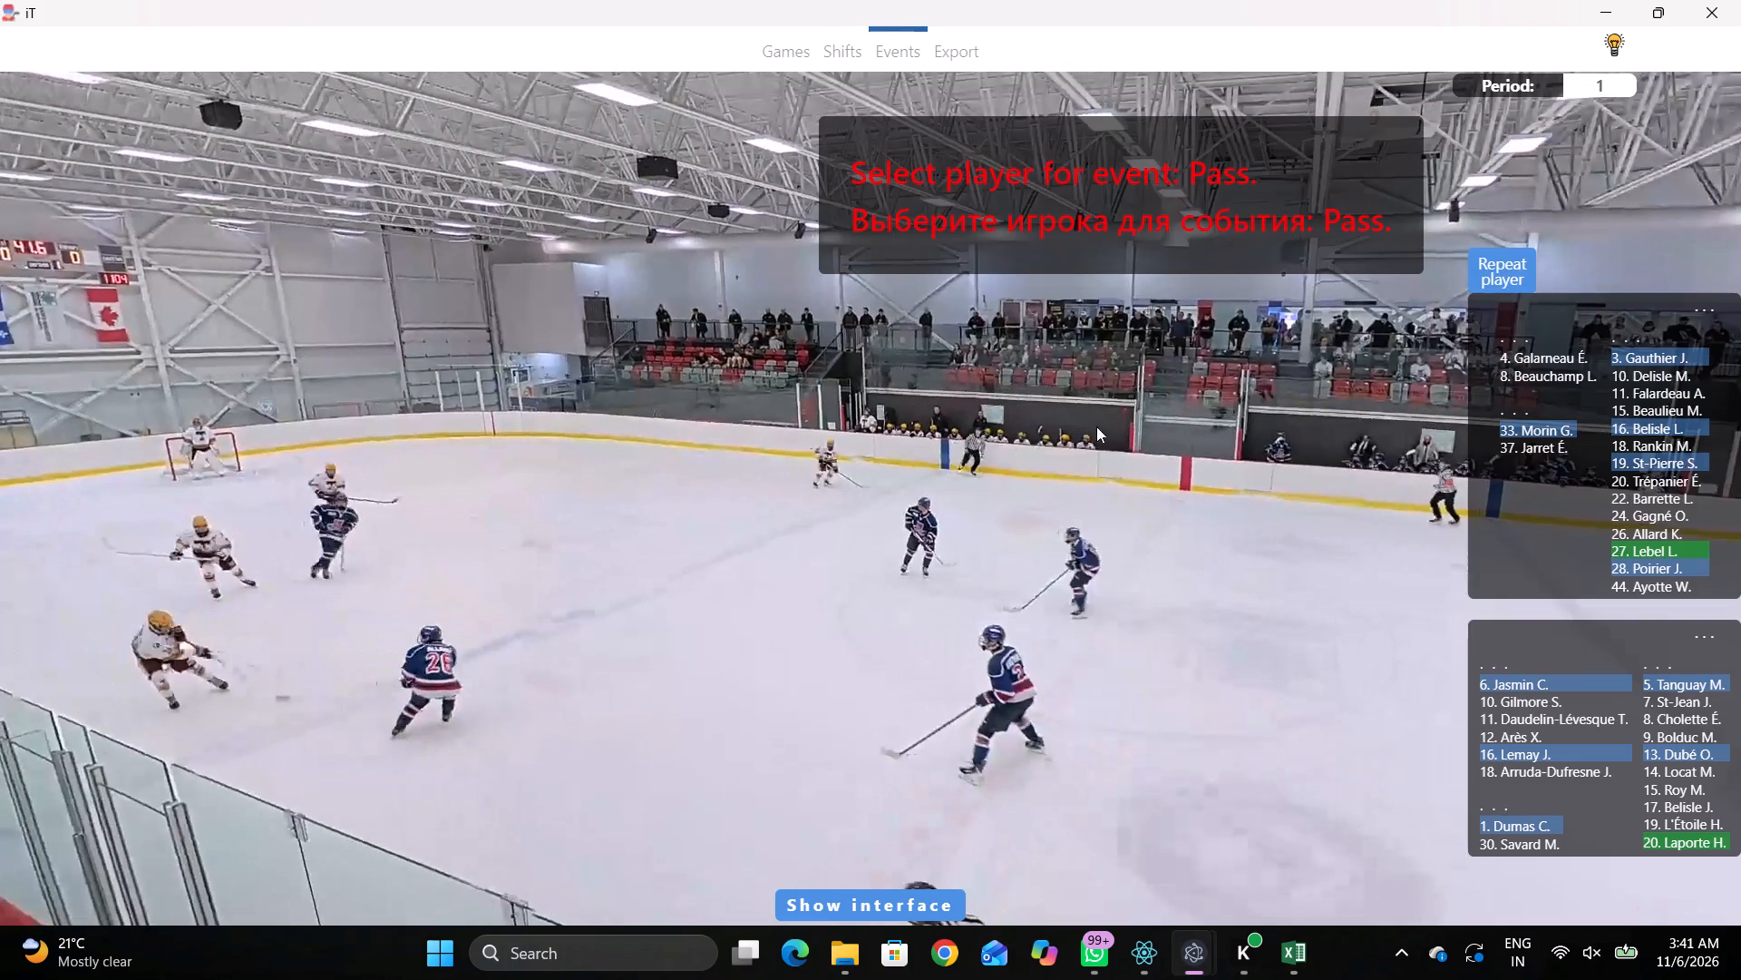
pyautogui.click(1499, 260)
pyautogui.click(756, 448)
# Tag Skating with the puck by away player 5, placed just left of the right blue line near the upper boards.
pyautogui.press('space')
pyautogui.press('space')
pyautogui.press('space')
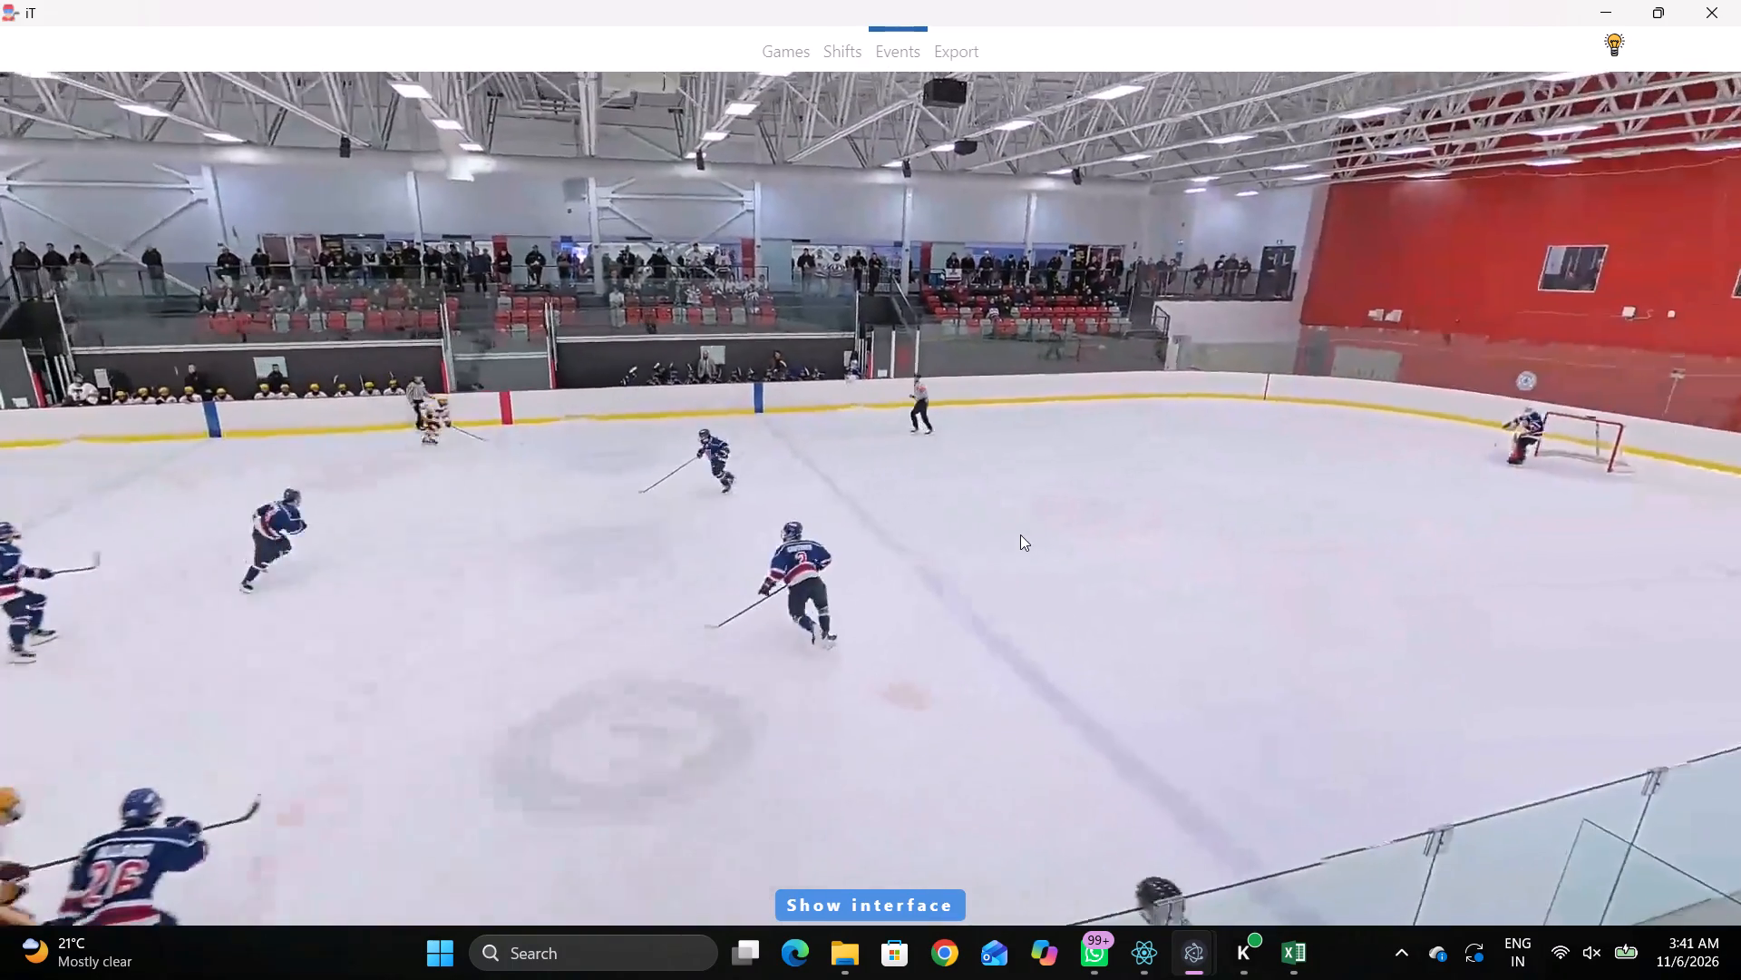
pyautogui.press('space')
pyautogui.press('space')
pyautogui.press('space')
pyautogui.press('space')
pyautogui.press('space')
pyautogui.rightClick(1007, 418)
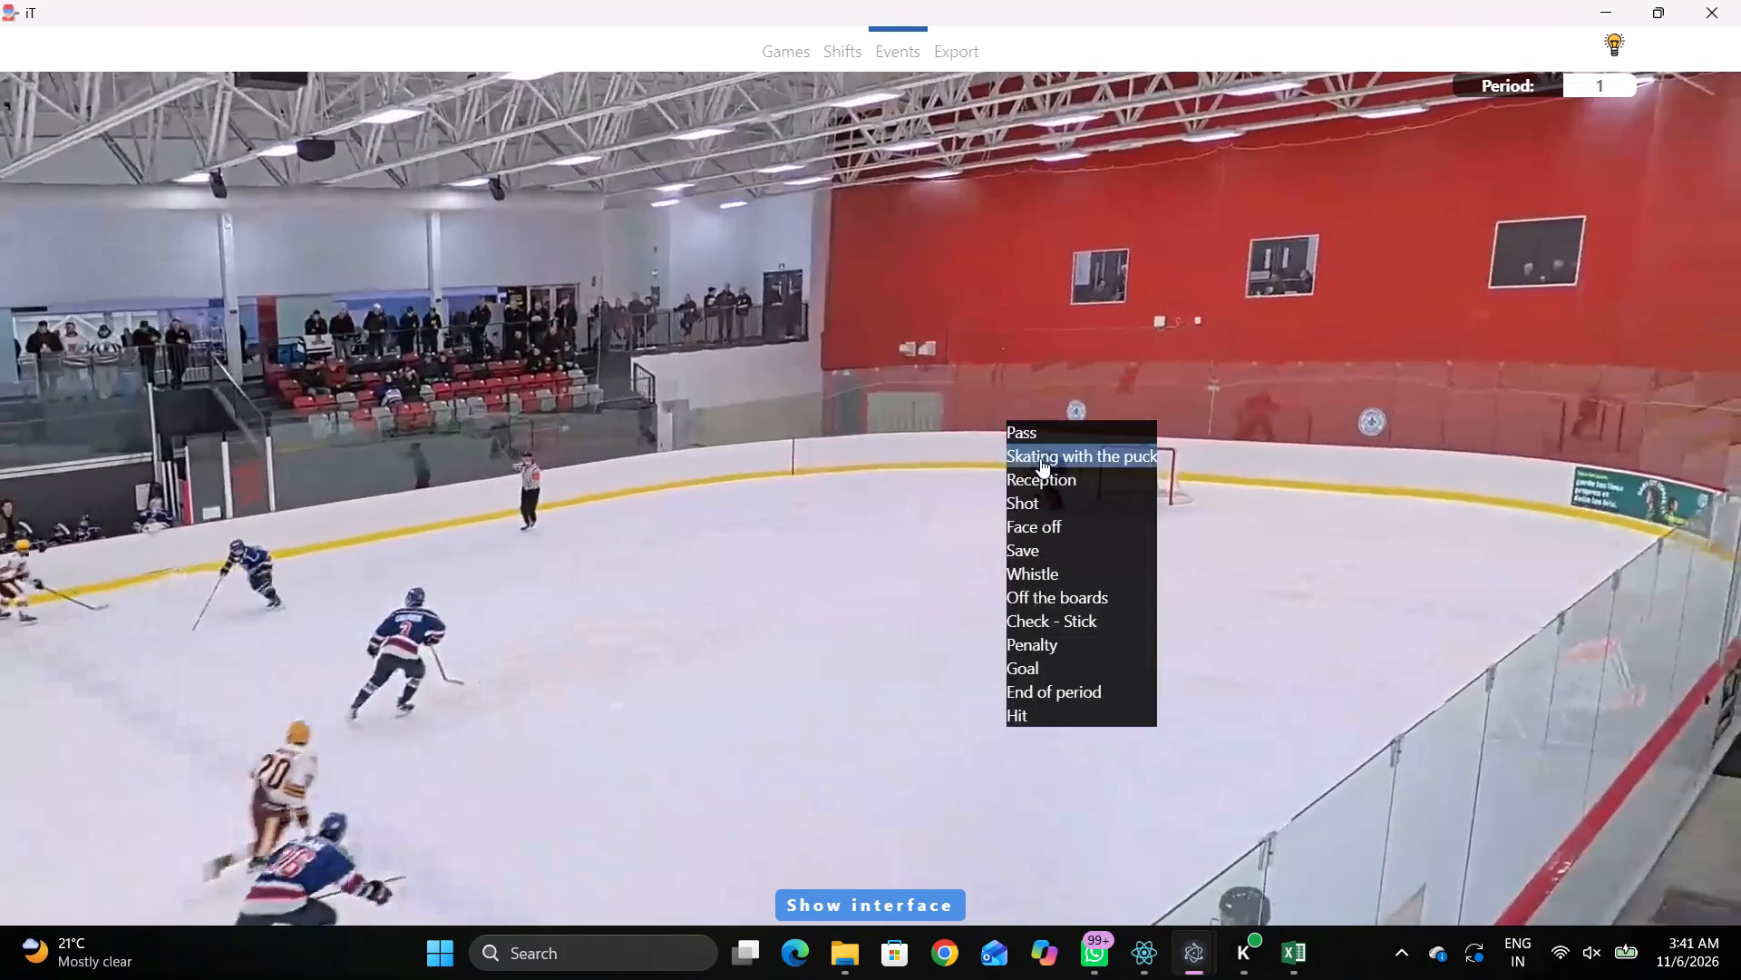
pyautogui.click(1040, 458)
pyautogui.click(1652, 681)
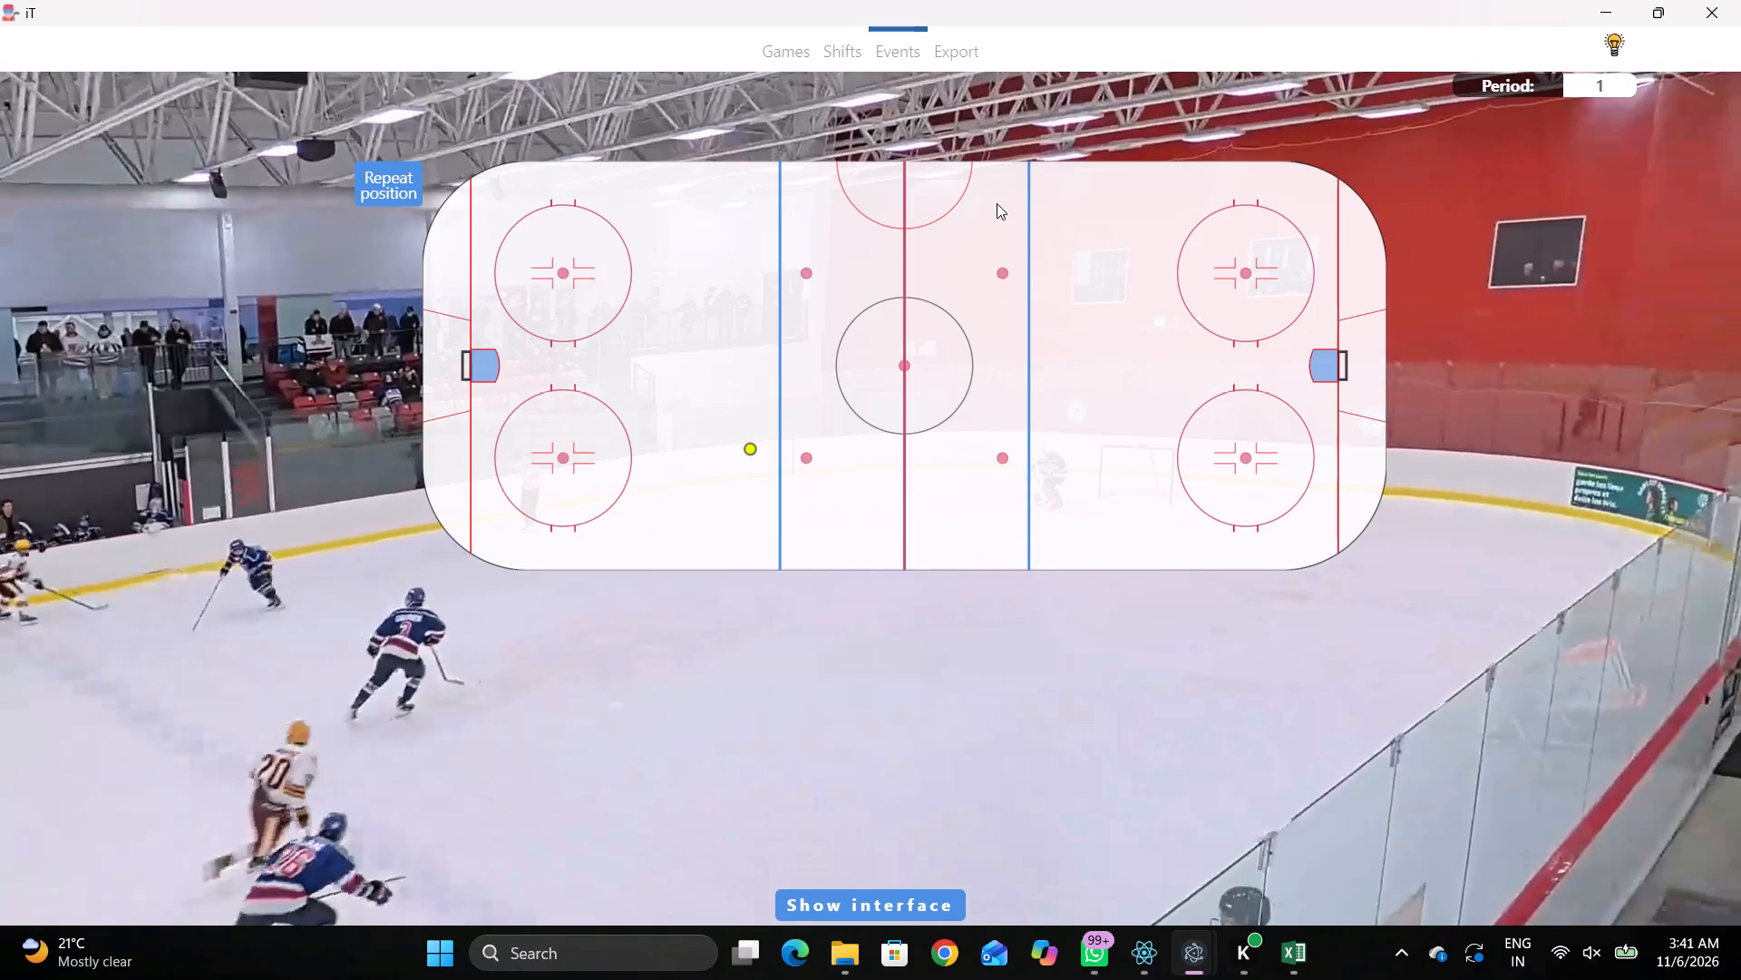
pyautogui.click(998, 206)
# Watch the away team's attack on the right goal to identify who carries, passes and shoots the puck.
pyautogui.press('space')
pyautogui.press('space')
pyautogui.press('r')
pyautogui.press('space')
pyautogui.press('space')
pyautogui.press('space')
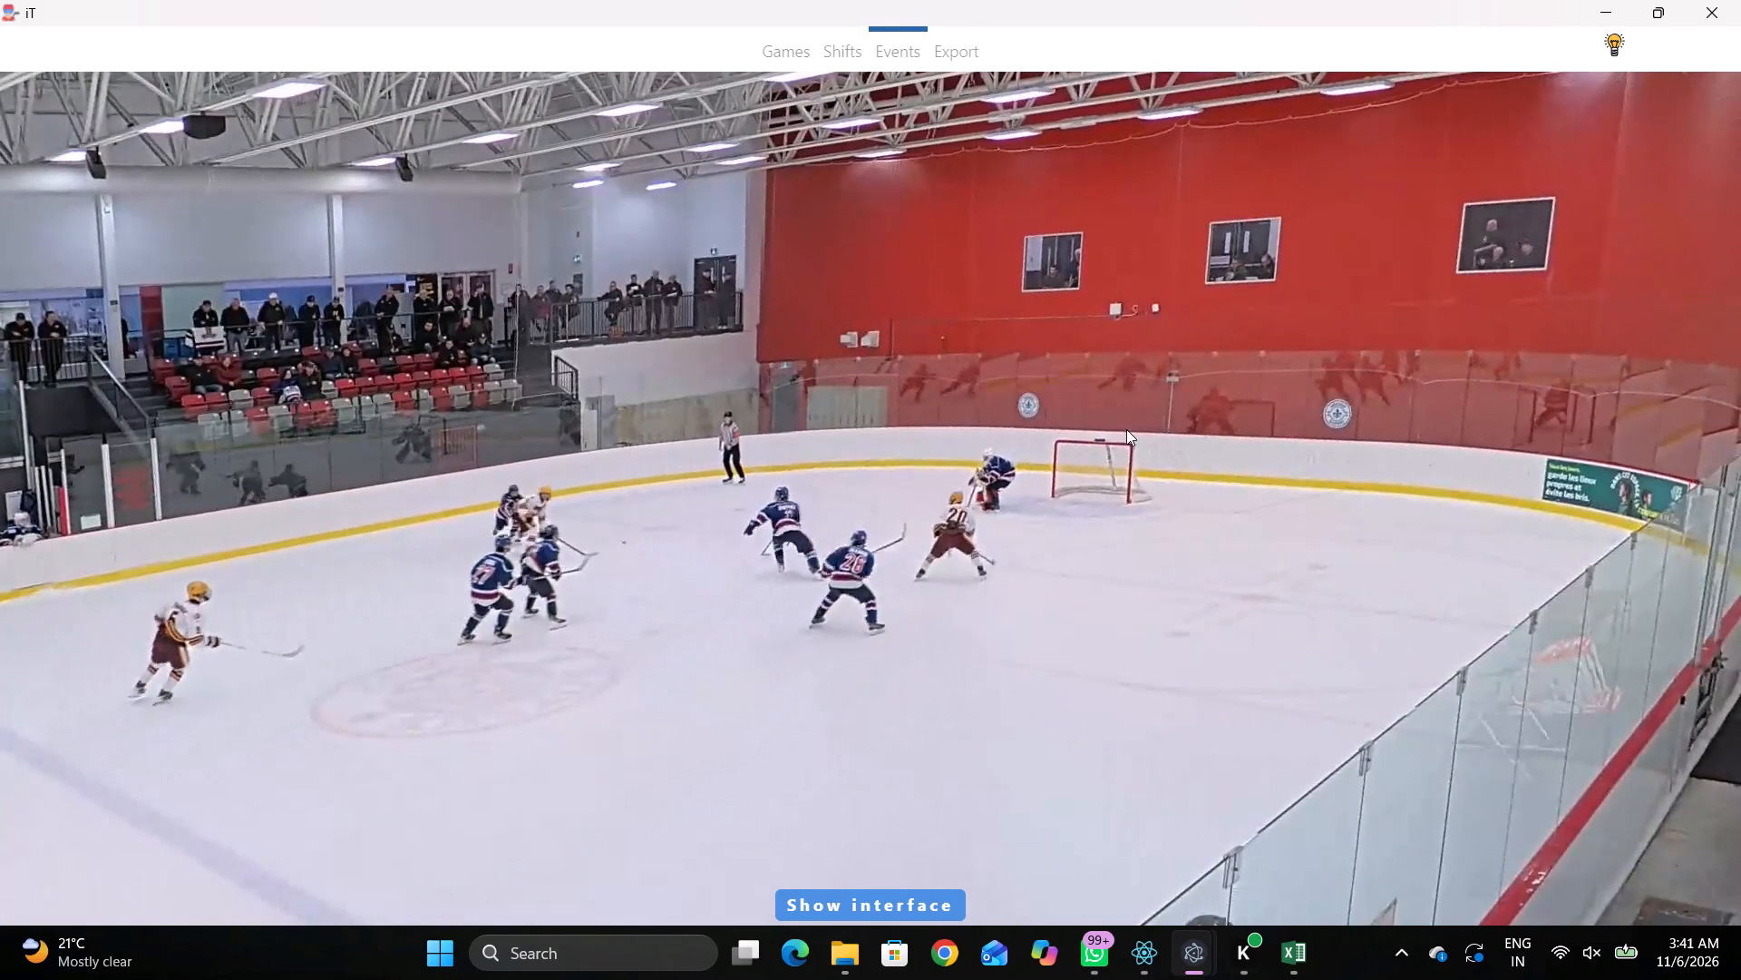
pyautogui.press('space')
pyautogui.press('space')
pyautogui.press('space')
pyautogui.press('space')
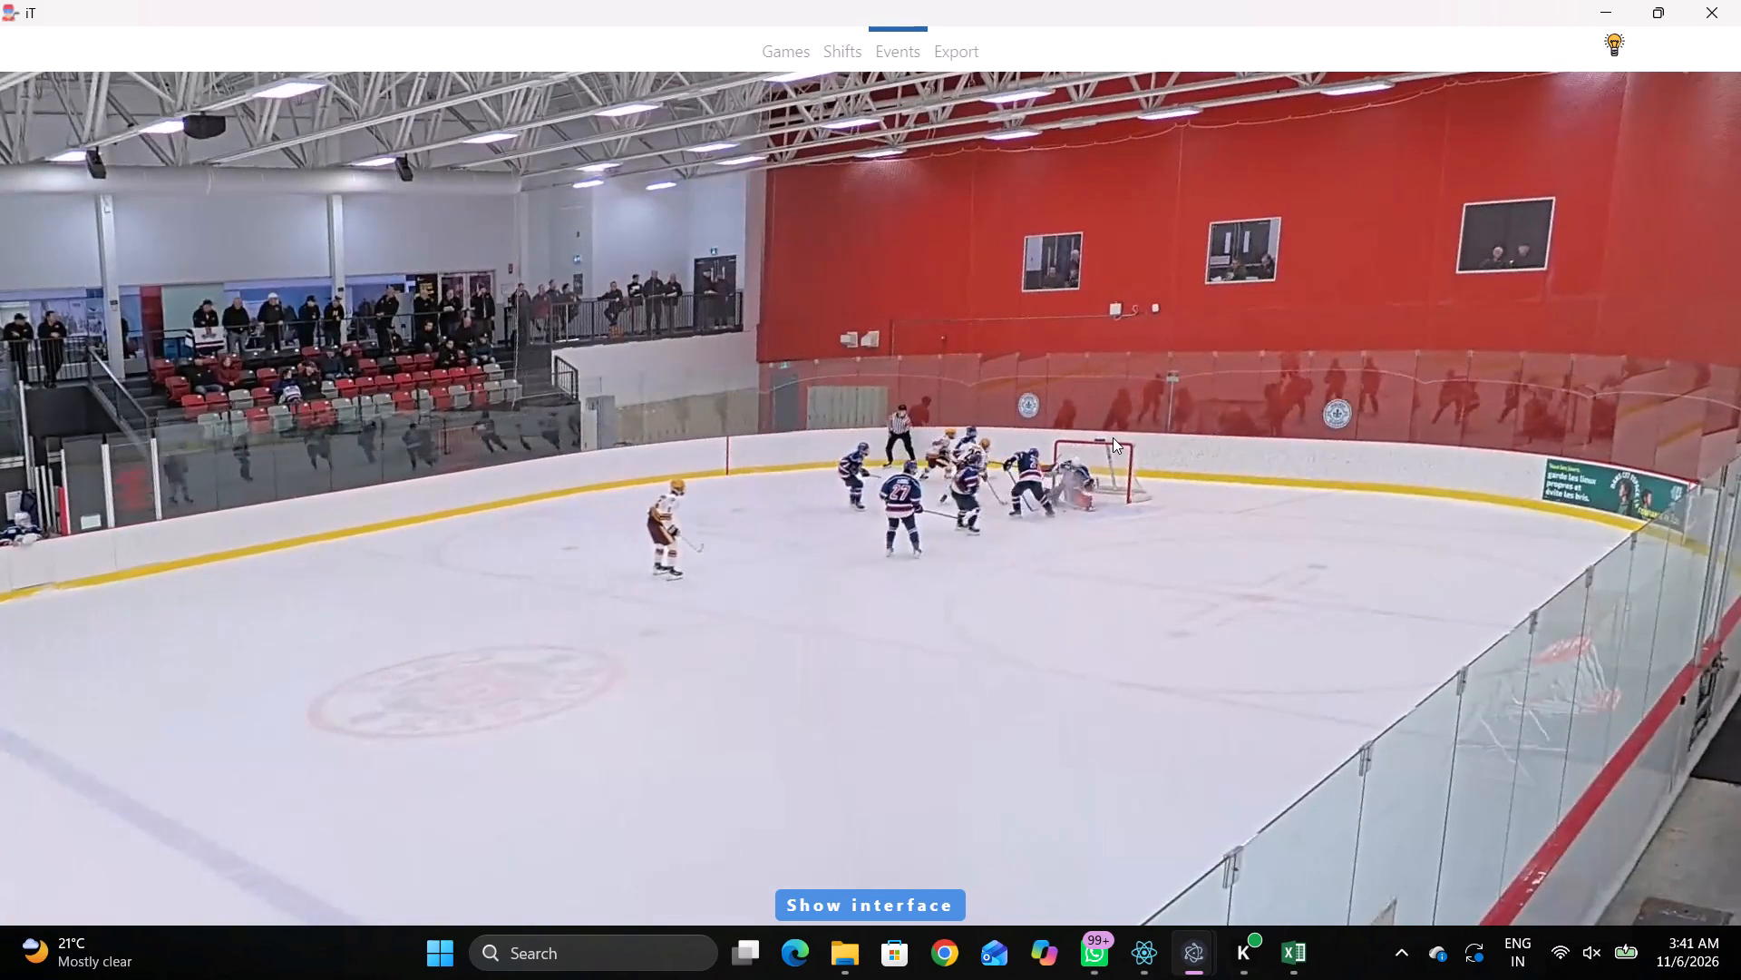
pyautogui.press('v')
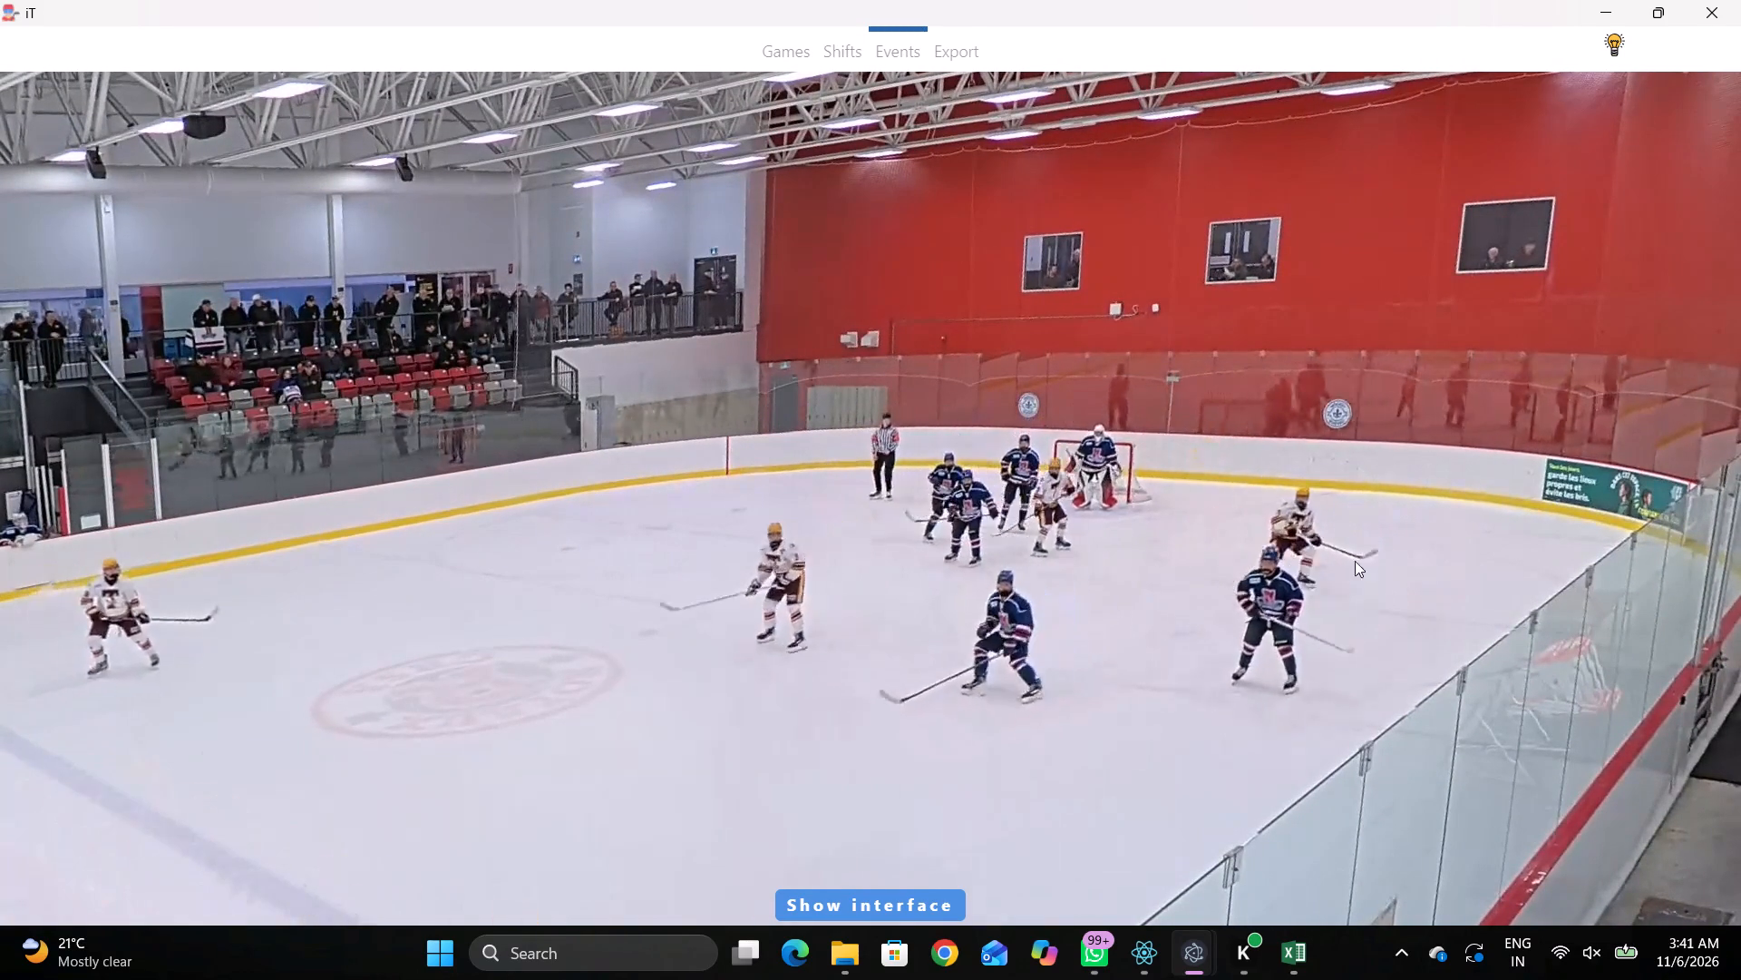
pyautogui.press('space')
pyautogui.press('space')
pyautogui.press('space')
pyautogui.write('q')
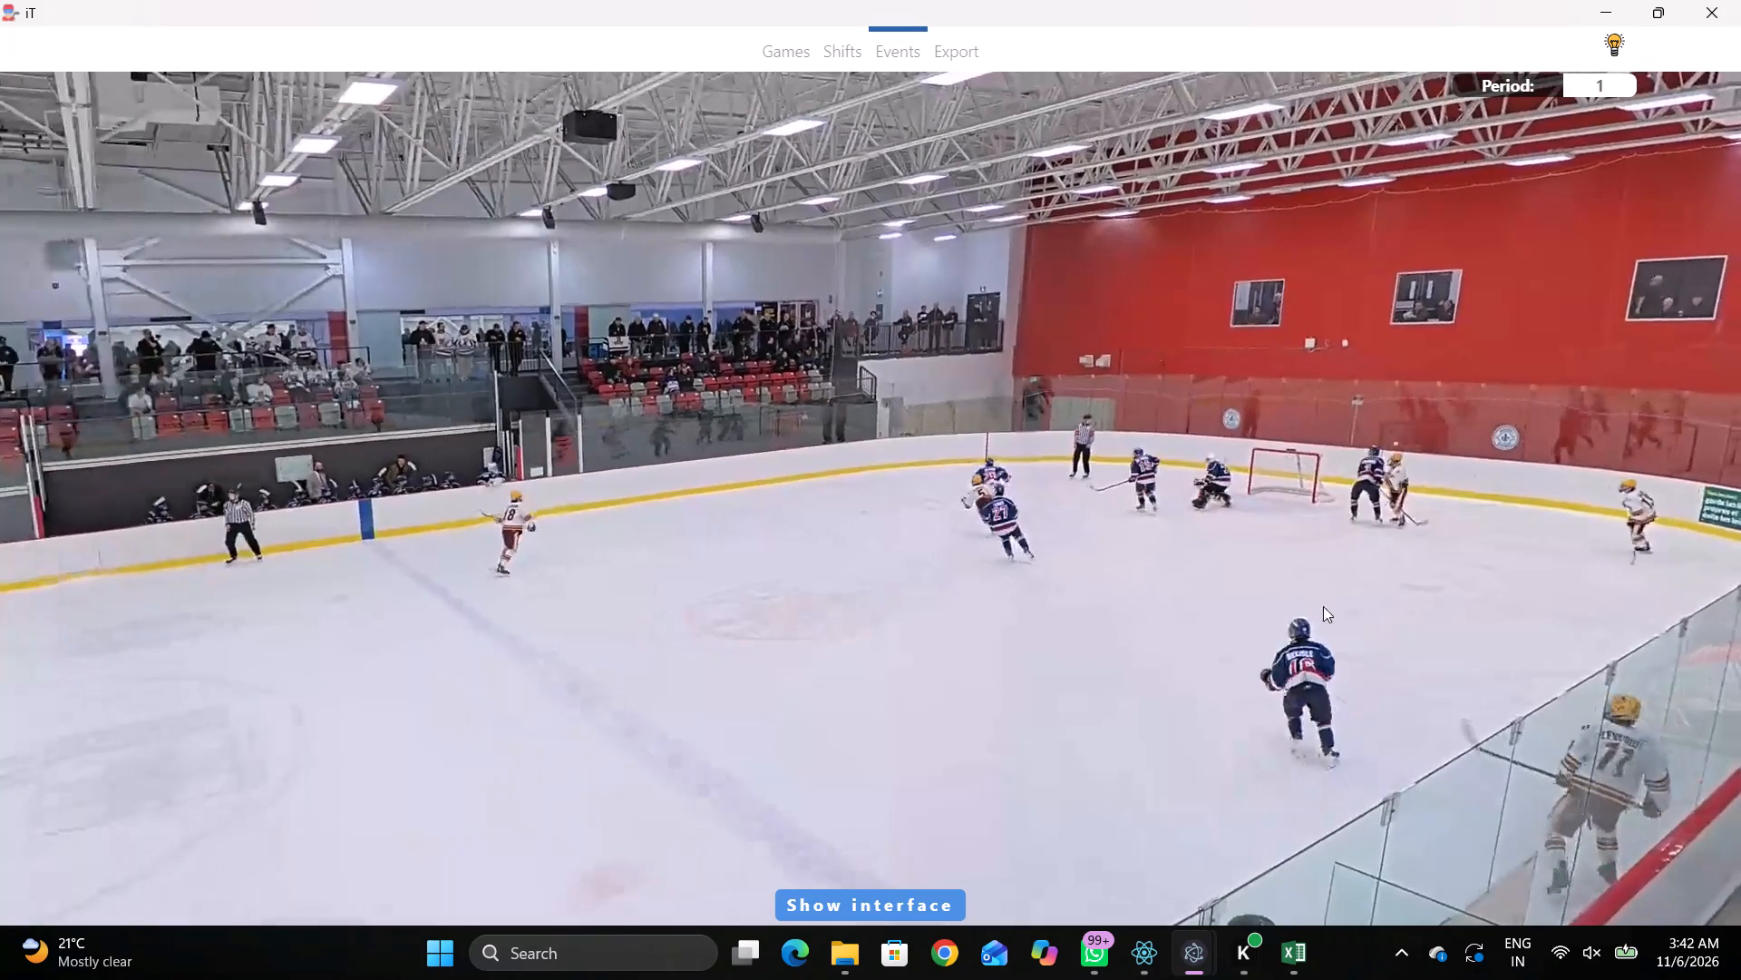
# Change the player of the Skating with the puck event at 00:34:27:8 to away player 13 in the event list.
pyautogui.hotkey('shift', 'd')
pyautogui.moveTo(615, 754); pyautogui.dragTo(606, 755)
pyautogui.click(1653, 752)
pyautogui.hotkey('shift', 'd')
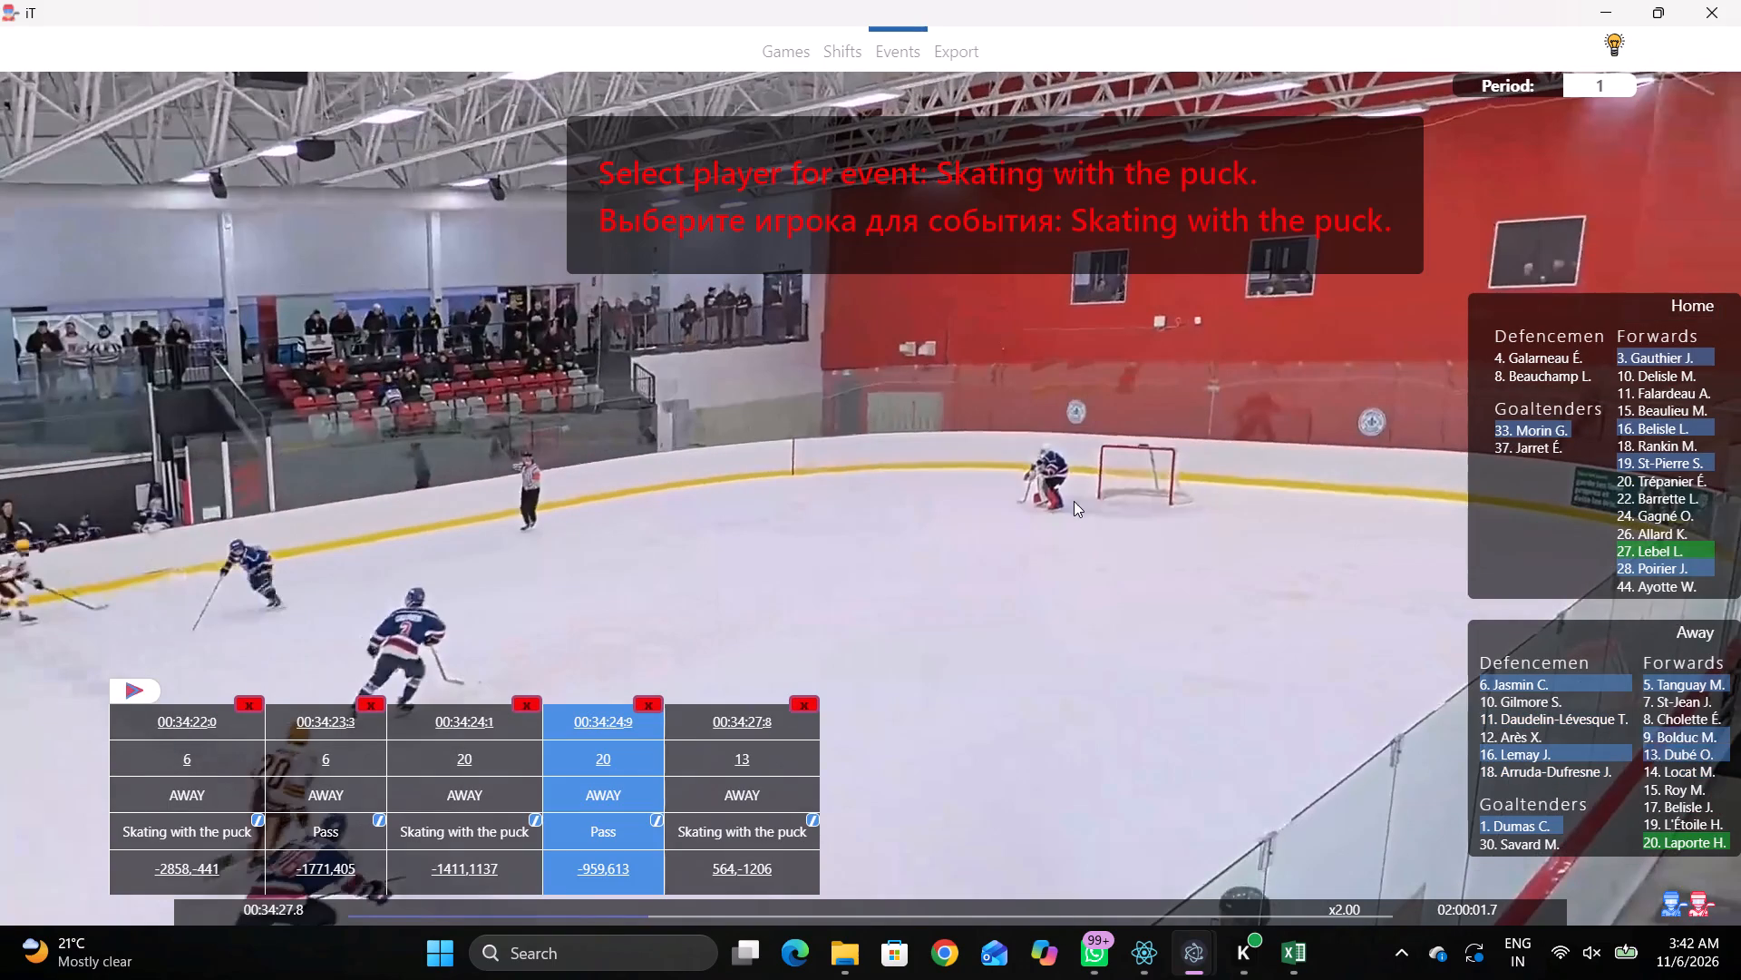
# Tag a Pass by the same player, placed in the lower part of the upper right face-off circle.
pyautogui.press('space')
pyautogui.press('space')
pyautogui.write('r')
pyautogui.press('space')
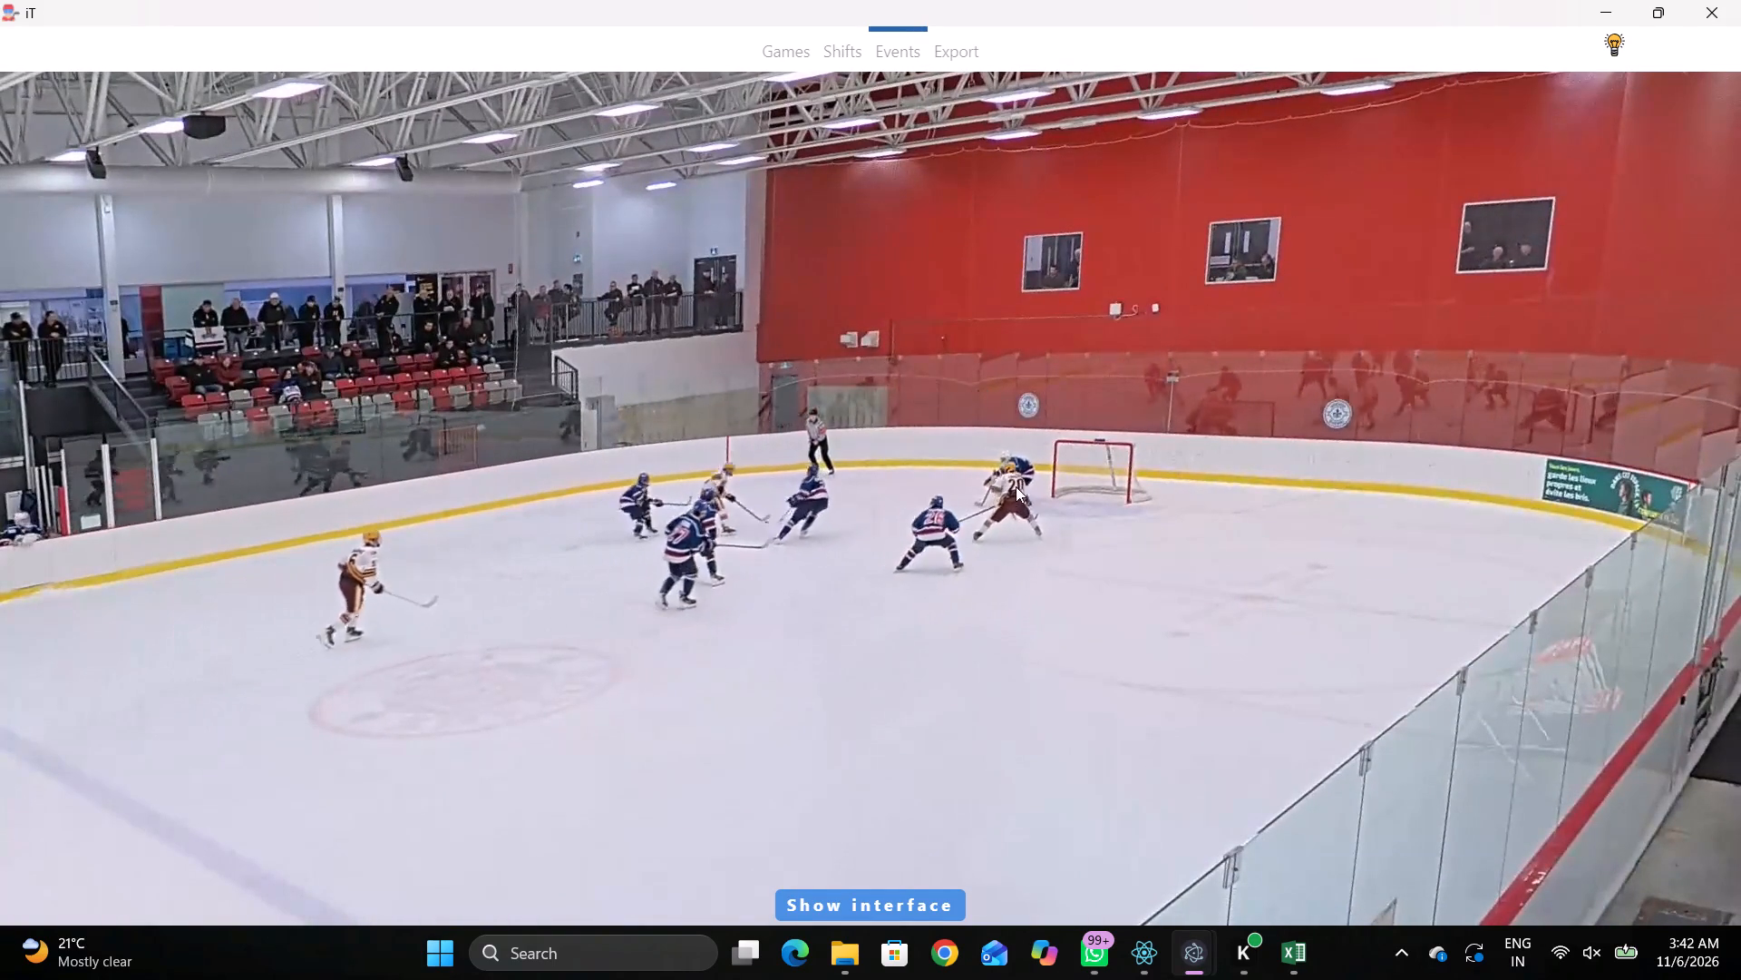
pyautogui.press('space')
pyautogui.press('q')
pyautogui.press('q')
pyautogui.rightClick(1066, 469)
pyautogui.click(1090, 504)
pyautogui.rightClick(1007, 448)
pyautogui.click(1025, 470)
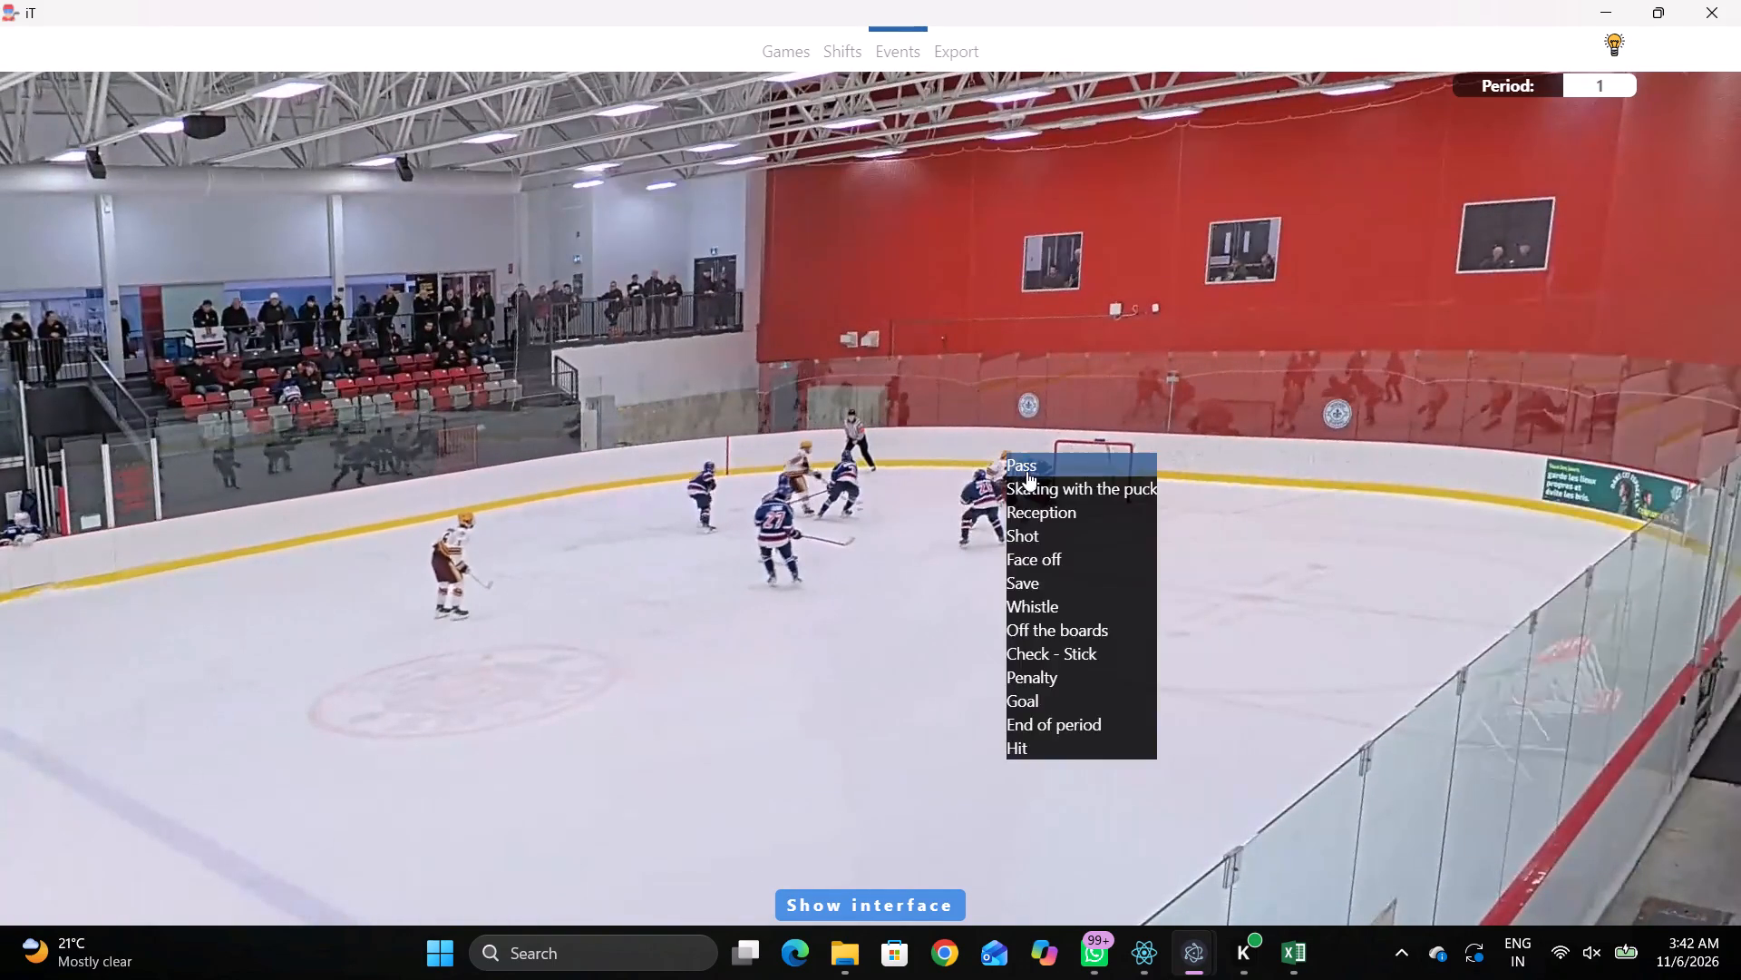
pyautogui.click(1498, 290)
pyautogui.click(1248, 327)
# Tag a Shot by away player 20, placed just in front of the right goal crease.
pyautogui.press('r')
pyautogui.press('space')
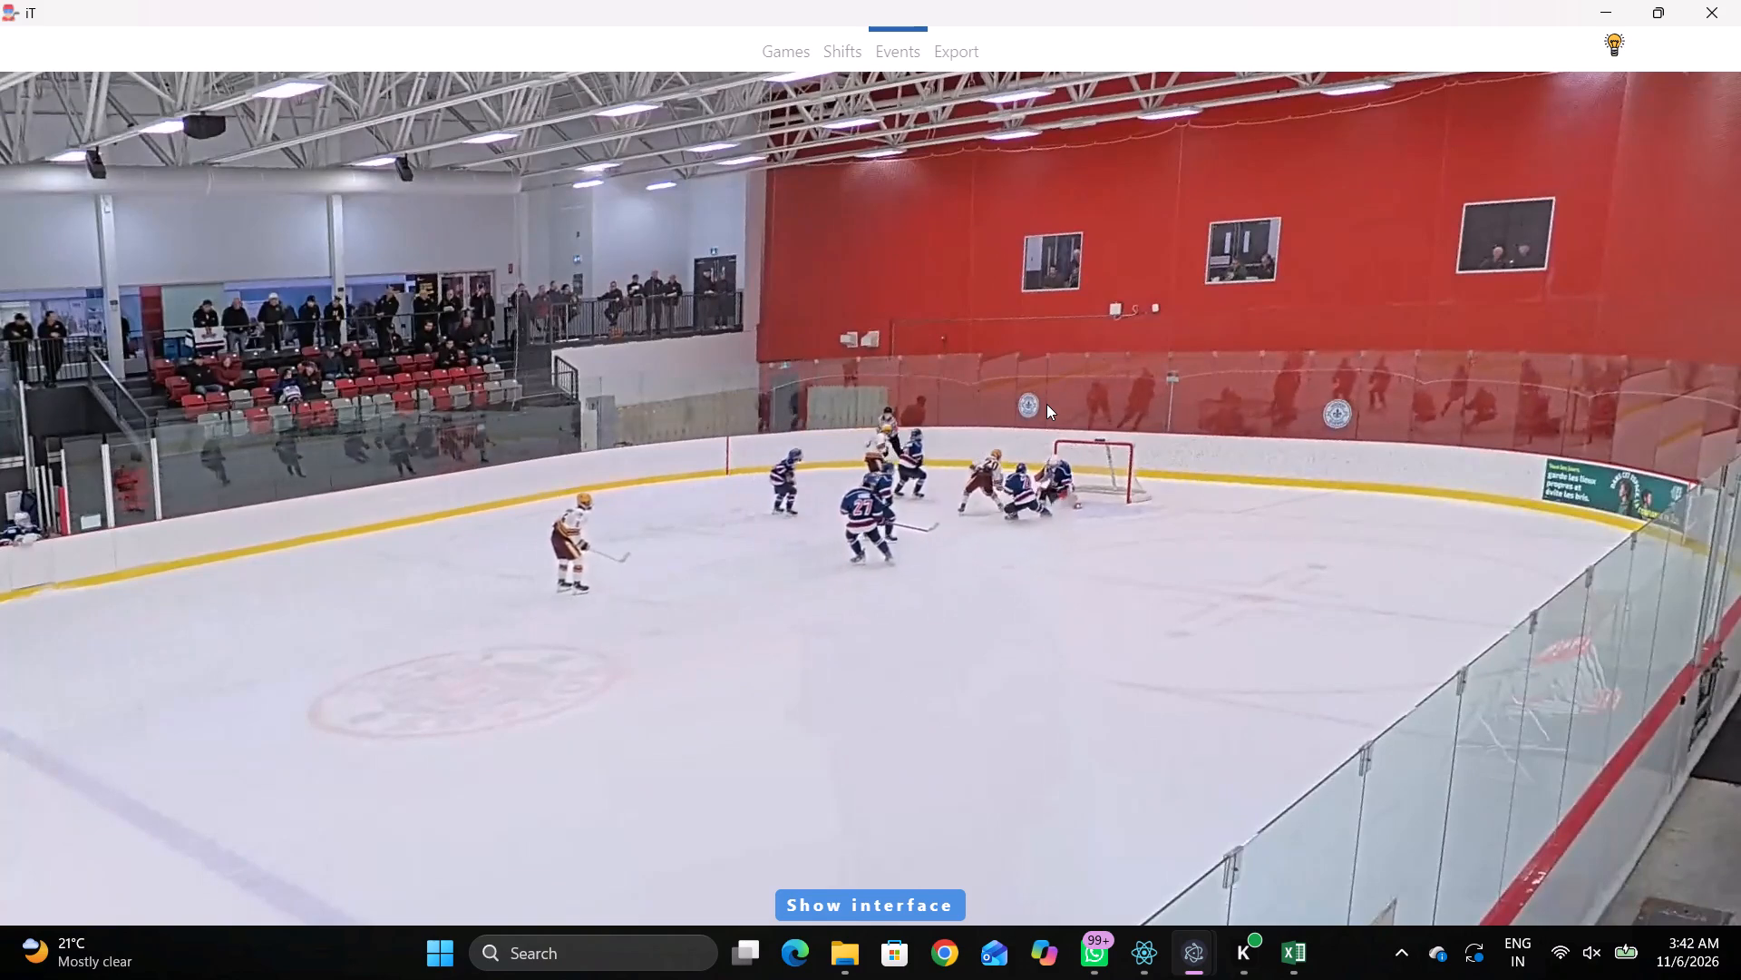
pyautogui.press('space')
pyautogui.press('q')
pyautogui.rightClick(1049, 407)
pyautogui.click(1070, 482)
pyautogui.moveTo(896, 408); pyautogui.dragTo(911, 418)
pyautogui.moveTo(1667, 842); pyautogui.dragTo(1656, 826)
pyautogui.click(1689, 850)
pyautogui.click(1285, 358)
# Tag a Save by the home goaltender with the left pad, placed in the right goal crease.
pyautogui.press('space')
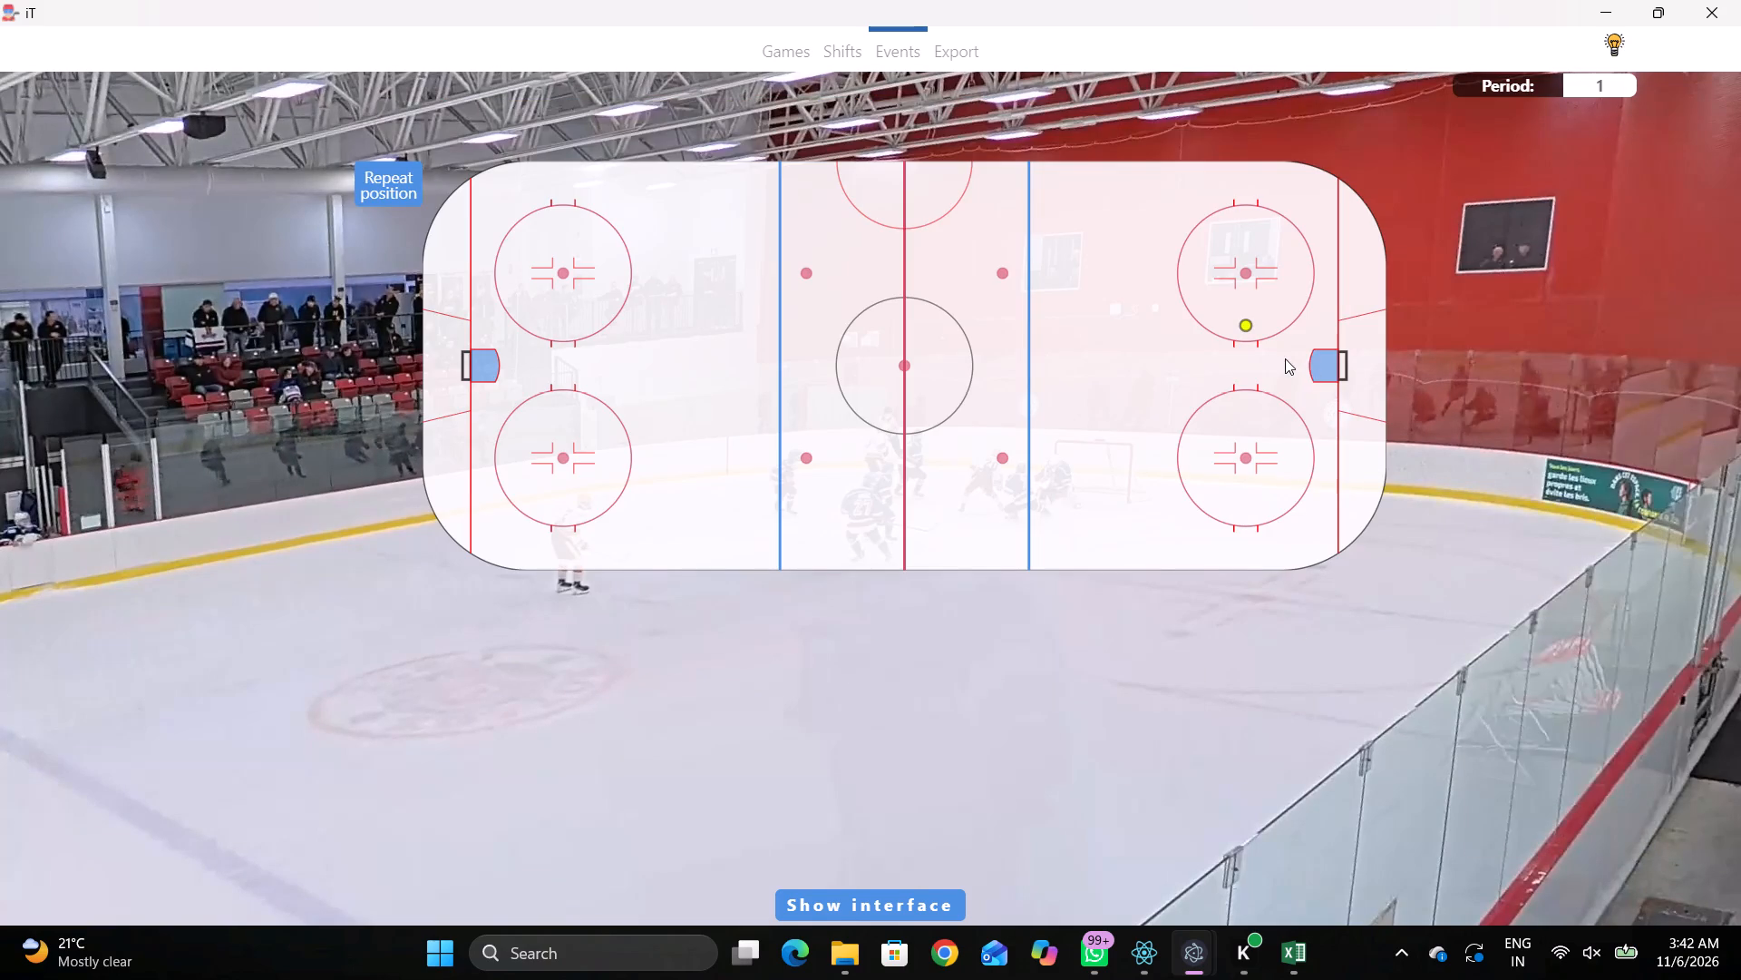
pyautogui.press('v')
pyautogui.press('space')
pyautogui.press('space')
pyautogui.rightClick(1134, 422)
pyautogui.click(1151, 549)
pyautogui.click(962, 538)
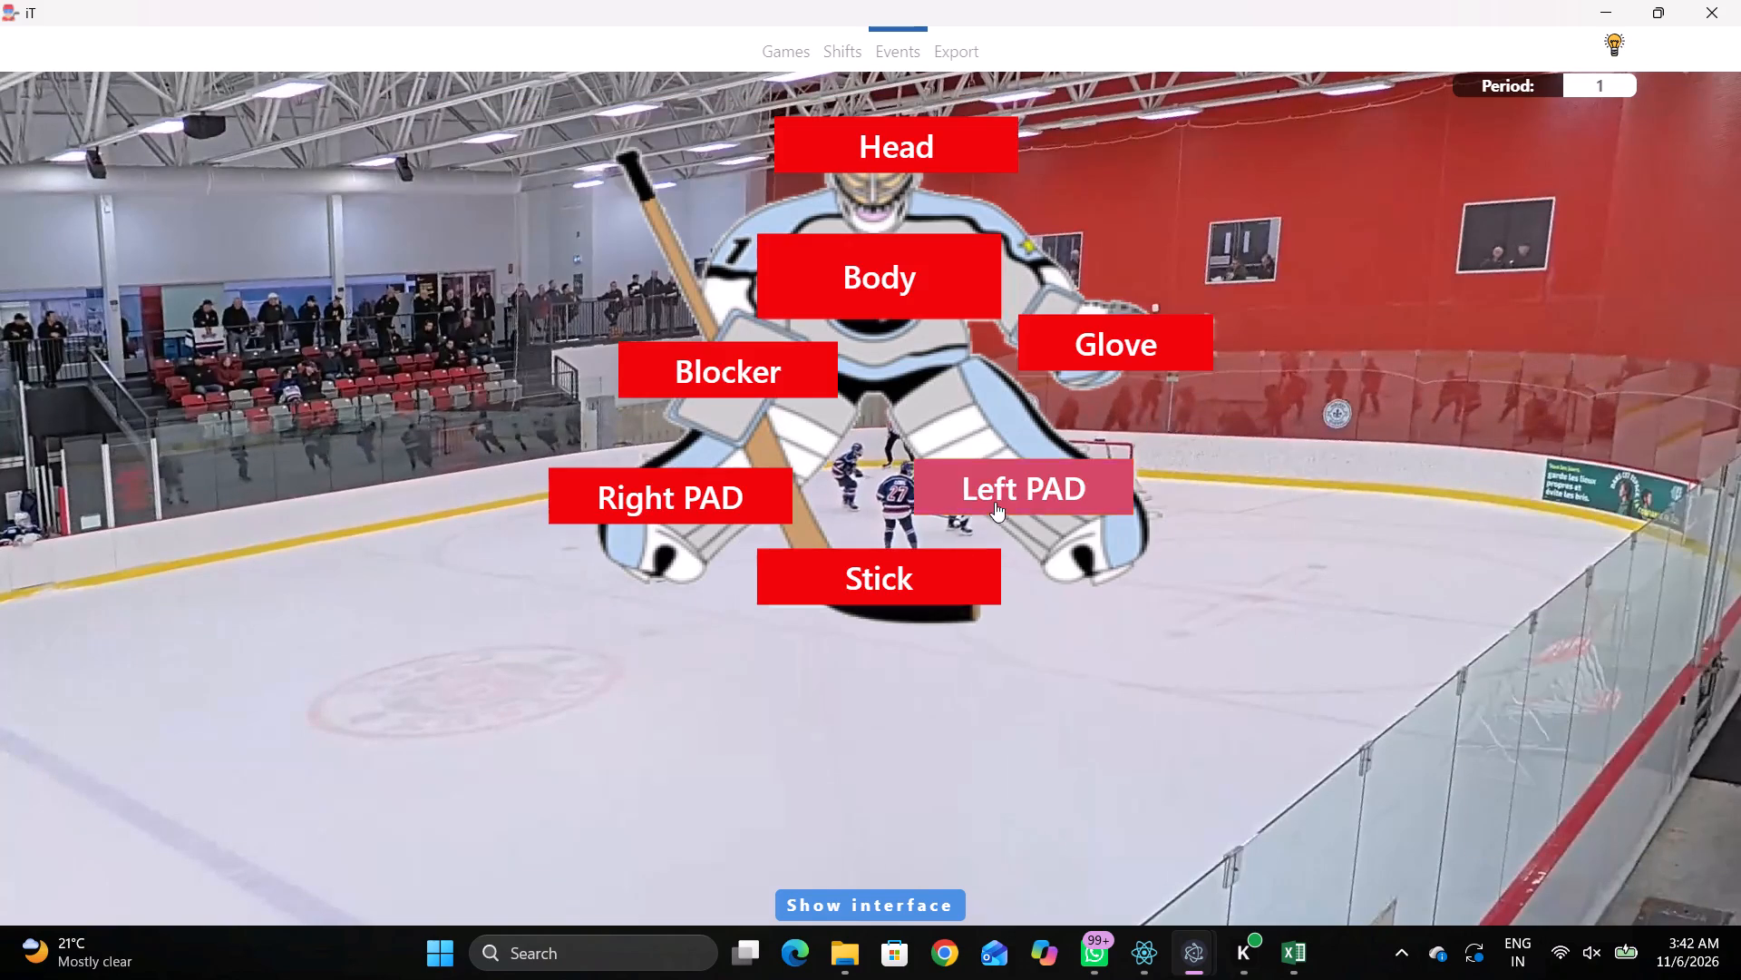
pyautogui.click(995, 502)
pyautogui.click(947, 505)
pyautogui.click(1587, 426)
pyautogui.click(1585, 440)
pyautogui.click(1328, 365)
pyautogui.press('space')
pyautogui.press('v')
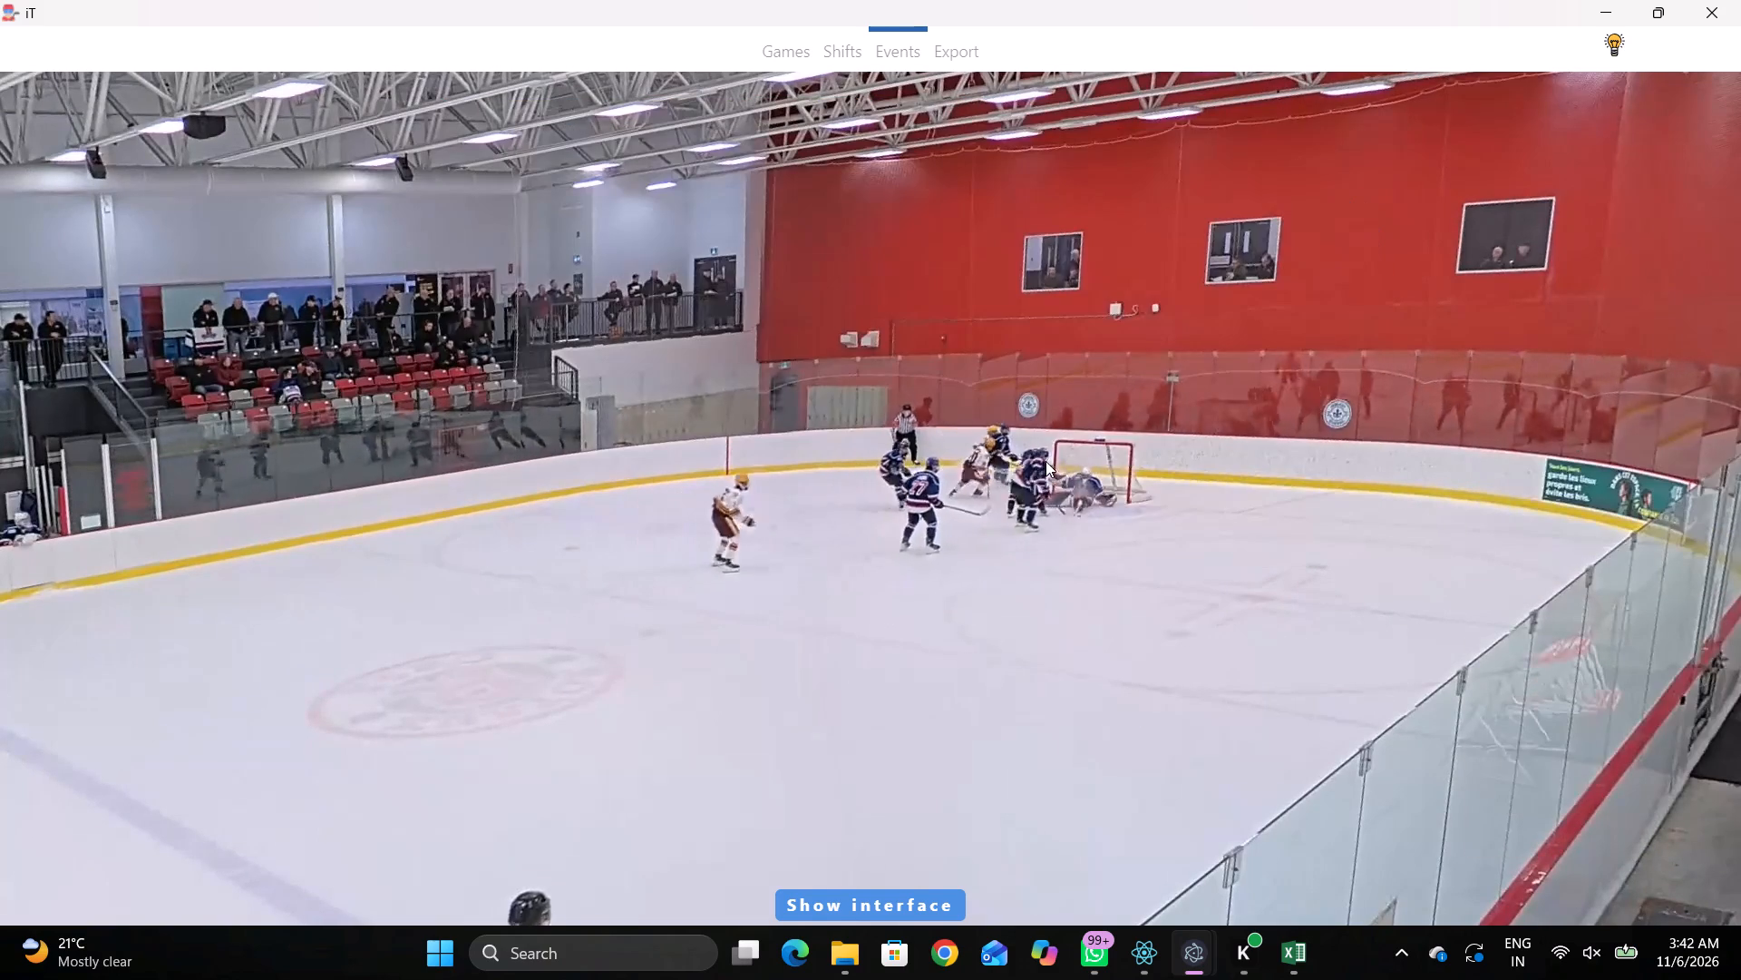
# Tag Skating with the puck by away player 11, placed just inside the right blue line near the lower boards.
pyautogui.press('space')
pyautogui.press('space')
pyautogui.press('space')
pyautogui.press('space')
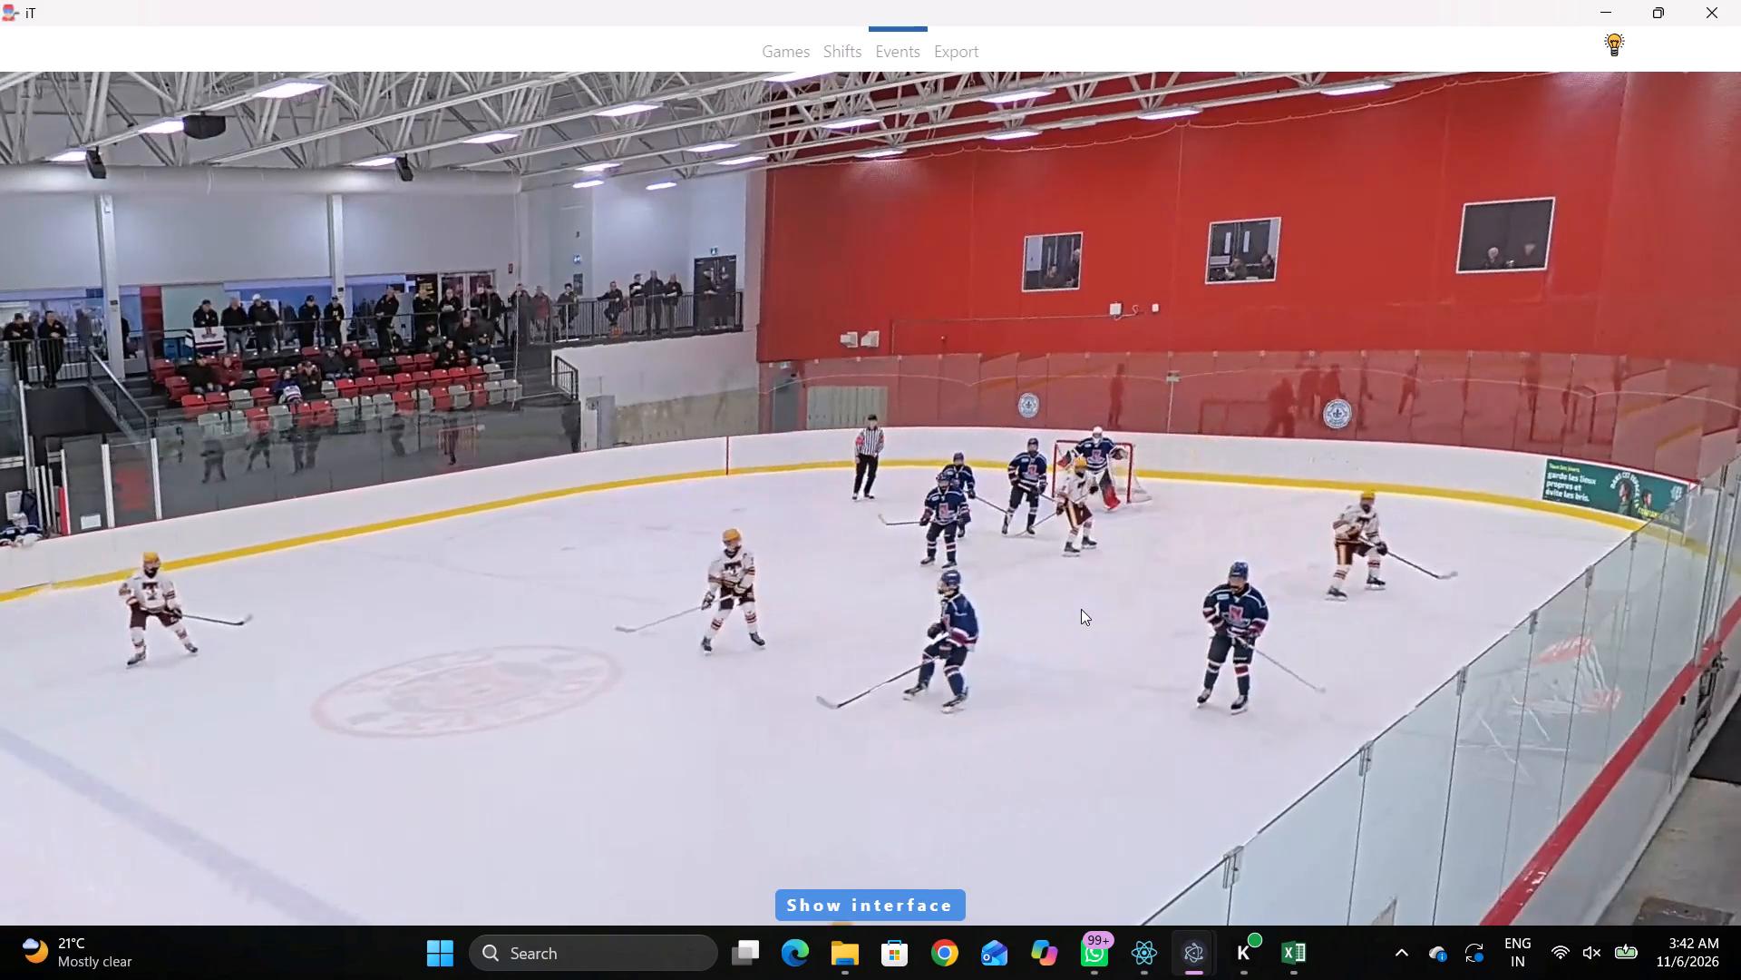
pyautogui.press('space')
pyautogui.rightClick(1103, 537)
pyautogui.click(1182, 579)
pyautogui.click(1510, 722)
pyautogui.click(1063, 520)
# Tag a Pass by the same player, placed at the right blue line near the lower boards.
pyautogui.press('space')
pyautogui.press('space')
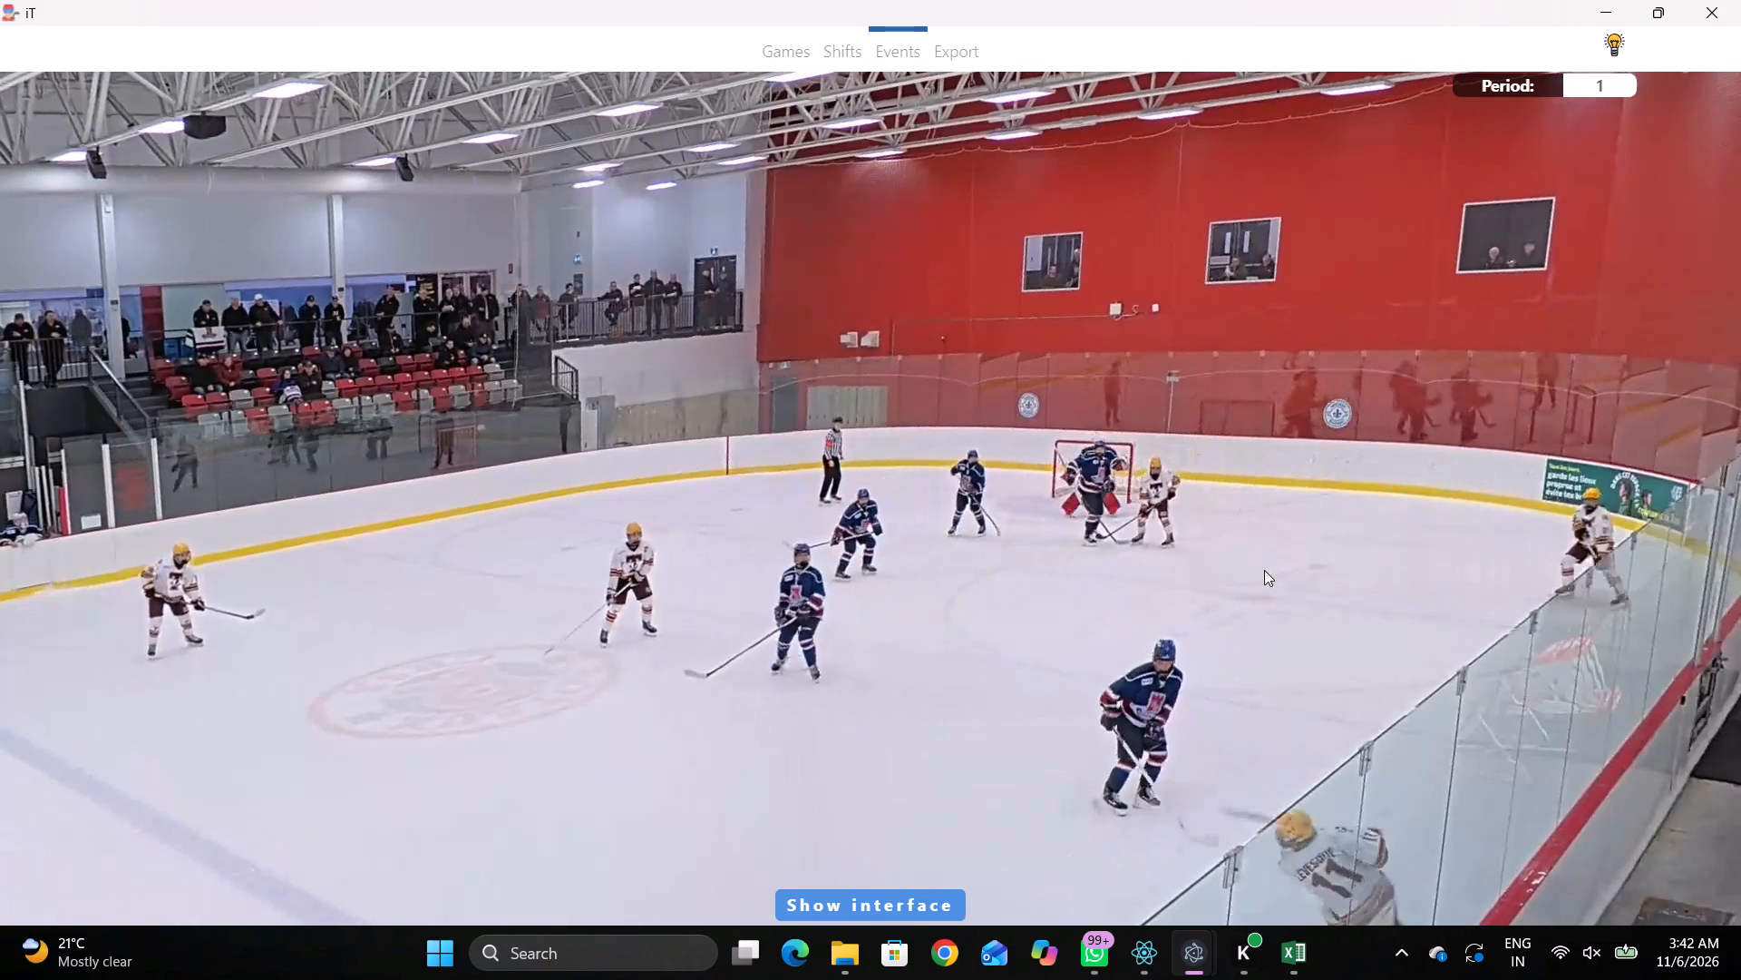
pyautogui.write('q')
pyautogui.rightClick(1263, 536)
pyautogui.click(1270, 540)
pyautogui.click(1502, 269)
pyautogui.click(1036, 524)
# Return to the moment of the Pass and tag a Shot, Wide left low, by the same player, placed inside the right blue line in the lower half.
pyautogui.press('r')
pyautogui.press('space')
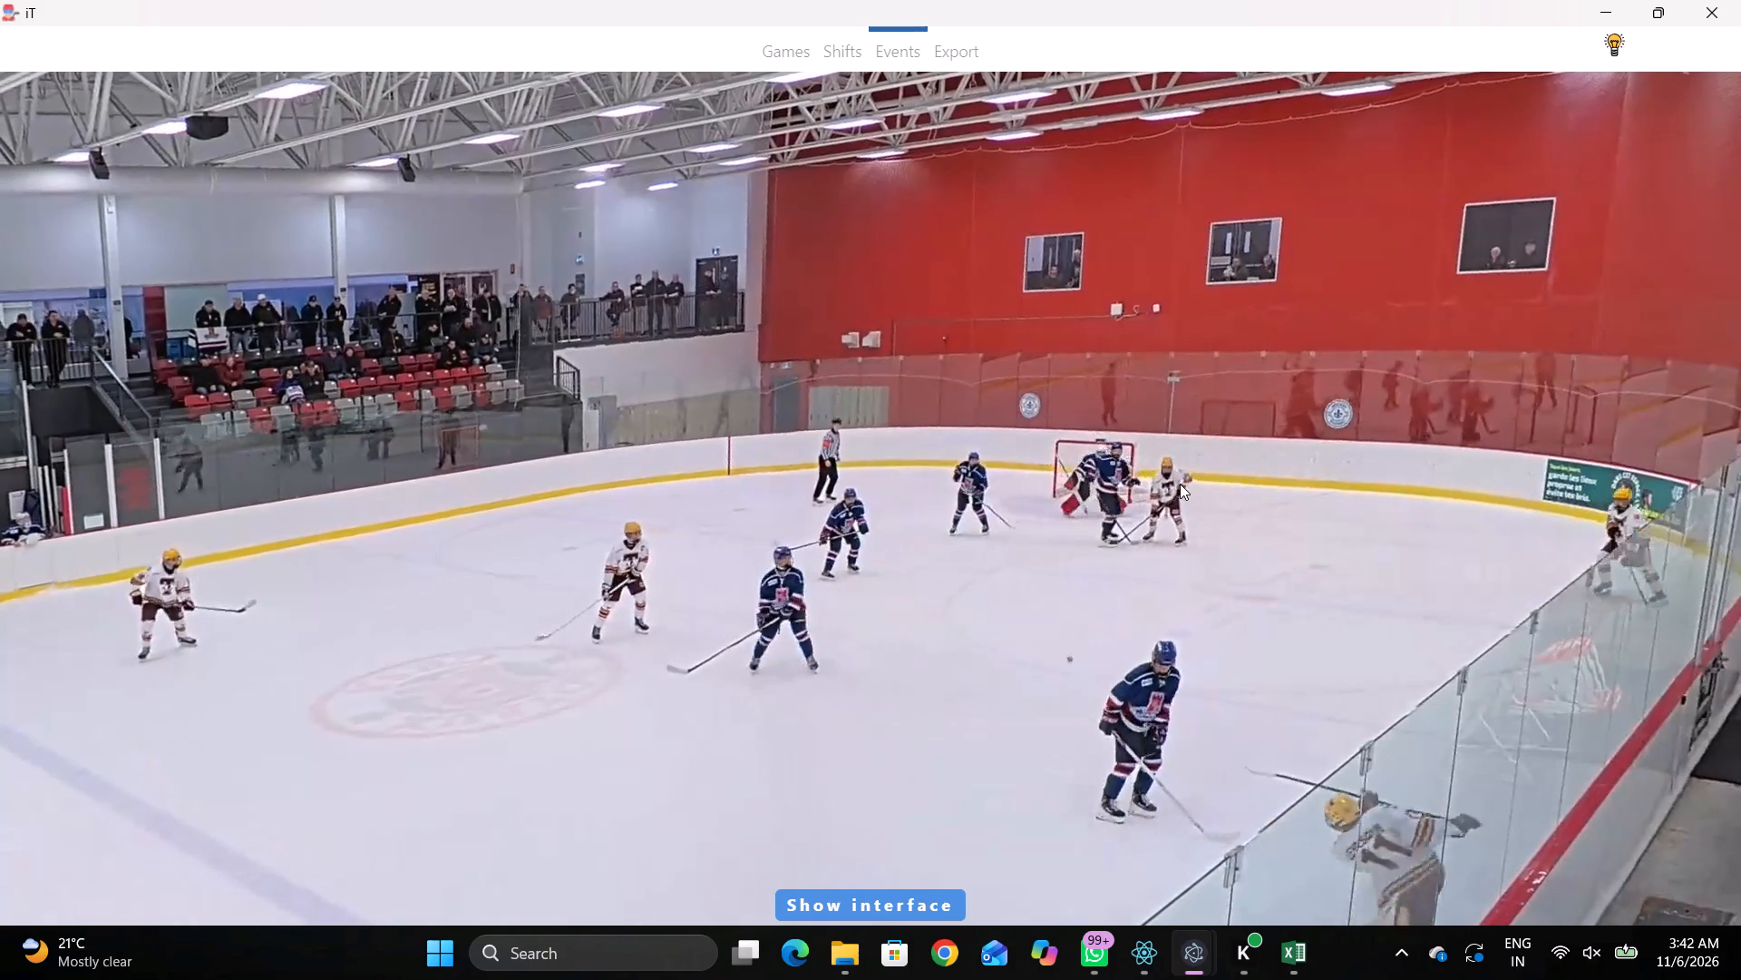
pyautogui.press('space')
pyautogui.press('space')
pyautogui.press('space')
pyautogui.hotkey('shift', 'd')
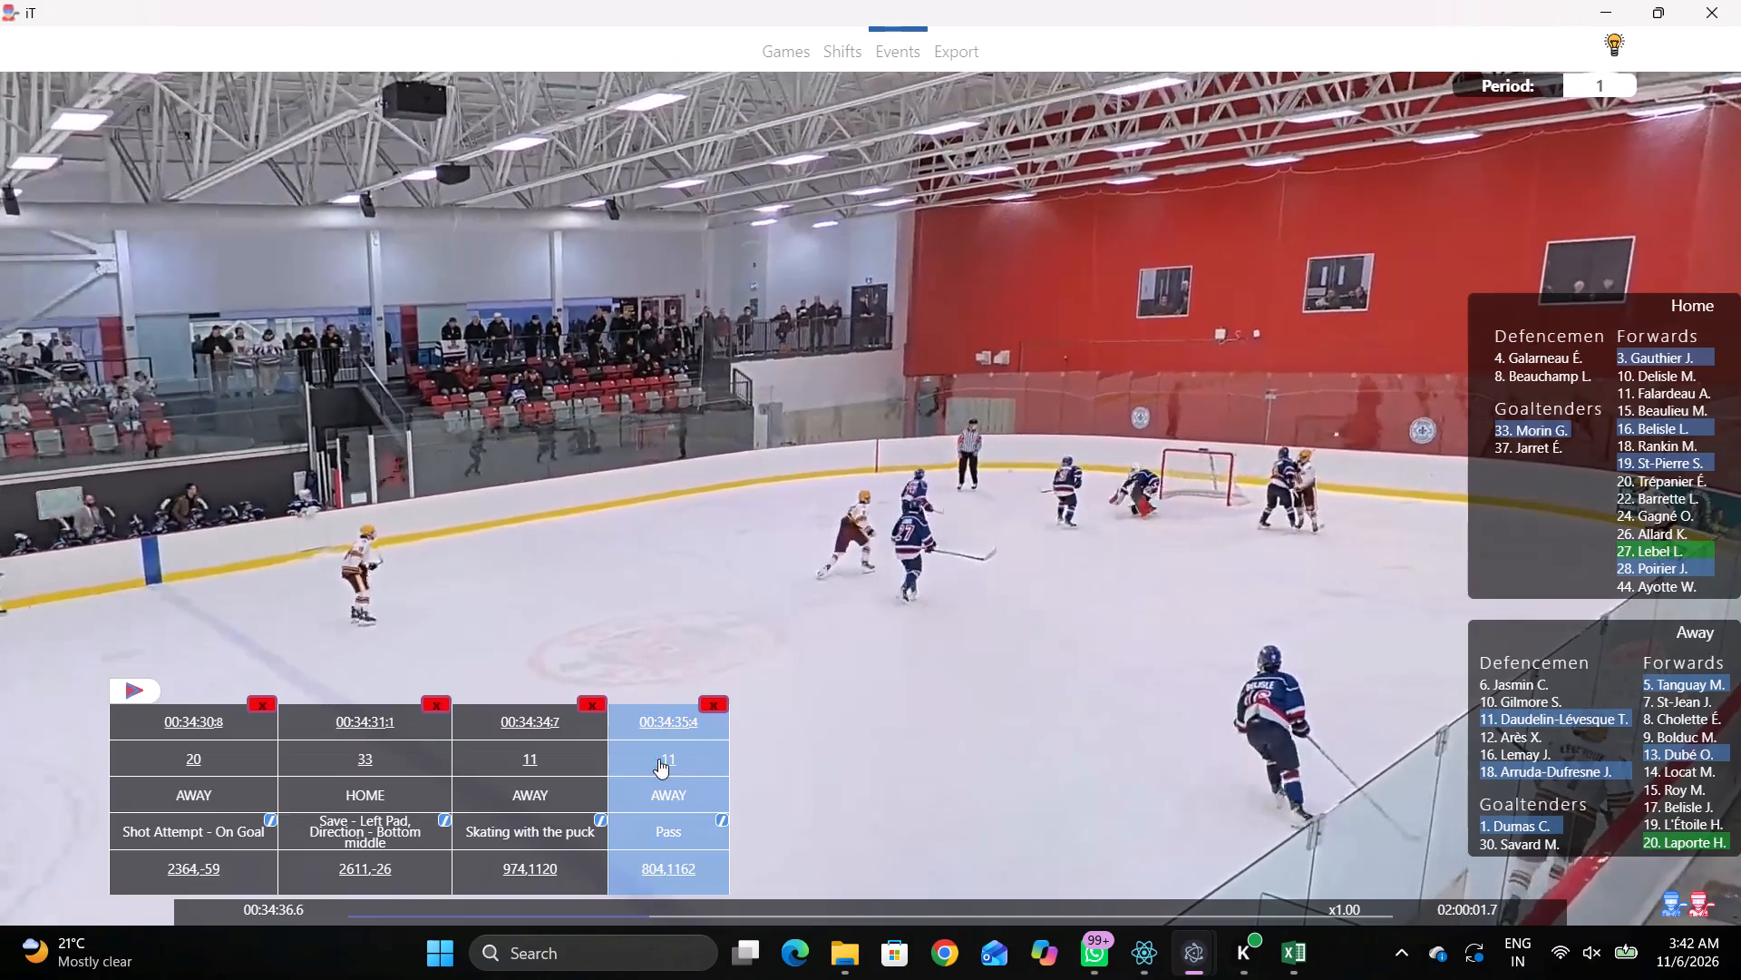
pyautogui.click(668, 720)
pyautogui.hotkey('shift', 'd')
pyautogui.press('space')
pyautogui.press('space')
pyautogui.press('q')
pyautogui.rightClick(1047, 504)
pyautogui.press('q')
pyautogui.click(1084, 583)
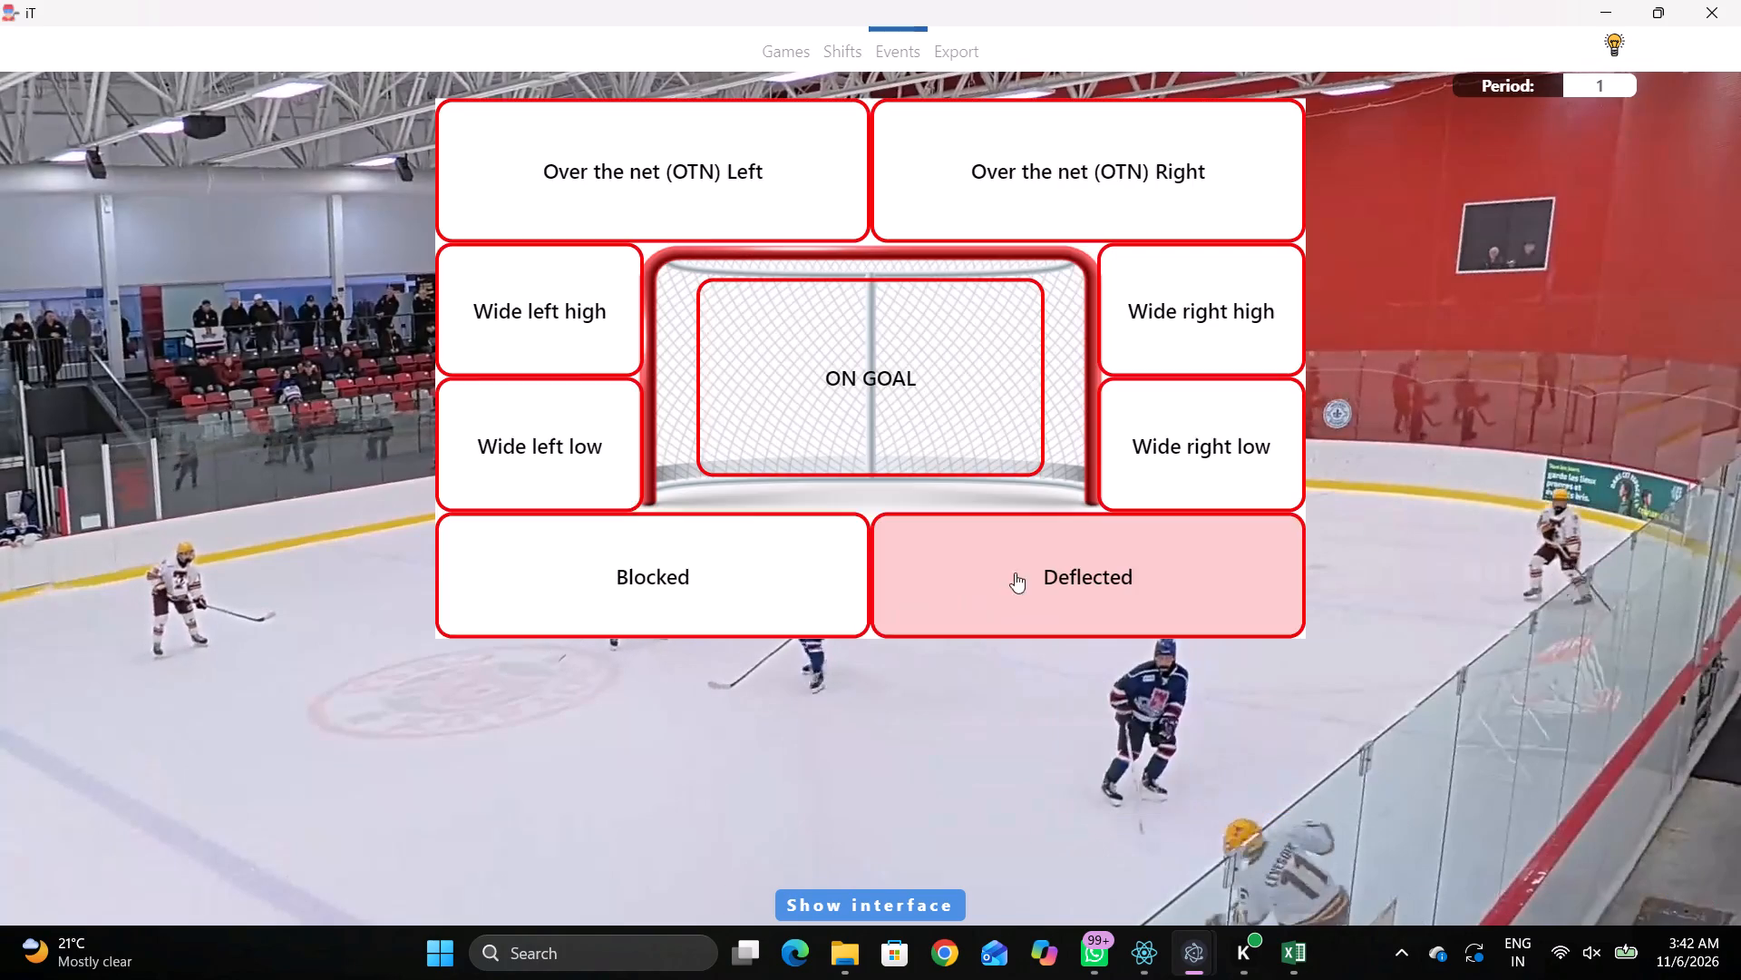
pyautogui.click(579, 482)
pyautogui.click(1483, 269)
pyautogui.click(1098, 491)
# Delete away player 11's Pass event at 00:34:35:4 from the event list.
pyautogui.hotkey('shift', 'd')
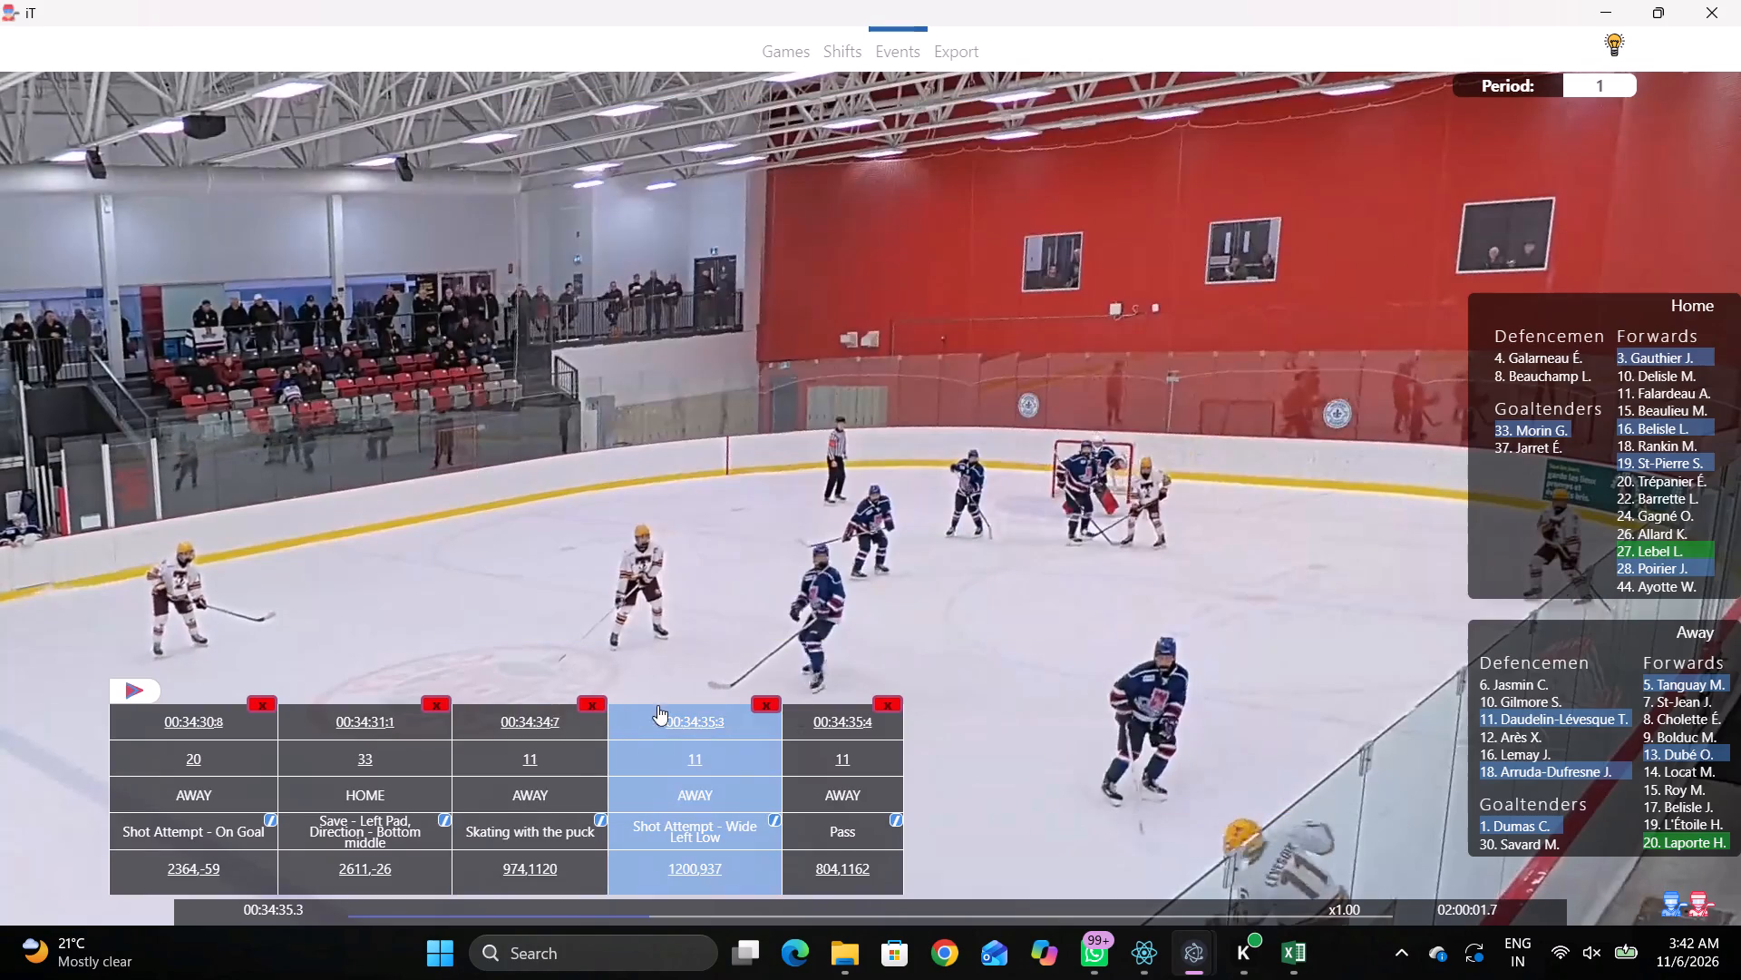
pyautogui.click(891, 700)
pyautogui.click(1049, 505)
# Tag an Off the boards event on the end boards behind the right goal, slightly above the net.
pyautogui.press('space')
pyautogui.press('v')
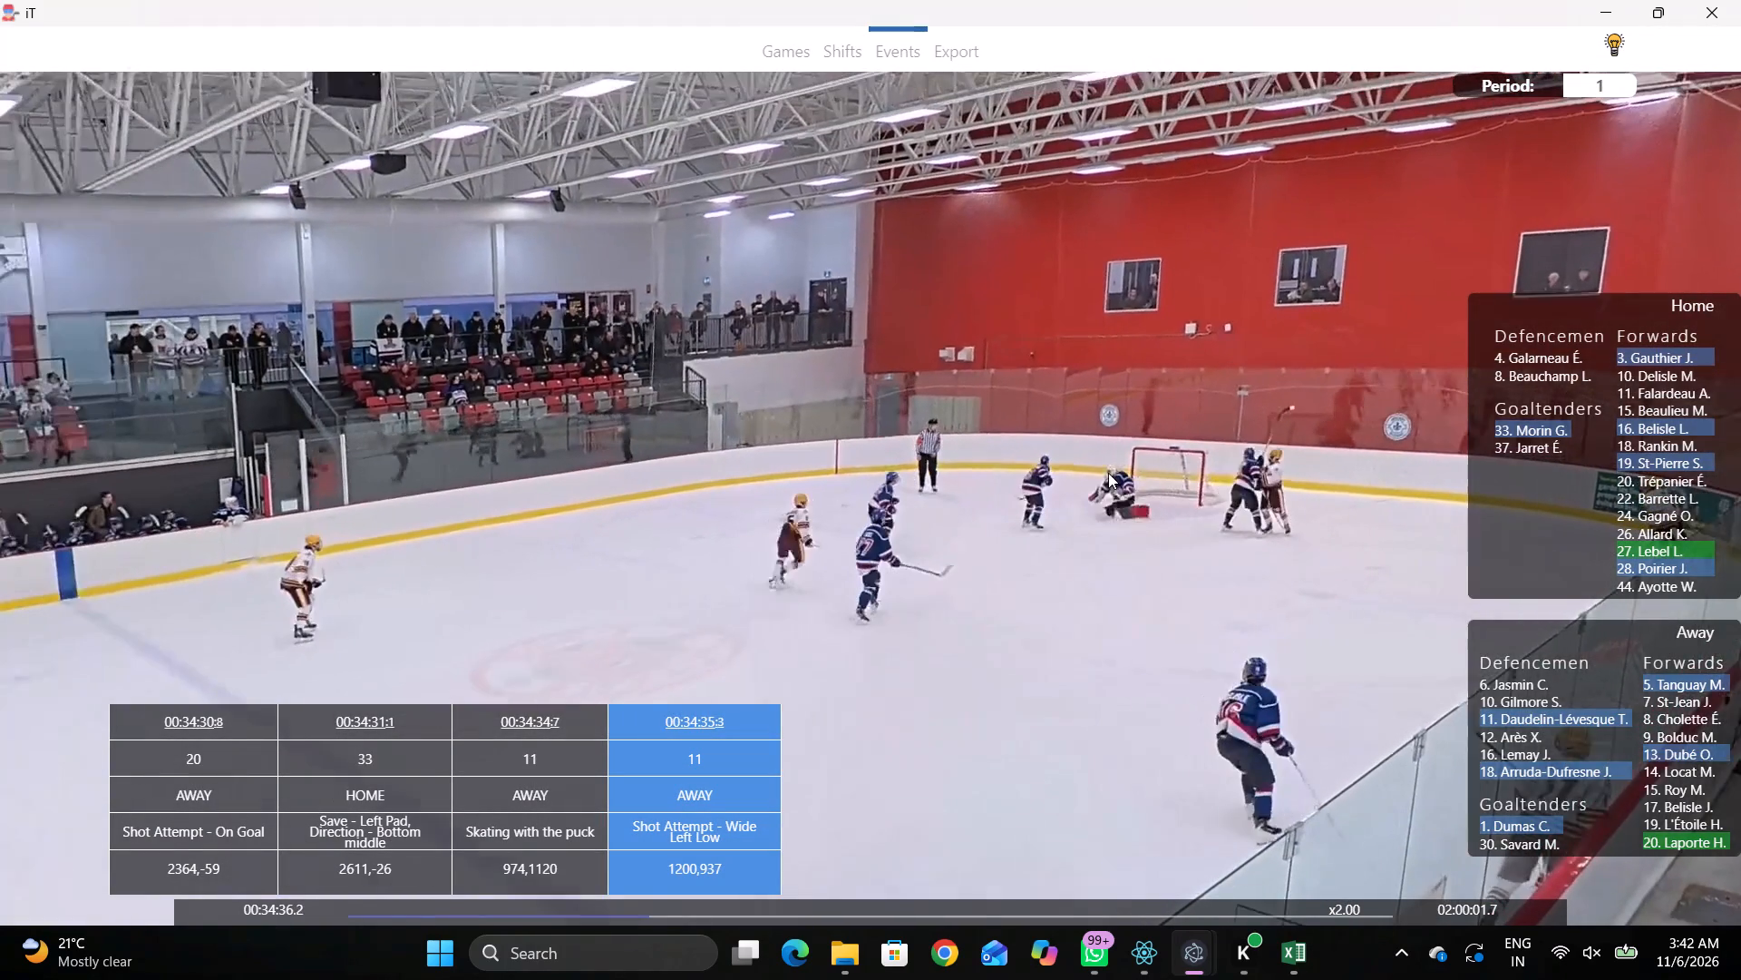
pyautogui.press('space')
pyautogui.rightClick(1120, 449)
pyautogui.click(1170, 621)
pyautogui.click(1375, 310)
# Tag a Pass by away player 18, placed along the upper boards inside the right blue line.
pyautogui.press('space')
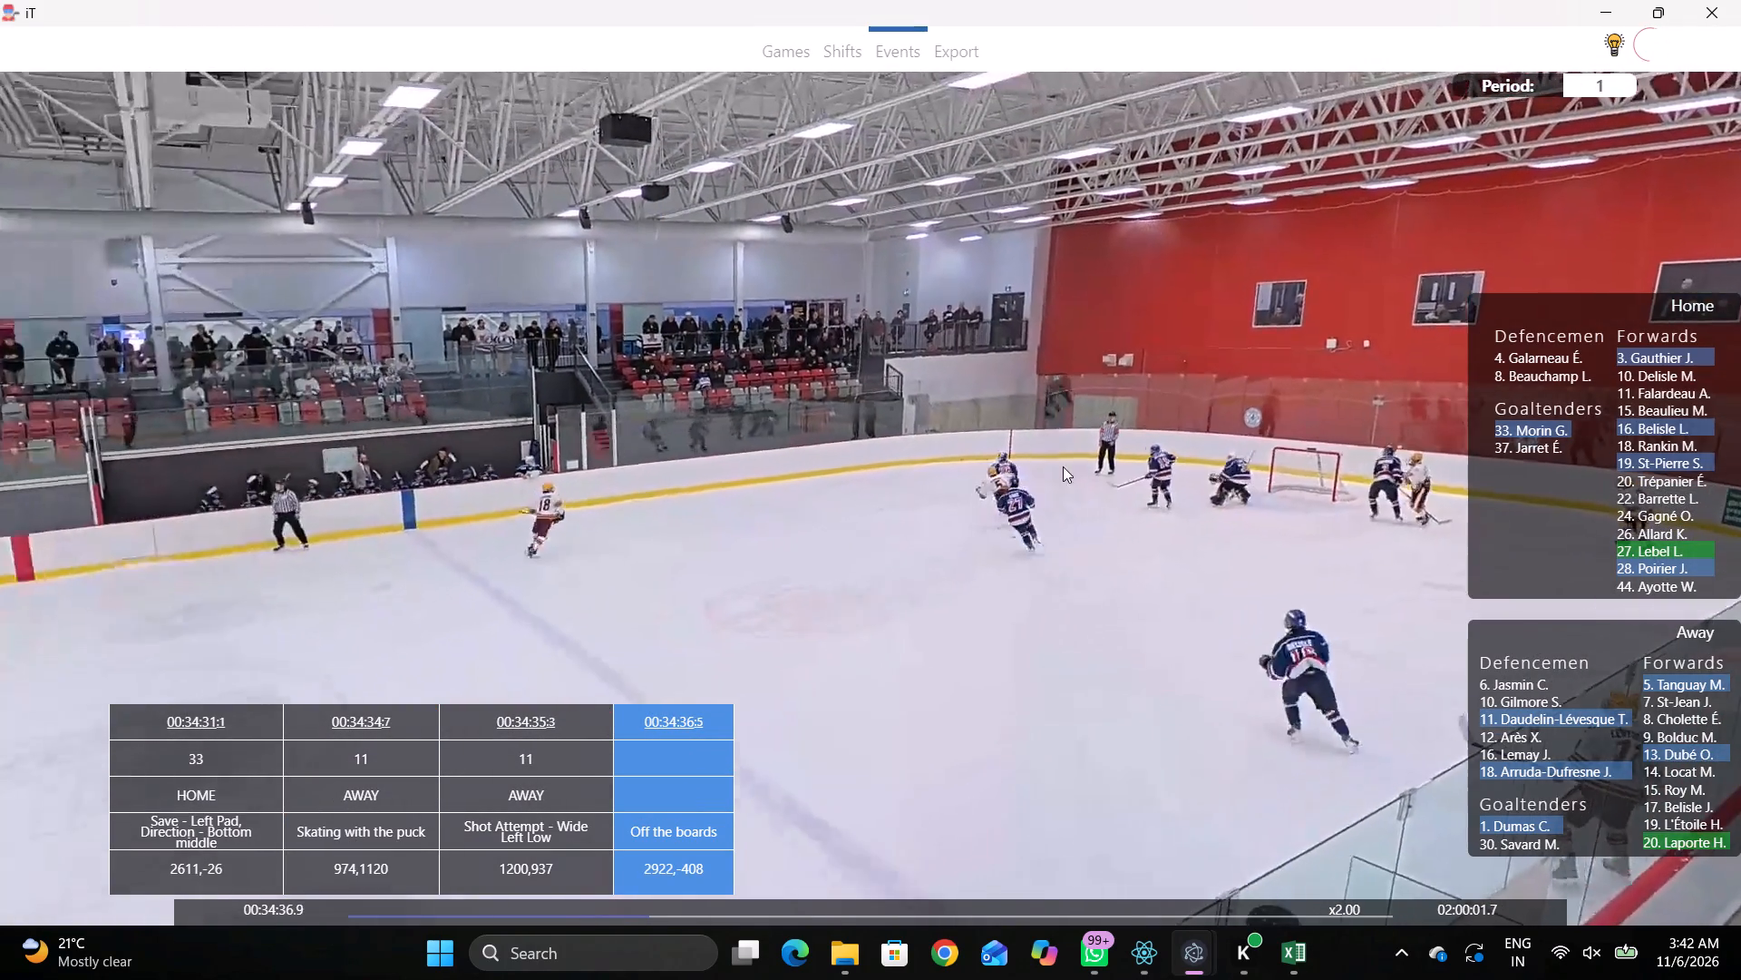
pyautogui.press('space')
pyautogui.press('space')
pyautogui.press('space')
pyautogui.press('space')
pyautogui.press('space')
pyautogui.press('space')
pyautogui.press('space')
pyautogui.rightClick(1136, 433)
pyautogui.click(1156, 455)
pyautogui.moveTo(1098, 444); pyautogui.dragTo(1085, 444, button='right')
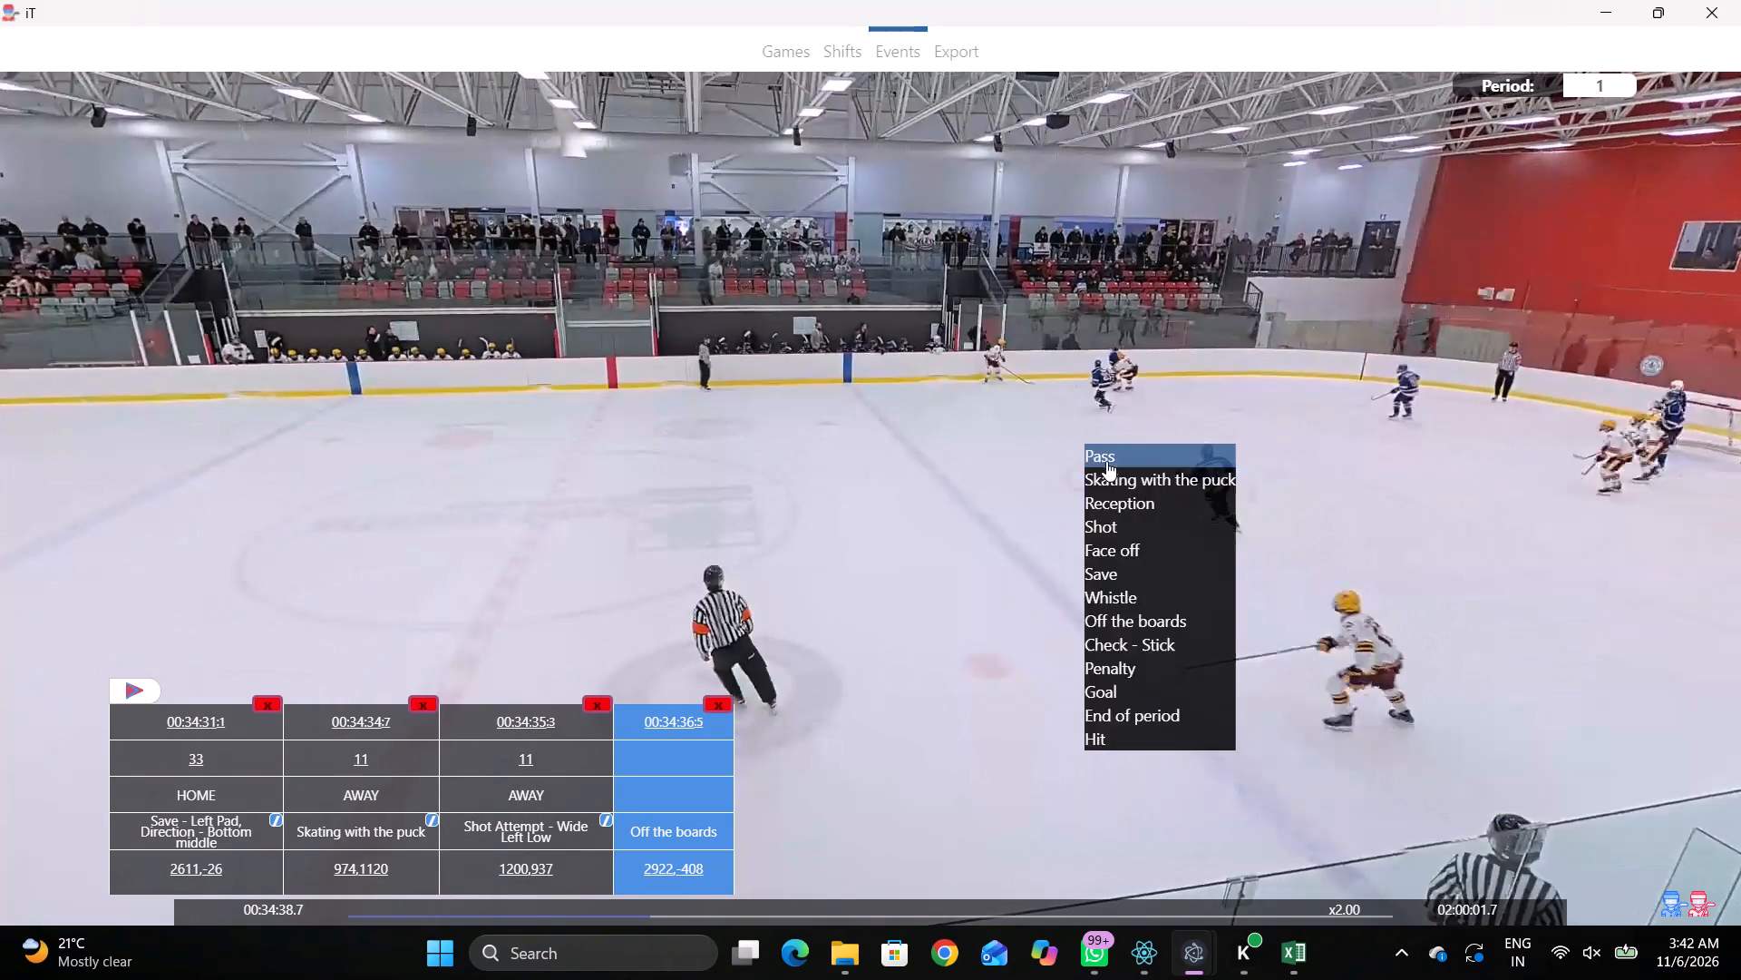
pyautogui.click(1106, 461)
pyautogui.click(1494, 710)
pyautogui.moveTo(1098, 668); pyautogui.dragTo(1092, 660, button='right')
pyautogui.click(1102, 659)
pyautogui.click(1496, 765)
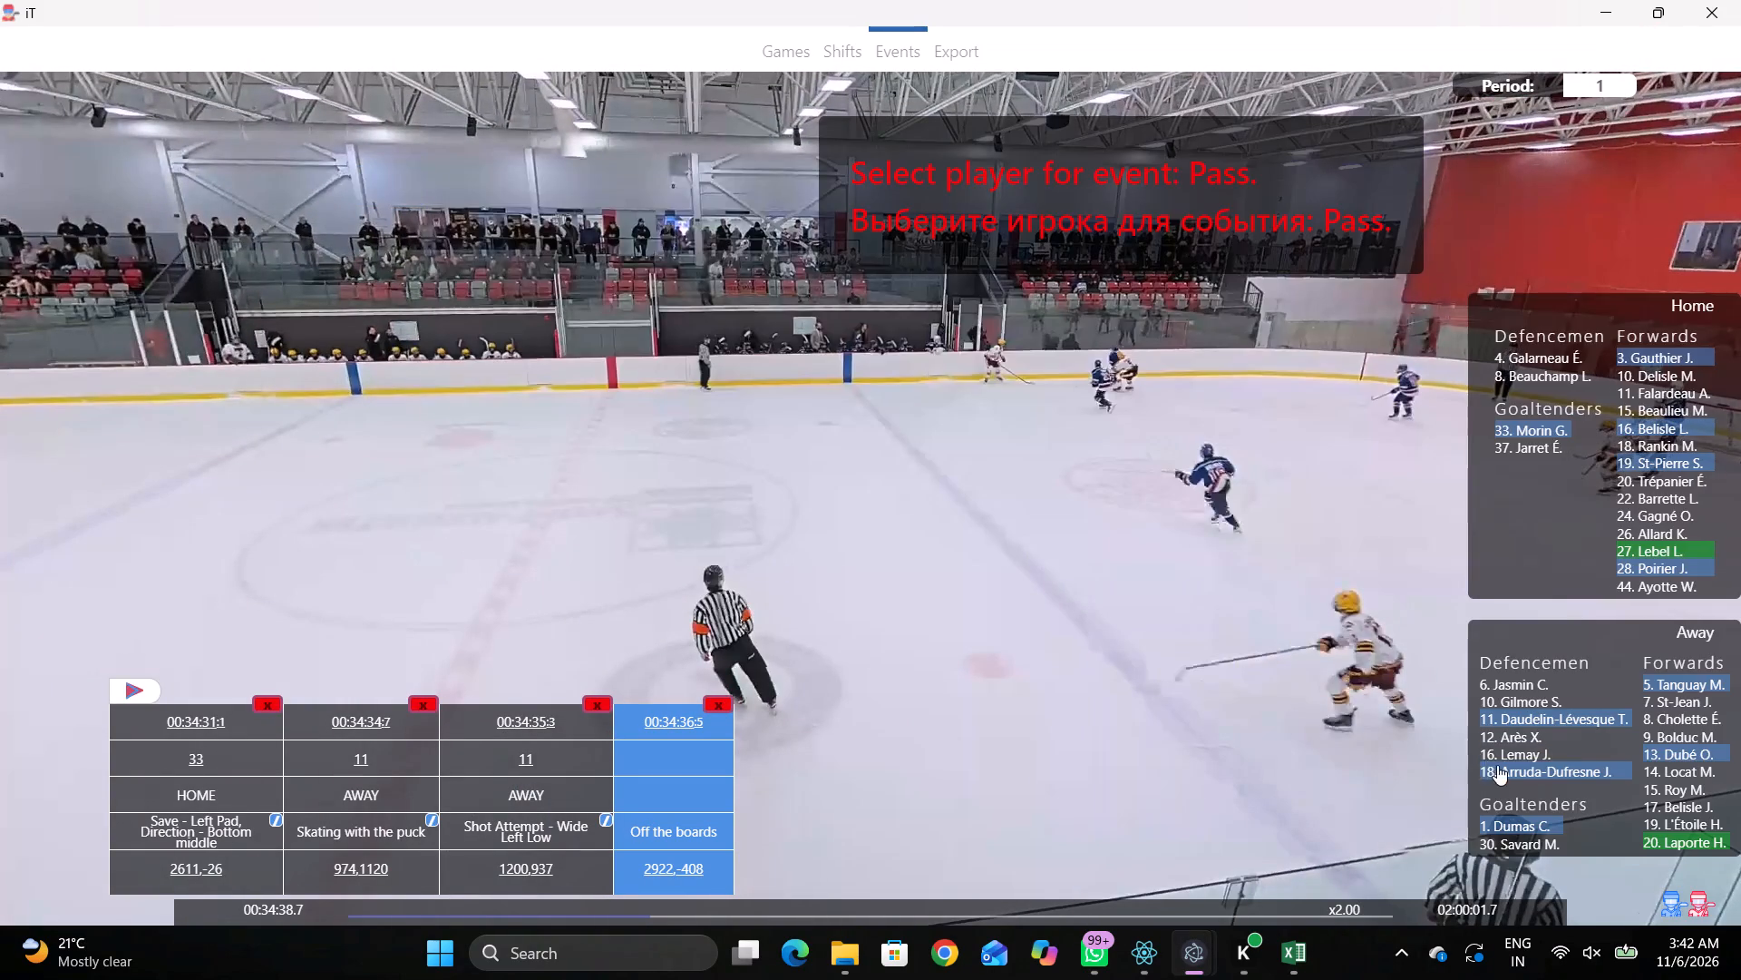
pyautogui.click(1109, 177)
# Tag Skating with the puck by away player 5, placed near the upper boards in the right zone.
pyautogui.press('space')
pyautogui.press('space')
pyautogui.press('space')
pyautogui.press('space')
pyautogui.press('space')
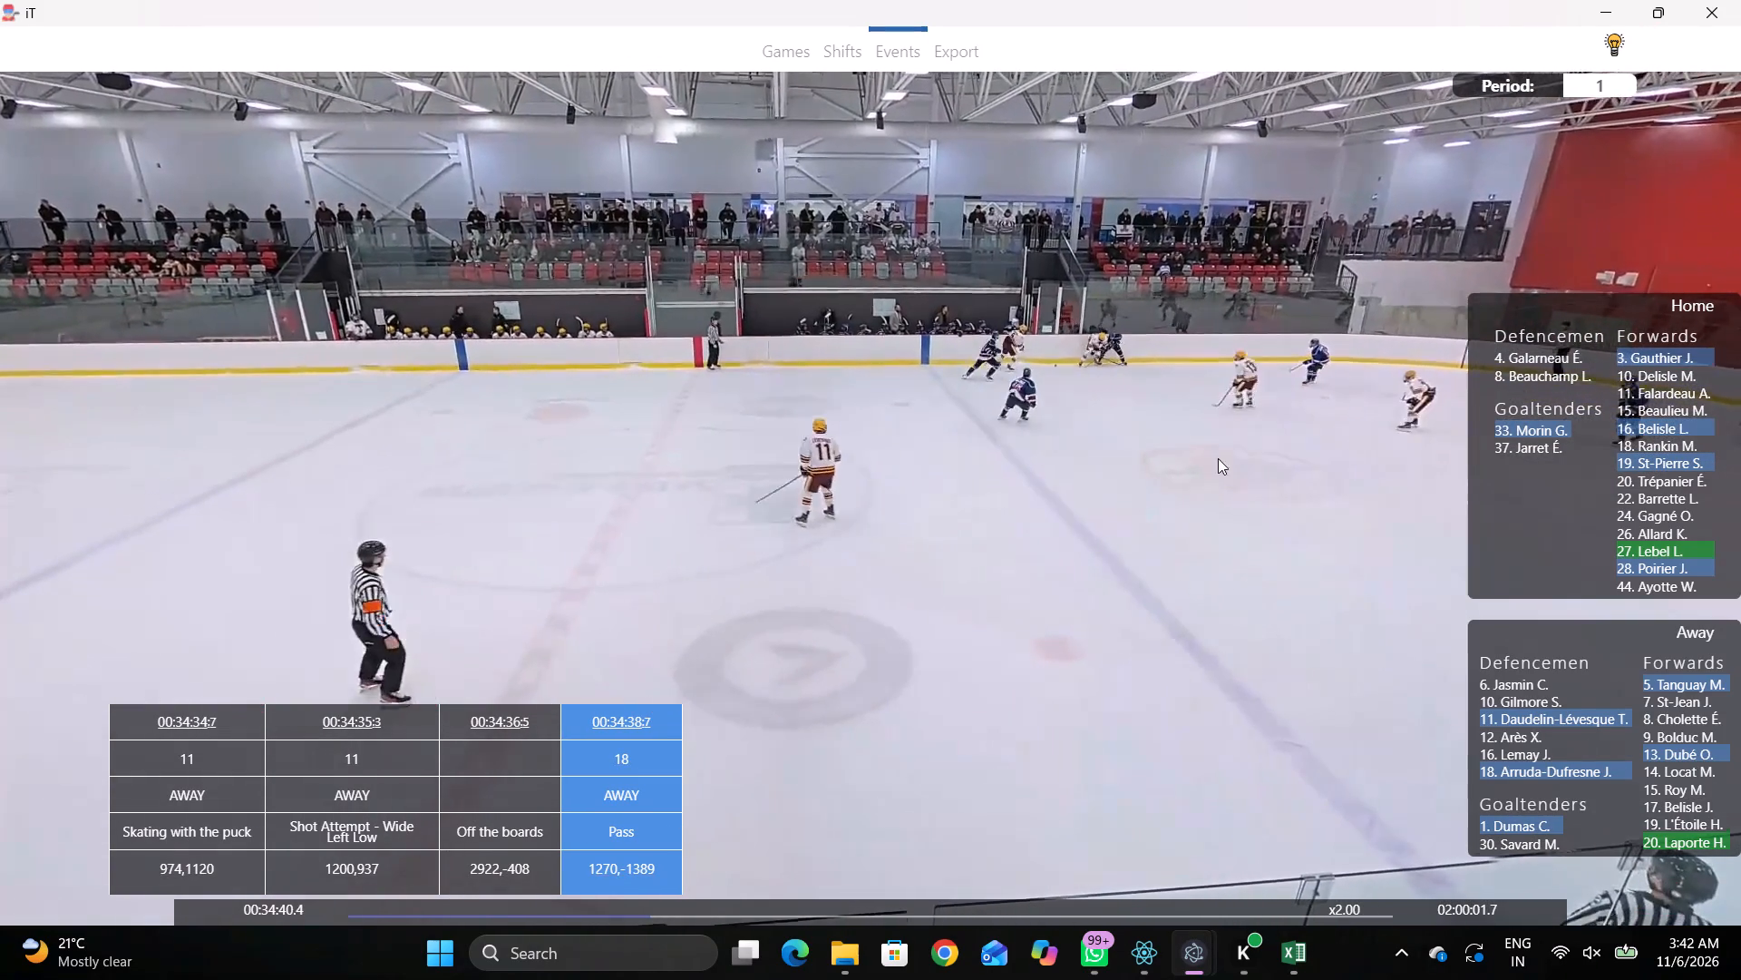
pyautogui.press('space')
pyautogui.press('space')
pyautogui.press('space')
pyautogui.press('q')
pyautogui.rightClick(1188, 388)
pyautogui.click(1222, 417)
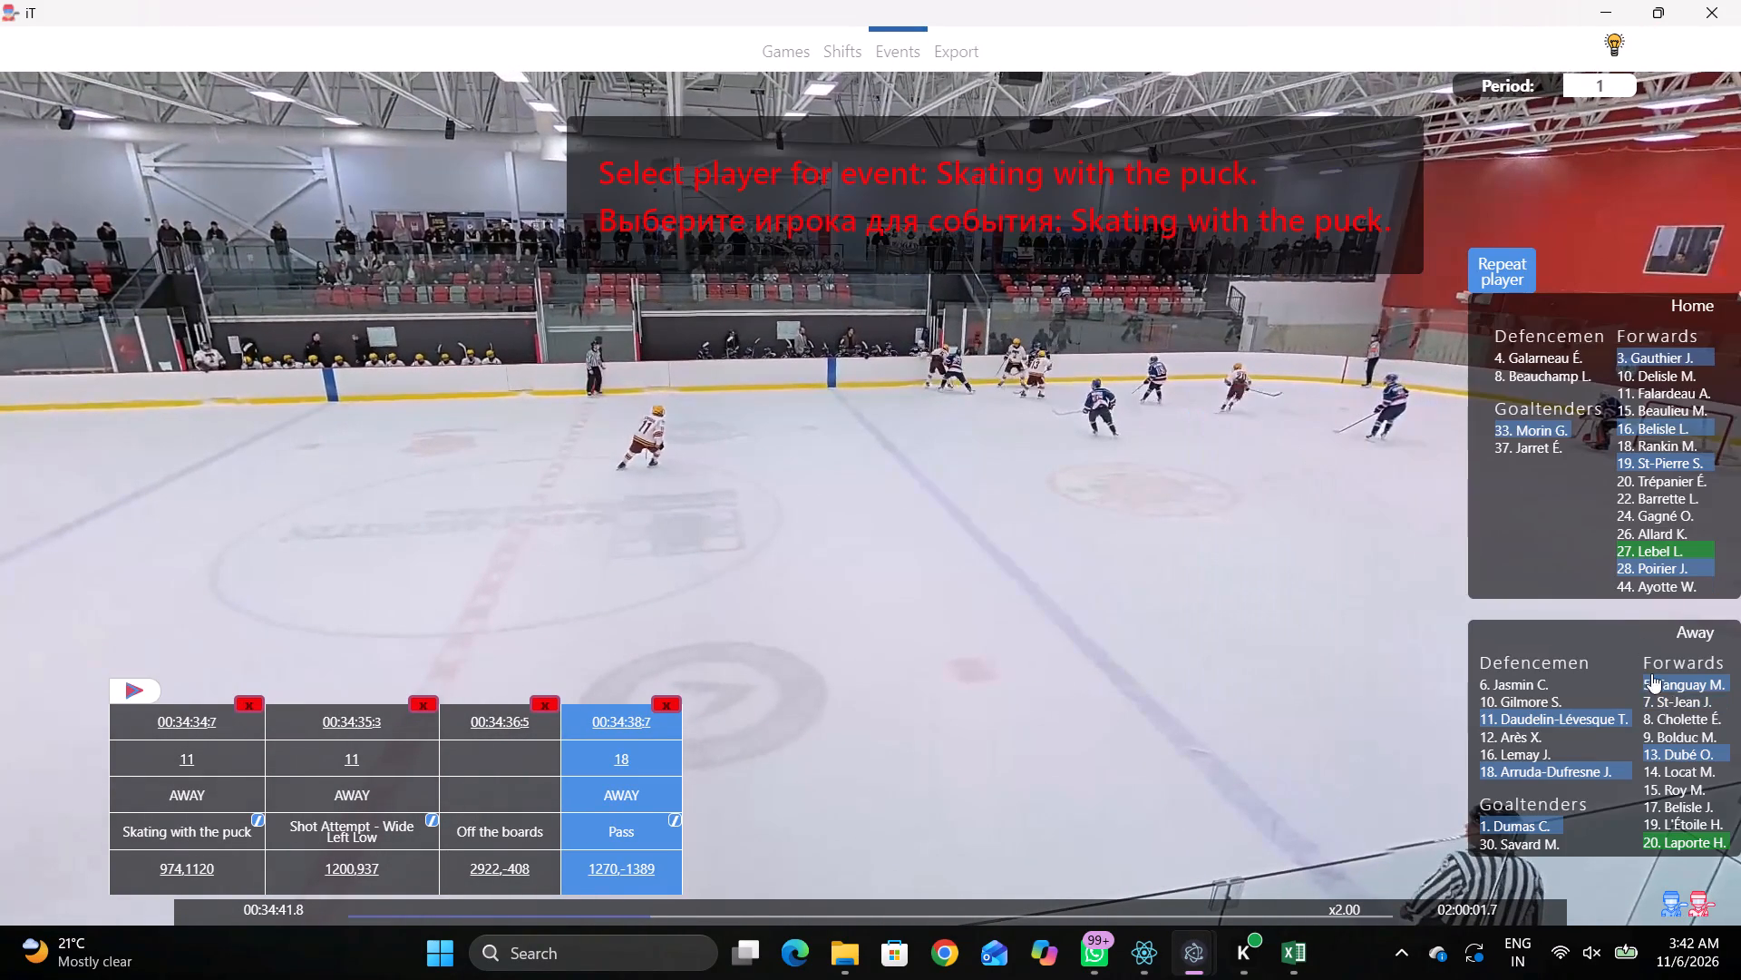
pyautogui.click(1660, 675)
pyautogui.click(1143, 202)
# Tag a Pass by the same player, placed on the upper boards just inside the right blue line.
pyautogui.press('space')
pyautogui.press('space')
pyautogui.rightClick(1159, 295)
pyautogui.click(1171, 314)
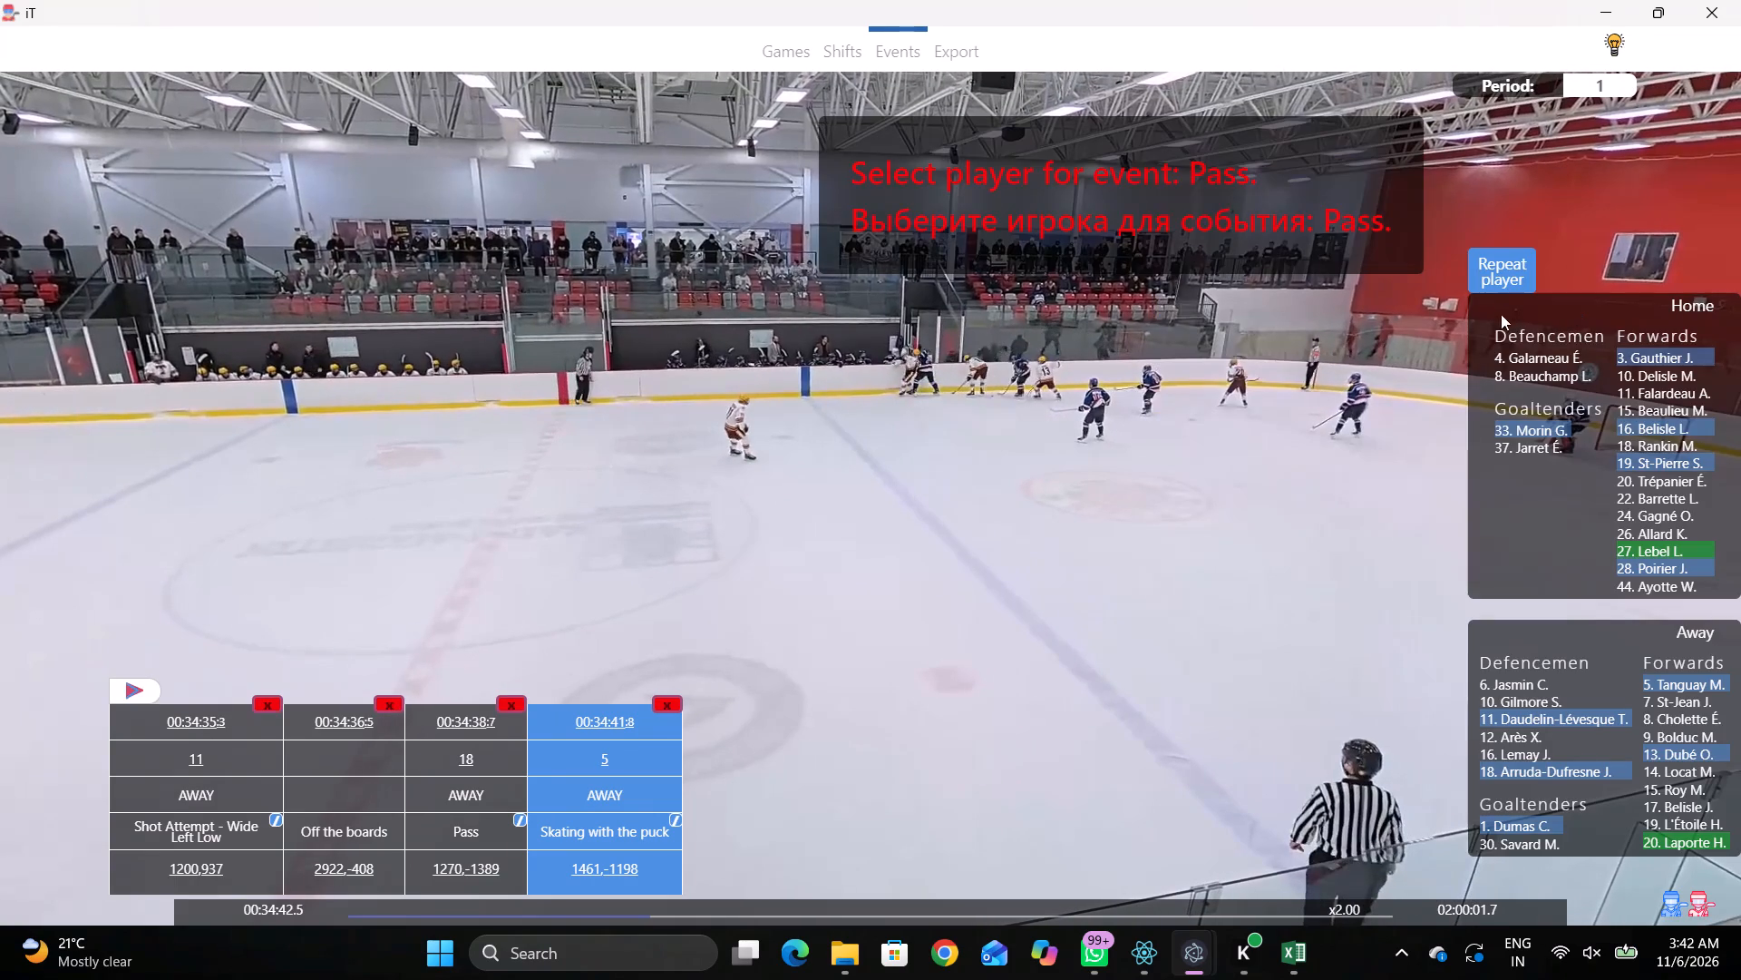
pyautogui.moveTo(1511, 276); pyautogui.dragTo(1500, 276)
pyautogui.click(1056, 162)
# Tag Skating with the puck by home player 19, placed in the right zone slightly above the rink's centre line.
pyautogui.press('space')
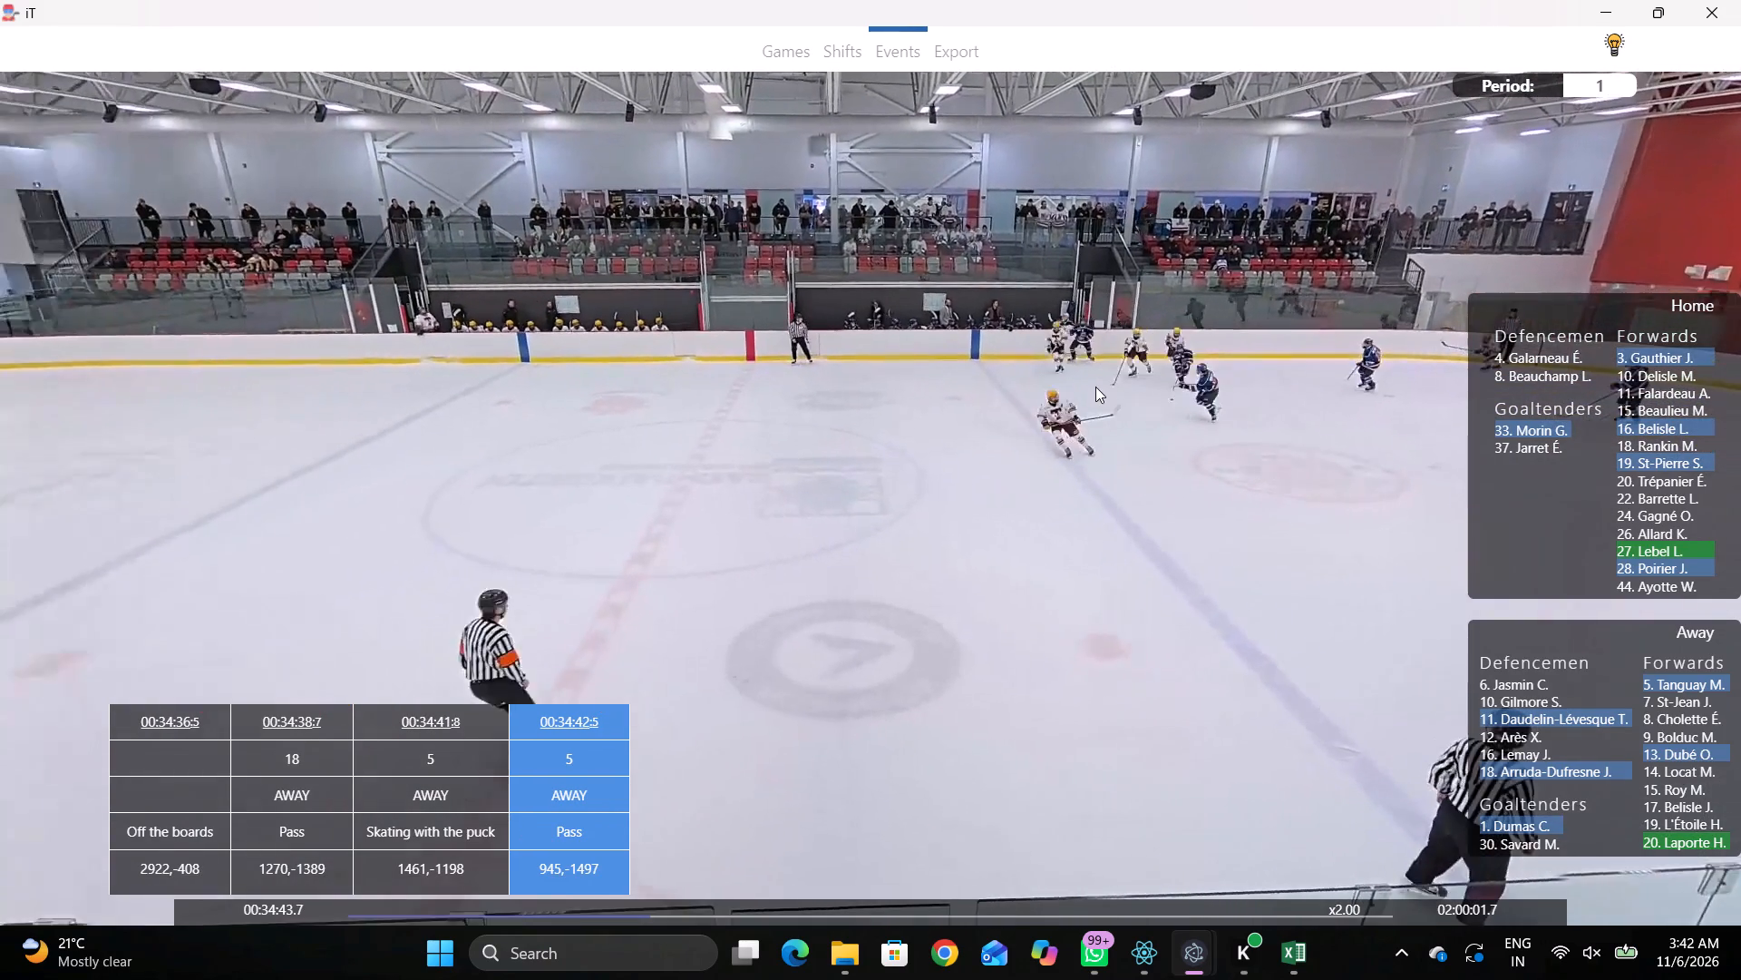
pyautogui.press('space')
pyautogui.rightClick(1182, 312)
pyautogui.click(1224, 326)
pyautogui.rightClick(1356, 421)
pyautogui.click(1376, 446)
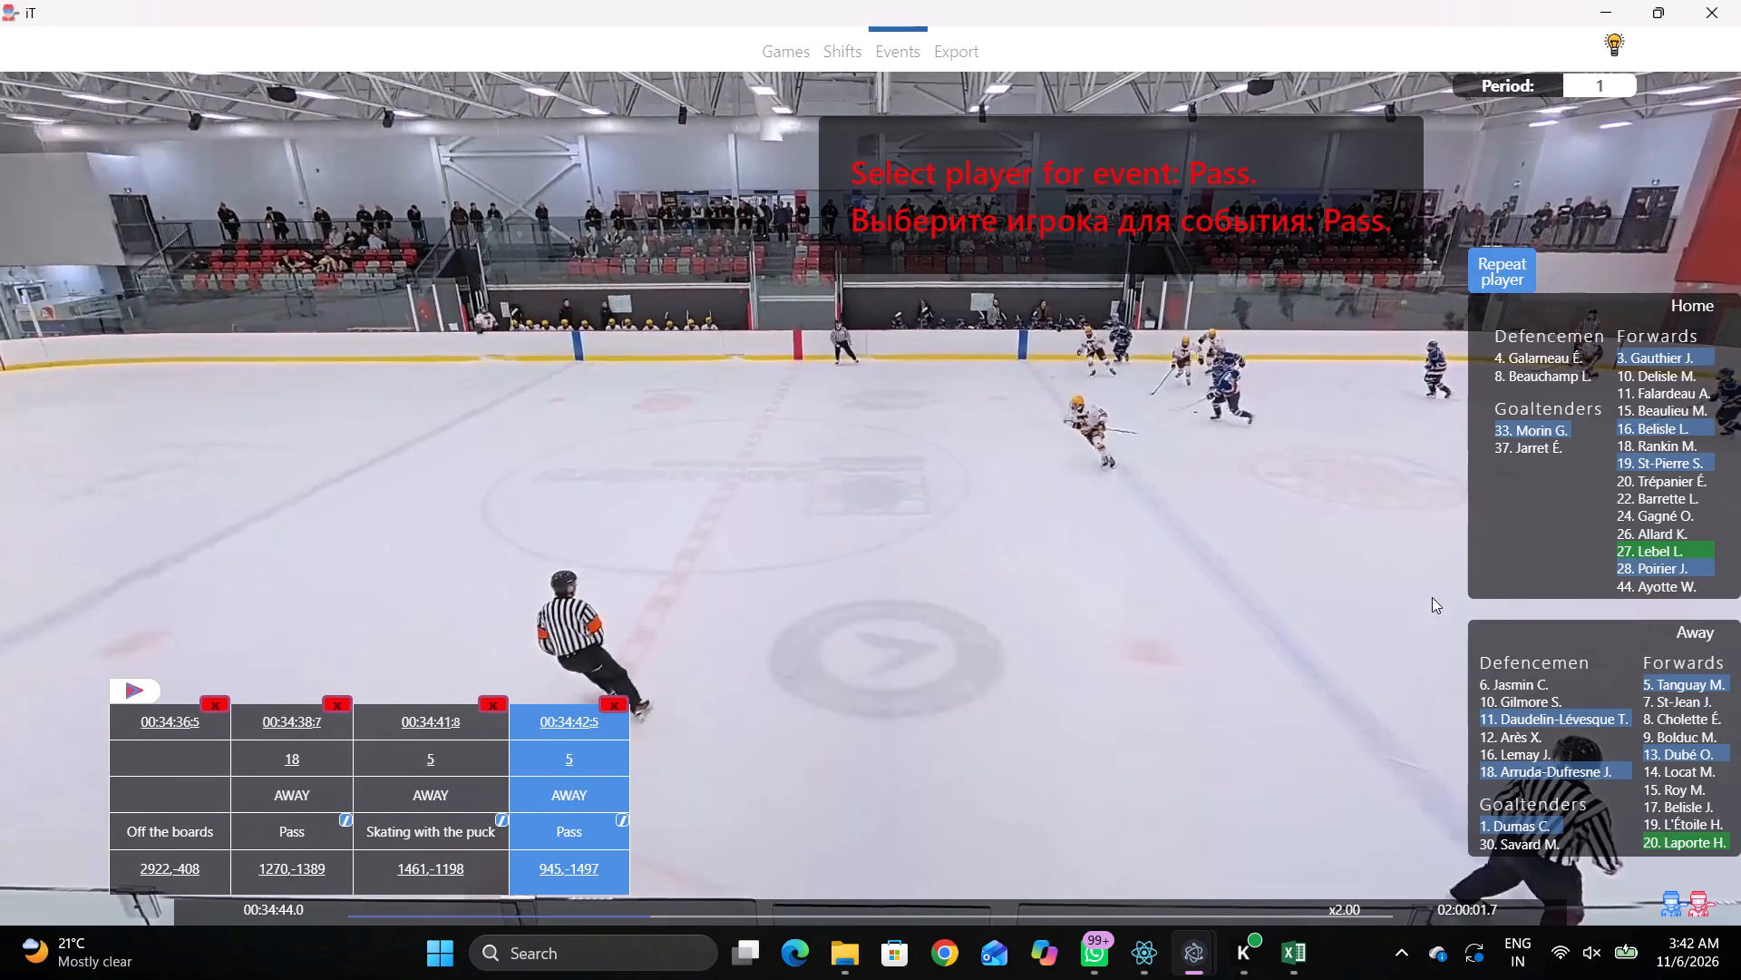
pyautogui.moveTo(1319, 563); pyautogui.dragTo(1330, 560, button='right')
pyautogui.click(1389, 608)
pyautogui.rightClick(1211, 519)
pyautogui.click(1246, 556)
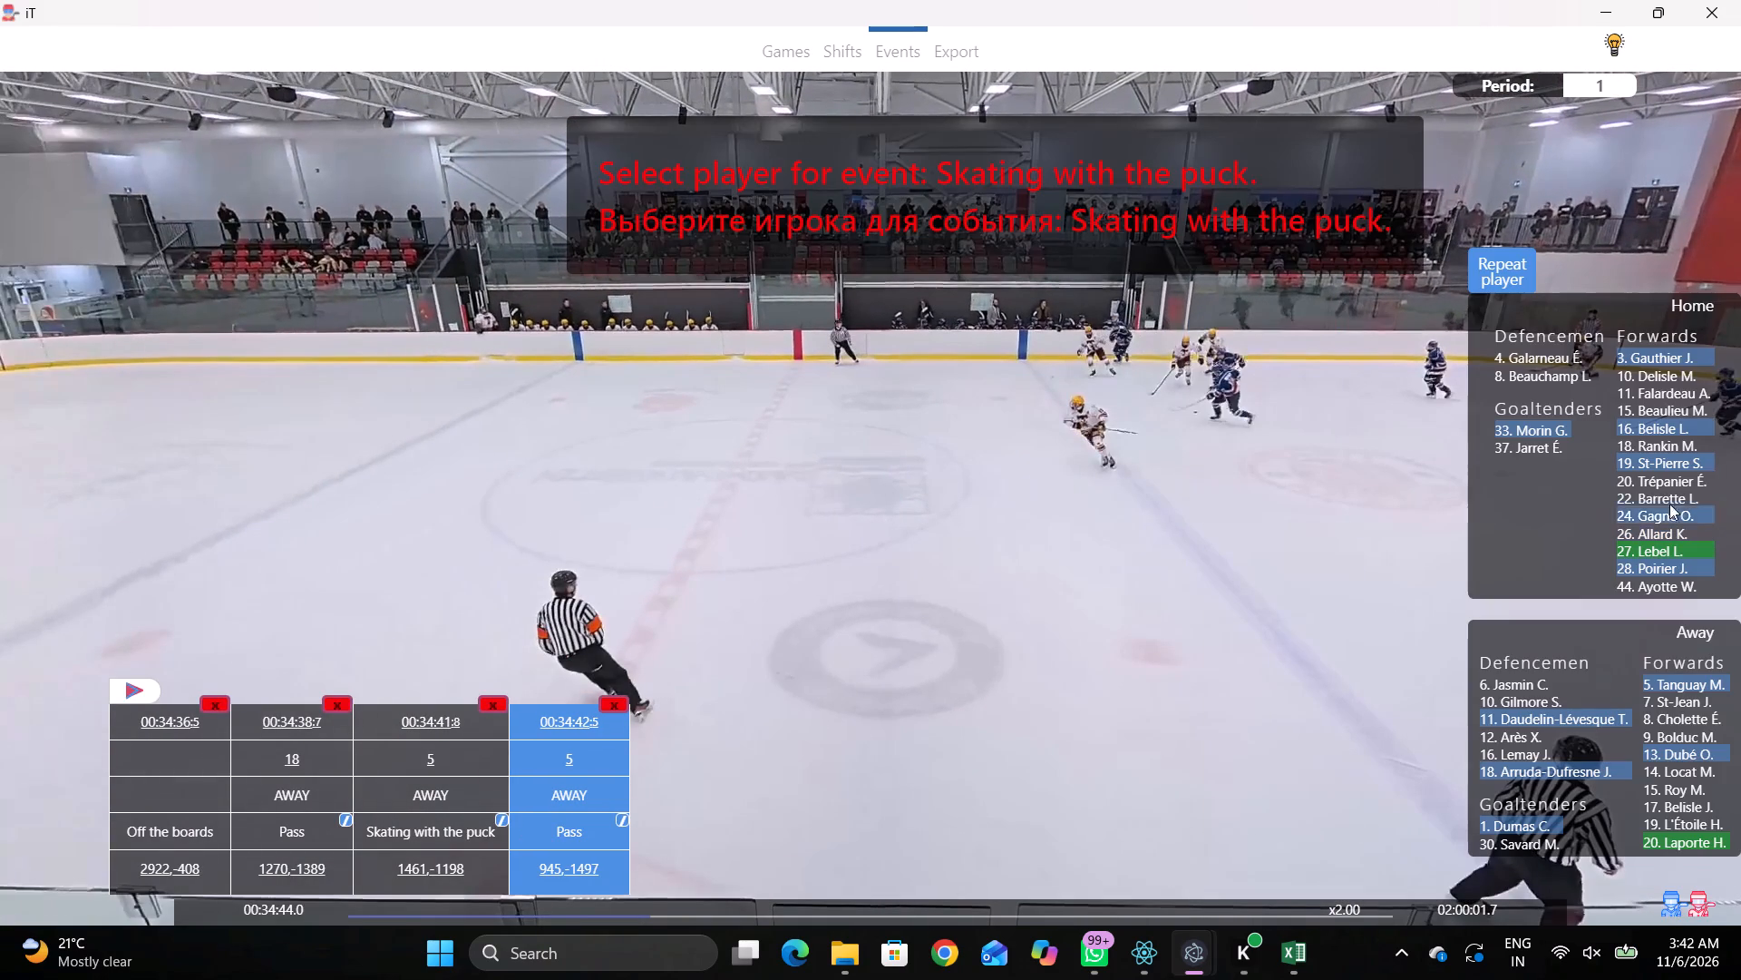
pyautogui.click(1649, 451)
pyautogui.click(1647, 469)
pyautogui.click(1160, 340)
# Tag a Pass by the same player once the play reaches the left blue line, placed near that line slightly below mid-rink.
pyautogui.press('space')
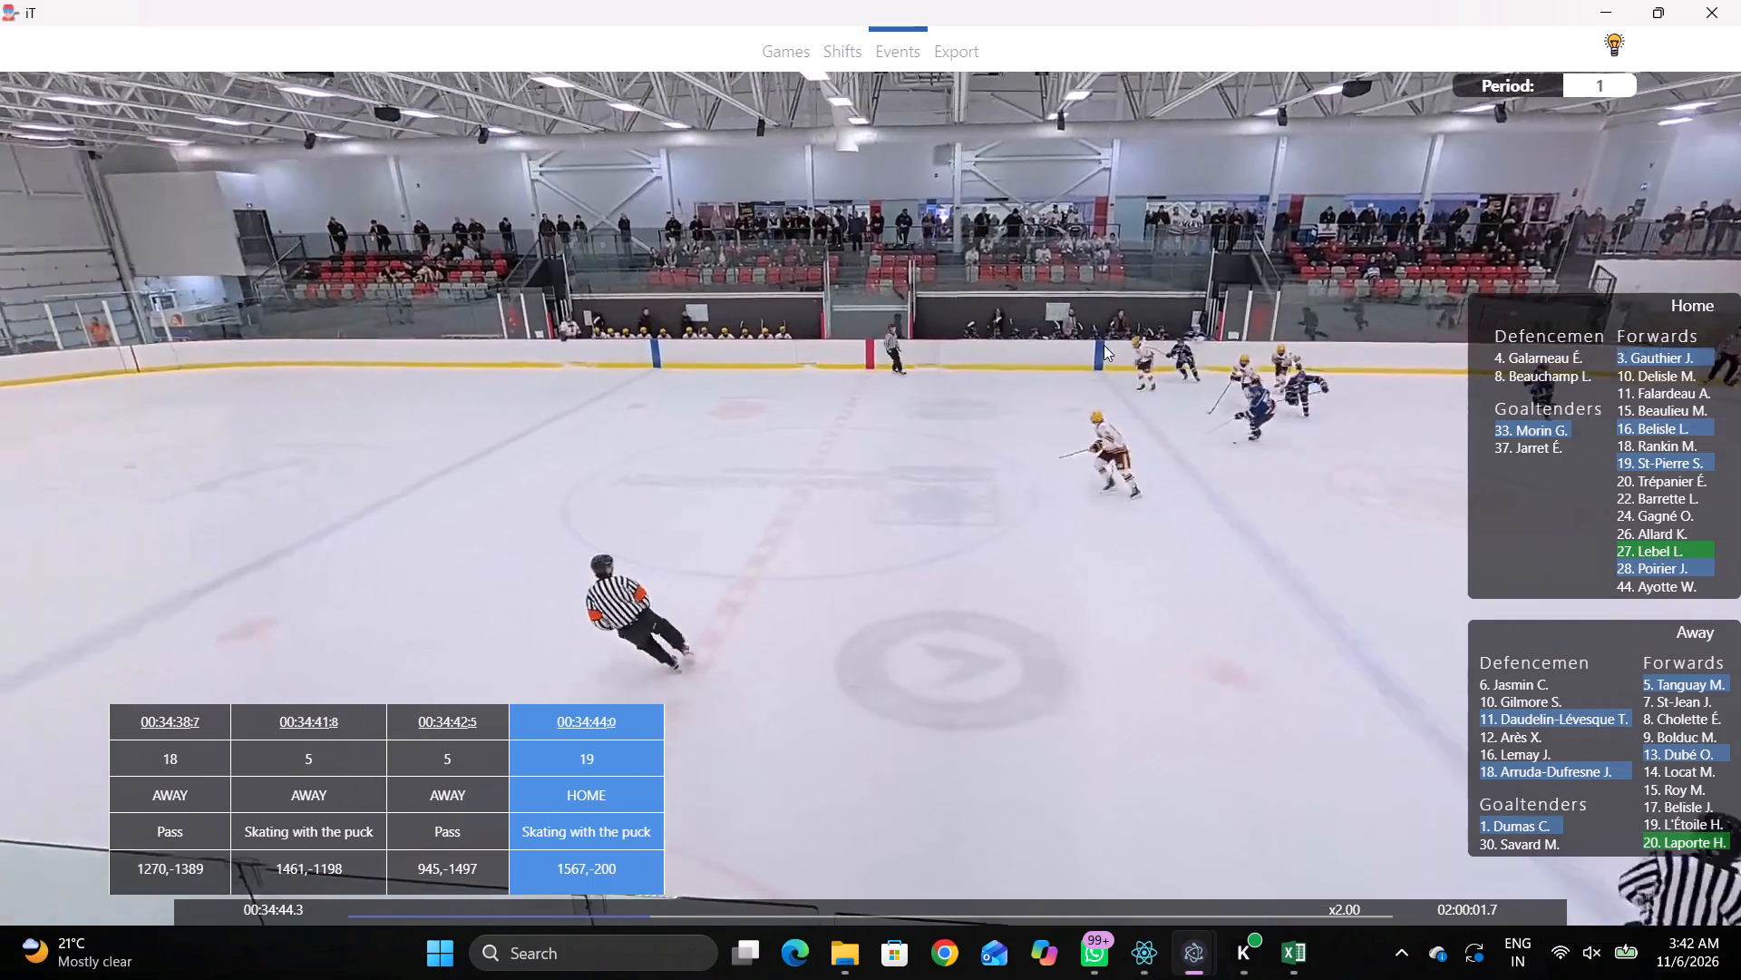
pyautogui.press('space')
pyautogui.press('space')
pyautogui.hotkey('shift', 'd')
pyautogui.press('space')
pyautogui.press('space')
pyautogui.press('space')
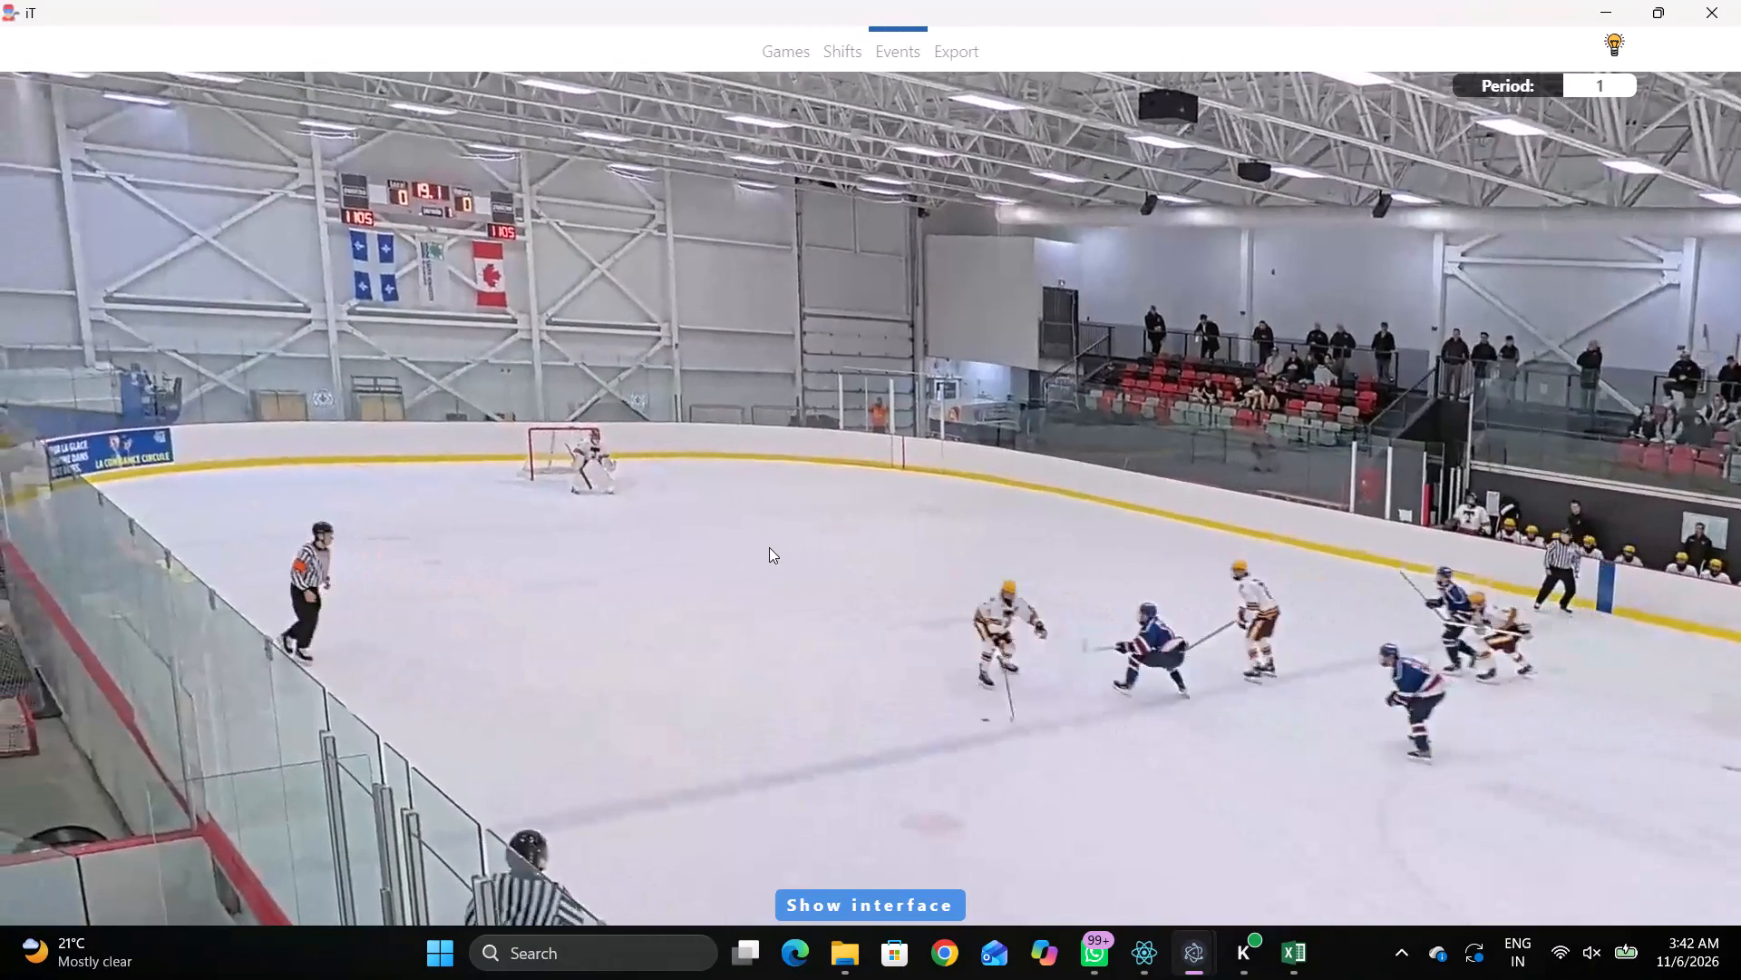
pyautogui.press('space')
pyautogui.press('space')
pyautogui.press('q')
pyautogui.press('q')
pyautogui.press('q')
pyautogui.press('q')
pyautogui.press('q')
pyautogui.press('q')
pyautogui.press('q')
pyautogui.press('q')
pyautogui.press('q')
pyautogui.press('q')
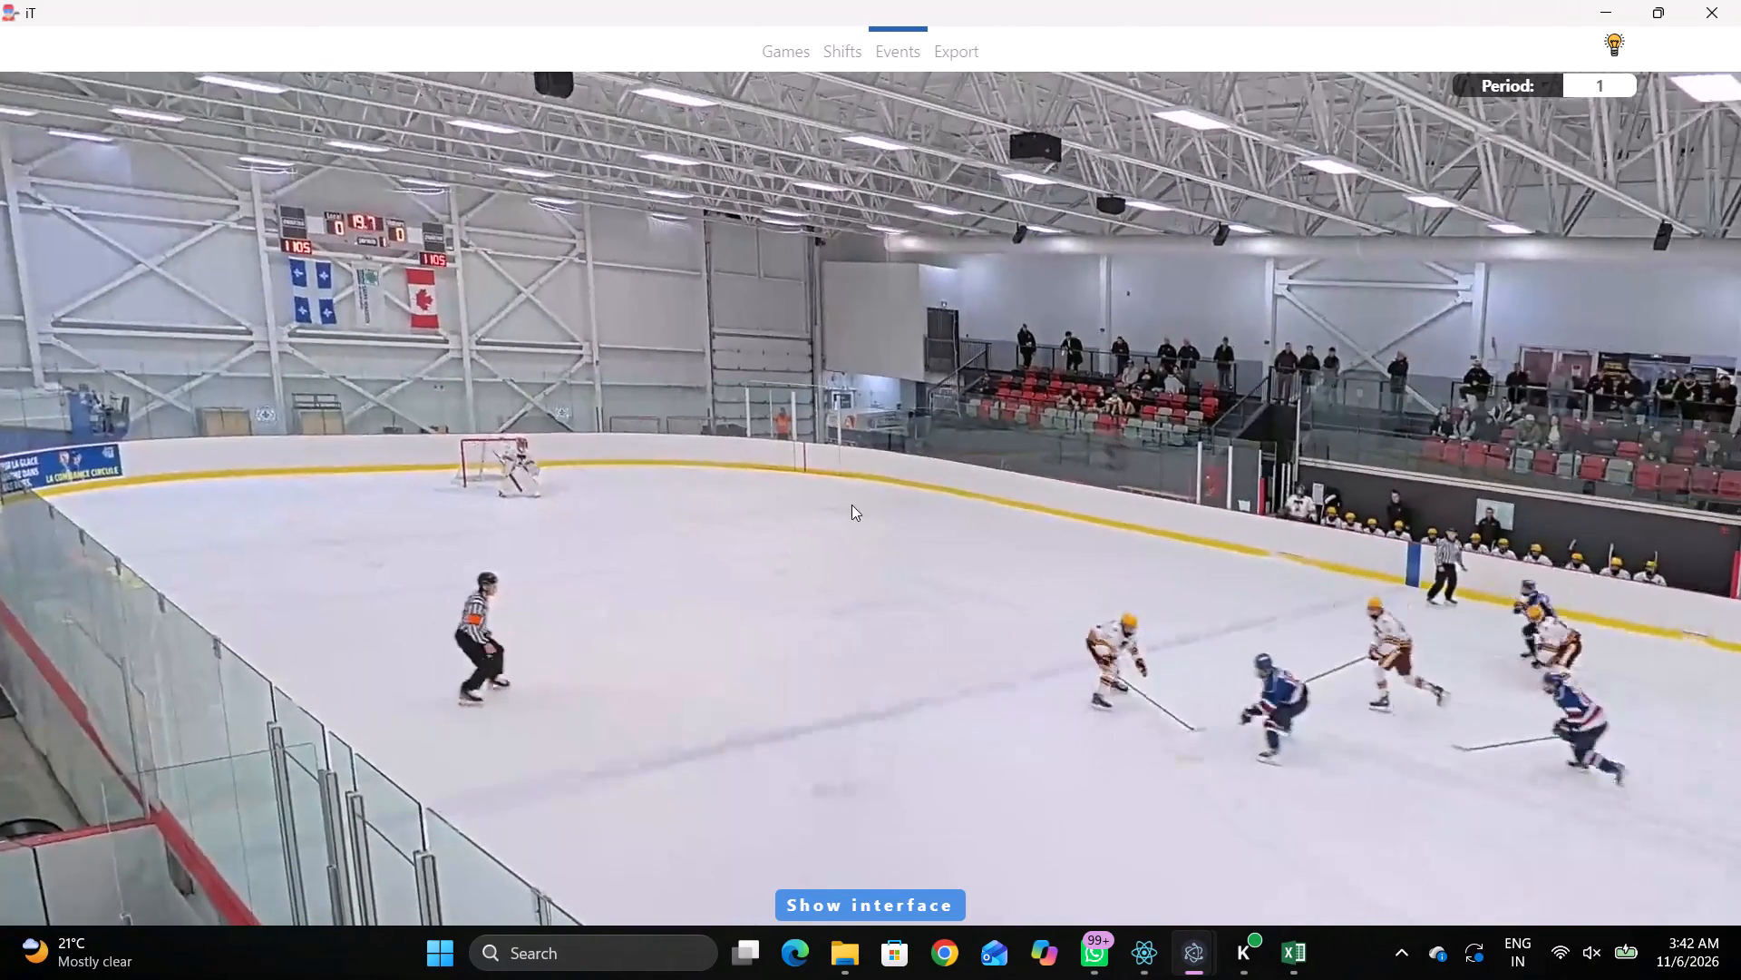
pyautogui.press('q')
pyautogui.press('q')
pyautogui.press('q')
pyautogui.press('space')
pyautogui.press('space')
pyautogui.rightClick(978, 564)
pyautogui.click(992, 573)
pyautogui.click(1486, 284)
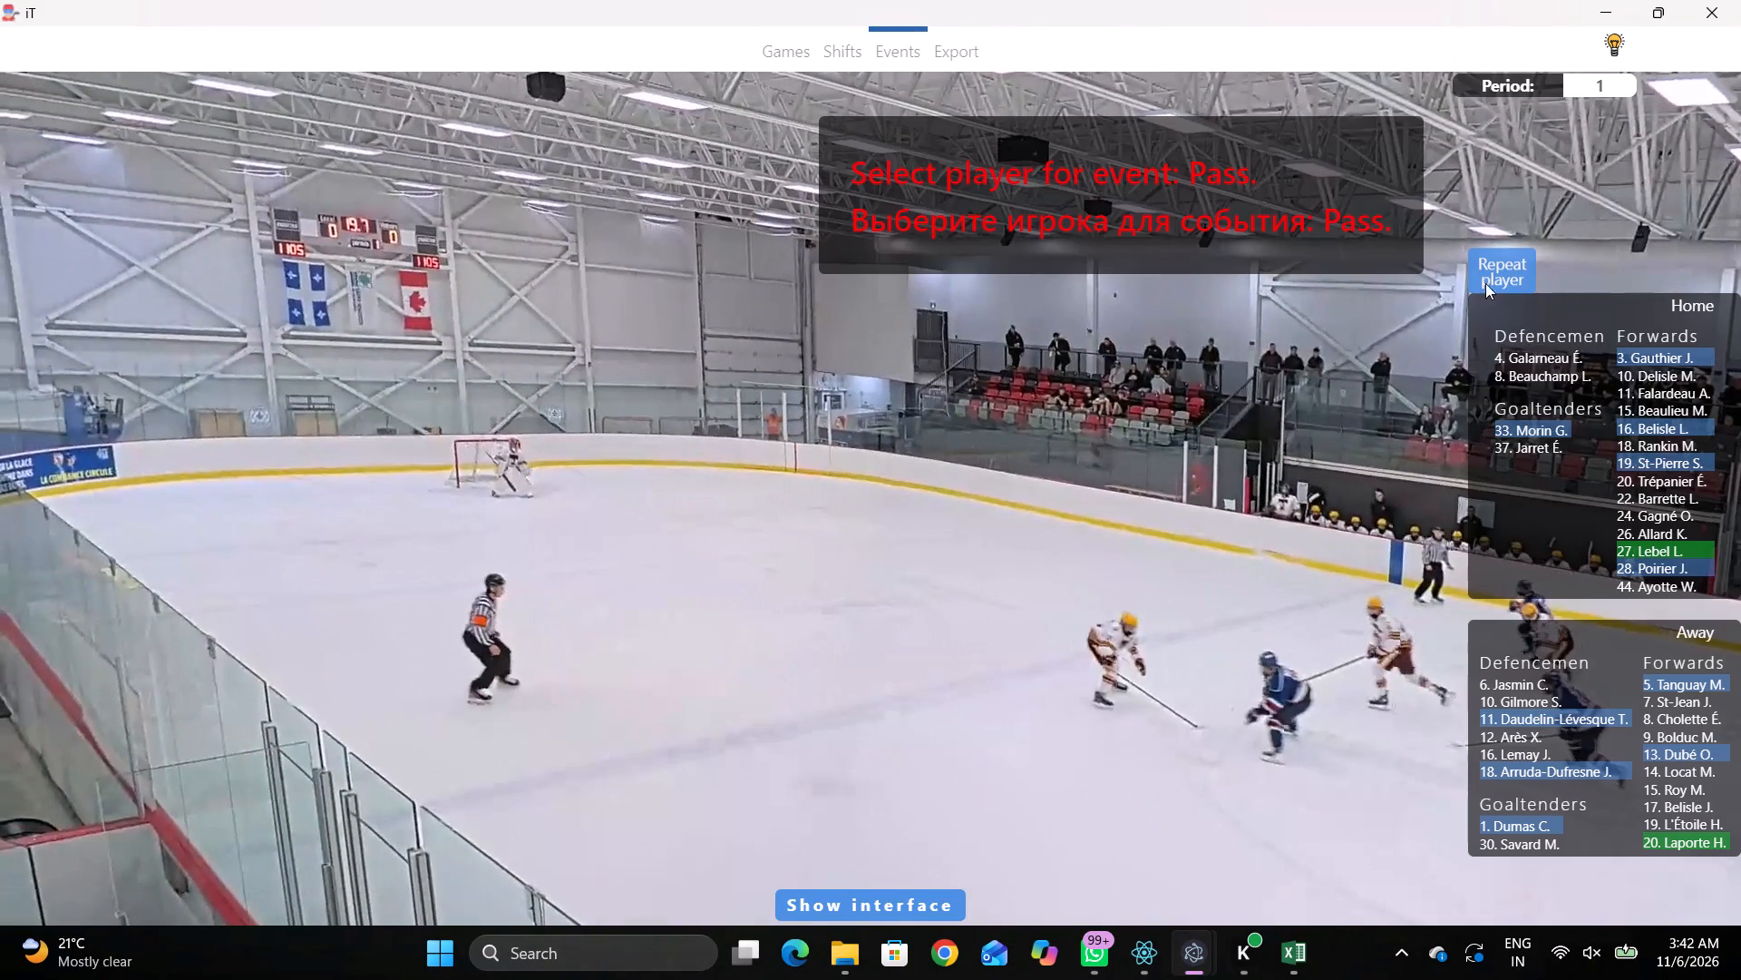
pyautogui.click(797, 412)
# Tag Skating with the puck by away player 11, placed in the lower part of the left zone.
pyautogui.press('space')
pyautogui.press('space')
pyautogui.press('space')
pyautogui.press('space')
pyautogui.press('space')
pyautogui.press('space')
pyautogui.rightClick(986, 479)
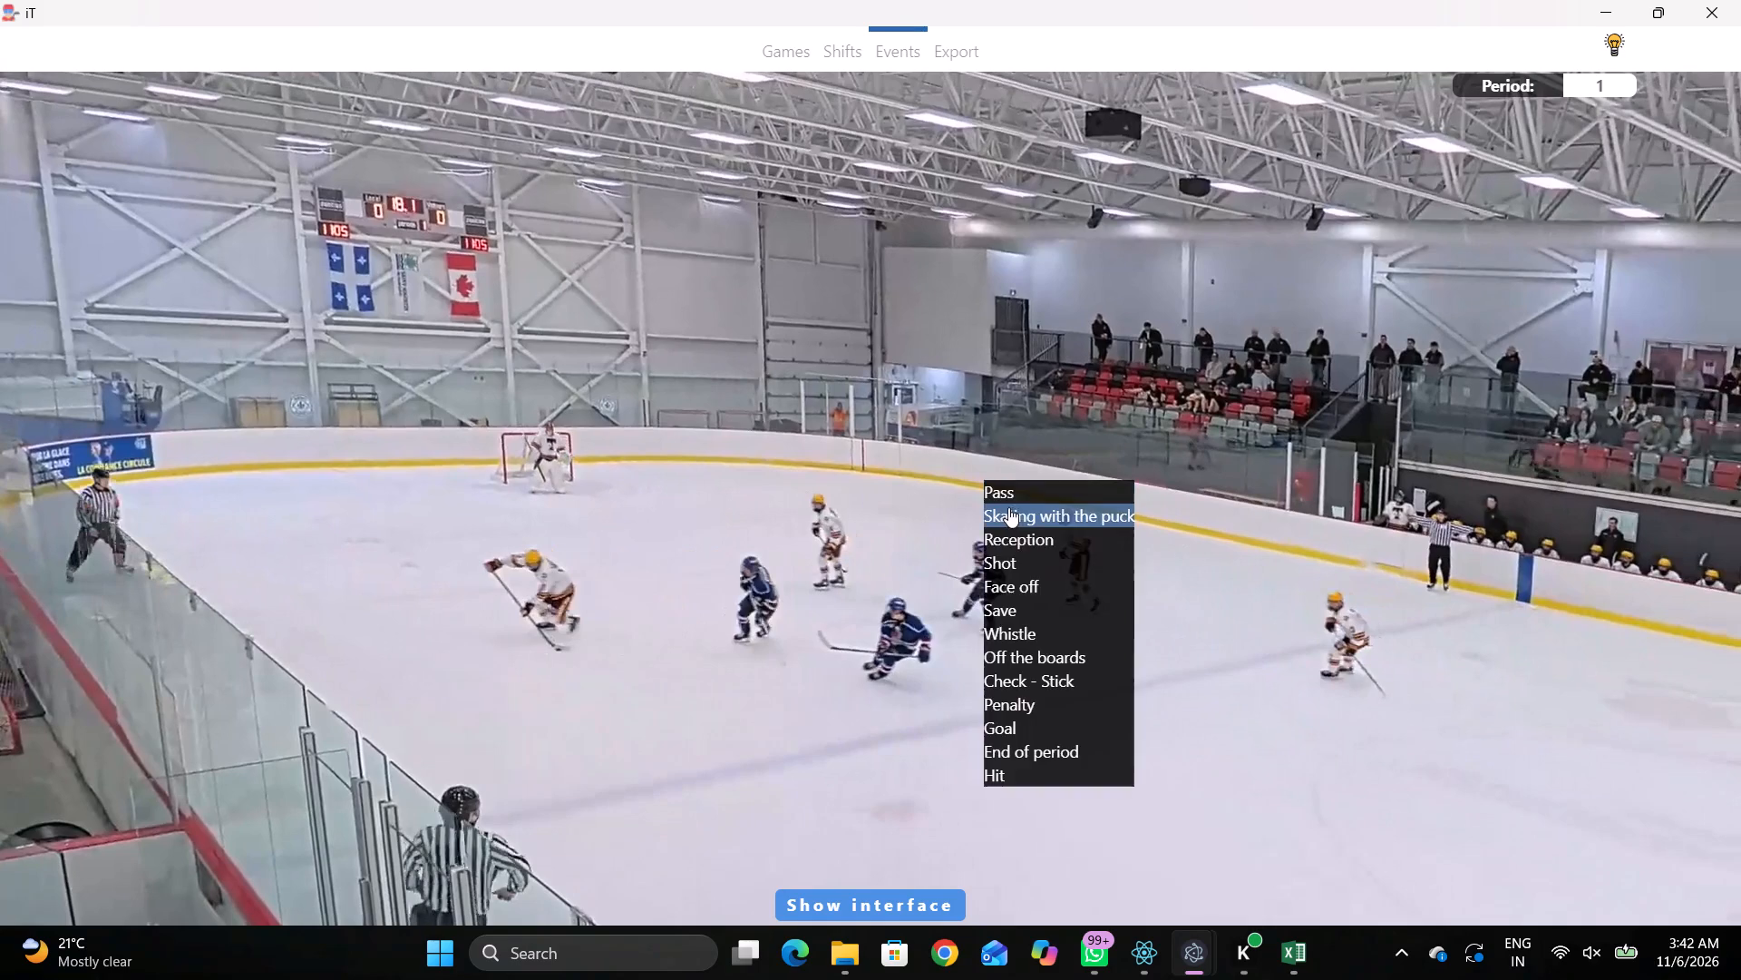
pyautogui.click(1013, 510)
pyautogui.click(1495, 703)
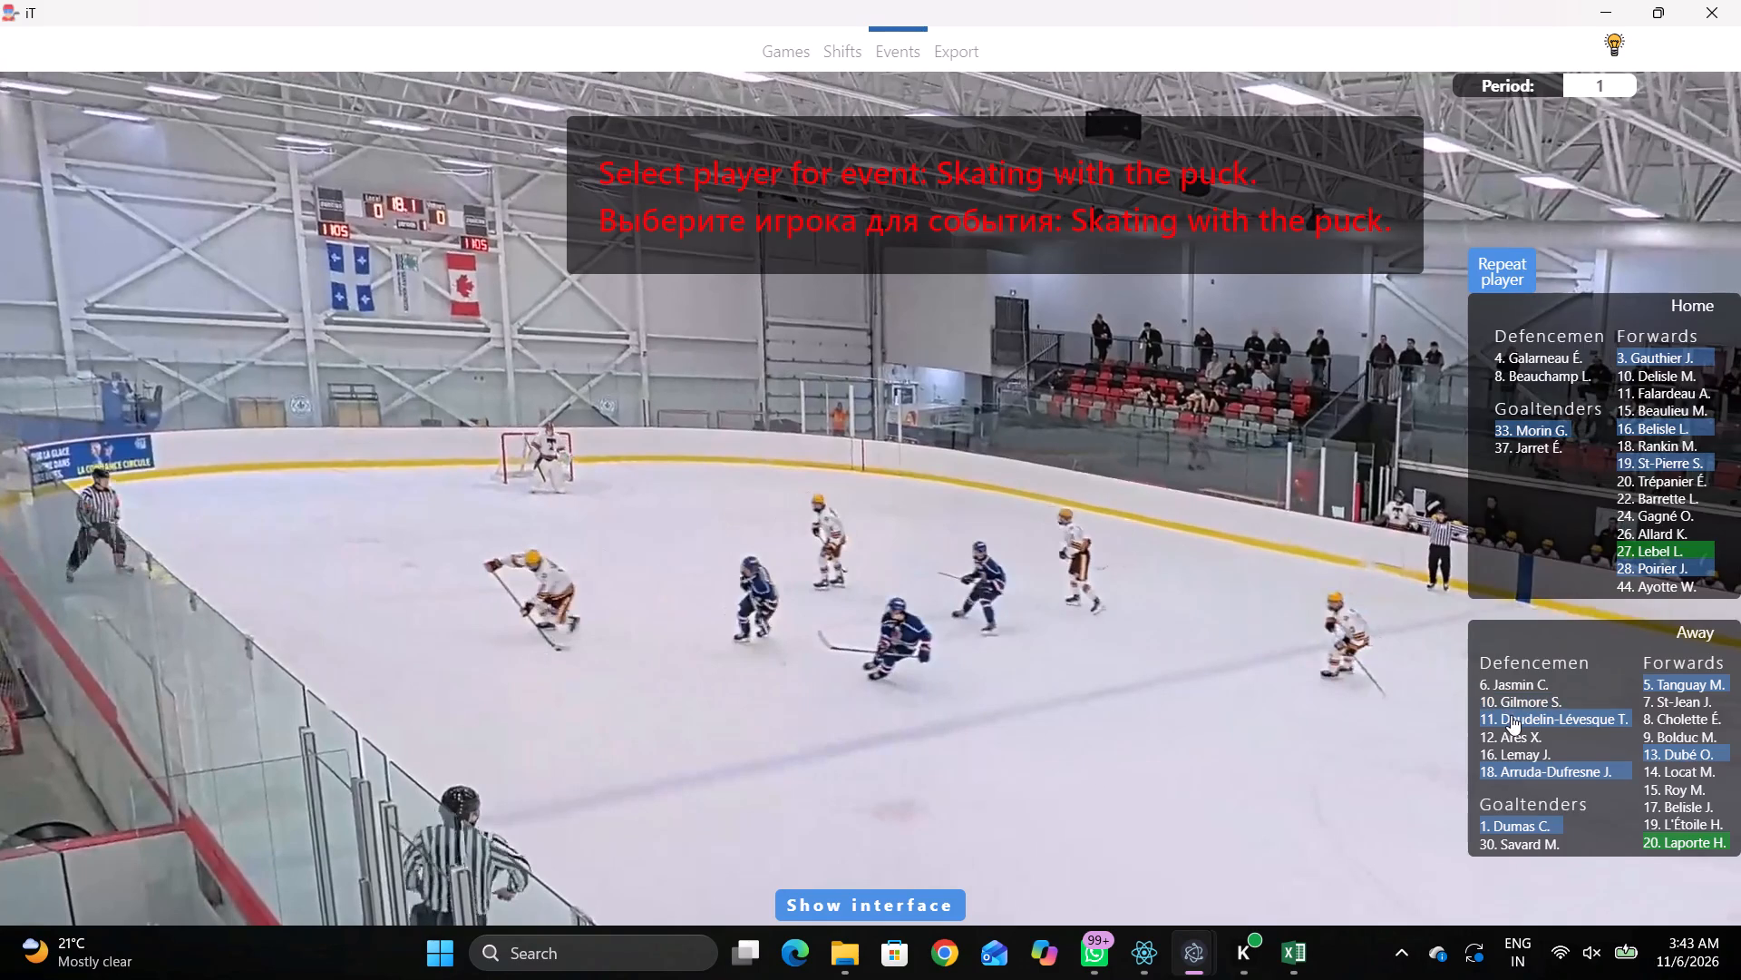
pyautogui.click(1511, 715)
pyautogui.click(652, 518)
# Tag a Pass by the same player, placed in the lower half just inside the left blue line.
pyautogui.press('space')
pyautogui.press('space')
pyautogui.press('space')
pyautogui.press('space')
pyautogui.rightClick(929, 476)
pyautogui.click(942, 476)
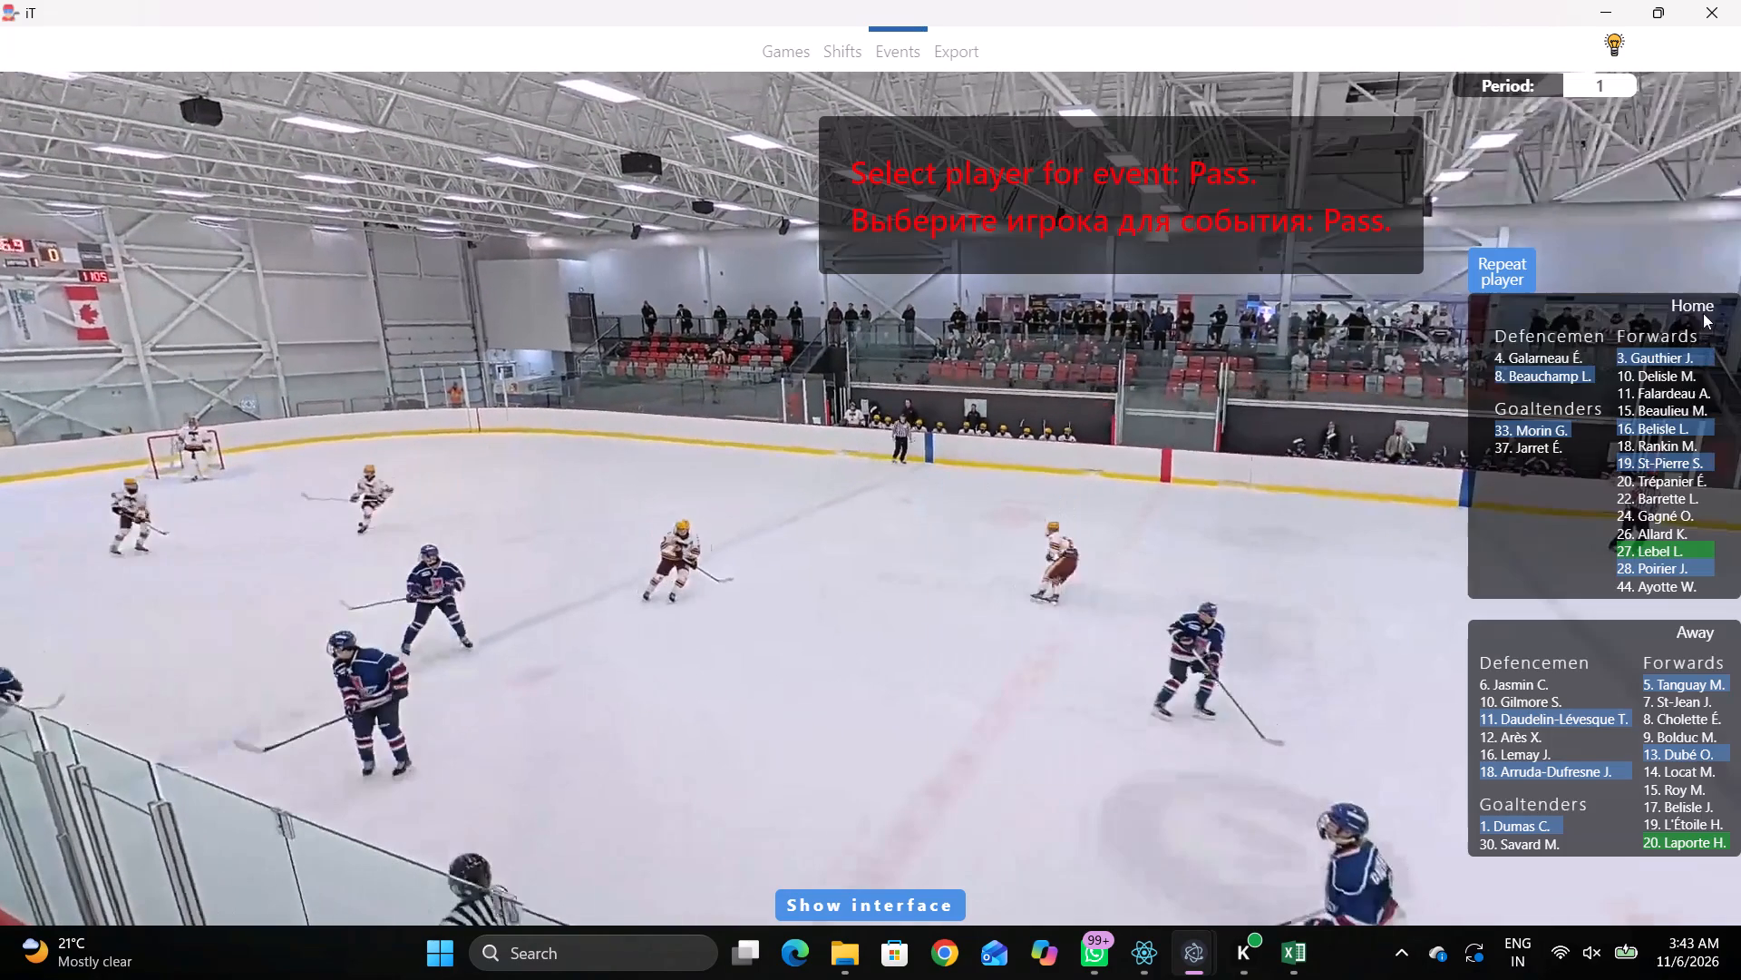
pyautogui.click(1556, 269)
pyautogui.click(1462, 272)
pyautogui.rightClick(1134, 403)
pyautogui.click(1143, 409)
pyautogui.click(1546, 249)
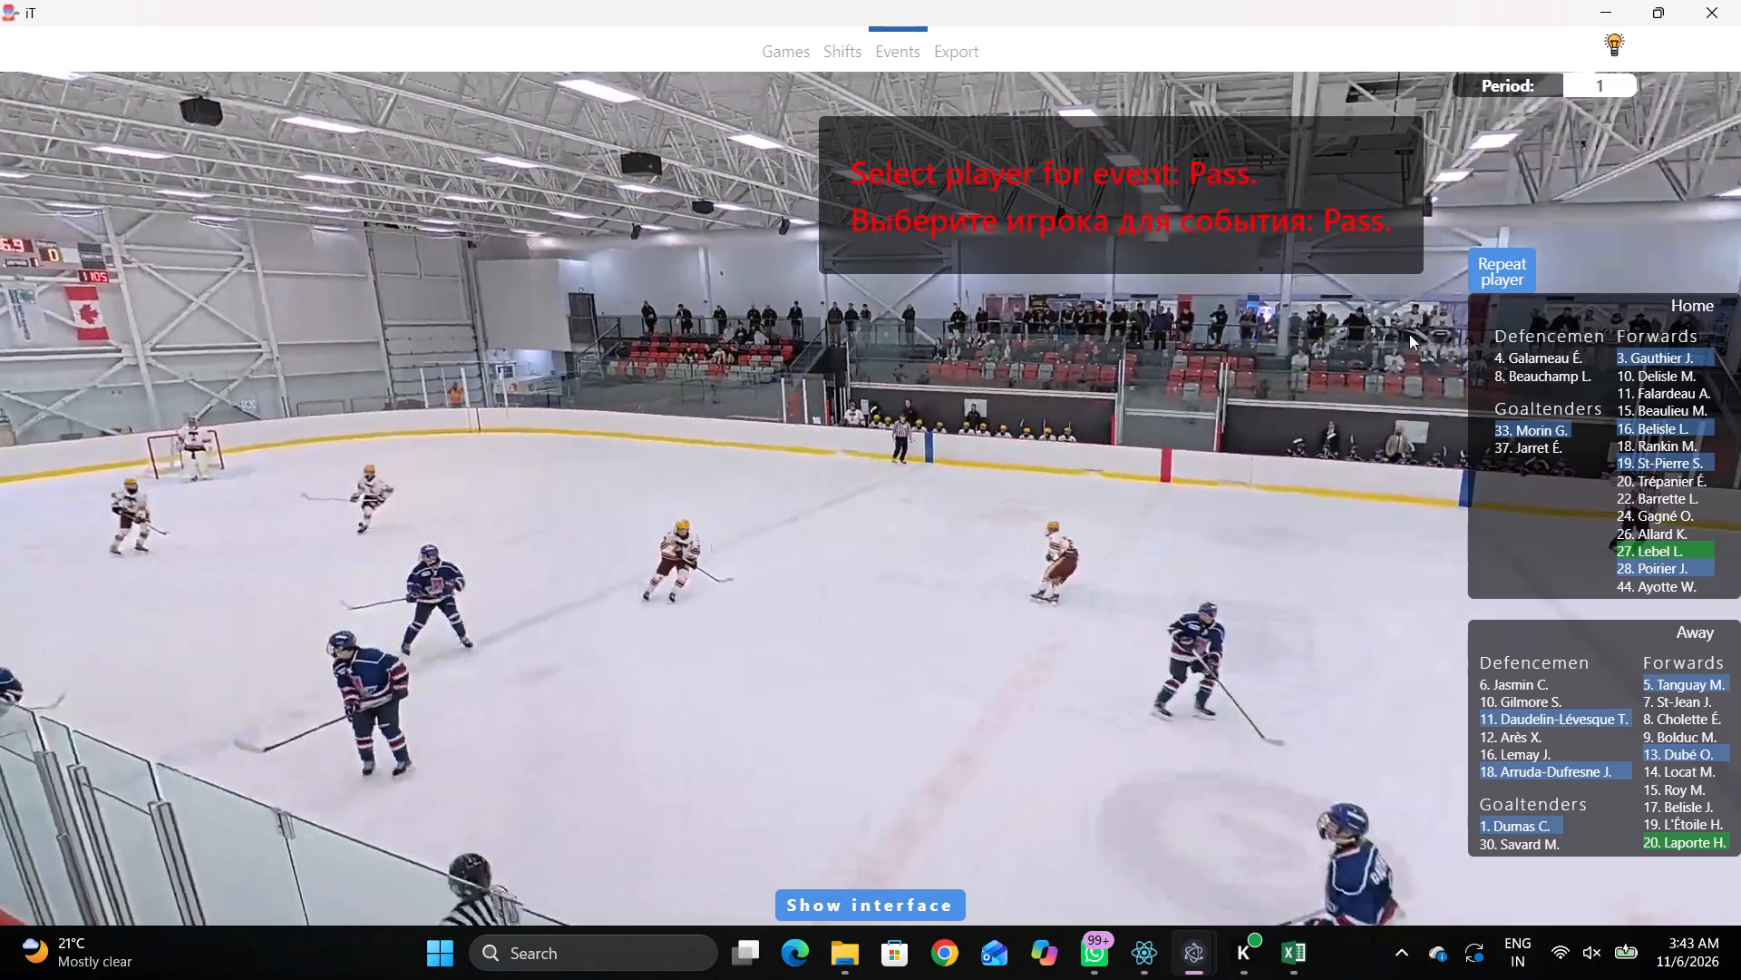
pyautogui.click(1484, 285)
pyautogui.click(737, 512)
# Tag Skating with the puck by home player 3, placed in the lower neutral zone near the right blue line.
pyautogui.press('space')
pyautogui.press('v')
pyautogui.press('space')
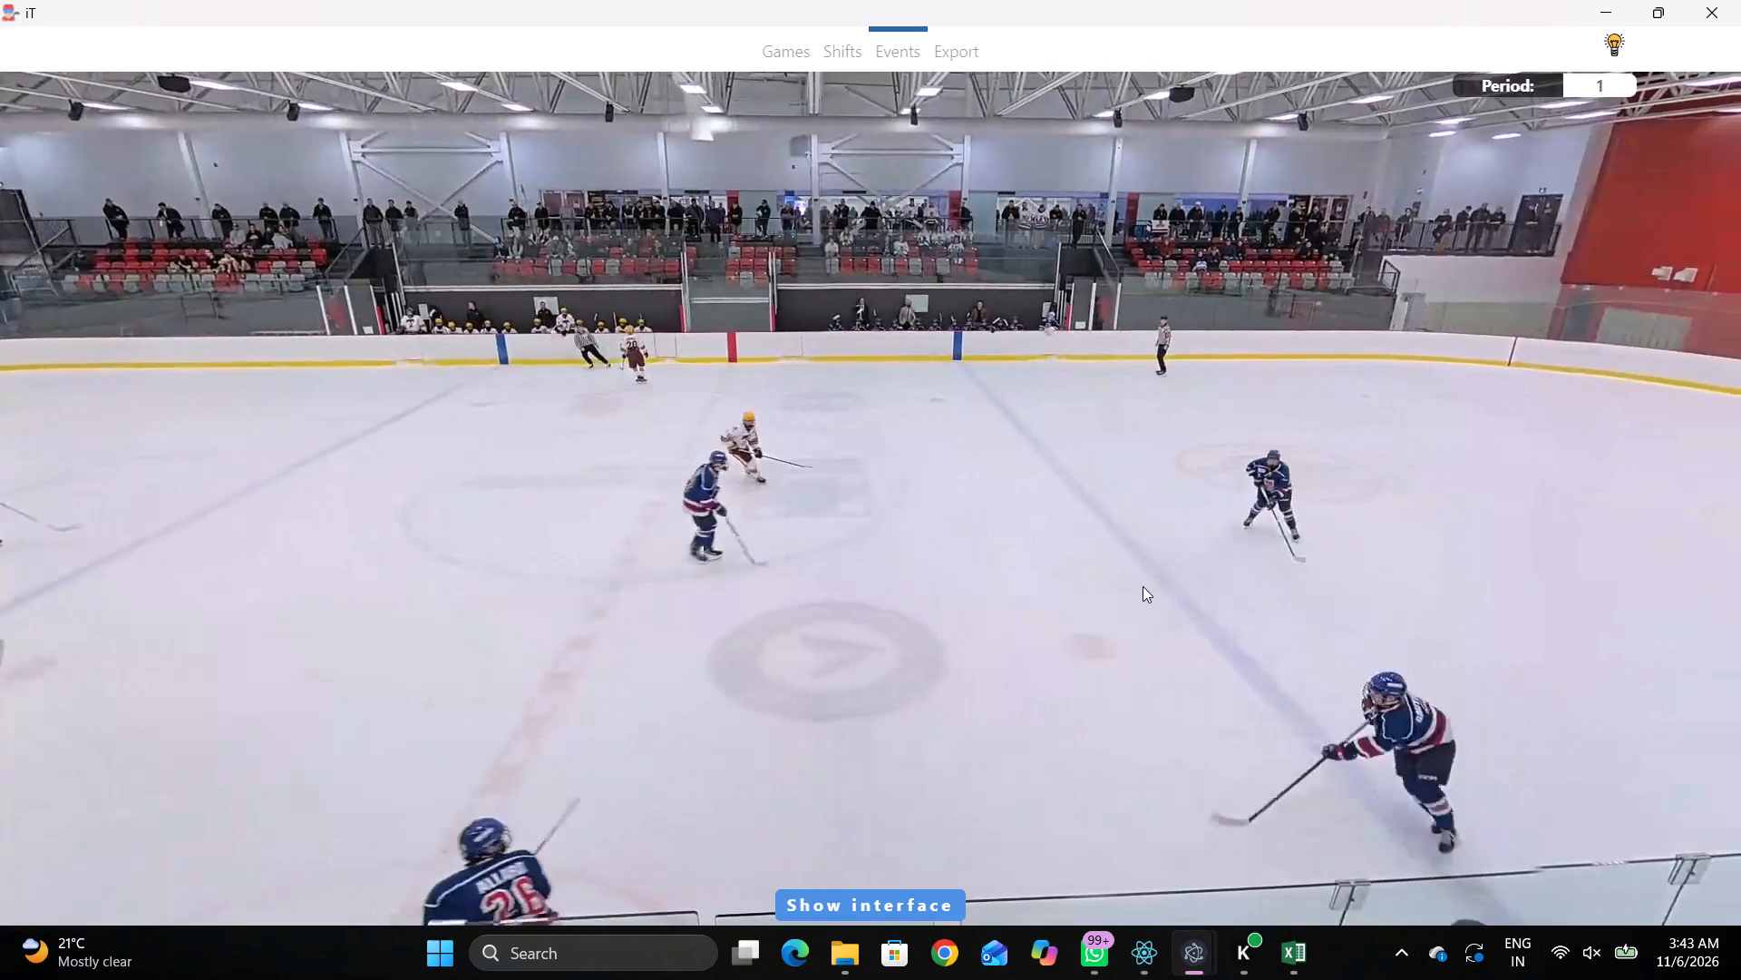
pyautogui.press('space')
pyautogui.press('space')
pyautogui.press('q')
pyautogui.press('r')
pyautogui.rightClick(1096, 522)
pyautogui.click(1165, 562)
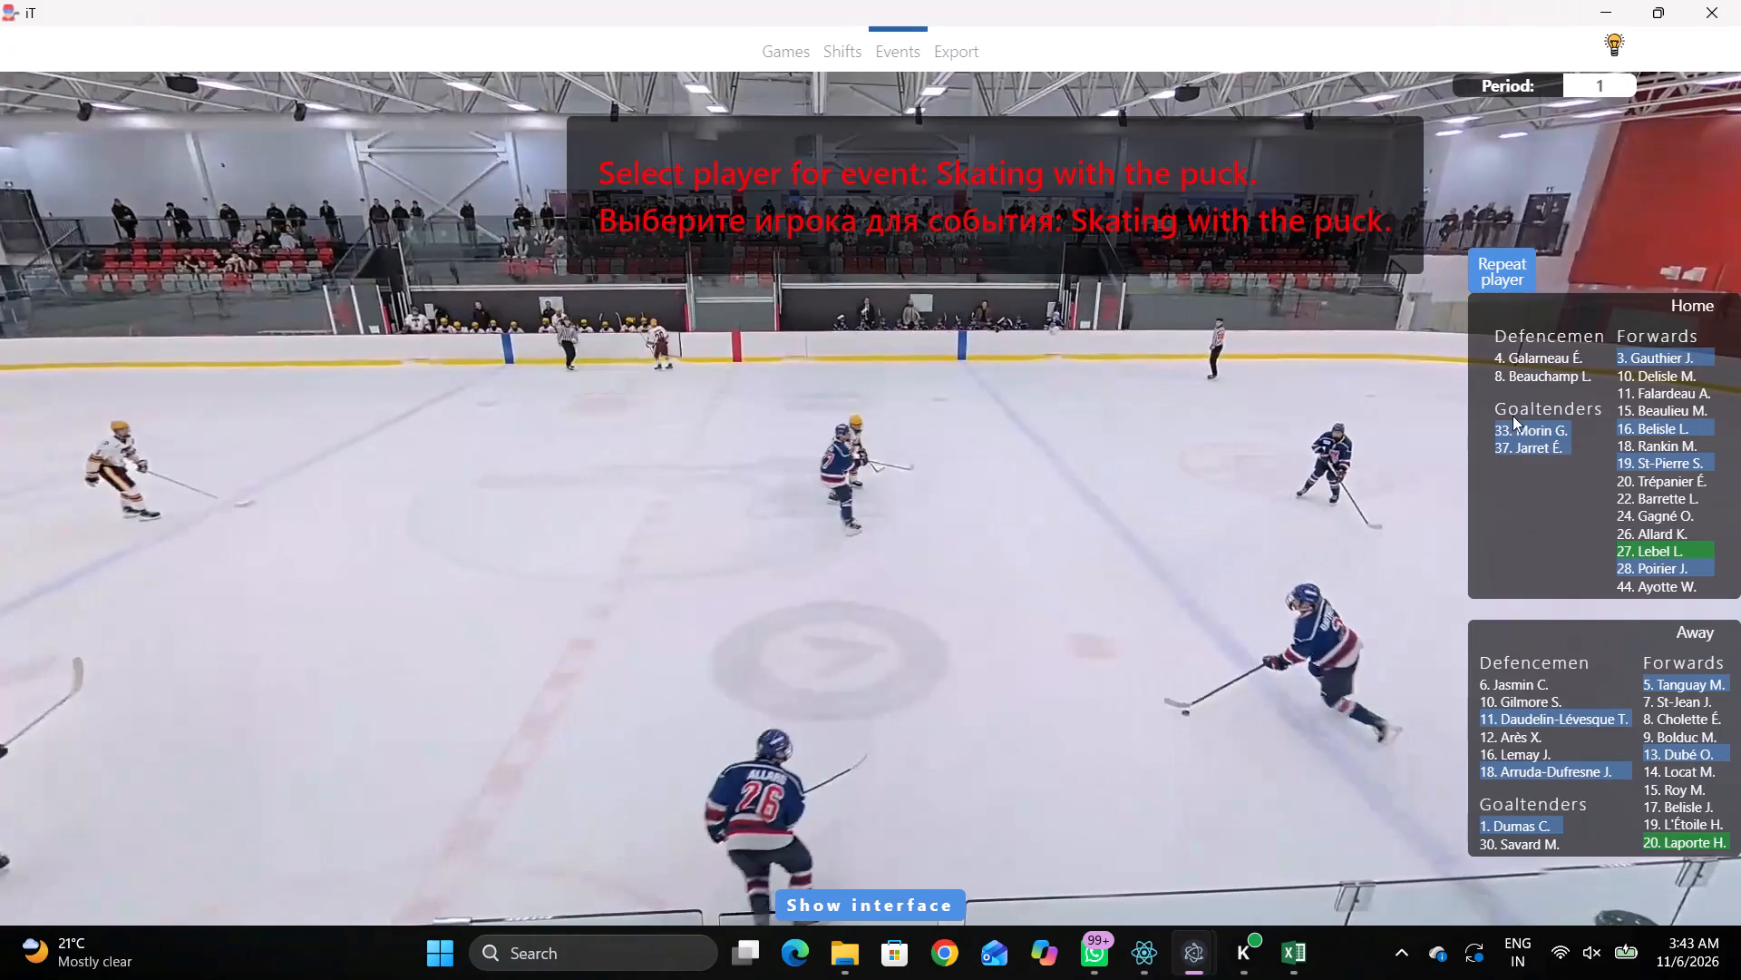
pyautogui.click(1662, 361)
pyautogui.moveTo(1014, 491); pyautogui.dragTo(1001, 491)
# Tag a Shot on goal by the same home player 3, placed in the lower part of the left zone.
pyautogui.press('r')
pyautogui.press('space')
pyautogui.press('space')
pyautogui.press('space')
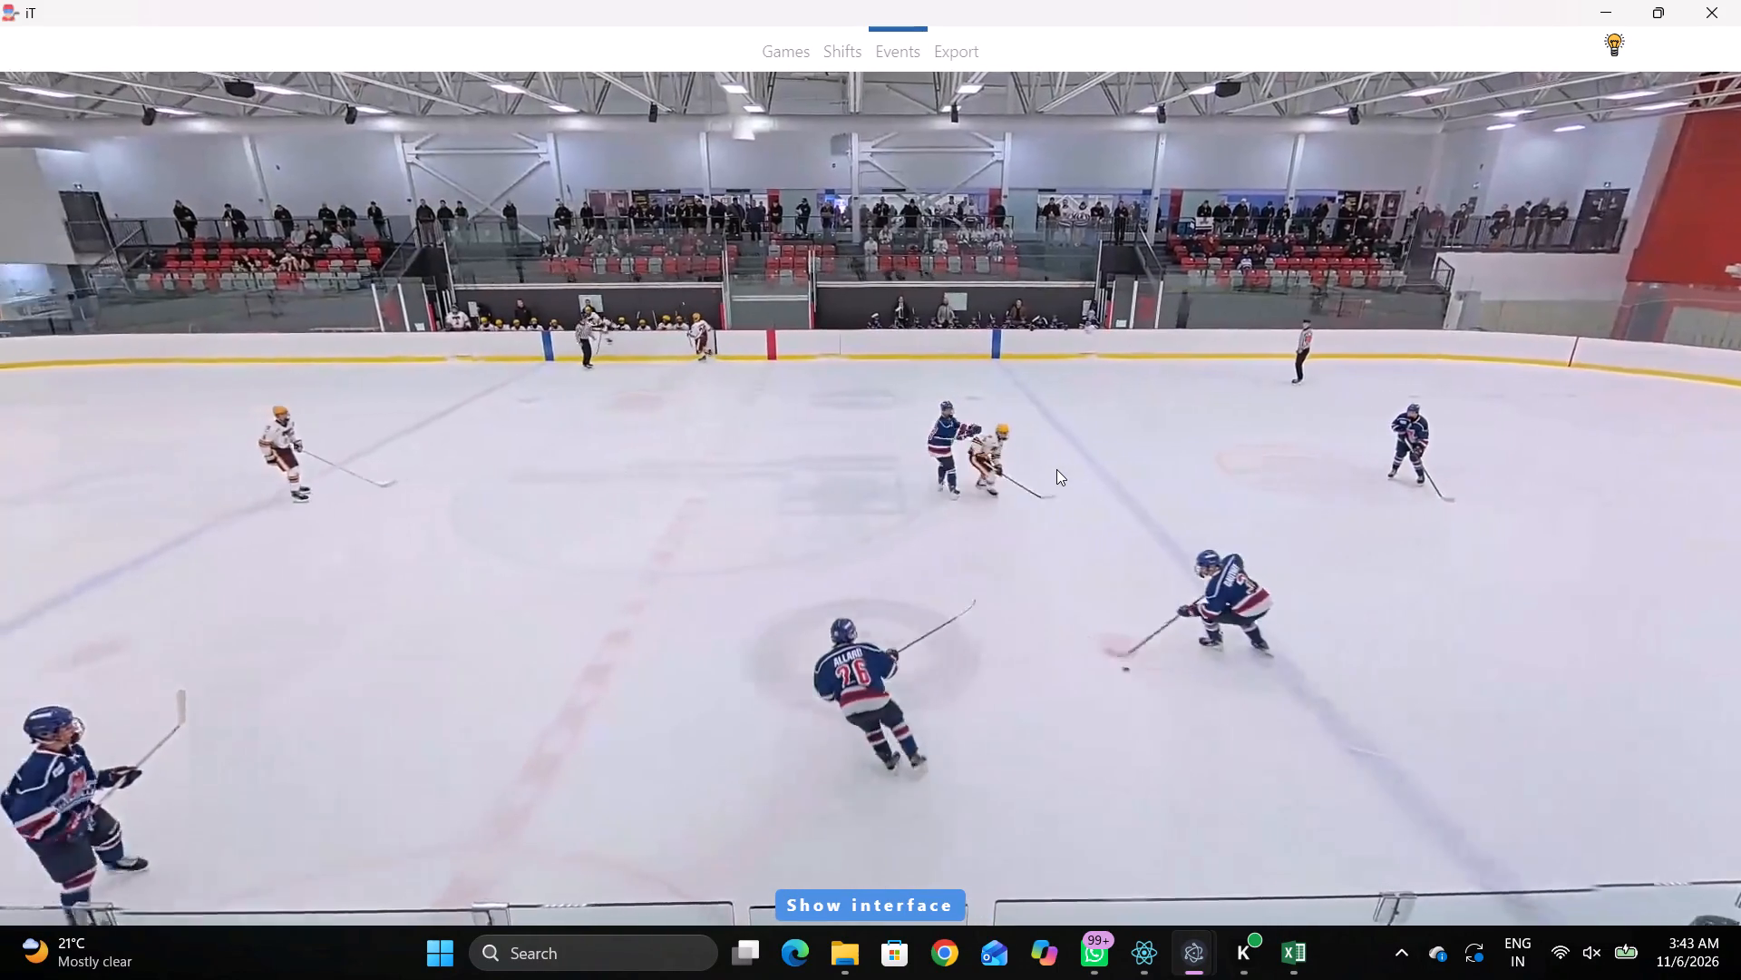
pyautogui.press('v')
pyautogui.press('space')
pyautogui.press('space')
pyautogui.press('space')
pyautogui.press('space')
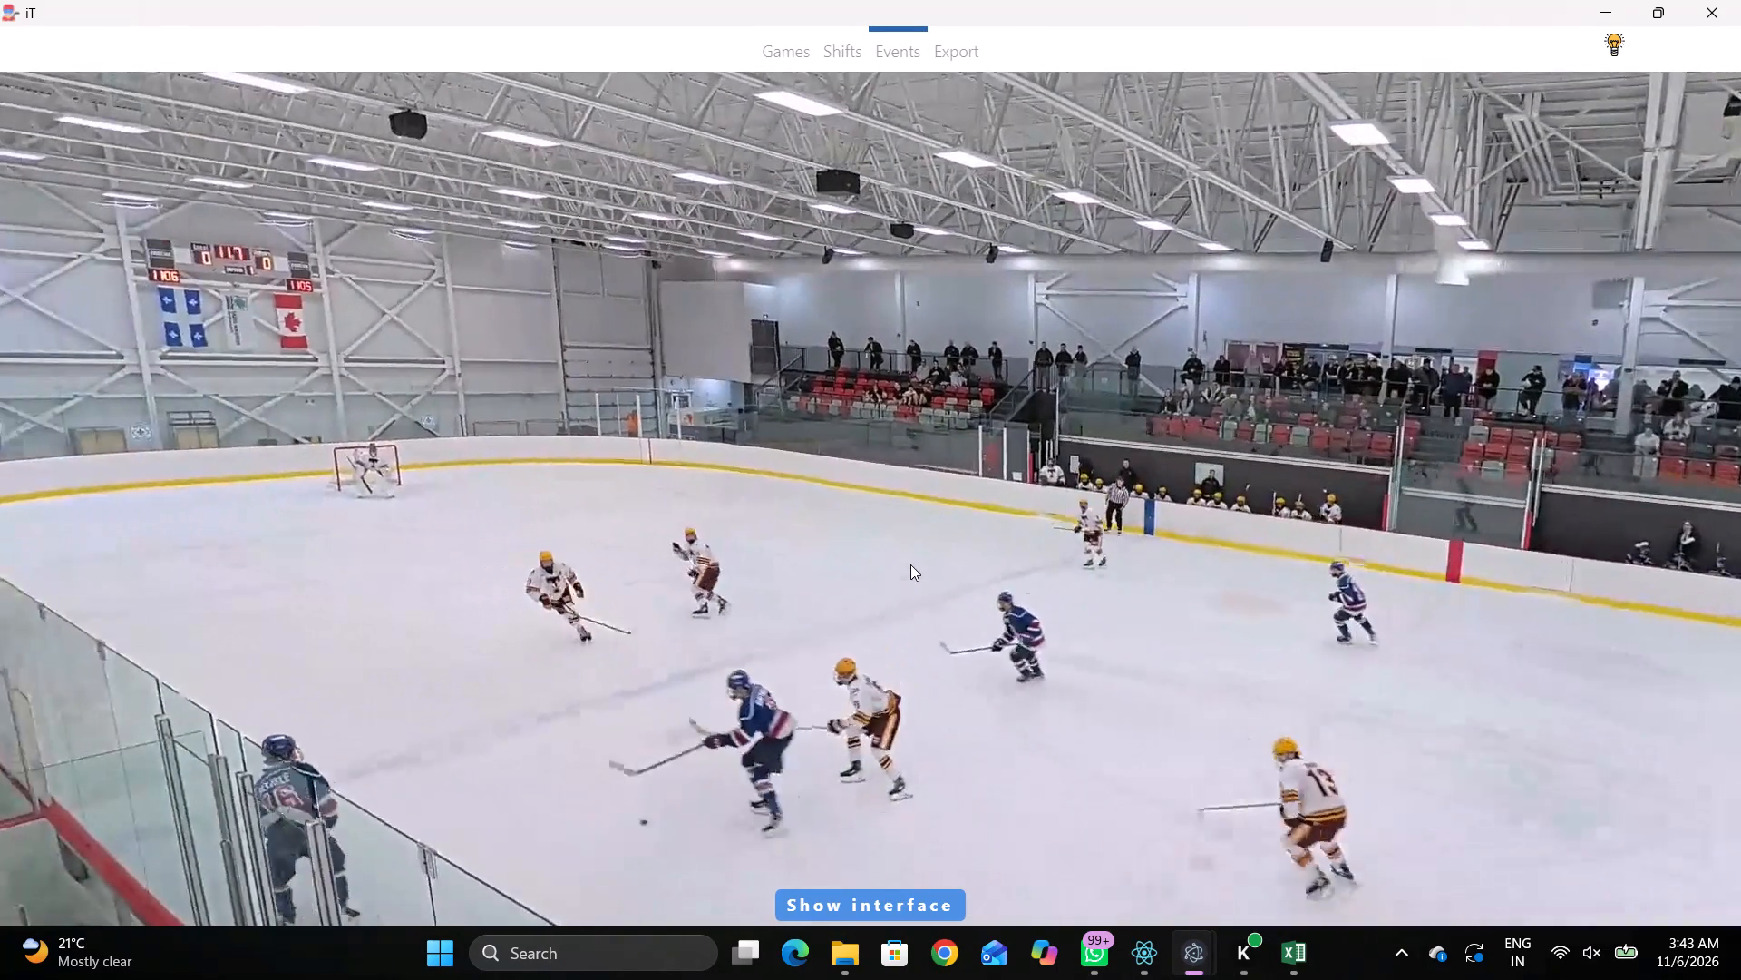
pyautogui.press('space')
pyautogui.write('qr q')
pyautogui.rightClick(890, 488)
pyautogui.click(936, 556)
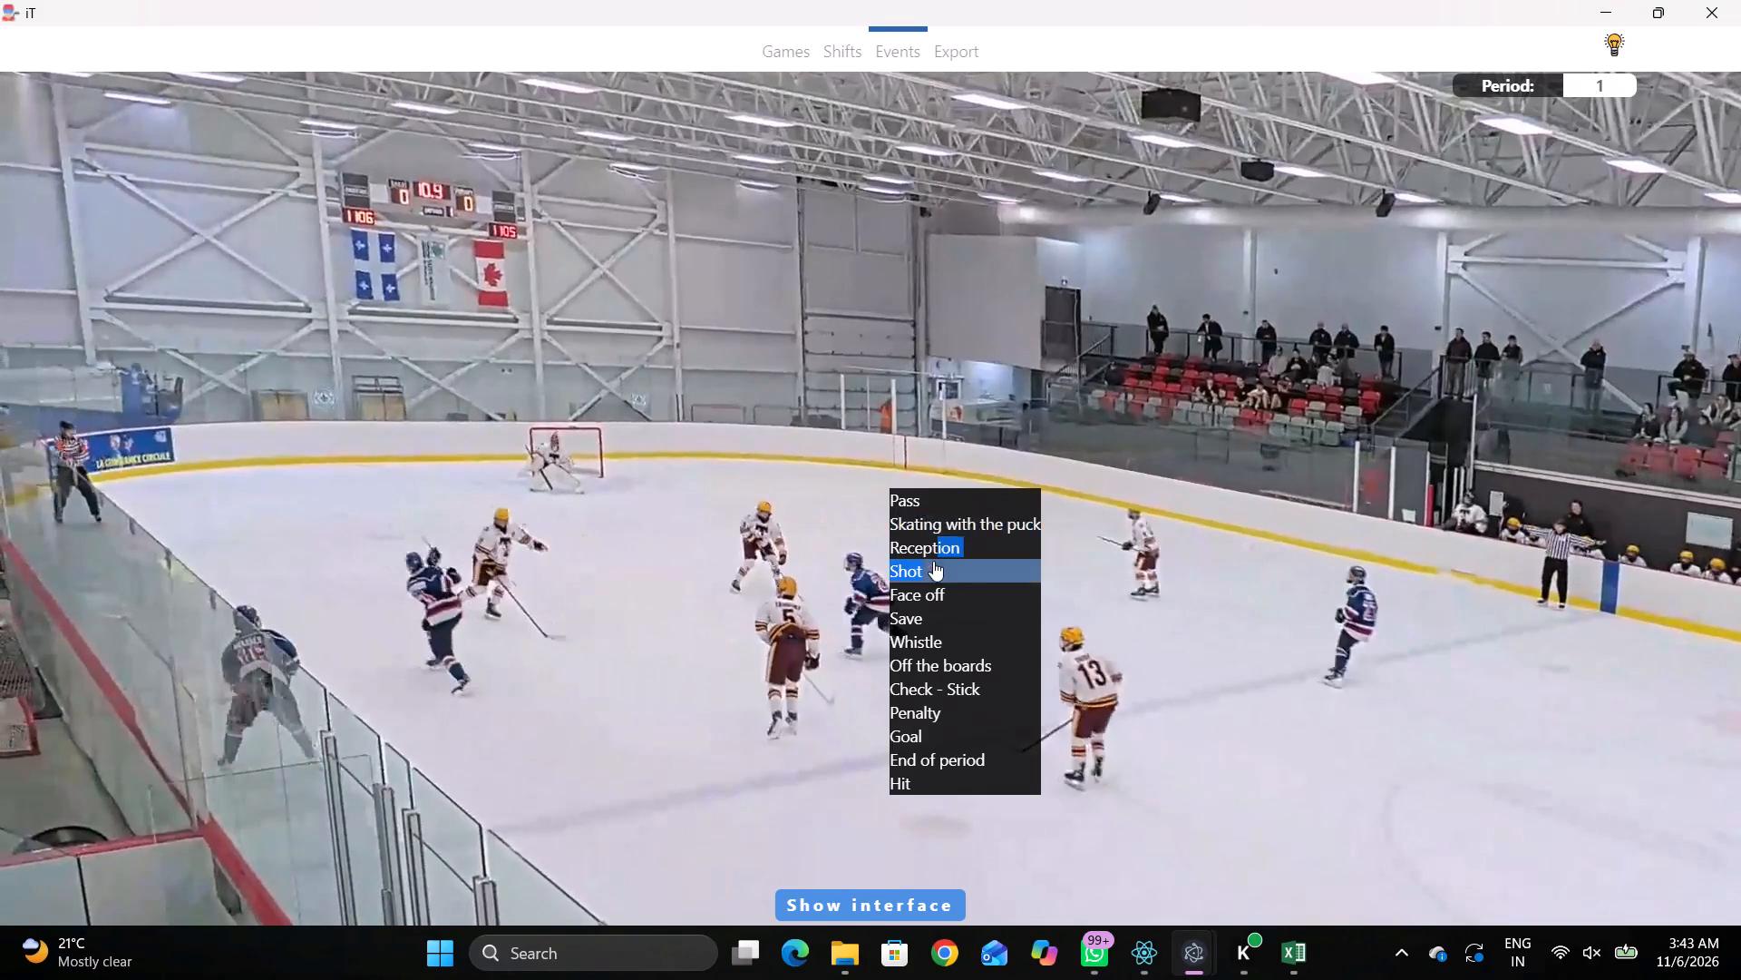
pyautogui.rightClick(911, 492)
pyautogui.click(938, 582)
pyautogui.click(854, 397)
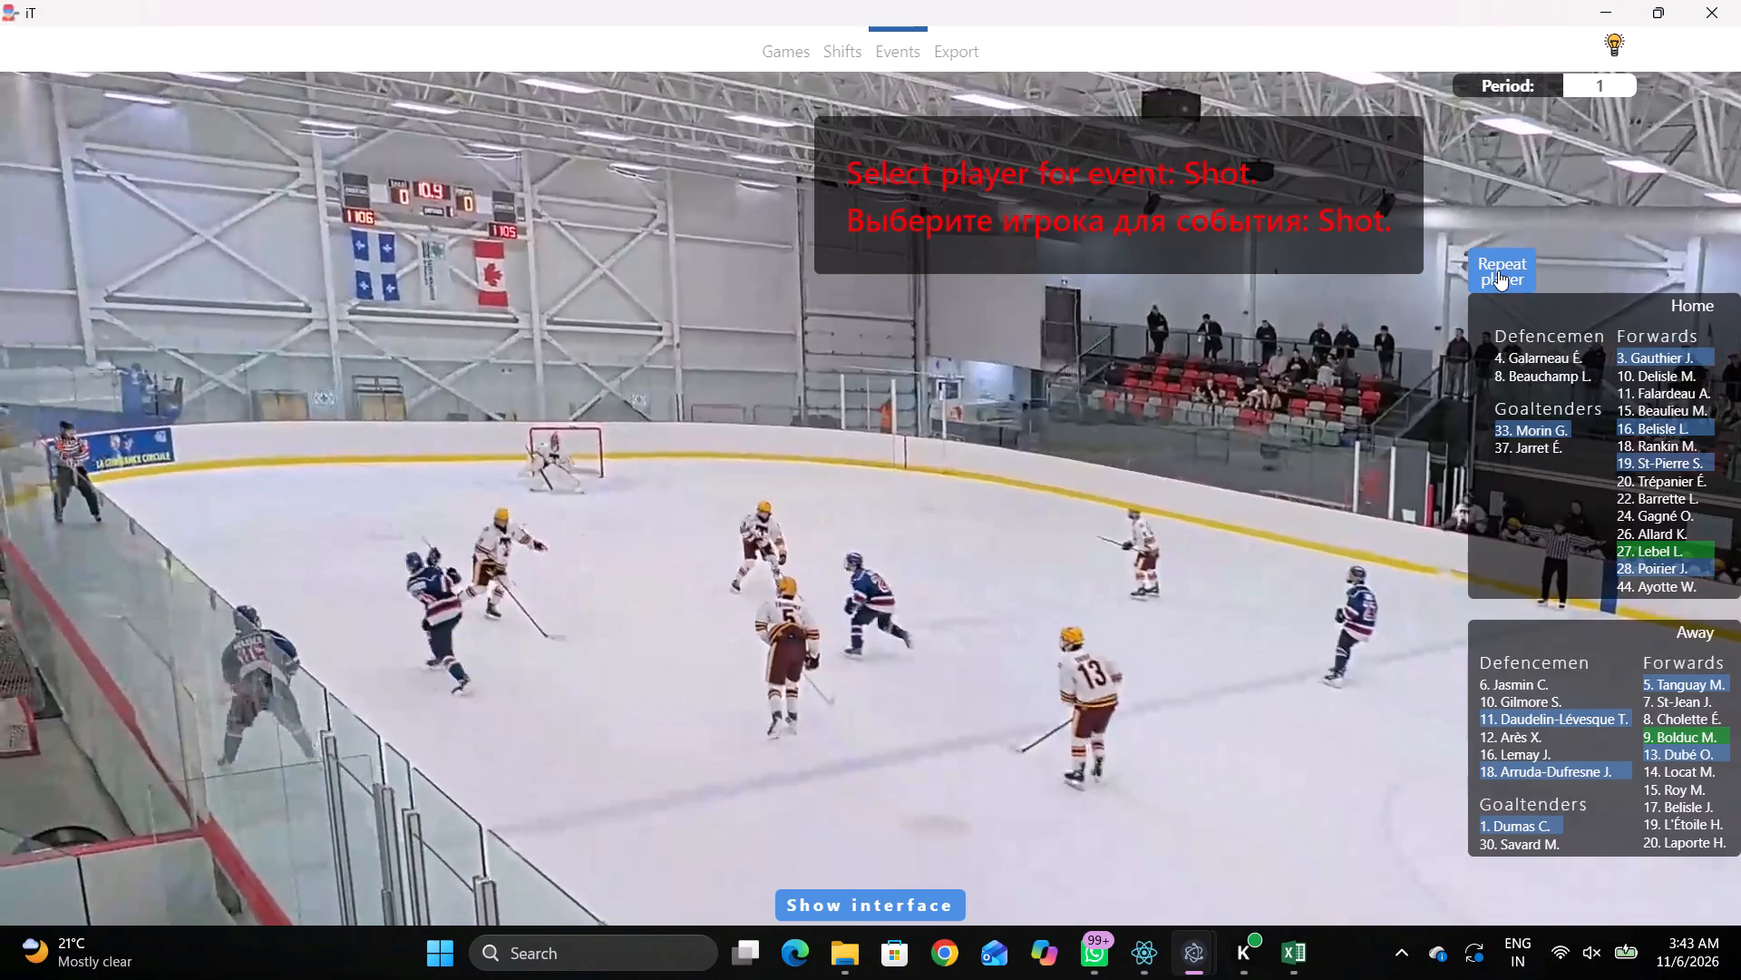
pyautogui.click(1498, 270)
pyautogui.click(716, 483)
# Tag a glove Save with Center right direction by away goaltender 1, placed just in front of the left net.
pyautogui.press('space')
pyautogui.press('space')
pyautogui.rightClick(944, 364)
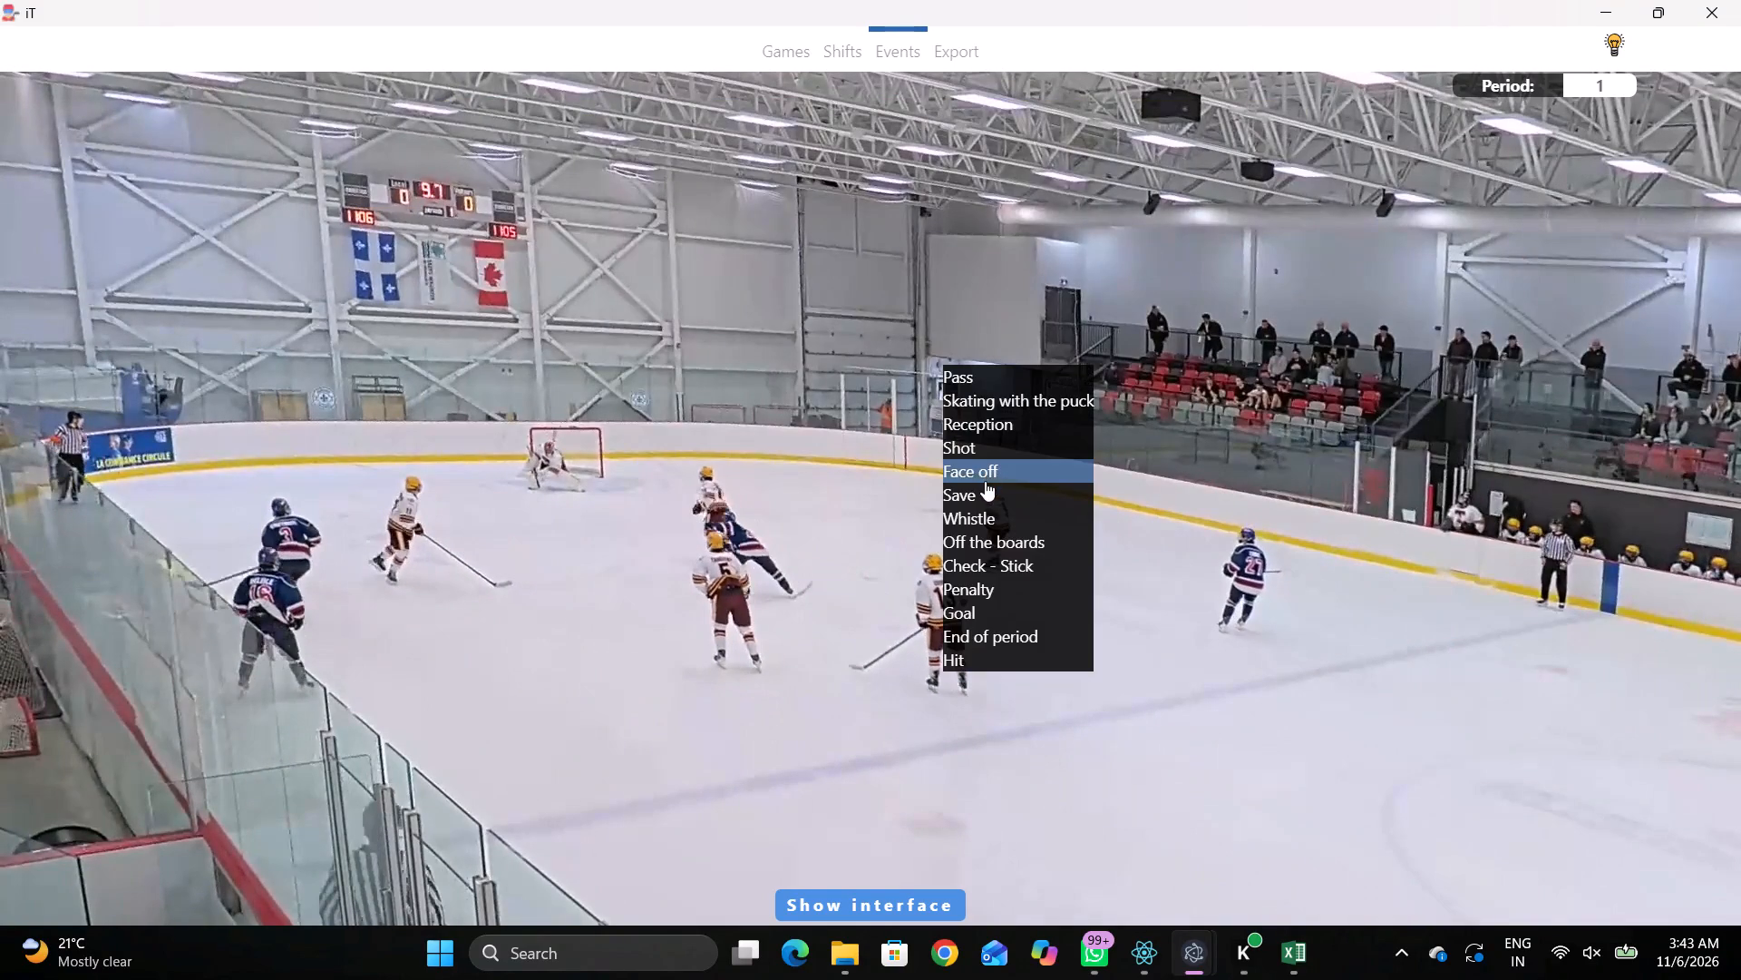
pyautogui.click(985, 481)
pyautogui.moveTo(938, 399); pyautogui.dragTo(955, 394, button='right')
pyautogui.click(1004, 509)
pyautogui.rightClick(964, 415)
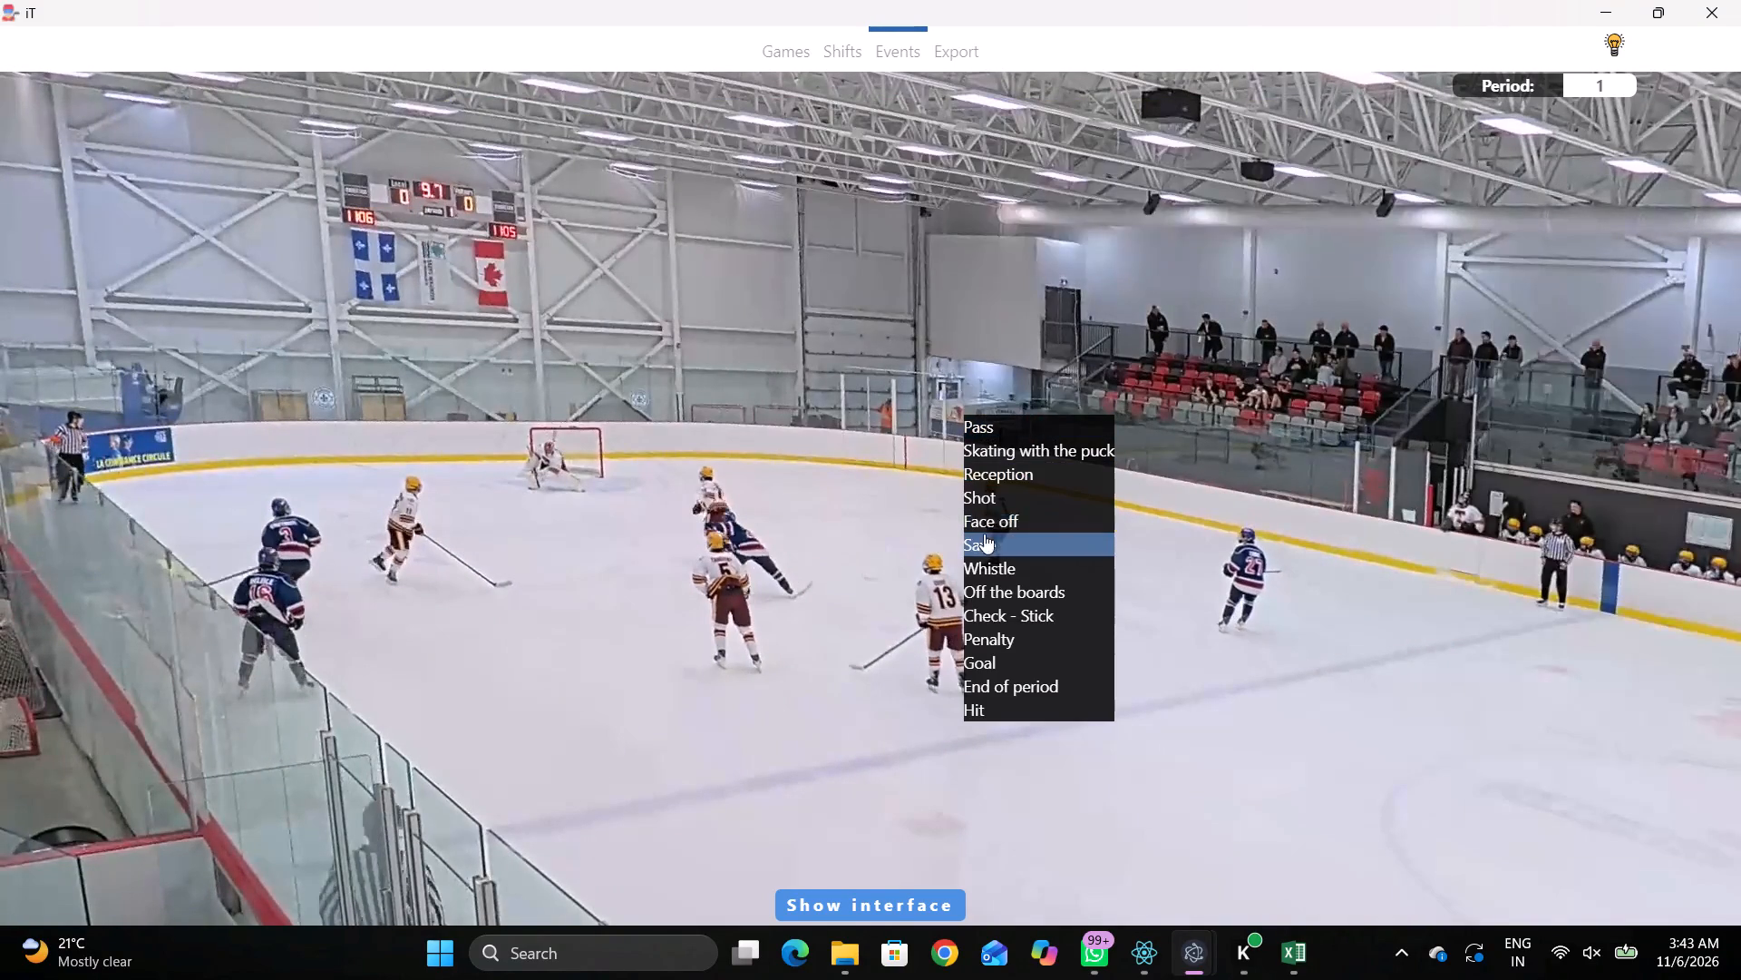
pyautogui.click(1000, 545)
pyautogui.click(1143, 368)
pyautogui.click(1079, 373)
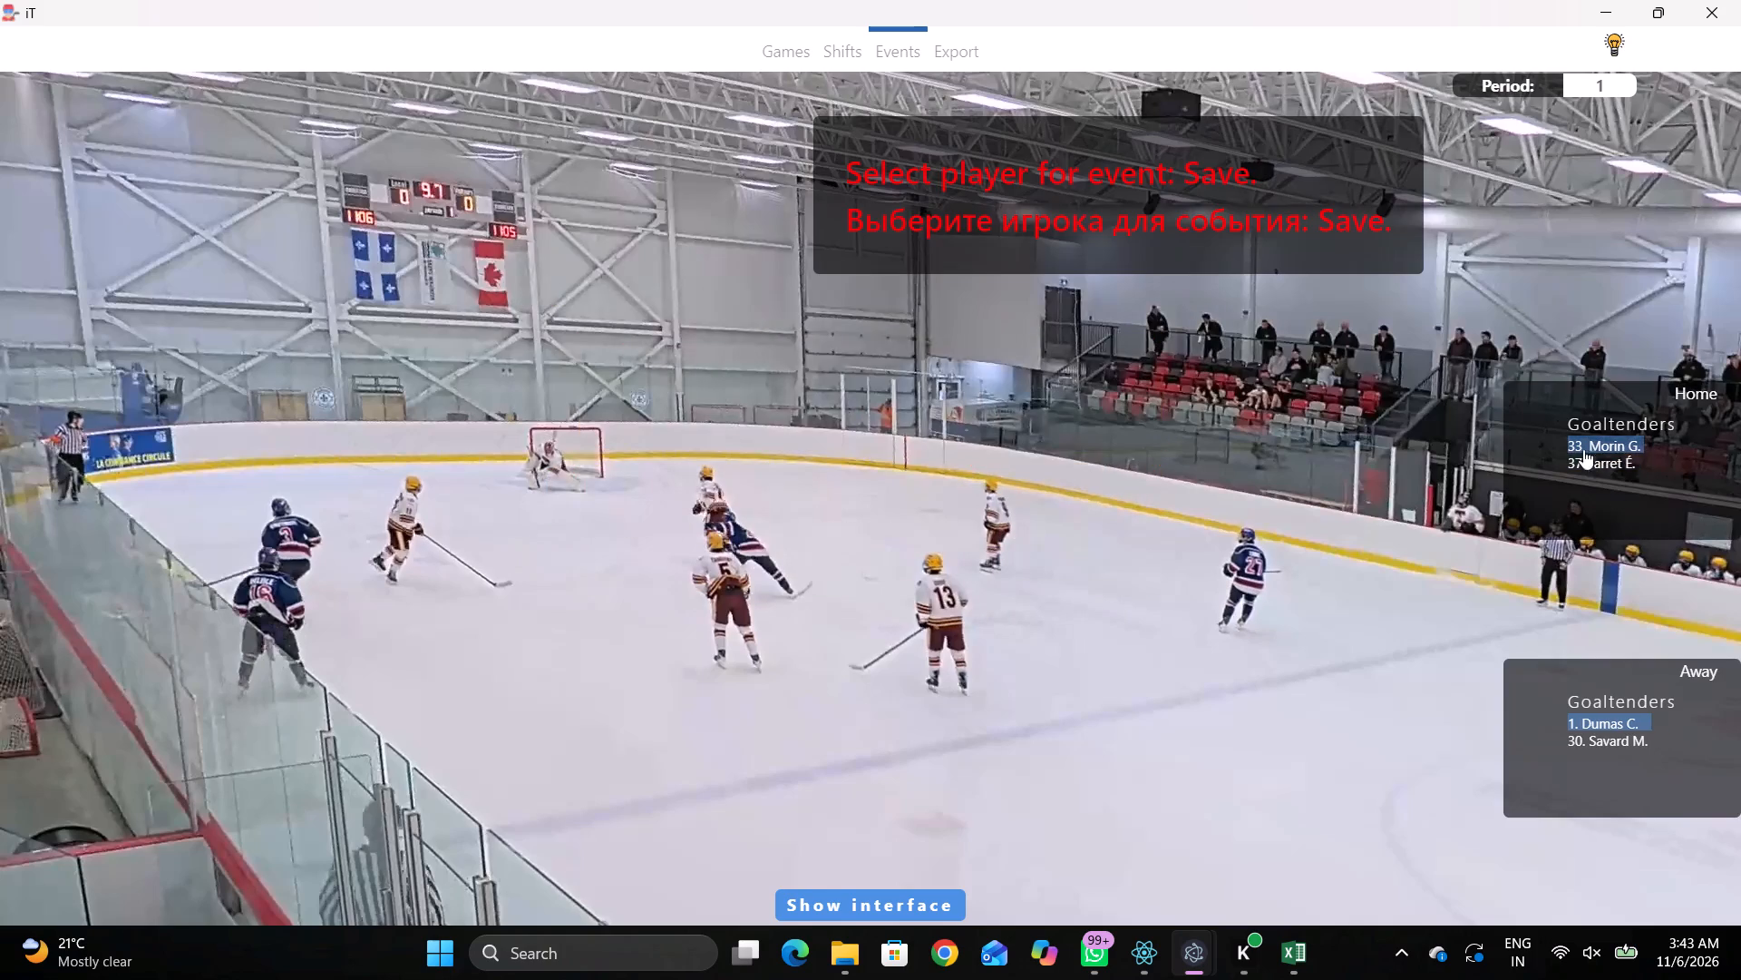
pyautogui.click(1607, 726)
pyautogui.click(494, 372)
# Tag a Whistle once the play is stopped, placed in the left zone below mid-rink.
pyautogui.press('space')
pyautogui.press('v')
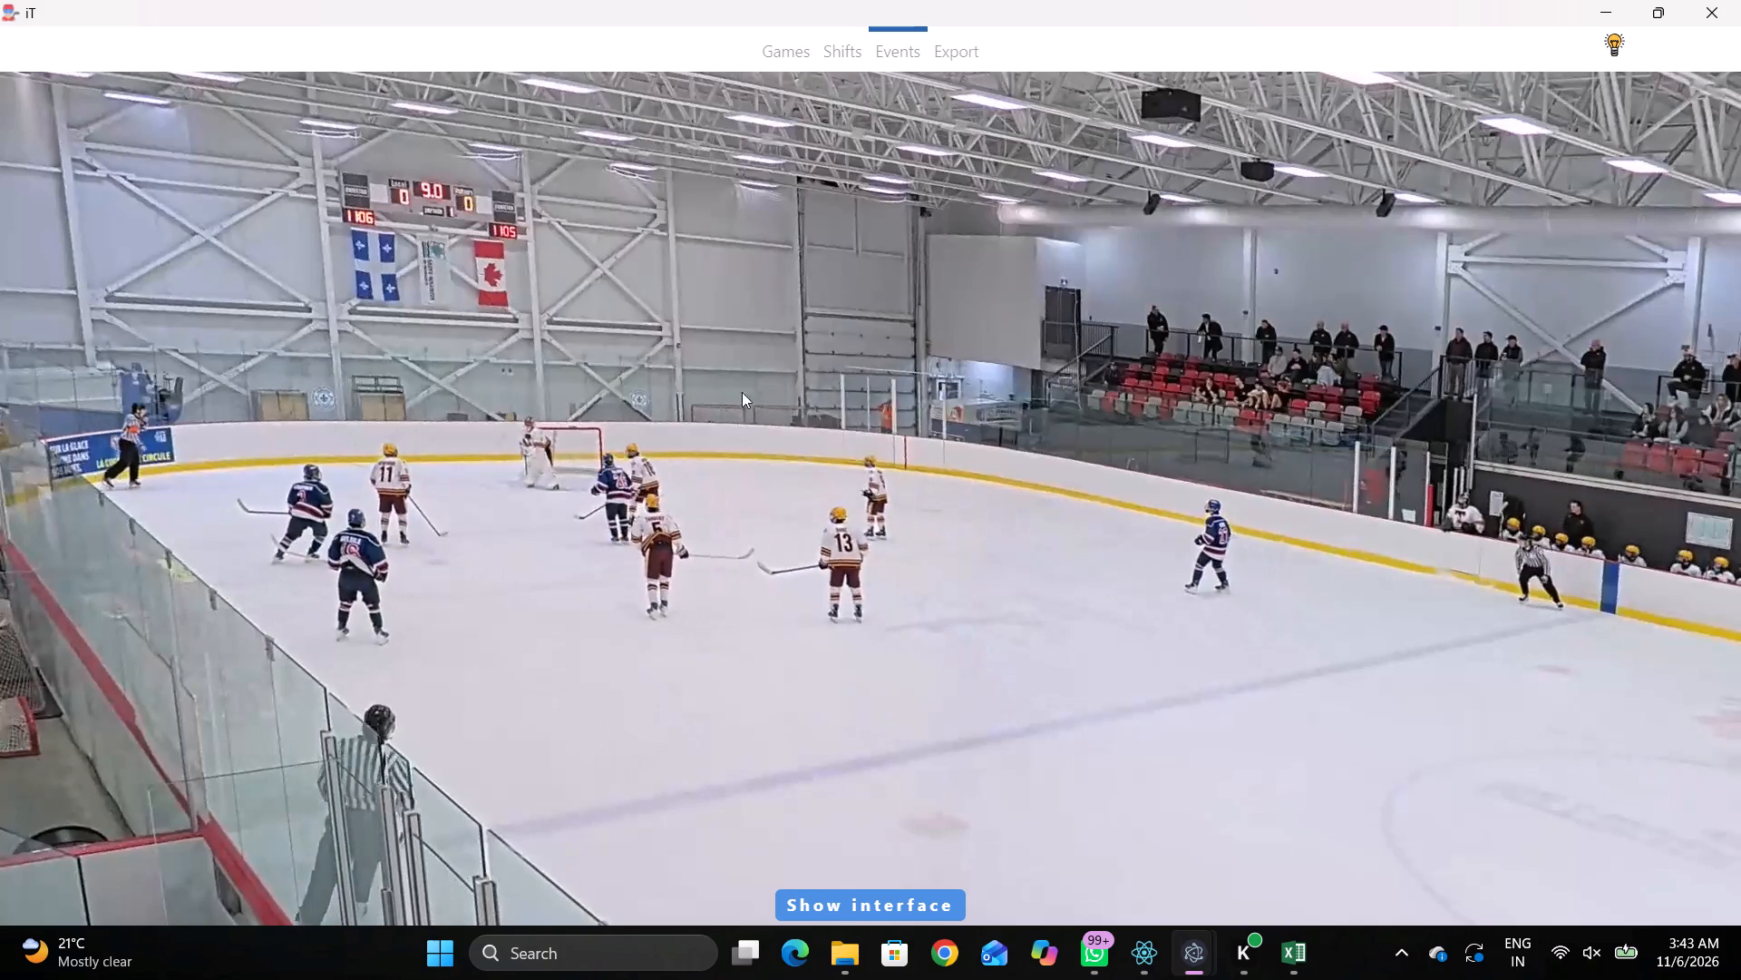
pyautogui.press('space')
pyautogui.rightClick(723, 354)
pyautogui.click(775, 505)
pyautogui.click(668, 426)
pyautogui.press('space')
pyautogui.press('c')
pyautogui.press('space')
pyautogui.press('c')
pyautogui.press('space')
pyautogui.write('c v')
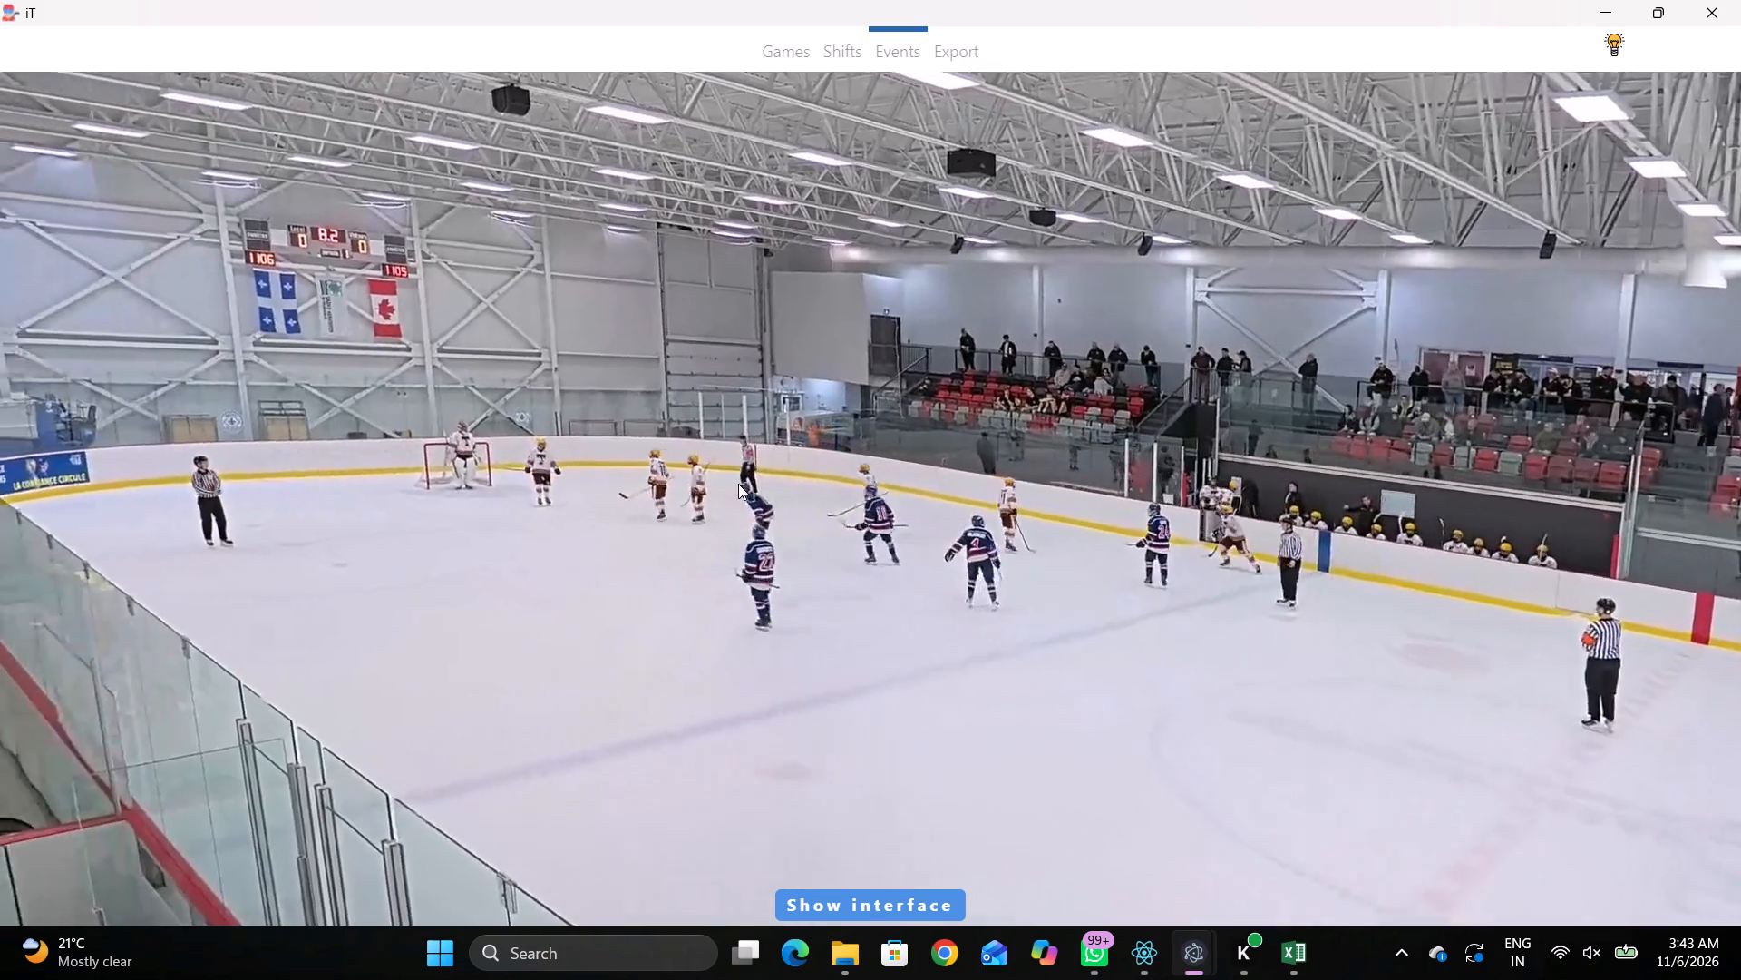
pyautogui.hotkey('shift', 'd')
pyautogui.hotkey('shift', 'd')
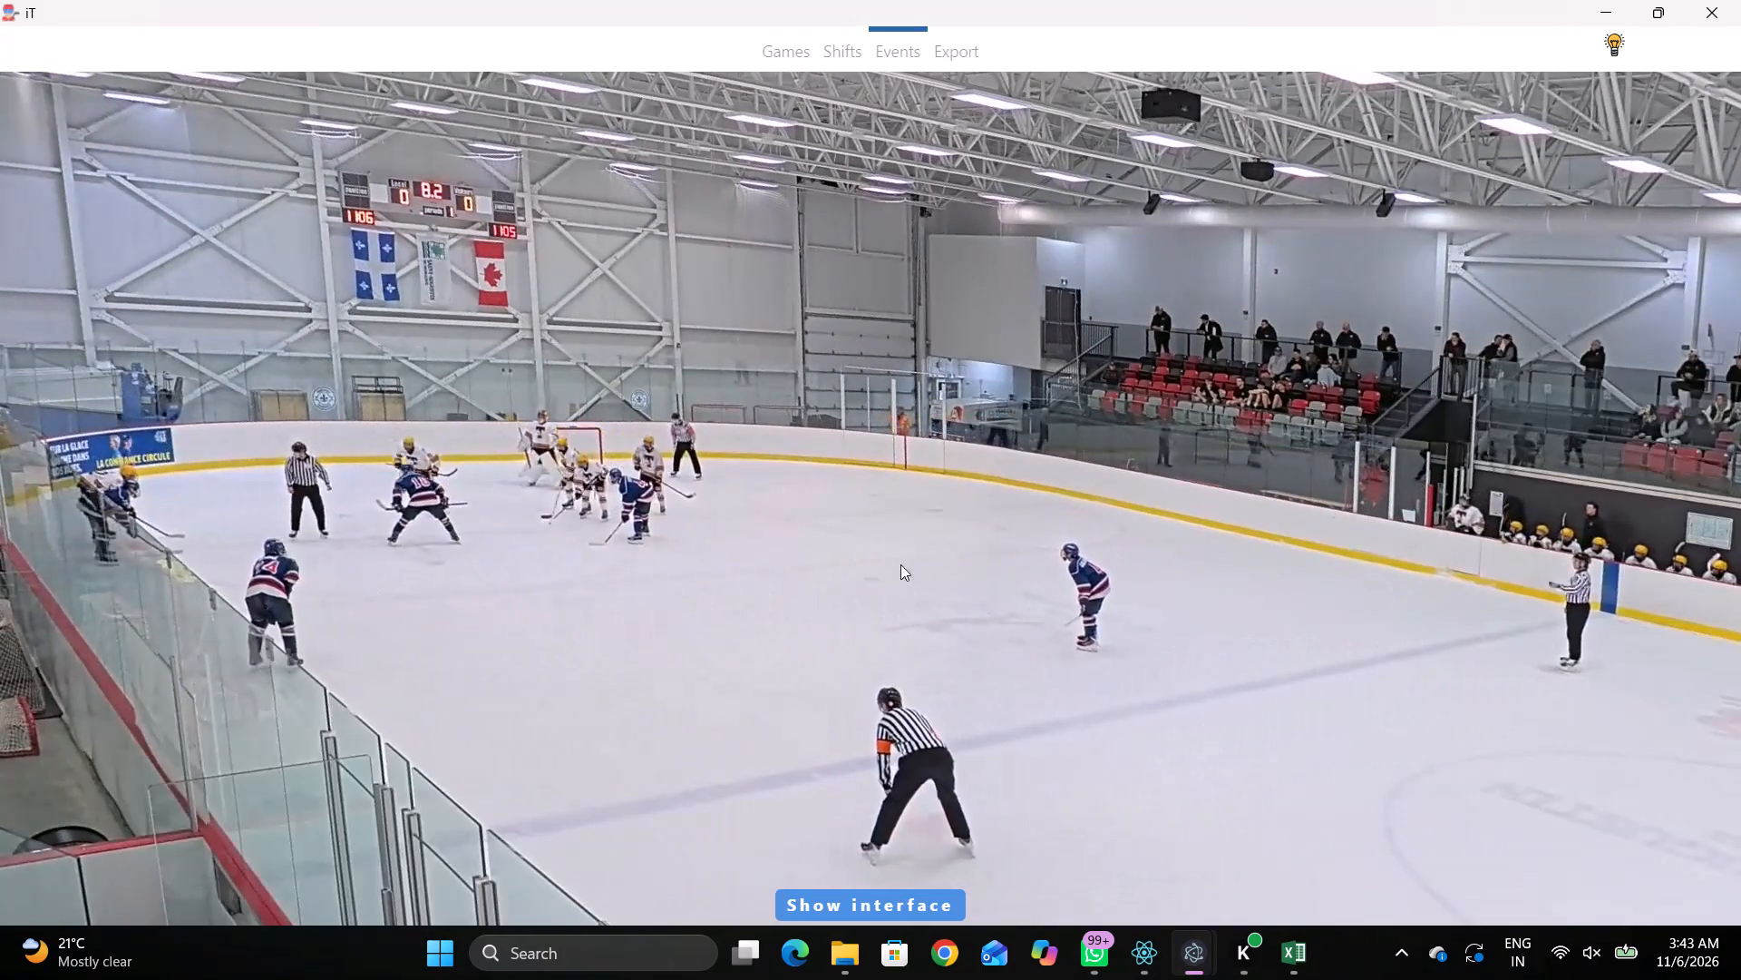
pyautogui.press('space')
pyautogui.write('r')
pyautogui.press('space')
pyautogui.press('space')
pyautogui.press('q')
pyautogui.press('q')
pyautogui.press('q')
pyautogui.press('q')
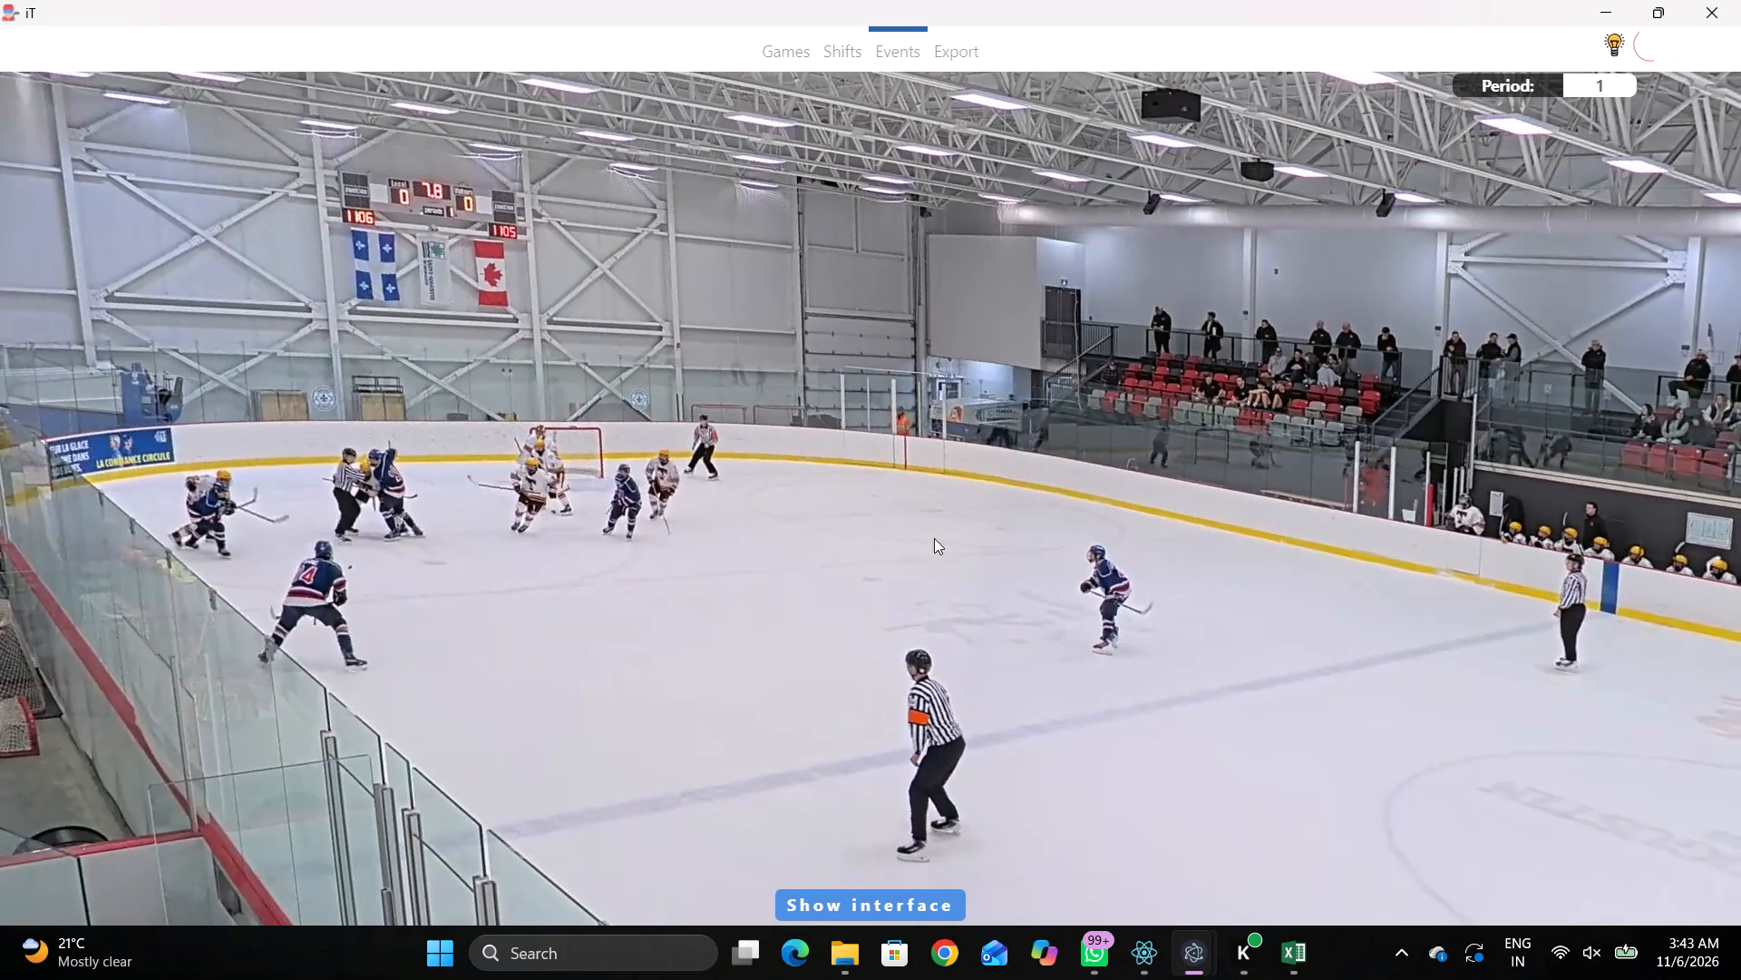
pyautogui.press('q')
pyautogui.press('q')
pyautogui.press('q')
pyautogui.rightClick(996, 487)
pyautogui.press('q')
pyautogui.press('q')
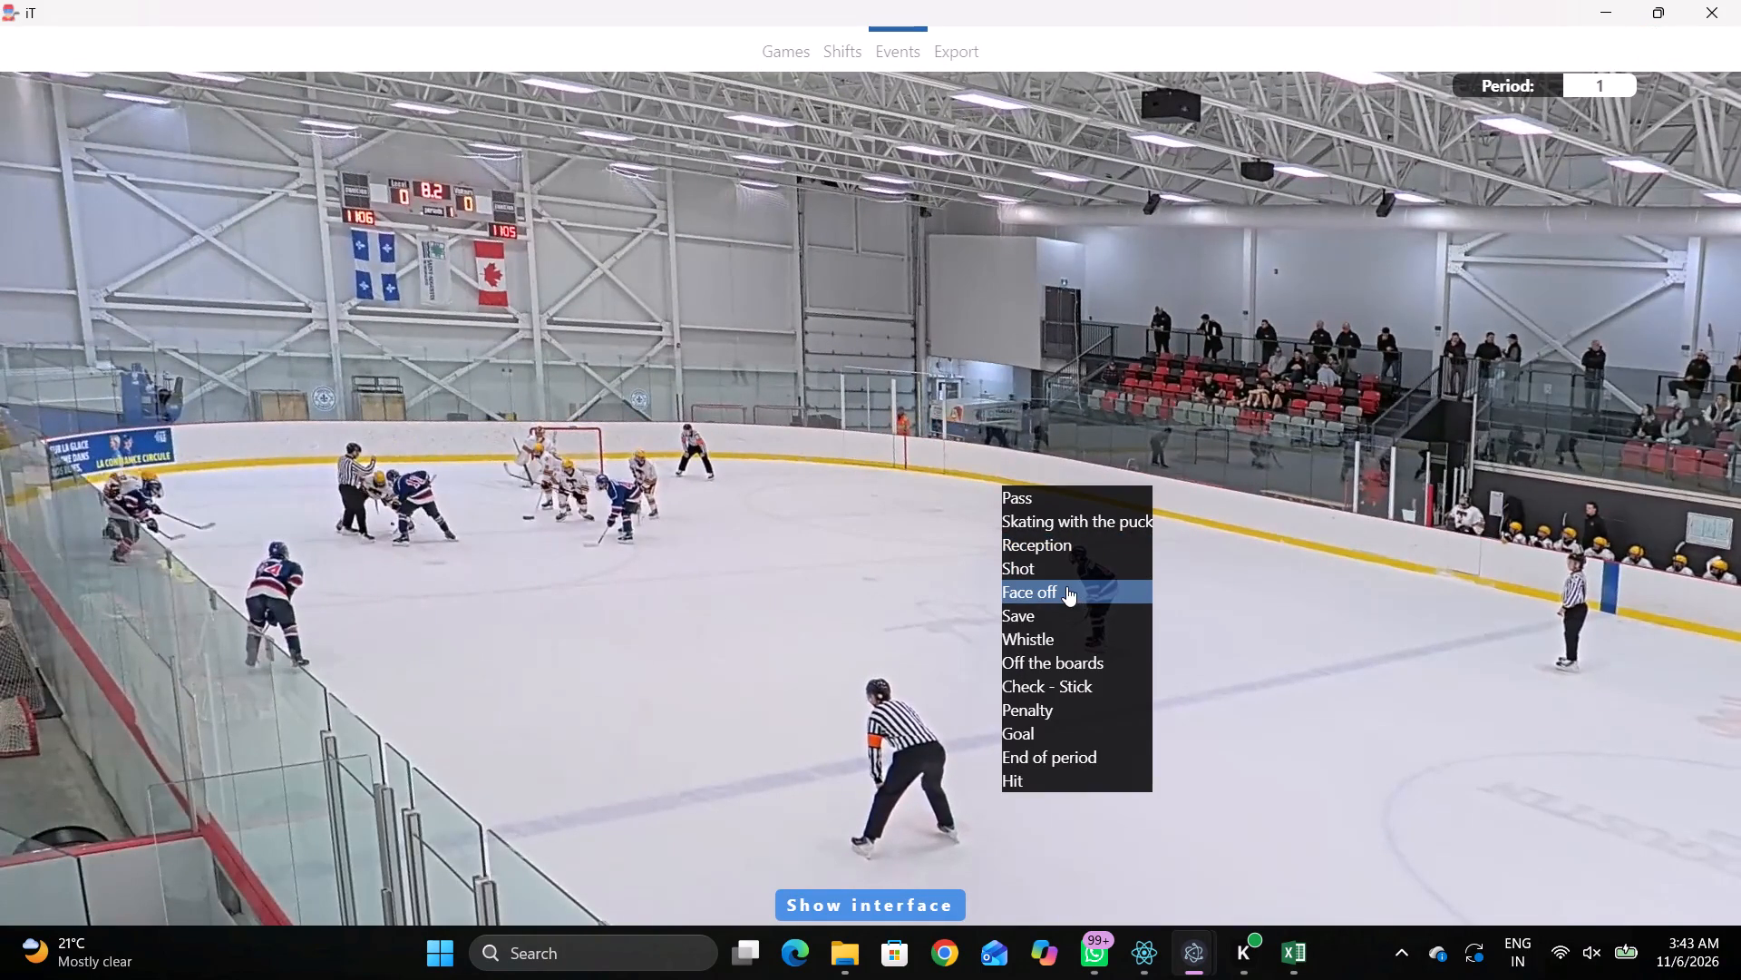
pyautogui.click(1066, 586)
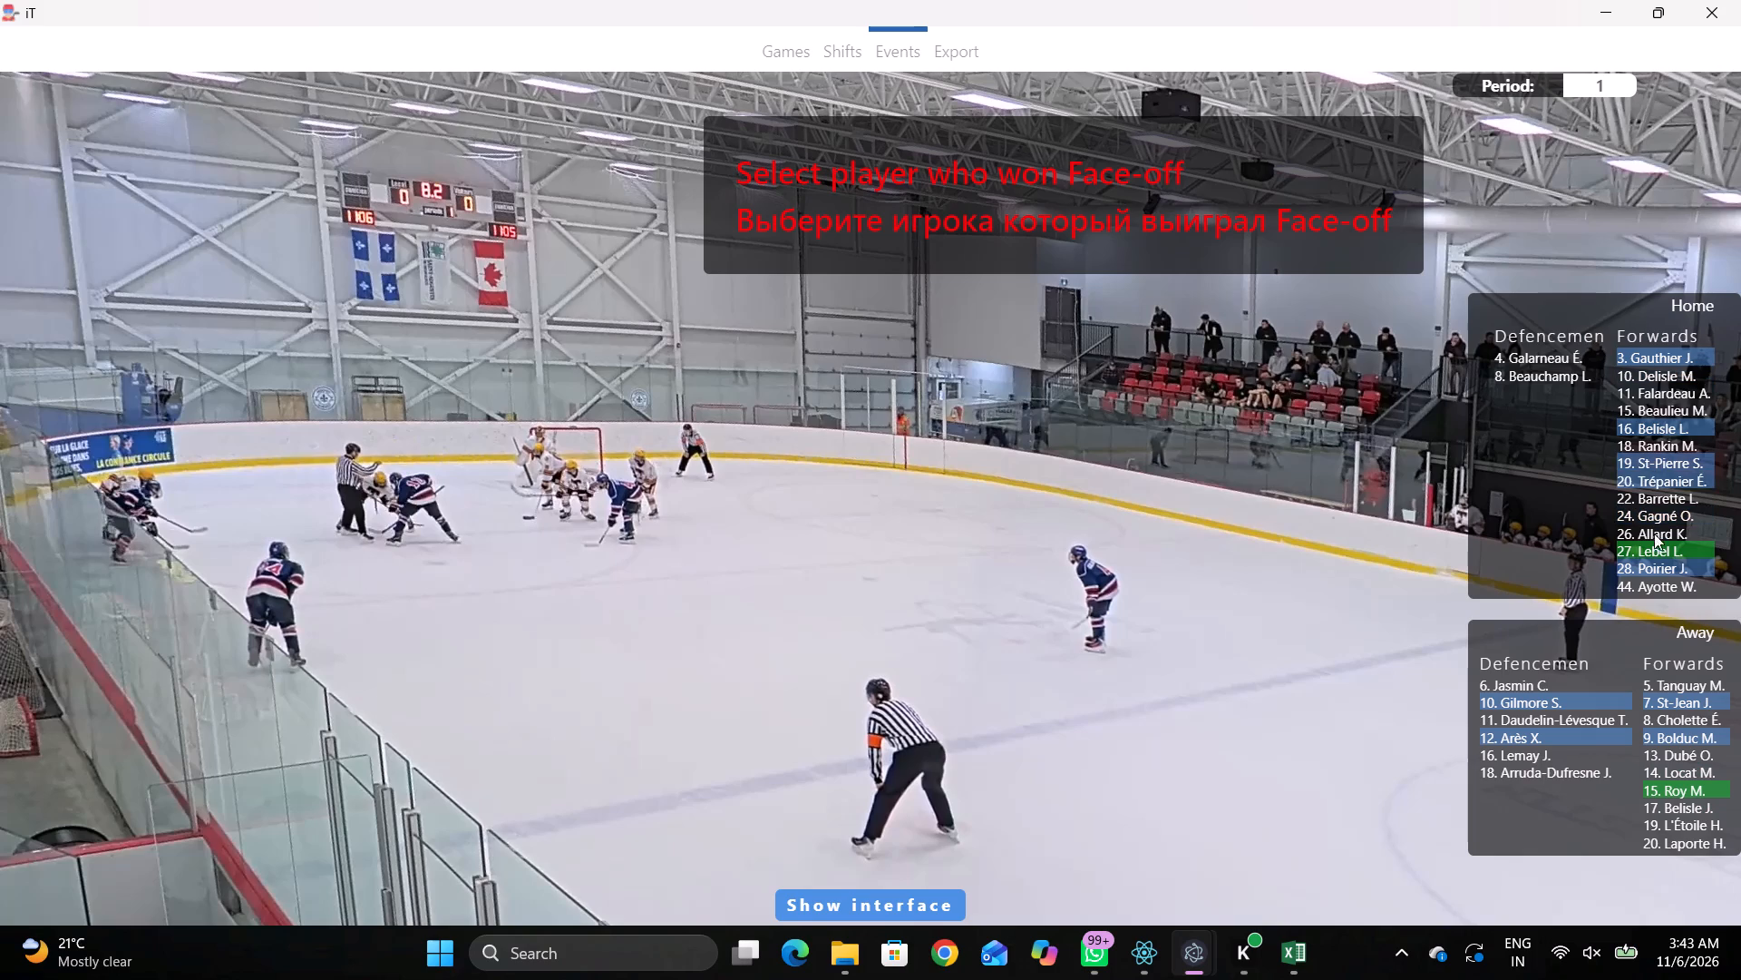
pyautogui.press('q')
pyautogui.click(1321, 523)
# Examine the footage leading up to the face-off to see which players are on the ice.
pyautogui.press('q')
pyautogui.press('q')
pyautogui.press('q')
pyautogui.press('q')
pyautogui.press('q')
pyautogui.press('q')
pyautogui.press('q')
pyautogui.press('q')
pyautogui.press('q')
pyautogui.press('q')
pyautogui.press('q')
pyautogui.press('q')
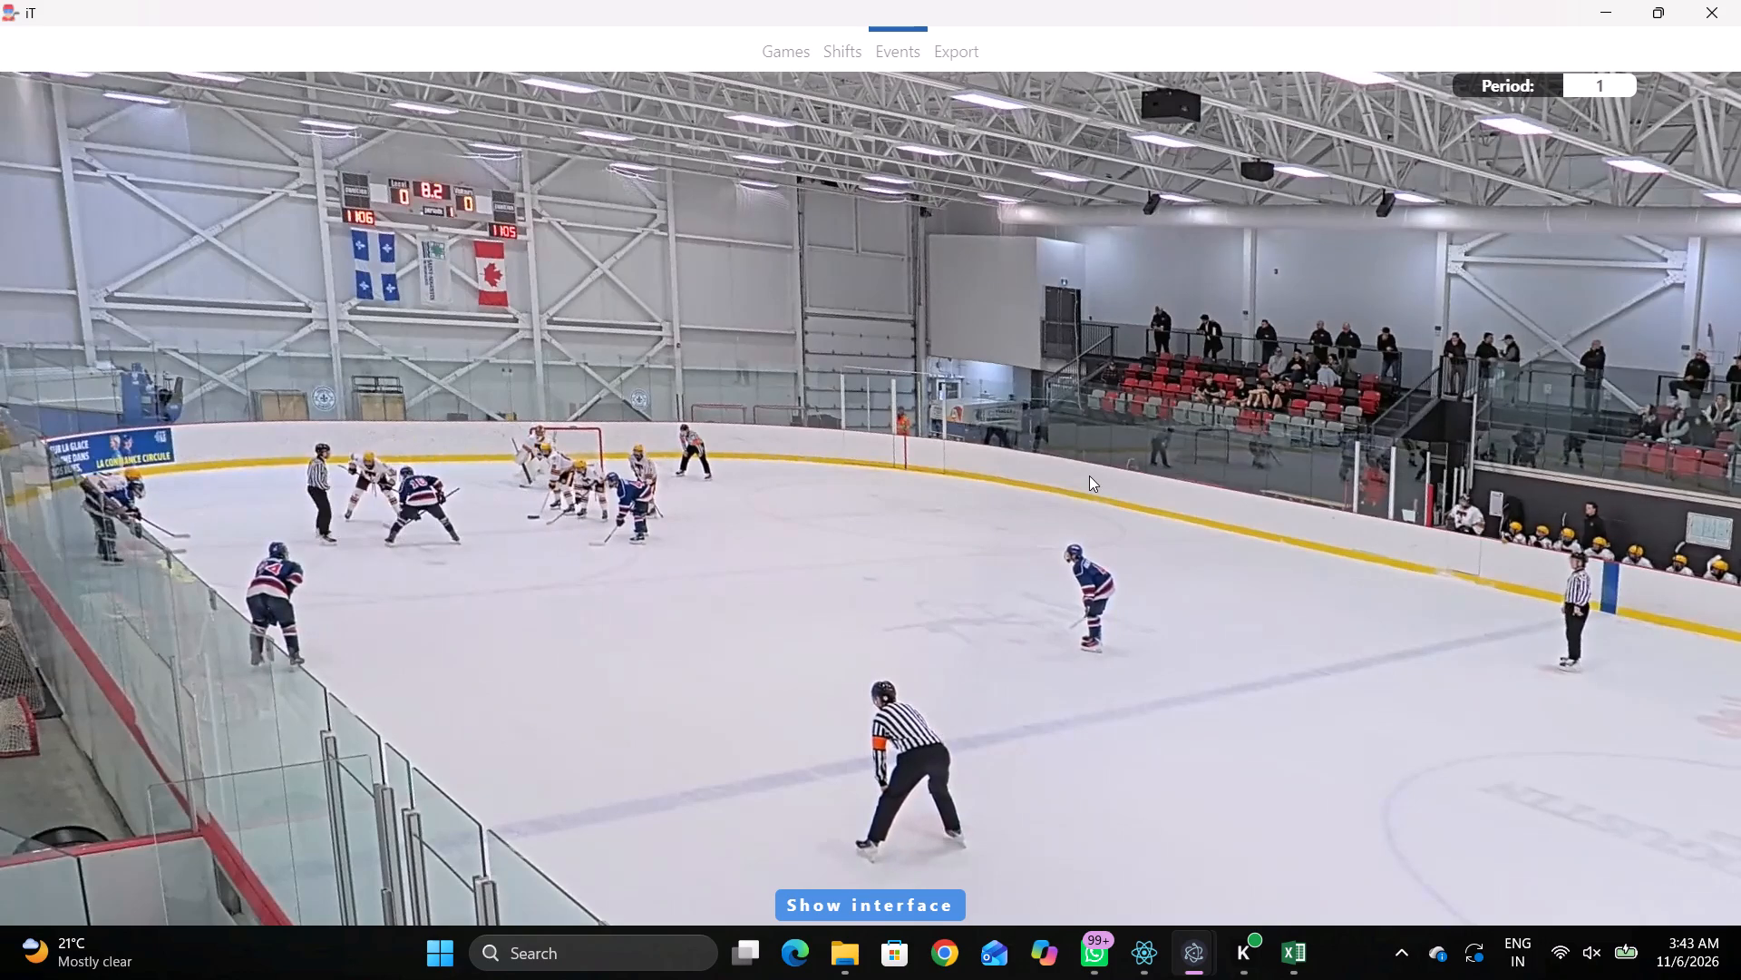
pyautogui.press('q')
pyautogui.press('q')
pyautogui.press('q')
pyautogui.press('q')
pyautogui.press('q')
pyautogui.press('q')
pyautogui.press('q')
pyautogui.press('q')
pyautogui.press('q')
pyautogui.press('q')
pyautogui.press('q')
pyautogui.press('q')
pyautogui.press('q')
pyautogui.press('q')
pyautogui.press('q')
pyautogui.press('q')
pyautogui.press('q')
pyautogui.press('q')
pyautogui.press('q')
pyautogui.press('q')
pyautogui.press('q')
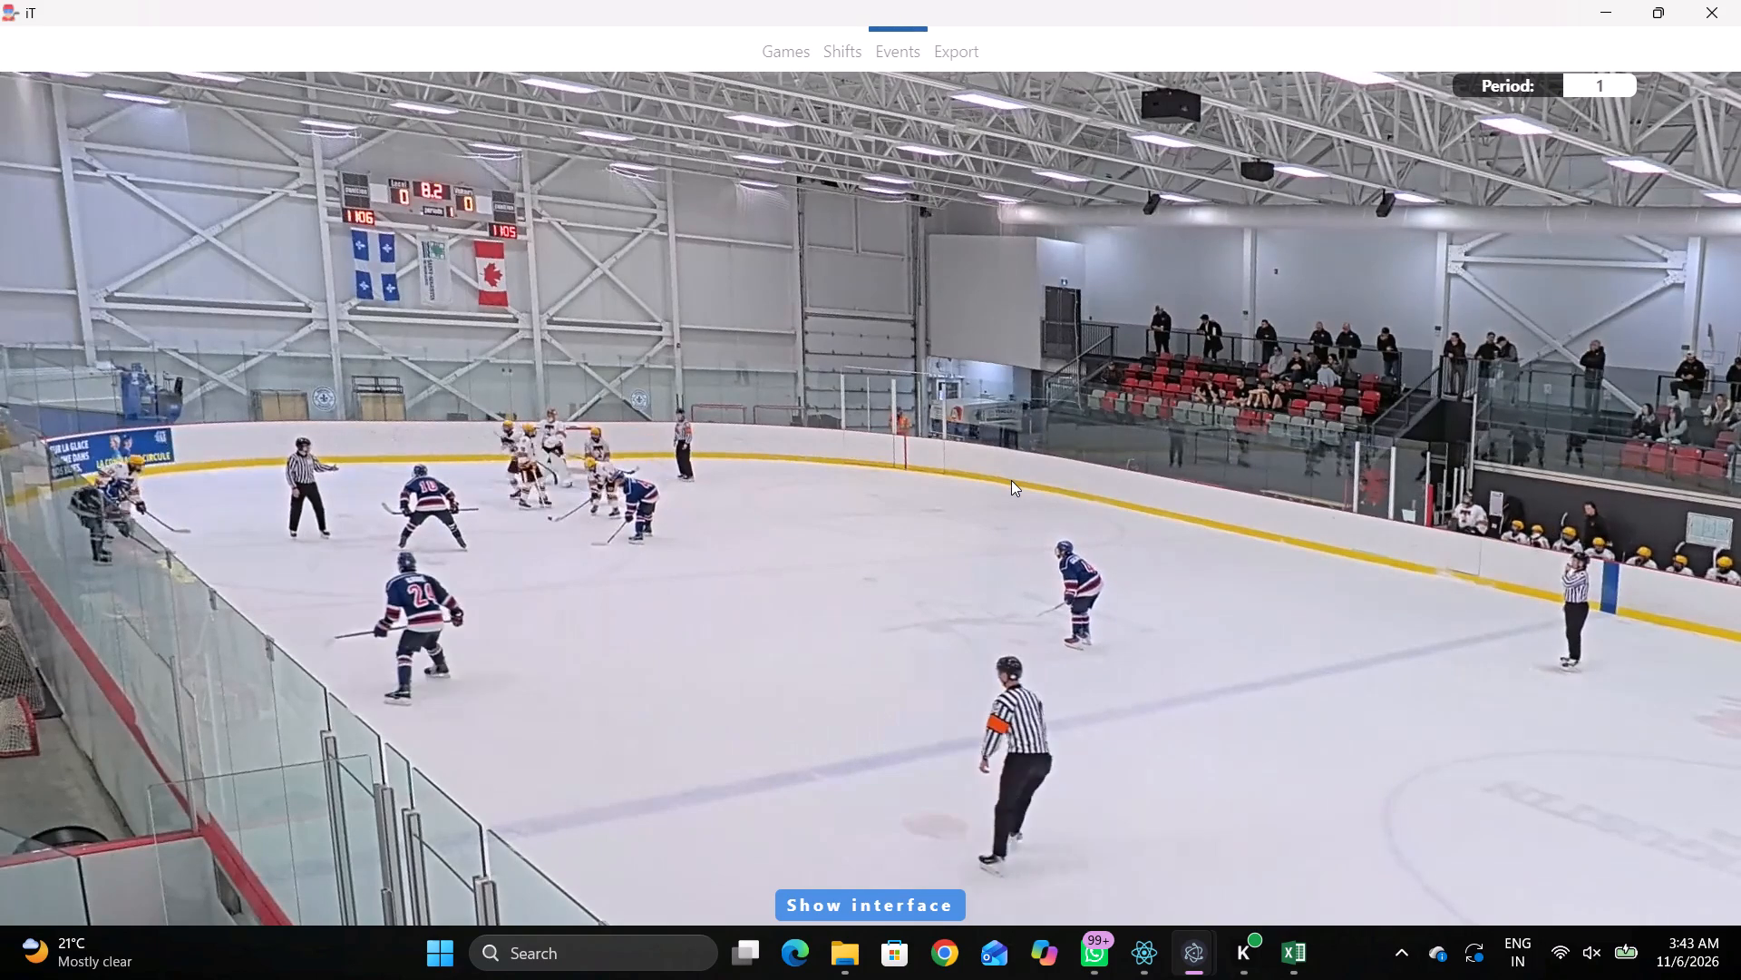
pyautogui.press('q')
pyautogui.press('q')
pyautogui.press('q')
pyautogui.press('q')
pyautogui.press('q')
pyautogui.press('q')
pyautogui.press('q')
pyautogui.press('q')
pyautogui.press('q')
pyautogui.press('q')
pyautogui.press('q')
pyautogui.press('q')
pyautogui.press('q')
pyautogui.press('q')
pyautogui.press('q')
pyautogui.press('q')
pyautogui.press('q')
pyautogui.press('q')
pyautogui.press('q')
pyautogui.press('q')
pyautogui.press('space')
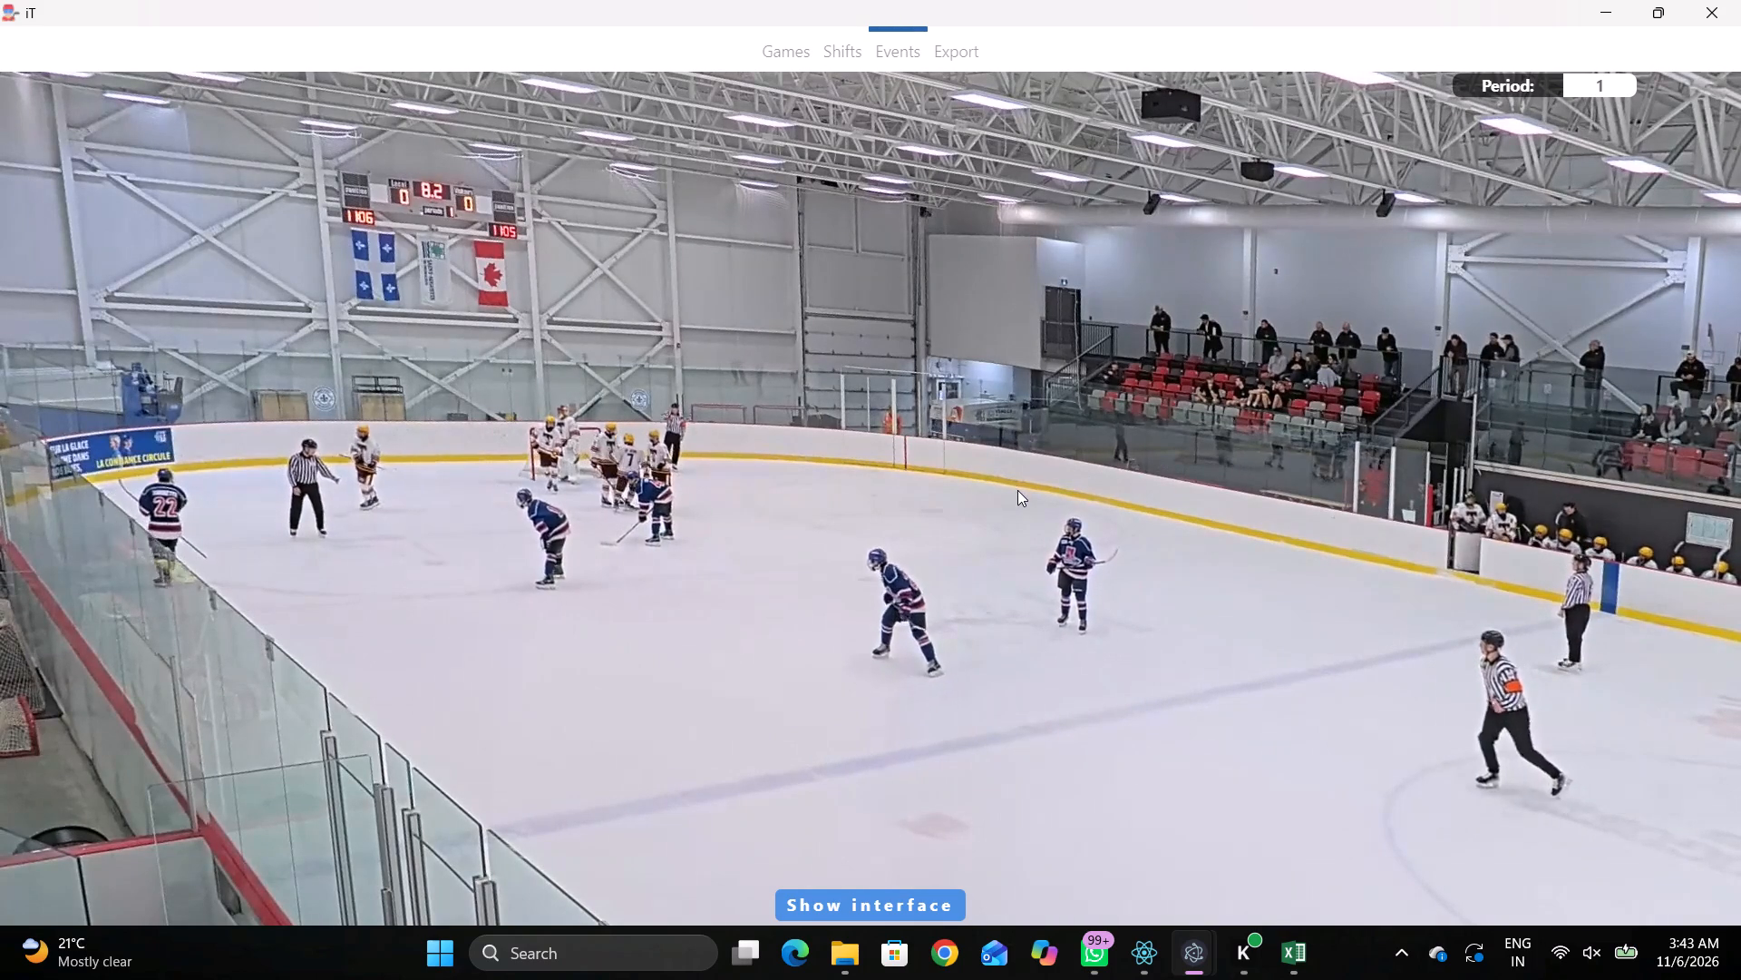
pyautogui.hotkey('shift', 'd')
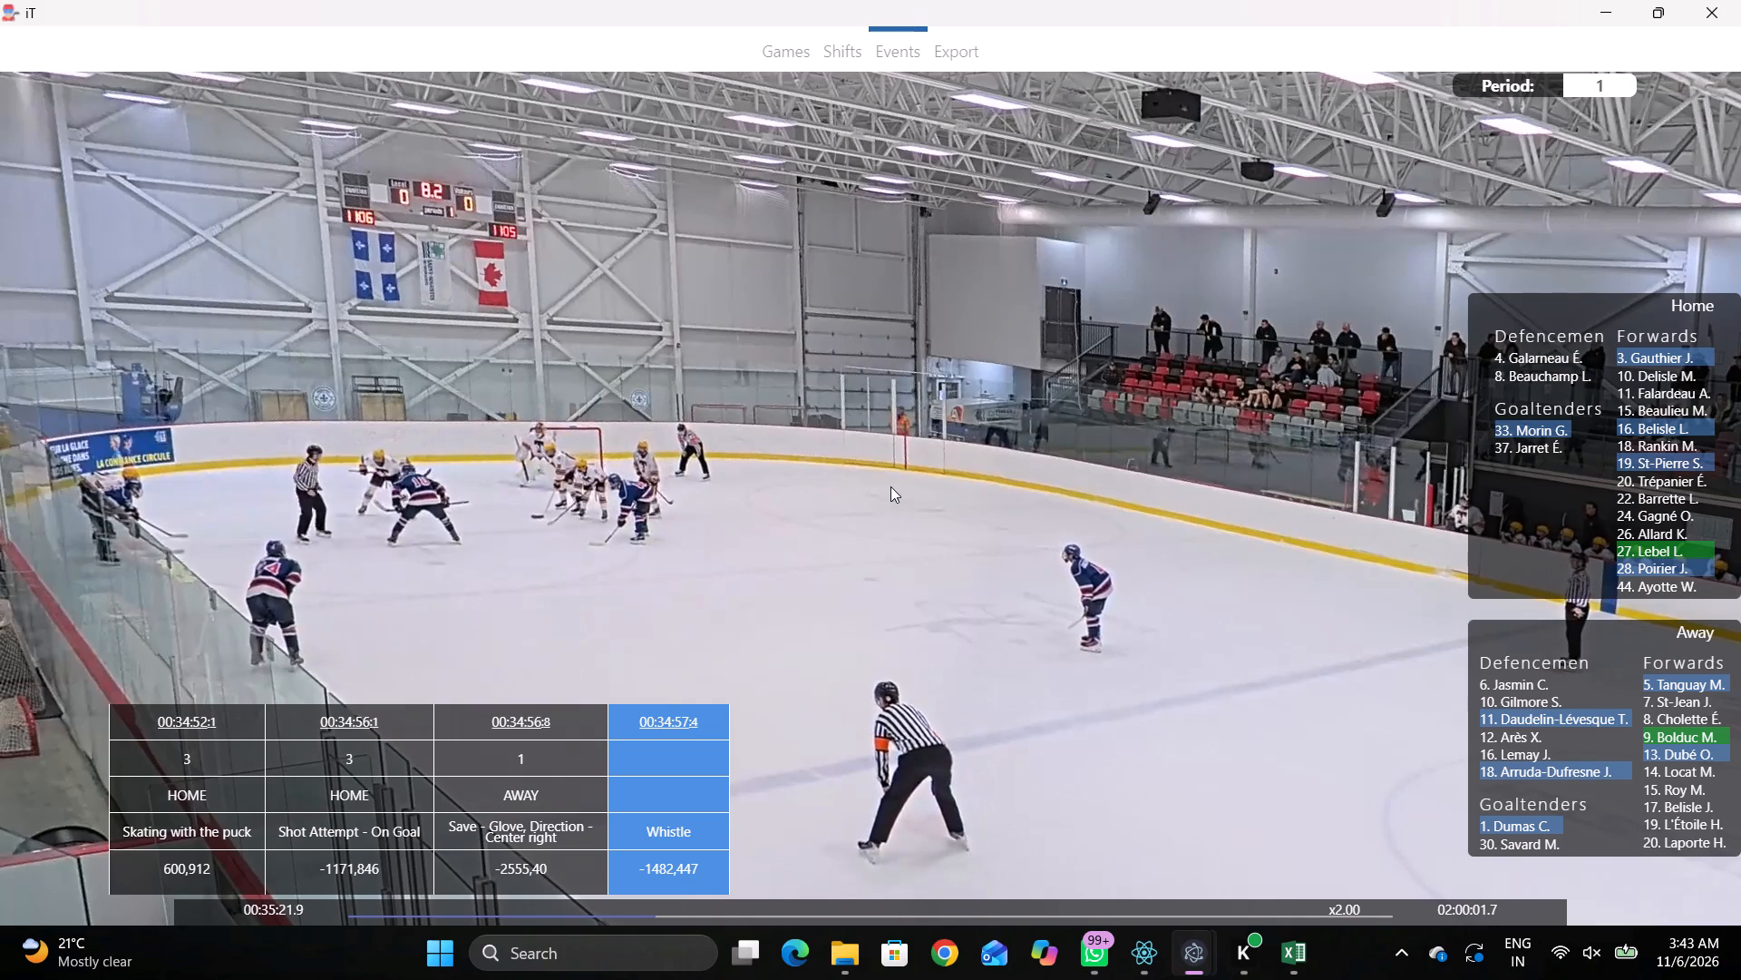
pyautogui.press('space')
# Review the home team's shifts and replay the footage around the face-off to identify the home line on the ice.
pyautogui.click(844, 44)
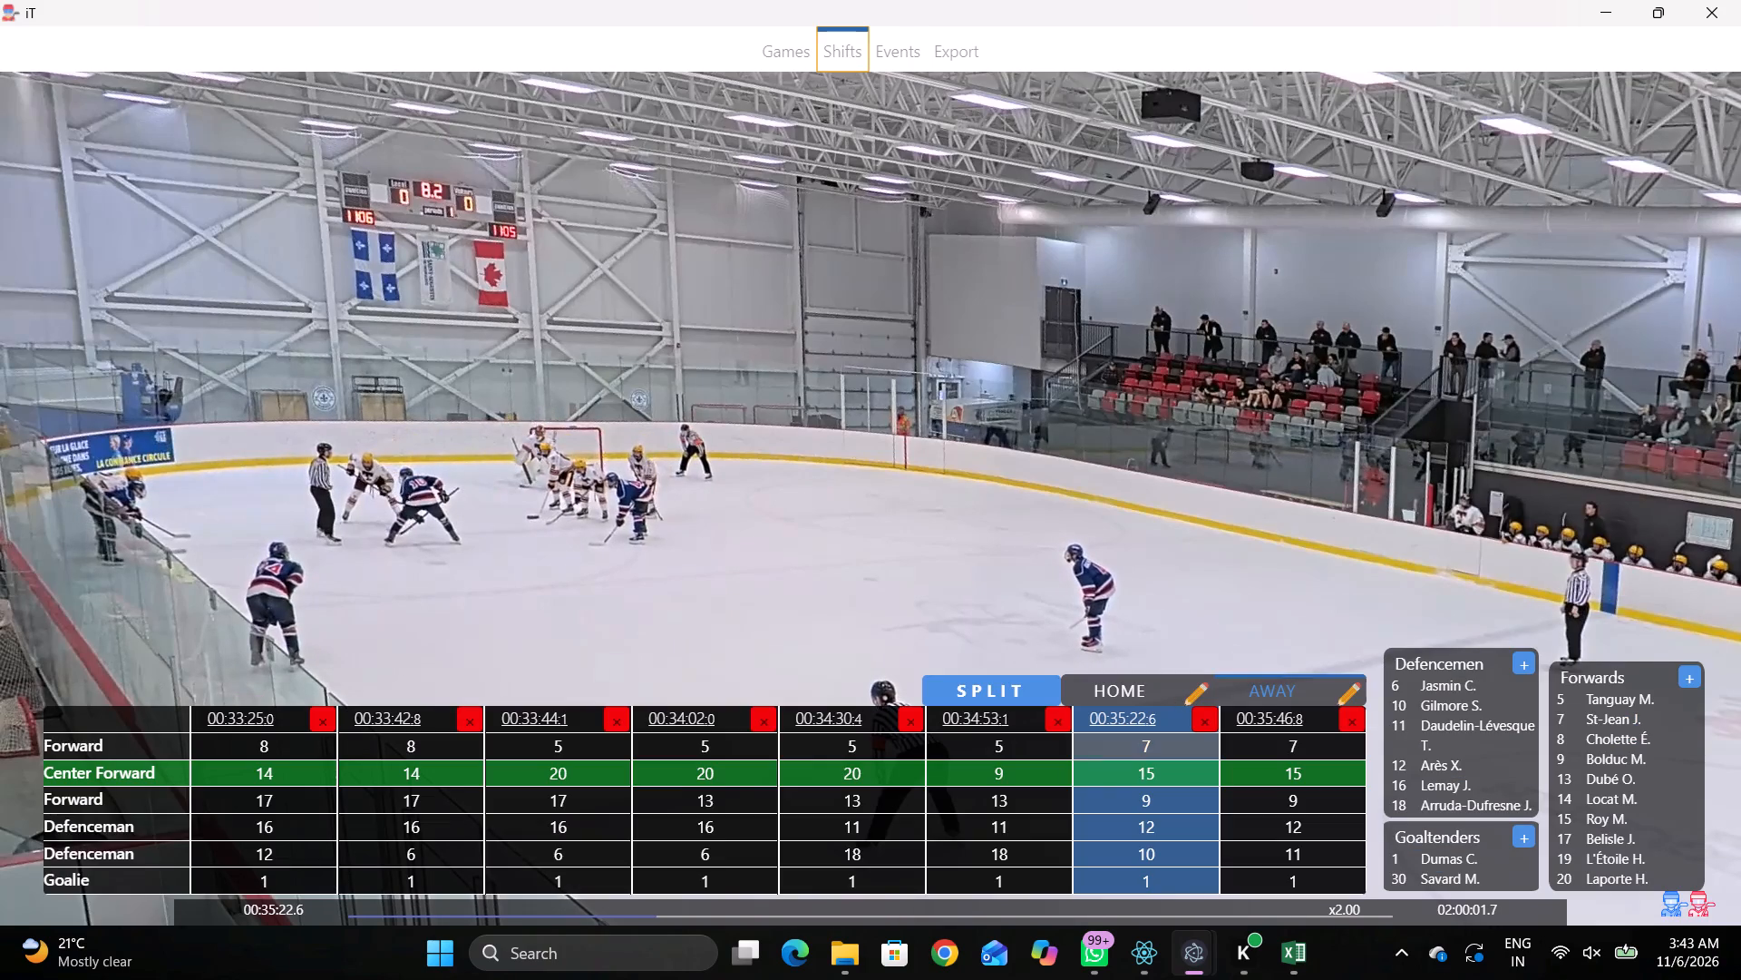
pyautogui.click(1103, 684)
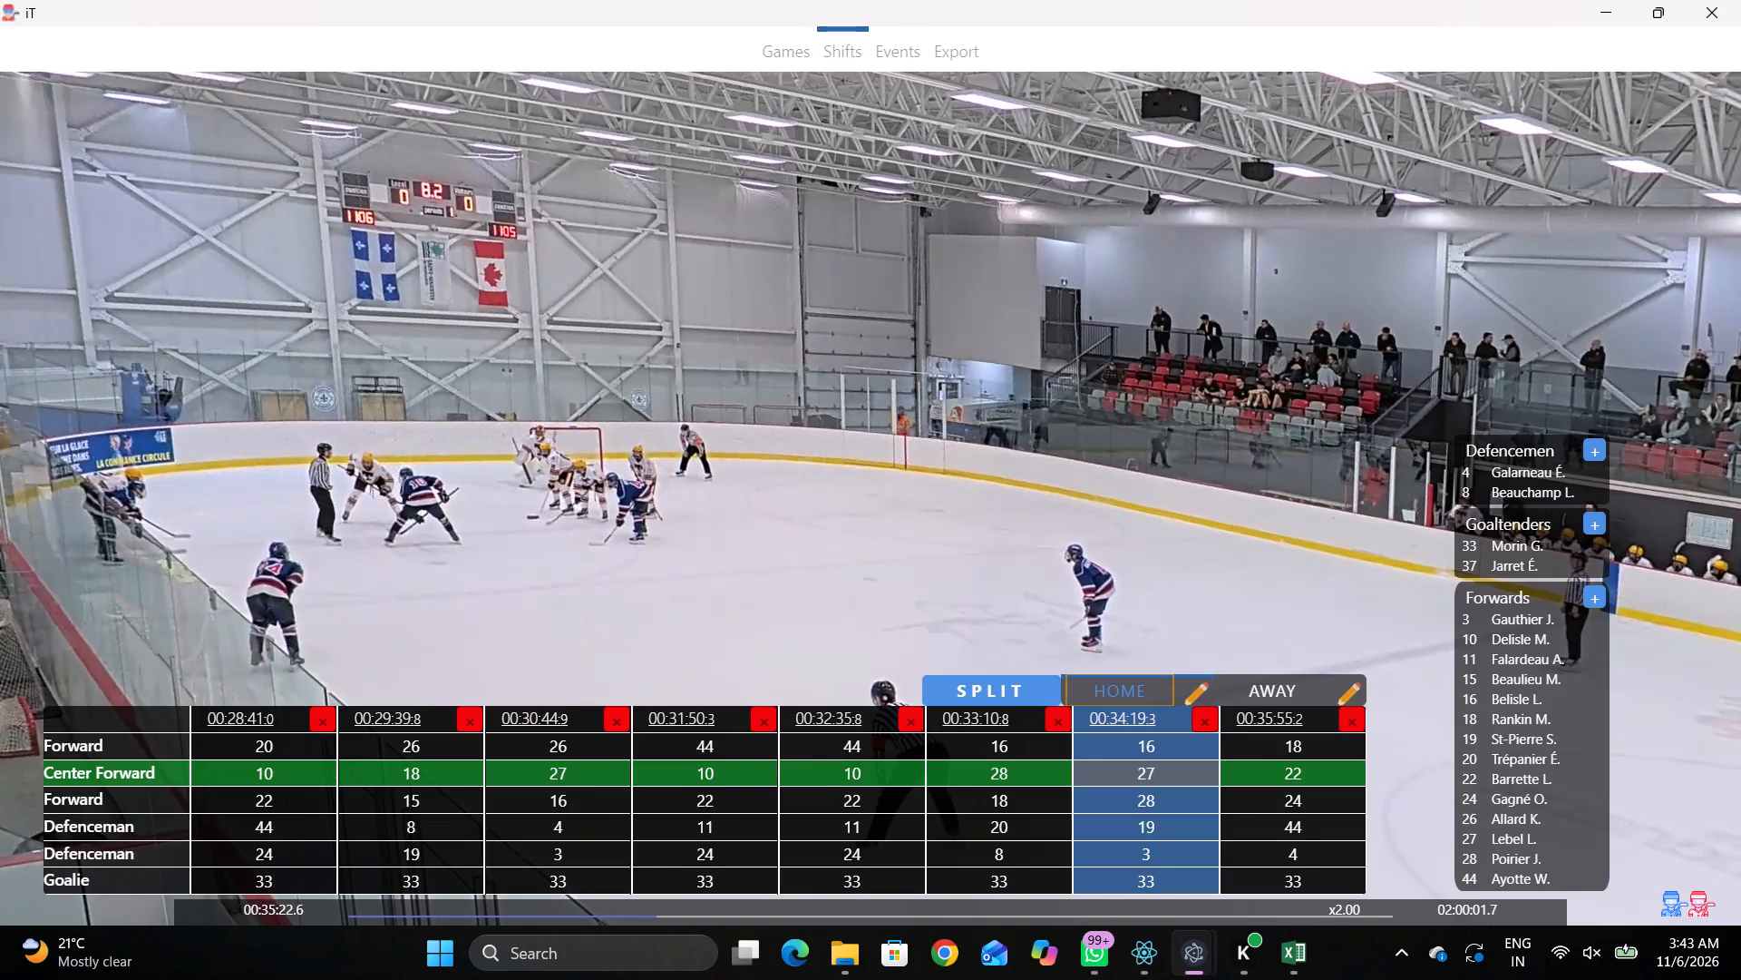
pyautogui.press('space')
pyautogui.press('space')
pyautogui.press('space')
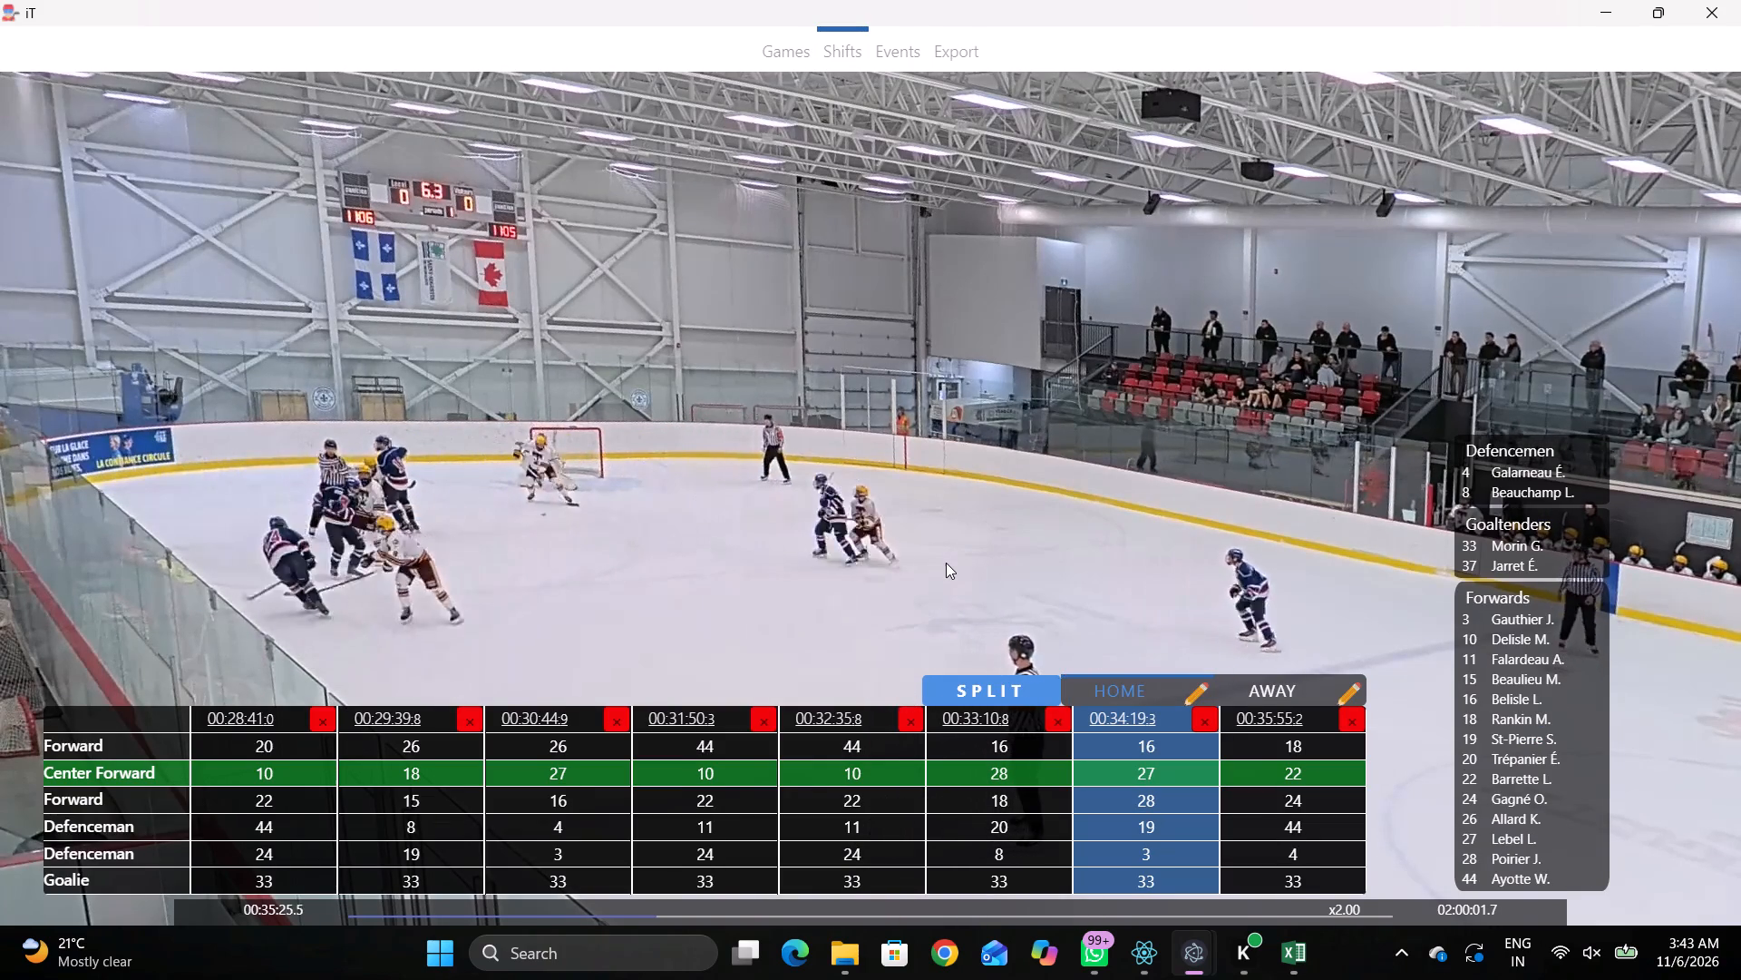
pyautogui.press('space')
pyautogui.write('q')
pyautogui.press('q')
pyautogui.press('q')
pyautogui.press('q')
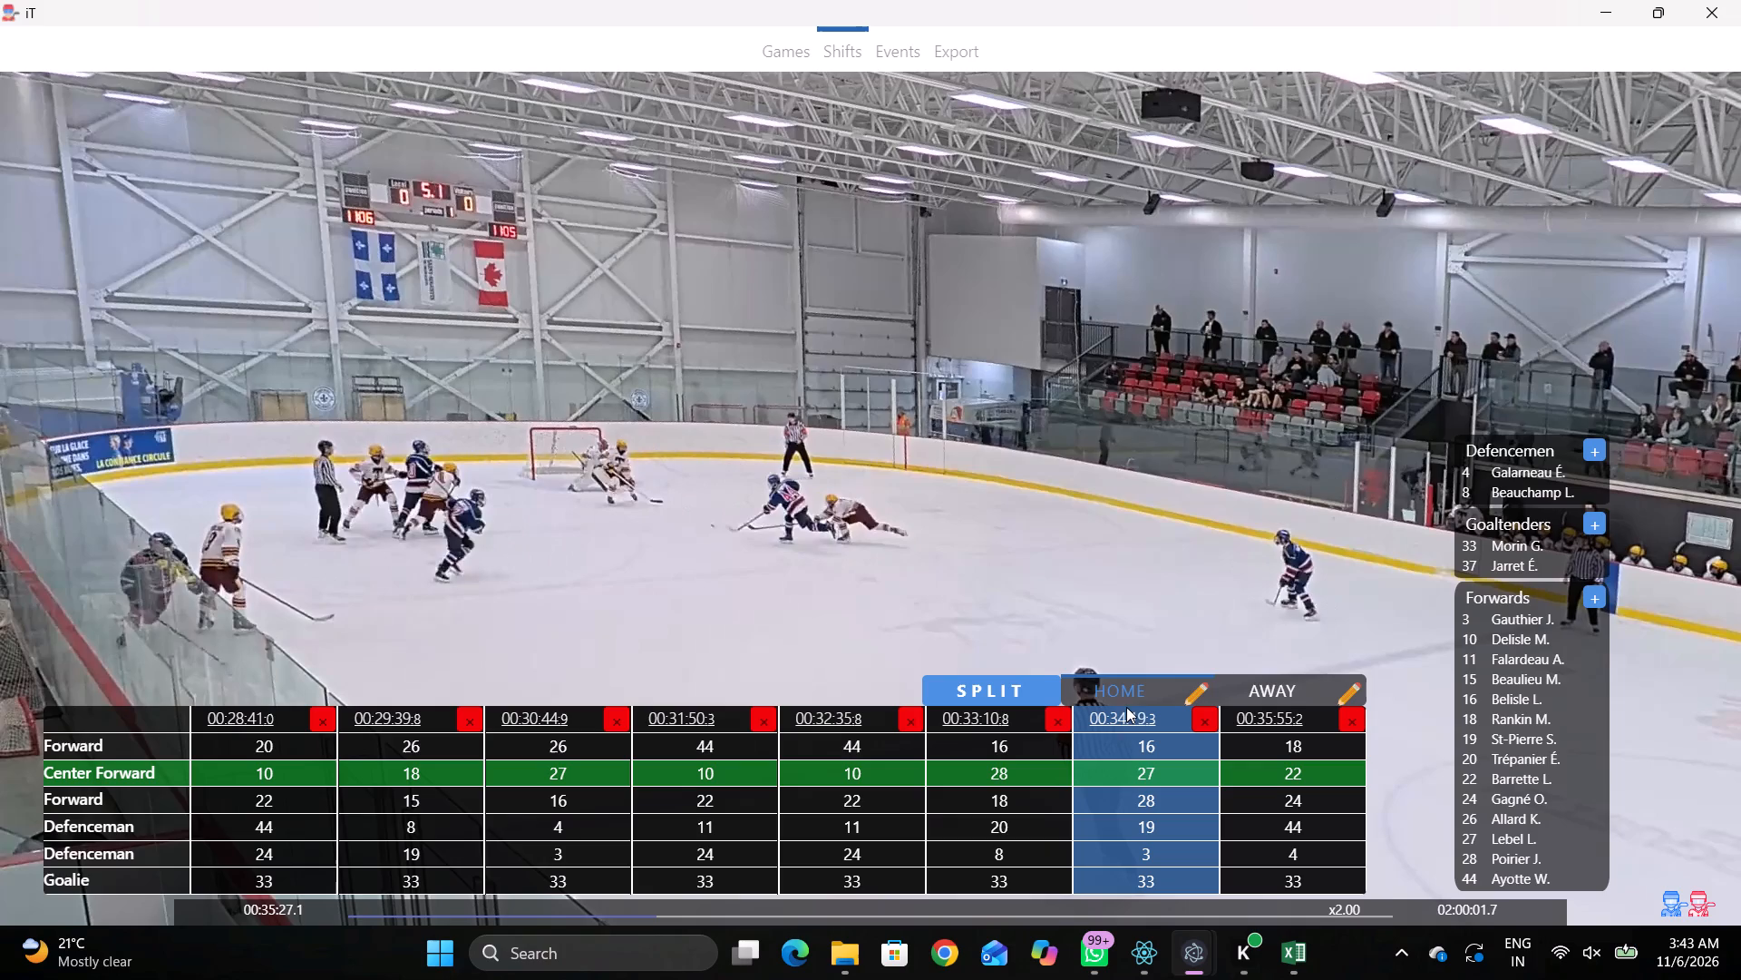
pyautogui.click(1138, 714)
pyautogui.press('space')
pyautogui.press('c')
pyautogui.press('space')
pyautogui.write('c c c c')
pyautogui.press('space')
pyautogui.press('c')
pyautogui.press('space')
pyautogui.press('c')
pyautogui.press('space')
pyautogui.press('c')
pyautogui.press('space')
pyautogui.press('c')
pyautogui.press('space')
pyautogui.write('c c')
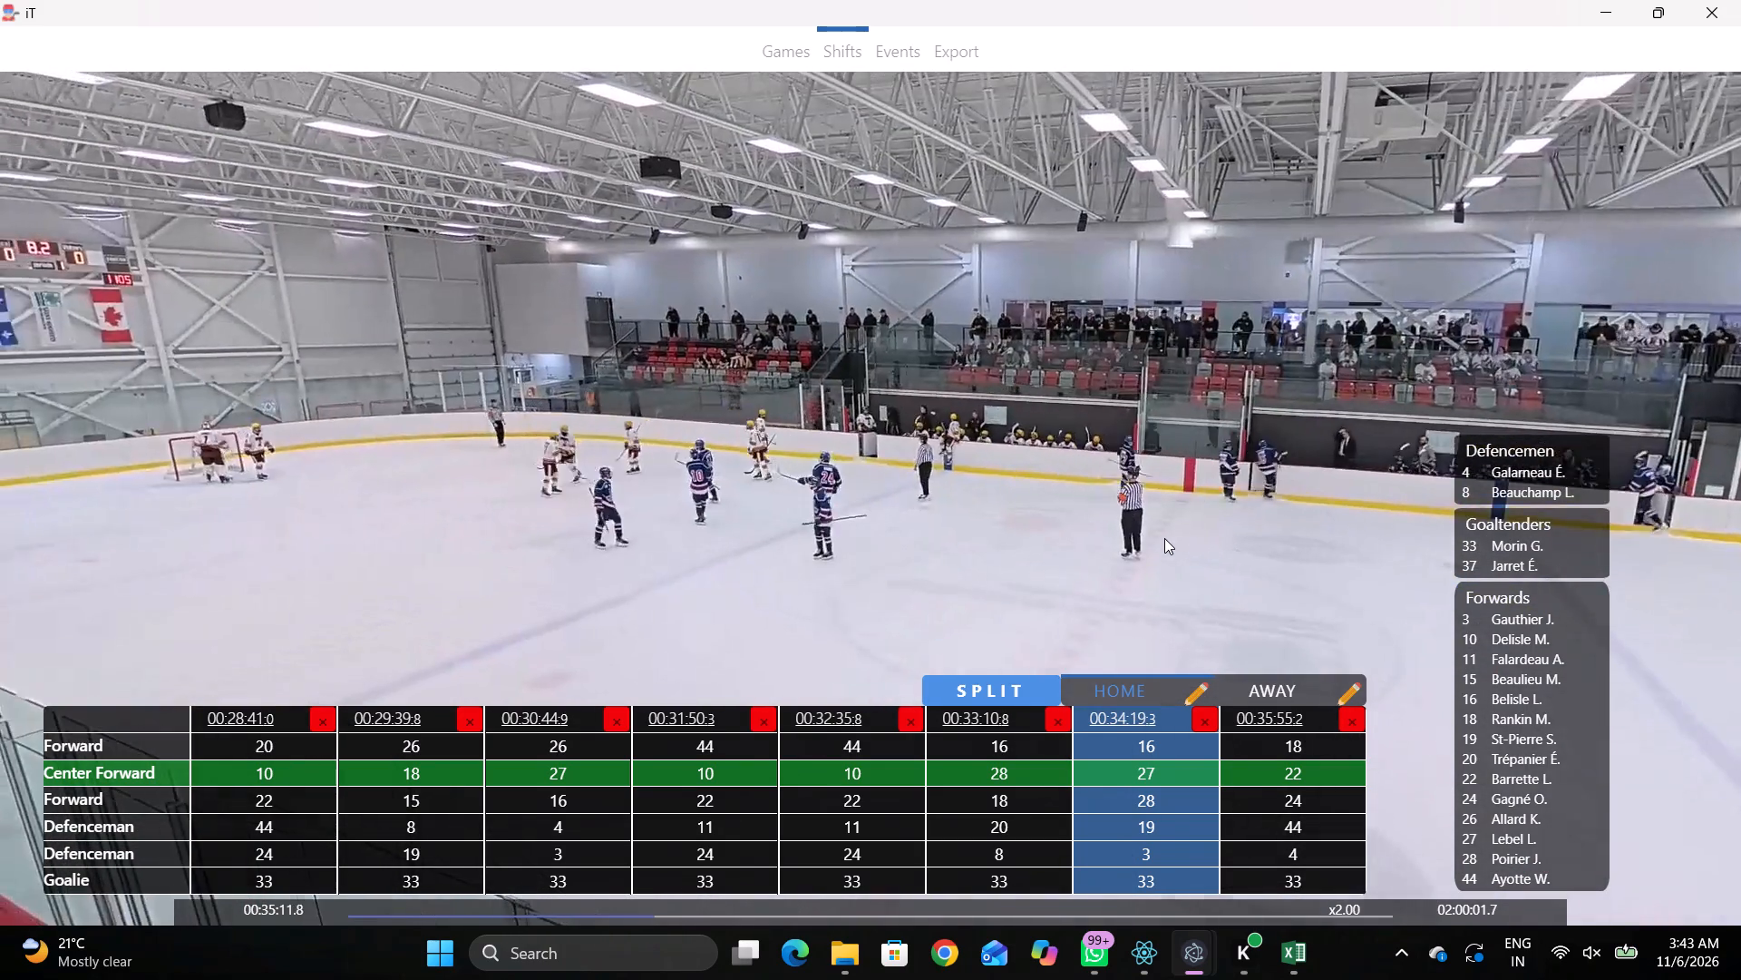
pyautogui.press('space')
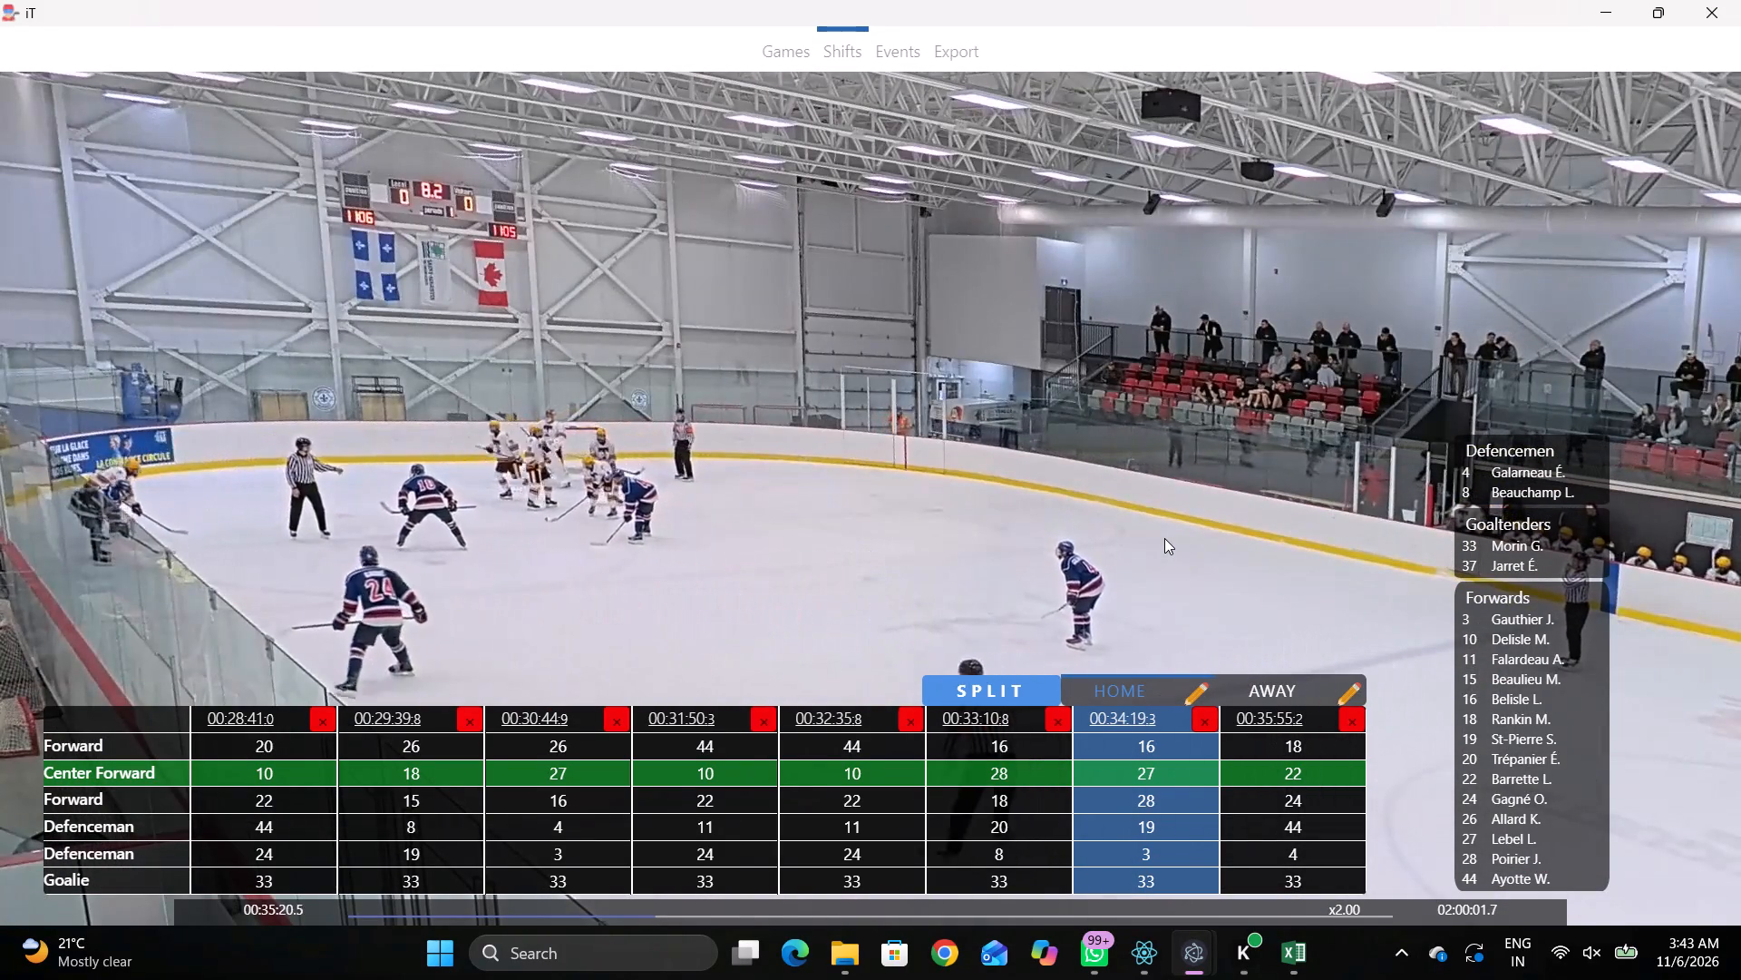
# Split the home team's shift at the face-off, at 00:35:22.7.
pyautogui.press('space')
pyautogui.hotkey('shift', 's')
pyautogui.hotkey('shift', 'd')
pyautogui.hotkey('shift', 'd')
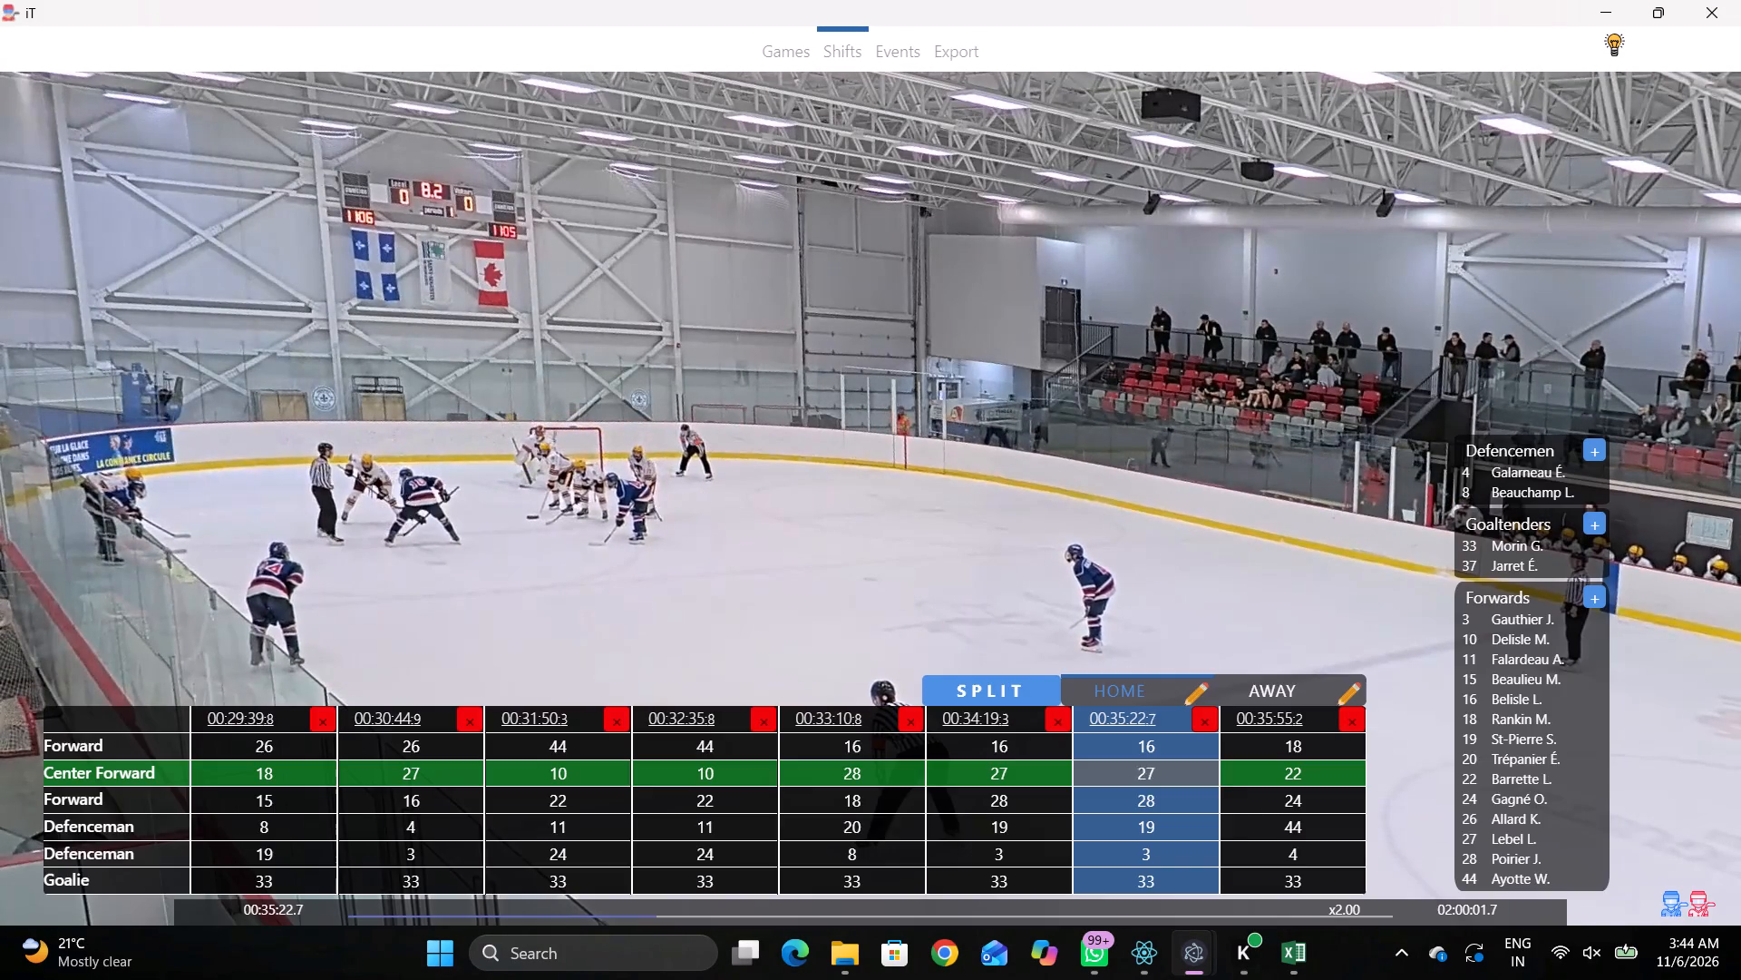
# Set the 00:35:22.7 home shift to forwards 22 and 24, center forward 10, and defencemen 44 and 4.
pyautogui.click(1191, 769)
pyautogui.click(1471, 636)
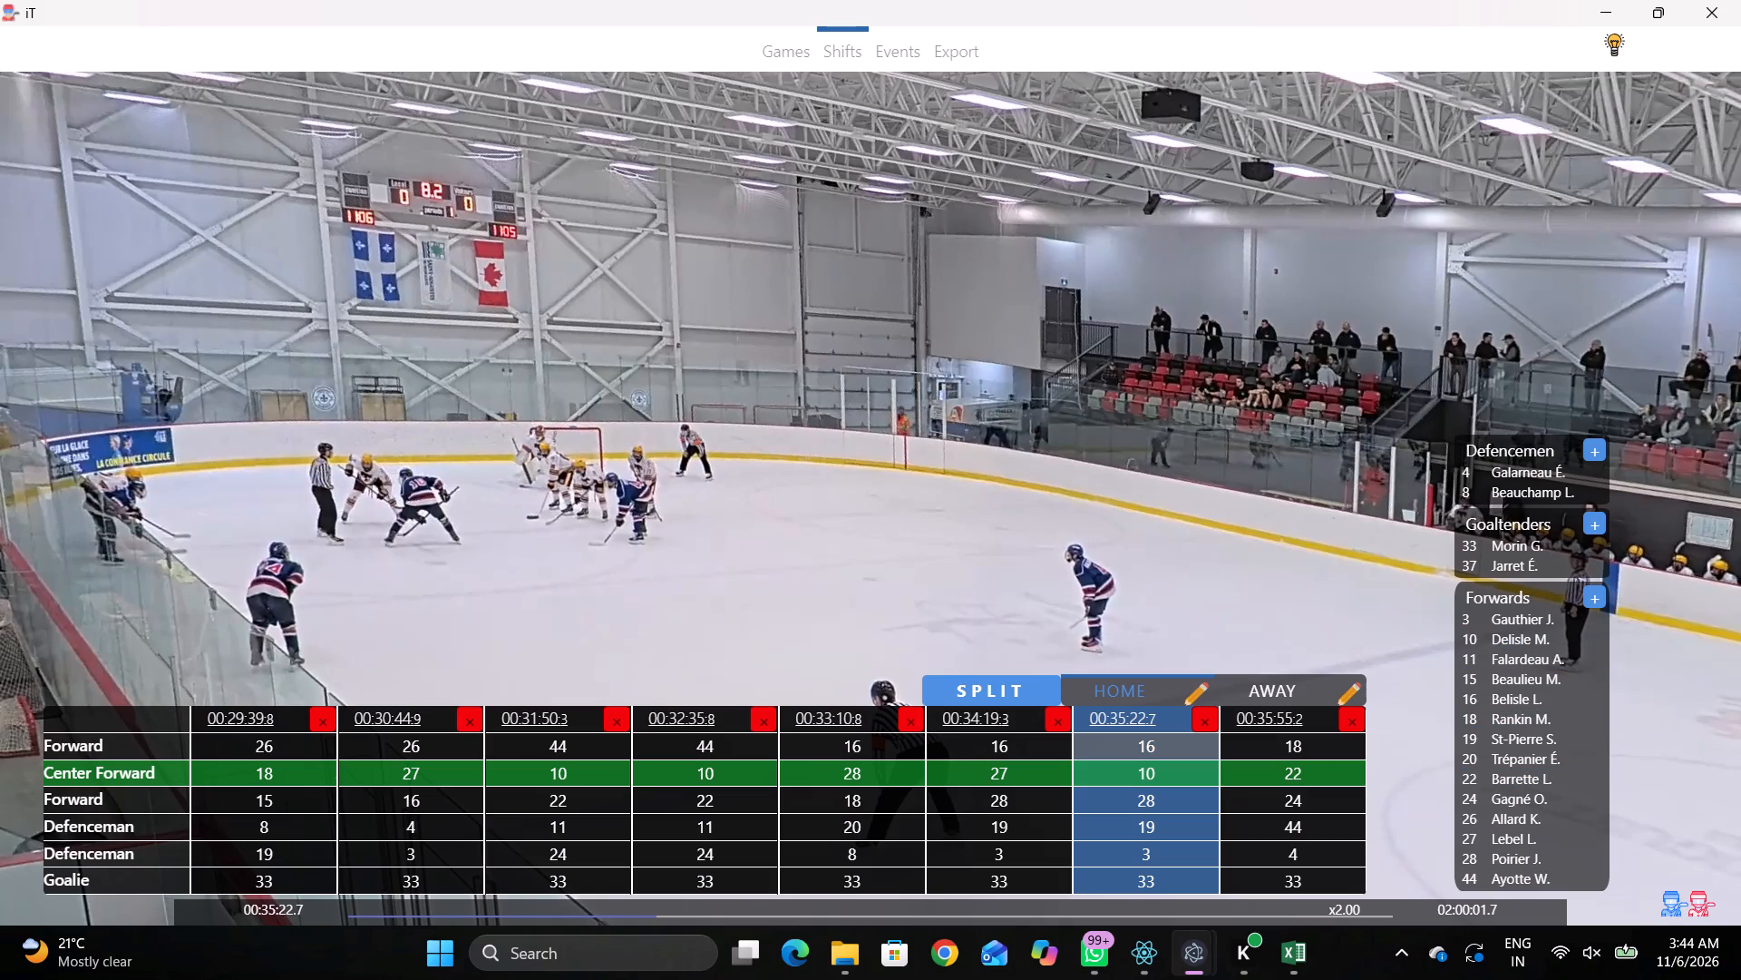
pyautogui.press('q')
pyautogui.click(1164, 830)
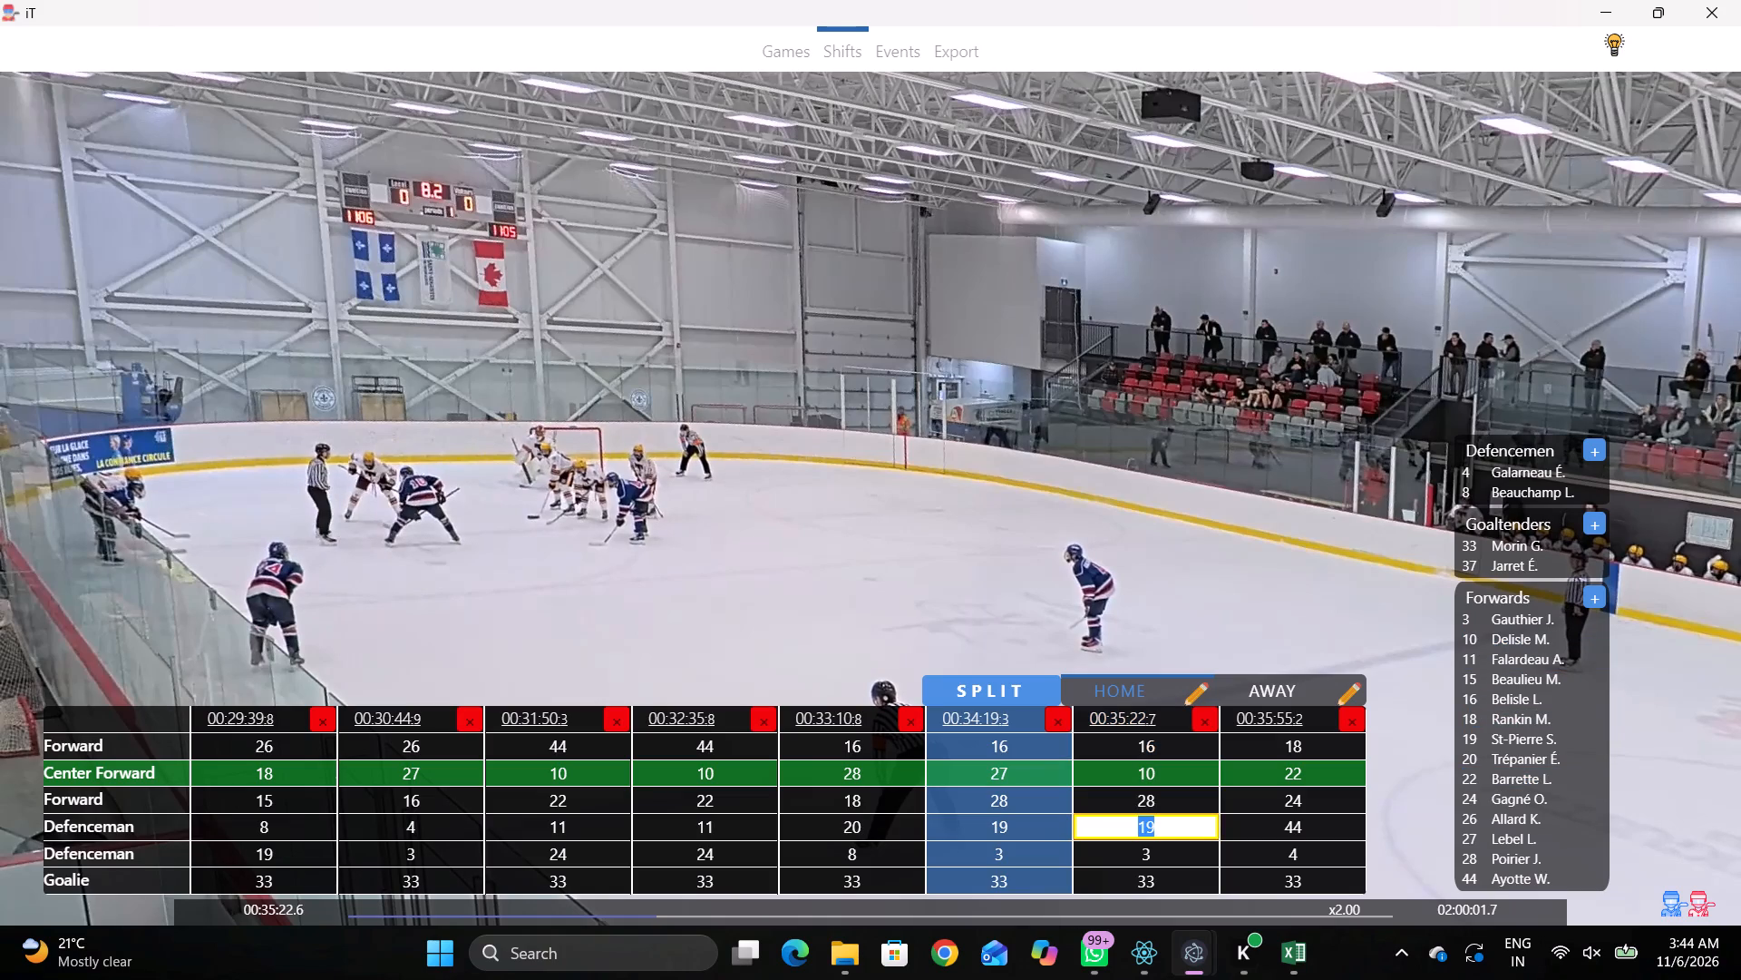
pyautogui.press('4')
pyautogui.press('4')
pyautogui.click(1174, 850)
pyautogui.press('4')
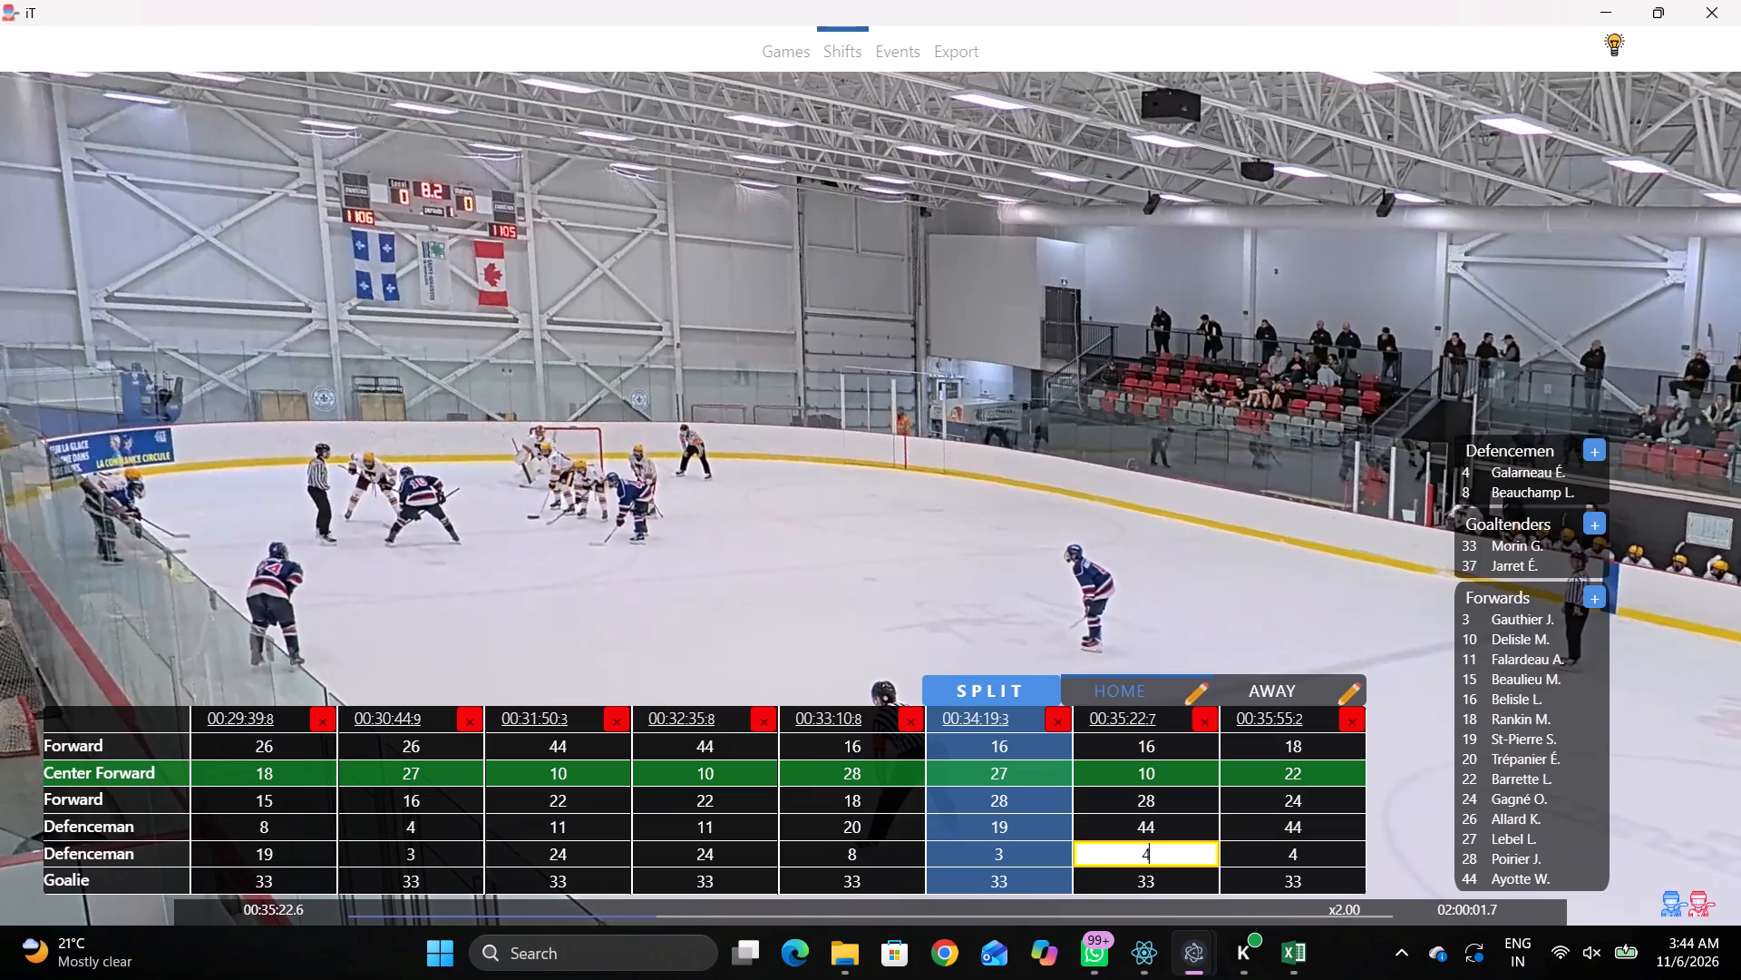
pyautogui.click(1138, 755)
pyautogui.press('2')
pyautogui.press('2')
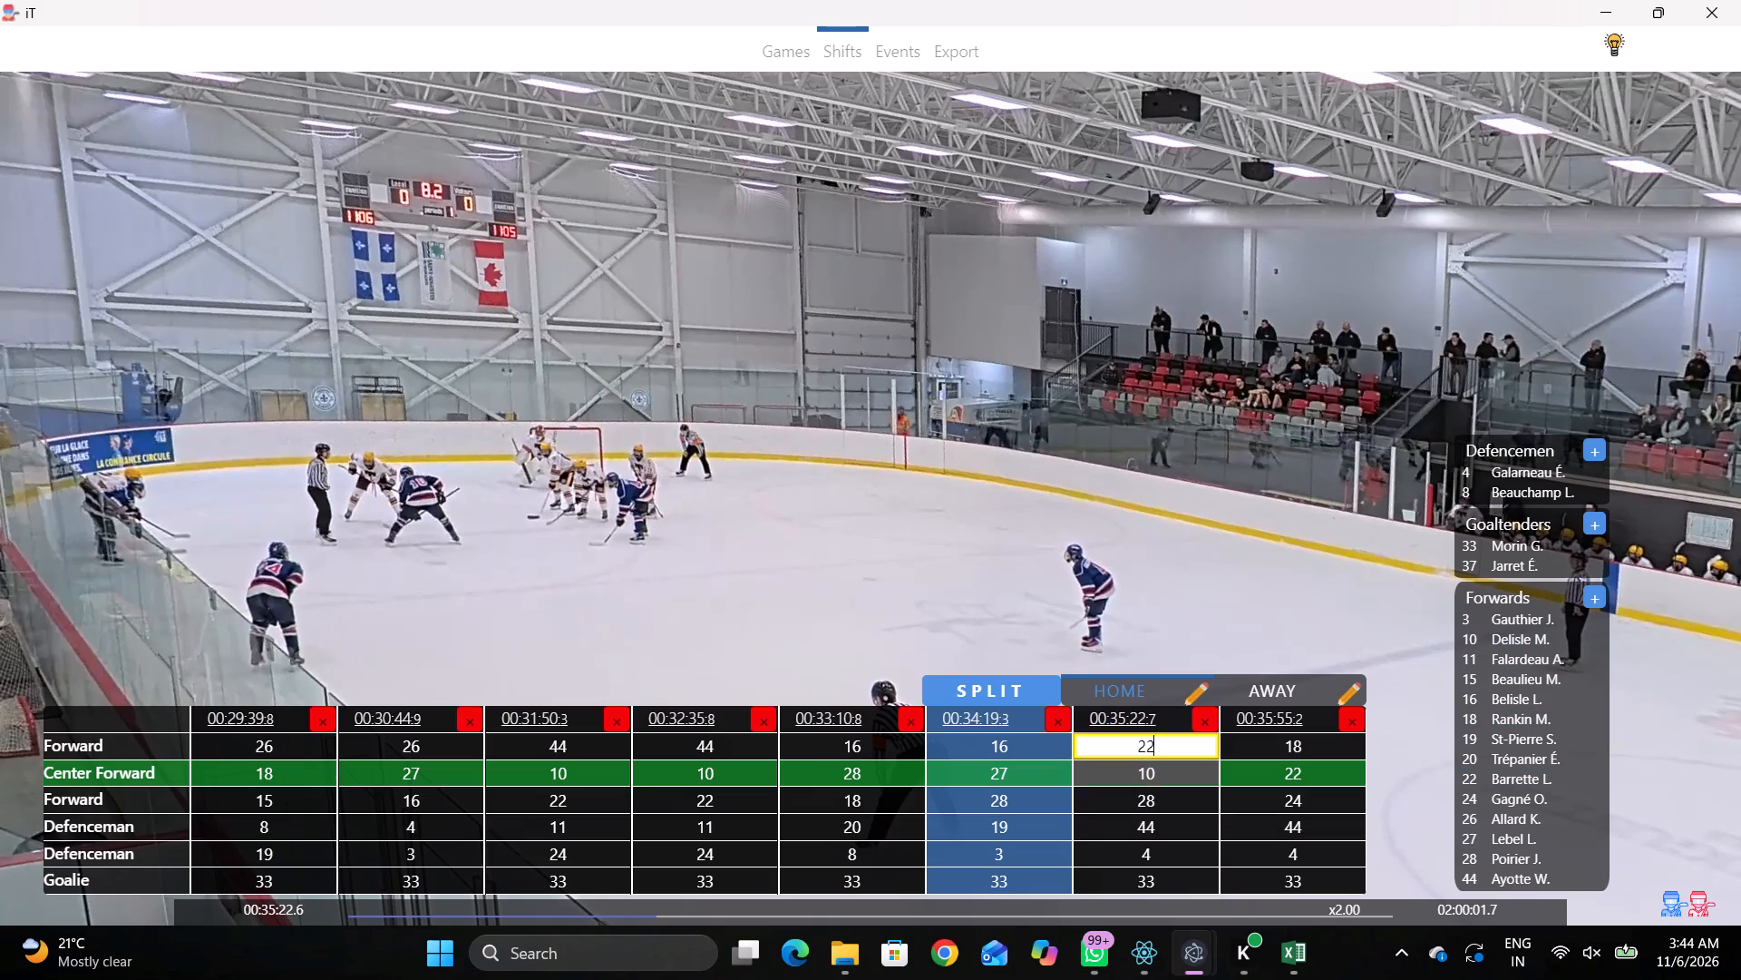
pyautogui.click(1159, 799)
pyautogui.click(1482, 797)
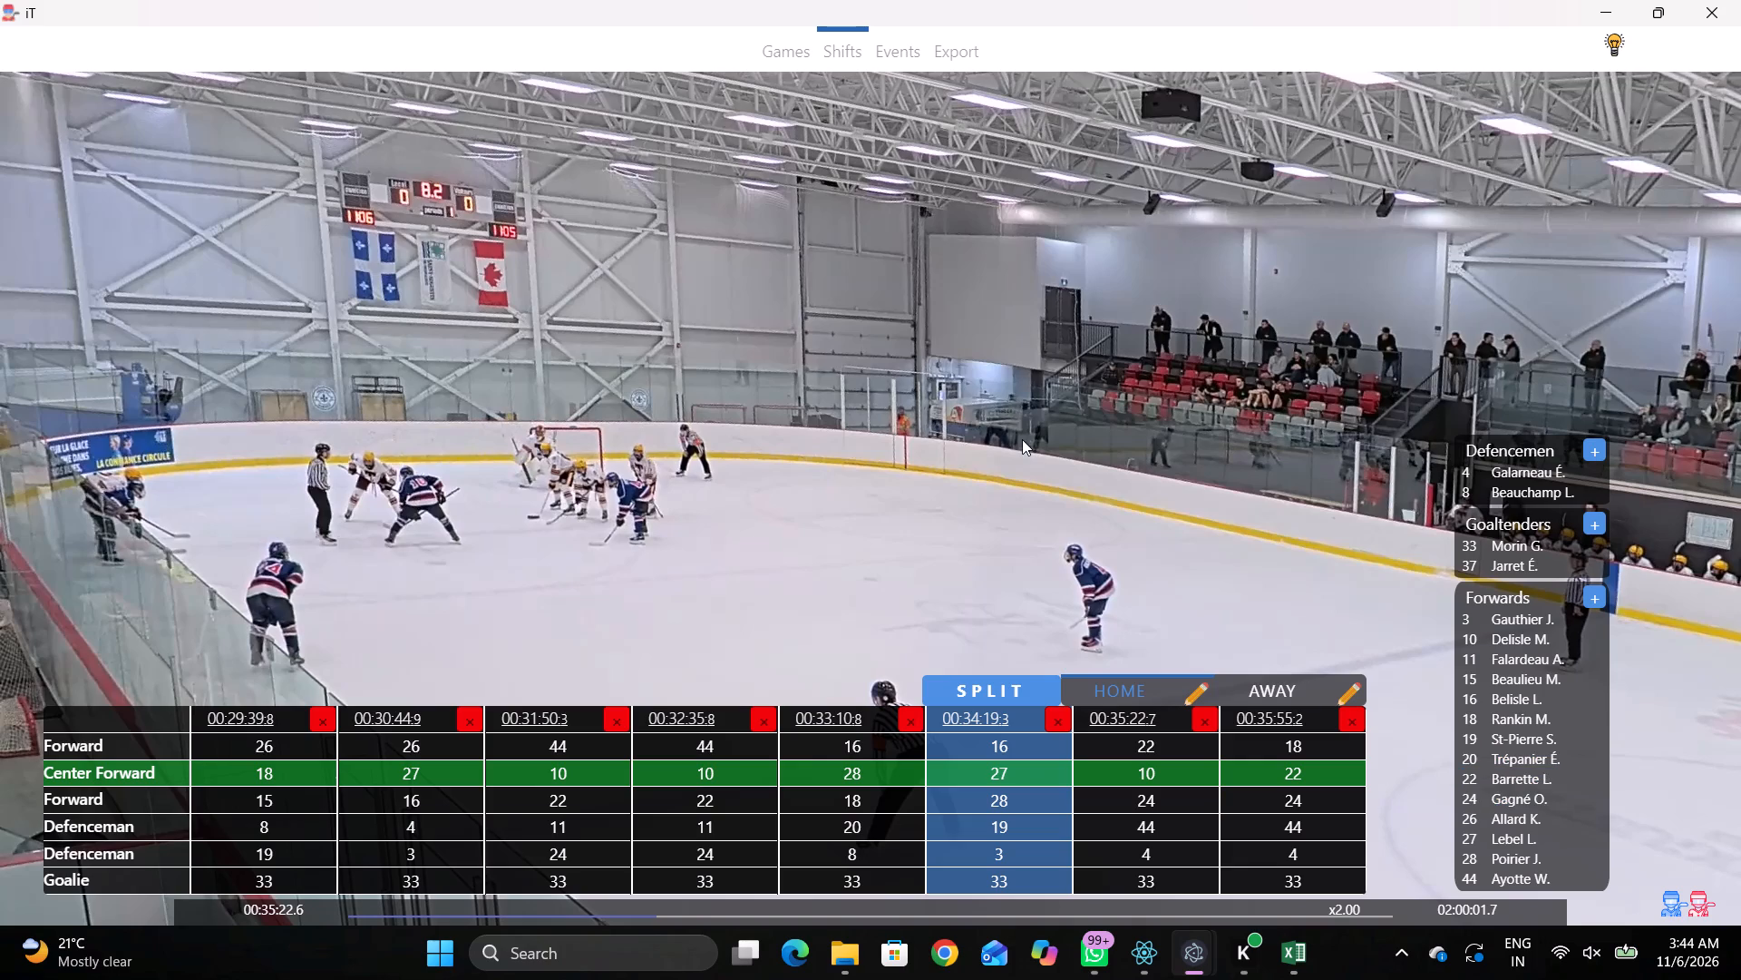
# Tag a Face-off event at 00:35:23.6 won by home 10 against away 15, on the left zone's lower face-off dot.
pyautogui.click(909, 52)
pyautogui.click(1067, 355)
pyautogui.click(1089, 364)
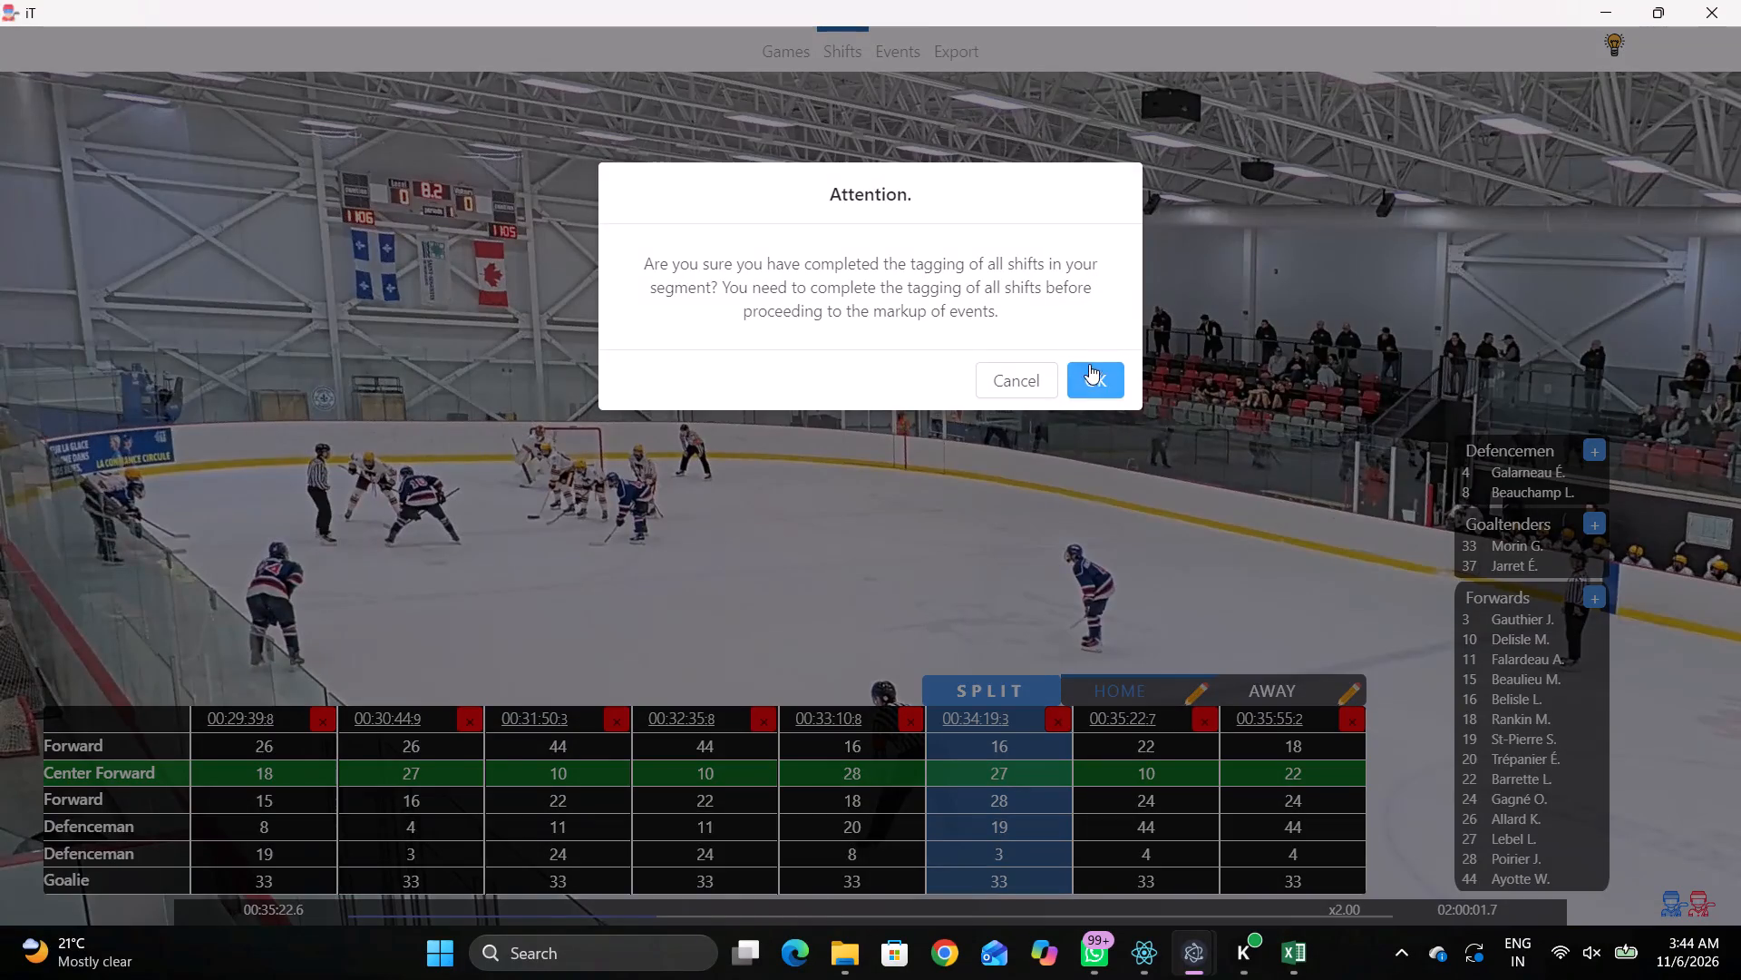
pyautogui.click(948, 422)
pyautogui.press('space')
pyautogui.press('space')
pyautogui.press('space')
pyautogui.press('space')
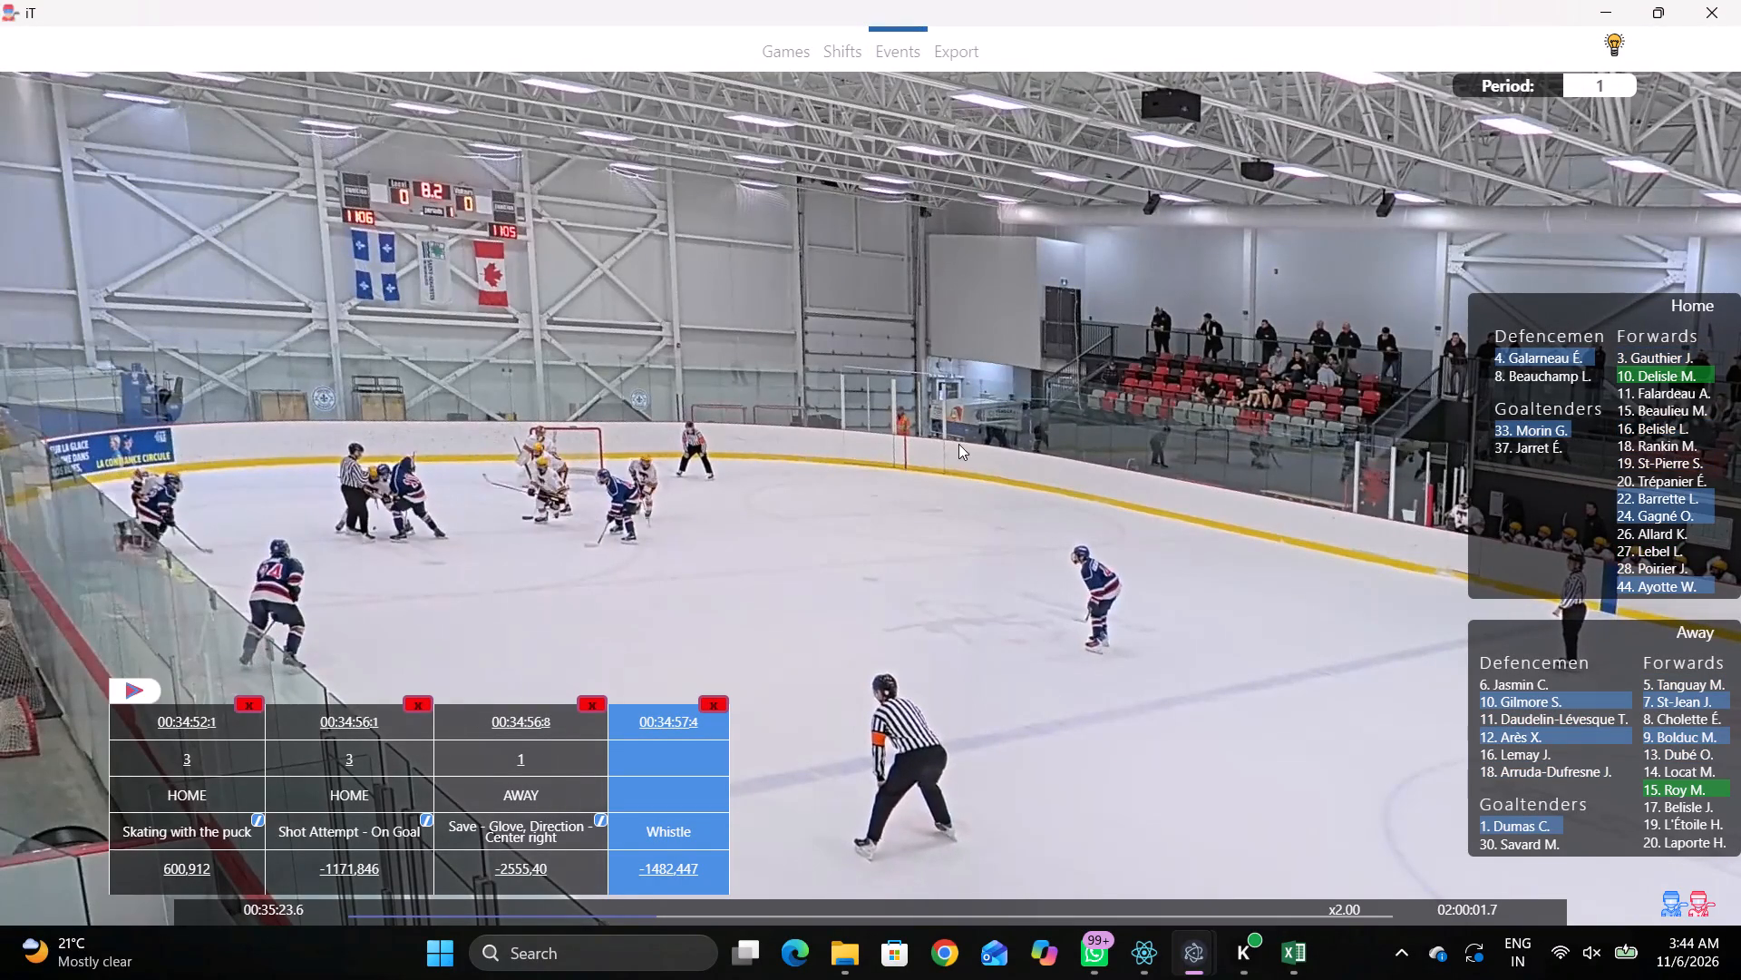
pyautogui.press('q')
pyautogui.press('q')
pyautogui.rightClick(950, 415)
pyautogui.click(1000, 511)
pyautogui.click(1637, 378)
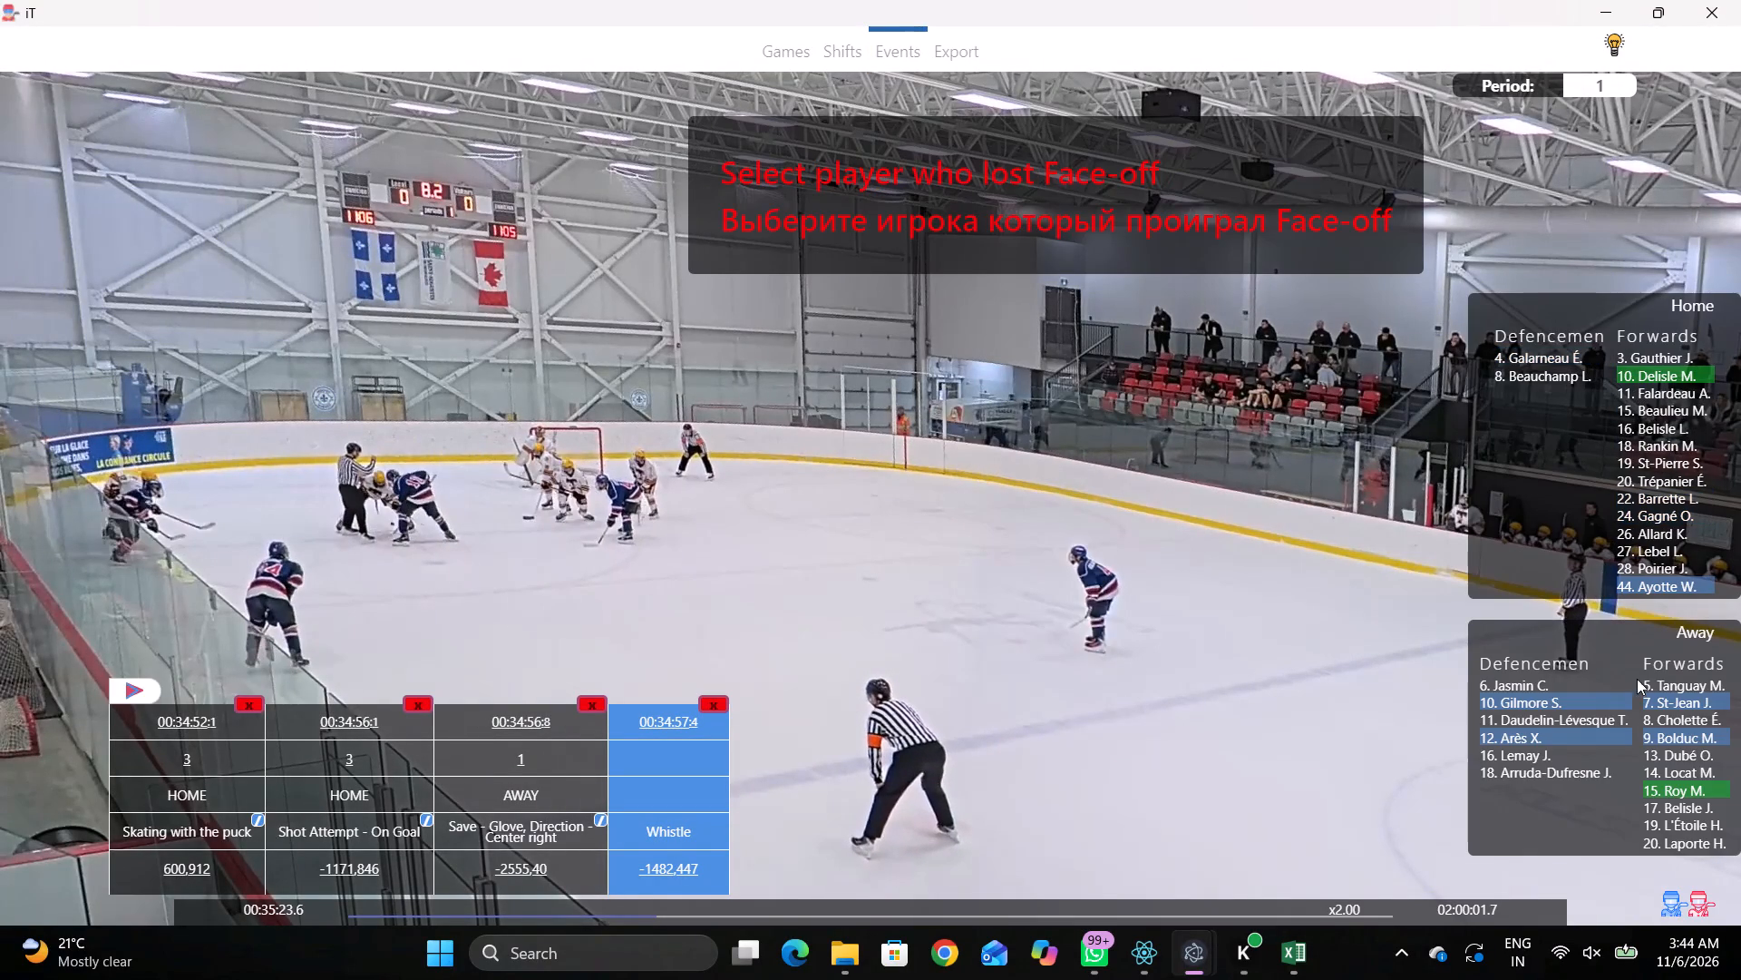
pyautogui.doubleClick(1671, 777)
pyautogui.click(564, 454)
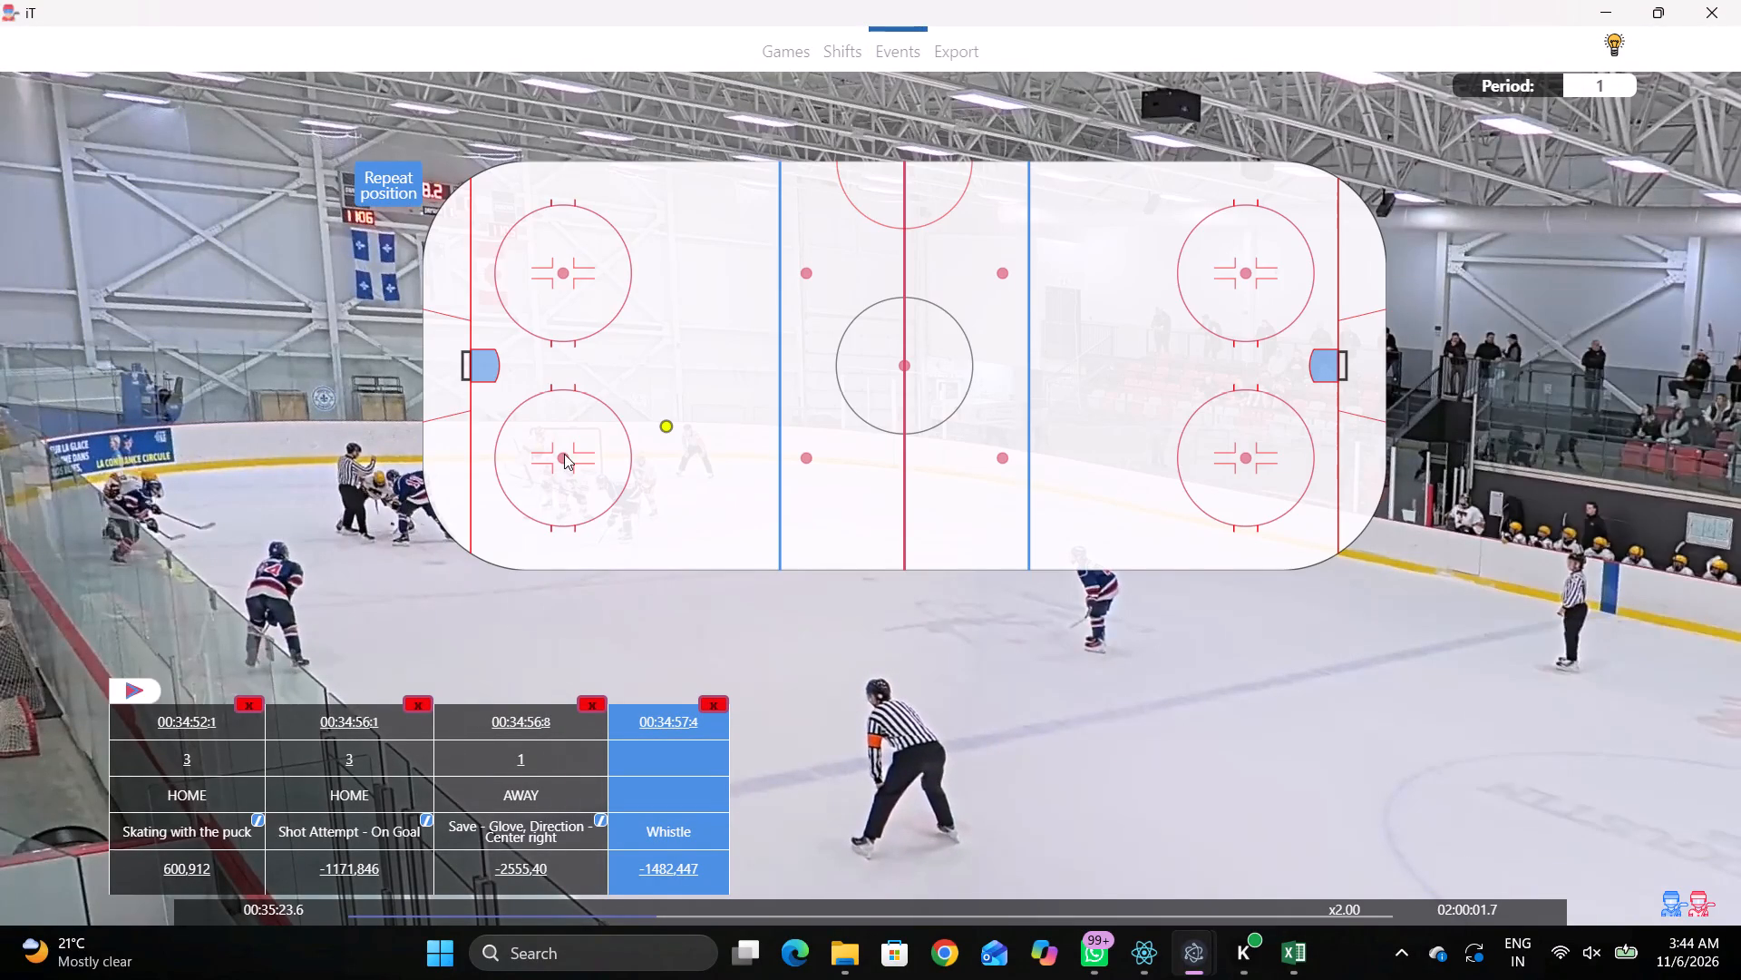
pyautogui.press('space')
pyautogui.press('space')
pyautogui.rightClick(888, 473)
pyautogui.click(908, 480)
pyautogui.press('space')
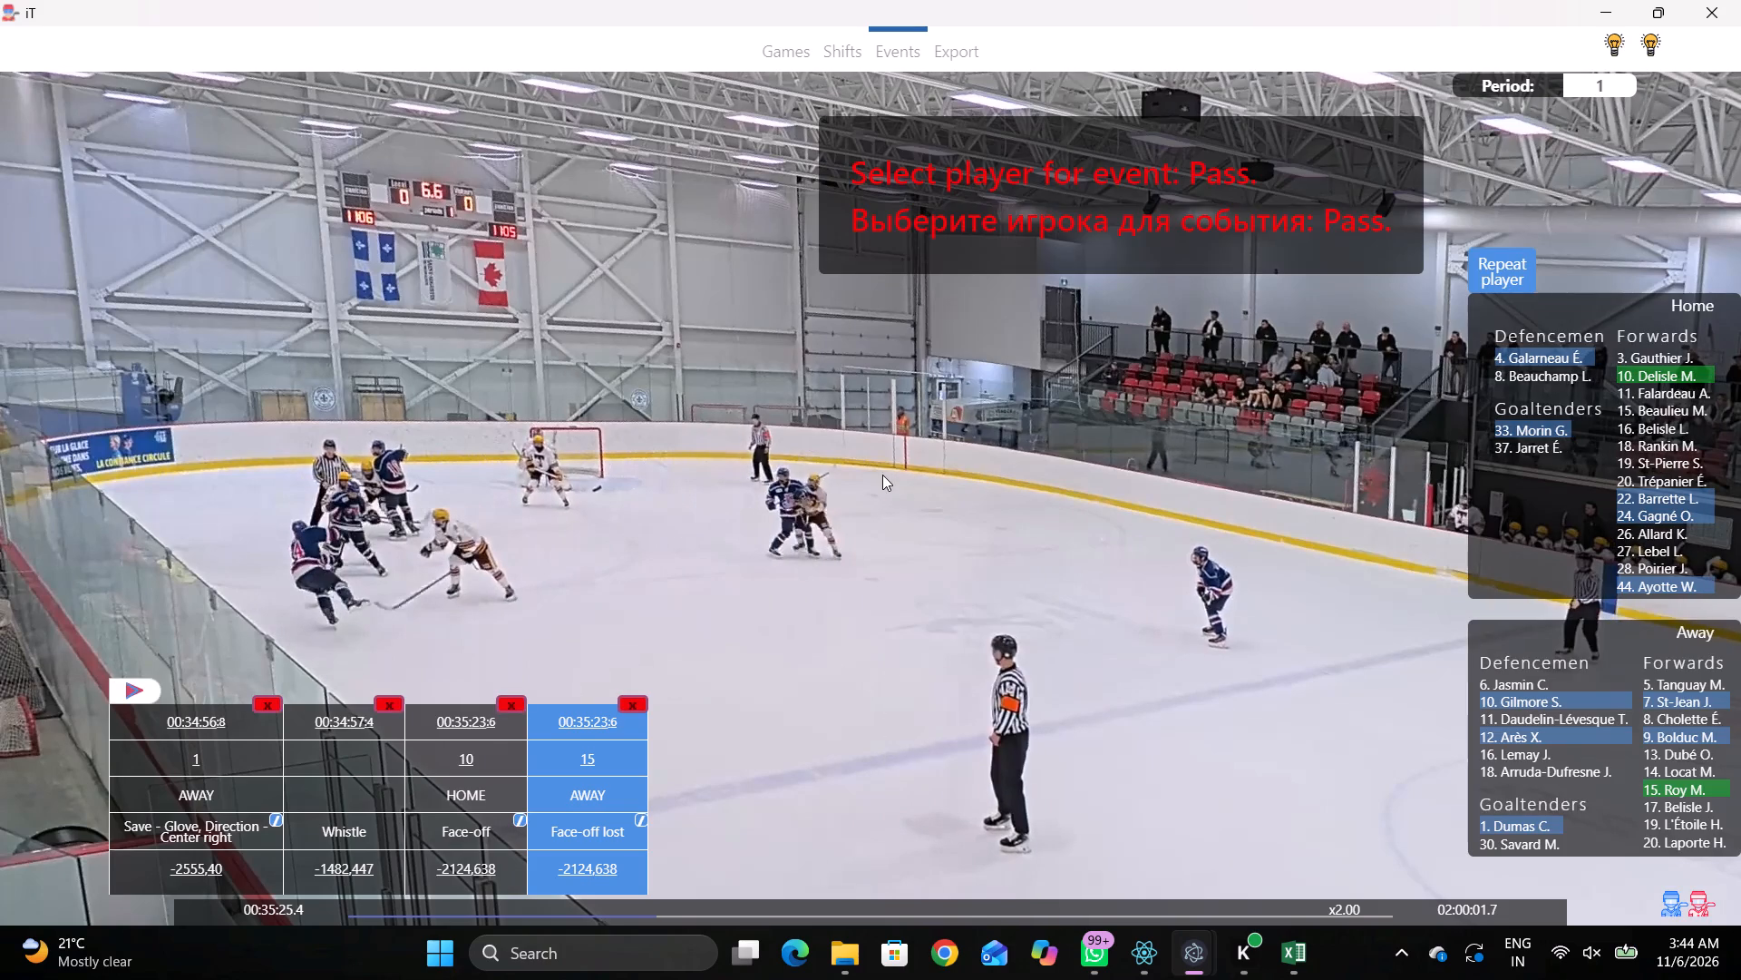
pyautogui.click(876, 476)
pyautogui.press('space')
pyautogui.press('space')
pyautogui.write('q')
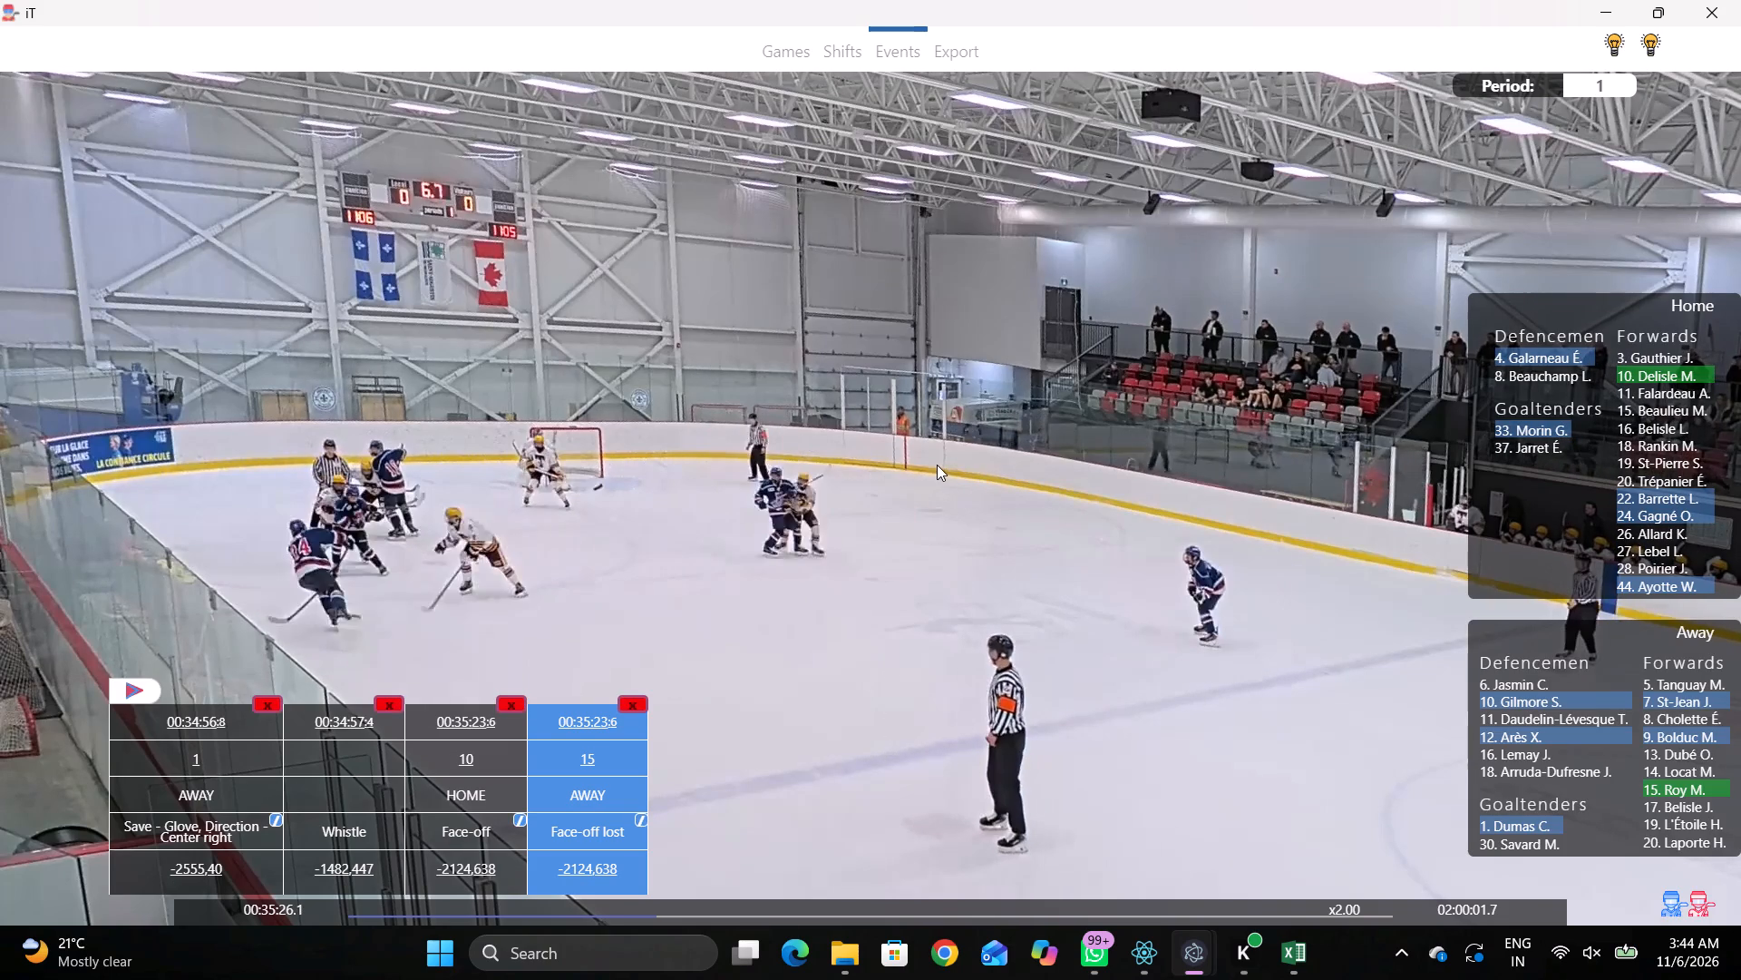
# Tag a blocked Shot Attempt by home 24 at 00:35:25.1, placed inside the left zone's lower face-off circle.
pyautogui.press('q')
pyautogui.press('q')
pyautogui.rightClick(950, 415)
pyautogui.press('q')
pyautogui.click(1007, 501)
pyautogui.click(815, 529)
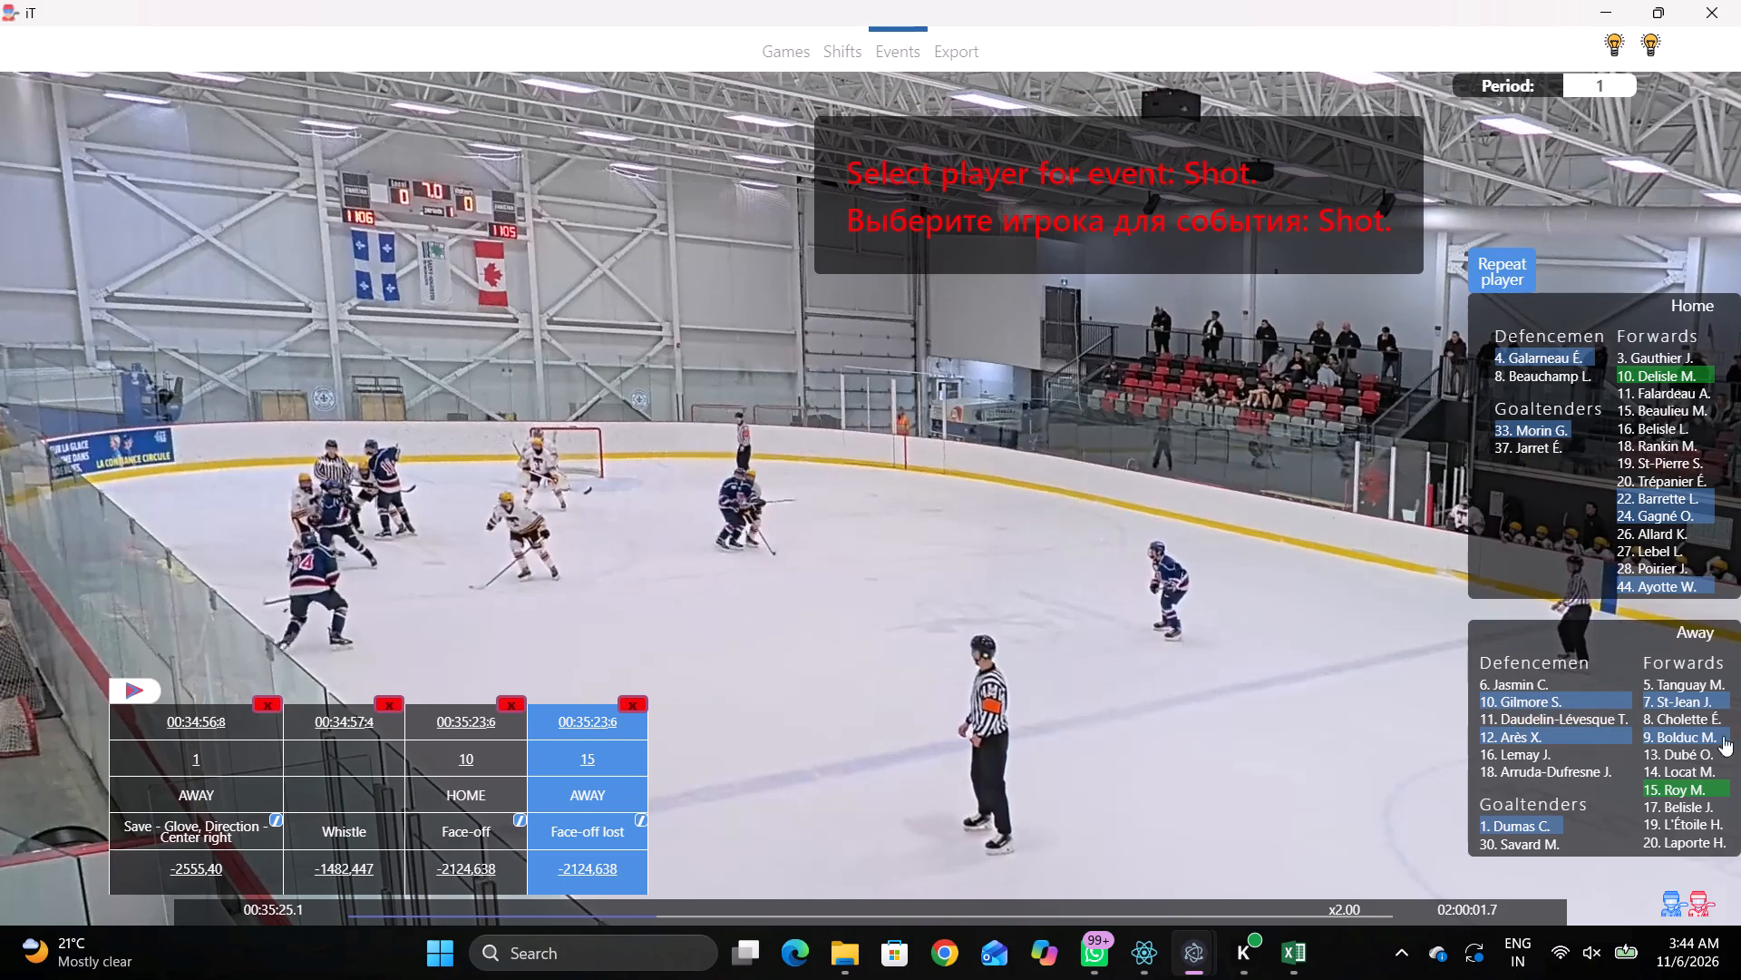
pyautogui.click(1624, 520)
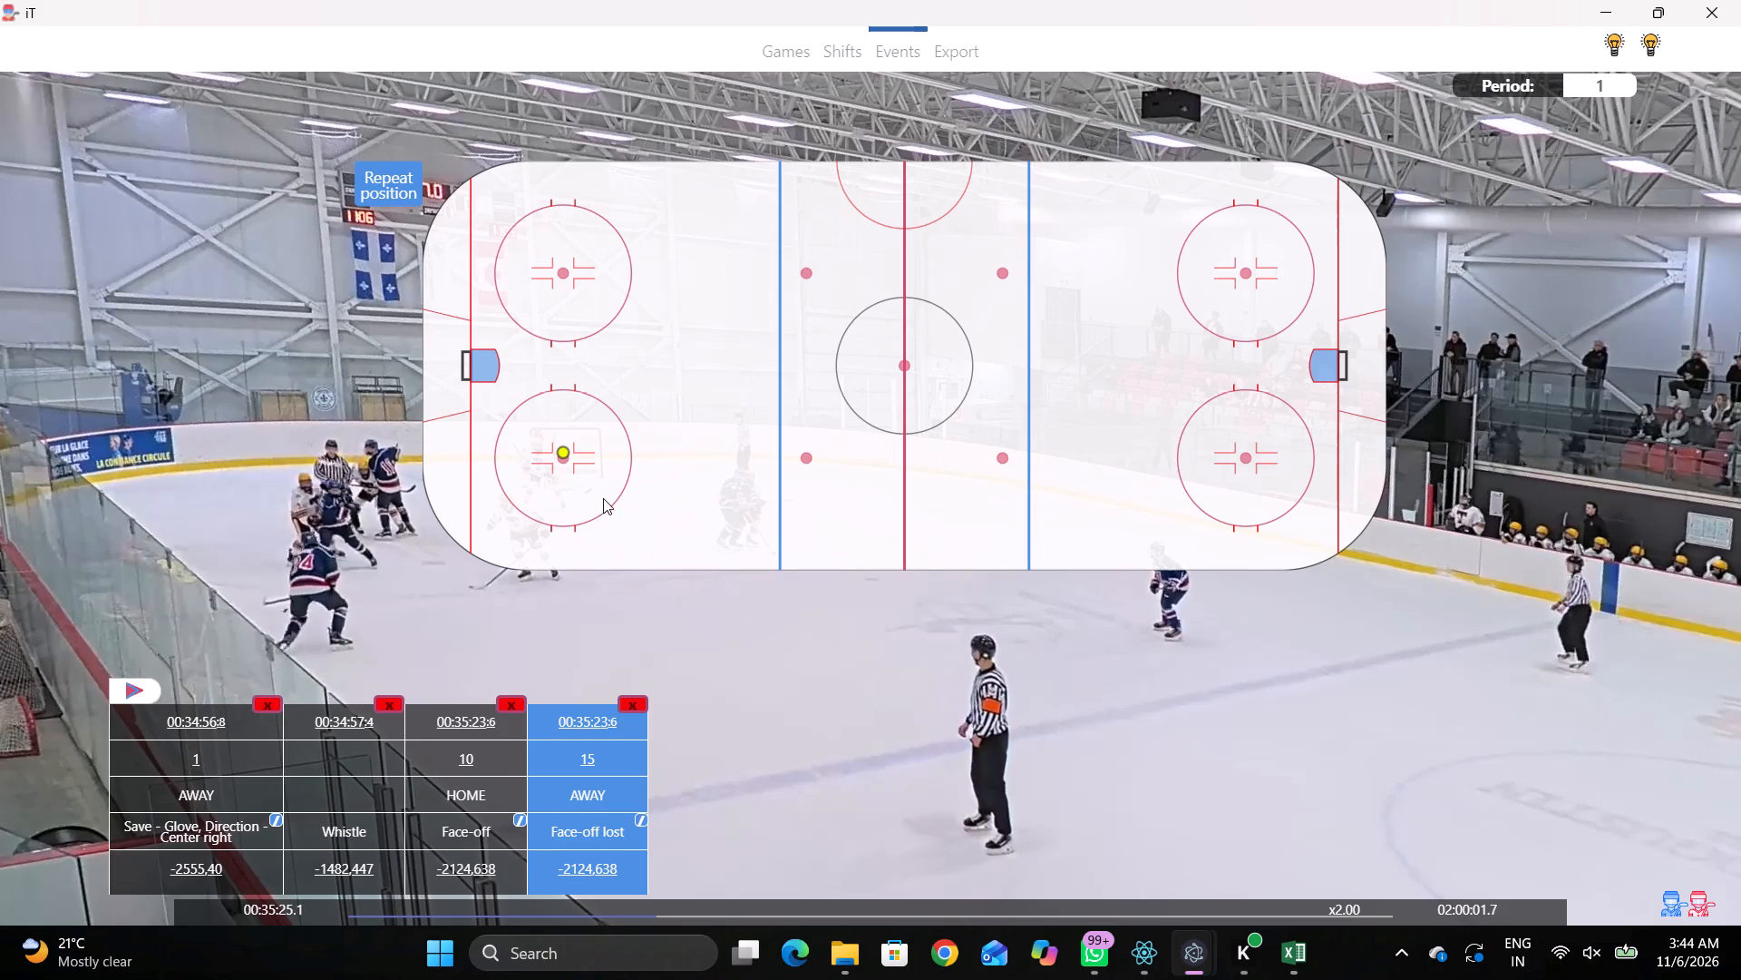
pyautogui.click(603, 498)
pyautogui.click(568, 857)
pyautogui.click(684, 524)
# Tag a Reception by away 10 at 00:35:25.9, placed between the two face-off circles in front of the left net.
pyautogui.press('r')
pyautogui.press('space')
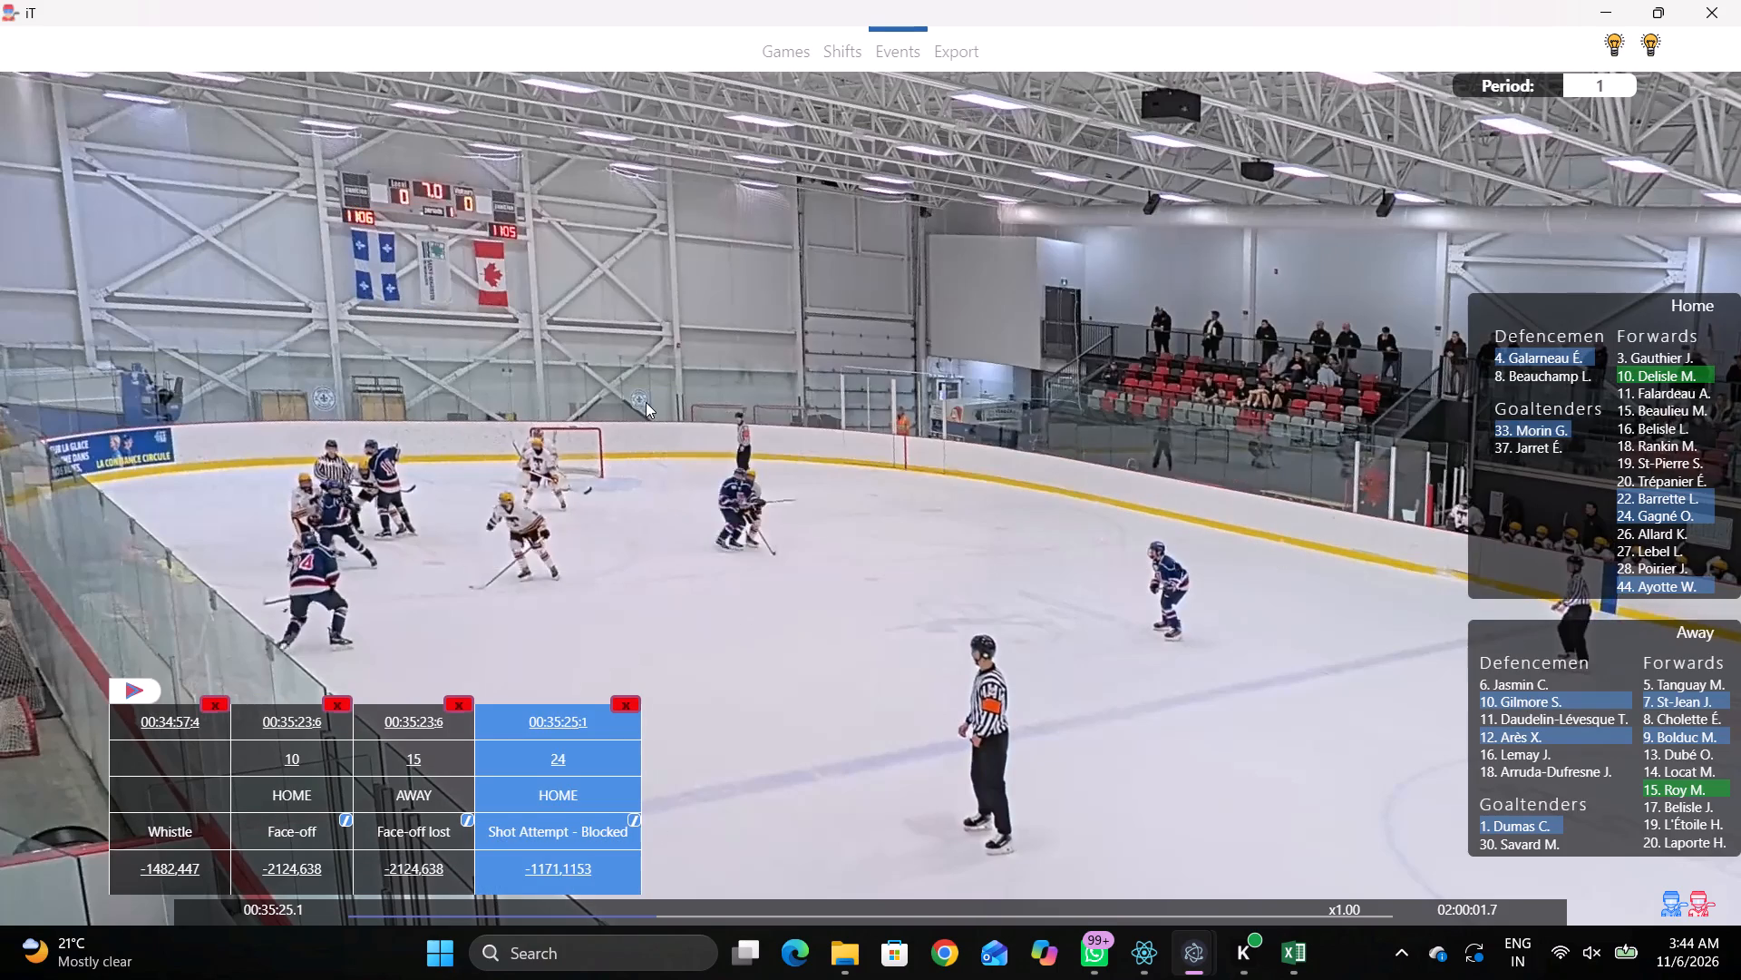
pyautogui.write('v')
pyautogui.press('space')
pyautogui.press('space')
pyautogui.press('v')
pyautogui.press('space')
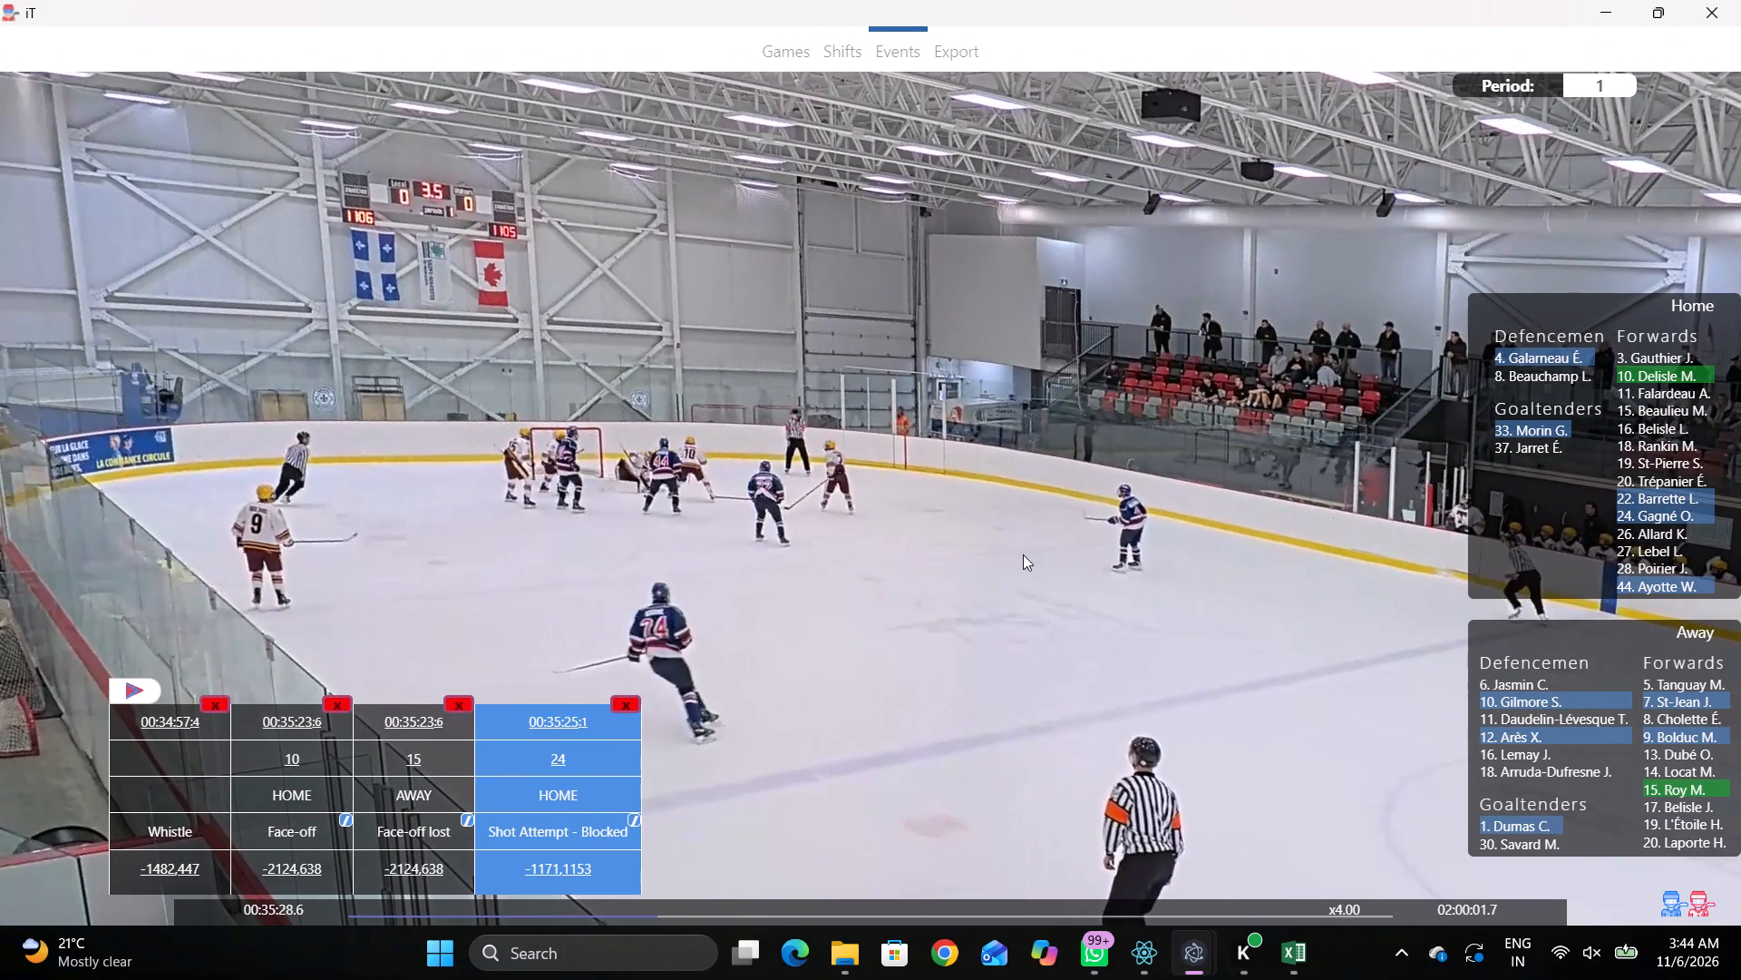
pyautogui.press('q')
pyautogui.click(518, 726)
pyautogui.press('space')
pyautogui.press('space')
pyautogui.press('space')
pyautogui.press('space')
pyautogui.rightClick(807, 448)
pyautogui.press('q')
pyautogui.press('q')
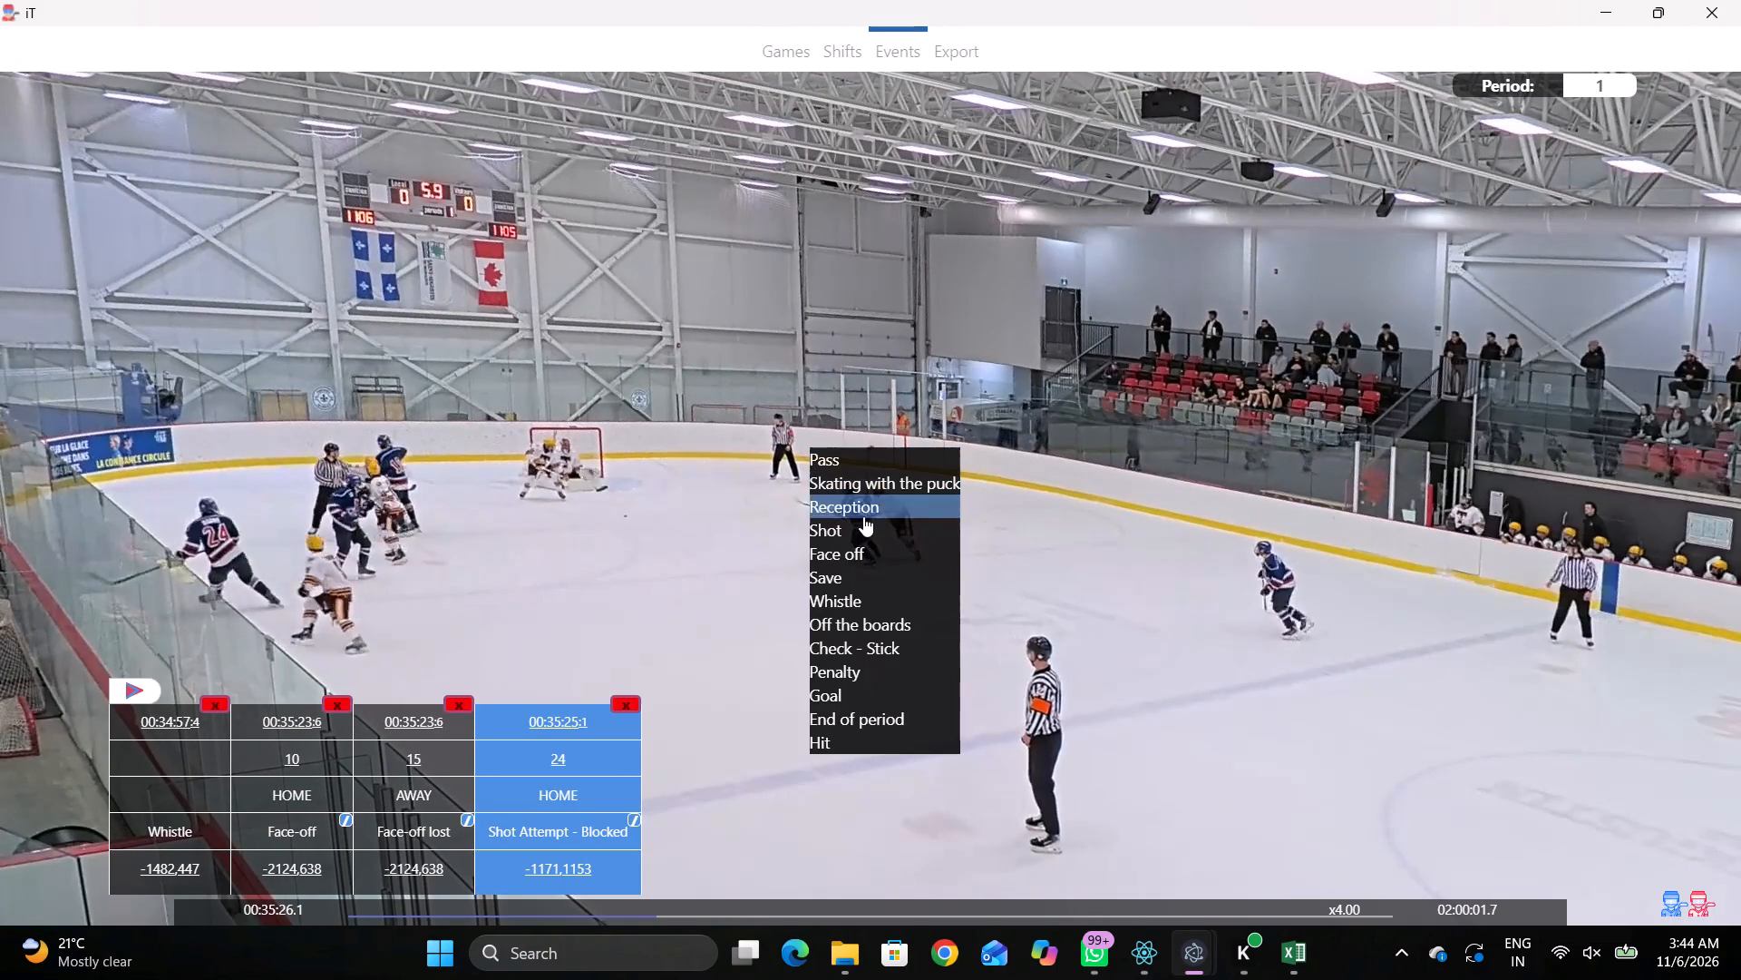
pyautogui.press('q')
pyautogui.press('q')
pyautogui.click(860, 502)
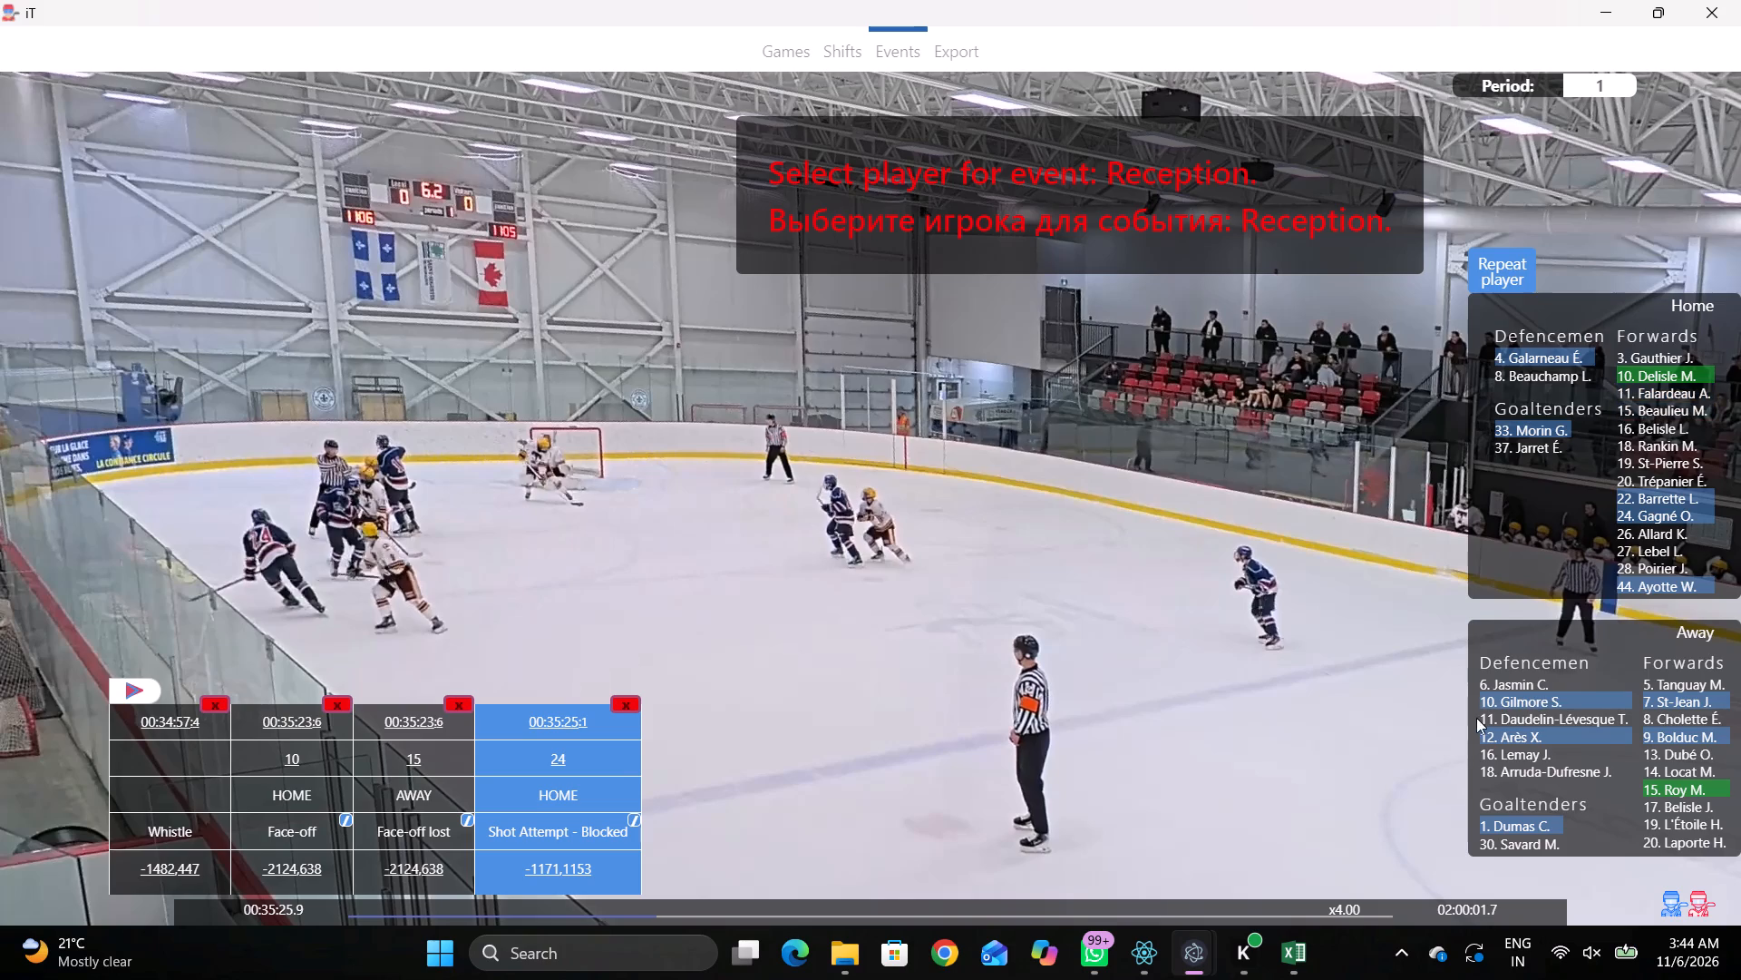
pyautogui.click(1504, 698)
pyautogui.moveTo(573, 347); pyautogui.dragTo(562, 346)
# Tag an on-goal Shot Attempt by home 44 at 00:35:27.0, placed mid-rink between the left zone's circles and blue line.
pyautogui.press('r')
pyautogui.press('space')
pyautogui.press('space')
pyautogui.press('space')
pyautogui.press('space')
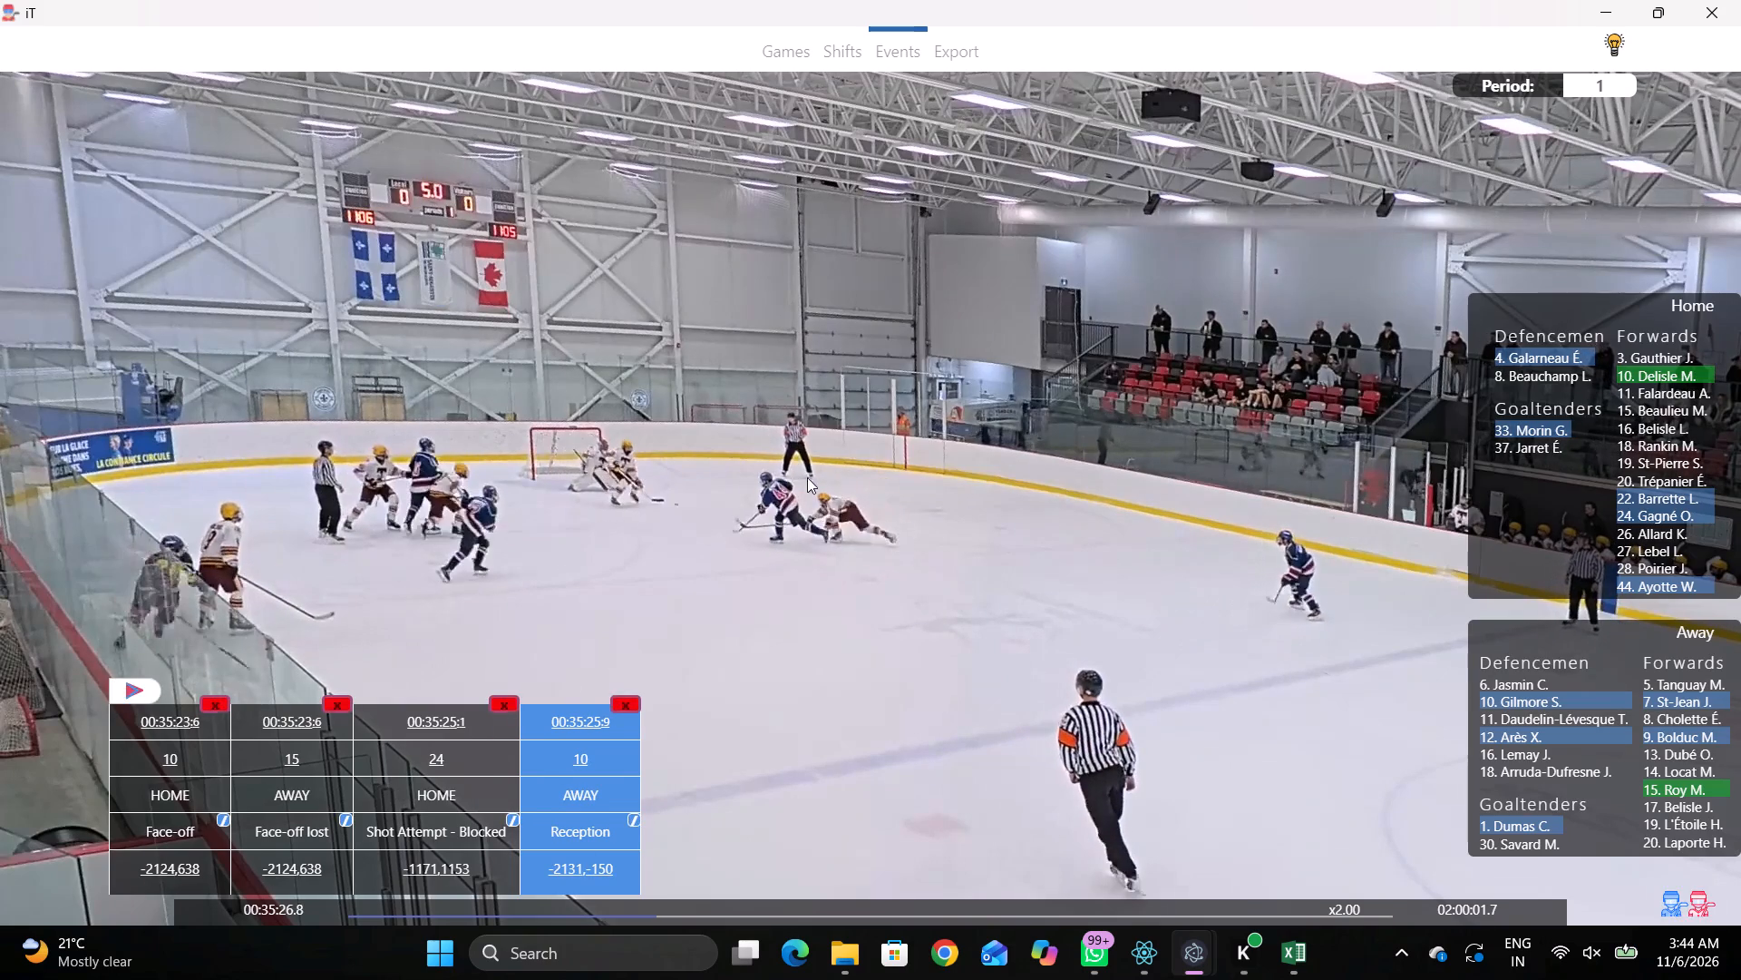
pyautogui.moveTo(825, 414); pyautogui.dragTo(842, 418, button='right')
pyautogui.click(886, 498)
pyautogui.click(837, 416)
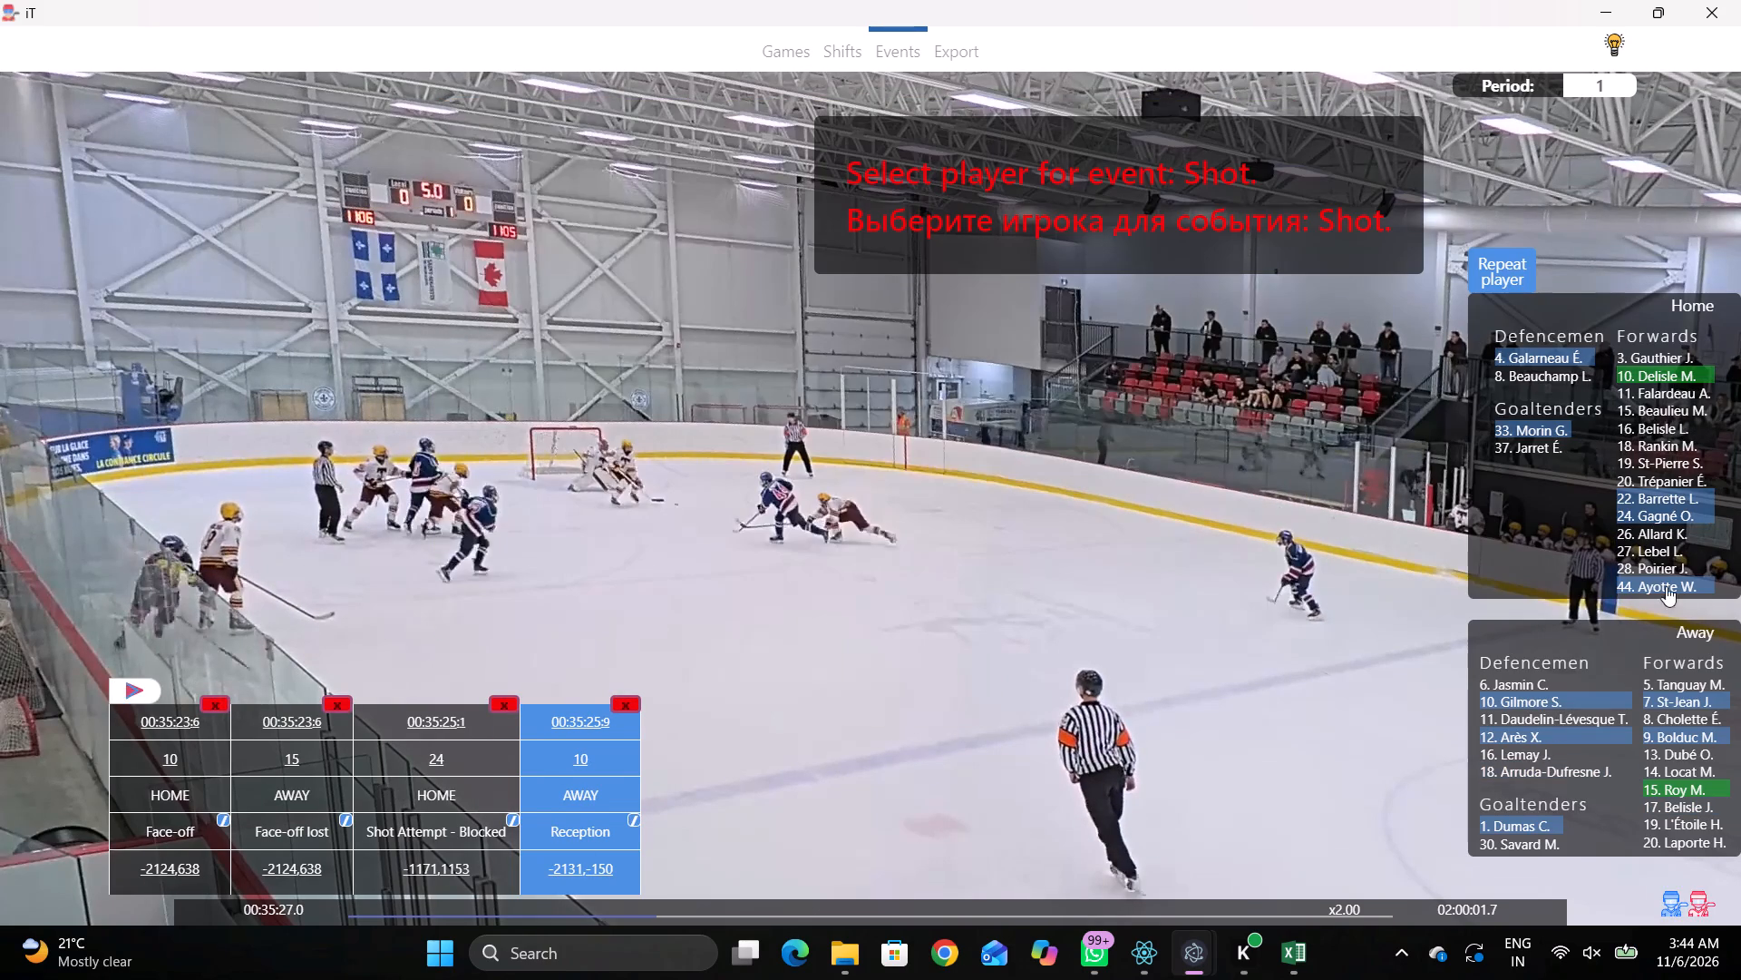
pyautogui.click(1632, 589)
pyautogui.click(663, 363)
# Tag a Save by away goalie 1 at 00:35:27.5, Left Pad with direction Bottom middle, placed in the left crease.
pyautogui.press('r')
pyautogui.press('space')
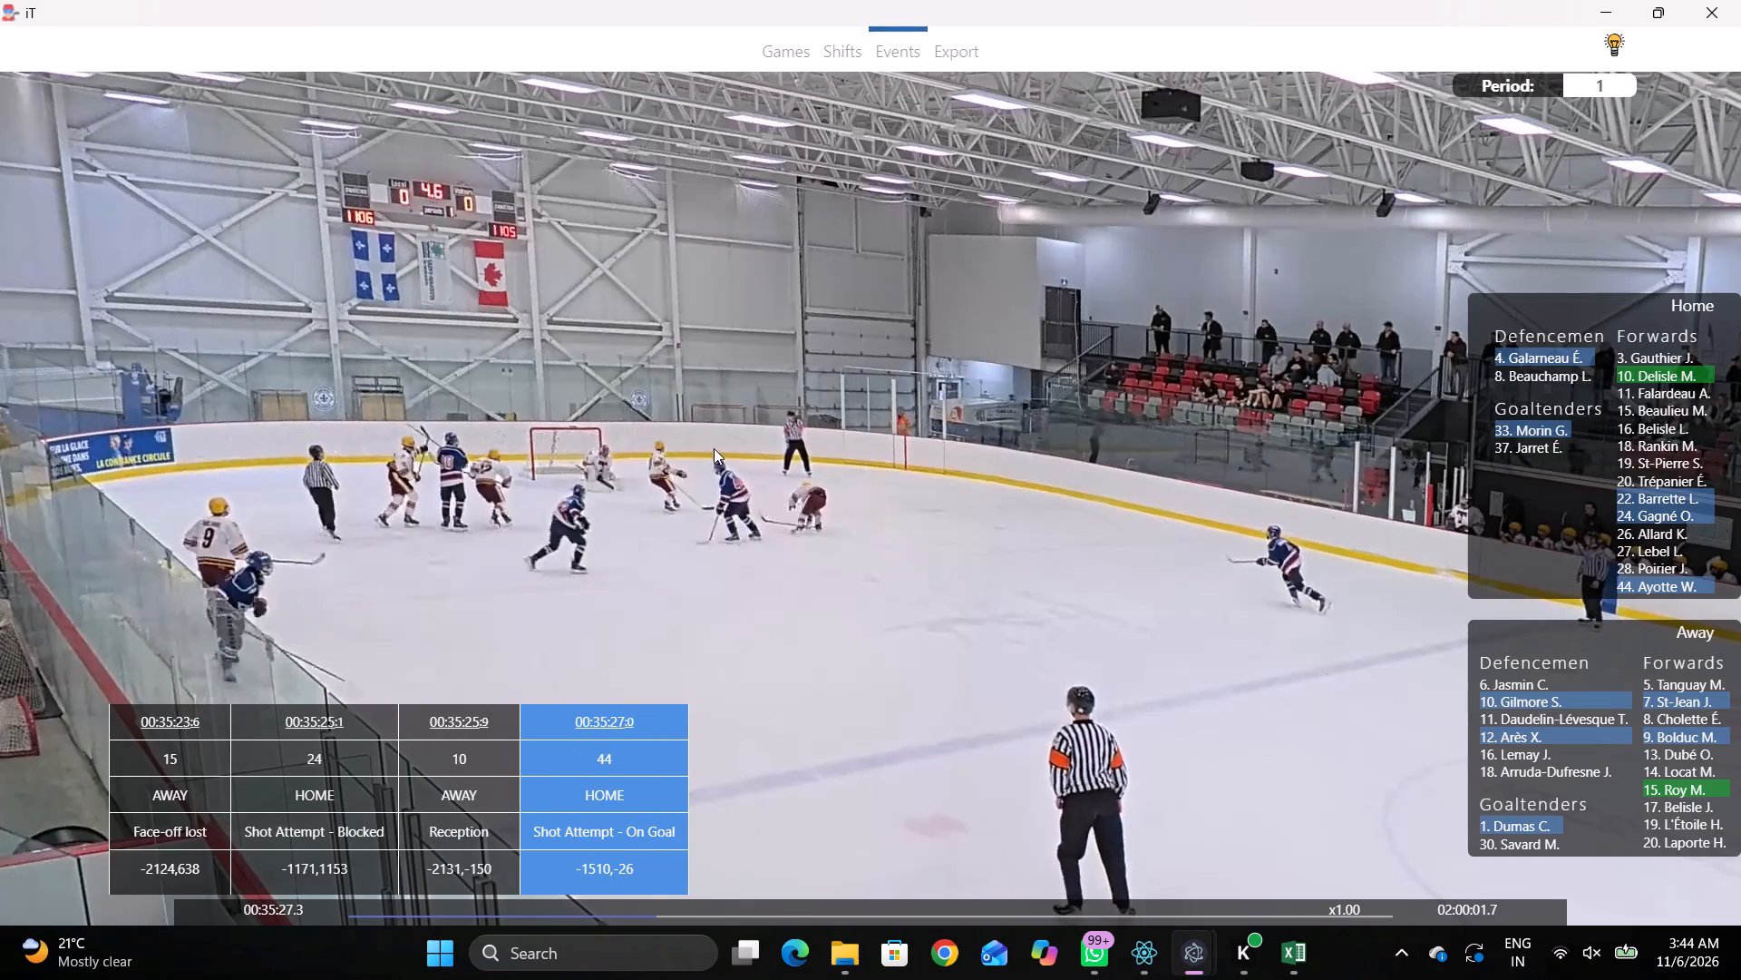
pyautogui.press('space')
pyautogui.moveTo(696, 350); pyautogui.dragTo(707, 356, button='right')
pyautogui.click(739, 488)
pyautogui.click(930, 475)
pyautogui.click(853, 503)
pyautogui.click(1619, 429)
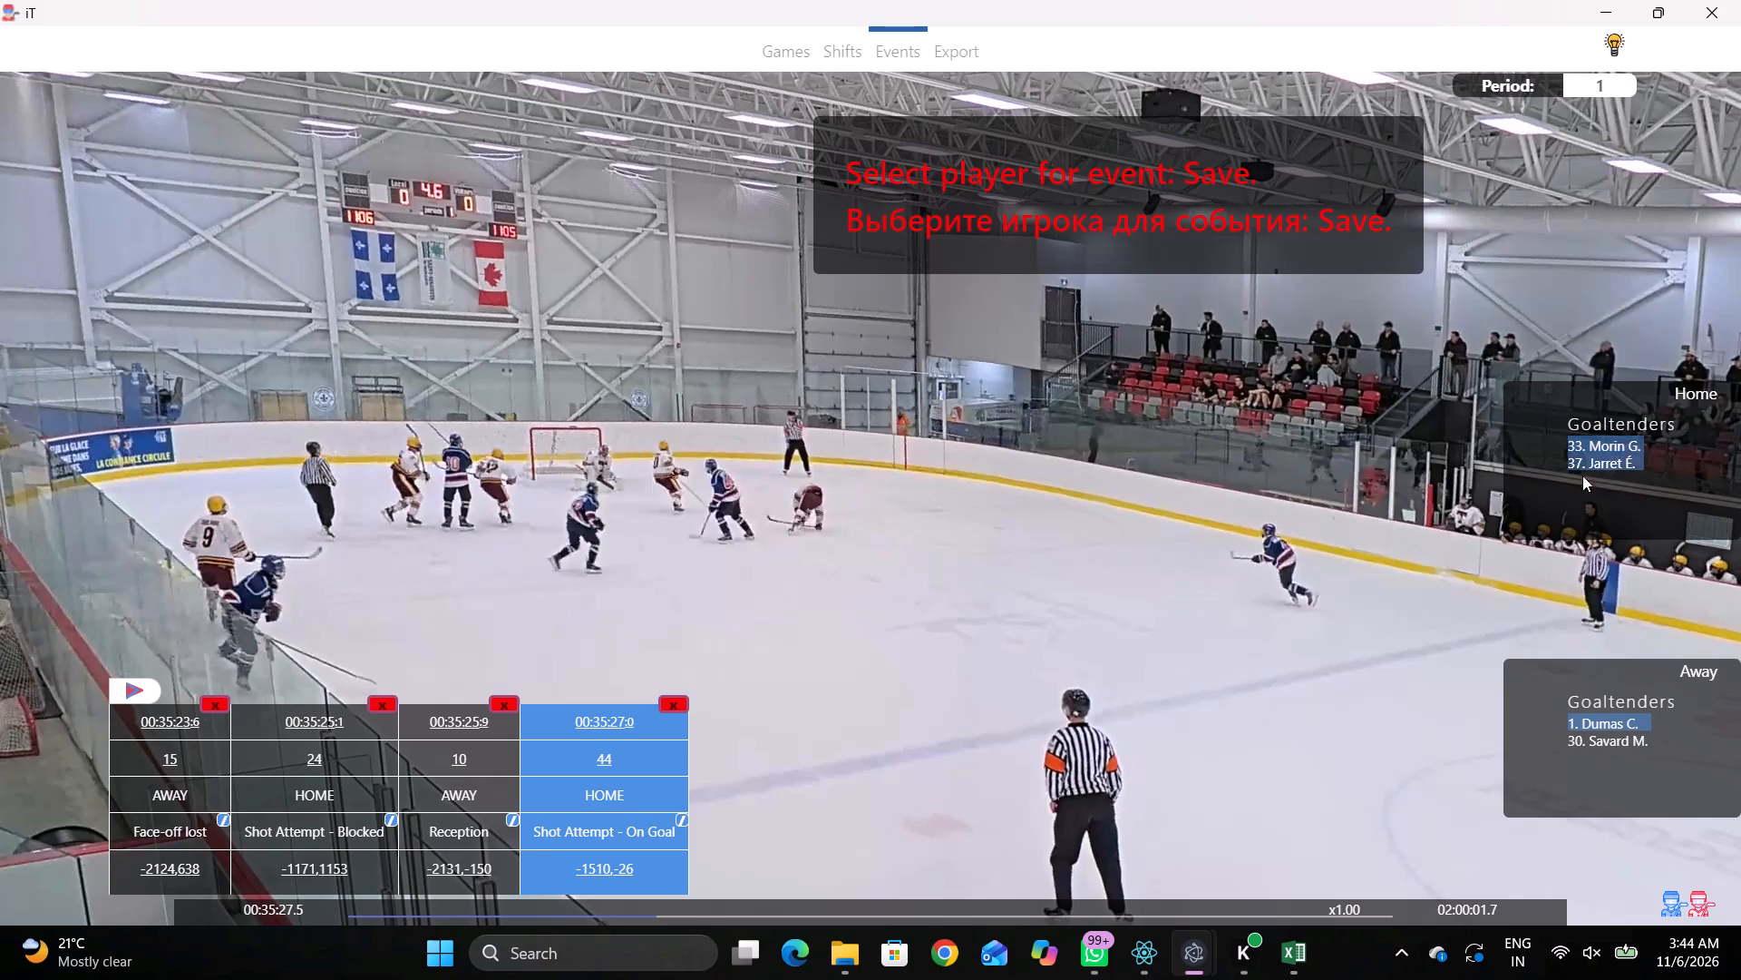
pyautogui.click(1614, 730)
pyautogui.click(488, 353)
# Tag a Whistle at 00:35:28.1, placed between the face-off circles in front of the left net.
pyautogui.press('space')
pyautogui.press('v')
pyautogui.press('space')
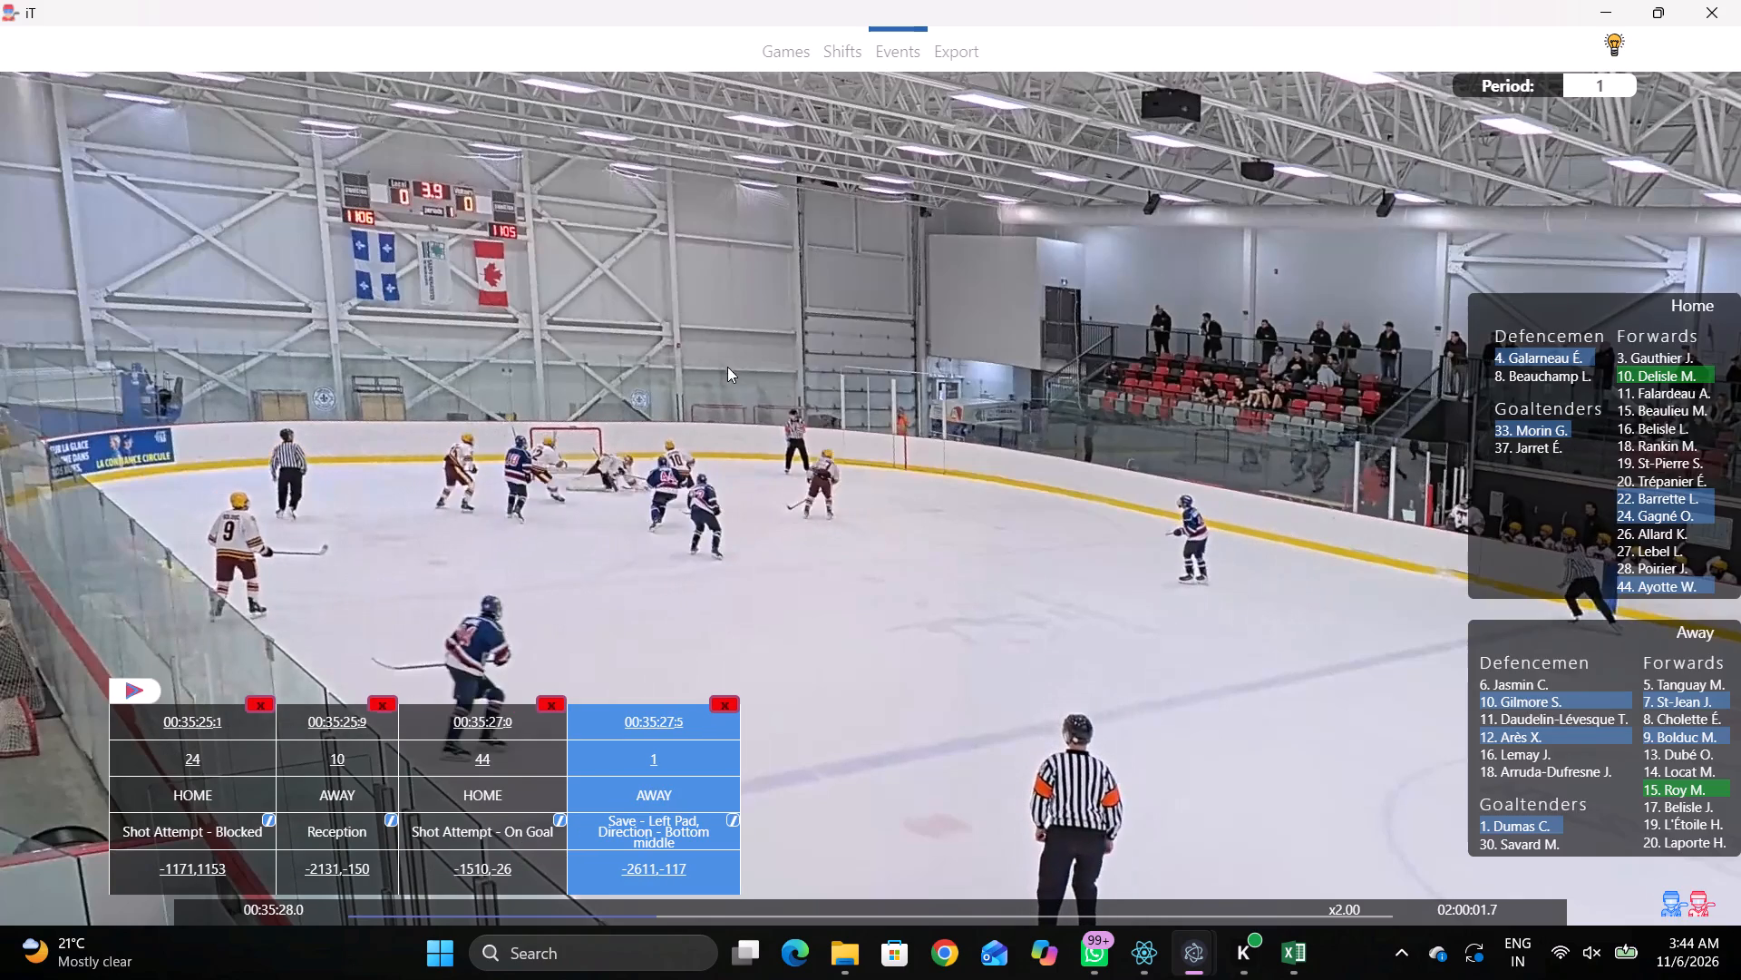
pyautogui.moveTo(725, 364); pyautogui.dragTo(744, 377, button='right')
pyautogui.click(787, 514)
pyautogui.moveTo(837, 715); pyautogui.dragTo(828, 654)
pyautogui.moveTo(746, 367); pyautogui.dragTo(766, 368, button='right')
pyautogui.click(800, 525)
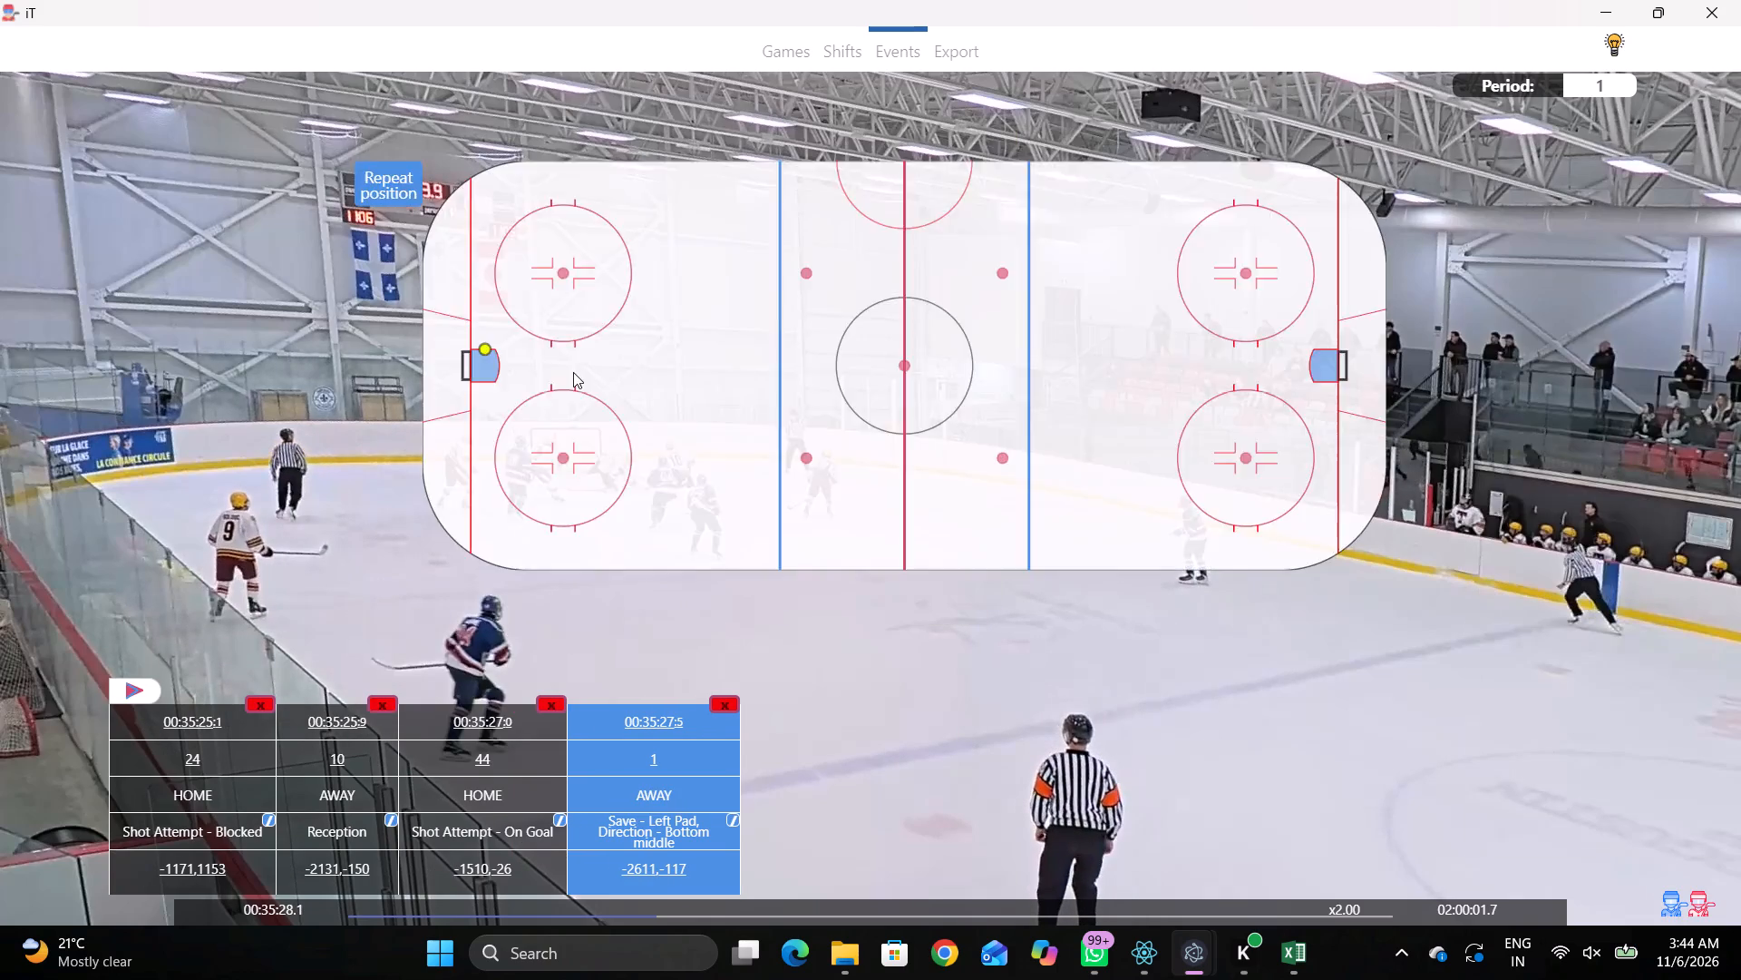
pyautogui.click(573, 372)
# Examine the footage after the whistle up to the next face-off to see which players line up.
pyautogui.press('space')
pyautogui.press('v')
pyautogui.press('v')
pyautogui.press('c')
pyautogui.press('space')
pyautogui.press('c')
pyautogui.press('space')
pyautogui.write('D')
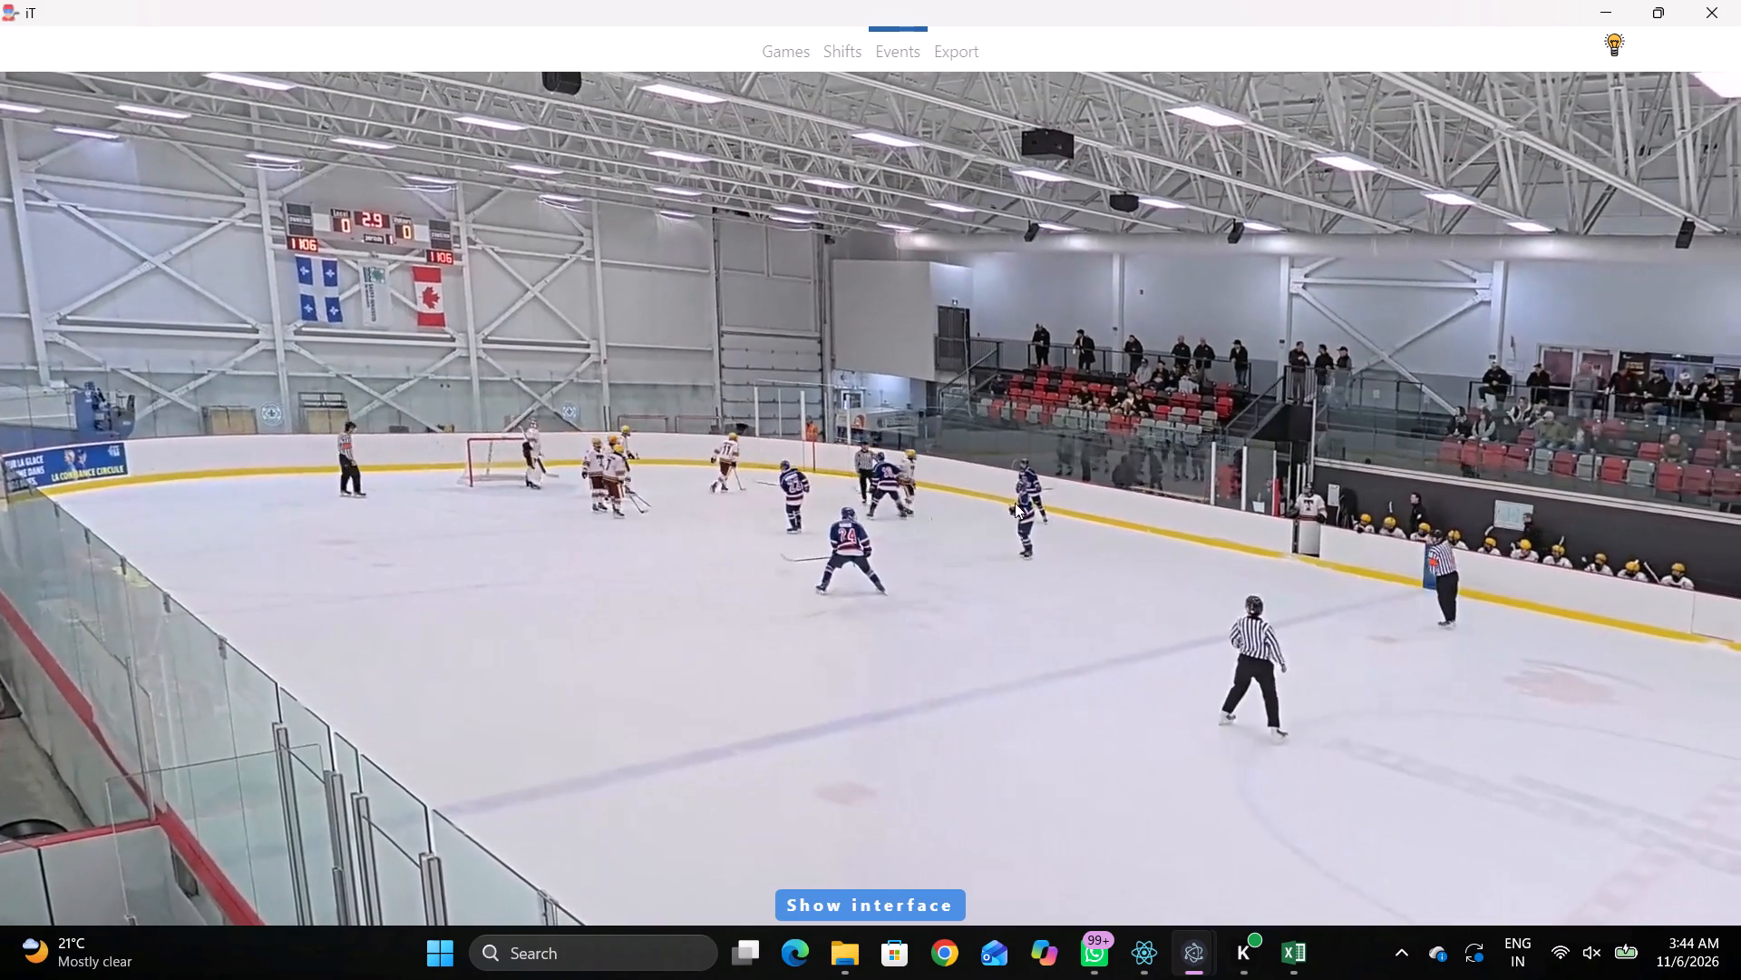
pyautogui.press('space')
pyautogui.press('space')
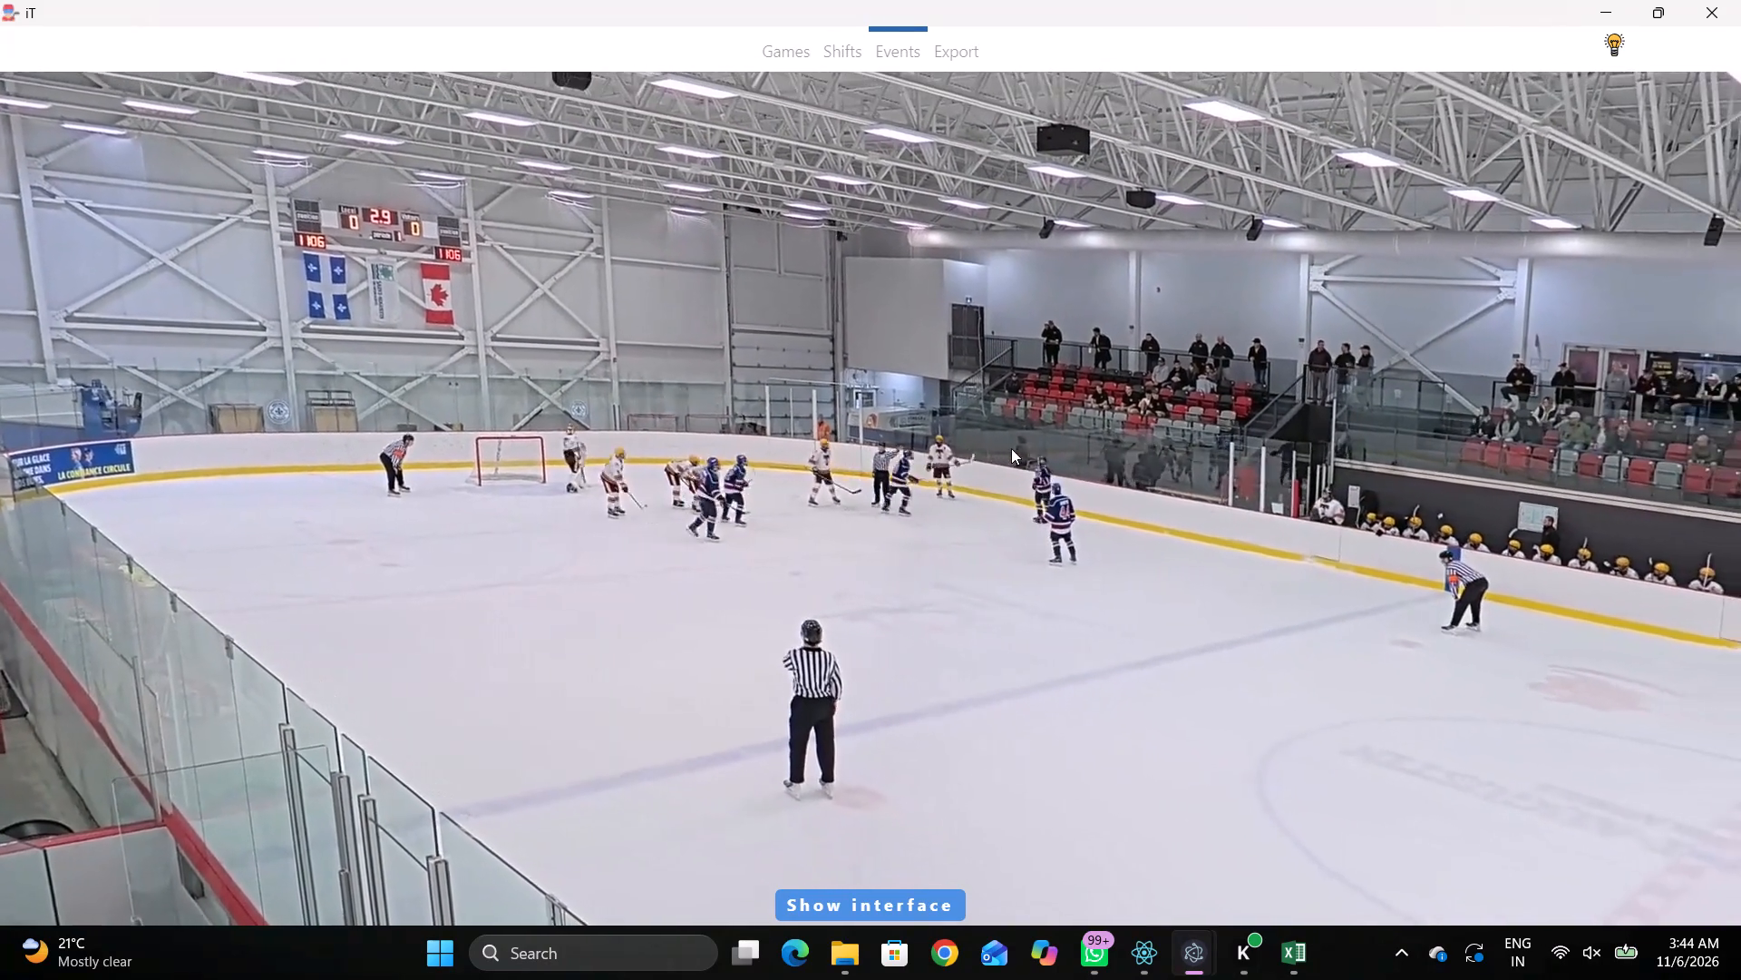
pyautogui.press('space')
pyautogui.press('space')
pyautogui.press('space')
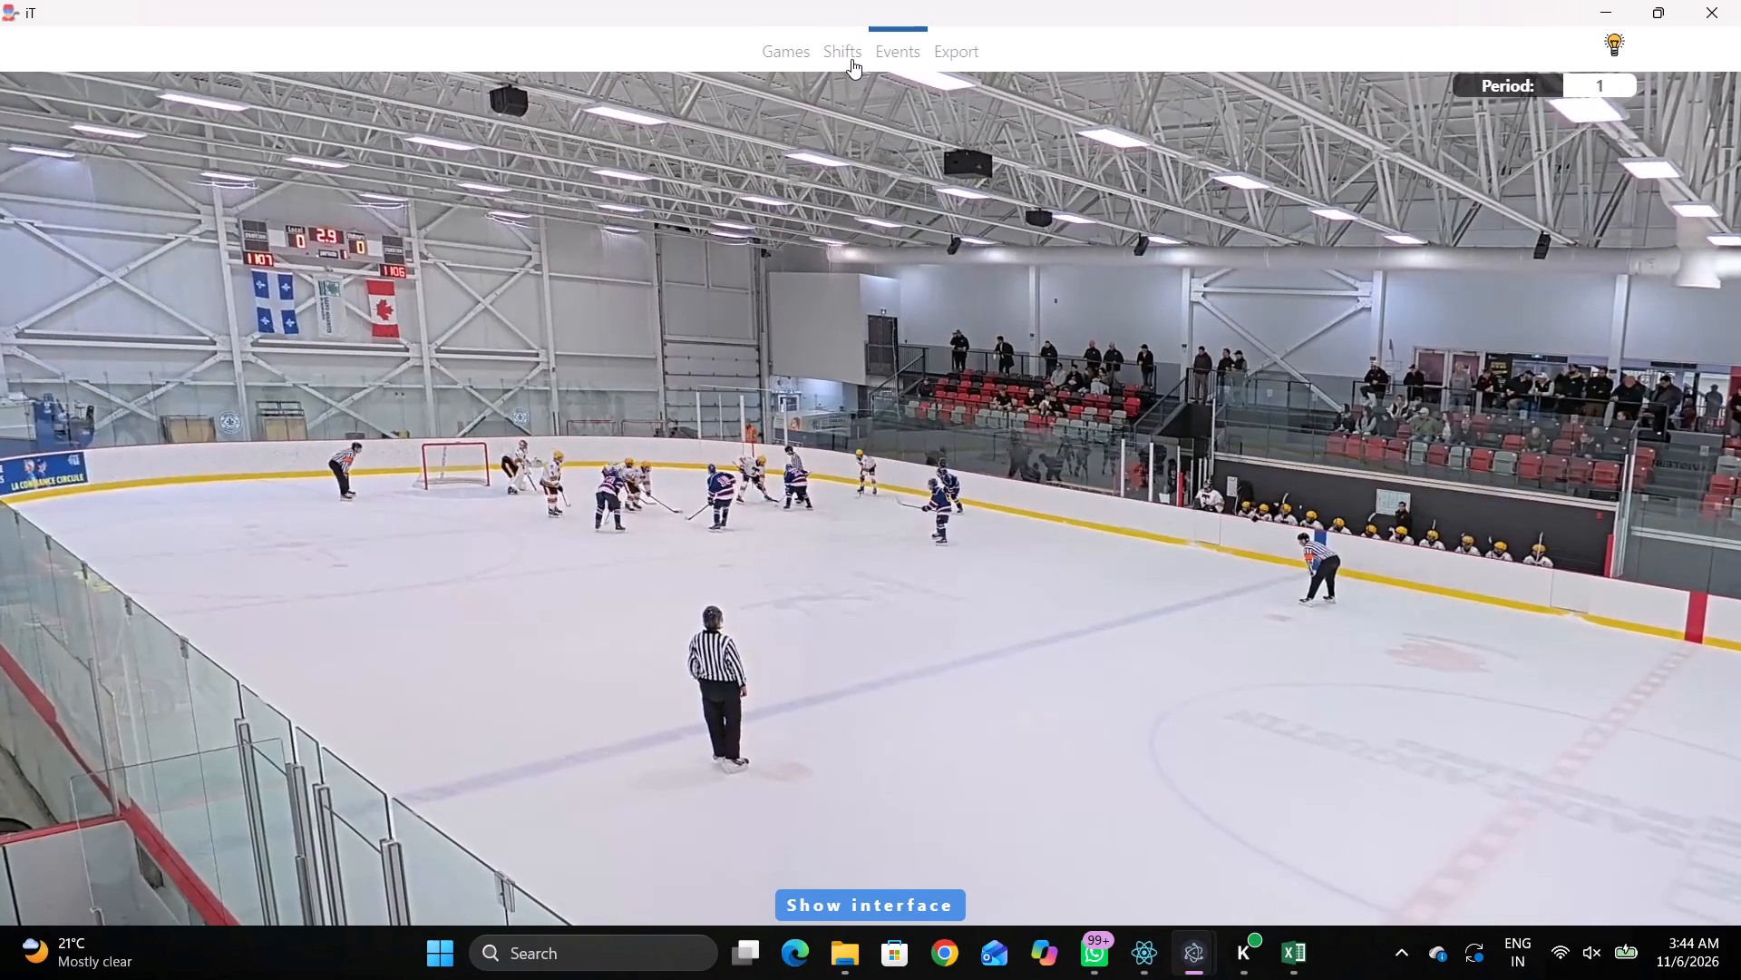
# Split the home team's shift at the next face-off, at 00:35:54.9.
pyautogui.click(851, 59)
pyautogui.hotkey('shift', 'd')
pyautogui.hotkey('shift', 's')
pyautogui.hotkey('shift', 'd')
pyautogui.hotkey('shift', 'd')
# Swap two players in the 00:35:54.9 home shift, setting the first forward to 10 and the center forward to 22.
pyautogui.click(1166, 776)
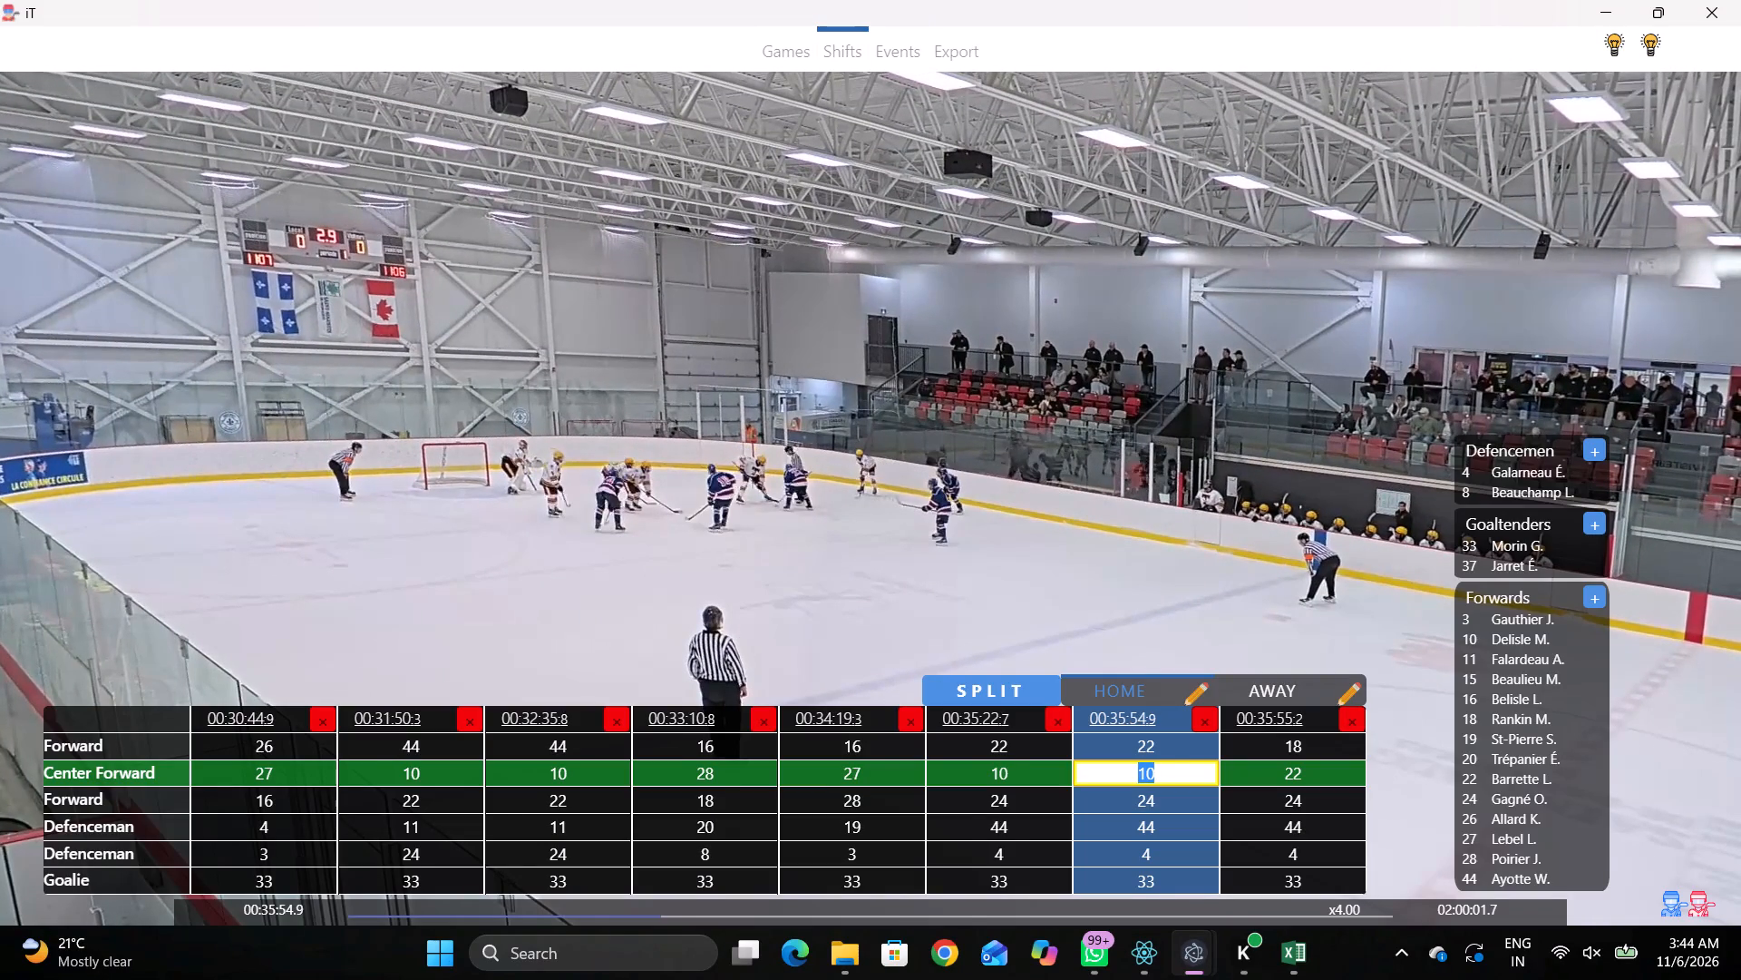
pyautogui.click(1162, 750)
pyautogui.press('Tab')
pyautogui.press('BackSpace')
pyautogui.press('2')
pyautogui.press('2')
pyautogui.click(1110, 748)
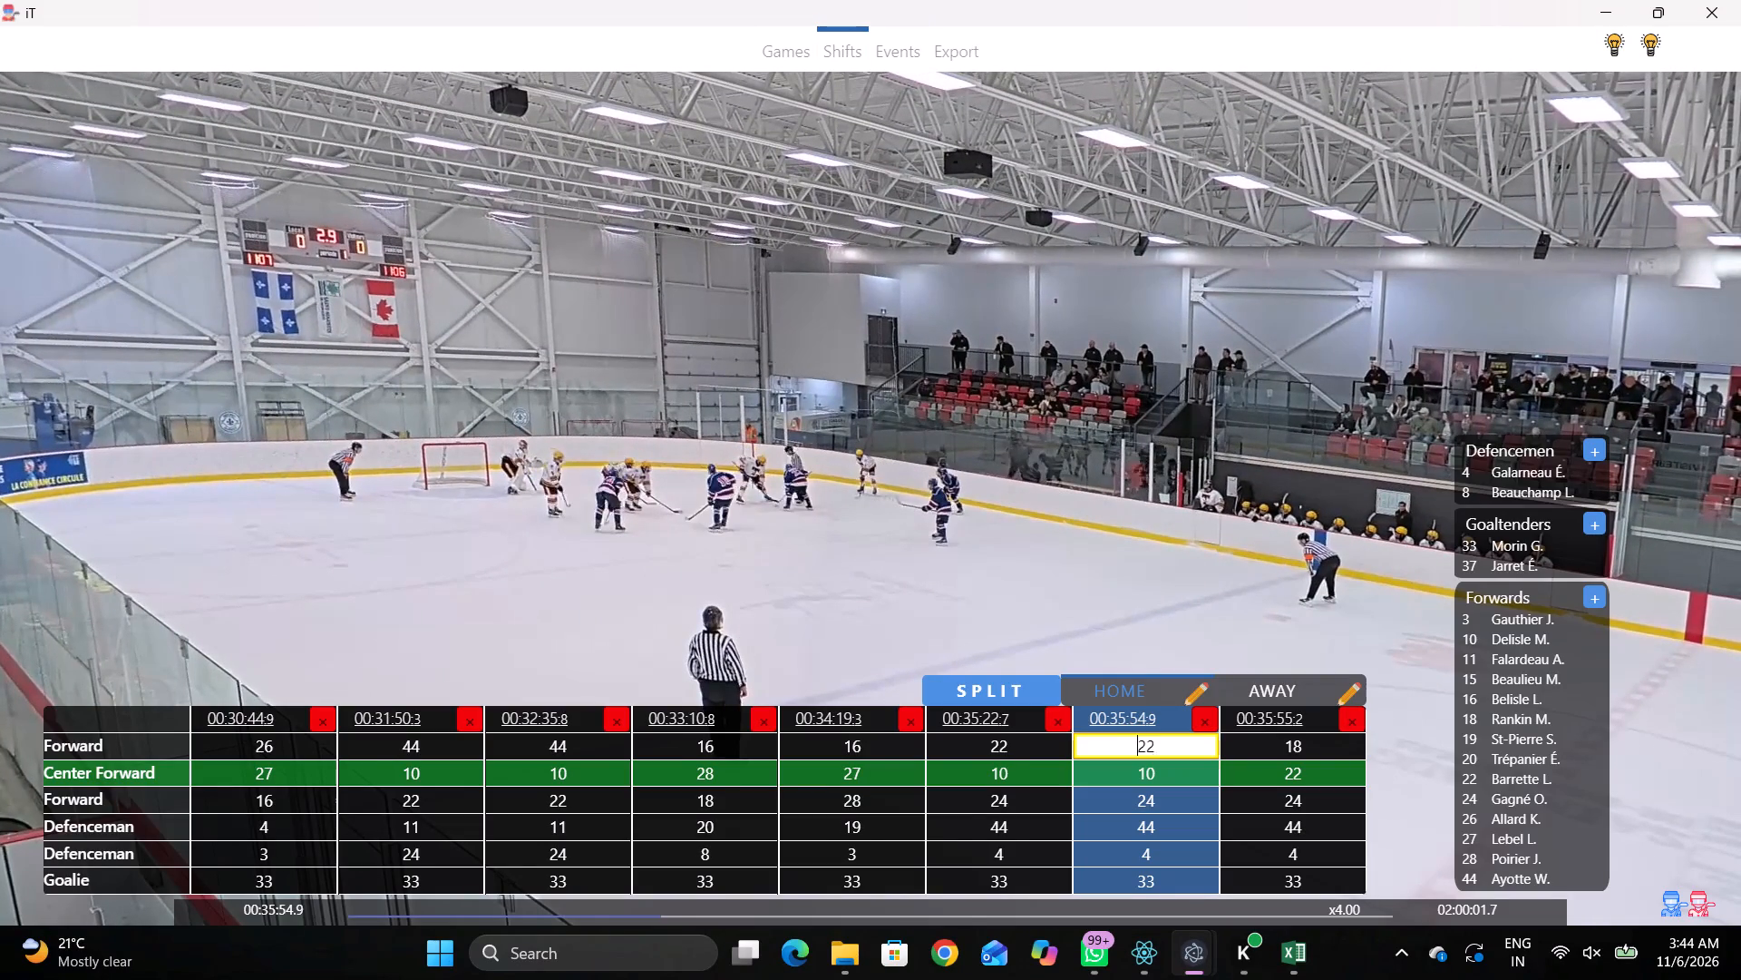
pyautogui.click(1180, 752)
pyautogui.press('BackSpace')
pyautogui.press('Tab')
pyautogui.press('BackSpace')
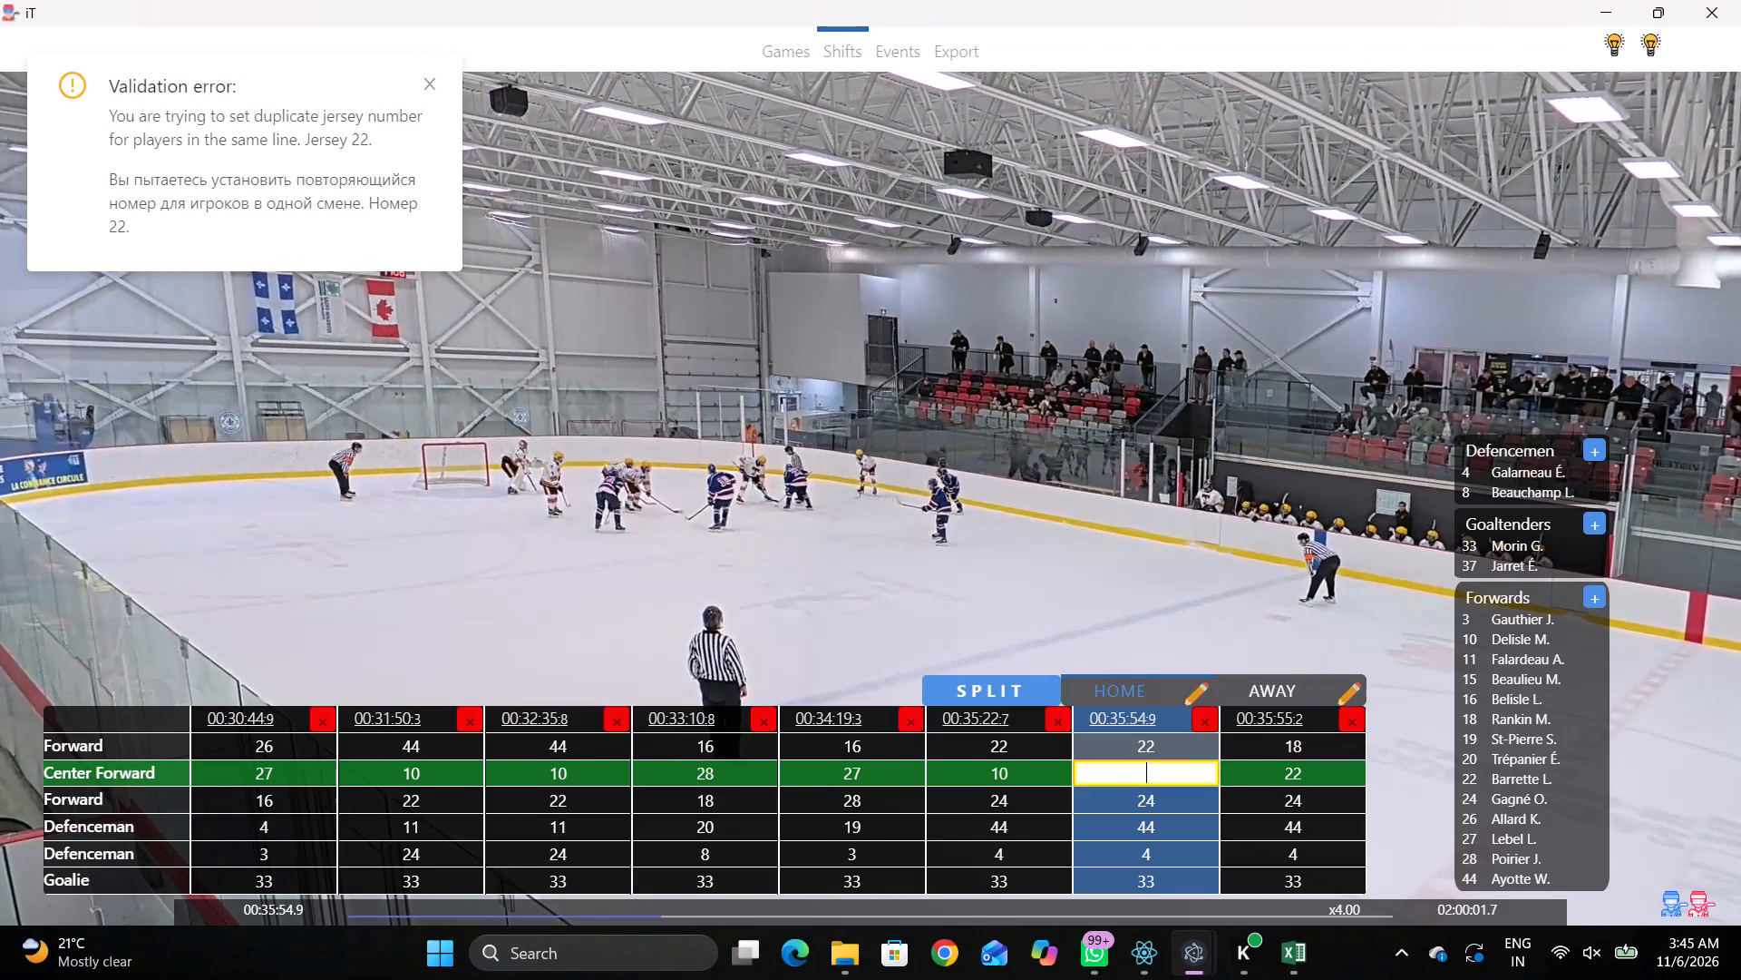
pyautogui.click(1163, 759)
pyautogui.click(1164, 745)
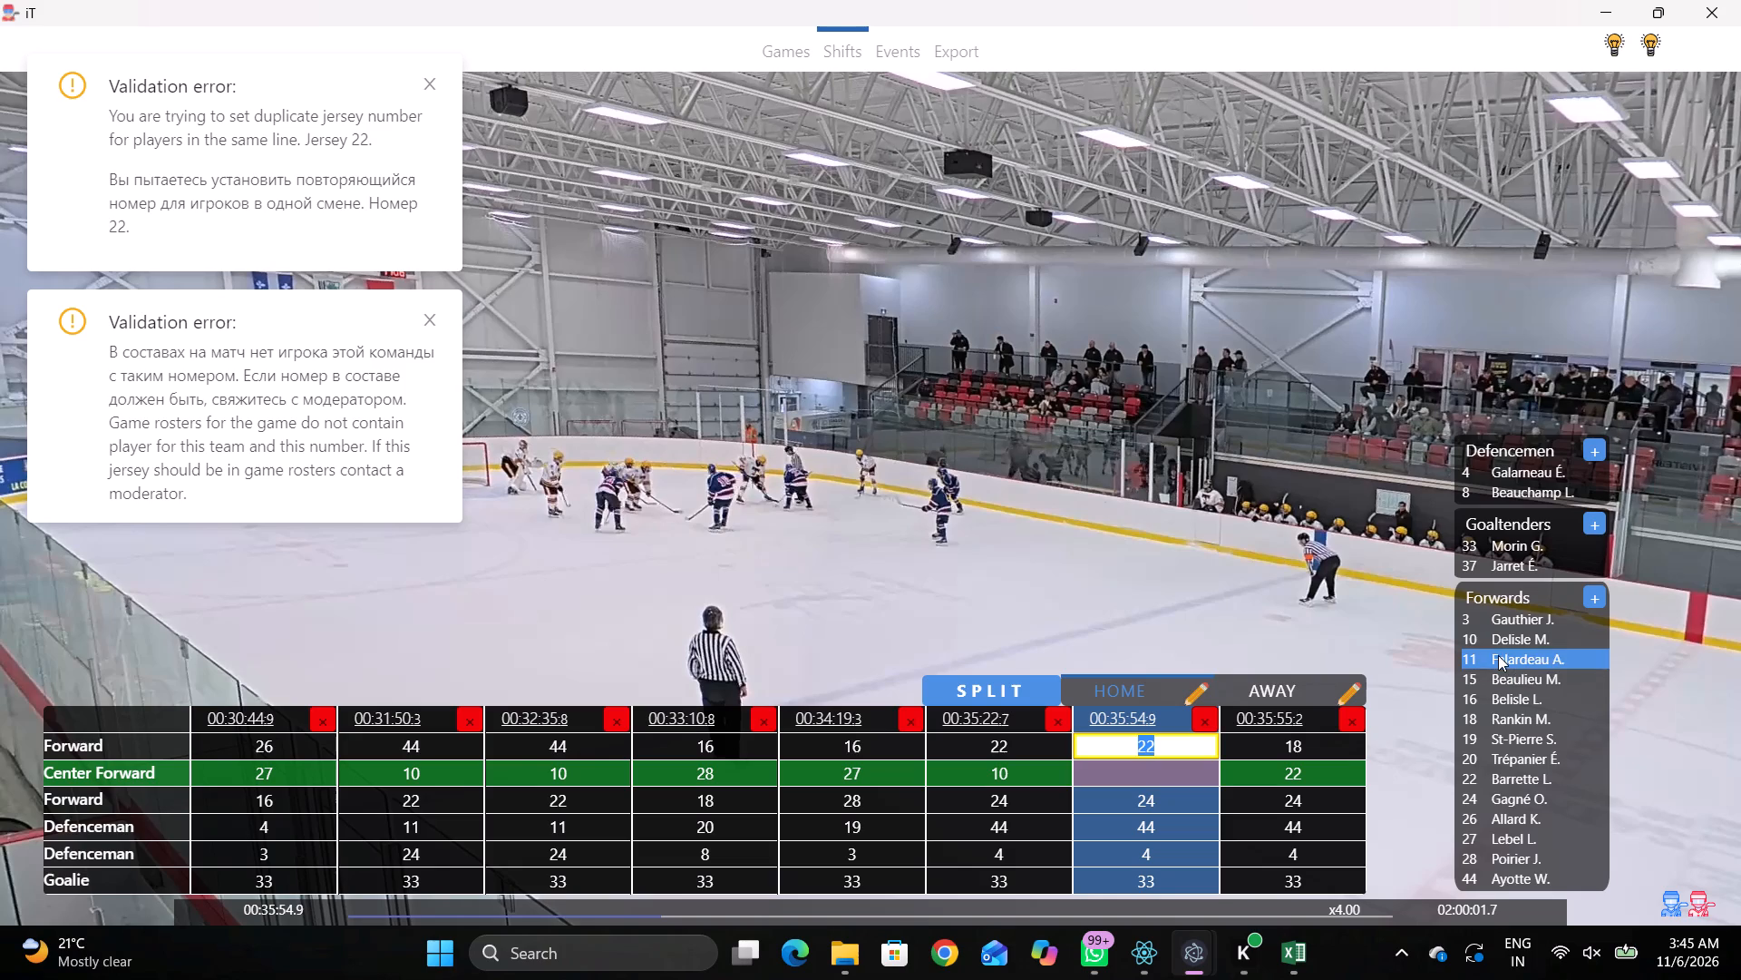
pyautogui.click(1494, 647)
pyautogui.click(1205, 769)
pyautogui.press('2')
pyautogui.click(1069, 495)
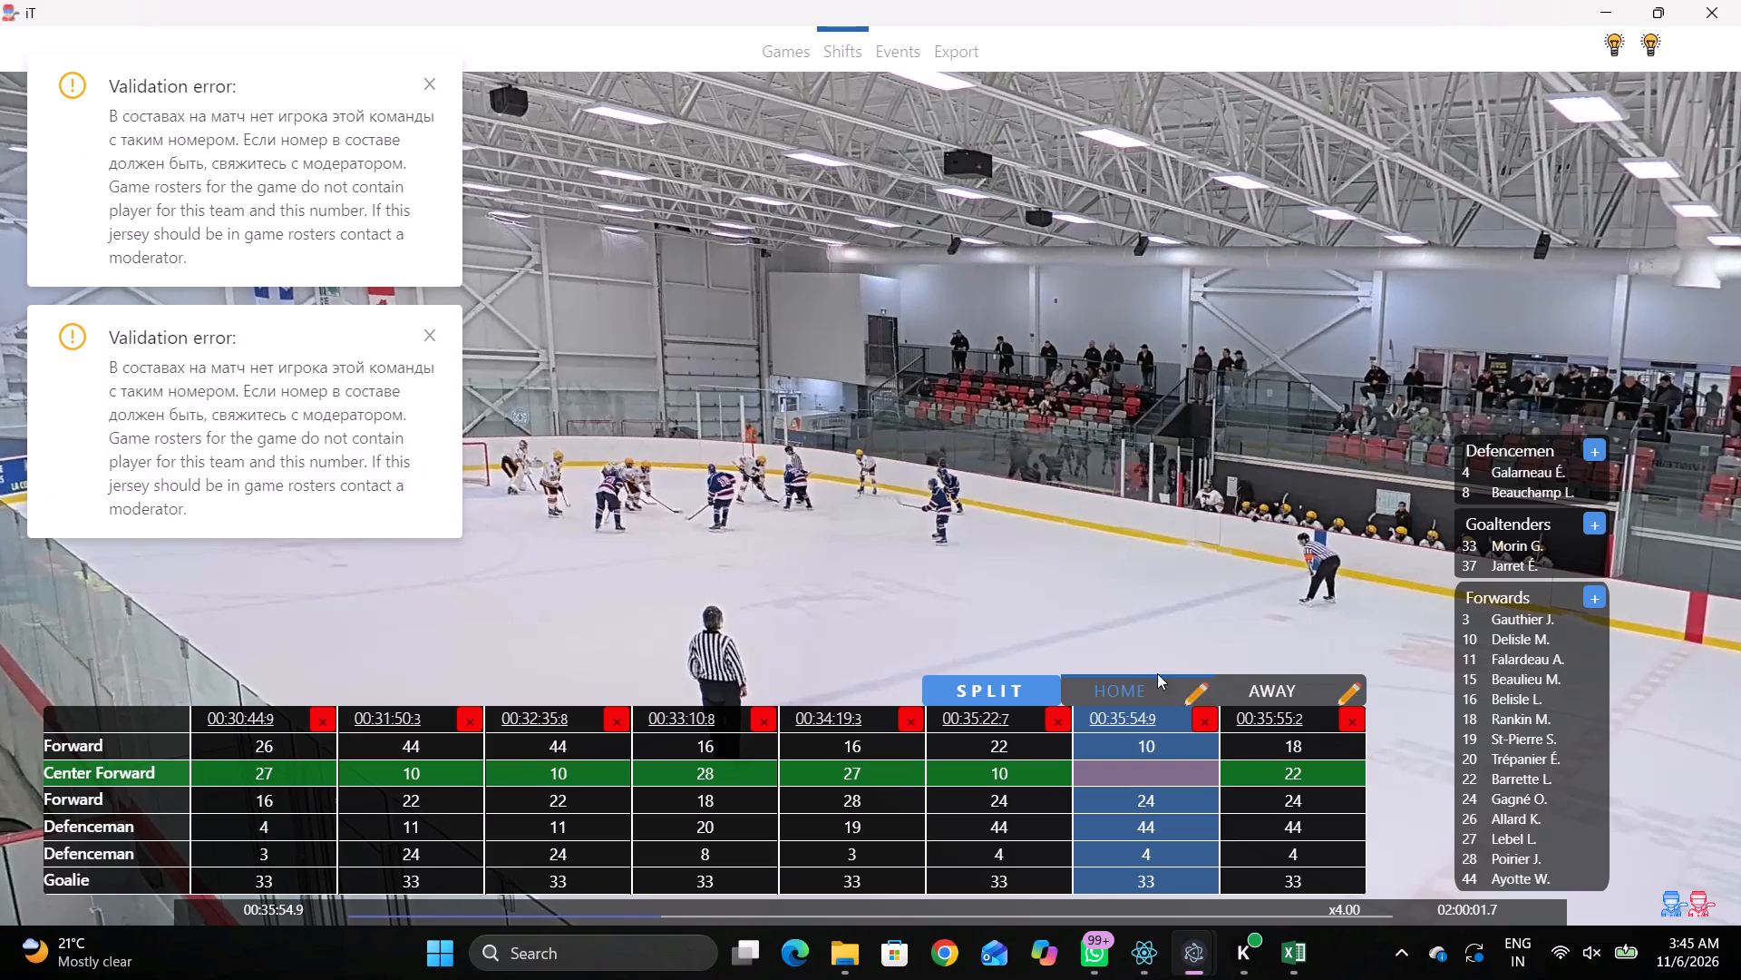
pyautogui.click(1156, 755)
pyautogui.click(1154, 762)
pyautogui.press('2')
pyautogui.press('2')
pyautogui.click(1065, 437)
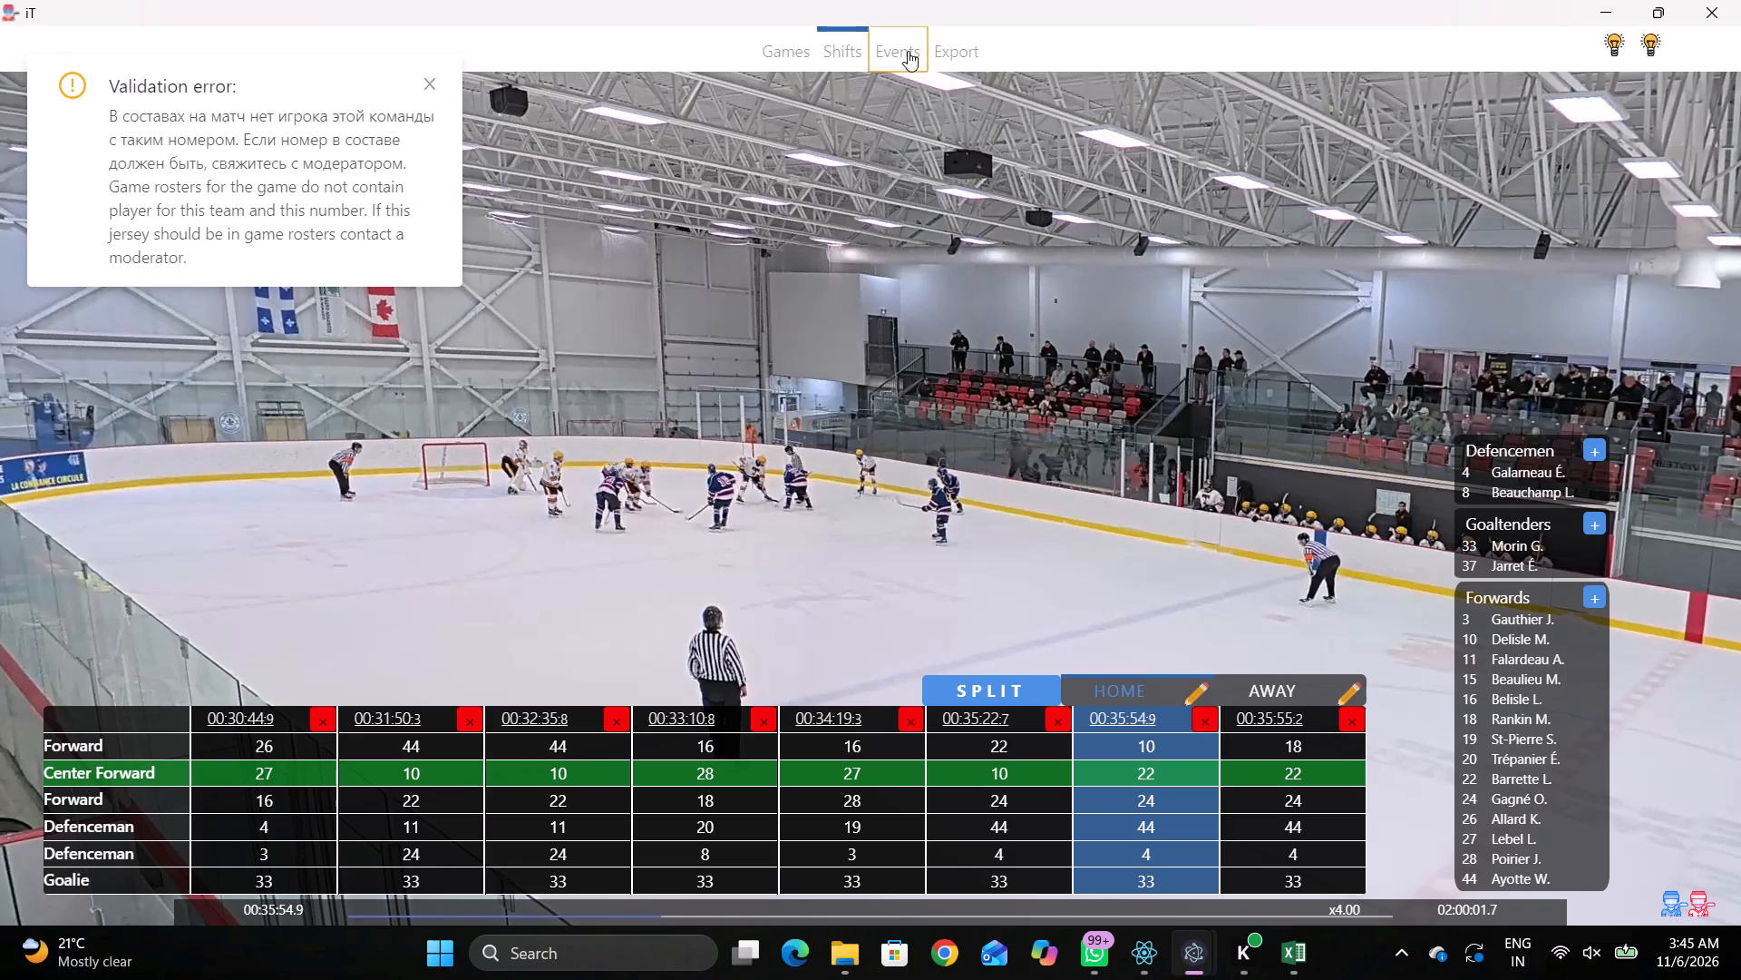
# Tag the Face off as won by home 22 against away 15, placed on the upper-left face-off dot of the rink.
pyautogui.click(910, 52)
pyautogui.click(1094, 383)
pyautogui.hotkey('shift', 'd')
pyautogui.press('space')
pyautogui.press('space')
pyautogui.press('space')
pyautogui.press('space')
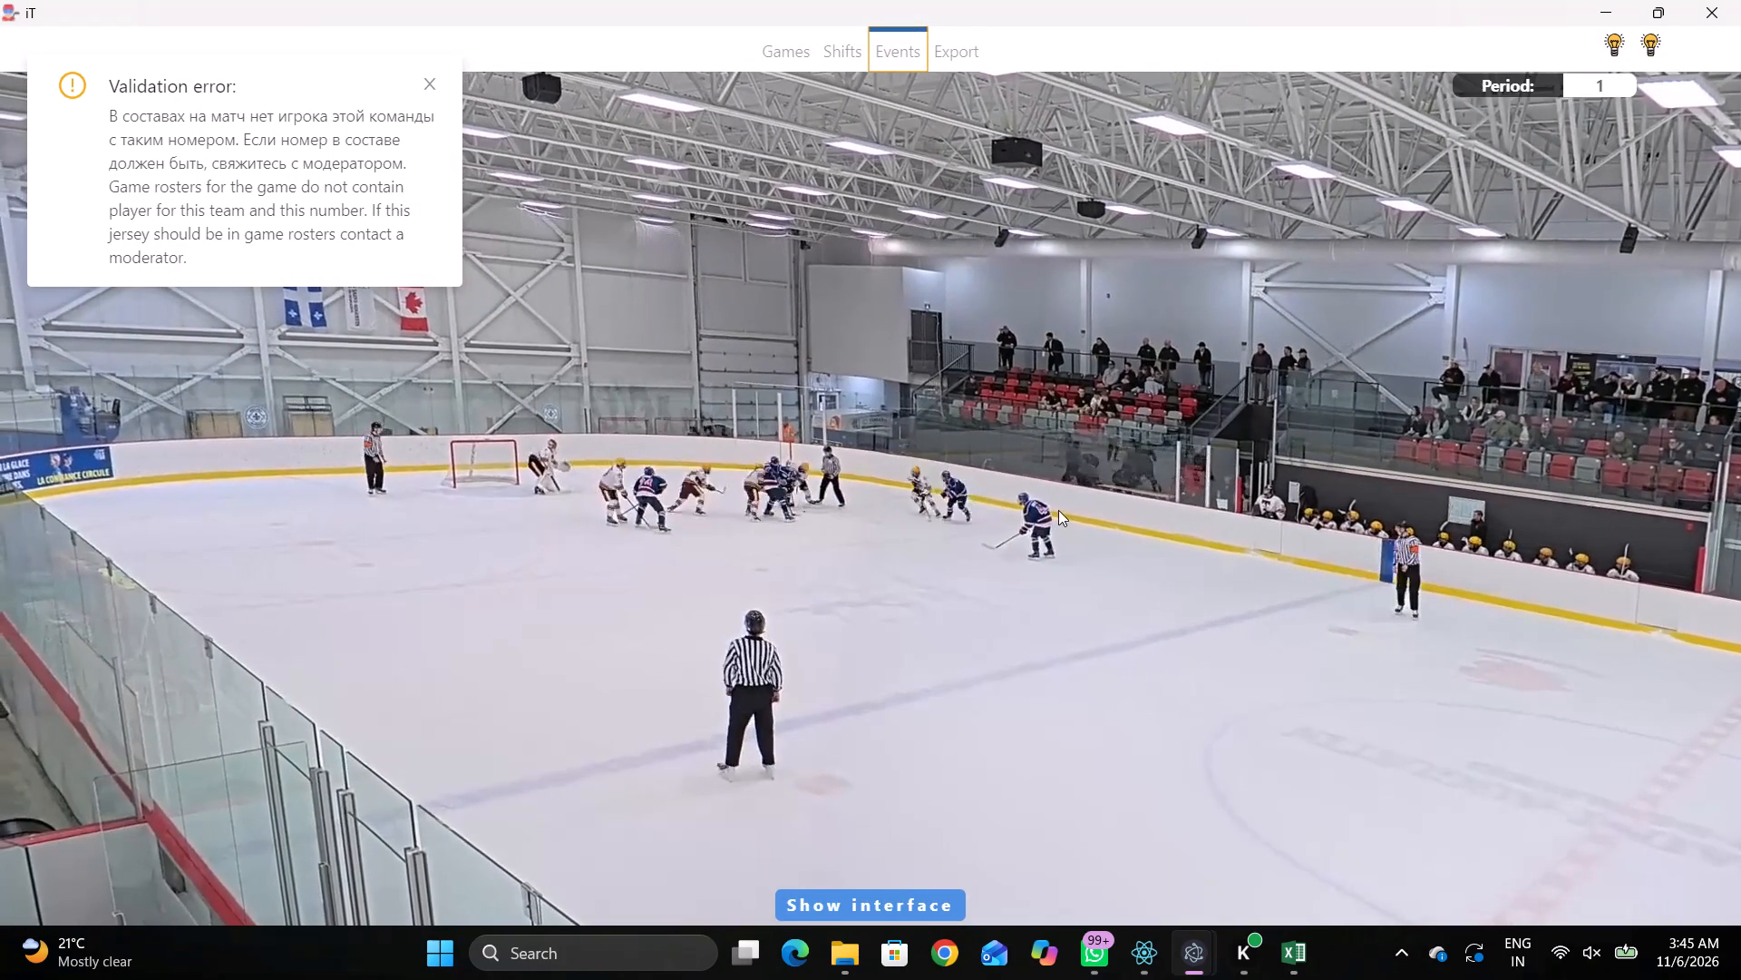
pyautogui.press('q')
pyautogui.press('q')
pyautogui.press('q')
pyautogui.rightClick(1114, 465)
pyautogui.press('q')
pyautogui.press('q')
pyautogui.click(1172, 565)
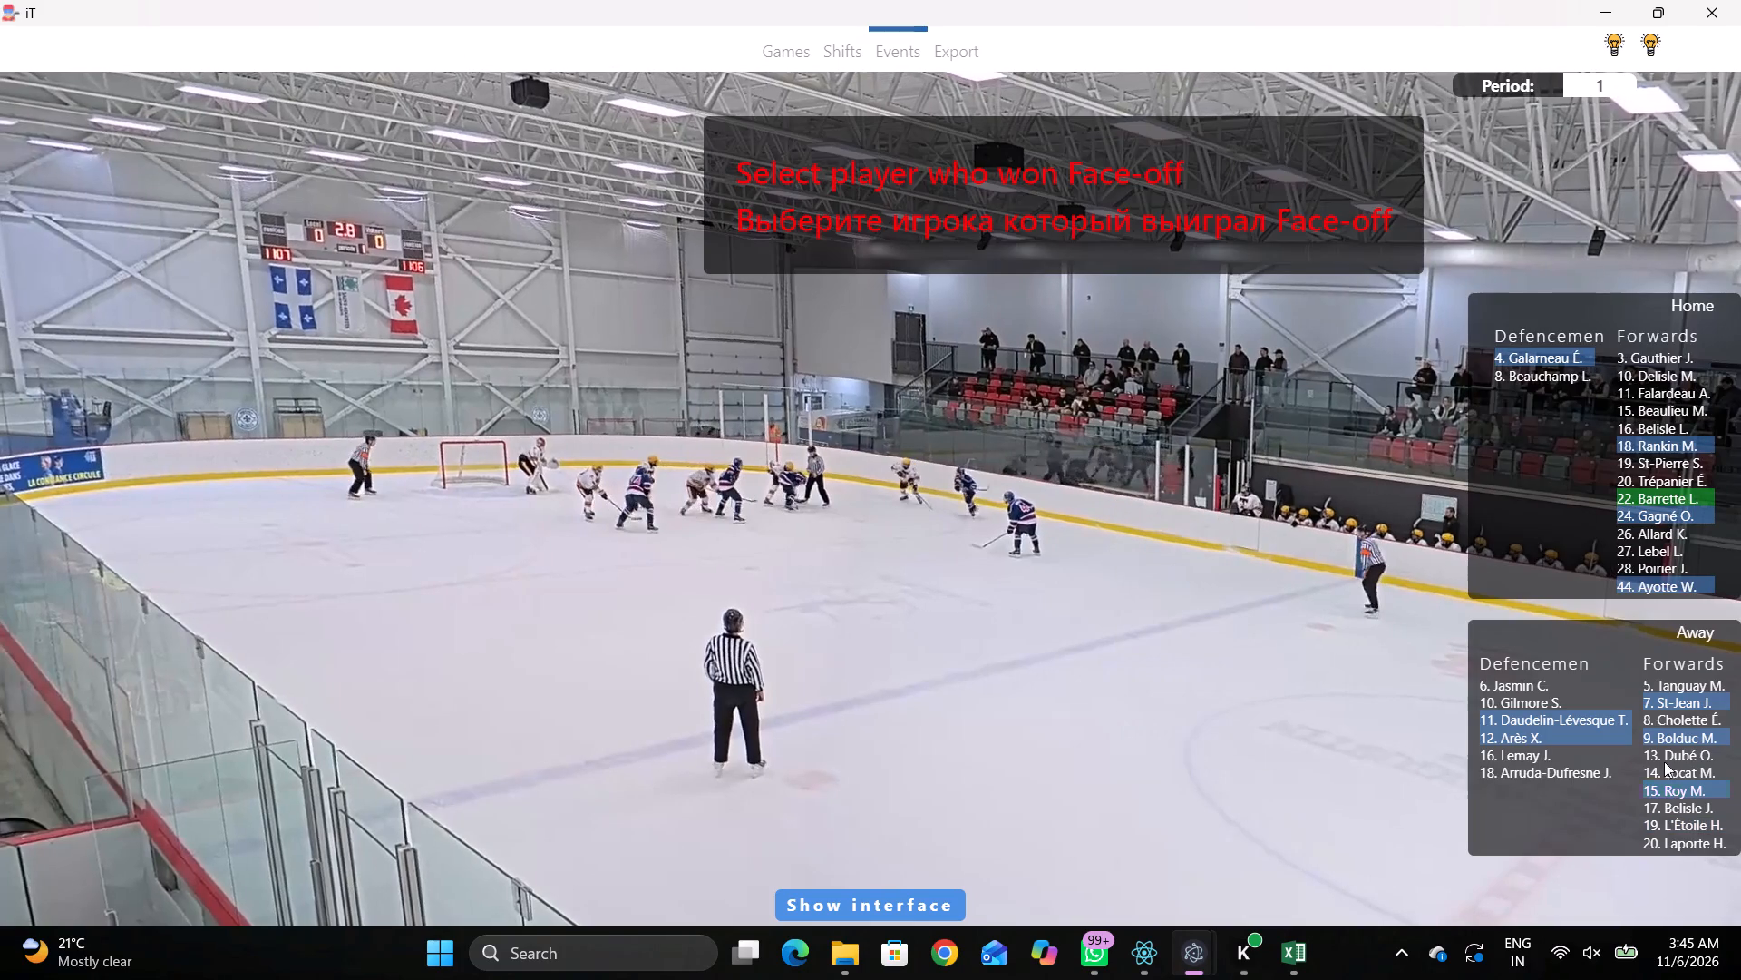
pyautogui.click(1631, 499)
pyautogui.click(1714, 785)
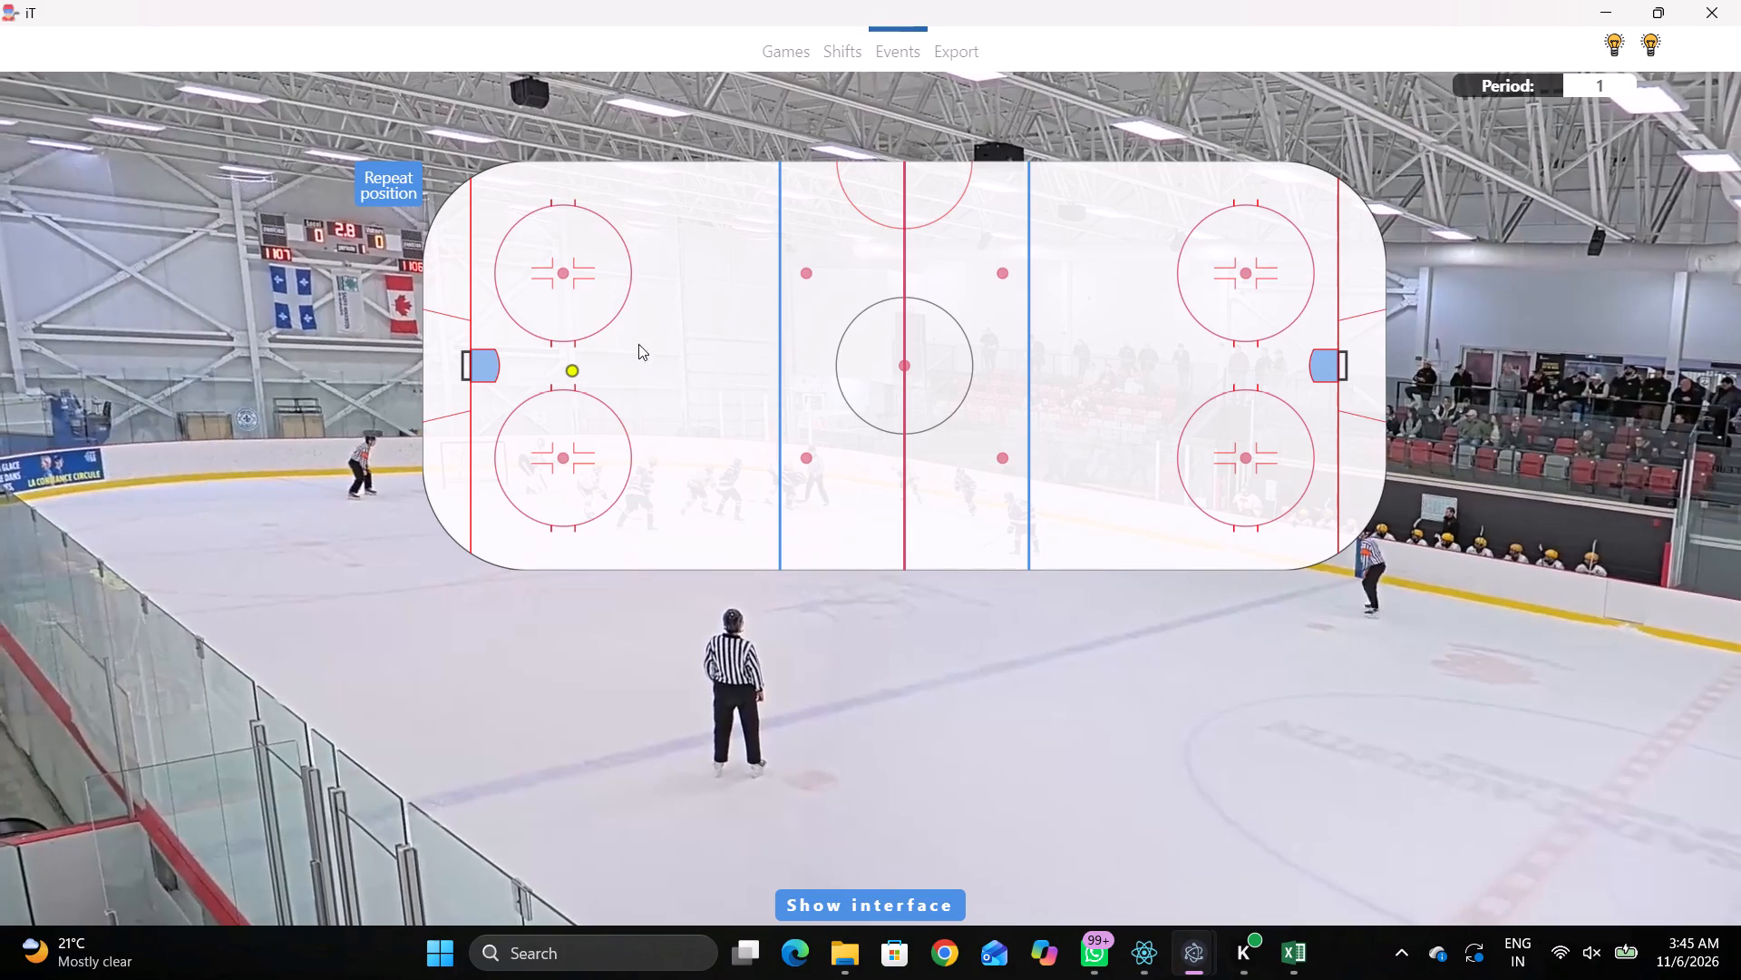
pyautogui.click(561, 273)
pyautogui.press('r')
# Tag a Pass by home 22 at 00:35:57.5, placed just below the upper-left face-off dot at -2131,-491.
pyautogui.press('space')
pyautogui.press('space')
pyautogui.press('space')
pyautogui.press('space')
pyautogui.rightClick(1133, 488)
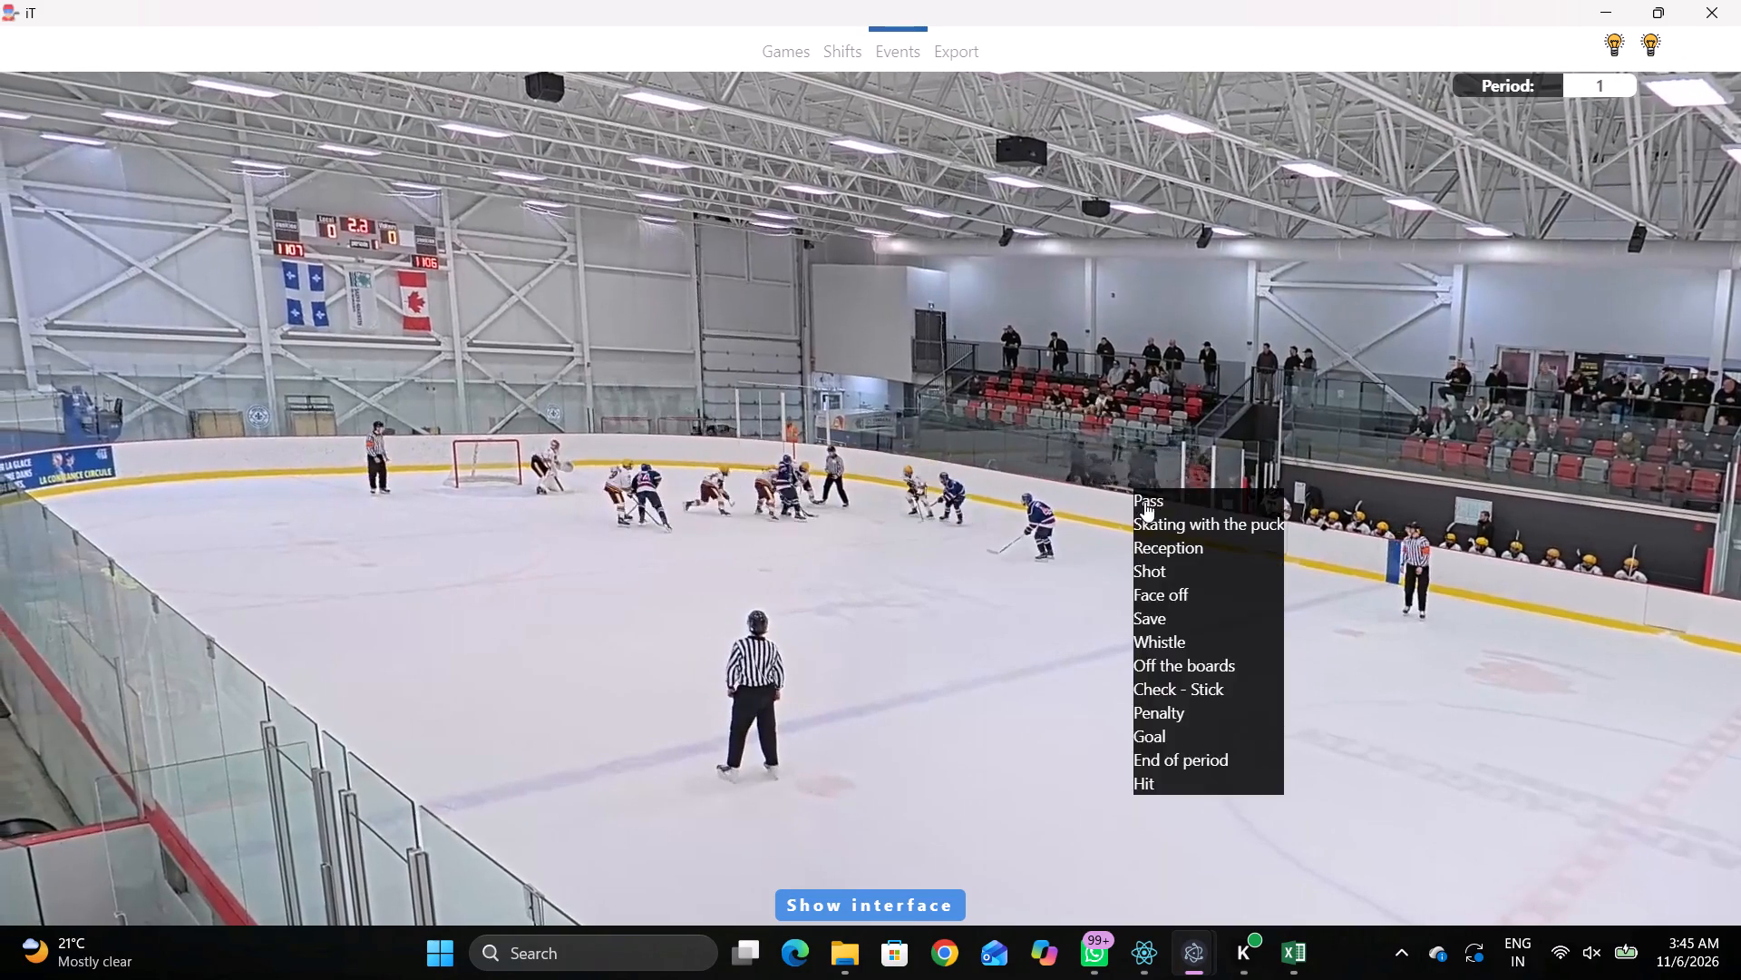
pyautogui.click(1144, 502)
pyautogui.click(1642, 497)
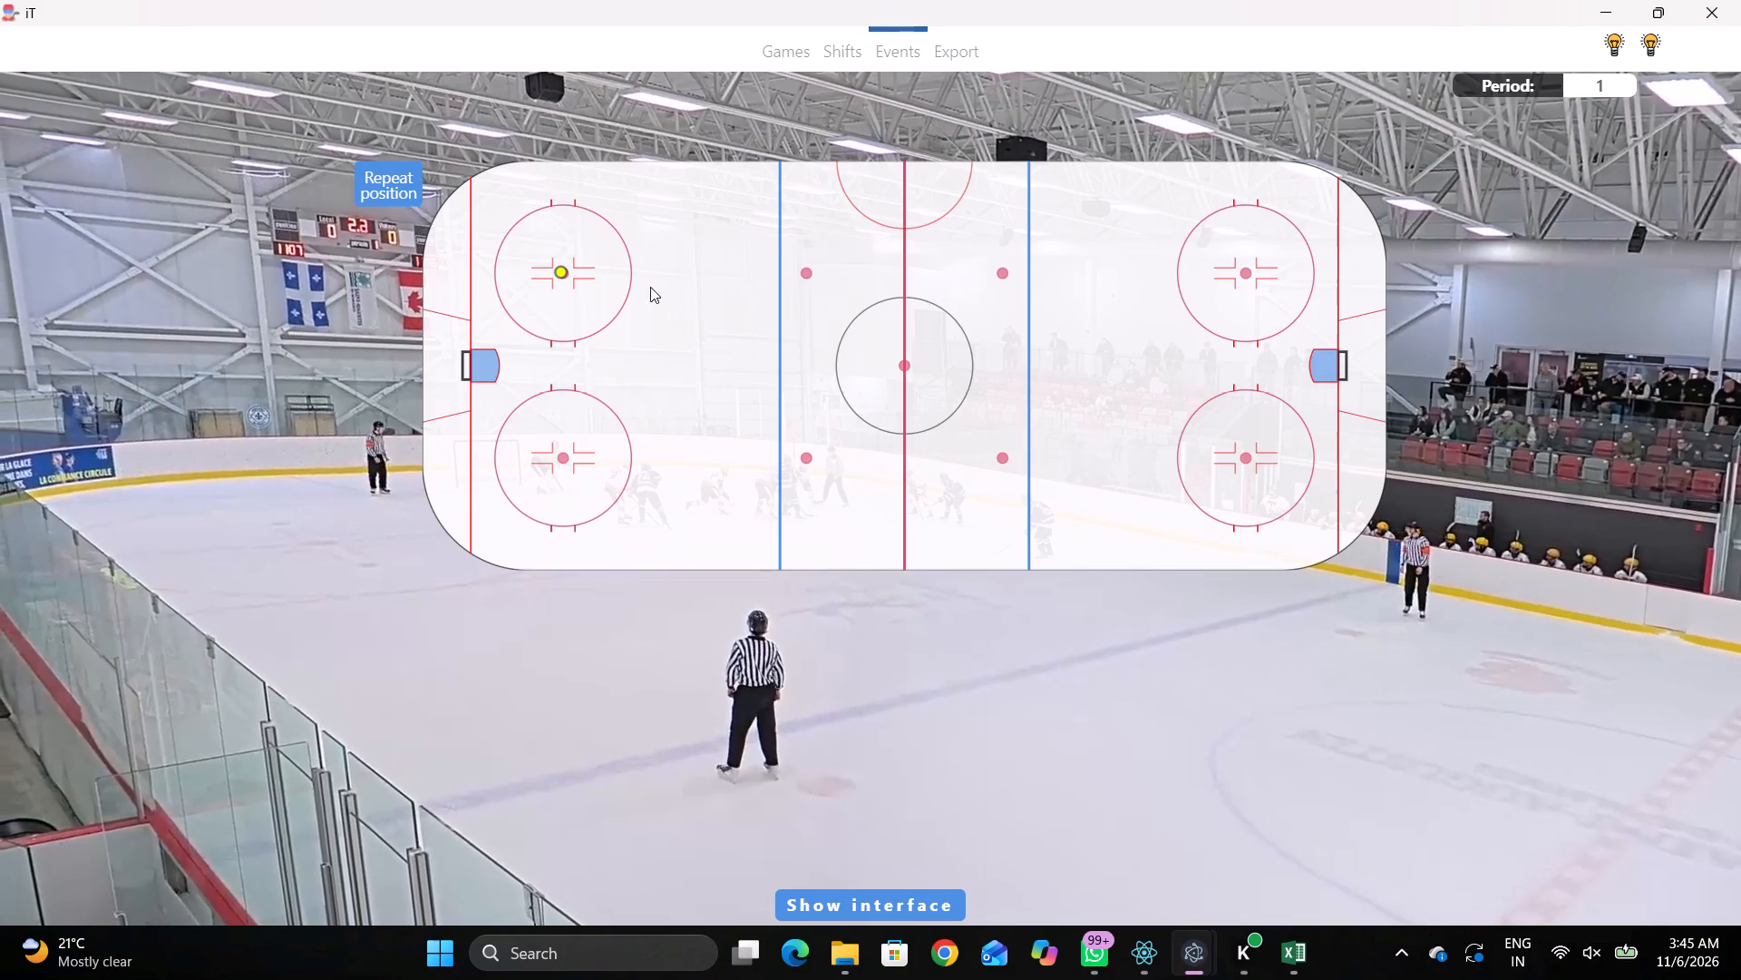
pyautogui.click(563, 299)
# Tag Skating with the puck by away 12 at 00:35:58.7, placed on the outer edge of the upper-left circle at -2463,-865.
pyautogui.press('space')
pyautogui.press('space')
pyautogui.press('space')
pyautogui.press('space')
pyautogui.press('space')
pyautogui.press('space')
pyautogui.rightClick(1012, 437)
pyautogui.press('q')
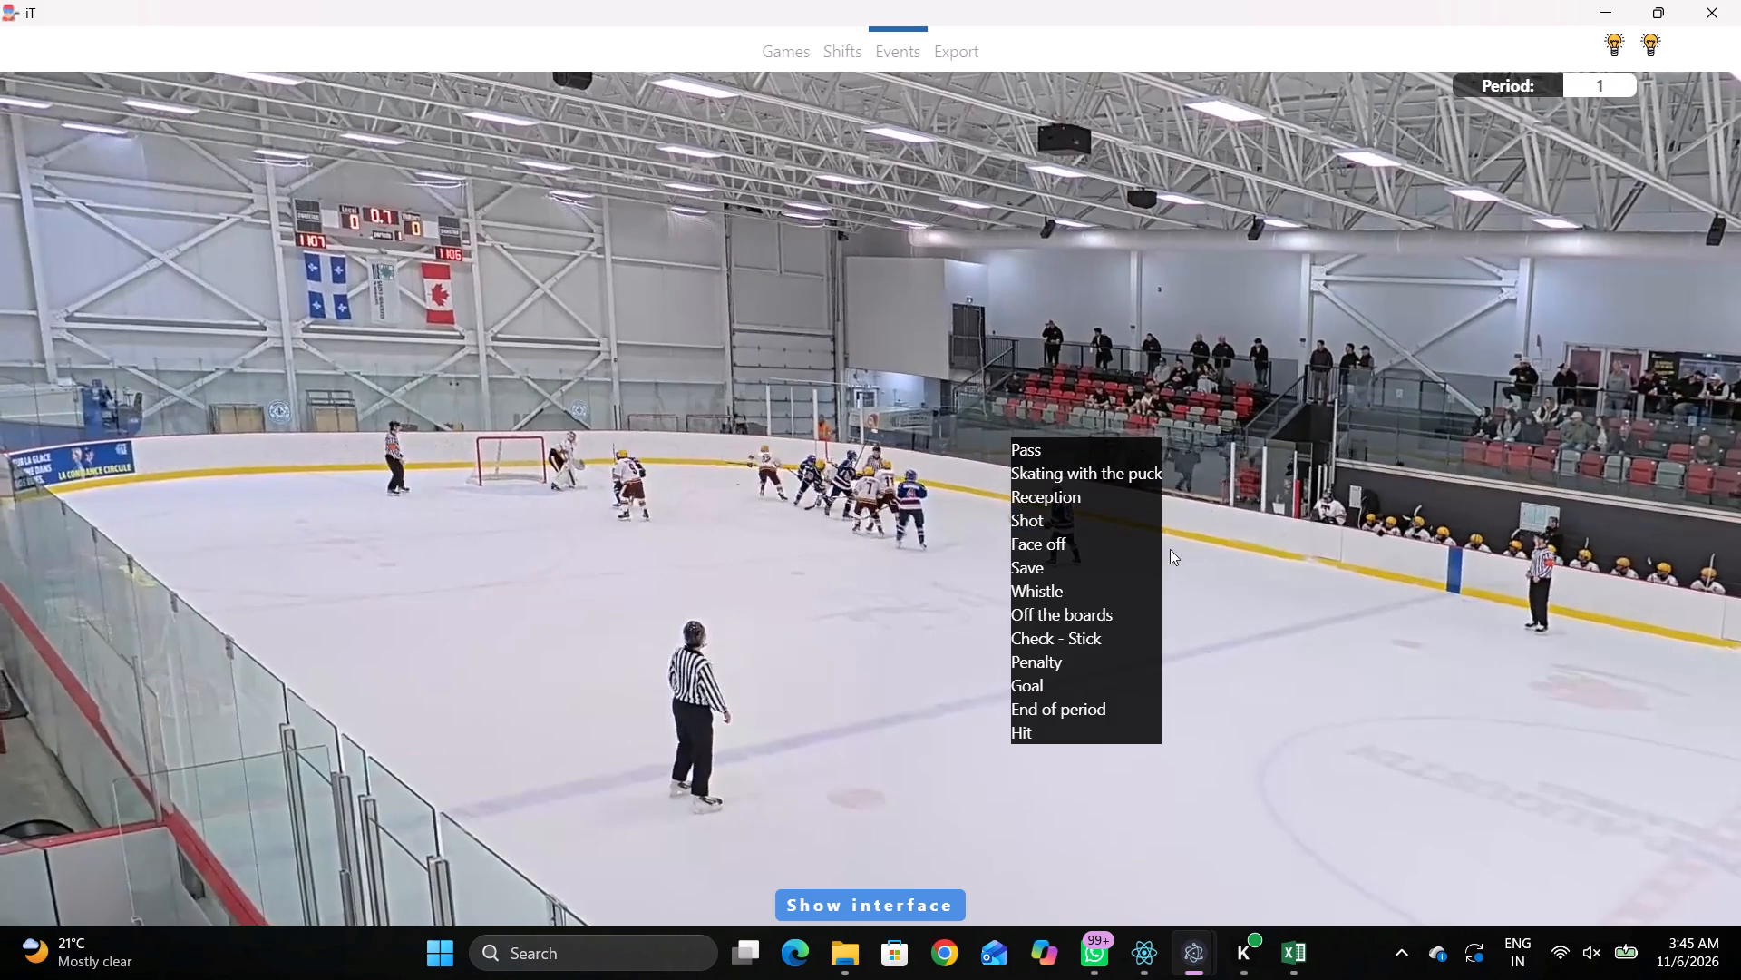
pyautogui.press('q')
pyautogui.press('q')
pyautogui.press('q')
pyautogui.rightClick(1133, 481)
pyautogui.click(1154, 512)
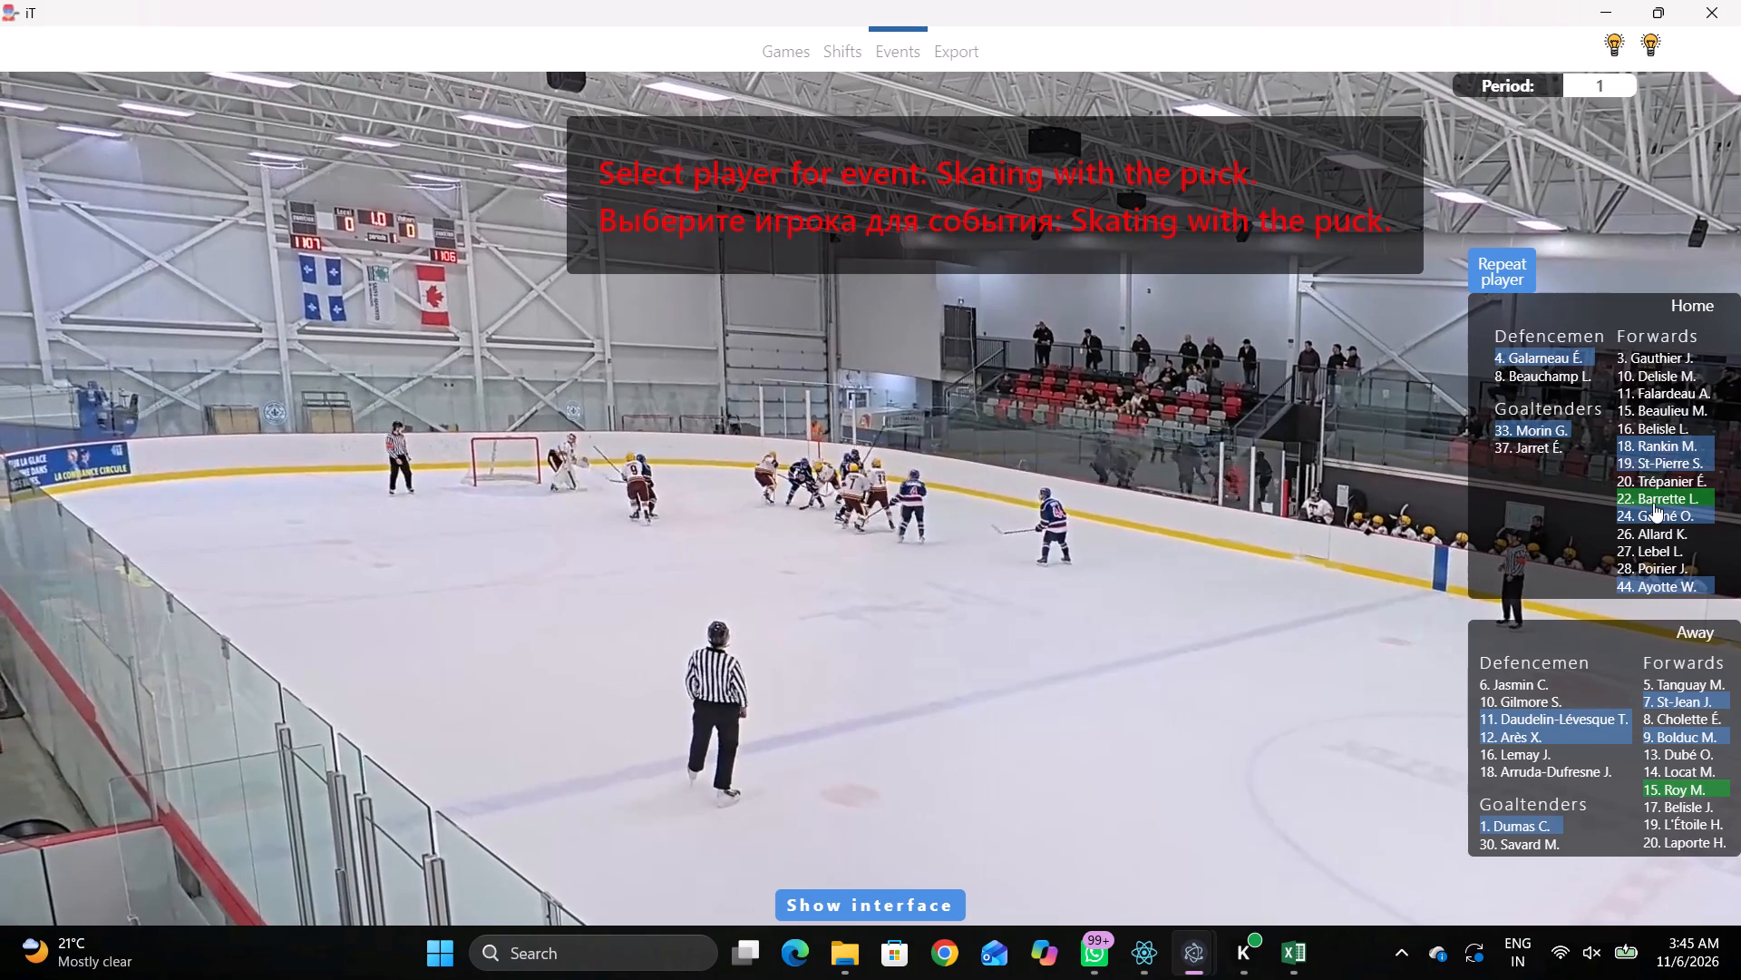
pyautogui.click(1516, 734)
pyautogui.click(511, 245)
# Tag a Pass by away 12 at 00:36:00.4, placed near the left goal line above the net at -2640,-566.
pyautogui.press('space')
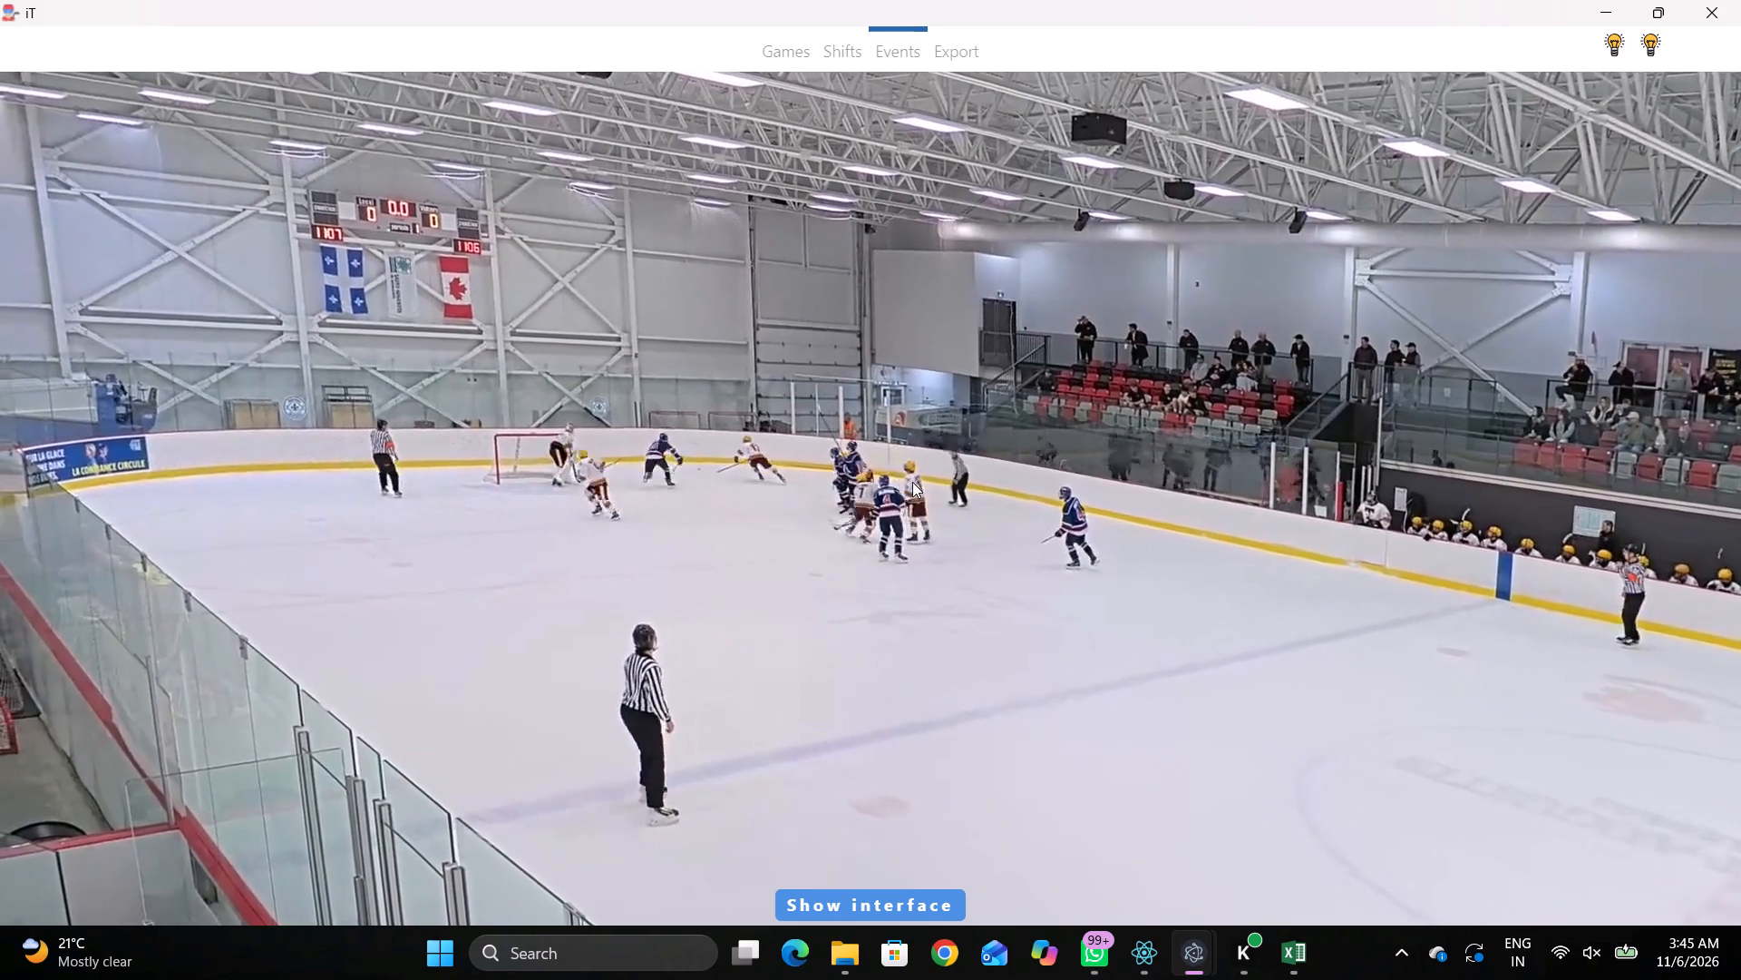
pyautogui.press('space')
pyautogui.rightClick(932, 446)
pyautogui.click(948, 463)
pyautogui.click(1507, 269)
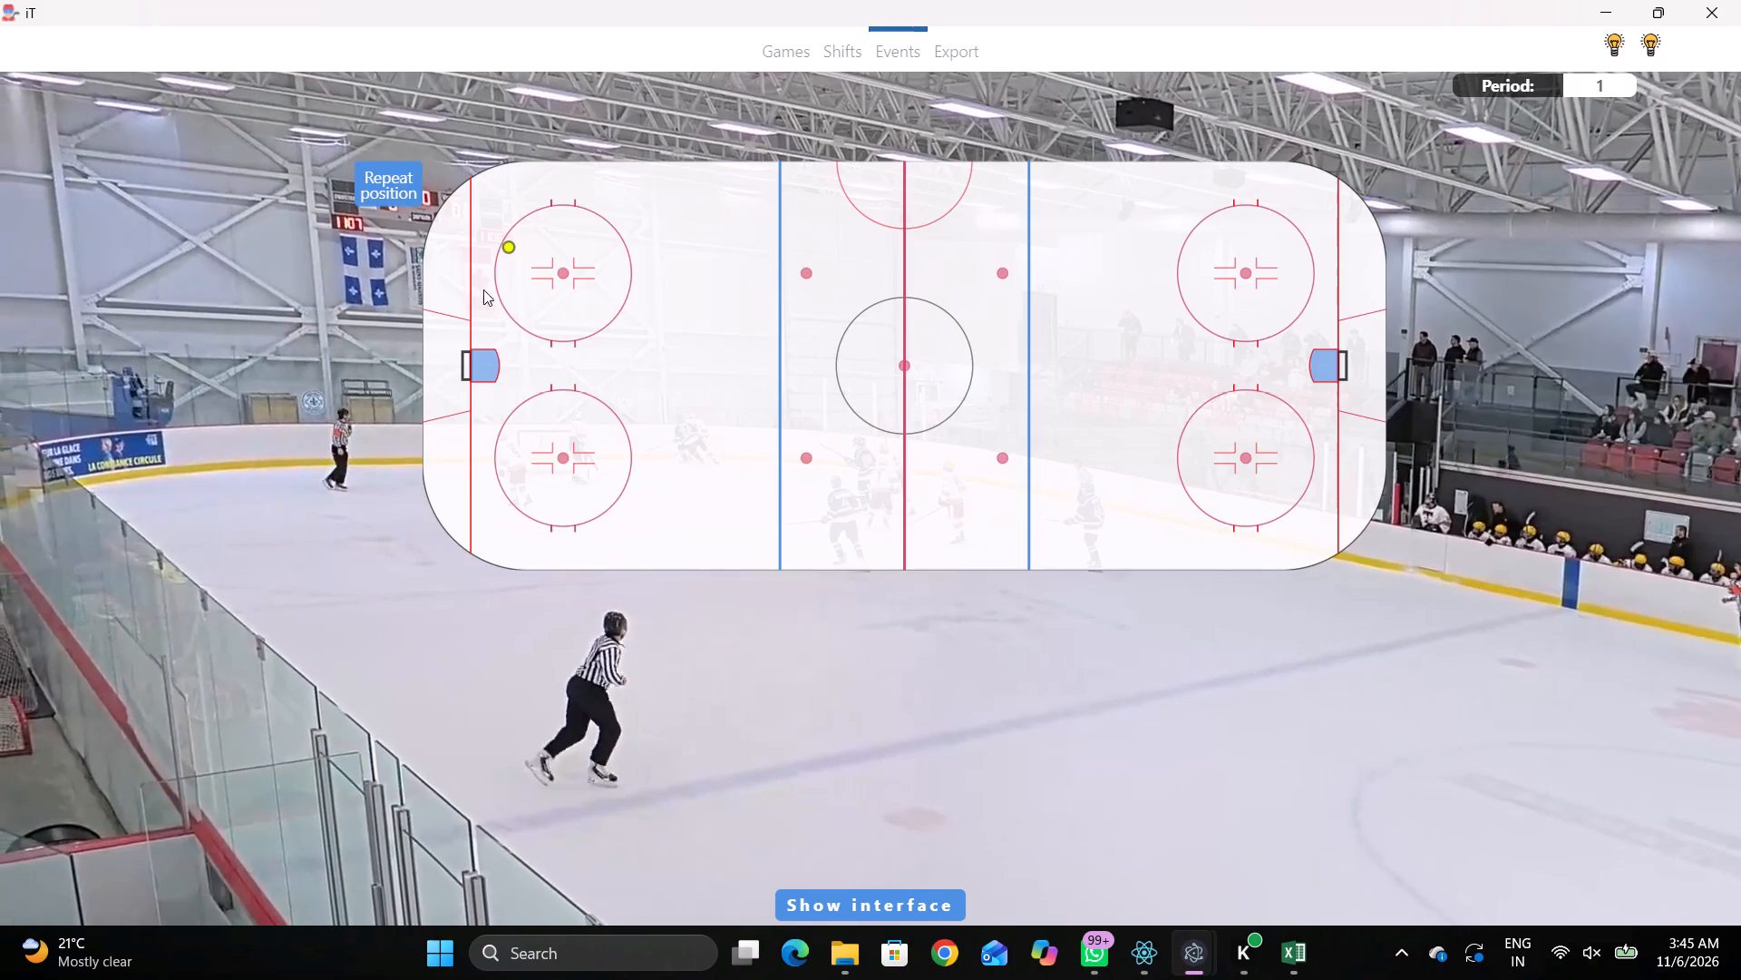
pyautogui.click(481, 289)
# Tag End of period at 00:36:01.6, placed on the centre ice dot.
pyautogui.press('space')
pyautogui.press('v')
pyautogui.press('space')
pyautogui.rightClick(828, 378)
pyautogui.click(882, 652)
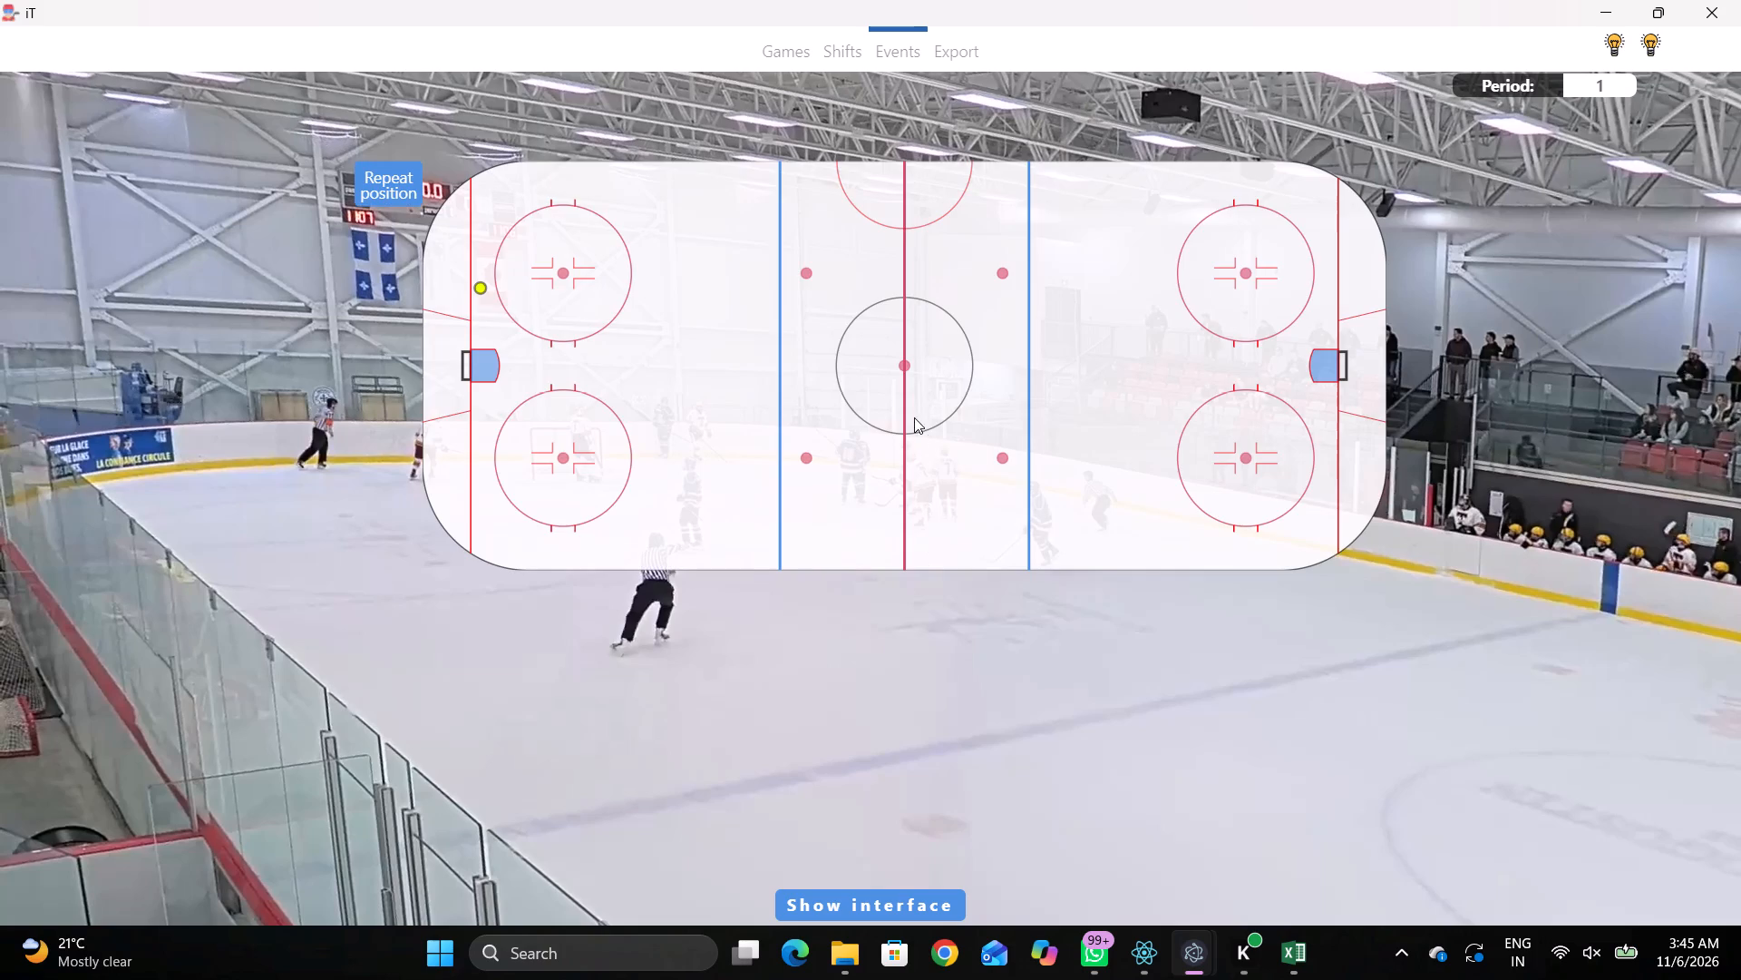
pyautogui.click(905, 366)
pyautogui.hotkey('shift', 'd')
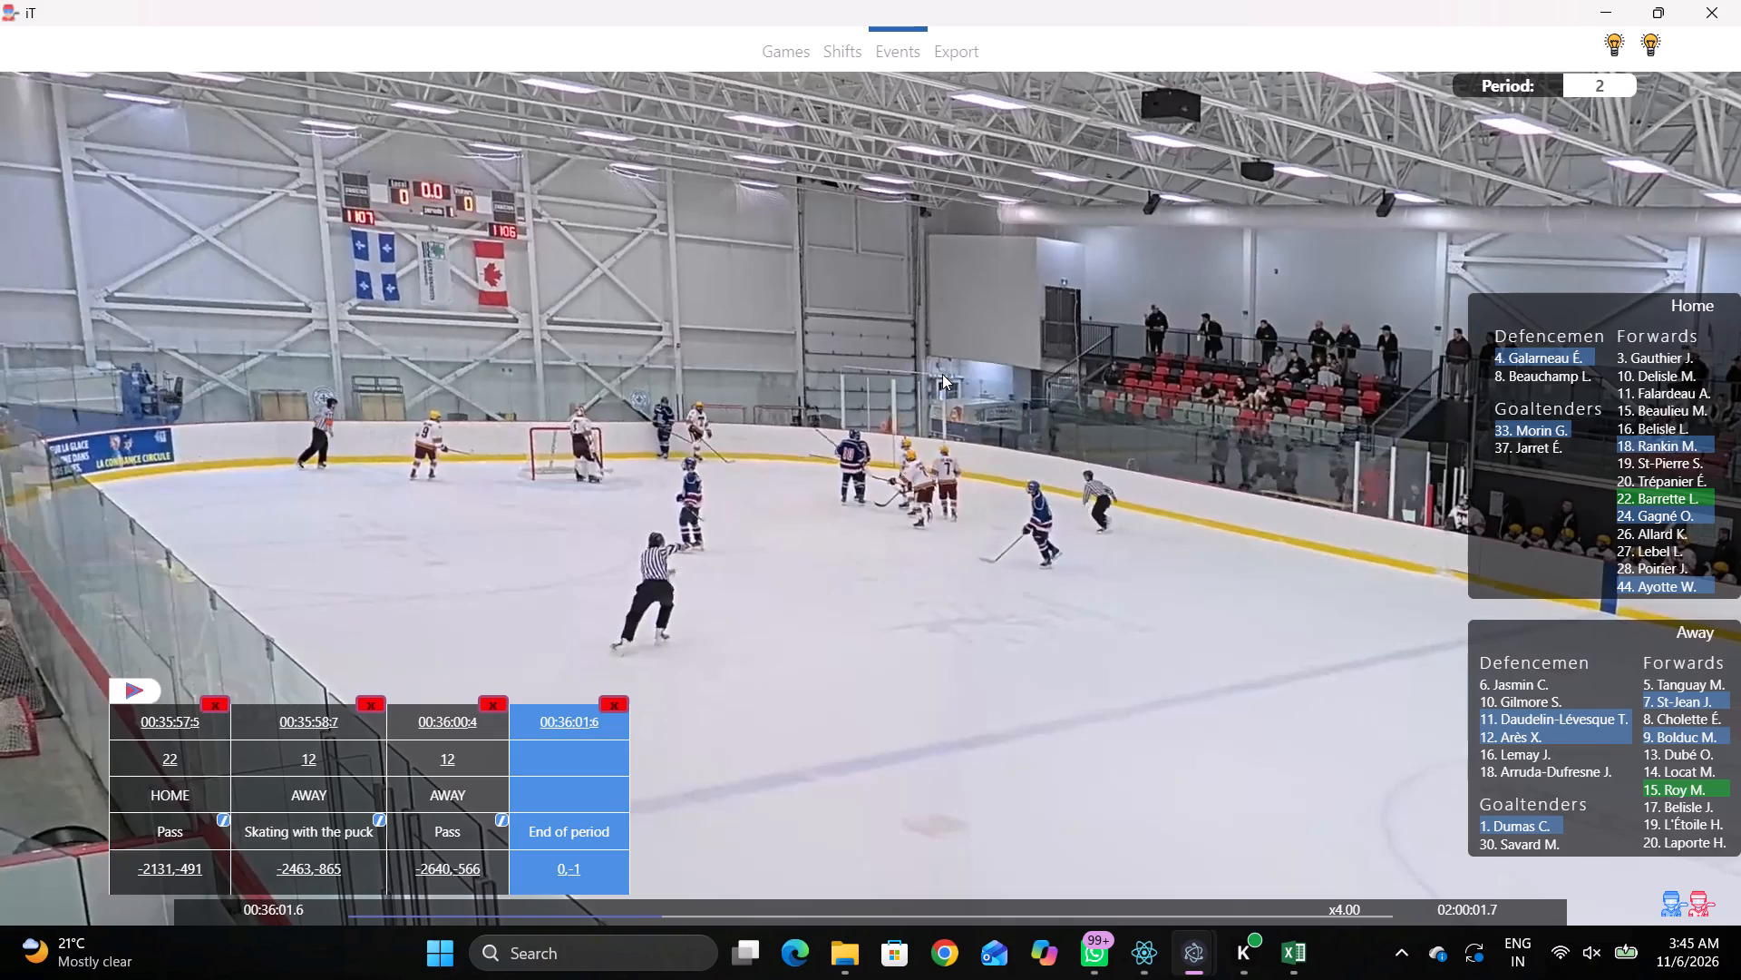
# Open the home team's shift table at the end of the period.
pyautogui.click(849, 50)
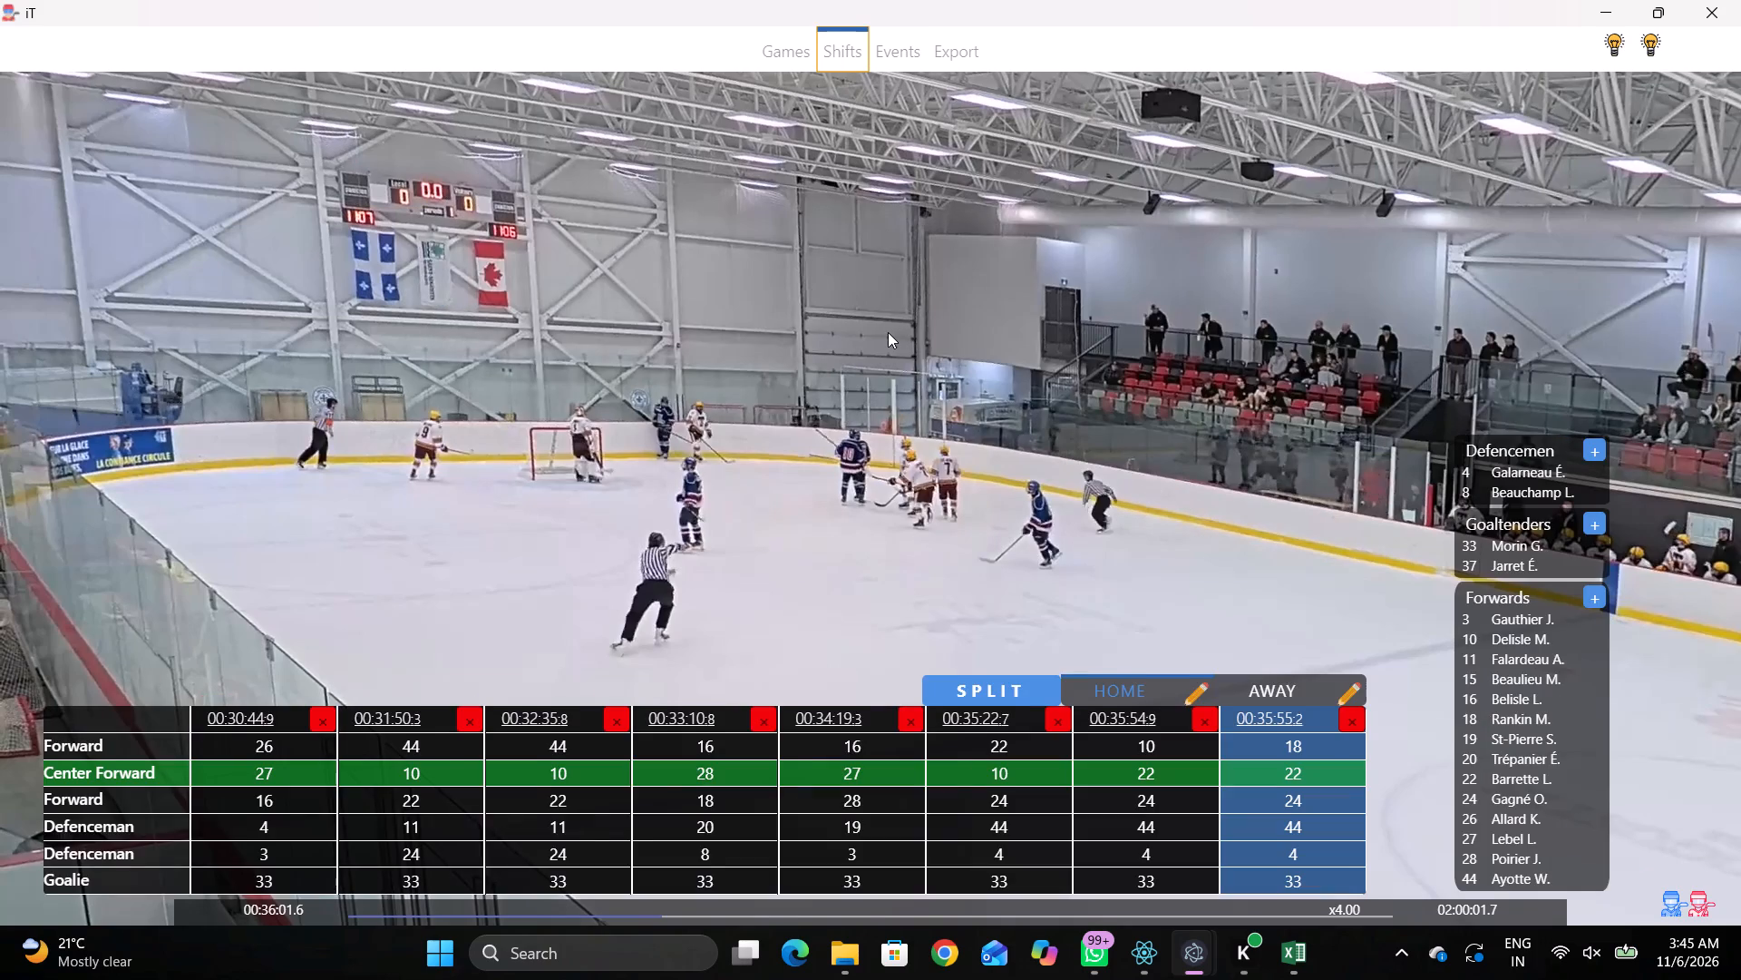
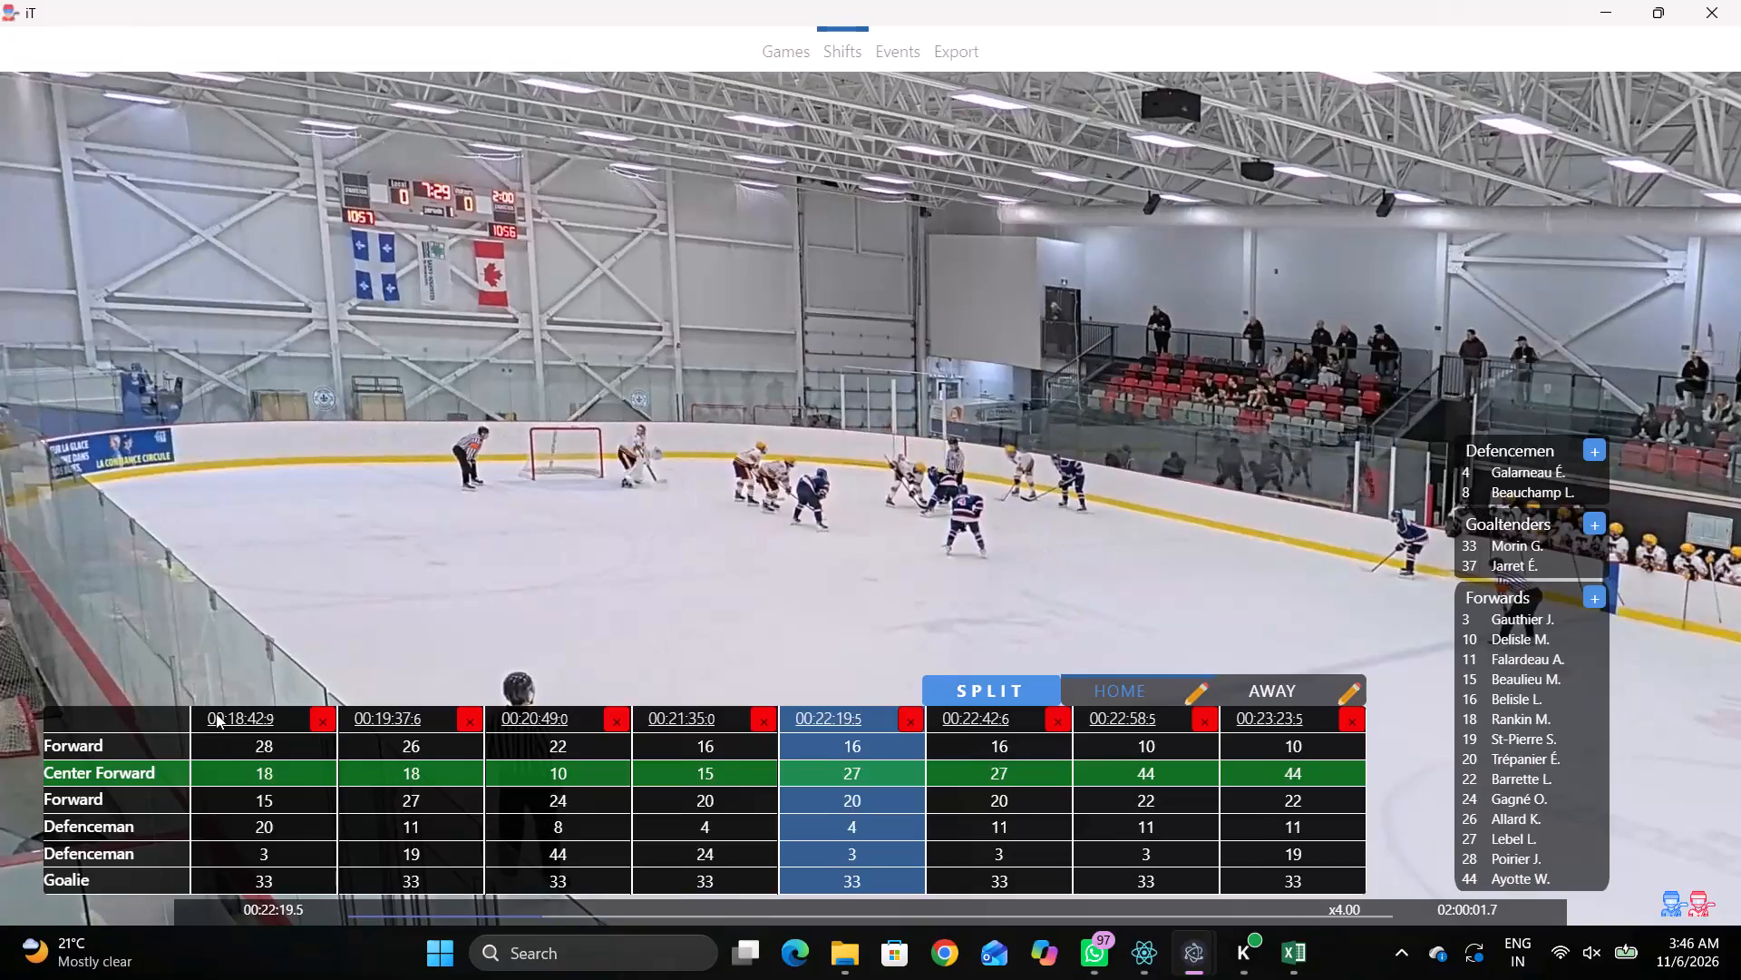
# Review the home team's shifts for the period from the first at 00:16:20.7 through 00:35:55.2.
pyautogui.tripleClick(216, 713)
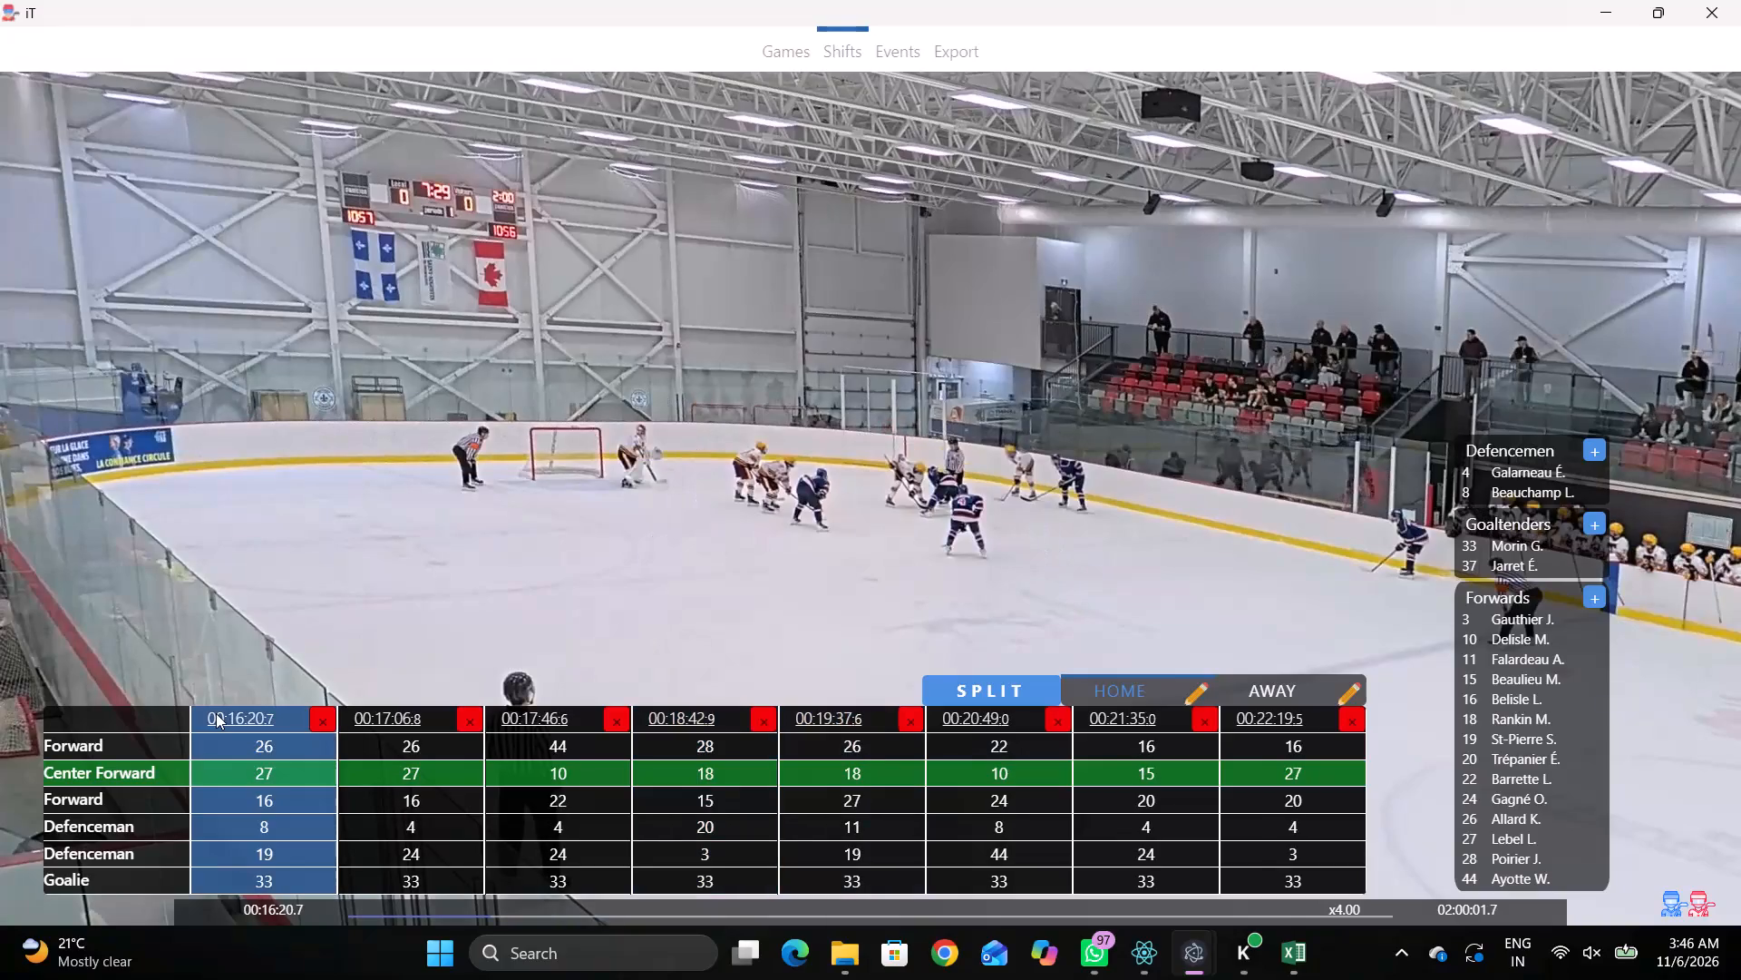
pyautogui.tripleClick(216, 713)
pyautogui.click(213, 716)
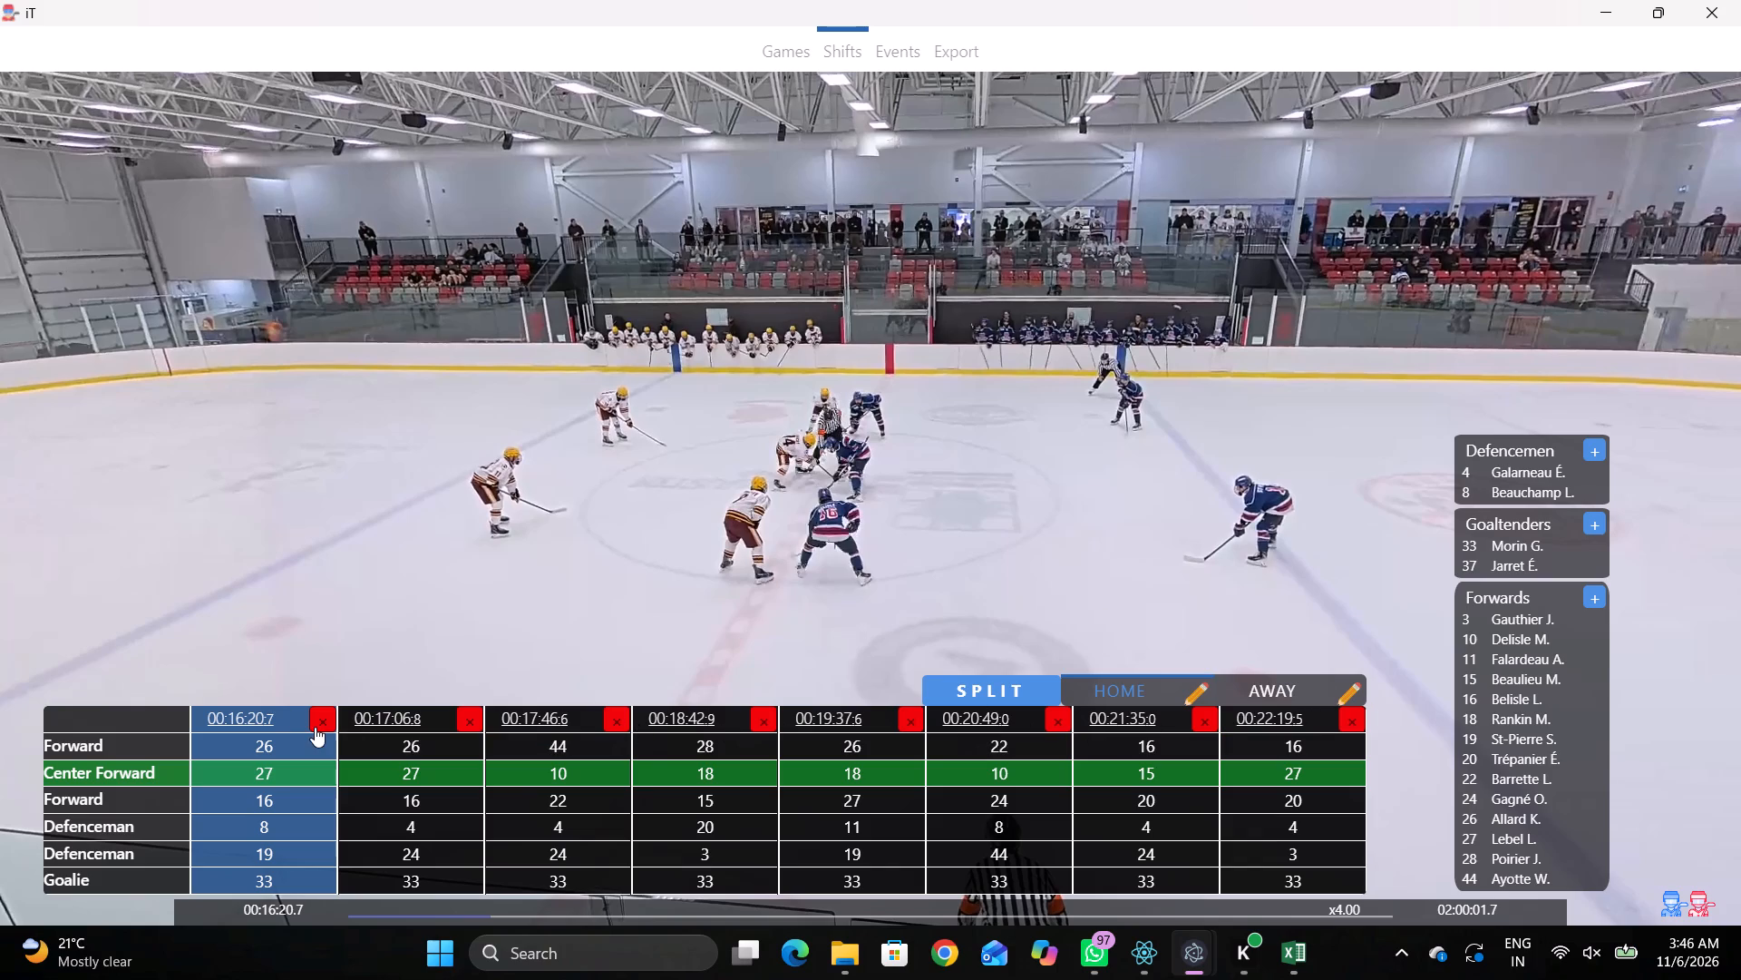
pyautogui.click(230, 707)
pyautogui.tripleClick(1271, 713)
pyautogui.tripleClick(1271, 713)
pyautogui.tripleClick(1271, 713)
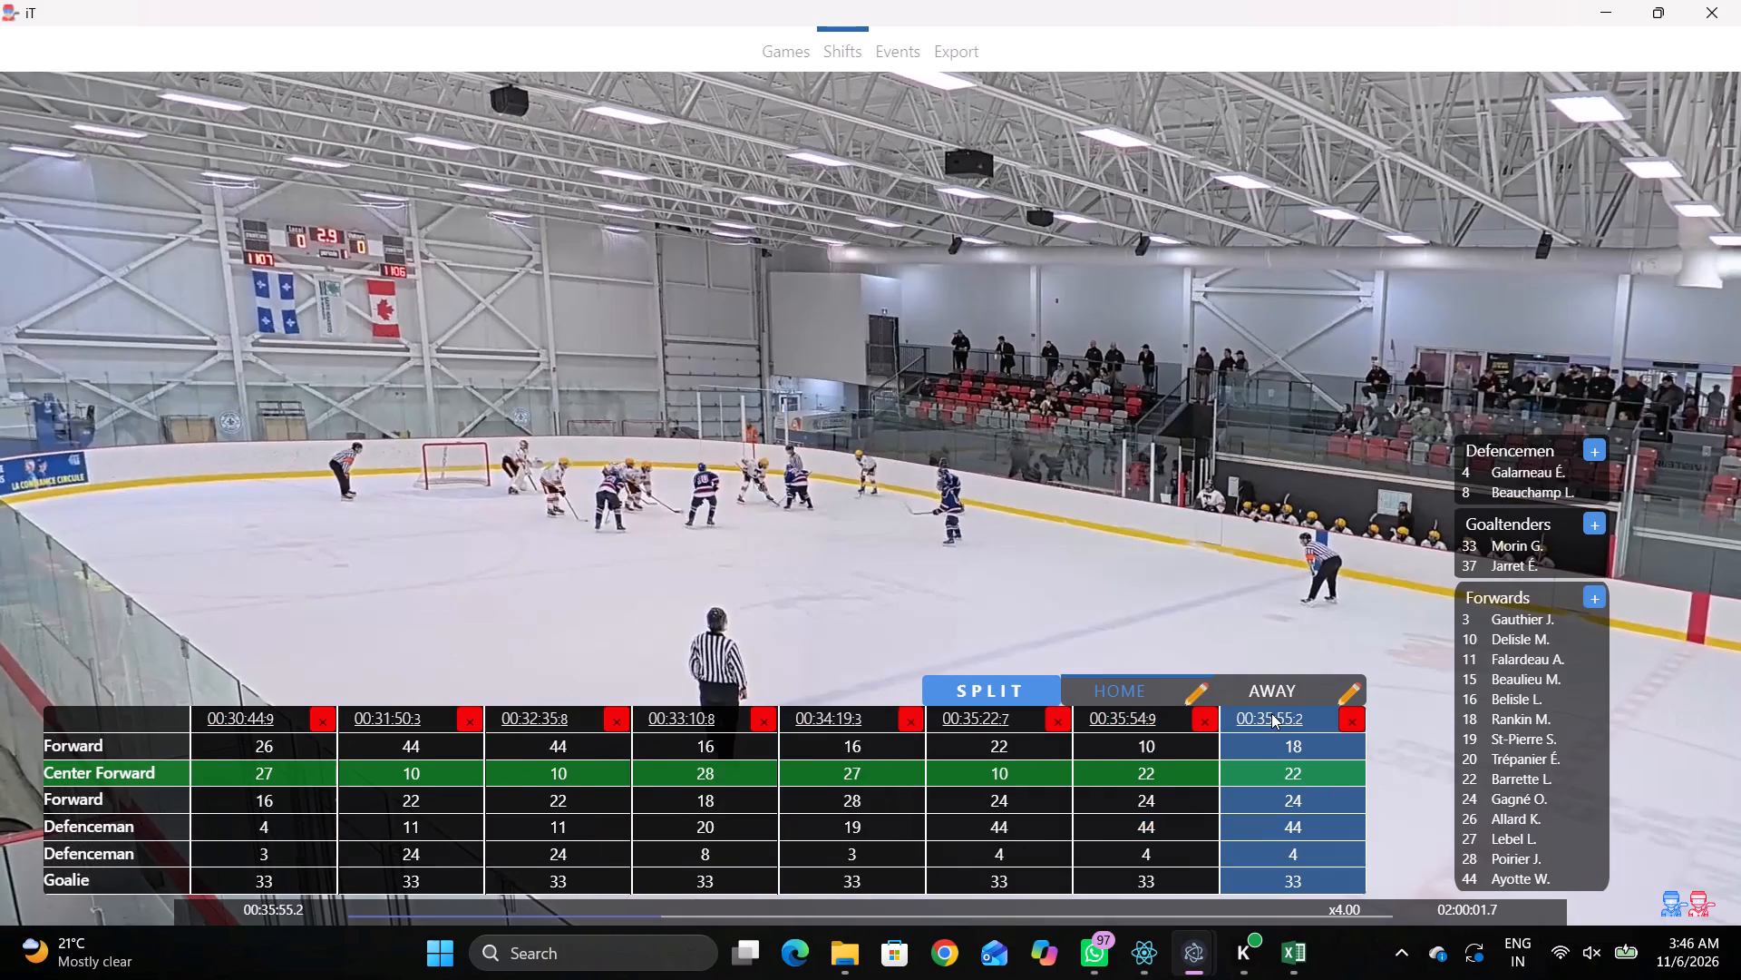
pyautogui.doubleClick(1271, 713)
# Review the away team's shifts, going back to the first at 00:16:20.7 and forward to about 00:27:28.
pyautogui.click(1266, 685)
pyautogui.doubleClick(1273, 724)
pyautogui.tripleClick(251, 715)
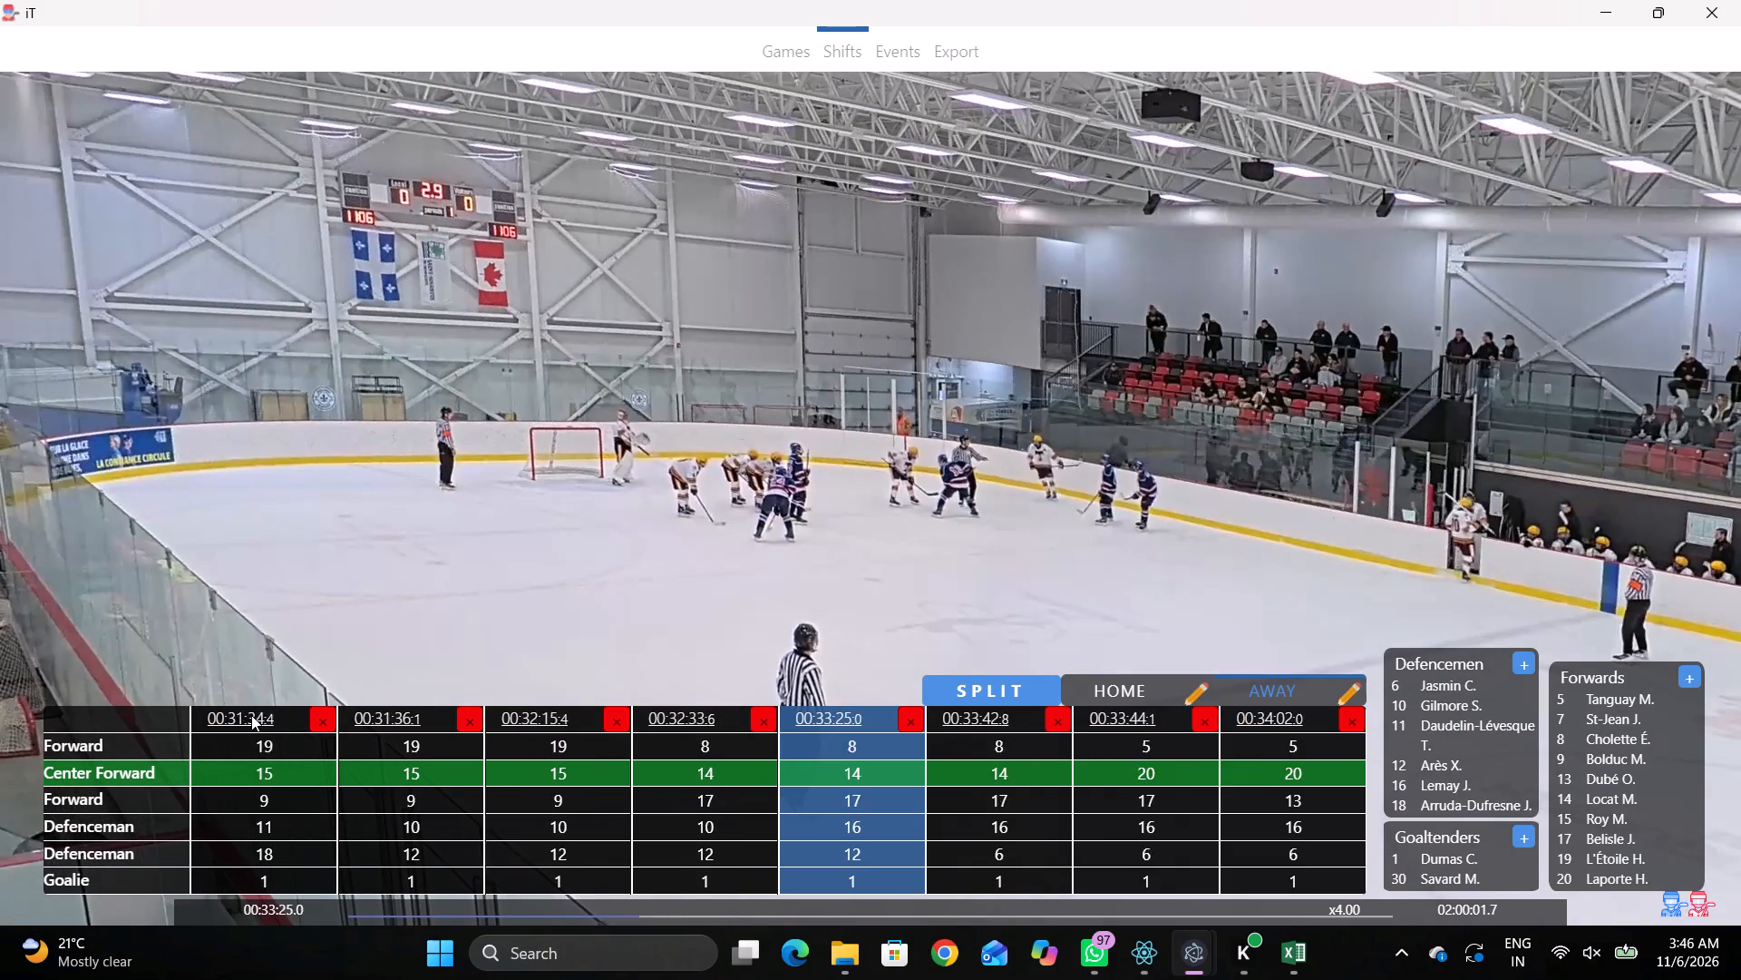
pyautogui.tripleClick(251, 715)
pyautogui.tripleClick(251, 715)
pyautogui.tripleClick(251, 715)
pyautogui.tripleClick(251, 715)
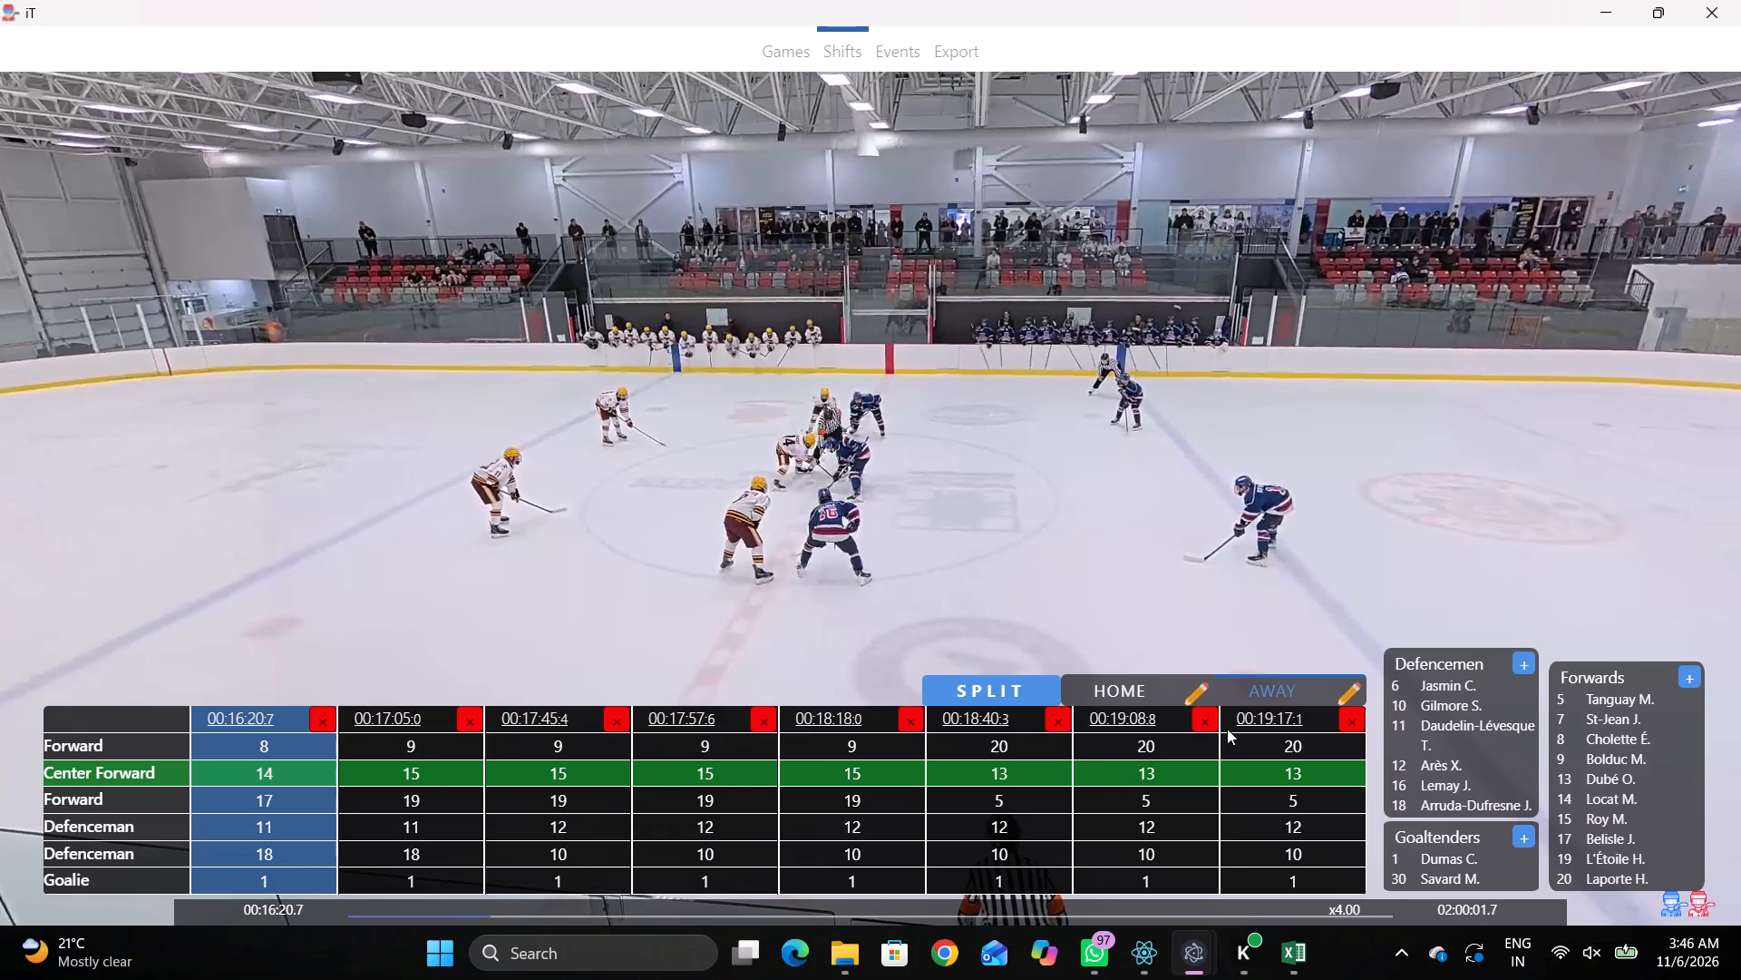
pyautogui.tripleClick(1266, 709)
pyautogui.tripleClick(1266, 711)
pyautogui.tripleClick(1266, 711)
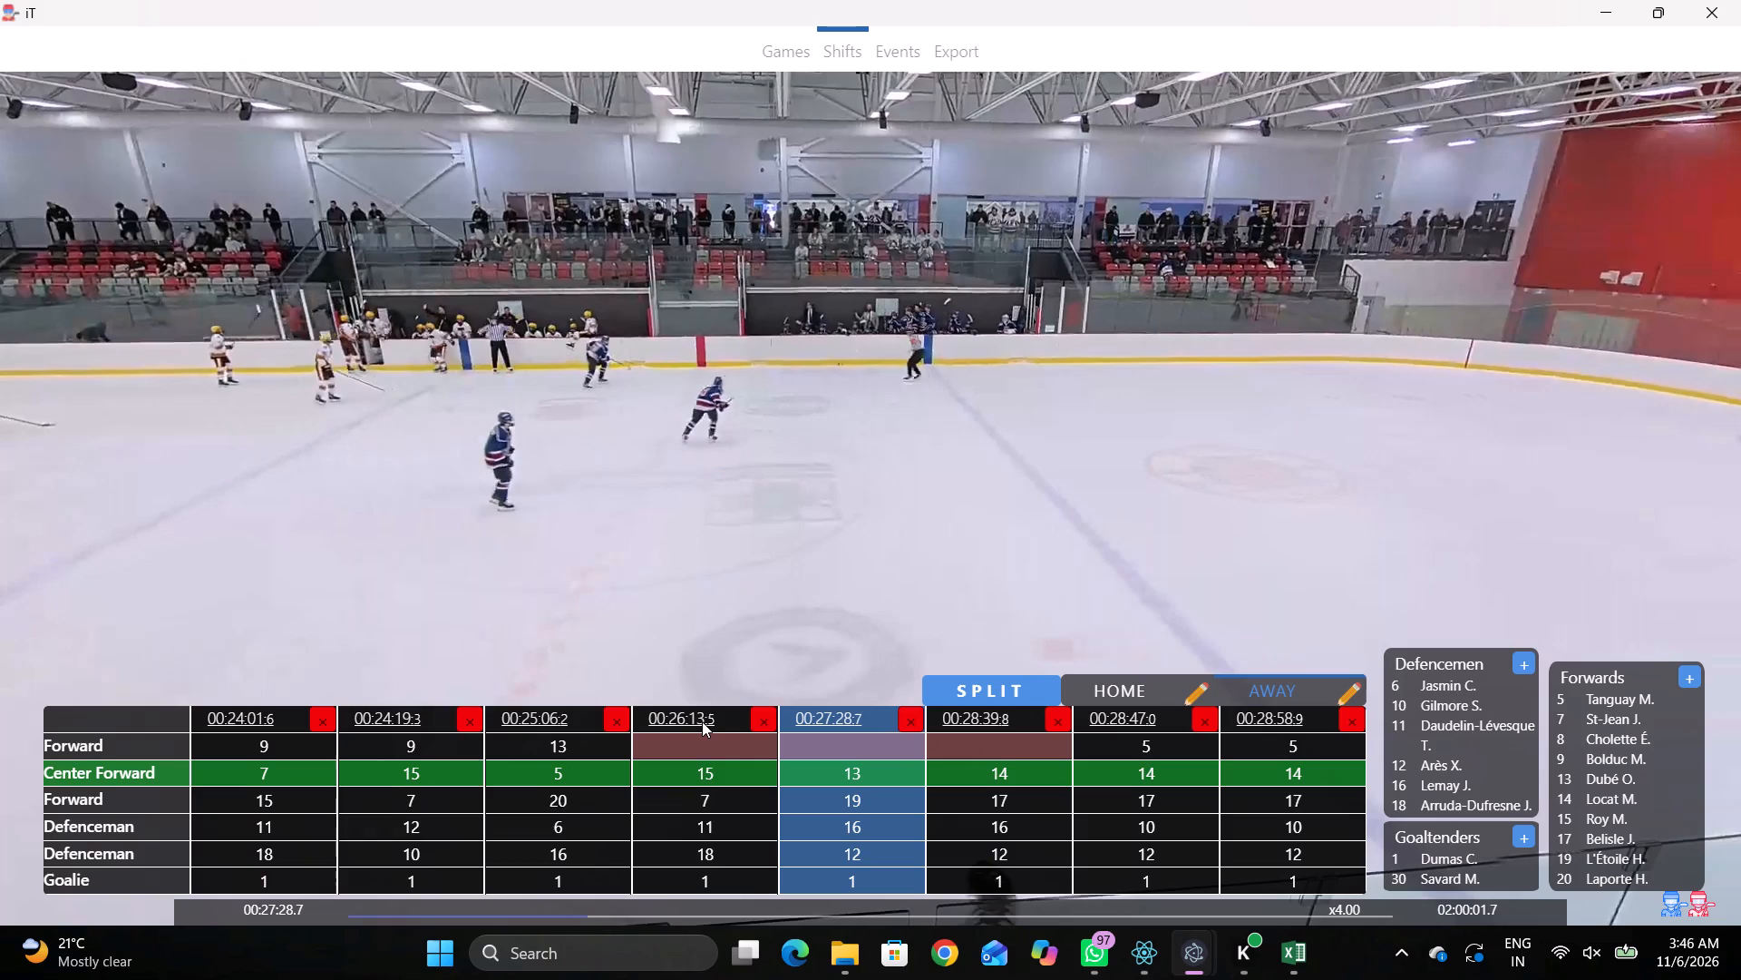
# From the away shift at 00:26:13.5, proceed to event markup and add a Penalty for away forward number 5 at the 00:25:43.1 whistle.
pyautogui.click(702, 721)
pyautogui.click(899, 73)
pyautogui.click(897, 51)
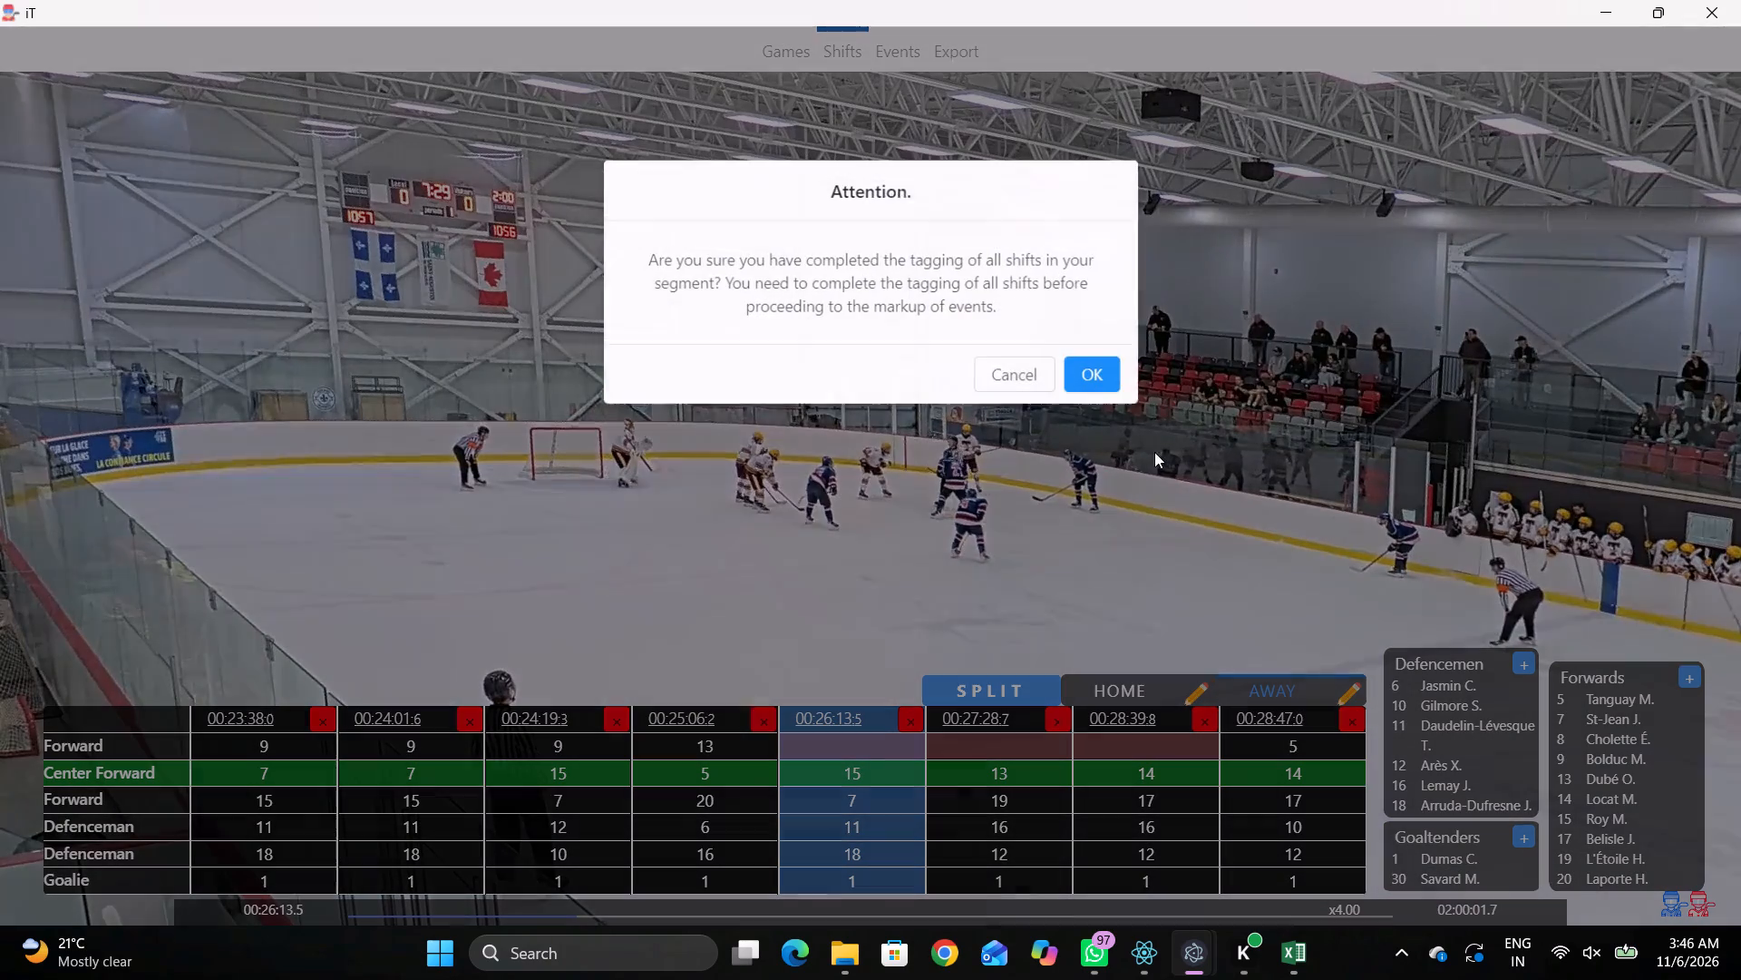
pyautogui.click(1105, 361)
pyautogui.click(1081, 391)
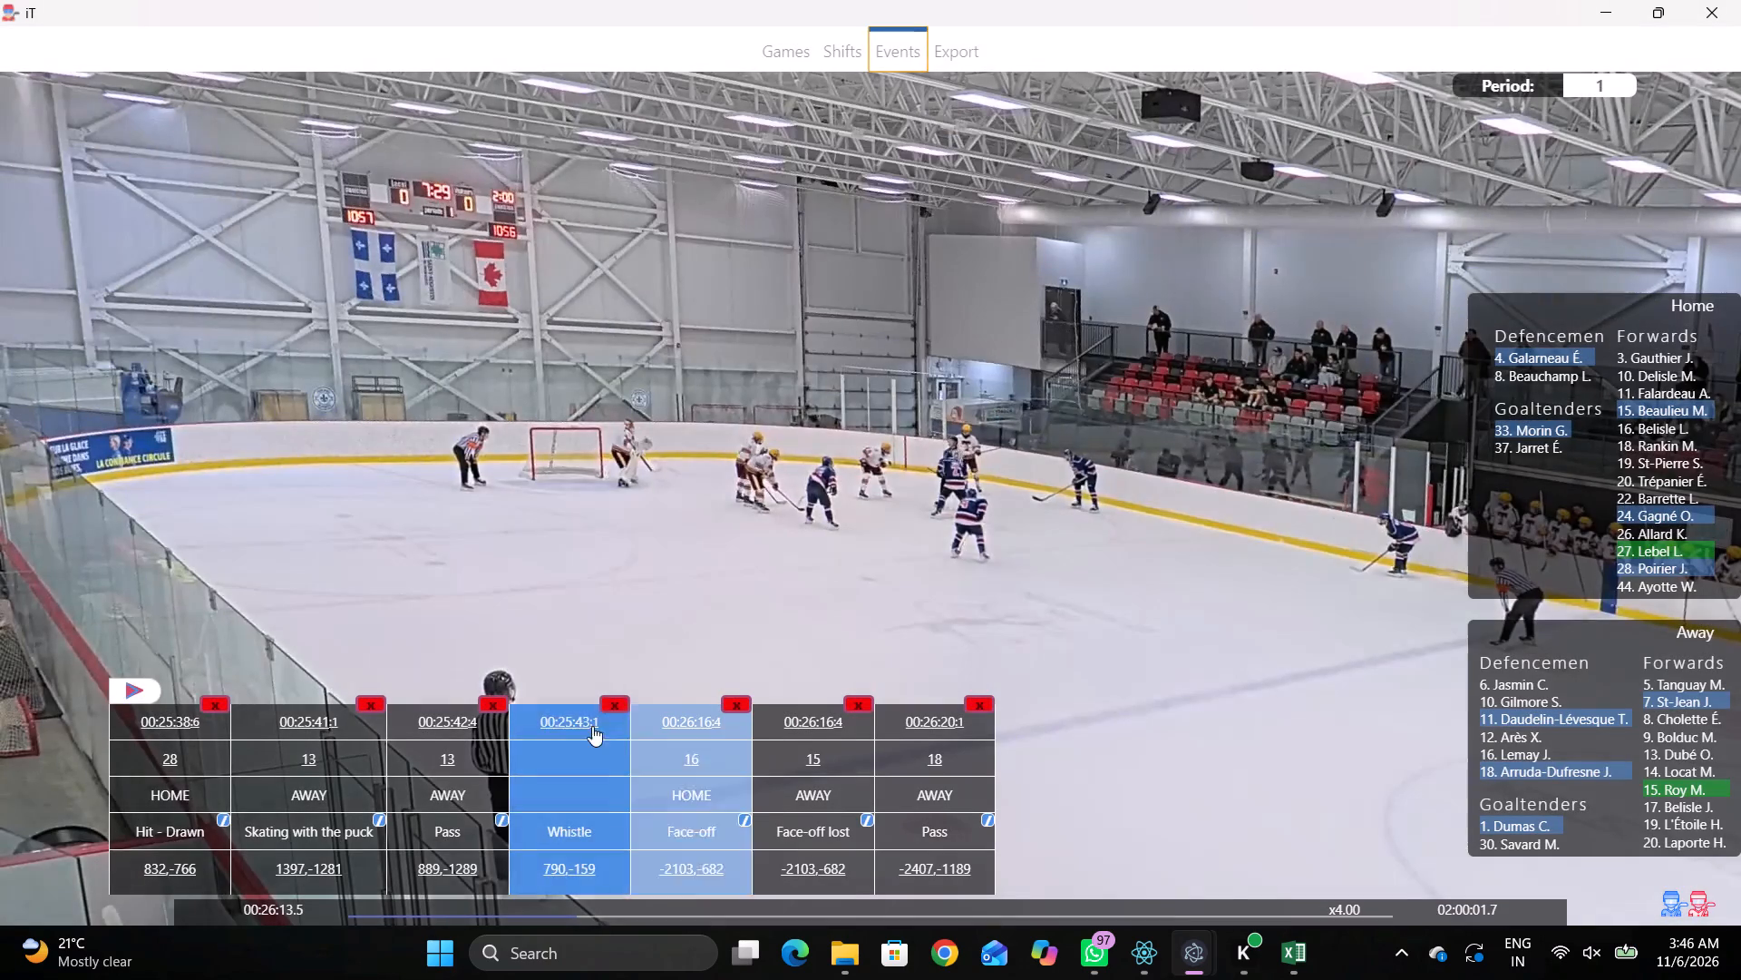
pyautogui.click(580, 726)
pyautogui.press('space')
pyautogui.press('space')
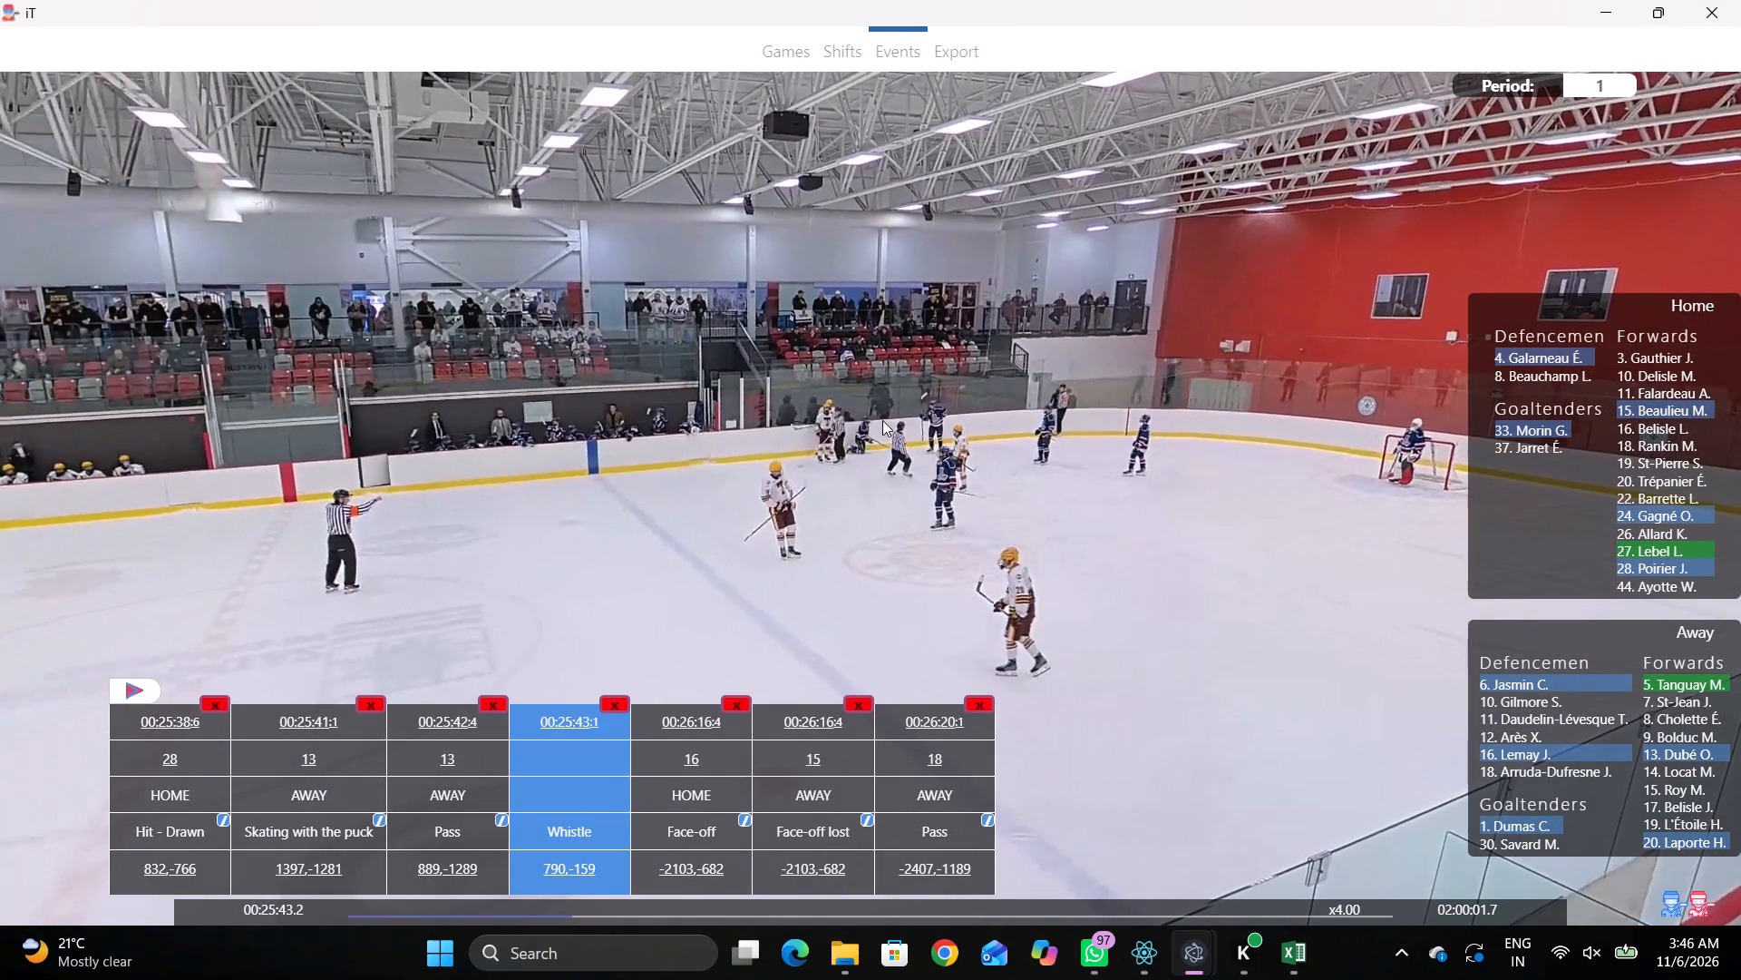
pyautogui.rightClick(997, 338)
pyautogui.click(1045, 563)
pyautogui.click(648, 422)
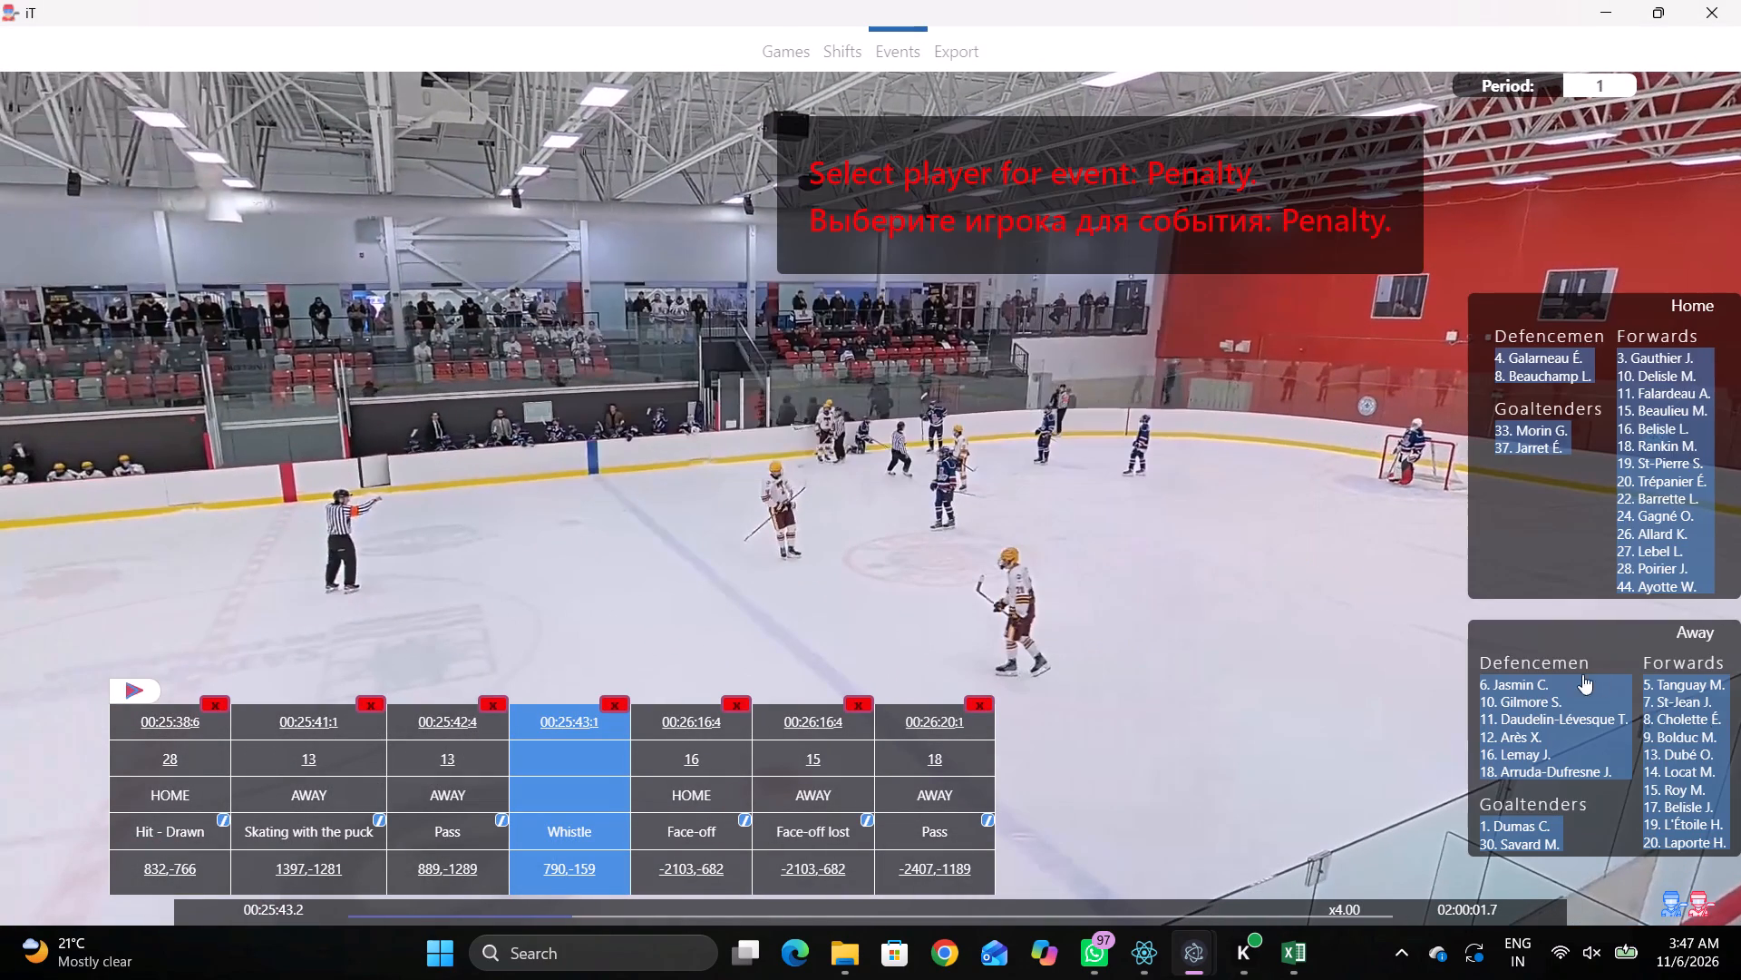
pyautogui.click(1664, 681)
pyautogui.click(1160, 264)
# Return to the shifts and review the away team's remaining shifts through 00:35:46.8.
pyautogui.click(842, 58)
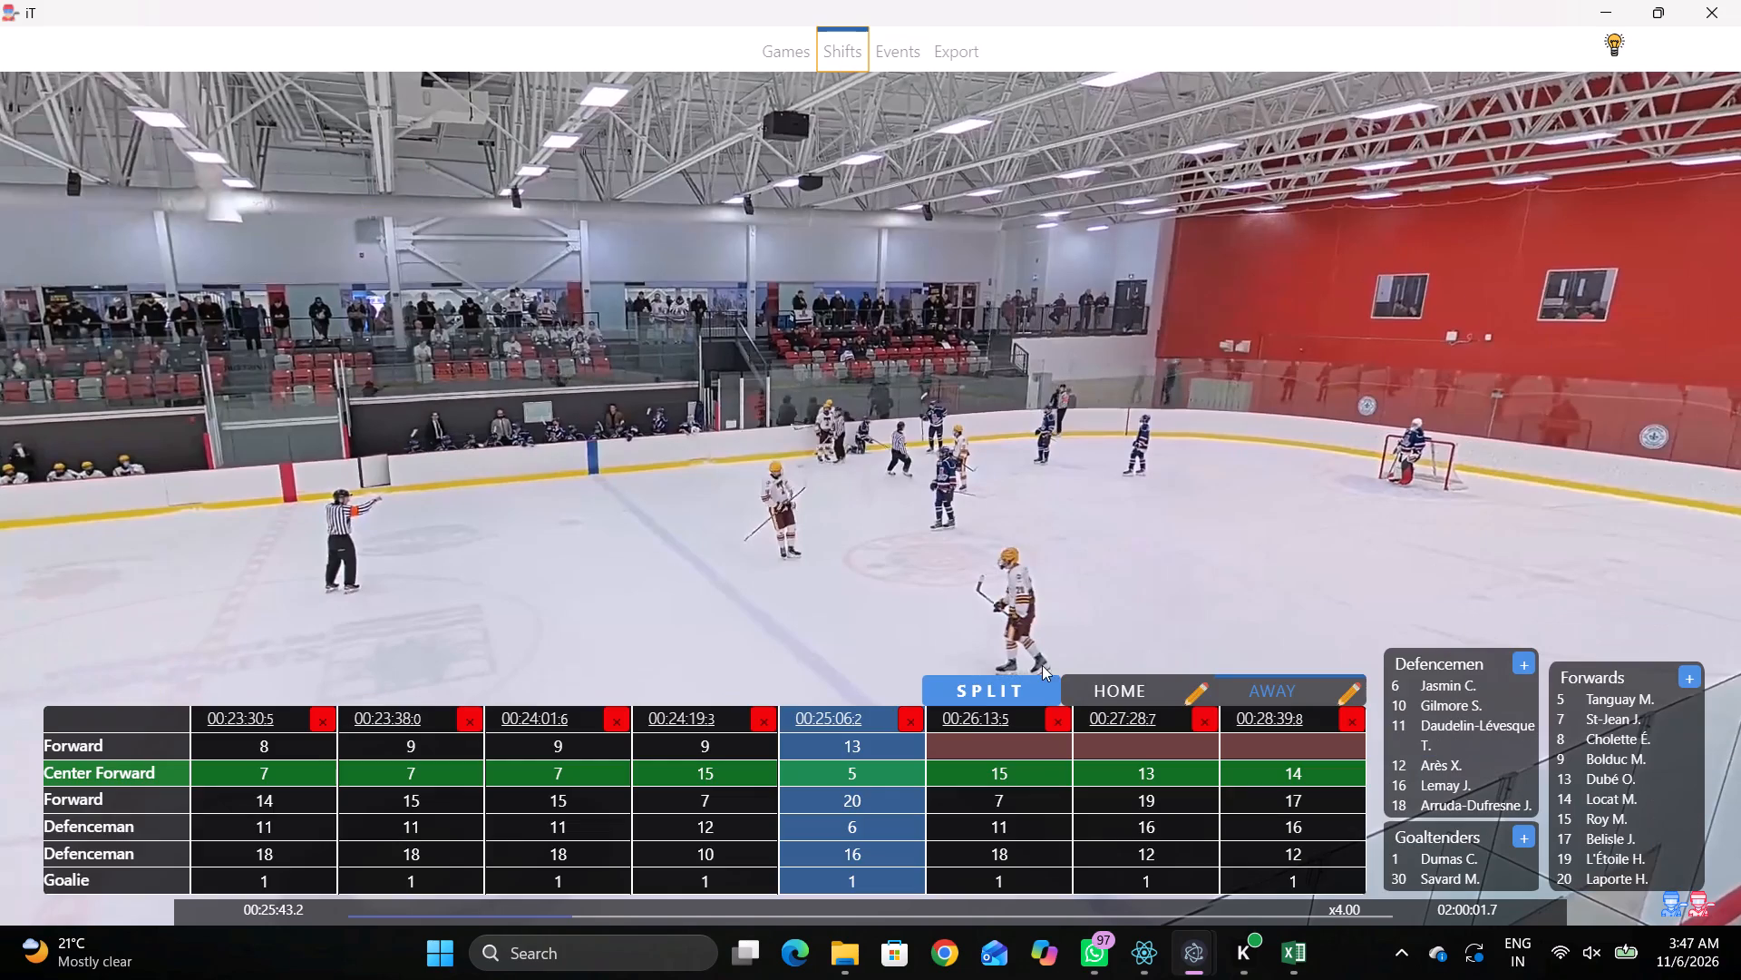
pyautogui.click(1313, 737)
pyautogui.tripleClick(1307, 732)
pyautogui.tripleClick(1278, 713)
pyautogui.tripleClick(1278, 713)
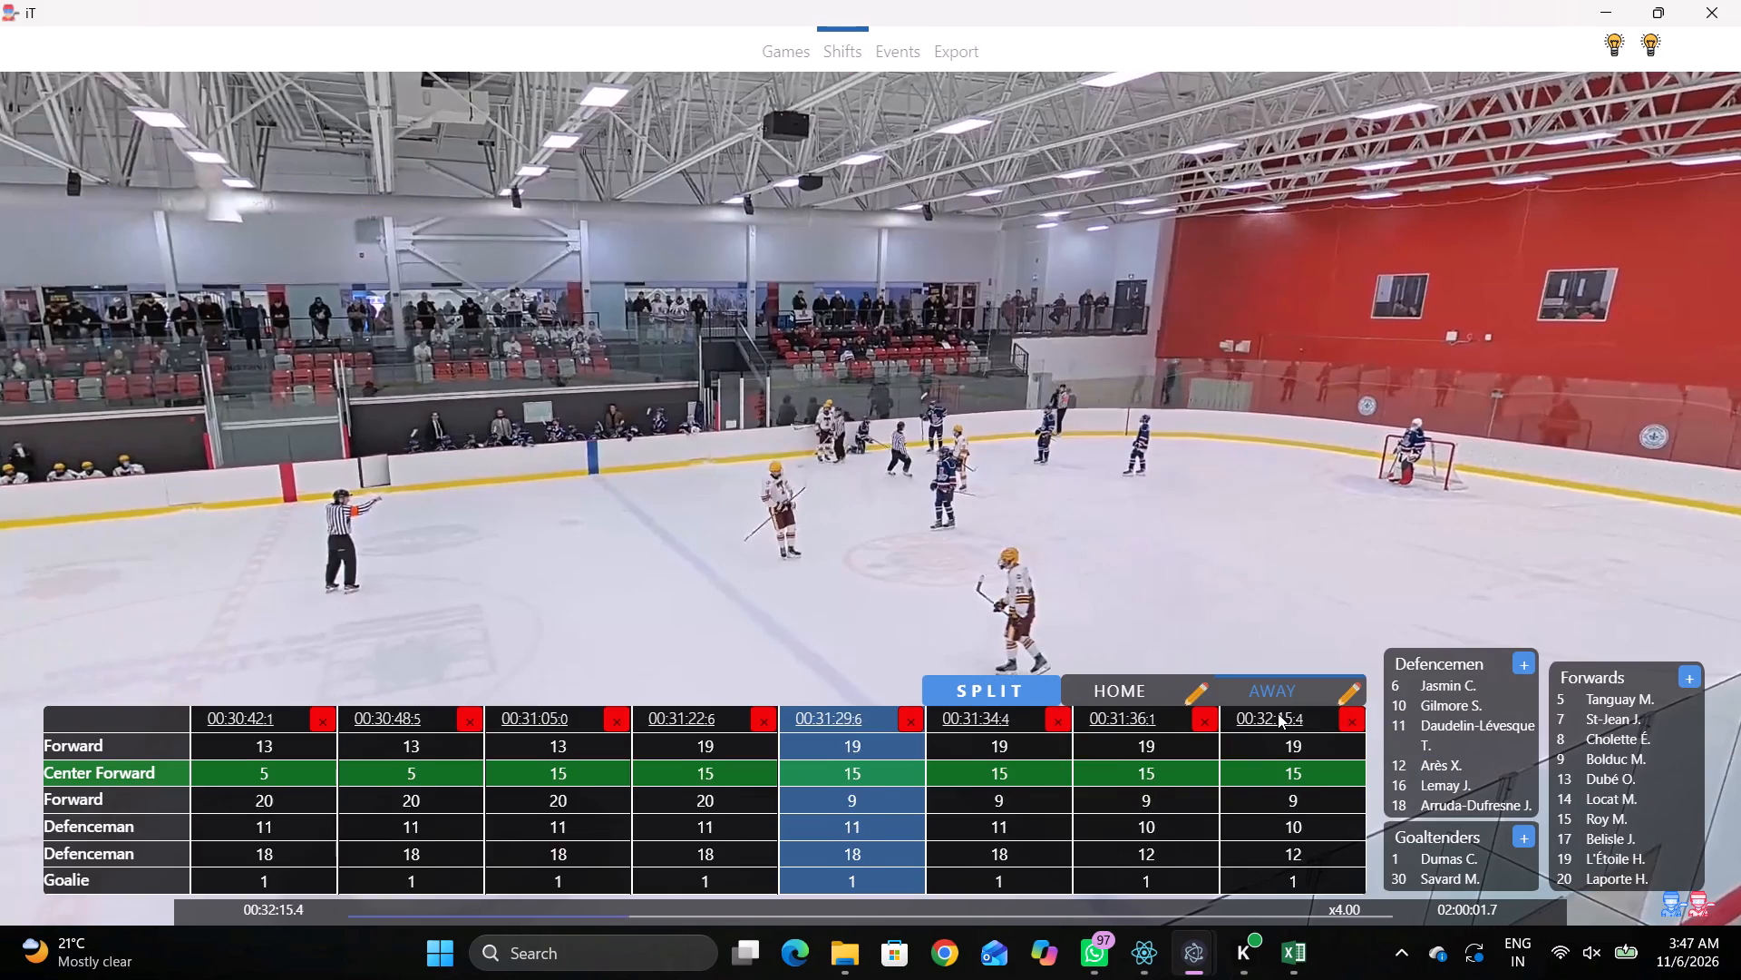
pyautogui.tripleClick(1278, 713)
pyautogui.tripleClick(1278, 713)
pyautogui.tripleClick(1278, 713)
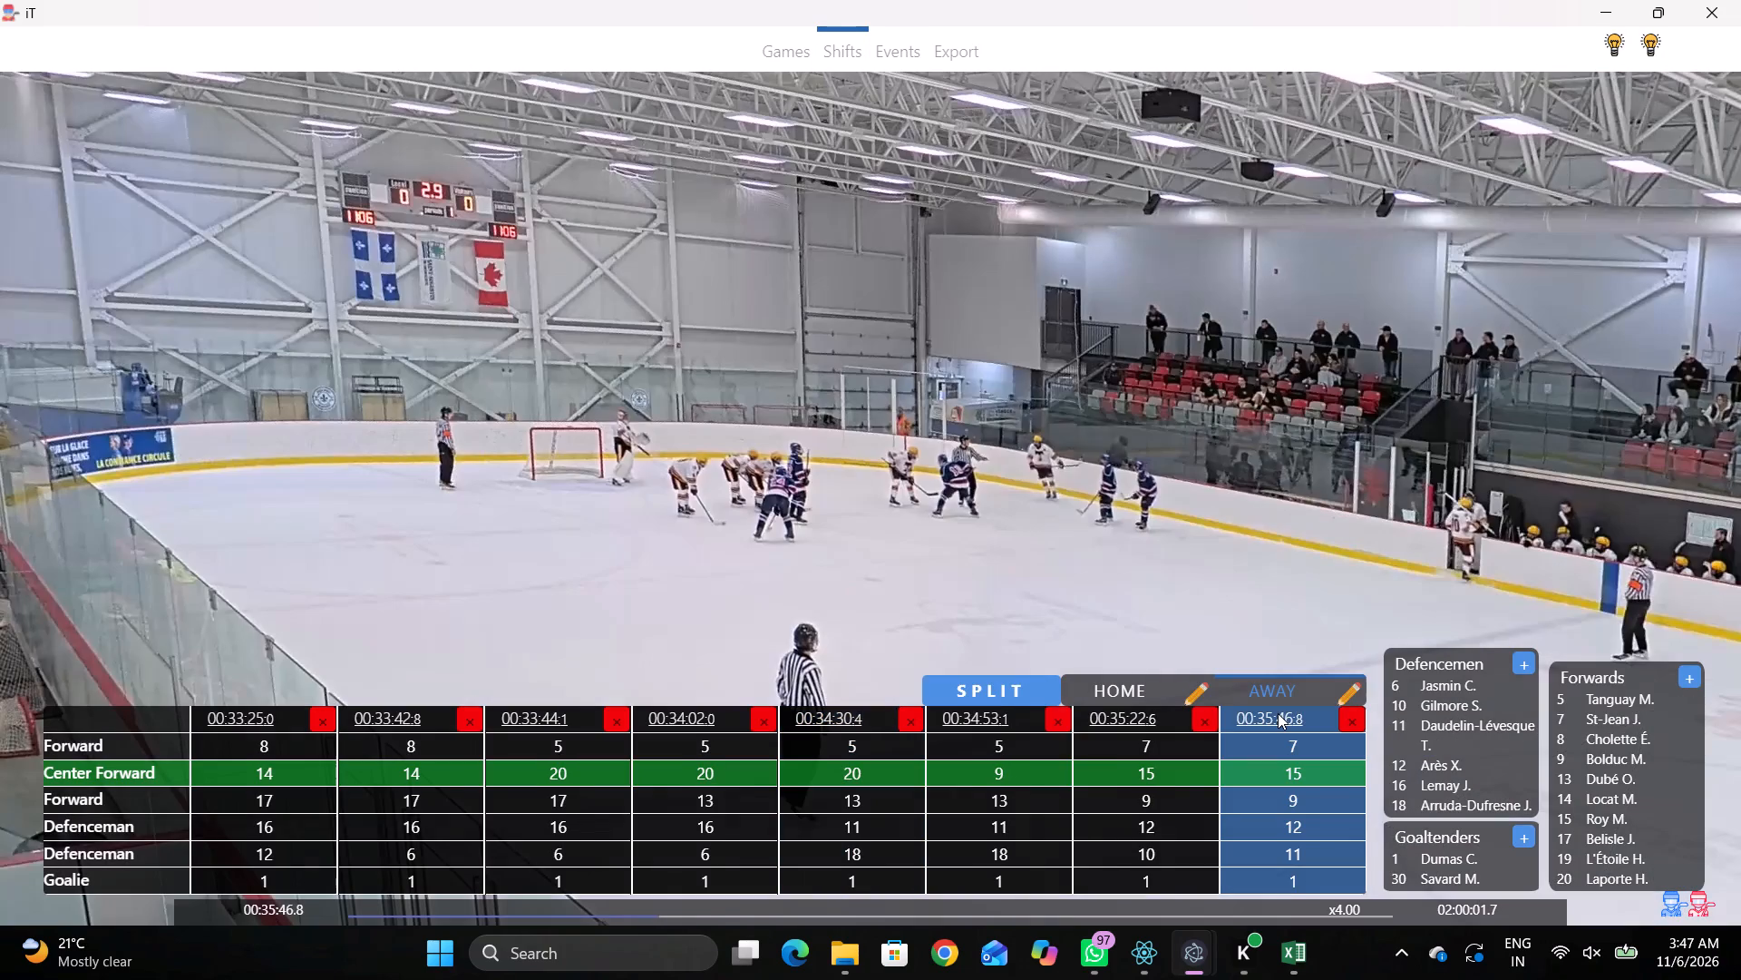
pyautogui.doubleClick(1278, 713)
pyautogui.click(1278, 713)
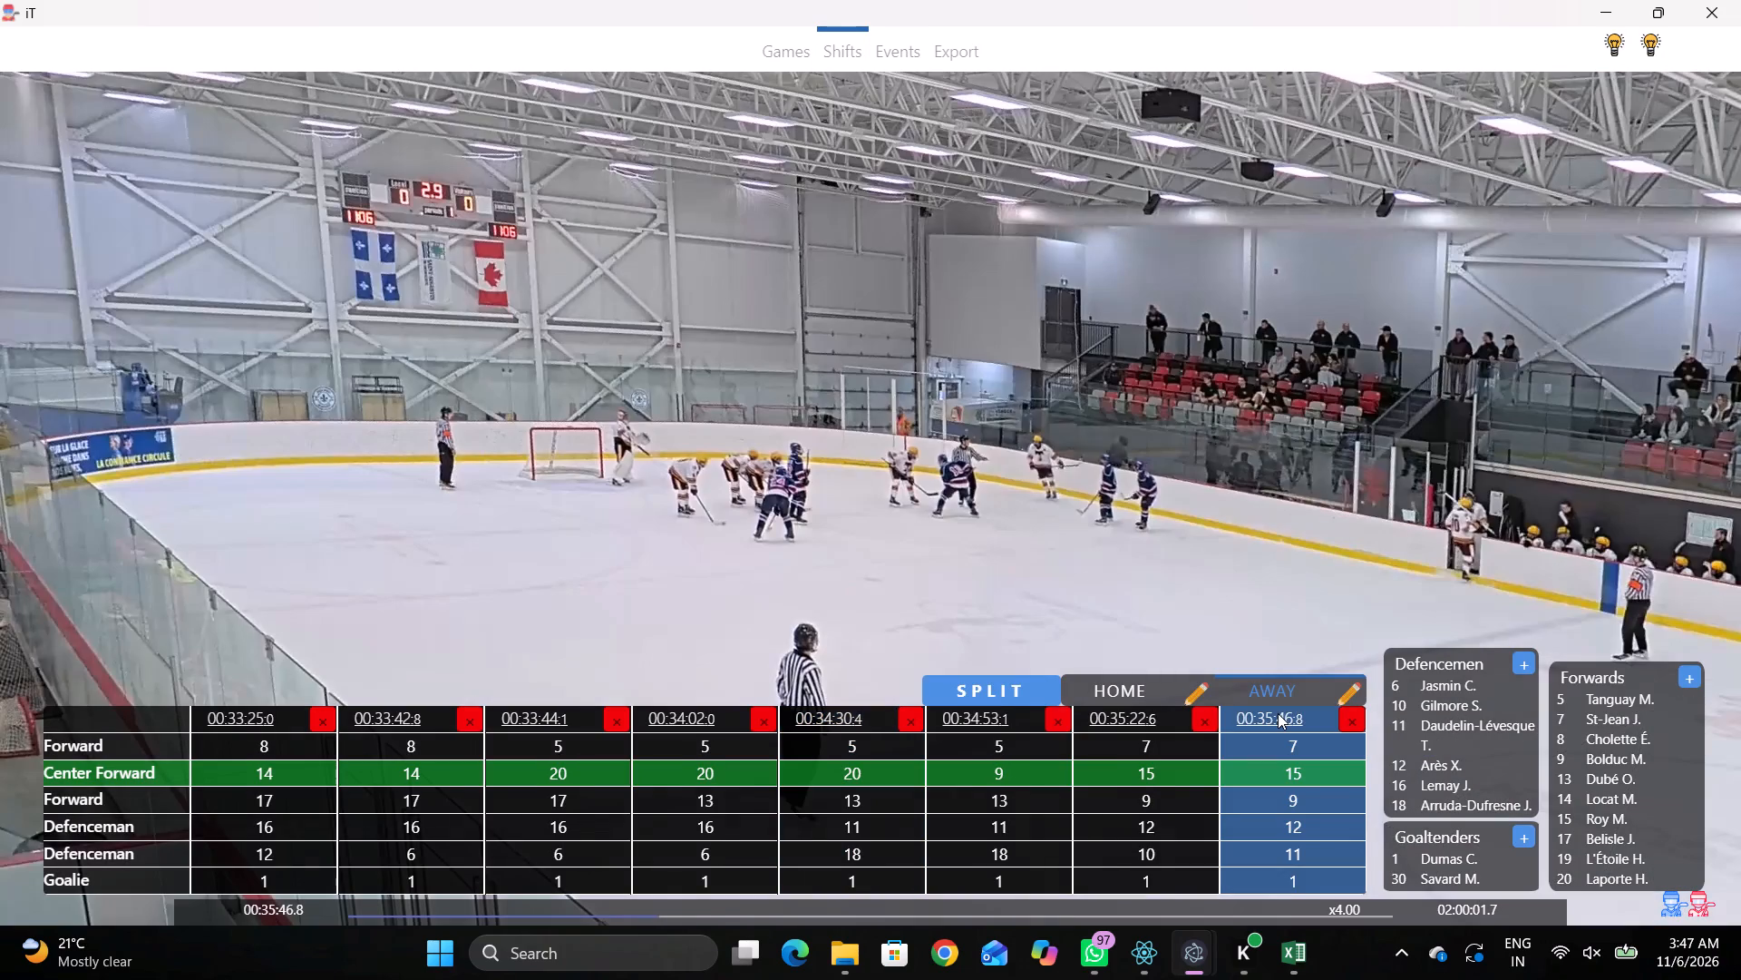
pyautogui.click(1278, 713)
# Check the export game summary and jump to the flagged pass event at 00:28:13.5.
pyautogui.click(994, 49)
pyautogui.click(968, 53)
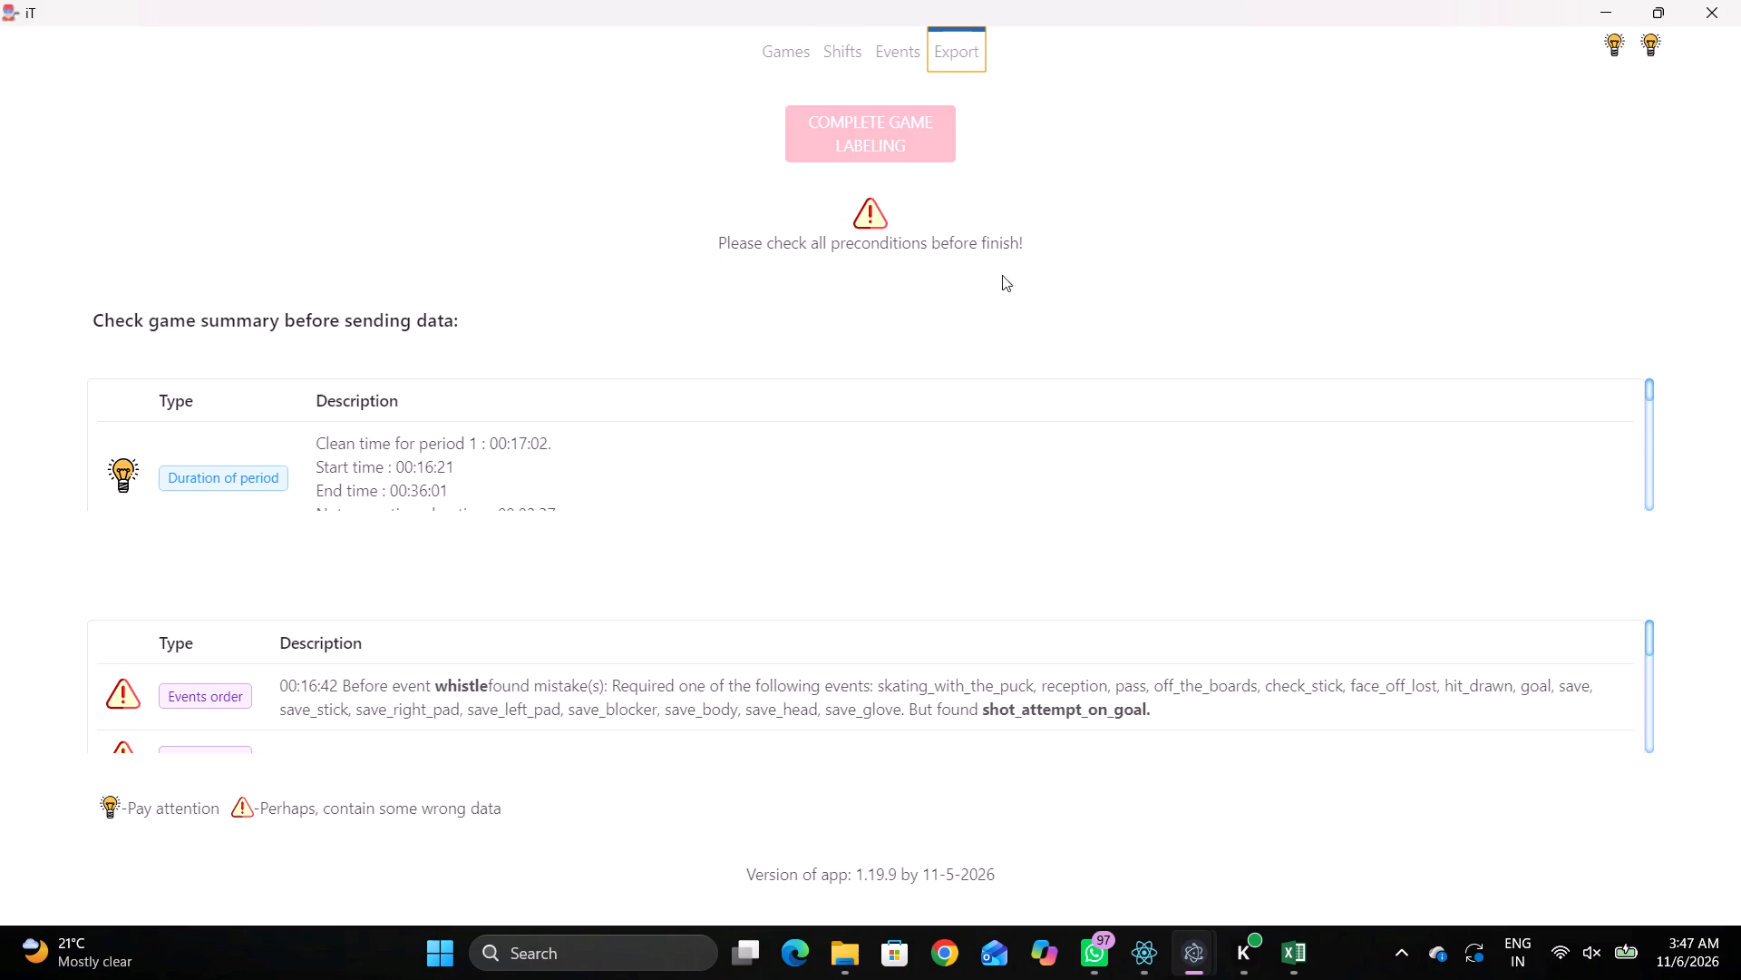
pyautogui.scroll(-3, 511, 484)
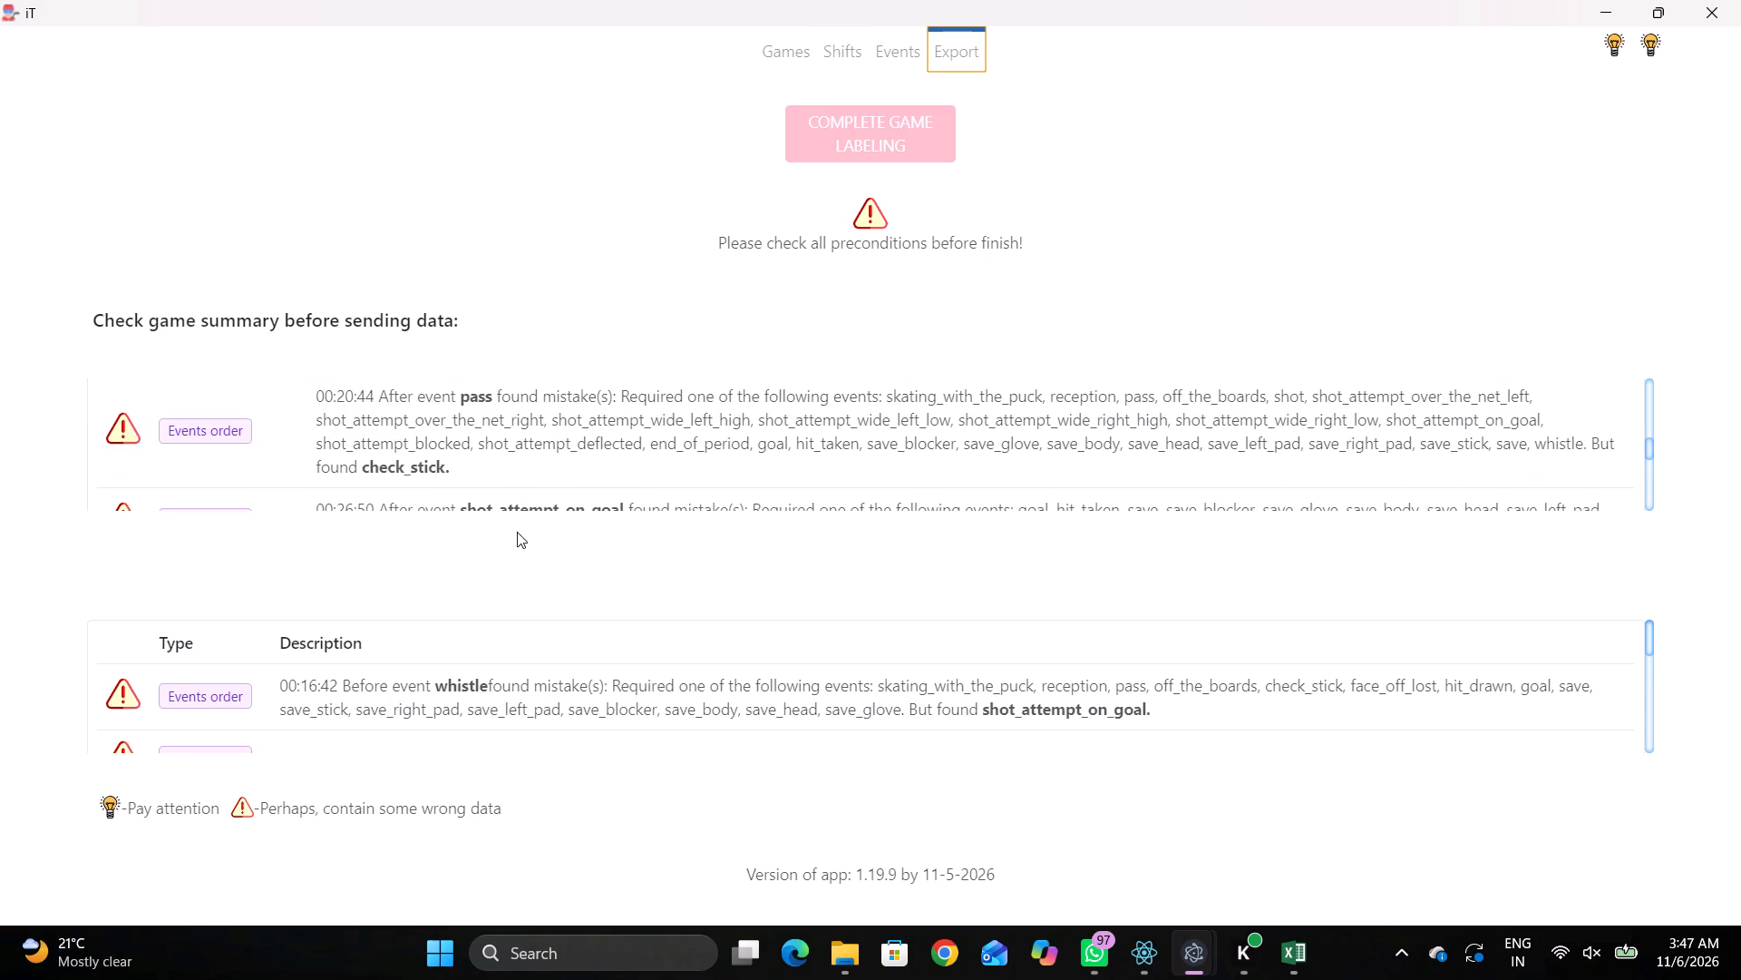
pyautogui.scroll(-2, 517, 475)
pyautogui.click(516, 471)
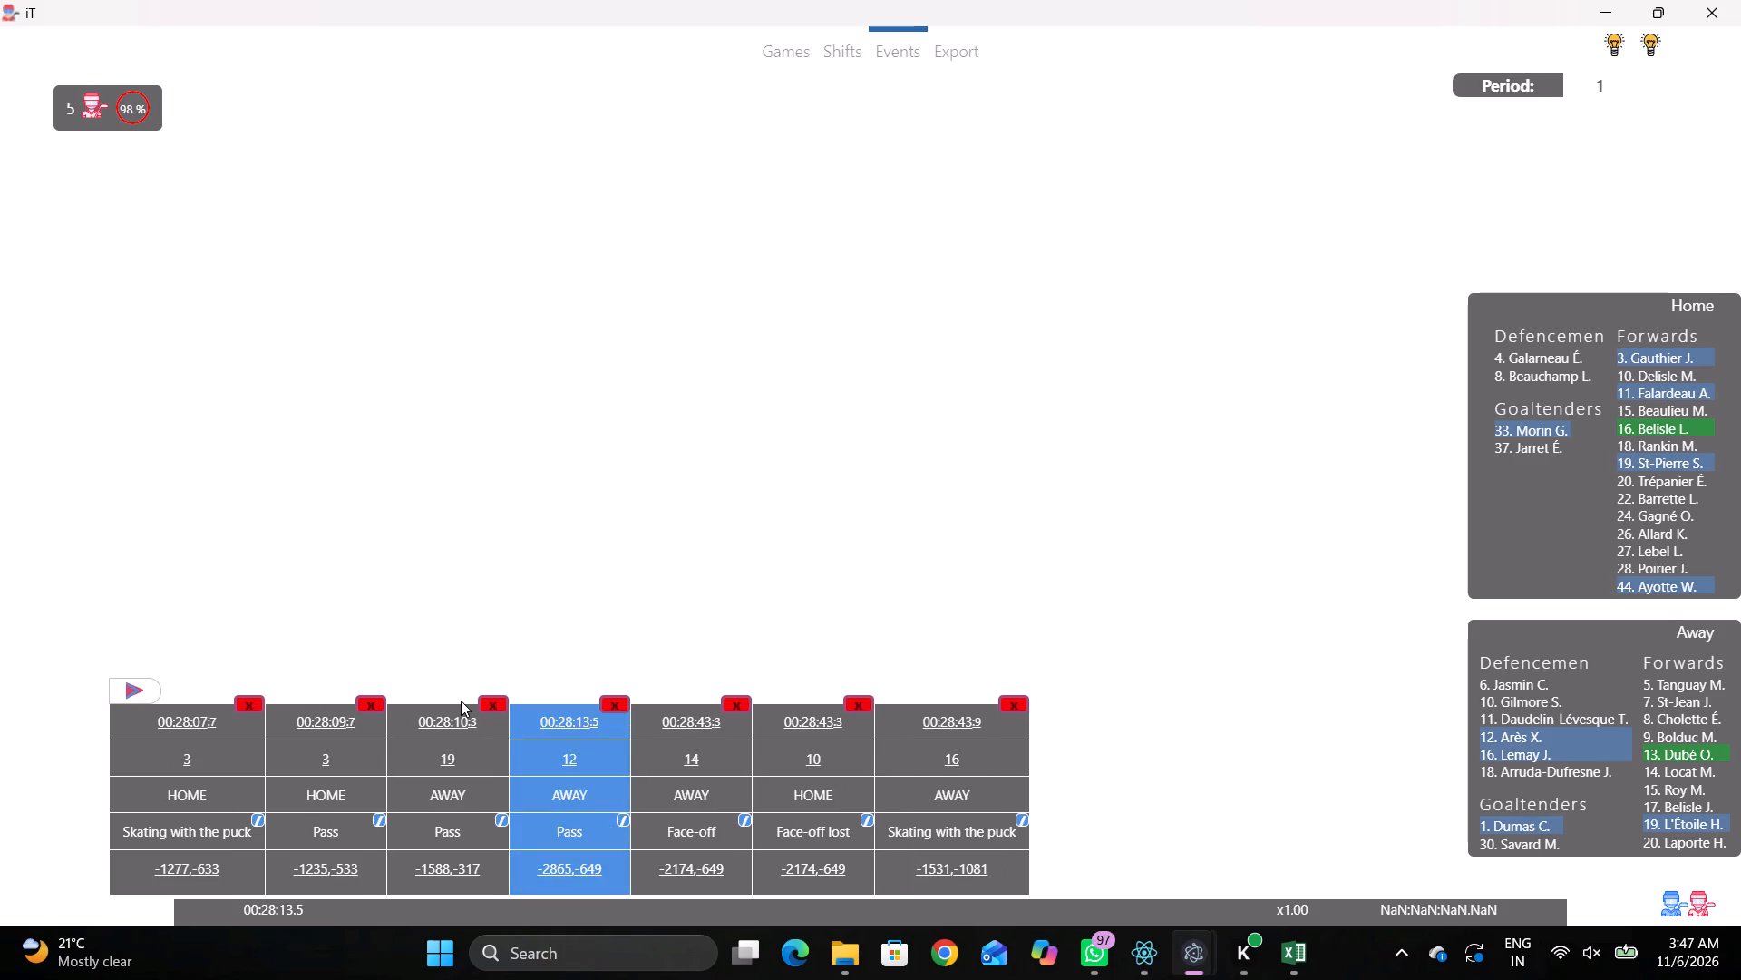
# Play the video past the 00:28:13.5 pass at x4.00 speed and add a Whistle event at 00:28:16.1.
pyautogui.click(607, 730)
pyautogui.press('space')
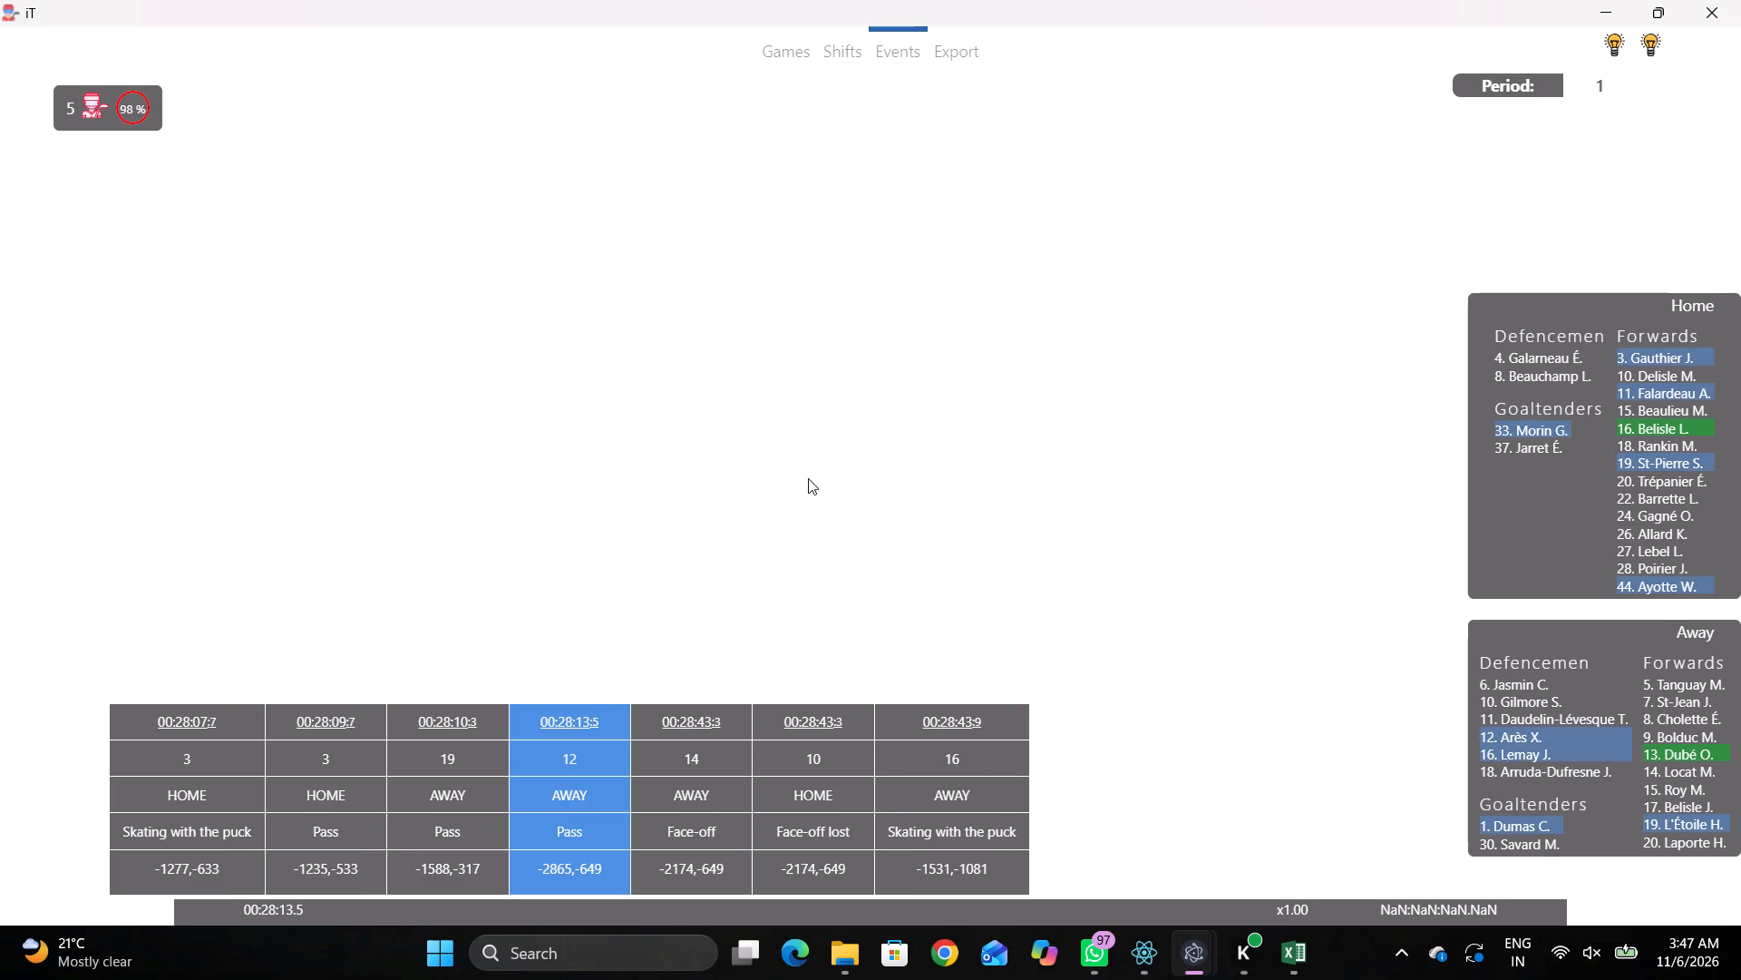
pyautogui.press('space')
pyautogui.press('space')
pyautogui.press('space')
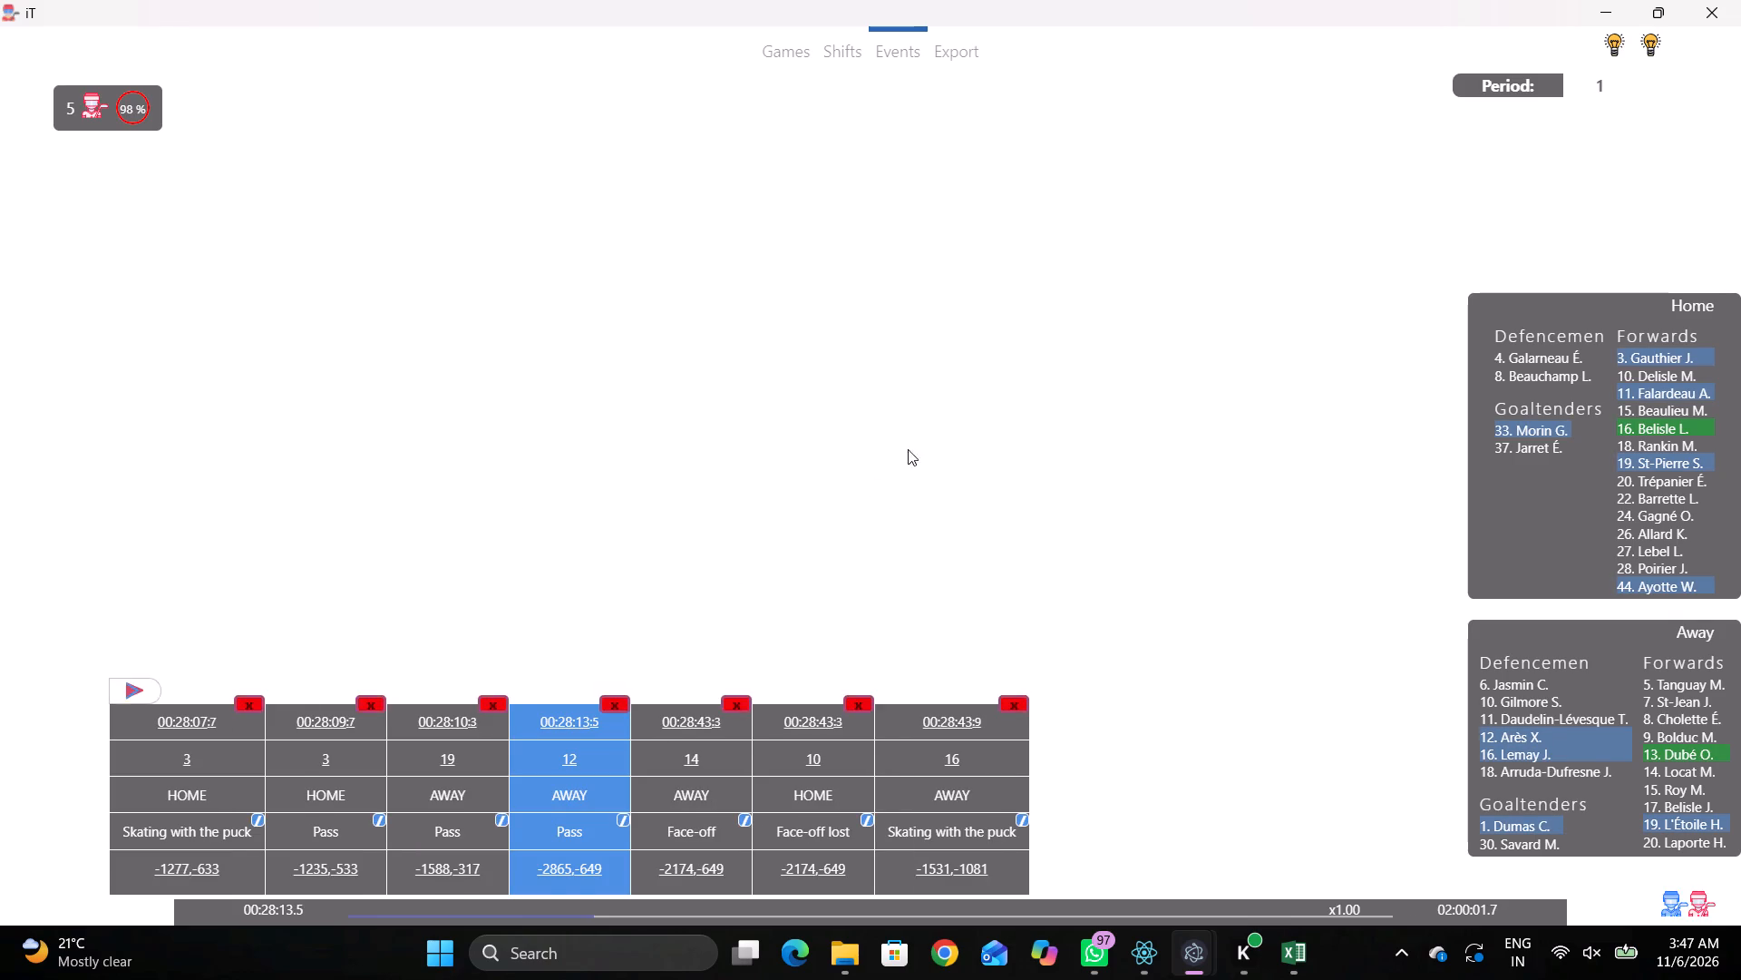
pyautogui.press('space')
pyautogui.press('space')
pyautogui.moveTo(970, 332); pyautogui.dragTo(987, 324, button='right')
pyautogui.press('space')
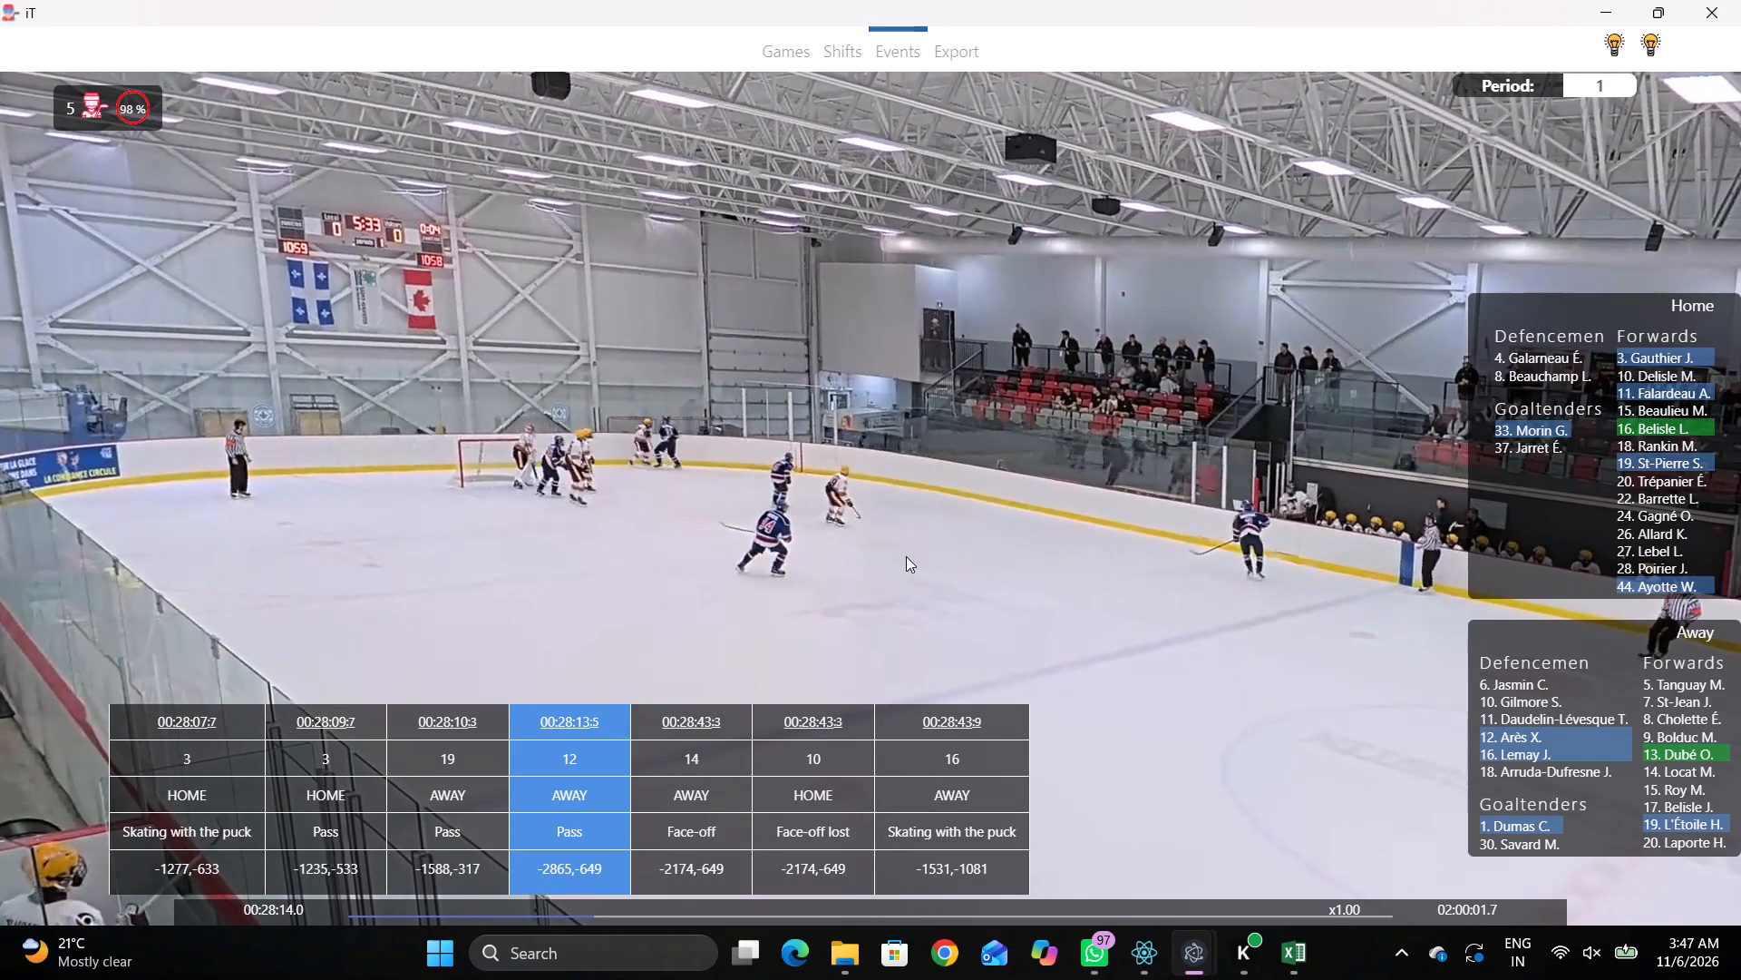
pyautogui.press('space')
pyautogui.press('space')
pyautogui.write('vv')
pyautogui.press('space')
pyautogui.rightClick(937, 358)
pyautogui.click(1008, 509)
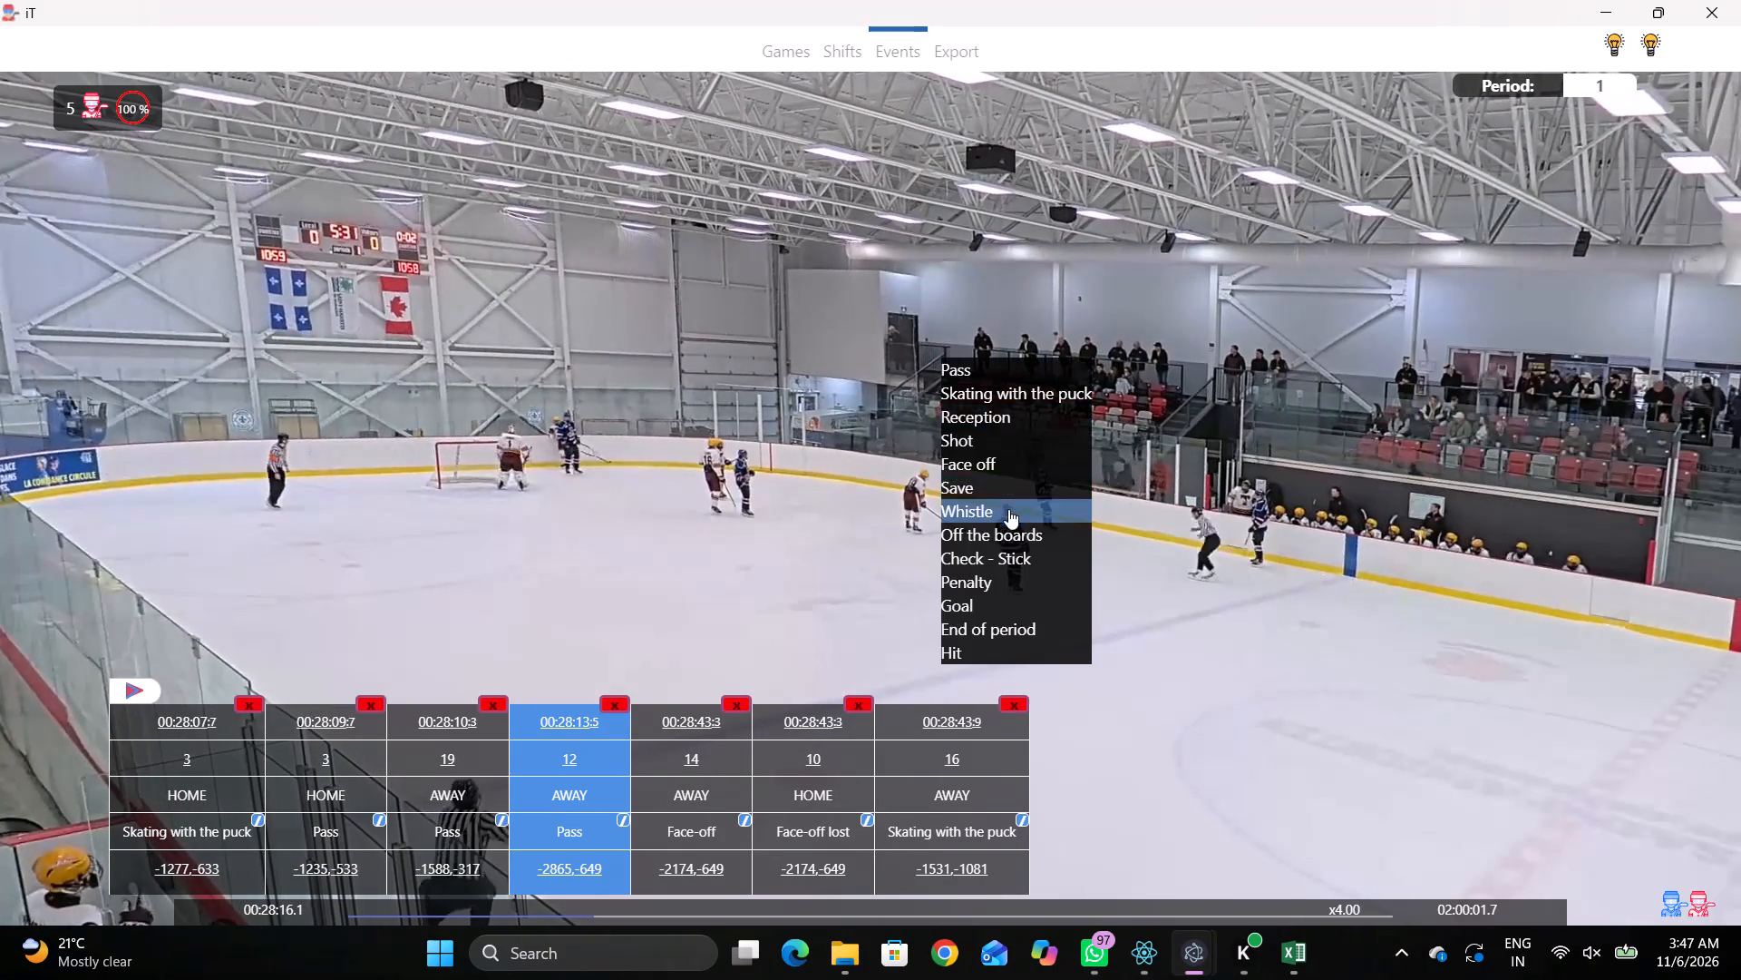
pyautogui.click(719, 382)
# Open the next flagged event from the export summary and change the 00:27:20.6 Shot Attempt - On Goal to Pass.
pyautogui.click(981, 58)
pyautogui.scroll(-3, 542, 368)
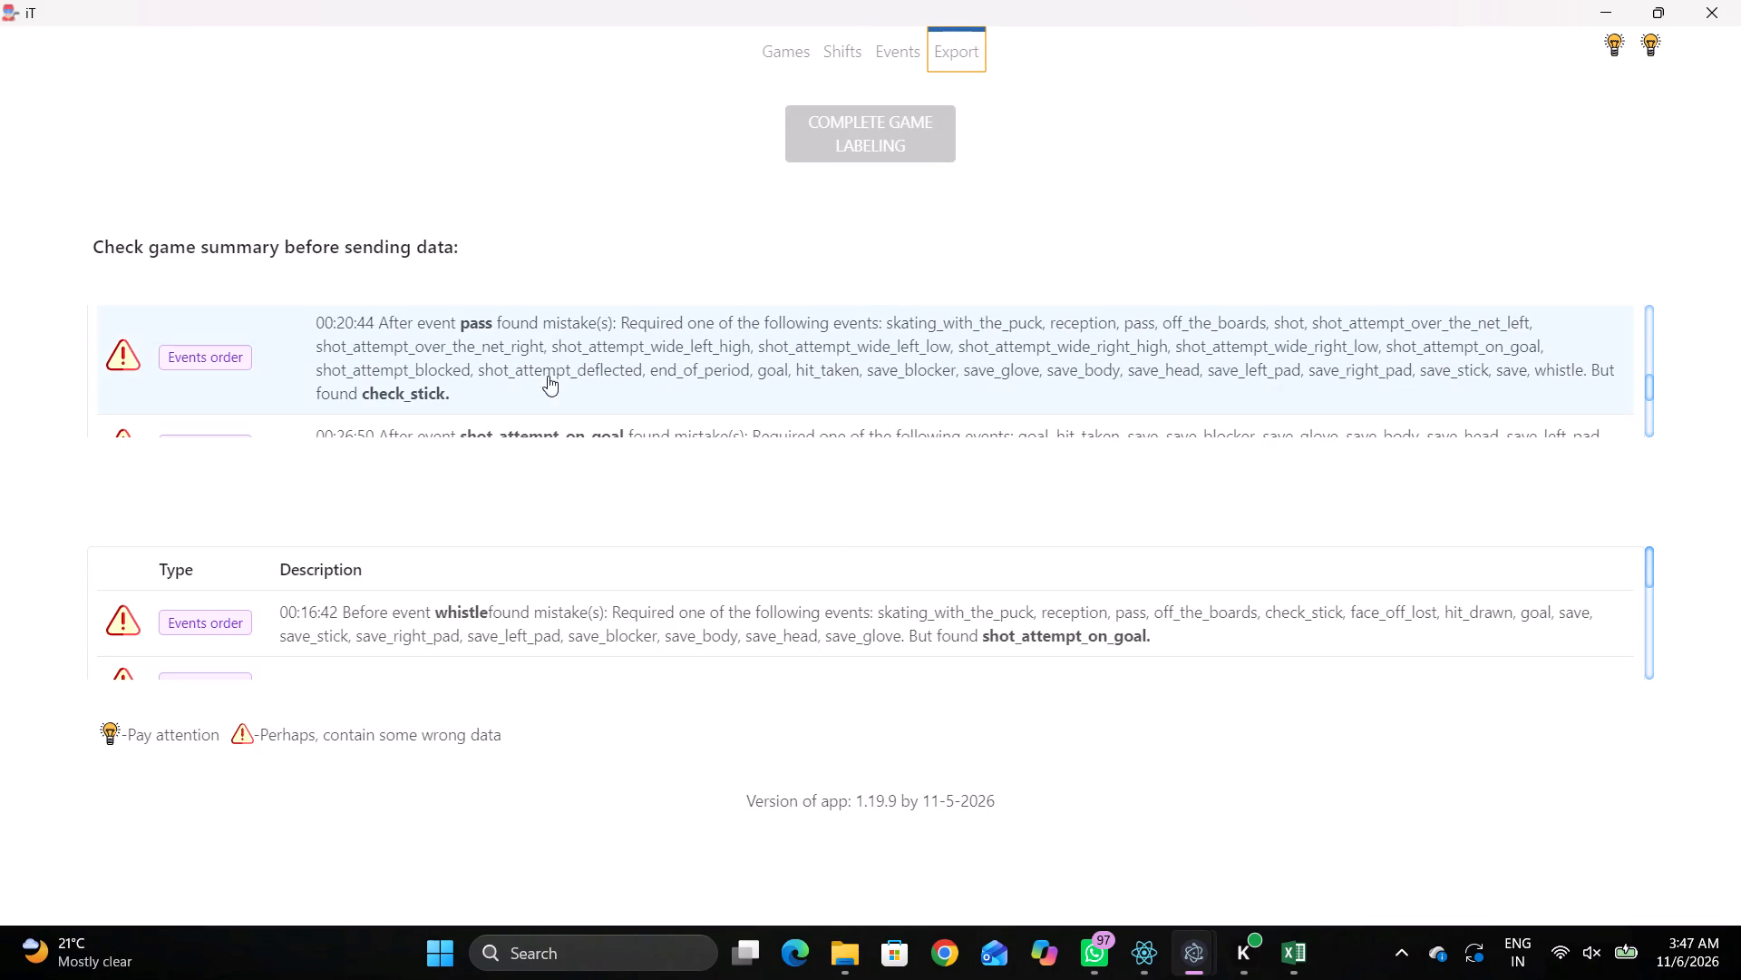
pyautogui.scroll(-1, 547, 373)
pyautogui.click(542, 395)
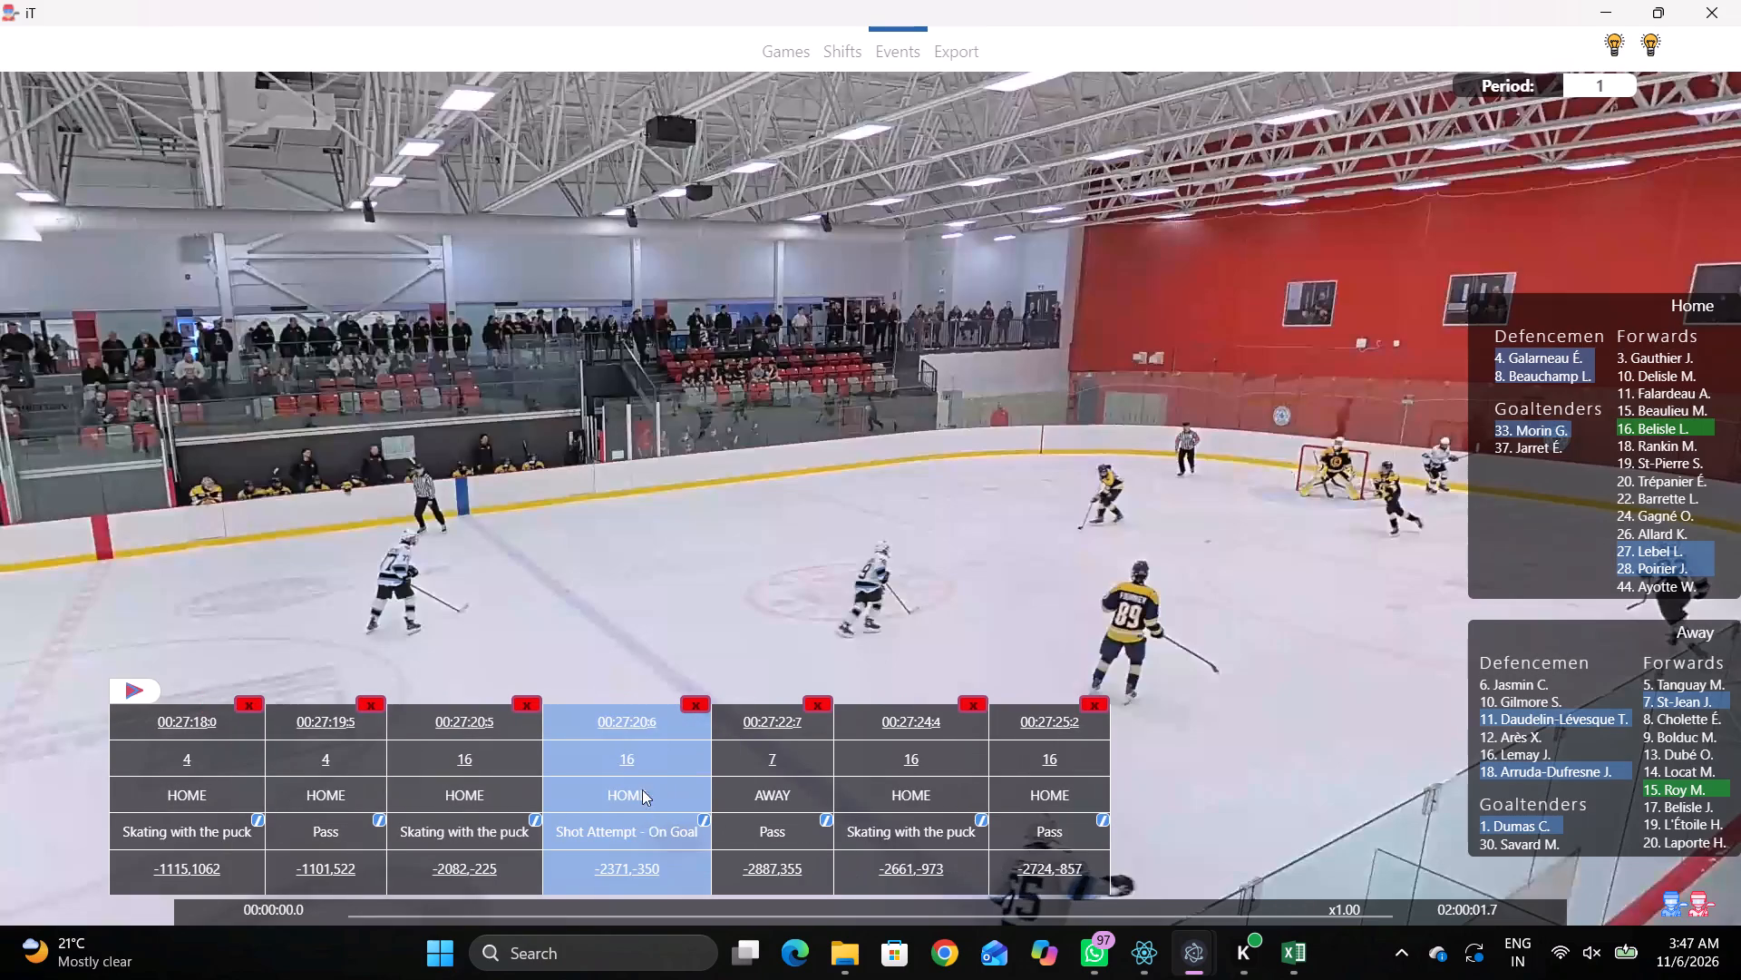
pyautogui.click(586, 739)
pyautogui.press('space')
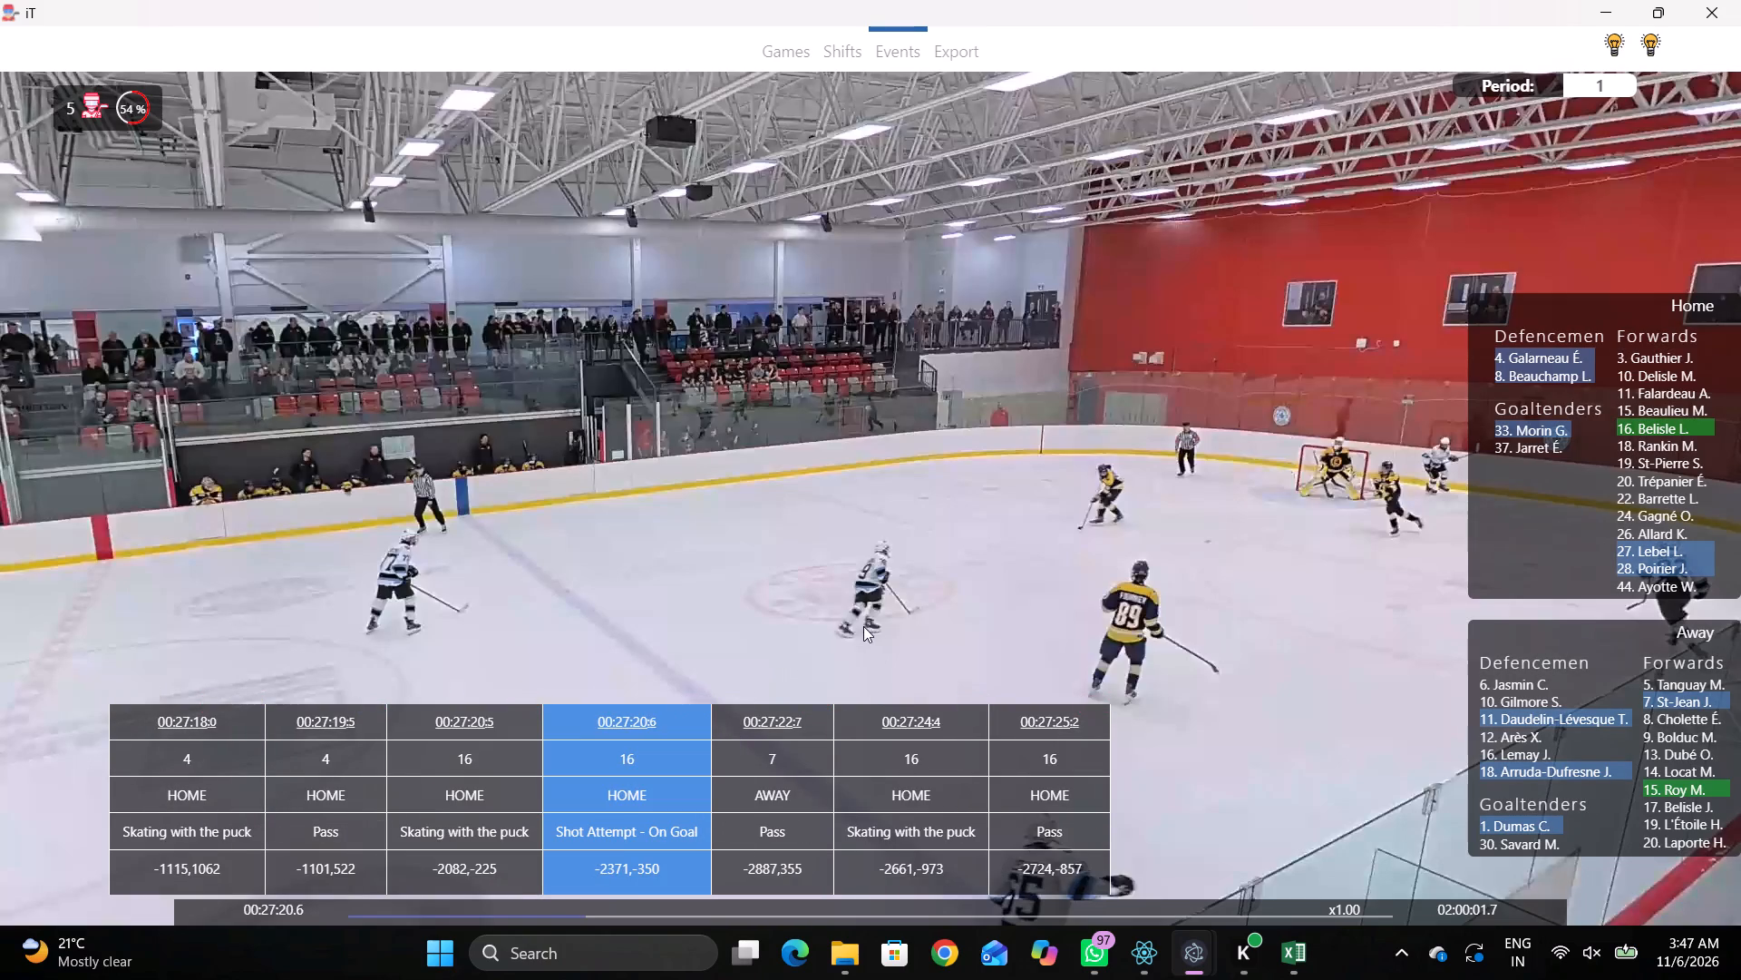
pyautogui.click(646, 747)
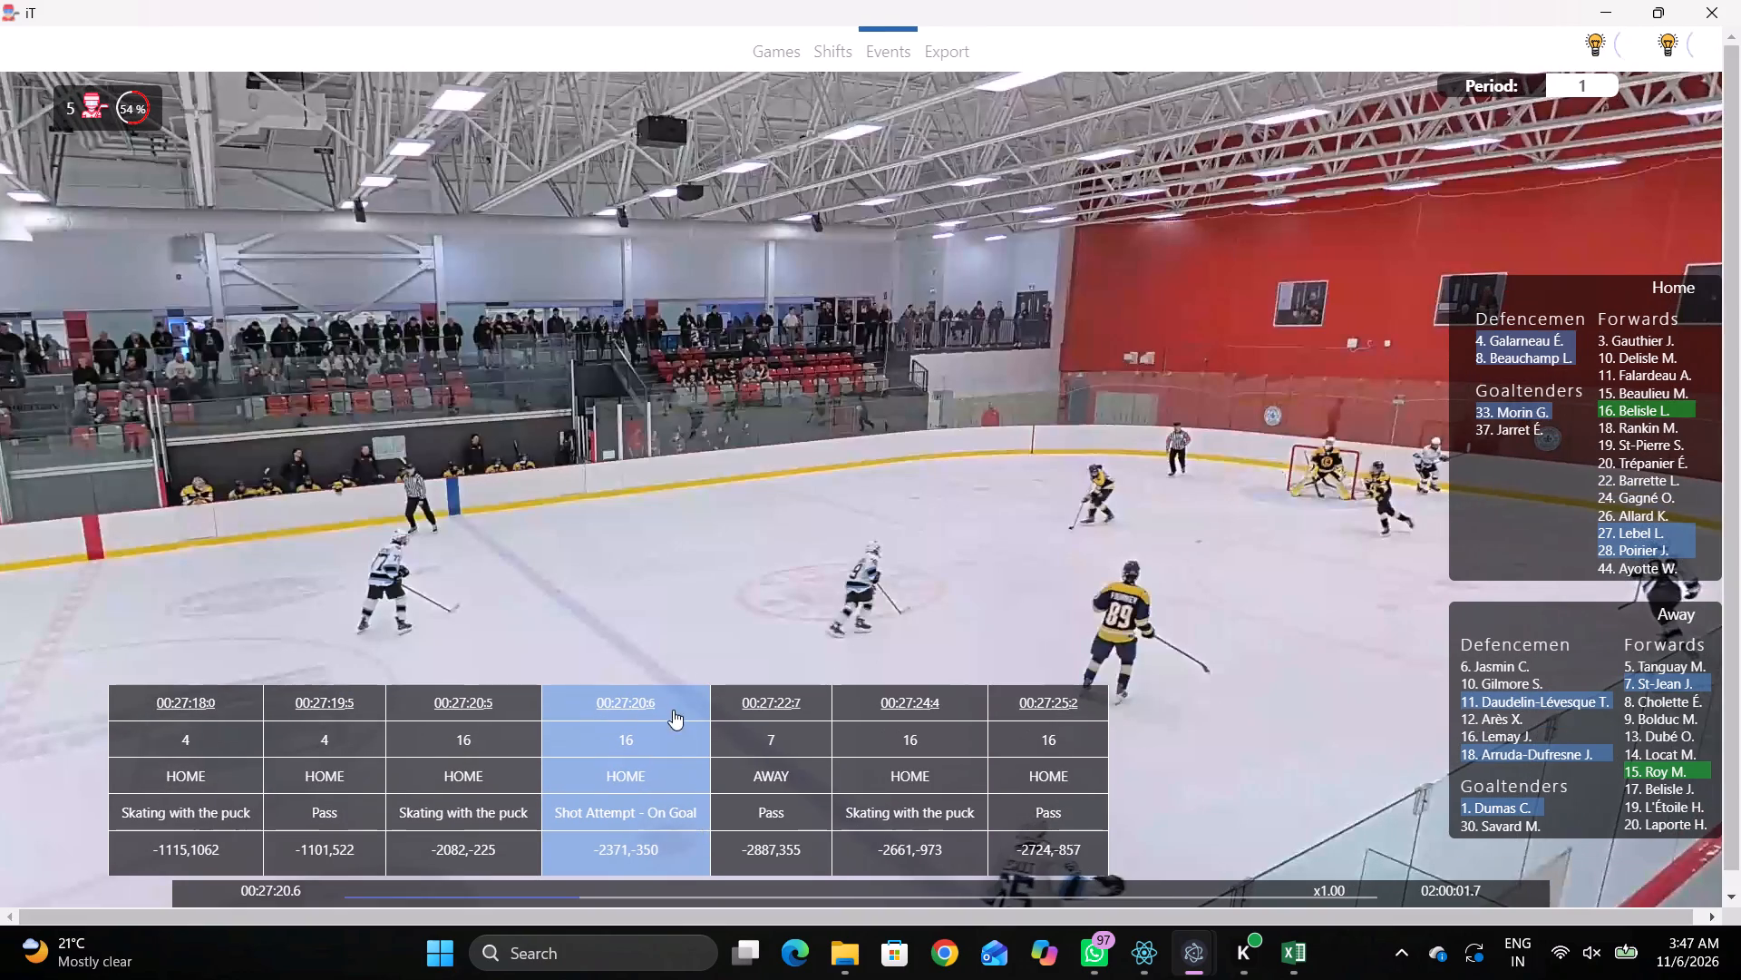
pyautogui.click(667, 681)
pyautogui.click(655, 718)
pyautogui.press('space')
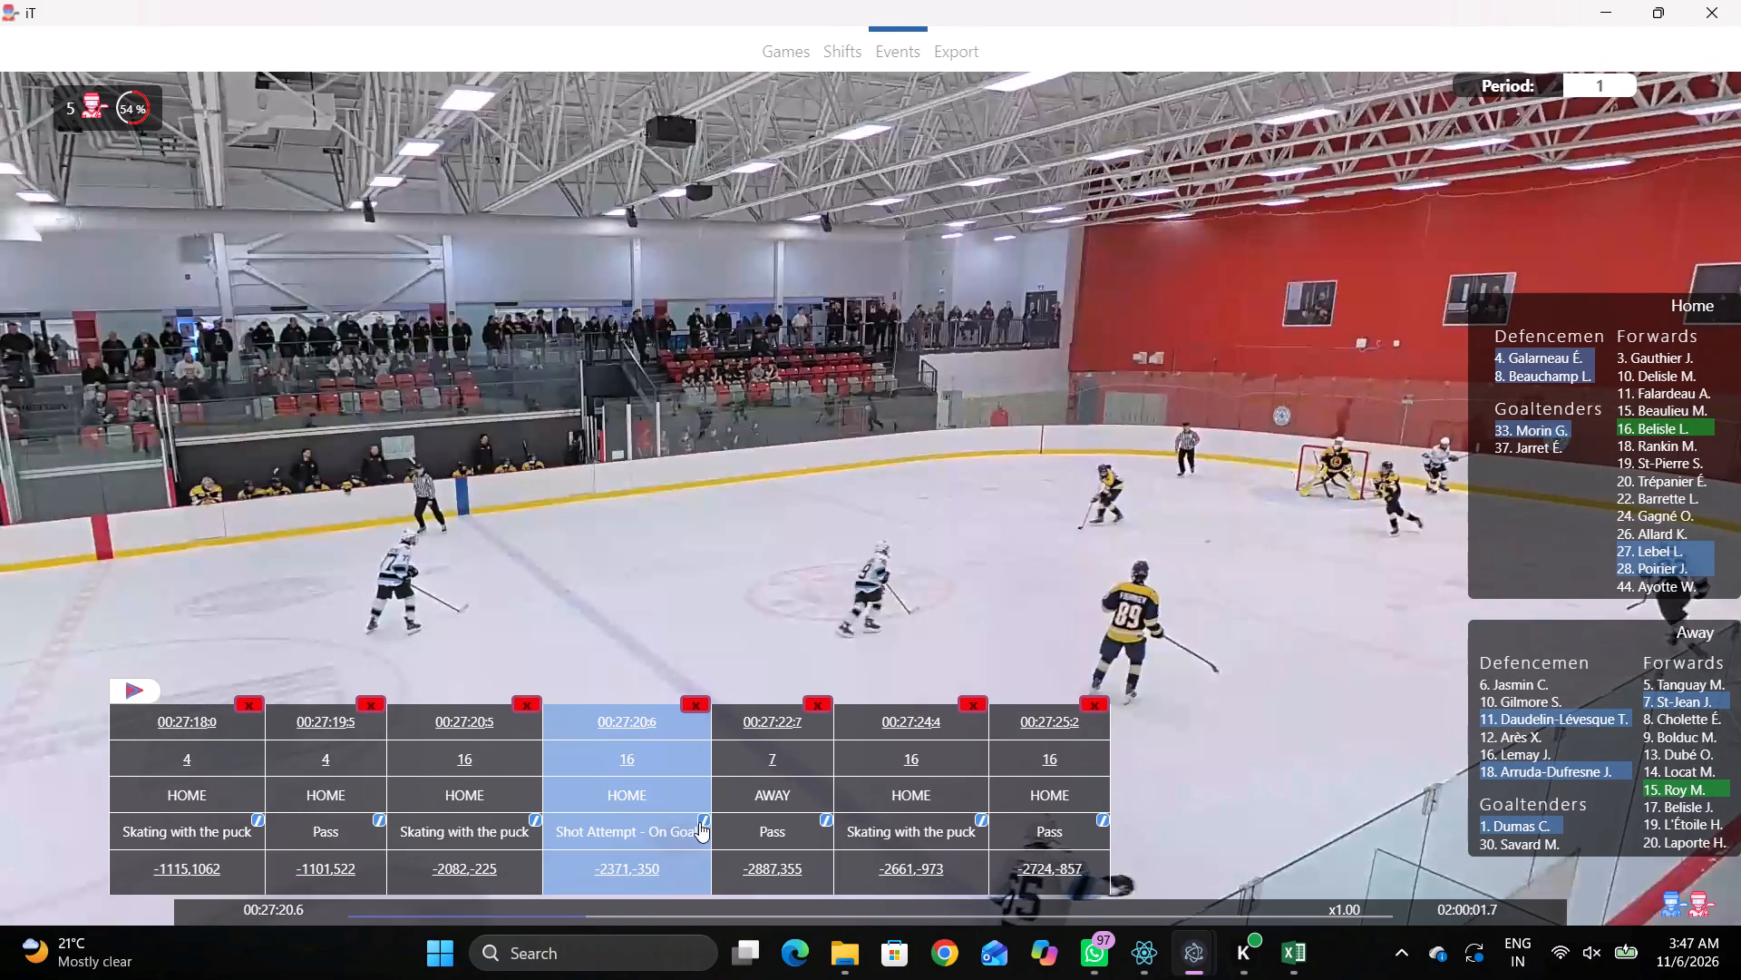
pyautogui.click(699, 821)
pyautogui.click(712, 484)
pyautogui.click(696, 514)
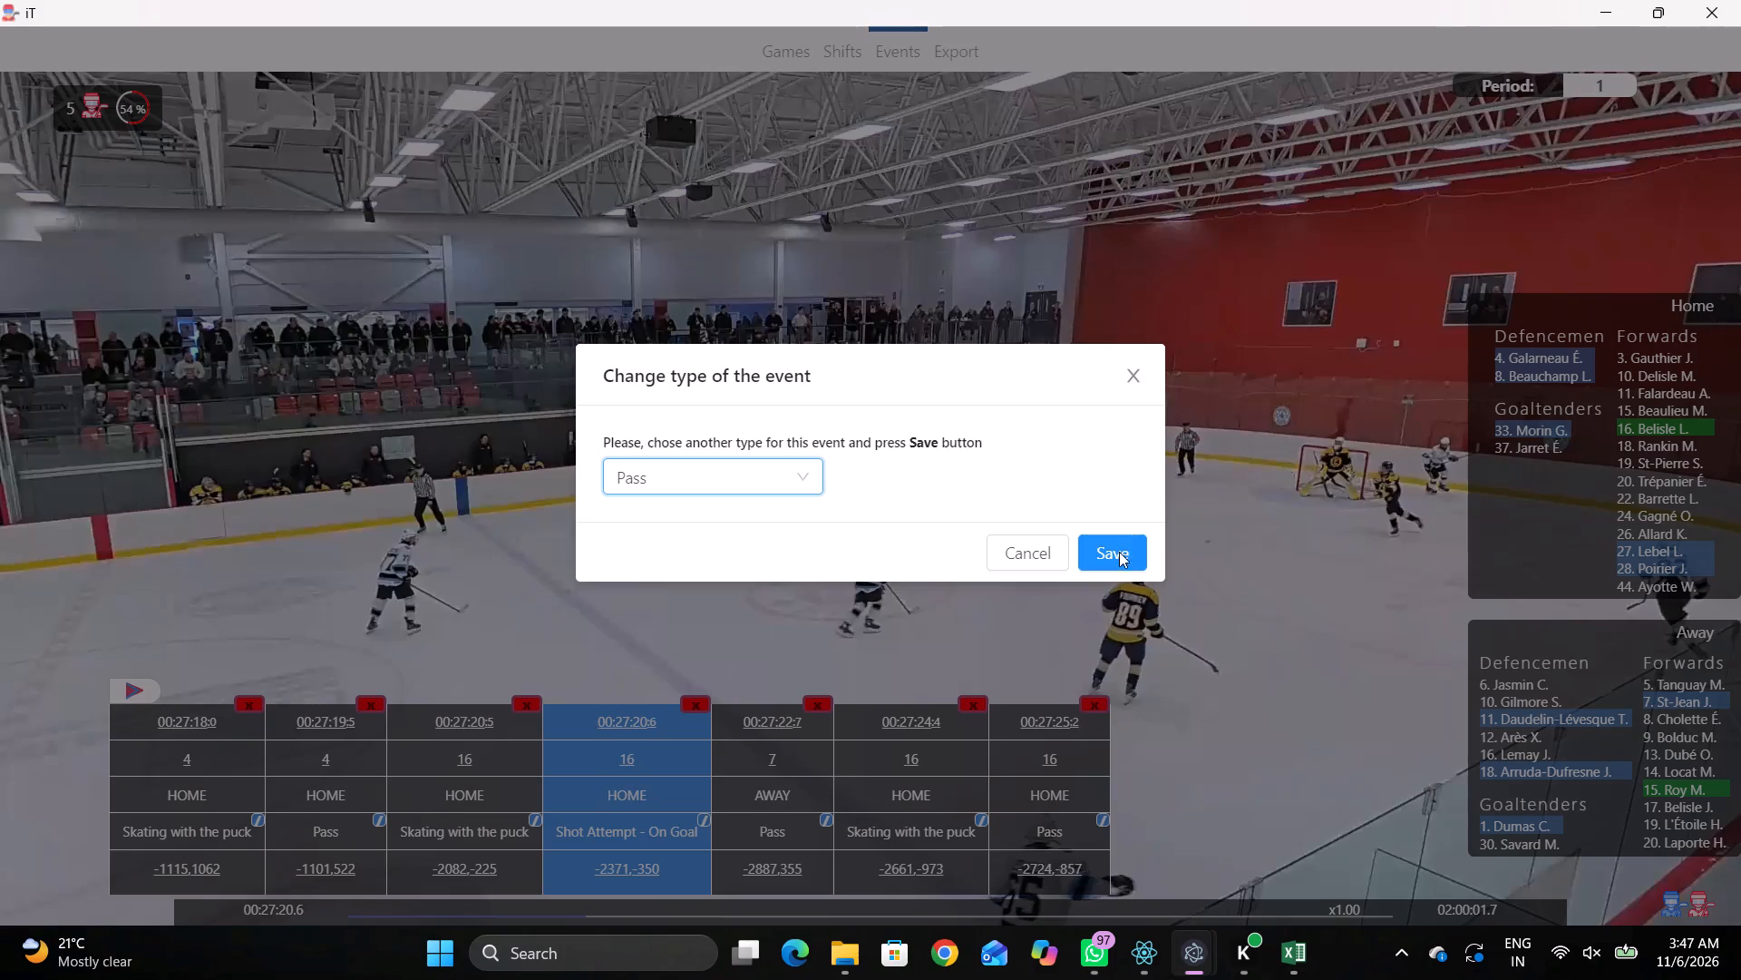
pyautogui.click(1119, 552)
# Open the events-order warning for 00:26:51 and change the 00:26:50.3 Shot Attempt - On Goal by home number 4 to Pass.
pyautogui.click(955, 60)
pyautogui.scroll(-2, 593, 553)
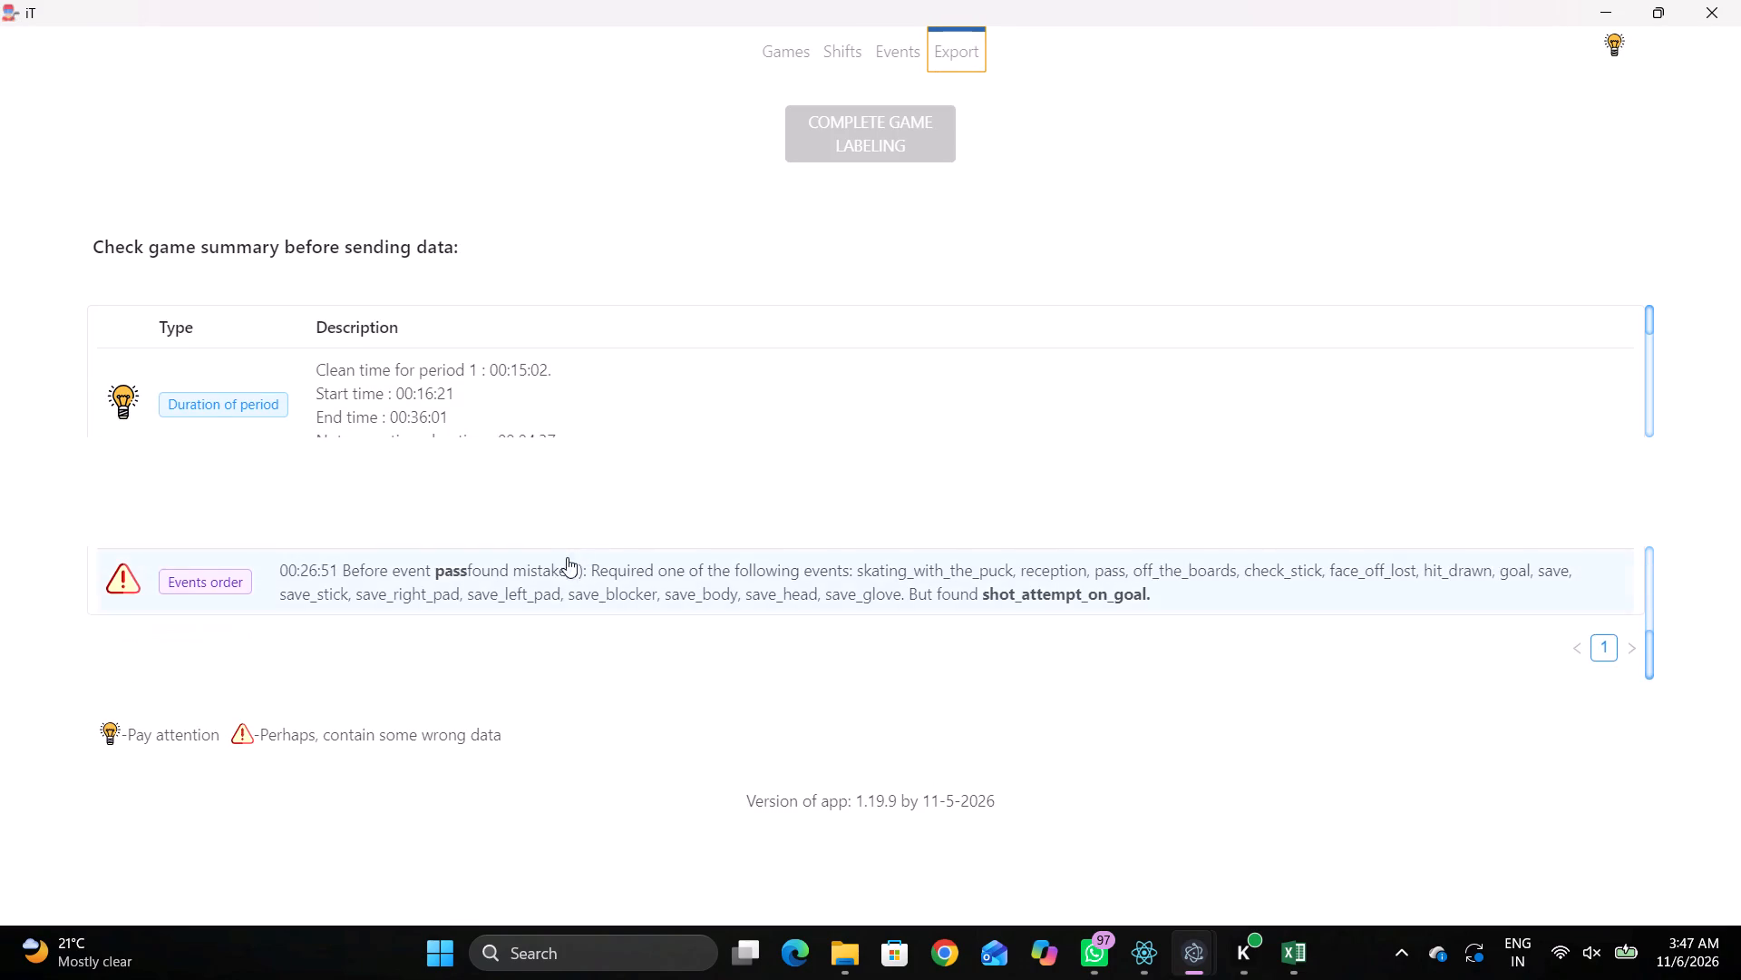
pyautogui.click(556, 583)
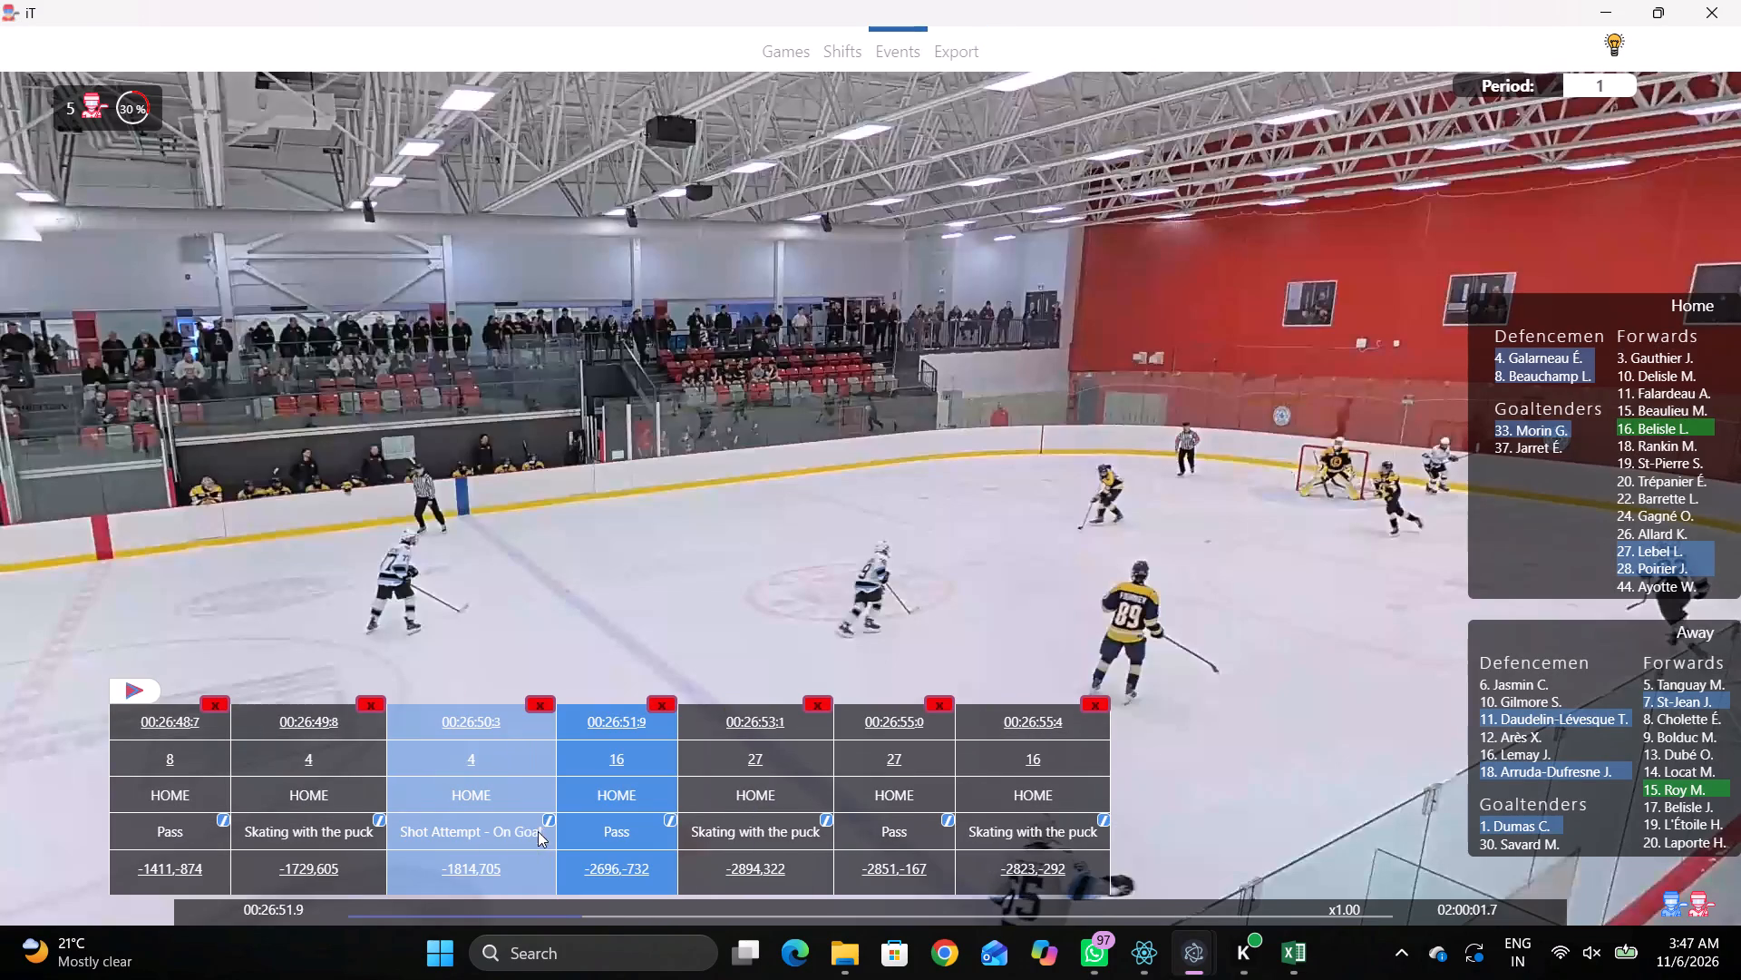
pyautogui.click(518, 746)
pyautogui.click(514, 729)
pyautogui.press('space')
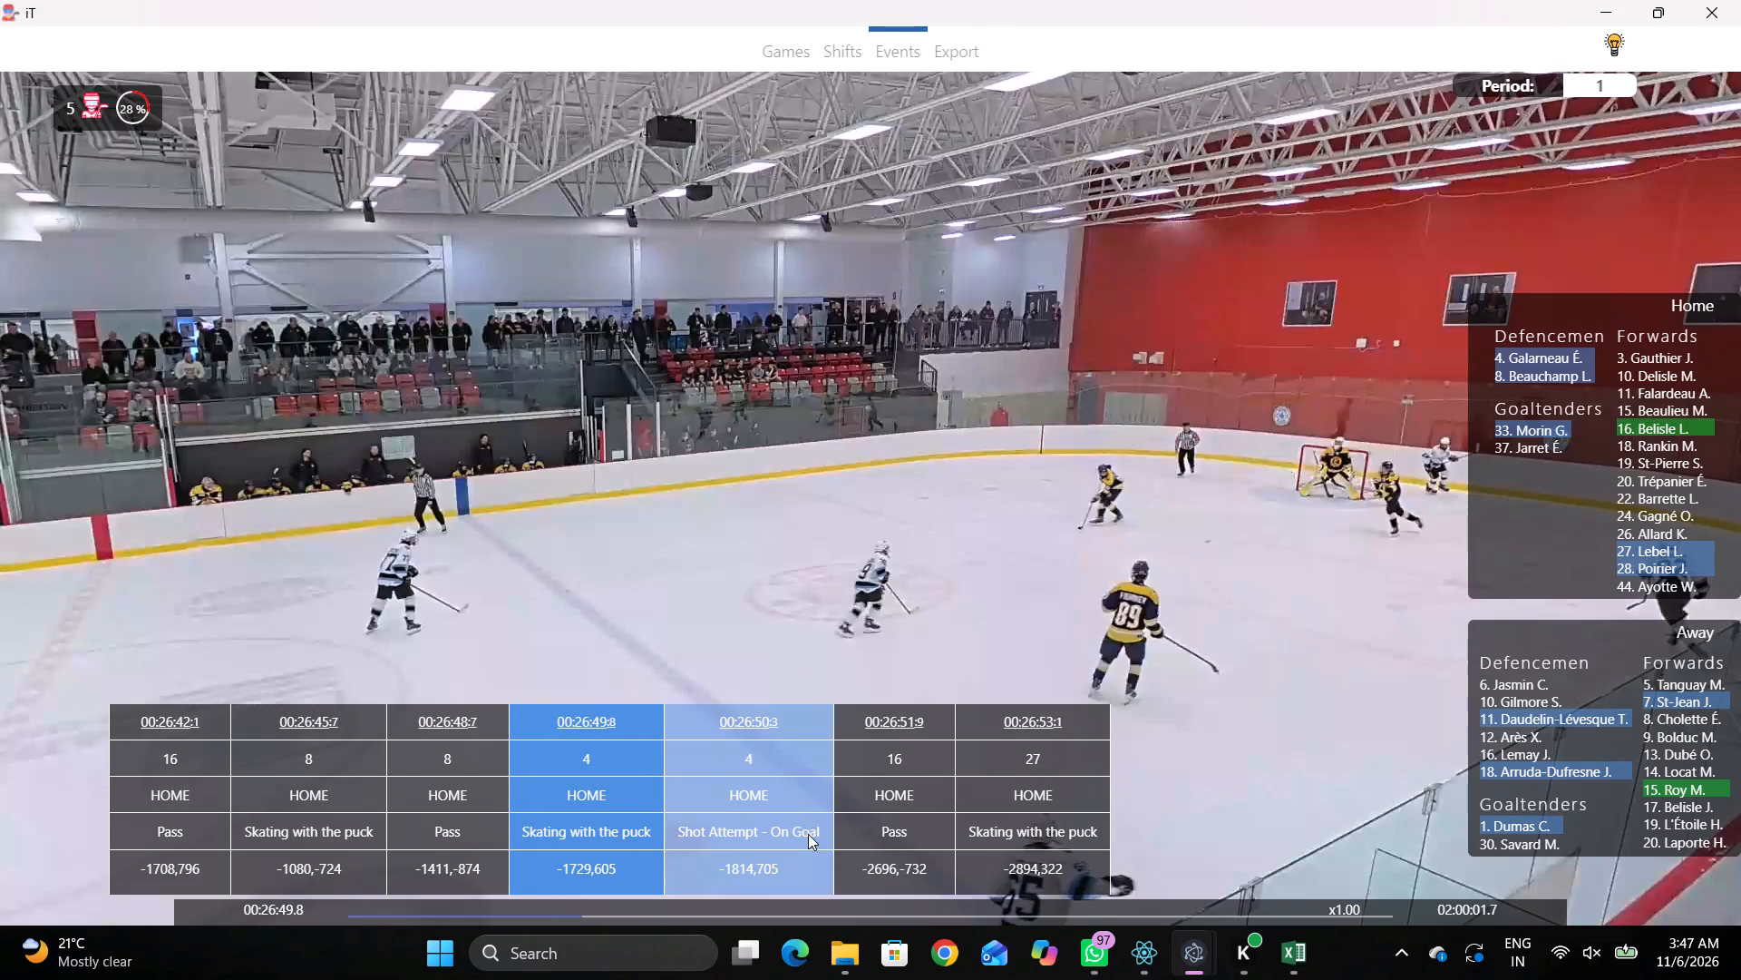
pyautogui.click(741, 712)
pyautogui.click(668, 738)
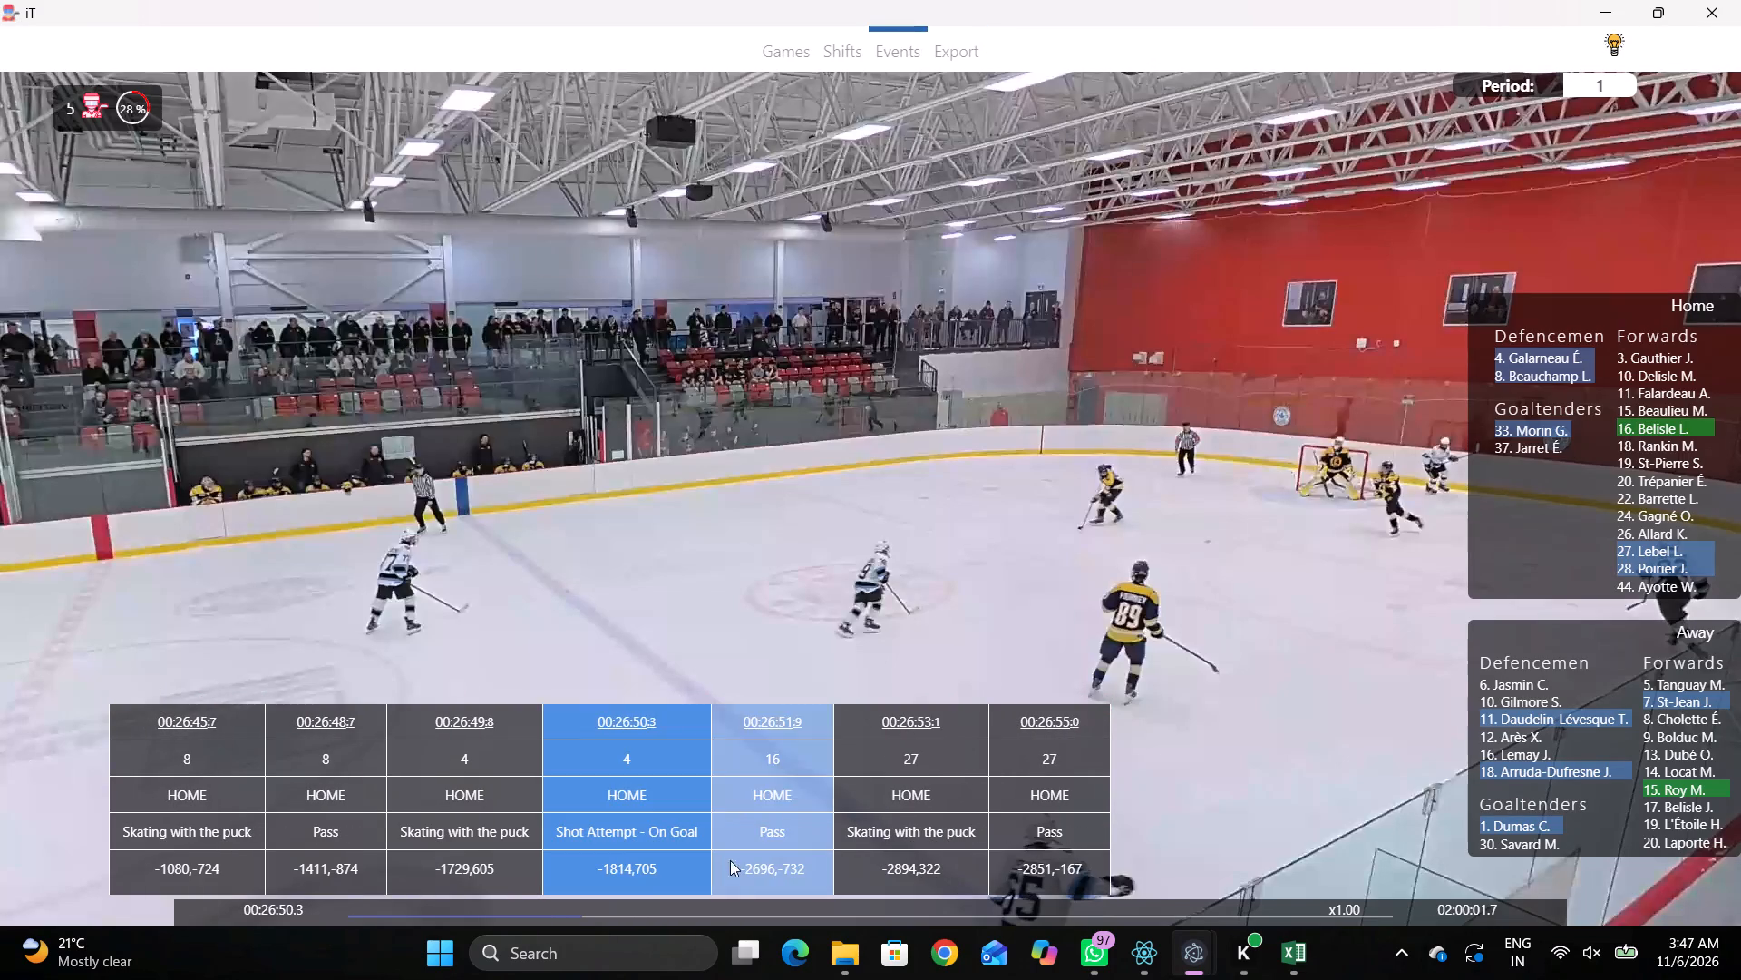
pyautogui.press('space')
pyautogui.click(705, 815)
pyautogui.click(734, 469)
pyautogui.click(708, 506)
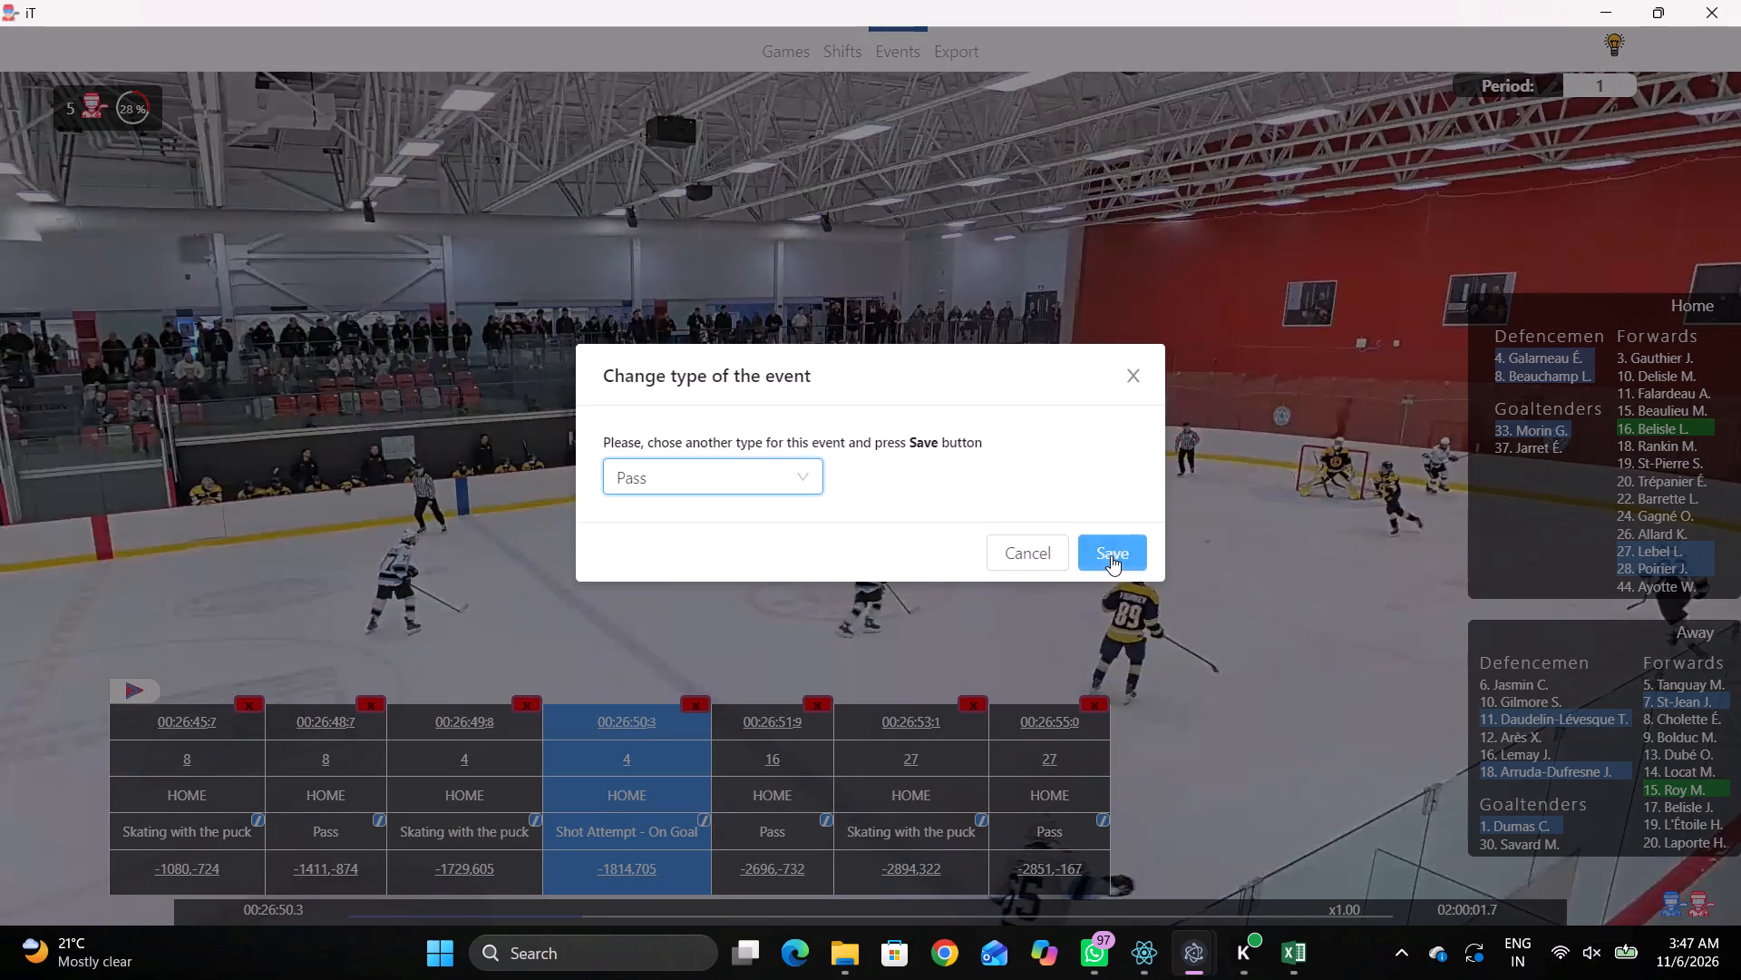
pyautogui.click(1111, 555)
# Open the 00:16:42 whistle events-order warning from the export summary and delete the 00:16:39.7 Shot Attempt - On Goal by away number 11.
pyautogui.click(962, 45)
pyautogui.scroll(-3, 615, 503)
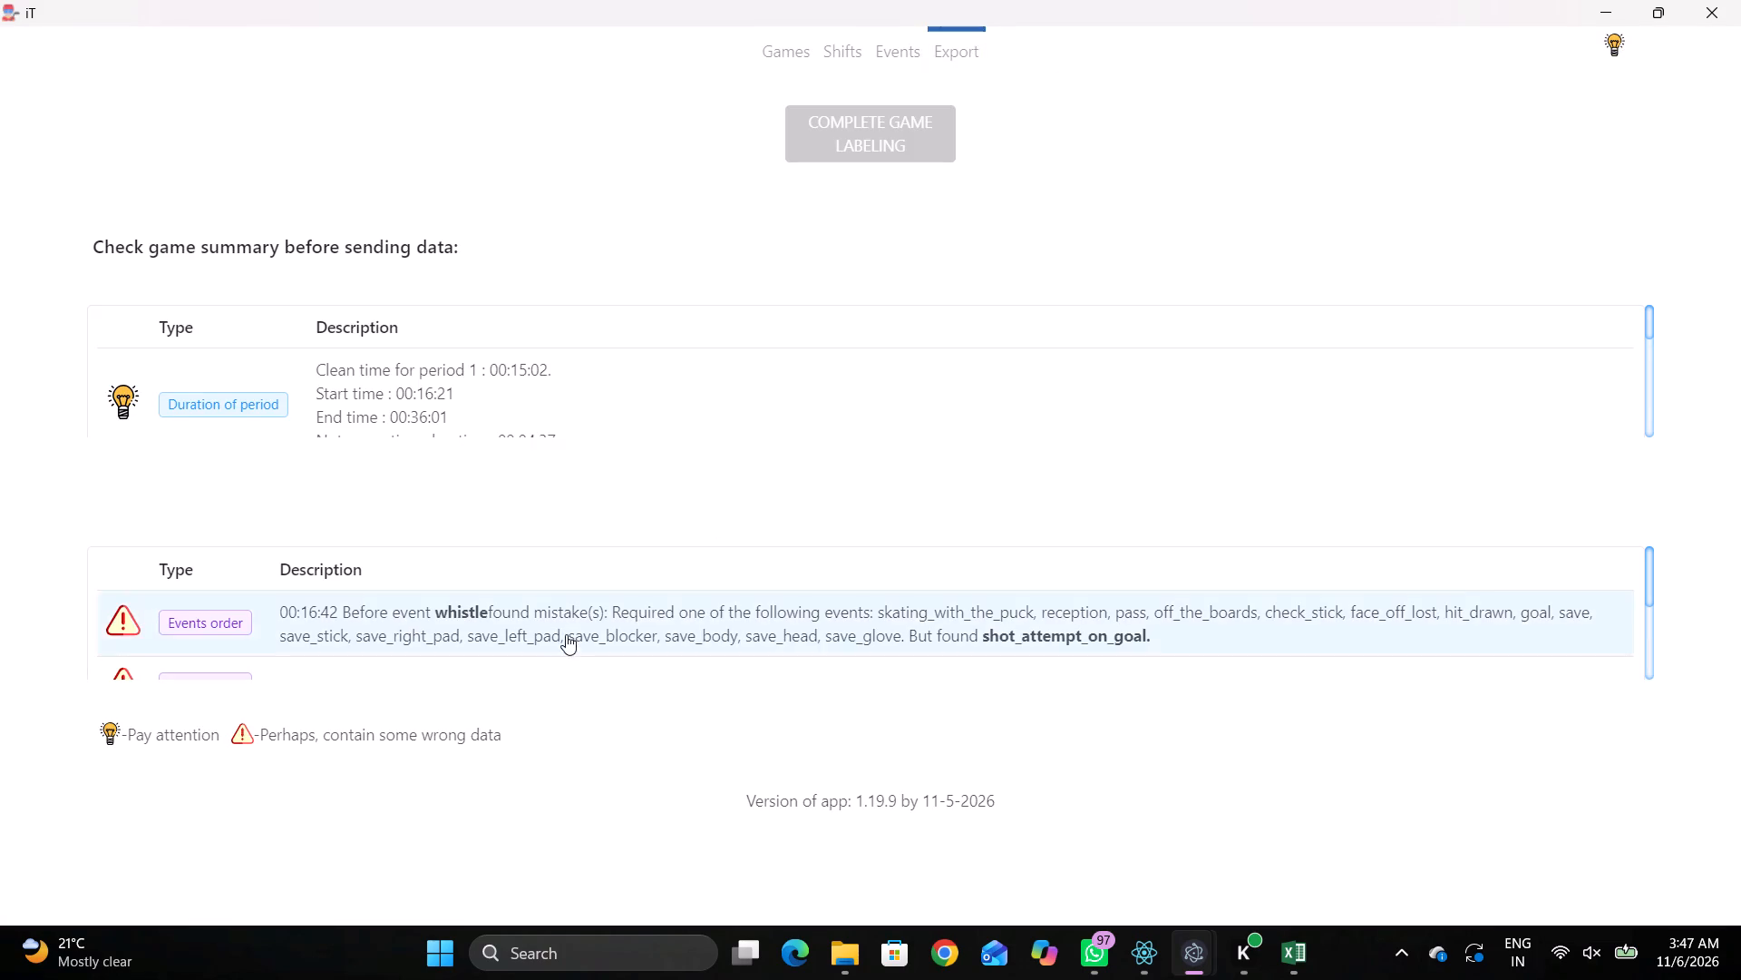
pyautogui.click(566, 634)
pyautogui.click(497, 735)
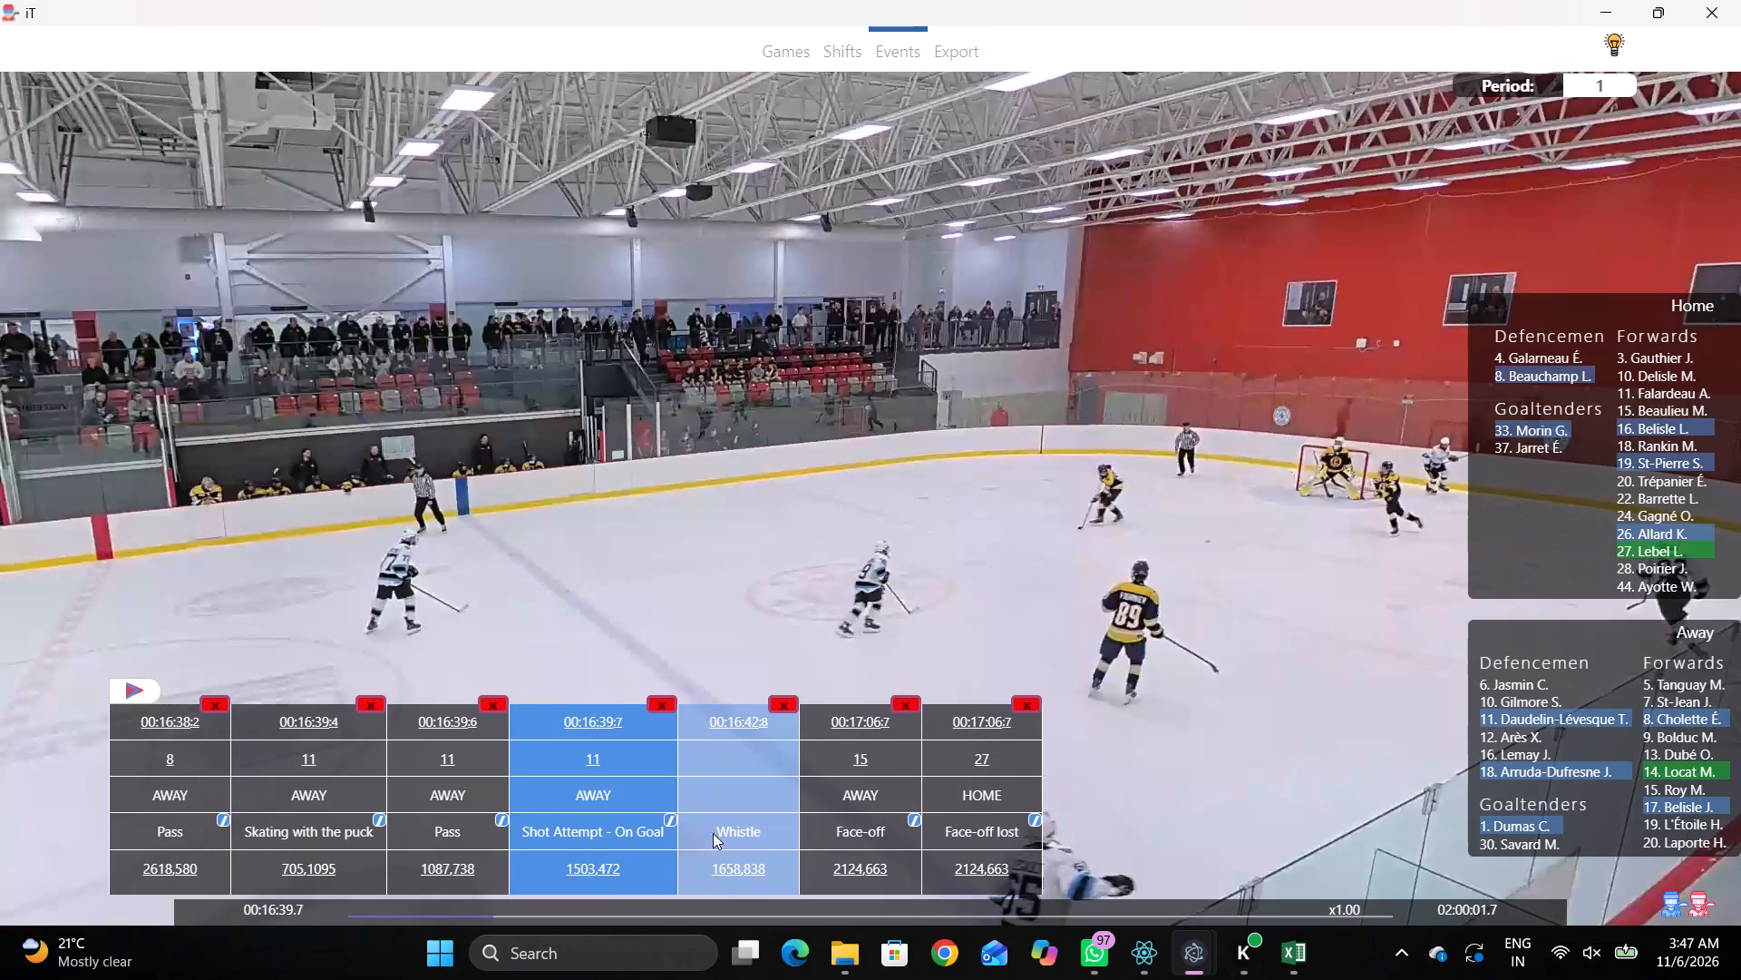
pyautogui.click(682, 818)
pyautogui.click(663, 824)
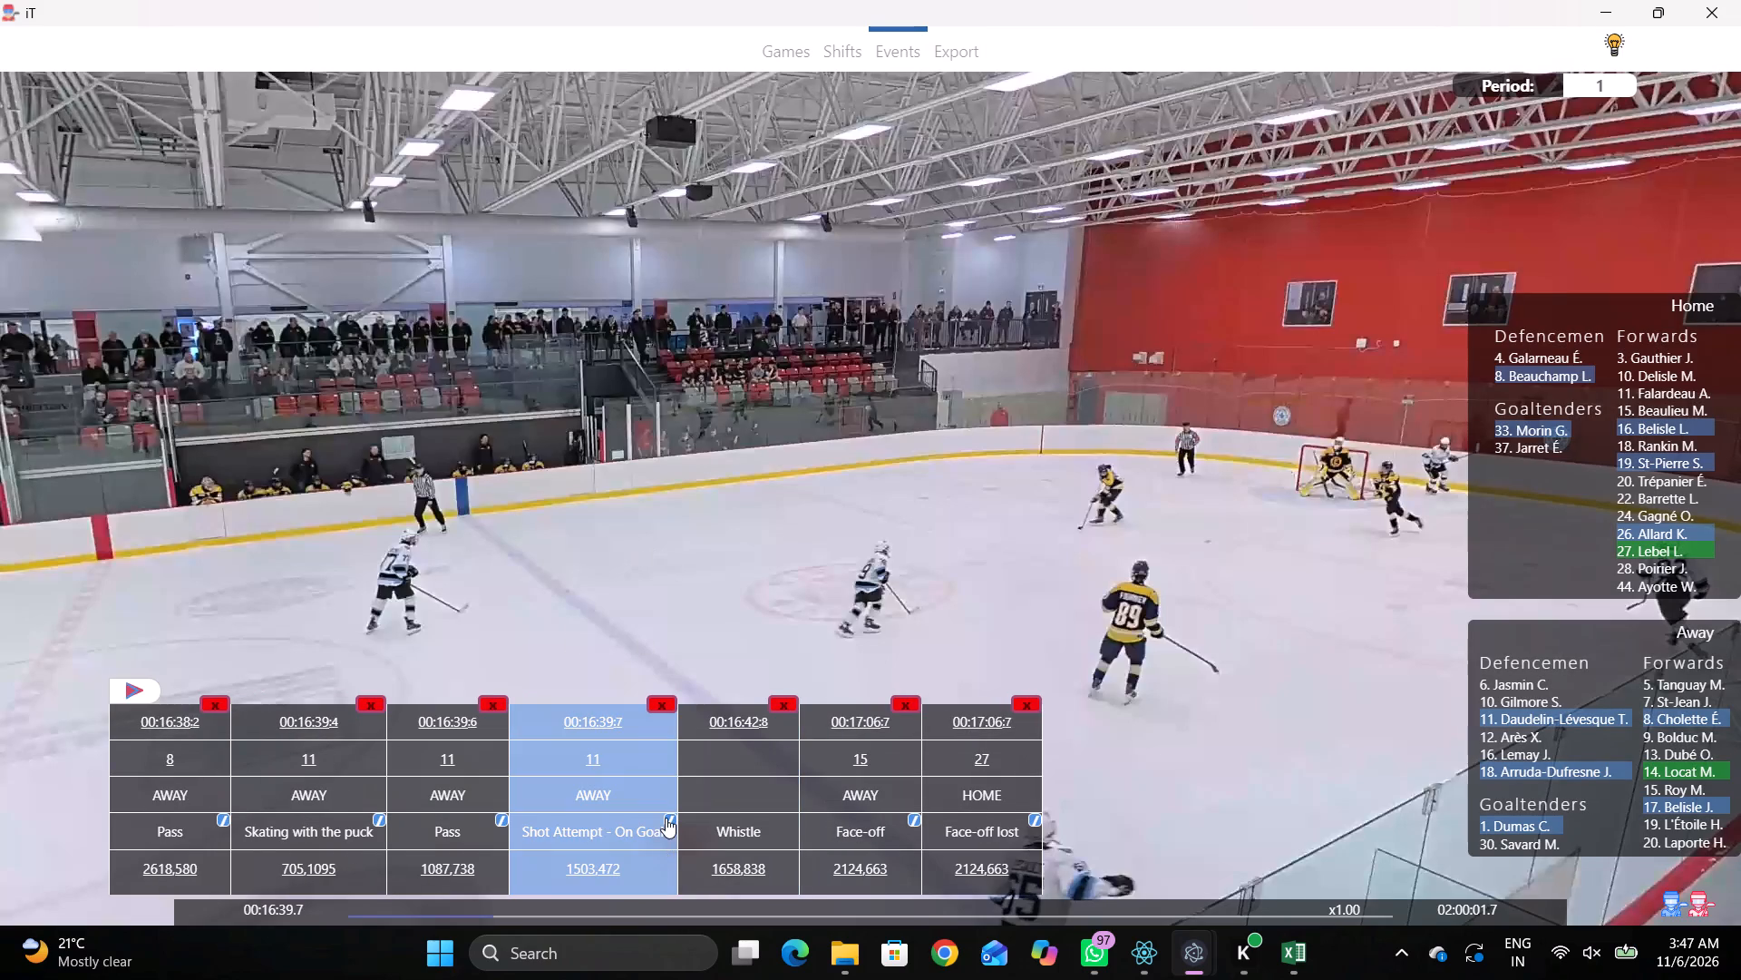
pyautogui.click(669, 710)
pyautogui.click(1038, 498)
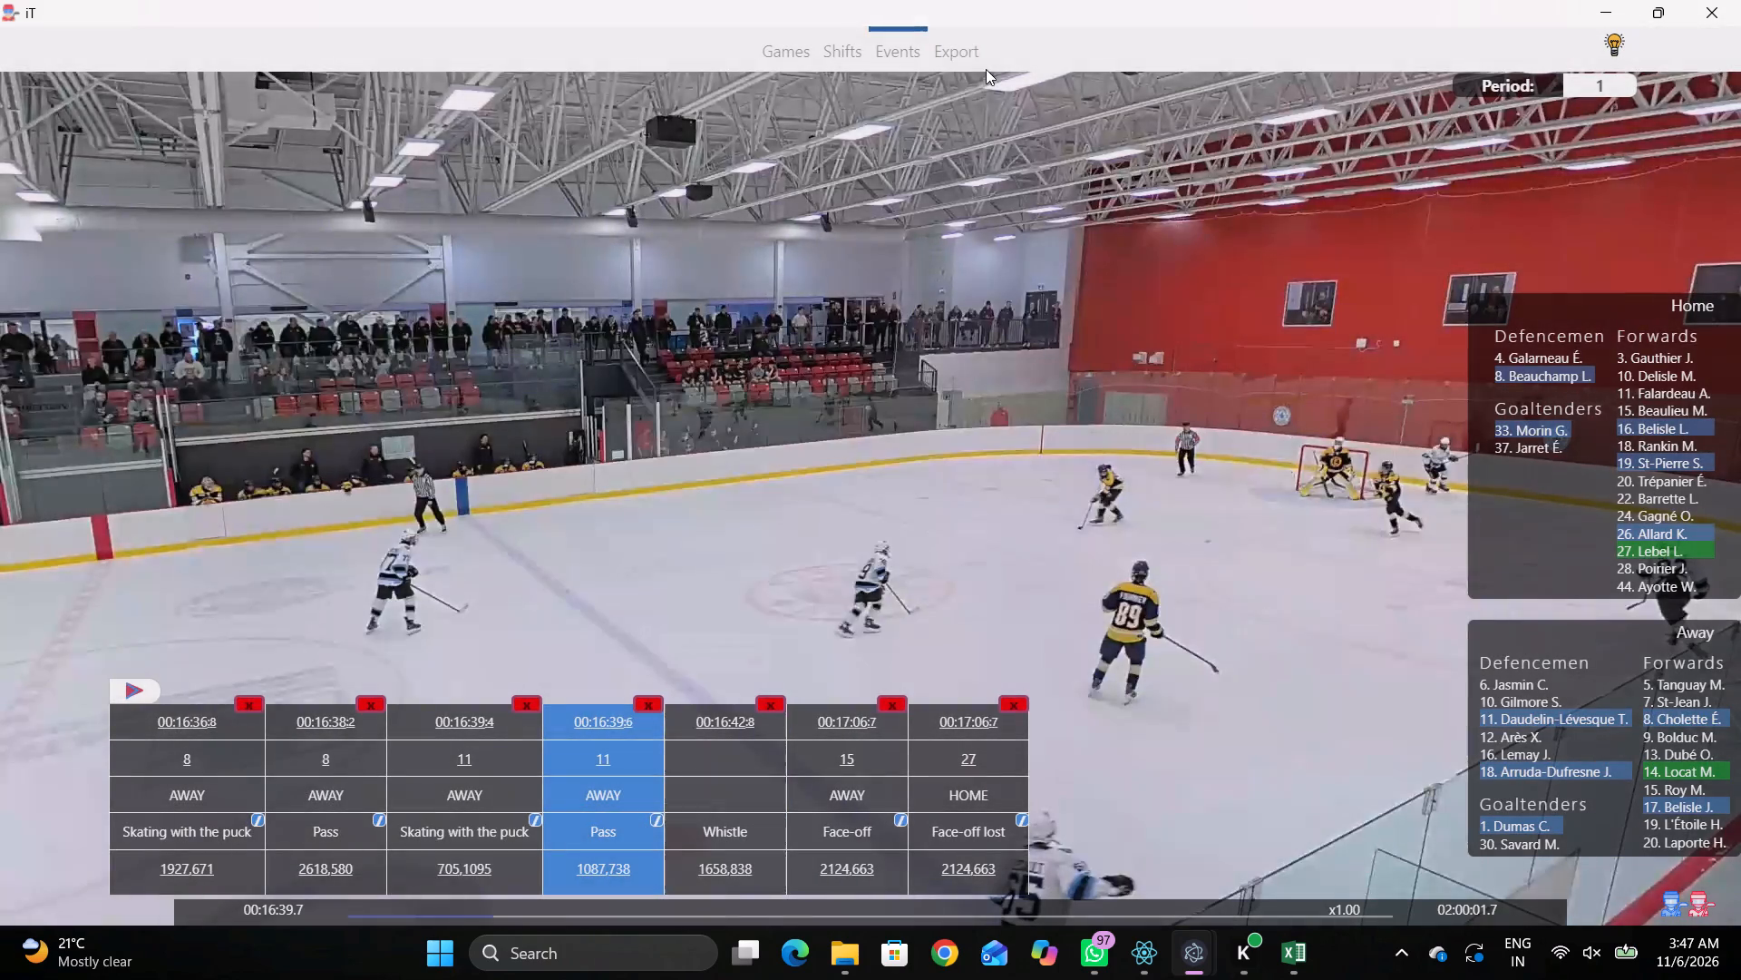
# Open the next events-order warning in the export summary and delete the 00:18:10.7 Pass by away number 19 before the Check - Stick.
pyautogui.click(978, 54)
pyautogui.scroll(-3, 569, 448)
pyautogui.scroll(-3, 586, 609)
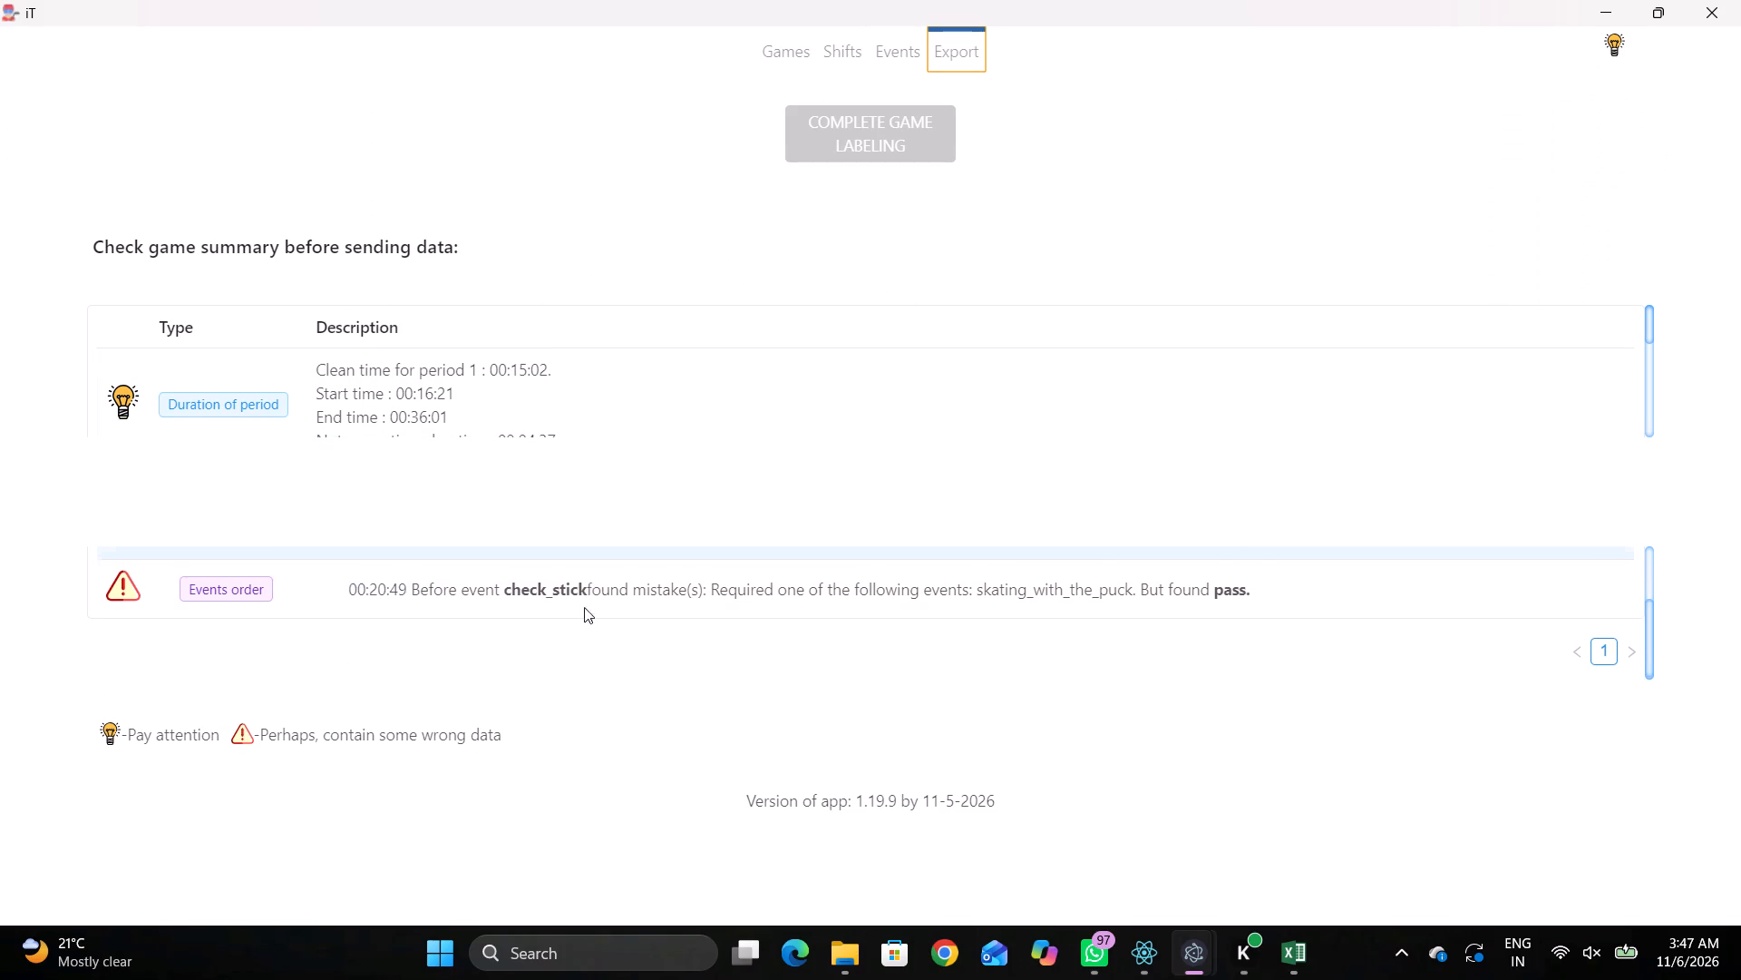
pyautogui.scroll(2, 574, 593)
pyautogui.click(588, 637)
pyautogui.click(582, 629)
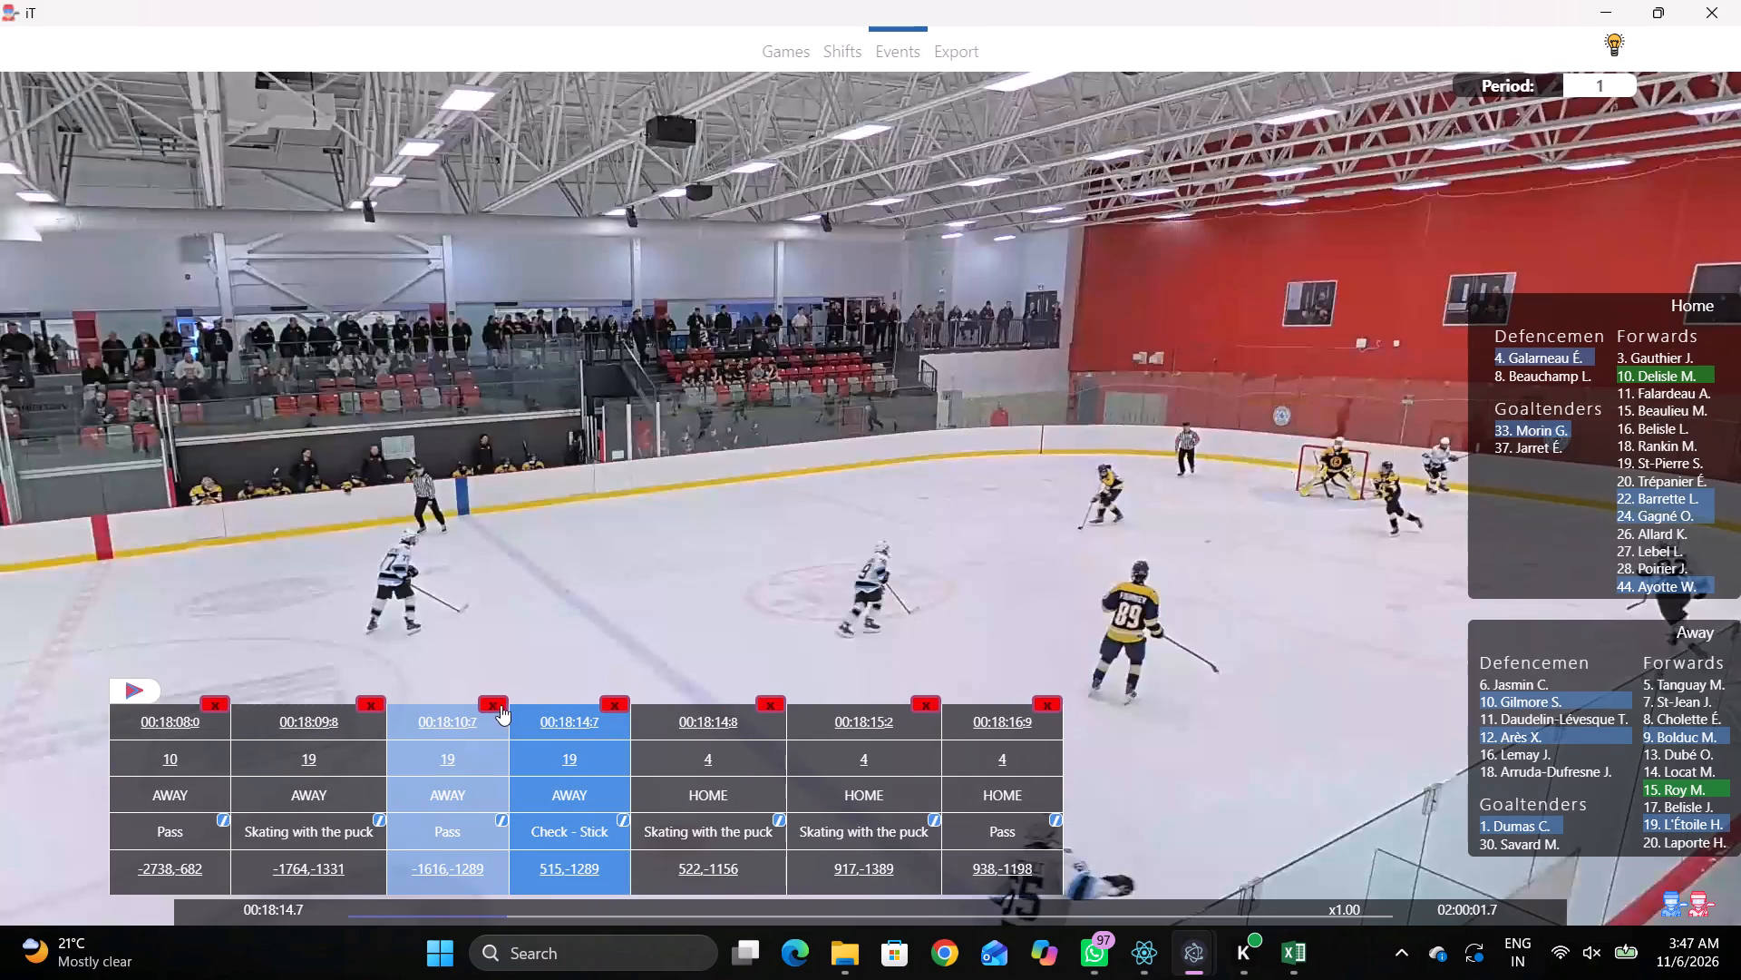
pyautogui.click(490, 701)
pyautogui.click(1029, 501)
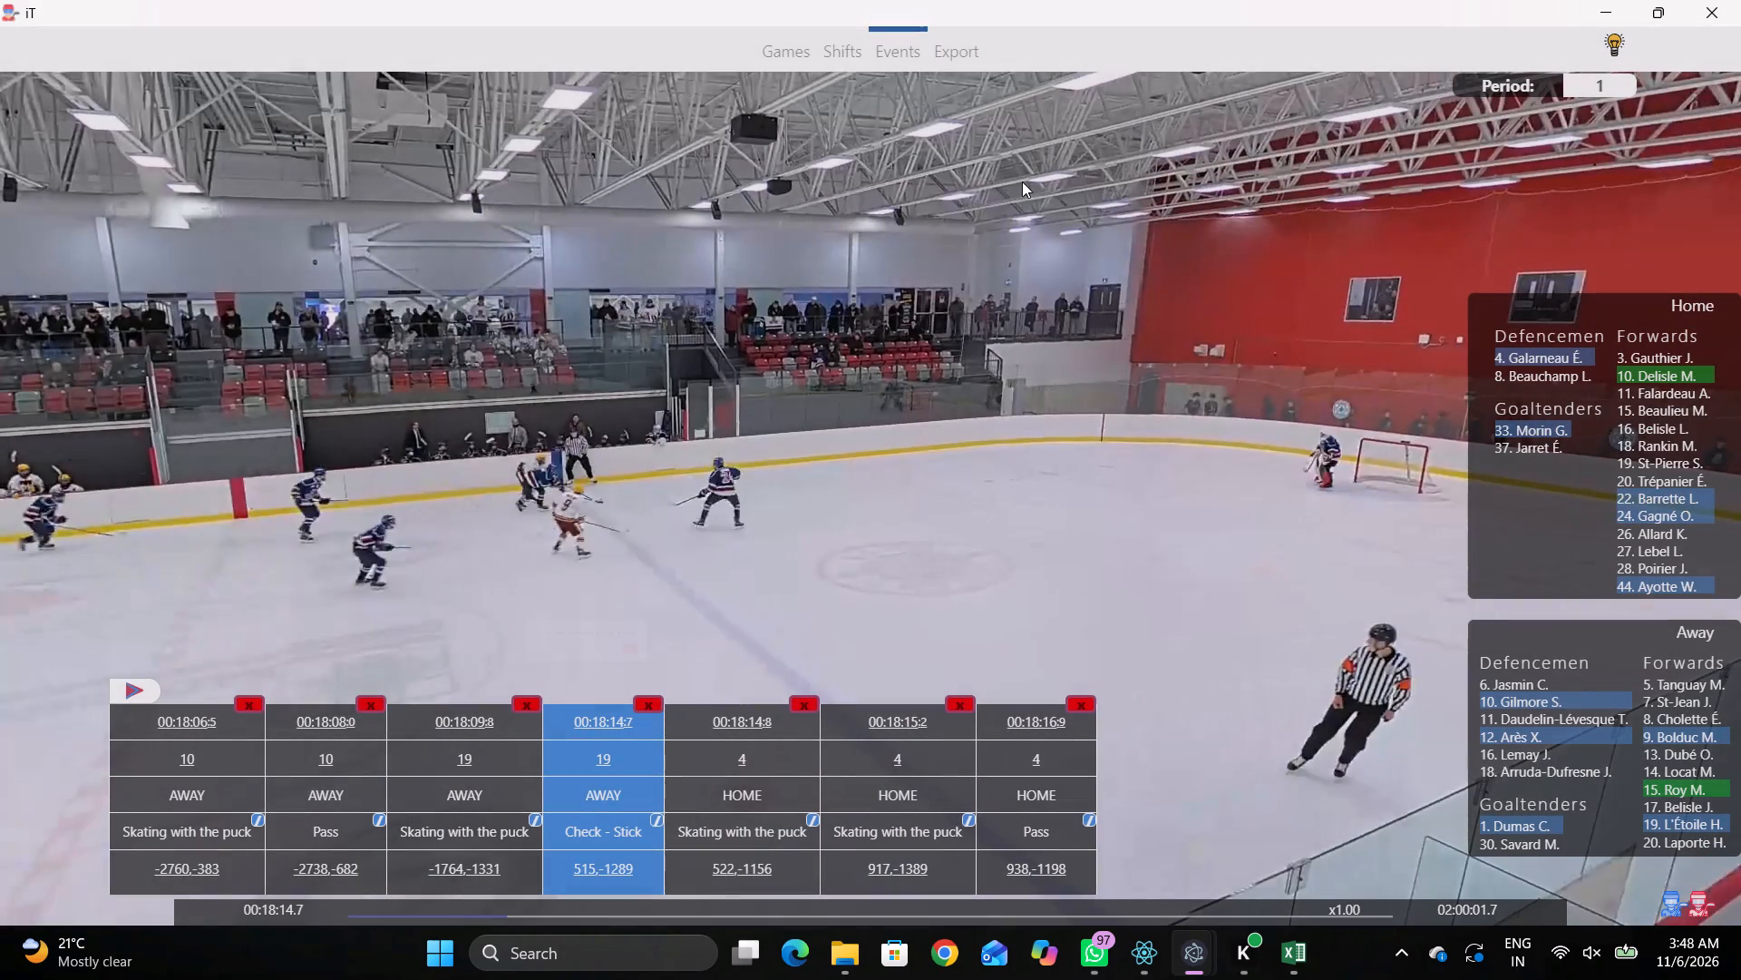
# Open the 00:20:49 check_stick events-order warning and delete the Pass just before the 00:20:49.4 Check - Stick by away number 19.
pyautogui.click(969, 43)
pyautogui.click(576, 620)
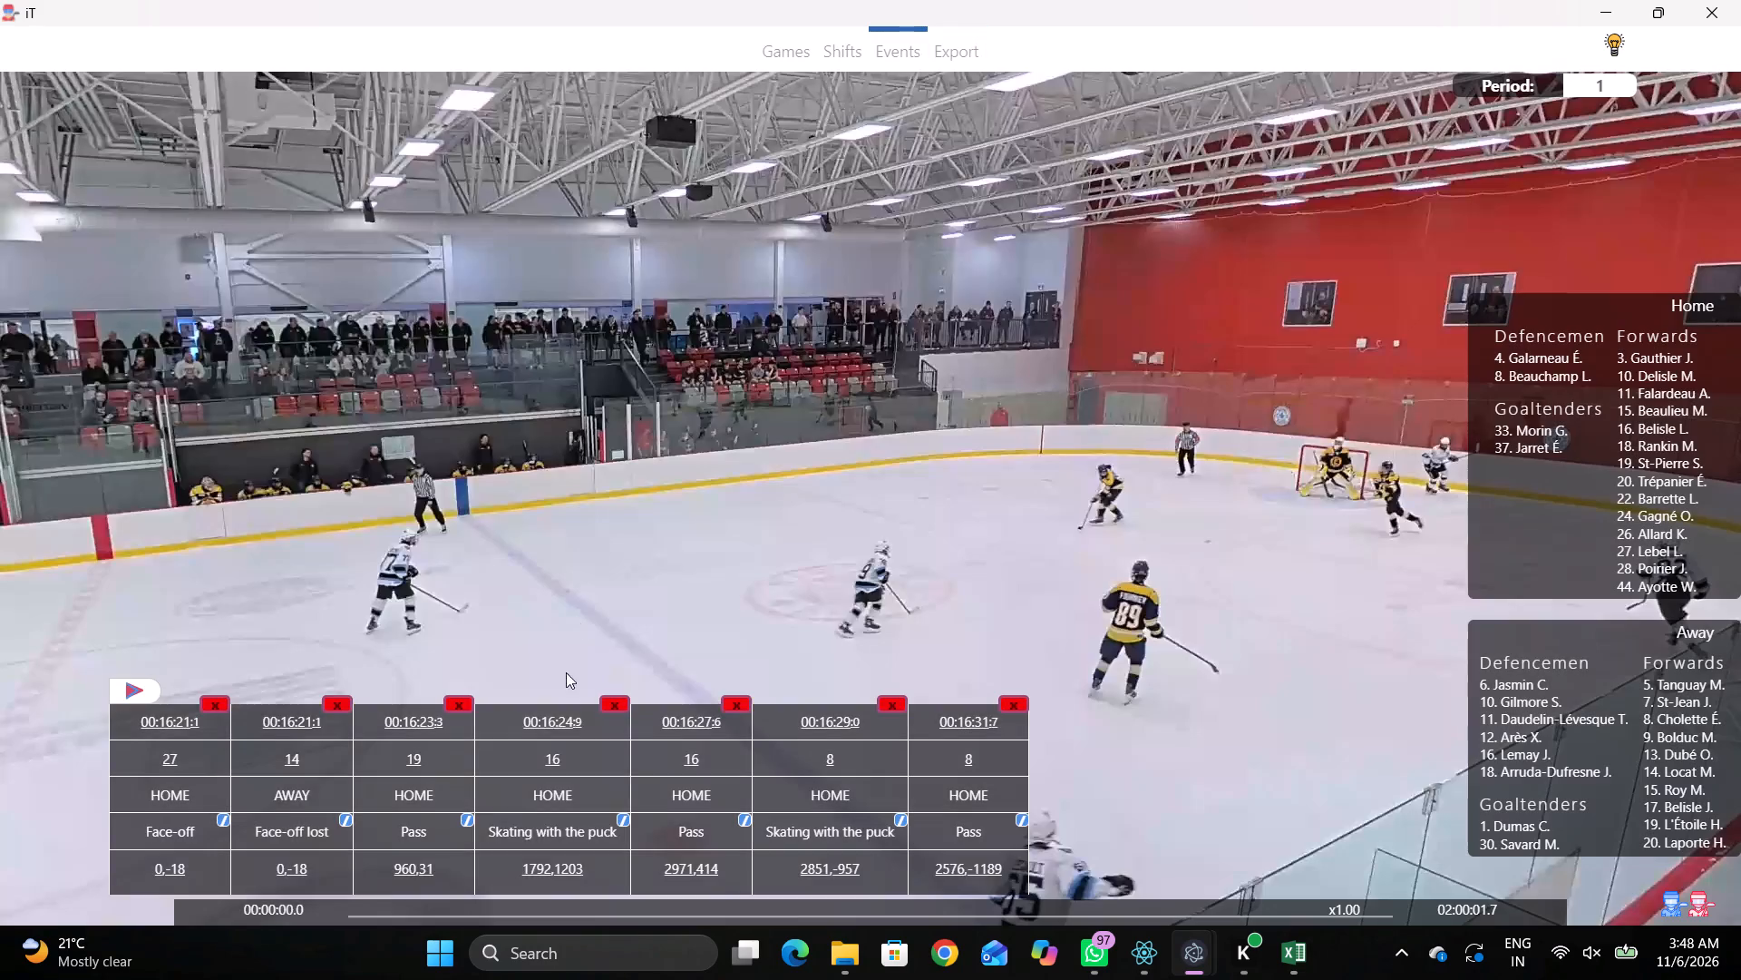
pyautogui.click(483, 706)
pyautogui.click(1036, 485)
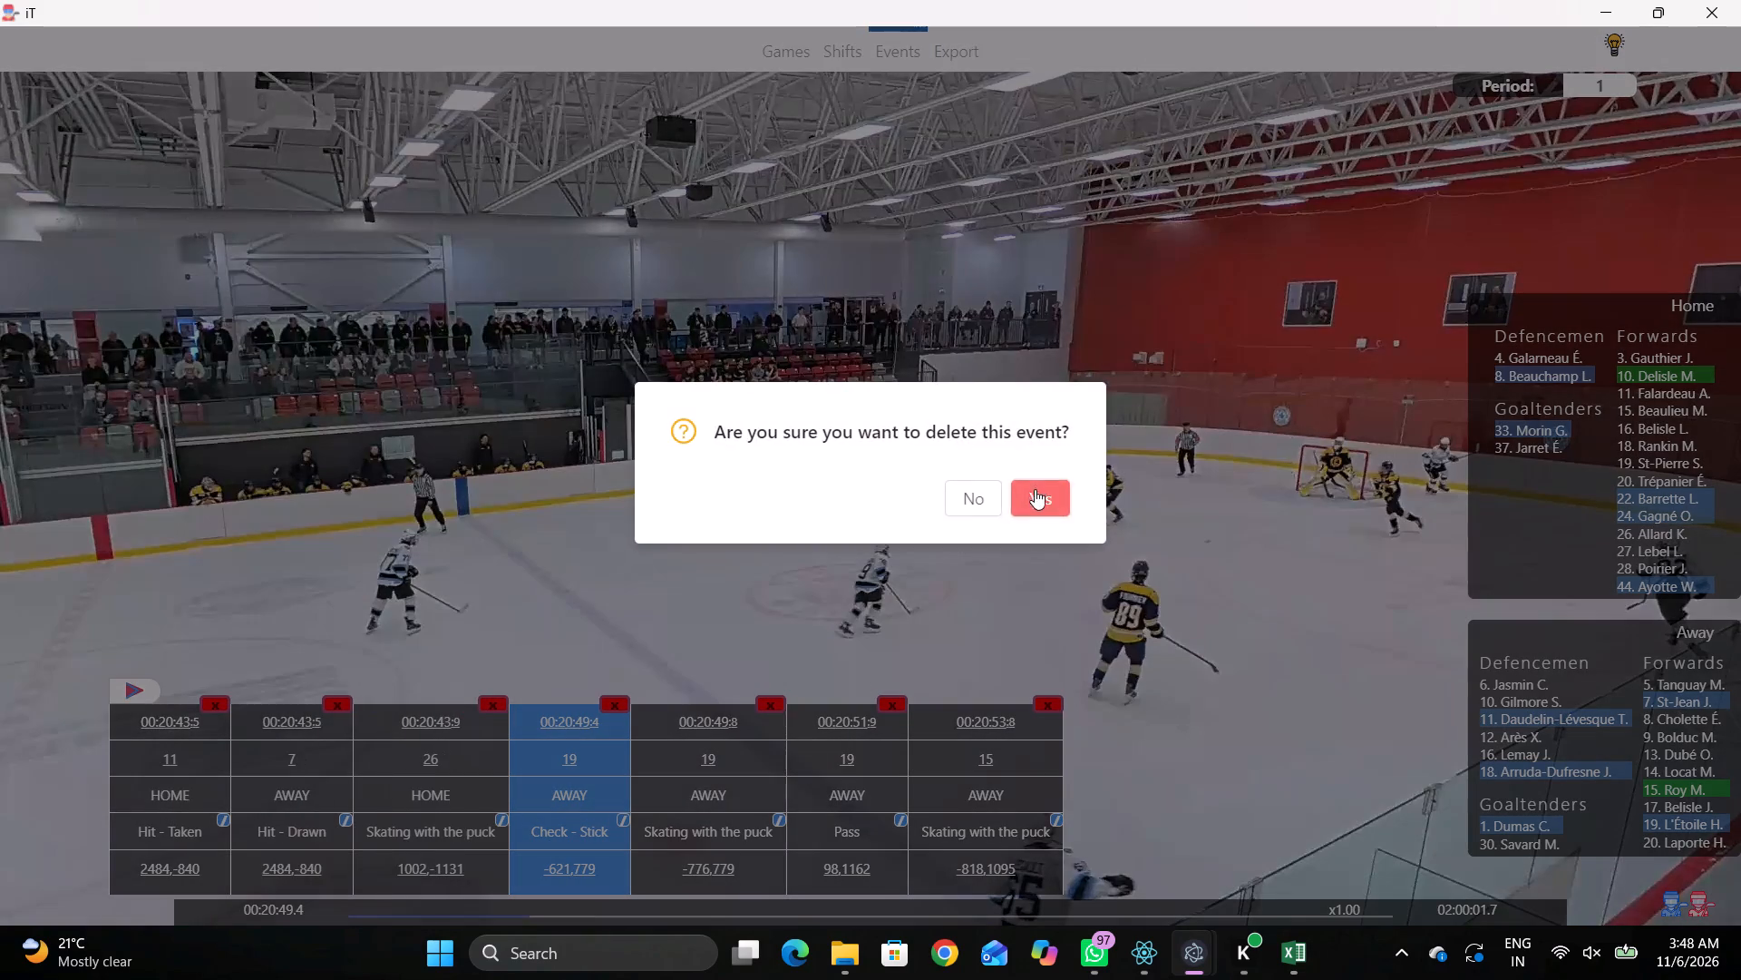
# Review the video after the 00:20:49.4 Check - Stick at up to x2.00 speed and recheck the export game summary for remaining warnings.
pyautogui.press('q')
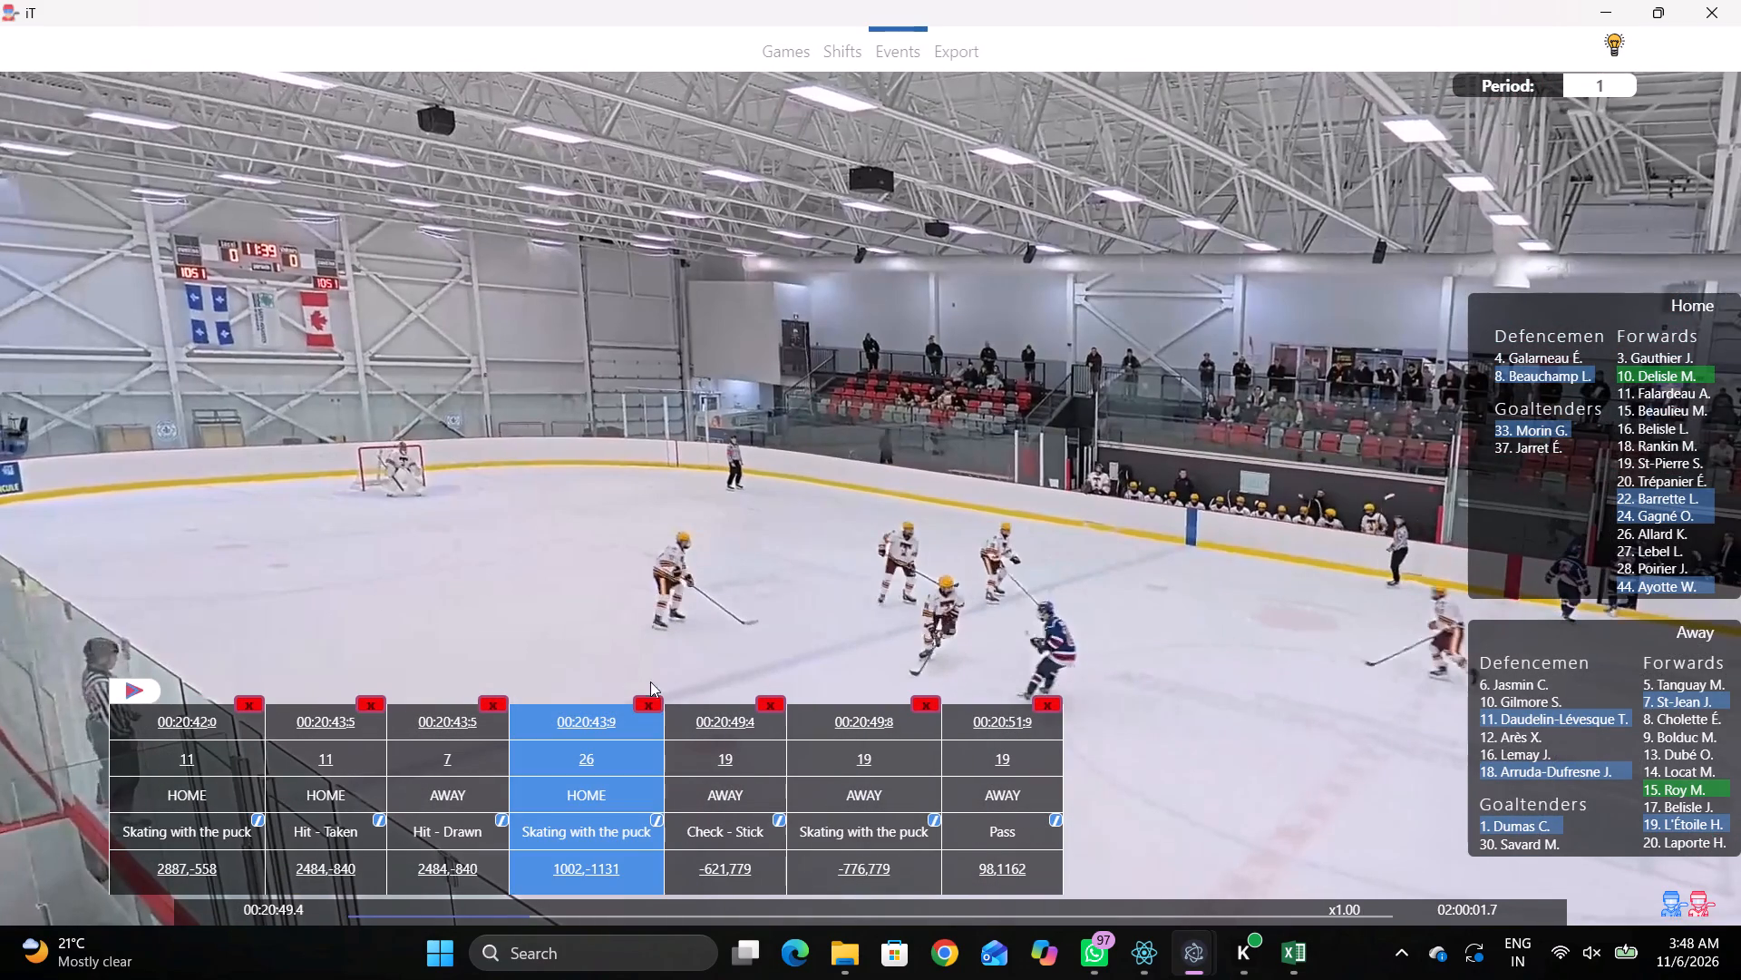
pyautogui.press('q')
pyautogui.press('d')
pyautogui.press('space')
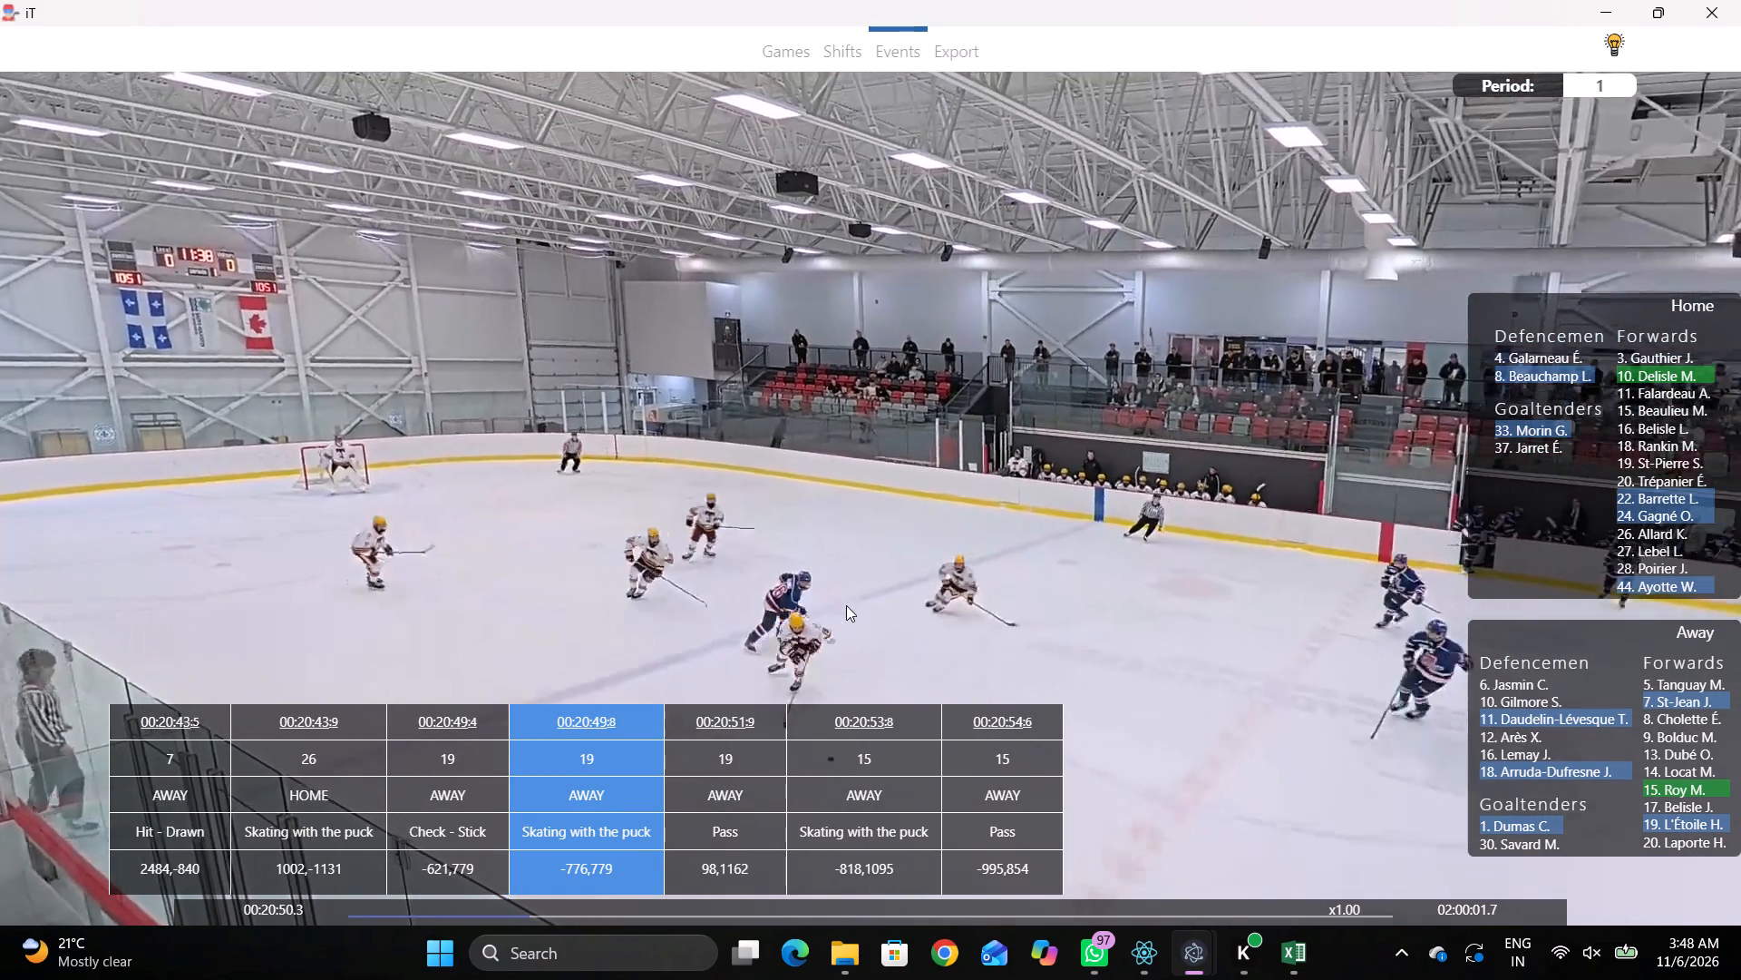
pyautogui.press('space')
pyautogui.press('space')
pyautogui.press('space')
pyautogui.press('space')
pyautogui.press('v')
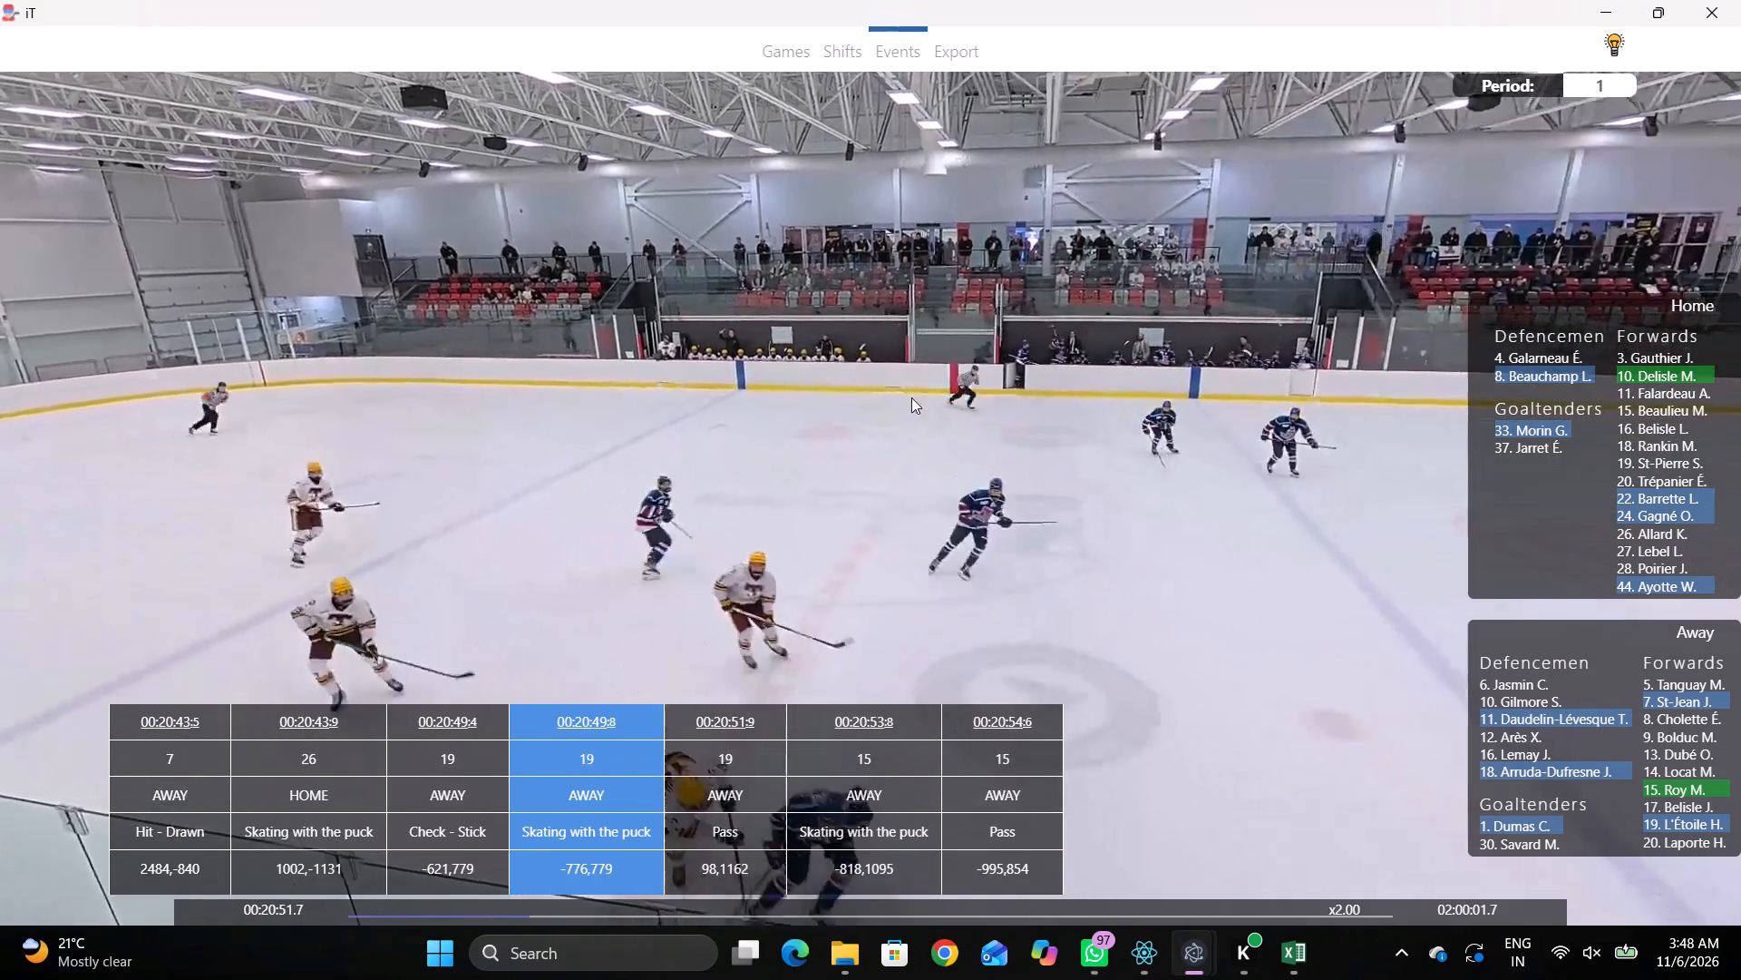
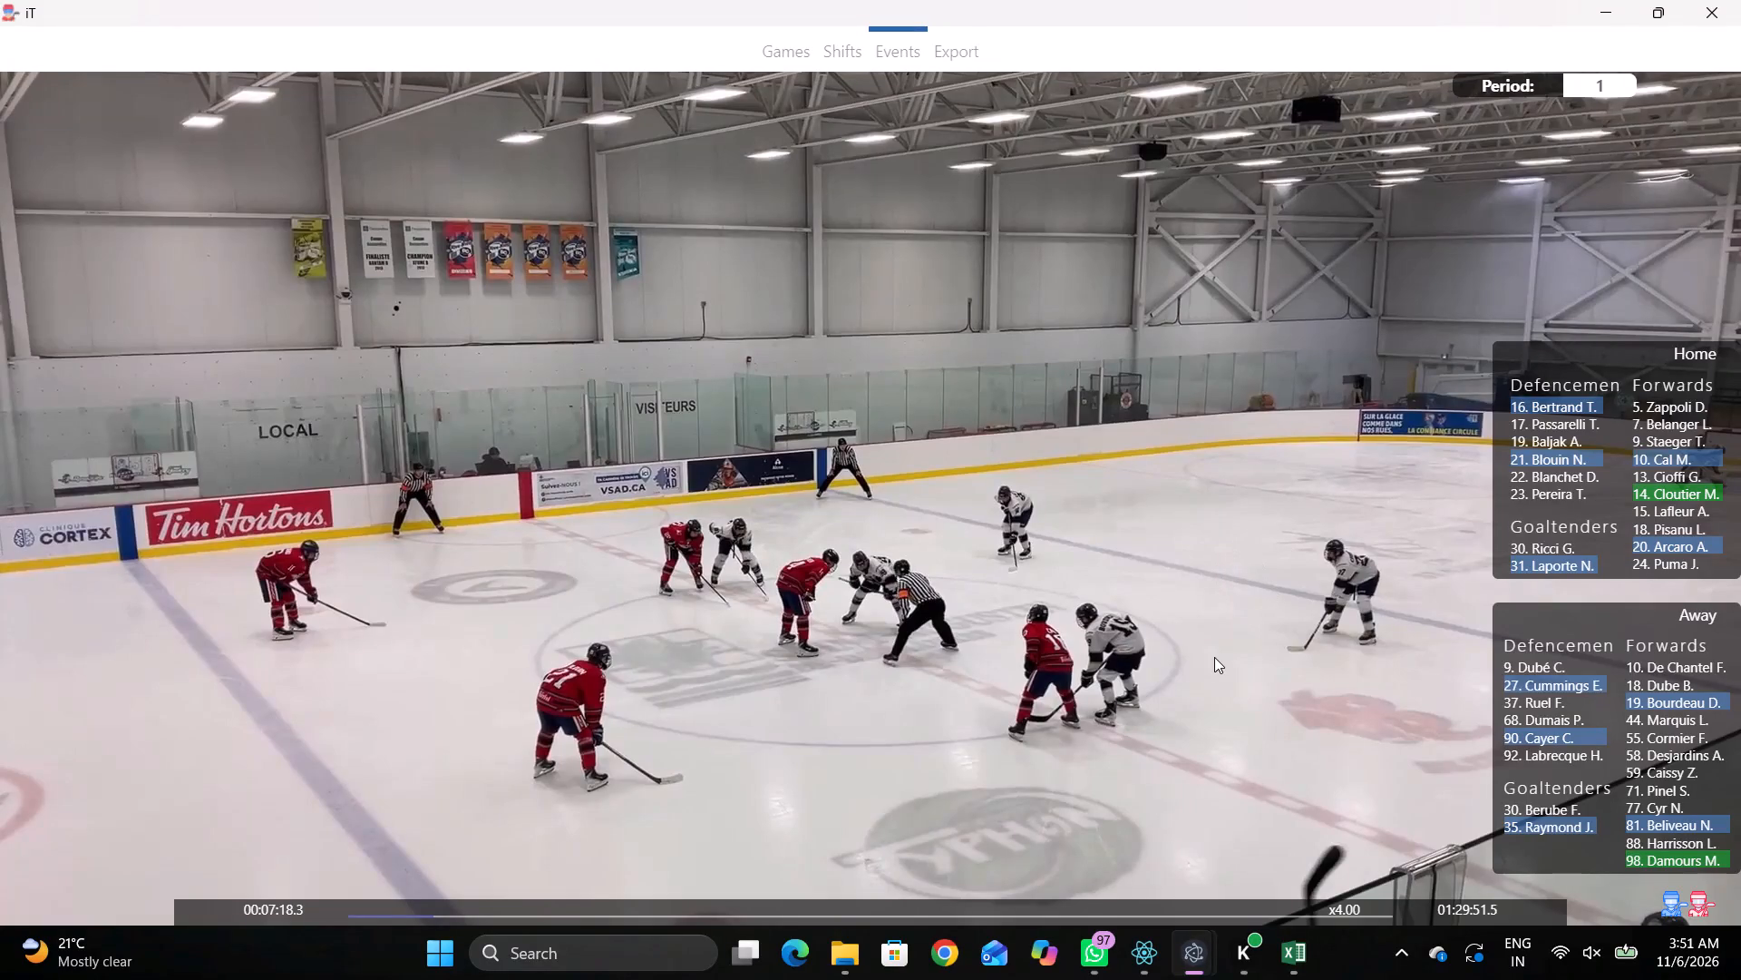
# Record a first-period face-off at the centre ice dot, won by away player 98 against home player 14.
pyautogui.hotkey('shift', 'd')
pyautogui.hotkey('shift', 'd')
pyautogui.hotkey('shift', 'd')
pyautogui.press('space')
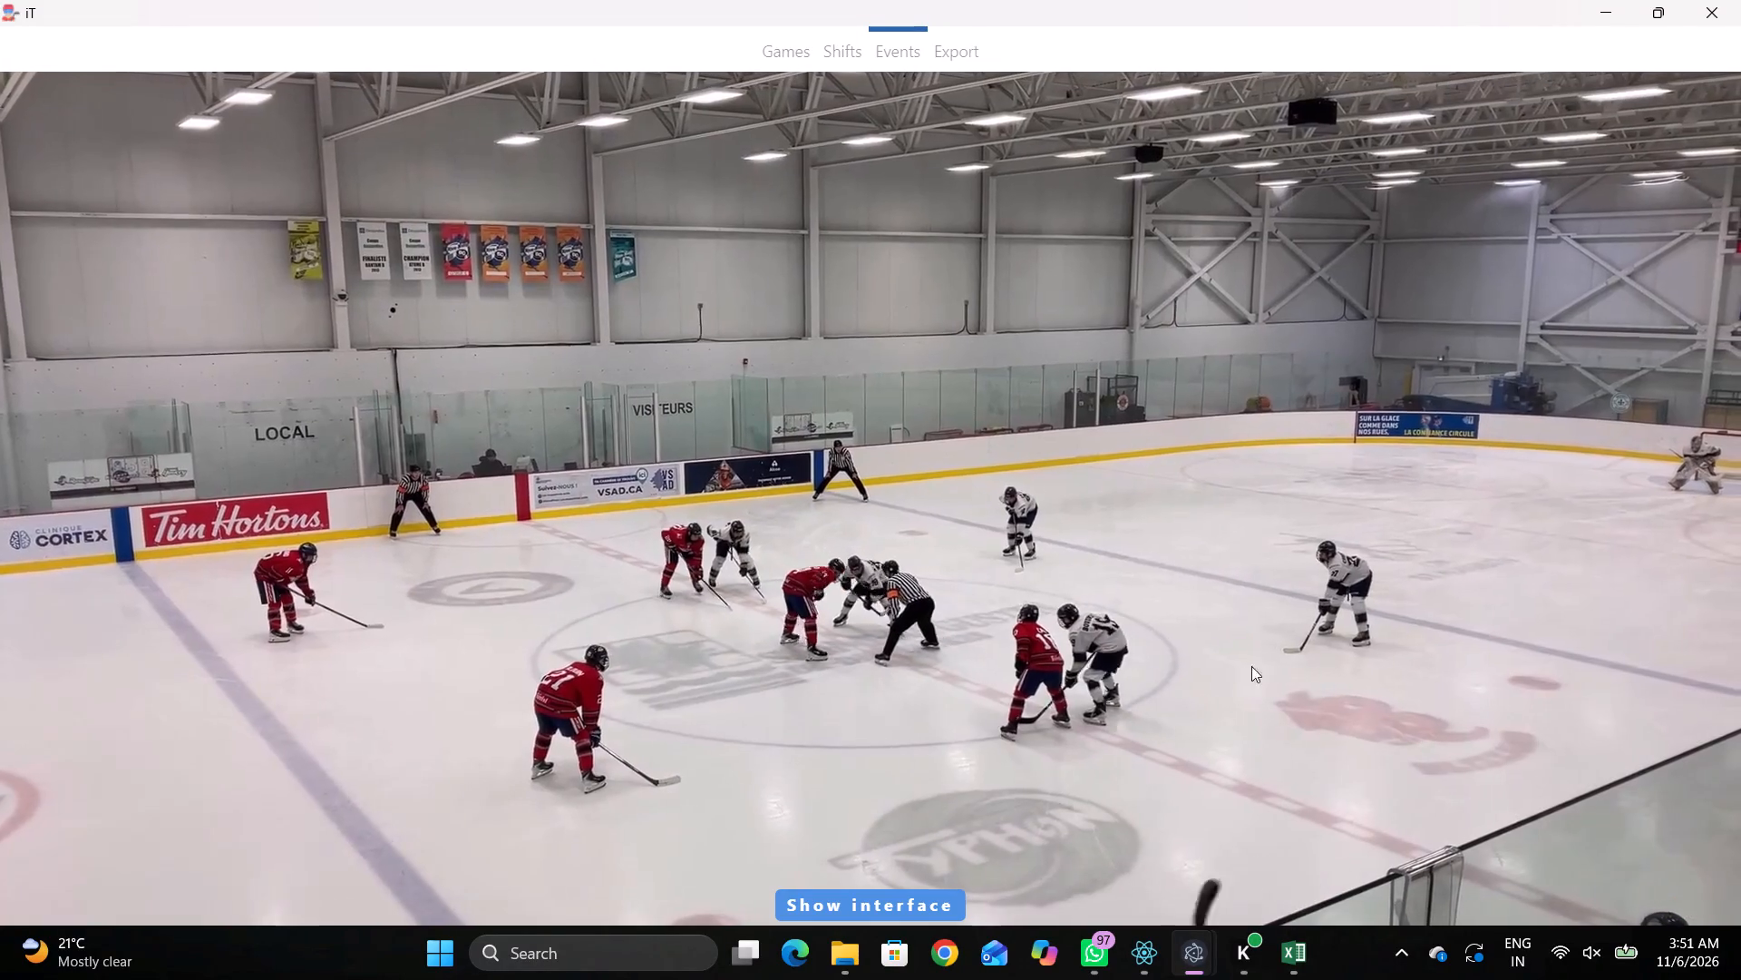
pyautogui.press('space')
pyautogui.press('q')
pyautogui.press('q')
pyautogui.rightClick(1110, 381)
pyautogui.press('space')
pyautogui.press('space')
pyautogui.moveTo(1123, 478); pyautogui.dragTo(1151, 505, button='right')
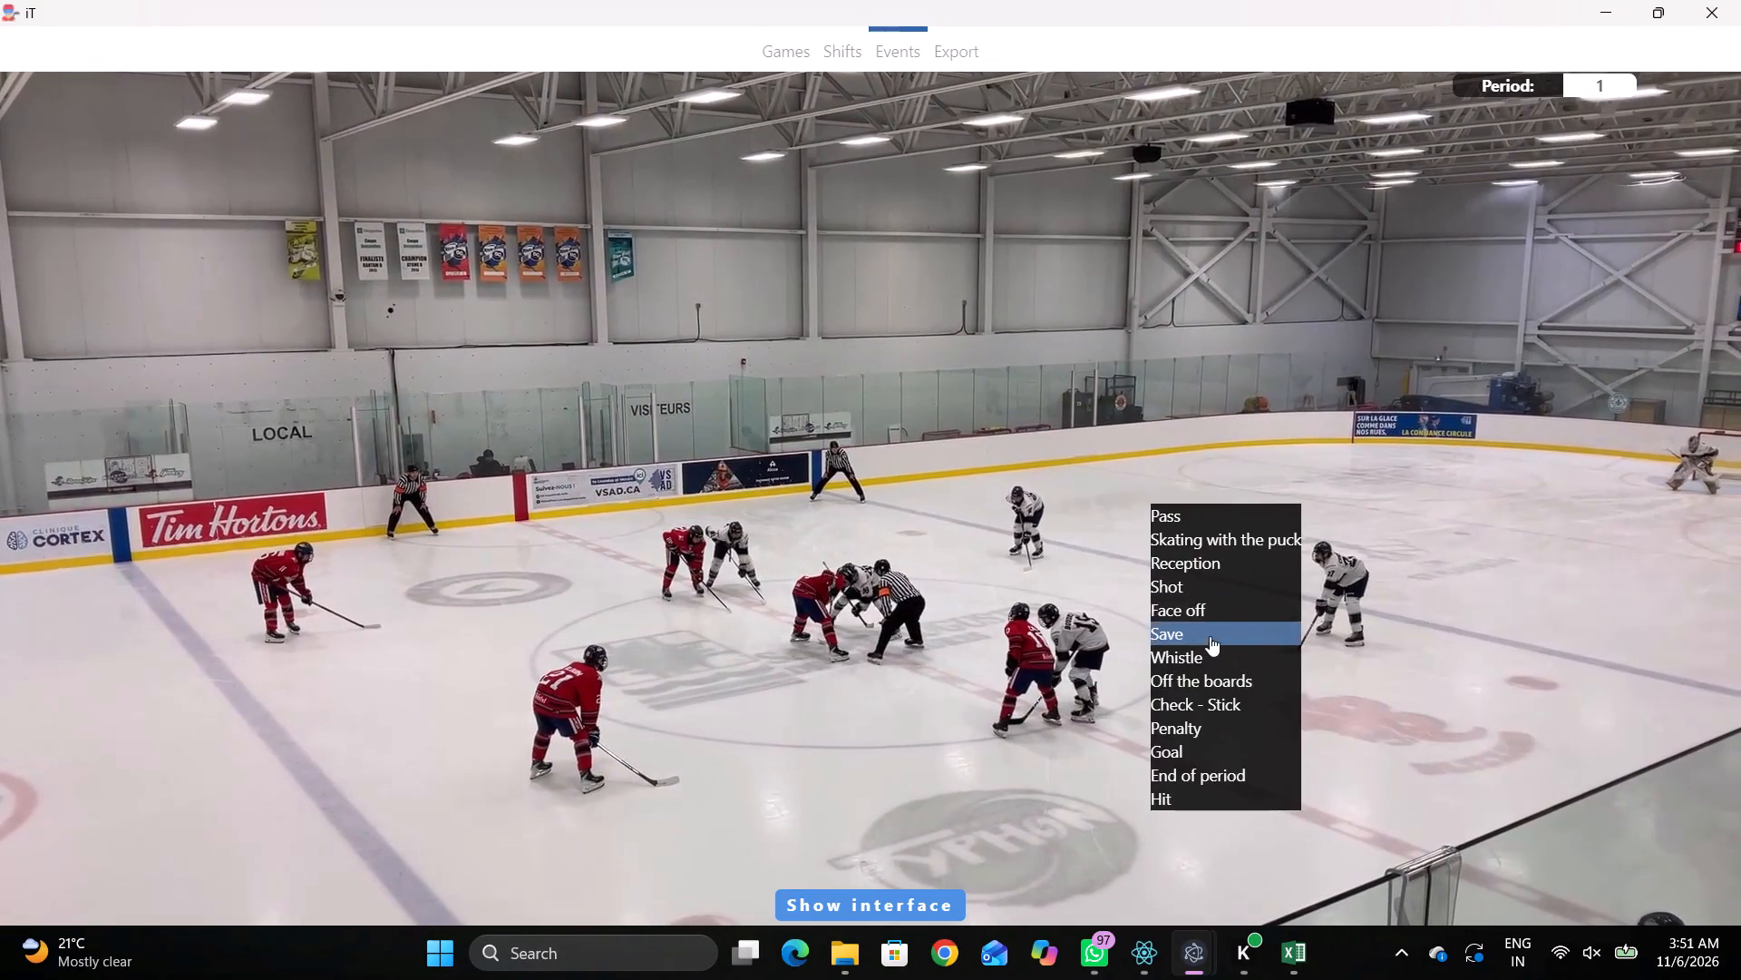
pyautogui.click(1199, 617)
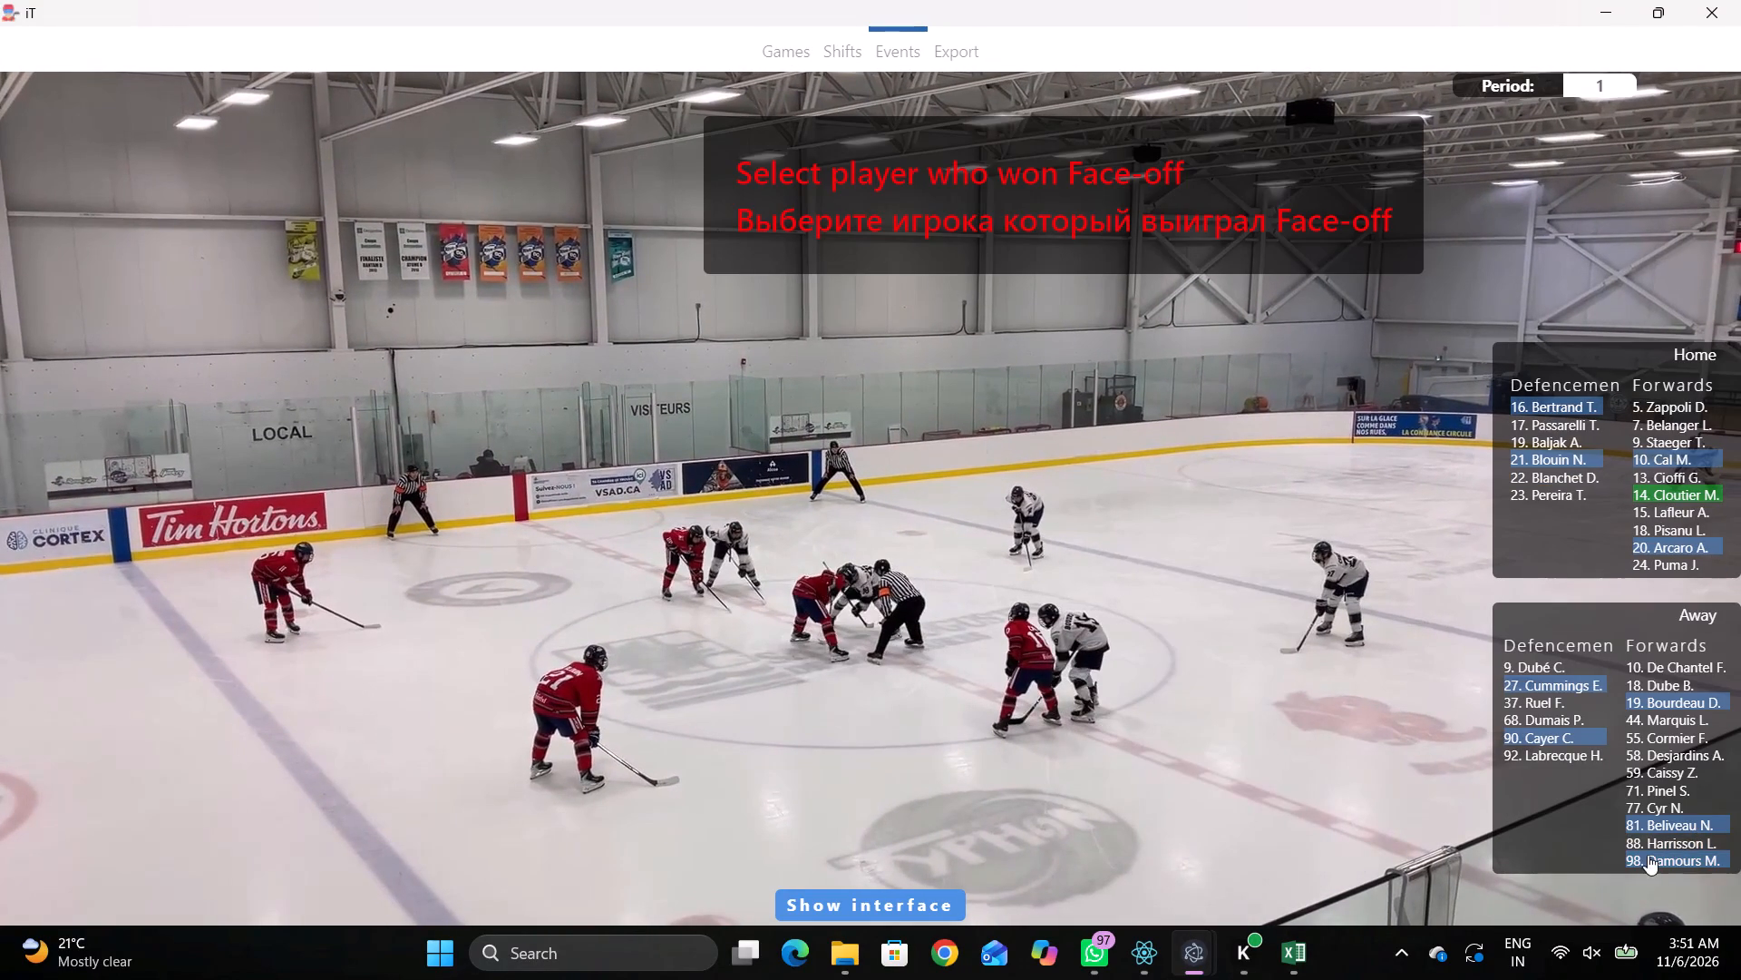
pyautogui.click(1647, 860)
pyautogui.click(1647, 495)
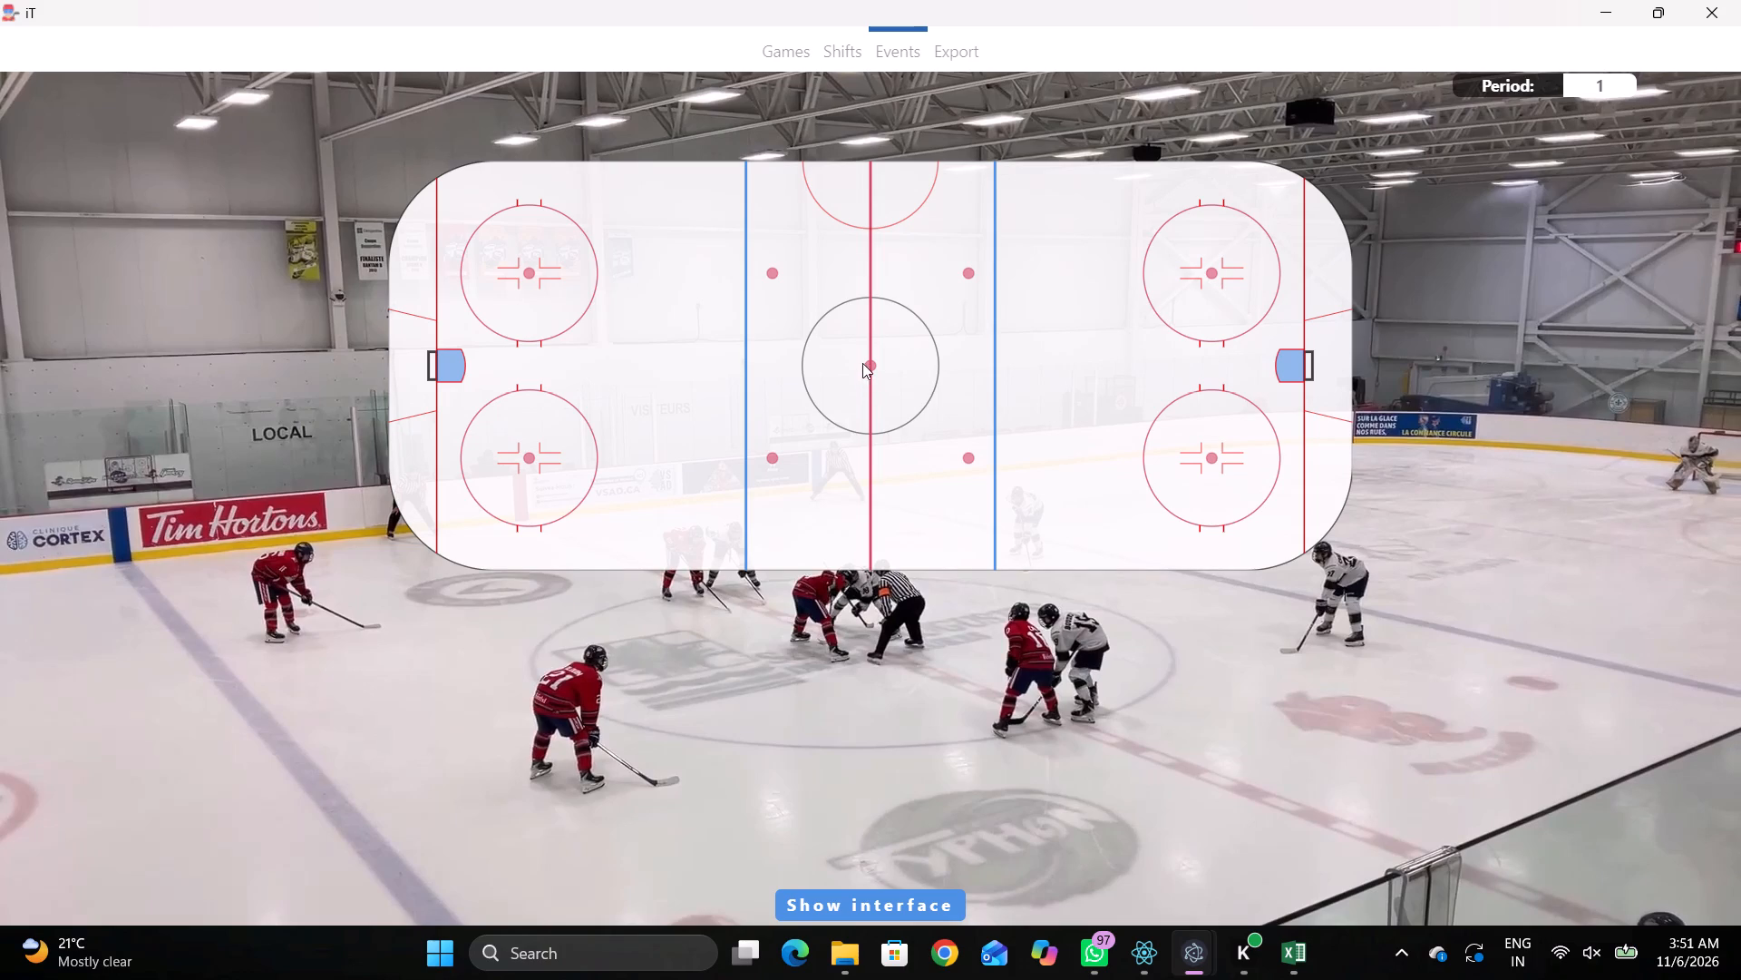
pyautogui.click(872, 366)
# Record a pass by away player 19 just outside the centre circle, on the away side of the red line.
pyautogui.press('r')
pyautogui.press('space')
pyautogui.press('space')
pyautogui.press('space')
pyautogui.press('space')
pyautogui.press('space')
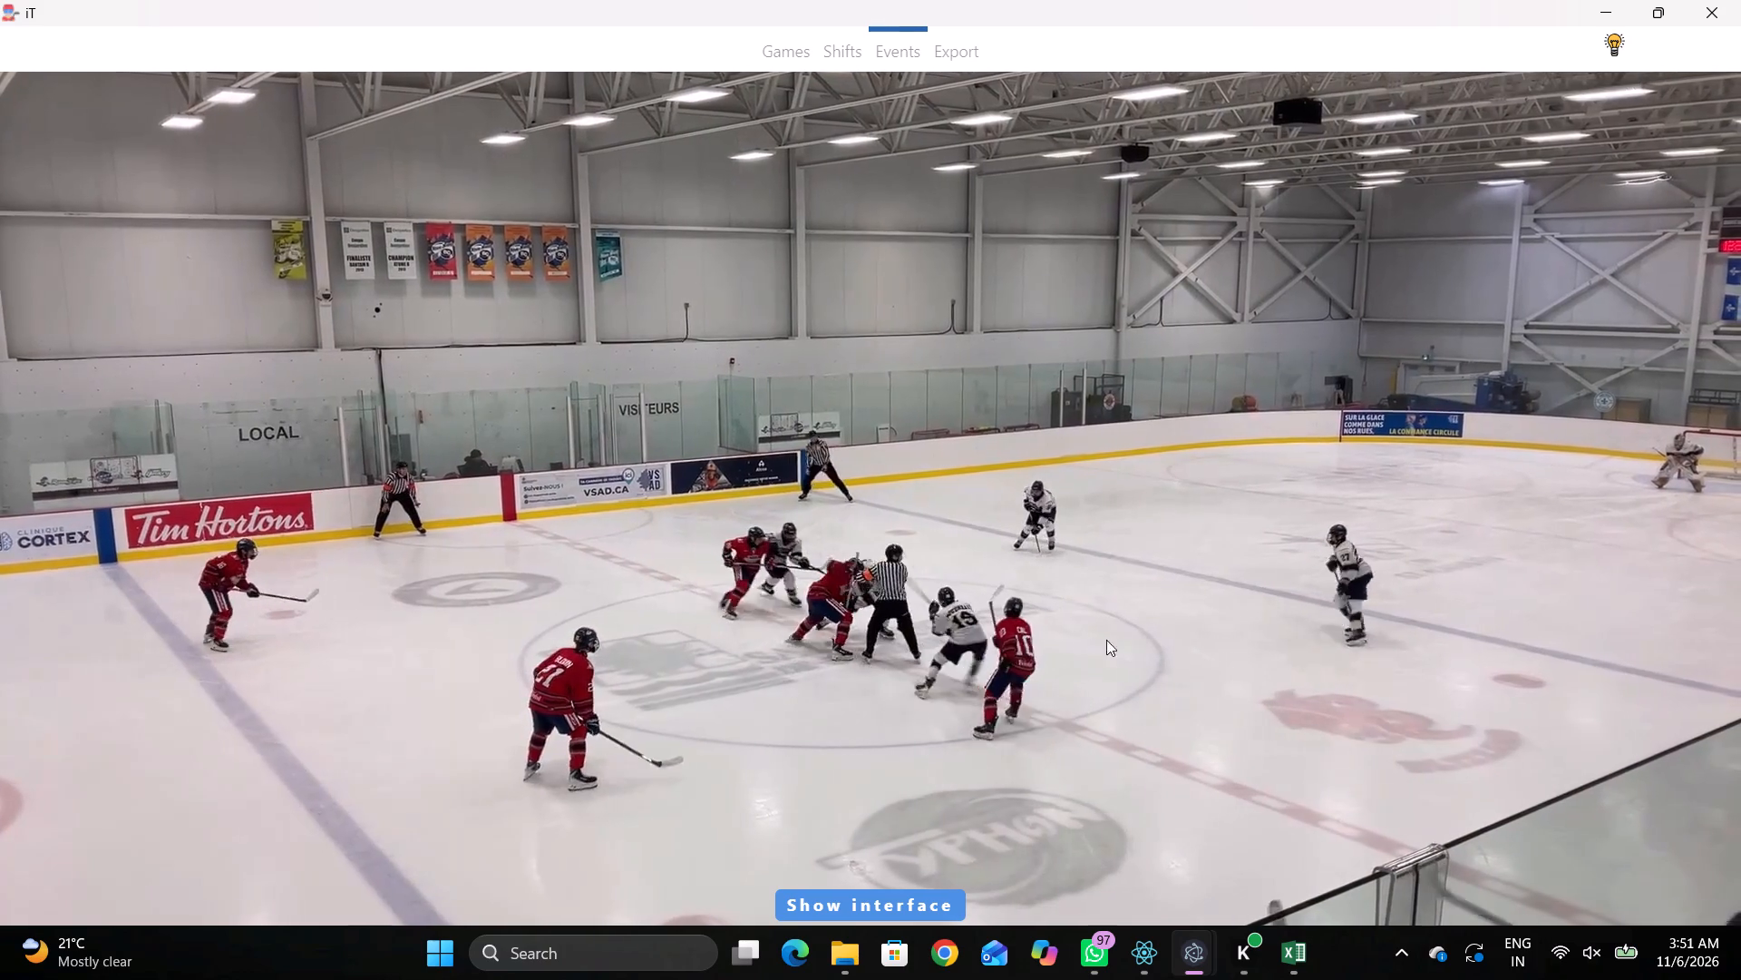
pyautogui.press('space')
pyautogui.press('space')
pyautogui.press('space')
pyautogui.press('space')
pyautogui.press('space')
pyautogui.press('space')
pyautogui.press('space')
pyautogui.press('space')
pyautogui.press('space')
pyautogui.press('q')
pyautogui.press('q')
pyautogui.press('q')
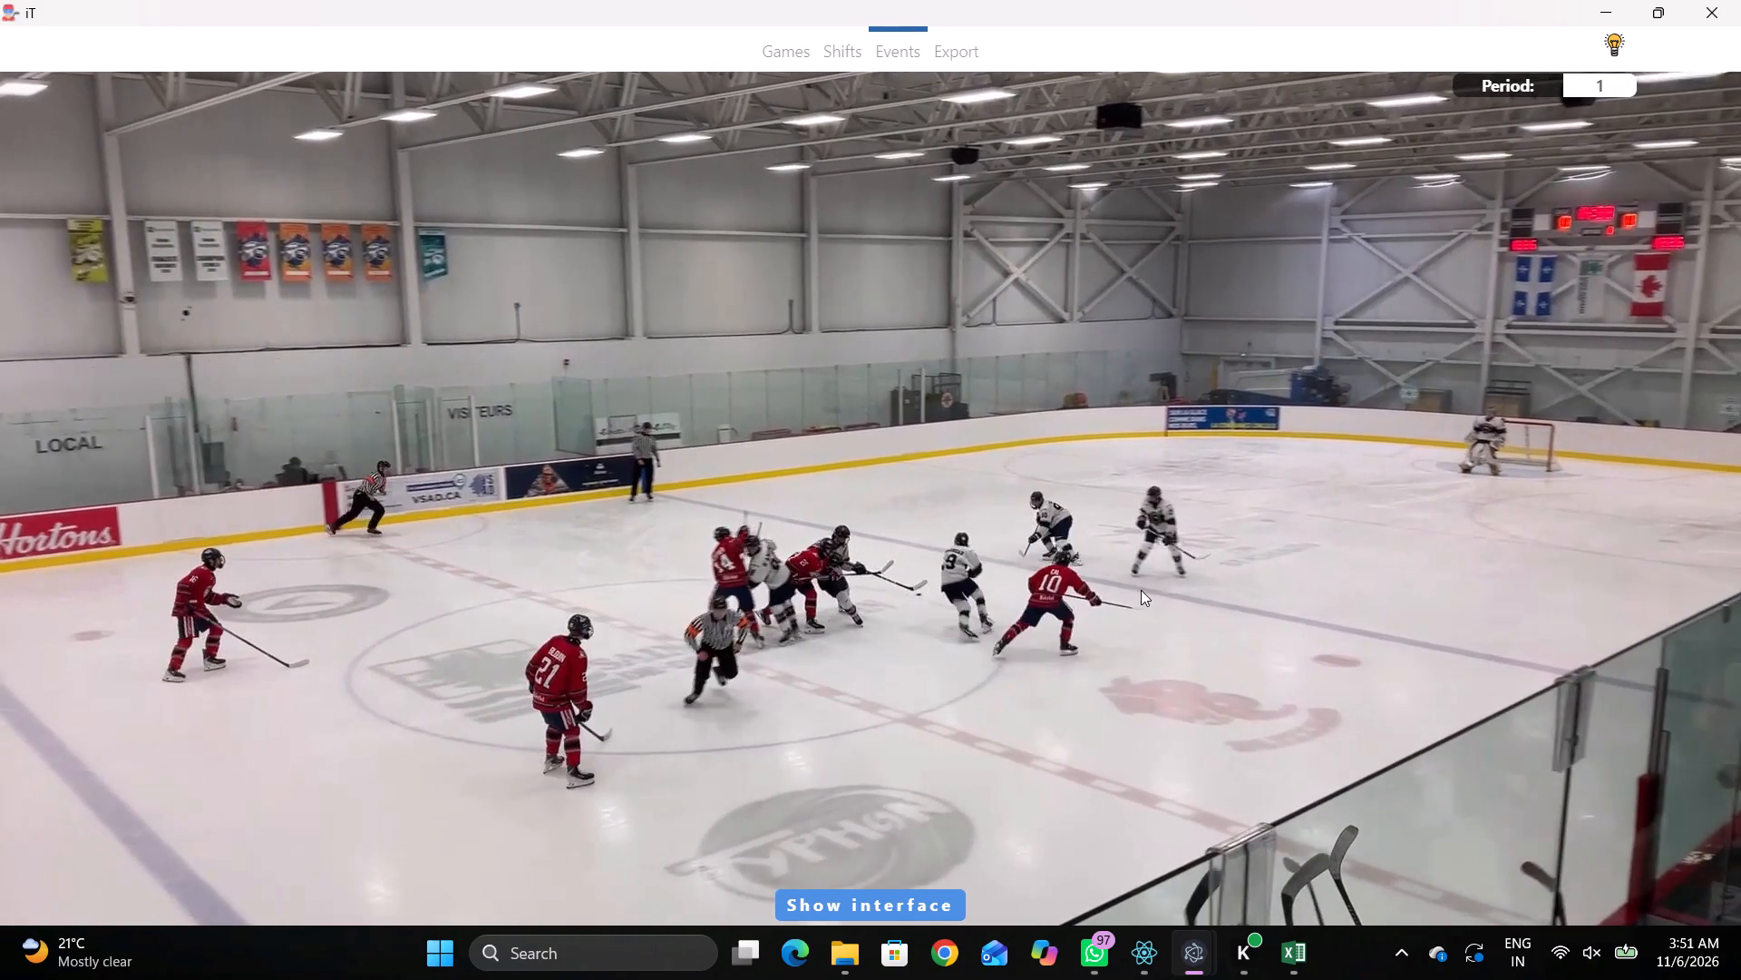
pyautogui.press('q')
pyautogui.press('q')
pyautogui.press('space')
pyautogui.press('space')
pyautogui.press('space')
pyautogui.press('space')
pyautogui.rightClick(1106, 569)
pyautogui.click(1118, 584)
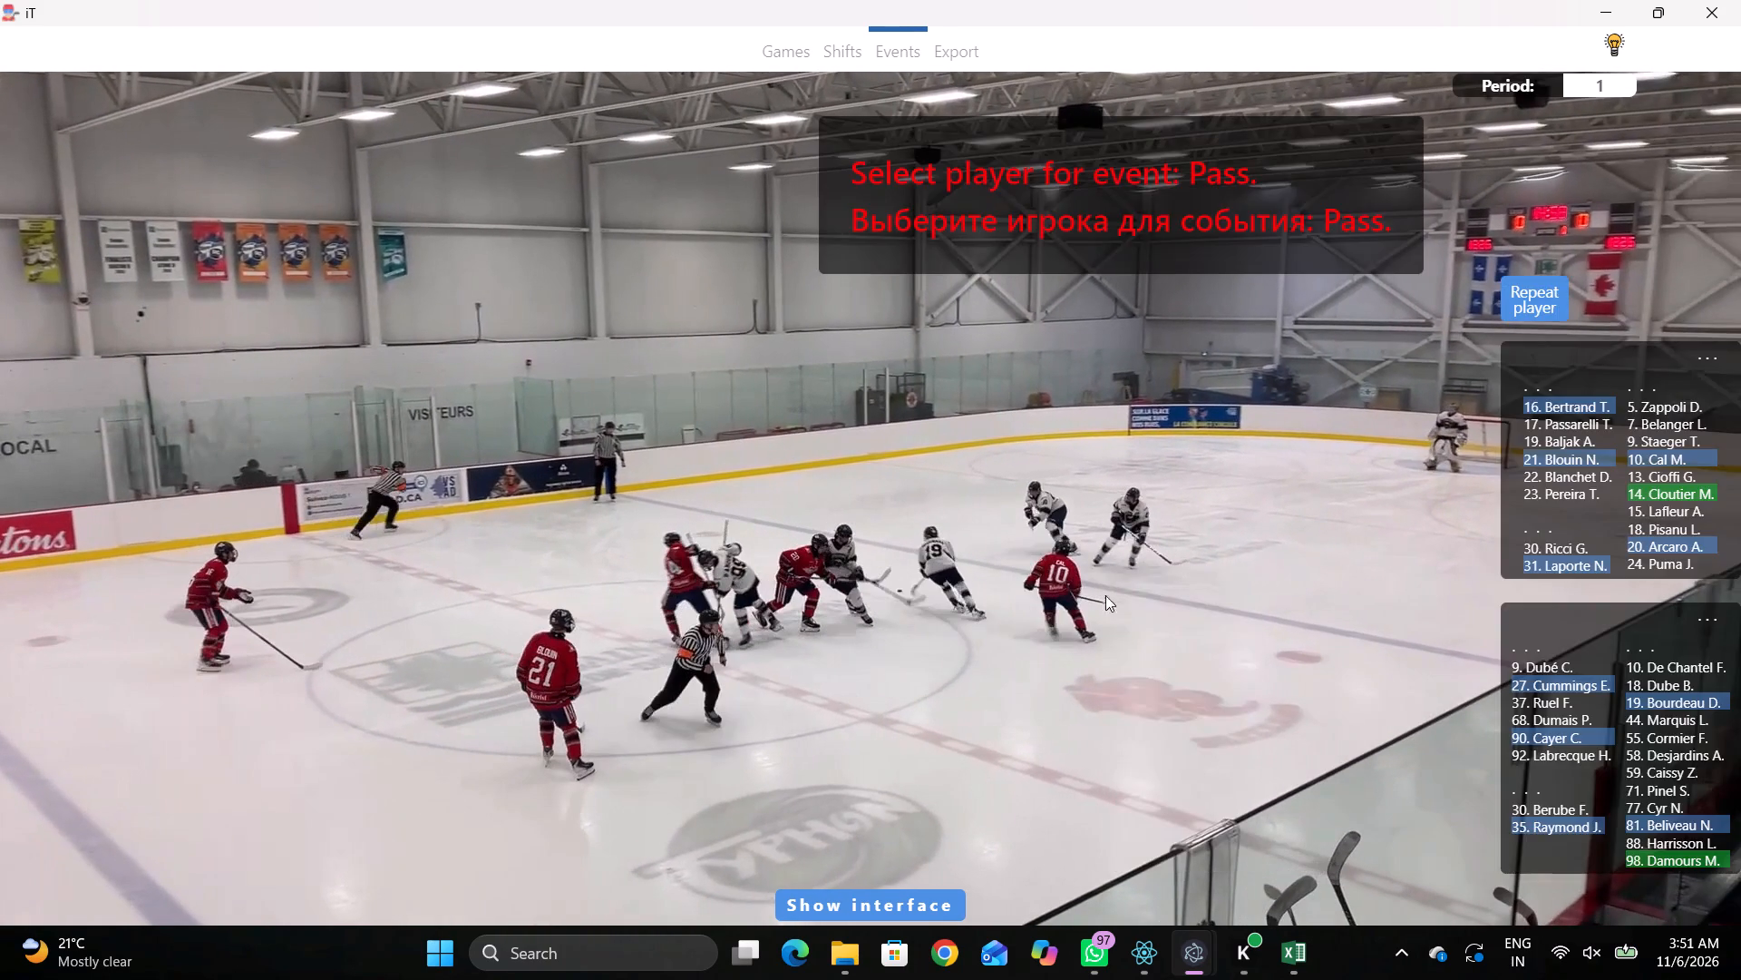
pyautogui.click(1067, 604)
pyautogui.press('space')
pyautogui.press('space')
pyautogui.rightClick(1083, 564)
pyautogui.click(1114, 606)
pyautogui.click(1663, 706)
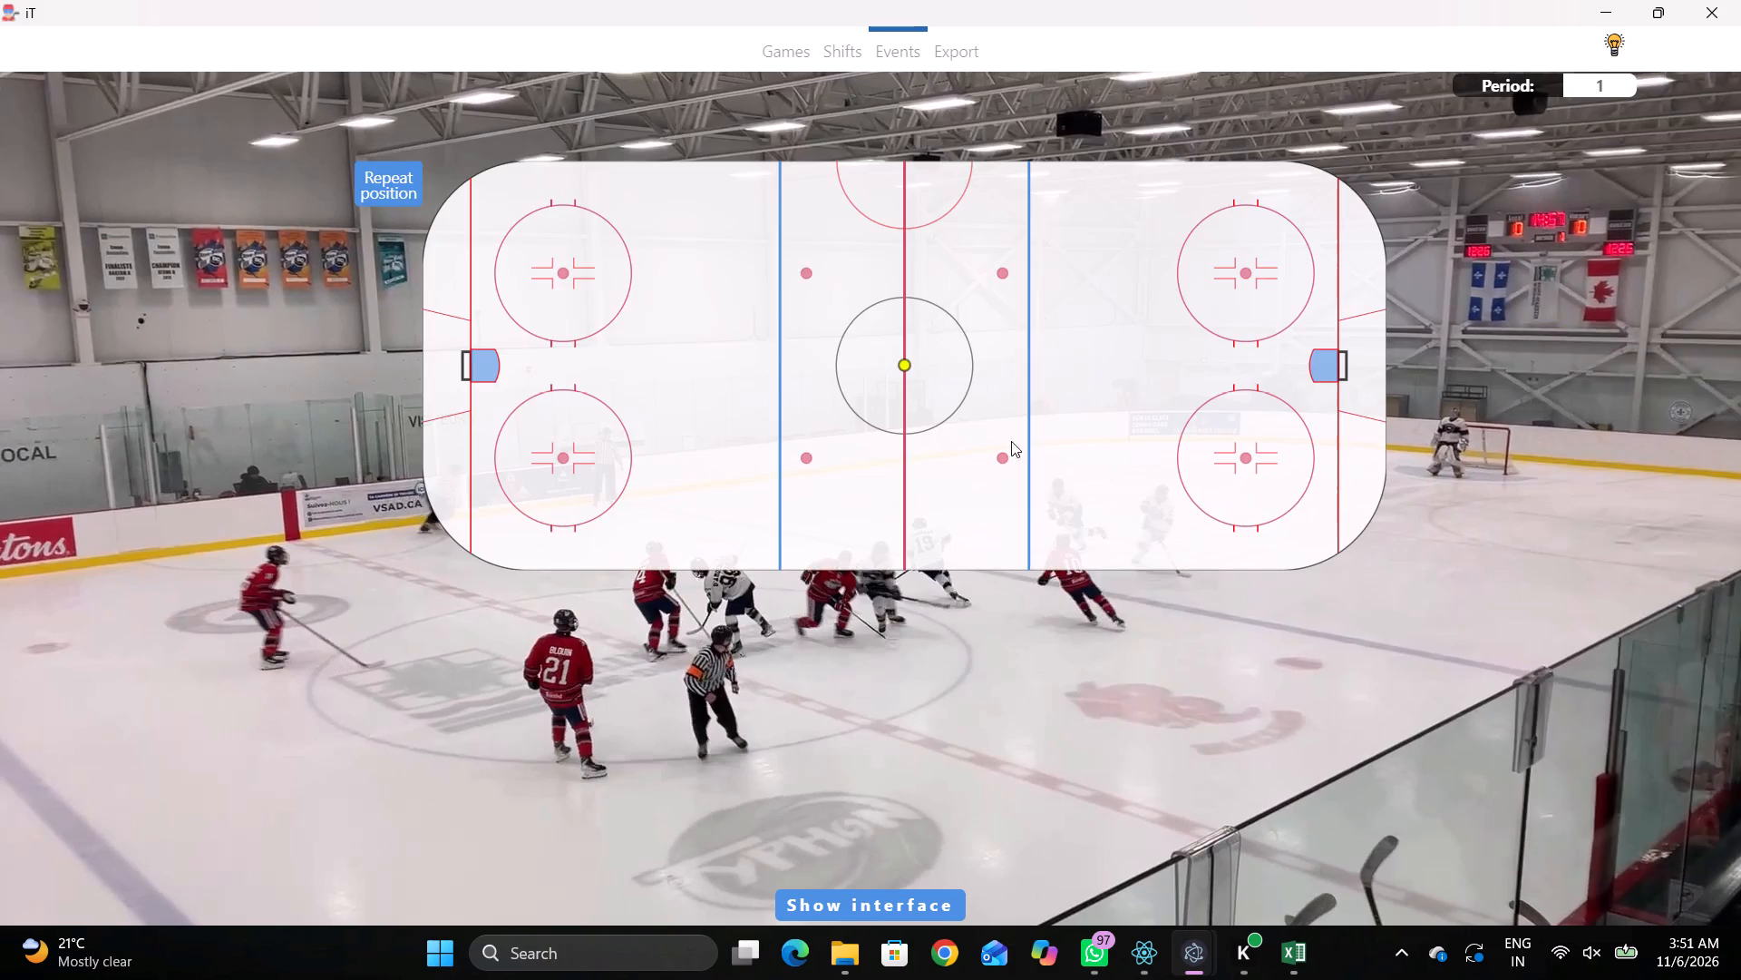
pyautogui.click(980, 343)
# Record another pass by away player 19 at 00:07:23:1, at rink position 155,-923.
pyautogui.press('space')
pyautogui.press('space')
pyautogui.press('space')
pyautogui.press('v')
pyautogui.press('space')
pyautogui.press('q')
pyautogui.press('q')
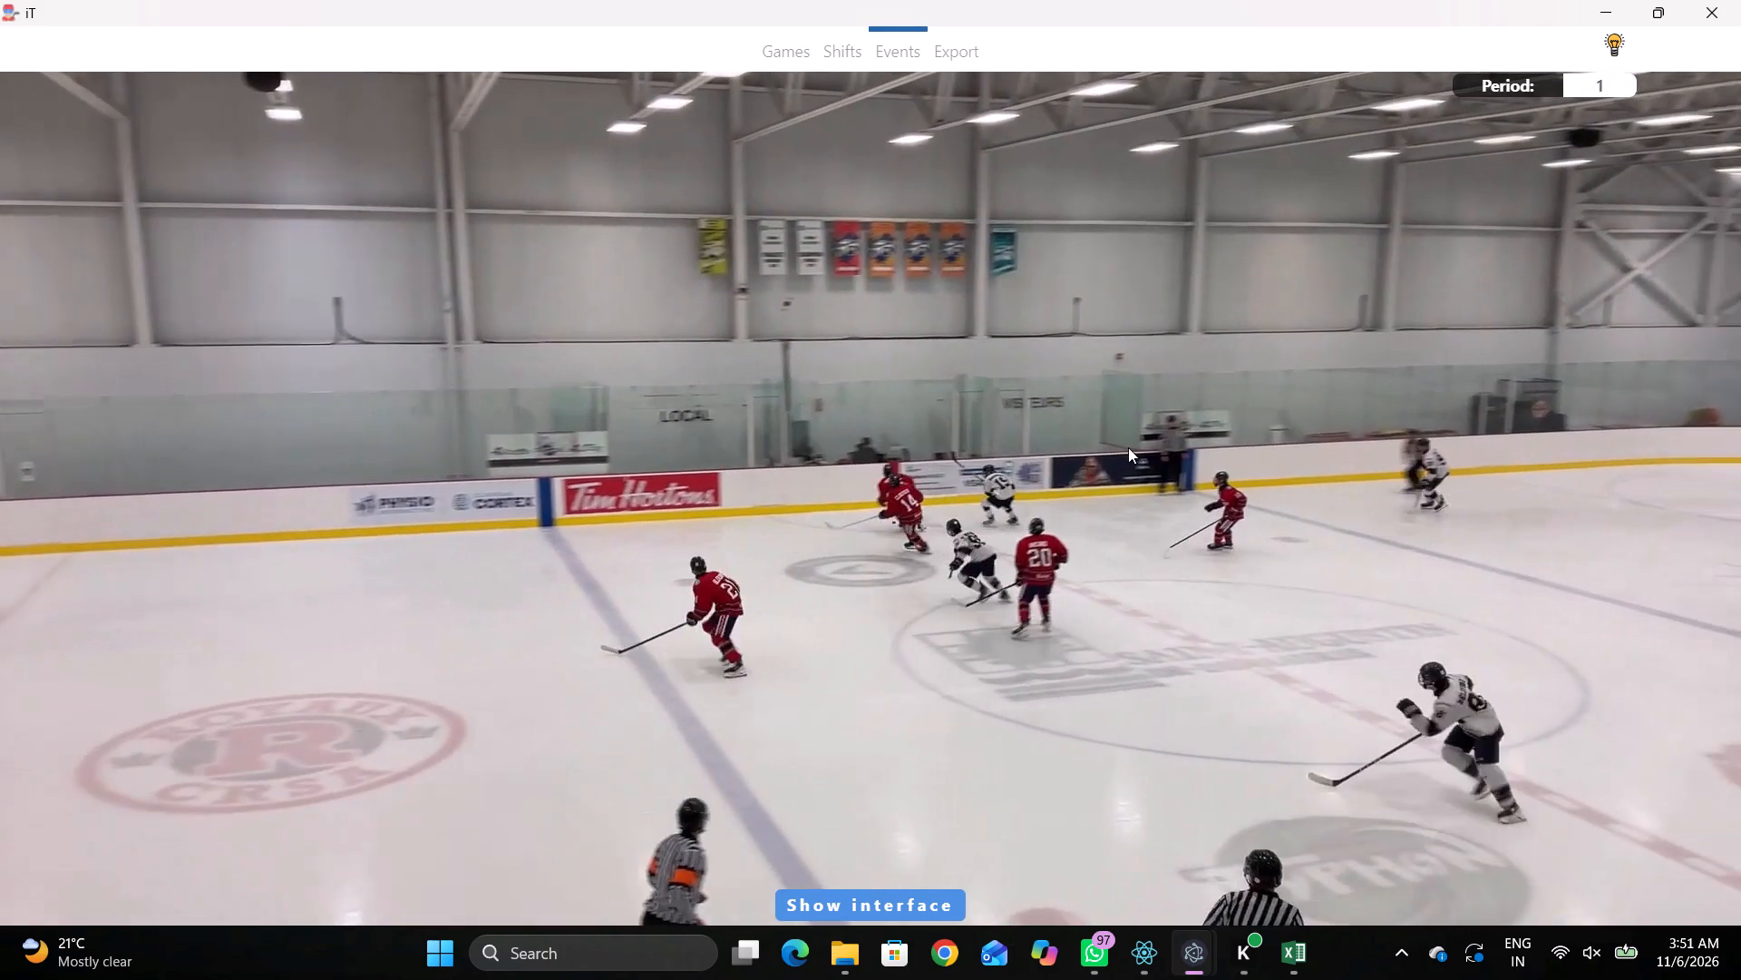
pyautogui.press('q')
pyautogui.press('q')
pyautogui.press('q')
pyautogui.rightClick(1150, 417)
pyautogui.click(1157, 426)
pyautogui.rightClick(1142, 424)
pyautogui.click(1151, 432)
pyautogui.click(1511, 300)
pyautogui.moveTo(950, 242); pyautogui.dragTo(929, 240)
# Record a pass by home player 16 near the boards at 00:07:24:0, at rink position -367,-1289.
pyautogui.press('space')
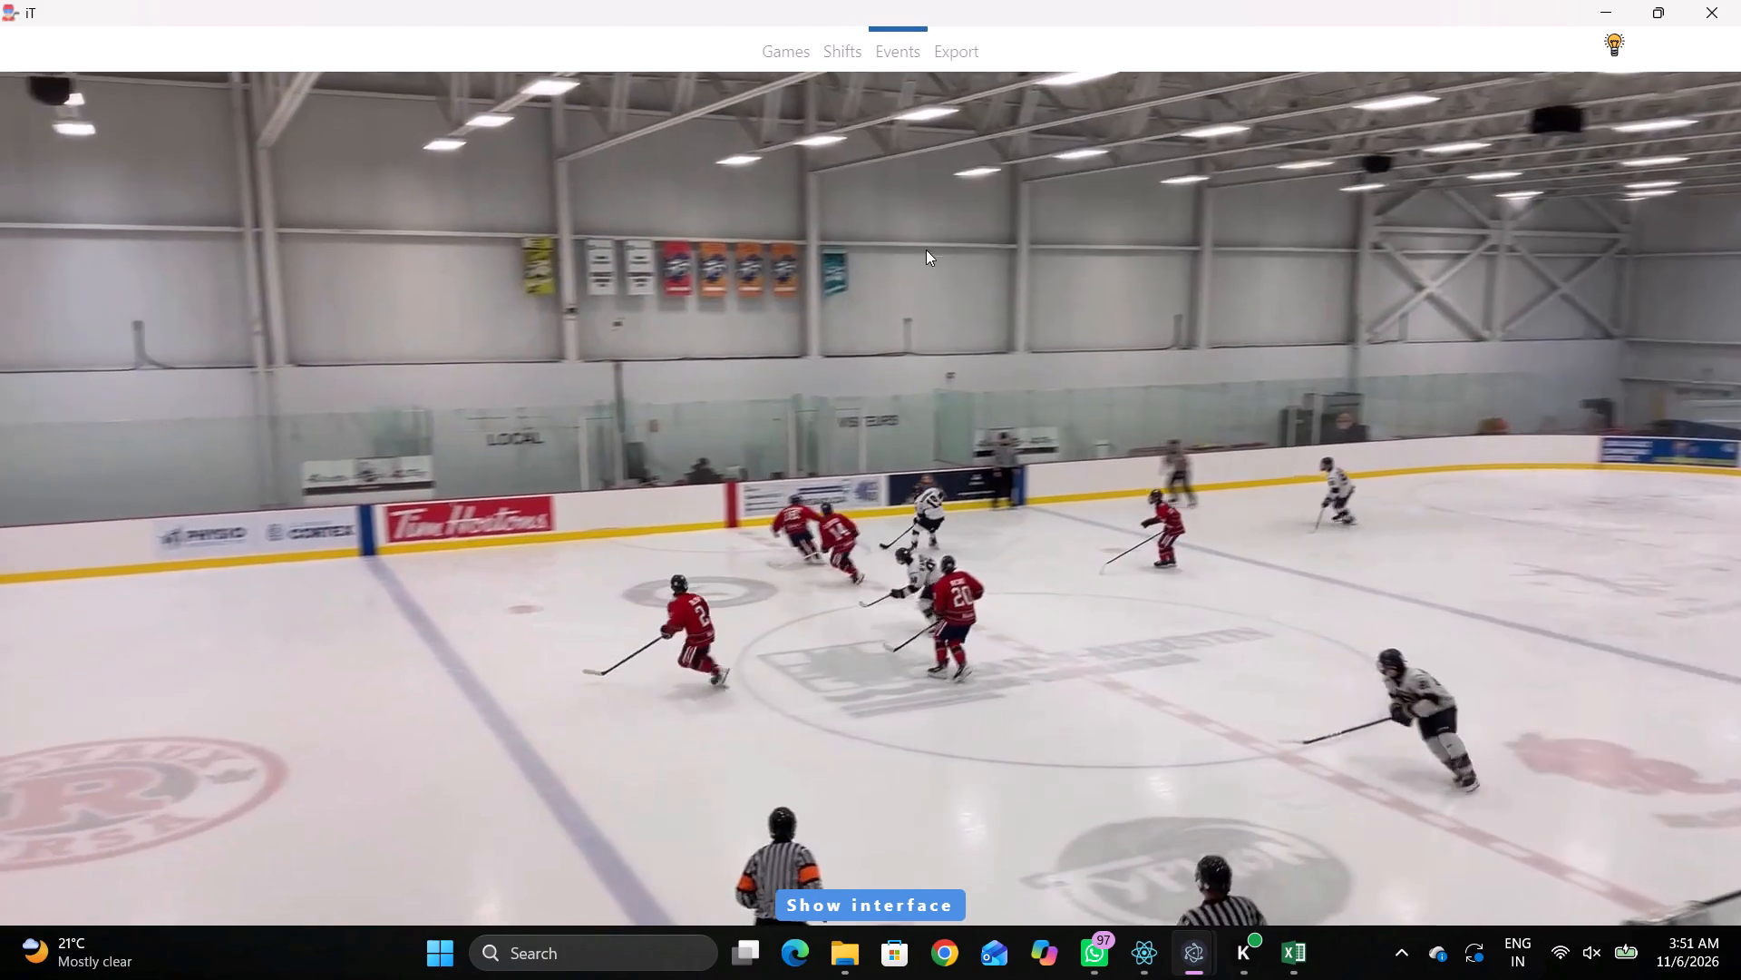
pyautogui.press('space')
pyautogui.press('space')
pyautogui.press('space')
pyautogui.press('space')
pyautogui.press('space')
pyautogui.write('q')
pyautogui.press('q')
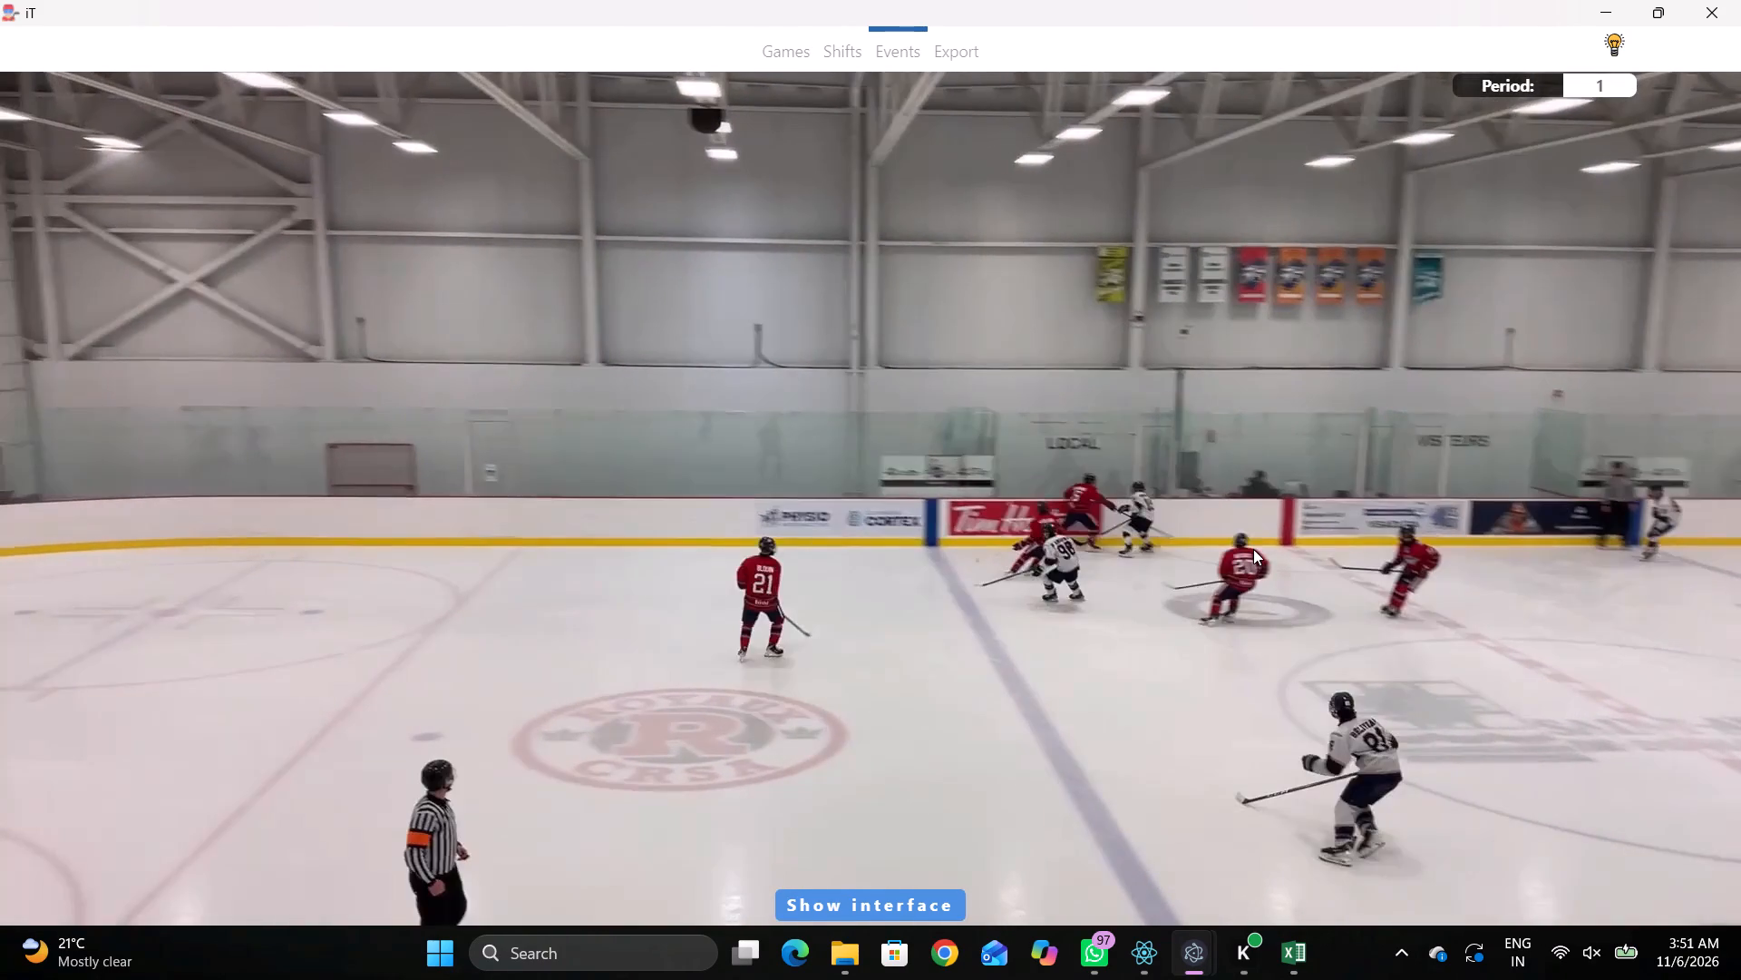
pyautogui.press('q')
pyautogui.press('q')
pyautogui.press('q')
pyautogui.rightClick(1290, 483)
pyautogui.click(1299, 495)
pyautogui.rightClick(1211, 492)
pyautogui.click(1240, 510)
pyautogui.click(1555, 416)
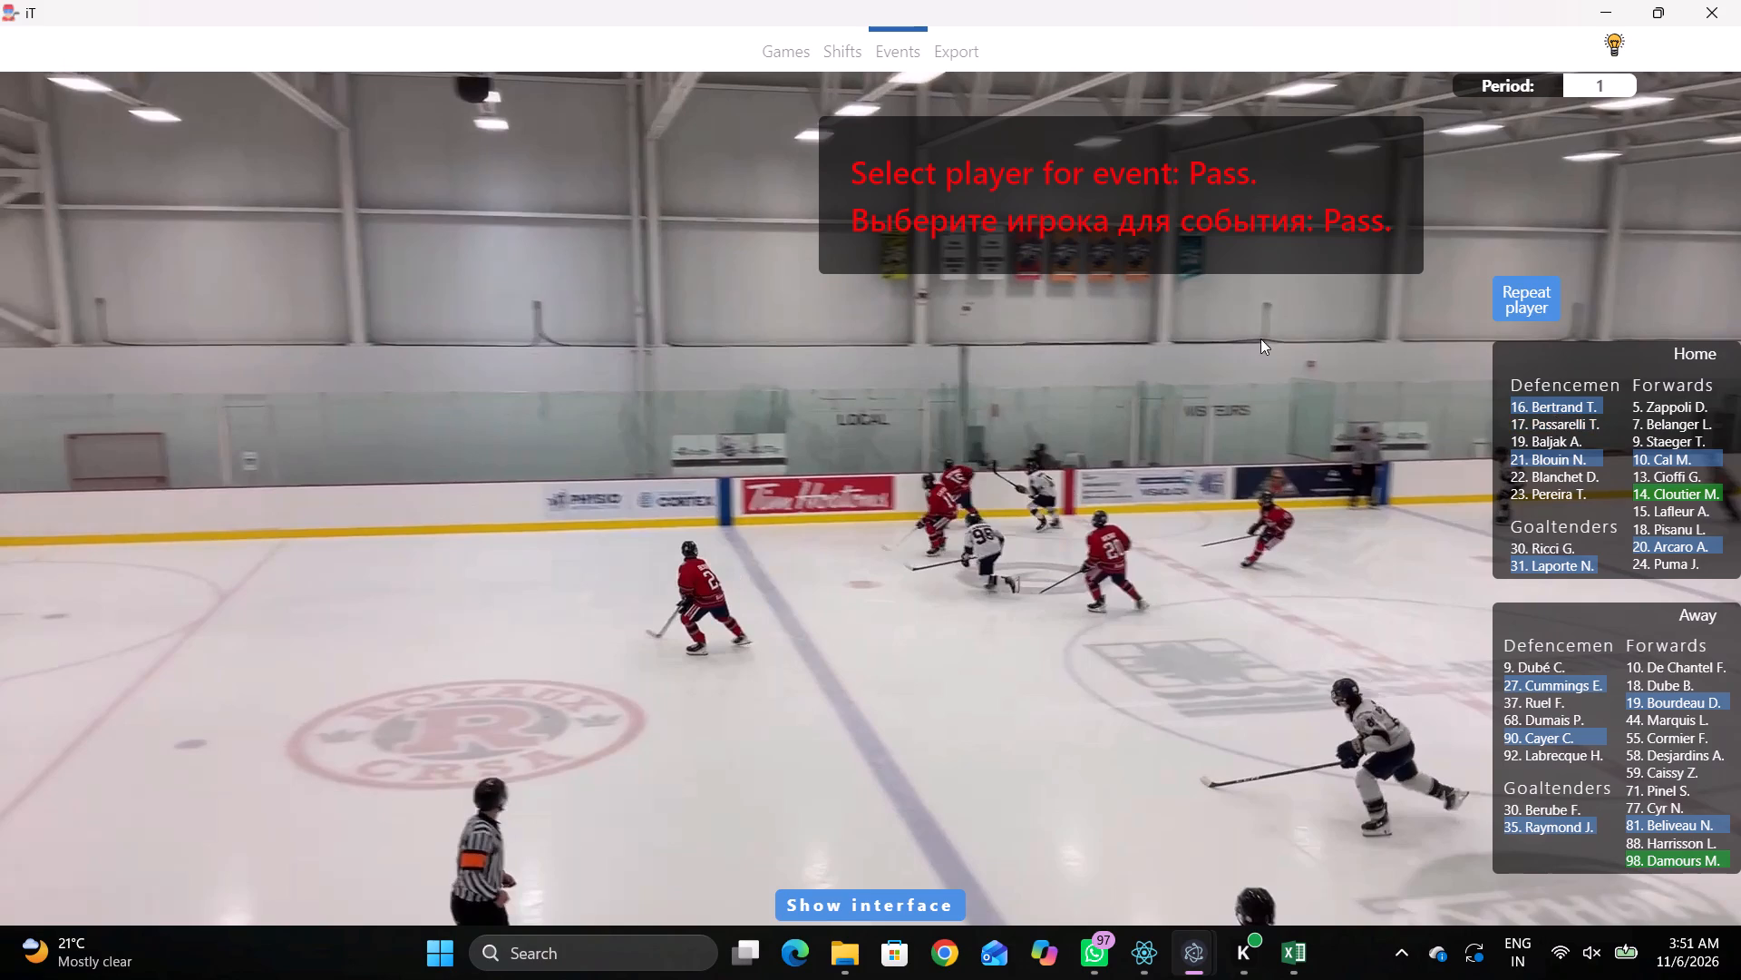
pyautogui.click(1533, 404)
pyautogui.click(846, 190)
# Record a hit at 00:07:24:8, taken by away player 19 and drawn by home player 16, at position -261,-1156.
pyautogui.press('r')
pyautogui.press('space')
pyautogui.press('space')
pyautogui.press('space')
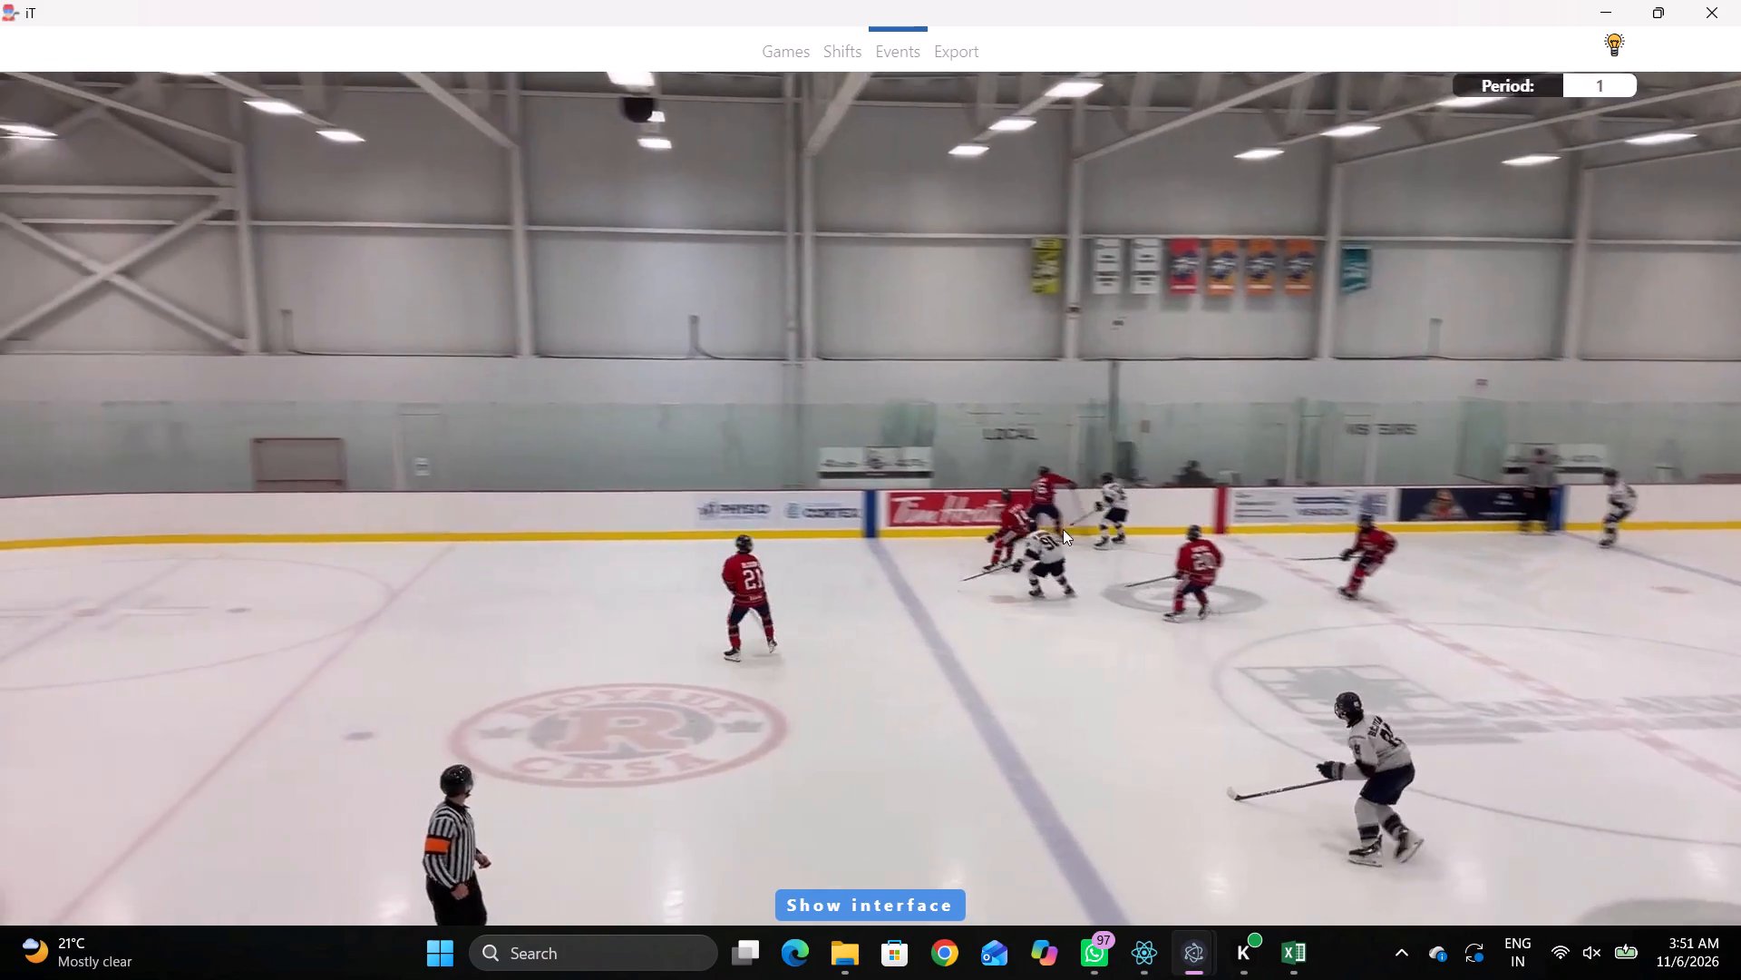
pyautogui.press('space')
pyautogui.press('space')
pyautogui.press('space')
pyautogui.moveTo(1104, 430); pyautogui.dragTo(1125, 418, button='right')
pyautogui.click(1161, 710)
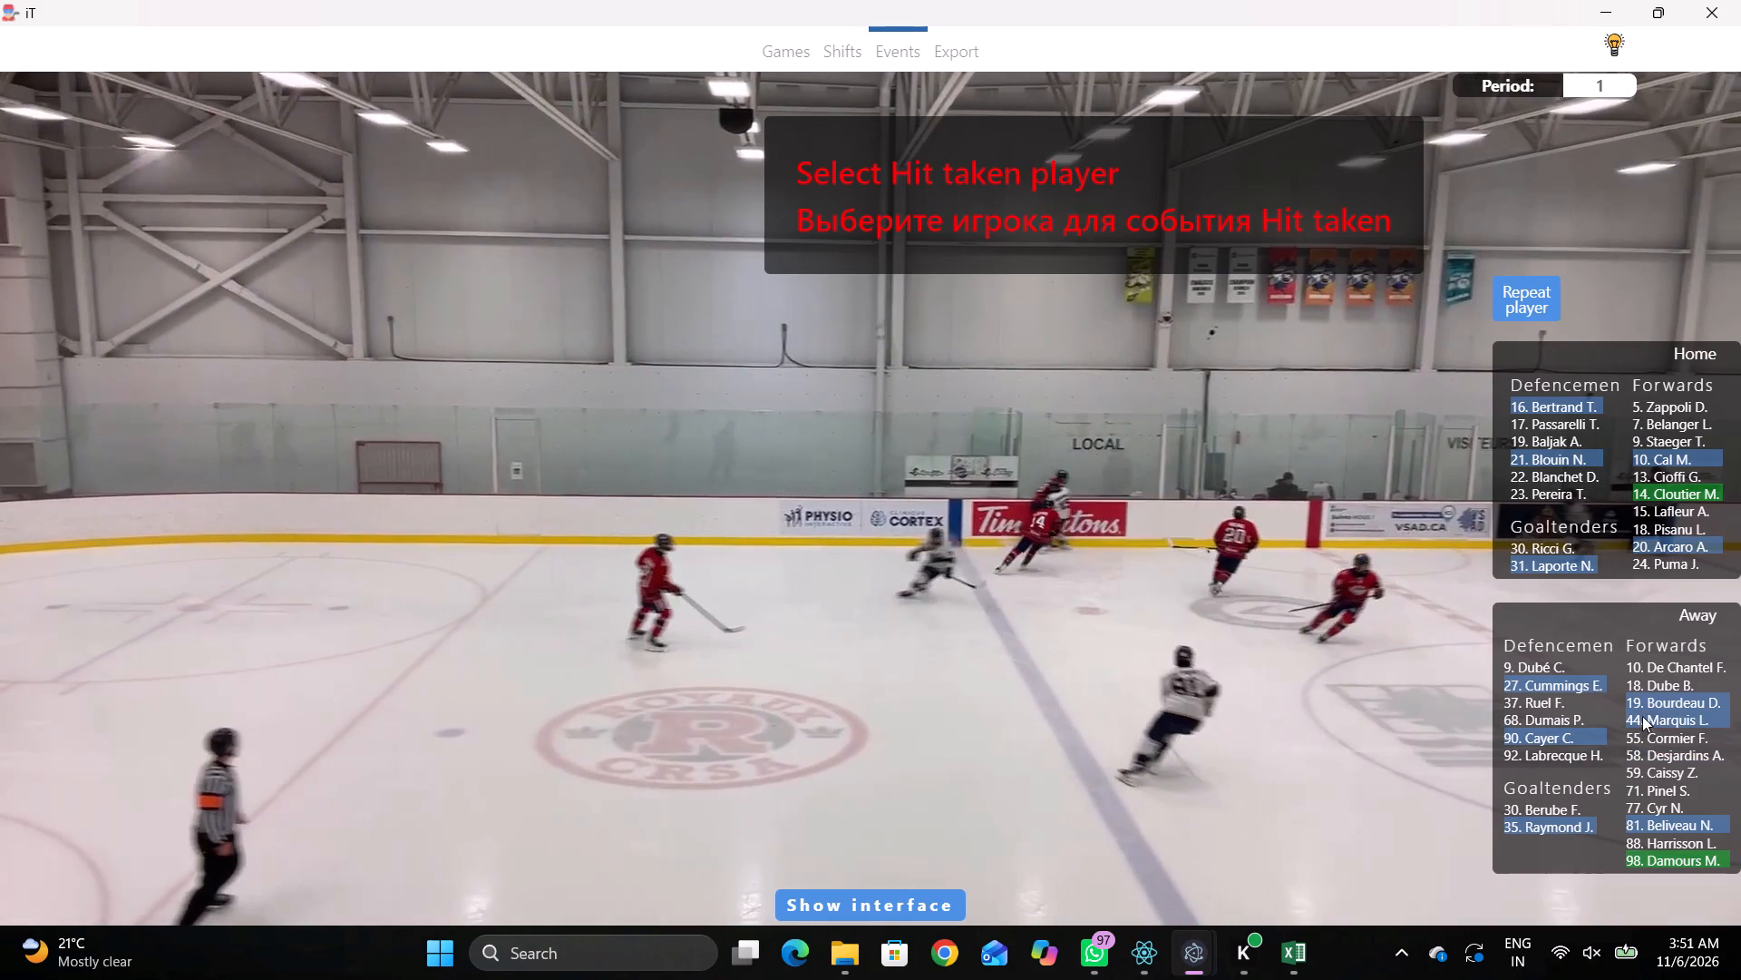
pyautogui.click(1641, 710)
pyautogui.click(1547, 408)
pyautogui.moveTo(1221, 544); pyautogui.dragTo(1249, 524, button='right')
pyautogui.click(1290, 821)
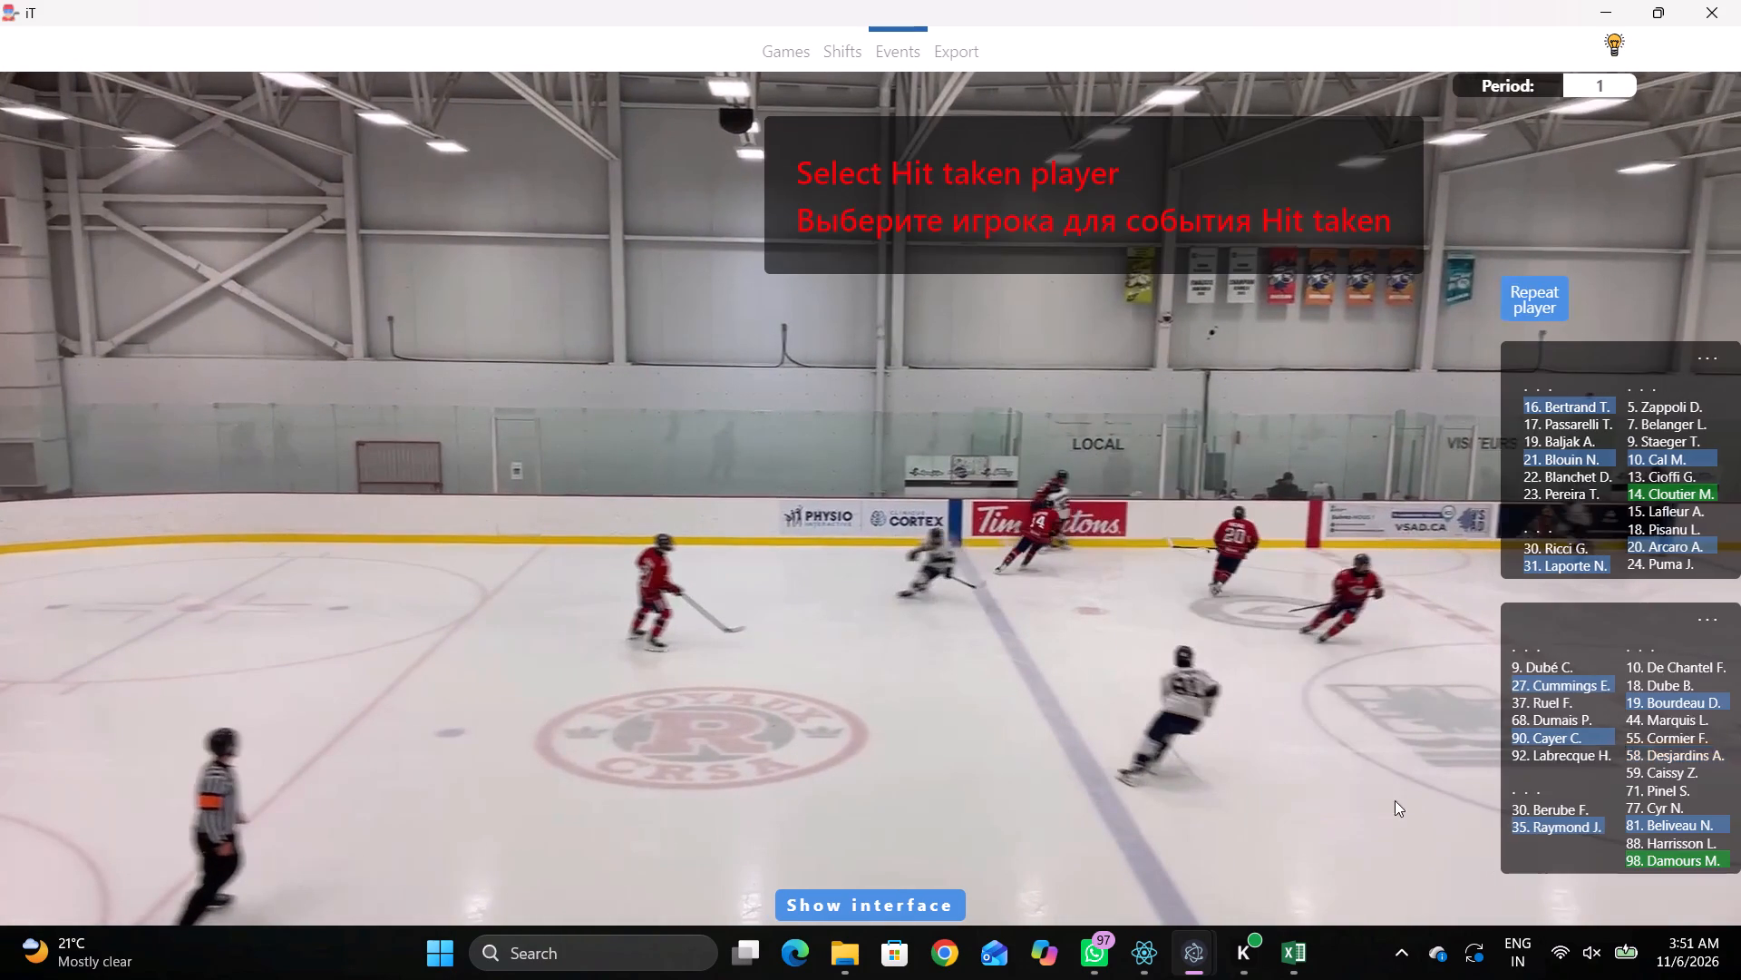
pyautogui.click(1667, 701)
pyautogui.click(1543, 409)
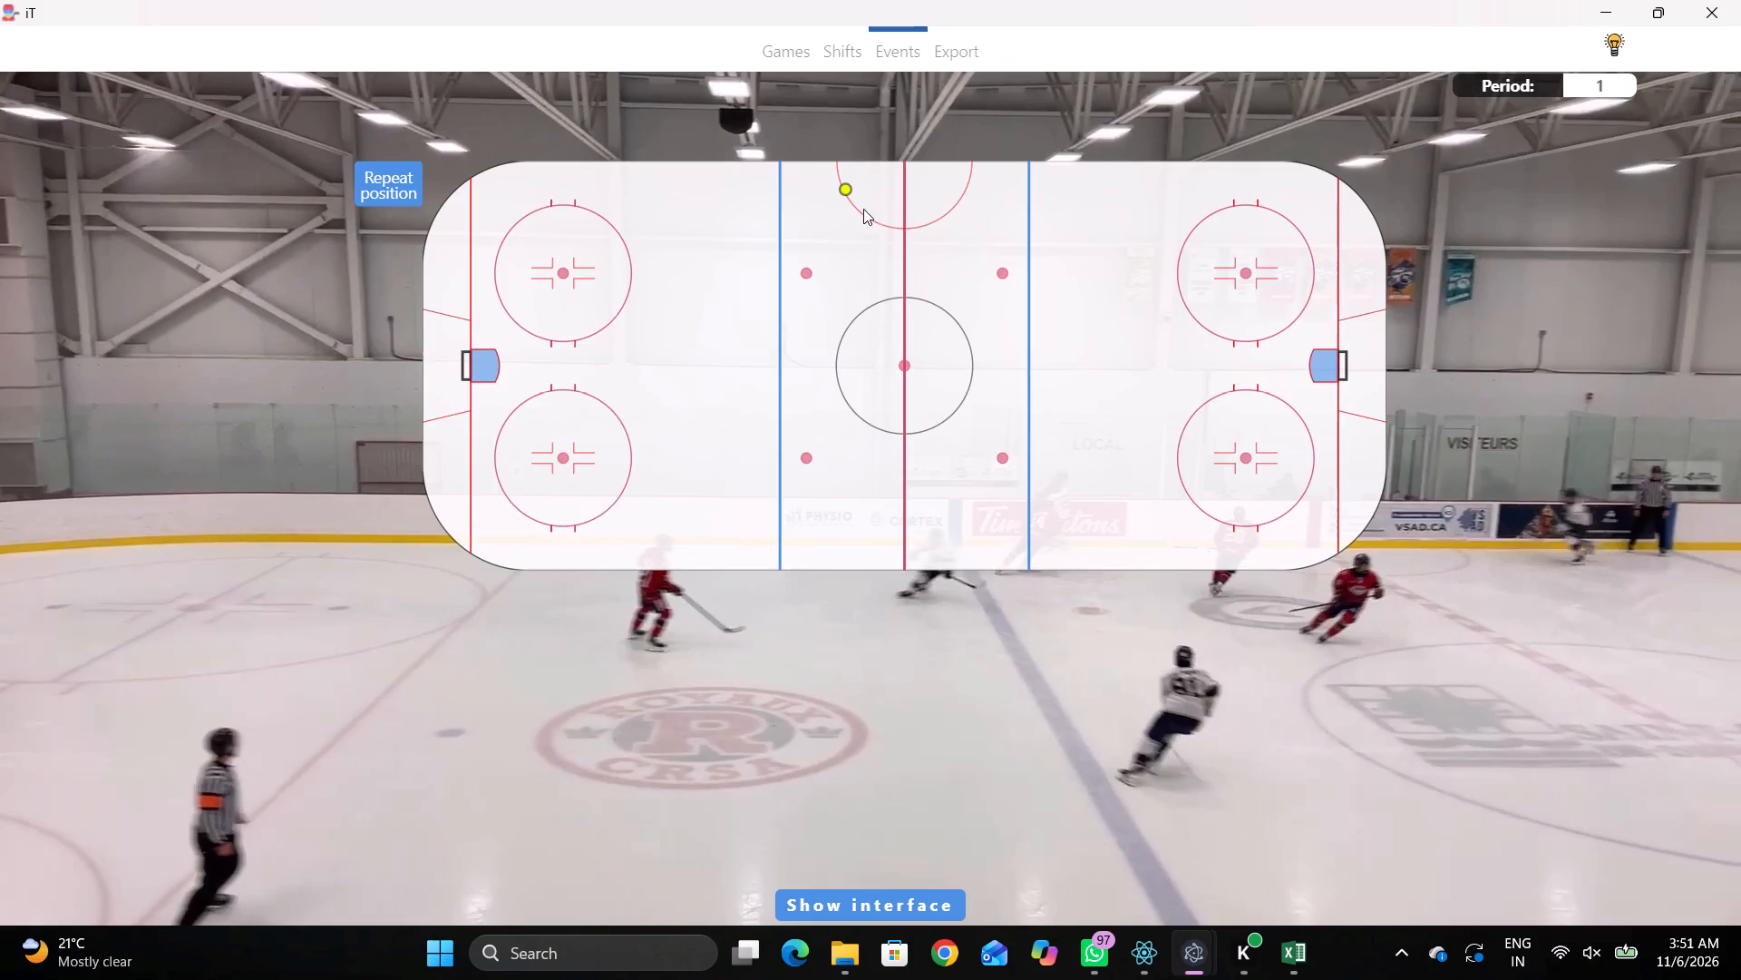
pyautogui.click(863, 209)
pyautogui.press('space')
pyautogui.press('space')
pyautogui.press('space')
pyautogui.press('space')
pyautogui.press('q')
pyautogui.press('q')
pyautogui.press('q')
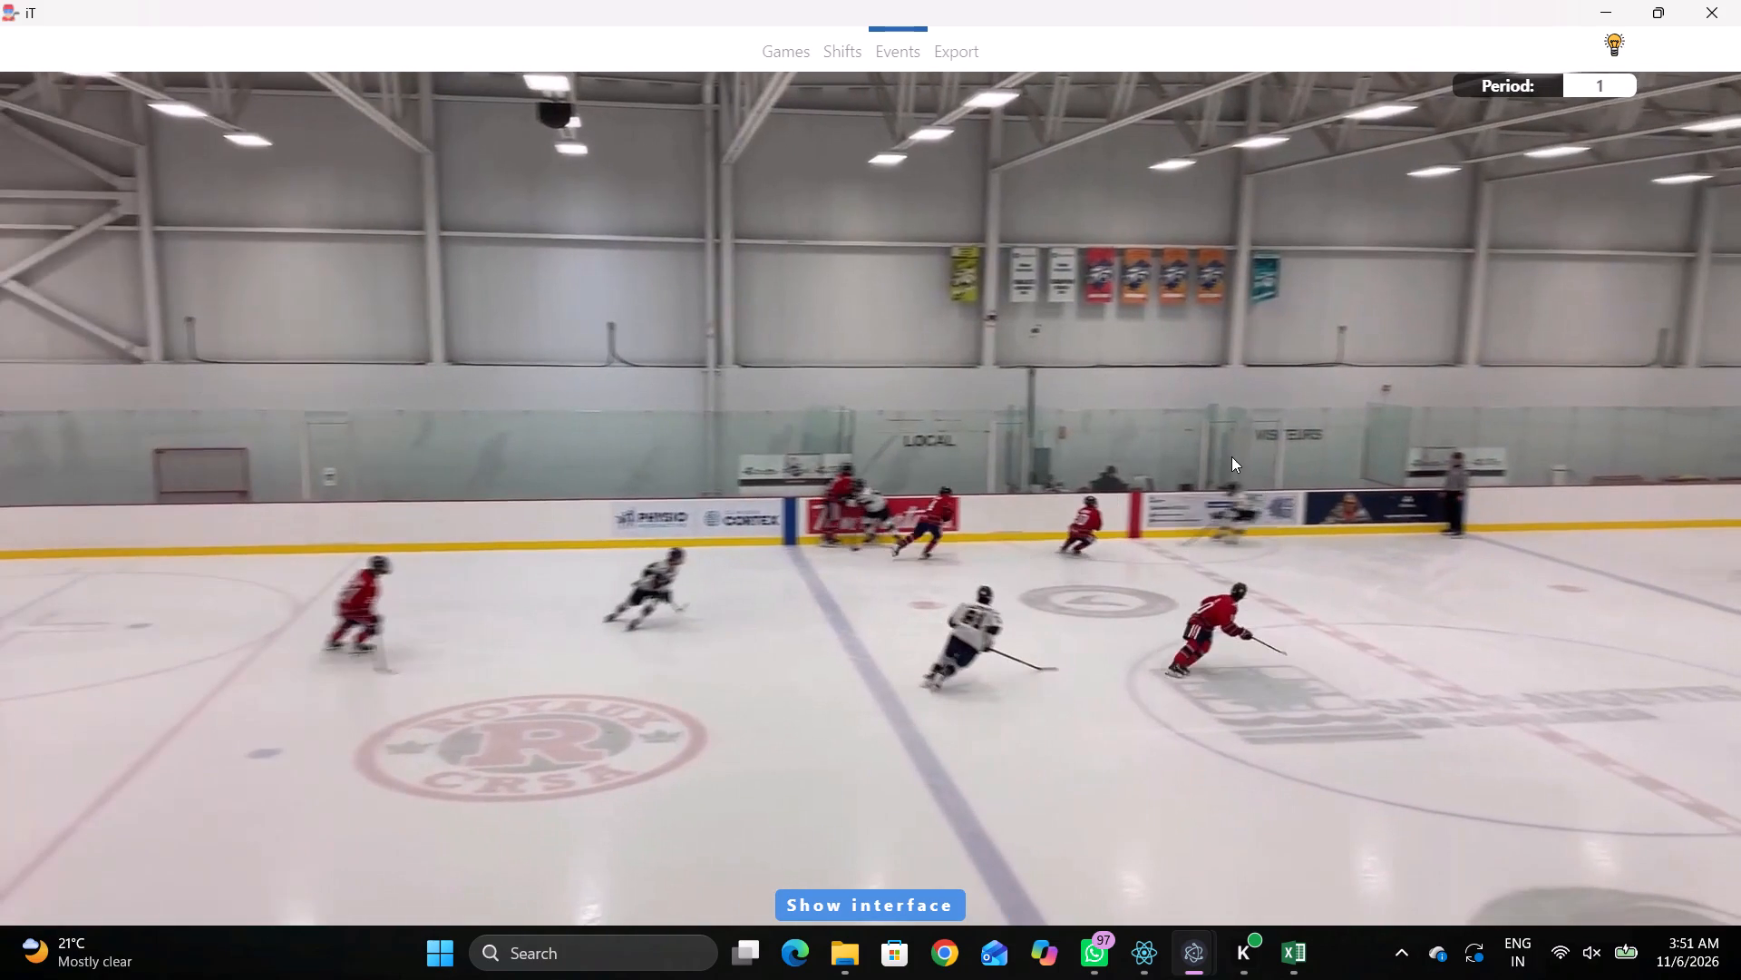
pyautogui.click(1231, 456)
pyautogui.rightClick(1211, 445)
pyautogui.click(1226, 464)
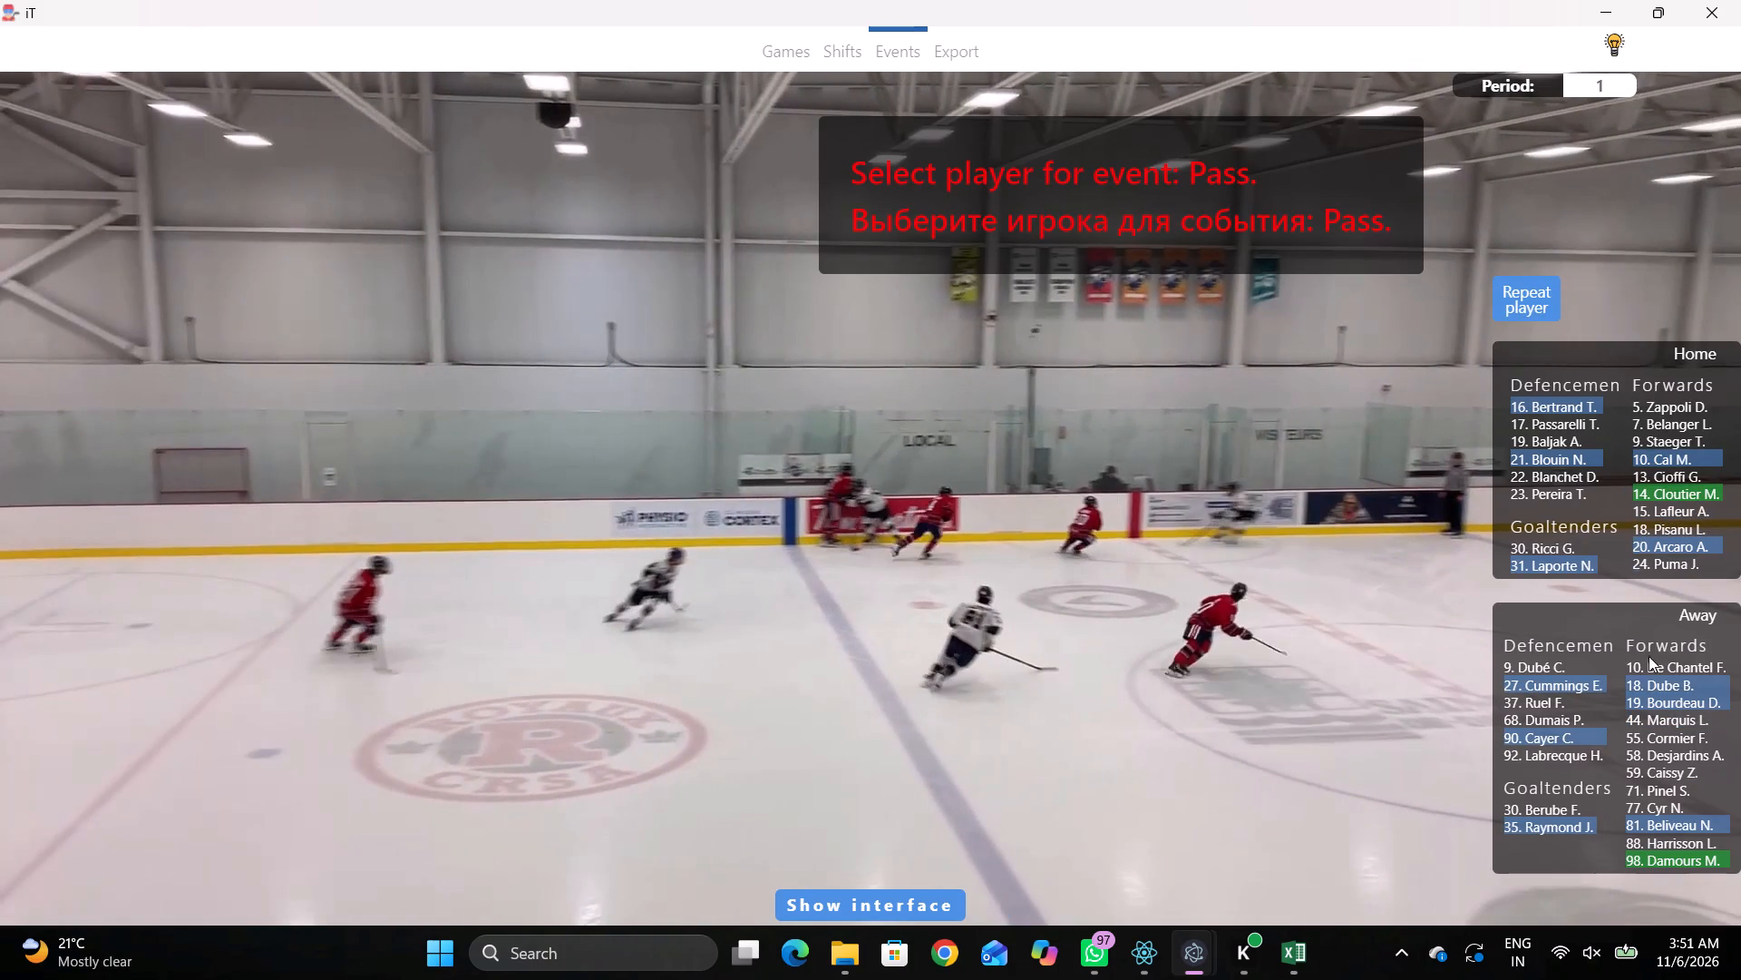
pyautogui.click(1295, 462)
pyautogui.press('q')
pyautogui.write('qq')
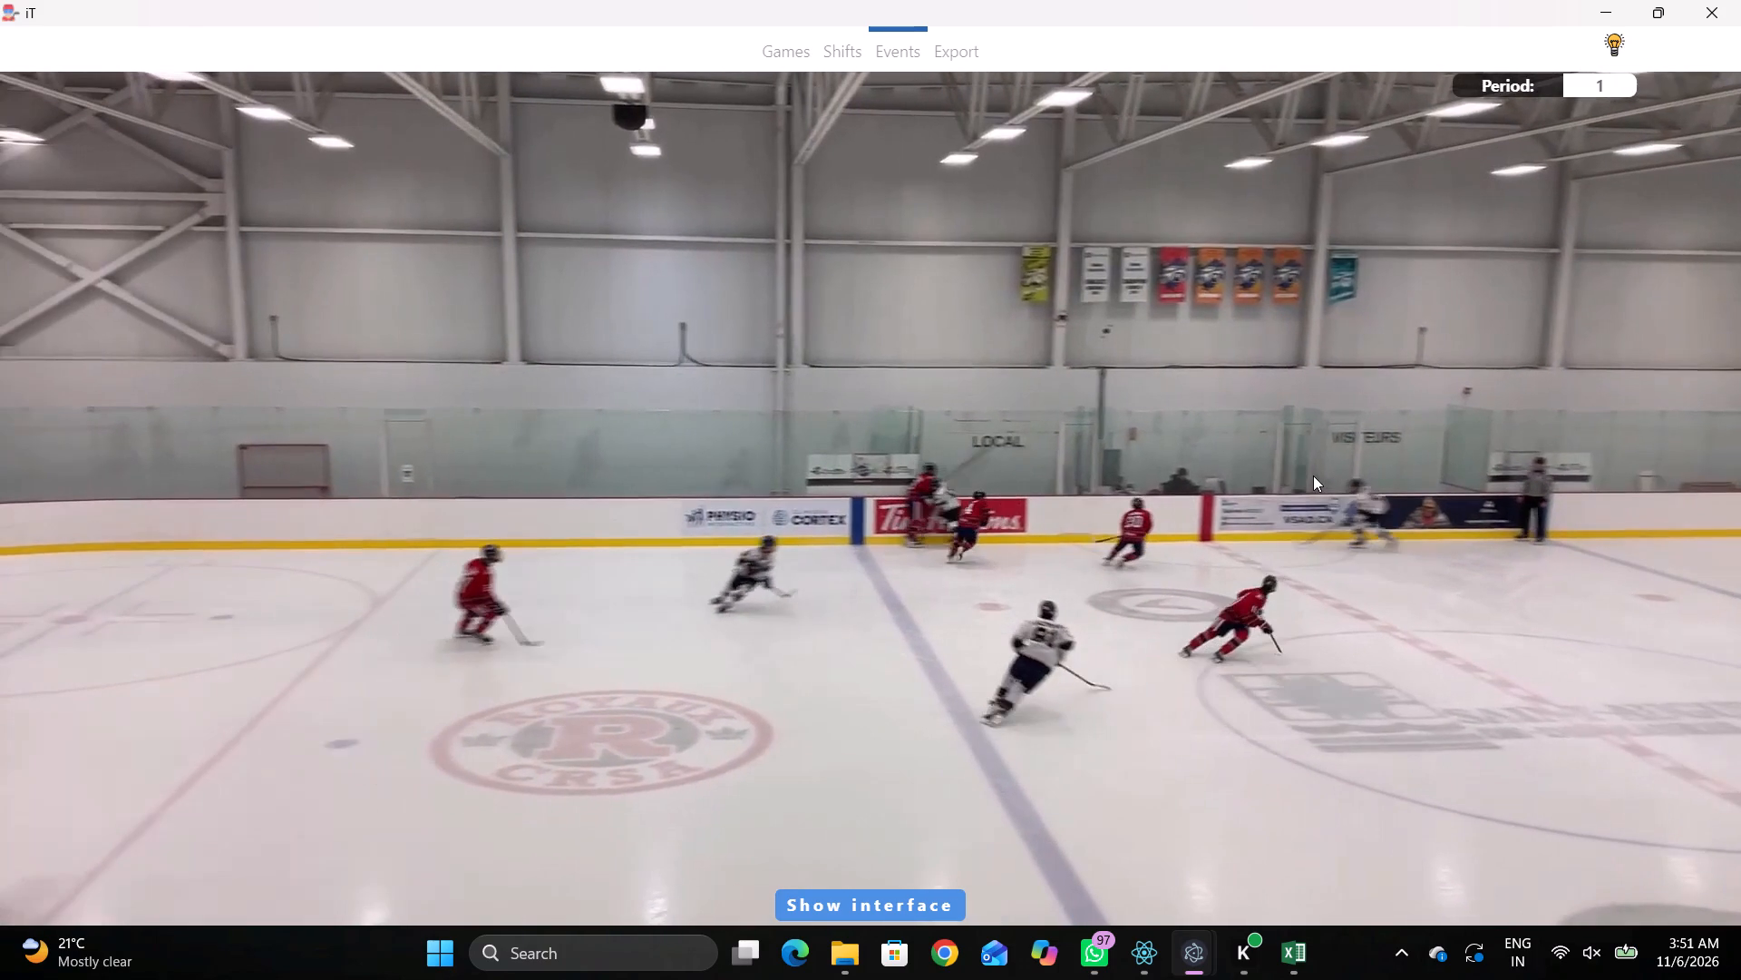
# Record a pass by home player 20 at 00:07:25:4, at rink position -120,-957.
pyautogui.hotkey('shift', 'd')
pyautogui.press('space')
pyautogui.press('space')
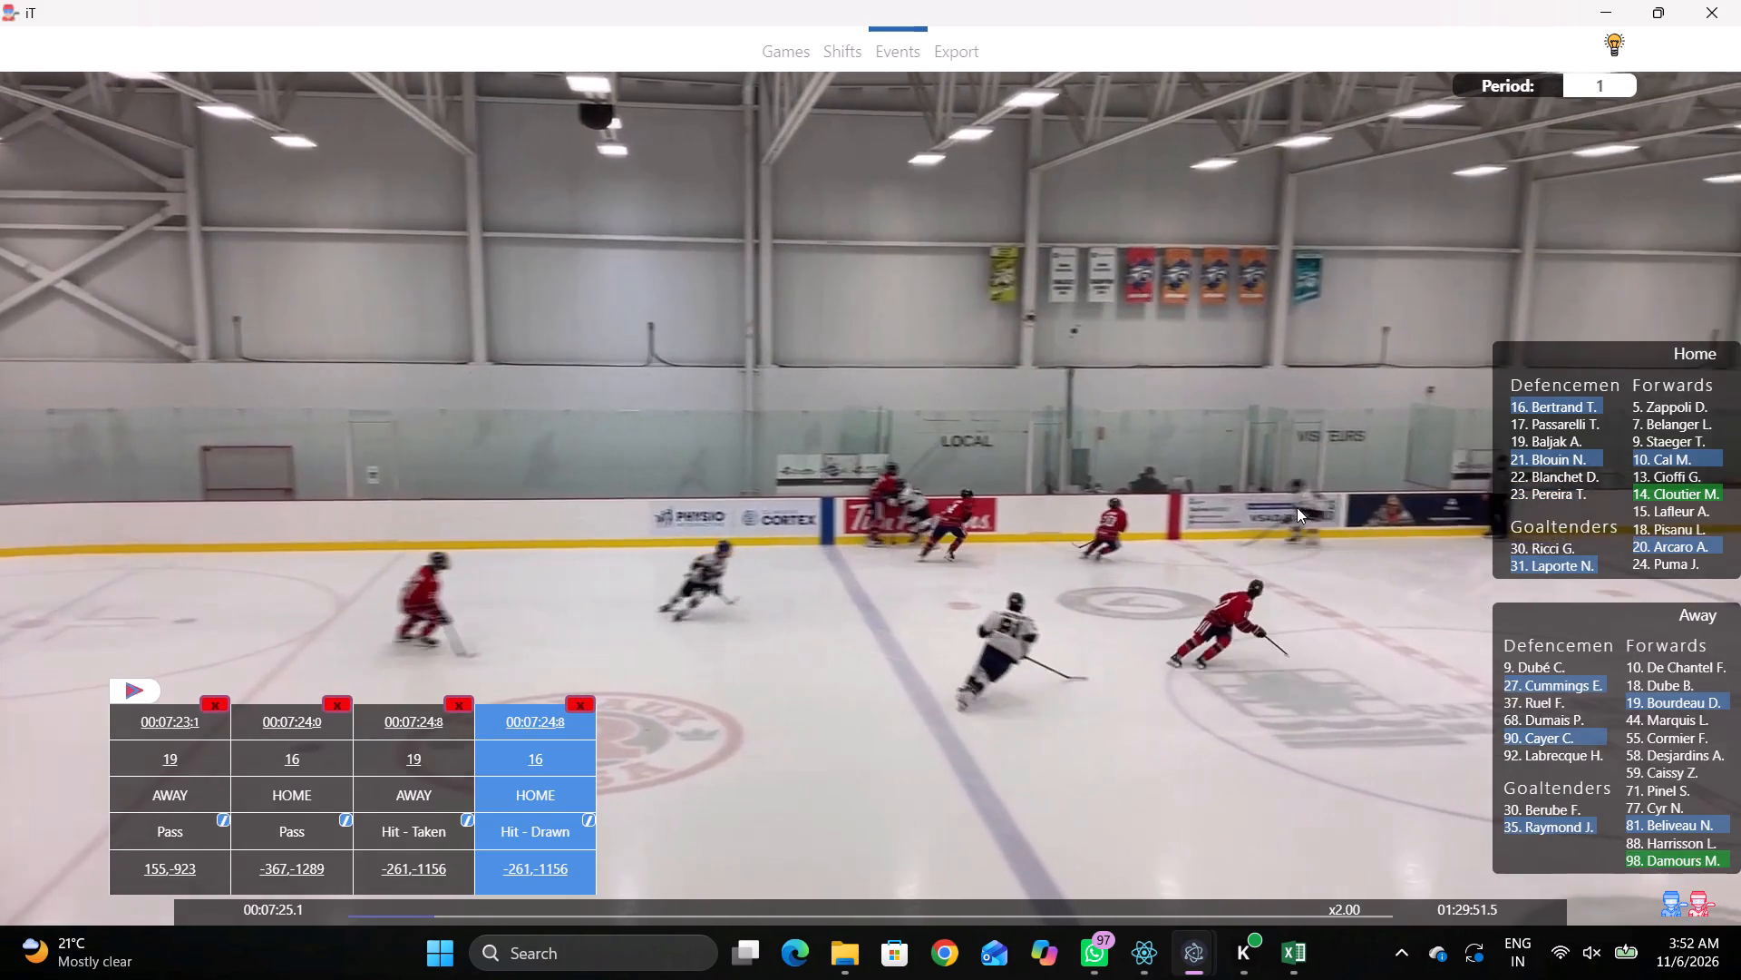
pyautogui.rightClick(1296, 505)
pyautogui.press('space')
pyautogui.press('space')
pyautogui.rightClick(1303, 514)
pyautogui.click(1308, 518)
pyautogui.rightClick(1276, 512)
pyautogui.press('q')
pyautogui.press('q')
pyautogui.rightClick(1278, 518)
pyautogui.press('space')
pyautogui.press('space')
pyautogui.rightClick(1283, 521)
pyautogui.click(1291, 524)
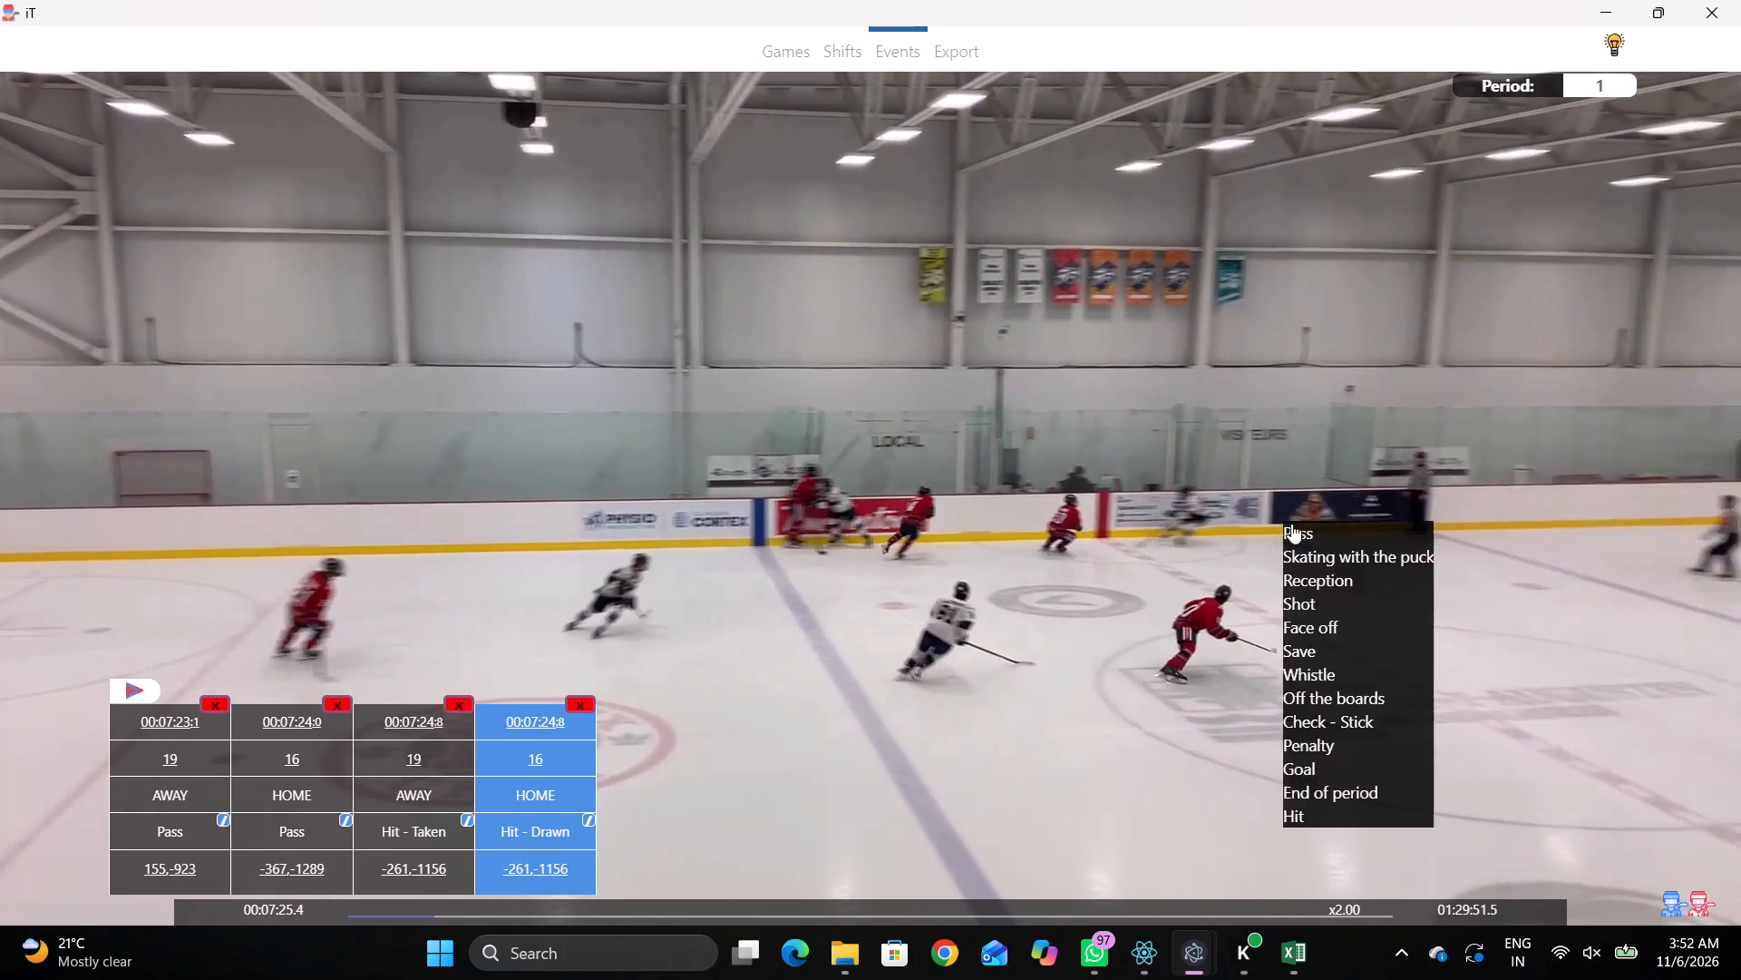
pyautogui.click(1681, 551)
pyautogui.click(886, 236)
# Record a pass by away player 27 just inside the away zone's blue line, toward the far boards.
pyautogui.press('space')
pyautogui.press('space')
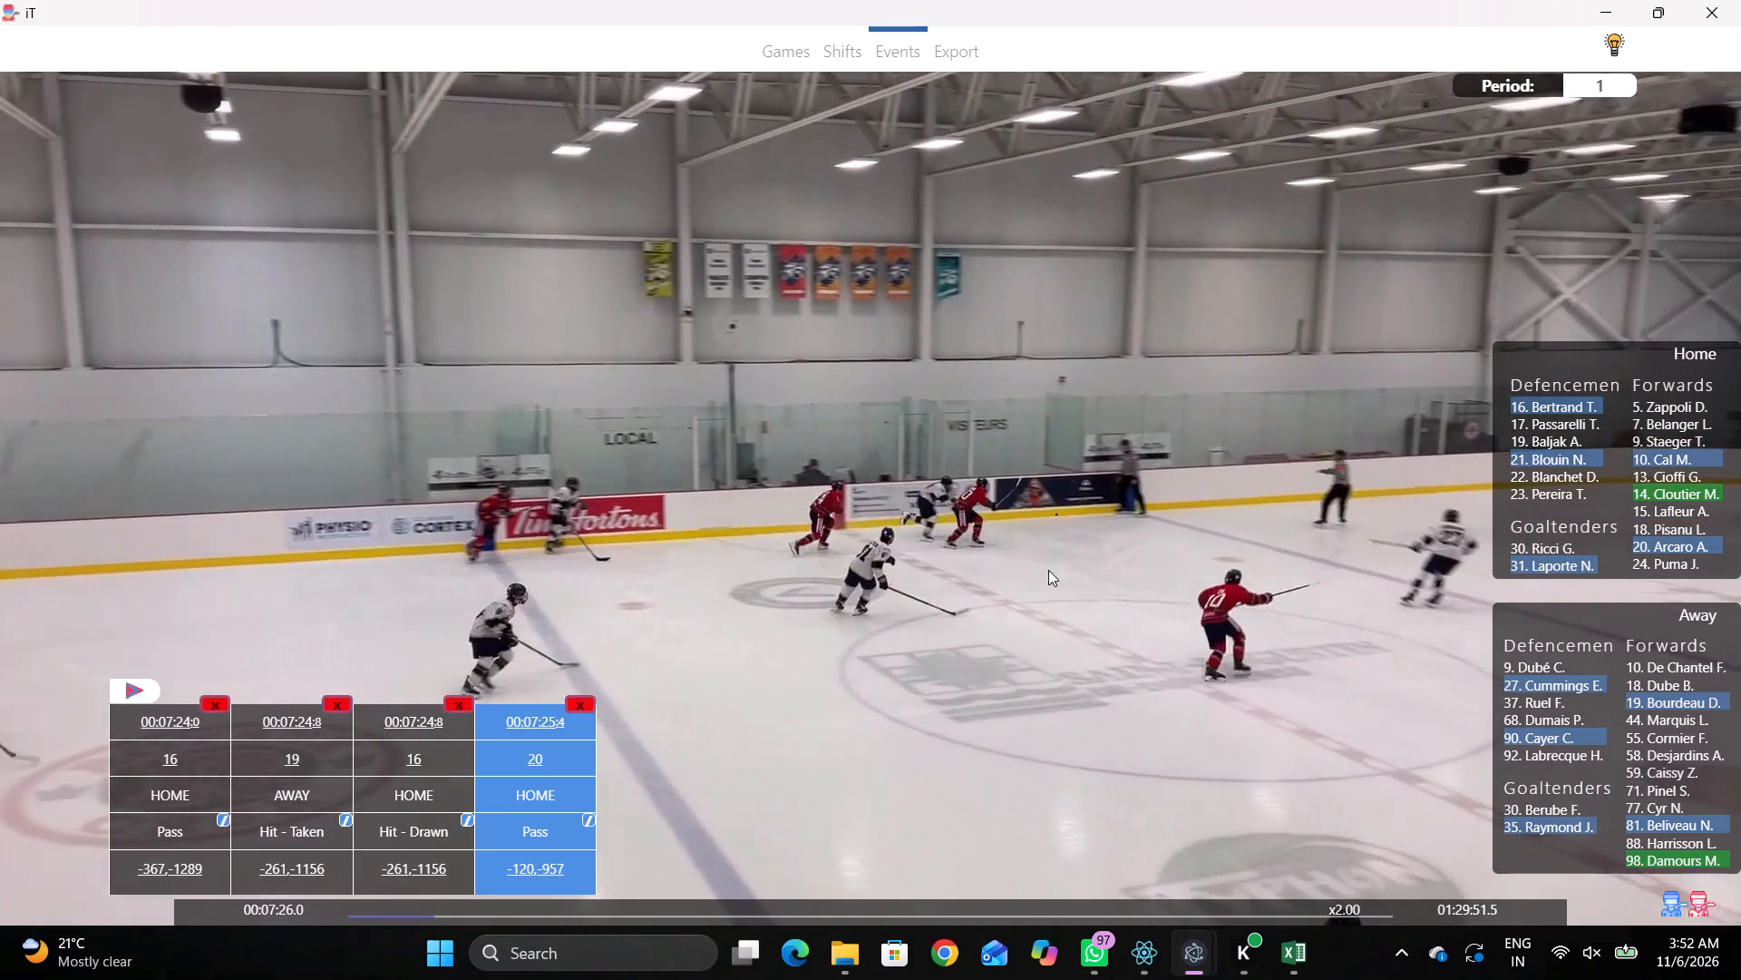
pyautogui.press('space')
pyautogui.hotkey('shift', 'd')
pyautogui.press('space')
pyautogui.press('space')
pyautogui.press('space')
pyautogui.press('space')
pyautogui.press('space')
pyautogui.rightClick(1191, 549)
pyautogui.click(1241, 569)
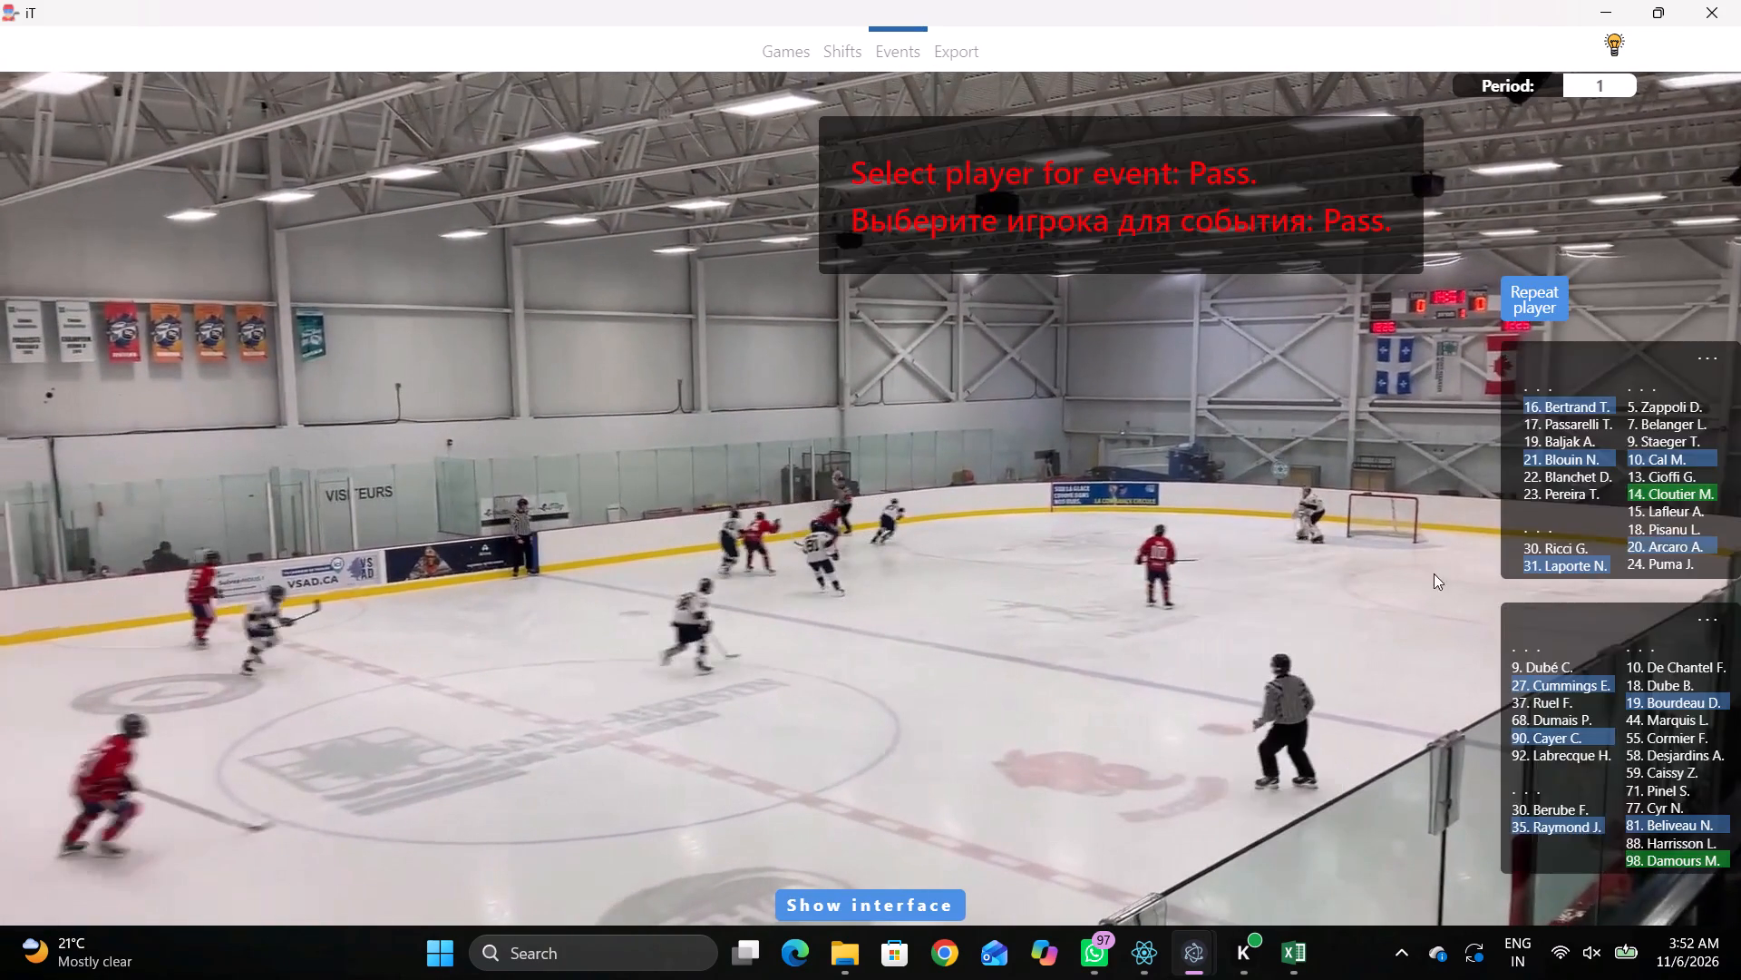
pyautogui.moveTo(1191, 514); pyautogui.dragTo(1206, 516, button='right')
pyautogui.click(1244, 558)
pyautogui.click(1513, 669)
pyautogui.click(1521, 681)
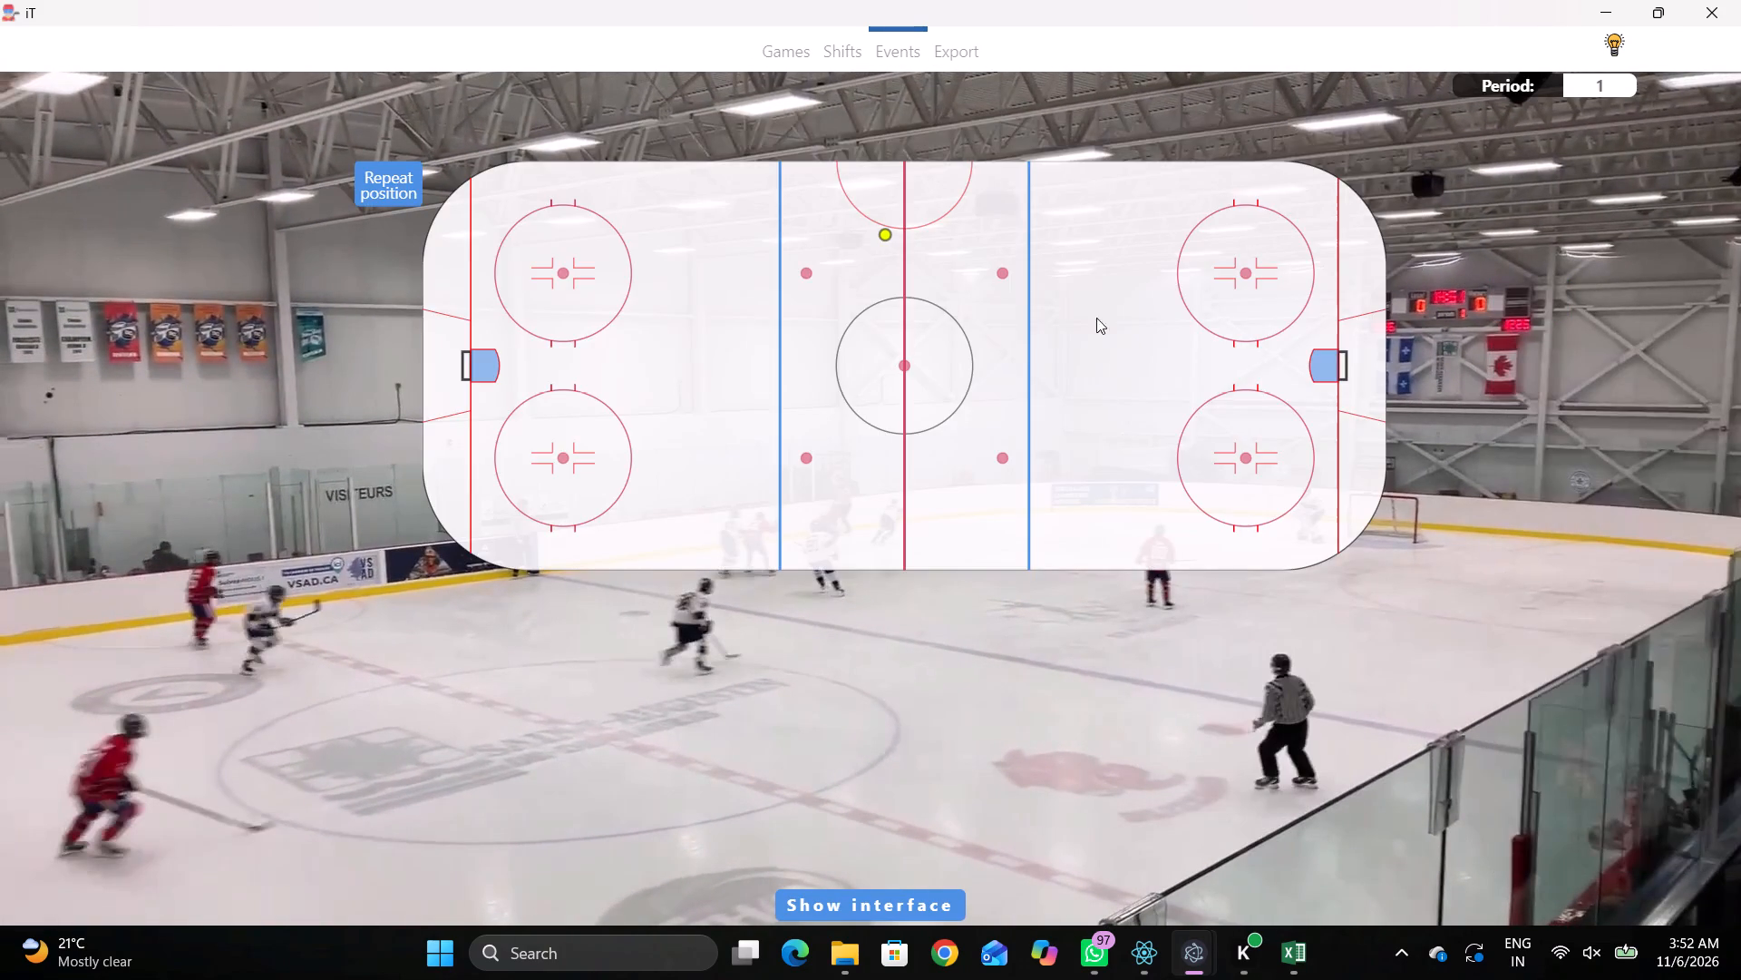
pyautogui.click(1094, 226)
# Record a pass by away player 27 at 00:07:29:1, at rink position 2583,-574.
pyautogui.press('space')
pyautogui.press('space')
pyautogui.press('space')
pyautogui.press('space')
pyautogui.press('space')
pyautogui.press('space')
pyautogui.write('q')
pyautogui.press('q')
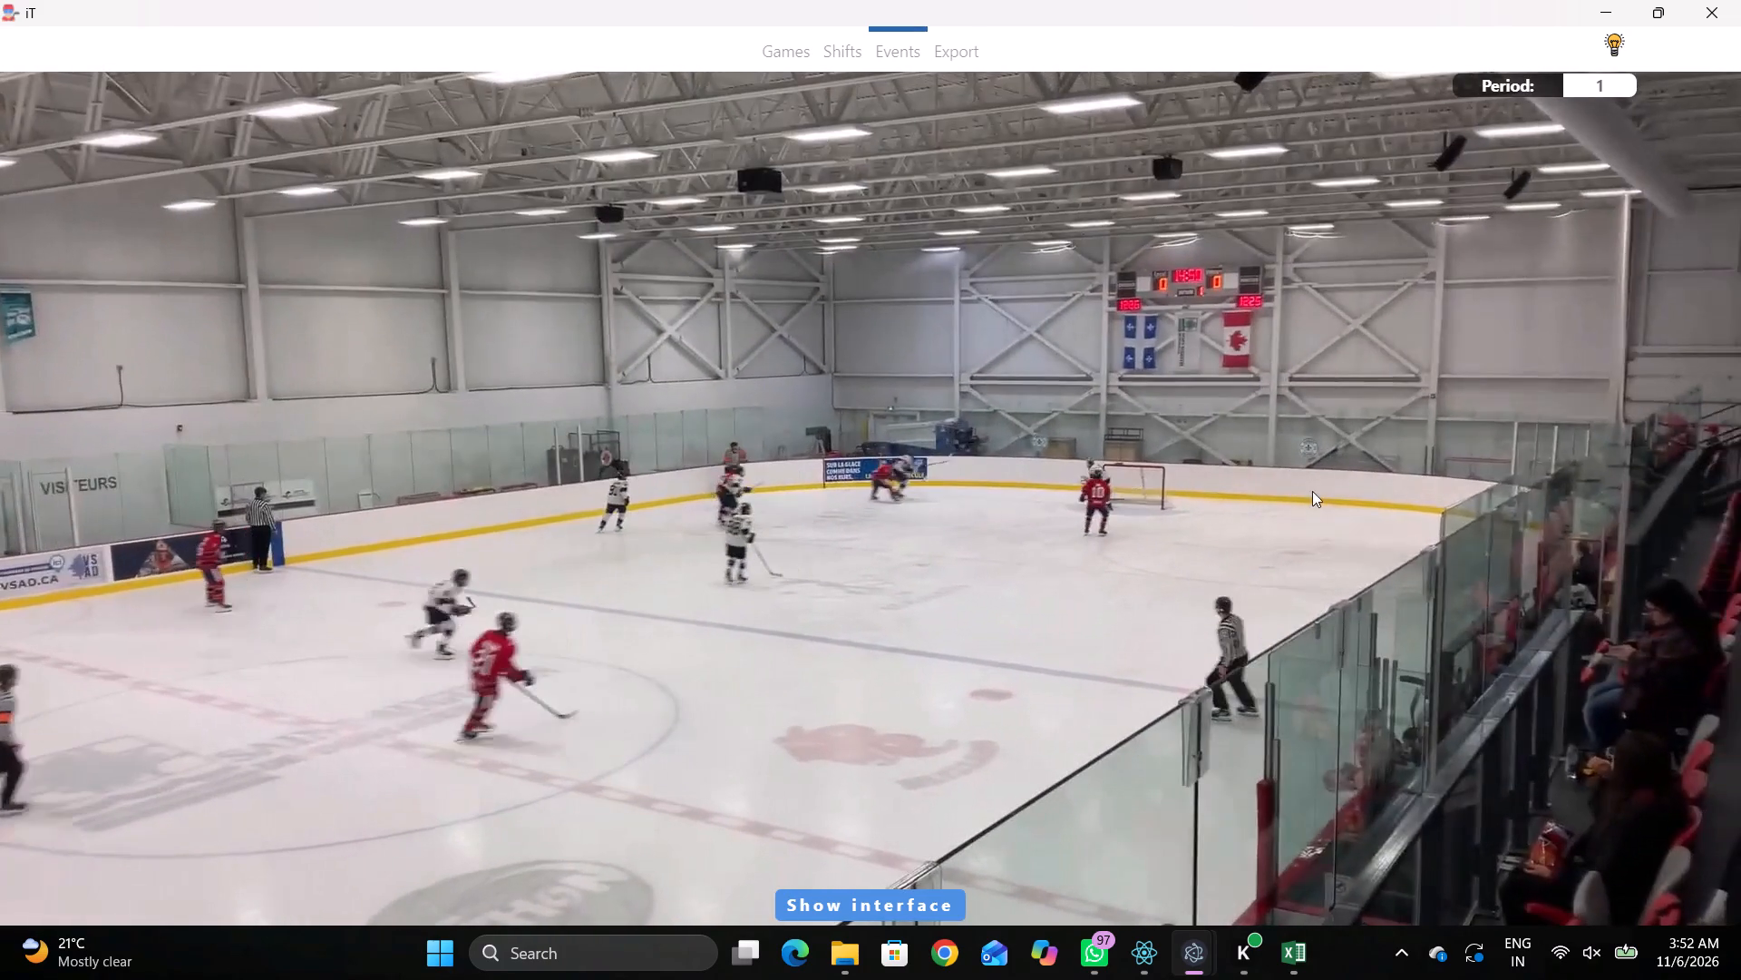
pyautogui.press('q')
pyautogui.press('q')
pyautogui.press('q')
pyautogui.press('q')
pyautogui.rightClick(1302, 472)
pyautogui.click(1328, 463)
pyautogui.moveTo(1304, 325); pyautogui.dragTo(1286, 334, button='right')
pyautogui.click(1306, 354)
pyautogui.click(1508, 292)
pyautogui.click(1319, 288)
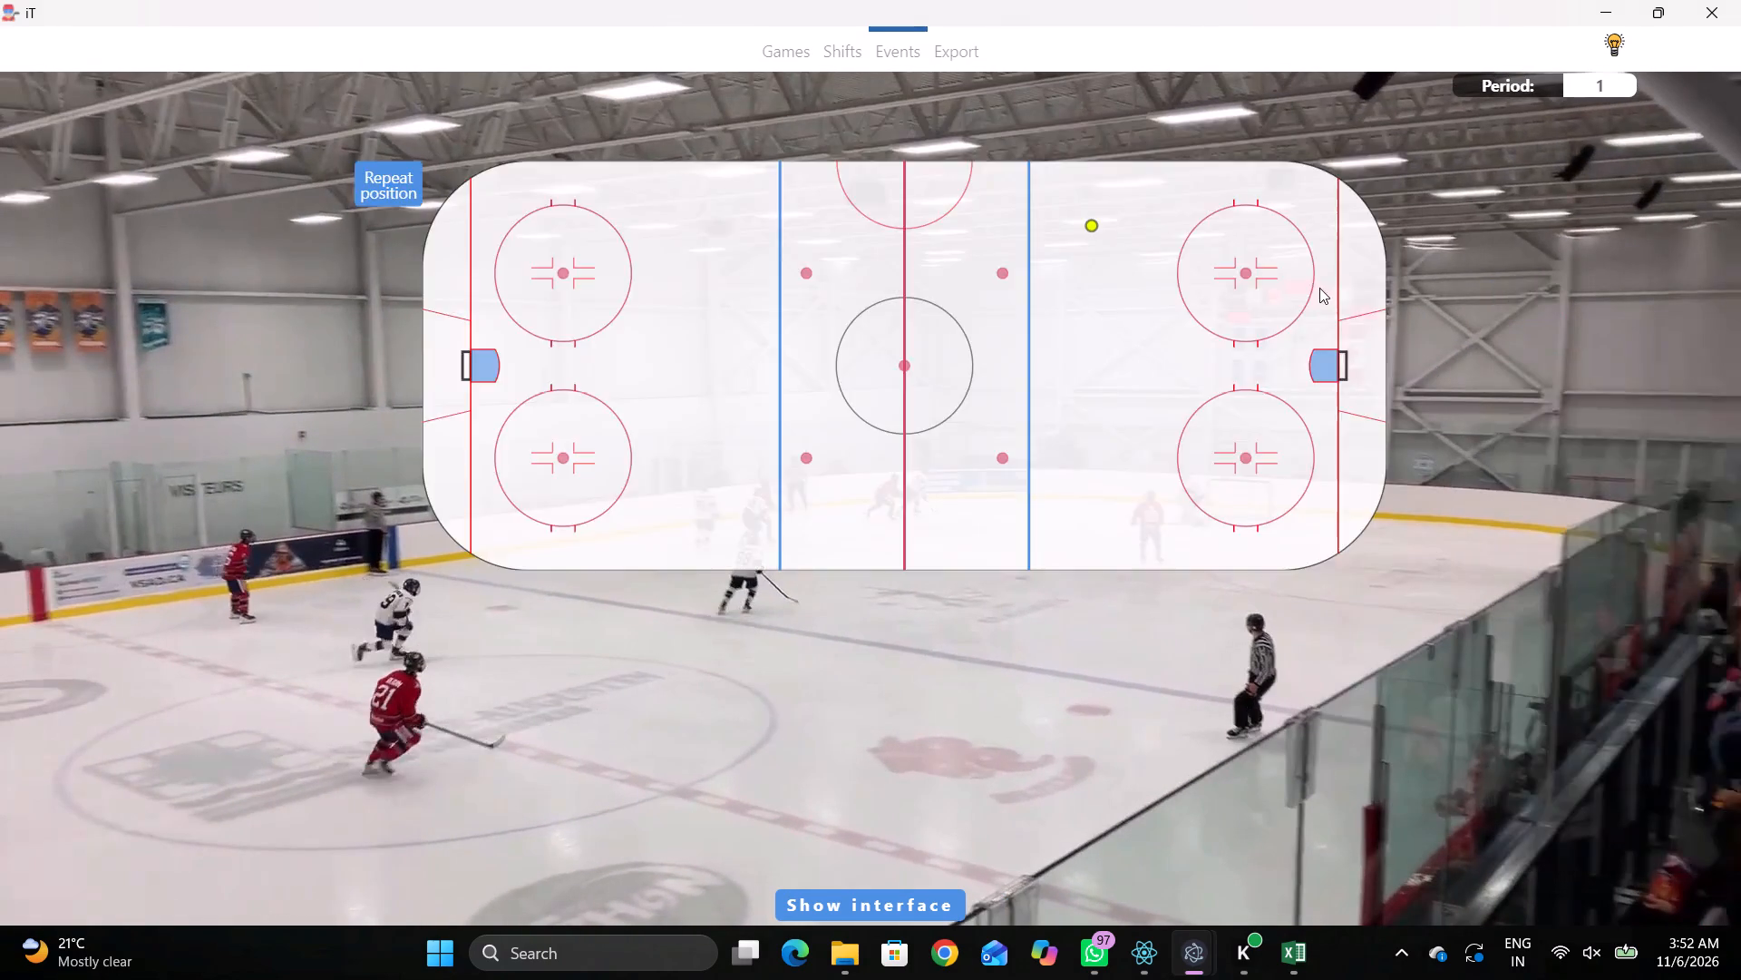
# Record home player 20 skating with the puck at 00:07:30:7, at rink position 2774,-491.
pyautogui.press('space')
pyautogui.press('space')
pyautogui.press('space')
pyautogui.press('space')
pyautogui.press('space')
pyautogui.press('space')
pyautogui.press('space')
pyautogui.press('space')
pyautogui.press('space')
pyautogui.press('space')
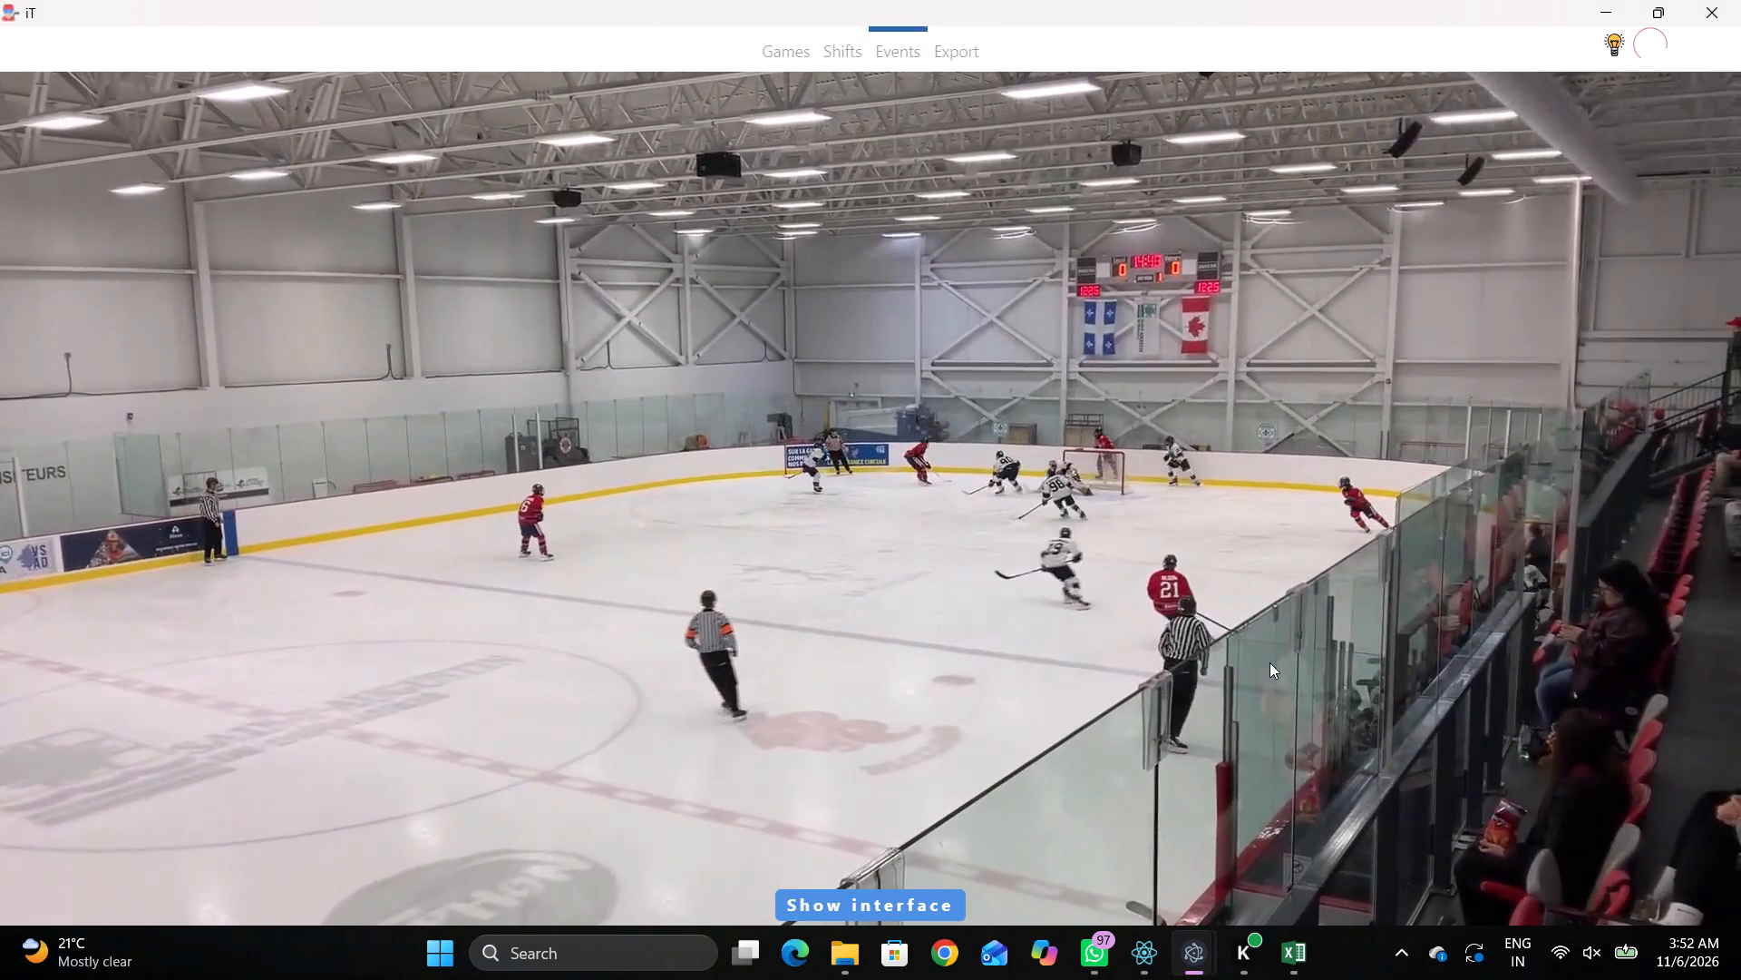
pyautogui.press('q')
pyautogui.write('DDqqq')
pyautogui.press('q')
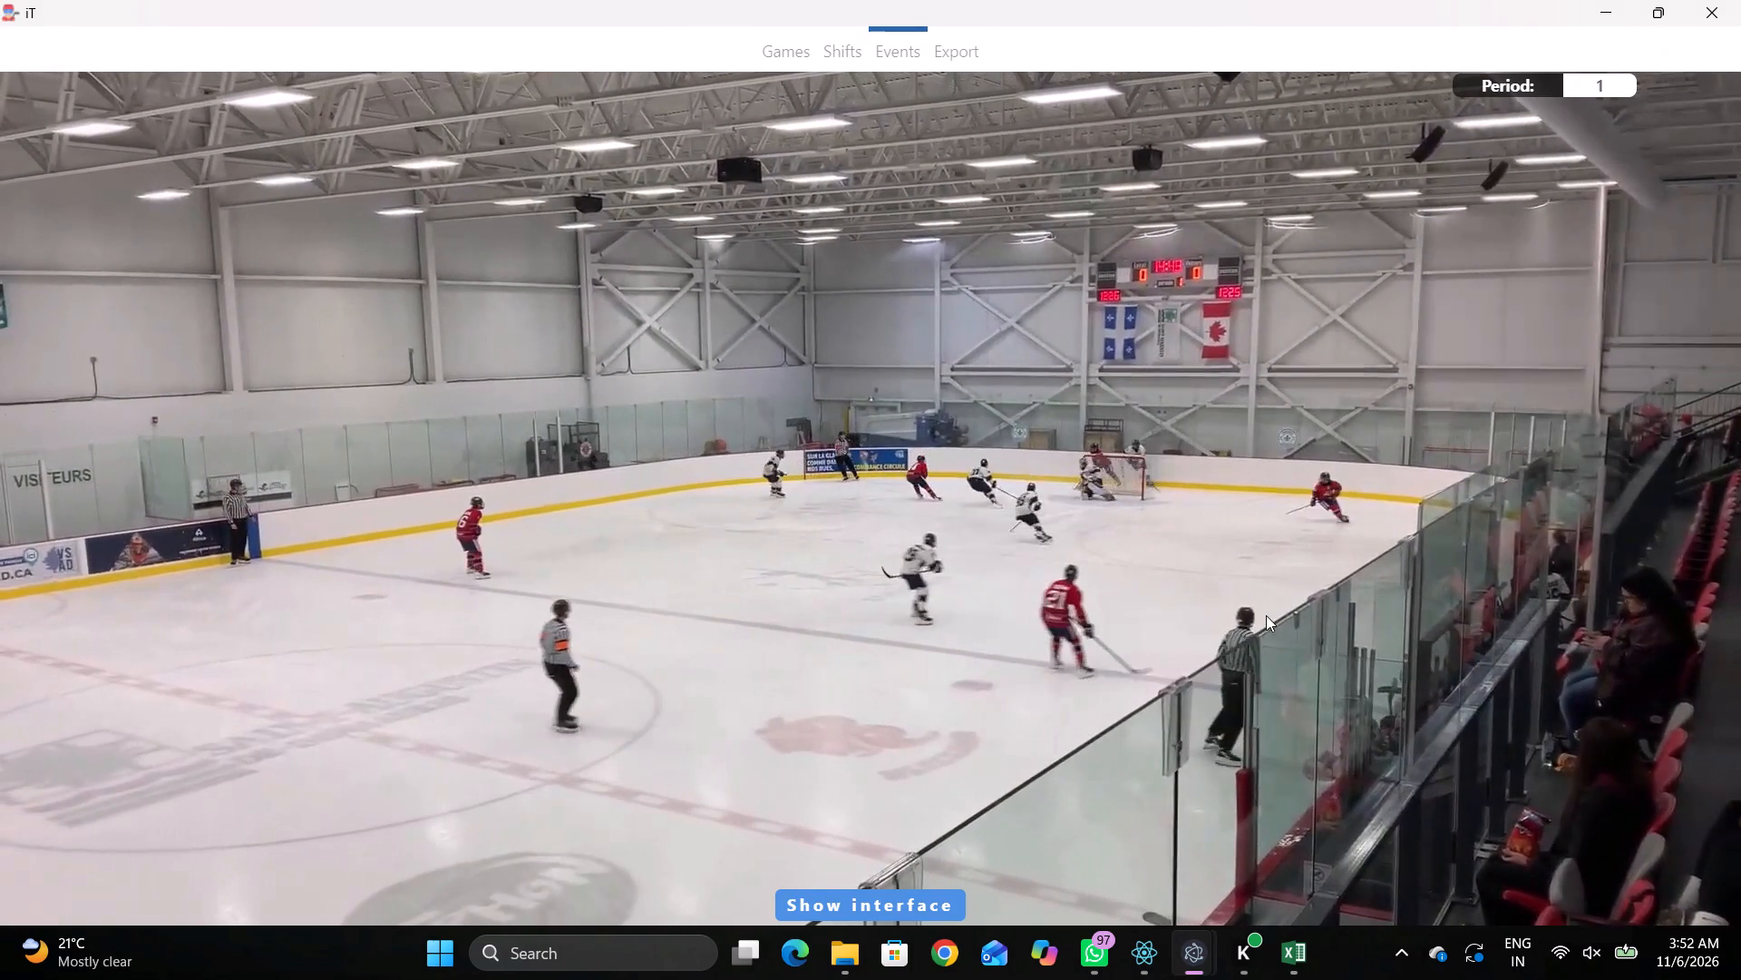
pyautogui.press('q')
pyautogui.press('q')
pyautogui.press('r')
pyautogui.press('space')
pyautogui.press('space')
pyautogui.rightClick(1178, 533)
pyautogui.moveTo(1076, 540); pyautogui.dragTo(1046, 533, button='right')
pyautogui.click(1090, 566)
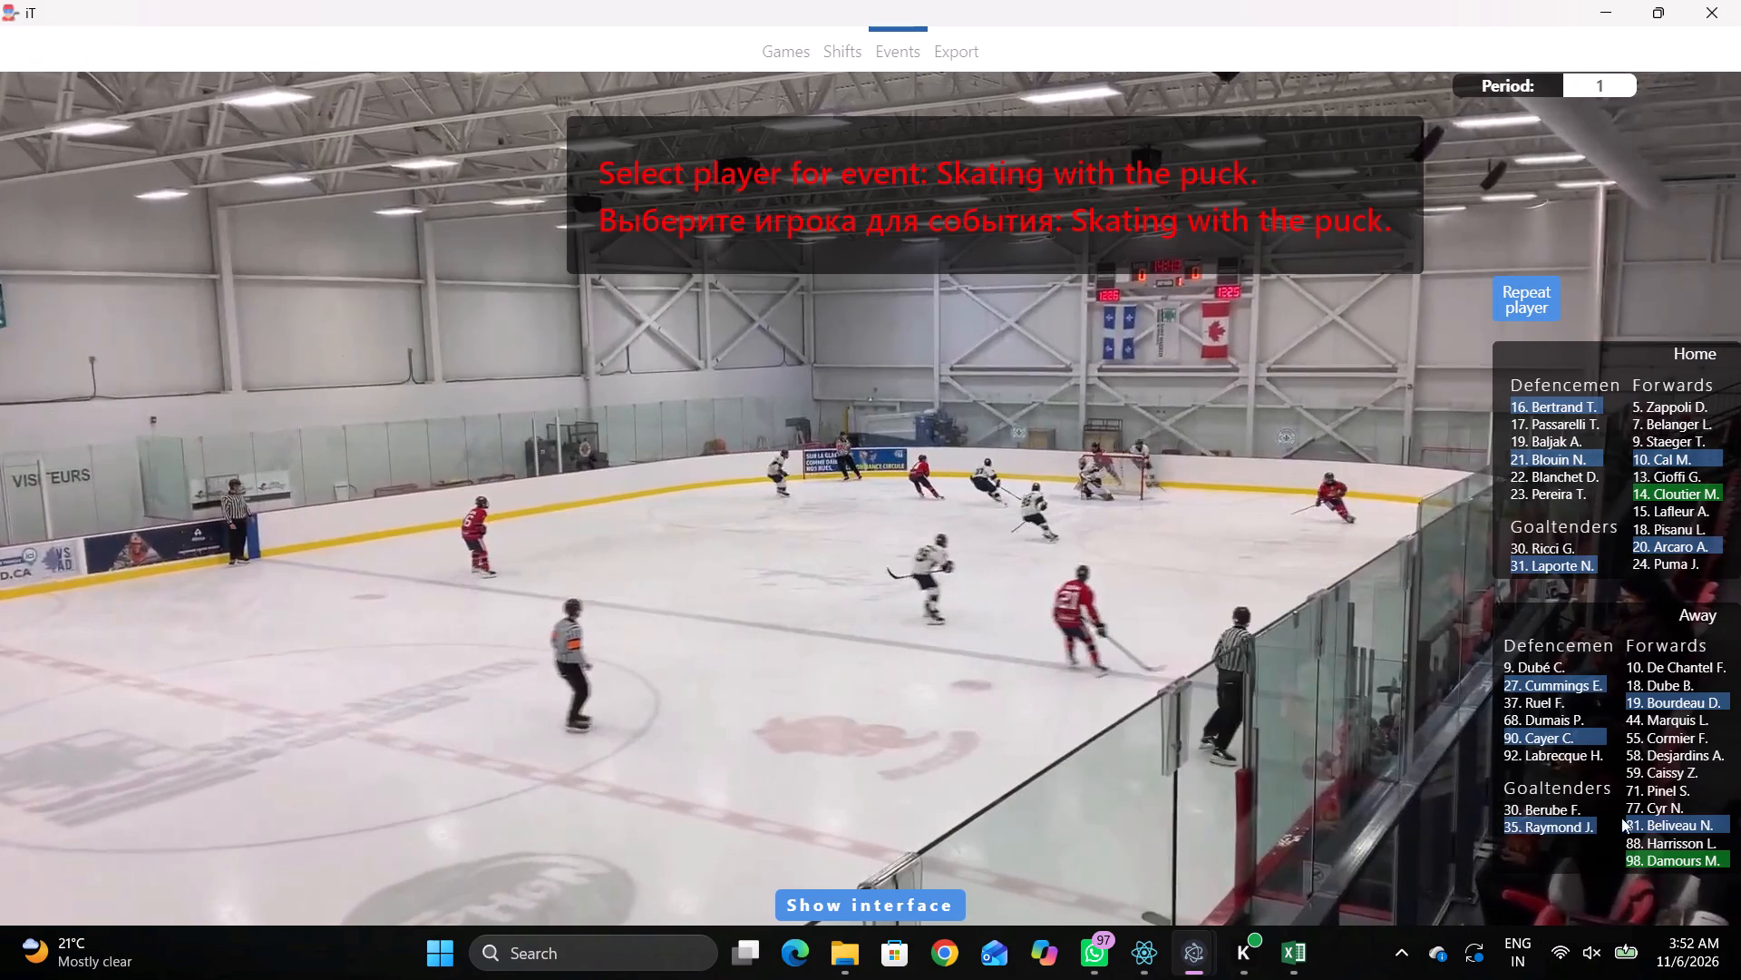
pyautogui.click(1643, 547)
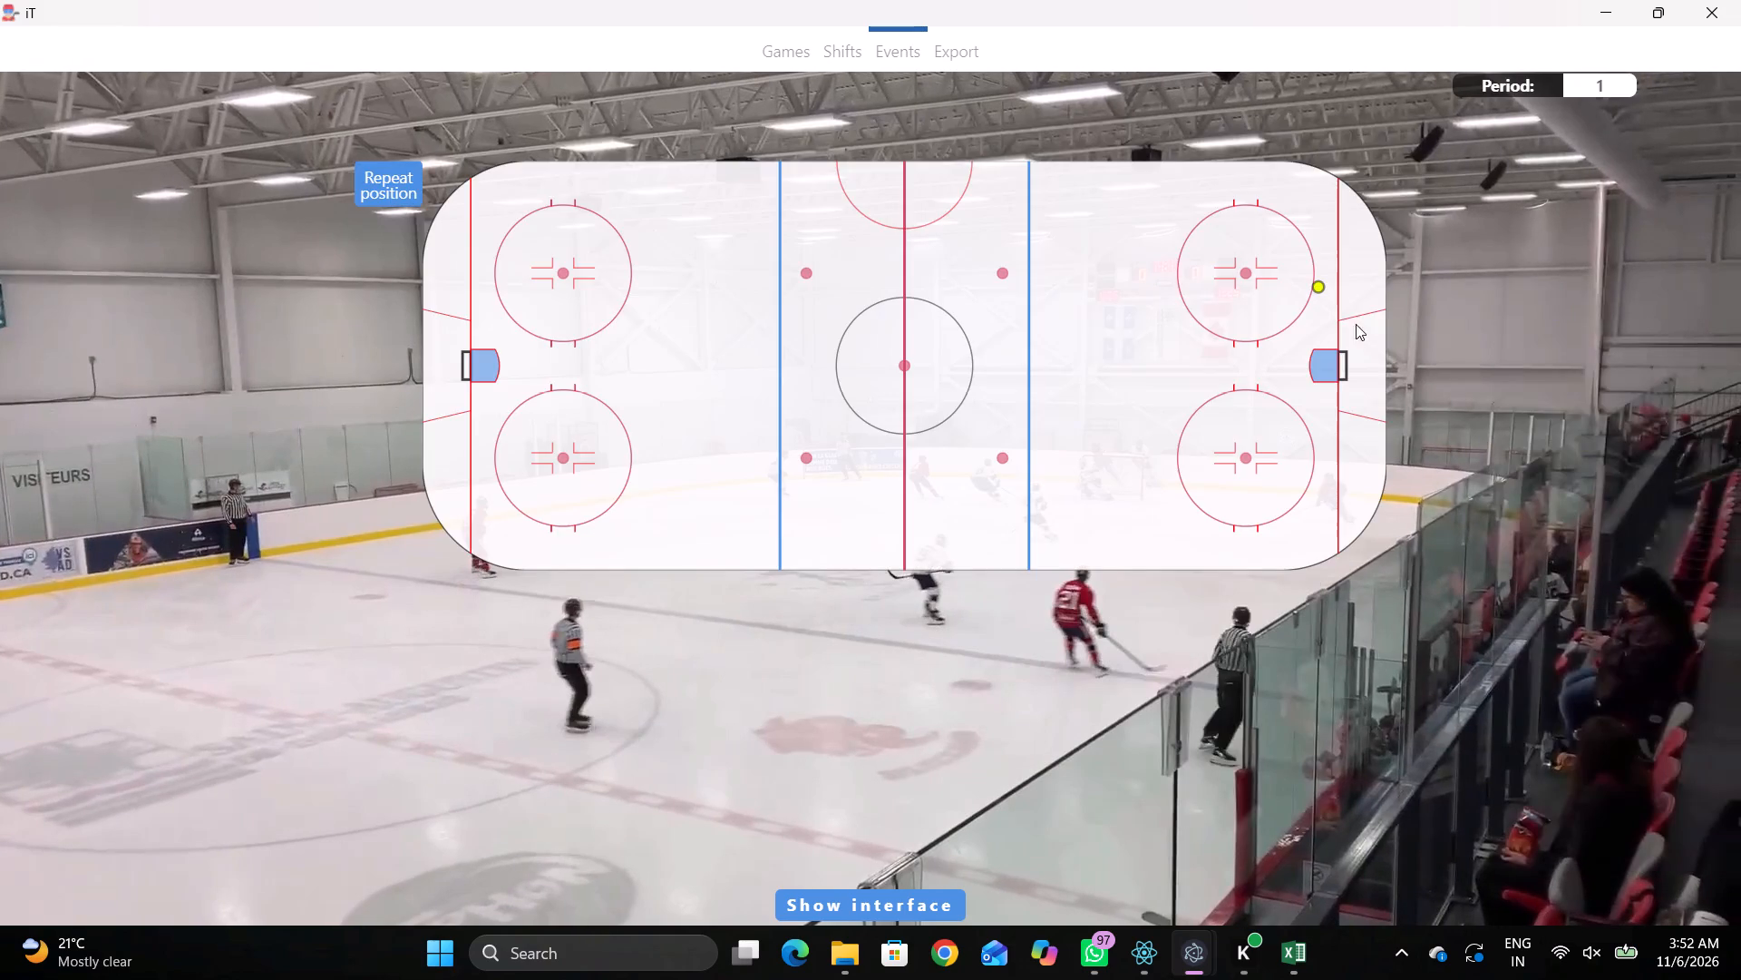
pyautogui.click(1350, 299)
# Record a pass by home player 20 at 00:07:30:2, at rink position 2795,-425.
pyautogui.press('space')
pyautogui.press('space')
pyautogui.press('space')
pyautogui.press('space')
pyautogui.press('space')
pyautogui.press('space')
pyautogui.press('q')
pyautogui.press('q')
pyautogui.press('q')
pyautogui.press('q')
pyautogui.press('q')
pyautogui.press('q')
pyautogui.press('q')
pyautogui.press('q')
pyautogui.press('q')
pyautogui.press('q')
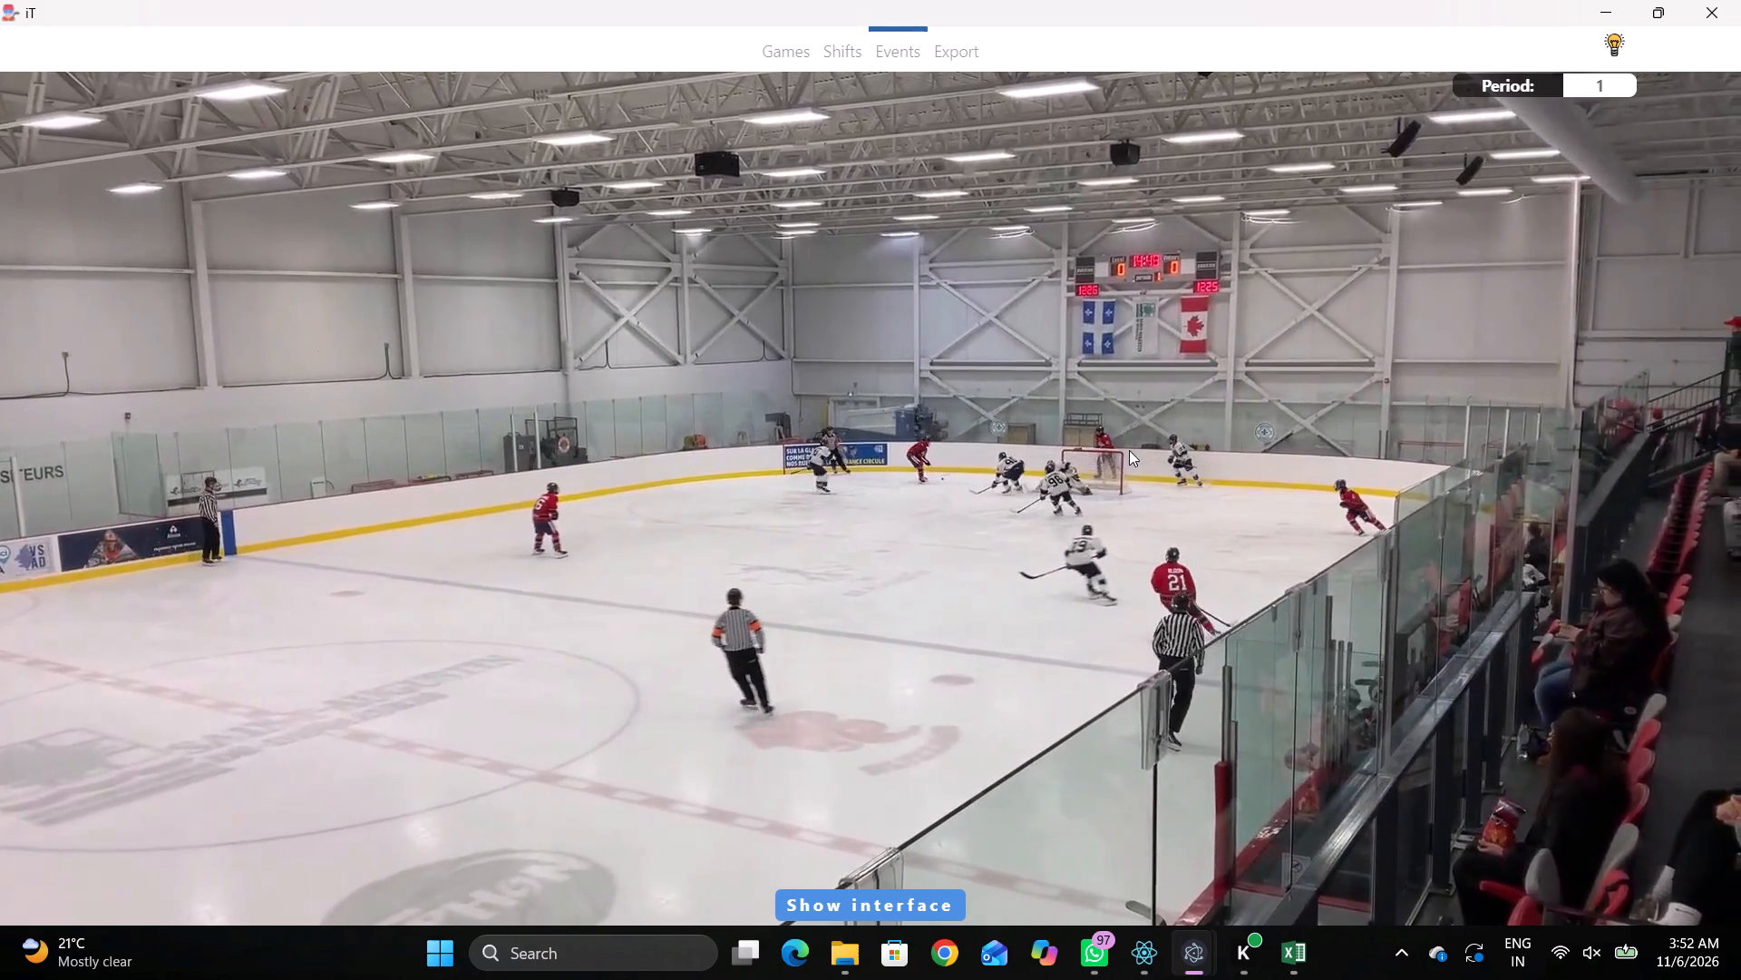
pyautogui.write('qq')
pyautogui.press('space')
pyautogui.press('space')
pyautogui.rightClick(1150, 442)
pyautogui.press('q')
pyautogui.press('q')
pyautogui.rightClick(1151, 453)
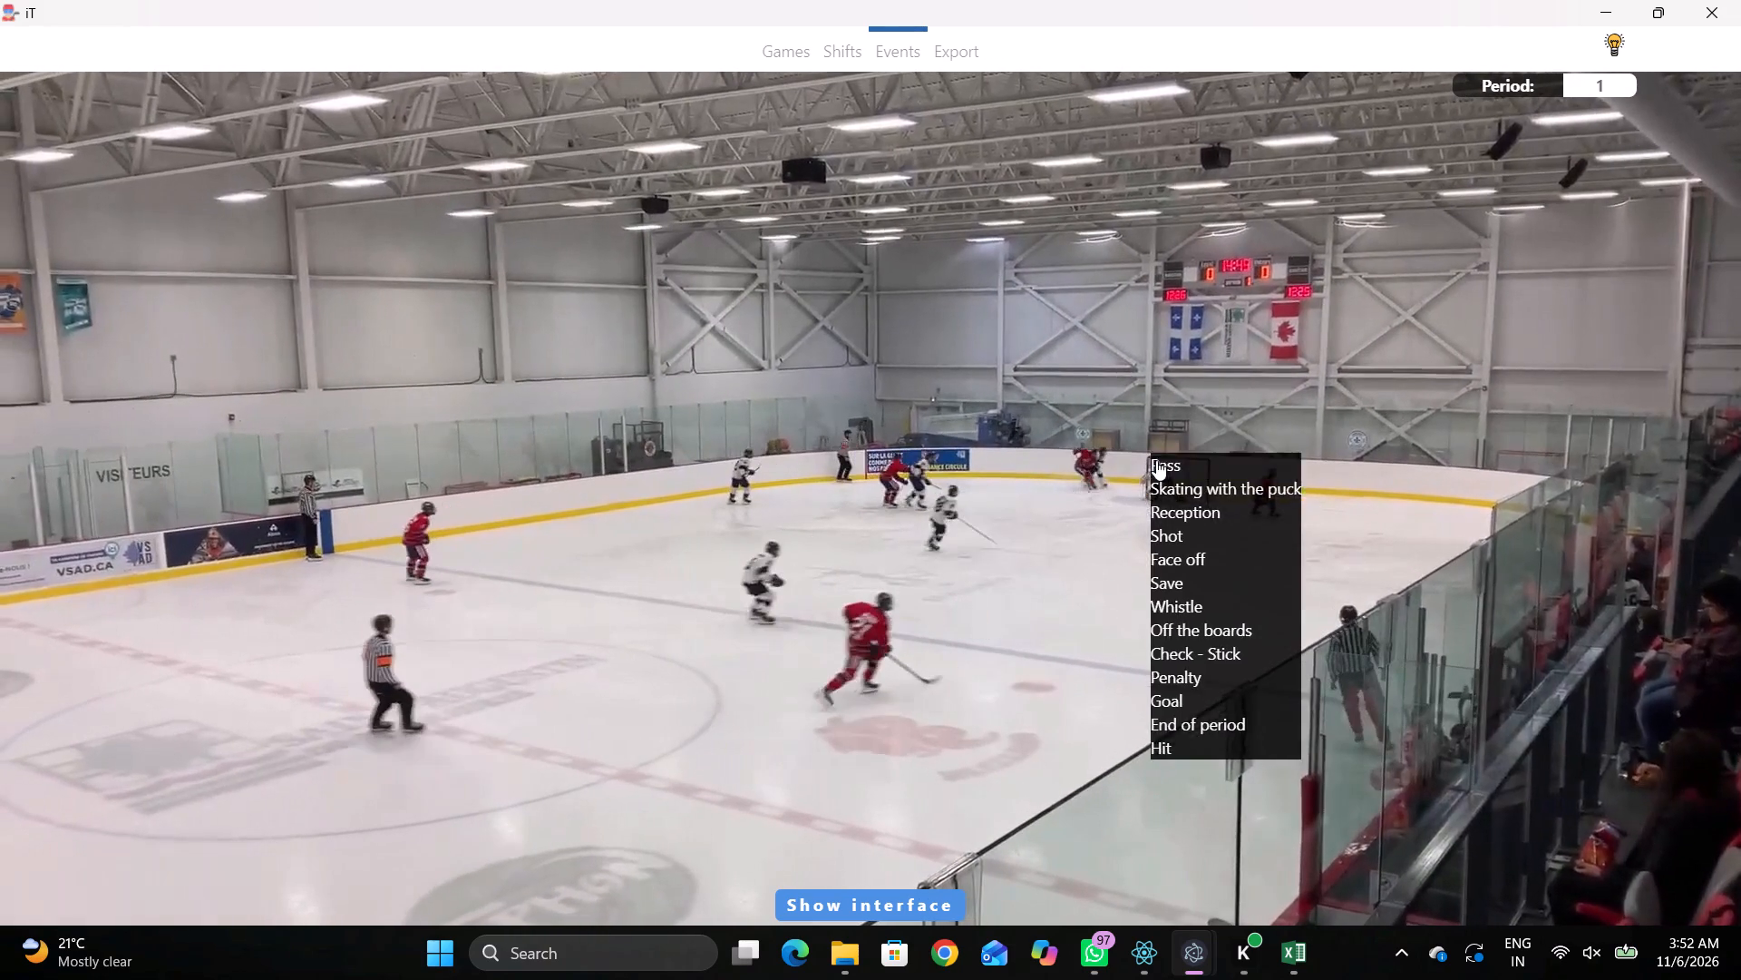
pyautogui.click(1156, 460)
pyautogui.moveTo(1110, 453); pyautogui.dragTo(1104, 463, button='right')
pyautogui.click(1114, 475)
pyautogui.click(1656, 551)
pyautogui.click(1352, 309)
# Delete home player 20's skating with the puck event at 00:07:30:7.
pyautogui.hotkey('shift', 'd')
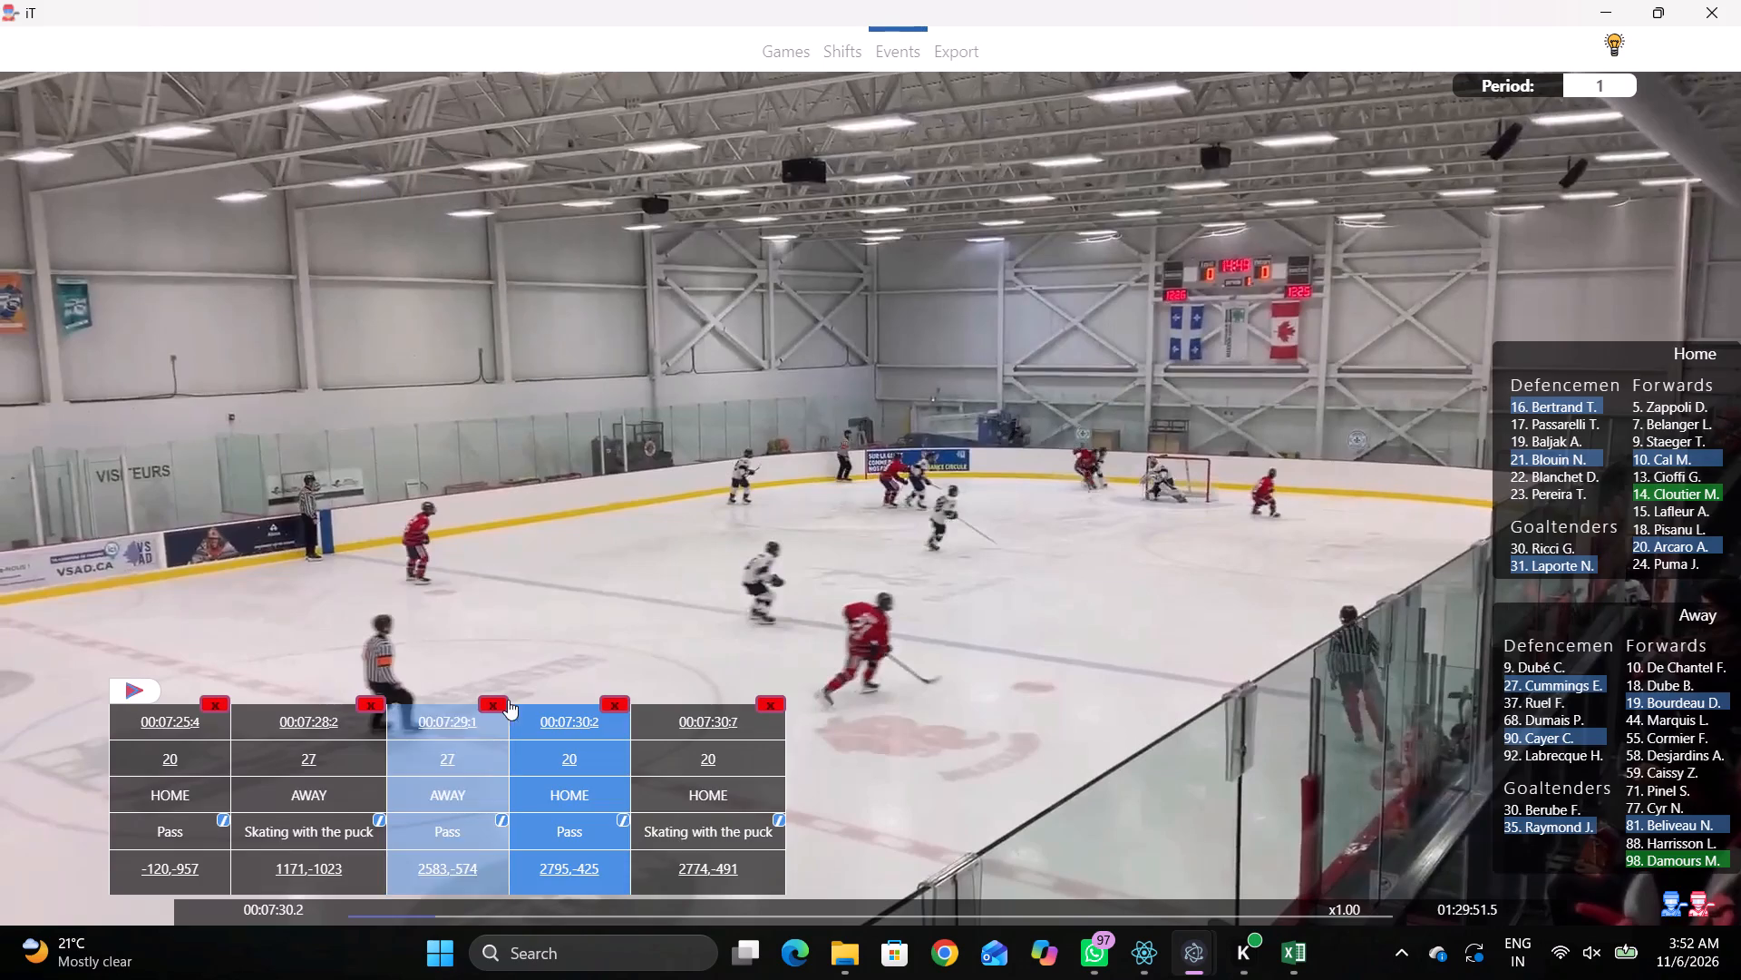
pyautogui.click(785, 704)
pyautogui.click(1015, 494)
# Record home player 10 skating with the puck at 00:07:31:2, at rink position 2781,-923.
pyautogui.press('space')
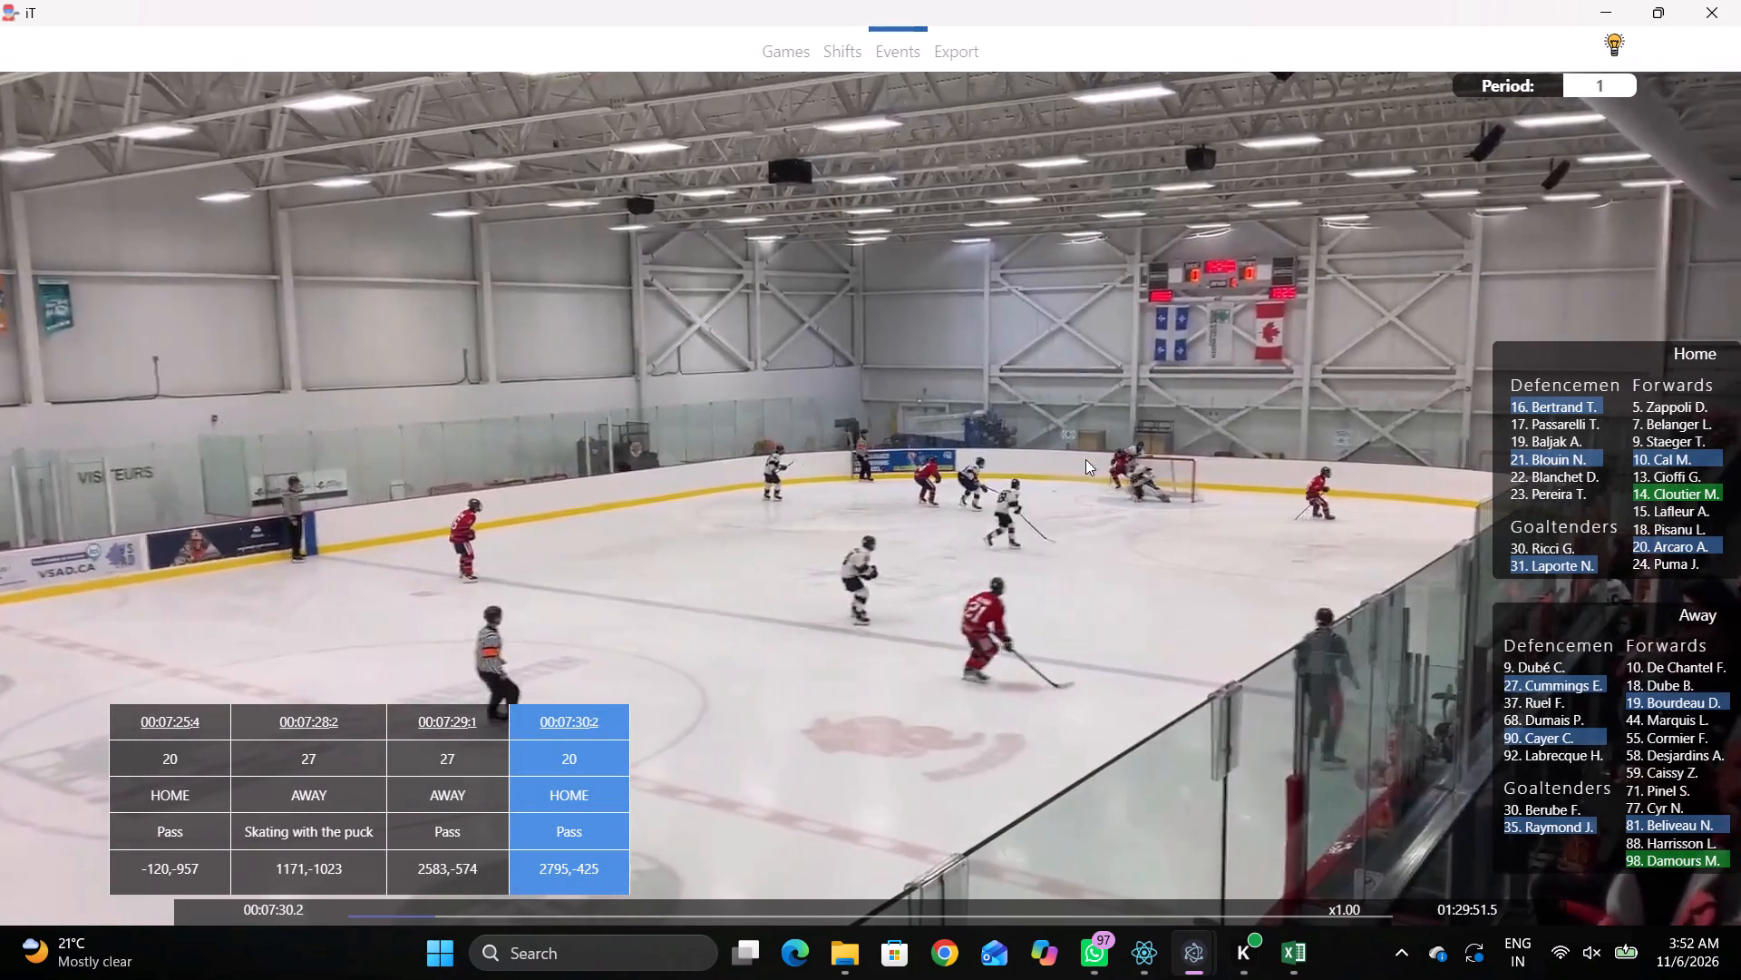
pyautogui.press('space')
pyautogui.press('space')
pyautogui.press('space')
pyautogui.moveTo(1130, 461); pyautogui.dragTo(1138, 471, button='right')
pyautogui.press('space')
pyautogui.press('space')
pyautogui.rightClick(1101, 470)
pyautogui.click(1195, 505)
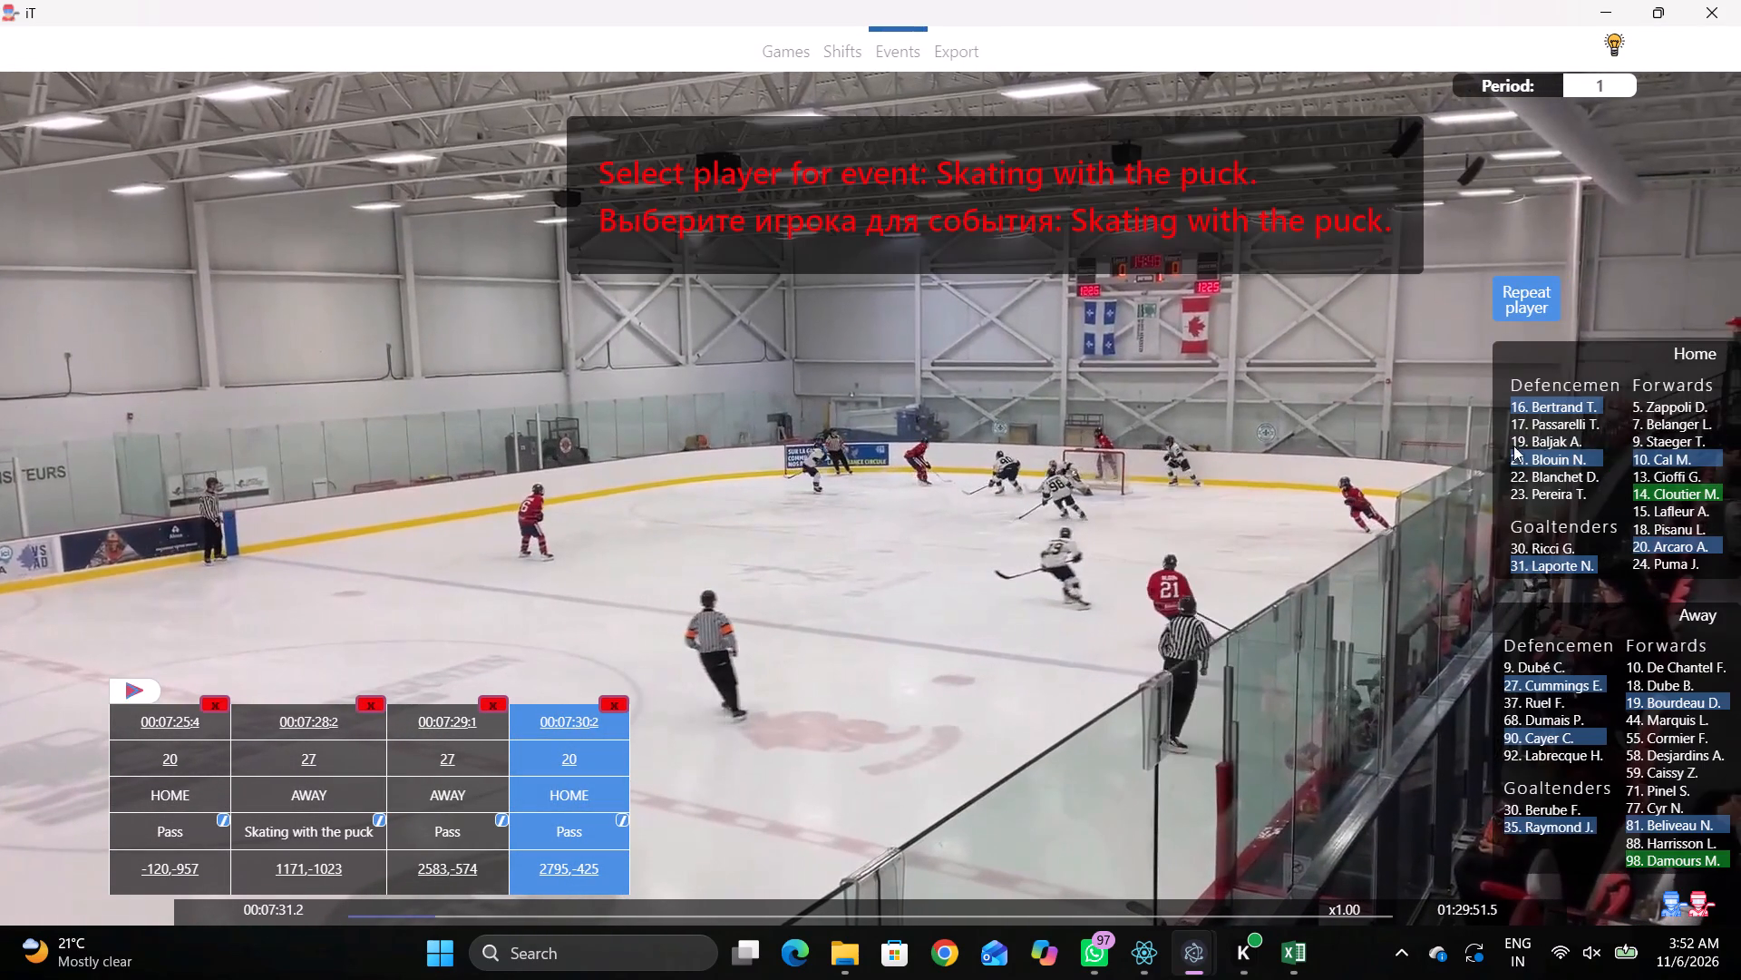
pyautogui.click(1654, 459)
pyautogui.click(1352, 240)
# Record a pass by home player 10 at 00:07:33:3, at rink position 2428,-699.
pyautogui.press('space')
pyautogui.press('v')
pyautogui.press('space')
pyautogui.press('space')
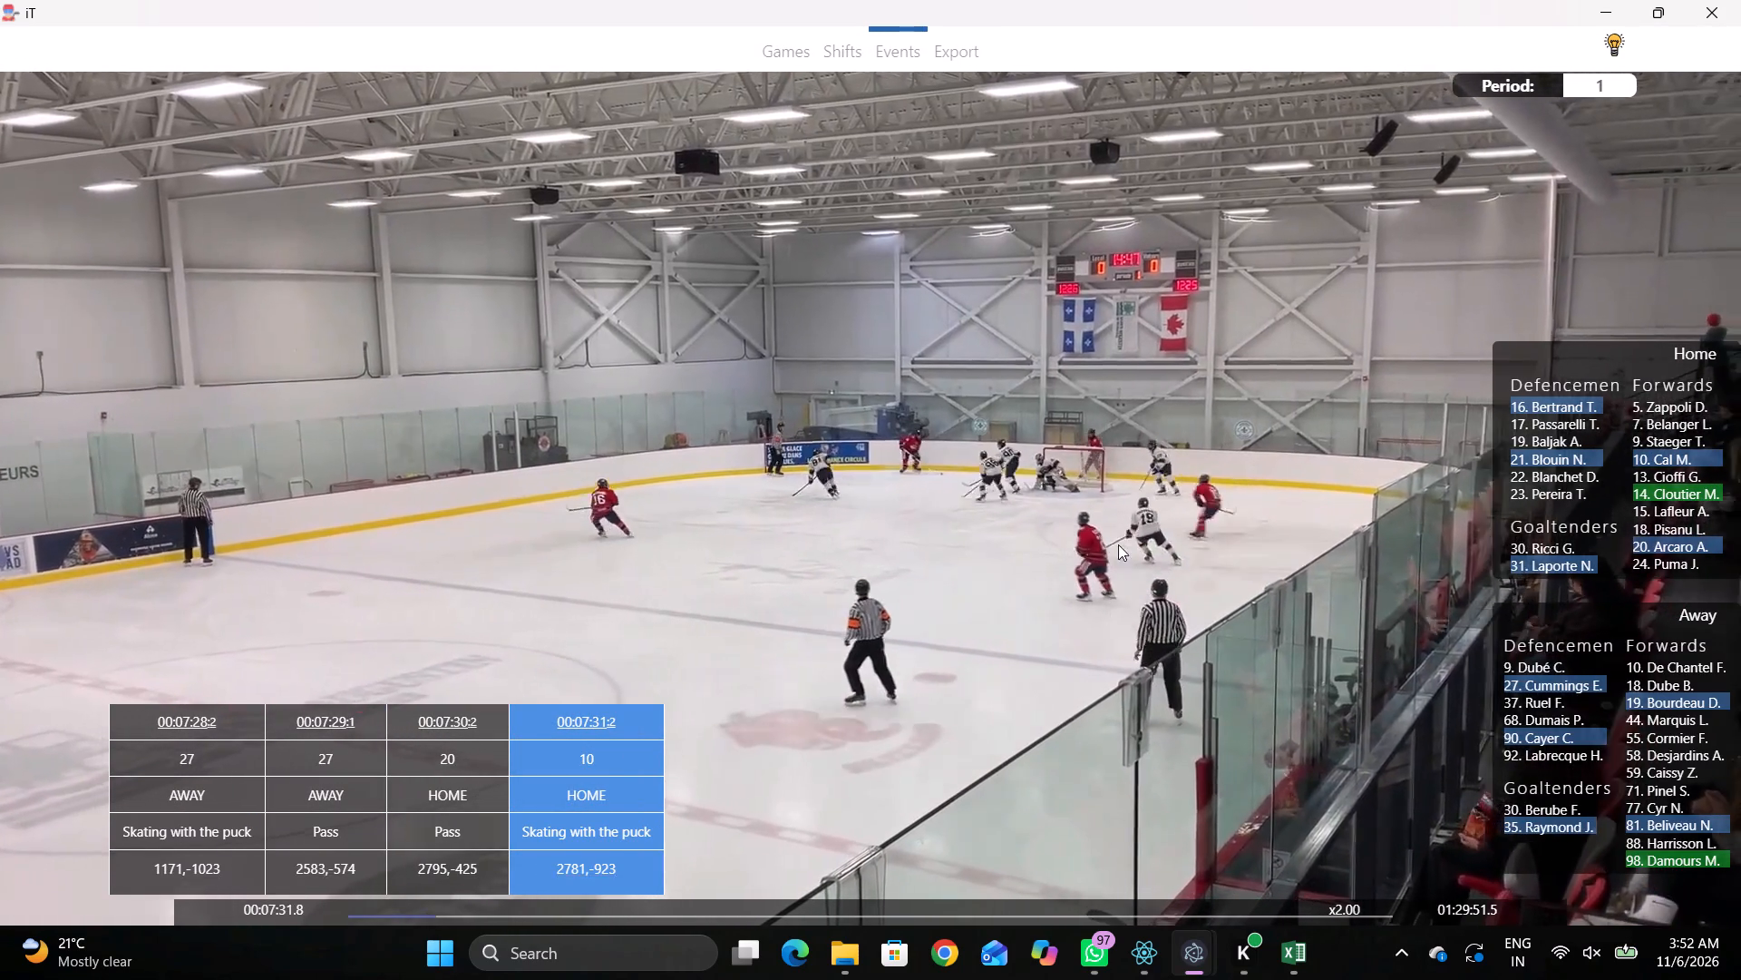
pyautogui.press('space')
pyautogui.press('space')
pyautogui.press('space')
pyautogui.press('space')
pyautogui.press('space')
pyautogui.press('q')
pyautogui.rightClick(1257, 513)
pyautogui.click(1278, 505)
pyautogui.rightClick(1352, 279)
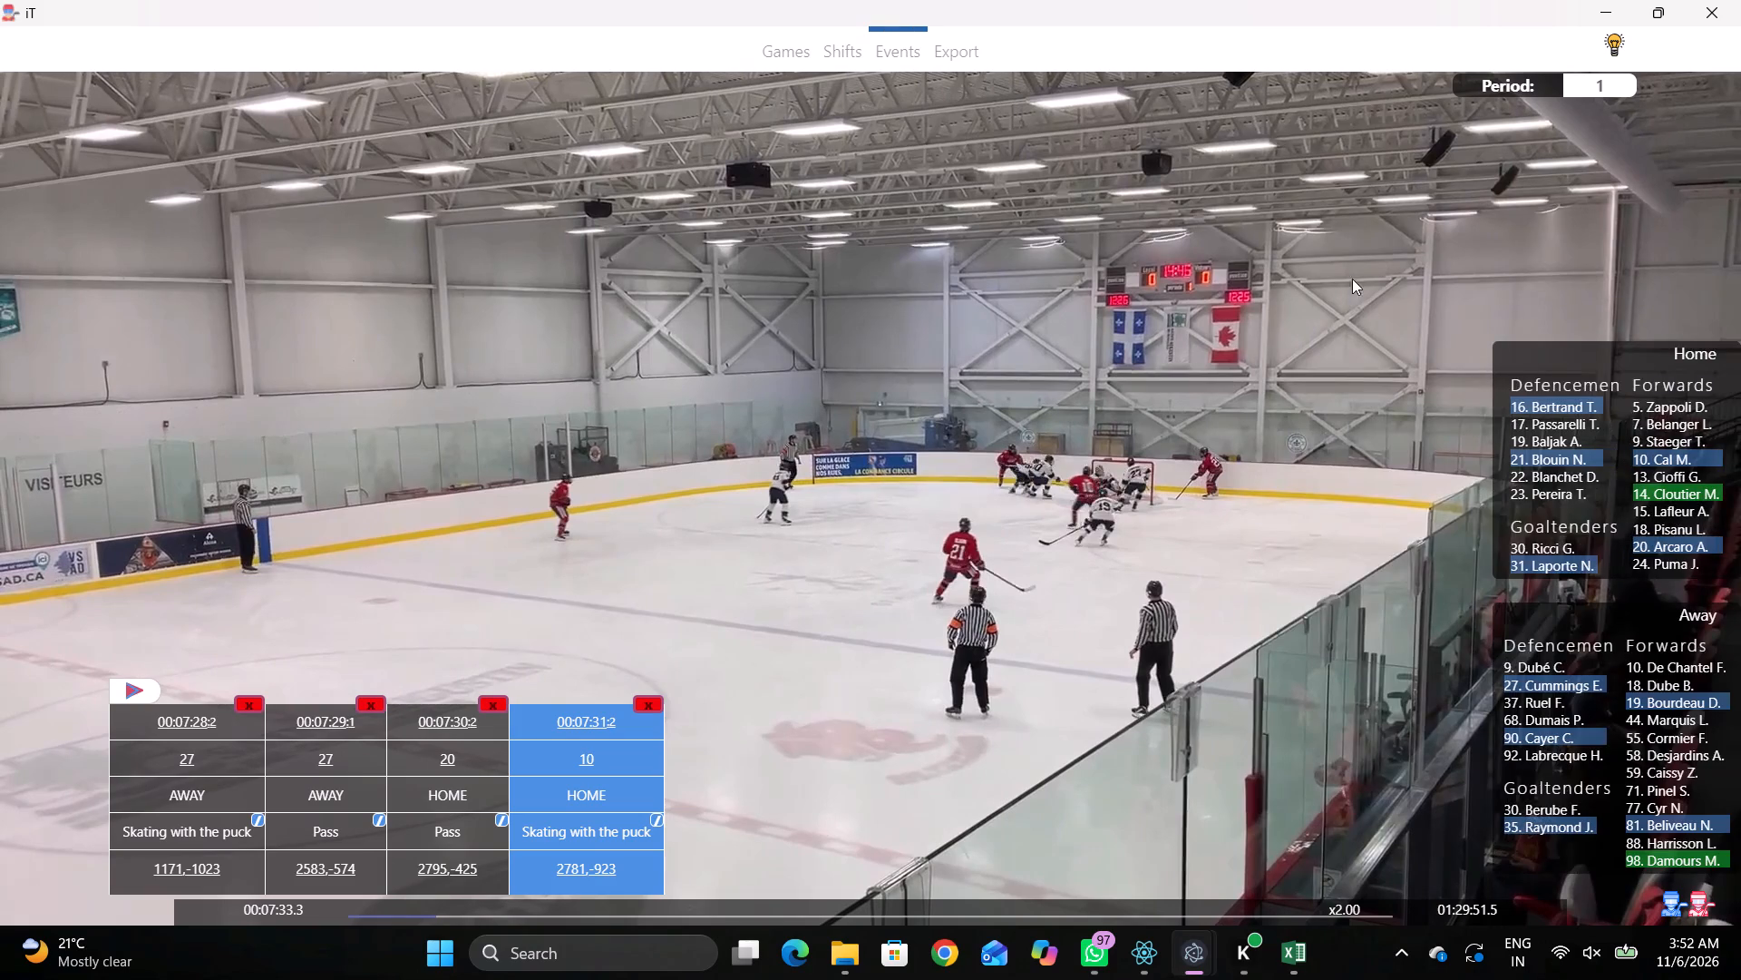
pyautogui.click(1359, 289)
pyautogui.click(1502, 291)
pyautogui.click(1293, 272)
# Record home player 20 skating with the puck at 00:07:33:7, at rink position 2887,306.
pyautogui.press('space')
pyautogui.press('space')
pyautogui.moveTo(1302, 372); pyautogui.dragTo(1307, 380, button='right')
pyautogui.click(1390, 425)
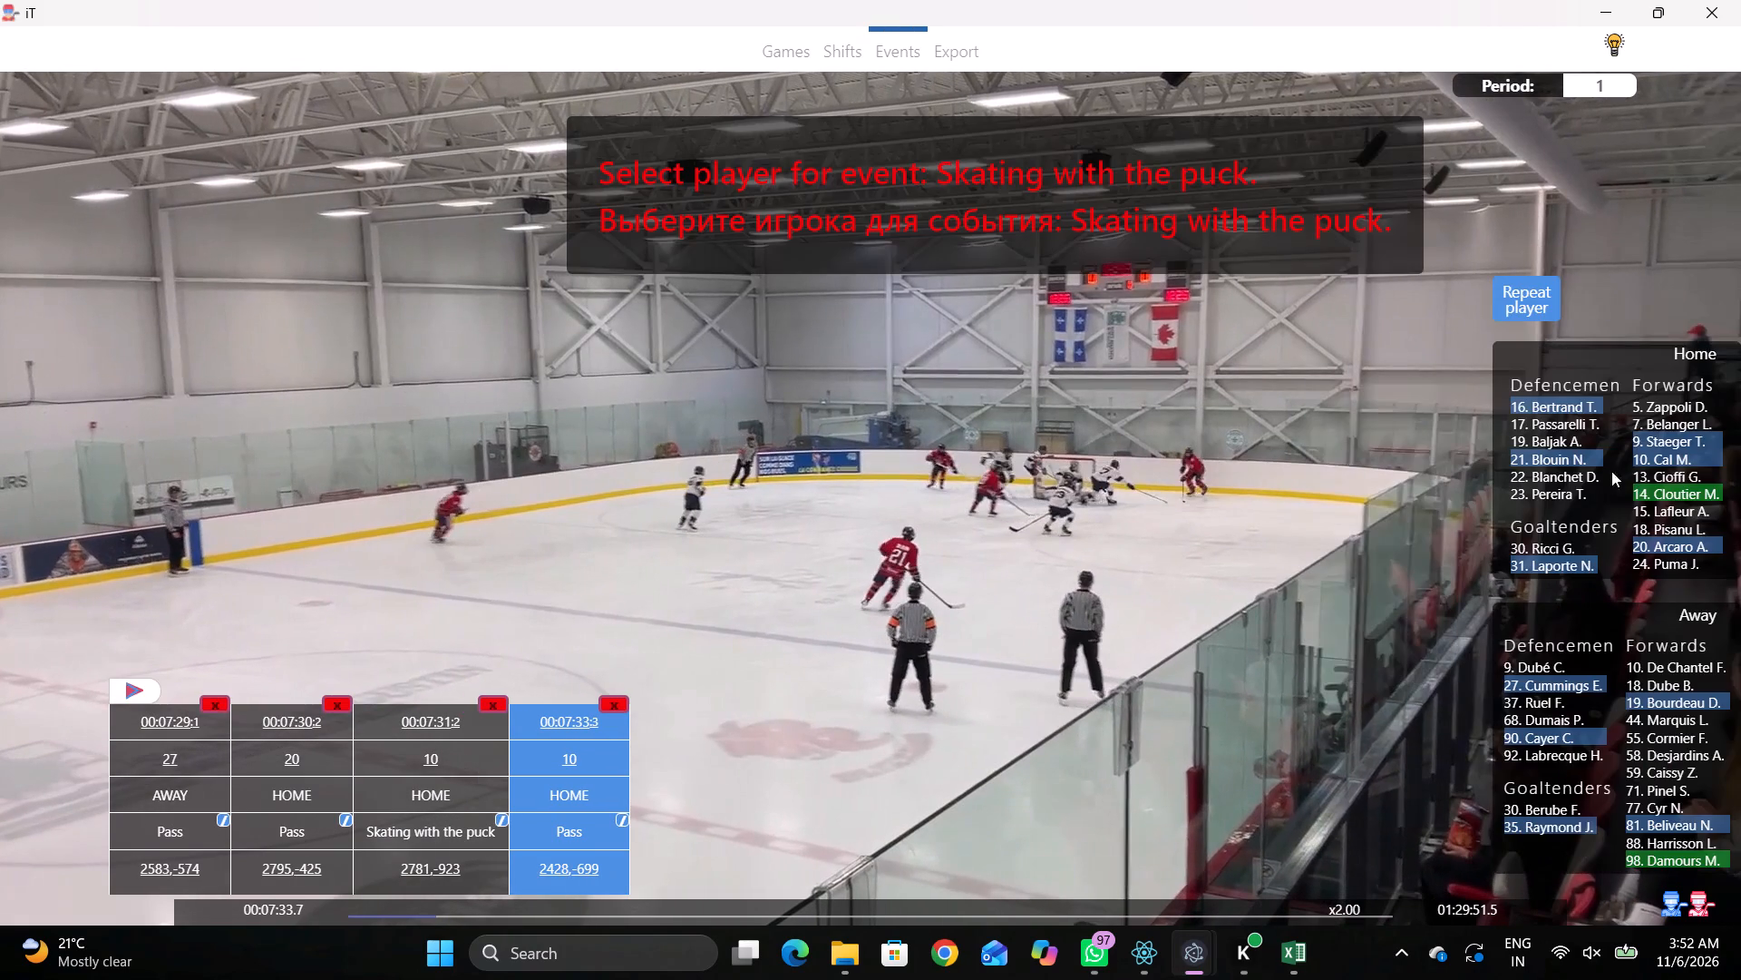
pyautogui.click(1661, 543)
pyautogui.click(1369, 409)
# Record a pass by home player 20 at 00:07:34:4, at rink position 2865,505.
pyautogui.press('space')
pyautogui.press('space')
pyautogui.press('space')
pyautogui.press('space')
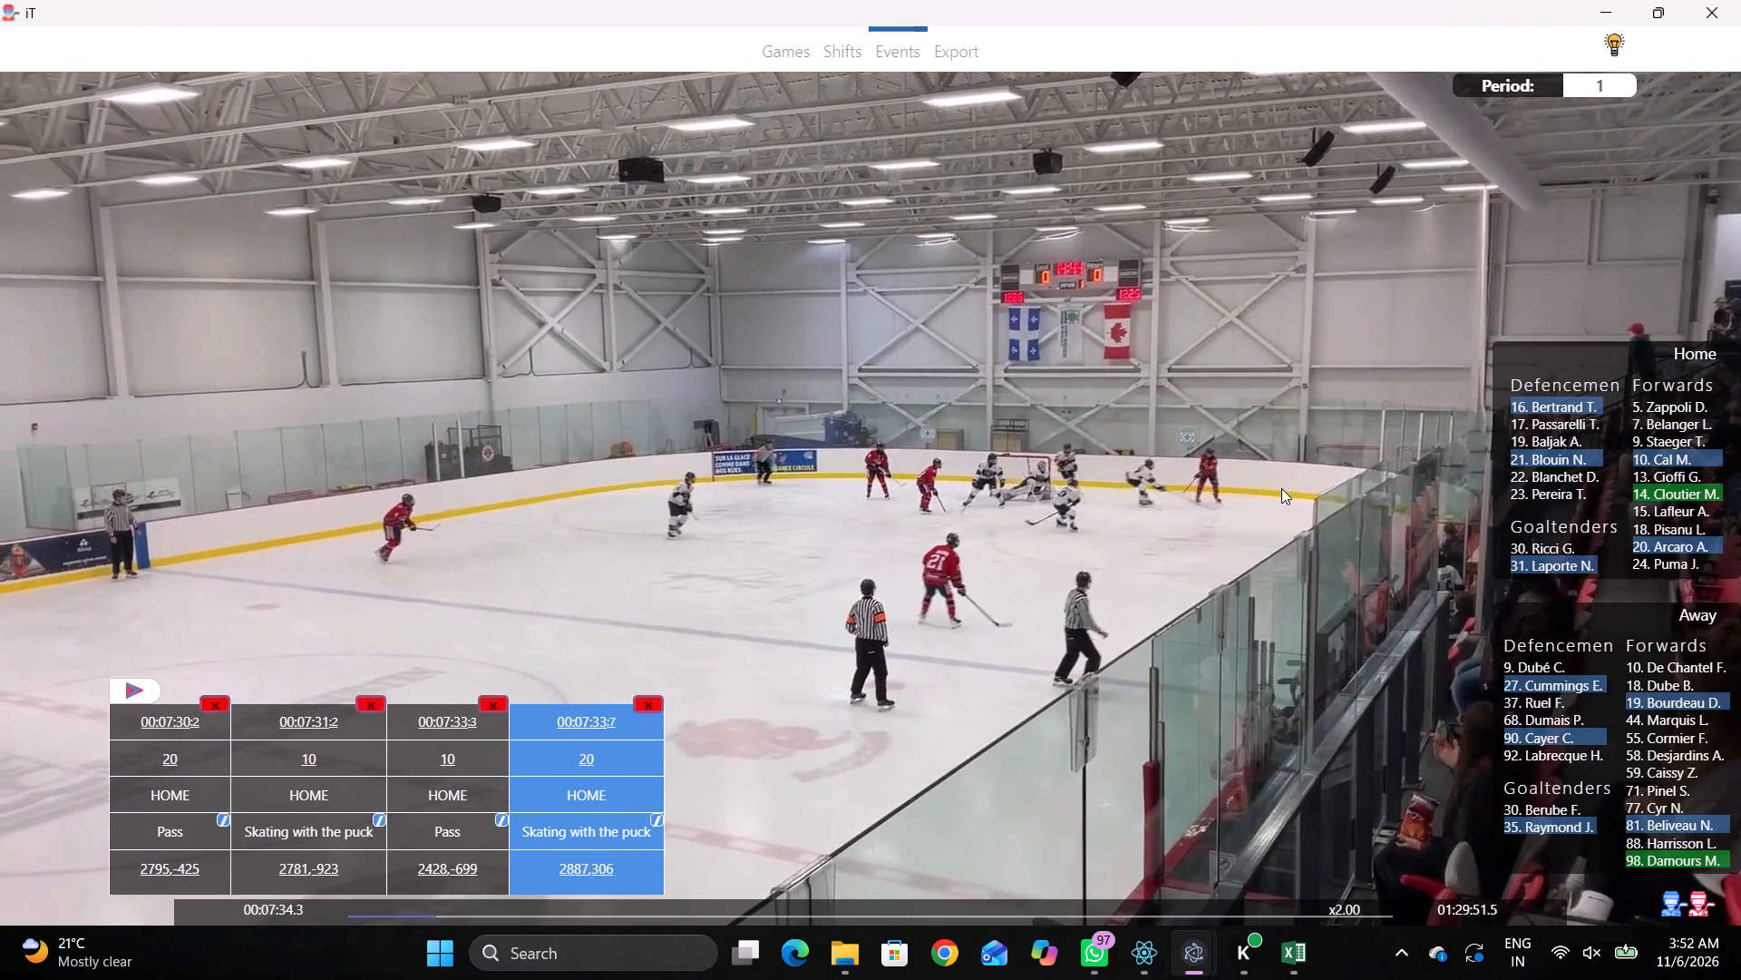
pyautogui.press('space')
pyautogui.press('space')
pyautogui.press('q')
pyautogui.press('q')
pyautogui.press('q')
pyautogui.press('q')
pyautogui.rightClick(1256, 407)
pyautogui.click(1279, 421)
pyautogui.click(1510, 309)
pyautogui.click(1366, 435)
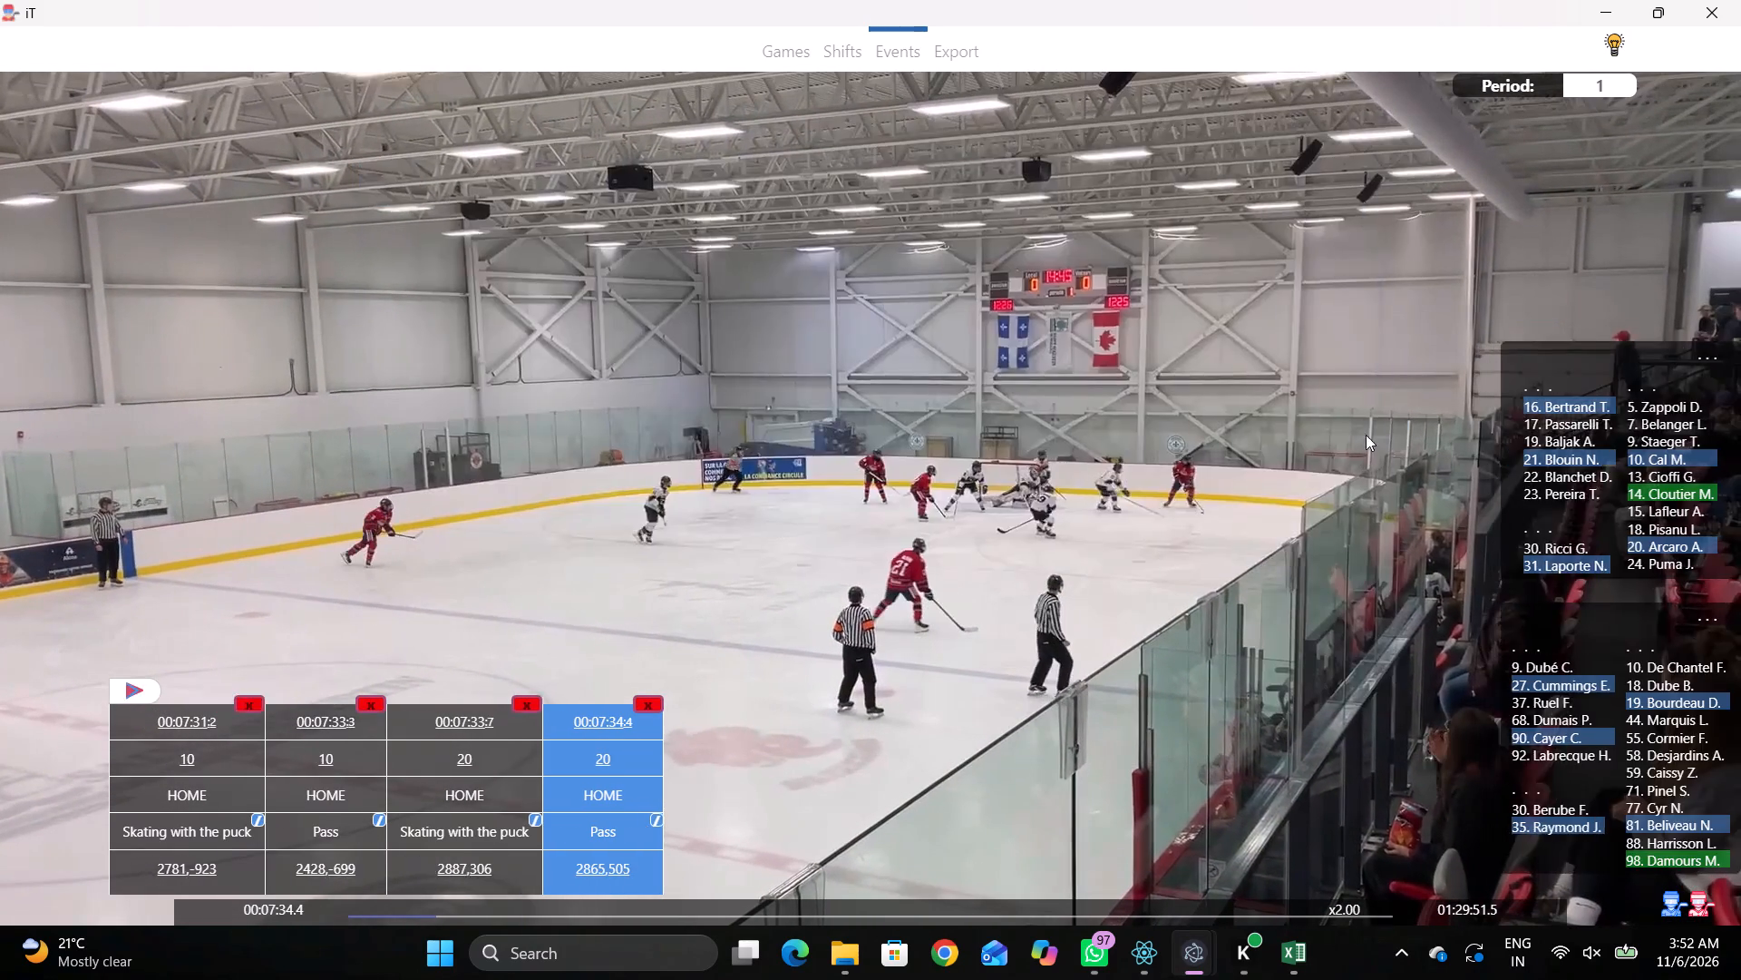
# Record a pass by home player 21 at 00:07:36:6, at rink position 1828,796.
pyautogui.press('space')
pyautogui.press('space')
pyautogui.press('space')
pyautogui.press('space')
pyautogui.press('space')
pyautogui.press('space')
pyautogui.press('r')
pyautogui.press('space')
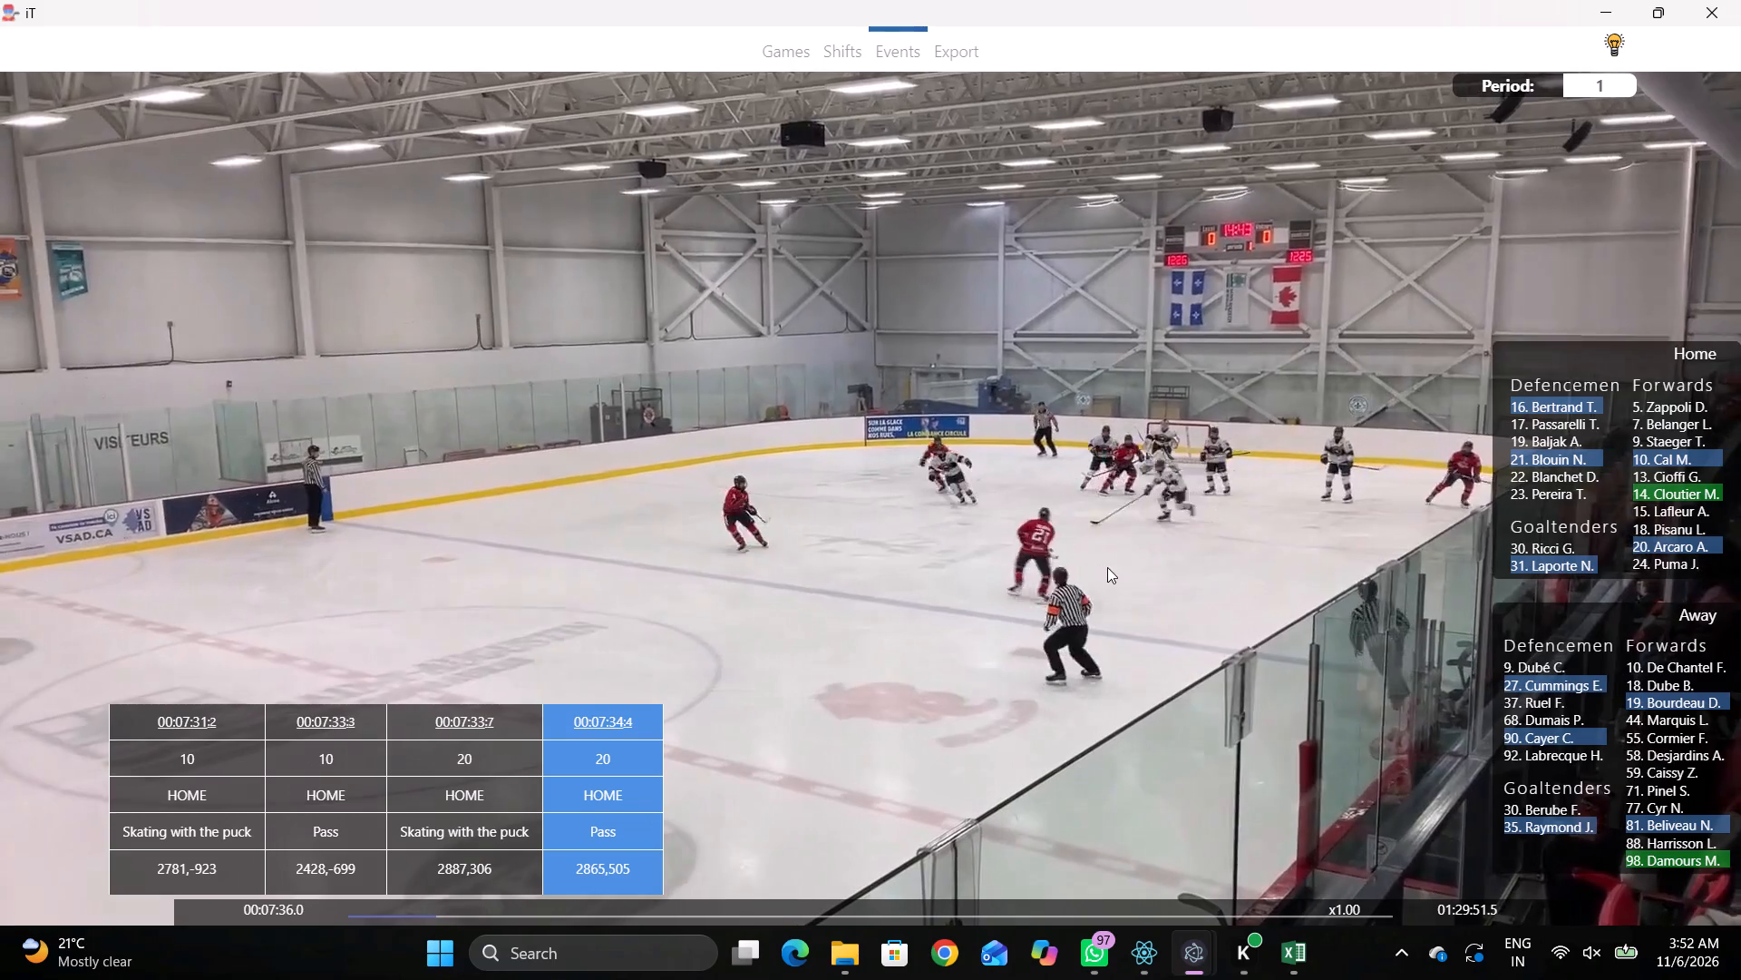
pyautogui.press('space')
pyautogui.rightClick(1104, 524)
pyautogui.press('space')
pyautogui.press('space')
pyautogui.rightClick(1126, 504)
pyautogui.click(1183, 524)
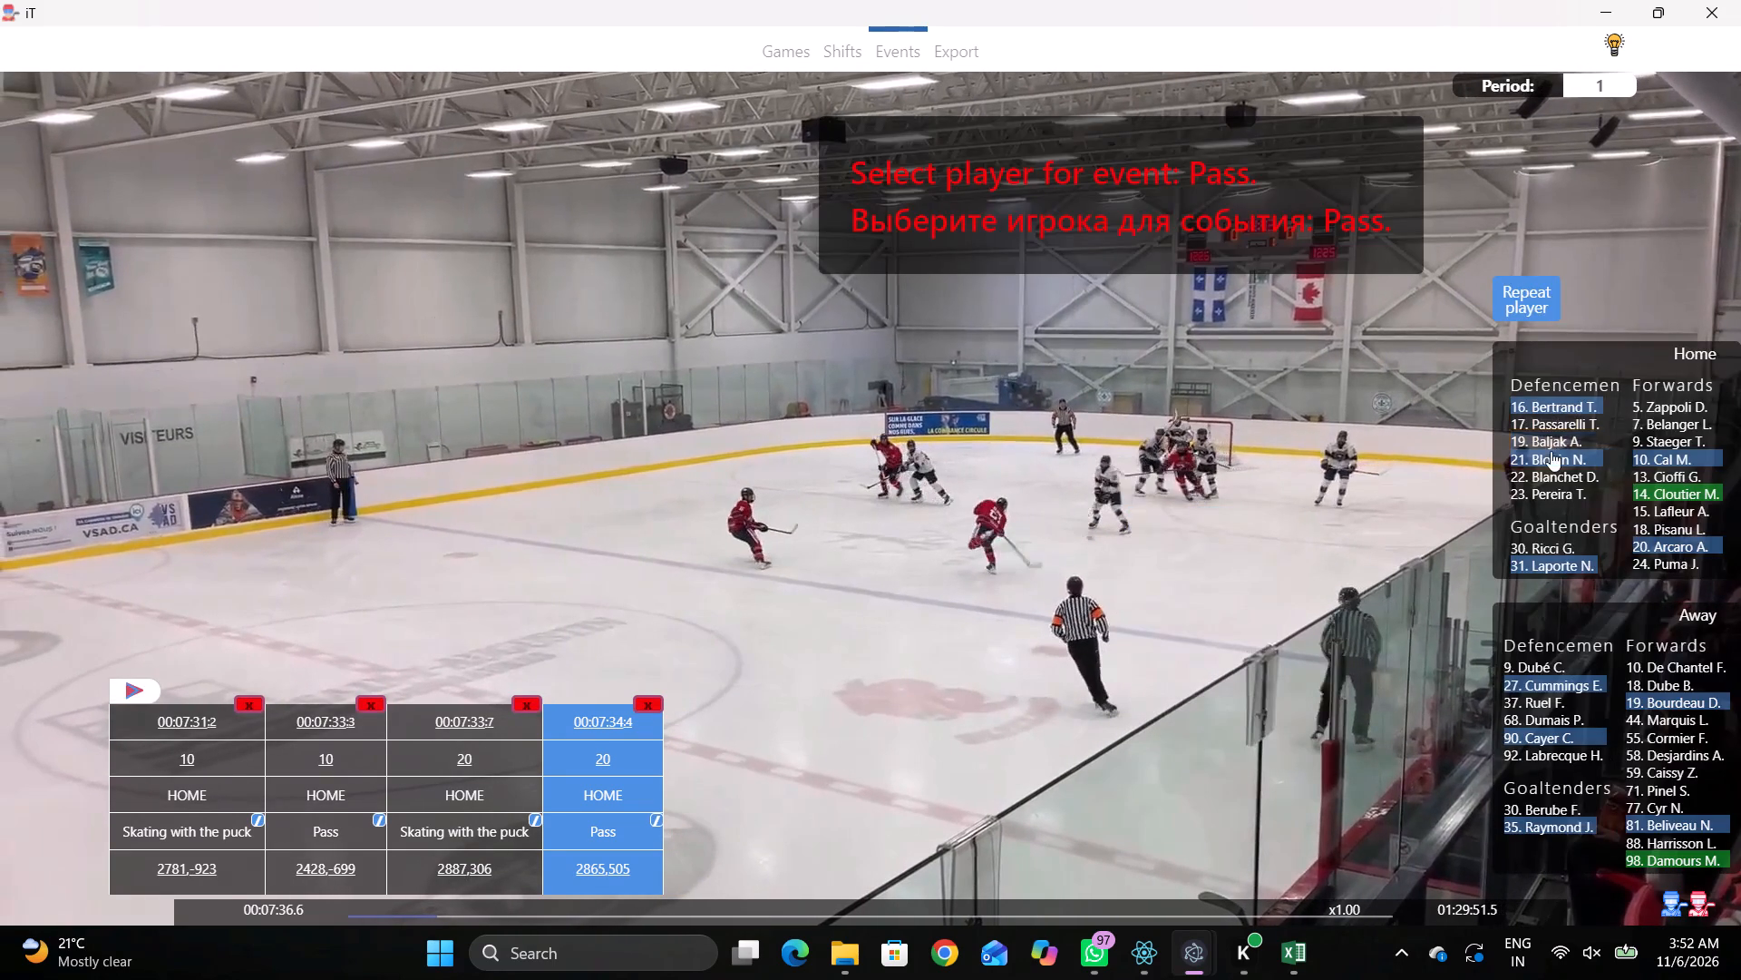
pyautogui.click(1551, 451)
pyautogui.click(1199, 475)
# Examine the play that follows home player 21's pass at 00:07:36:6.
pyautogui.press('r')
pyautogui.press('space')
pyautogui.press('v')
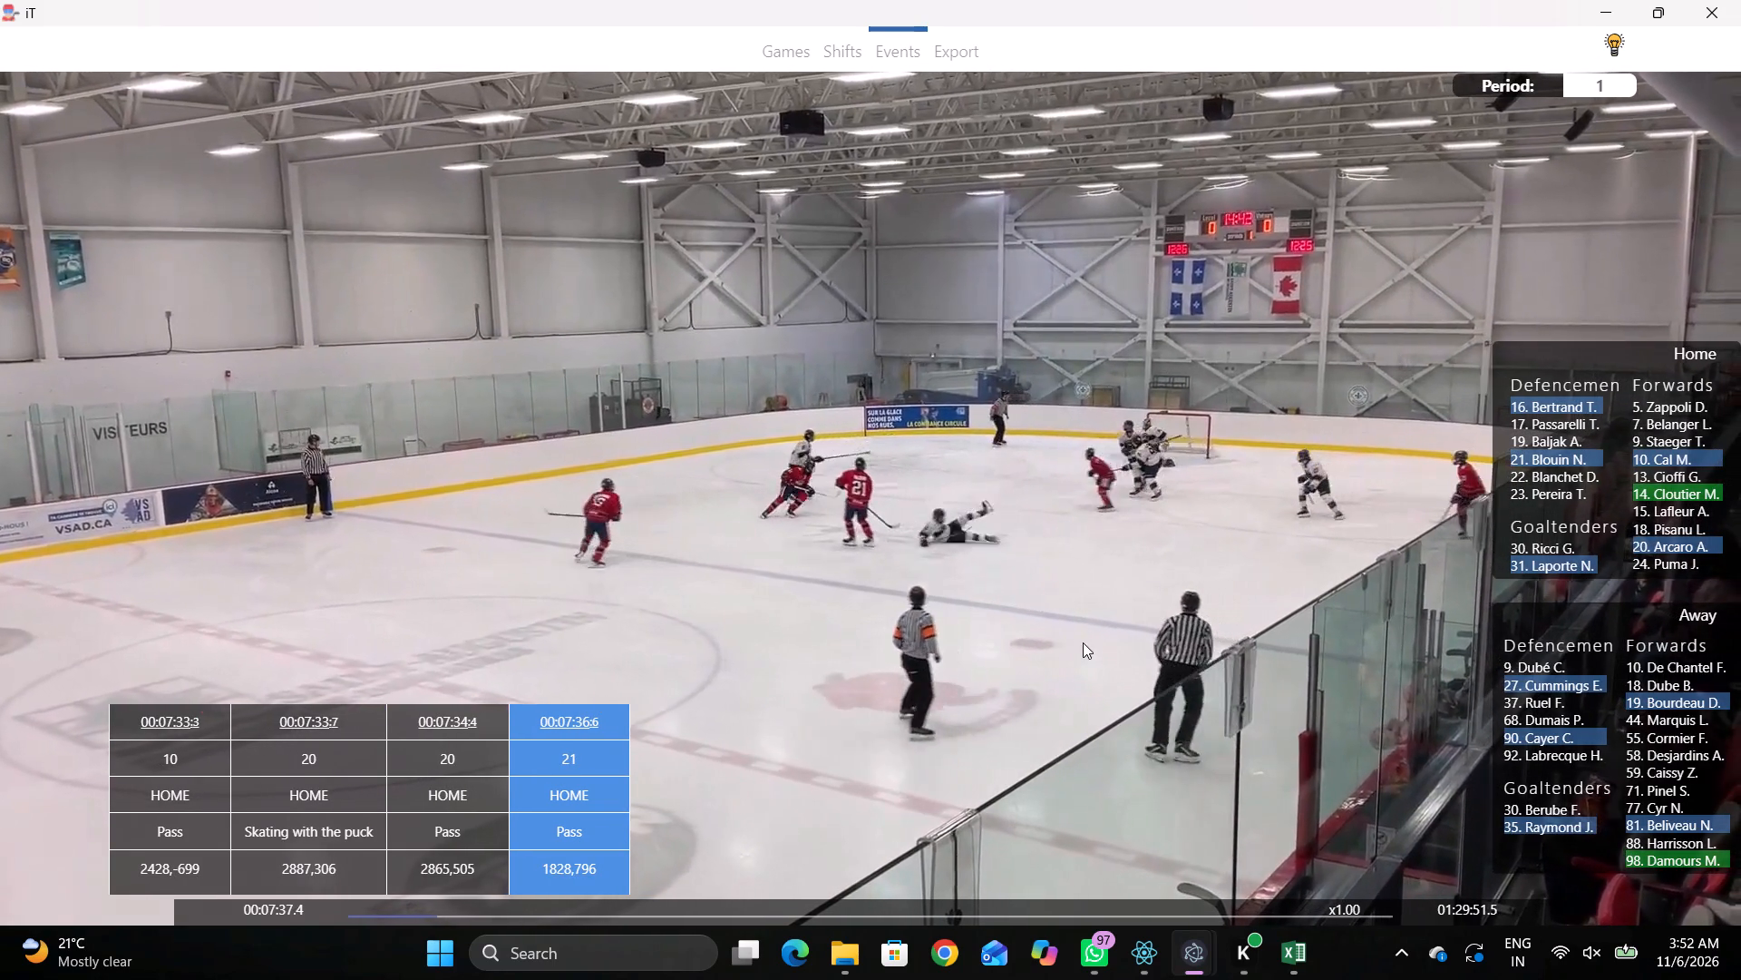
pyautogui.press('space')
pyautogui.press('space')
pyautogui.press('v')
pyautogui.press('space')
pyautogui.press('space')
pyautogui.press('space')
# Record a wide left low shot attempt by home player 20 at 00:07:36:6, at rink position 1552,272.
pyautogui.hotkey('shift', 'd')
pyautogui.click(568, 712)
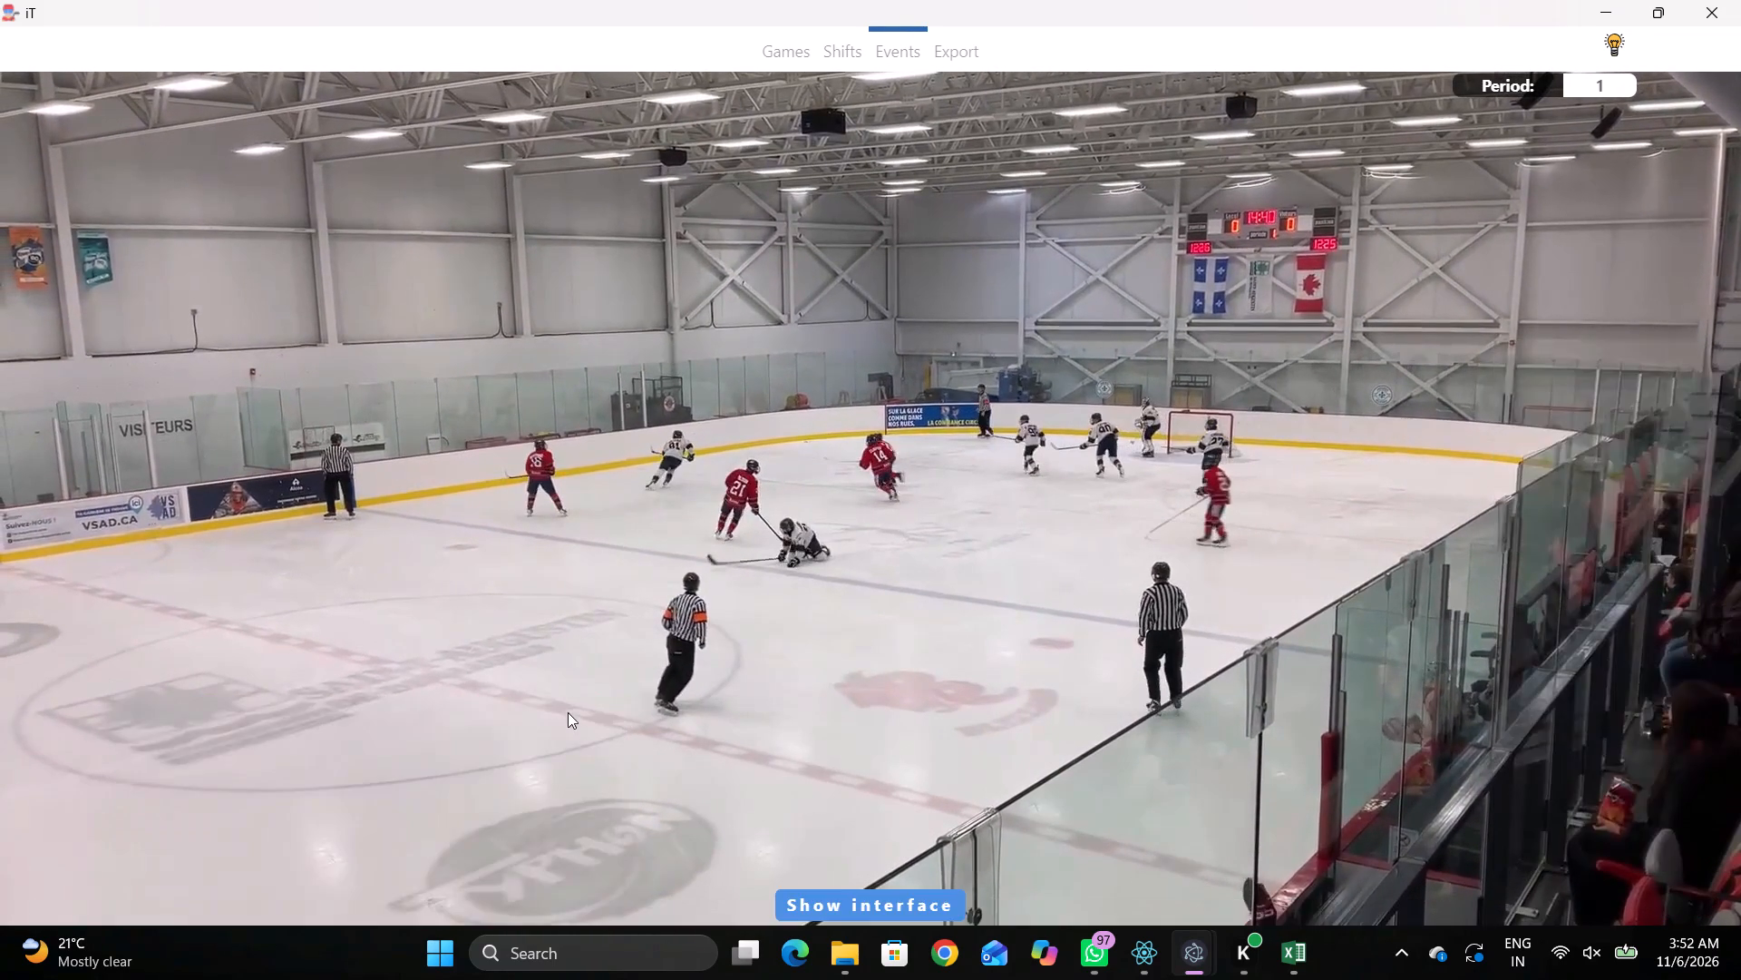
pyautogui.hotkey('shift', 'd')
pyautogui.click(569, 718)
pyautogui.hotkey('shift', 'd')
pyautogui.press('space')
pyautogui.press('space')
pyautogui.press('q')
pyautogui.rightClick(1051, 442)
pyautogui.press('q')
pyautogui.click(1100, 507)
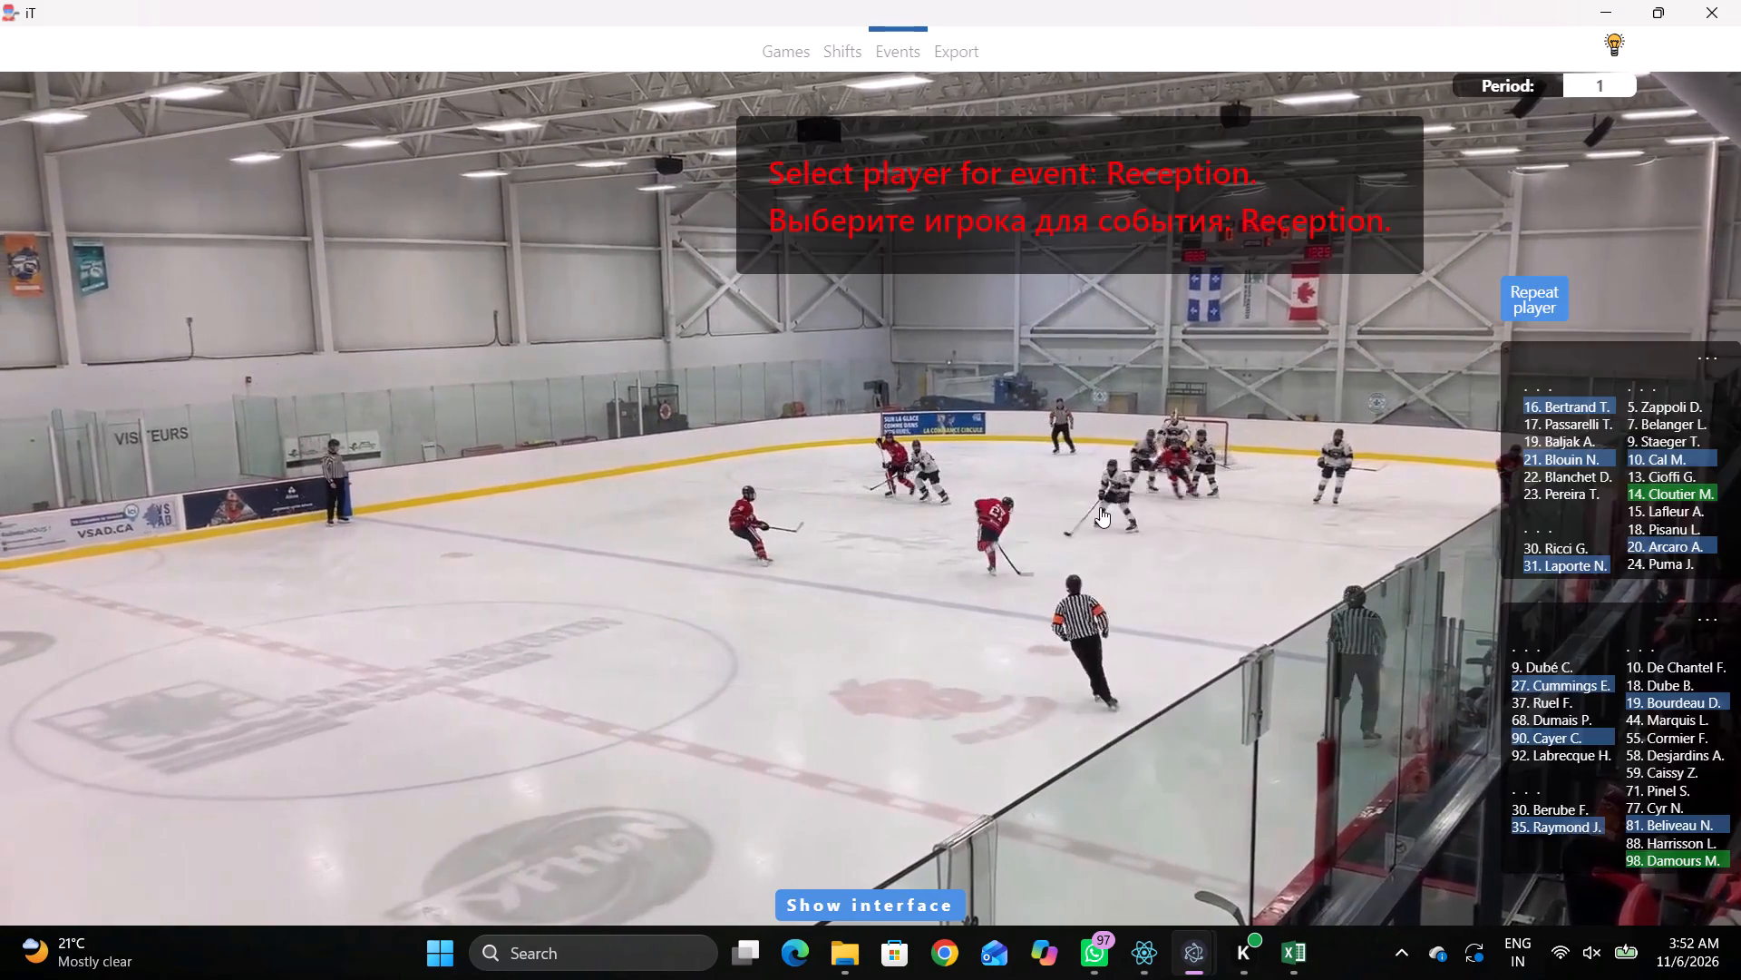
pyautogui.moveTo(1006, 449); pyautogui.dragTo(1026, 454, button='right')
pyautogui.click(1048, 535)
pyautogui.click(516, 439)
pyautogui.click(1526, 295)
pyautogui.click(1155, 403)
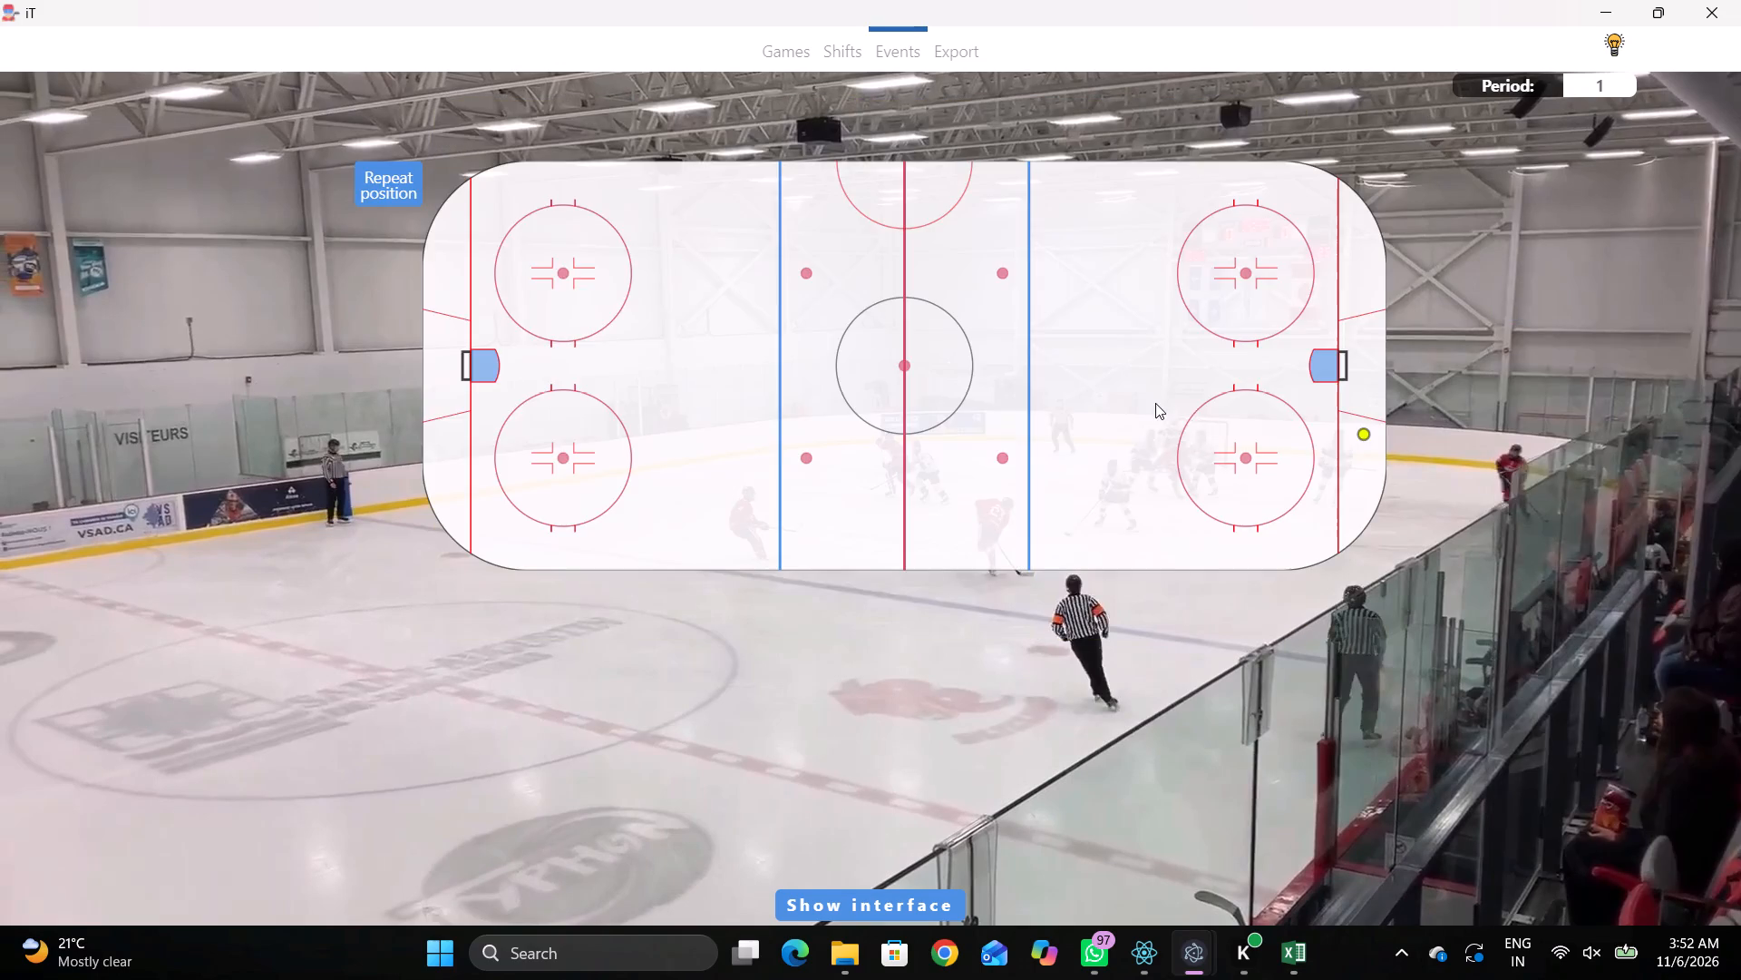
# Delete the mistaken pass event by home player 21 at 00:07:36:6.
pyautogui.hotkey('shift', 'd')
pyautogui.click(774, 701)
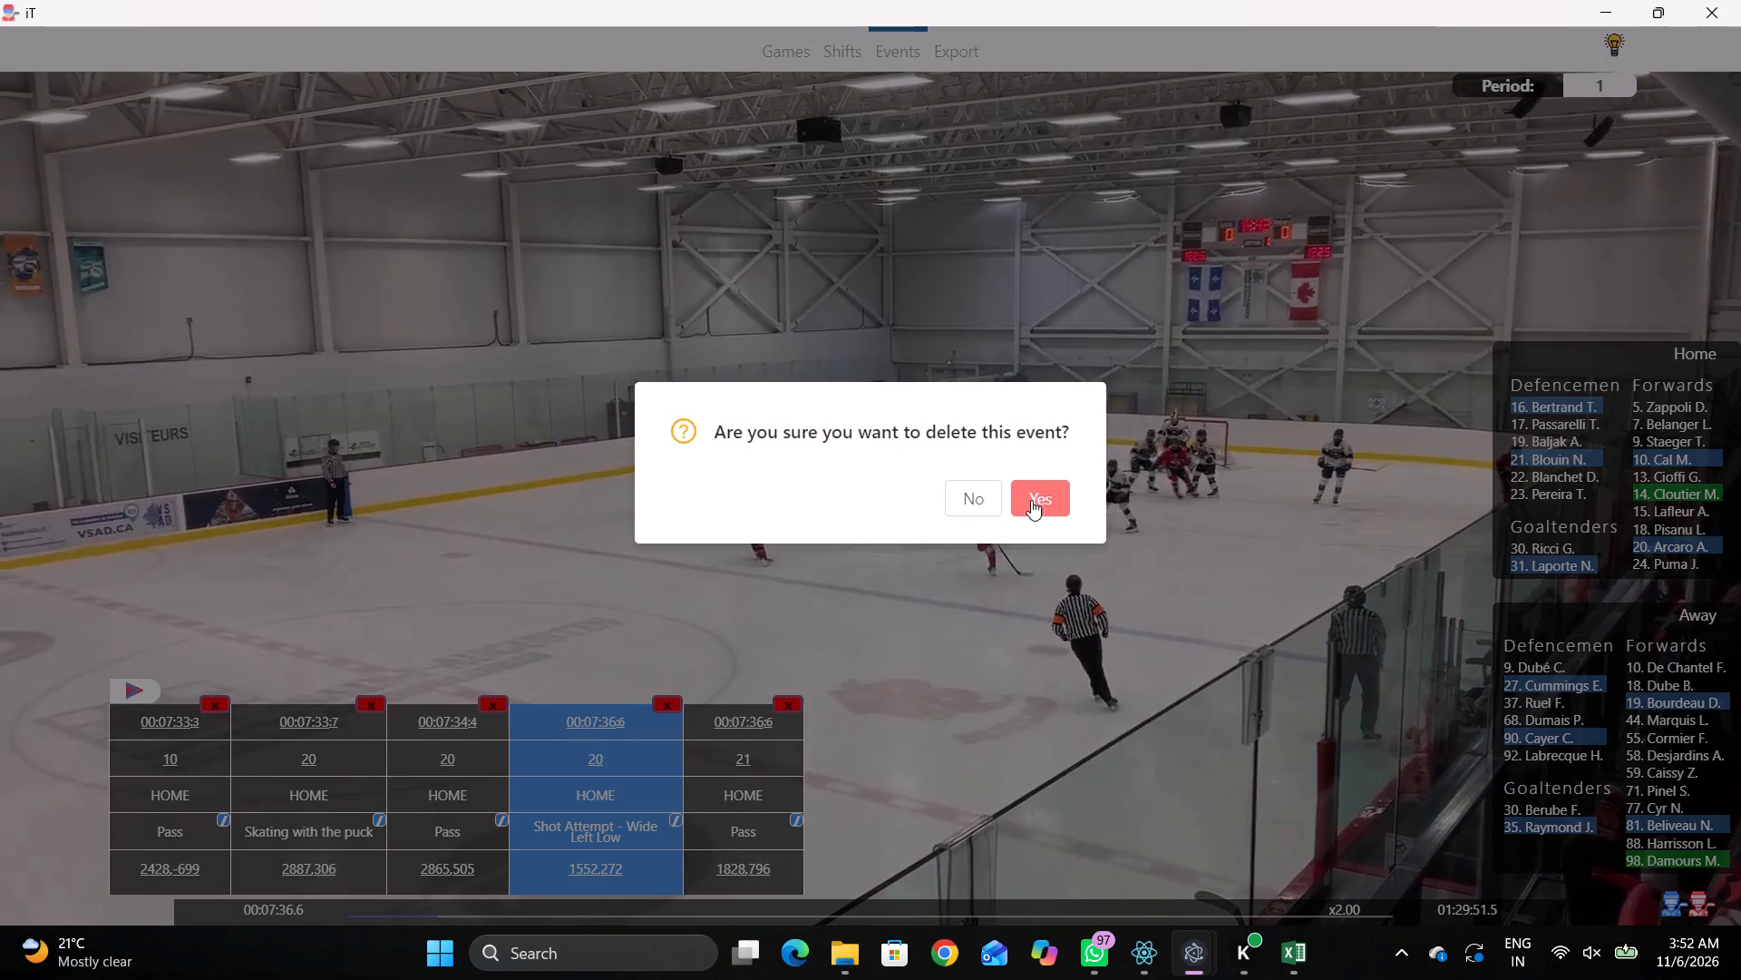
pyautogui.click(1031, 500)
# Record an off the boards event at 00:07:37:6, at rink position 2844,-583.
pyautogui.press('space')
pyautogui.press('v')
pyautogui.press('space')
pyautogui.moveTo(1173, 405); pyautogui.dragTo(1208, 418, button='right')
pyautogui.click(1262, 589)
pyautogui.click(1362, 287)
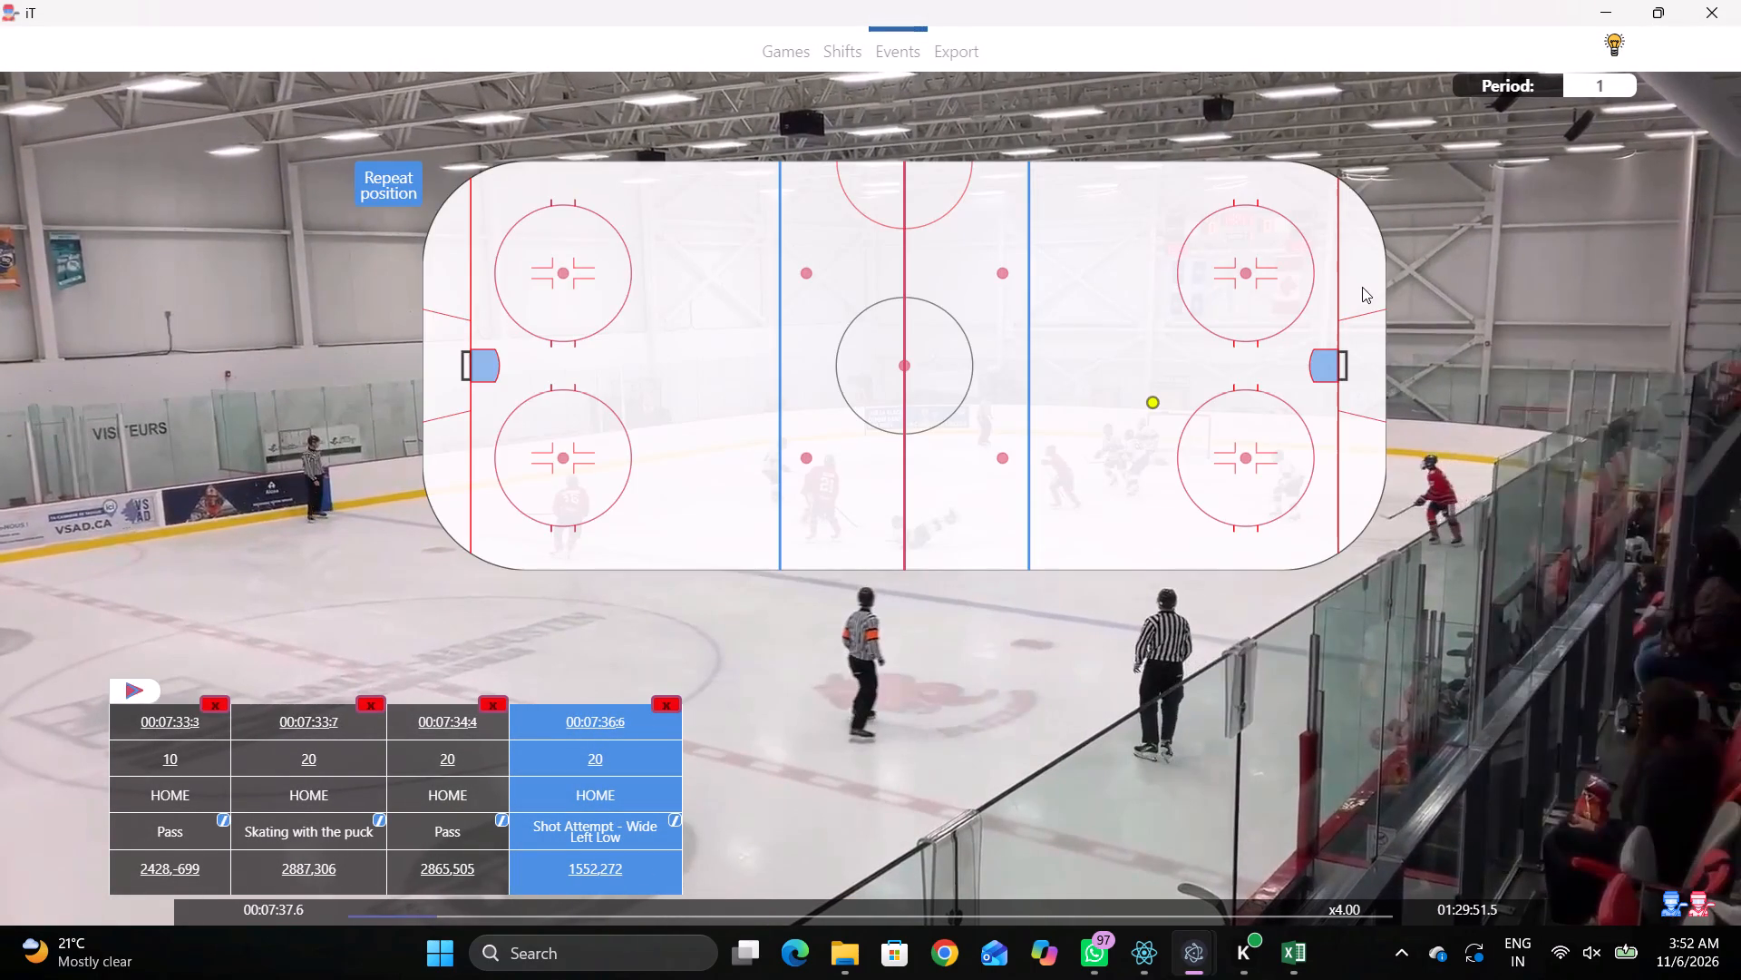
pyautogui.press('r')
# Record away player 81 skating with the puck at 00:07:39:9, at rink position 1567,-1289.
pyautogui.press('space')
pyautogui.press('space')
pyautogui.press('space')
pyautogui.press('space')
pyautogui.press('space')
pyautogui.press('space')
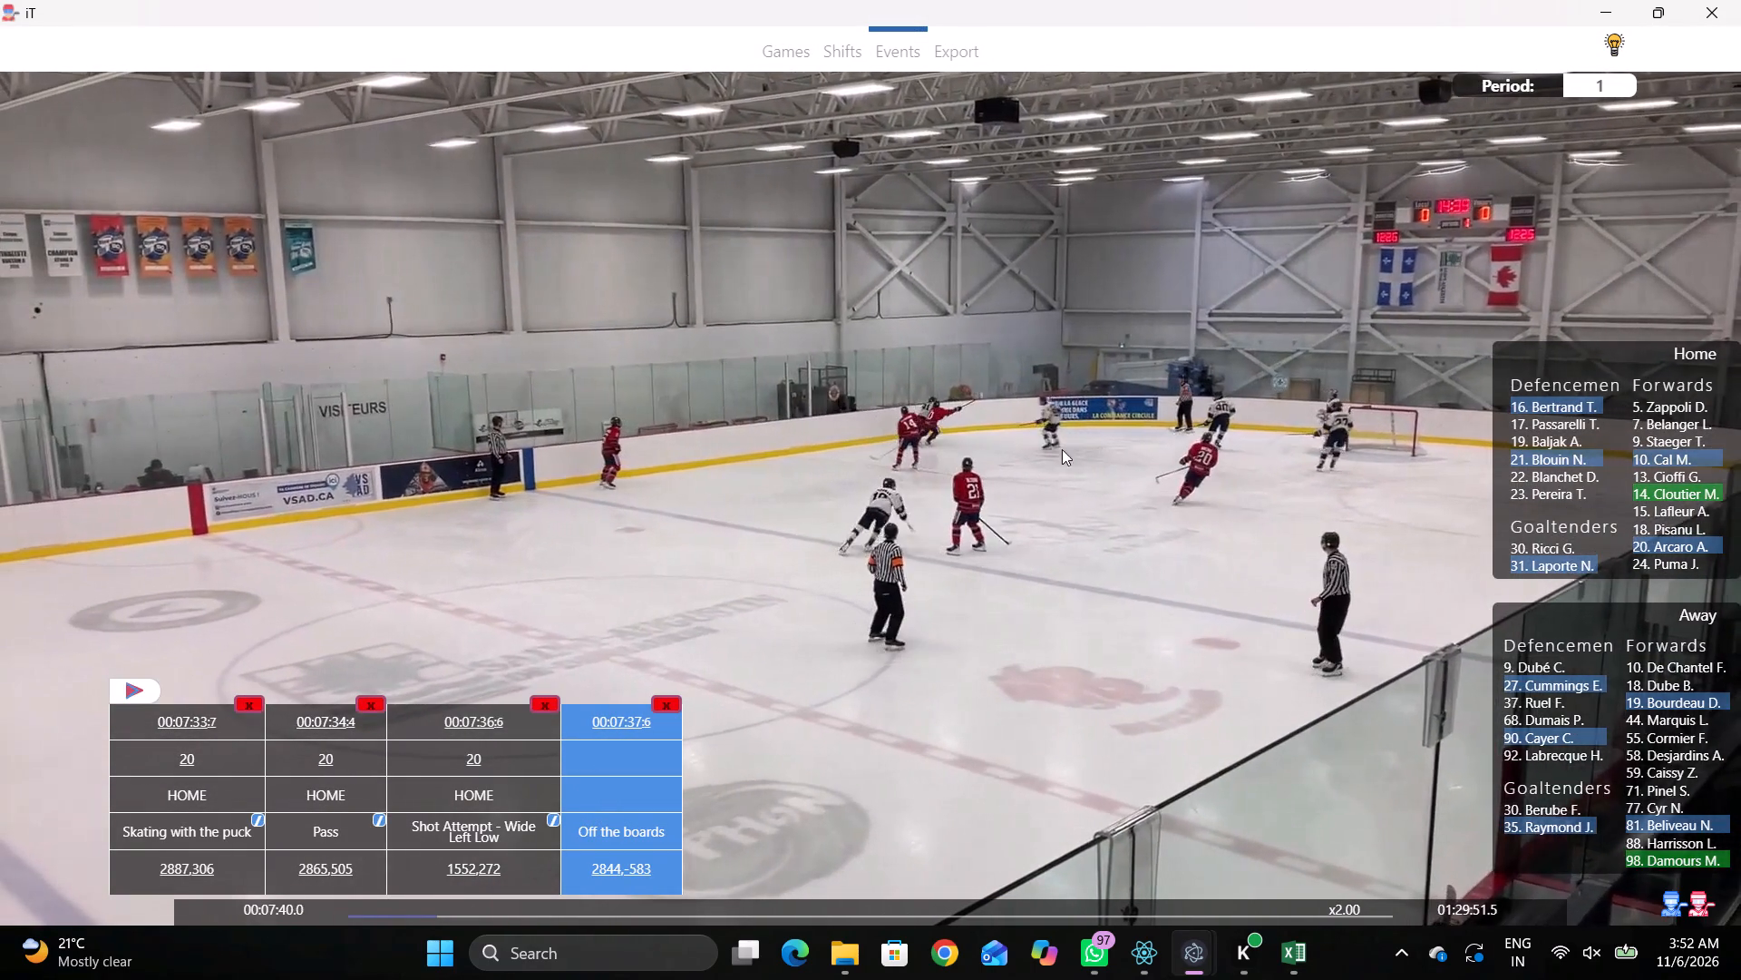
pyautogui.rightClick(1060, 427)
pyautogui.press('q')
pyautogui.write('qq')
pyautogui.click(1091, 446)
pyautogui.rightClick(1062, 429)
pyautogui.click(1086, 459)
pyautogui.click(1655, 823)
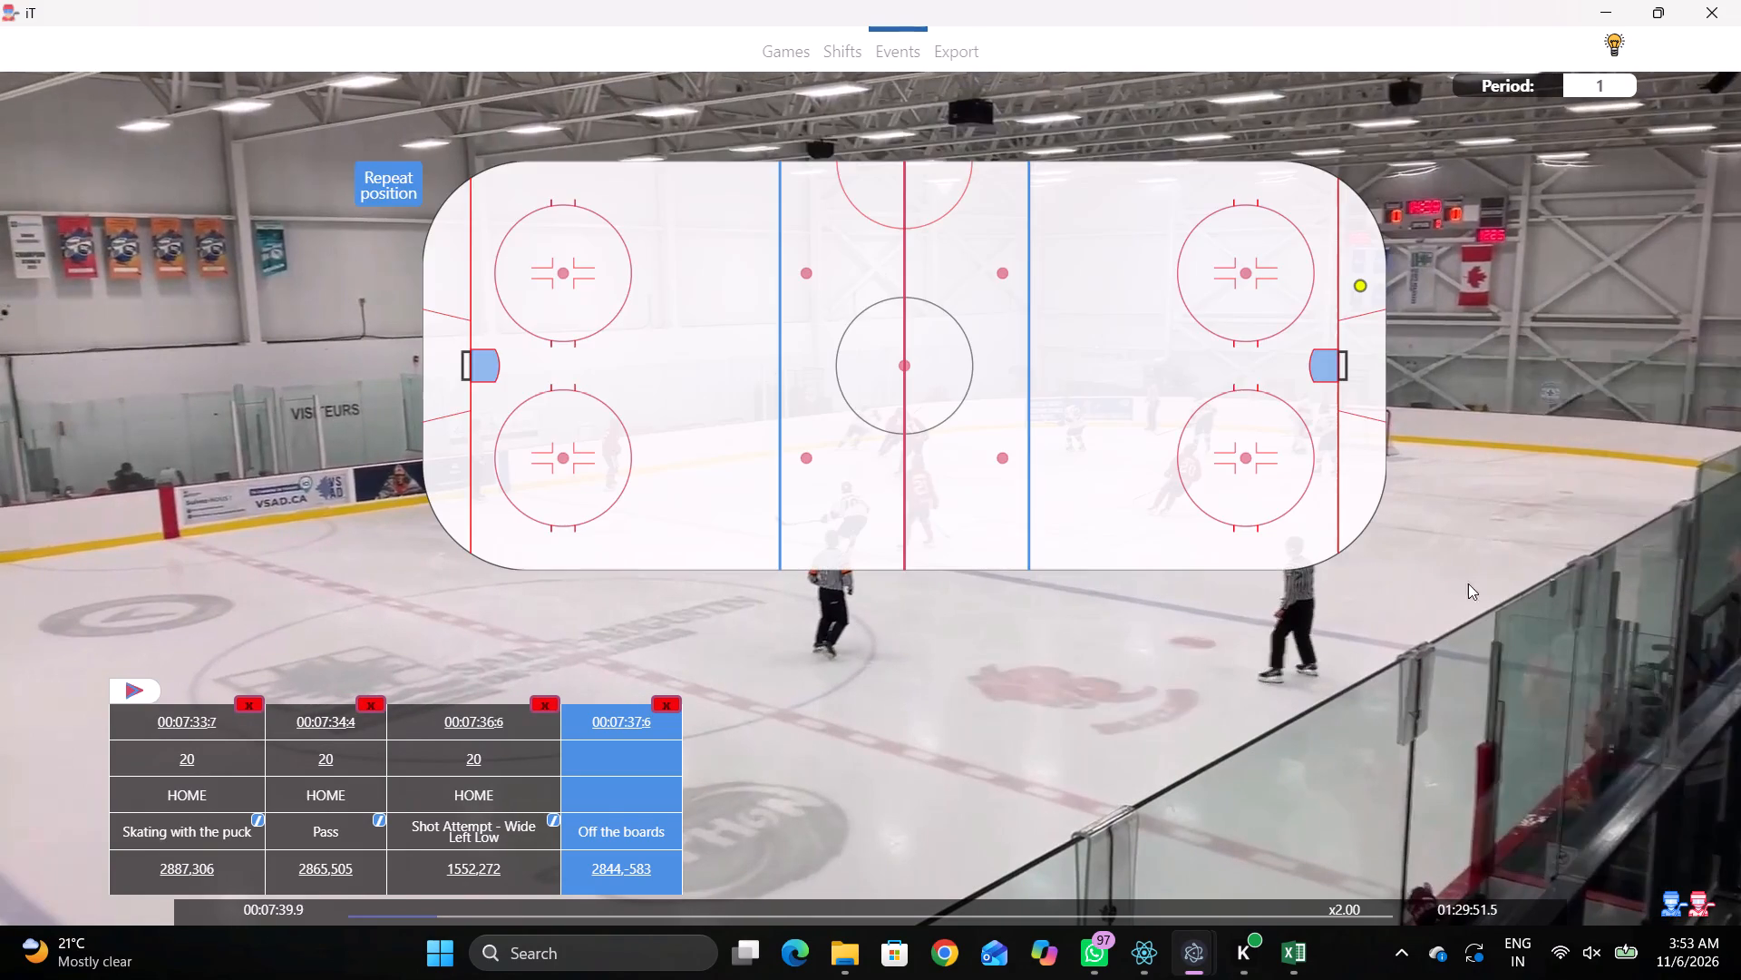
pyautogui.click(1157, 191)
# Examine the play that follows away player 81 skating with the puck at 00:07:39:9.
pyautogui.press('space')
pyautogui.press('space')
pyautogui.press('space')
pyautogui.press('space')
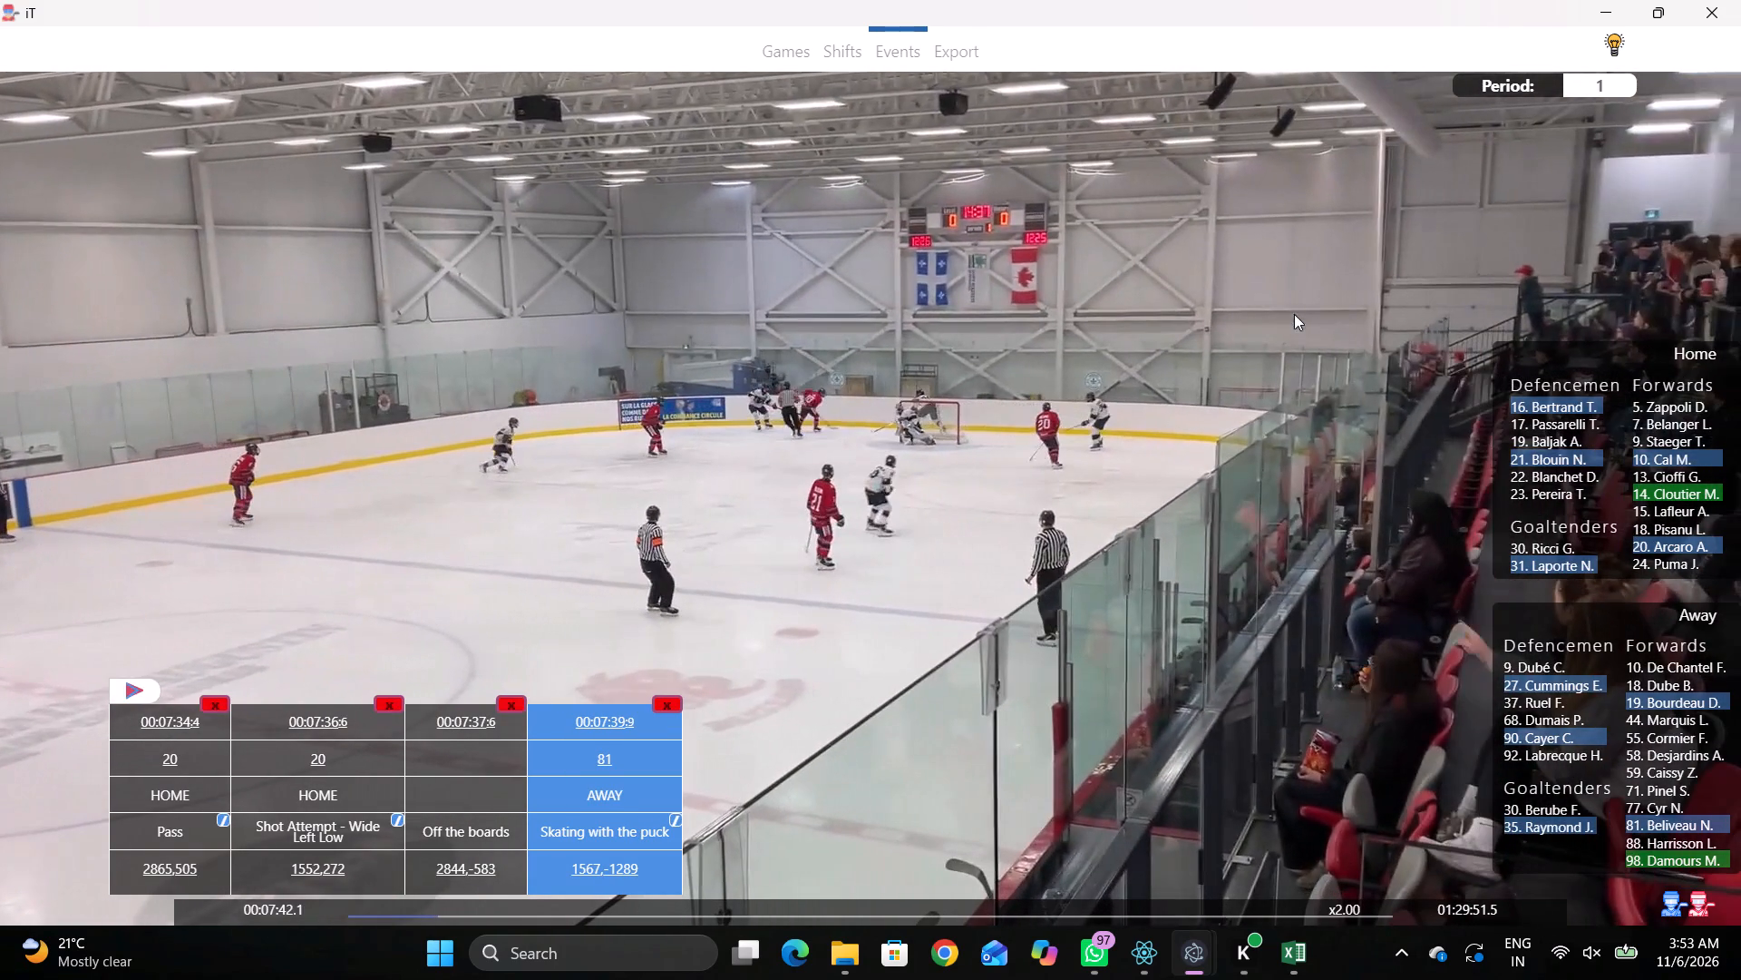
pyautogui.press('q')
pyautogui.press('q')
pyautogui.press('q')
pyautogui.press('q')
pyautogui.press('q')
pyautogui.press('q')
pyautogui.press('q')
pyautogui.press('q')
pyautogui.press('q')
pyautogui.press('q')
pyautogui.press('q')
pyautogui.press('q')
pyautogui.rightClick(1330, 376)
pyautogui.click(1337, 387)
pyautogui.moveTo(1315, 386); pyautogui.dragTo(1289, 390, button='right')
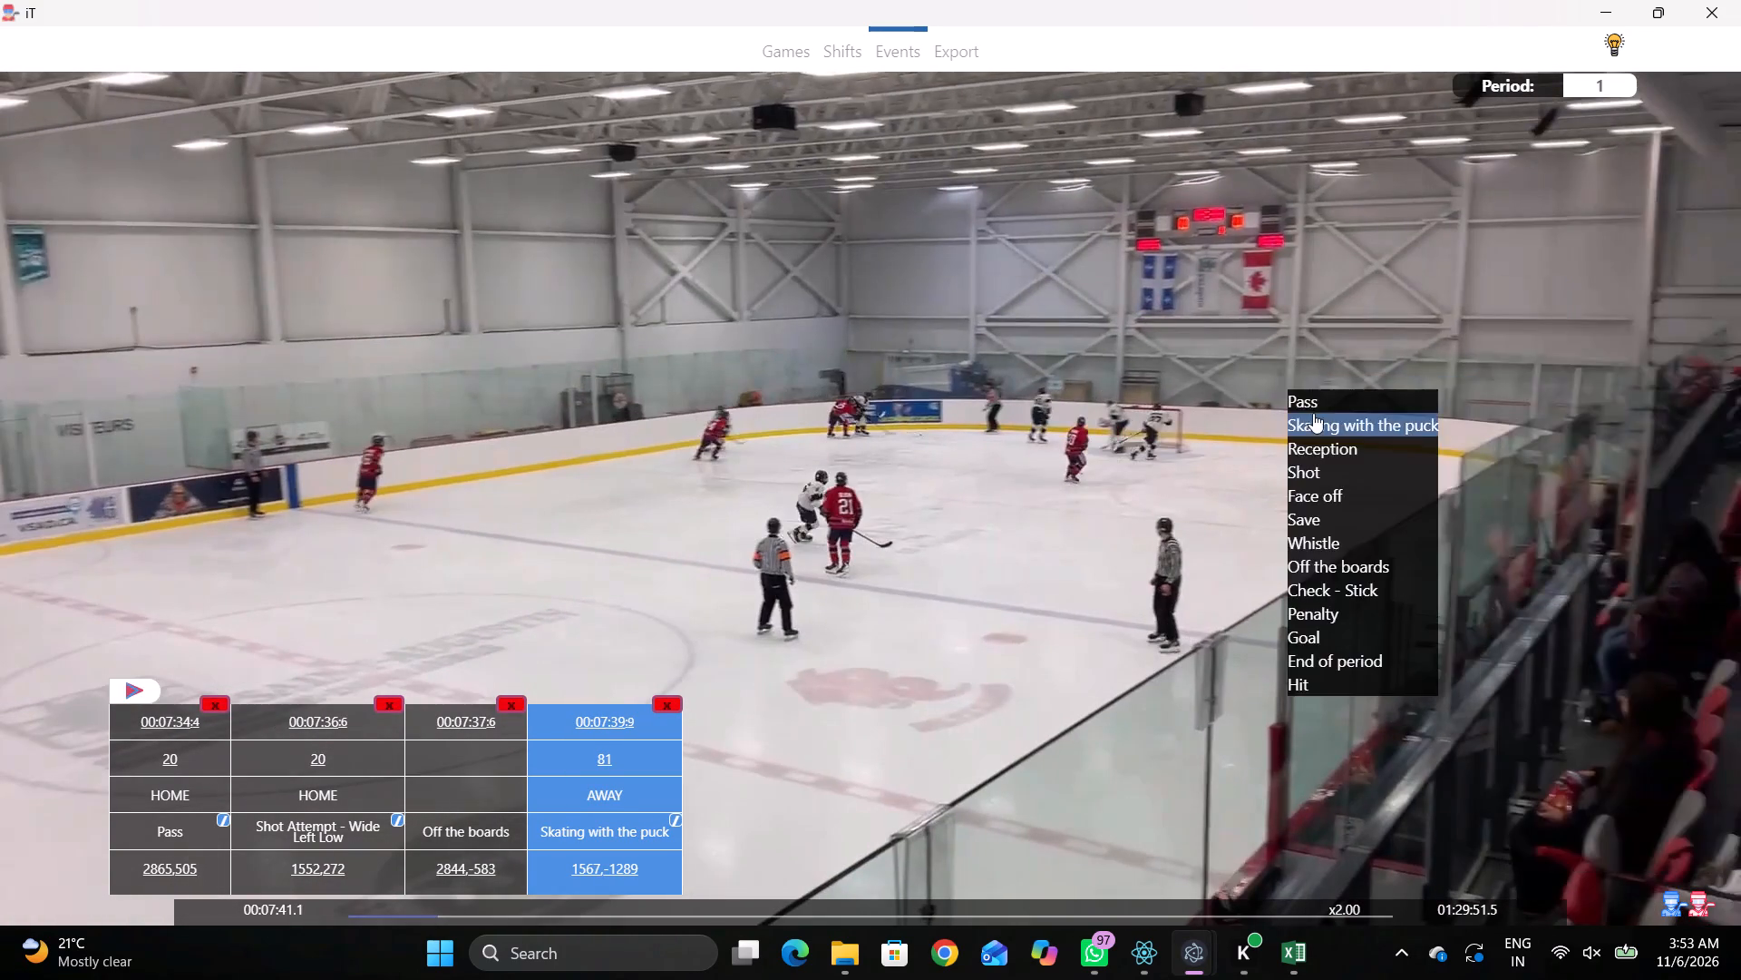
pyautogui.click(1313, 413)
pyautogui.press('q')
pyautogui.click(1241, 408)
# Record a pass by away player 81 at 00:07:40:7, at rink position 2209,-1198.
pyautogui.press('q')
pyautogui.press('q')
pyautogui.press('q')
pyautogui.rightClick(1263, 397)
pyautogui.rightClick(1255, 398)
pyautogui.click(1267, 410)
pyautogui.click(1532, 294)
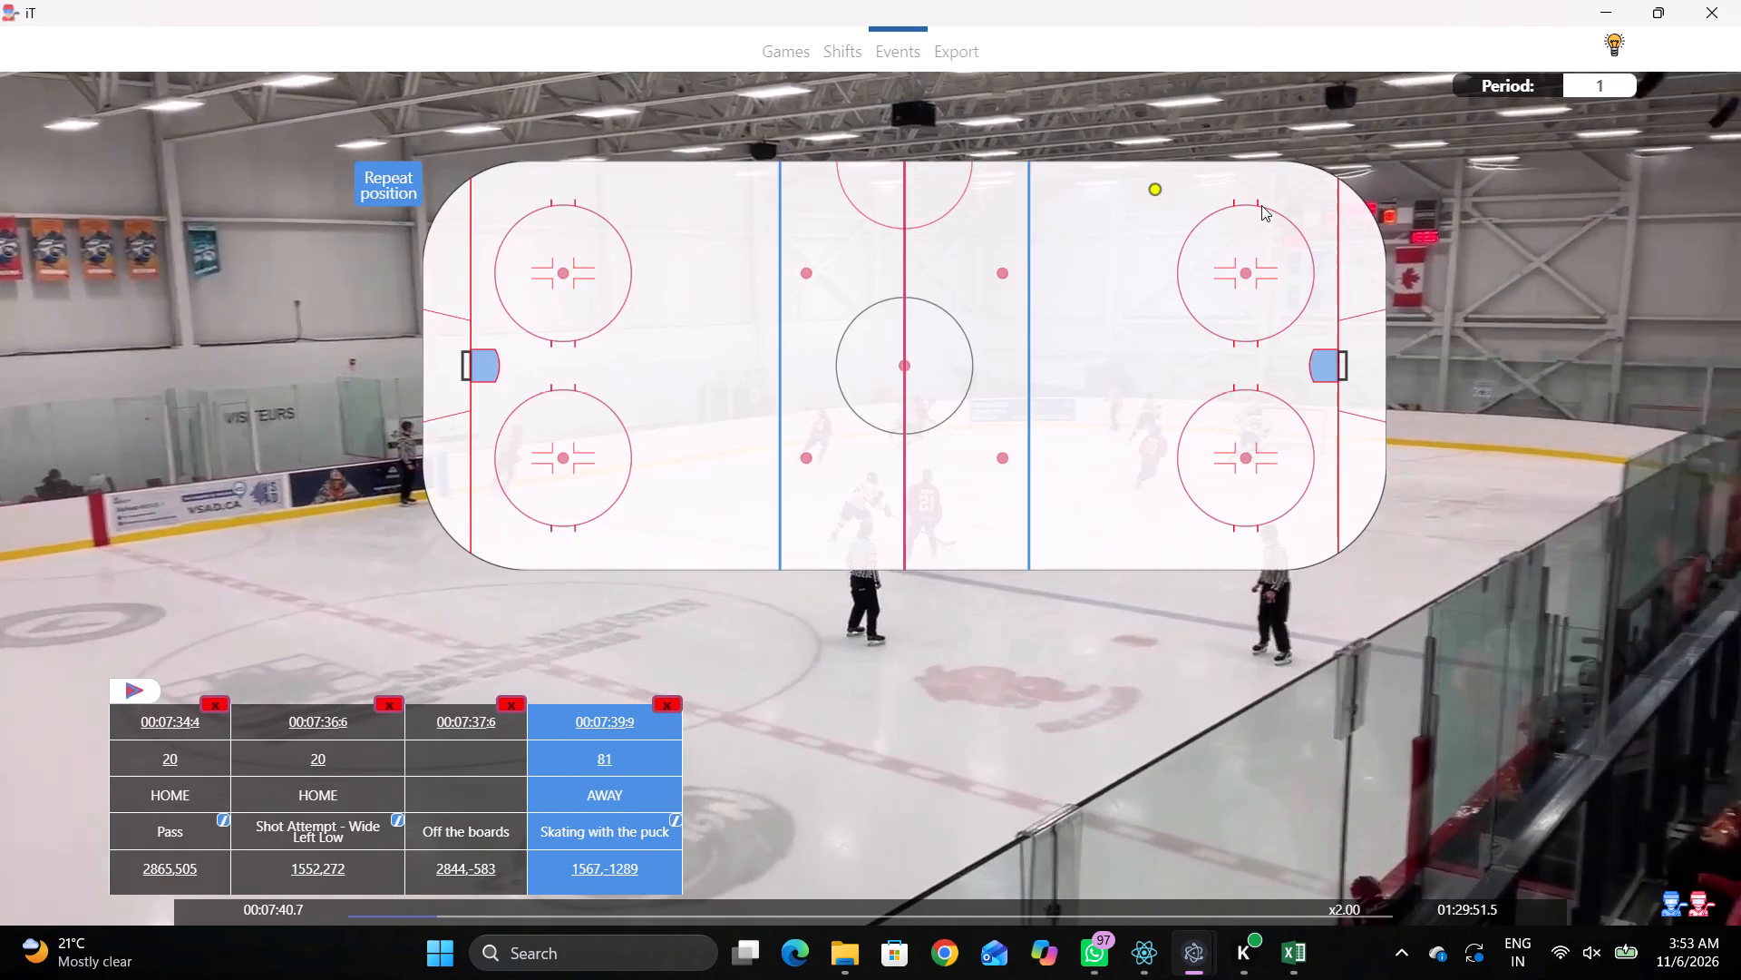
pyautogui.click(1260, 202)
# Record away player 90 skating with the puck at 00:07:41:5, at rink position 2802,-591.
pyautogui.press('r')
pyautogui.press('space')
pyautogui.press('space')
pyautogui.press('space')
pyautogui.press('space')
pyautogui.rightClick(1254, 459)
pyautogui.moveTo(1160, 460); pyautogui.dragTo(1143, 462, button='right')
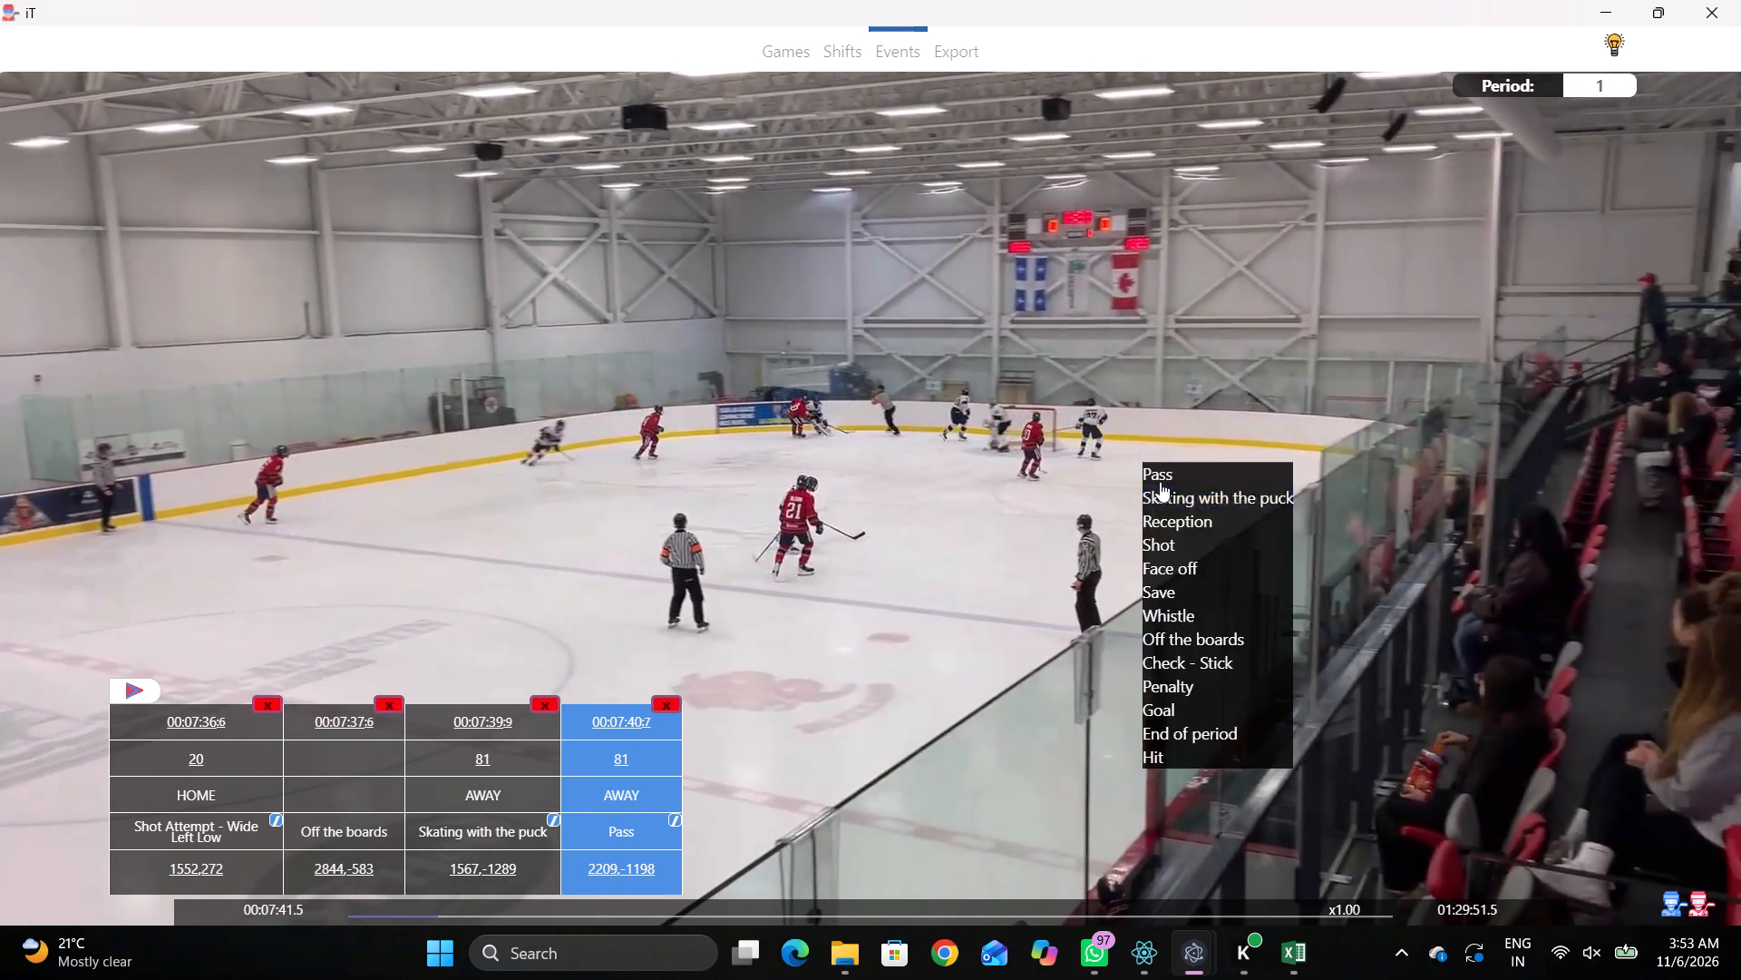
pyautogui.click(1264, 501)
pyautogui.click(1541, 726)
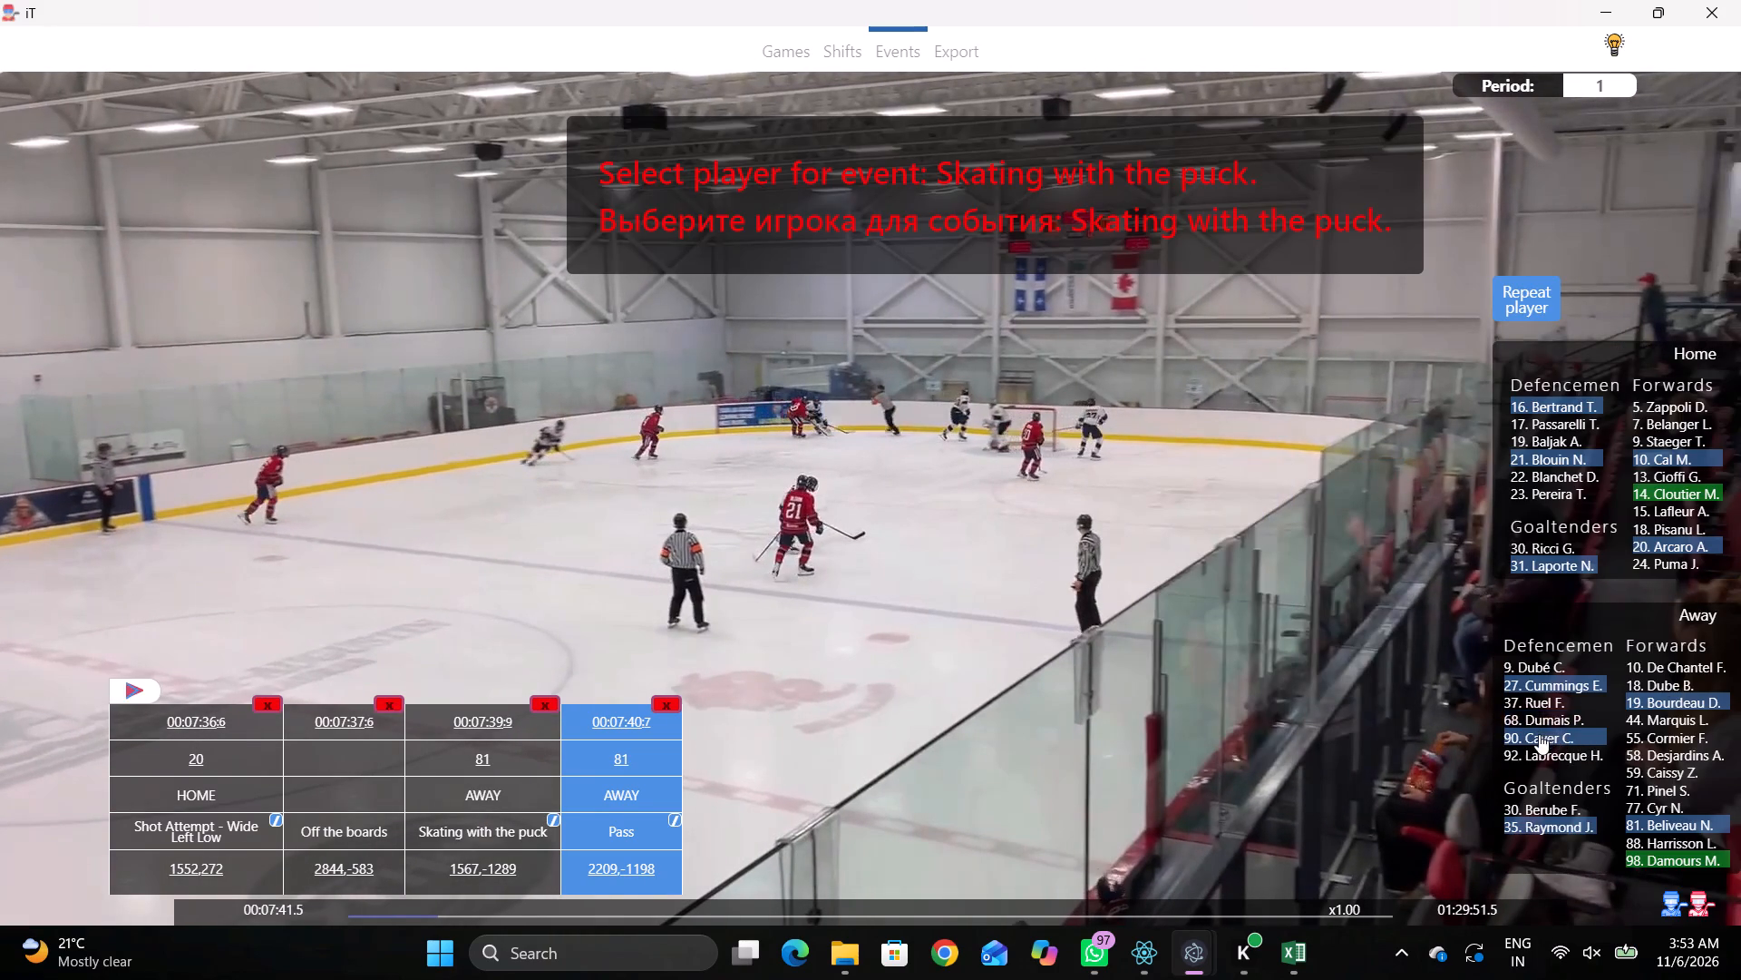
pyautogui.click(1539, 734)
pyautogui.click(1355, 288)
# Record a pass by away player 90 at 00:07:42:7, at rink position 2809,-458.
pyautogui.press('space')
pyautogui.press('space')
pyautogui.press('space')
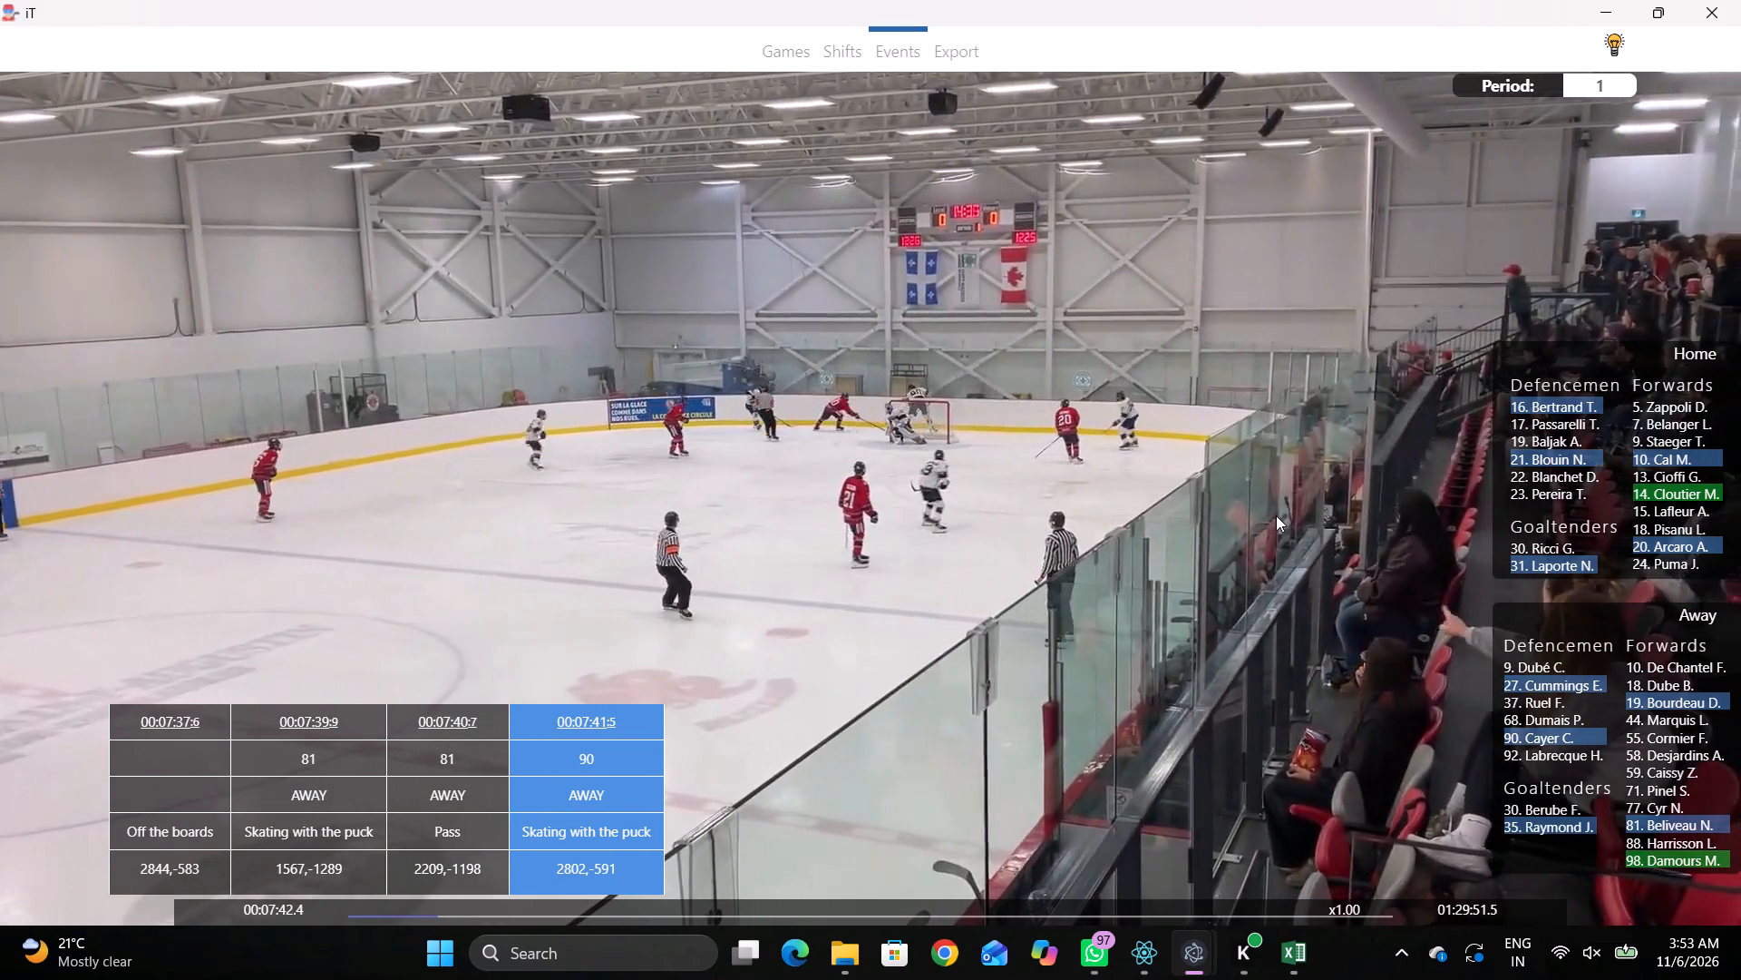
pyautogui.press('space')
pyautogui.press('space')
pyautogui.press('q')
pyautogui.press('q')
pyautogui.press('q')
pyautogui.press('q')
pyautogui.press('q')
pyautogui.press('q')
pyautogui.press('q')
pyautogui.press('q')
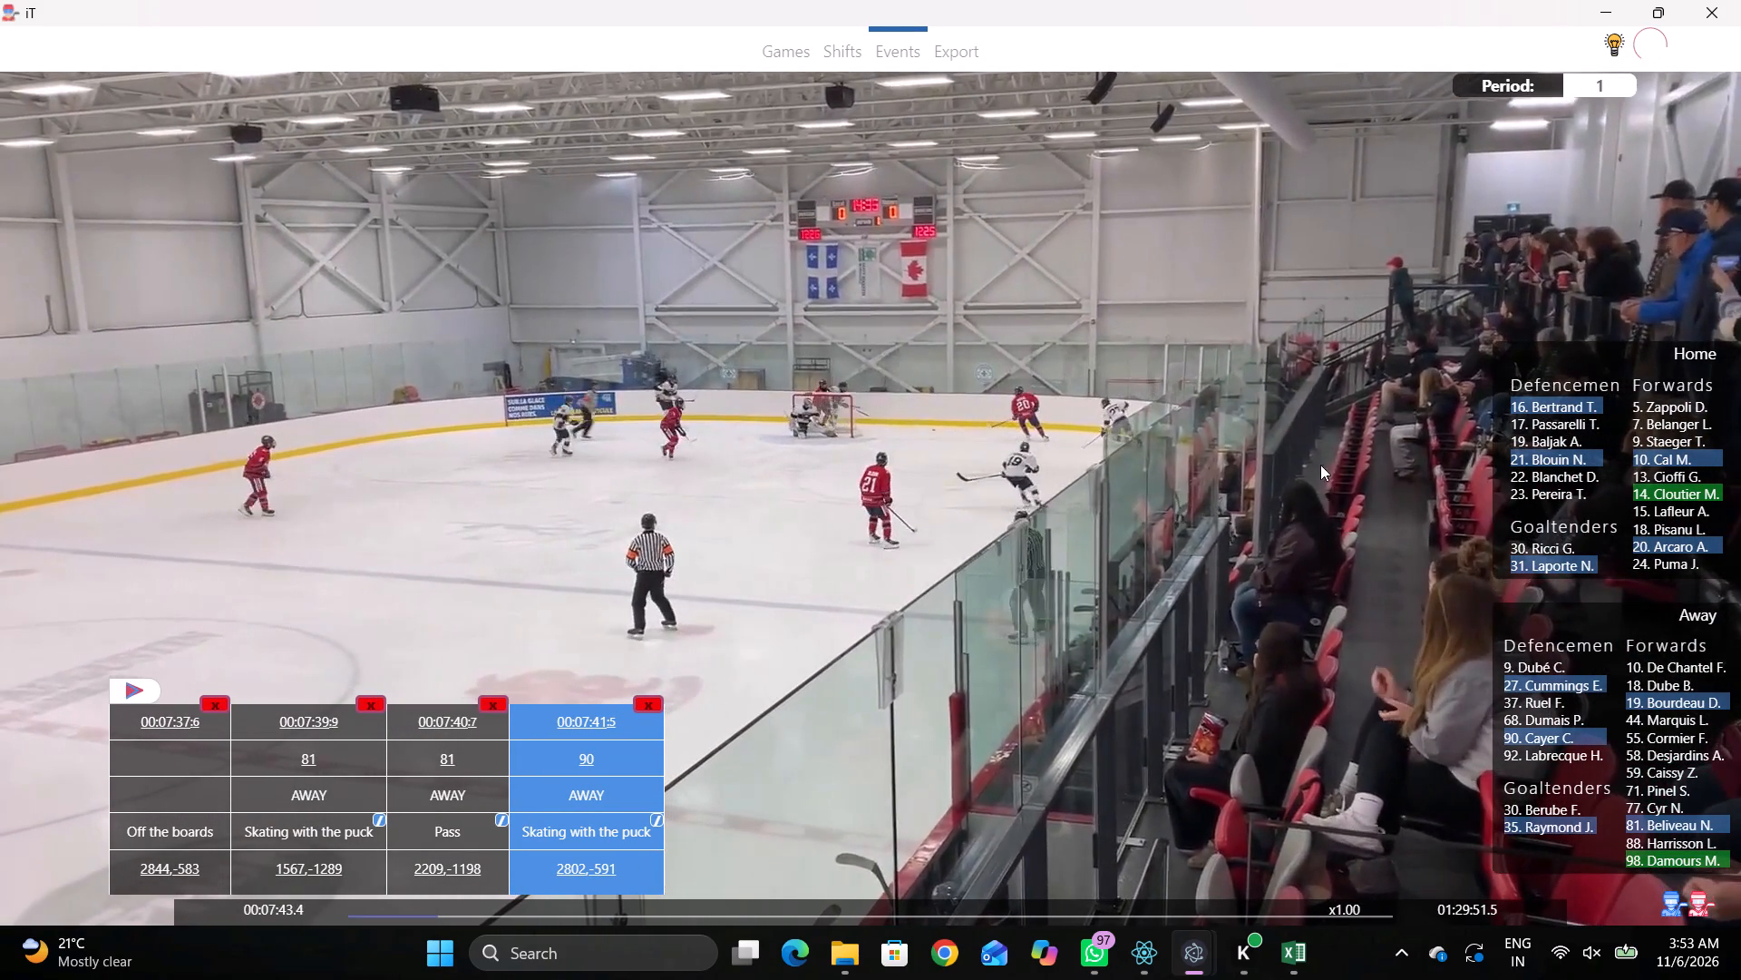
pyautogui.press('q')
pyautogui.rightClick(1315, 407)
pyautogui.moveTo(1285, 407); pyautogui.dragTo(1276, 408, button='right')
pyautogui.click(1293, 426)
pyautogui.click(1507, 298)
pyautogui.click(1357, 304)
# Record home player 20 skating with the puck at 00:07:43:9, at rink position 2837,605.
pyautogui.press('space')
pyautogui.press('v')
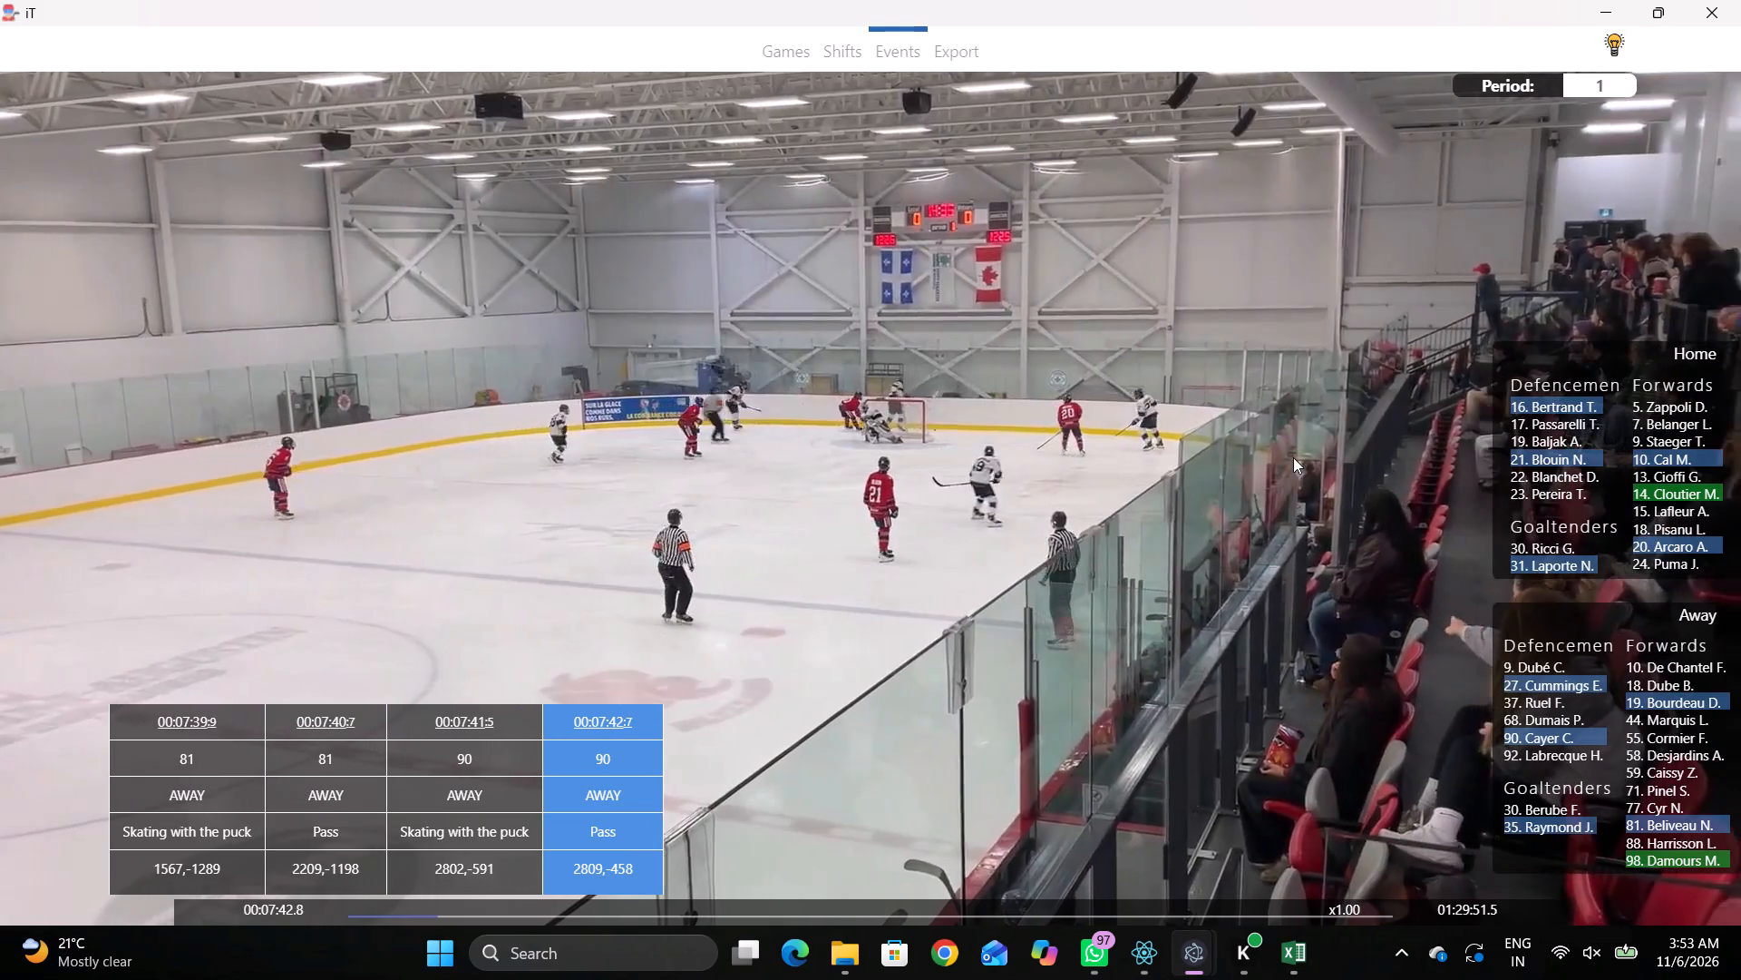
pyautogui.press('space')
pyautogui.press('space')
pyautogui.press('space')
pyautogui.rightClick(1222, 447)
pyautogui.press('space')
pyautogui.press('space')
pyautogui.rightClick(1199, 417)
pyautogui.click(1250, 454)
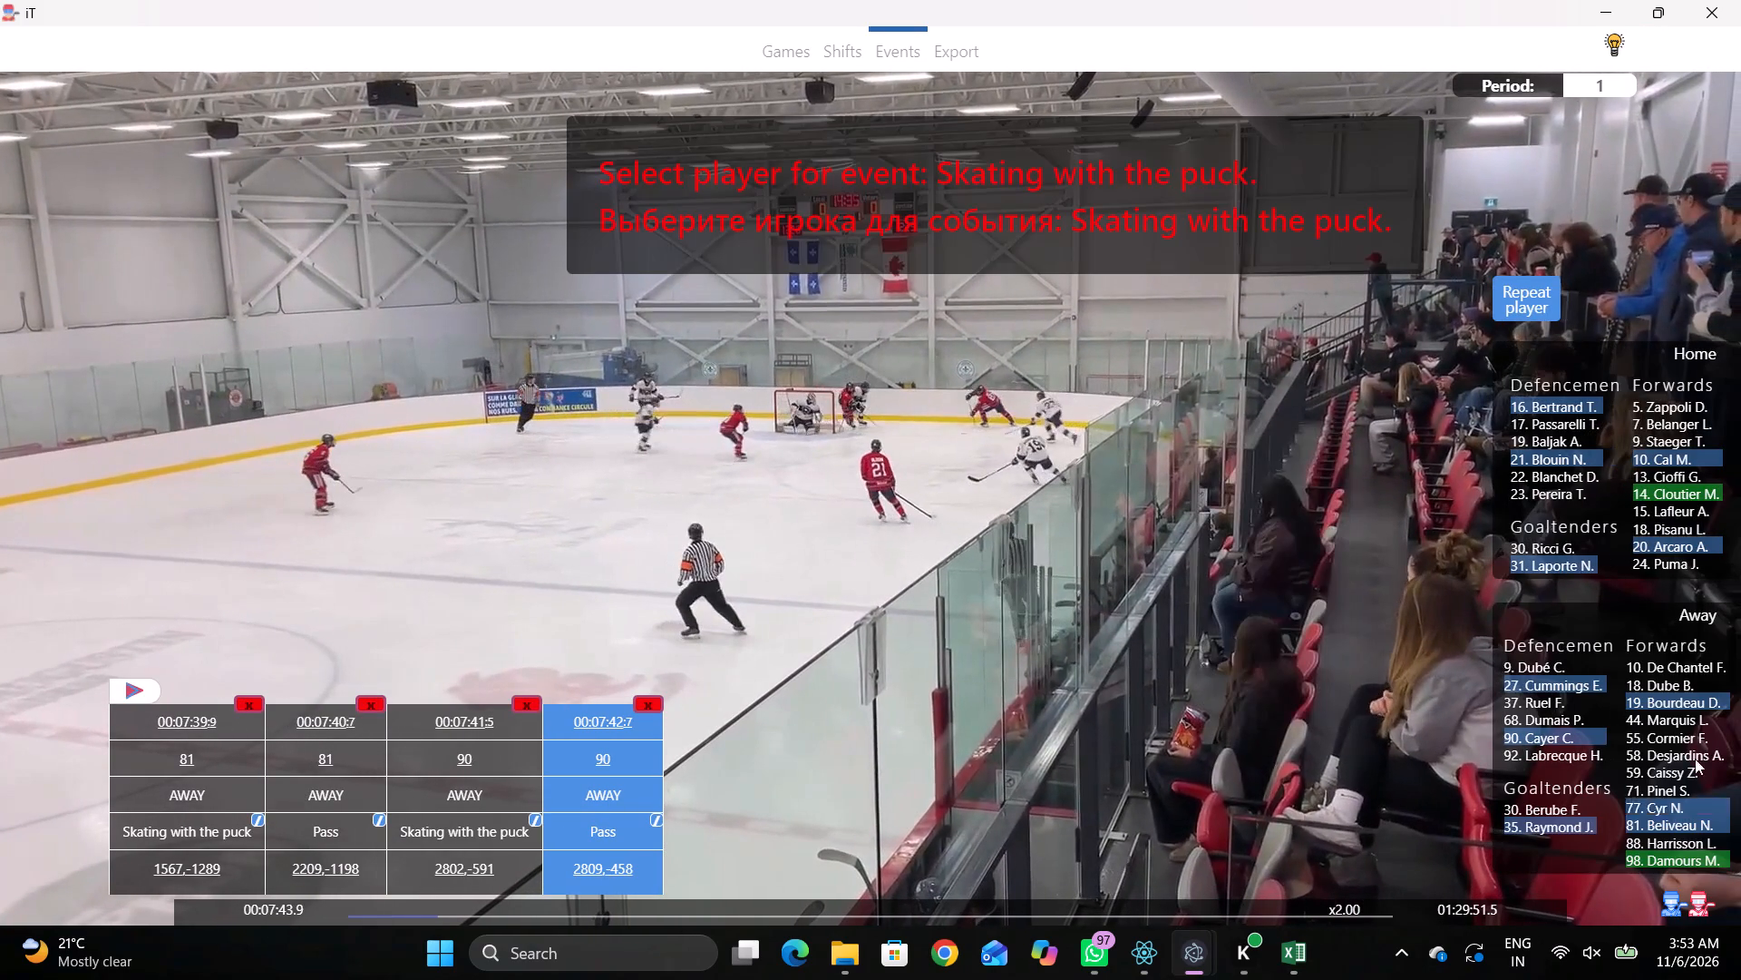
pyautogui.click(1660, 538)
pyautogui.click(1364, 451)
# Record a pass by home player 20 at 00:07:44:0, at rink position 2858,464.
pyautogui.press('space')
pyautogui.press('space')
pyautogui.press('space')
pyautogui.press('space')
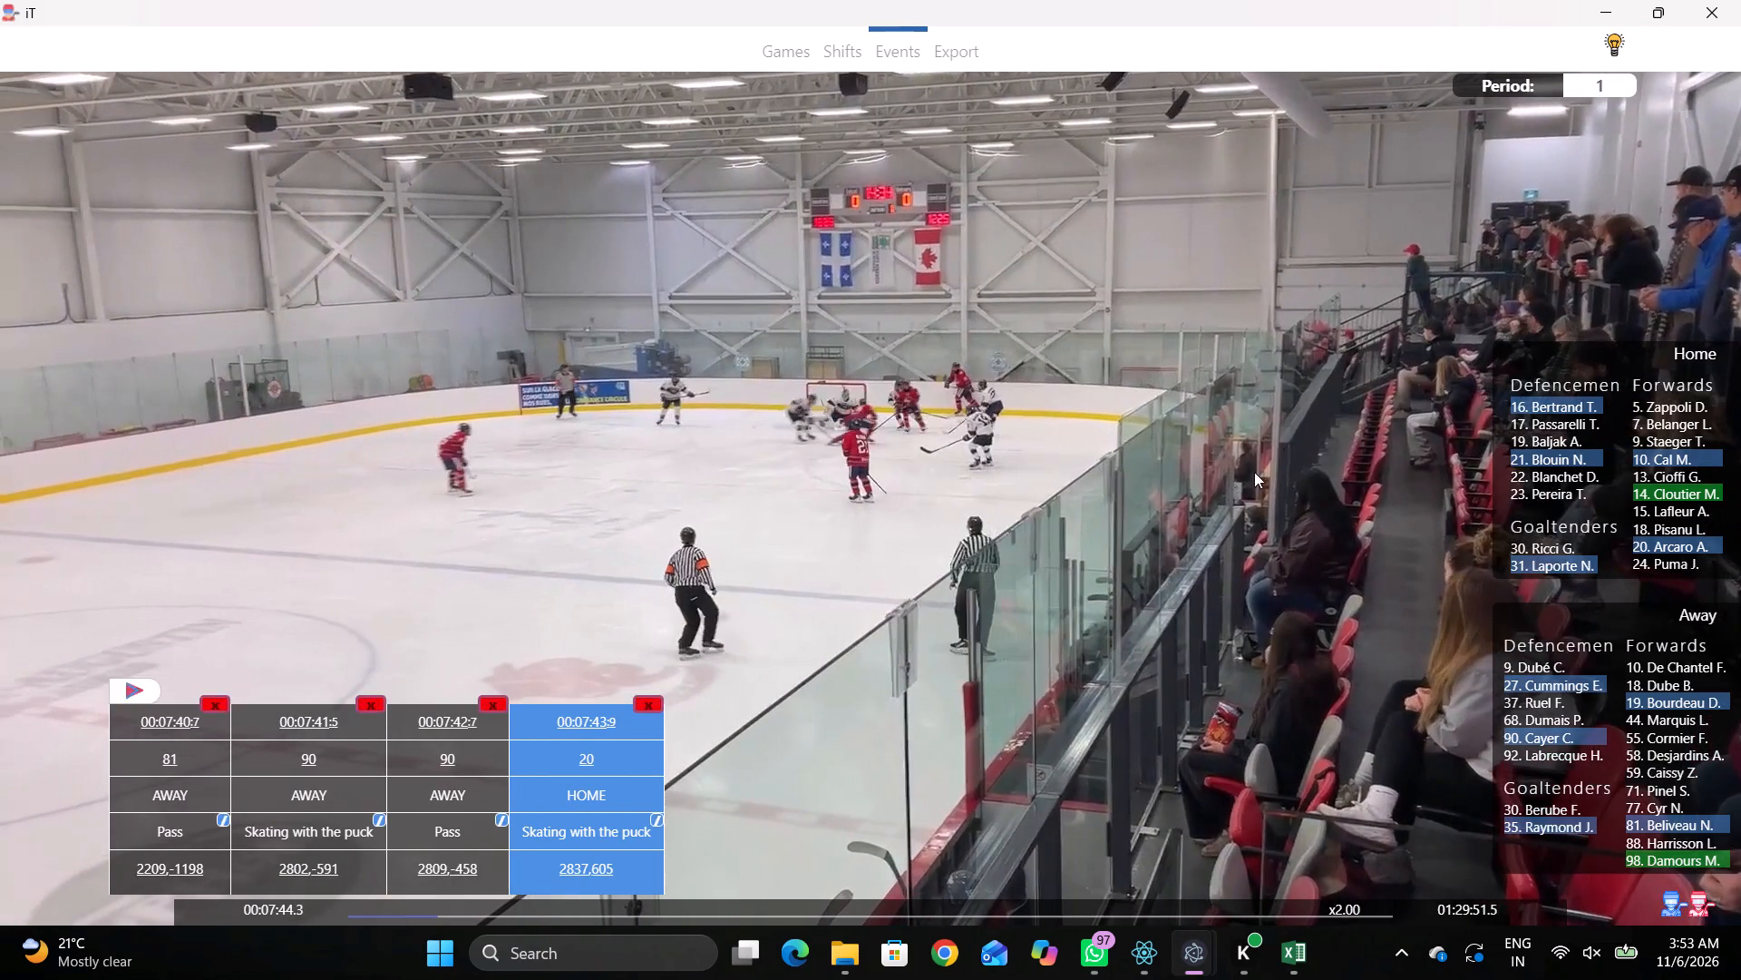
pyautogui.hotkey('shift', 'd')
pyautogui.hotkey('shift', 'd')
pyautogui.click(609, 704)
pyautogui.press('r')
pyautogui.press('space')
pyautogui.press('space')
pyautogui.moveTo(1125, 452); pyautogui.dragTo(1125, 461, button='right')
pyautogui.click(1137, 478)
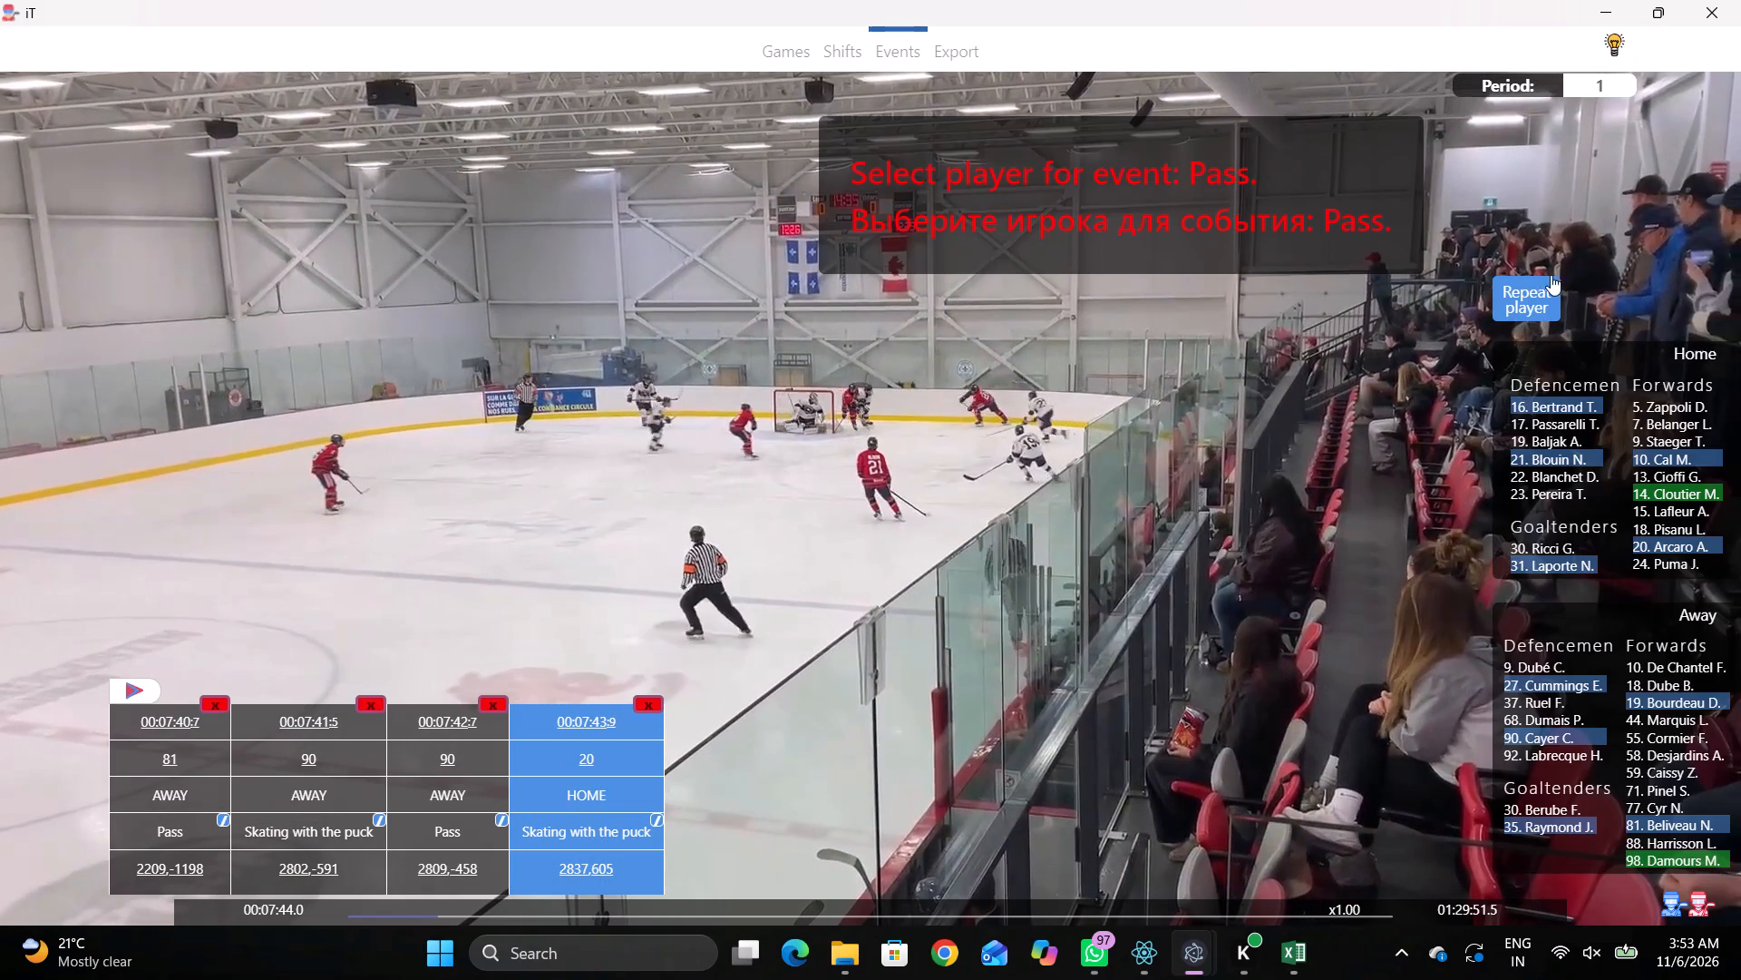
pyautogui.click(1534, 288)
pyautogui.click(1365, 430)
# Record an on-goal shot attempt by home player 14 at 00:07:44:6, at rink position 2160,-34.
pyautogui.press('r')
pyautogui.press('space')
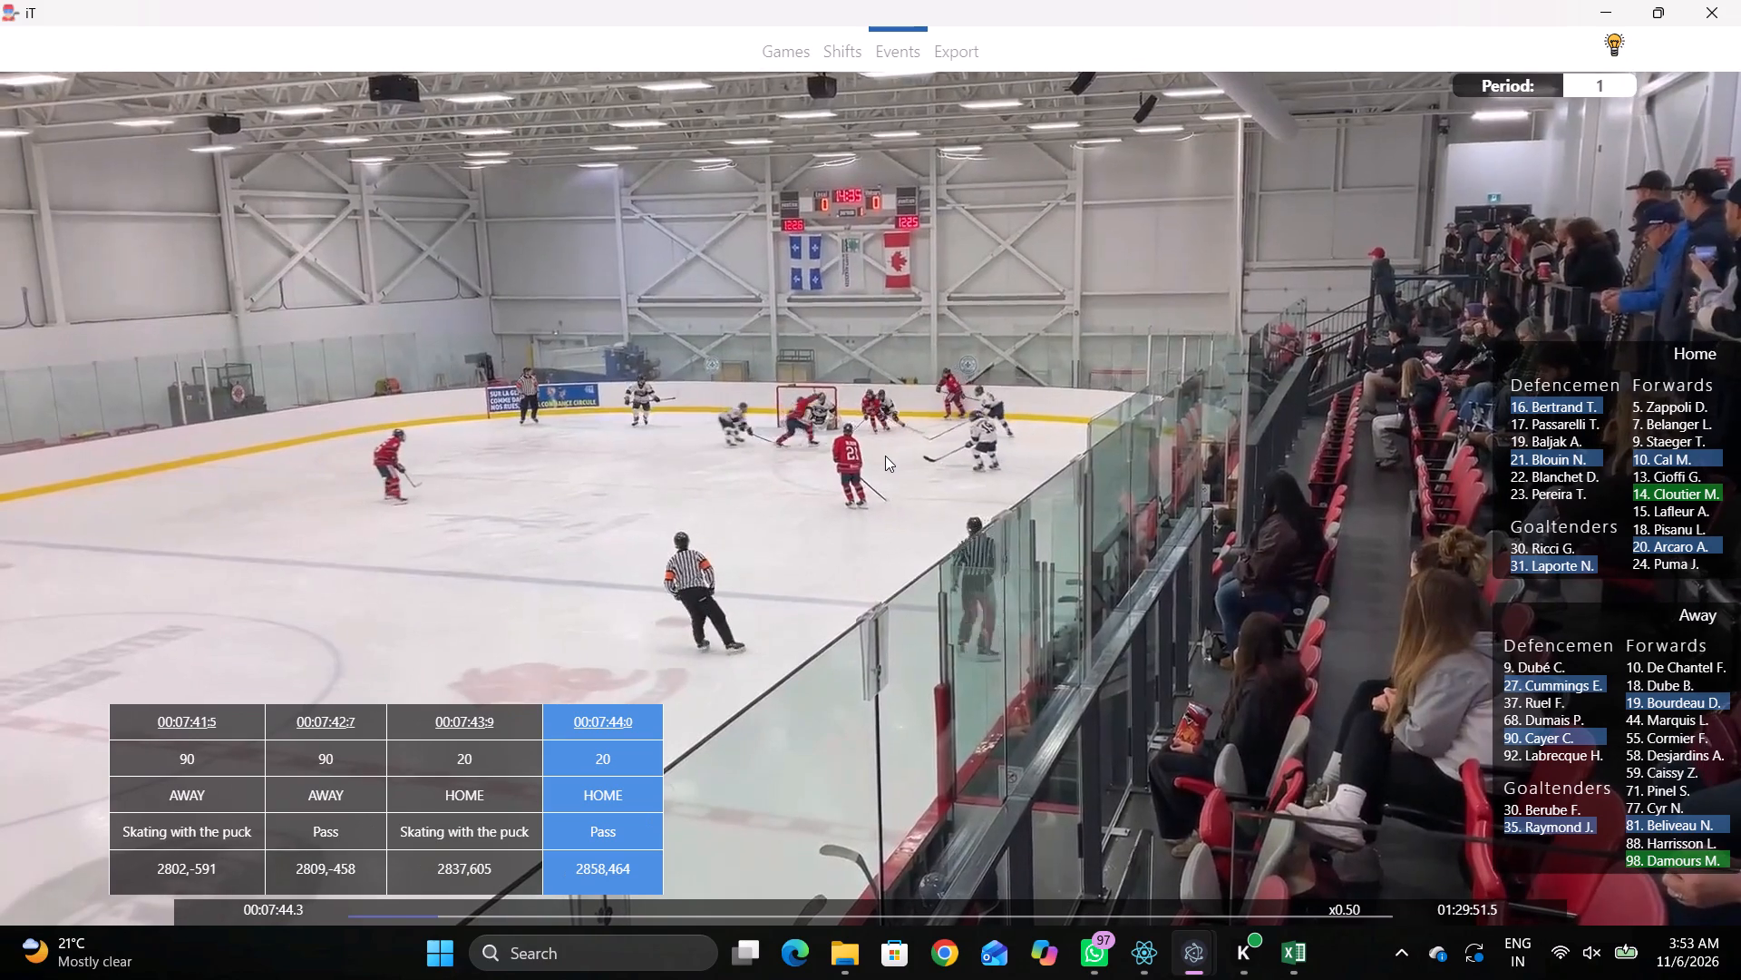
pyautogui.press('space')
pyautogui.press('space')
pyautogui.press('space')
pyautogui.write('q')
pyautogui.press('q')
pyautogui.press('q')
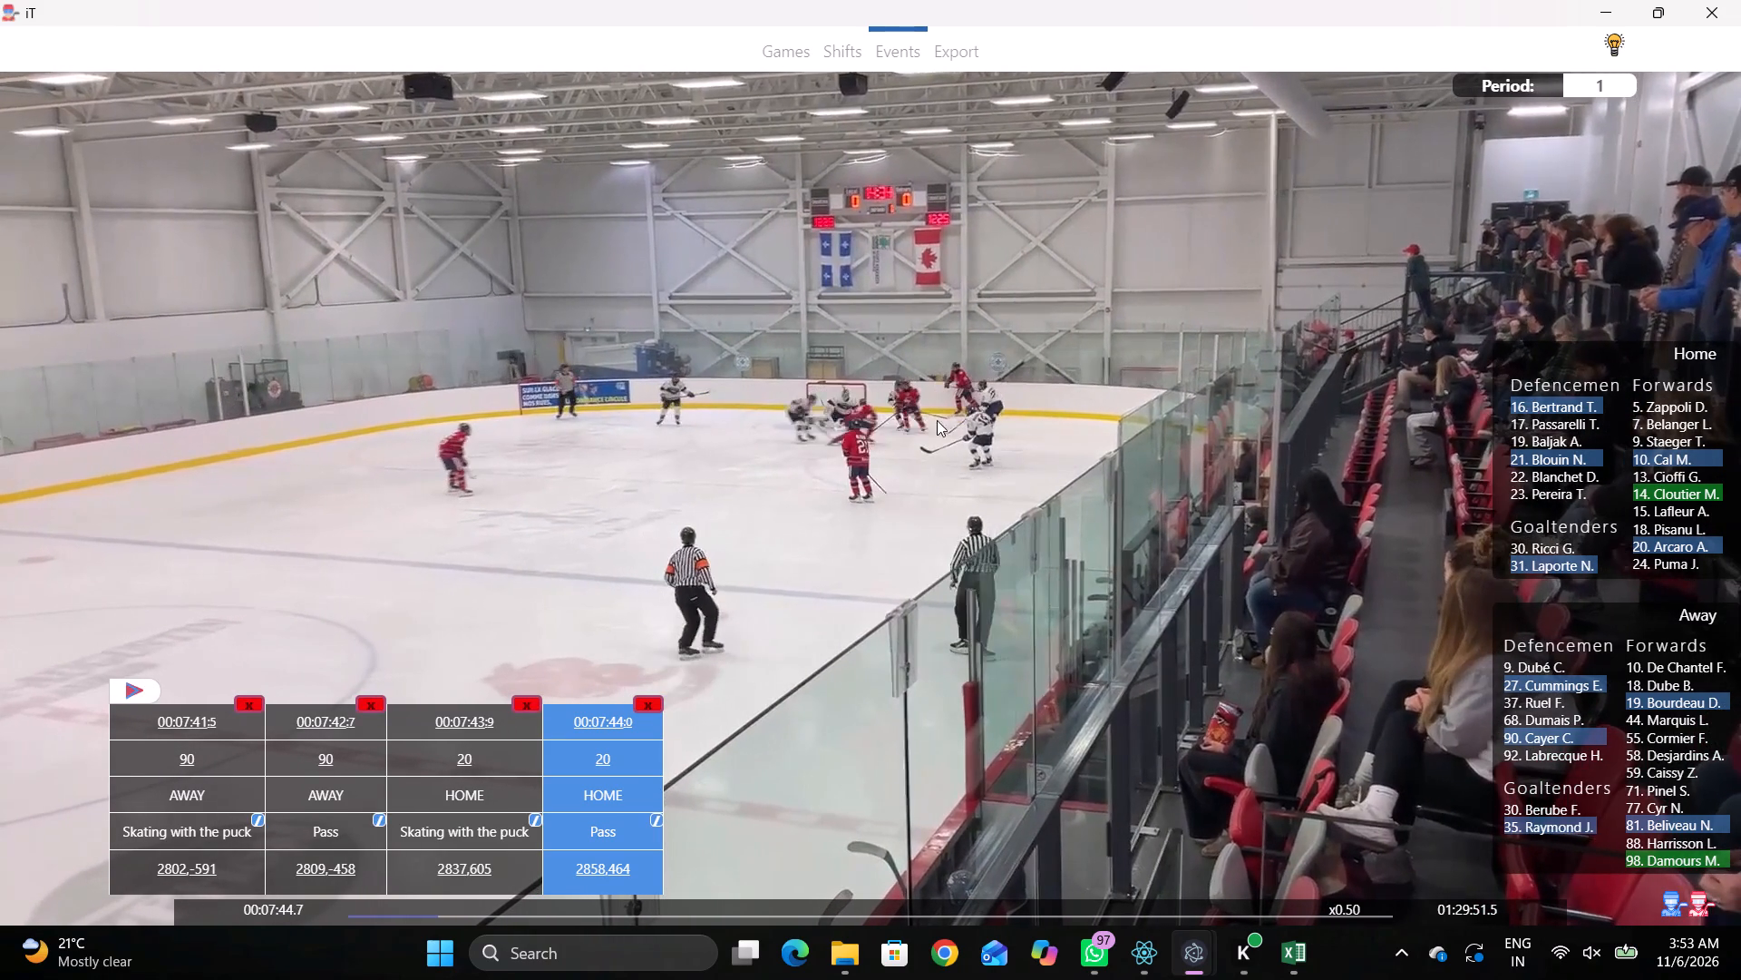
pyautogui.rightClick(918, 345)
pyautogui.click(953, 417)
pyautogui.click(903, 358)
pyautogui.click(1647, 505)
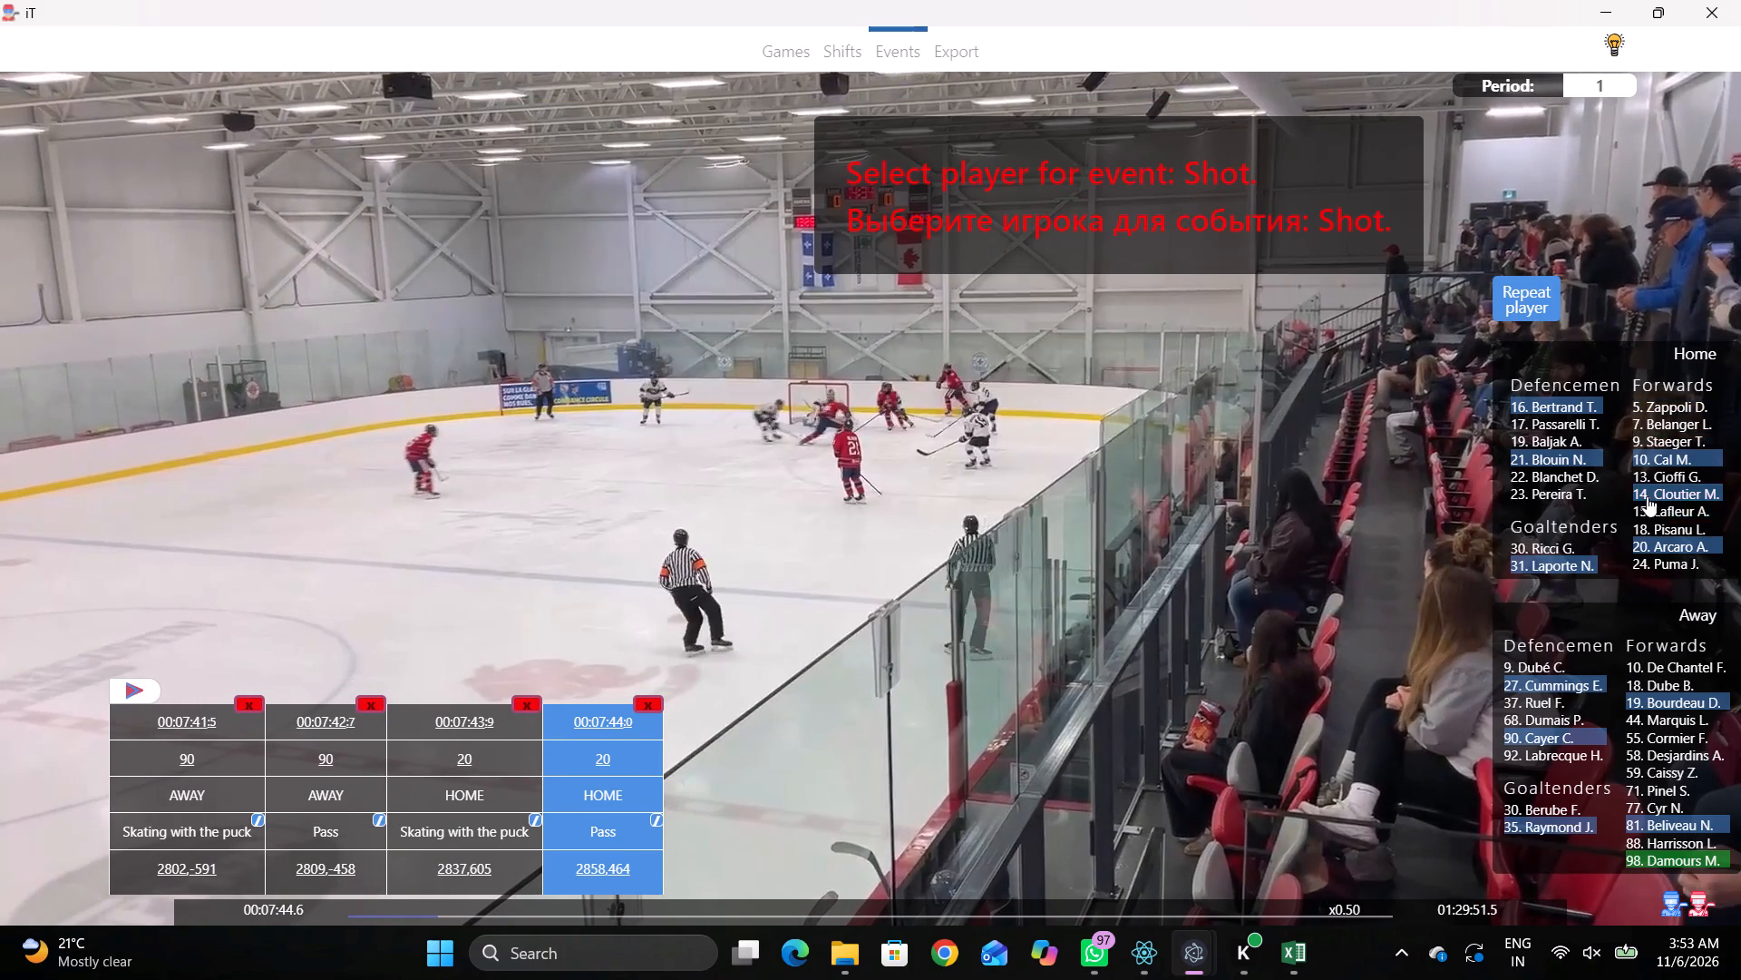
pyautogui.click(1647, 496)
pyautogui.click(1252, 361)
# Record a wide left low shot attempt by home player 14 at 00:07:44:6, at rink position 2287,81.
pyautogui.press('space')
pyautogui.press('space')
pyautogui.press('space')
pyautogui.press('space')
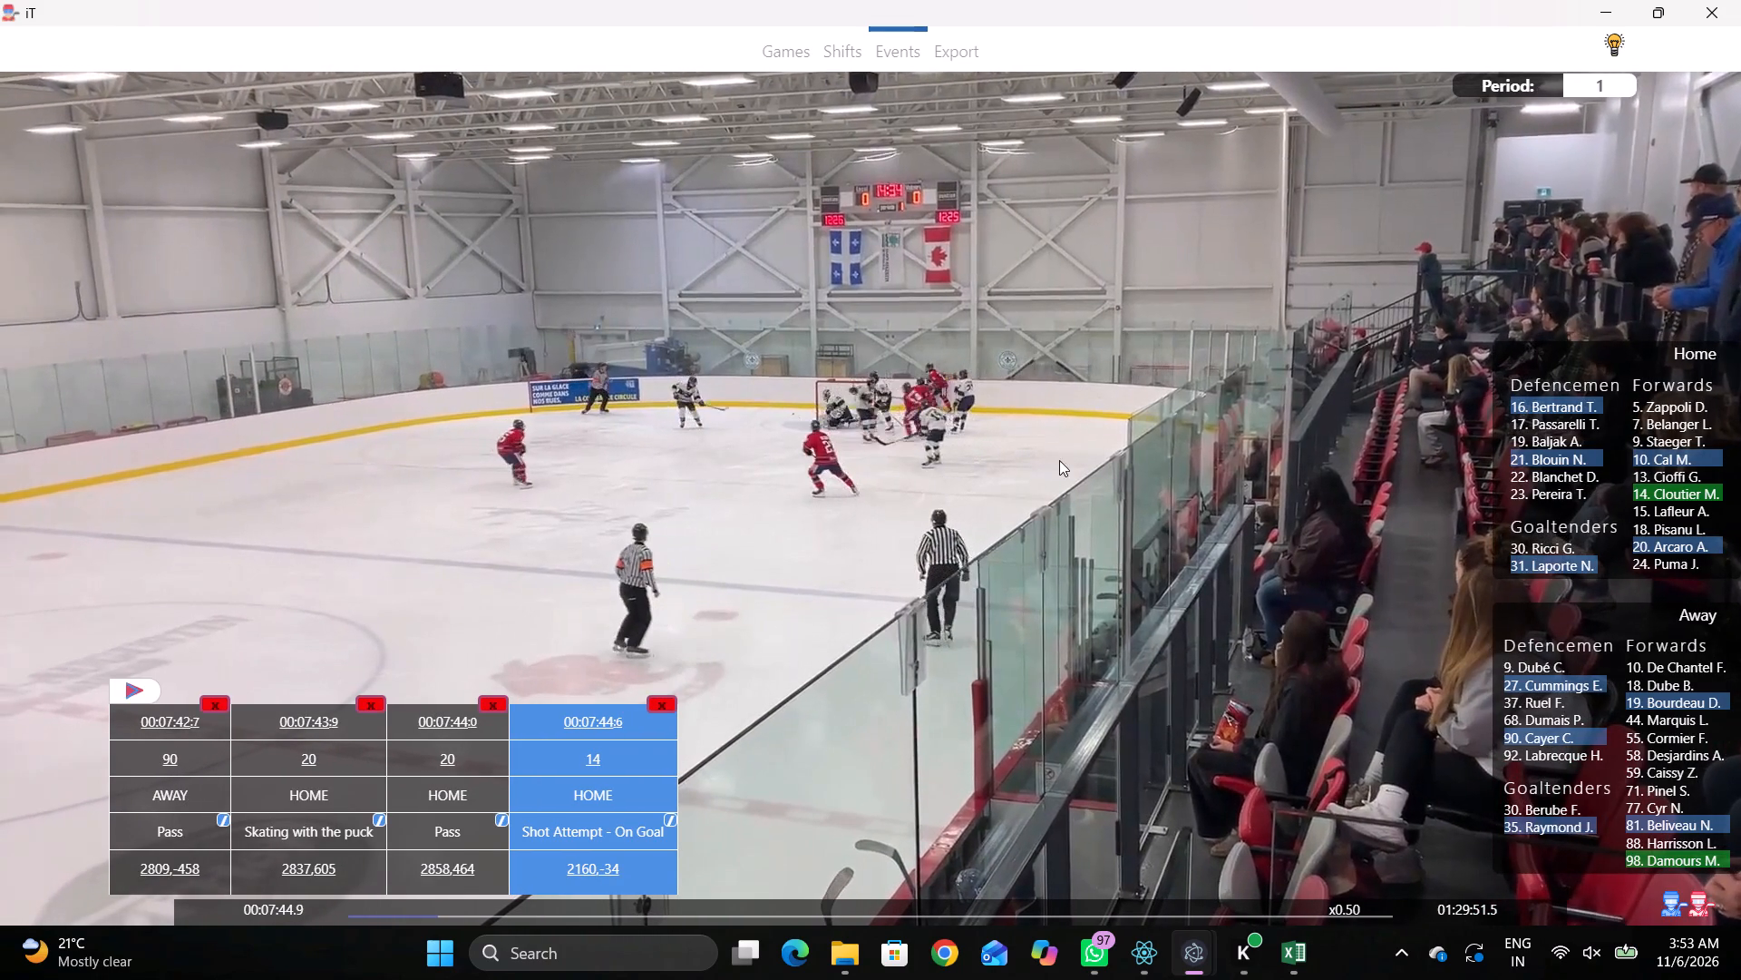
pyautogui.press('q')
pyautogui.press('q')
pyautogui.press('q')
pyautogui.press('q')
pyautogui.press('q')
pyautogui.moveTo(1034, 365); pyautogui.dragTo(1042, 367, button='right')
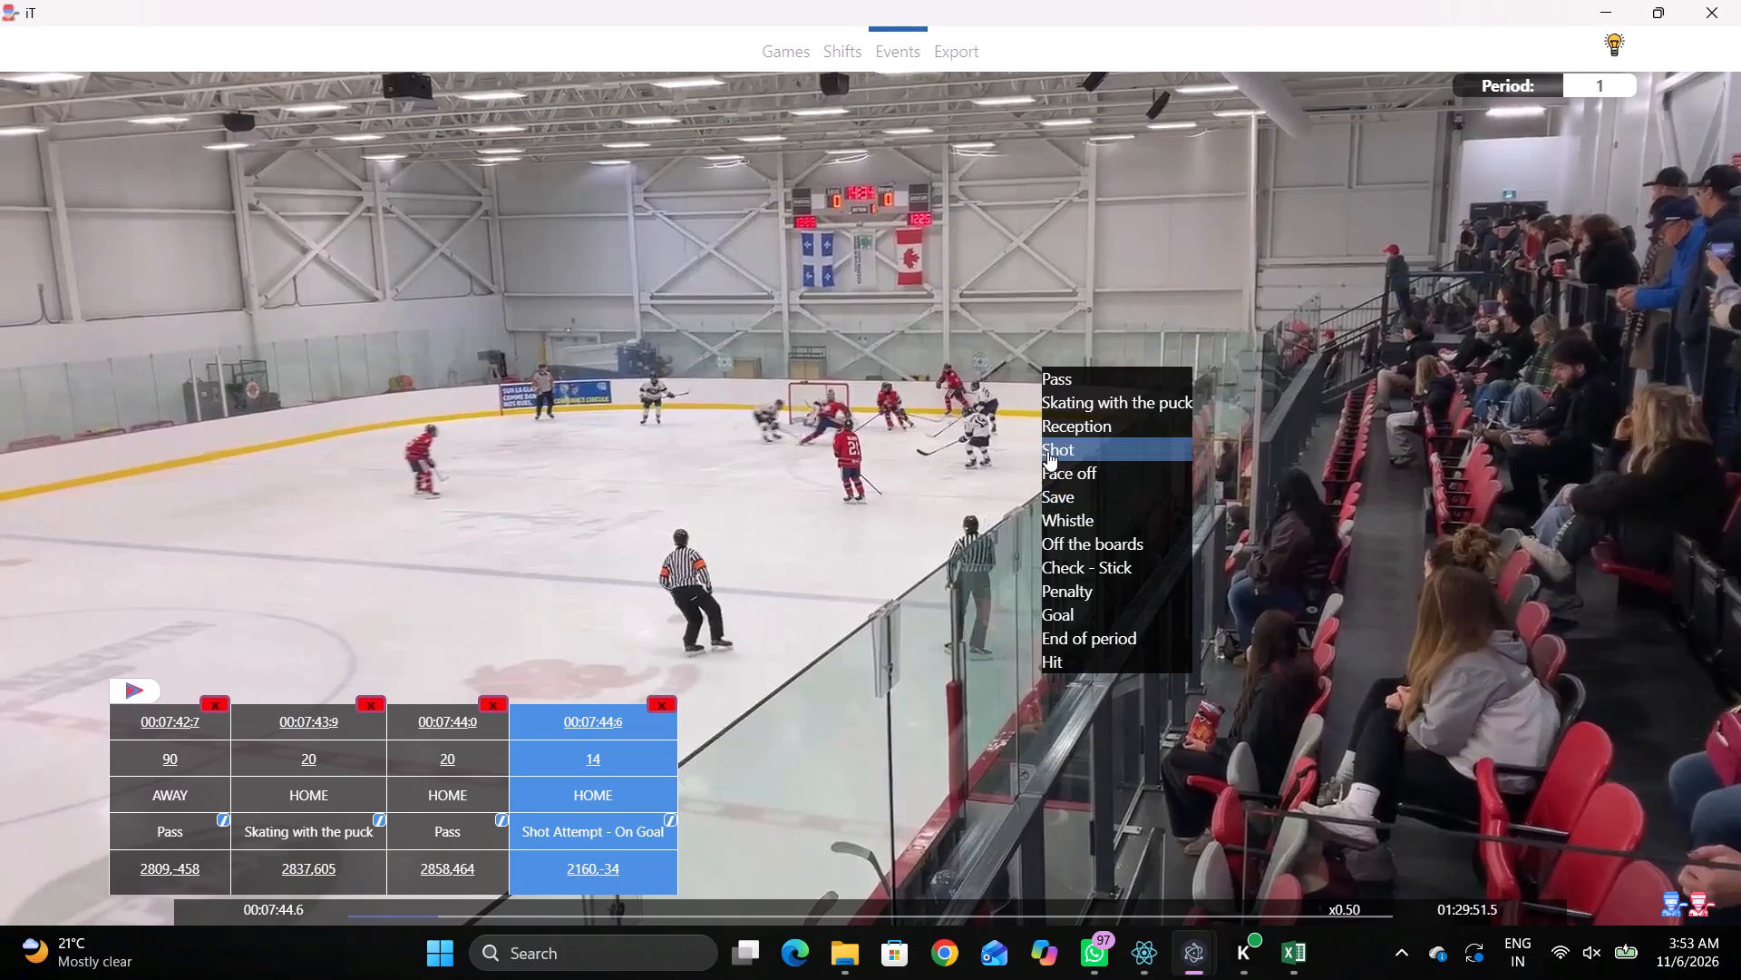
pyautogui.click(1045, 443)
pyautogui.click(500, 417)
pyautogui.click(1517, 299)
pyautogui.click(1272, 379)
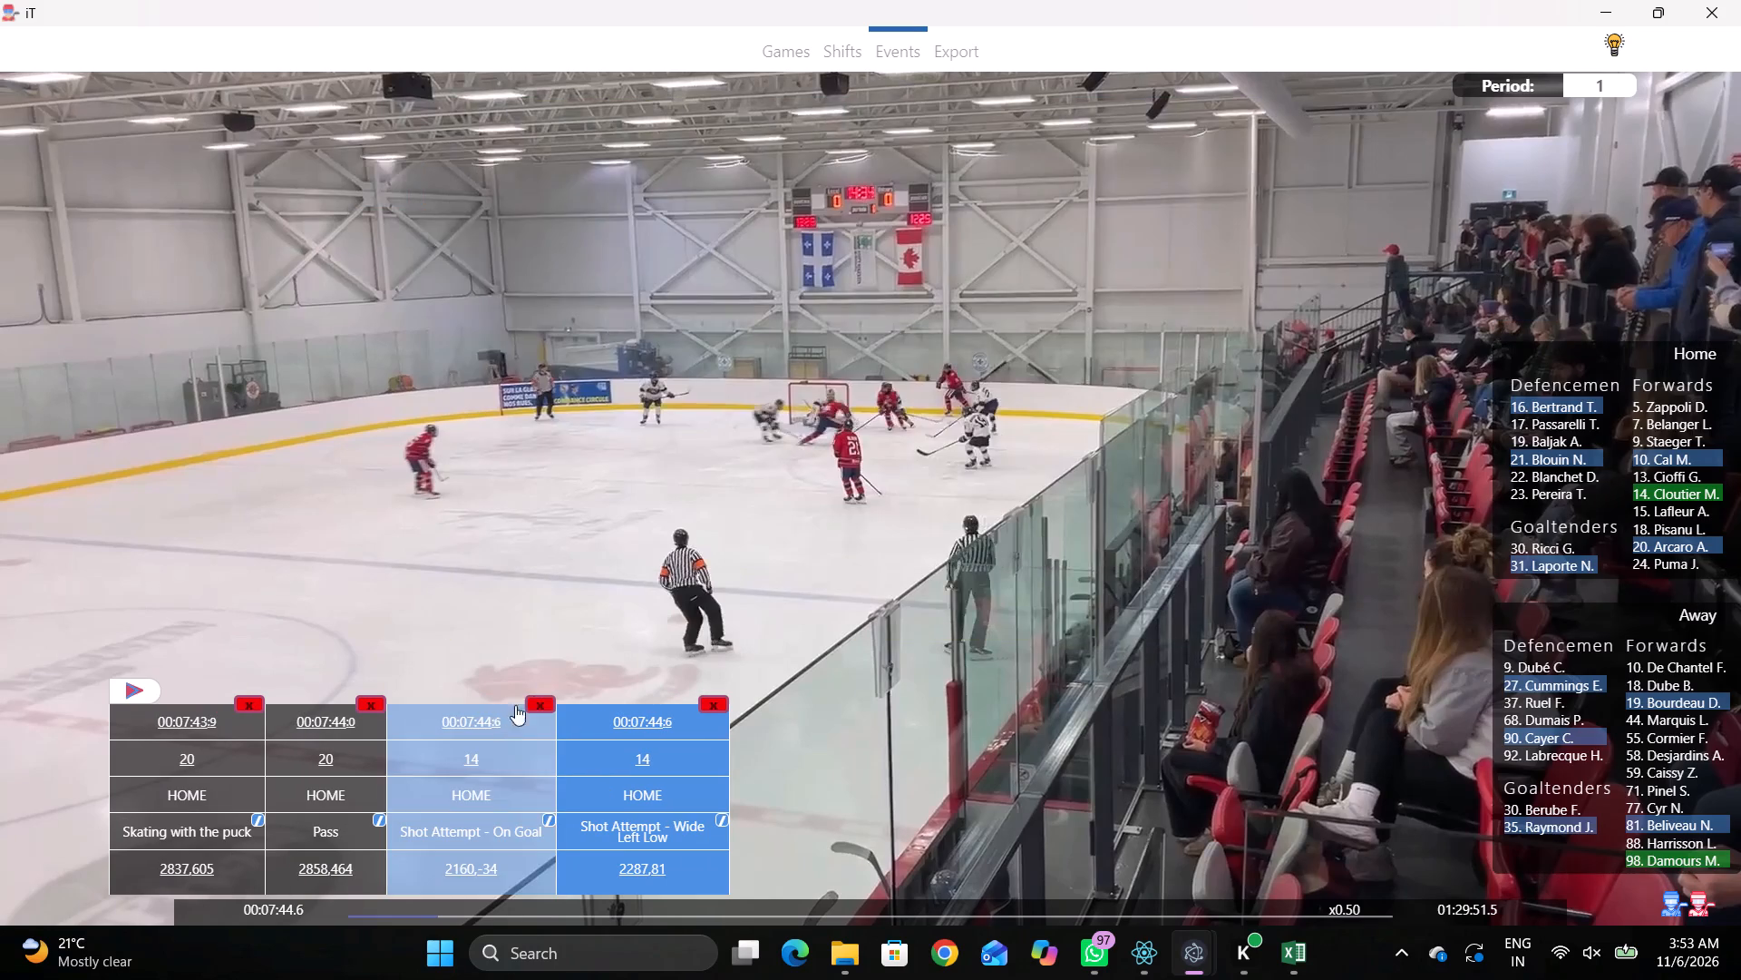
# Delete the on-goal shot attempt by home player 14 at 00:07:44:6.
pyautogui.click(533, 700)
pyautogui.click(1046, 500)
# Record an off-the-boards event at 00:07:45:3, at rink position 2985,-433.
pyautogui.press('space')
pyautogui.press('v')
pyautogui.press('space')
pyautogui.moveTo(1098, 340); pyautogui.dragTo(1111, 334, button='right')
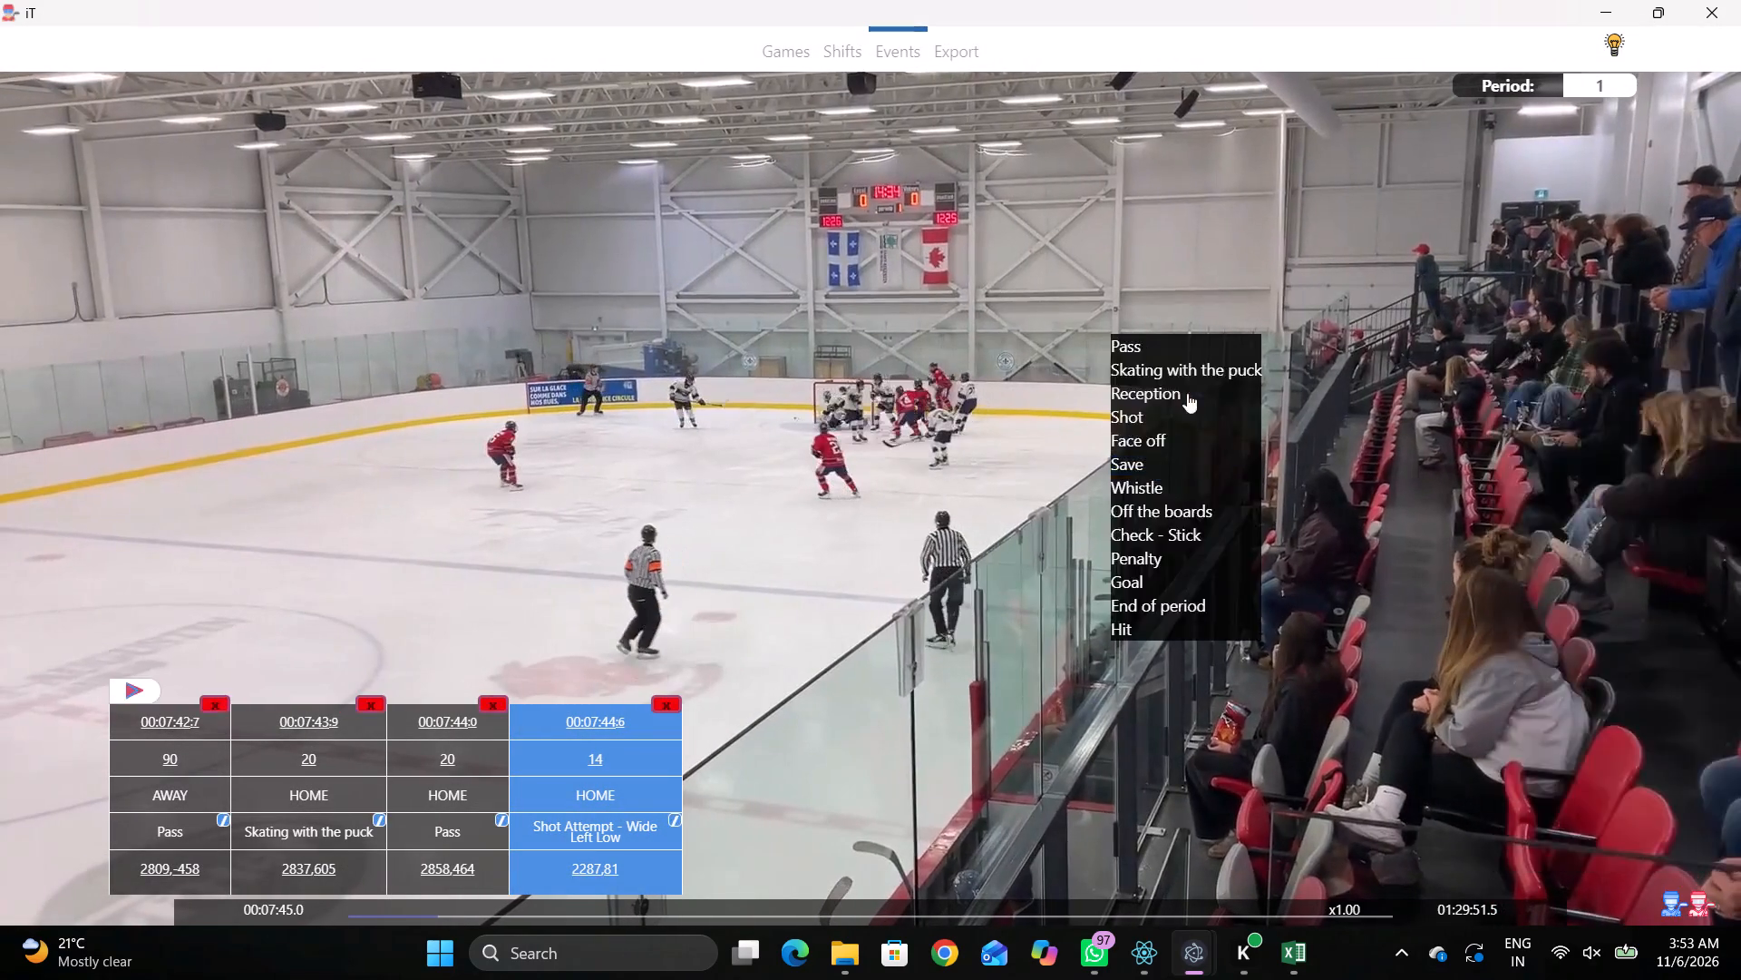
pyautogui.press('space')
pyautogui.press('space')
pyautogui.moveTo(1182, 346); pyautogui.dragTo(1196, 341, button='right')
pyautogui.click(1242, 537)
pyautogui.moveTo(1249, 500); pyautogui.dragTo(1257, 526, button='right')
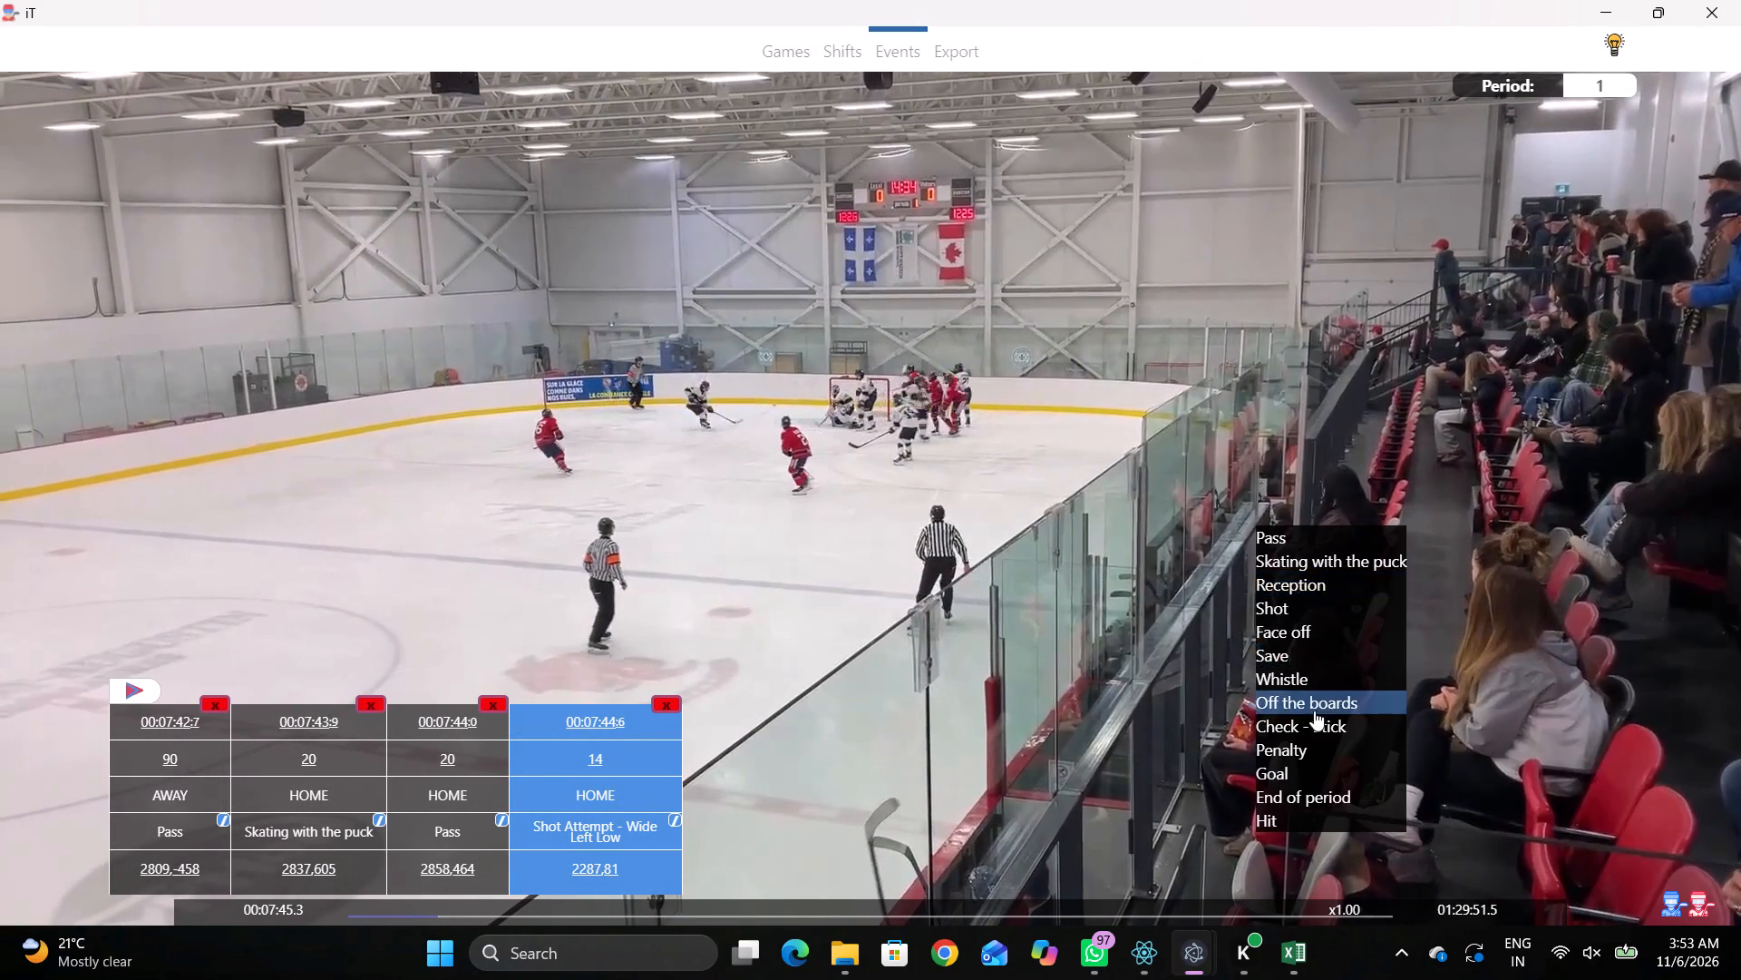
pyautogui.click(1314, 710)
pyautogui.click(1385, 309)
pyautogui.click(975, 387)
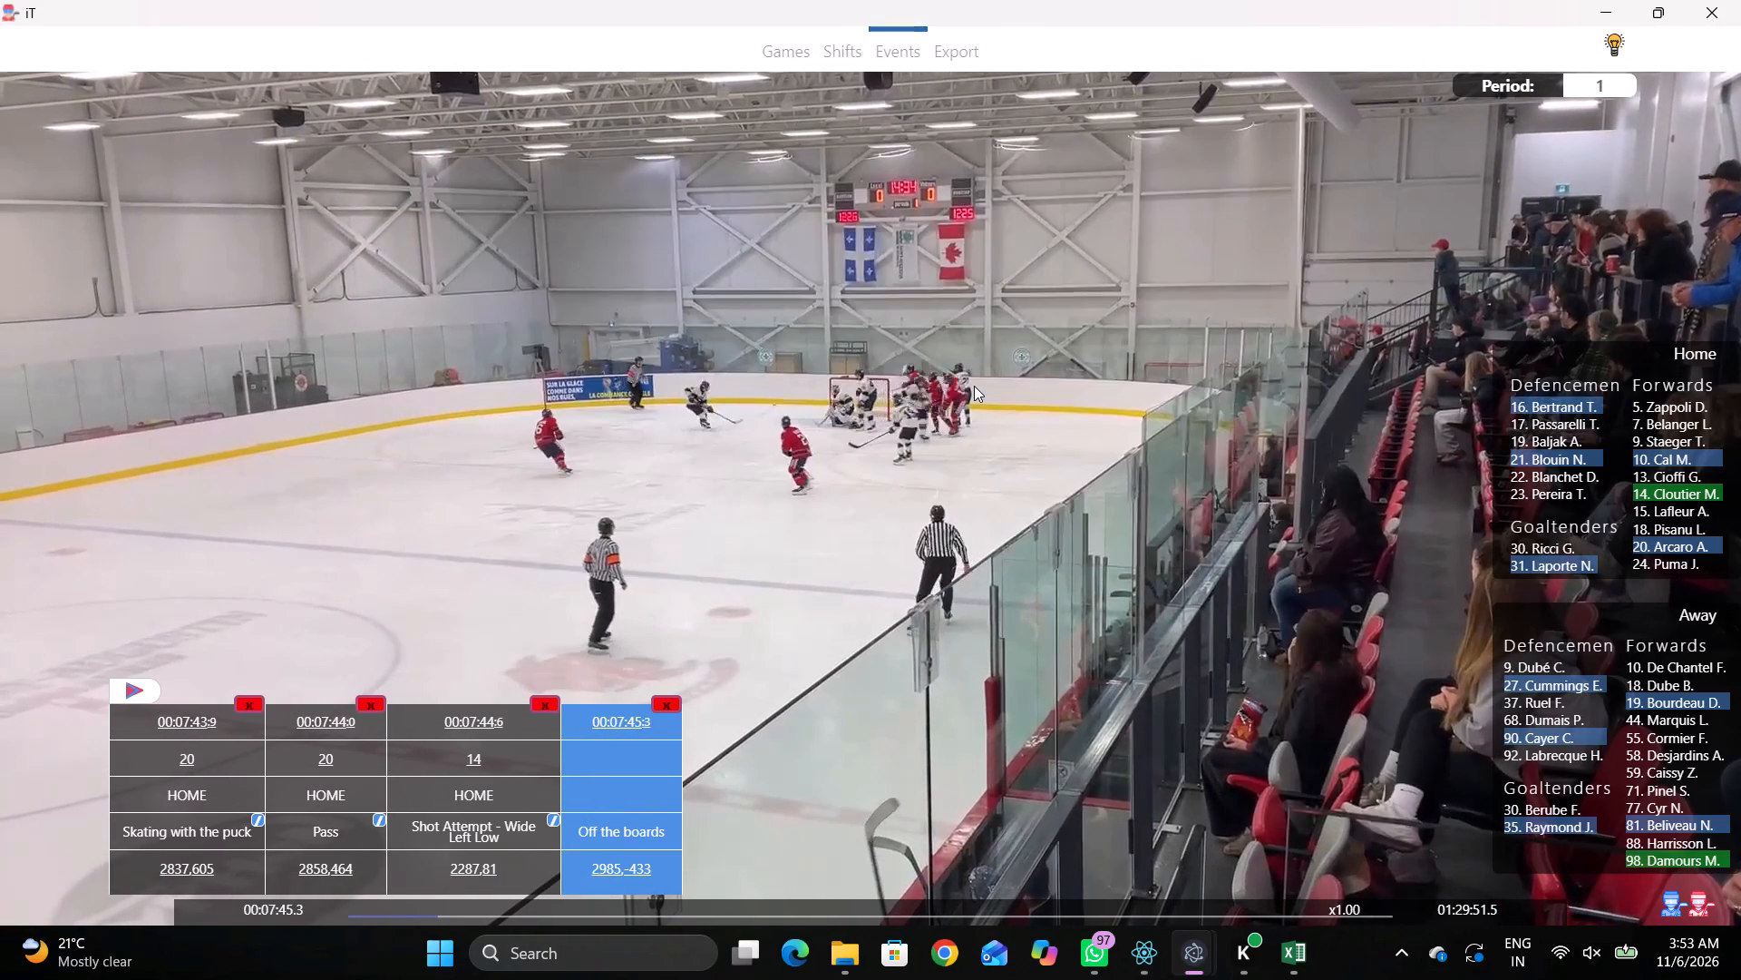
# Review the footage between about 00:07:45 and 00:07:47 to see who plays the puck after it comes off the boards.
pyautogui.press('space')
pyautogui.press('v')
pyautogui.press('space')
pyautogui.press('space')
pyautogui.press('space')
pyautogui.press('space')
pyautogui.press('space')
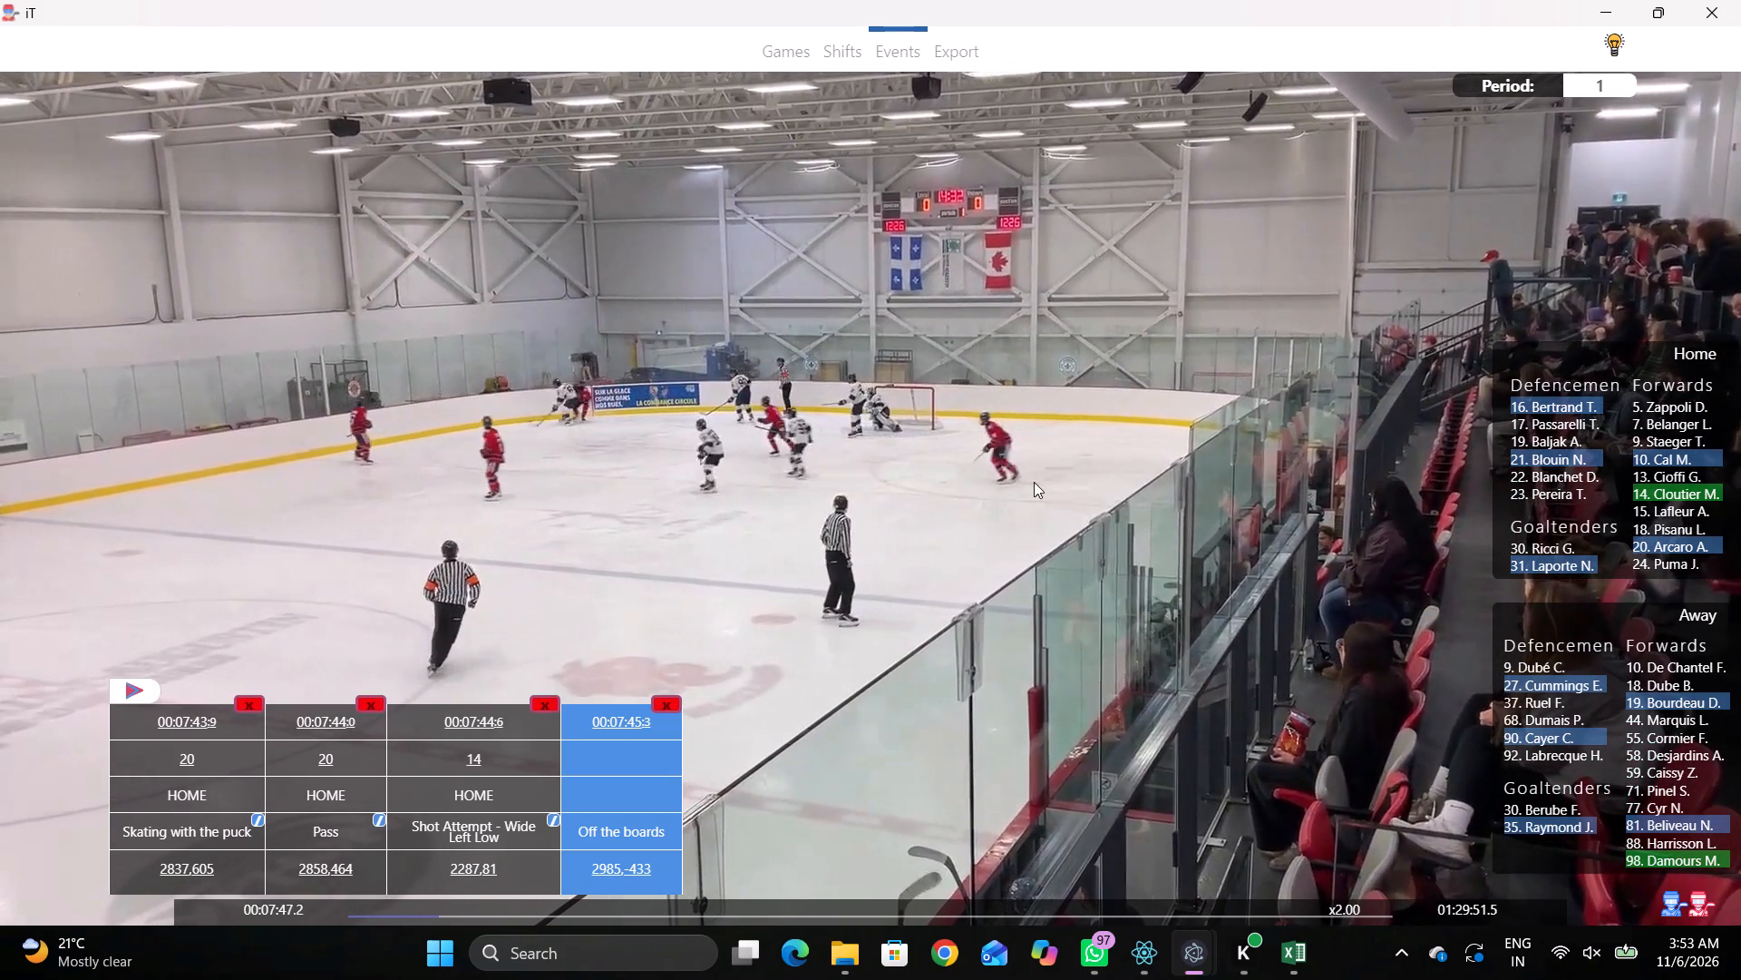
pyautogui.press('q')
pyautogui.rightClick(1055, 442)
pyautogui.click(1067, 450)
pyautogui.press('q')
pyautogui.press('q')
pyautogui.click(996, 457)
pyautogui.press('q')
pyautogui.press('q')
pyautogui.press('q')
pyautogui.press('q')
pyautogui.press('q')
pyautogui.press('q')
pyautogui.press('q')
pyautogui.press('q')
pyautogui.press('q')
pyautogui.press('q')
pyautogui.press('q')
pyautogui.press('q')
pyautogui.press('q')
pyautogui.press('q')
pyautogui.press('q')
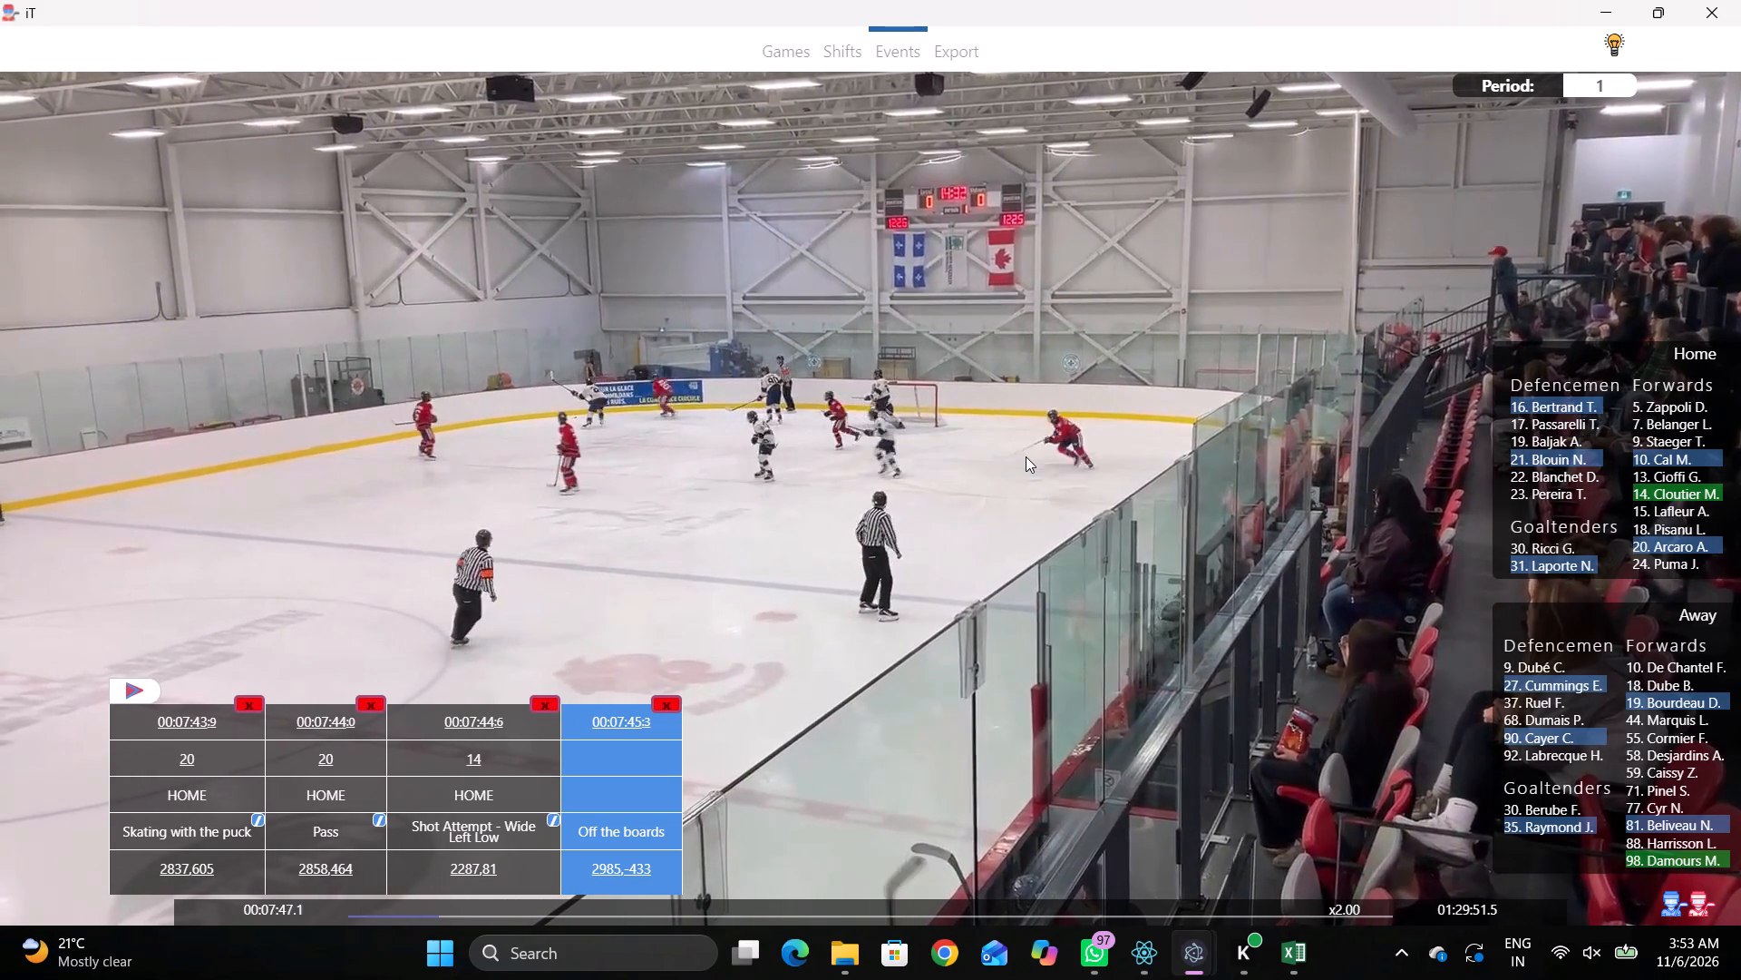
pyautogui.write('qqqqqq')
pyautogui.press('q')
pyautogui.press('q')
pyautogui.press('q')
pyautogui.write('qqq')
pyautogui.write('qq')
pyautogui.press('q')
pyautogui.press('q')
pyautogui.press('space')
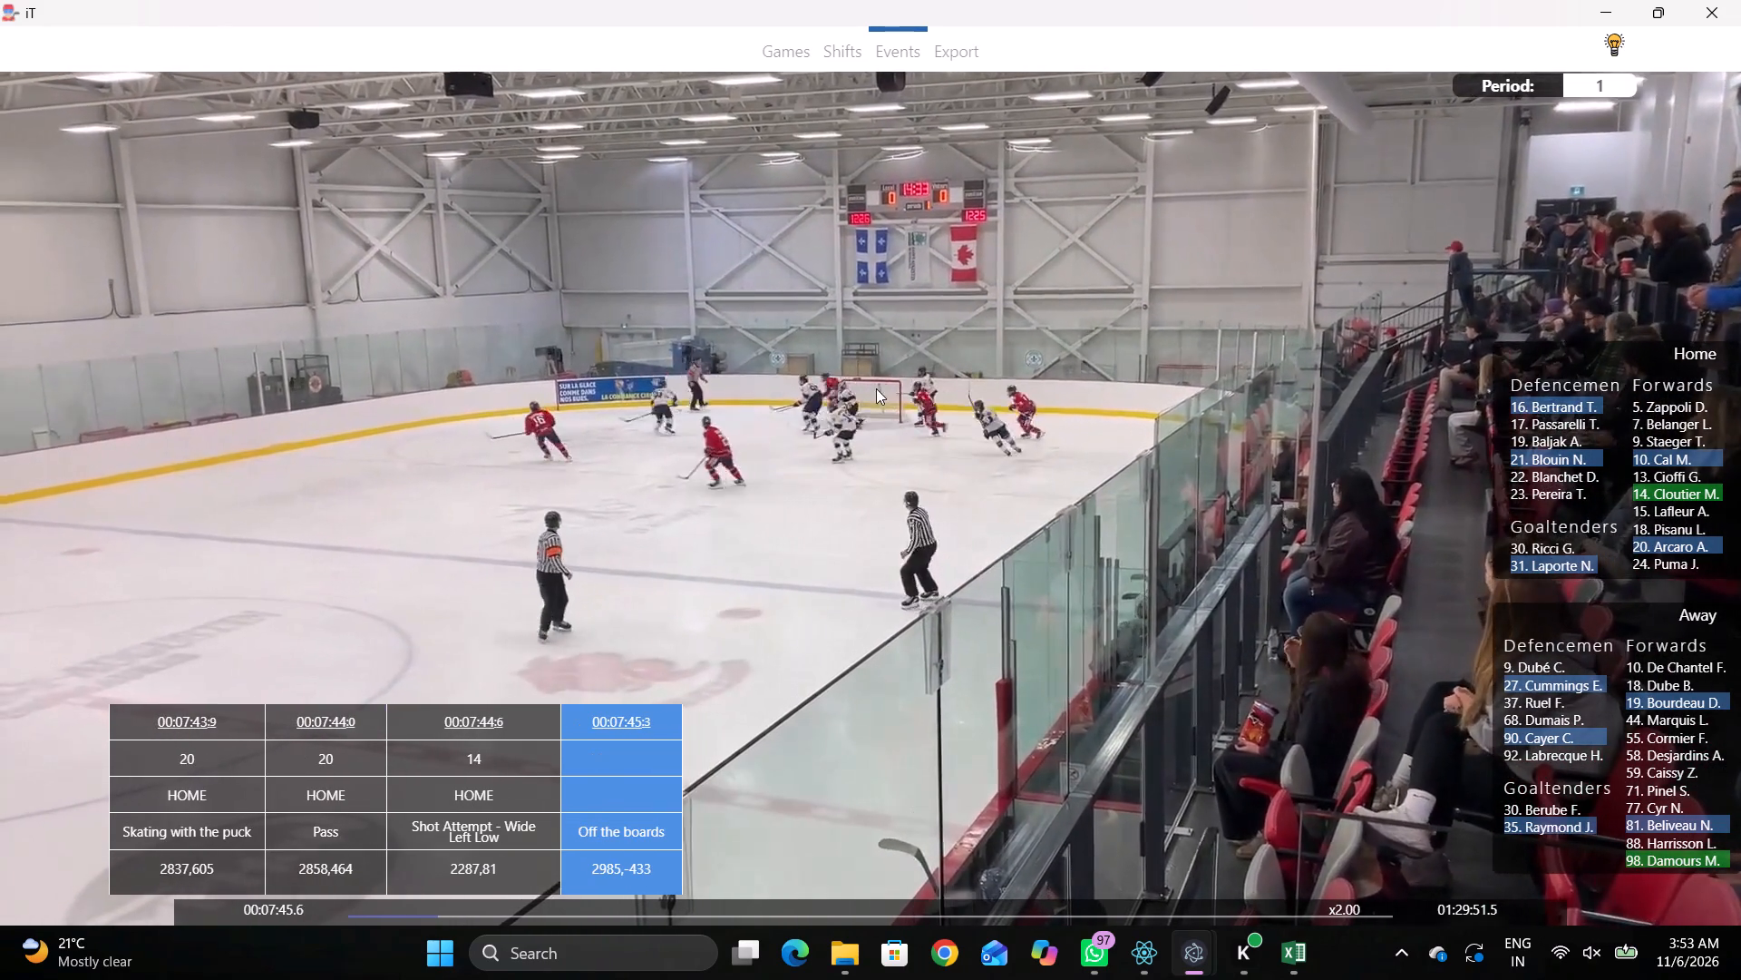
# Record a pass by away player 19 at 00:07:47:4, at rink position 1969,-1414.
pyautogui.press('space')
pyautogui.rightClick(940, 386)
pyautogui.click(951, 385)
pyautogui.rightClick(892, 380)
pyautogui.click(910, 400)
pyautogui.press('space')
pyautogui.press('space')
pyautogui.rightClick(871, 409)
pyautogui.click(866, 422)
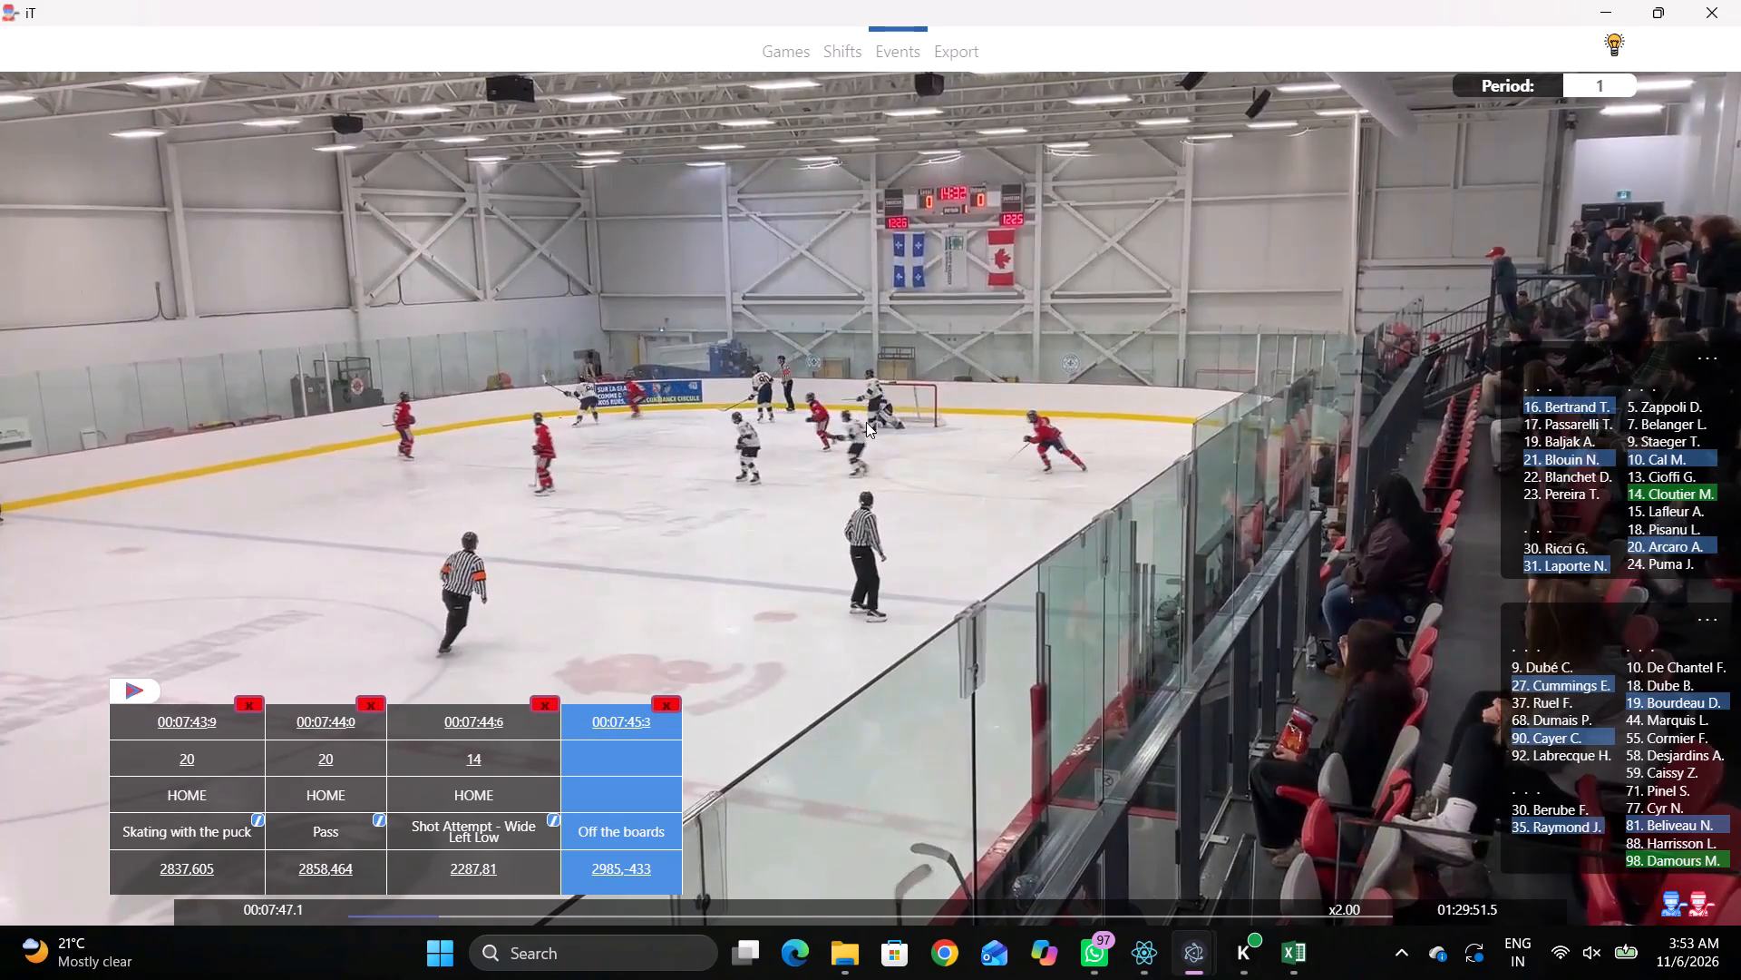
pyautogui.press('space')
pyautogui.press('space')
pyautogui.rightClick(866, 404)
pyautogui.click(879, 412)
pyautogui.rightClick(857, 416)
pyautogui.click(876, 438)
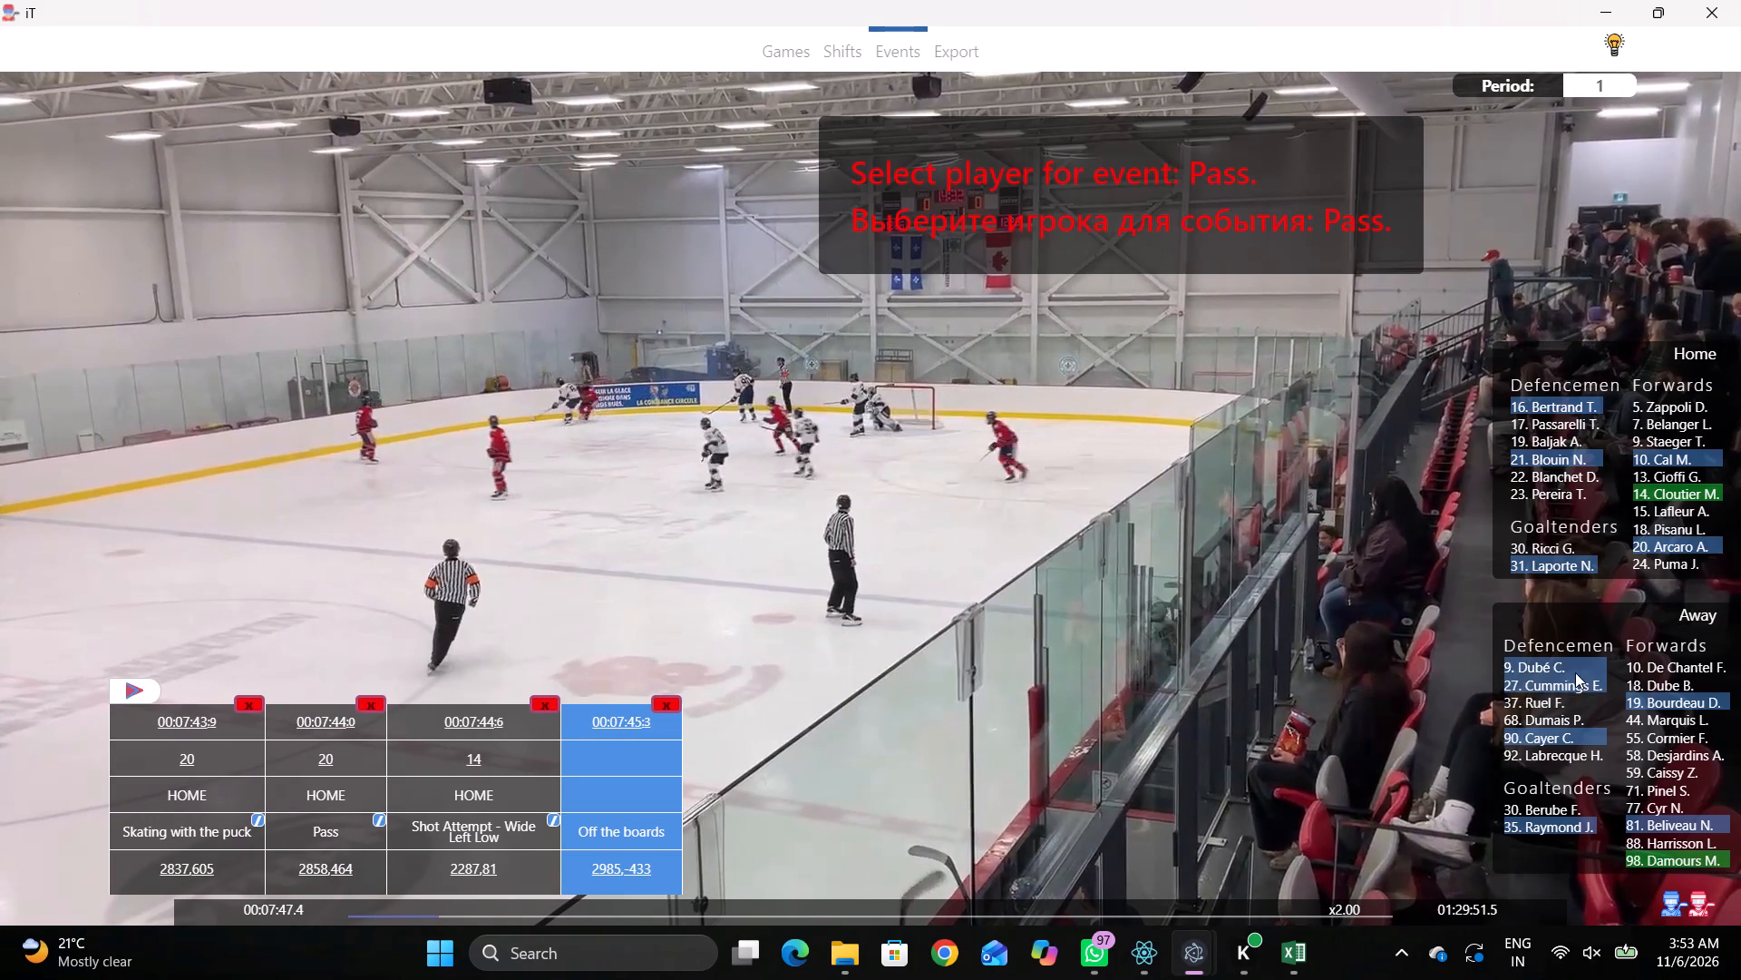
pyautogui.click(1575, 672)
pyautogui.click(1665, 695)
pyautogui.click(1221, 173)
# Reassign the pass at 00:07:47:4 to away player 81.
pyautogui.press('space')
pyautogui.press('space')
pyautogui.press('q')
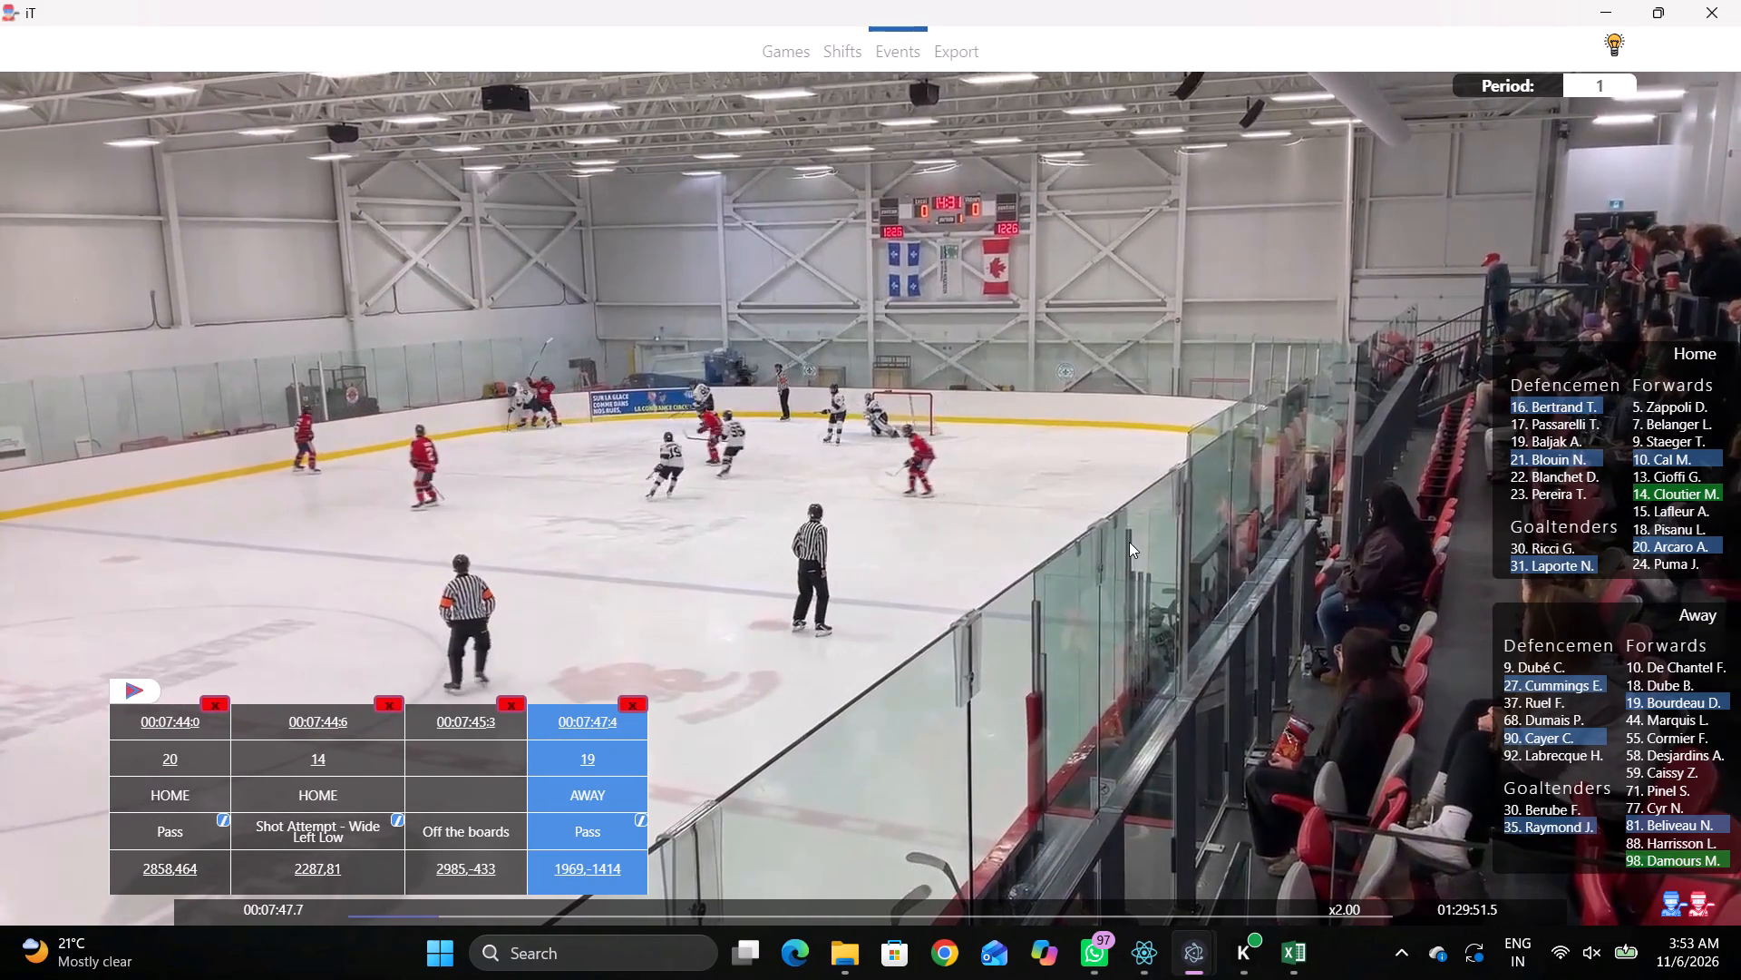
pyautogui.press('q')
pyautogui.hotkey('shift', 'd')
pyautogui.hotkey('shift', 'd')
pyautogui.click(601, 741)
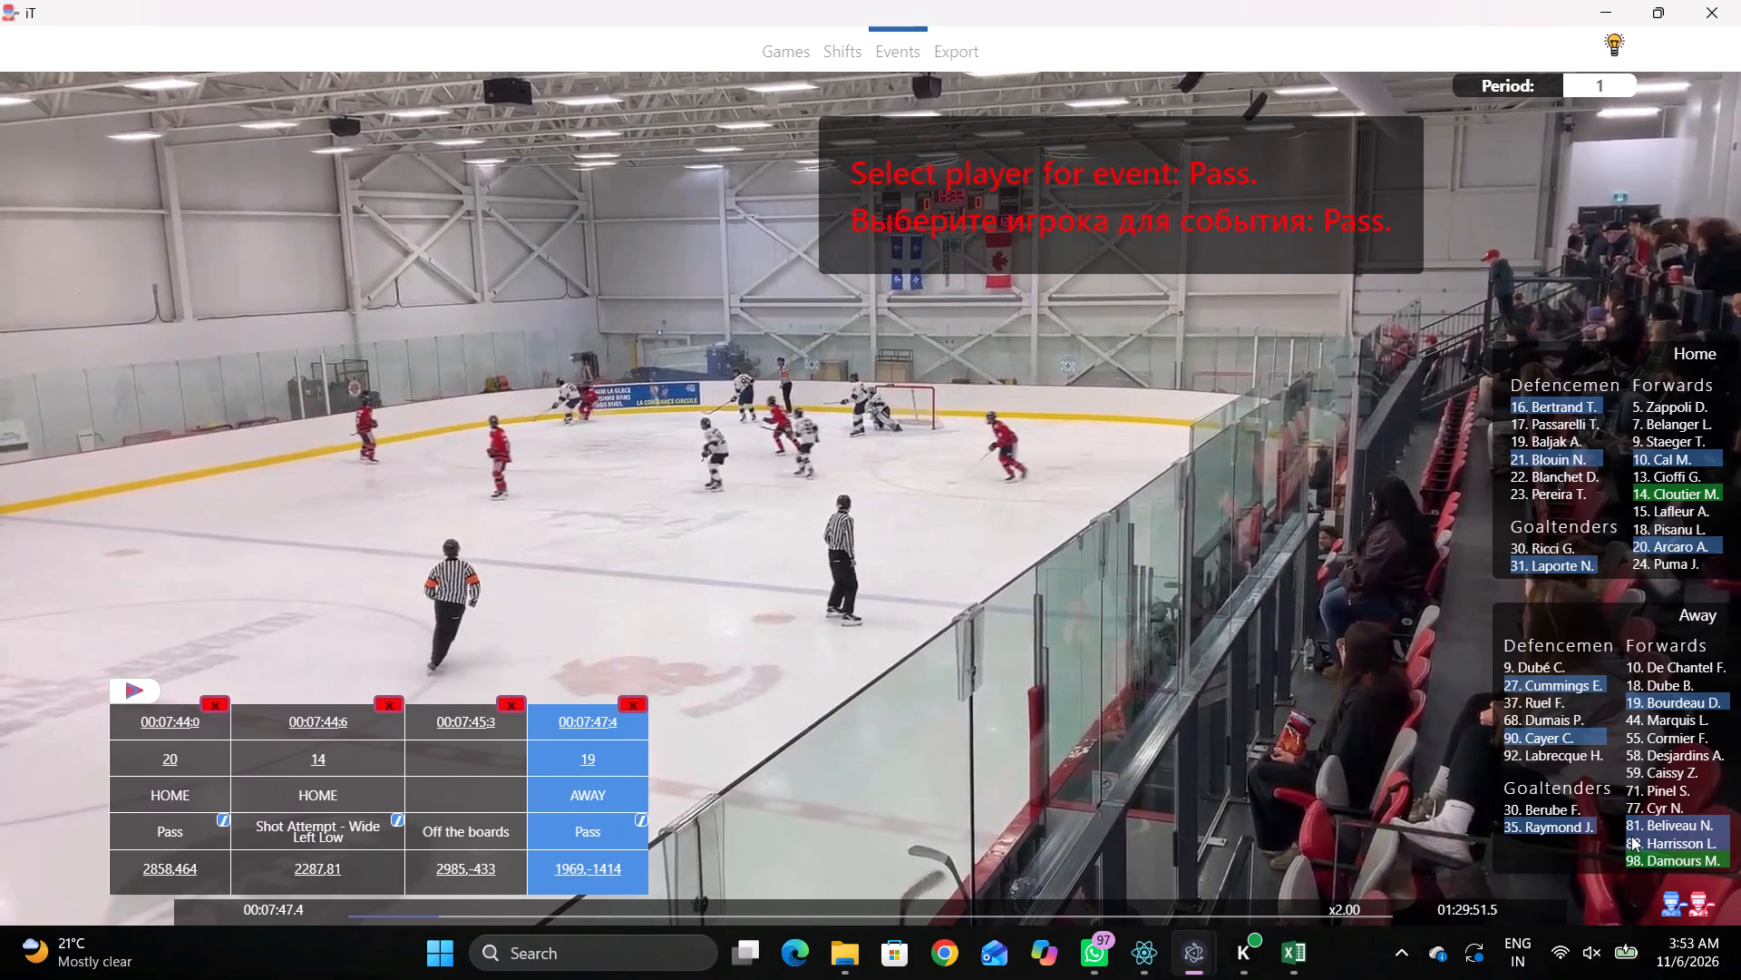
pyautogui.click(1653, 870)
pyautogui.moveTo(579, 735); pyautogui.dragTo(577, 743)
pyautogui.click(581, 752)
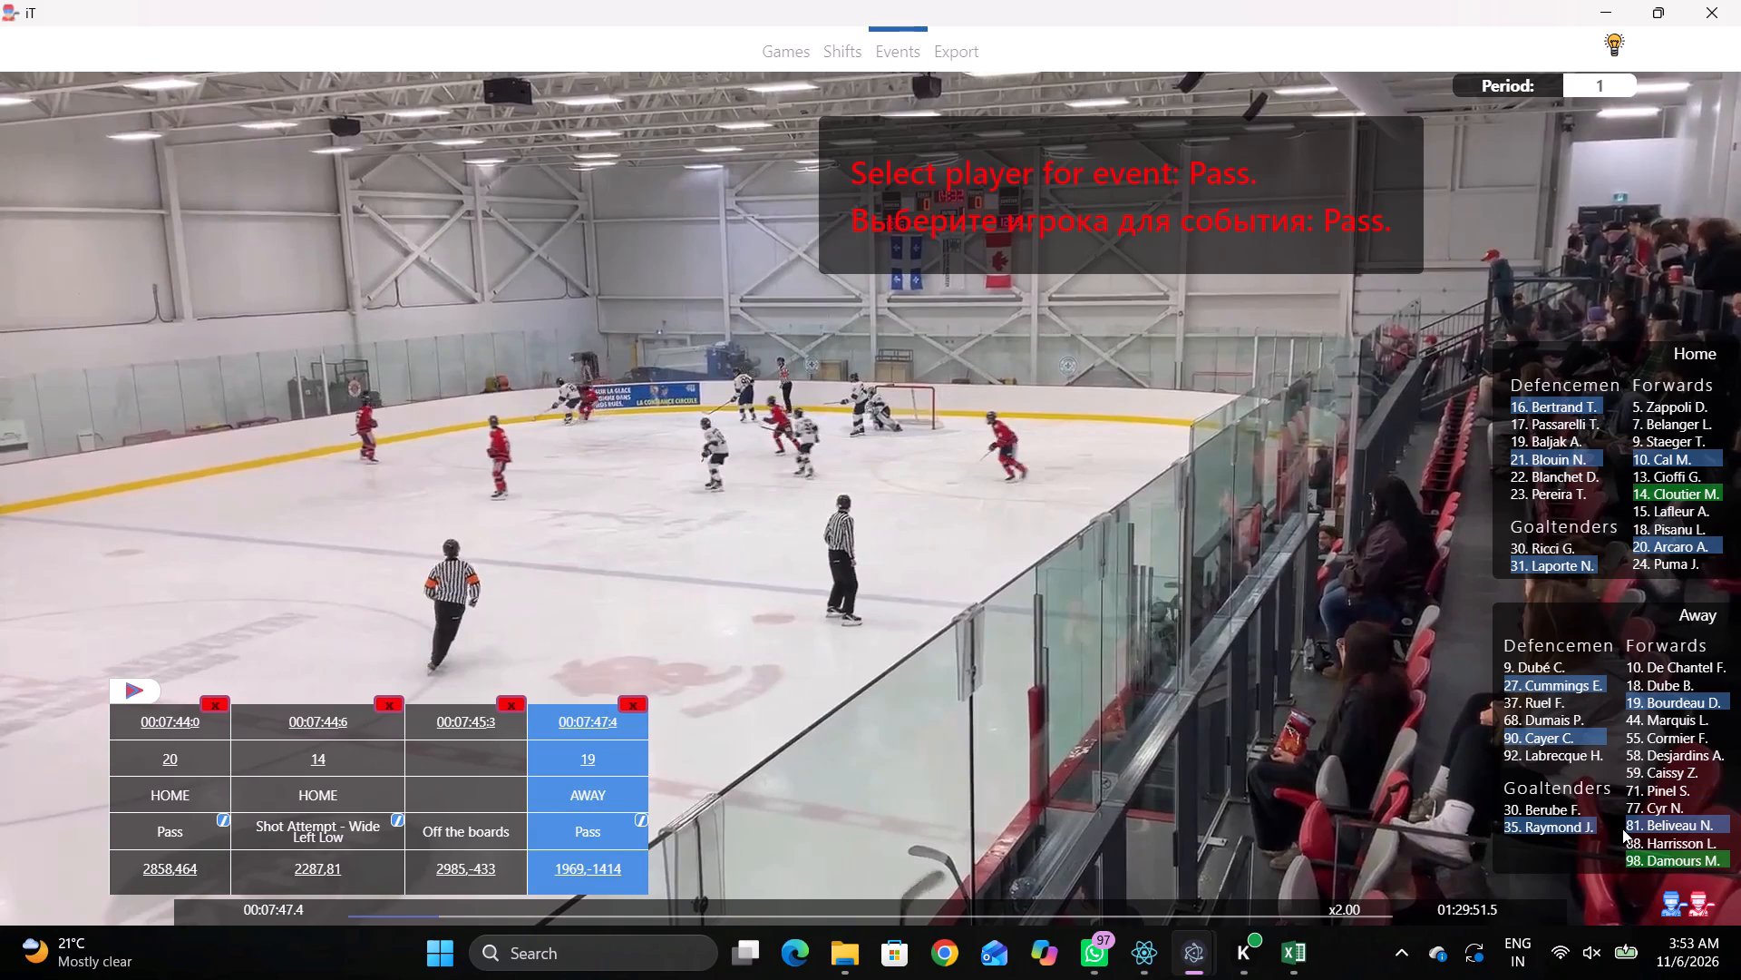
pyautogui.click(1622, 828)
pyautogui.click(1637, 826)
pyautogui.hotkey('shift', 'd')
# Record away player 90 skating with the puck at 00:07:51:1, at rink position 2731,156.
pyautogui.press('space')
pyautogui.press('space')
pyautogui.press('space')
pyautogui.press('space')
pyautogui.press('space')
pyautogui.press('space')
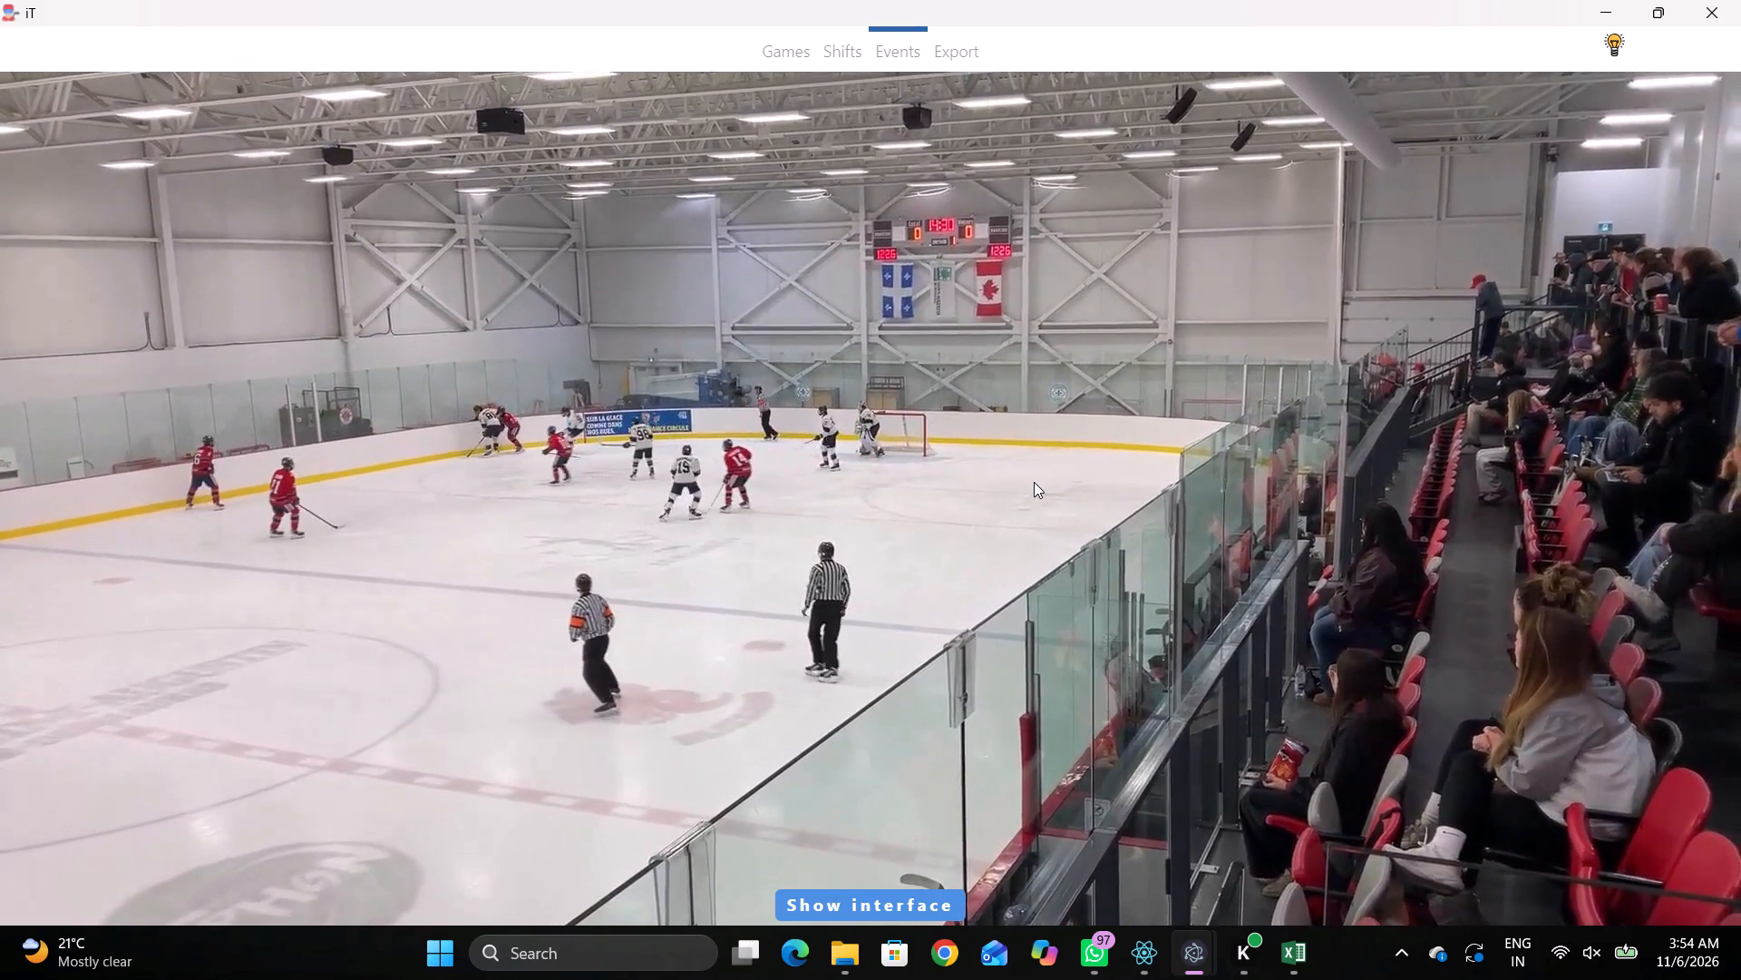
pyautogui.press('space')
pyautogui.press('space')
pyautogui.press('space')
pyautogui.press('space')
pyautogui.press('space')
pyautogui.press('space')
pyautogui.press('space')
pyautogui.press('space')
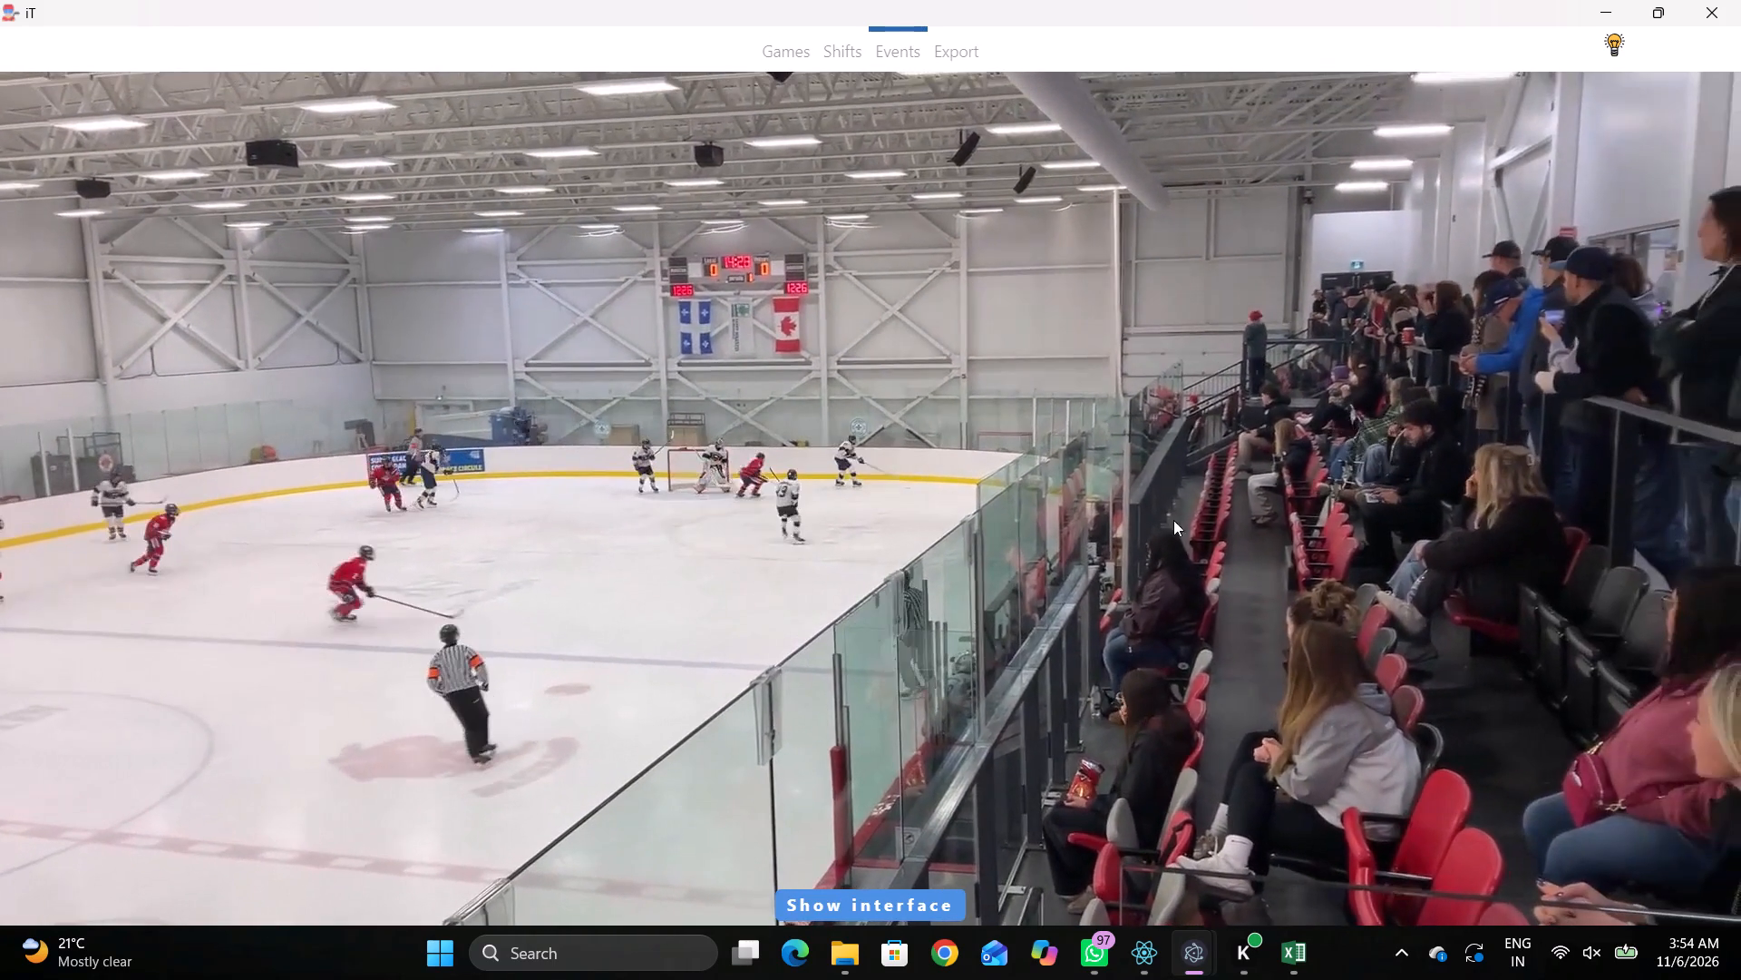
pyautogui.rightClick(1181, 475)
pyautogui.press('q')
pyautogui.click(1269, 515)
pyautogui.rightClick(1073, 497)
pyautogui.click(1133, 538)
pyautogui.click(1544, 744)
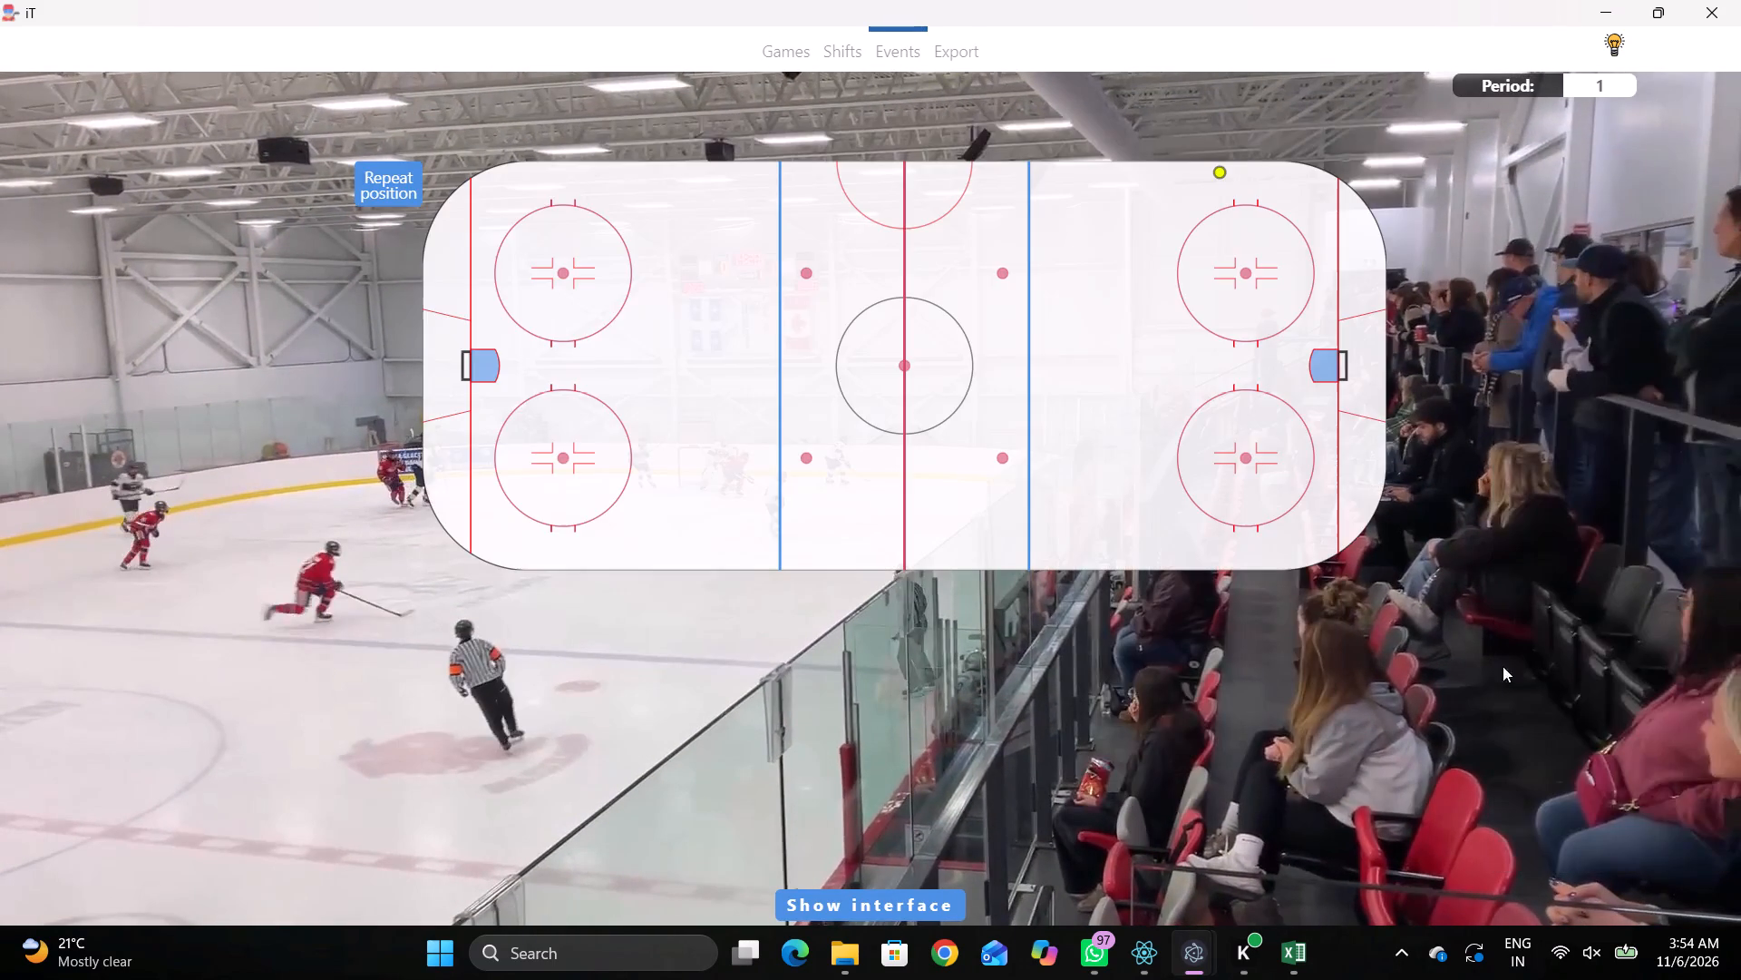
pyautogui.click(1344, 387)
# Correct the skating event at 00:07:51:1 to away player 27 and rink position 2844,472.
pyautogui.press('q')
pyautogui.press('q')
pyautogui.press('q')
pyautogui.press('q')
pyautogui.press('q')
pyautogui.press('q')
pyautogui.hotkey('shift', 'd')
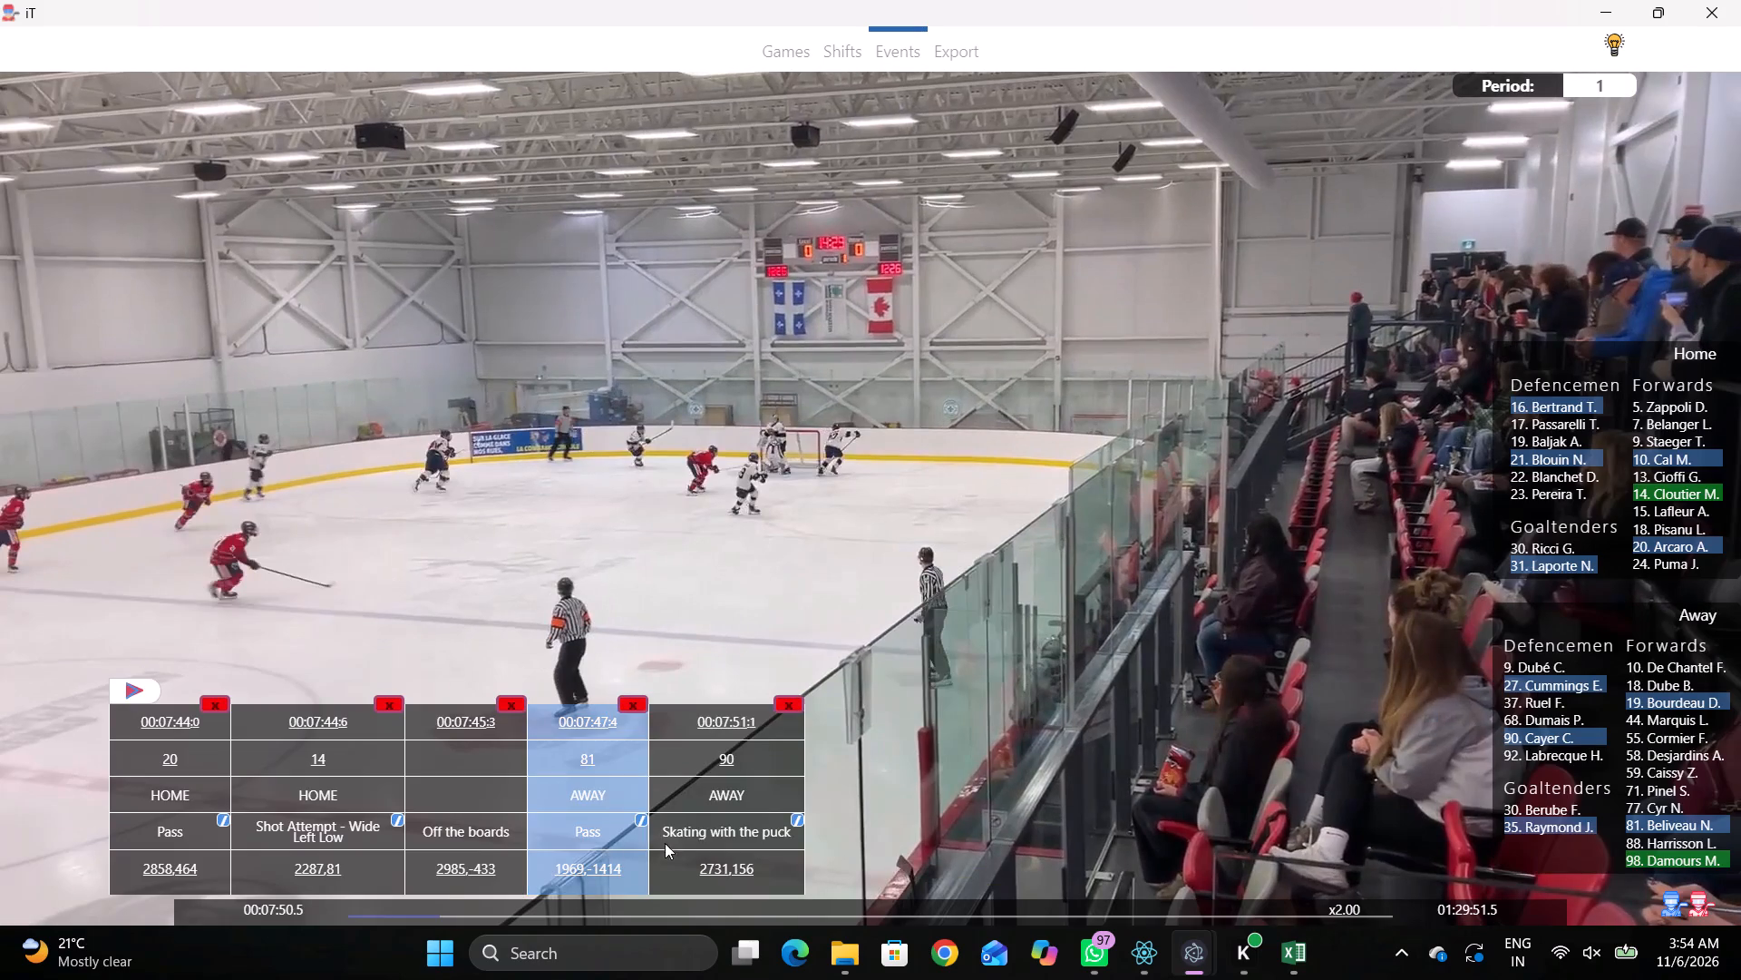
pyautogui.moveTo(734, 752); pyautogui.dragTo(744, 755)
pyautogui.click(1580, 689)
pyautogui.click(615, 876)
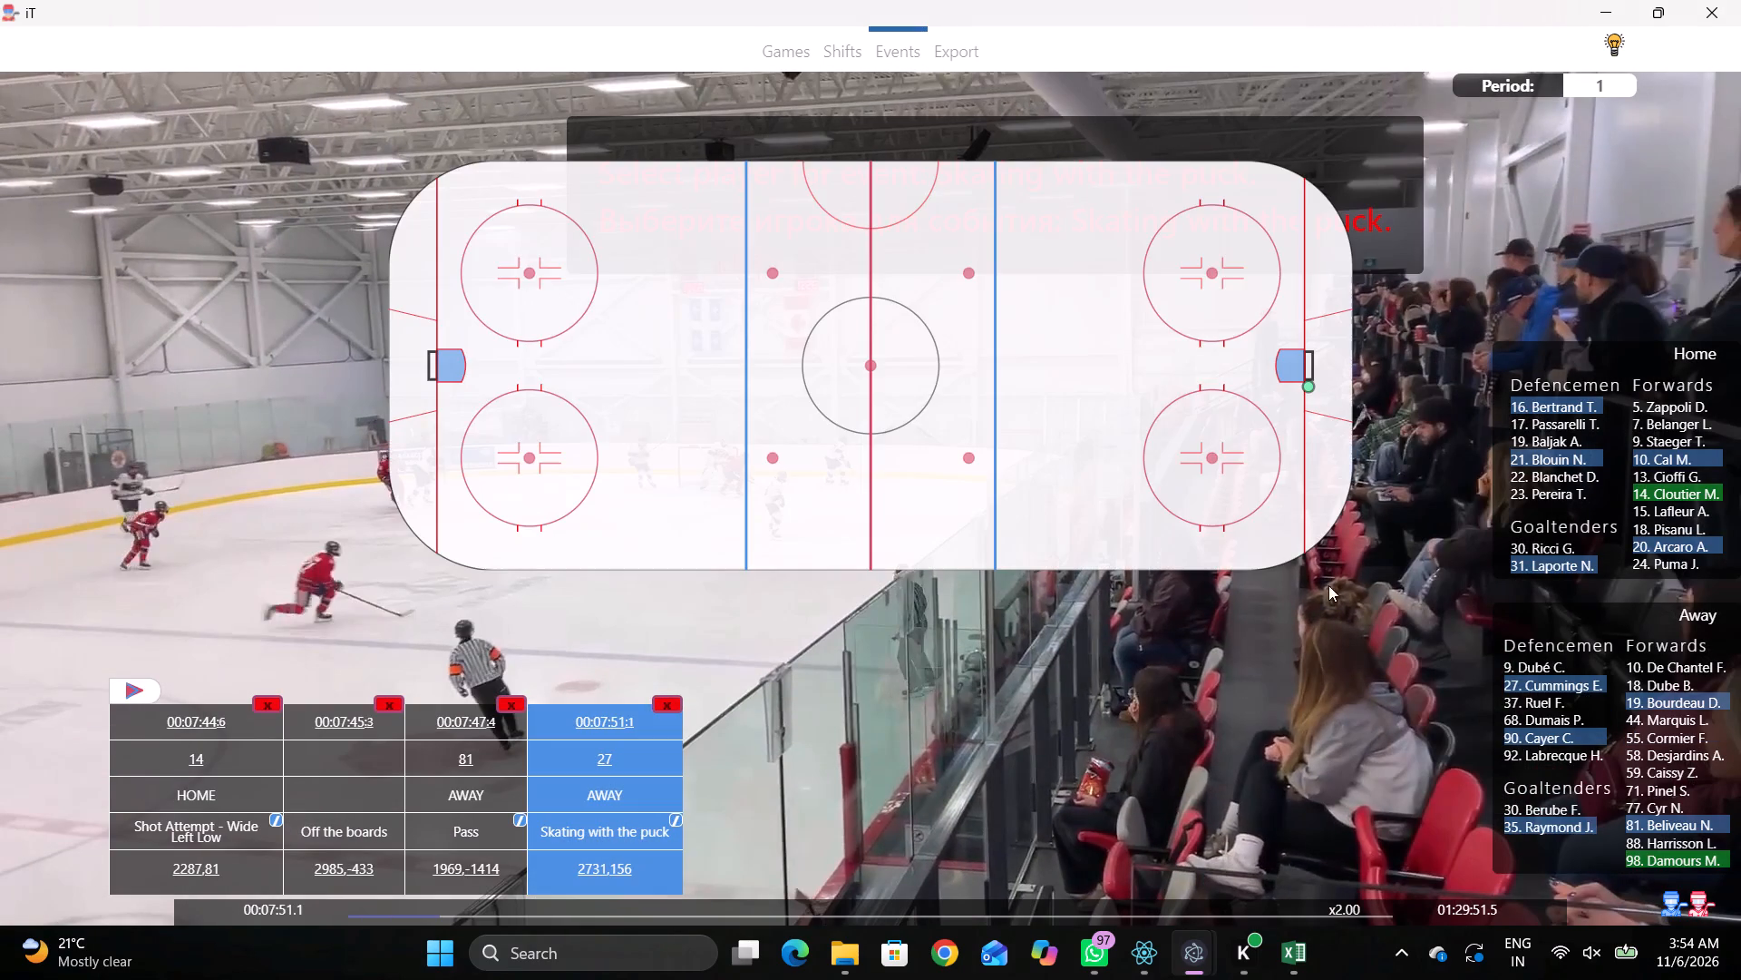
pyautogui.click(1328, 432)
pyautogui.hotkey('shift', 'd')
# Record a pass by away player 27 at 00:07:51:2, at rink position 2724,638.
pyautogui.press('space')
pyautogui.press('space')
pyautogui.press('q')
pyautogui.rightClick(1306, 416)
pyautogui.click(1335, 415)
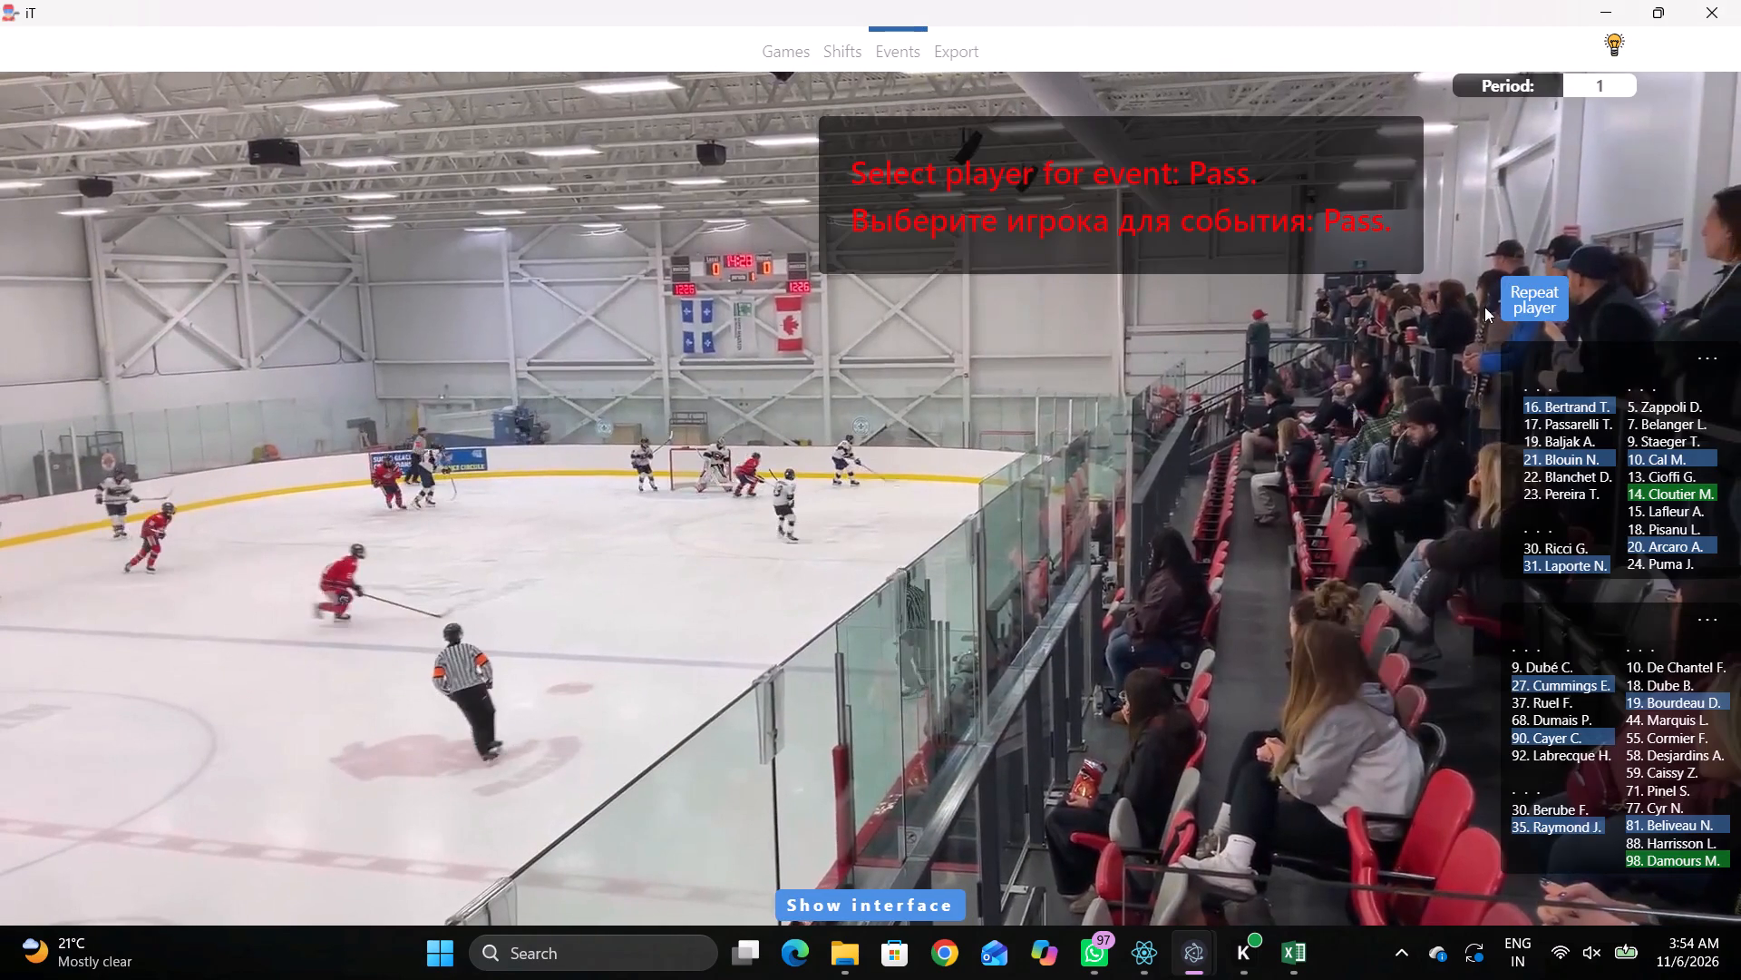
pyautogui.click(1514, 289)
pyautogui.click(1343, 455)
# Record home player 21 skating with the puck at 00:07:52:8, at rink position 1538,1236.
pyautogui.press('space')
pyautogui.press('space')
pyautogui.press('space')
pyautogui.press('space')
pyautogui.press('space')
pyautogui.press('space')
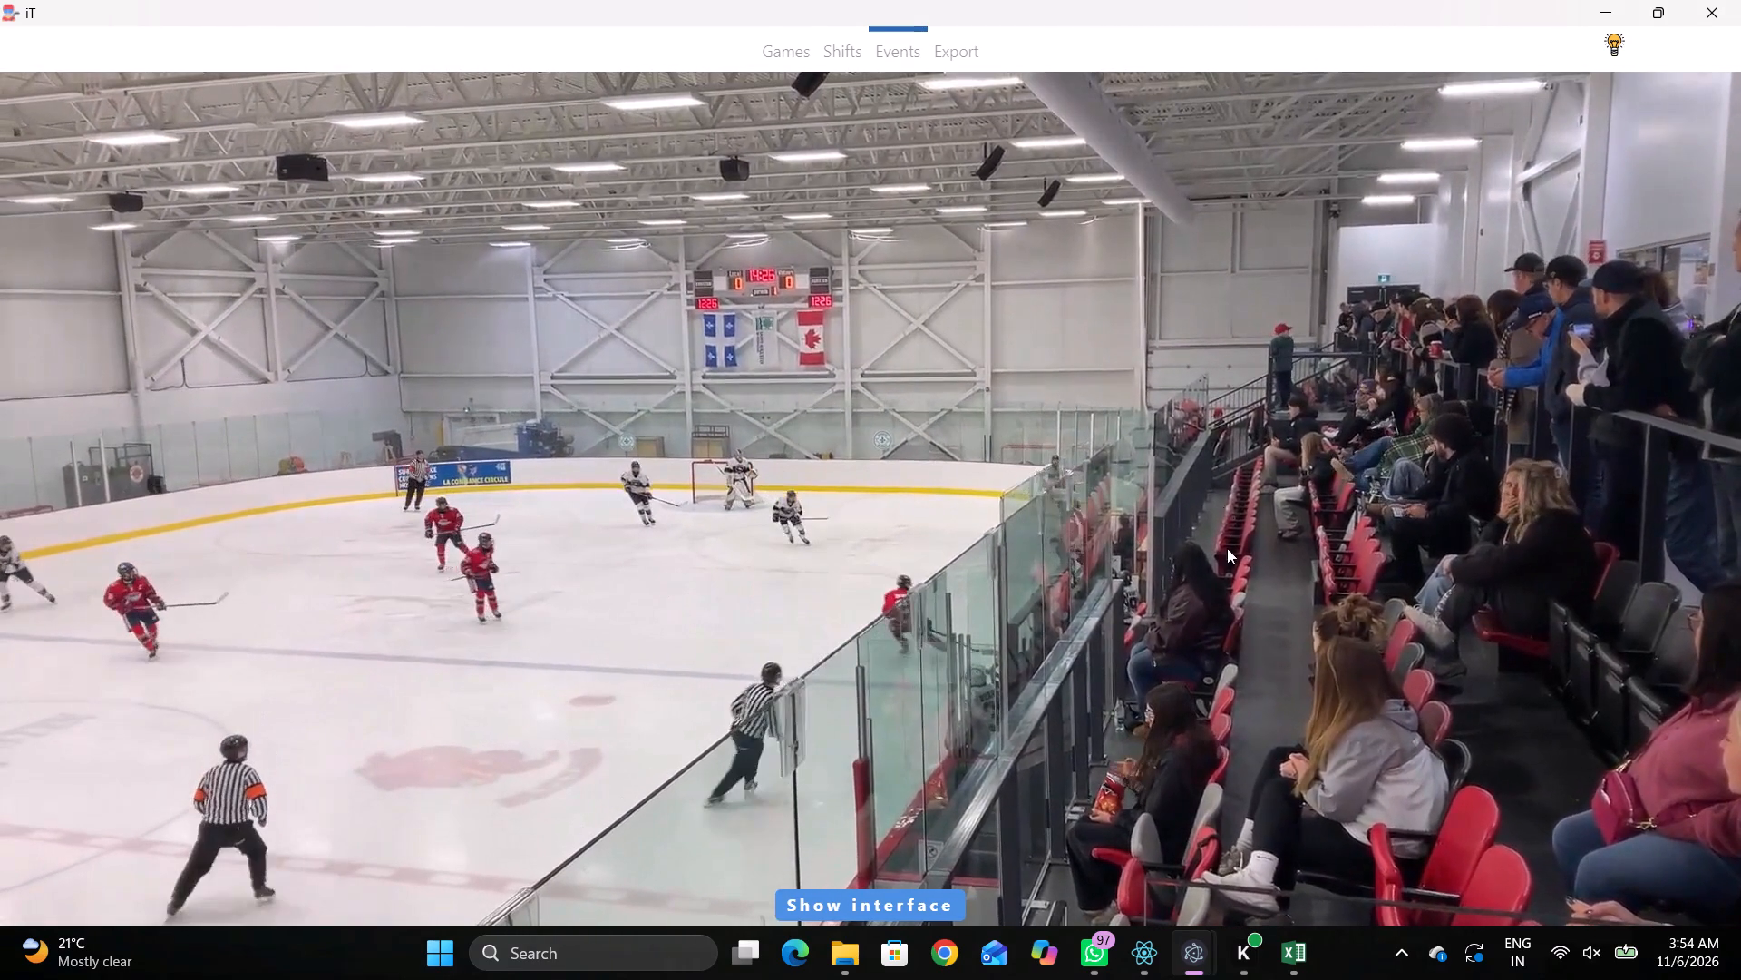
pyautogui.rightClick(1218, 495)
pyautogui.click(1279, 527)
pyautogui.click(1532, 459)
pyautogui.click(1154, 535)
# Record away player 19 skating with the puck at 00:07:54:0, at rink position 1757,987.
pyautogui.press('space')
pyautogui.press('space')
pyautogui.press('space')
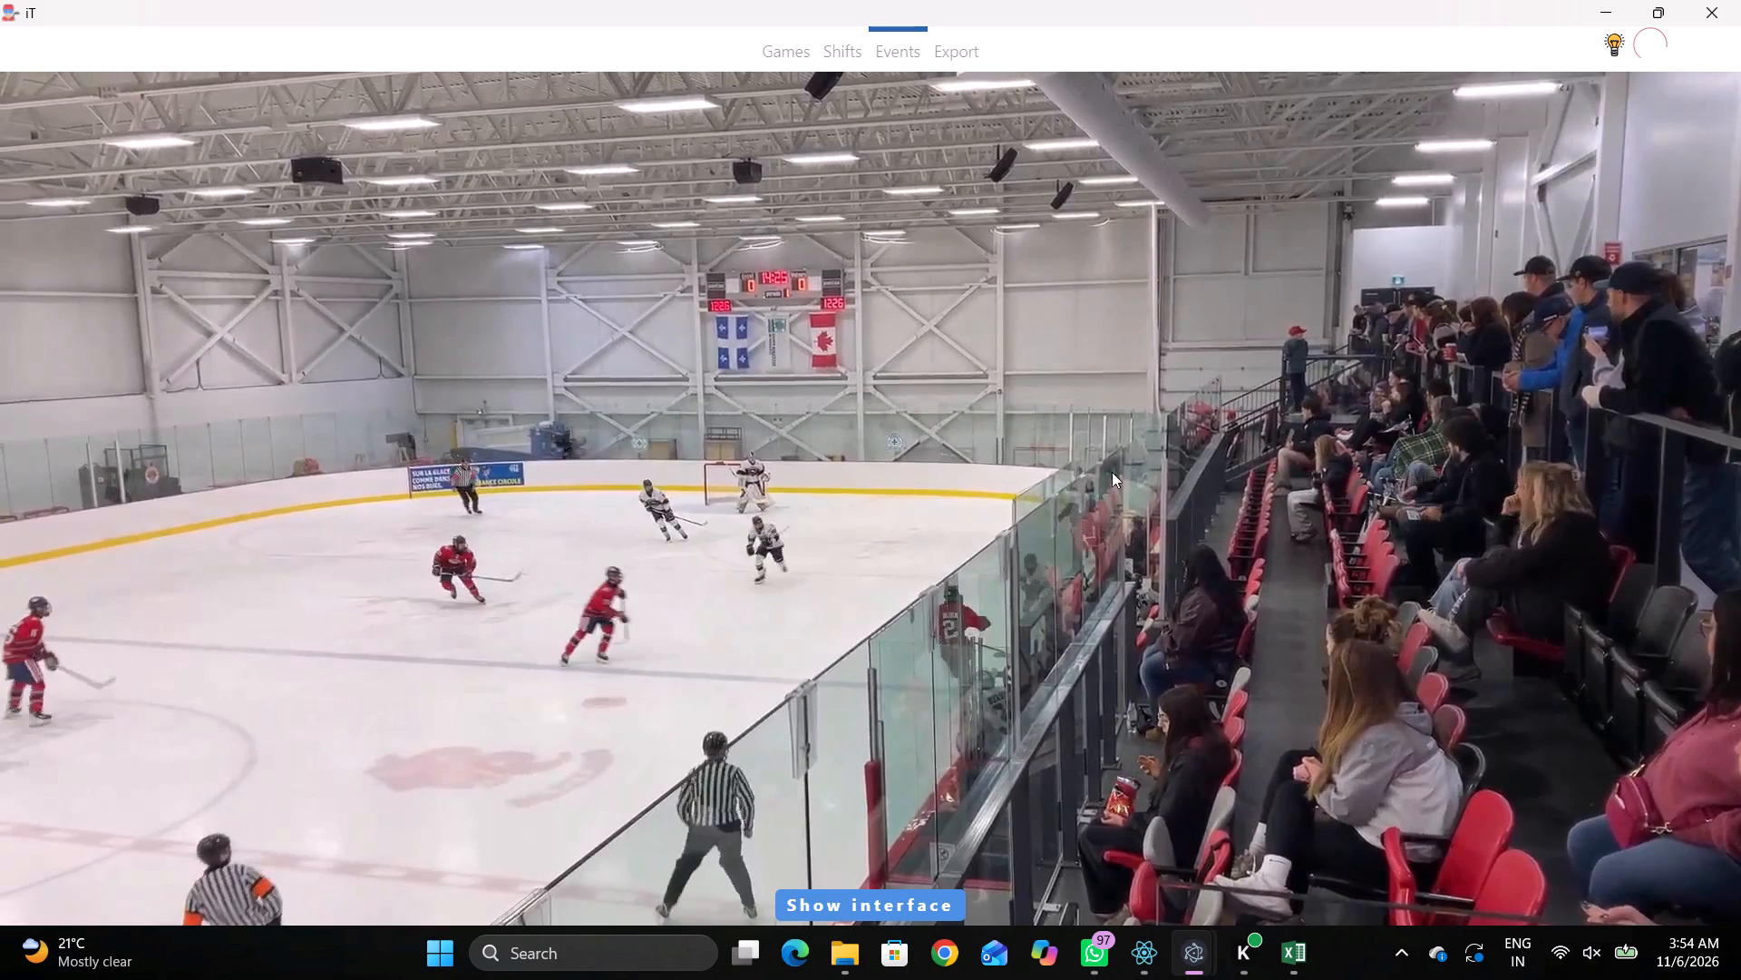
pyautogui.press('space')
pyautogui.press('space')
pyautogui.press('space')
pyautogui.press('q')
pyautogui.press('q')
pyautogui.press('q')
pyautogui.press('q')
pyautogui.press('q')
pyautogui.press('q')
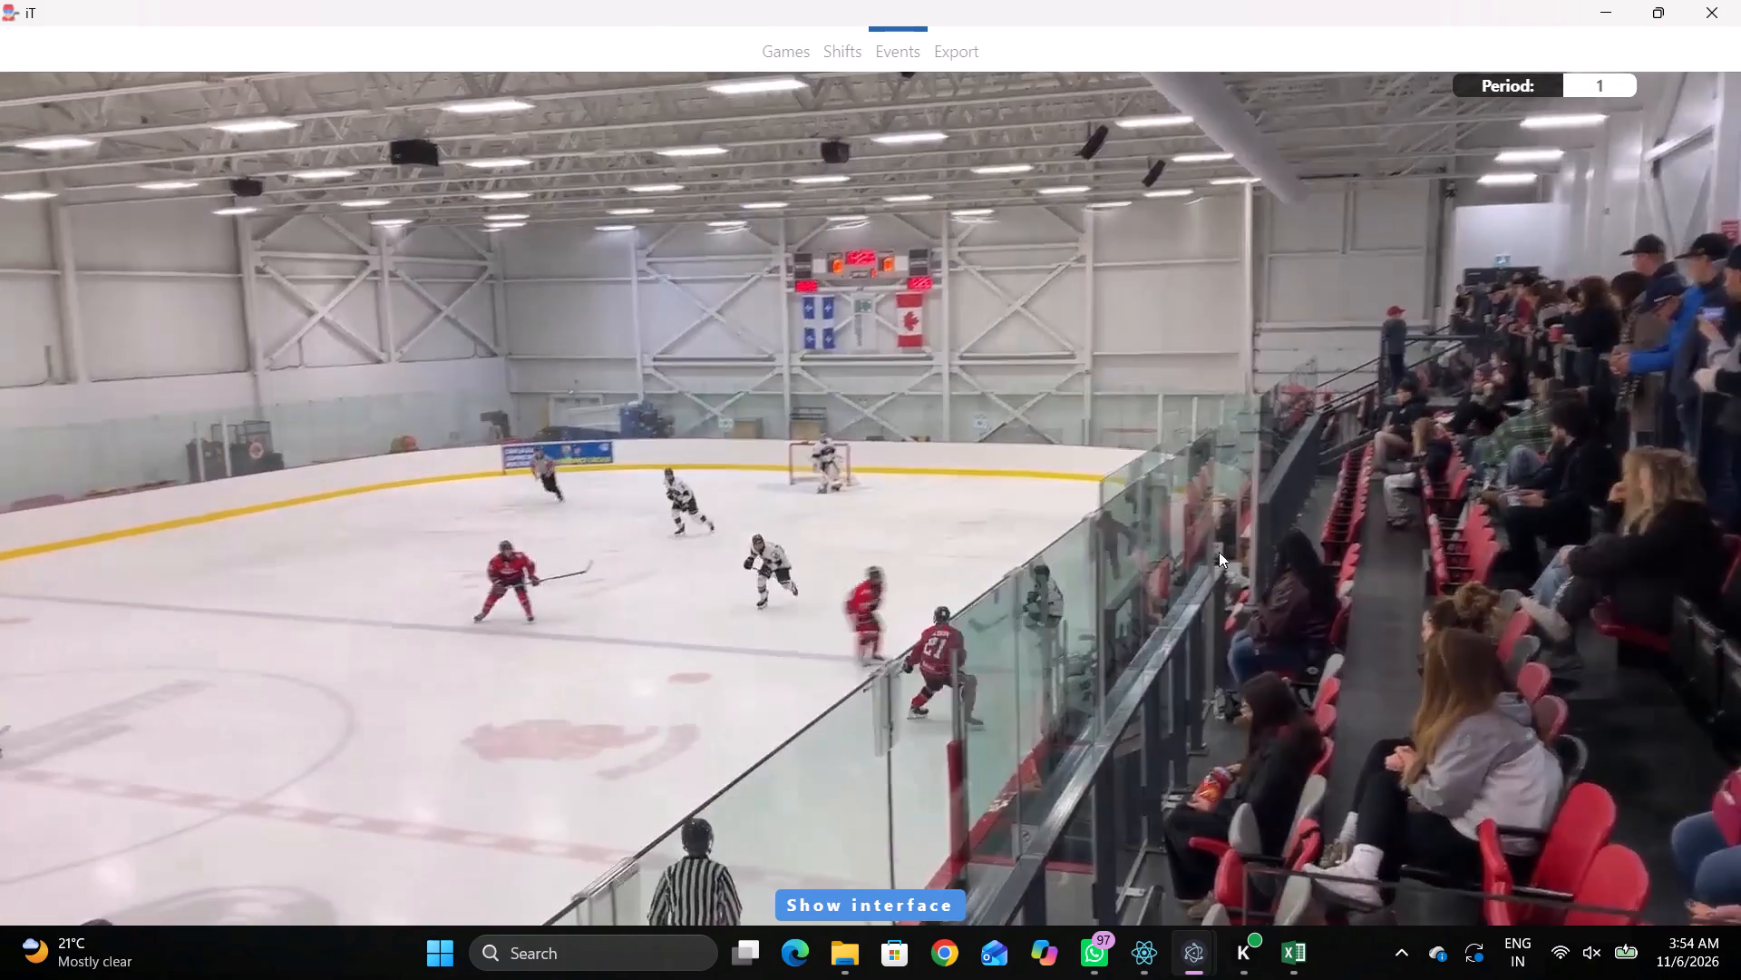
pyautogui.press('q')
pyautogui.rightClick(1252, 490)
pyautogui.click(1276, 513)
pyautogui.moveTo(1166, 498); pyautogui.dragTo(1122, 512, button='right')
pyautogui.click(1264, 557)
pyautogui.click(1670, 705)
pyautogui.click(1187, 501)
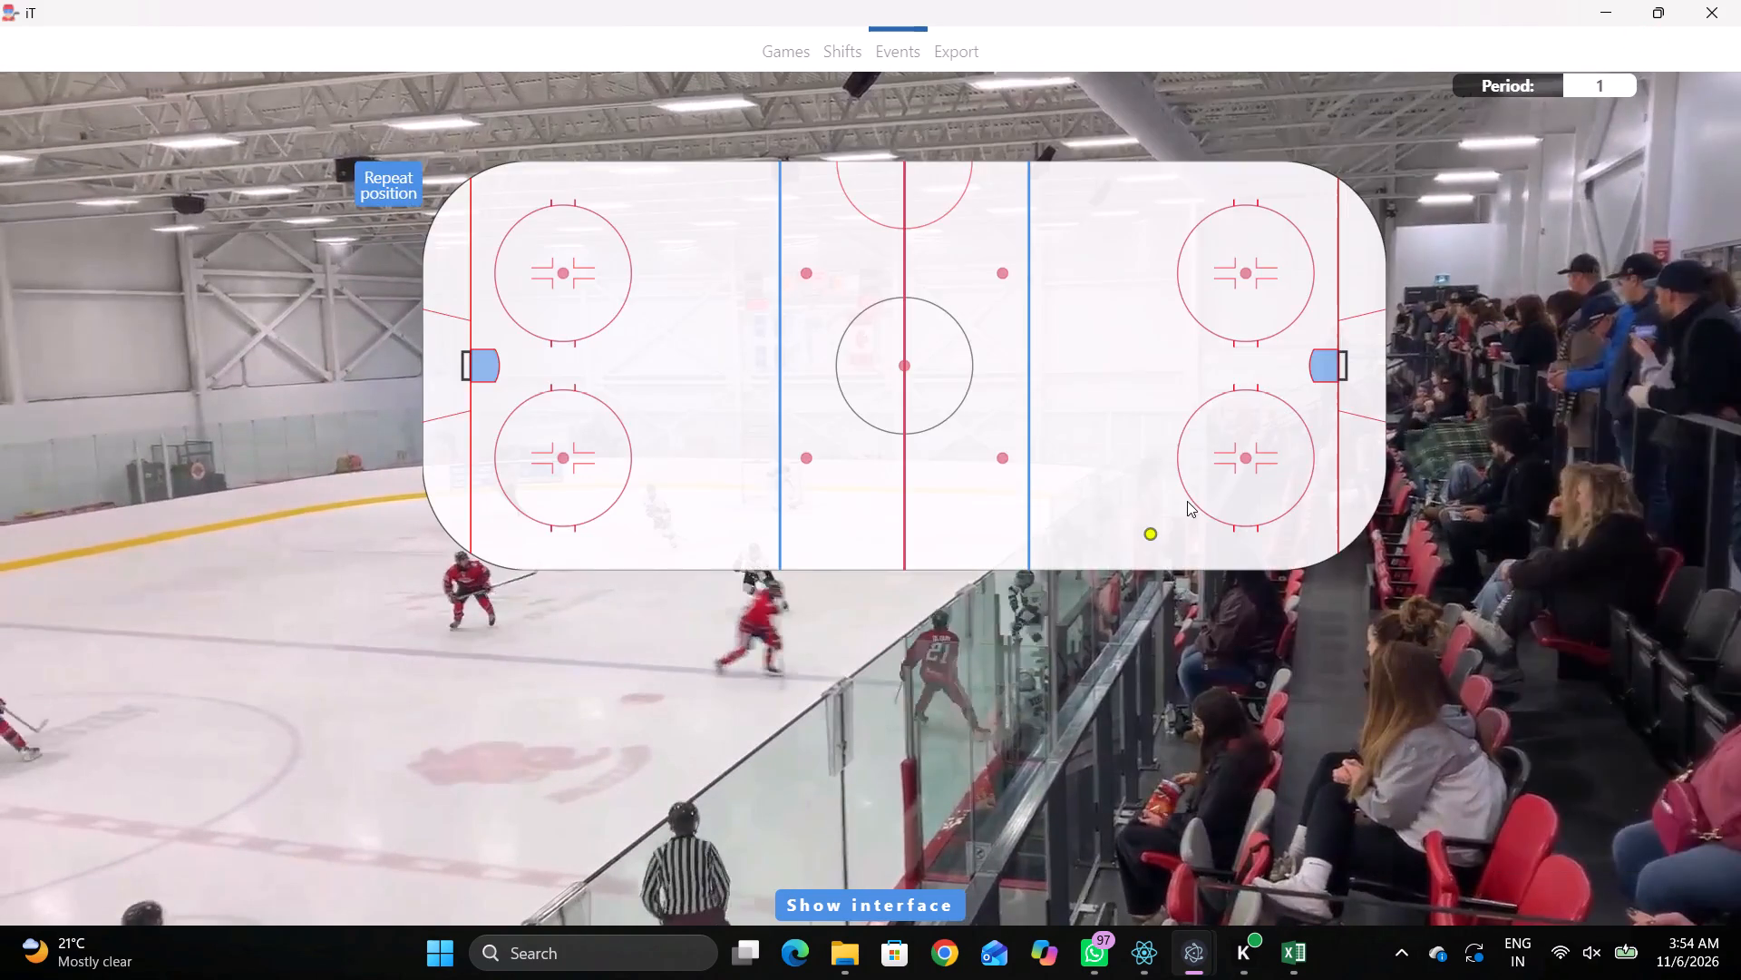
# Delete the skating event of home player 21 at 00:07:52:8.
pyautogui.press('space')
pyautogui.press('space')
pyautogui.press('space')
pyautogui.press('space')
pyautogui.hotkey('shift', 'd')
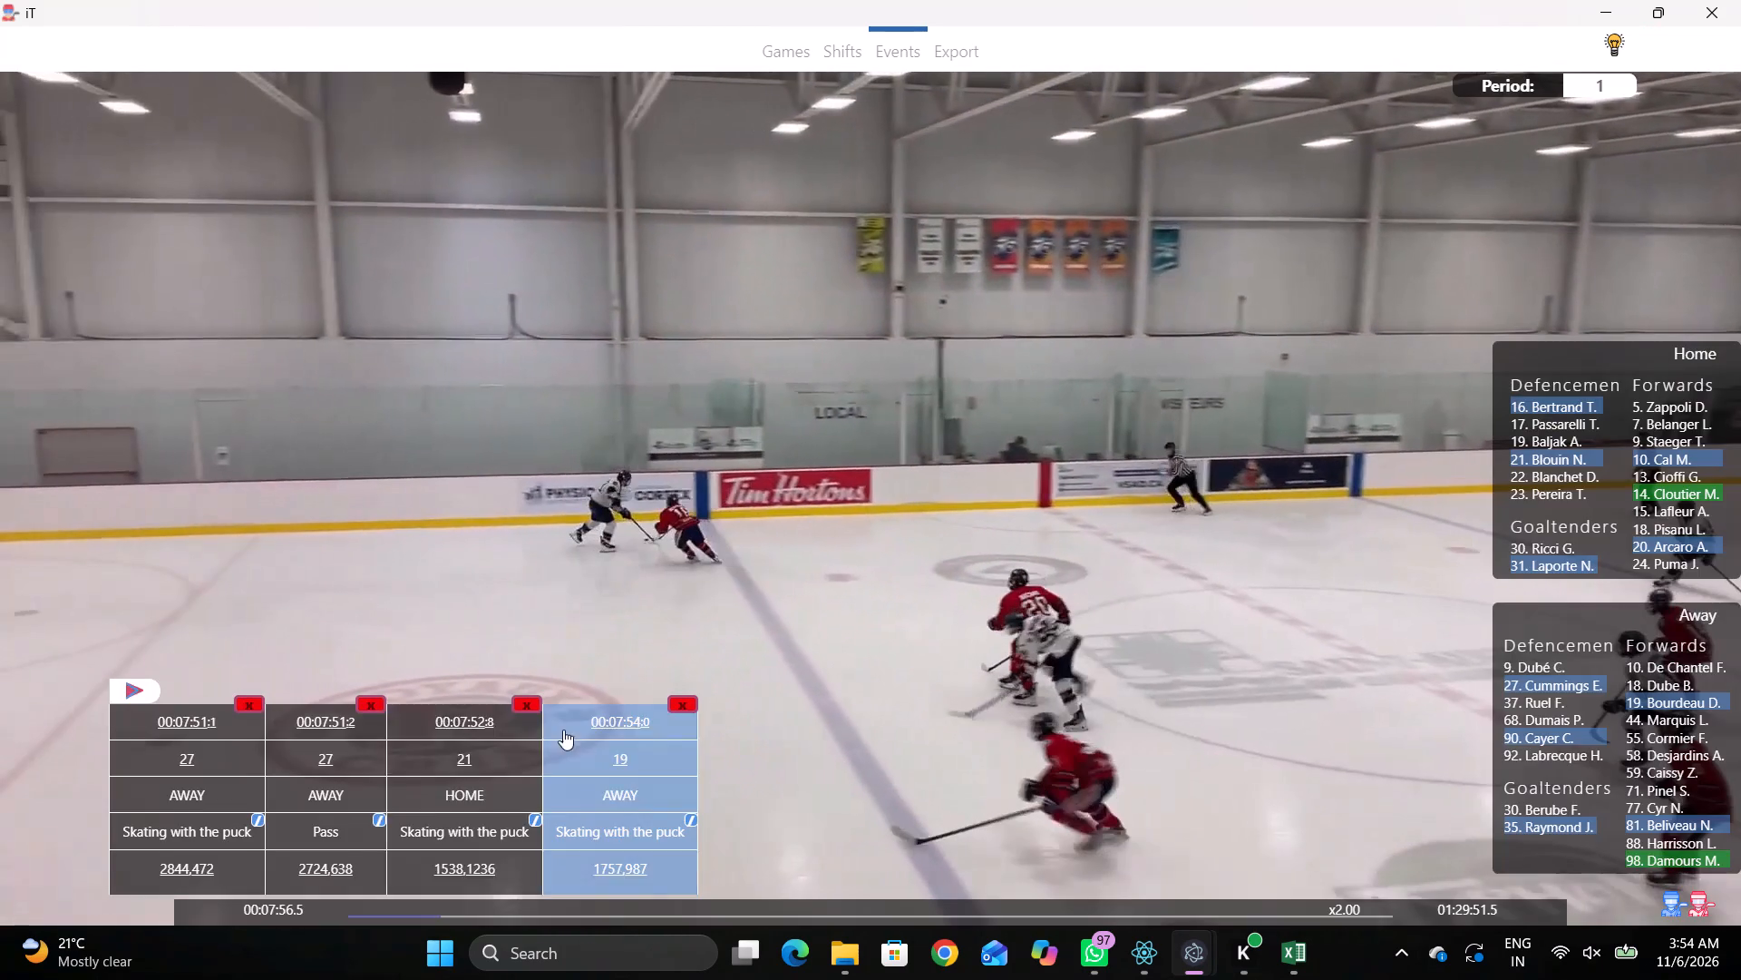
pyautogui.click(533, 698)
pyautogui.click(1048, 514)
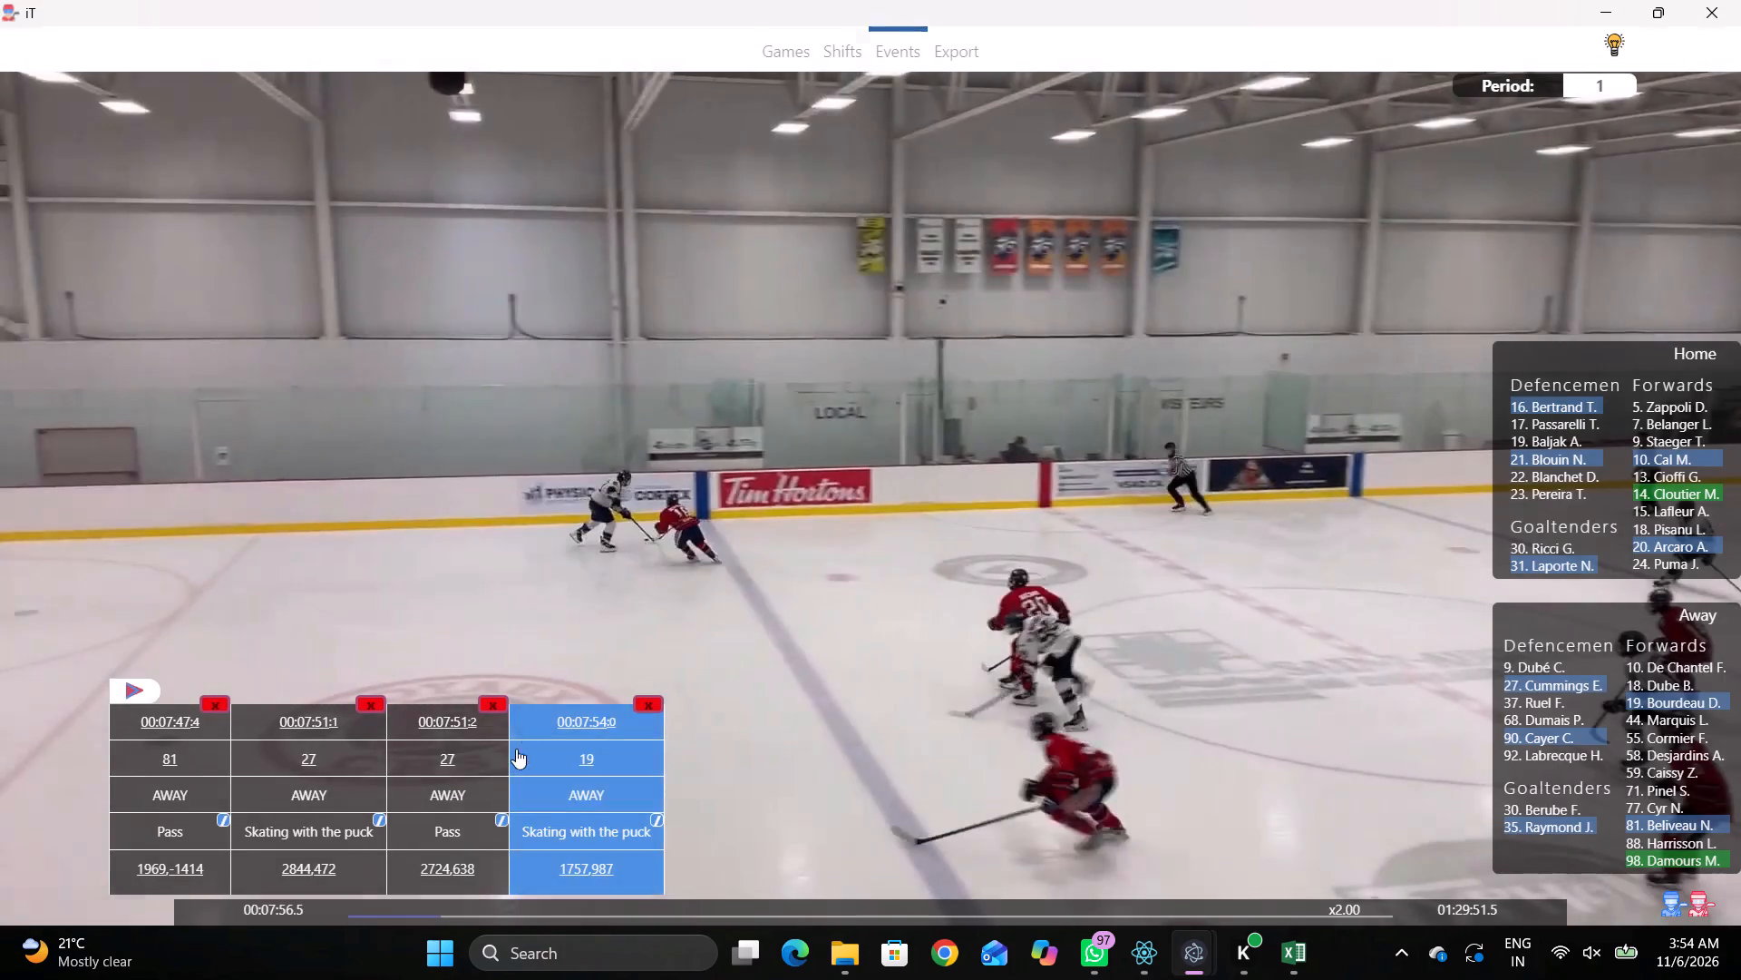
# Record a pass by away player 19 following the skating event at 00:07:54:0, including its rink position.
pyautogui.click(527, 730)
pyautogui.hotkey('shift', 'd')
pyautogui.press('space')
pyautogui.press('space')
pyautogui.rightClick(1036, 449)
pyautogui.click(1049, 470)
pyautogui.click(1549, 317)
pyautogui.click(1135, 517)
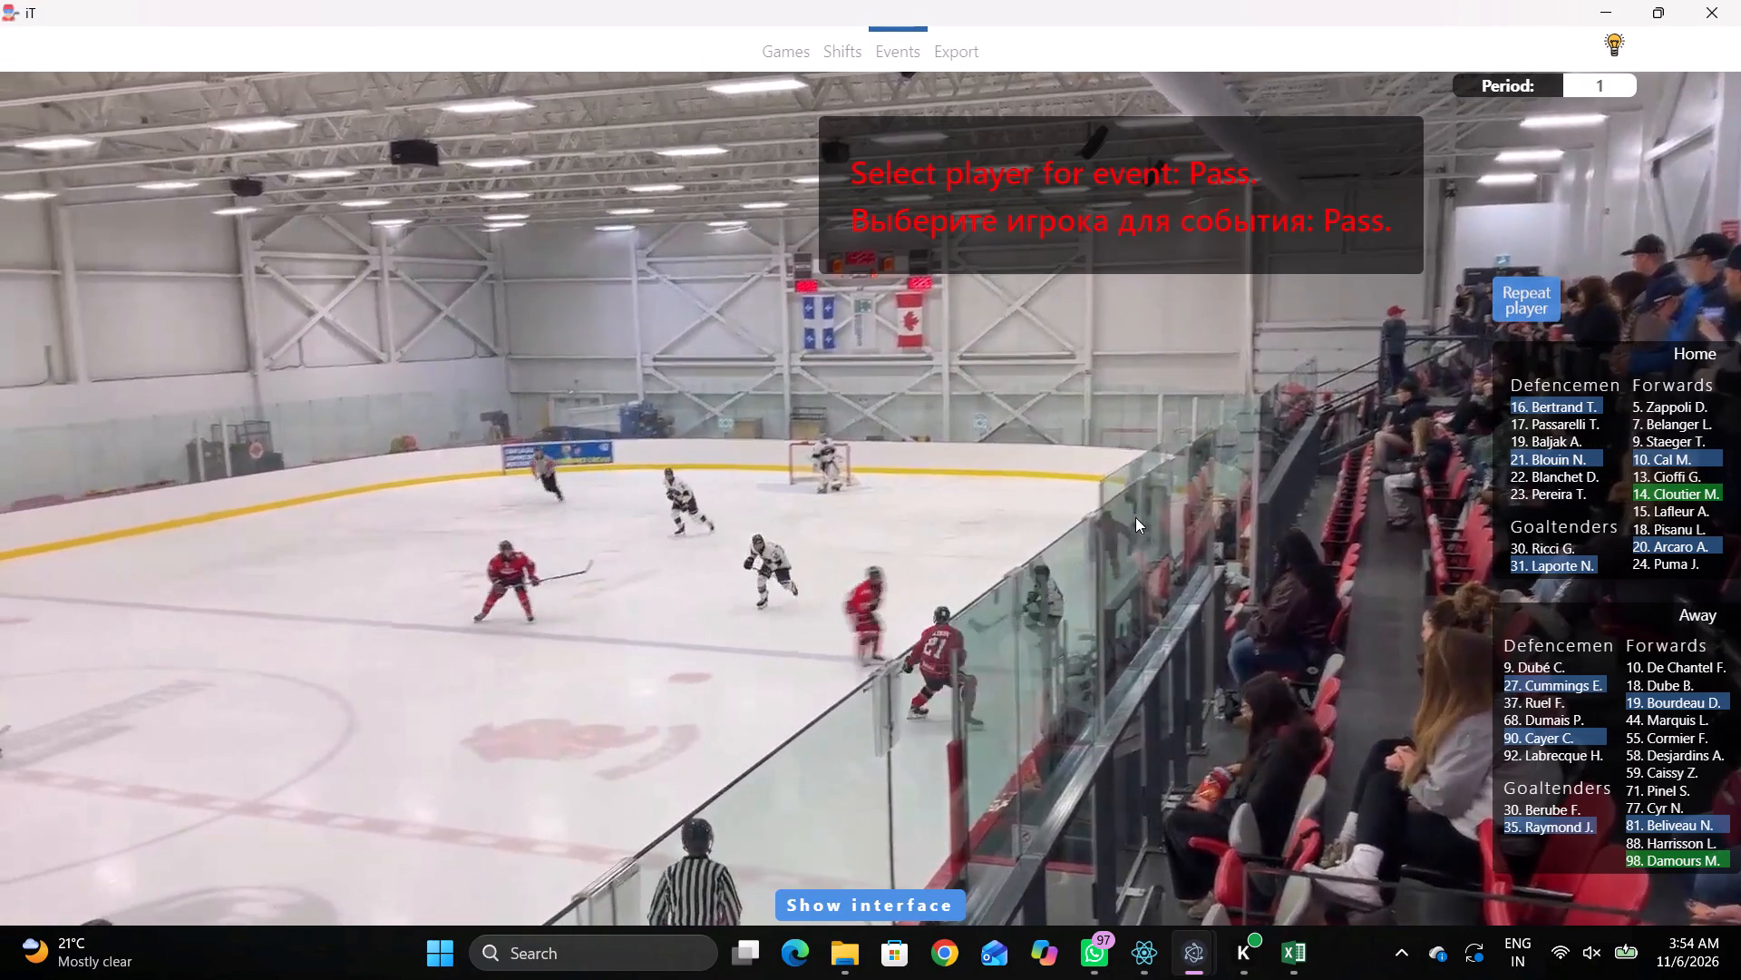
# Record away player 81 skating with the puck at 00:07:56:6, at rink position -91,-1314.
pyautogui.press('space')
pyautogui.press('space')
pyautogui.press('space')
pyautogui.press('v')
pyautogui.press('space')
pyautogui.press('r')
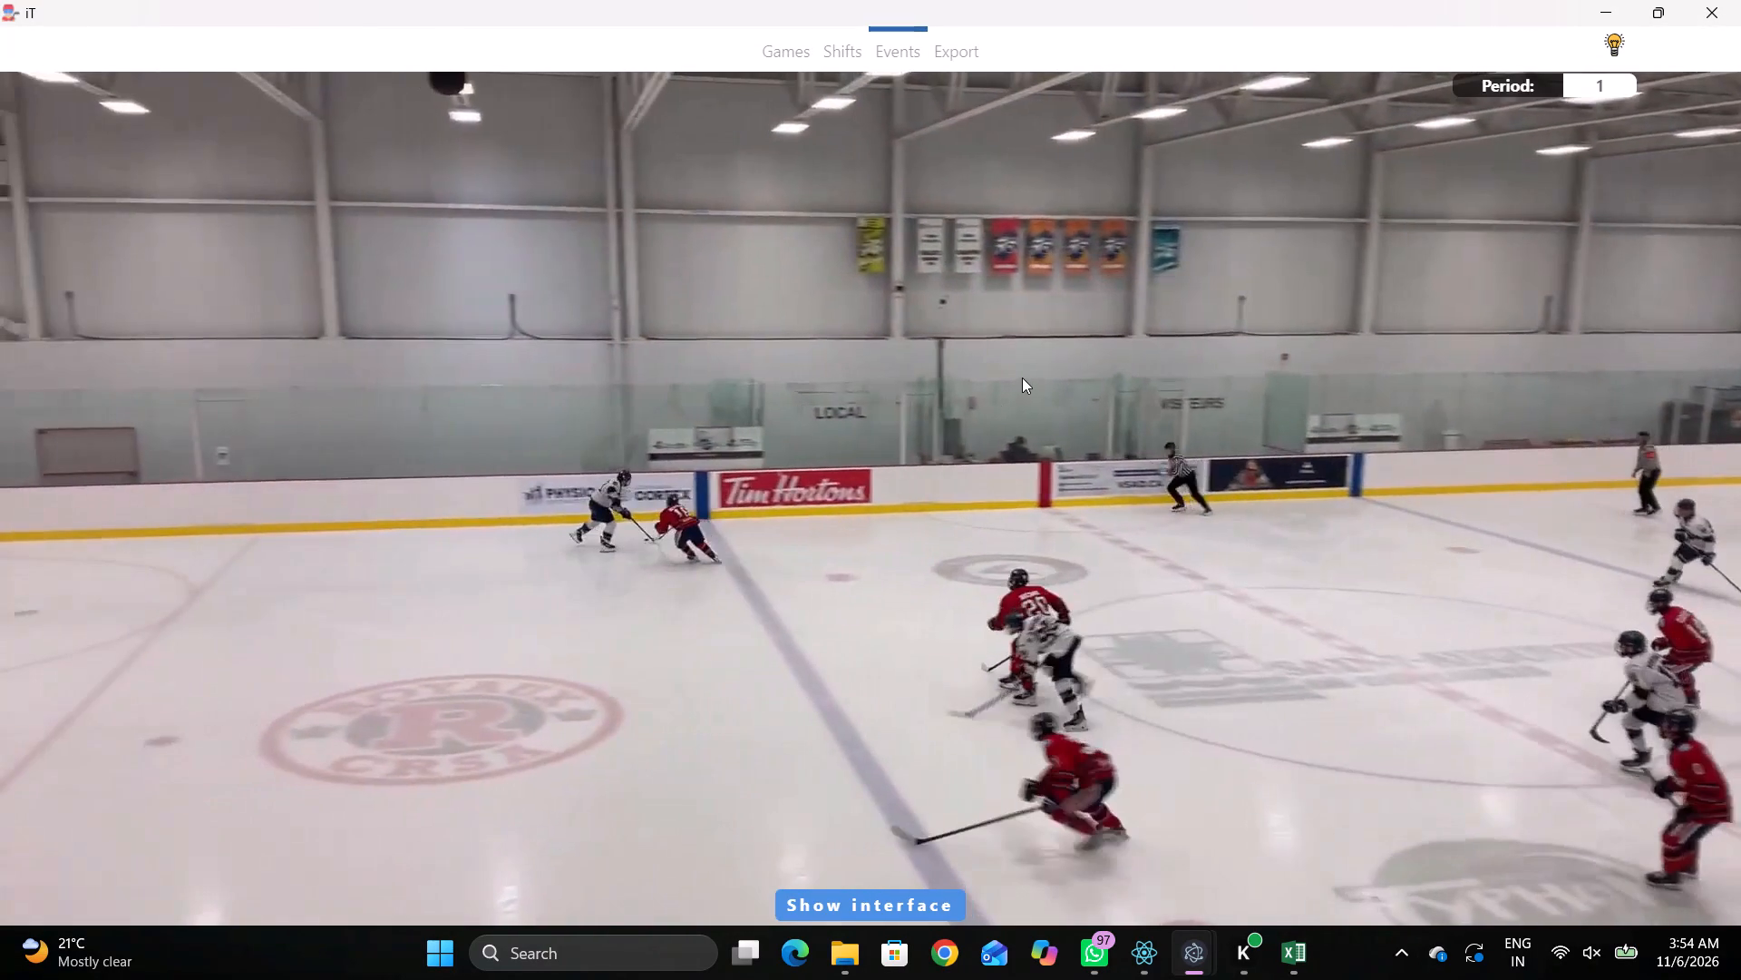
pyautogui.press('space')
pyautogui.press('space')
pyautogui.press('space')
pyautogui.press('space')
pyautogui.press('q')
pyautogui.press('q')
pyautogui.press('q')
pyautogui.press('q')
pyautogui.press('q')
pyautogui.press('q')
pyautogui.rightClick(1245, 385)
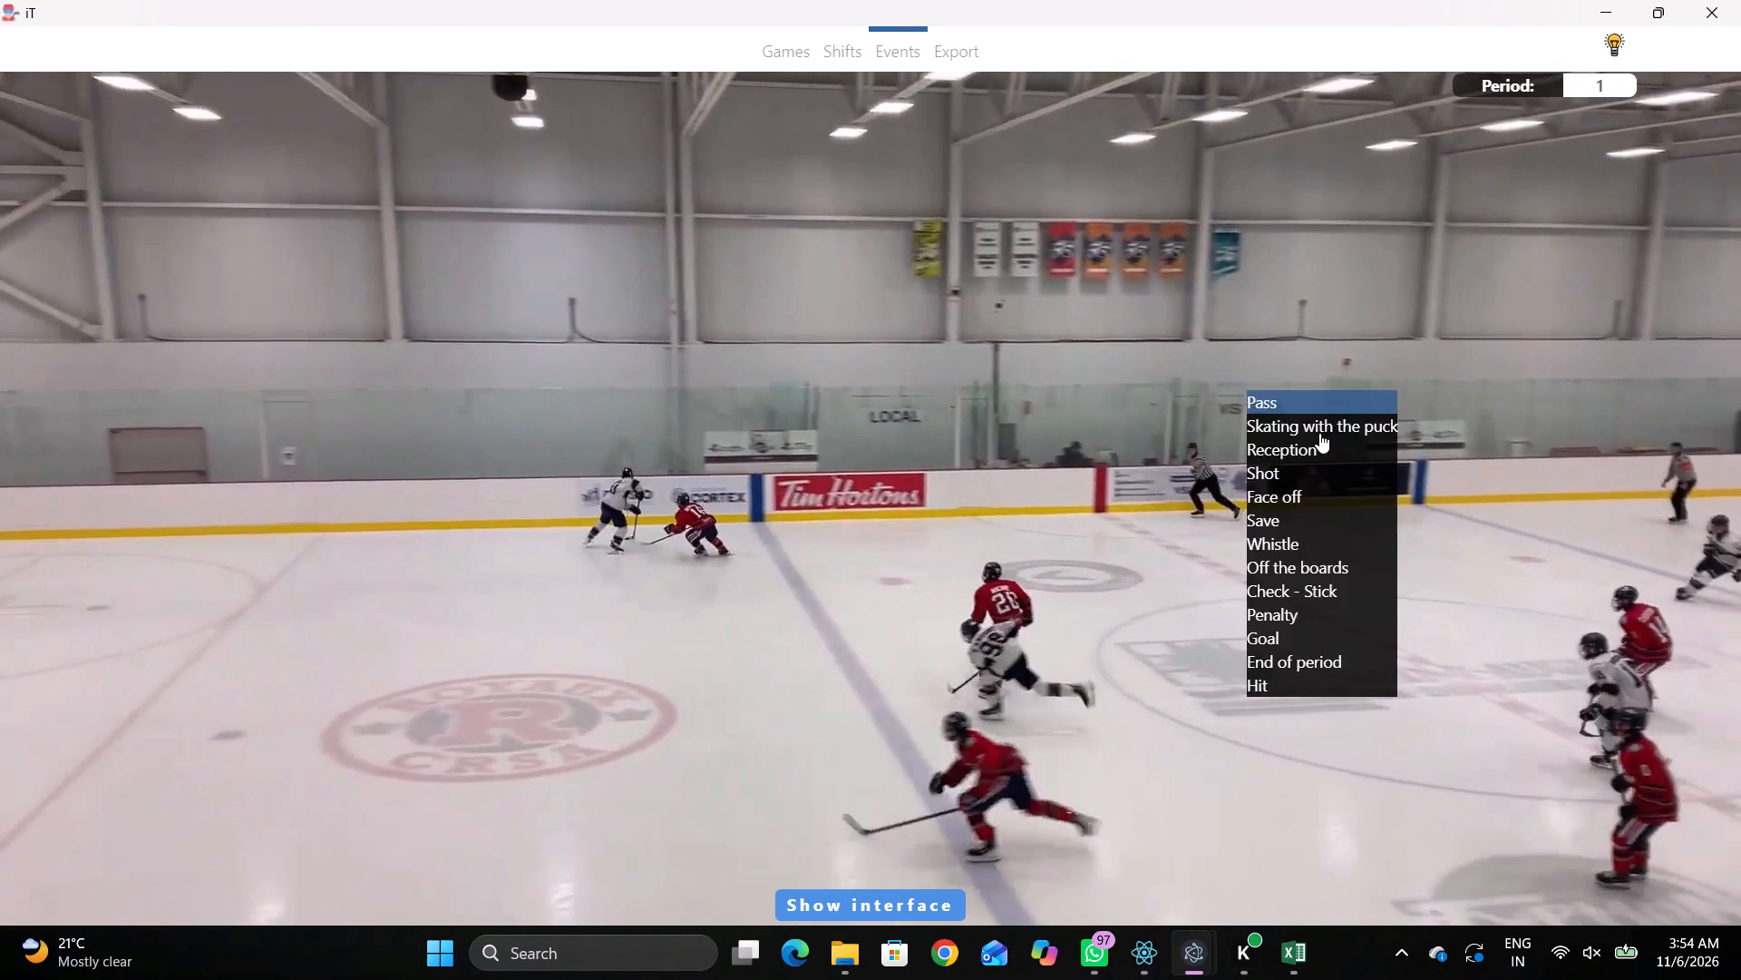
pyautogui.click(1319, 433)
pyautogui.click(1651, 823)
pyautogui.click(891, 186)
# Record a pass by away player 81 at 00:07:56:8, at rink position -423,-1156.
pyautogui.press('r')
pyautogui.press('space')
pyautogui.press('space')
pyautogui.rightClick(1107, 309)
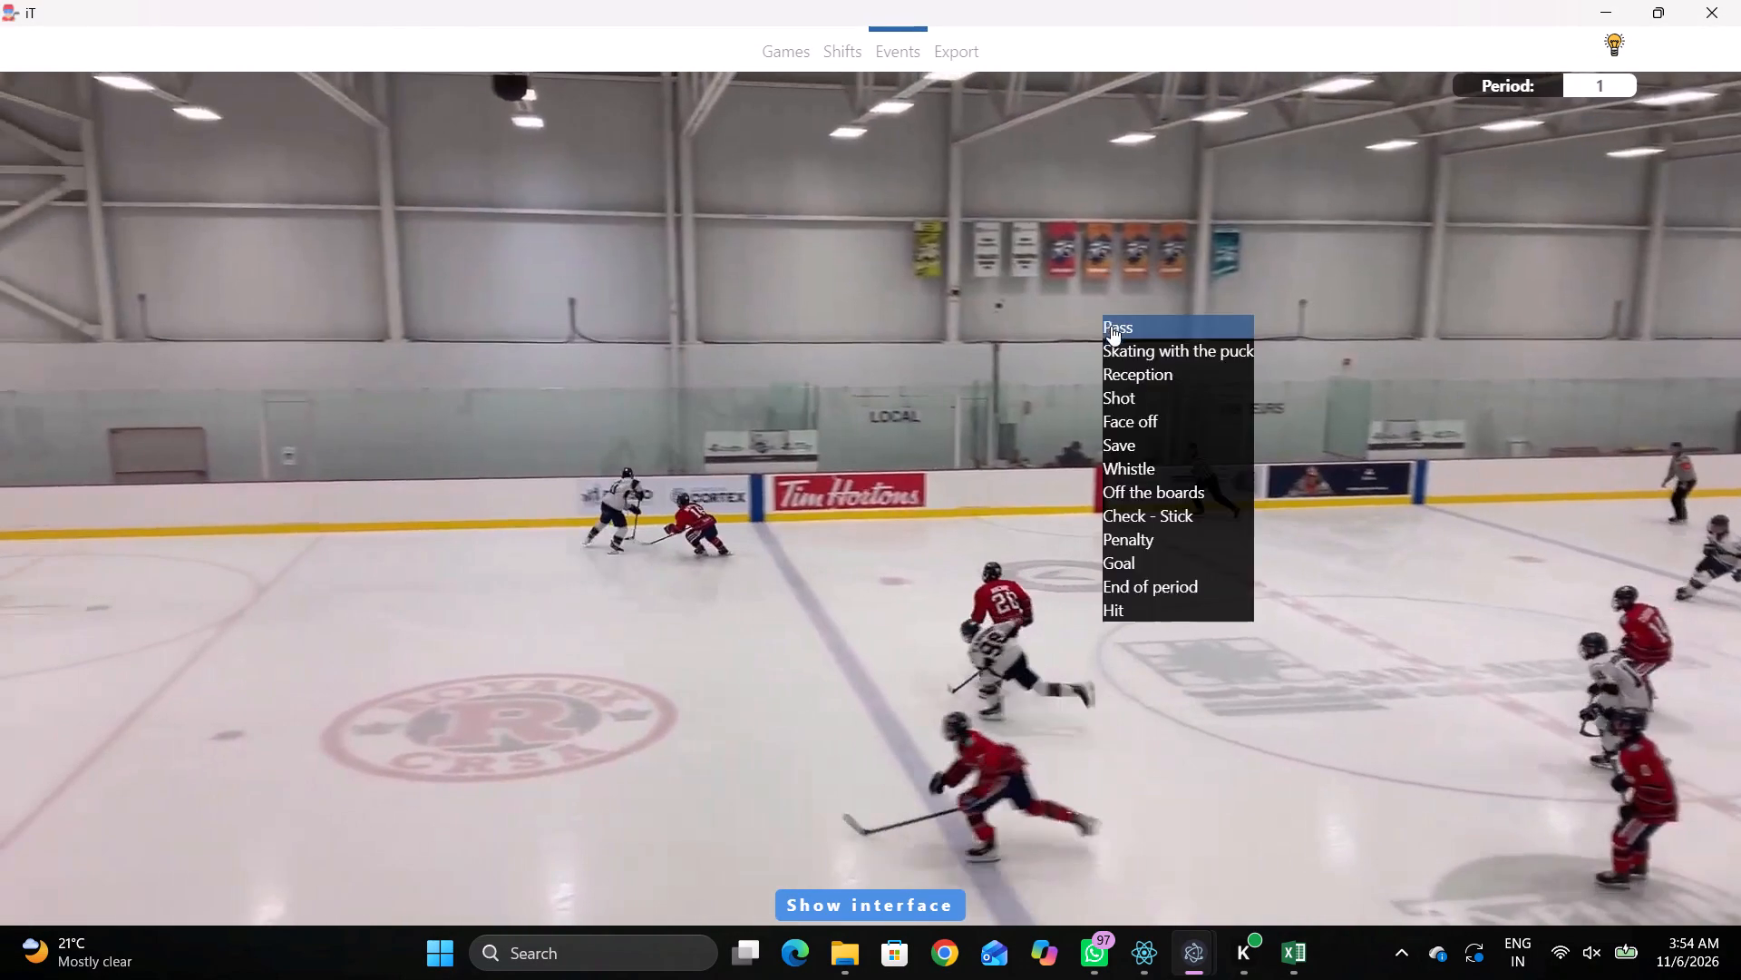
pyautogui.click(1111, 326)
pyautogui.click(1030, 345)
pyautogui.press('space')
pyautogui.press('space')
pyautogui.rightClick(1061, 388)
pyautogui.click(1081, 405)
pyautogui.click(1524, 285)
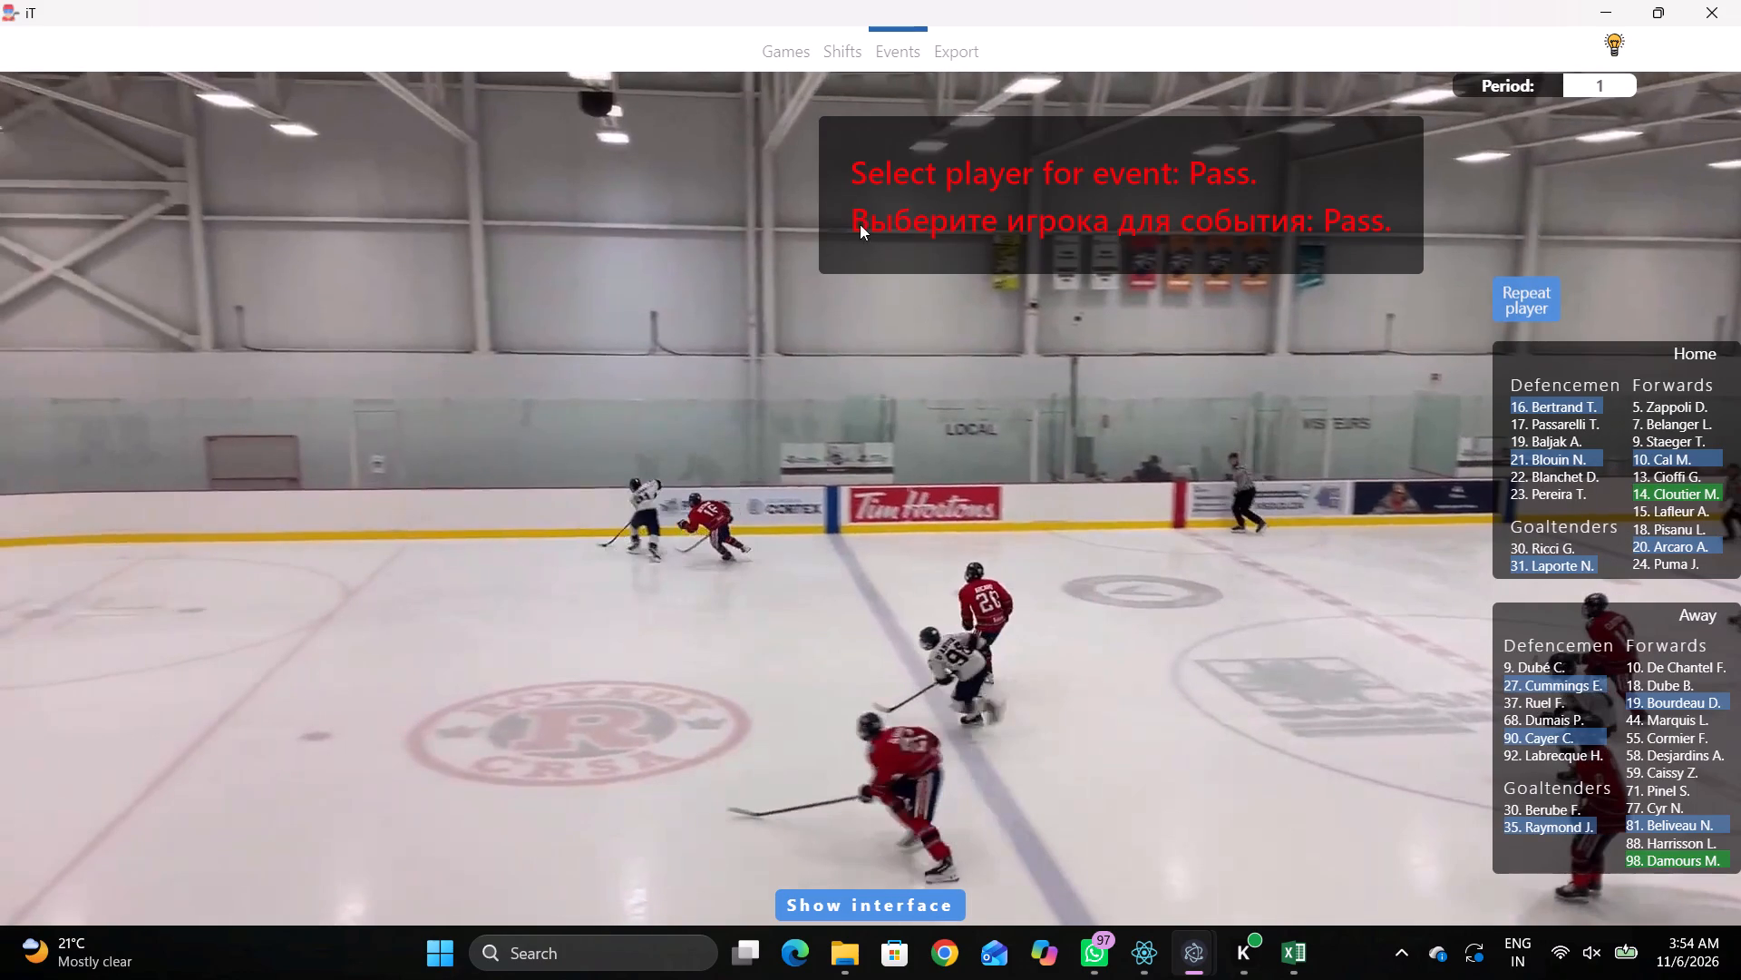
pyautogui.click(837, 208)
# Record a pass by away player 98 at 00:07:58:1, at rink position -832,-34.
pyautogui.press('space')
pyautogui.press('v')
pyautogui.press('space')
pyautogui.press('space')
pyautogui.press('space')
pyautogui.rightClick(979, 362)
pyautogui.press('space')
pyautogui.press('space')
pyautogui.rightClick(1046, 437)
pyautogui.click(1126, 485)
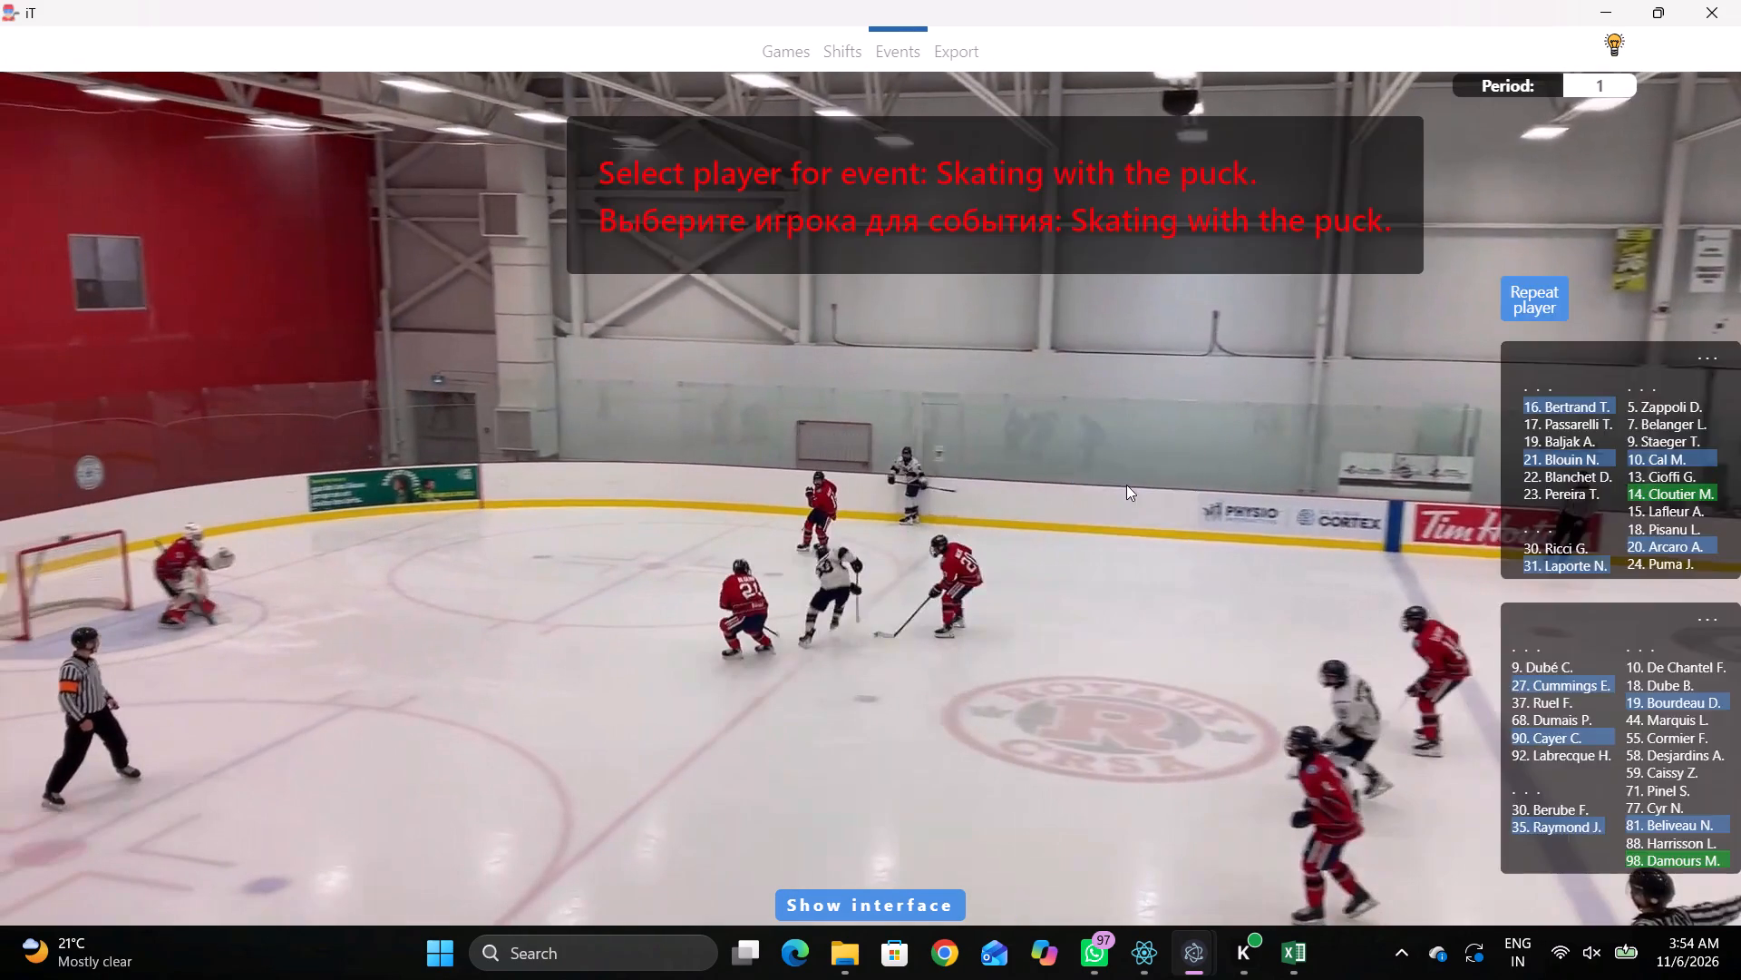
pyautogui.rightClick(1102, 475)
pyautogui.click(1113, 485)
pyautogui.click(1648, 872)
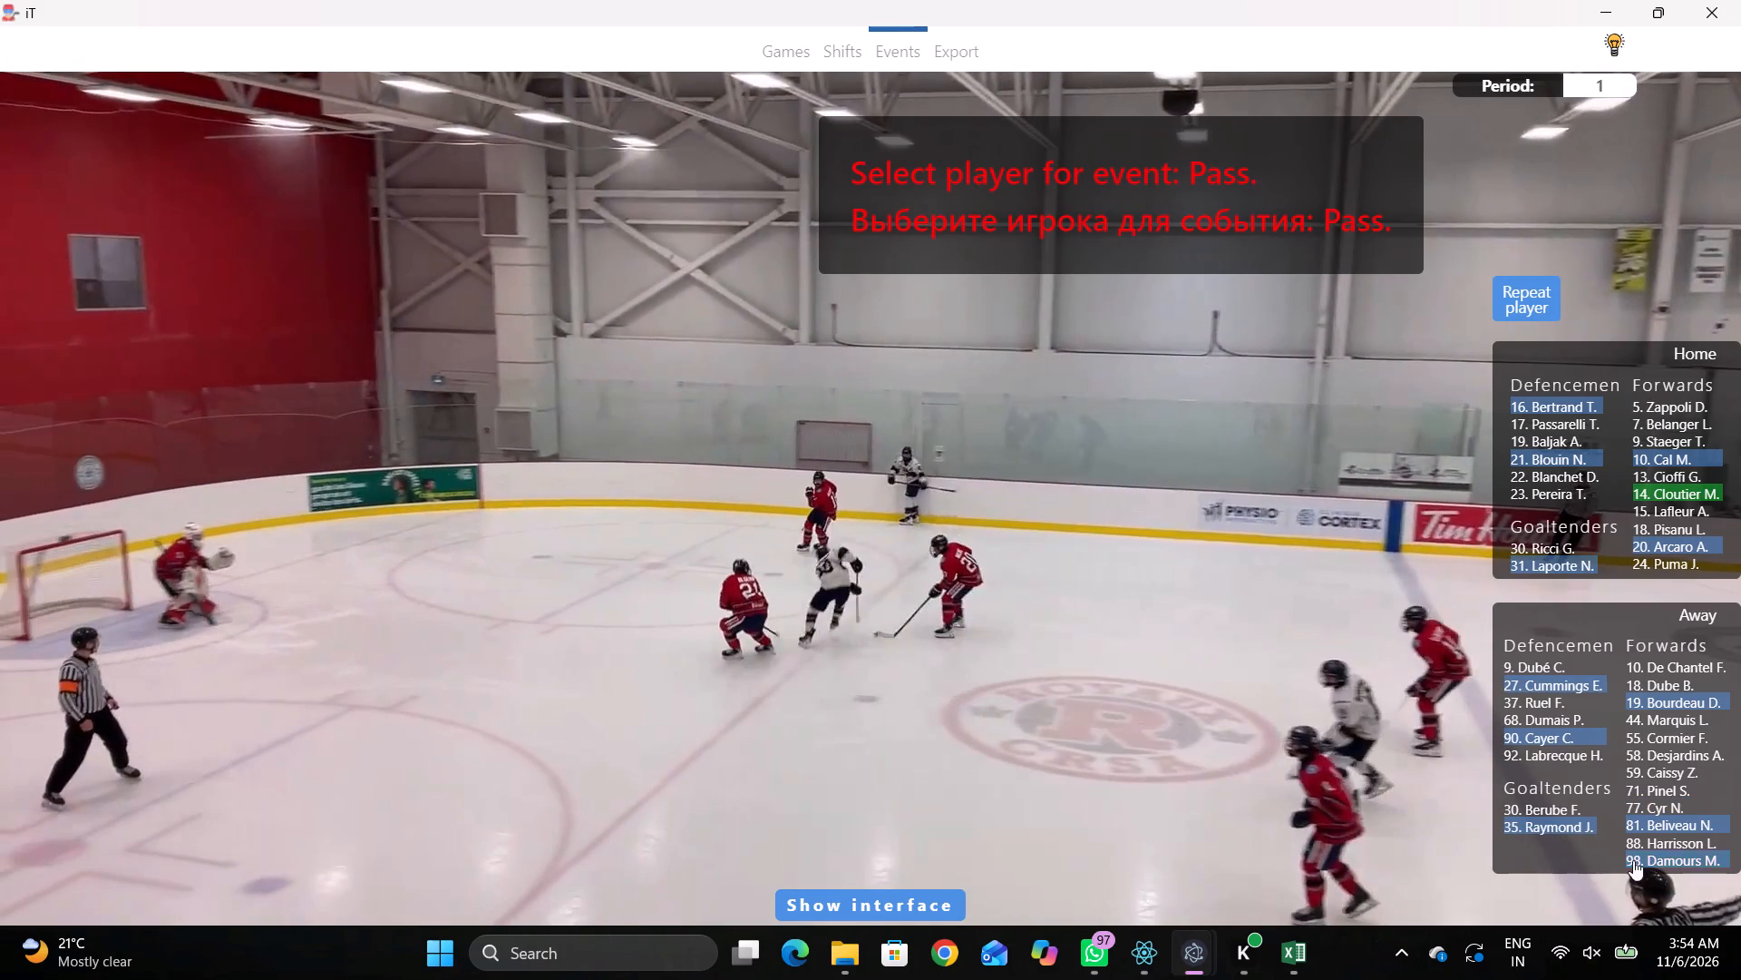
pyautogui.click(1639, 860)
pyautogui.click(771, 361)
# Record a pass by away player 98 at 00:08:00:2, at rink position -1256,-1223.
pyautogui.press('space')
pyautogui.press('space')
pyautogui.press('space')
pyautogui.press('space')
pyautogui.press('space')
pyautogui.press('space')
pyautogui.press('space')
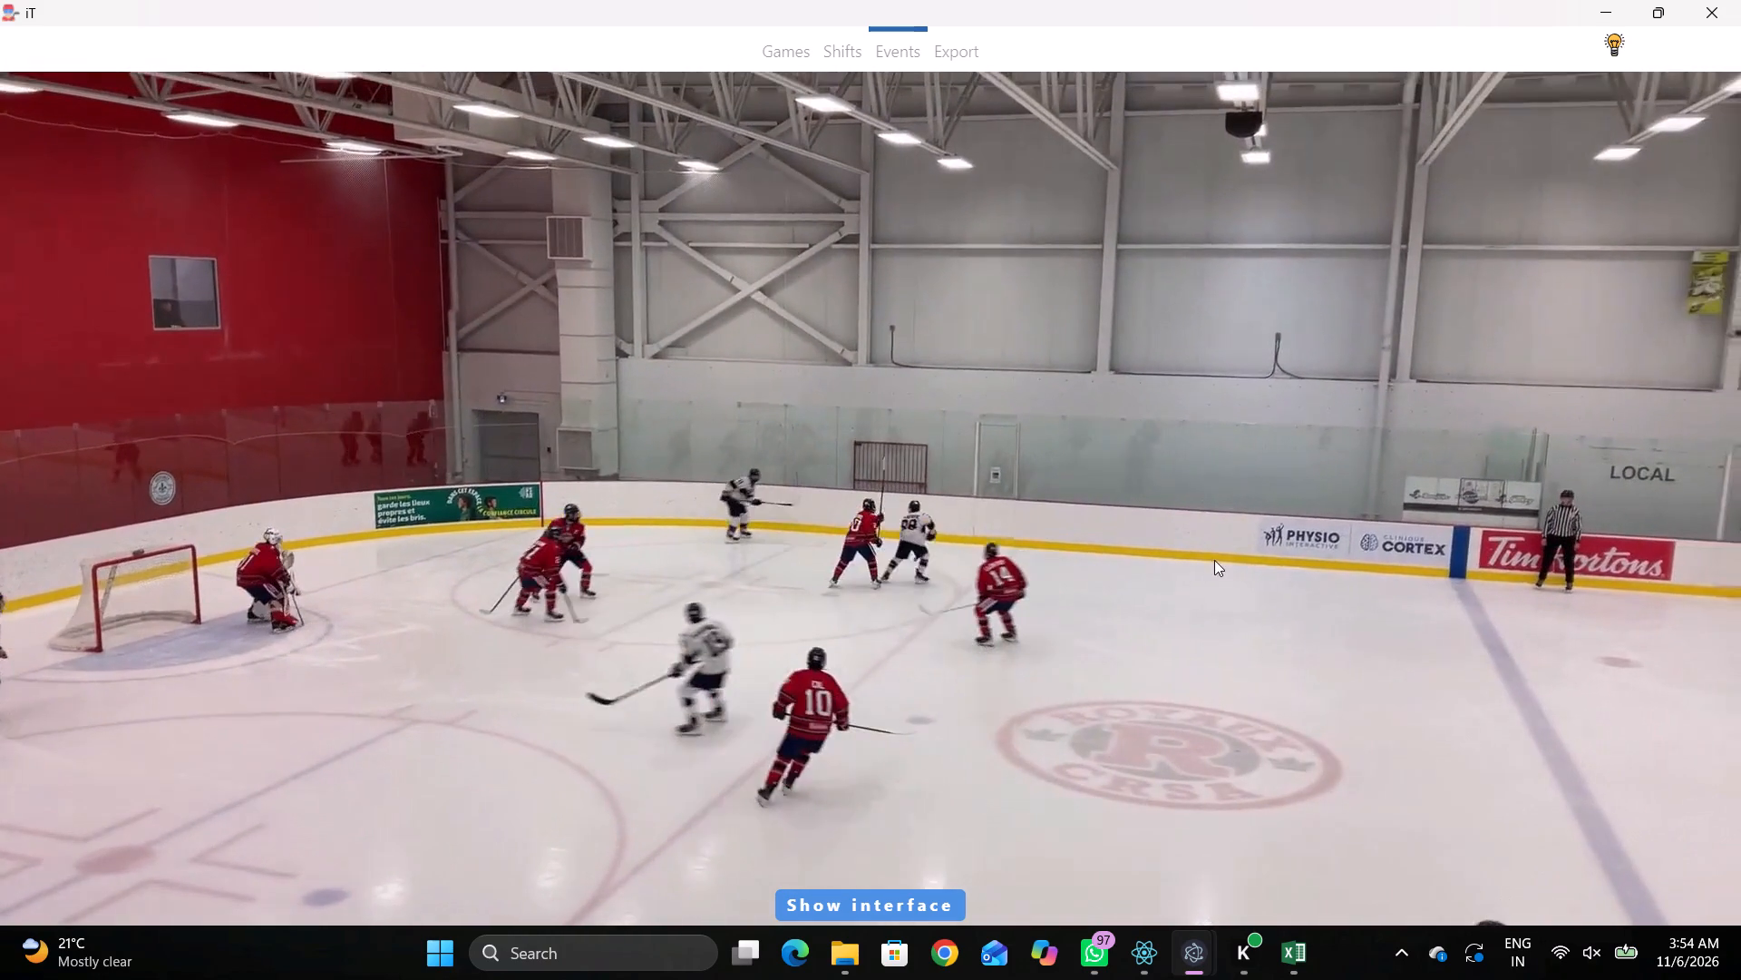
pyautogui.press('space')
pyautogui.press('space')
pyautogui.press('space')
pyautogui.press('q')
pyautogui.press('q')
pyautogui.press('q')
pyautogui.rightClick(1237, 458)
pyautogui.click(1252, 475)
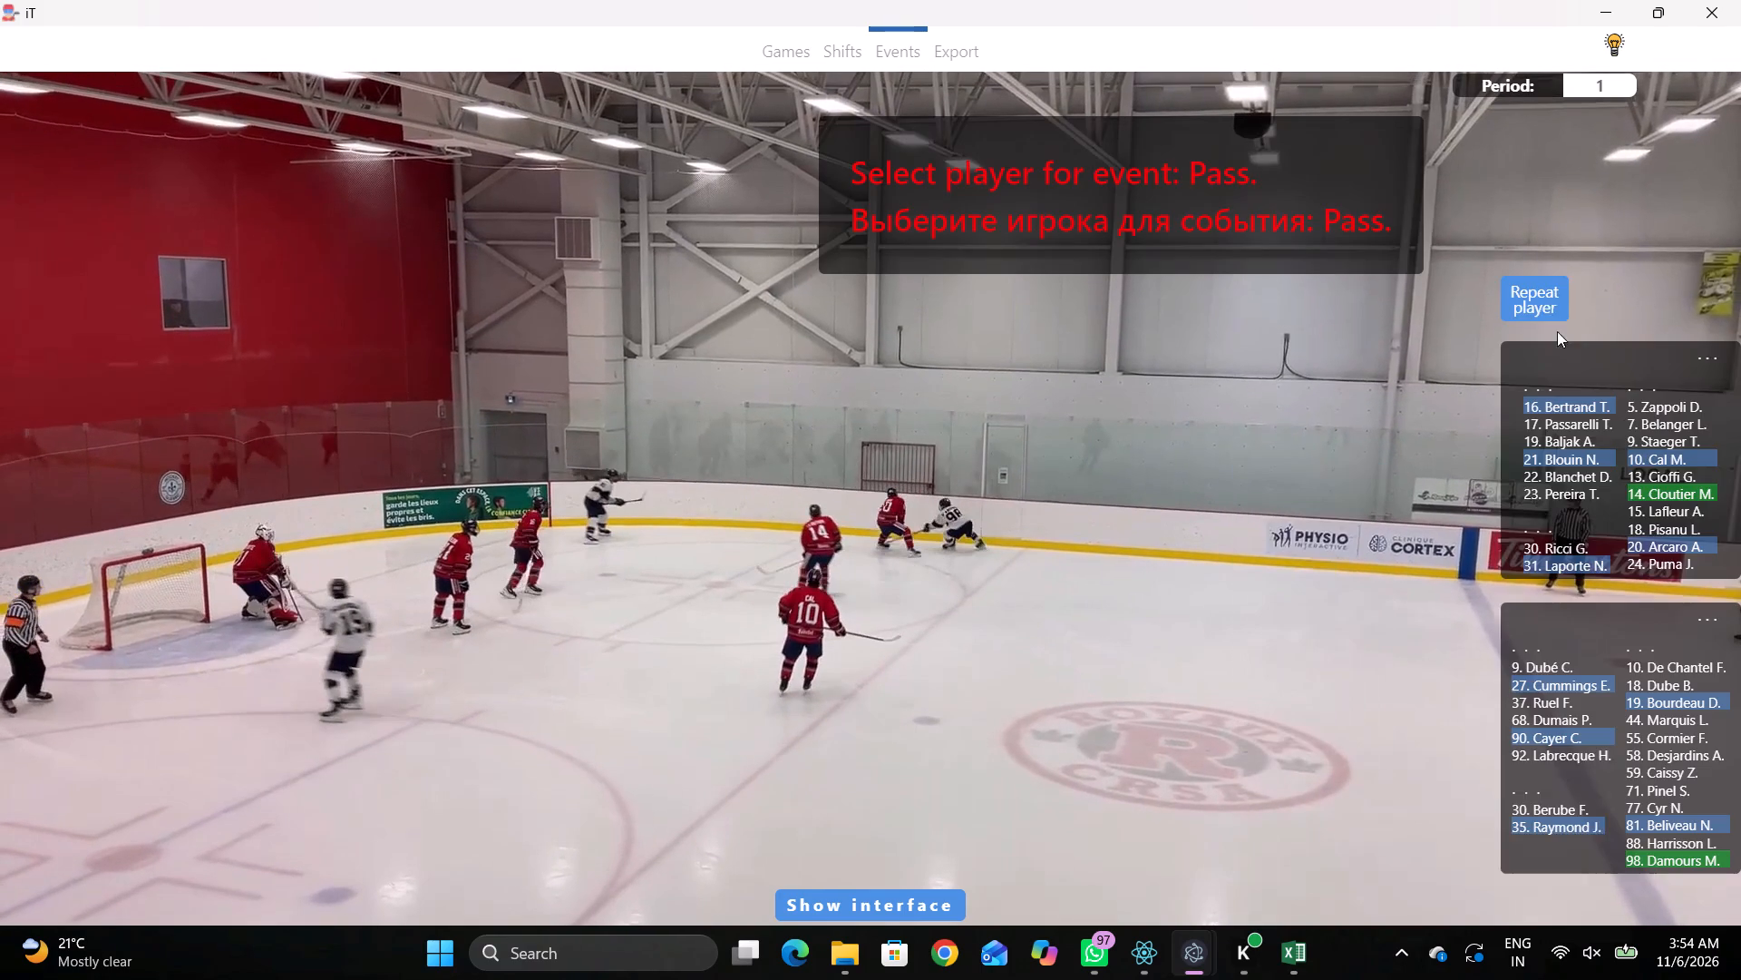
pyautogui.click(1544, 296)
pyautogui.click(704, 200)
# Change the event type of away player 98 at 00:07:58:1 to Skating with the puck.
pyautogui.hotkey('shift', 'd')
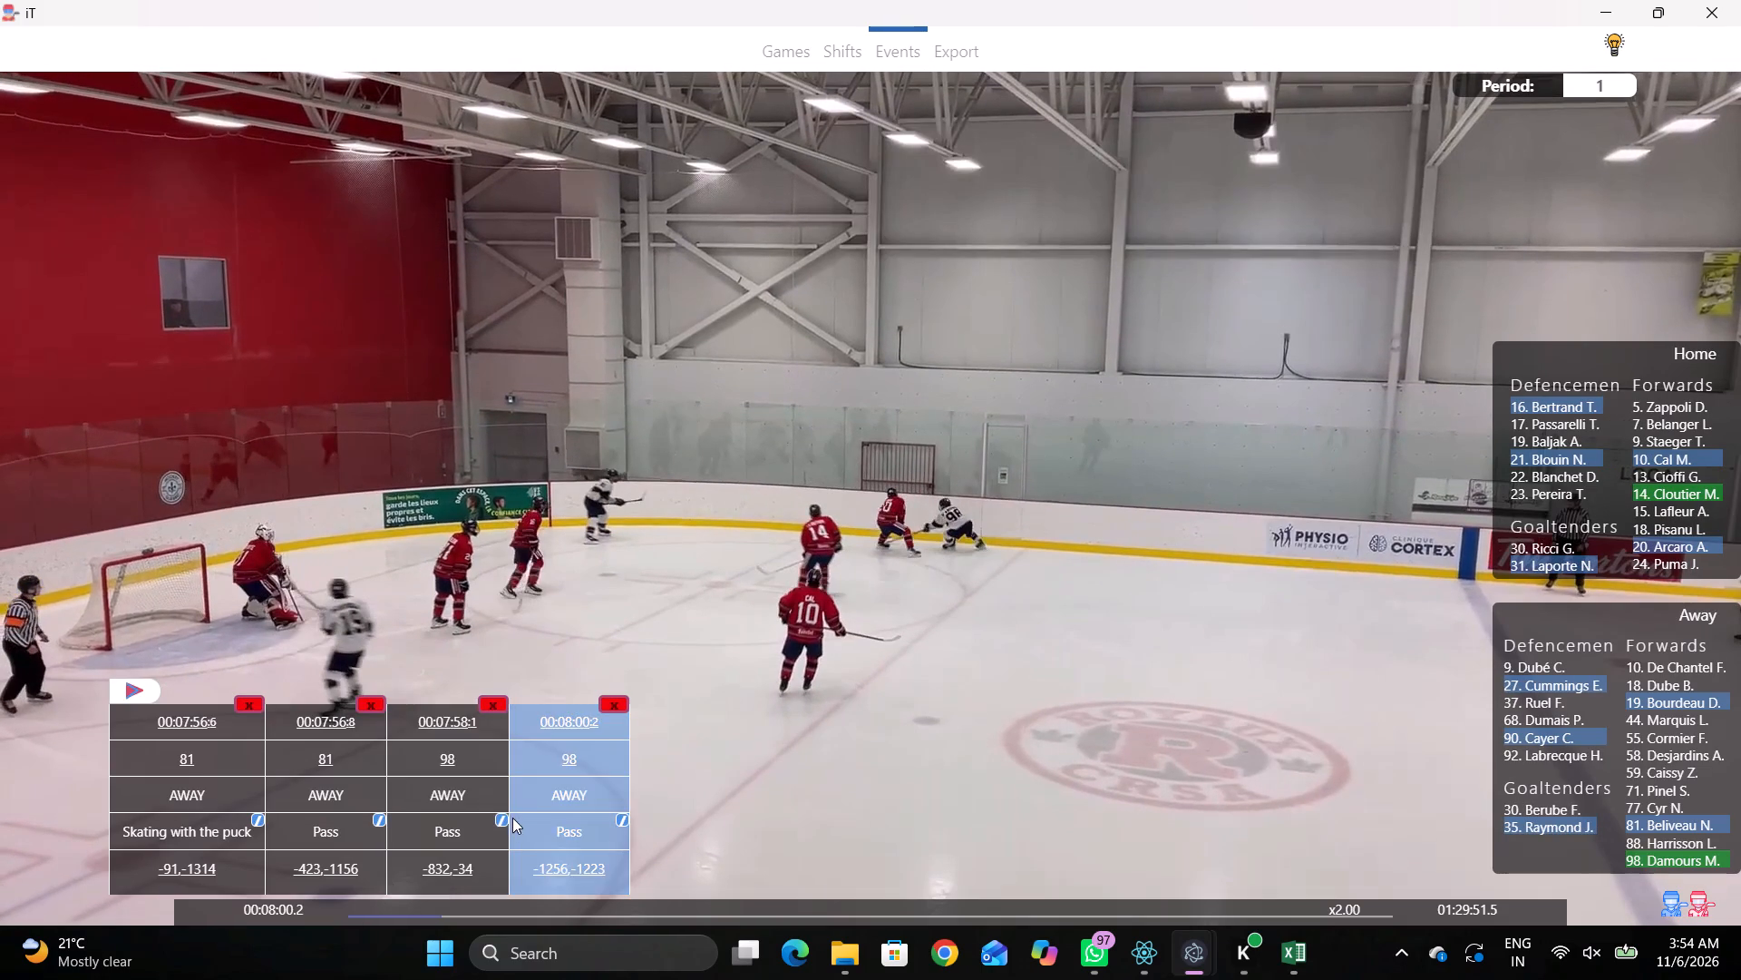
pyautogui.click(511, 817)
pyautogui.click(510, 815)
pyautogui.click(501, 816)
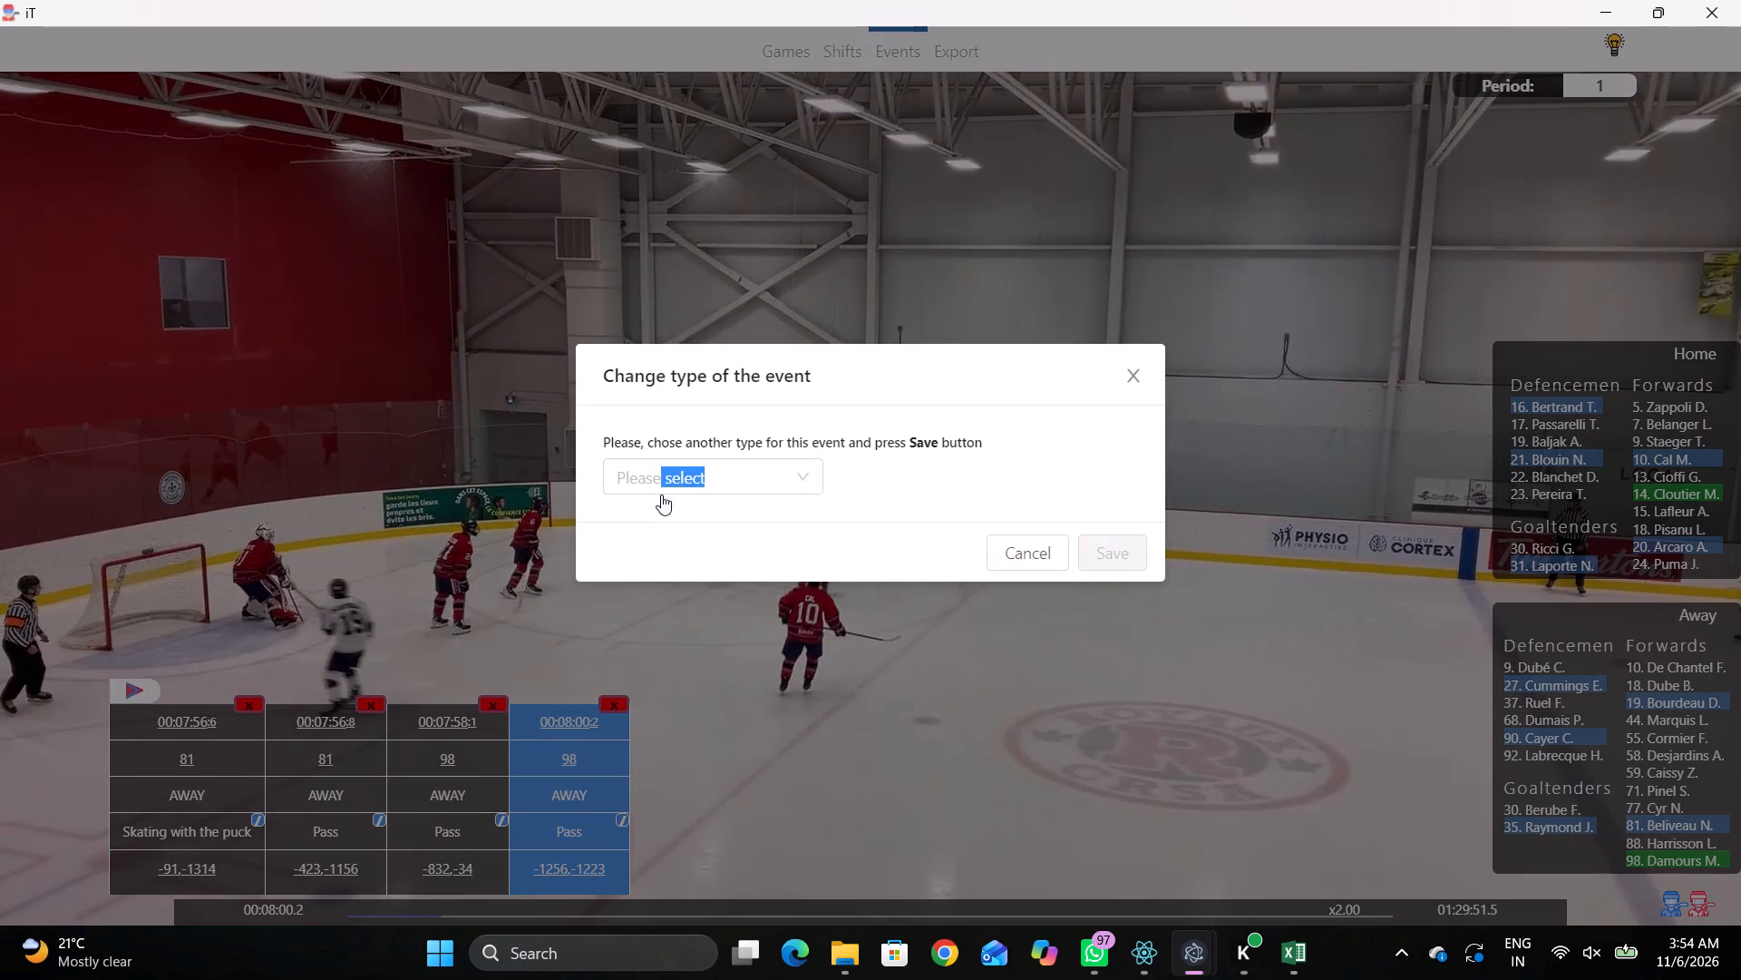
pyautogui.click(661, 495)
pyautogui.click(702, 500)
pyautogui.click(793, 483)
pyautogui.click(783, 556)
pyautogui.click(764, 561)
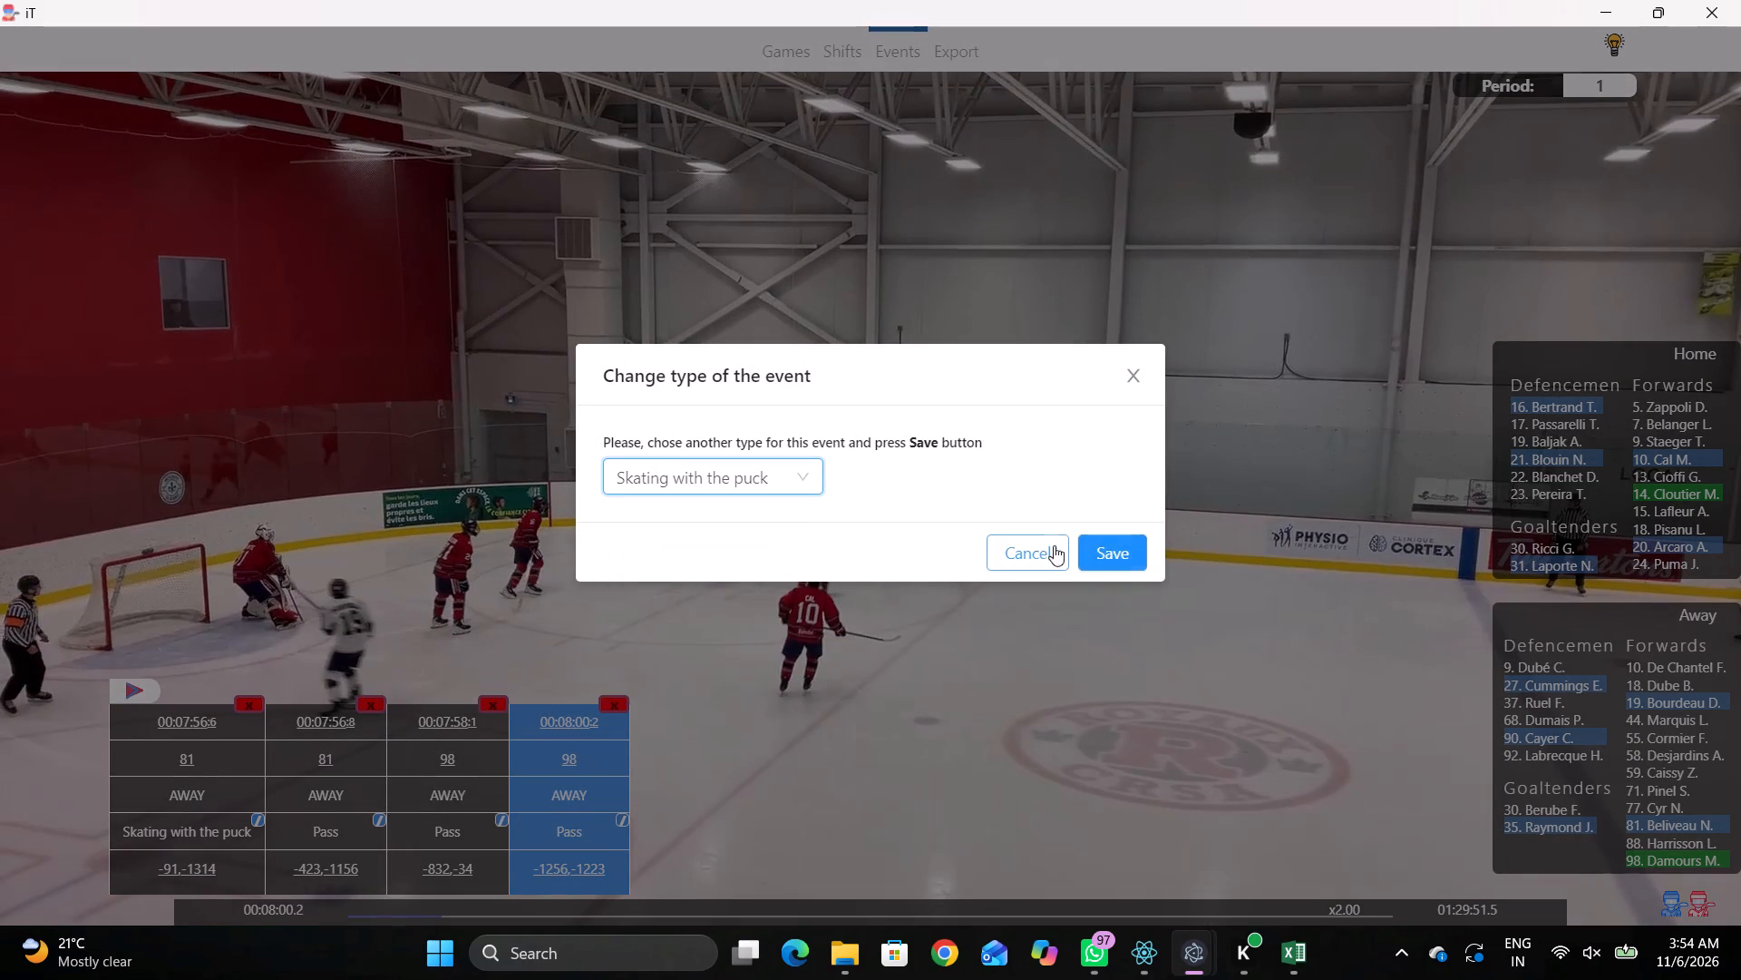
pyautogui.click(1104, 543)
# Record a pass by home player 14 at 00:08:01:4, at rink position -2385,-824.
pyautogui.press('space')
pyautogui.press('space')
pyautogui.press('space')
pyautogui.press('space')
pyautogui.rightClick(1127, 474)
pyautogui.press('q')
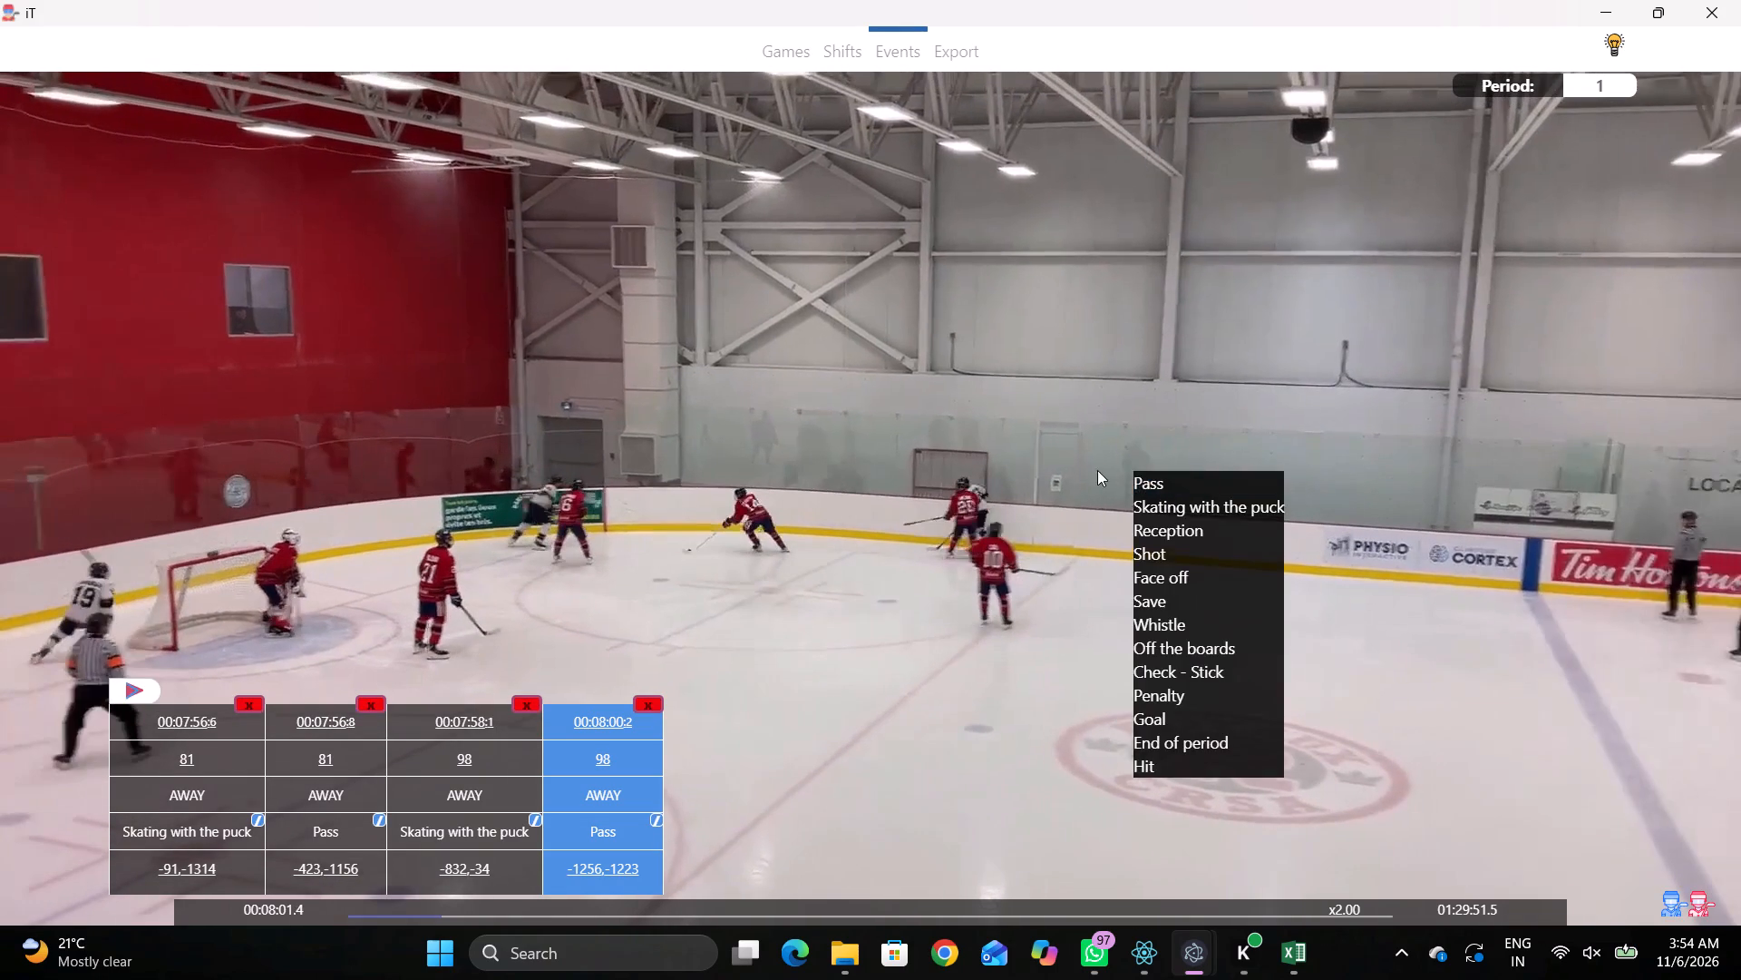
pyautogui.rightClick(1094, 464)
pyautogui.click(1114, 480)
pyautogui.moveTo(1051, 468); pyautogui.dragTo(1051, 479, button='right')
pyautogui.click(1080, 495)
pyautogui.click(1666, 502)
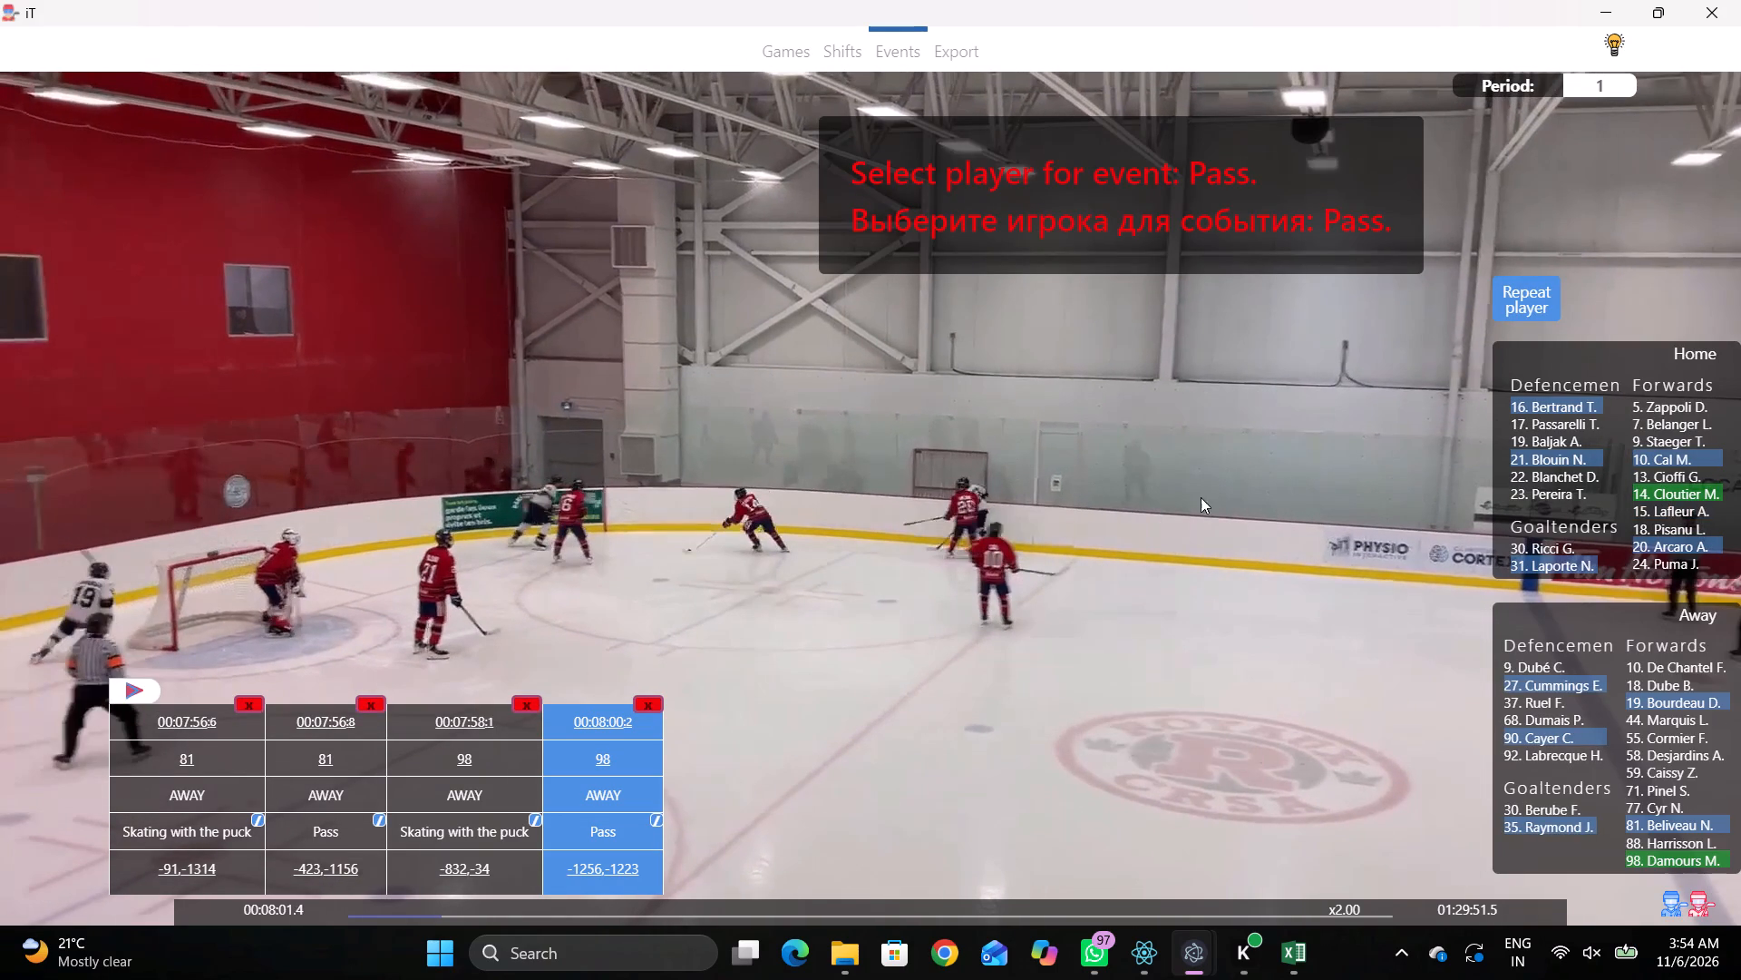
pyautogui.click(1654, 494)
pyautogui.click(521, 253)
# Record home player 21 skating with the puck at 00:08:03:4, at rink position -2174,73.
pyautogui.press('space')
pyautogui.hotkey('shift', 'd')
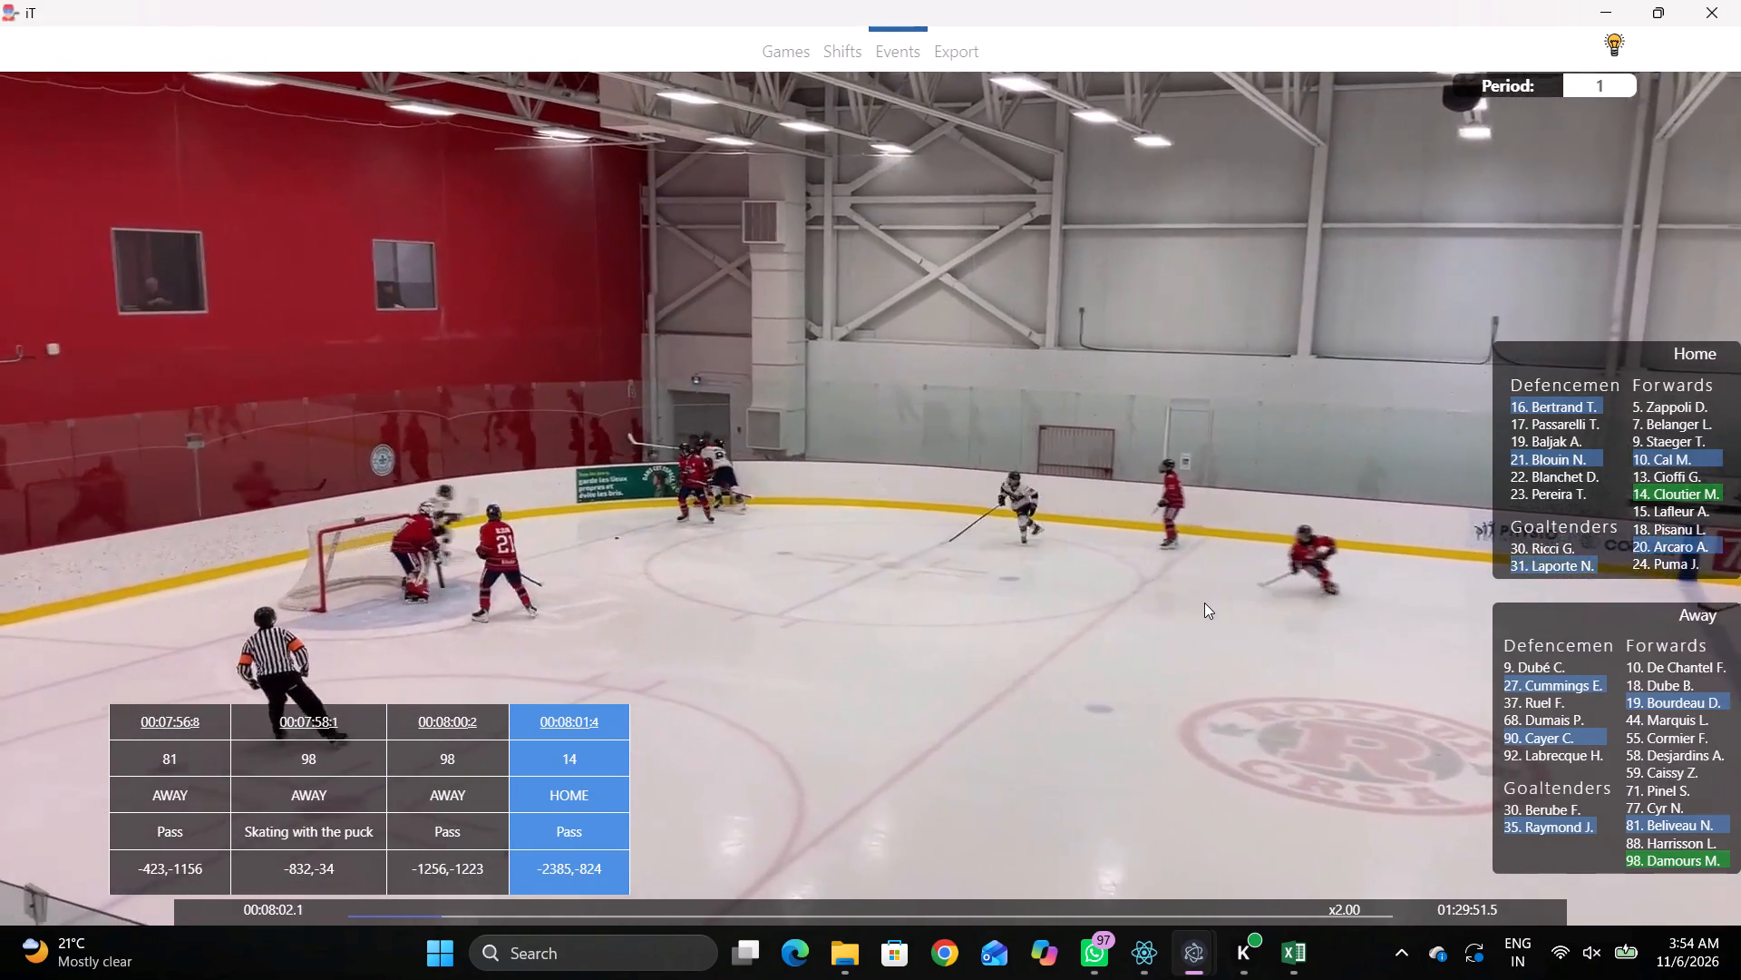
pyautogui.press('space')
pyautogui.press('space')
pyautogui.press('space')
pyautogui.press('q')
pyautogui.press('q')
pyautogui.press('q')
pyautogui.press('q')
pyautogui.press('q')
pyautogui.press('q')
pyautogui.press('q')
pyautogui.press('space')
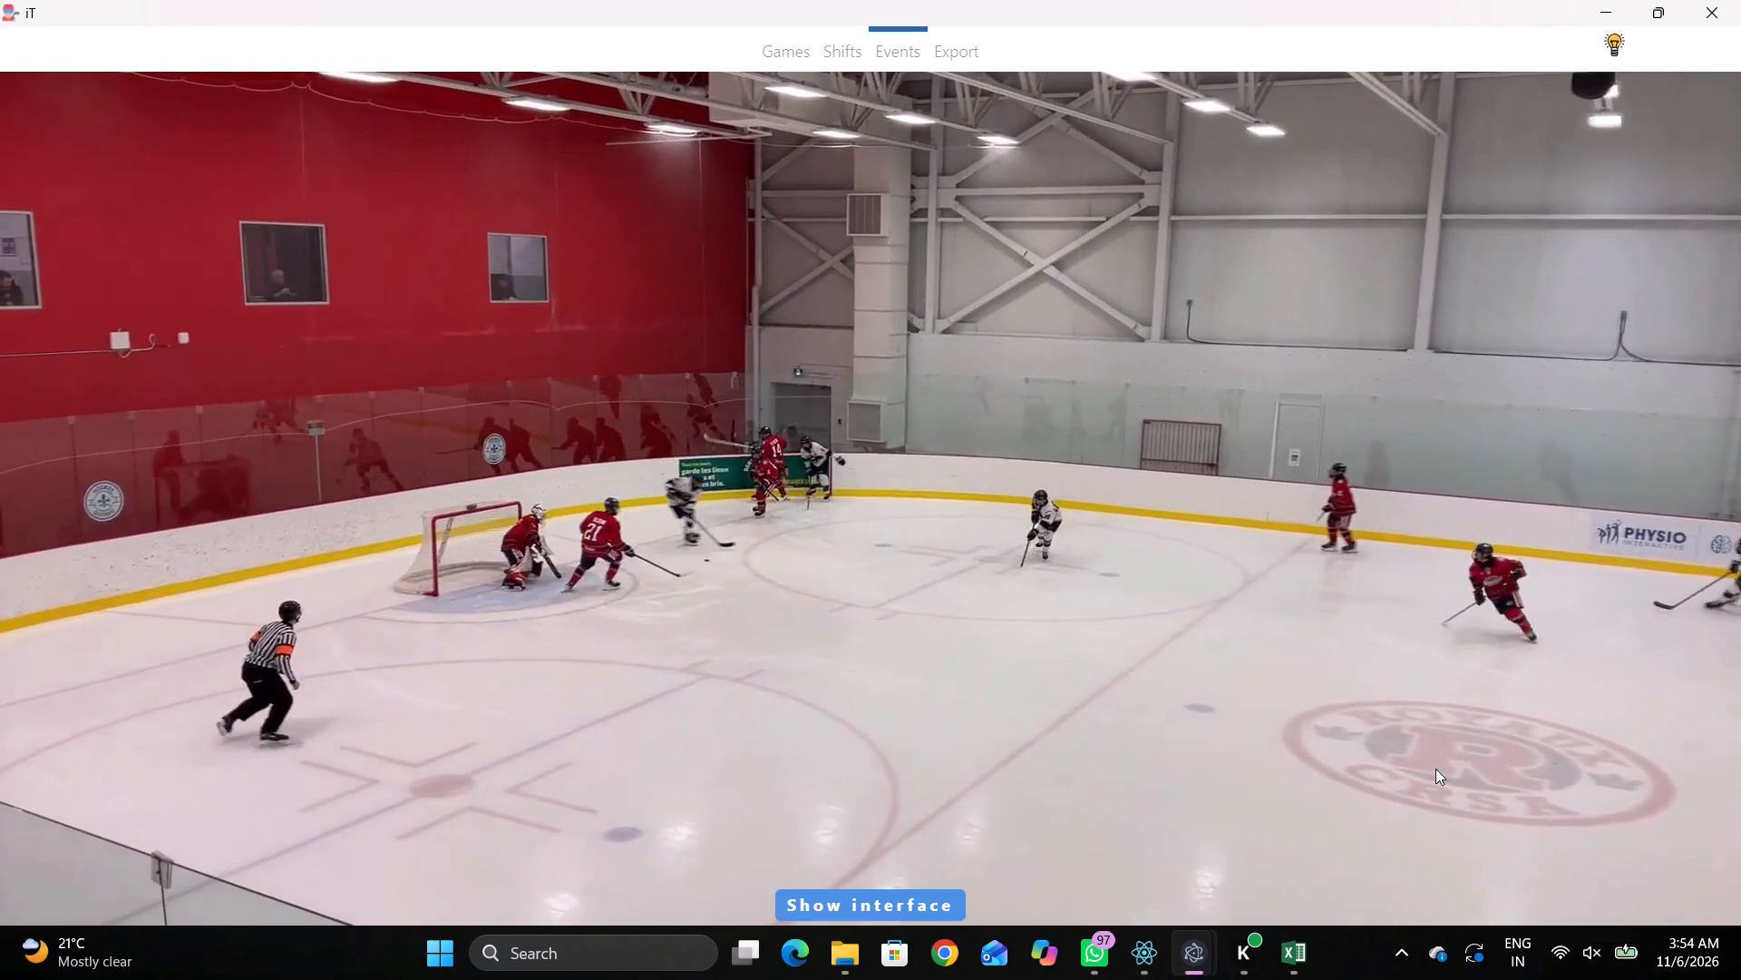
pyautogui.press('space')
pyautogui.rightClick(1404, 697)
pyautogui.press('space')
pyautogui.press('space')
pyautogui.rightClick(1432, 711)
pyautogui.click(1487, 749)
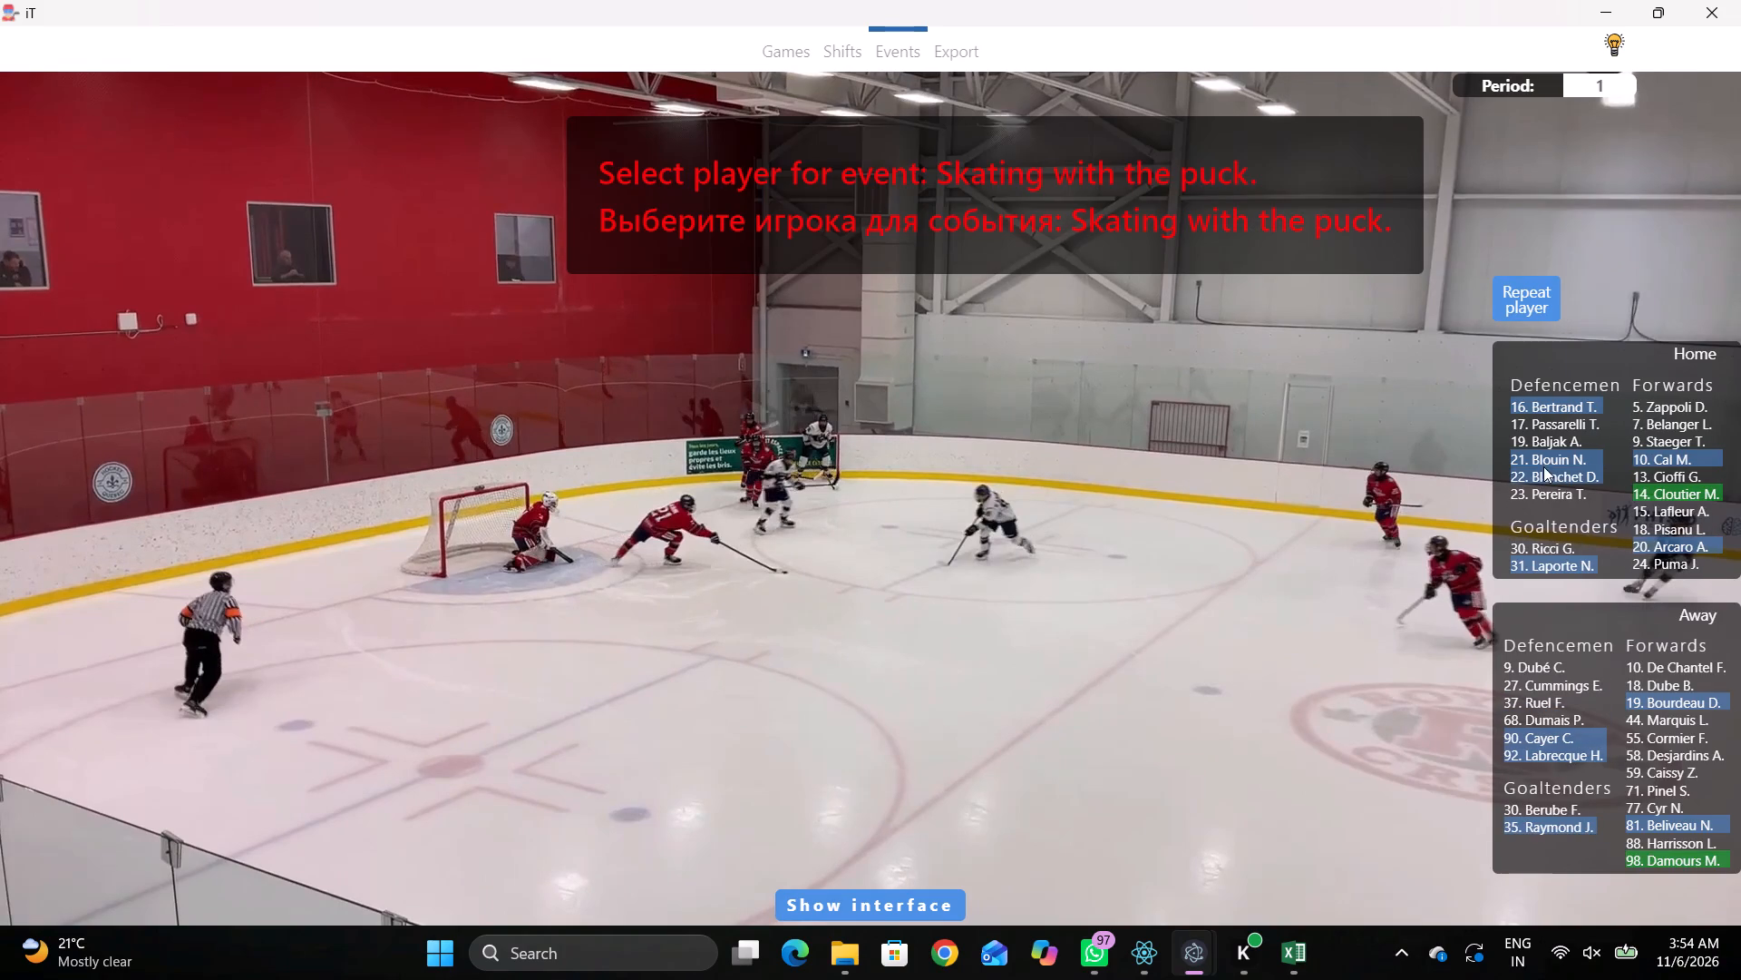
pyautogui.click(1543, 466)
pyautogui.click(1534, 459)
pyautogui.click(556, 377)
# Go back to the 00:08:01:4 event and record a pass by away player 19 at 00:08:02:7, at rink position -2562,-342.
pyautogui.press('space')
pyautogui.press('space')
pyautogui.press('space')
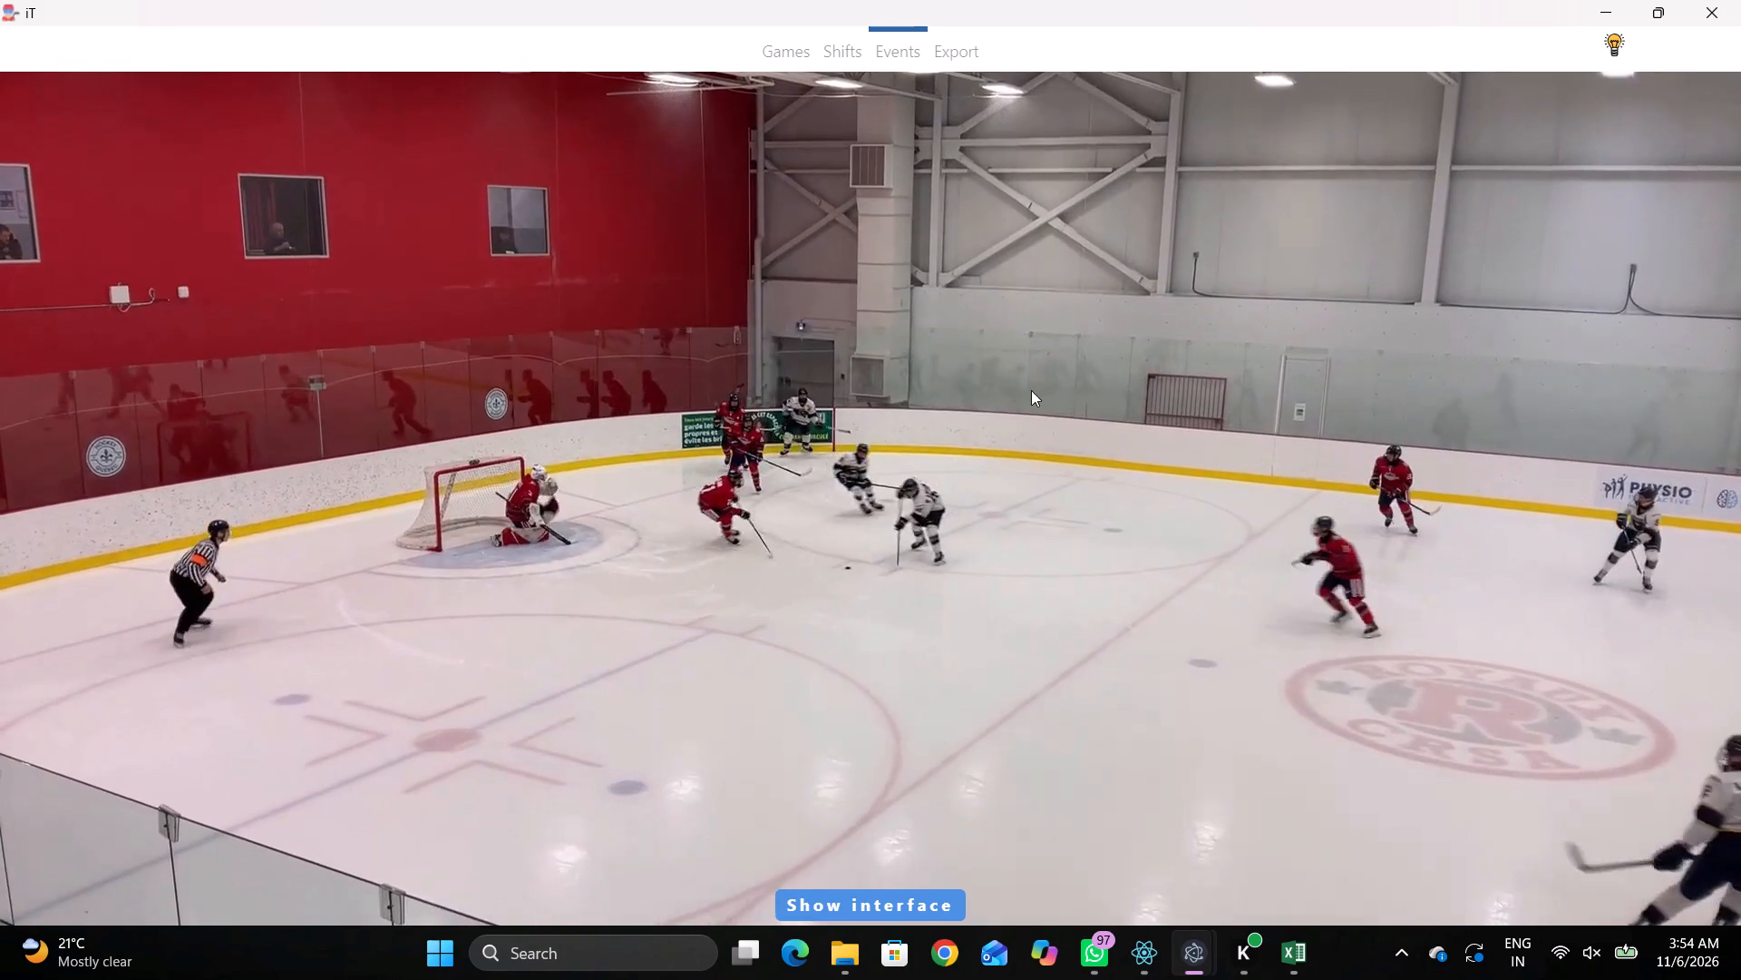
pyautogui.press('space')
pyautogui.hotkey('shift', 'd')
pyautogui.click(584, 731)
pyautogui.press('q')
pyautogui.press('q')
pyautogui.press('q')
pyautogui.press('q')
pyautogui.press('q')
pyautogui.press('q')
pyautogui.press('q')
pyautogui.press('q')
pyautogui.press('q')
pyautogui.press('q')
pyautogui.press('q')
pyautogui.press('q')
pyautogui.press('q')
pyautogui.press('q')
pyautogui.click(822, 528)
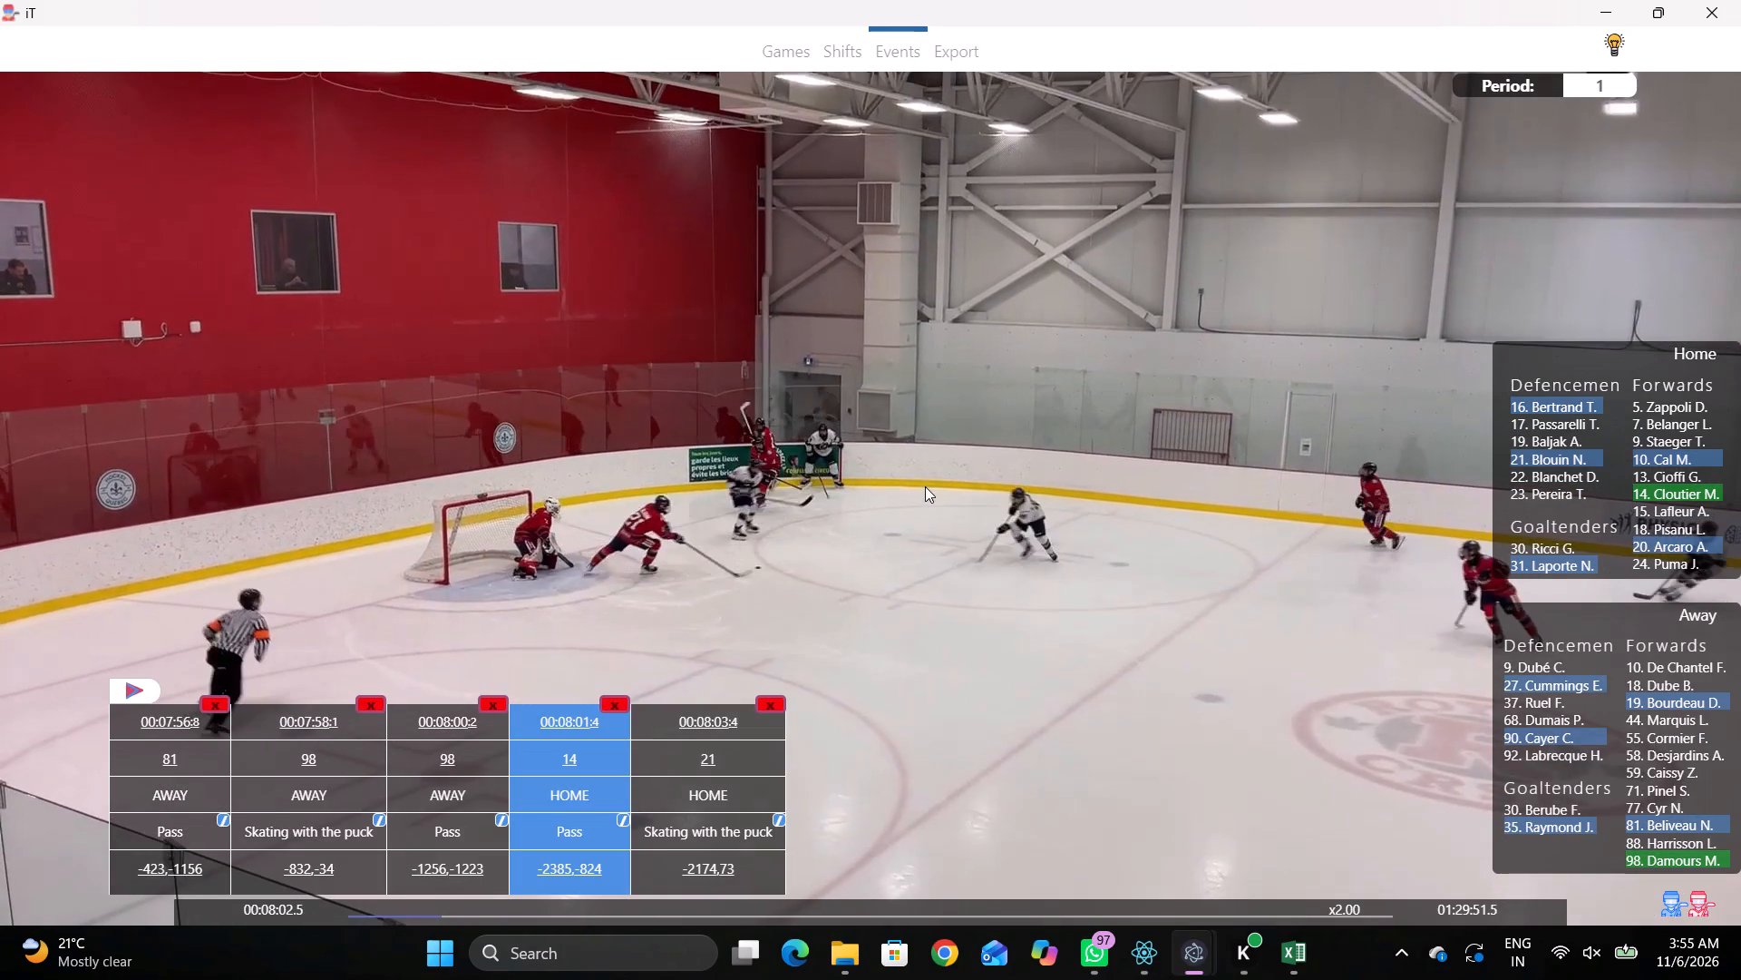
pyautogui.write('qqqq')
pyautogui.press('space')
pyautogui.press('space')
pyautogui.rightClick(989, 511)
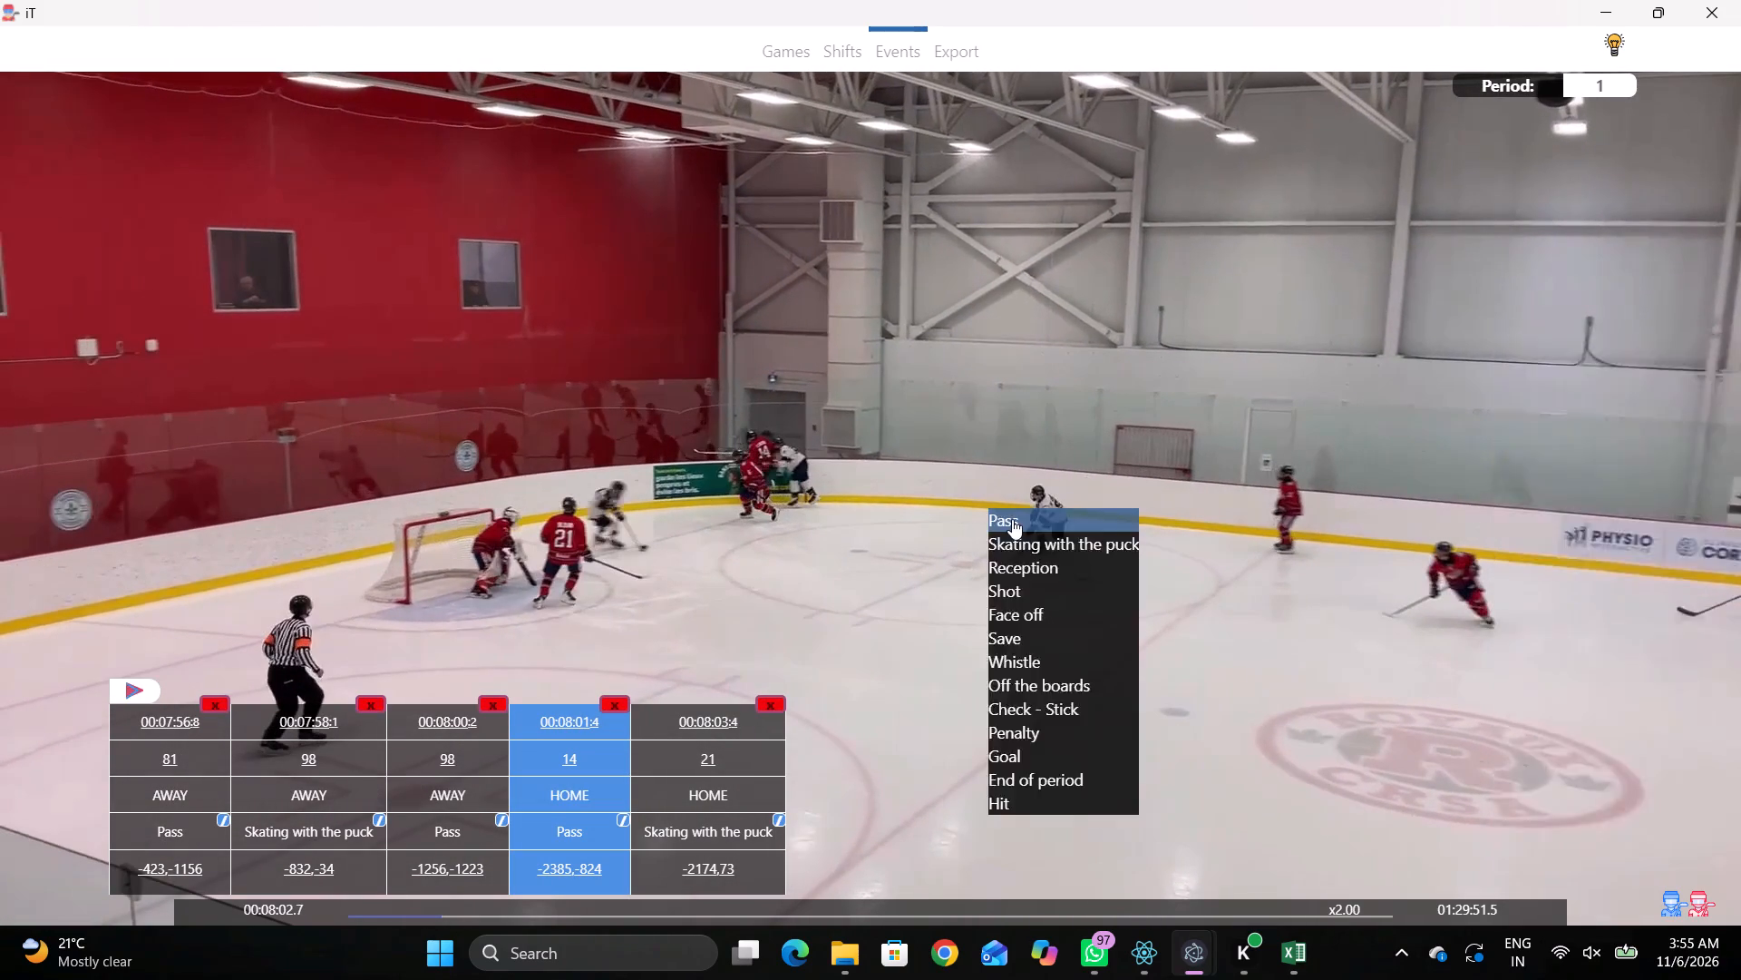
pyautogui.click(1012, 519)
pyautogui.click(1672, 702)
pyautogui.click(492, 320)
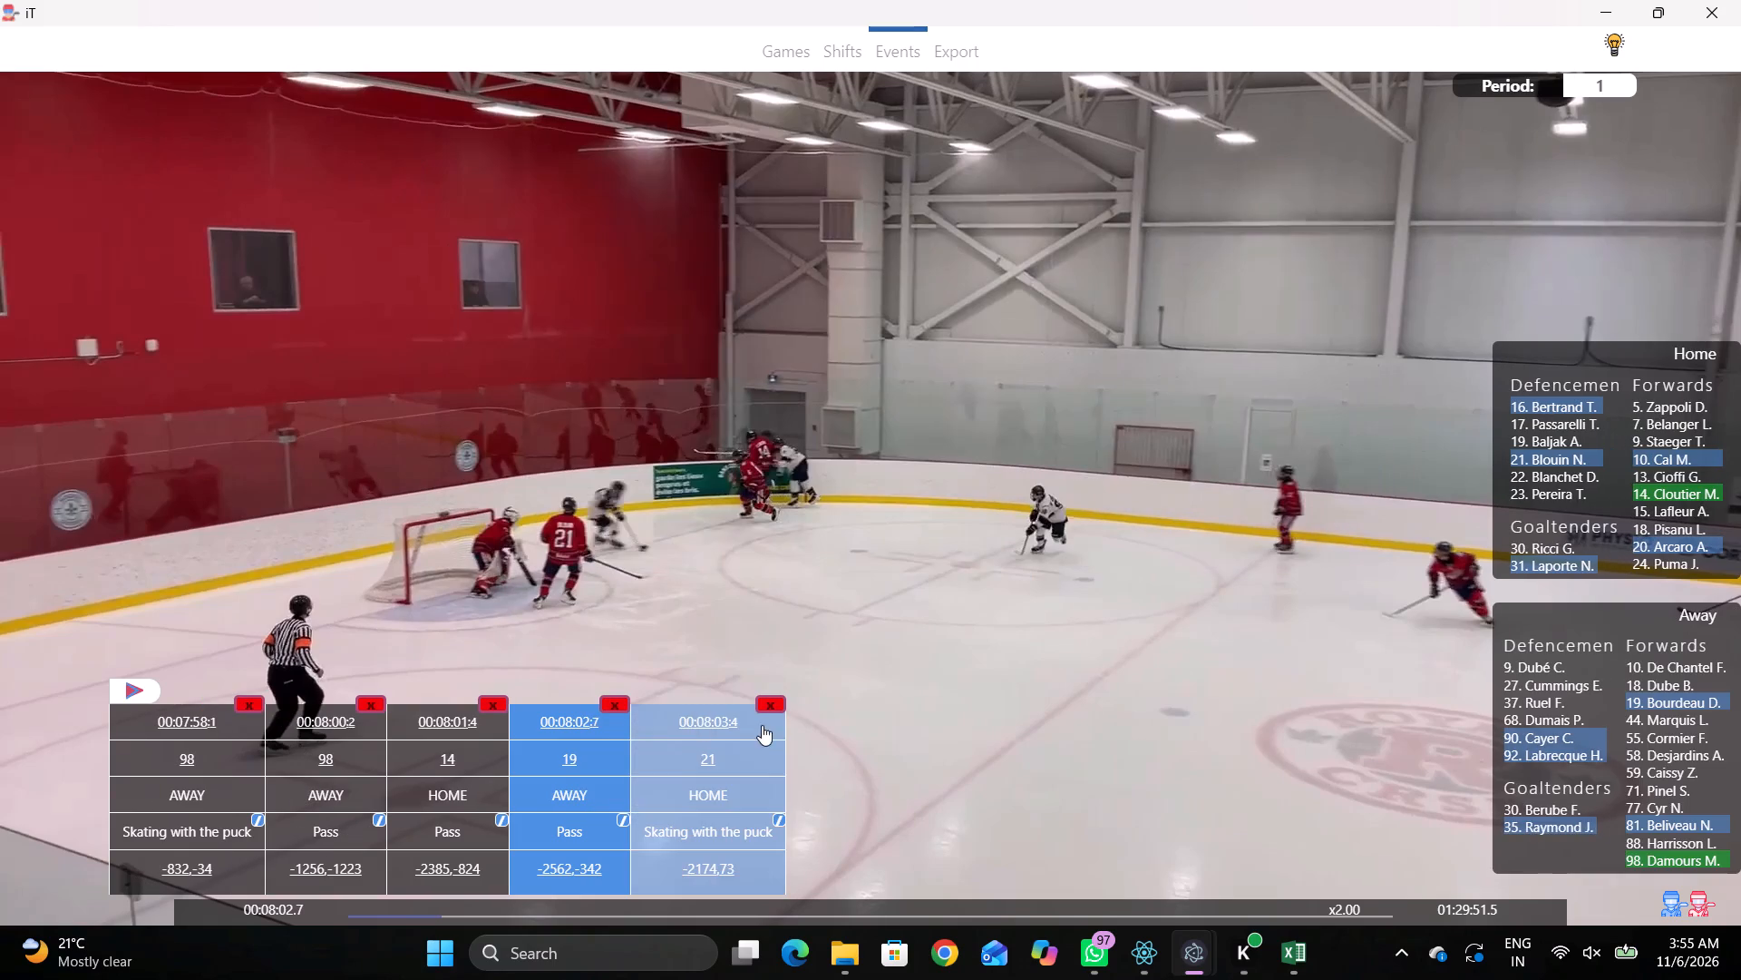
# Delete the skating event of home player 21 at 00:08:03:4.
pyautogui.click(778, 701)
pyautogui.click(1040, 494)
# Record away player 98 skating with the puck at 00:08:04:2, at rink position -1969,114.
pyautogui.press('space')
pyautogui.press('space')
pyautogui.press('space')
pyautogui.press('space')
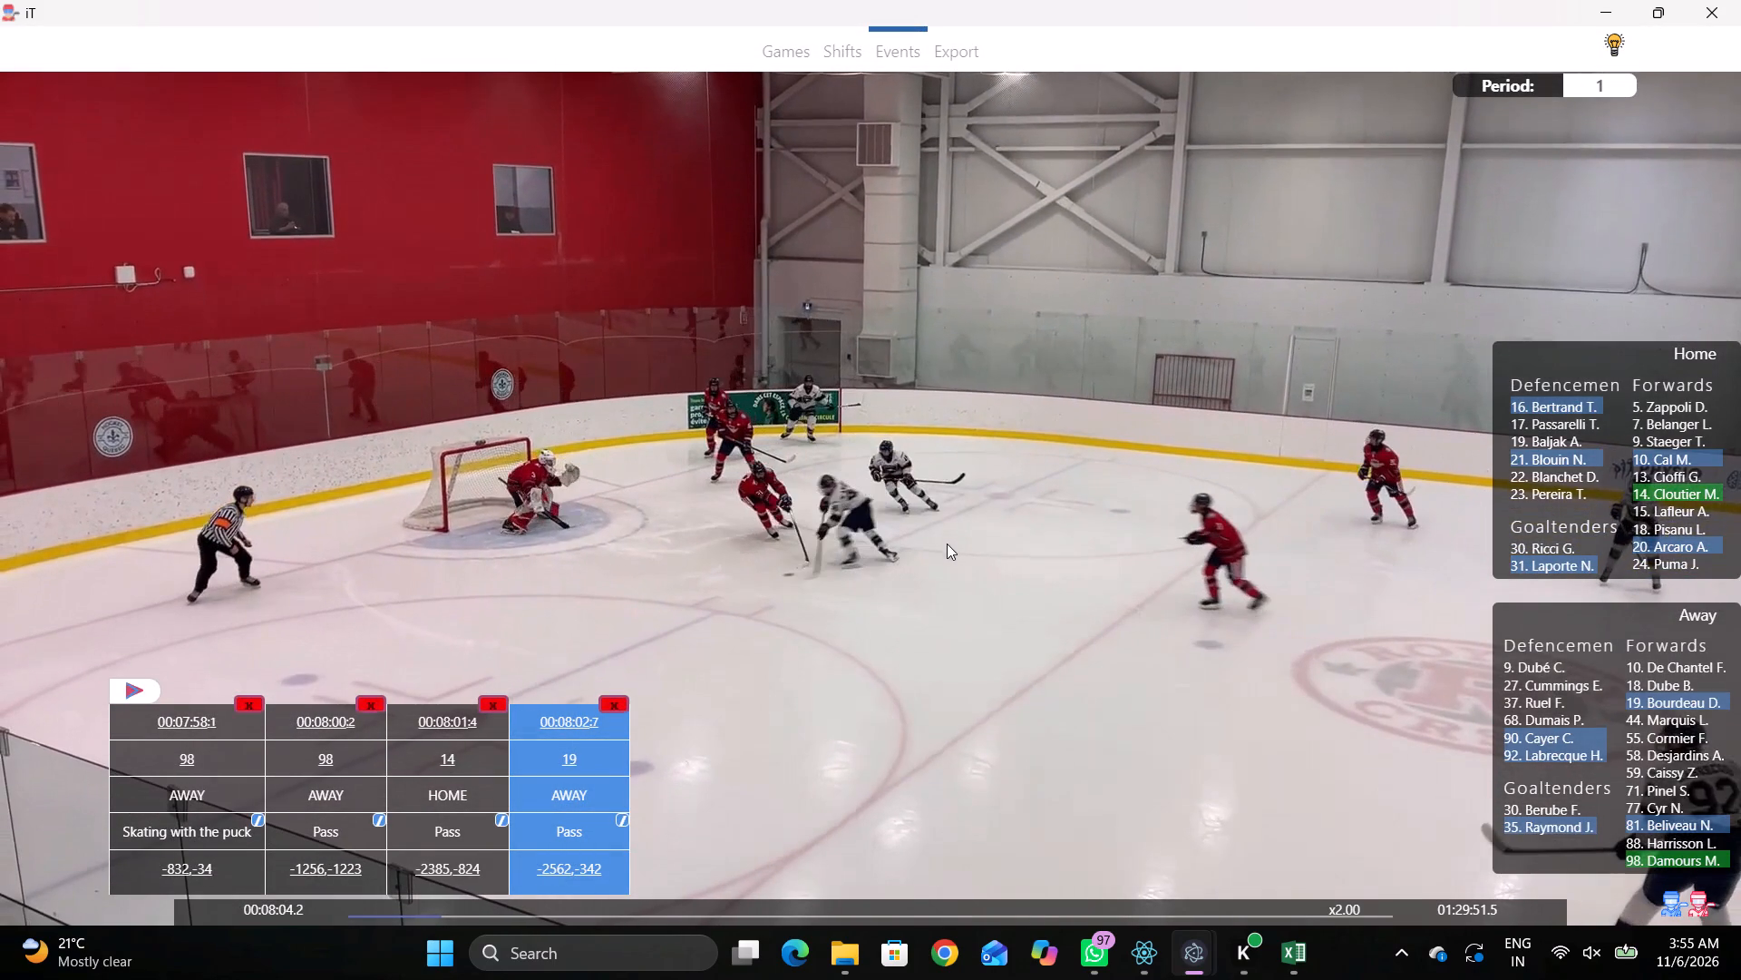
pyautogui.moveTo(909, 472); pyautogui.dragTo(918, 475, button='right')
pyautogui.click(958, 513)
pyautogui.click(1650, 862)
pyautogui.click(589, 381)
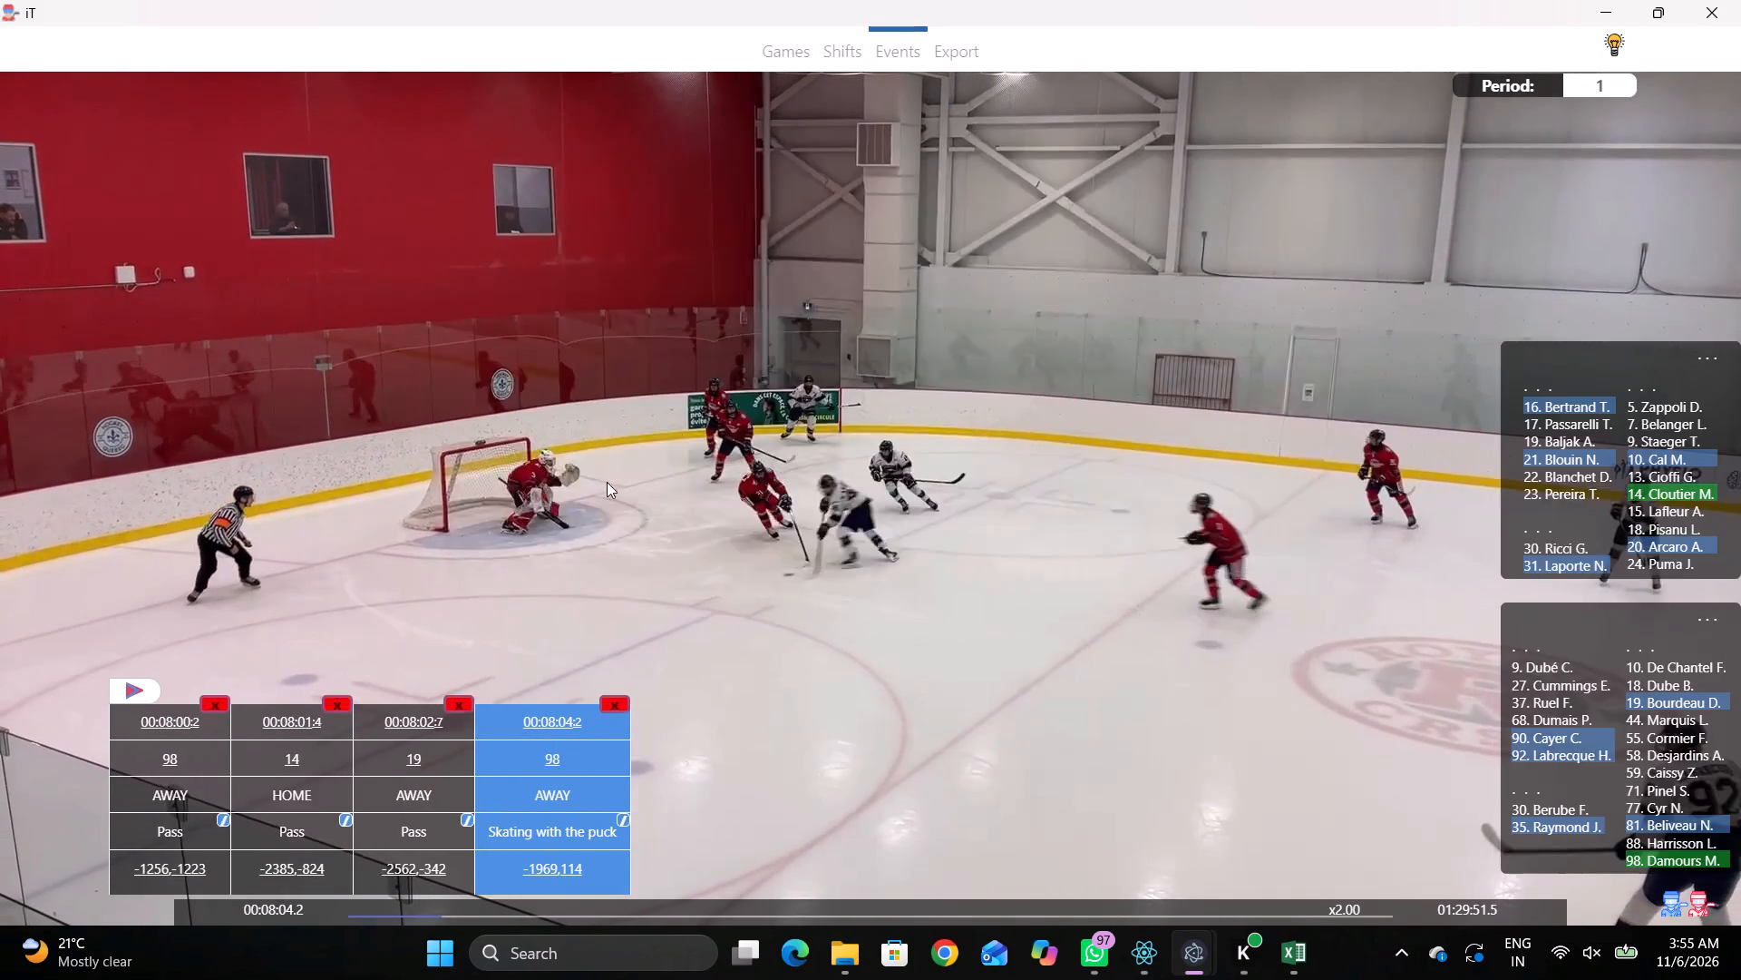
# Record a pass by away player 98 at 00:08:06:7, at rink position -2696,1120.
pyautogui.press('space')
pyautogui.press('space')
pyautogui.press('space')
pyautogui.press('space')
pyautogui.hotkey('shift', 'd')
pyautogui.press('space')
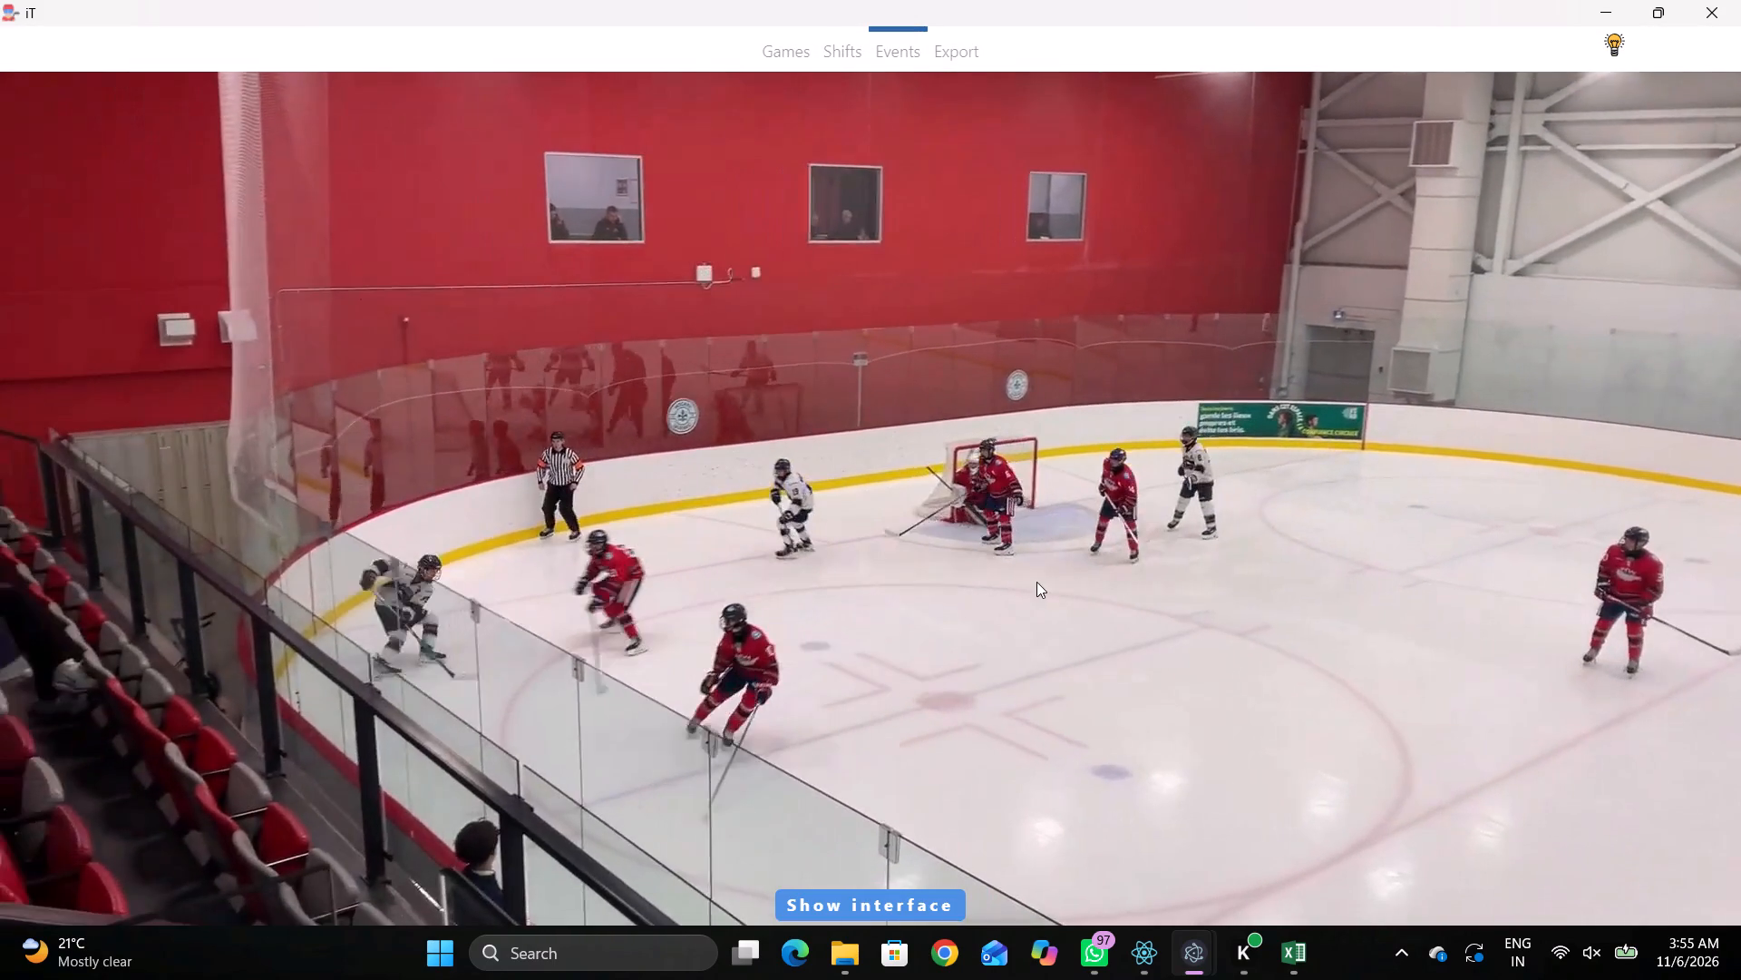
pyautogui.press('space')
pyautogui.press('space')
pyautogui.press('space')
pyautogui.press('space')
pyautogui.press('space')
pyautogui.press('q')
pyautogui.press('q')
pyautogui.press('q')
pyautogui.press('q')
pyautogui.press('q')
pyautogui.press('q')
pyautogui.press('q')
pyautogui.press('q')
pyautogui.press('q')
pyautogui.press('q')
pyautogui.press('q')
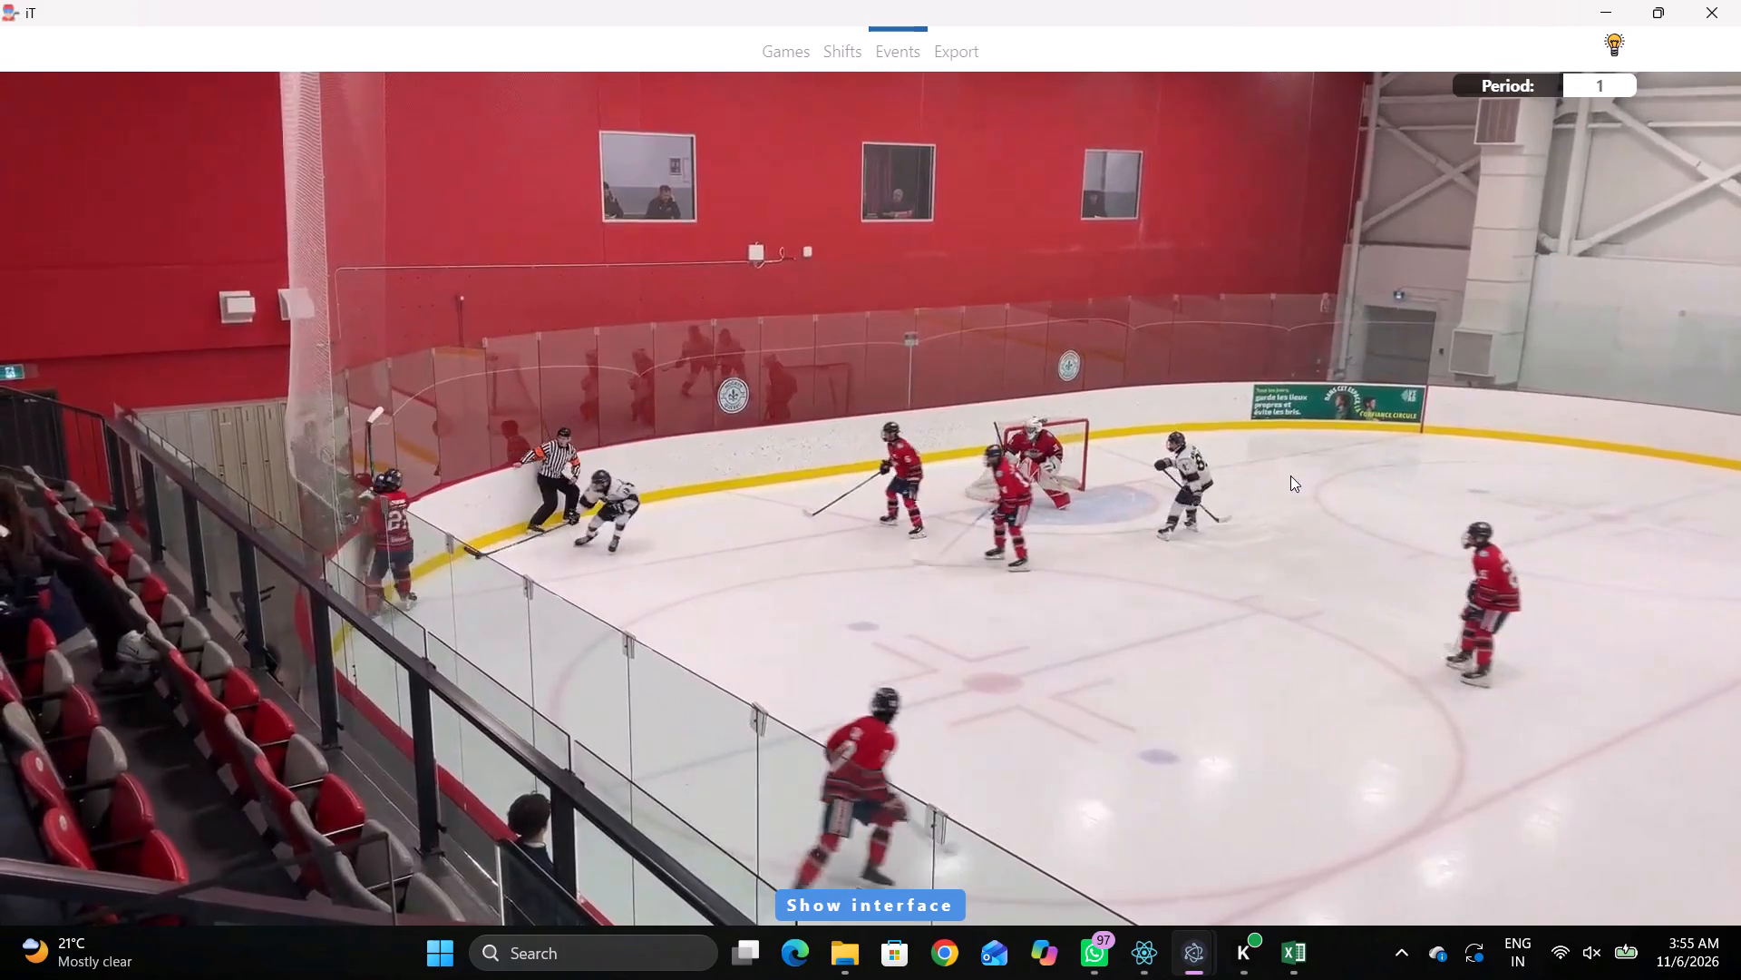
pyautogui.press('q')
pyautogui.rightClick(1287, 452)
pyautogui.click(1314, 462)
pyautogui.click(1506, 275)
pyautogui.click(1510, 294)
pyautogui.click(472, 519)
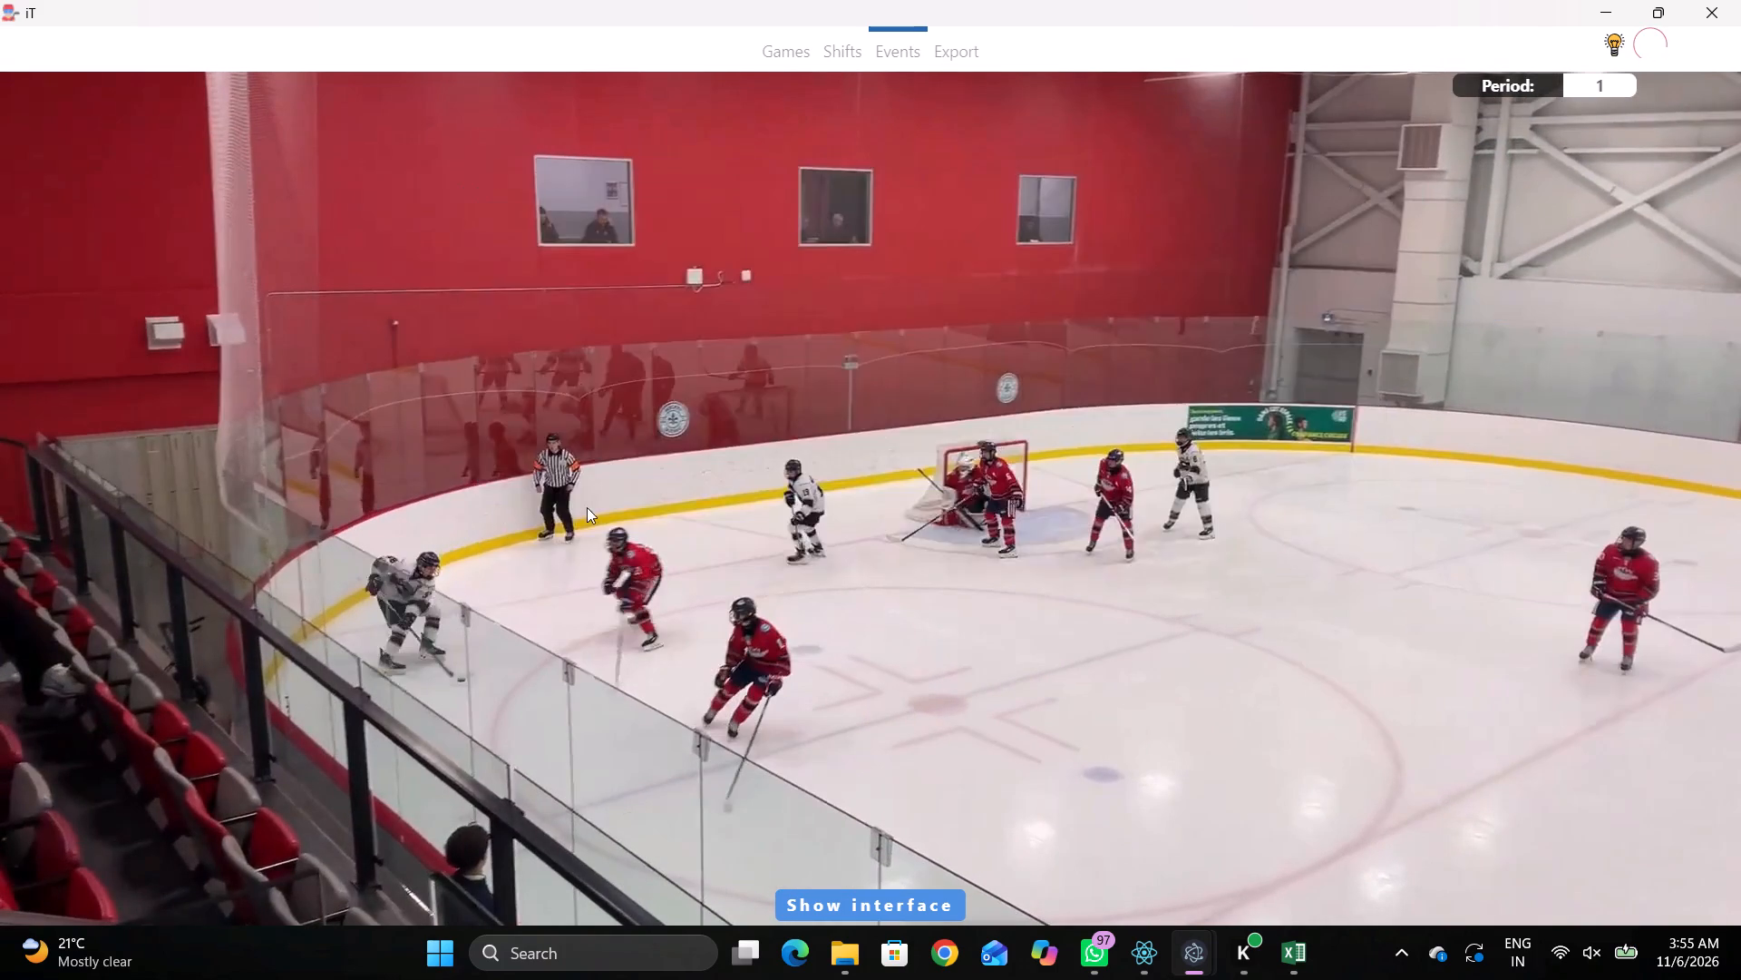
# Record a hit at 00:08:07:5, taken by home player 21 and drawn by away player 98, at rink position -2491,962.
pyautogui.press('space')
pyautogui.press('v')
pyautogui.press('space')
pyautogui.moveTo(831, 460); pyautogui.dragTo(839, 458, button='right')
pyautogui.click(886, 762)
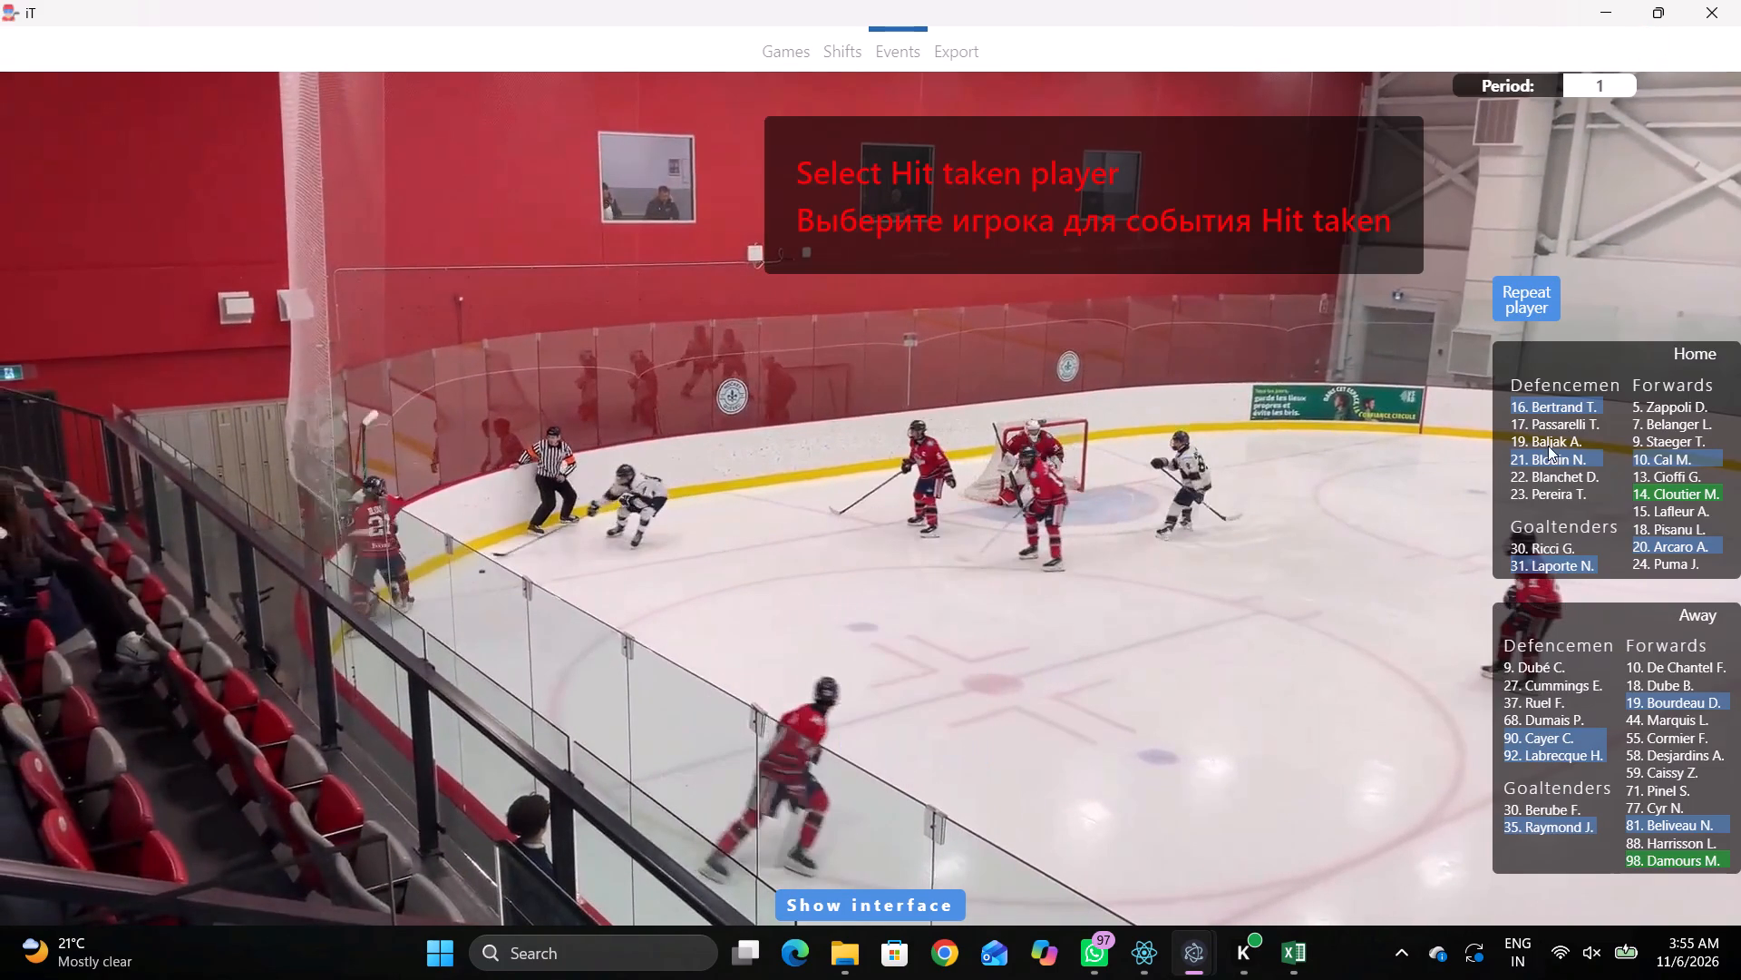
pyautogui.click(1529, 473)
pyautogui.click(1540, 465)
pyautogui.click(1648, 853)
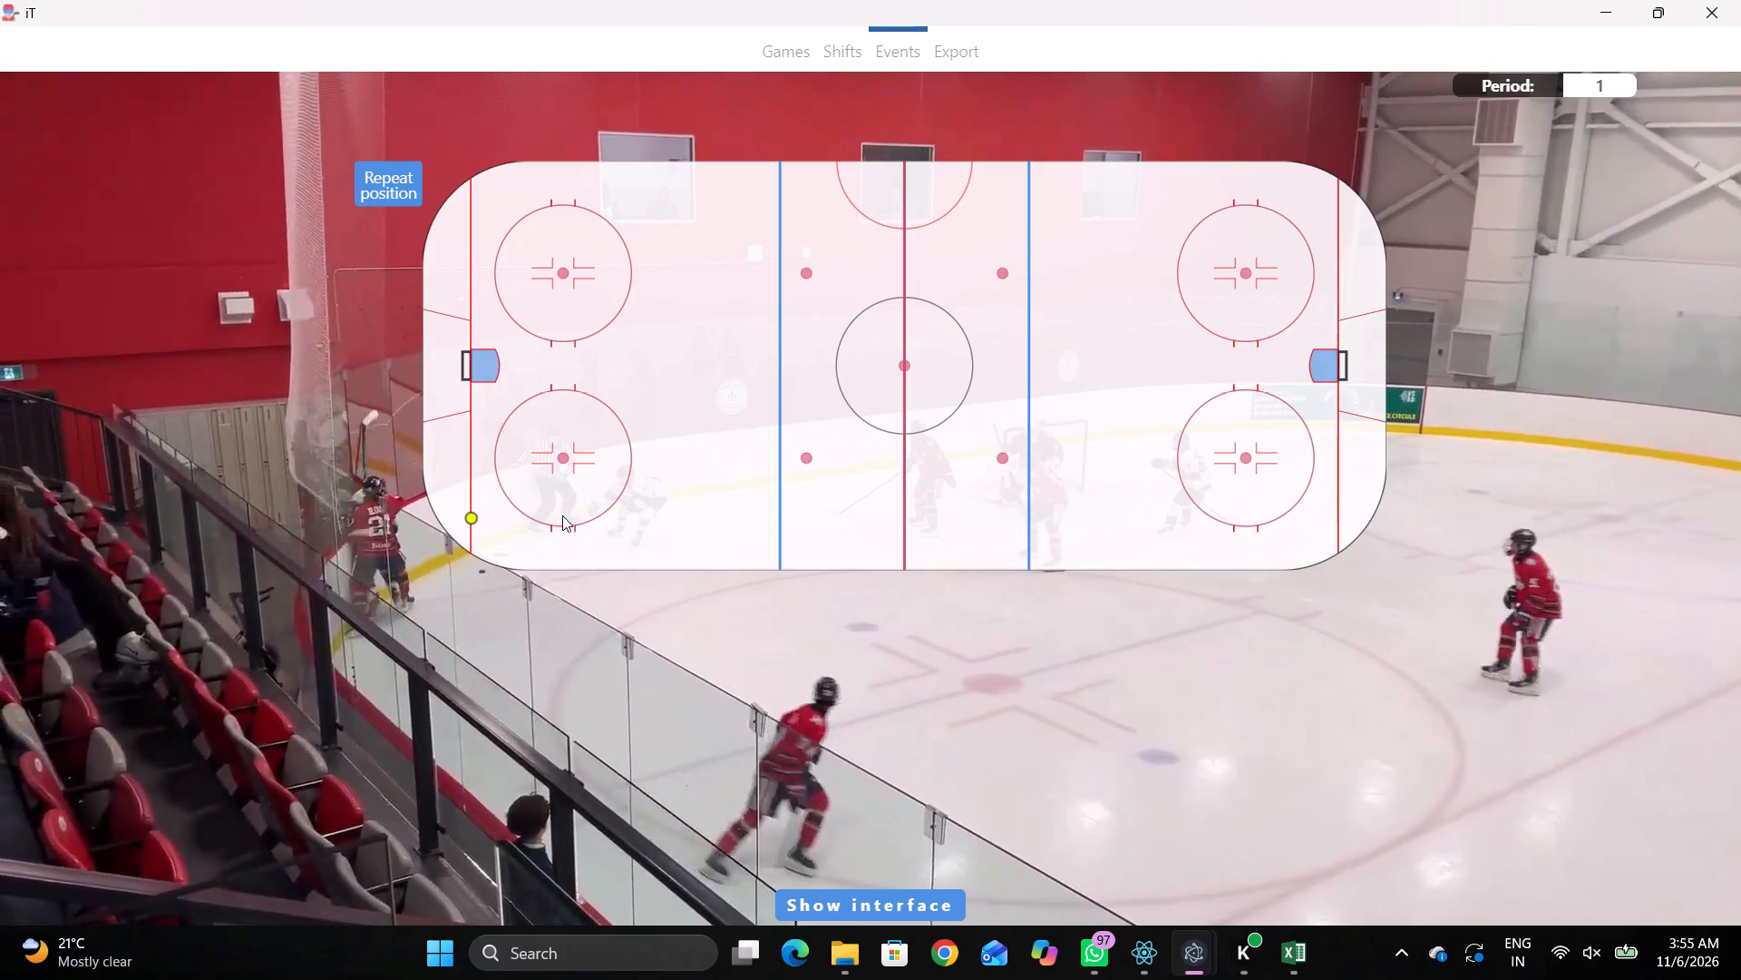
pyautogui.click(509, 497)
# Record a home player skating with the puck at 00:08:08:3, at rink position -2442,1037.
pyautogui.press('r')
pyautogui.press('space')
pyautogui.press('space')
pyautogui.press('space')
pyautogui.press('space')
pyautogui.rightClick(851, 468)
pyautogui.click(989, 499)
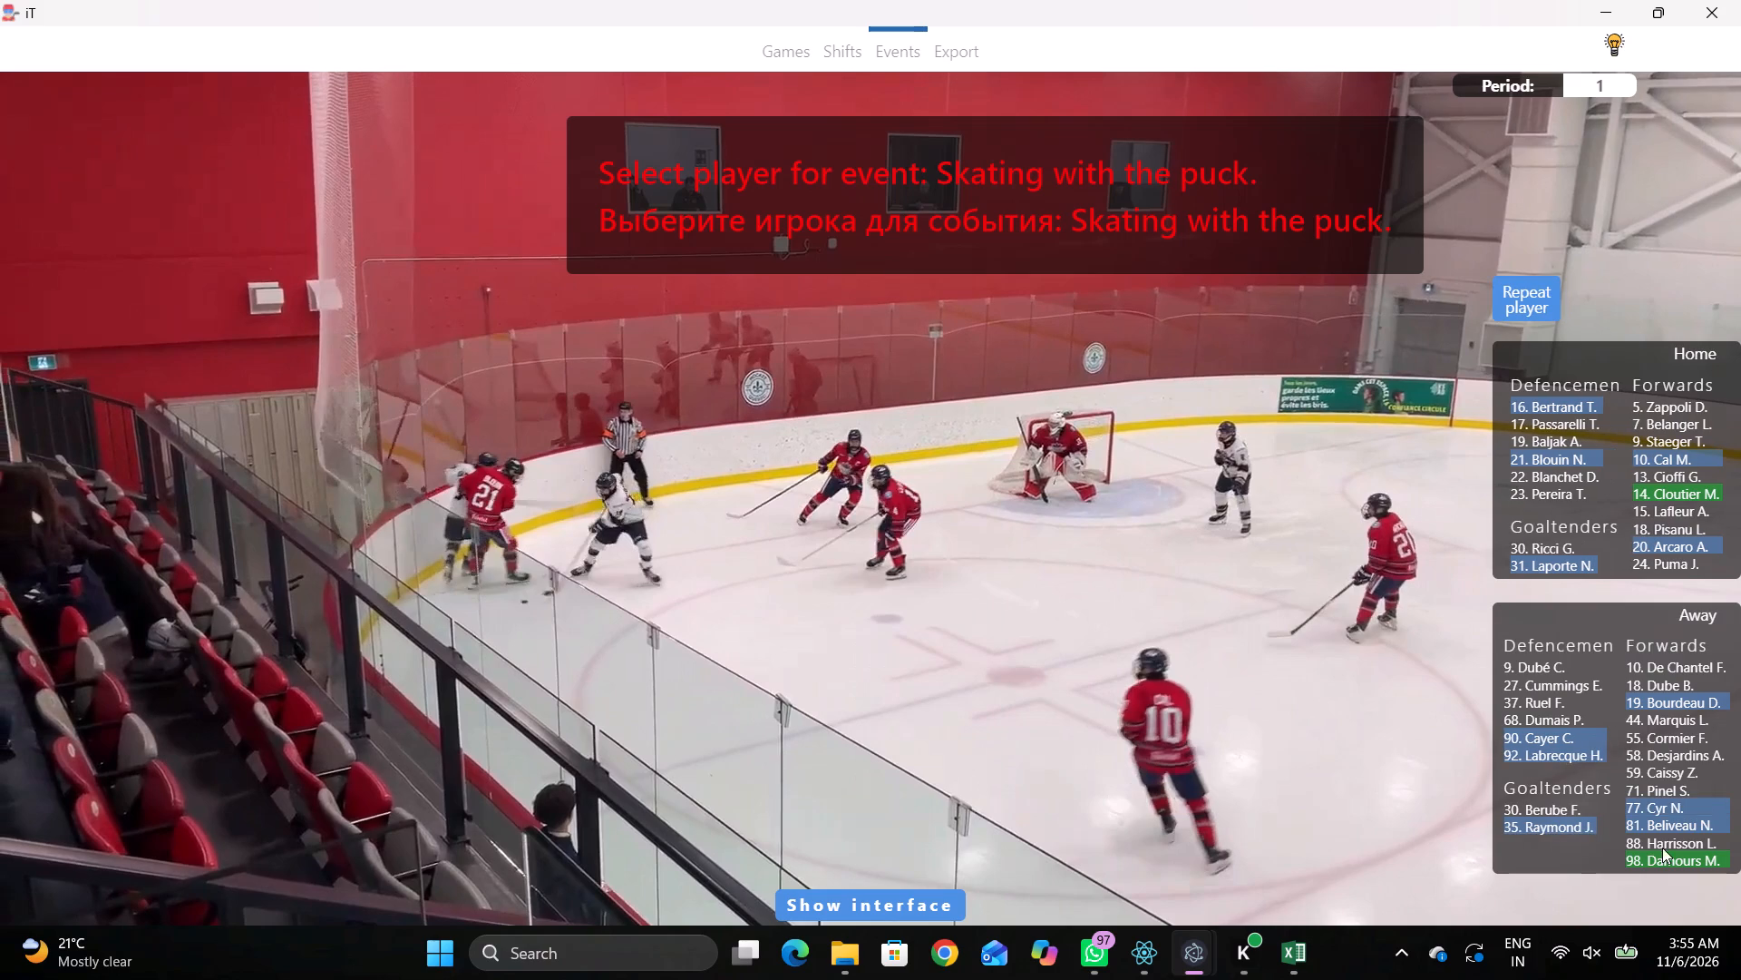
pyautogui.click(1642, 484)
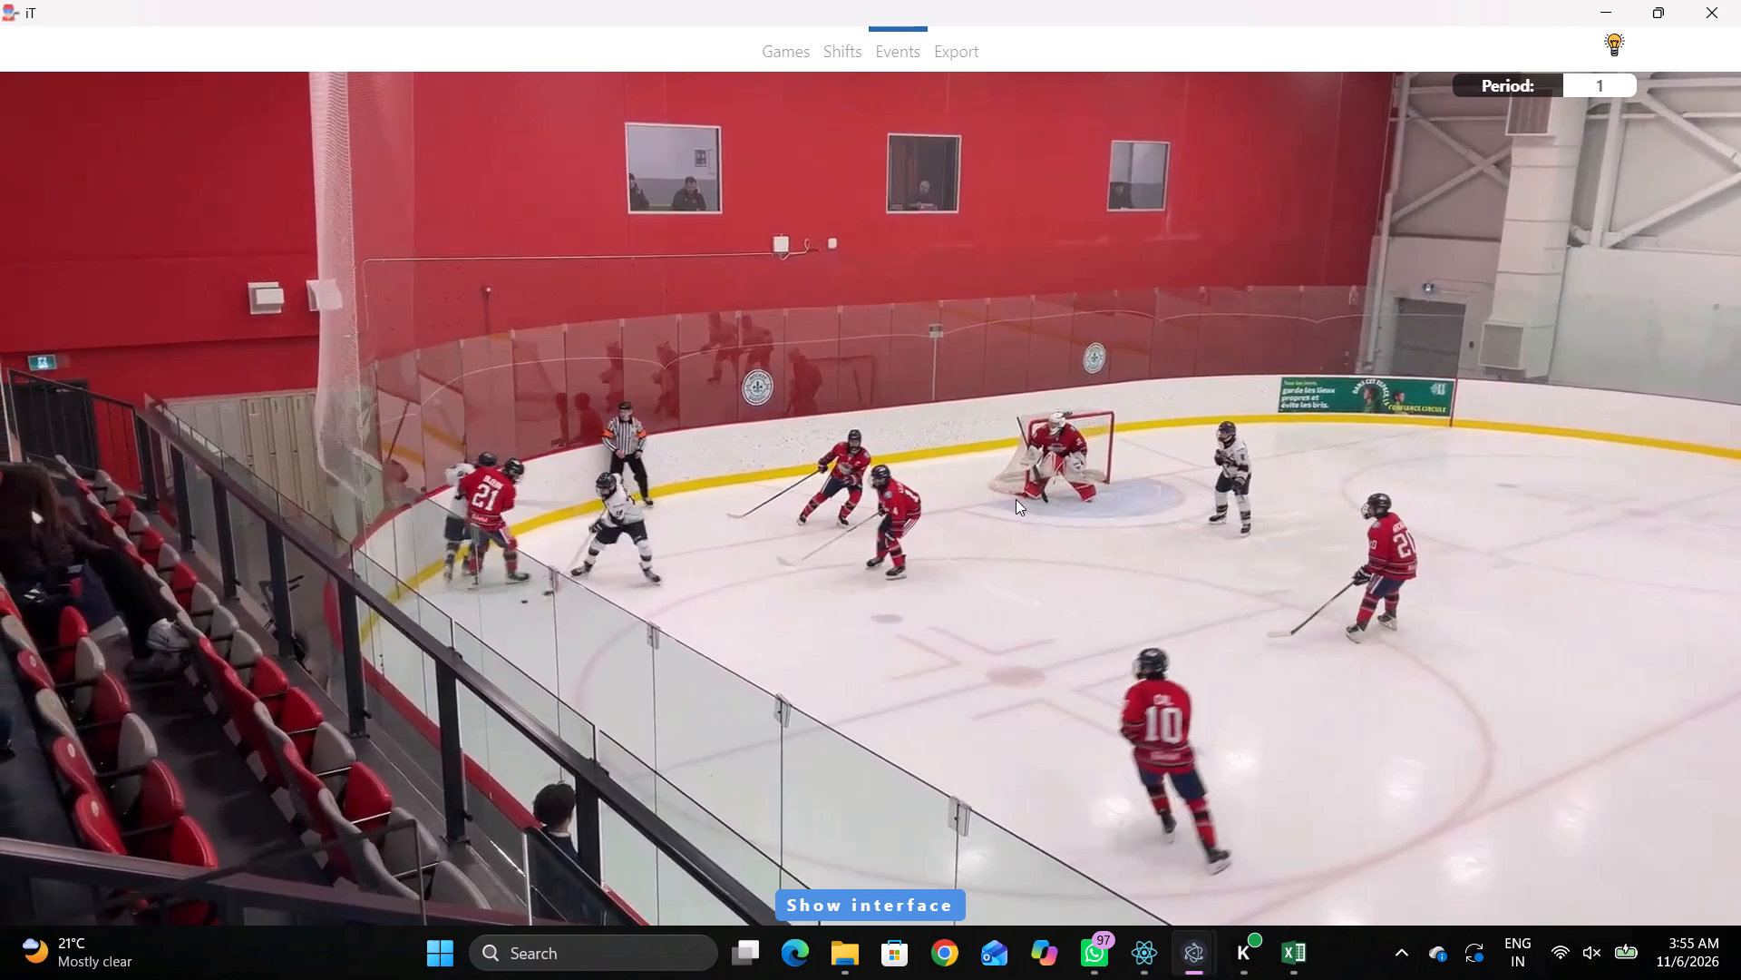
pyautogui.rightClick(1021, 499)
pyautogui.click(1132, 534)
pyautogui.click(1649, 540)
pyautogui.click(512, 508)
# Review the play after the 00:08:08:3 skating event and change that event's player to away player 19.
pyautogui.press('space')
pyautogui.press('space')
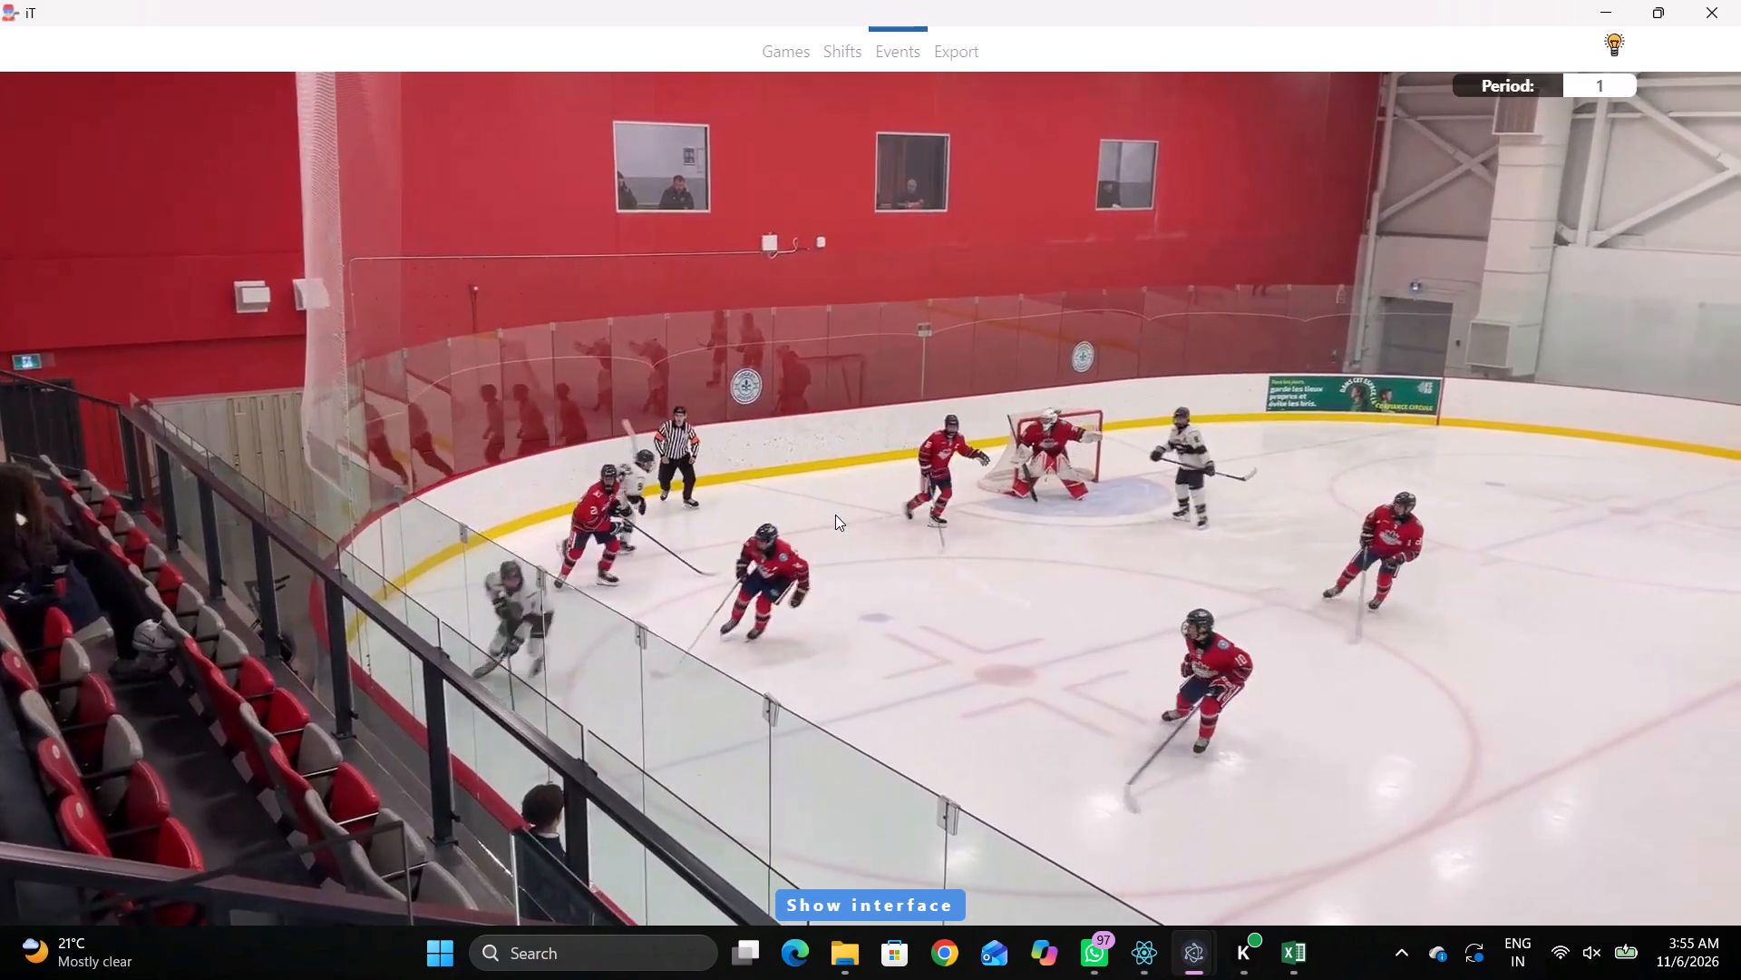
pyautogui.press('space')
pyautogui.press('space')
pyautogui.press('q')
pyautogui.press('space')
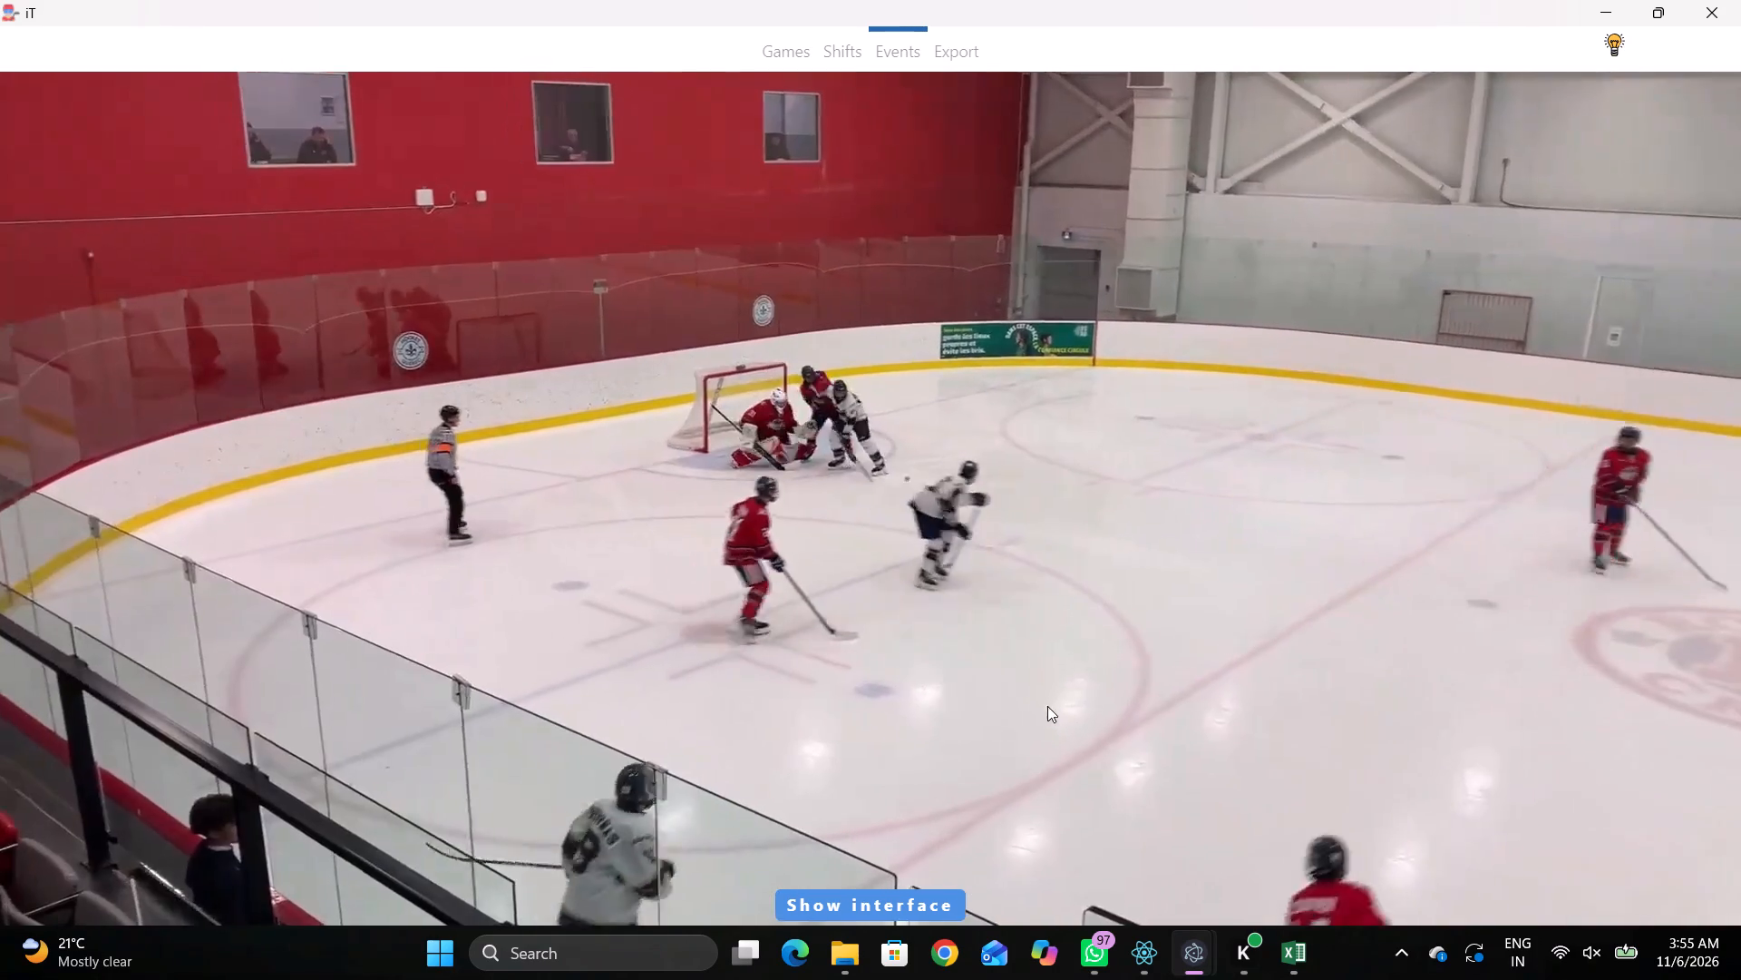
pyautogui.press('space')
pyautogui.hotkey('shift', 'd')
pyautogui.click(482, 742)
pyautogui.click(606, 763)
pyautogui.doubleClick(1679, 694)
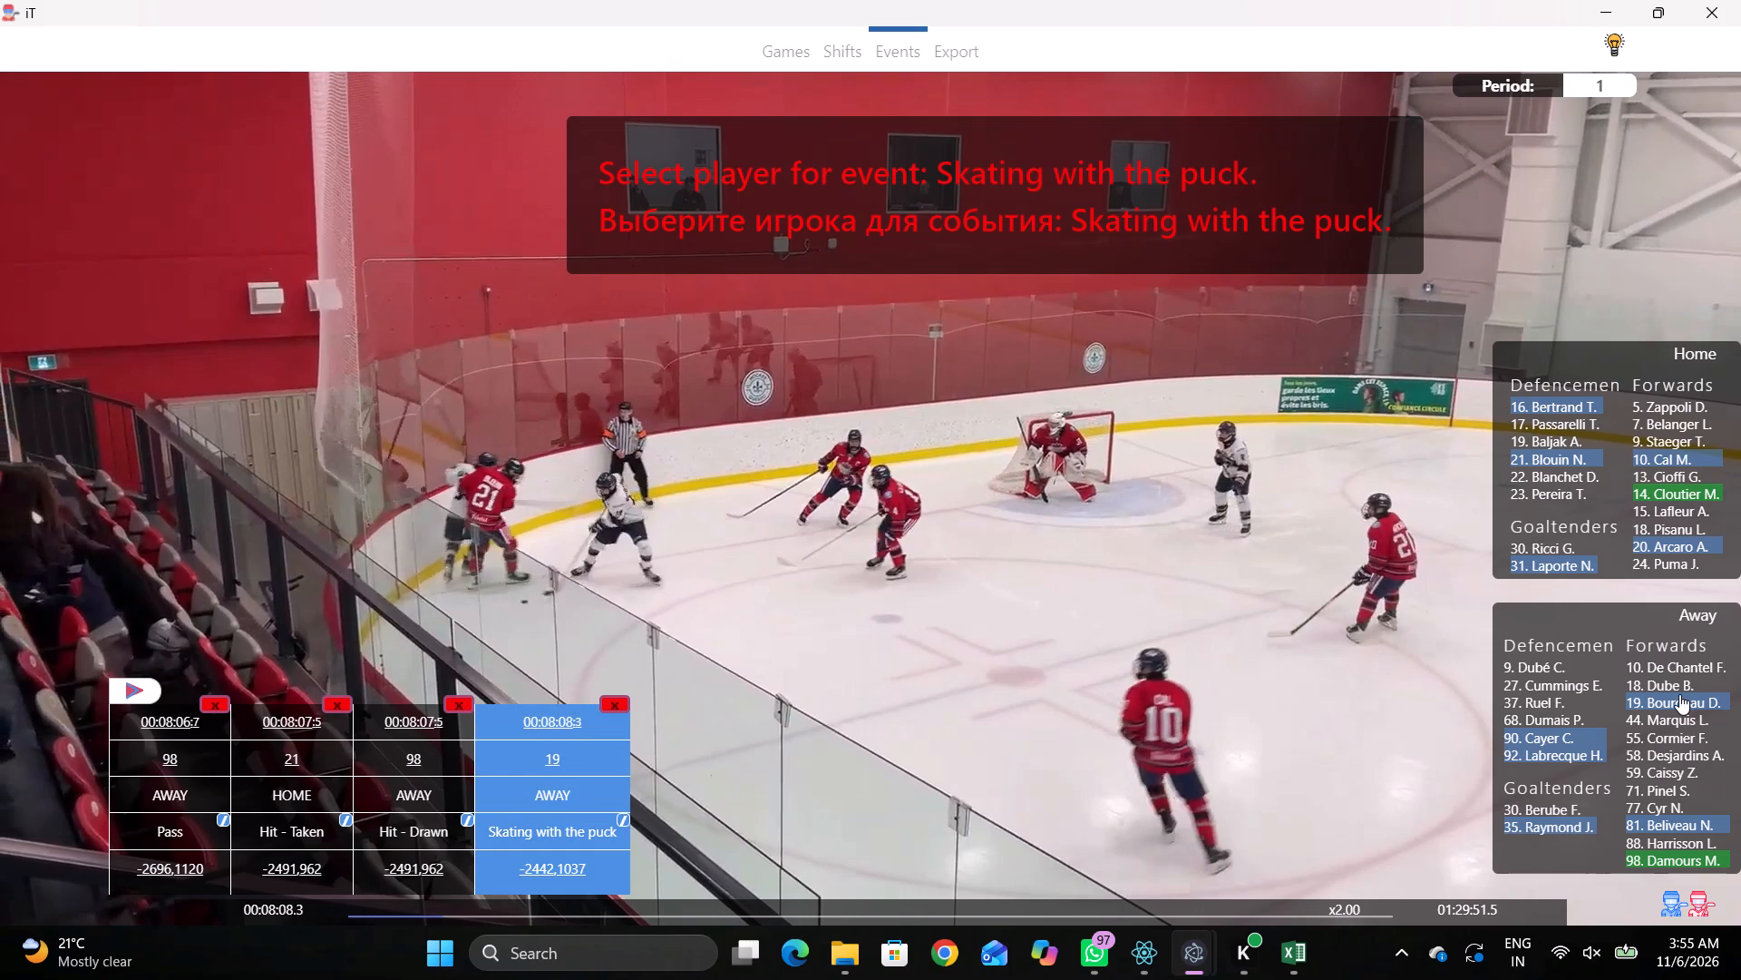
# Record a pass with the same player repeated, placed between the lower-left face-off circle and the blue line.
pyautogui.hotkey('shift', 'd')
pyautogui.press('space')
pyautogui.press('space')
pyautogui.rightClick(1053, 541)
pyautogui.click(1075, 569)
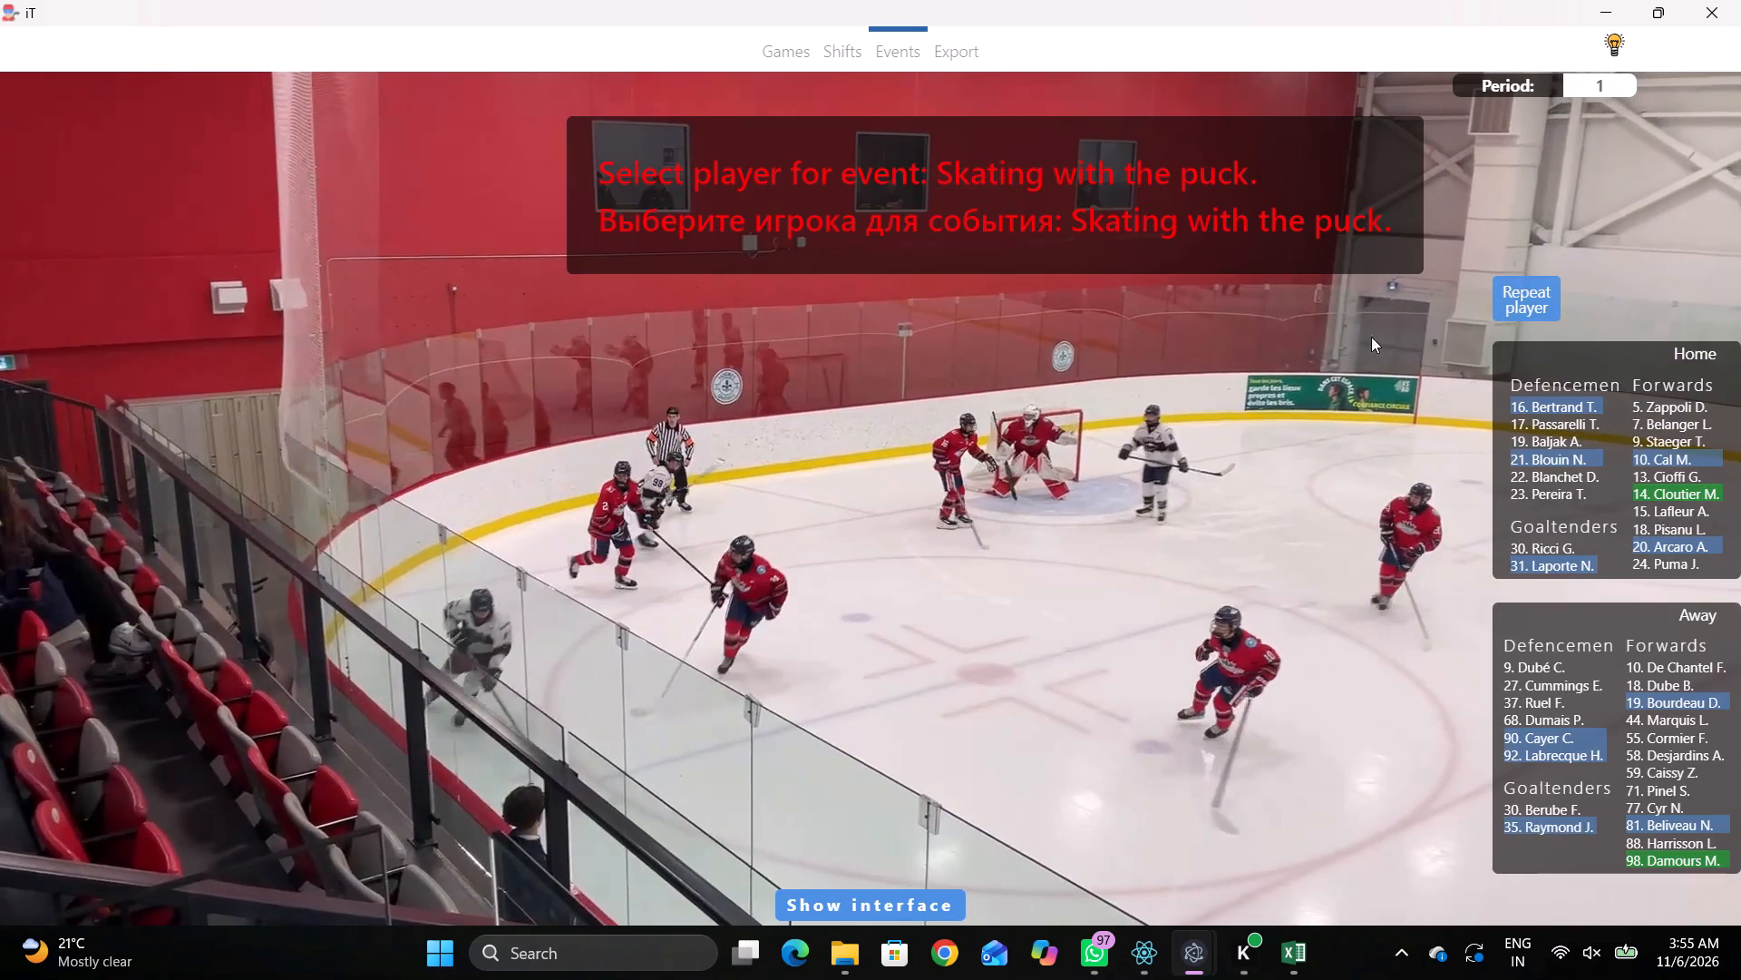
pyautogui.rightClick(1331, 345)
pyautogui.click(1339, 358)
pyautogui.click(1494, 291)
pyautogui.click(666, 515)
# Record a pass by away player 90 just inside the left blue line, level with the lower face-off dots.
pyautogui.press('space')
pyautogui.press('v')
pyautogui.press('space')
pyautogui.press('space')
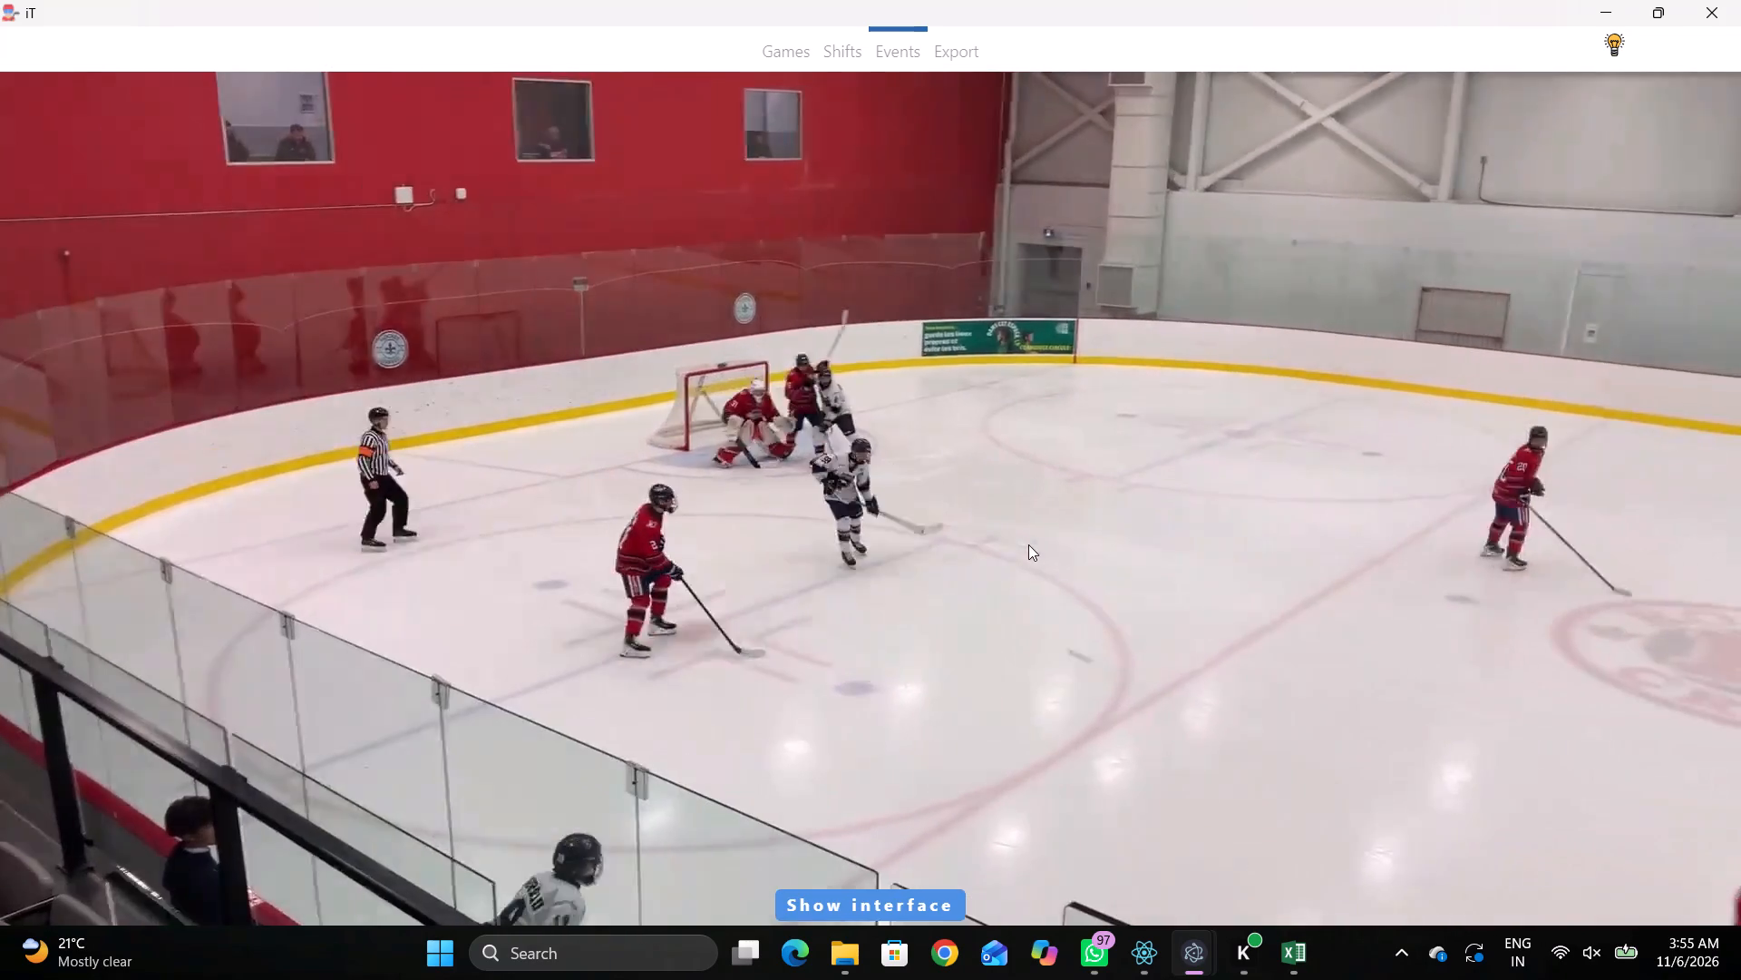
pyautogui.press('space')
pyautogui.rightClick(1208, 470)
pyautogui.write('qq')
pyautogui.press('q')
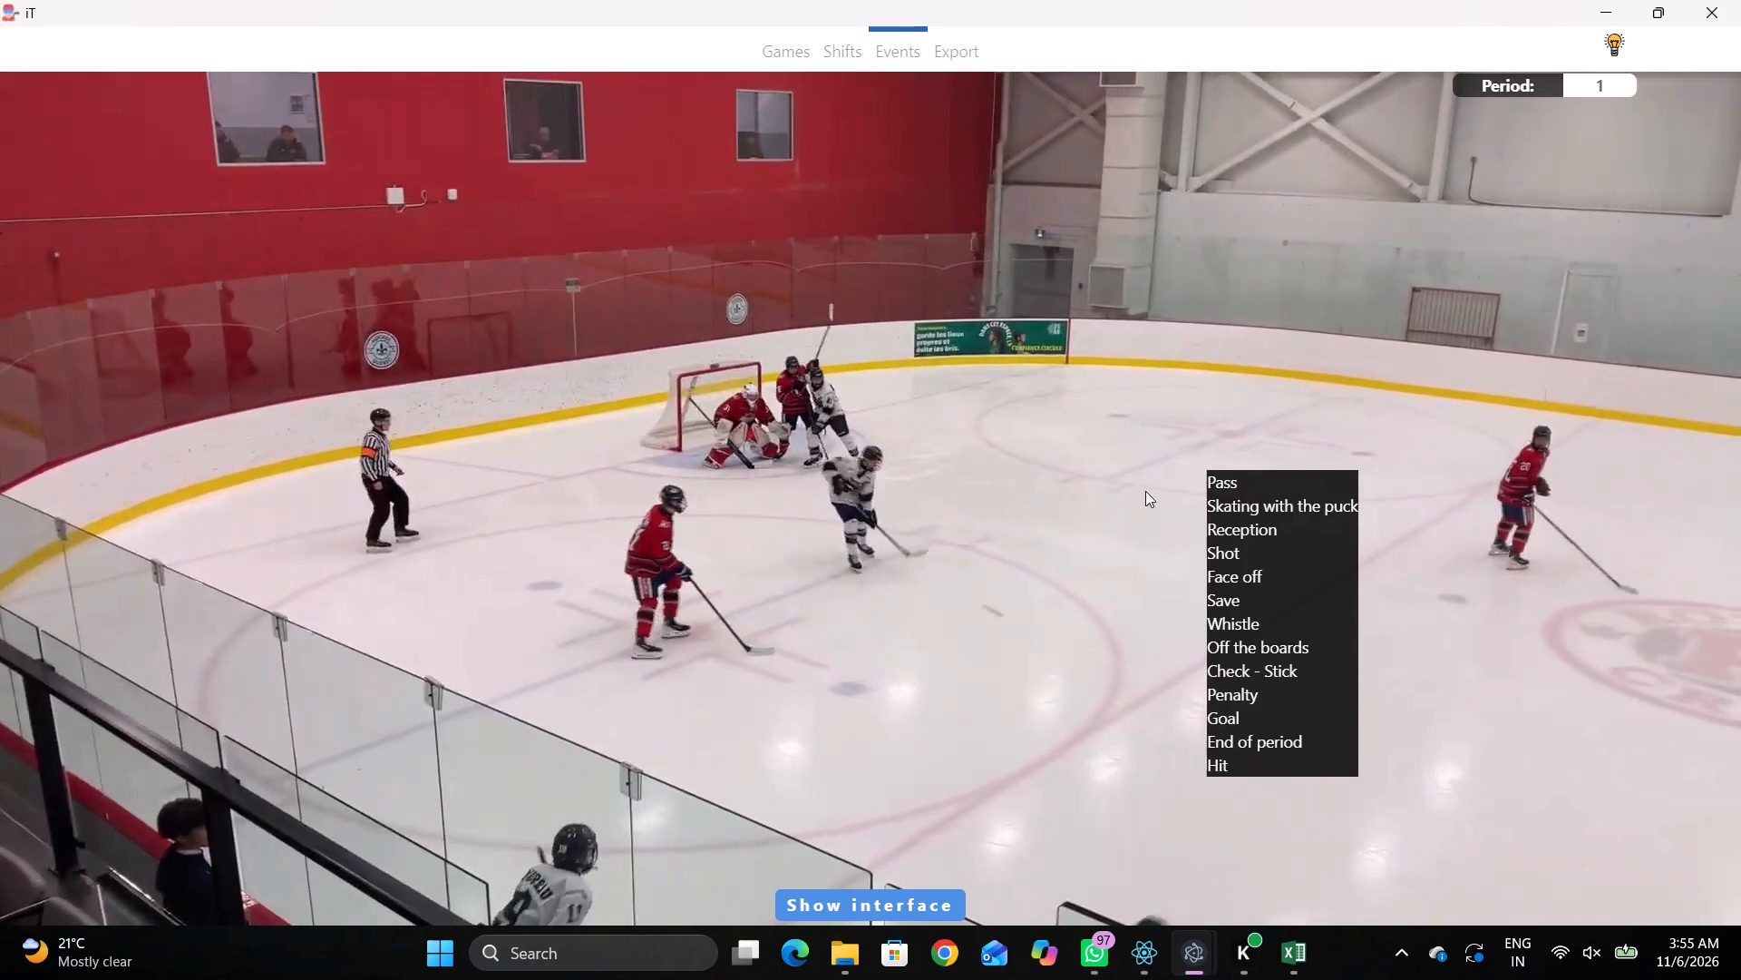
pyautogui.write('qq')
pyautogui.press('q')
pyautogui.rightClick(1137, 458)
pyautogui.rightClick(1044, 466)
pyautogui.click(1076, 471)
pyautogui.click(1525, 738)
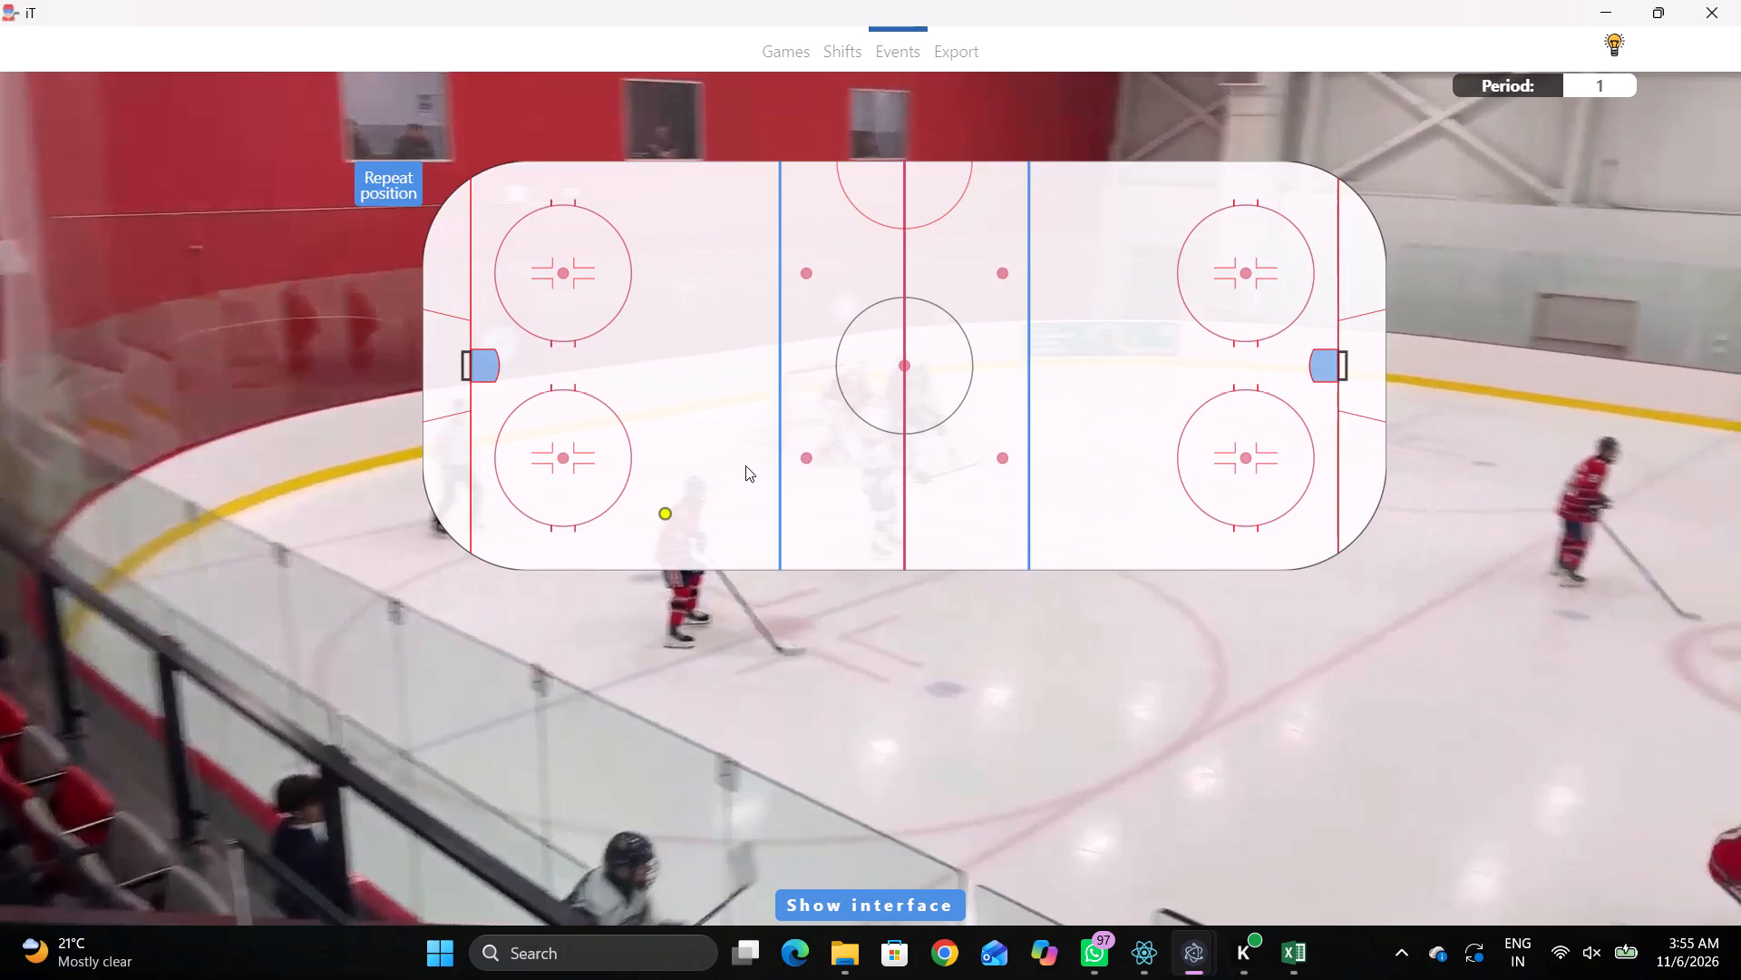
pyautogui.click(744, 462)
# Record a pass by home player 20 near the upper boards, beside the upper-left face-off circle.
pyautogui.press('r')
pyautogui.press('space')
pyautogui.press('space')
pyautogui.press('space')
pyautogui.press('space')
pyautogui.press('space')
pyautogui.press('space')
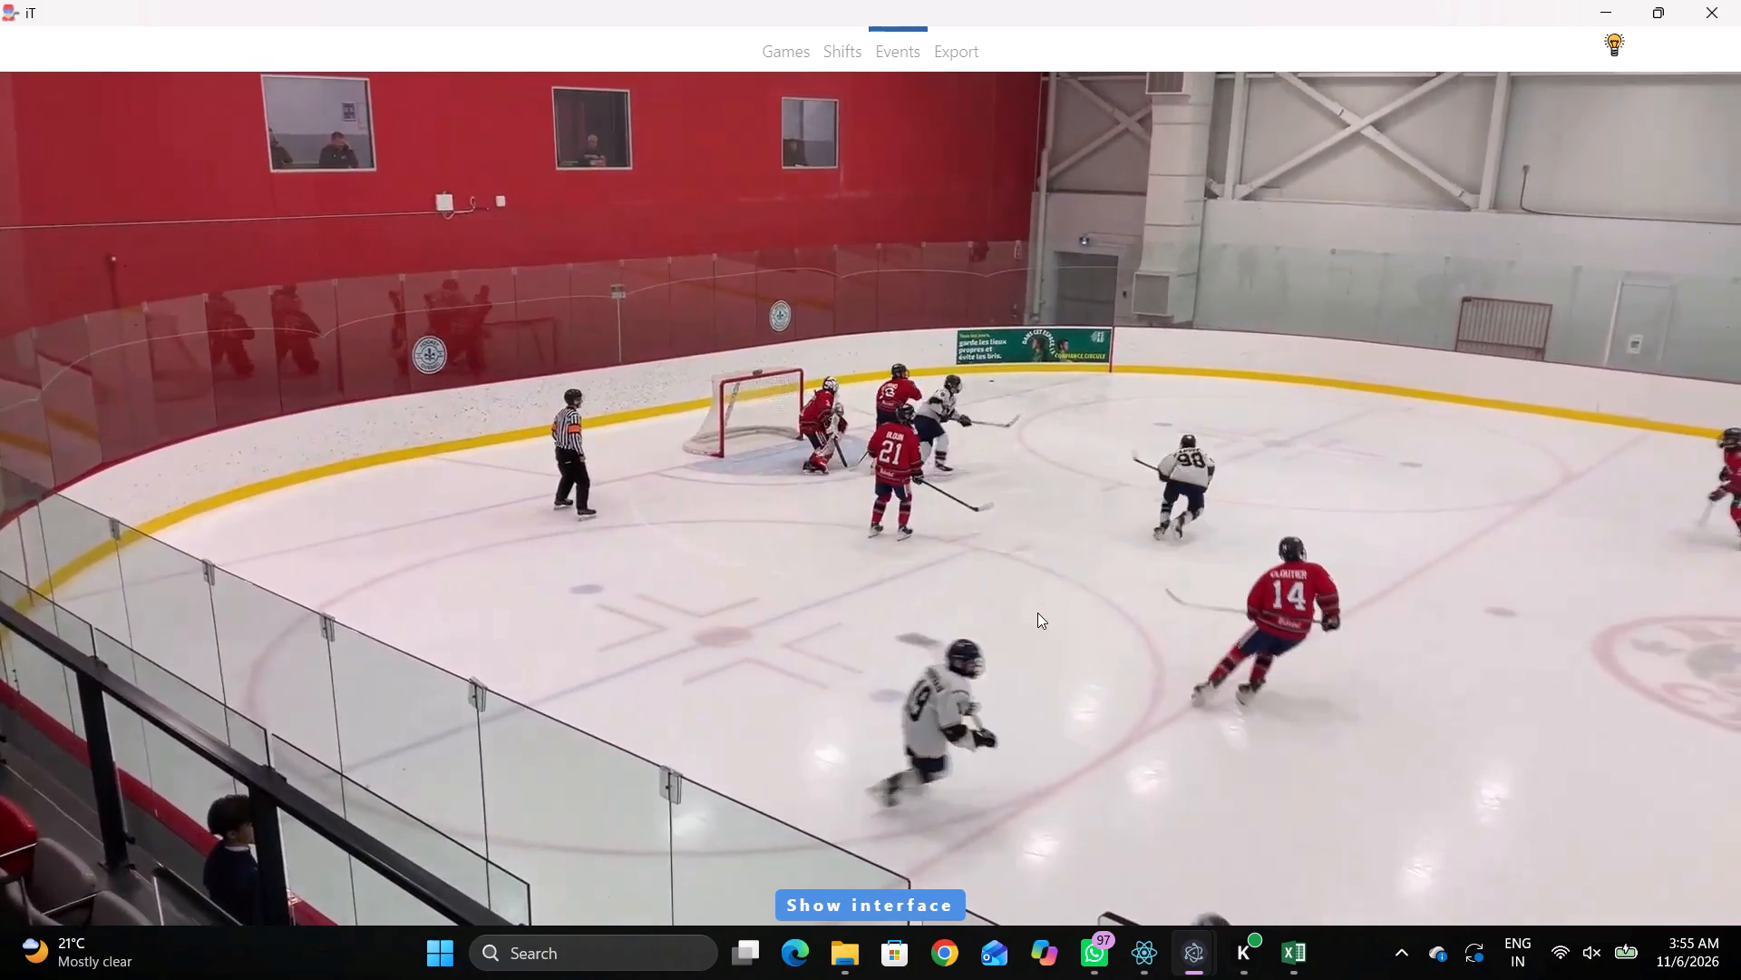
pyautogui.press('space')
pyautogui.press('space')
pyautogui.press('space')
pyautogui.press('space')
pyautogui.press('space')
pyautogui.press('space')
pyautogui.rightClick(1165, 520)
pyautogui.press('q')
pyautogui.click(1172, 527)
pyautogui.moveTo(1077, 510); pyautogui.dragTo(1064, 516, button='right')
pyautogui.click(1104, 533)
pyautogui.click(1642, 544)
pyautogui.click(622, 201)
# Record away player 81 skating with the puck near the left goal line, on the upper side of the net.
pyautogui.press('space')
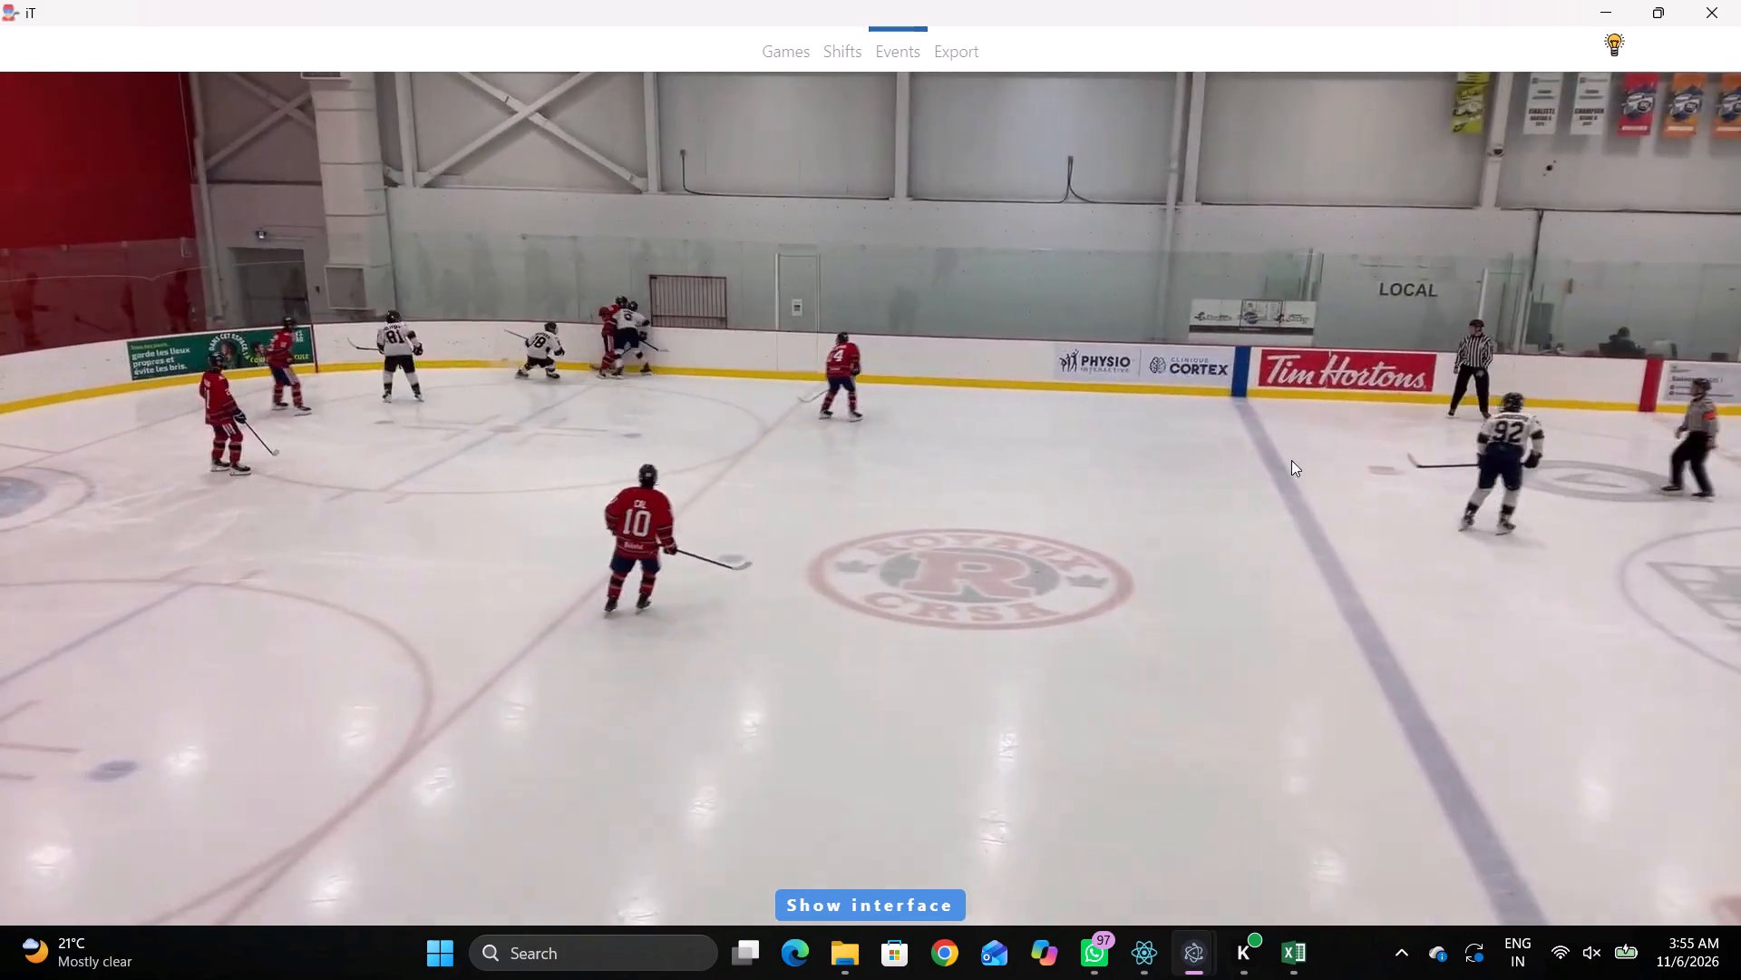
pyautogui.press('space')
pyautogui.write('q')
pyautogui.press('space')
pyautogui.press('space')
pyautogui.press('space')
pyautogui.press('space')
pyautogui.rightClick(1071, 414)
pyautogui.press('space')
pyautogui.press('space')
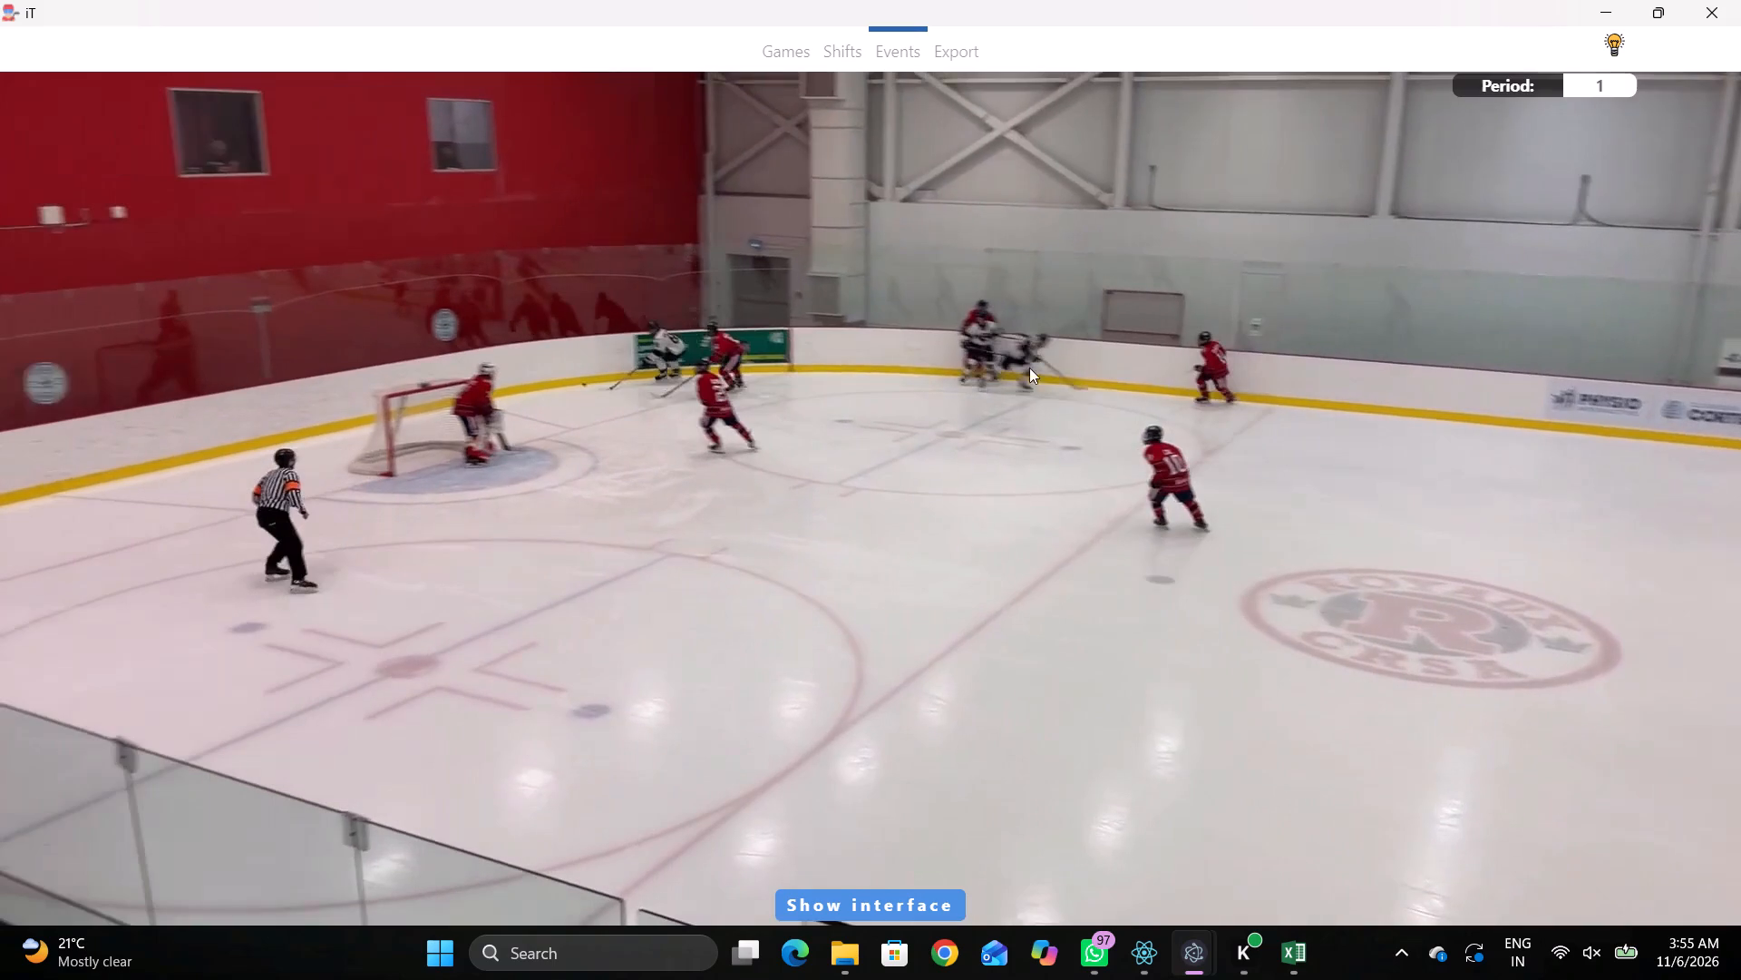
pyautogui.rightClick(1017, 355)
pyautogui.click(1066, 382)
pyautogui.press('space')
pyautogui.click(952, 460)
pyautogui.press('space')
pyautogui.press('space')
pyautogui.rightClick(992, 432)
pyautogui.click(1100, 463)
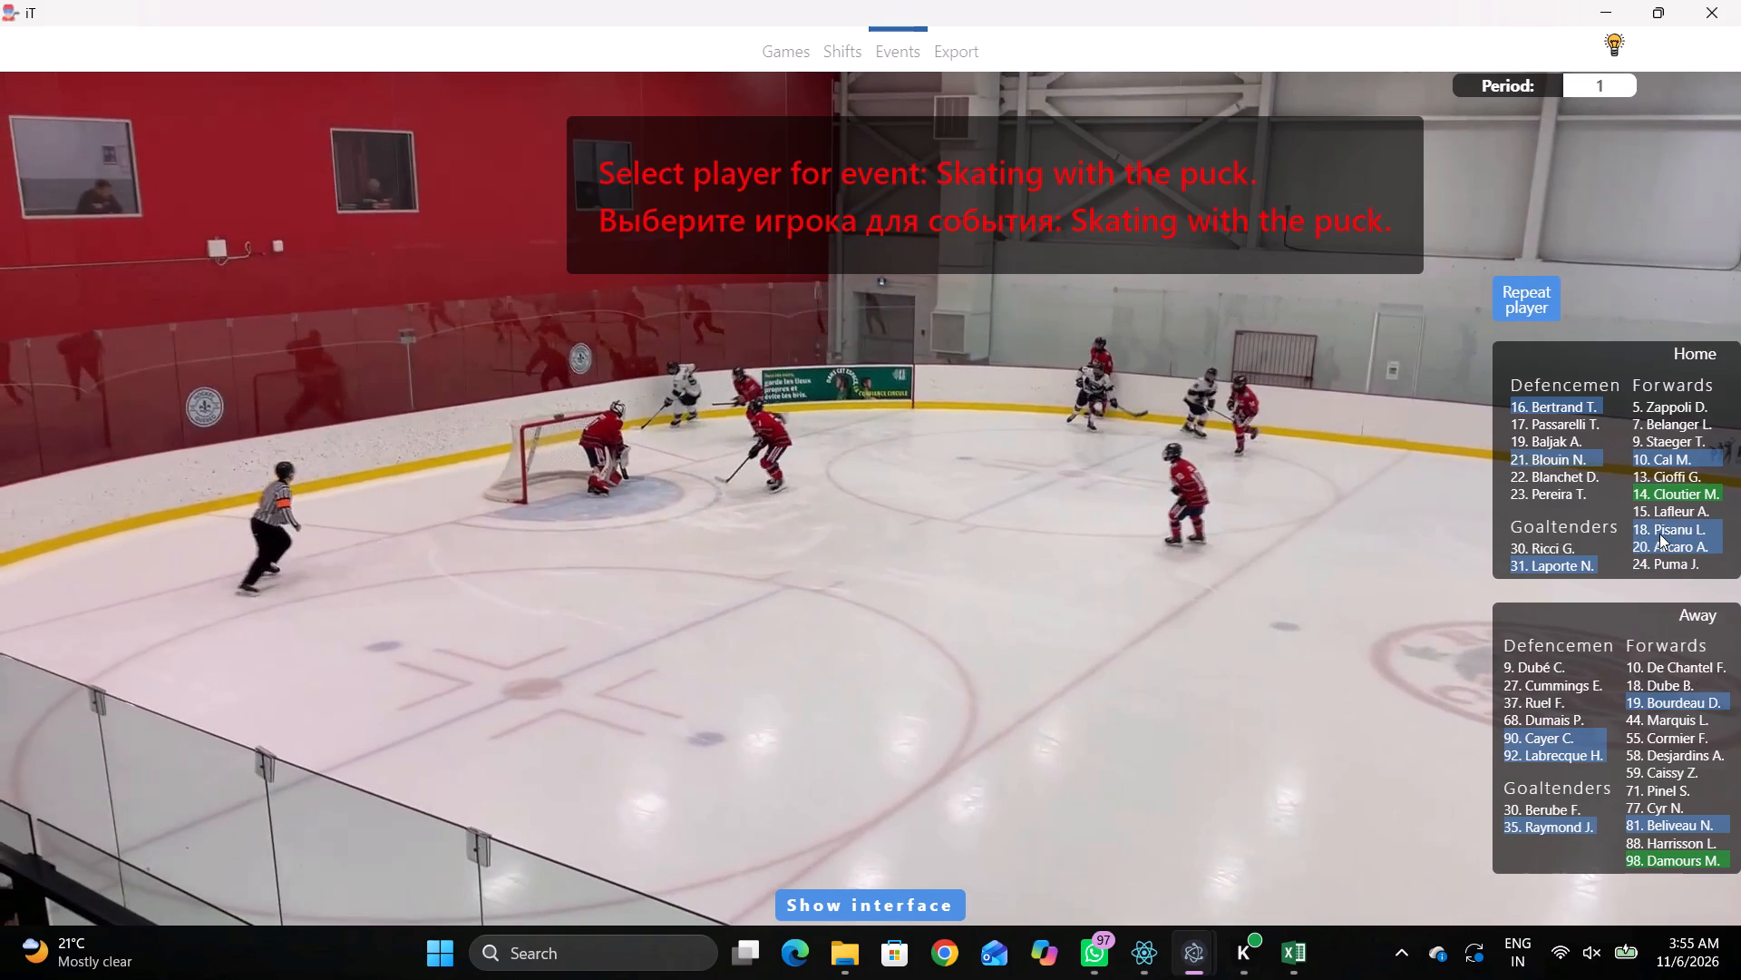
pyautogui.click(1650, 818)
pyautogui.moveTo(484, 272); pyautogui.dragTo(476, 275)
# Go back to the last skating event and record a pass by the same player against the left end boards.
pyautogui.press('space')
pyautogui.press('v')
pyautogui.press('space')
pyautogui.press('space')
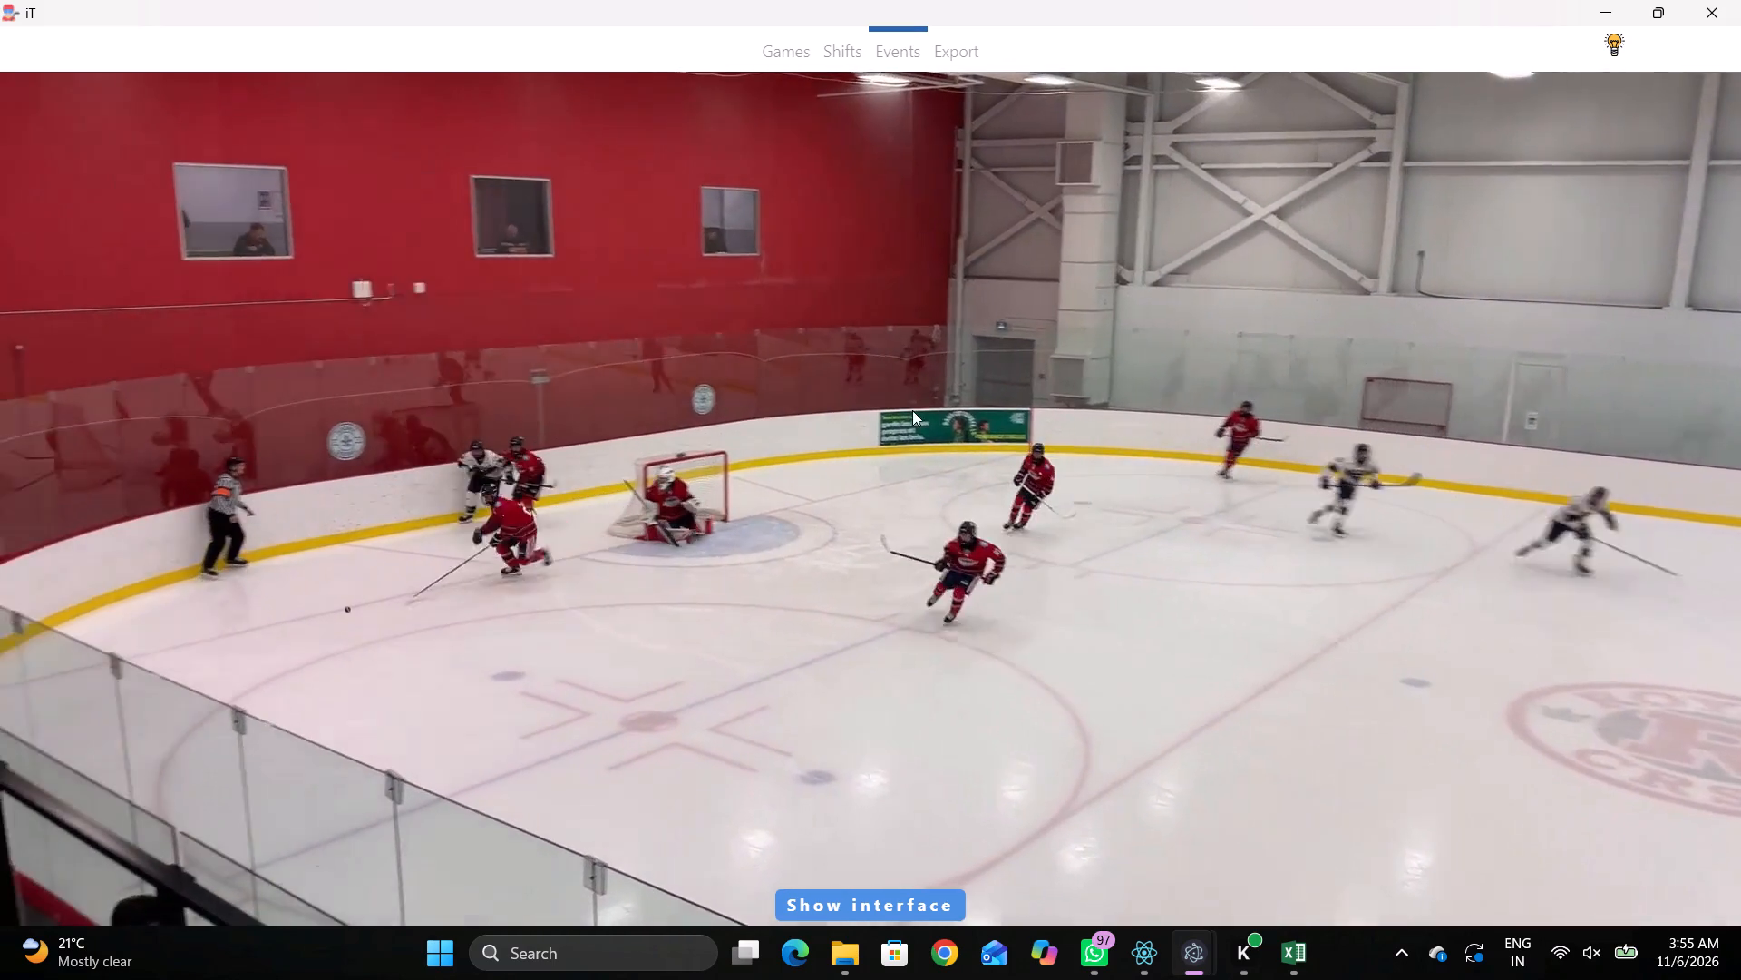
pyautogui.press('space')
pyautogui.press('q')
pyautogui.hotkey('shift', 'd')
pyautogui.click(491, 725)
pyautogui.hotkey('shift', 'd')
pyautogui.press('space')
pyautogui.press('space')
pyautogui.rightClick(1094, 439)
pyautogui.click(1108, 457)
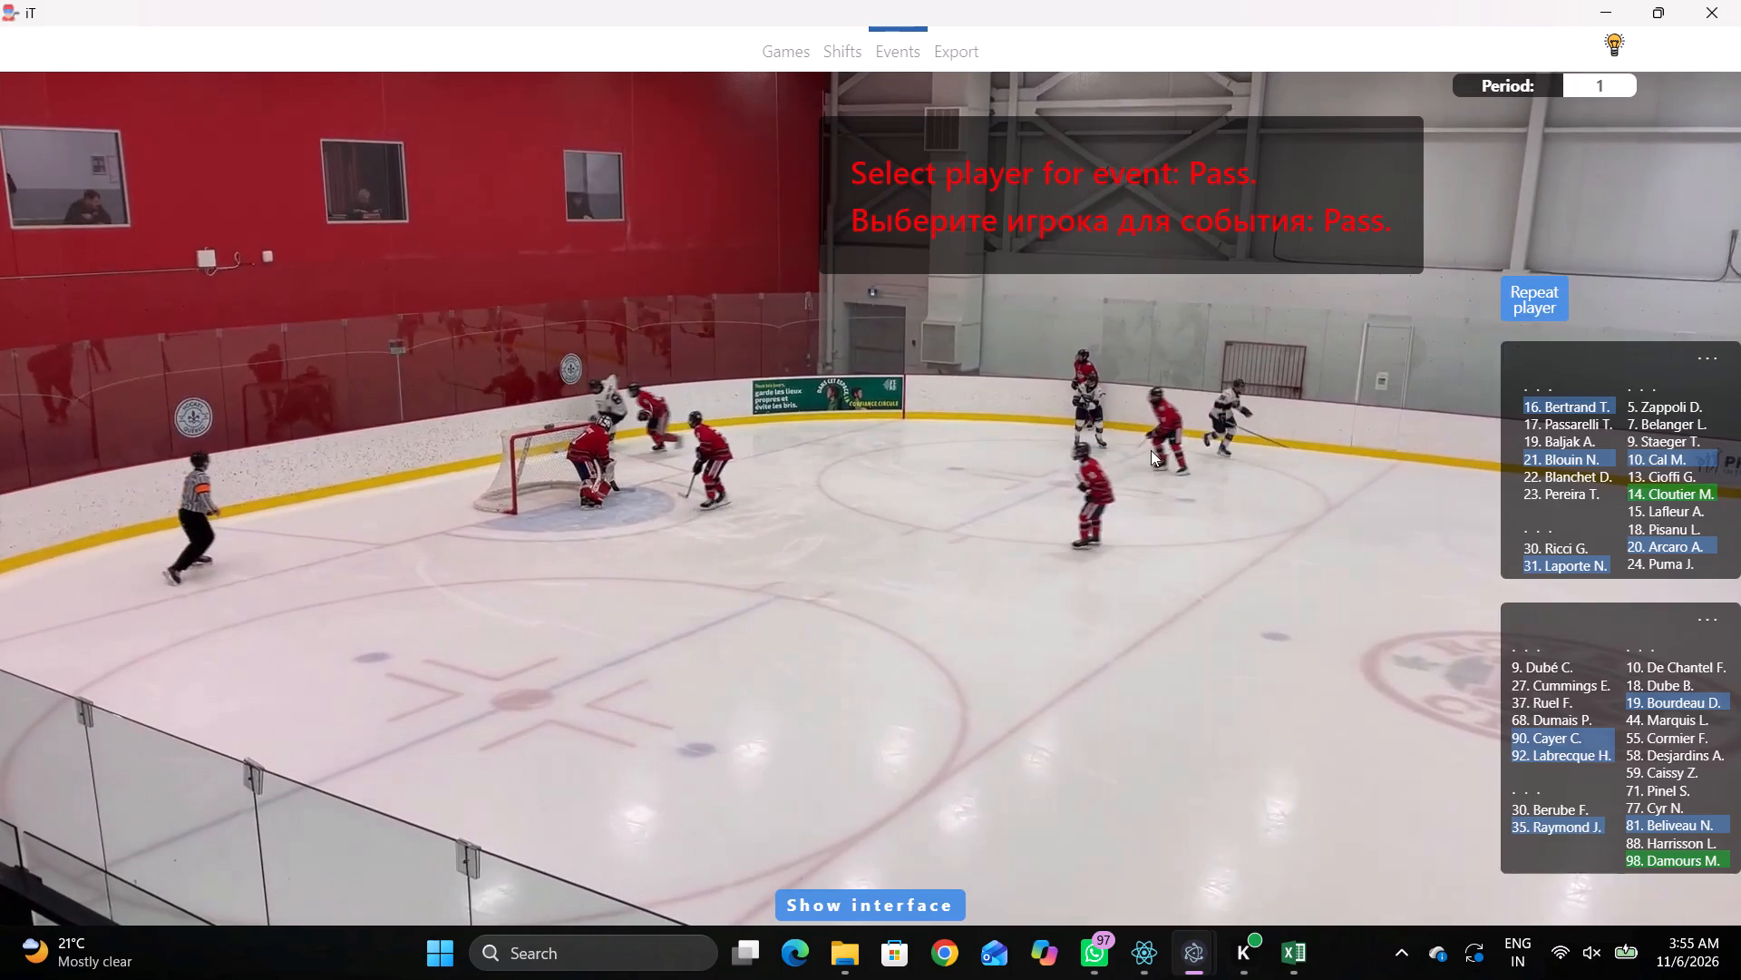
pyautogui.click(1516, 302)
pyautogui.click(422, 320)
pyautogui.press('q')
pyautogui.click(429, 324)
# Record a hit by home player 16 on away player 81, just behind the left goal line on the upper side of the net.
pyautogui.press('q')
pyautogui.press('q')
pyautogui.press('q')
pyautogui.press('q')
pyautogui.press('q')
pyautogui.press('q')
pyautogui.press('q')
pyautogui.press('q')
pyautogui.press('q')
pyautogui.press('q')
pyautogui.press('q')
pyautogui.press('q')
pyautogui.press('q')
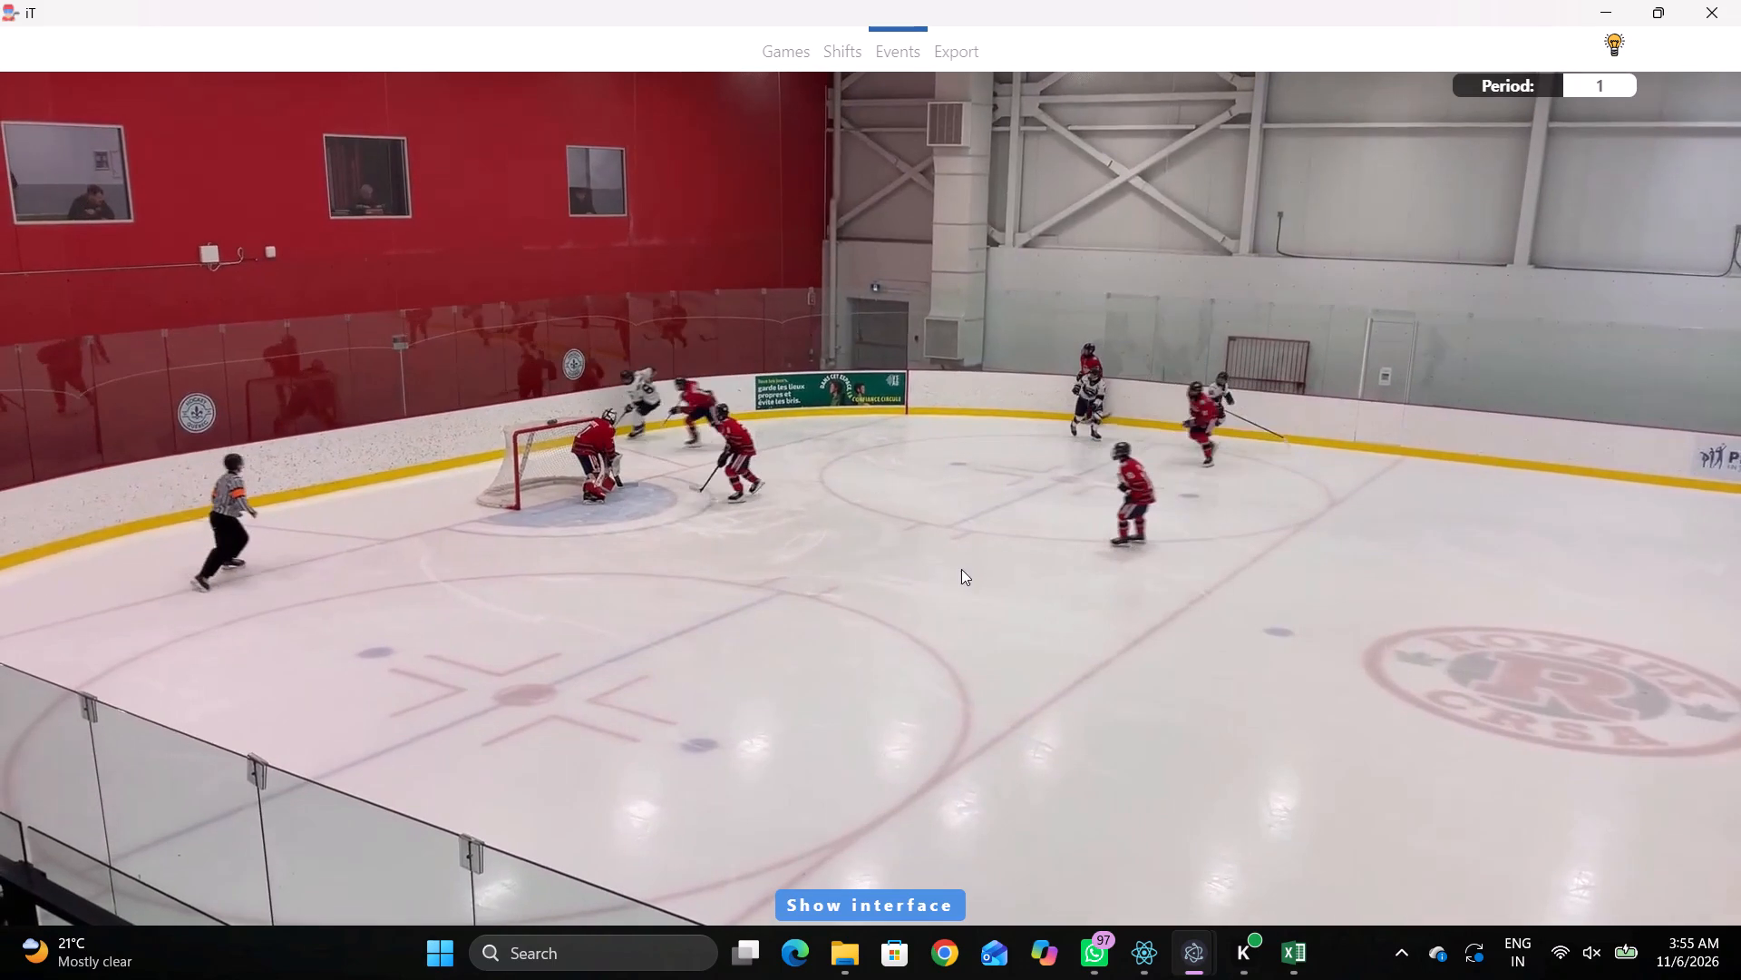
pyautogui.press('q')
pyautogui.press('space')
pyautogui.press('space')
pyautogui.rightClick(818, 524)
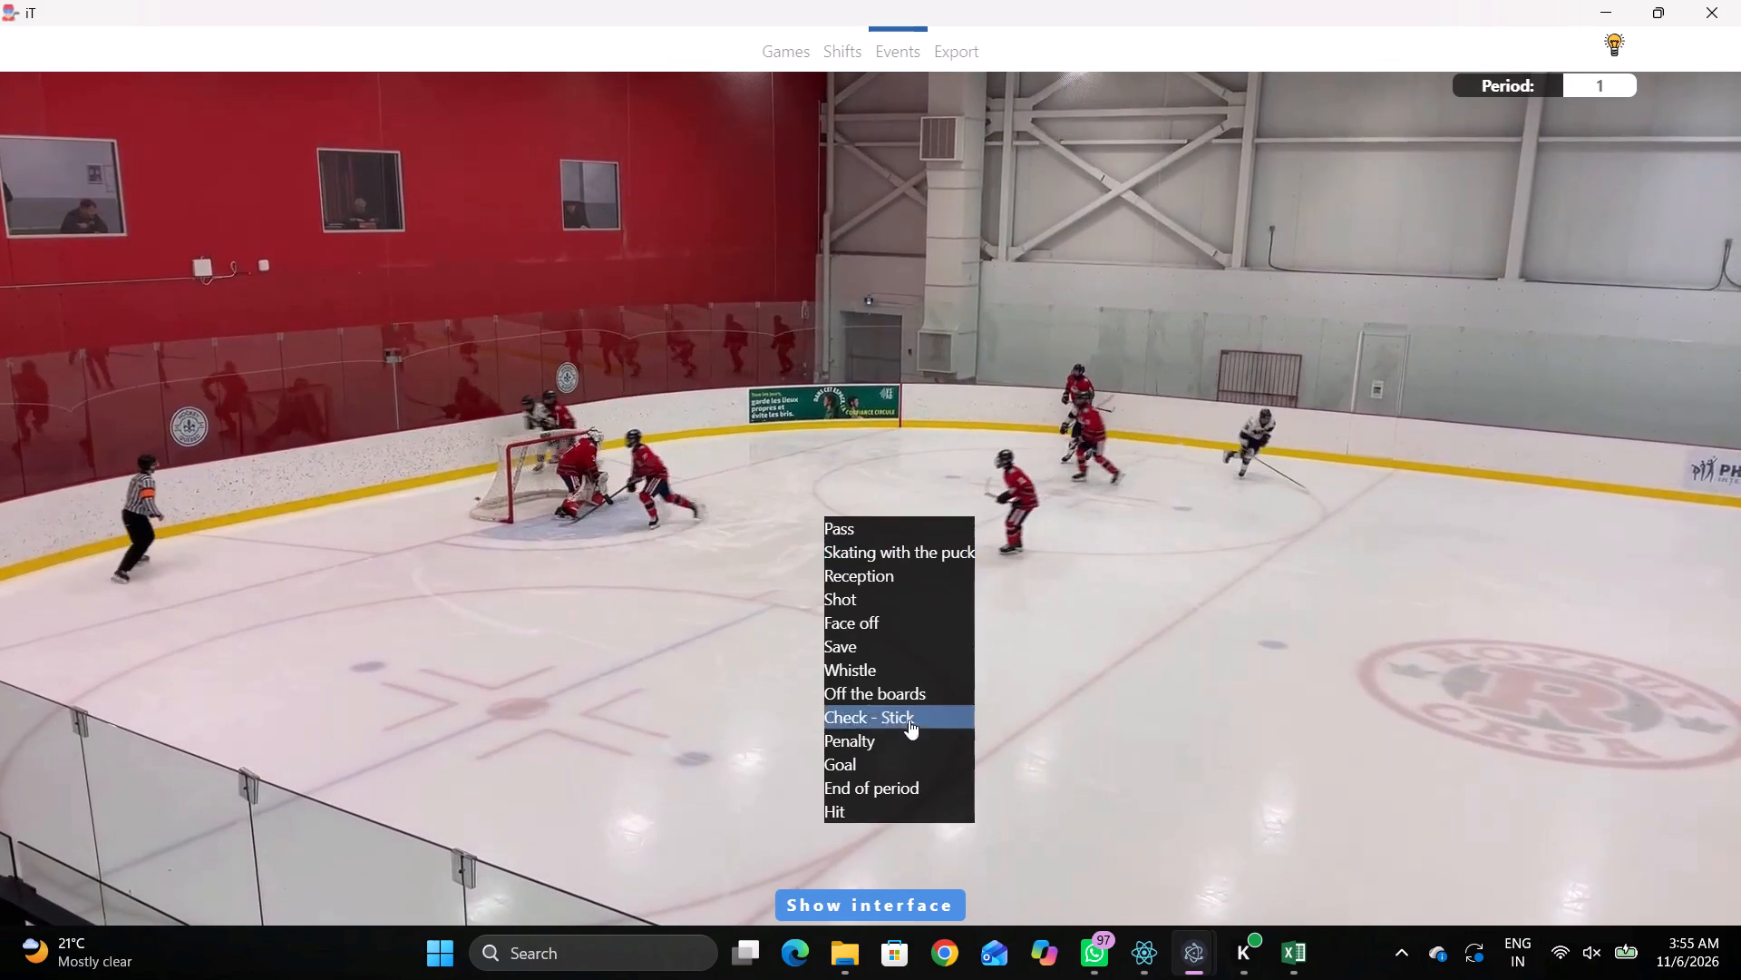
pyautogui.click(883, 808)
pyautogui.click(1525, 409)
pyautogui.click(1635, 819)
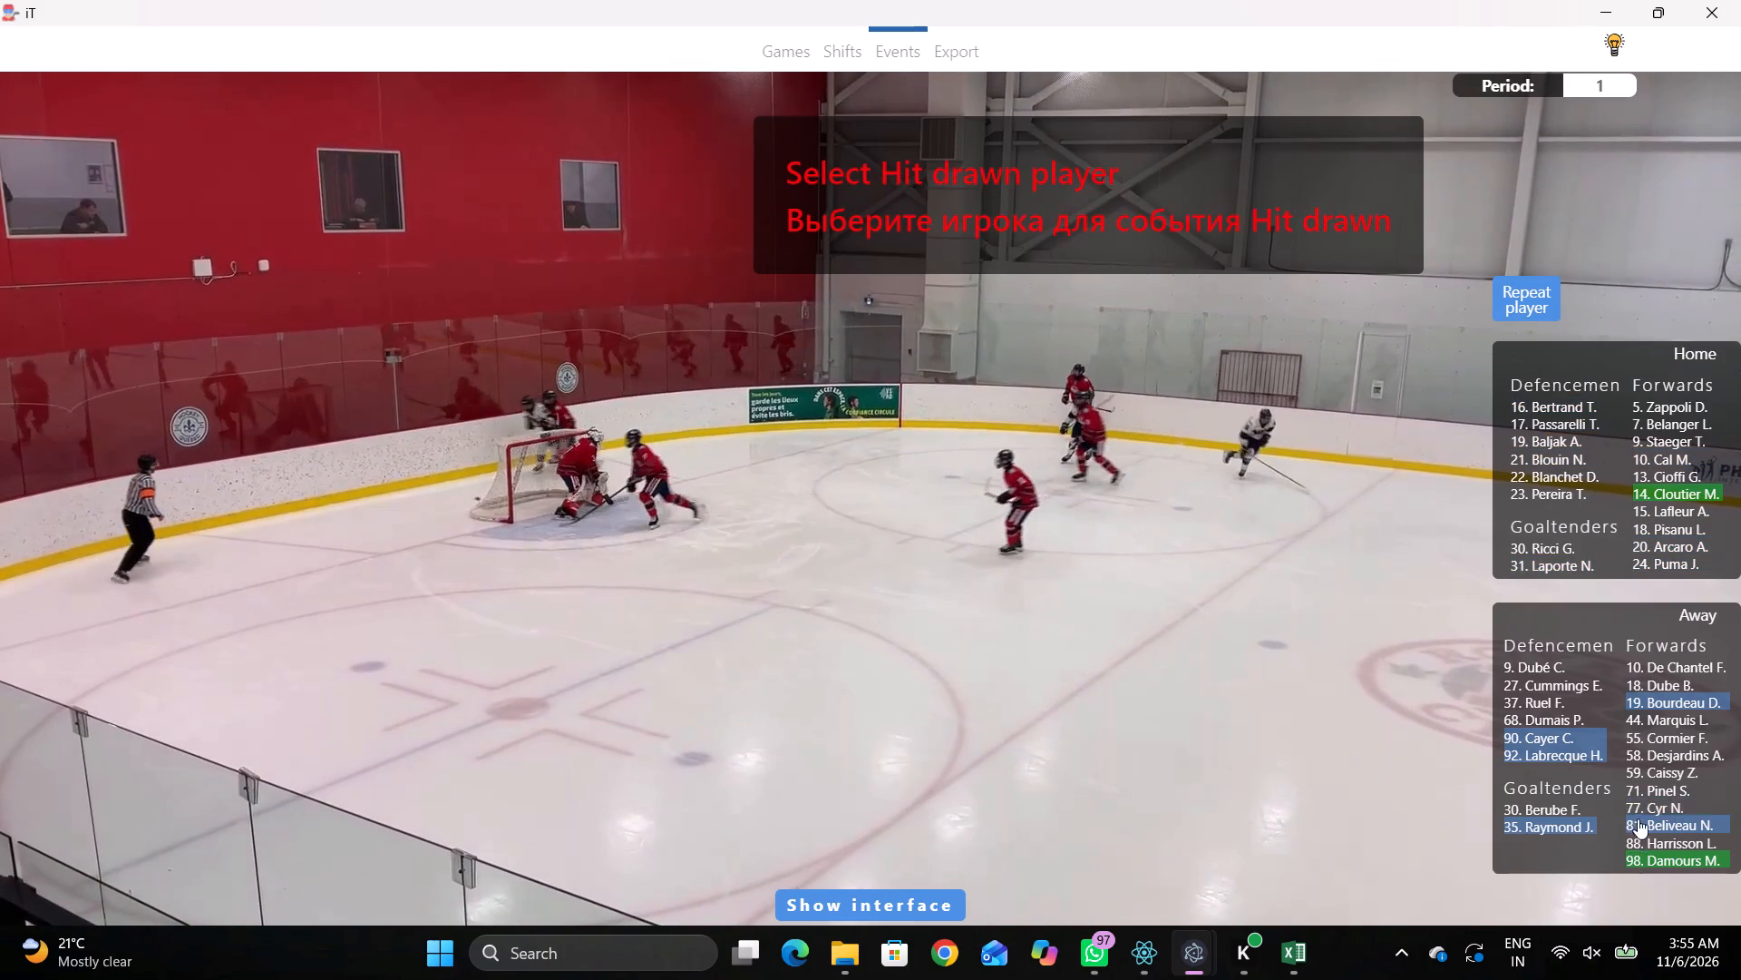
pyautogui.click(461, 331)
# Record home player 21 skating with the puck at the lower edge of the lower-left face-off circle.
pyautogui.press('space')
pyautogui.press('space')
pyautogui.press('space')
pyautogui.press('space')
pyautogui.moveTo(973, 418); pyautogui.dragTo(979, 432, button='right')
pyautogui.click(1061, 467)
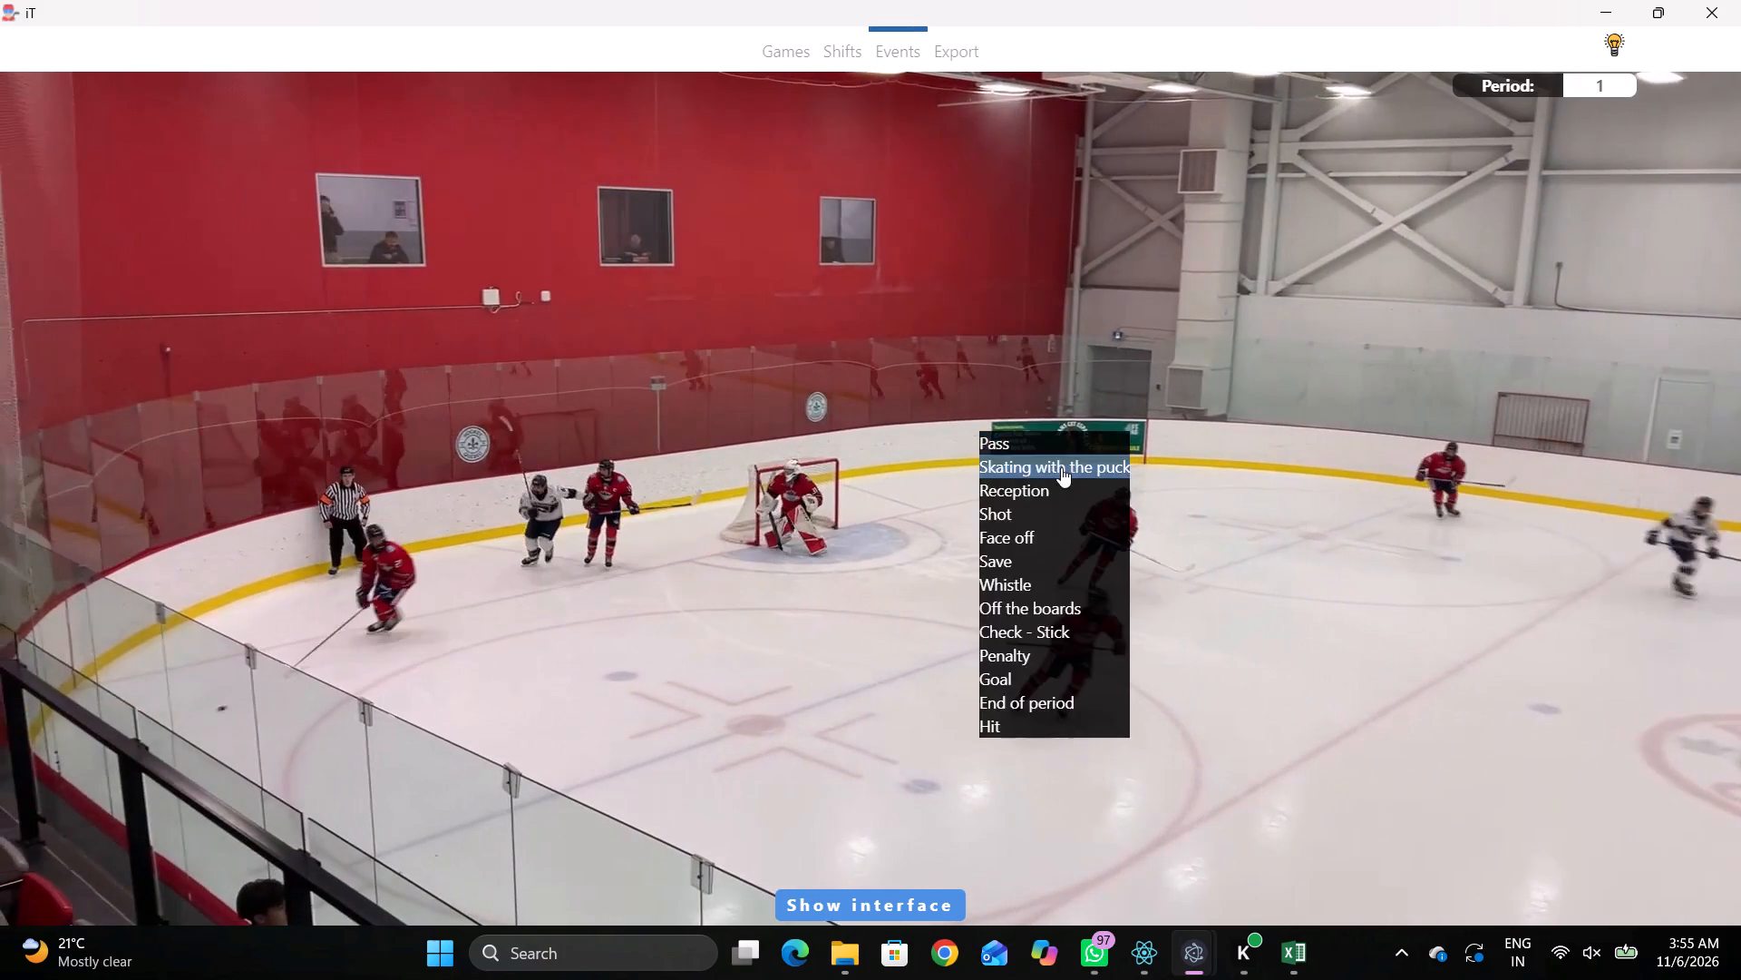
pyautogui.click(1557, 465)
pyautogui.click(540, 522)
# Record a pass by the same home player 21, just below the lower-left face-off circle near the lower boards.
pyautogui.press('space')
pyautogui.press('space')
pyautogui.press('space')
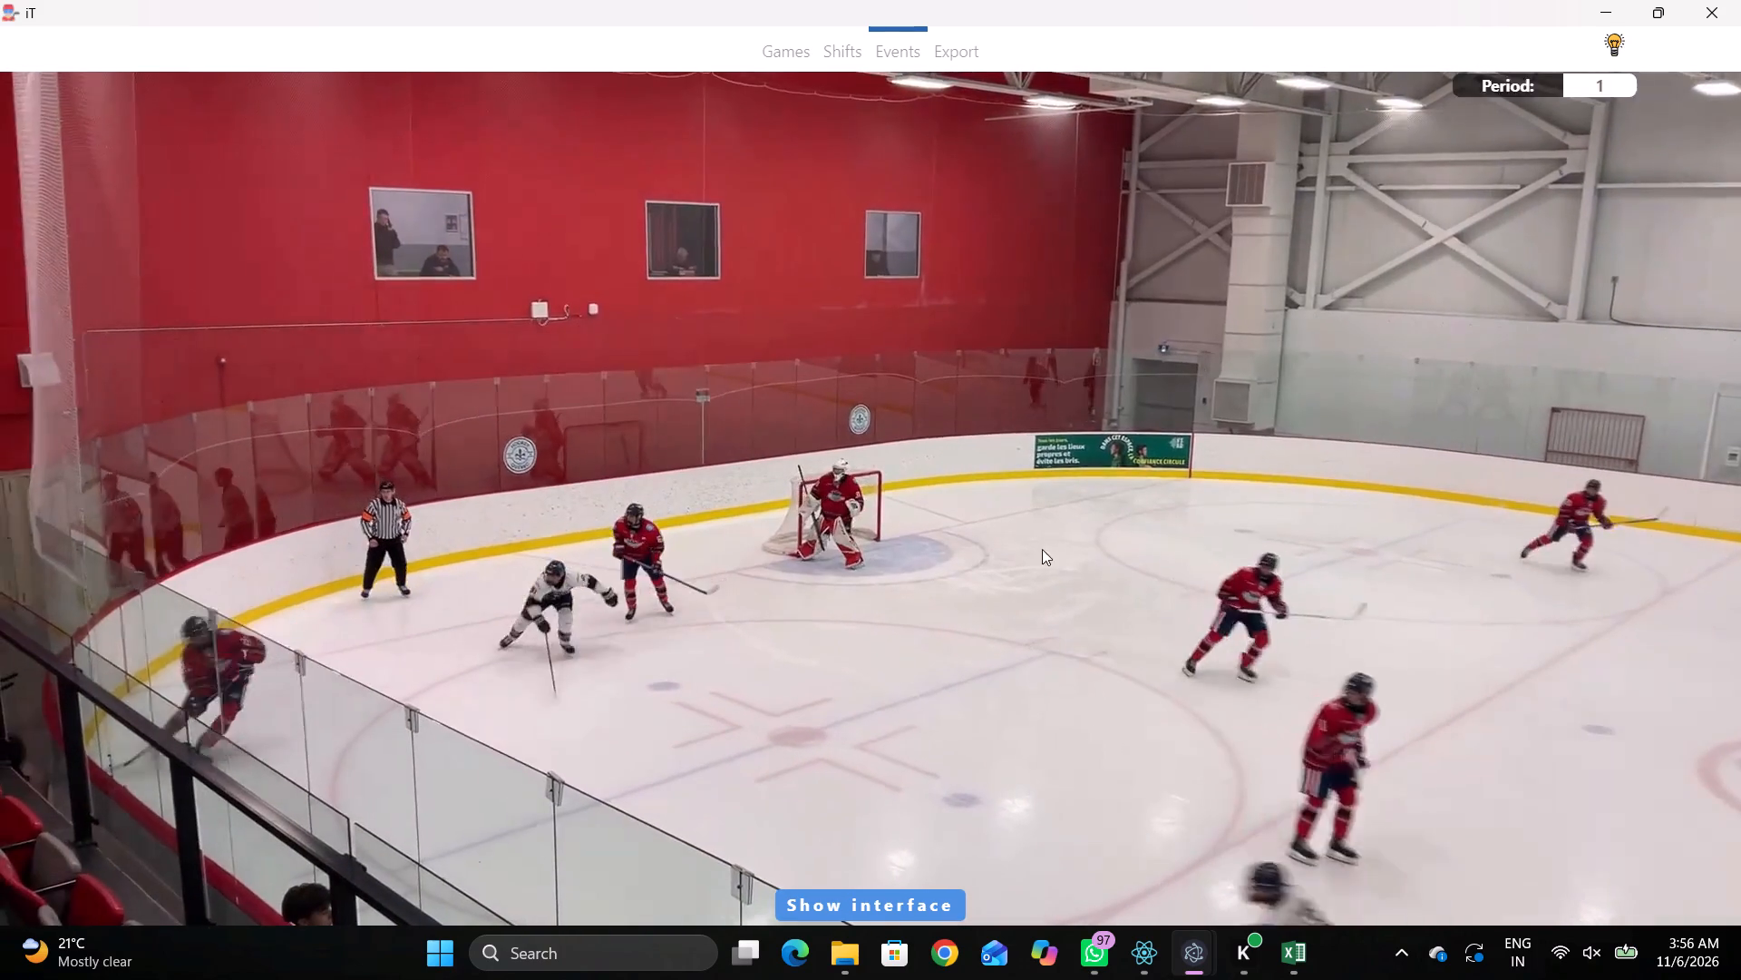
pyautogui.press('space')
pyautogui.rightClick(1080, 436)
pyautogui.click(1095, 454)
pyautogui.click(1518, 286)
pyautogui.click(522, 529)
# Record away player 9 skating with the puck inside the right blue line, near the upper boards.
pyautogui.press('space')
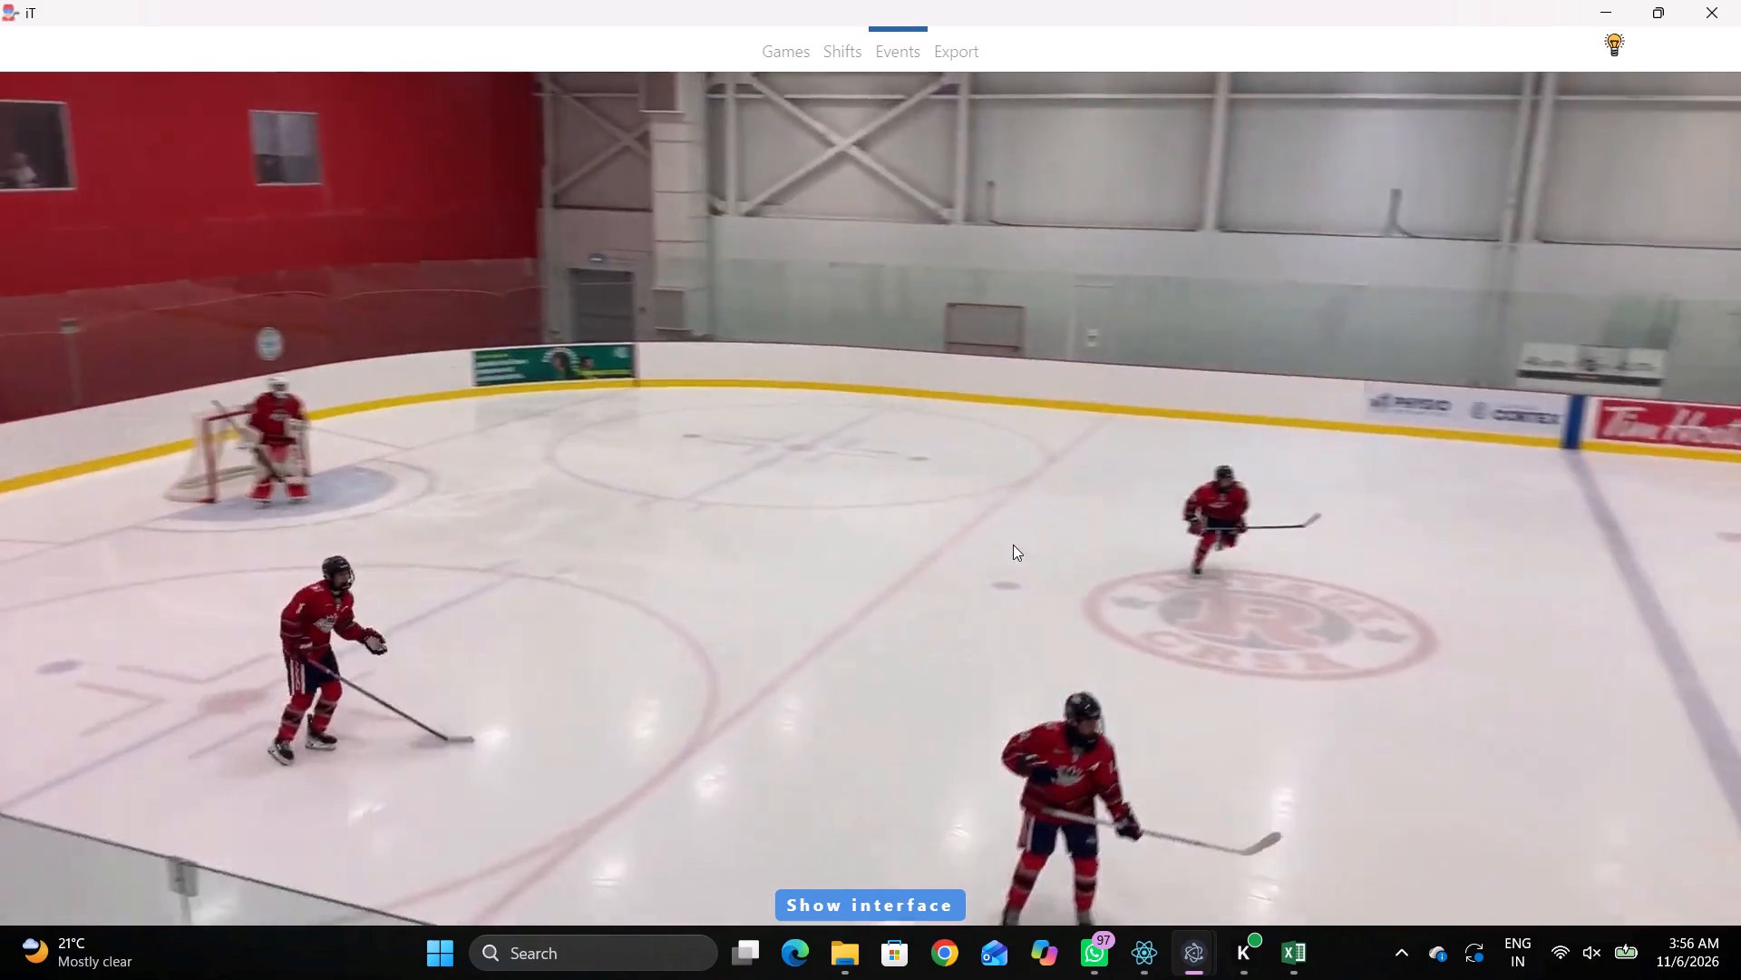
pyautogui.press('space')
pyautogui.press('space')
pyautogui.press('space')
pyautogui.press('space')
pyautogui.press('space')
pyautogui.press('r')
pyautogui.press('space')
pyautogui.press('space')
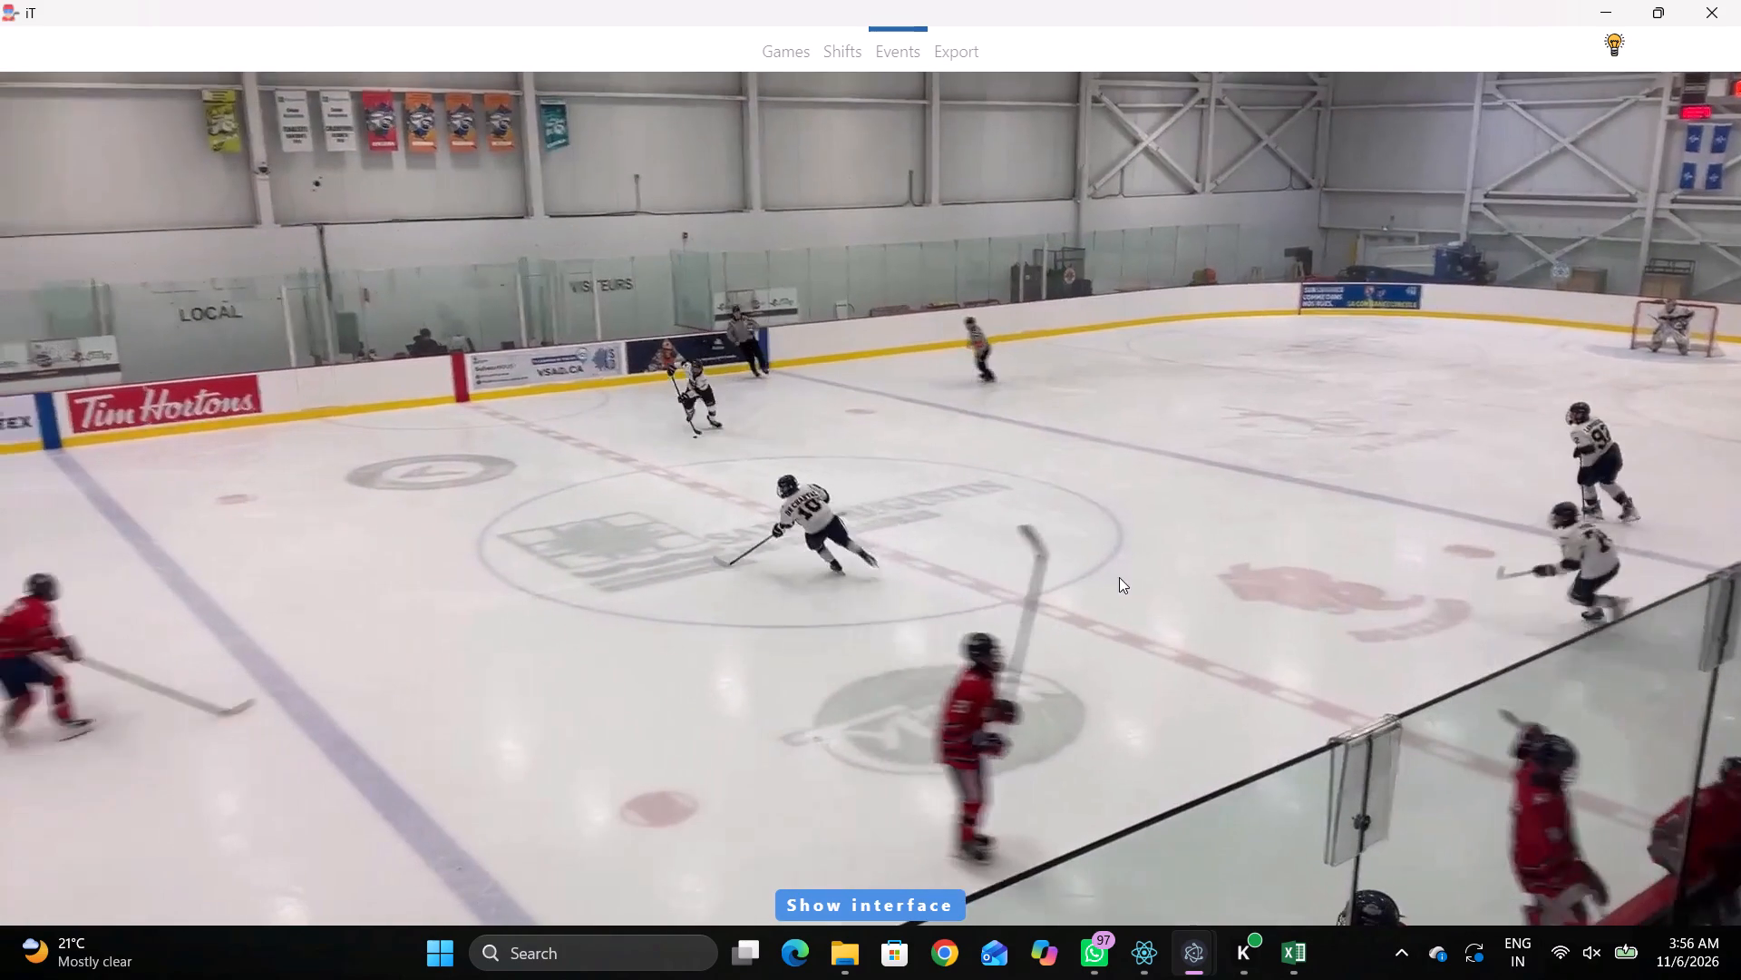
pyautogui.press('q')
pyautogui.rightClick(1107, 440)
pyautogui.click(1234, 495)
pyautogui.moveTo(1296, 501); pyautogui.dragTo(1282, 513, button='right')
pyautogui.click(1341, 540)
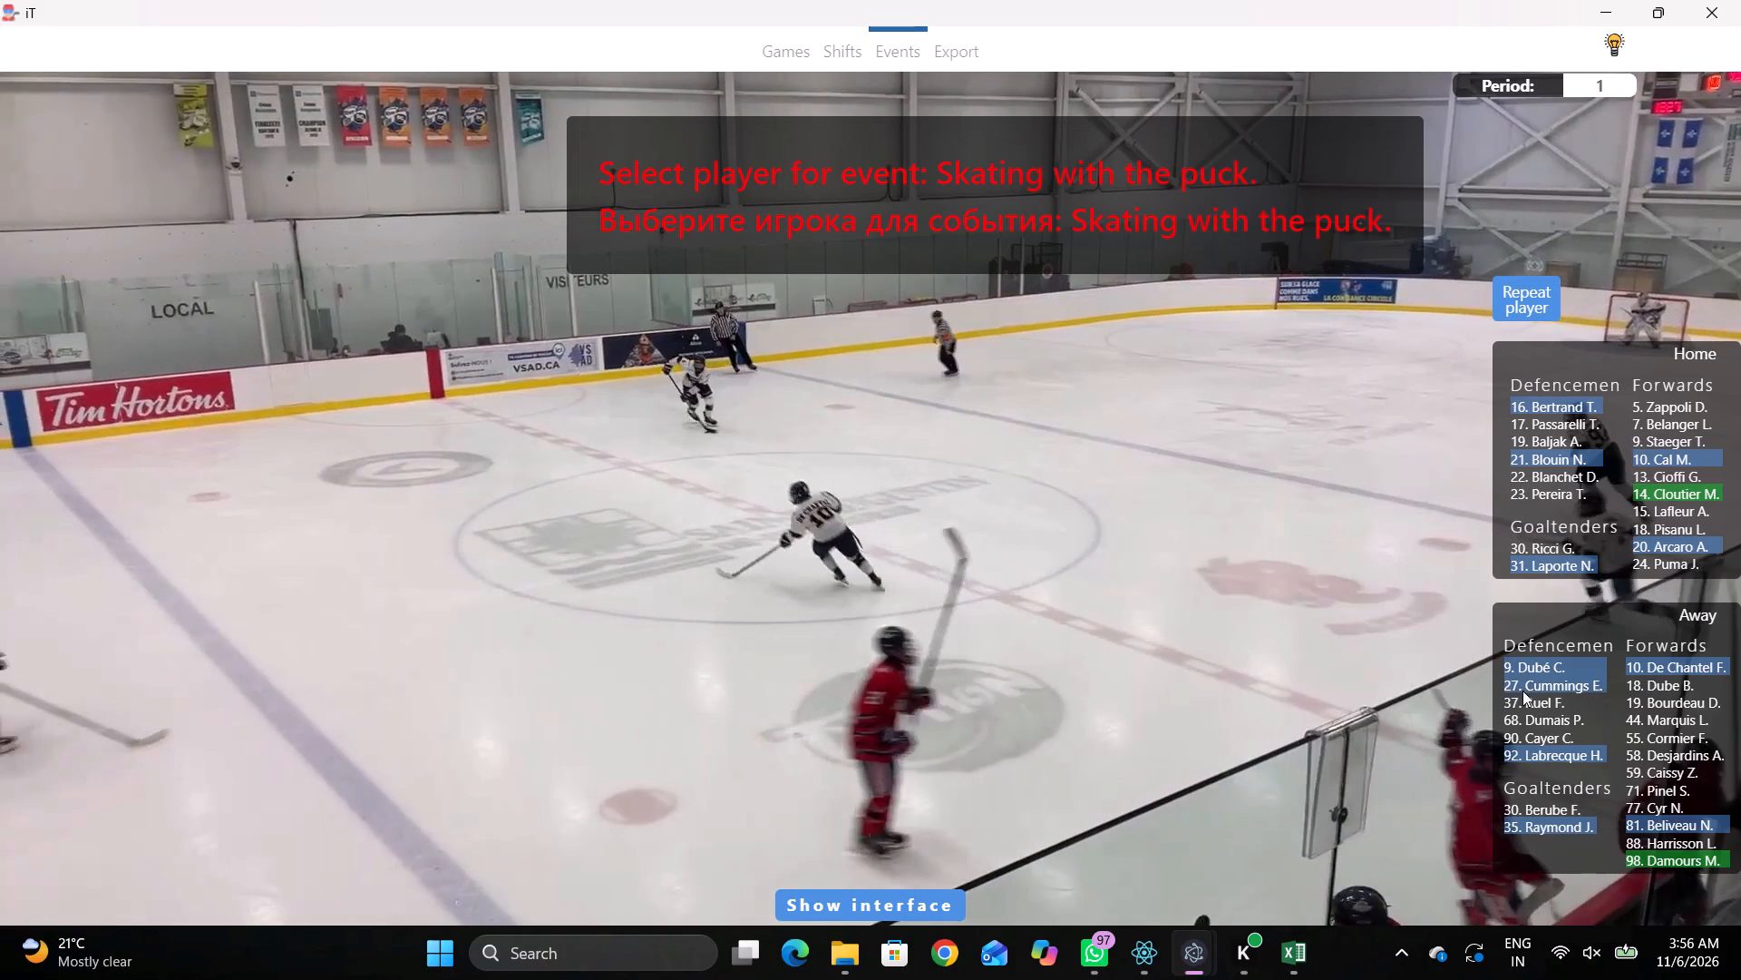
pyautogui.click(1521, 675)
pyautogui.click(1535, 657)
pyautogui.moveTo(1085, 222); pyautogui.dragTo(1072, 217)
# Watch the play that follows away player 9's skating event to see where the puck goes.
pyautogui.press('space')
pyautogui.press('space')
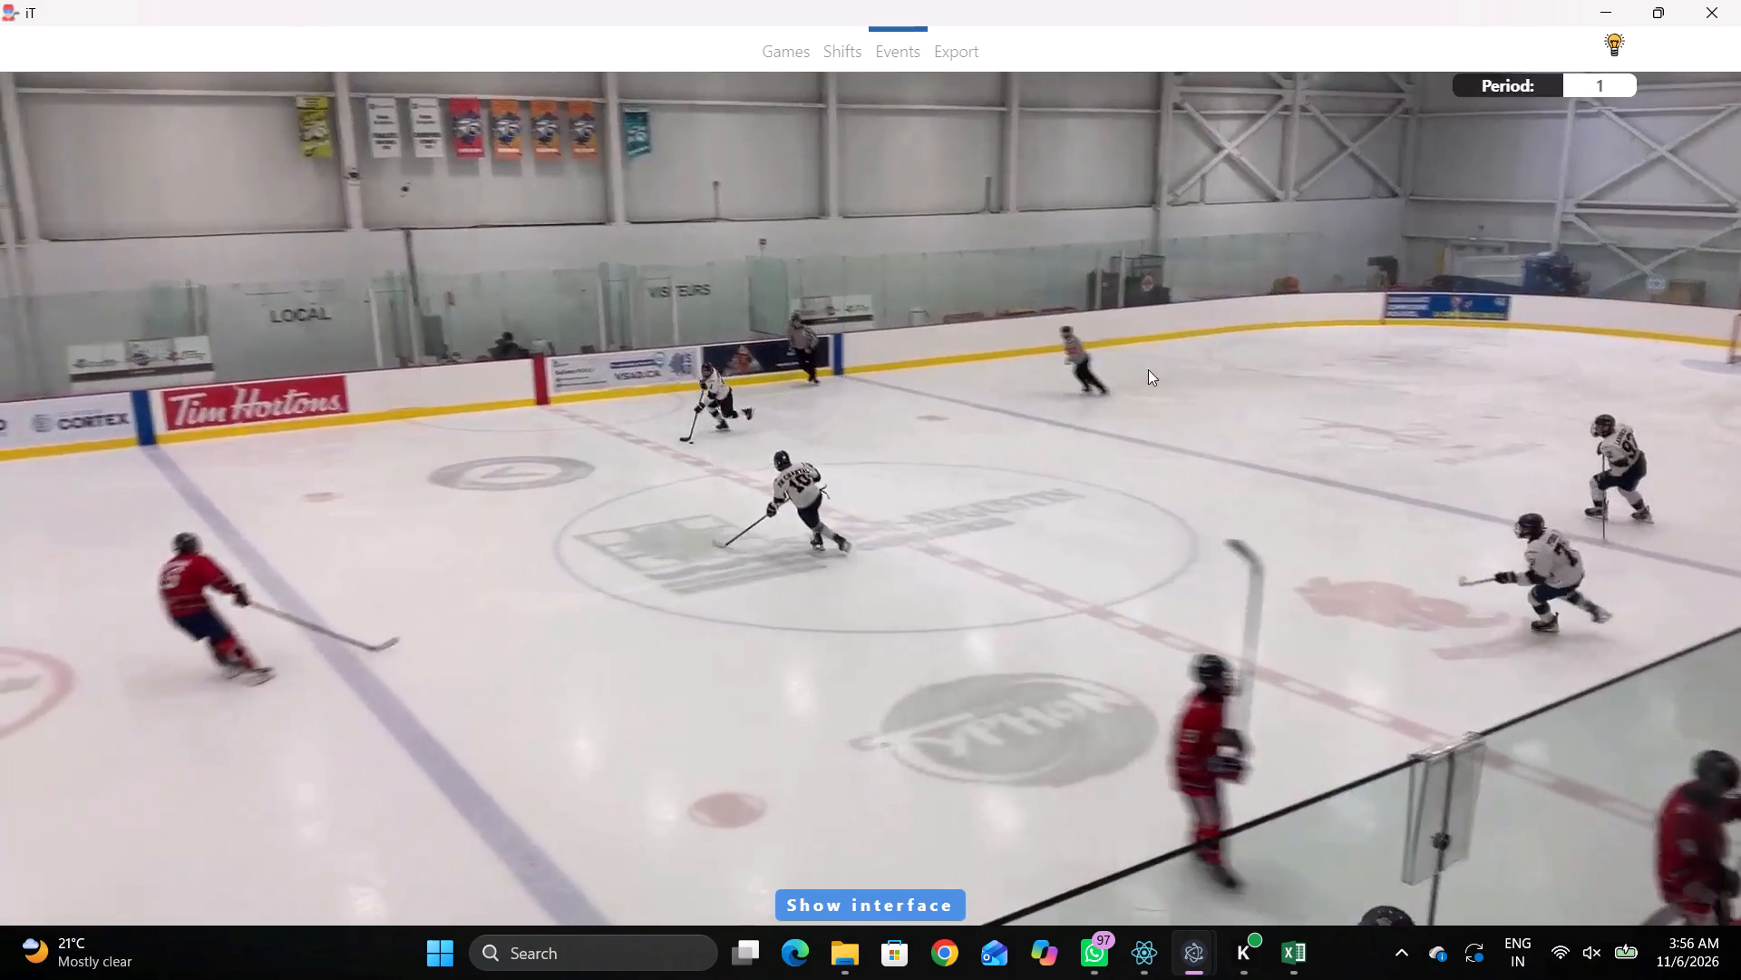
pyautogui.press('space')
pyautogui.press('space')
pyautogui.press('space')
pyautogui.press('space')
pyautogui.press('space')
pyautogui.press('space')
pyautogui.press('space')
pyautogui.press('space')
pyautogui.press('space')
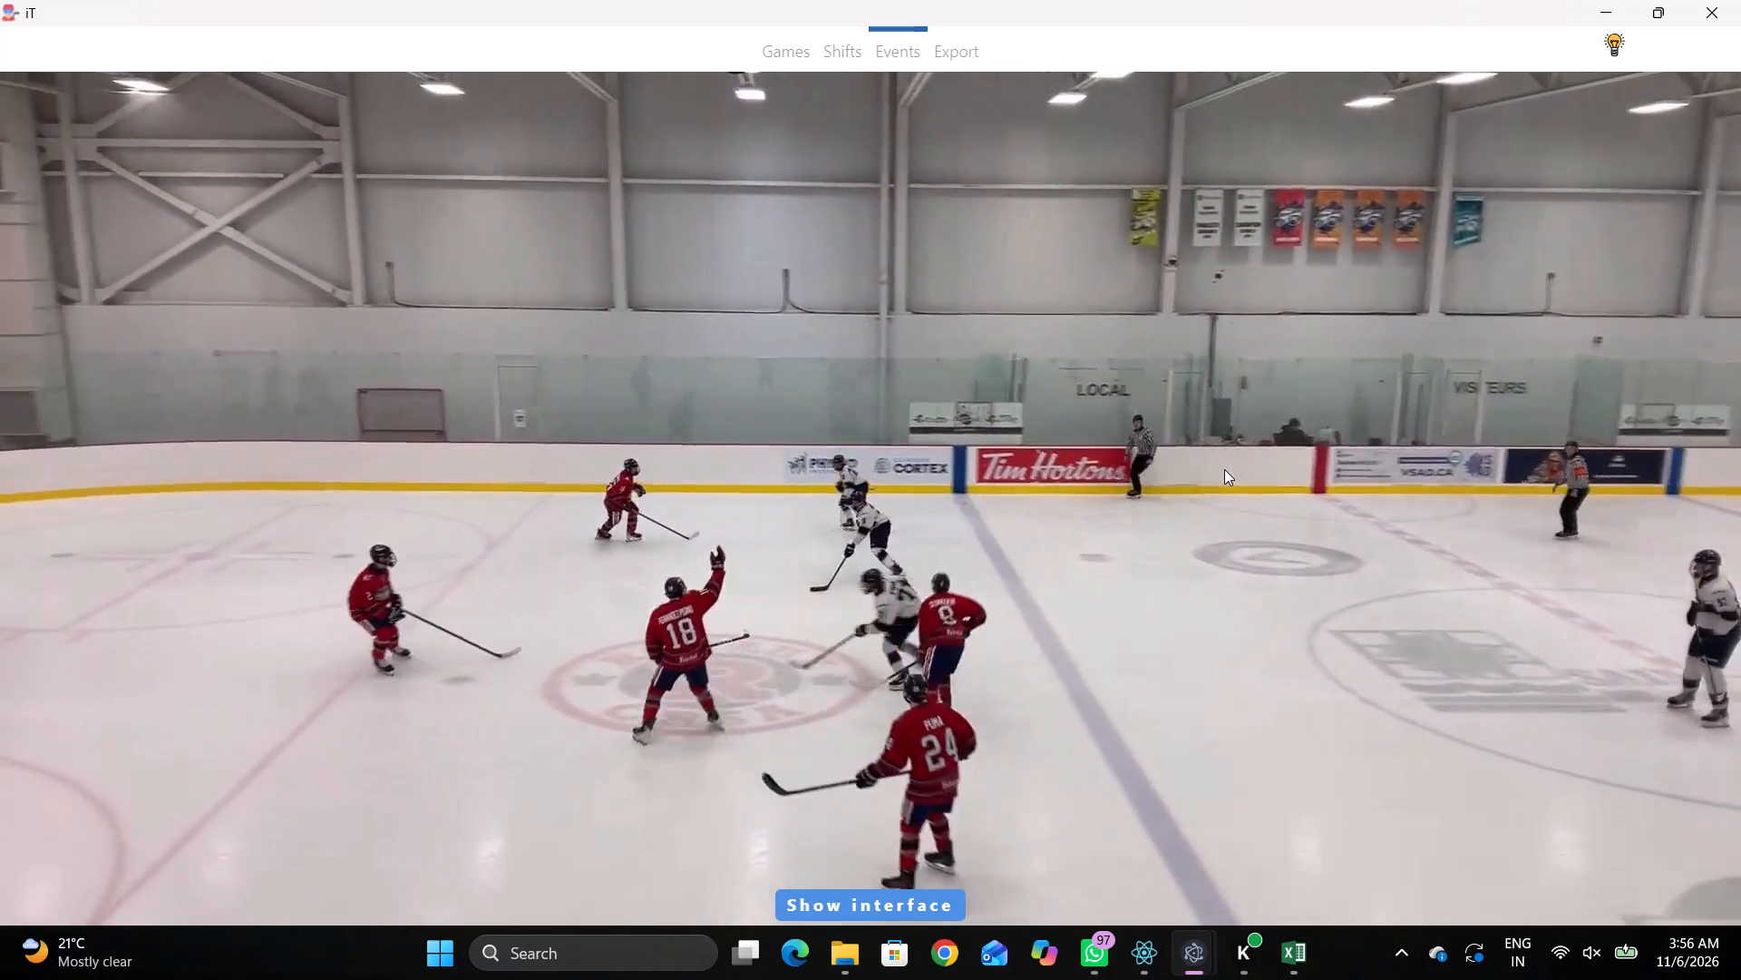
pyautogui.press('space')
pyautogui.press('space')
pyautogui.rightClick(1119, 409)
pyautogui.press('space')
# Go back to the last skating event and record a pass by the same player between the left blue line and centre line, near the upper dots.
pyautogui.hotkey('shift', 'd')
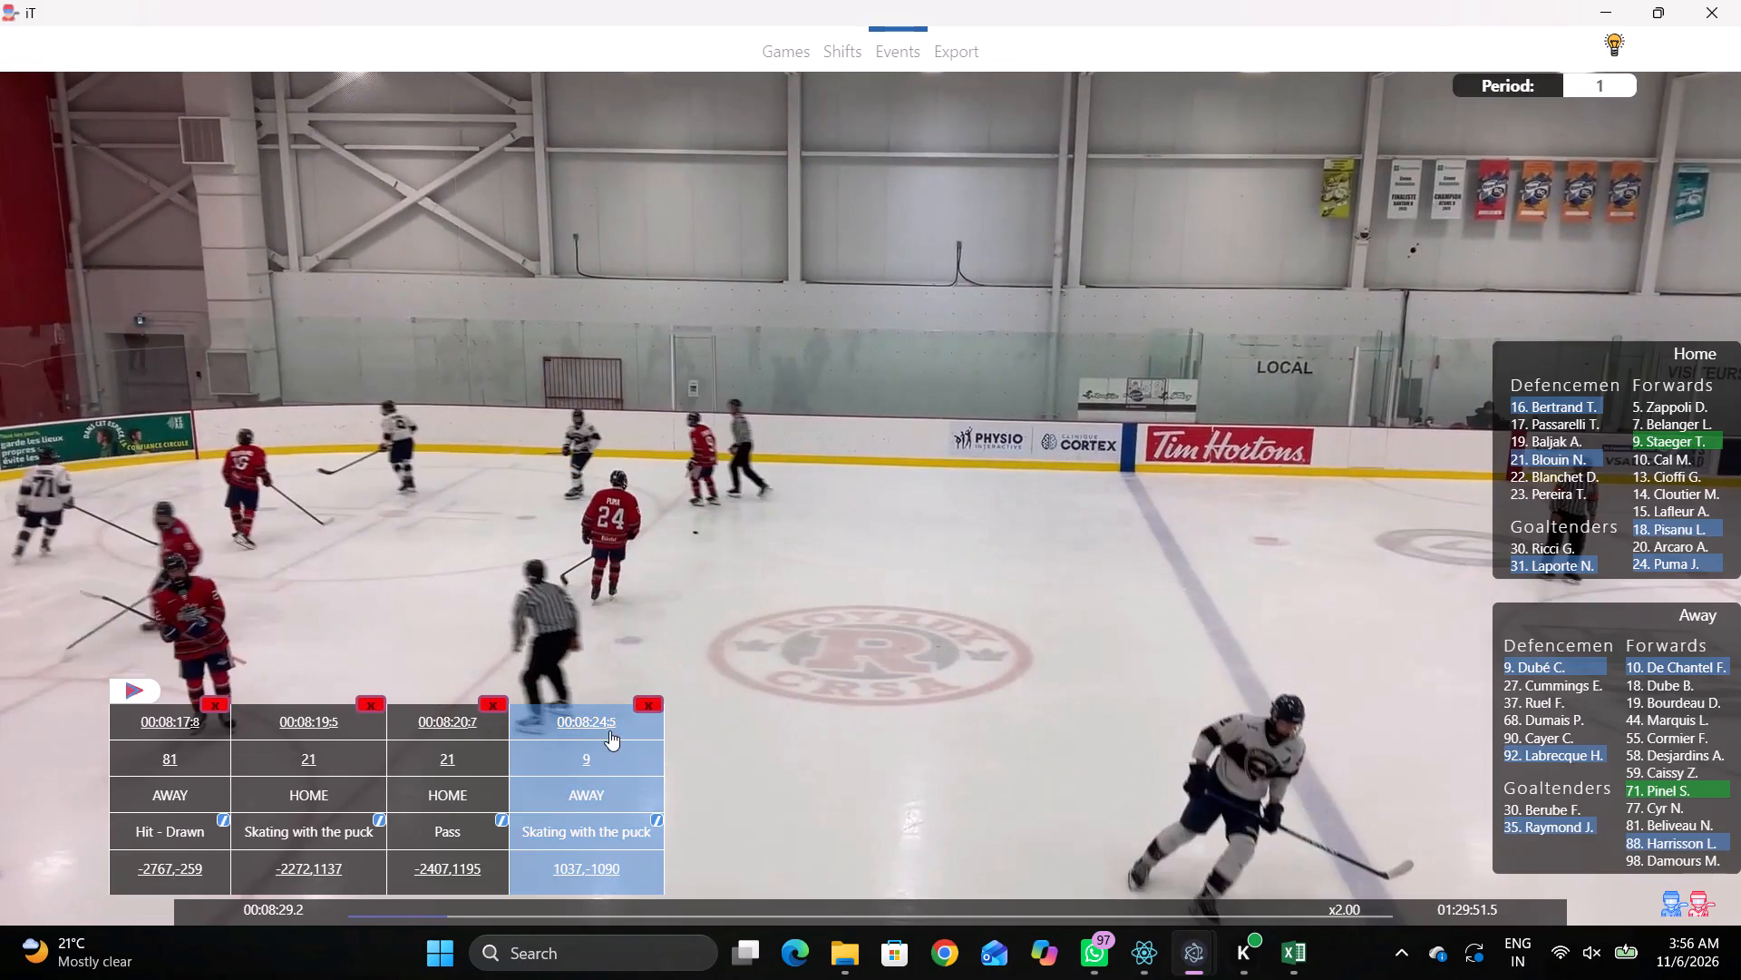
pyautogui.click(608, 730)
pyautogui.press('space')
pyautogui.press('v')
pyautogui.press('space')
pyautogui.rightClick(1015, 341)
pyautogui.click(1060, 367)
pyautogui.click(1506, 302)
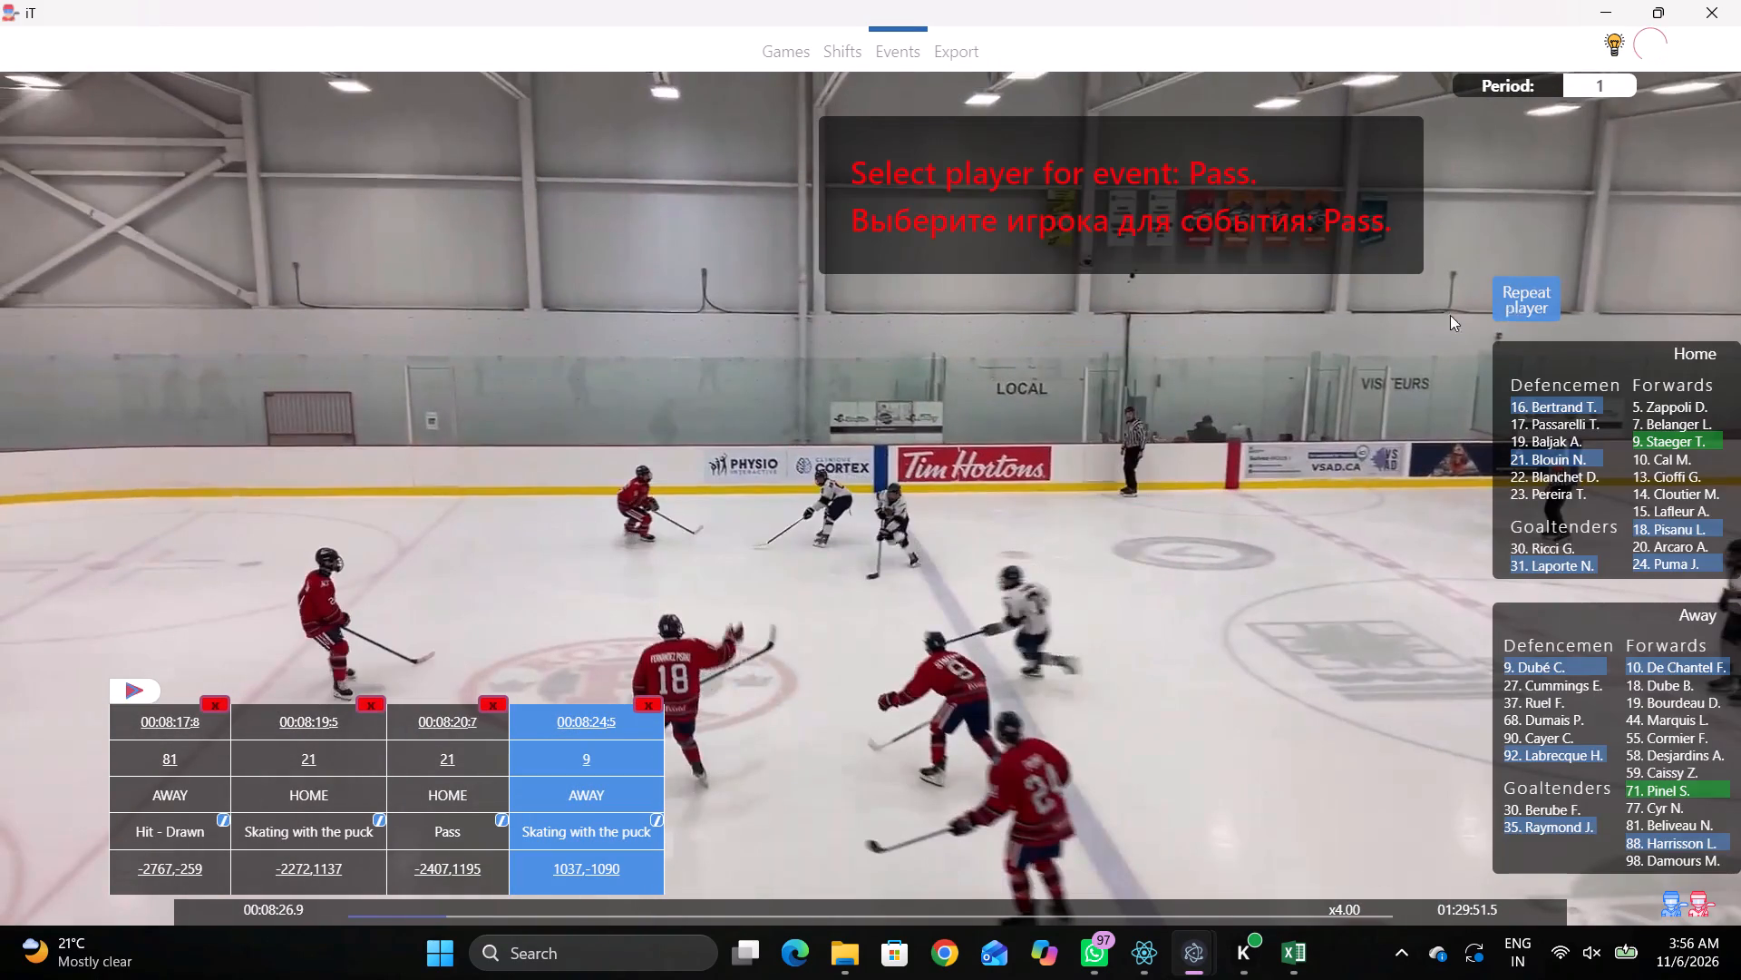
pyautogui.click(851, 287)
pyautogui.press('space')
pyautogui.press('v')
pyautogui.press('space')
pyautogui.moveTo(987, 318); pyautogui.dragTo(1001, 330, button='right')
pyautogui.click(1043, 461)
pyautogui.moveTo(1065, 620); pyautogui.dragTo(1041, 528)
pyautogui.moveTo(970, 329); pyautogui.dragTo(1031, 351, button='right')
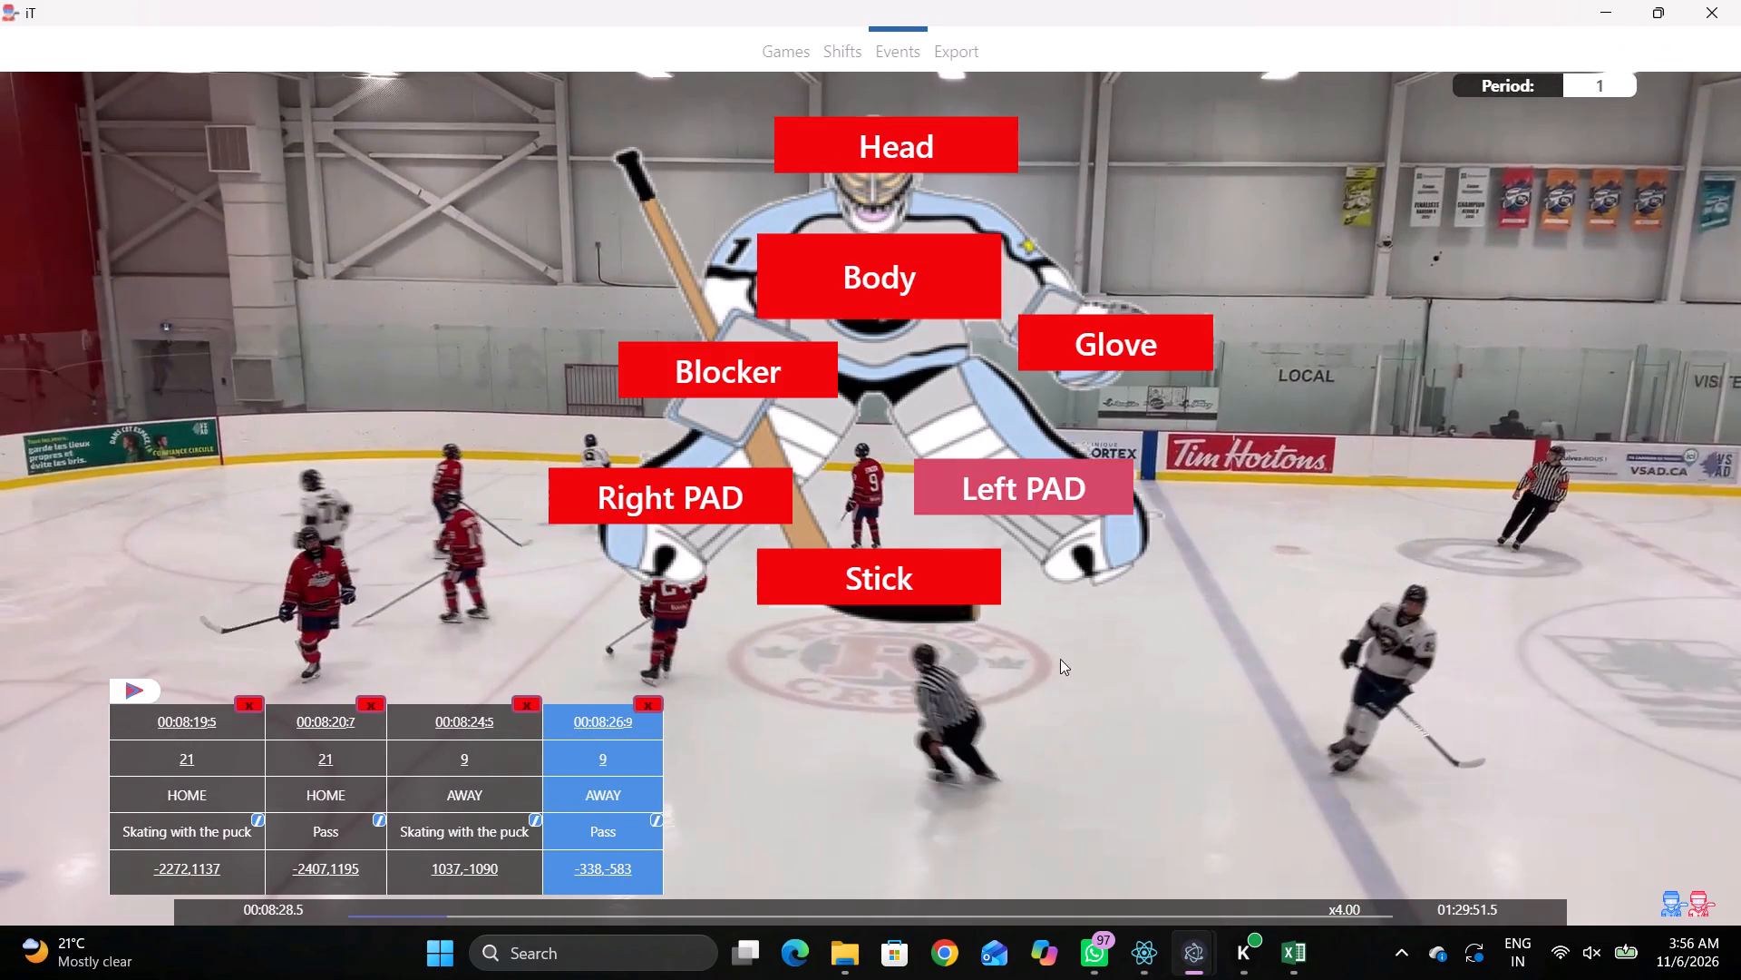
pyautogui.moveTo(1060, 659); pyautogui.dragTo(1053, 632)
# Record a whistle at the left blue line, midway between the side boards.
pyautogui.rightClick(1068, 392)
pyautogui.click(1092, 552)
pyautogui.click(783, 366)
# Record the face-off at the upper dot outside the left blue line, won by home player 24 and lost by away player 71.
pyautogui.press('c')
pyautogui.press('space')
pyautogui.write('c')
pyautogui.press('space')
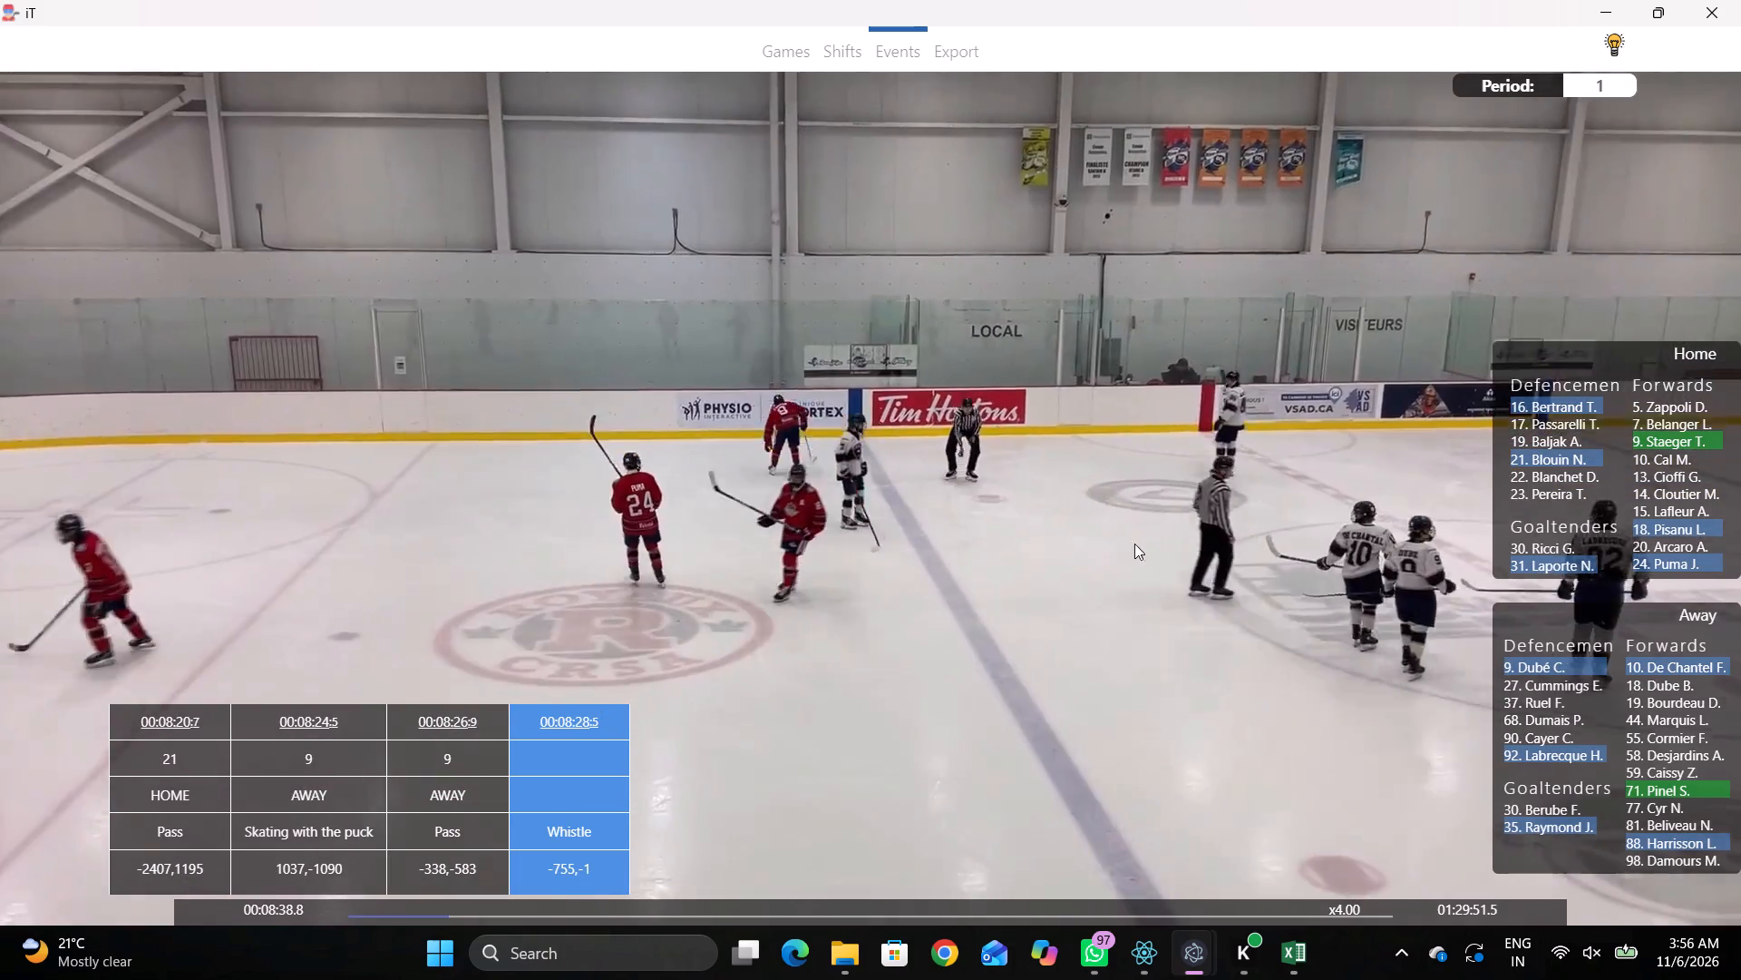
pyautogui.write('vD')
pyautogui.press('space')
pyautogui.press('space')
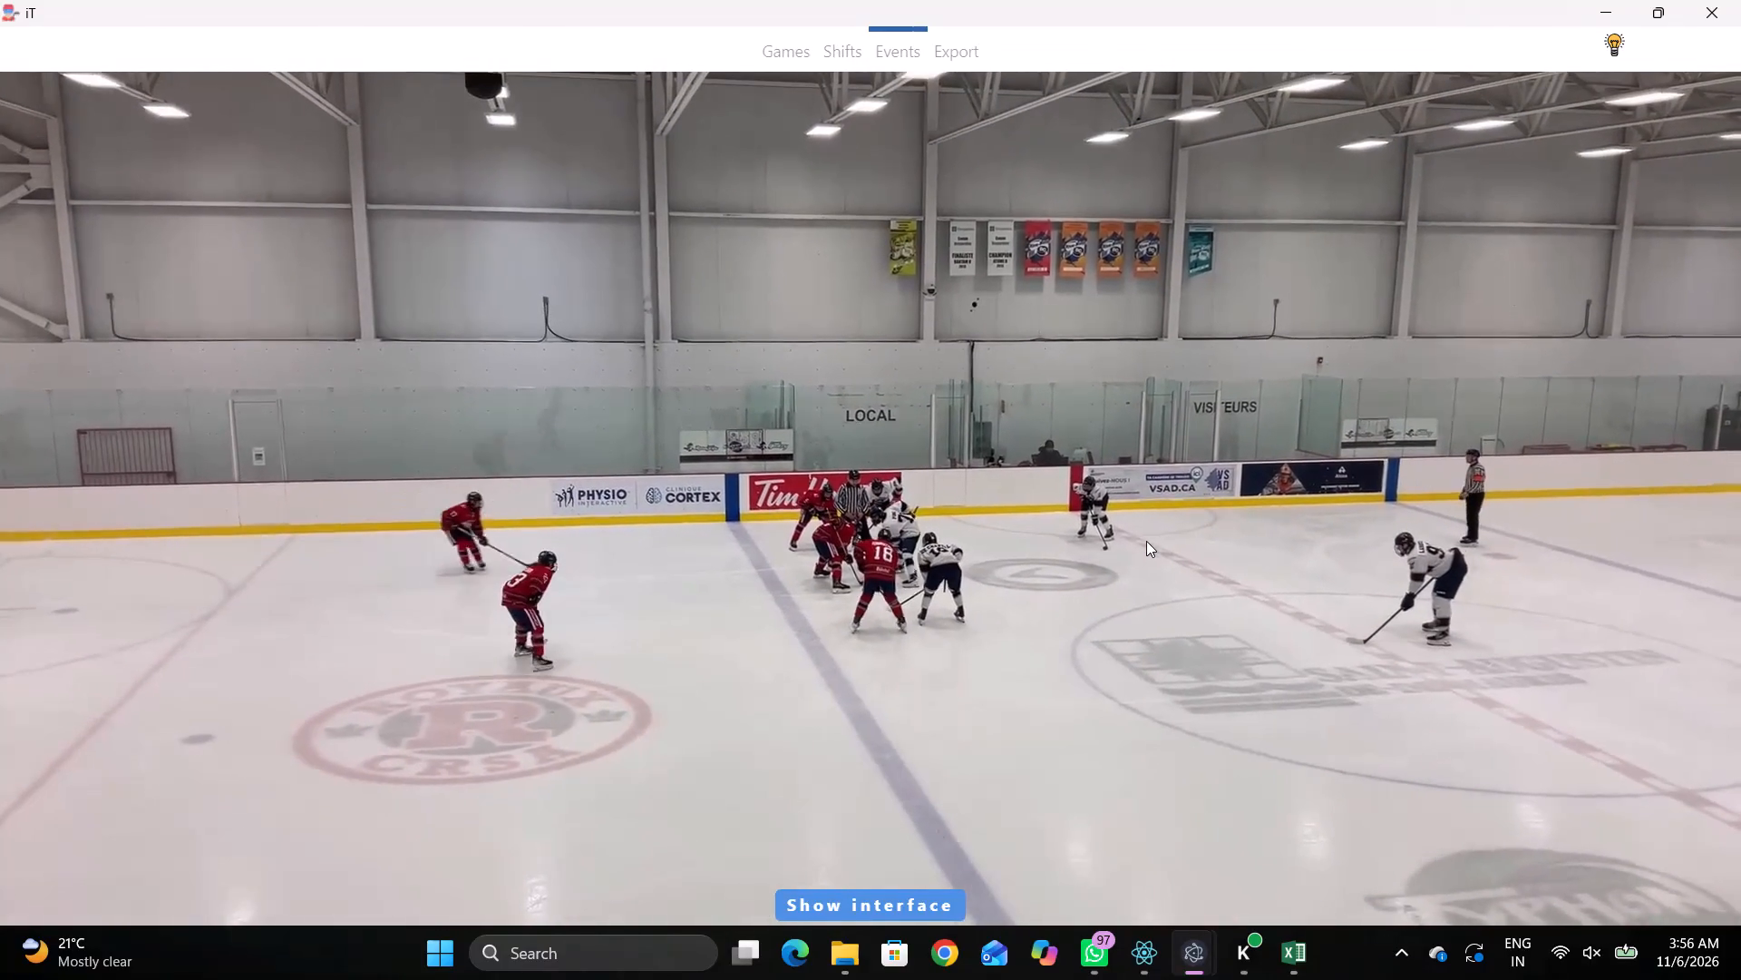
pyautogui.press('space')
pyautogui.write('D')
pyautogui.press('space')
pyautogui.press('space')
pyautogui.write('q')
pyautogui.press('q')
pyautogui.press('q')
pyautogui.press('q')
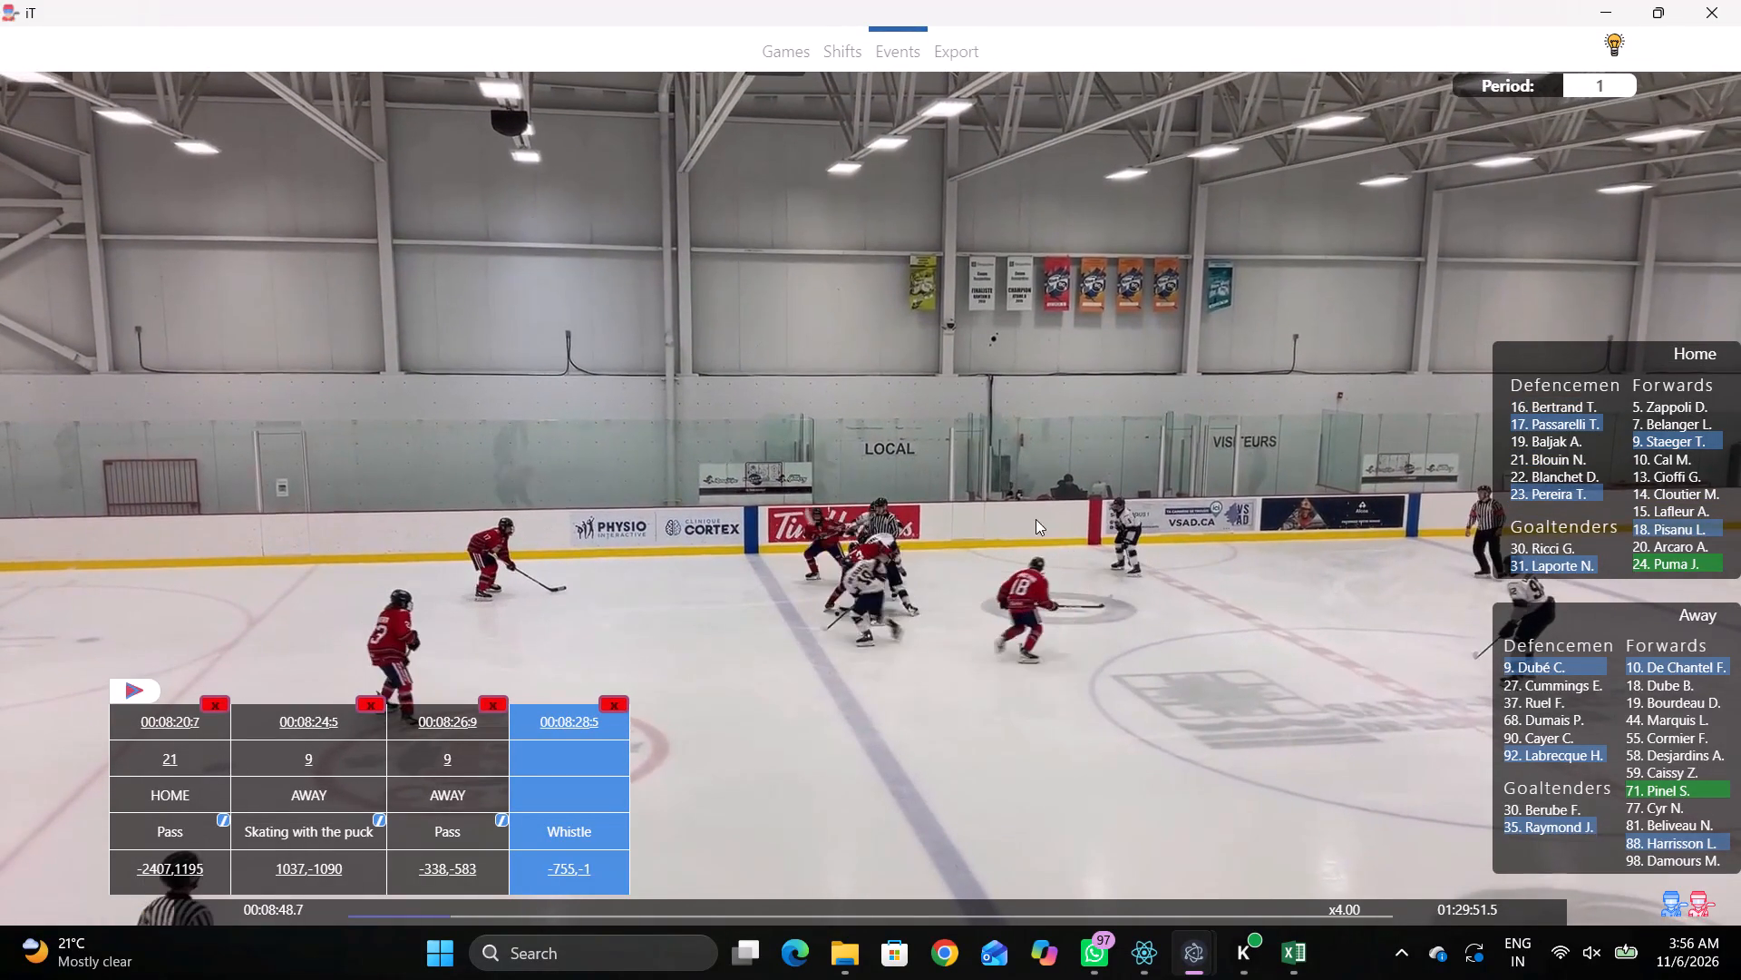
pyautogui.press('r')
pyautogui.press('space')
pyautogui.press('space')
pyautogui.write('q')
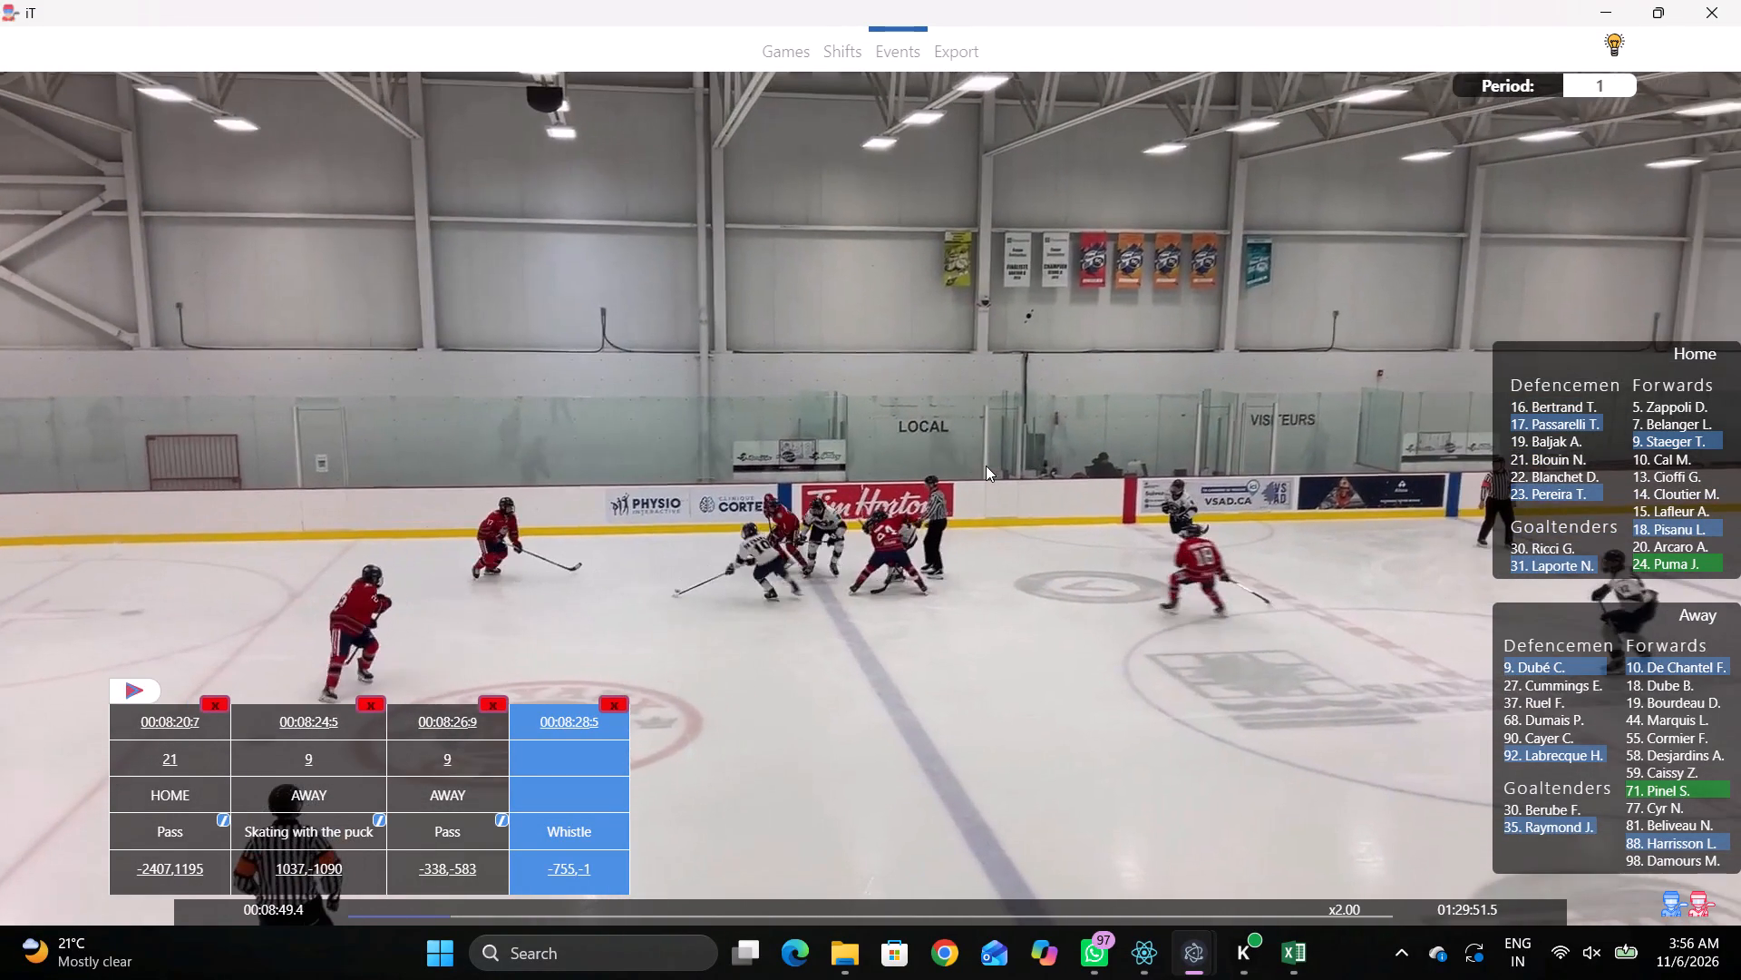
pyautogui.press('q')
pyautogui.rightClick(980, 439)
pyautogui.click(1013, 552)
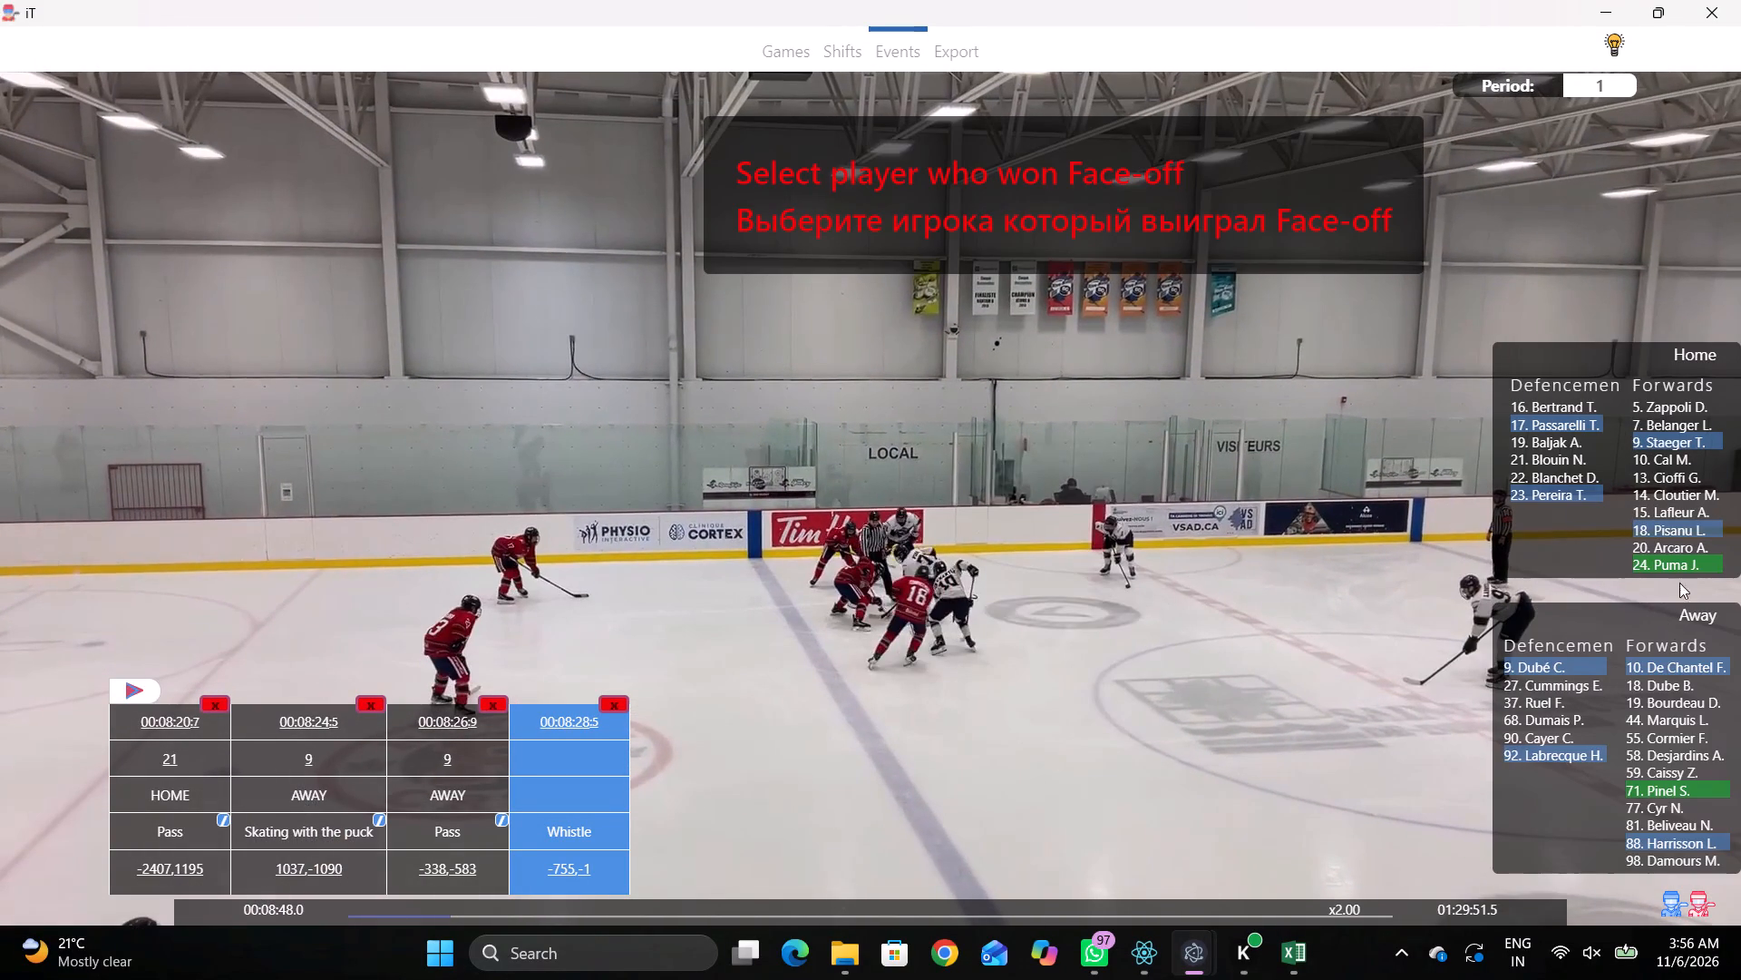
pyautogui.click(1678, 560)
pyautogui.doubleClick(1647, 777)
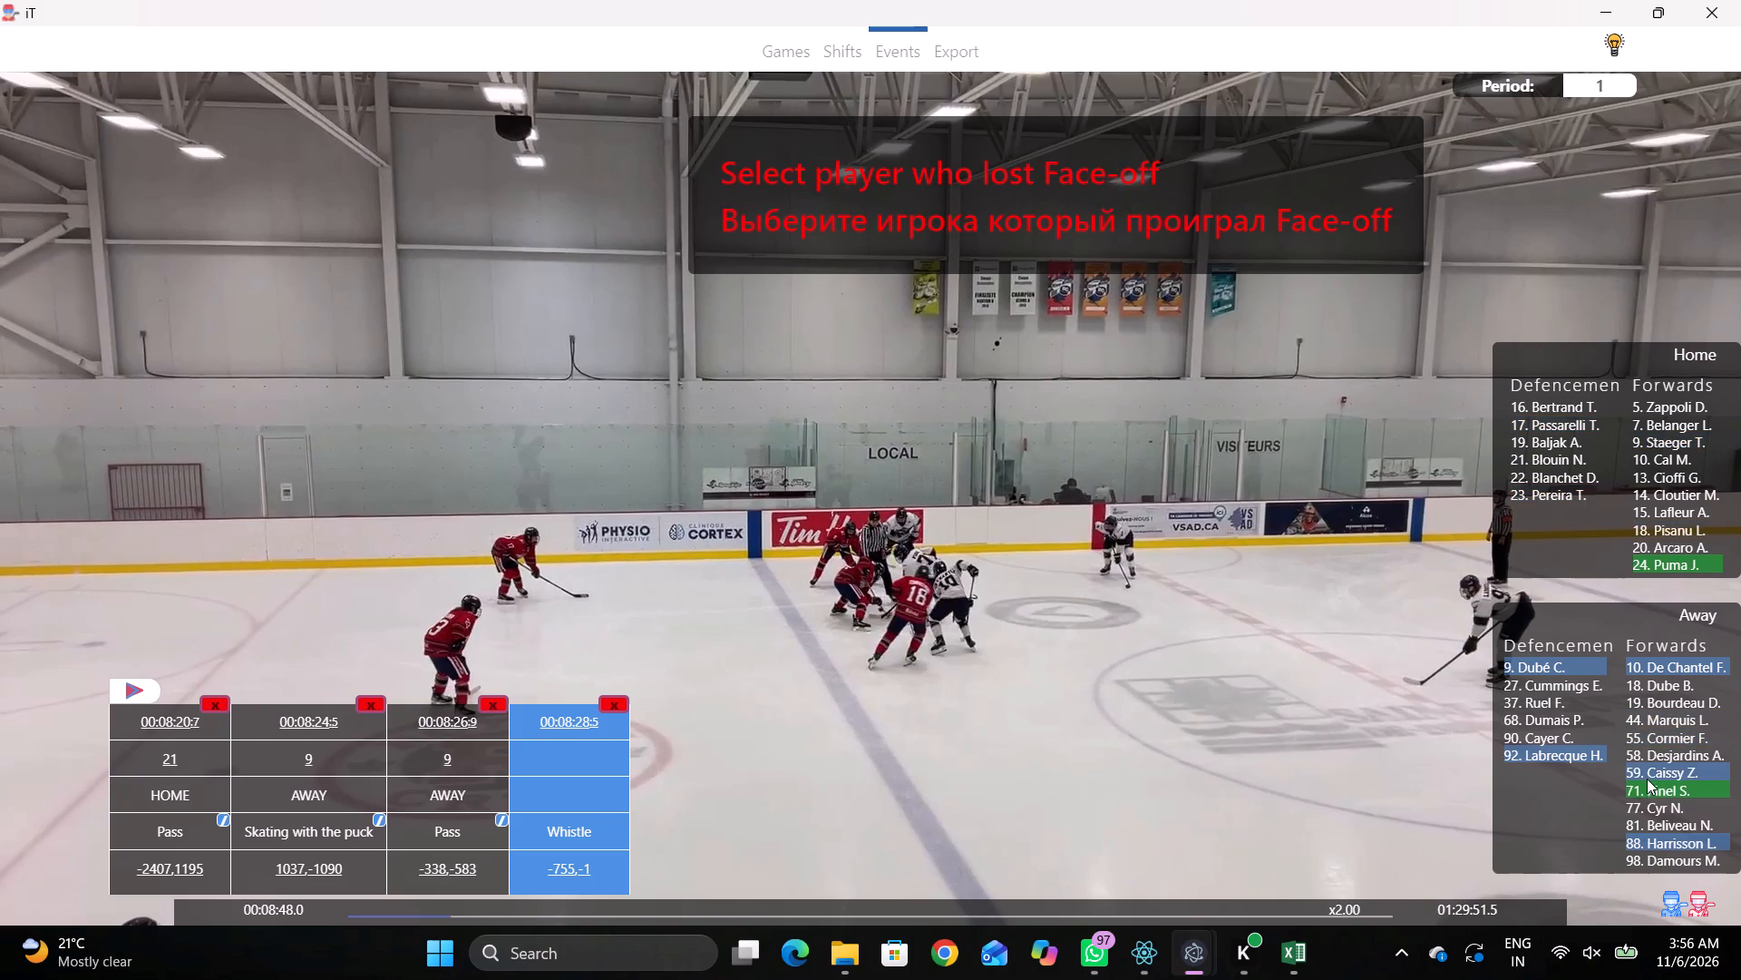
pyautogui.click(802, 274)
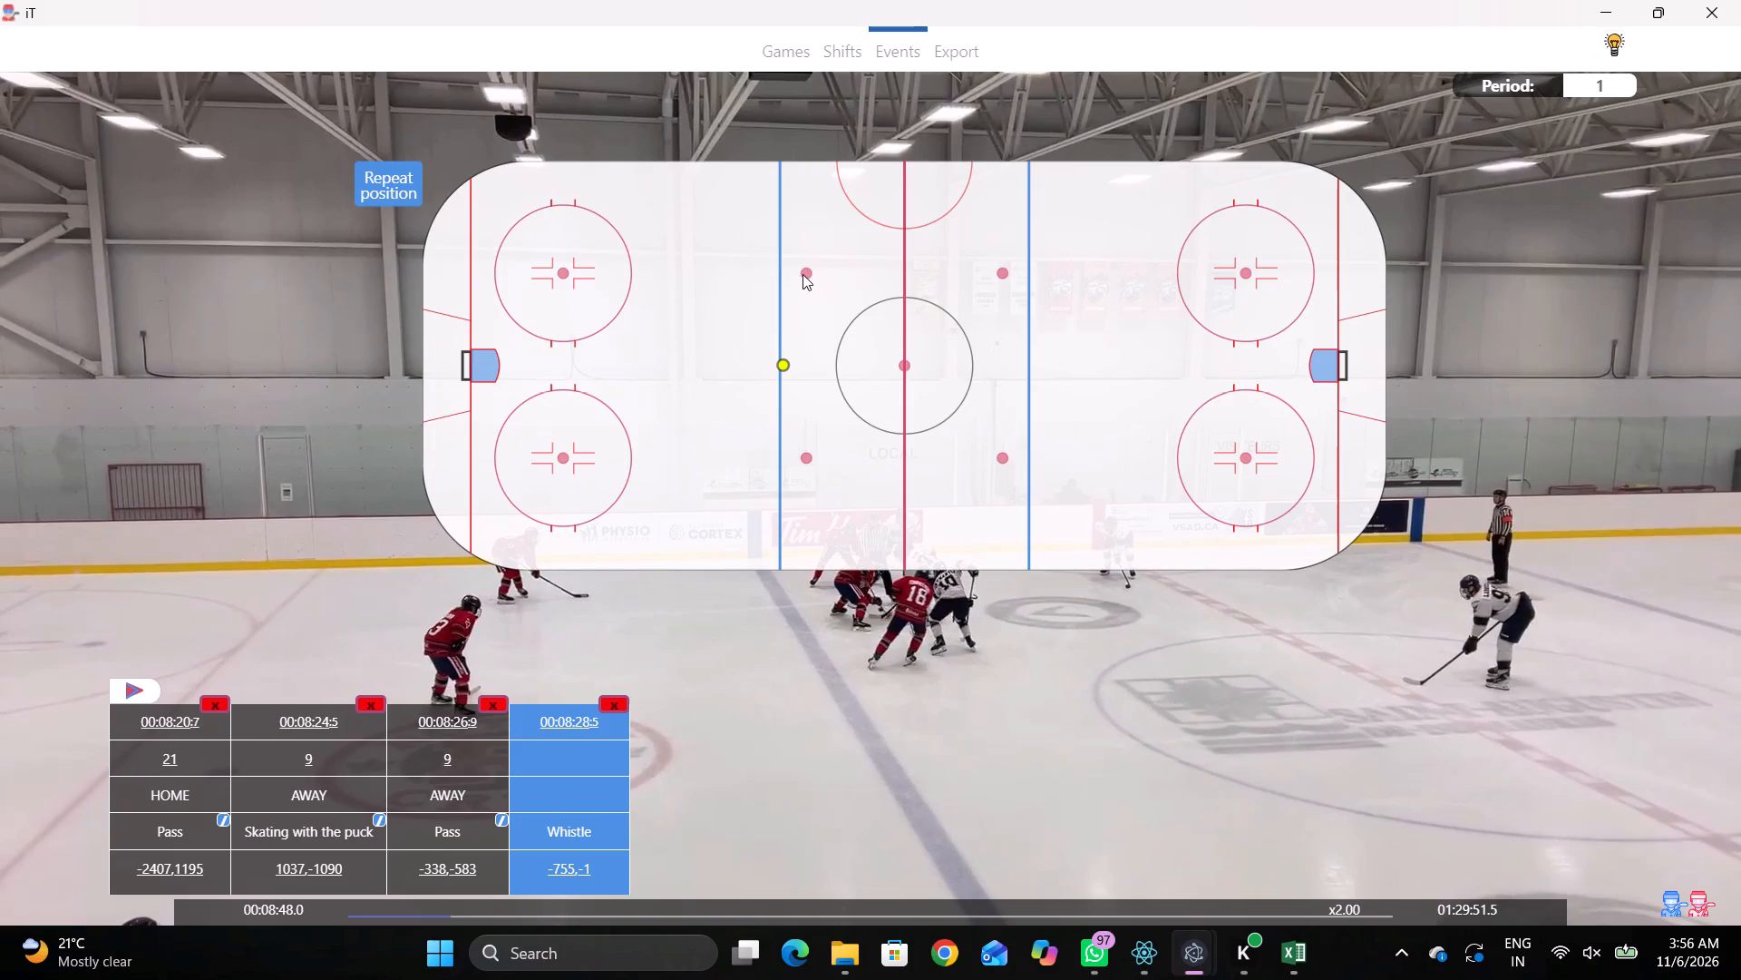
pyautogui.press('r')
pyautogui.press('space')
pyautogui.press('space')
pyautogui.press('space')
pyautogui.press('space')
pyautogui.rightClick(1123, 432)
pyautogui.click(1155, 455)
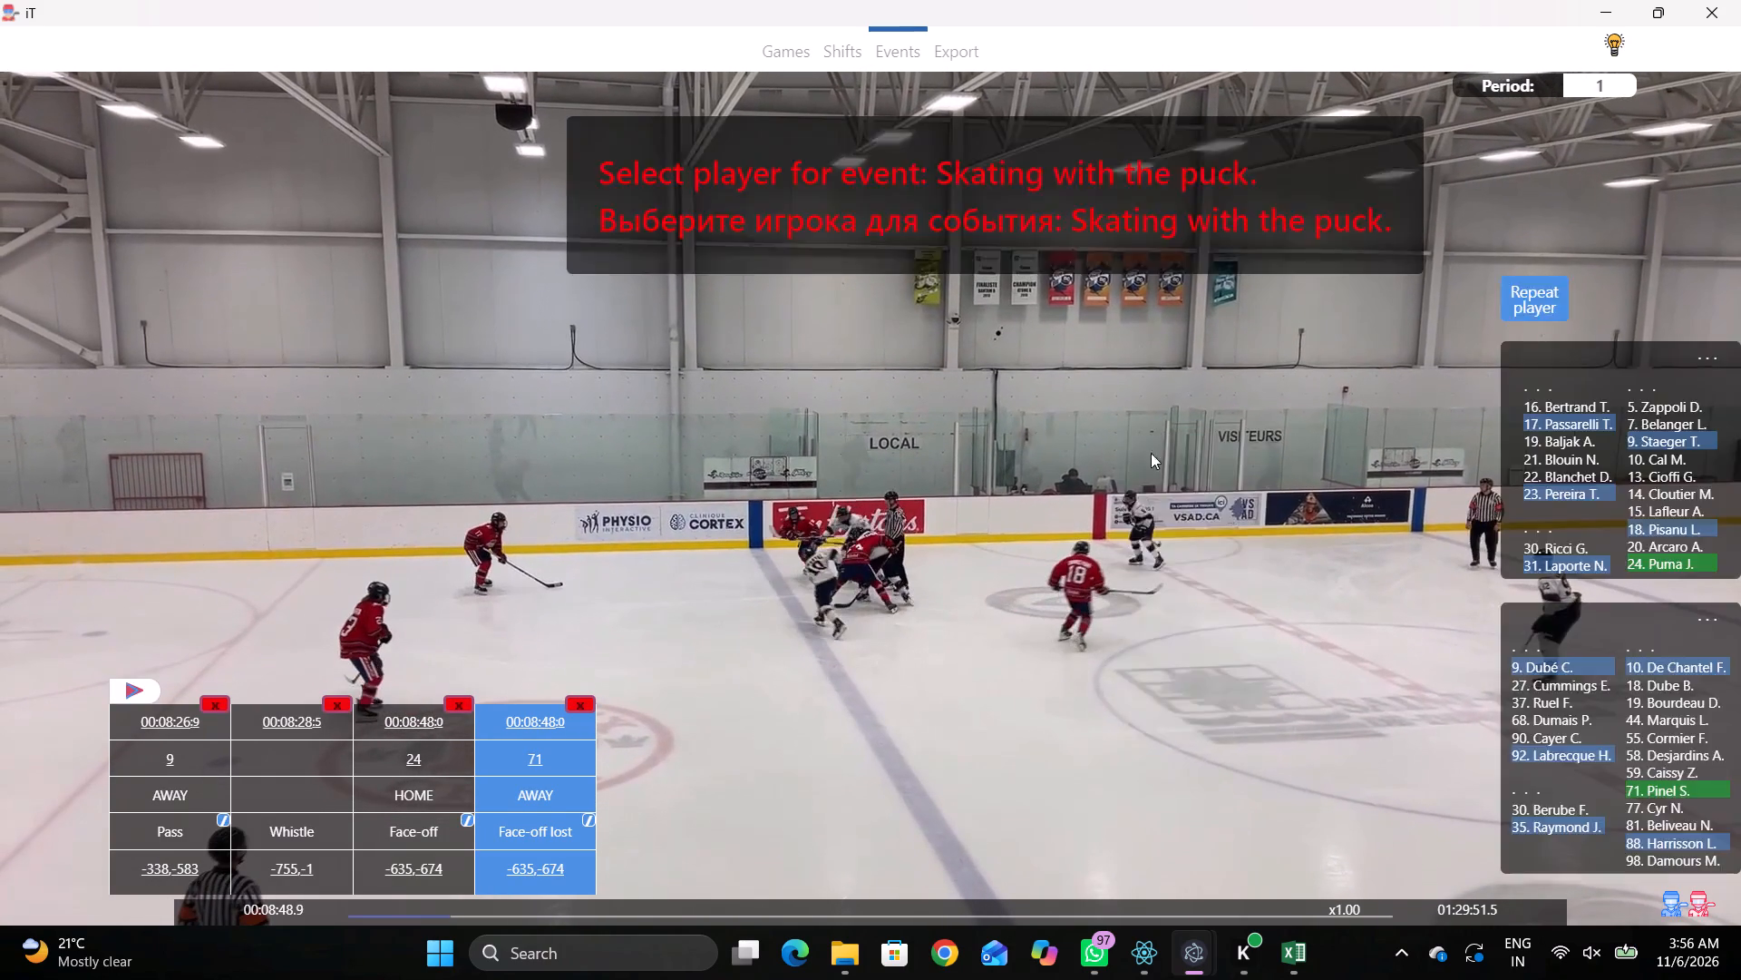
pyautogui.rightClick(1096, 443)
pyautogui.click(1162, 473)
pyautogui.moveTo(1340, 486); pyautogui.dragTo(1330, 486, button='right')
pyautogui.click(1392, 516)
# Record a pass by home player 24 beside the left blue line, level with the upper face-off dots.
pyautogui.rightClick(1333, 499)
pyautogui.click(1374, 522)
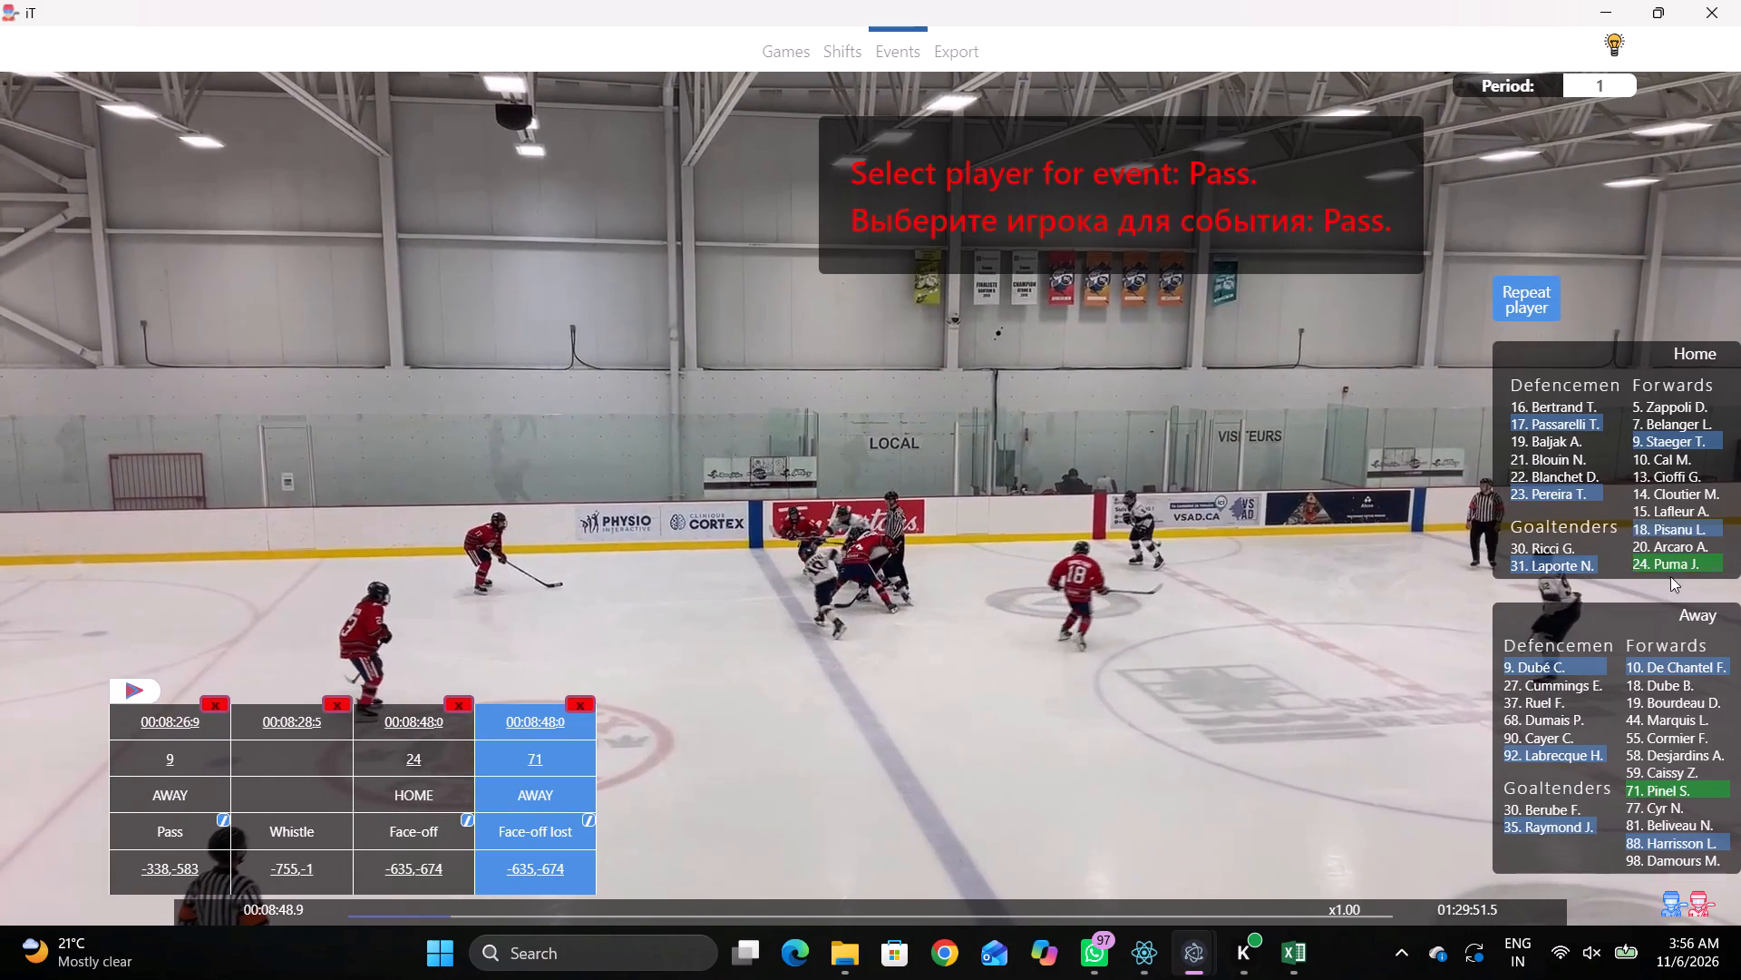
pyautogui.click(1664, 557)
pyautogui.click(788, 279)
# Record home player 23 skating with the puck in the left zone, mid-width between the blue line and the face-off circles.
pyautogui.press('space')
pyautogui.press('space')
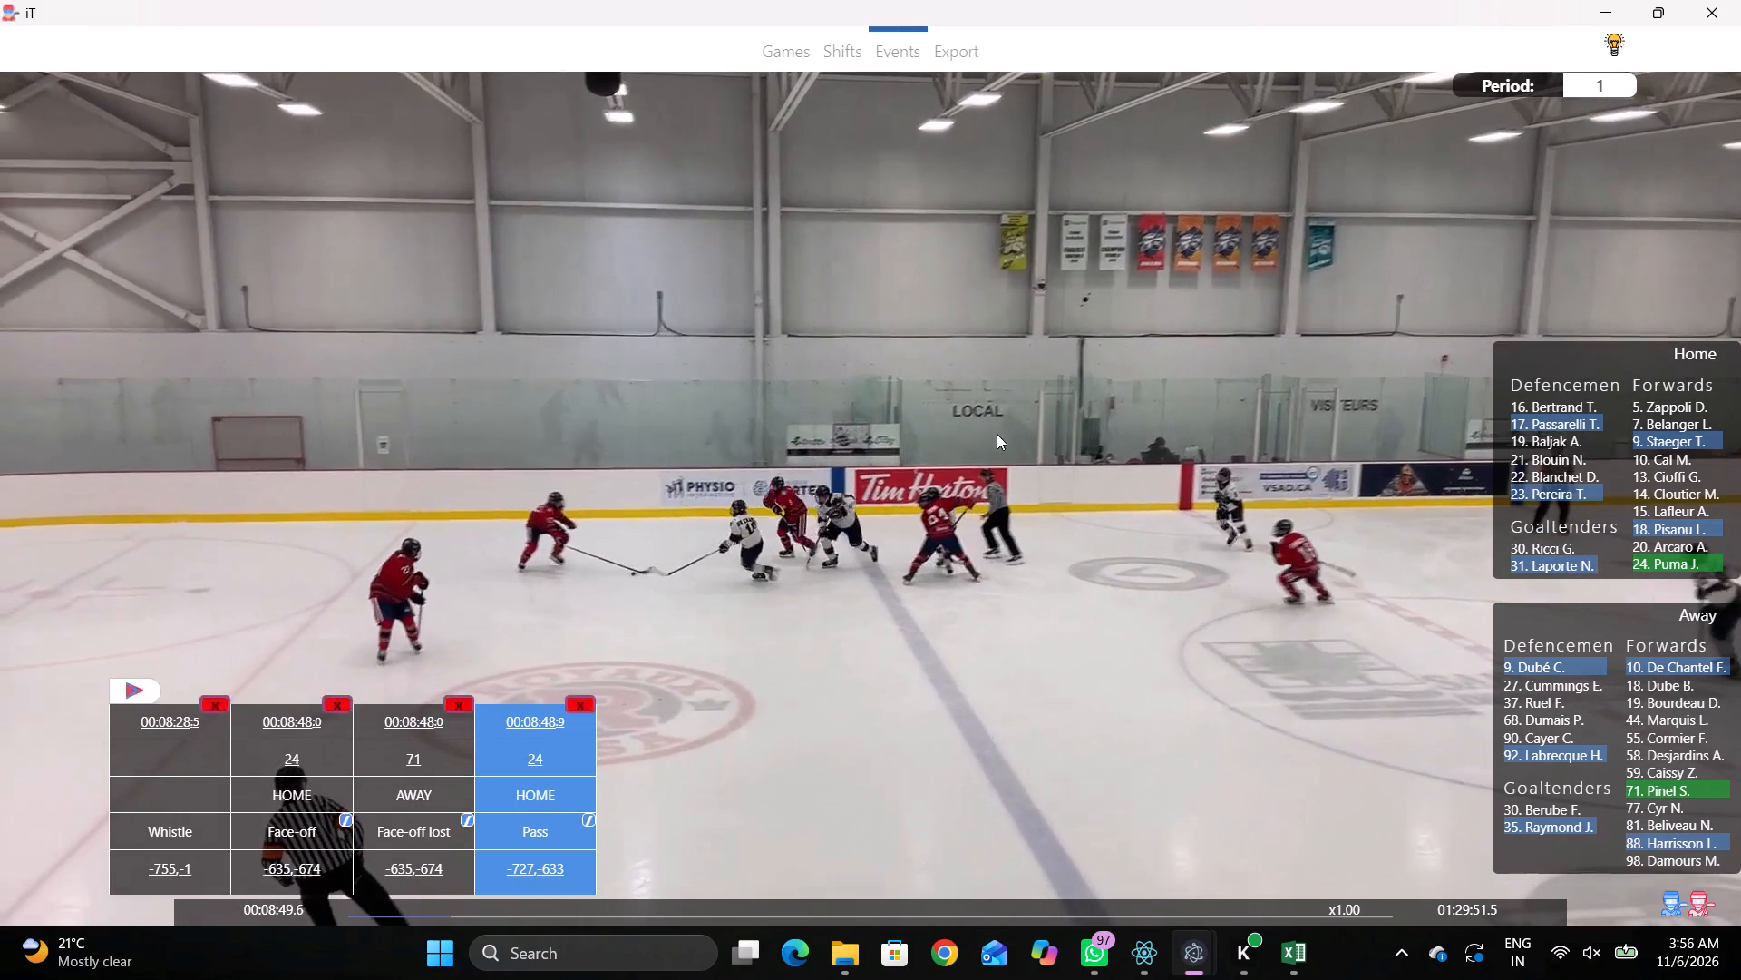
pyautogui.press('space')
pyautogui.press('space')
pyautogui.press('space')
pyautogui.press('v')
pyautogui.press('space')
pyautogui.rightClick(1034, 414)
pyautogui.click(1123, 450)
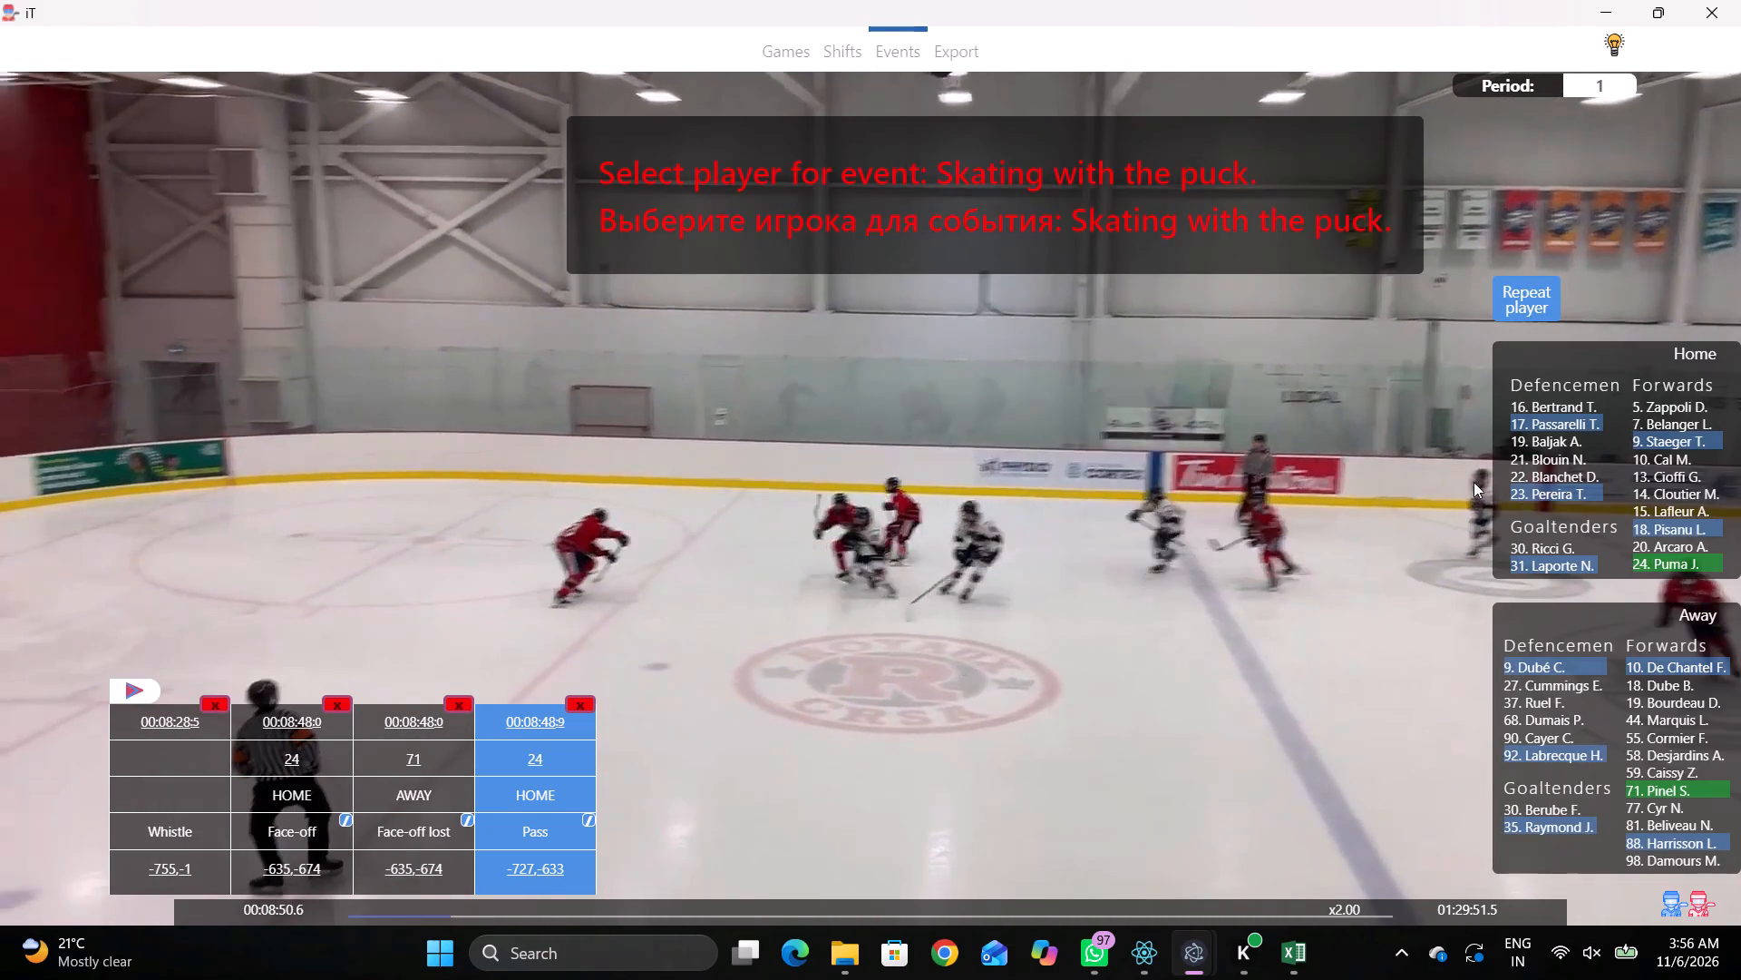
pyautogui.click(1531, 490)
pyautogui.click(696, 374)
# Record a pass by home player 23 in the left zone, beside the upper face-off circle on its blue-line side.
pyautogui.press('r')
pyautogui.press('space')
pyautogui.press('space')
pyautogui.press('space')
pyautogui.press('space')
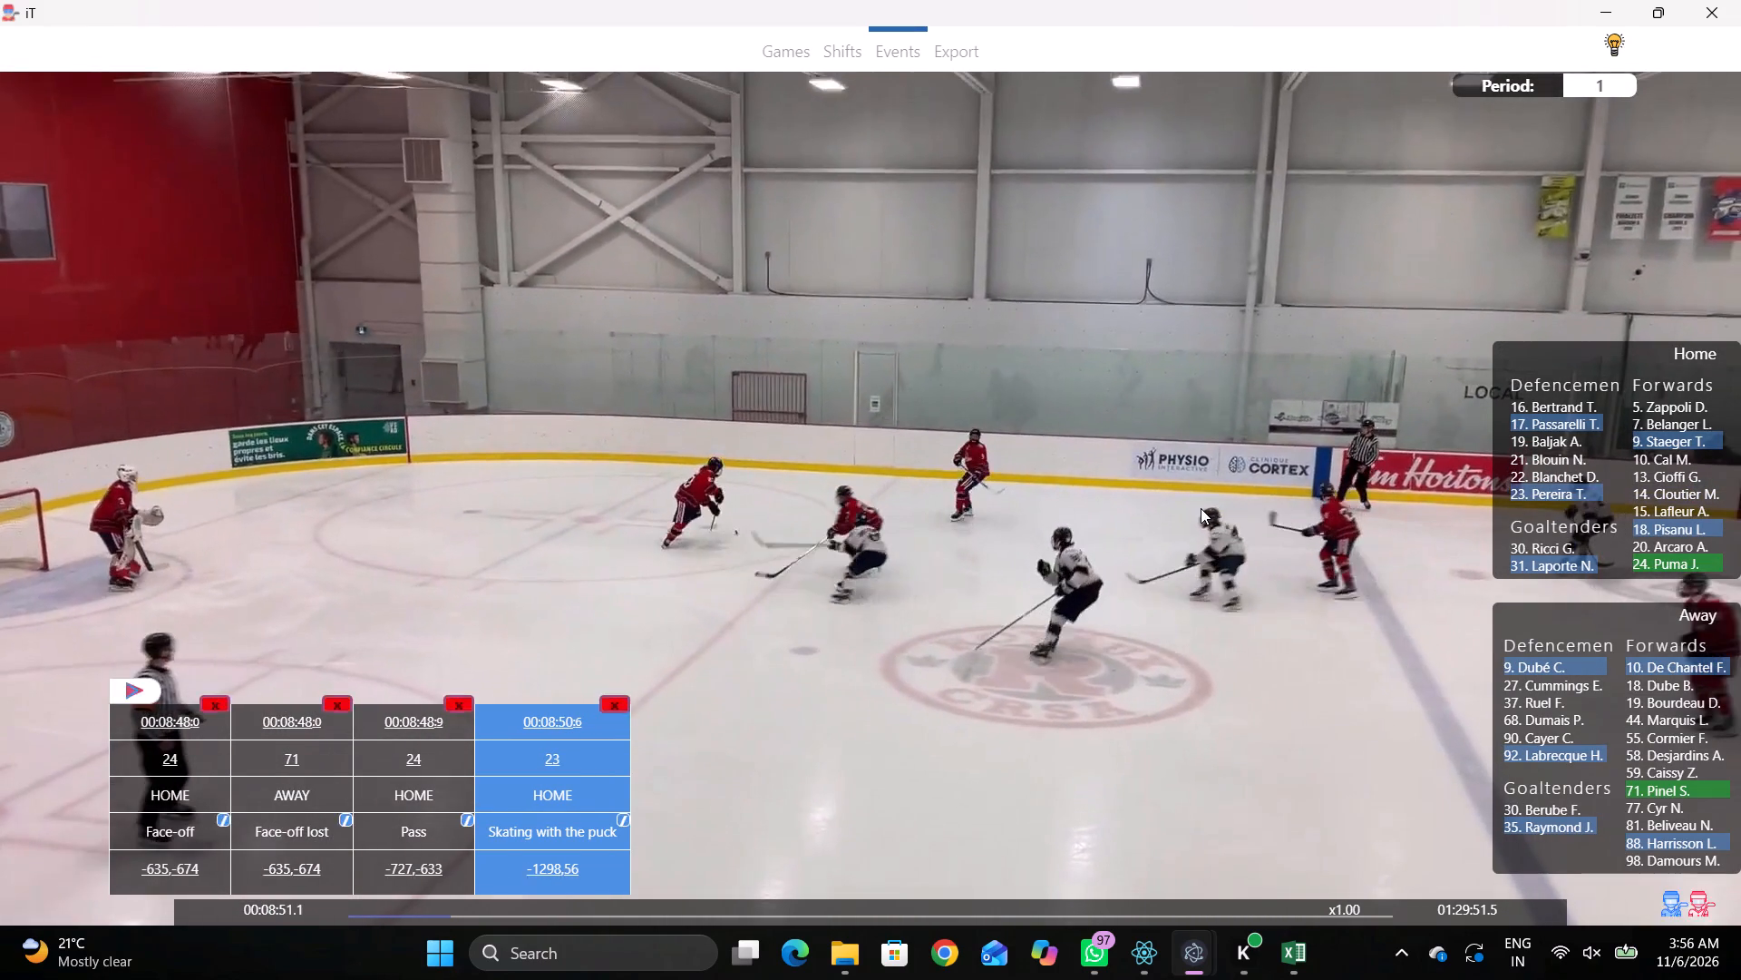
pyautogui.press('space')
pyautogui.press('v')
pyautogui.press('space')
pyautogui.press('q')
pyautogui.press('q')
pyautogui.press('q')
pyautogui.press('q')
pyautogui.rightClick(1404, 424)
pyautogui.click(1427, 428)
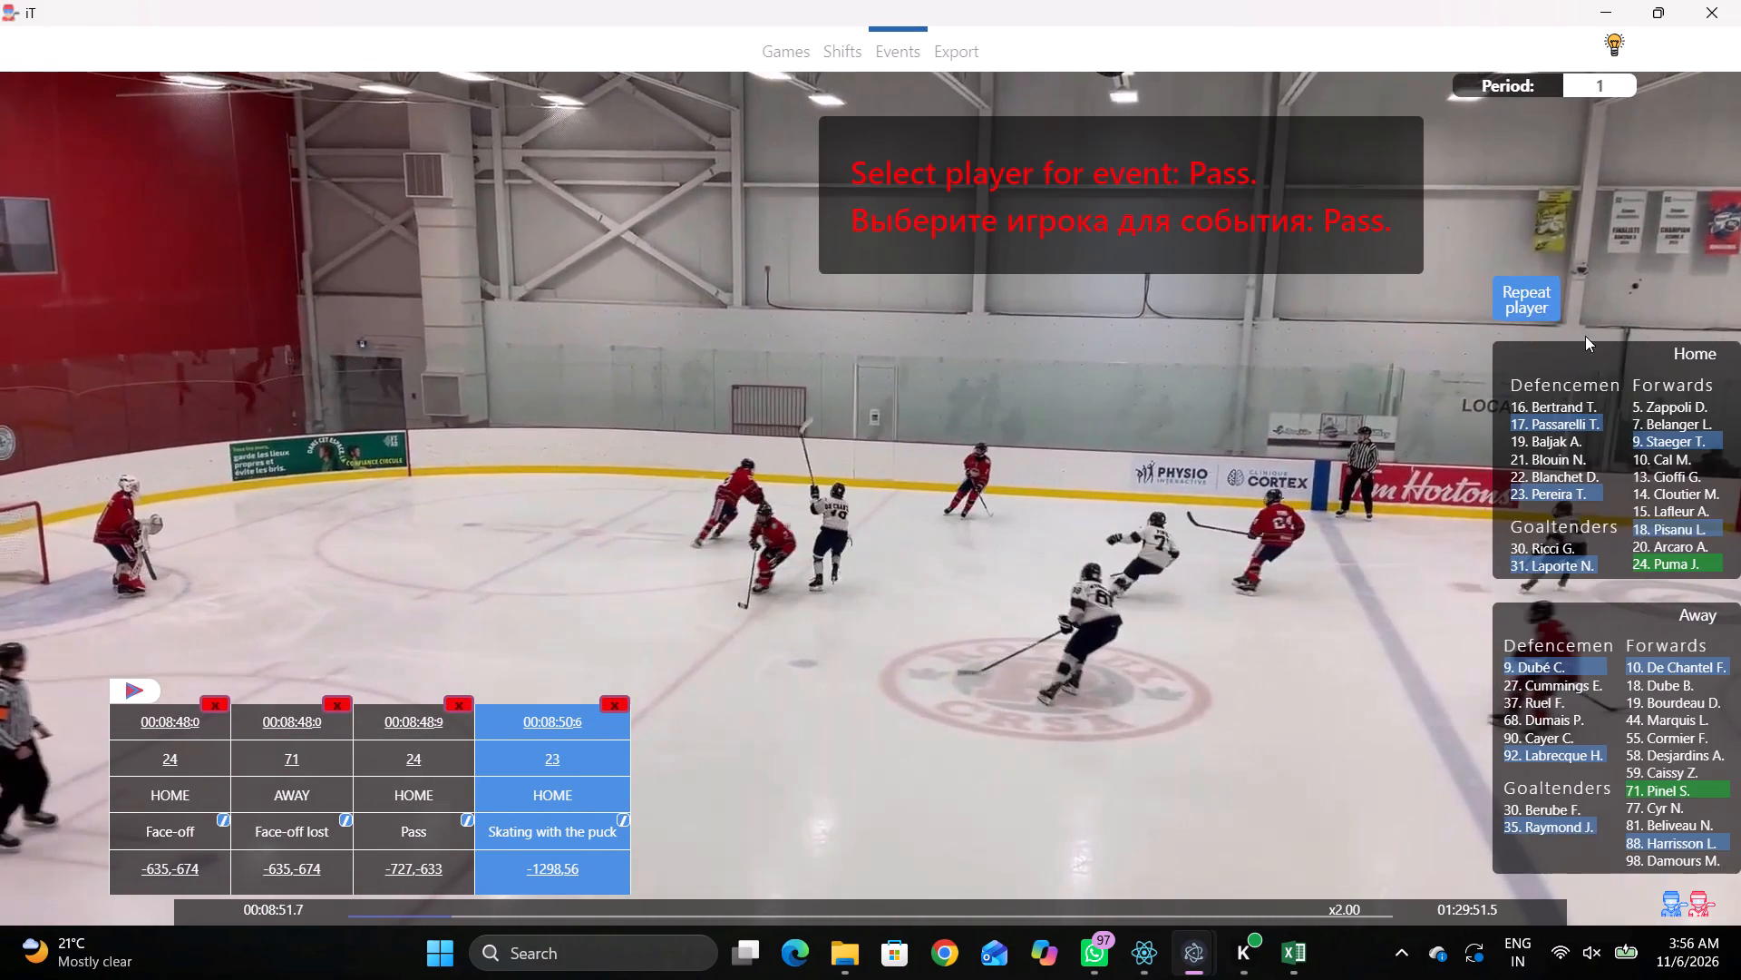
pyautogui.click(1531, 295)
pyautogui.click(637, 287)
# Record home player 17 skating with the puck in the left zone, between the upper face-off circle and blue line, near the upper boards.
pyautogui.press('space')
pyautogui.press('space')
pyautogui.moveTo(1120, 427); pyautogui.dragTo(1125, 440, button='right')
pyautogui.click(1171, 471)
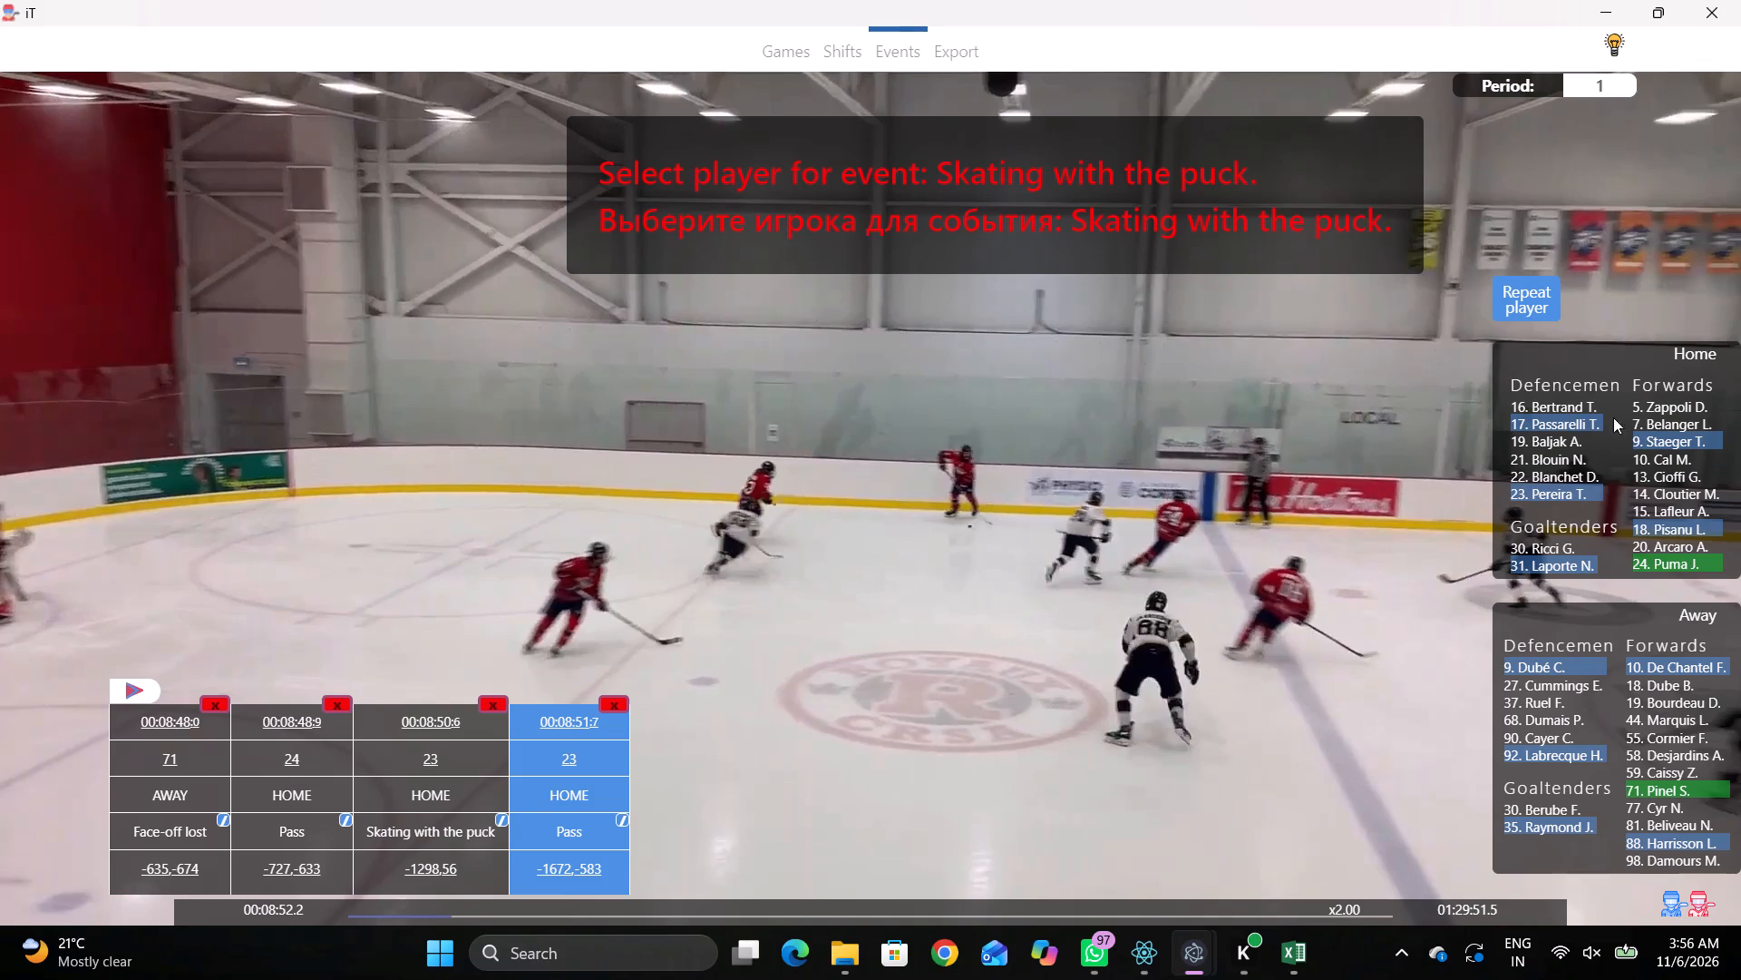
pyautogui.moveTo(1581, 413); pyautogui.dragTo(1571, 416)
pyautogui.click(1553, 427)
pyautogui.click(713, 208)
# Record a pass by home player 17 along the upper side boards in the left zone.
pyautogui.press('space')
pyautogui.press('space')
pyautogui.press('space')
pyautogui.press('space')
pyautogui.press('space')
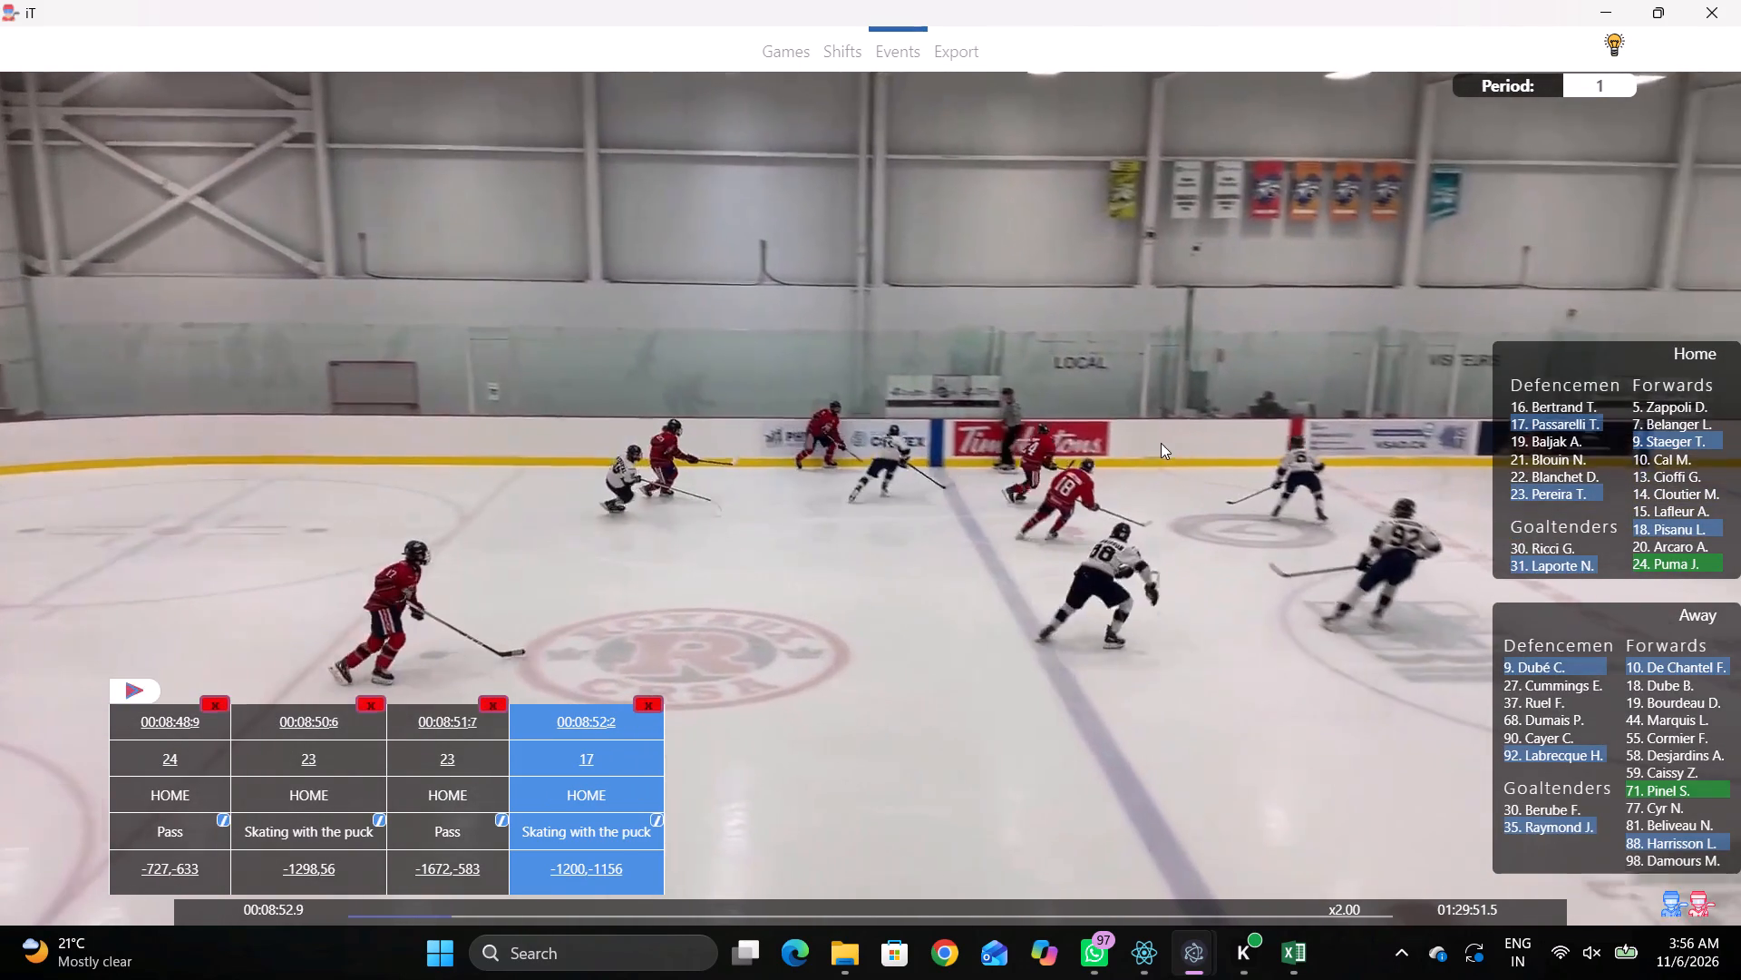
pyautogui.press('space')
pyautogui.press('q')
pyautogui.rightClick(1154, 419)
pyautogui.click(1176, 434)
pyautogui.click(1533, 302)
pyautogui.click(710, 168)
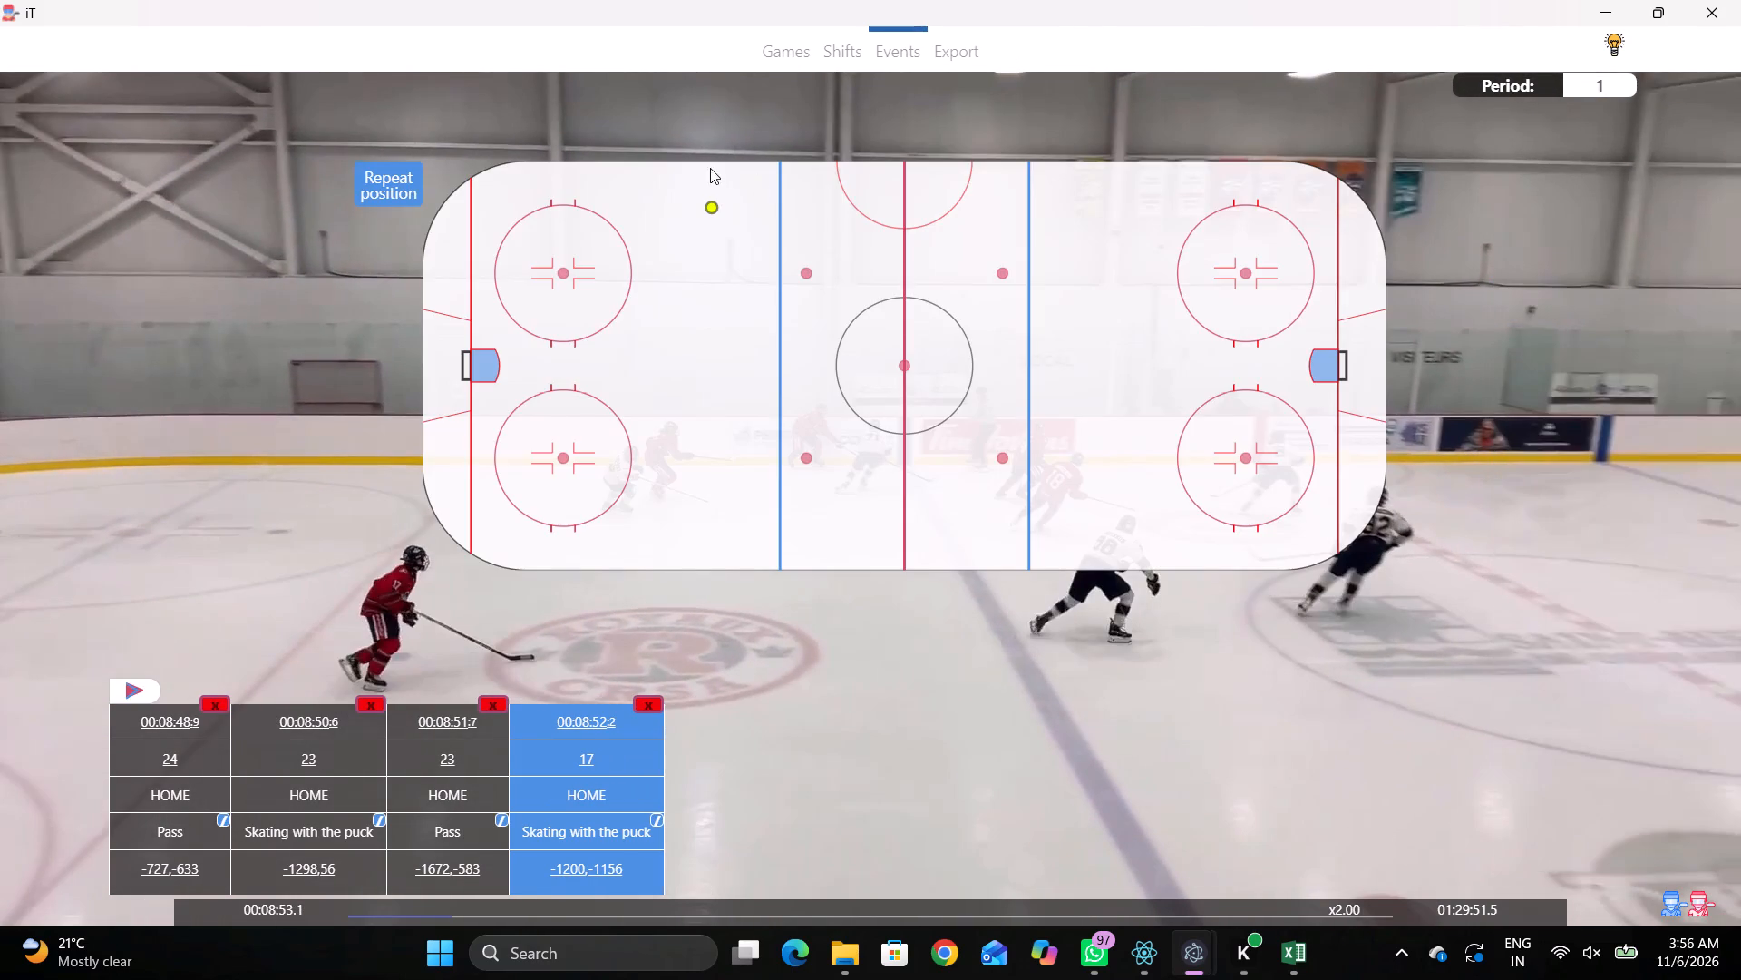
# Record away player 88 skating with the puck just left of the centre line, above the centre circle.
pyautogui.press('space')
pyautogui.press('space')
pyautogui.press('space')
pyautogui.press('space')
pyautogui.press('q')
pyautogui.press('r')
pyautogui.press('space')
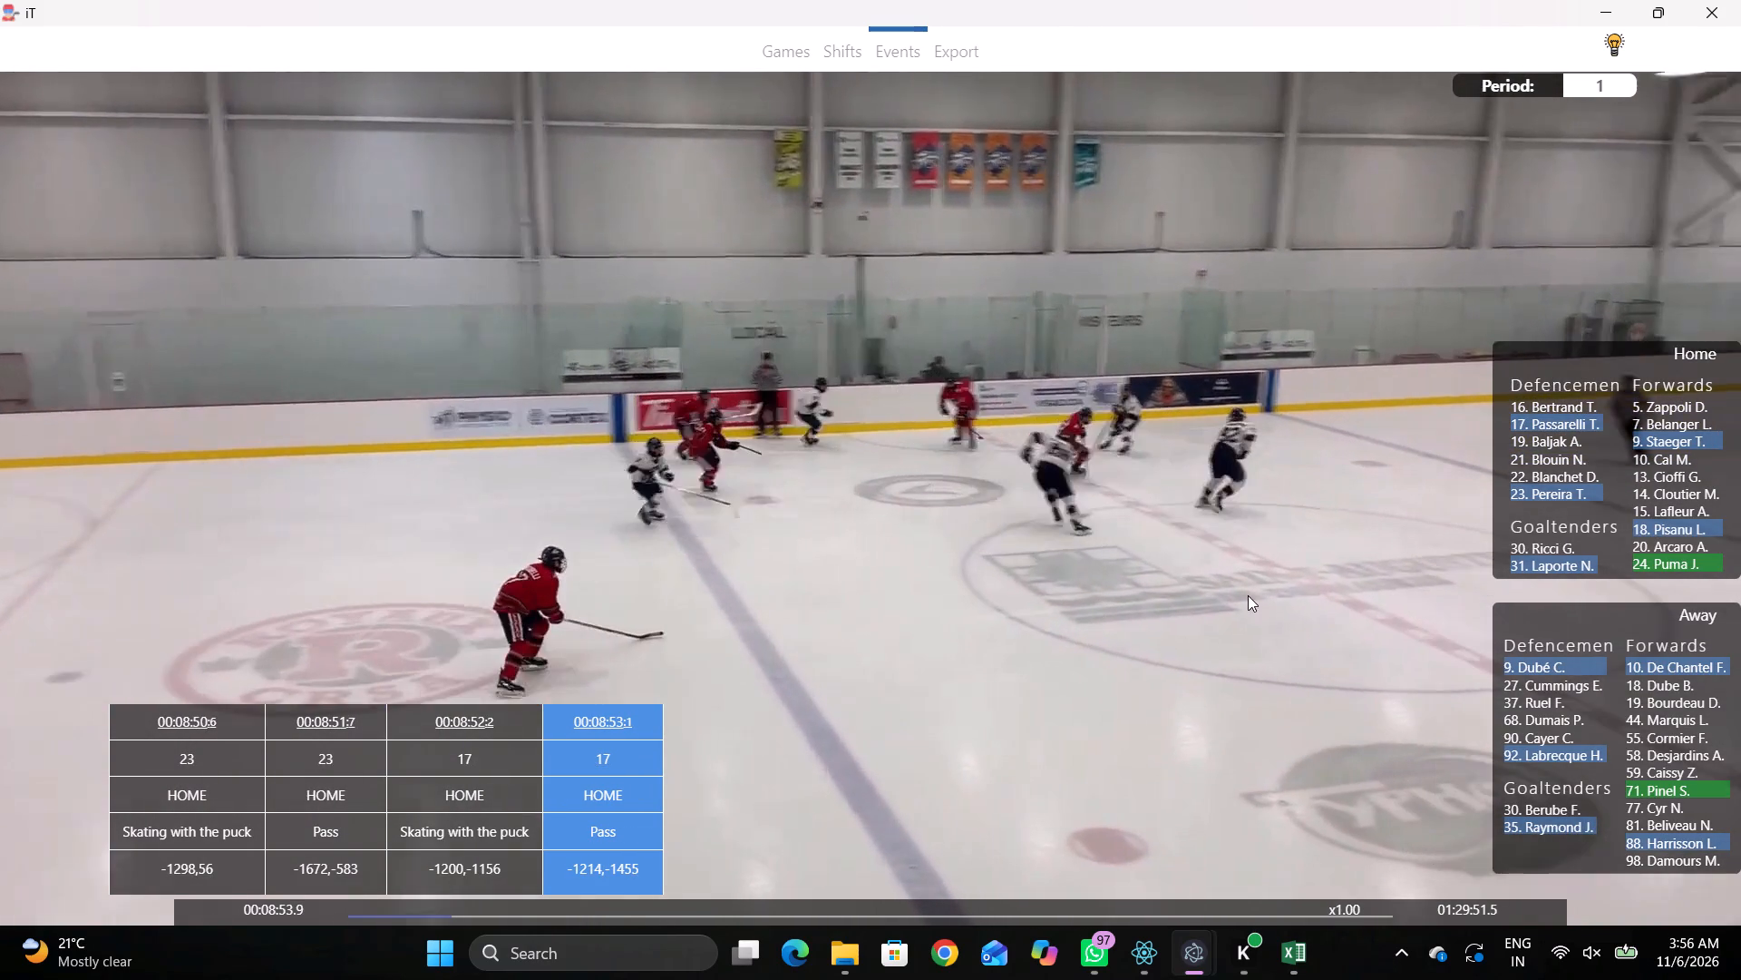
pyautogui.press('space')
pyautogui.press('space')
pyautogui.press('space')
pyautogui.rightClick(1269, 461)
pyautogui.press('q')
pyautogui.click(1337, 492)
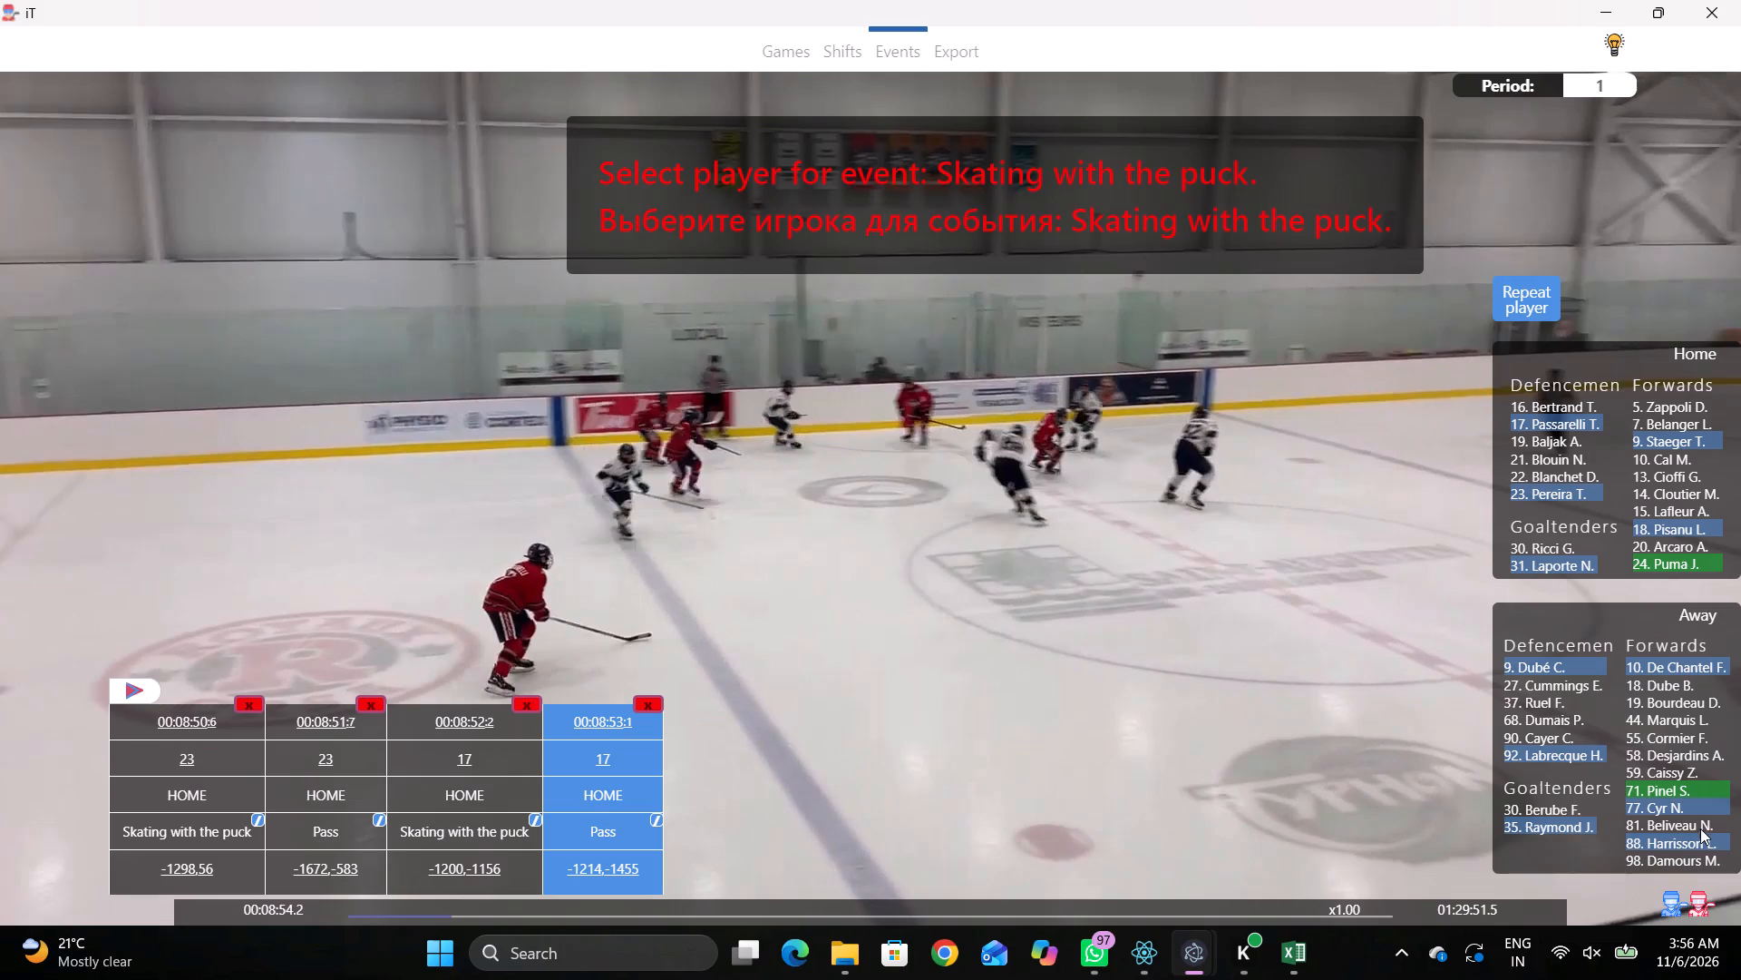
pyautogui.click(1637, 844)
pyautogui.click(878, 291)
# Record a pass by away player 88 just right of the centre line, above the centre circle.
pyautogui.press('space')
pyautogui.press('space')
pyautogui.press('space')
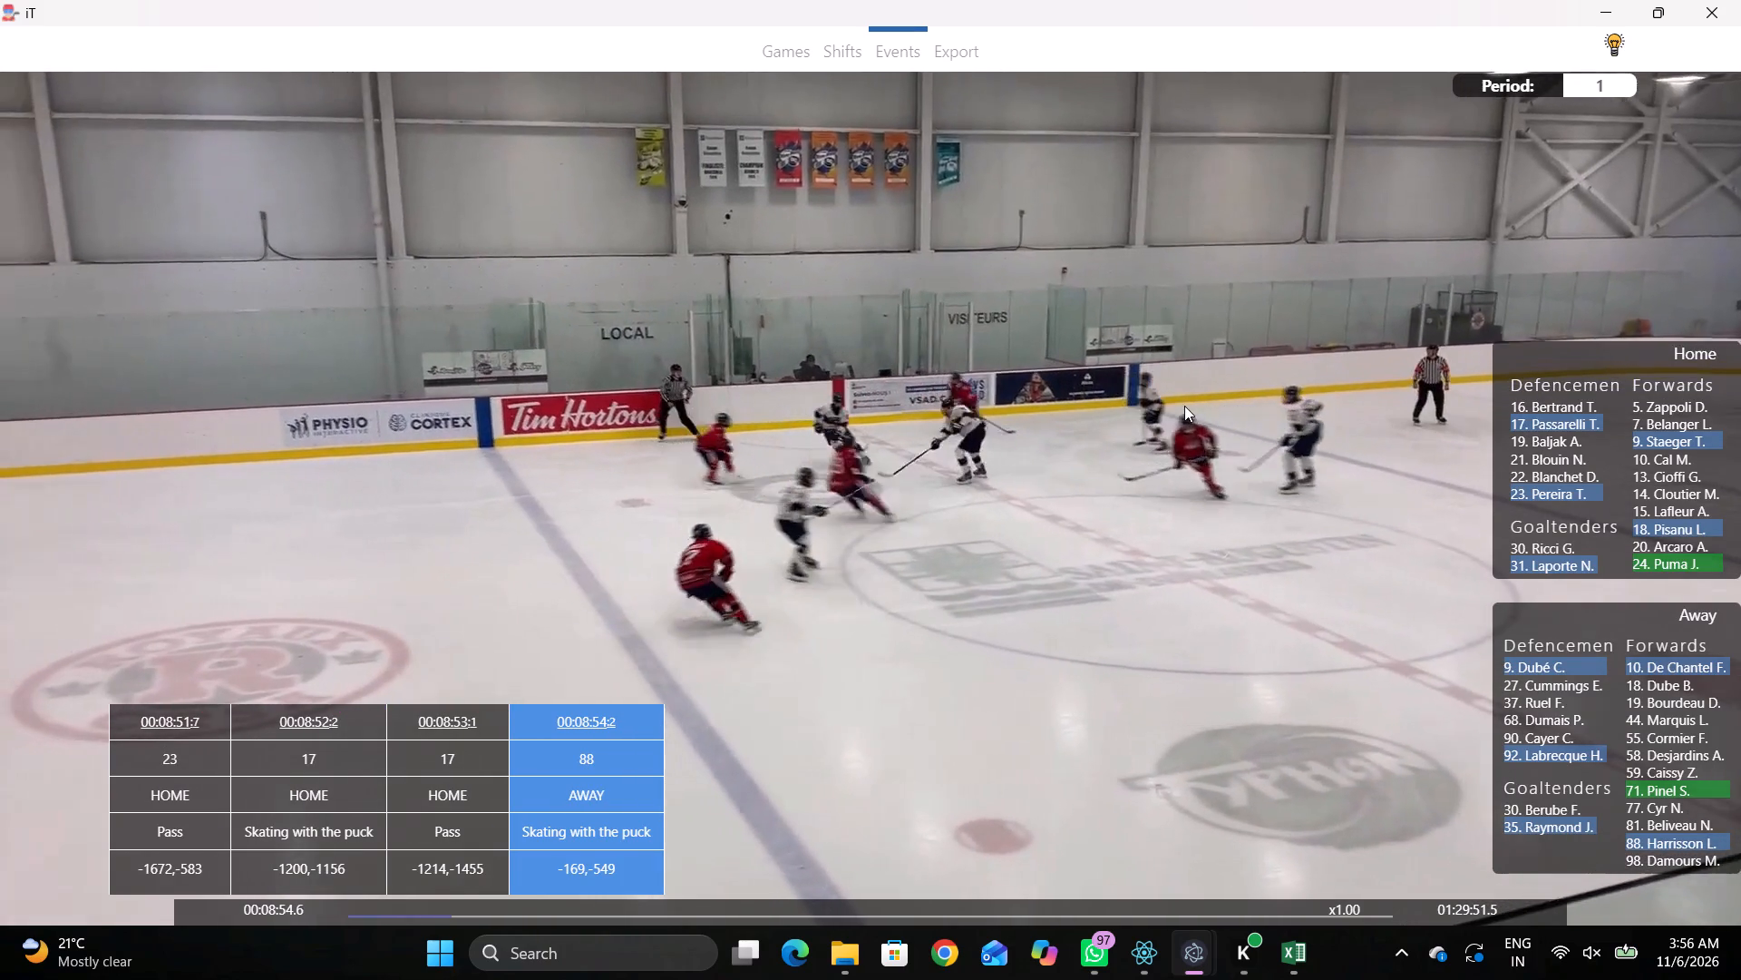
pyautogui.press('space')
pyautogui.write('q')
pyautogui.rightClick(1201, 389)
pyautogui.click(1229, 396)
pyautogui.moveTo(1524, 292); pyautogui.dragTo(1500, 296)
pyautogui.click(915, 259)
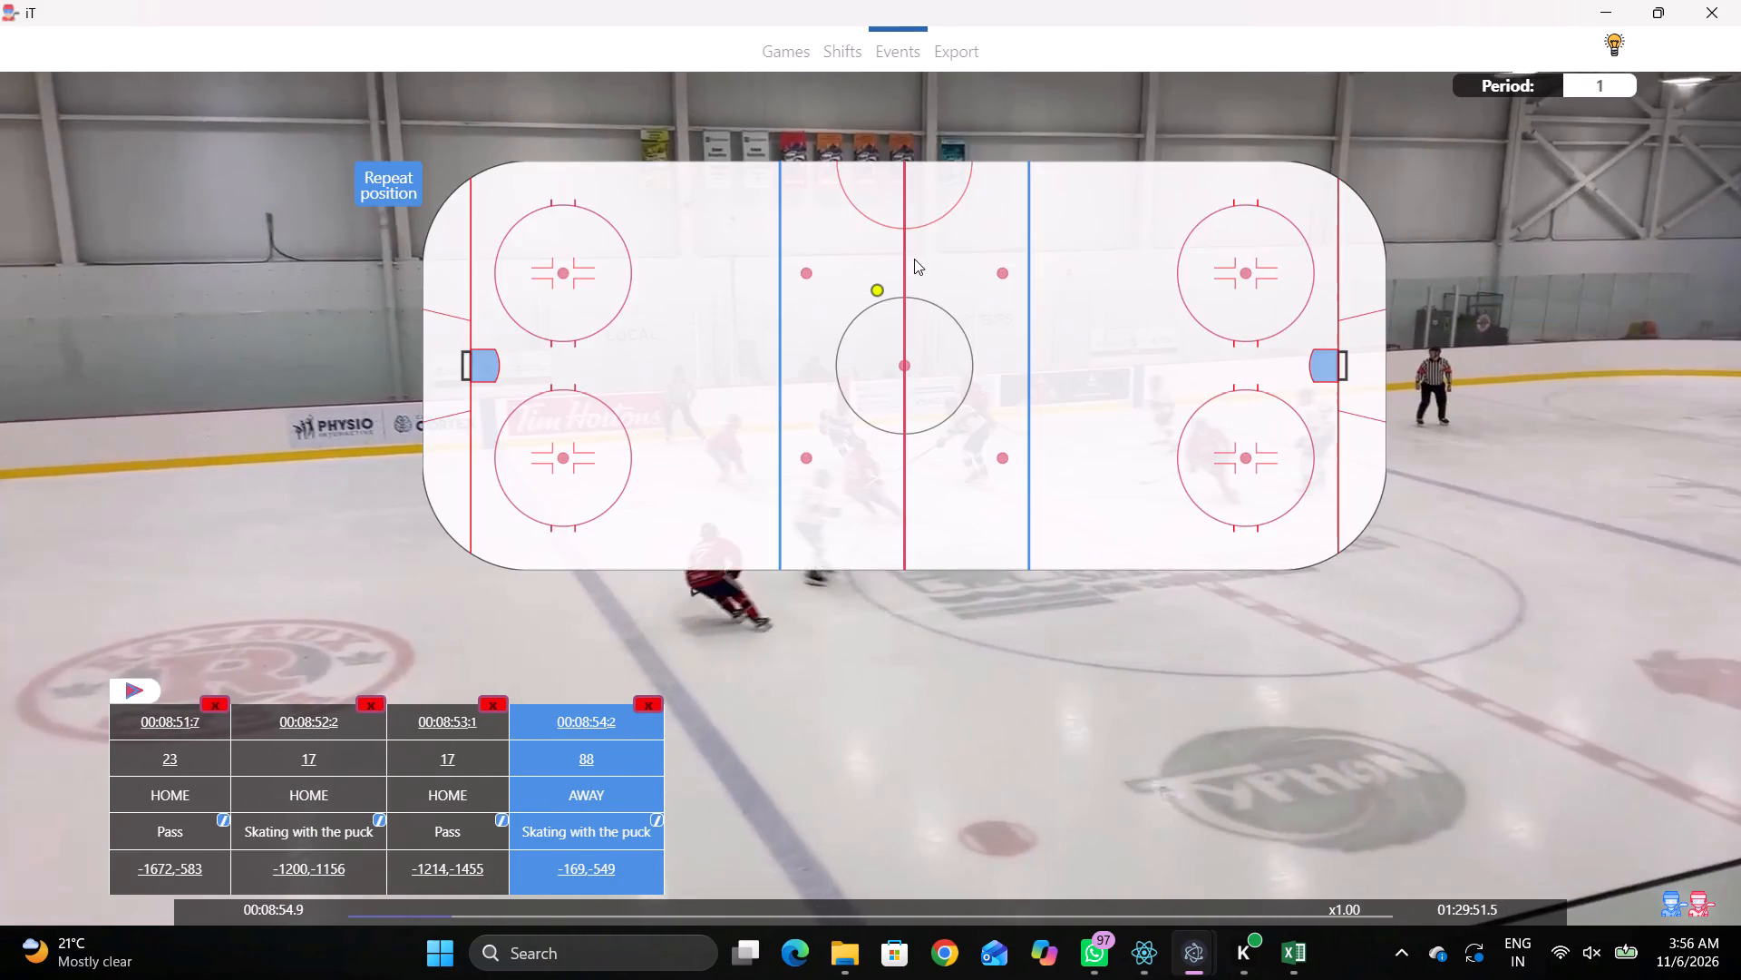
# Record a pass by home player 17 at the left goal line, level with the lower face-off dot.
pyautogui.press('space')
pyautogui.press('v')
pyautogui.press('space')
pyautogui.press('space')
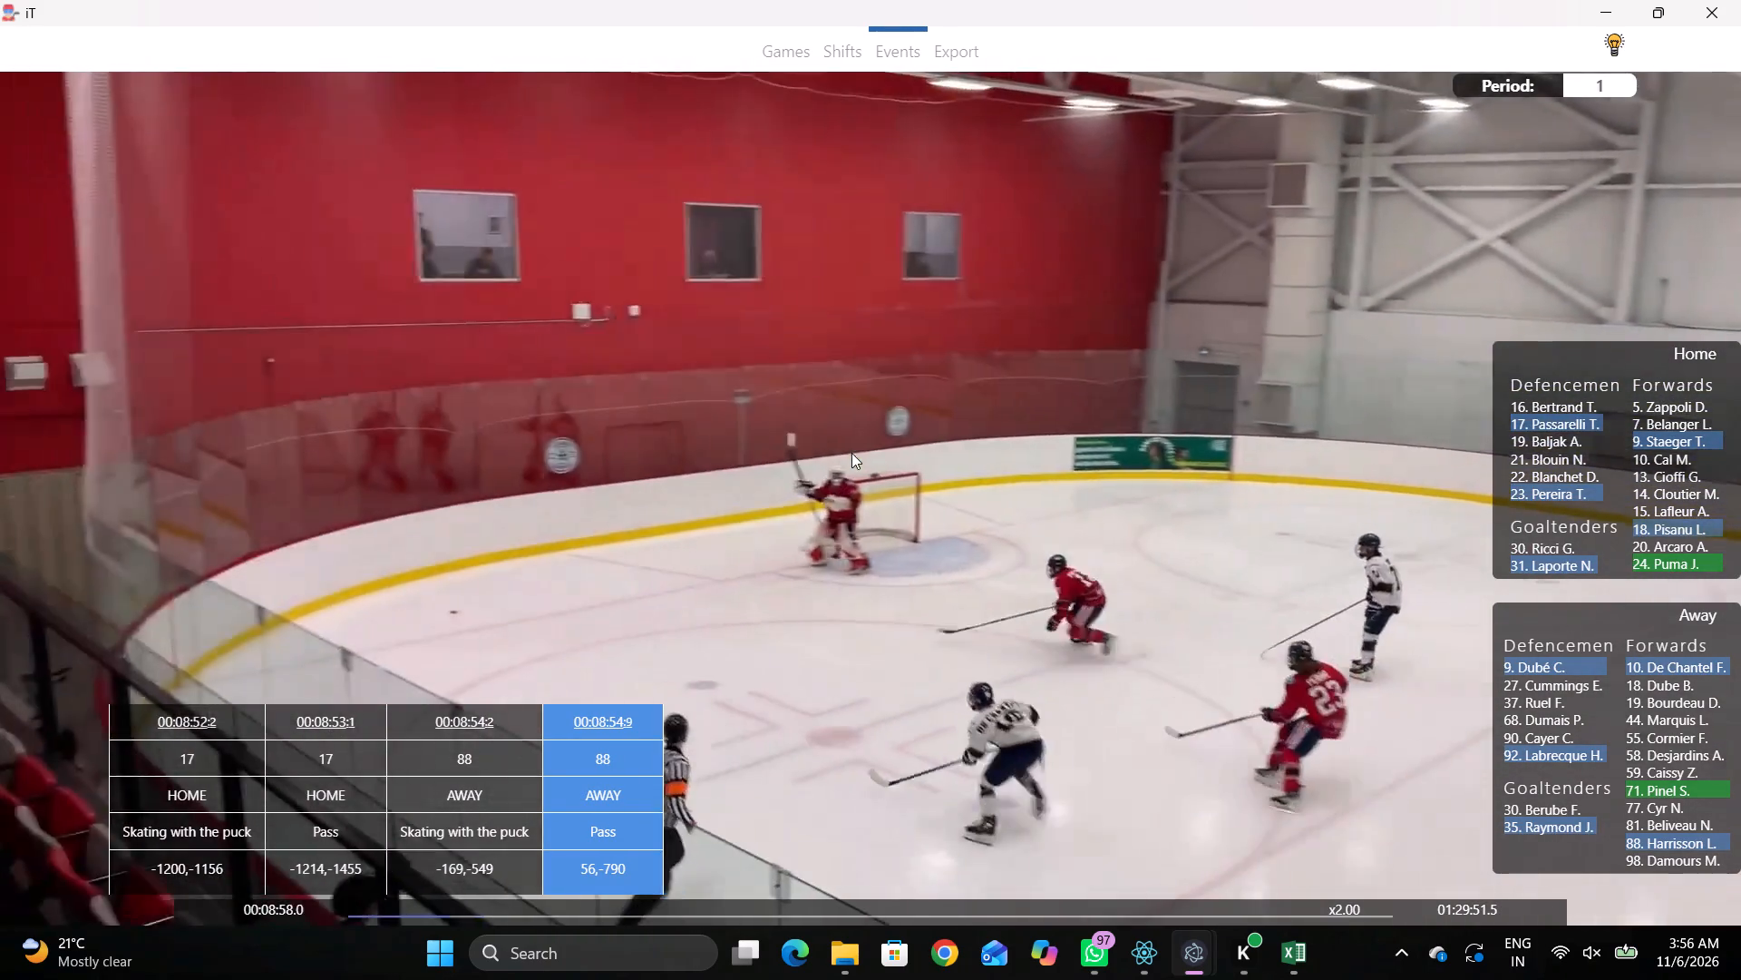
pyautogui.press('space')
pyautogui.press('q')
pyautogui.press('q')
pyautogui.press('q')
pyautogui.rightClick(1001, 421)
pyautogui.click(1020, 437)
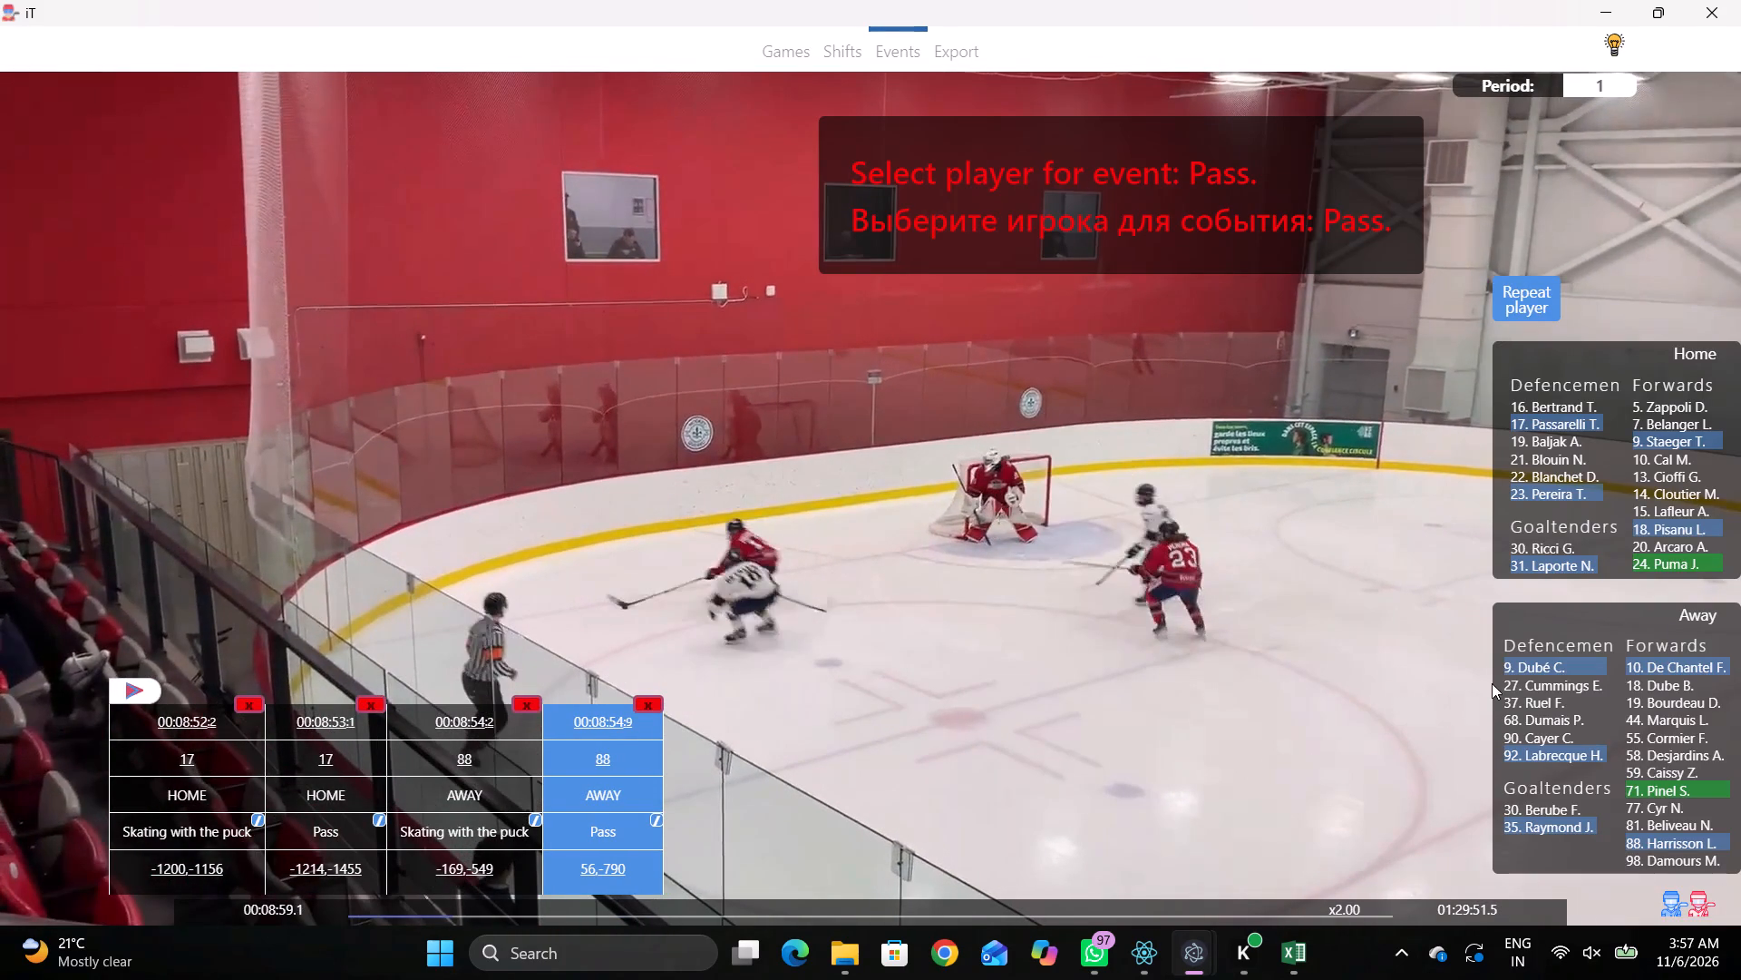
pyautogui.click(1538, 418)
pyautogui.click(474, 453)
# Hide the interface and record home player 18 skating with the puck by the lower boards, below the lower-left face-off circle.
pyautogui.hotkey('shift', 'd')
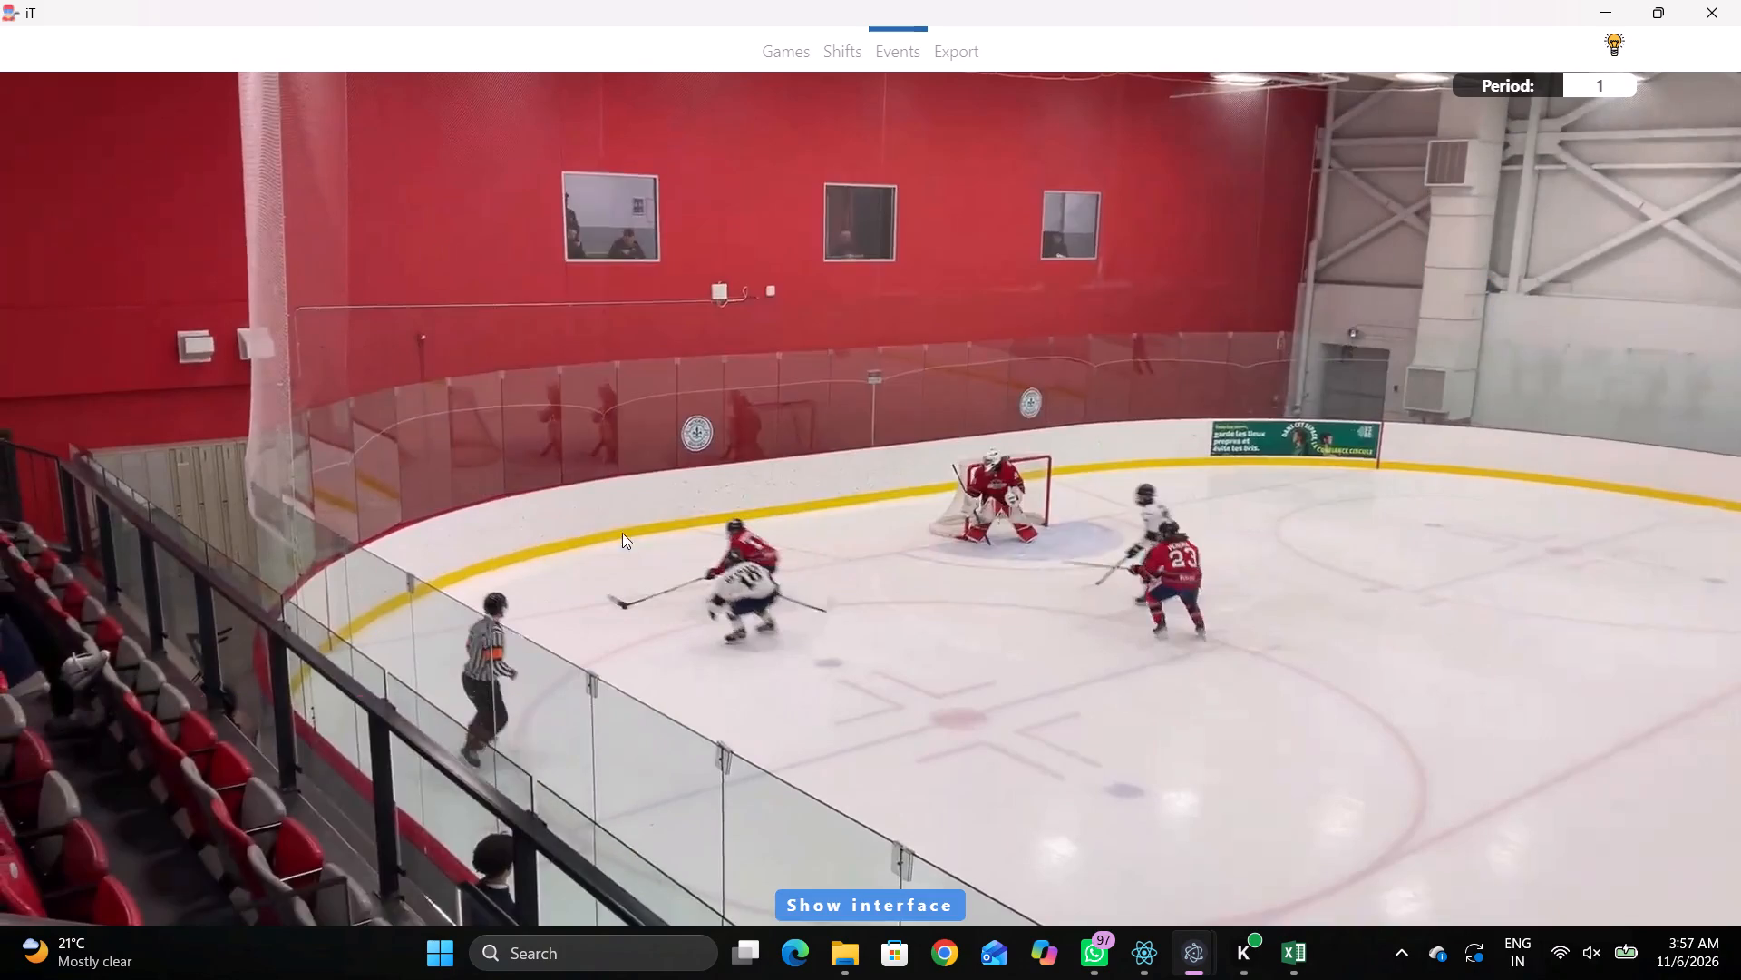
pyautogui.press('space')
pyautogui.press('space')
pyautogui.press('q')
pyautogui.rightClick(1257, 645)
pyautogui.click(1321, 676)
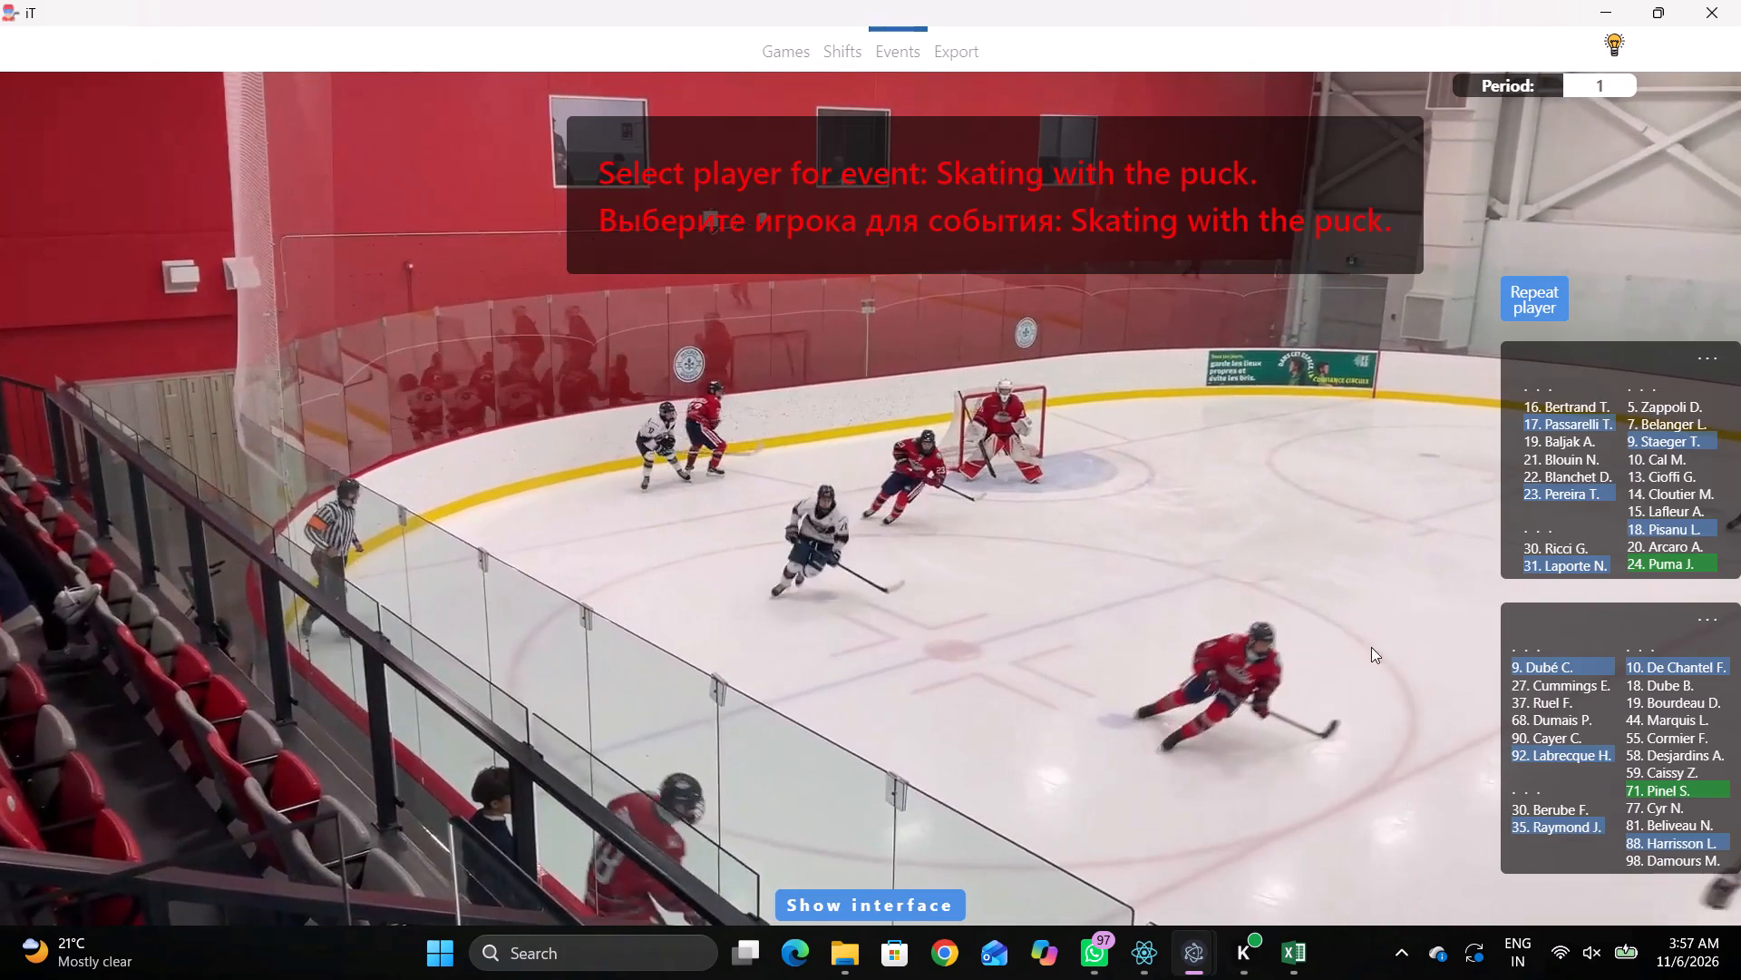
pyautogui.click(1664, 527)
pyautogui.click(581, 561)
# Record a pass by home player 18 in the left zone, between the lower face-off circle and blue line, toward the lower boards.
pyautogui.press('space')
pyautogui.press('space')
pyautogui.press('space')
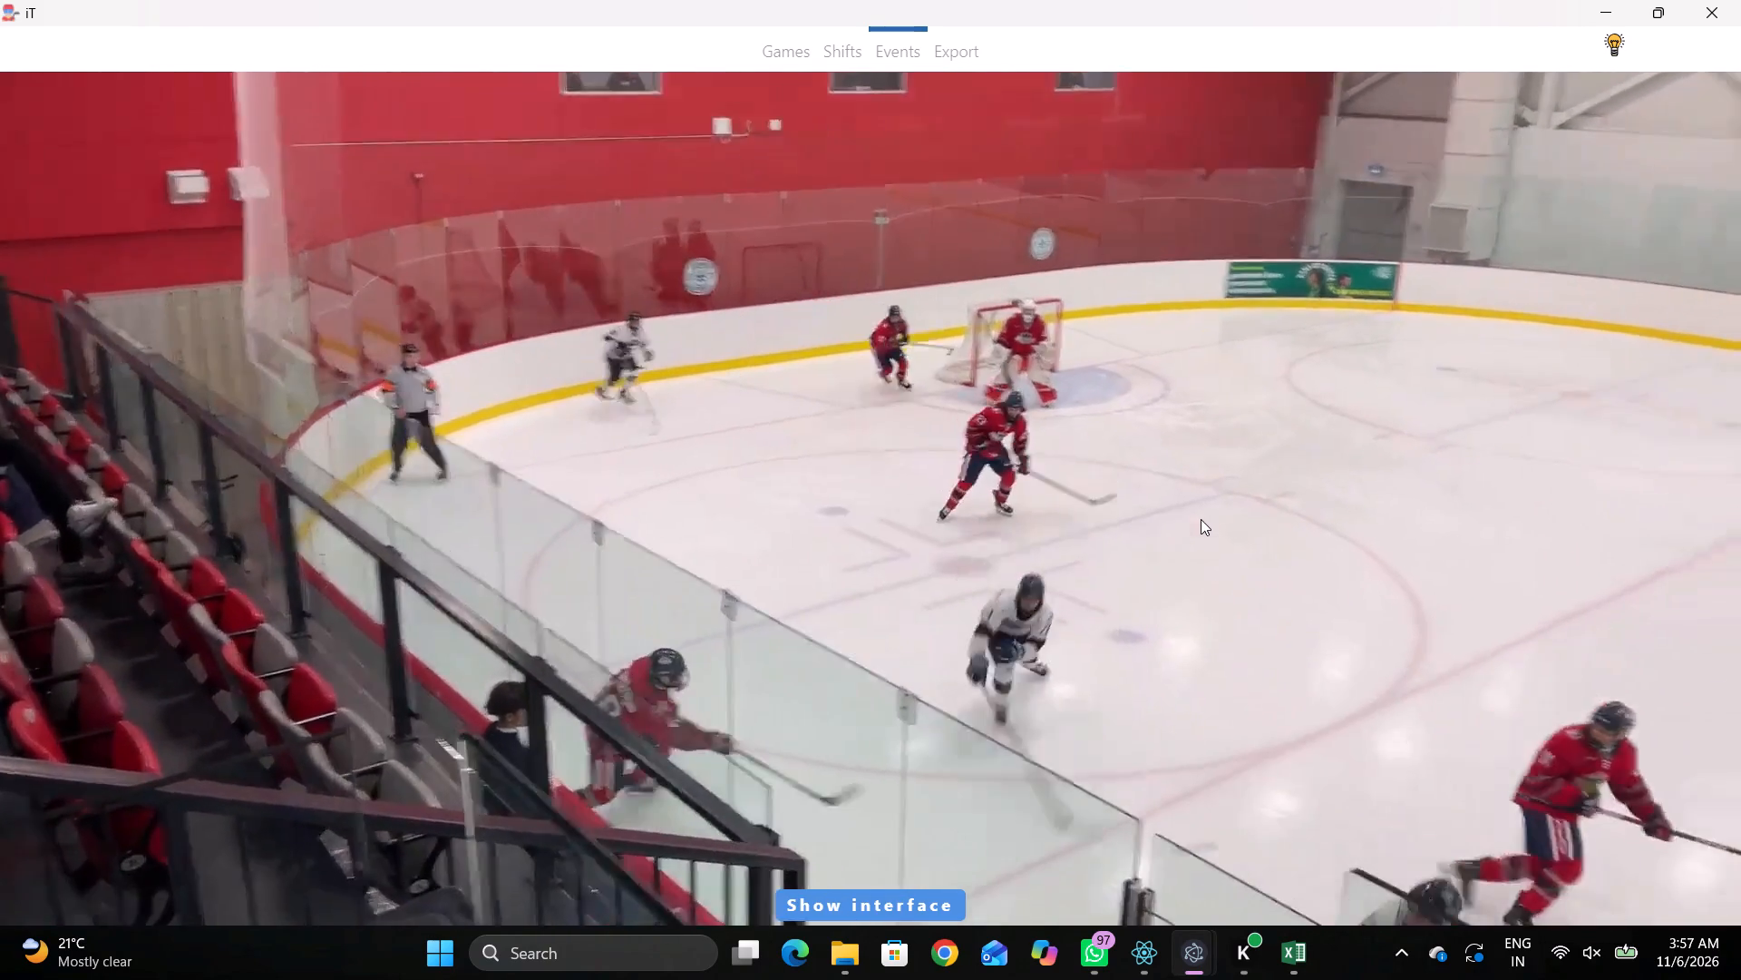
pyautogui.press('space')
pyautogui.press('q')
pyautogui.press('q')
pyautogui.press('q')
pyautogui.rightClick(1222, 442)
pyautogui.click(1250, 449)
pyautogui.moveTo(1508, 289); pyautogui.dragTo(1504, 301)
pyautogui.click(695, 509)
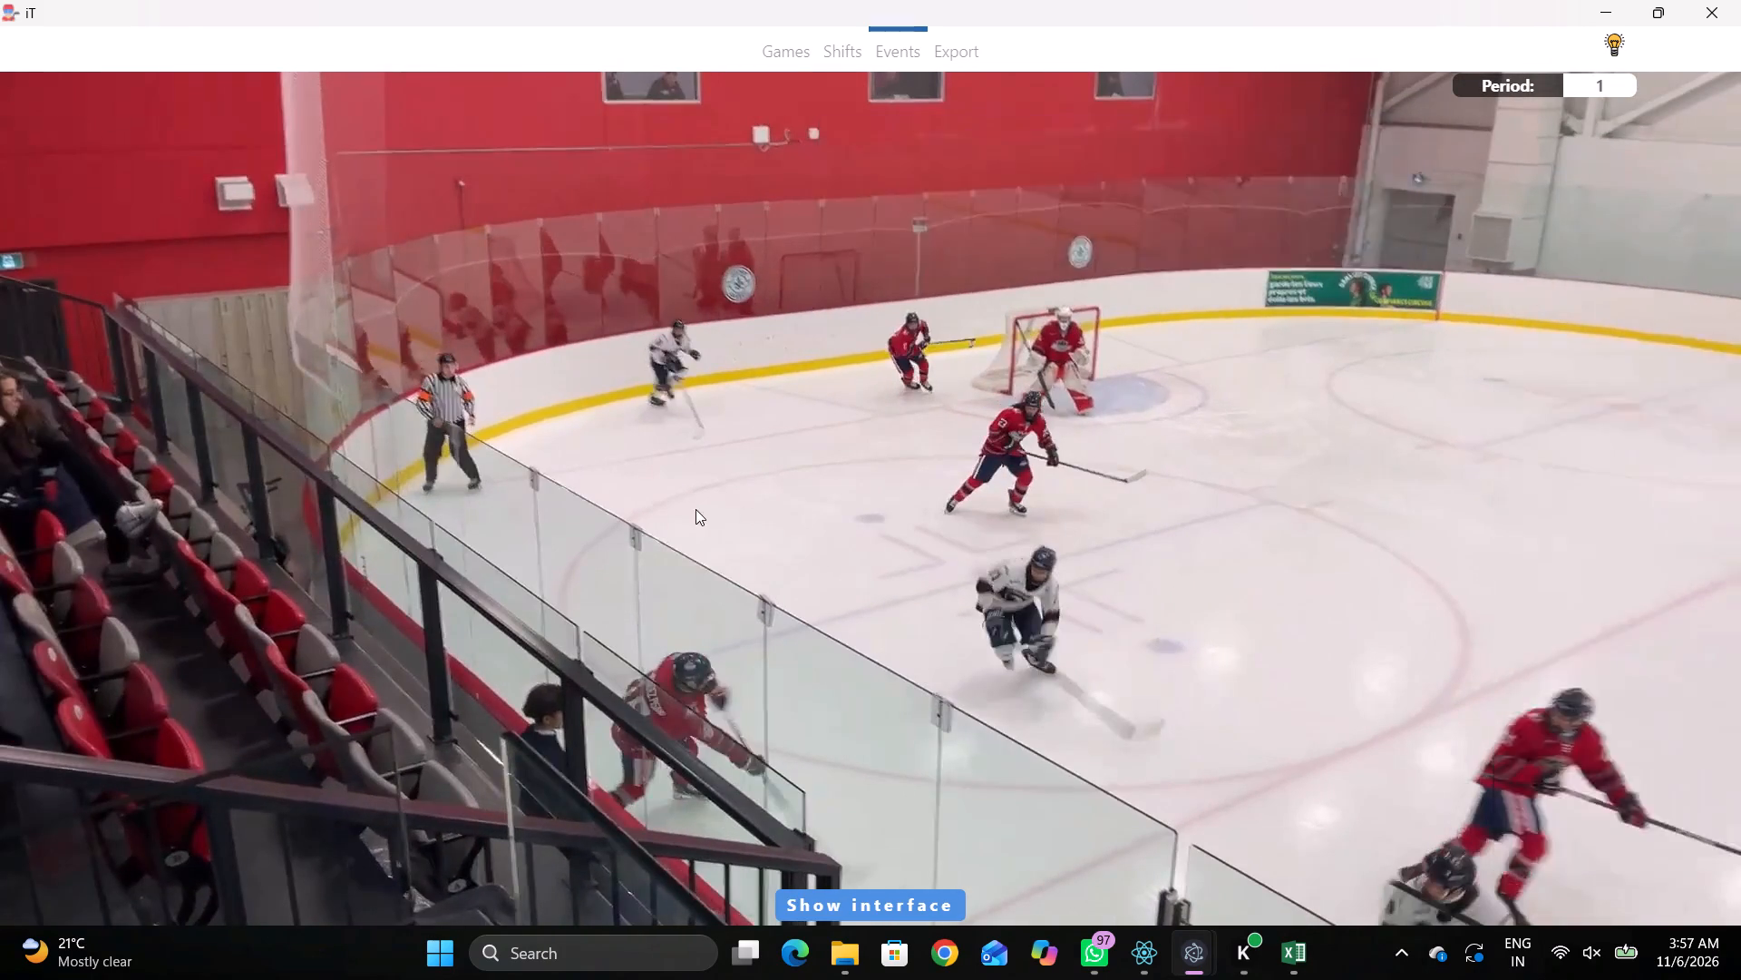
# Record home player 9 skating with the puck at the lower edge of the centre circle, just left of the centre line.
pyautogui.press('space')
pyautogui.press('v')
pyautogui.press('space')
pyautogui.press('space')
pyautogui.press('space')
pyautogui.press('r')
pyautogui.press('space')
pyautogui.press('space')
pyautogui.rightClick(1117, 447)
pyautogui.click(1194, 475)
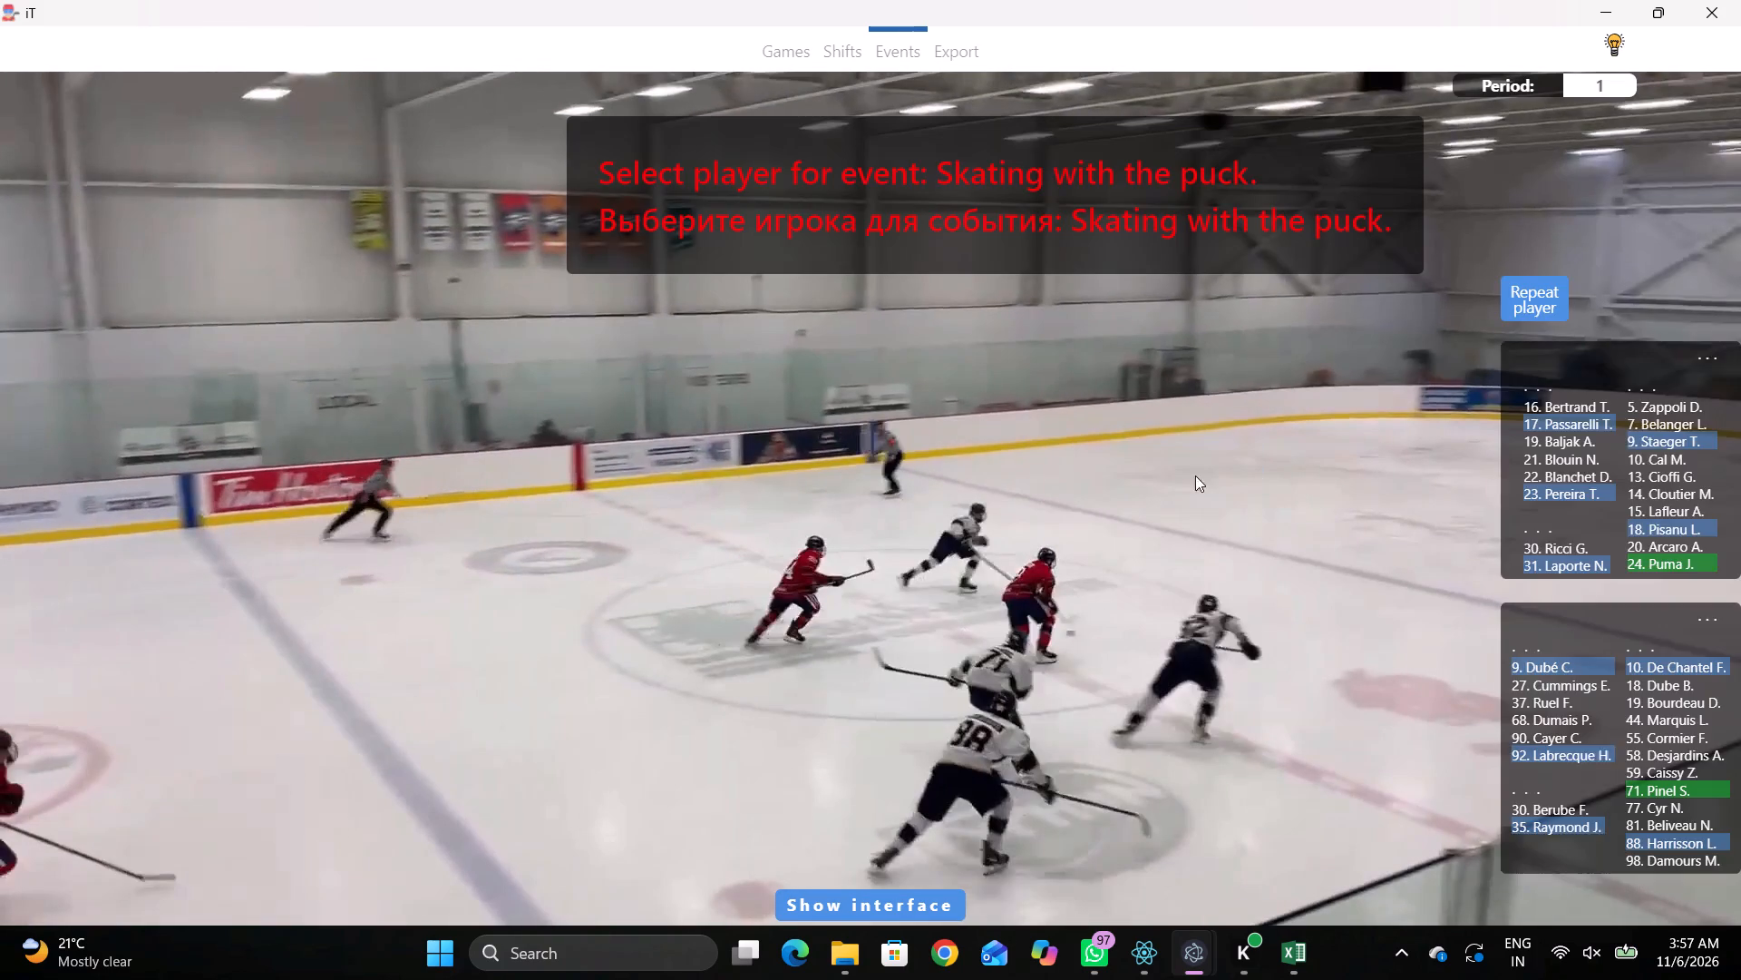
pyautogui.click(1648, 441)
pyautogui.click(888, 428)
# Record a pass by home player 9 at the goal-side edge of the lower-right face-off circle.
pyautogui.press('space')
pyautogui.press('space')
pyautogui.press('space')
pyautogui.press('space')
pyautogui.press('space')
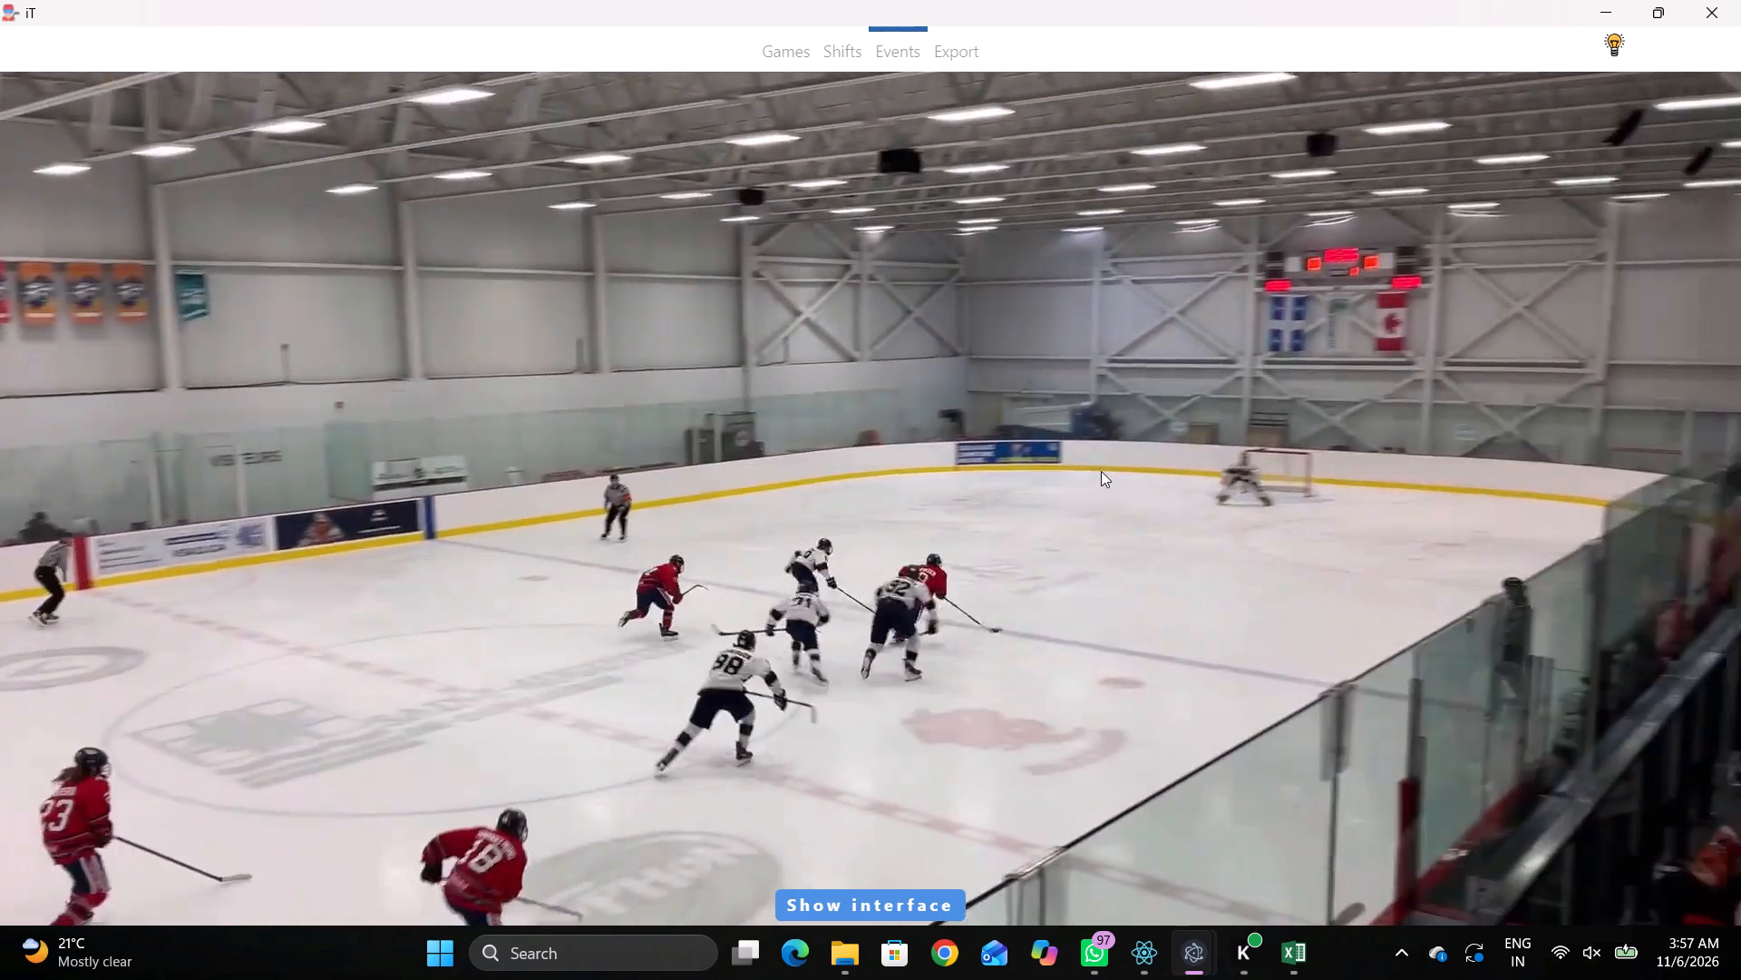
pyautogui.press('space')
pyautogui.write('r')
pyautogui.press('space')
pyautogui.press('space')
pyautogui.press('space')
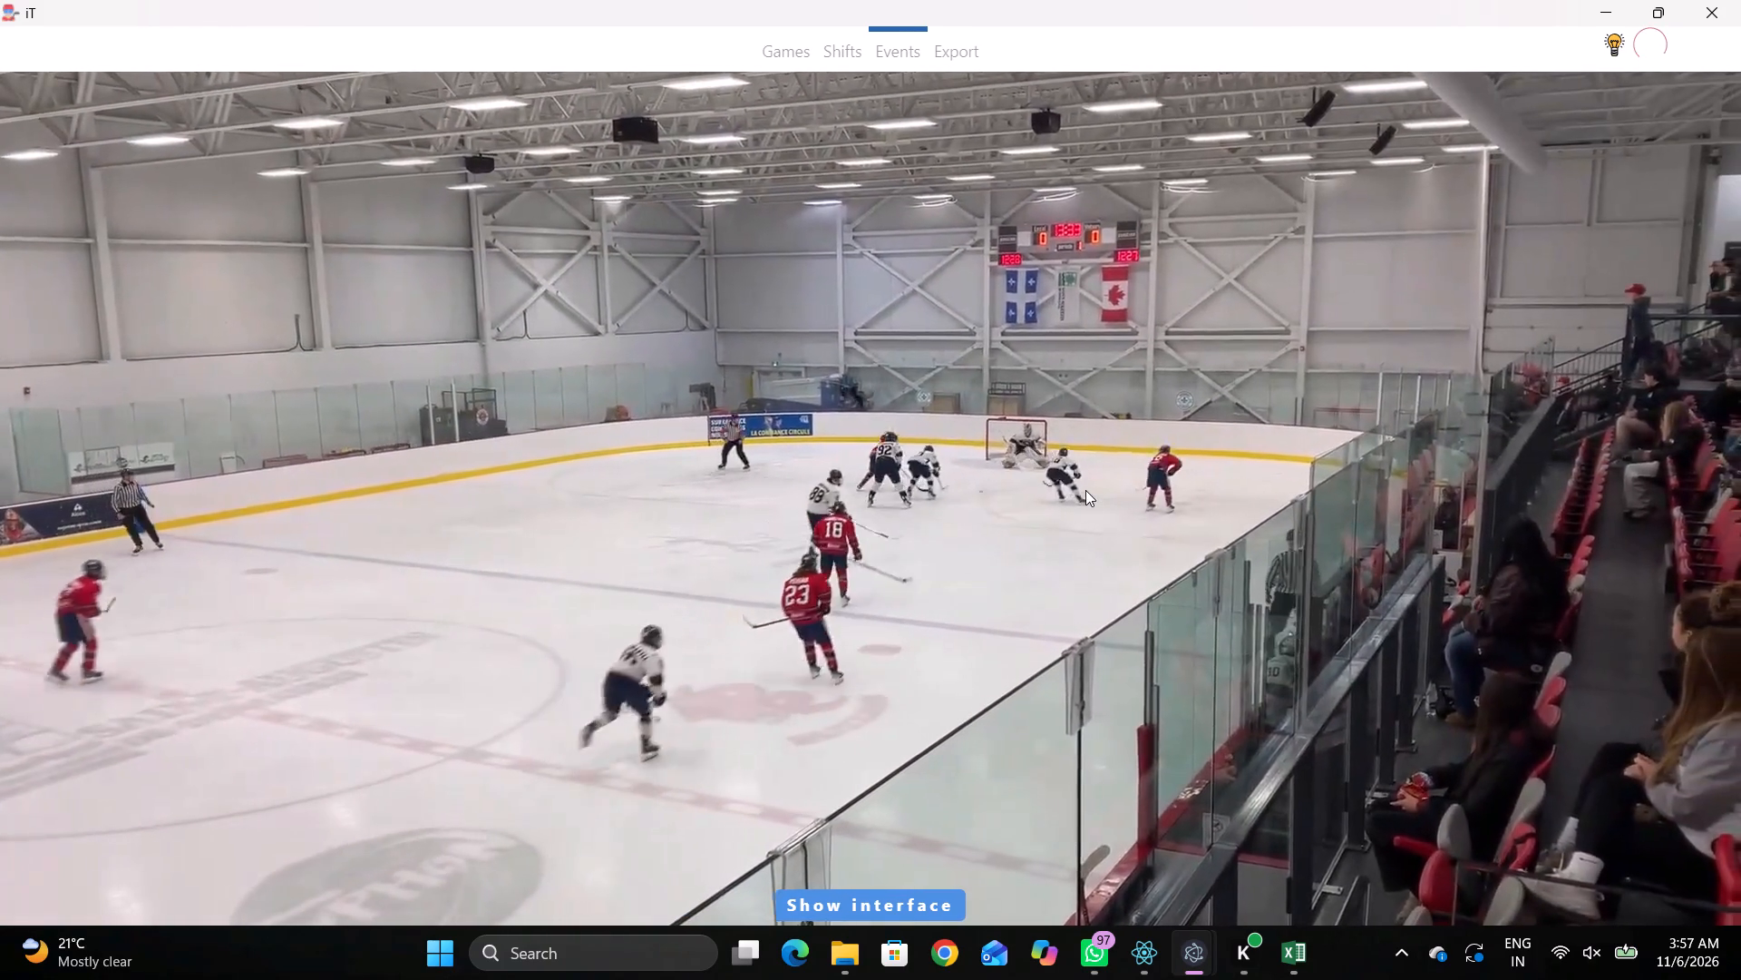
pyautogui.press('space')
pyautogui.press('q')
pyautogui.press('q')
pyautogui.press('q')
pyautogui.press('q')
pyautogui.press('q')
pyautogui.press('q')
pyautogui.rightClick(1115, 430)
pyautogui.click(1185, 449)
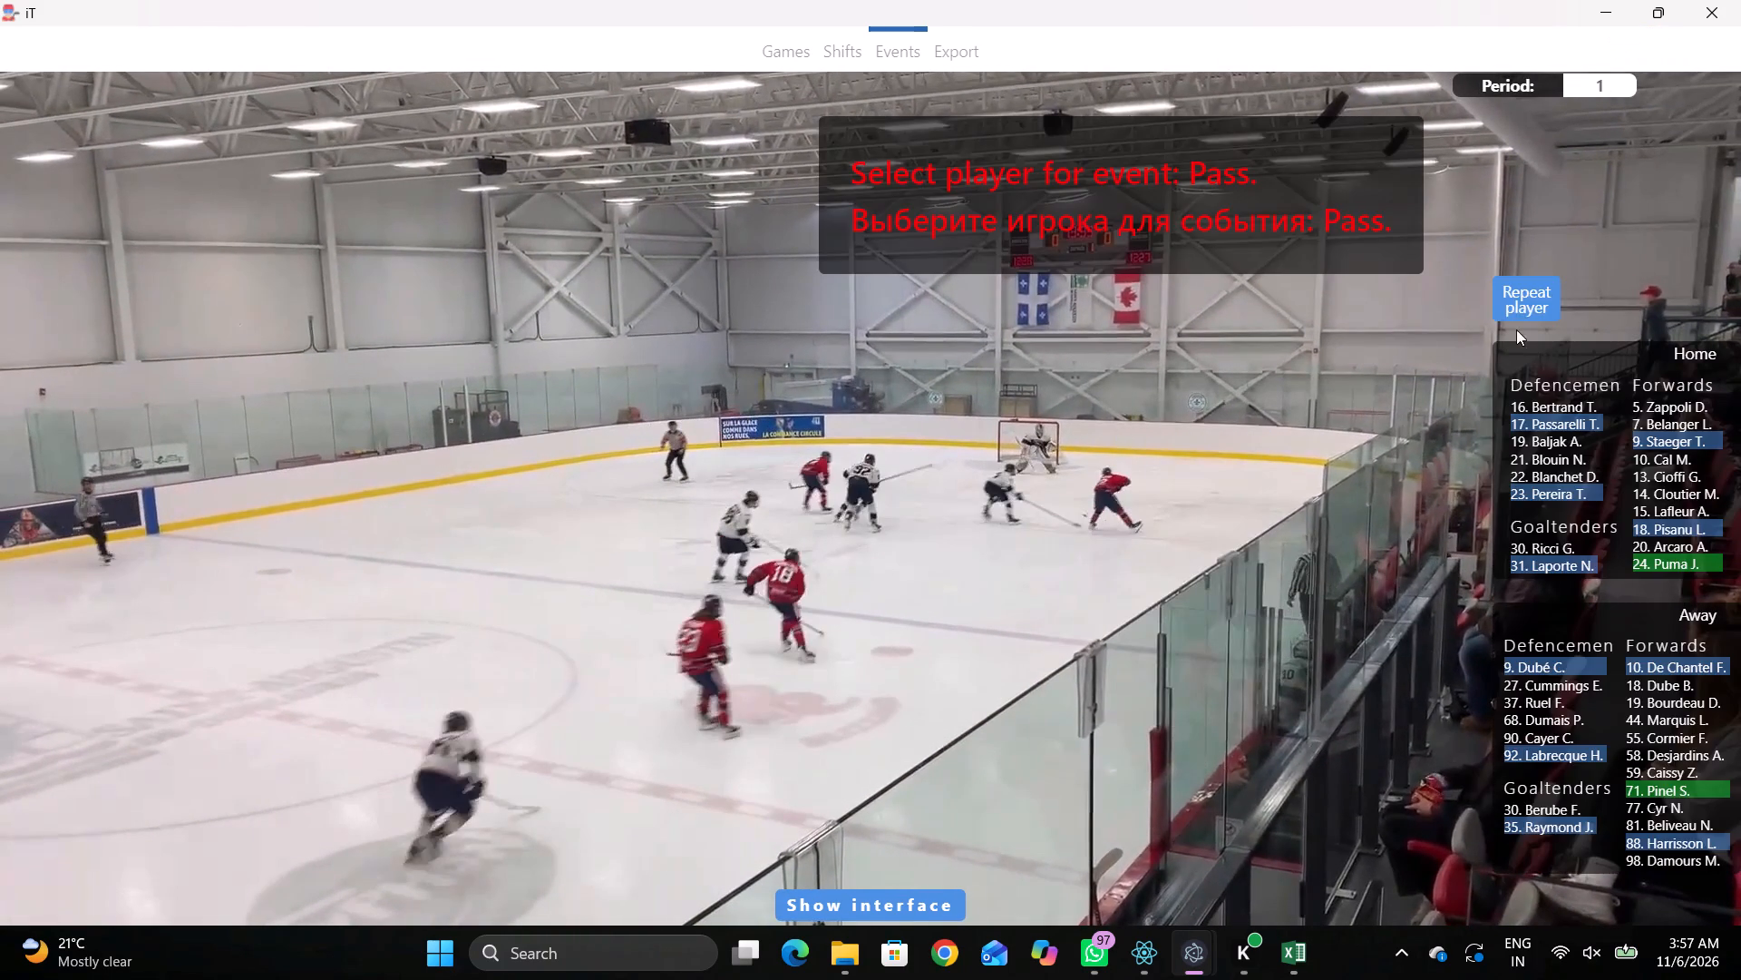
pyautogui.click(1516, 300)
pyautogui.click(1305, 427)
# Show the hidden interface and return the video to home player 9's pass at 00:09:05.8.
pyautogui.press('space')
pyautogui.press('space')
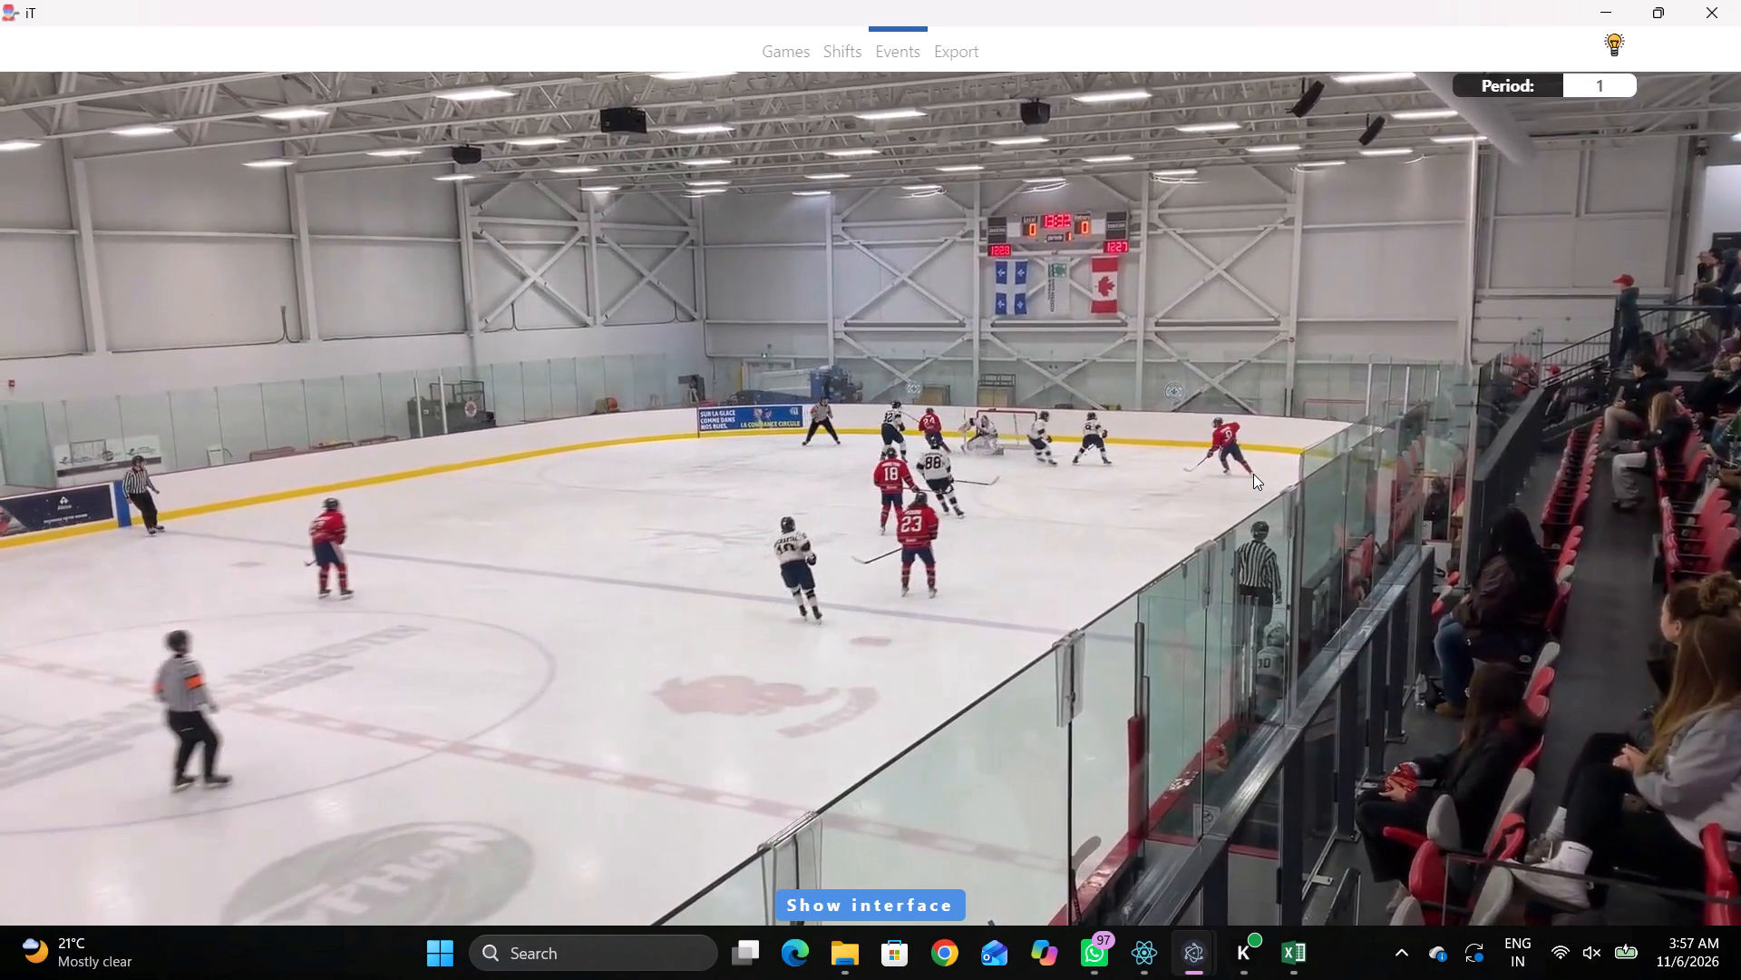
pyautogui.write('qqr v')
pyautogui.write('v')
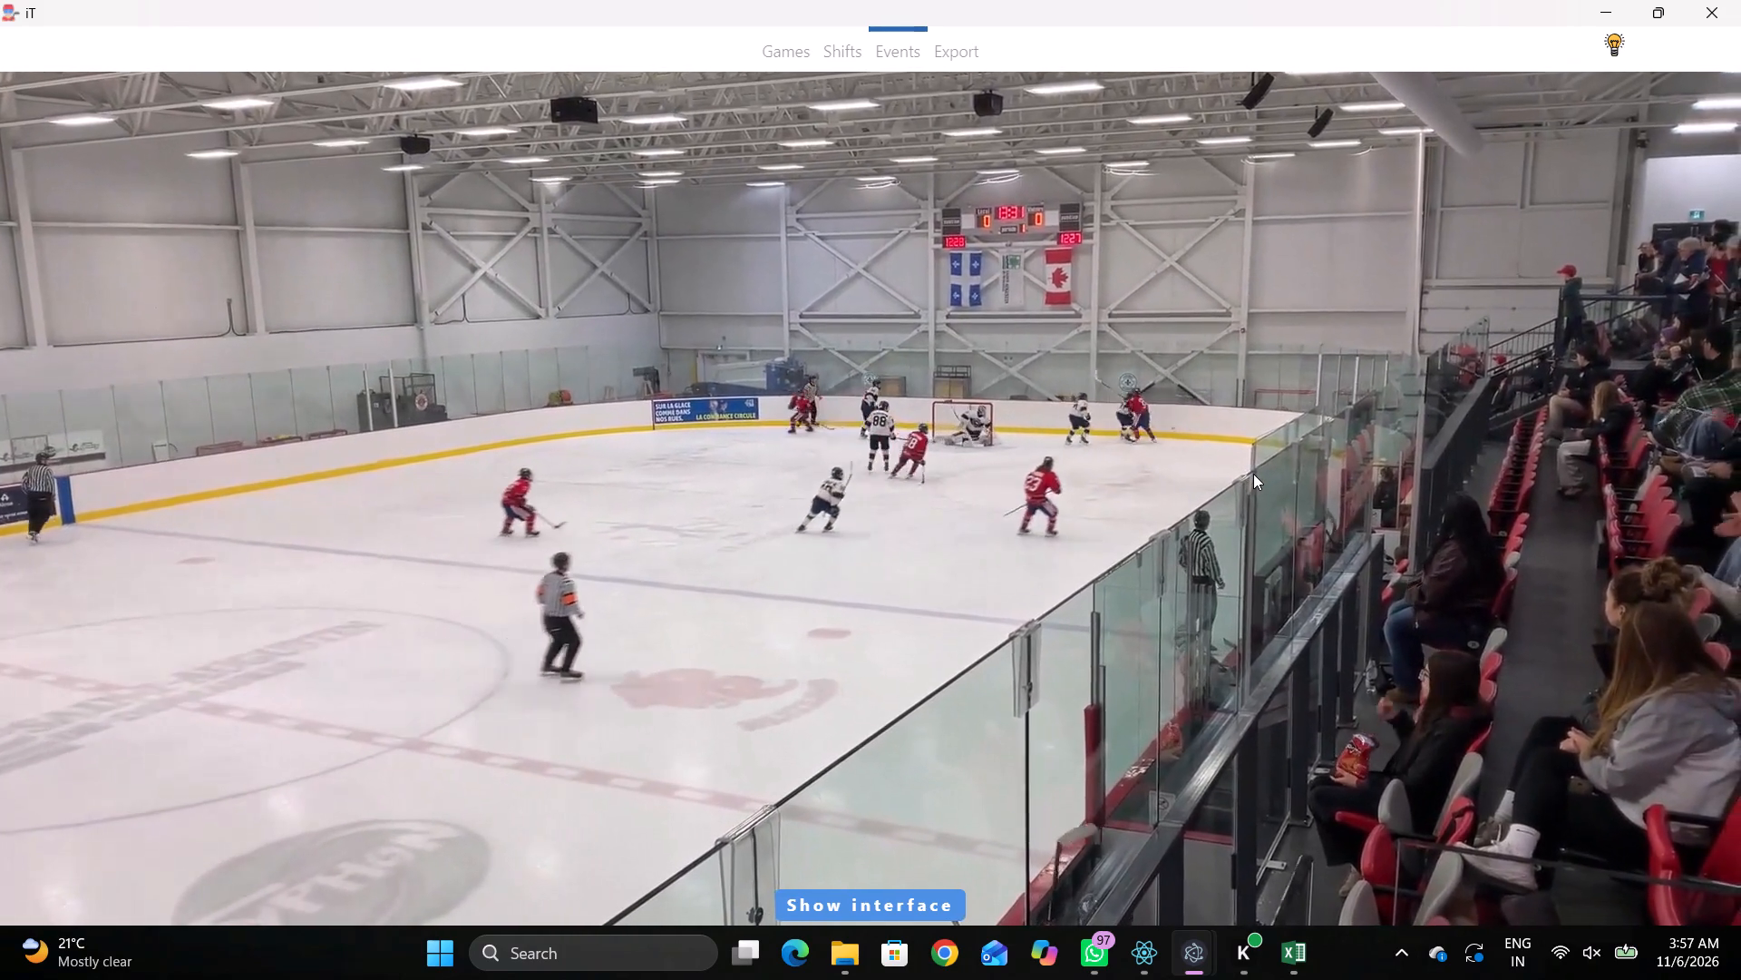
pyautogui.press('space')
pyautogui.hotkey('shift', 'd')
pyautogui.click(593, 729)
# Record a pass by home player 24 in front of the right net, between the two face-off circles.
pyautogui.press('r')
pyautogui.press('r')
pyautogui.press('space')
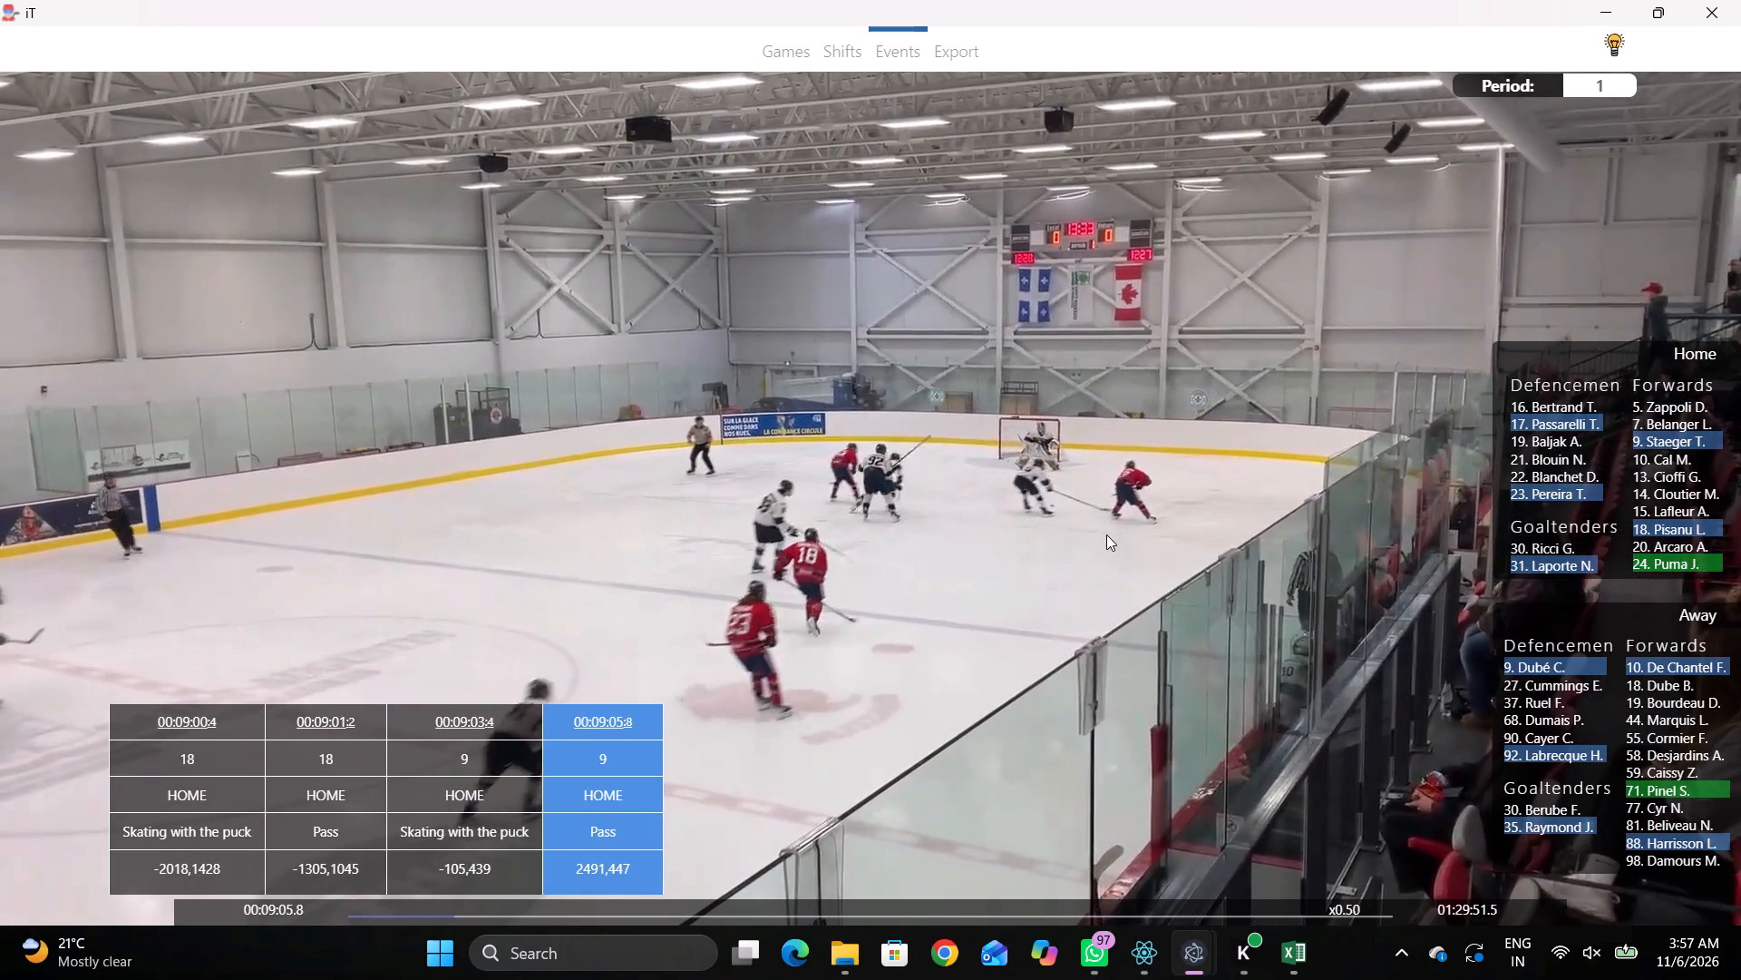
pyautogui.press('space')
pyautogui.press('space')
pyautogui.press('space')
pyautogui.press('q')
pyautogui.rightClick(1128, 446)
pyautogui.click(1141, 451)
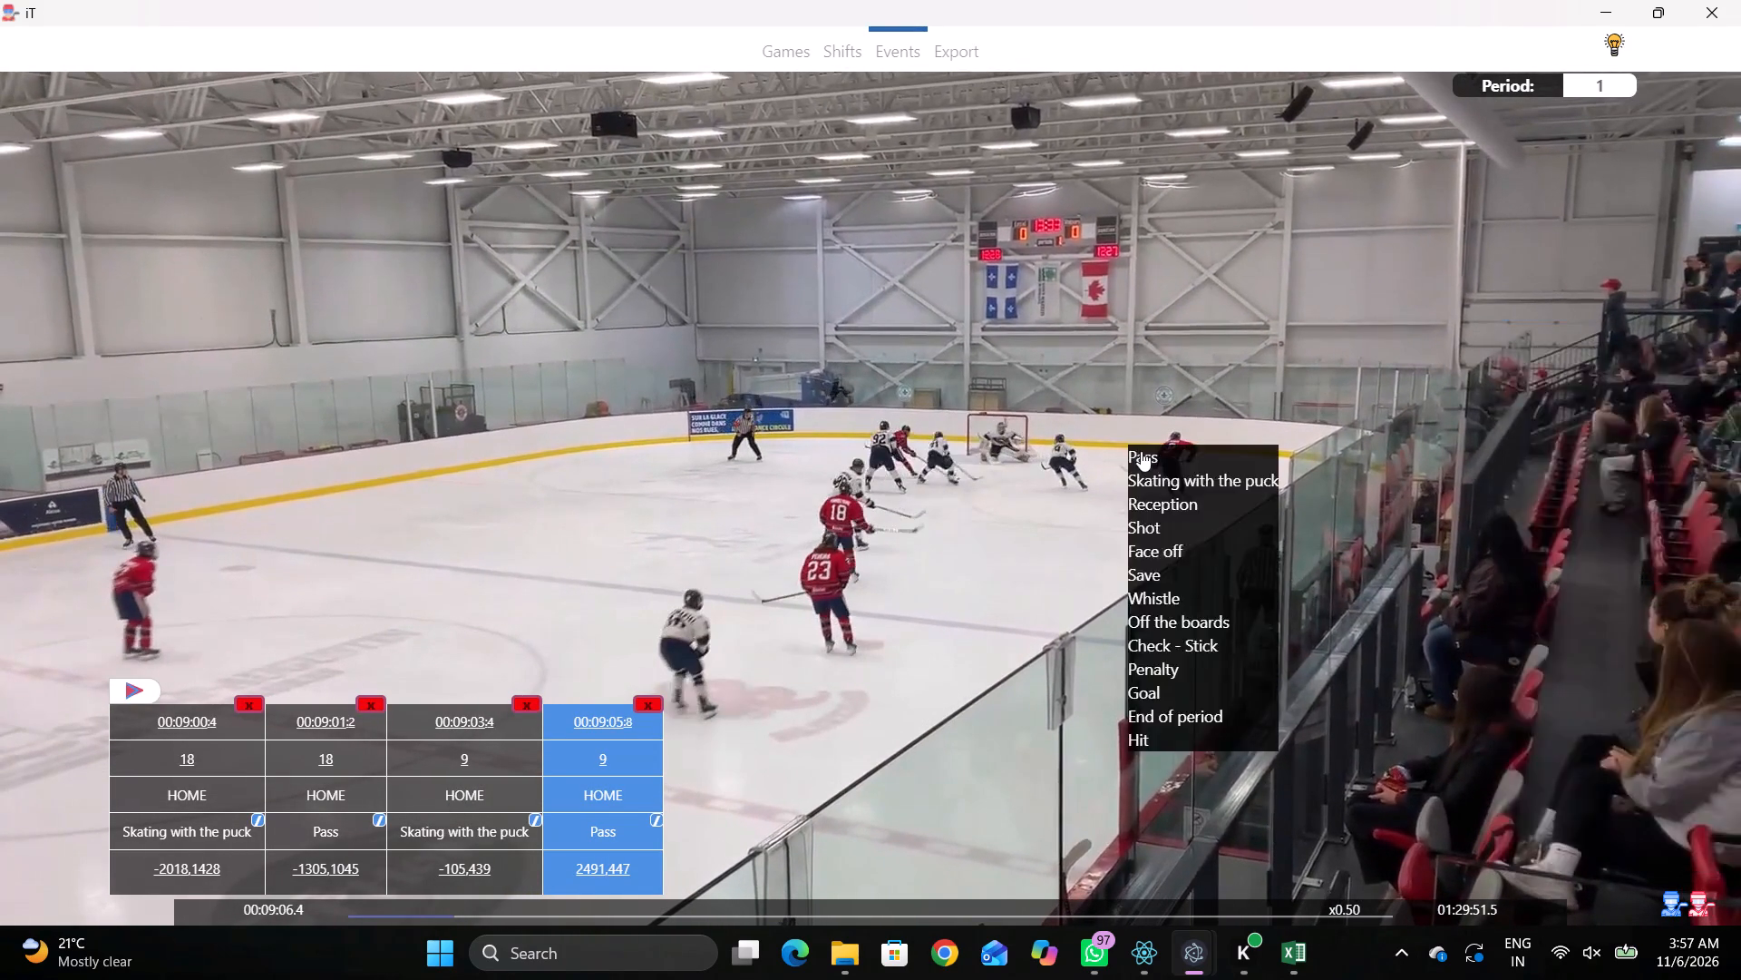
pyautogui.moveTo(1099, 446); pyautogui.dragTo(1090, 453, button='right')
pyautogui.click(1118, 460)
pyautogui.click(1653, 555)
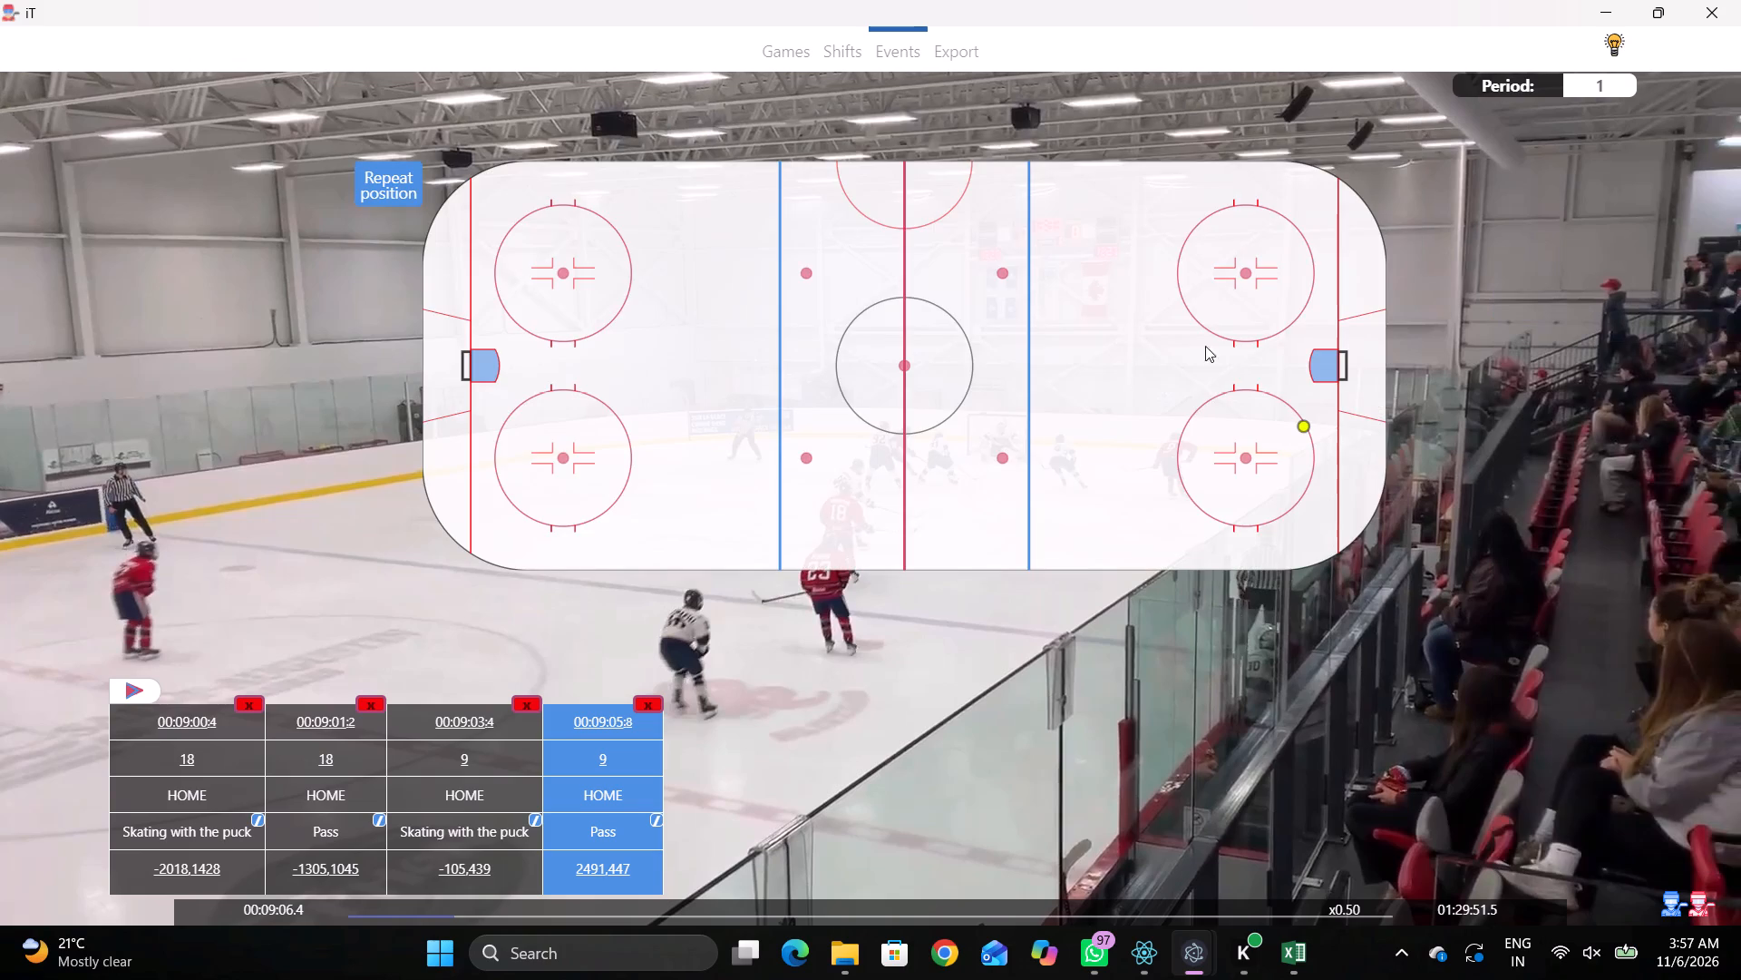
pyautogui.click(1261, 369)
# Record a pass by away player 9 behind the right goal line, level with the upper part of the lower face-off circle.
pyautogui.press('space')
pyautogui.press('space')
pyautogui.press('space')
pyautogui.press('v')
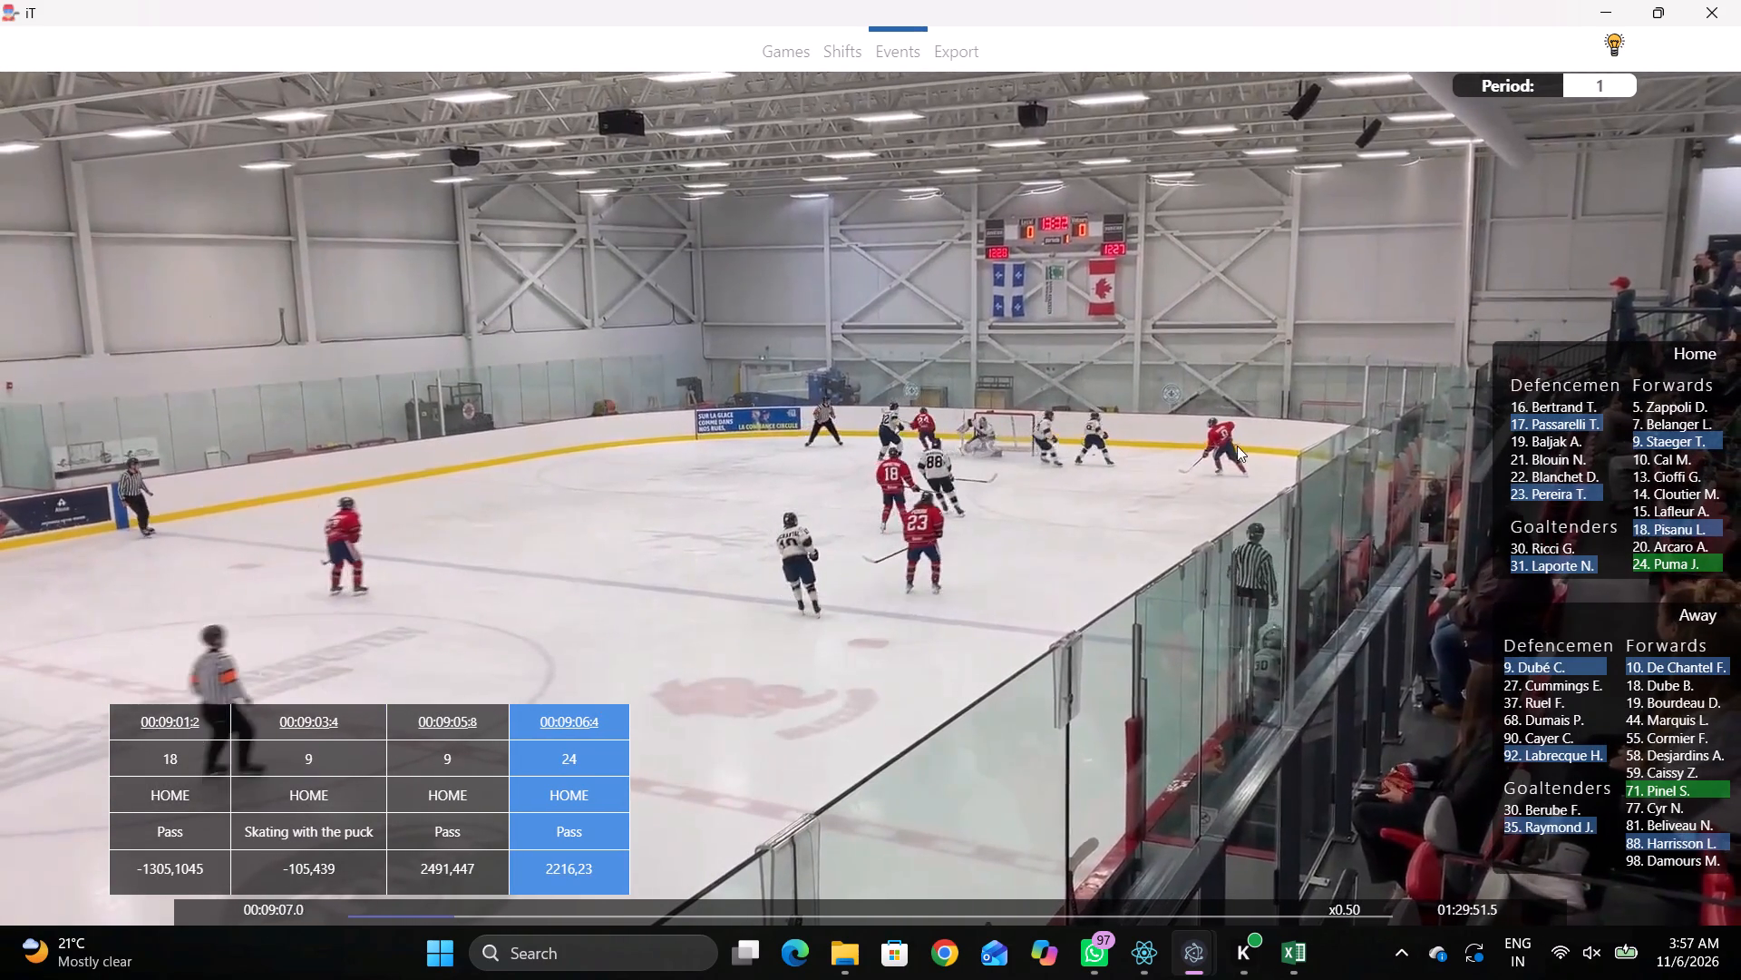
pyautogui.press('space')
pyautogui.press('q')
pyautogui.rightClick(1239, 418)
pyautogui.click(1245, 427)
pyautogui.moveTo(1200, 416); pyautogui.dragTo(1187, 422, button='right')
pyautogui.click(1216, 442)
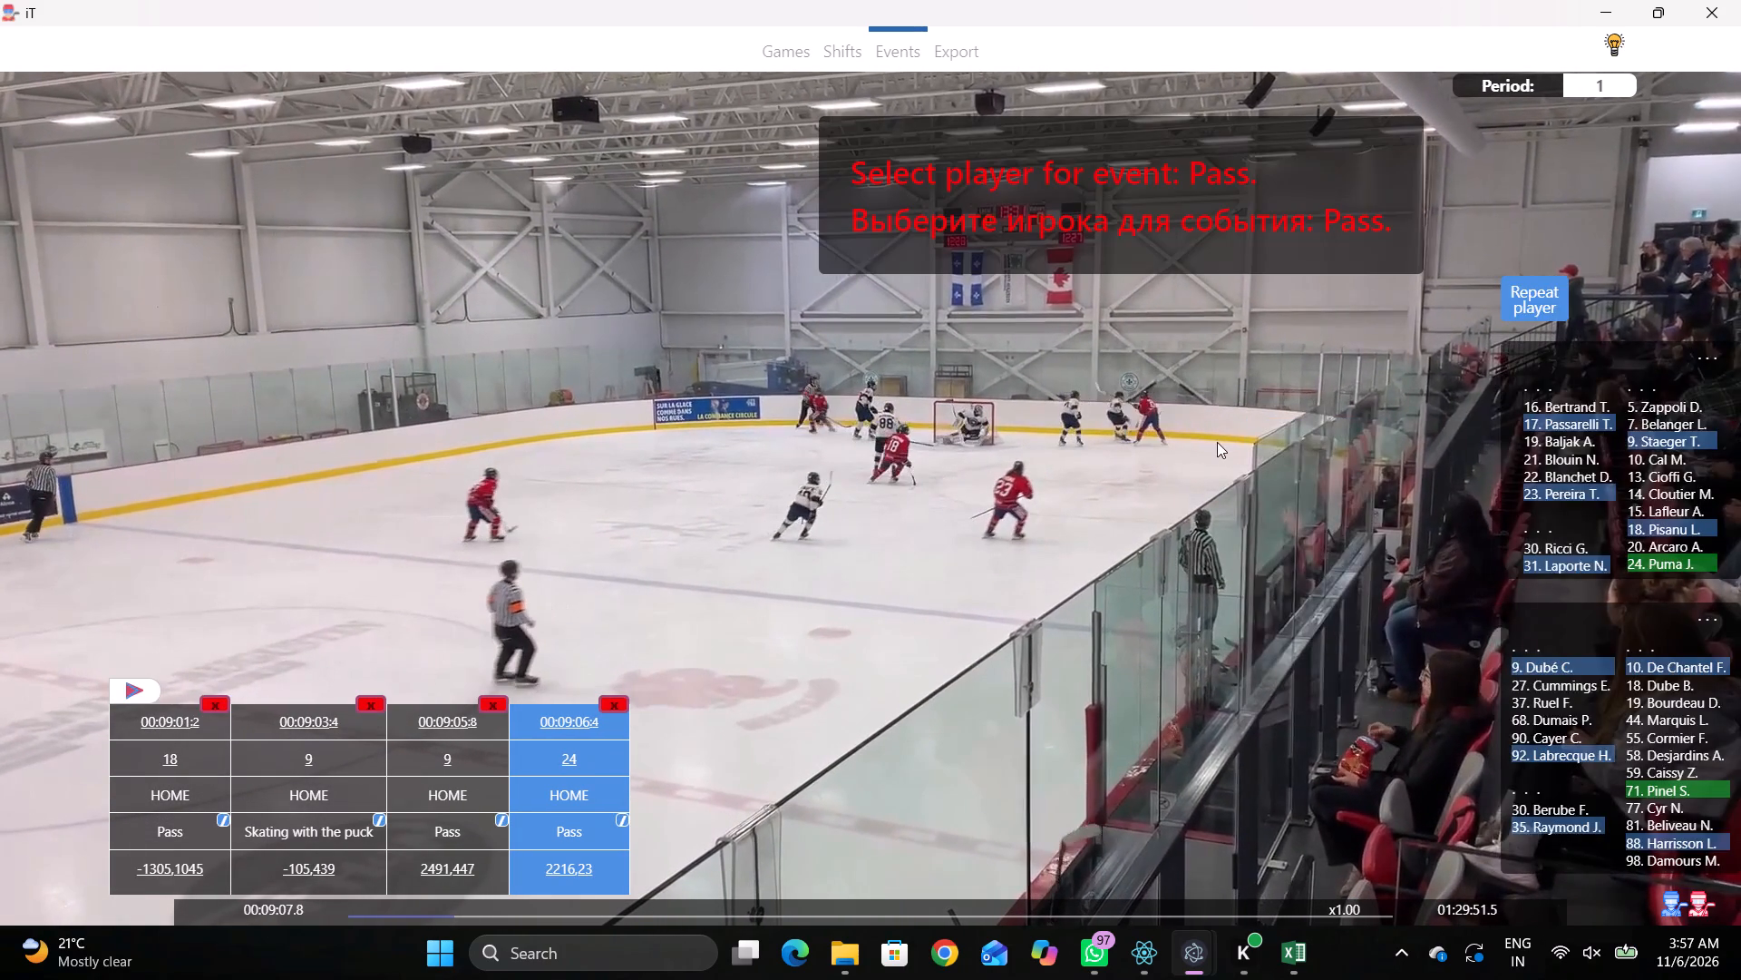
pyautogui.doubleClick(1523, 680)
pyautogui.click(1514, 669)
pyautogui.click(1359, 430)
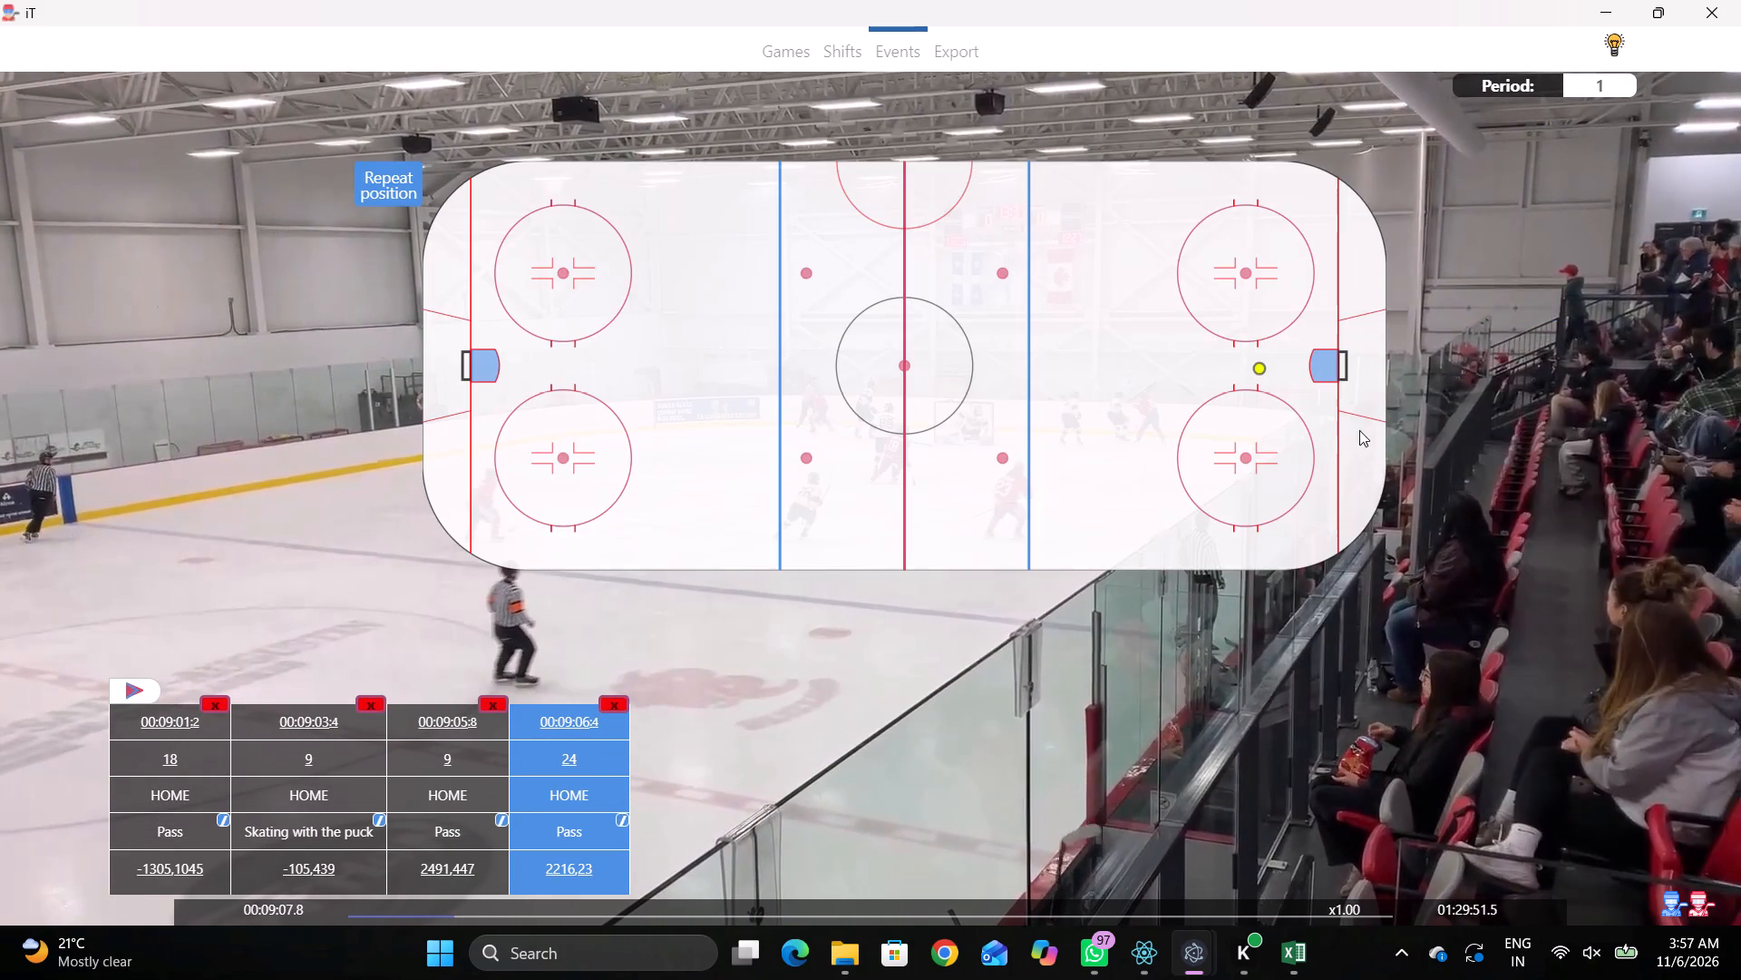
# Record skating with the puck by home player 18 at 00:09:09.7, below the lower-right face-off circle, toward the goal line.
pyautogui.press('space')
pyautogui.press('v')
pyautogui.press('space')
pyautogui.press('space')
pyautogui.press('space')
pyautogui.press('q')
pyautogui.press('q')
pyautogui.press('q')
pyautogui.press('q')
pyautogui.press('q')
pyautogui.press('q')
pyautogui.press('q')
pyautogui.press('q')
pyautogui.press('q')
pyautogui.press('q')
pyautogui.press('q')
pyautogui.press('q')
pyautogui.press('q')
pyautogui.press('q')
pyautogui.press('q')
pyautogui.press('q')
pyautogui.press('q')
pyautogui.press('q')
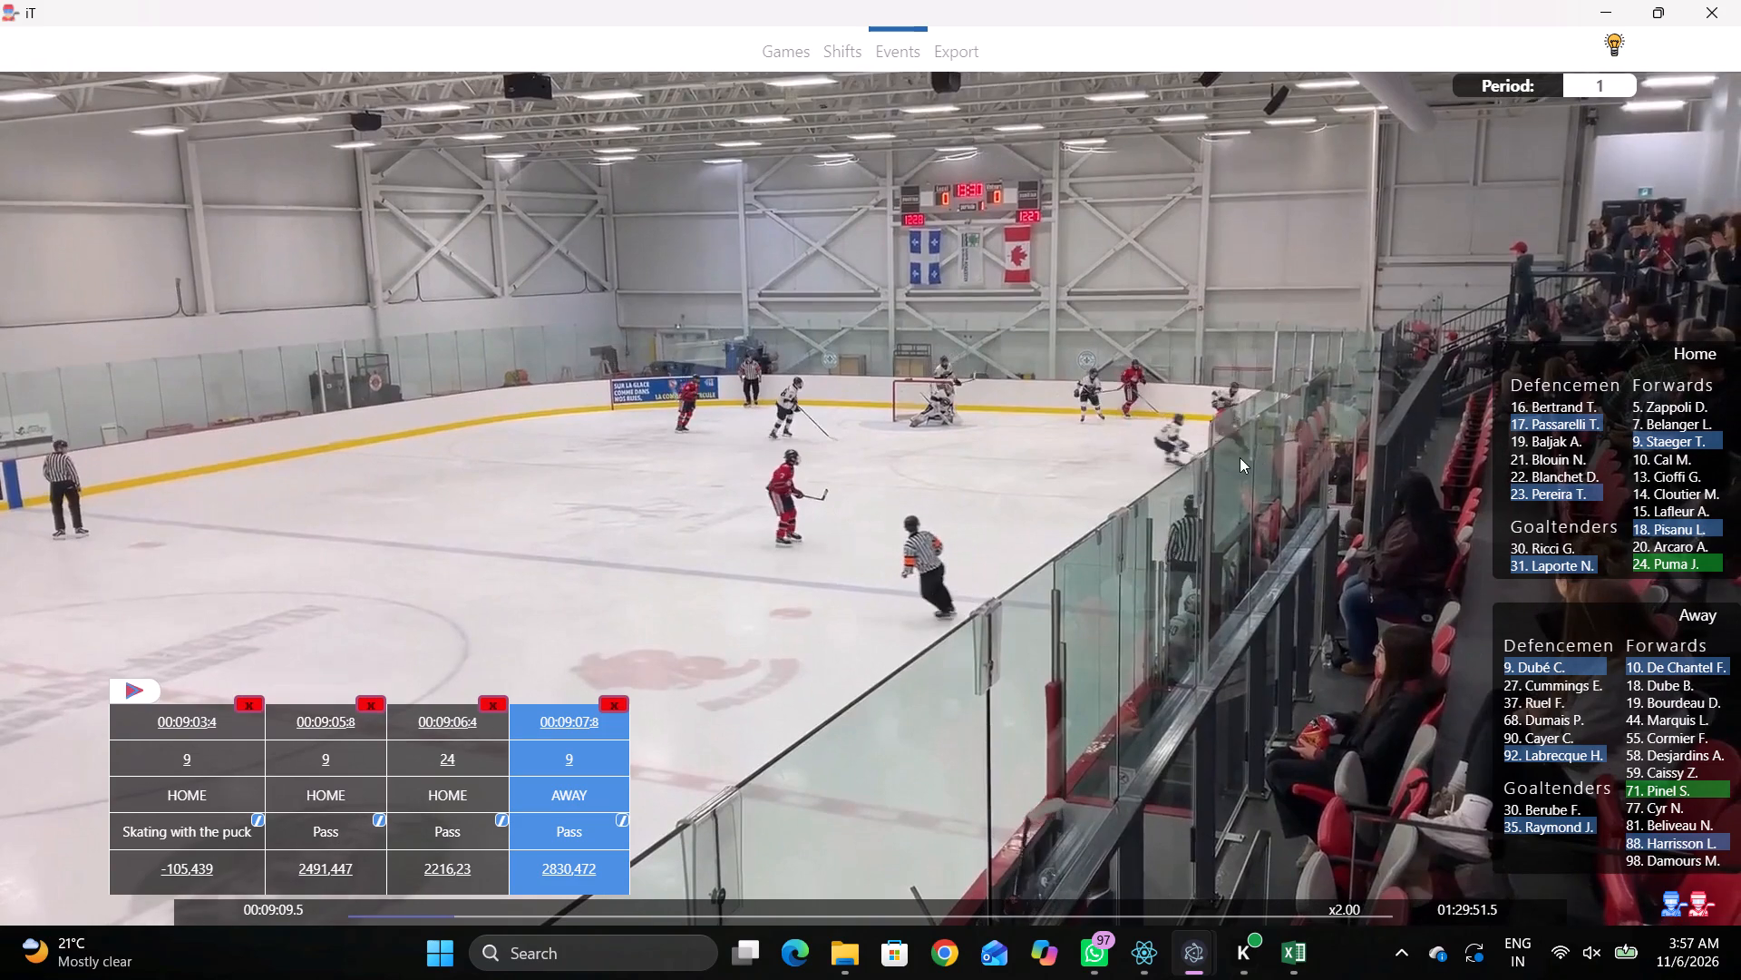
pyautogui.press('r')
pyautogui.press('space')
pyautogui.press('v')
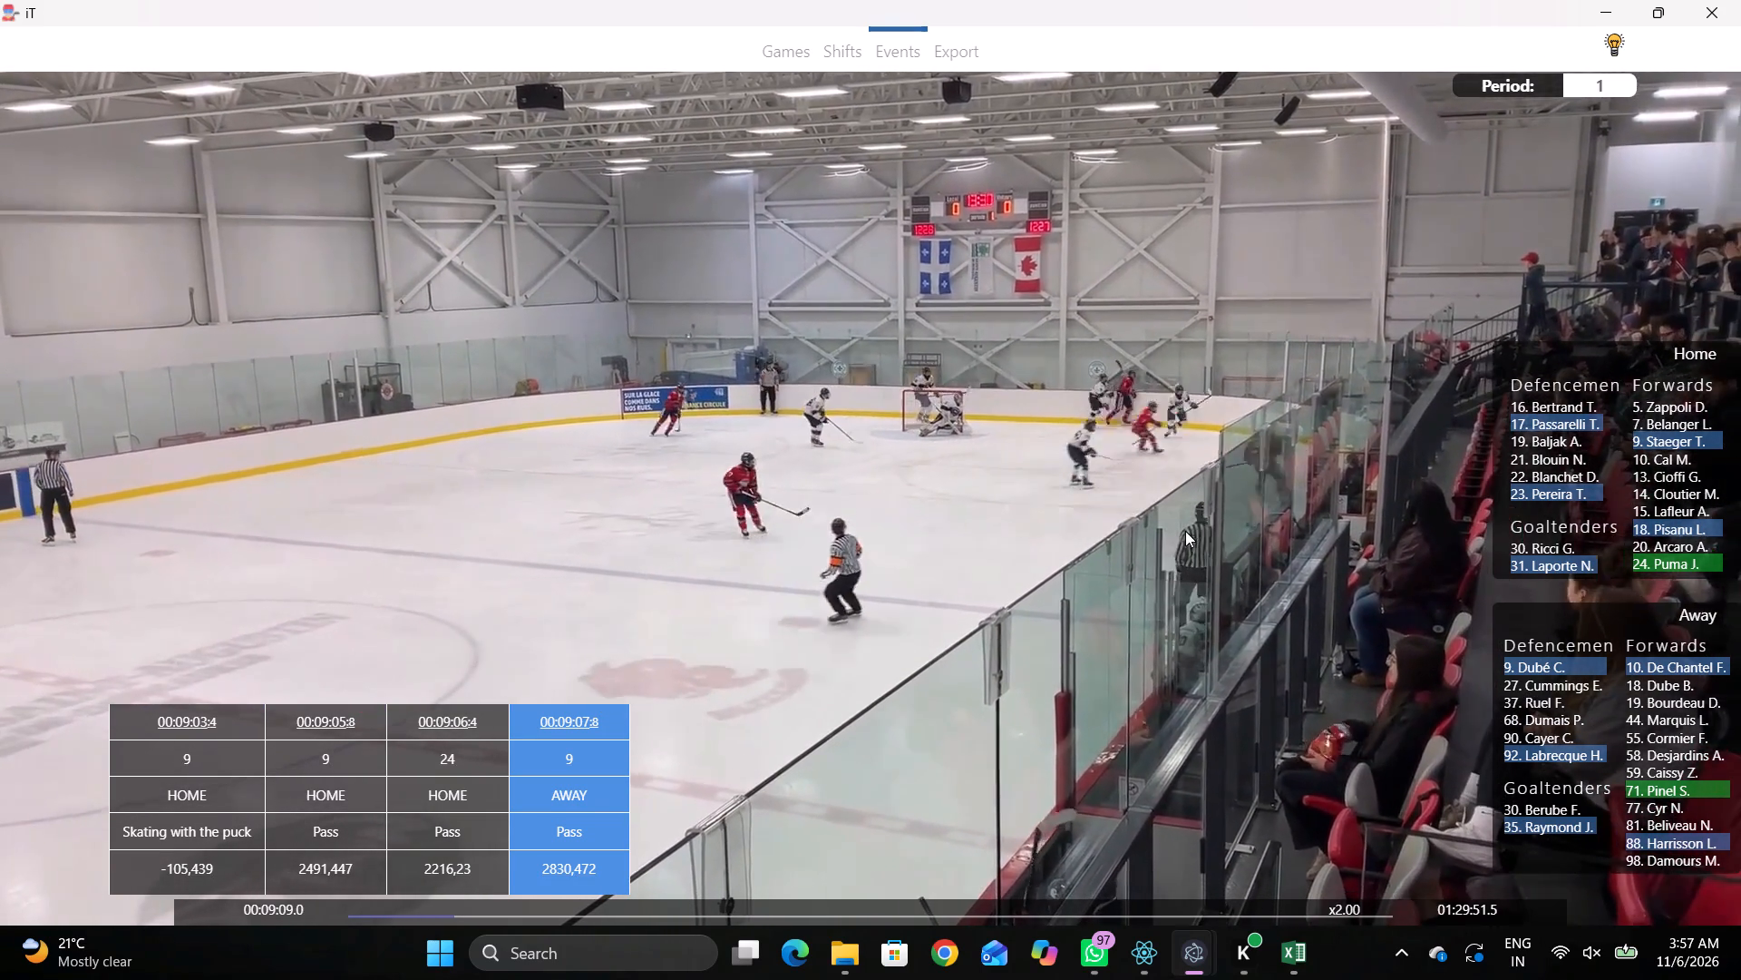
pyautogui.press('space')
pyautogui.rightClick(1206, 505)
pyautogui.click(1269, 534)
pyautogui.moveTo(1083, 530); pyautogui.dragTo(1063, 532, button='right')
pyautogui.click(1164, 572)
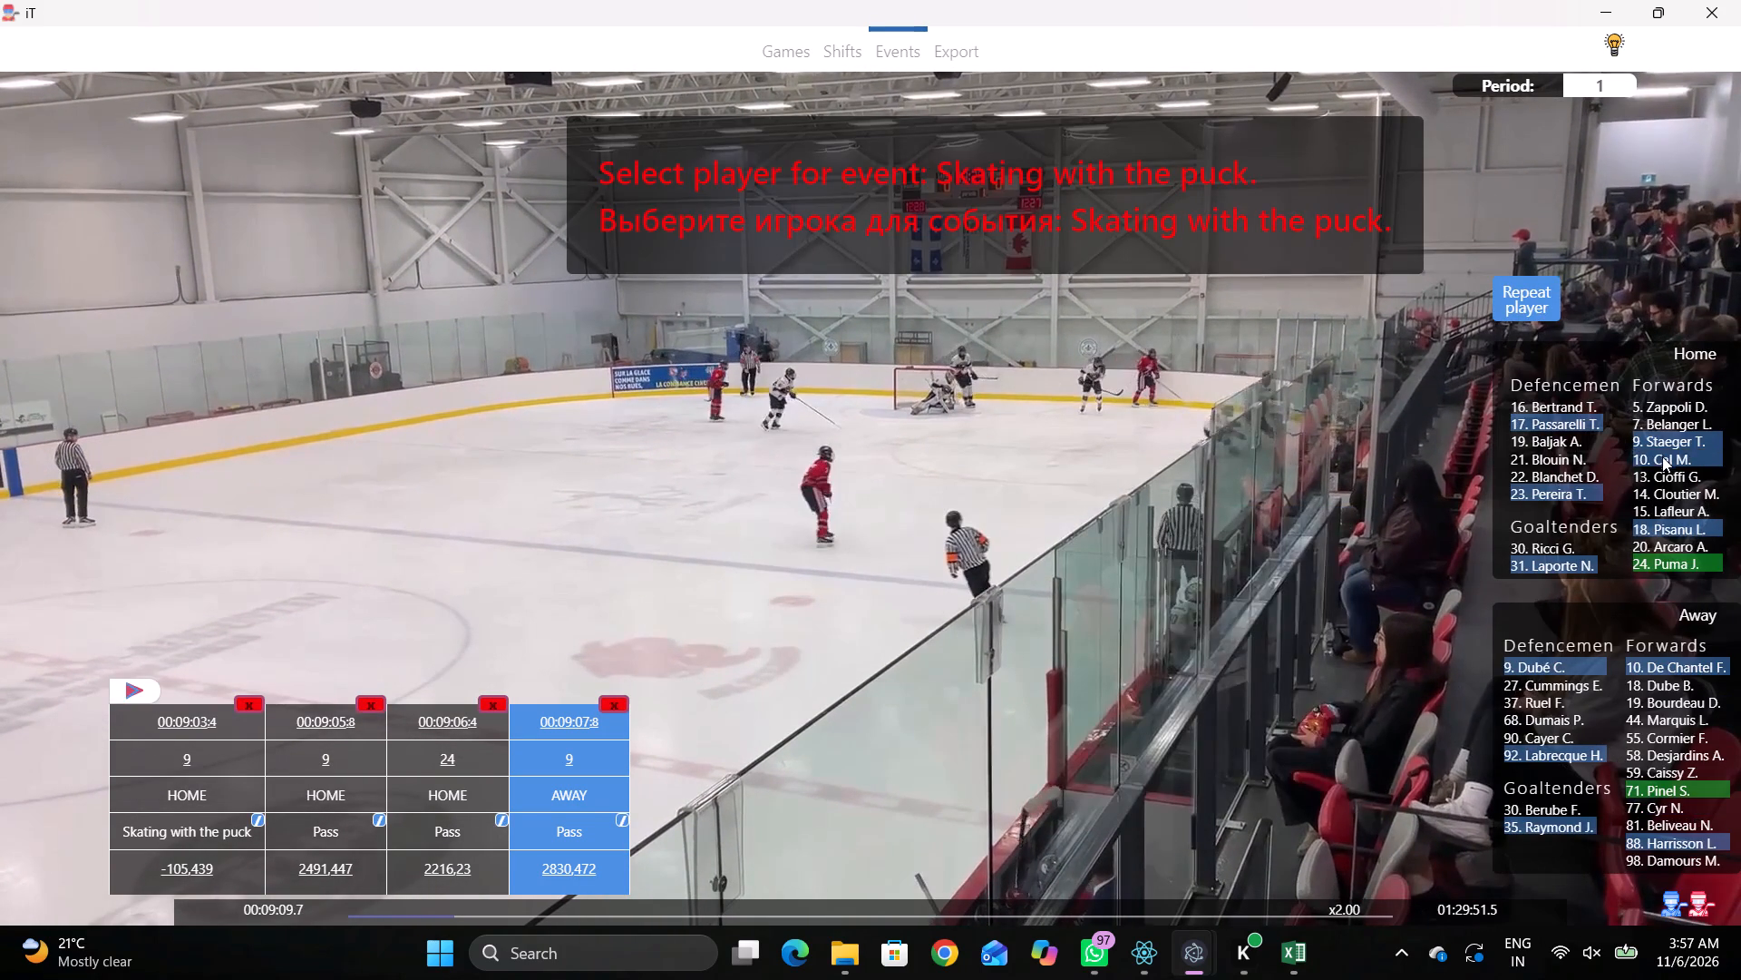
pyautogui.click(1646, 524)
pyautogui.click(1282, 537)
# Record a pass by home player 18 at 00:09:10.4, near the lower boards between the lower-right face-off circle and the goal line.
pyautogui.press('space')
pyautogui.press('space')
pyautogui.press('space')
pyautogui.press('space')
pyautogui.rightClick(1265, 444)
pyautogui.click(1292, 461)
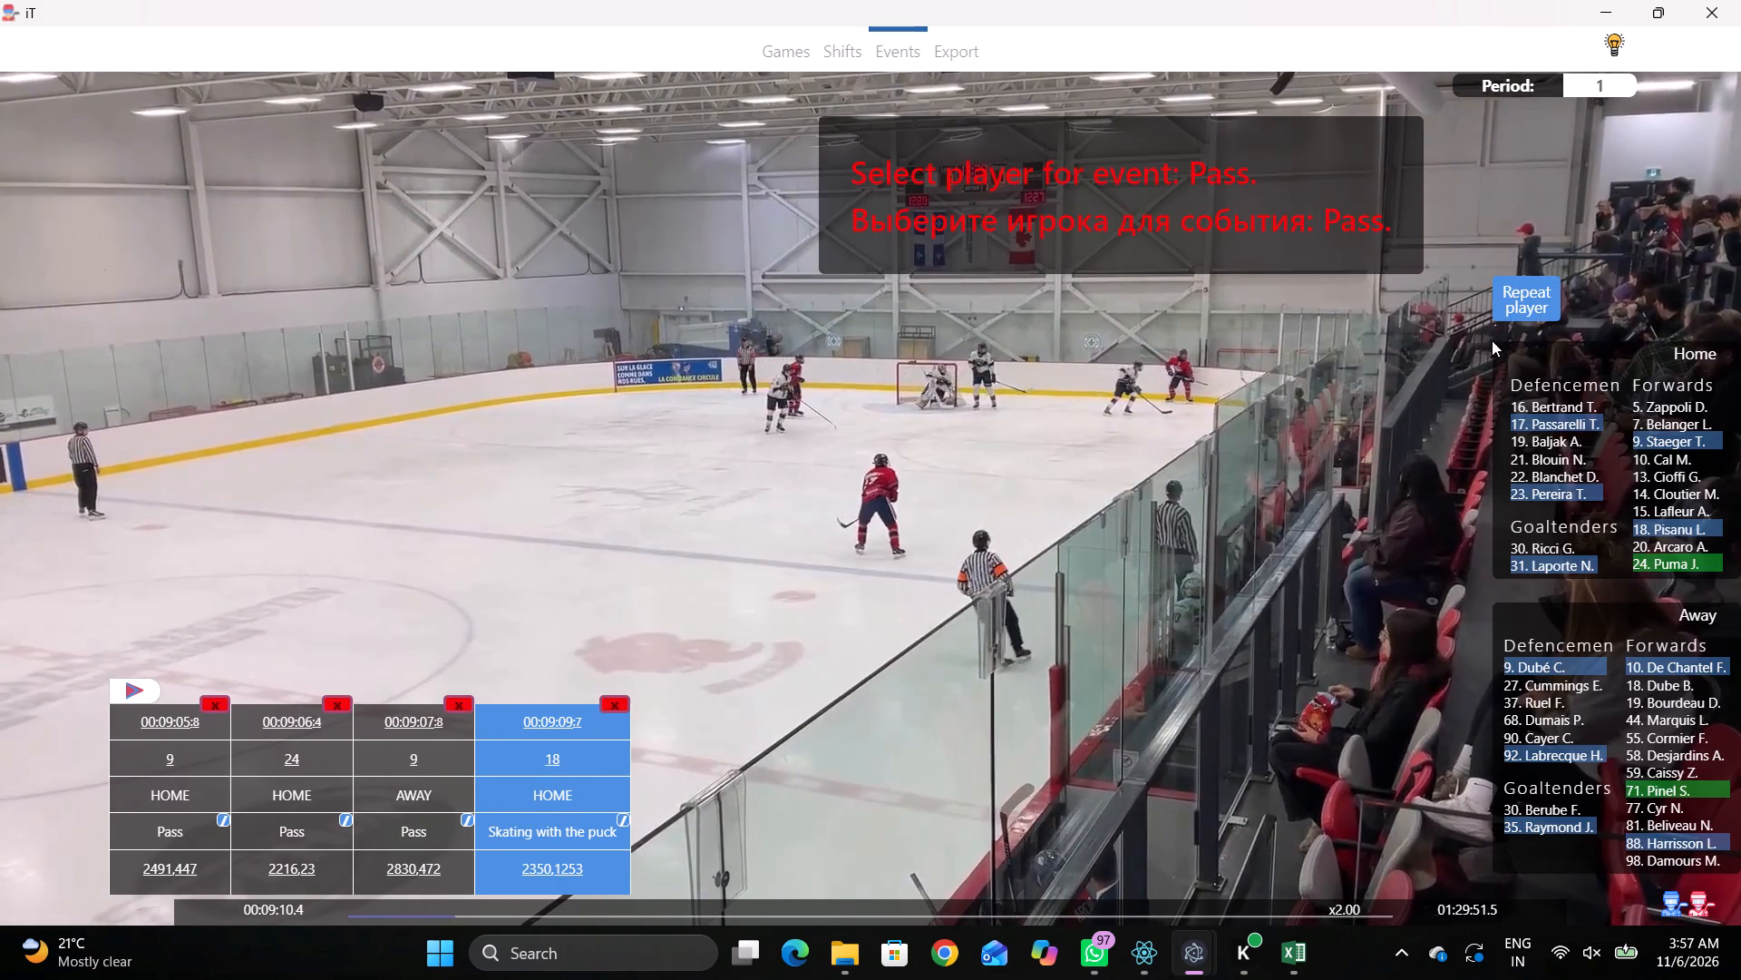
pyautogui.moveTo(1510, 299); pyautogui.dragTo(1509, 308)
pyautogui.click(1300, 534)
# Review the play following home player 18's pass up to about 00:09:13.5 to identify the next puck carrier.
pyautogui.press('space')
pyautogui.press('v')
pyautogui.press('space')
pyautogui.press('space')
pyautogui.press('space')
pyautogui.press('q')
pyautogui.write('r')
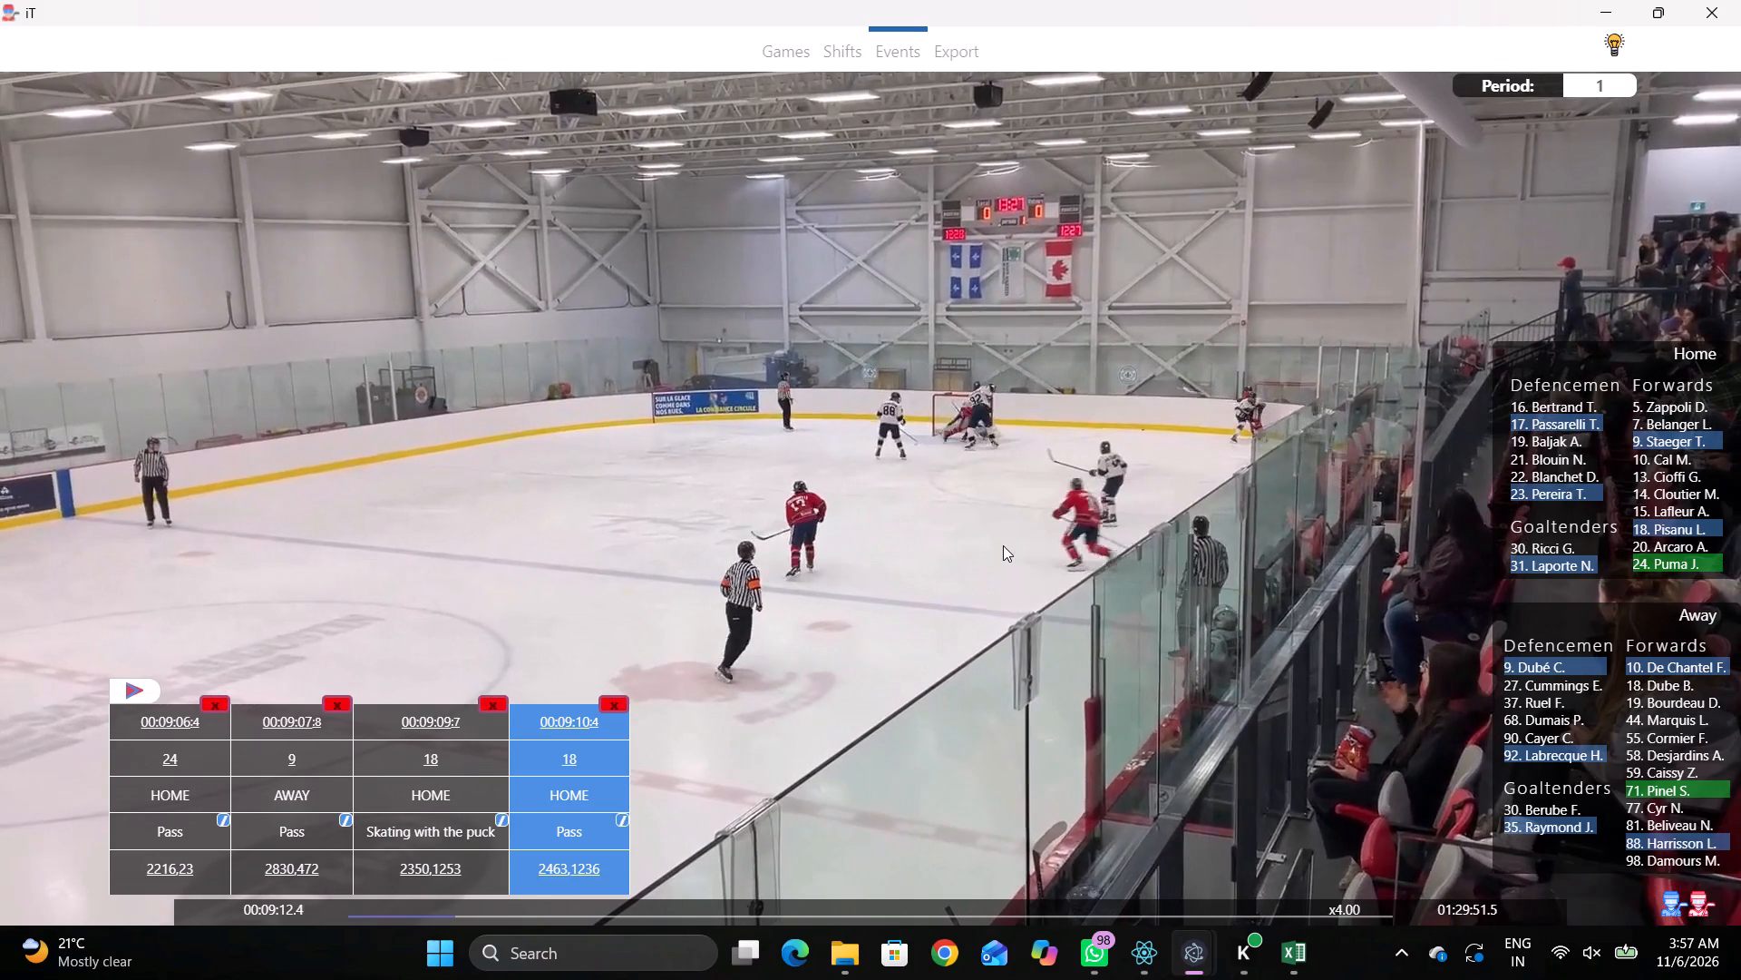
pyautogui.press('space')
pyautogui.press('space')
pyautogui.press('space')
pyautogui.press('space')
pyautogui.press('space')
pyautogui.press('space')
pyautogui.press('space')
pyautogui.press('space')
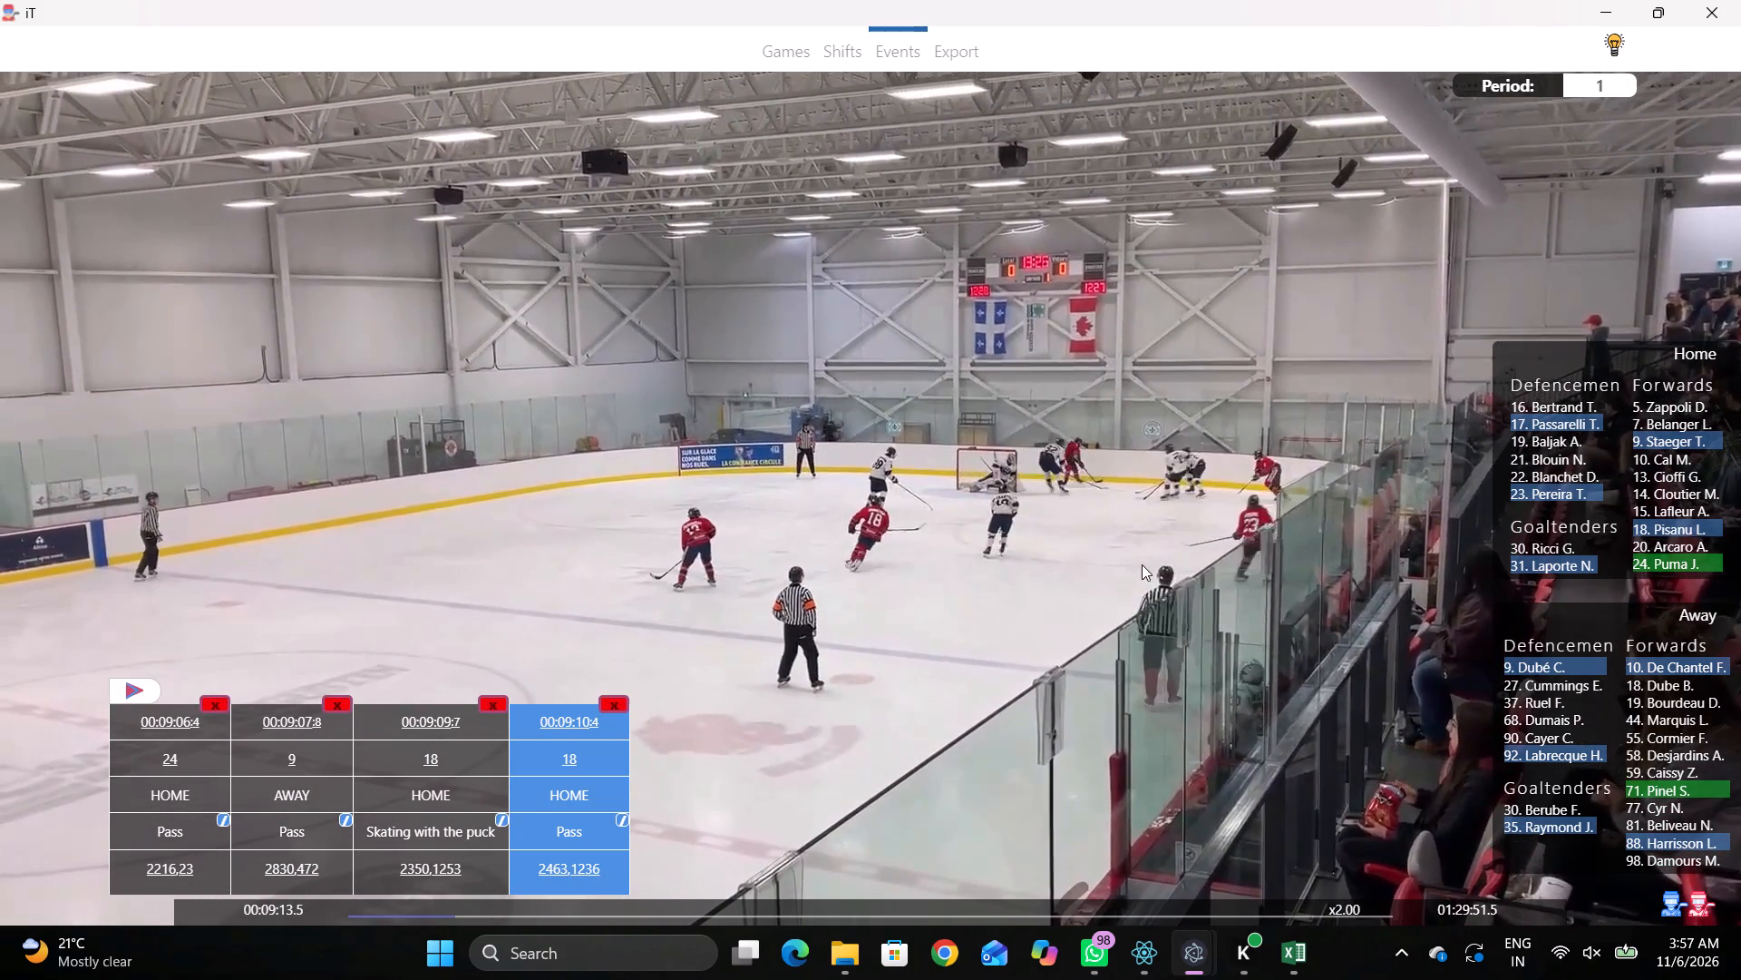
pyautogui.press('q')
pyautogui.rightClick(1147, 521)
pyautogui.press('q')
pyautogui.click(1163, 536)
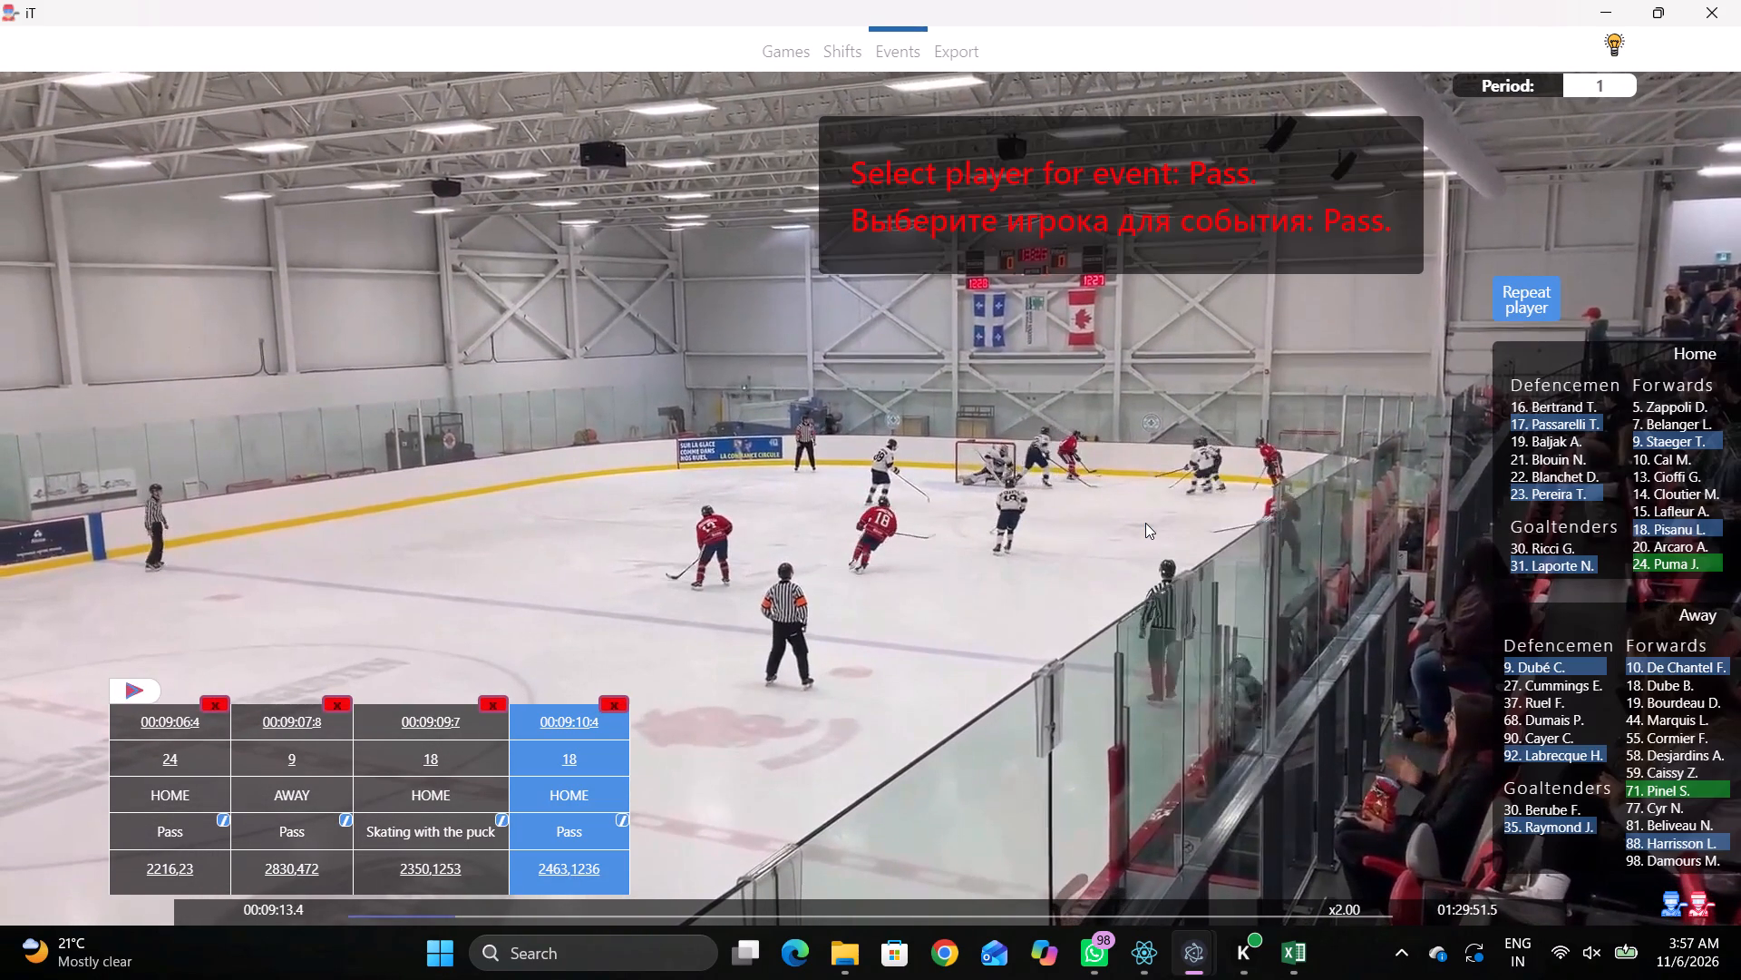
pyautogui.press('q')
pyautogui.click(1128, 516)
# Record skating with the puck by home player 24 at 00:09:13.2, behind the right goal line near the end boards, below the net.
pyautogui.press('q')
pyautogui.press('q')
pyautogui.press('q')
pyautogui.press('q')
pyautogui.press('space')
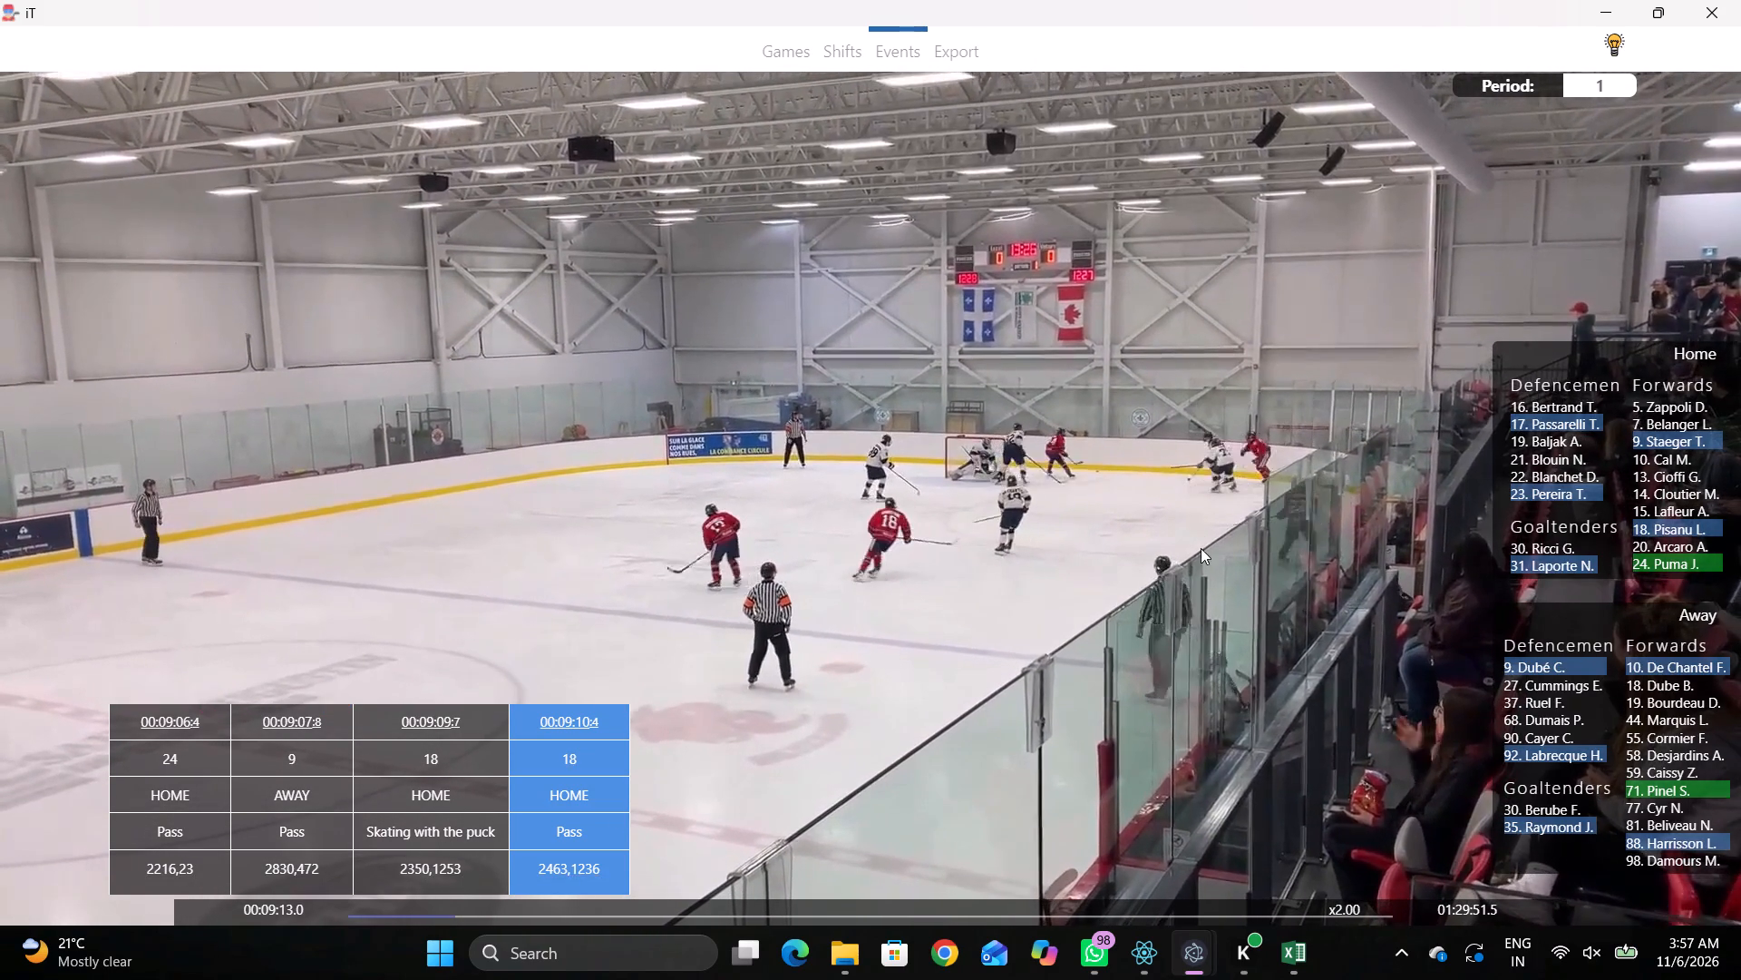
pyautogui.press('space')
pyautogui.rightClick(1198, 531)
pyautogui.click(1267, 564)
pyautogui.click(1650, 556)
pyautogui.click(1373, 424)
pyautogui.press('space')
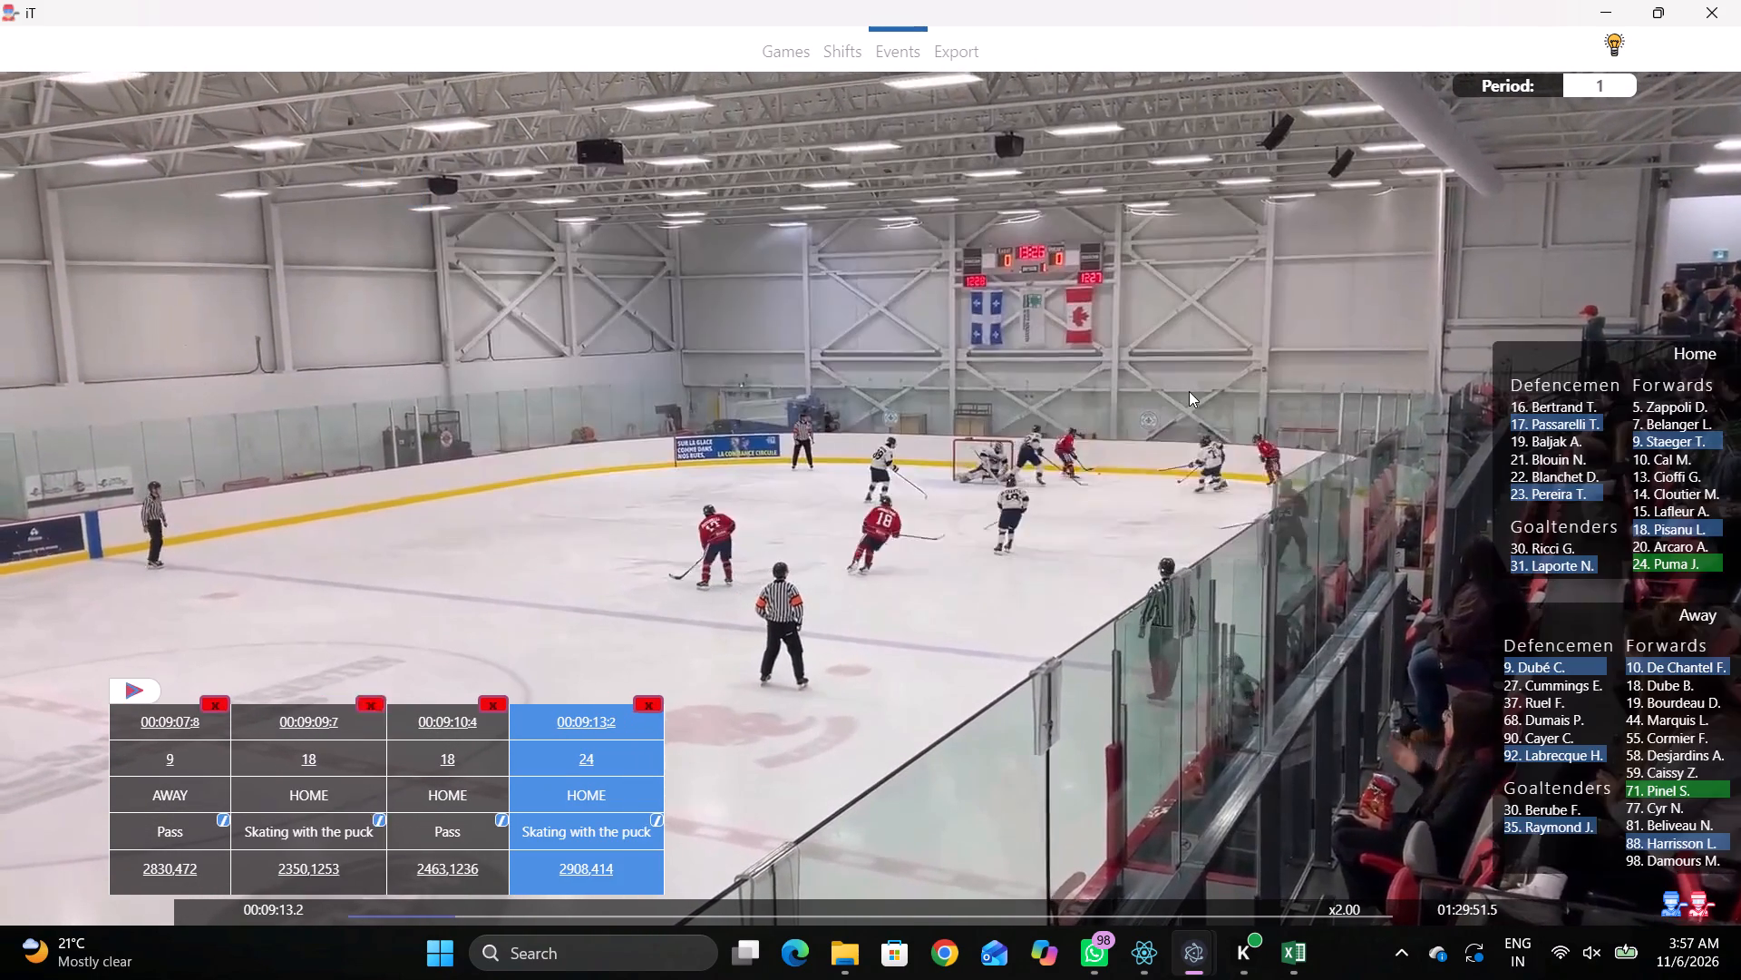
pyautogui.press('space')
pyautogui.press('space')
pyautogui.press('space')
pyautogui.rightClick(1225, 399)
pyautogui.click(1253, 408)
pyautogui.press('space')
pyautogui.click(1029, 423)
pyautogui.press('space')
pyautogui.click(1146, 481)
# Record a pass by home player 24 at 00:09:15.9, just behind the right goal line, slightly below the net.
pyautogui.press('space')
pyautogui.press('space')
pyautogui.press('space')
pyautogui.press('space')
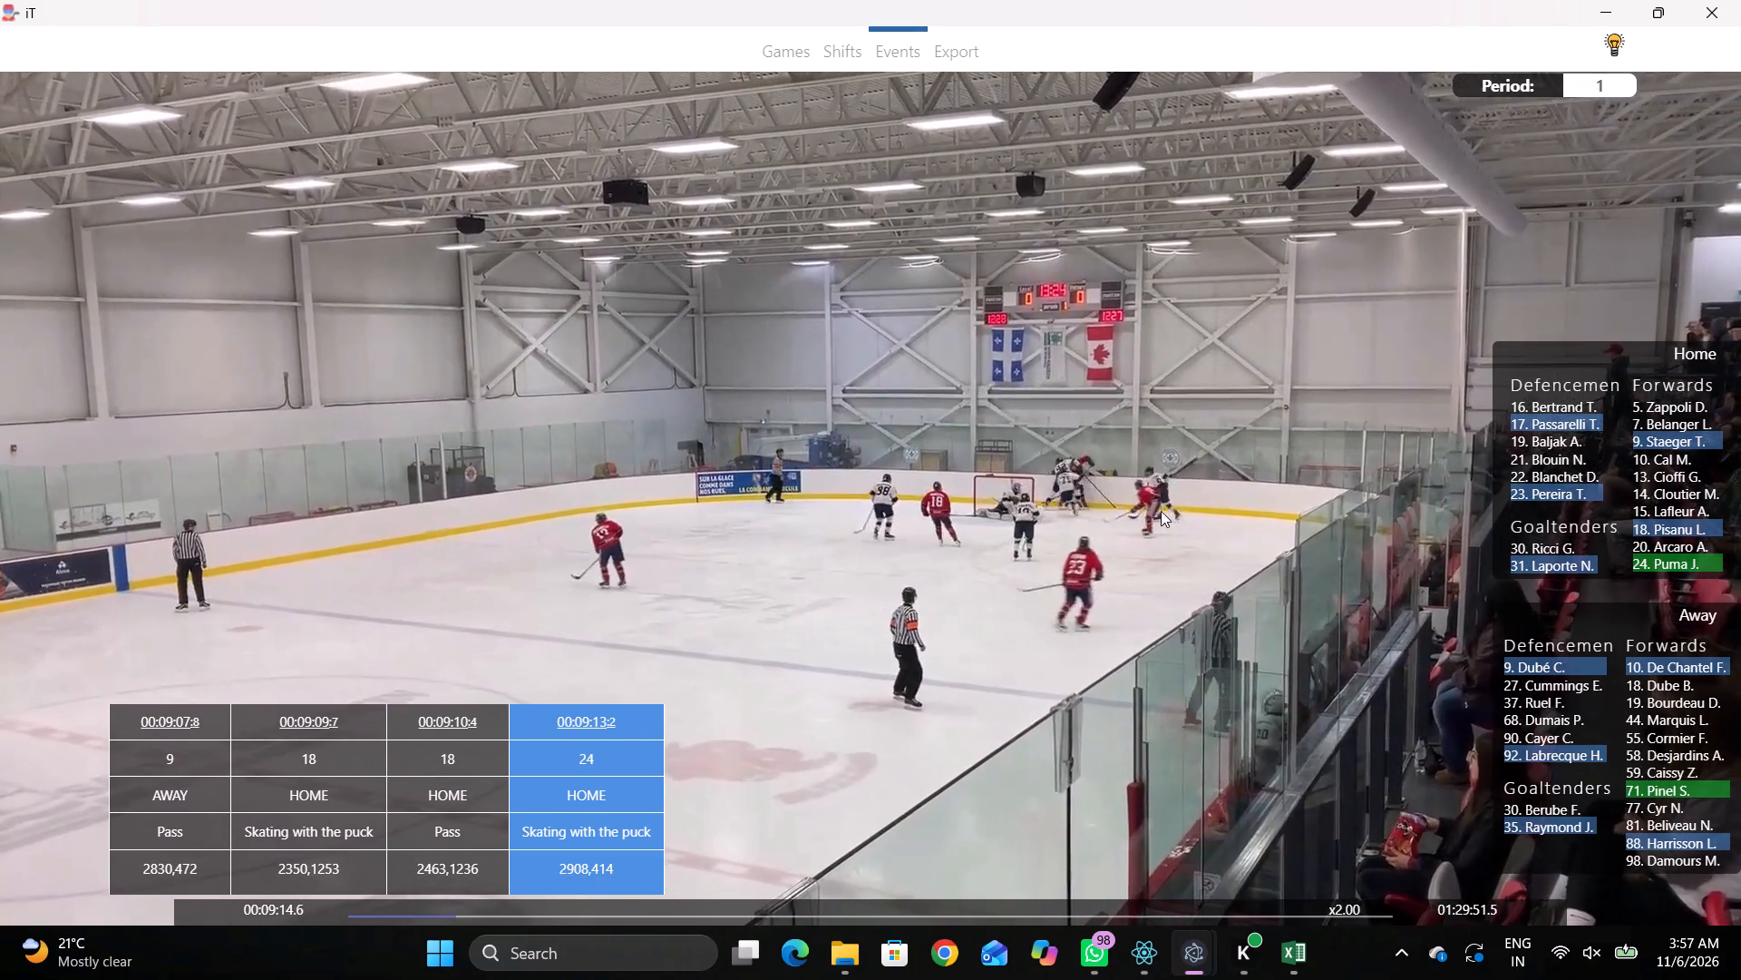
pyautogui.press('space')
pyautogui.press('q')
pyautogui.press('q')
pyautogui.press('q')
pyautogui.press('q')
pyautogui.press('q')
pyautogui.press('q')
pyautogui.press('q')
pyautogui.press('q')
pyautogui.press('q')
pyautogui.press('q')
pyautogui.press('q')
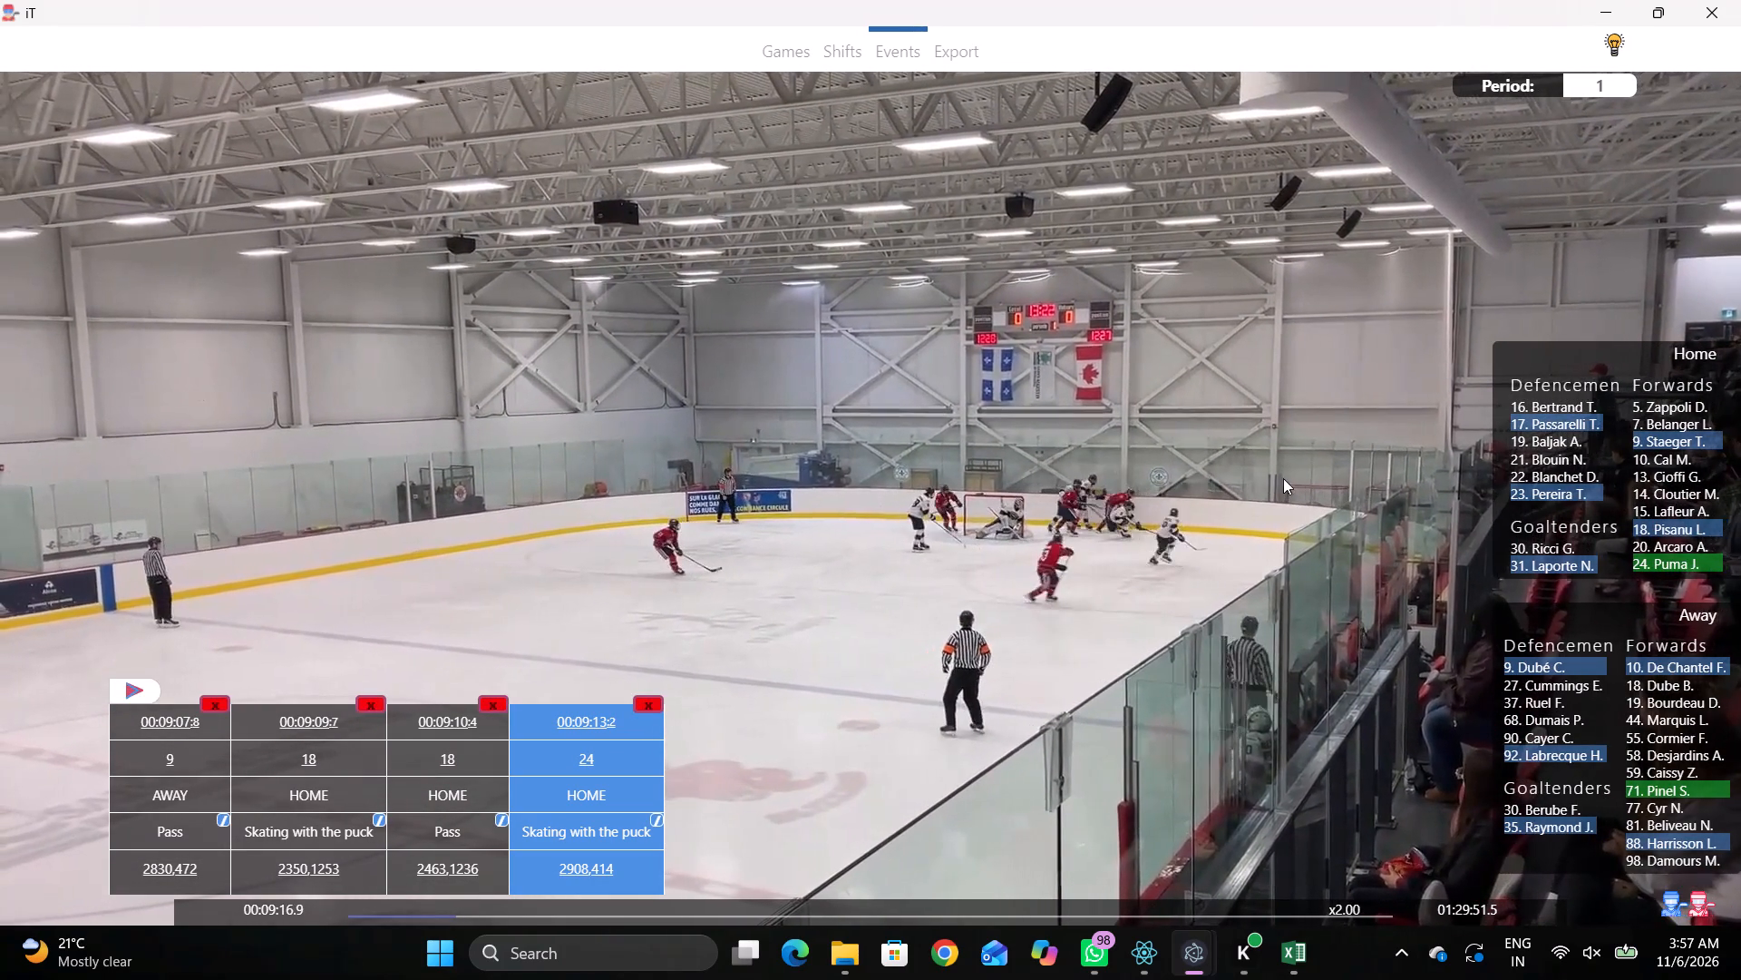
pyautogui.press('q')
pyautogui.rightClick(1243, 428)
pyautogui.moveTo(1209, 435); pyautogui.dragTo(1197, 446, button='right')
pyautogui.click(1230, 459)
pyautogui.click(1514, 298)
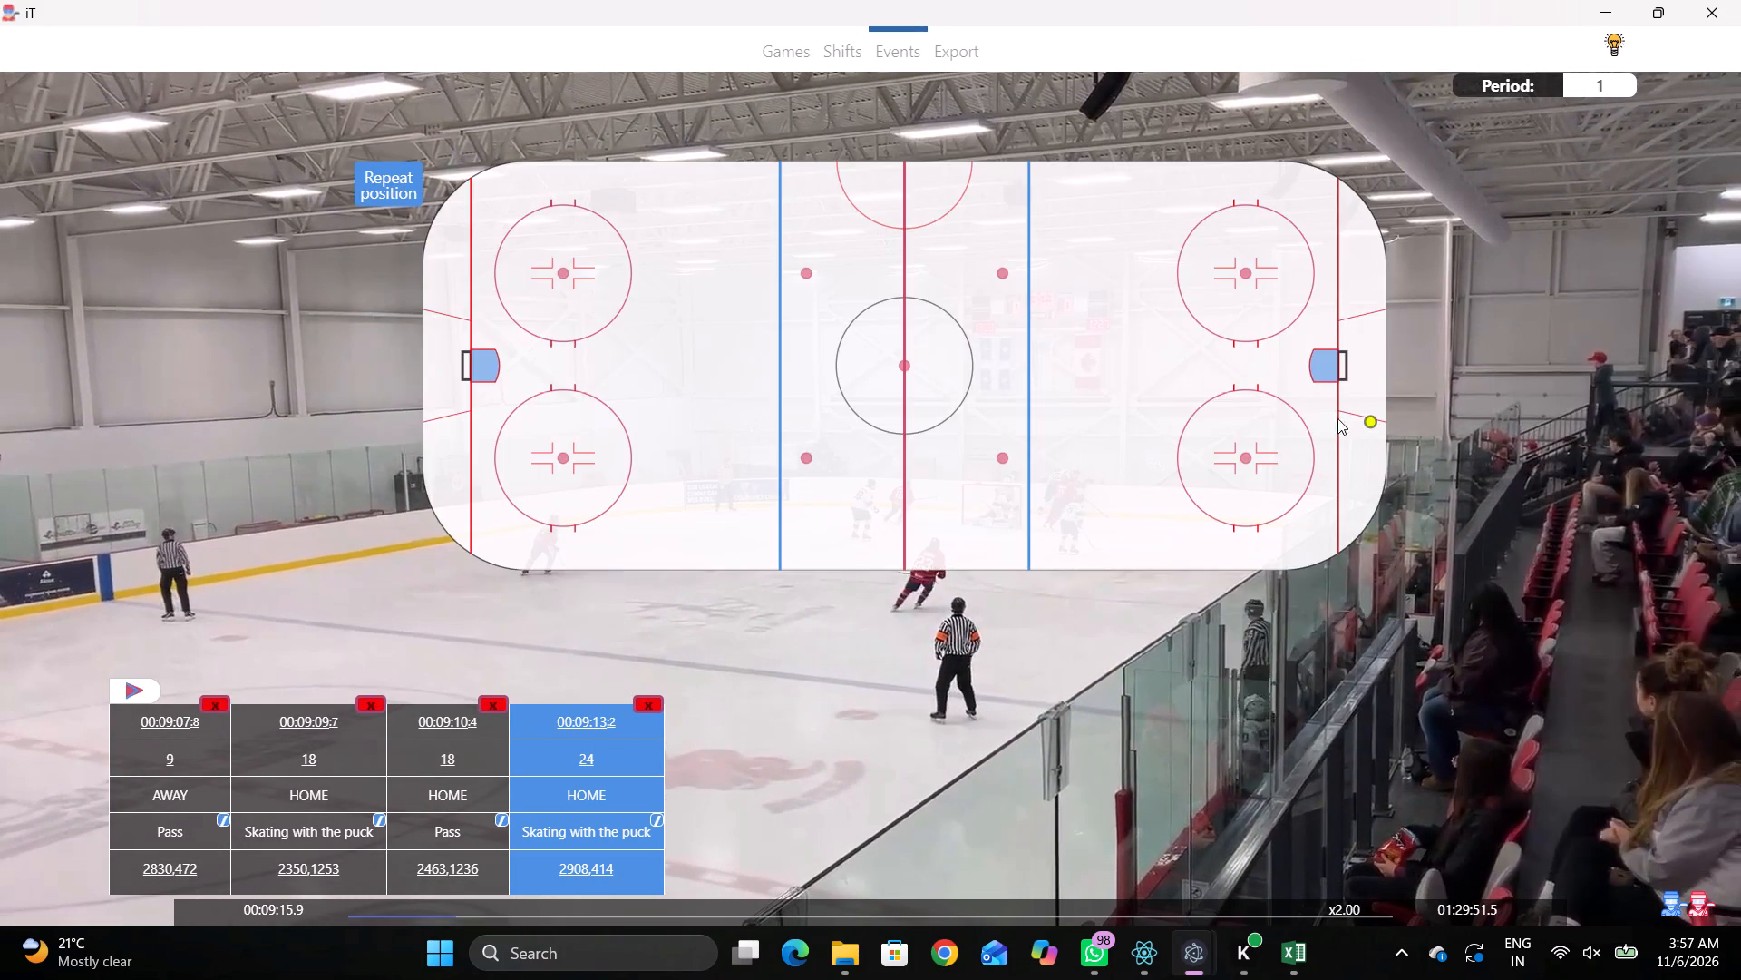
pyautogui.click(1346, 405)
# Record a pass by away player 9 at 00:09:17.0, behind the right goal line, level with the middle of the lower face-off circle.
pyautogui.press('r')
pyautogui.press('space')
pyautogui.press('space')
pyautogui.press('space')
pyautogui.press('space')
pyautogui.press('space')
pyautogui.press('space')
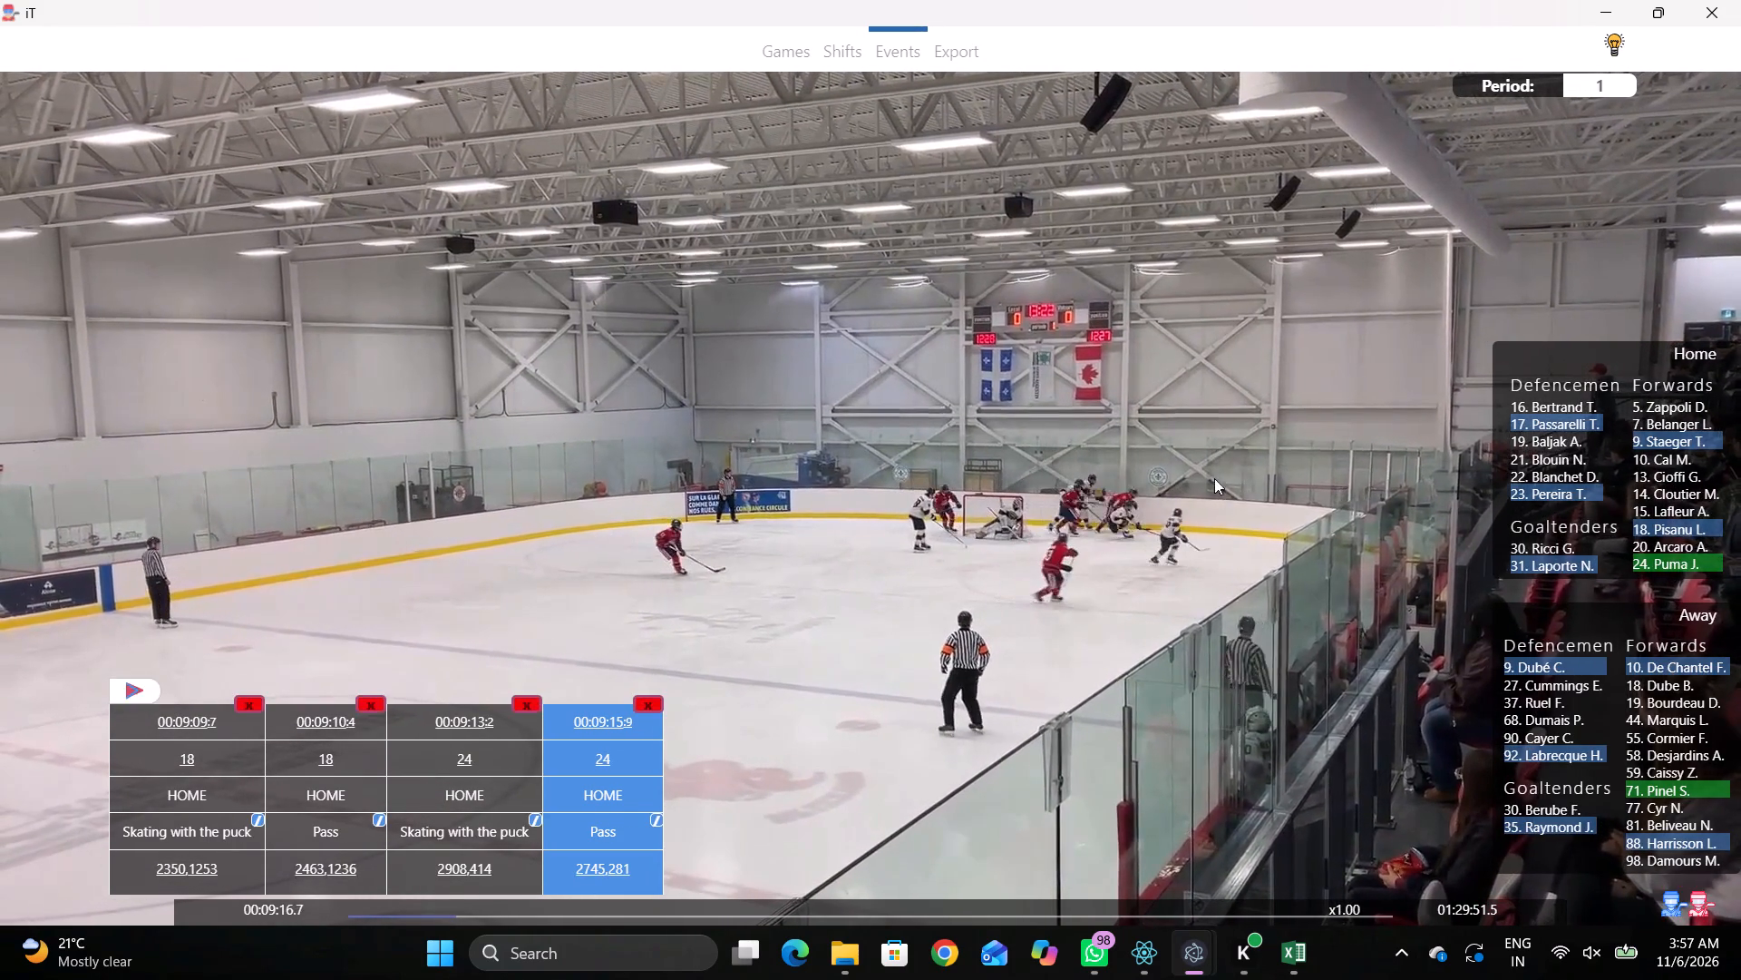
pyautogui.rightClick(1214, 478)
pyautogui.press('space')
pyautogui.press('space')
pyautogui.write('q')
pyautogui.rightClick(1246, 465)
pyautogui.click(1272, 483)
pyautogui.click(1541, 671)
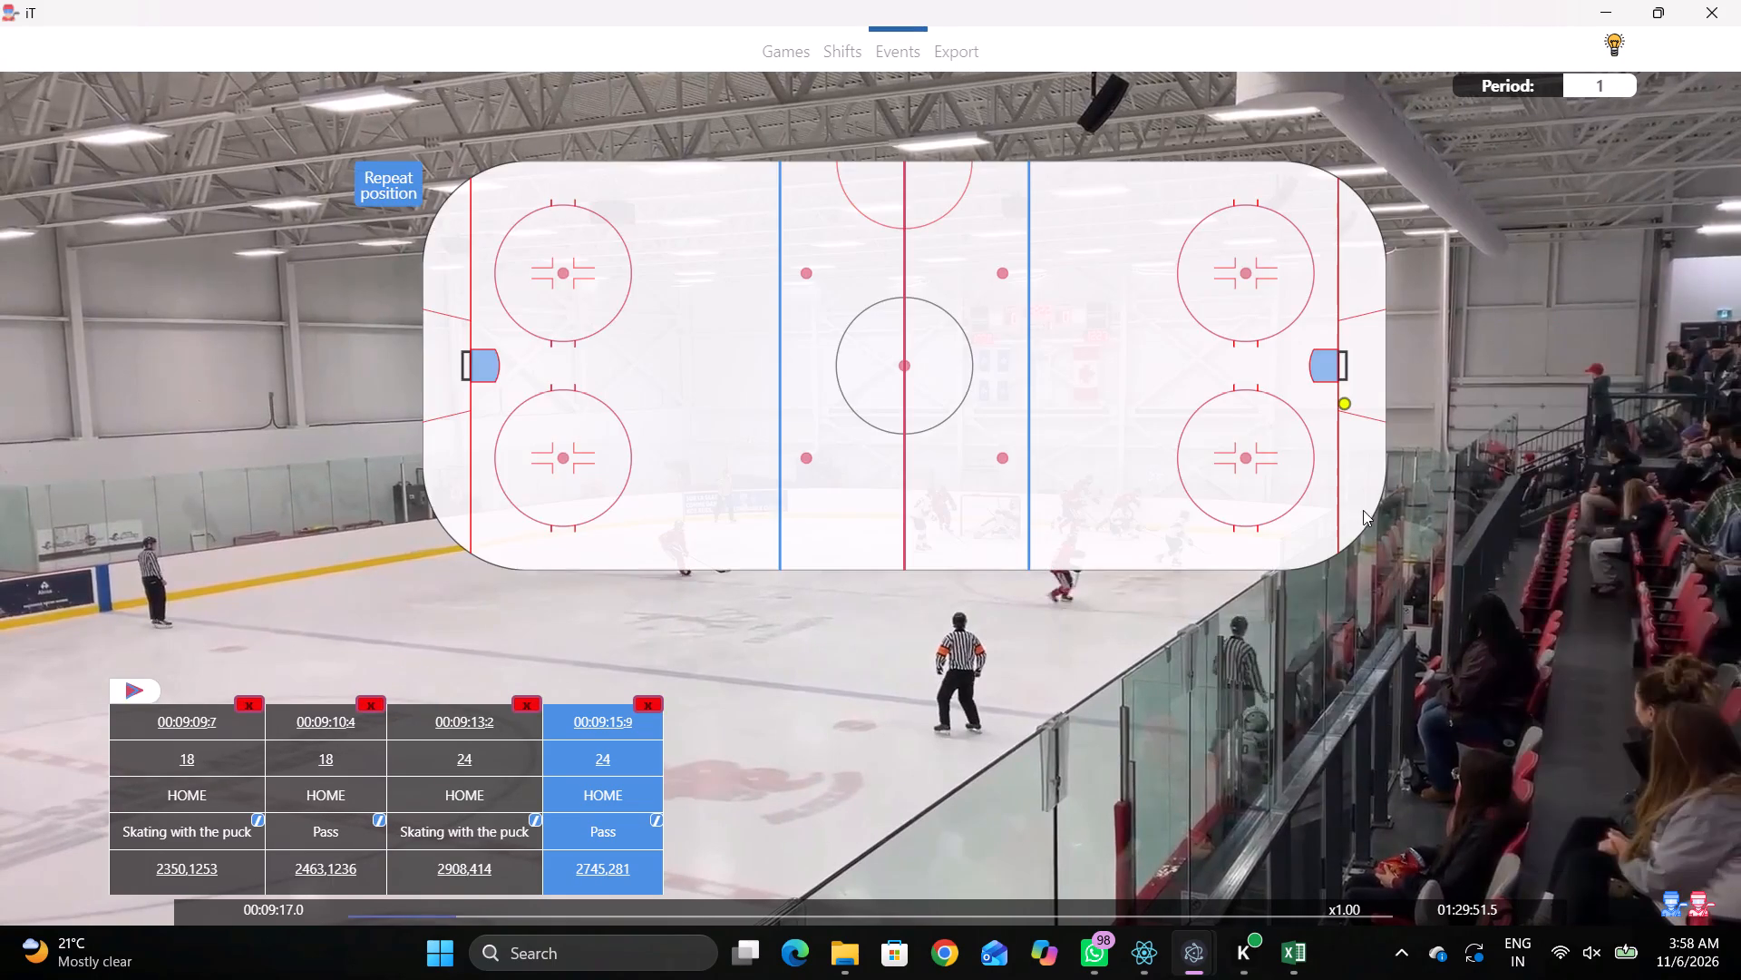
pyautogui.click(1364, 451)
# Record a pass by away player 10 at 00:09:18.8, between the right blue line and the lower-right face-off circle.
pyautogui.press('q')
pyautogui.press('q')
pyautogui.press('q')
pyautogui.press('q')
pyautogui.press('q')
pyautogui.press('q')
pyautogui.press('q')
pyautogui.press('q')
pyautogui.press('q')
pyautogui.press('q')
pyautogui.press('space')
pyautogui.write('v')
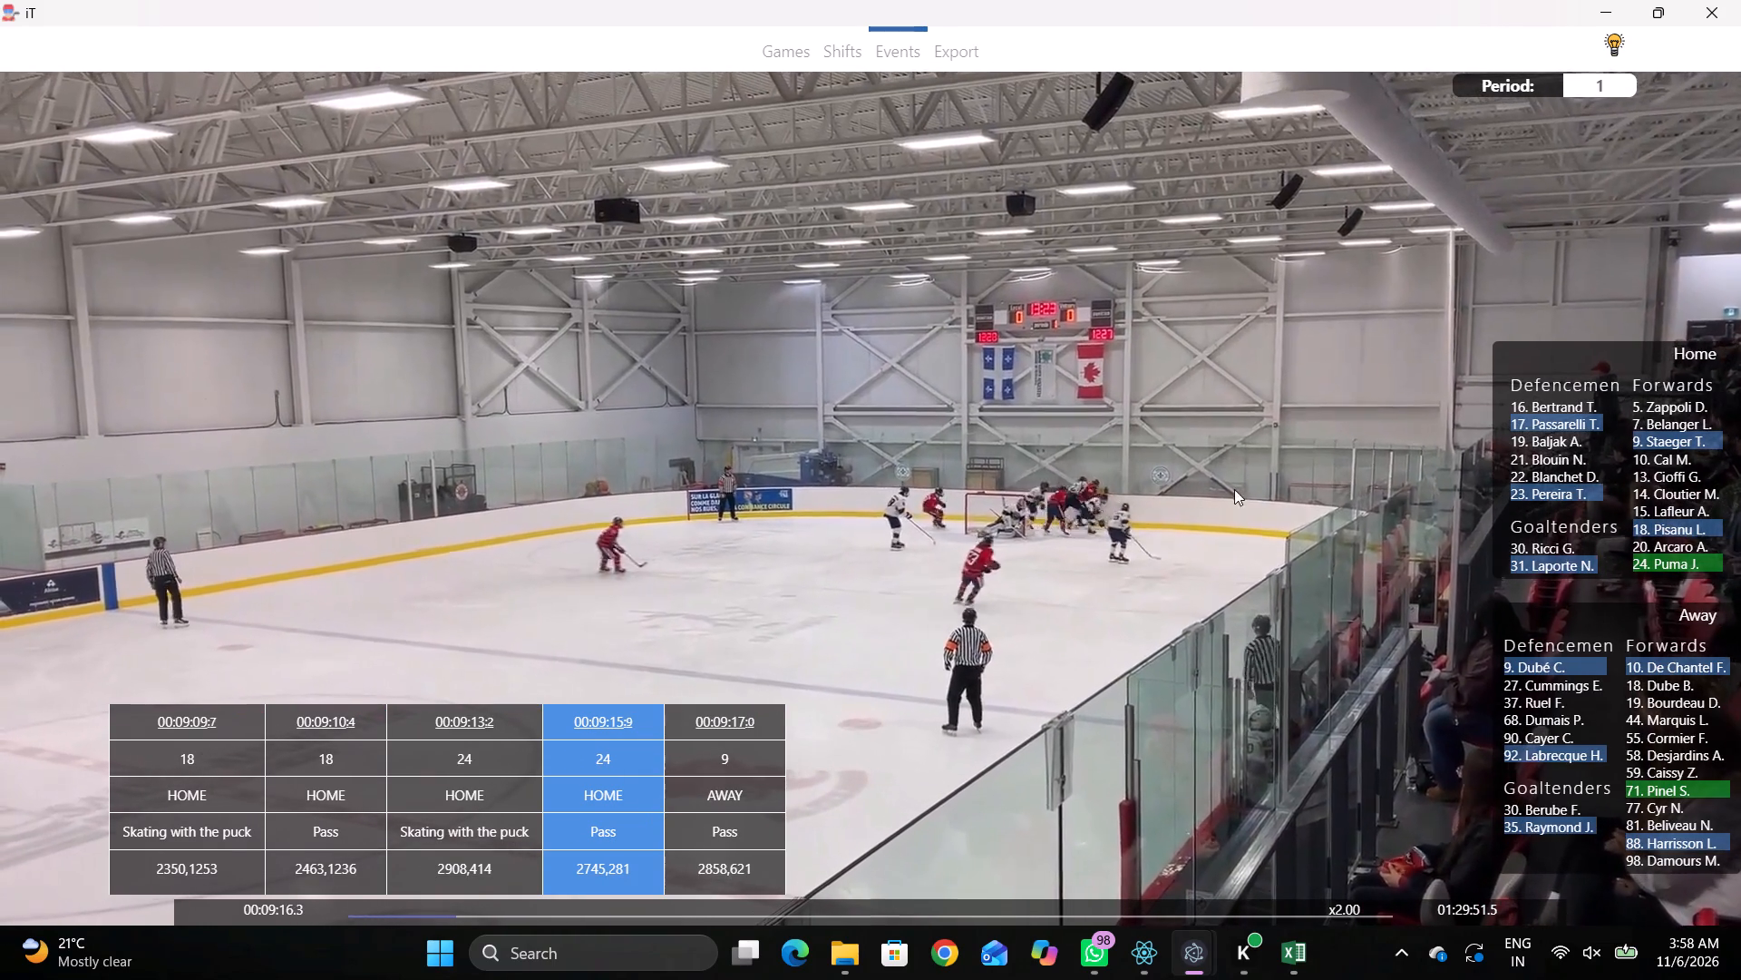
pyautogui.press('space')
pyautogui.press('space')
pyautogui.press('space')
pyautogui.press('space')
pyautogui.press('space')
pyautogui.moveTo(1195, 451); pyautogui.dragTo(1207, 463, button='right')
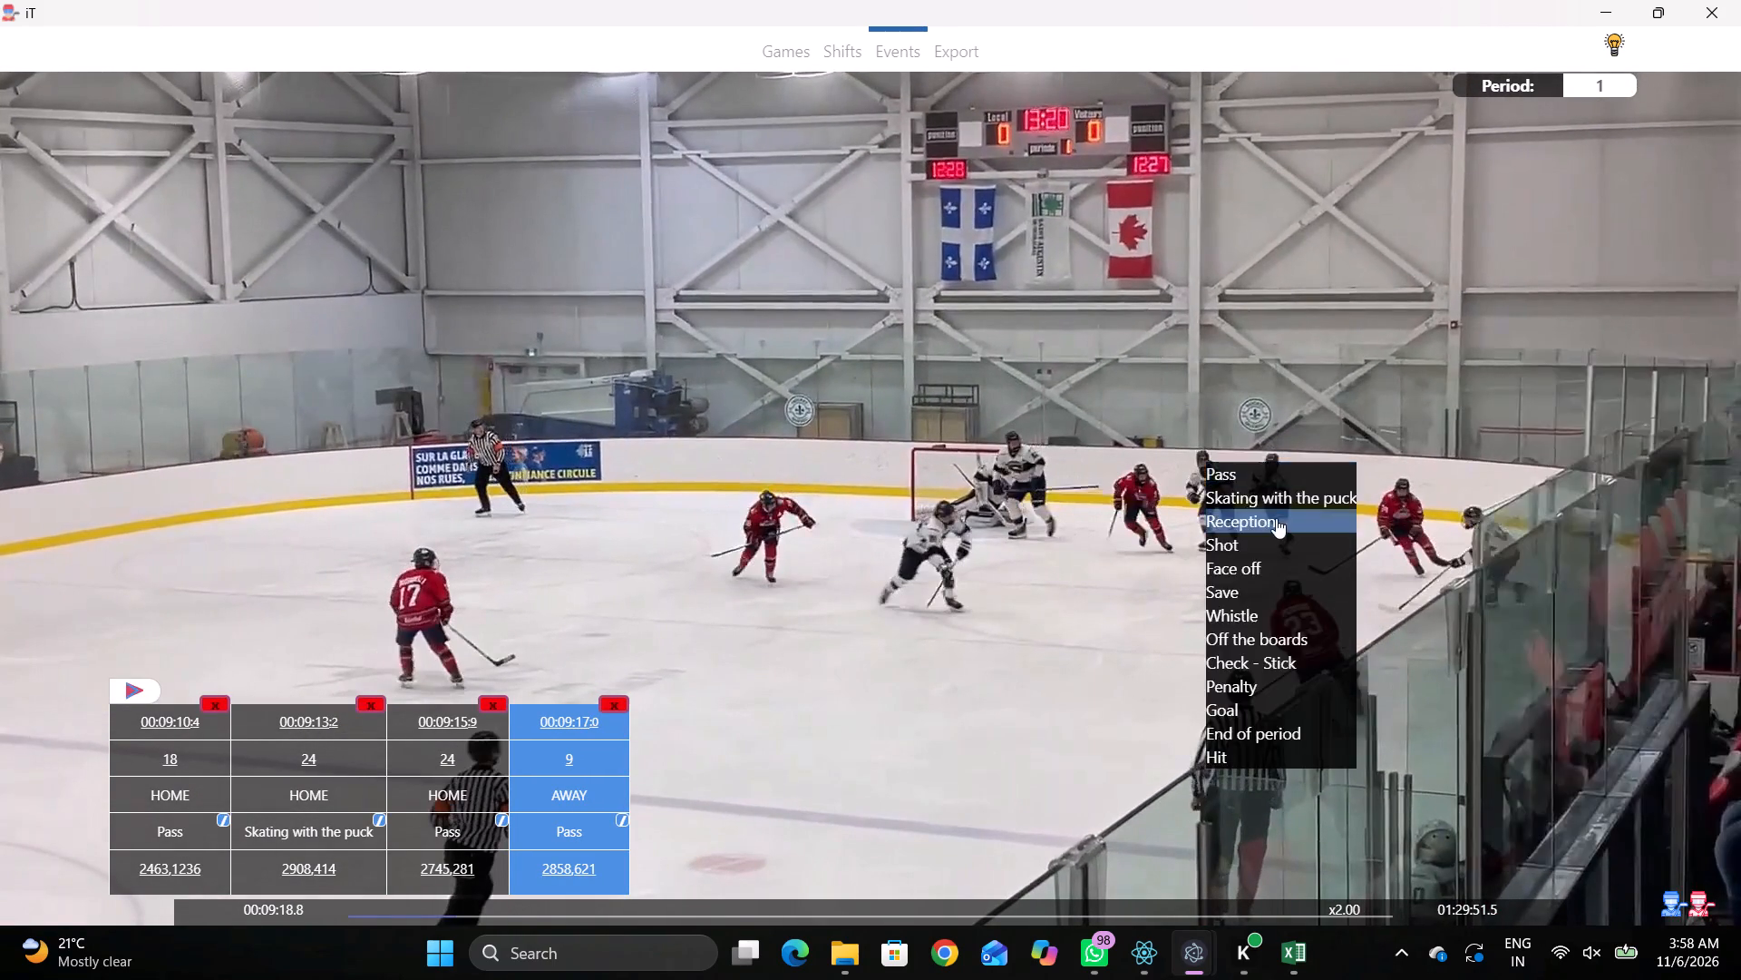
pyautogui.click(1276, 518)
pyautogui.rightClick(1308, 504)
pyautogui.click(1323, 522)
pyautogui.click(1636, 665)
pyautogui.click(1118, 442)
# Record skating with the puck by away player 71 at 00:09:19.6, in the blue-line half of the lower-right face-off circle.
pyautogui.press('space')
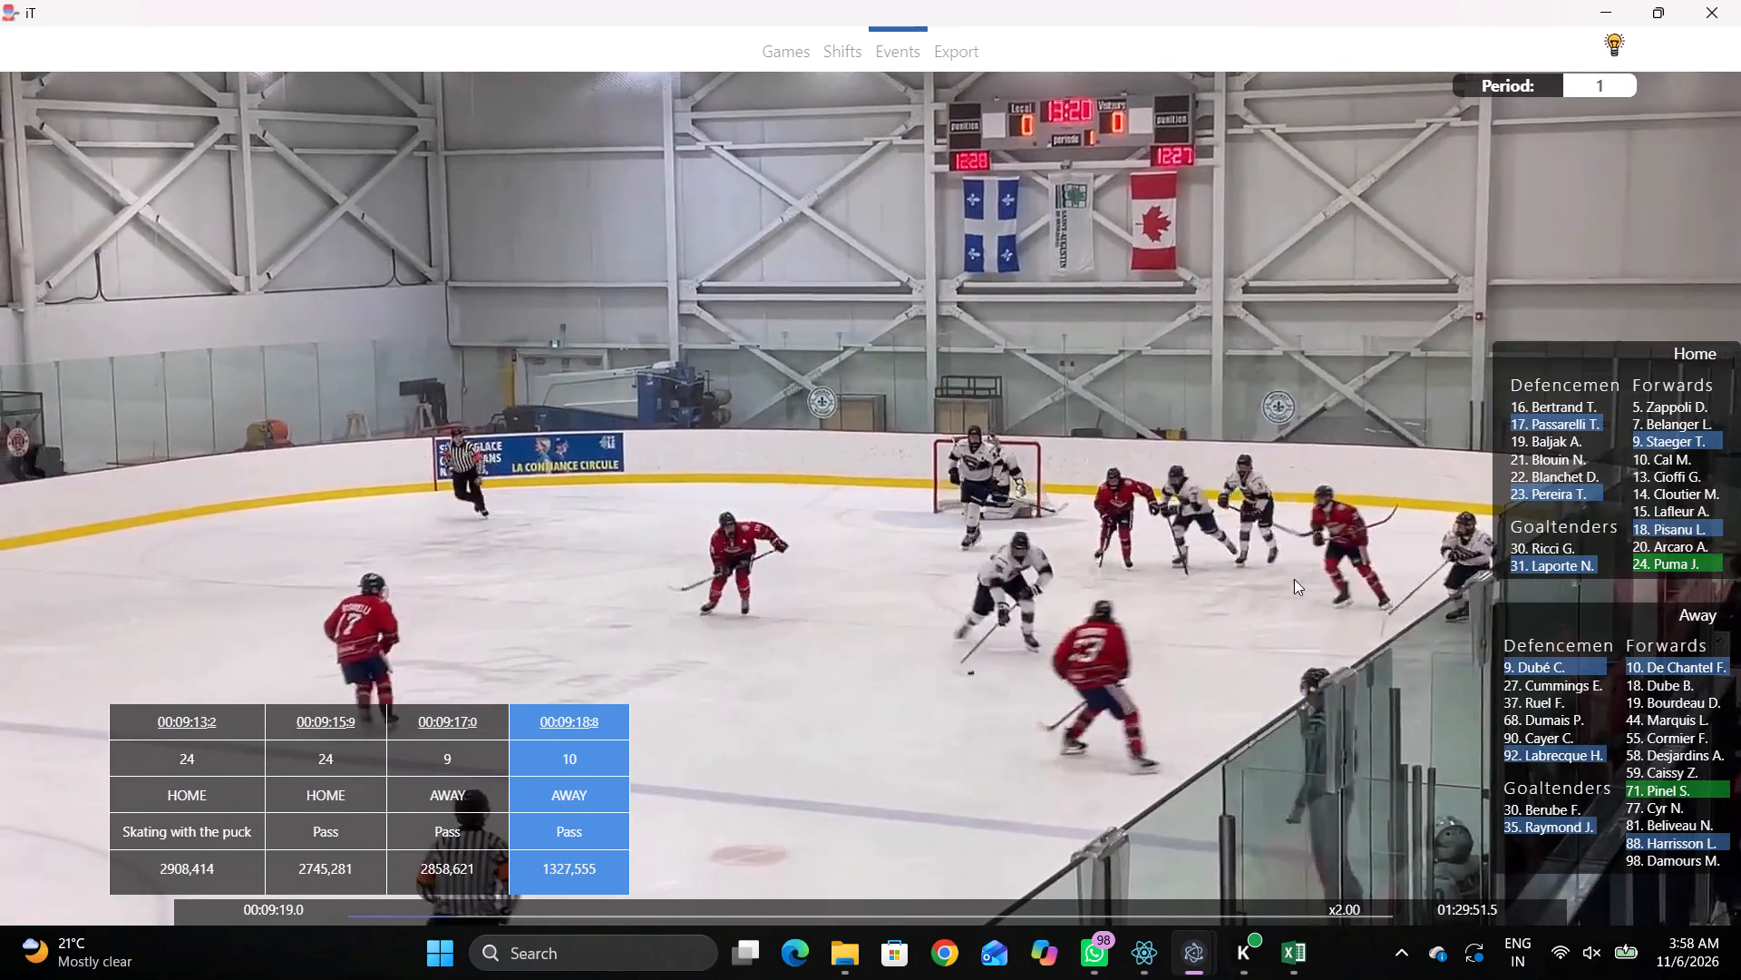
pyautogui.press('space')
pyautogui.moveTo(1193, 513); pyautogui.dragTo(1172, 513, button='right')
pyautogui.click(1252, 547)
pyautogui.click(1651, 789)
pyautogui.click(1208, 467)
# Change the player of the skating-with-the-puck event at 00:09:19.6 to away player 88.
pyautogui.press('space')
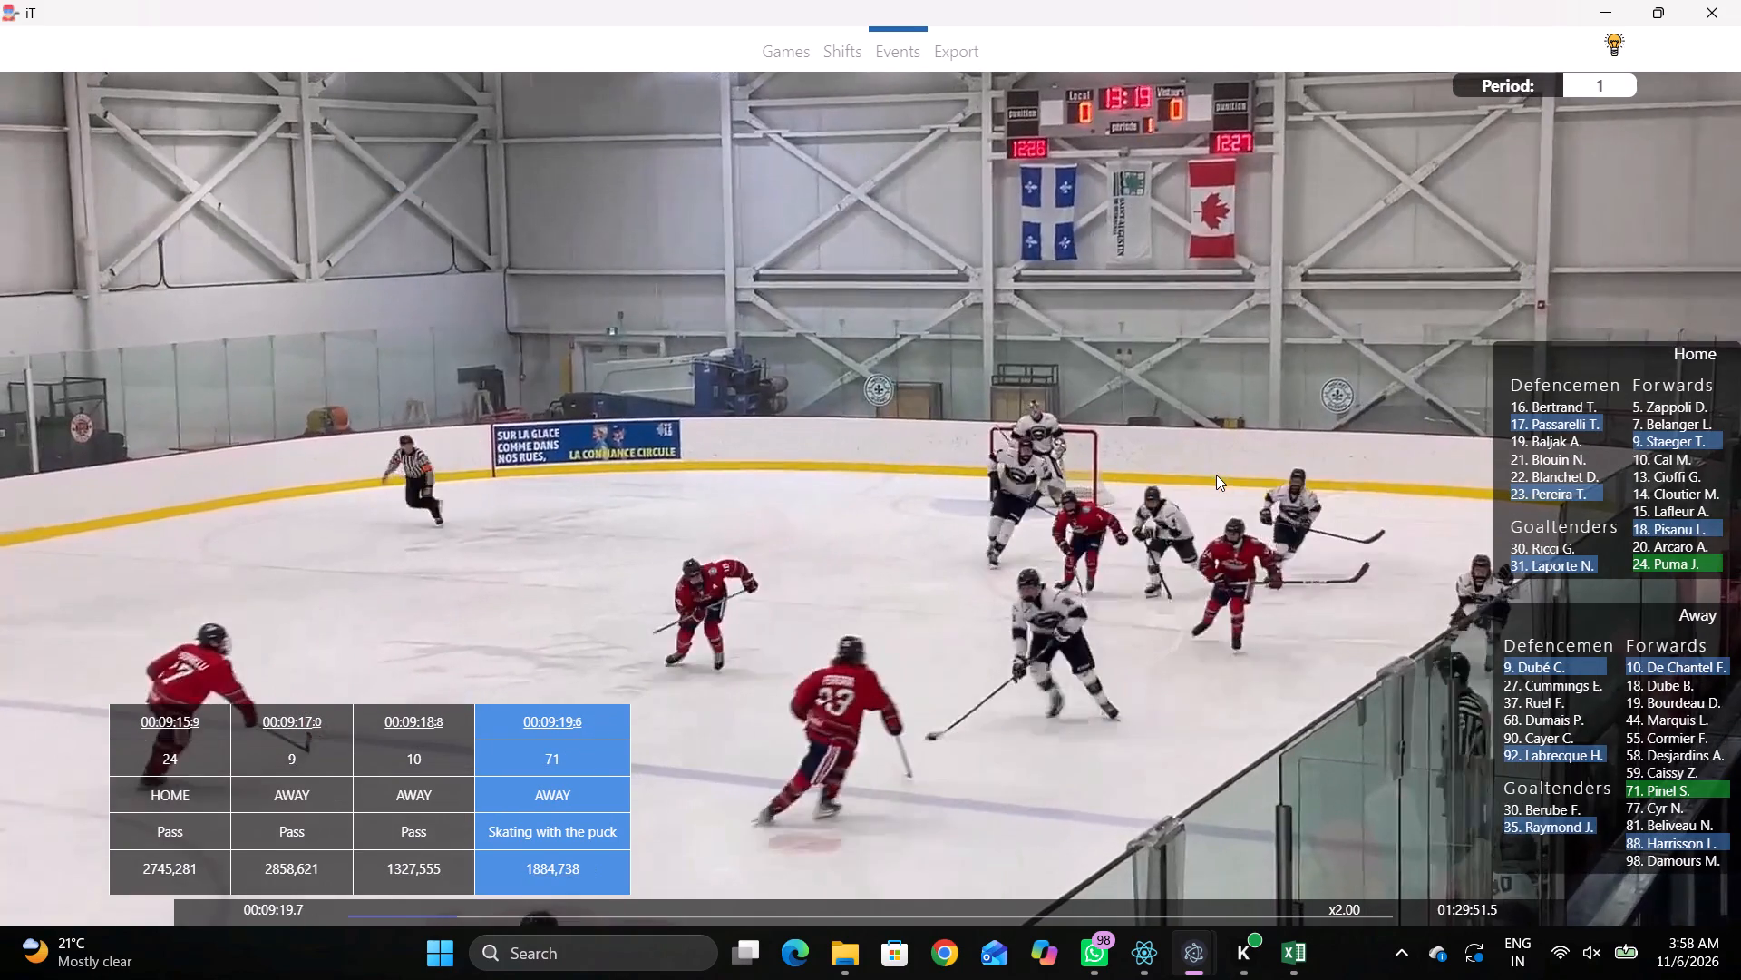
pyautogui.press('space')
pyautogui.press('space')
pyautogui.press('space')
pyautogui.press('space')
pyautogui.press('space')
pyautogui.press('space')
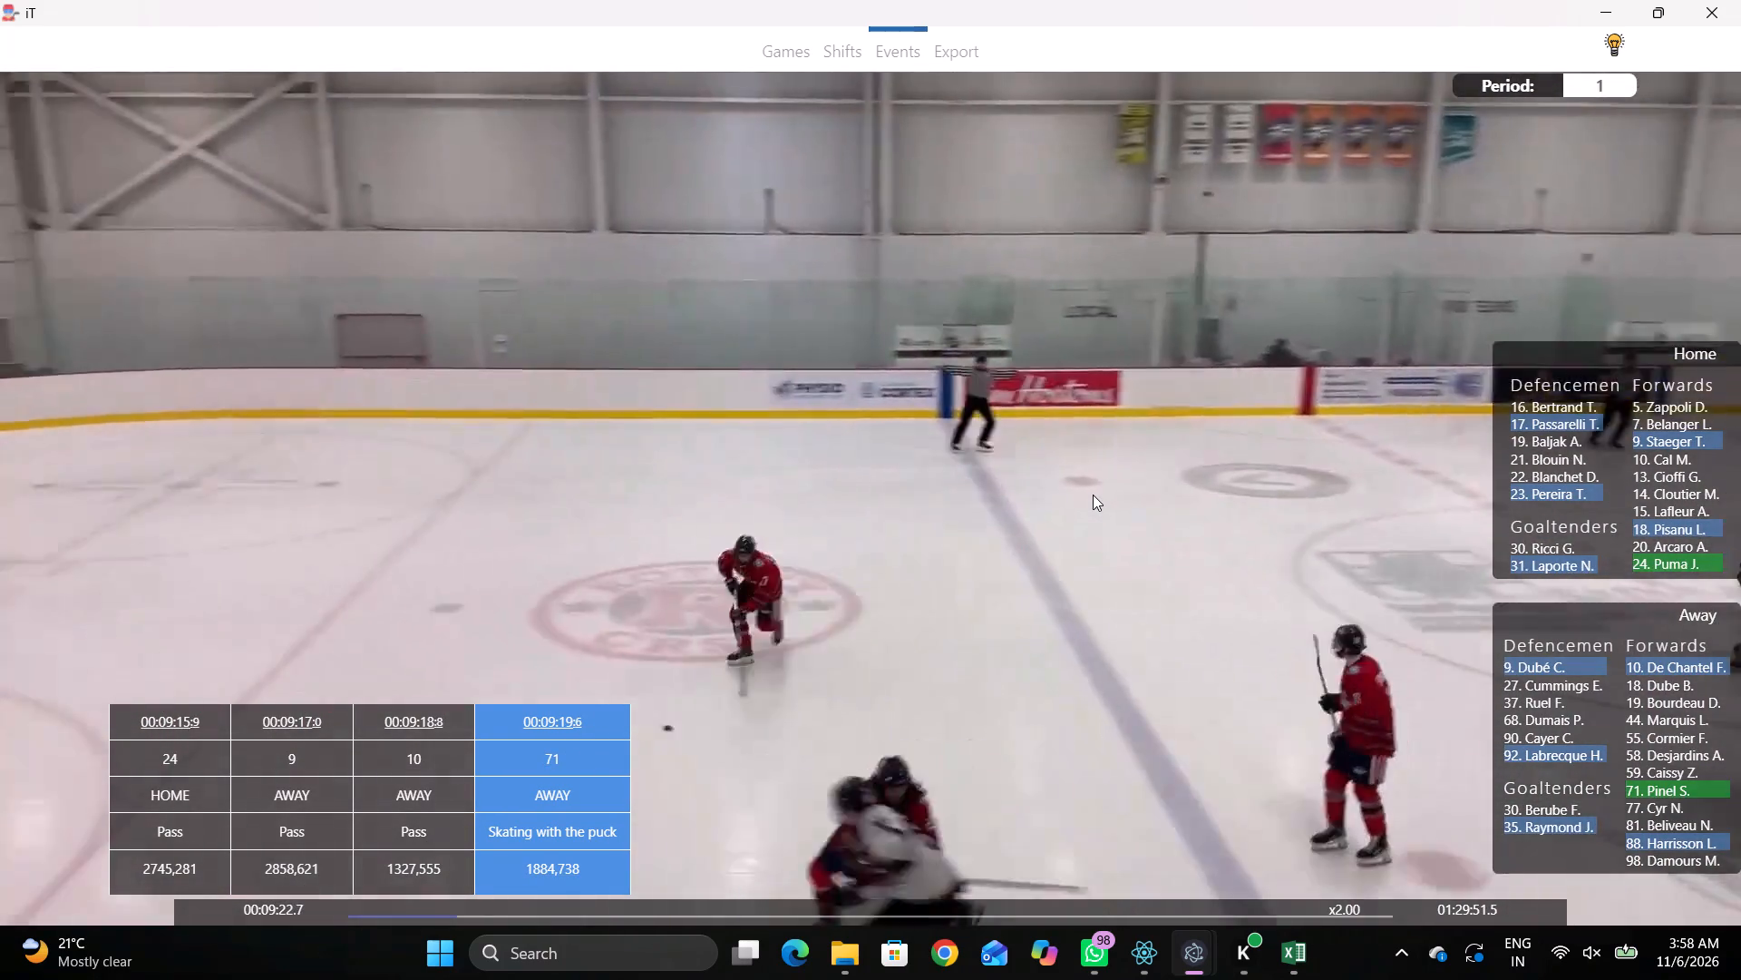
pyautogui.press('space')
pyautogui.hotkey('shift', 'd')
pyautogui.hotkey('shift', 'd')
pyautogui.click(548, 760)
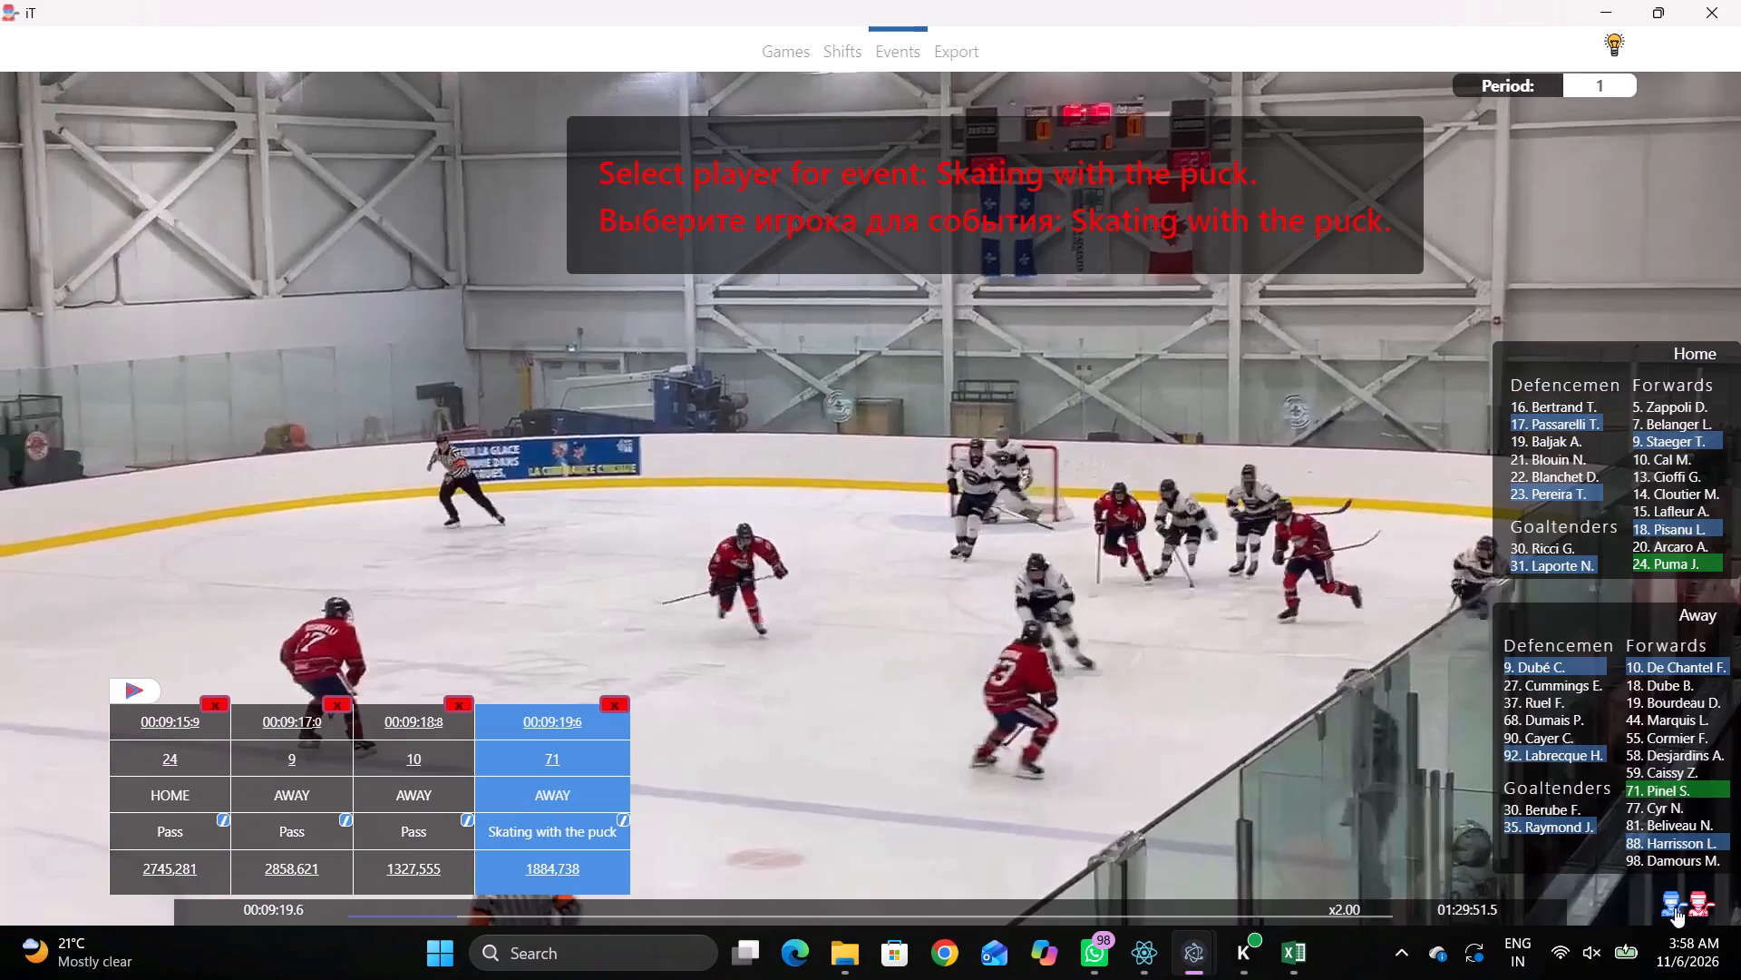
pyautogui.click(1654, 849)
pyautogui.hotkey('shift', 'd')
# Record a pass by away player 88 at 00:09:21.9, just outside the centre circle's lower edge, toward the right blue line.
pyautogui.press('space')
pyautogui.write('v')
pyautogui.press('space')
pyautogui.press('space')
pyautogui.press('space')
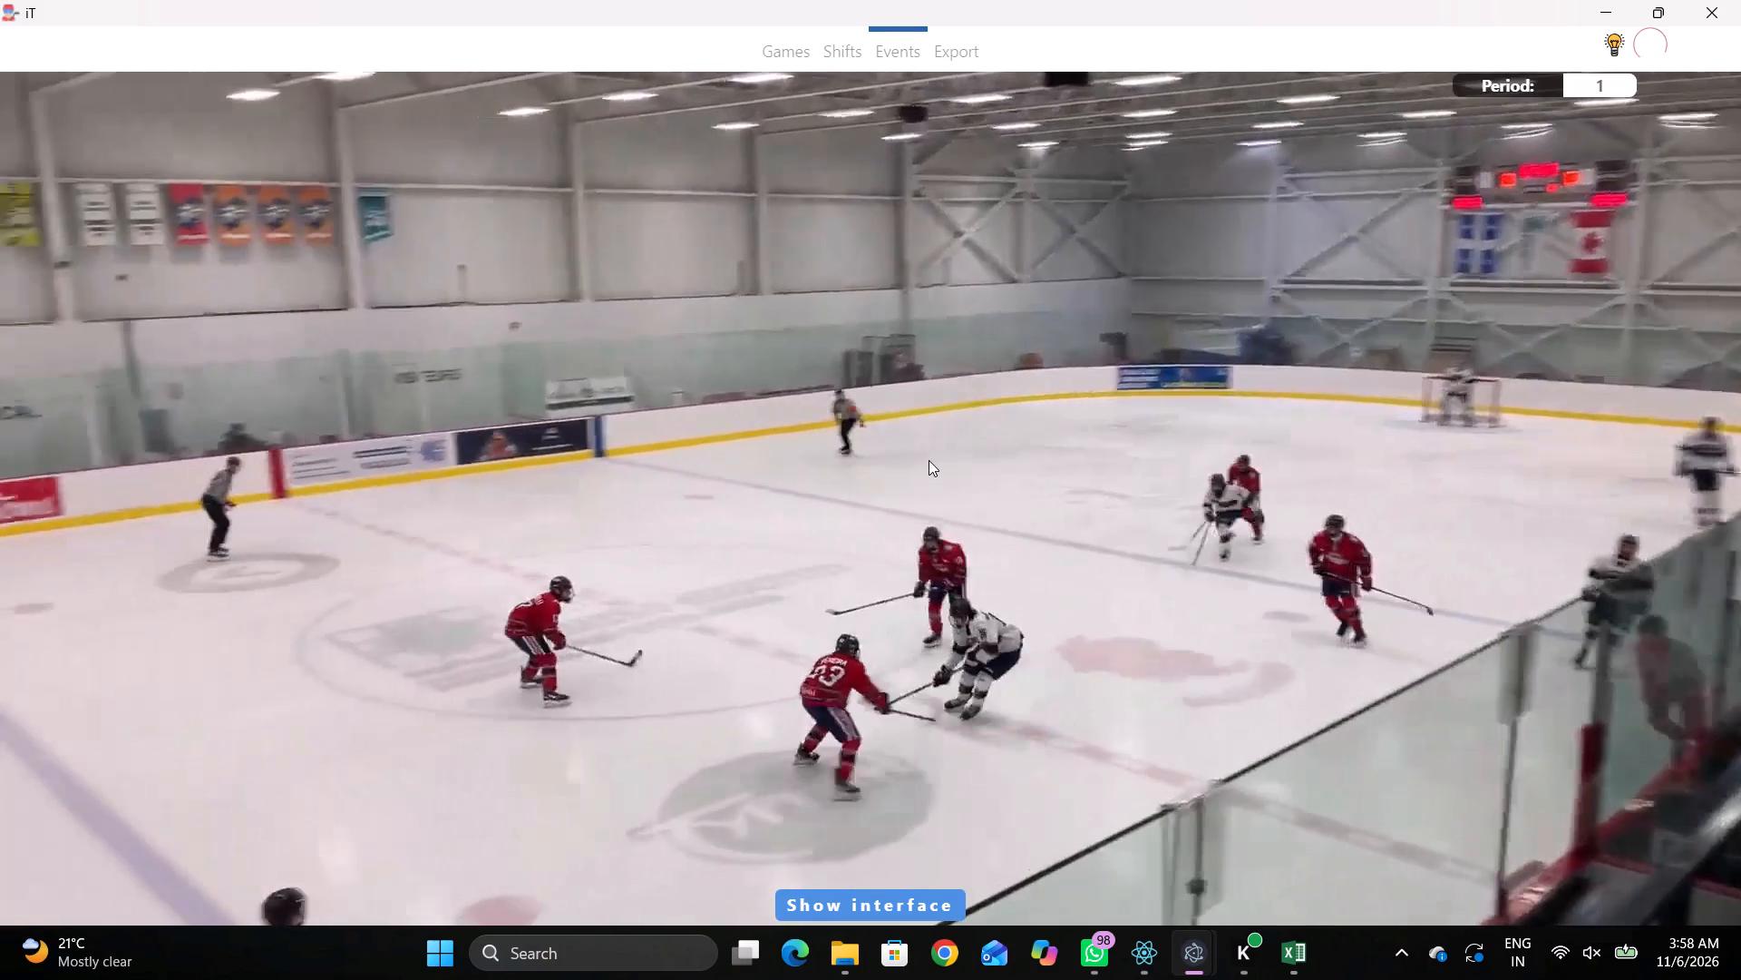
pyautogui.write('r')
pyautogui.press('space')
pyautogui.press('space')
pyautogui.write('q')
pyautogui.press('q')
pyautogui.press('q')
pyautogui.rightClick(1003, 435)
pyautogui.click(1026, 455)
pyautogui.moveTo(1548, 300); pyautogui.dragTo(1539, 303)
pyautogui.moveTo(1007, 430); pyautogui.dragTo(963, 431)
# Record skating with the puck by home player 17 at 00:09:23.6, between the upper-left face-off circle and left blue line, slightly above mid-rink.
pyautogui.press('space')
pyautogui.press('space')
pyautogui.press('space')
pyautogui.press('space')
pyautogui.rightClick(843, 354)
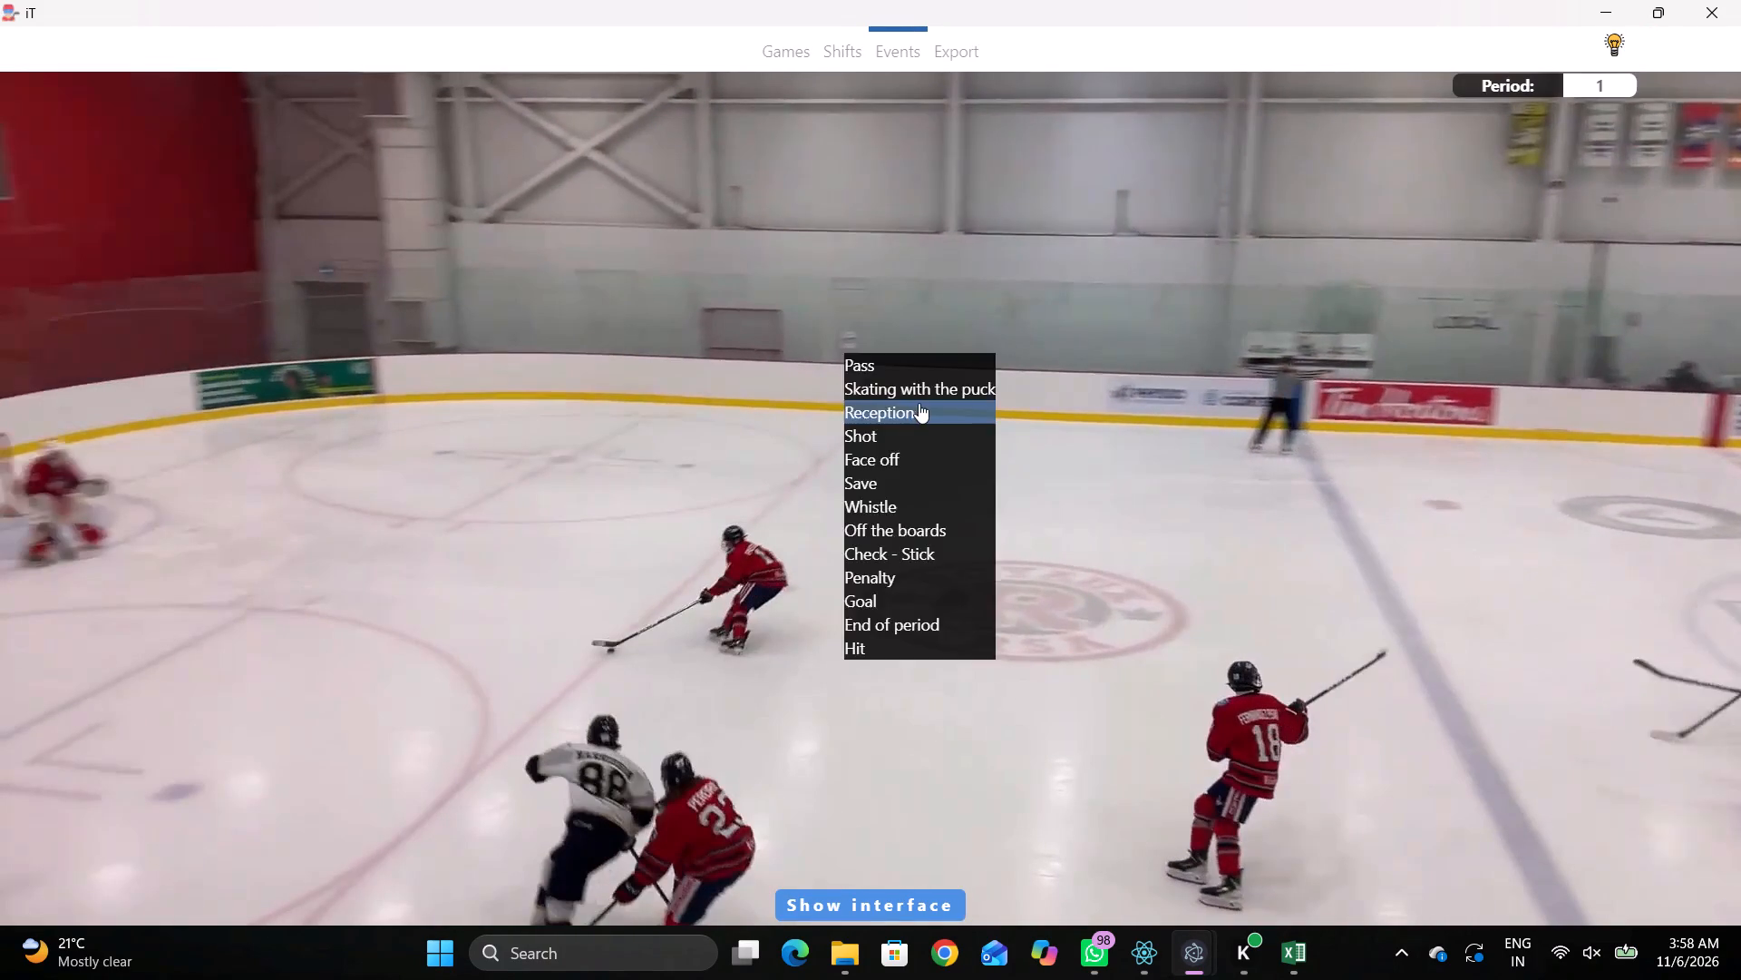
pyautogui.click(918, 401)
pyautogui.moveTo(905, 392); pyautogui.dragTo(913, 409, button='right')
pyautogui.click(1030, 458)
pyautogui.rightClick(991, 435)
pyautogui.click(1111, 470)
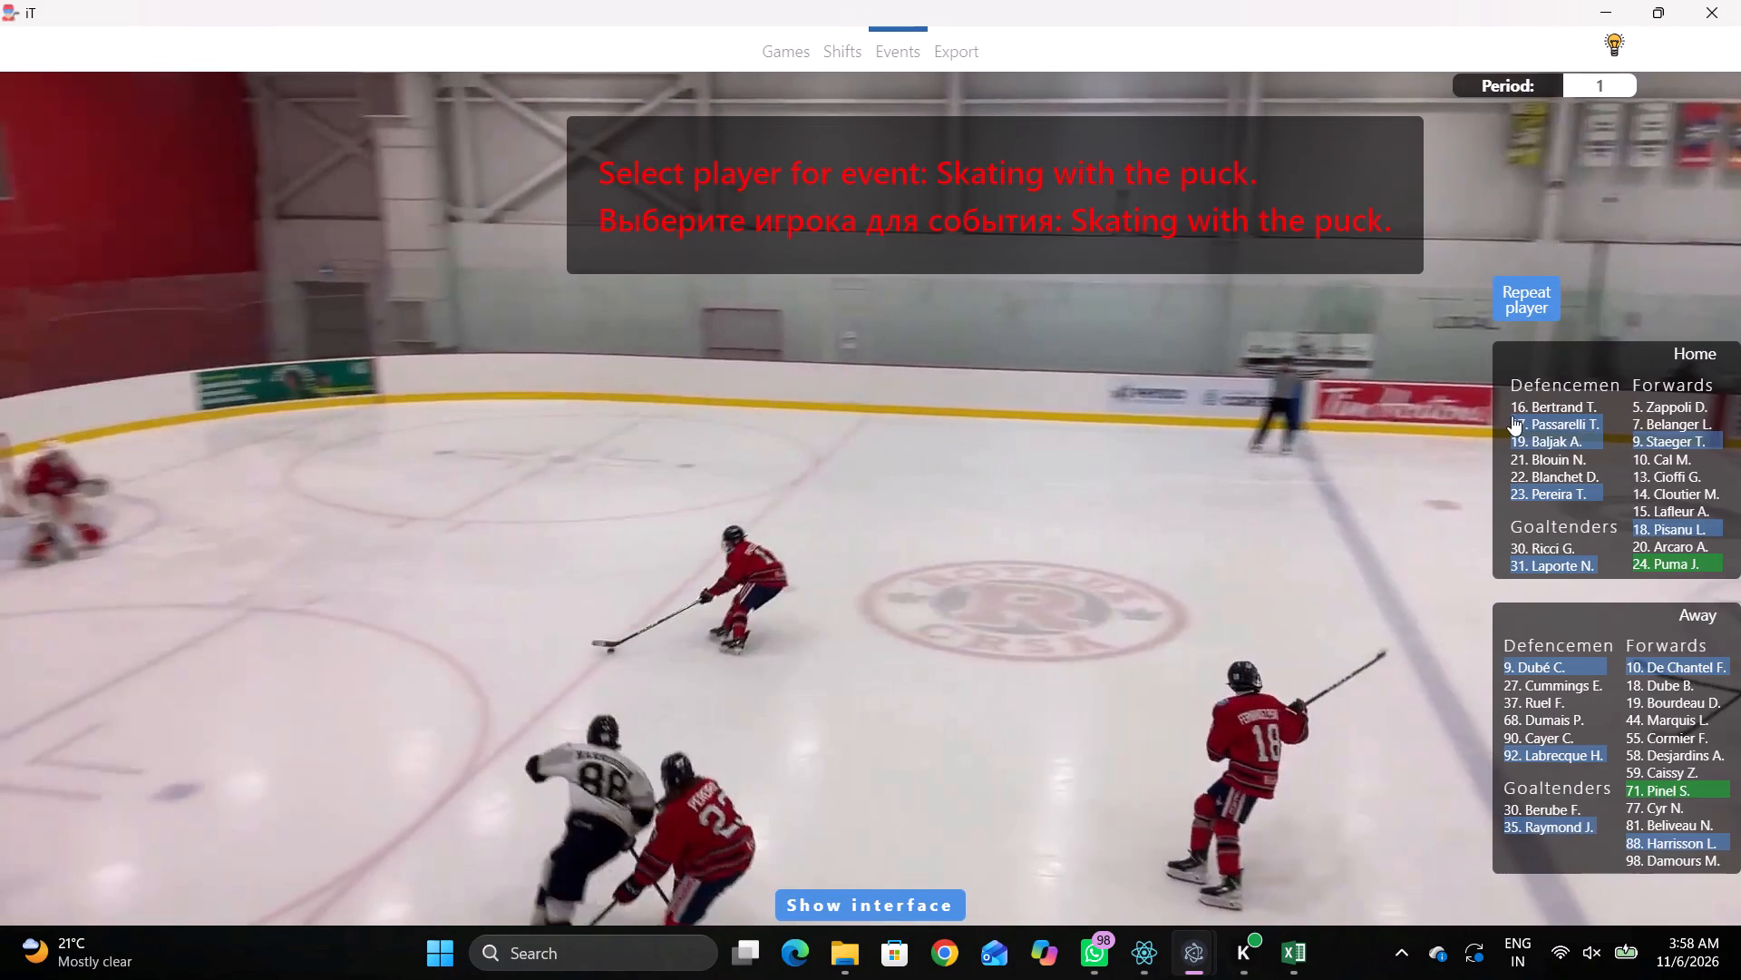
pyautogui.click(1512, 416)
pyautogui.click(721, 330)
# Record a pass by home player 17 at 00:09:25.5, between the left blue line and upper-left face-off circle, slightly below the circle's centre.
pyautogui.press('space')
pyautogui.press('space')
pyautogui.press('space')
pyautogui.press('space')
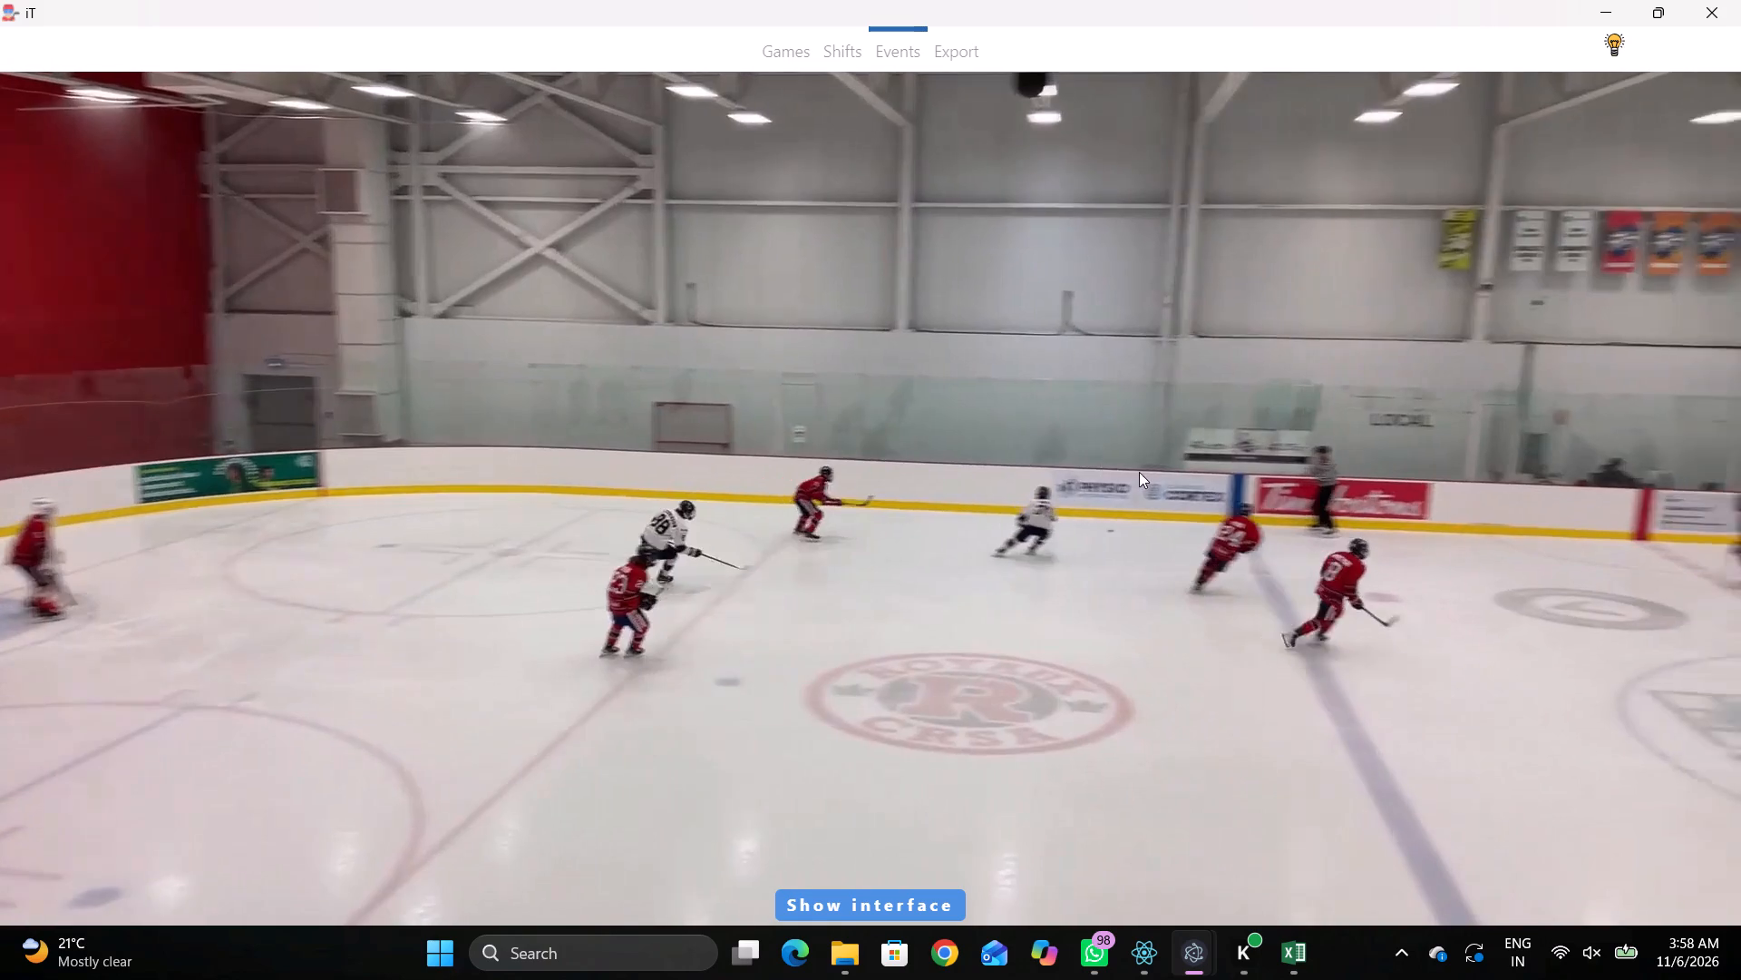
pyautogui.press('q')
pyautogui.press('q')
pyautogui.press('q')
pyautogui.press('q')
pyautogui.rightClick(1252, 390)
pyautogui.click(1286, 408)
pyautogui.click(1536, 290)
pyautogui.click(716, 299)
# Examine the play along the bench-side boards following the pass by home player 17 to identify who gains the puck.
pyautogui.press('space')
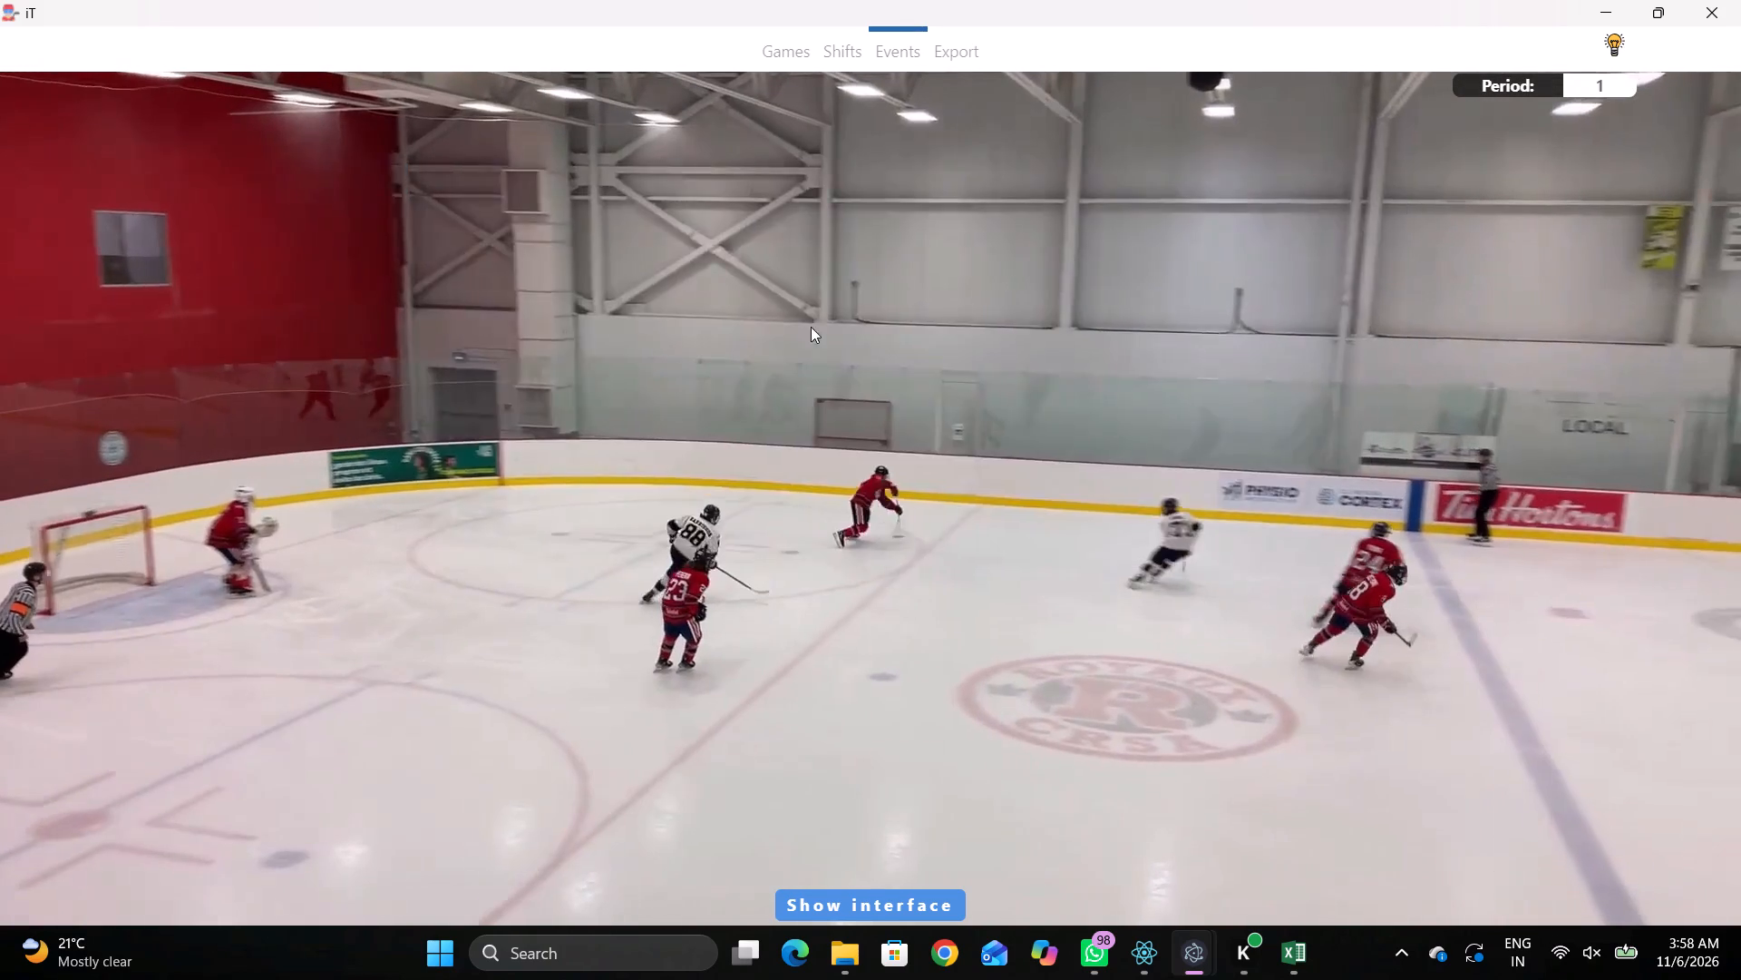
pyautogui.press('space')
pyautogui.press('space')
pyautogui.press('space')
pyautogui.write('qq')
pyautogui.press('q')
pyautogui.write('rqqr')
pyautogui.press('space')
pyautogui.press('v')
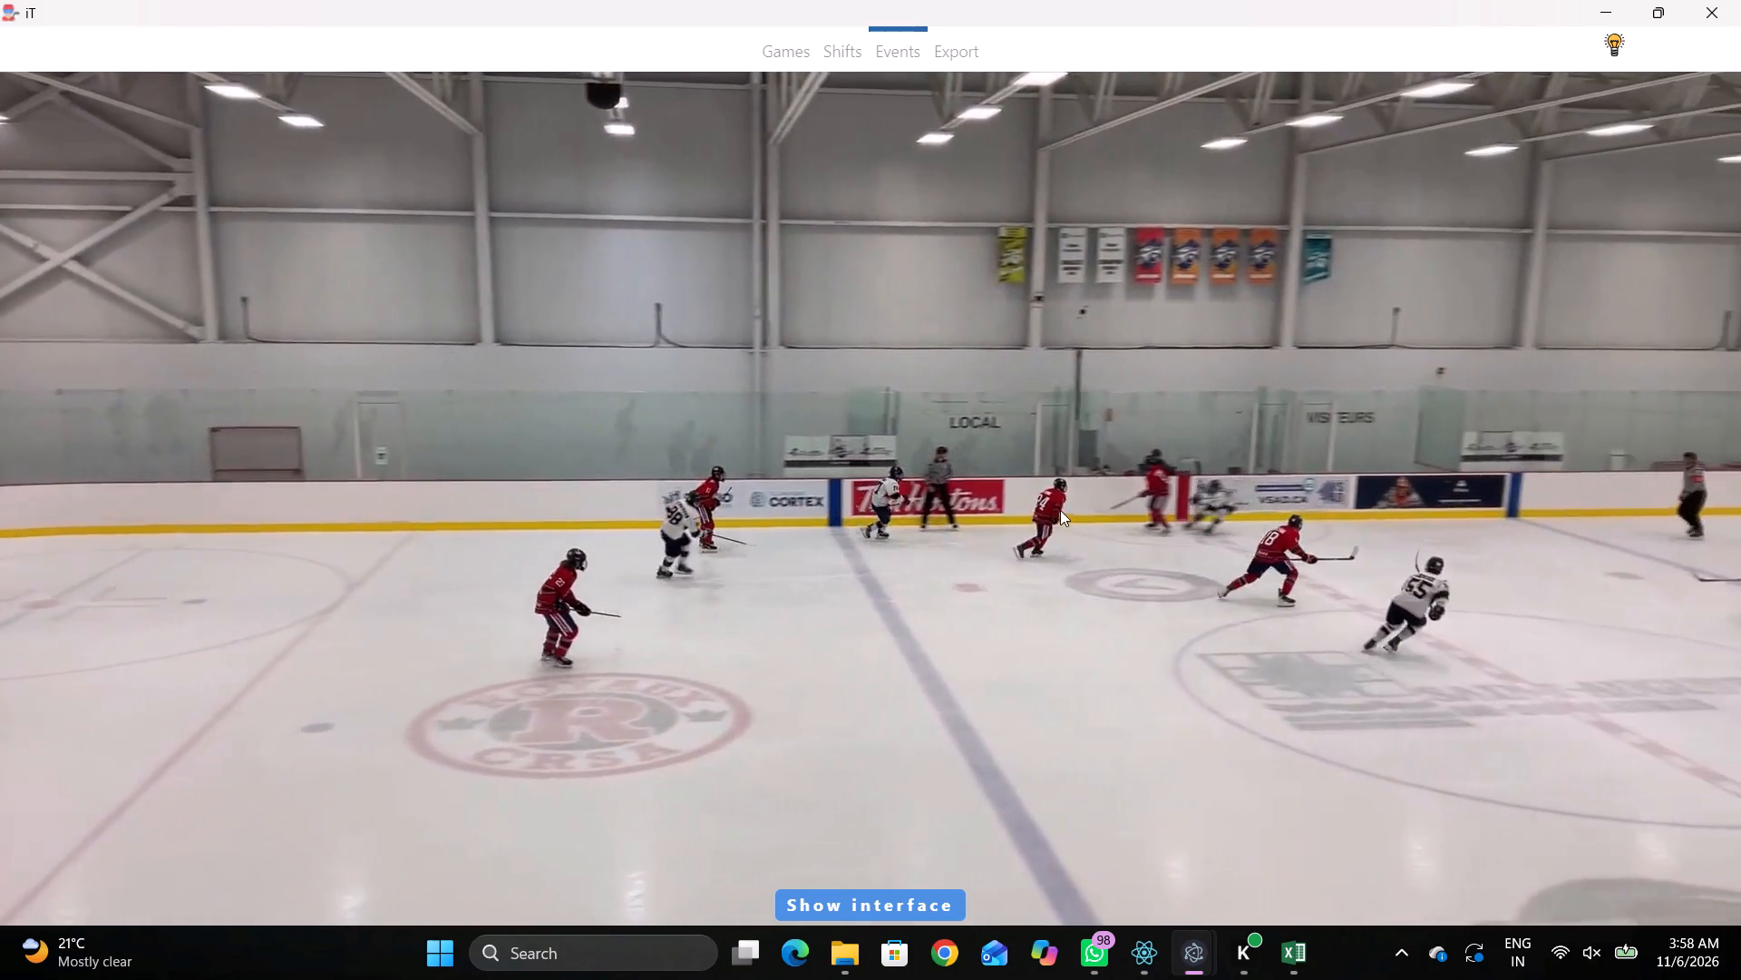
pyautogui.press('space')
pyautogui.press('space')
pyautogui.press('space')
pyautogui.press('space')
pyautogui.press('space')
pyautogui.press('space')
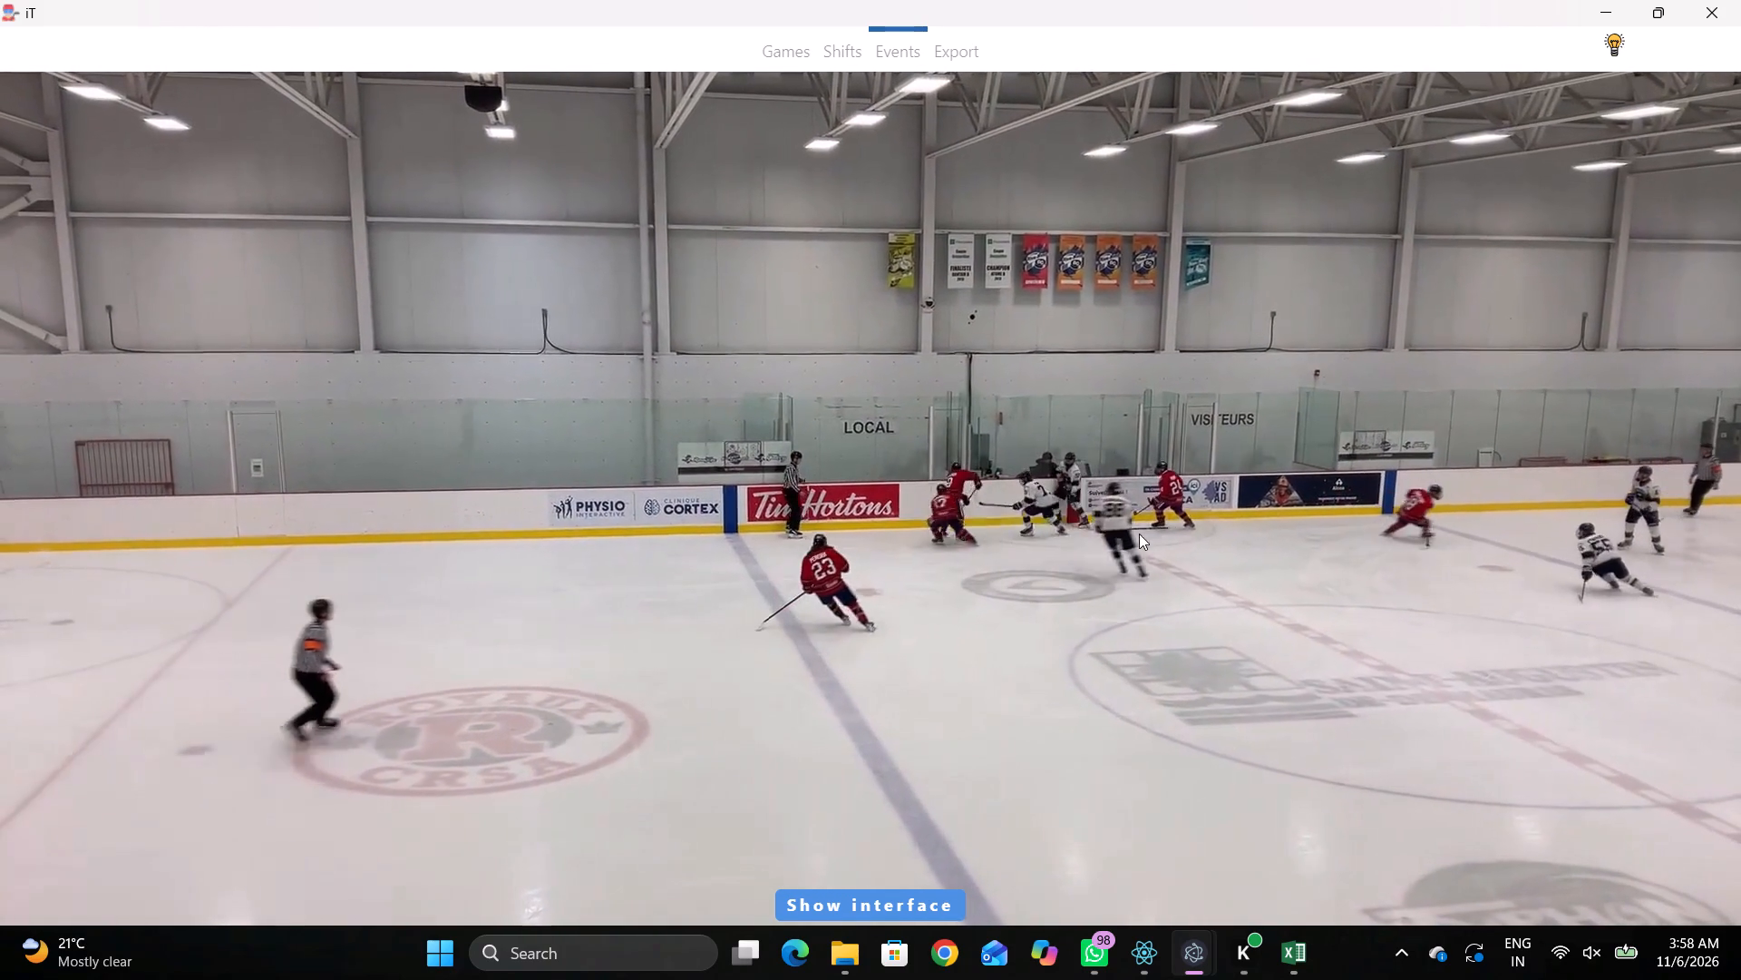
pyautogui.press('space')
pyautogui.press('space')
pyautogui.press('space')
# Record skating with the puck by away player 92 at 00:09:26.8, just left of the centre line at the upper semicircle's edge.
pyautogui.press('q')
pyautogui.press('q')
pyautogui.press('q')
pyautogui.press('q')
pyautogui.press('q')
pyautogui.press('q')
pyautogui.press('q')
pyautogui.press('q')
pyautogui.press('q')
pyautogui.press('q')
pyautogui.press('q')
pyautogui.press('q')
pyautogui.press('q')
pyautogui.press('q')
pyautogui.press('q')
pyautogui.press('q')
pyautogui.press('q')
pyautogui.press('q')
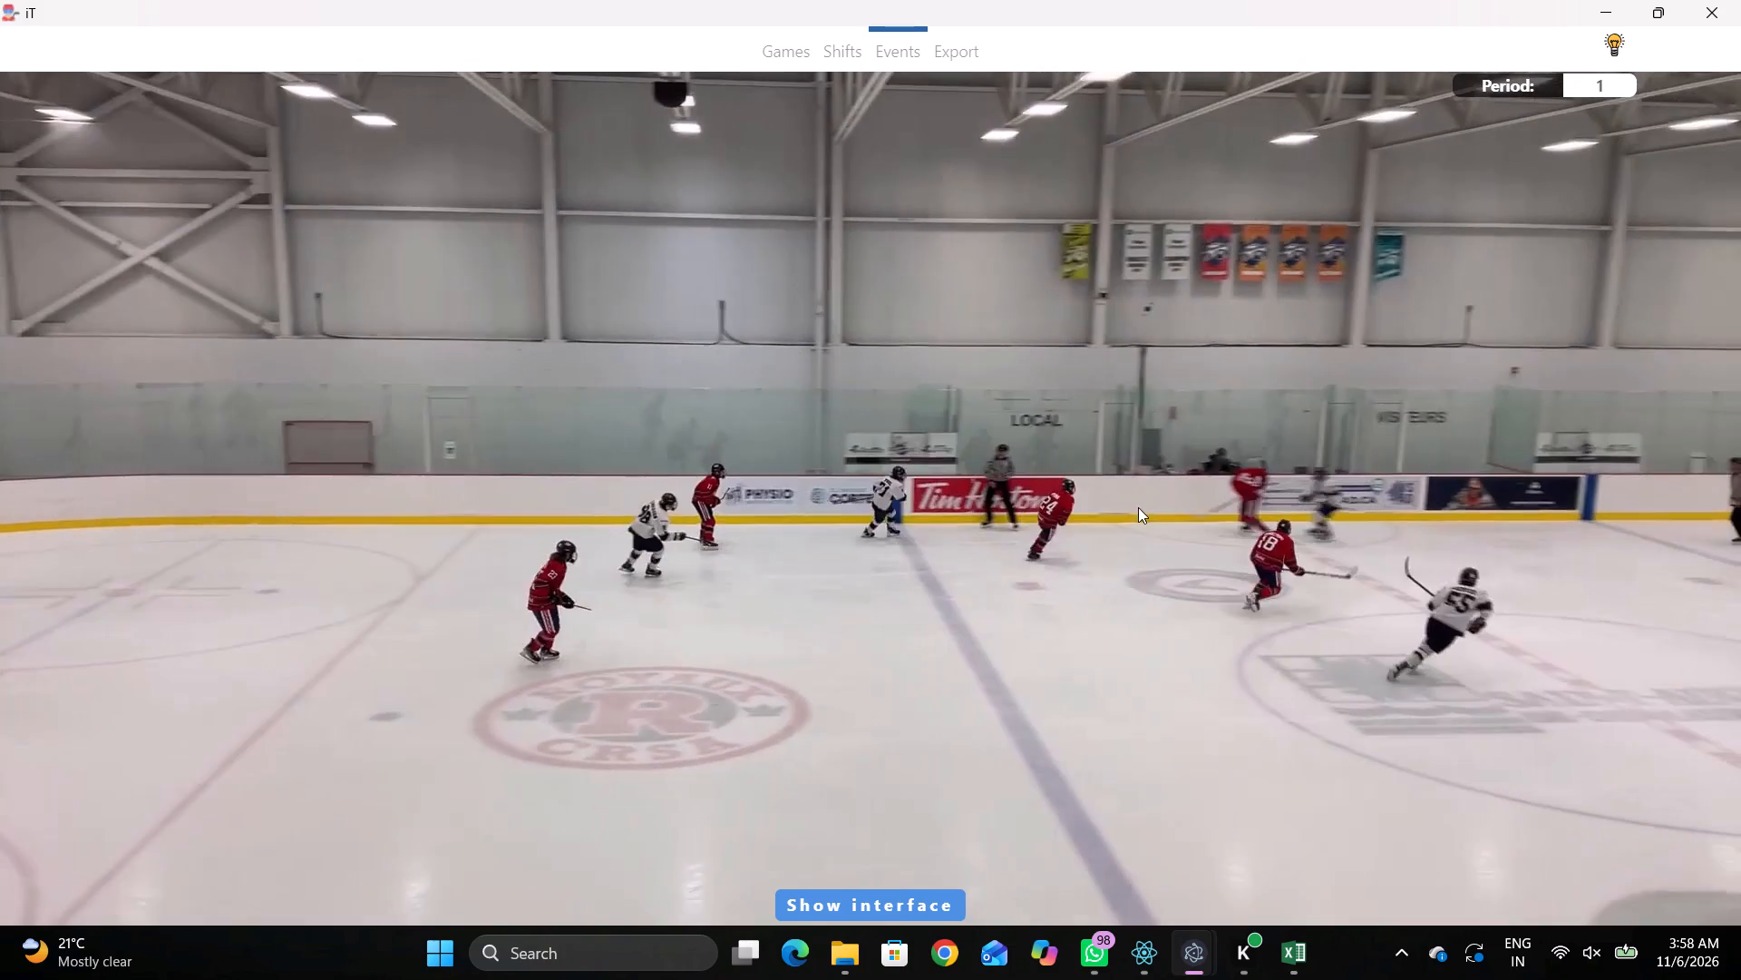
pyautogui.press('q')
pyautogui.write('qq')
pyautogui.press('space')
pyautogui.press('space')
pyautogui.press('space')
pyautogui.press('space')
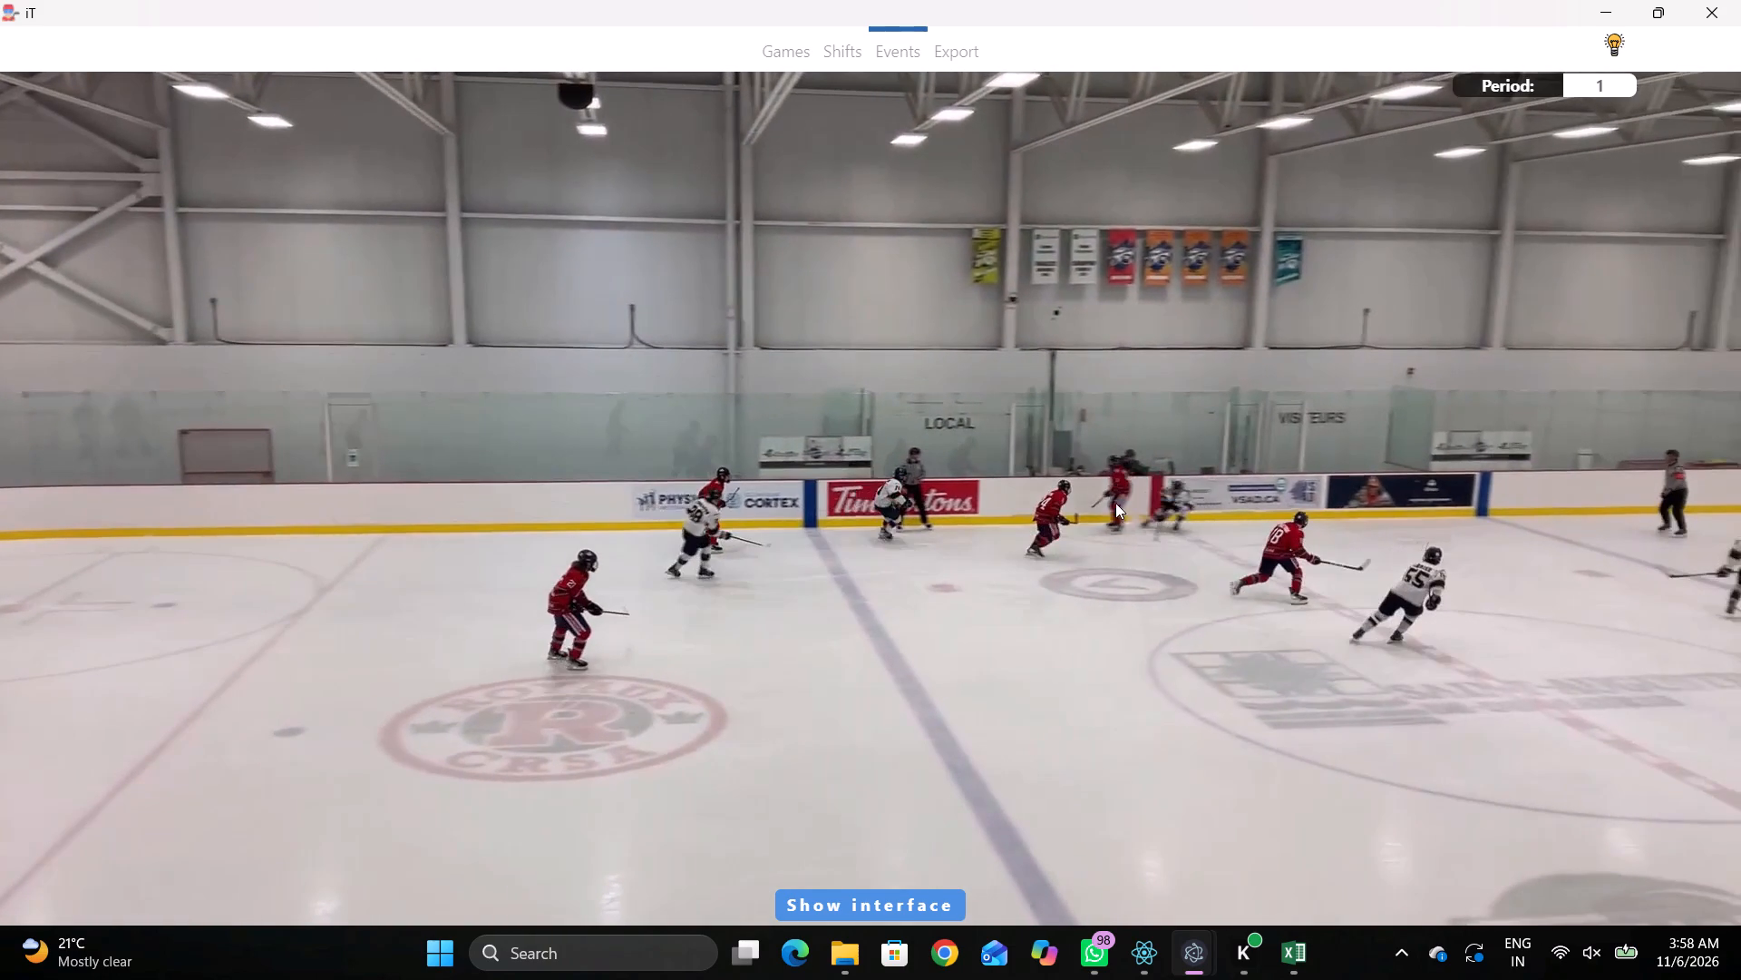
pyautogui.rightClick(1113, 501)
pyautogui.moveTo(1070, 505); pyautogui.dragTo(1046, 515, button='right')
pyautogui.click(1106, 540)
pyautogui.click(1532, 749)
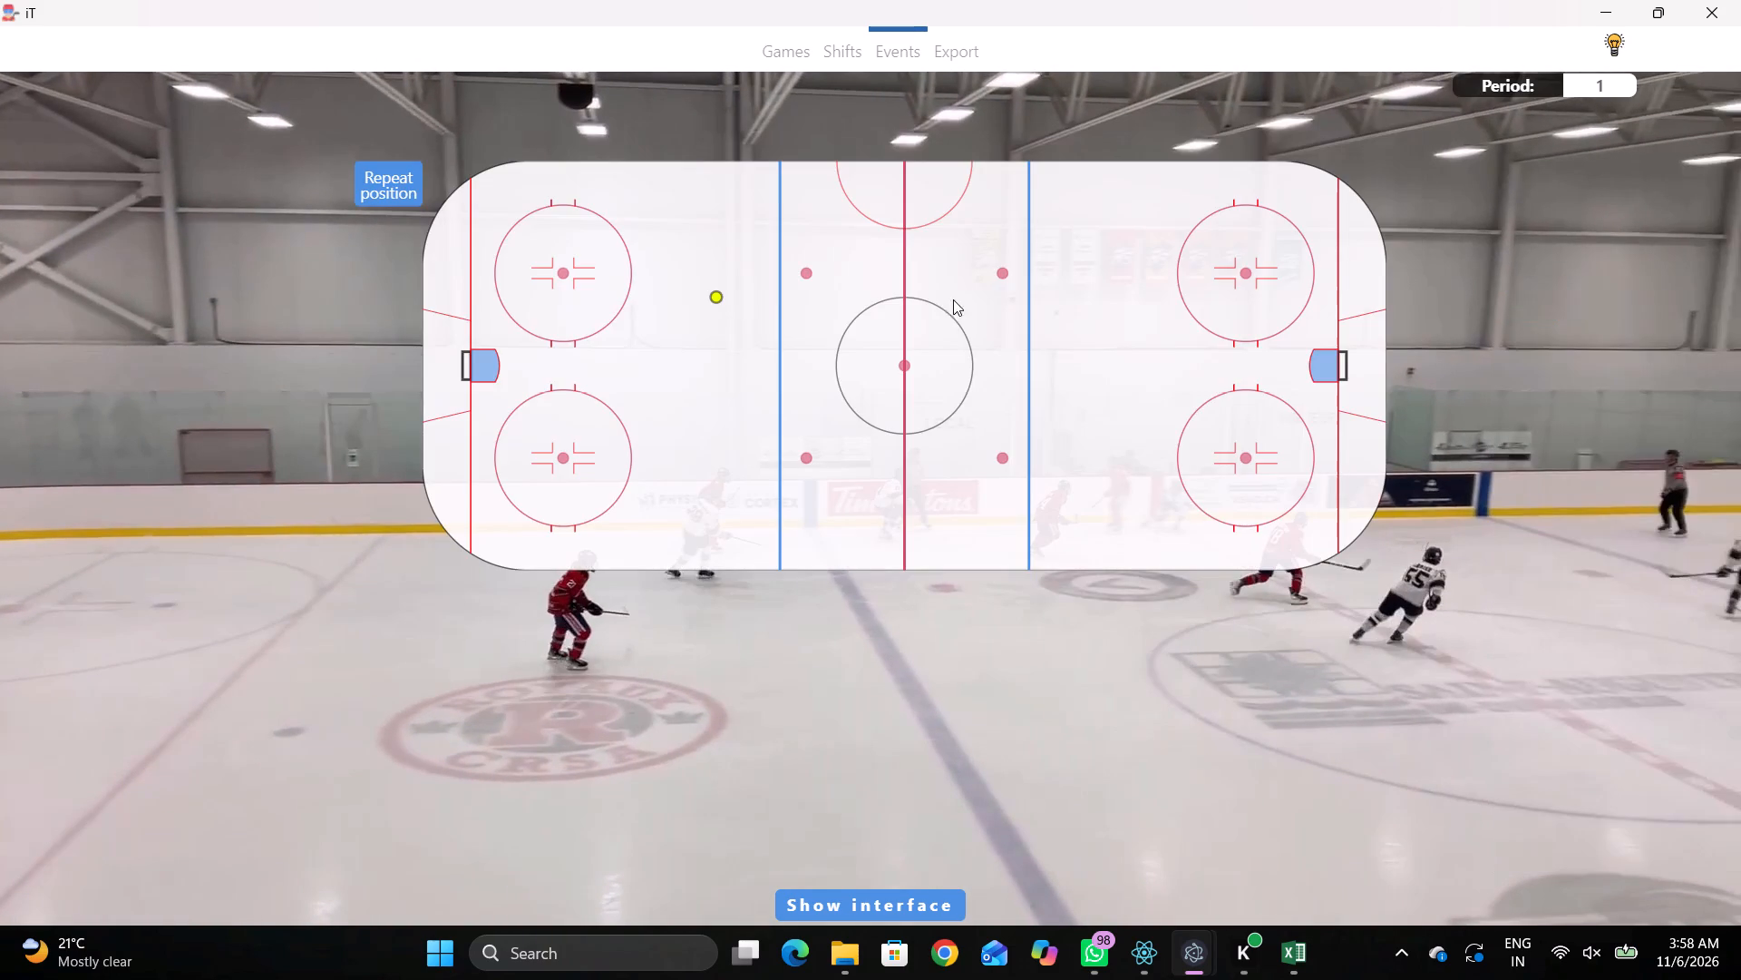
pyautogui.click(887, 224)
# Record a pass by away player 92 at 00:09:27.4, just right of the centre line at the upper semicircle's edge.
pyautogui.press('space')
pyautogui.press('space')
pyautogui.press('space')
pyautogui.press('space')
pyautogui.hotkey('shift', 'd')
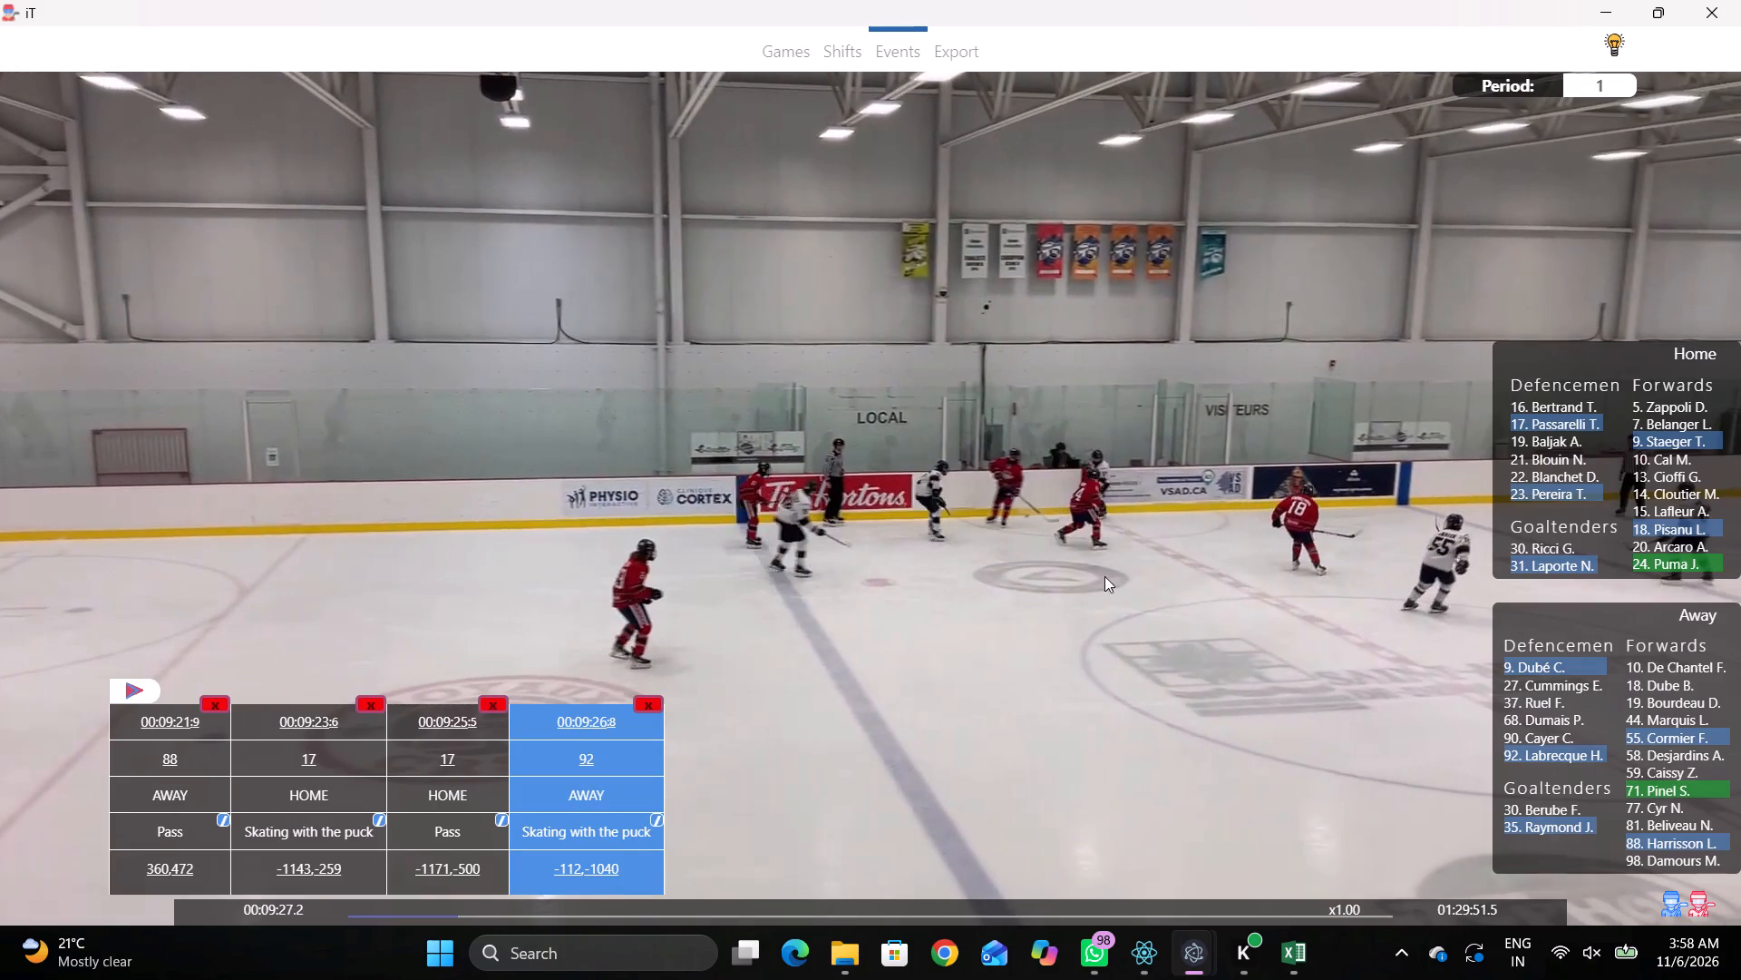
pyautogui.press('space')
pyautogui.press('space')
pyautogui.rightClick(1131, 491)
pyautogui.click(1152, 495)
pyautogui.click(1503, 313)
pyautogui.click(917, 229)
# Record skating with the puck by home player 23, between the left blue line and the upper part of the upper-left face-off circle.
pyautogui.press('space')
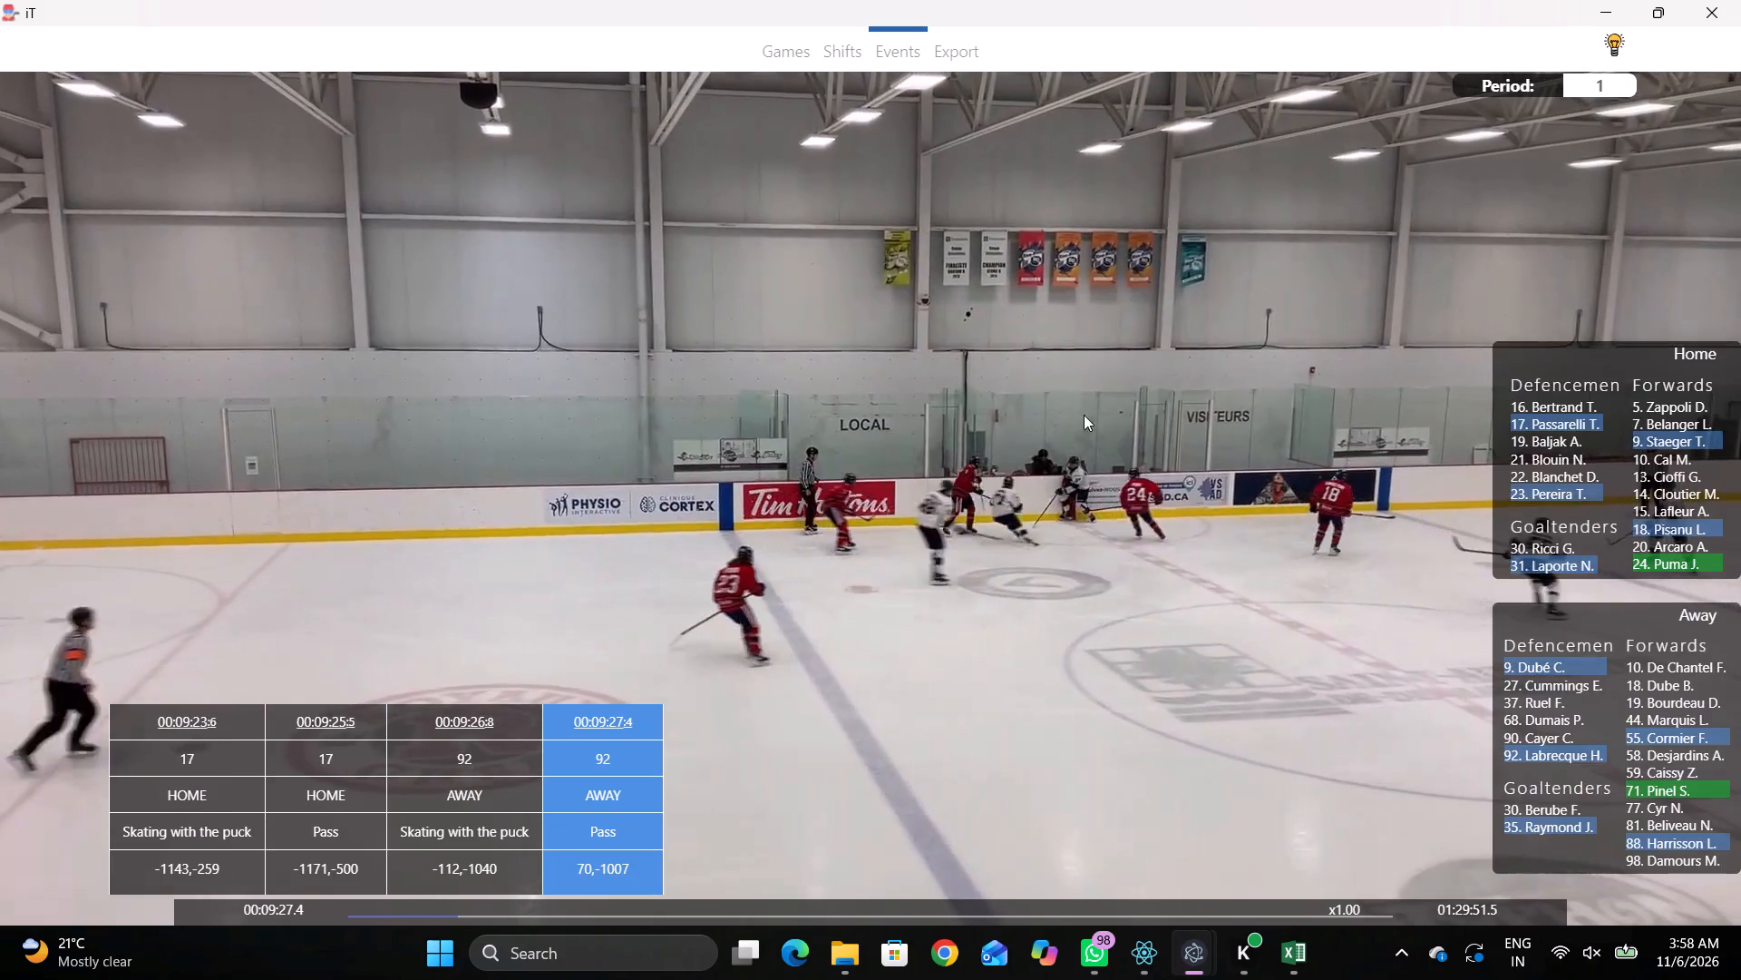
pyautogui.hotkey('shift', 'd')
pyautogui.press('space')
pyautogui.press('space')
pyautogui.press('v')
pyautogui.press('space')
pyautogui.press('space')
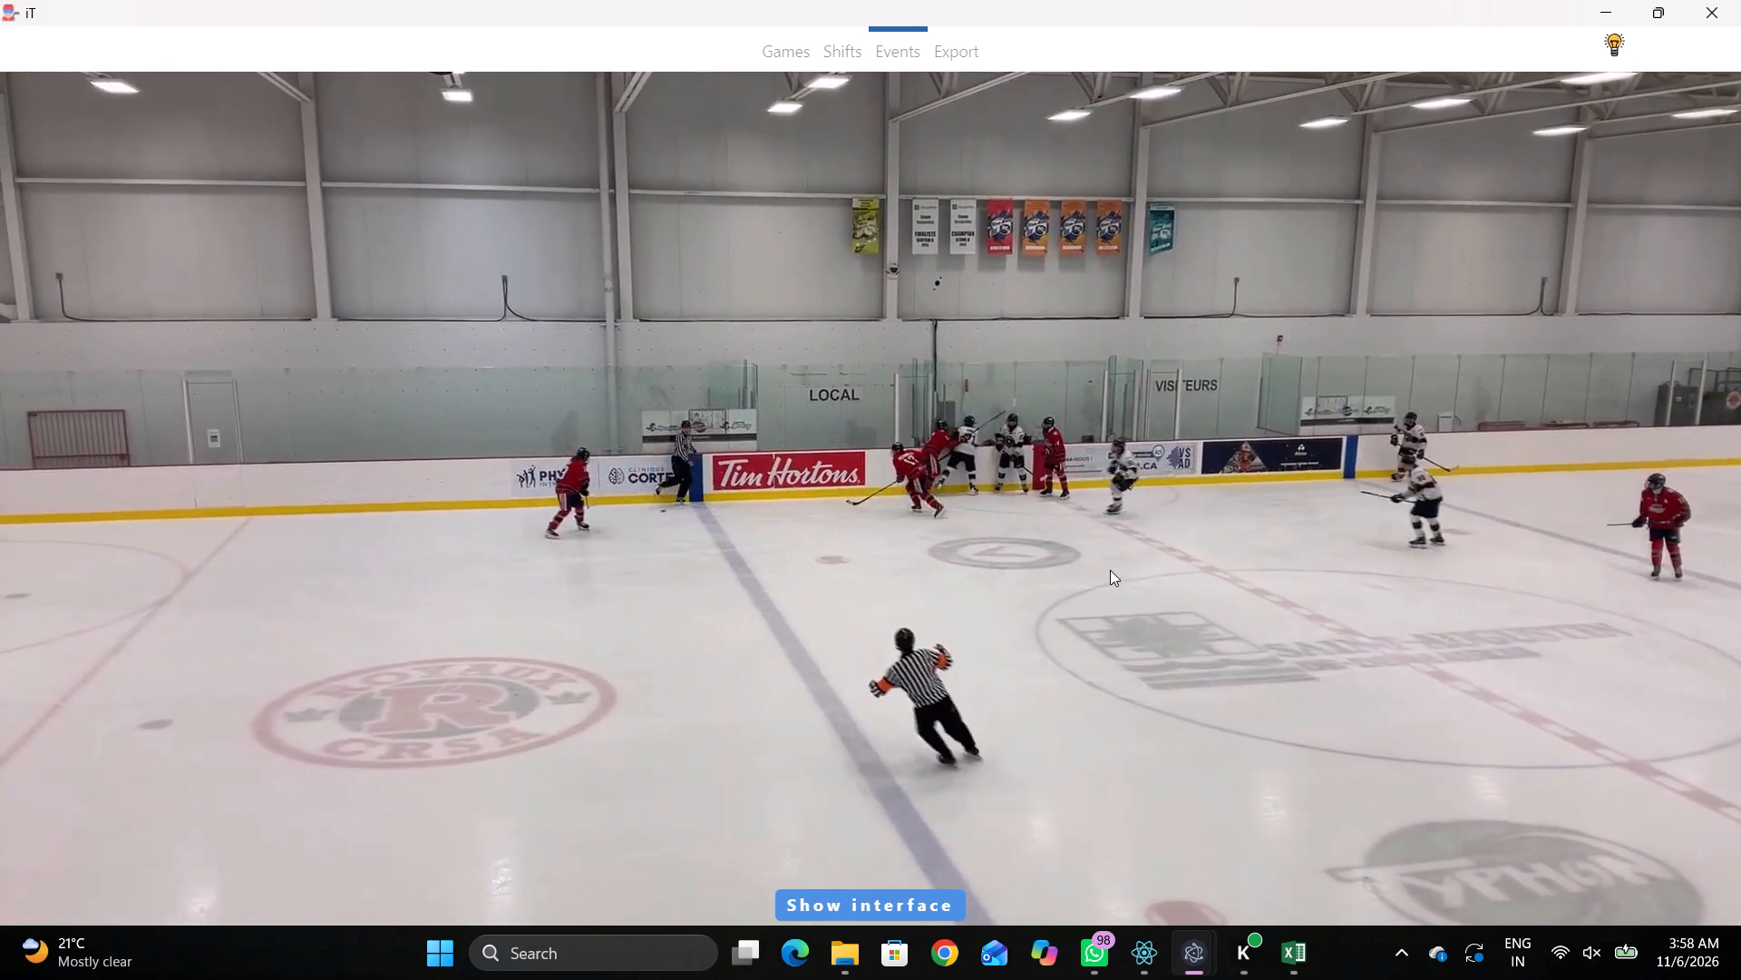
pyautogui.press('space')
pyautogui.press('space')
pyautogui.press('space')
pyautogui.rightClick(1033, 490)
pyautogui.click(1094, 524)
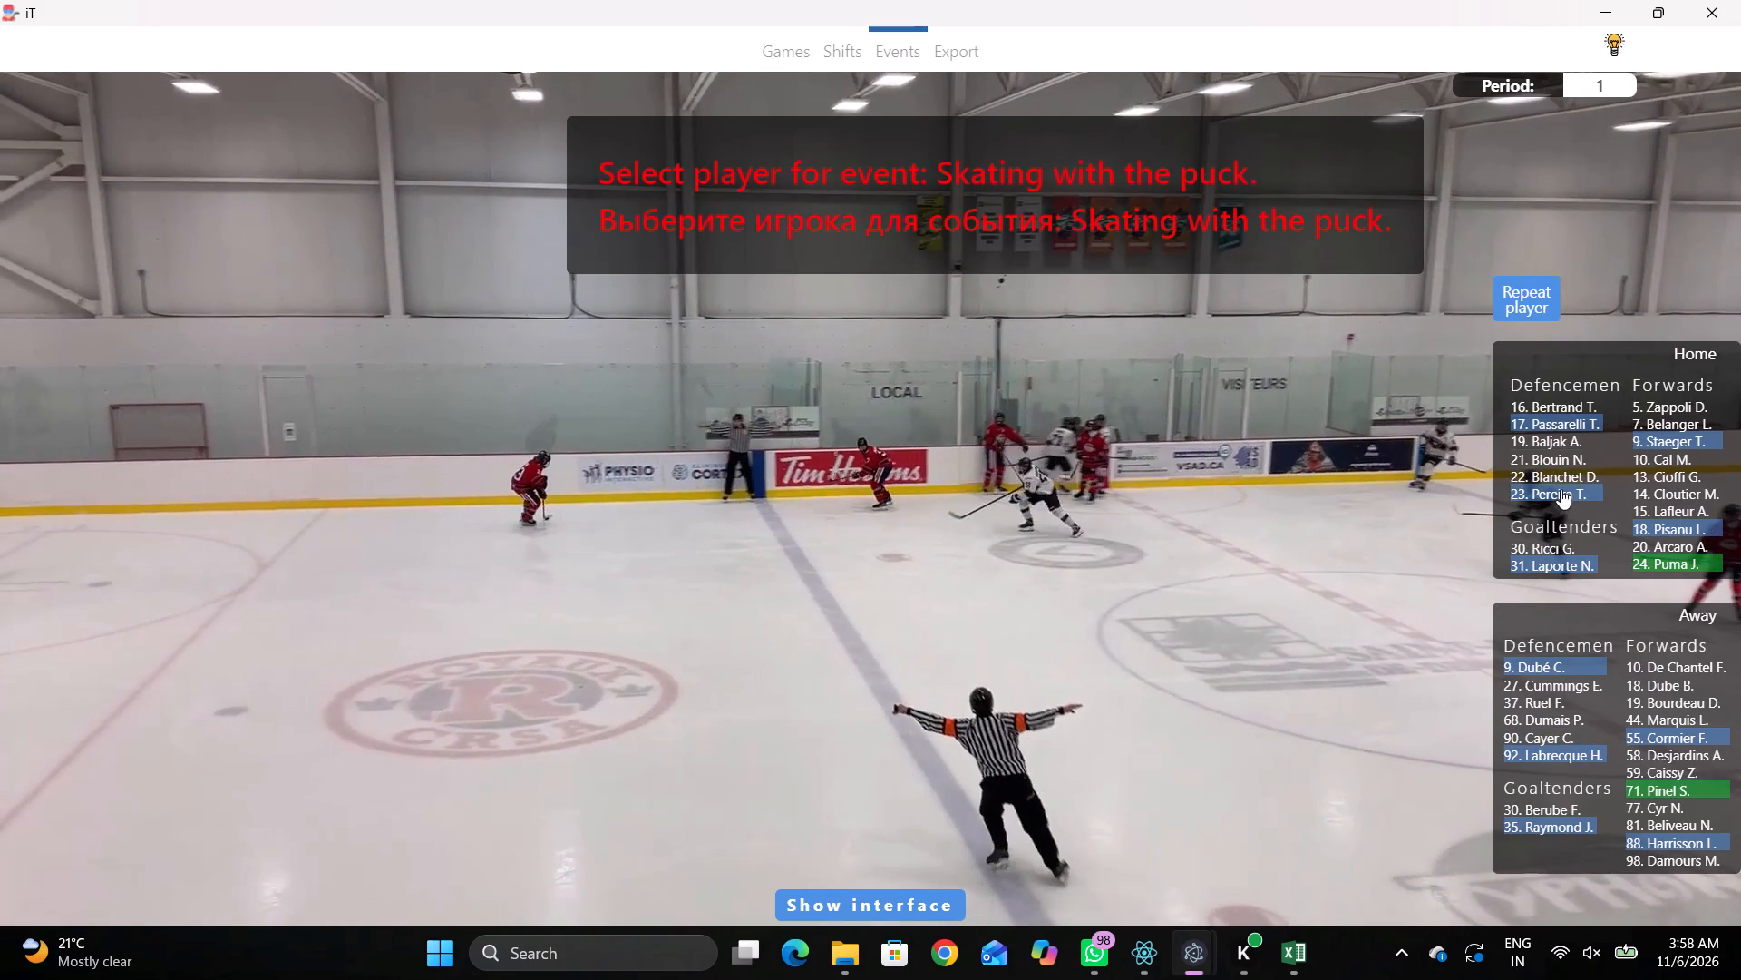
pyautogui.click(1557, 489)
pyautogui.click(697, 224)
# Record a pass by home player 23, between the left blue line and the left face-off circles, slightly above mid-rink.
pyautogui.press('space')
pyautogui.press('space')
pyautogui.press('space')
pyautogui.press('space')
pyautogui.press('q')
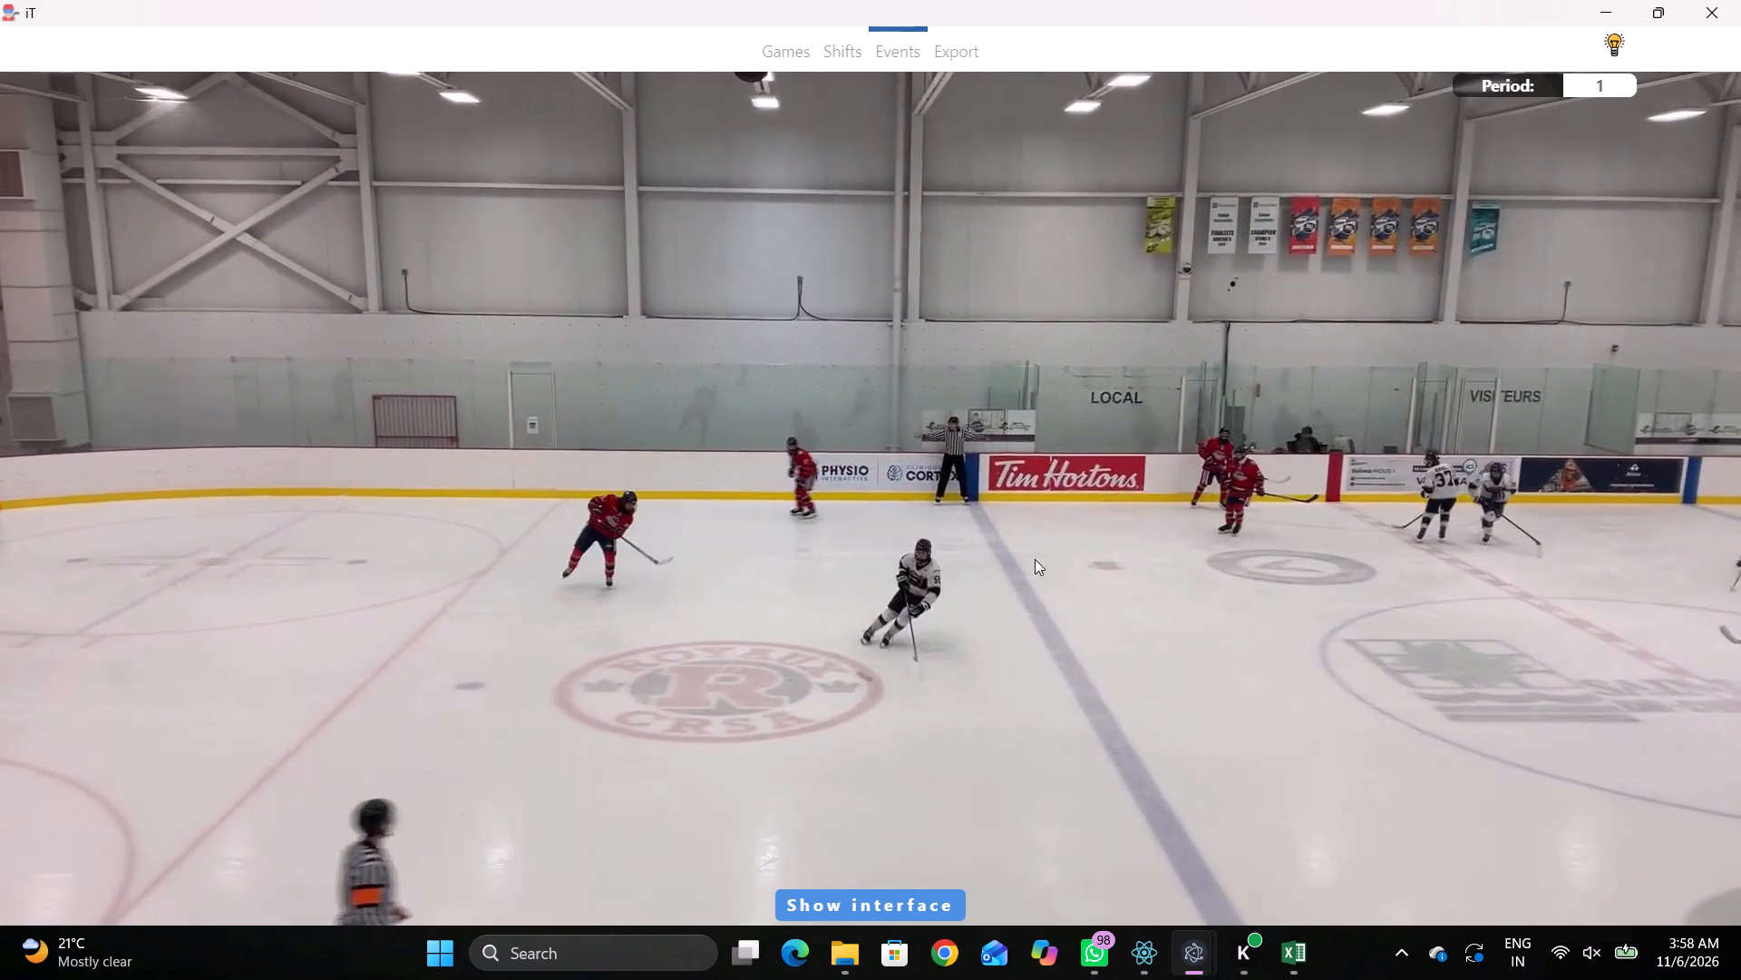
pyautogui.press('q')
pyautogui.press('q')
pyautogui.rightClick(1084, 446)
pyautogui.click(1104, 448)
pyautogui.click(1547, 288)
pyautogui.click(727, 345)
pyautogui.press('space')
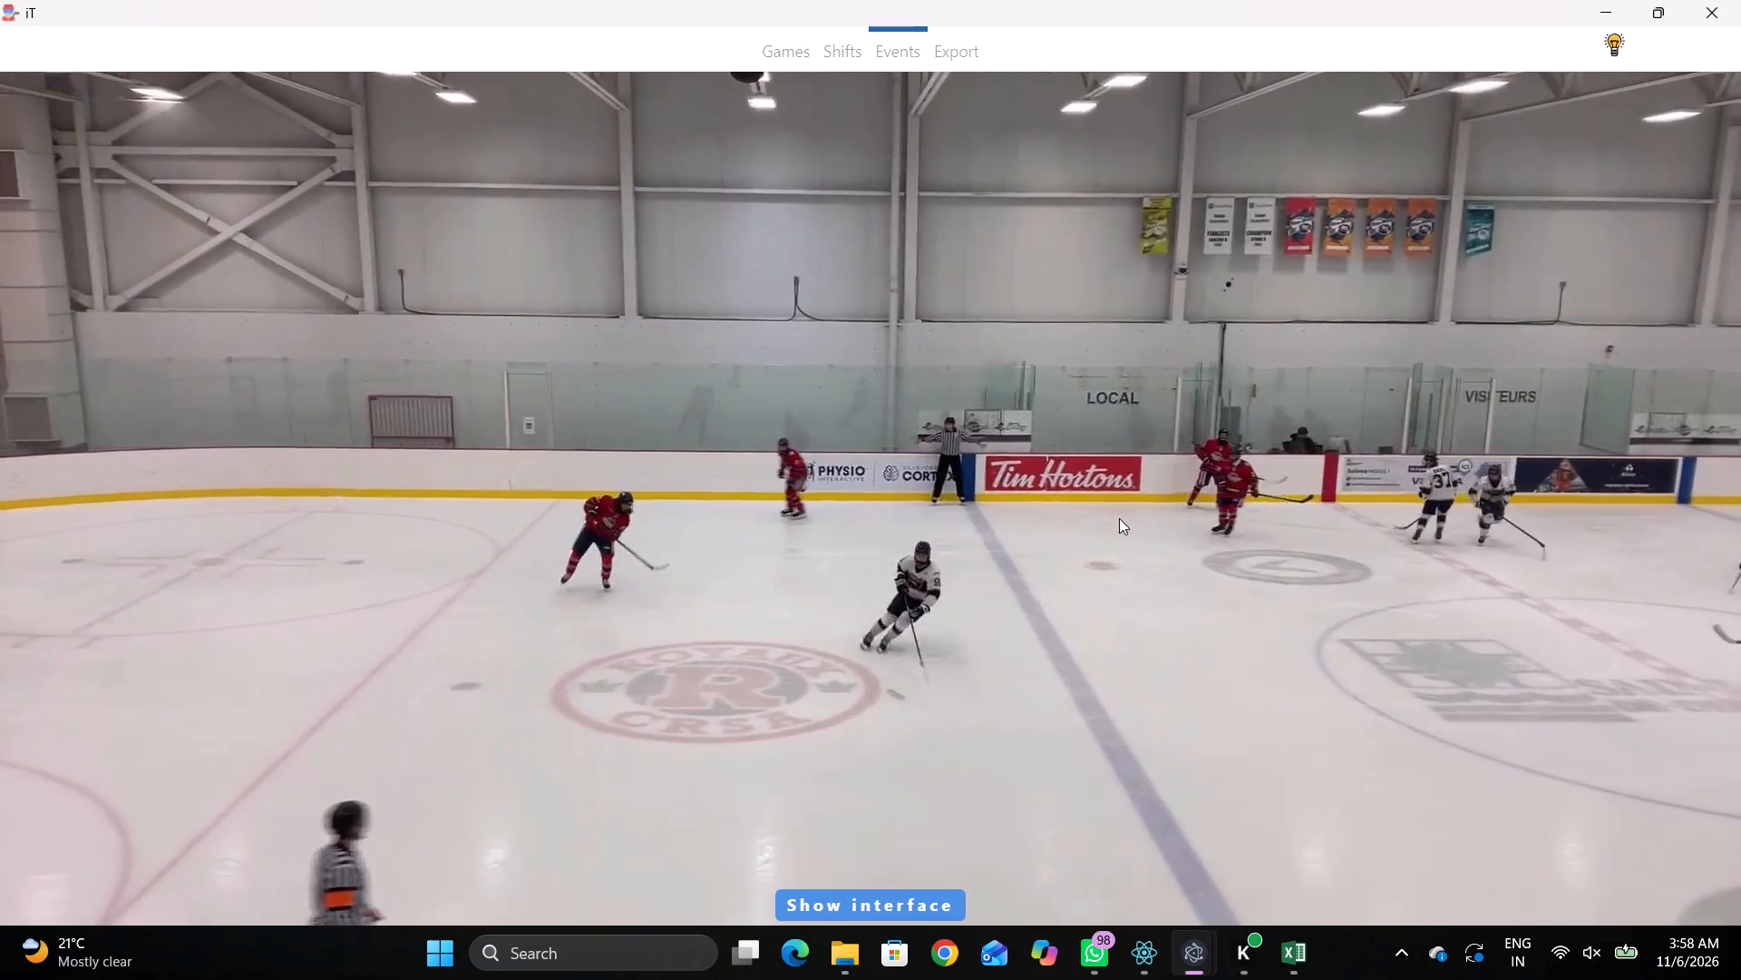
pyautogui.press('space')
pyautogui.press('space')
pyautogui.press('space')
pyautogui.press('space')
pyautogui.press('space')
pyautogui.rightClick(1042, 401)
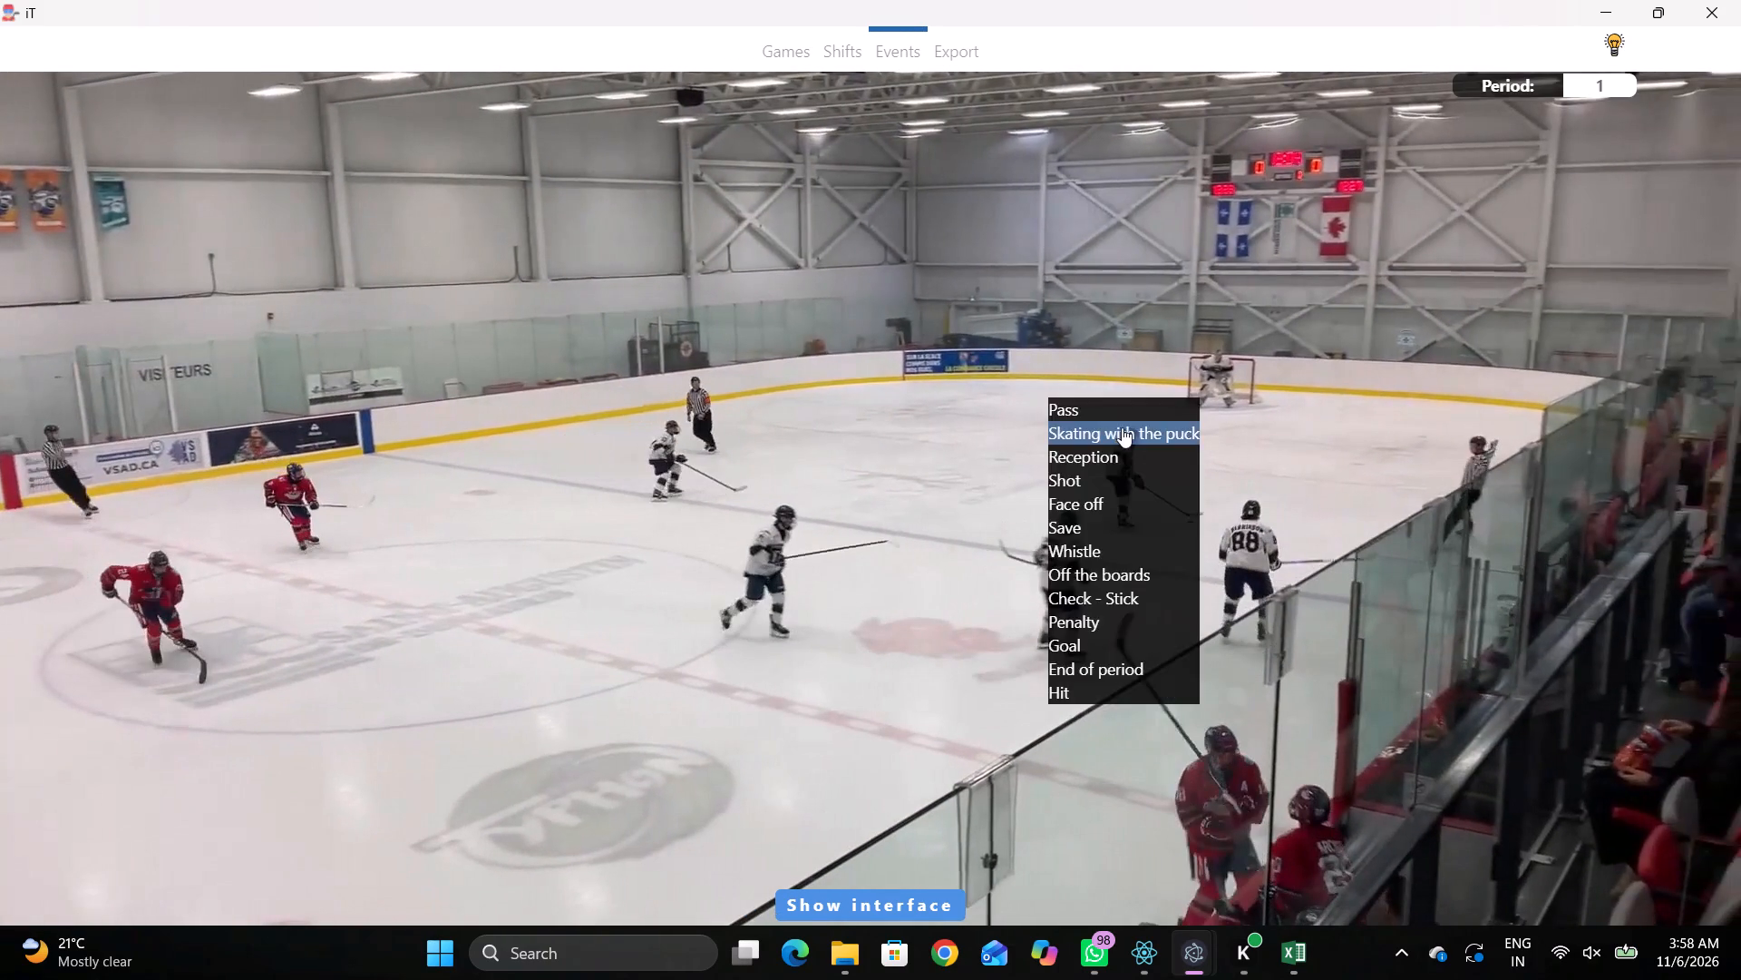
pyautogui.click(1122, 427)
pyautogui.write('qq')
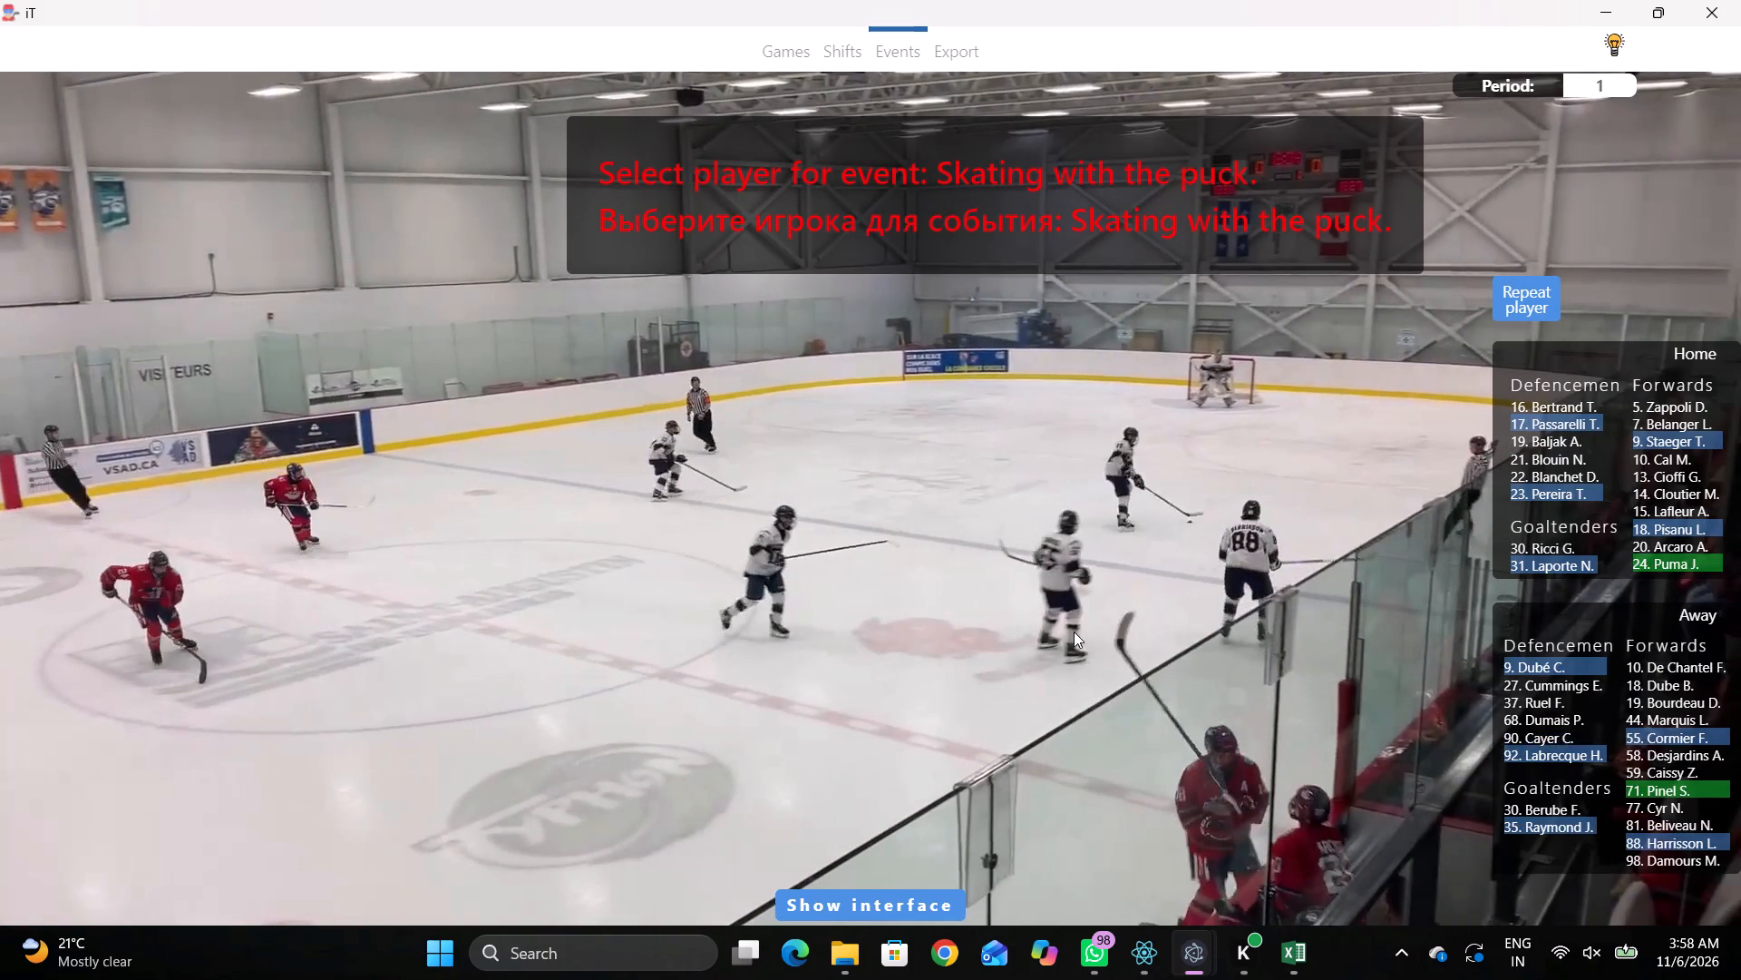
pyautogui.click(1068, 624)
# Set the first defenceman in the away line starting at 00:09:24.8 to player 37.
pyautogui.press('q')
pyautogui.press('q')
pyautogui.press('q')
pyautogui.press('q')
pyautogui.press('q')
pyautogui.press('q')
pyautogui.press('q')
pyautogui.press('q')
pyautogui.press('q')
pyautogui.press('q')
pyautogui.press('q')
pyautogui.press('q')
pyautogui.press('q')
pyautogui.press('q')
pyautogui.press('q')
pyautogui.press('q')
pyautogui.press('q')
pyautogui.press('q')
pyautogui.press('q')
pyautogui.press('q')
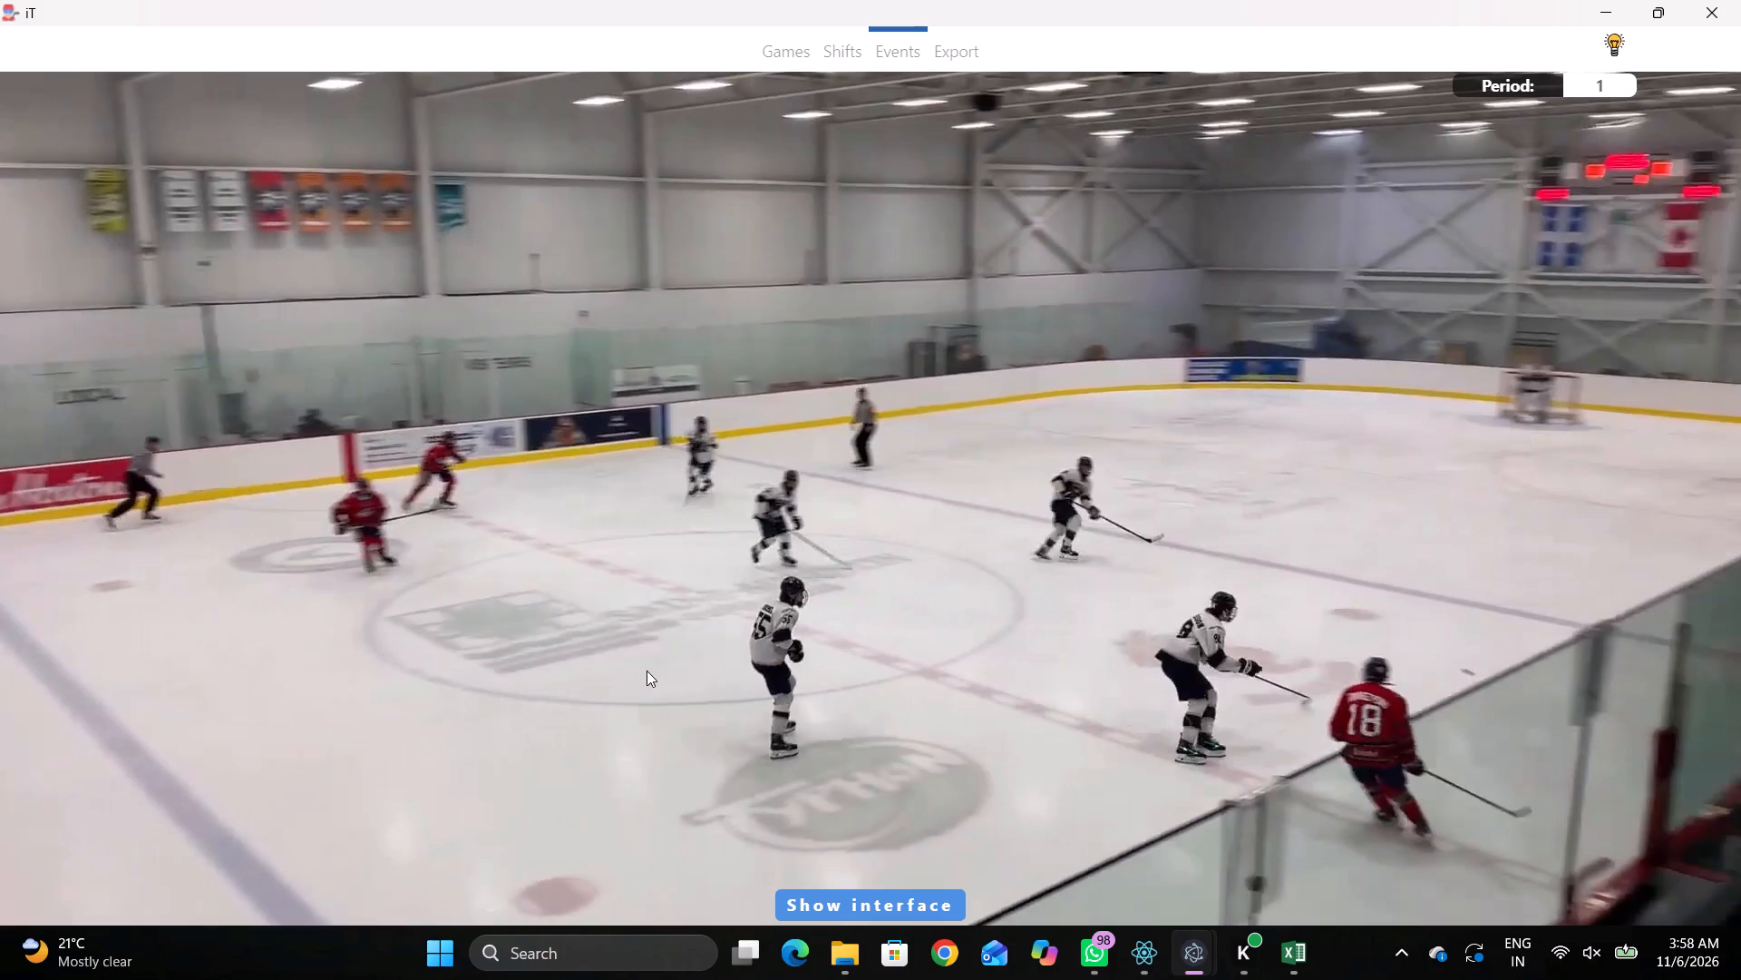
pyautogui.press('q')
pyautogui.press('q')
pyautogui.press('q')
pyautogui.press('q')
pyautogui.press('q')
pyautogui.press('q')
pyautogui.press('q')
pyautogui.press('q')
pyautogui.press('q')
pyautogui.press('q')
pyautogui.press('q')
pyautogui.press('q')
pyautogui.press('q')
pyautogui.press('q')
pyautogui.press('q')
pyautogui.press('q')
pyautogui.press('q')
pyautogui.press('q')
pyautogui.press('q')
pyautogui.press('q')
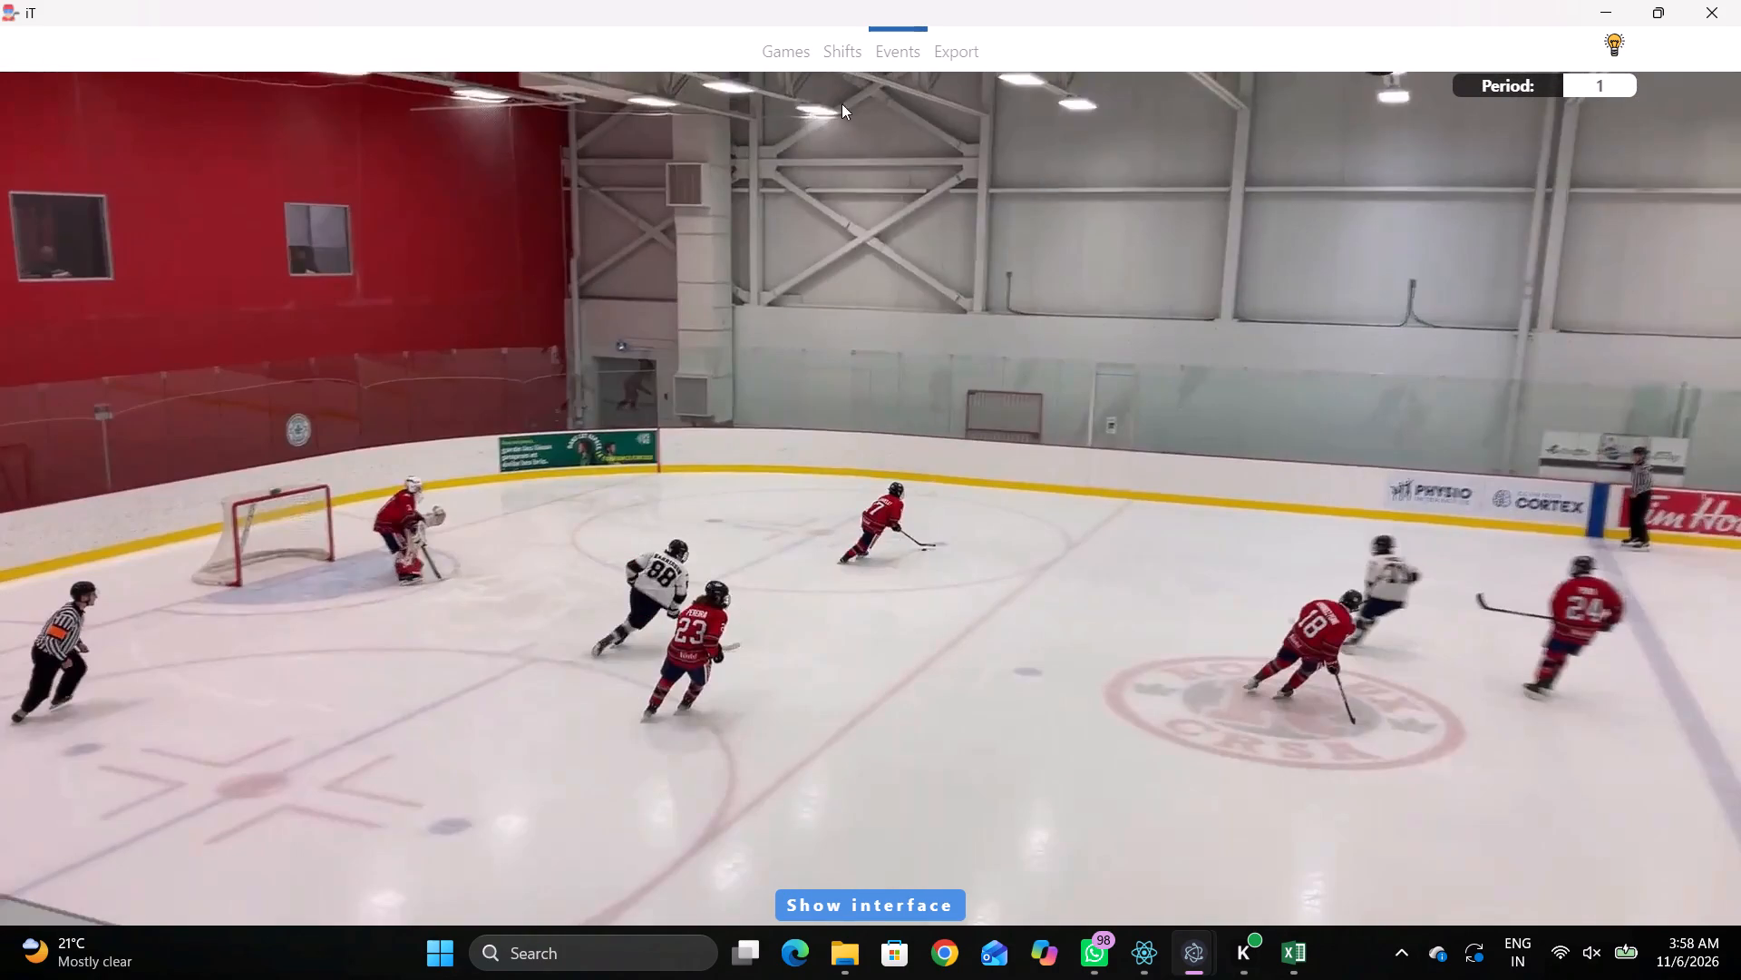
pyautogui.click(843, 55)
pyautogui.hotkey('shift', 'd')
pyautogui.hotkey('shift', 's')
pyautogui.hotkey('shift', 'd')
pyautogui.hotkey('shift', 'd')
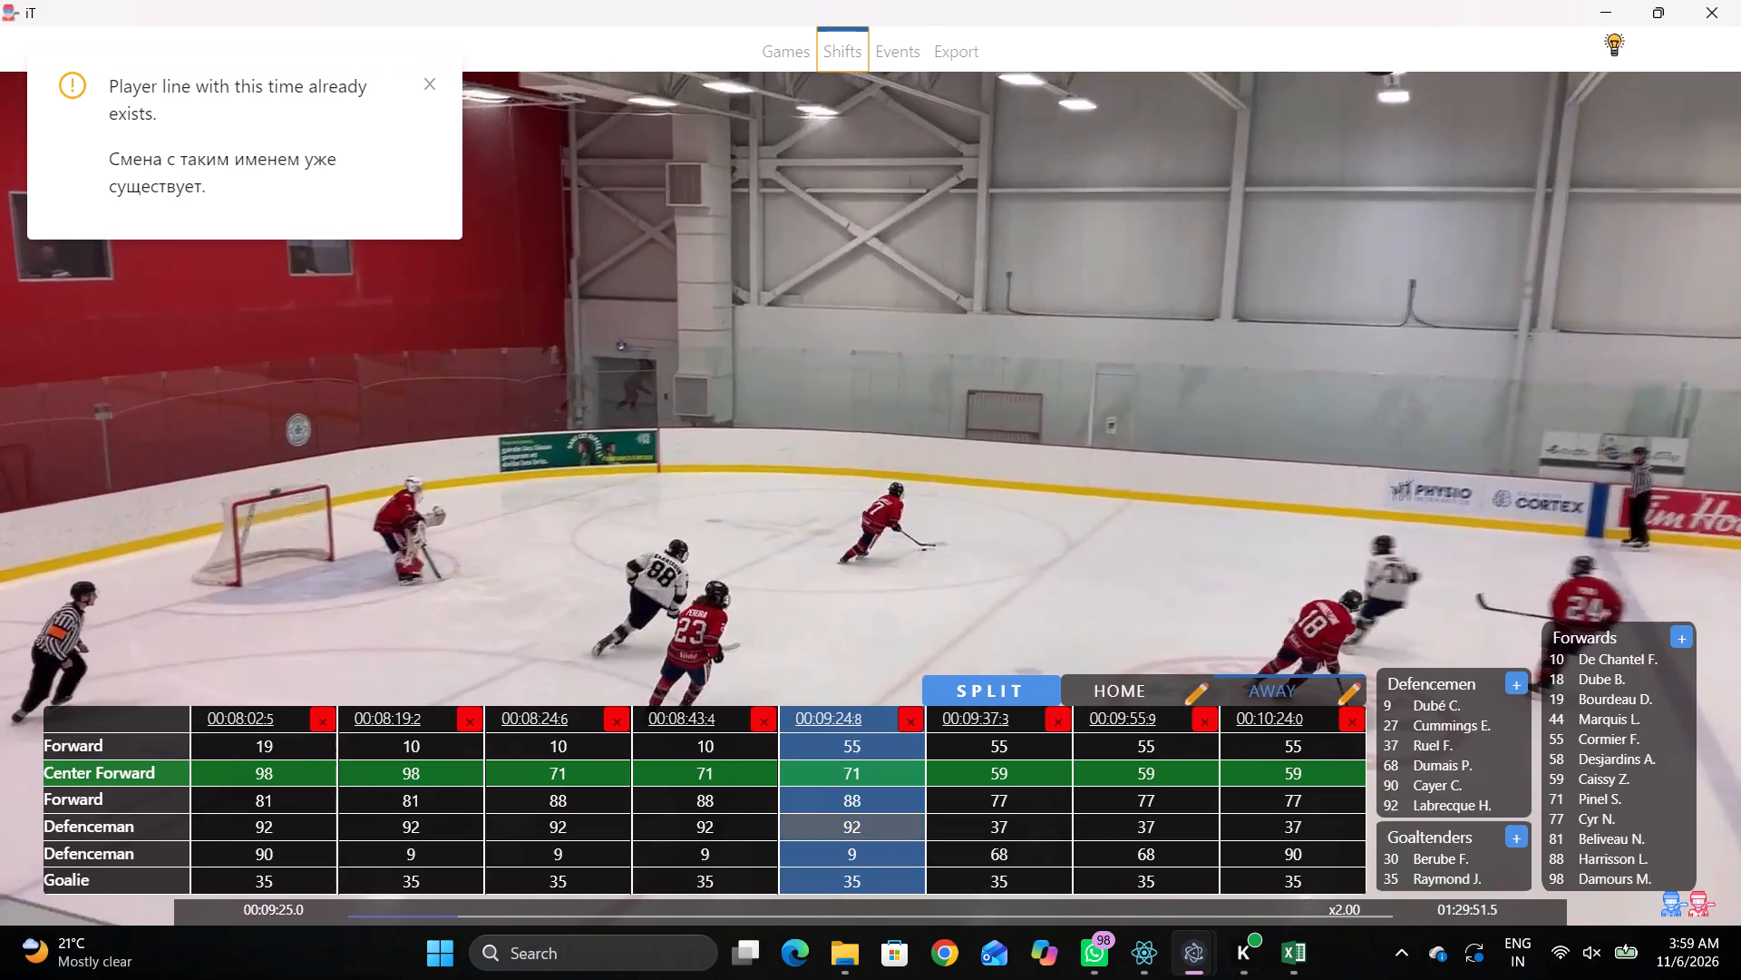
pyautogui.keyDown('shift'); pyautogui.click(874, 833); pyautogui.keyUp('shift')
pyautogui.click(1400, 750)
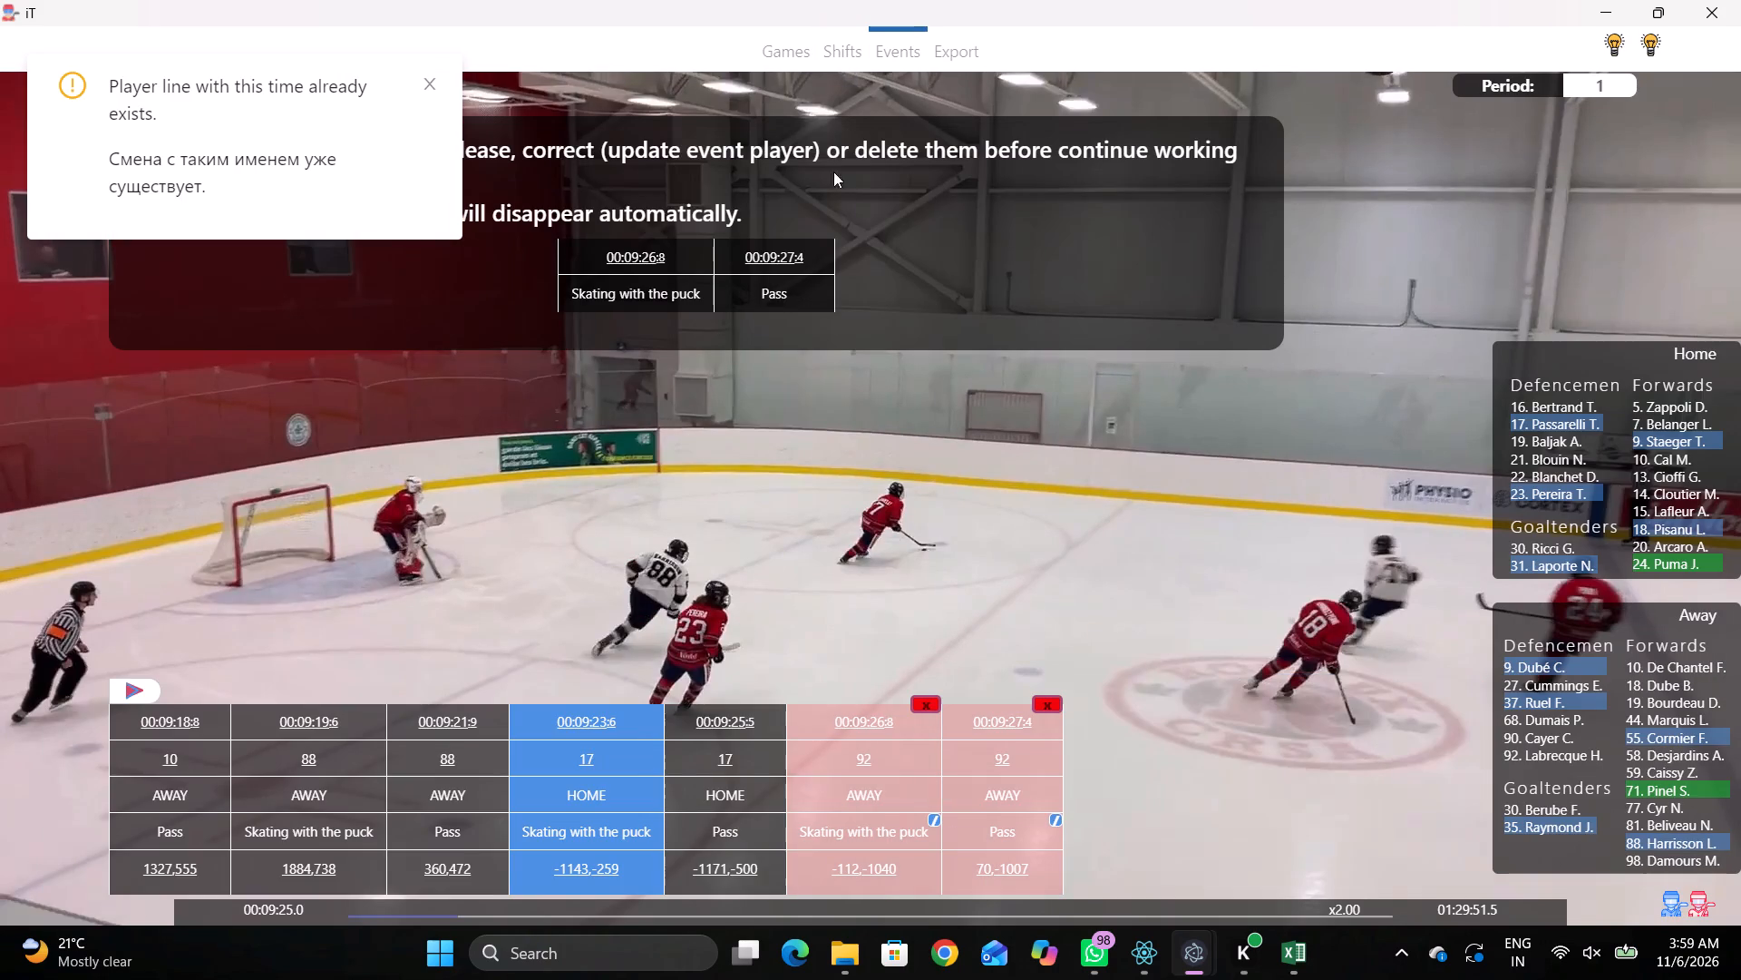
# Set the second defenceman in the away line starting at 00:09:24.8 to player 68.
pyautogui.click(828, 59)
pyautogui.click(828, 862)
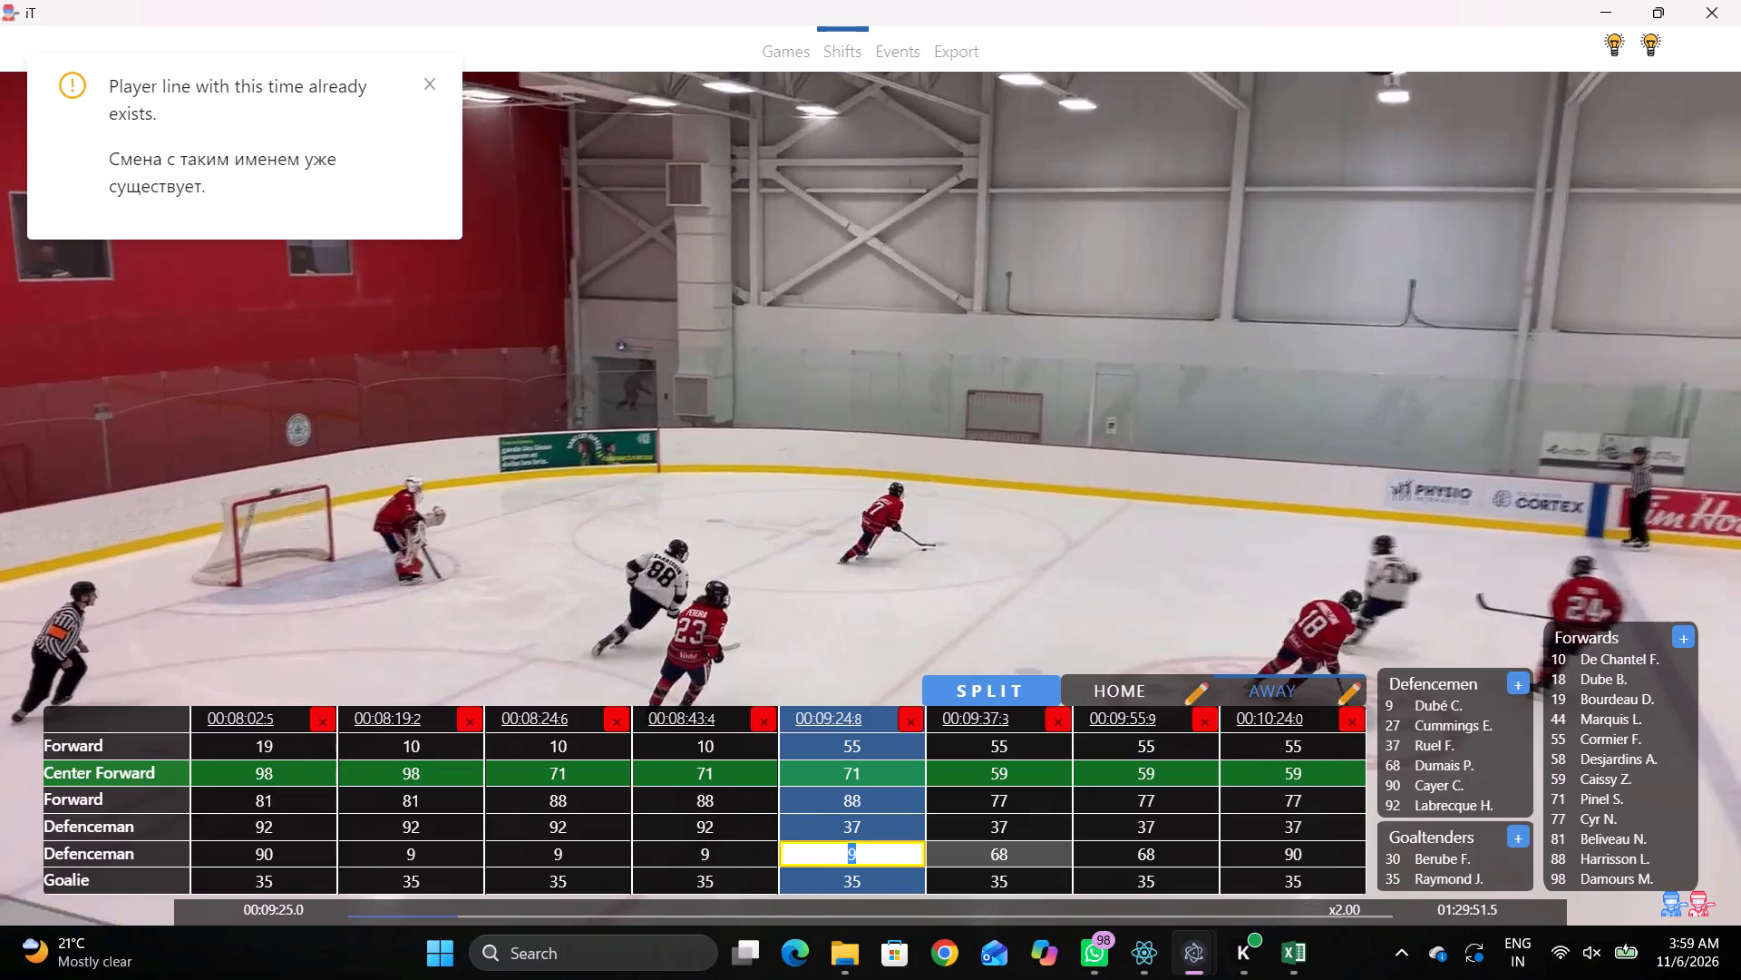
pyautogui.click(1421, 763)
# Reassign the invalid skating event at 00:09:26.8 and the pass at 00:09:27.4 to away player 37.
pyautogui.click(881, 42)
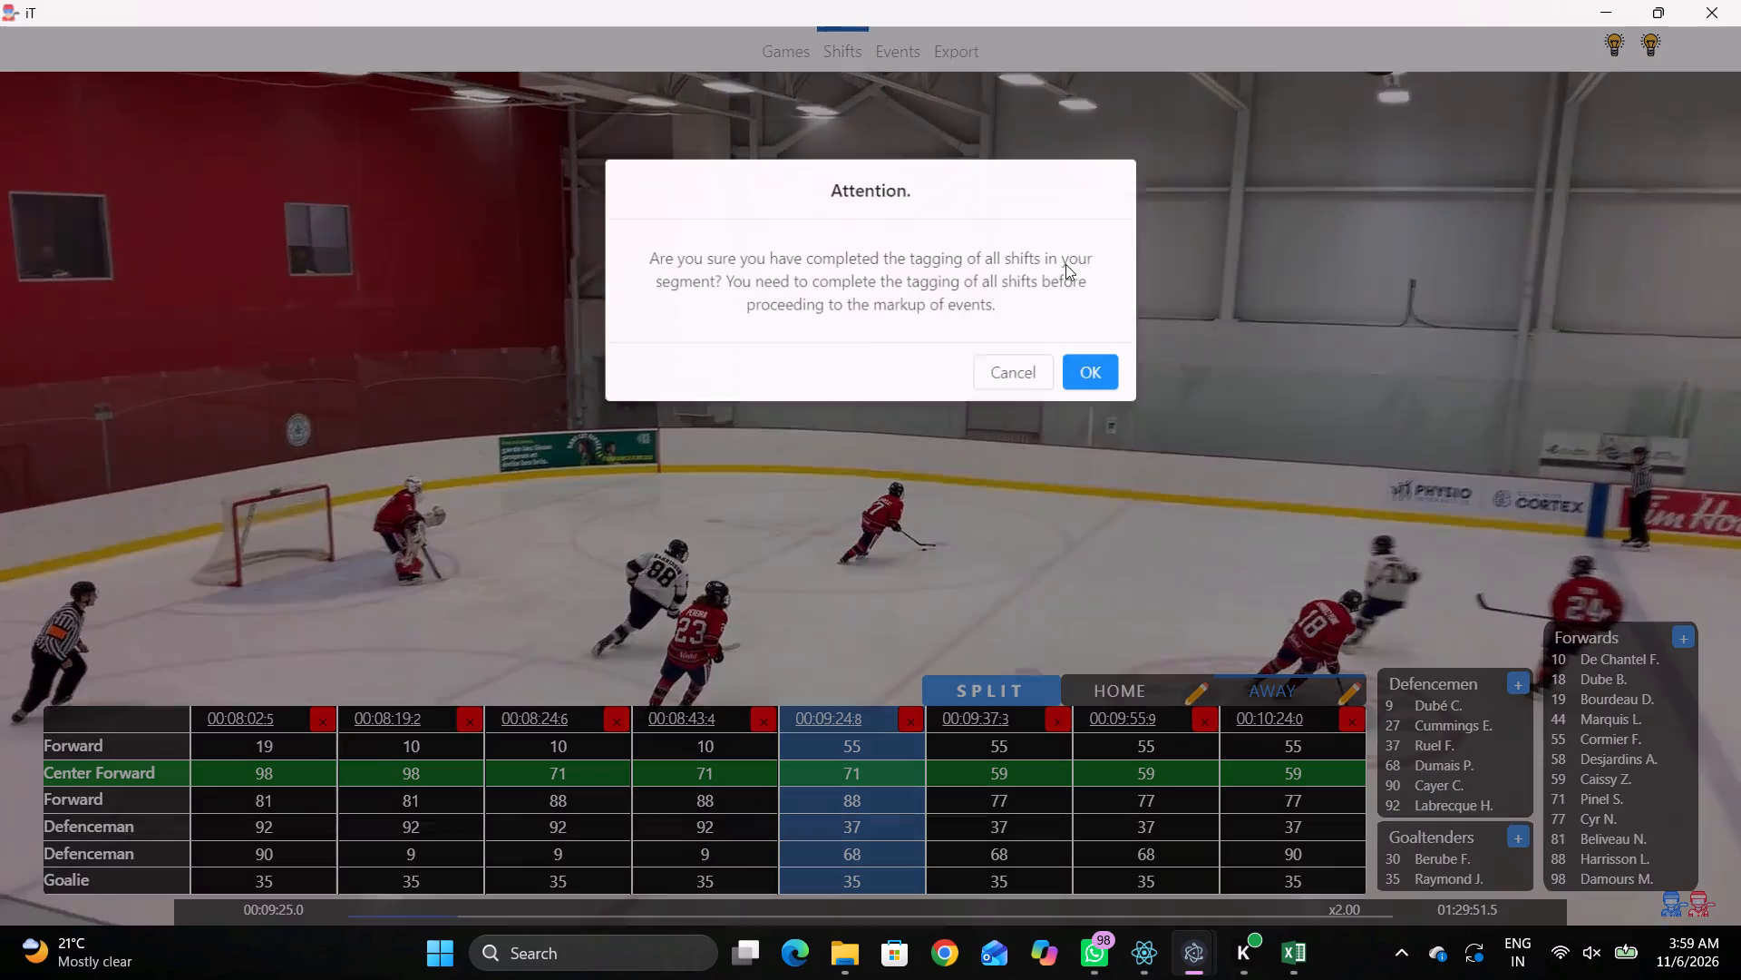
pyautogui.moveTo(1078, 350); pyautogui.dragTo(1085, 358)
pyautogui.click(1097, 370)
pyautogui.click(866, 774)
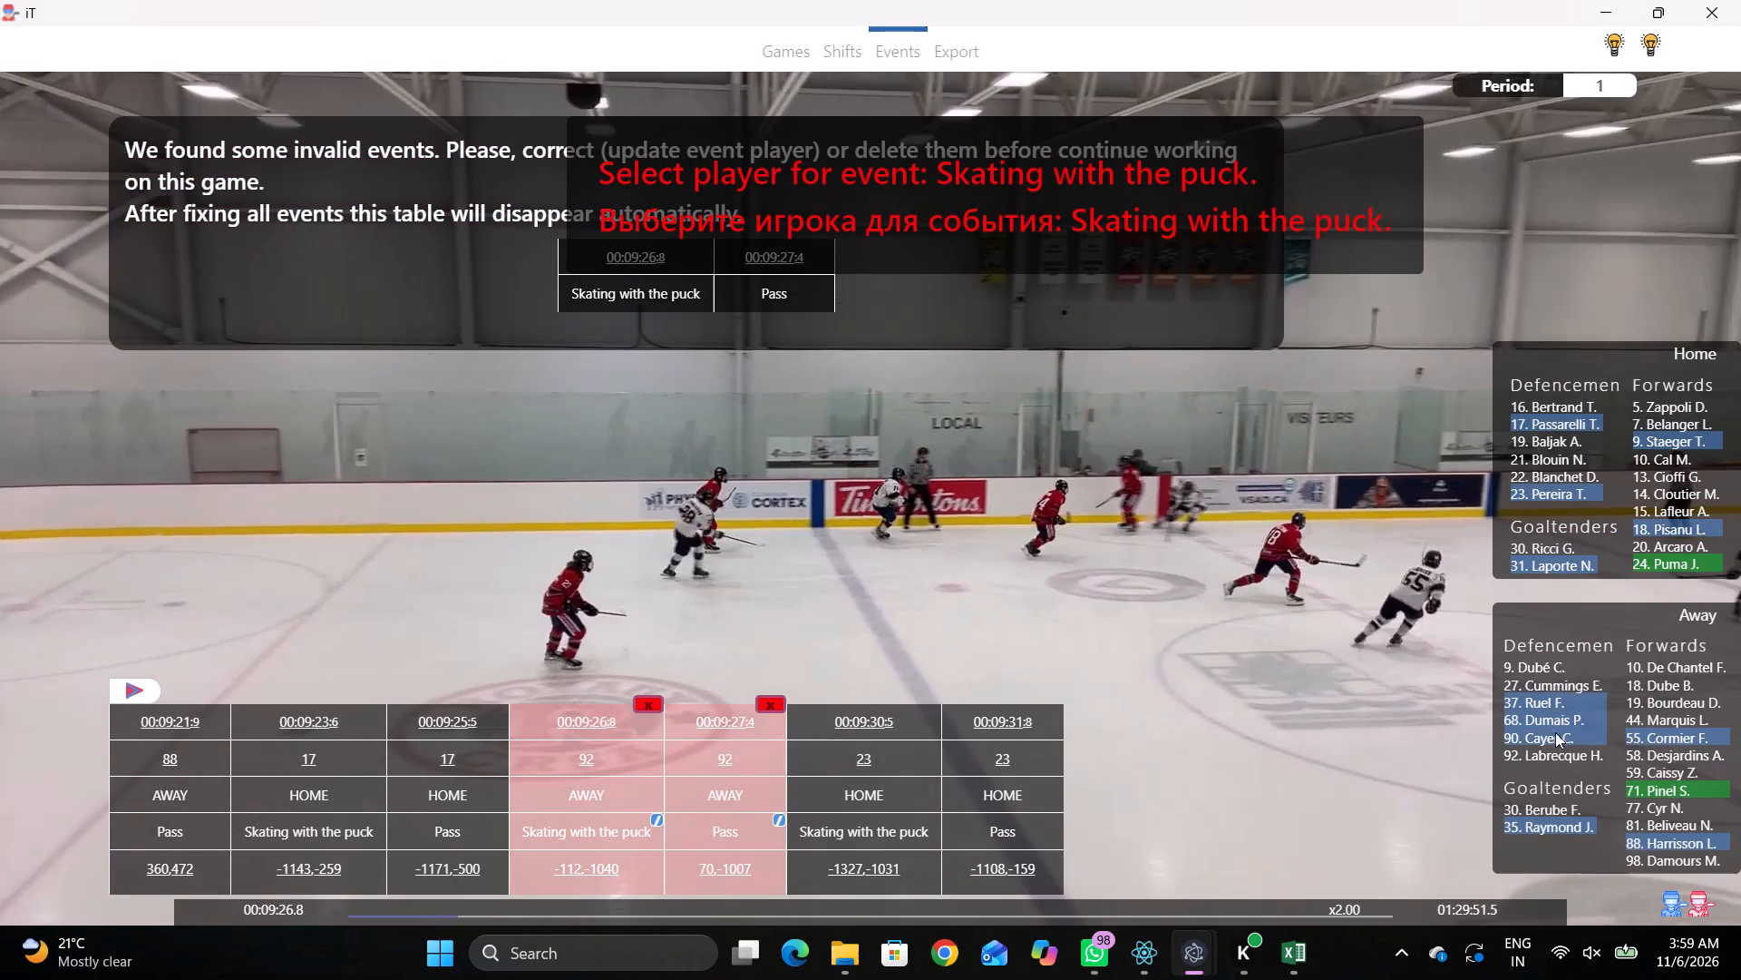
pyautogui.click(1518, 700)
pyautogui.moveTo(715, 750); pyautogui.dragTo(726, 752)
pyautogui.click(1562, 699)
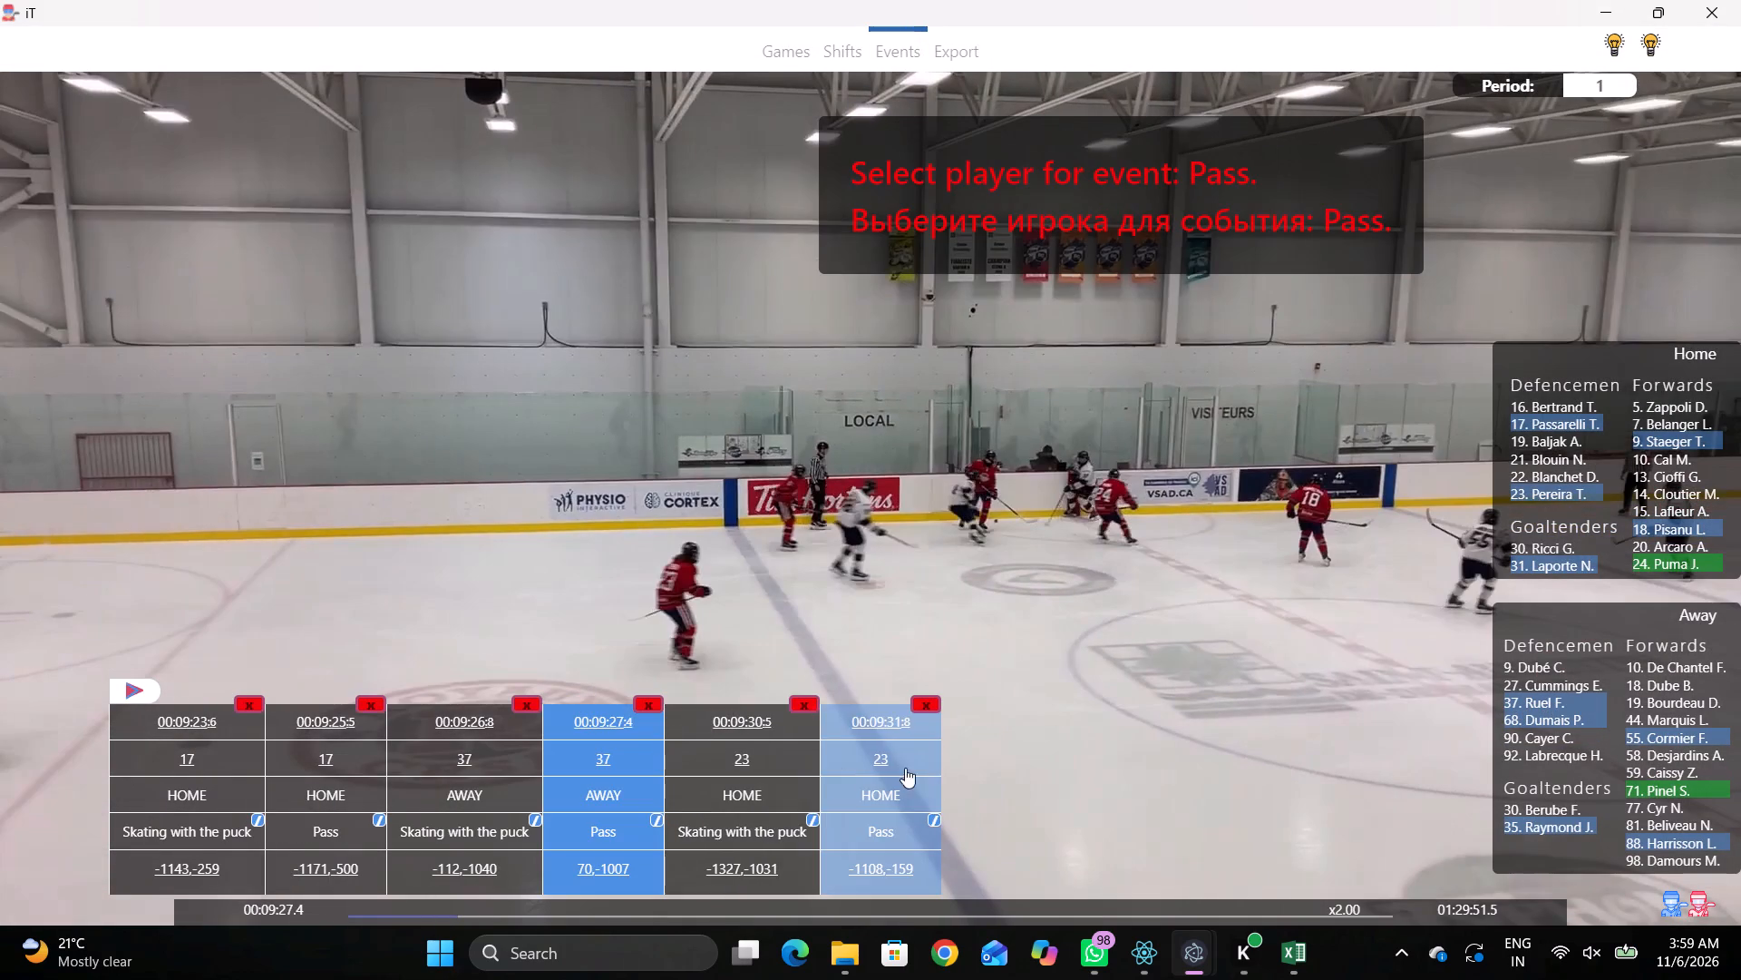
# Record skating with the puck by away player 68 at 00:09:34.6, between the right face-off circles' left edges, slightly below mid-rink.
pyautogui.click(901, 759)
pyautogui.click(594, 734)
pyautogui.hotkey('shift', 'd')
pyautogui.press('space')
pyautogui.write('v')
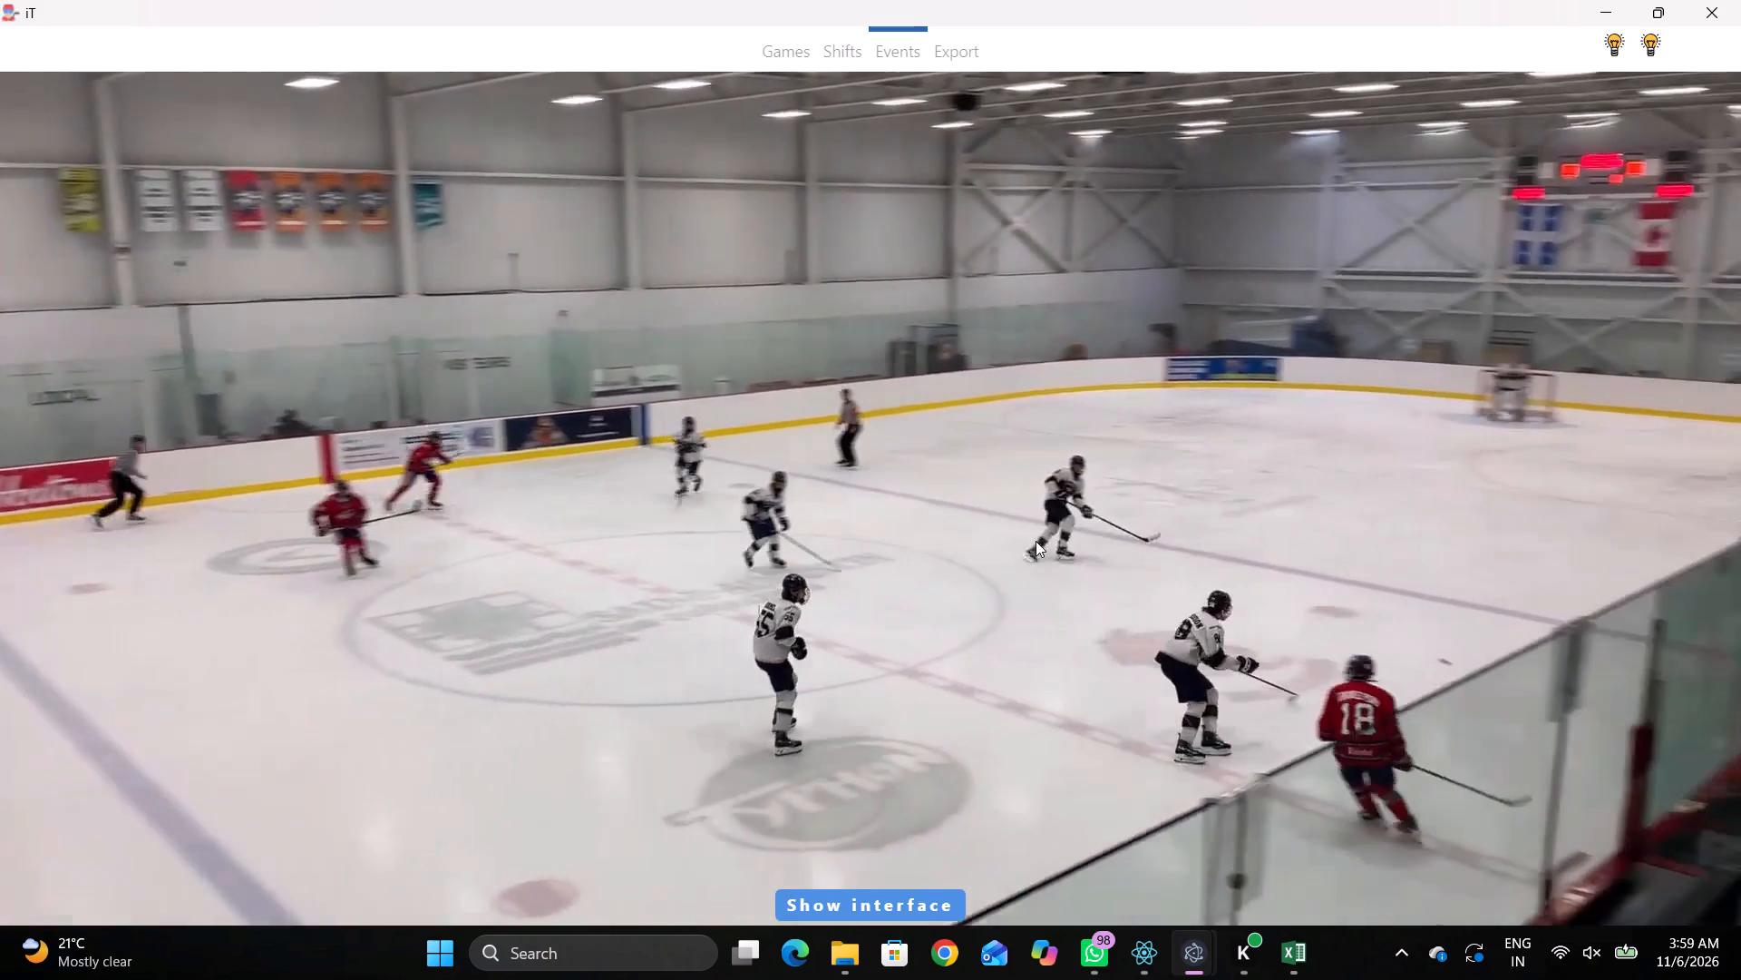
pyautogui.press('space')
pyautogui.press('space')
pyautogui.press('space')
pyautogui.press('space')
pyautogui.press('space')
pyautogui.rightClick(1110, 420)
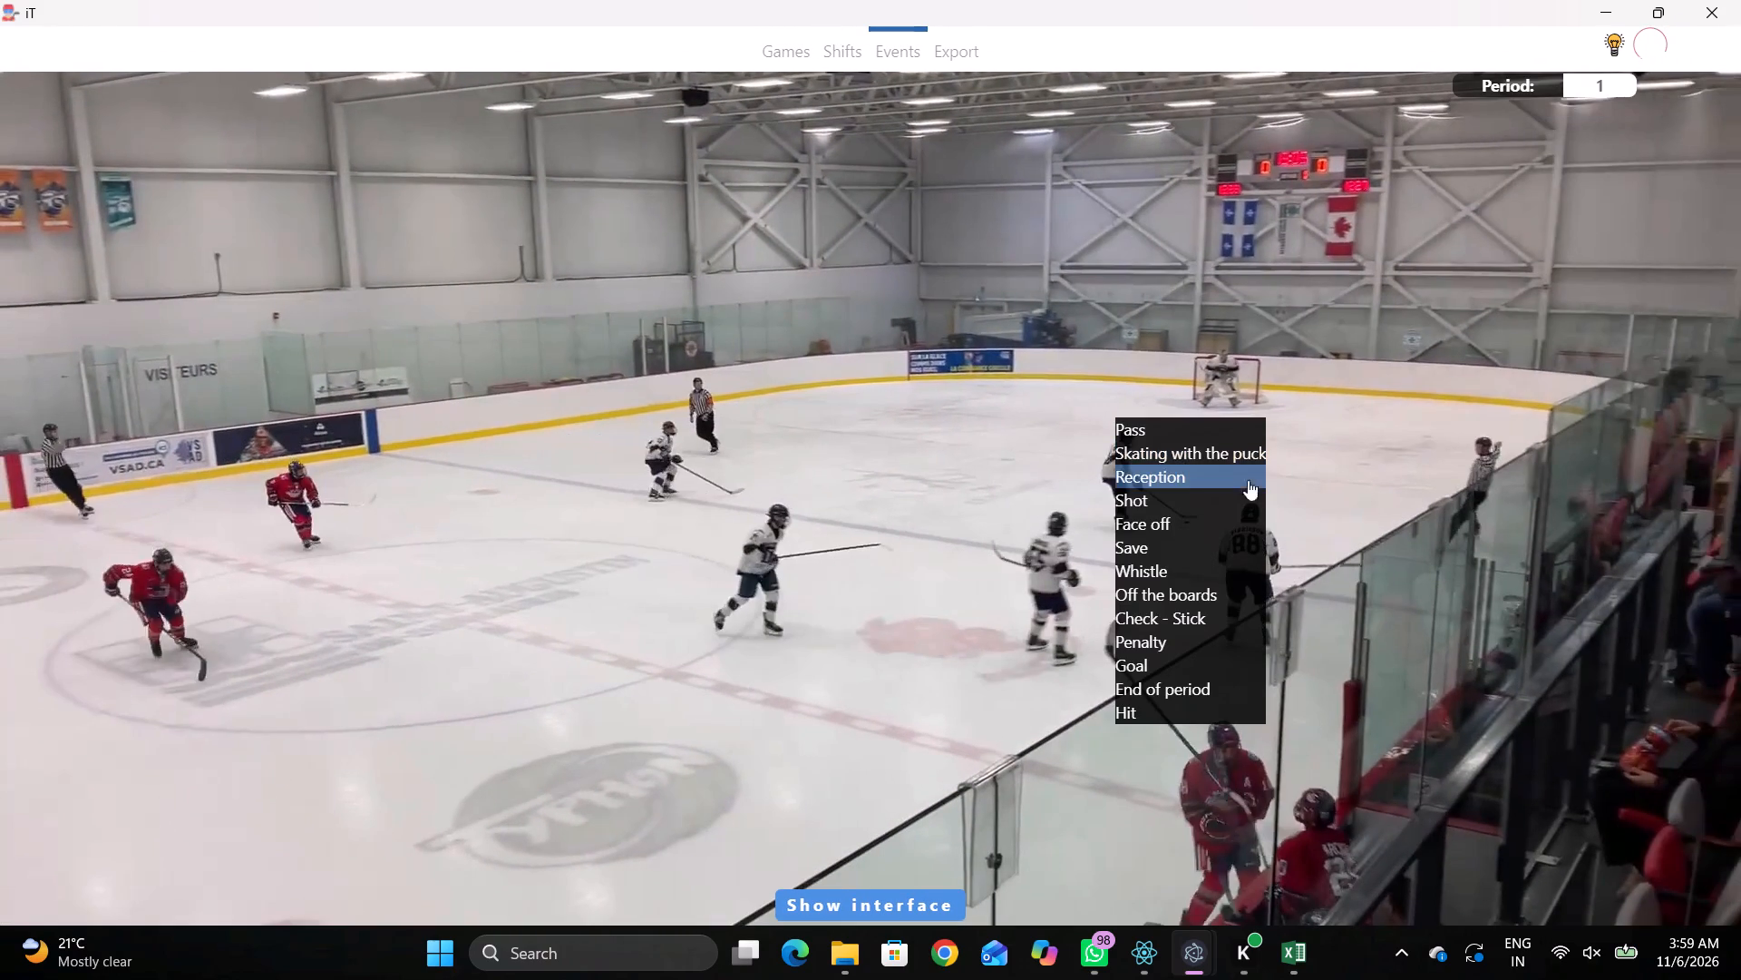
pyautogui.click(1217, 461)
pyautogui.click(1535, 717)
pyautogui.click(1188, 380)
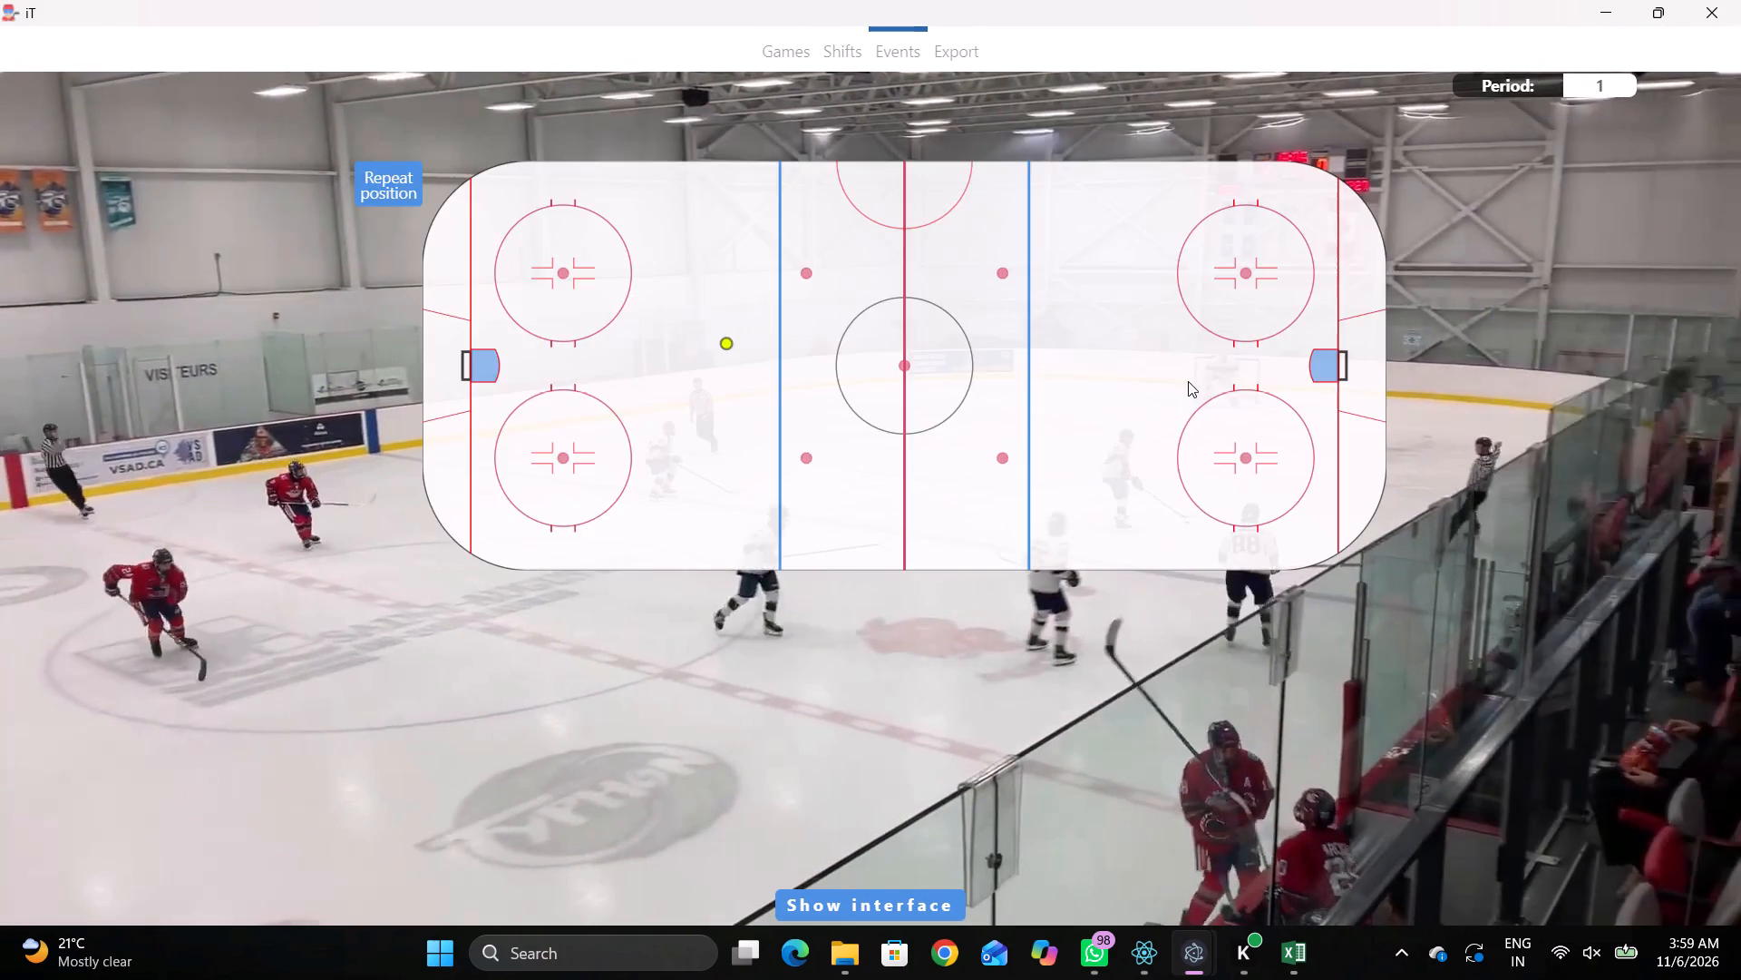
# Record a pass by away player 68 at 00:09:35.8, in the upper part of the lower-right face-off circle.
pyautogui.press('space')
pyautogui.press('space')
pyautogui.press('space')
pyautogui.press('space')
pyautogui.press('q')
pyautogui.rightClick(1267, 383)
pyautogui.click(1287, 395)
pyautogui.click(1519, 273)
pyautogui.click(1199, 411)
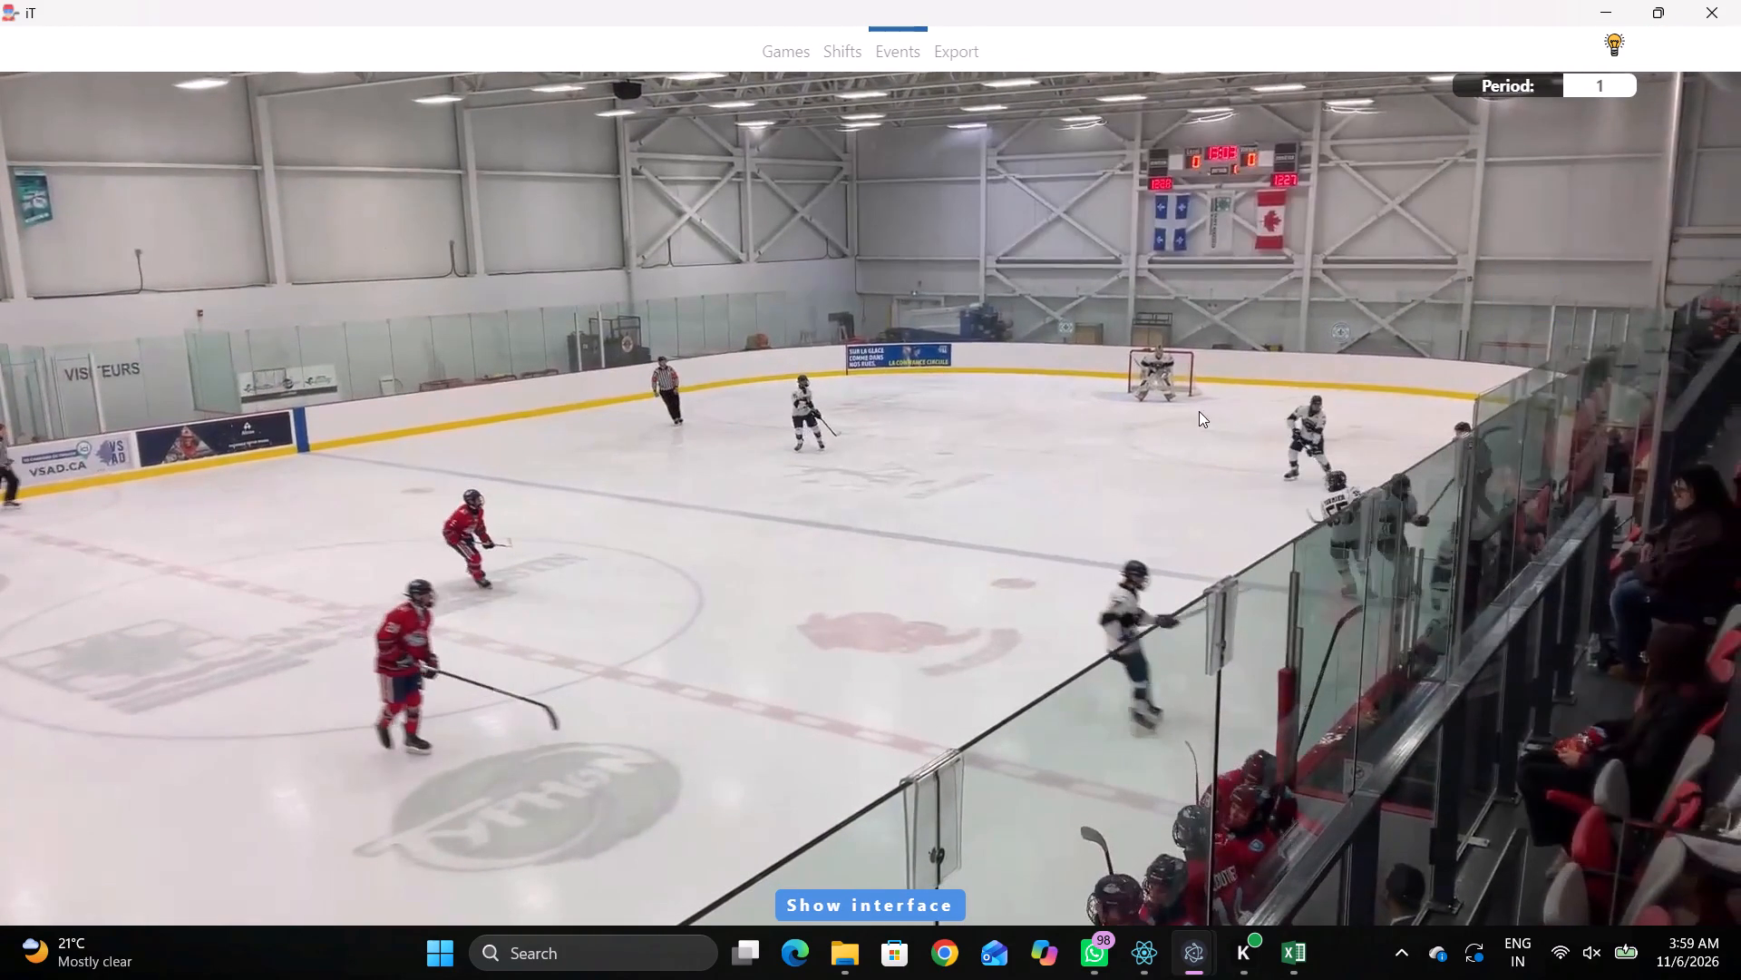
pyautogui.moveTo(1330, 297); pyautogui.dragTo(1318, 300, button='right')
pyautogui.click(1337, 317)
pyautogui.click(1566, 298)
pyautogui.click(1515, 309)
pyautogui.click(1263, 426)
# Record a pass by away player 68 at 00:09:37.2, at the upper-right edge of the lower-right face-off circle.
pyautogui.press('space')
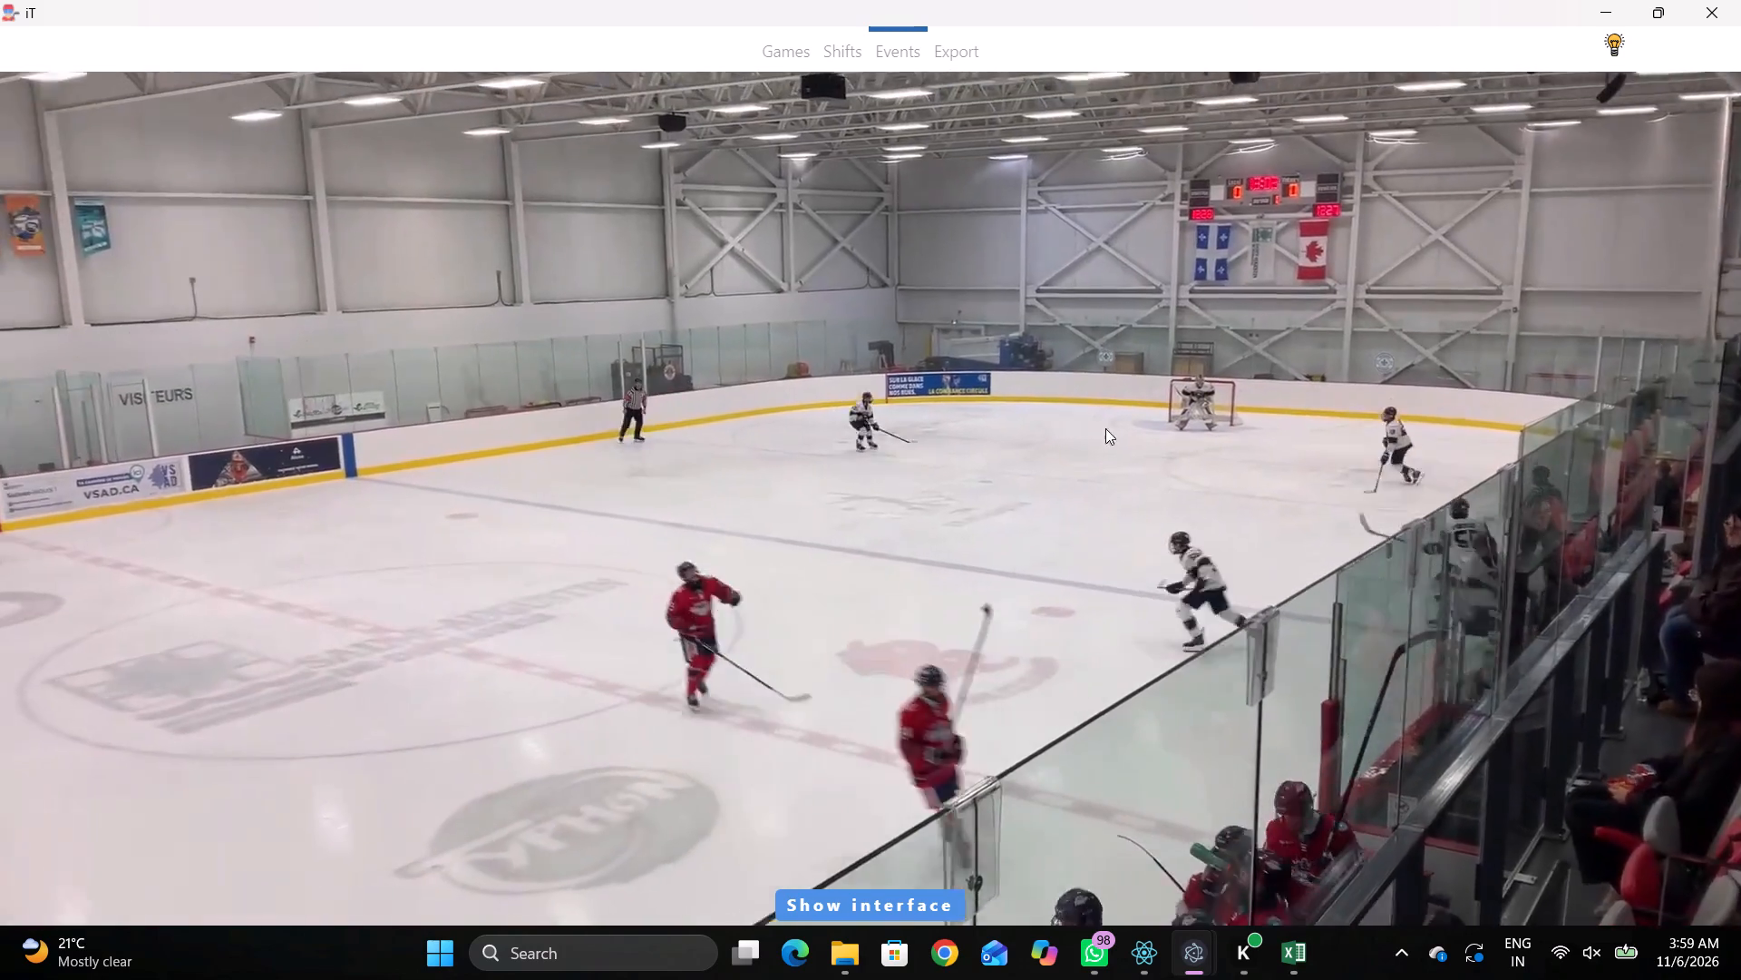
pyautogui.press('space')
pyautogui.press('space')
pyautogui.press('space')
pyautogui.write('q')
pyautogui.press('q')
pyautogui.press('q')
pyautogui.press('q')
pyautogui.press('q')
pyautogui.rightClick(1188, 456)
pyautogui.click(1201, 468)
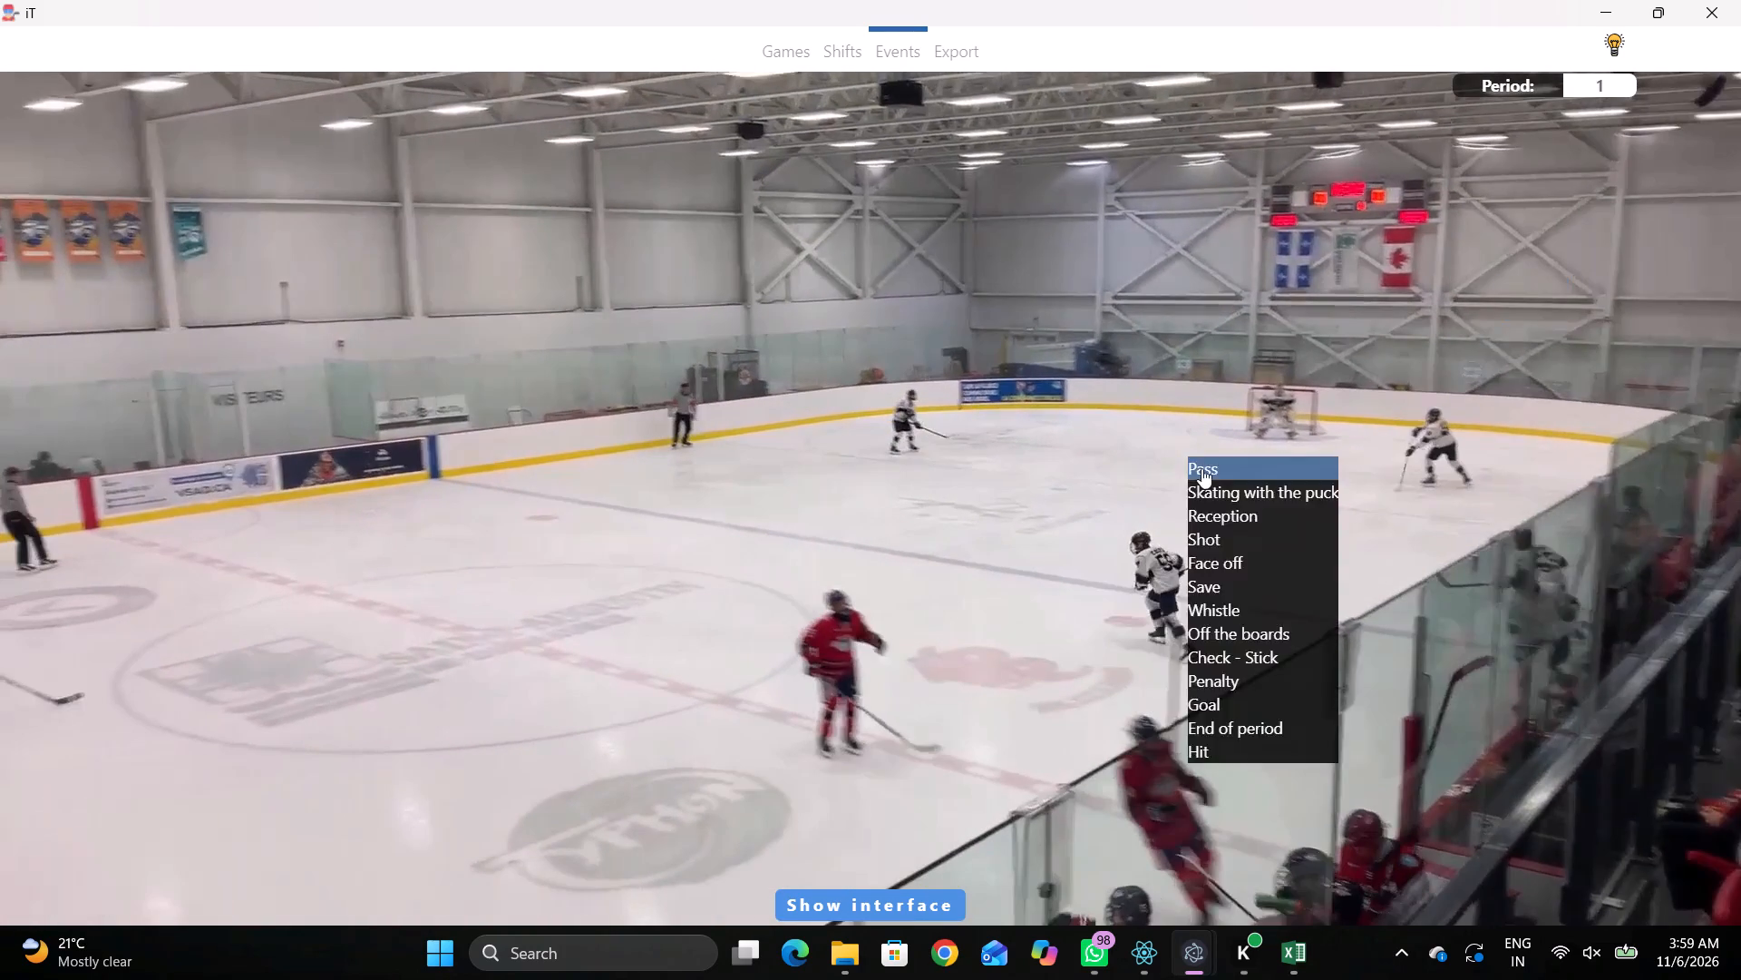
pyautogui.click(1518, 300)
pyautogui.click(1302, 426)
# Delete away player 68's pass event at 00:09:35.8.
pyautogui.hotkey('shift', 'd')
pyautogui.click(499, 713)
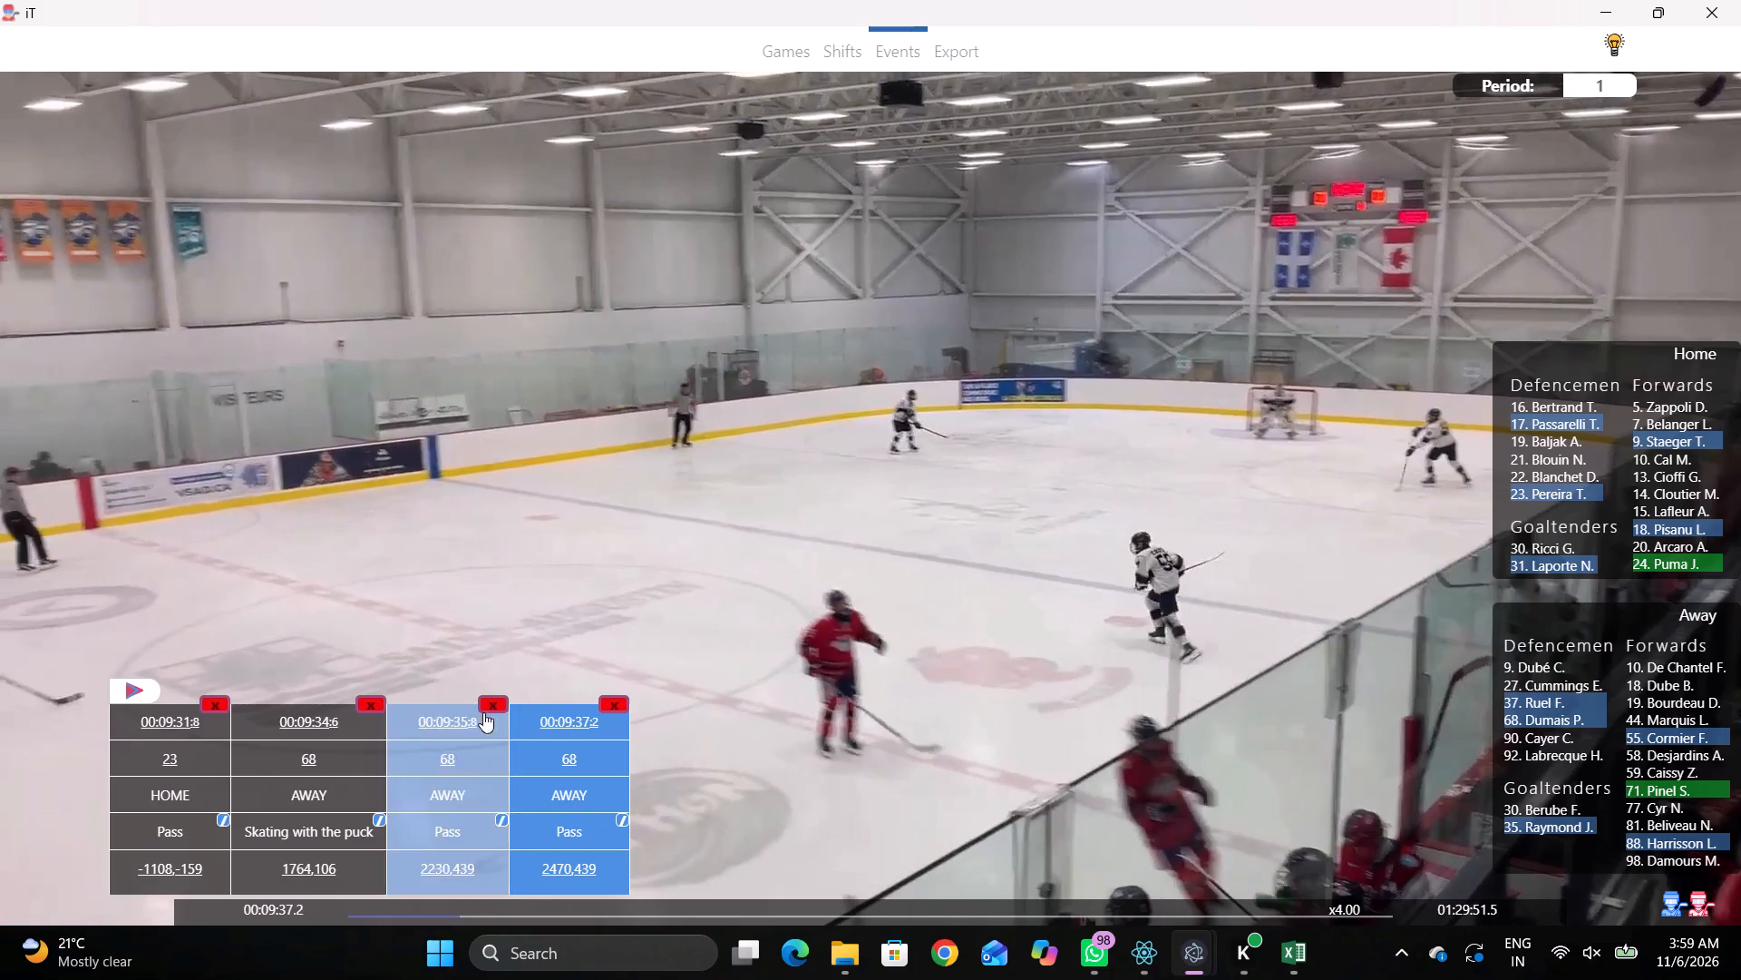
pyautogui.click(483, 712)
# Record skating with the puck by away player 37 at 00:09:38.5, just above and left of the upper-right face-off circle.
pyautogui.click(1042, 496)
pyautogui.press('space')
pyautogui.press('space')
pyautogui.rightClick(1157, 397)
pyautogui.click(1201, 416)
pyautogui.moveTo(1256, 444); pyautogui.dragTo(1268, 456, button='right')
pyautogui.click(1368, 502)
pyautogui.click(1515, 707)
pyautogui.click(1158, 216)
# Record a pass by away player 37, just left of the upper part of the upper-right face-off circle.
pyautogui.press('r')
pyautogui.press('space')
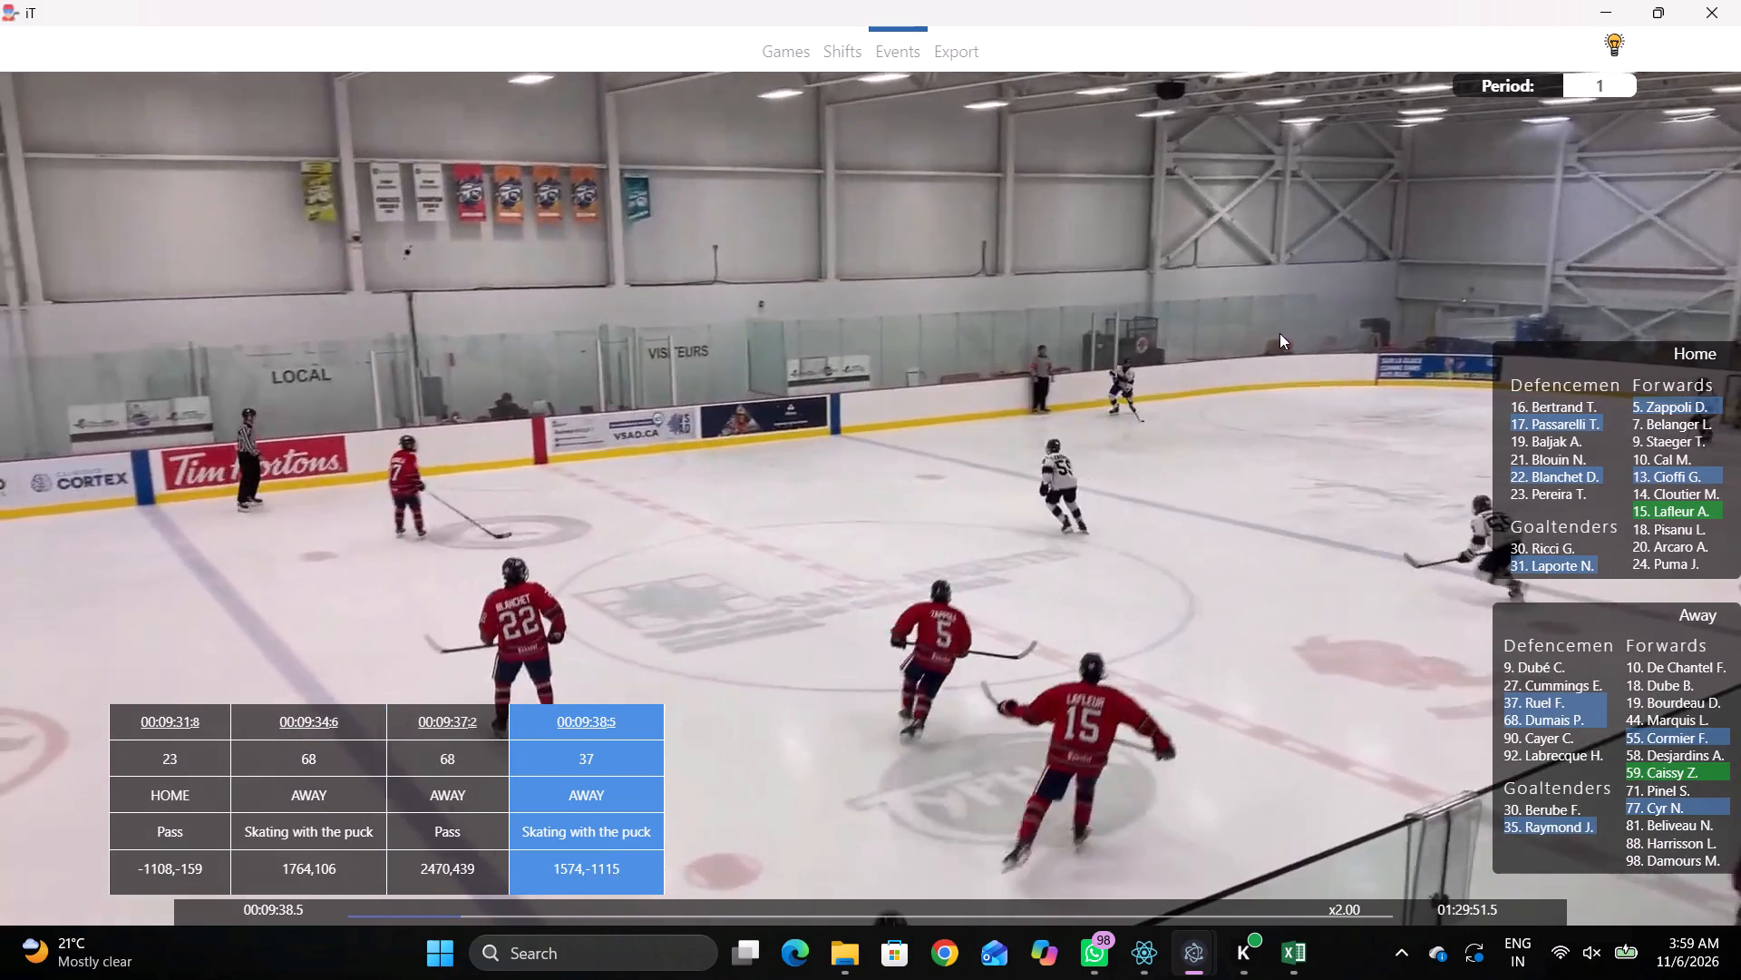
pyautogui.press('space')
pyautogui.press('space')
pyautogui.press('space')
pyautogui.hotkey('shift', 'd')
pyautogui.press('space')
pyautogui.press('space')
pyautogui.press('q')
pyautogui.moveTo(1336, 405); pyautogui.dragTo(1344, 402, button='right')
pyautogui.click(1367, 405)
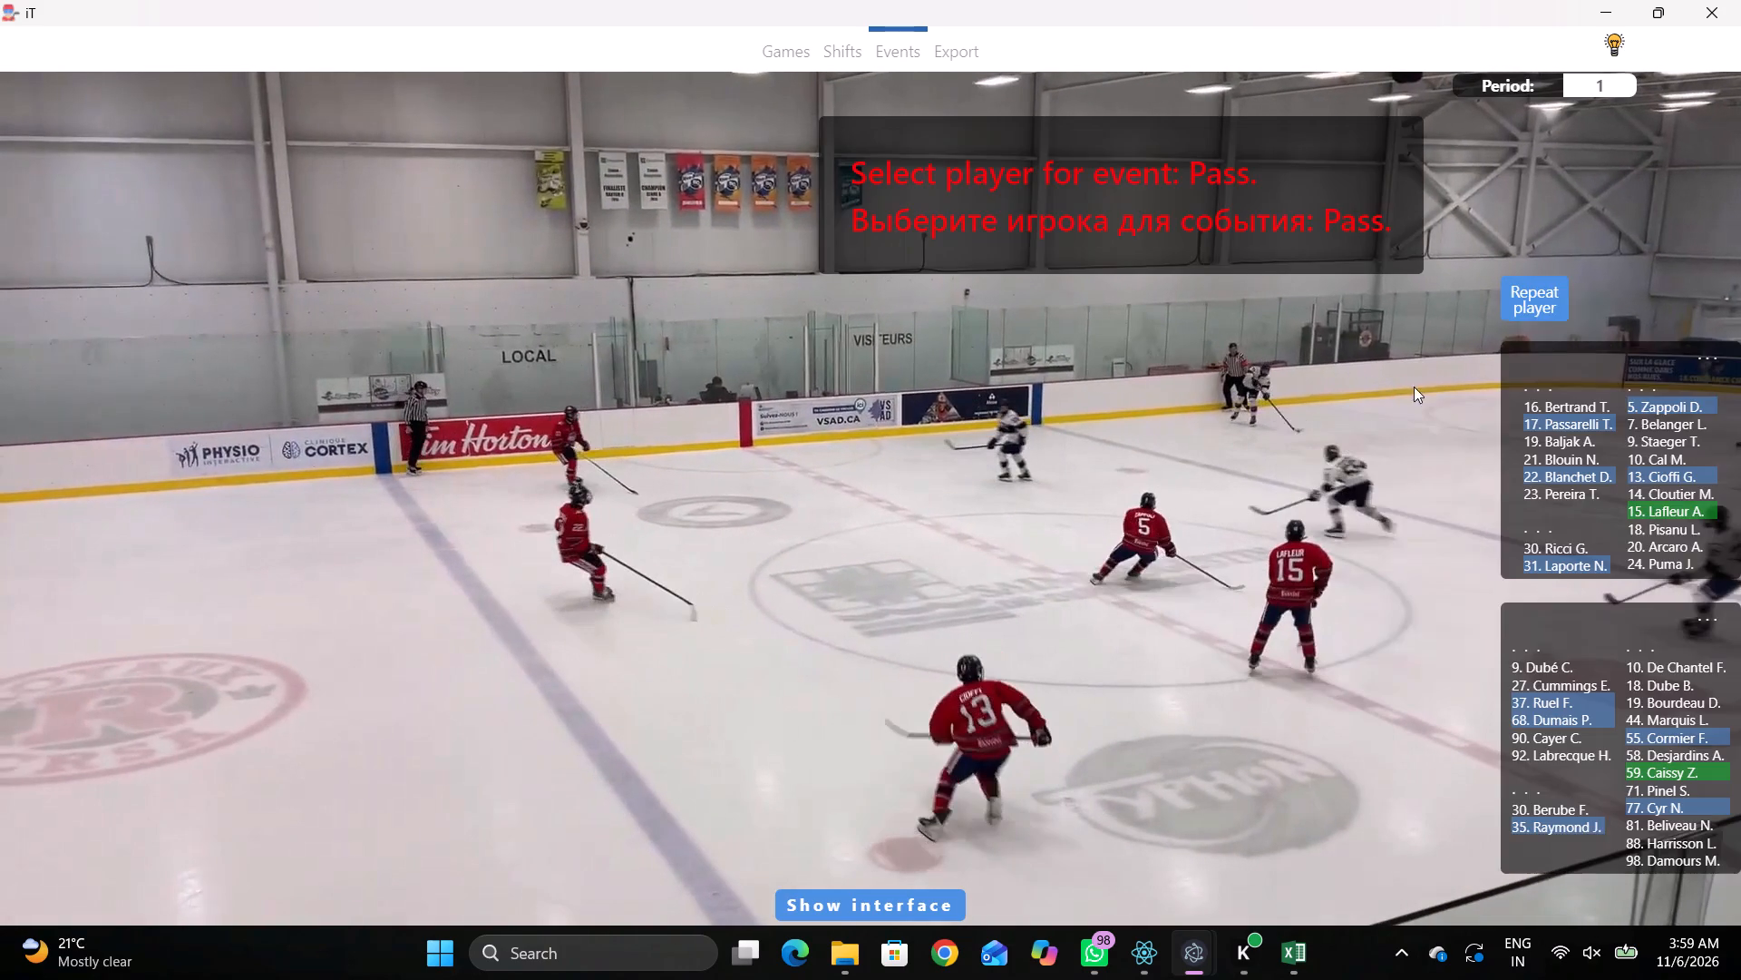
pyautogui.moveTo(1526, 292); pyautogui.dragTo(1470, 299)
pyautogui.click(1244, 263)
pyautogui.press('space')
pyautogui.click(1522, 297)
pyautogui.click(1159, 245)
# Record a pass by home player 15, just left of the lower-right neutral-zone face-off dot.
pyautogui.press('space')
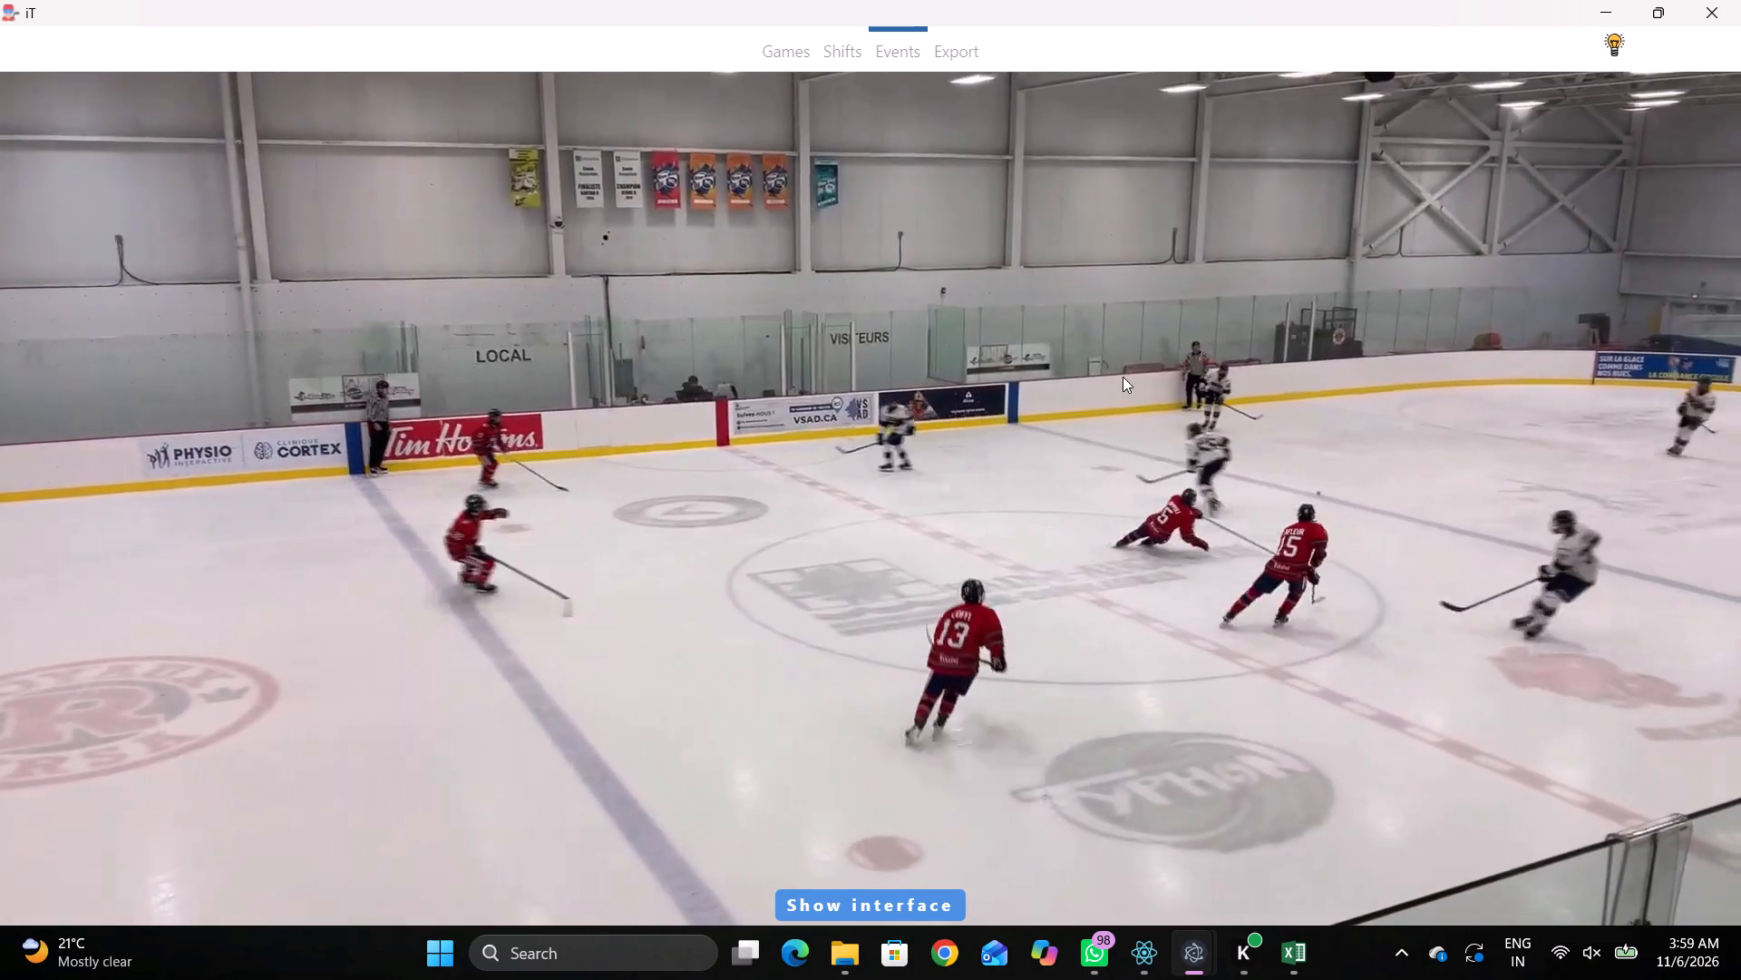
pyautogui.press('space')
pyautogui.press('space')
pyautogui.press('space')
pyautogui.rightClick(1172, 465)
pyautogui.click(1262, 495)
pyautogui.moveTo(1182, 471); pyautogui.dragTo(1194, 483)
pyautogui.press('q')
pyautogui.rightClick(1221, 445)
pyautogui.click(1240, 465)
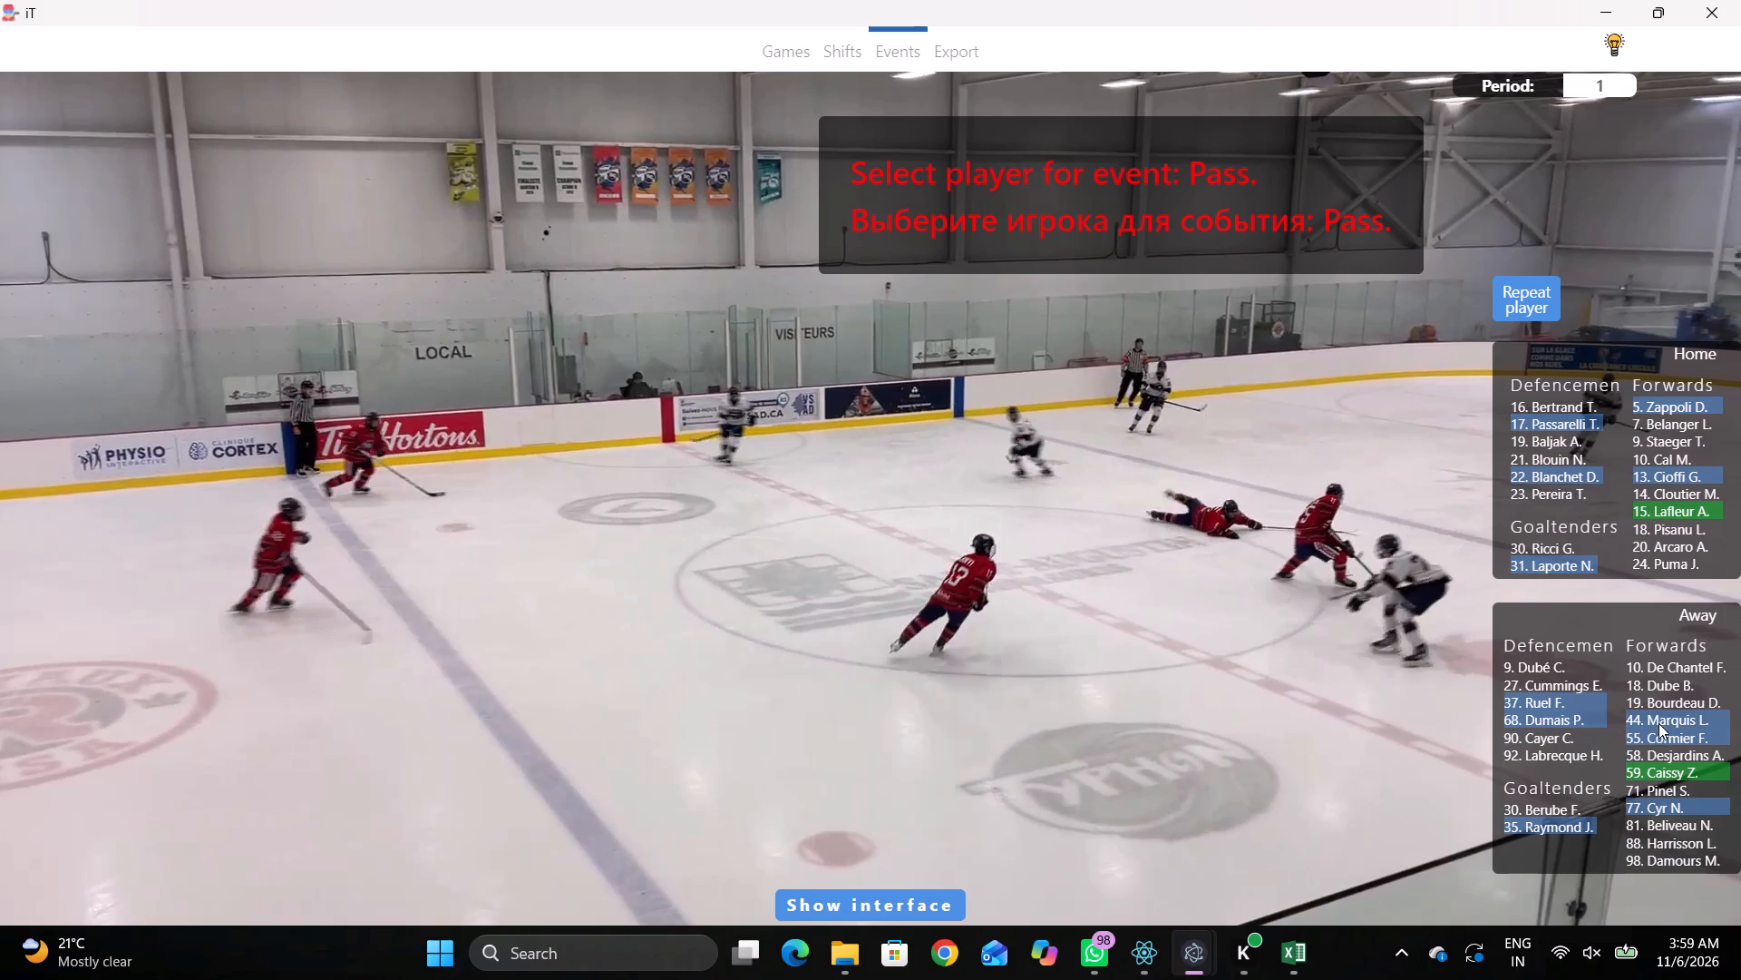
pyautogui.click(1654, 518)
pyautogui.click(972, 458)
pyautogui.press('space')
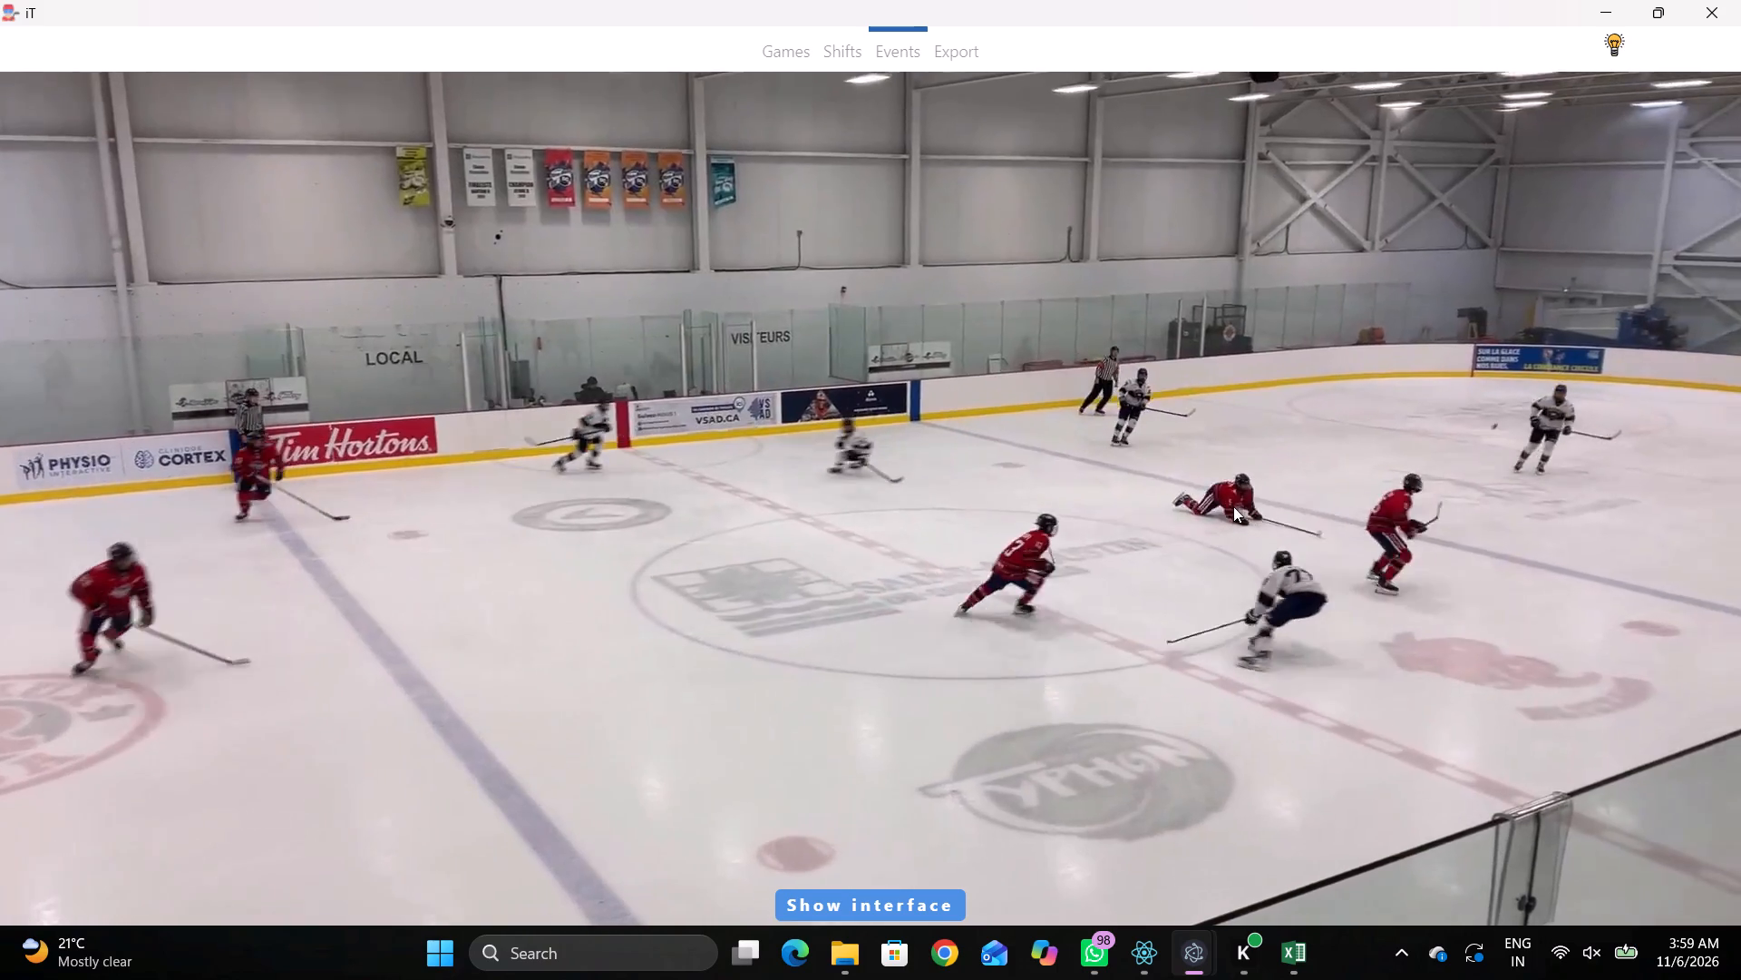
# Record the next puck event for away player 68 at the dot of the rink's lower-right face-off circle.
pyautogui.press('space')
pyautogui.press('space')
pyautogui.press('space')
pyautogui.press('space')
pyautogui.press('space')
pyautogui.press('space')
pyautogui.press('space')
pyautogui.rightClick(1227, 490)
pyautogui.click(1307, 512)
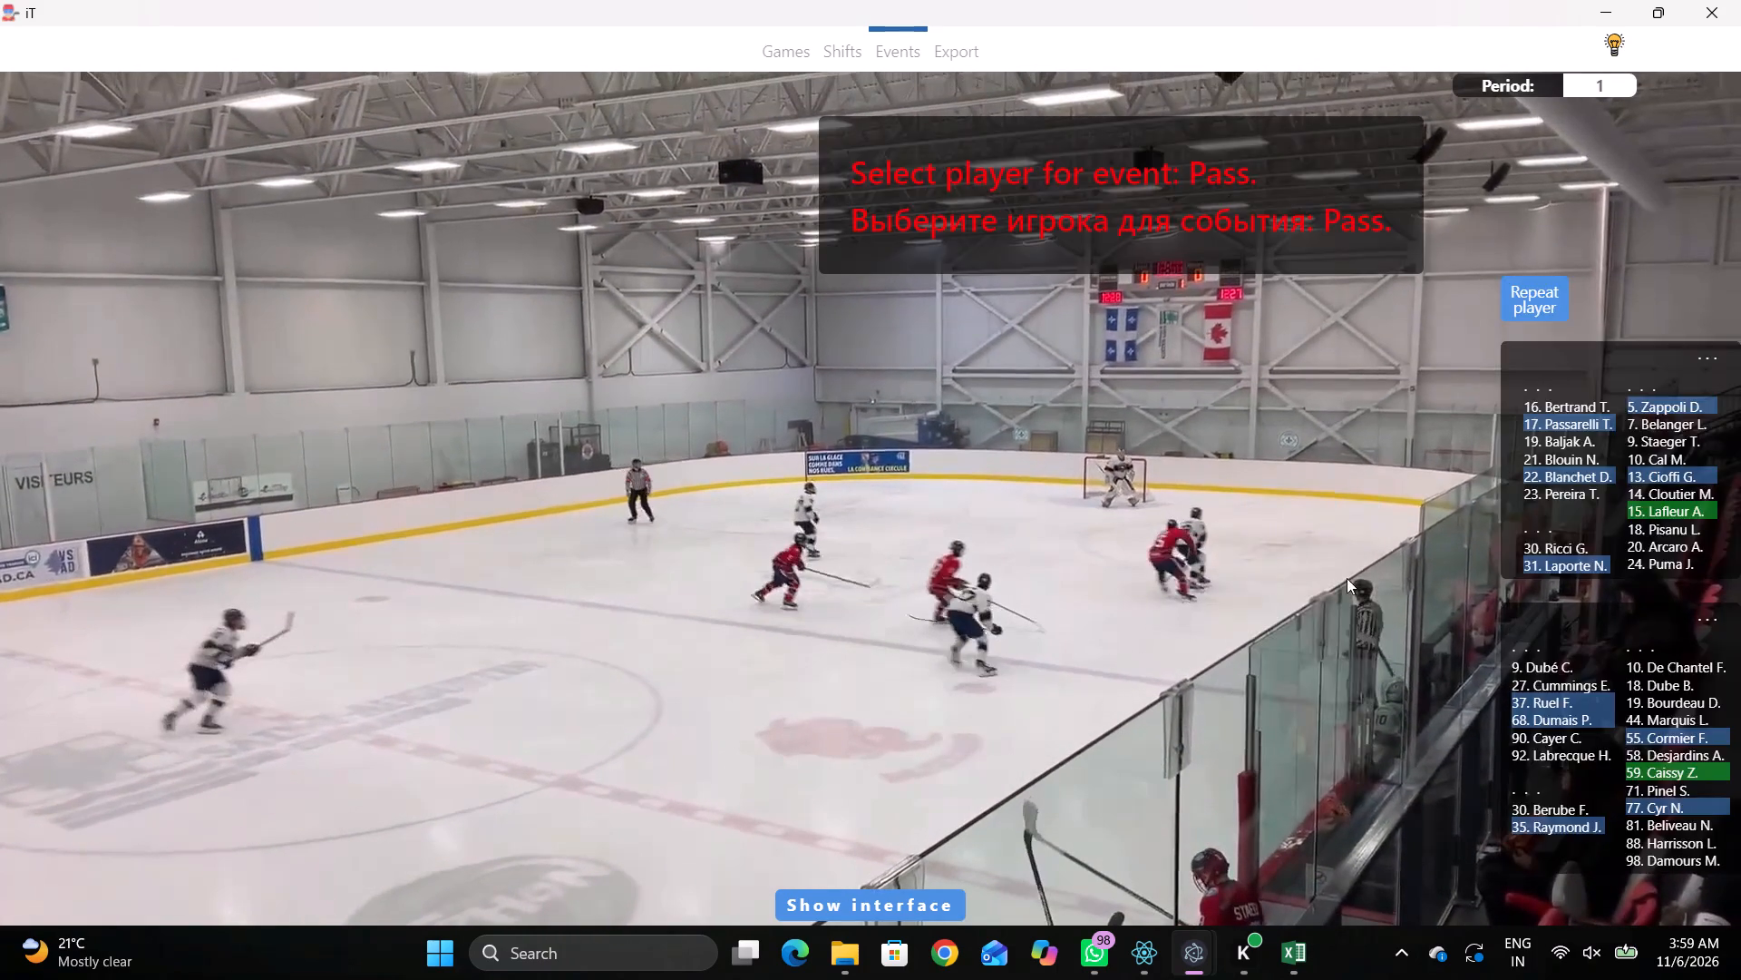
pyautogui.rightClick(1212, 528)
pyautogui.click(1332, 571)
pyautogui.click(1515, 729)
pyautogui.click(1184, 499)
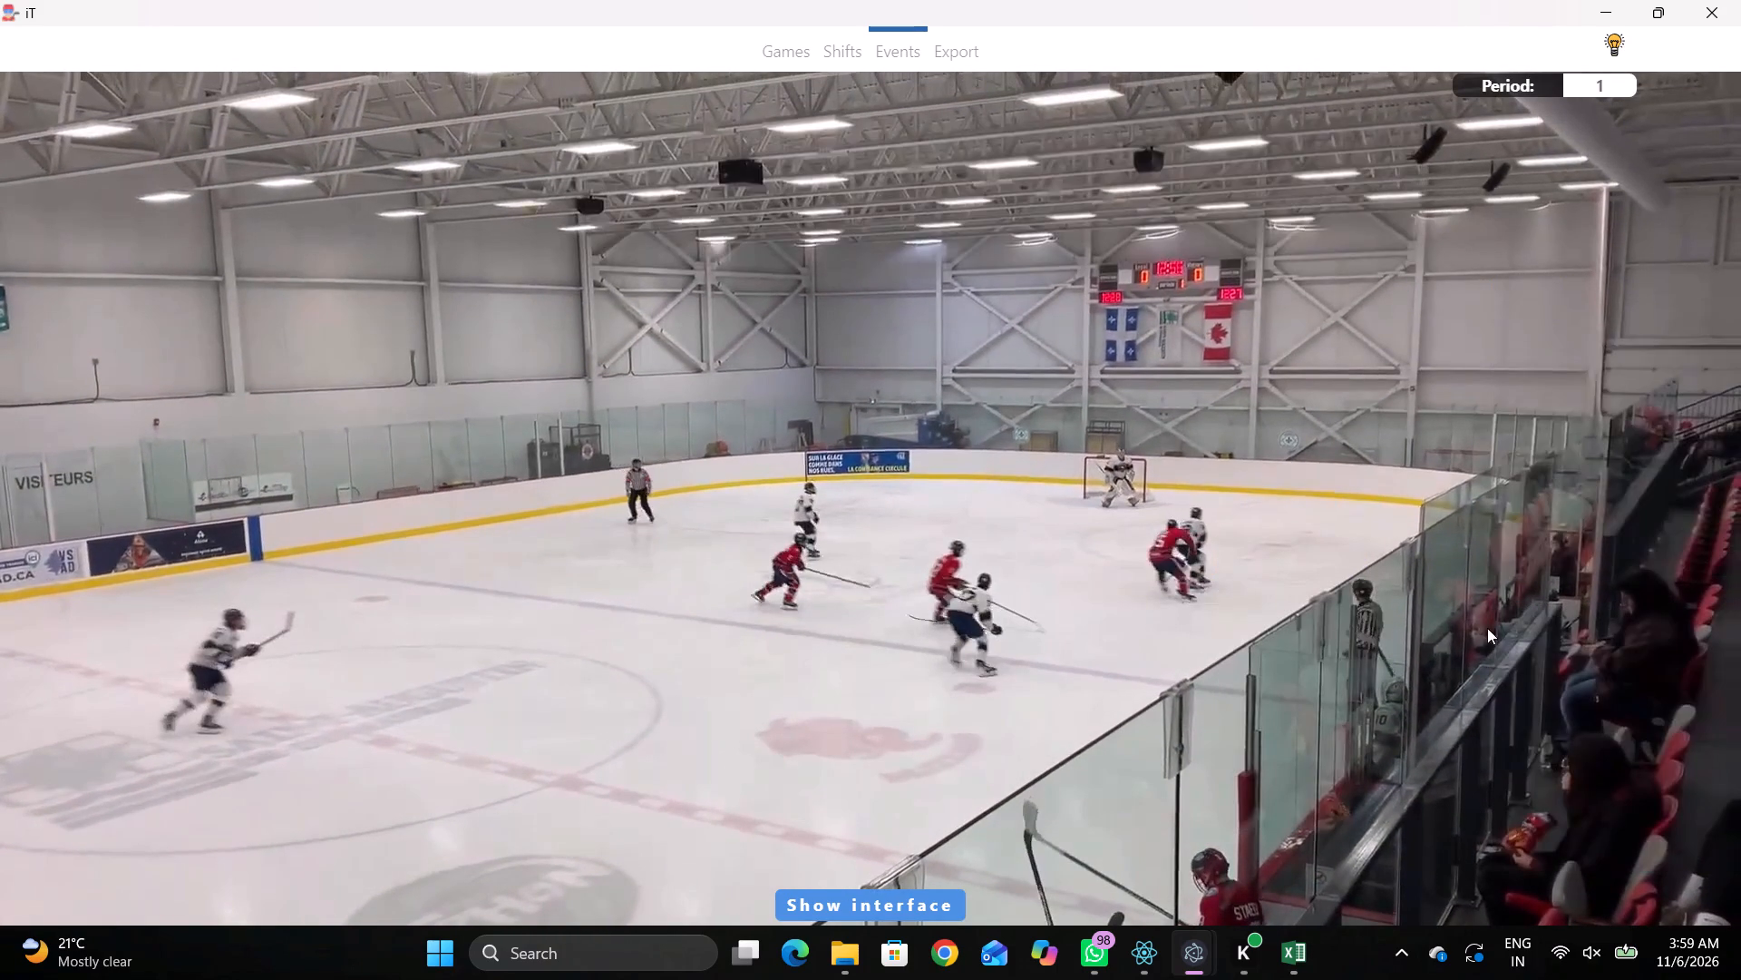
pyautogui.rightClick(1321, 538)
pyautogui.click(1420, 565)
pyautogui.click(1524, 730)
pyautogui.click(1524, 724)
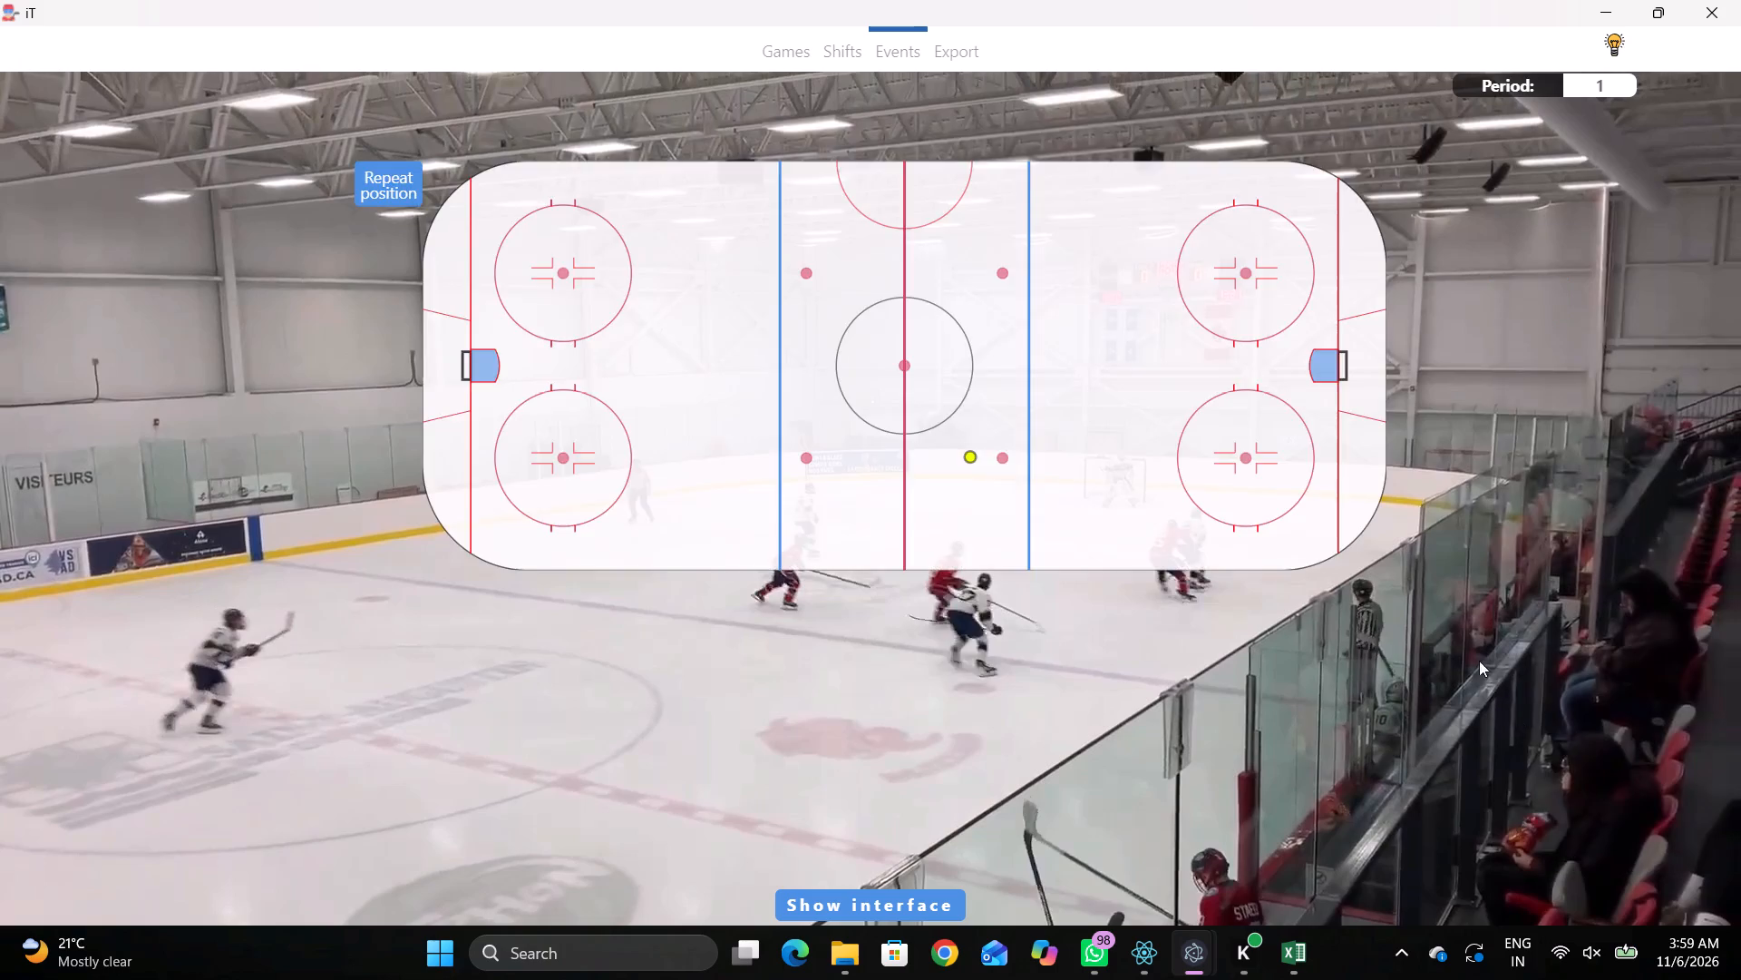
pyautogui.click(1240, 458)
# Record a pass by away player 68 at 00:09:43.5, near the inner right edge of the lower-right face-off circle.
pyautogui.press('space')
pyautogui.press('space')
pyautogui.press('space')
pyautogui.press('space')
pyautogui.press('space')
pyautogui.press('space')
pyautogui.write('q')
pyautogui.press('q')
pyautogui.press('q')
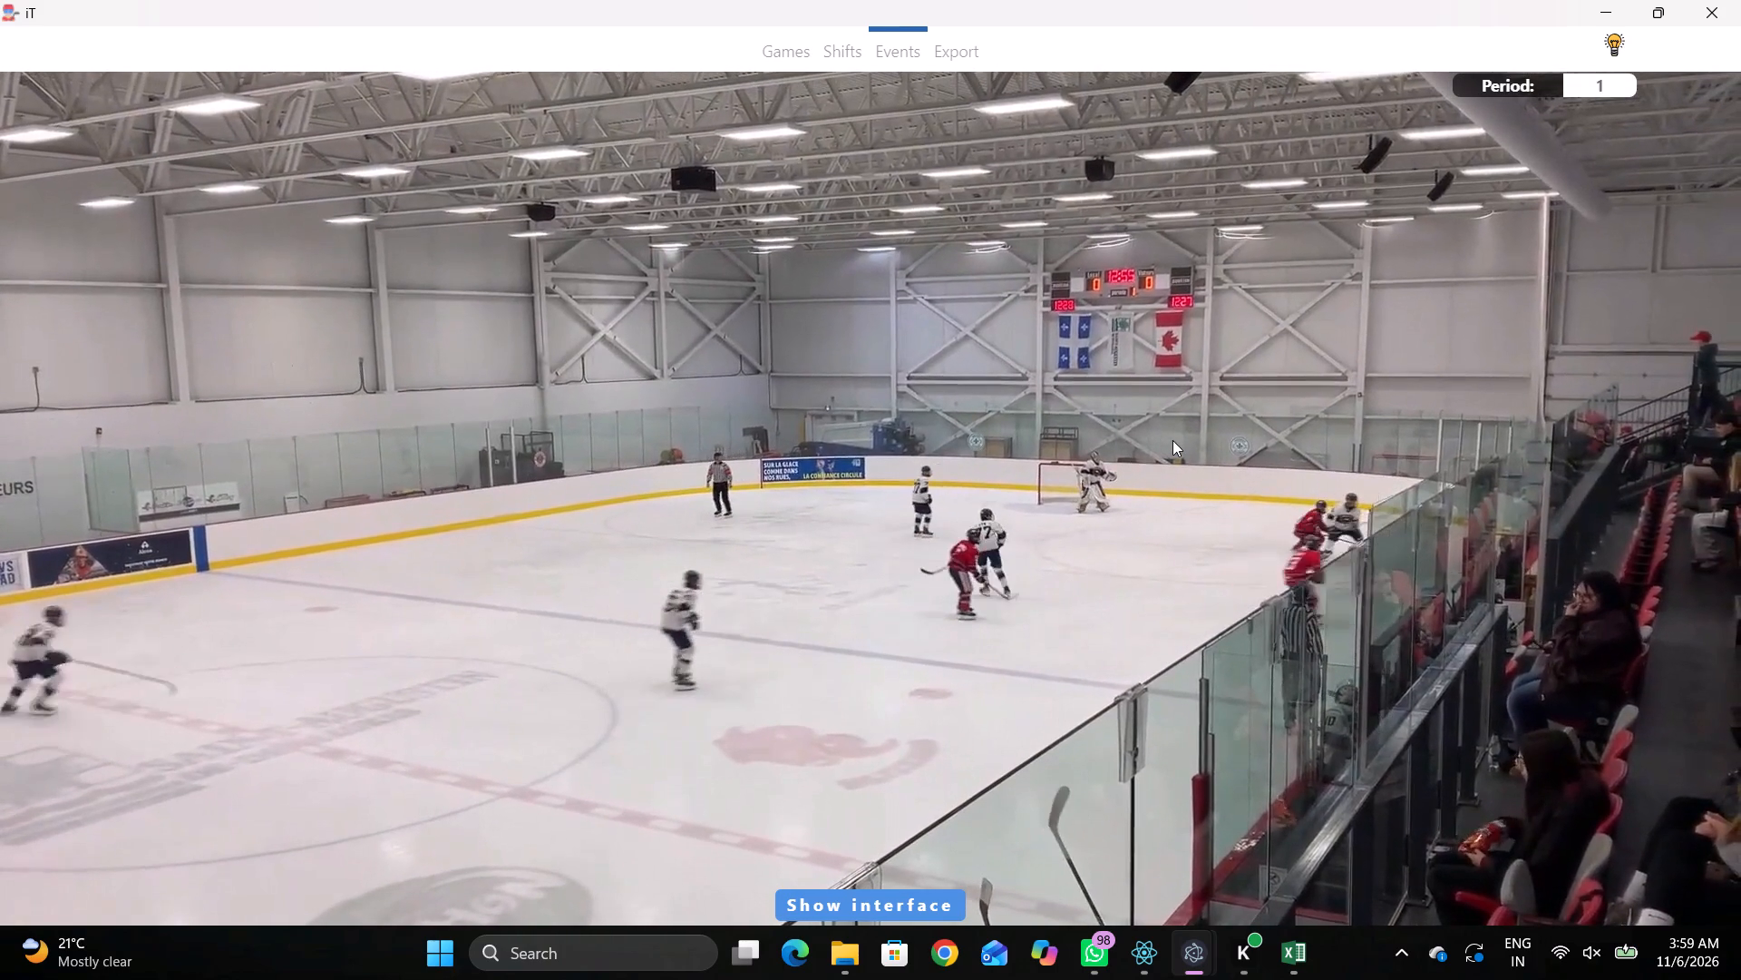
pyautogui.press('q')
pyautogui.press('q')
pyautogui.press('q')
pyautogui.rightClick(1184, 401)
pyautogui.click(1184, 401)
pyautogui.moveTo(1526, 303); pyautogui.dragTo(1516, 314)
pyautogui.click(1311, 469)
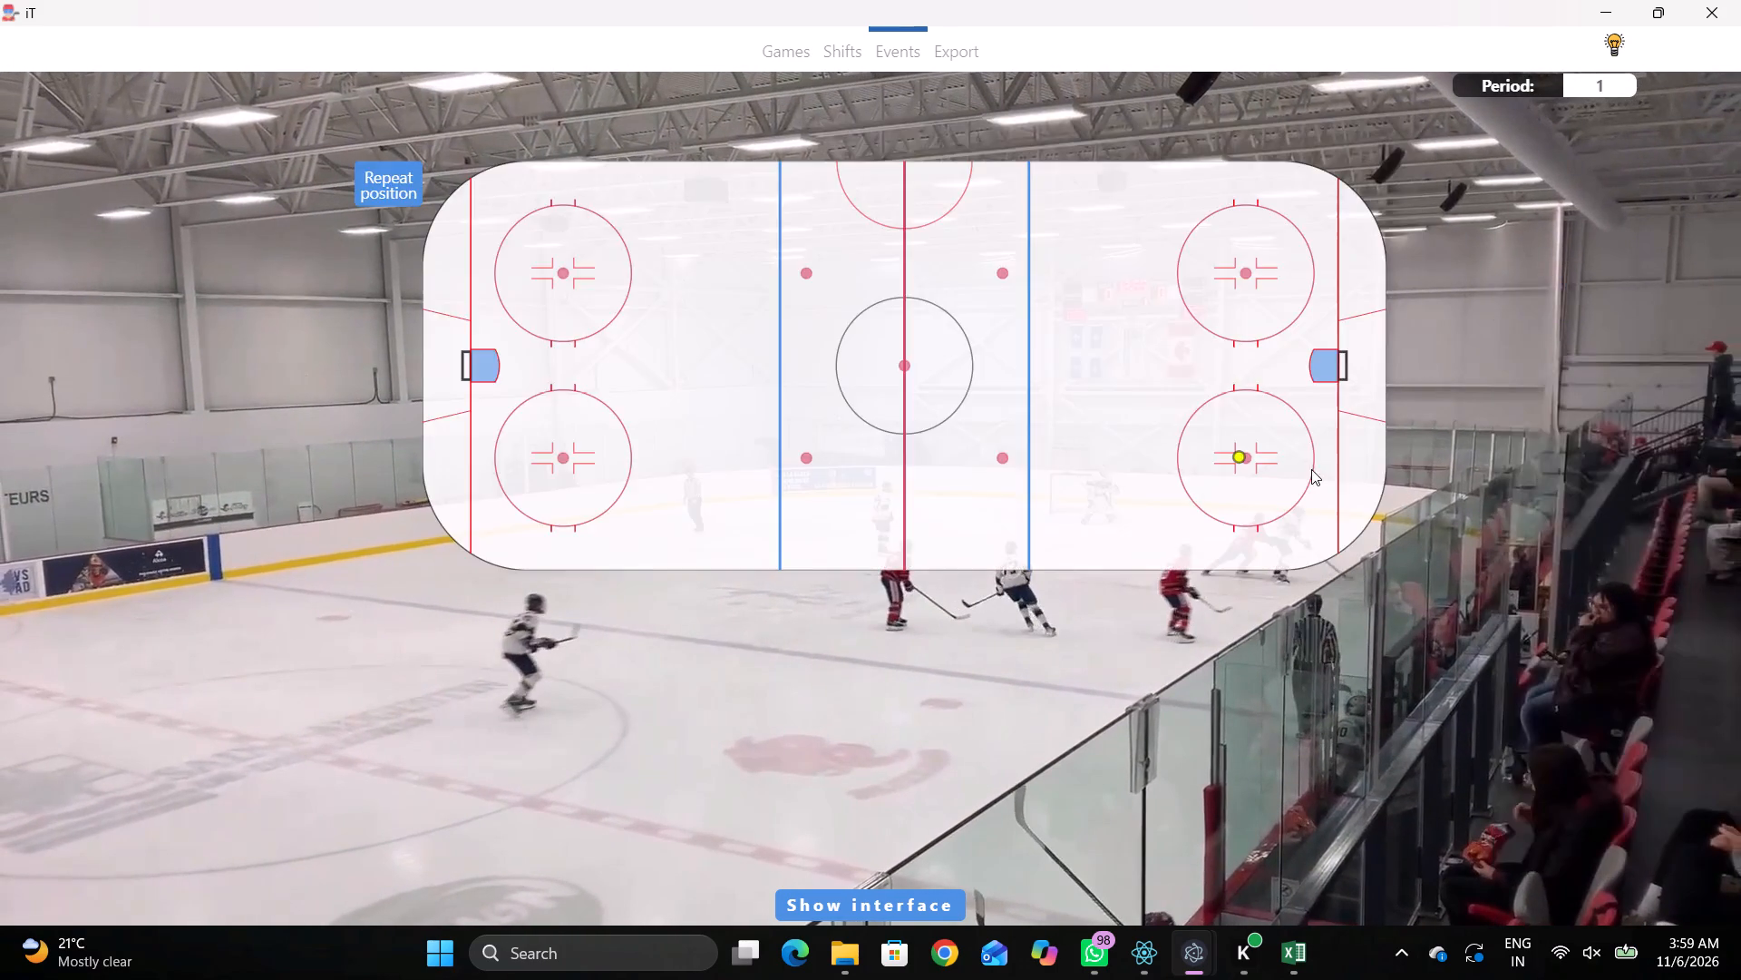
# Record a pass by home player 19 at 00:09:47.9, below and left of the lower-right neutral-zone face-off dot.
pyautogui.press('space')
pyautogui.press('space')
pyautogui.press('space')
pyautogui.press('space')
pyautogui.press('space')
pyautogui.press('space')
pyautogui.press('space')
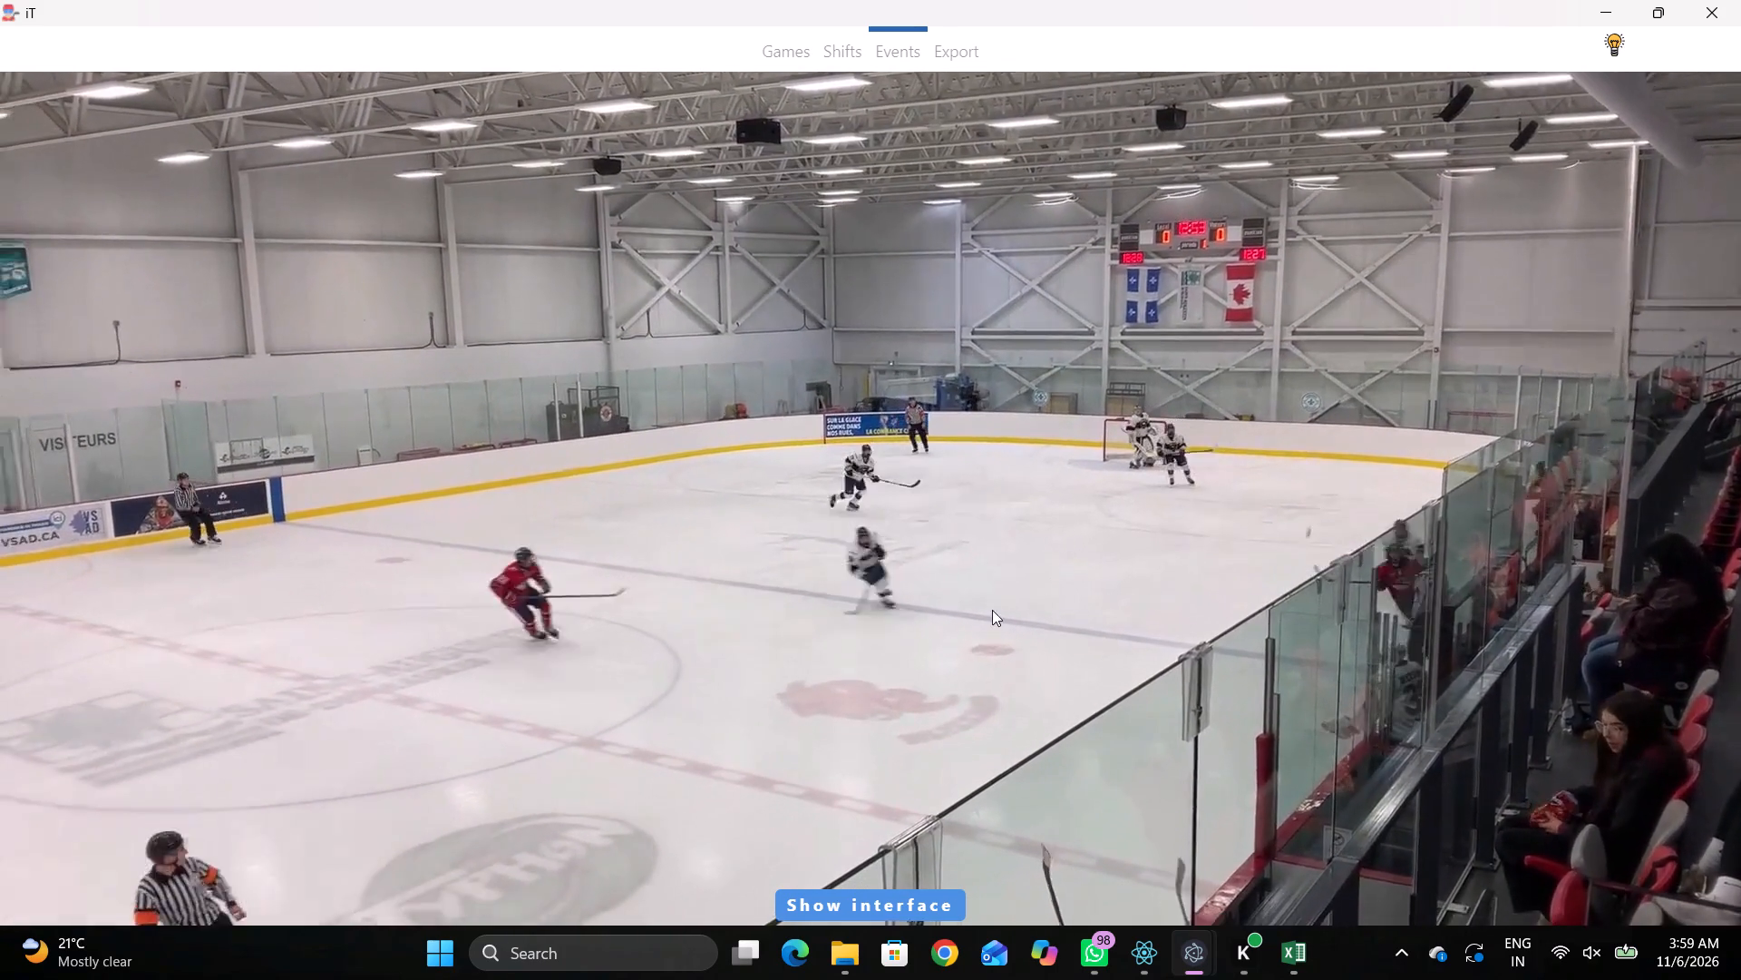
pyautogui.press('space')
pyautogui.press('q')
pyautogui.press('q')
pyautogui.rightClick(1016, 512)
pyautogui.click(1033, 515)
pyautogui.rightClick(1012, 505)
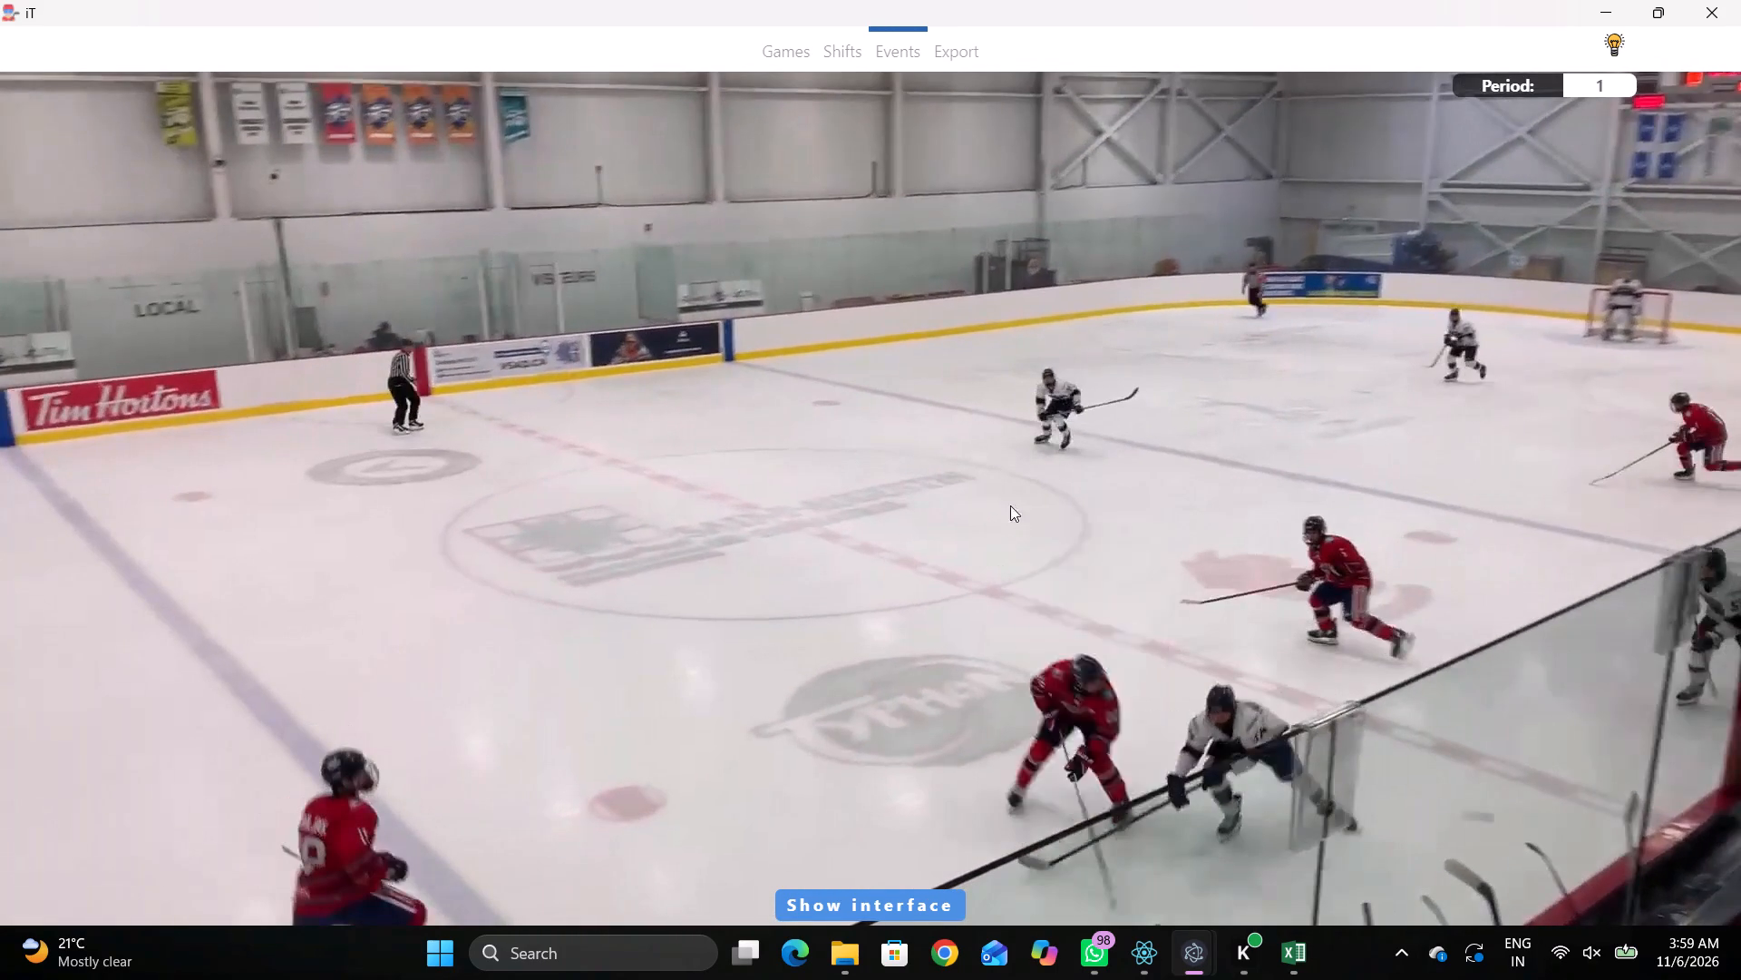
pyautogui.click(1033, 526)
pyautogui.moveTo(999, 513); pyautogui.dragTo(999, 521, button='right')
pyautogui.click(1030, 538)
pyautogui.click(1556, 446)
pyautogui.click(961, 485)
# Change the player of the home pass event at 00:09:47.9 to number 22.
pyautogui.press('space')
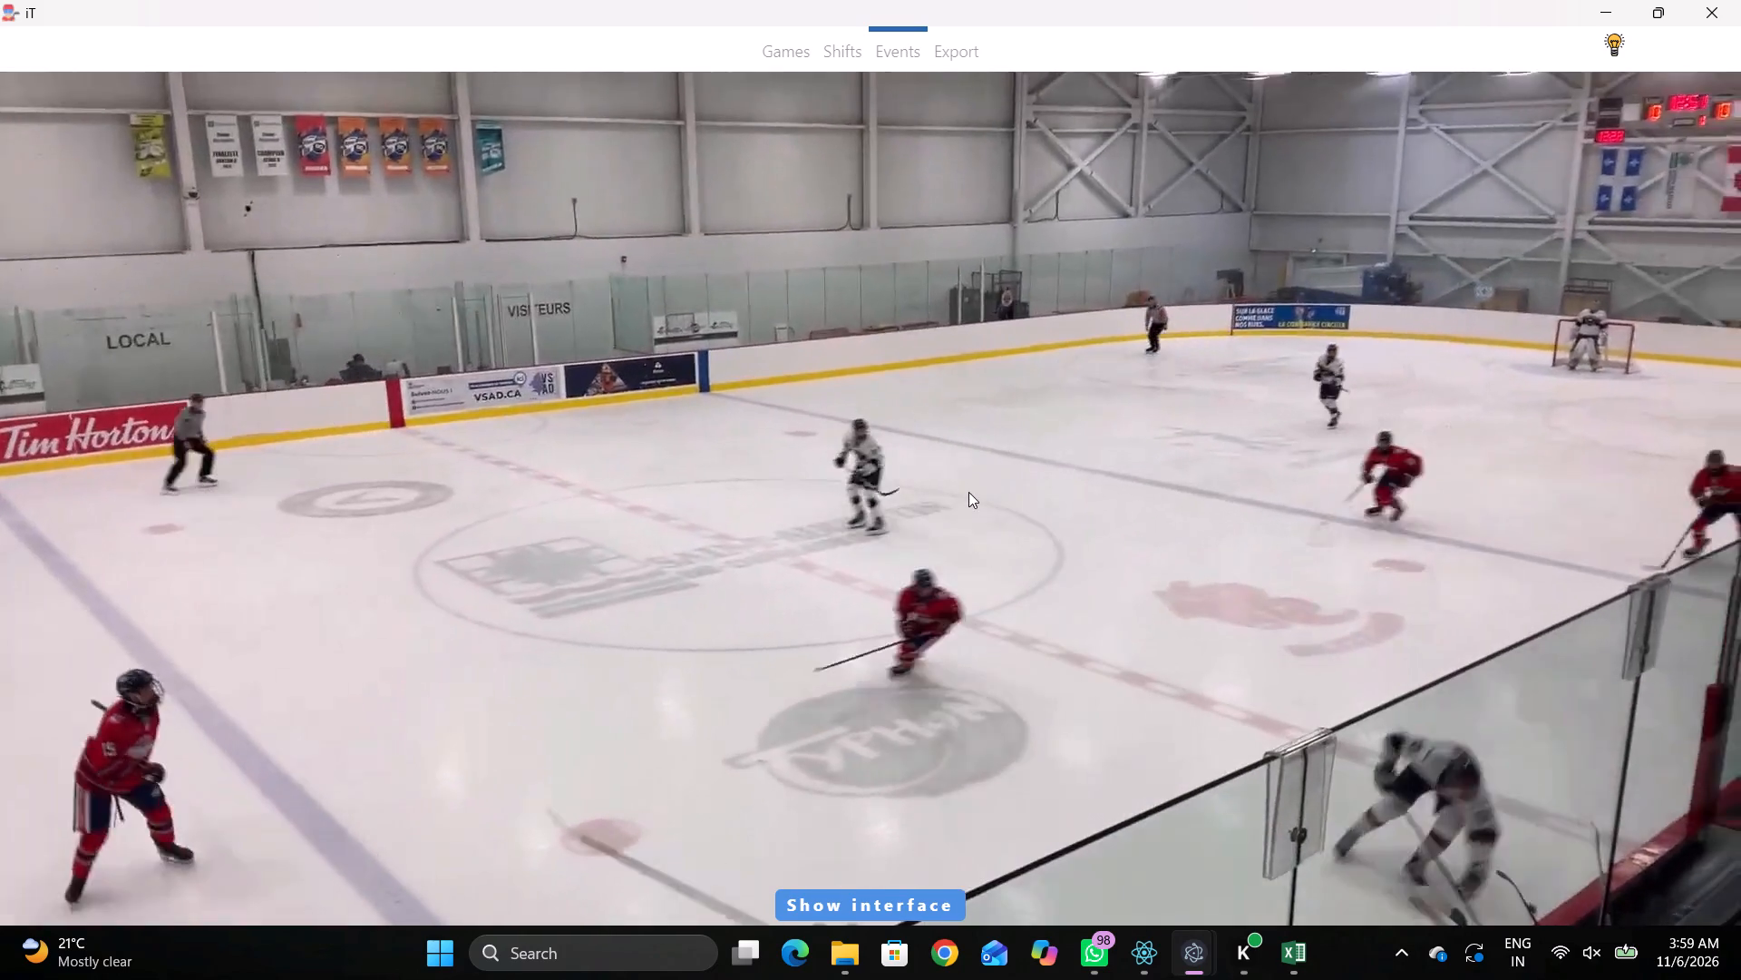
pyautogui.press('space')
pyautogui.press('space')
pyautogui.press('space')
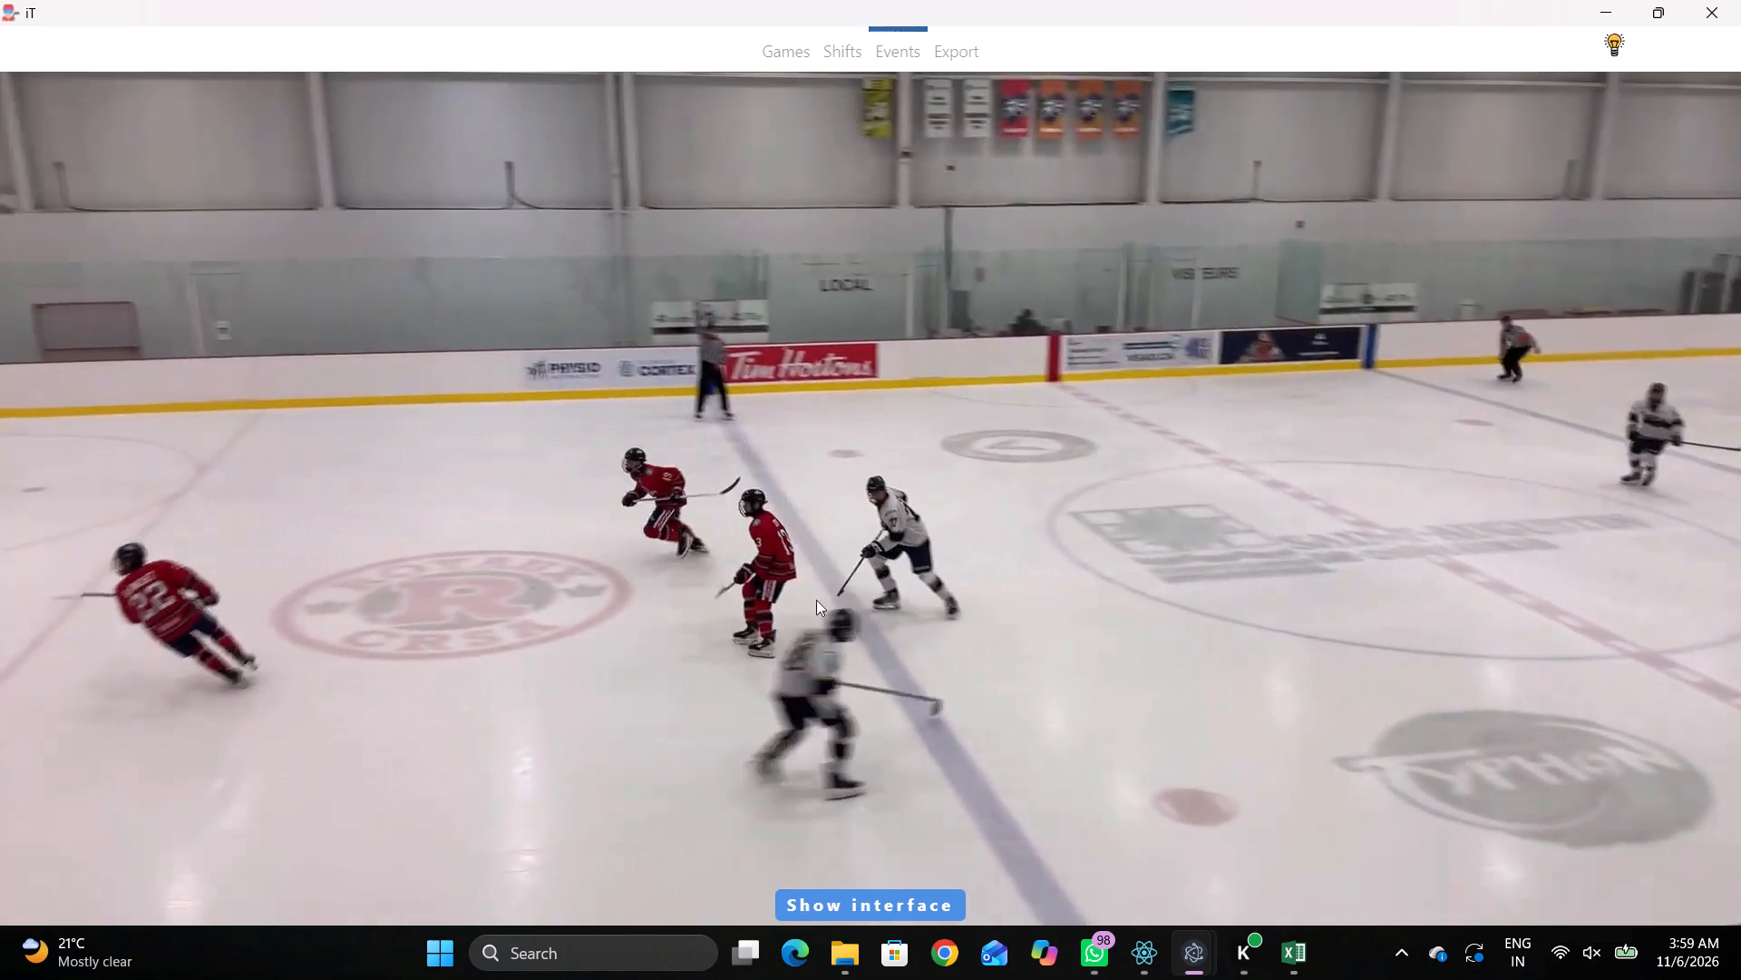
pyautogui.hotkey('shift', 'd')
pyautogui.click(583, 753)
pyautogui.click(1551, 480)
pyautogui.hotkey('shift', 'd')
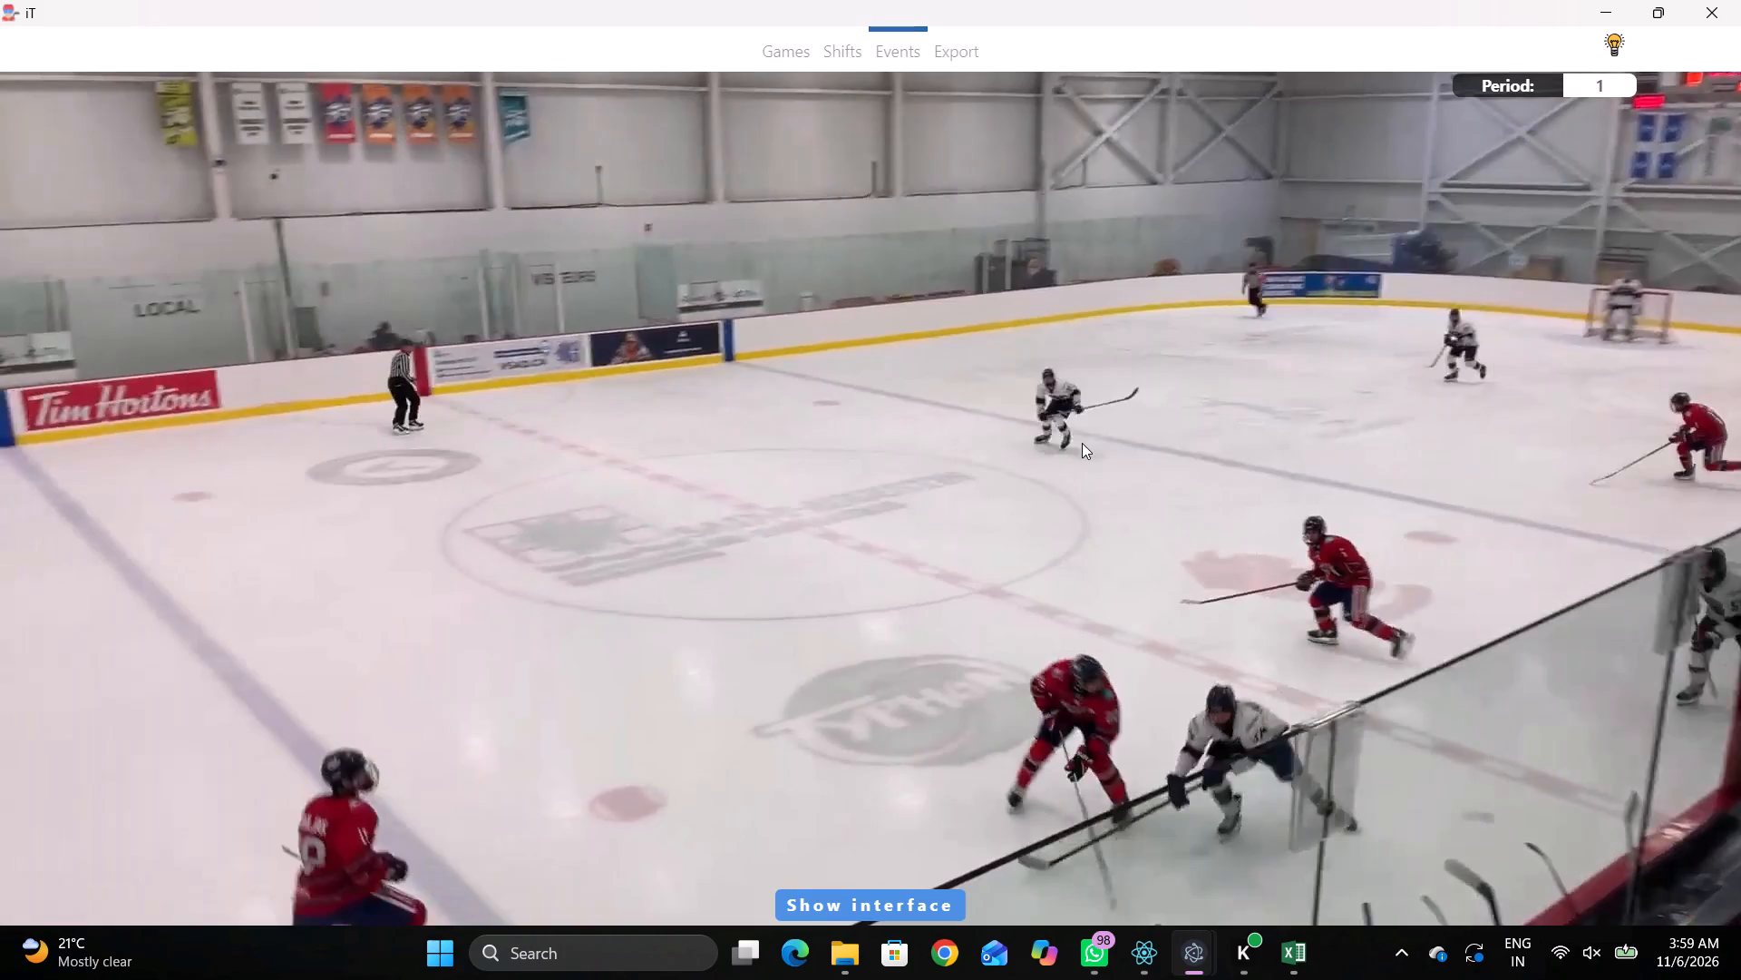
# Record a pass by away player 55 at 00:09:49.8, well below and slightly left of the lower-right neutral-zone face-off dot.
pyautogui.press('space')
pyautogui.press('space')
pyautogui.press('space')
pyautogui.press('space')
pyautogui.press('space')
pyautogui.press('space')
pyautogui.rightClick(1102, 430)
pyautogui.press('space')
pyautogui.press('space')
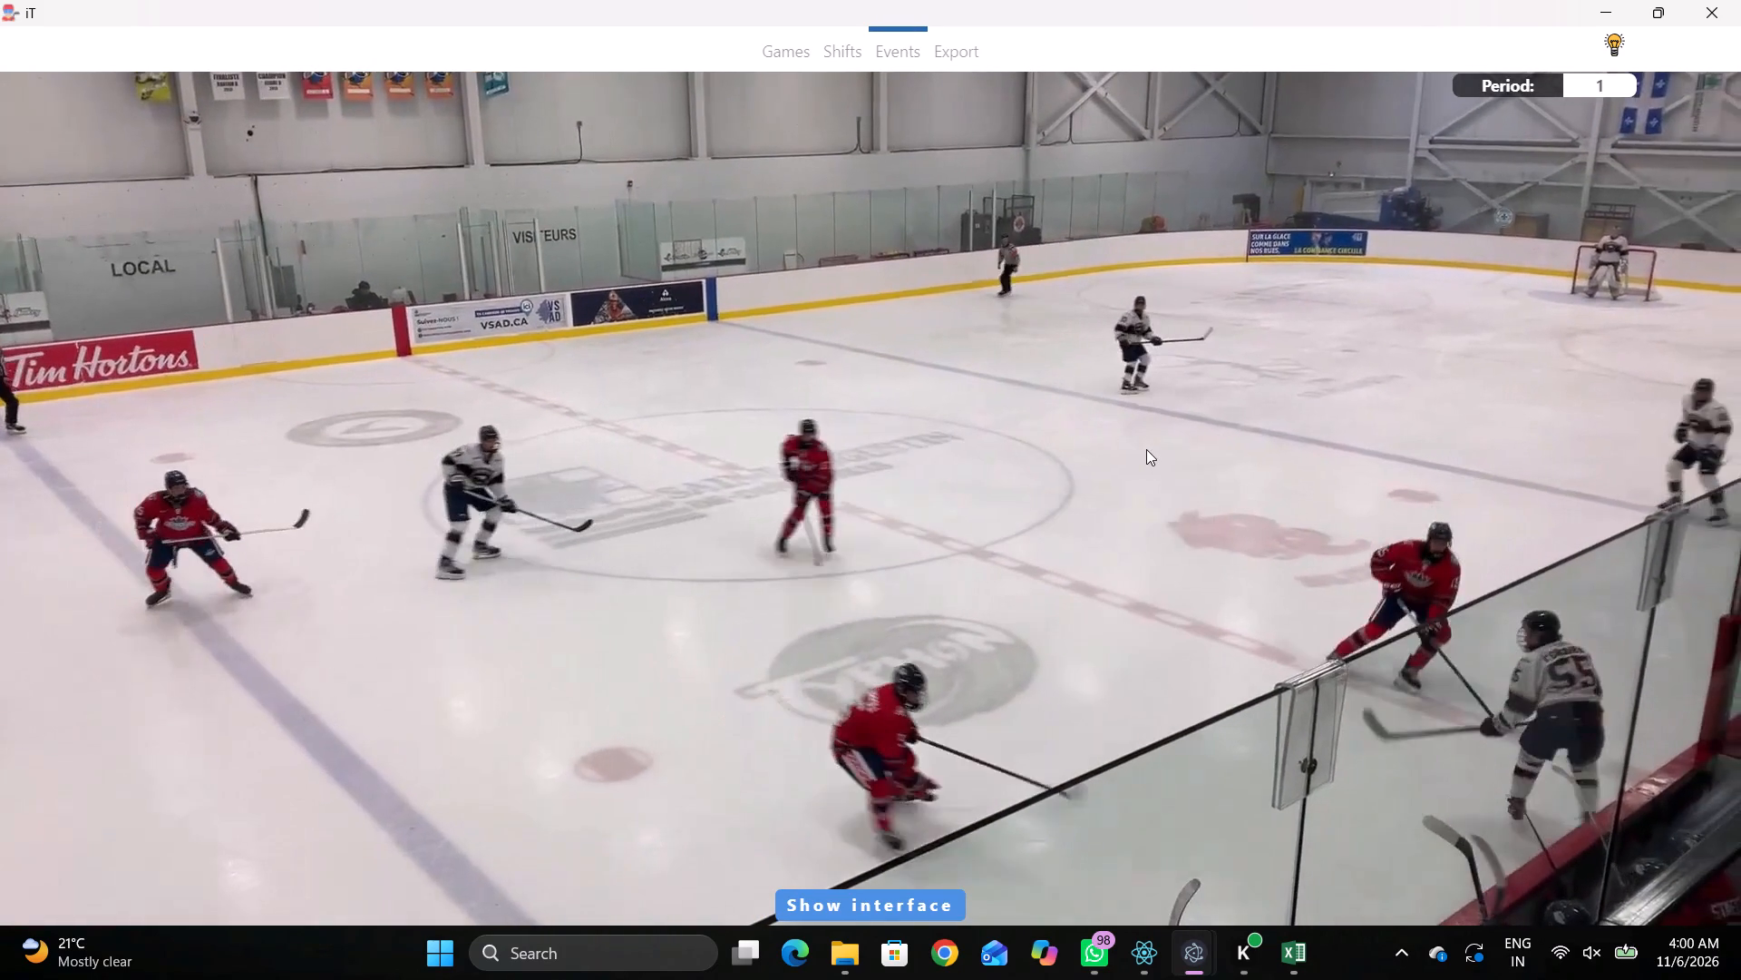
pyautogui.press('q')
pyautogui.press('q')
pyautogui.rightClick(1141, 430)
pyautogui.click(1164, 456)
pyautogui.moveTo(1269, 420); pyautogui.dragTo(1242, 419, button='right')
pyautogui.click(1267, 429)
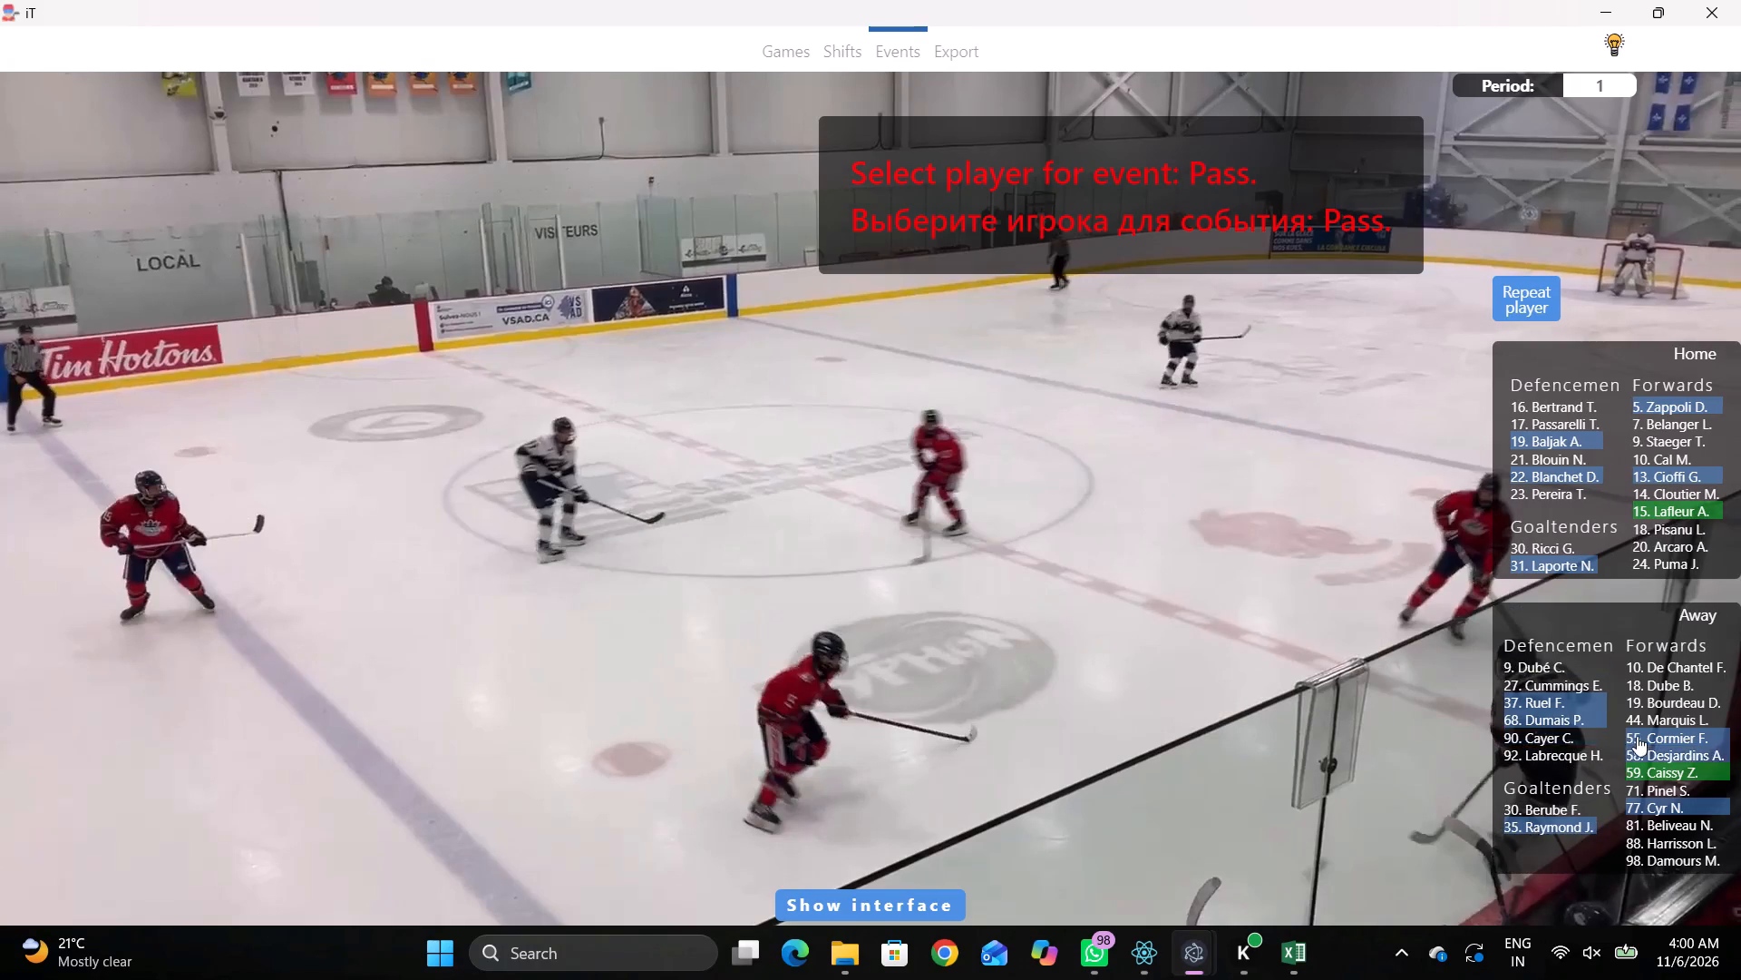
pyautogui.click(1638, 735)
pyautogui.click(969, 512)
# Record skating with the puck by home player 22 at 00:09:55.3, behind the rink's left net and slightly below it.
pyautogui.press('space')
pyautogui.press('space')
pyautogui.press('space')
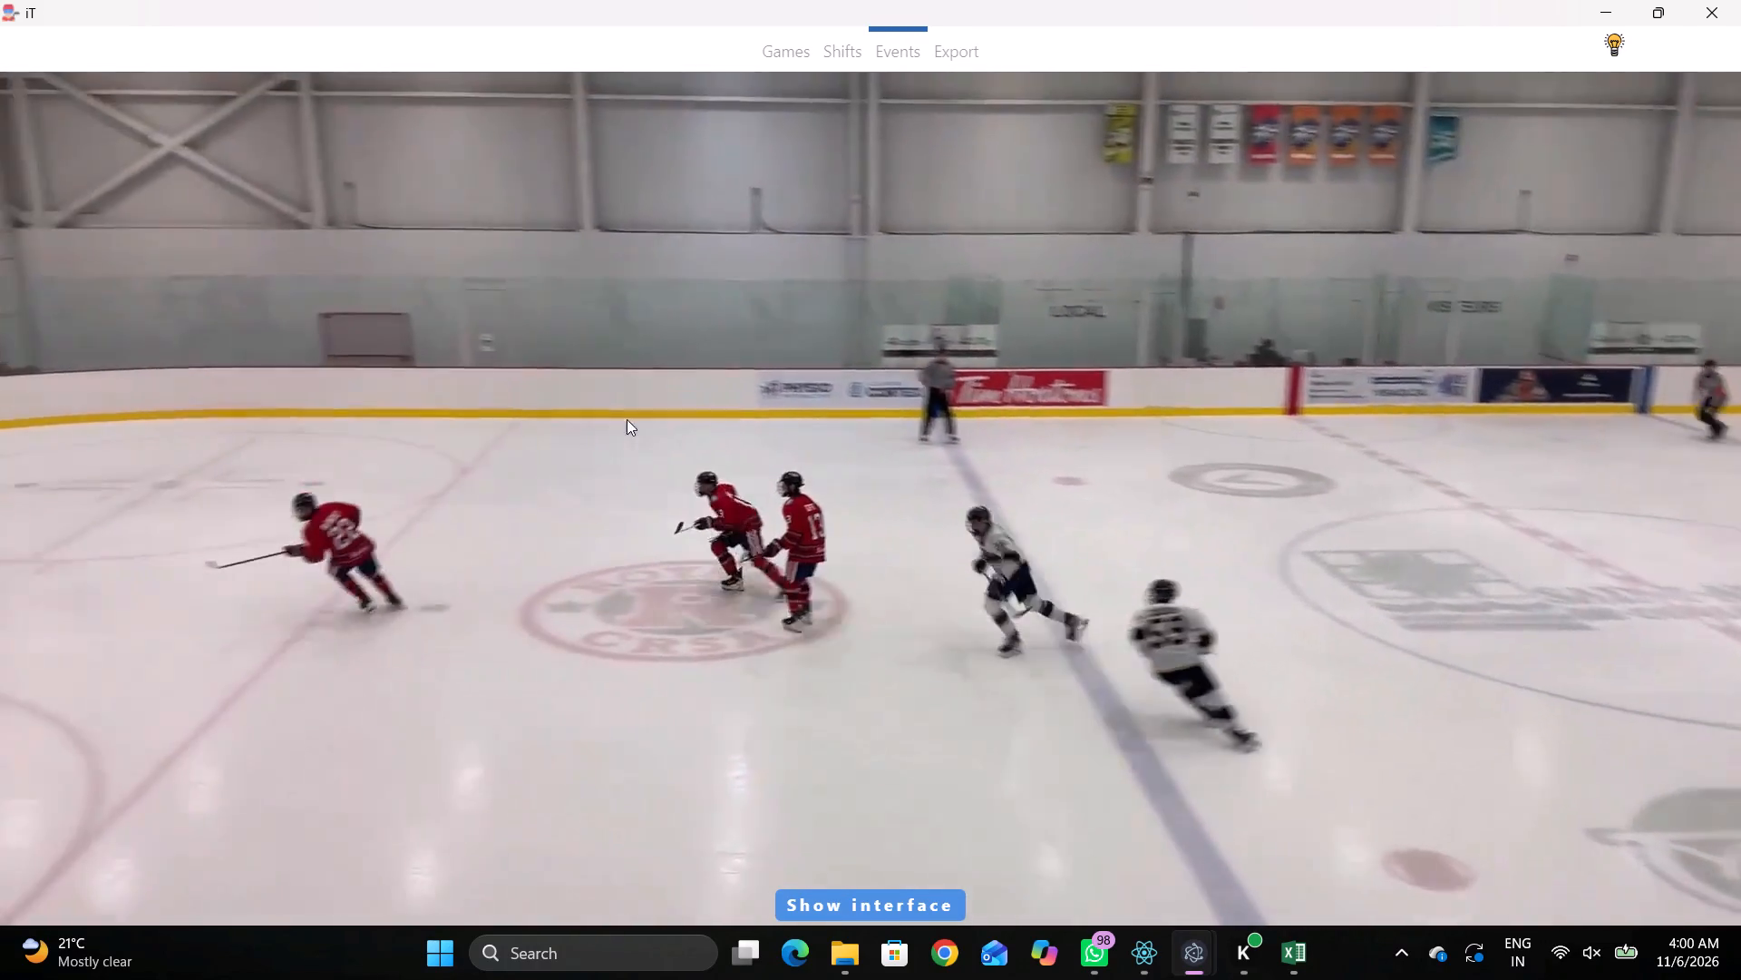
pyautogui.press('space')
pyautogui.press('space')
pyautogui.press('space')
pyautogui.press('space')
pyautogui.press('space')
pyautogui.press('space')
pyautogui.press('space')
pyautogui.rightClick(715, 426)
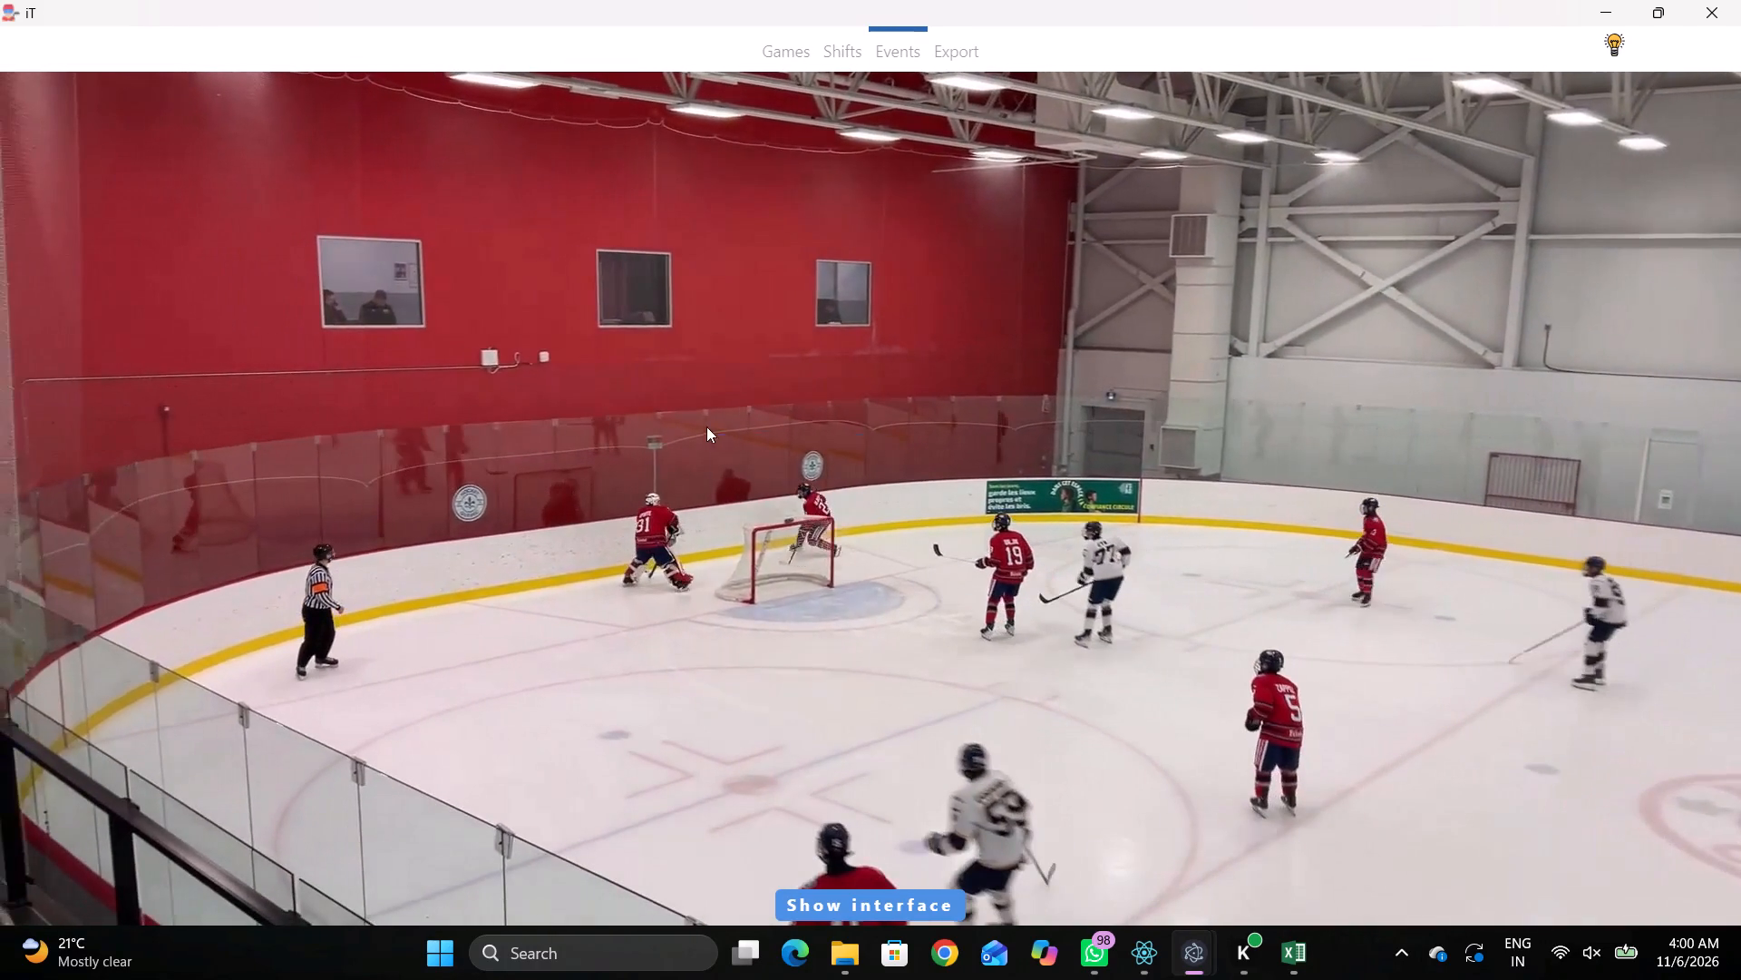
pyautogui.click(765, 481)
pyautogui.moveTo(765, 470); pyautogui.dragTo(772, 480)
pyautogui.press('space')
pyautogui.press('space')
pyautogui.press('space')
pyautogui.press('space')
pyautogui.rightClick(1028, 465)
pyautogui.click(1091, 514)
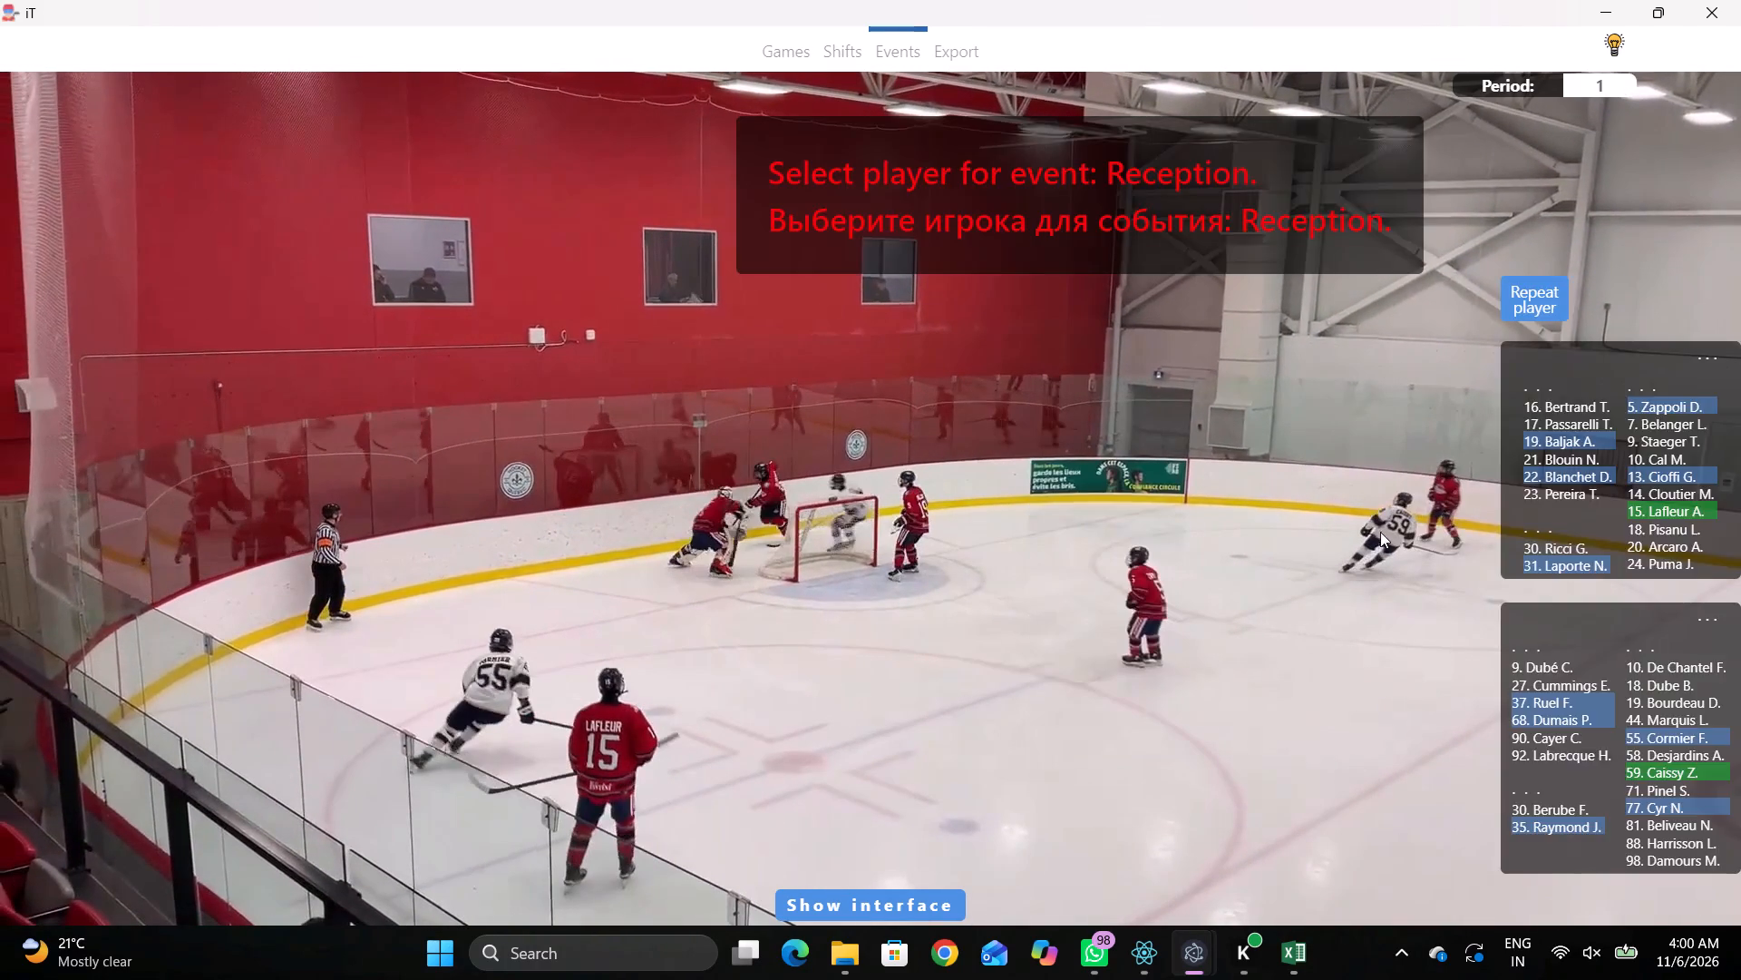
pyautogui.rightClick(1210, 480)
pyautogui.click(1272, 517)
pyautogui.click(1583, 478)
pyautogui.click(434, 389)
# Return to the 00:09:55.3 event and record a pass by home player 22 at 00:09:55.5, just below the left net.
pyautogui.press('space')
pyautogui.press('space')
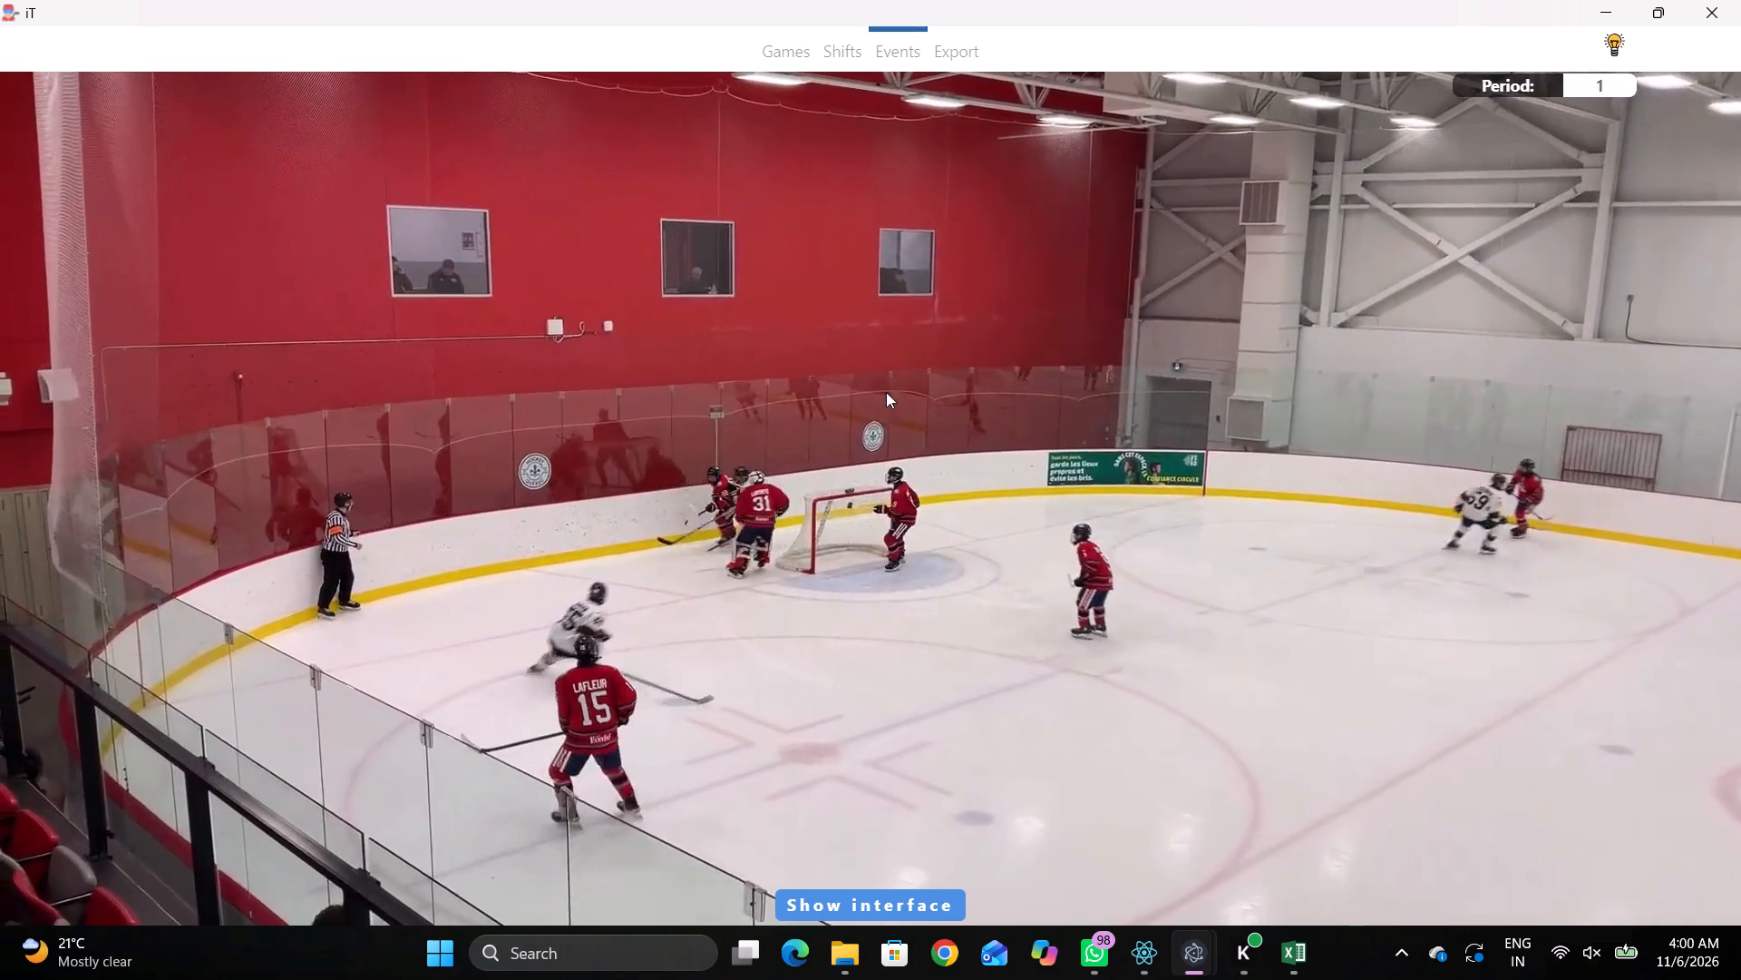
pyautogui.press('space')
pyautogui.press('space')
pyautogui.press('q')
pyautogui.hotkey('shift', 'd')
pyautogui.moveTo(586, 704); pyautogui.dragTo(569, 712)
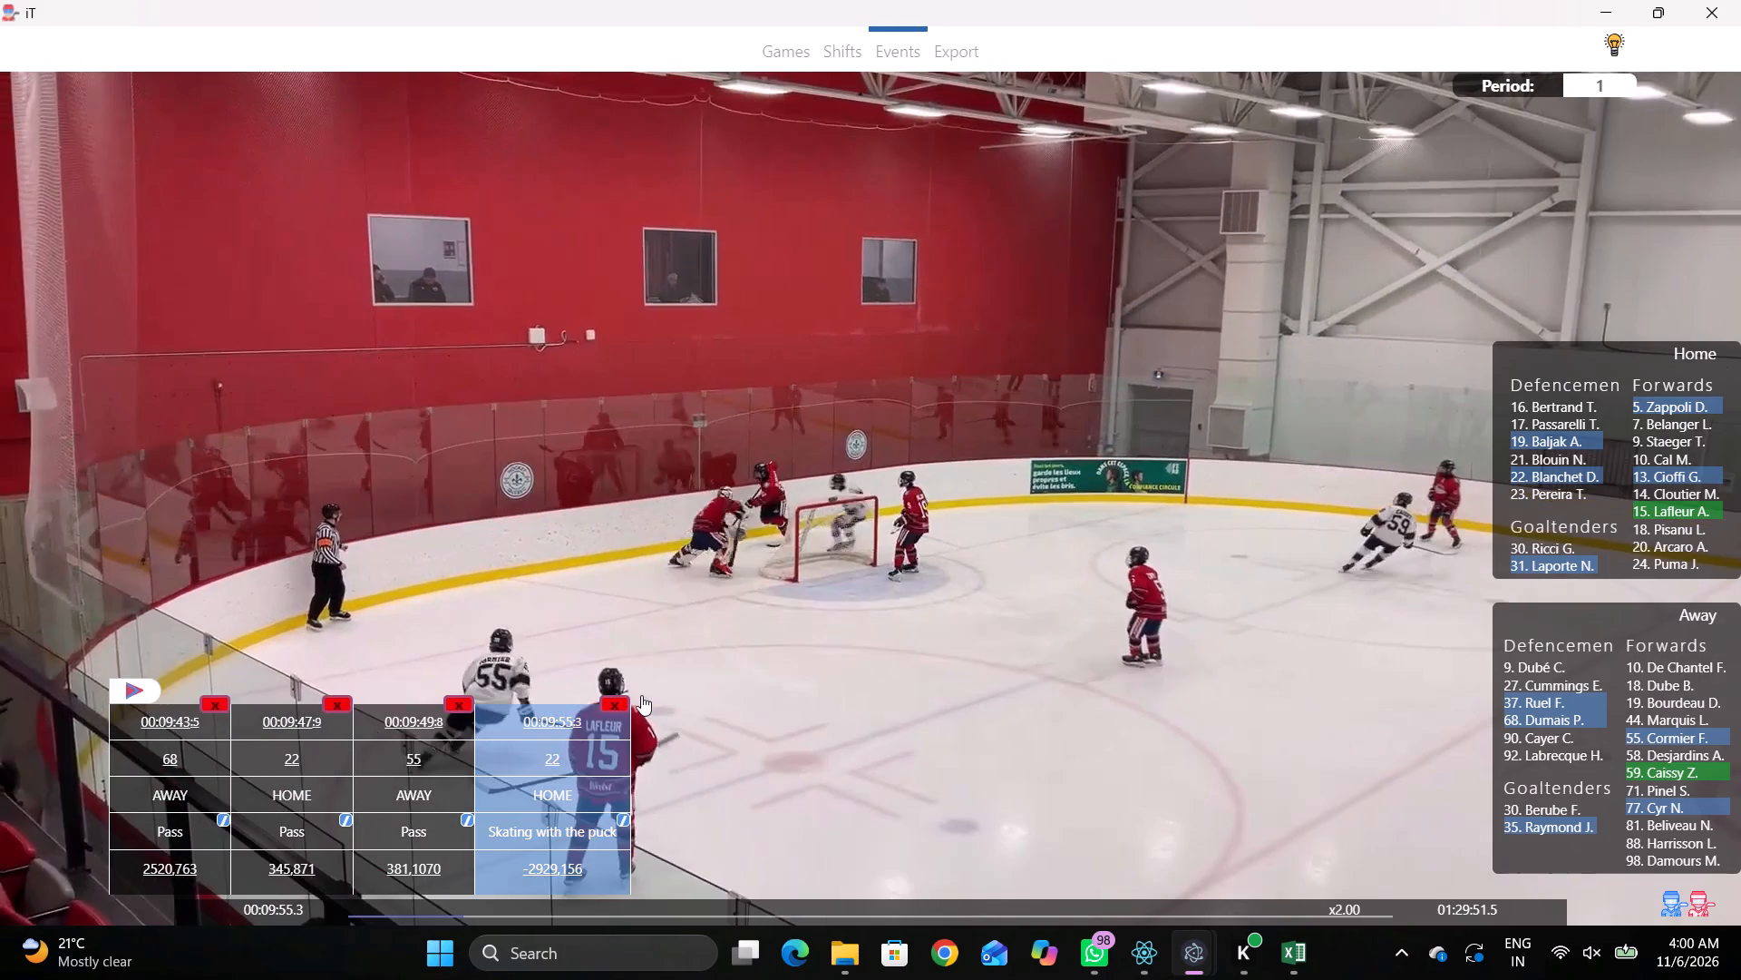
pyautogui.hotkey('shift', 'd')
pyautogui.press('space')
pyautogui.rightClick(1072, 483)
pyautogui.press('space')
pyautogui.click(1087, 493)
pyautogui.click(1531, 318)
pyautogui.click(469, 387)
# Reposition home player 22's pass at 00:09:55.5 behind the goal line, lower and closer to the left end boards.
pyautogui.press('space')
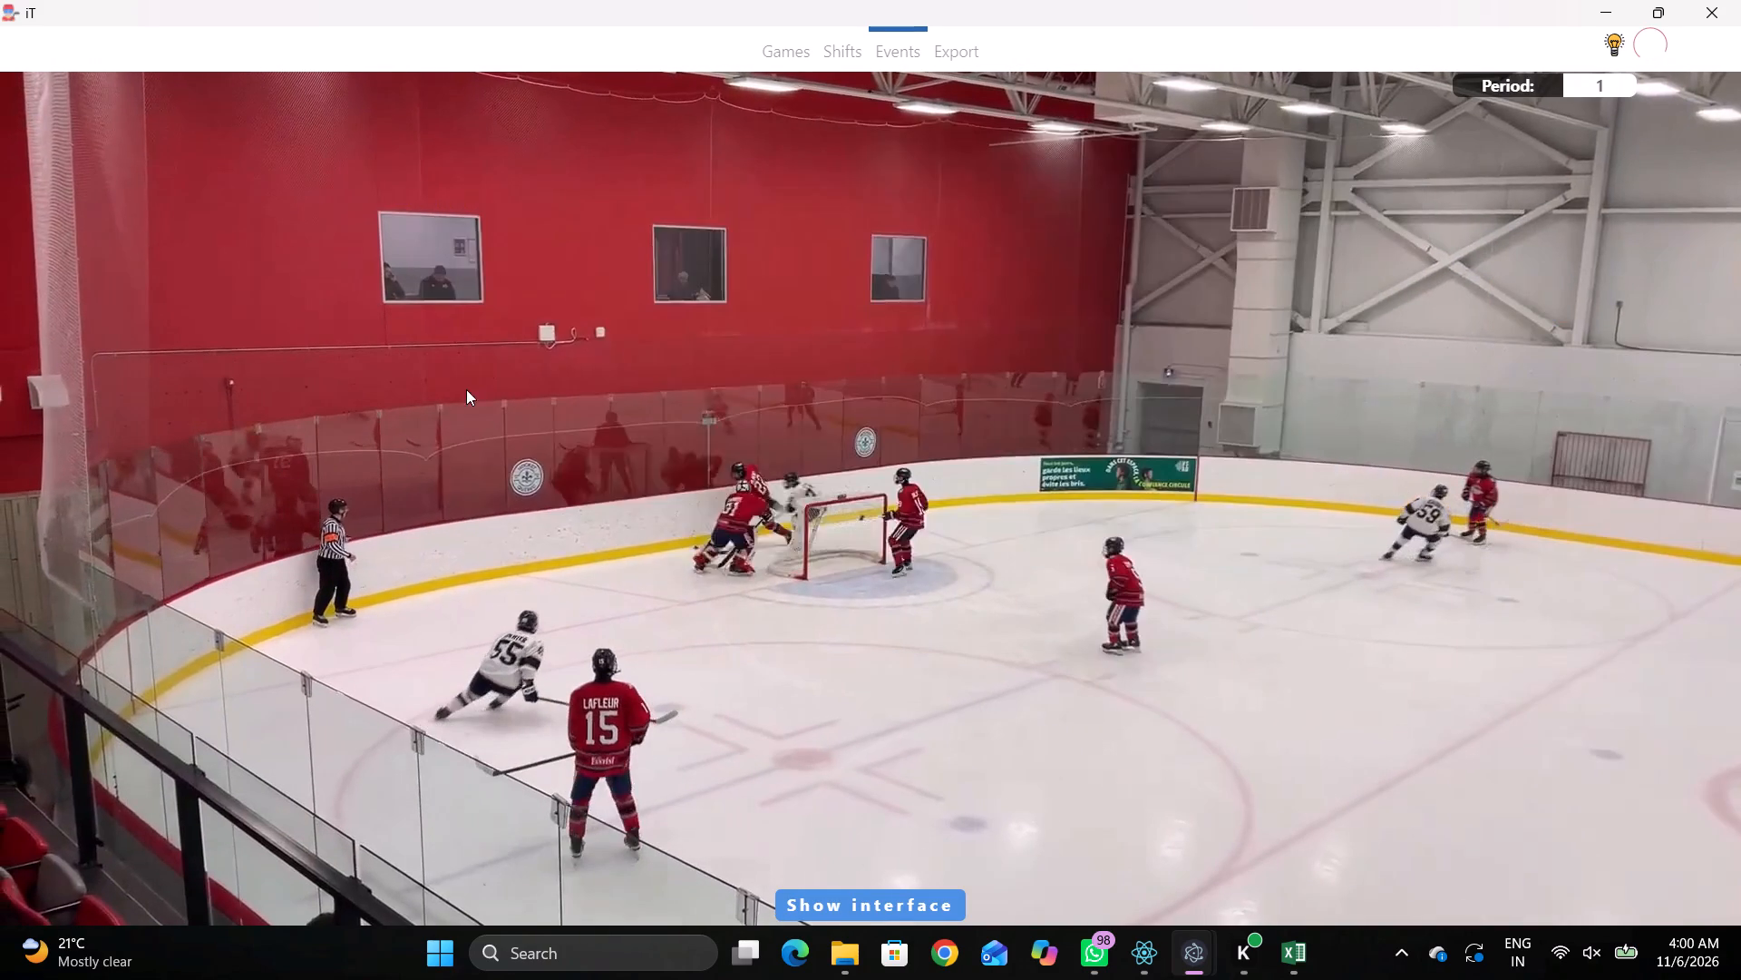
pyautogui.press('space')
pyautogui.hotkey('shift', 'd')
pyautogui.click(587, 869)
pyautogui.click(414, 411)
pyautogui.press('space')
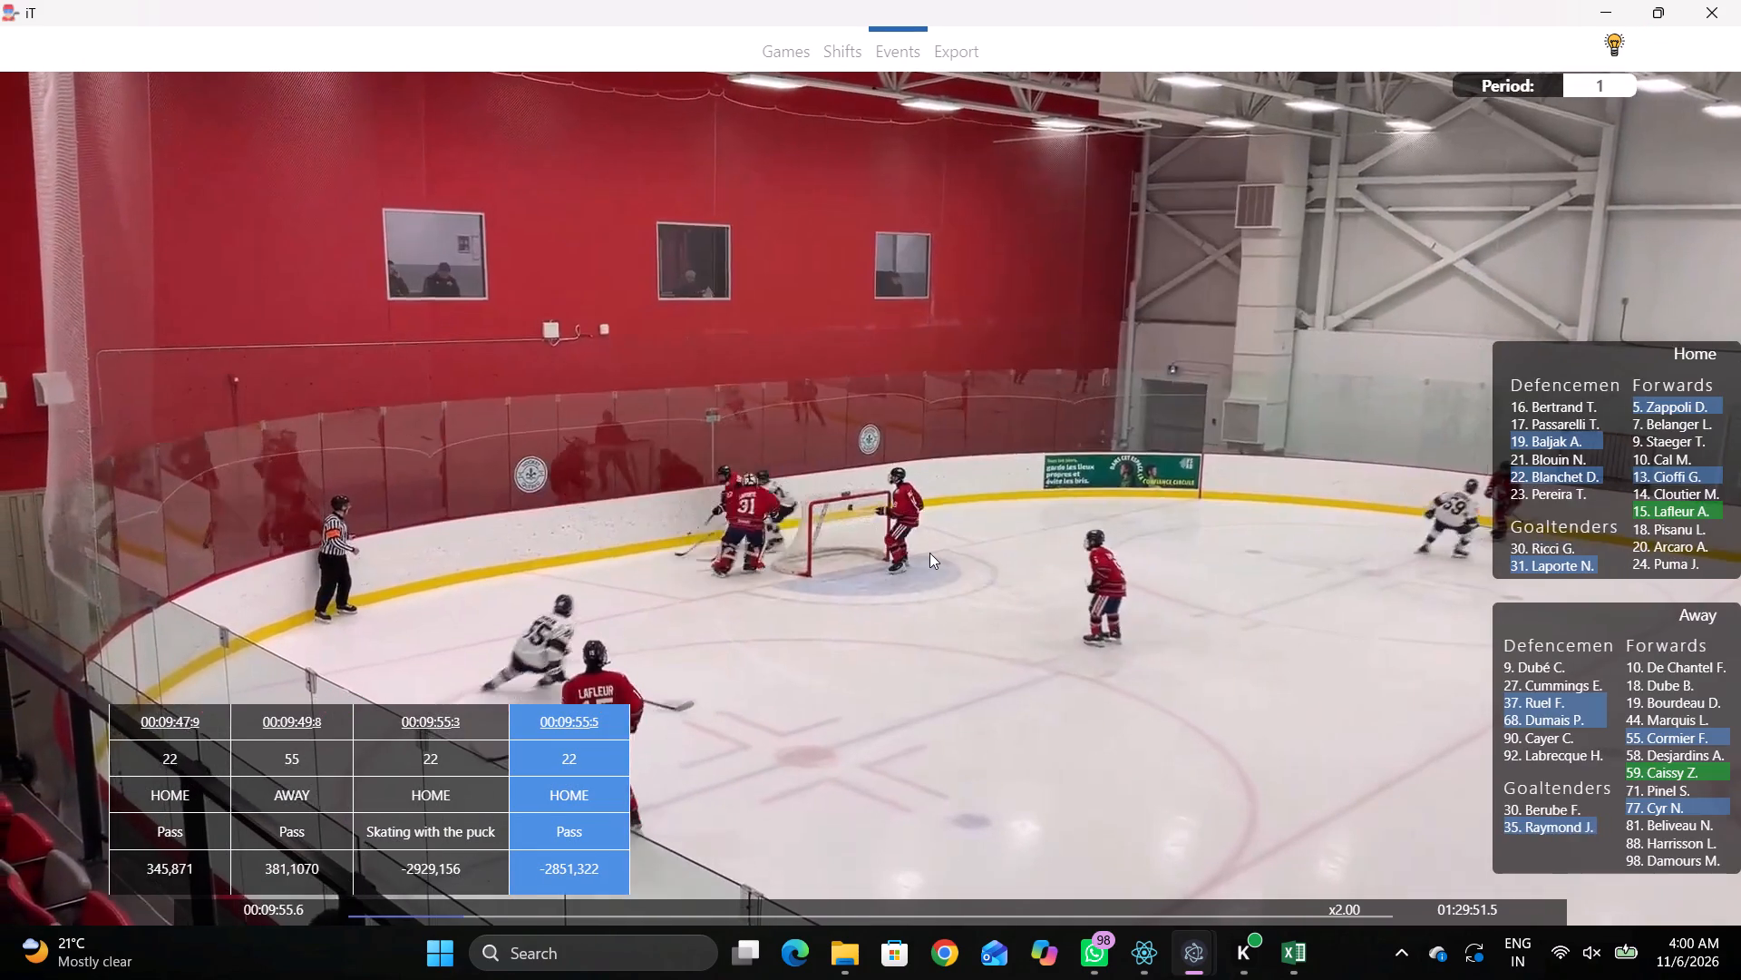
pyautogui.hotkey('shift', 'd')
# Review the play following home player 22's pass, and return the video to the 00:09:55.5 event.
pyautogui.press('space')
pyautogui.press('space')
pyautogui.press('space')
pyautogui.write('q')
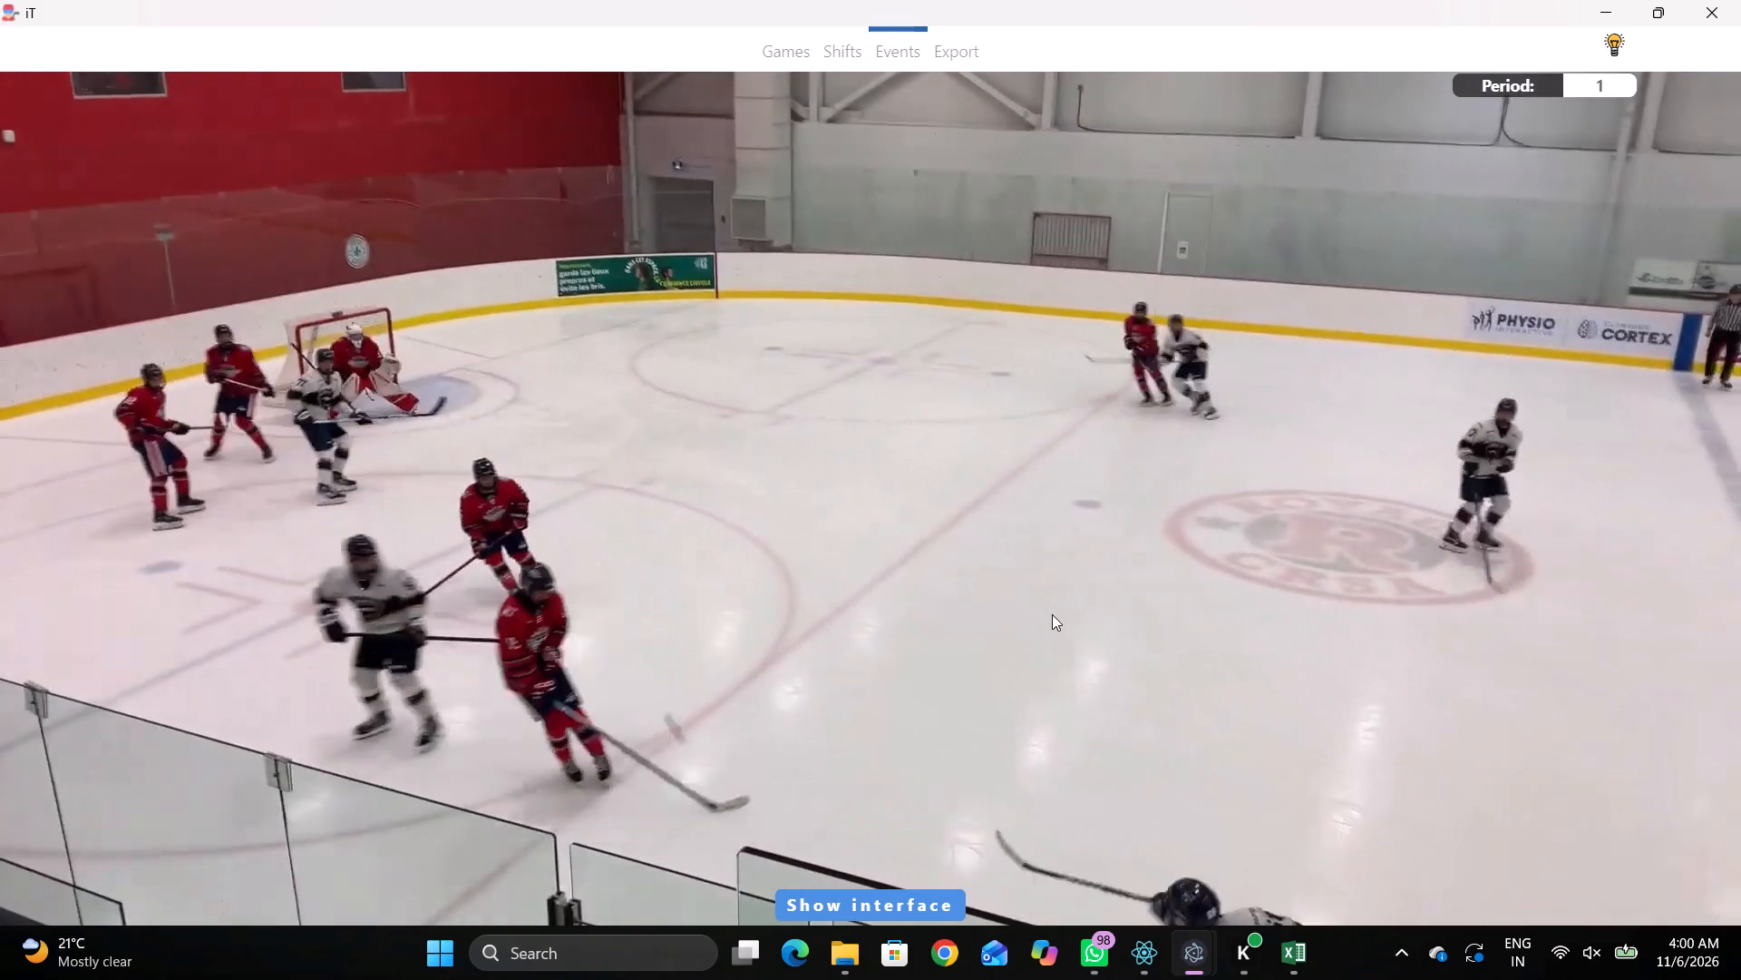
pyautogui.press('space')
pyautogui.press('space')
pyautogui.press('space')
pyautogui.press('space')
pyautogui.press('space')
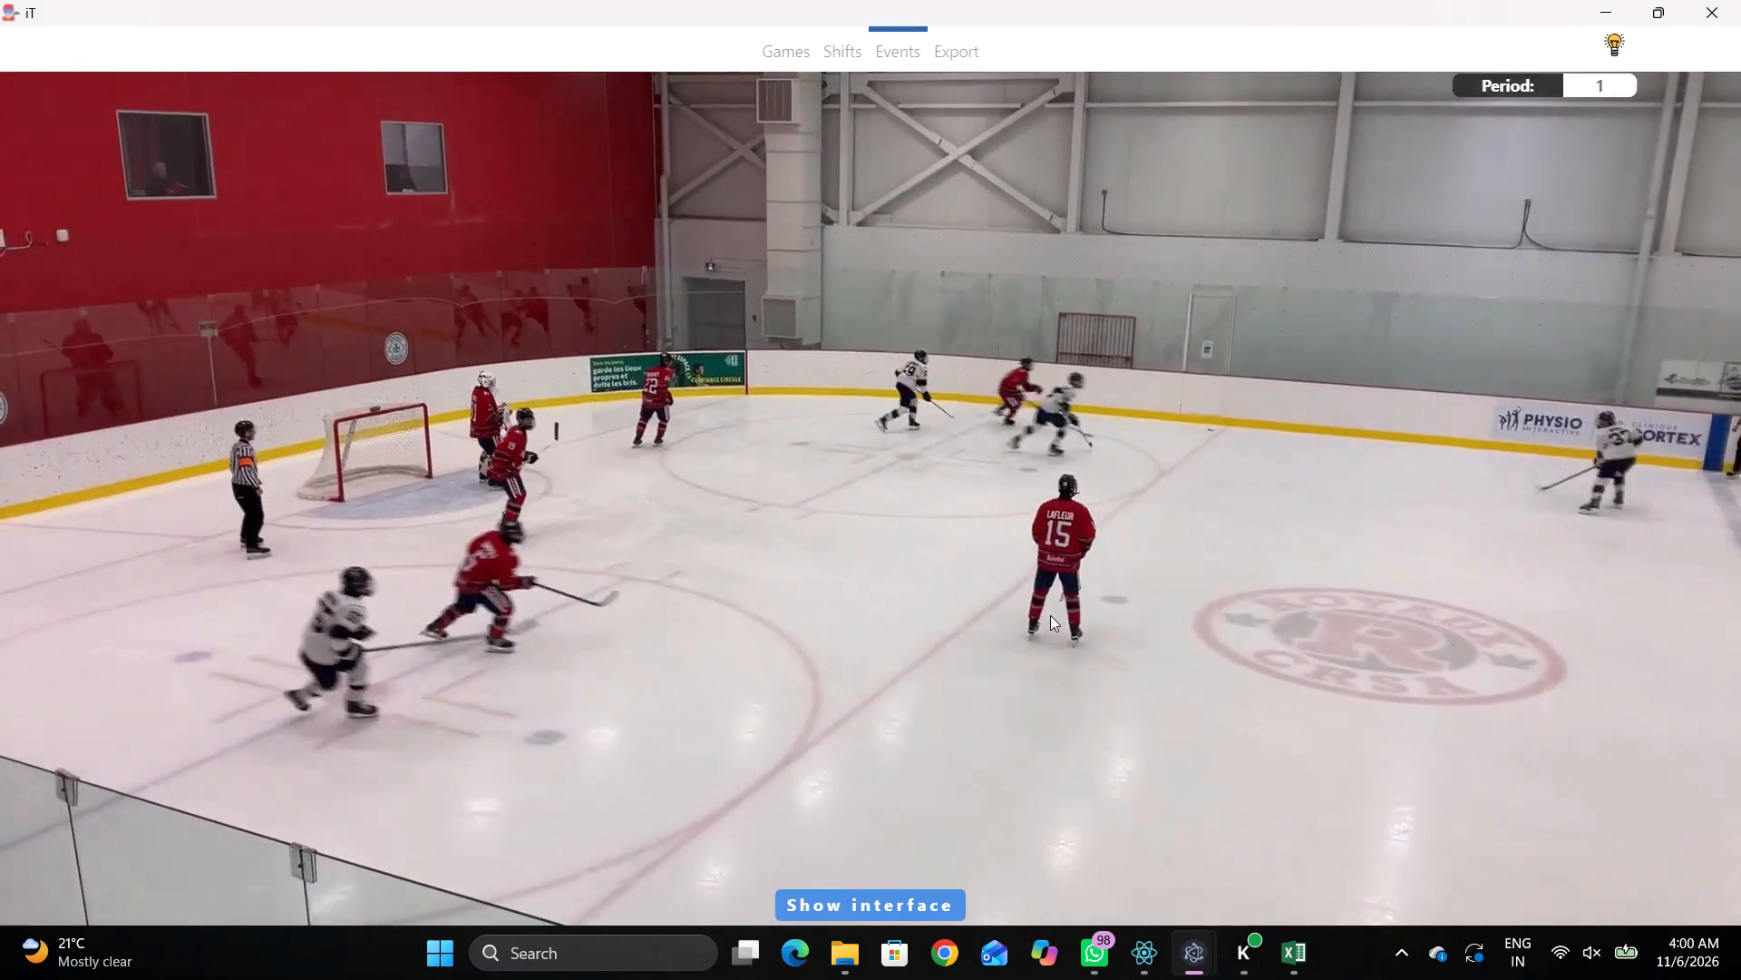
pyautogui.press('space')
pyautogui.hotkey('shift', 'd')
pyautogui.click(575, 736)
pyautogui.hotkey('shift', 'd')
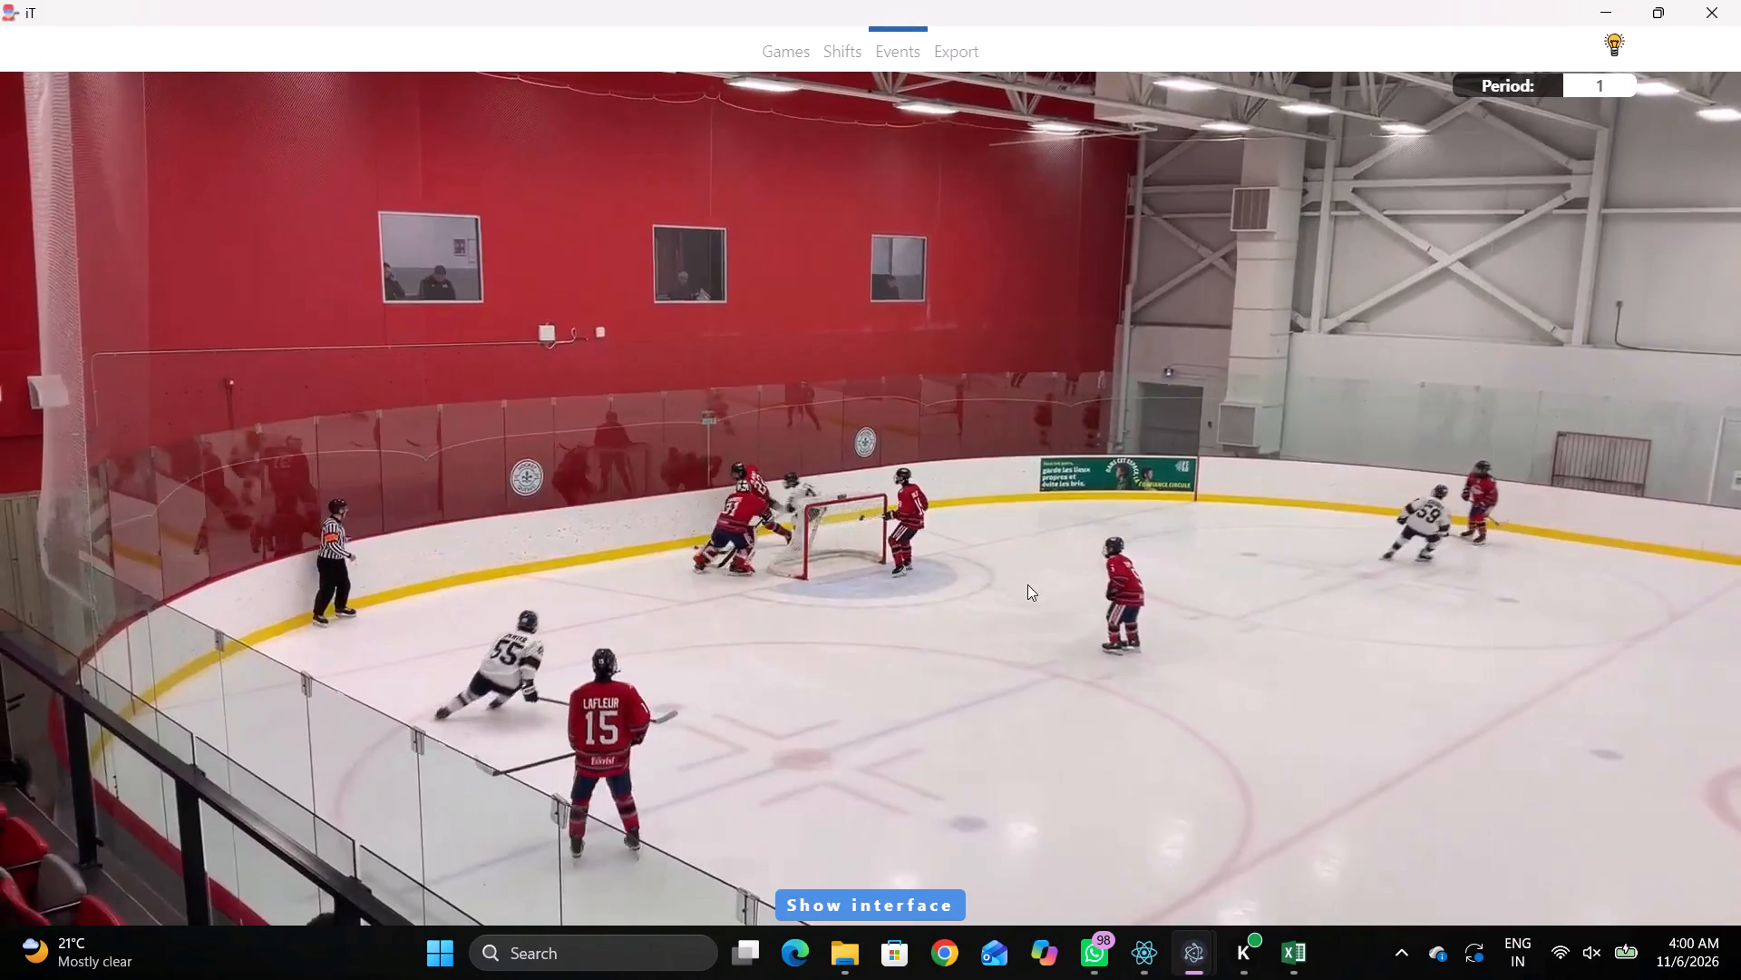
# Record a pass by away player 68 at 00:09:57.3, just right of the lower part of the lower-left face-off circle.
pyautogui.press('q')
pyautogui.press('space')
pyautogui.press('space')
pyautogui.rightClick(1064, 541)
pyautogui.click(1095, 566)
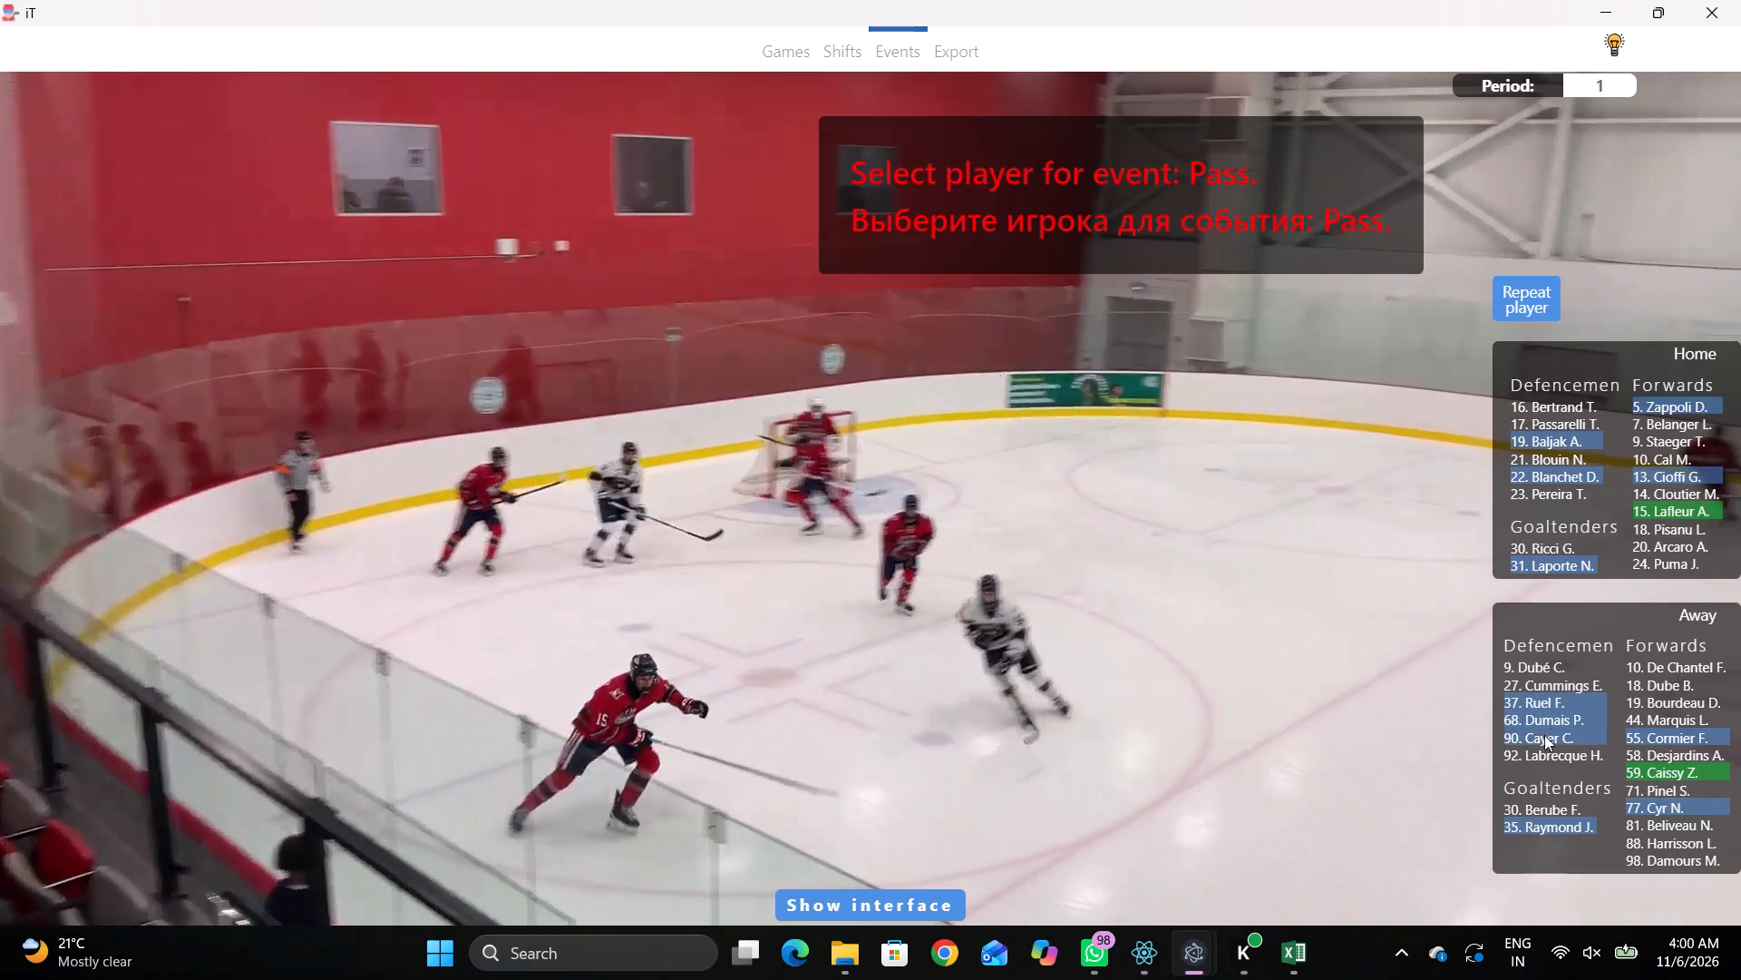
pyautogui.click(1553, 720)
pyautogui.click(663, 502)
# Record an over-the-net-right shot attempt by away player 68 at 00:09:58.0, between the lower-left face-off circle and the blue line.
pyautogui.press('space')
pyautogui.press('space')
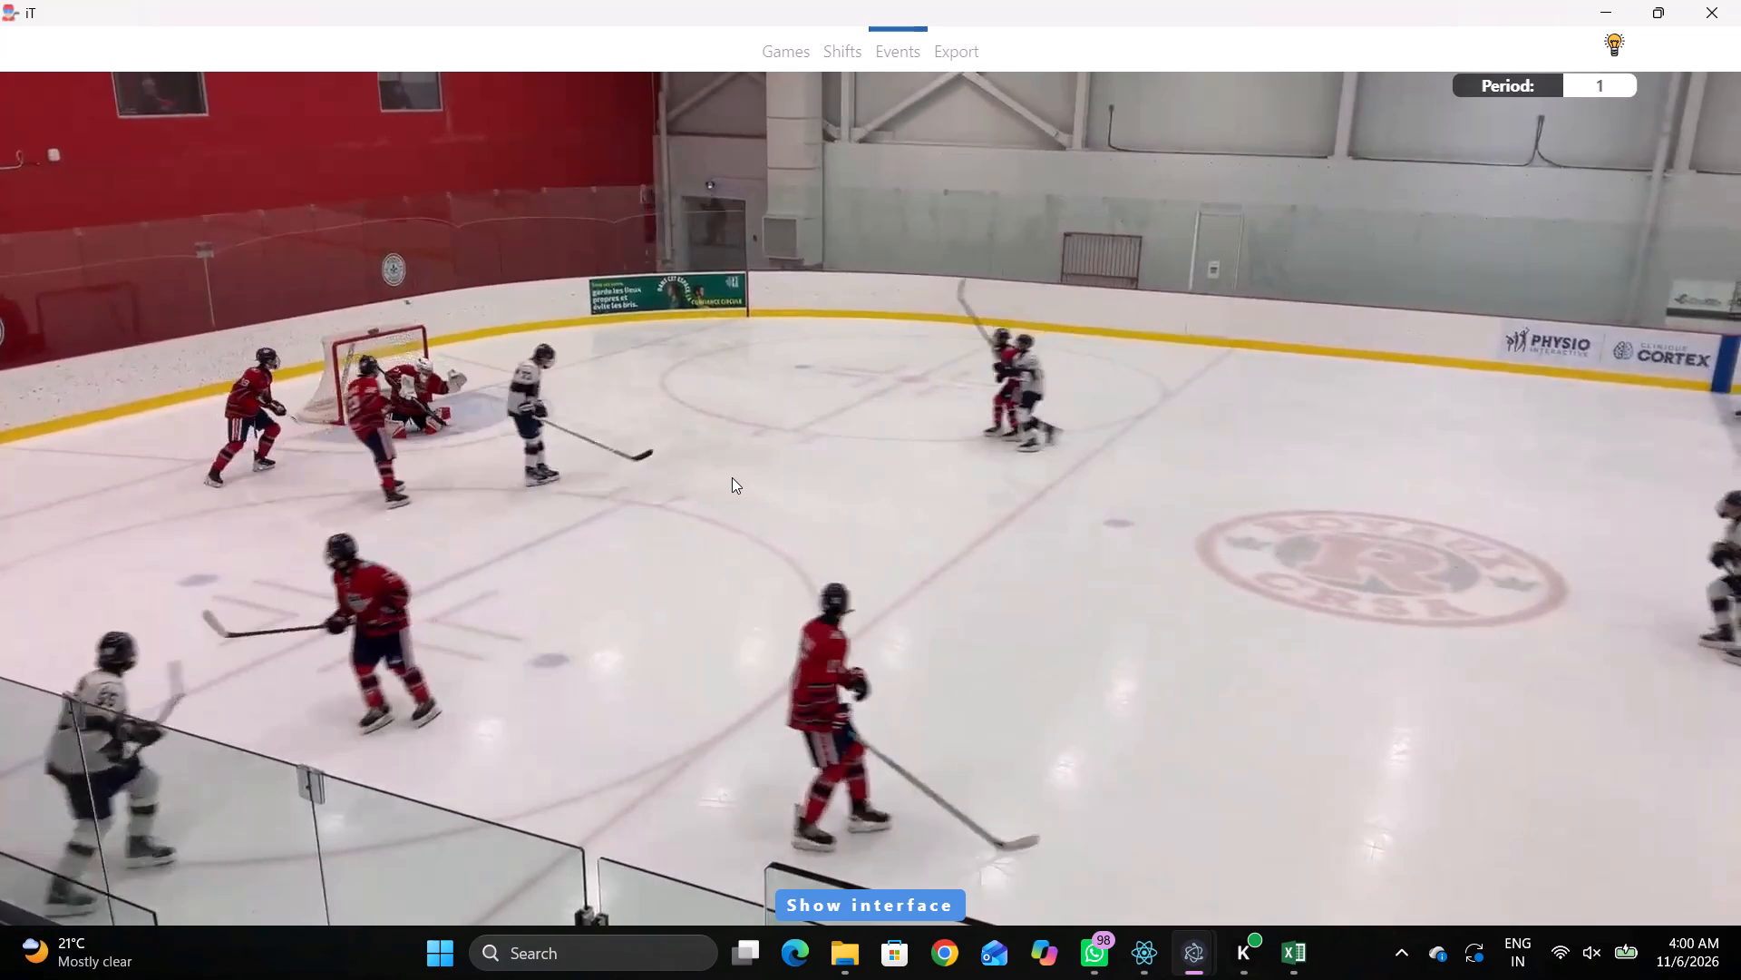
pyautogui.write('qqr')
pyautogui.write('qq')
pyautogui.press('q')
pyautogui.press('q')
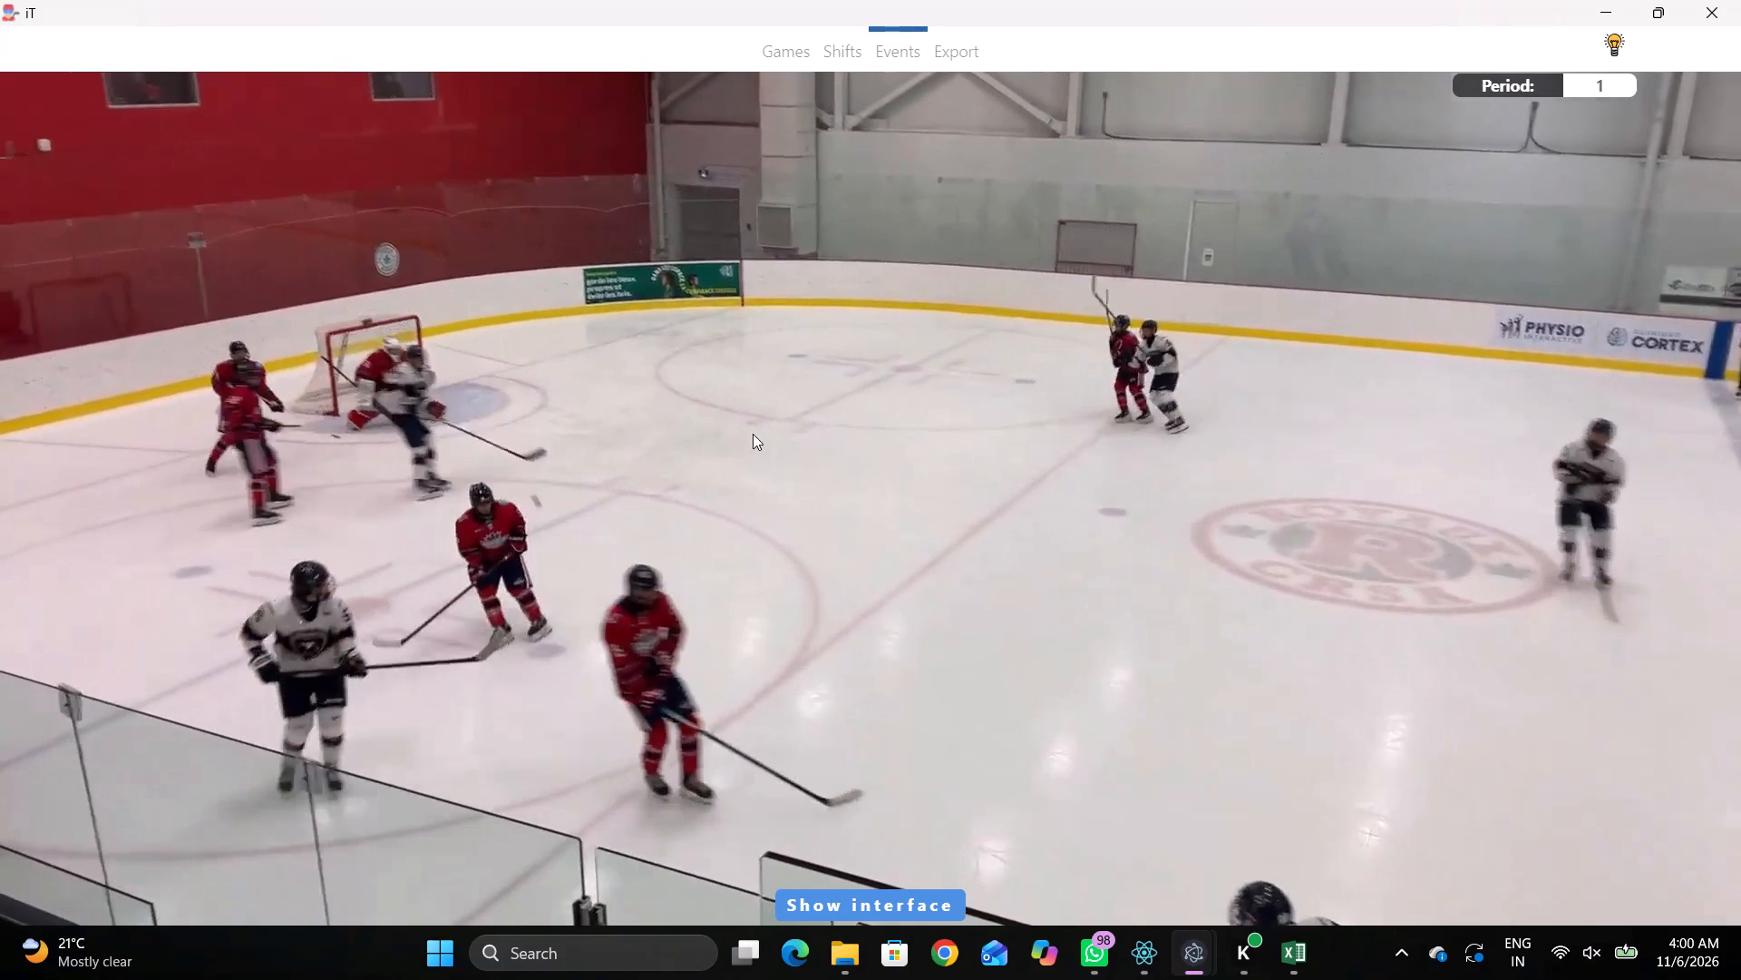
pyautogui.press('q')
pyautogui.rightClick(794, 357)
pyautogui.click(828, 429)
pyautogui.click(913, 177)
pyautogui.click(1510, 287)
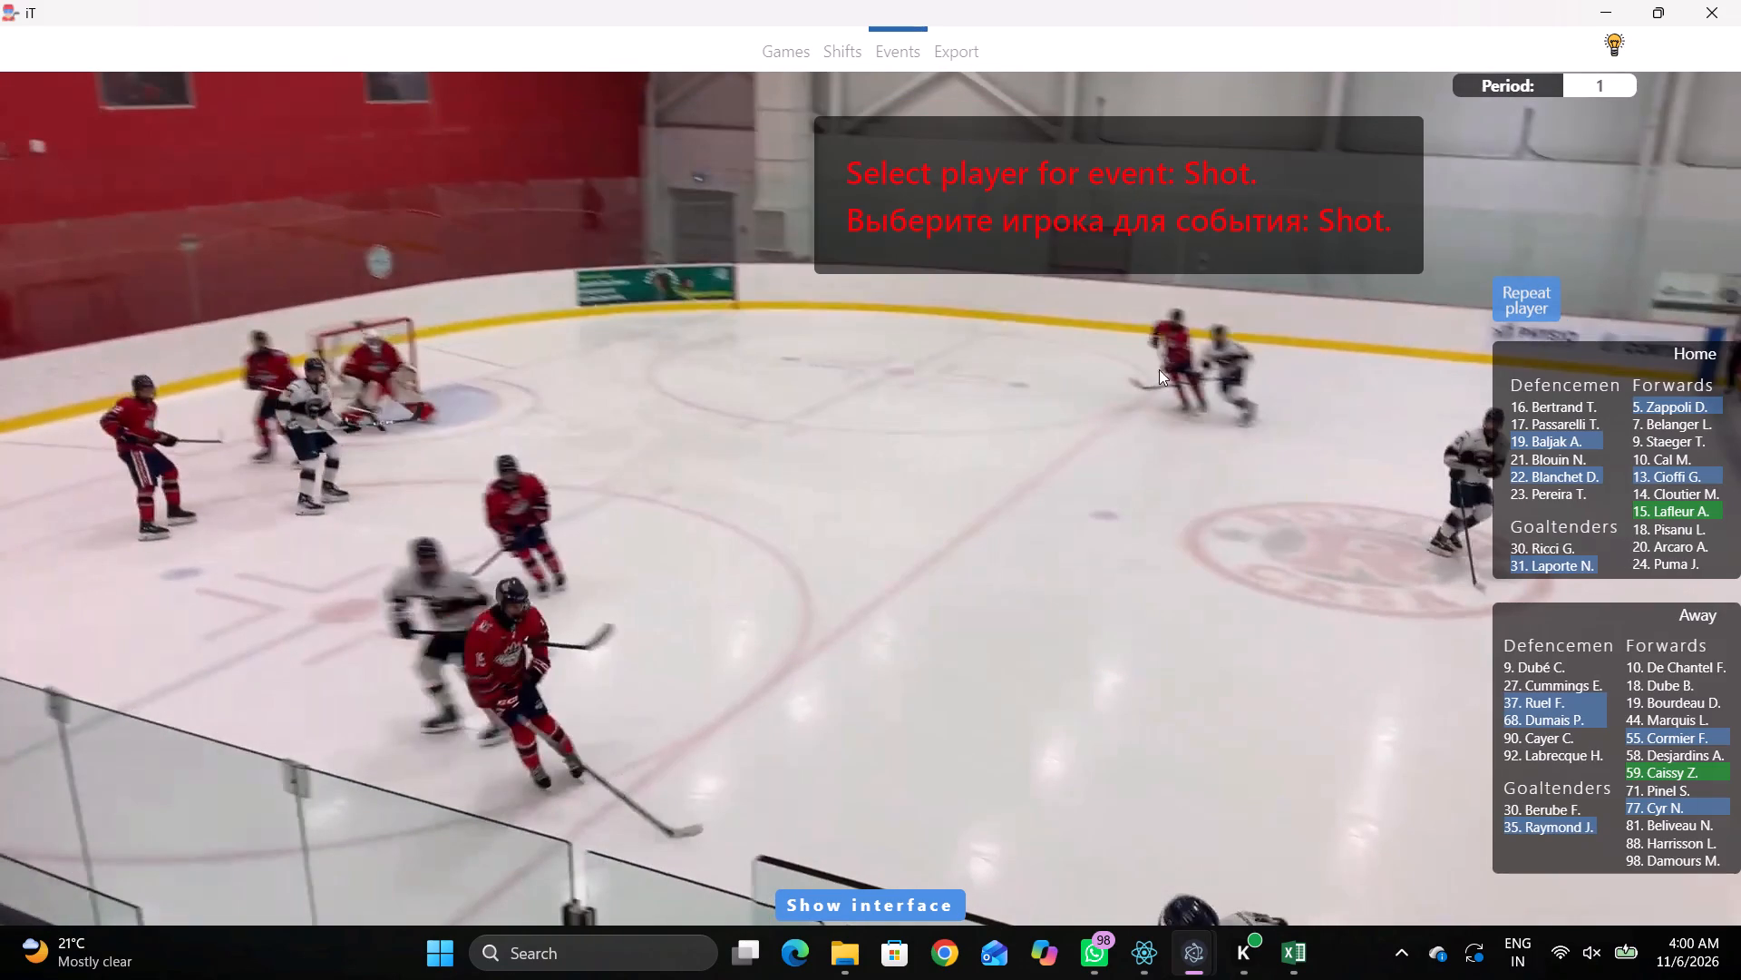
pyautogui.click(710, 522)
# Delete away player 68's pass event at 00:09:57.3.
pyautogui.hotkey('shift', 'd')
pyautogui.click(481, 707)
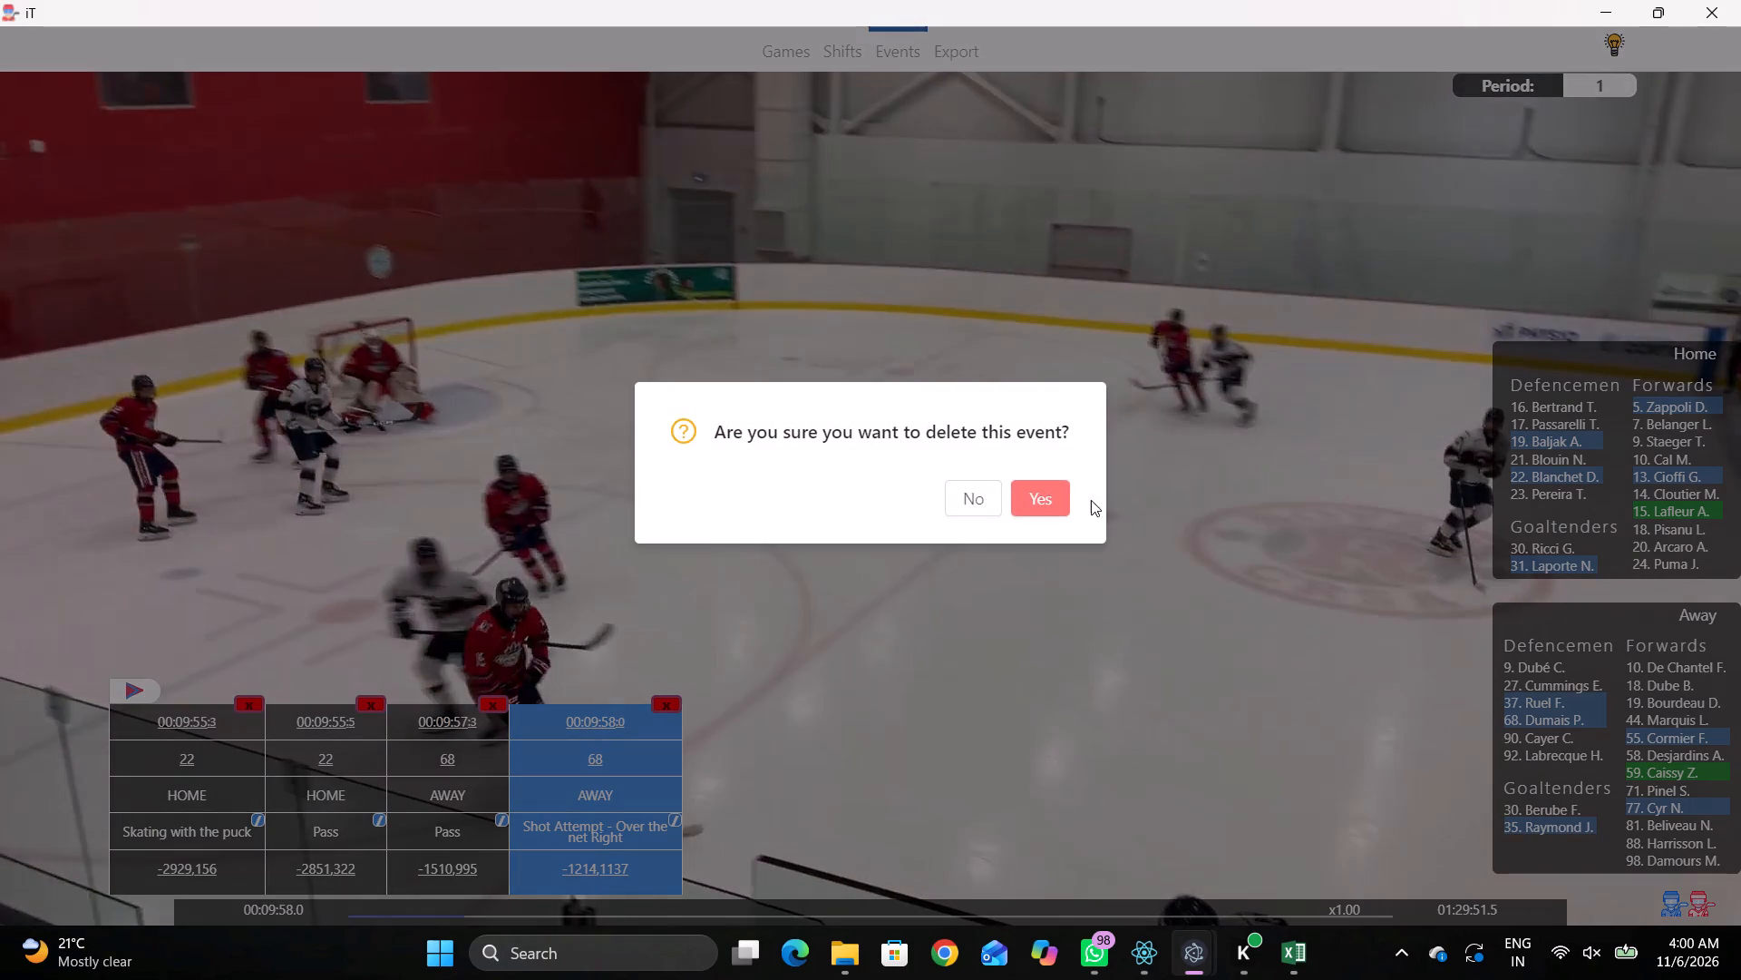
pyautogui.moveTo(1070, 488); pyautogui.dragTo(1055, 495)
pyautogui.click(1050, 498)
# Record an off-the-boards event at 00:09:59.1 behind the left goal line, slightly above the net and close to the end boards.
pyautogui.press('space')
pyautogui.press('v')
pyautogui.press('space')
pyautogui.rightClick(729, 273)
pyautogui.press('space')
pyautogui.press('space')
pyautogui.rightClick(759, 306)
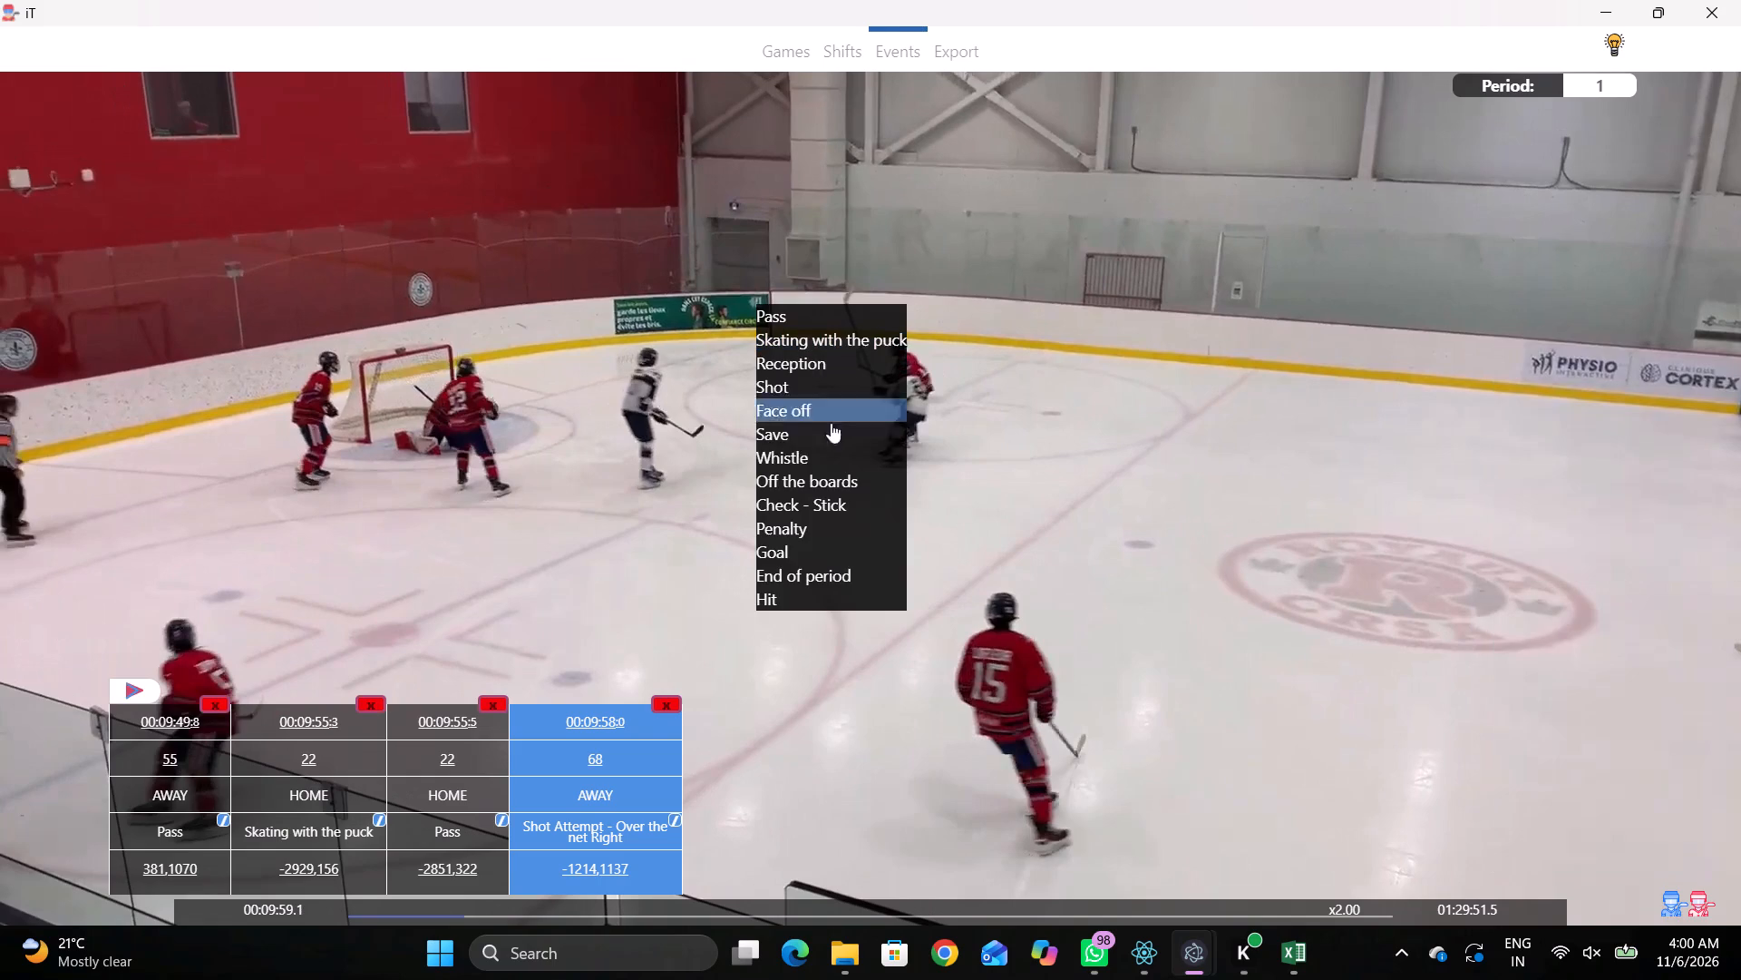
pyautogui.click(812, 481)
pyautogui.click(442, 328)
# Record a pass by away player 37 when the puck reaches the upper boards, just inside the left blue line.
pyautogui.press('space')
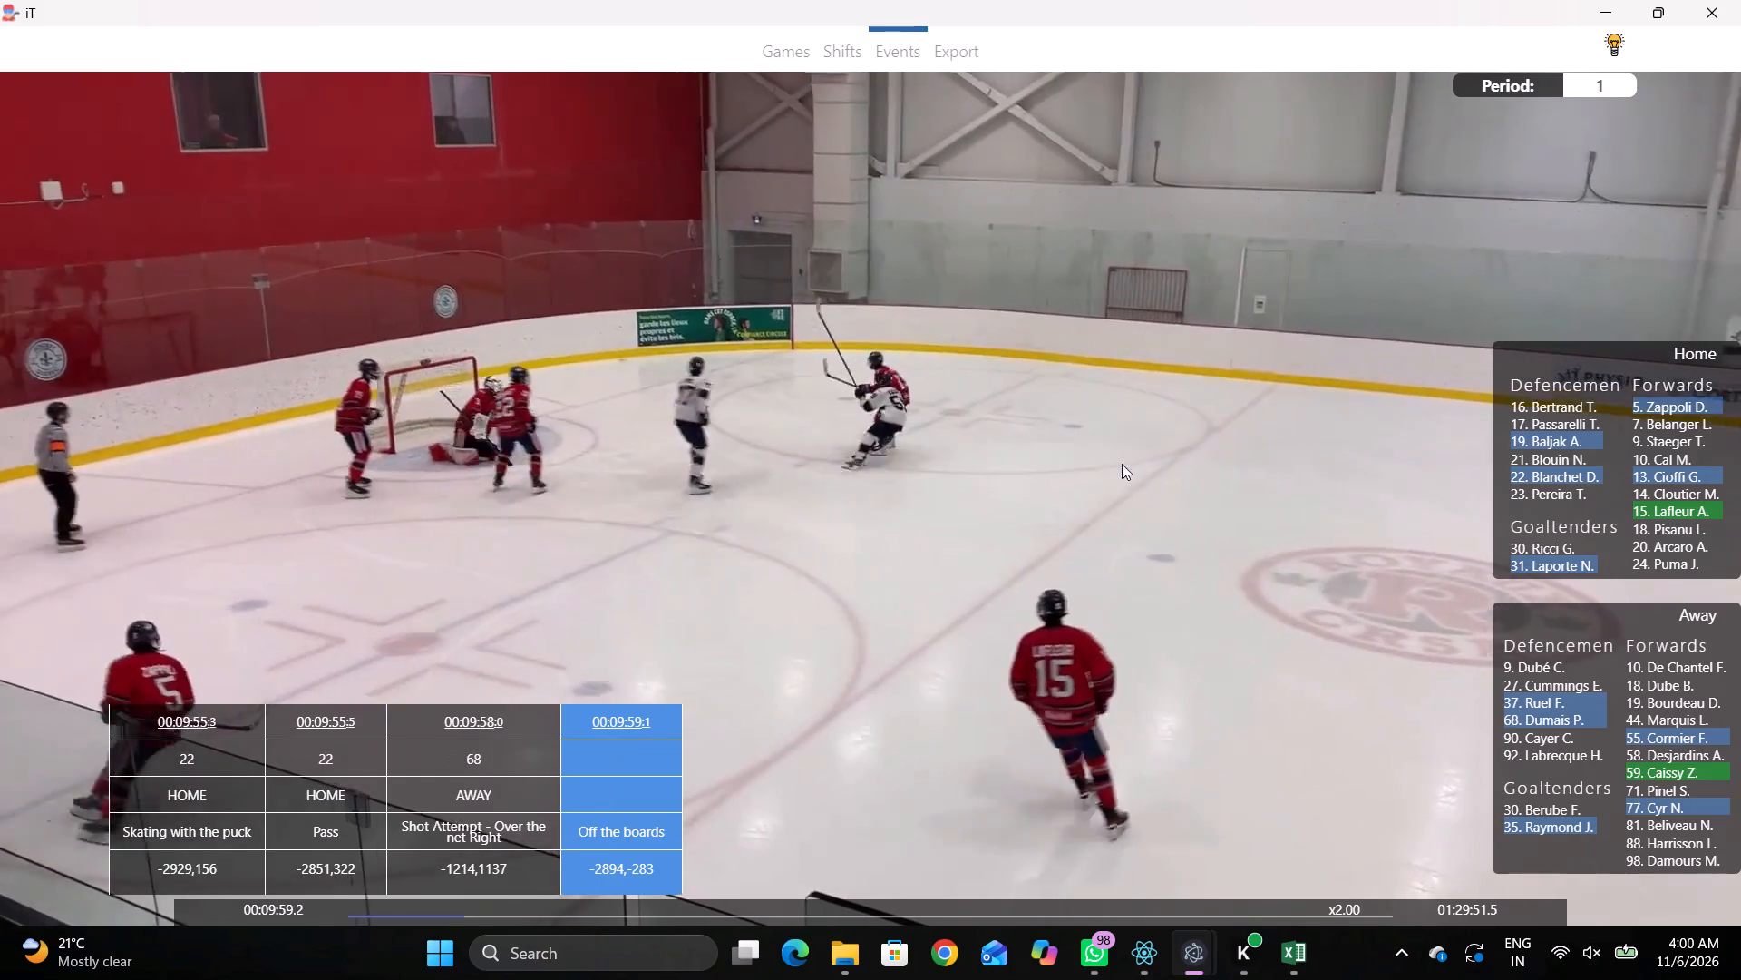
pyautogui.press('space')
pyautogui.press('space')
pyautogui.press('space')
pyautogui.write('r')
pyautogui.press('space')
pyautogui.hotkey('shift', 'd')
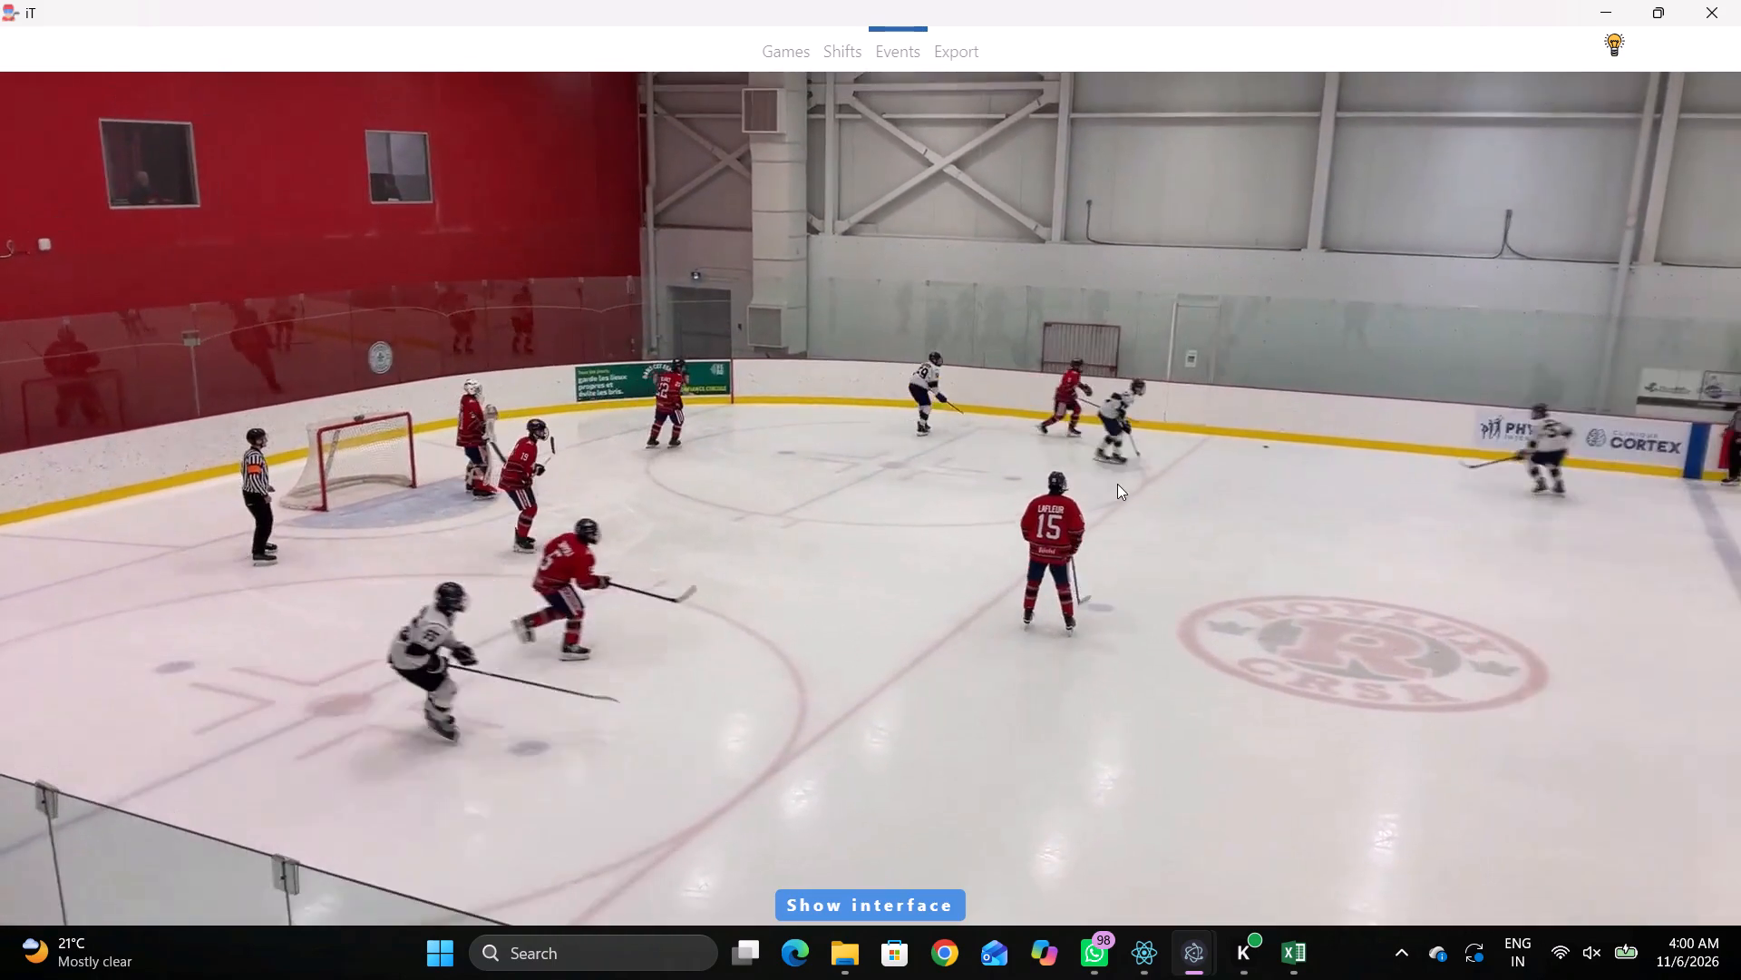
pyautogui.press('space')
pyautogui.rightClick(1209, 389)
pyautogui.press('space')
pyautogui.press('space')
pyautogui.rightClick(1196, 401)
pyautogui.click(1213, 418)
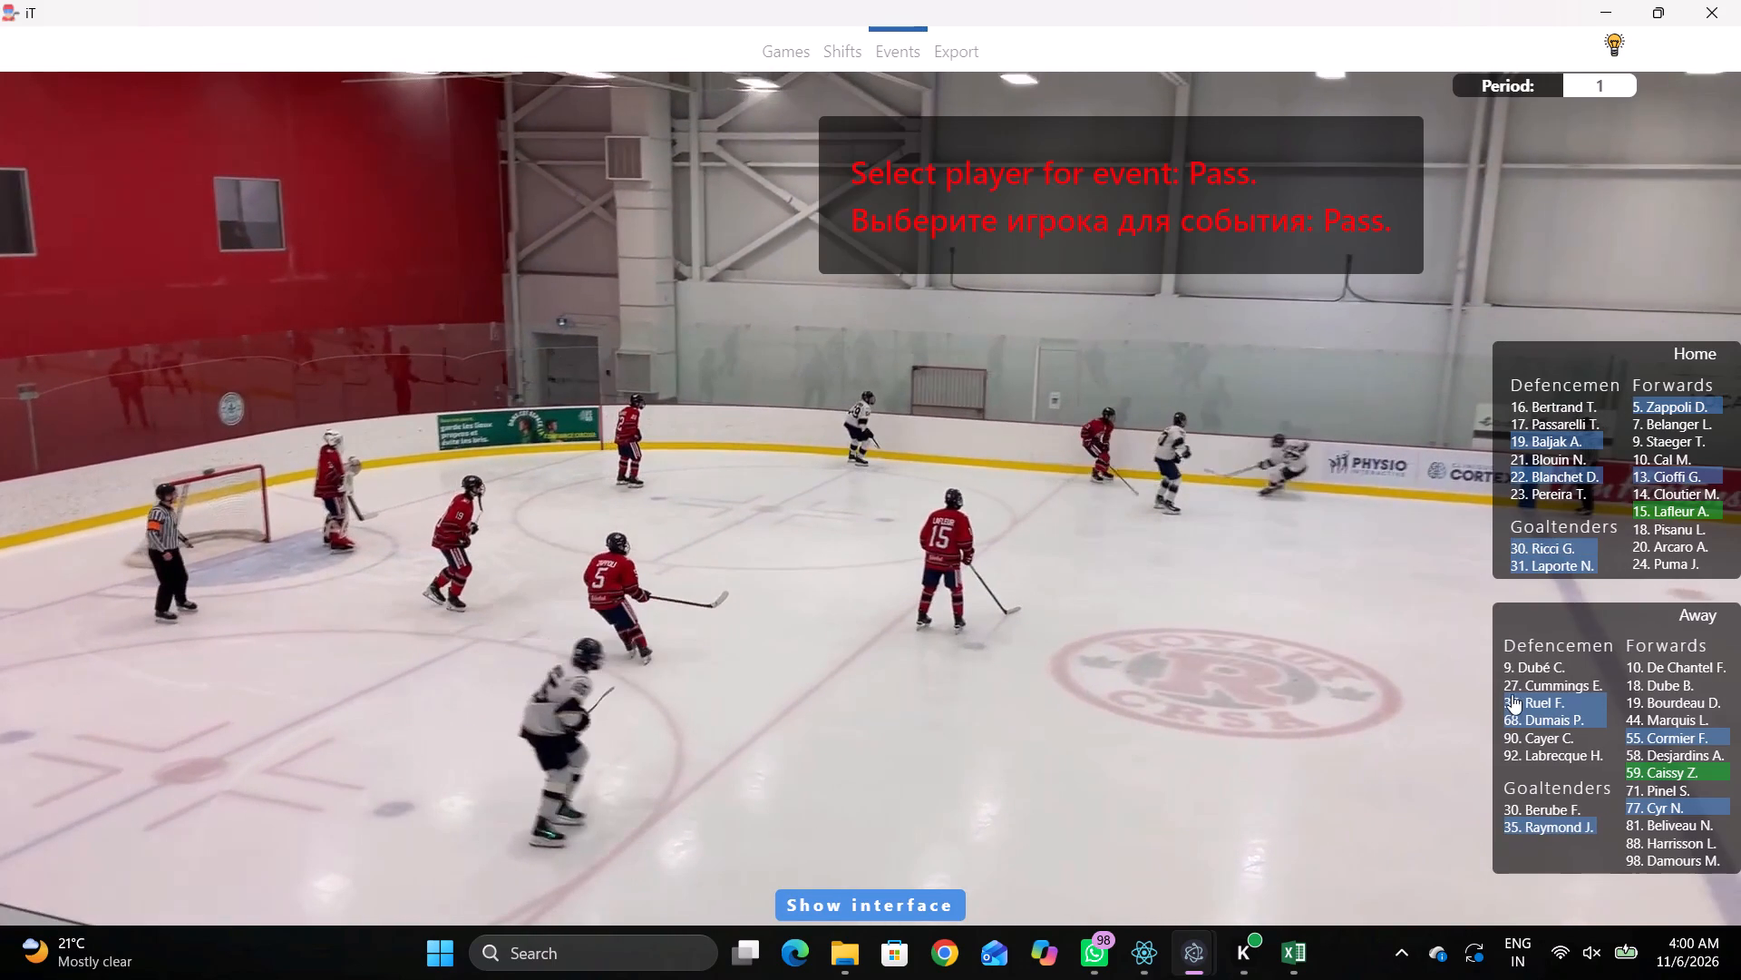
pyautogui.click(1515, 694)
pyautogui.click(1544, 700)
pyautogui.click(749, 197)
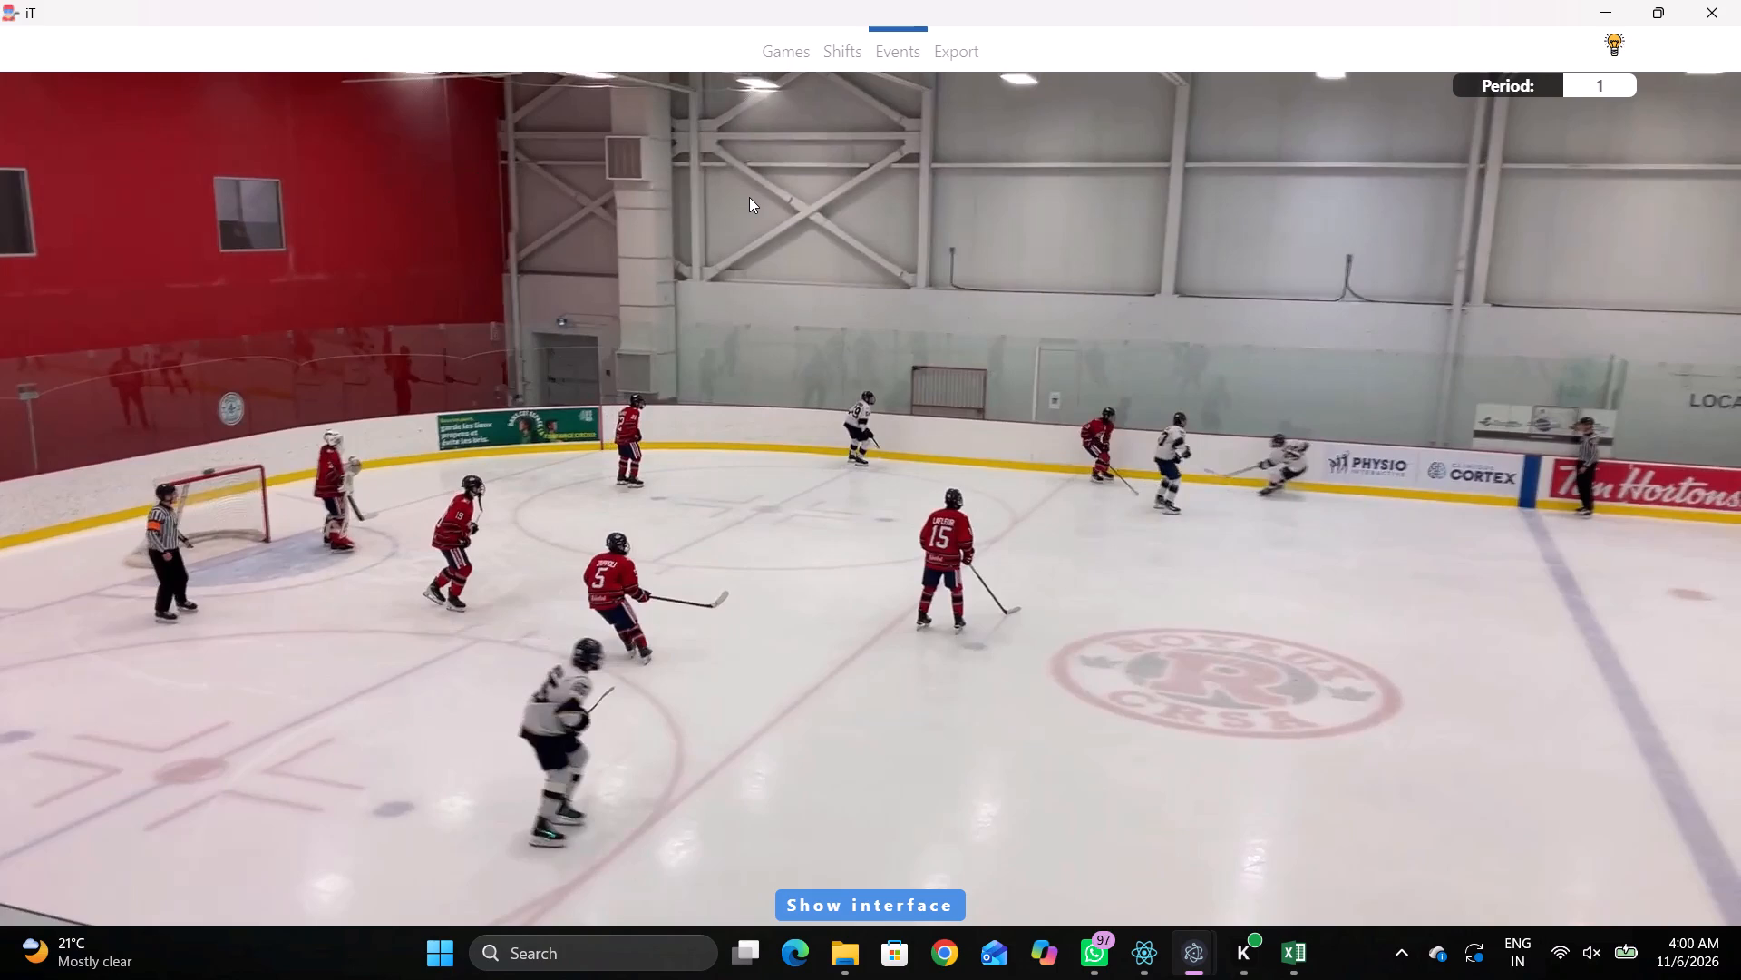
# Record skating with the puck by away player 59 at 00:10:03.0 along the upper boards, between the face-off circle and blue line.
pyautogui.press('space')
pyautogui.press('space')
pyautogui.press('space')
pyautogui.press('space')
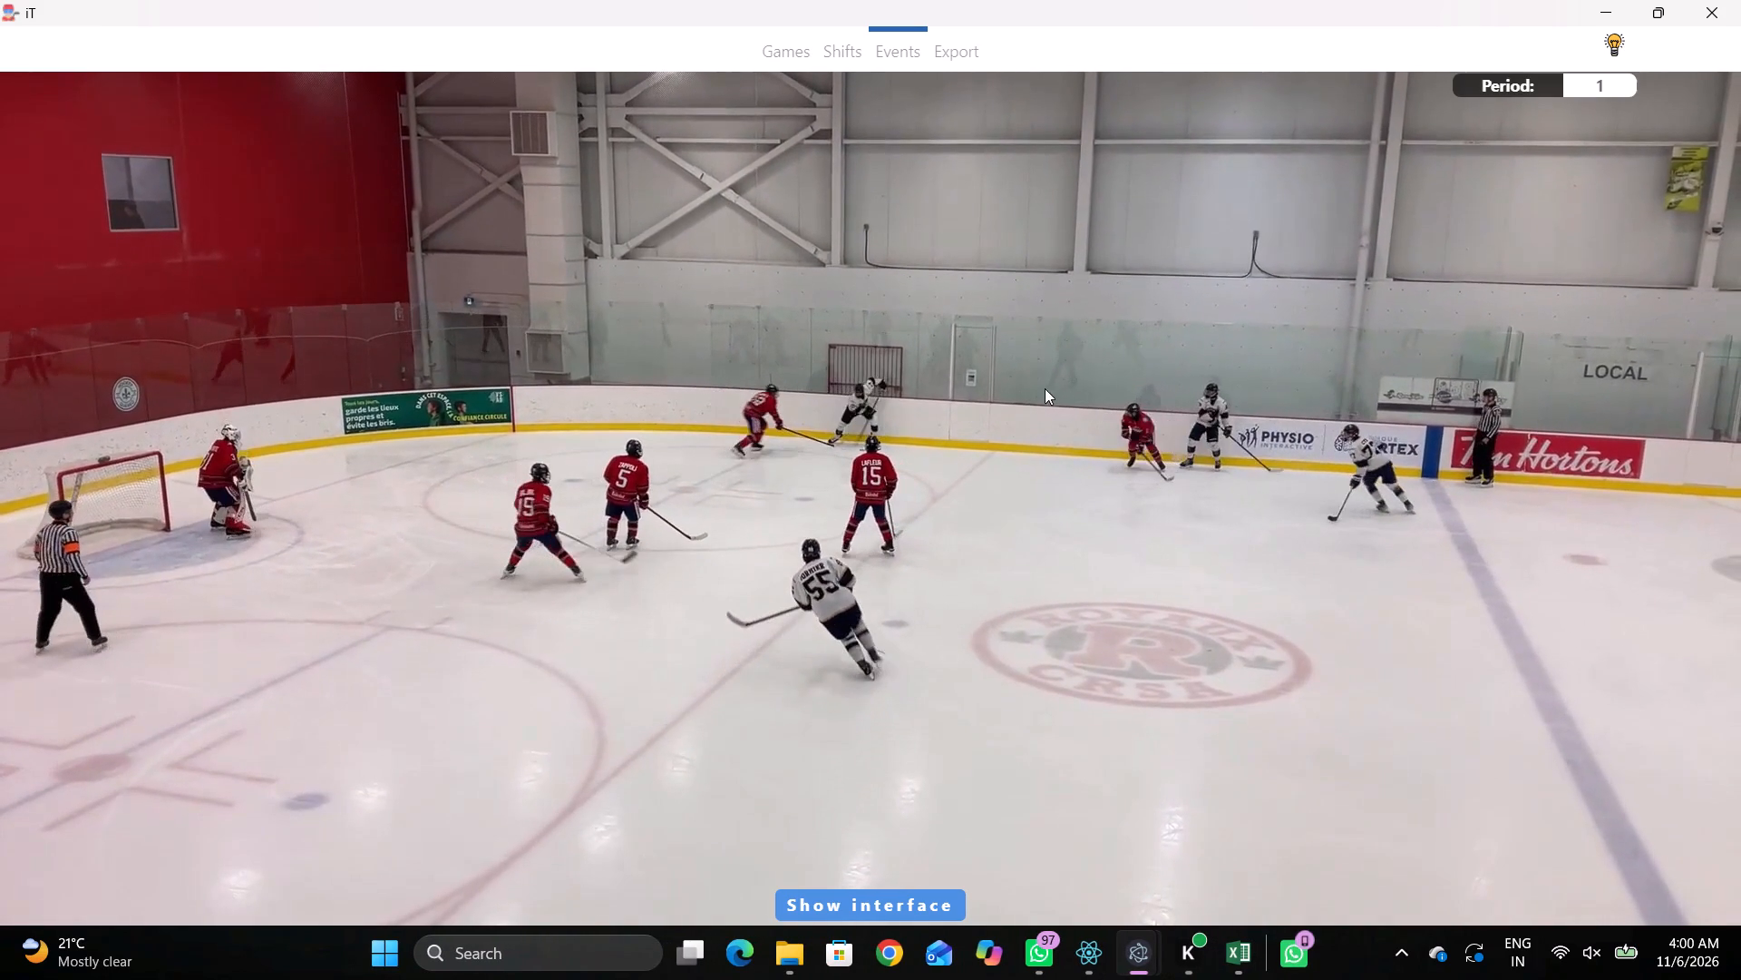
pyautogui.press('q')
pyautogui.press('q')
pyautogui.rightClick(1047, 370)
pyautogui.moveTo(1079, 395); pyautogui.dragTo(1065, 386)
pyautogui.rightClick(931, 373)
pyautogui.moveTo(989, 425); pyautogui.dragTo(981, 419)
pyautogui.moveTo(1184, 401); pyautogui.dragTo(1197, 406, button='right')
pyautogui.click(1247, 450)
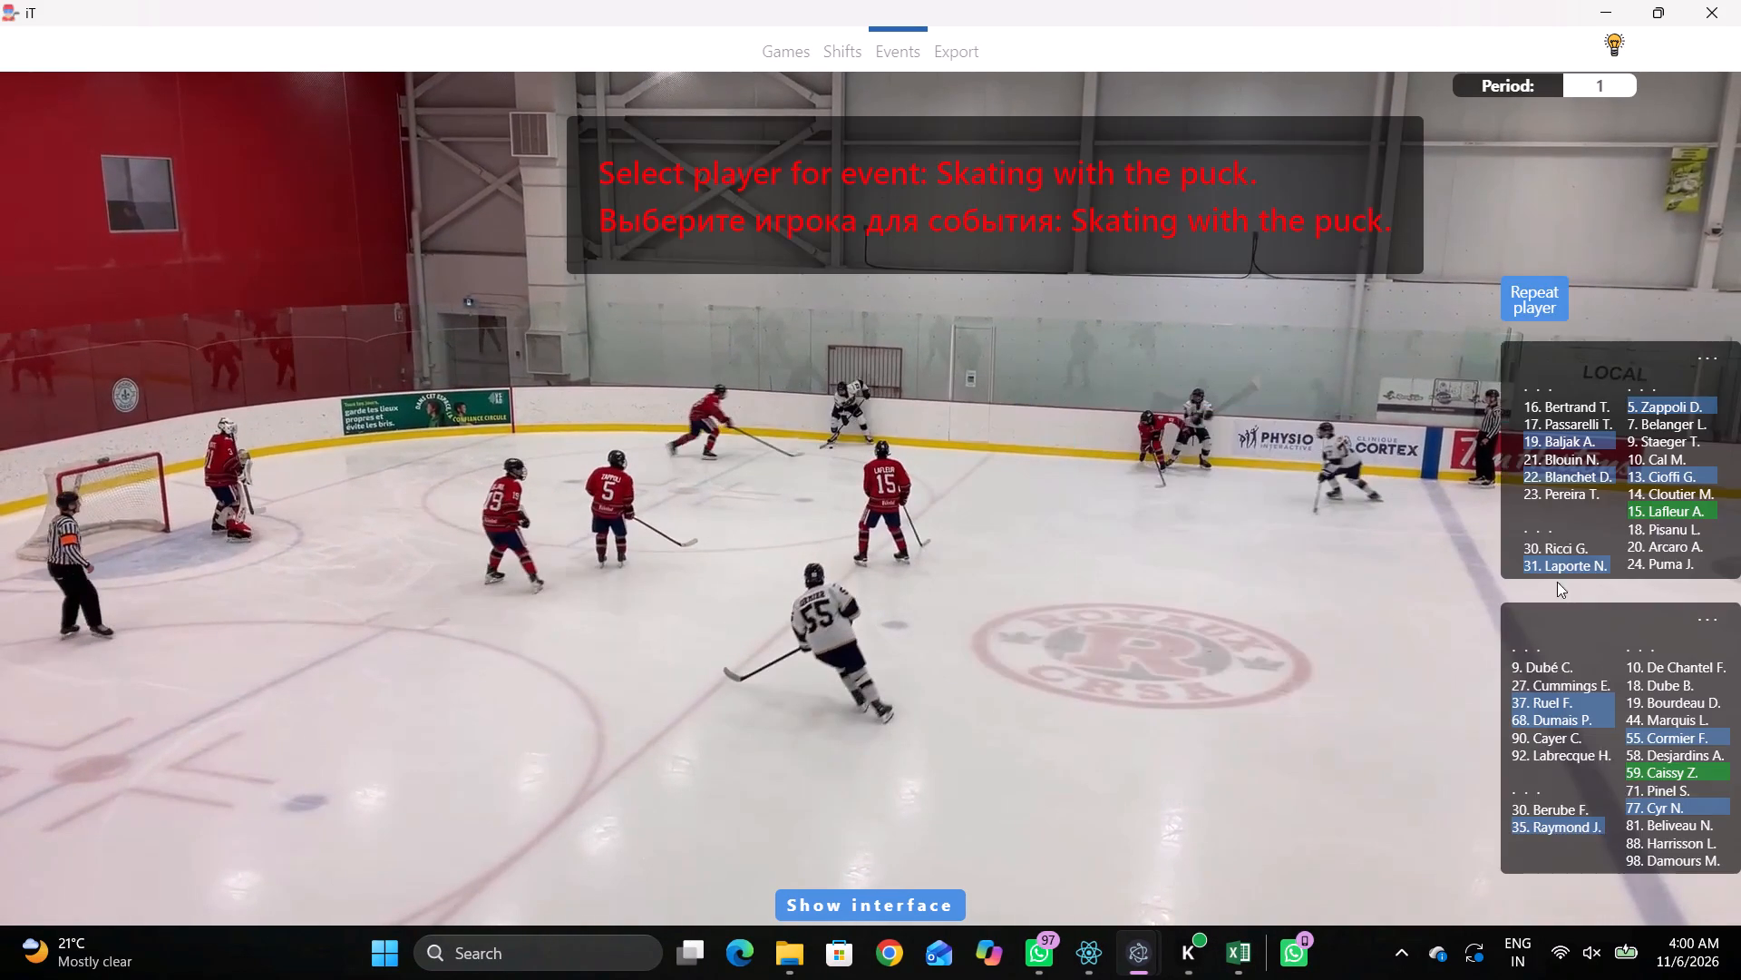
pyautogui.click(1646, 765)
pyautogui.click(676, 212)
# Step back through the play before away player 59's skating event and replay it to check the puck movement.
pyautogui.press('q')
pyautogui.press('q')
pyautogui.press('q')
pyautogui.press('q')
pyautogui.press('q')
pyautogui.press('q')
pyautogui.press('q')
pyautogui.press('q')
pyautogui.press('q')
pyautogui.press('q')
pyautogui.press('q')
pyautogui.press('q')
pyautogui.press('q')
pyautogui.press('q')
pyautogui.press('q')
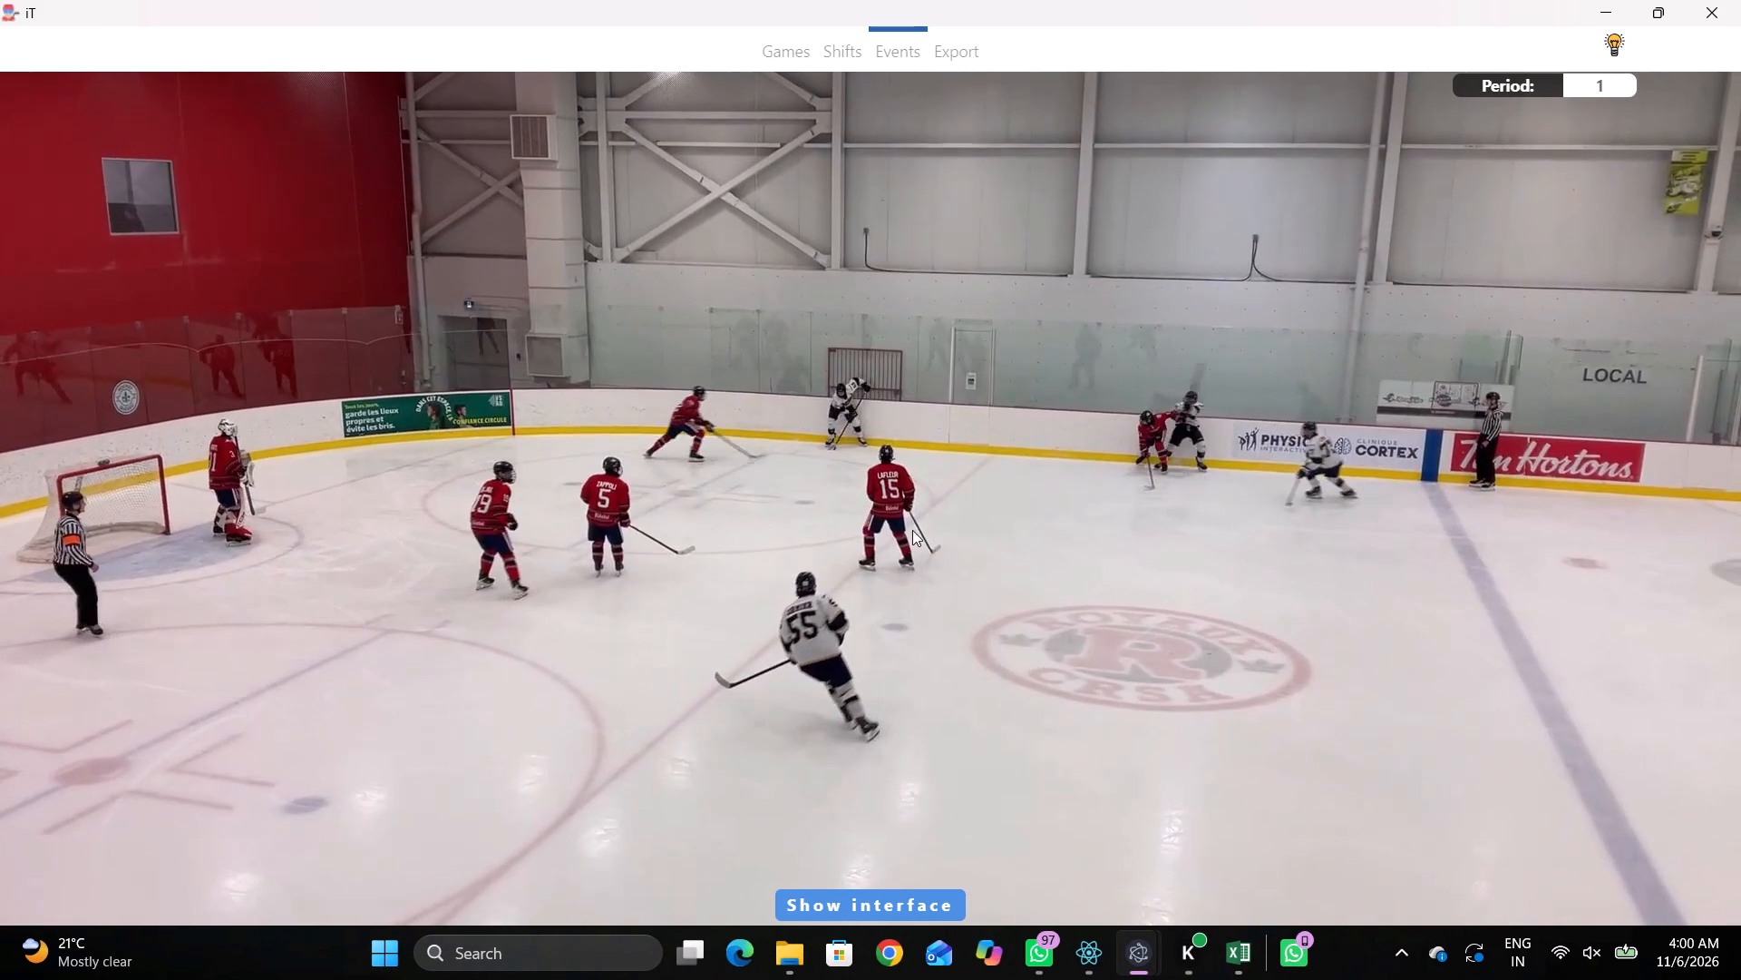
pyautogui.press('q')
pyautogui.press('q')
pyautogui.press('space')
pyautogui.press('v')
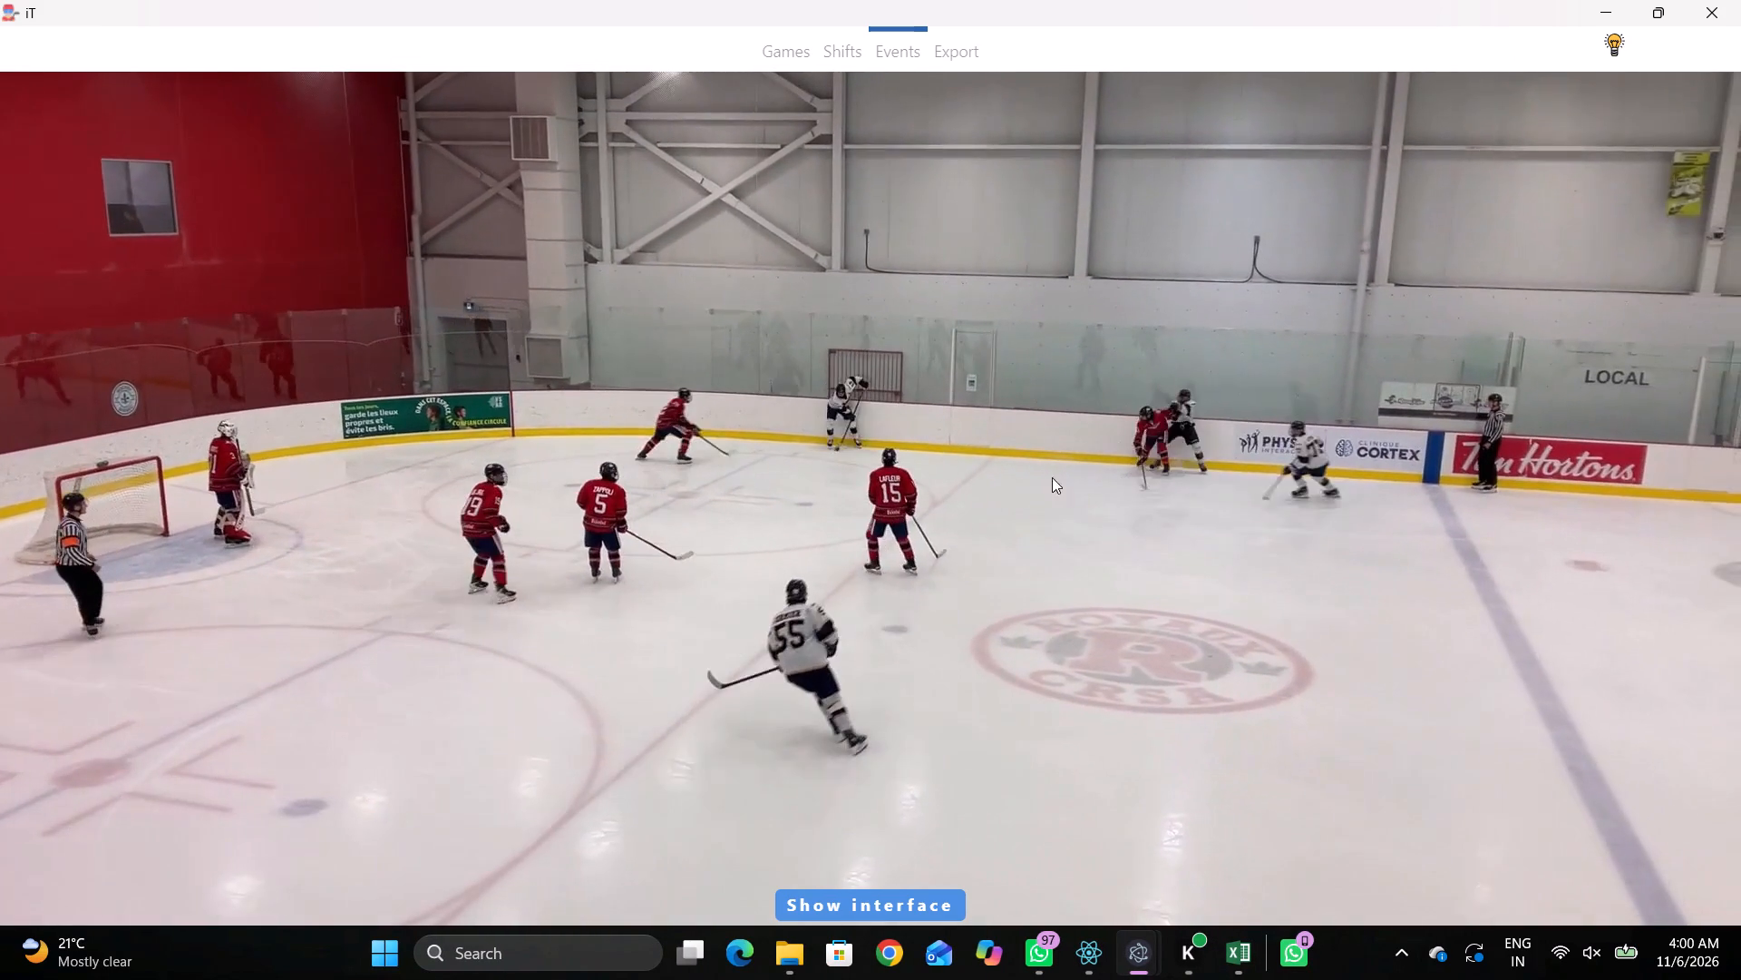
pyautogui.press('space')
pyautogui.press('space')
pyautogui.press('space')
pyautogui.press('space')
pyautogui.press('space')
pyautogui.press('space')
pyautogui.press('space')
pyautogui.press('space')
pyautogui.press('space')
# Record a pass by away player 59 at 00:10:03.5 near the upper boards, just right of the upper-left face-off circle.
pyautogui.press('q')
pyautogui.press('q')
pyautogui.press('q')
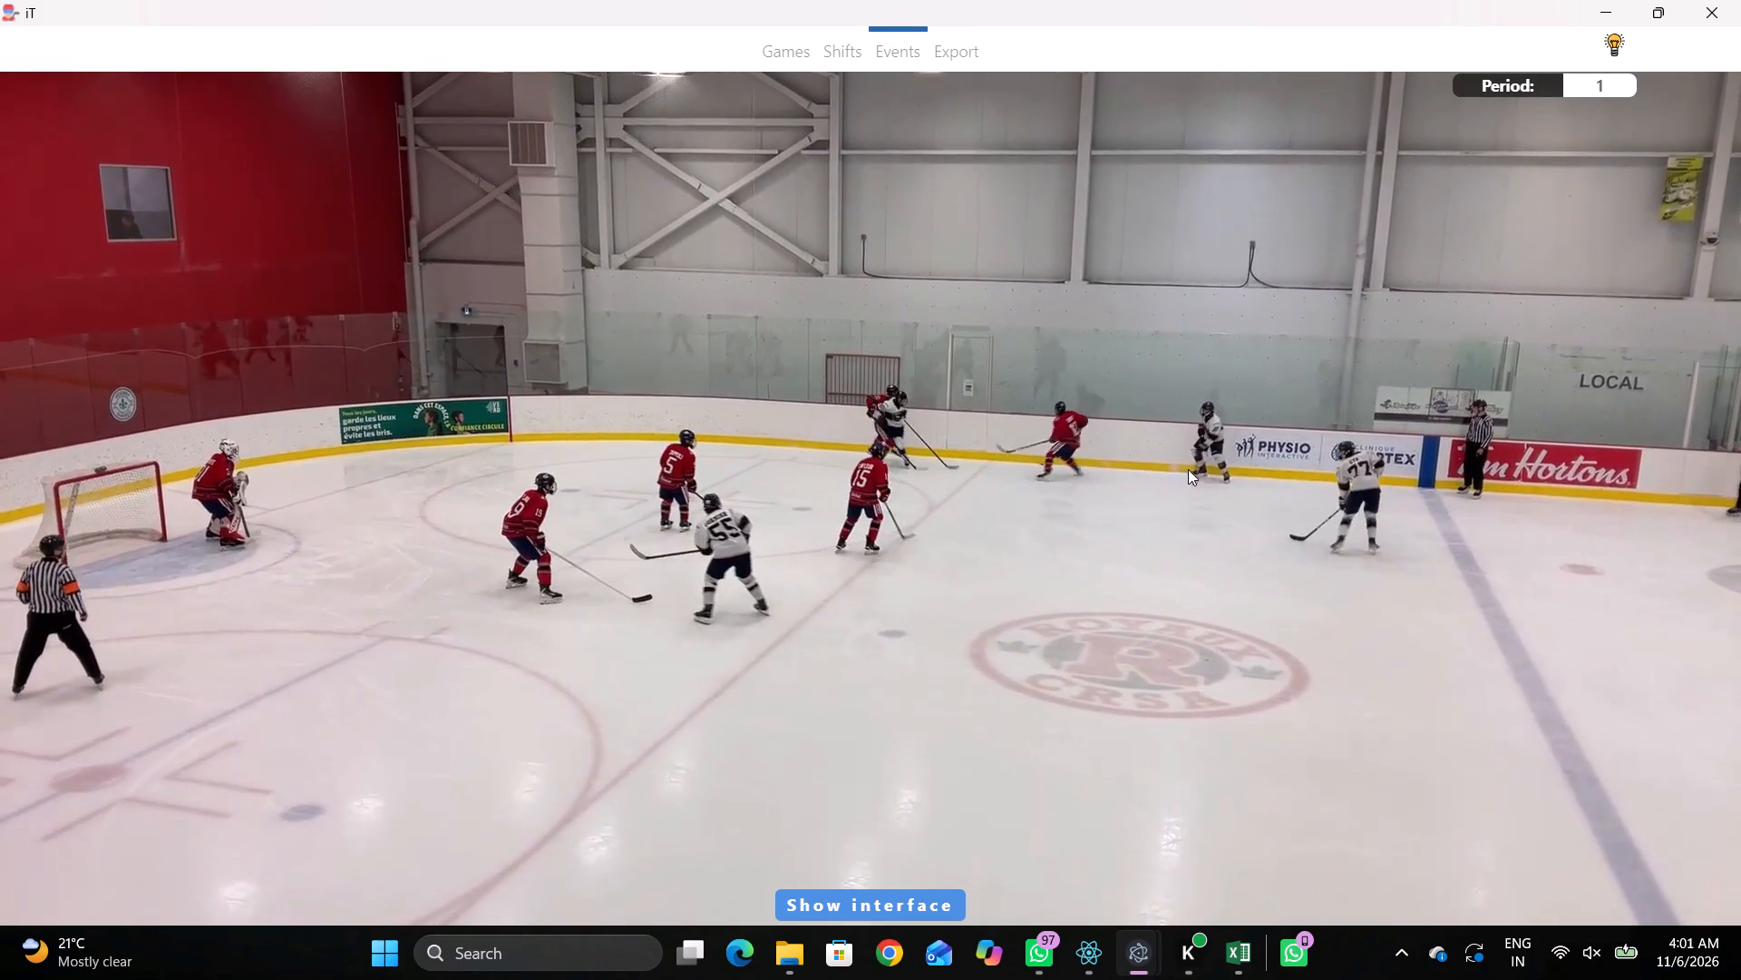
pyautogui.press('q')
pyautogui.press('q')
pyautogui.press('q')
pyautogui.rightClick(1210, 411)
pyautogui.click(1230, 423)
pyautogui.click(1538, 310)
pyautogui.click(646, 224)
# Record a pass by away player 77 at 00:10:04.3 along the upper boards, just inside the left blue line.
pyautogui.press('space')
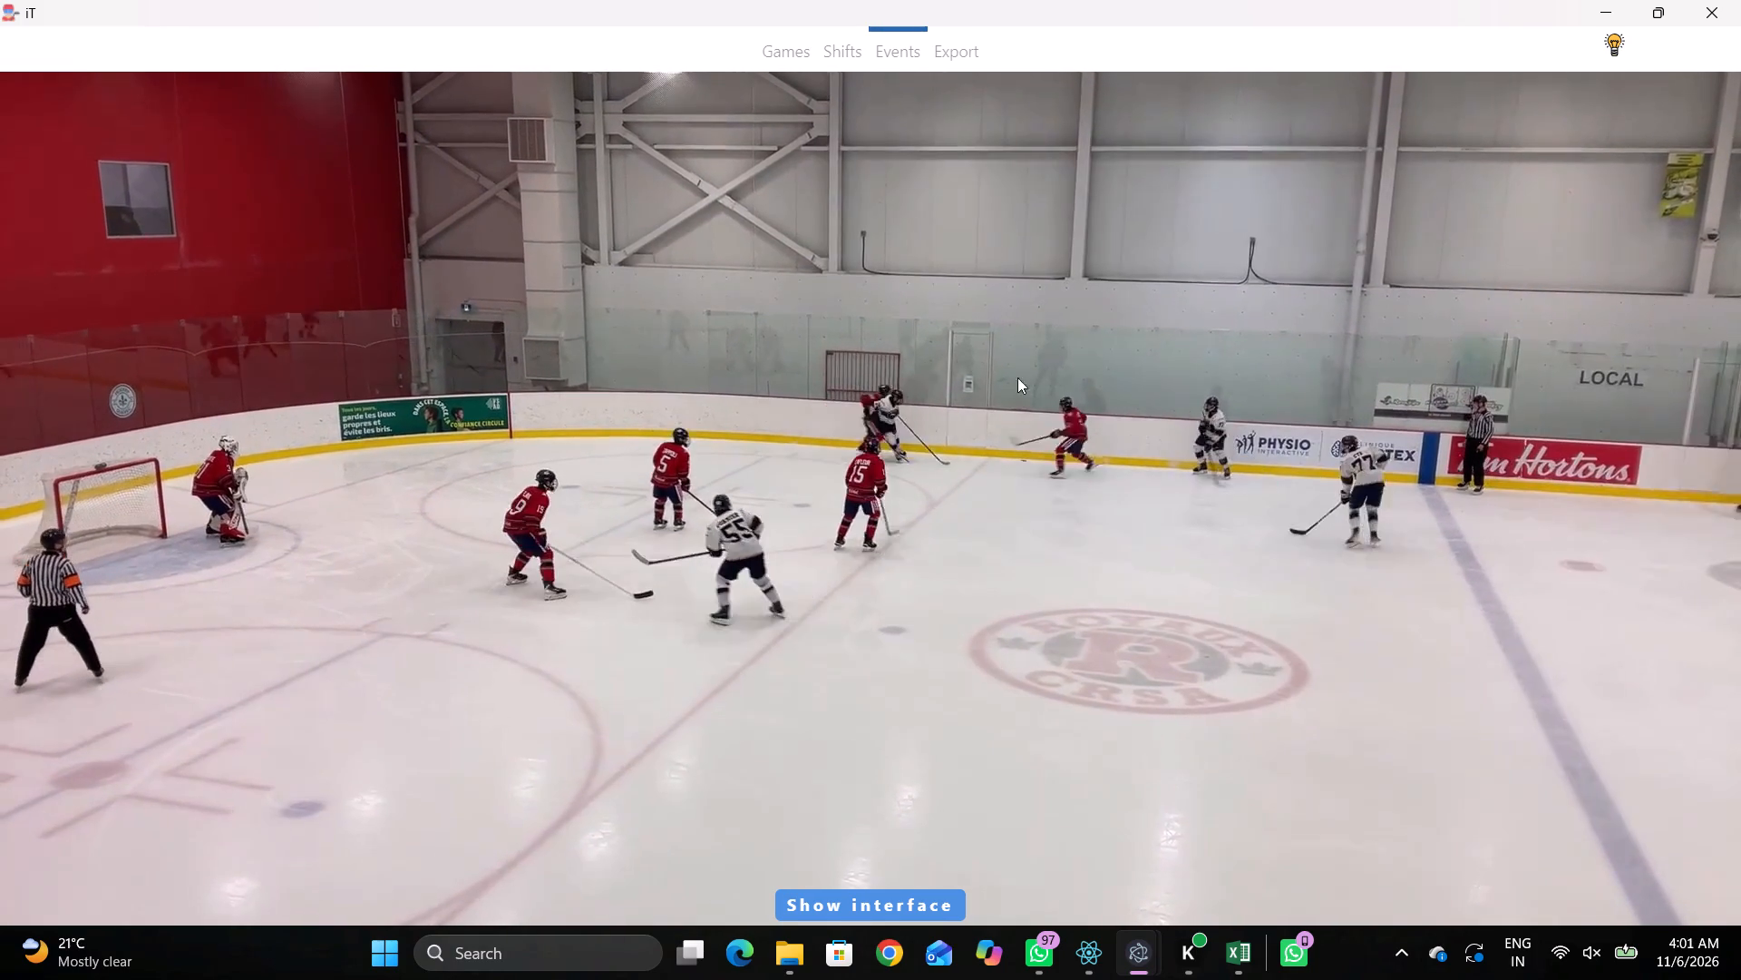
pyautogui.press('space')
pyautogui.rightClick(1085, 382)
pyautogui.click(1208, 426)
pyautogui.moveTo(1104, 377); pyautogui.dragTo(1105, 385)
pyautogui.rightClick(1109, 387)
pyautogui.click(1133, 400)
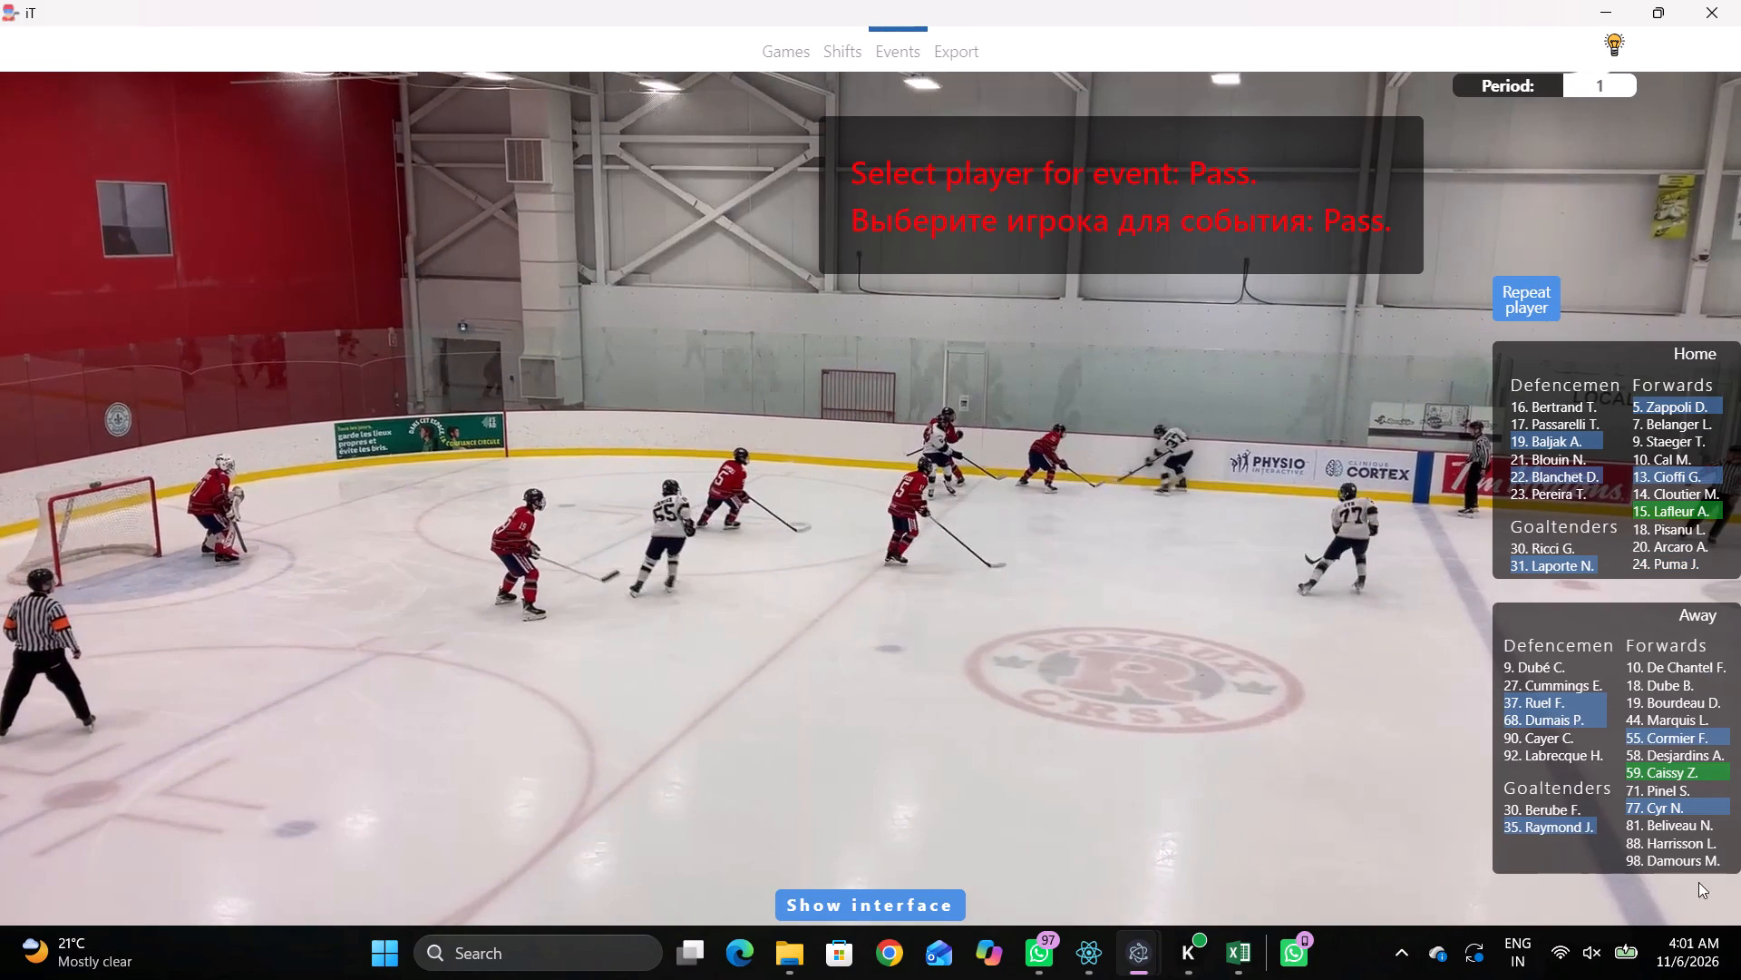
pyautogui.click(1667, 813)
pyautogui.click(756, 192)
# Change the player of the 00:10:04.3 pass to away player 37.
pyautogui.press('space')
pyautogui.press('space')
pyautogui.press('space')
pyautogui.press('space')
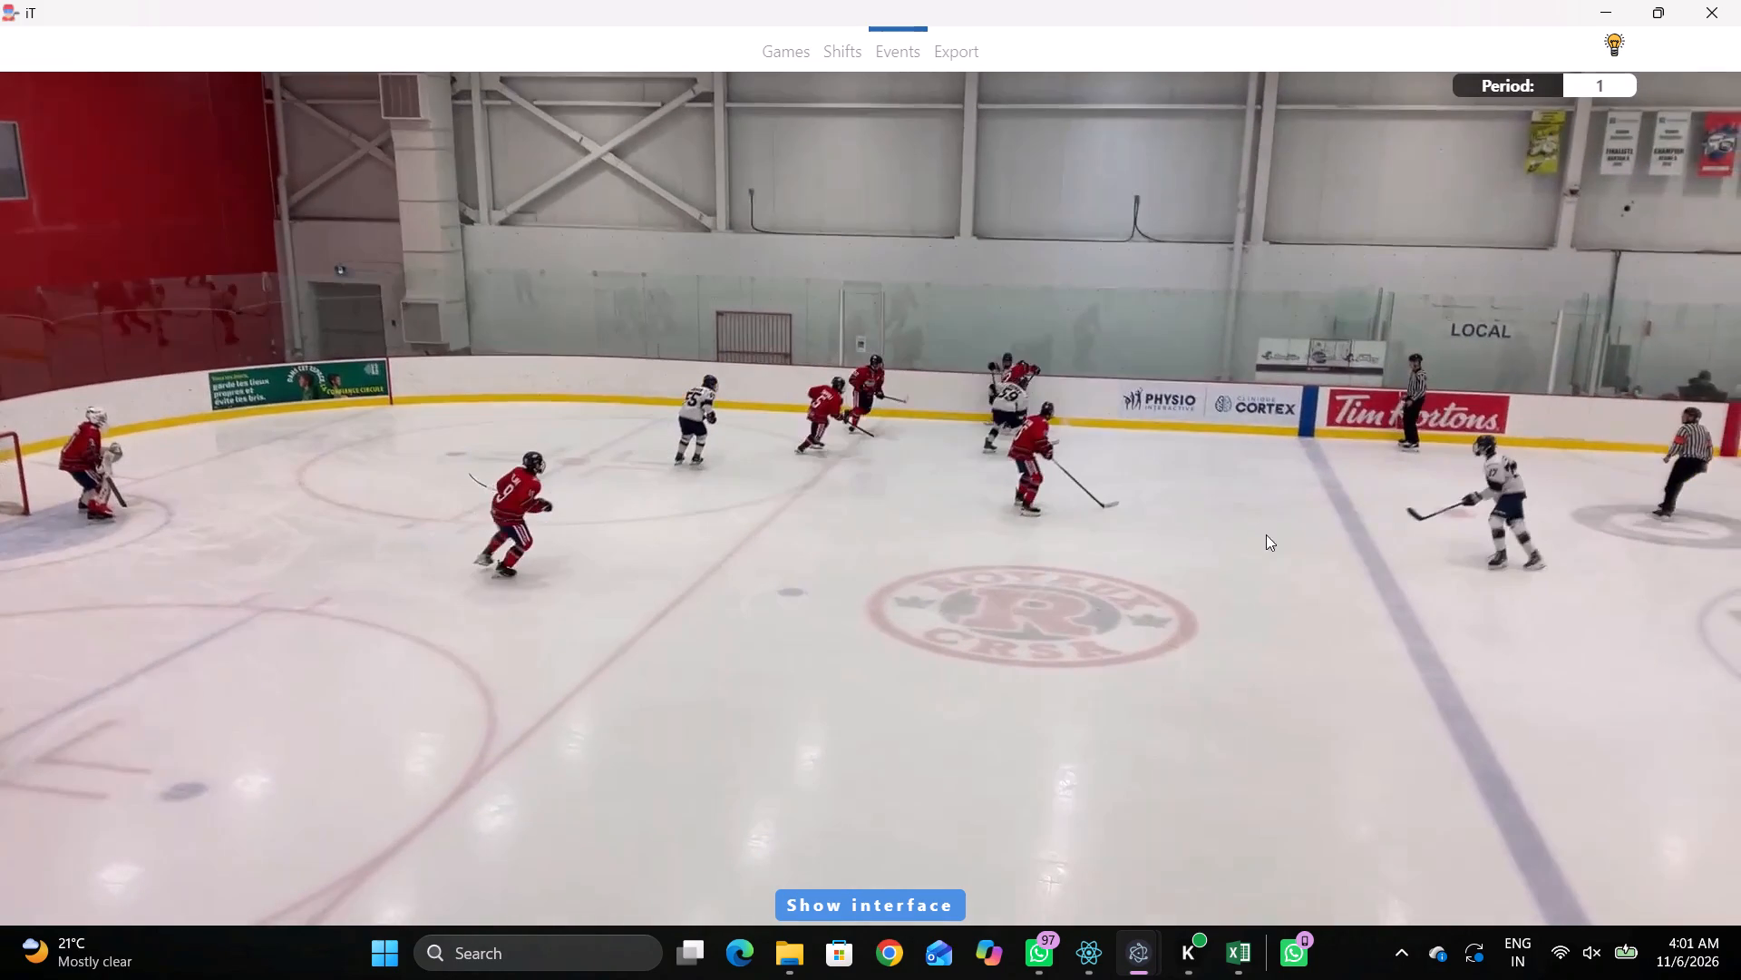
pyautogui.hotkey('shift', 'd')
pyautogui.click(603, 756)
pyautogui.click(1535, 700)
pyautogui.hotkey('shift', 'd')
# Record skating with the puck by home player 15 at 00:10:07.9 near the upper boards at the left blue line.
pyautogui.press('space')
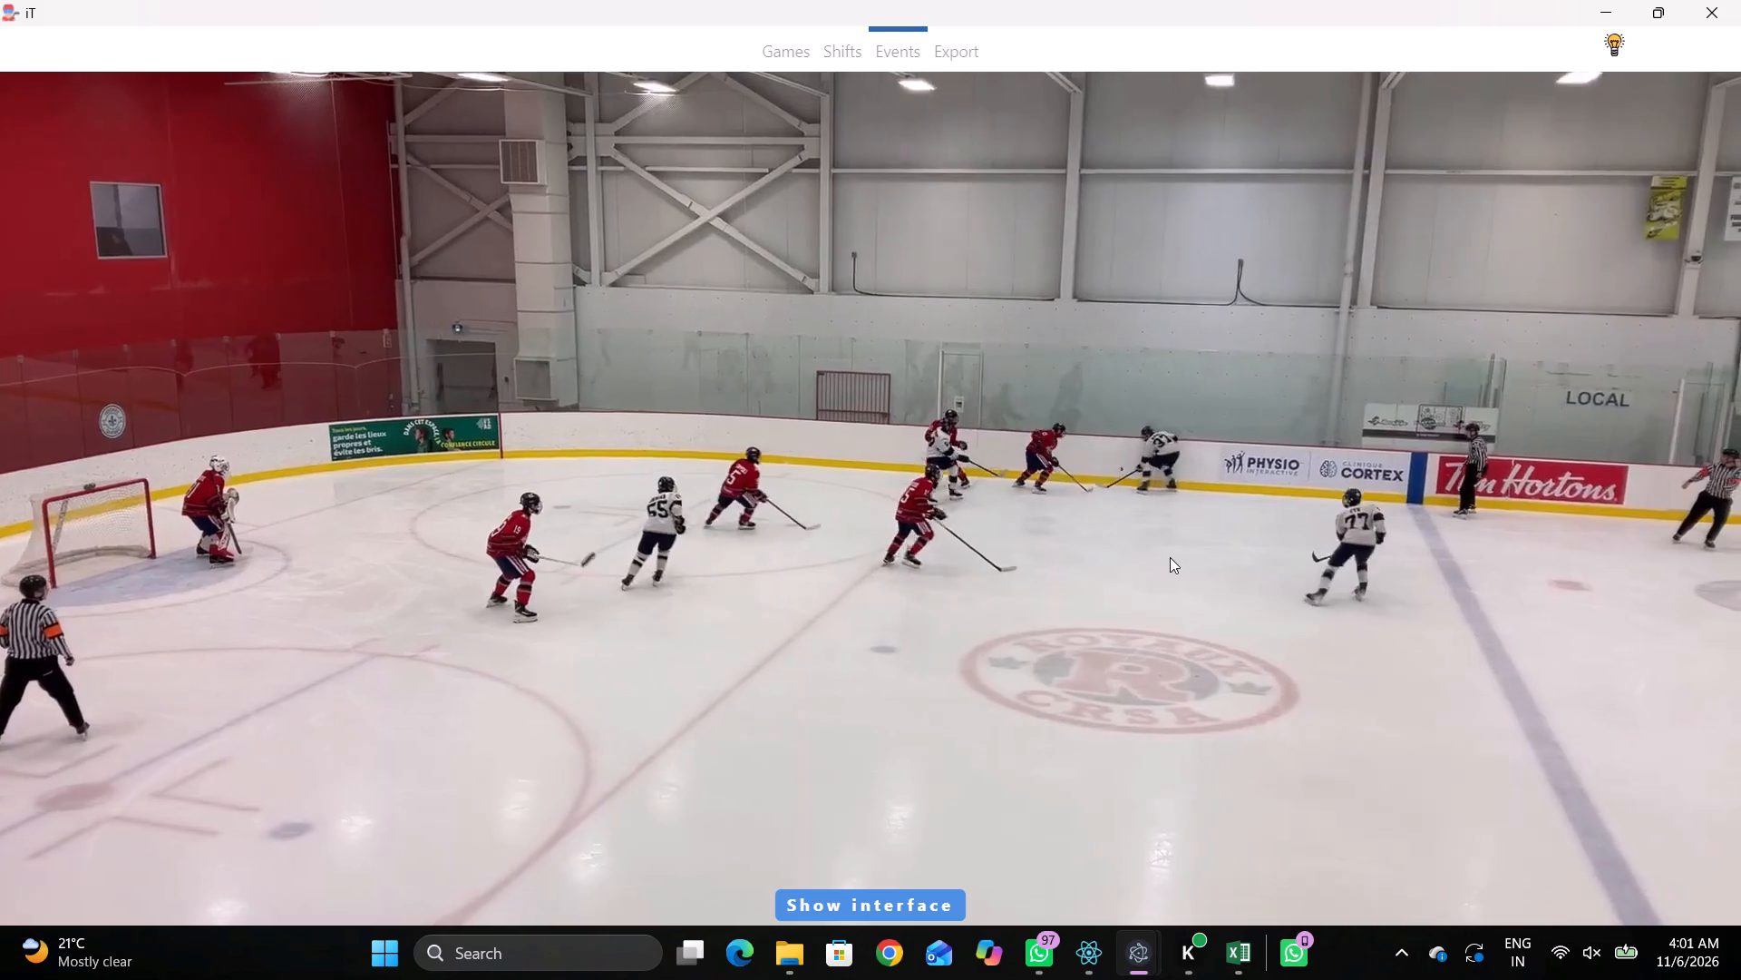
pyautogui.press('space')
pyautogui.press('space')
pyautogui.press('space')
pyautogui.press('space')
pyautogui.press('space')
pyautogui.press('space')
pyautogui.press('space')
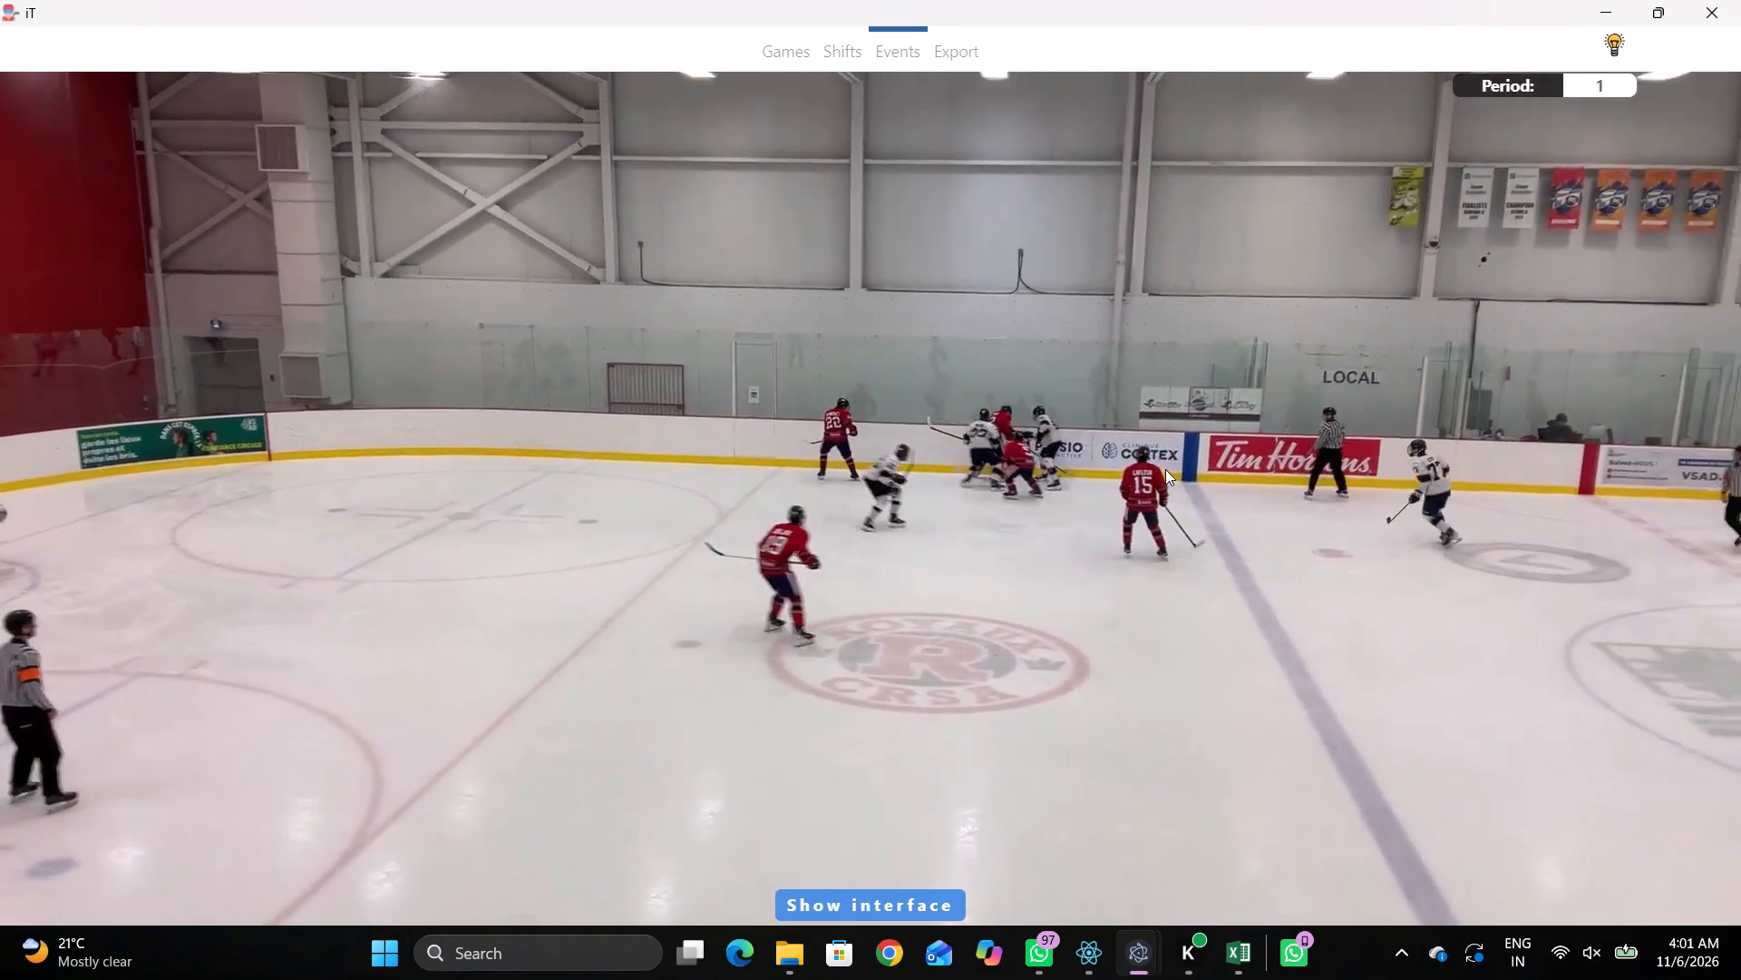
pyautogui.press('space')
pyautogui.press('space')
pyautogui.press('space')
pyautogui.press('space')
pyautogui.moveTo(1148, 443); pyautogui.dragTo(1161, 436, button='right')
pyautogui.click(1207, 455)
pyautogui.rightClick(1145, 460)
pyautogui.click(1222, 508)
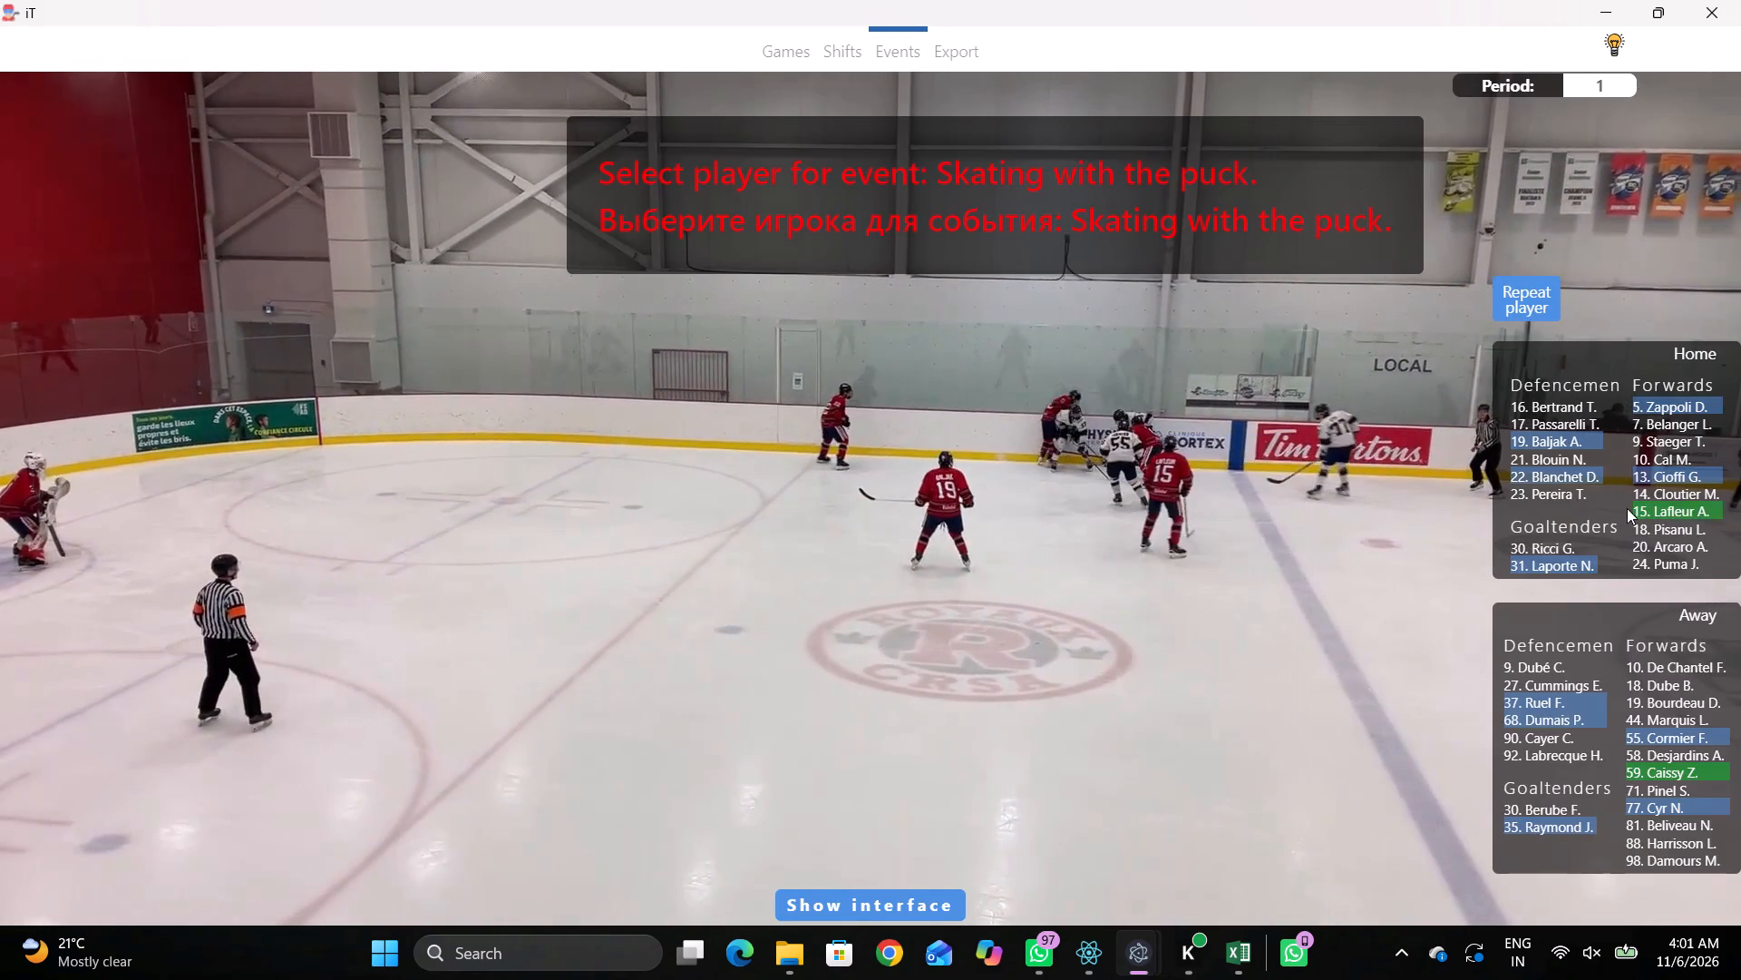
pyautogui.click(1641, 502)
pyautogui.click(789, 208)
# Recheck the play and change the player of the 00:10:07.9 skating-with-the-puck event to home player 5.
pyautogui.press('q')
pyautogui.press('q')
pyautogui.press('q')
pyautogui.press('q')
pyautogui.press('q')
pyautogui.press('q')
pyautogui.press('q')
pyautogui.press('q')
pyautogui.press('q')
pyautogui.press('q')
pyautogui.press('q')
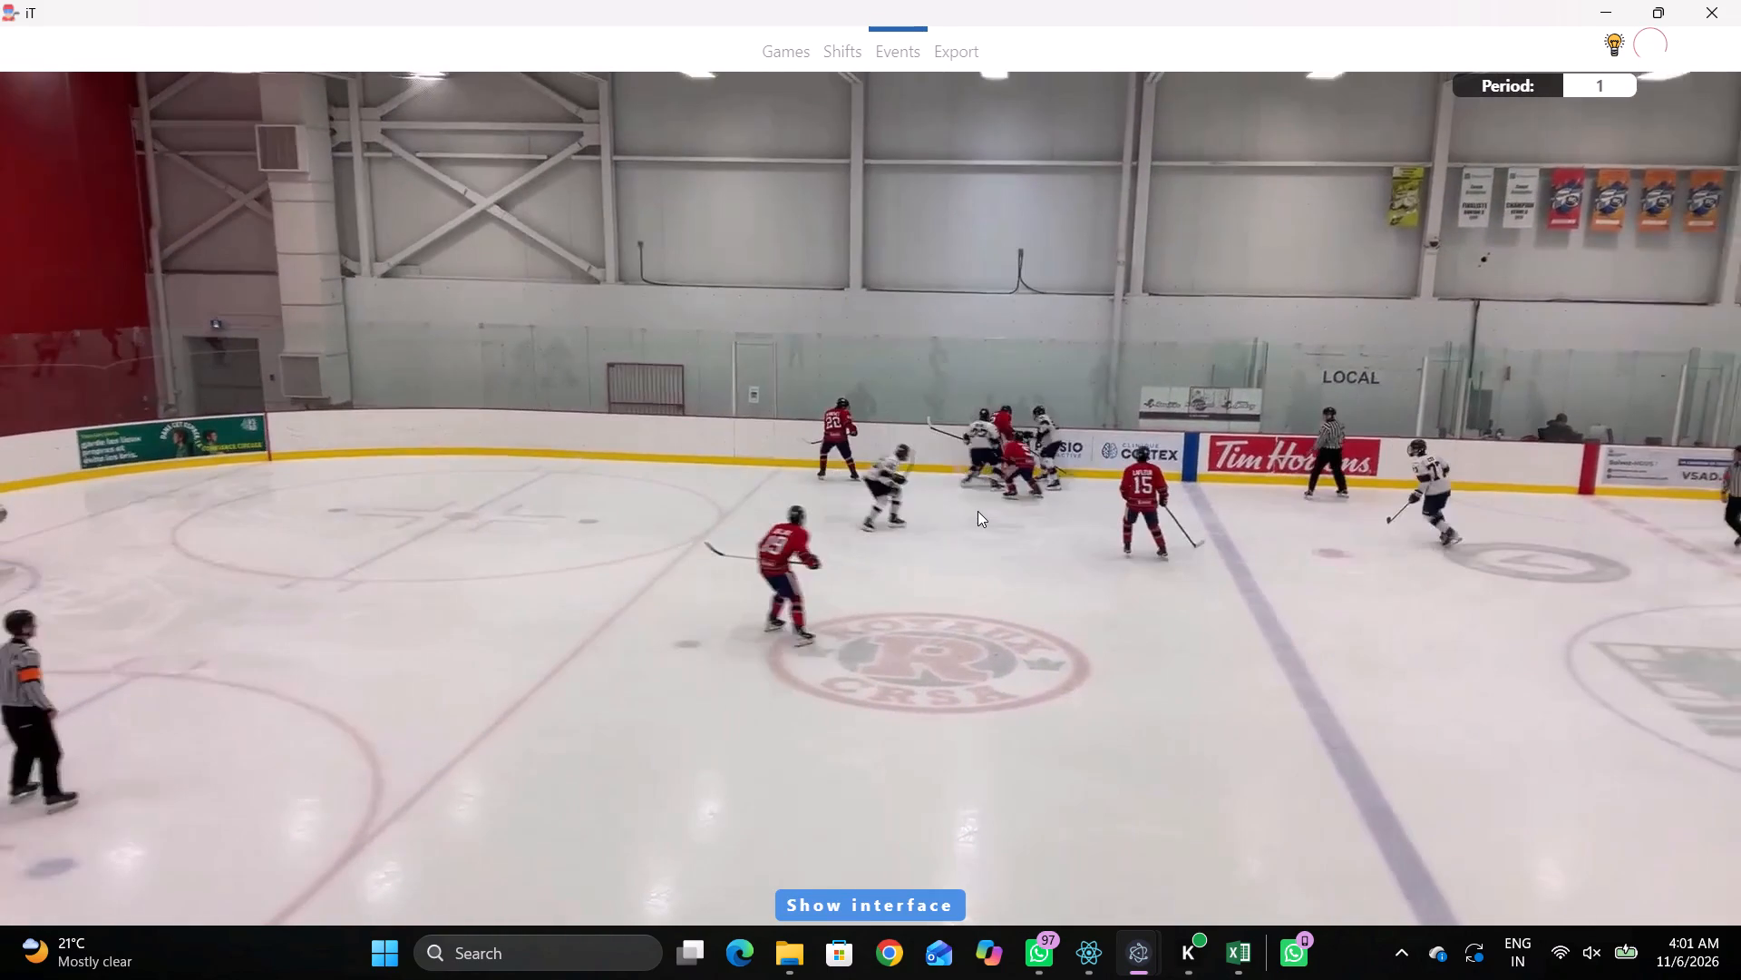
pyautogui.press('q')
pyautogui.hotkey('shift', 'd')
pyautogui.moveTo(729, 752); pyautogui.dragTo(721, 753)
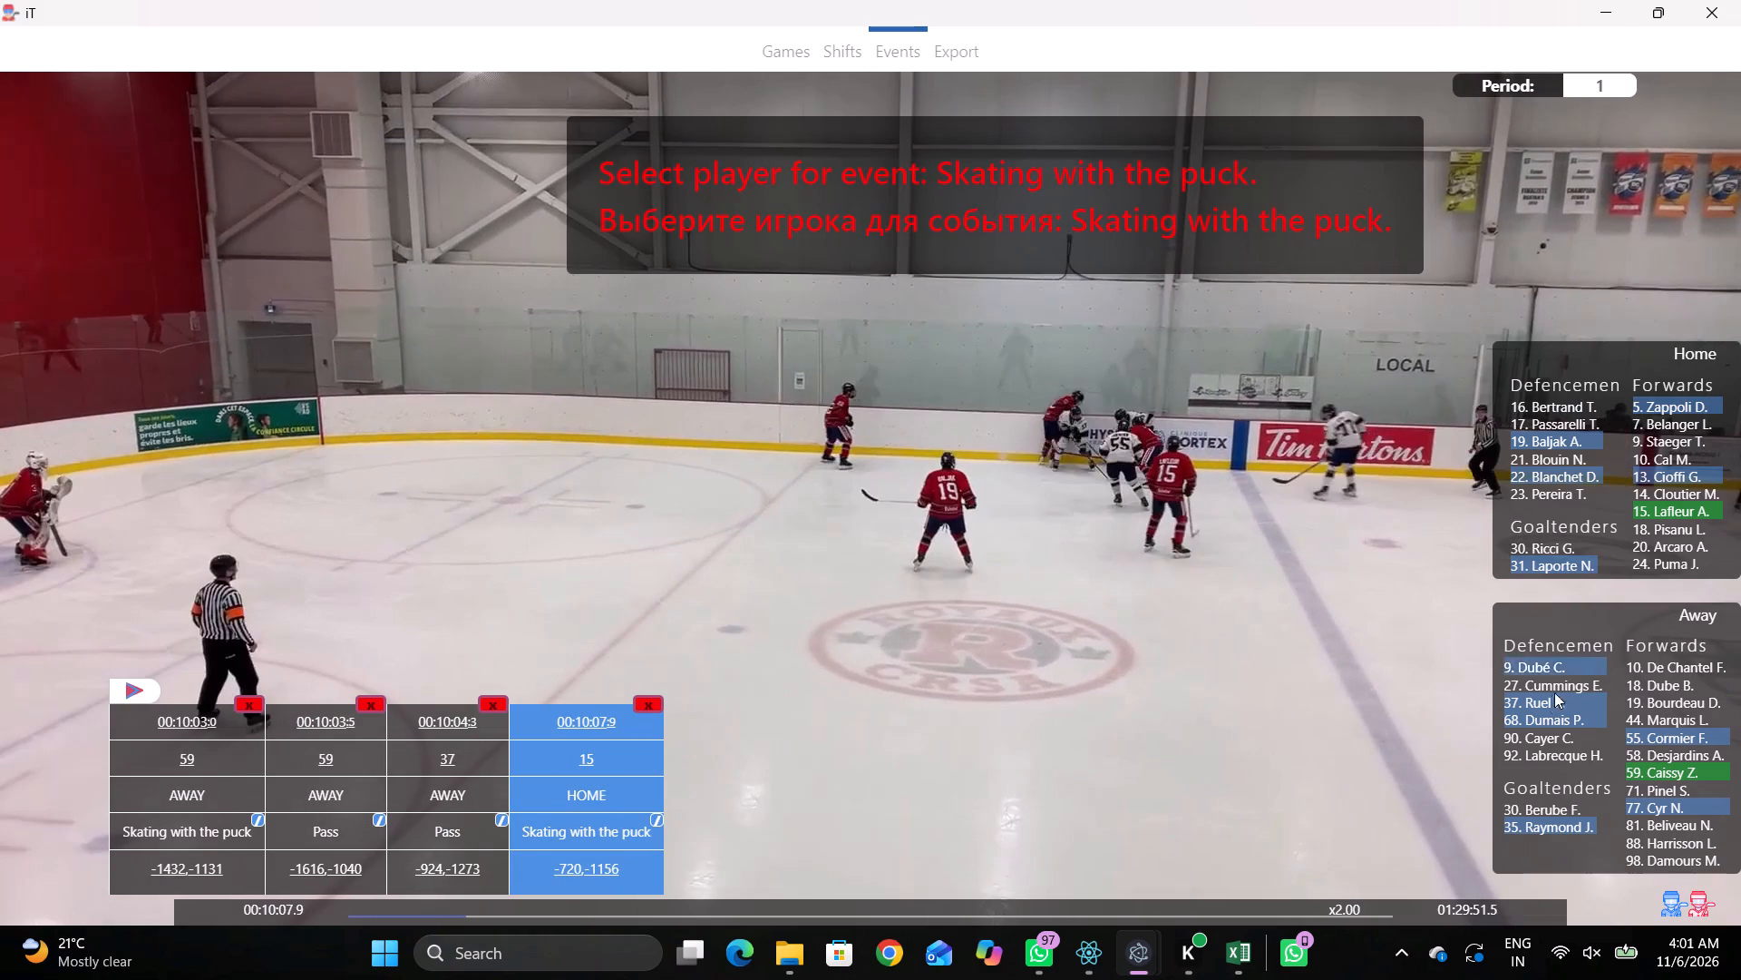
pyautogui.click(1649, 407)
pyautogui.hotkey('shift', 'd')
# Record a pass by the same player as the previous event, along the upper boards at the left blue line.
pyautogui.press('space')
pyautogui.press('space')
pyautogui.press('space')
pyautogui.press('space')
pyautogui.rightClick(1131, 381)
pyautogui.click(1161, 395)
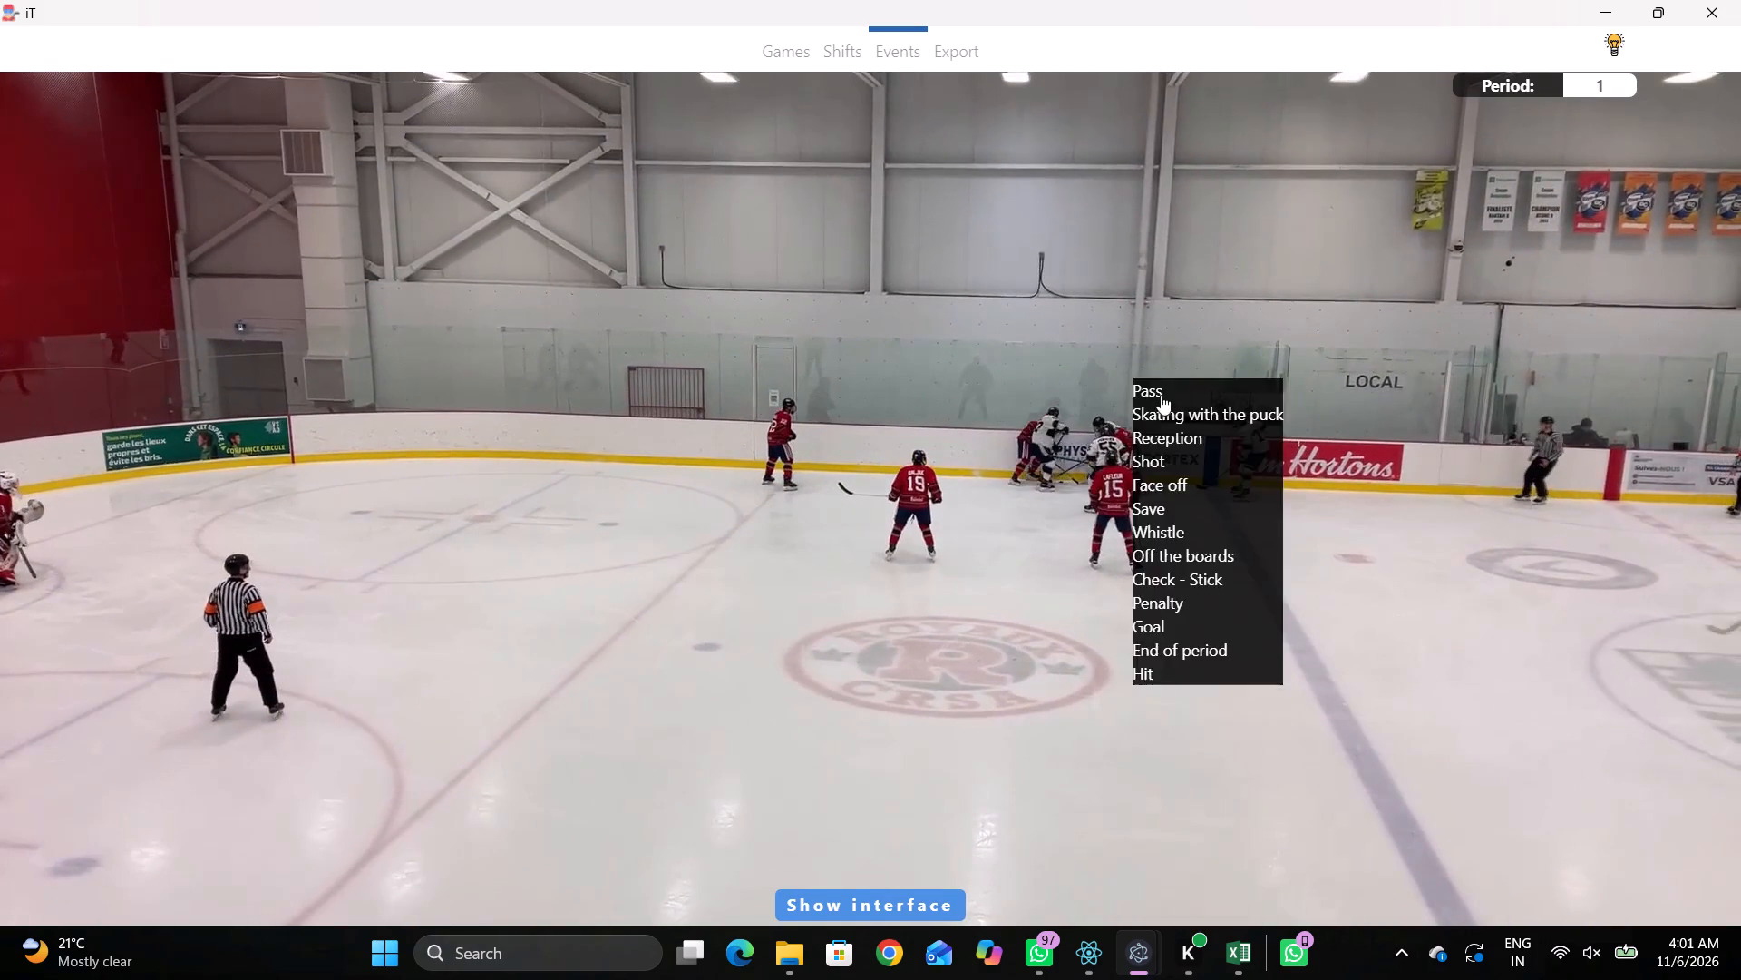
pyautogui.click(1518, 294)
pyautogui.click(789, 192)
# Record skating with the puck by away player 37 along the upper boards at the left blue line.
pyautogui.press('space')
pyautogui.press('space')
pyautogui.press('space')
pyautogui.rightClick(1007, 336)
pyautogui.press('space')
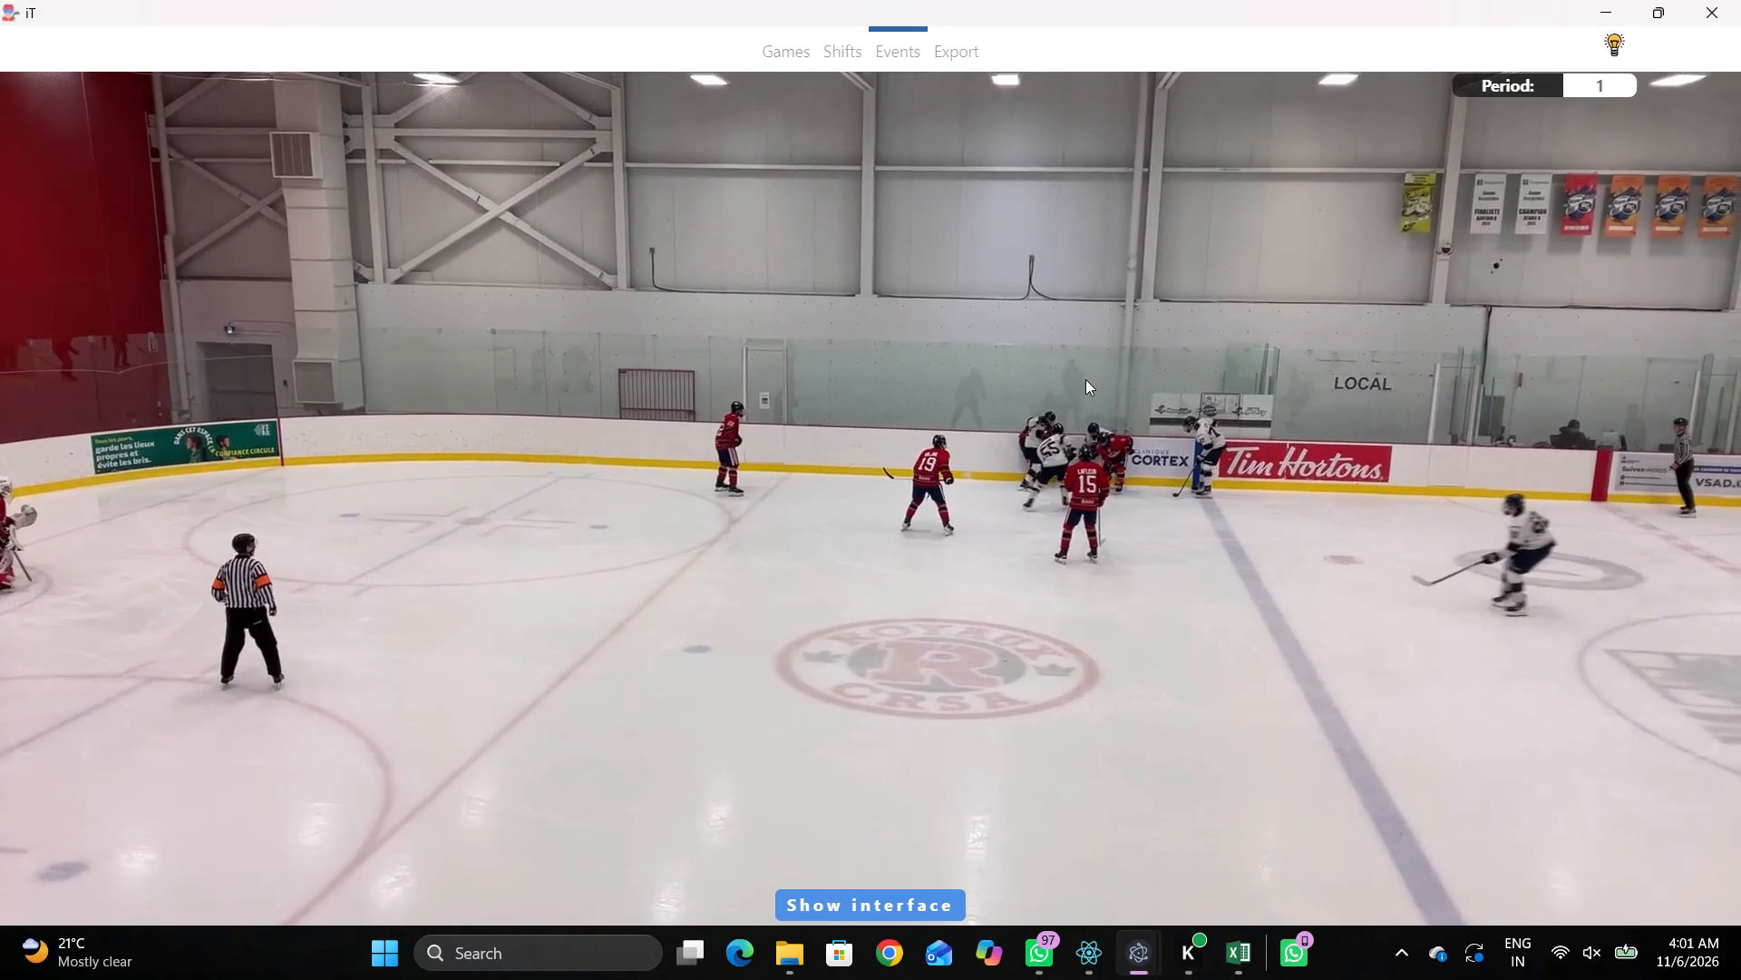
pyautogui.rightClick(1060, 357)
pyautogui.click(1133, 396)
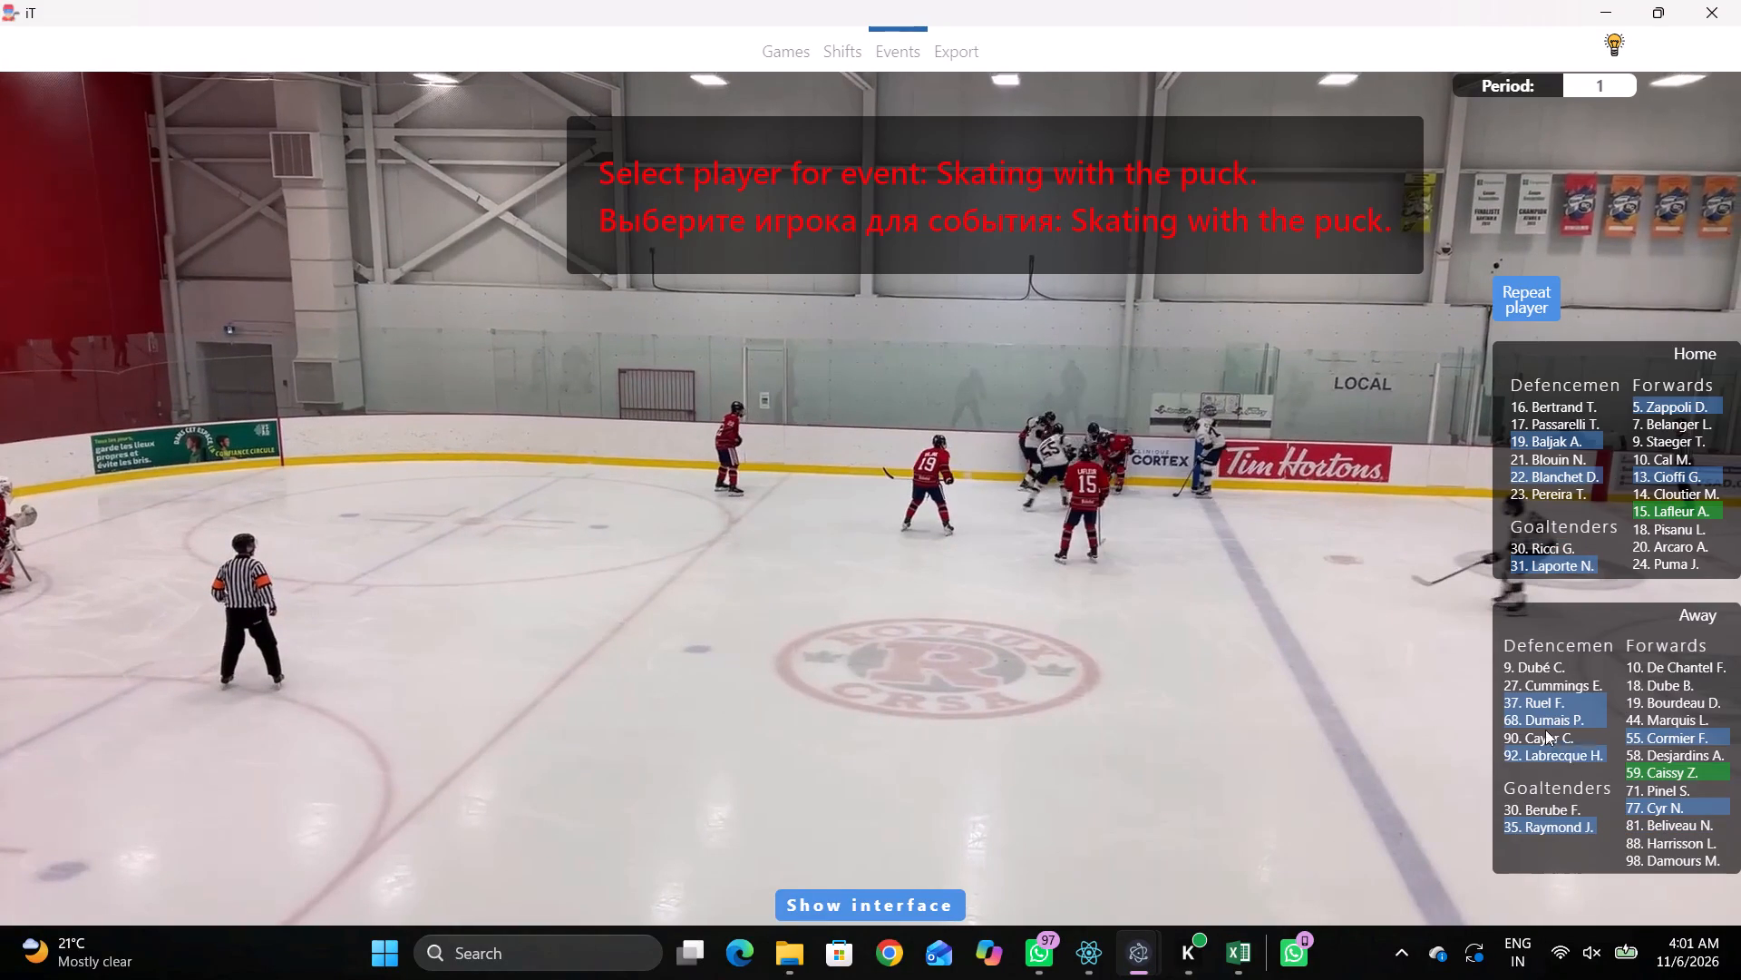
pyautogui.click(1523, 707)
pyautogui.click(790, 197)
# Record a pass by the same away player 37 near the upper boards at the left blue line.
pyautogui.press('space')
pyautogui.press('space')
pyautogui.press('space')
pyautogui.press('space')
pyautogui.rightClick(1162, 338)
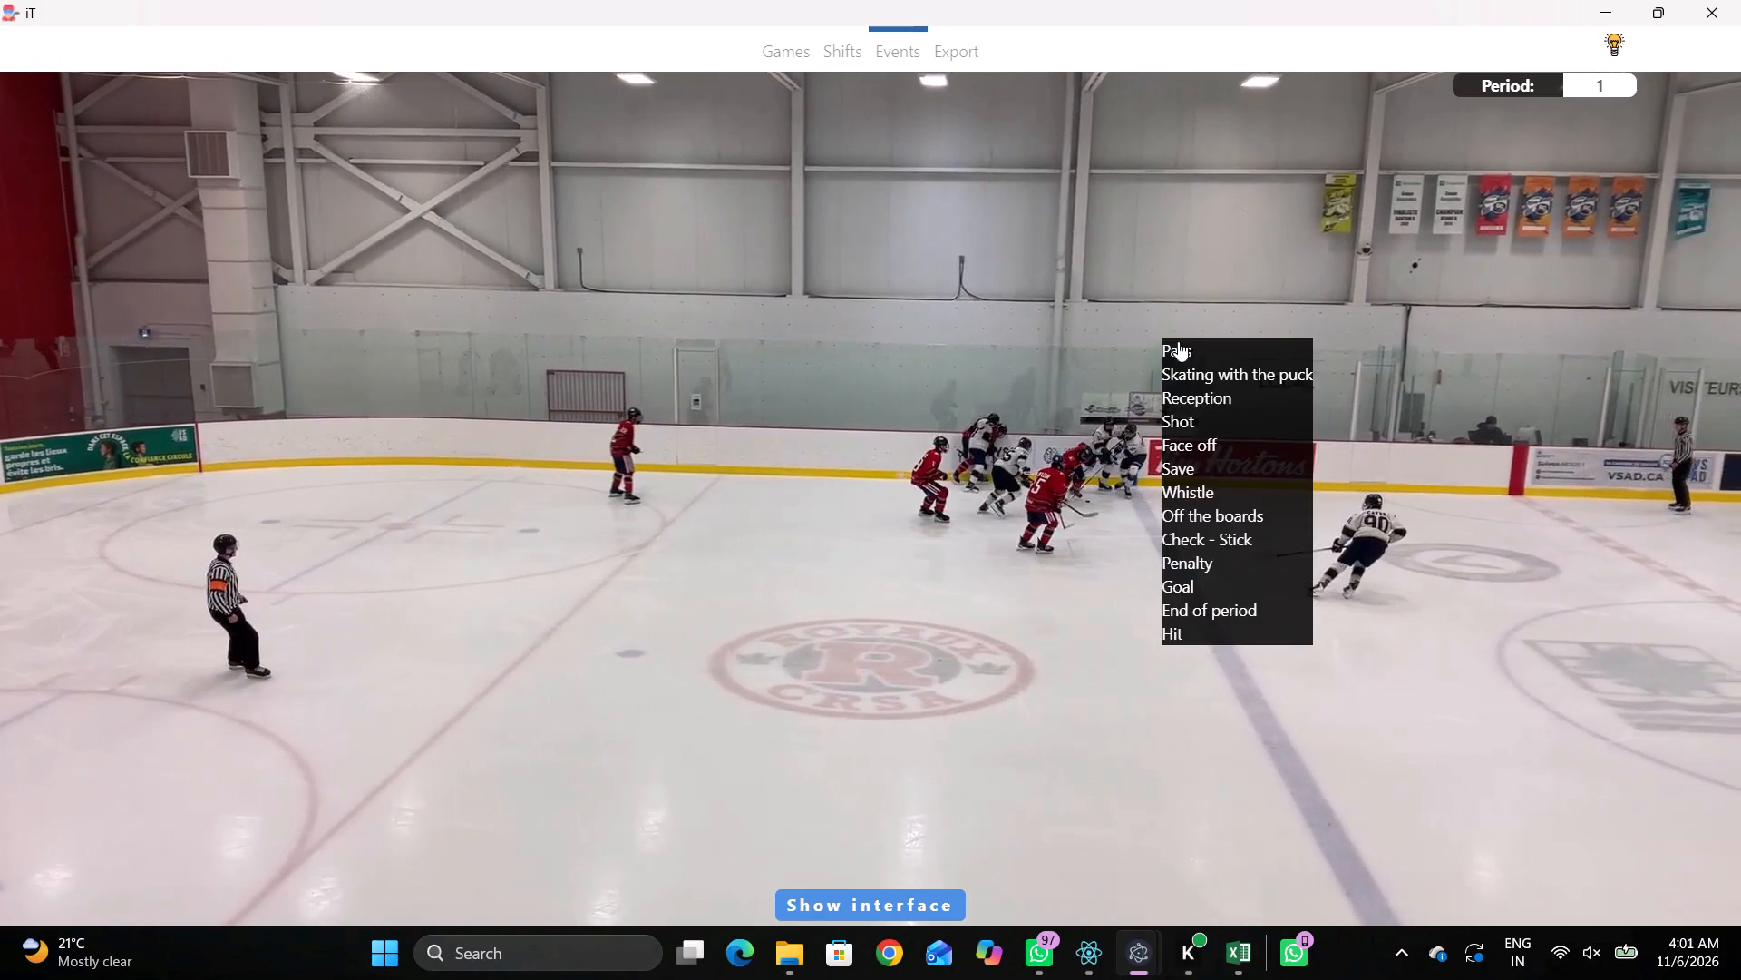
pyautogui.click(1197, 346)
pyautogui.click(1523, 304)
pyautogui.moveTo(804, 192); pyautogui.dragTo(792, 195)
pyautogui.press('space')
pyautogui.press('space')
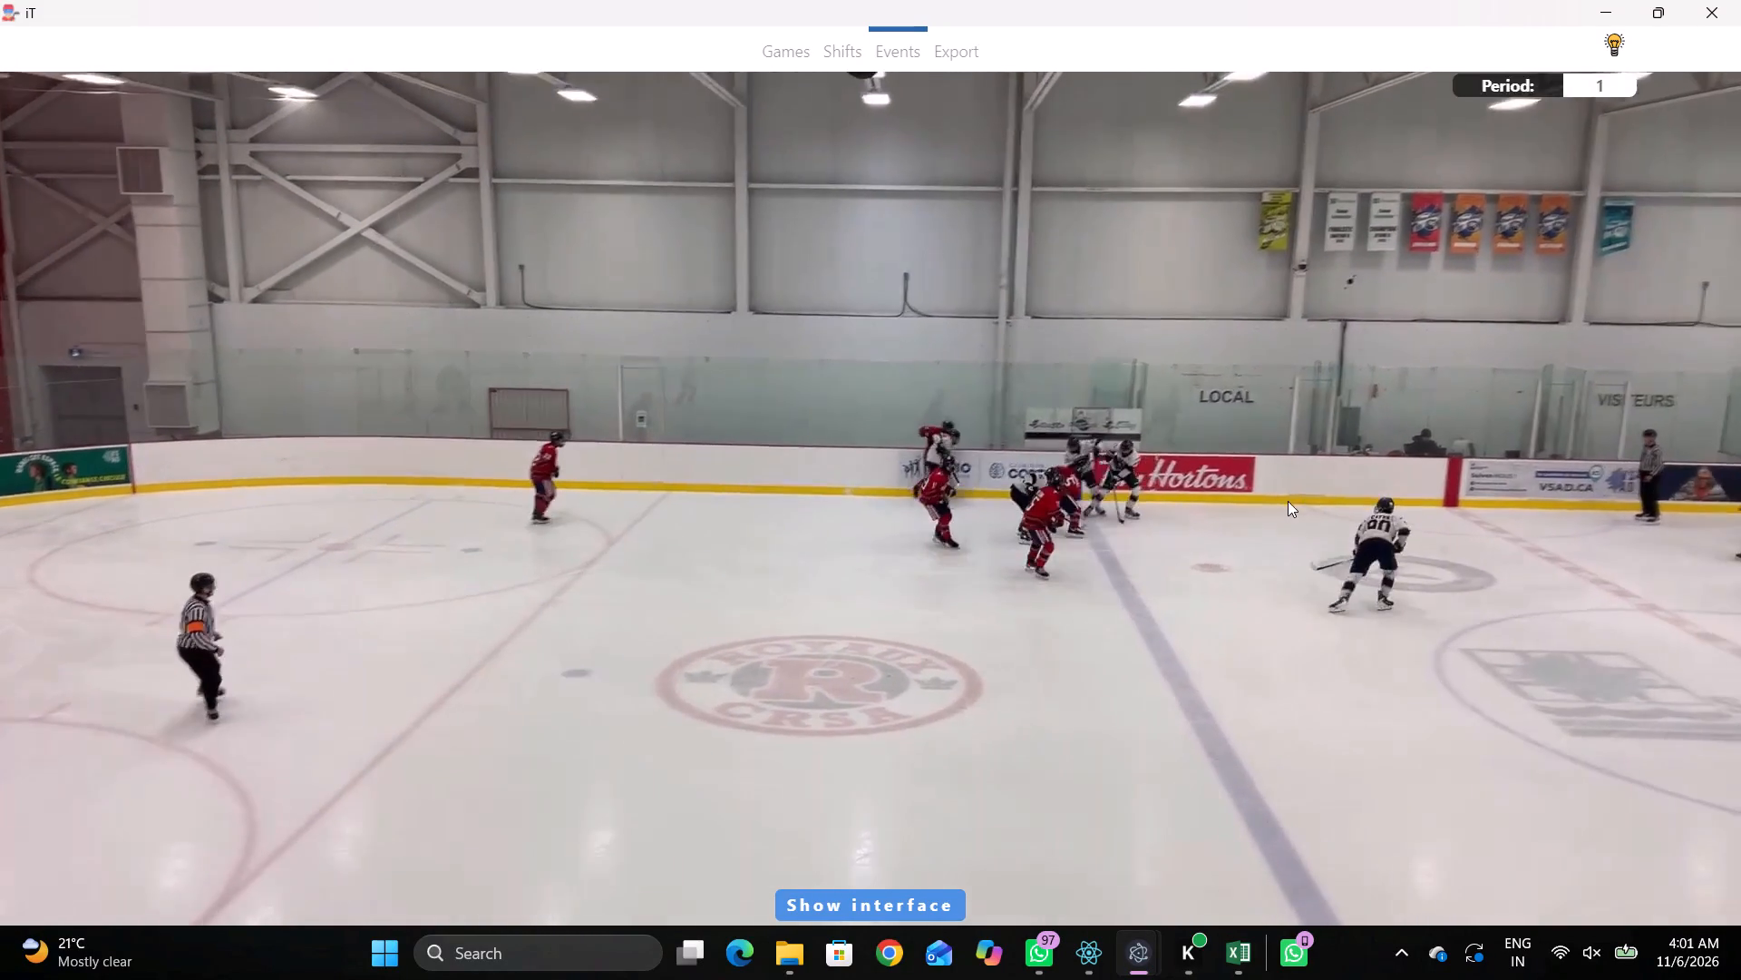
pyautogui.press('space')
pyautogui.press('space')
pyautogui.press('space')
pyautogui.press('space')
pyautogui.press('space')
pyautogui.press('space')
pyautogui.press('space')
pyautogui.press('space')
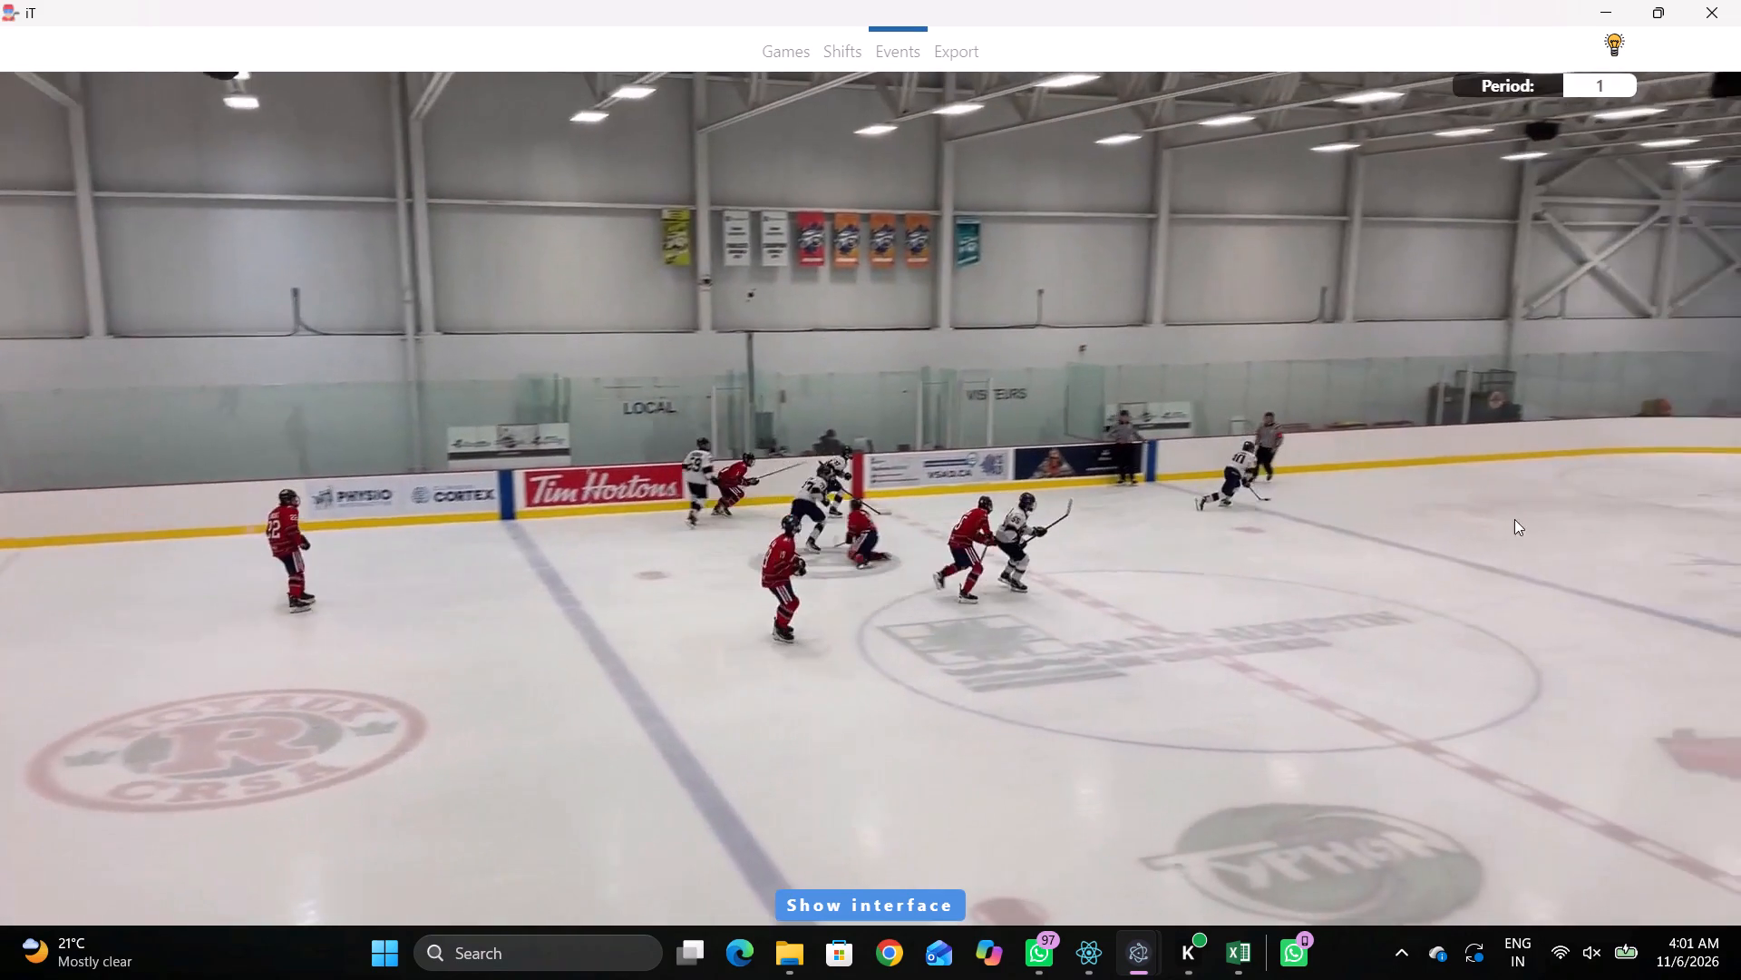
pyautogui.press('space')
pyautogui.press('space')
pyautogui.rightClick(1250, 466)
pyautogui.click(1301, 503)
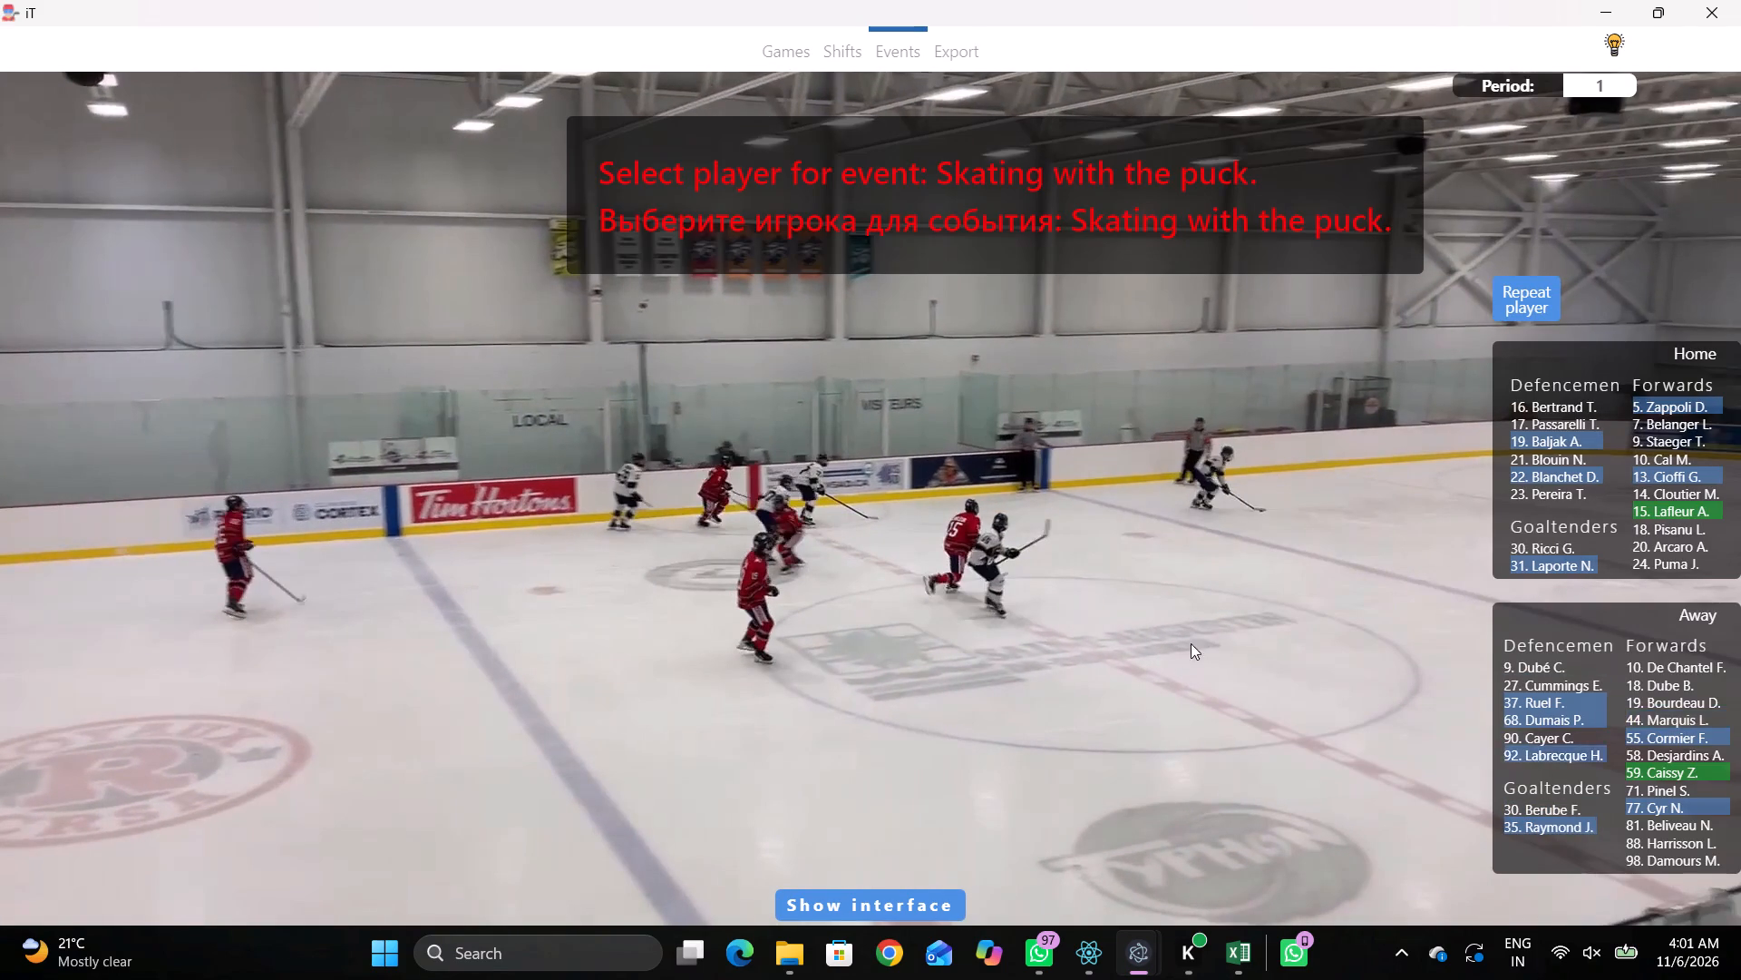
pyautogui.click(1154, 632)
# Go back to the 00:10:07.6 shift and set the second away defenceman to player 90.
pyautogui.press('q')
pyautogui.press('q')
pyautogui.press('q')
pyautogui.press('q')
pyautogui.press('q')
pyautogui.press('q')
pyautogui.press('q')
pyautogui.press('q')
pyautogui.press('q')
pyautogui.press('q')
pyautogui.press('q')
pyautogui.press('q')
pyautogui.press('q')
pyautogui.press('q')
pyautogui.press('q')
pyautogui.press('q')
pyautogui.press('q')
pyautogui.press('q')
pyautogui.press('q')
pyautogui.press('q')
pyautogui.press('q')
pyautogui.press('q')
pyautogui.press('q')
pyautogui.press('q')
pyautogui.press('q')
pyautogui.press('q')
pyautogui.press('q')
pyautogui.press('q')
pyautogui.press('q')
pyautogui.press('q')
pyautogui.press('q')
pyautogui.press('q')
pyautogui.press('q')
pyautogui.press('q')
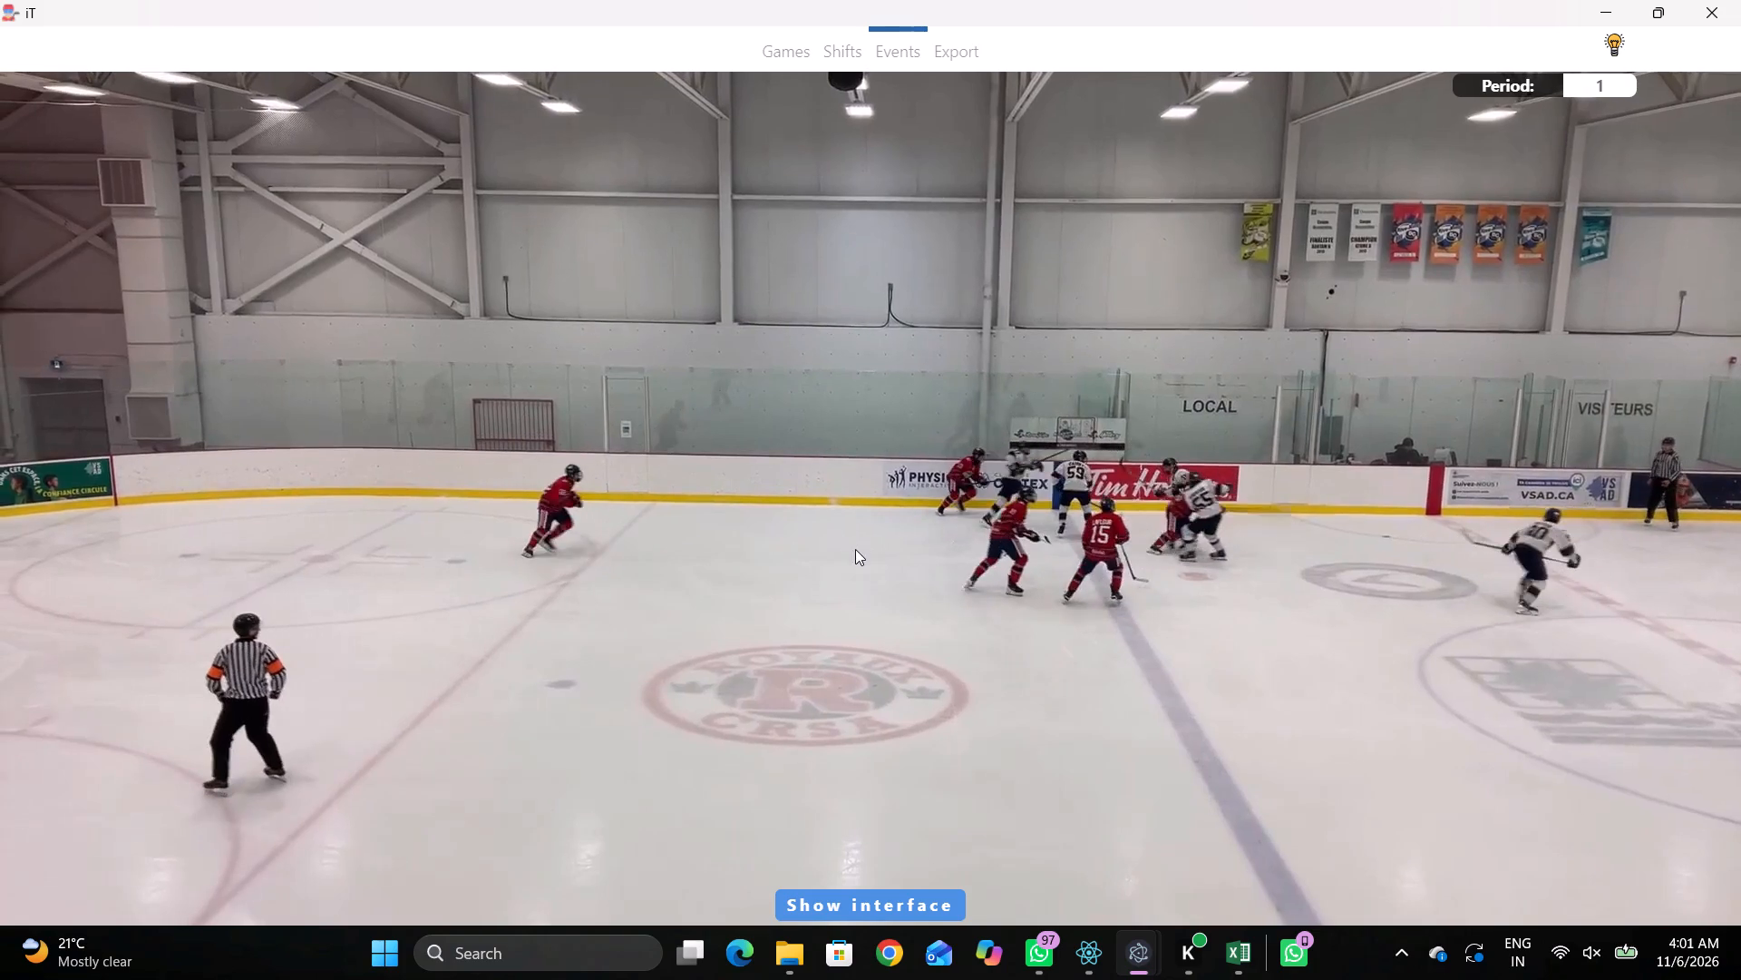
pyautogui.press('q')
pyautogui.press('q')
pyautogui.press('q')
pyautogui.press('q')
pyautogui.press('q')
pyautogui.press('q')
pyautogui.press('q')
pyautogui.press('q')
pyautogui.press('q')
pyautogui.press('q')
pyautogui.press('q')
pyautogui.press('q')
pyautogui.press('q')
pyautogui.press('q')
pyautogui.press('q')
pyautogui.press('q')
pyautogui.press('q')
pyautogui.press('q')
pyautogui.press('q')
pyautogui.press('q')
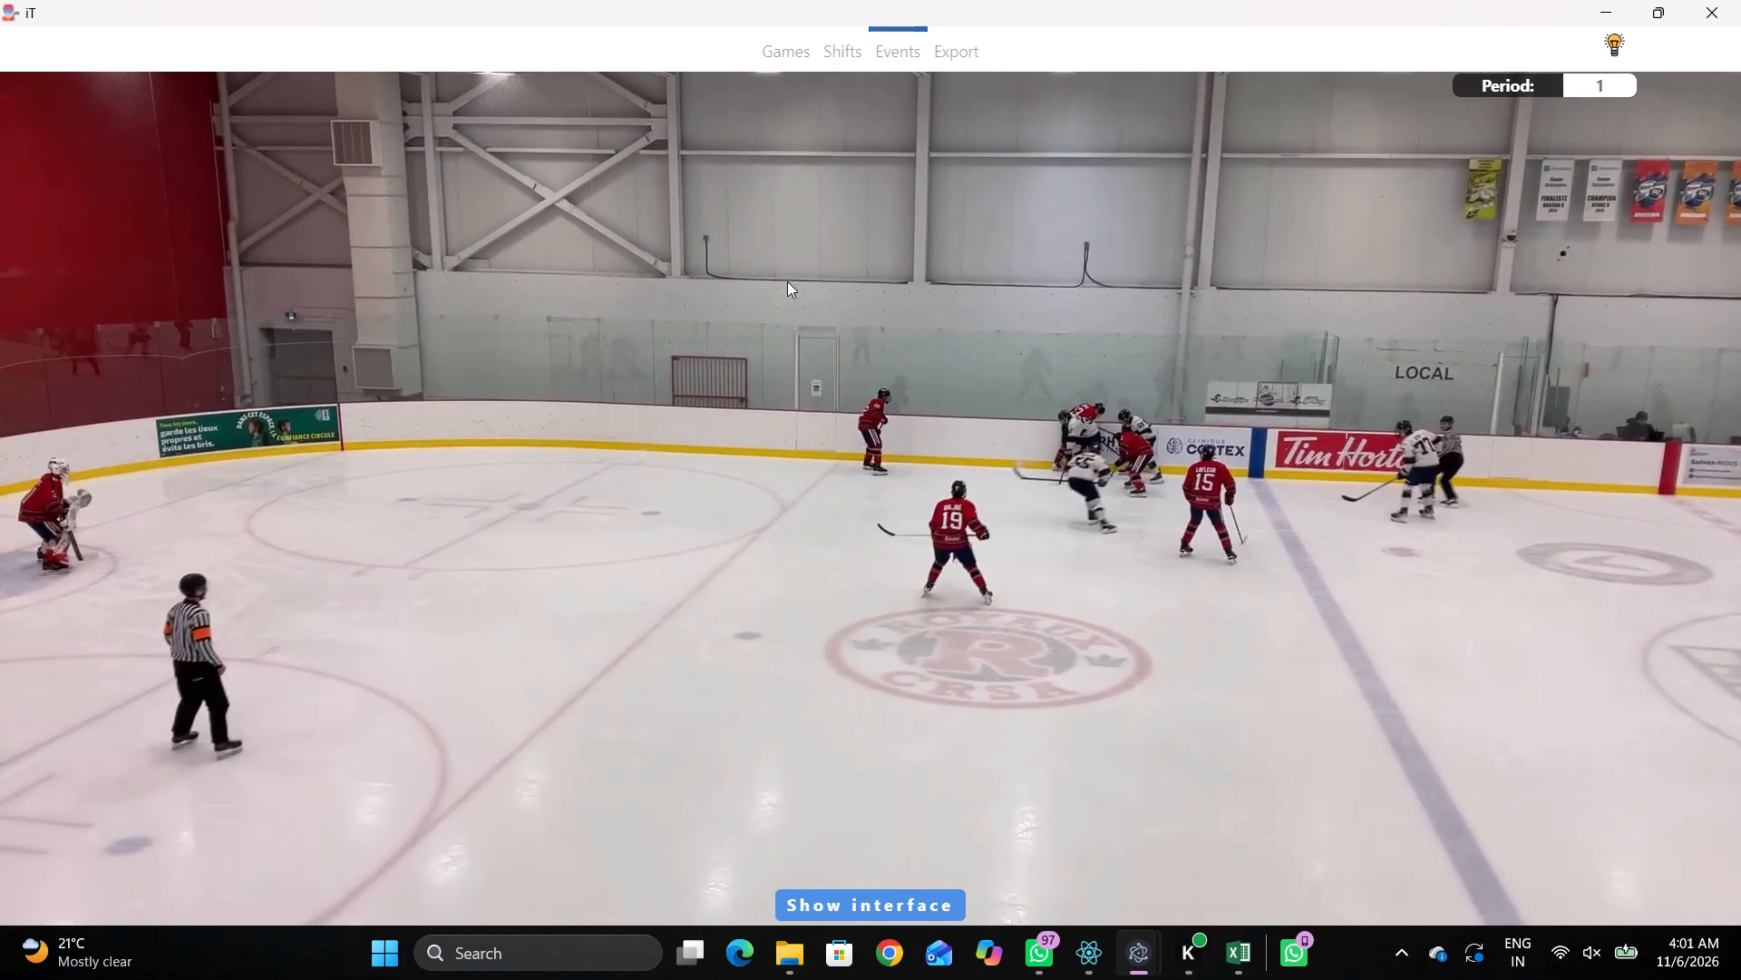
pyautogui.click(832, 50)
pyautogui.hotkey('shift', 'd')
pyautogui.hotkey('shift', 's')
pyautogui.write('DD')
pyautogui.keyDown('shift'); pyautogui.click(888, 850); pyautogui.keyUp('shift')
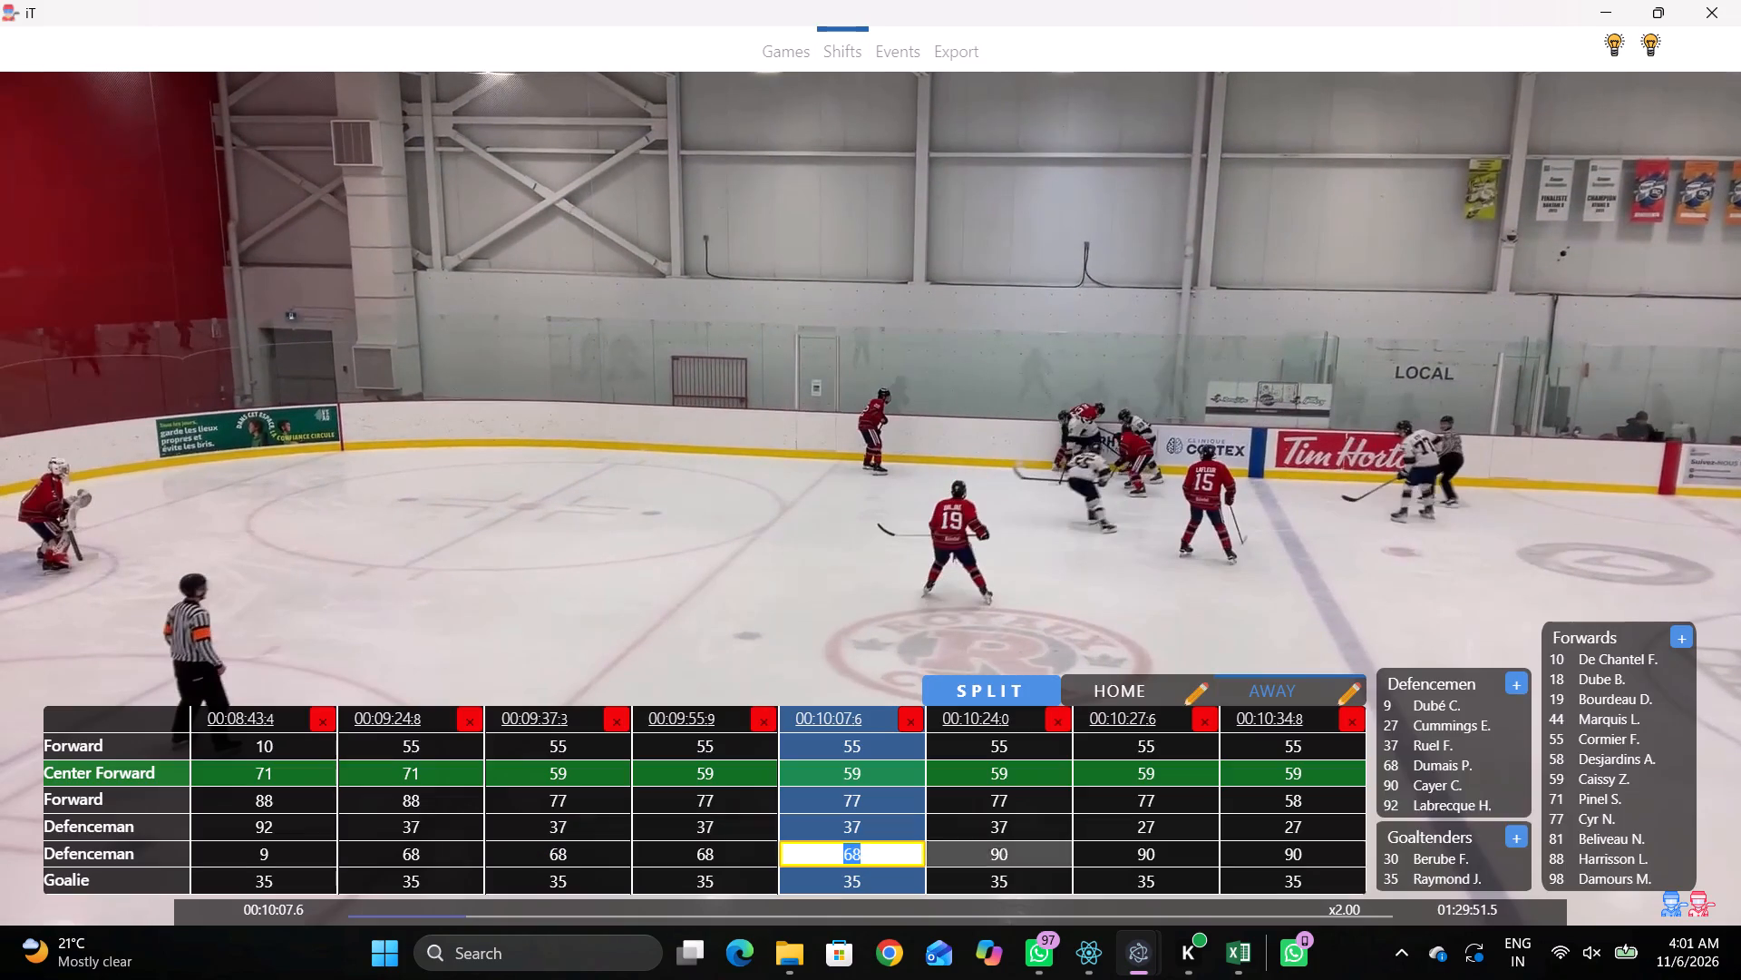
pyautogui.click(1467, 779)
# Resume event labeling from the 00:10:10.0 pass and record skating with the puck by away player 90 in the upper neutral zone near the right blue line.
pyautogui.click(866, 56)
pyautogui.click(909, 71)
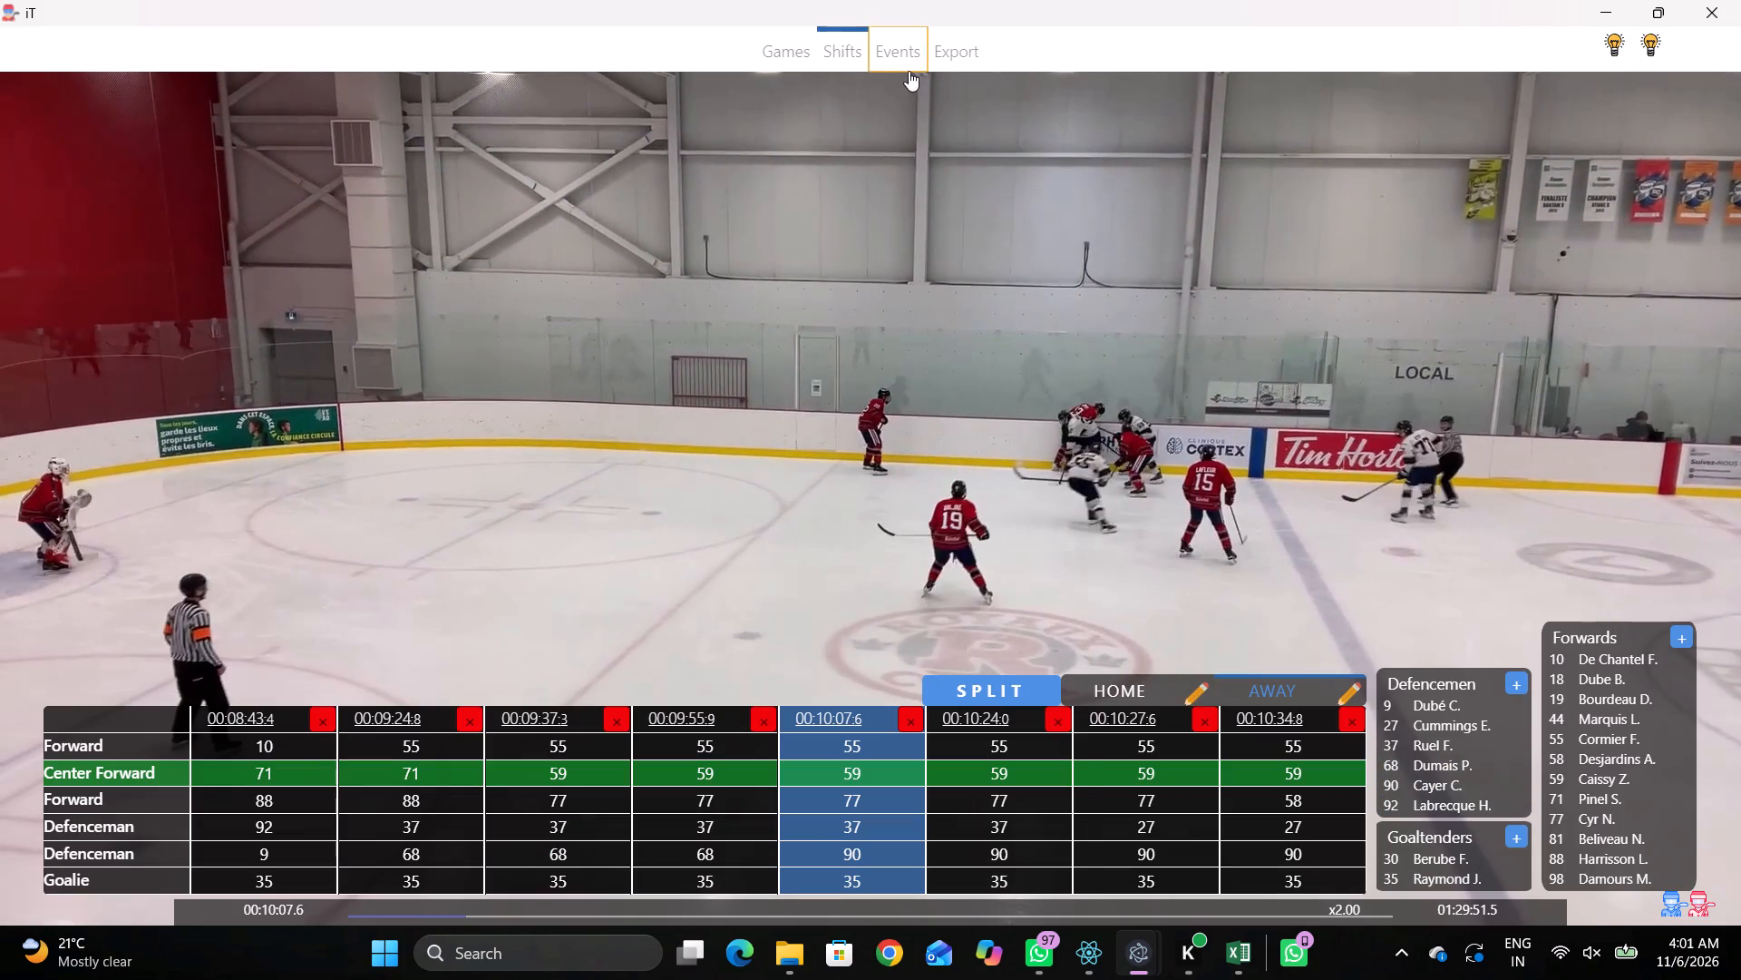
pyautogui.click(1088, 375)
pyautogui.doubleClick(994, 732)
pyautogui.click(719, 734)
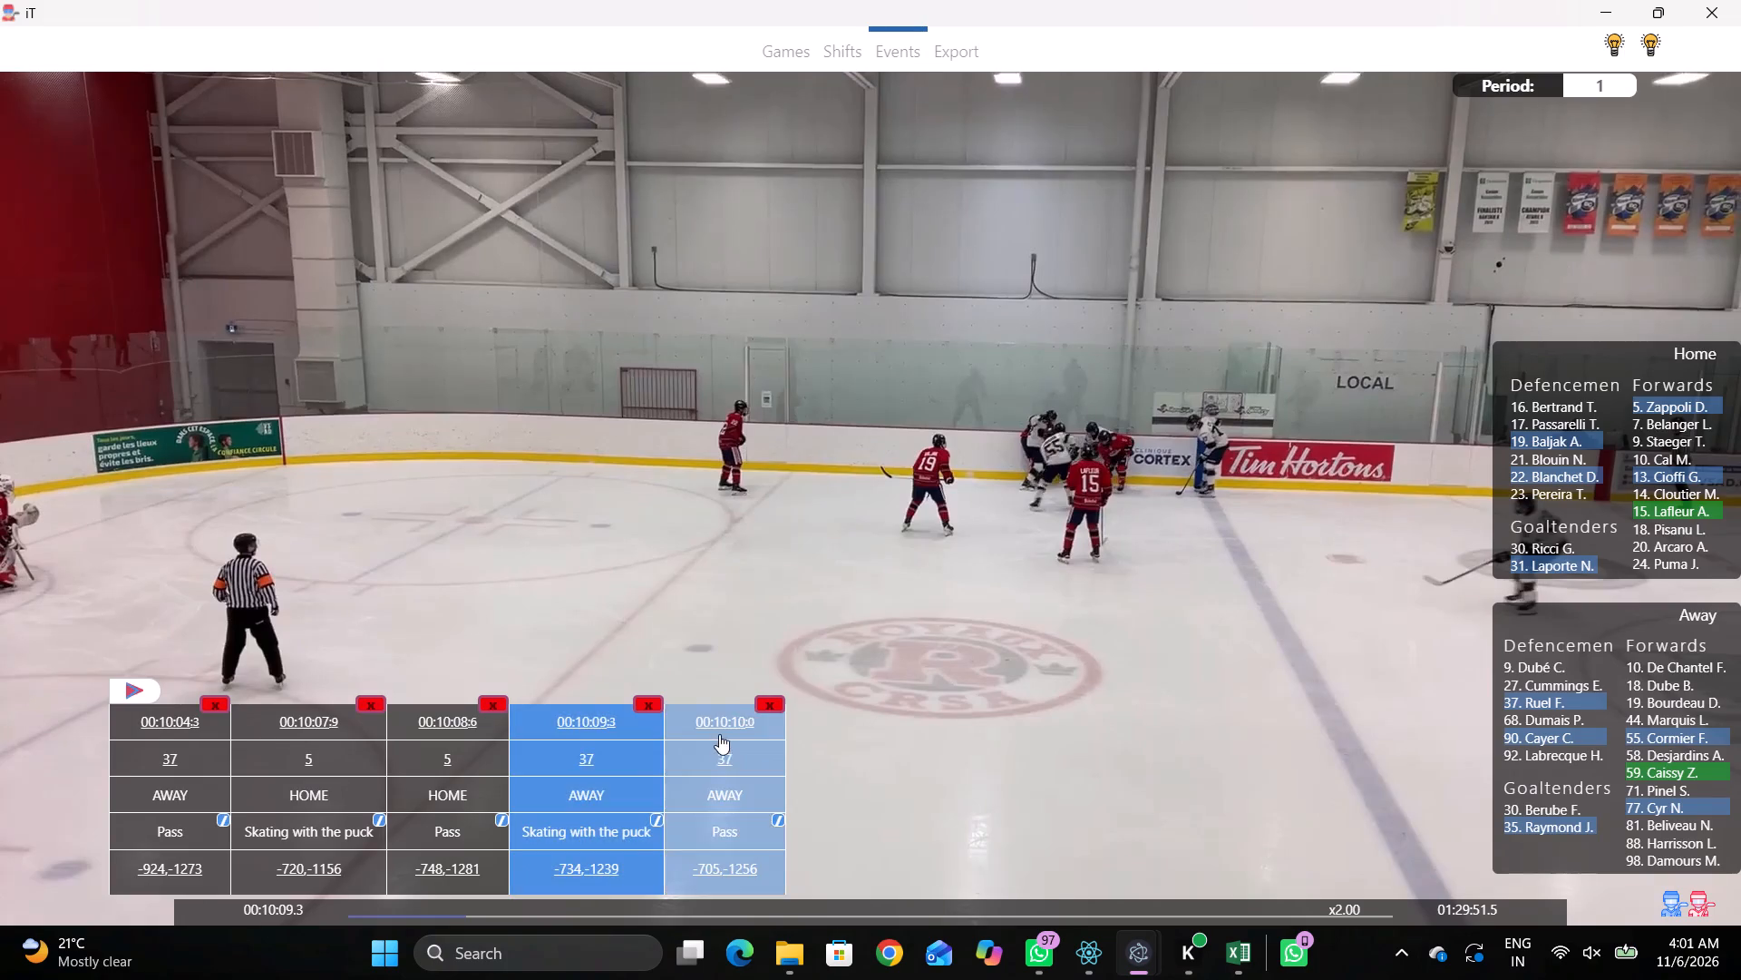
pyautogui.hotkey('shift', 'd')
pyautogui.press('space')
pyautogui.press('v')
pyautogui.press('space')
pyautogui.press('space')
pyautogui.press('space')
pyautogui.moveTo(1181, 491); pyautogui.dragTo(1201, 489, button='right')
pyautogui.click(1252, 514)
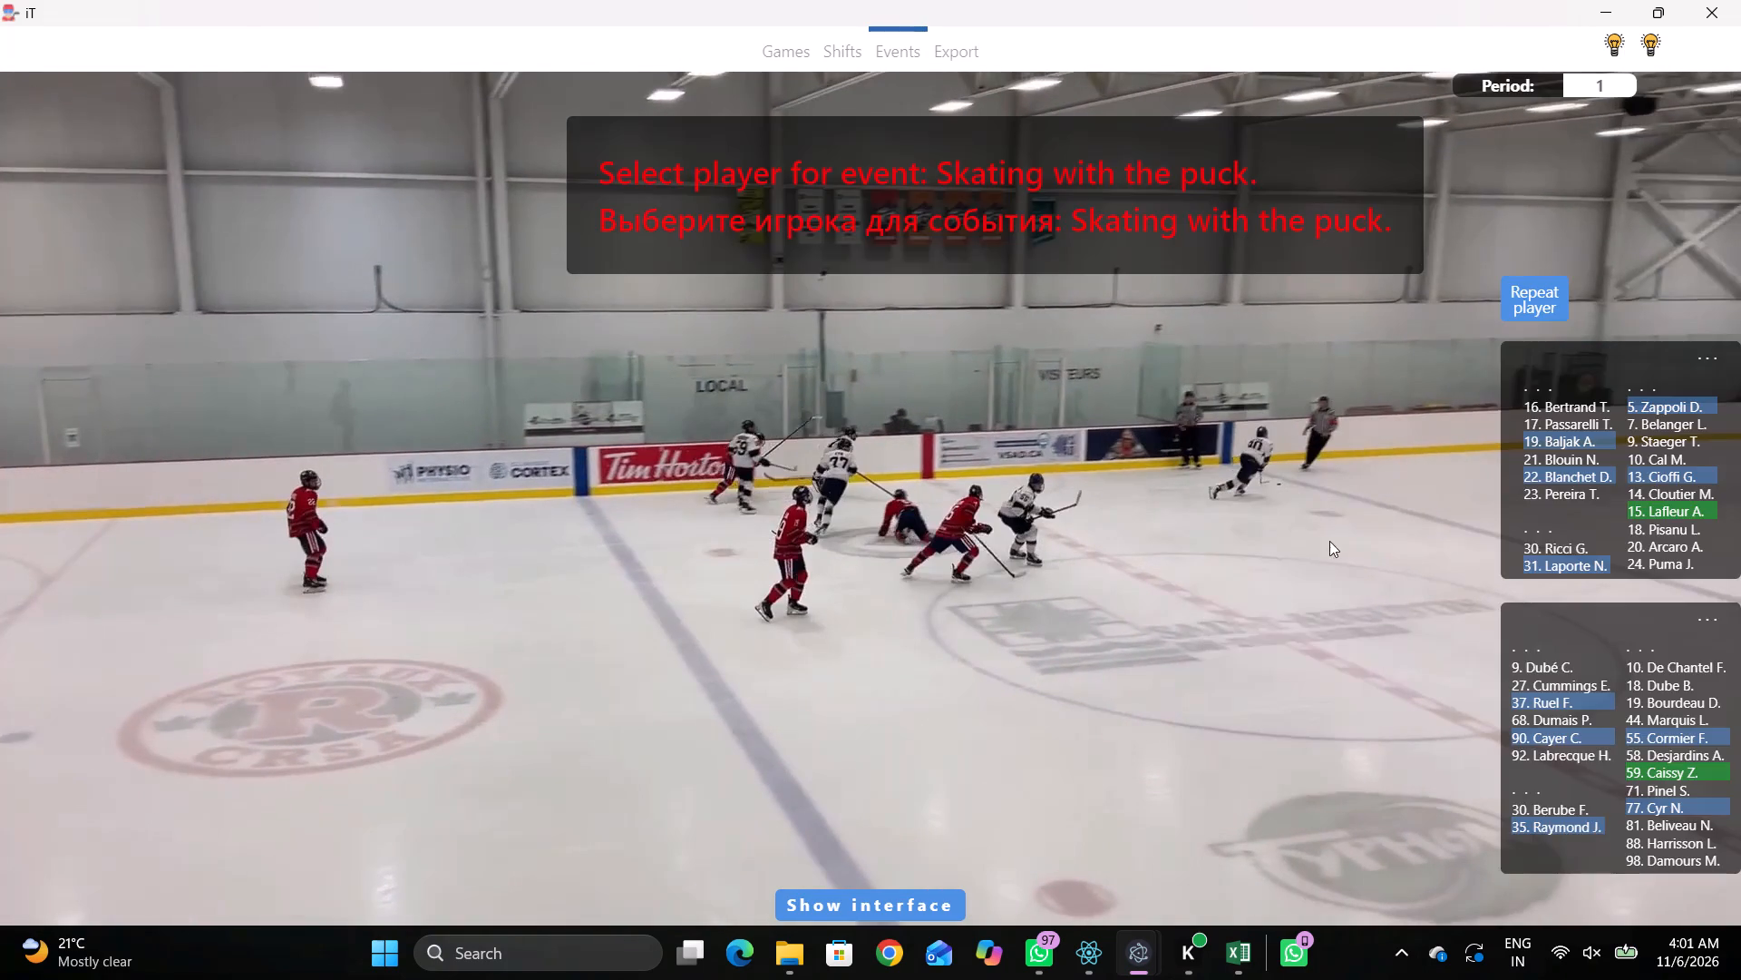
pyautogui.click(1551, 740)
pyautogui.click(977, 225)
# Record a pass by the same away player 90 in front of the right net.
pyautogui.press('space')
pyautogui.press('space')
pyautogui.press('space')
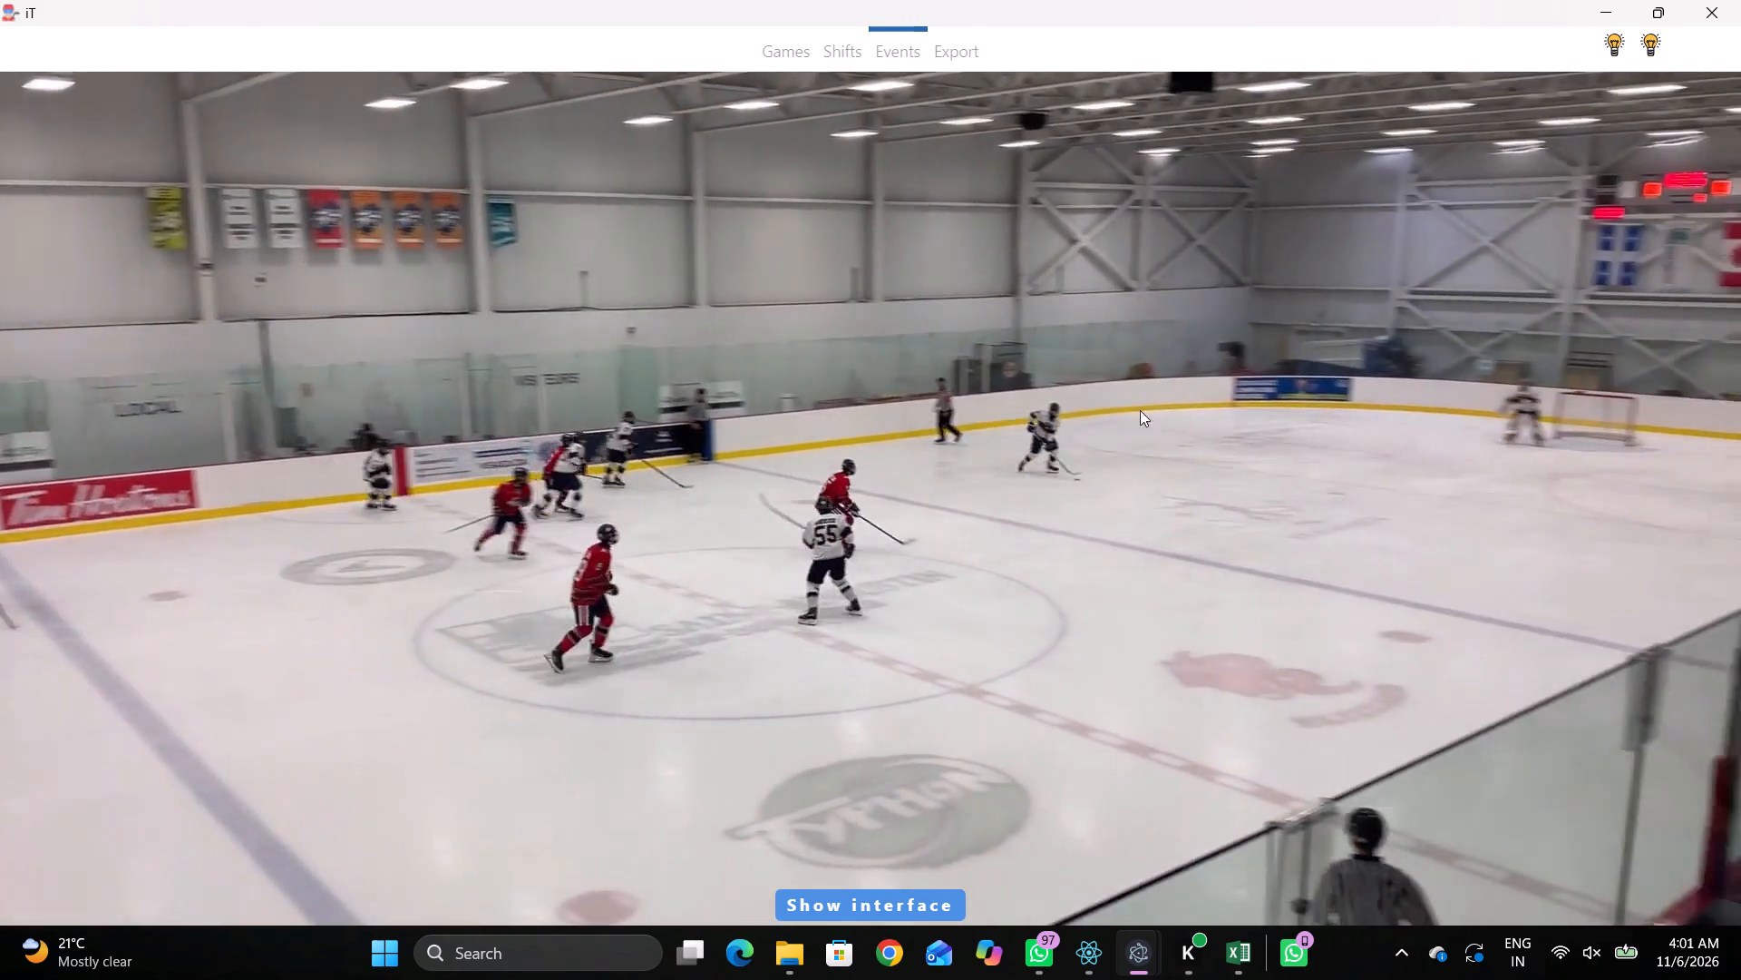
pyautogui.press('space')
pyautogui.write('r qq')
pyautogui.press('q')
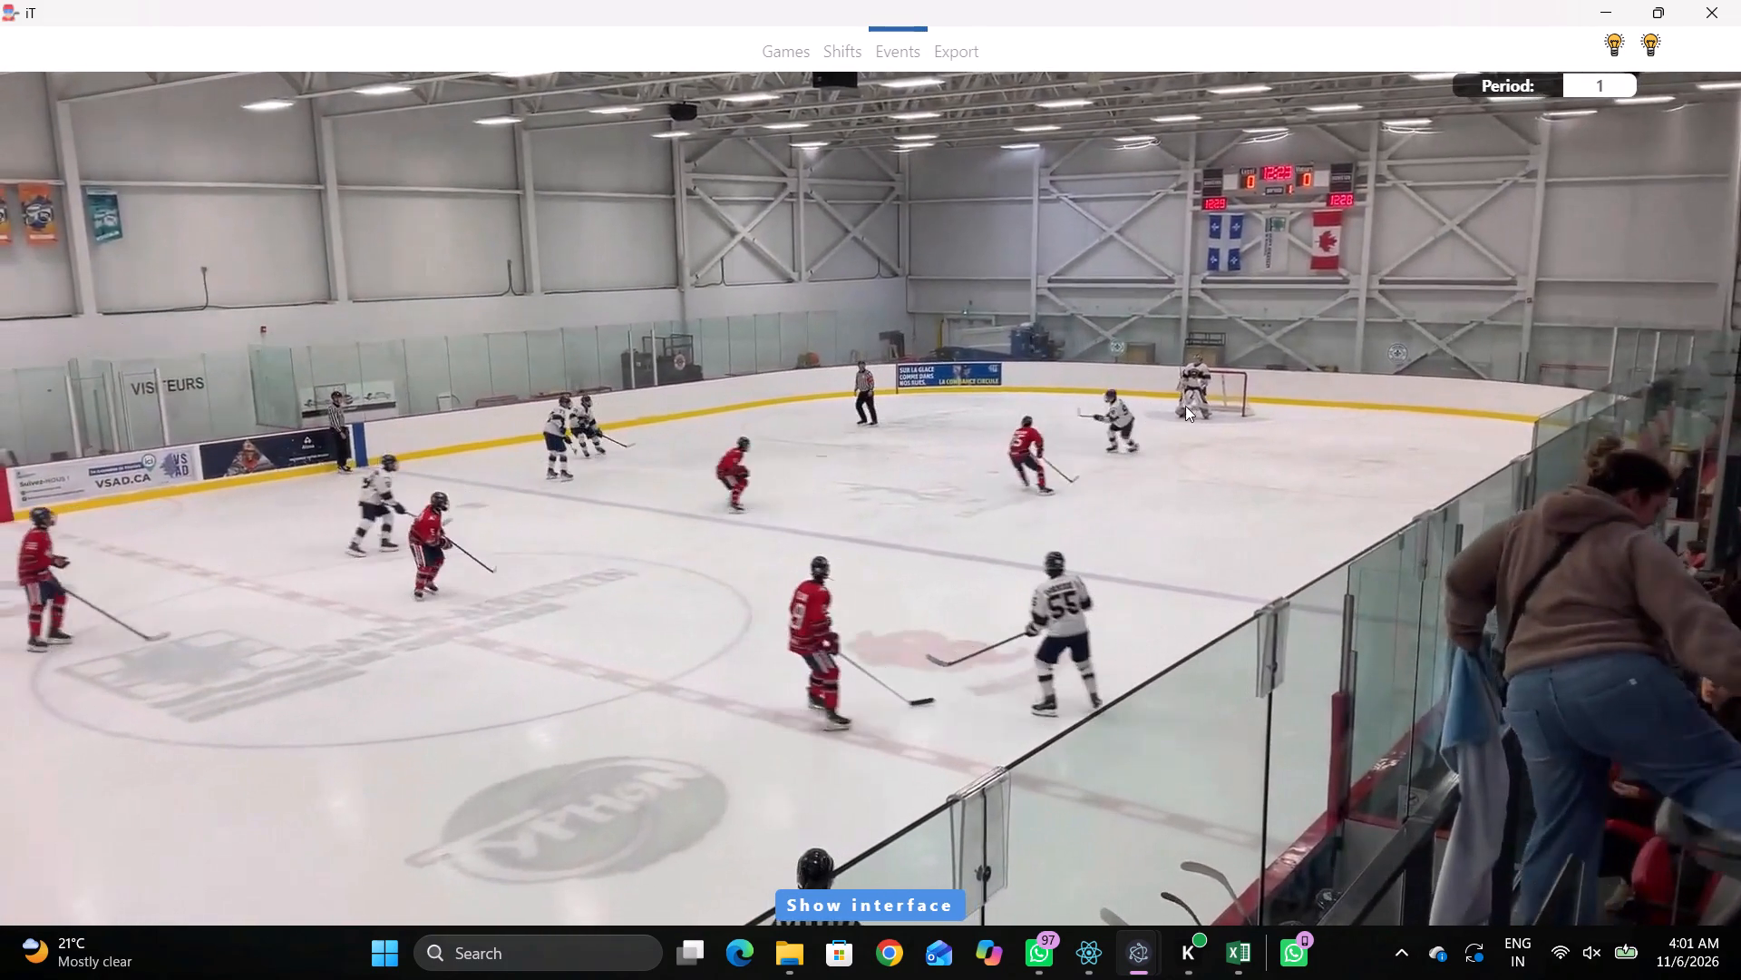
pyautogui.press('q')
pyautogui.press('q')
pyautogui.rightClick(1191, 385)
pyautogui.click(1219, 400)
pyautogui.click(1485, 302)
pyautogui.rightClick(1180, 338)
pyautogui.click(1201, 358)
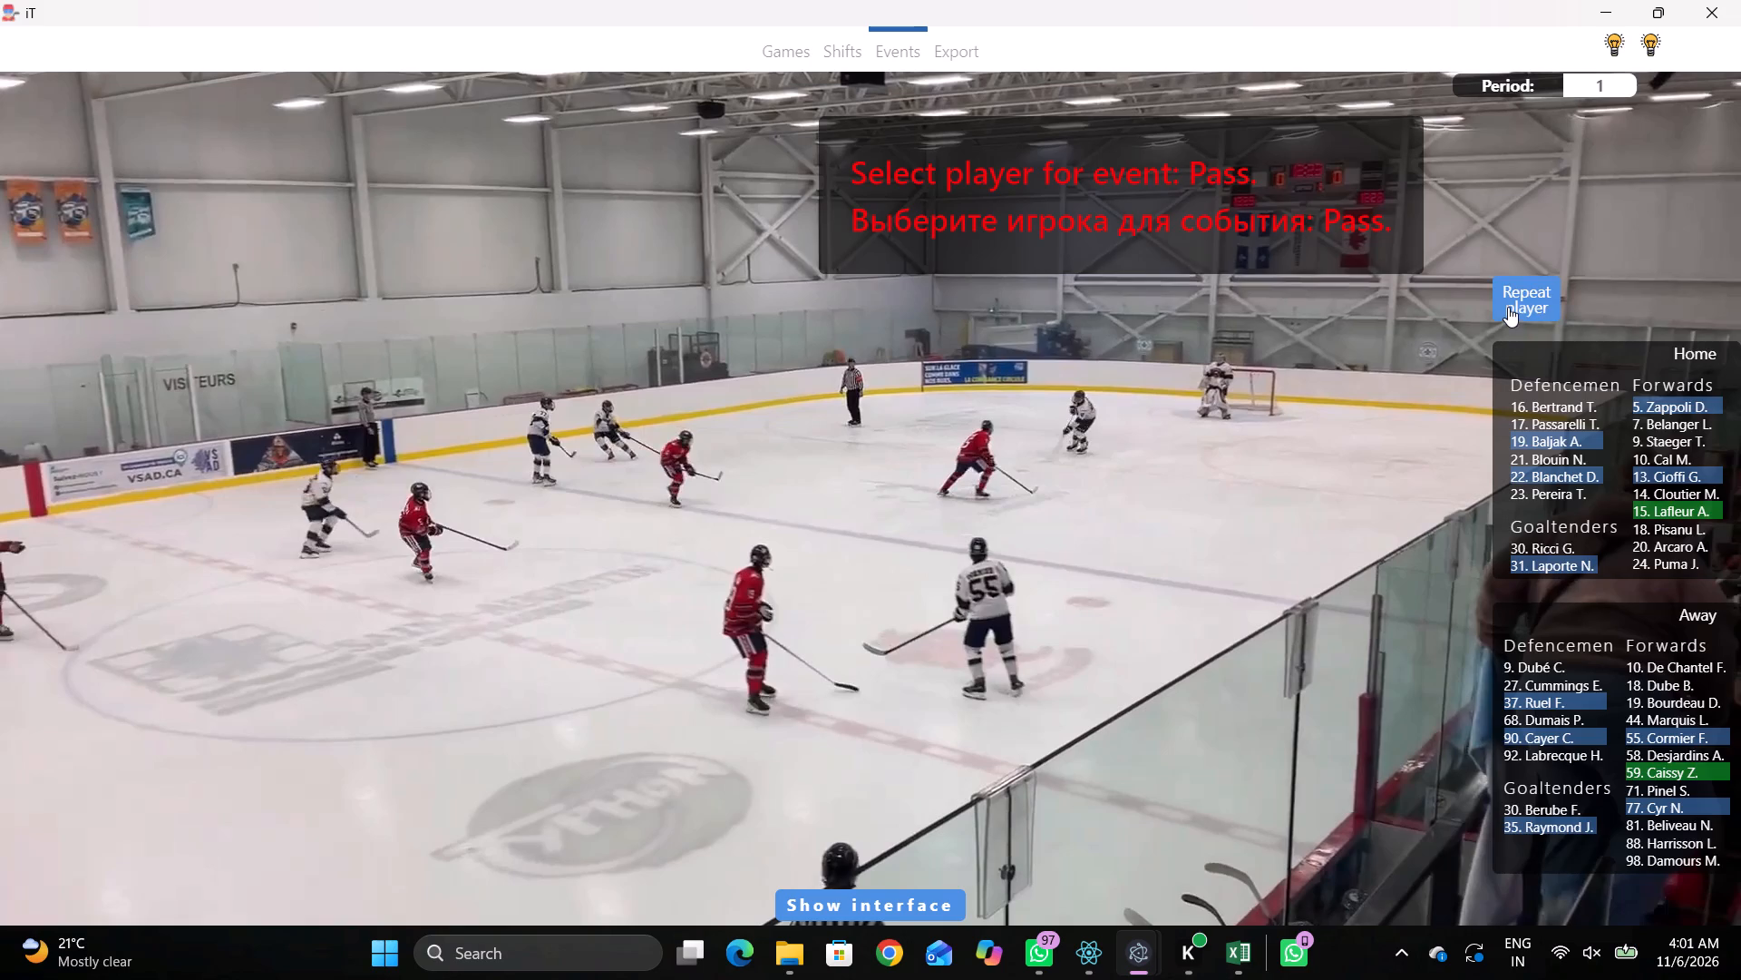
pyautogui.click(1508, 307)
pyautogui.click(1270, 383)
# Record skating with the puck by away player 37 near the upper boards, just beyond the right blue line.
pyautogui.press('space')
pyautogui.press('space')
pyautogui.press('space')
pyautogui.press('space')
pyautogui.press('space')
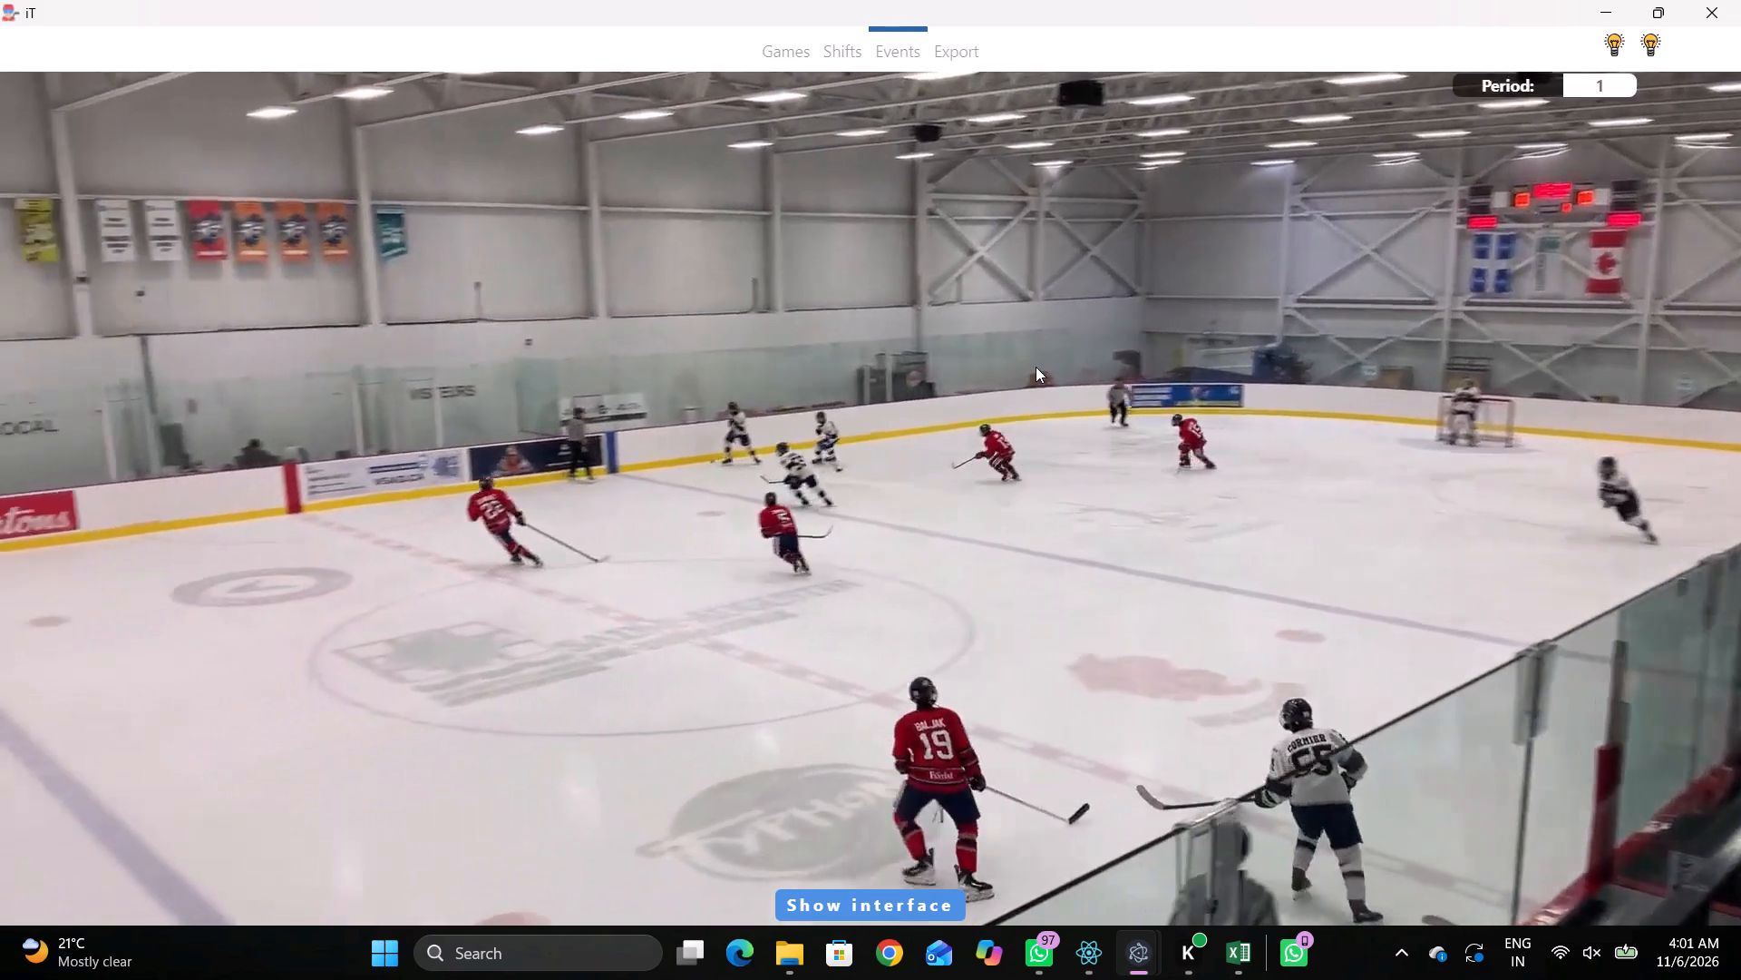
pyautogui.press('space')
pyautogui.press('q')
pyautogui.rightClick(1123, 449)
pyautogui.click(1176, 490)
pyautogui.moveTo(1124, 468); pyautogui.dragTo(1103, 474, button='right')
pyautogui.click(1132, 509)
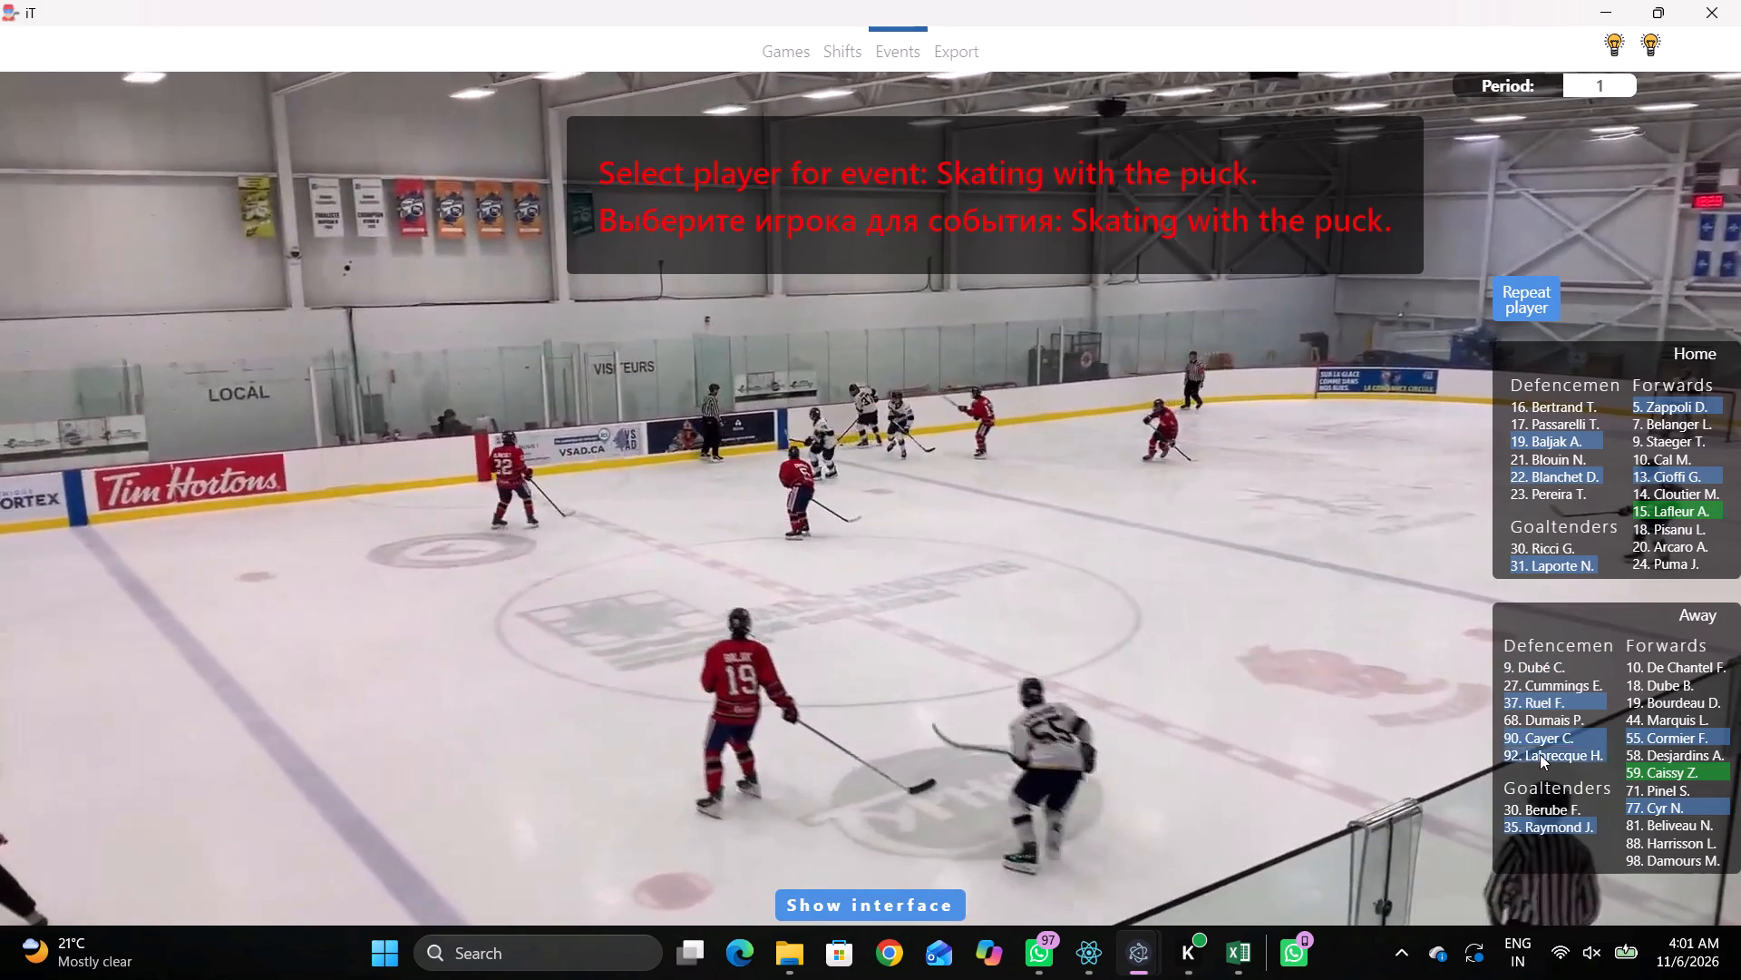
pyautogui.click(1525, 702)
pyautogui.click(1084, 210)
# Record a pass by the same away player 37 near the upper boards, just beyond the right blue line.
pyautogui.press('space')
pyautogui.press('space')
pyautogui.press('space')
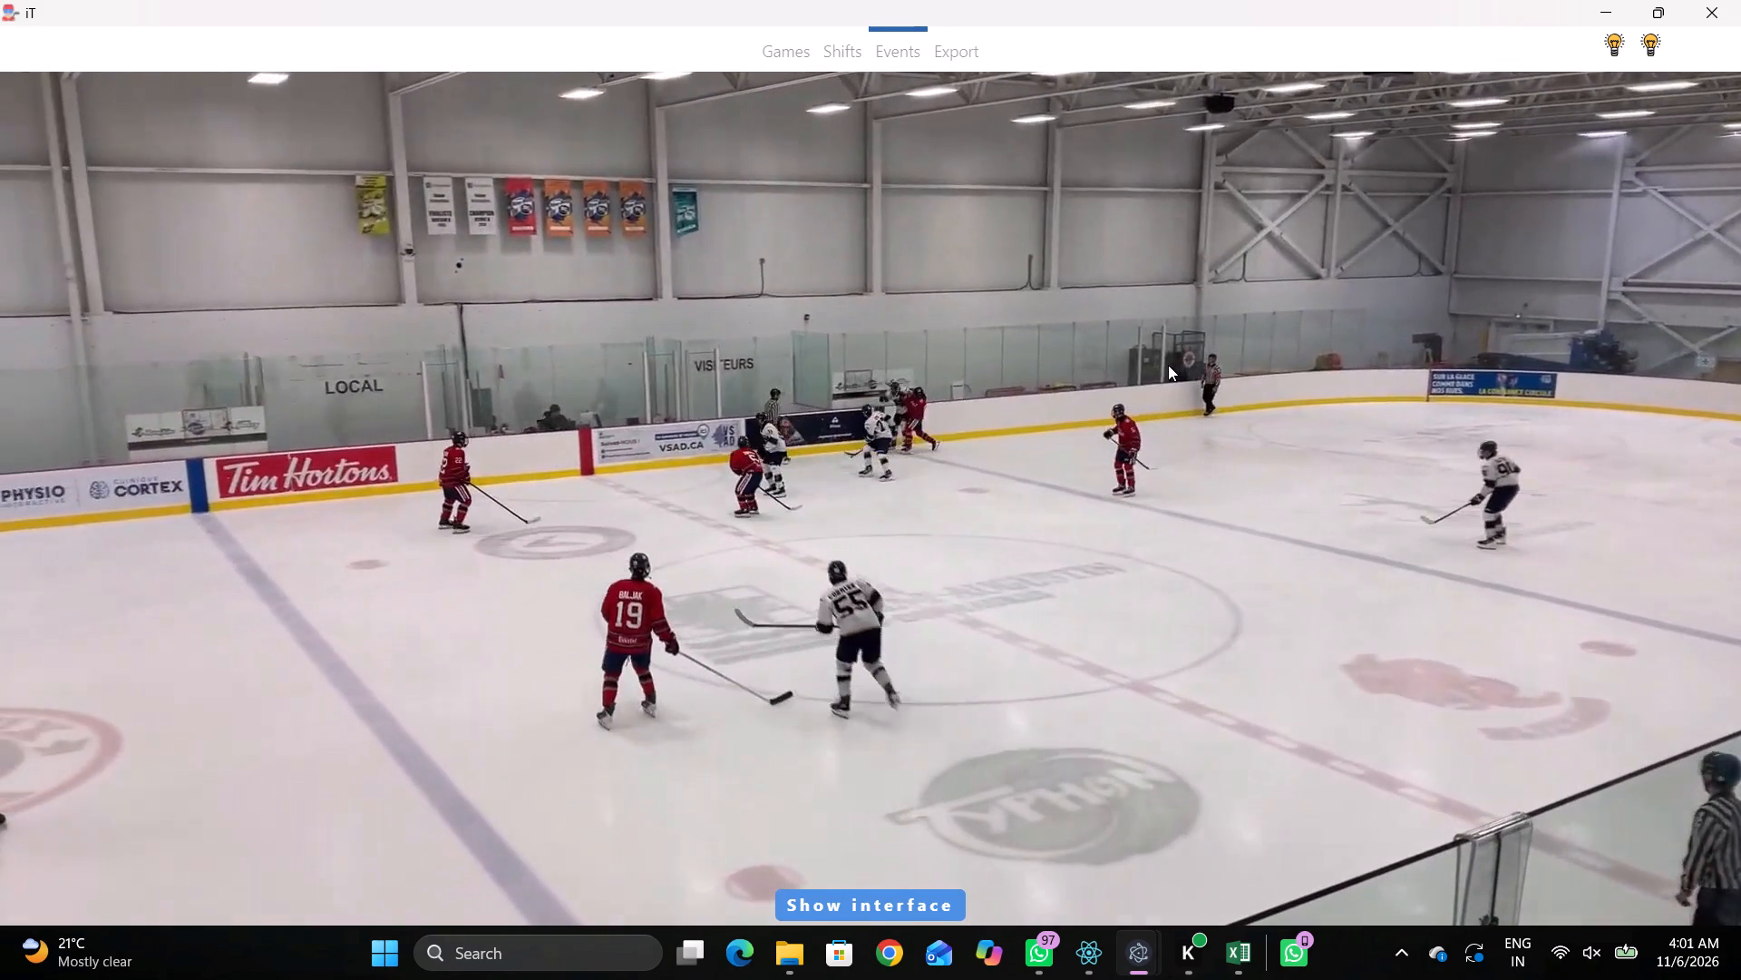
pyautogui.press('space')
pyautogui.write('q')
pyautogui.rightClick(1165, 366)
pyautogui.click(1180, 378)
pyautogui.click(1531, 311)
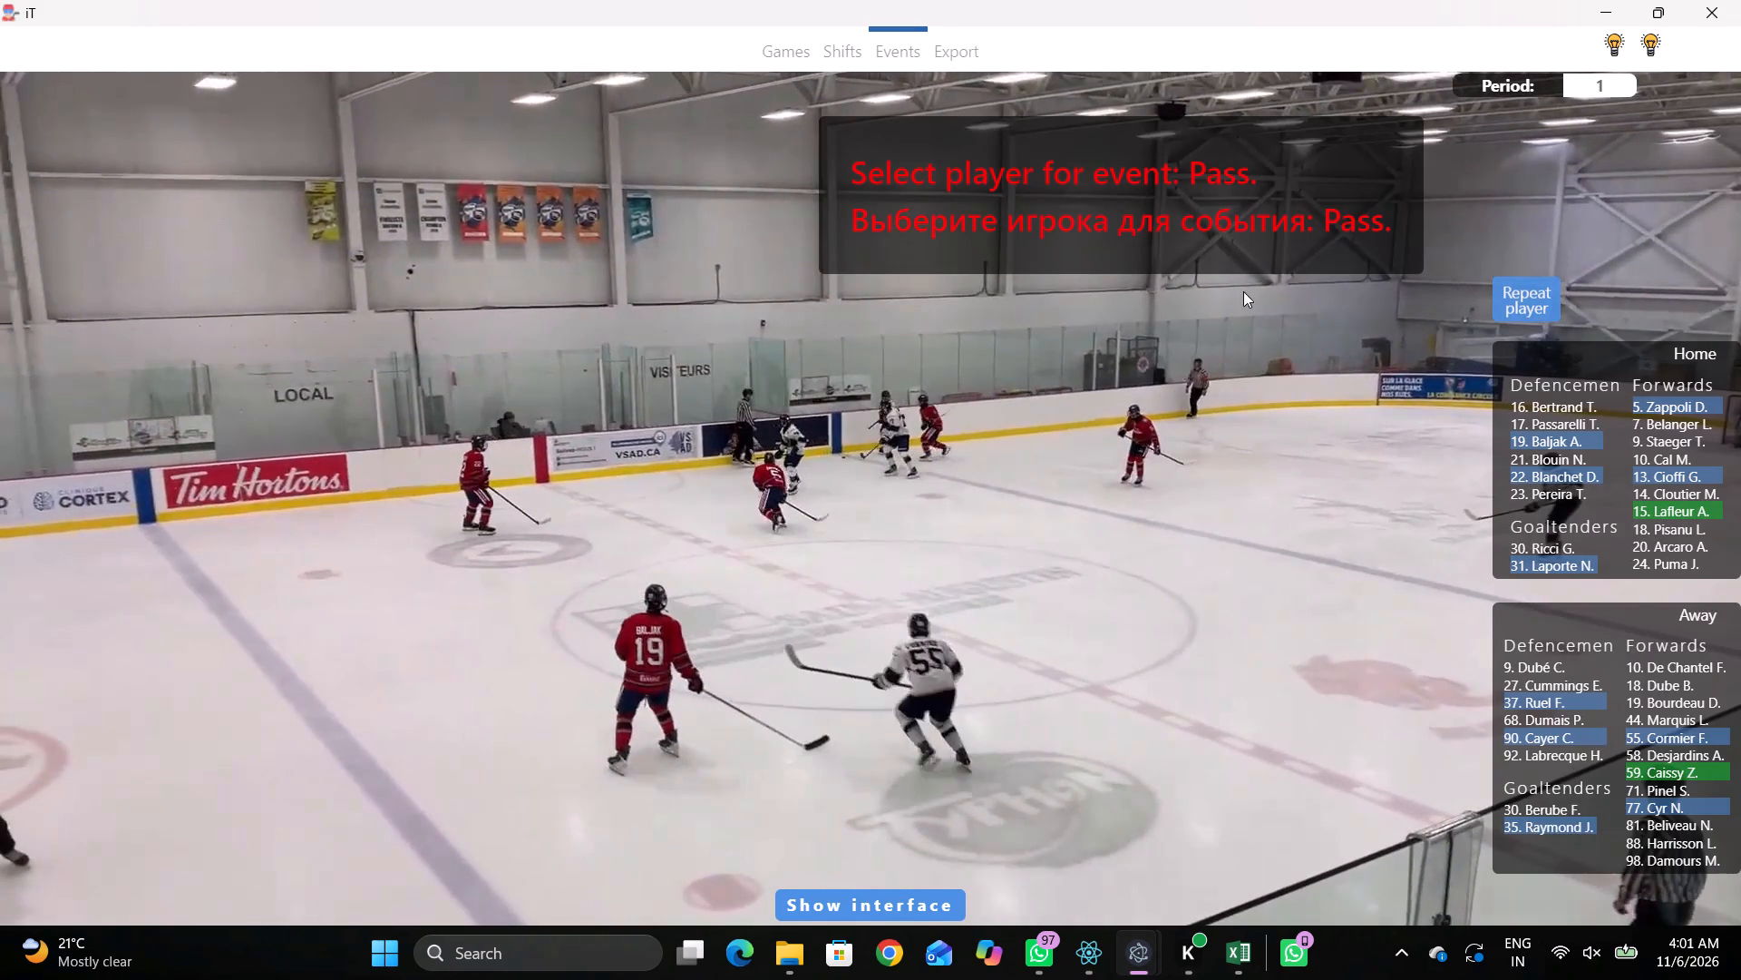
pyautogui.click(1073, 228)
# Record skating with the puck by away player 77 in the neutral zone near the upper boards, before the right blue line.
pyautogui.press('space')
pyautogui.press('space')
pyautogui.press('space')
pyautogui.press('space')
pyautogui.rightClick(1085, 371)
pyautogui.click(1141, 407)
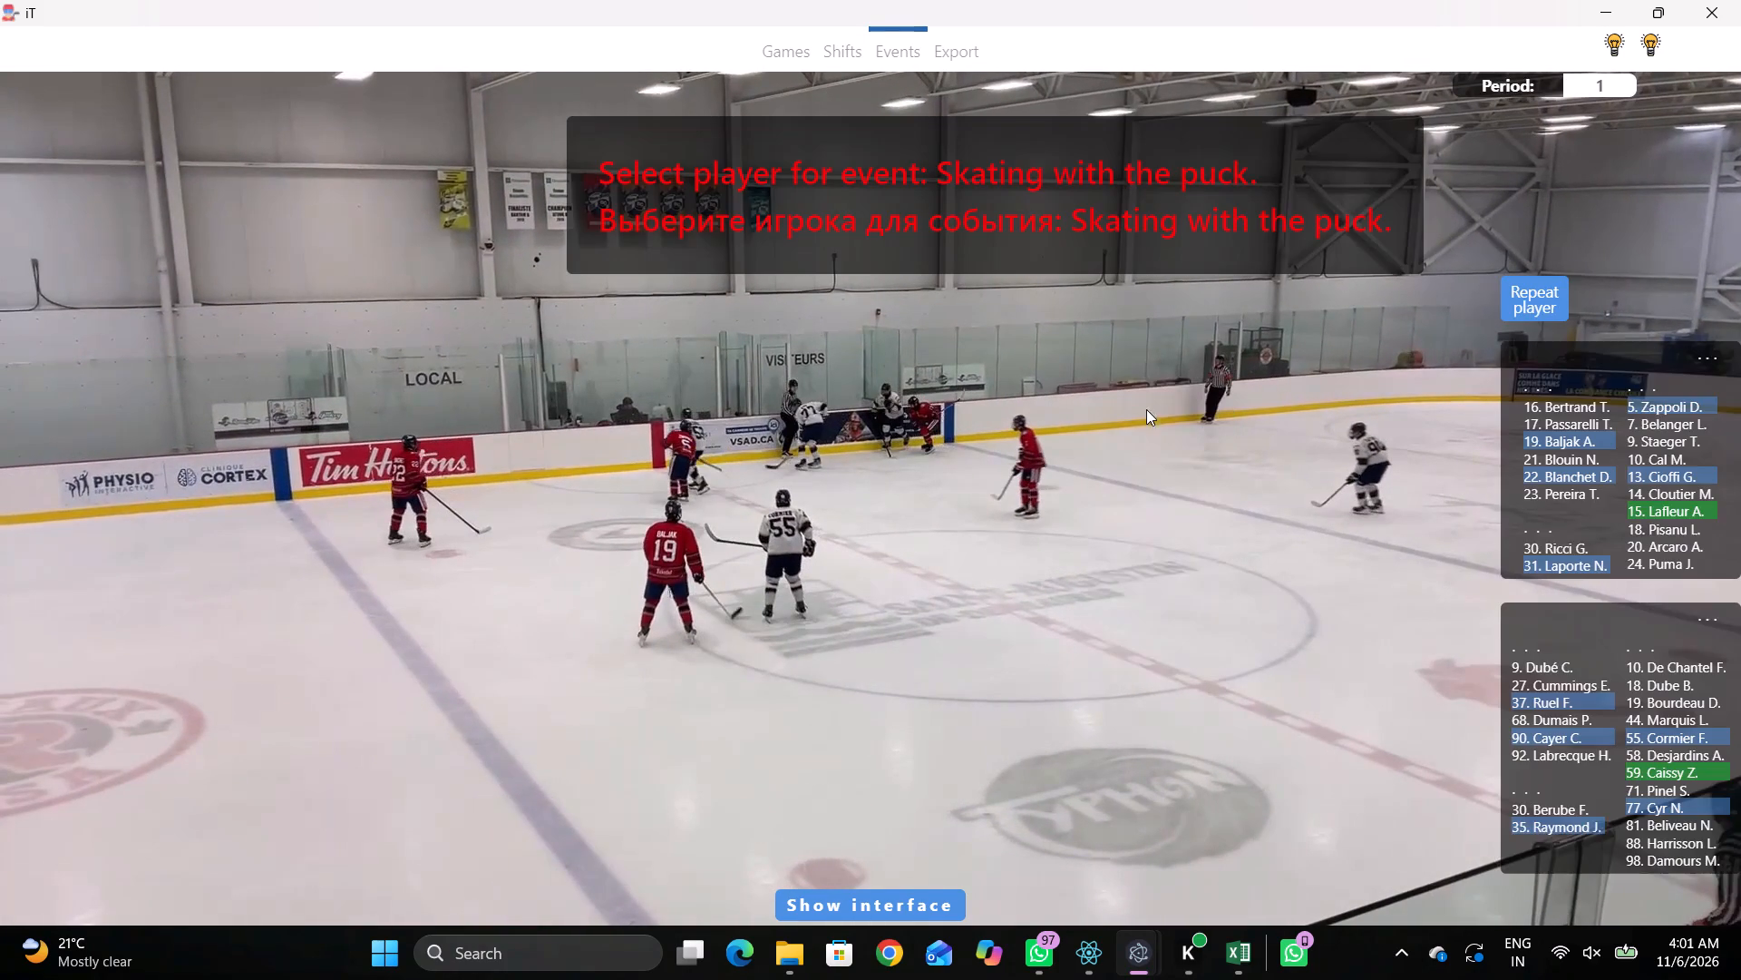
pyautogui.click(1668, 797)
pyautogui.click(1659, 803)
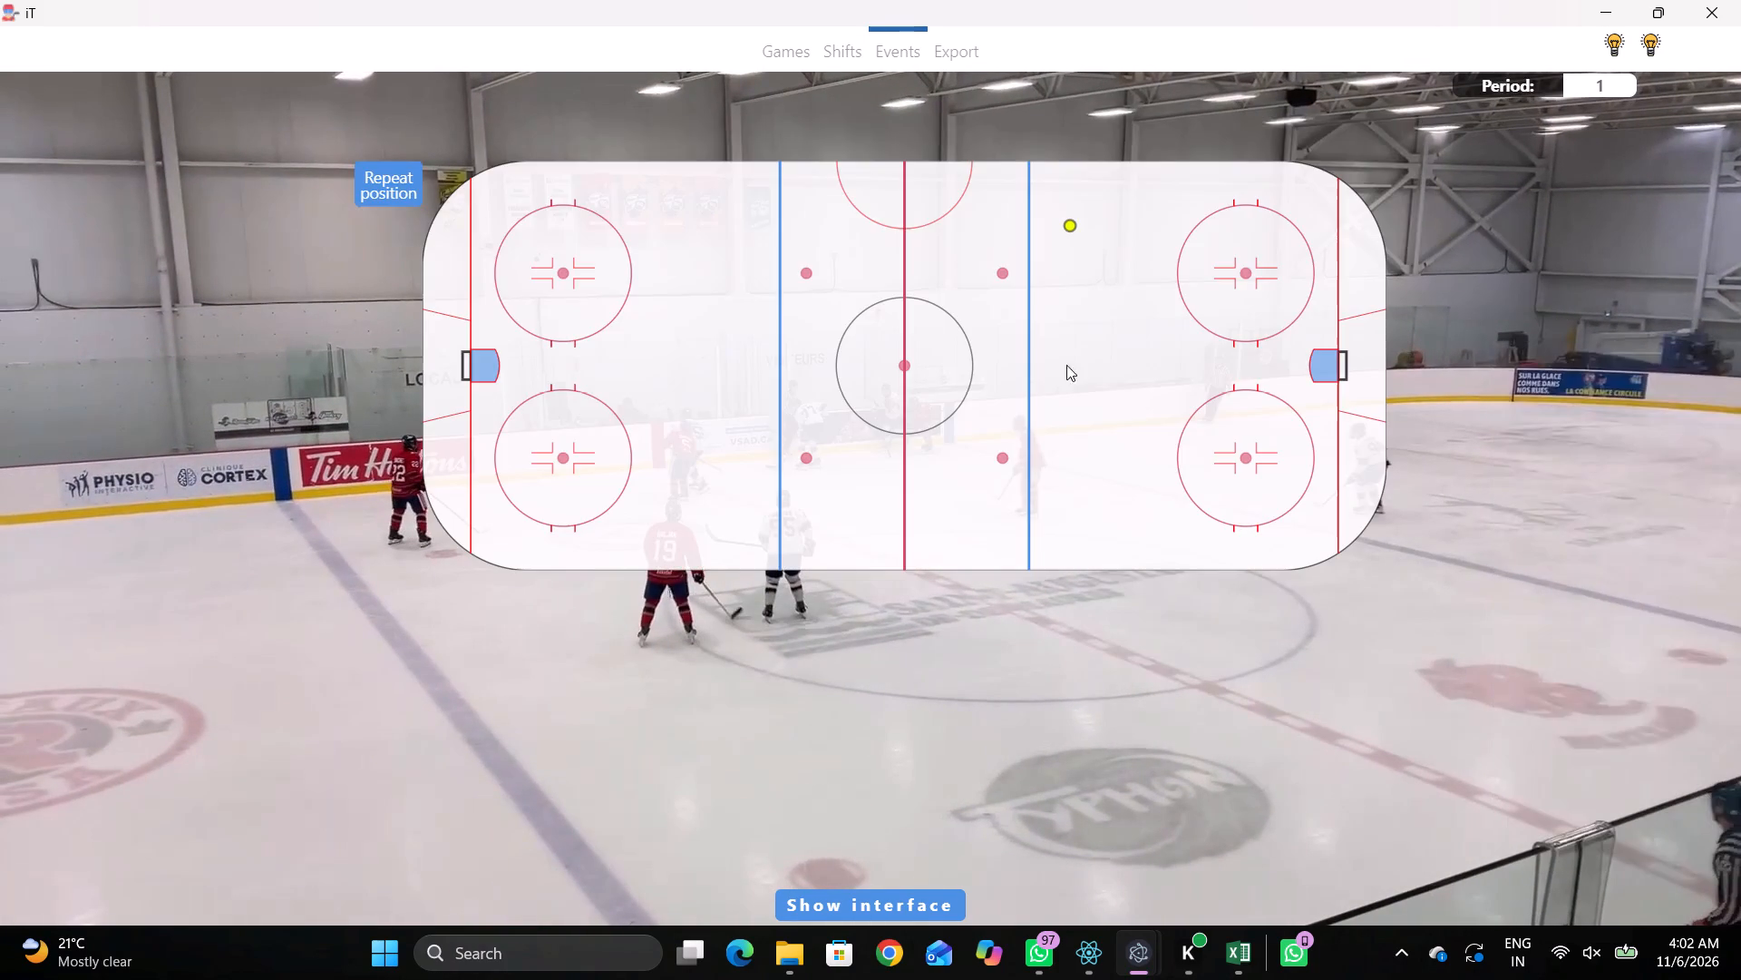
pyautogui.click(985, 195)
# Record a pass by the same away player 77 in the upper neutral zone, just right of the centre line.
pyautogui.press('space')
pyautogui.press('space')
pyautogui.press('space')
pyautogui.press('space')
pyautogui.moveTo(1208, 372); pyautogui.dragTo(1220, 370, button='right')
pyautogui.press('space')
pyautogui.click(1133, 374)
pyautogui.press('space')
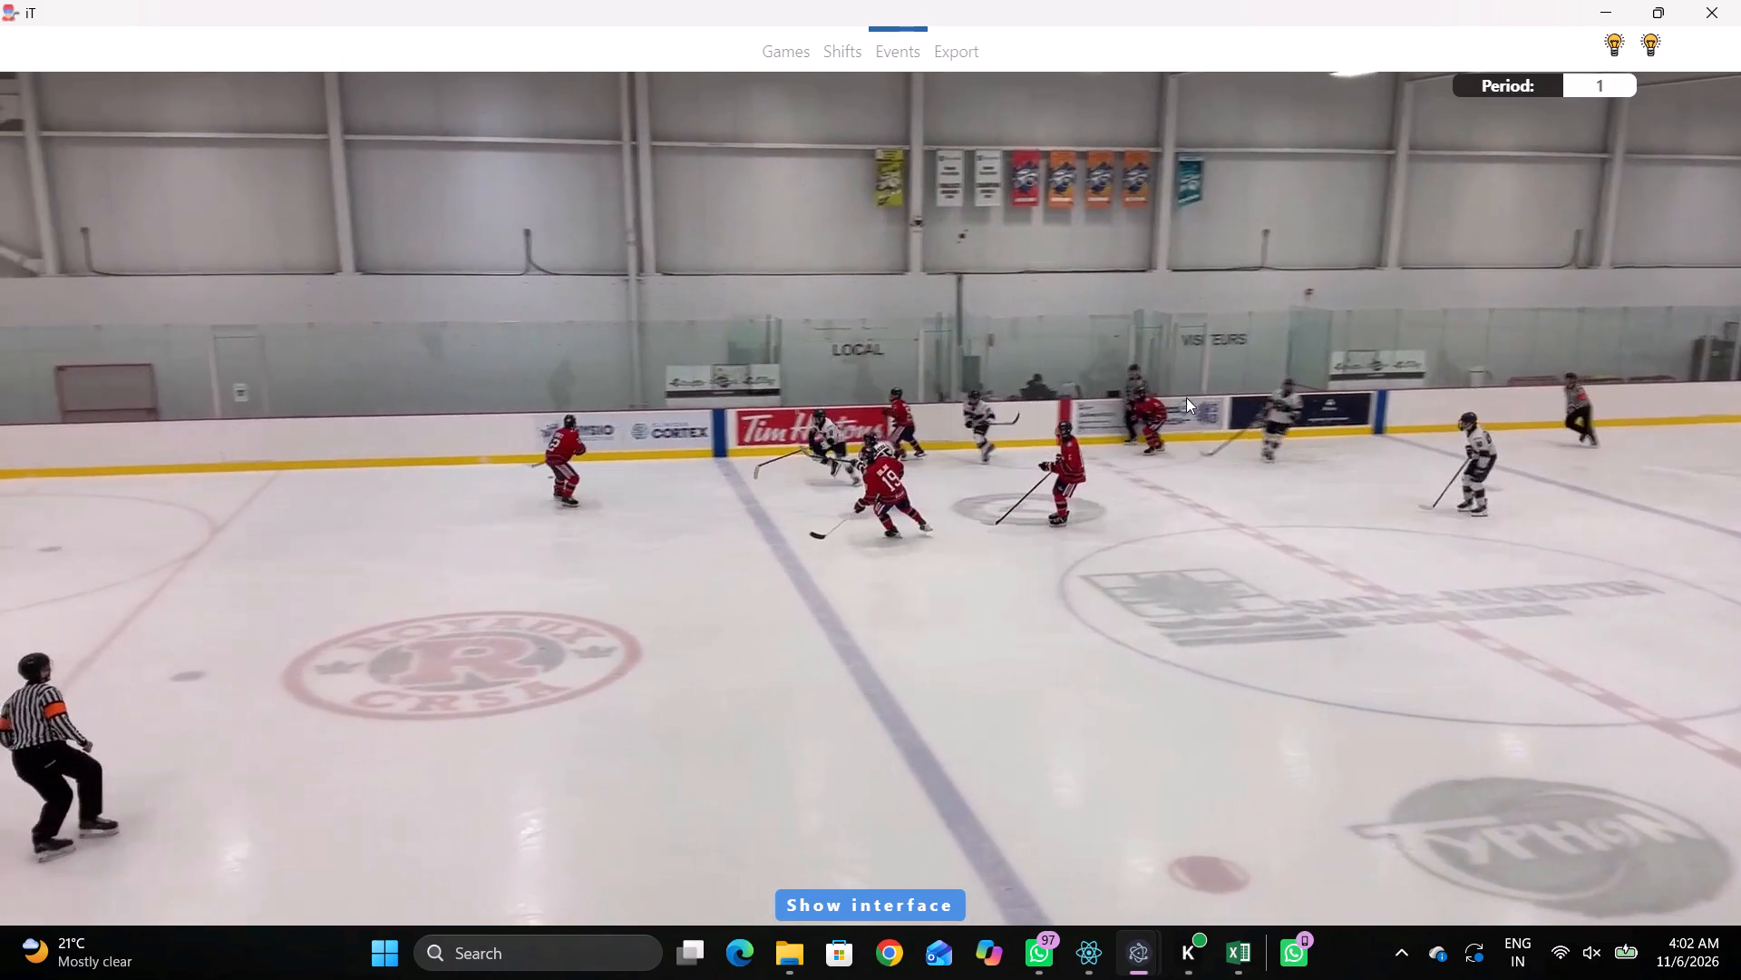
pyautogui.press('q')
pyautogui.press('q')
pyautogui.press('q')
pyautogui.press('q')
pyautogui.press('q')
pyautogui.rightClick(1239, 350)
pyautogui.click(1275, 358)
pyautogui.click(1533, 303)
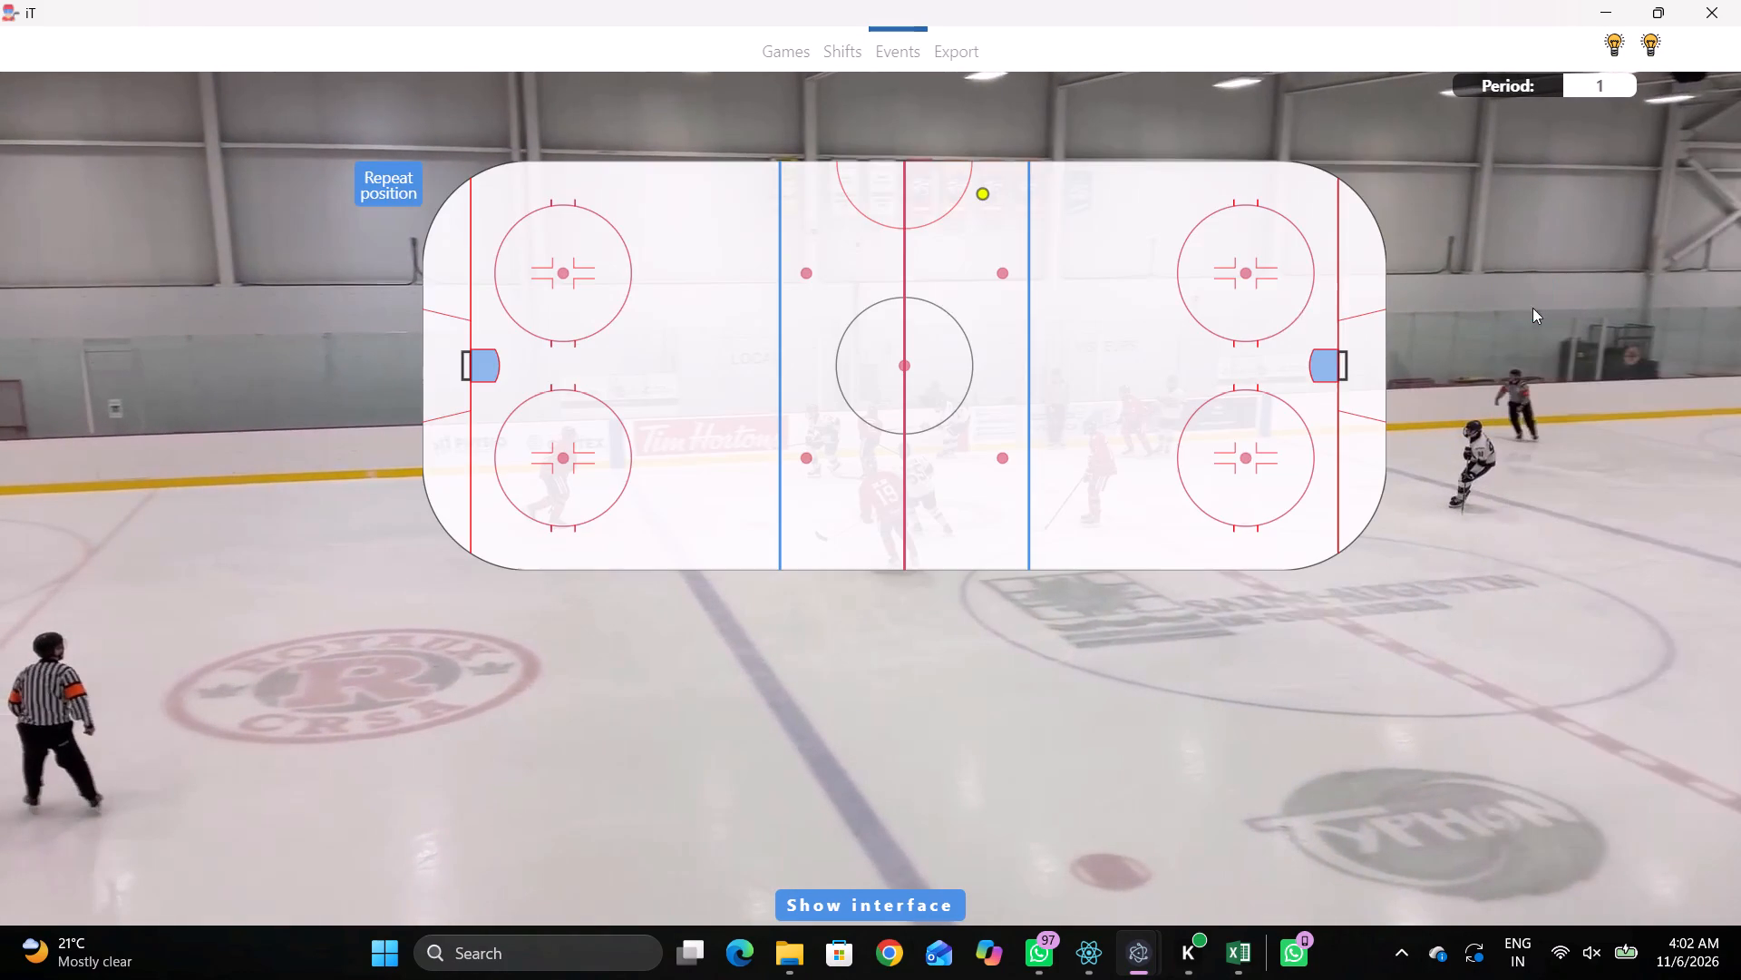
pyautogui.click(929, 259)
# Record a pass by home player 13 near the upper boards, between the left blue line and the upper left faceoff circle.
pyautogui.press('space')
pyautogui.press('space')
pyautogui.press('space')
pyautogui.write('v')
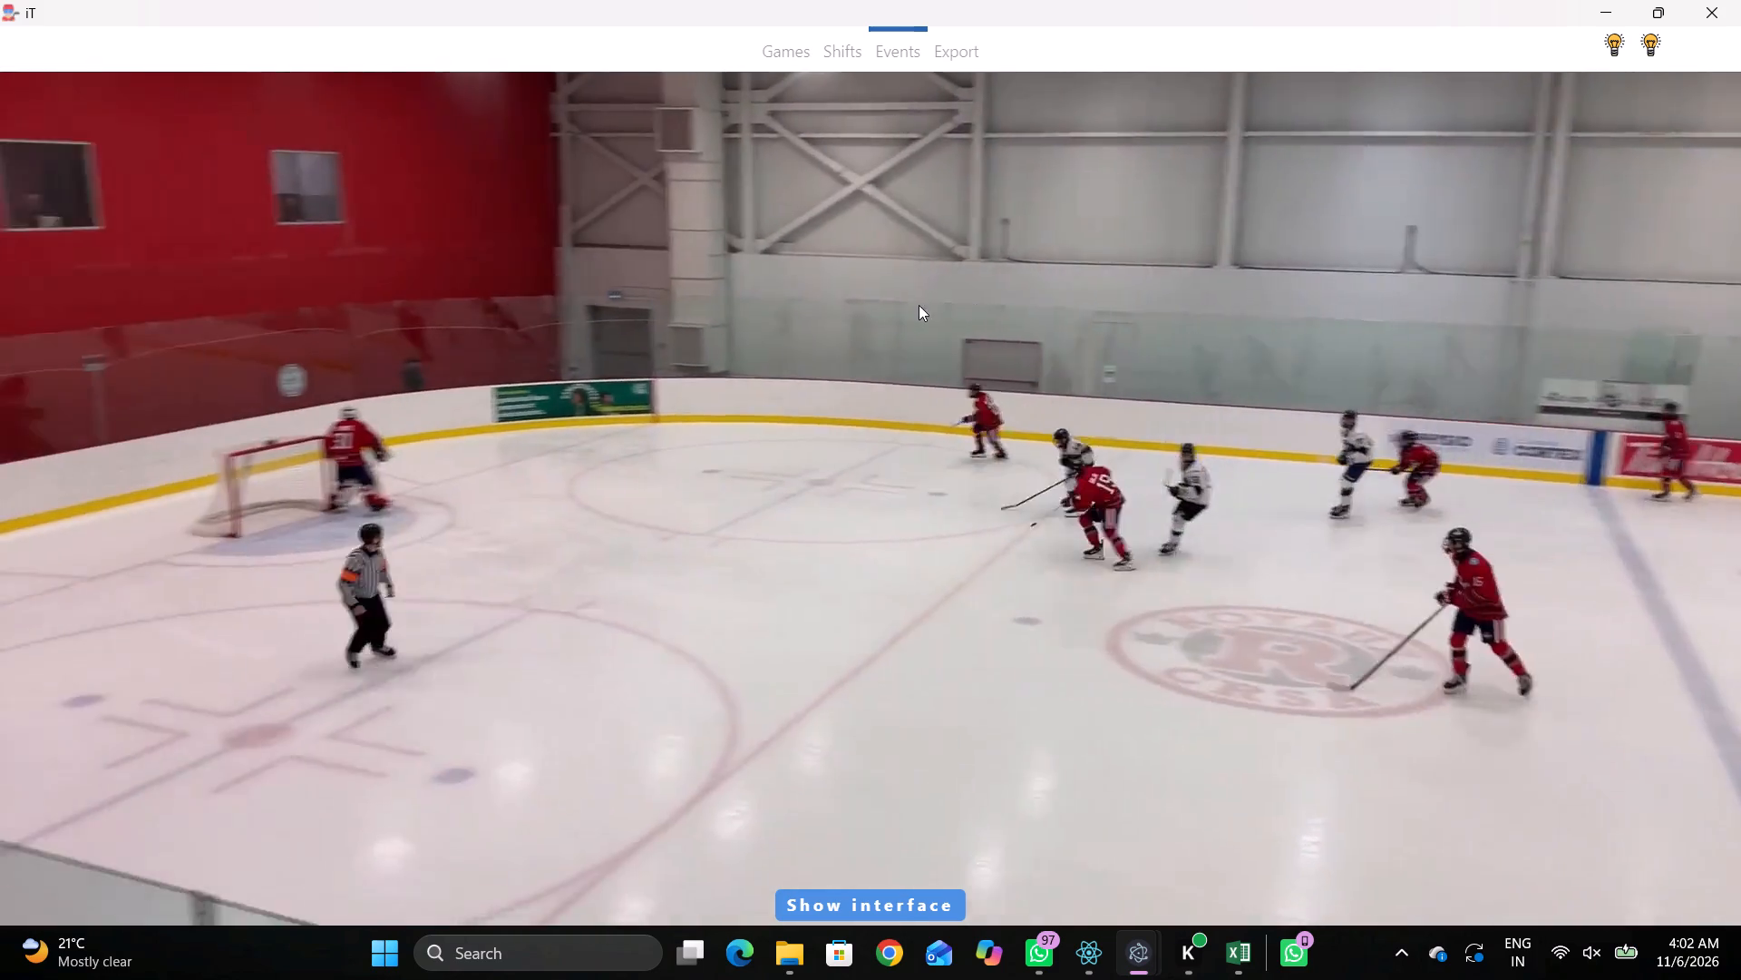
pyautogui.press('space')
pyautogui.press('space')
pyautogui.press('space')
pyautogui.press('space')
pyautogui.press('space')
pyautogui.write('q')
pyautogui.press('q')
pyautogui.press('q')
pyautogui.write('qr')
pyautogui.press('r')
pyautogui.press('space')
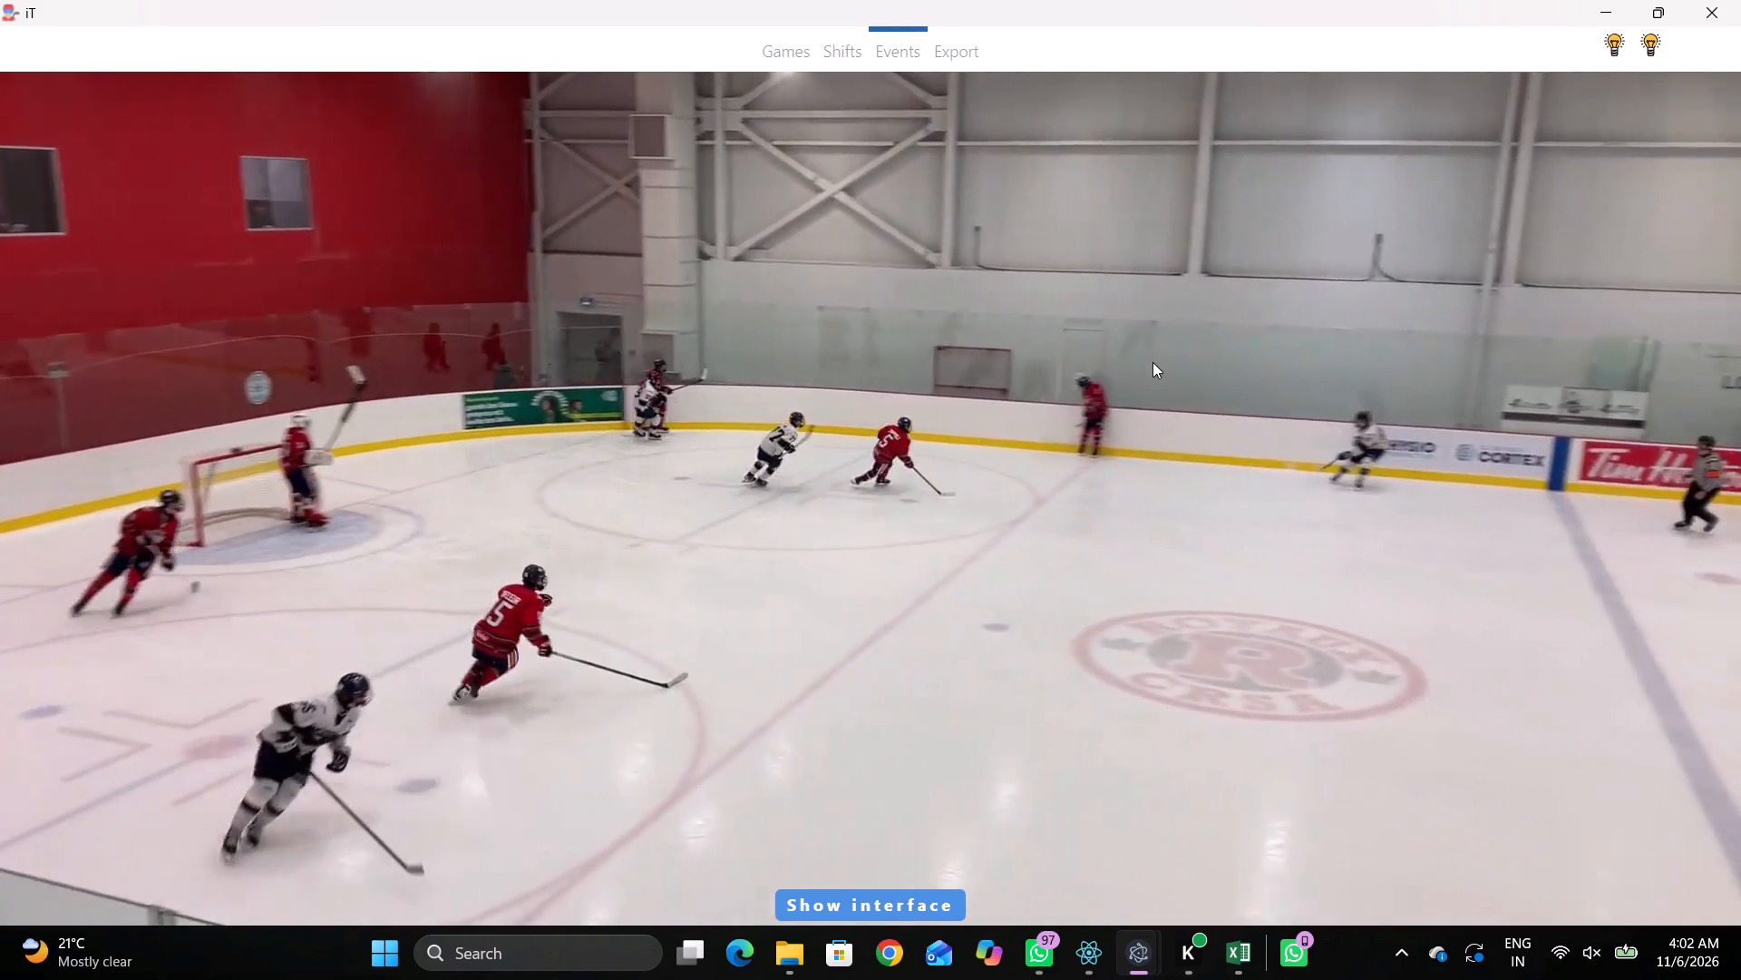
pyautogui.press('space')
pyautogui.press('space')
pyautogui.press('space')
pyautogui.press('space')
pyautogui.press('space')
pyautogui.press('q')
pyautogui.press('q')
pyautogui.press('q')
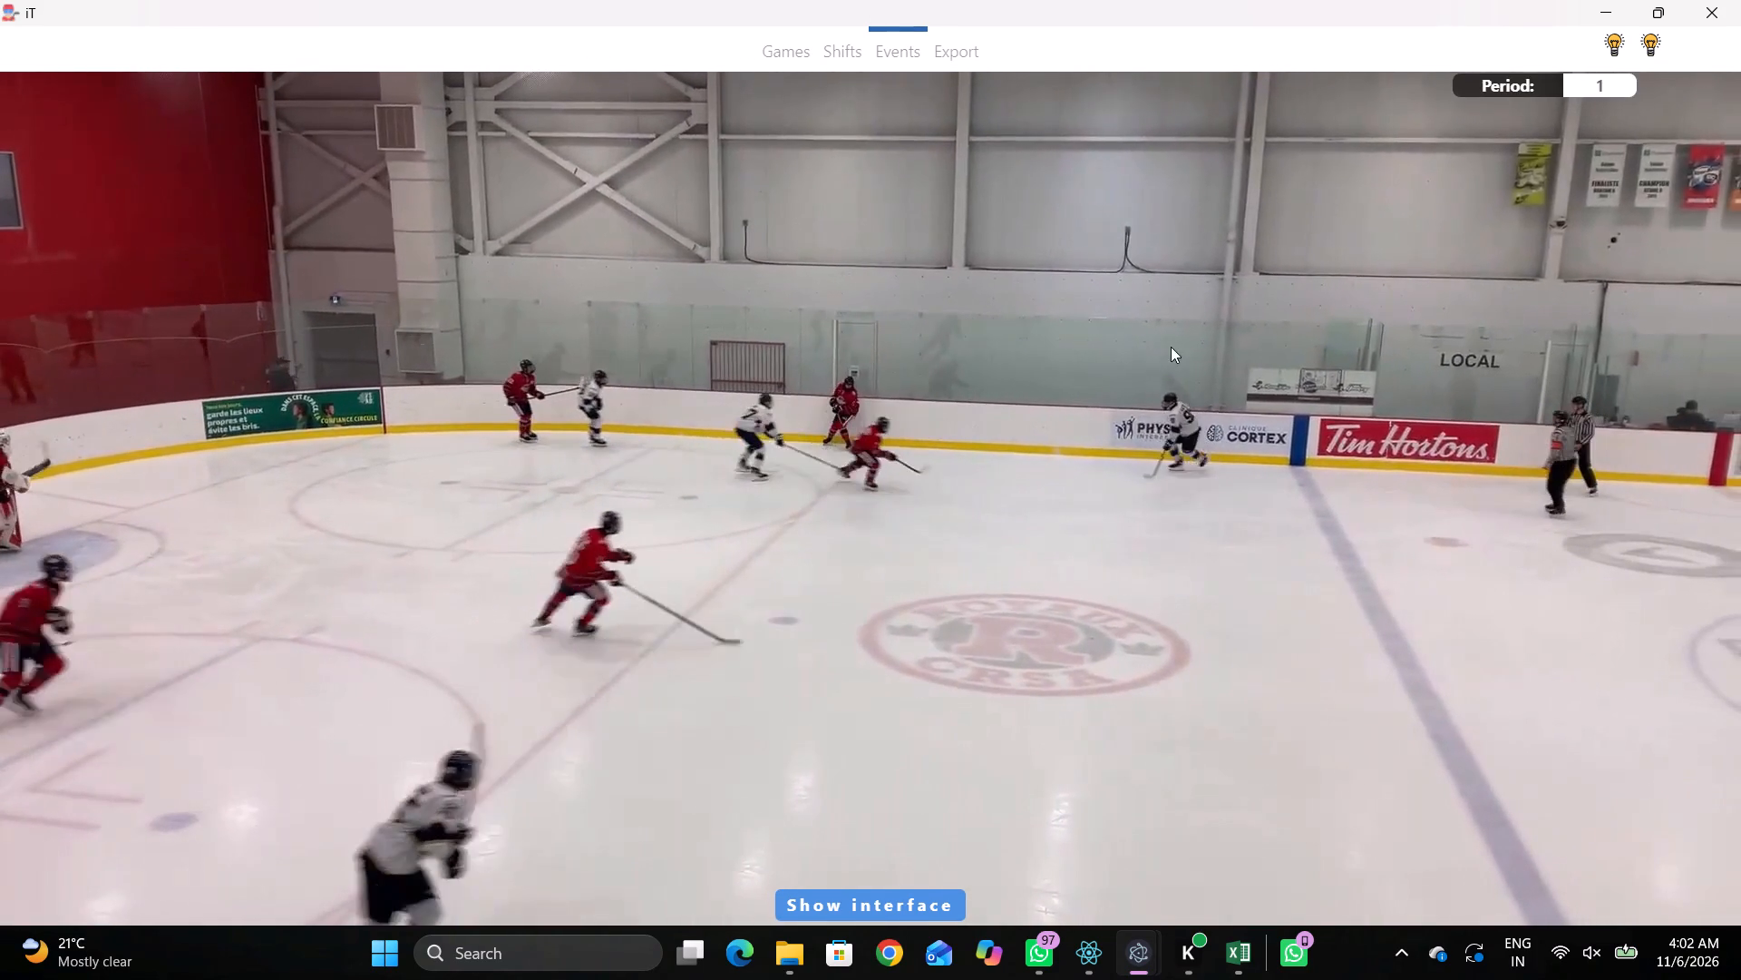
pyautogui.press('q')
pyautogui.rightClick(1153, 341)
pyautogui.click(1178, 358)
pyautogui.rightClick(1155, 354)
pyautogui.click(1178, 367)
pyautogui.click(1647, 448)
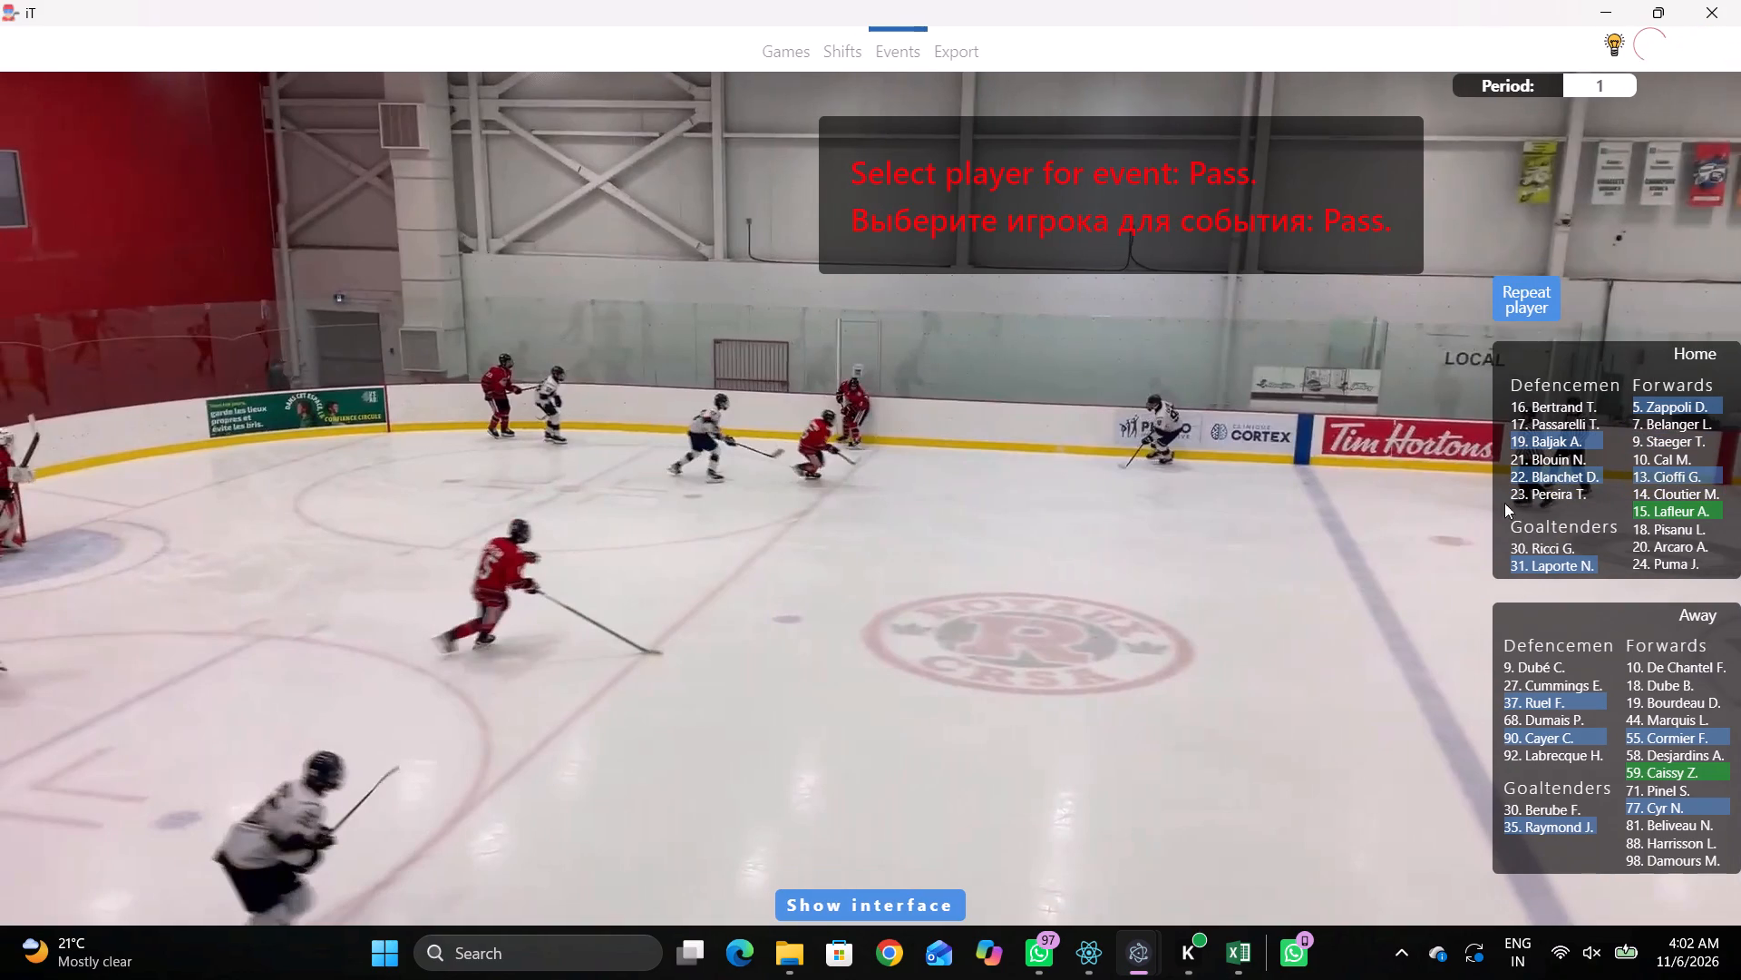
pyautogui.click(1651, 471)
pyautogui.click(711, 217)
# Record skating with the puck by away player 77 near the upper boards, just left of the left blue line.
pyautogui.press('q')
pyautogui.press('q')
pyautogui.press('q')
pyautogui.press('q')
pyautogui.press('q')
pyautogui.press('q')
pyautogui.press('q')
pyautogui.press('q')
pyautogui.press('q')
pyautogui.press('q')
pyautogui.press('q')
pyautogui.press('q')
pyautogui.press('q')
pyautogui.press('q')
pyautogui.press('q')
pyautogui.press('q')
pyautogui.press('q')
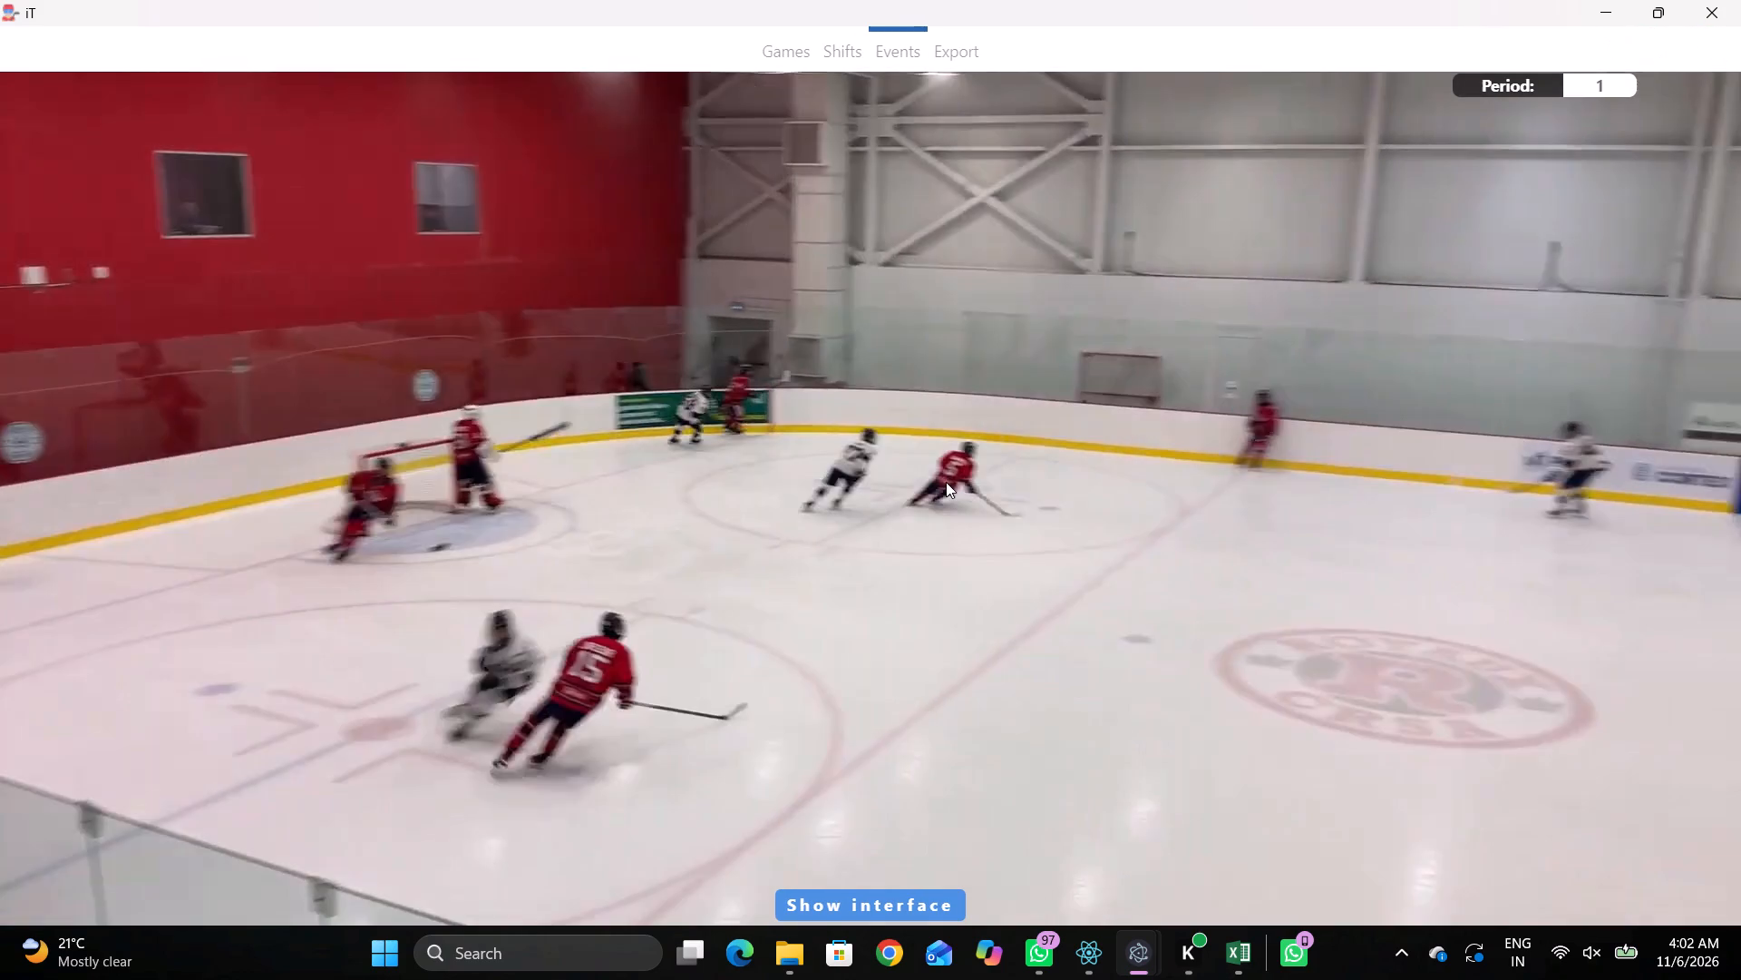
pyautogui.press('space')
pyautogui.press('space')
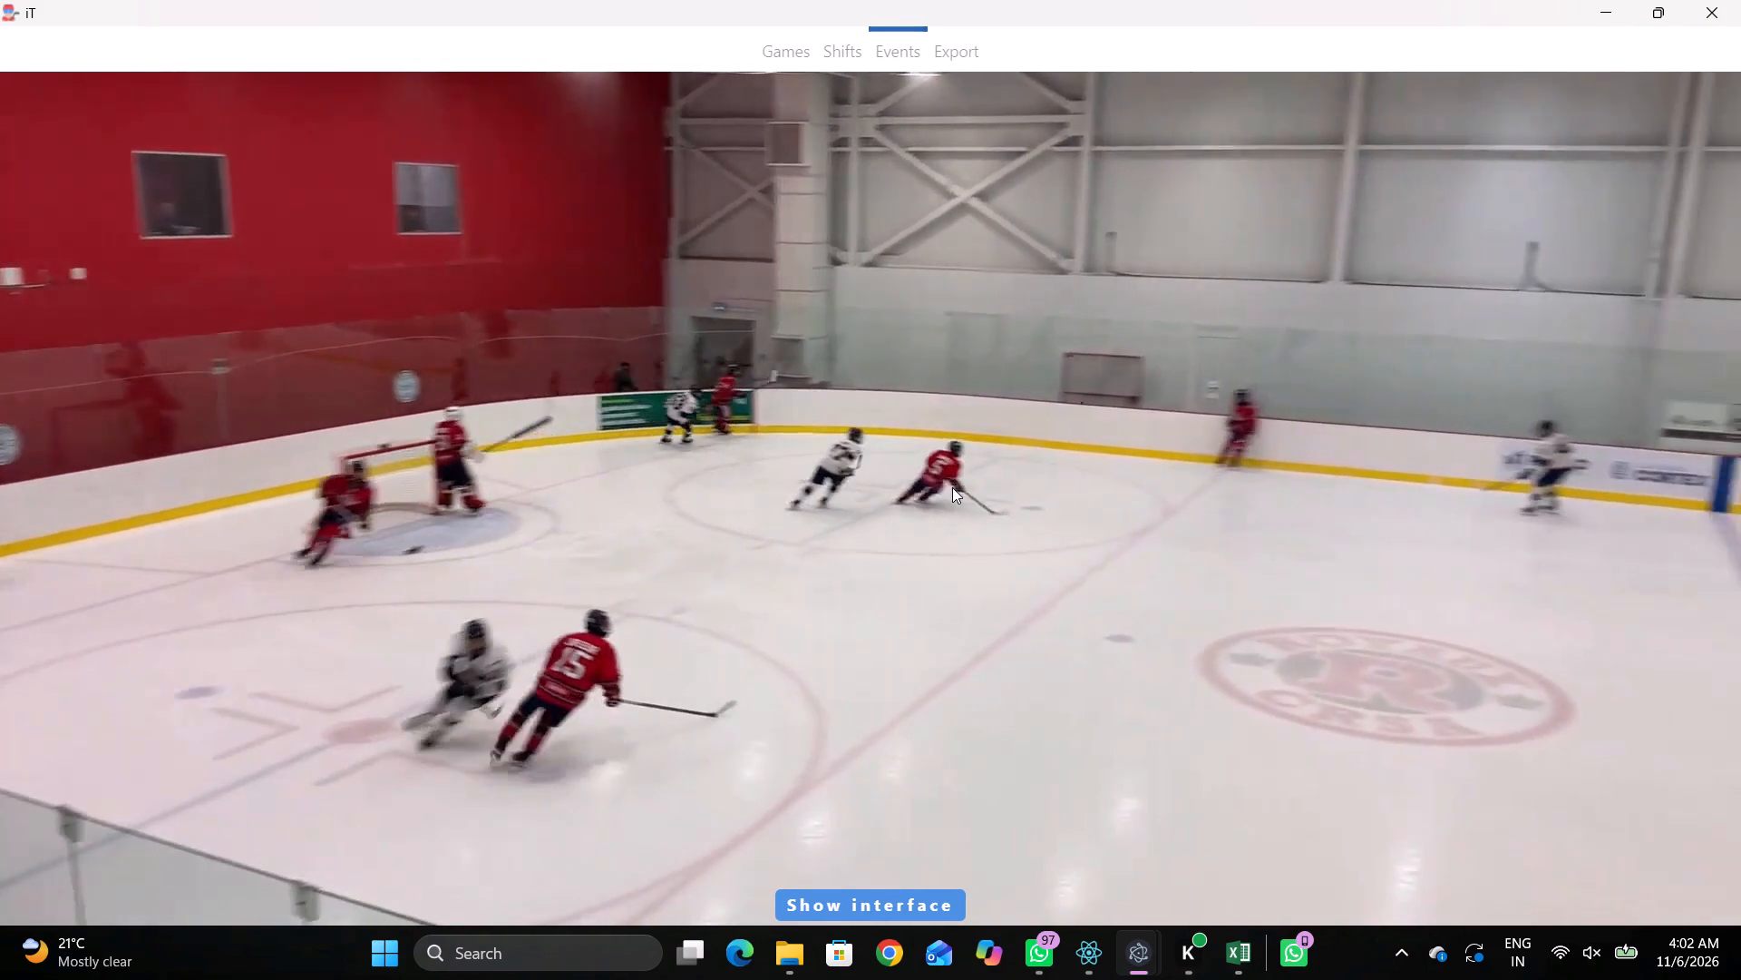
pyautogui.press('space')
pyautogui.press('space')
pyautogui.press('space')
pyautogui.press('space')
pyautogui.press('space')
pyautogui.press('space')
pyautogui.press('space')
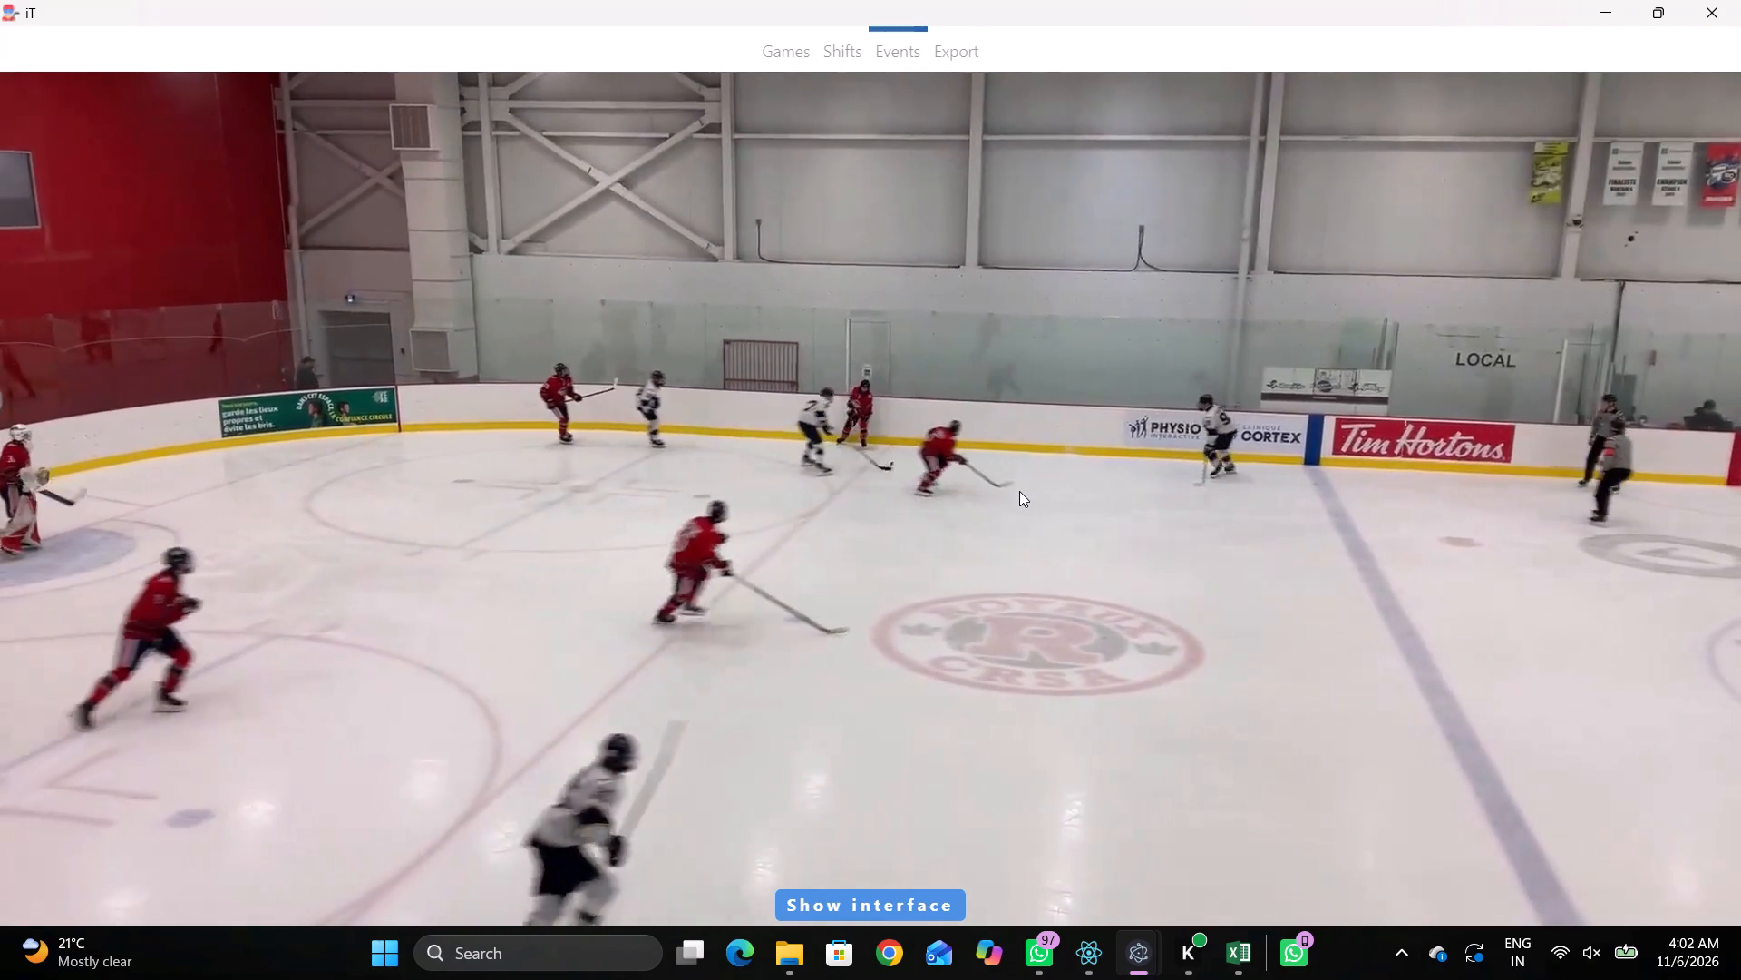
pyautogui.press('space')
pyautogui.press('space')
pyautogui.press('space')
pyautogui.rightClick(1089, 404)
pyautogui.moveTo(1072, 419); pyautogui.dragTo(1046, 425, button='right')
pyautogui.click(1084, 461)
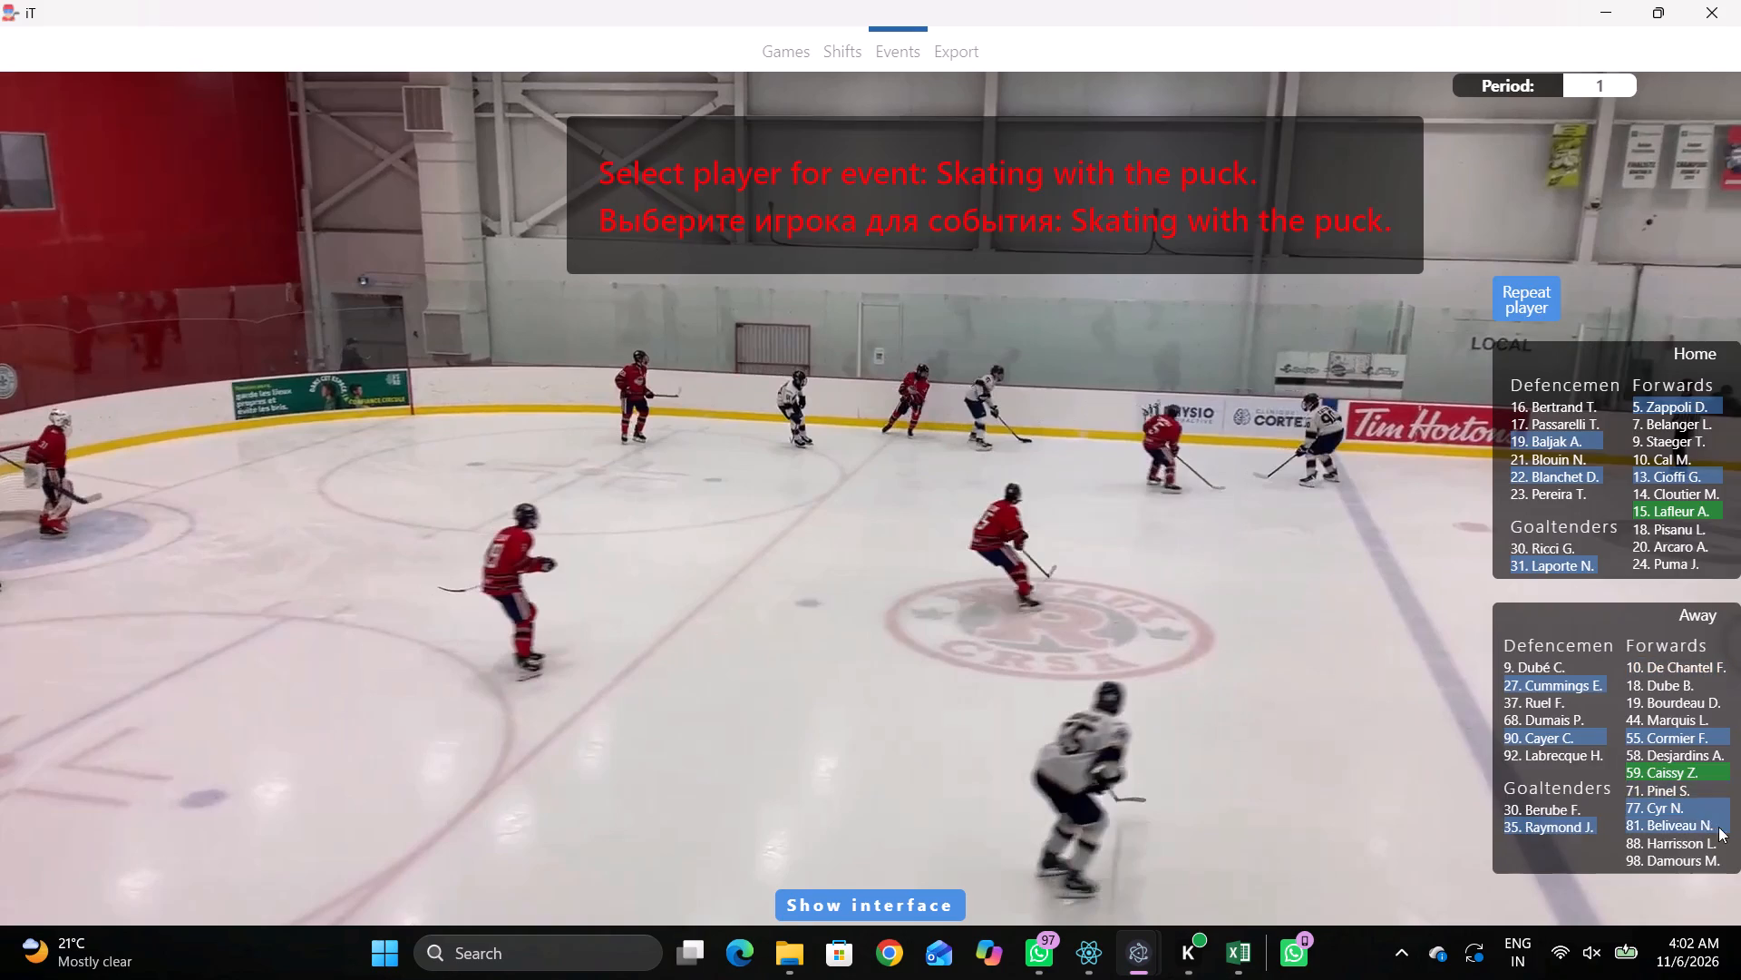
pyautogui.click(1667, 804)
pyautogui.click(739, 214)
# Record a pass by the same away player 77, slightly below the skating position just left of the left blue line.
pyautogui.press('space')
pyautogui.press('v')
pyautogui.press('space')
pyautogui.press('space')
pyautogui.press('space')
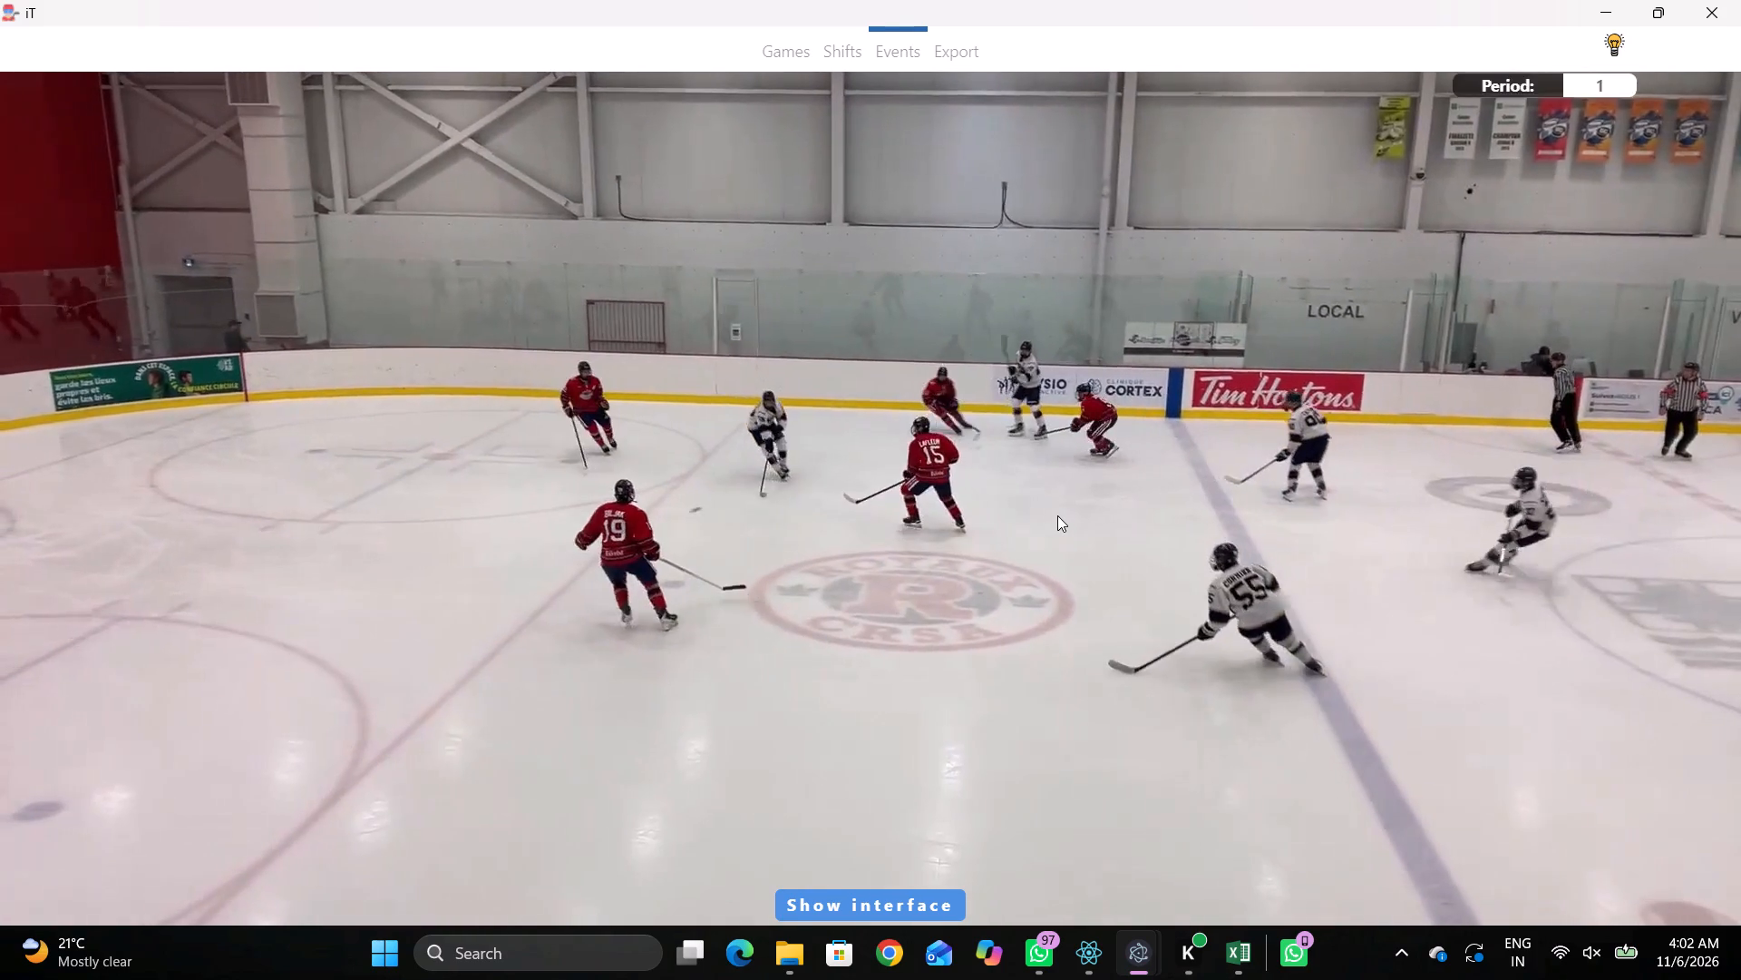
pyautogui.press('space')
pyautogui.press('space')
pyautogui.press('q')
pyautogui.press('q')
pyautogui.write('qqq')
pyautogui.write('qqq')
pyautogui.press('q')
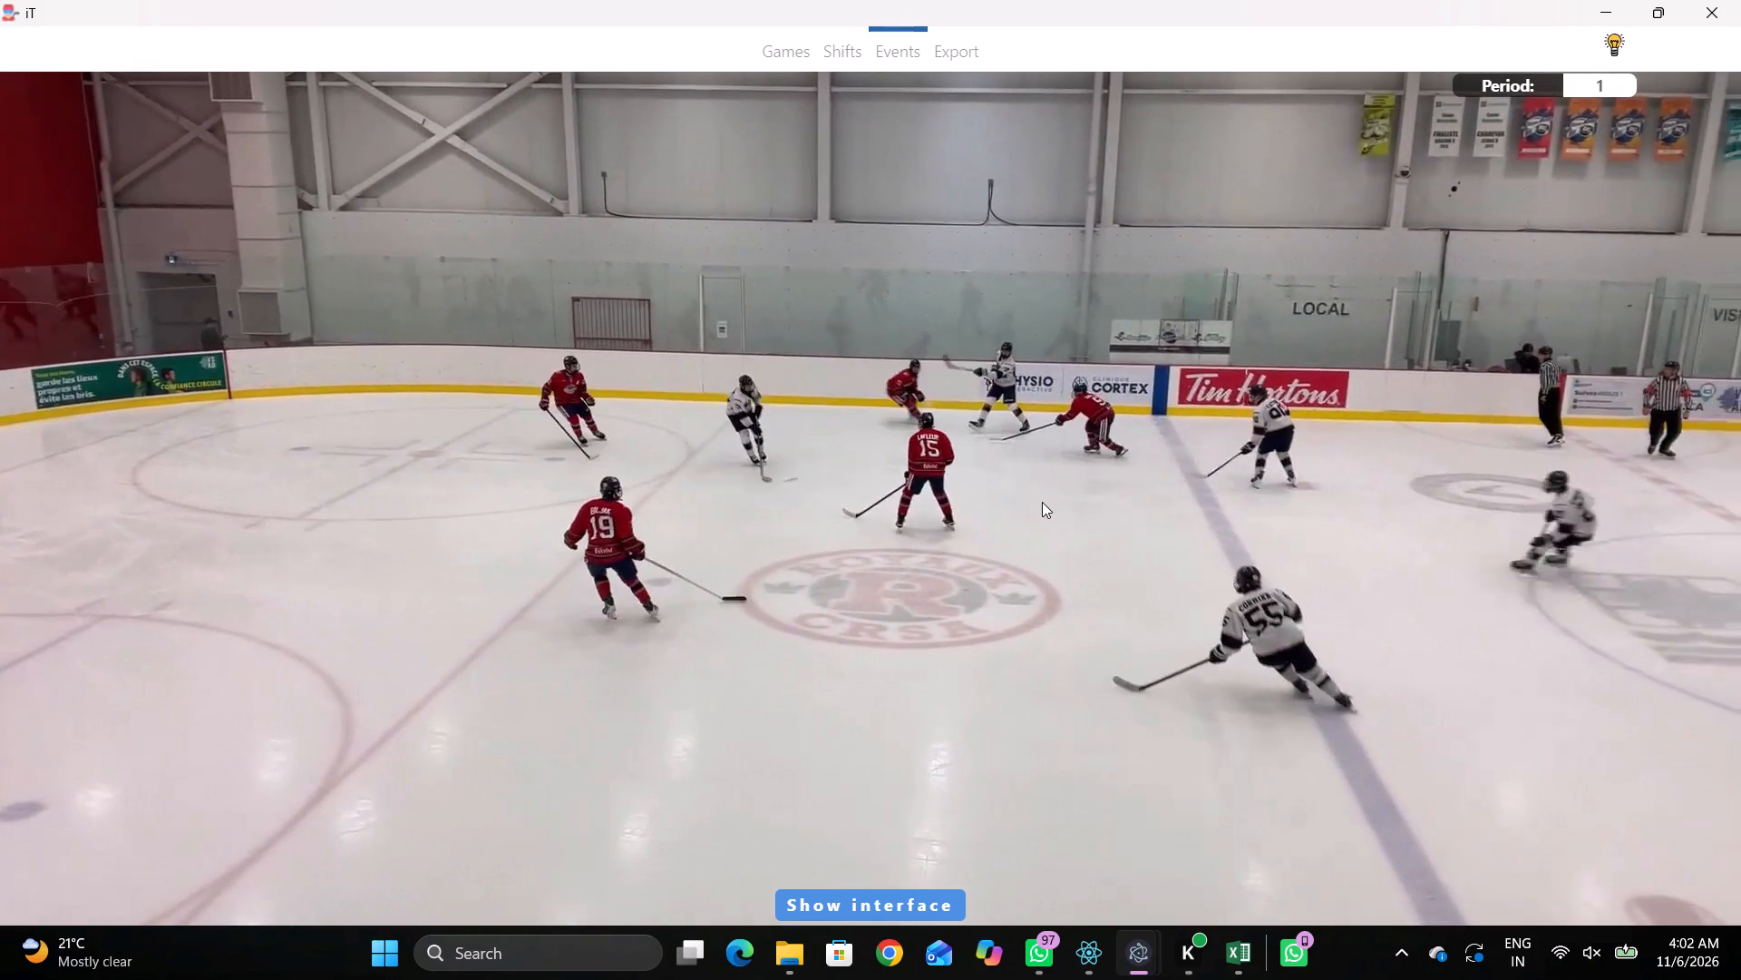
pyautogui.rightClick(1074, 444)
pyautogui.press('q')
pyautogui.click(1084, 451)
pyautogui.click(1542, 320)
pyautogui.click(1509, 285)
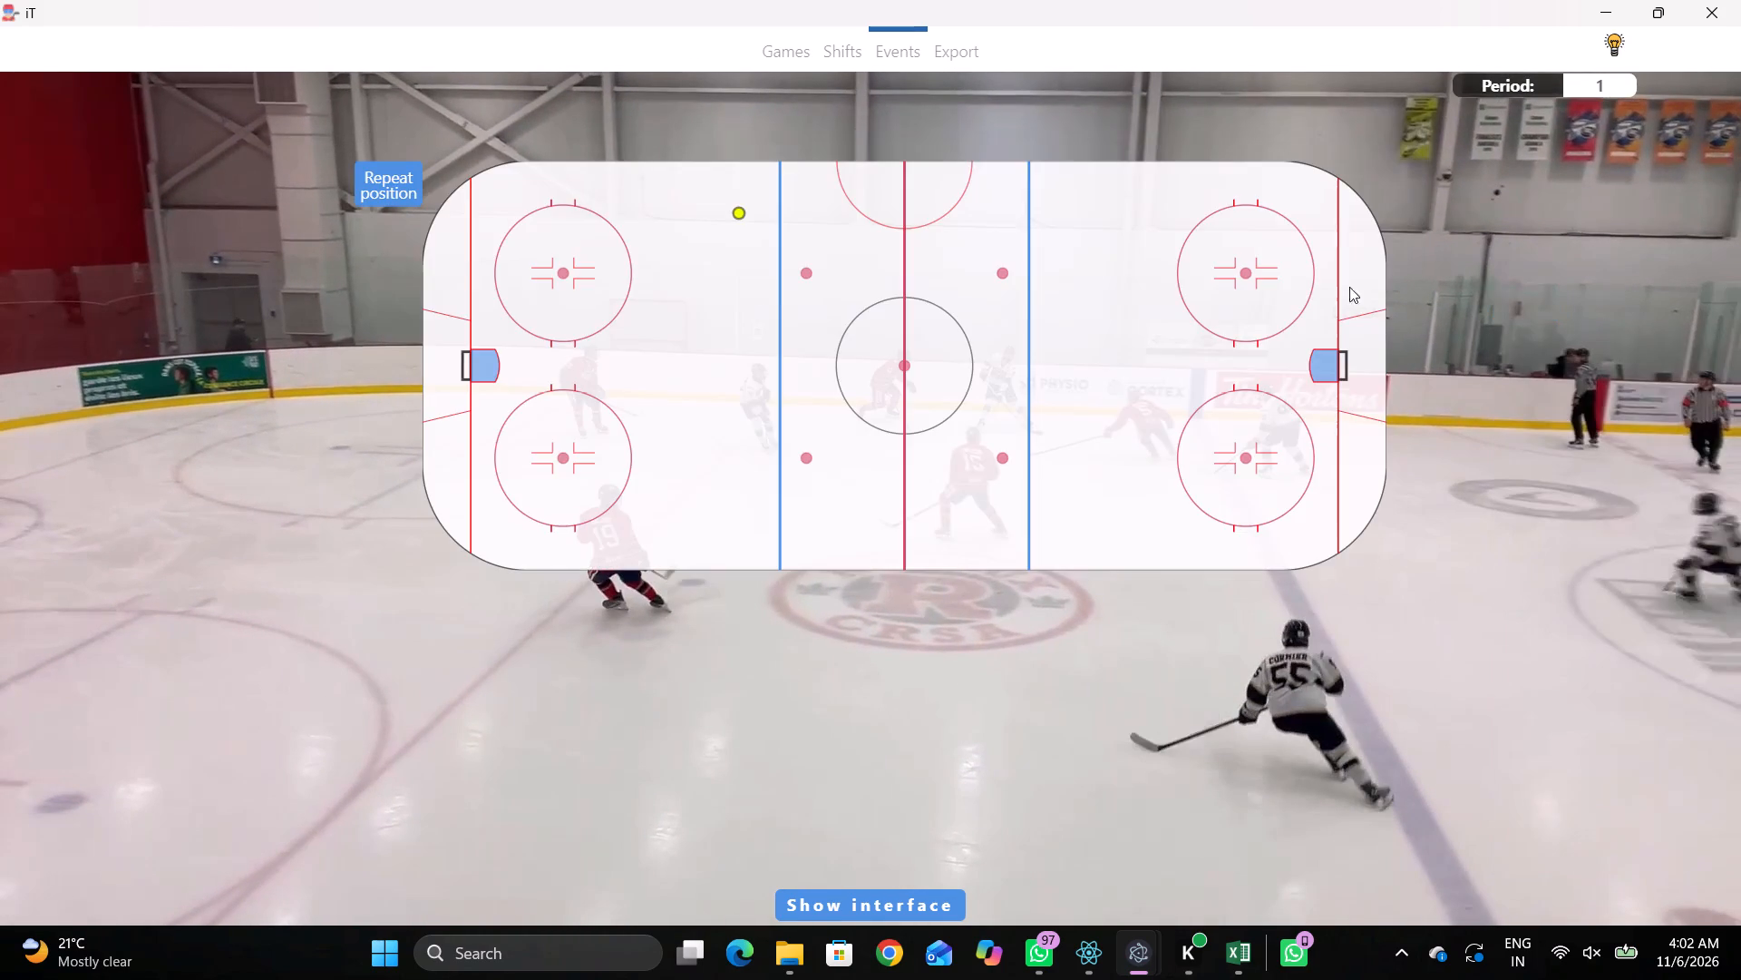
pyautogui.click(747, 228)
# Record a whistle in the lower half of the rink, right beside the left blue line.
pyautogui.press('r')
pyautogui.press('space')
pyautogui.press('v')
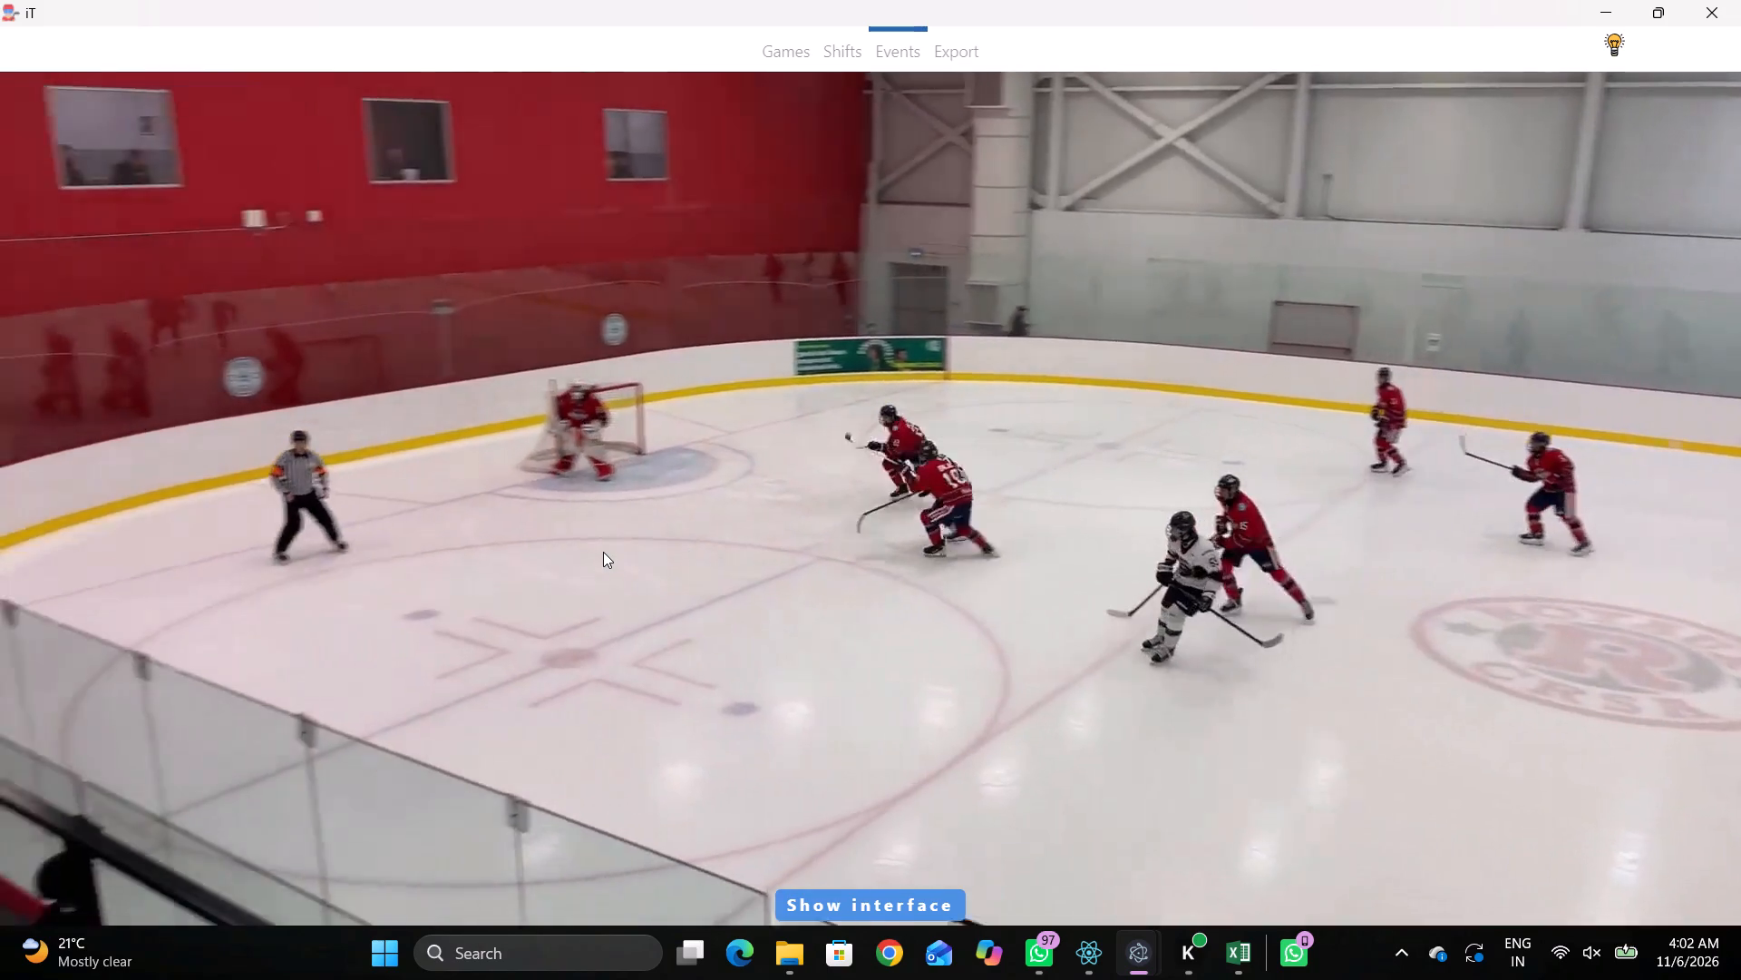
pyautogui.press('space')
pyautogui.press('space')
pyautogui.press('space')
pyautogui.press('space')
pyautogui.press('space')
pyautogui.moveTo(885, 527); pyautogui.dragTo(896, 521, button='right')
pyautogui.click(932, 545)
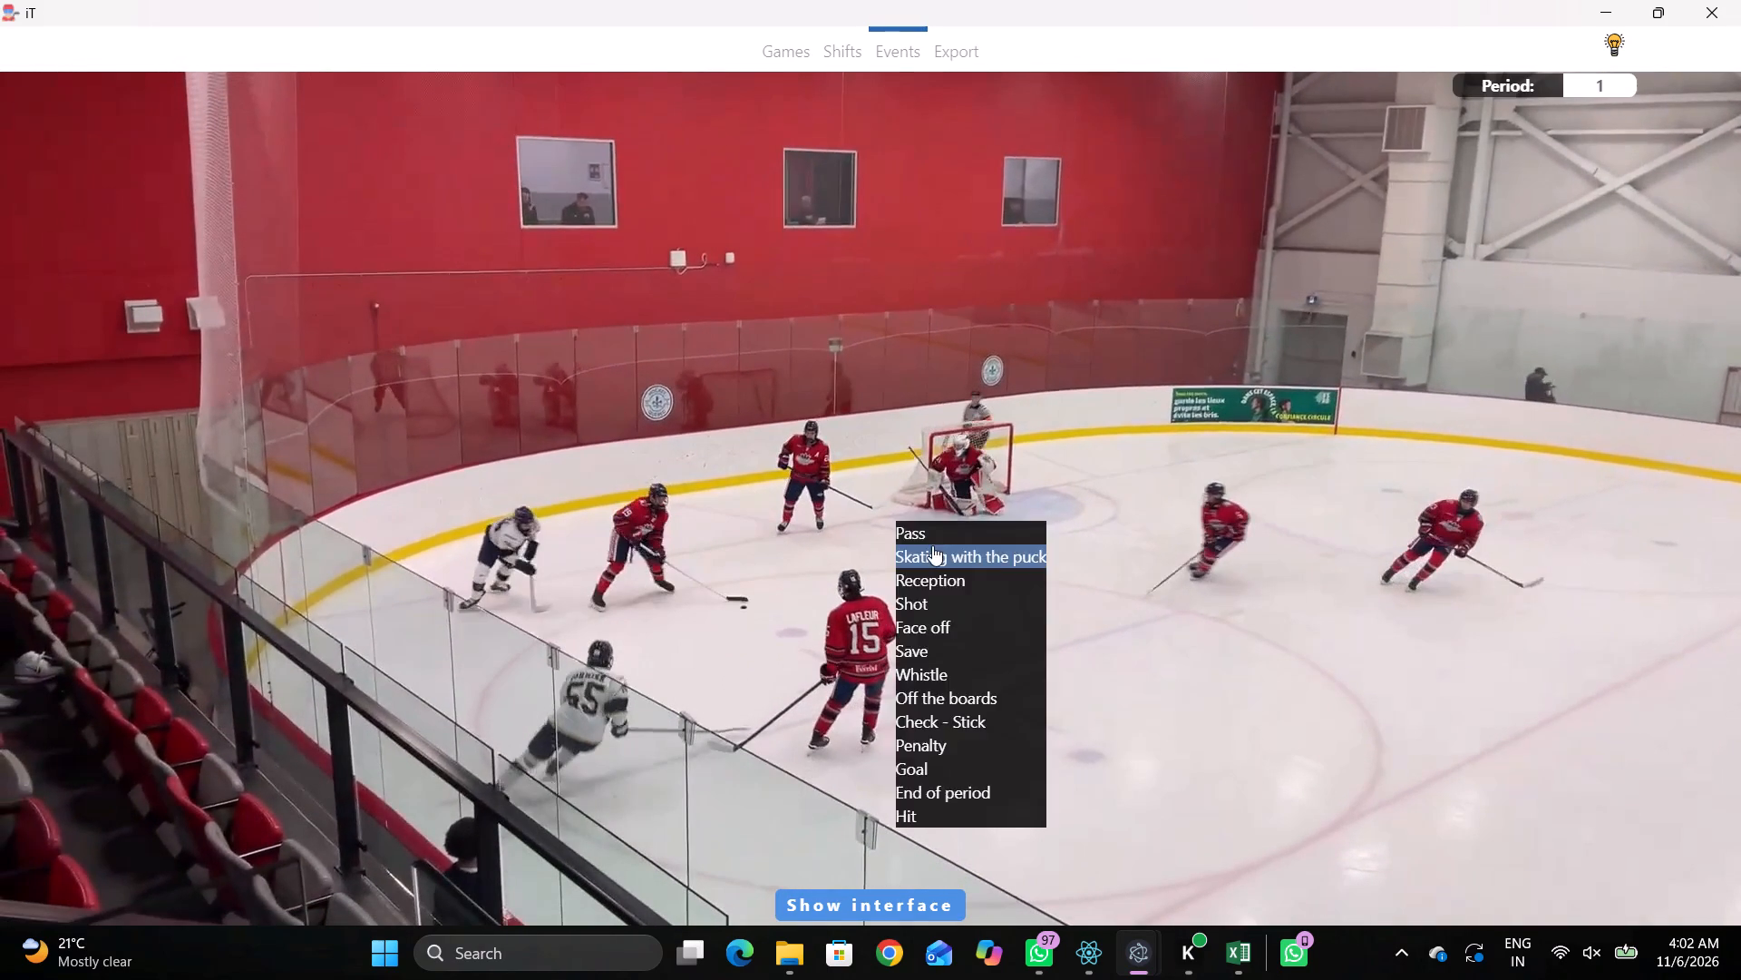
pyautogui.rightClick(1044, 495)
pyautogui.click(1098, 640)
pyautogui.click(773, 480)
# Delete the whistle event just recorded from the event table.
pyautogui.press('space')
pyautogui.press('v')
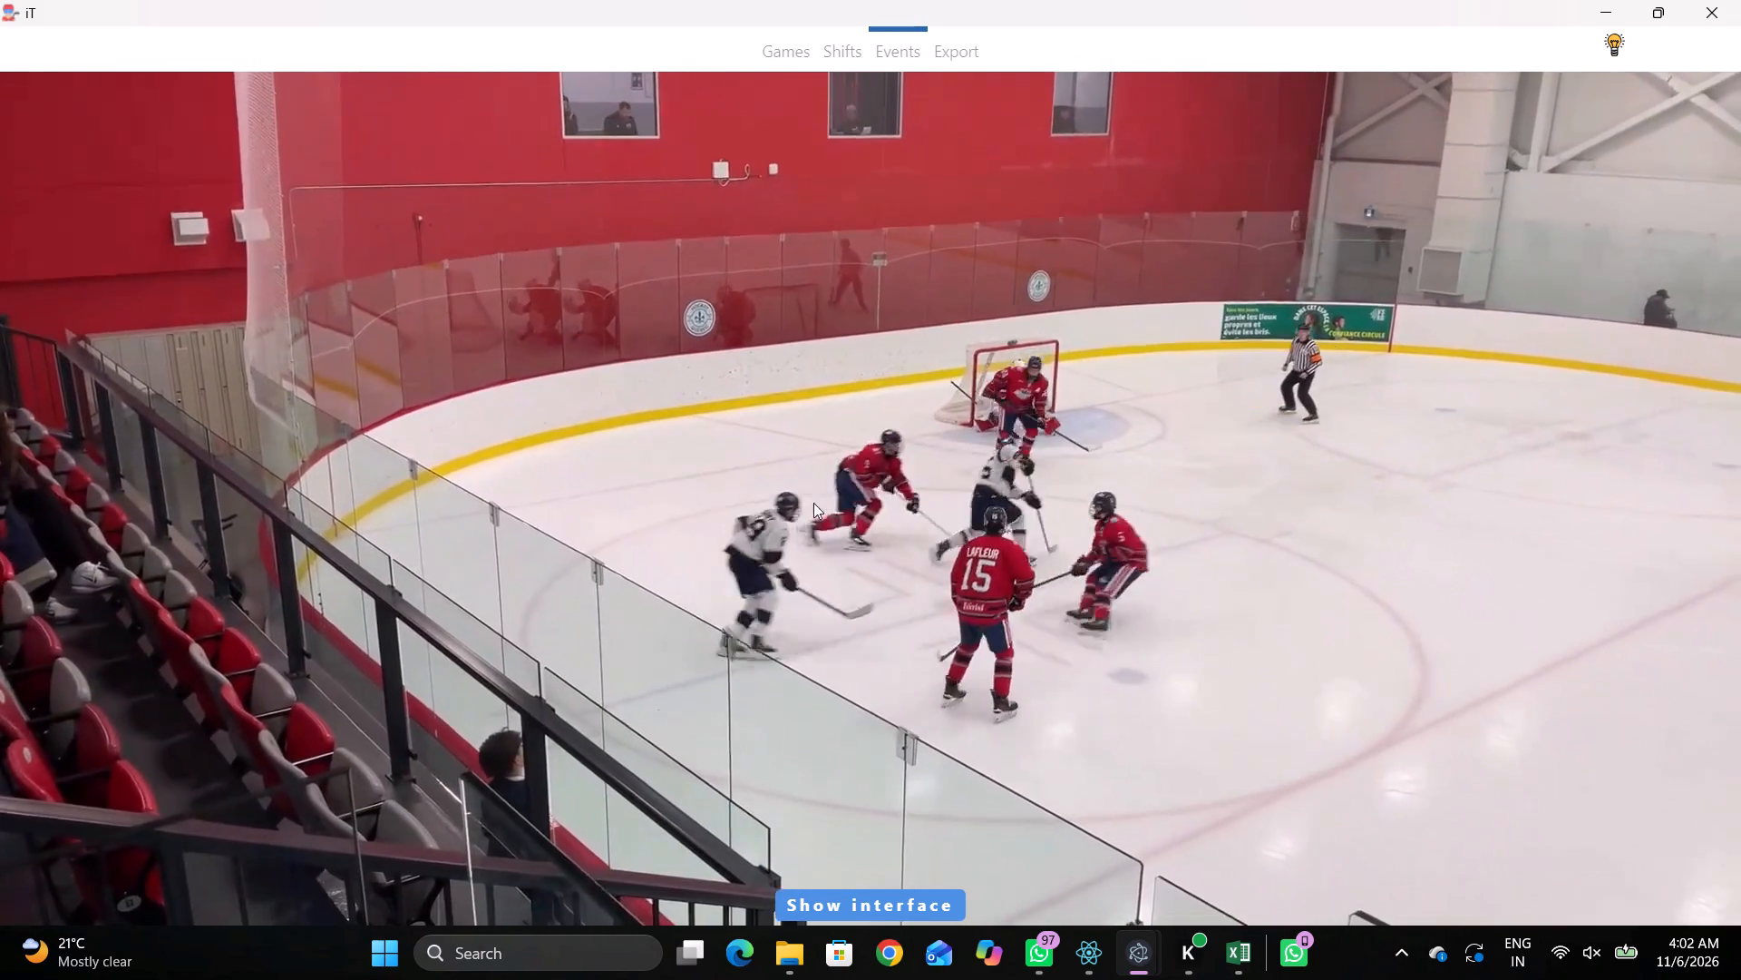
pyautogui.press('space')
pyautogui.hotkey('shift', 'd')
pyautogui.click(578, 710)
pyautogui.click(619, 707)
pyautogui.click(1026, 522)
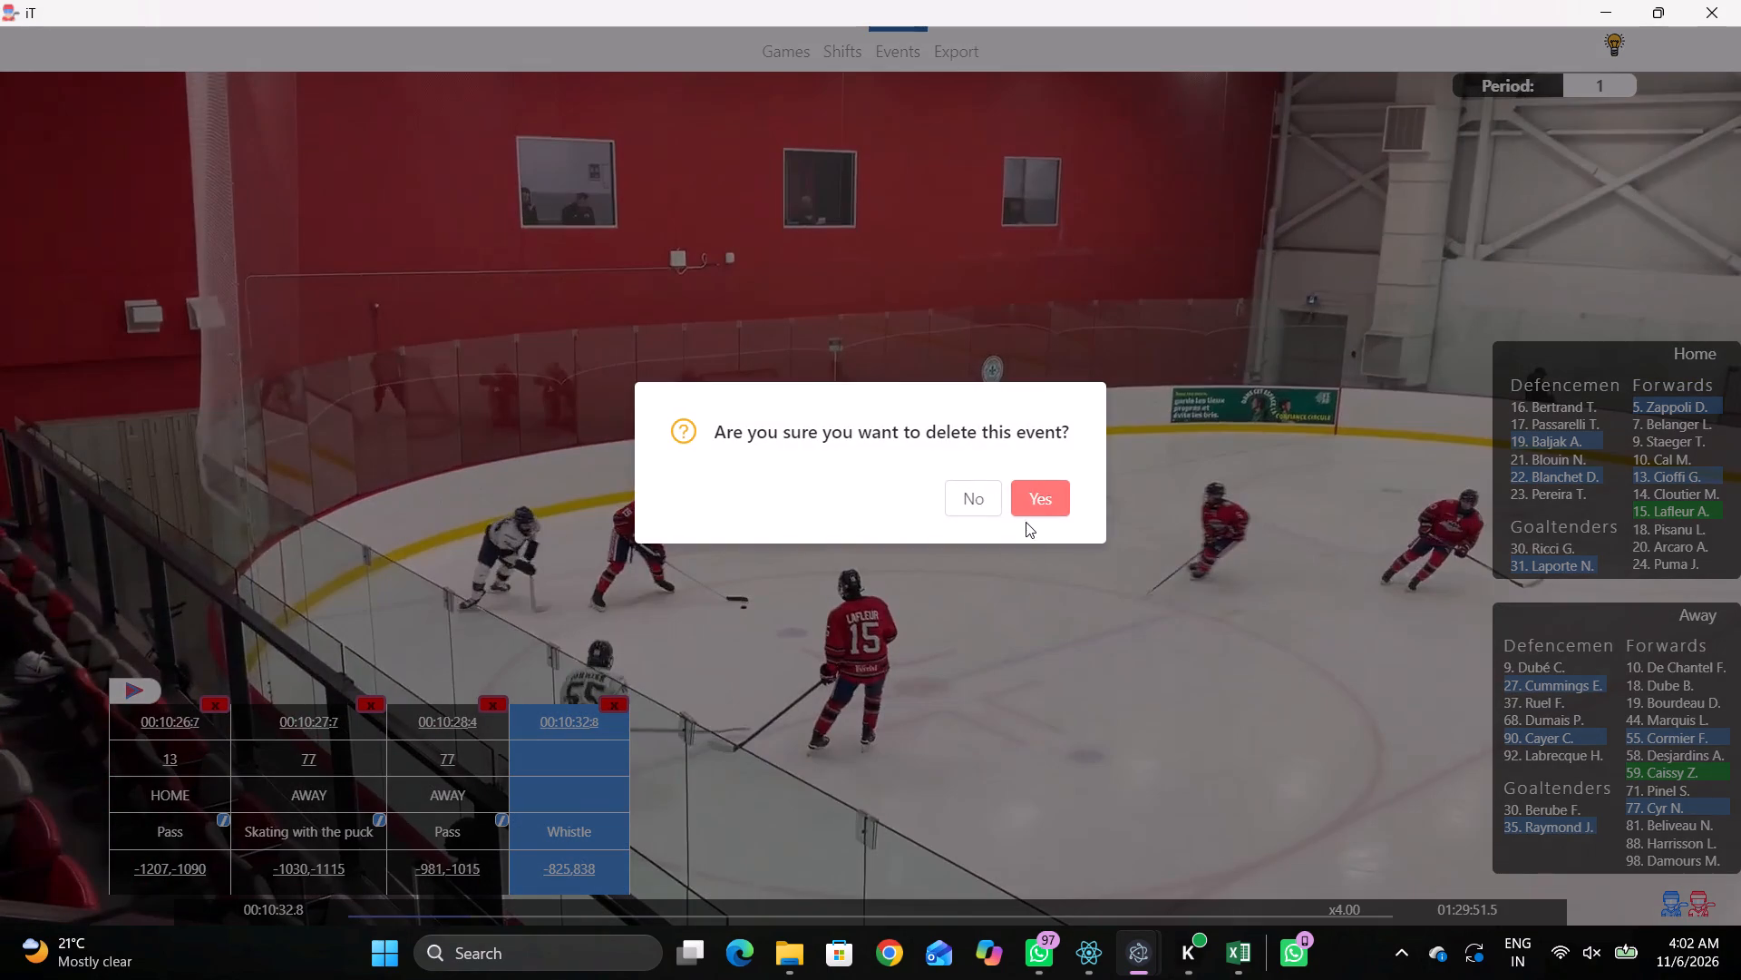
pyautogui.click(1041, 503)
# Record a pass by home player 19 in the upper part of the lower left faceoff circle.
pyautogui.press('r')
pyautogui.press('space')
pyautogui.press('space')
pyautogui.rightClick(1073, 377)
pyautogui.click(1110, 387)
pyautogui.press('q')
pyautogui.click(1112, 388)
pyautogui.rightClick(1106, 387)
pyautogui.press('q')
pyautogui.click(1116, 399)
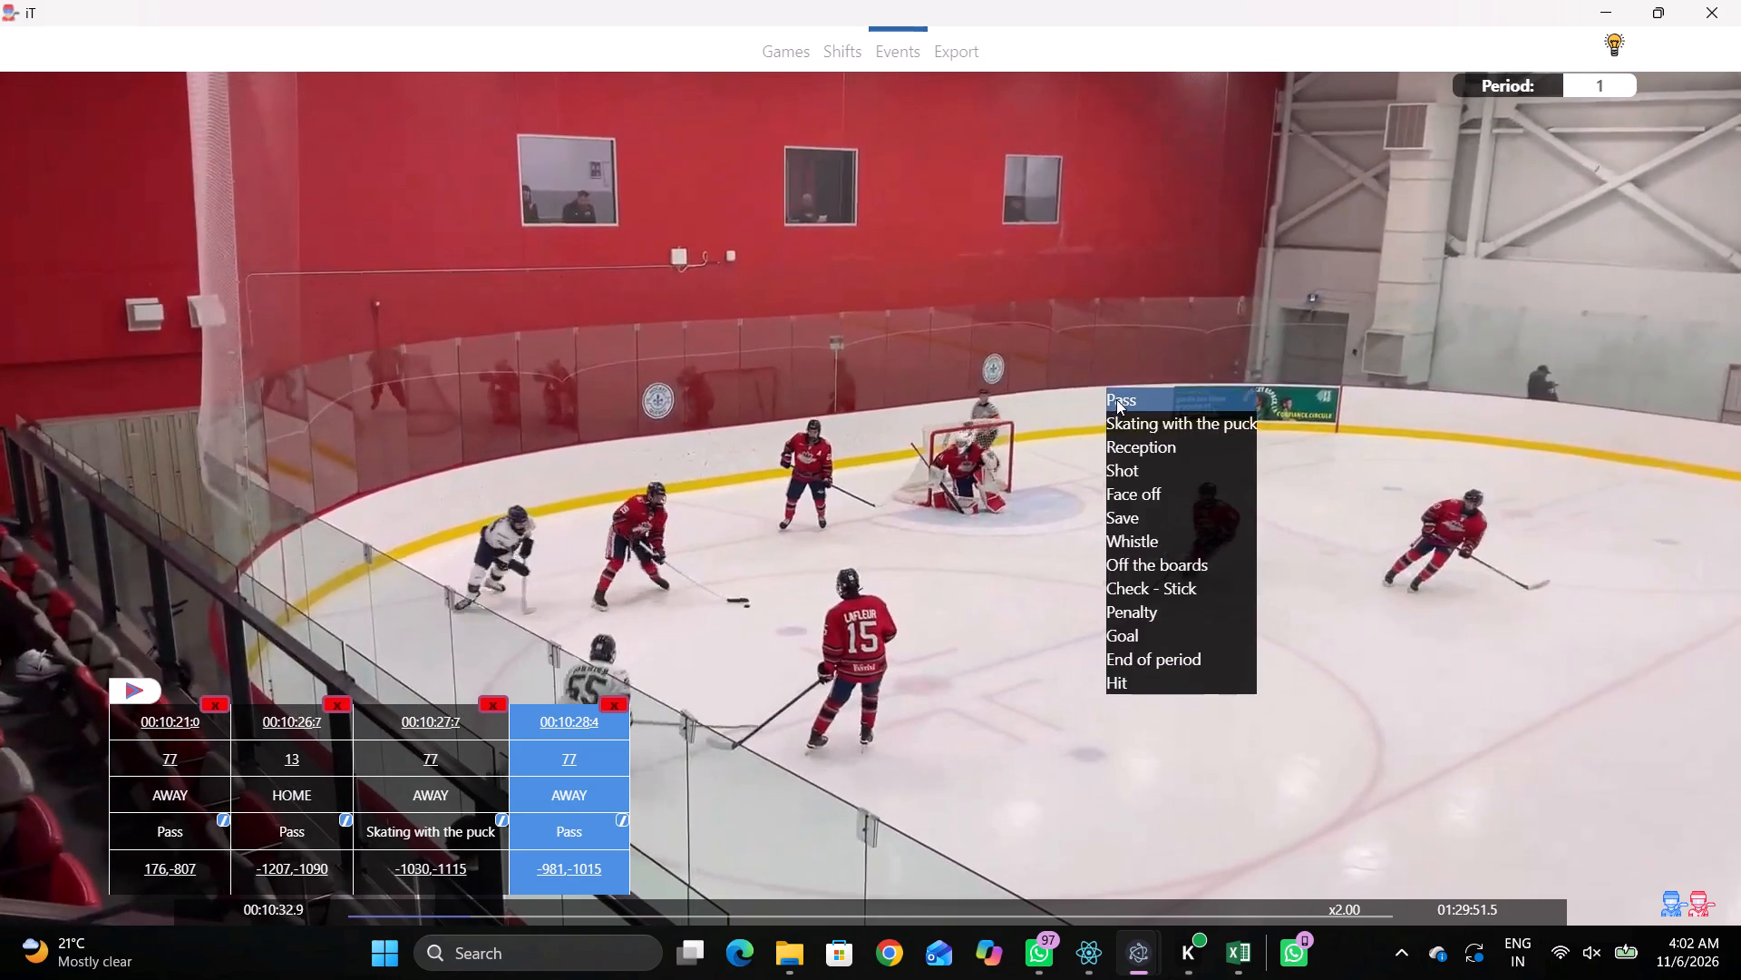
pyautogui.rightClick(1106, 389)
pyautogui.click(1119, 404)
pyautogui.click(1527, 444)
pyautogui.click(575, 410)
# Record skating with the puck by away player 55 inside the lower left faceoff circle, up and right of its centre dot.
pyautogui.press('r')
pyautogui.press('space')
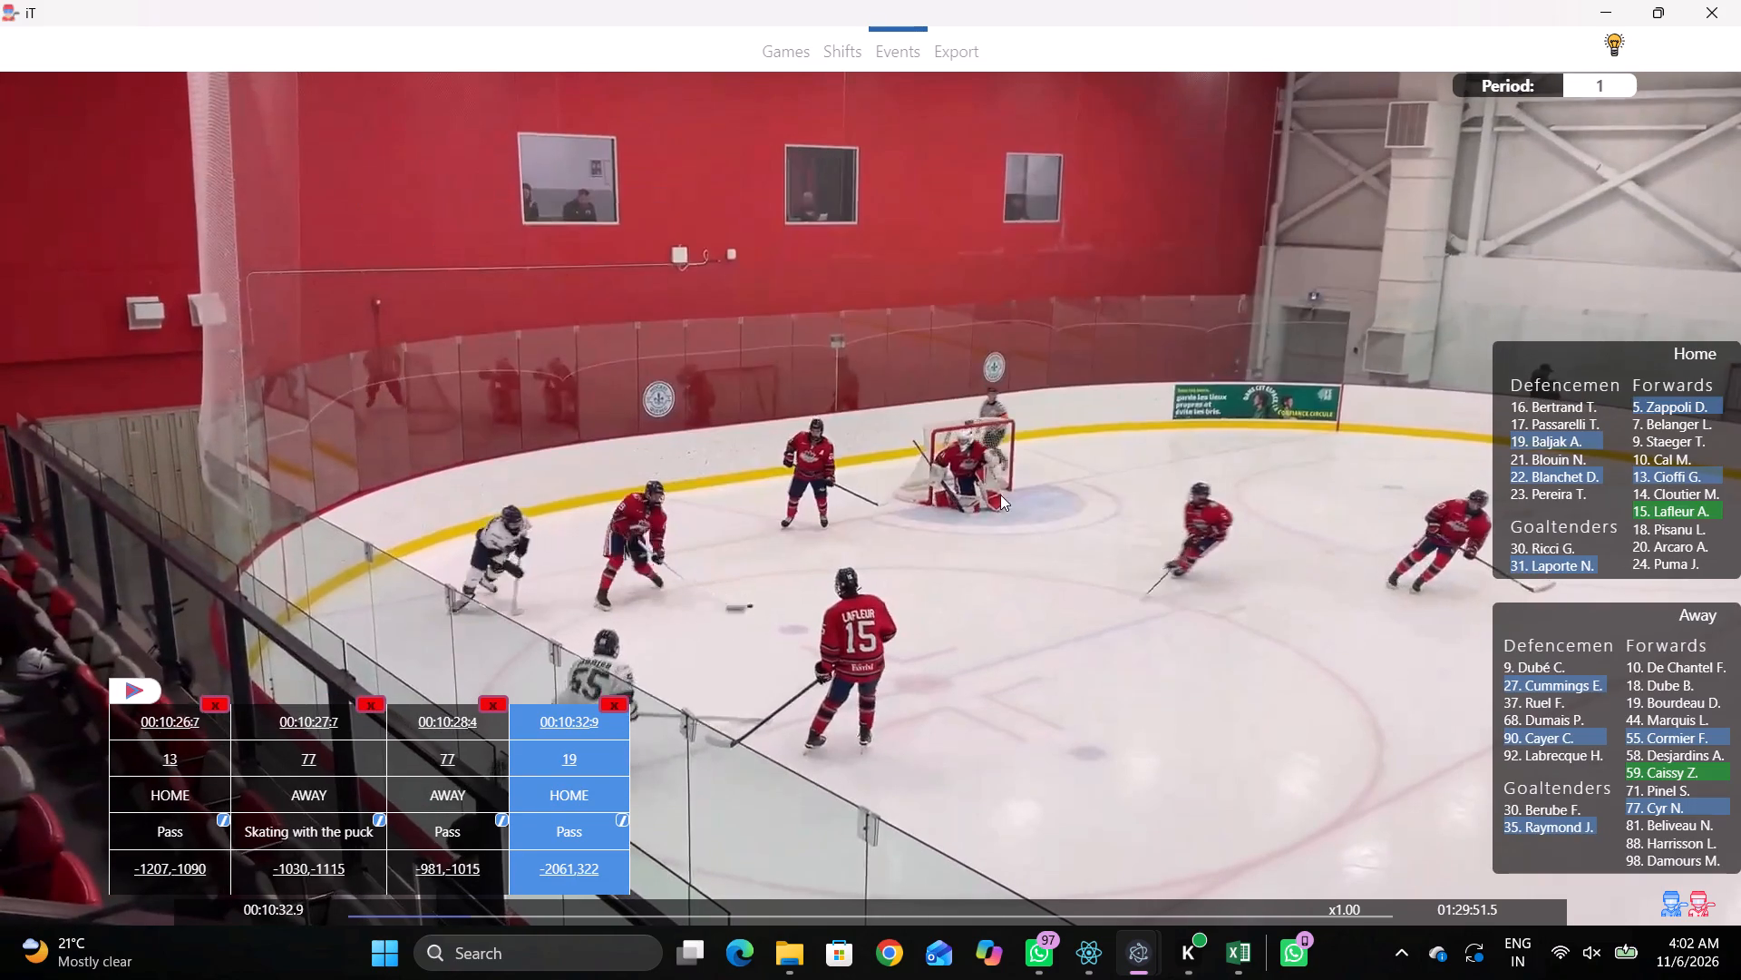
pyautogui.press('space')
pyautogui.press('space')
pyautogui.press('space')
pyautogui.press('space')
pyautogui.press('space')
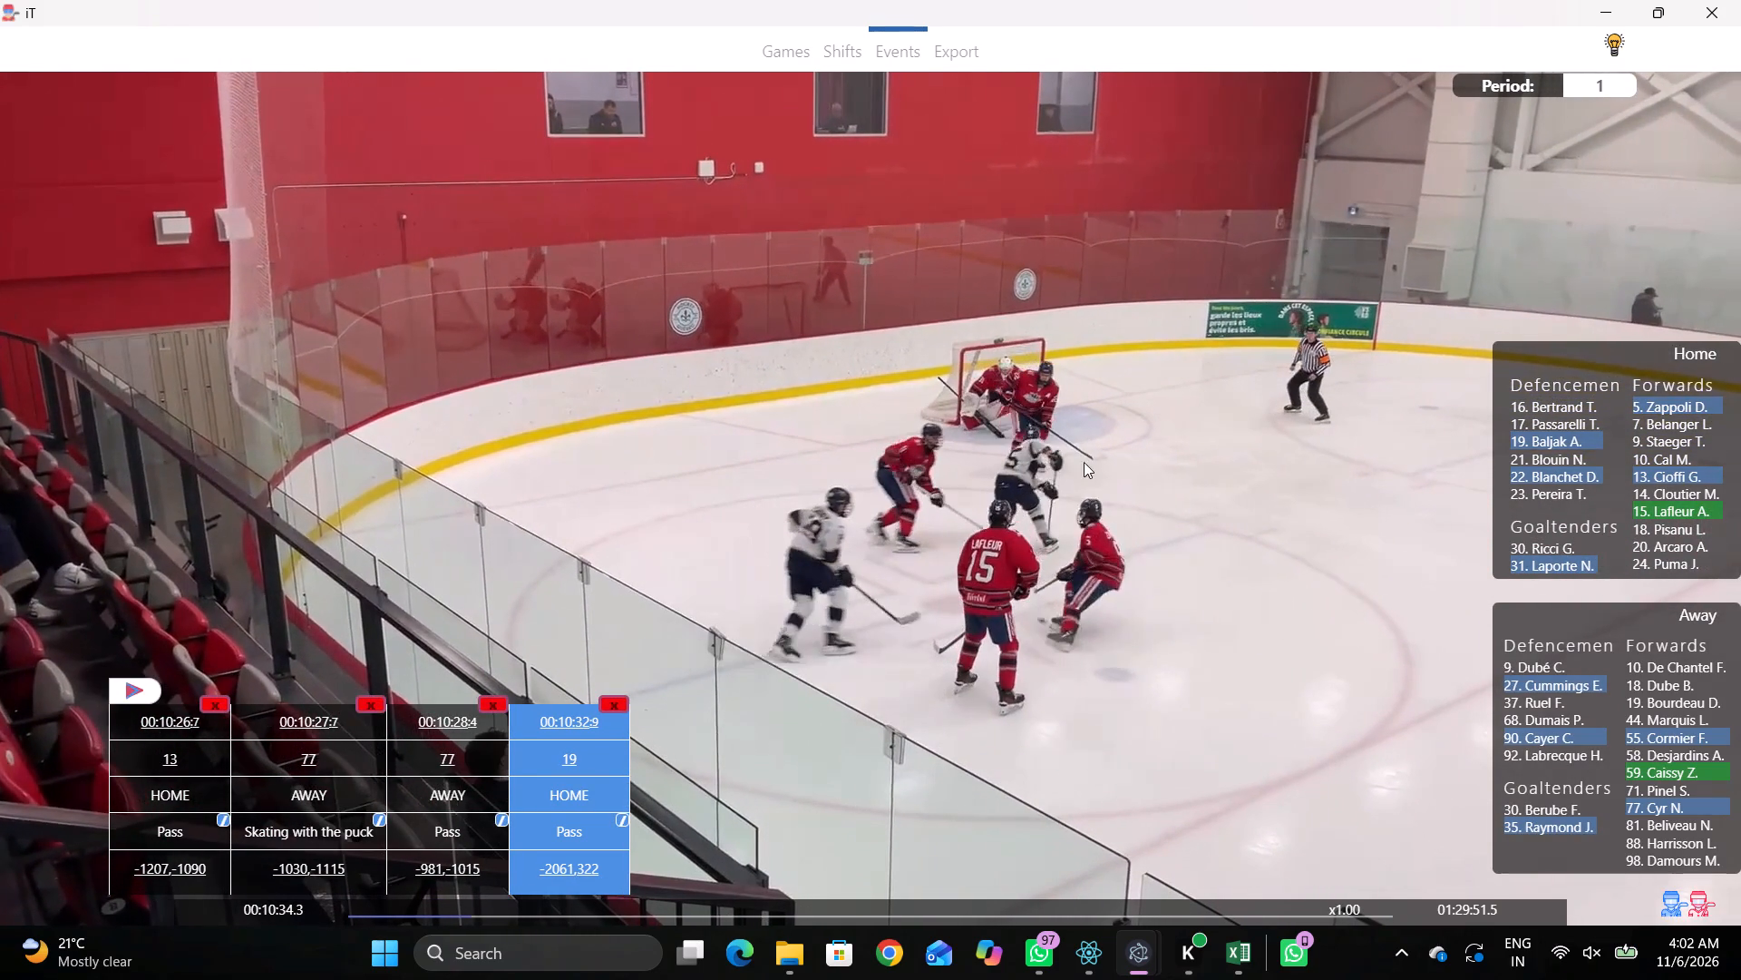
pyautogui.rightClick(1084, 462)
pyautogui.press('q')
pyautogui.rightClick(1121, 466)
pyautogui.click(1140, 484)
pyautogui.moveTo(1059, 475); pyautogui.dragTo(1046, 475, button='right')
pyautogui.click(1070, 502)
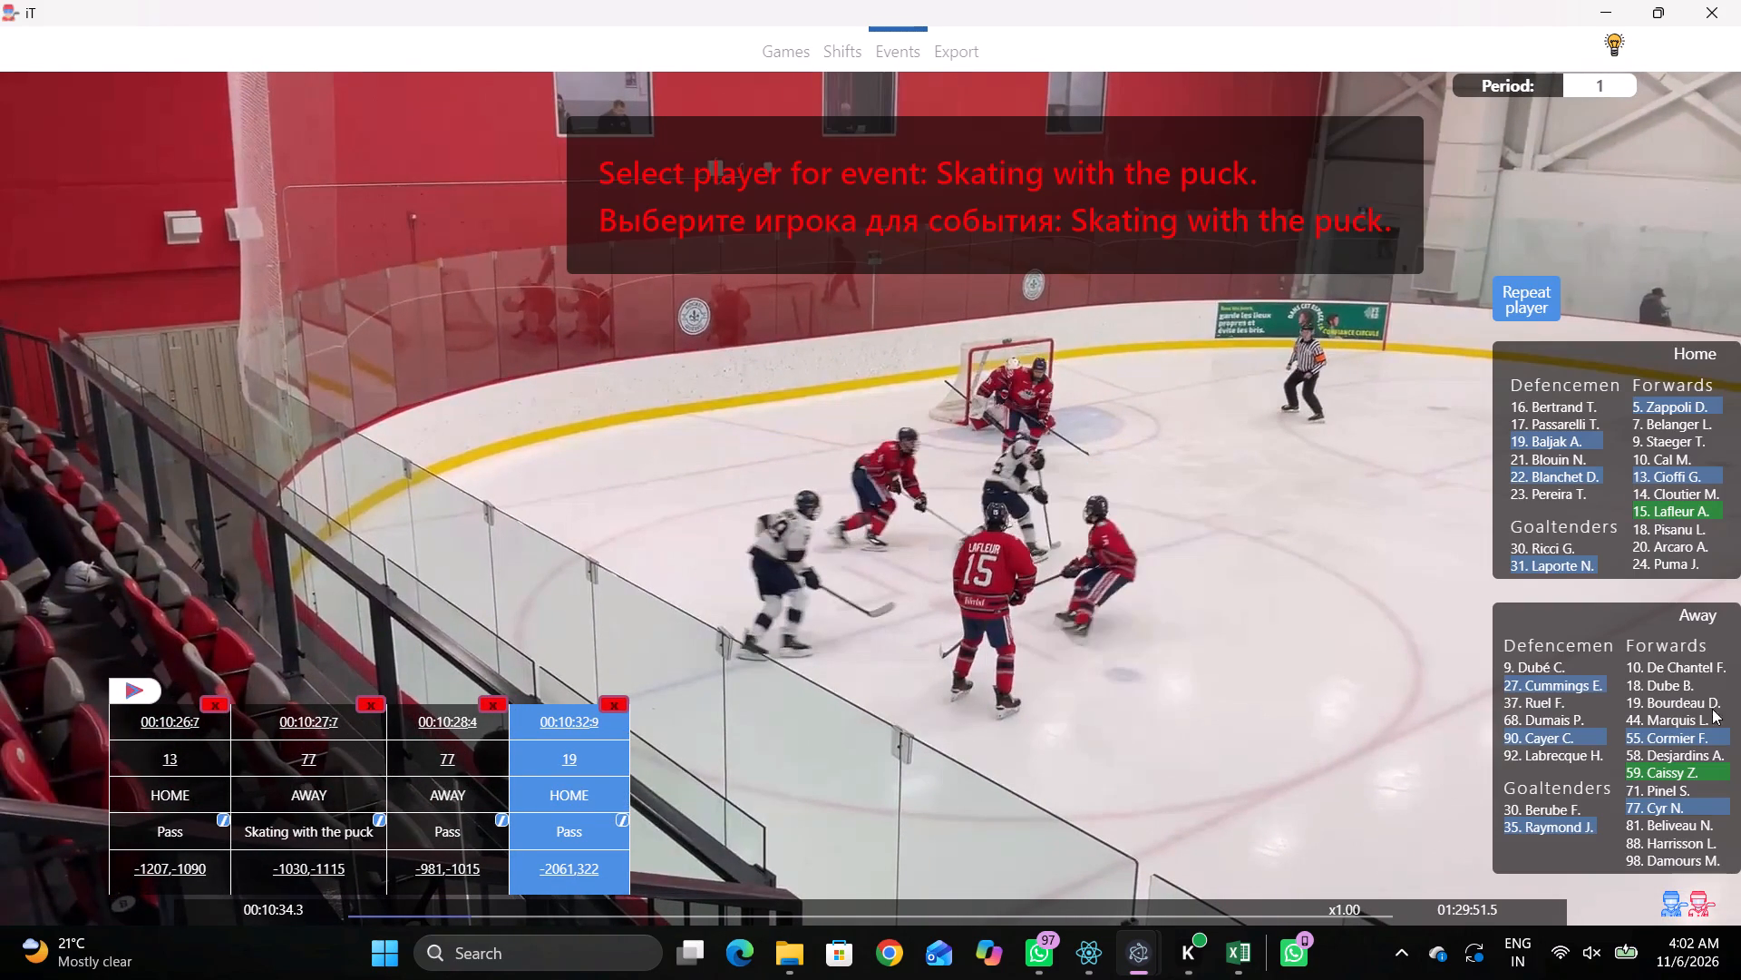
pyautogui.click(1647, 741)
pyautogui.click(603, 434)
# Record skating with the puck by home player 5 in the right part of the lower left faceoff circle.
pyautogui.press('space')
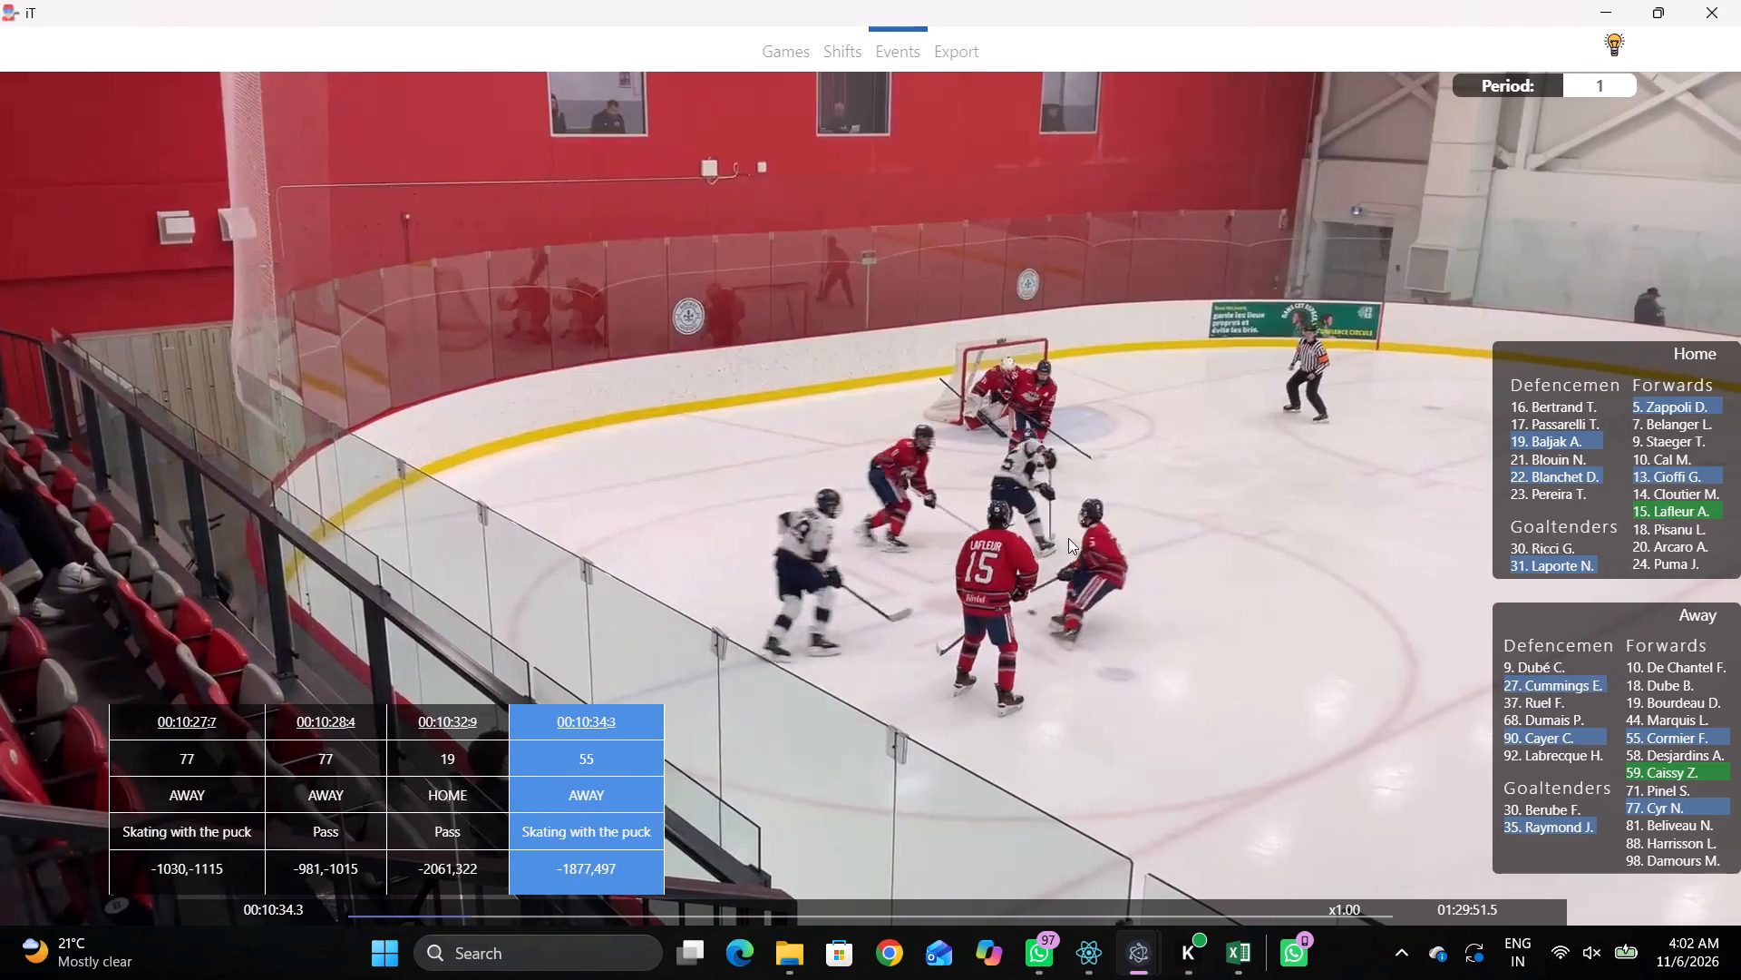
pyautogui.hotkey('shift', 'd')
pyautogui.press('space')
pyautogui.rightClick(1145, 520)
pyautogui.click(1211, 554)
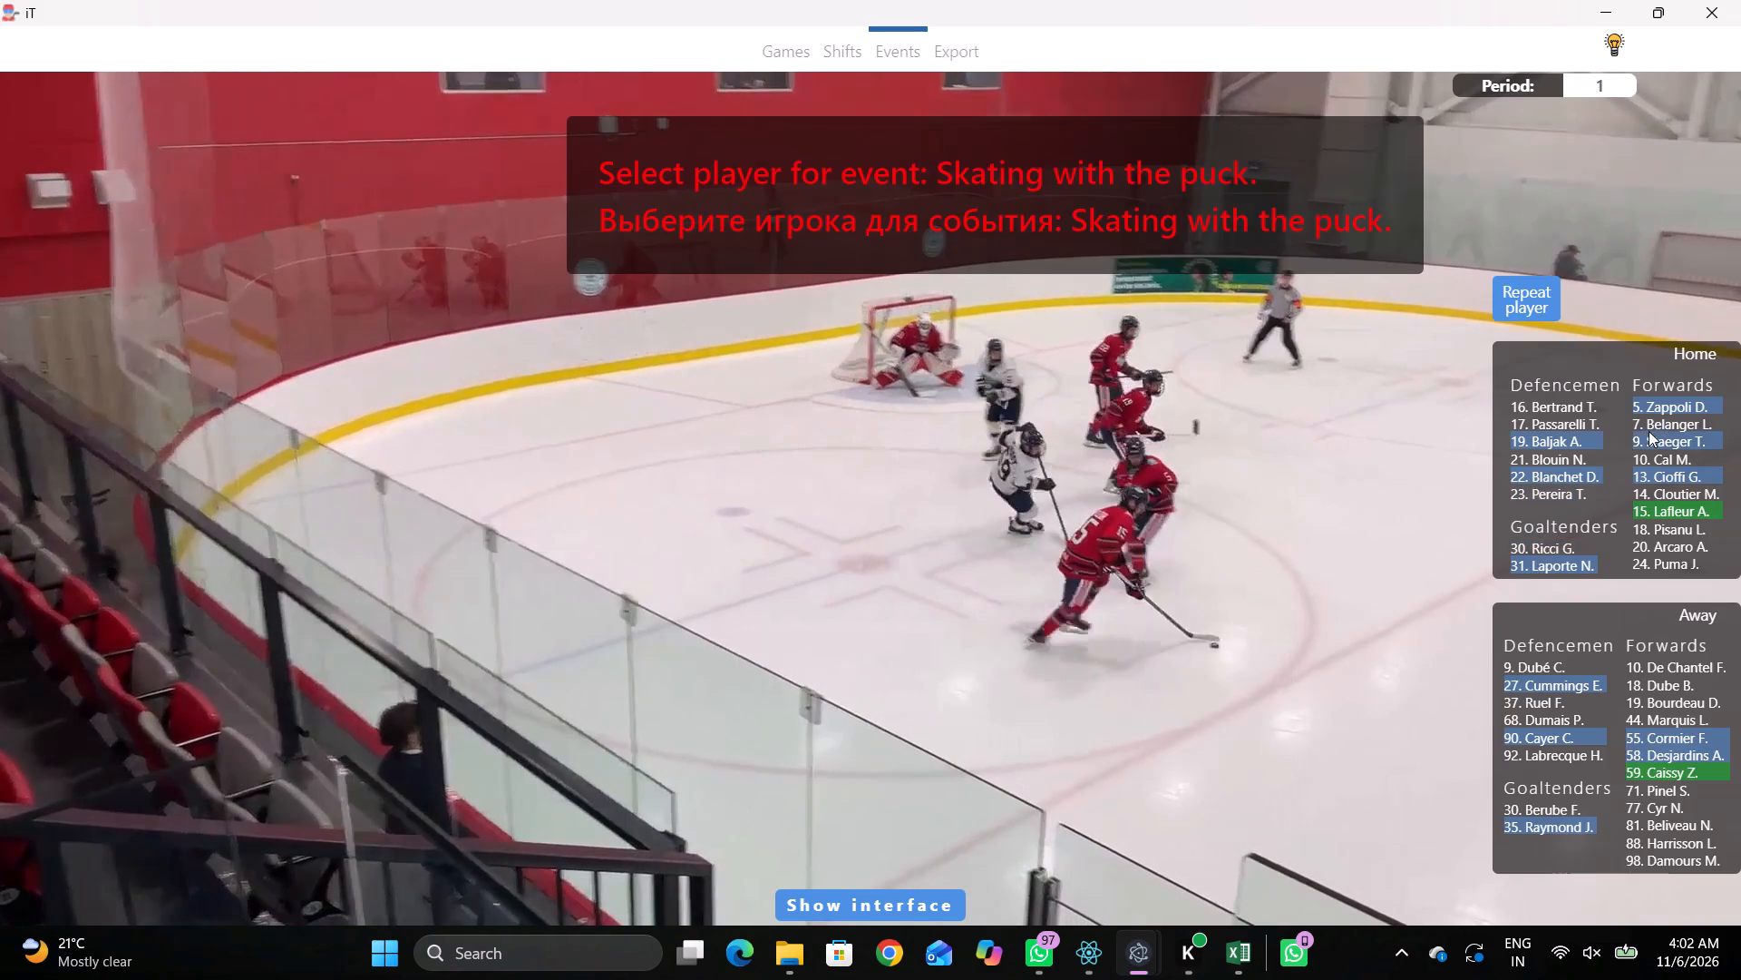
pyautogui.click(1652, 408)
pyautogui.click(611, 470)
# Record skating with the puck by the same home player 5 near the lower boards, between the centre line and right blue line.
pyautogui.press('space')
pyautogui.press('v')
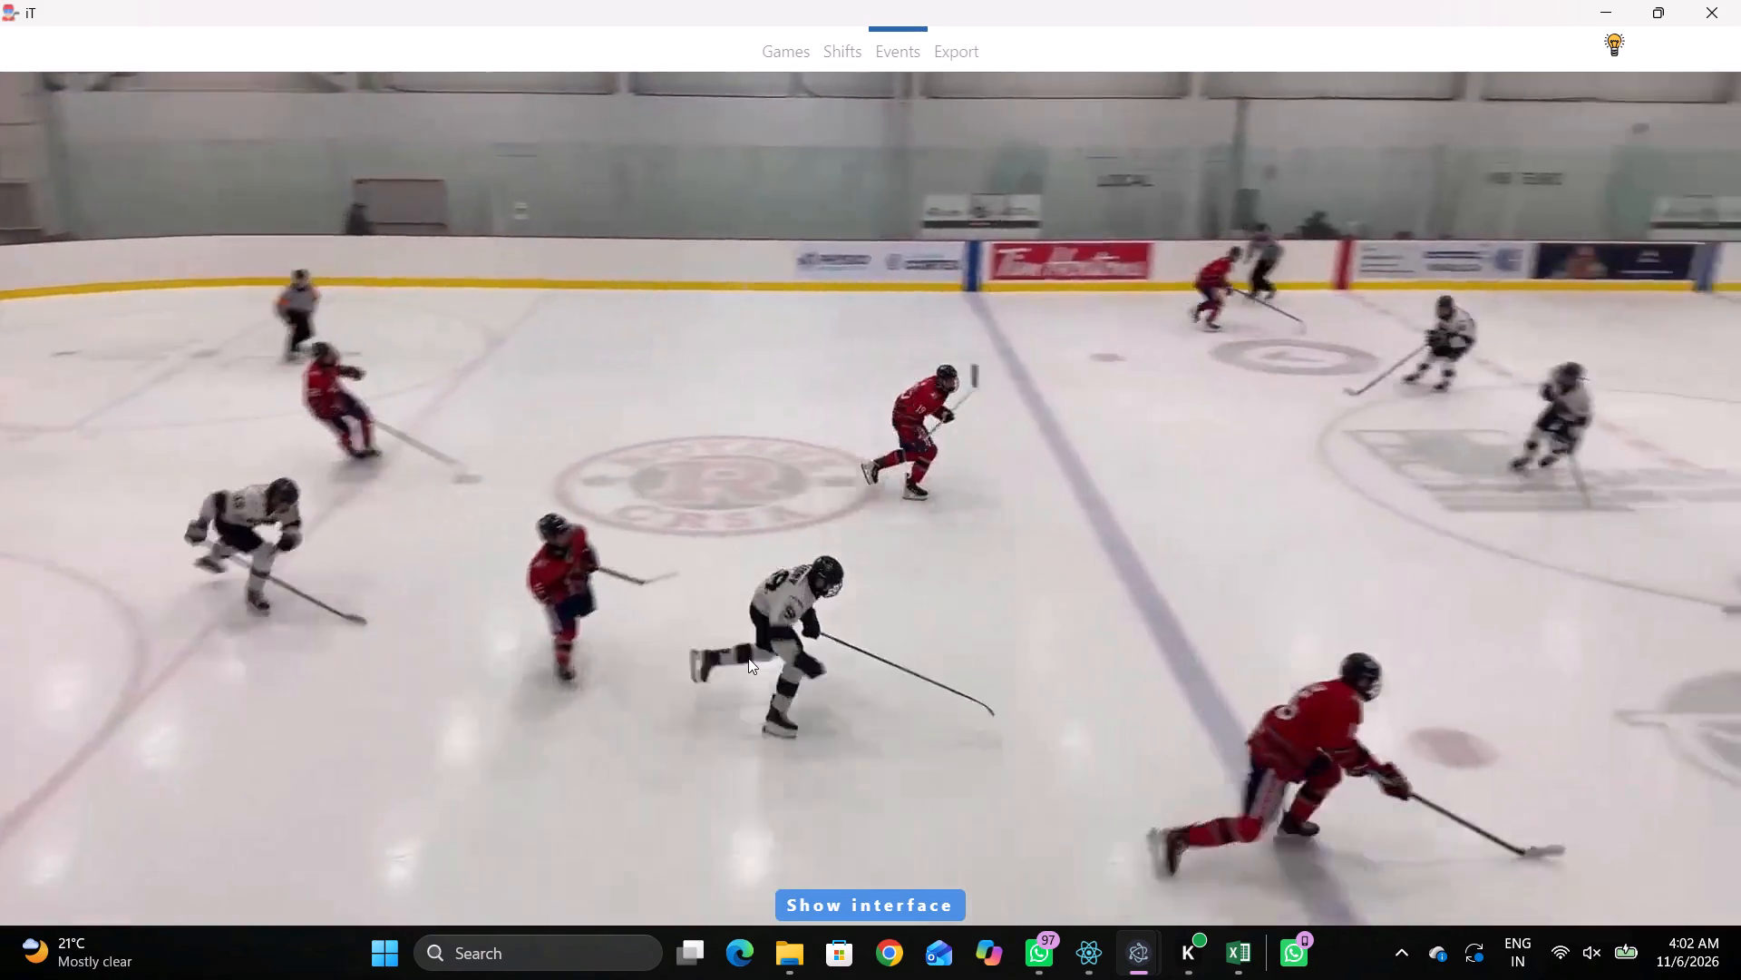
pyautogui.press('space')
pyautogui.press('q')
pyautogui.press('q')
pyautogui.press('q')
pyautogui.press('q')
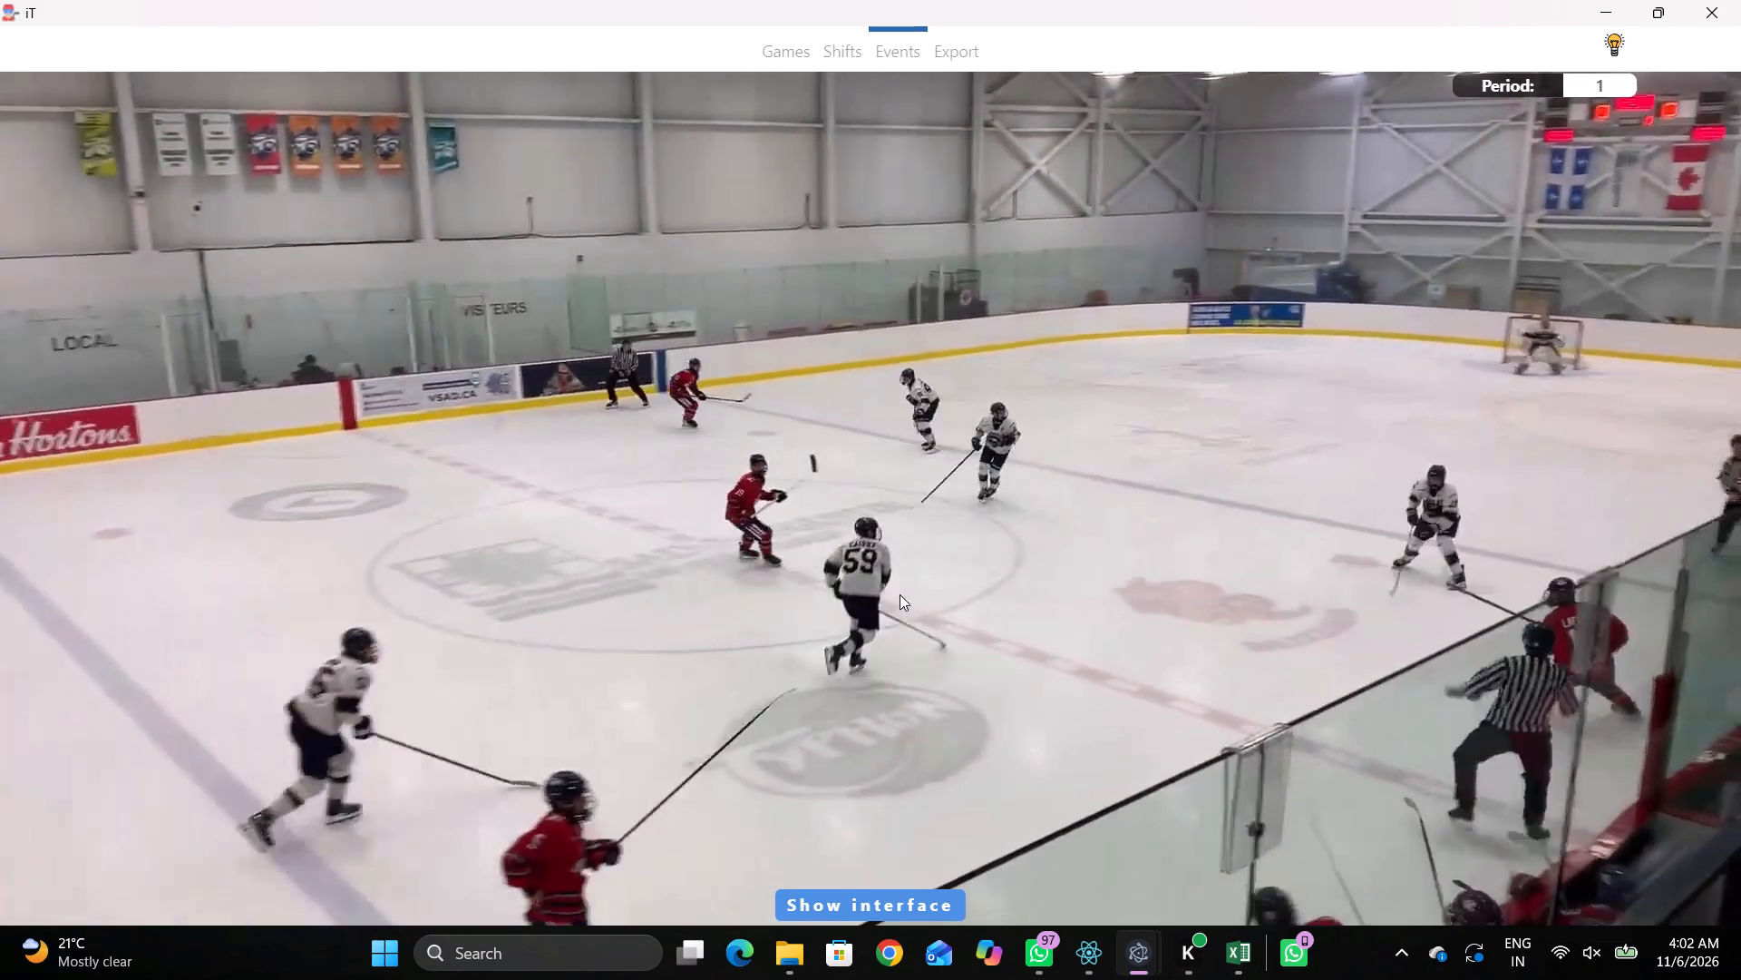
pyautogui.press('q')
pyautogui.press('q')
pyautogui.press('q')
pyautogui.press('q')
pyautogui.rightClick(881, 542)
pyautogui.click(913, 568)
pyautogui.click(1529, 296)
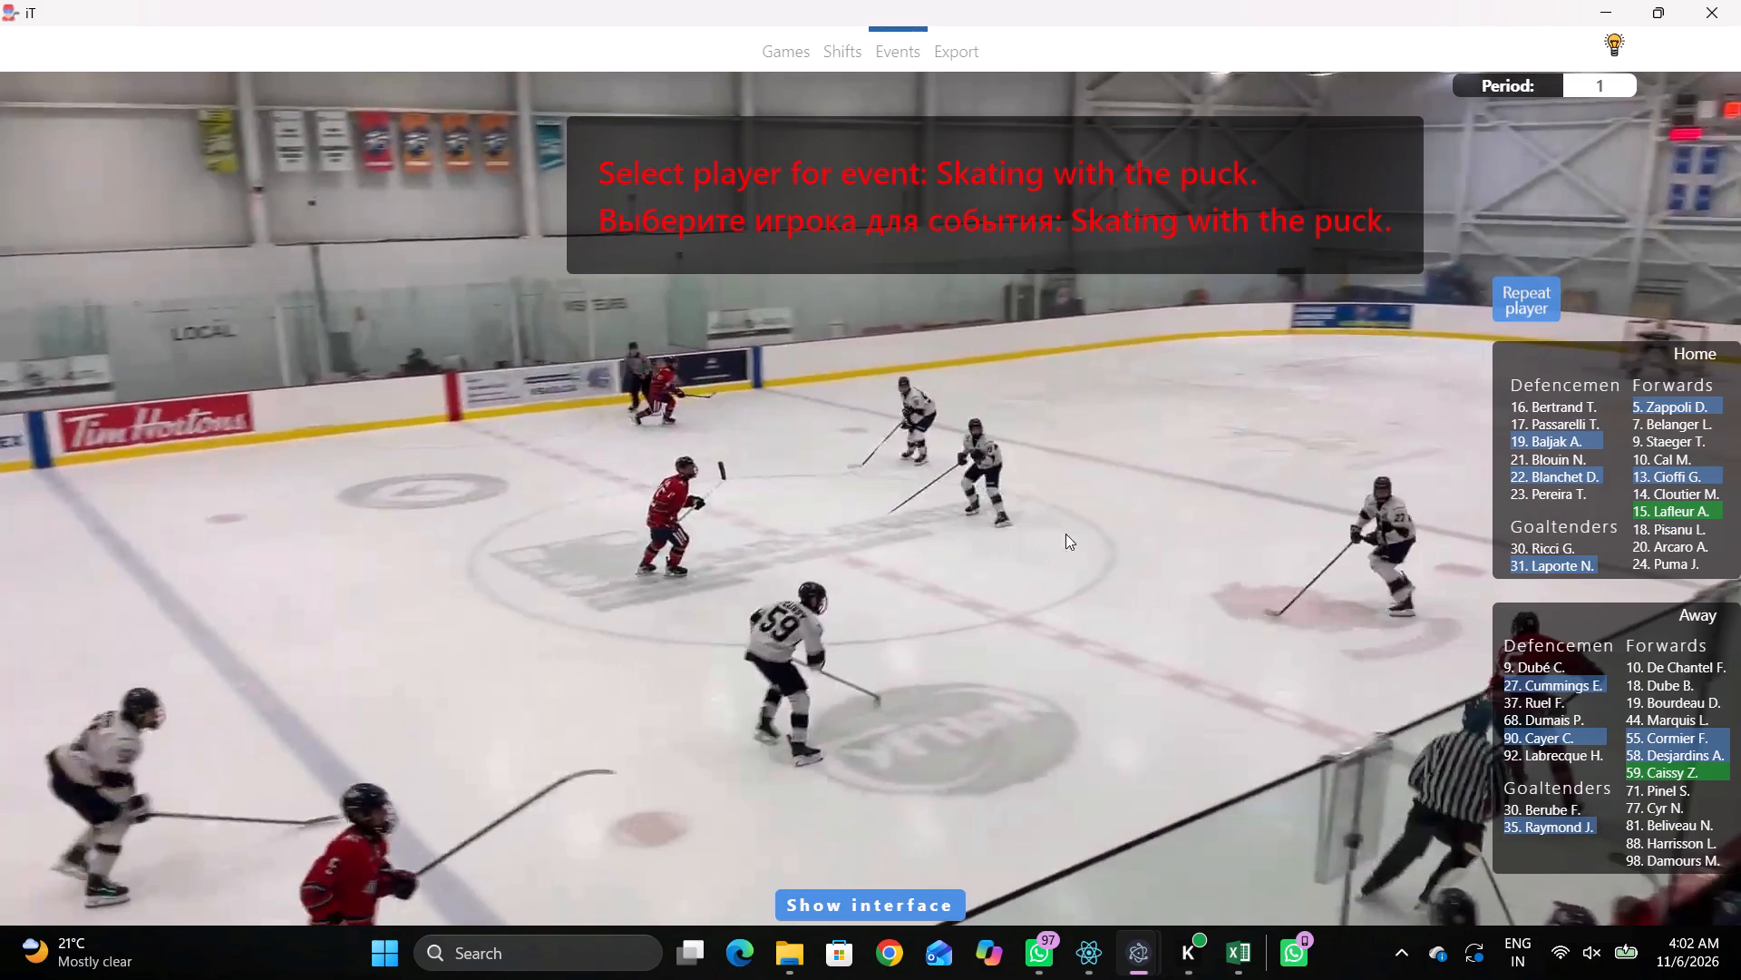
pyautogui.click(976, 526)
# Record skating with the puck by away player 90 behind the right goal line, above the net and close to the end boards.
pyautogui.press('space')
pyautogui.press('space')
pyautogui.hotkey('shift', 'd')
pyautogui.press('space')
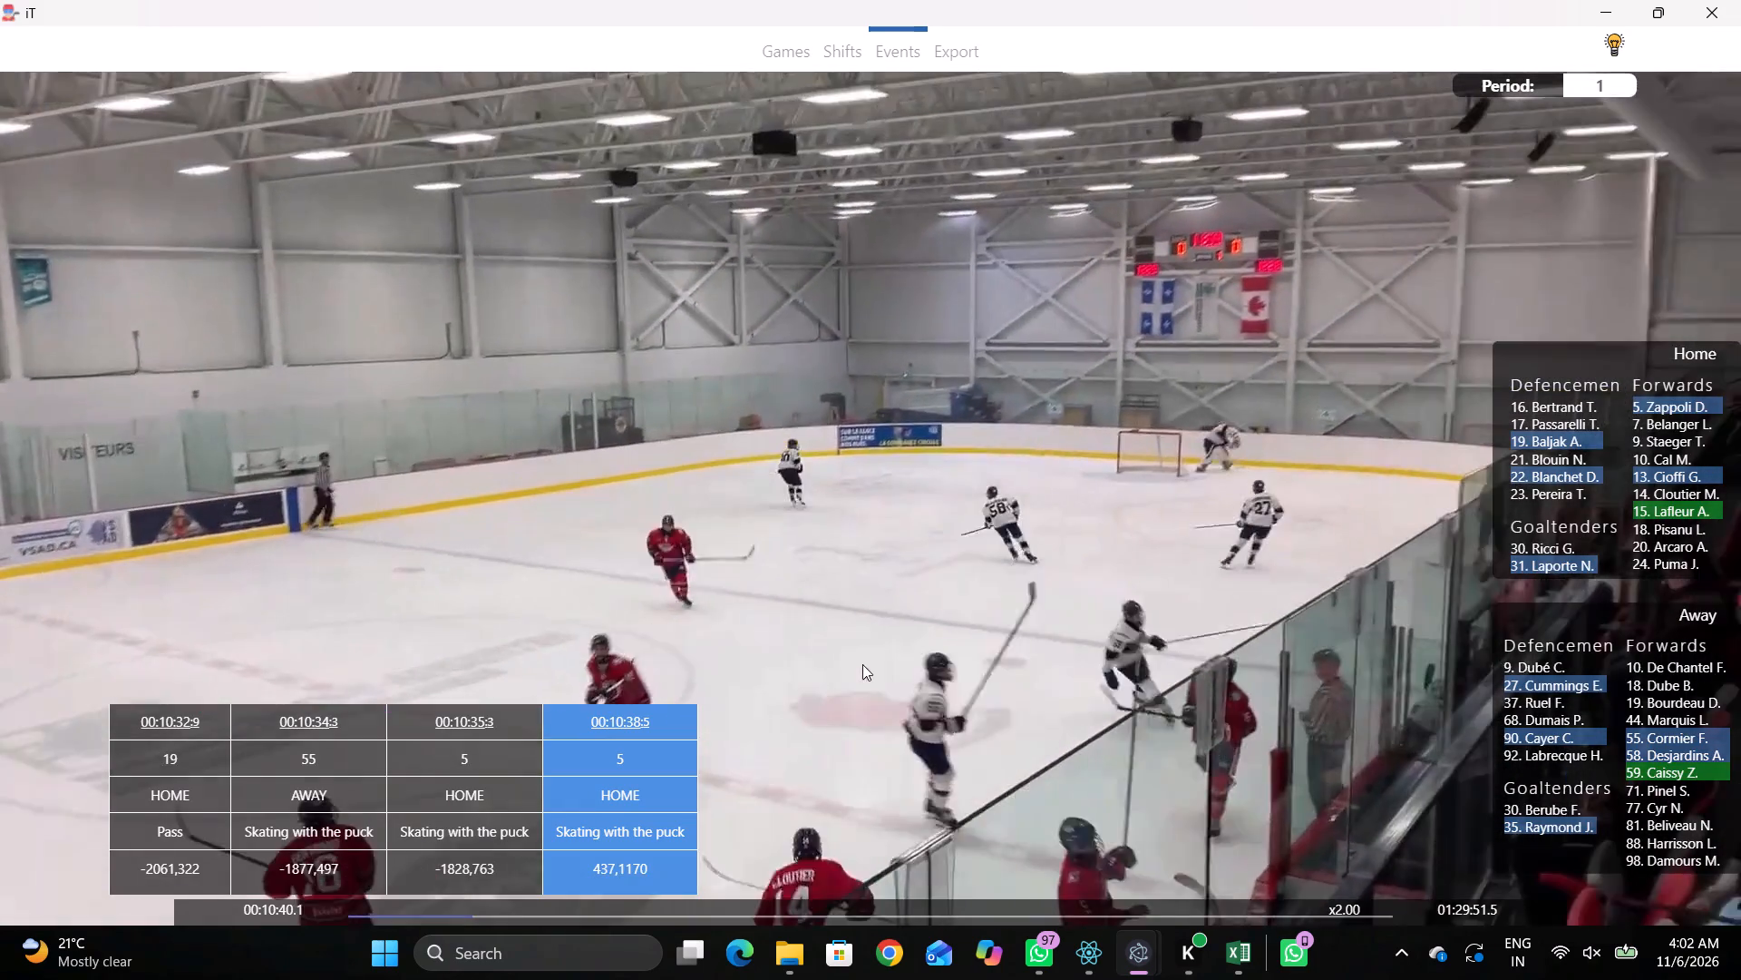
pyautogui.press('space')
pyautogui.press('space')
pyautogui.press('space')
pyautogui.write('rD')
pyautogui.press('space')
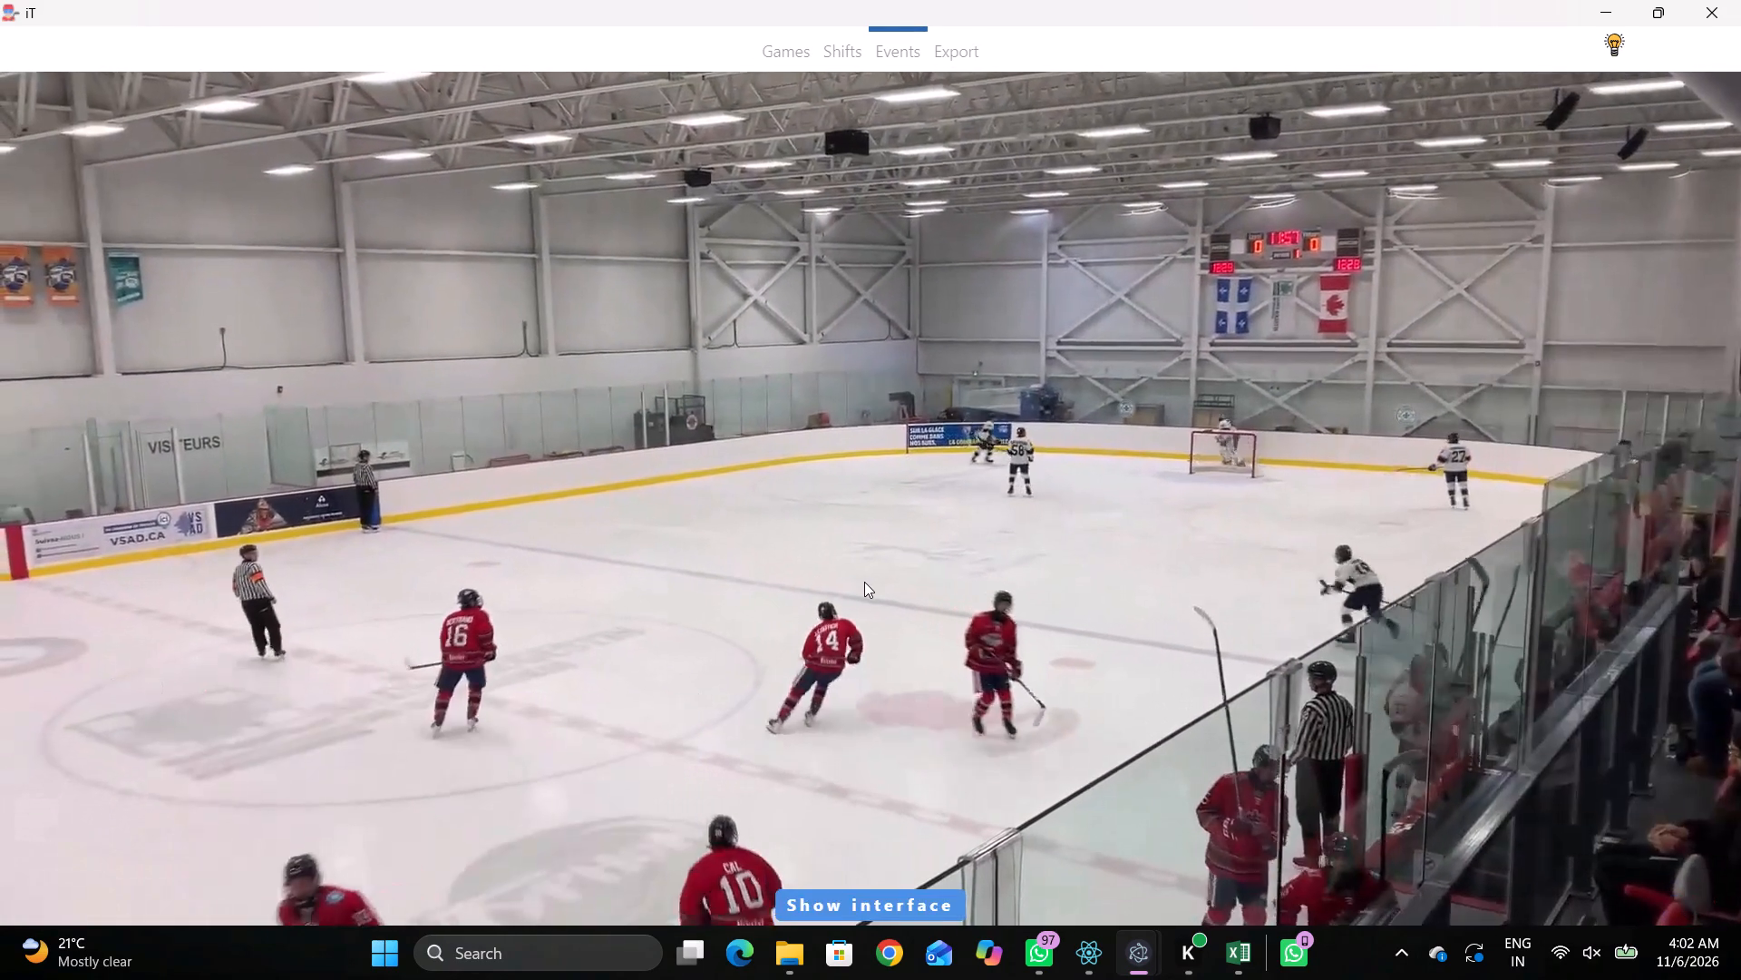
pyautogui.press('space')
pyautogui.hotkey('shift', 'd')
pyautogui.write('D v')
pyautogui.press('space')
pyautogui.rightClick(905, 537)
pyautogui.click(940, 565)
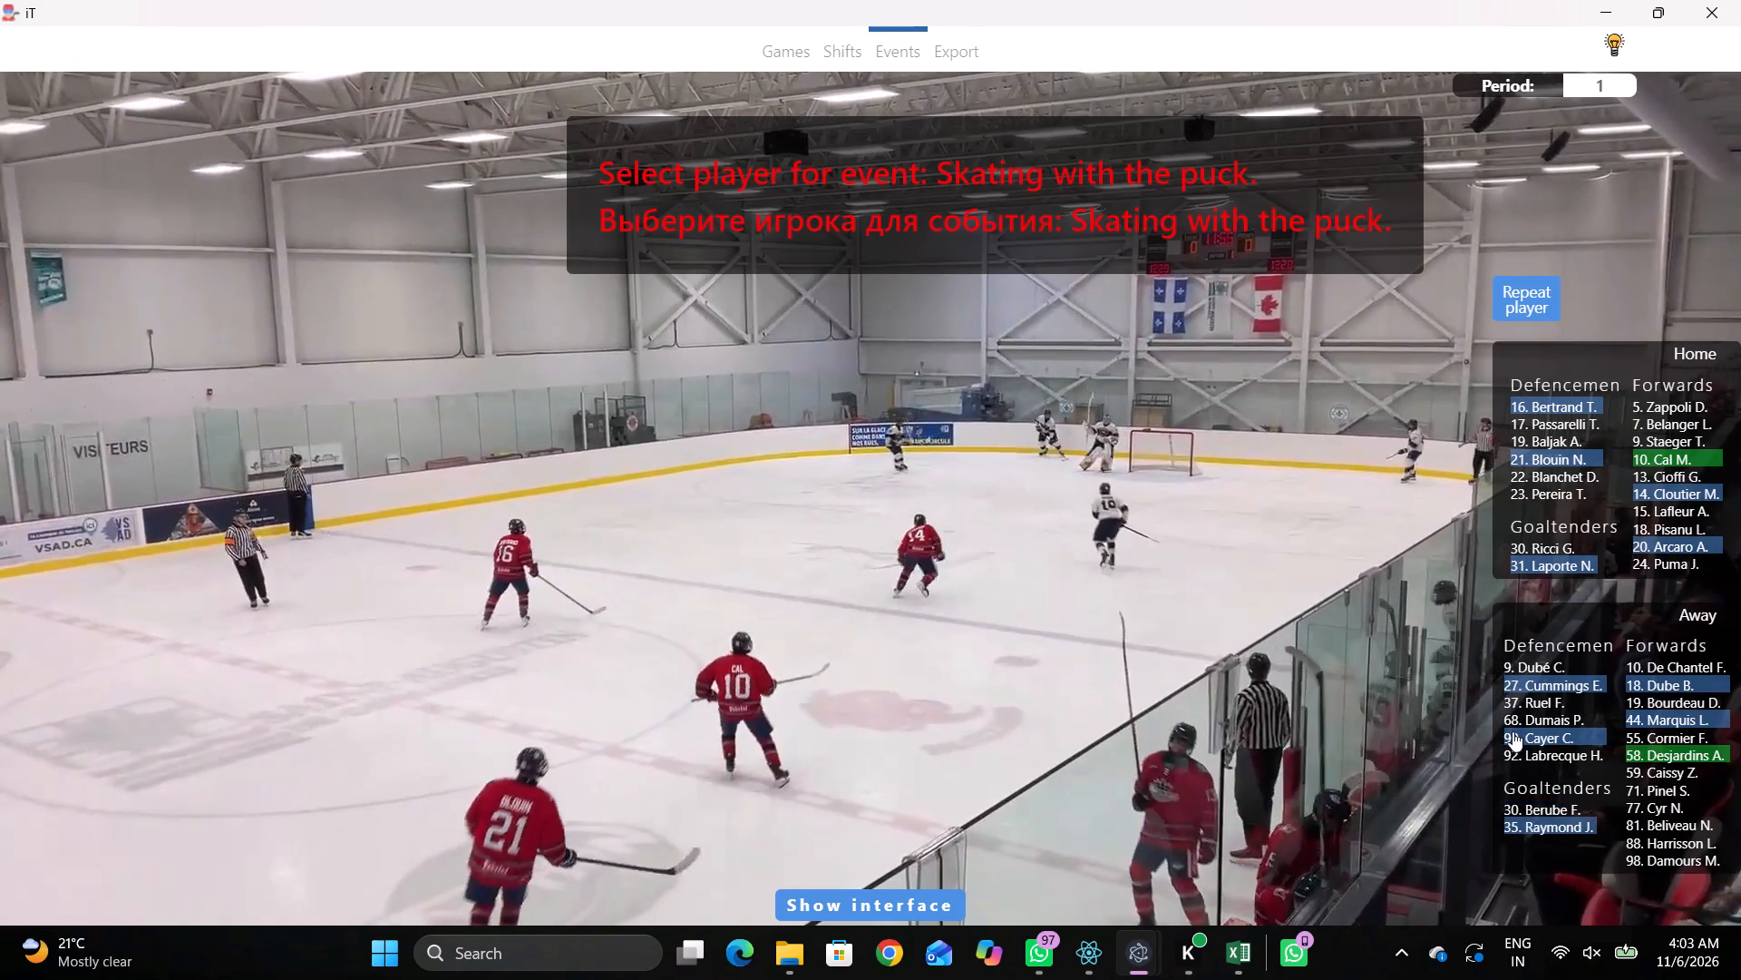
pyautogui.click(1512, 731)
pyautogui.click(1372, 290)
# Record a pass by the same away player 90 inside the upper right faceoff circle, below and right of its centre dot.
pyautogui.press('r')
pyautogui.press('space')
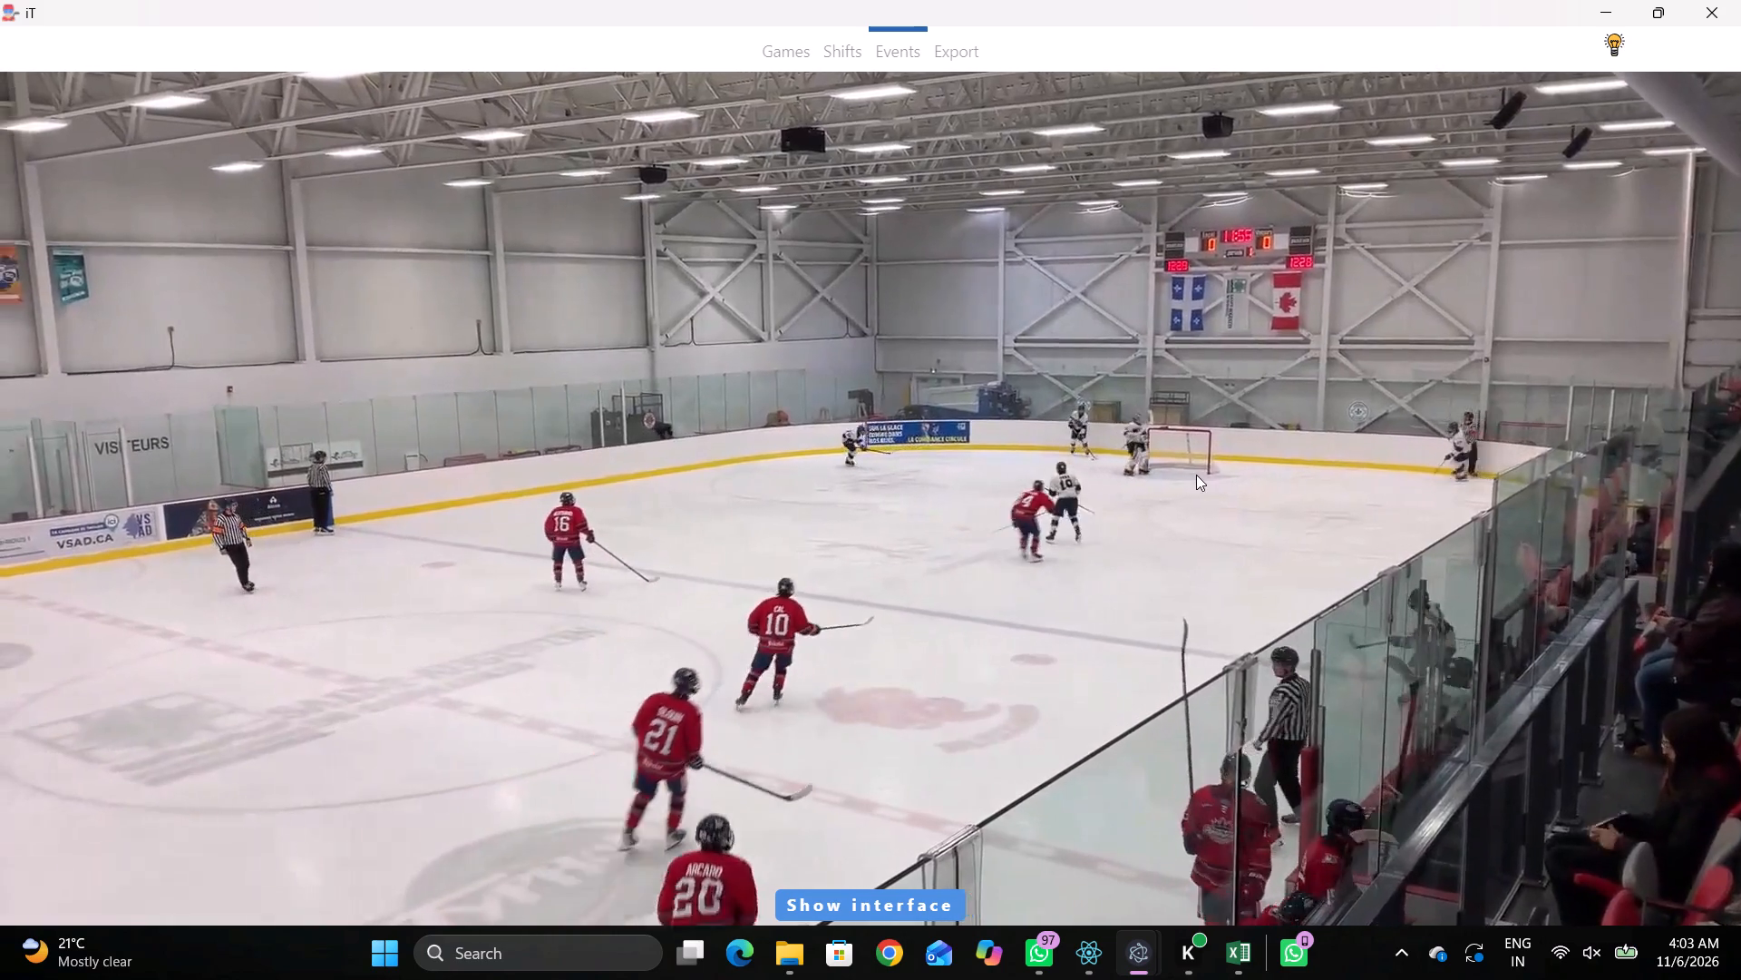
pyautogui.press('v')
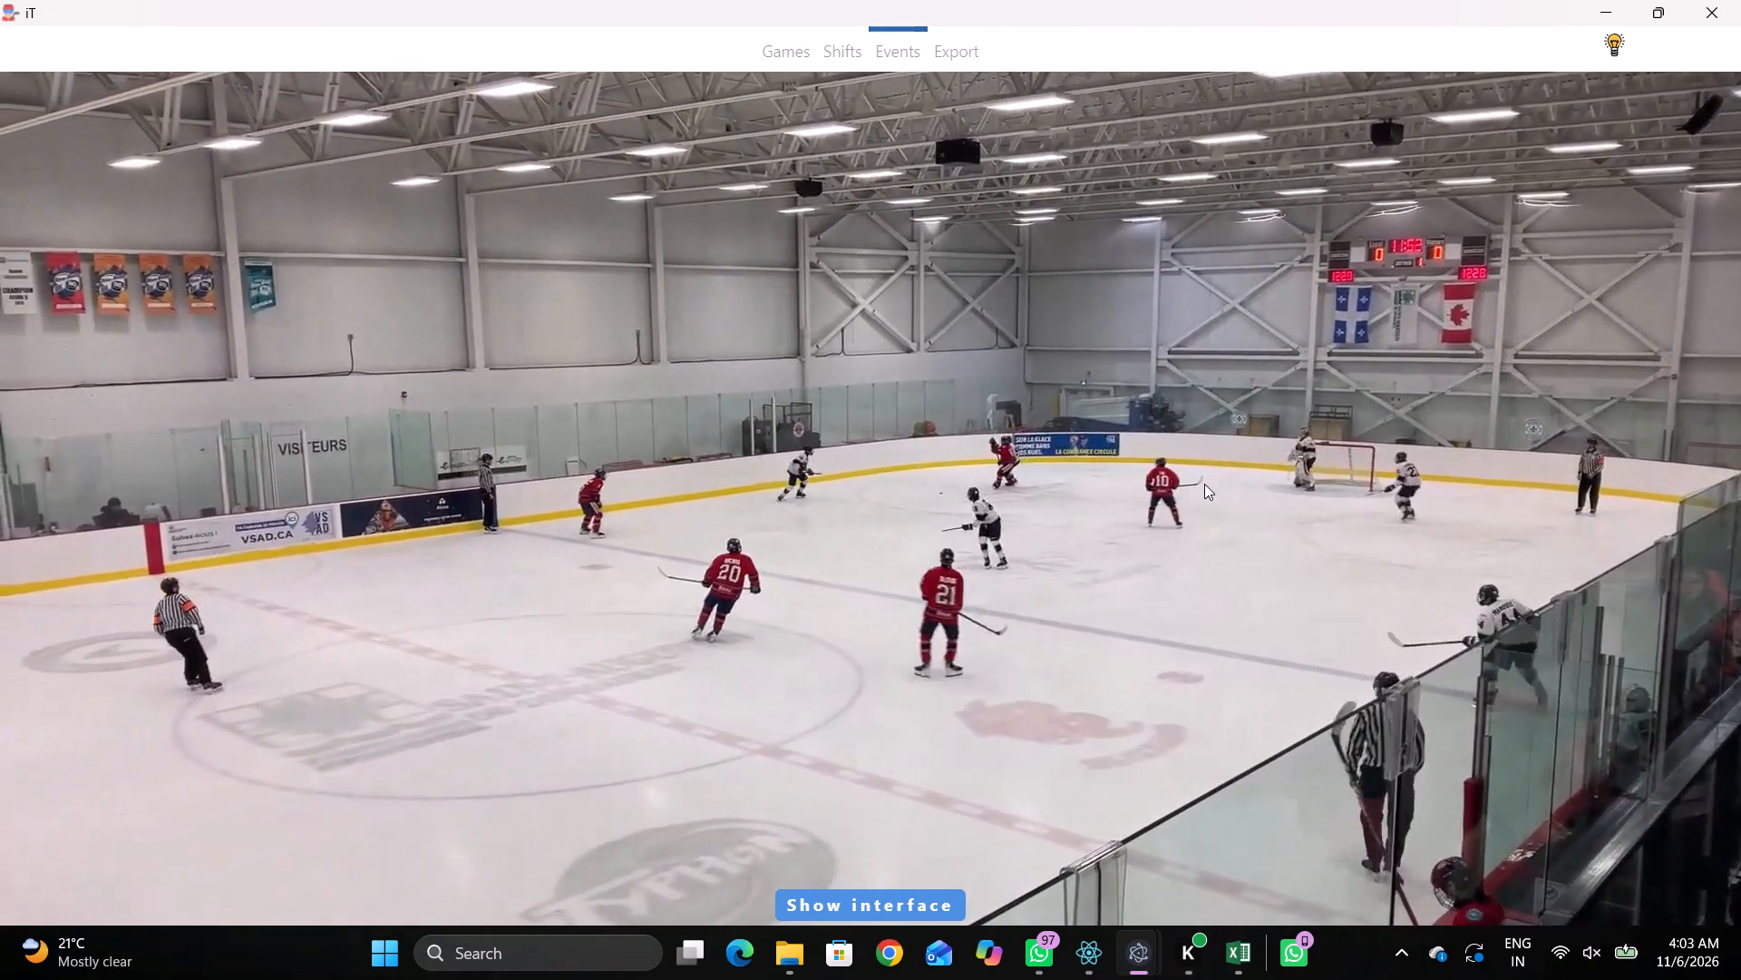
pyautogui.press('space')
pyautogui.write('q')
pyautogui.press('q')
pyautogui.press('q')
pyautogui.press('q')
pyautogui.press('q')
pyautogui.rightClick(1298, 397)
pyautogui.click(1344, 402)
pyautogui.click(1516, 297)
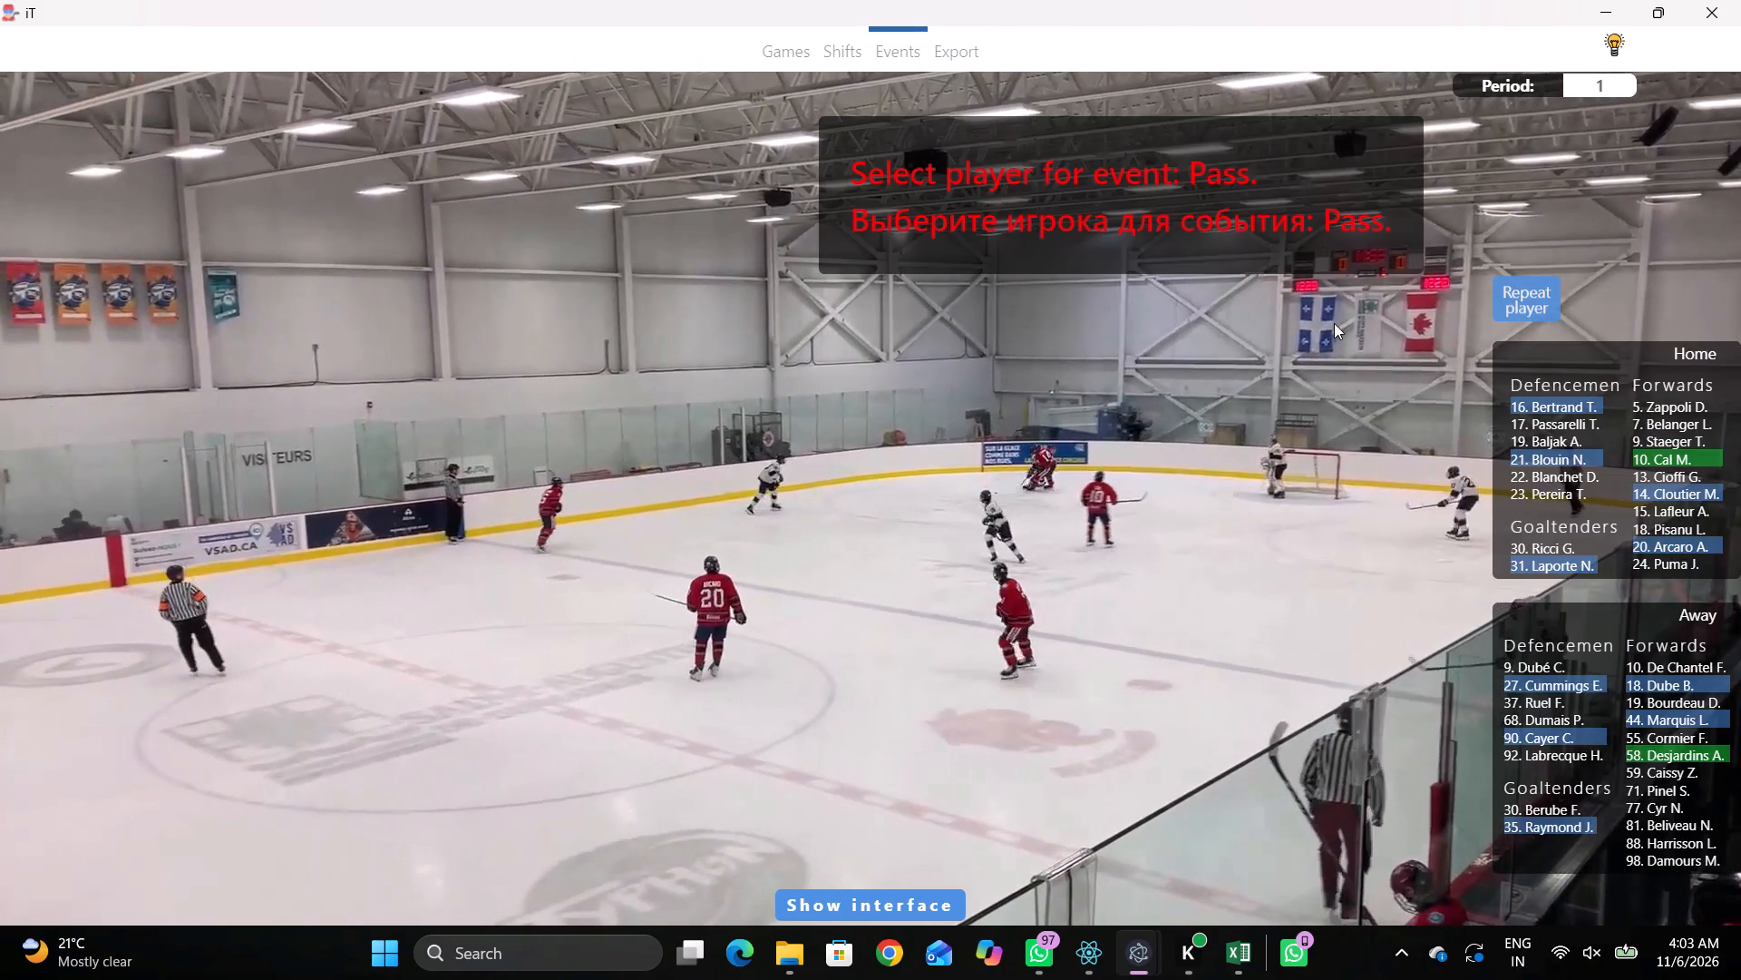
pyautogui.click(1266, 308)
# Record skating with the puck by away player 18 just right of the right blue line, slightly below the upper faceoff dot's level.
pyautogui.press('space')
pyautogui.press('space')
pyautogui.rightClick(1118, 373)
pyautogui.click(1195, 416)
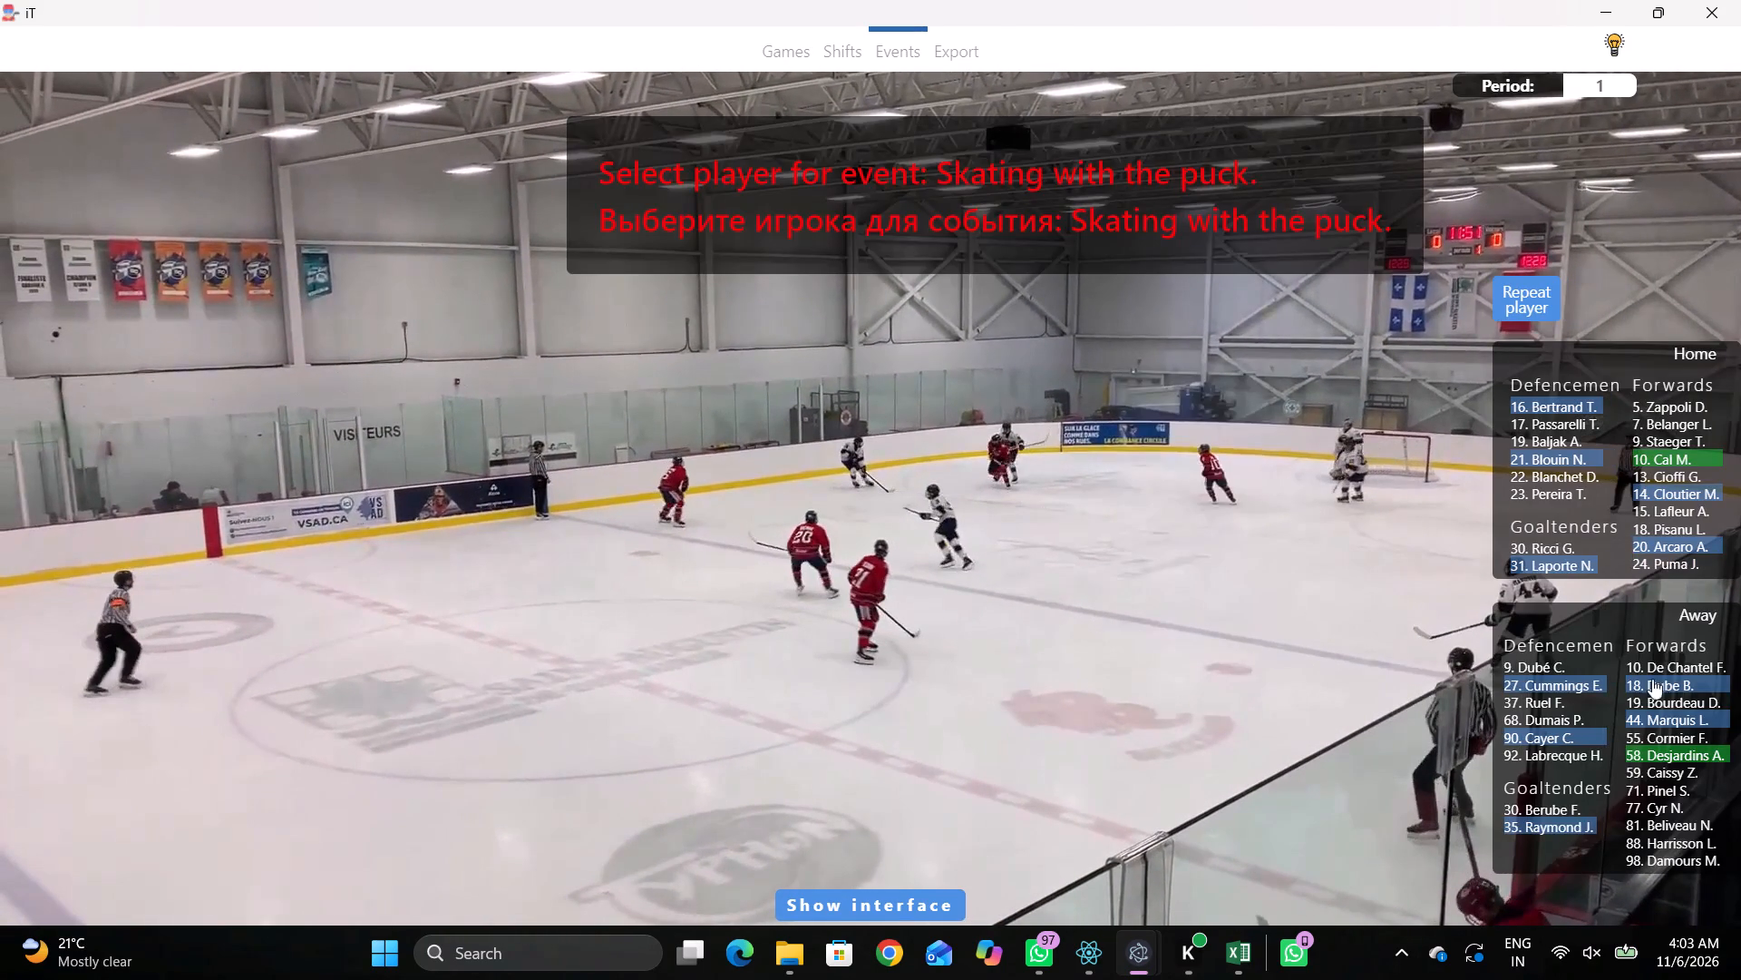
pyautogui.click(1636, 669)
pyautogui.click(1649, 686)
pyautogui.click(1038, 302)
# Review the preceding play and change the player of the away skating event at 00:10:48:0 to away player 58.
pyautogui.press('space')
pyautogui.press('space')
pyautogui.press('space')
pyautogui.press('space')
pyautogui.press('space')
pyautogui.press('space')
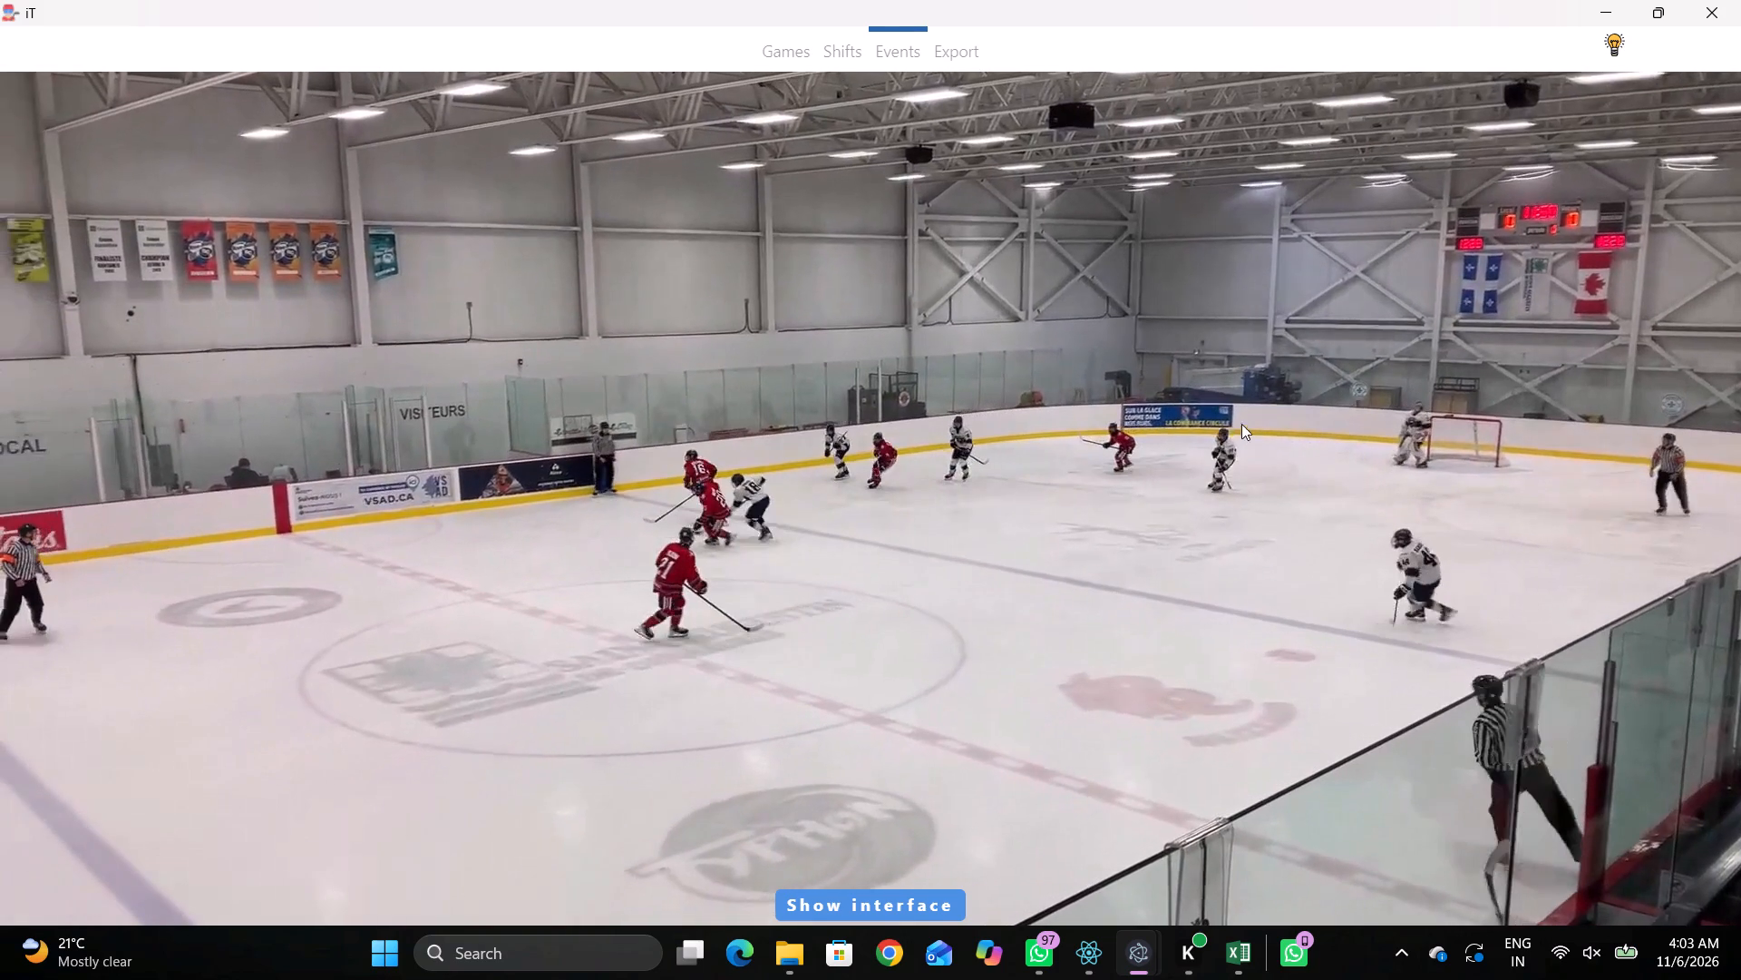
pyautogui.hotkey('shift', 'd')
pyautogui.click(616, 736)
pyautogui.click(1657, 717)
pyautogui.press('q')
pyautogui.press('q')
pyautogui.press('q')
pyautogui.press('q')
pyautogui.press('q')
pyautogui.press('q')
pyautogui.press('q')
pyautogui.press('q')
pyautogui.press('q')
pyautogui.press('q')
pyautogui.press('q')
pyautogui.press('q')
pyautogui.press('q')
pyautogui.press('q')
pyautogui.press('q')
pyautogui.press('q')
pyautogui.press('q')
pyautogui.press('q')
pyautogui.press('q')
pyautogui.press('q')
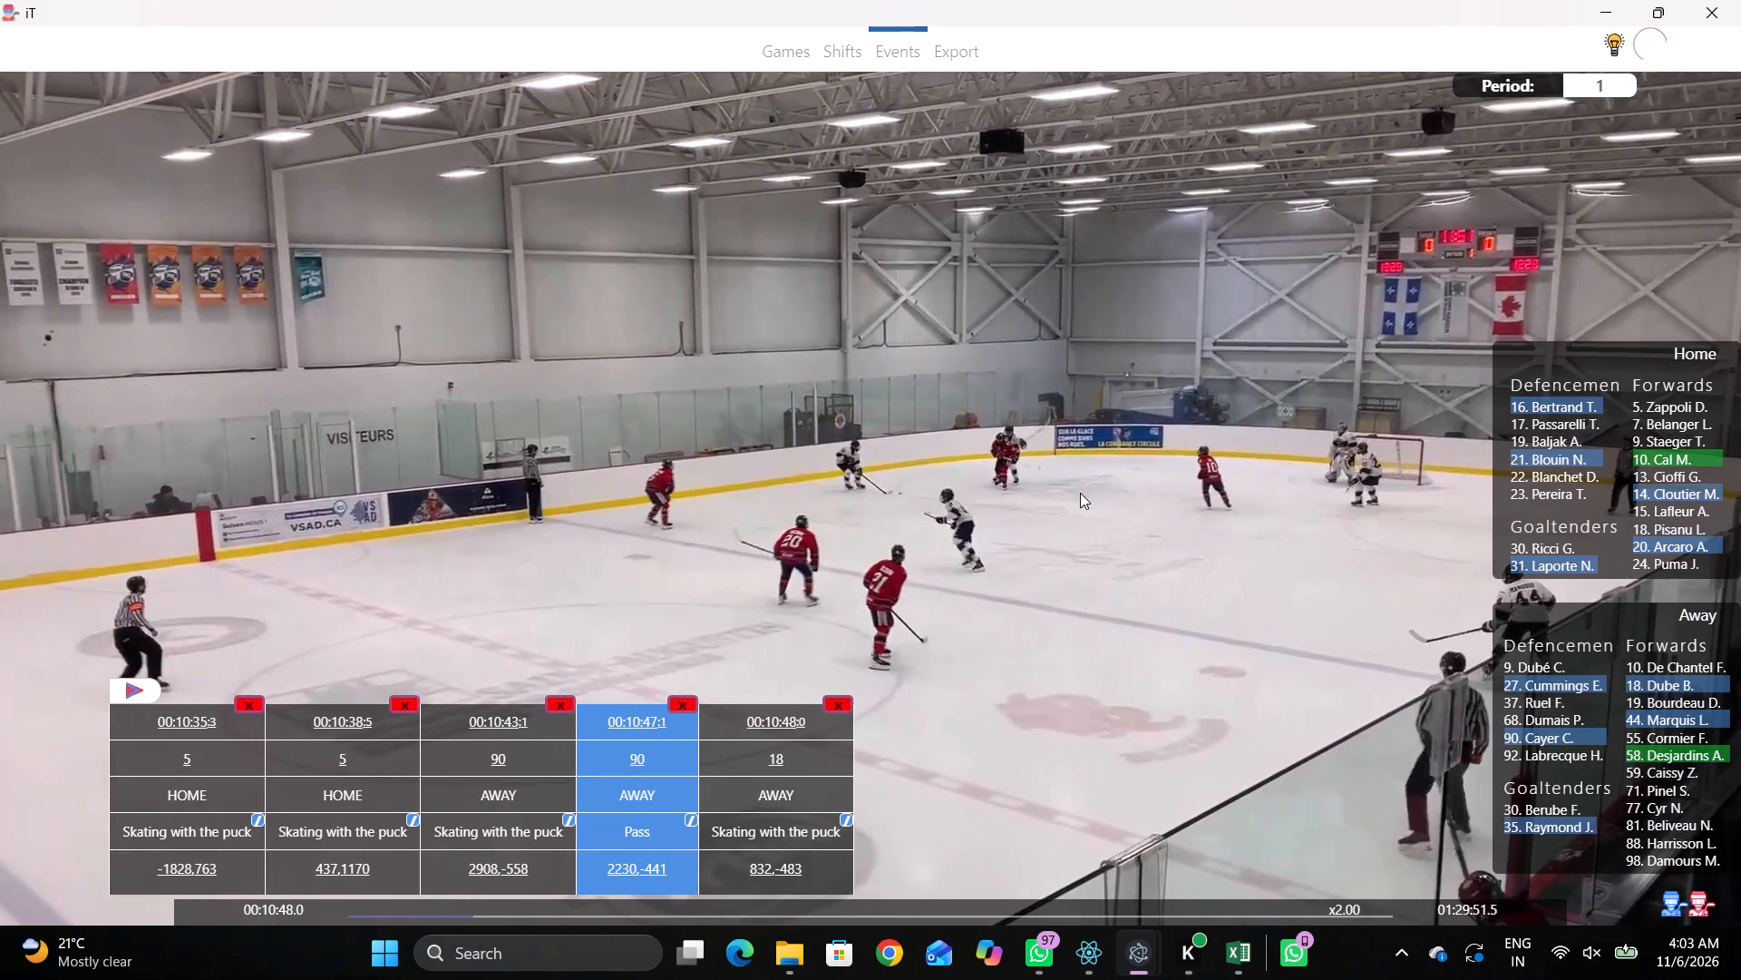
pyautogui.click(1080, 493)
pyautogui.write('qqq')
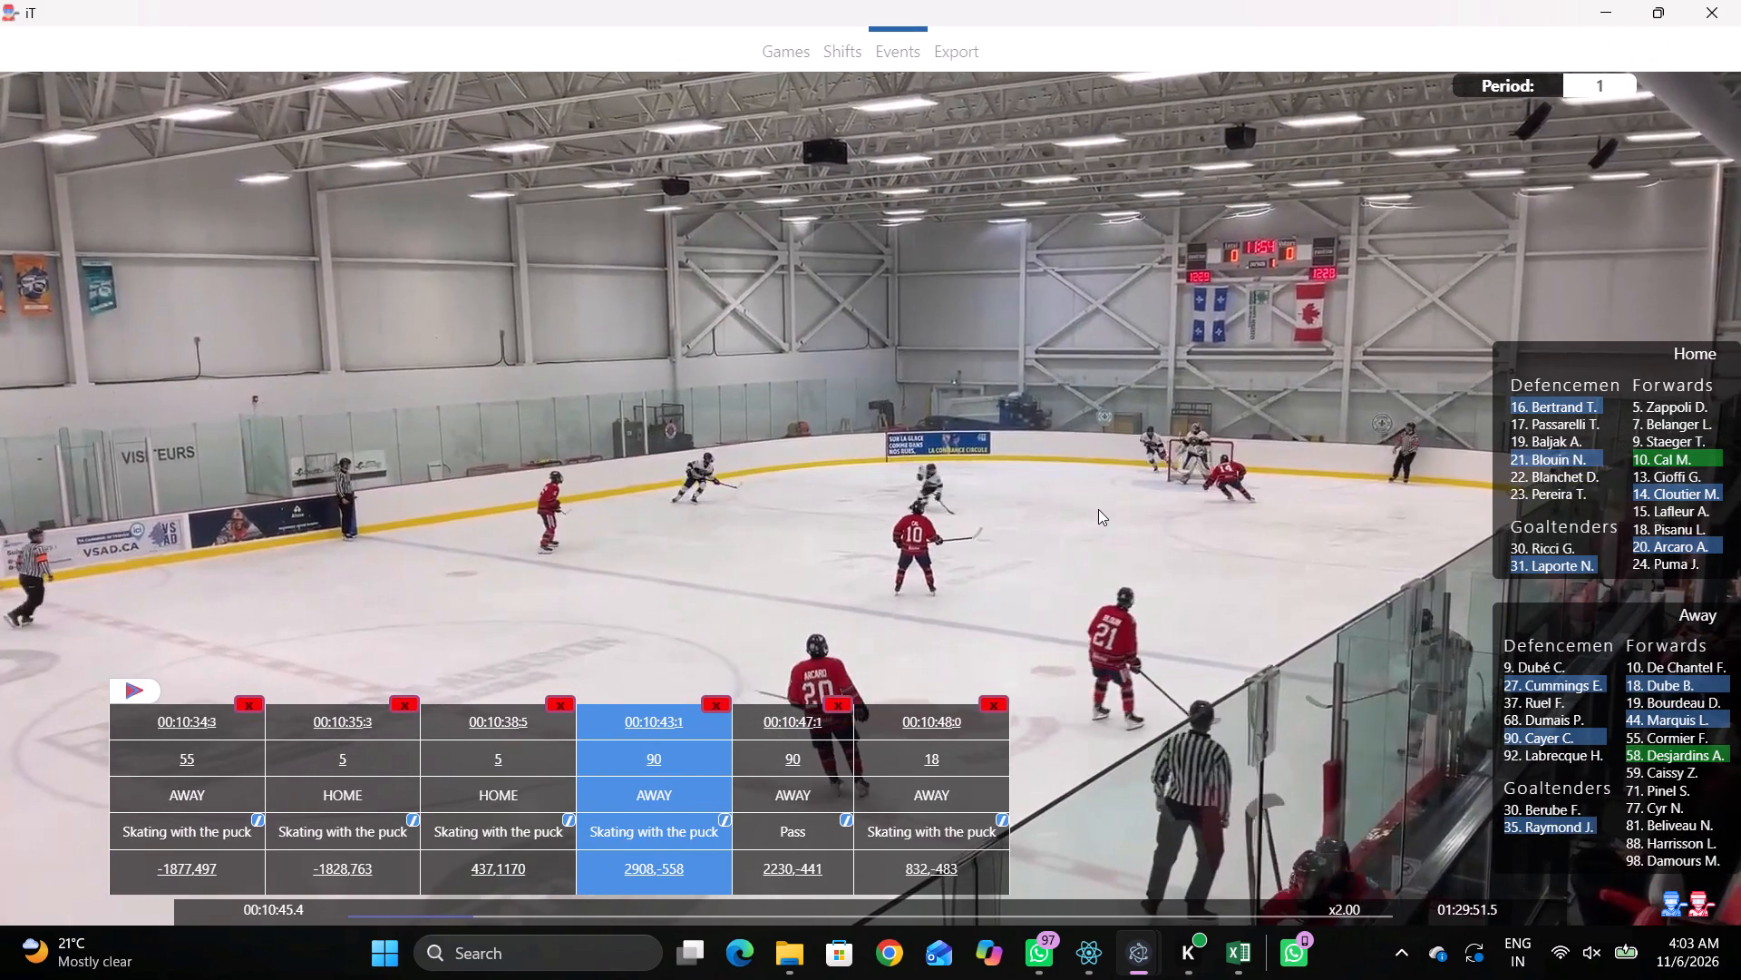
pyautogui.press('q')
pyautogui.press('q')
pyautogui.press('q')
pyautogui.press('q')
pyautogui.press('q')
pyautogui.press('q')
pyautogui.press('q')
pyautogui.press('q')
pyautogui.press('q')
pyautogui.press('q')
pyautogui.press('q')
pyautogui.press('q')
pyautogui.press('q')
pyautogui.press('q')
pyautogui.write('qq')
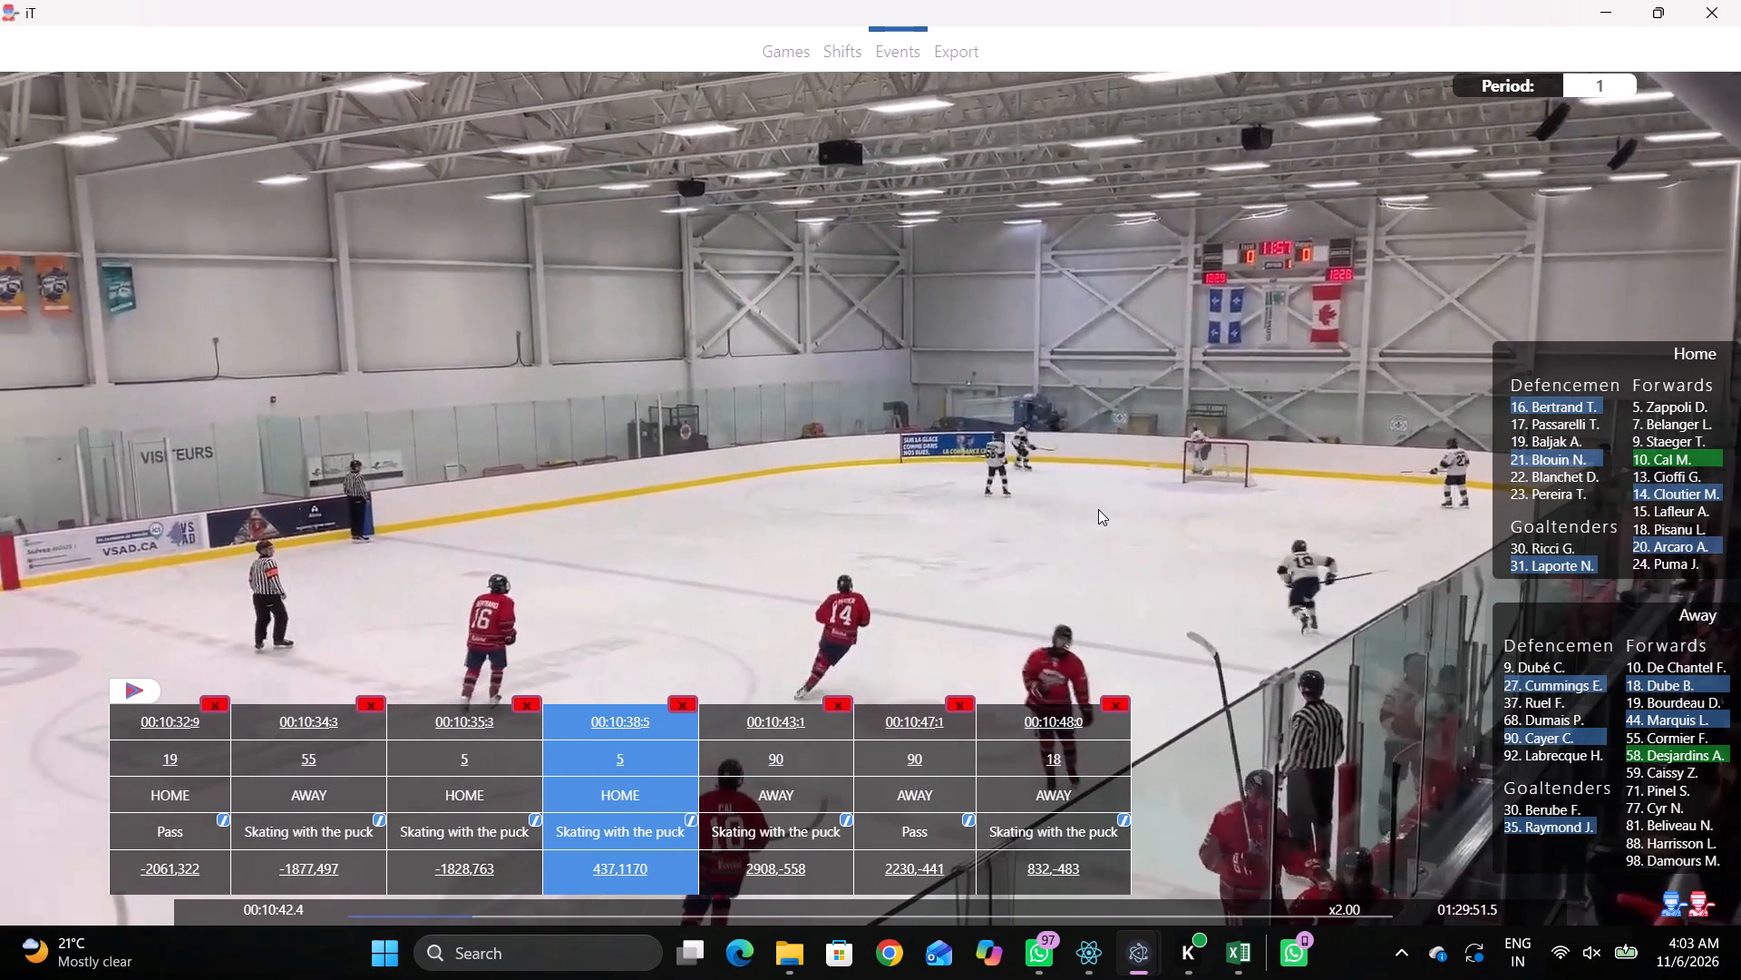
pyautogui.click(1063, 758)
pyautogui.click(1660, 748)
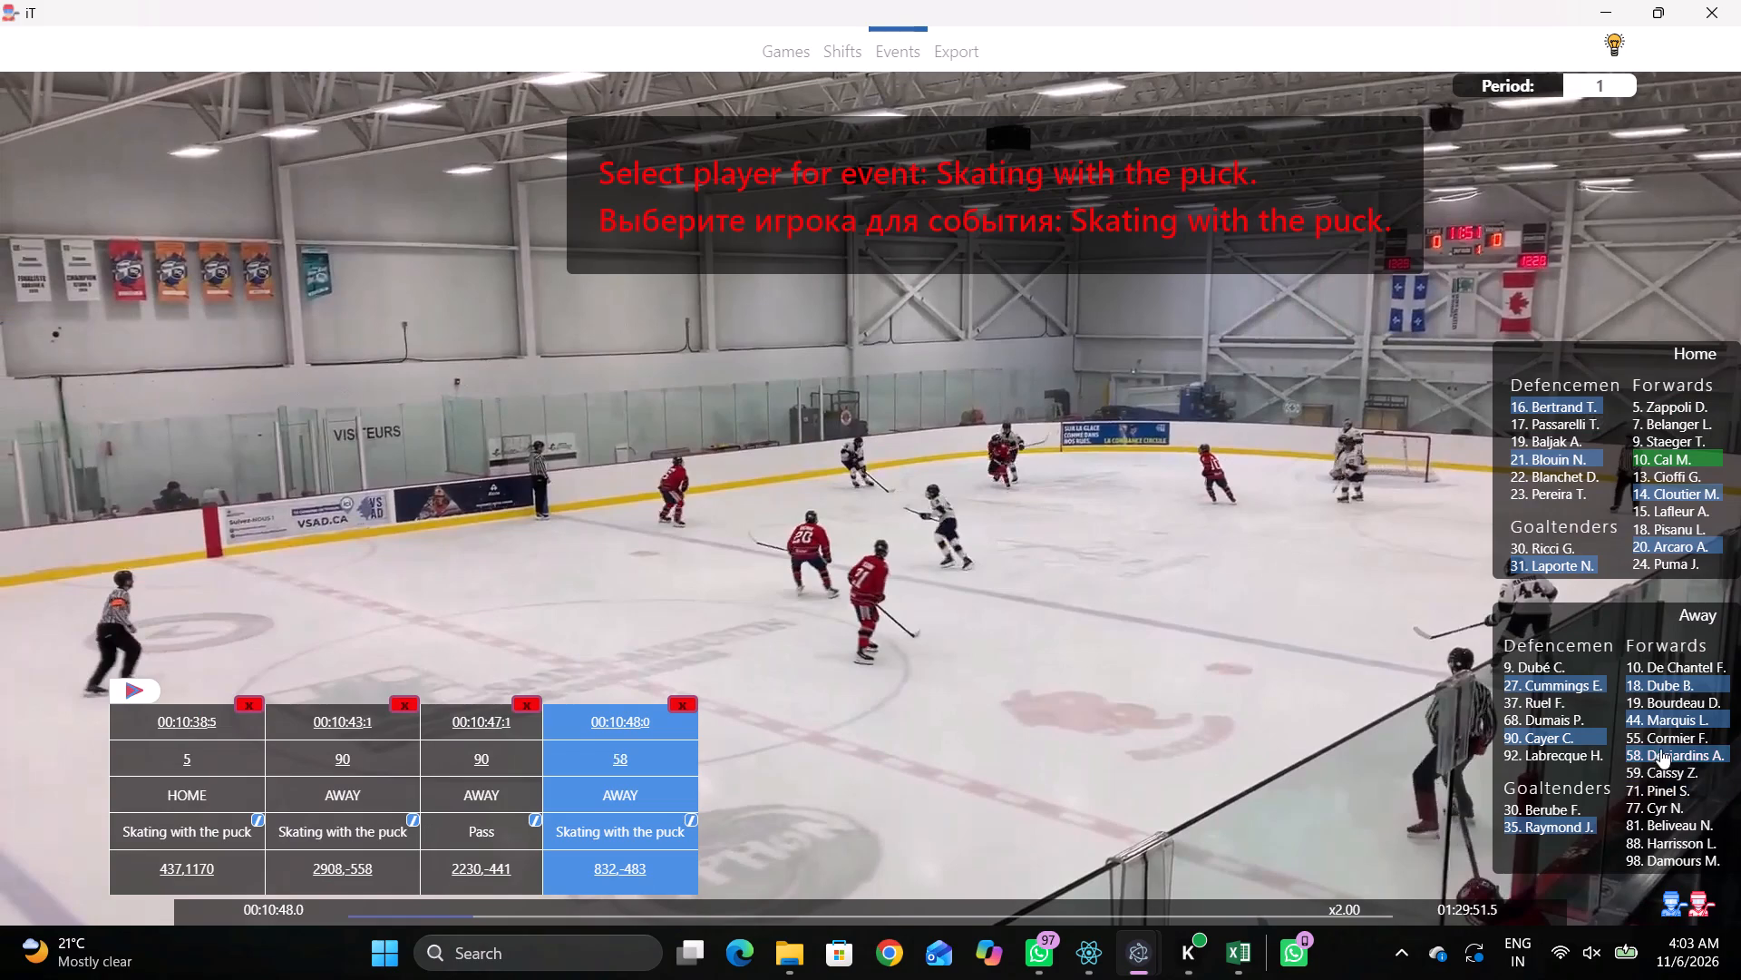
pyautogui.hotkey('shift', 'd')
# Record a pass by the same away player 58 near the upper boards, between the centre line and right blue line.
pyautogui.press('space')
pyautogui.press('space')
pyautogui.press('space')
pyautogui.press('space')
pyautogui.press('q')
pyautogui.press('q')
pyautogui.rightClick(1056, 433)
pyautogui.click(1074, 446)
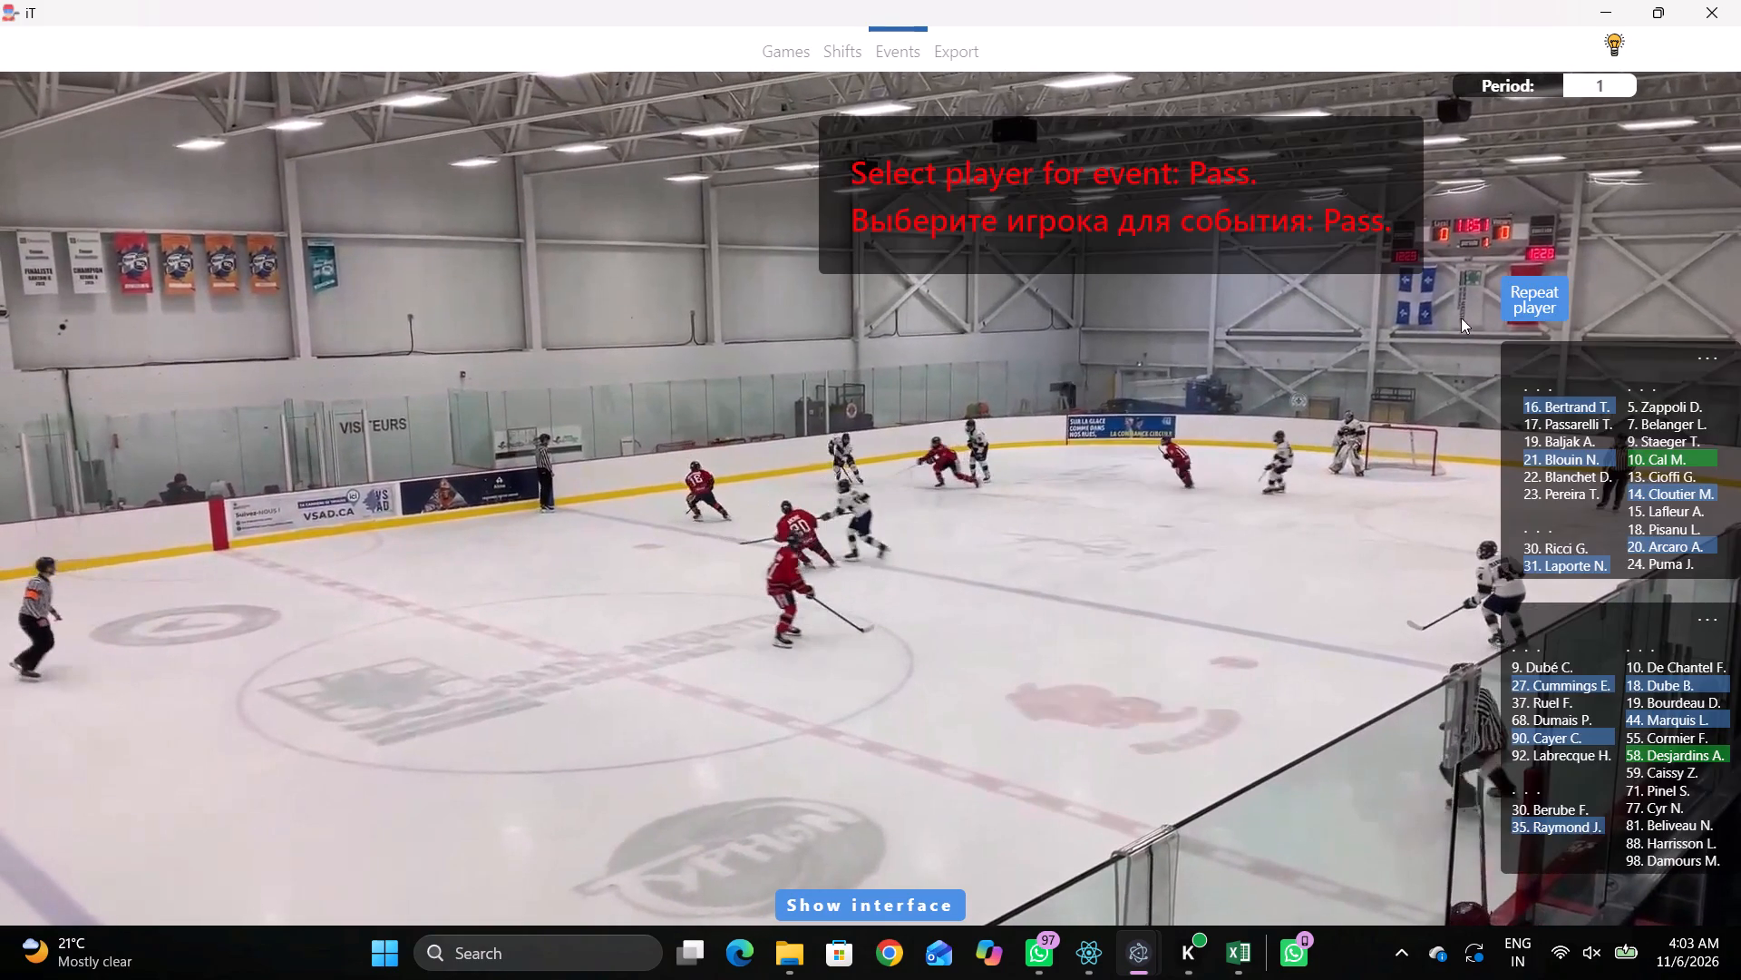
pyautogui.click(1497, 299)
pyautogui.click(991, 218)
# Record a pass by away player 18 inside the upper semicircle at the boards, left of the centre line.
pyautogui.press('space')
pyautogui.press('space')
pyautogui.press('space')
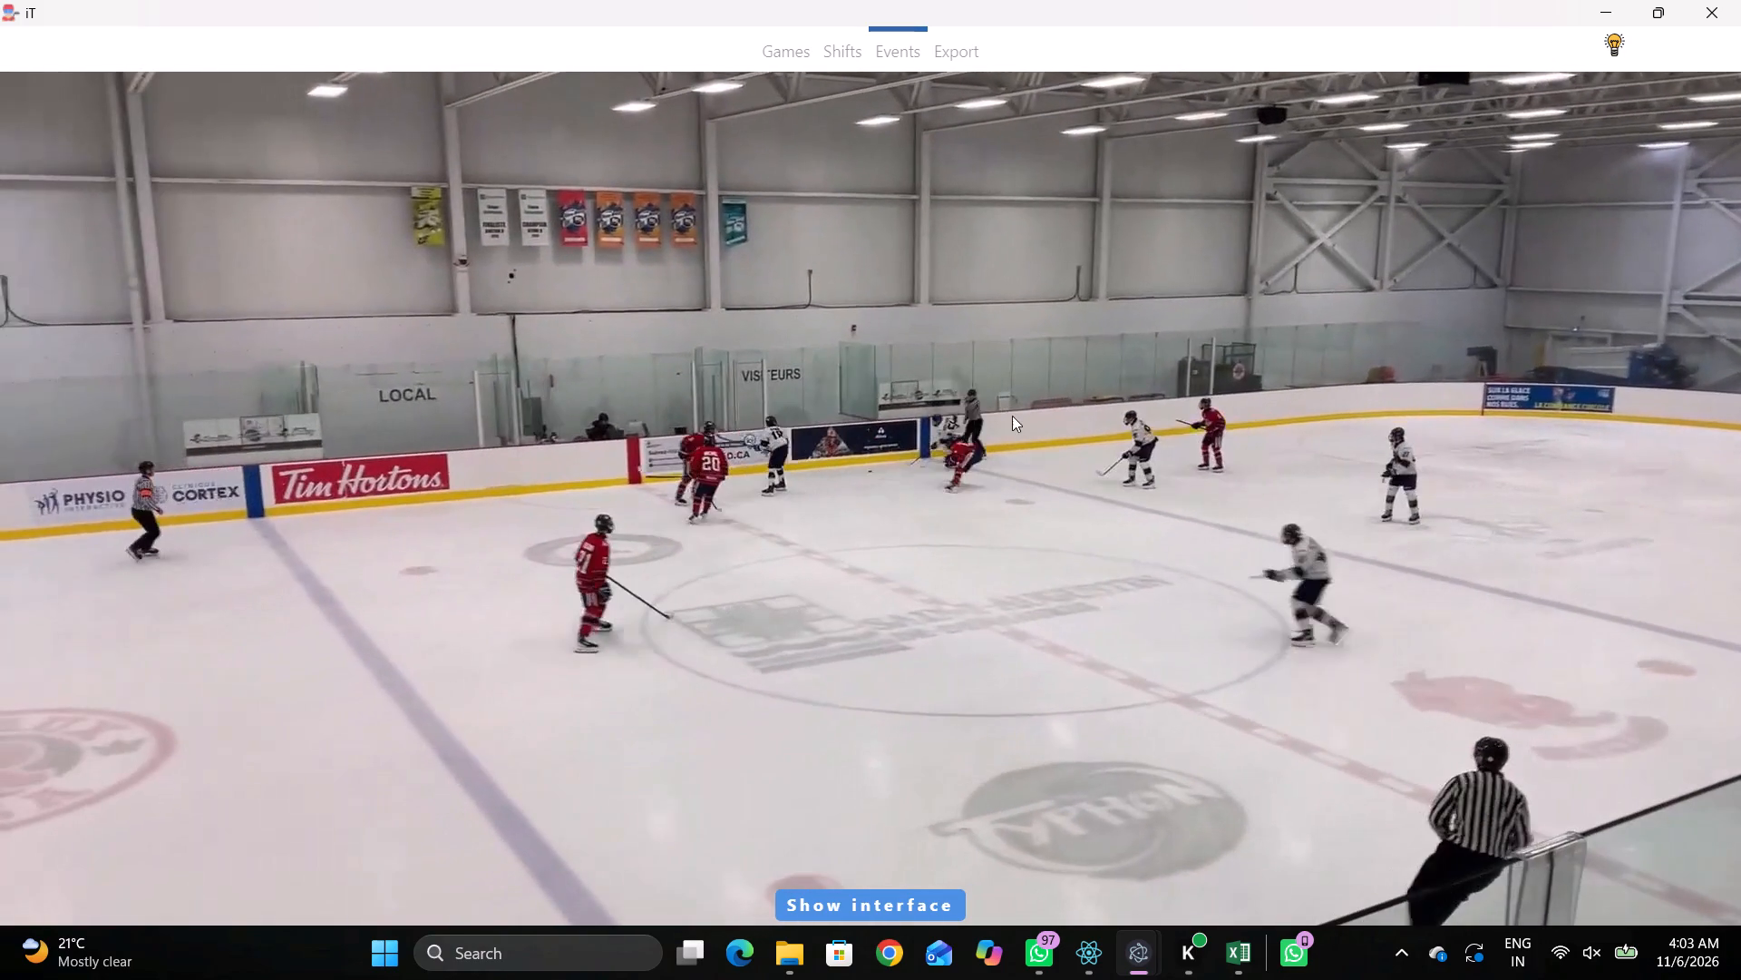
pyautogui.press('space')
pyautogui.press('space')
pyautogui.press('space')
pyautogui.rightClick(1105, 367)
pyautogui.press('space')
pyautogui.press('space')
pyautogui.press('q')
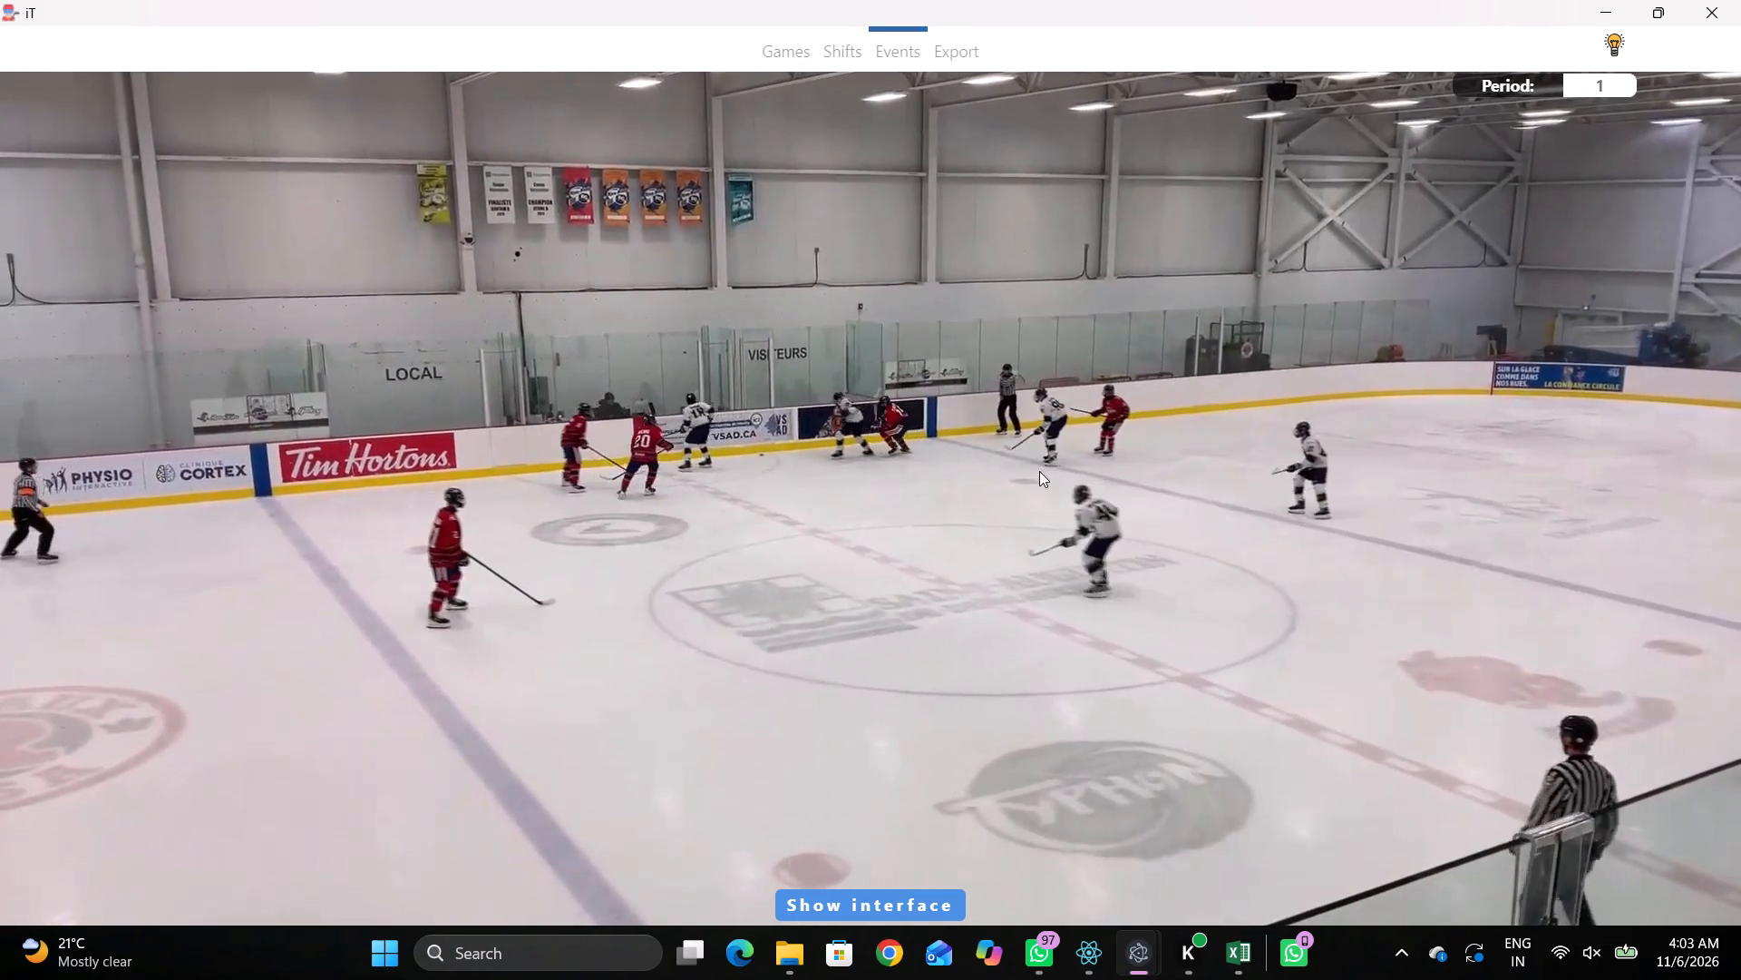
pyautogui.press('space')
pyautogui.press('space')
pyautogui.rightClick(1114, 410)
pyautogui.moveTo(1065, 415); pyautogui.dragTo(1055, 415, button='right')
pyautogui.click(1134, 429)
pyautogui.click(1644, 681)
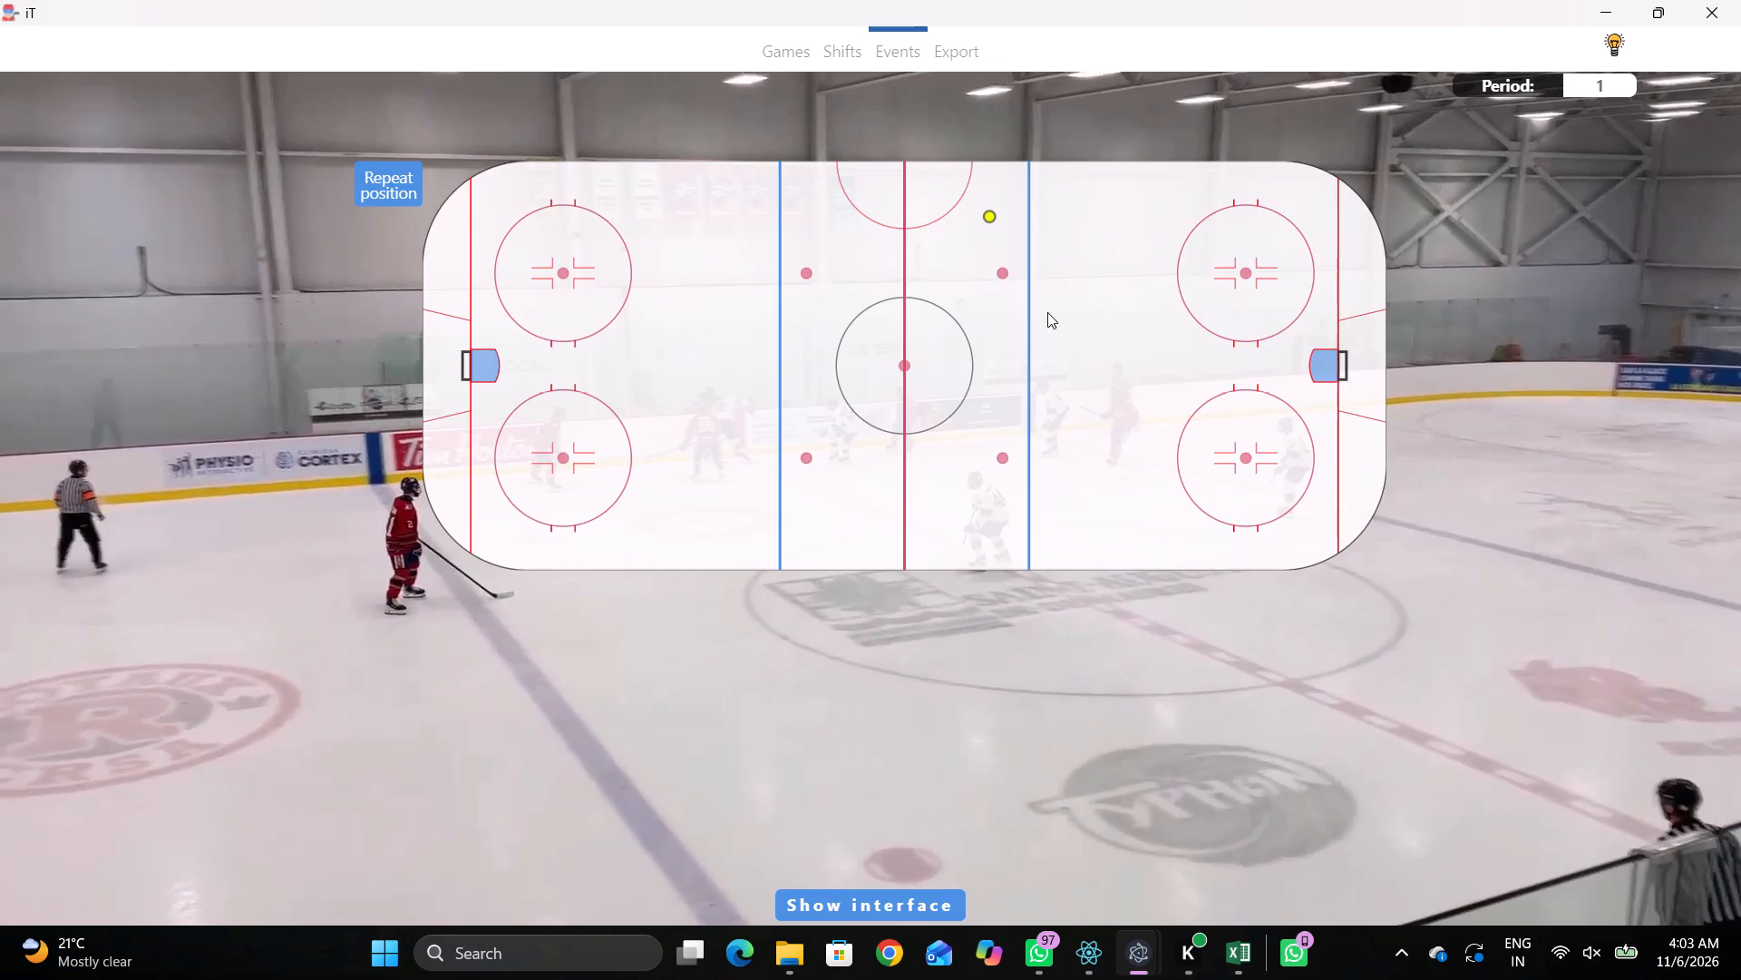
pyautogui.click(871, 193)
# Record skating with the puck by home player 10 just left of the centre line, below the upper semicircle.
pyautogui.press('space')
pyautogui.press('v')
pyautogui.press('space')
pyautogui.press('space')
pyautogui.press('space')
pyautogui.write('qr')
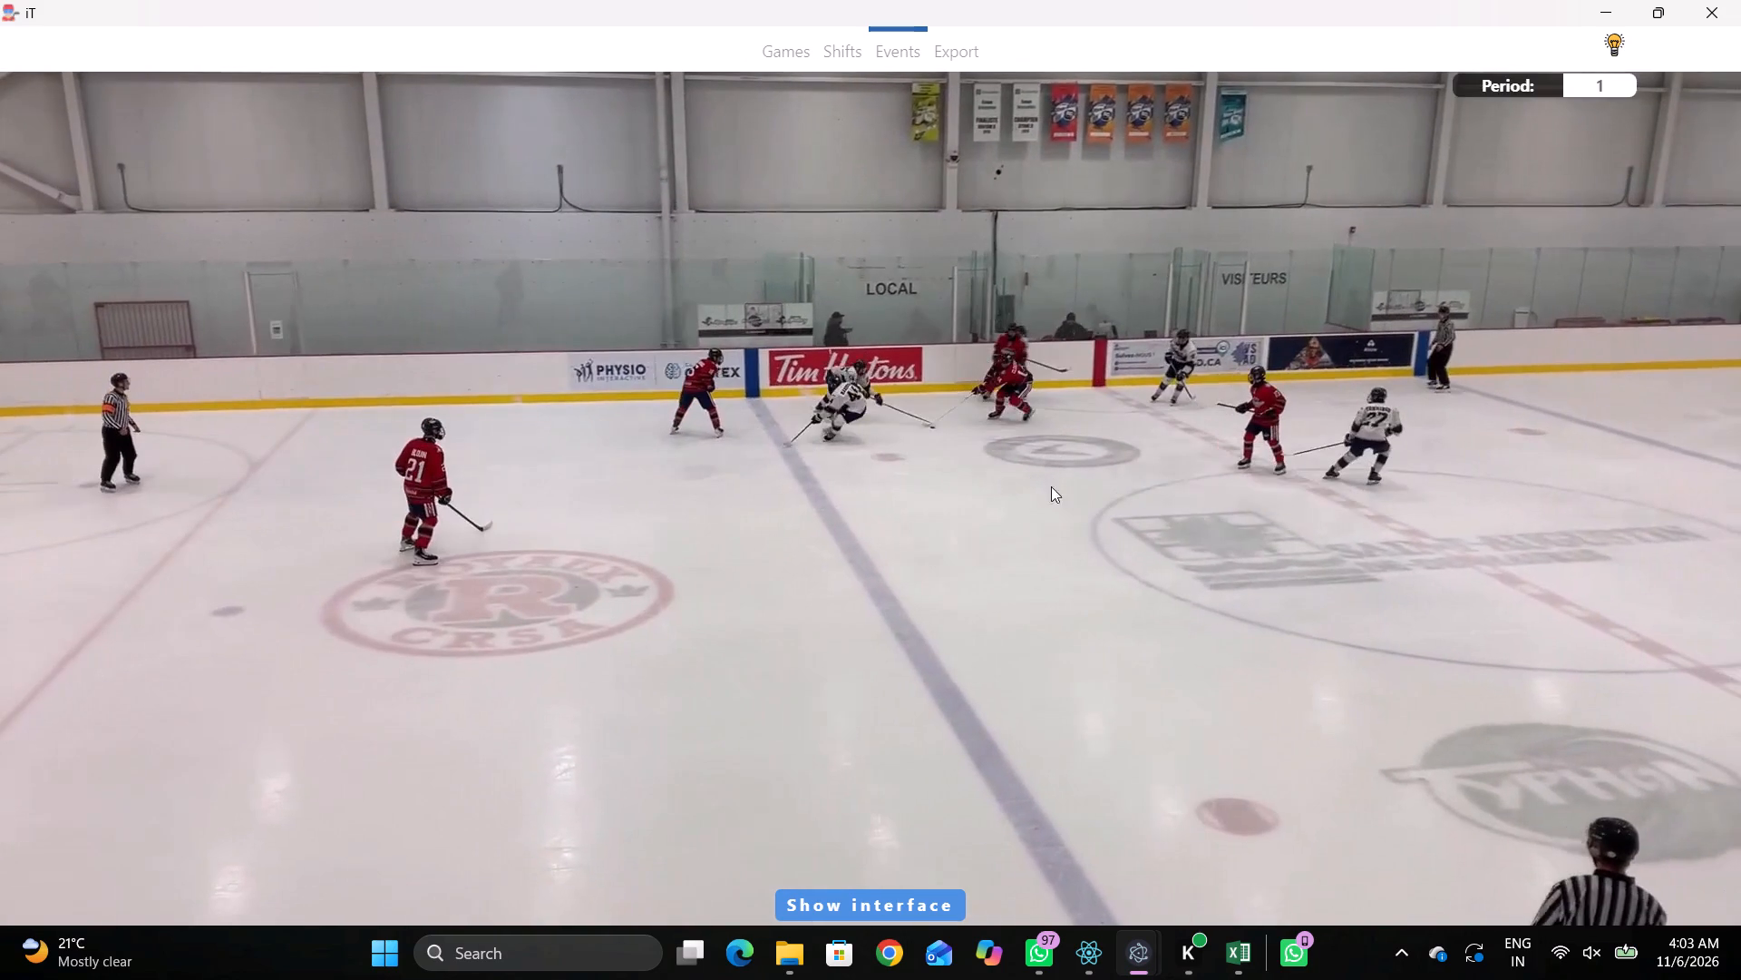
pyautogui.press('space')
pyautogui.press('space')
pyautogui.rightClick(1096, 414)
pyautogui.click(1143, 453)
pyautogui.click(1660, 456)
pyautogui.click(890, 241)
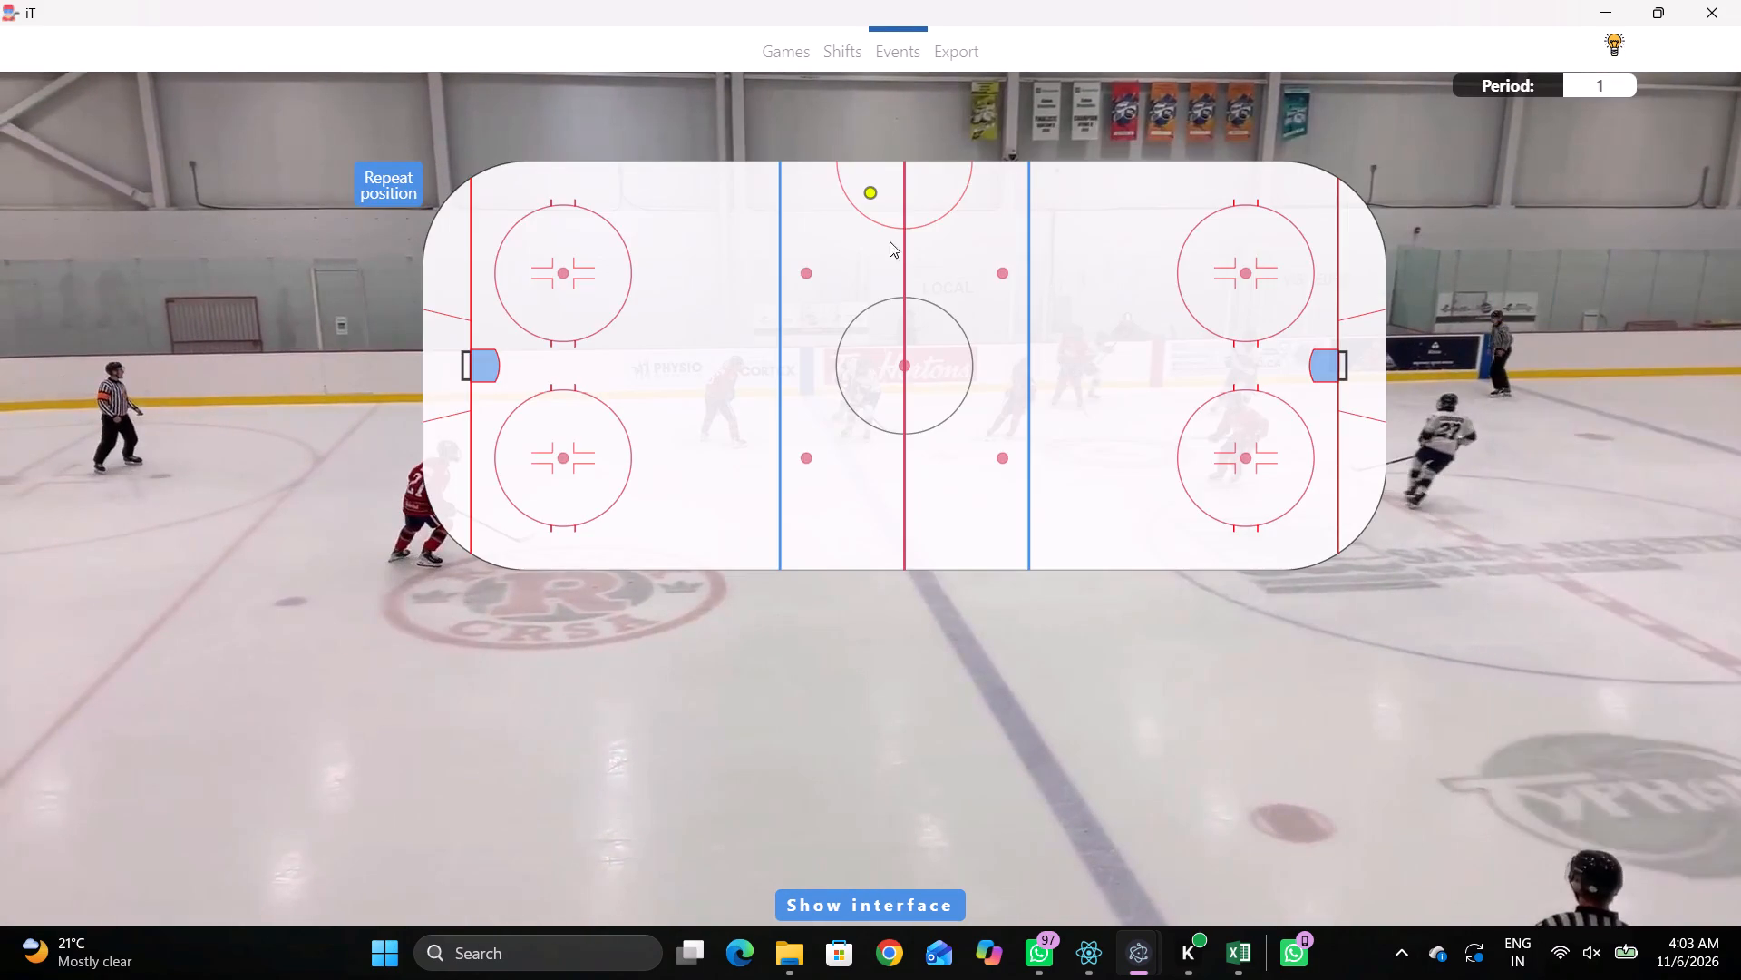
# Change the player of the home skating event at 00:10:53:8 to home player 14.
pyautogui.press('space')
pyautogui.press('v')
pyautogui.press('space')
pyautogui.press('space')
pyautogui.press('space')
pyautogui.press('space')
pyautogui.press('space')
pyautogui.hotkey('shift', 'd')
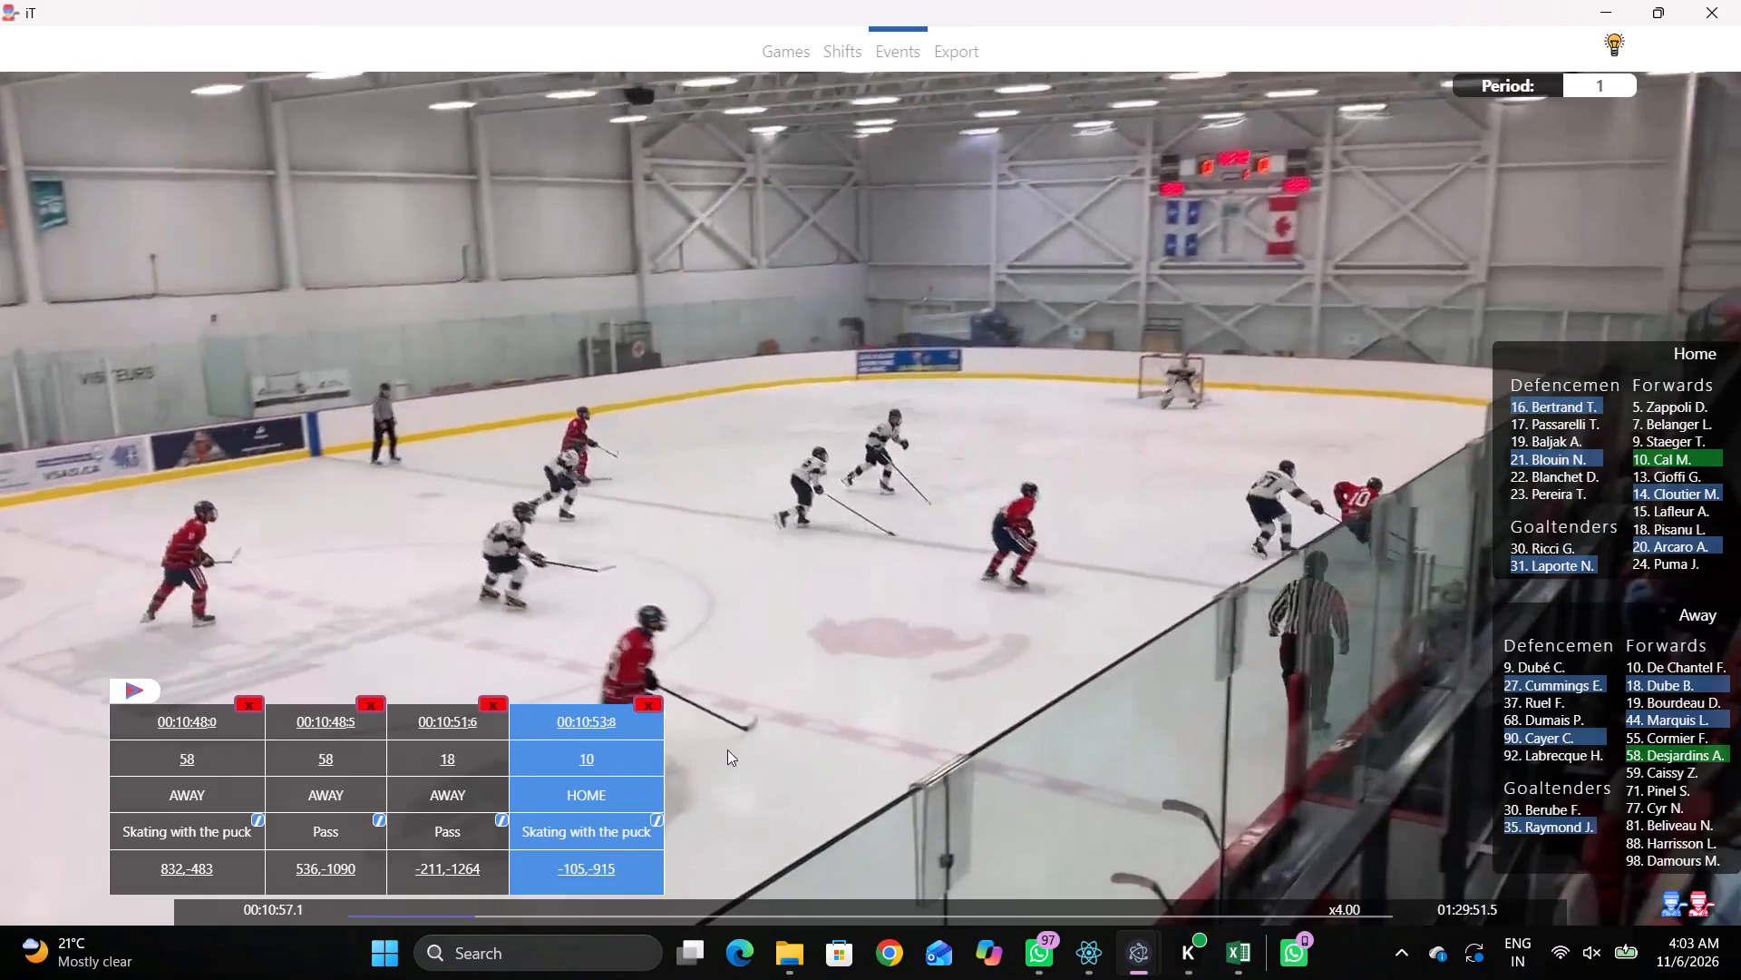
pyautogui.click(587, 753)
pyautogui.click(1639, 497)
pyautogui.hotkey('shift', 'd')
# Record a pass by the same home player 14 left of the centre line, just below the upper semicircle.
pyautogui.press('space')
pyautogui.press('space')
pyautogui.press('space')
pyautogui.press('space')
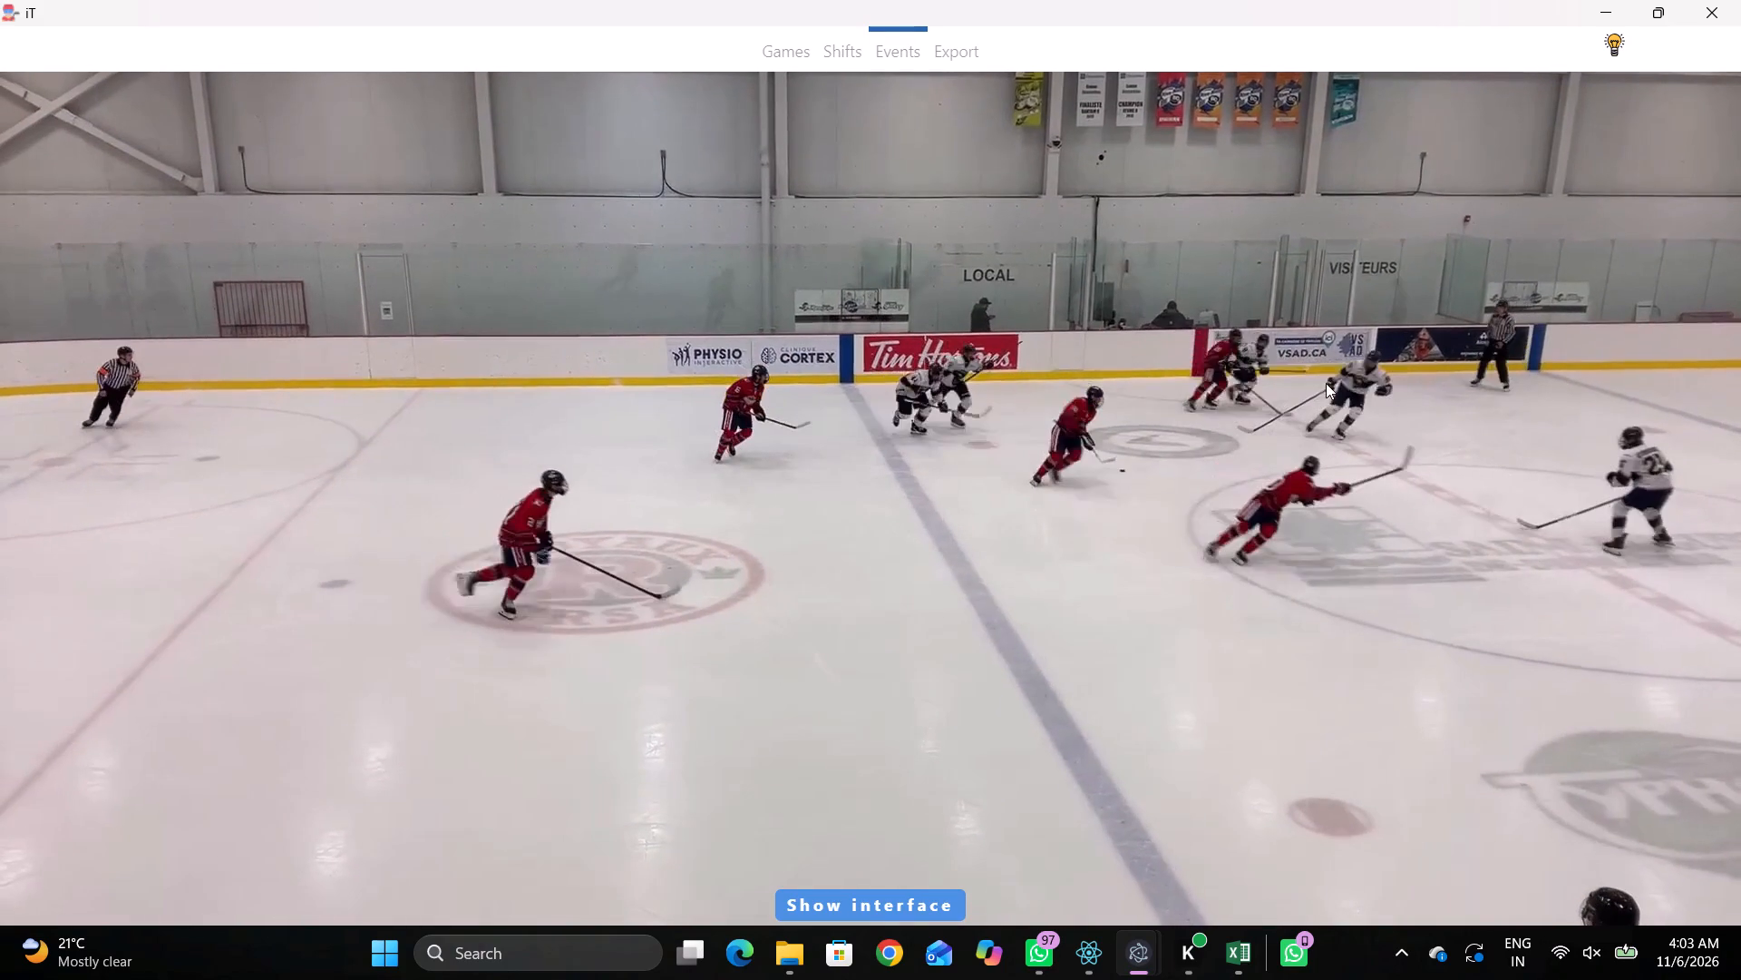
pyautogui.press('q')
pyautogui.rightClick(1344, 353)
pyautogui.click(1357, 365)
pyautogui.click(1519, 287)
pyautogui.click(875, 250)
# Record skating with the puck by home player 10 just past the right blue line, in the lower half of the rink.
pyautogui.press('r')
pyautogui.press('space')
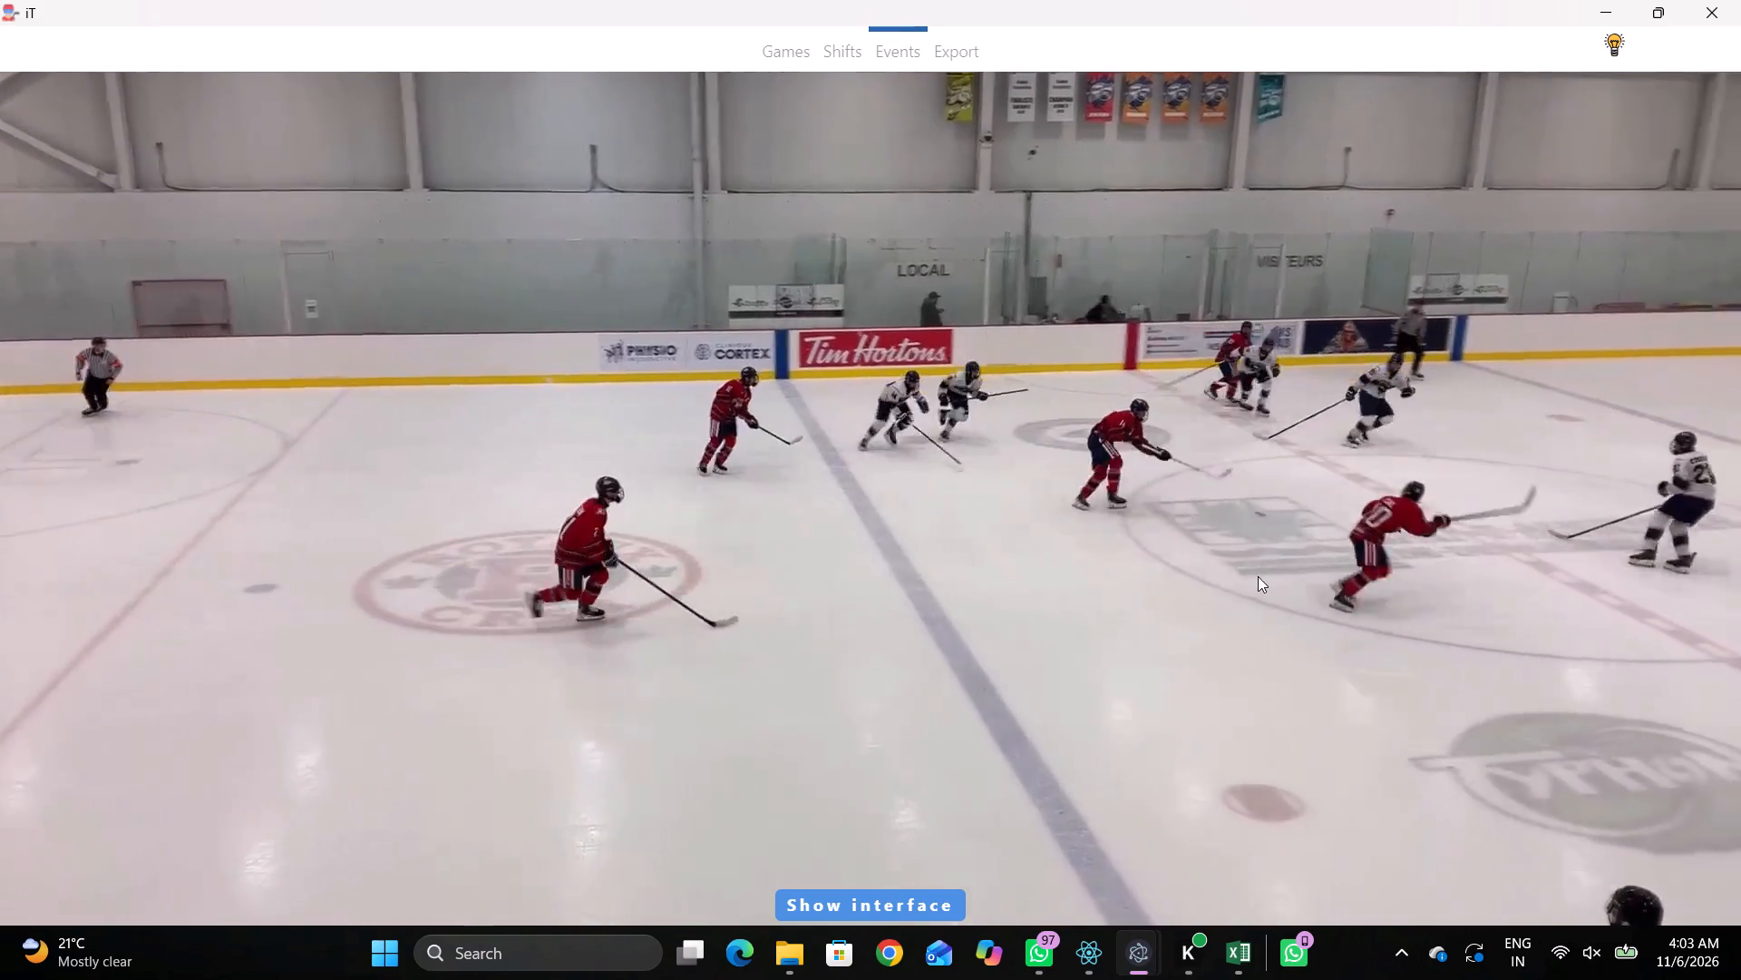
pyautogui.press('space')
pyautogui.moveTo(1277, 475); pyautogui.dragTo(1286, 468, button='right')
pyautogui.click(1344, 483)
pyautogui.moveTo(1279, 473); pyautogui.dragTo(1259, 477, button='right')
pyautogui.click(1300, 506)
pyautogui.click(1647, 454)
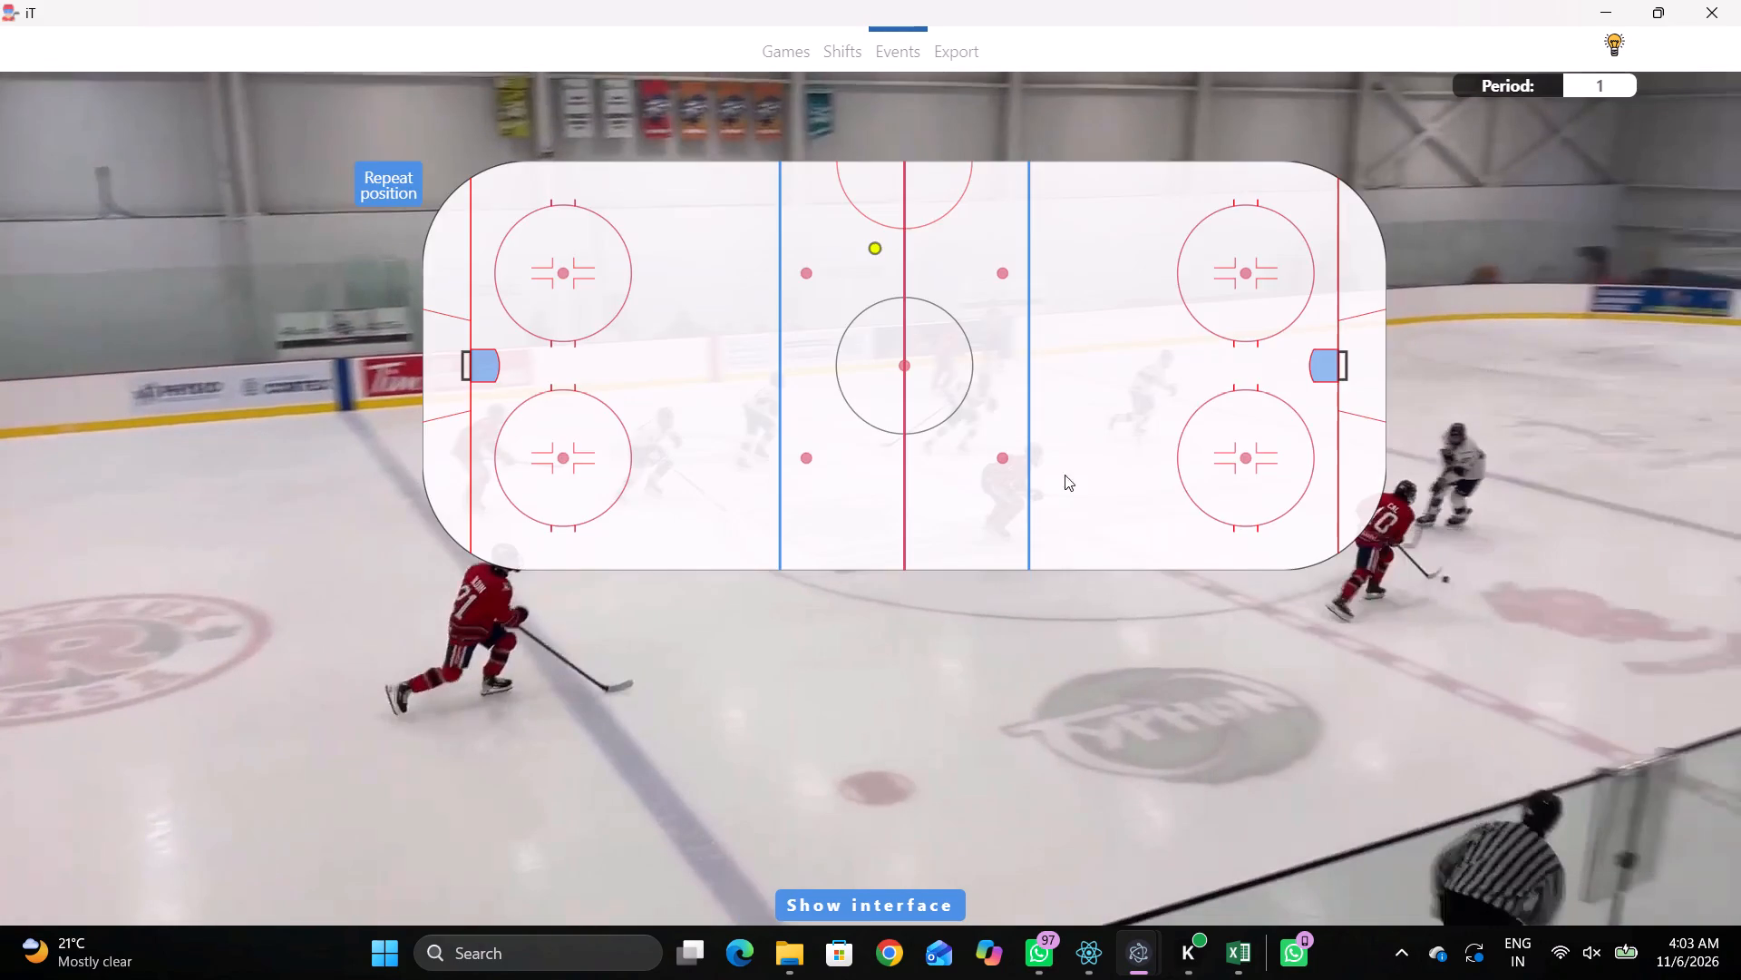
pyautogui.click(1048, 494)
# Record a pass by the same home player 10 behind the right goal line, level with the upper face-off circle.
pyautogui.hotkey('shift', 'd')
pyautogui.hotkey('shift', 'd')
pyautogui.press('space')
pyautogui.press('space')
pyautogui.write('r')
pyautogui.press('space')
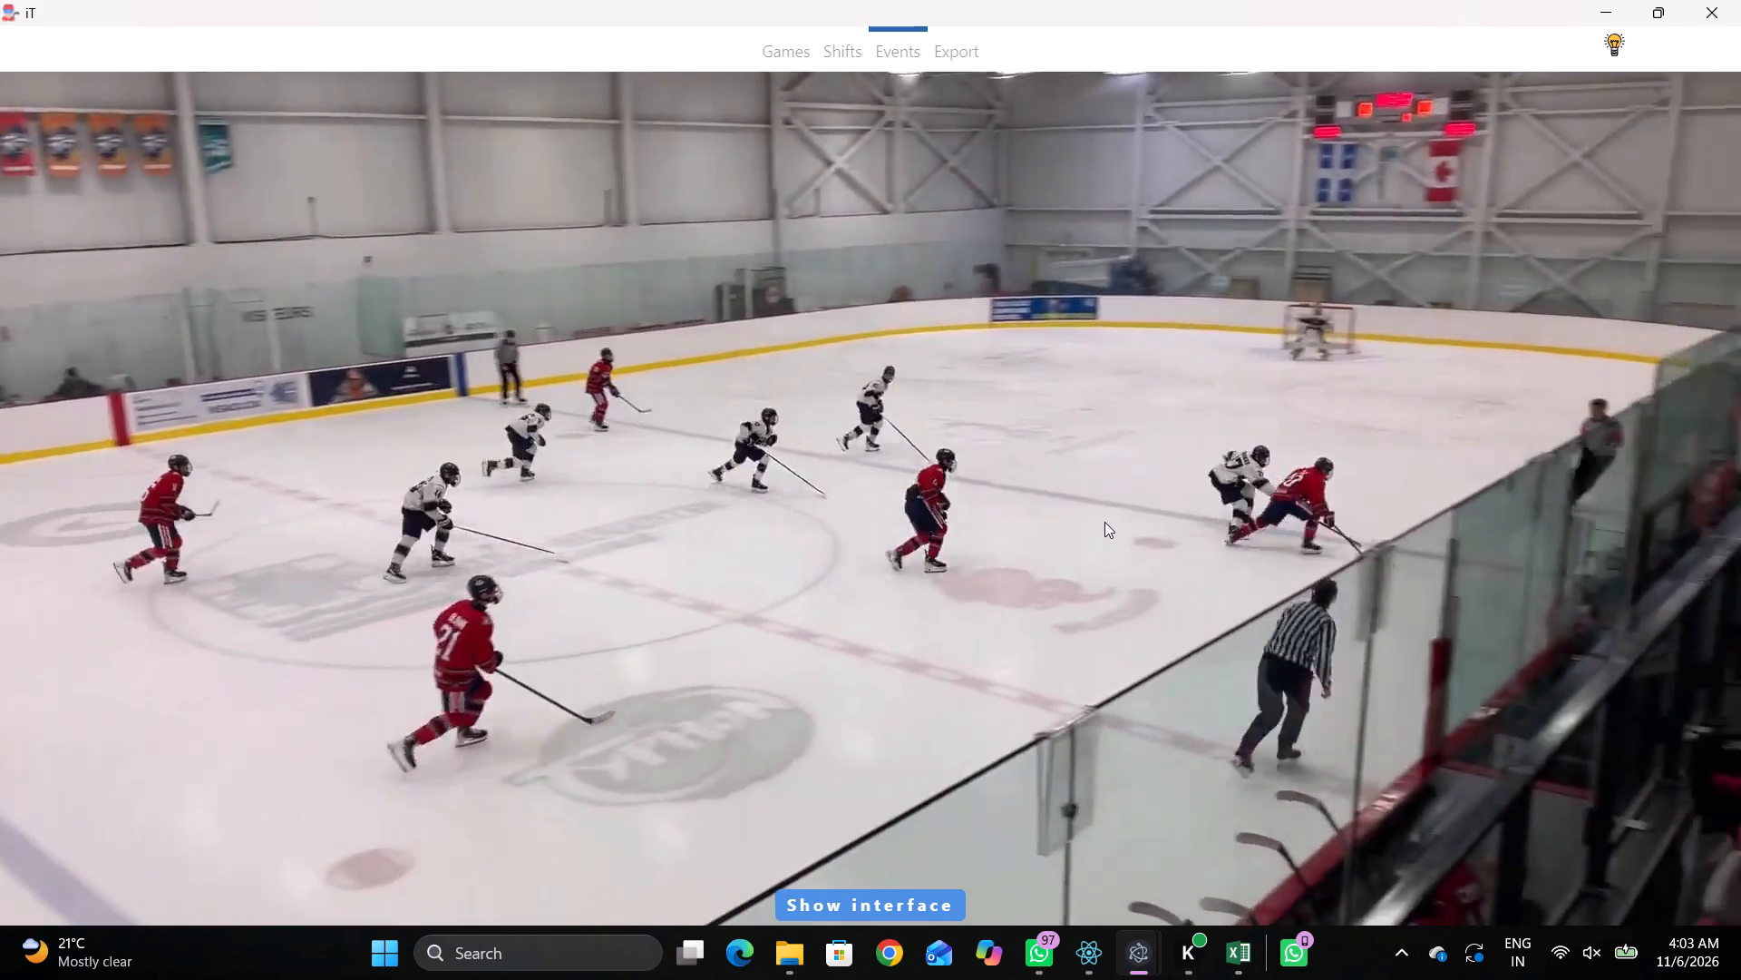
pyautogui.write('v')
pyautogui.press('space')
pyautogui.press('space')
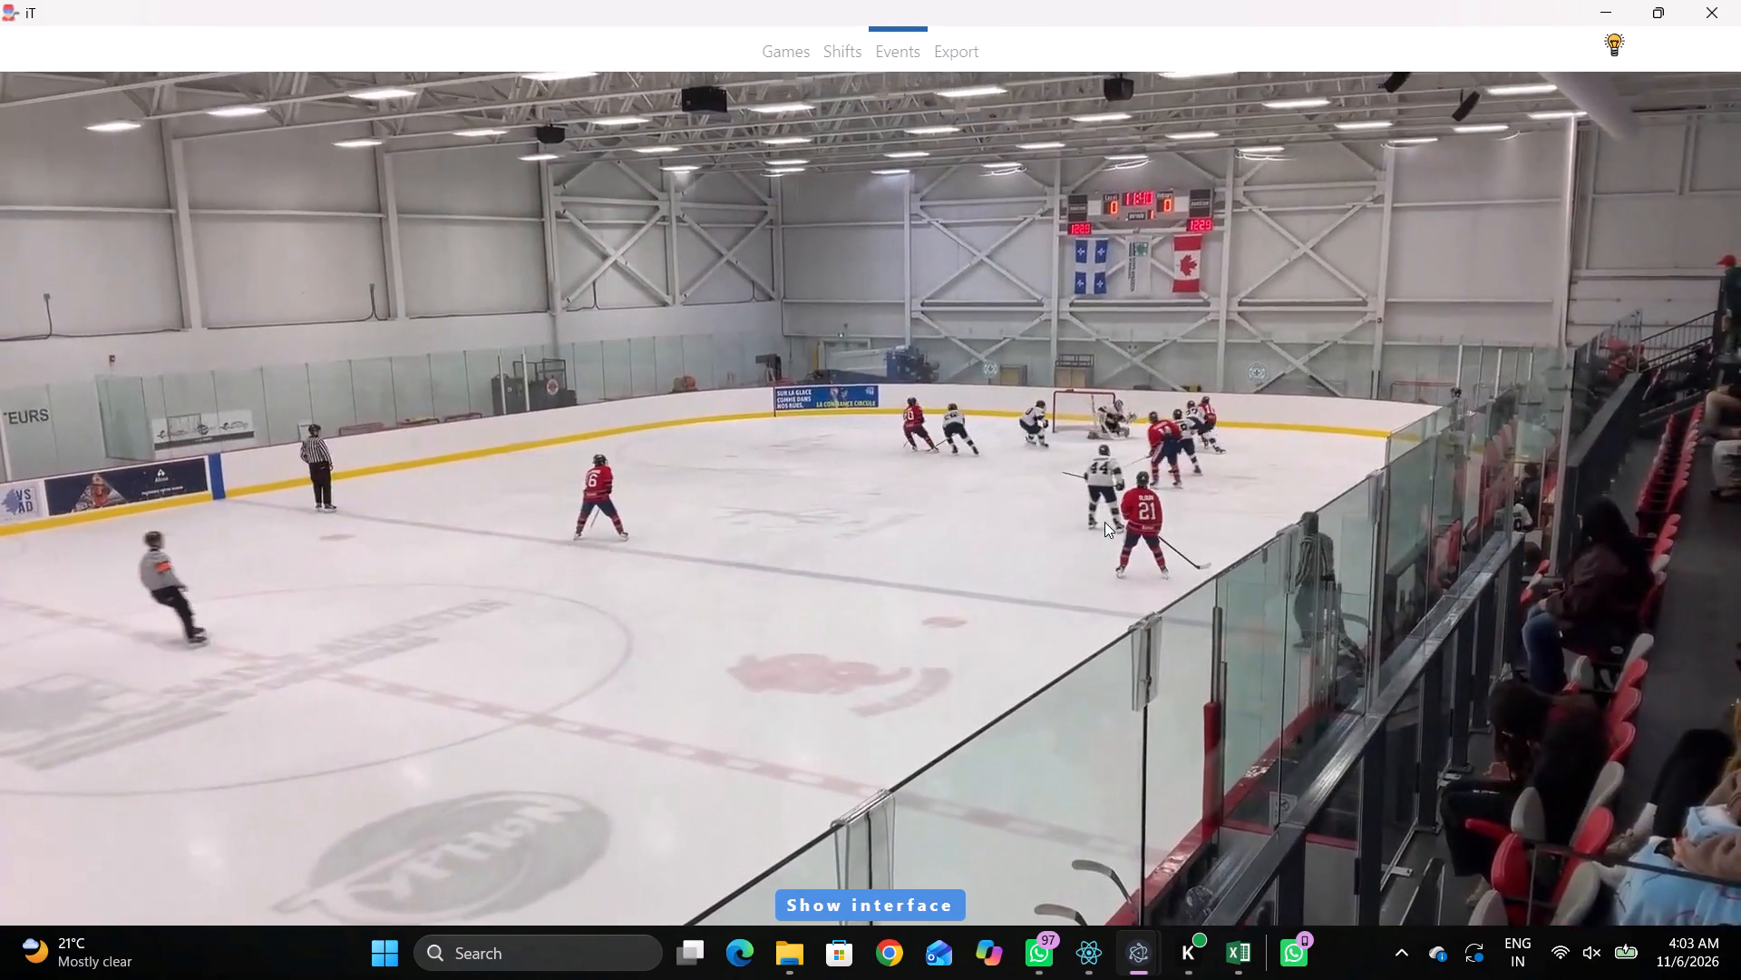
pyautogui.press('space')
pyautogui.press('q')
pyautogui.write('r')
pyautogui.press('space')
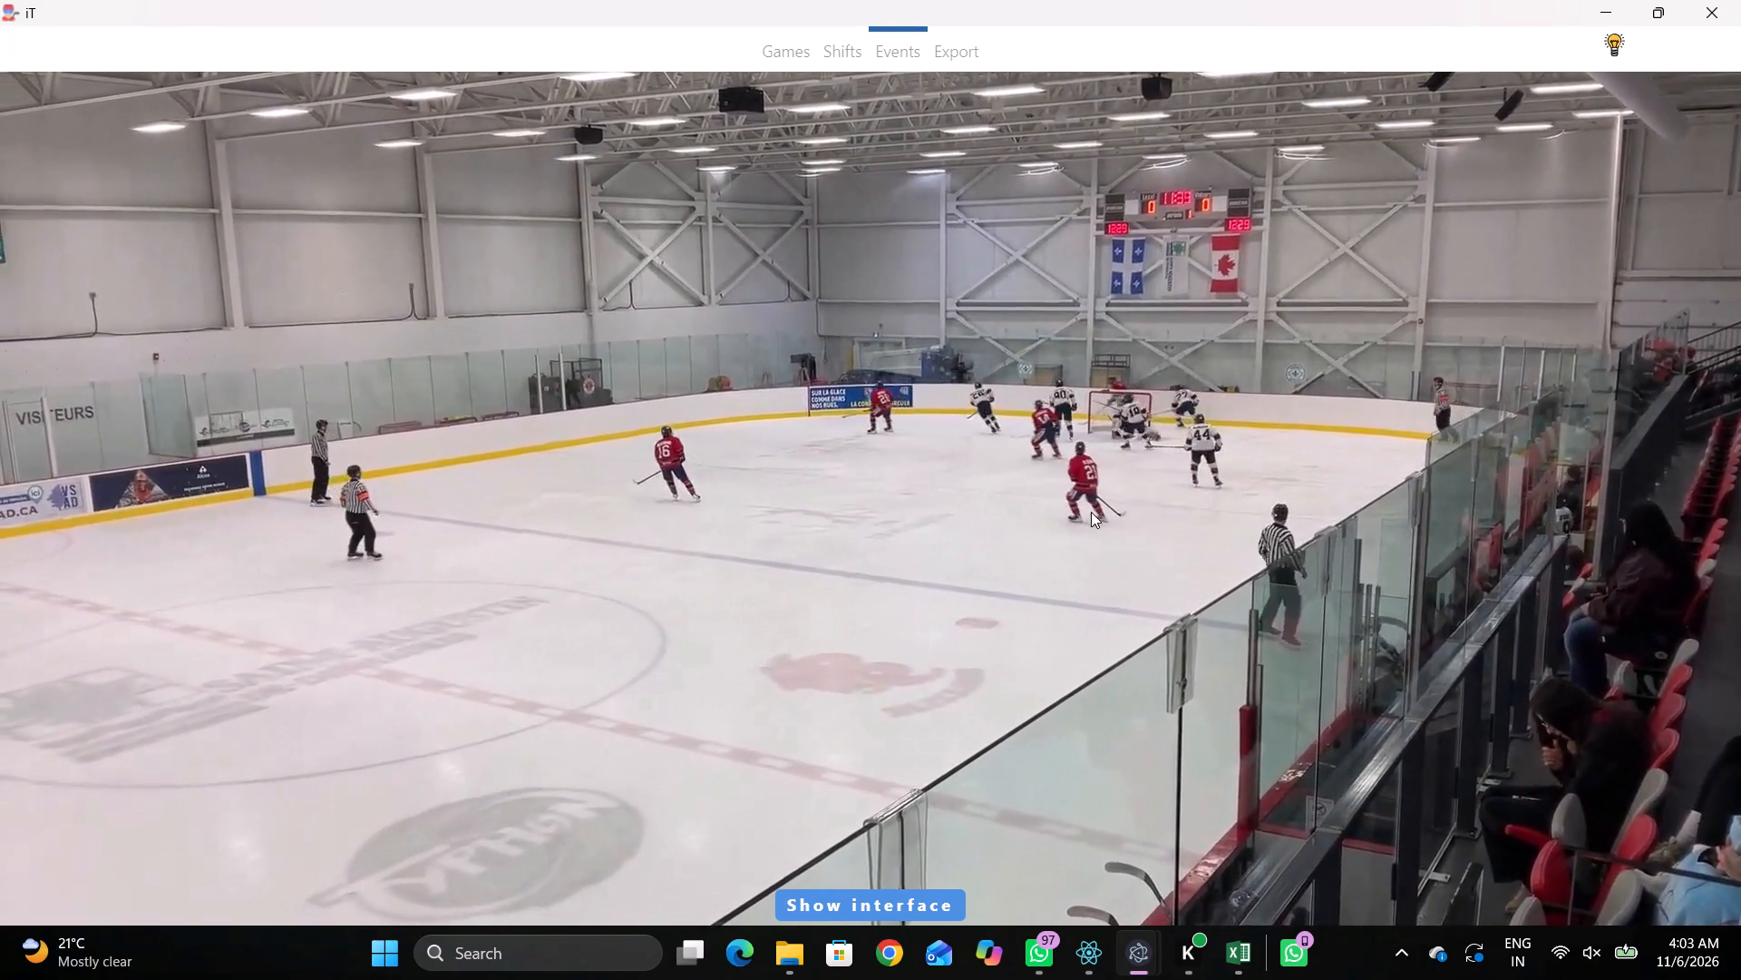
pyautogui.write('v')
pyautogui.press('space')
pyautogui.press('q')
pyautogui.press('q')
pyautogui.press('q')
pyautogui.press('q')
pyautogui.press('q')
pyautogui.press('q')
pyautogui.press('q')
pyautogui.rightClick(1113, 399)
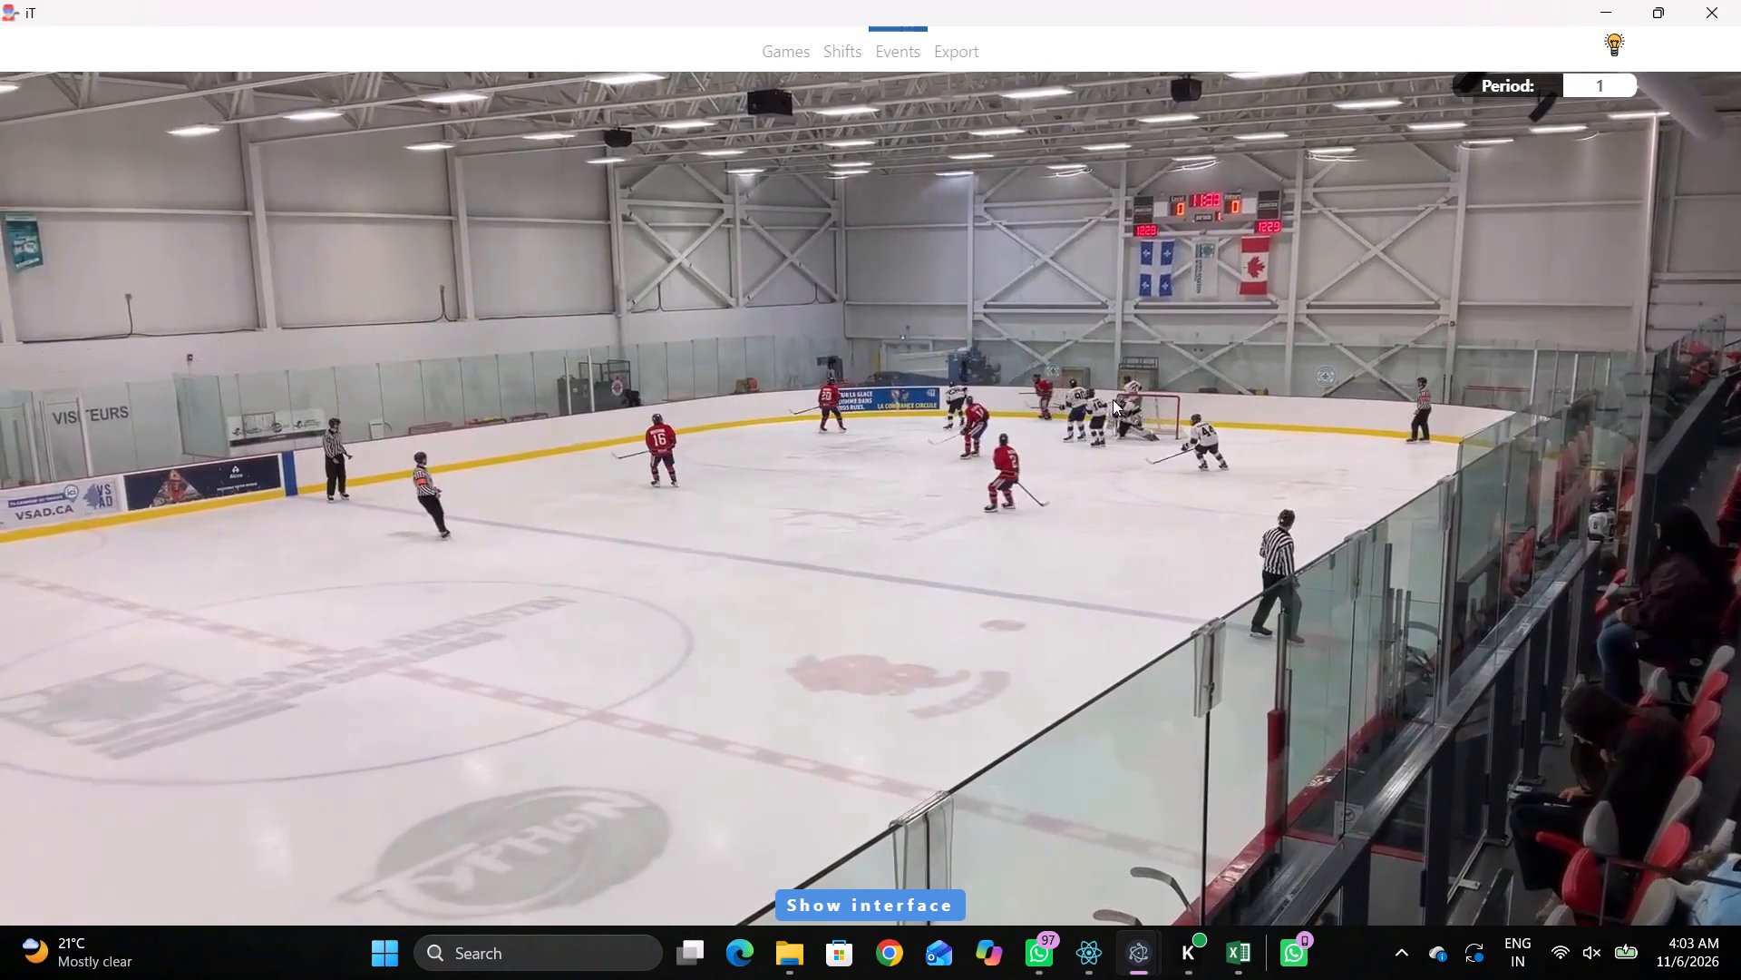
pyautogui.press('q')
pyautogui.click(1118, 410)
pyautogui.press('q')
pyautogui.rightClick(1118, 410)
pyautogui.press('q')
pyautogui.click(1122, 419)
pyautogui.click(1502, 299)
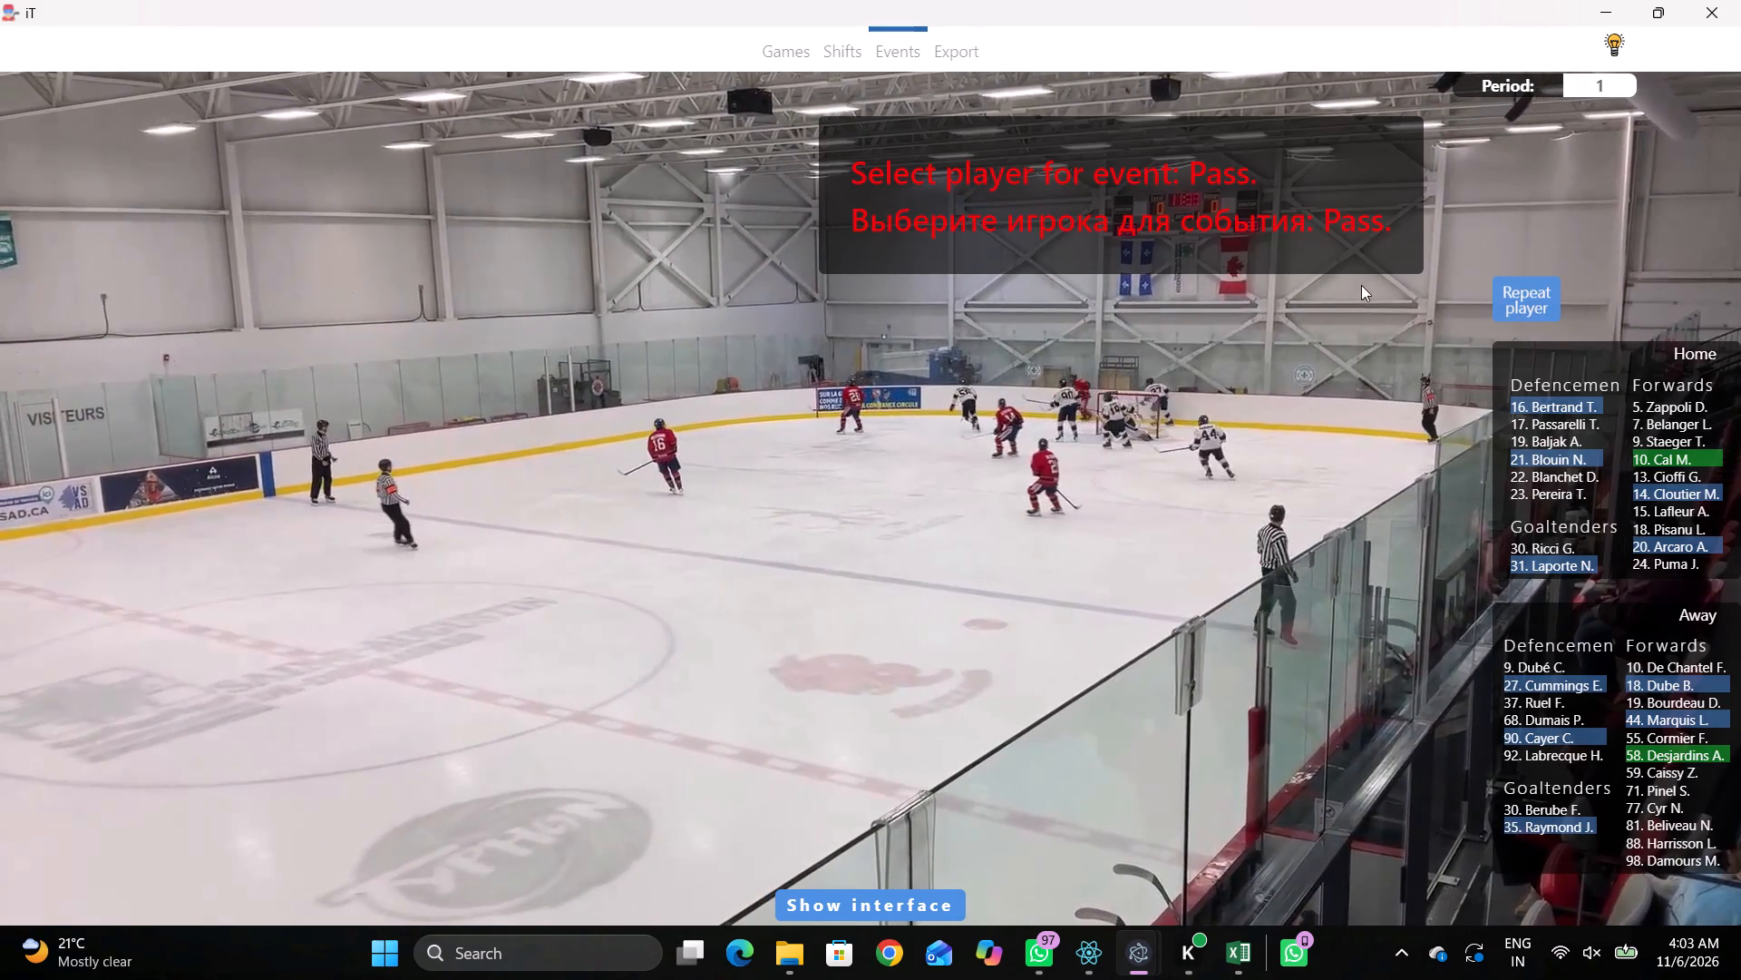
pyautogui.click(1361, 283)
# Record skating with the puck by away player 27 inside the right zone's upper face-off circle, toward the goal line.
pyautogui.press('r')
pyautogui.press('space')
pyautogui.write('v')
pyautogui.press('space')
pyautogui.press('space')
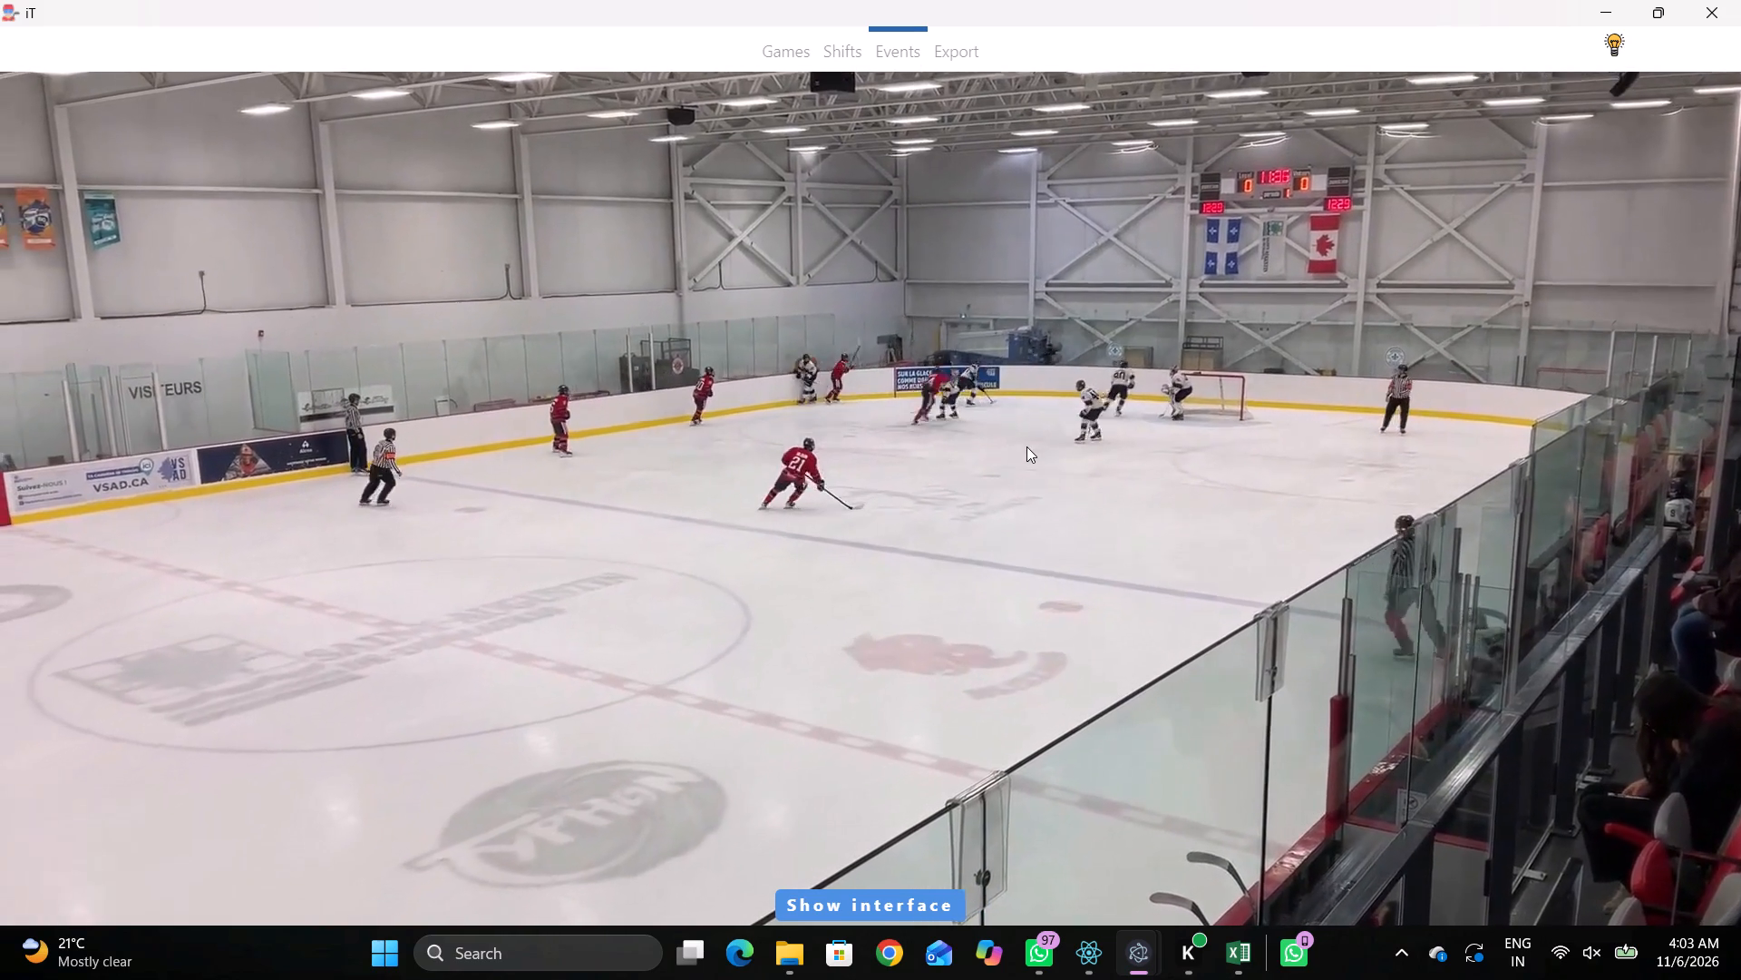
pyautogui.press('space')
pyautogui.press('space')
pyautogui.press('space')
pyautogui.press('q')
pyautogui.press('q')
pyautogui.press('q')
pyautogui.press('q')
pyautogui.press('q')
pyautogui.press('q')
pyautogui.press('q')
pyautogui.press('q')
pyautogui.rightClick(1195, 344)
pyautogui.press('q')
pyautogui.moveTo(1207, 354); pyautogui.dragTo(1195, 349)
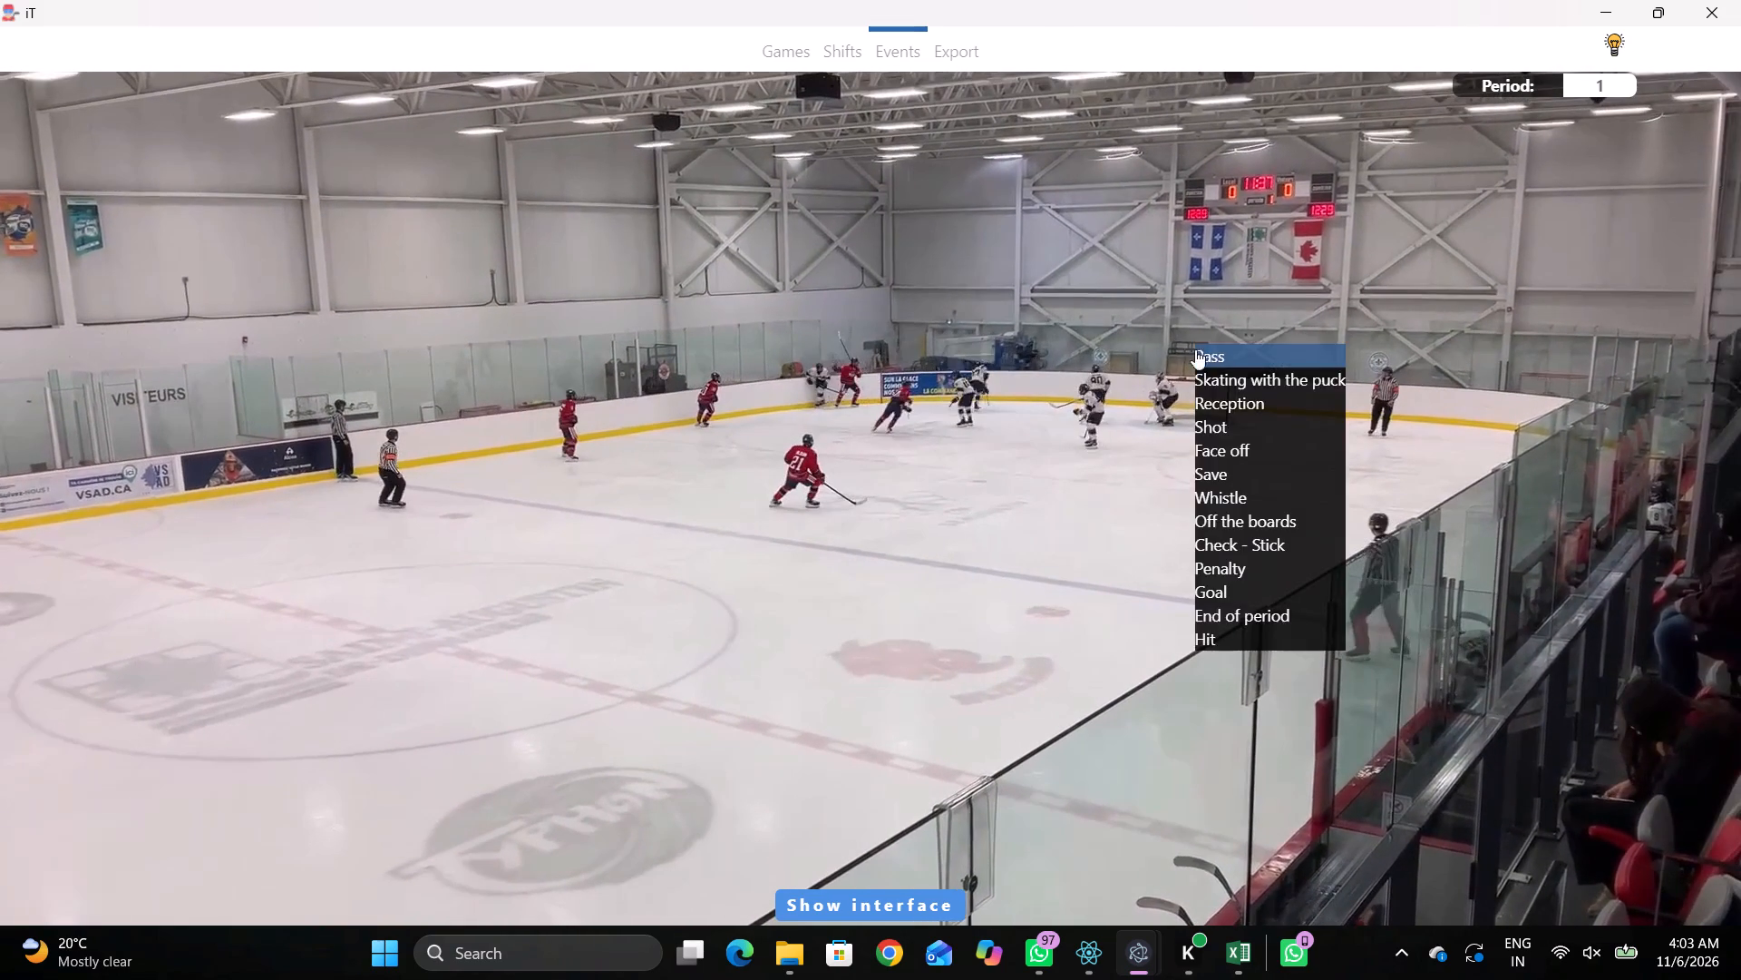
pyautogui.moveTo(1195, 349); pyautogui.dragTo(1191, 348)
pyautogui.rightClick(1166, 343)
pyautogui.click(1189, 376)
pyautogui.rightClick(1142, 372)
pyautogui.click(1160, 397)
pyautogui.click(1524, 683)
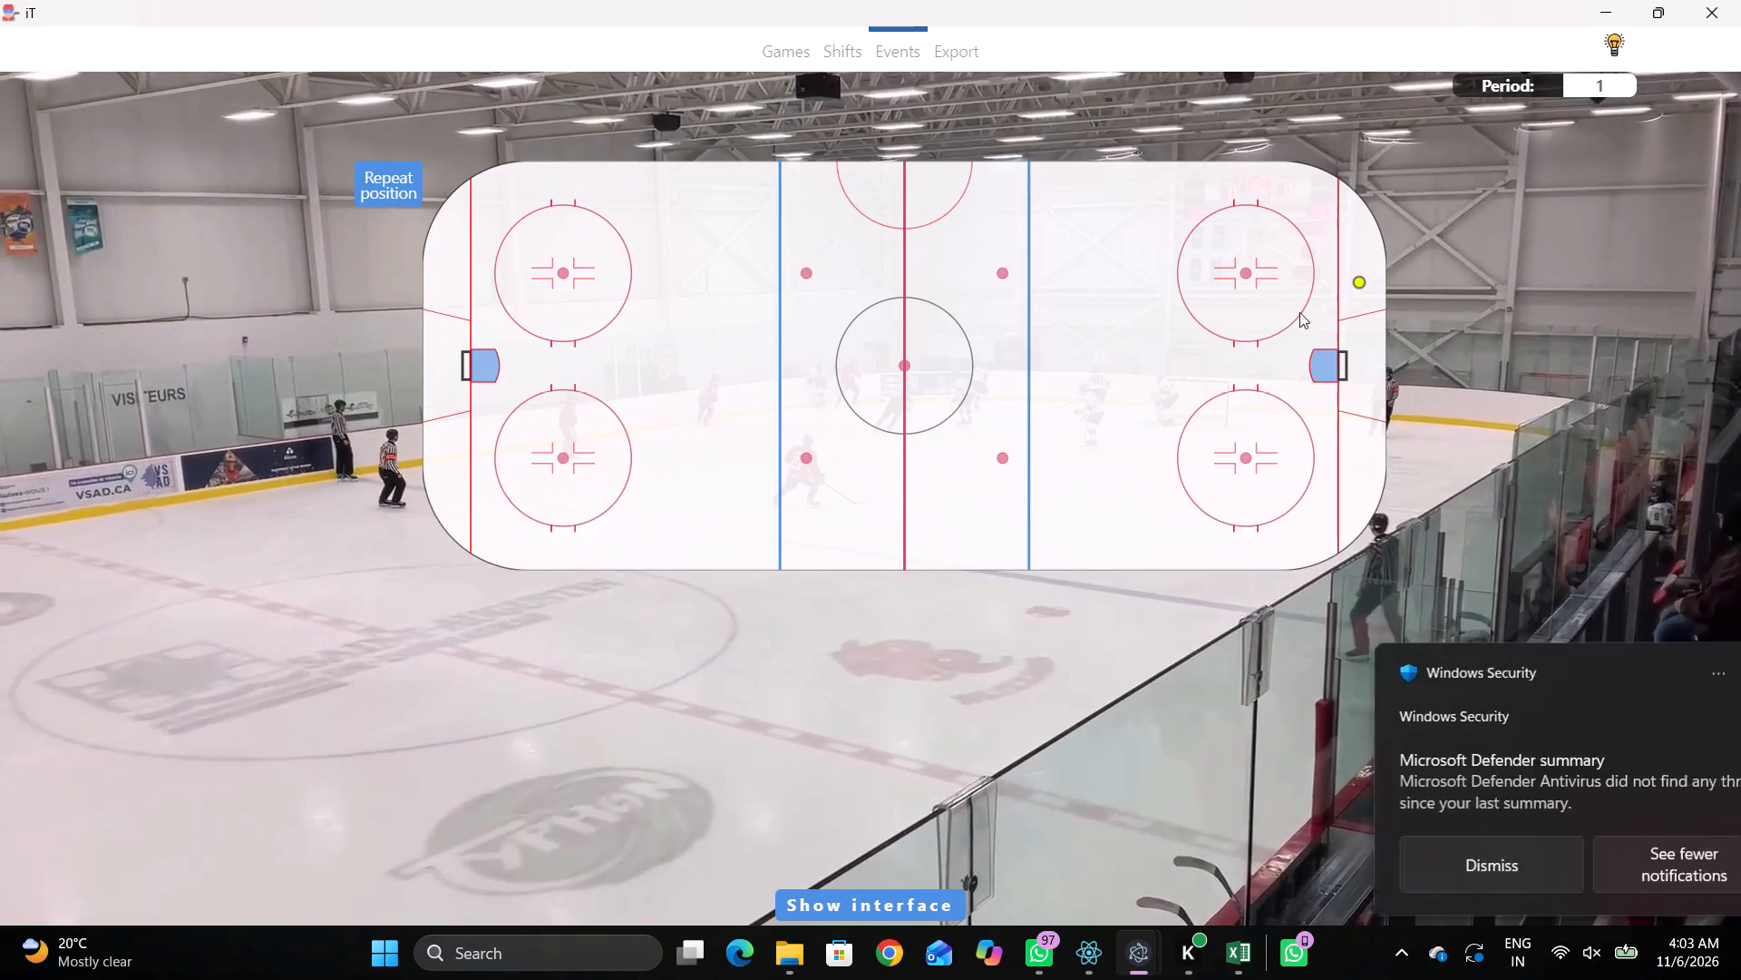
pyautogui.click(1299, 289)
# Record a pass by the same away player 27 inside the upper right face-off circle, slightly above its dot.
pyautogui.press('r')
pyautogui.press('space')
pyautogui.press('space')
pyautogui.press('space')
pyautogui.press('space')
pyautogui.rightClick(1227, 360)
pyautogui.click(1249, 379)
pyautogui.click(1526, 318)
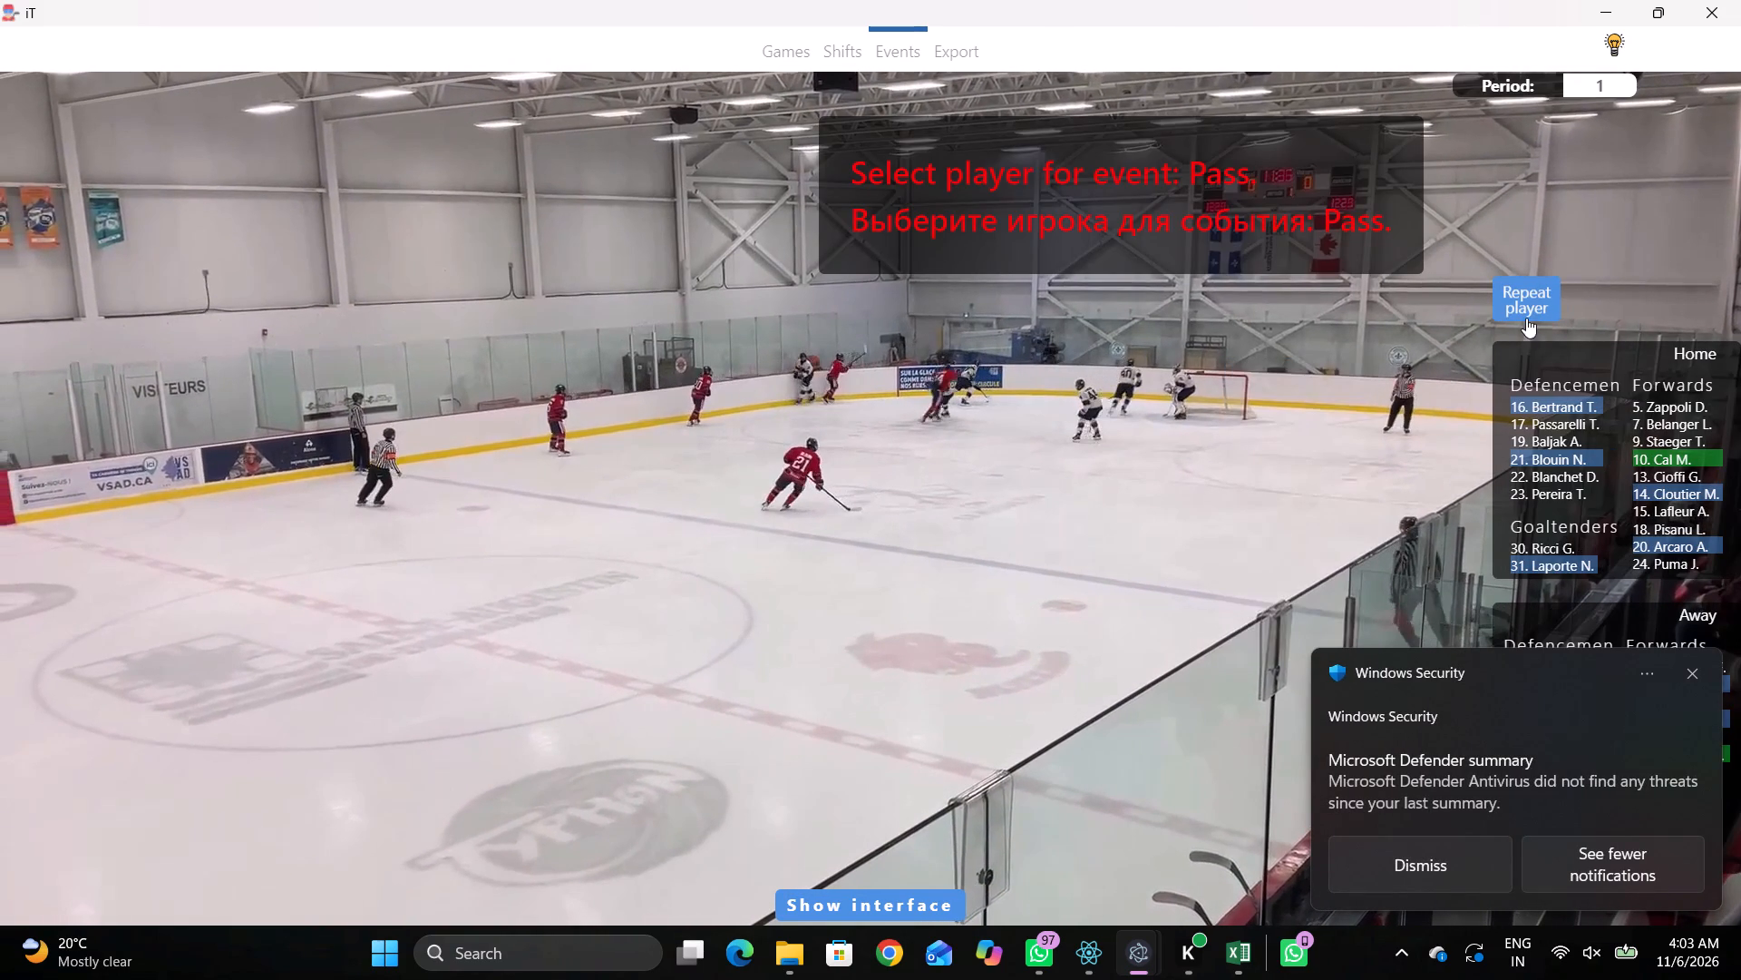
pyautogui.click(1289, 256)
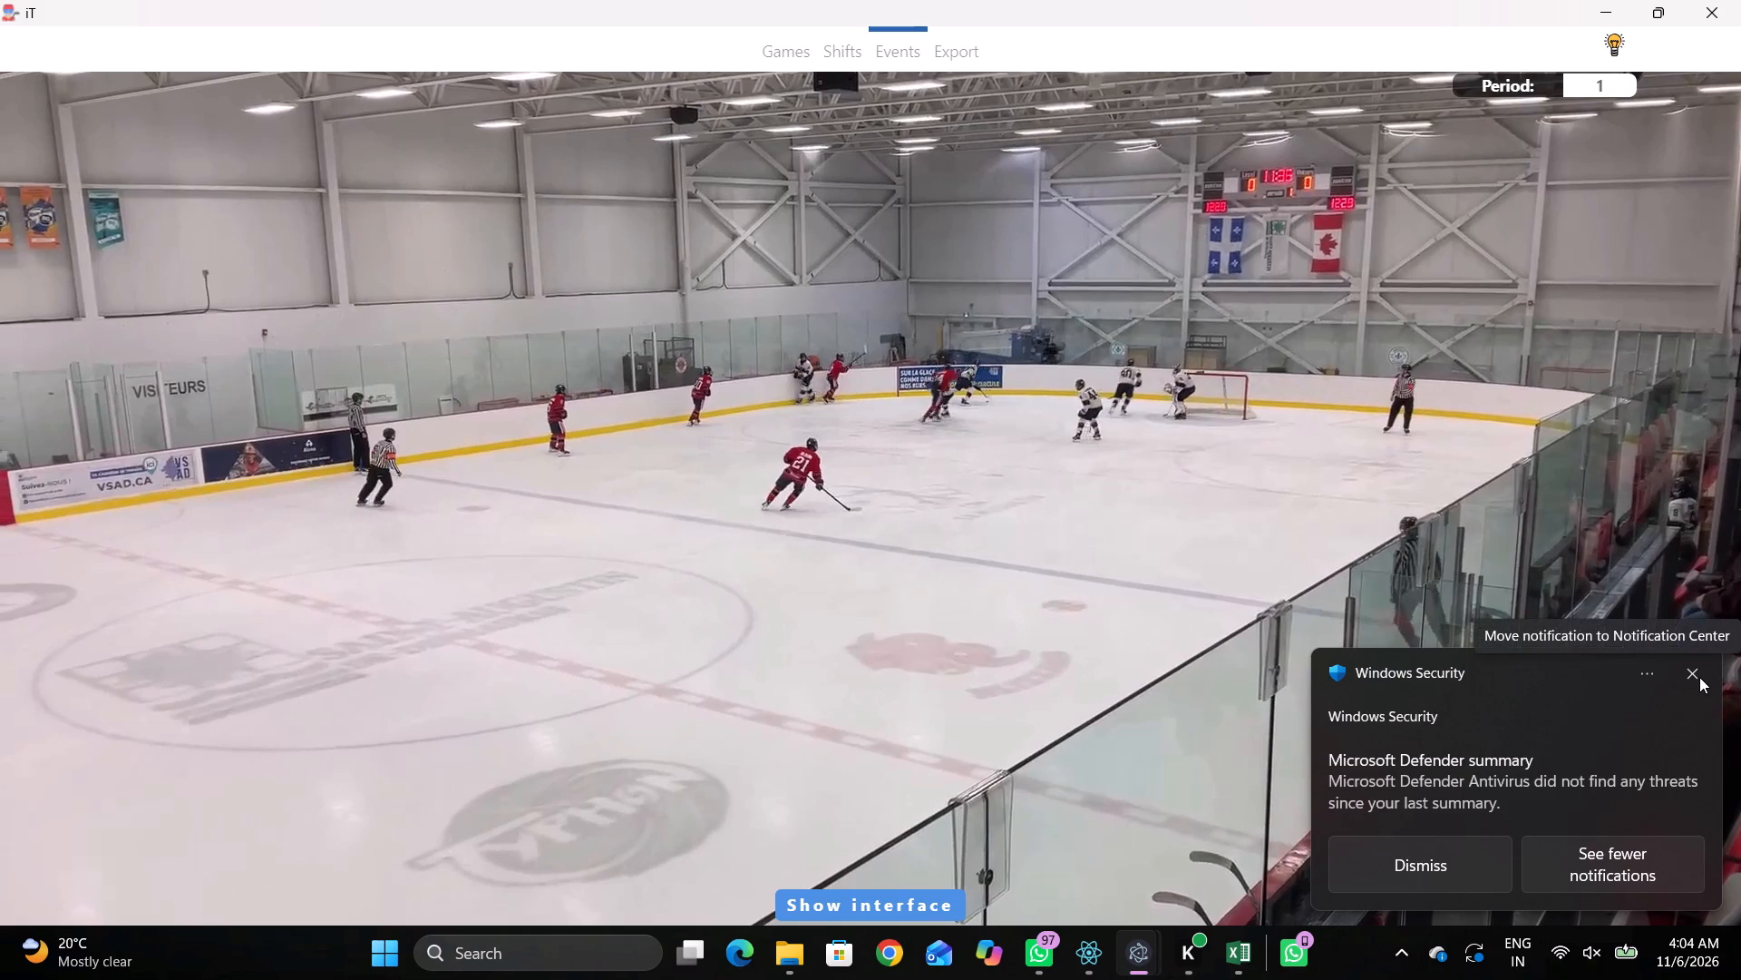
# Dismiss the Windows Security notification and return to the game video.
pyautogui.click(1699, 677)
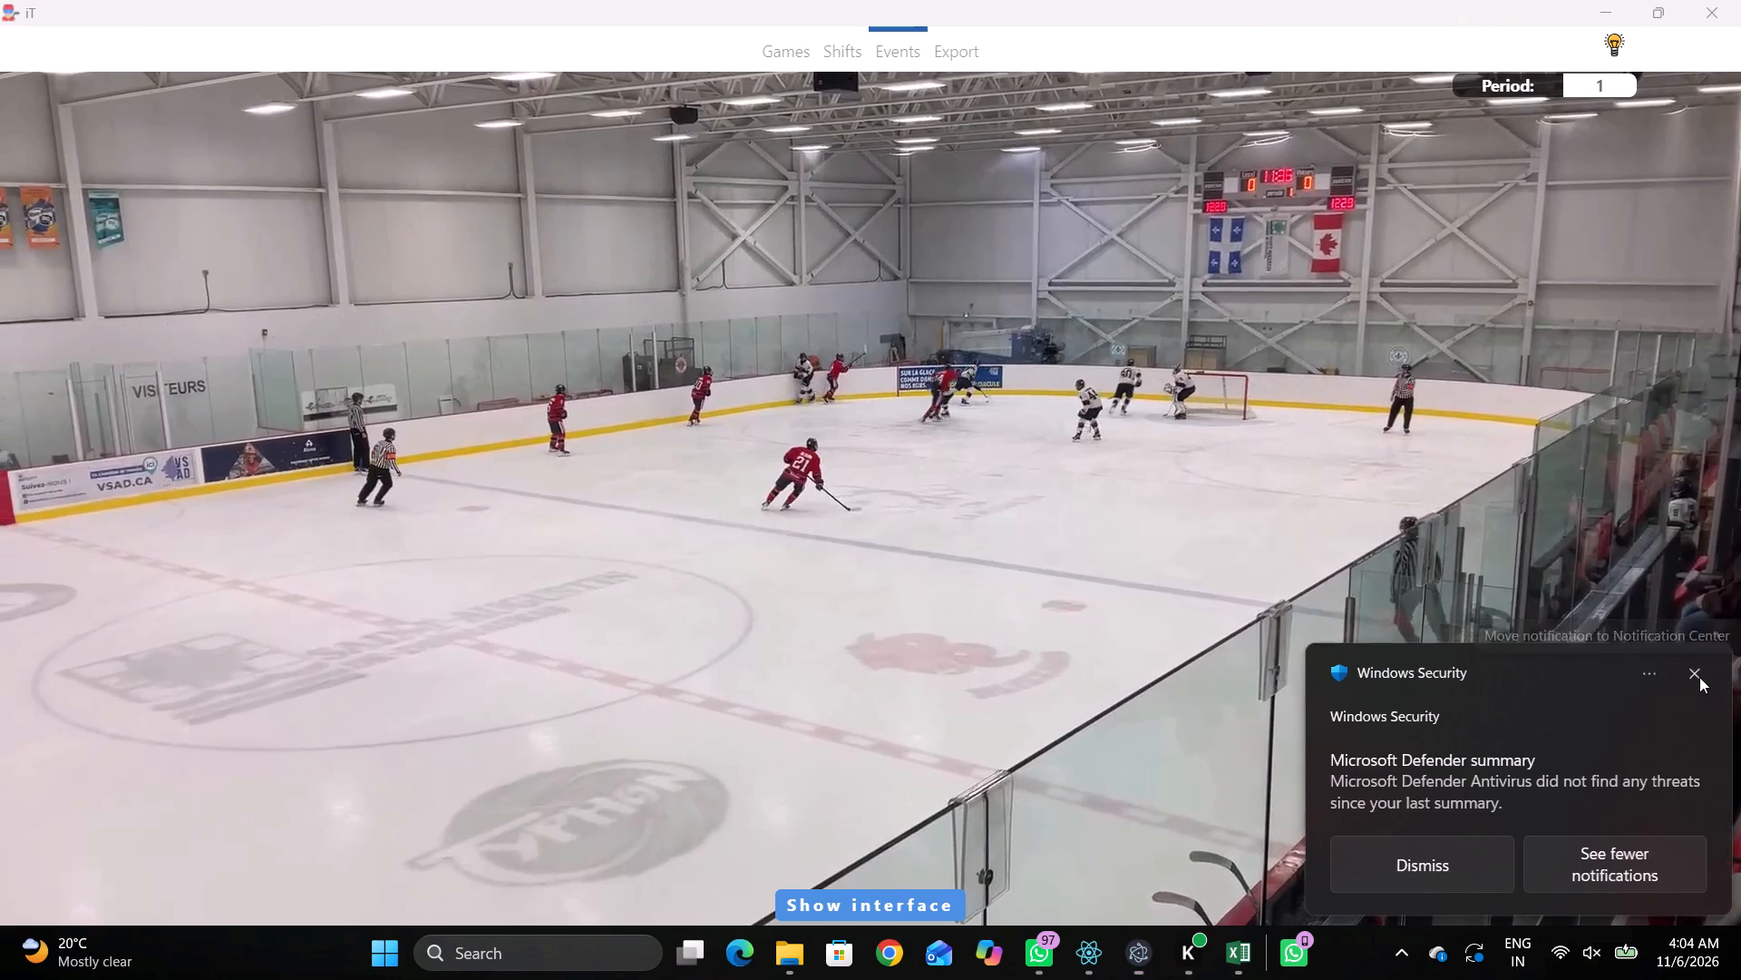
pyautogui.click(1350, 465)
# Record skating with the puck by away player 90 just behind the right net.
pyautogui.press('space')
pyautogui.press('v')
pyautogui.press('space')
pyautogui.rightClick(1309, 467)
pyautogui.click(1396, 501)
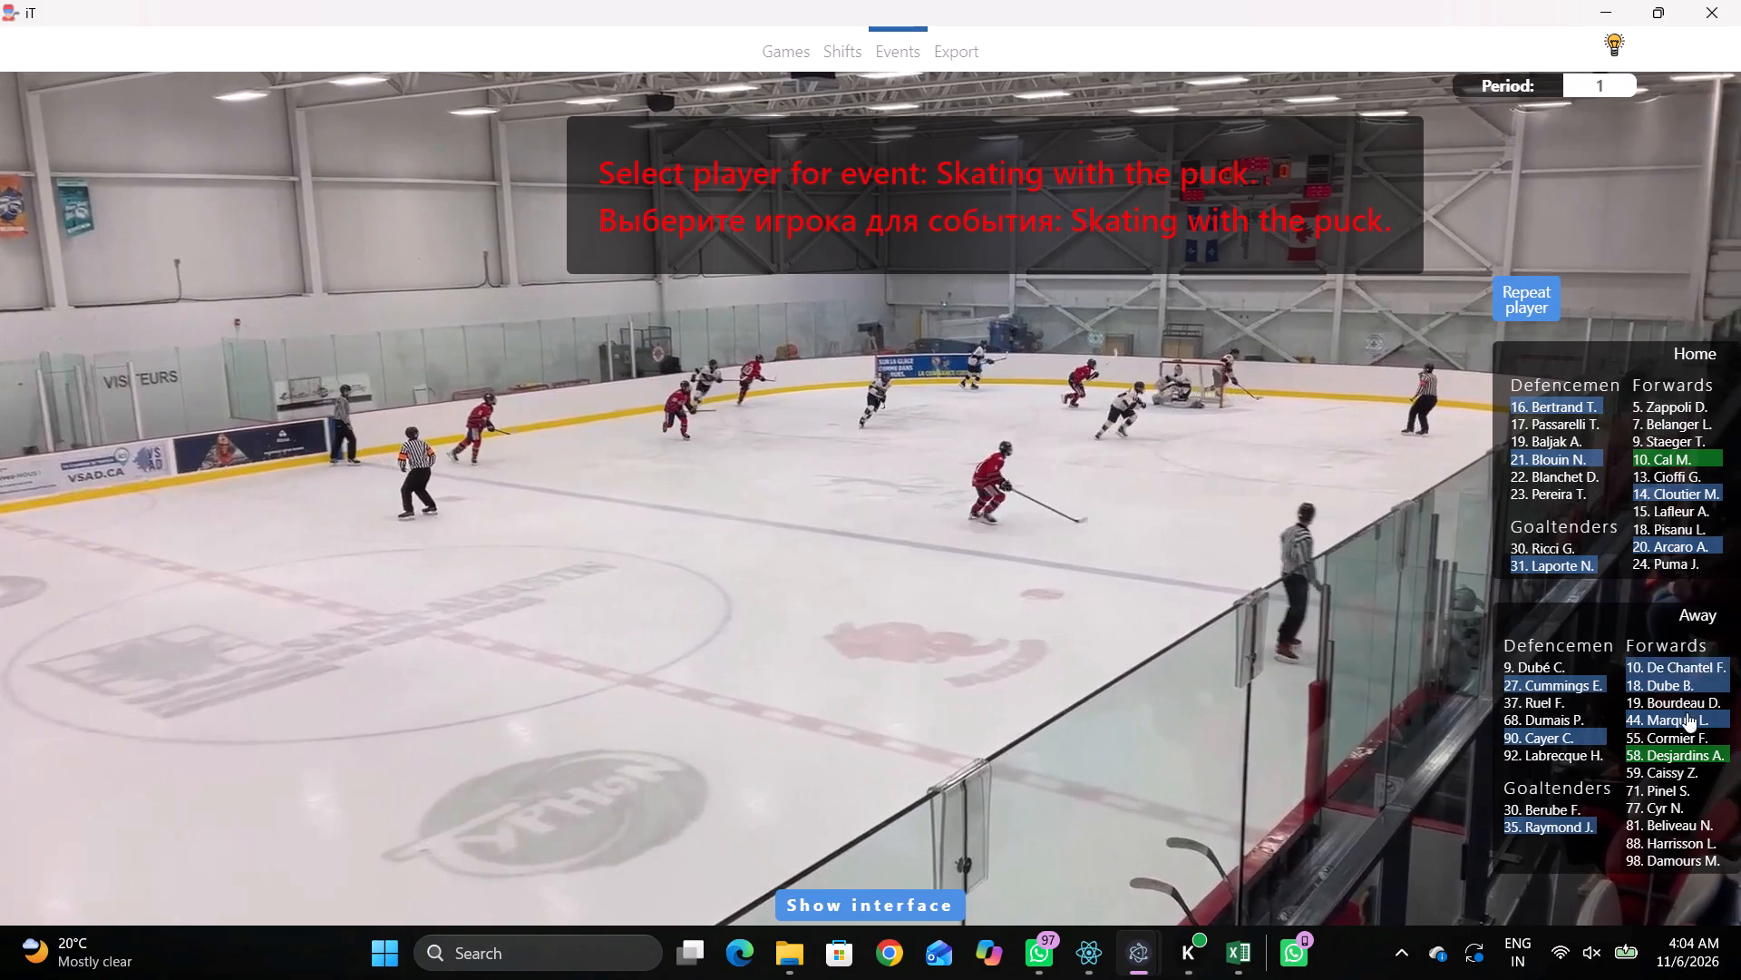
pyautogui.click(1536, 746)
pyautogui.click(1528, 744)
pyautogui.click(1374, 383)
# Record a pass by the same away player 90 behind the right goal line, below the net.
pyautogui.press('space')
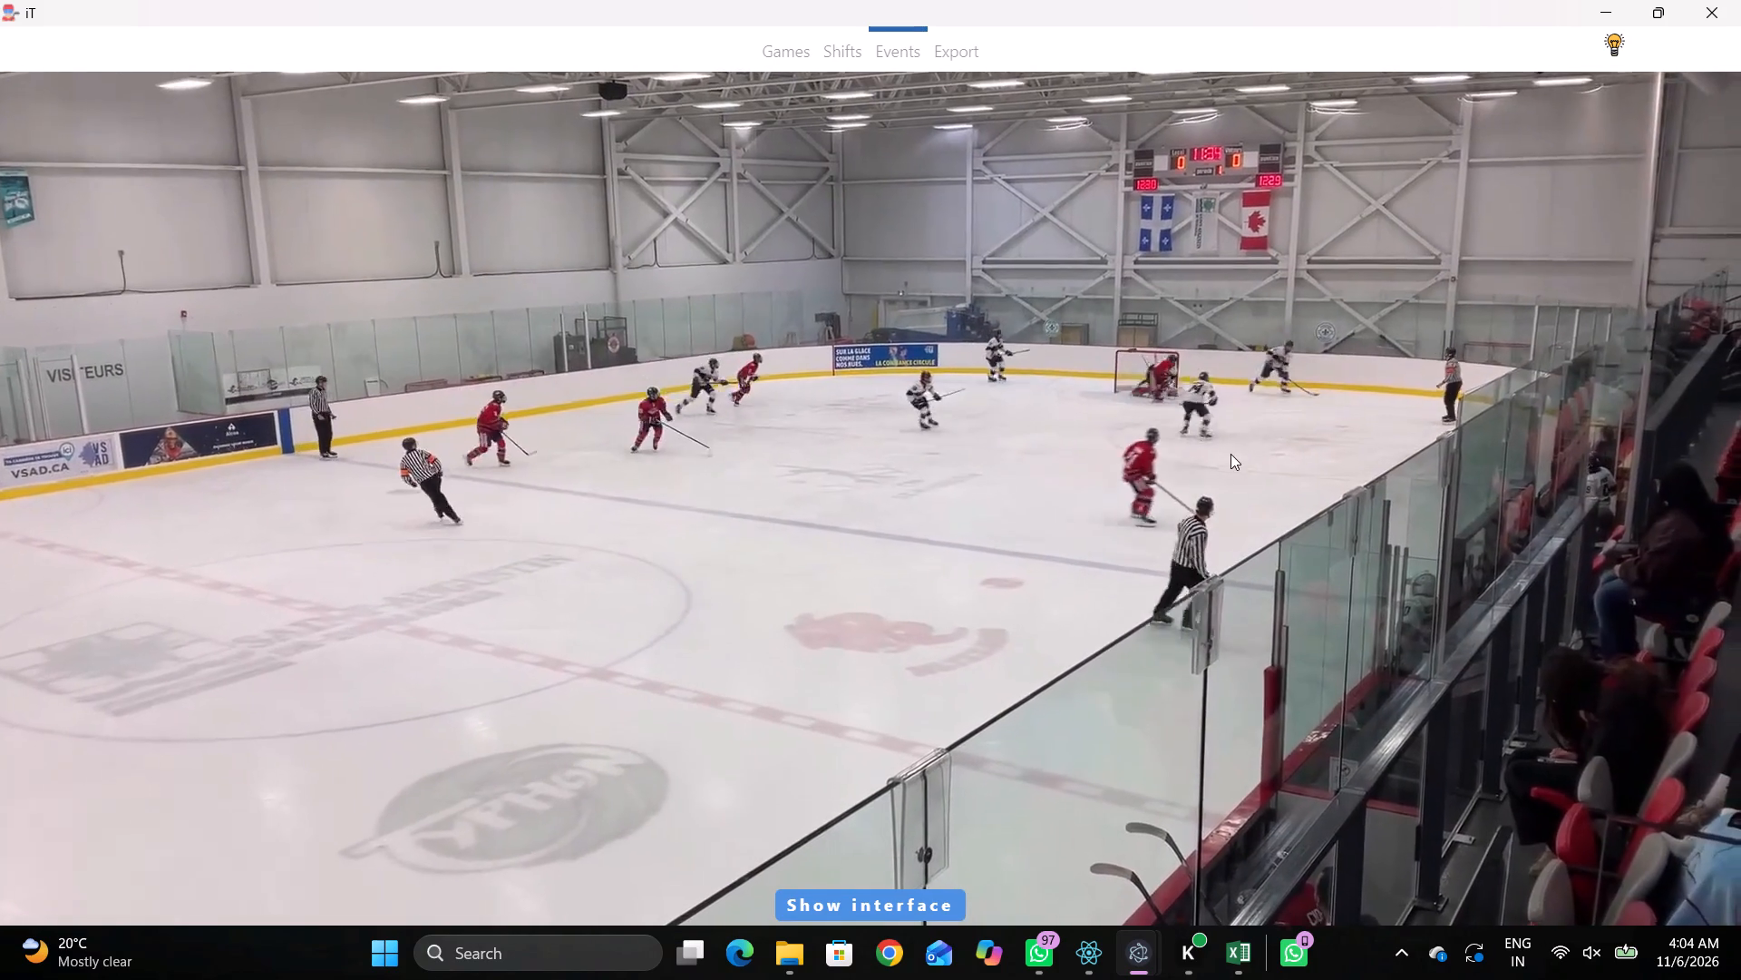
pyautogui.press('space')
pyautogui.press('space')
pyautogui.press('space')
pyautogui.press('q')
pyautogui.press('q')
pyautogui.rightClick(1223, 370)
pyautogui.click(1237, 384)
pyautogui.click(1519, 307)
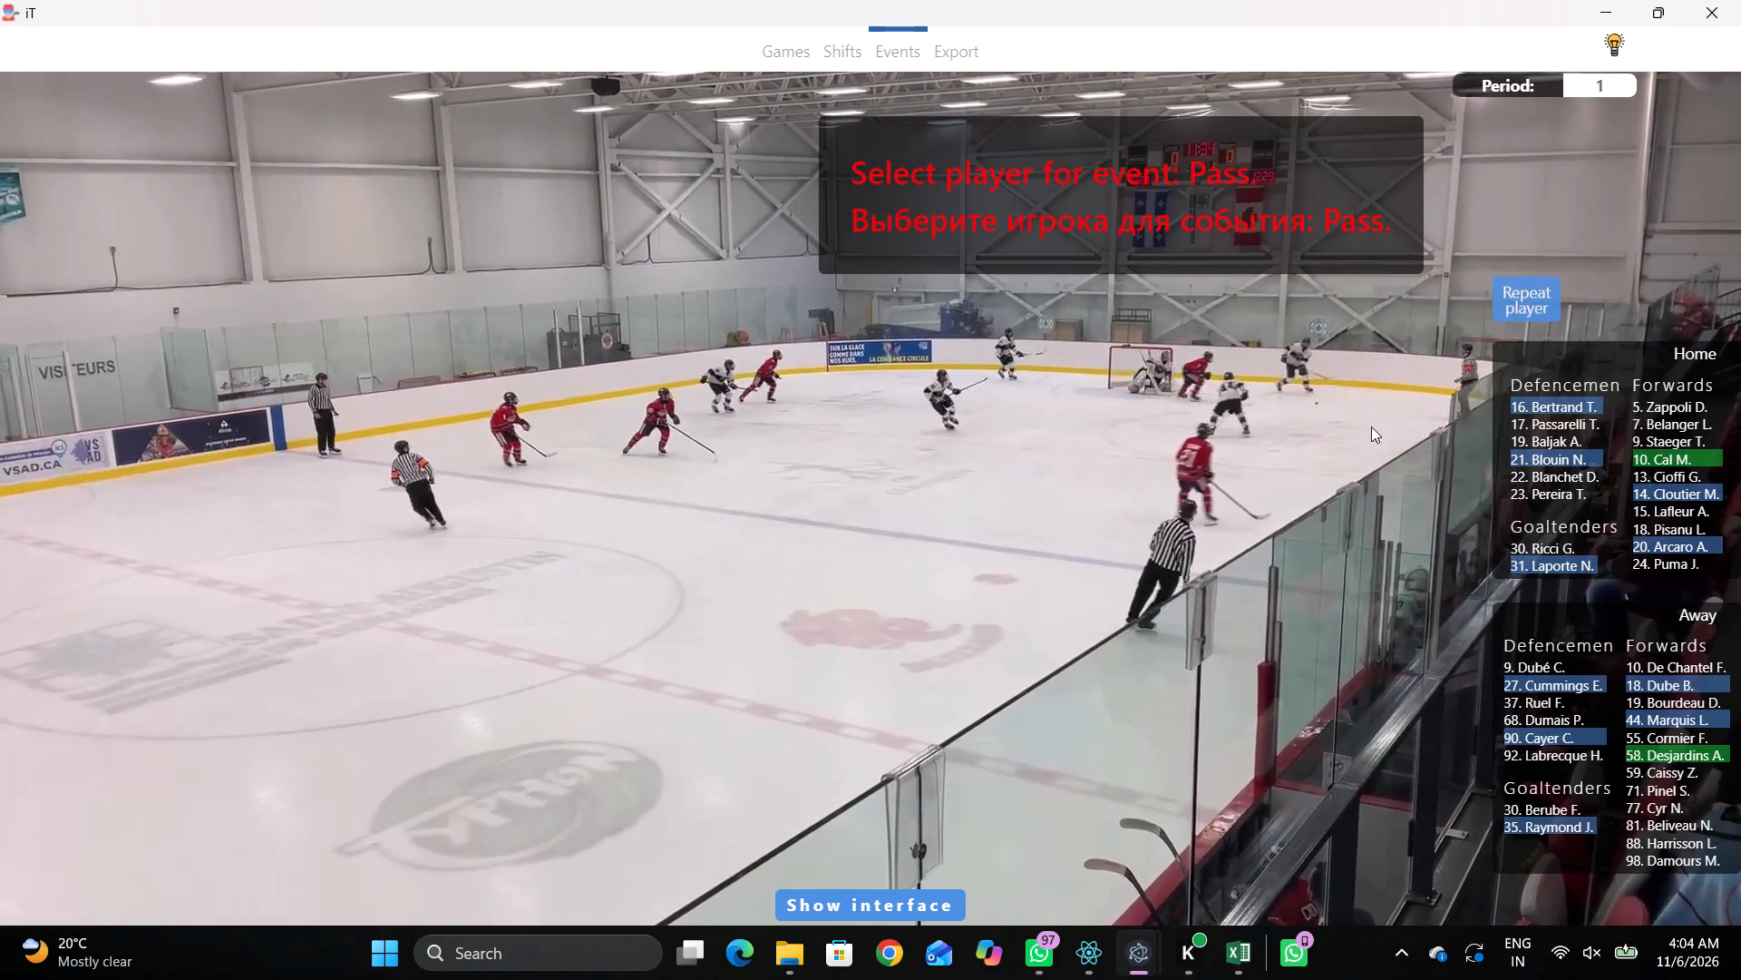
pyautogui.click(1360, 438)
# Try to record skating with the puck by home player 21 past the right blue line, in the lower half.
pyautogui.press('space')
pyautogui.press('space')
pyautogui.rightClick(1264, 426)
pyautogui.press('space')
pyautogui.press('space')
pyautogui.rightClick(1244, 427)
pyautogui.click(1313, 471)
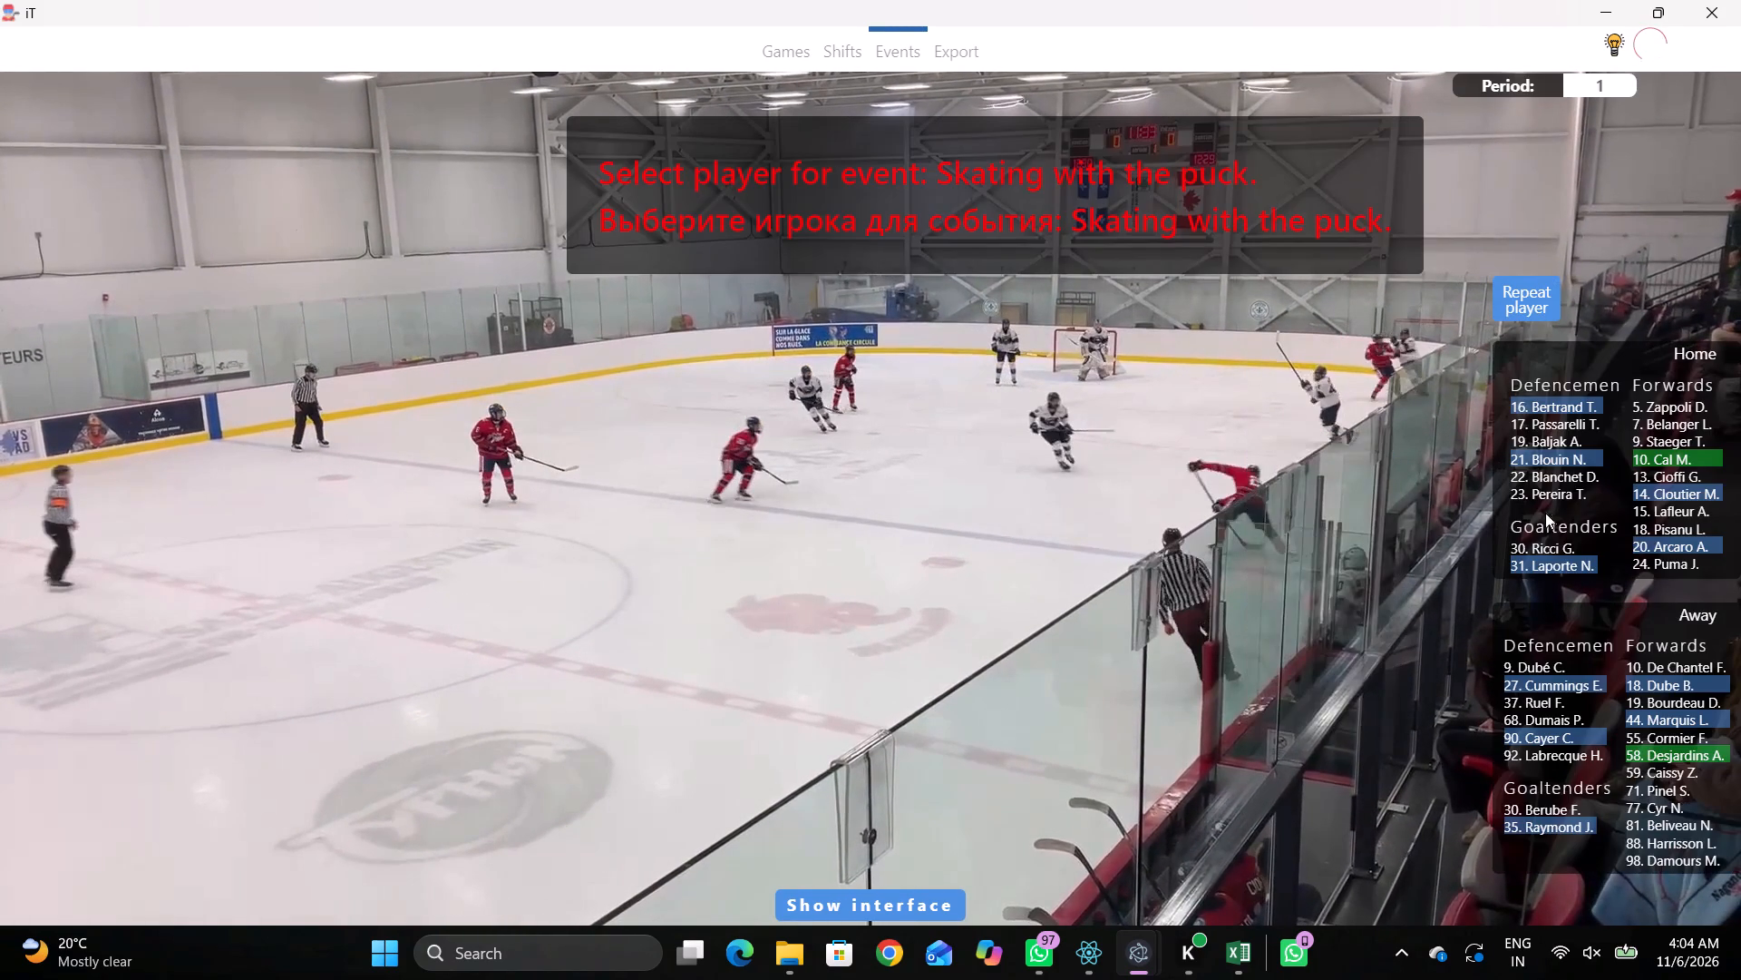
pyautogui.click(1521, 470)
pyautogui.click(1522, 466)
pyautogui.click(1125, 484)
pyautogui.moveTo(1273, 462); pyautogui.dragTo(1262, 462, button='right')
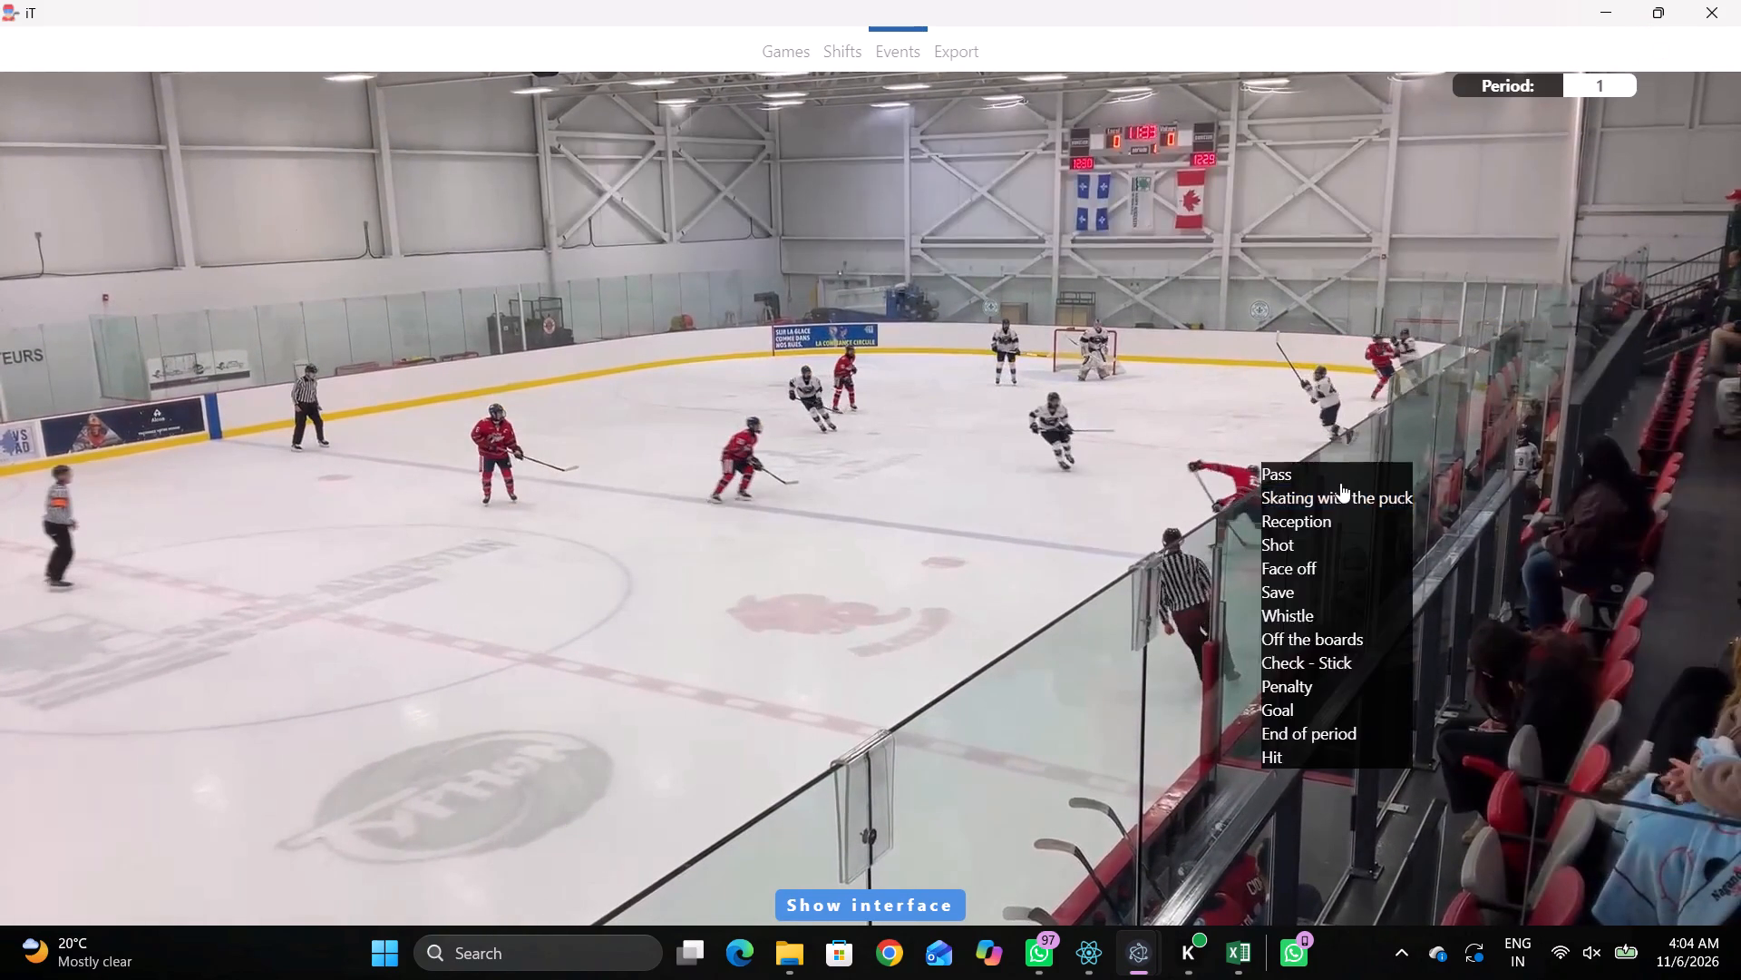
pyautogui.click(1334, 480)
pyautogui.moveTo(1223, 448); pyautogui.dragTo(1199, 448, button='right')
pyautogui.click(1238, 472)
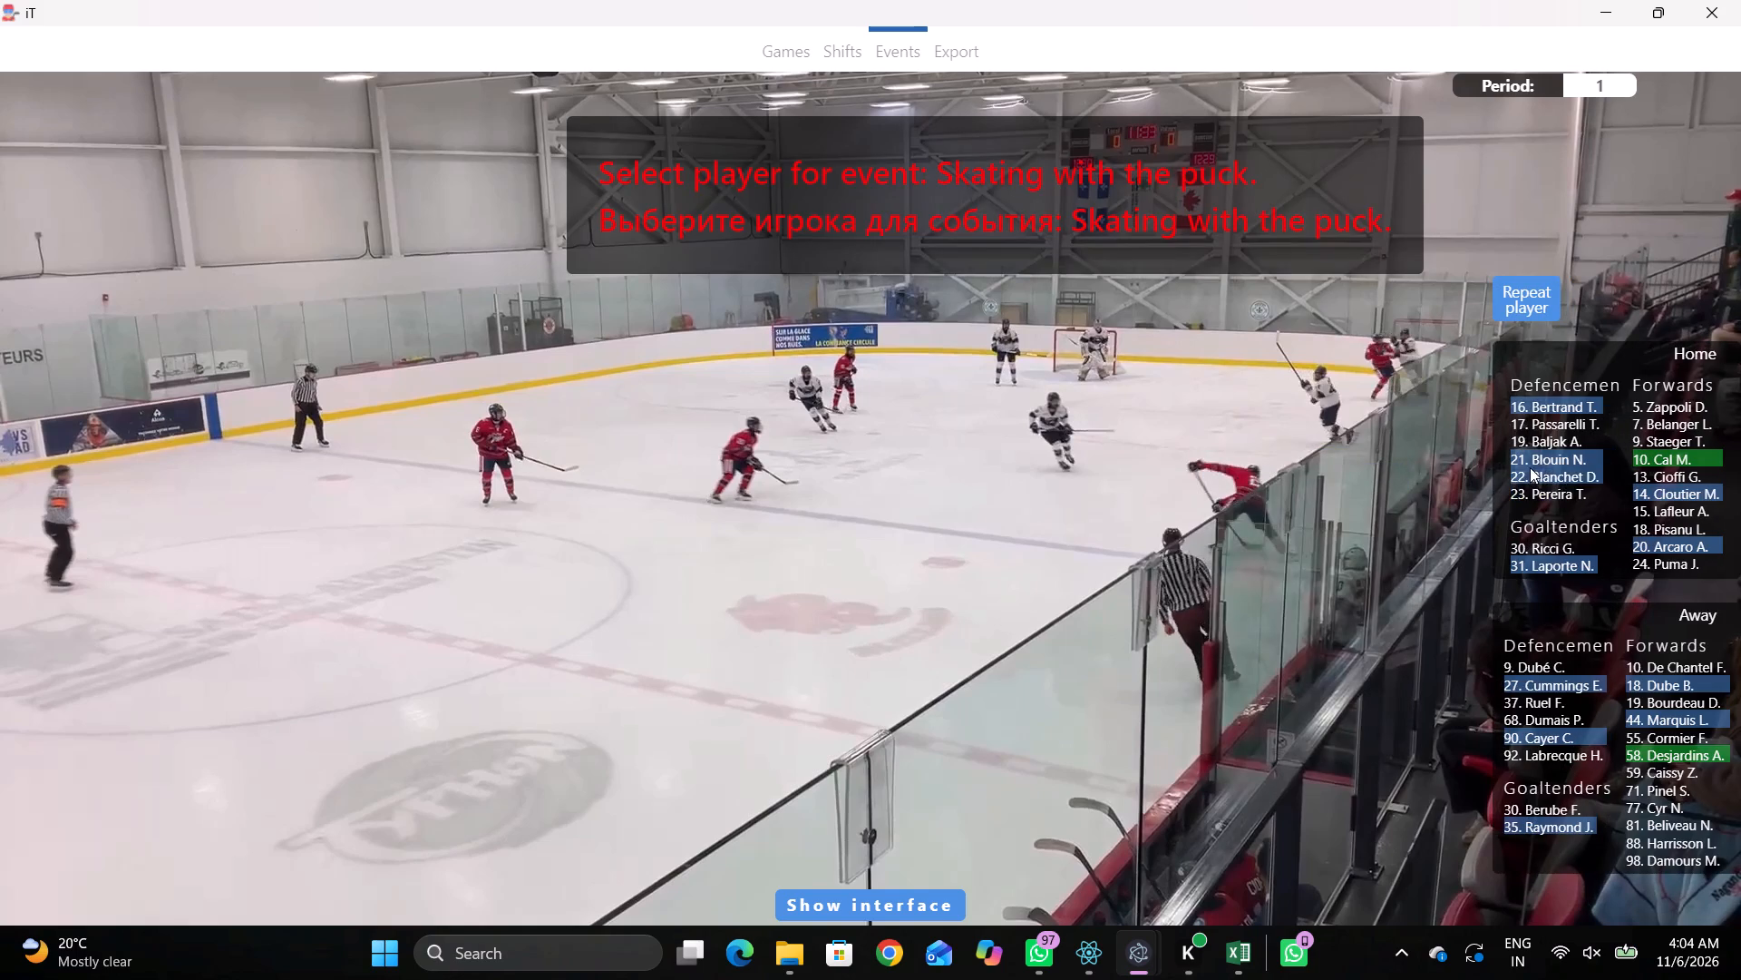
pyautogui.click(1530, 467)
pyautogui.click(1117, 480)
# Record skating with the puck by home player 21 just before the right blue line, below the lower neutral-zone dot.
pyautogui.press('r')
pyautogui.hotkey('shift', 'd')
pyautogui.rightClick(1114, 436)
pyautogui.click(1183, 465)
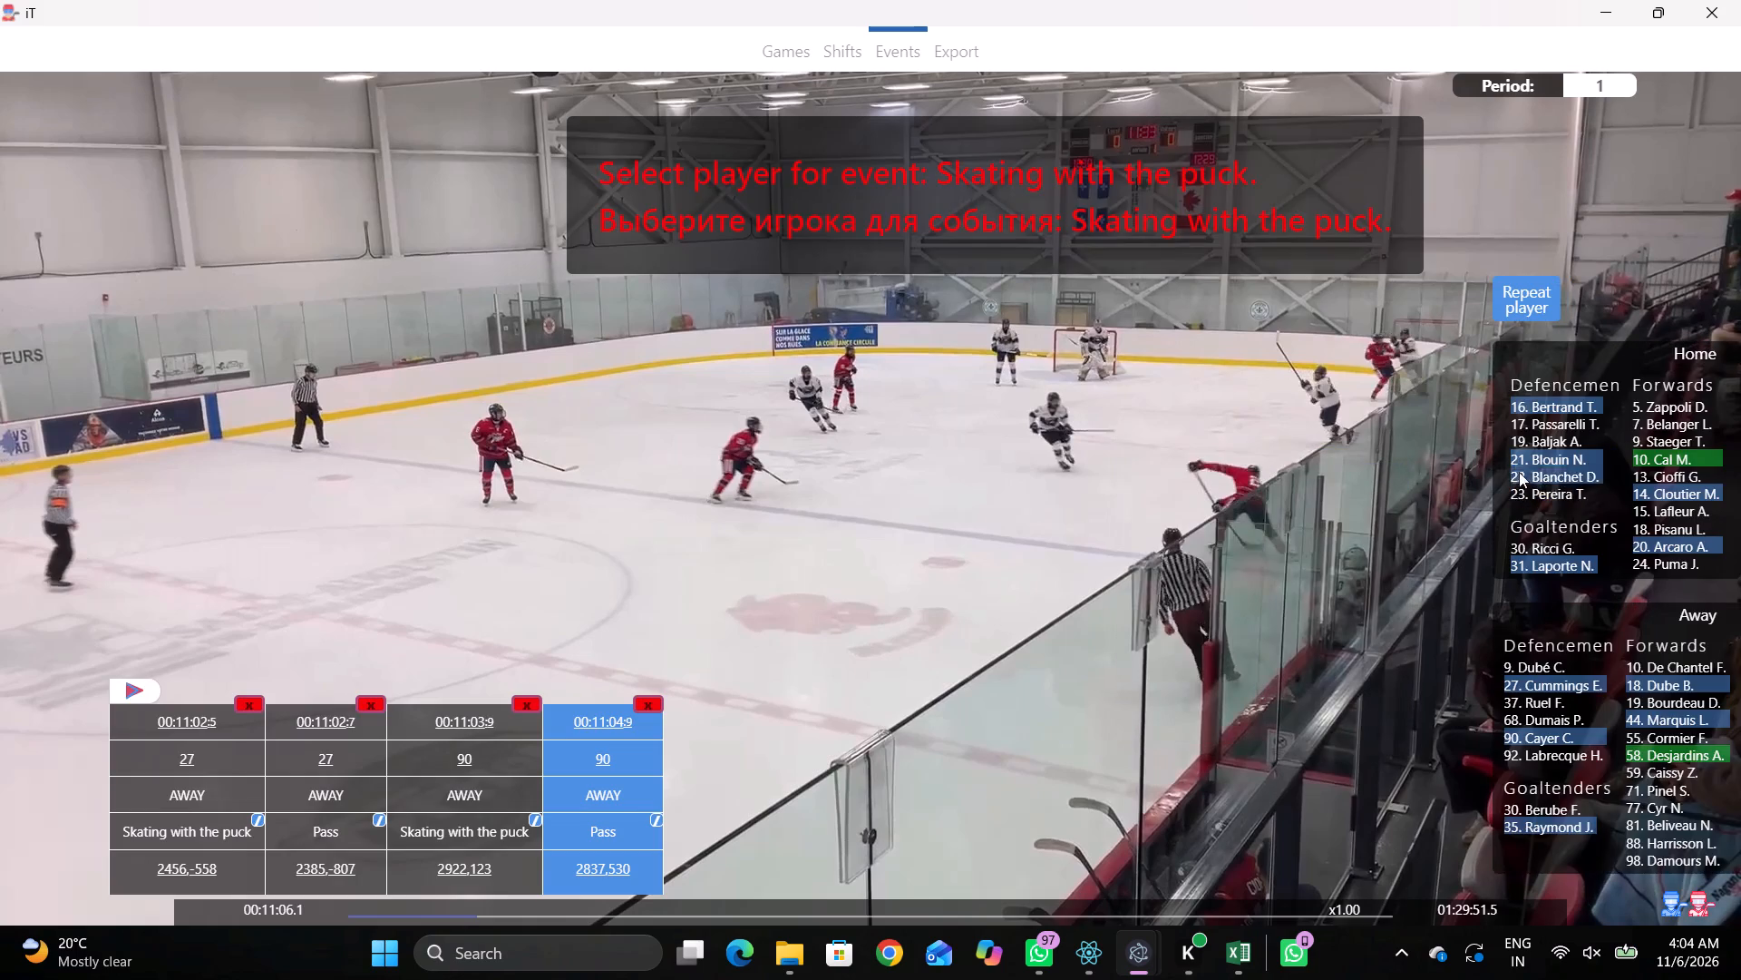
pyautogui.click(1527, 456)
pyautogui.click(1000, 511)
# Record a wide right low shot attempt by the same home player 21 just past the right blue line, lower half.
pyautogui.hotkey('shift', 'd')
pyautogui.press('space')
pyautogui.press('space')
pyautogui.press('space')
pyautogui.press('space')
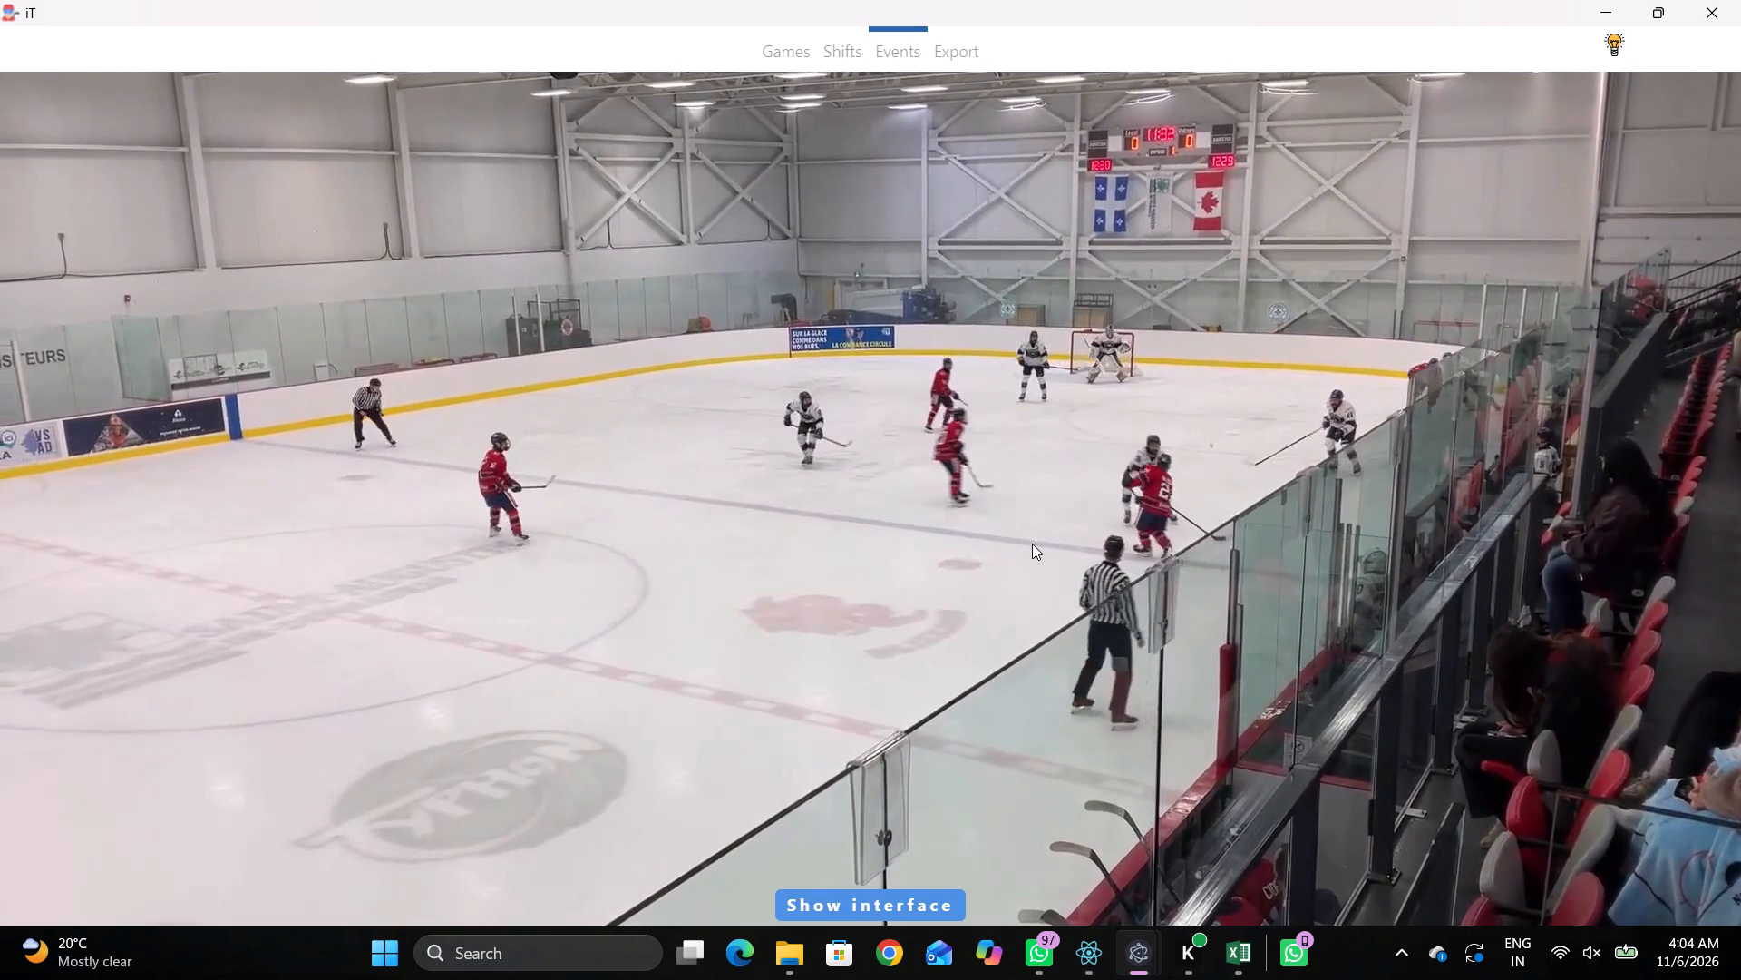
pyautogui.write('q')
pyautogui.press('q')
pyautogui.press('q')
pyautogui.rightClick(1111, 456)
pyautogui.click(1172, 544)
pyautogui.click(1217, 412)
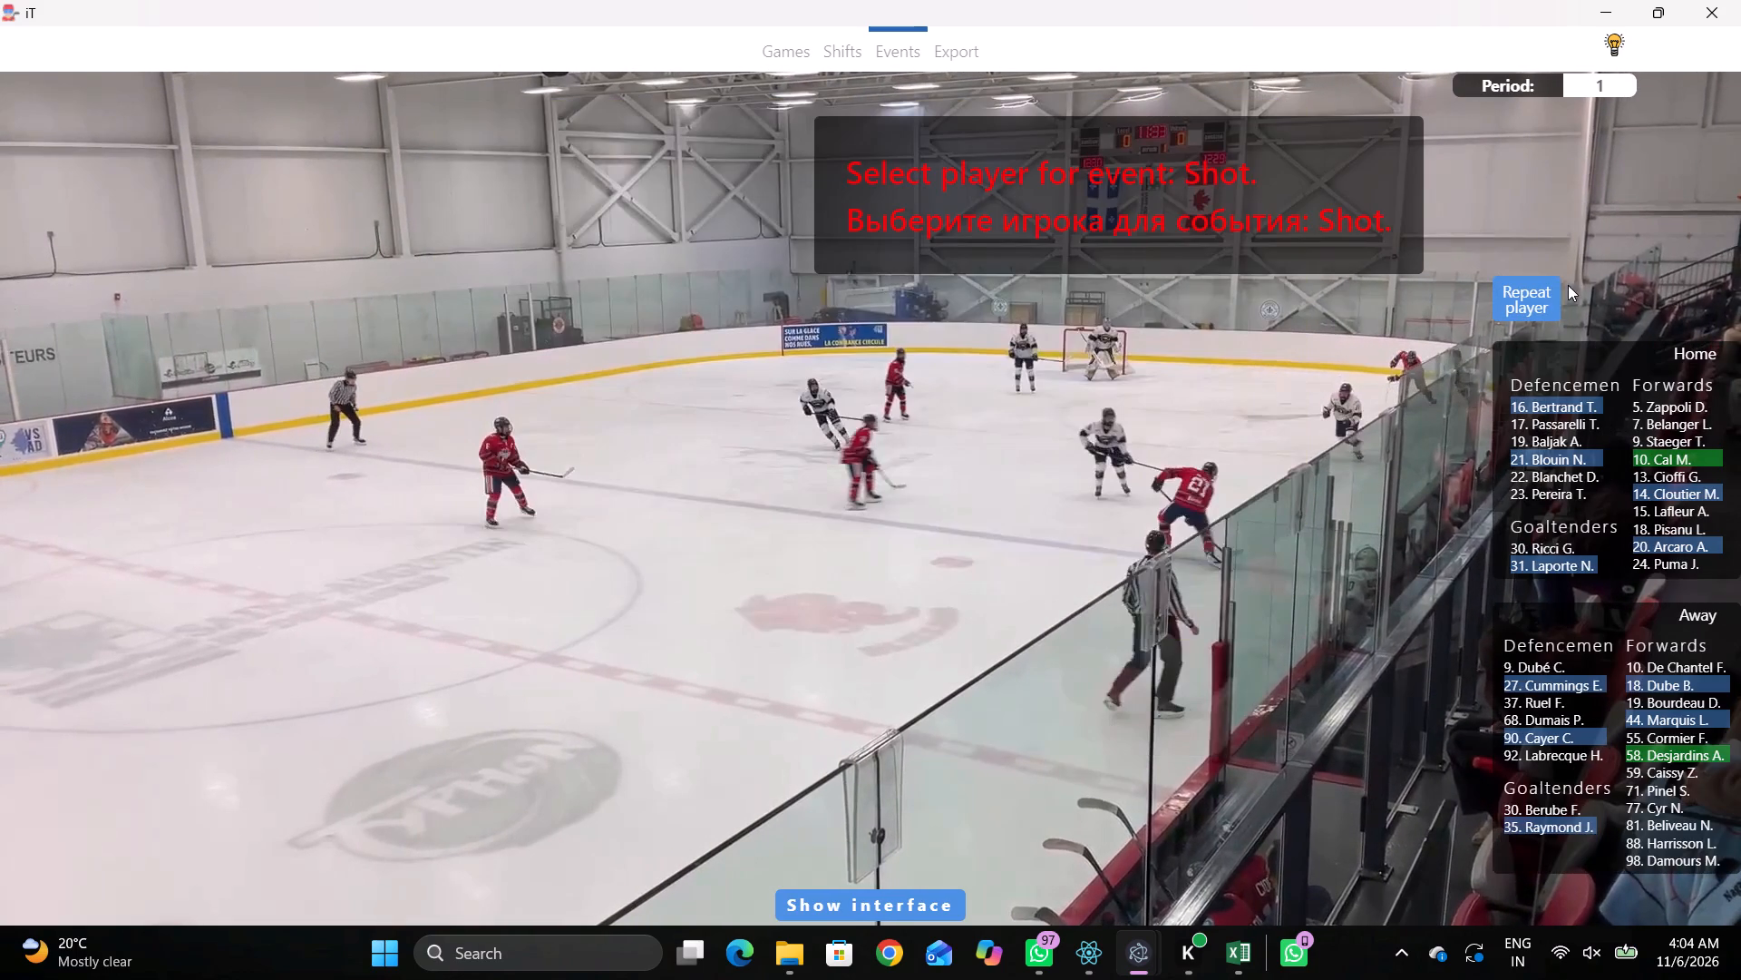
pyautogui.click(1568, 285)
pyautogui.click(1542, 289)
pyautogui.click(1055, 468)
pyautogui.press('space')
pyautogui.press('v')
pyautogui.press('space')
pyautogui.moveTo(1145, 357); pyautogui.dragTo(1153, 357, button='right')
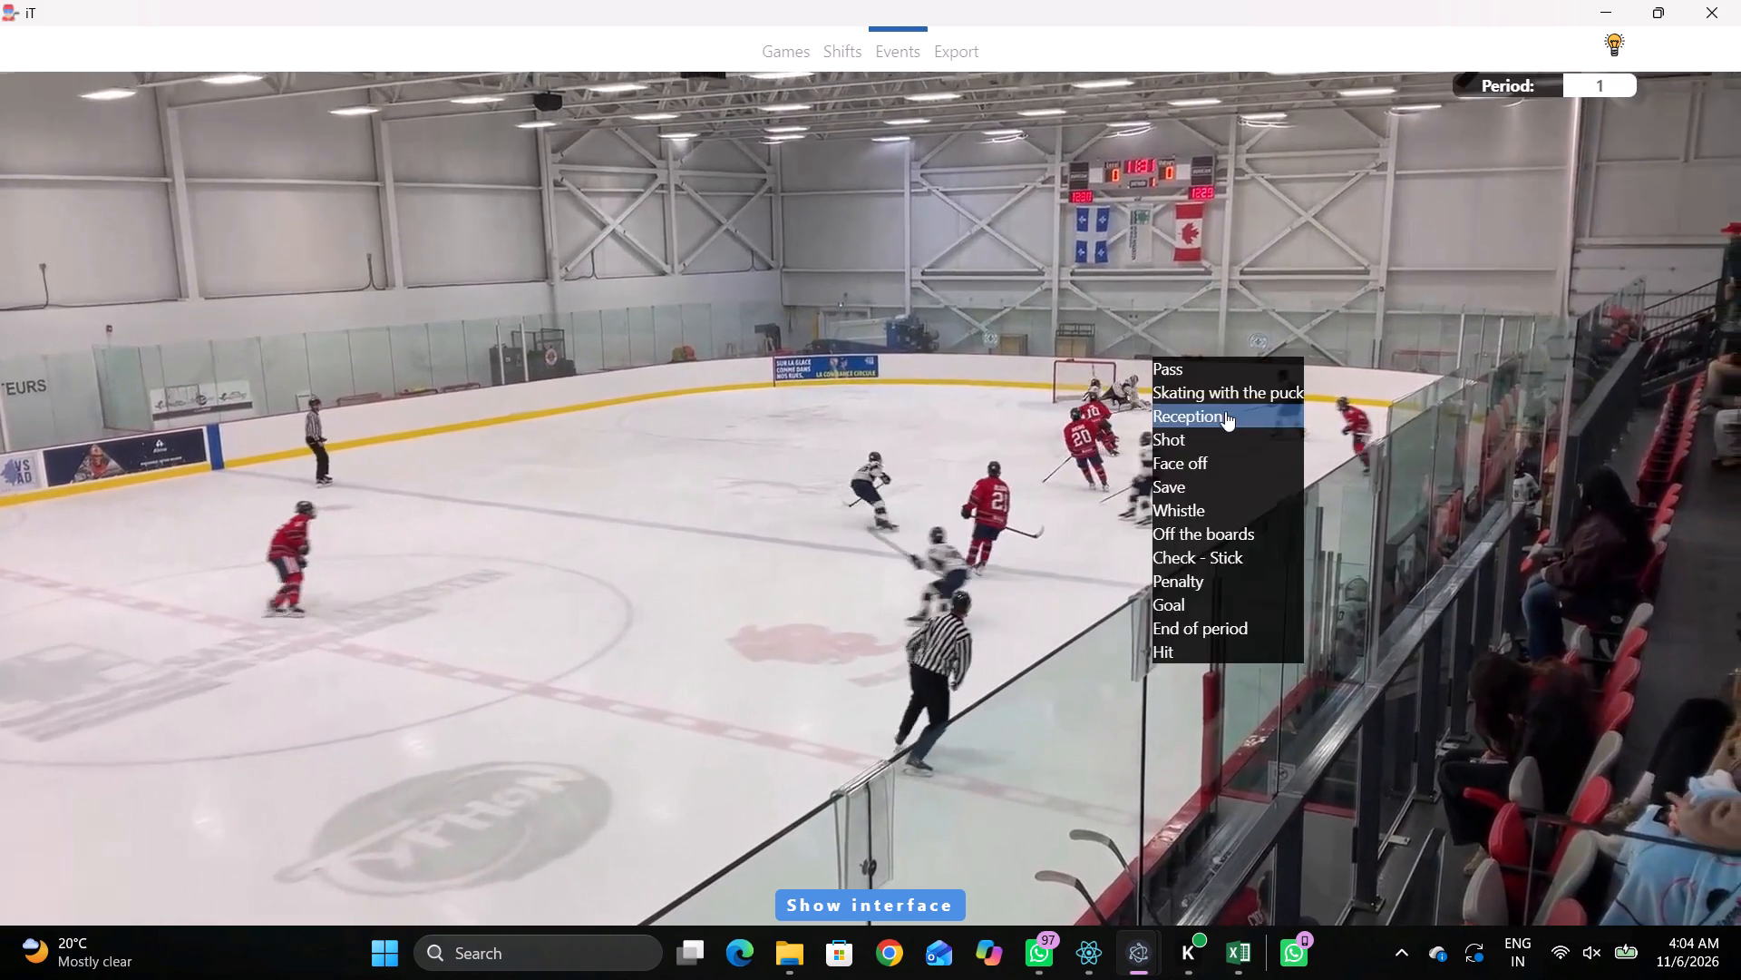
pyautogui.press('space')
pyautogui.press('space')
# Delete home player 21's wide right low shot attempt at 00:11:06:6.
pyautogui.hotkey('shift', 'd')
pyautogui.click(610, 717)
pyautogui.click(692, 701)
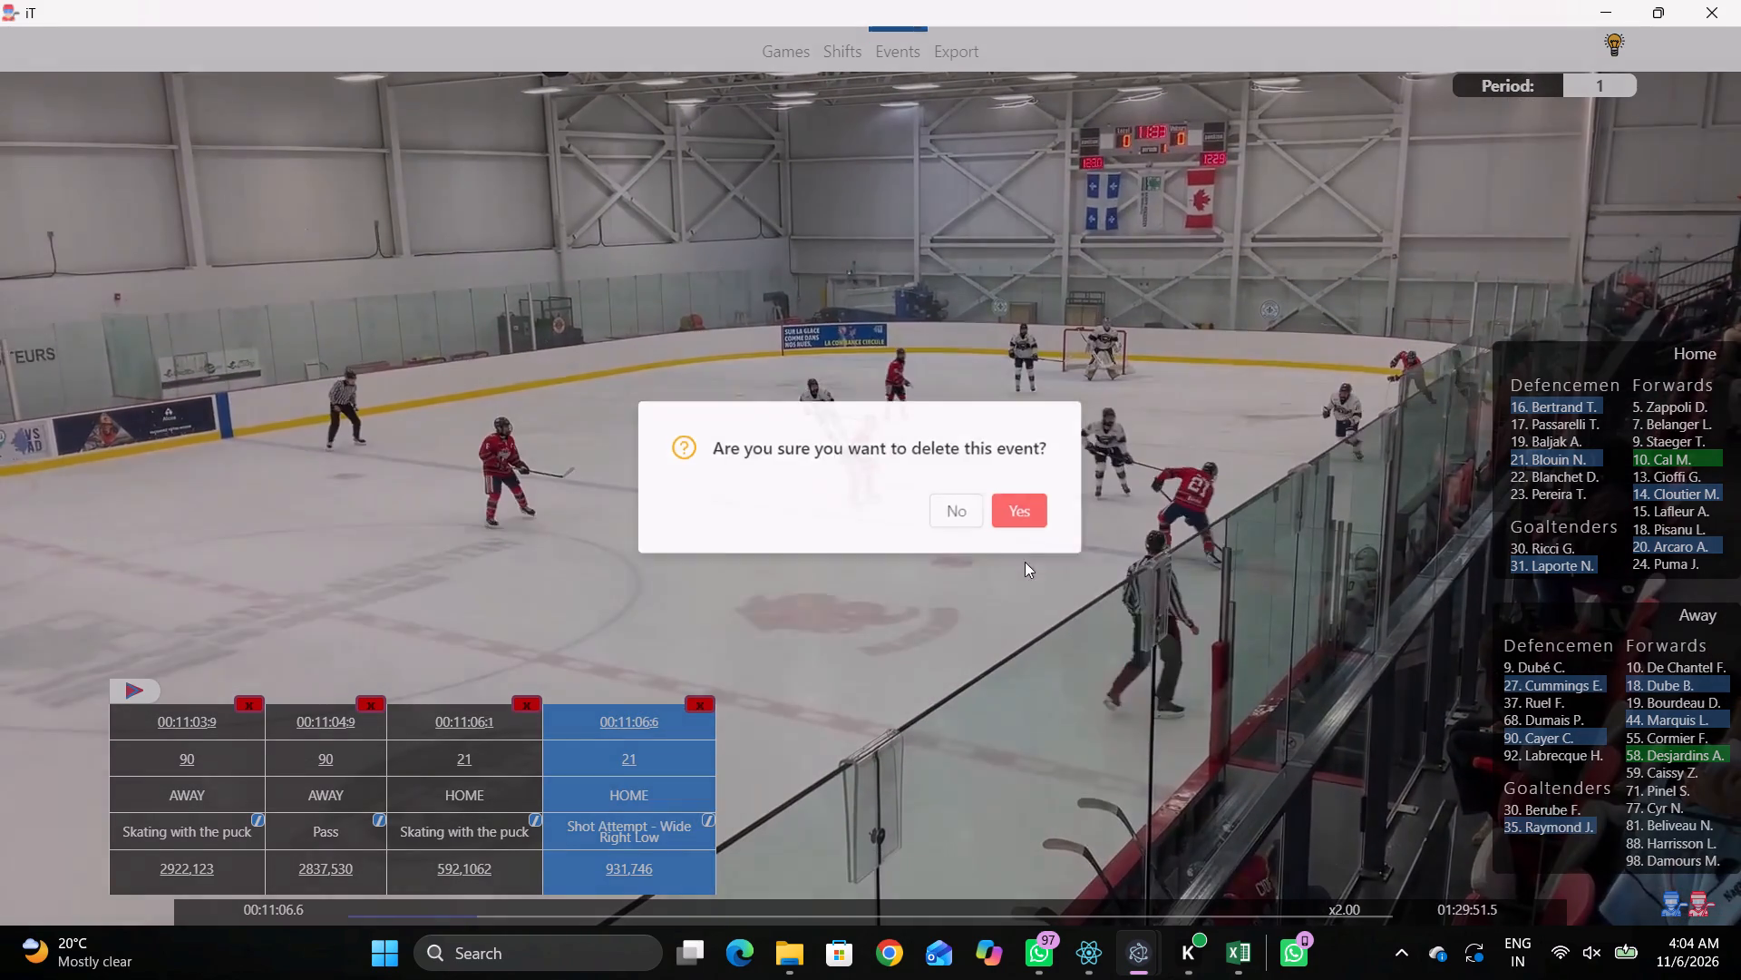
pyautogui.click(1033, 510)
# Record an on-goal shot attempt by the same home player 21 just past the right blue line, in the lower half.
pyautogui.rightClick(1039, 439)
pyautogui.click(1095, 533)
pyautogui.rightClick(989, 405)
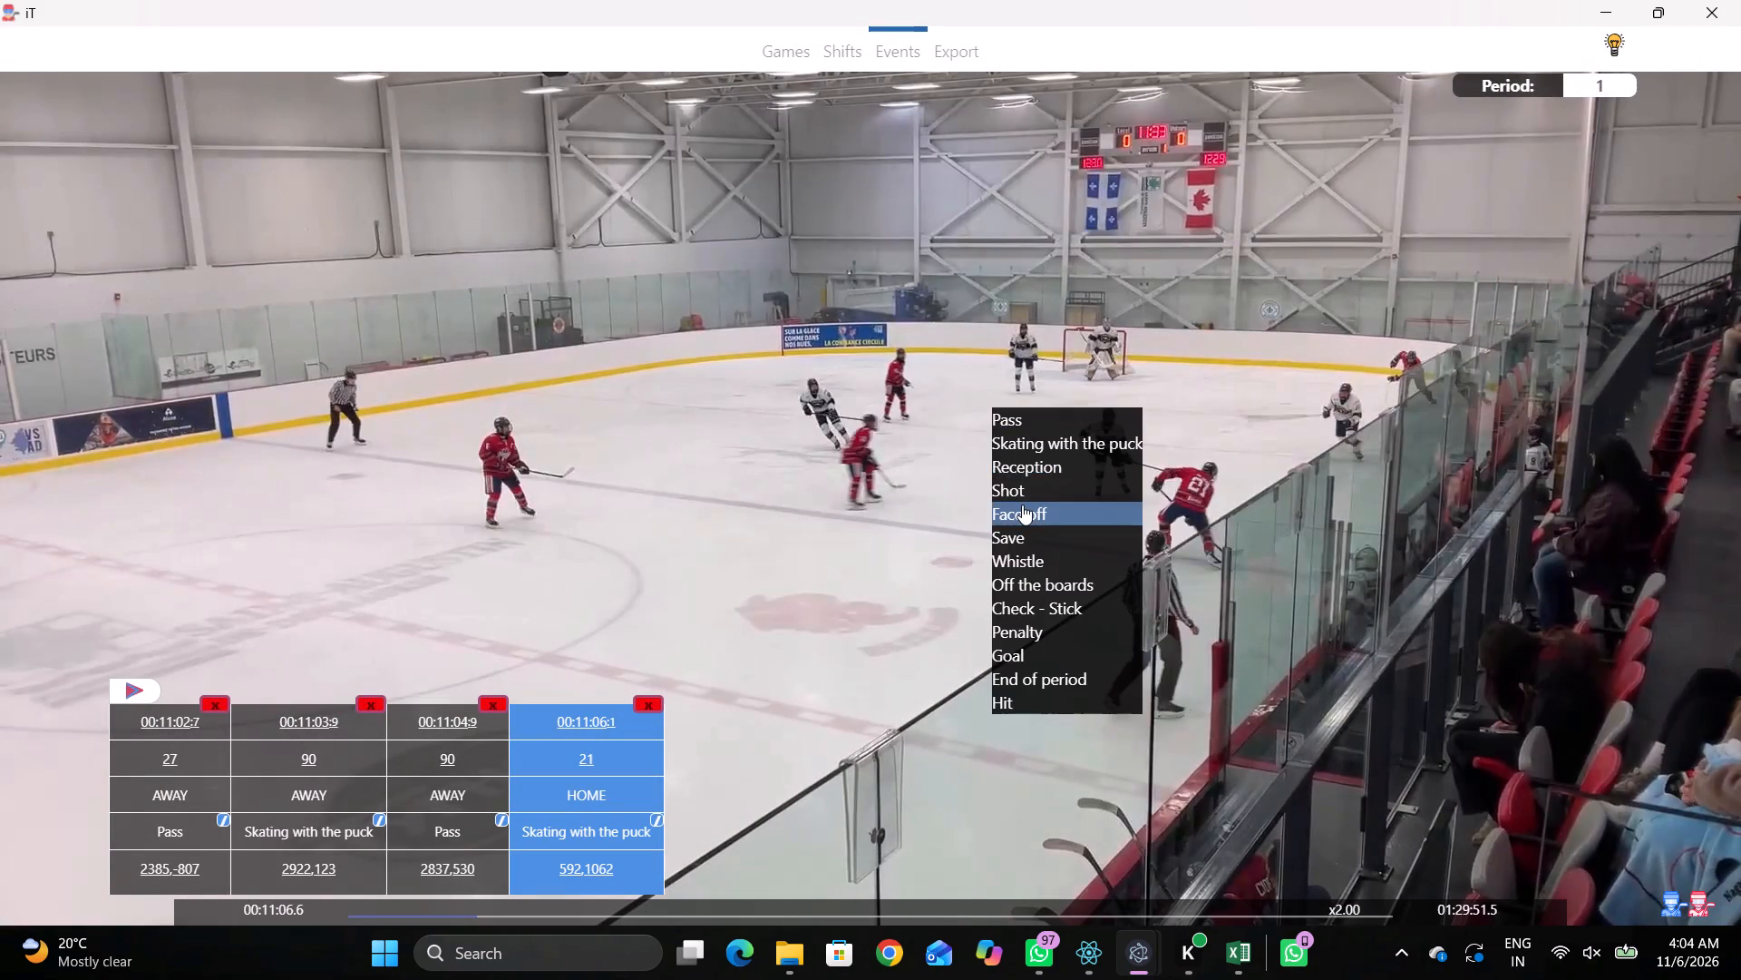
pyautogui.click(1019, 484)
pyautogui.click(949, 368)
pyautogui.click(1507, 298)
pyautogui.click(1049, 493)
# Record a left pad save with lower right direction by away goaltender 35 at the right net.
pyautogui.press('space')
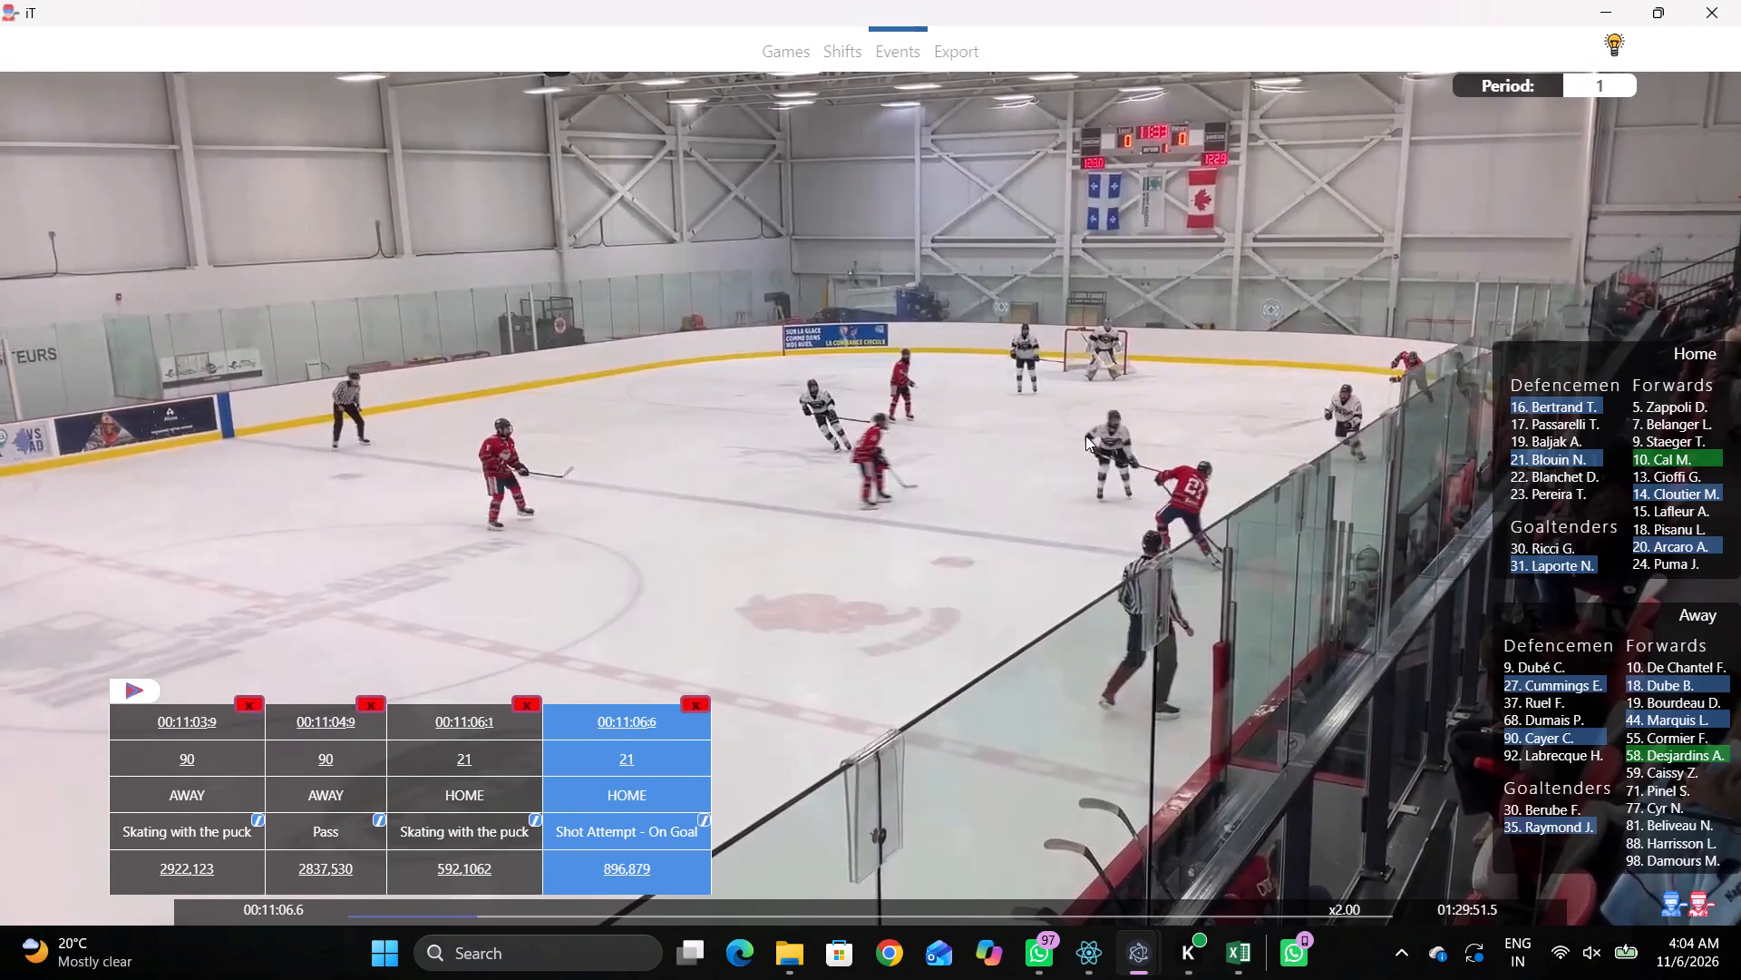
pyautogui.press('space')
pyautogui.rightClick(1140, 409)
pyautogui.click(1184, 544)
pyautogui.click(1054, 518)
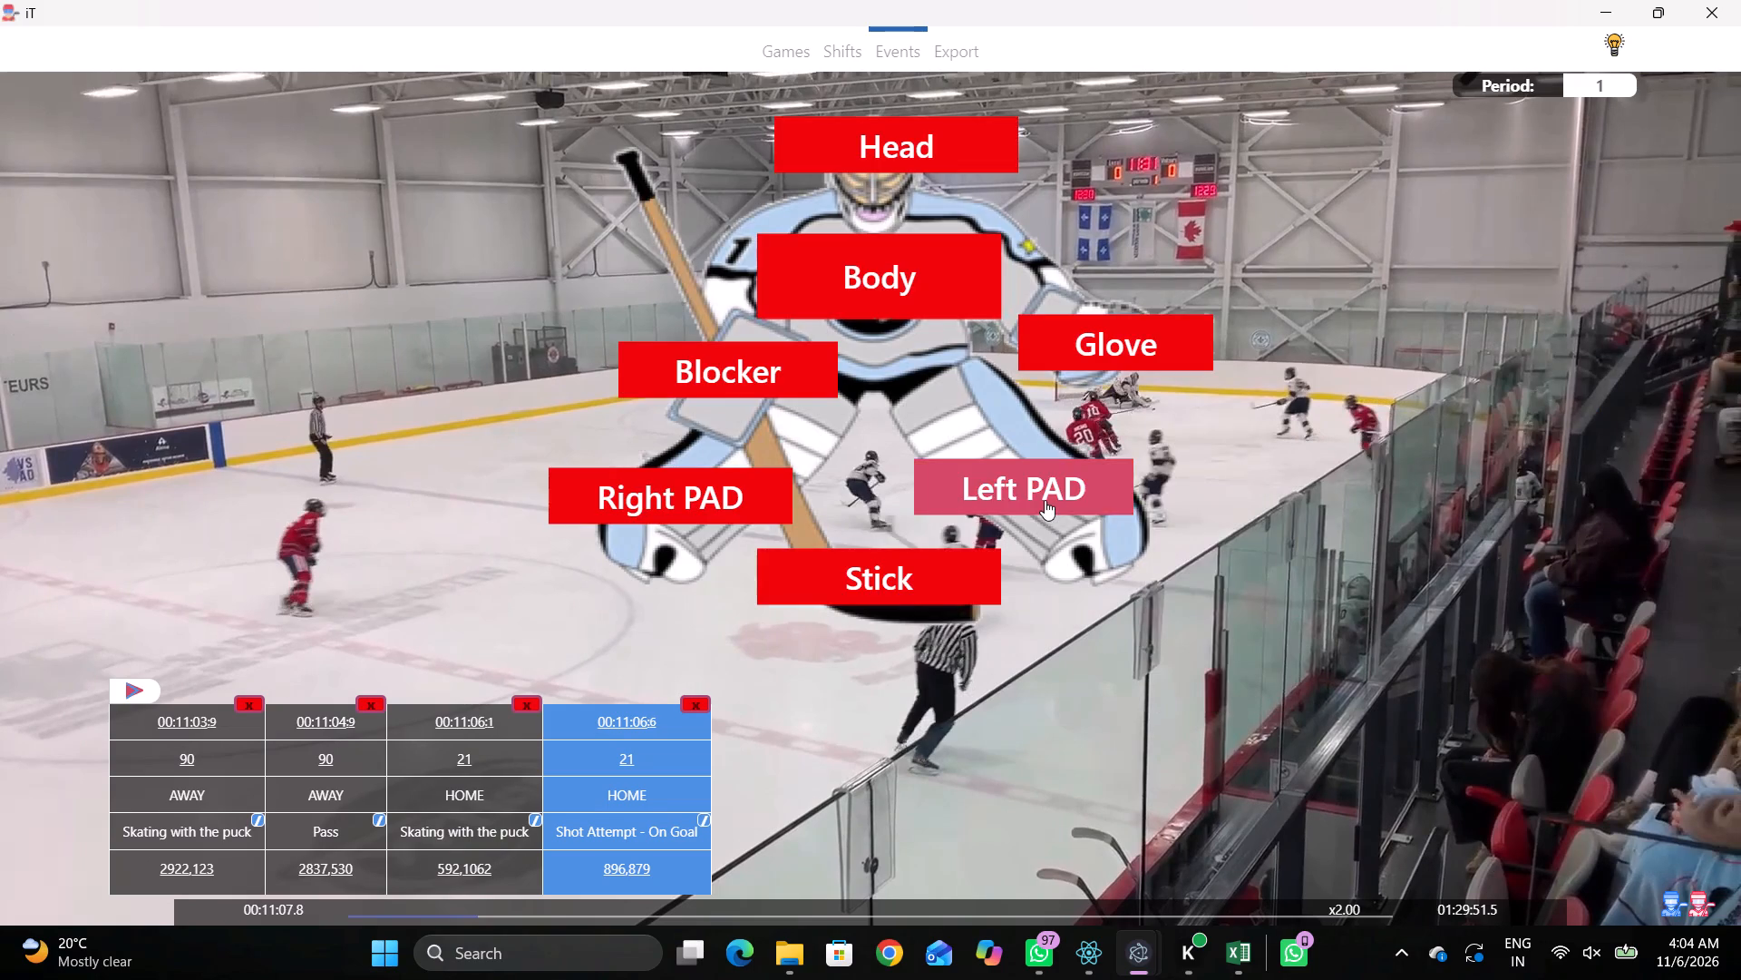
pyautogui.click(1045, 500)
pyautogui.click(1083, 512)
pyautogui.click(1614, 740)
pyautogui.click(1314, 372)
# Record skating with the puck by away player 90 just behind the right goal line, below the net.
pyautogui.press('space')
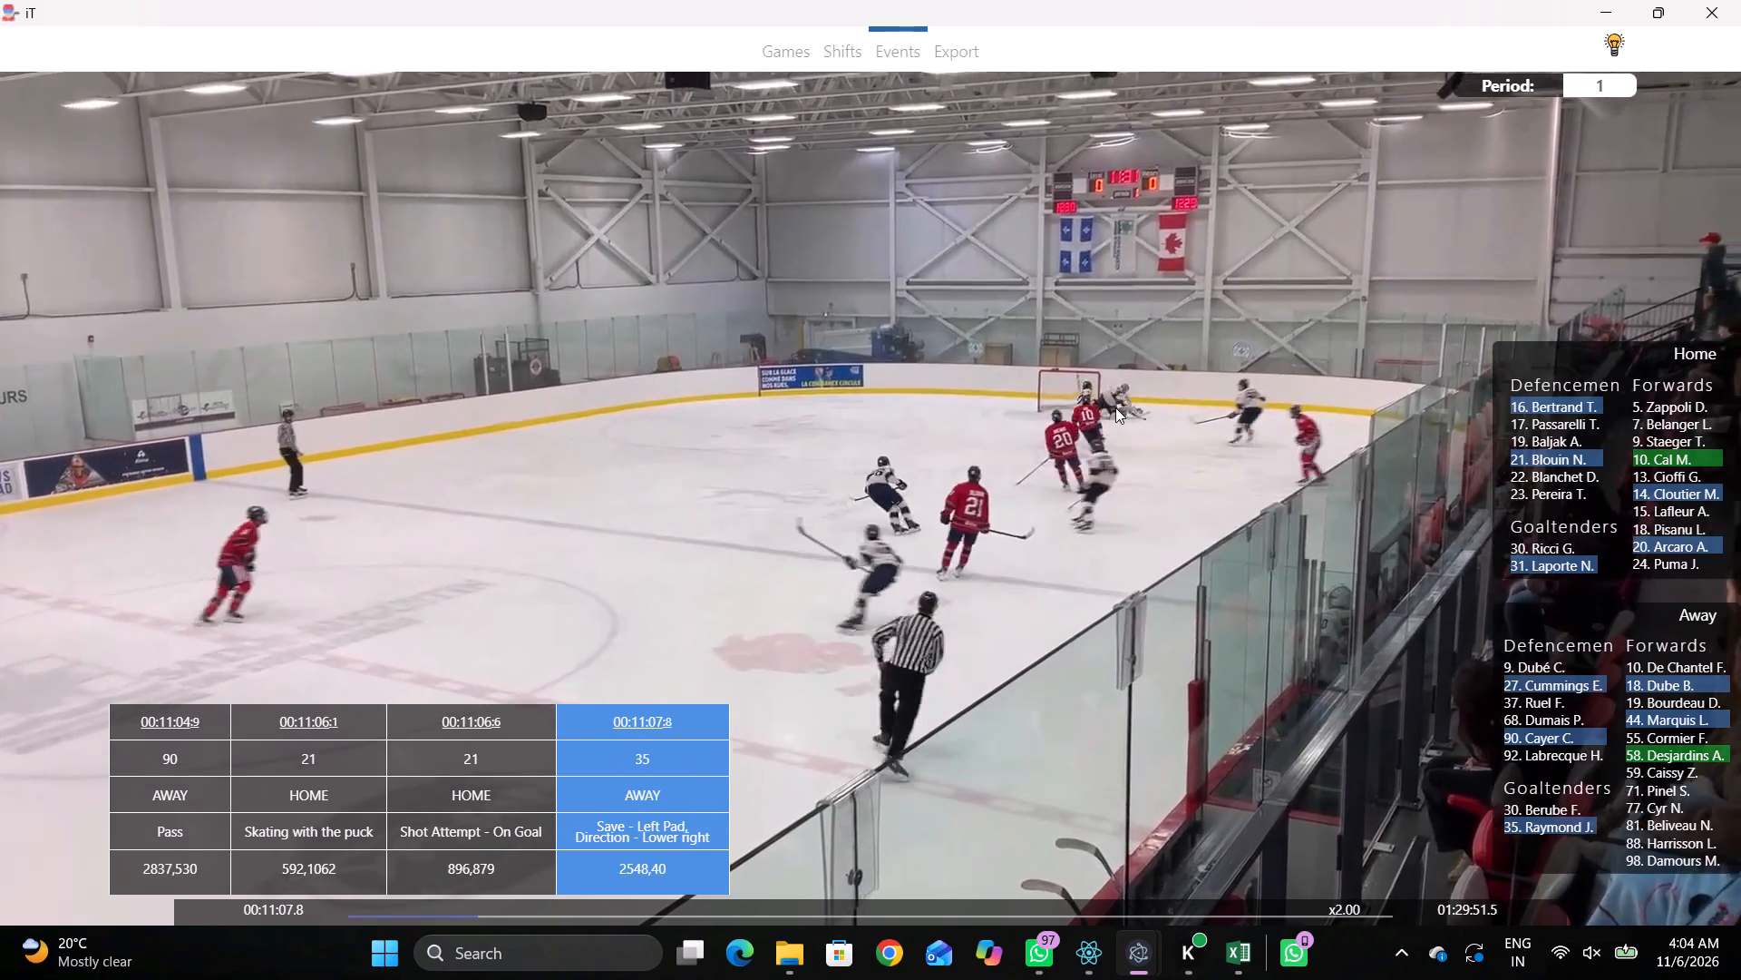
pyautogui.press('space')
pyautogui.press('space')
pyautogui.press('space')
pyautogui.press('space')
pyautogui.press('space')
pyautogui.rightClick(1173, 416)
pyautogui.press('q')
pyautogui.click(1213, 465)
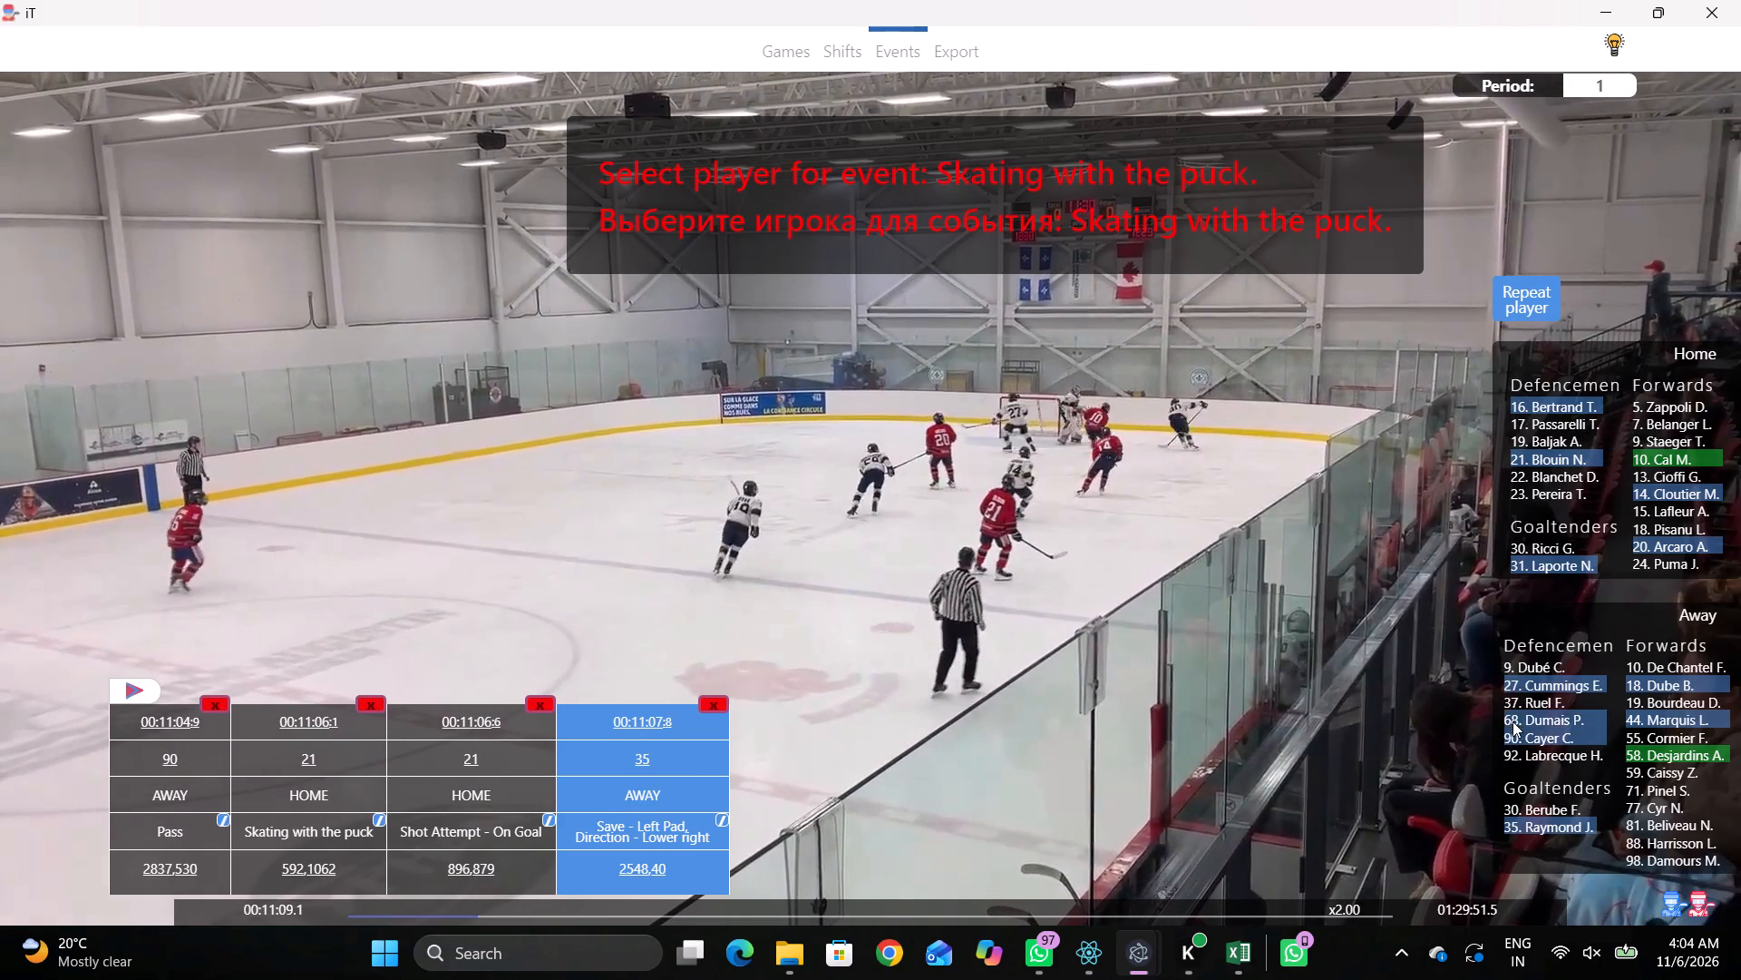
pyautogui.click(1515, 724)
pyautogui.click(1514, 736)
pyautogui.click(1357, 439)
# Record a pass by the same away player 90 behind the right goal line, slightly closer to the net.
pyautogui.press('space')
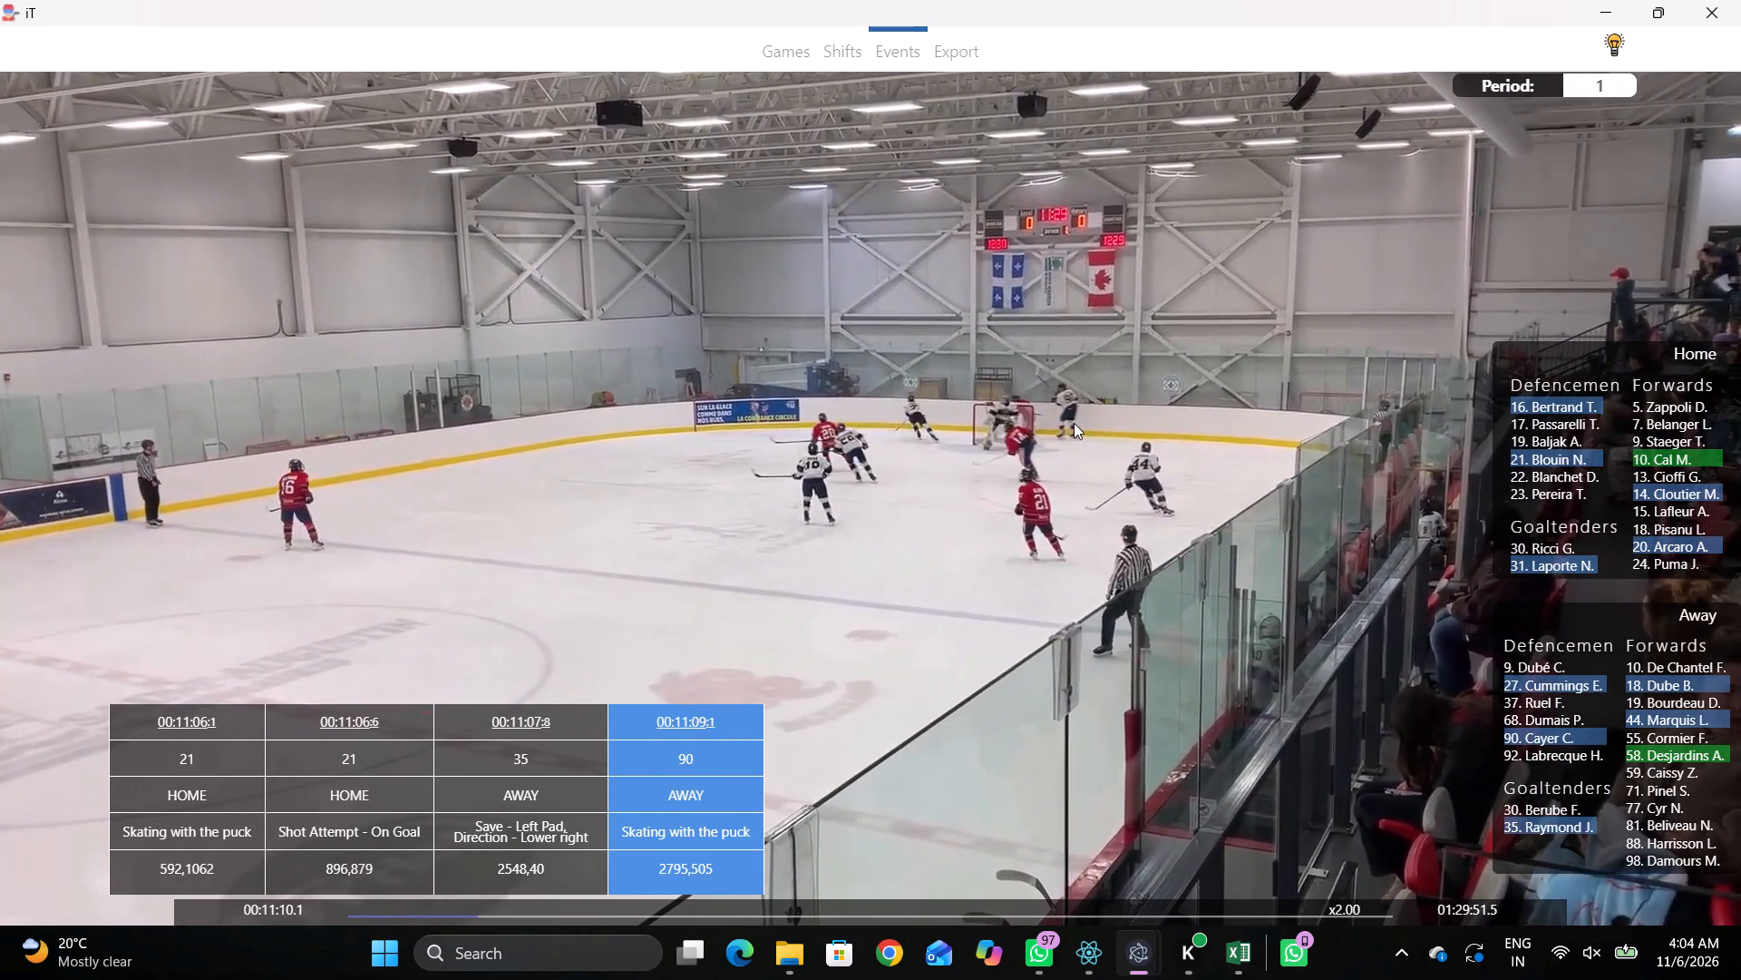
pyautogui.press('space')
pyautogui.write('q')
pyautogui.press('q')
pyautogui.press('q')
pyautogui.press('q')
pyautogui.rightClick(1210, 416)
pyautogui.click(1234, 426)
pyautogui.click(1508, 296)
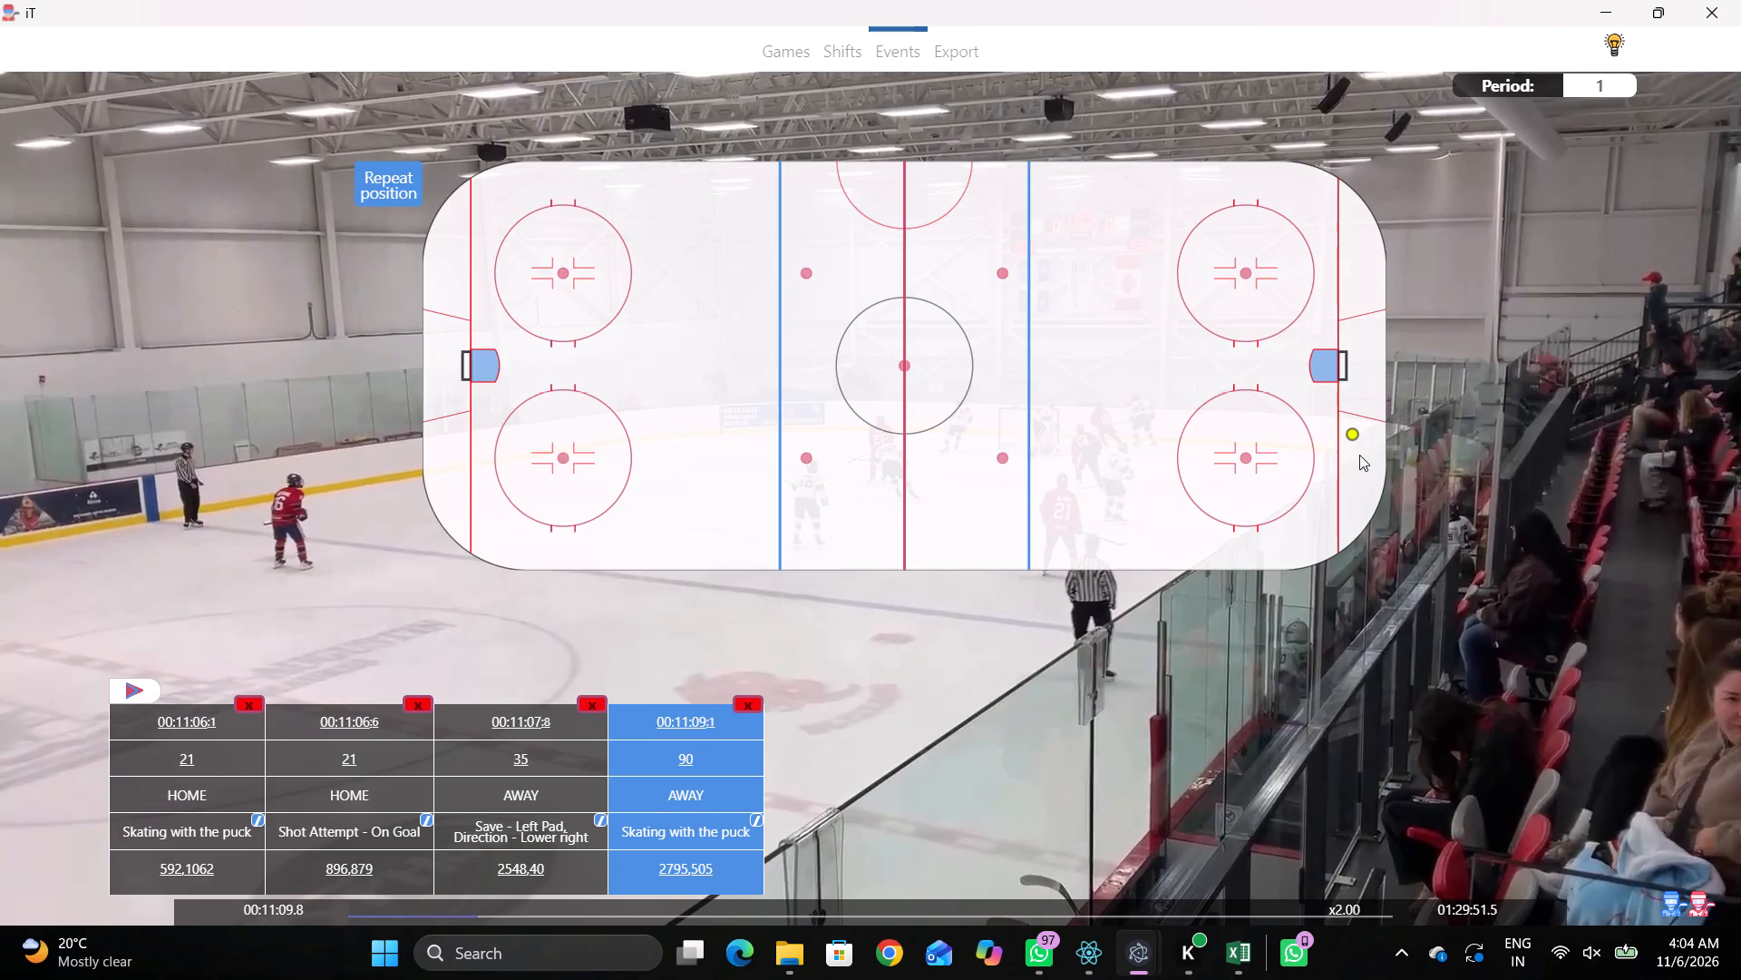
pyautogui.moveTo(1358, 447); pyautogui.dragTo(1354, 422)
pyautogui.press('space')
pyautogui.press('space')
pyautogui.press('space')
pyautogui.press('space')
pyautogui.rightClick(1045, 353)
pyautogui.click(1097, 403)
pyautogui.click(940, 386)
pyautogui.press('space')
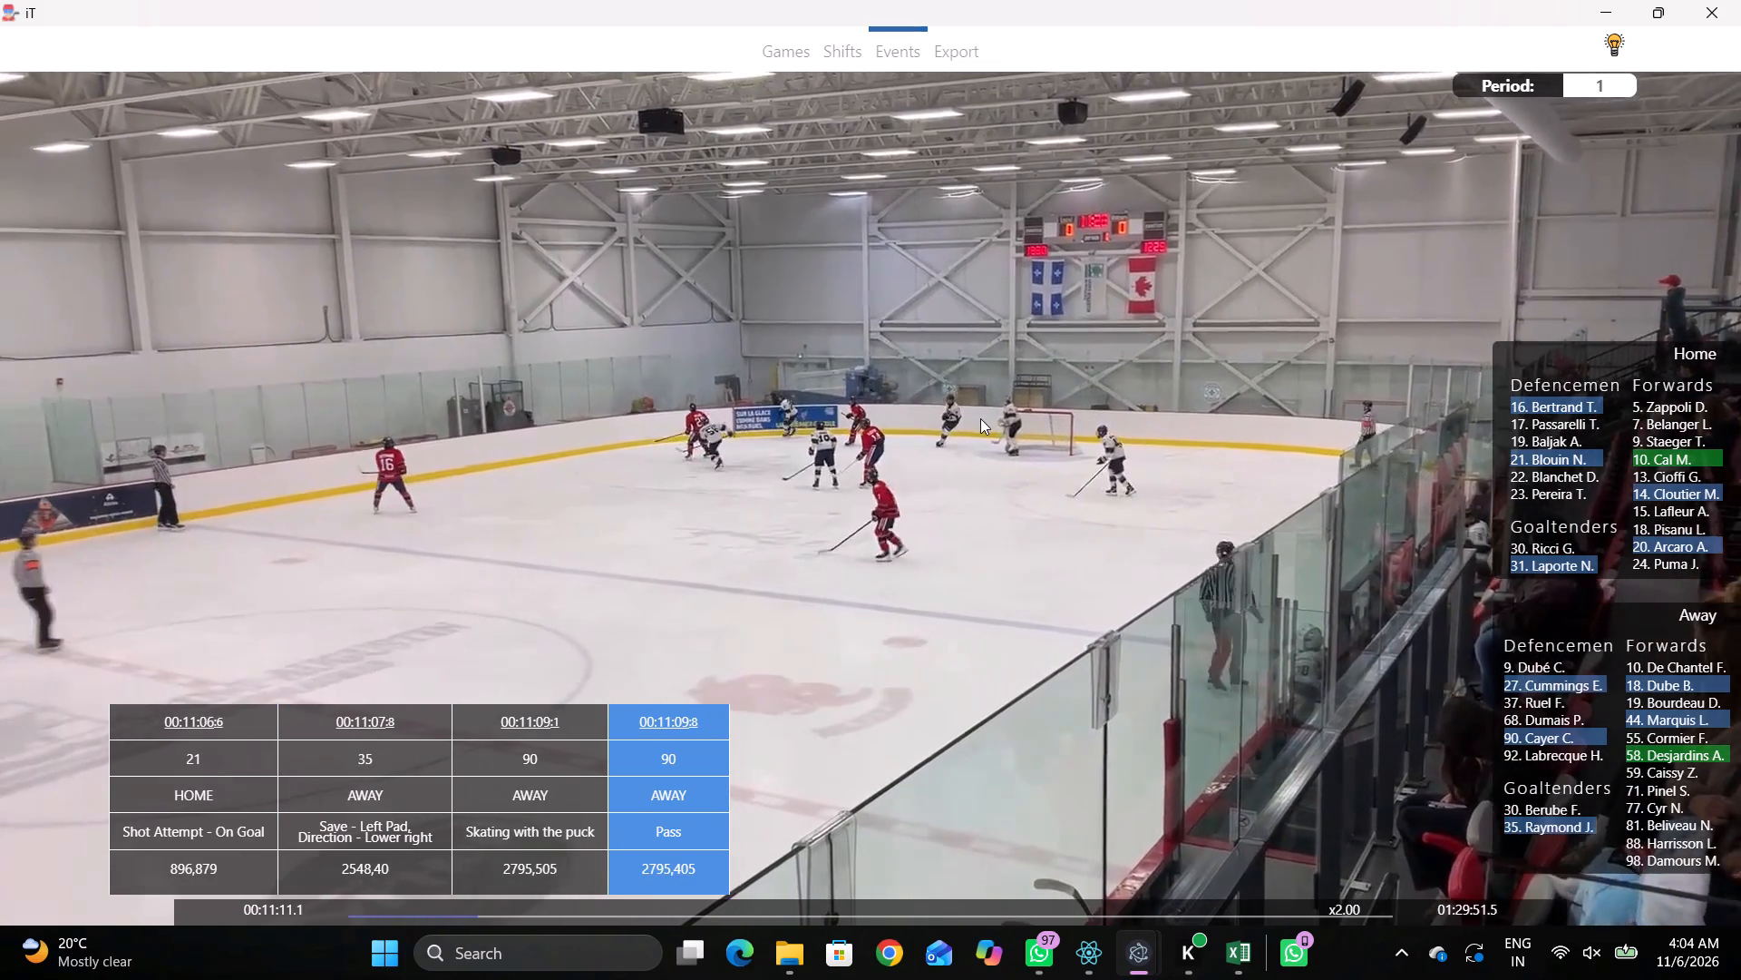
# Record skating with the puck by home player 20 along the upper boards, above the upper-right faceoff circle.
pyautogui.press('space')
pyautogui.press('space')
pyautogui.press('space')
pyautogui.press('space')
pyautogui.press('space')
pyautogui.press('q')
pyautogui.rightClick(1016, 400)
pyautogui.click(1054, 430)
pyautogui.moveTo(1014, 418); pyautogui.dragTo(1013, 426, button='right')
pyautogui.click(1068, 465)
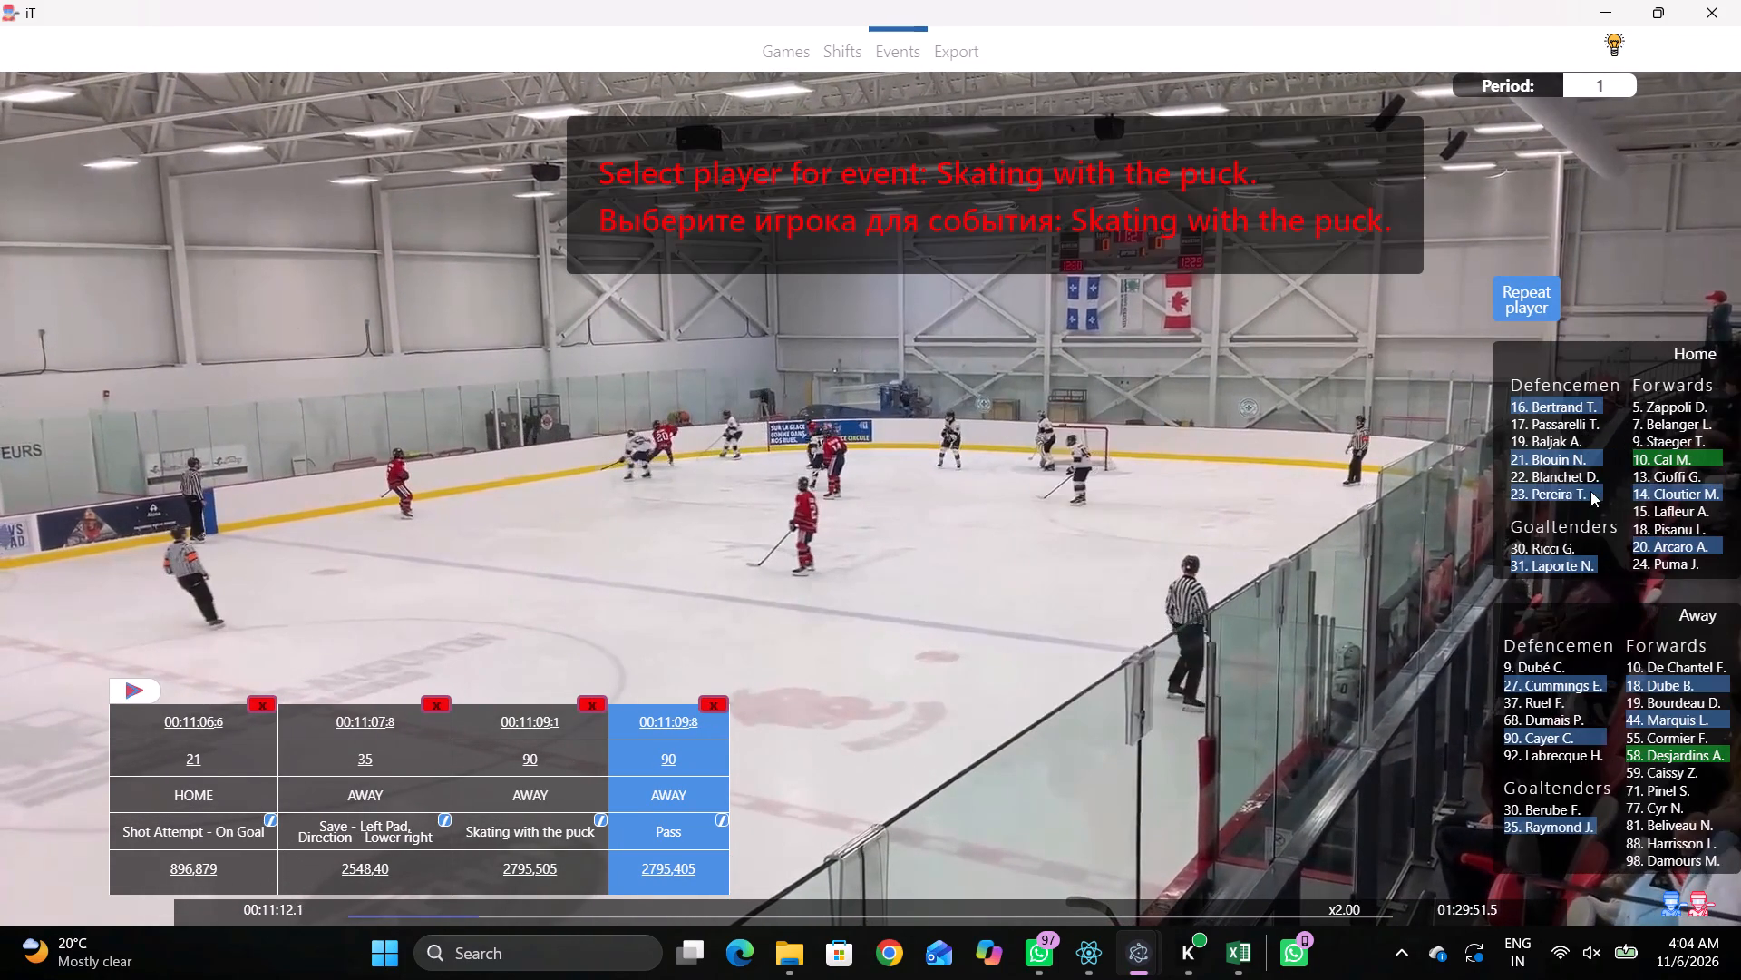
pyautogui.click(1639, 544)
pyautogui.click(1263, 186)
# Record a pass by the same home player 20 along the upper boards, slightly closer to the right blue line.
pyautogui.press('space')
pyautogui.press('space')
pyautogui.press('space')
pyautogui.press('space')
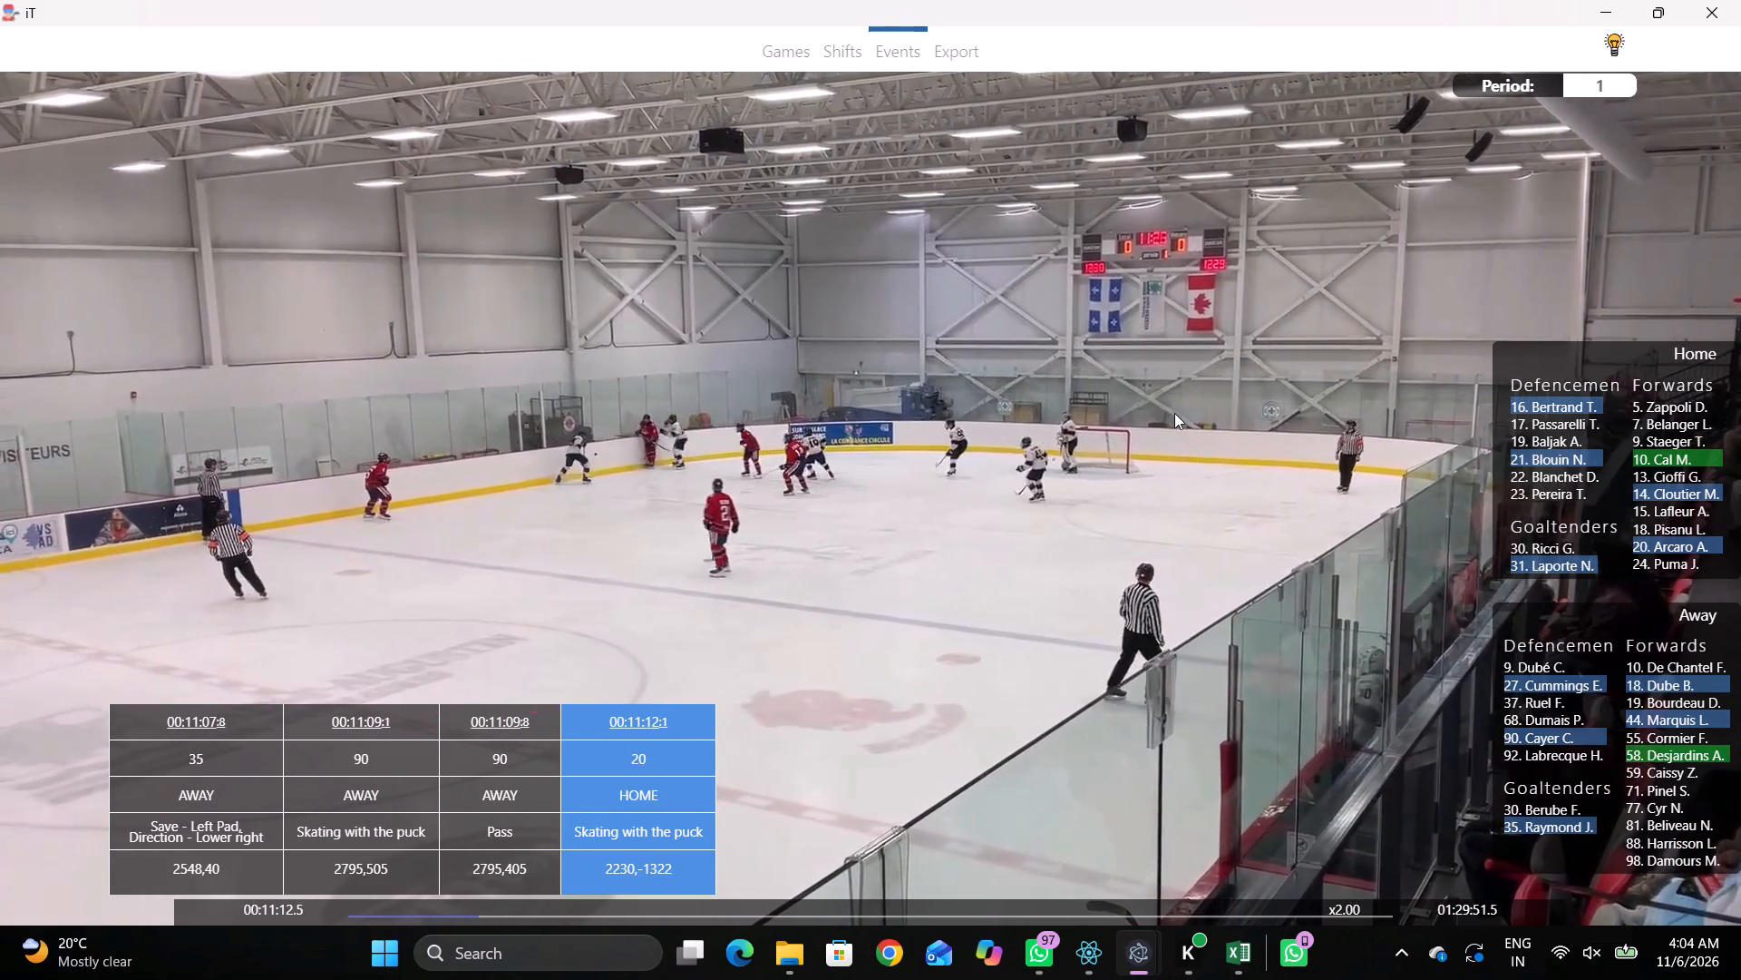
pyautogui.write('q')
pyautogui.press('q')
pyautogui.press('q')
pyautogui.press('q')
pyautogui.press('q')
pyautogui.rightClick(1162, 366)
pyautogui.click(1174, 385)
pyautogui.click(1513, 299)
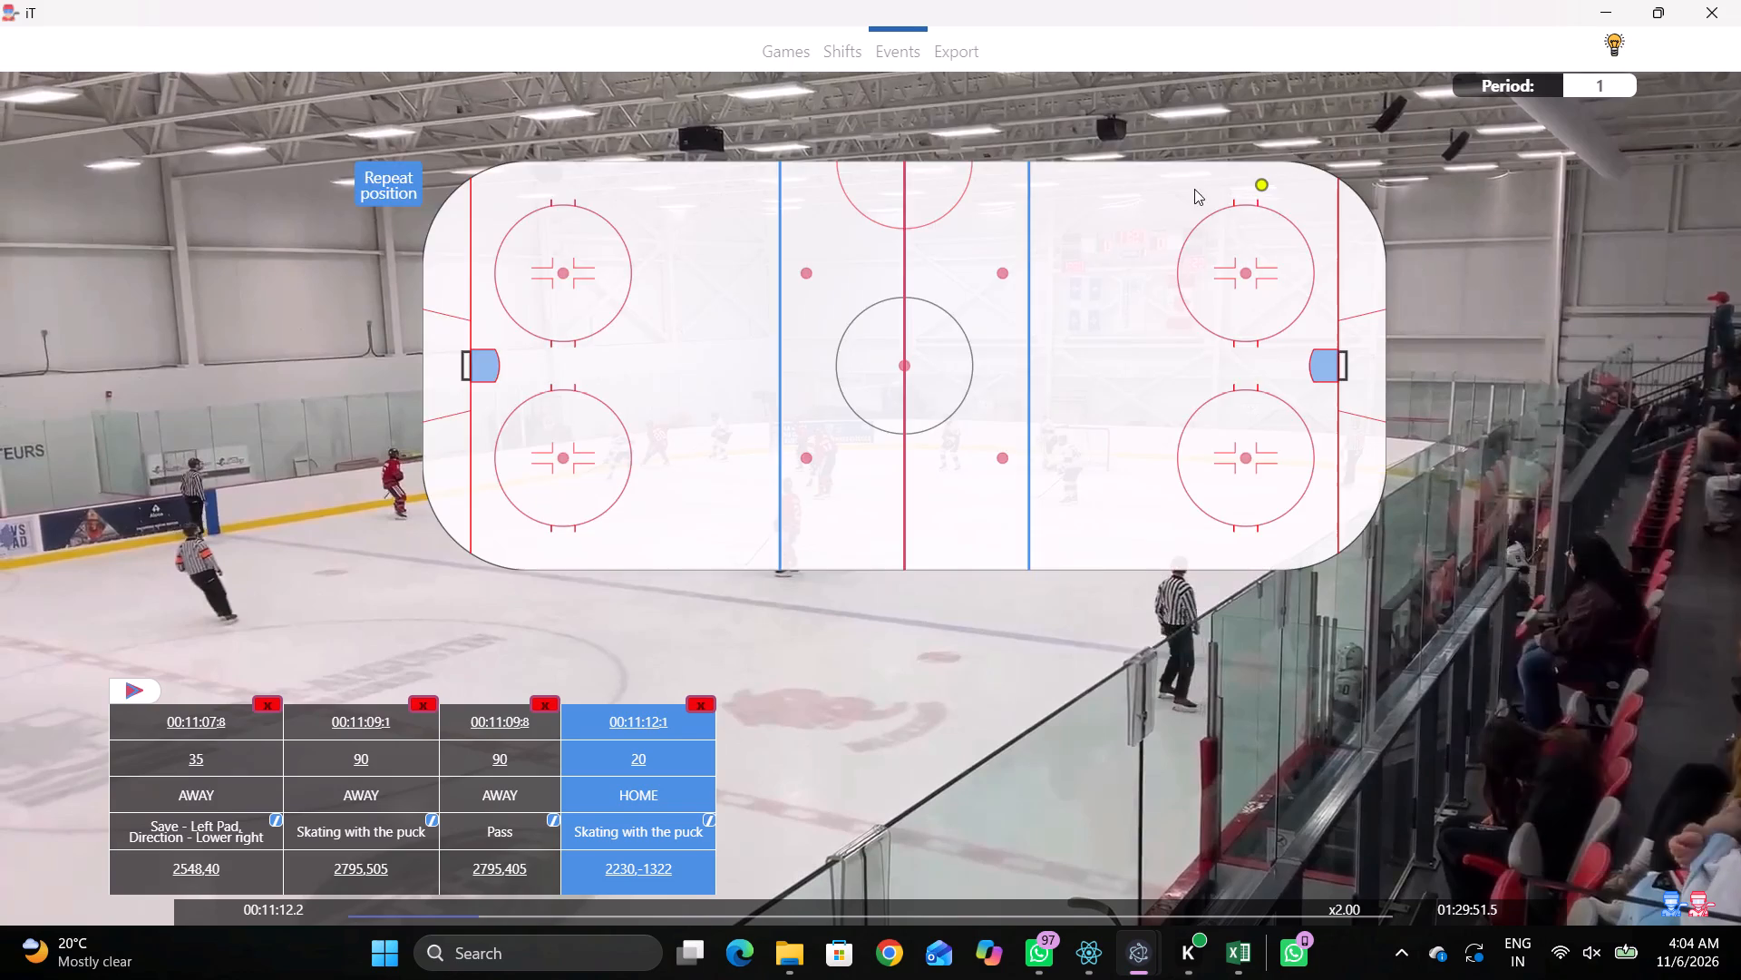
pyautogui.click(1191, 179)
# At x4.00 playback, record skating with the puck by home player 21 just below and right of the centre-ice dot.
pyautogui.press('space')
pyautogui.press('space')
pyautogui.press('space')
pyautogui.press('v')
pyautogui.press('space')
pyautogui.rightClick(1096, 437)
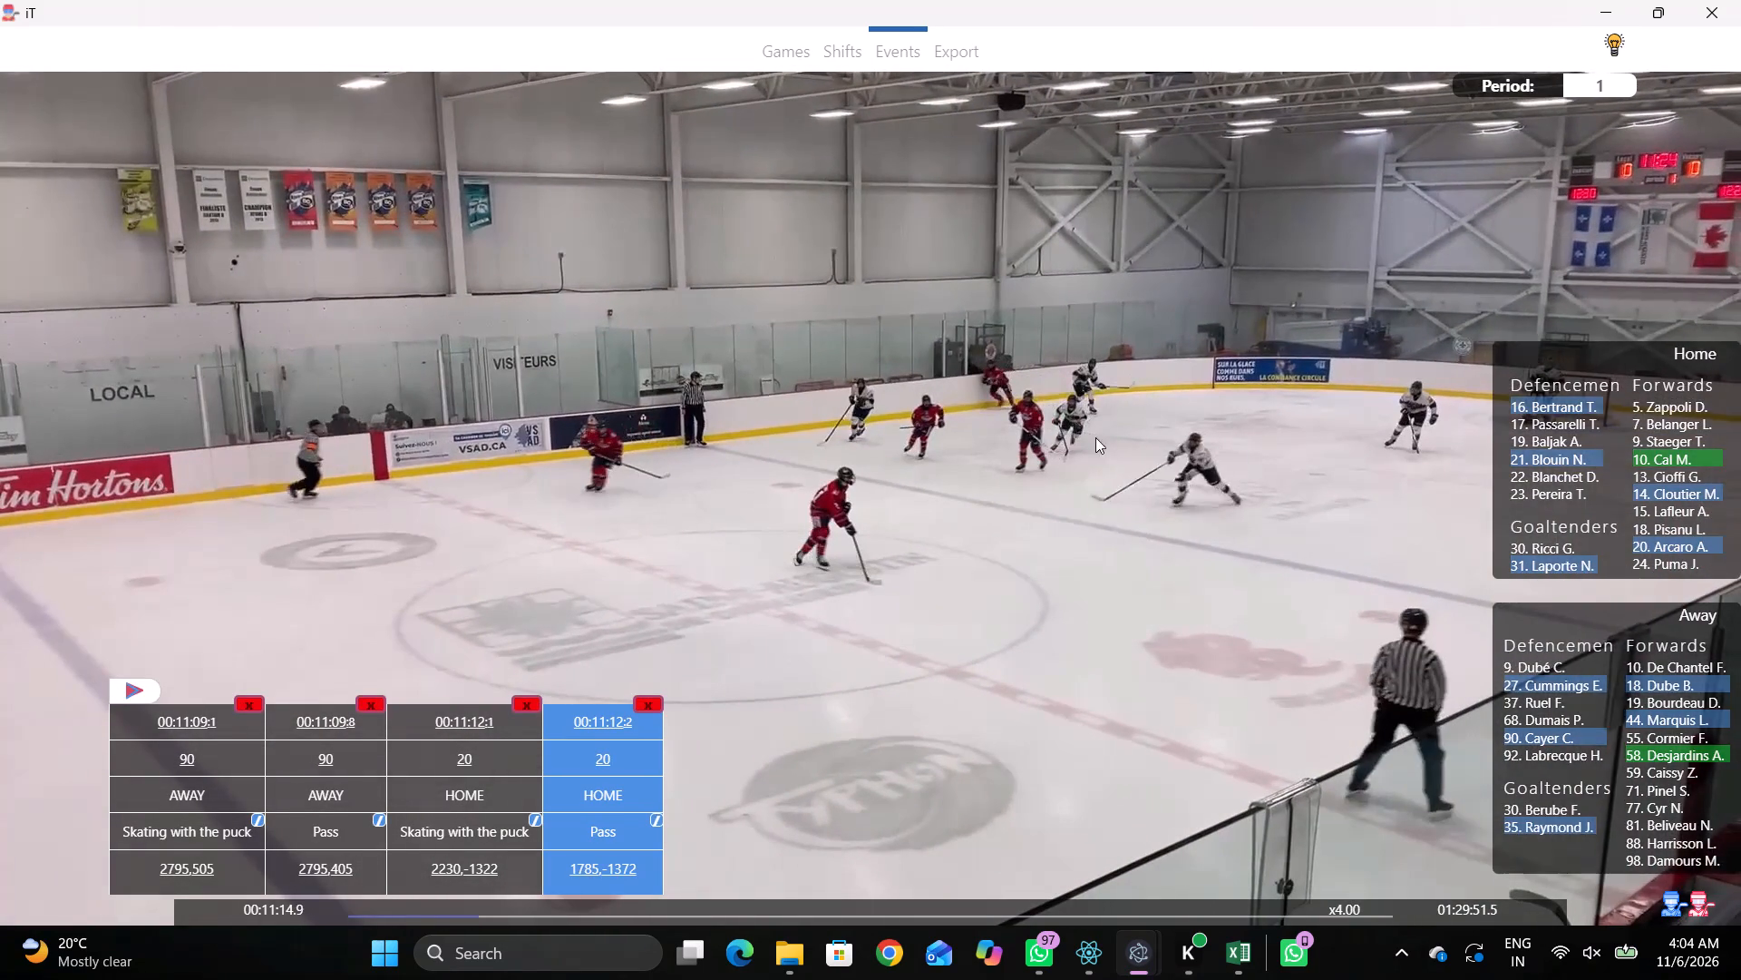
pyautogui.click(1170, 493)
pyautogui.moveTo(1276, 416); pyautogui.dragTo(1263, 420, button='right')
pyautogui.click(1332, 448)
pyautogui.click(1543, 454)
pyautogui.click(916, 381)
# Hide the event table and roster interface over the video.
pyautogui.press('r')
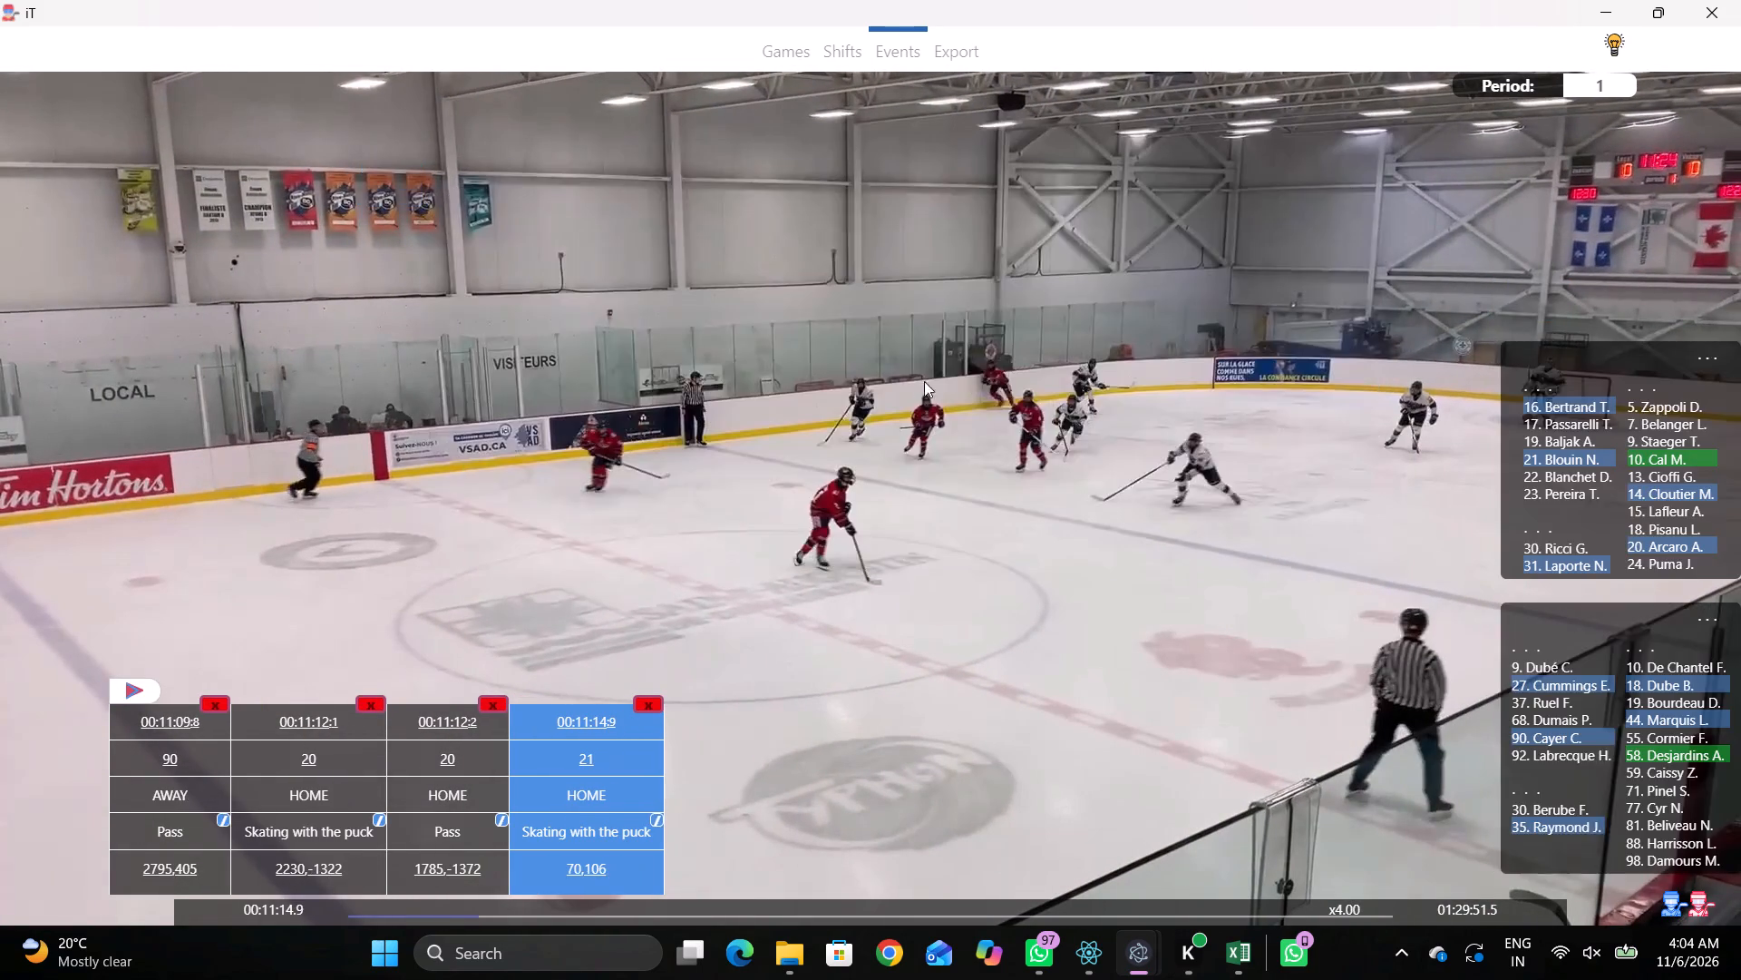
pyautogui.press('space')
pyautogui.press('space')
pyautogui.press('space')
pyautogui.press('space')
pyautogui.hotkey('shift', 'd')
# Review the play from the neutral zone into the home team's defensive corner for the next puck event.
pyautogui.press('space')
pyautogui.press('space')
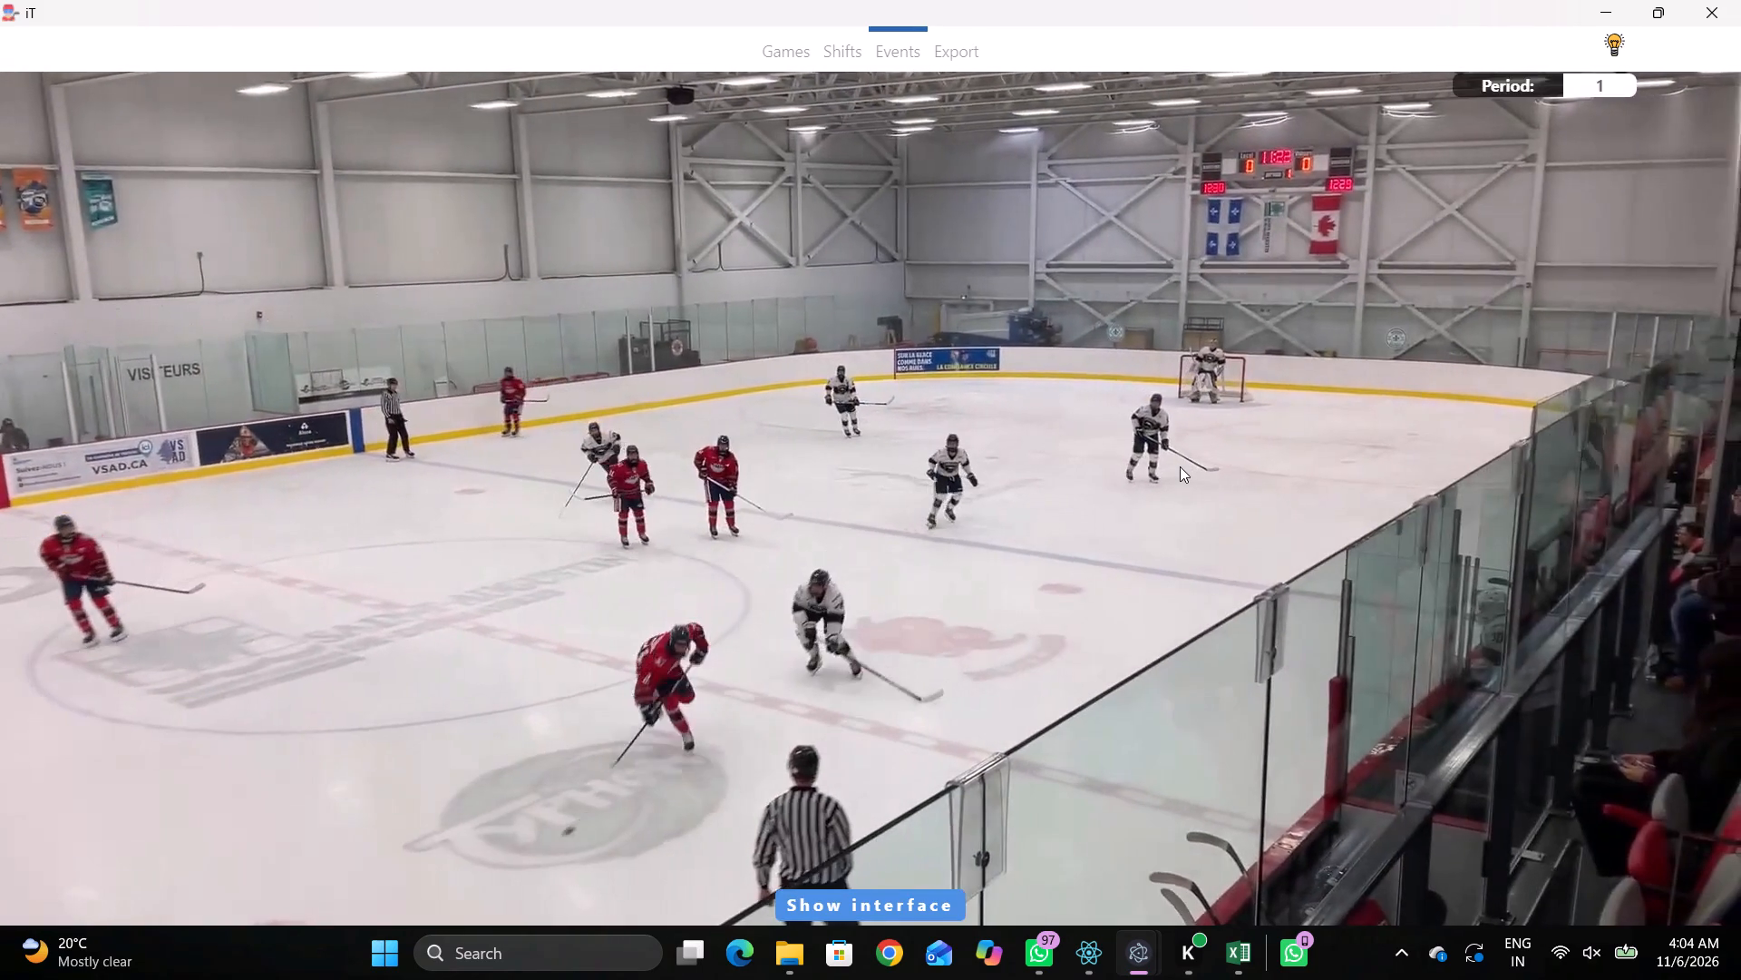
pyautogui.press('space')
pyautogui.press('space')
pyautogui.press('space')
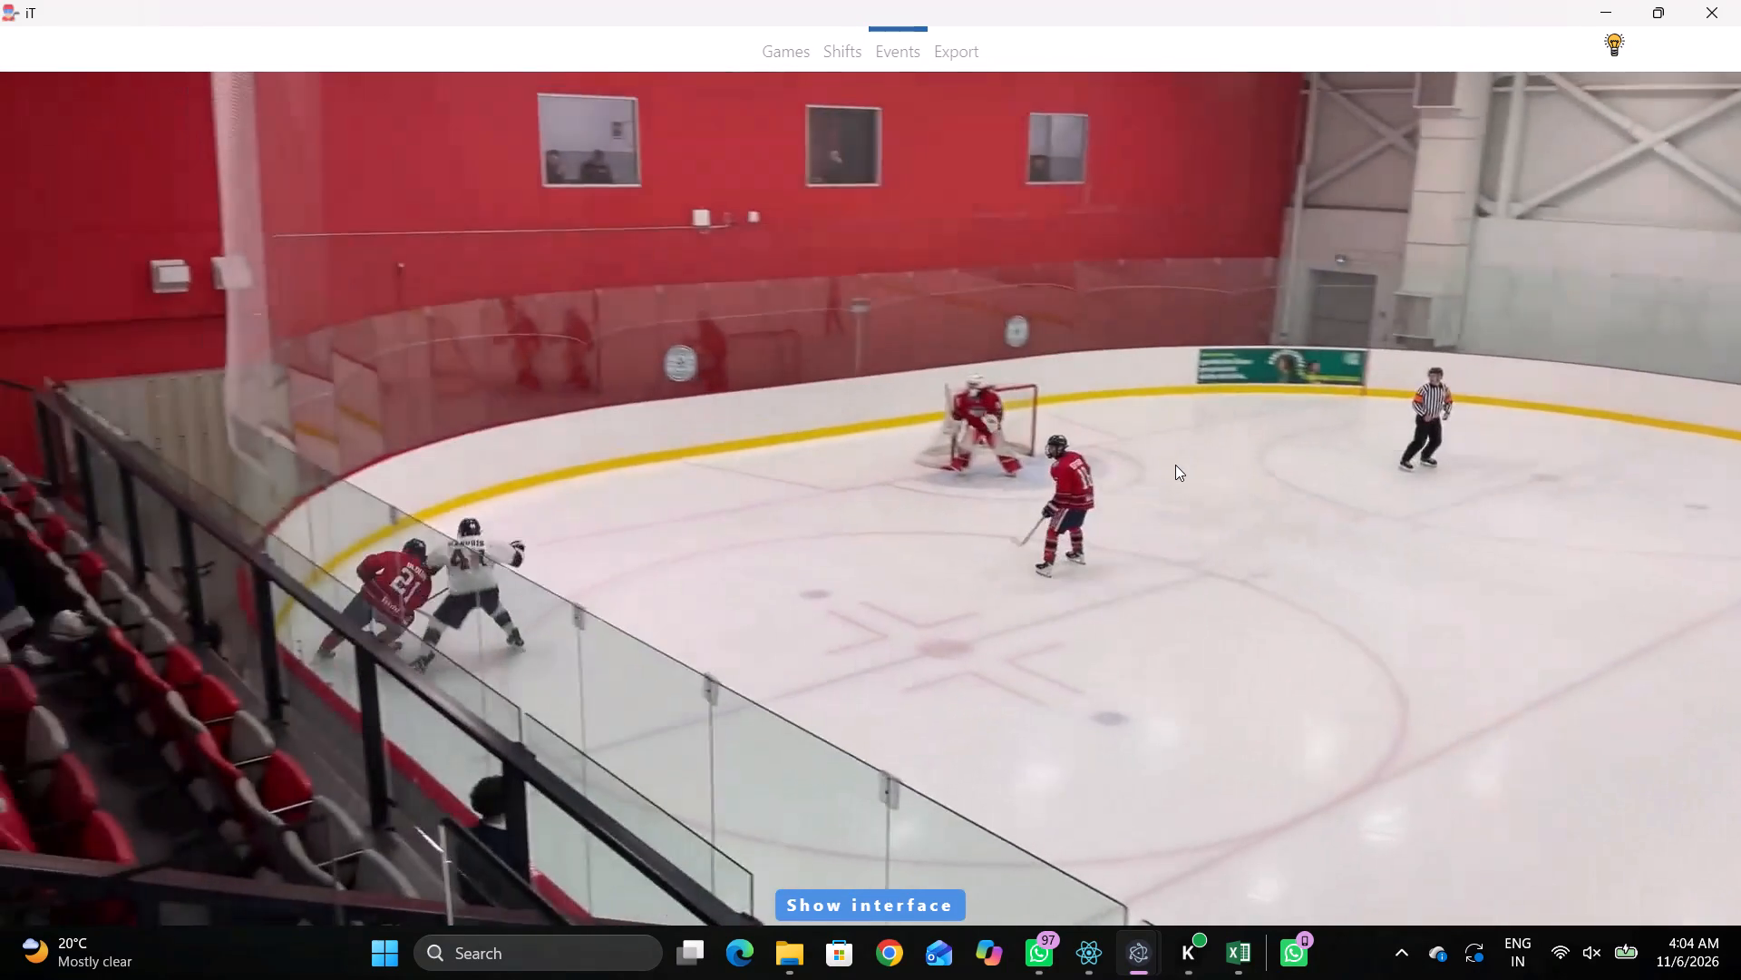
pyautogui.press('space')
pyautogui.press('space')
pyautogui.press('space')
pyautogui.press('space')
pyautogui.press('space')
pyautogui.press('space')
pyautogui.press('space')
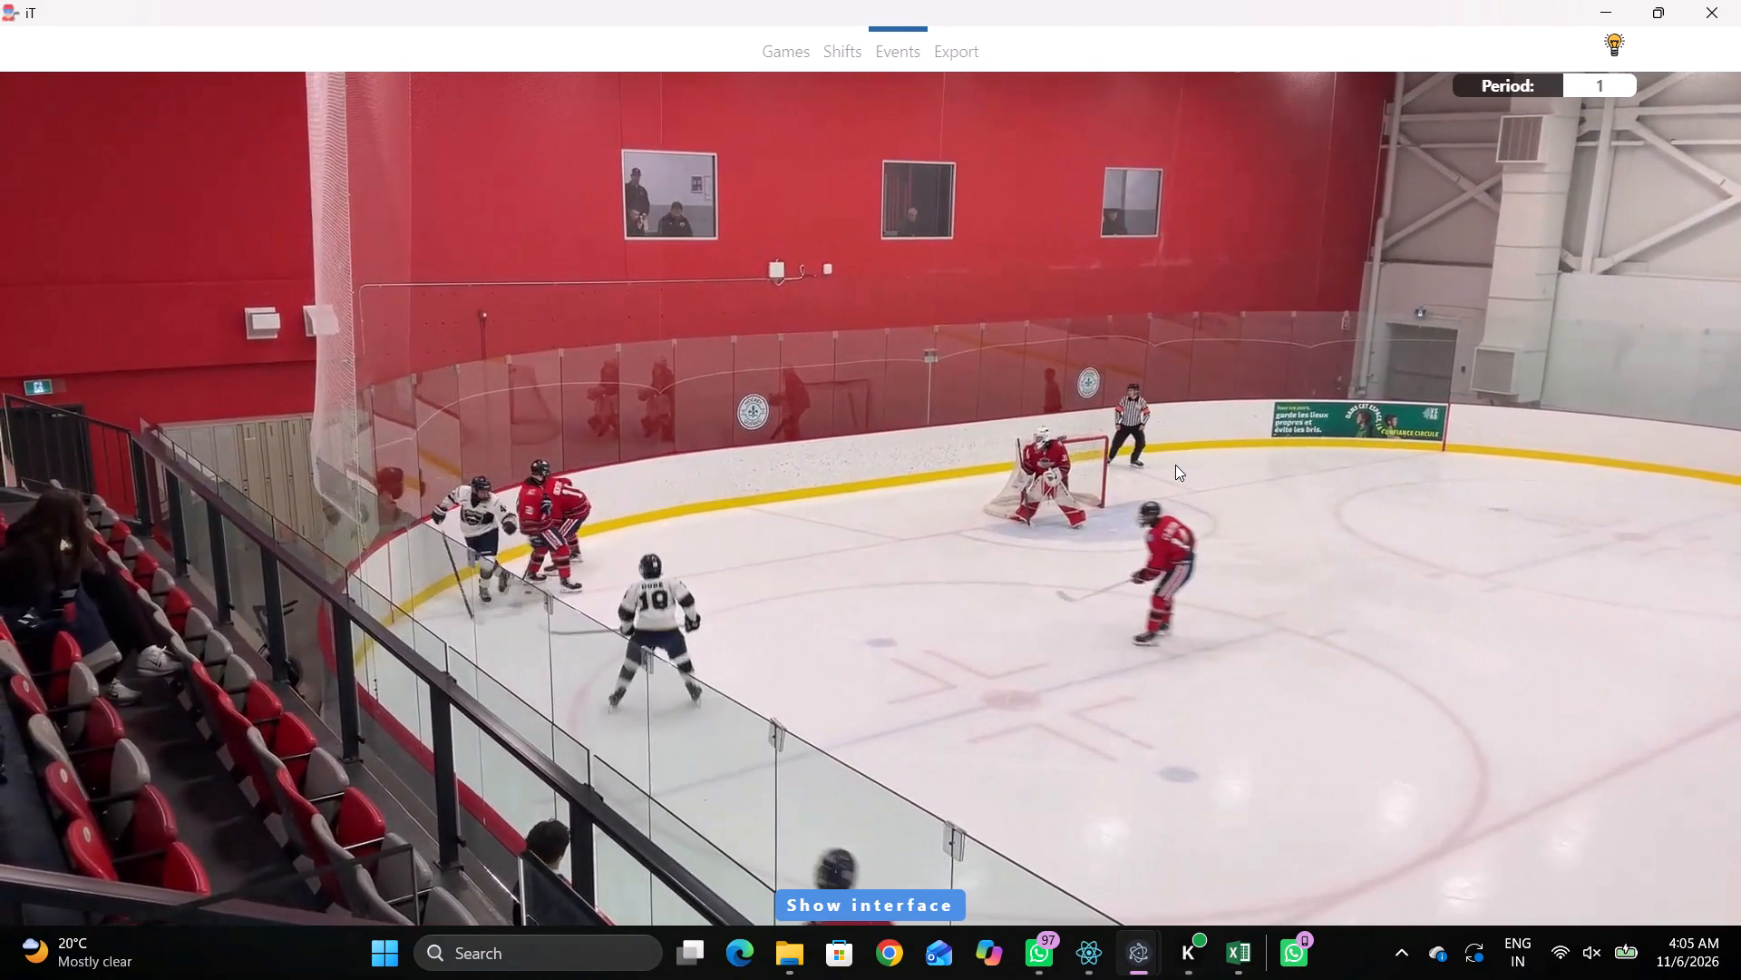
pyautogui.write('q')
pyautogui.press('space')
pyautogui.press('space')
pyautogui.press('space')
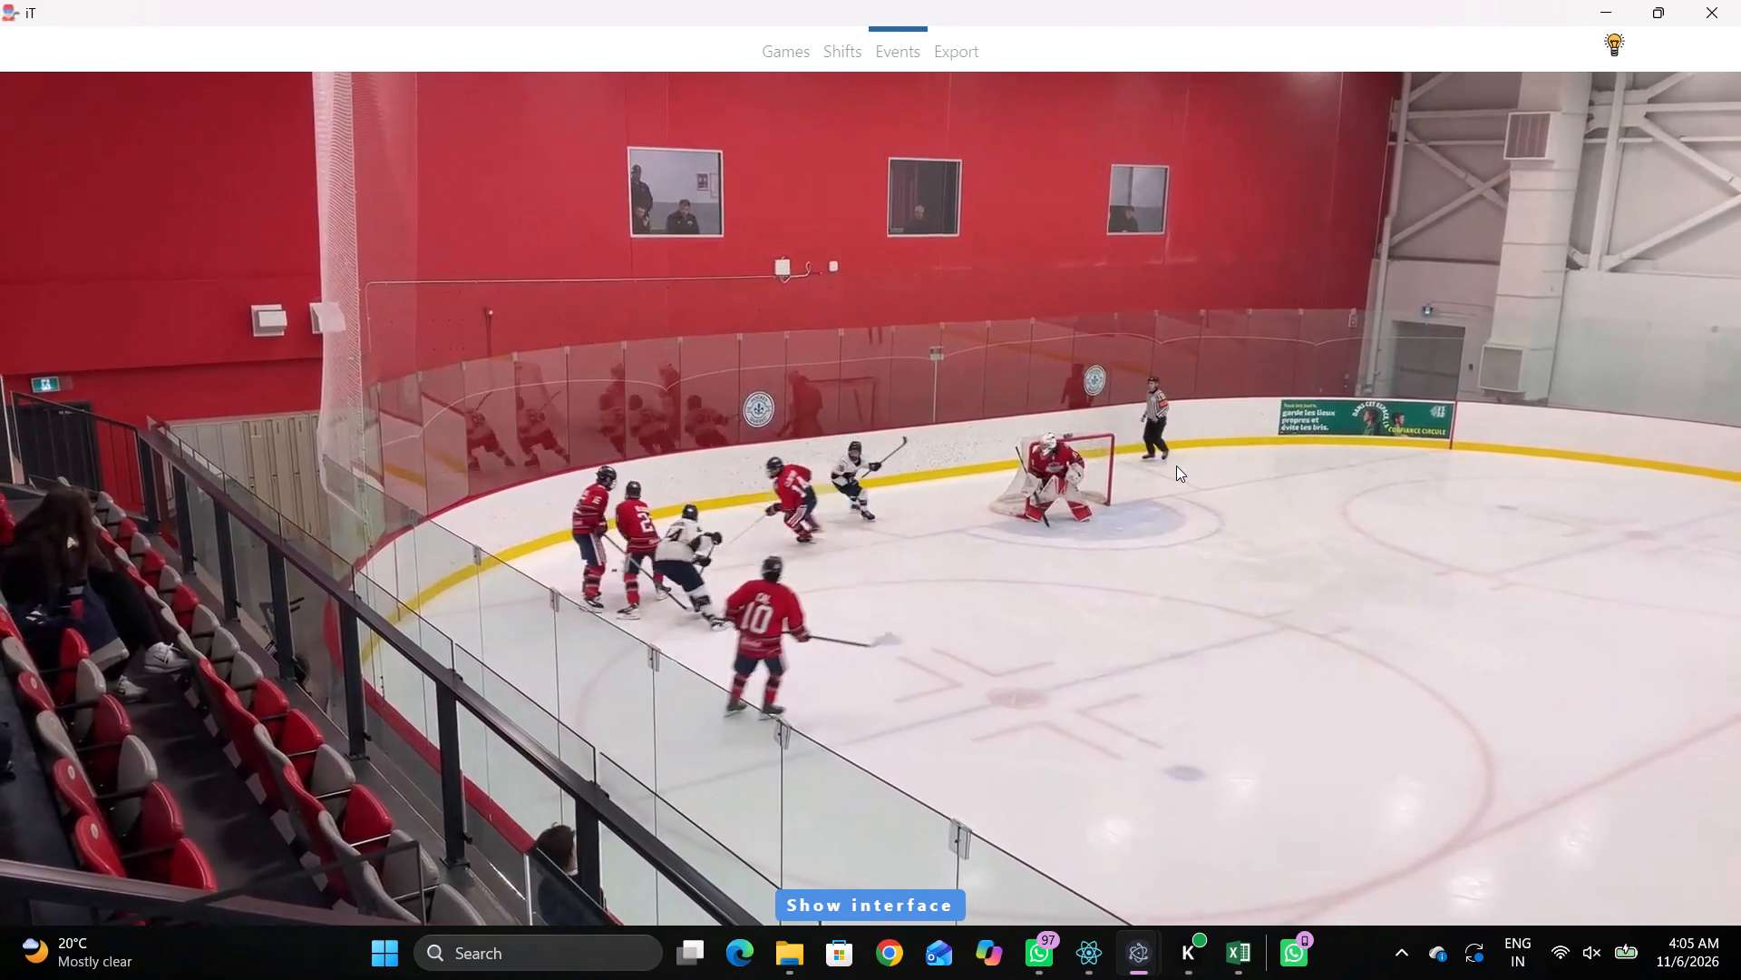
pyautogui.press('space')
pyautogui.press('space')
pyautogui.press('space')
# Record a pass by the same home player 21 just inside the left goal line, in the lower half.
pyautogui.write('q')
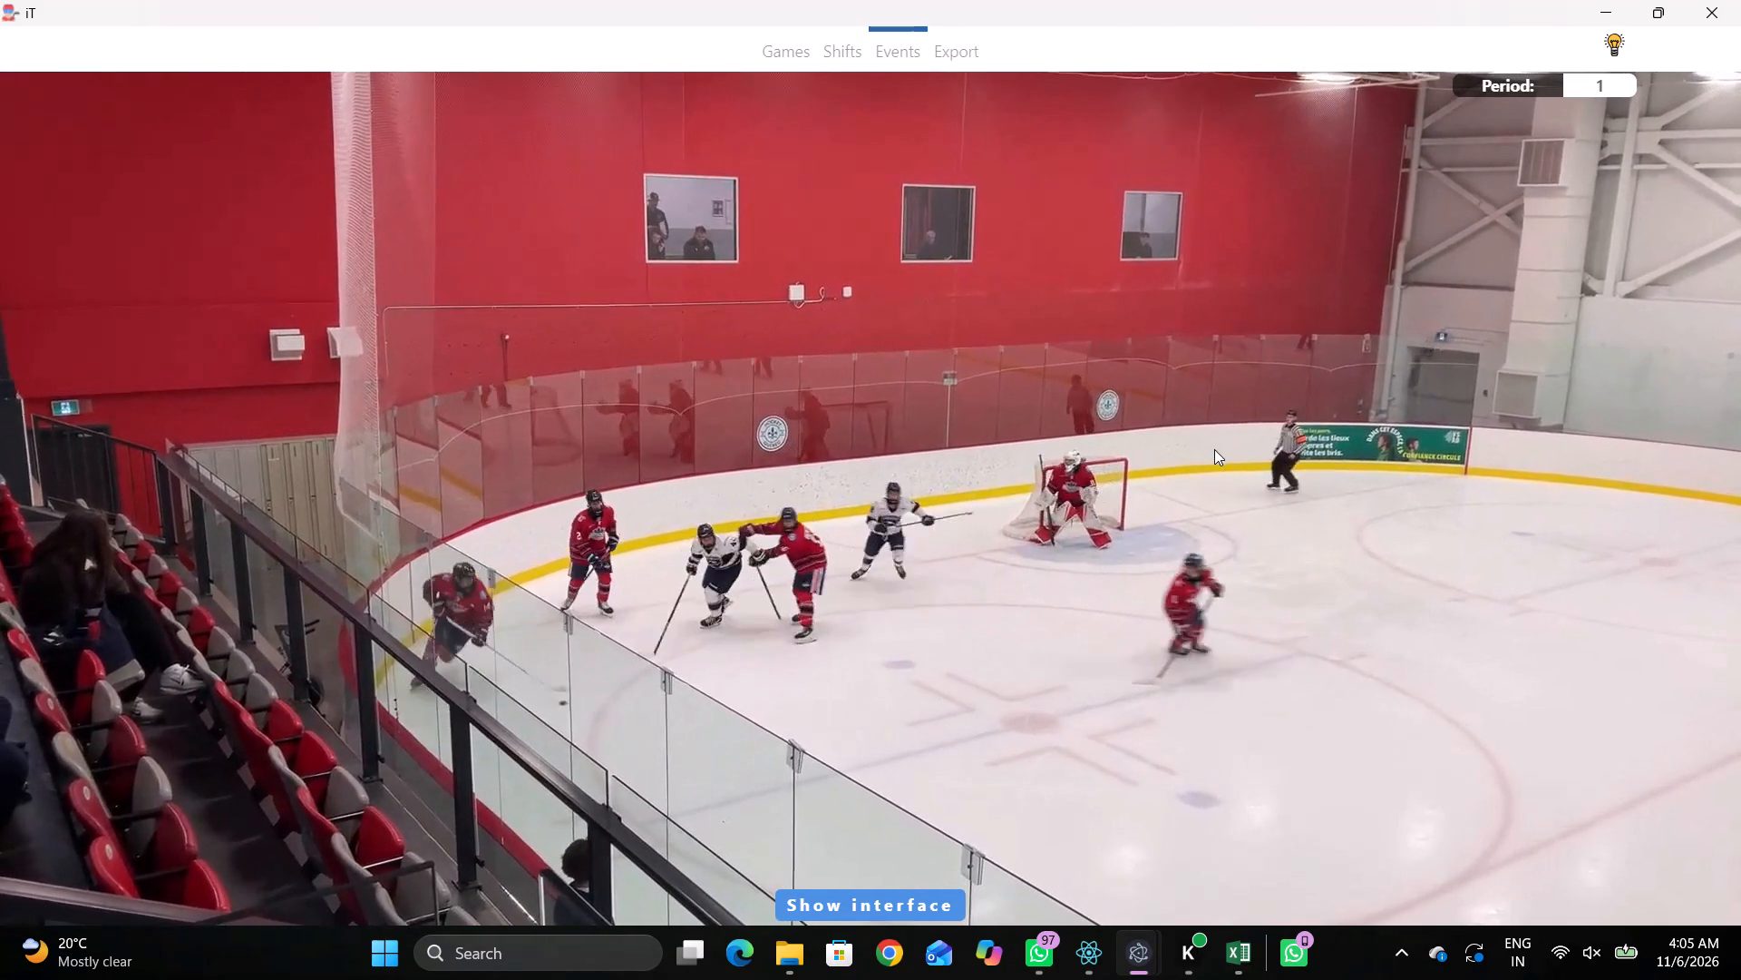
pyautogui.rightClick(1218, 426)
pyautogui.moveTo(1182, 427); pyautogui.dragTo(1171, 427, button='right')
pyautogui.click(1201, 440)
pyautogui.click(1517, 298)
pyautogui.click(491, 441)
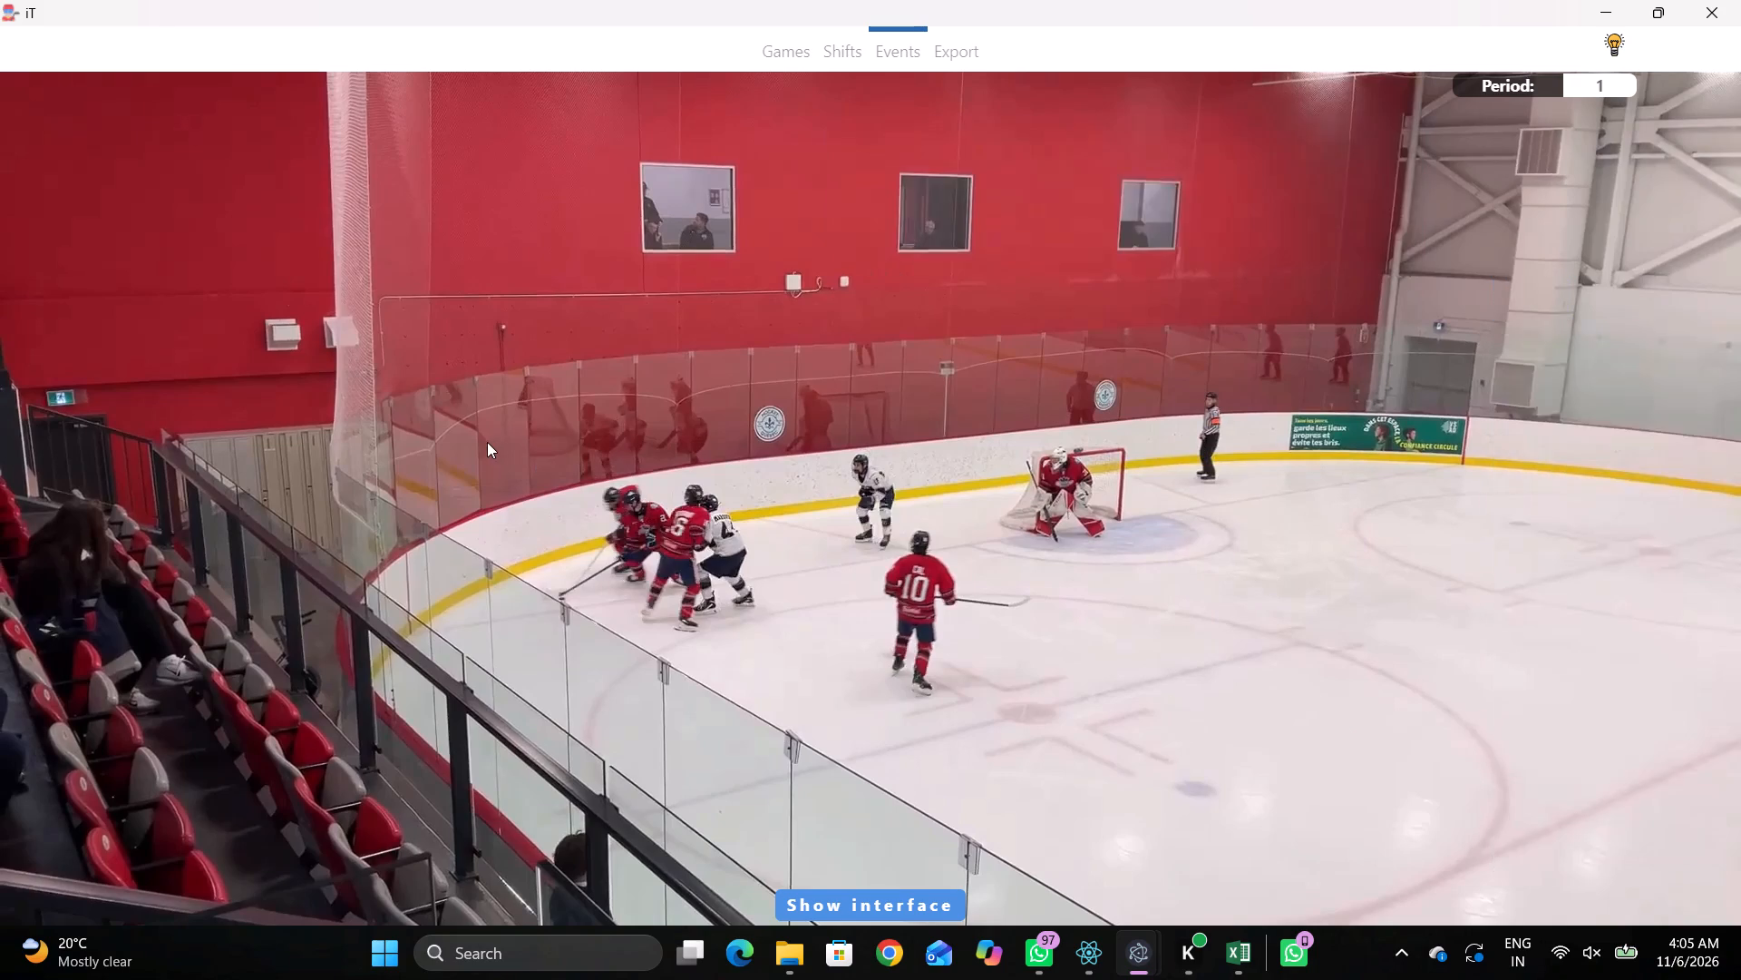
# Record skating with the puck by home player 14 just behind the left goal line, in the lower corner.
pyautogui.press('space')
pyautogui.press('space')
pyautogui.rightClick(818, 490)
pyautogui.click(881, 517)
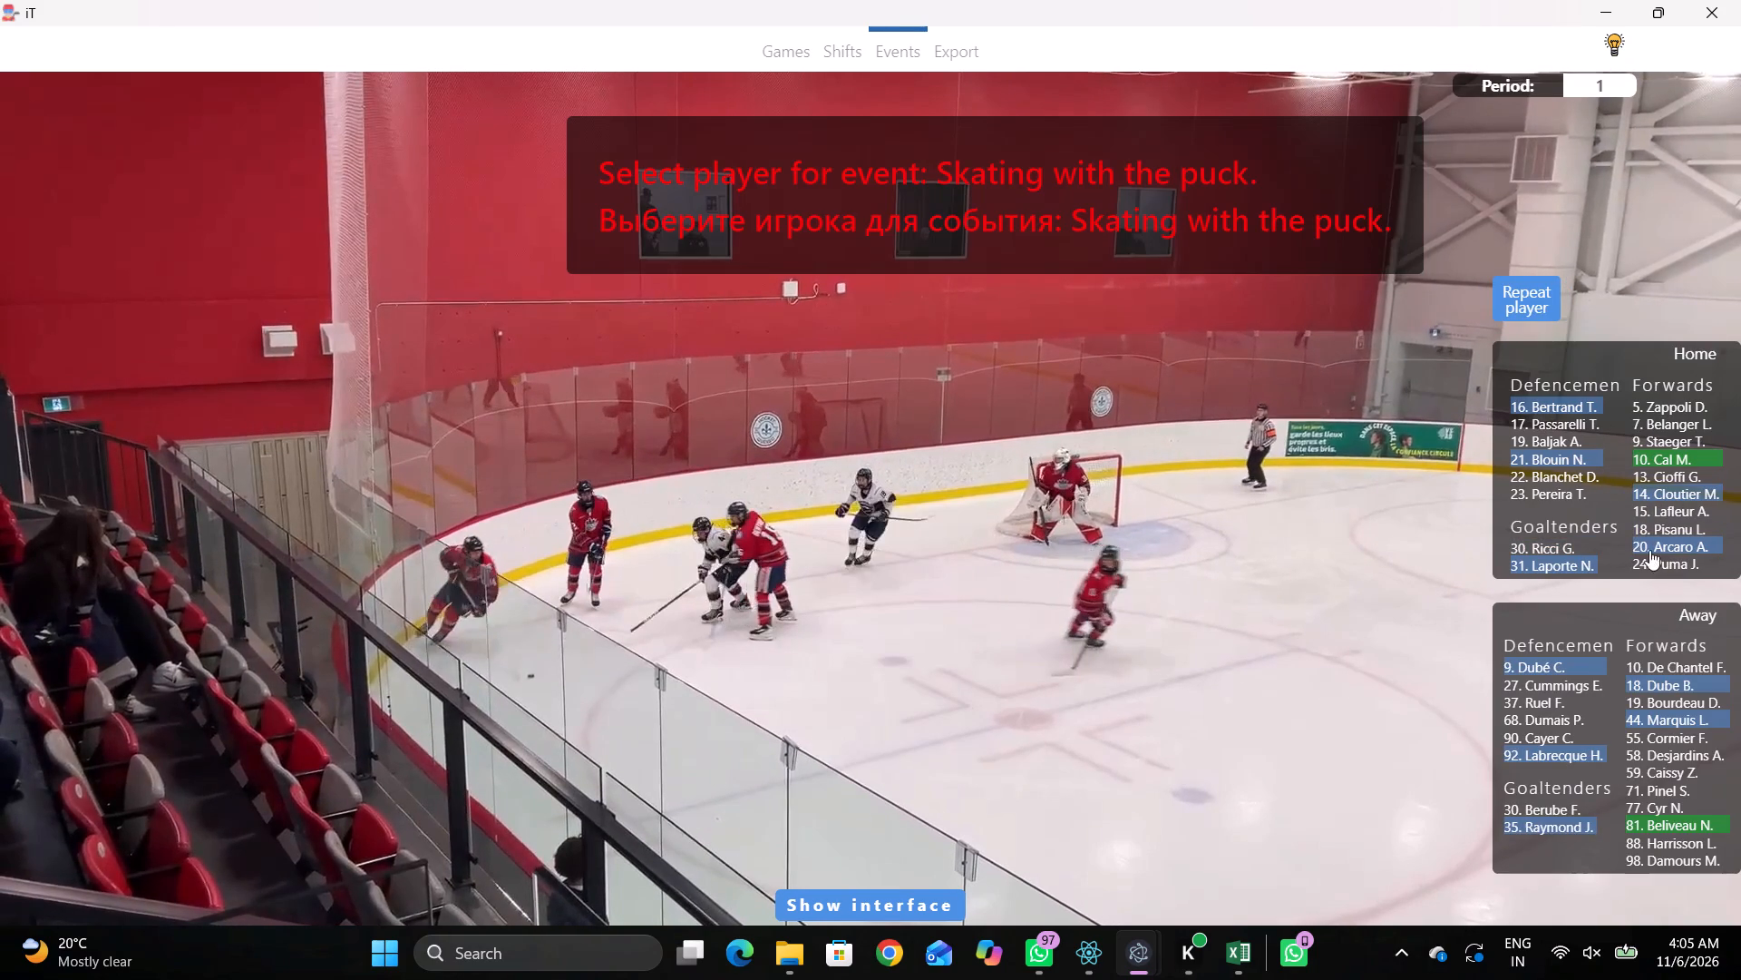
pyautogui.click(1644, 485)
pyautogui.click(460, 488)
# Record a pass by the same home player 14 at the blue-line side of the lower-left faceoff circle.
pyautogui.press('space')
pyautogui.press('v')
pyautogui.press('space')
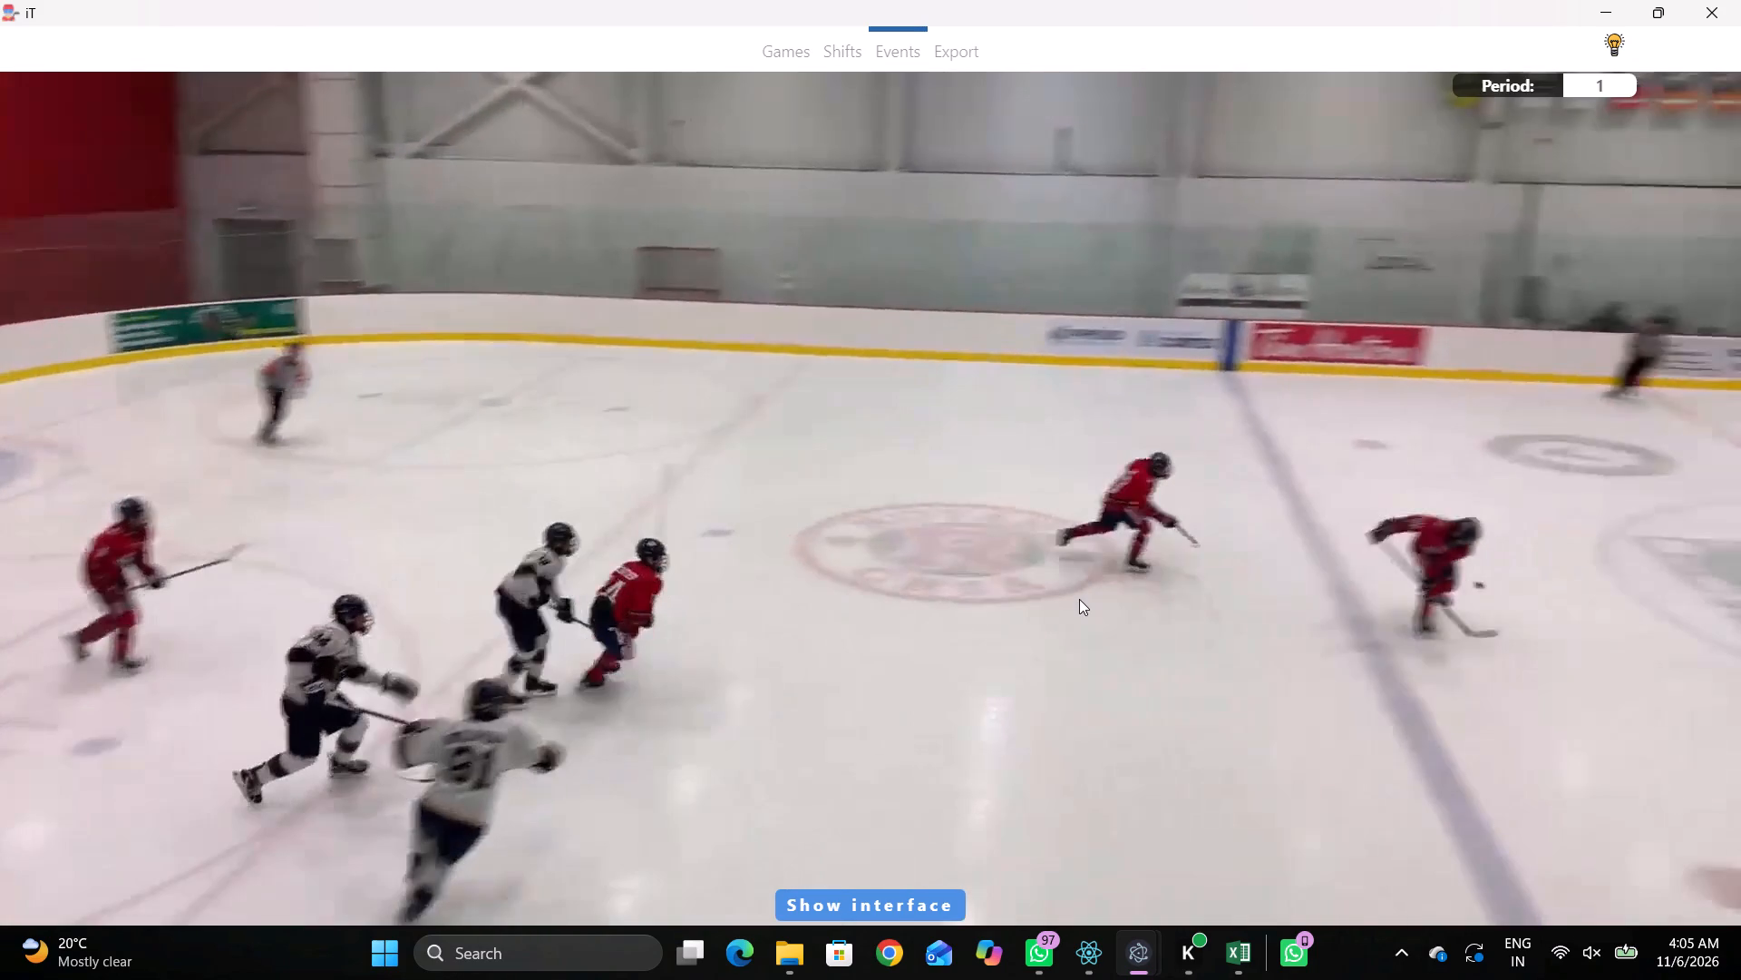
pyautogui.press('q')
pyautogui.press('q')
pyautogui.press('q')
pyautogui.press('q')
pyautogui.press('q')
pyautogui.press('q')
pyautogui.press('q')
pyautogui.press('q')
pyautogui.press('q')
pyautogui.press('q')
pyautogui.press('q')
pyautogui.rightClick(1171, 492)
pyautogui.click(1182, 495)
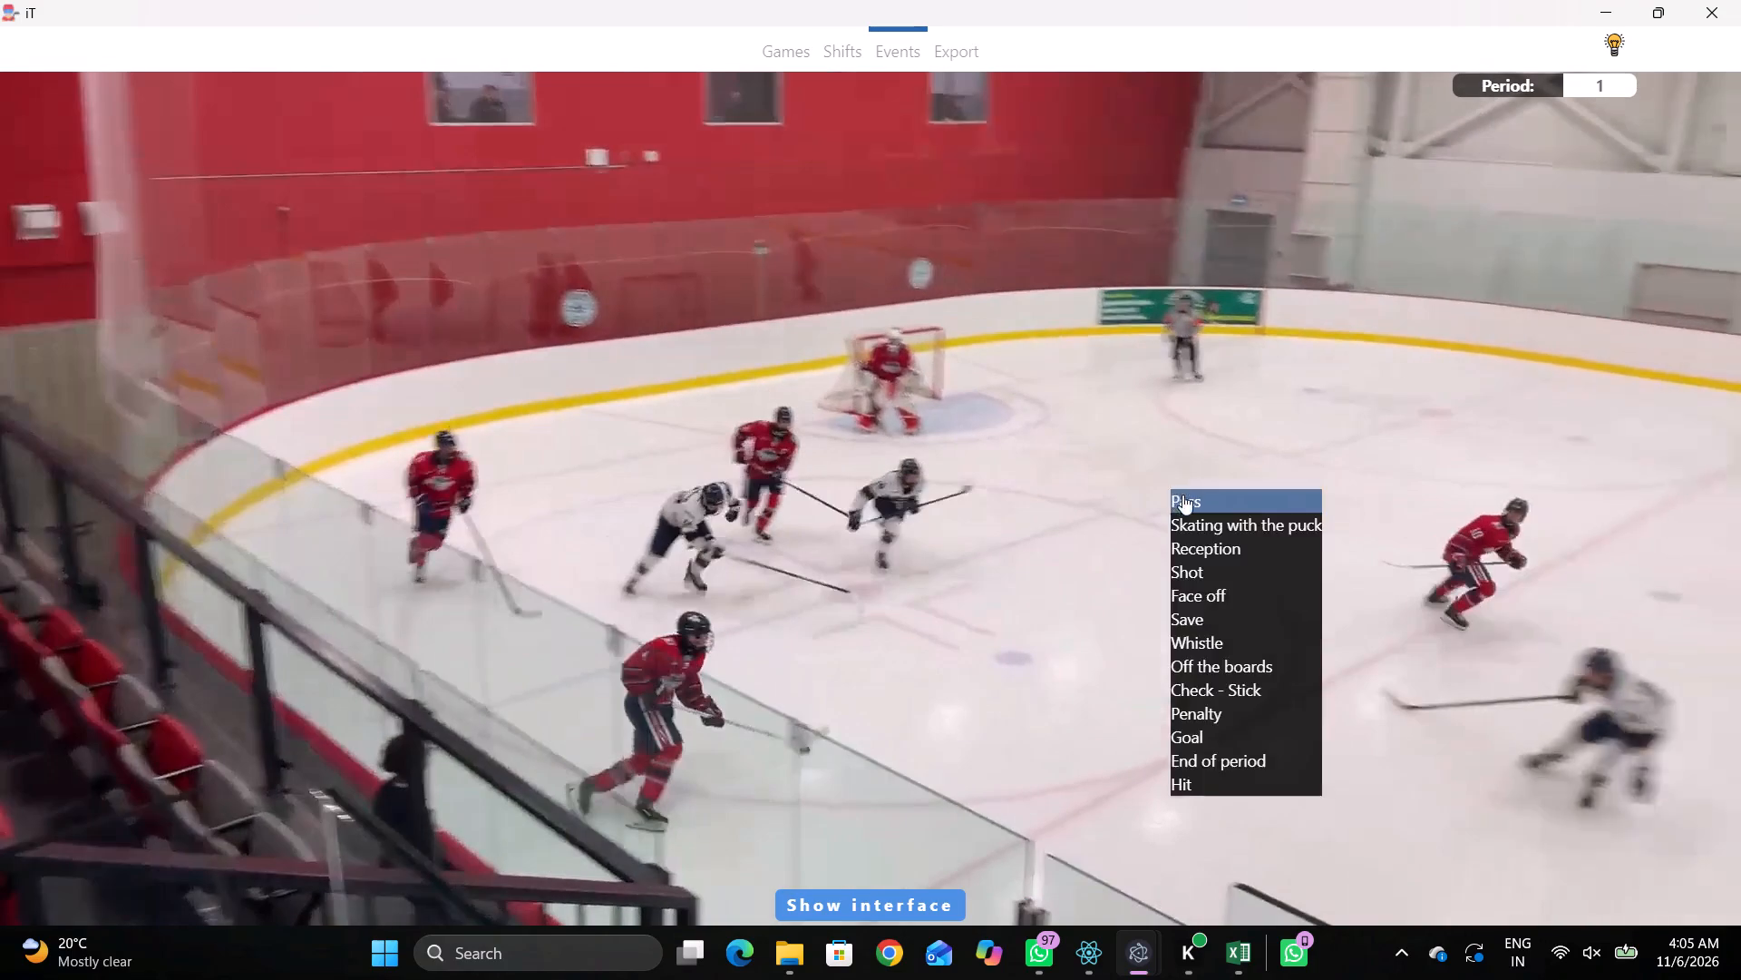
pyautogui.click(1492, 304)
pyautogui.rightClick(872, 431)
pyautogui.click(886, 447)
pyautogui.click(1533, 308)
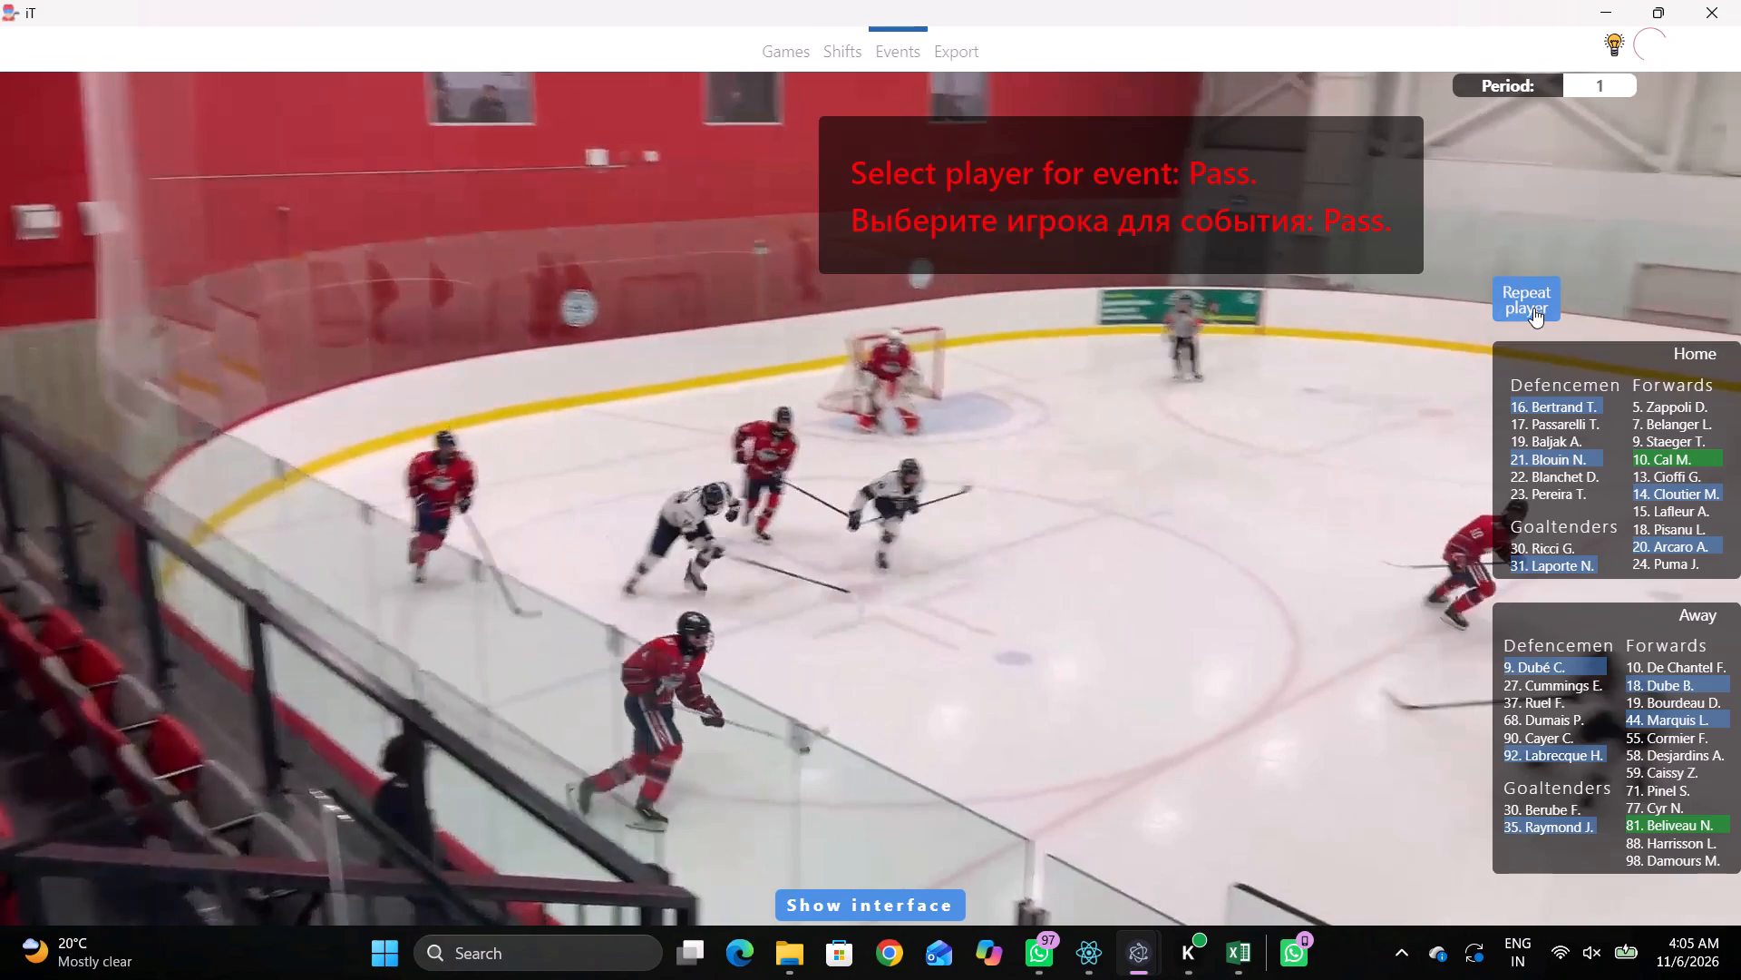
pyautogui.click(618, 475)
# Record skating with the puck by home player 20 inside the centre circle, just left of and below the centre dot.
pyautogui.press('r')
pyautogui.press('space')
pyautogui.press('space')
pyautogui.press('space')
pyautogui.press('space')
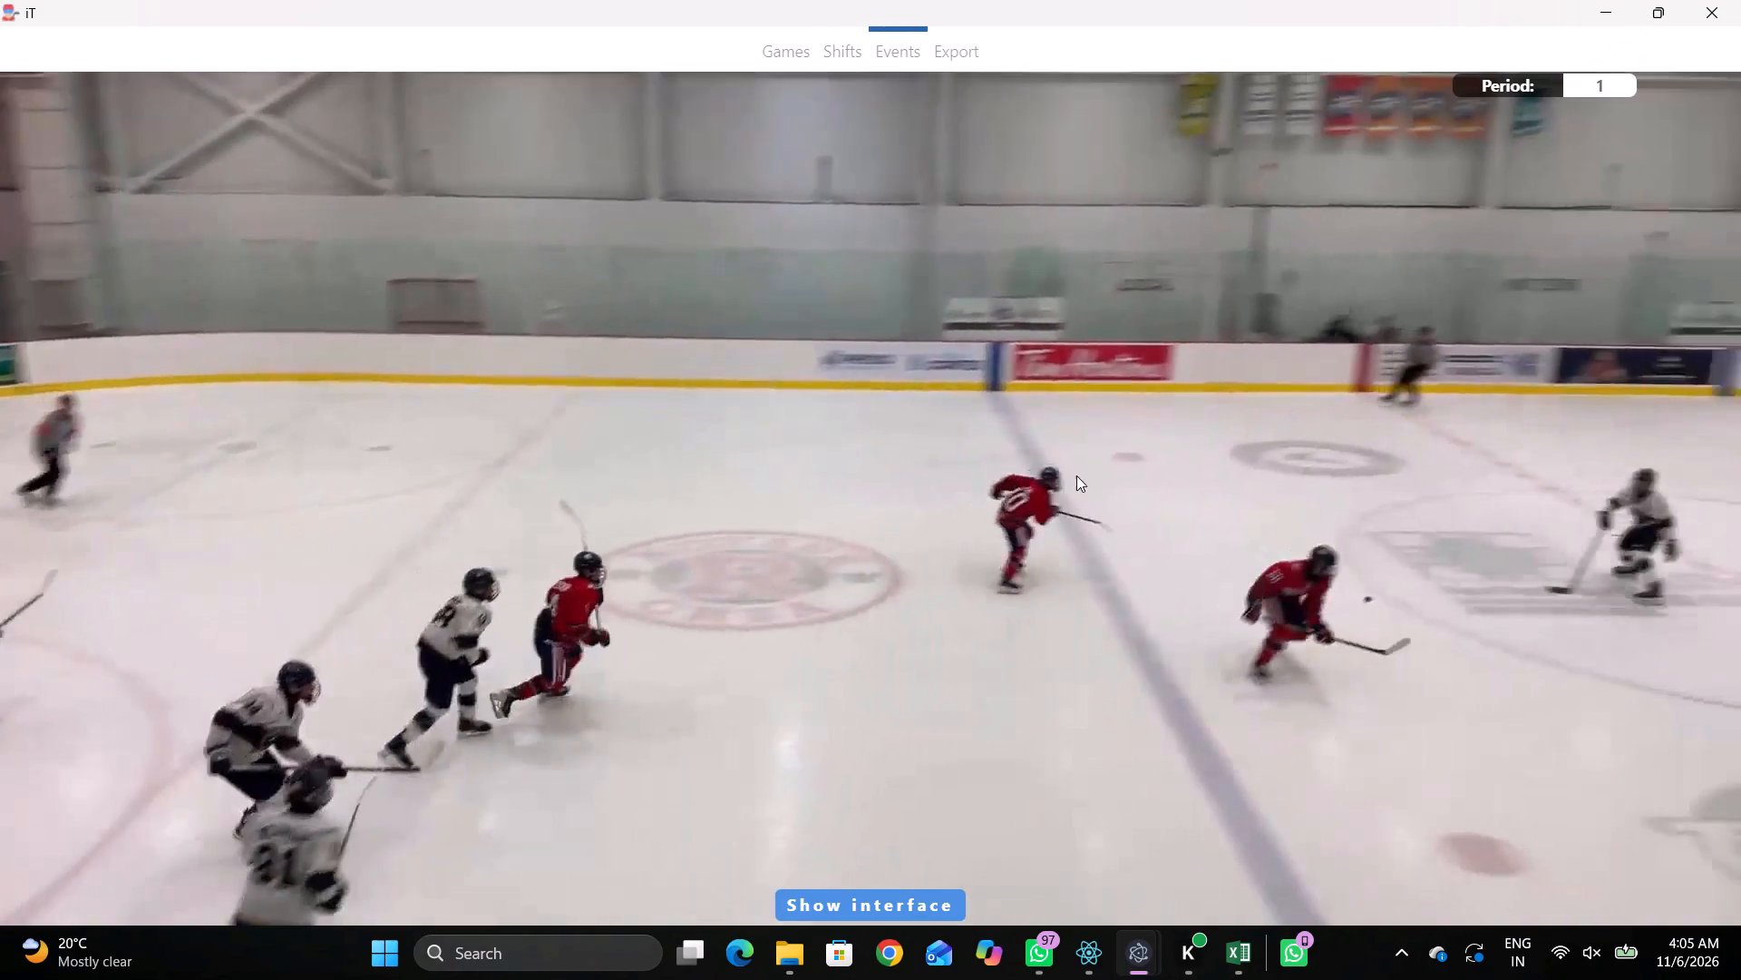
pyautogui.click(767, 449)
pyautogui.press('space')
pyautogui.press('space')
pyautogui.press('space')
pyautogui.press('space')
pyautogui.rightClick(942, 443)
pyautogui.press('q')
pyautogui.click(991, 478)
pyautogui.rightClick(851, 466)
pyautogui.click(933, 516)
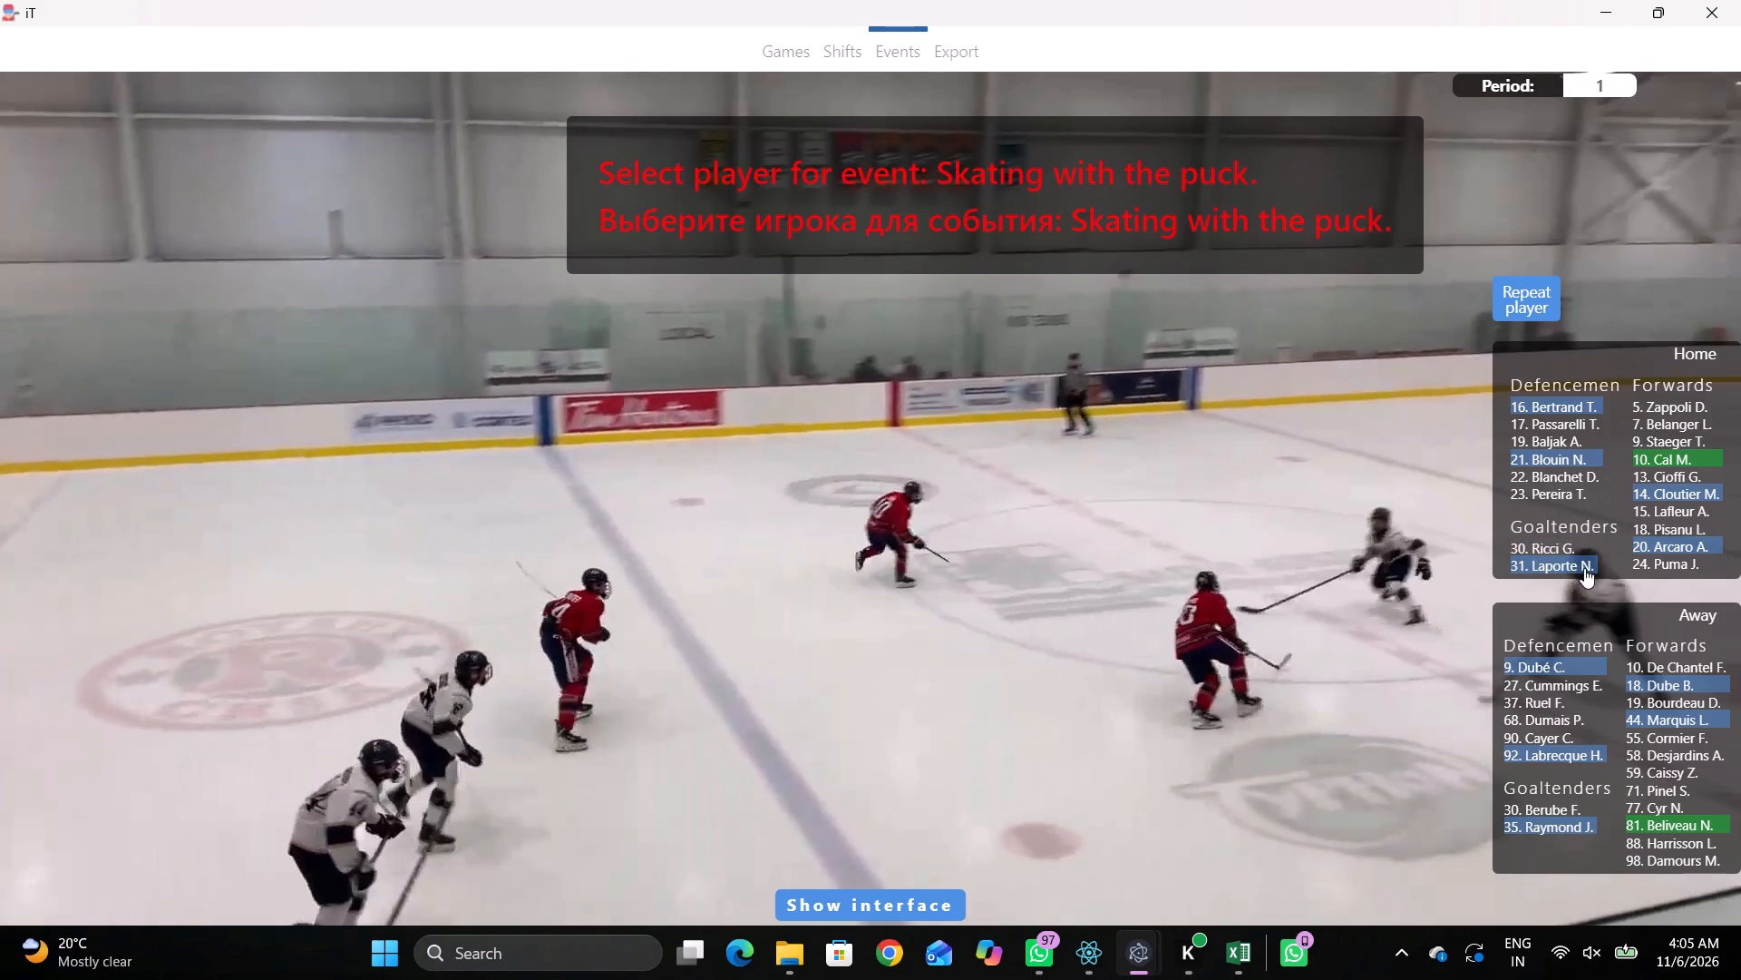
pyautogui.click(1634, 544)
pyautogui.click(873, 386)
# Record a pass by the same home player 20 inside the centre circle, just left of and above the centre dot.
pyautogui.press('space')
pyautogui.press('space')
pyautogui.press('space')
pyautogui.press('space')
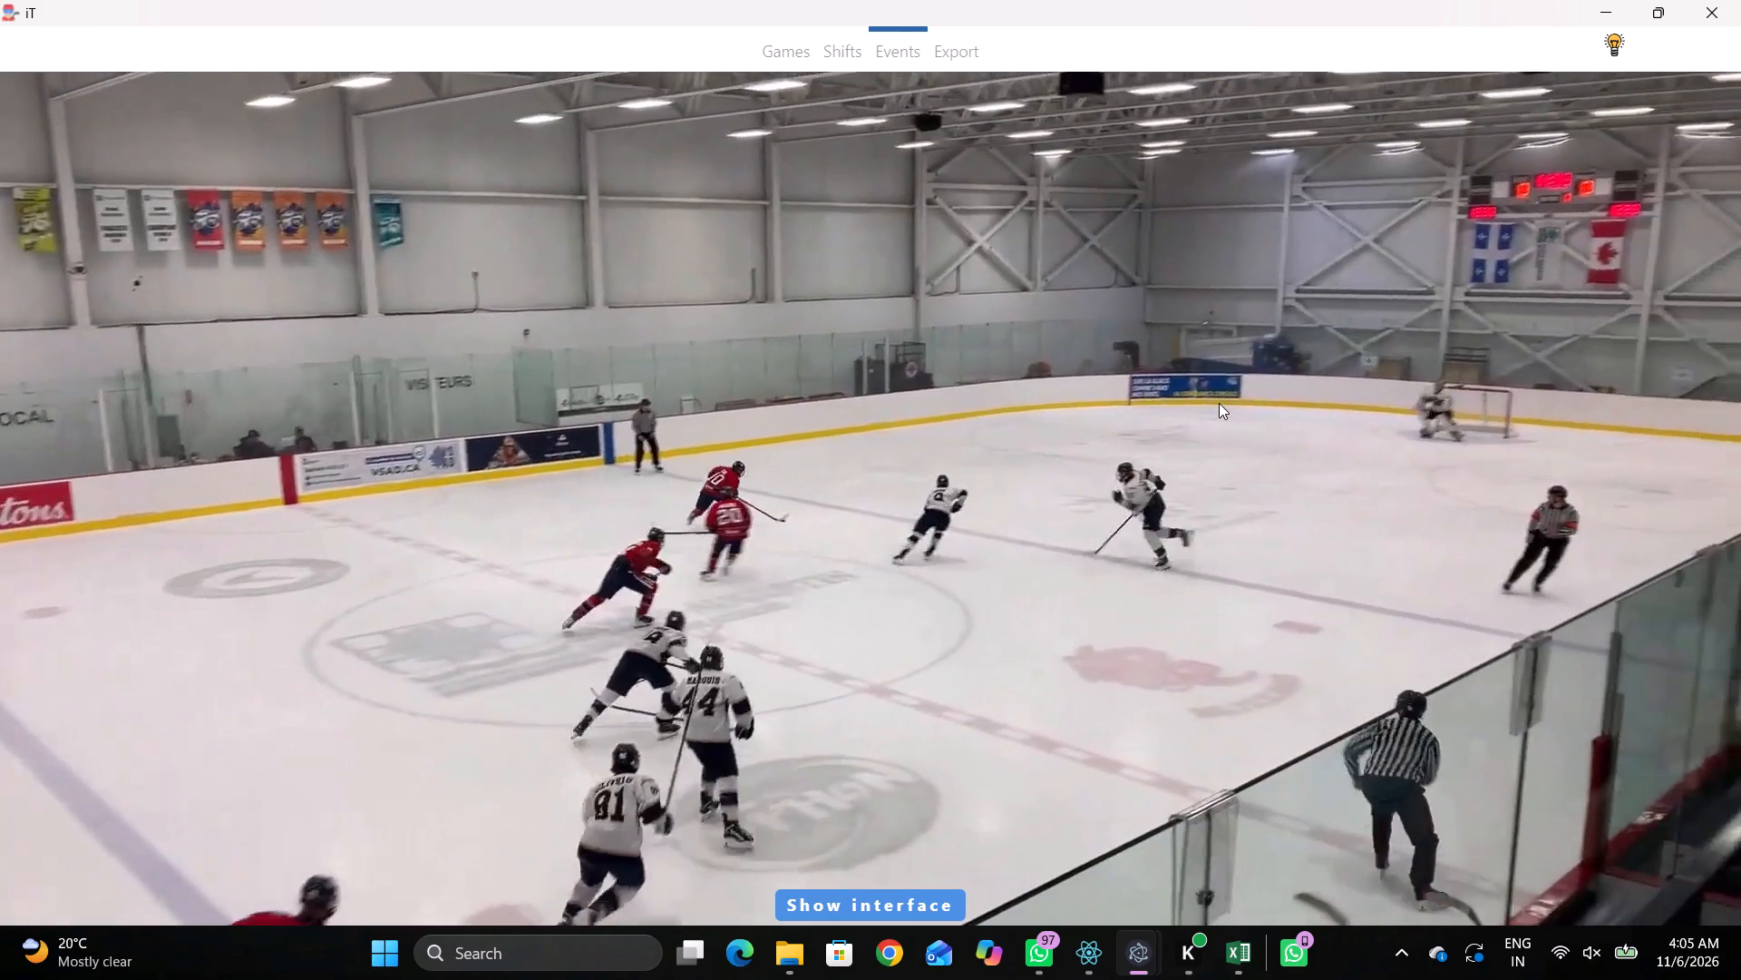
pyautogui.press('space')
pyautogui.press('space')
pyautogui.press('q')
pyautogui.press('q')
pyautogui.press('q')
pyautogui.press('q')
pyautogui.press('q')
pyautogui.press('q')
pyautogui.press('q')
pyautogui.press('q')
pyautogui.press('q')
pyautogui.rightClick(1285, 333)
pyautogui.click(1316, 358)
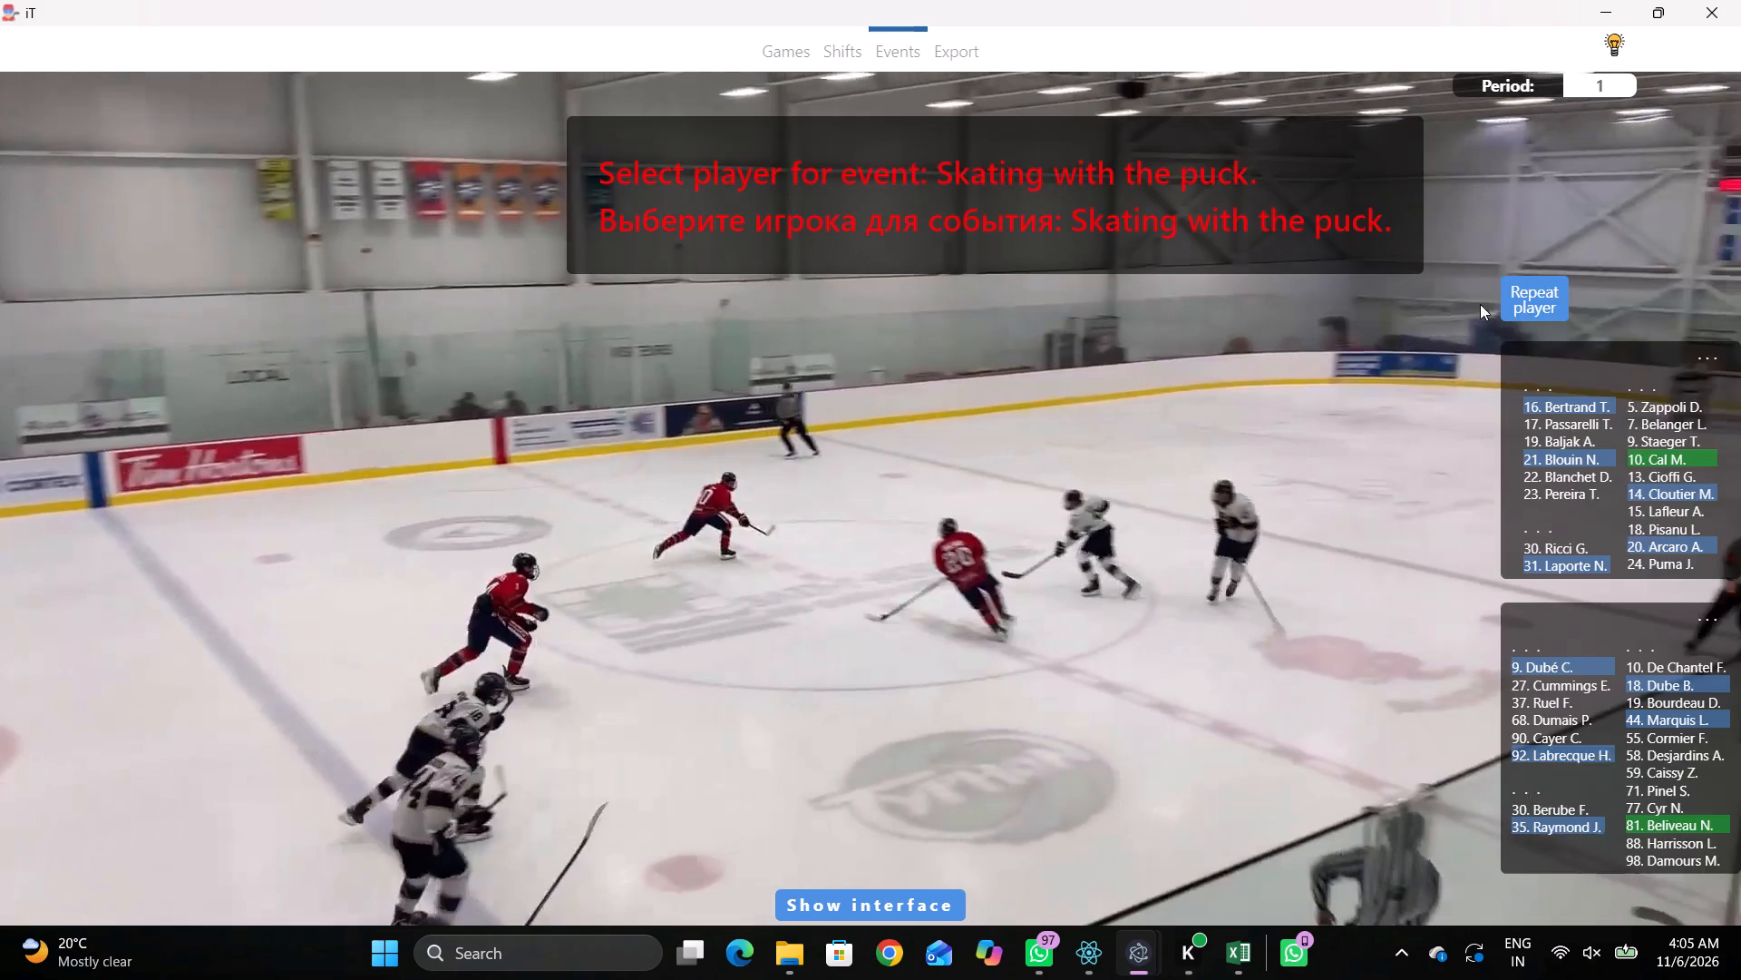
pyautogui.moveTo(1448, 294); pyautogui.dragTo(1308, 340, button='right')
pyautogui.click(1317, 346)
pyautogui.click(1522, 309)
pyautogui.click(888, 354)
# Record skating with the puck by home player 10 in the neutral zone, just below the upper-right neutral-zone faceoff dot.
pyautogui.press('space')
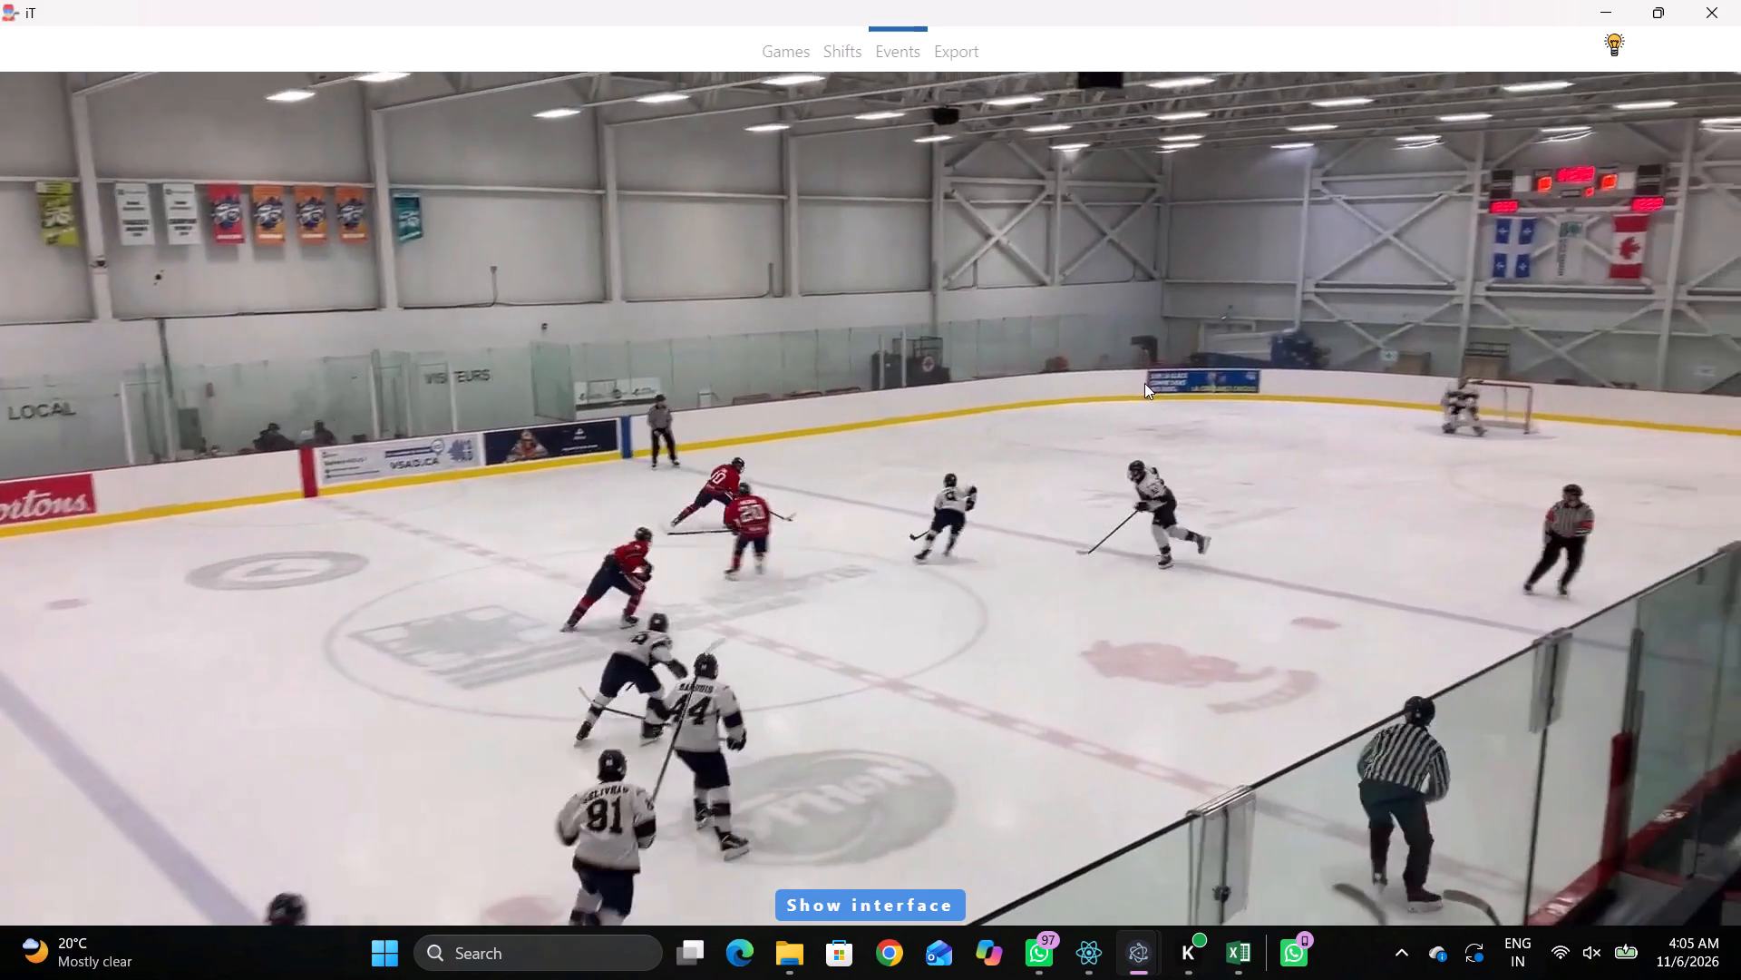
pyautogui.press('space')
pyautogui.rightClick(1123, 384)
pyautogui.click(1176, 412)
pyautogui.click(1649, 442)
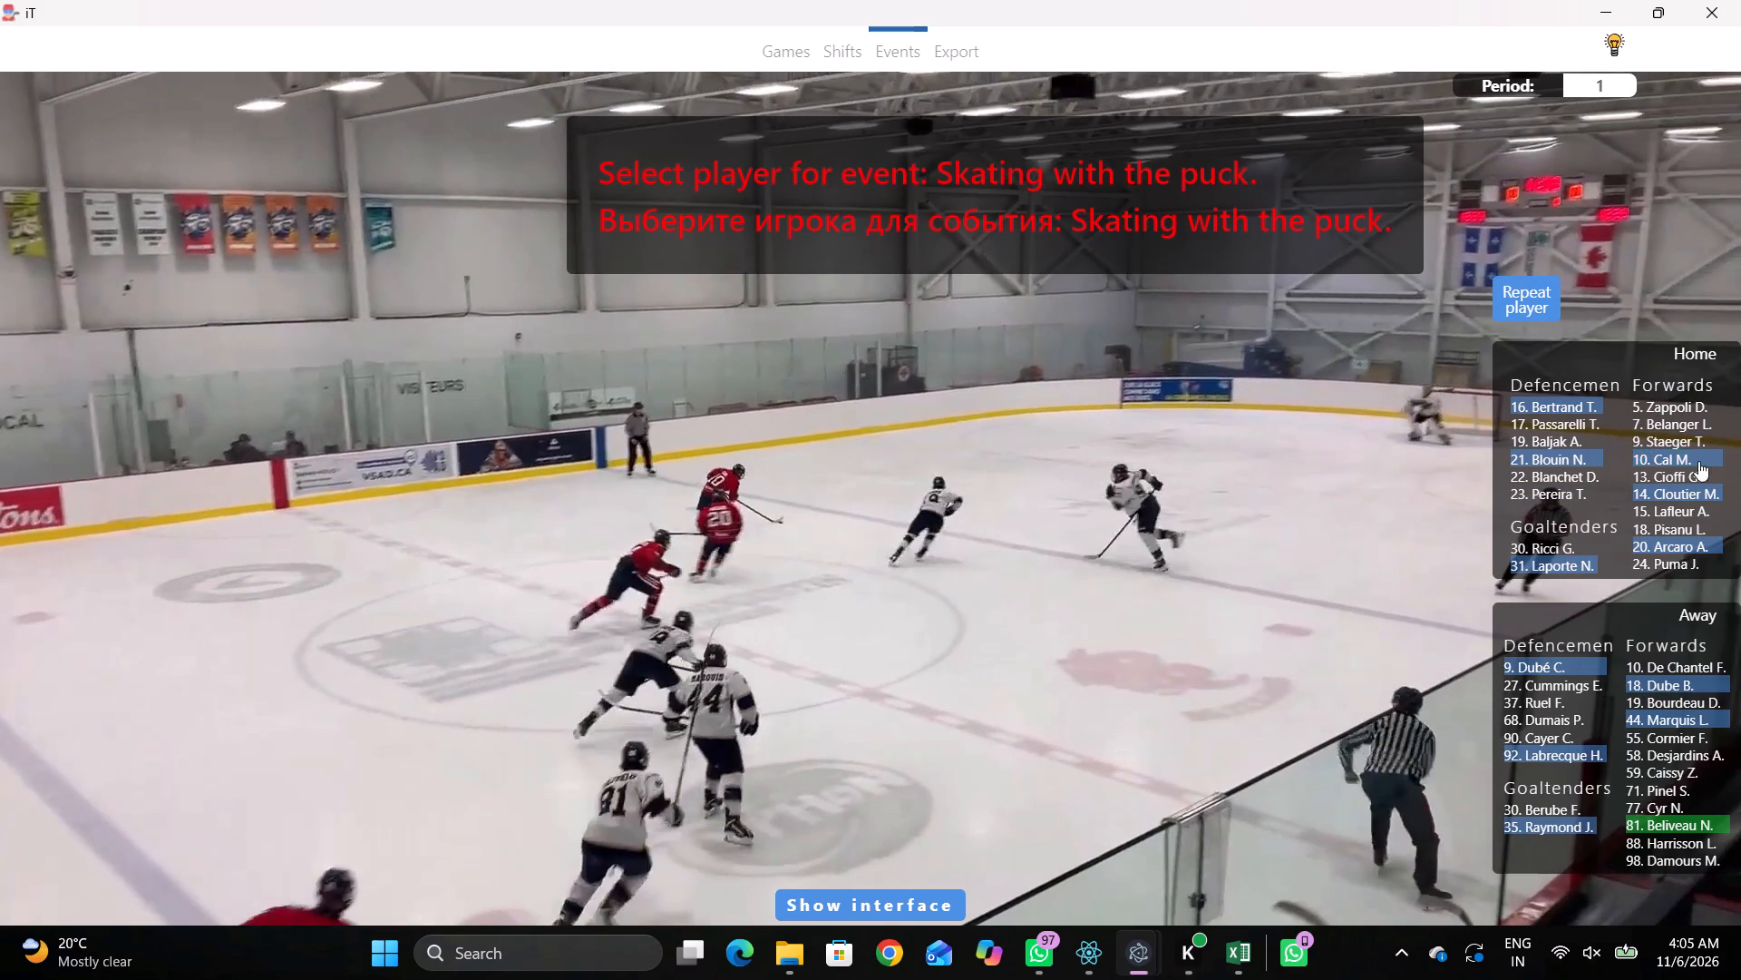
pyautogui.click(1678, 455)
pyautogui.click(993, 288)
# Record an on-goal shot attempt by the same home player 10 at the lower-left edge of the upper-right faceoff circle.
pyautogui.press('space')
pyautogui.press('space')
pyautogui.press('r')
pyautogui.press('space')
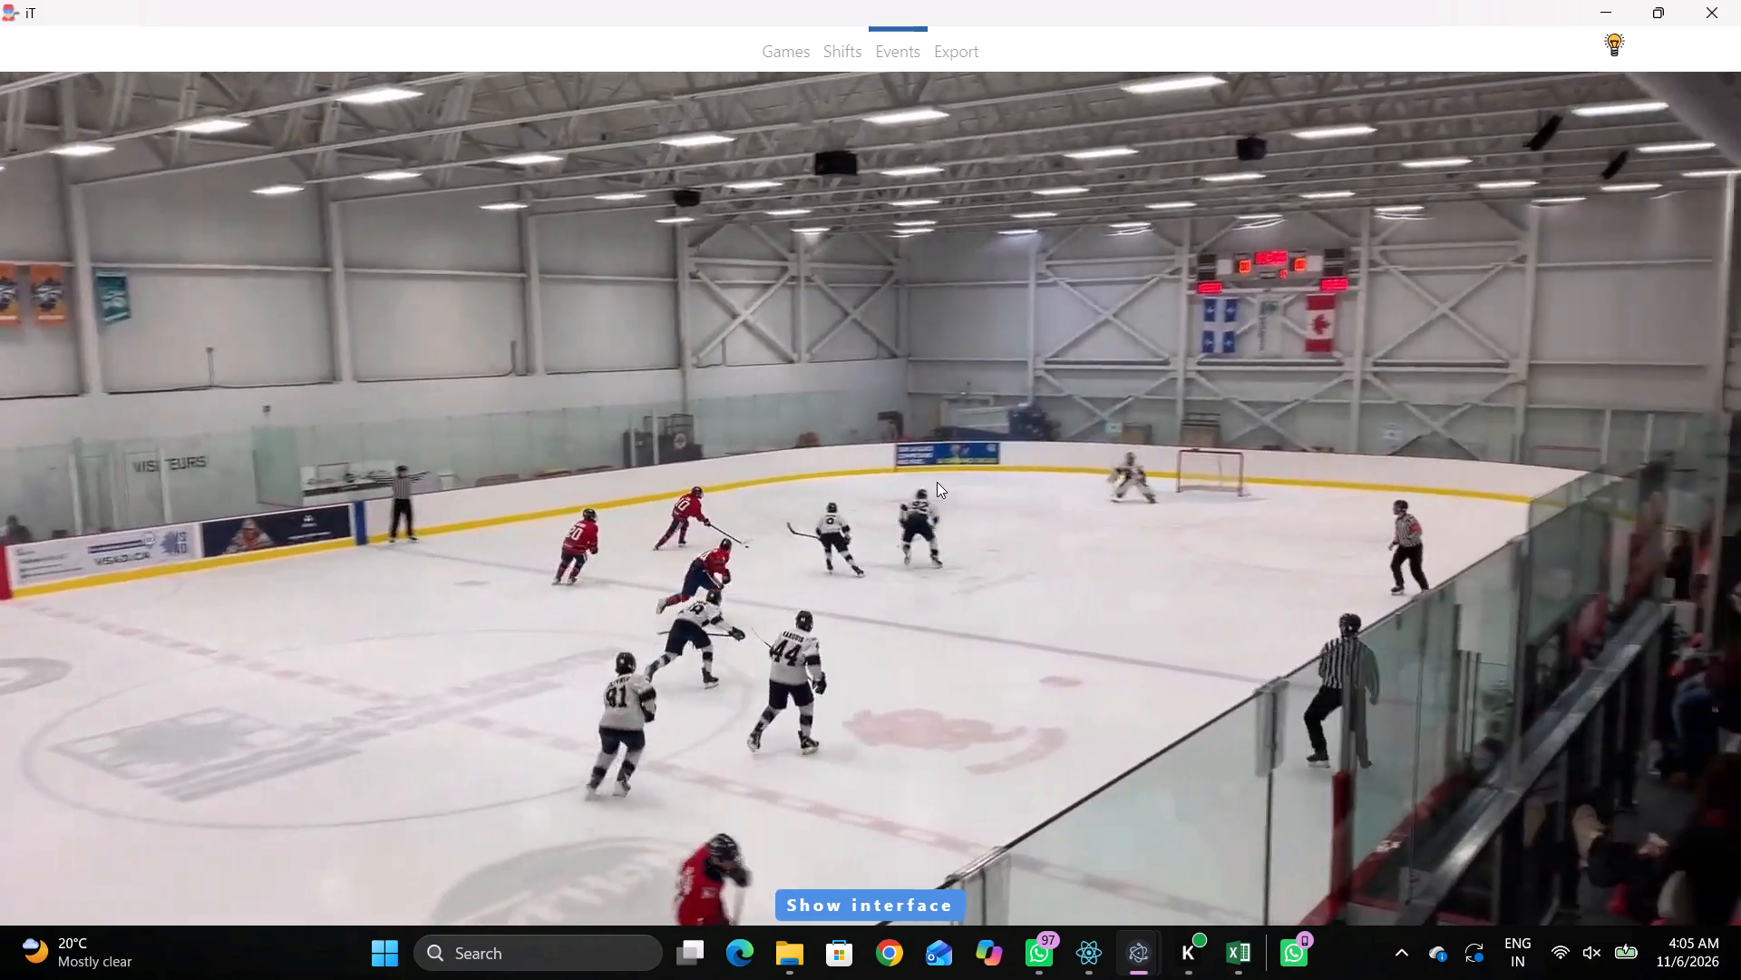
pyautogui.write('v')
pyautogui.press('space')
pyautogui.press('space')
pyautogui.press('space')
pyautogui.press('q')
pyautogui.press('q')
pyautogui.press('q')
pyautogui.press('q')
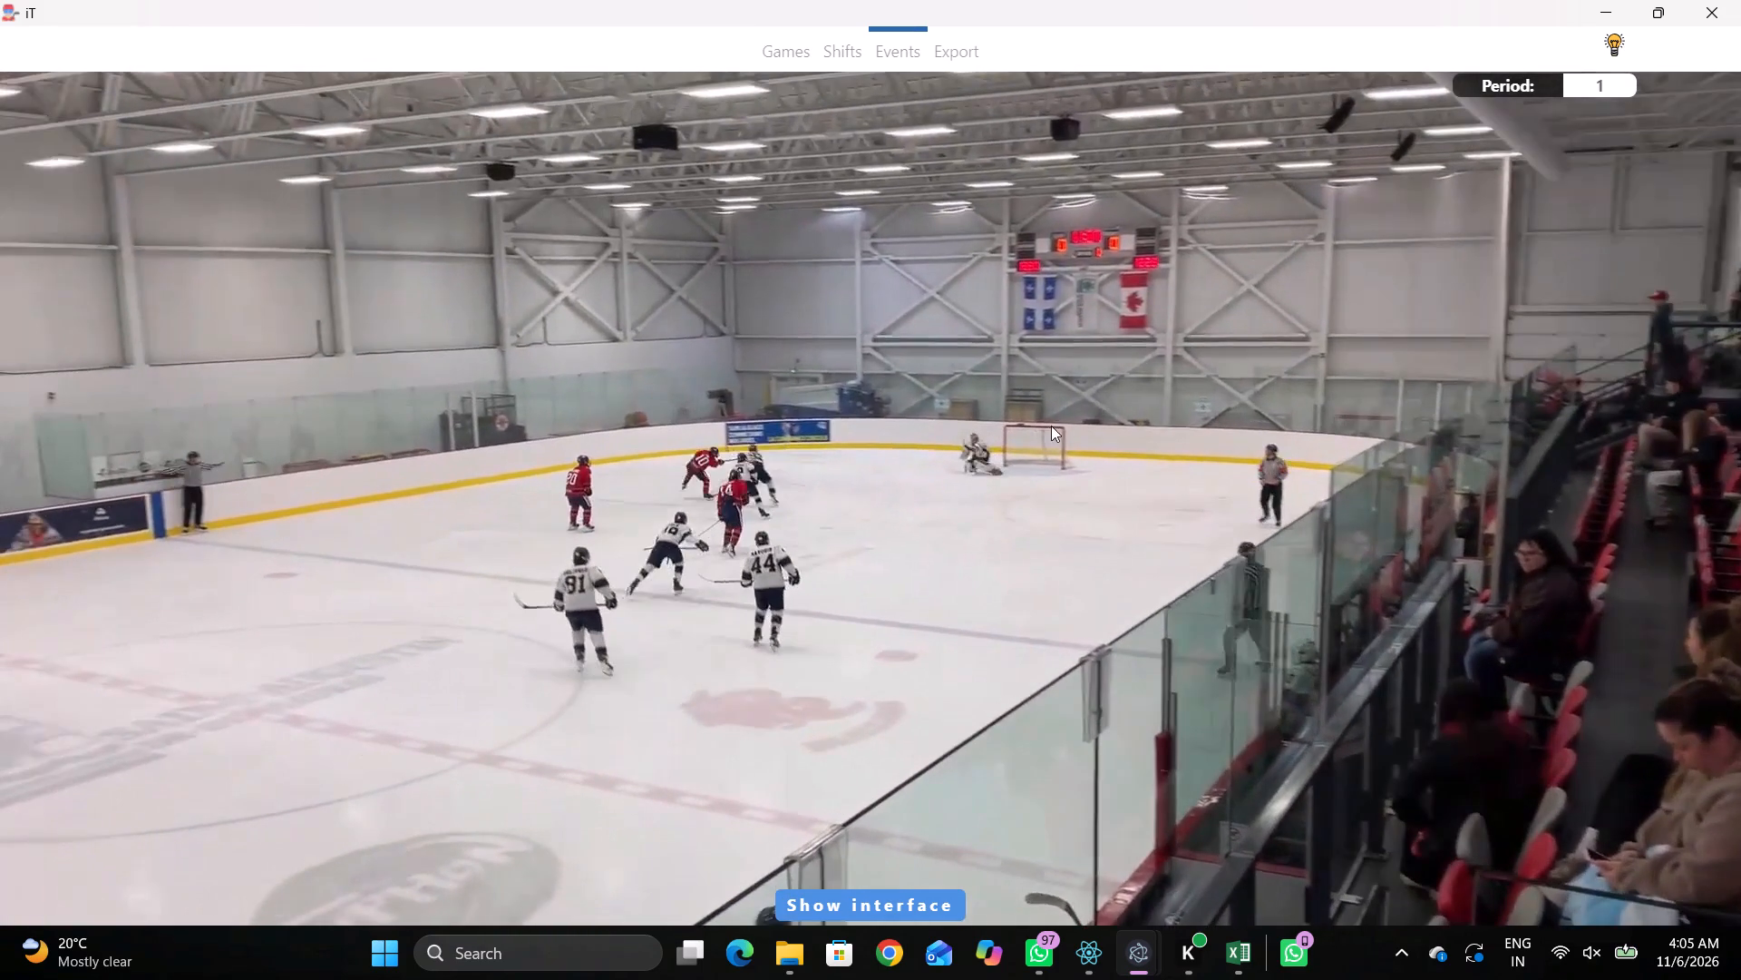
pyautogui.press('q')
pyautogui.rightClick(1043, 406)
pyautogui.press('q')
pyautogui.click(1072, 479)
pyautogui.press('q')
pyautogui.click(936, 399)
pyautogui.click(1561, 304)
pyautogui.click(1182, 318)
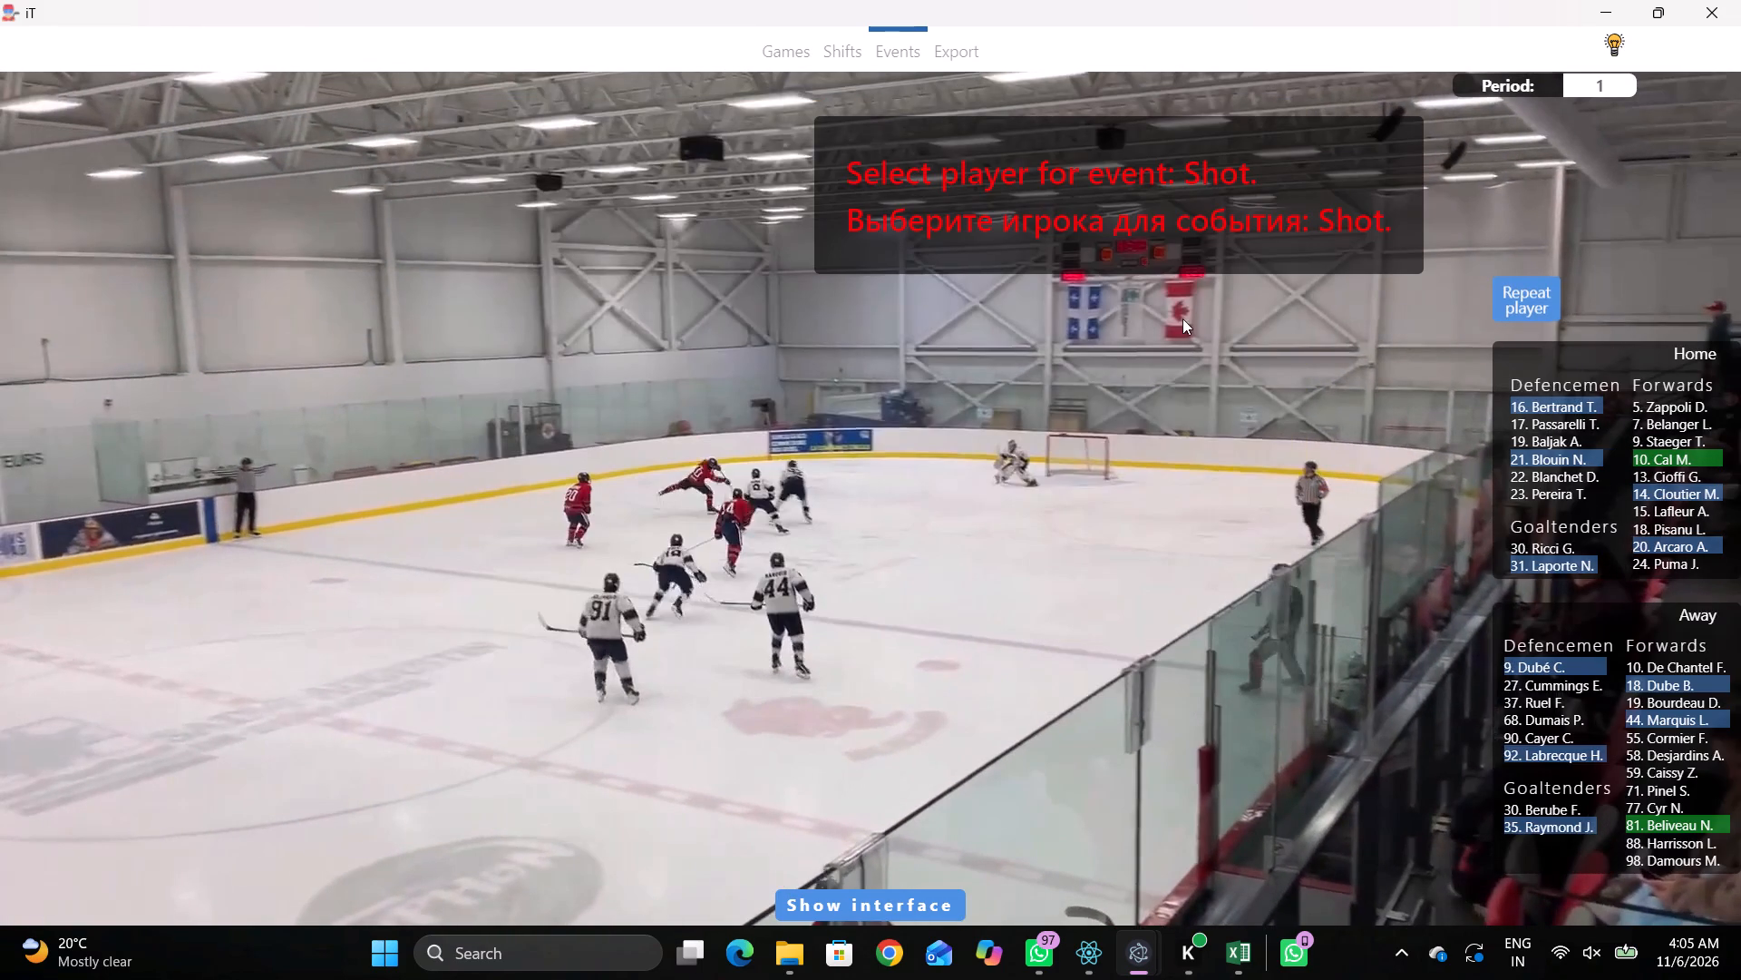
# Record a pass by home player 14 near the lower boards, just below the lower-right faceoff circle.
pyautogui.press('r')
pyautogui.press('space')
pyautogui.press('v')
pyautogui.press('space')
pyautogui.press('space')
pyautogui.press('space')
pyautogui.press('space')
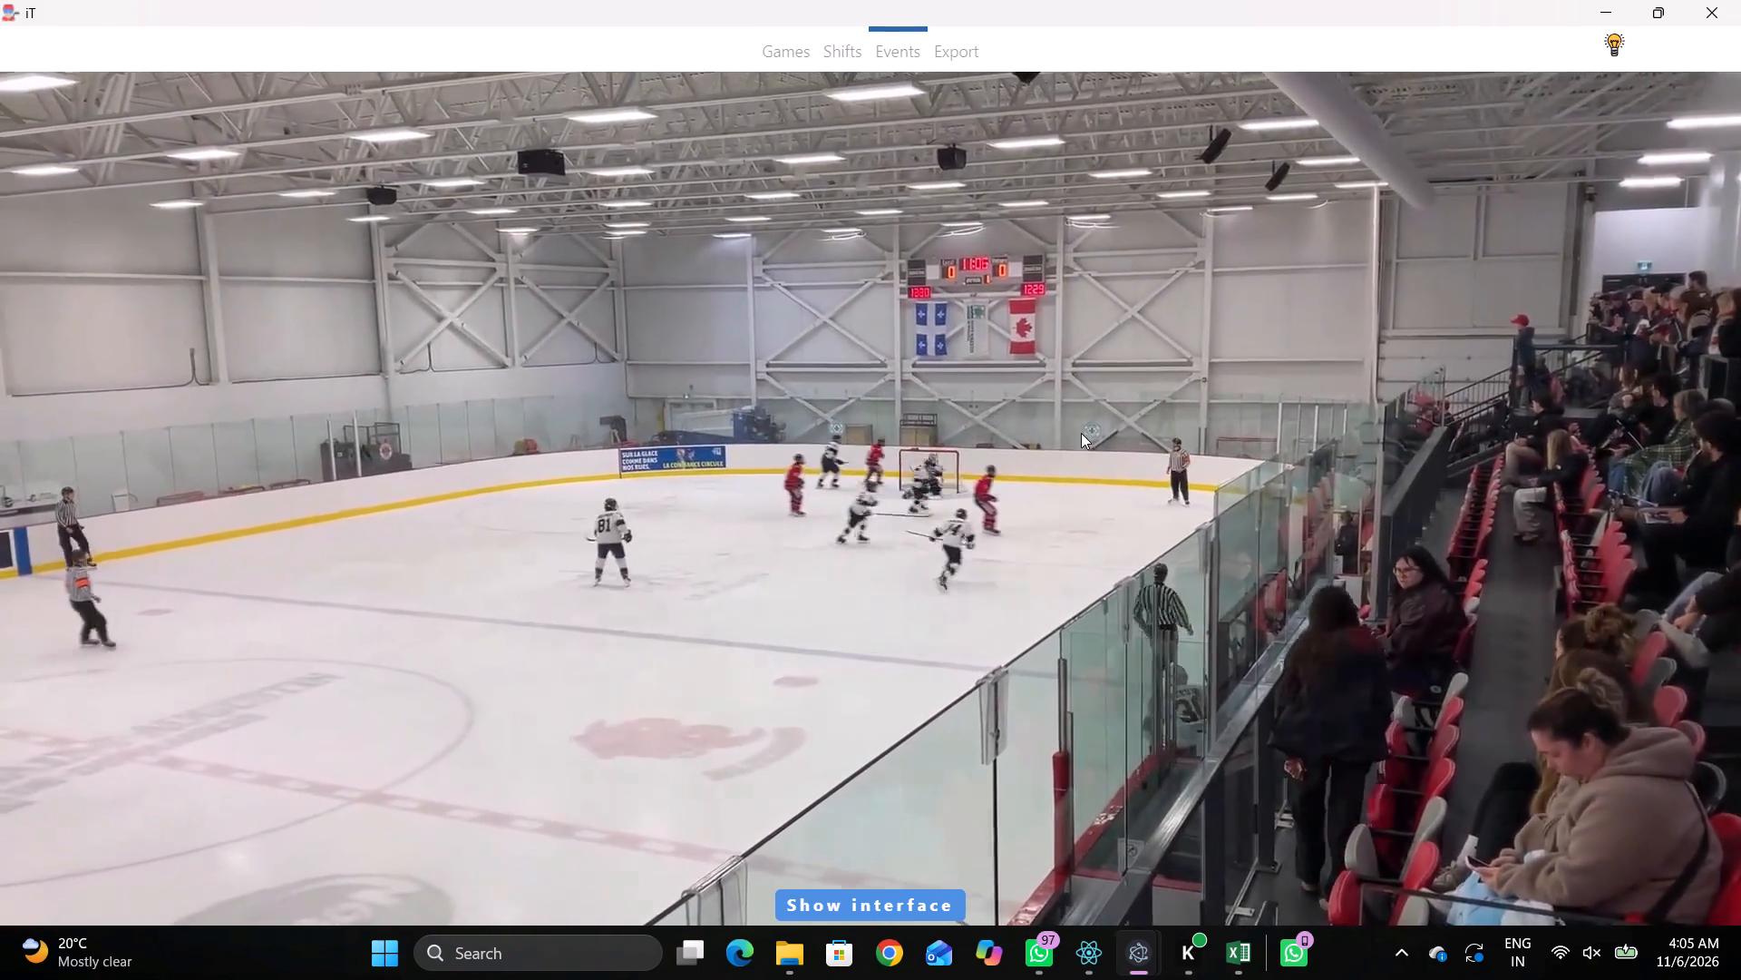
pyautogui.press('space')
pyautogui.press('space')
pyautogui.press('space')
pyautogui.press('q')
pyautogui.press('q')
pyautogui.press('q')
pyautogui.press('q')
pyautogui.press('q')
pyautogui.press('q')
pyautogui.press('q')
pyautogui.press('q')
pyautogui.press('q')
pyautogui.press('q')
pyautogui.press('q')
pyautogui.press('q')
pyautogui.press('q')
pyautogui.press('q')
pyautogui.press('q')
pyautogui.press('q')
pyautogui.press('q')
pyautogui.press('q')
pyautogui.press('q')
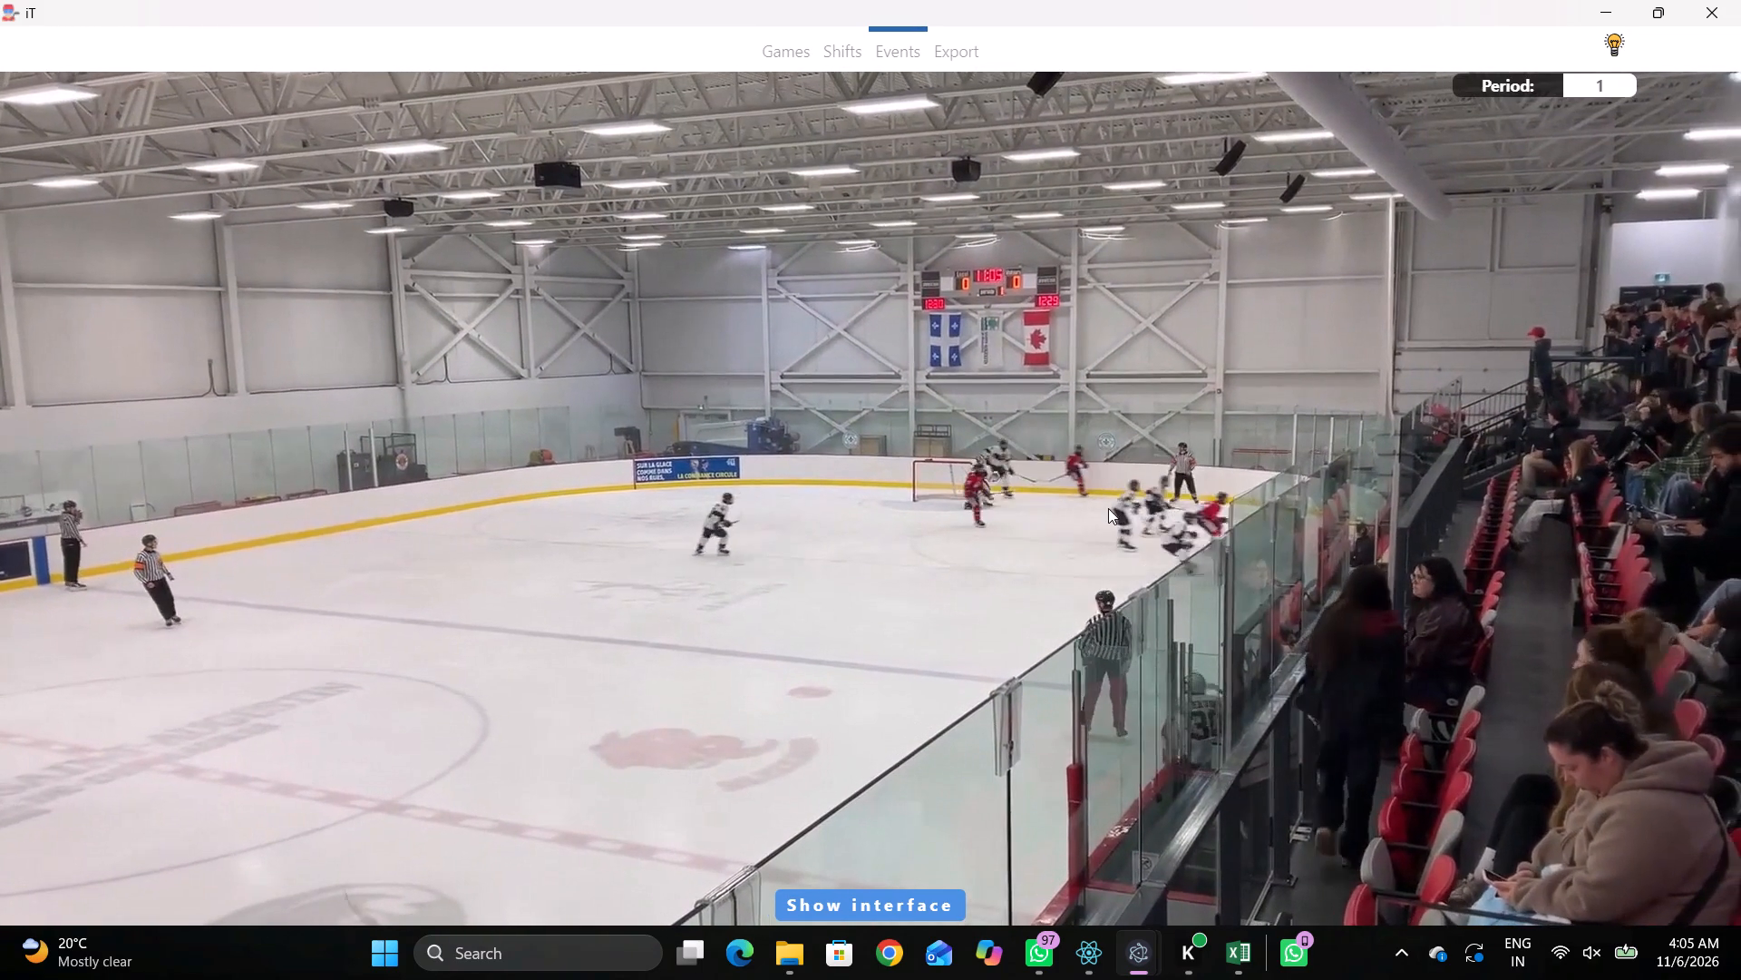
pyautogui.write('q v')
pyautogui.press('space')
pyautogui.rightClick(1153, 455)
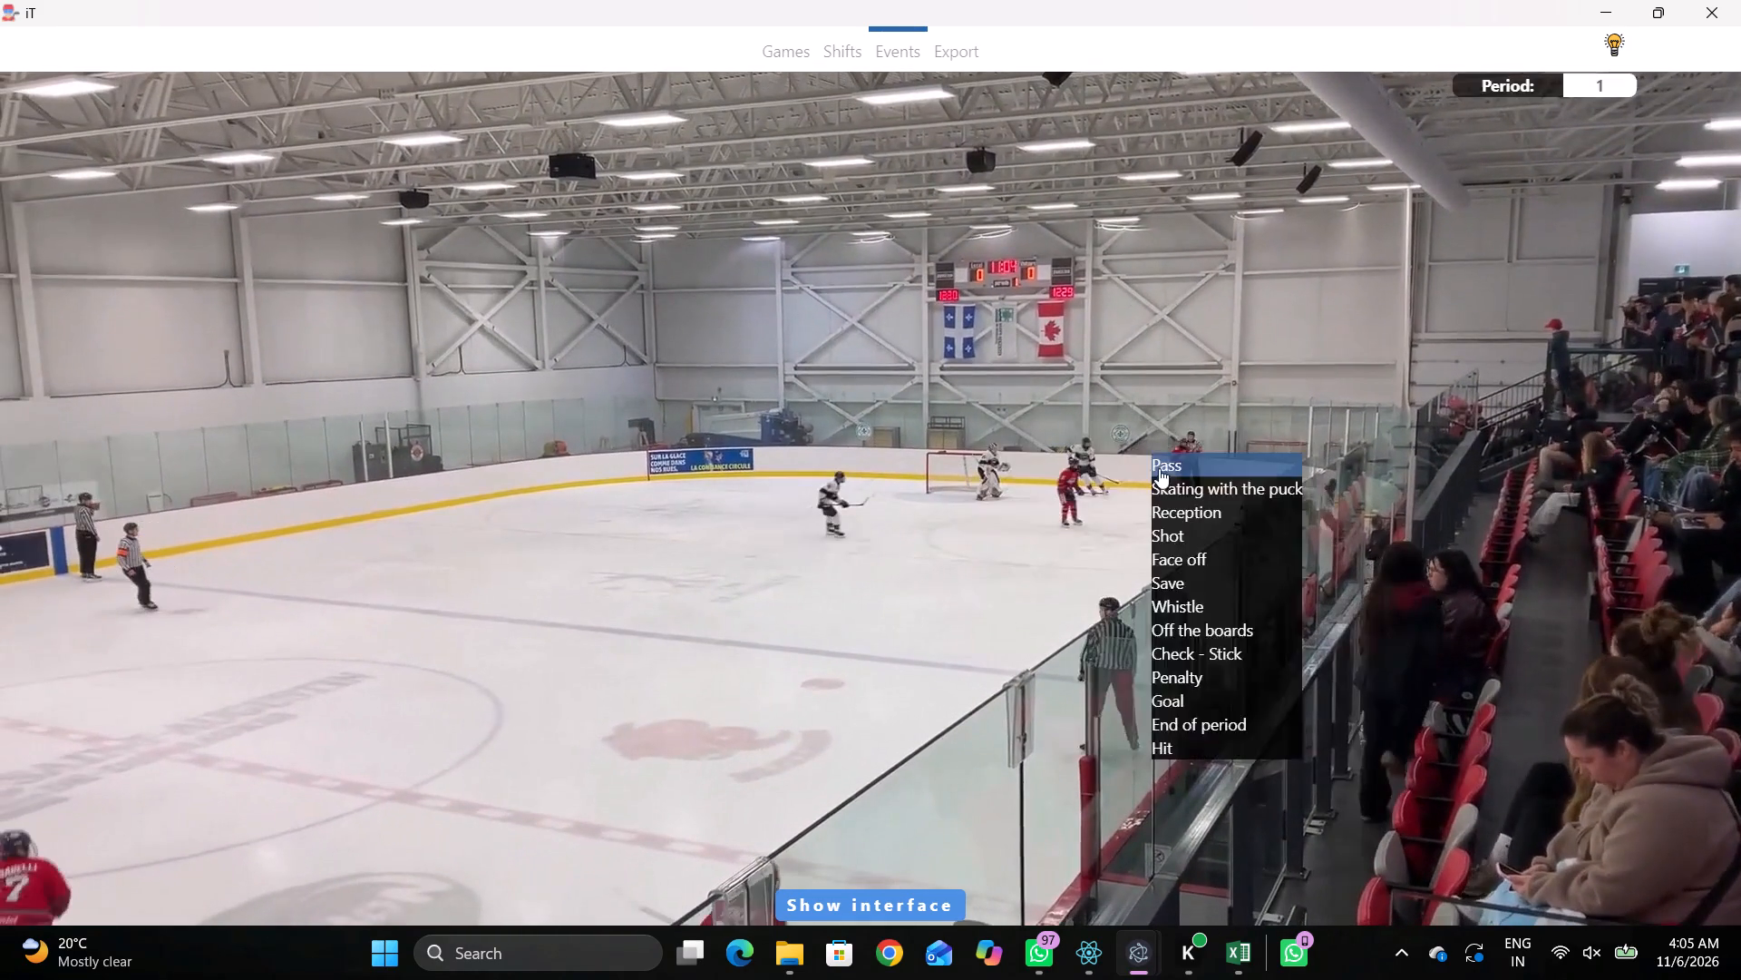
pyautogui.moveTo(1086, 453); pyautogui.dragTo(1073, 455, button='right')
pyautogui.click(1096, 463)
pyautogui.click(1639, 500)
pyautogui.click(1285, 540)
# Record a pass by away player 92 inside the lower-right faceoff circle, just above its dot.
pyautogui.press('r')
pyautogui.press('space')
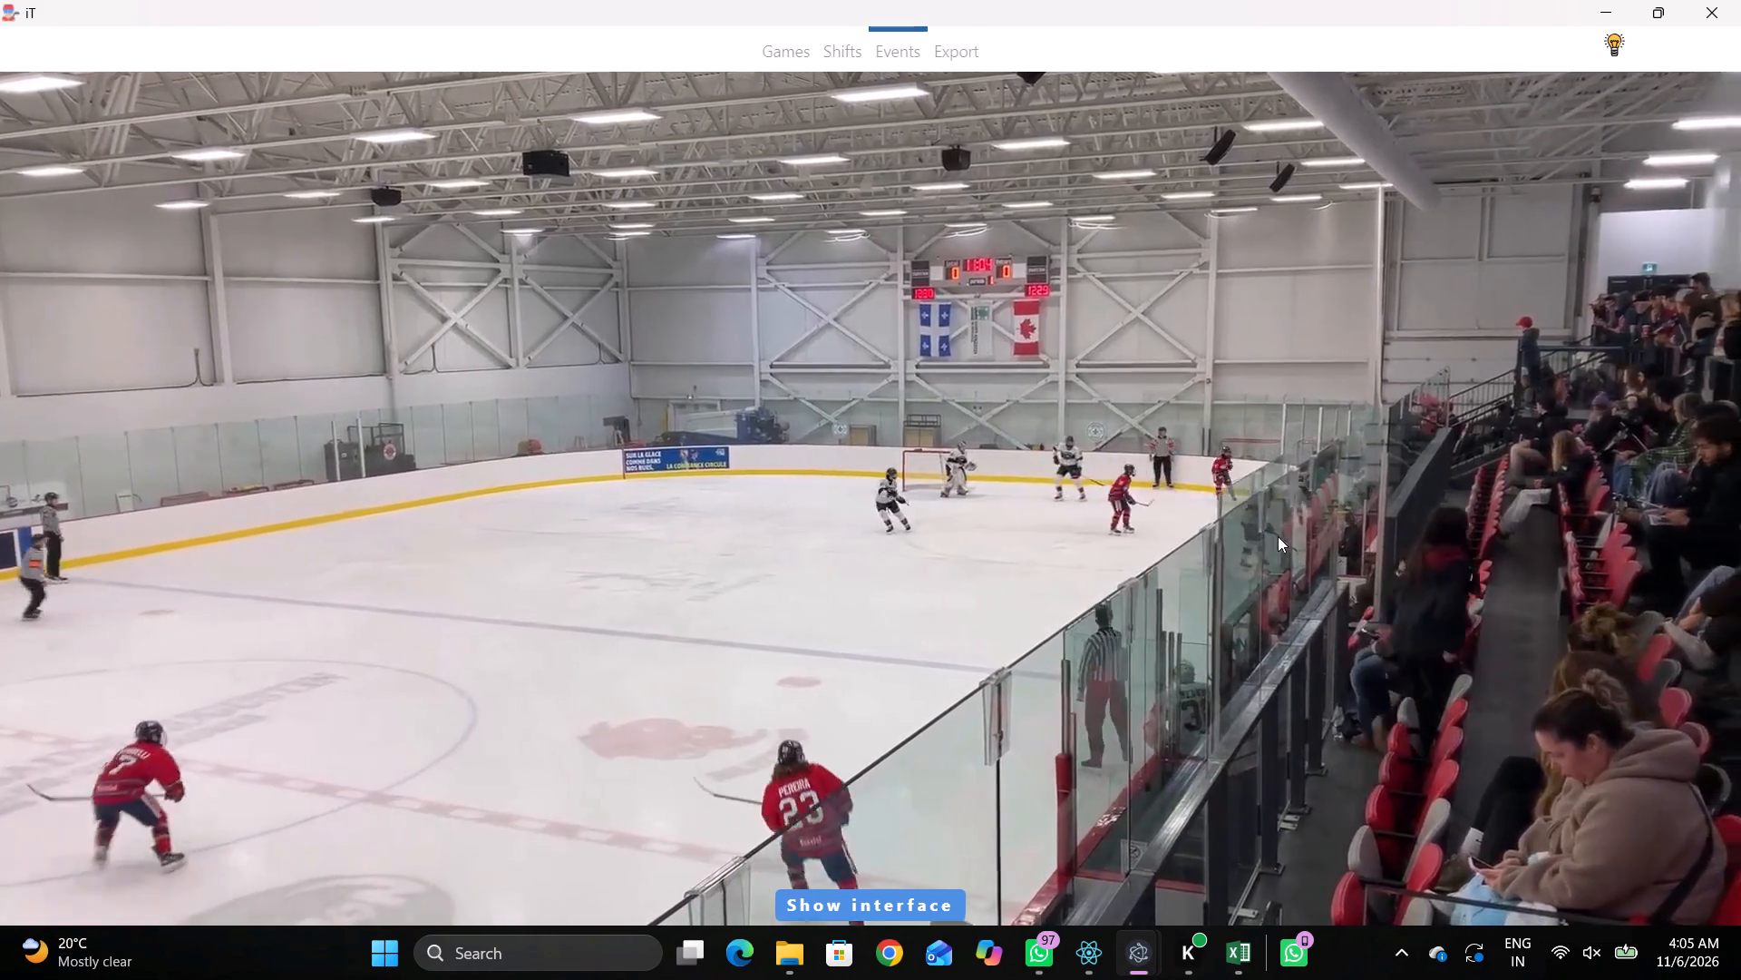
pyautogui.press('space')
pyautogui.press('space')
pyautogui.press('space')
pyautogui.press('space')
pyautogui.press('space')
pyautogui.press('space')
pyautogui.press('space')
pyautogui.press('space')
pyautogui.press('space')
pyautogui.press('q')
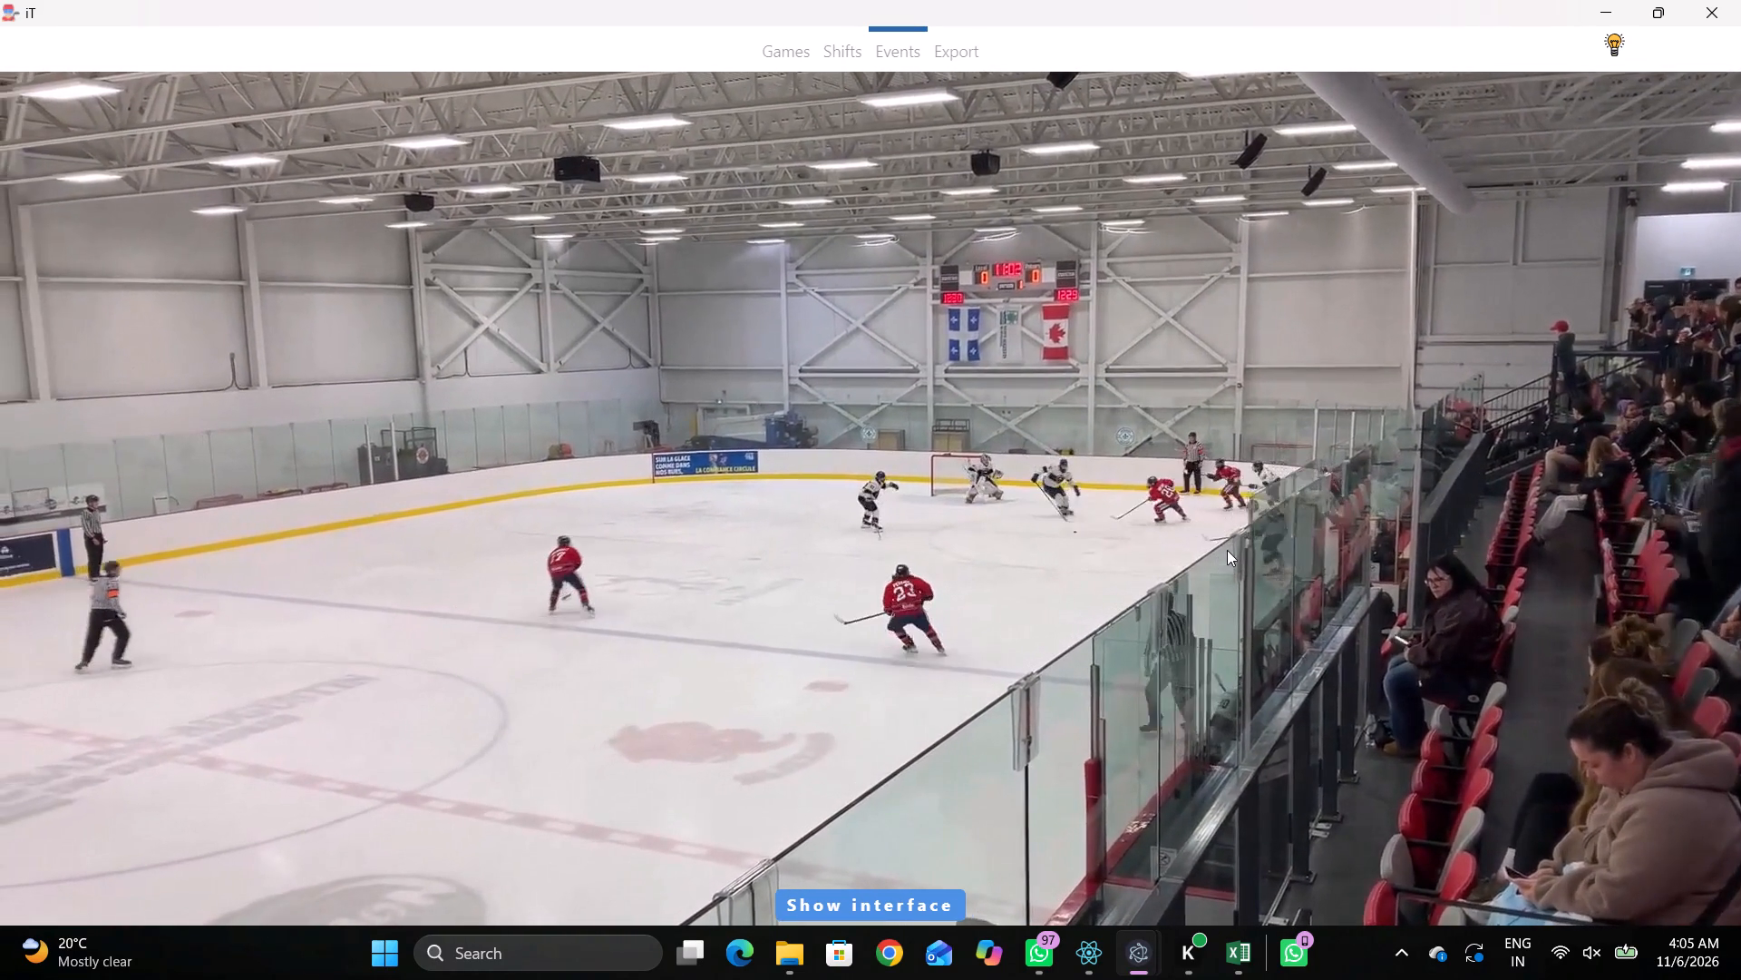
pyautogui.press('space')
pyautogui.press('space')
pyautogui.press('space')
pyautogui.press('space')
pyautogui.press('q')
pyautogui.press('q')
pyautogui.press('q')
pyautogui.rightClick(1223, 491)
pyautogui.click(1230, 504)
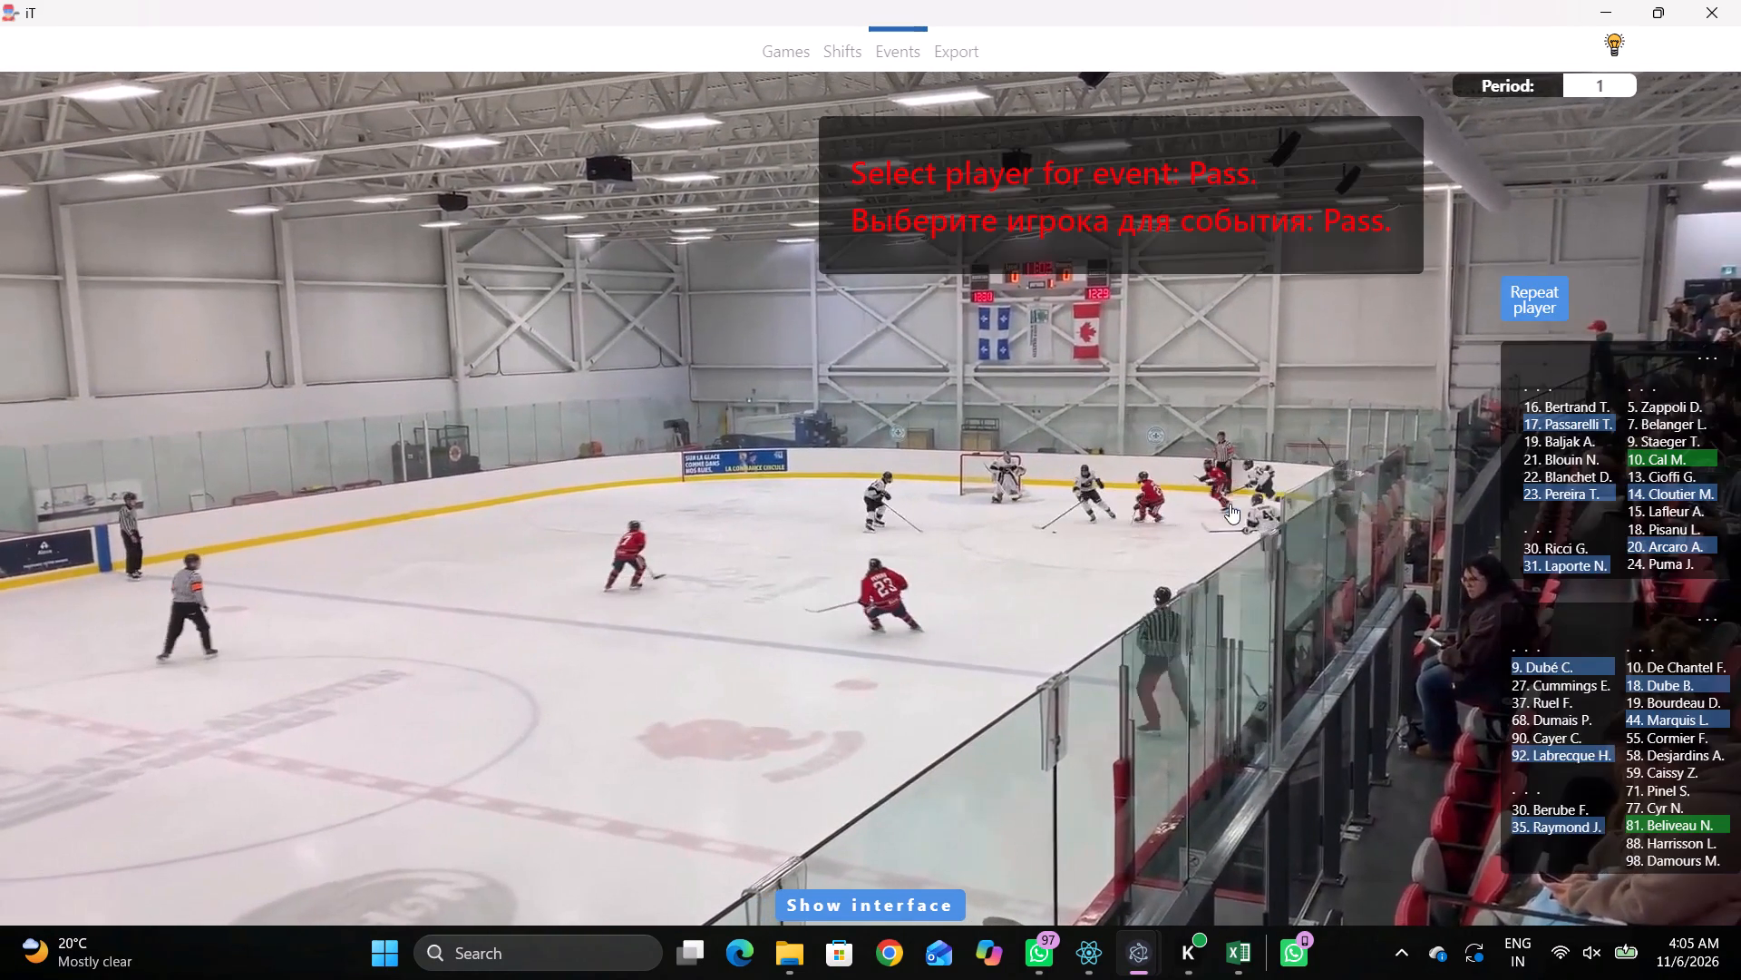
pyautogui.click(1522, 743)
pyautogui.click(1523, 755)
pyautogui.click(1250, 423)
# Record skating with the puck by away player 9 just right of the centre red line, below the centre circle.
pyautogui.press('space')
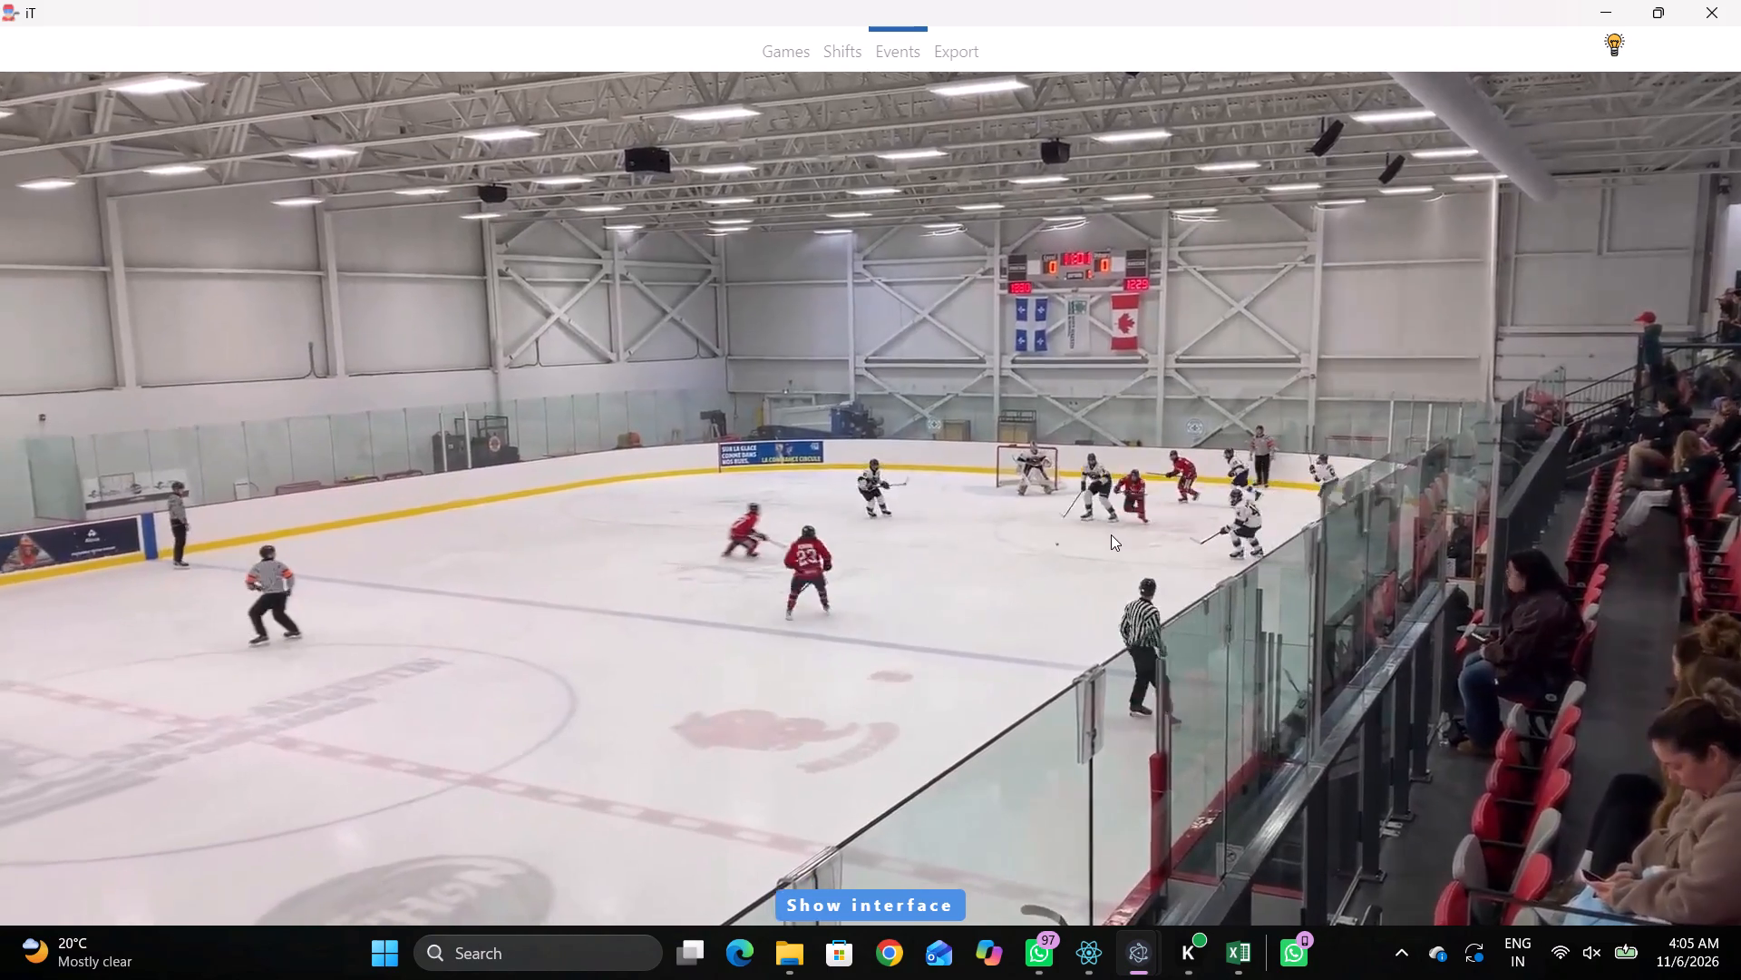
pyautogui.press('v')
pyautogui.press('space')
pyautogui.press('q')
pyautogui.rightClick(1119, 562)
pyautogui.click(1156, 583)
pyautogui.moveTo(1101, 561); pyautogui.dragTo(1089, 563, button='right')
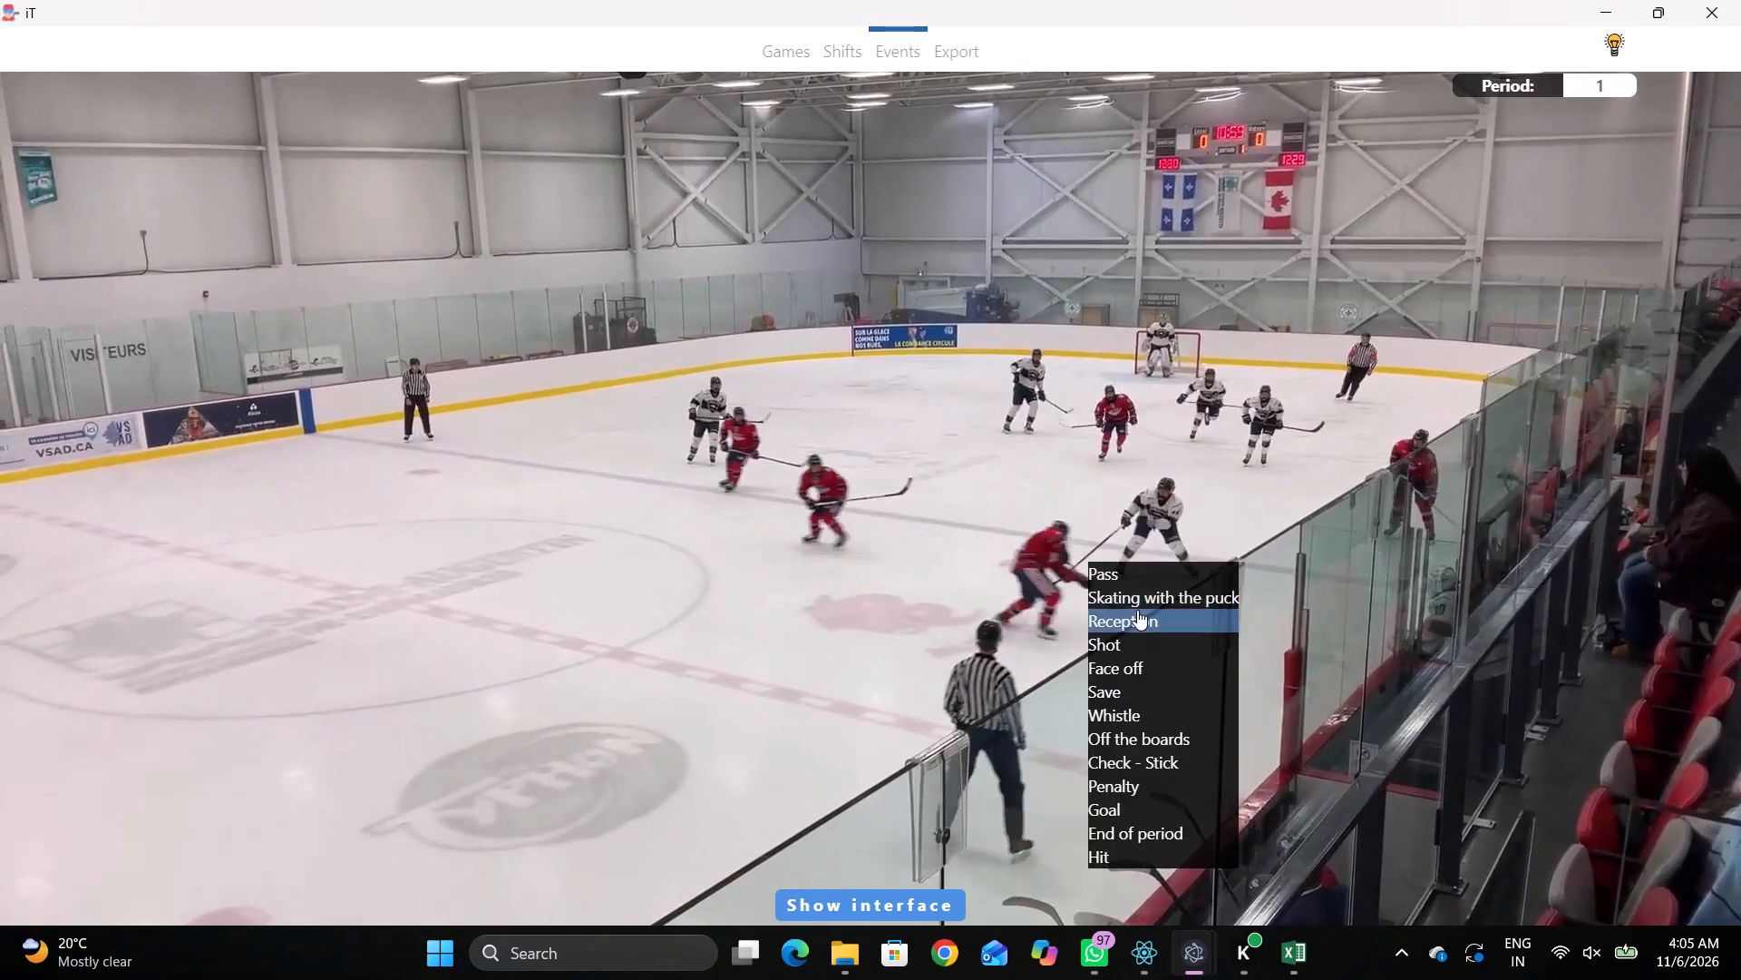
pyautogui.click(1137, 610)
pyautogui.moveTo(1152, 476); pyautogui.dragTo(1170, 492, button='right')
pyautogui.click(1261, 537)
pyautogui.click(1534, 667)
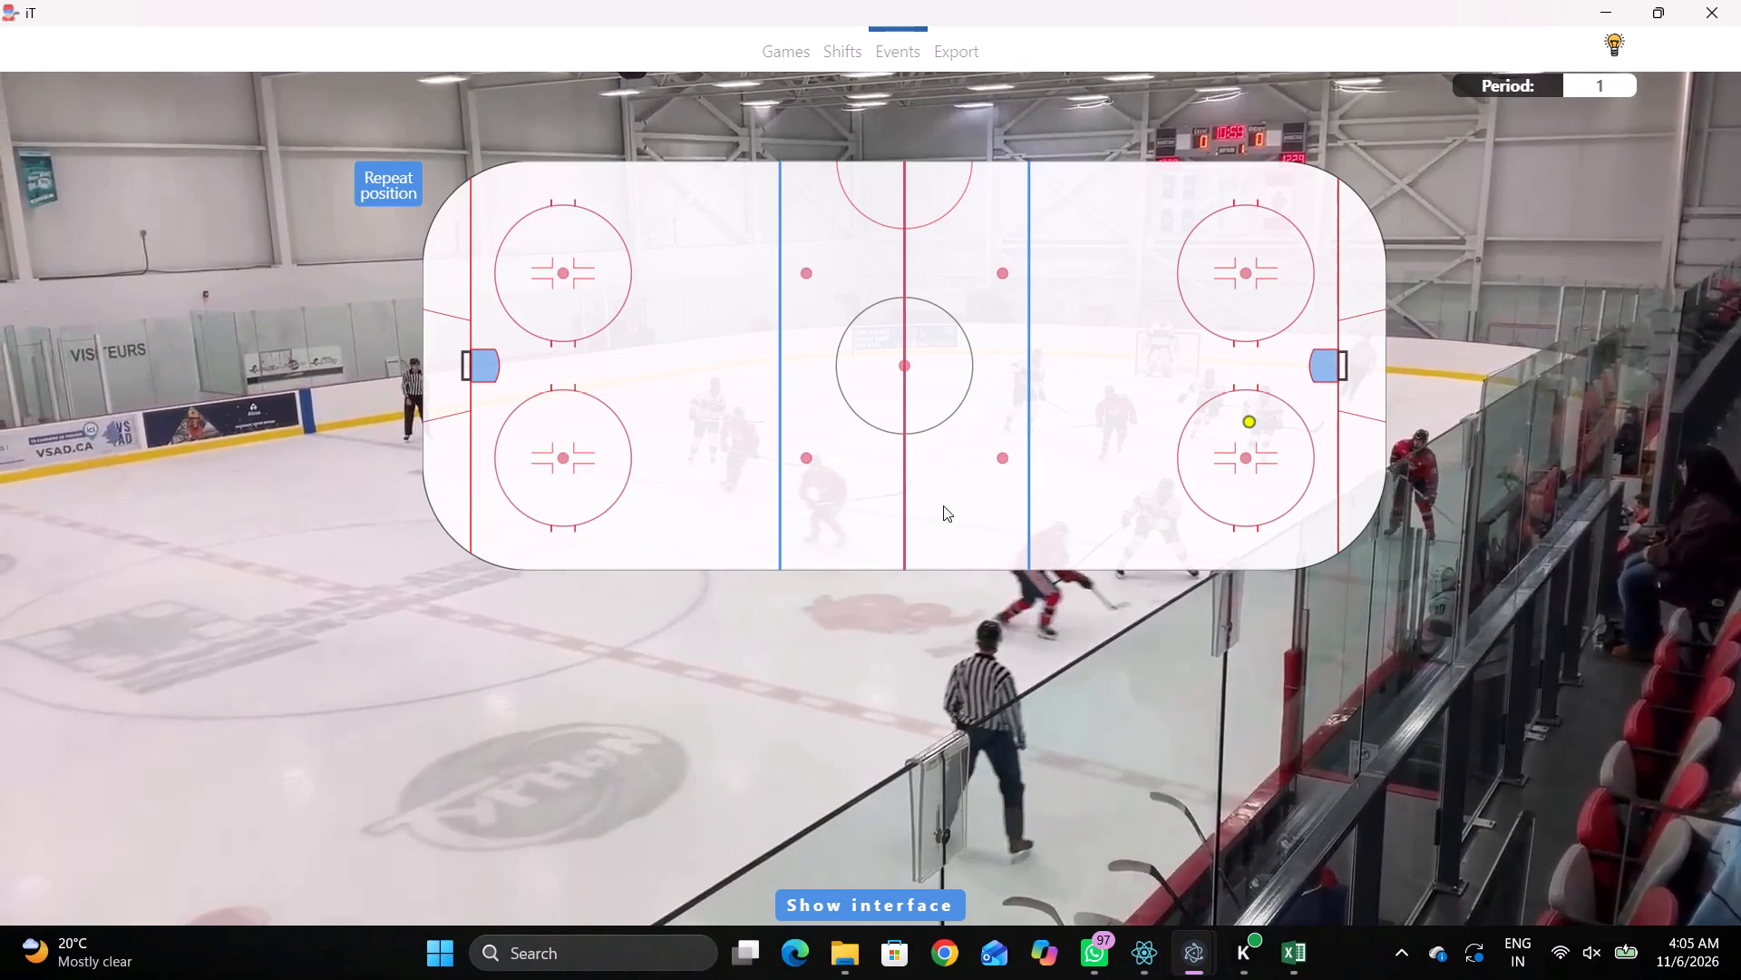
pyautogui.click(923, 489)
# Change the player of the latest skating-with-the-puck event, at 00:11:40, to home player 23.
pyautogui.press('space')
pyautogui.press('space')
pyautogui.press('space')
pyautogui.press('space')
pyautogui.press('q')
pyautogui.press('q')
pyautogui.hotkey('shift', 'd')
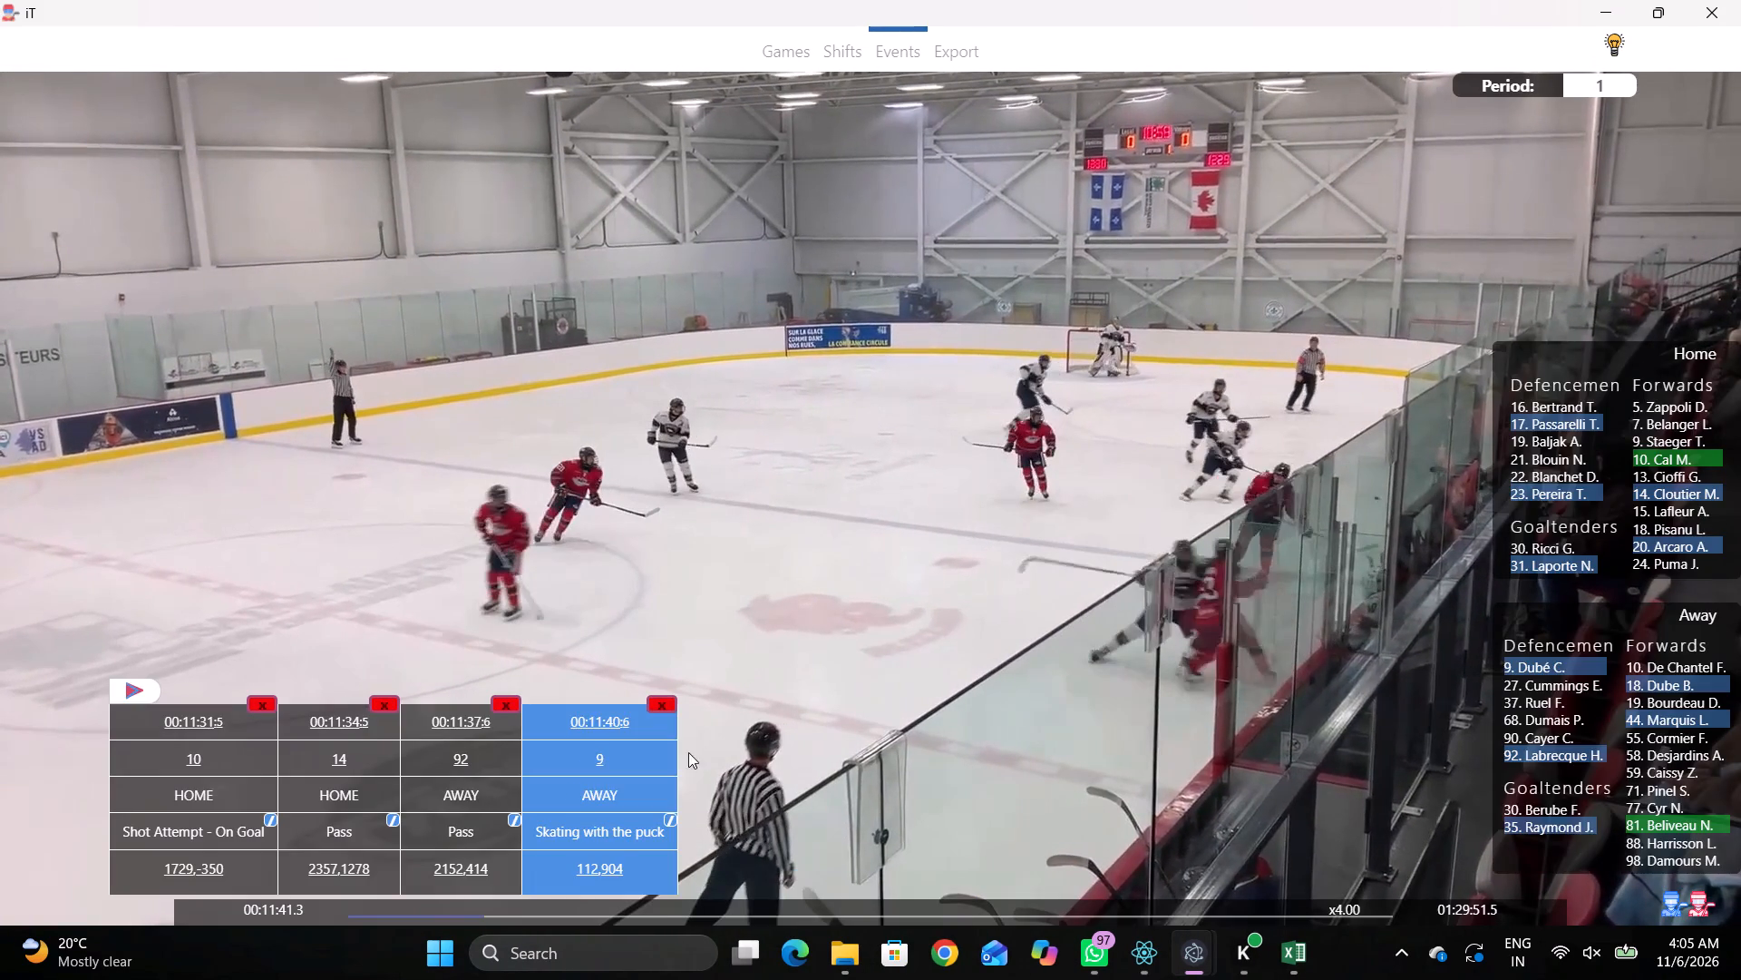
pyautogui.click(550, 753)
pyautogui.moveTo(1168, 514); pyautogui.dragTo(1172, 522)
pyautogui.press('q')
pyautogui.press('q')
pyautogui.press('q')
pyautogui.press('q')
pyautogui.press('q')
pyautogui.press('q')
pyautogui.press('q')
pyautogui.press('q')
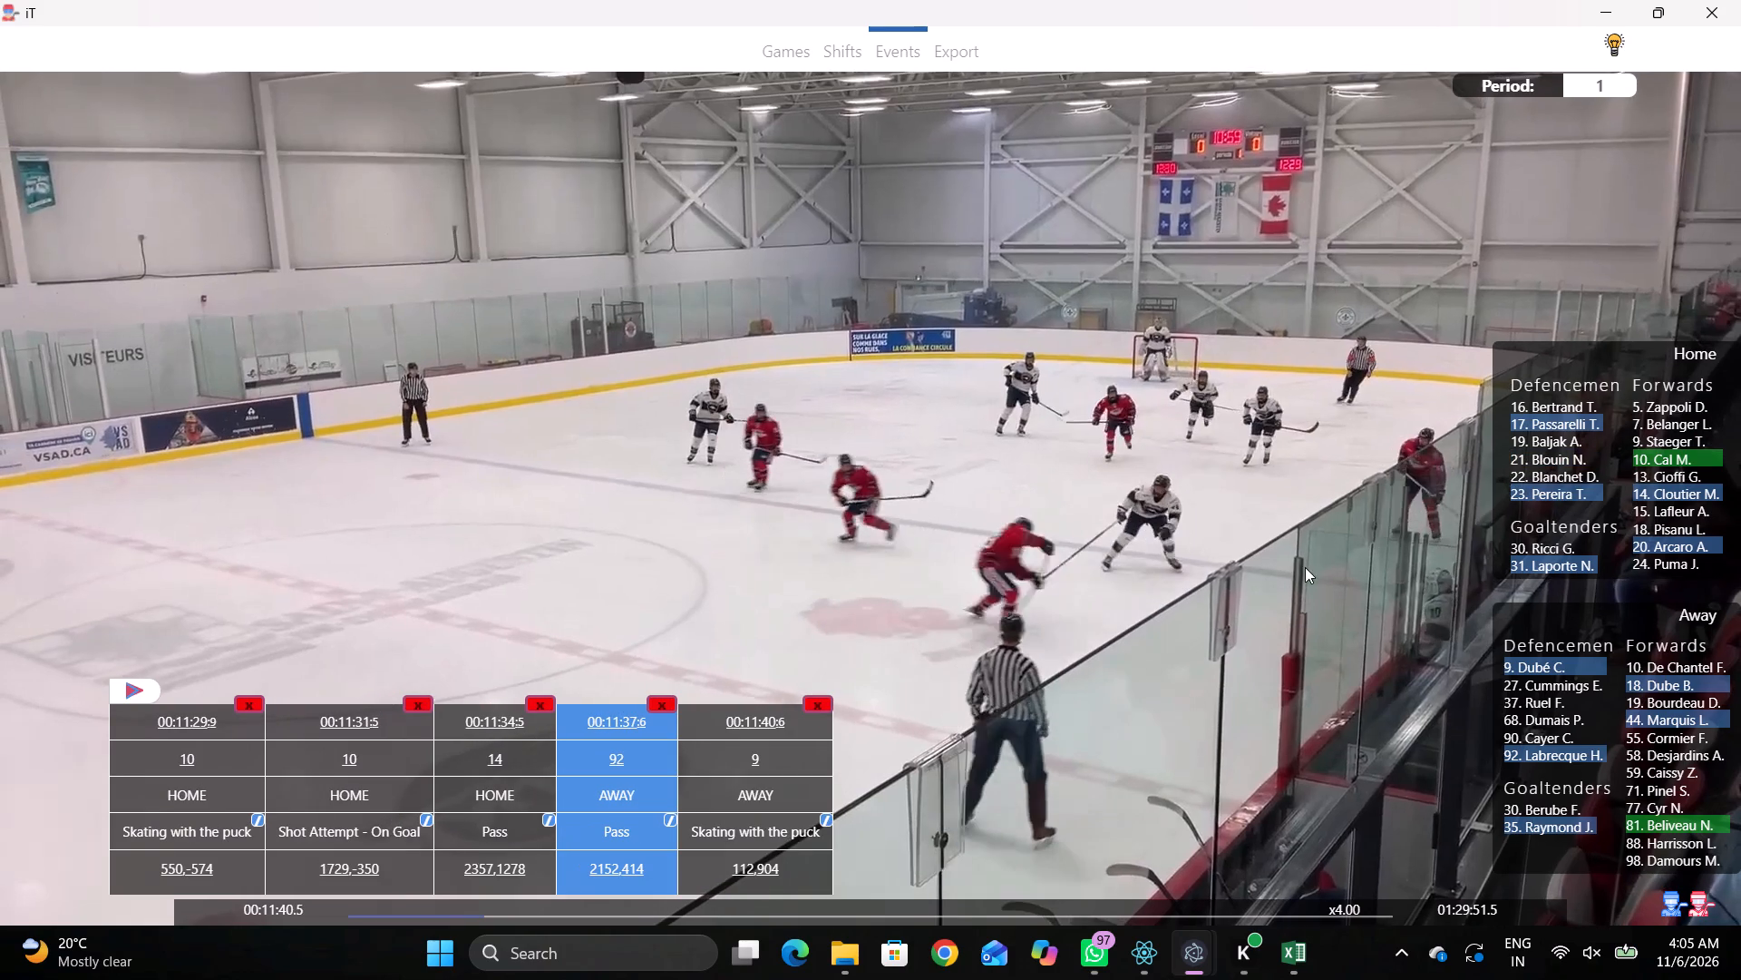
pyautogui.press('q')
pyautogui.press('q')
pyautogui.press('q')
pyautogui.press('q')
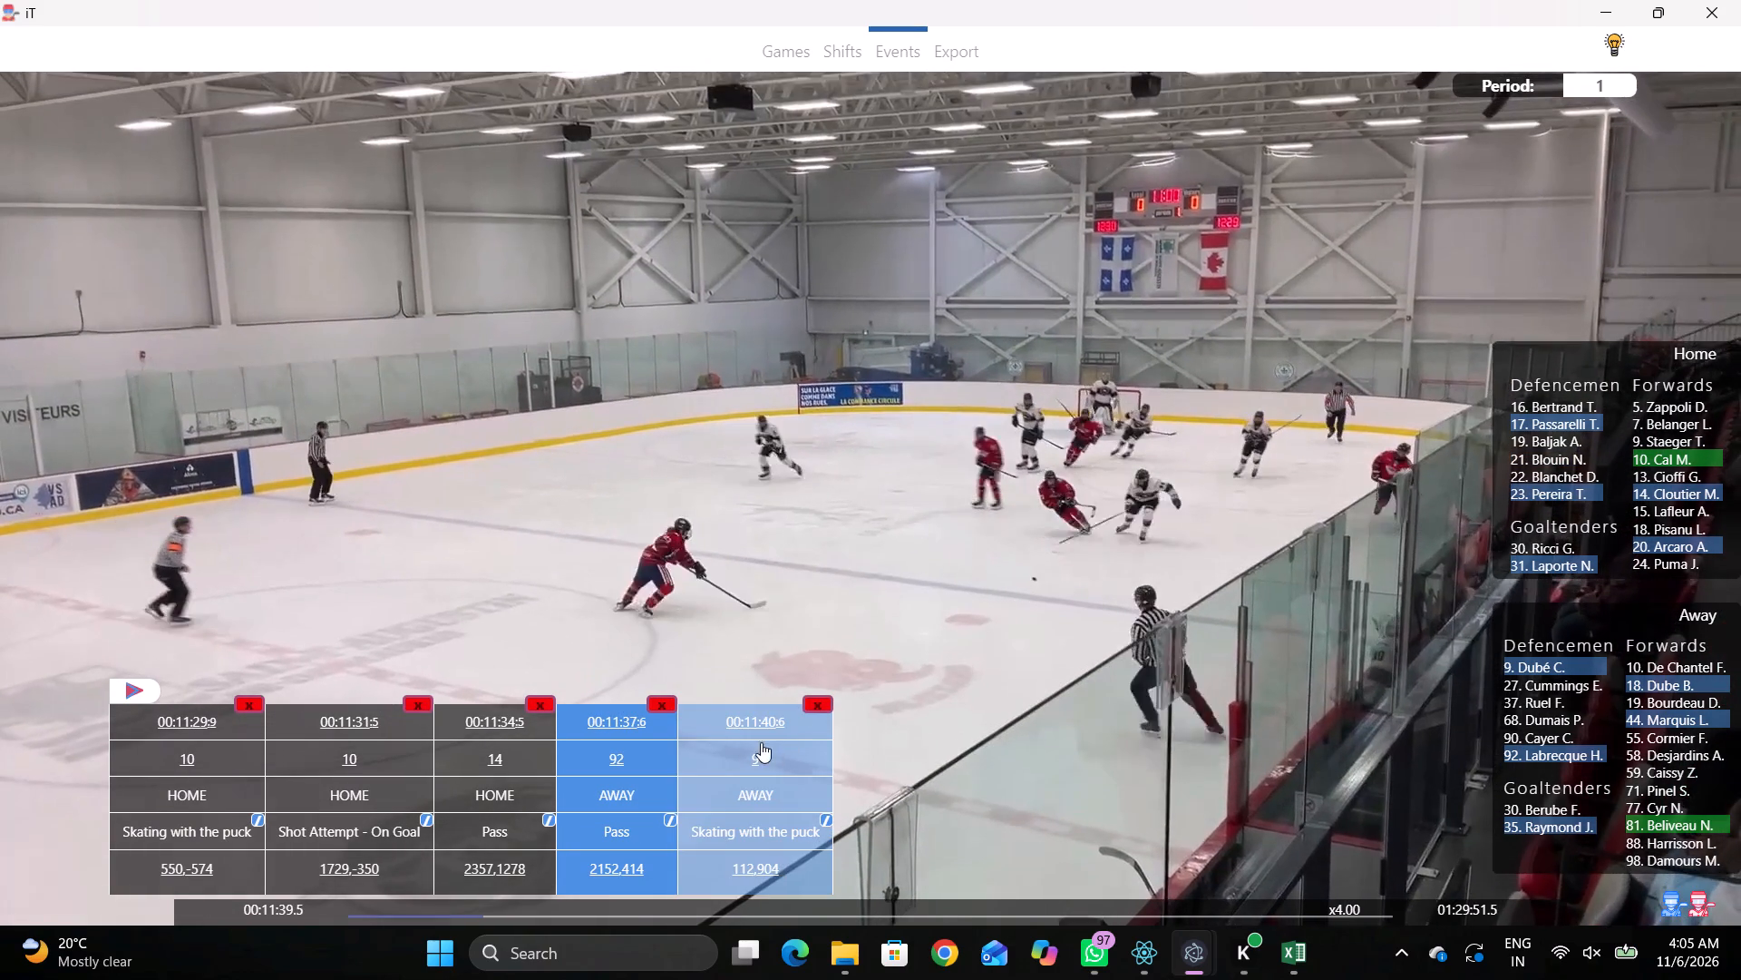
pyautogui.click(761, 742)
pyautogui.click(1543, 501)
pyautogui.hotkey('shift', 'd')
# Record a pass by the repeated last player just right of the centre red line, near the lower boards.
pyautogui.press('space')
pyautogui.press('space')
pyautogui.rightClick(1313, 384)
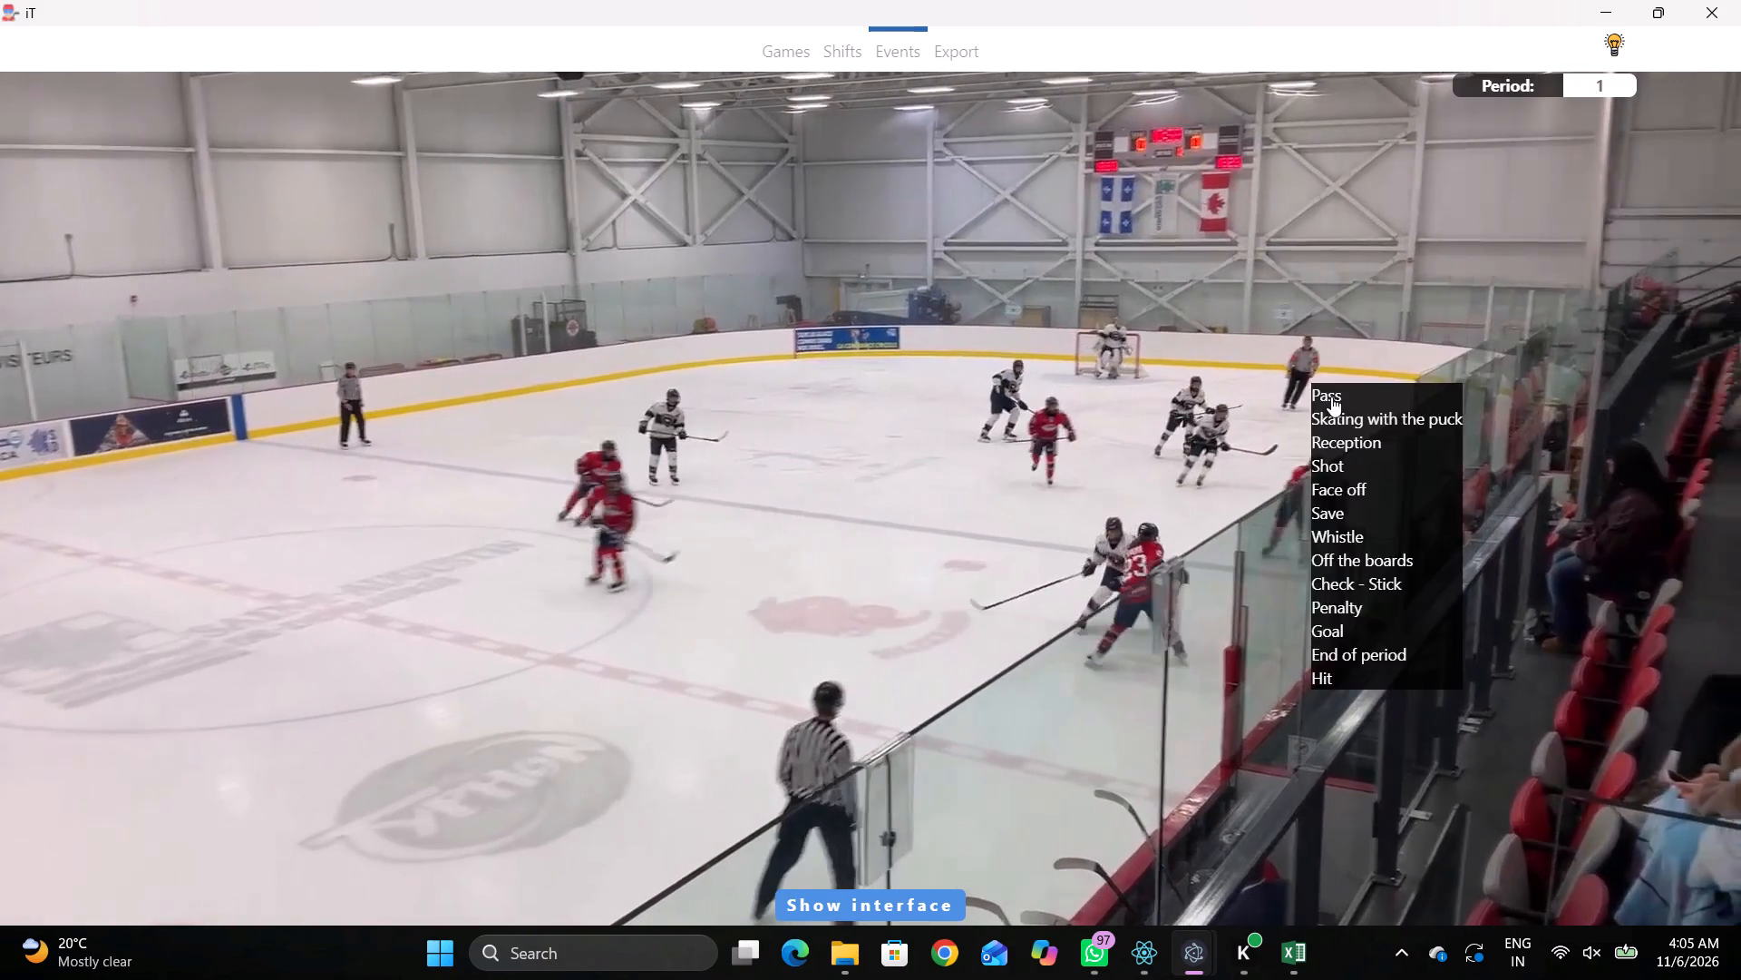
pyautogui.click(1331, 397)
pyautogui.click(1510, 324)
pyautogui.click(1555, 306)
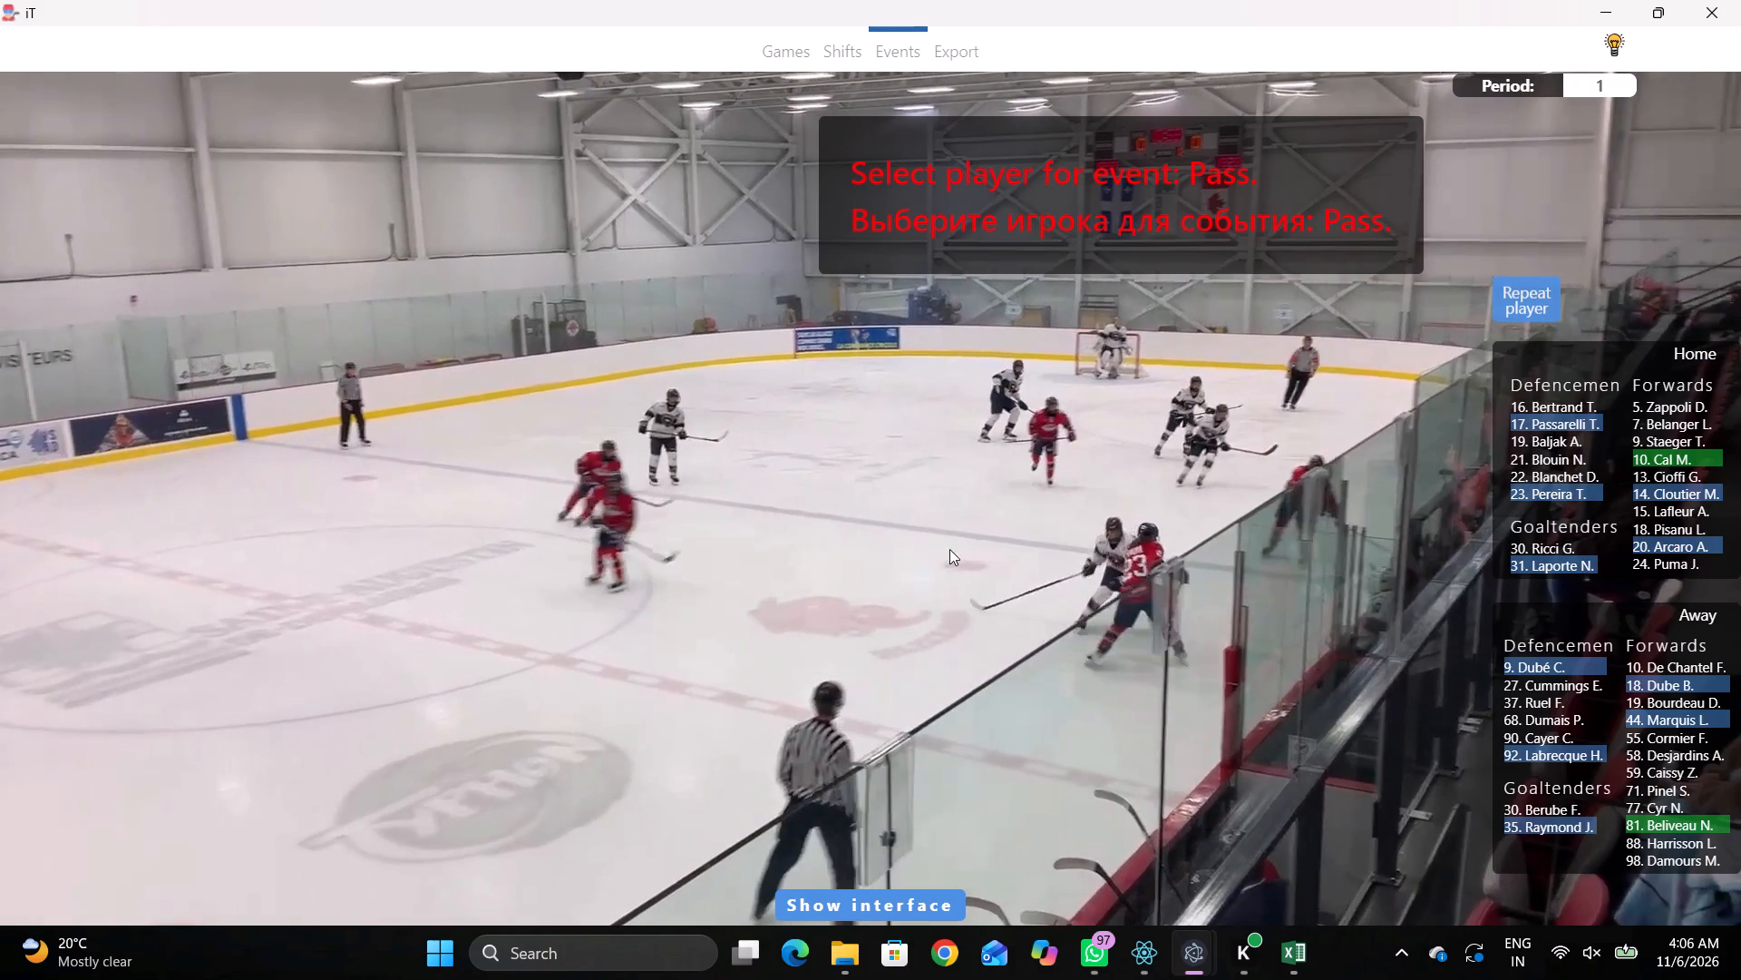
pyautogui.moveTo(949, 546); pyautogui.dragTo(954, 531)
# Record a hit taken by away player 44 and drawn by home player 23, just right of the right blue line near the lower boards.
pyautogui.press('space')
pyautogui.press('space')
pyautogui.press('space')
pyautogui.press('space')
pyautogui.write('q')
pyautogui.press('q')
pyautogui.press('q')
pyautogui.press('q')
pyautogui.press('q')
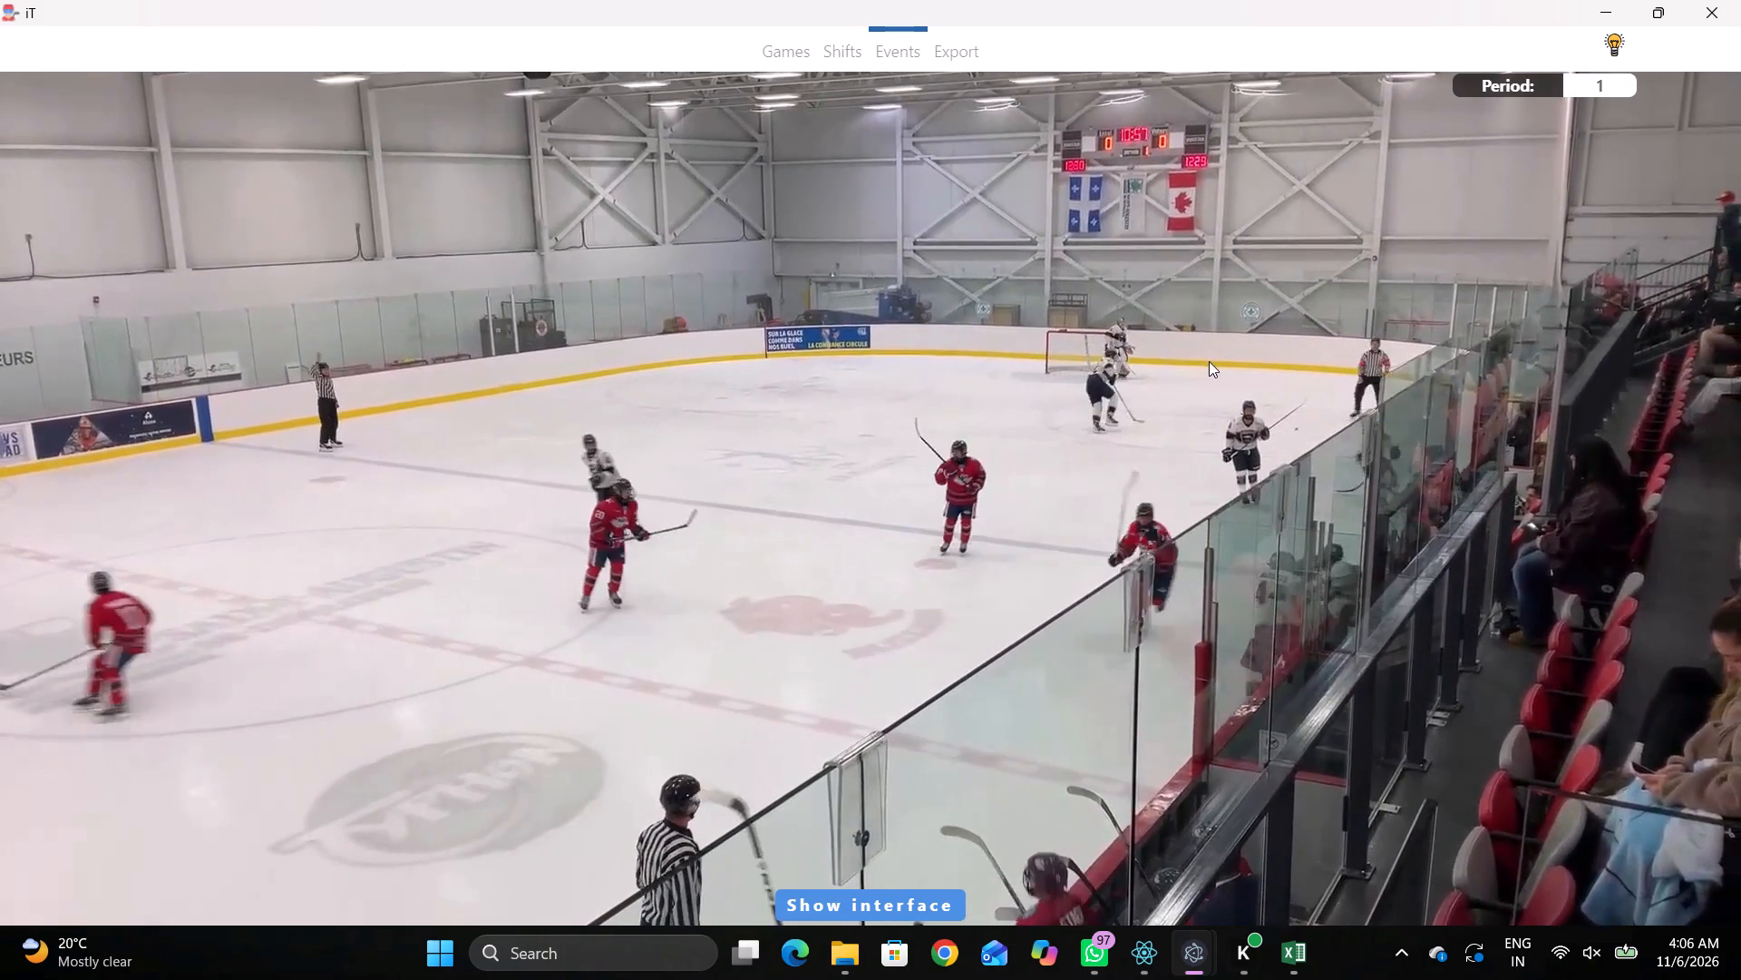
pyautogui.moveTo(1204, 352); pyautogui.dragTo(1219, 358, button='right')
pyautogui.click(1248, 661)
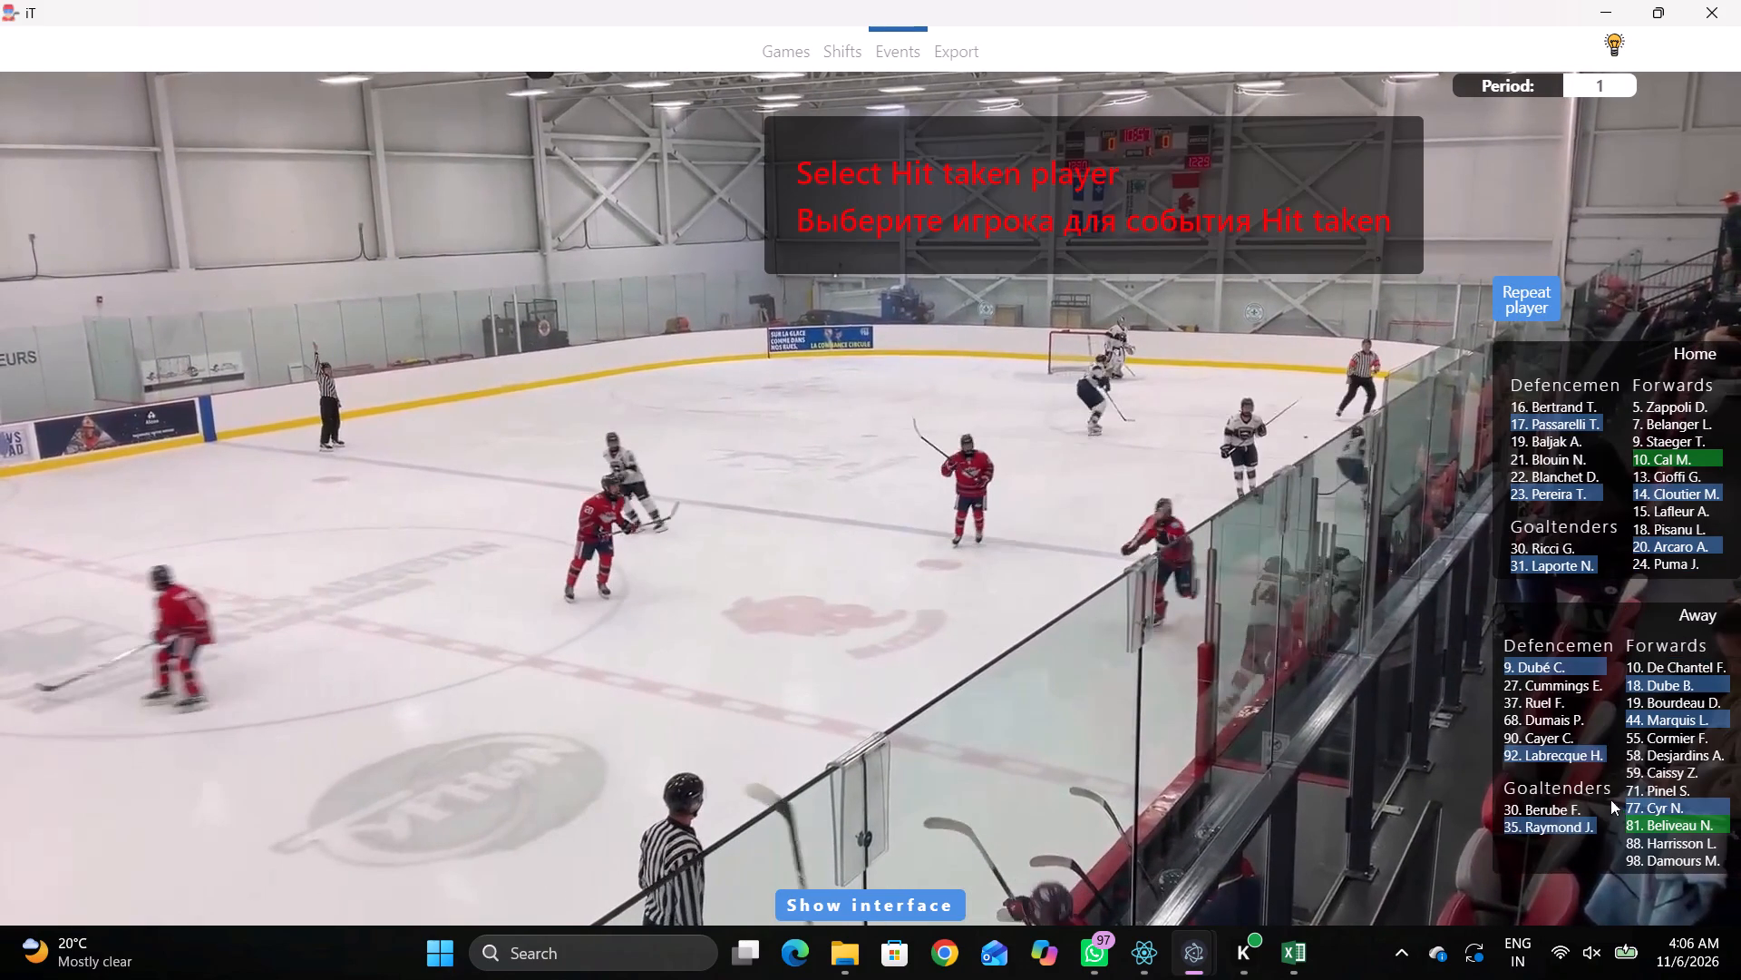
pyautogui.click(1658, 715)
pyautogui.click(1525, 484)
pyautogui.click(1562, 491)
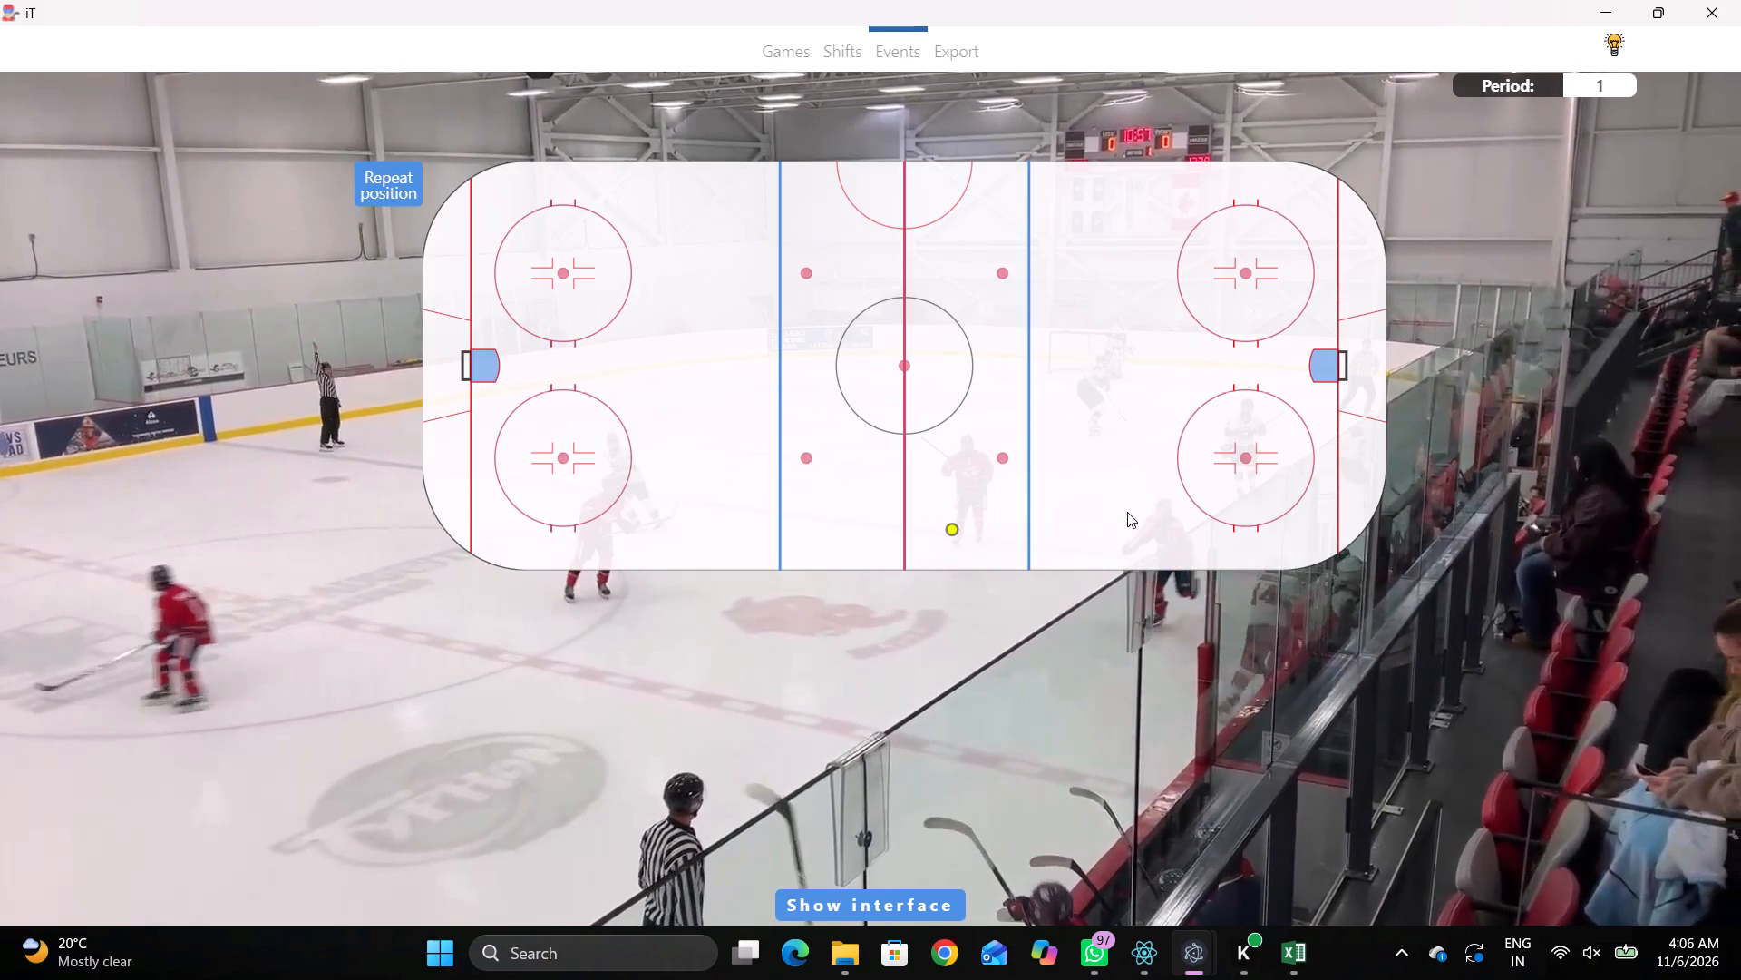
pyautogui.click(1040, 530)
# Record skating with the puck by away player 92 behind the right goal, slightly below the net.
pyautogui.press('space')
pyautogui.press('space')
pyautogui.press('space')
pyautogui.press('space')
pyautogui.press('space')
pyautogui.press('space')
pyautogui.press('space')
pyautogui.press('space')
pyautogui.rightClick(1172, 426)
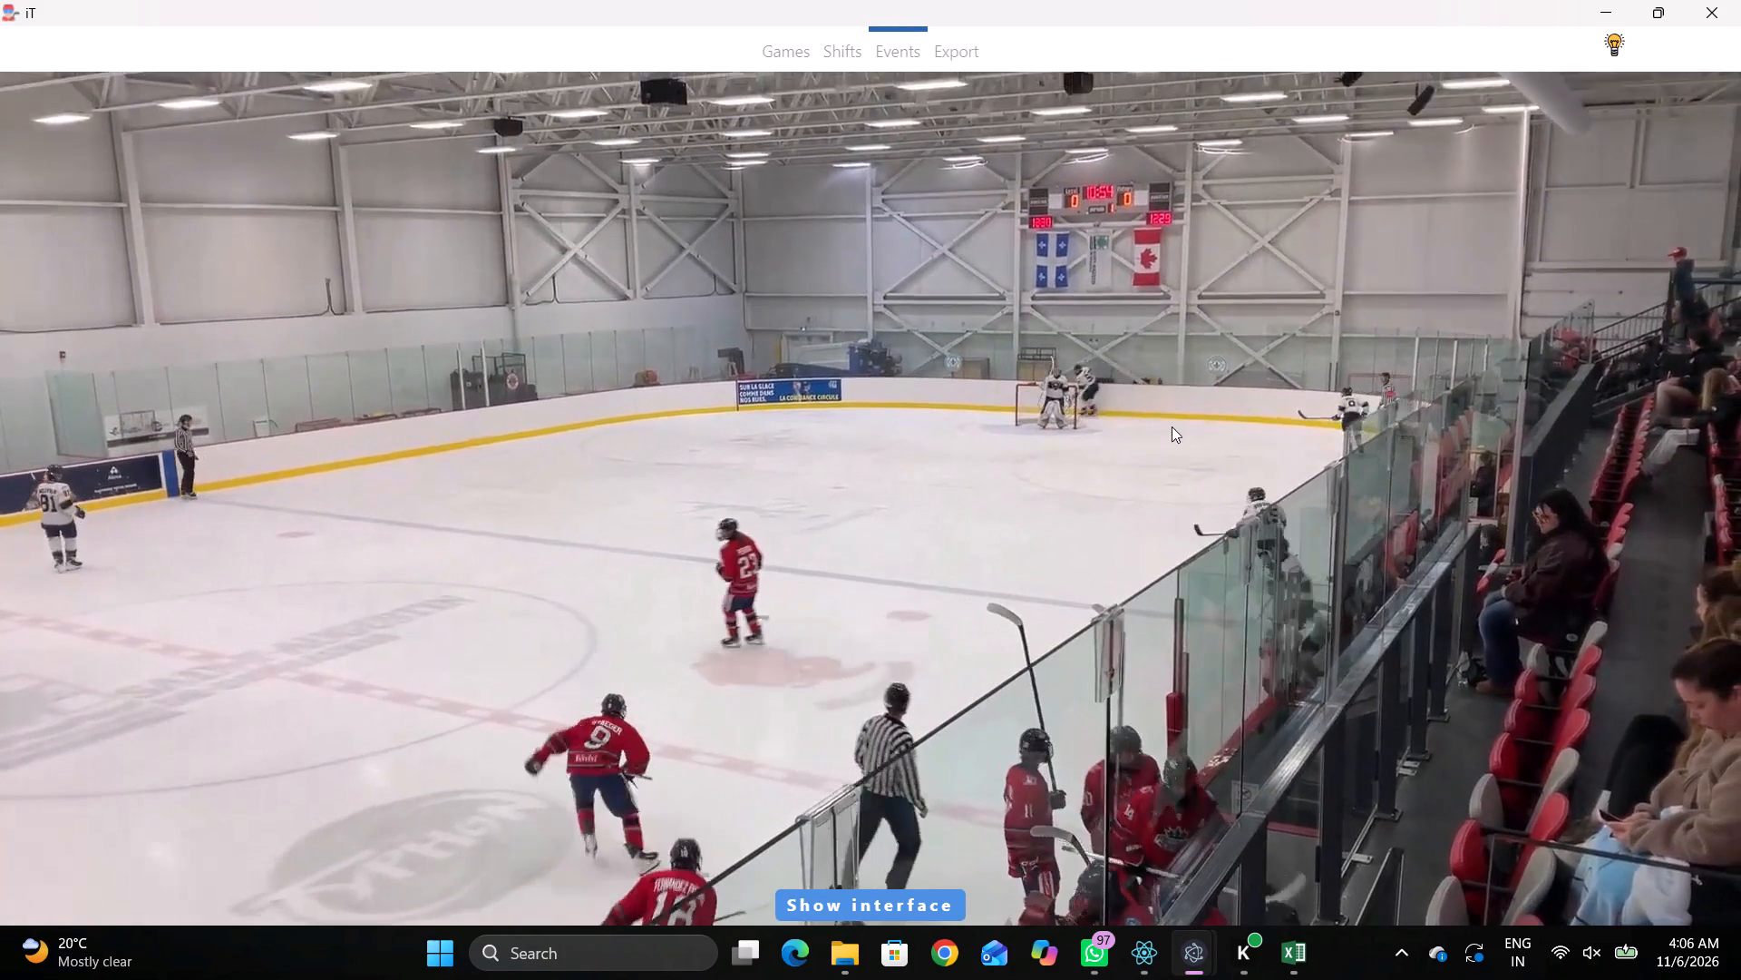
pyautogui.click(1239, 486)
pyautogui.rightClick(1208, 448)
pyautogui.click(1302, 491)
pyautogui.doubleClick(1521, 741)
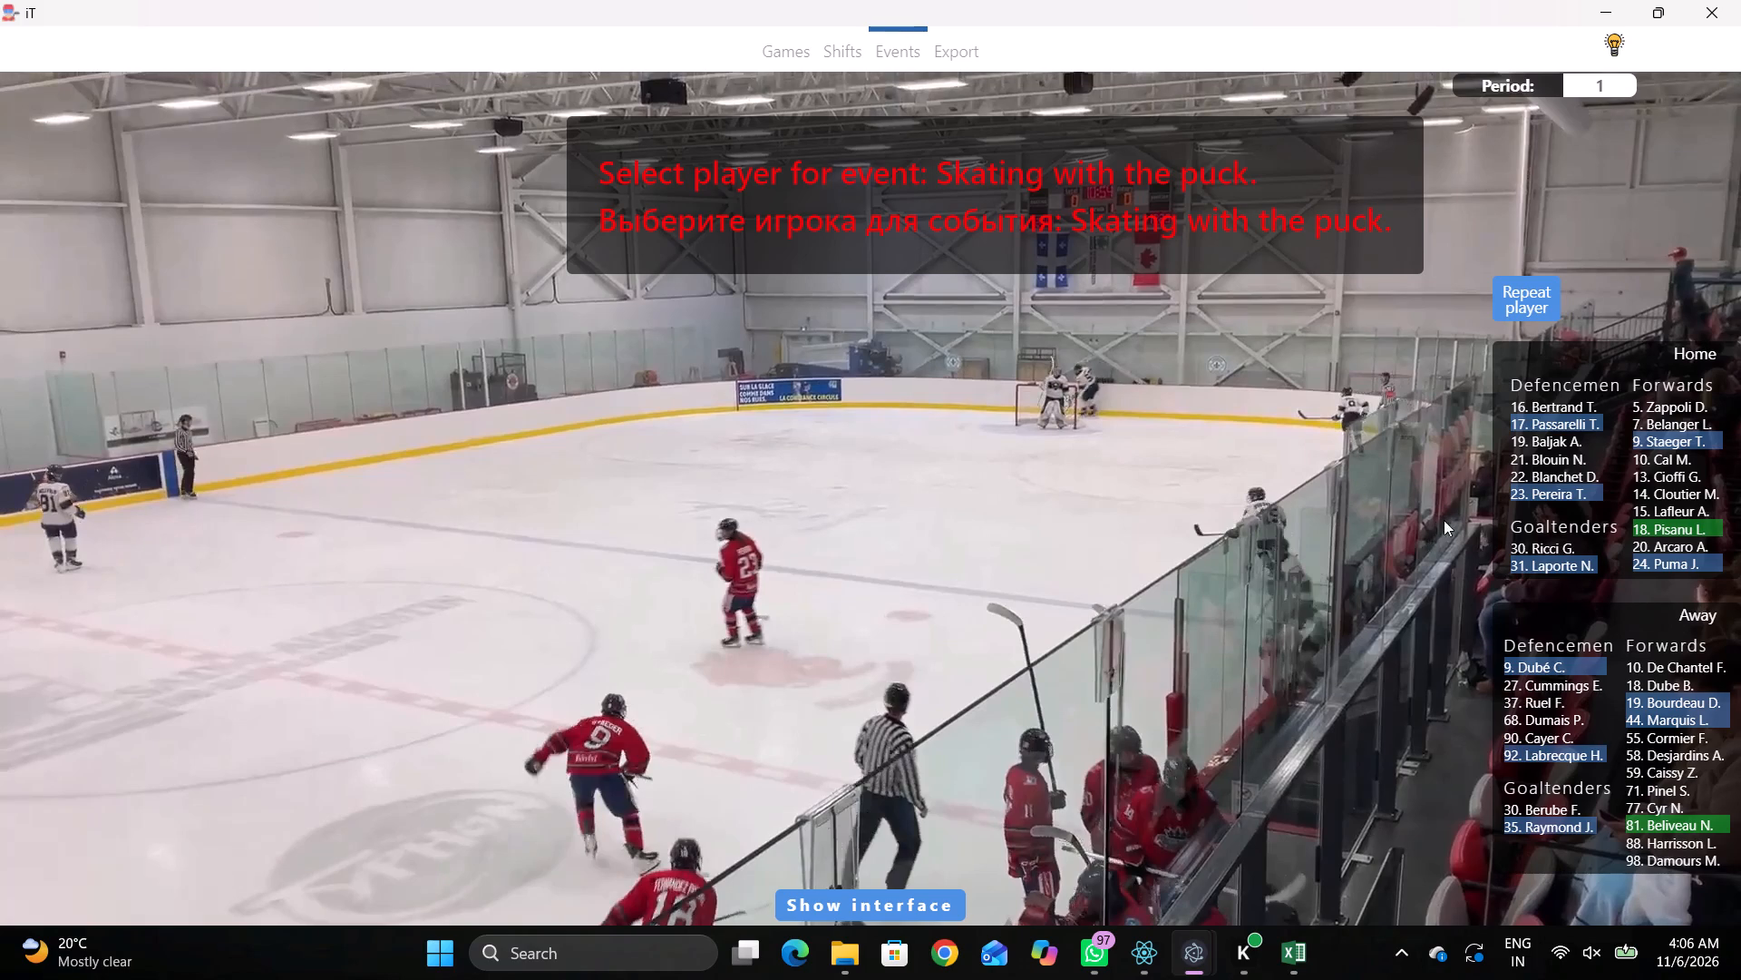
pyautogui.click(1531, 758)
pyautogui.click(1365, 384)
# Record a pass by away player 92 just left of the upper-right faceoff circle, slightly below its dot's level.
pyautogui.write('r')
pyautogui.press('space')
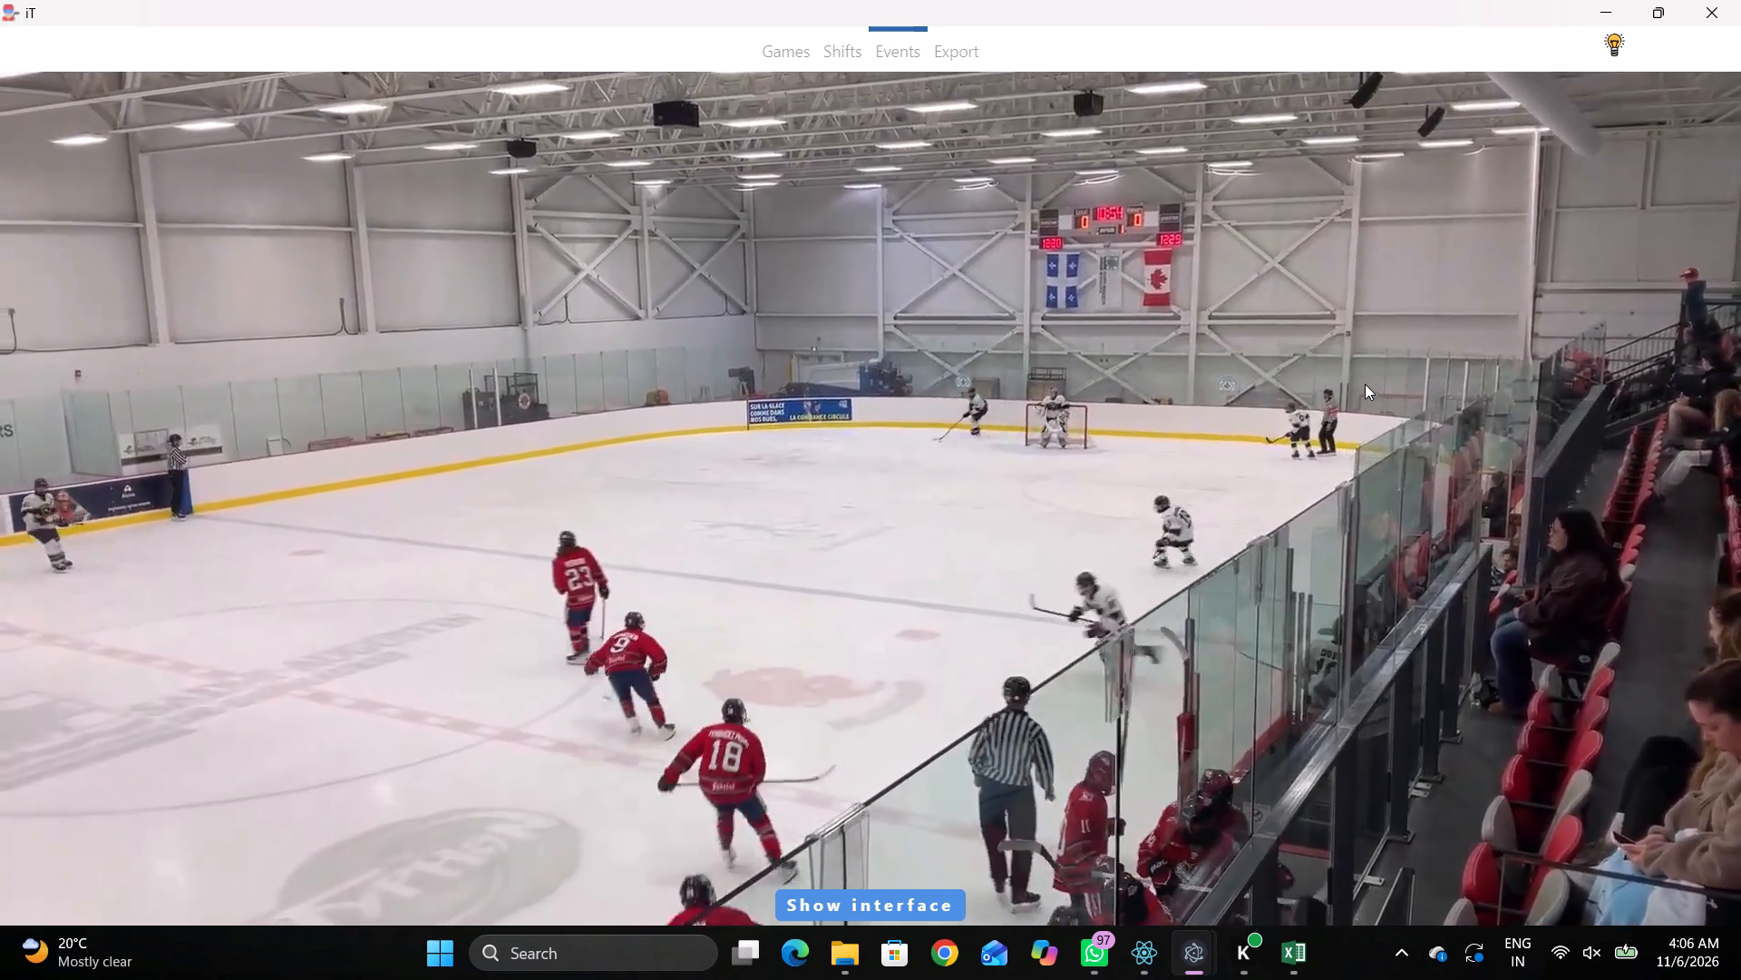
pyautogui.press('space')
pyautogui.press('space')
pyautogui.press('space')
pyautogui.write('qq')
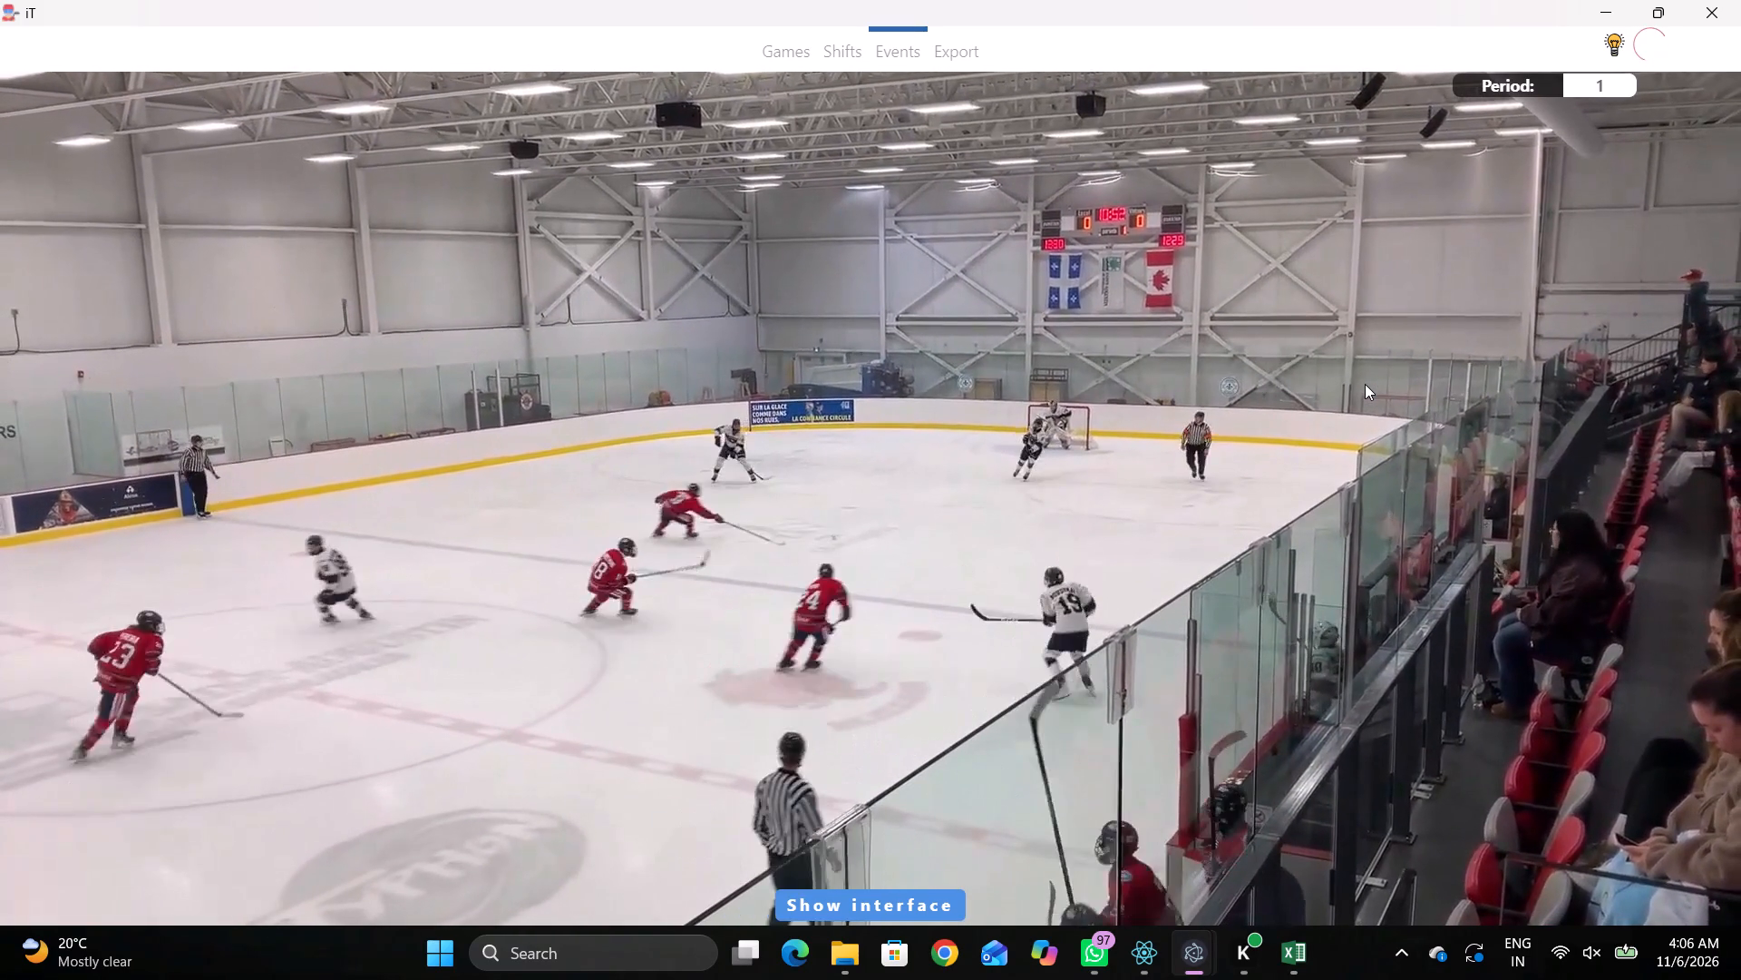
pyautogui.write('qq')
pyautogui.moveTo(1360, 318); pyautogui.dragTo(1370, 329, button='right')
pyautogui.click(1379, 340)
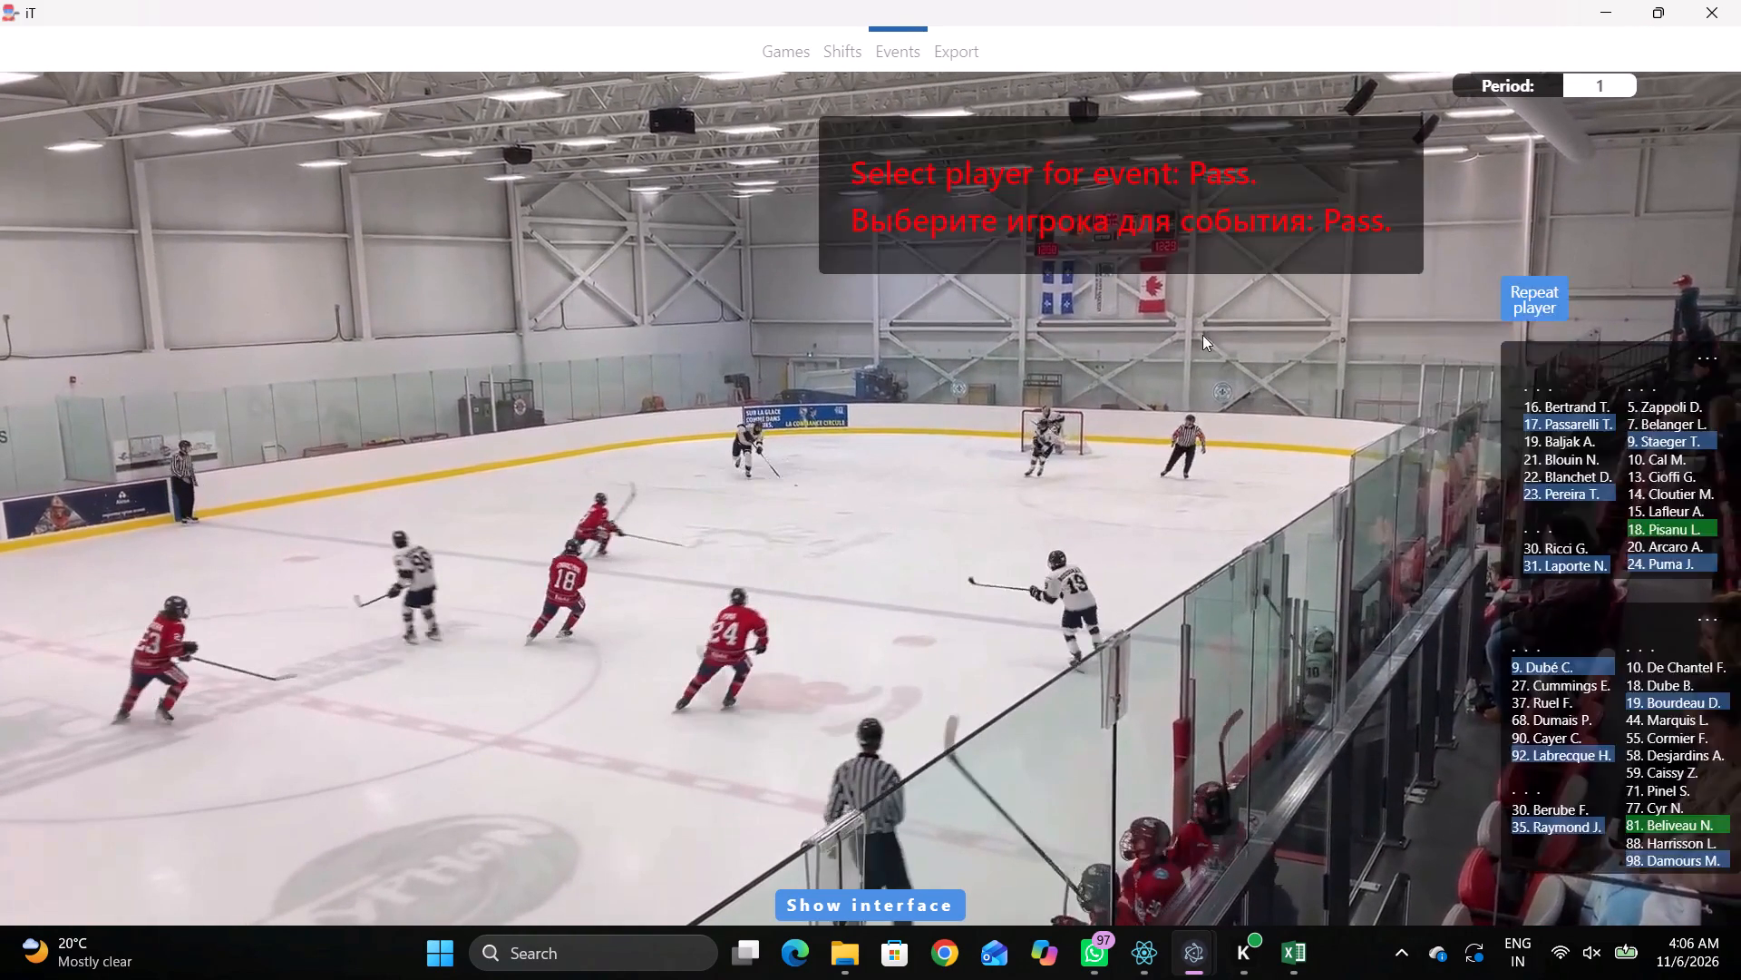
pyautogui.moveTo(1156, 332); pyautogui.dragTo(1131, 334, button='right')
pyautogui.click(1154, 351)
pyautogui.click(1544, 305)
pyautogui.click(1152, 302)
# Return to the latest pass at 00:11:47 and record a pass by home player 24 at the lower neutral-zone dot beside the right blue line.
pyautogui.press('space')
pyautogui.press('space')
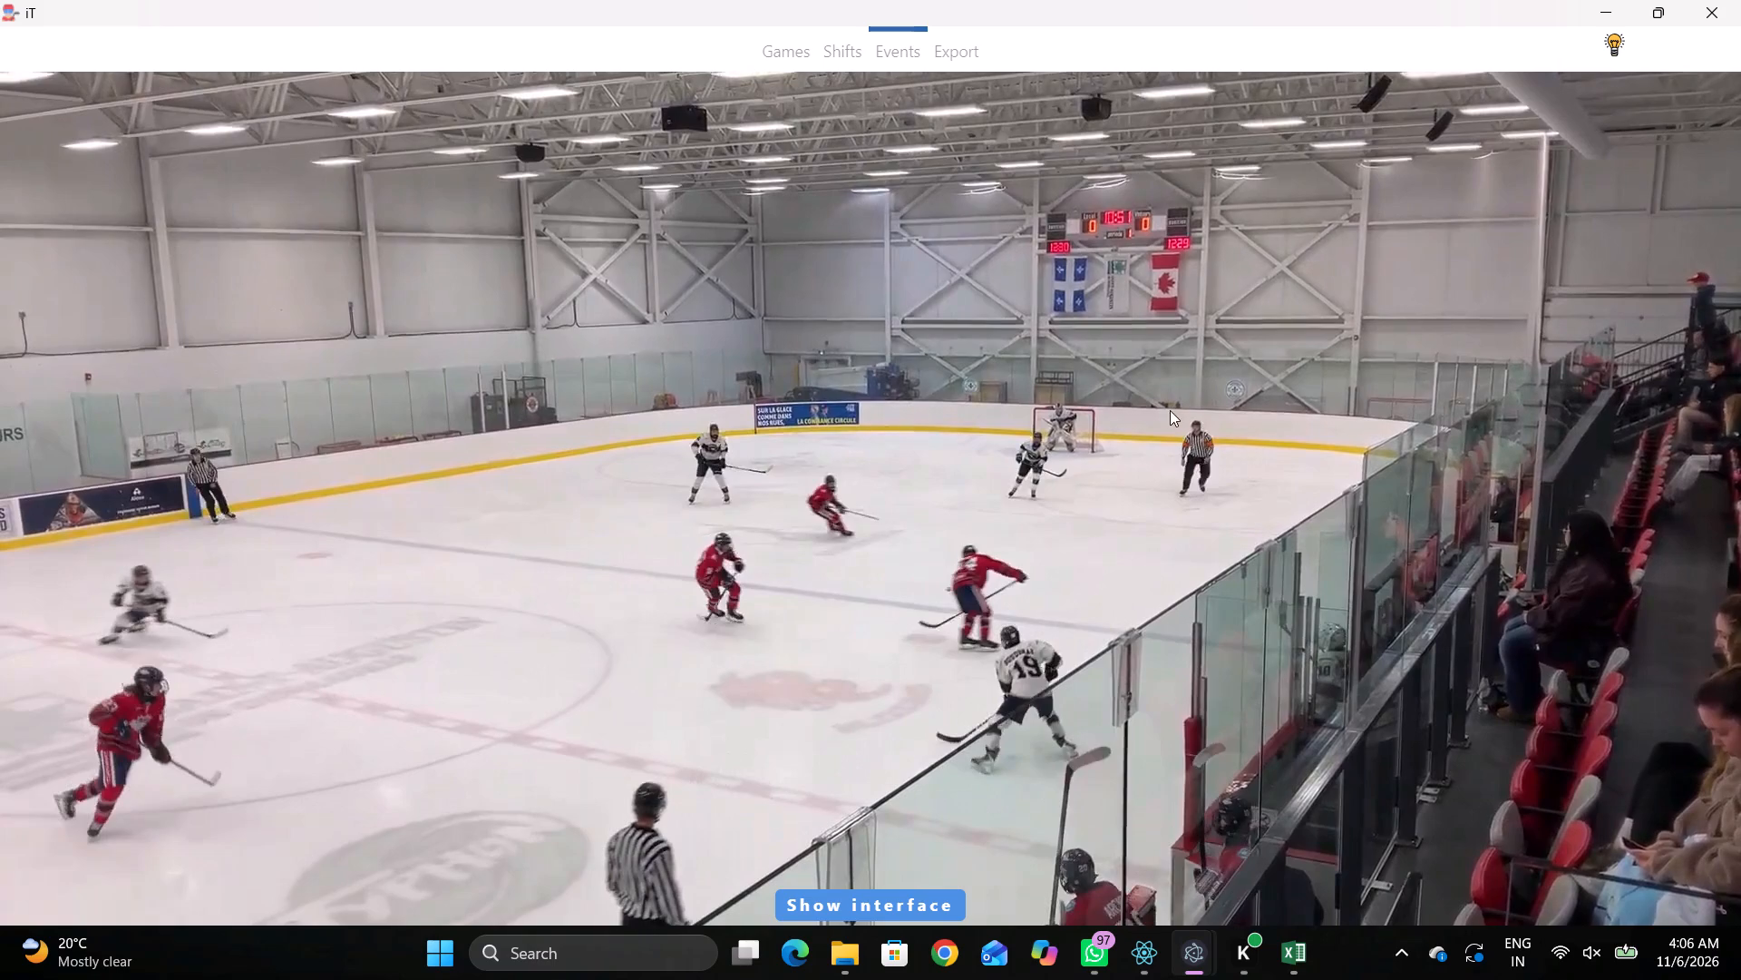
pyautogui.press('space')
pyautogui.press('space')
pyautogui.press('space')
pyautogui.press('space')
pyautogui.press('space')
pyautogui.press('space')
pyautogui.press('space')
pyautogui.press('space')
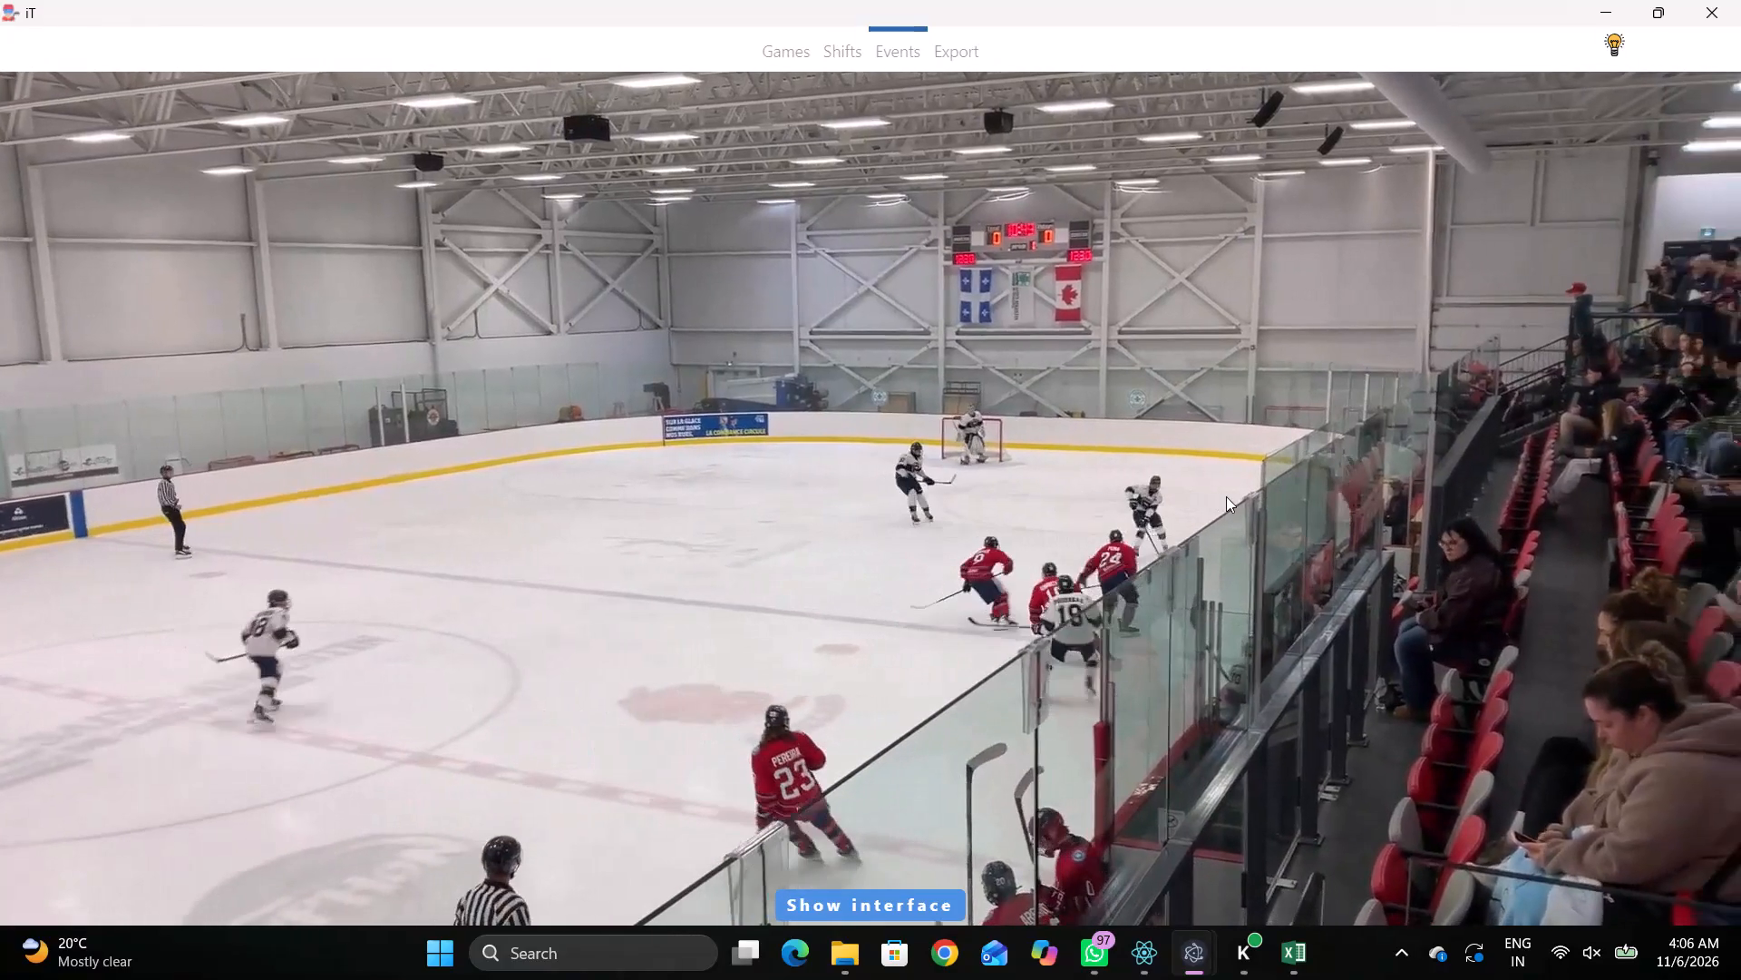
pyautogui.hotkey('shift', 'd')
pyautogui.click(586, 719)
pyautogui.press('space')
pyautogui.press('space')
pyautogui.press('q')
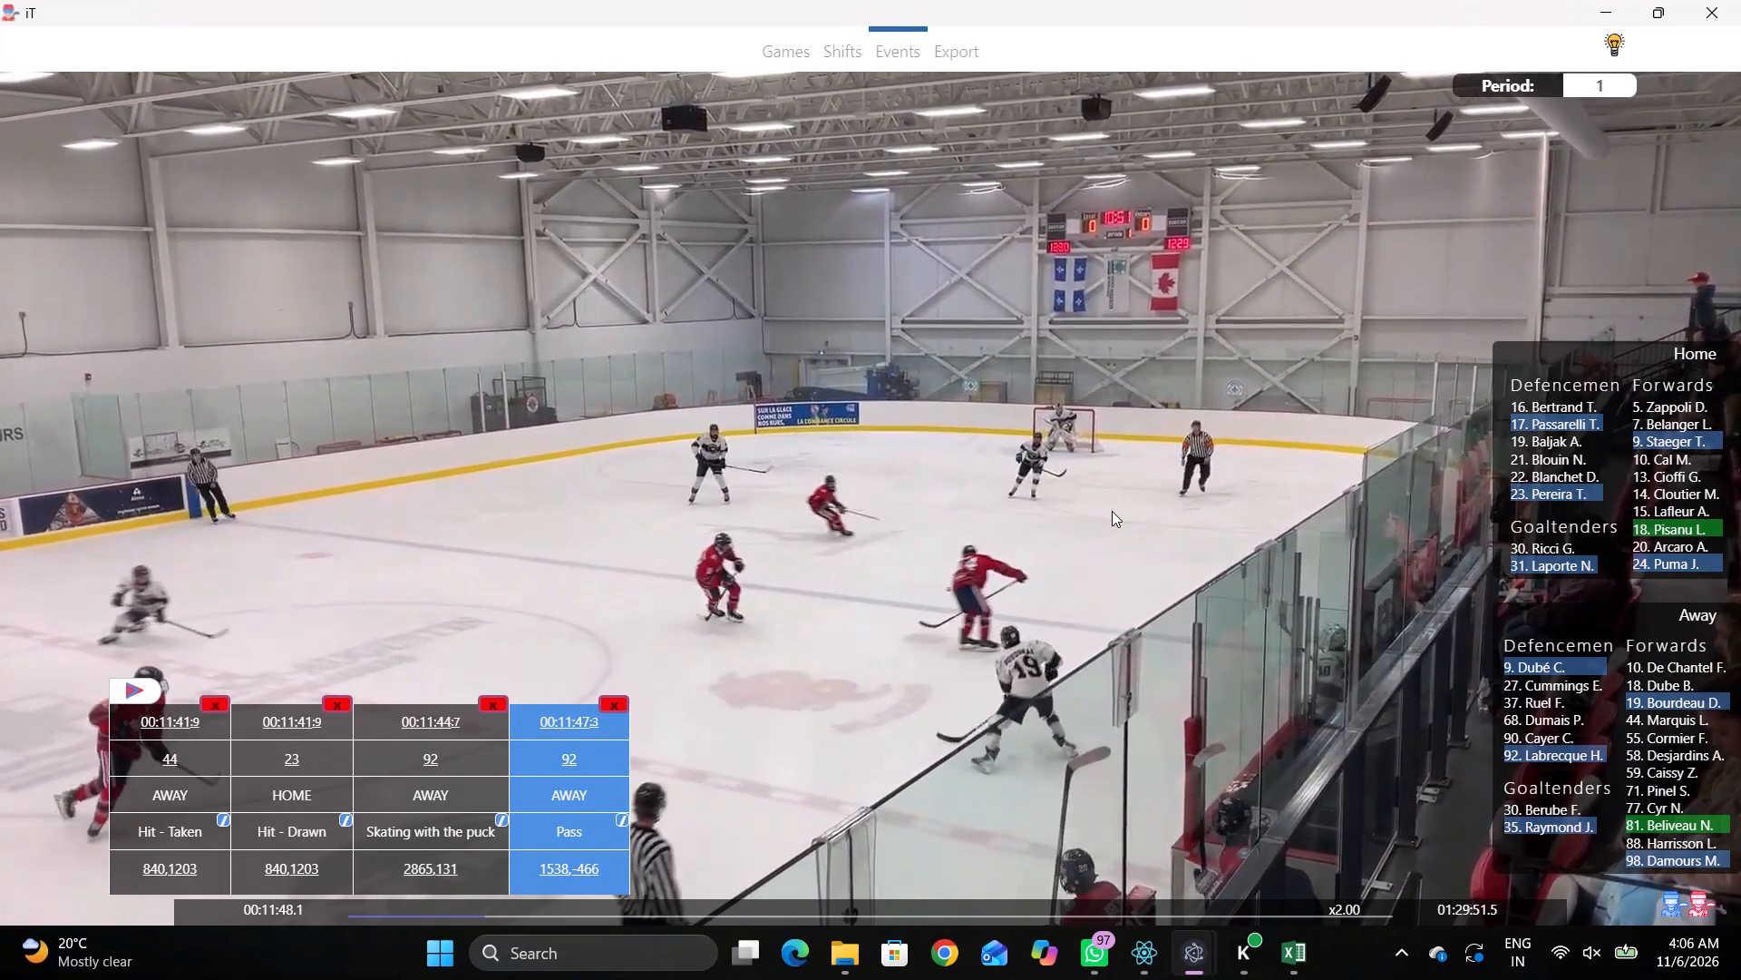
pyautogui.press('q')
pyautogui.rightClick(1112, 511)
pyautogui.press('q')
pyautogui.click(1126, 524)
pyautogui.rightClick(1124, 524)
pyautogui.click(1137, 535)
pyautogui.click(1652, 563)
pyautogui.click(1007, 453)
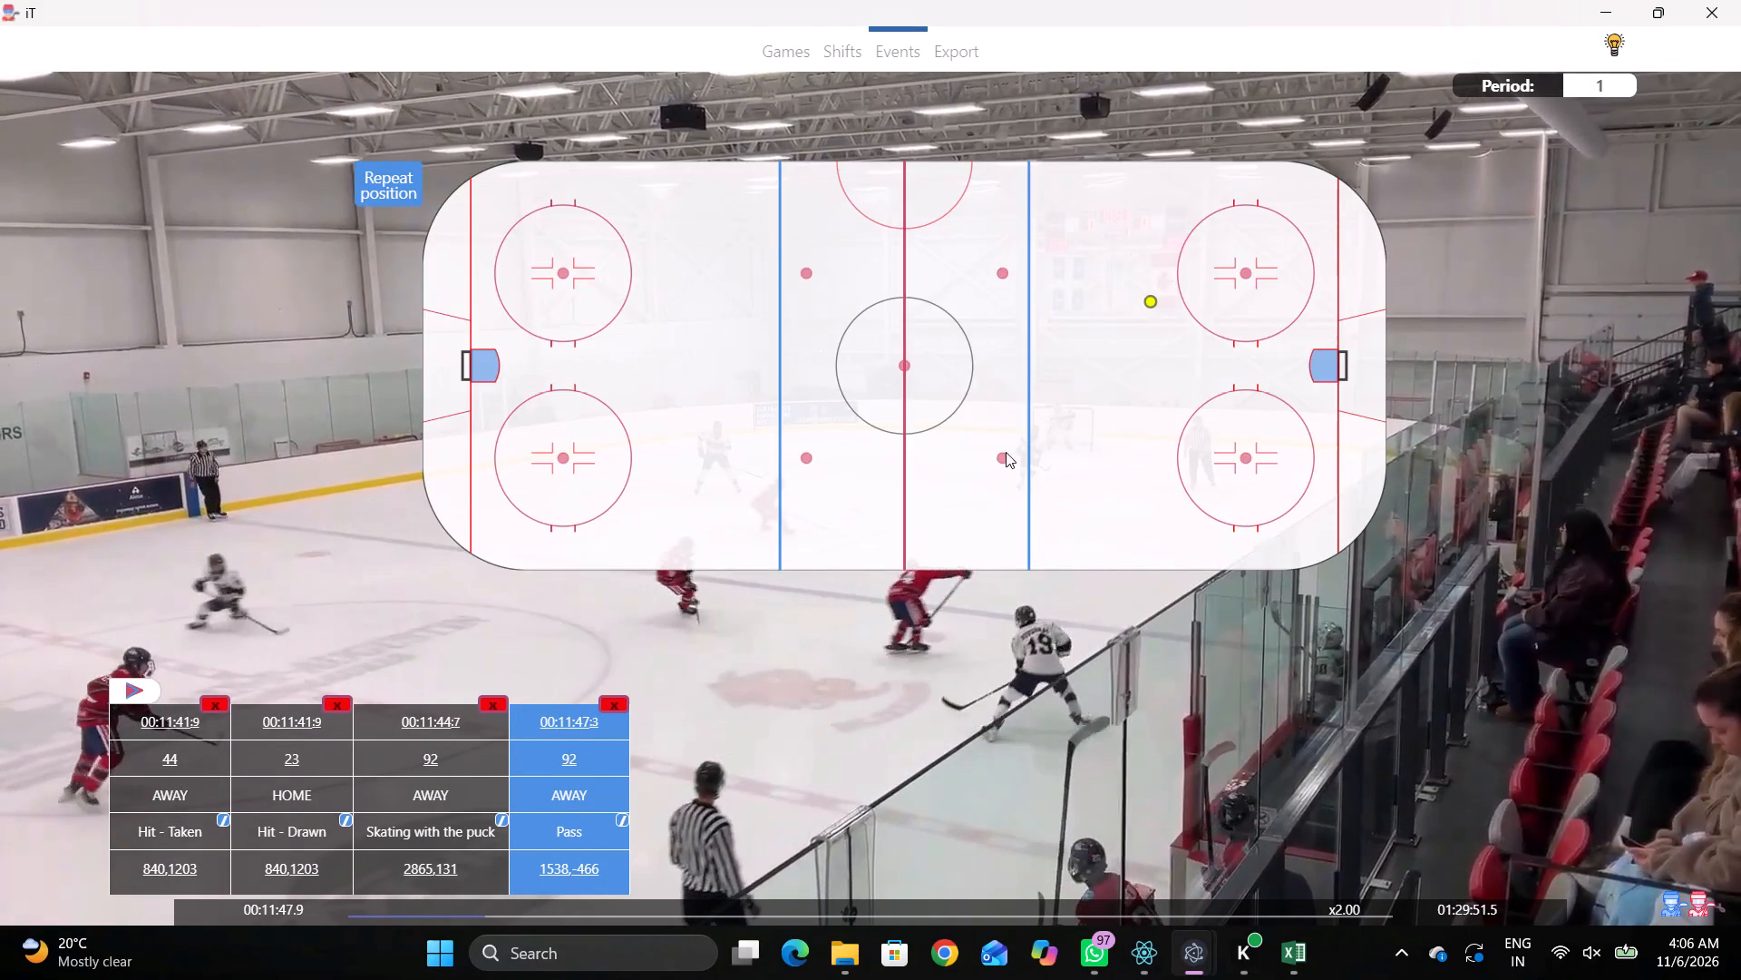
# Record skating with the puck by away player 9 between the right blue line and the lower-right faceoff circle, slightly below rink mid-height.
pyautogui.press('space')
pyautogui.press('v')
pyautogui.press('space')
pyautogui.rightClick(1179, 456)
pyautogui.press('space')
pyautogui.press('space')
pyautogui.rightClick(1176, 446)
pyautogui.click(1232, 477)
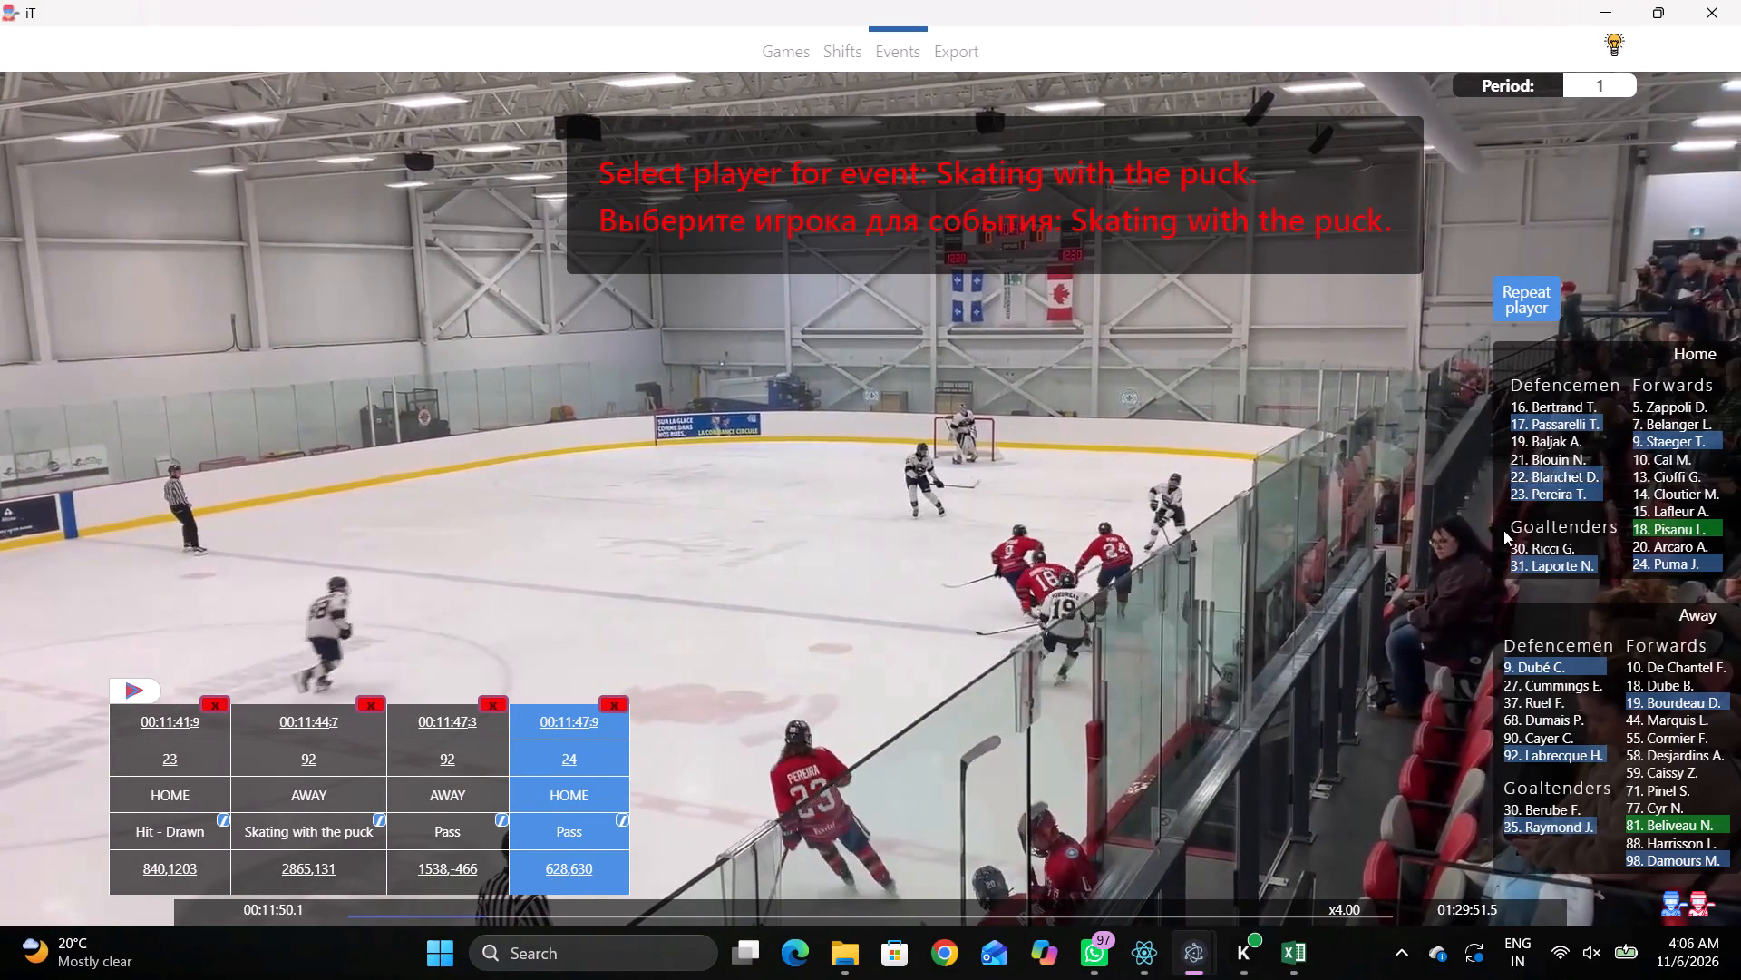
pyautogui.click(1520, 672)
pyautogui.moveTo(1118, 395); pyautogui.dragTo(1128, 406)
# Record a pass by away player 9 inside the lower-right faceoff circle, just above its dot.
pyautogui.press('space')
pyautogui.press('space')
pyautogui.press('space')
pyautogui.press('space')
pyautogui.rightClick(1276, 434)
pyautogui.press('q')
pyautogui.click(1288, 443)
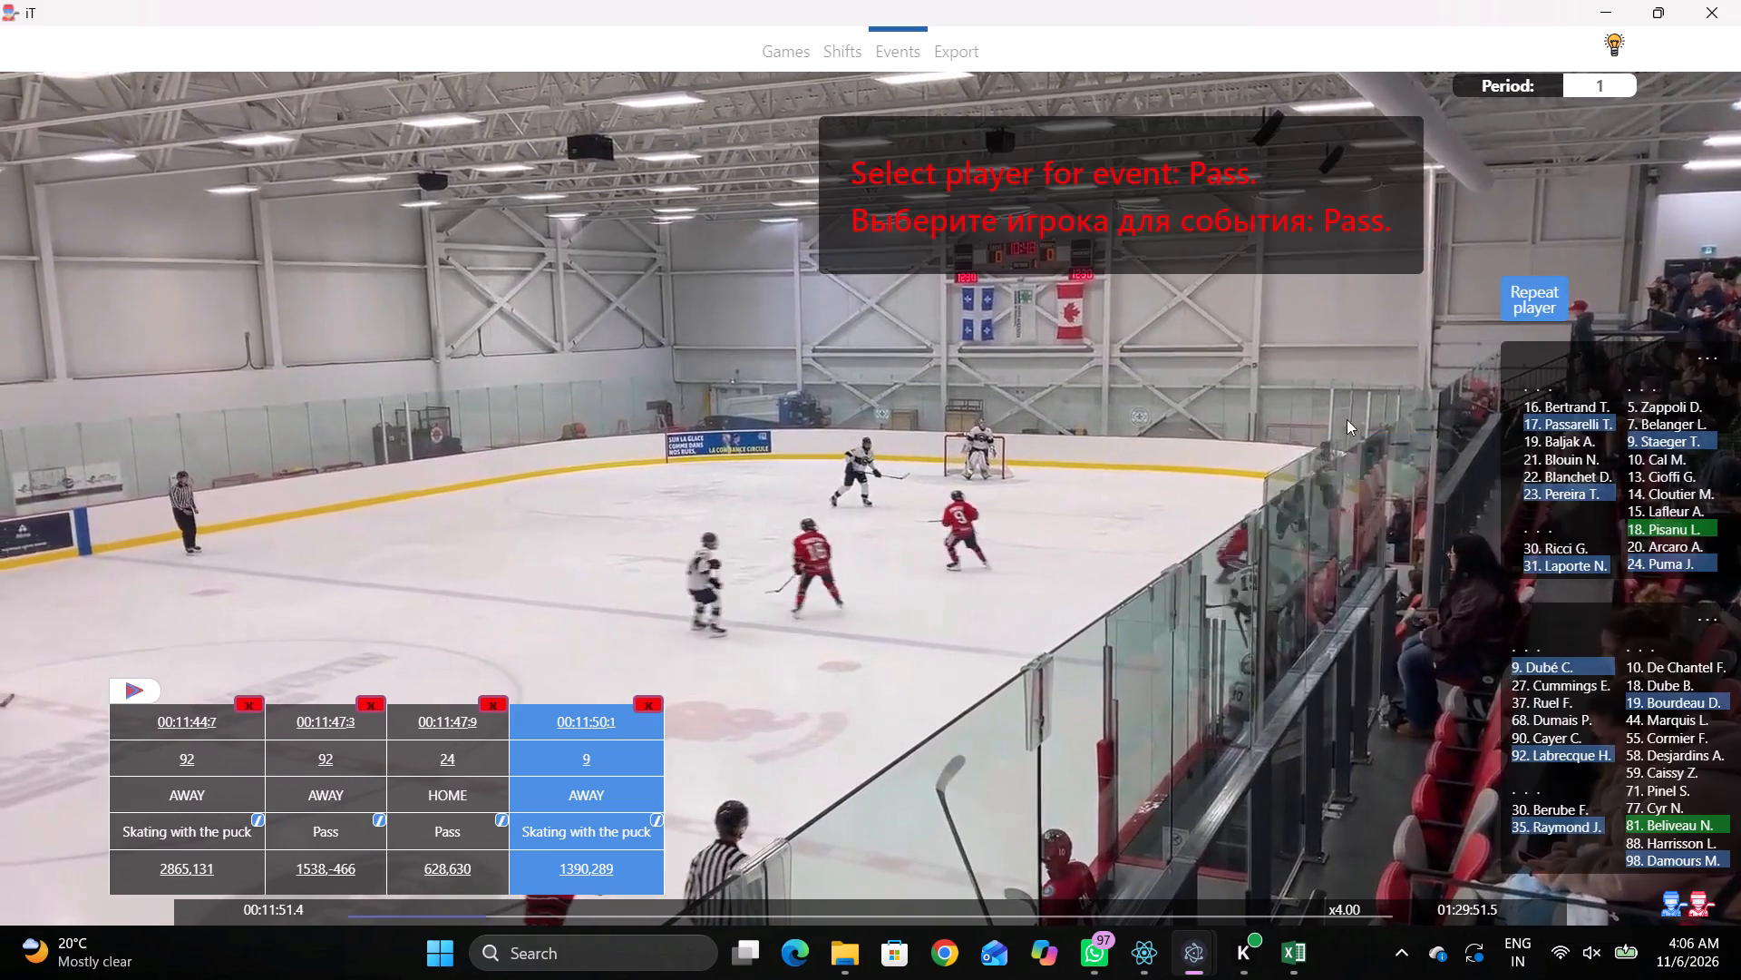
pyautogui.moveTo(1536, 299); pyautogui.dragTo(1526, 305)
pyautogui.click(1239, 427)
# Record skating with the puck by home player 18 inside the lower-right edge of the lower-left faceoff circle.
pyautogui.press('space')
pyautogui.press('space')
pyautogui.hotkey('shift', 'd')
pyautogui.press('space')
pyautogui.press('space')
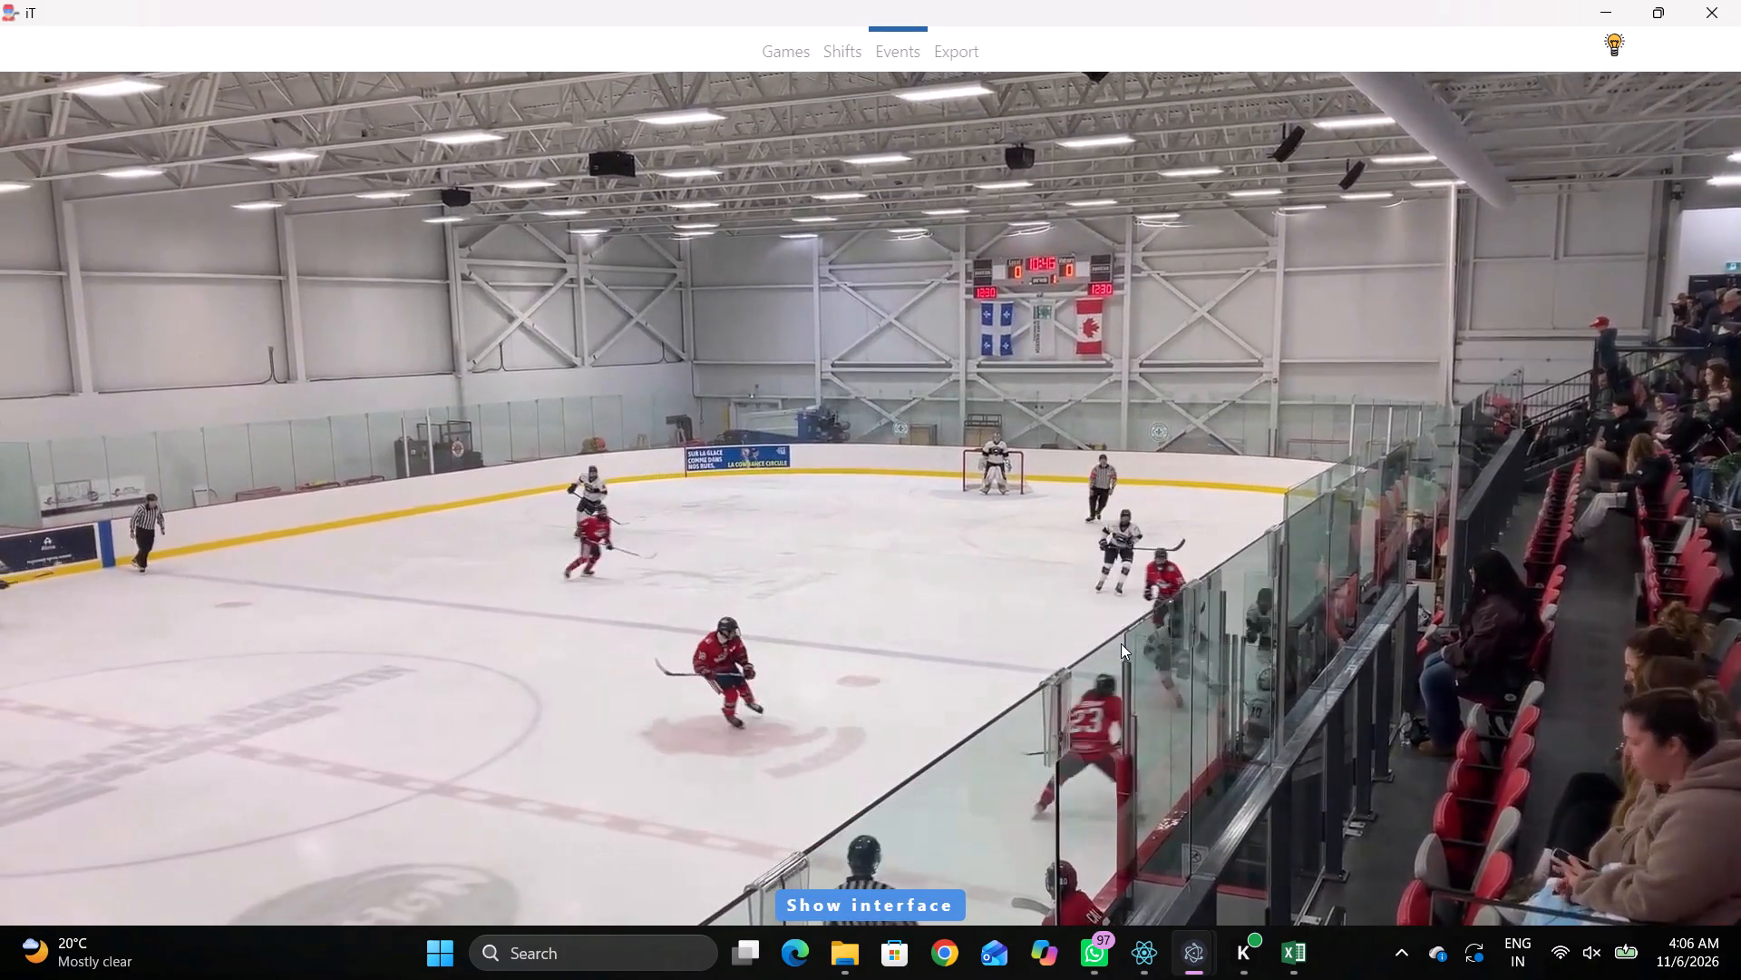
pyautogui.press('space')
pyautogui.press('space')
pyautogui.press('q')
pyautogui.press('q')
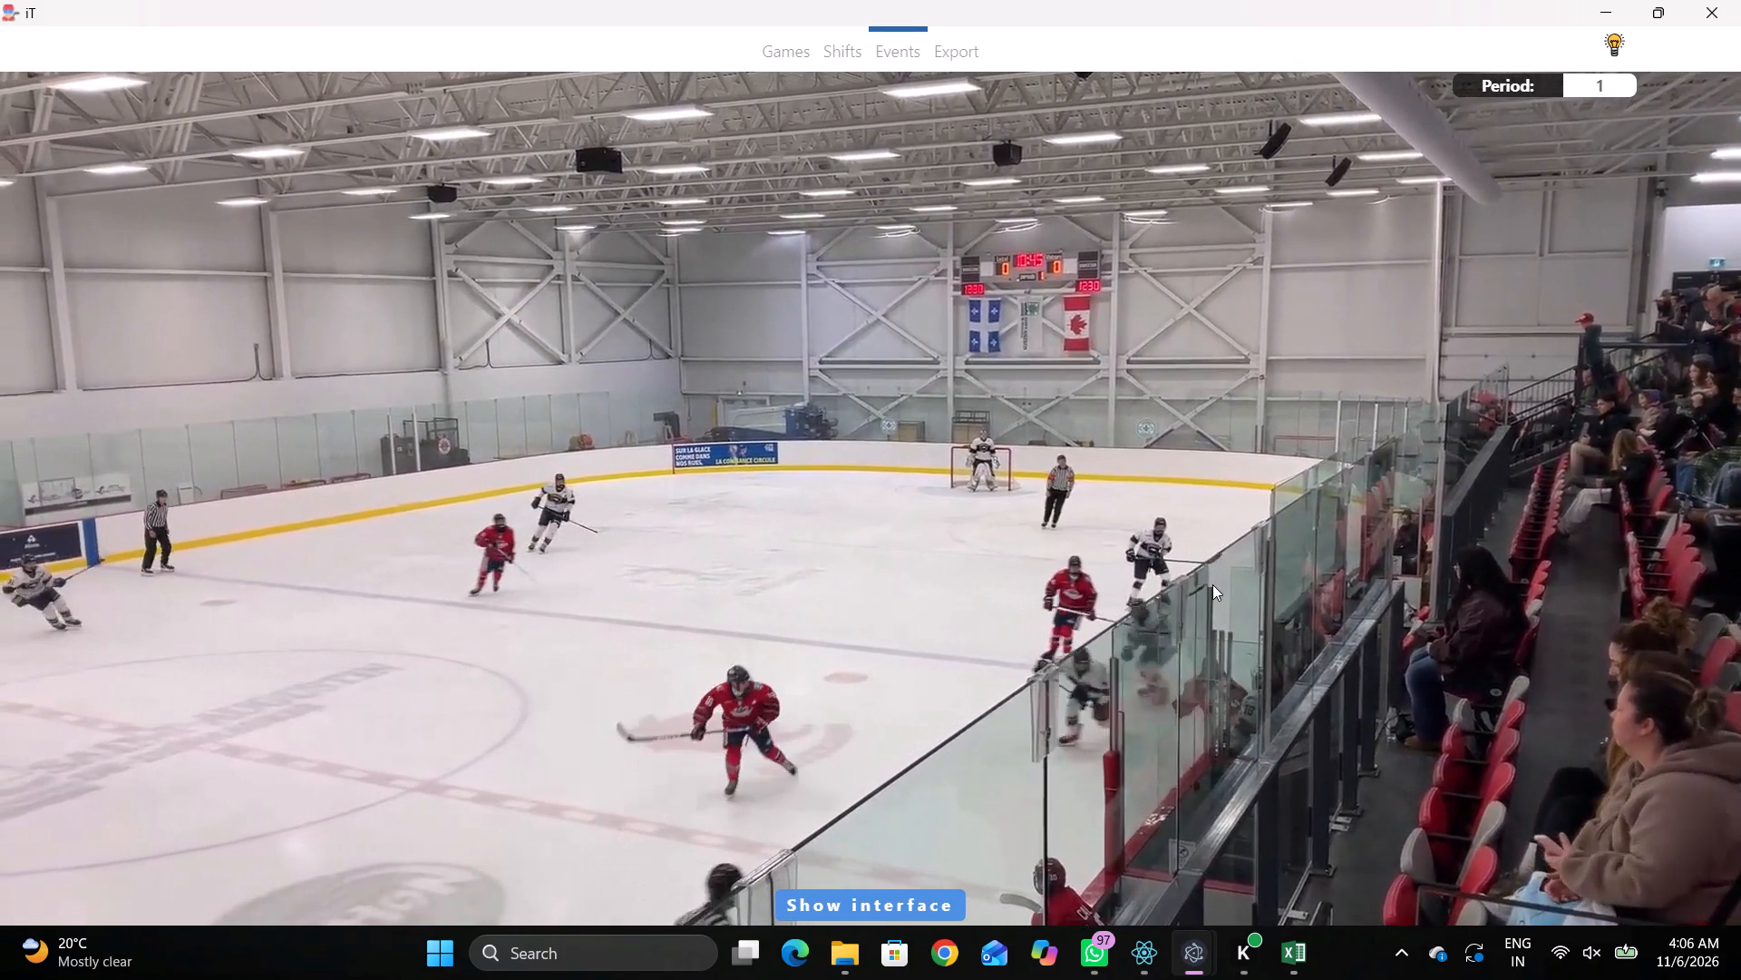
pyautogui.press('space')
pyautogui.press('space')
pyautogui.press('space')
pyautogui.press('space')
pyautogui.press('space')
pyautogui.press('space')
pyautogui.press('space')
pyautogui.press('space')
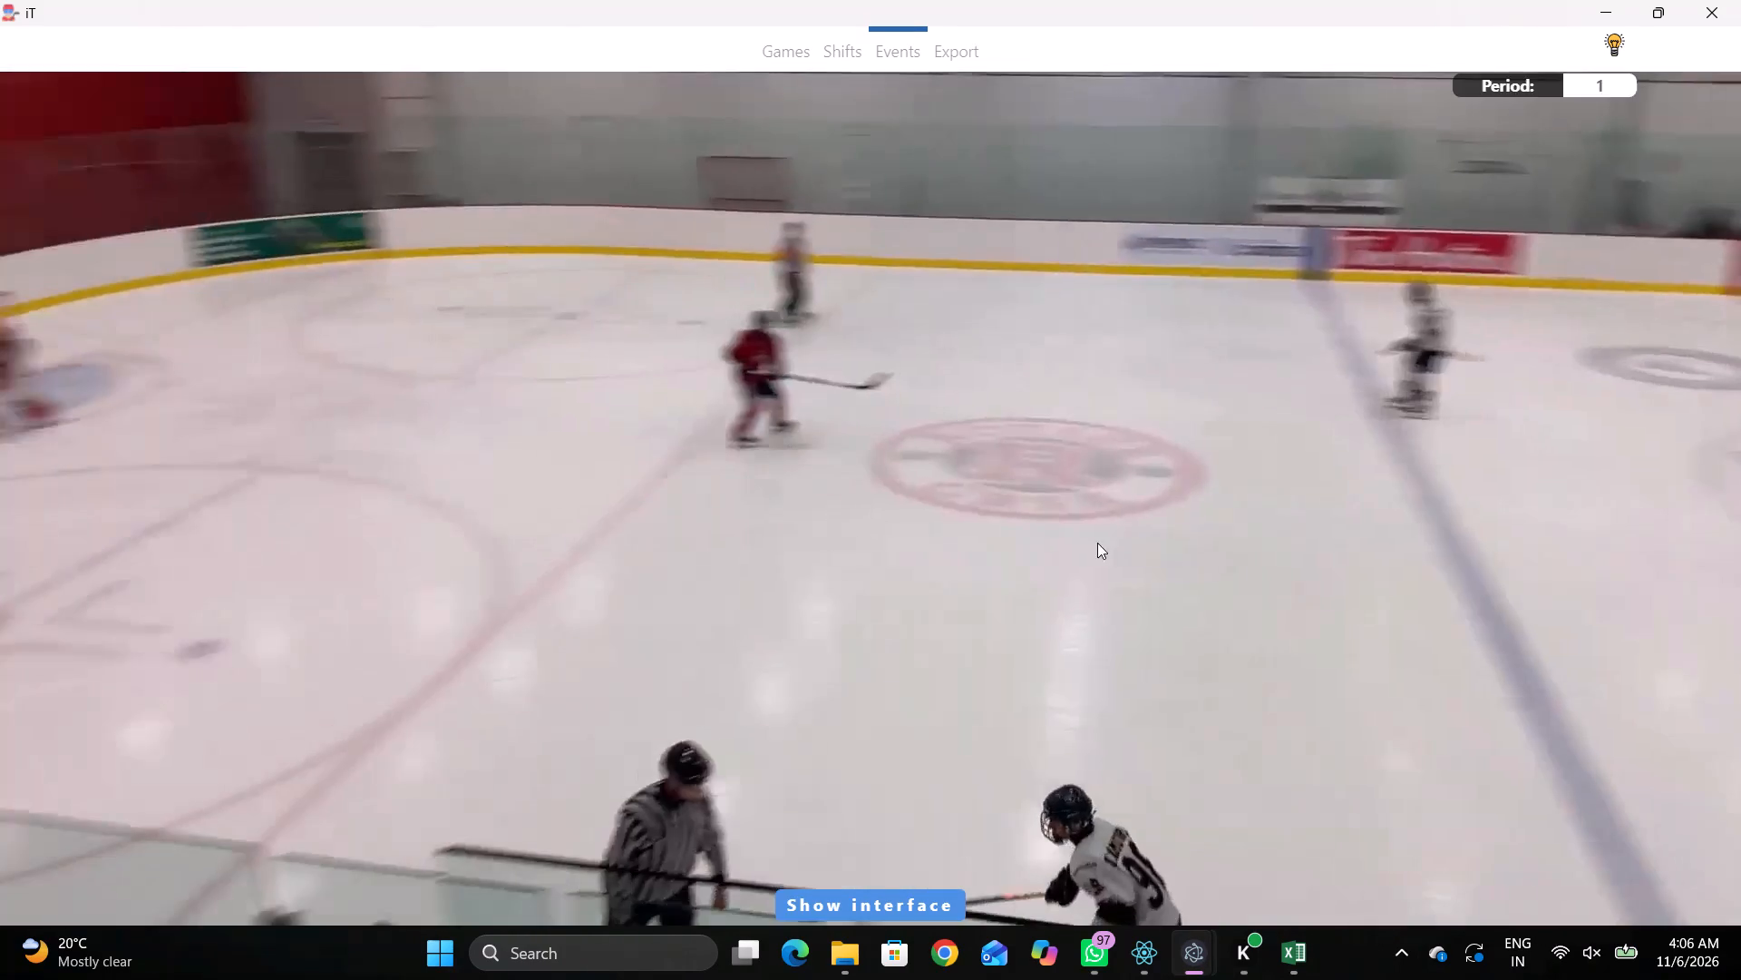
pyautogui.press('space')
pyautogui.press('space')
pyautogui.press('q')
pyautogui.rightClick(1091, 451)
pyautogui.click(1157, 487)
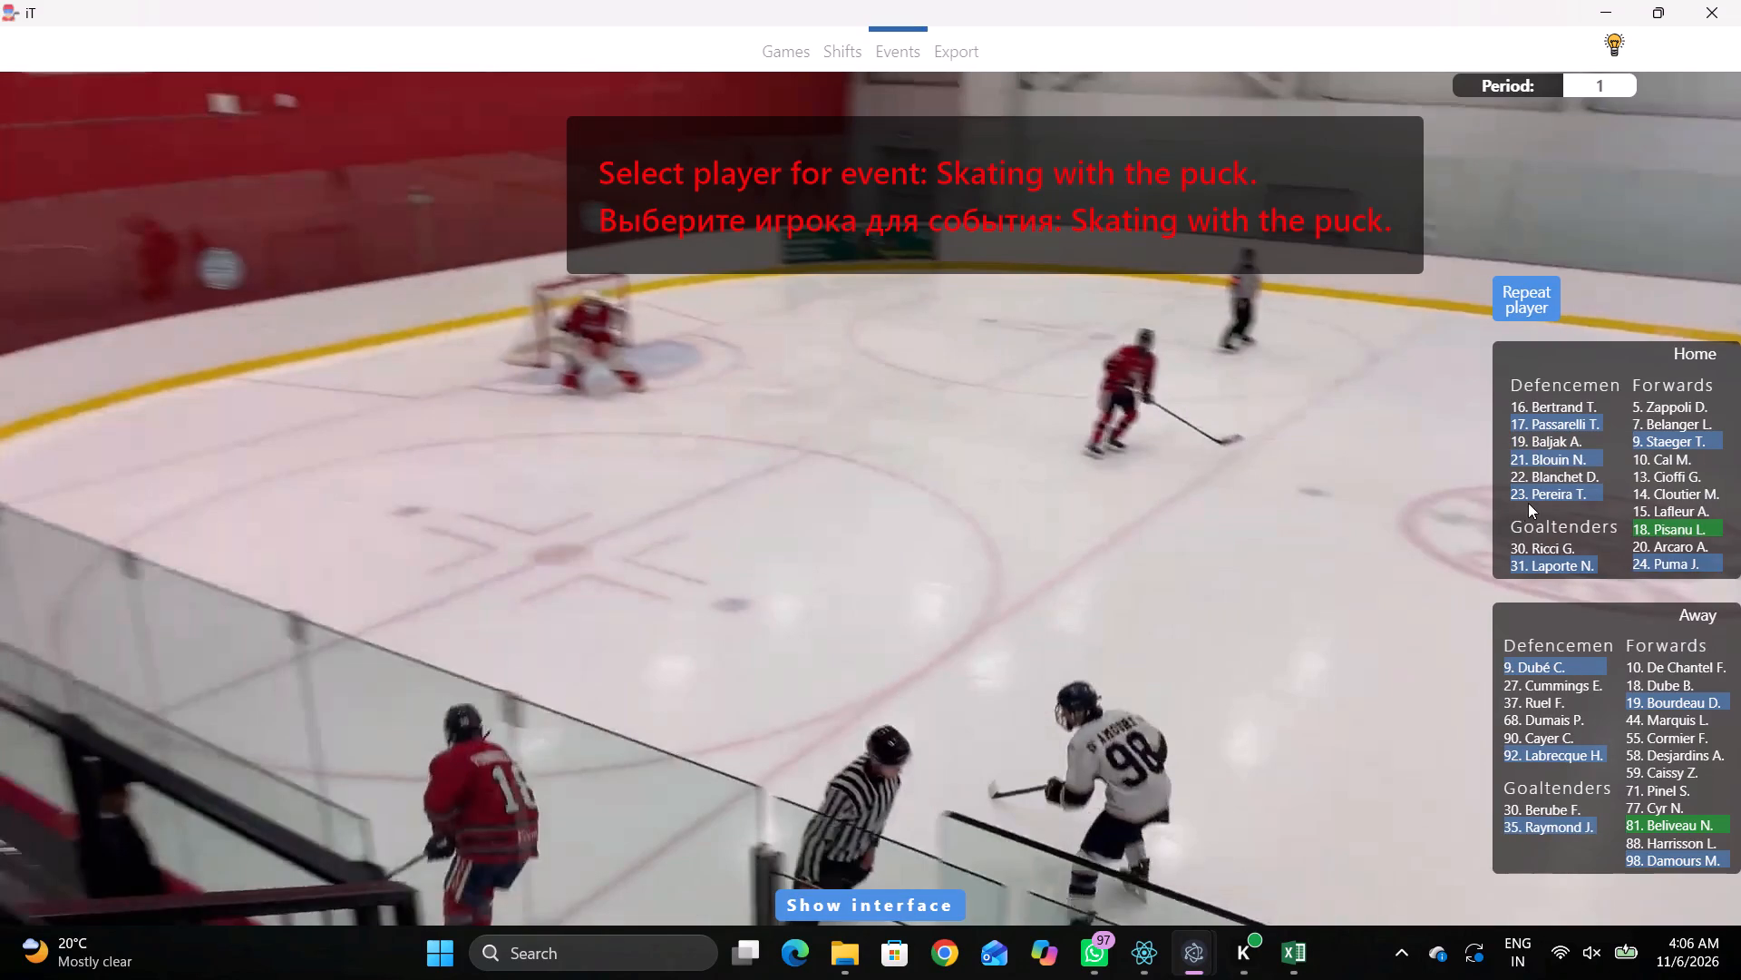
pyautogui.click(1640, 533)
pyautogui.click(621, 485)
# Record a pass by home player 18 behind the left goal line, in the rink's lower-left corner.
pyautogui.press('space')
pyautogui.press('space')
pyautogui.press('space')
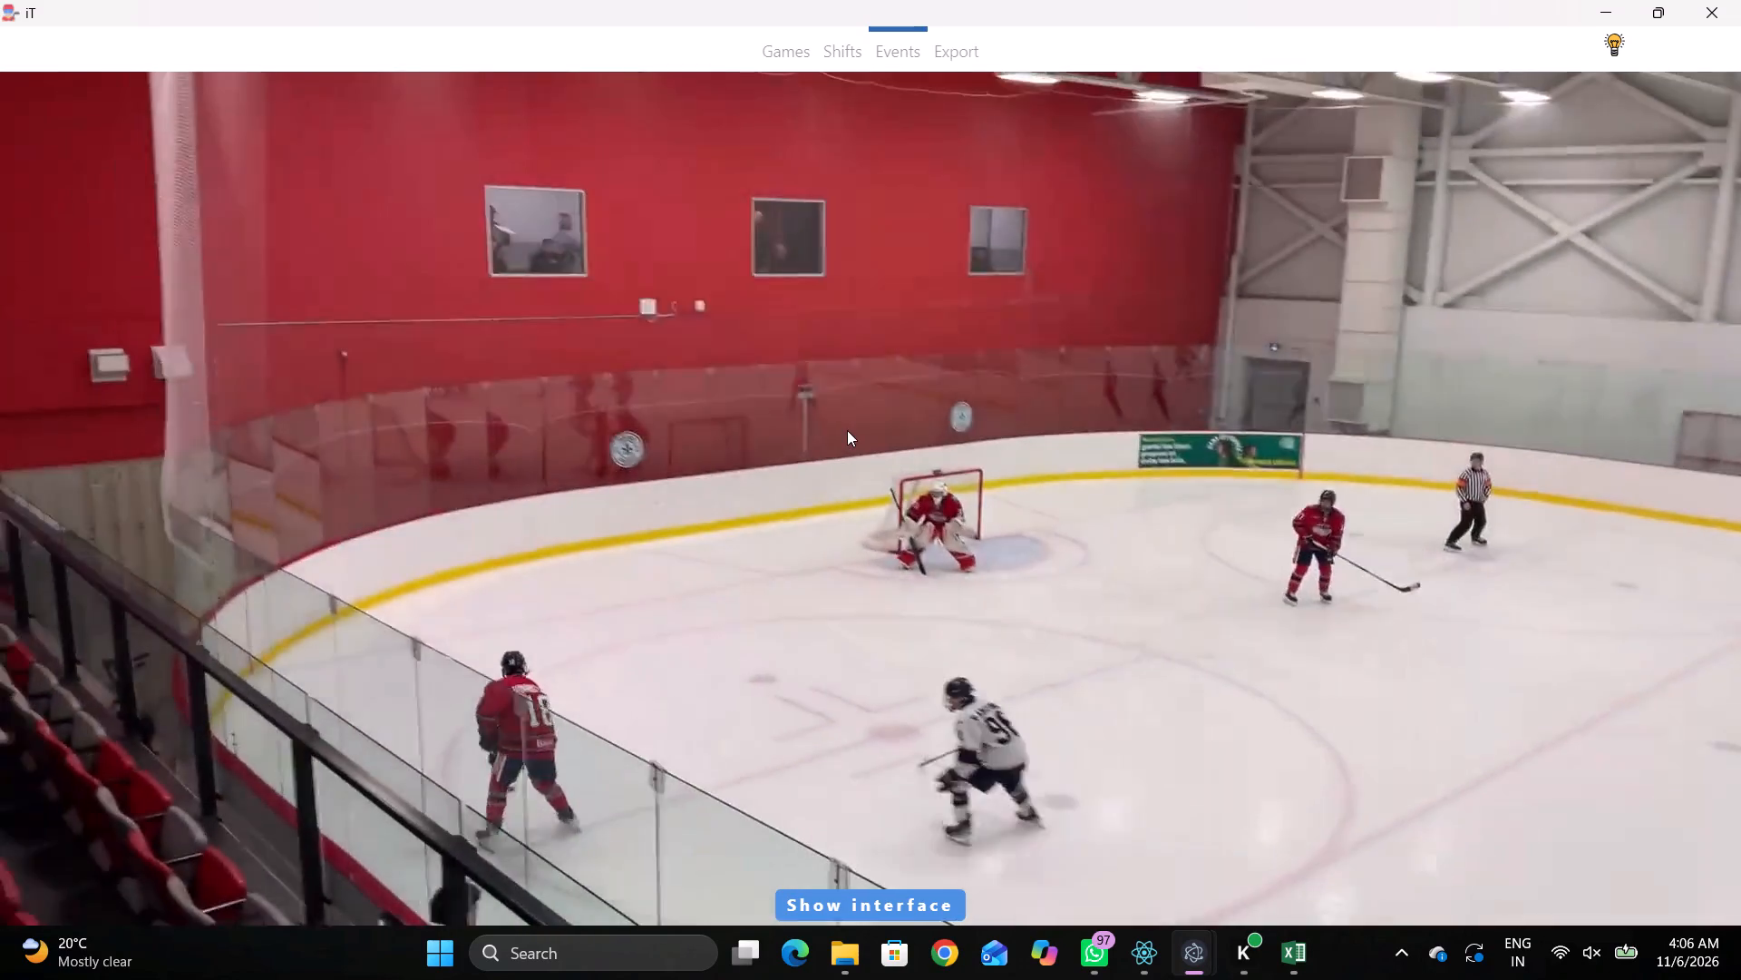
pyautogui.press('space')
pyautogui.press('r')
pyautogui.press('space')
pyautogui.press('space')
pyautogui.write('q')
pyautogui.press('q')
pyautogui.press('q')
pyautogui.write('qq')
pyautogui.press('q')
pyautogui.rightClick(863, 444)
pyautogui.click(879, 451)
pyautogui.click(1522, 292)
pyautogui.click(450, 486)
# Record skating with the puck by away player 19 just right of the left goal line, near the lower-left corner boards.
pyautogui.press('space')
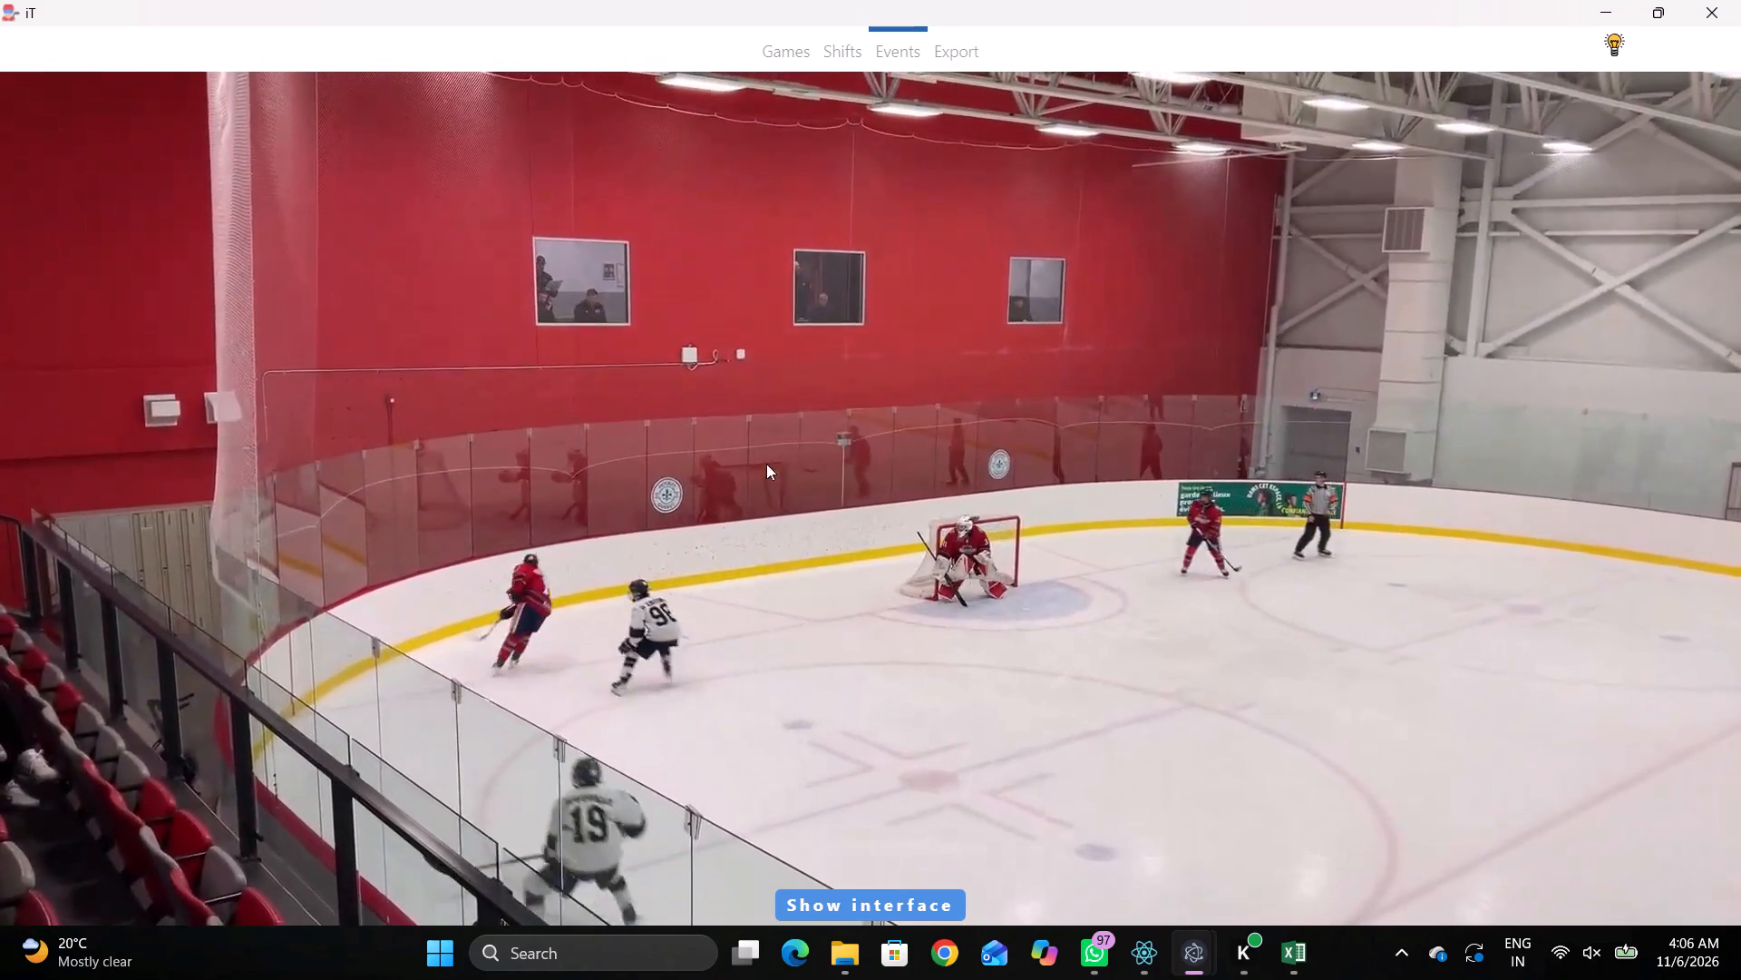
pyautogui.press('space')
pyautogui.press('space')
pyautogui.press('space')
pyautogui.rightClick(844, 427)
pyautogui.click(938, 421)
pyautogui.moveTo(959, 430); pyautogui.dragTo(949, 433, button='right')
pyautogui.click(1032, 461)
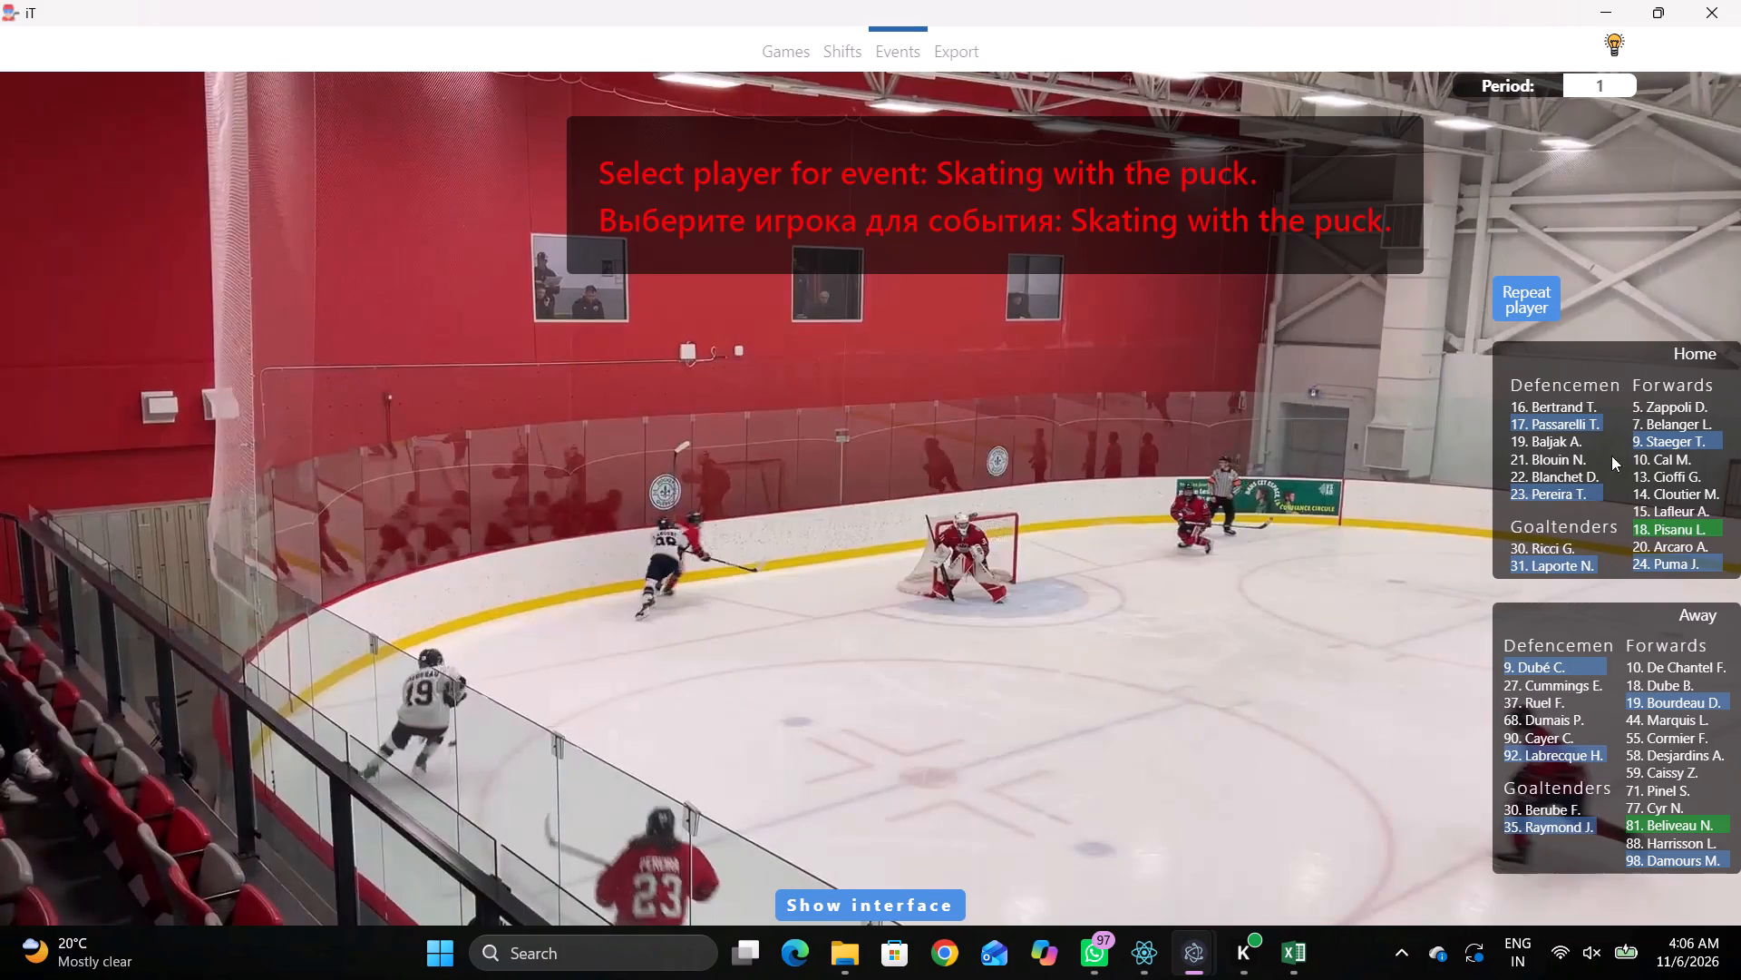
pyautogui.click(1652, 701)
pyautogui.click(481, 542)
# Record a pass by away player 19 just outside the upper-left edge of the lower-left faceoff circle.
pyautogui.press('space')
pyautogui.press('space')
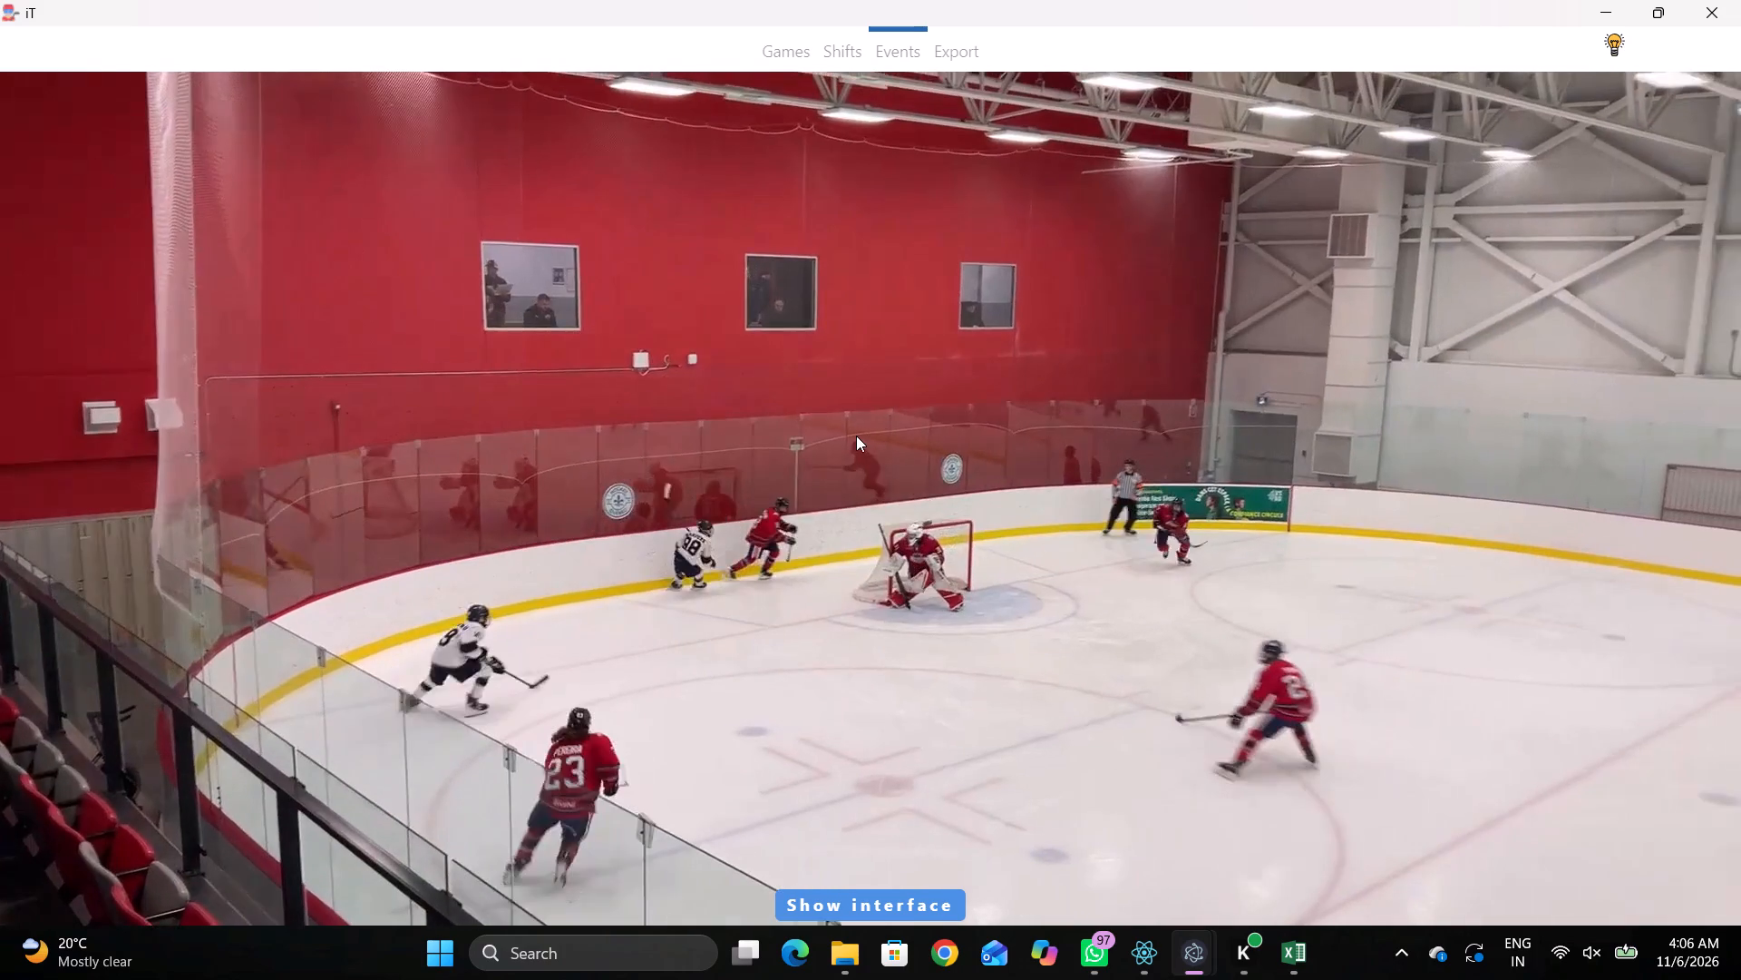
pyautogui.press('space')
pyautogui.press('space')
pyautogui.press('space')
pyautogui.press('space')
pyautogui.press('space')
pyautogui.press('space')
pyautogui.press('space')
pyautogui.press('space')
pyautogui.press('q')
pyautogui.press('q')
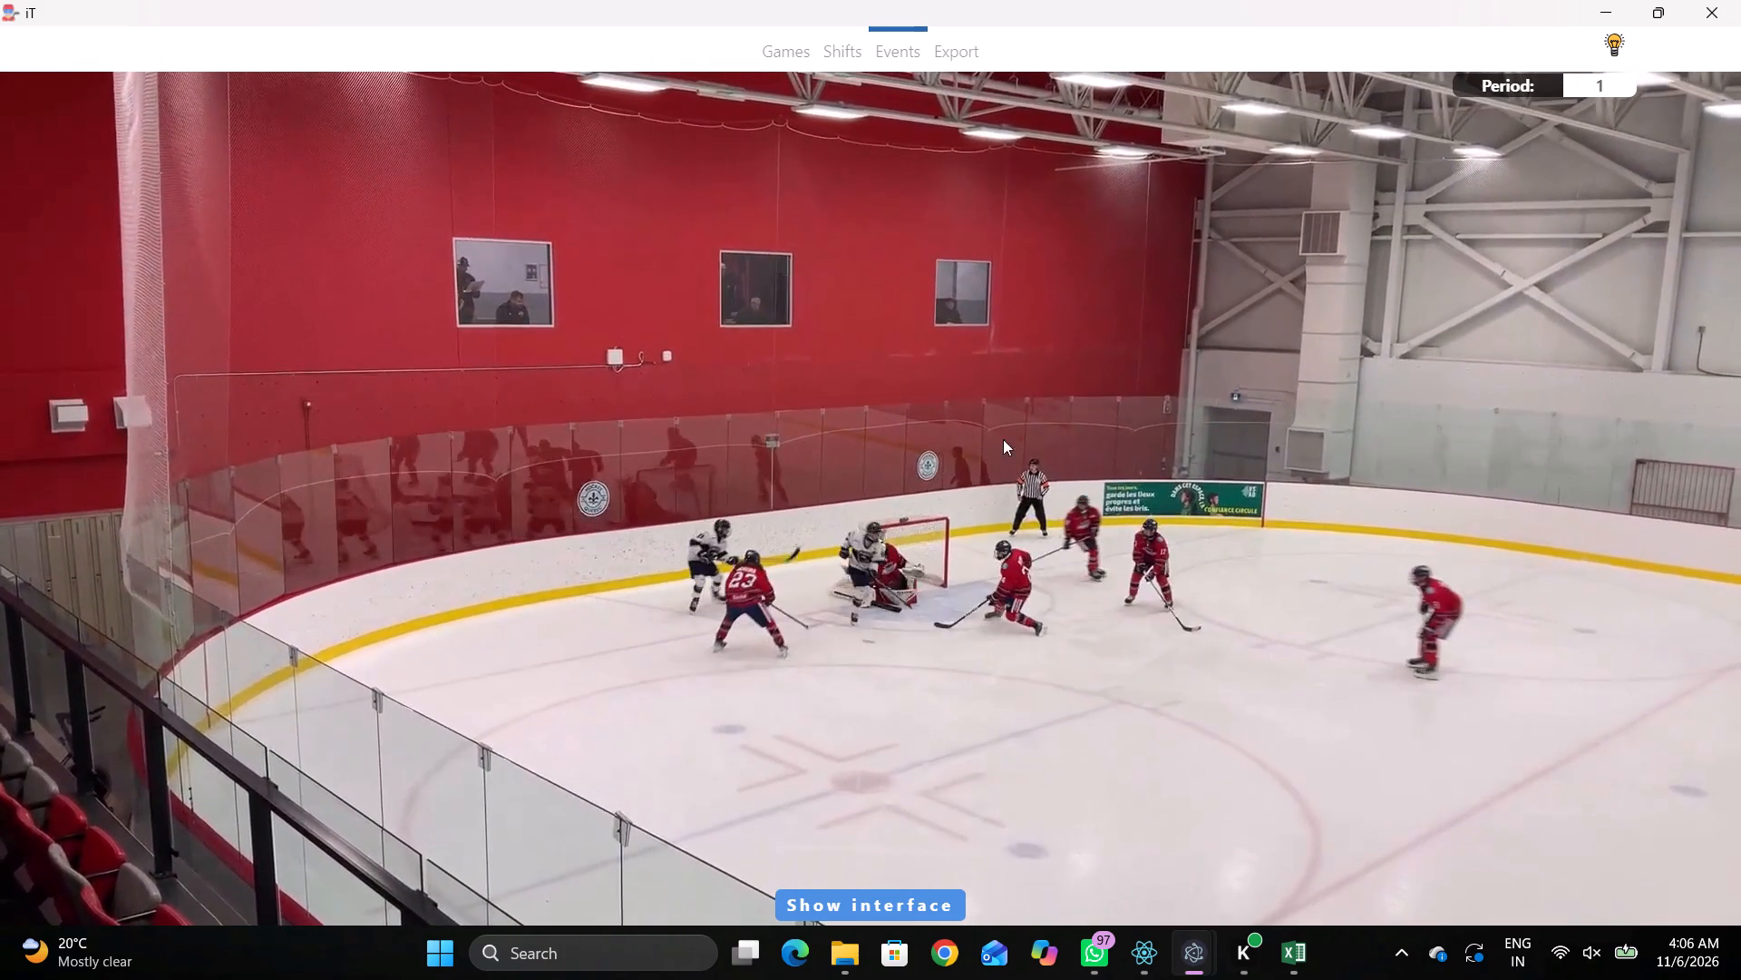
pyautogui.press('q')
pyautogui.press('q')
pyautogui.rightClick(1066, 422)
pyautogui.click(1085, 443)
pyautogui.click(1557, 301)
pyautogui.click(494, 416)
# Record skating with the puck by home player 18 just outside the lower-right edge of the lower-left faceoff circle.
pyautogui.press('space')
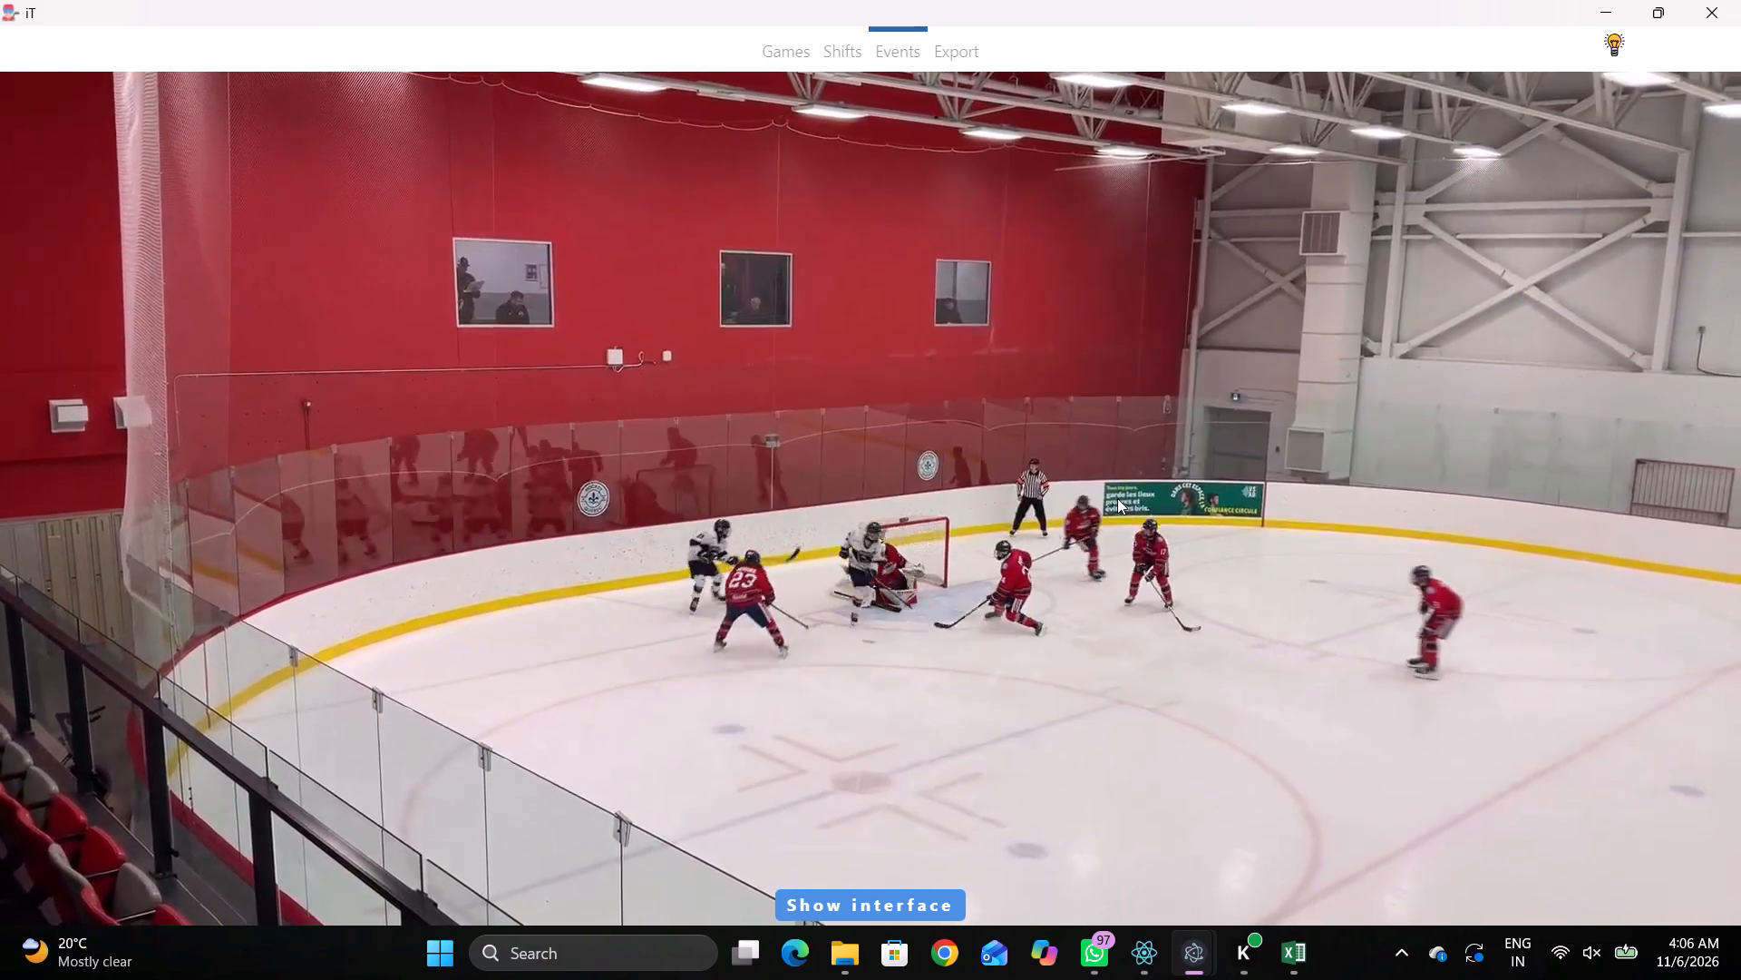
pyautogui.press('v')
pyautogui.press('space')
pyautogui.press('space')
pyautogui.press('space')
pyautogui.rightClick(992, 486)
pyautogui.click(1031, 510)
pyautogui.click(1649, 529)
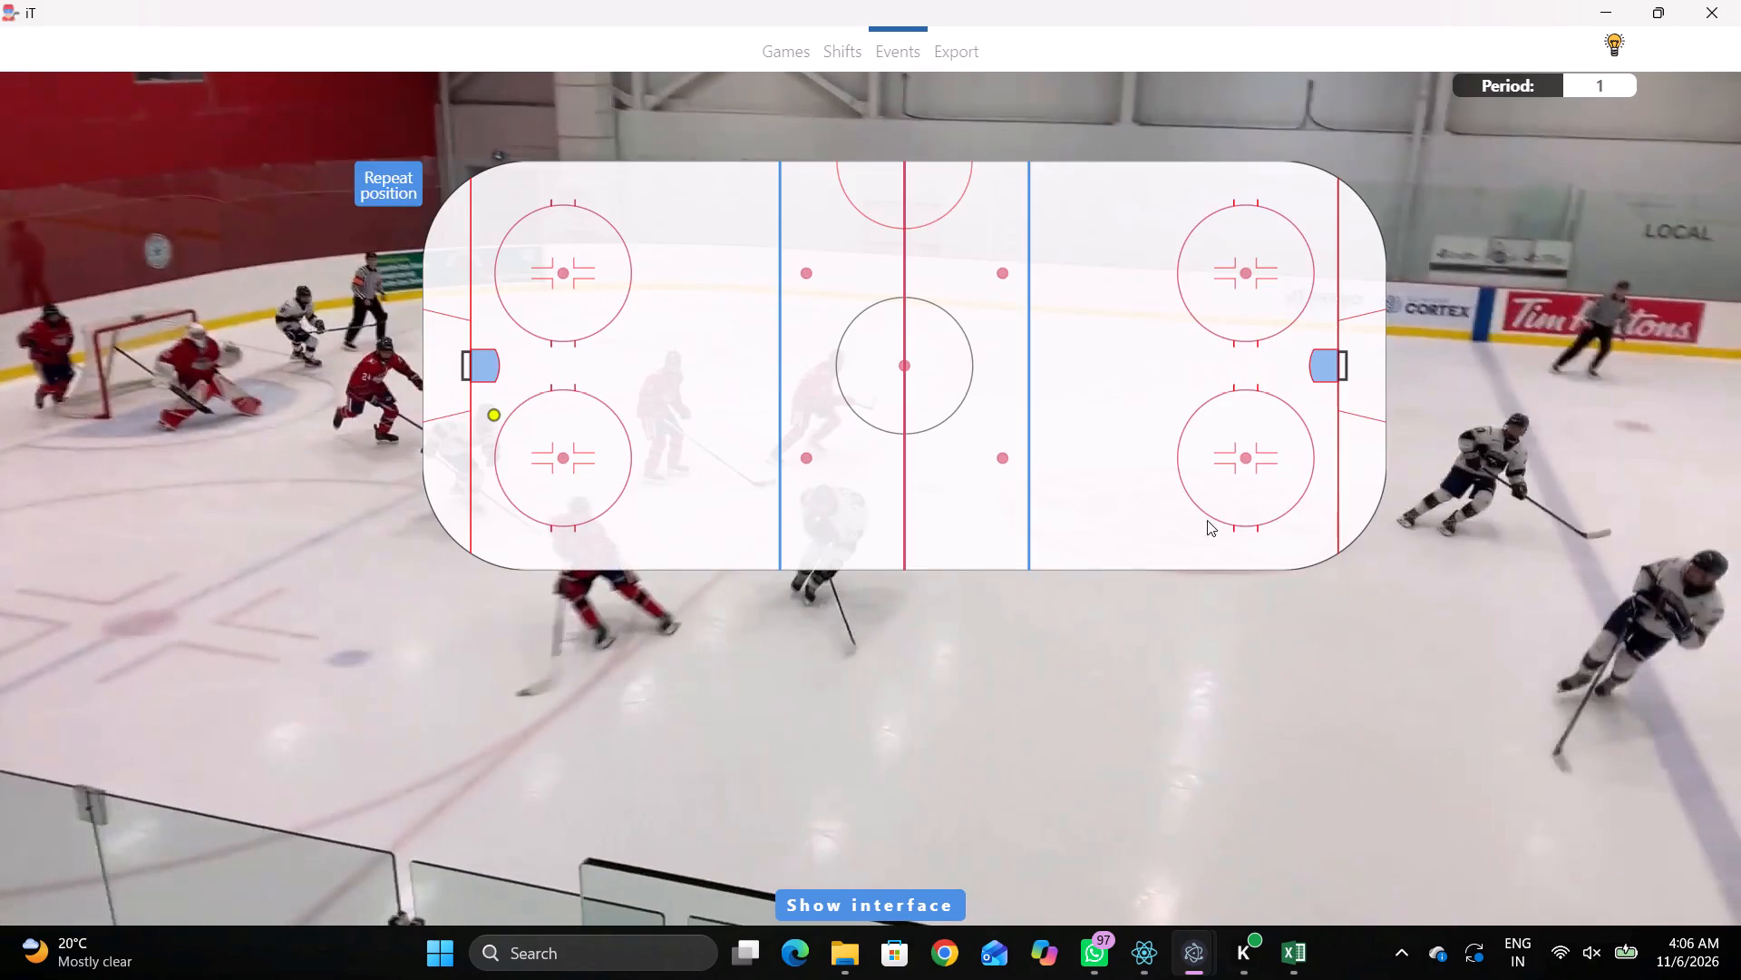
pyautogui.click(609, 524)
# Record a pass by home player 18 near the lower boards, between the lower-left faceoff circle and the left blue line.
pyautogui.press('space')
pyautogui.press('space')
pyautogui.press('space')
pyautogui.press('space')
pyautogui.write('q')
pyautogui.press('q')
pyautogui.press('q')
pyautogui.press('q')
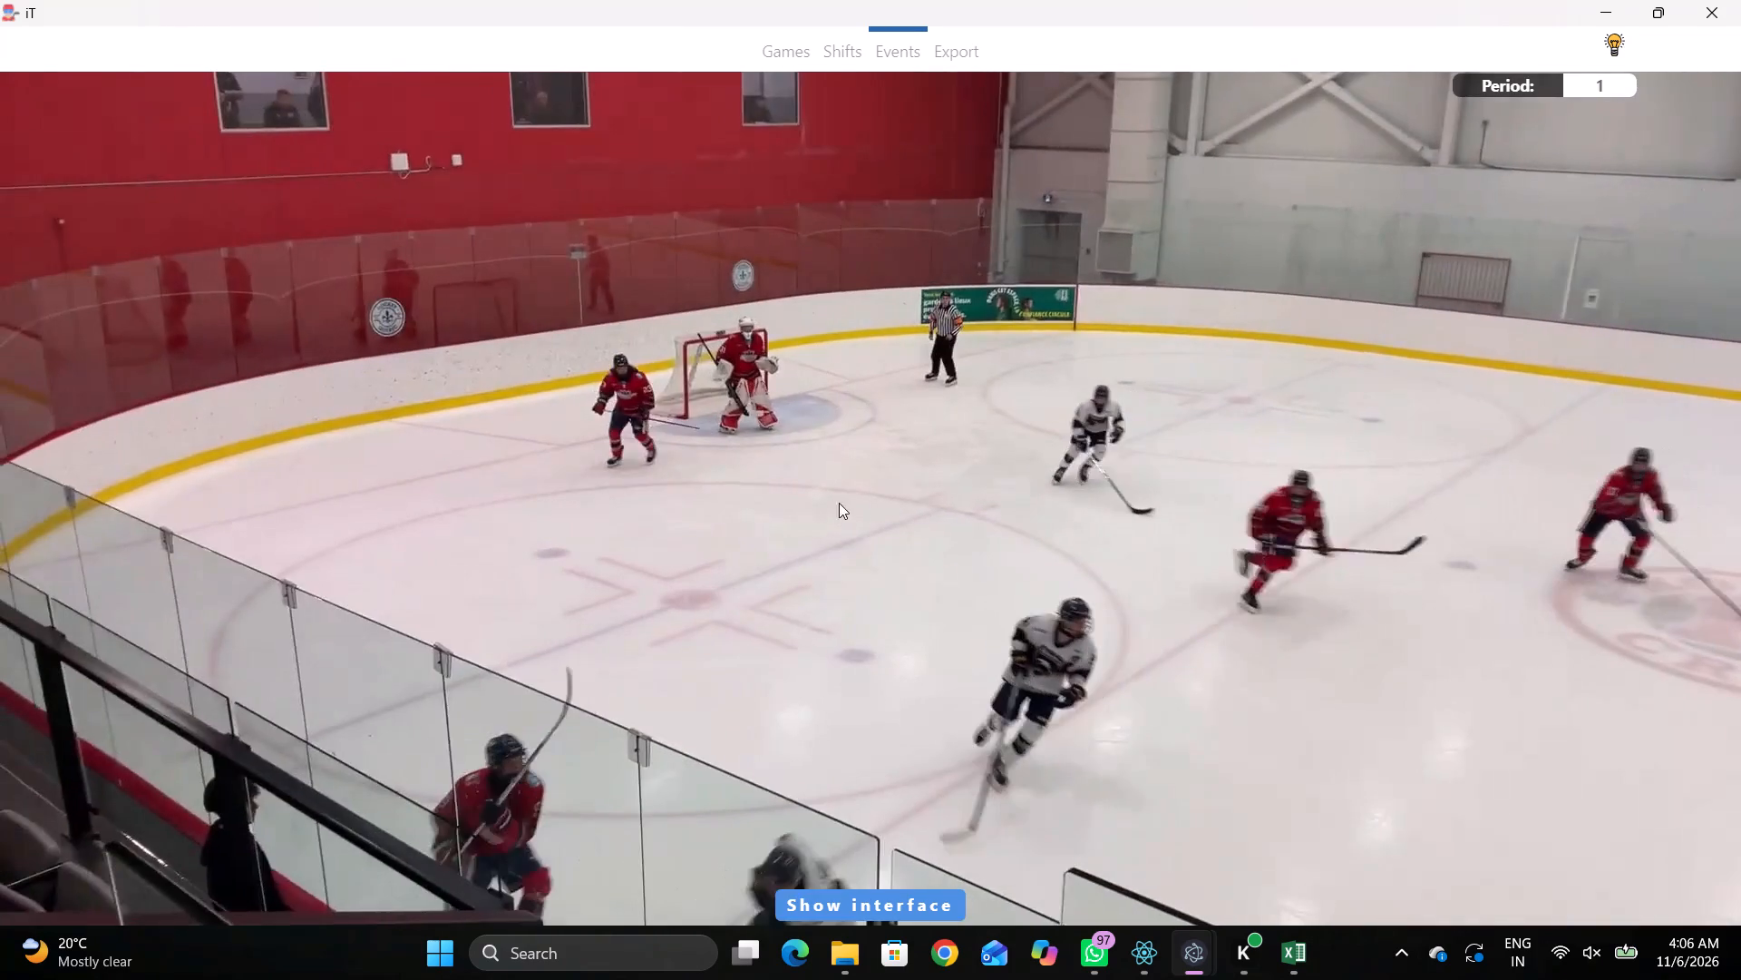
pyautogui.write('qq')
pyautogui.rightClick(866, 460)
pyautogui.rightClick(859, 456)
pyautogui.click(872, 469)
pyautogui.click(1513, 325)
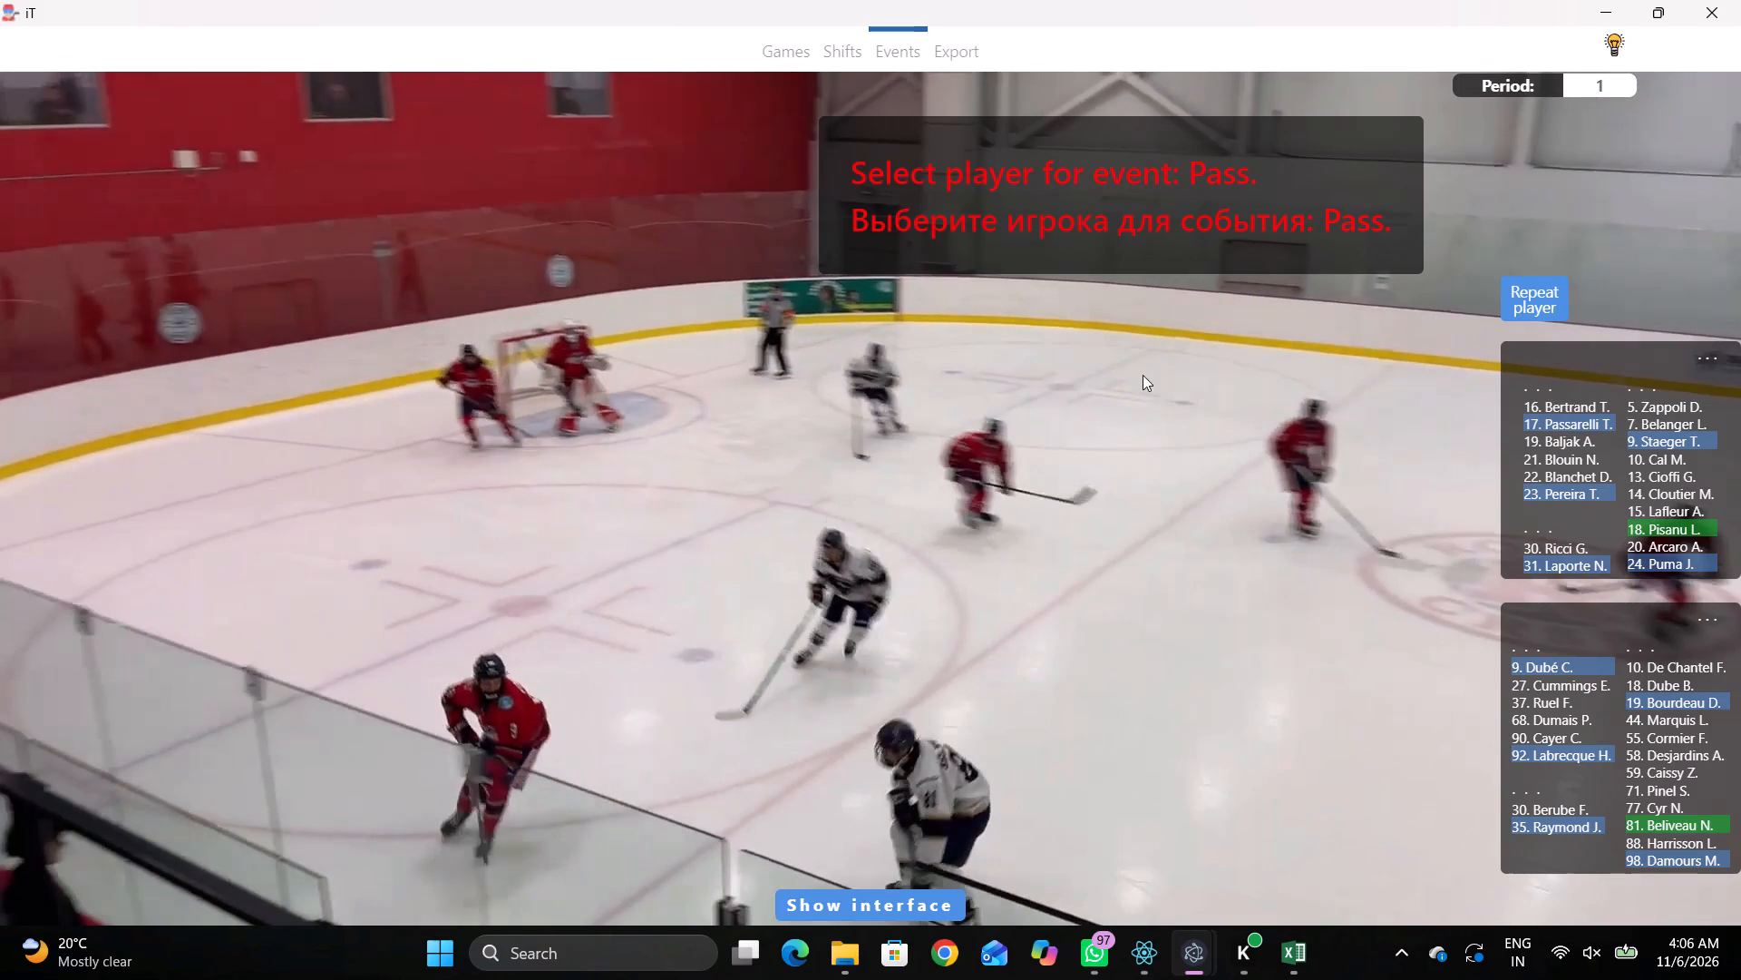
pyautogui.click(1541, 288)
pyautogui.click(723, 530)
# Change the player of the last skating-with-the-puck event and the last pass to home player 9.
pyautogui.hotkey('shift', 'd')
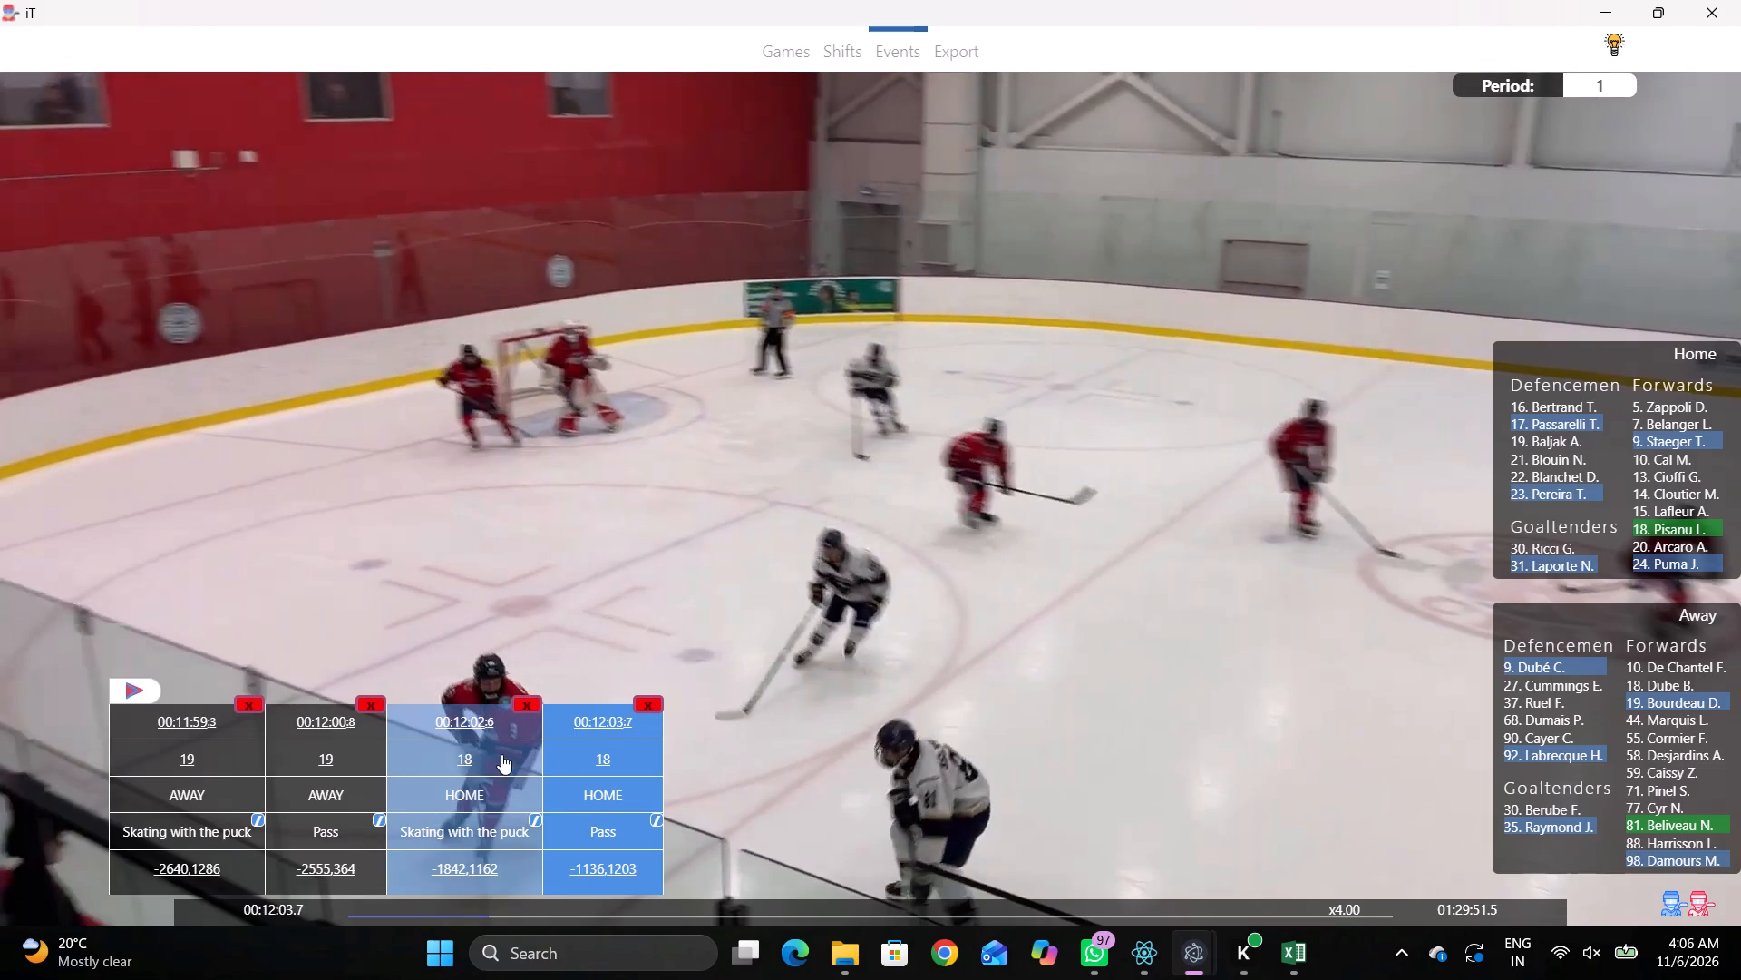
pyautogui.moveTo(482, 754); pyautogui.dragTo(474, 758)
pyautogui.click(1708, 437)
pyautogui.click(726, 748)
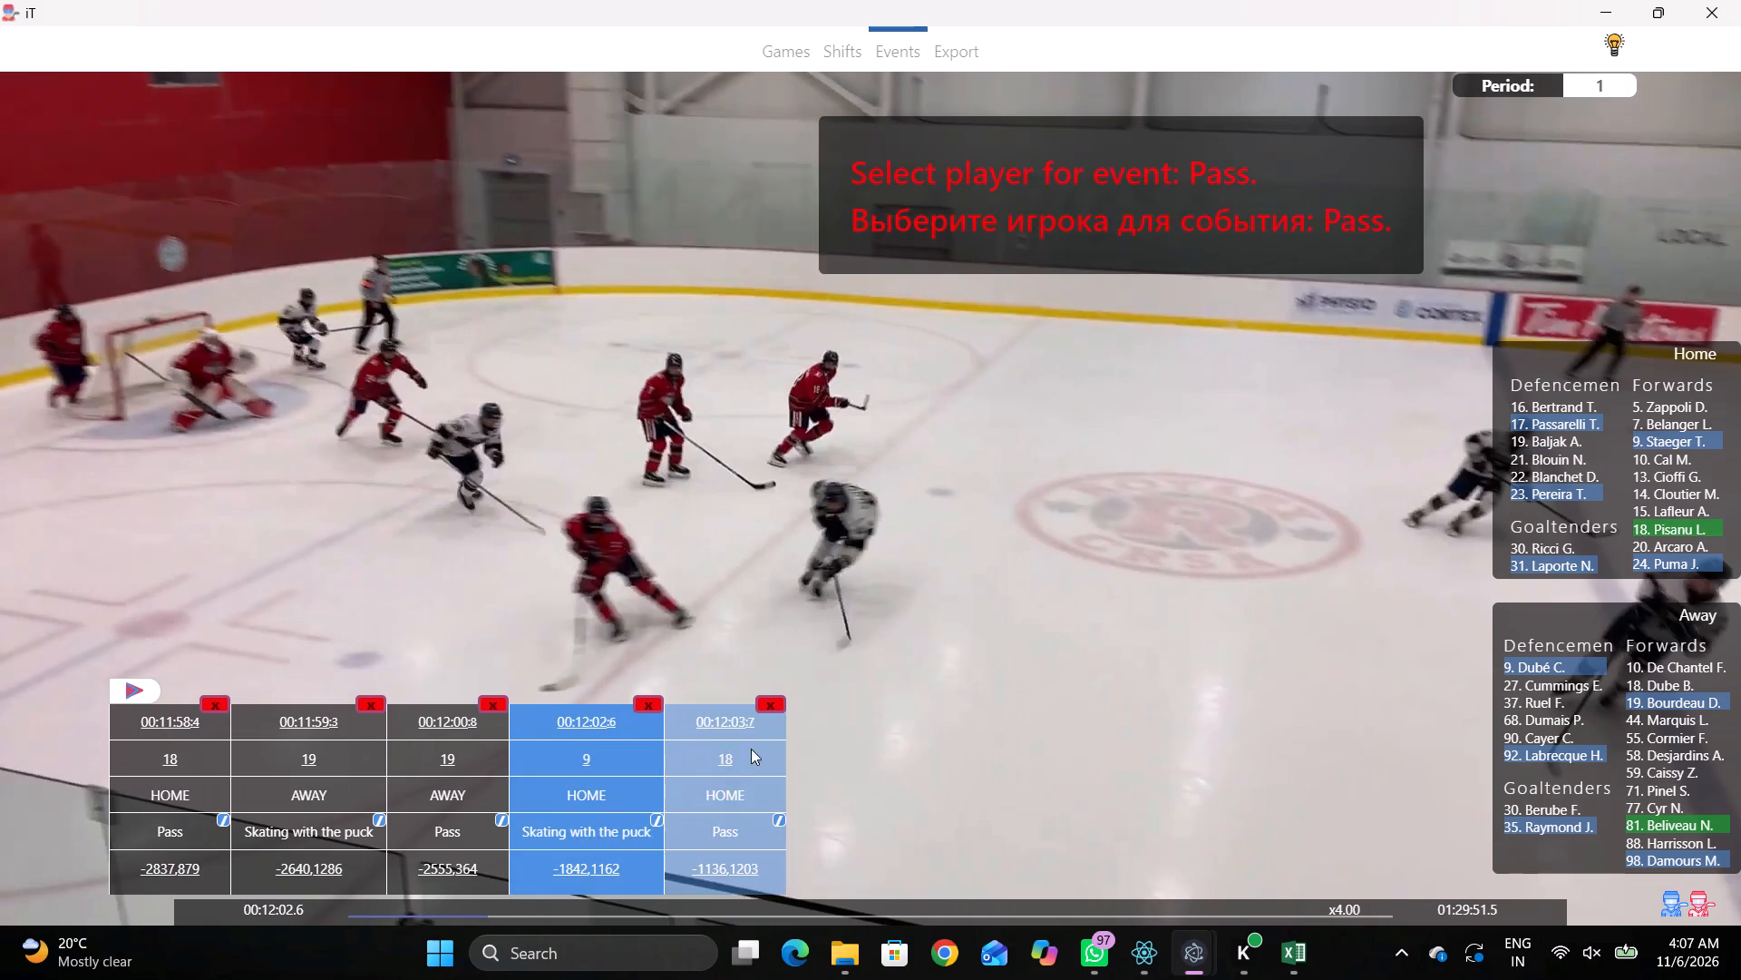
pyautogui.click(1642, 437)
pyautogui.hotkey('shift', 'd')
# Record a pass by away player 92 at the lower boards, between the right blue line and the lower-right faceoff circle.
pyautogui.press('space')
pyautogui.write('v')
pyautogui.press('space')
pyautogui.press('space')
pyautogui.press('space')
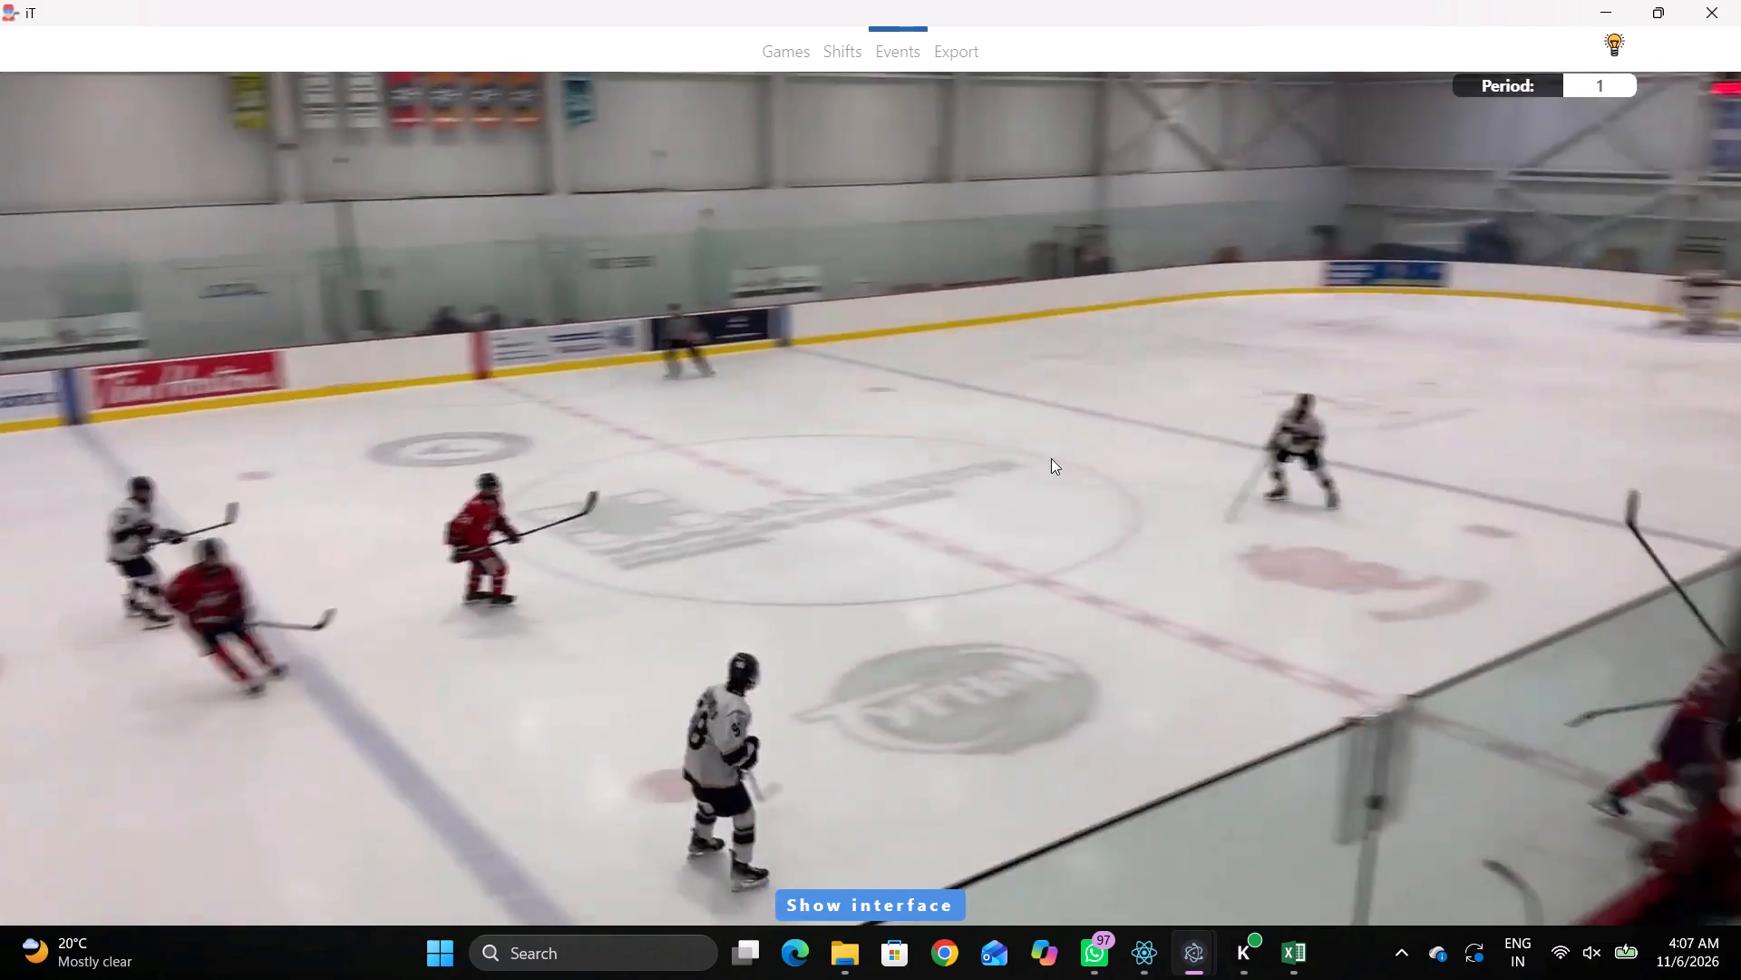
pyautogui.press('space')
pyautogui.press('space')
pyautogui.press('space')
pyautogui.press('space')
pyautogui.press('q')
pyautogui.press('q')
pyautogui.press('q')
pyautogui.press('q')
pyautogui.press('q')
pyautogui.press('q')
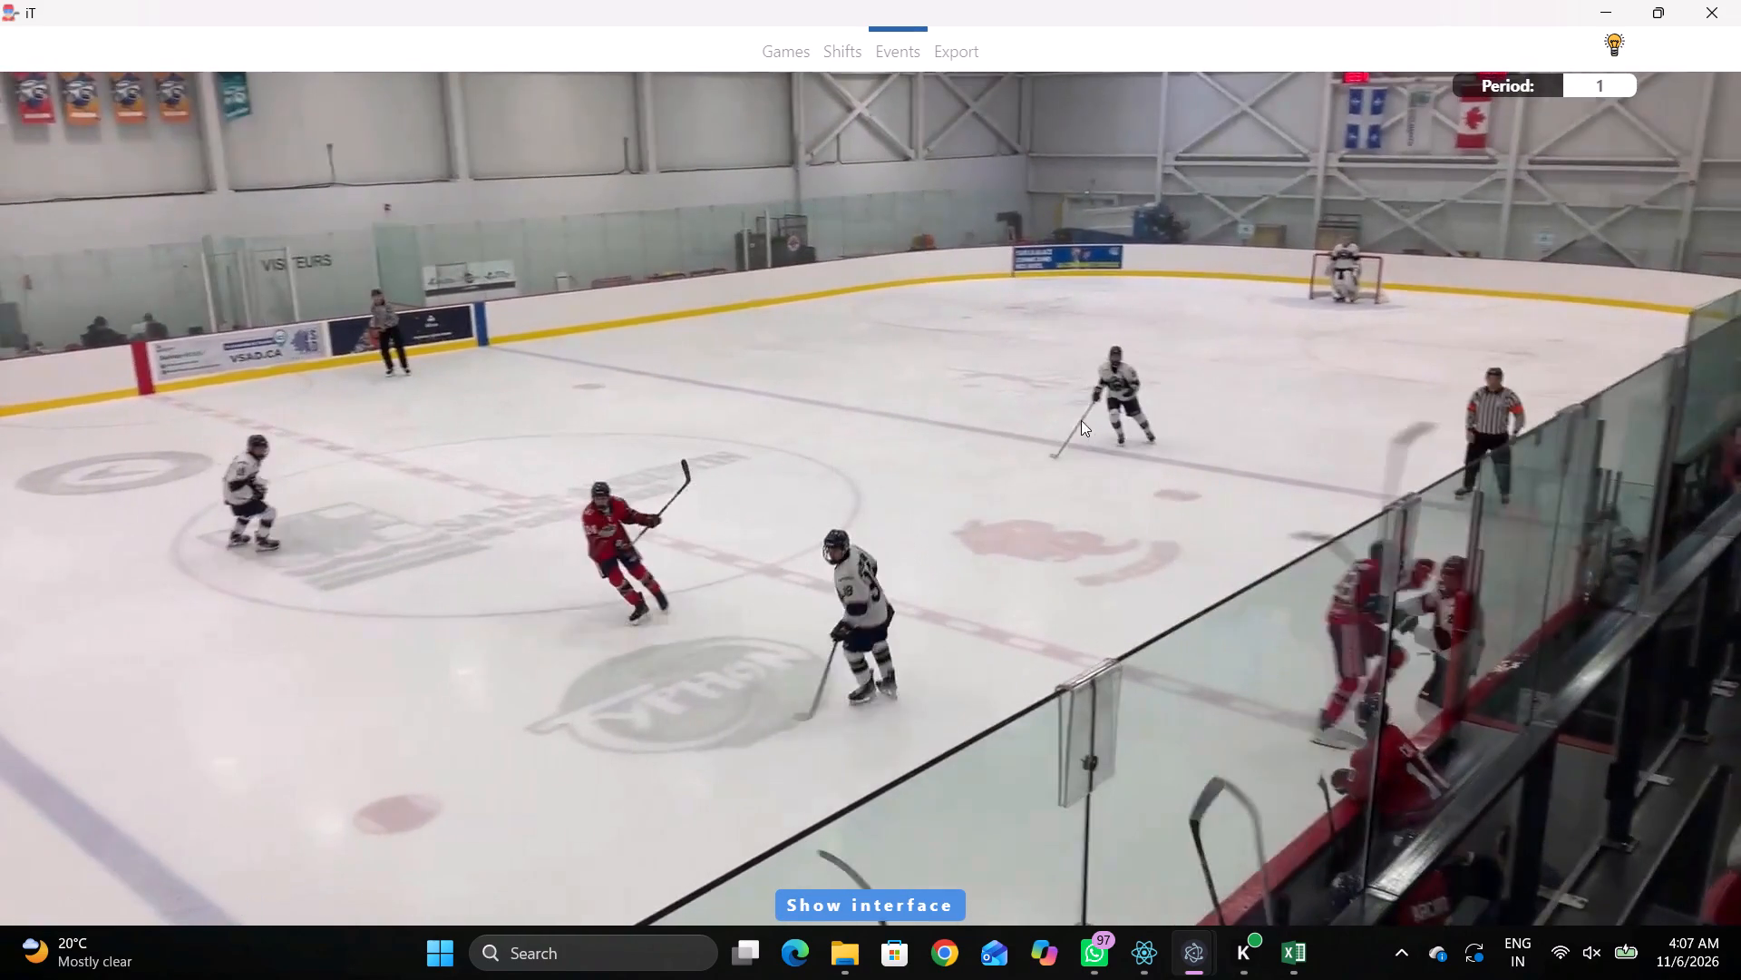
pyautogui.press('q')
pyautogui.press('q')
pyautogui.press('q')
pyautogui.rightClick(1061, 393)
pyautogui.click(1075, 401)
pyautogui.press('q')
pyautogui.rightClick(1010, 397)
pyautogui.click(1051, 414)
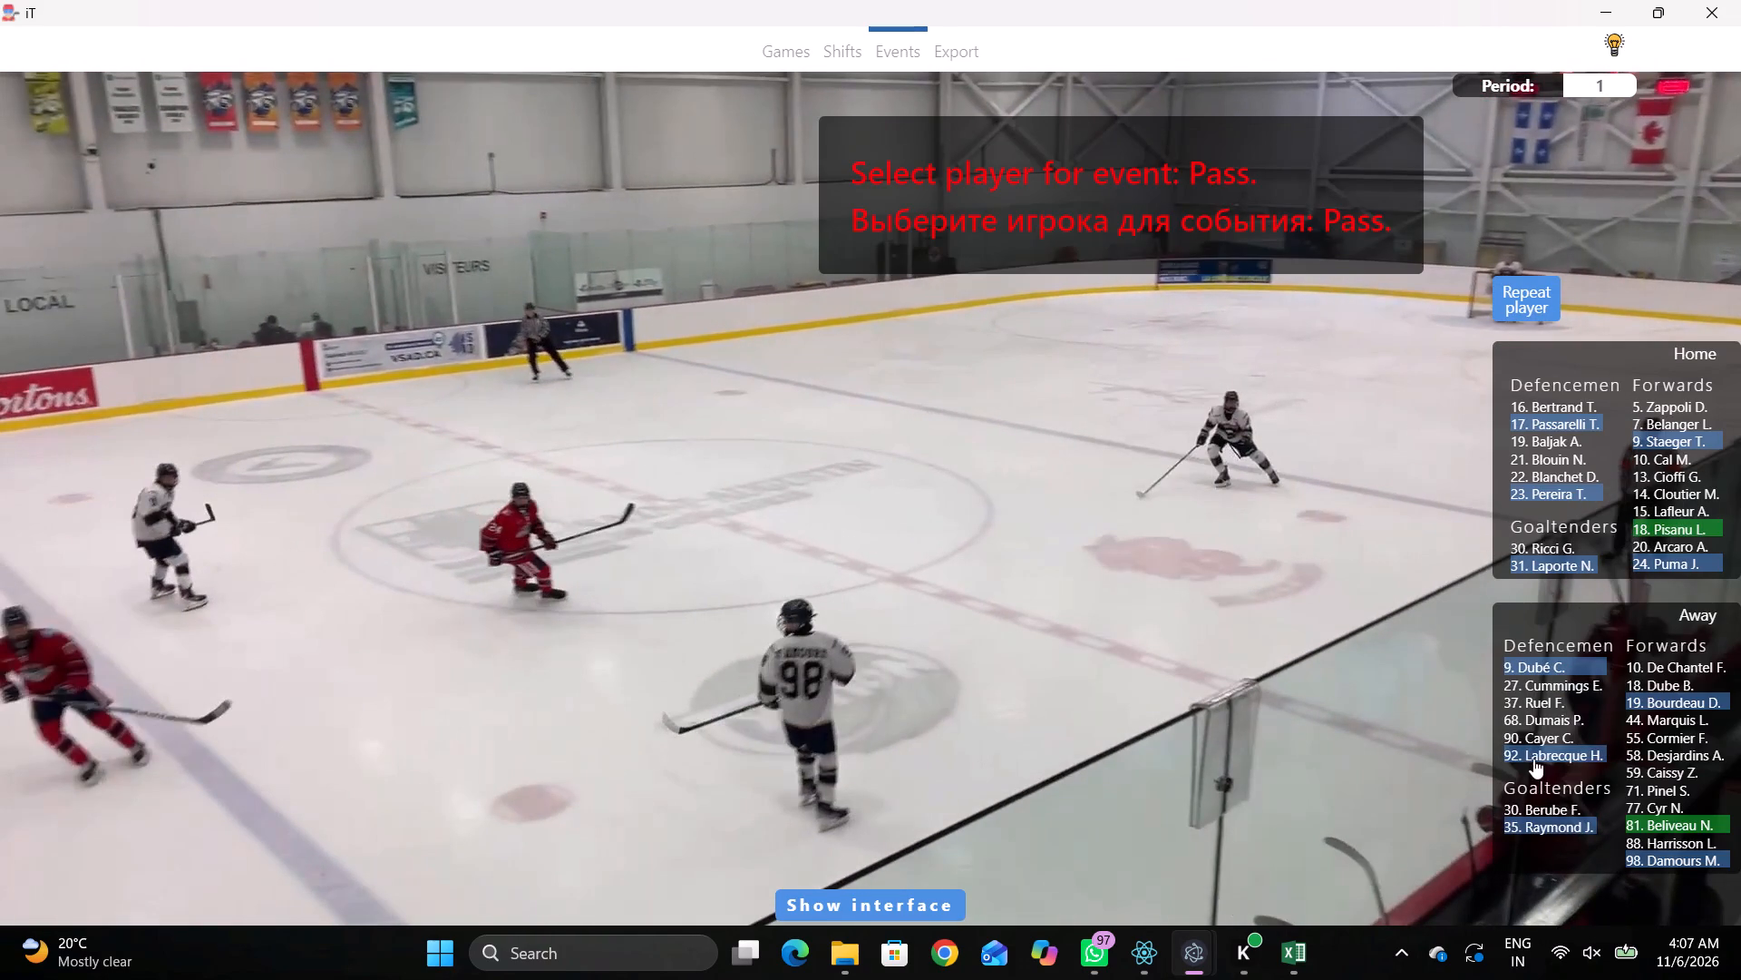
pyautogui.click(1133, 578)
# Record skating with the puck by home player 17 between the upper-left faceoff circle and the left blue line, about level with the circle's dot.
pyautogui.press('space')
pyautogui.press('space')
pyautogui.press('space')
pyautogui.press('space')
pyautogui.write('r')
pyautogui.press('space')
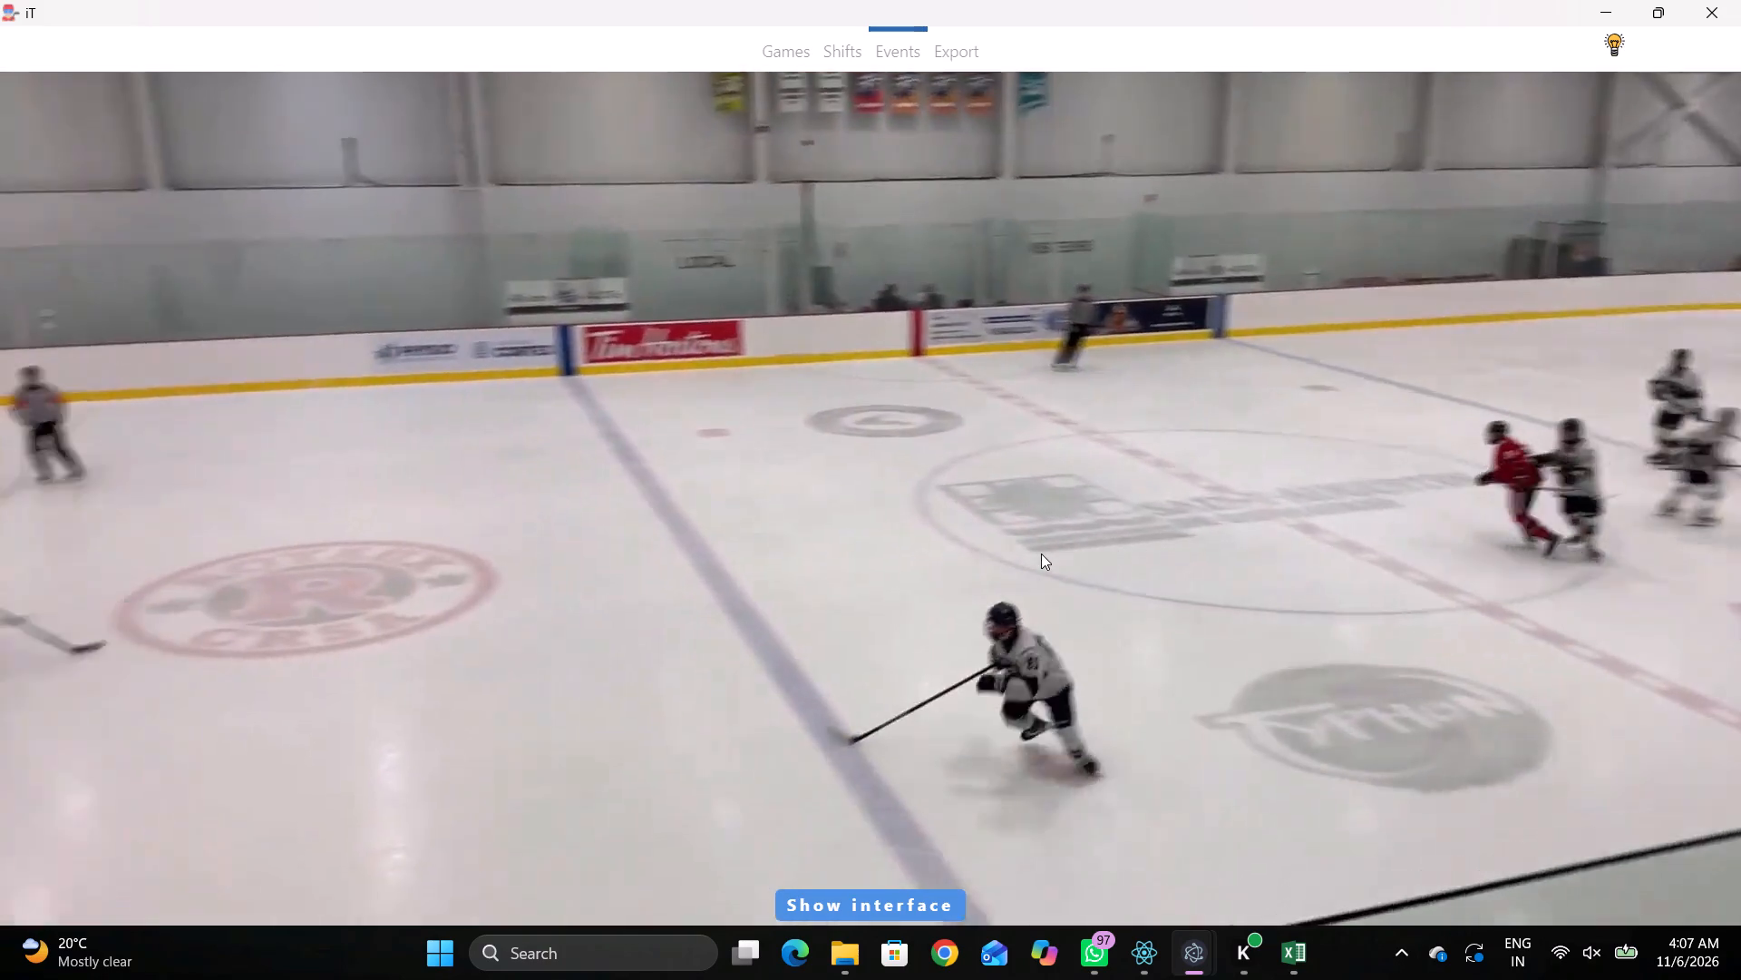
pyautogui.press('space')
pyautogui.press('space')
pyautogui.press('space')
pyautogui.press('q')
pyautogui.press('q')
pyautogui.press('q')
pyautogui.press('q')
pyautogui.press('q')
pyautogui.press('q')
pyautogui.press('q')
pyautogui.press('q')
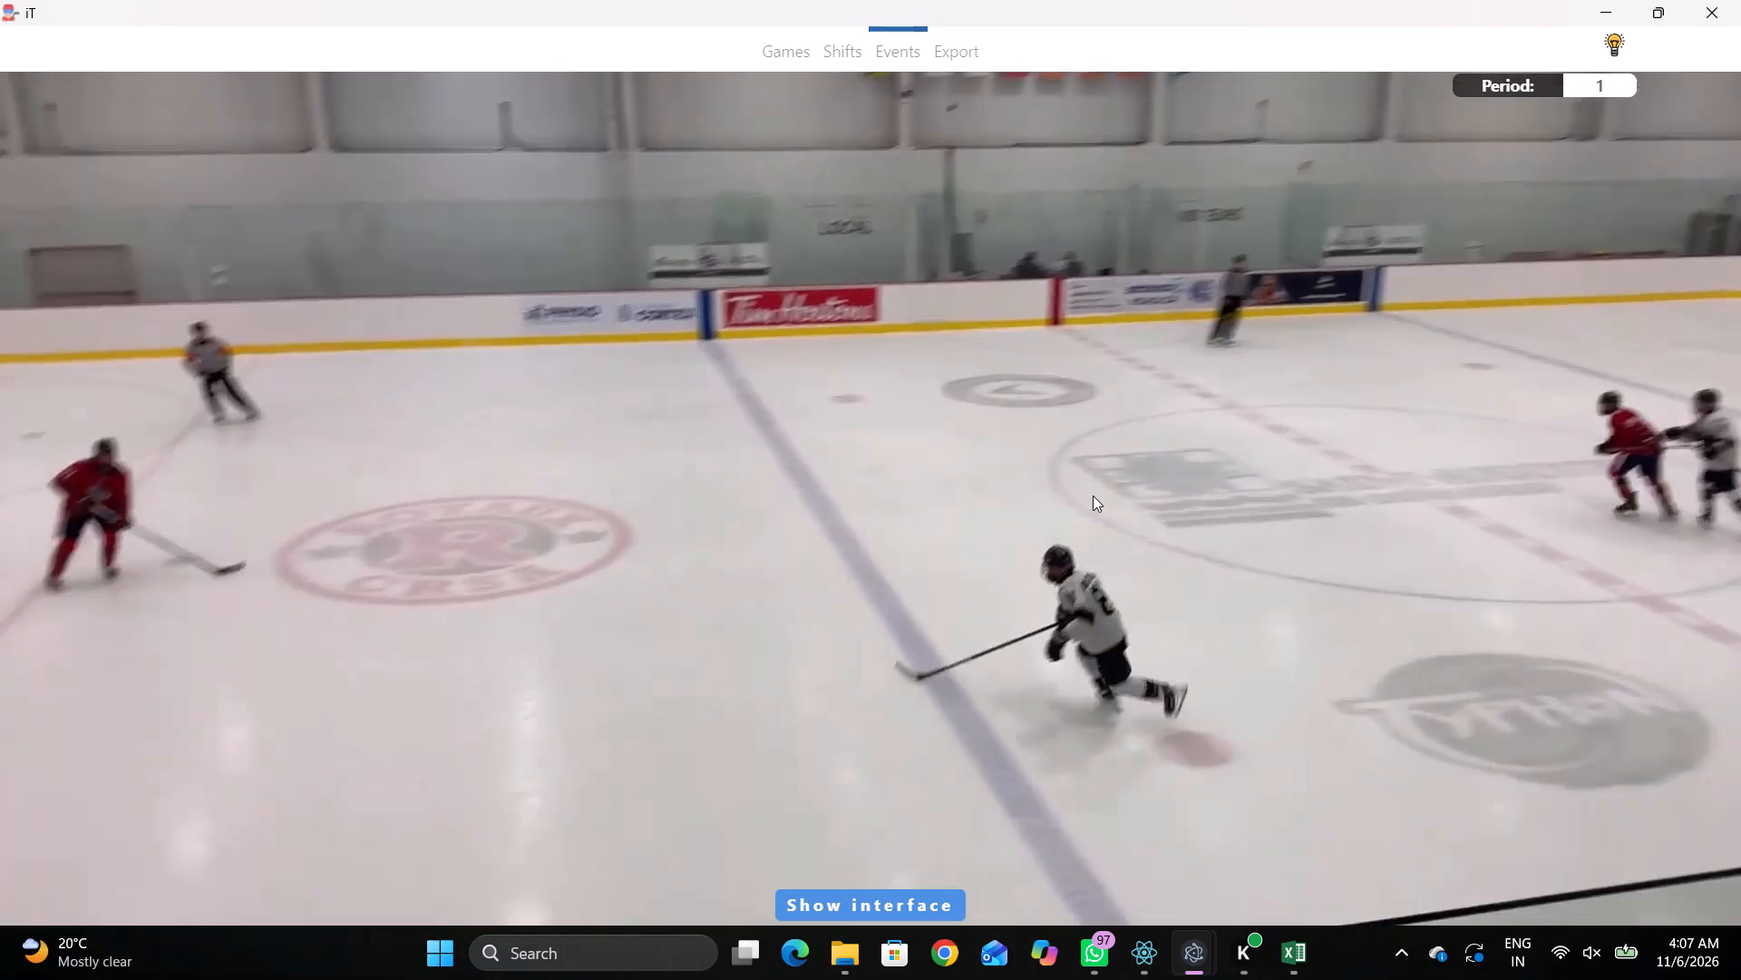
pyautogui.press('space')
pyautogui.press('space')
pyautogui.rightClick(1128, 410)
pyautogui.click(1203, 447)
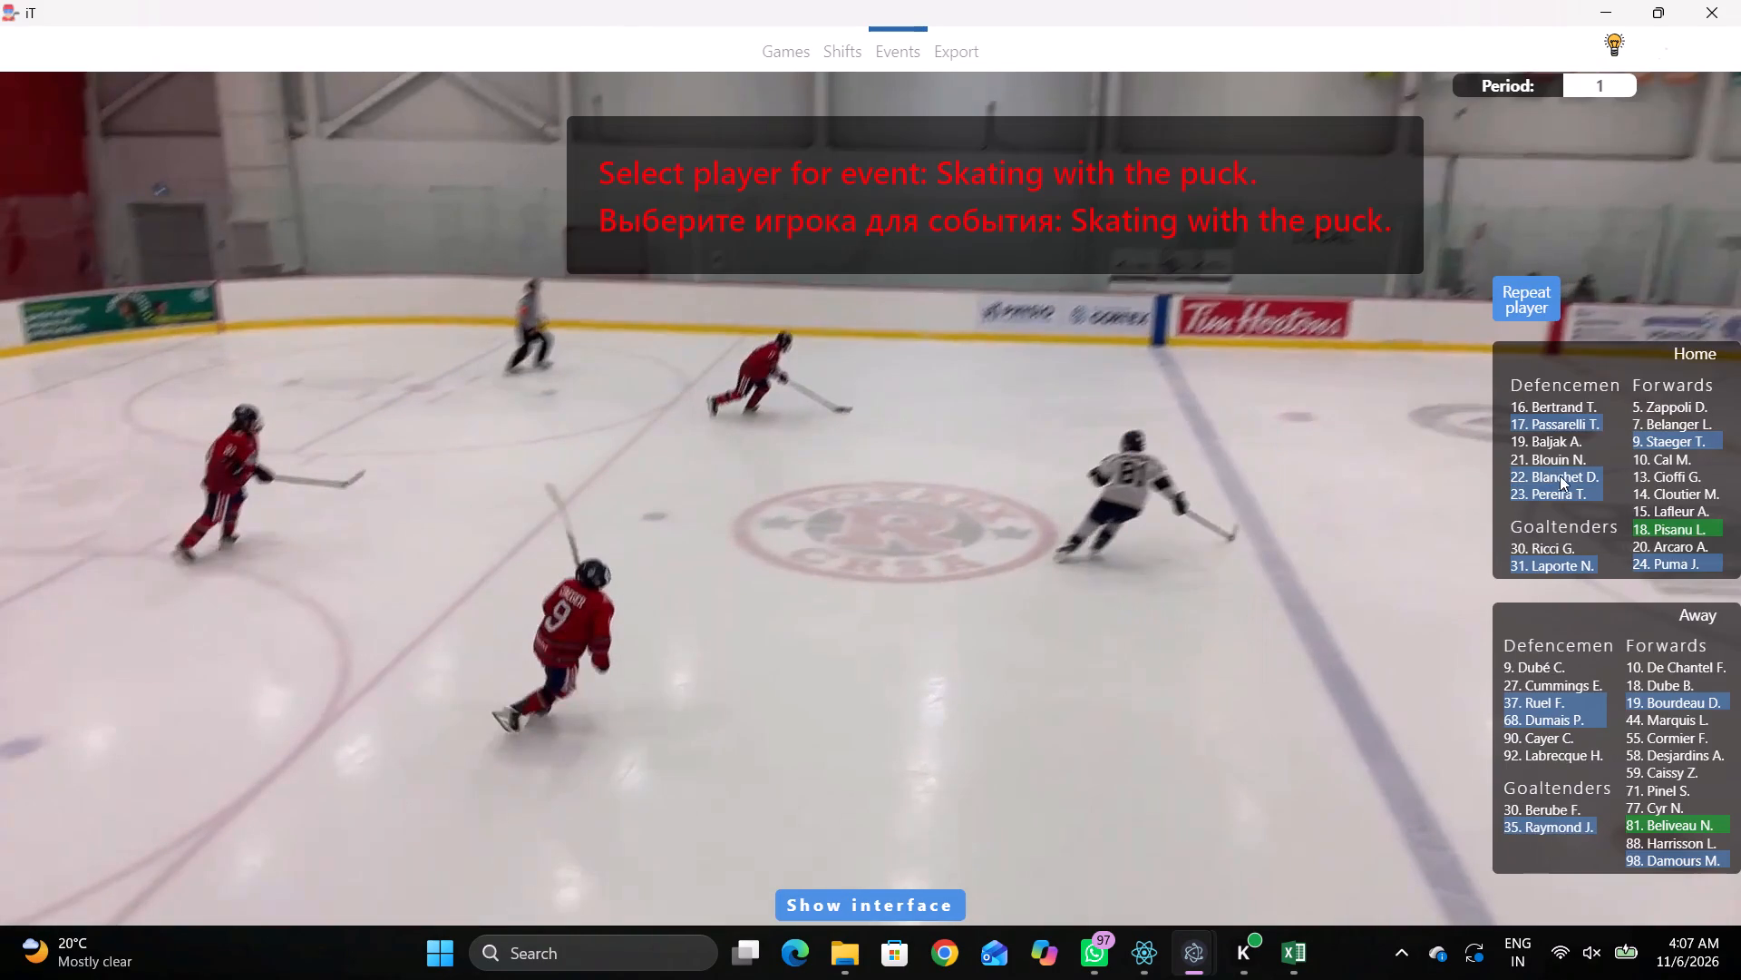
pyautogui.click(1541, 430)
pyautogui.click(671, 260)
# Record a pass by home player 17 just outside the right edge of the upper-left faceoff circle.
pyautogui.press('space')
pyautogui.press('v')
pyautogui.press('space')
pyautogui.press('q')
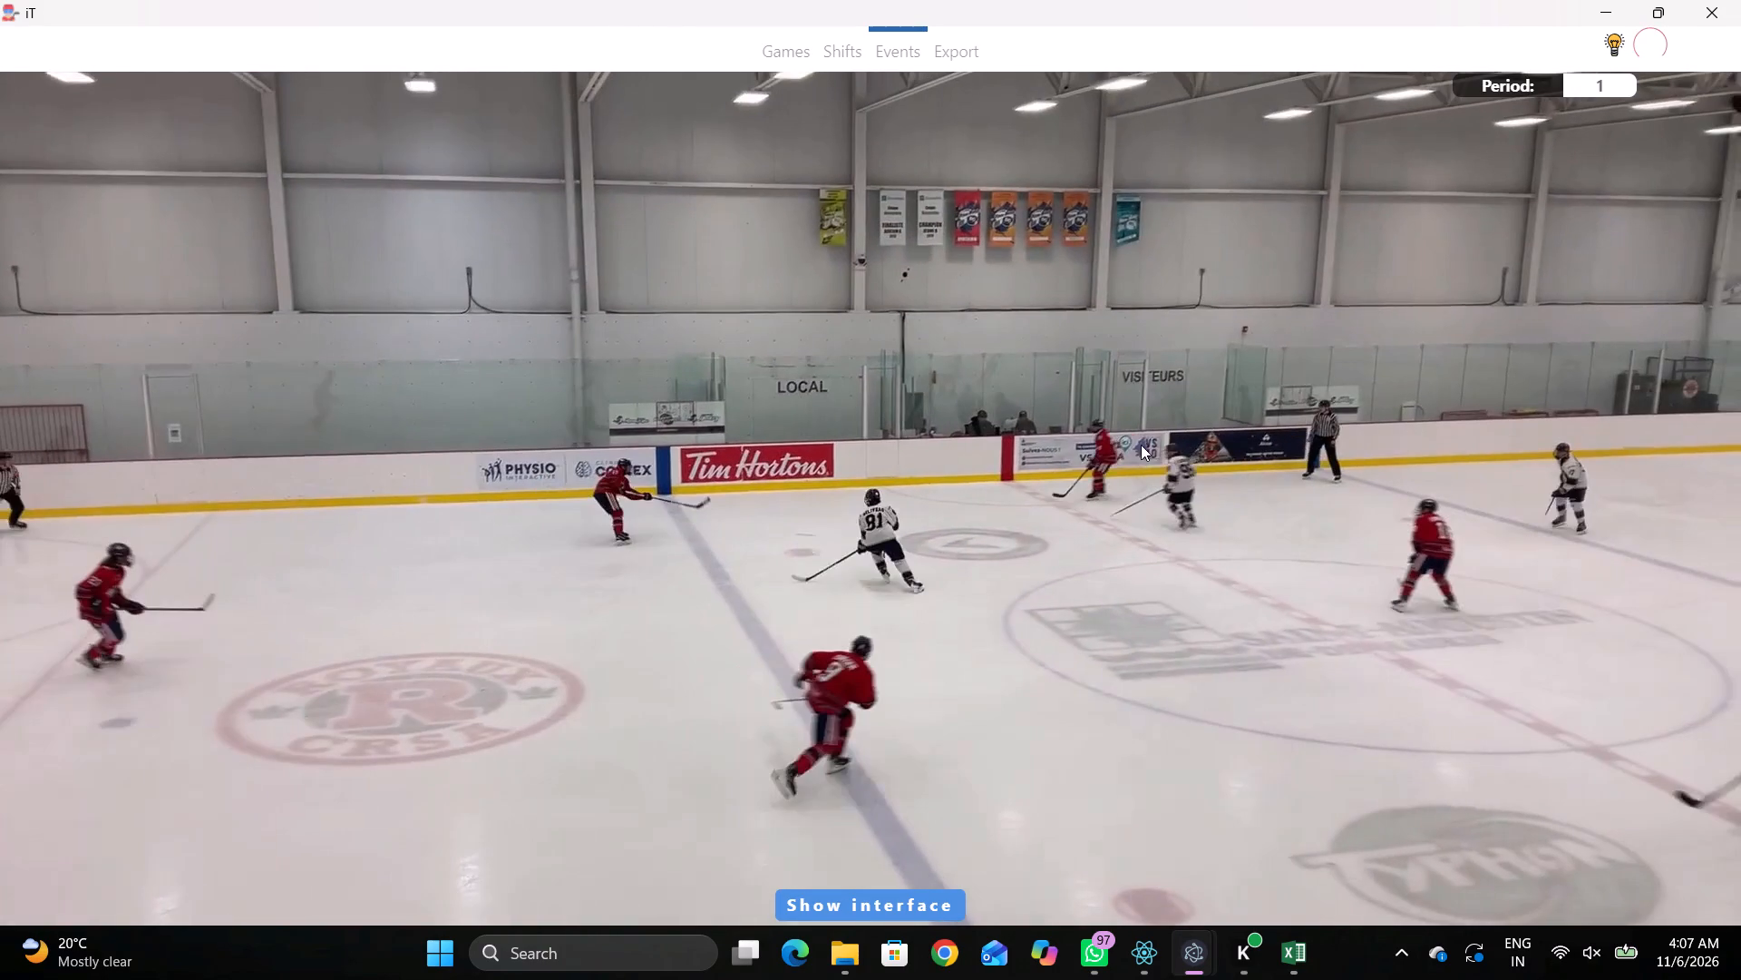
pyautogui.rightClick(1138, 408)
pyautogui.click(1176, 421)
pyautogui.click(1532, 316)
pyautogui.click(649, 263)
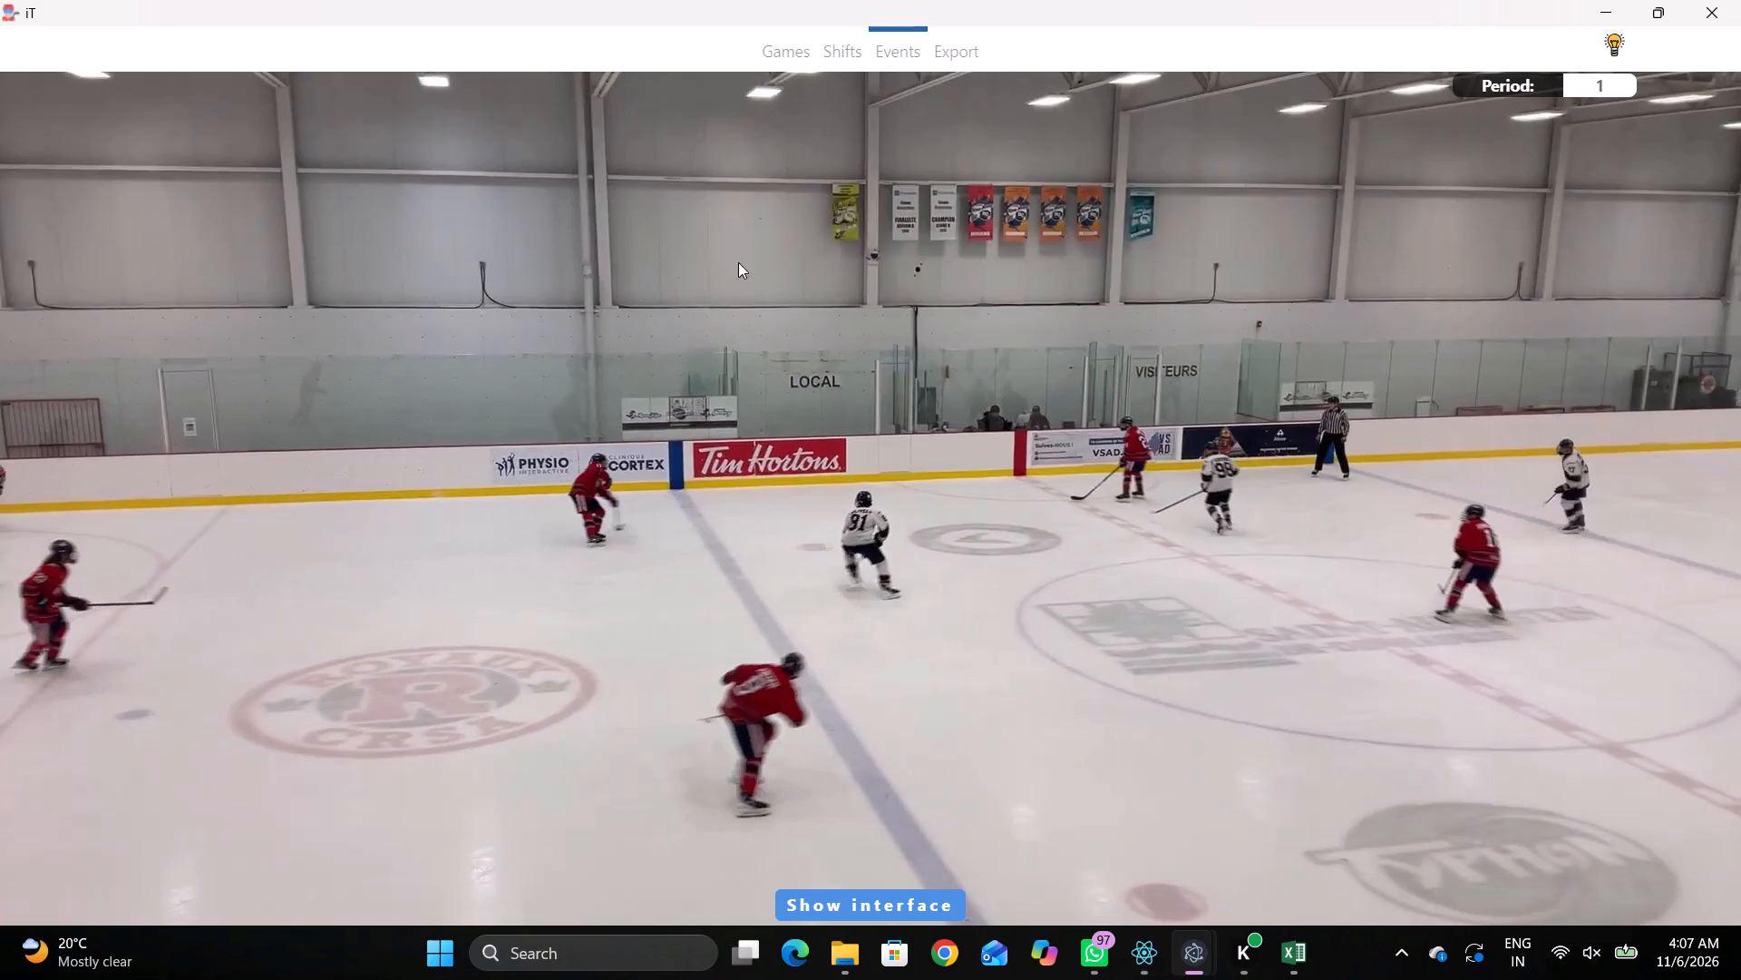
# Record skating with the puck by away player 37 just left of the upper-right faceoff circle, about level with its dot.
pyautogui.press('space')
pyautogui.press('space')
pyautogui.press('space')
pyautogui.press('space')
pyautogui.press('r')
pyautogui.press('space')
pyautogui.press('space')
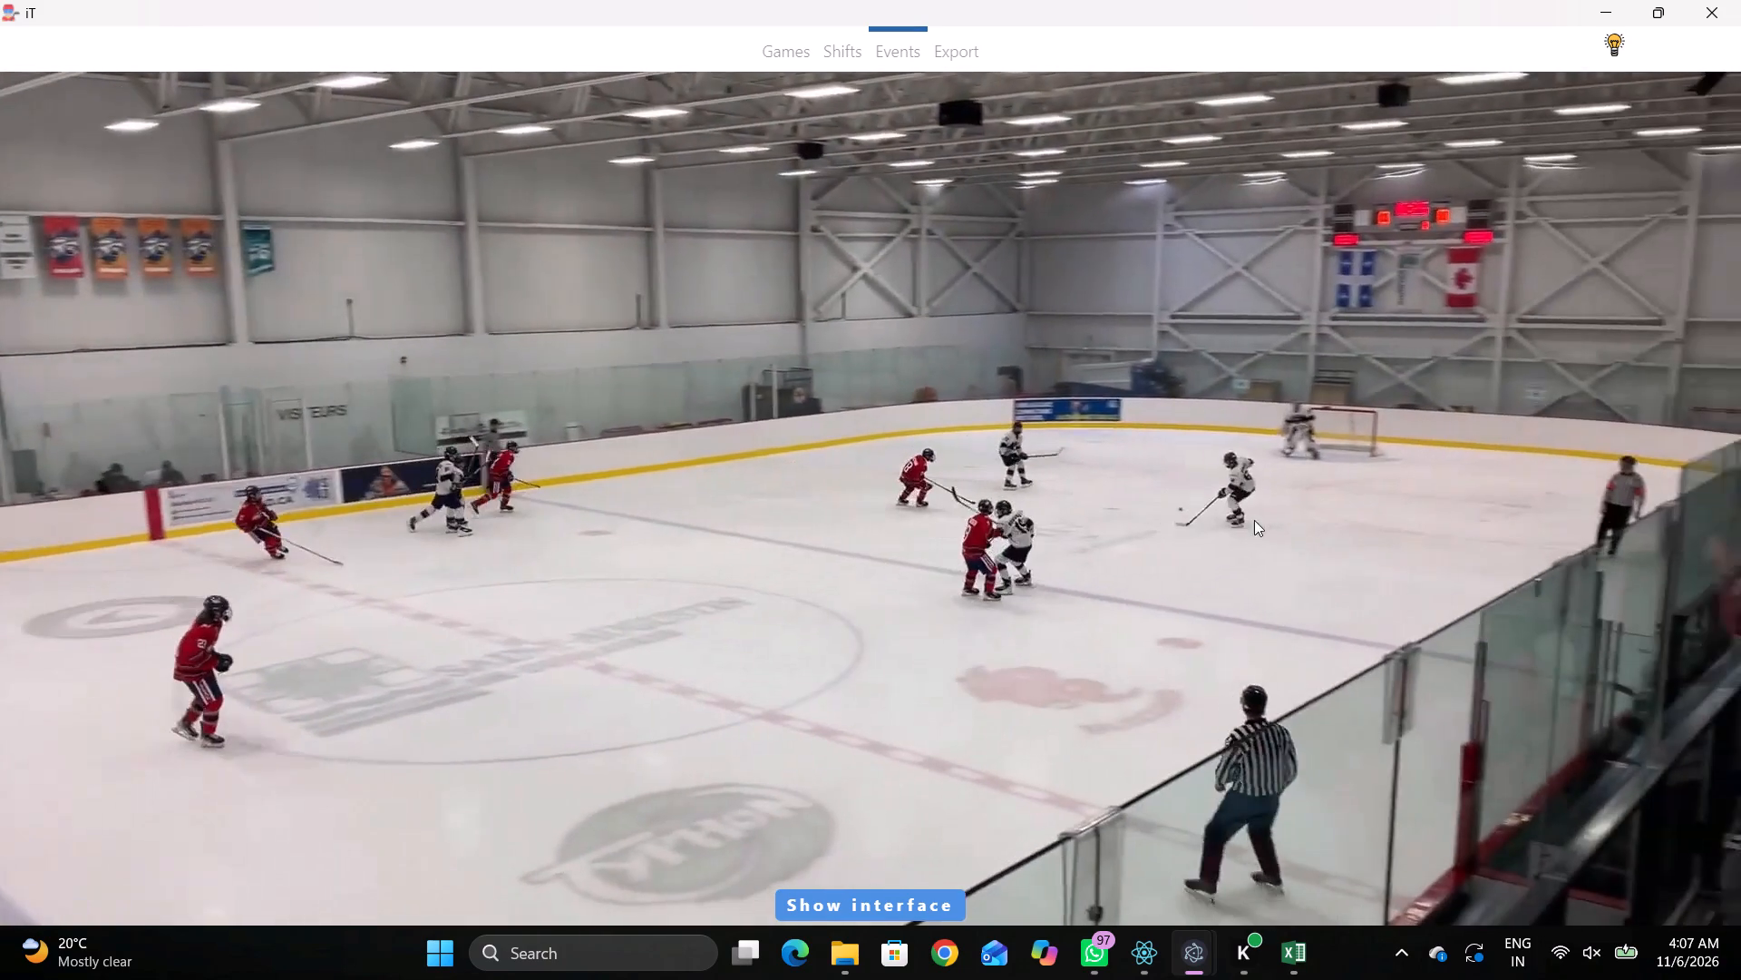
pyautogui.rightClick(1221, 444)
pyautogui.press('q')
pyautogui.press('q')
pyautogui.press('q')
pyautogui.press('q')
pyautogui.press('q')
pyautogui.moveTo(1233, 462); pyautogui.dragTo(1243, 467, button='right')
pyautogui.click(1289, 491)
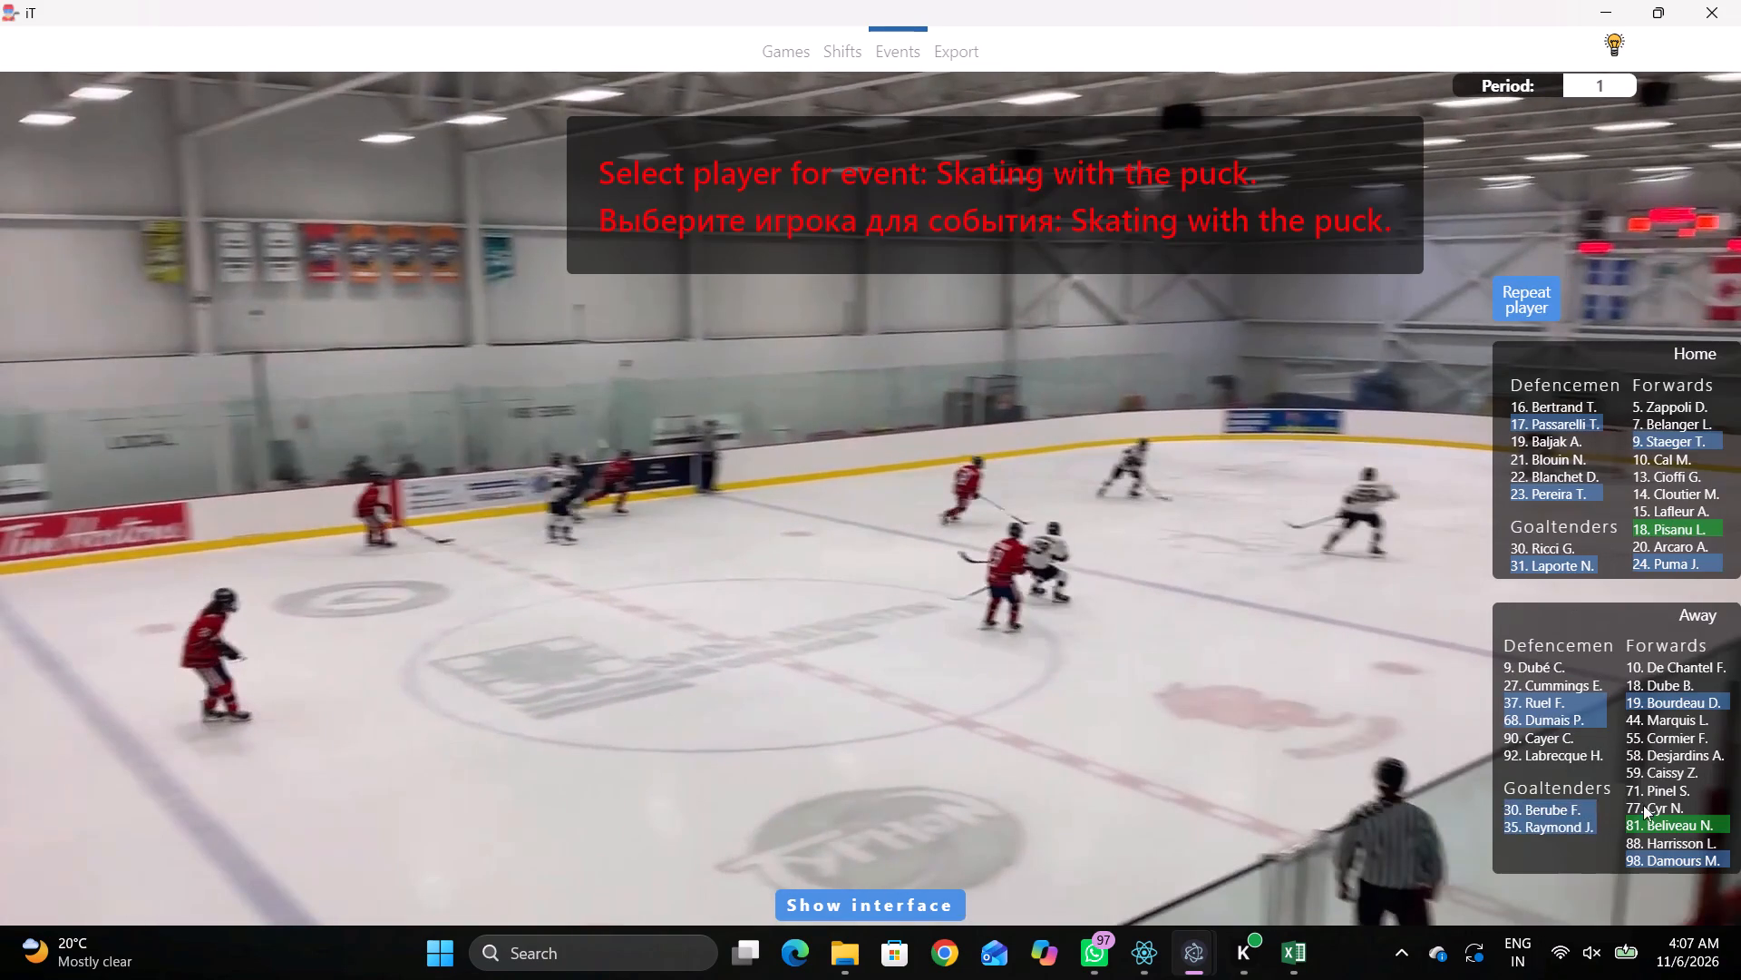
pyautogui.click(1537, 702)
pyautogui.click(1143, 279)
# Record a pass by away player 37 just left of the upper-right faceoff circle, slightly above its dot's level.
pyautogui.press('r')
pyautogui.press('space')
pyautogui.press('space')
pyautogui.rightClick(1266, 329)
pyautogui.click(1289, 350)
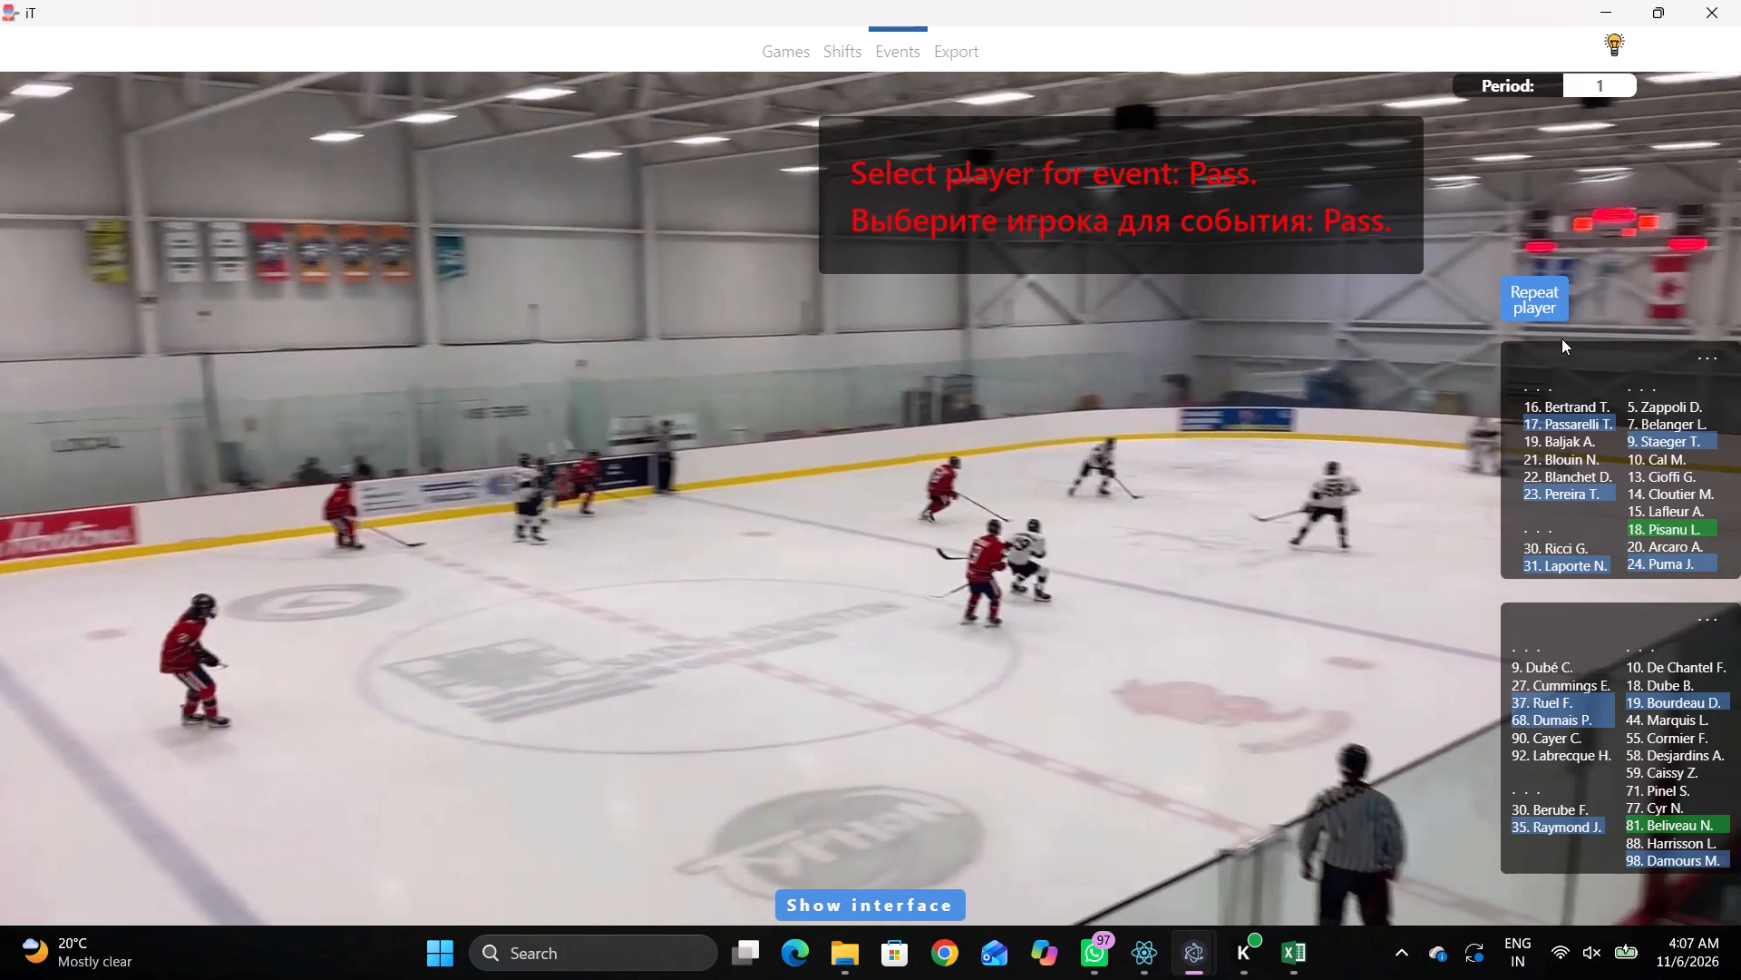
pyautogui.click(1496, 310)
pyautogui.click(1142, 261)
# Record skating with the puck by away player 68 just right of the lower-right faceoff dot.
pyautogui.press('space')
pyautogui.press('v')
pyautogui.press('space')
pyautogui.rightClick(1235, 424)
pyautogui.click(1316, 457)
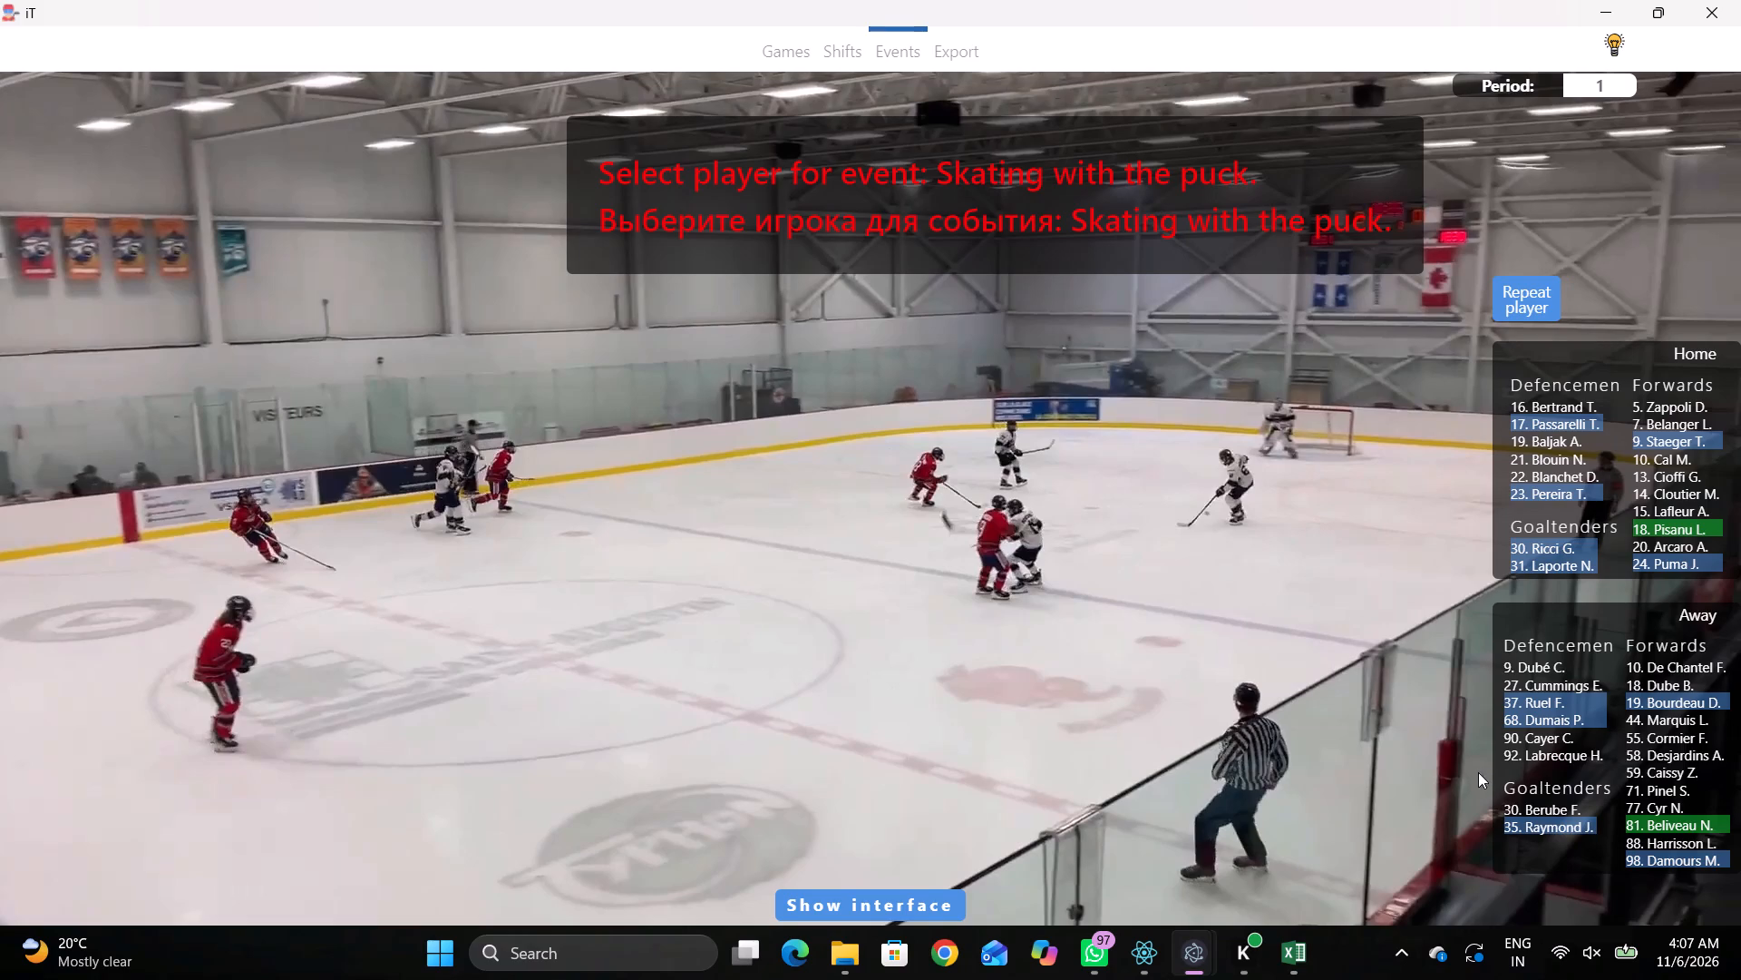
pyautogui.click(1511, 727)
pyautogui.click(1262, 460)
# Record a pass by away player 68 just inside the top edge of the lower-right faceoff circle.
pyautogui.press('space')
pyautogui.press('space')
pyautogui.press('space')
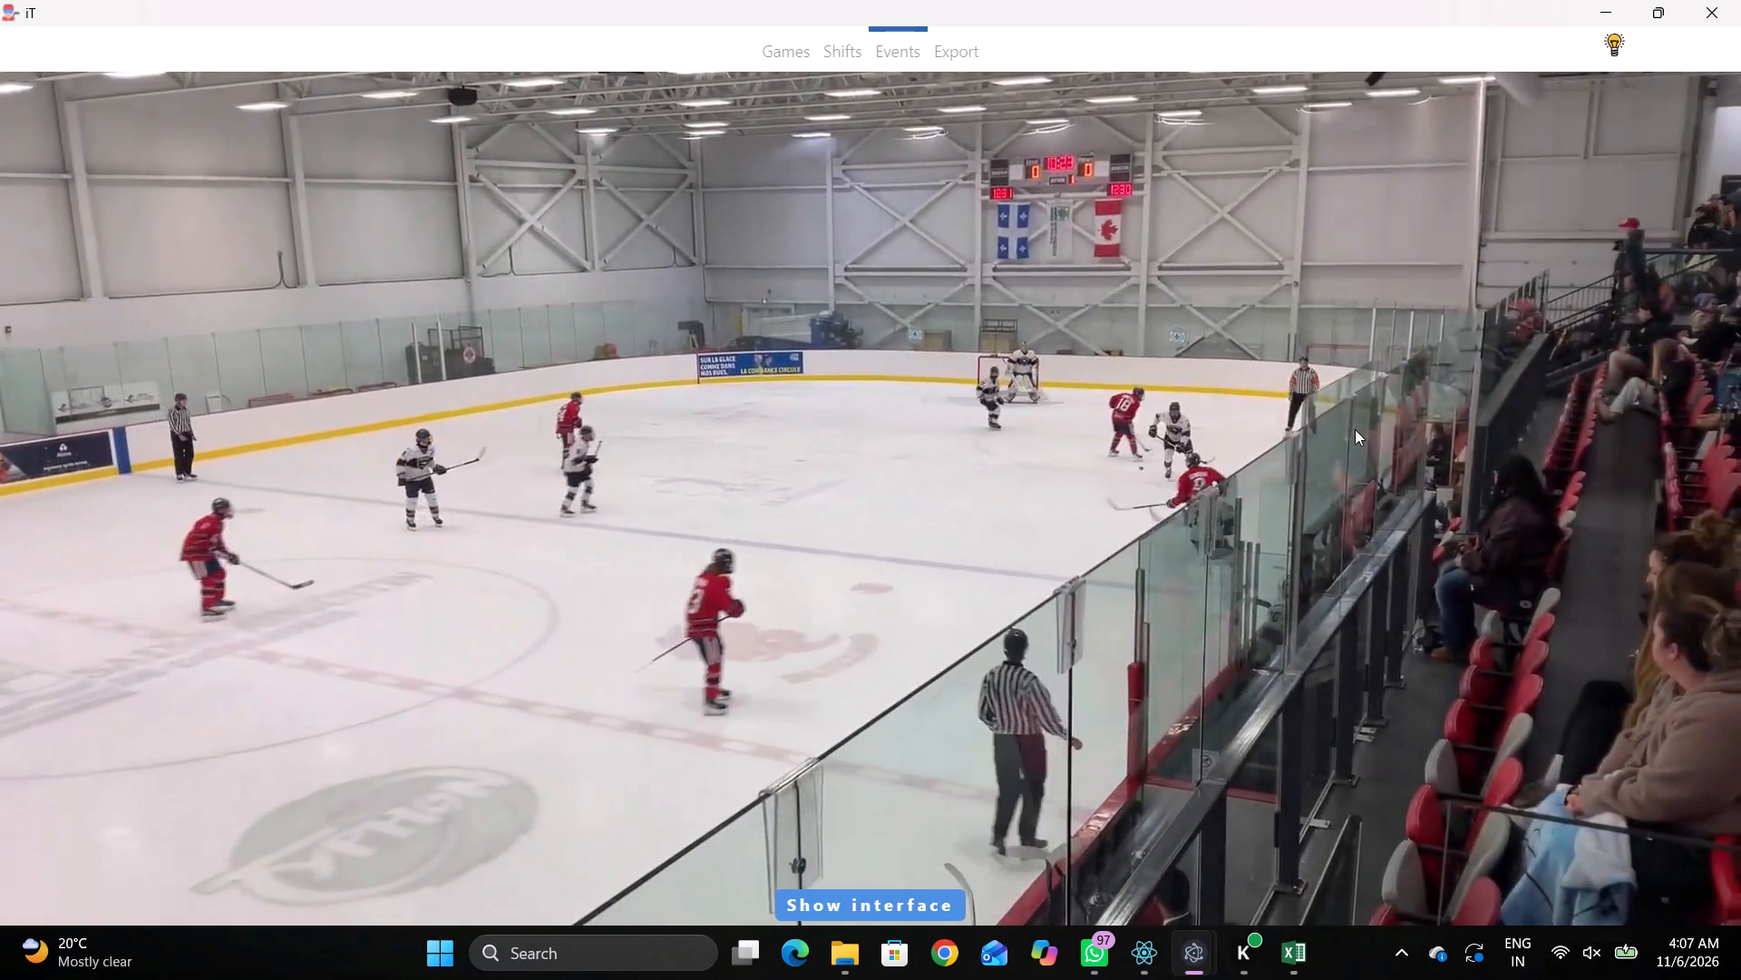
pyautogui.press('space')
pyautogui.write('q')
pyautogui.press('q')
pyautogui.press('space')
pyautogui.press('space')
pyautogui.write('q')
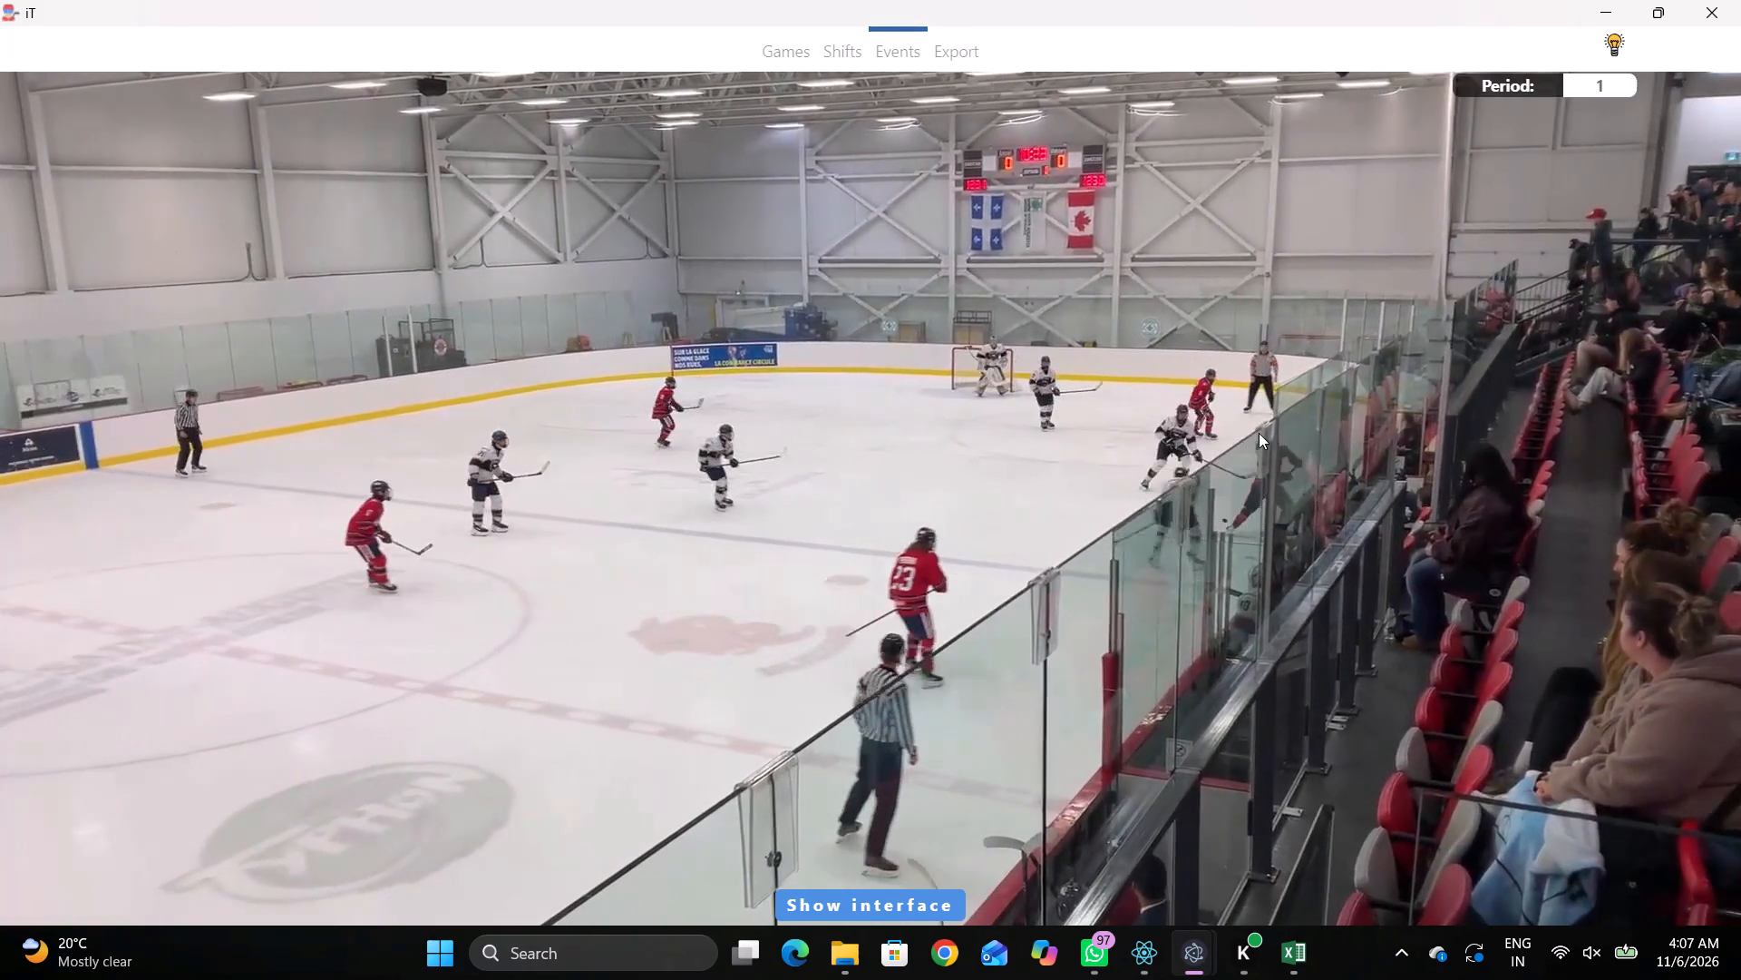
pyautogui.rightClick(1289, 391)
pyautogui.click(1300, 403)
pyautogui.click(1503, 301)
pyautogui.click(1238, 397)
# Record skating with the puck by home player 9 just below the lower-right faceoff dot.
pyautogui.press('space')
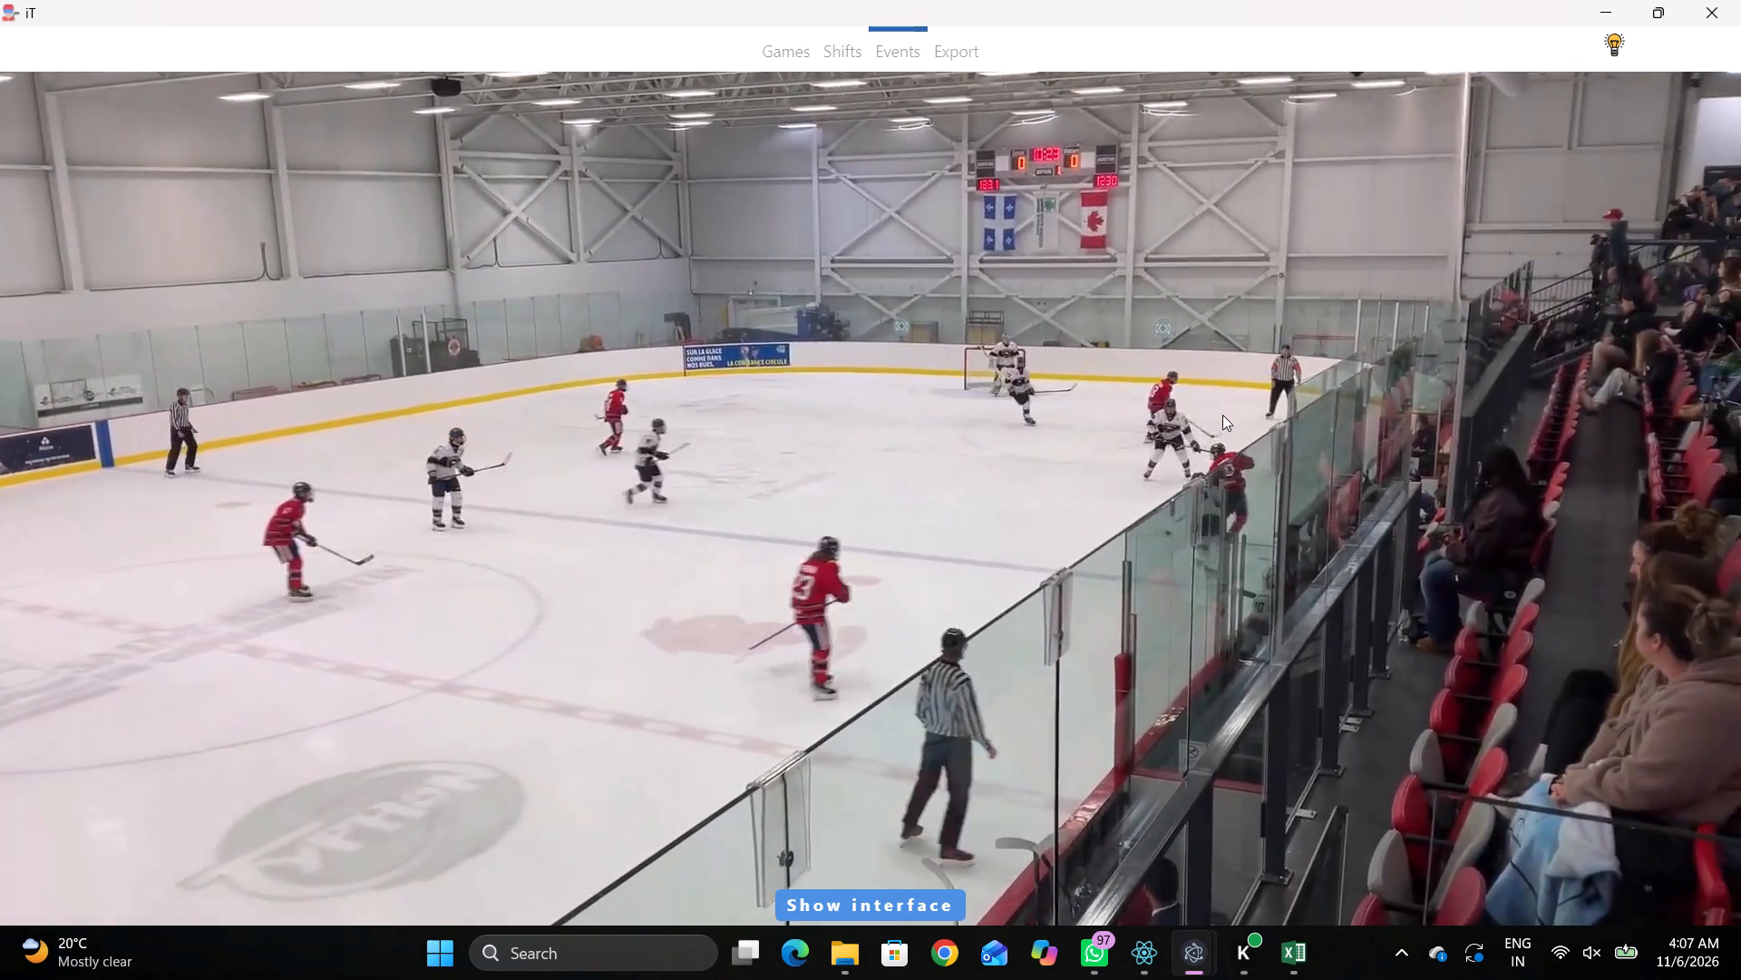
pyautogui.press('space')
pyautogui.press('space')
pyautogui.press('space')
pyautogui.press('space')
pyautogui.press('space')
pyautogui.rightClick(1218, 413)
pyautogui.click(1262, 442)
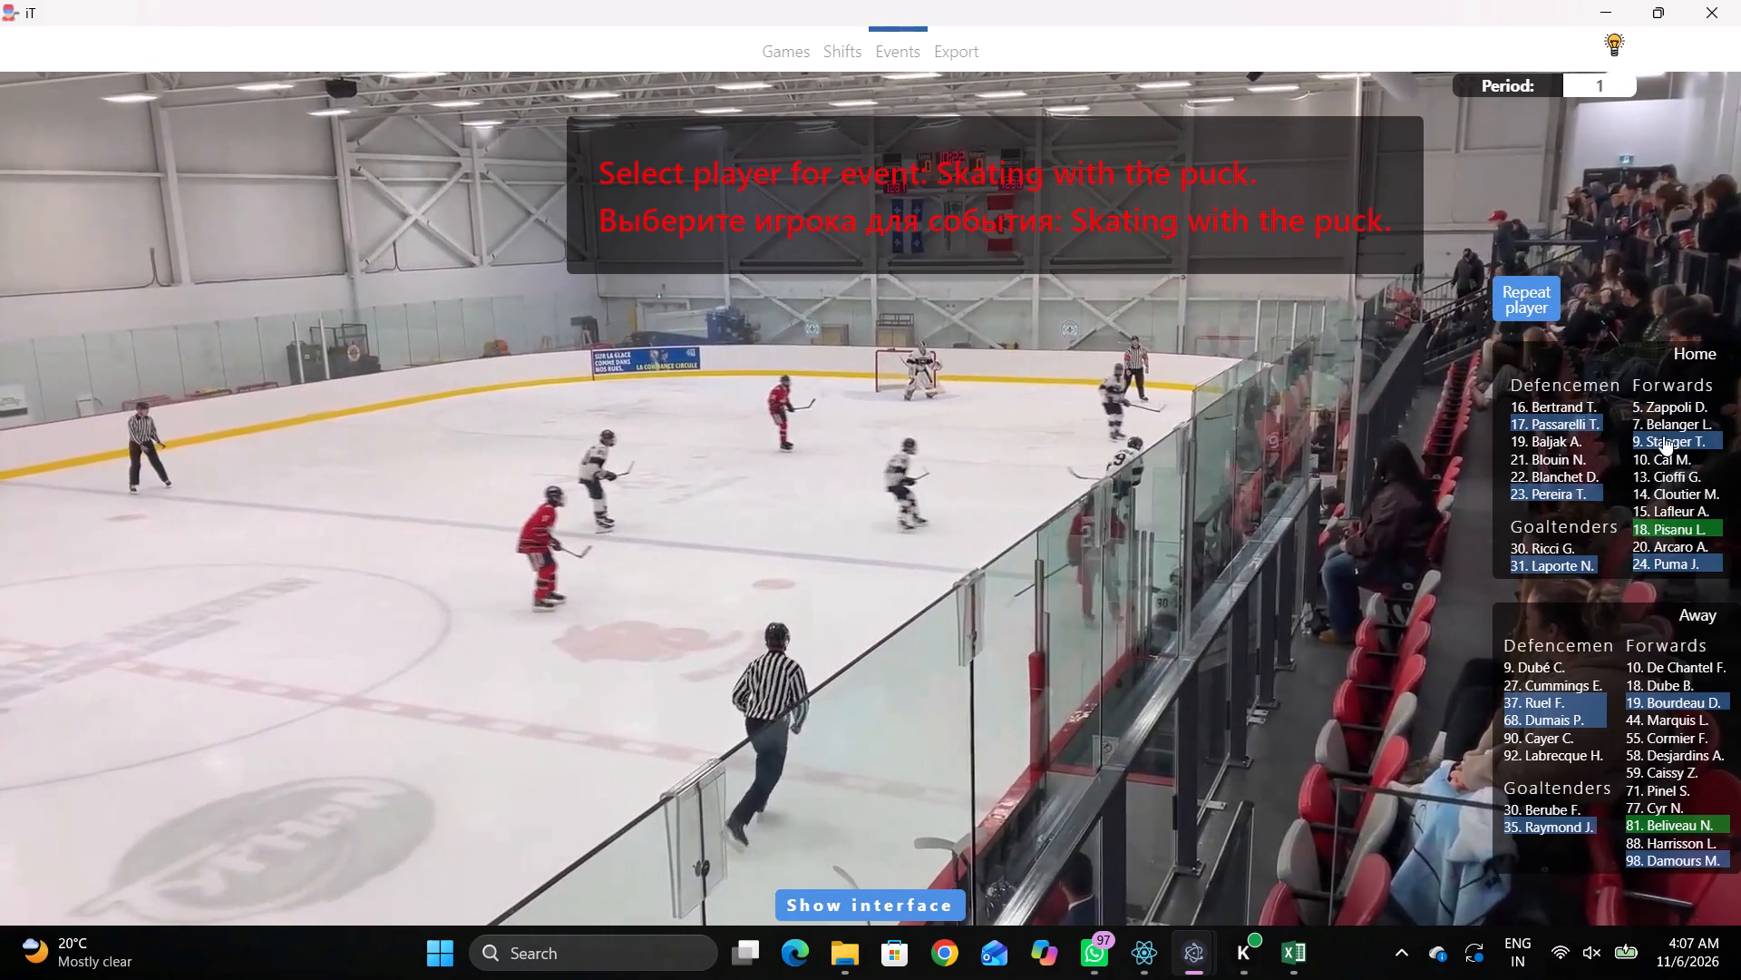
pyautogui.click(1662, 440)
pyautogui.click(1239, 479)
# Record a pass by home player 9 just inside the bottom edge of the lower-right faceoff circle.
pyautogui.press('space')
pyautogui.press('space')
pyautogui.press('space')
pyautogui.press('space')
pyautogui.press('space')
pyautogui.write('qq')
pyautogui.rightClick(1308, 437)
pyautogui.click(1345, 454)
pyautogui.click(1500, 307)
pyautogui.click(1260, 517)
# Record skating with the puck by away player 68 just left of the right goal line, near the lower-right corner.
pyautogui.press('r')
pyautogui.press('space')
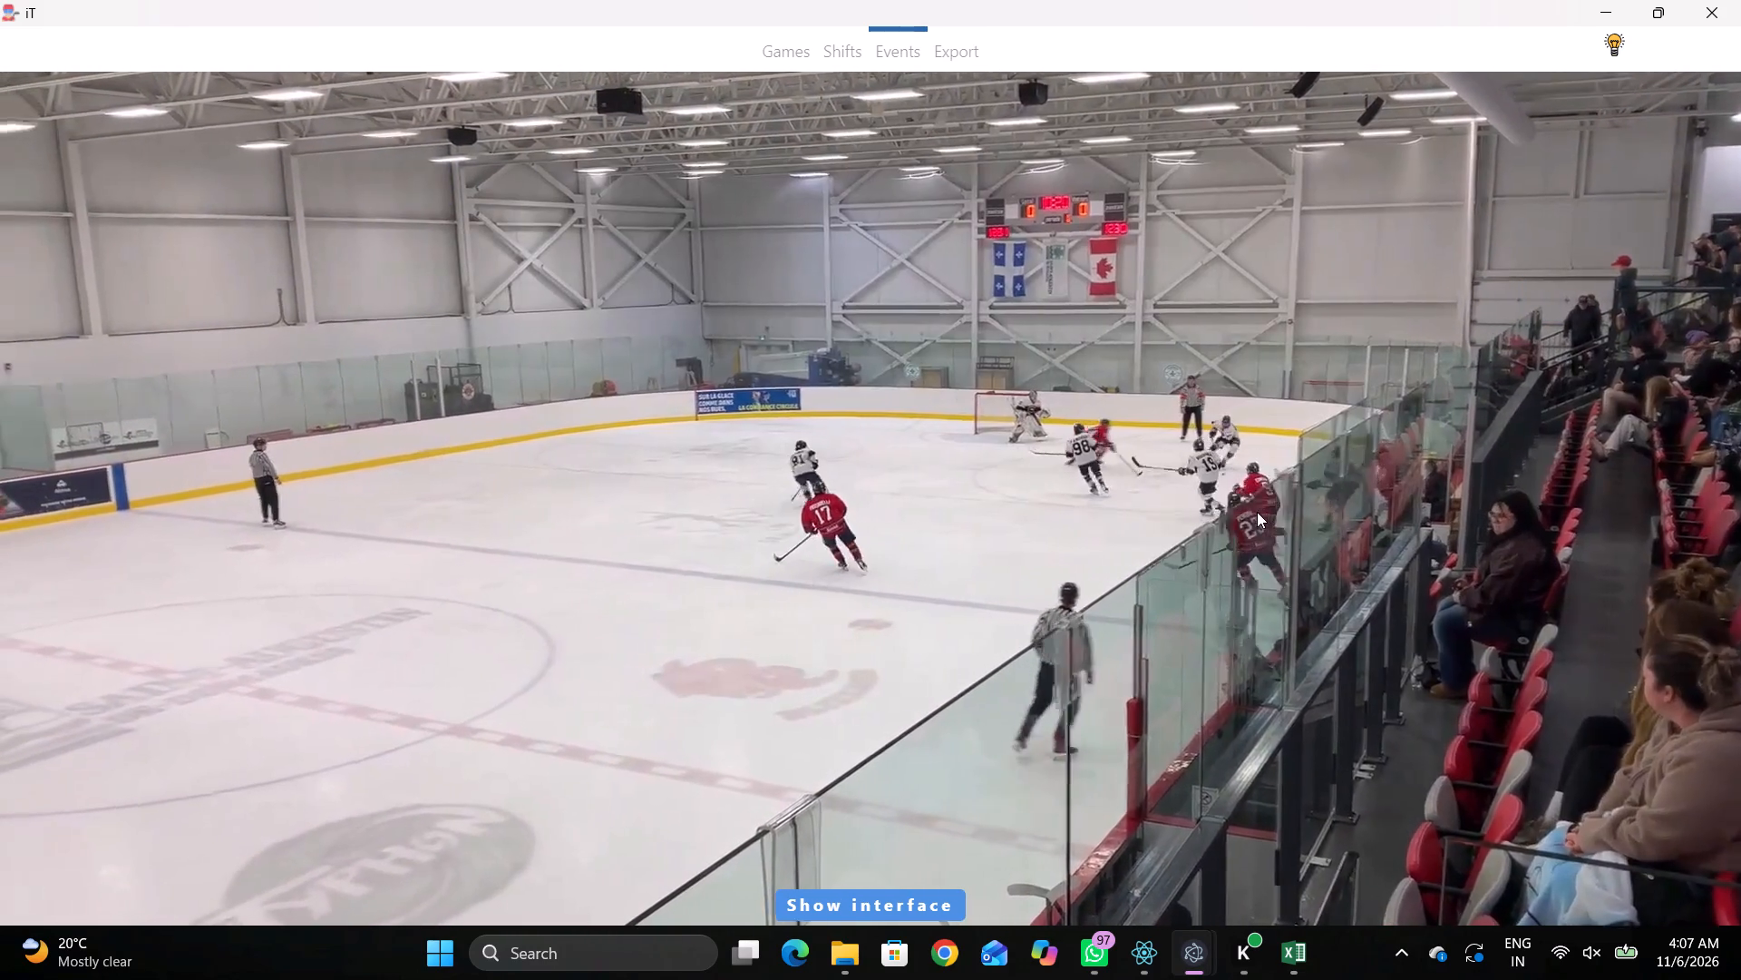
pyautogui.write('v')
pyautogui.press('space')
pyautogui.rightClick(1240, 470)
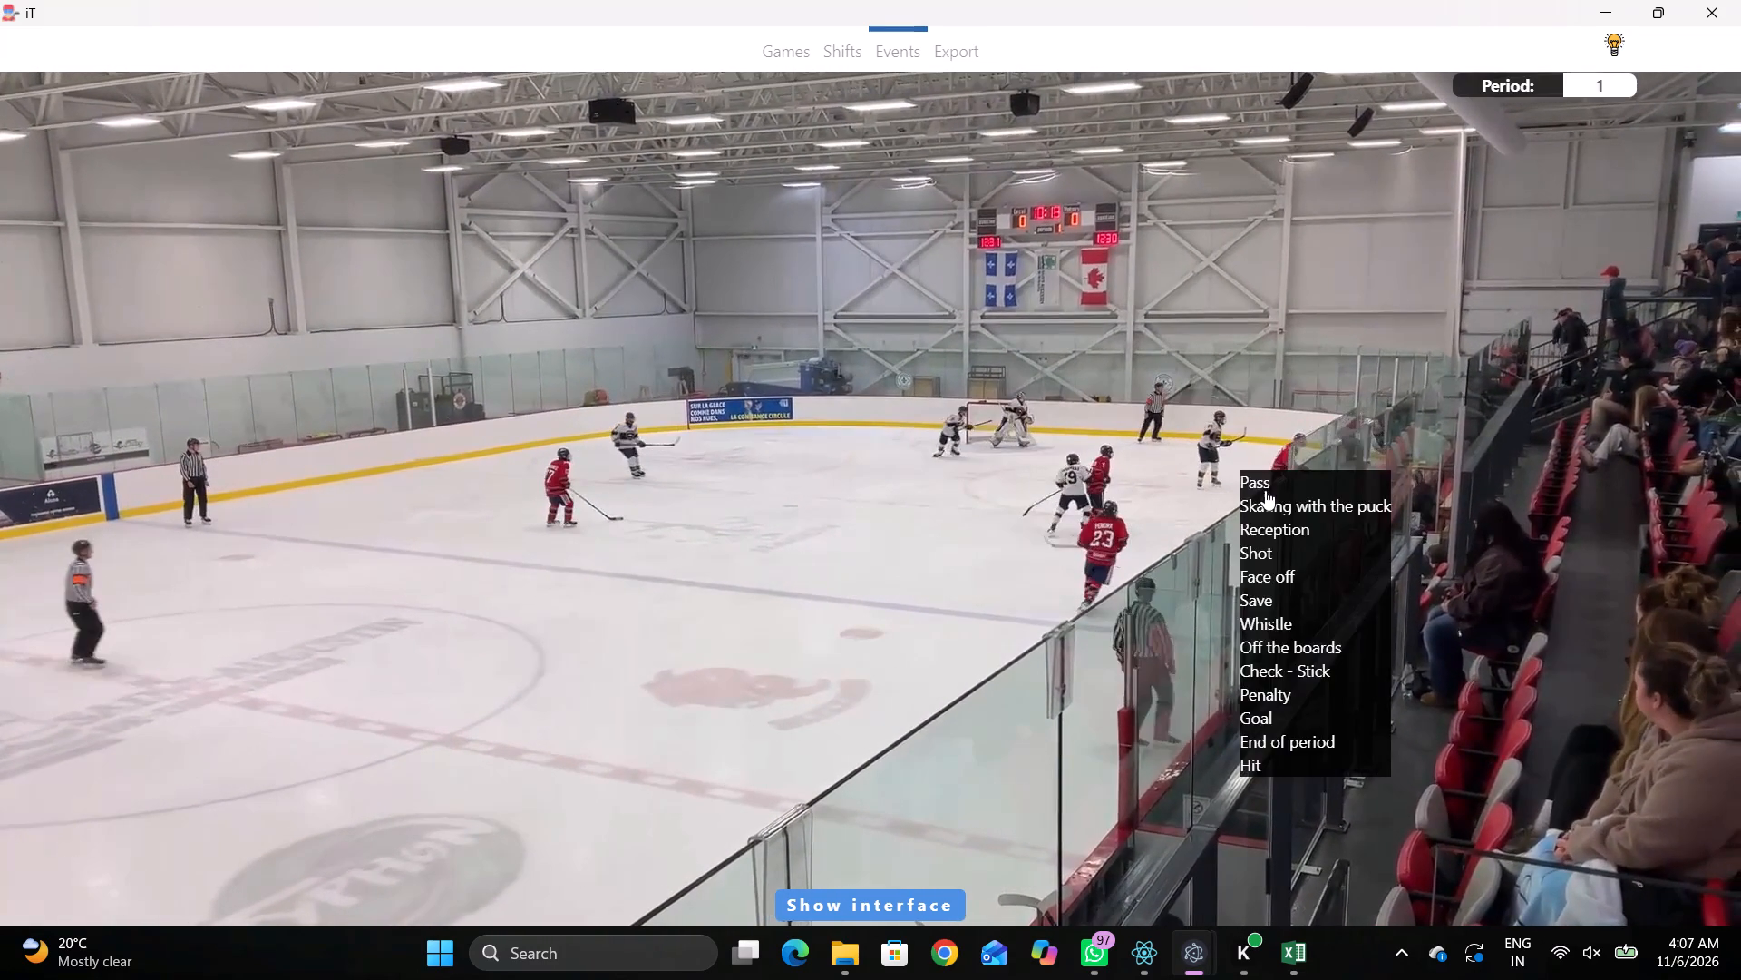
pyautogui.moveTo(1200, 481); pyautogui.dragTo(1161, 479, button='right')
pyautogui.click(1223, 516)
pyautogui.click(1538, 712)
pyautogui.click(1328, 527)
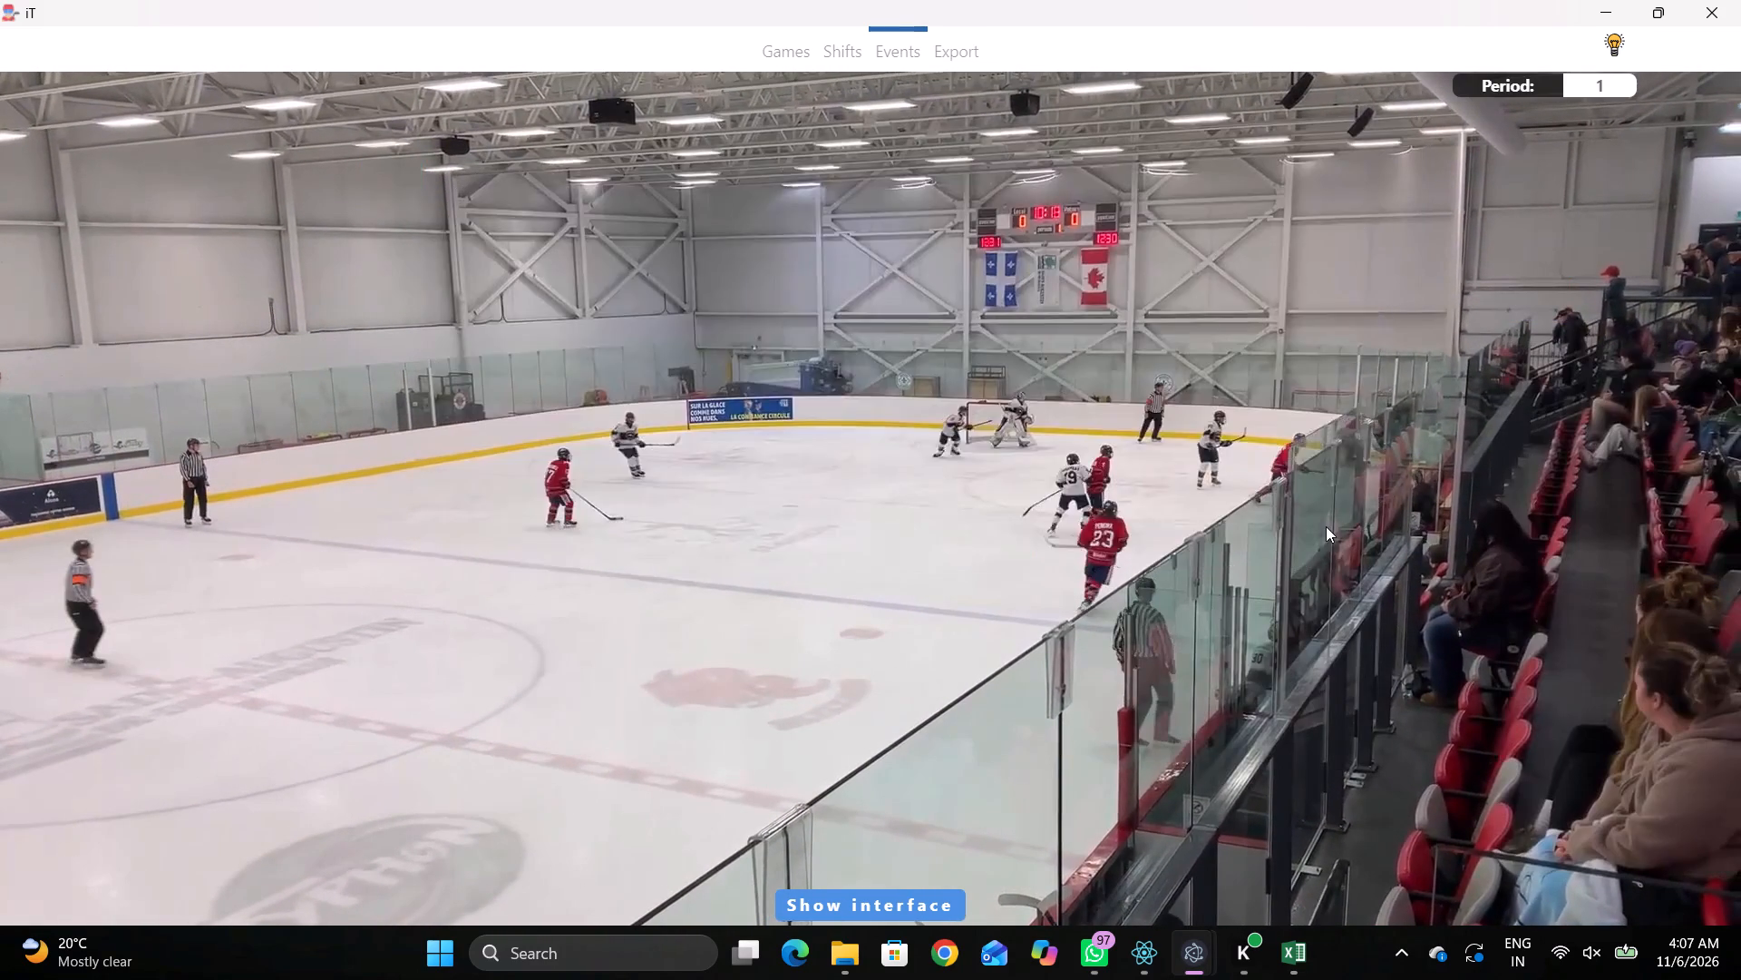
# Record a pass by away player 68 behind the right goal line, close to the boards in the lower-right corner.
pyautogui.press('space')
pyautogui.press('space')
pyautogui.press('space')
pyautogui.press('space')
pyautogui.rightClick(1247, 360)
pyautogui.click(1269, 372)
pyautogui.click(1501, 297)
pyautogui.click(1373, 498)
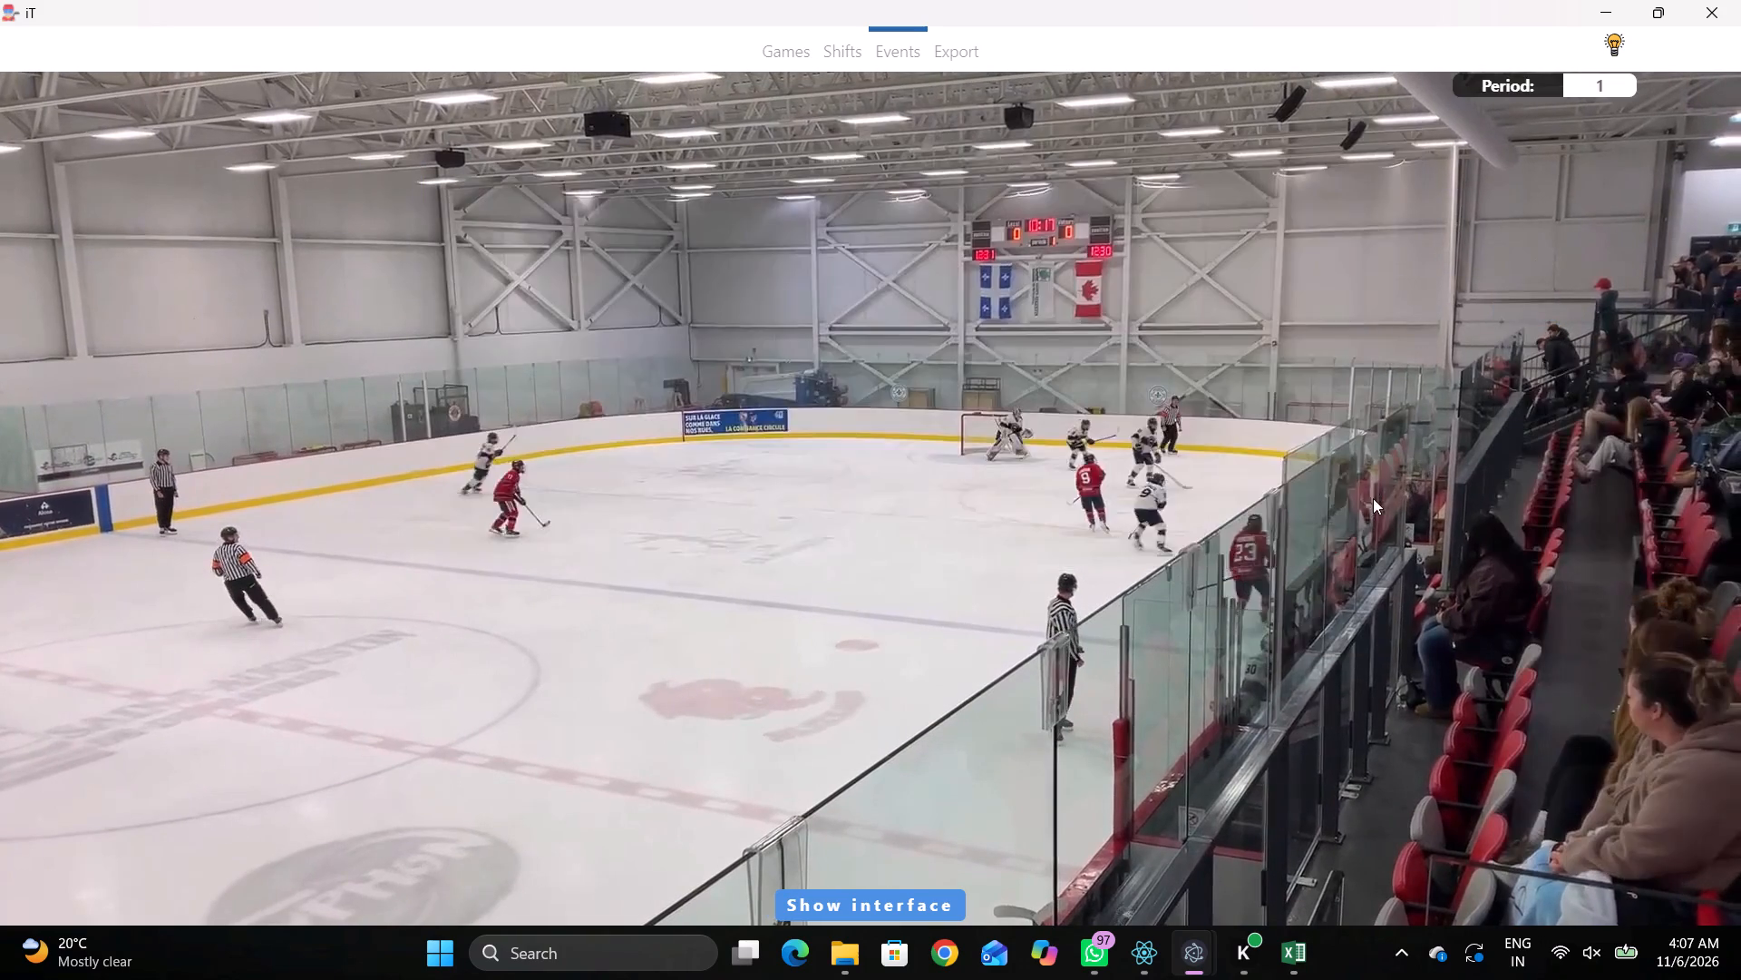
# Record skating with the puck by away player 19 just below and right of the lower-right faceoff dot.
pyautogui.press('space')
pyautogui.press('space')
pyautogui.press('space')
pyautogui.press('space')
pyautogui.write('r')
pyautogui.press('space')
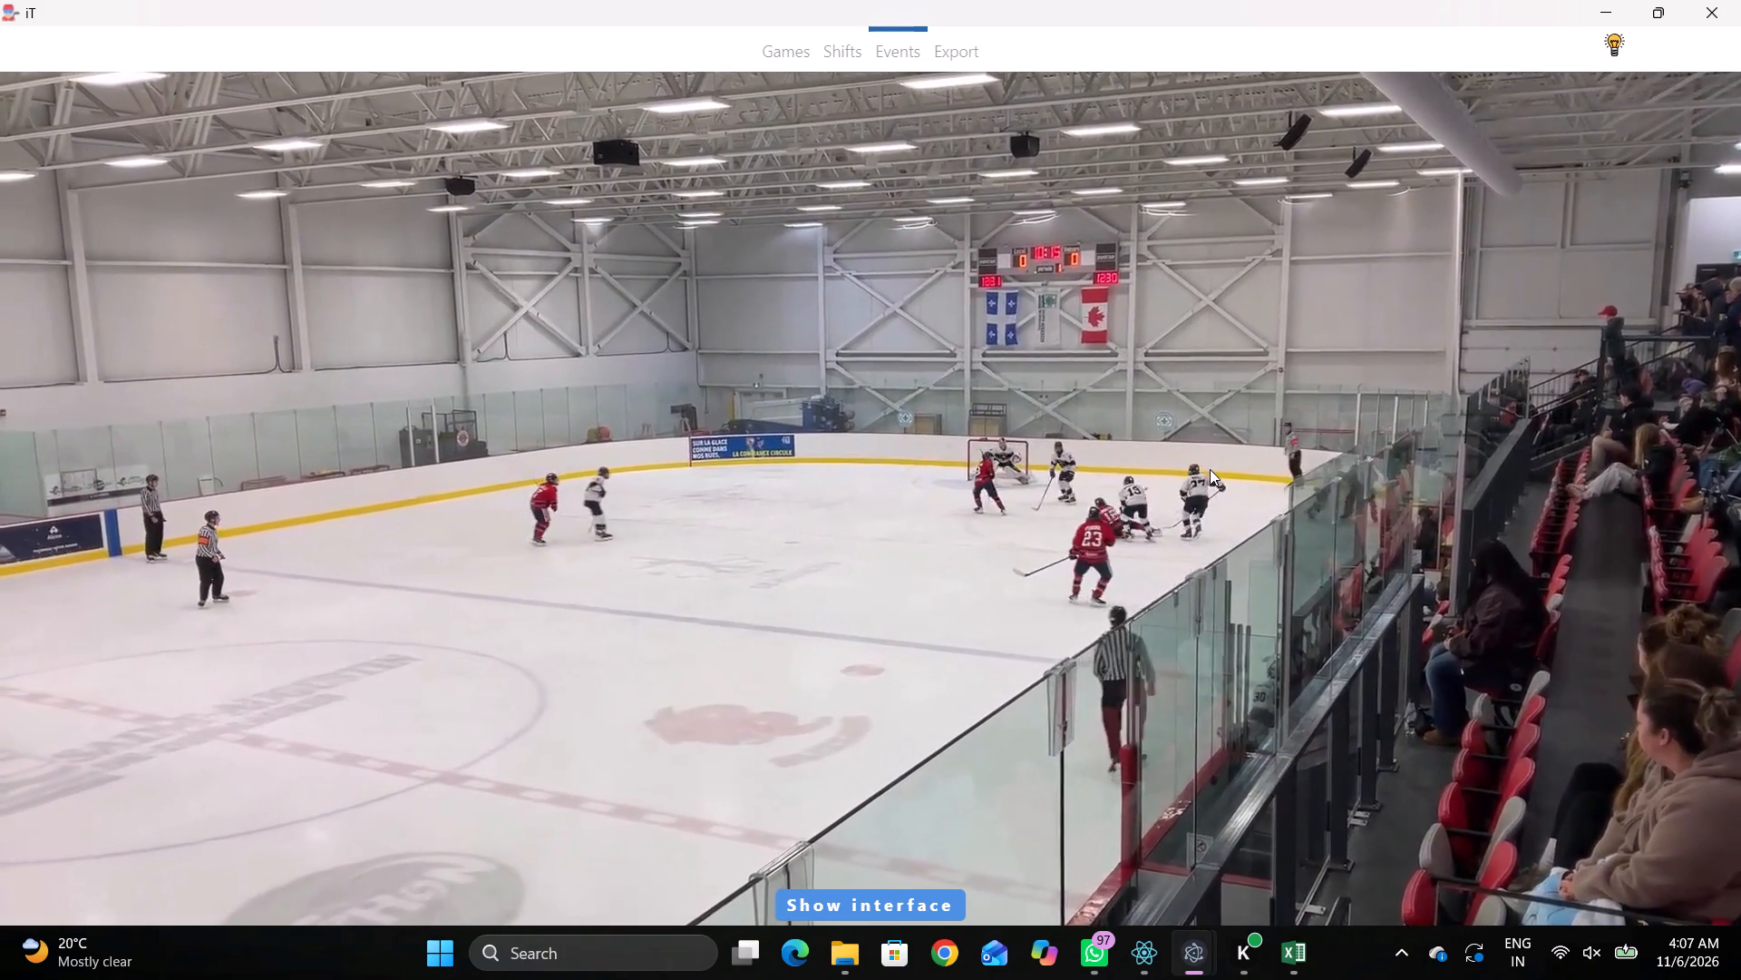
pyautogui.press('space')
pyautogui.press('q')
pyautogui.press('q')
pyautogui.press('q')
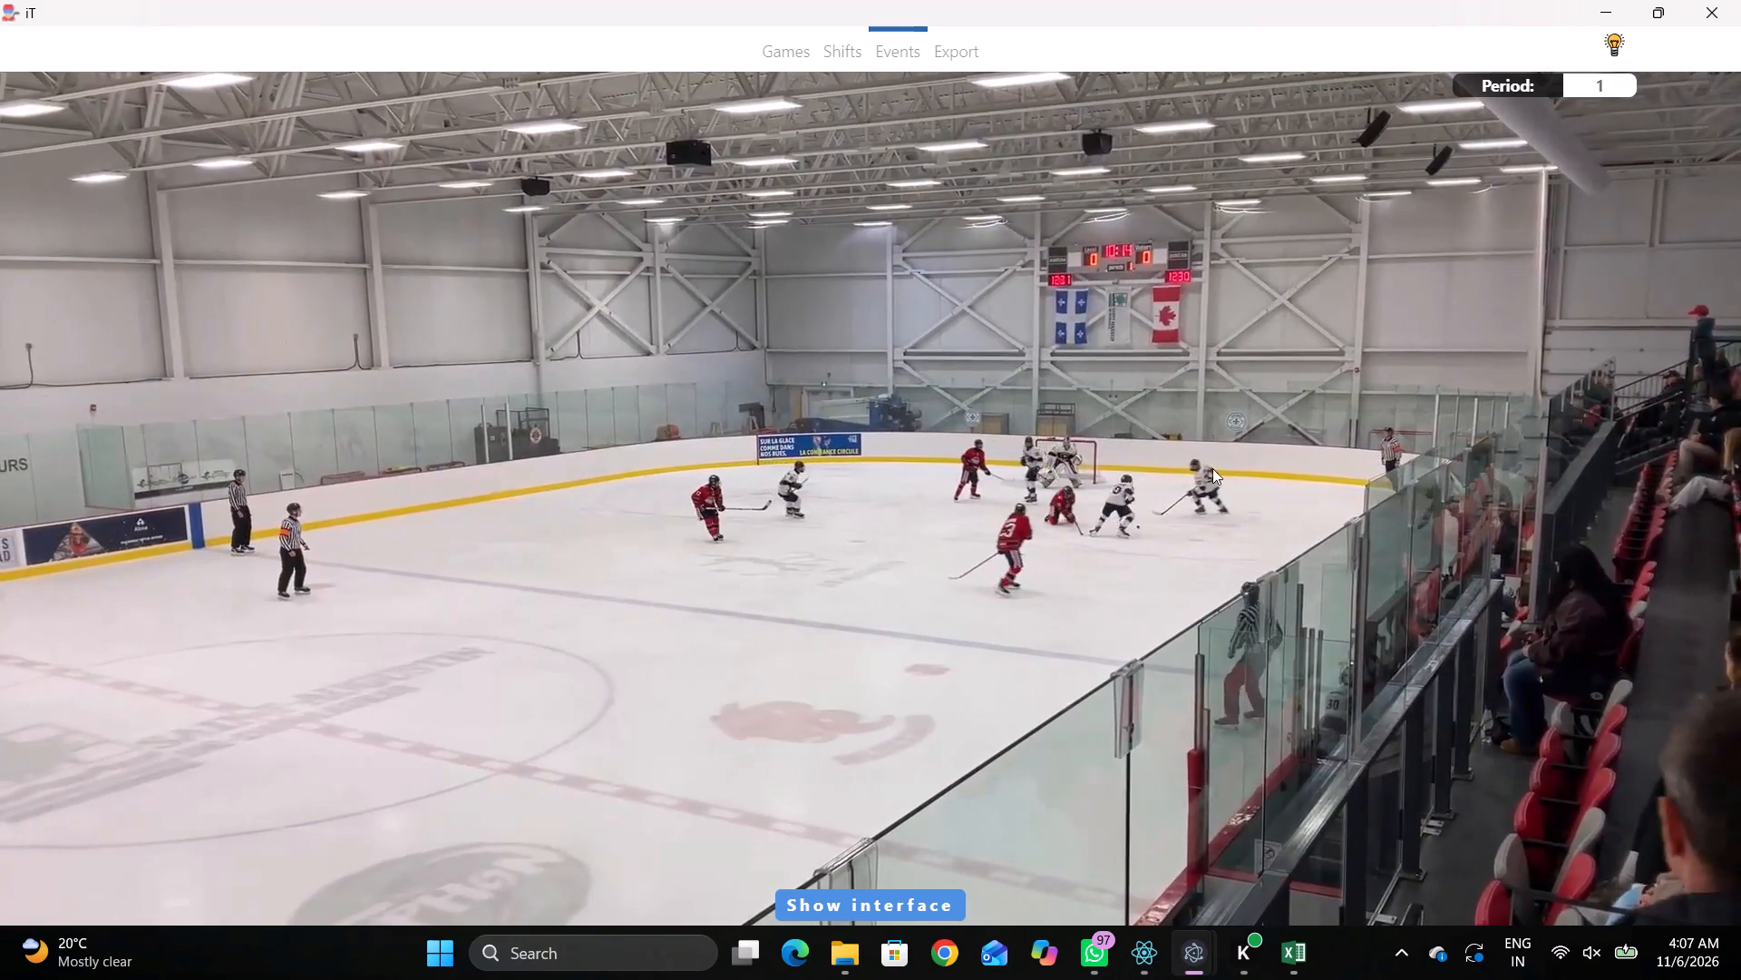
pyautogui.press('space')
pyautogui.press('space')
pyautogui.rightClick(1184, 455)
pyautogui.click(1274, 500)
pyautogui.rightClick(1272, 484)
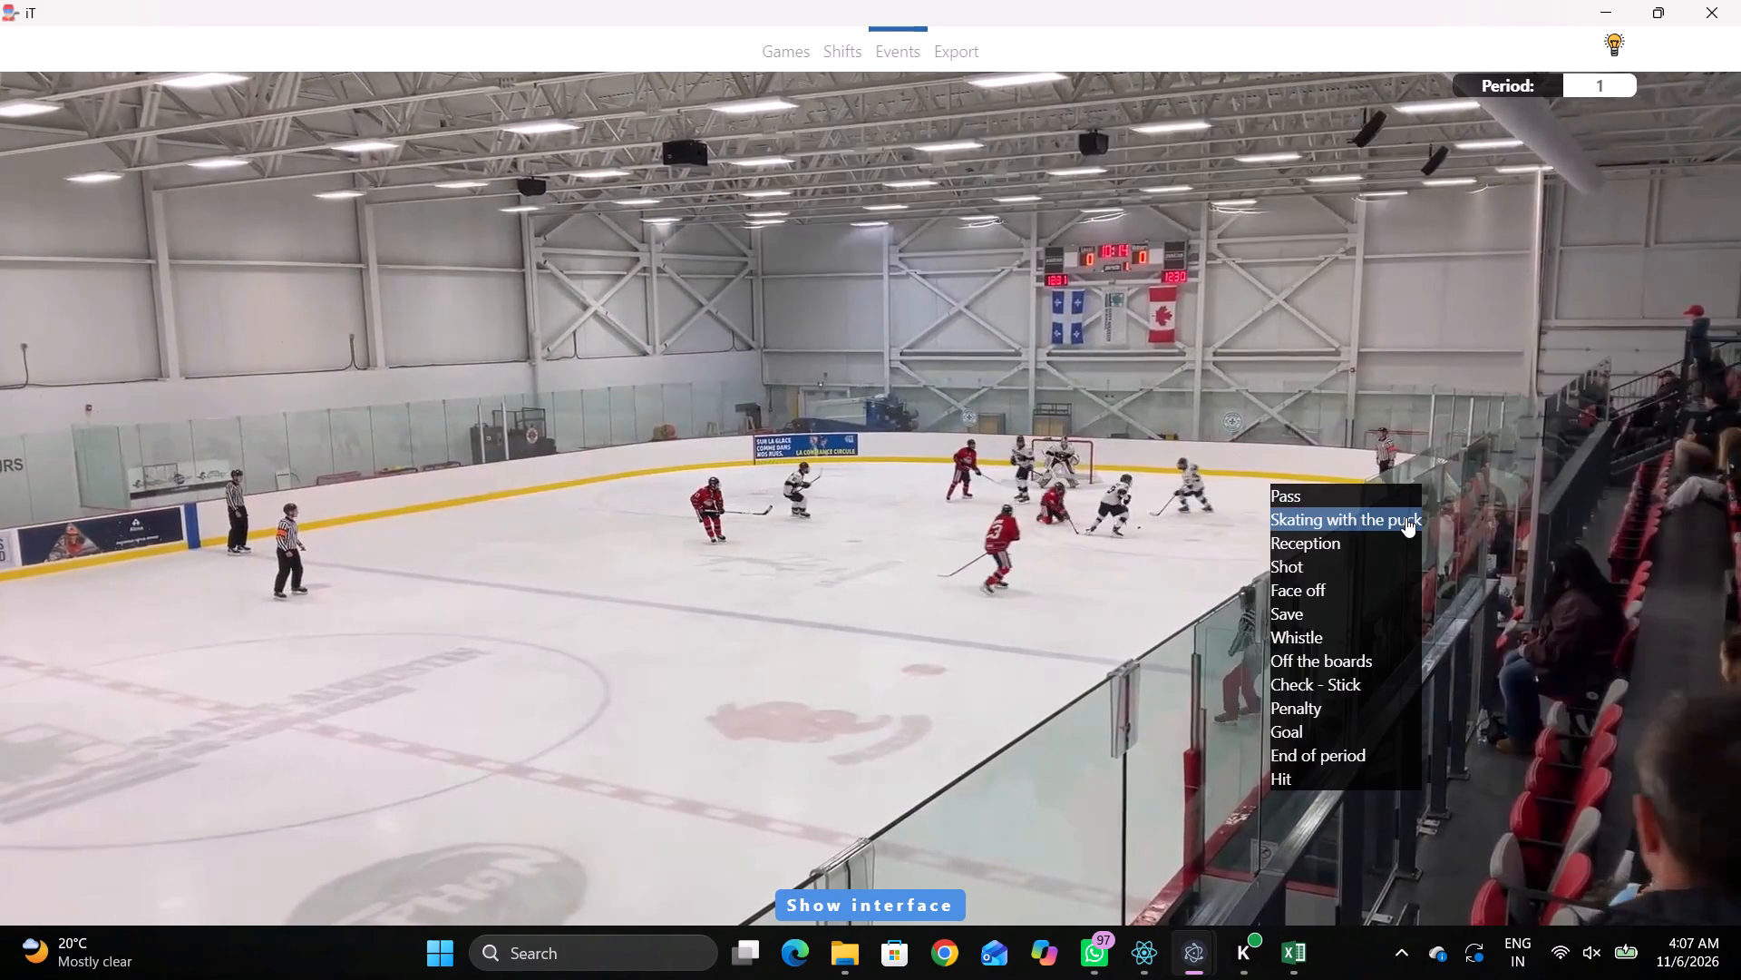
pyautogui.click(1403, 517)
pyautogui.click(1646, 681)
pyautogui.click(1656, 689)
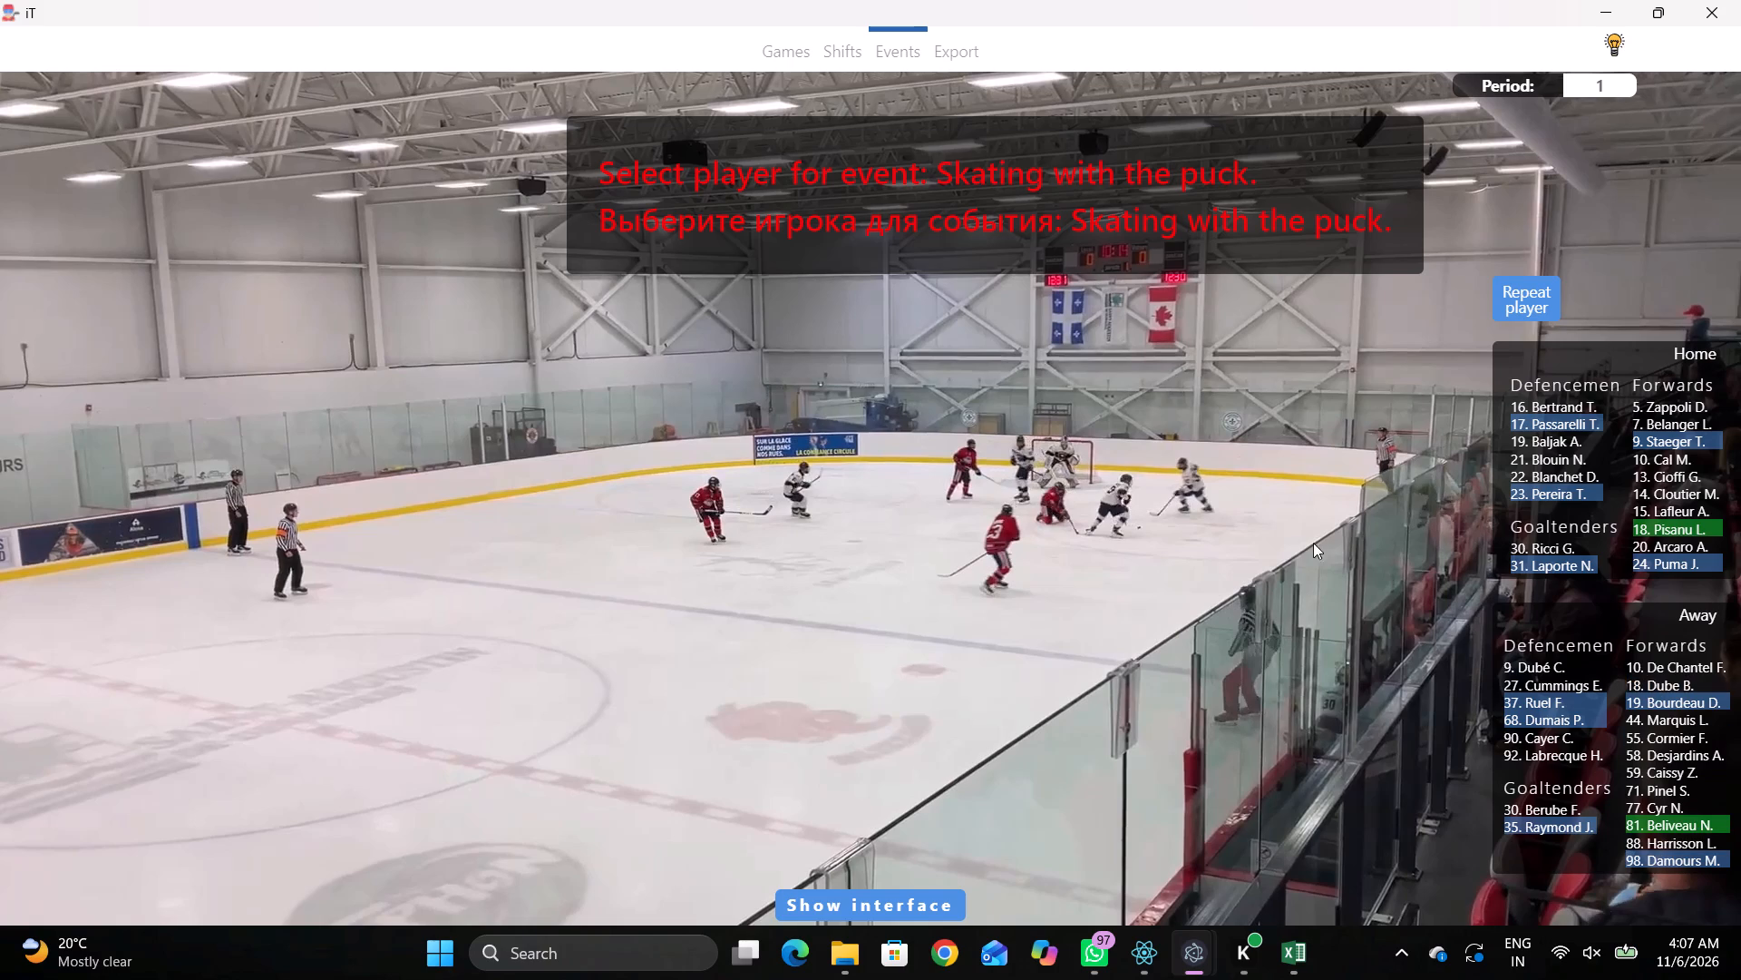
pyautogui.moveTo(1264, 496); pyautogui.dragTo(1279, 488, button='right')
pyautogui.click(1321, 526)
pyautogui.click(1637, 707)
pyautogui.click(1267, 487)
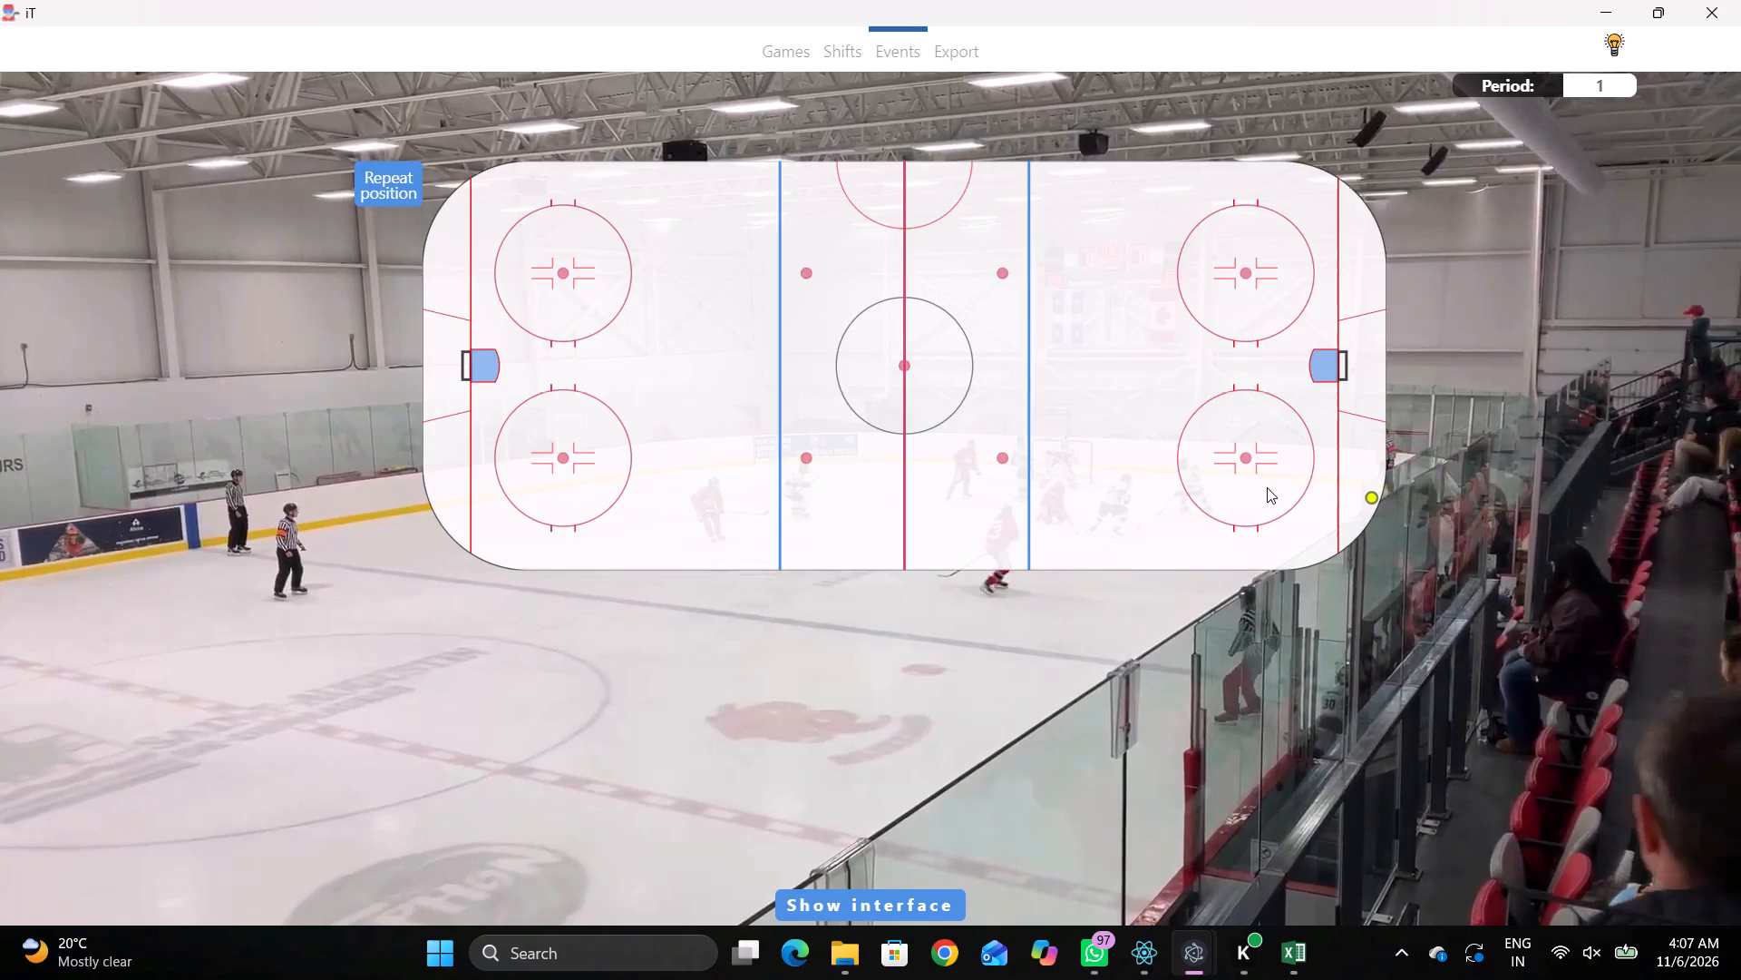
# Record a pass by away player 19 just left of the lower-right faceoff dot and slightly above it.
pyautogui.press('space')
pyautogui.write('v')
pyautogui.press('space')
pyautogui.press('space')
pyautogui.press('space')
pyautogui.press('space')
pyautogui.press('space')
pyautogui.press('space')
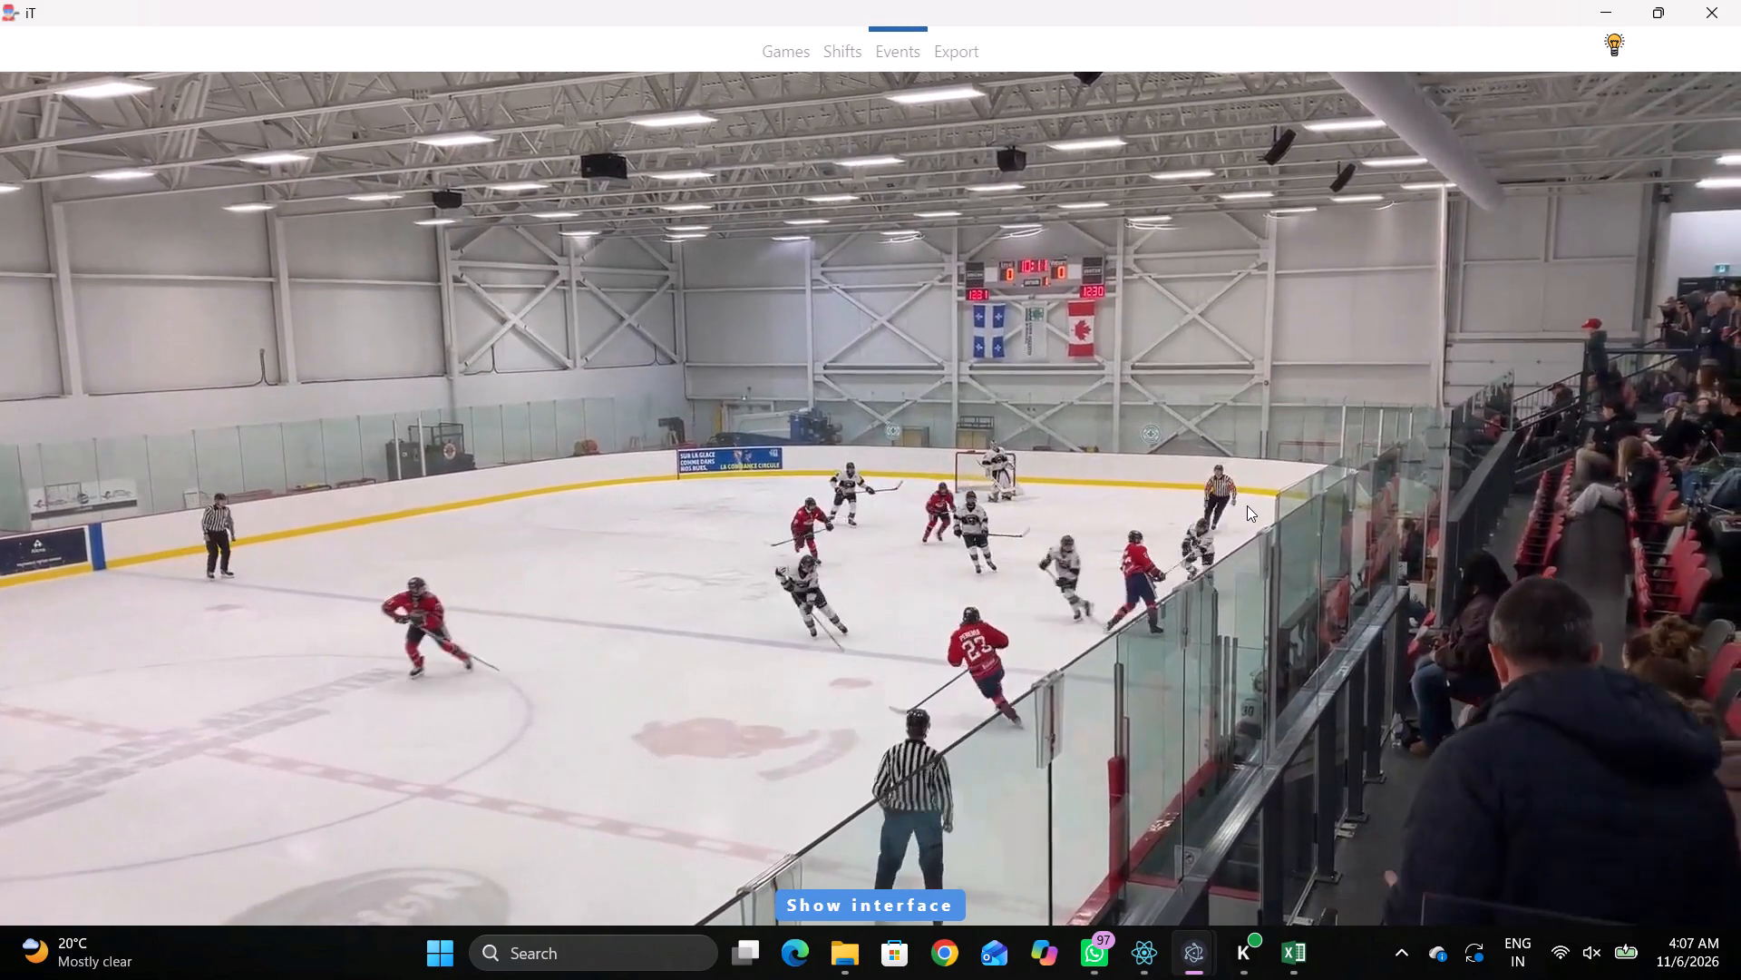
pyautogui.press('space')
pyautogui.press('q')
pyautogui.press('q')
pyautogui.rightClick(1241, 414)
pyautogui.click(1284, 445)
pyautogui.moveTo(1295, 384); pyautogui.dragTo(1246, 387, button='right')
pyautogui.click(1272, 402)
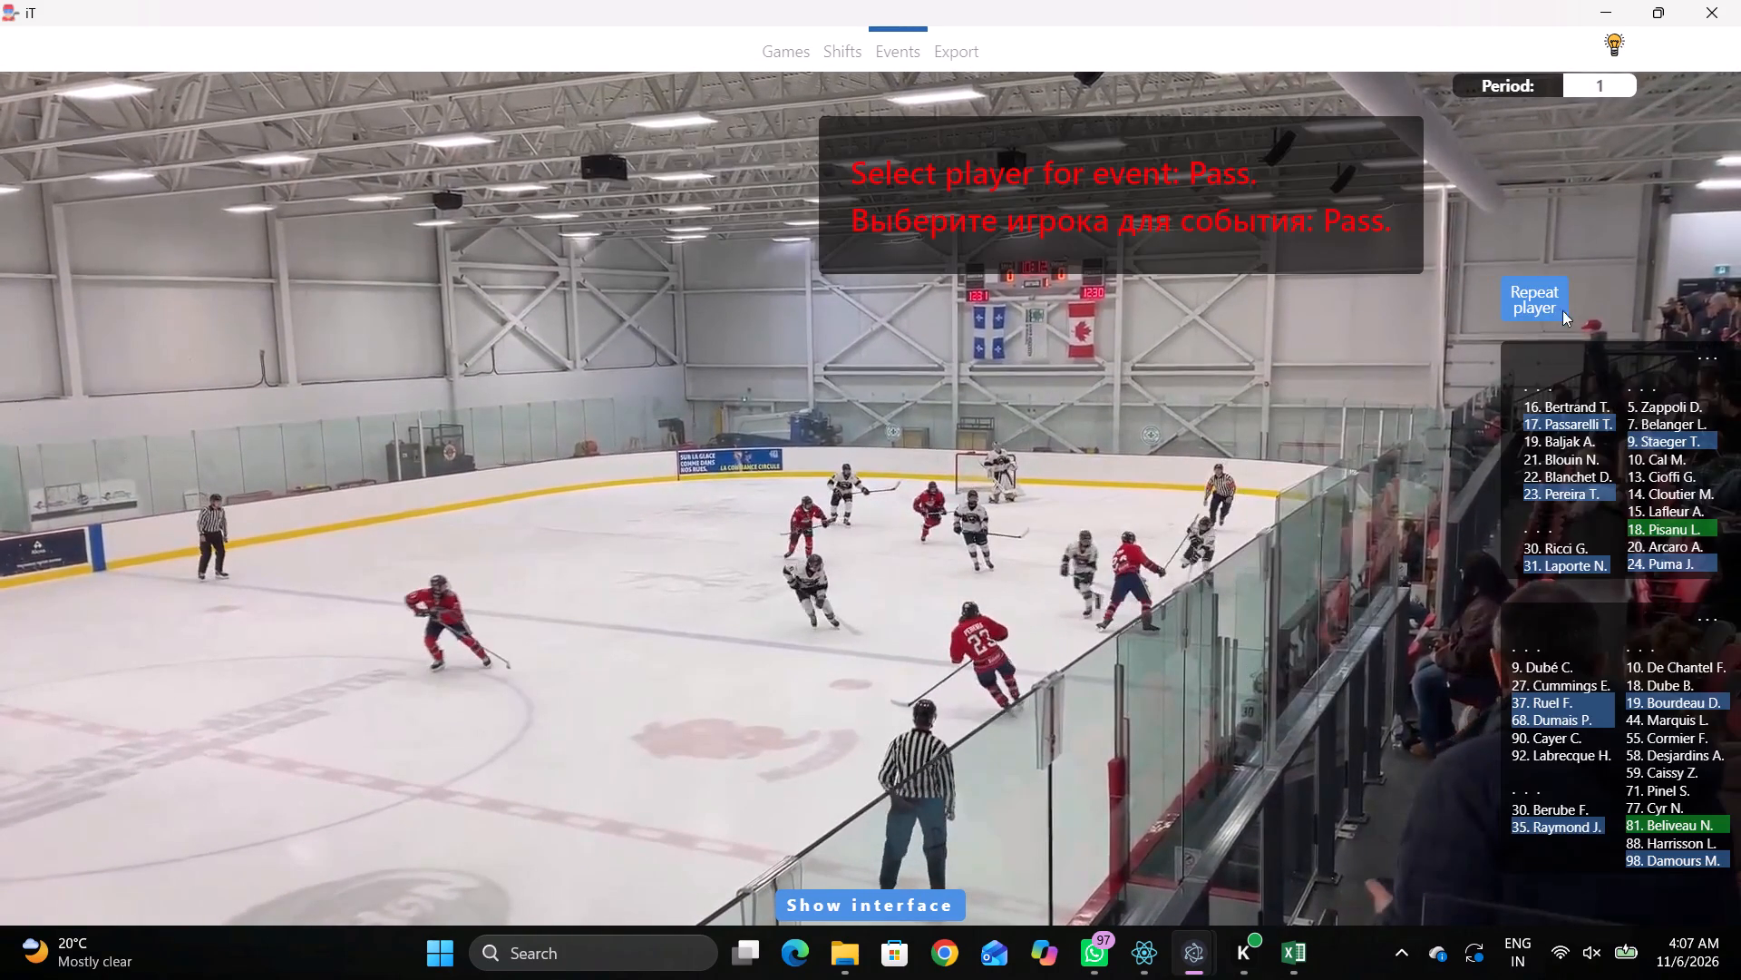
pyautogui.moveTo(1552, 299); pyautogui.dragTo(1544, 302)
pyautogui.click(1224, 448)
# Play the game video on past away player 19's pass to look for the next event.
pyautogui.press('space')
pyautogui.press('v')
pyautogui.press('space')
pyautogui.press('space')
pyautogui.press('space')
pyautogui.press('space')
pyautogui.press('space')
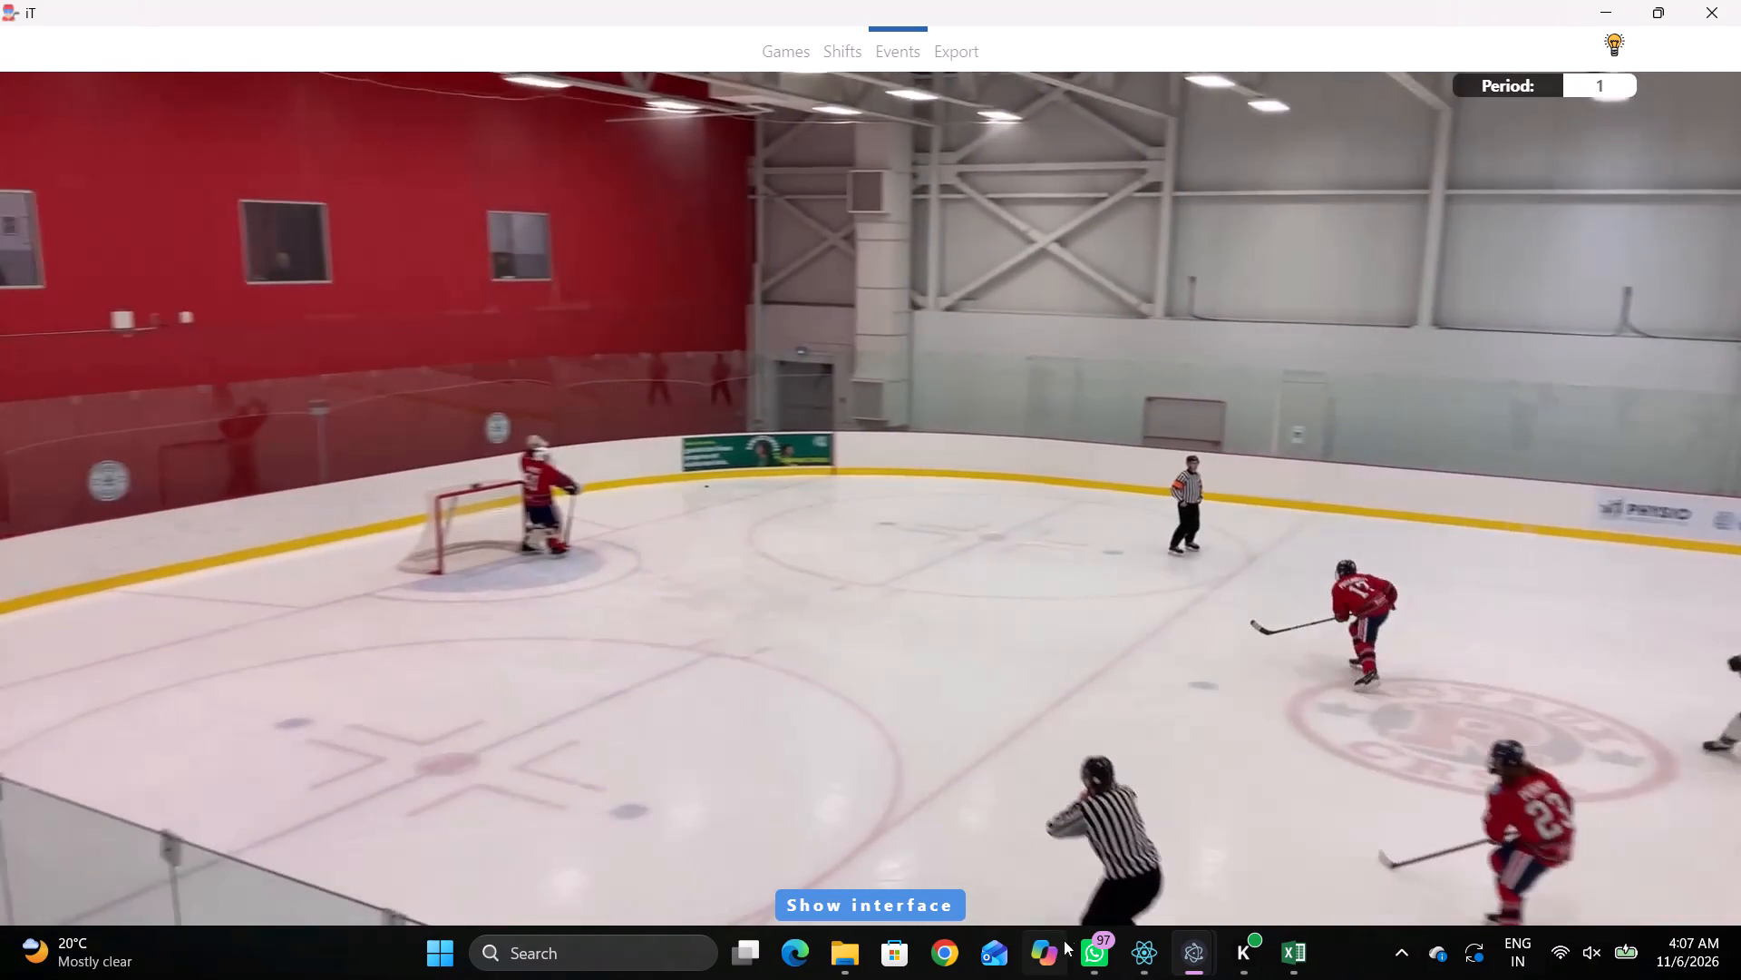
# Switch to TMS Tagger and check the status and moderator assignments of game 173511 in the games list.
pyautogui.click(1153, 955)
pyautogui.click(1129, 962)
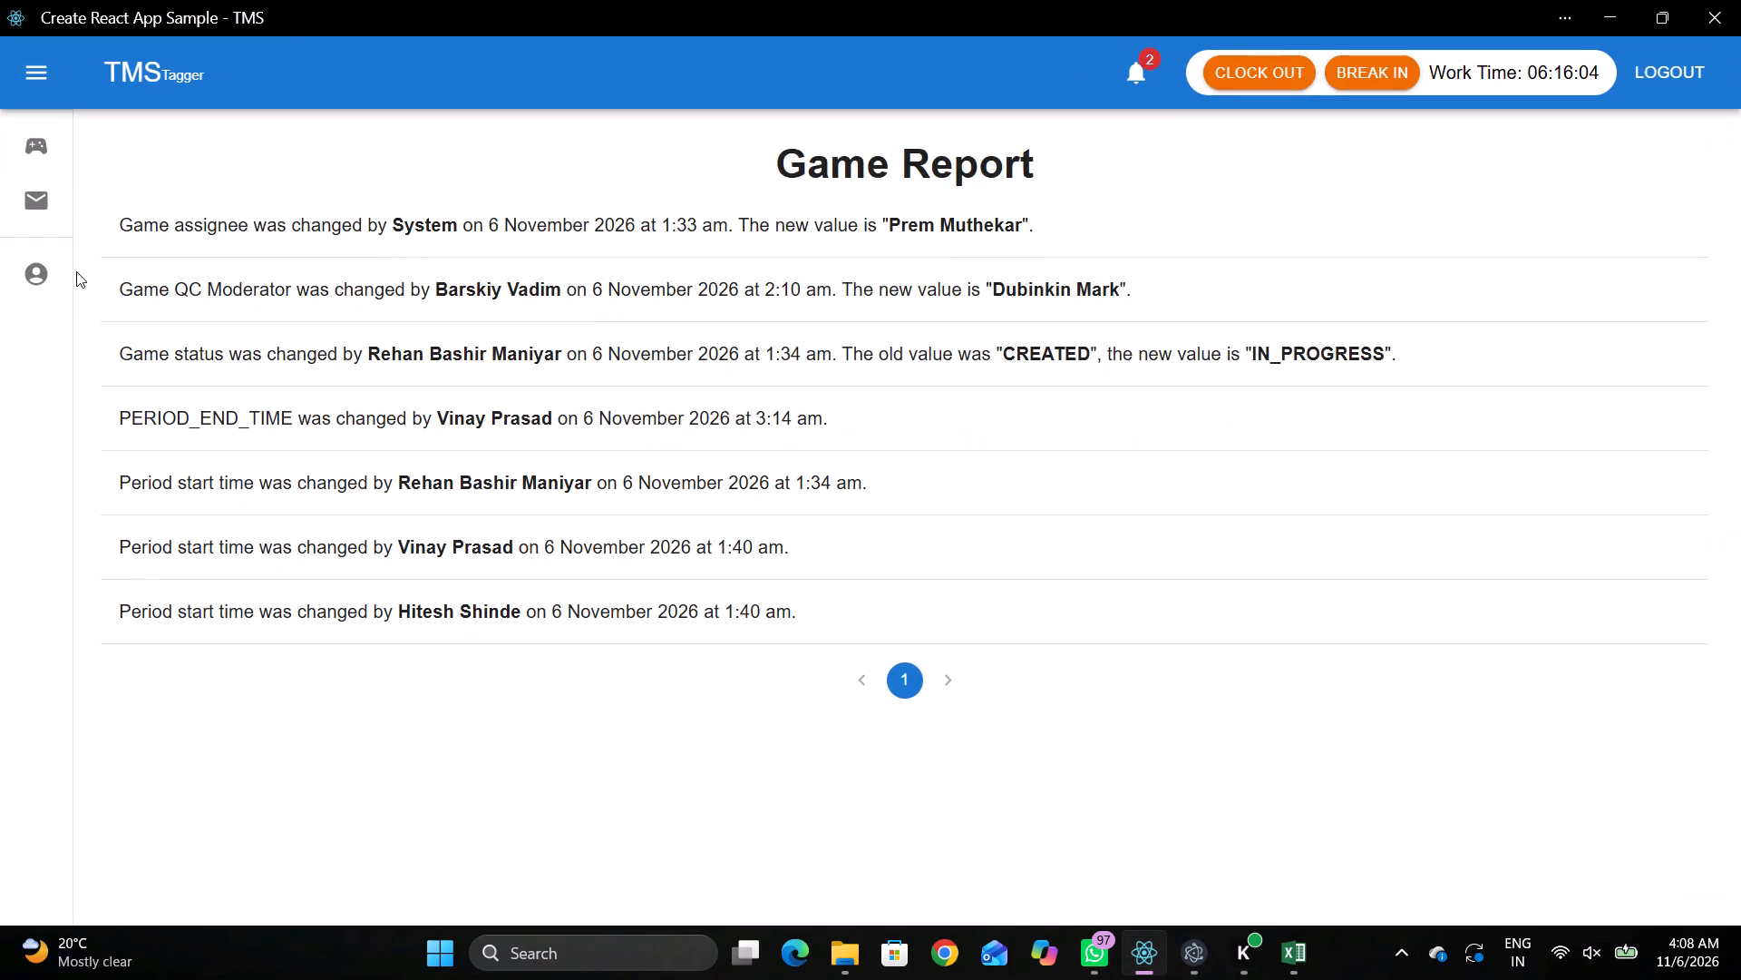
pyautogui.click(38, 142)
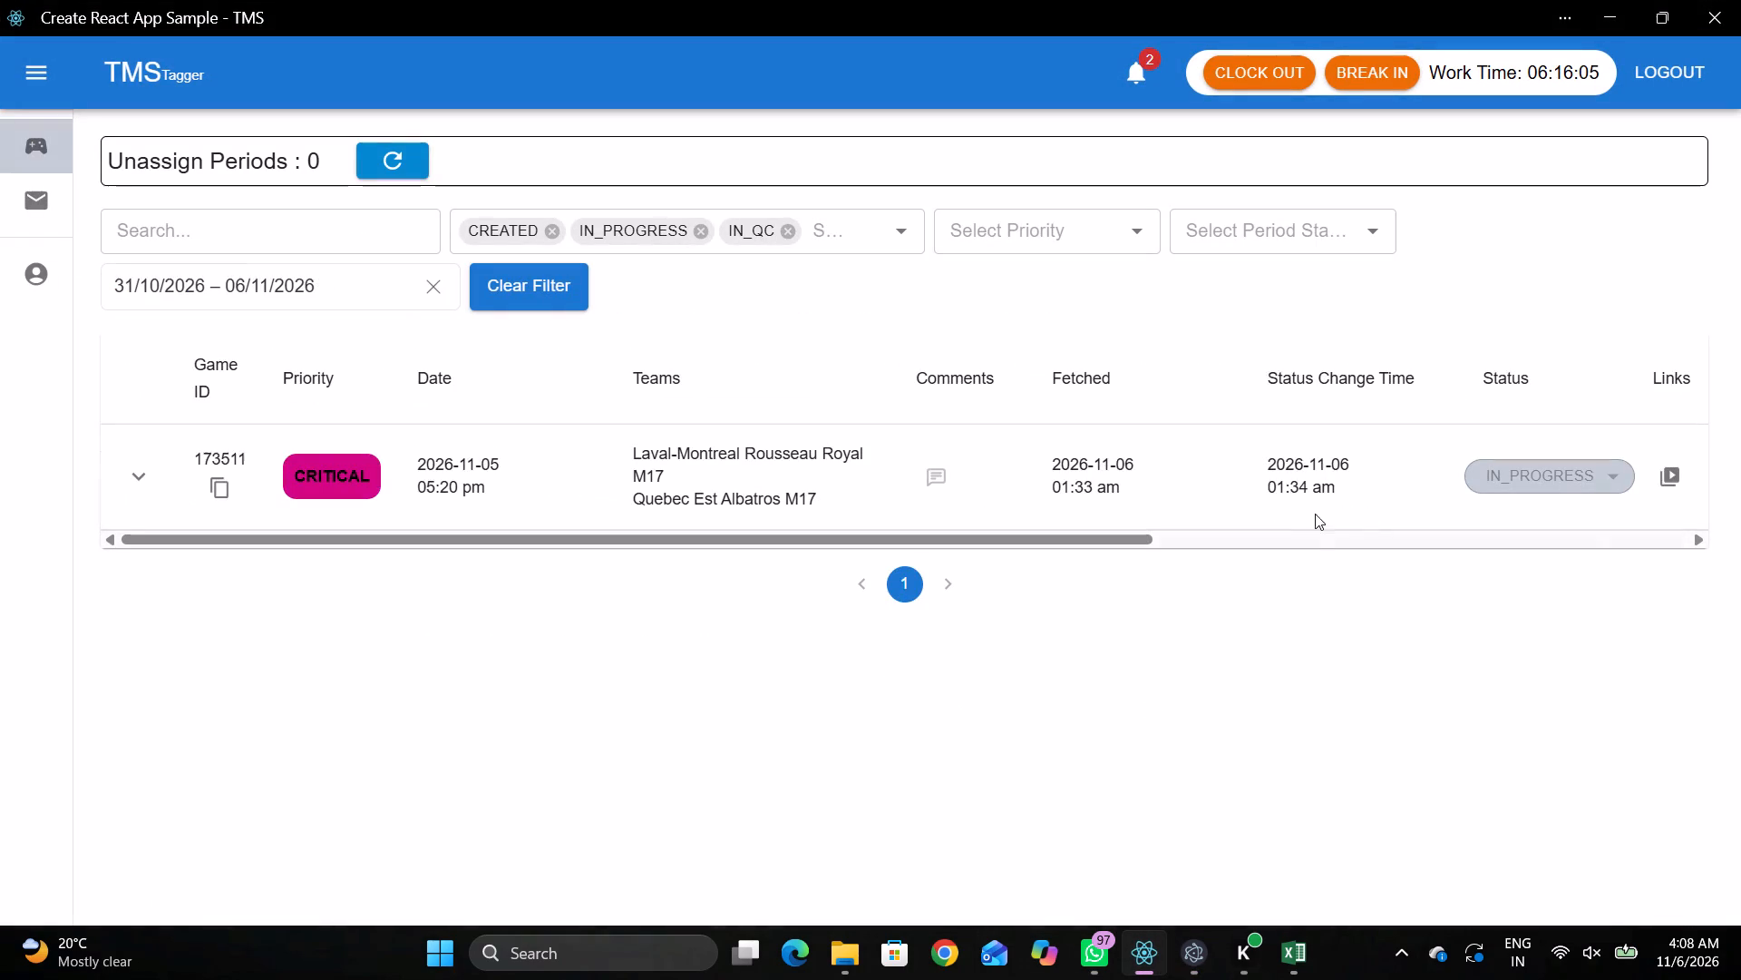
pyautogui.moveTo(1139, 546); pyautogui.dragTo(1522, 544)
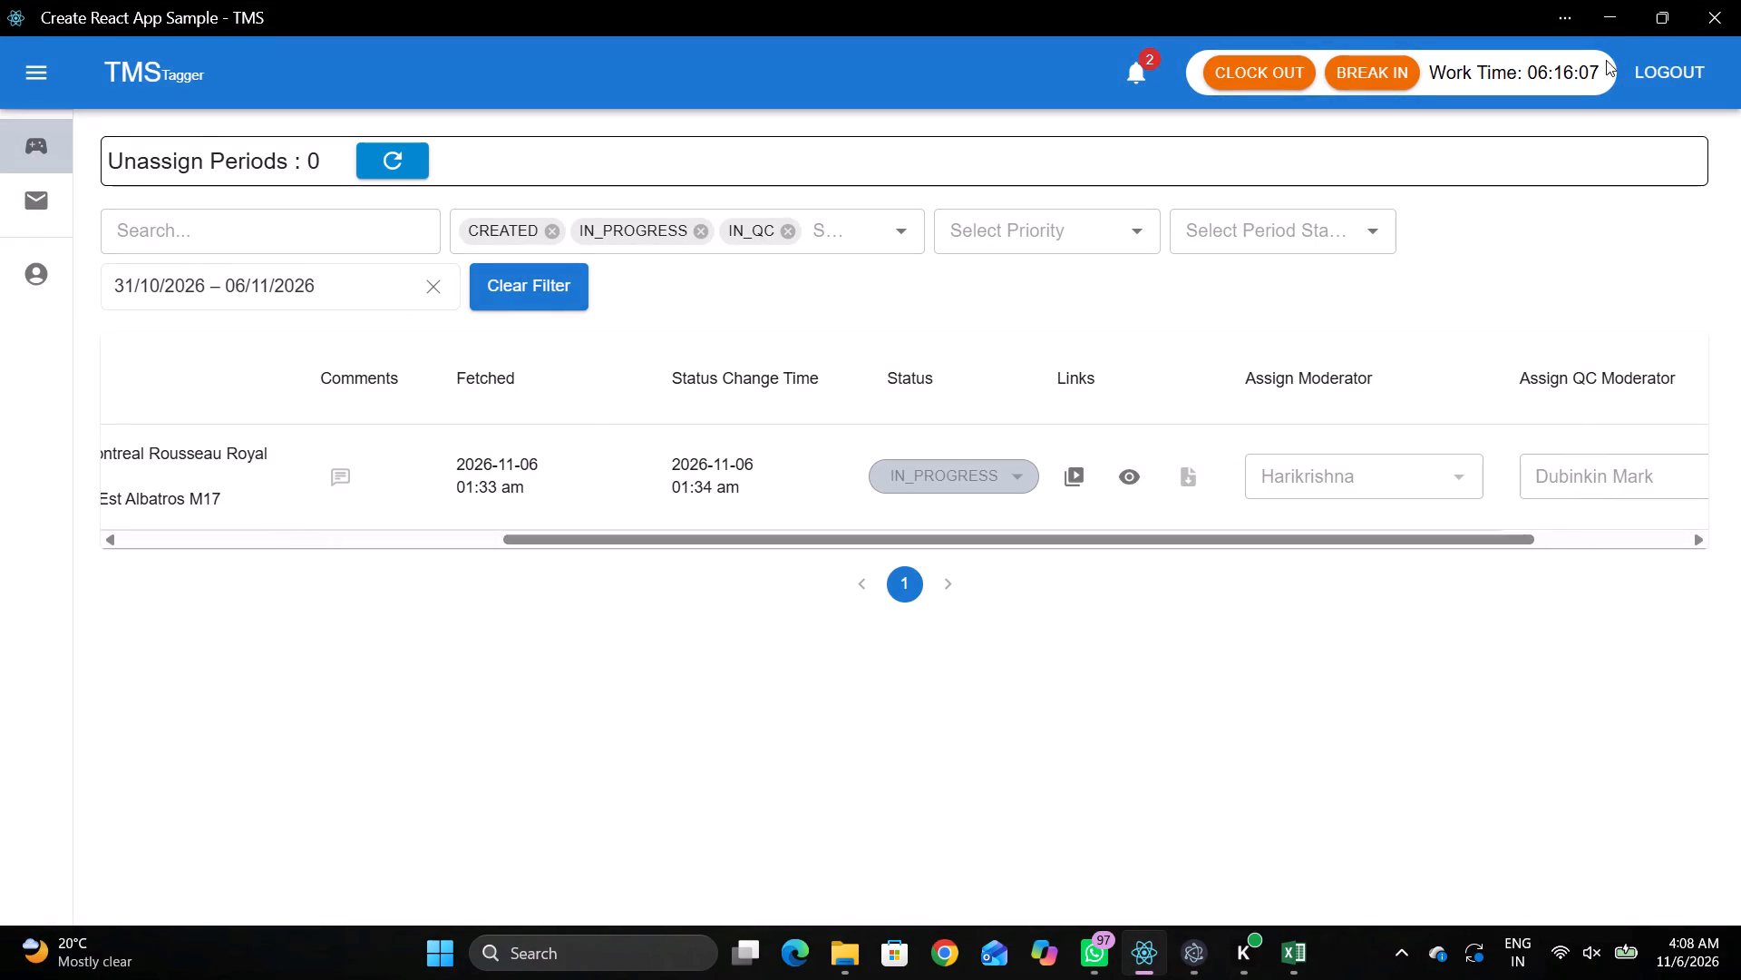
pyautogui.click(1613, 15)
# Return to the 00:12:27:6 pass and record the whistle that follows it, just inside the right edge of the centre circle.
pyautogui.hotkey('shift', 'd')
pyautogui.press('space')
pyautogui.press('space')
pyautogui.hotkey('shift', 'd')
pyautogui.hotkey('shift', 'd')
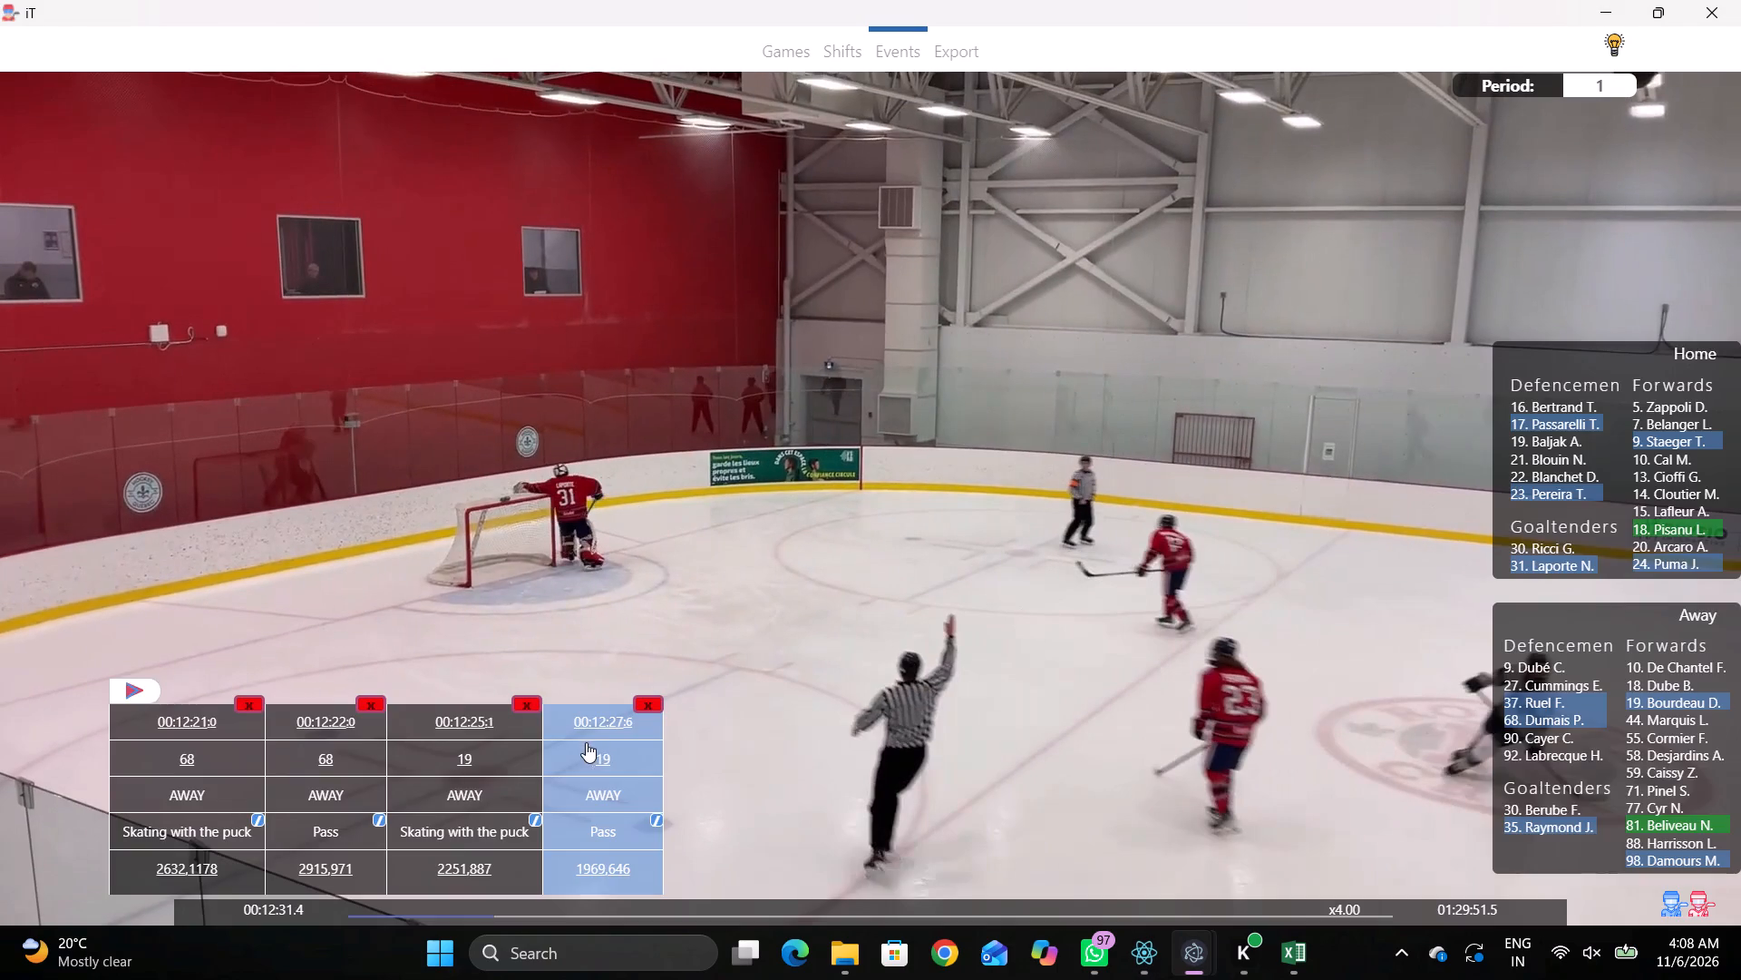
pyautogui.click(589, 725)
pyautogui.hotkey('shift', 'd')
pyautogui.press('space')
pyautogui.press('v')
pyautogui.press('space')
pyautogui.moveTo(958, 343); pyautogui.dragTo(973, 358, button='right')
pyautogui.click(1011, 510)
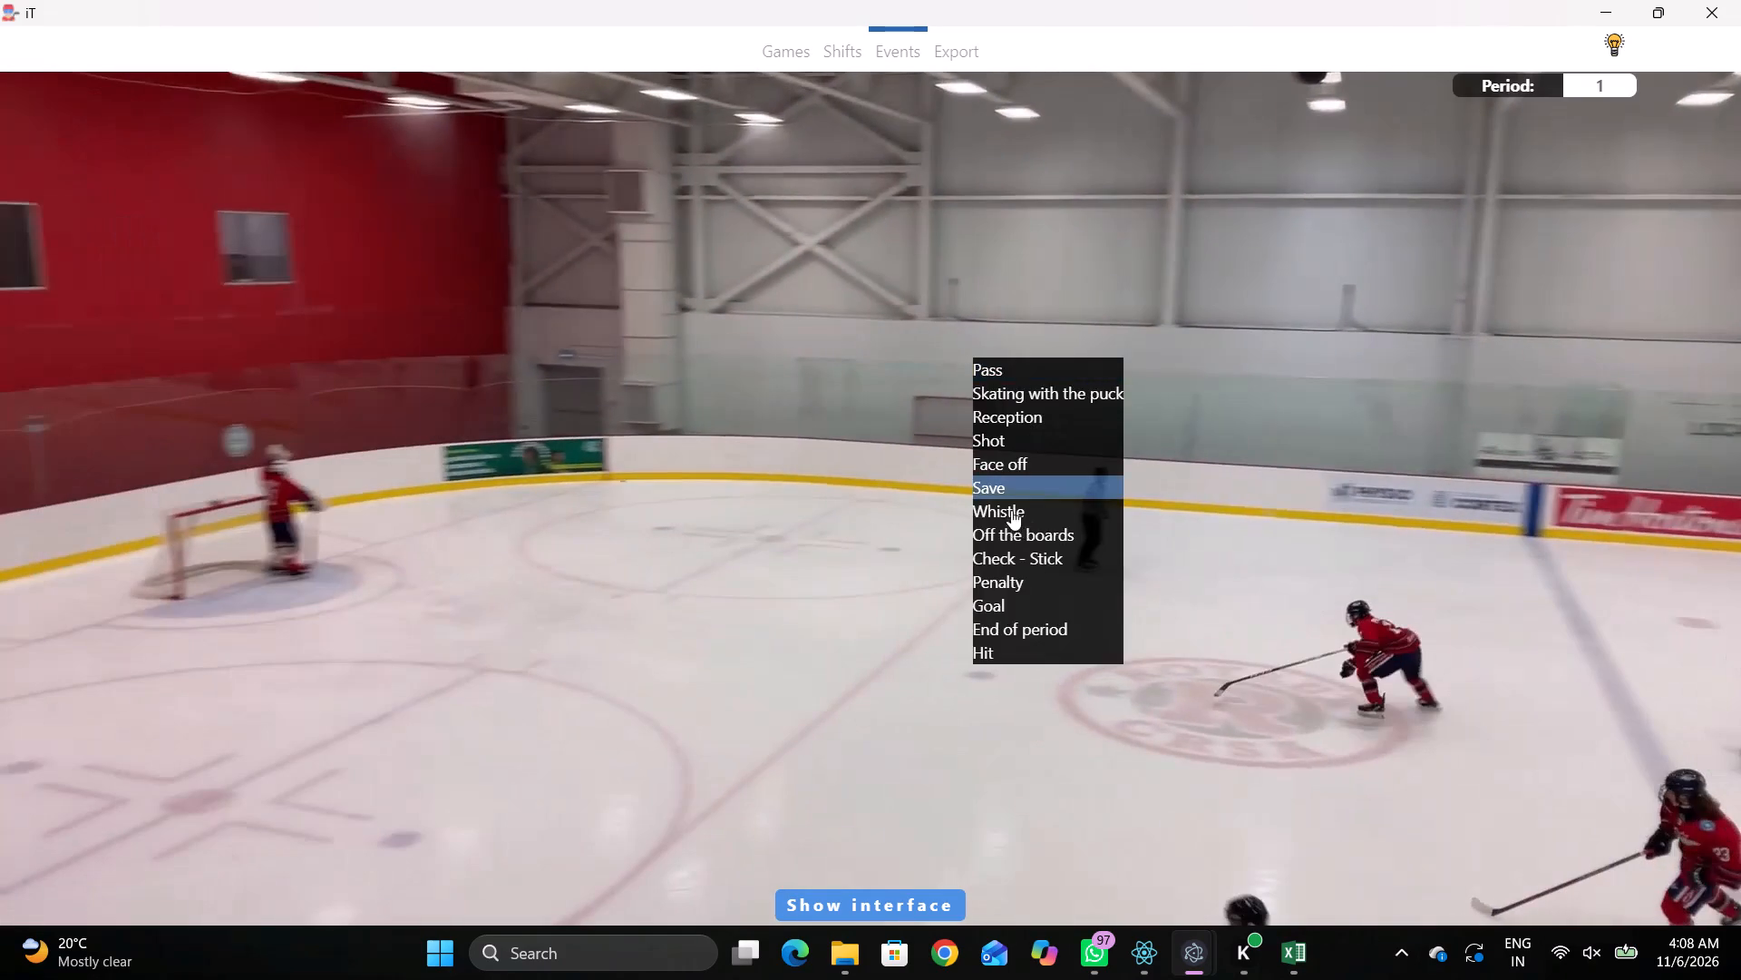
pyautogui.click(964, 368)
# Record a face-off won by away player 71 against home player 5 at the lower-right faceoff dot.
pyautogui.press('space')
pyautogui.press('c')
pyautogui.press('space')
pyautogui.write('c v')
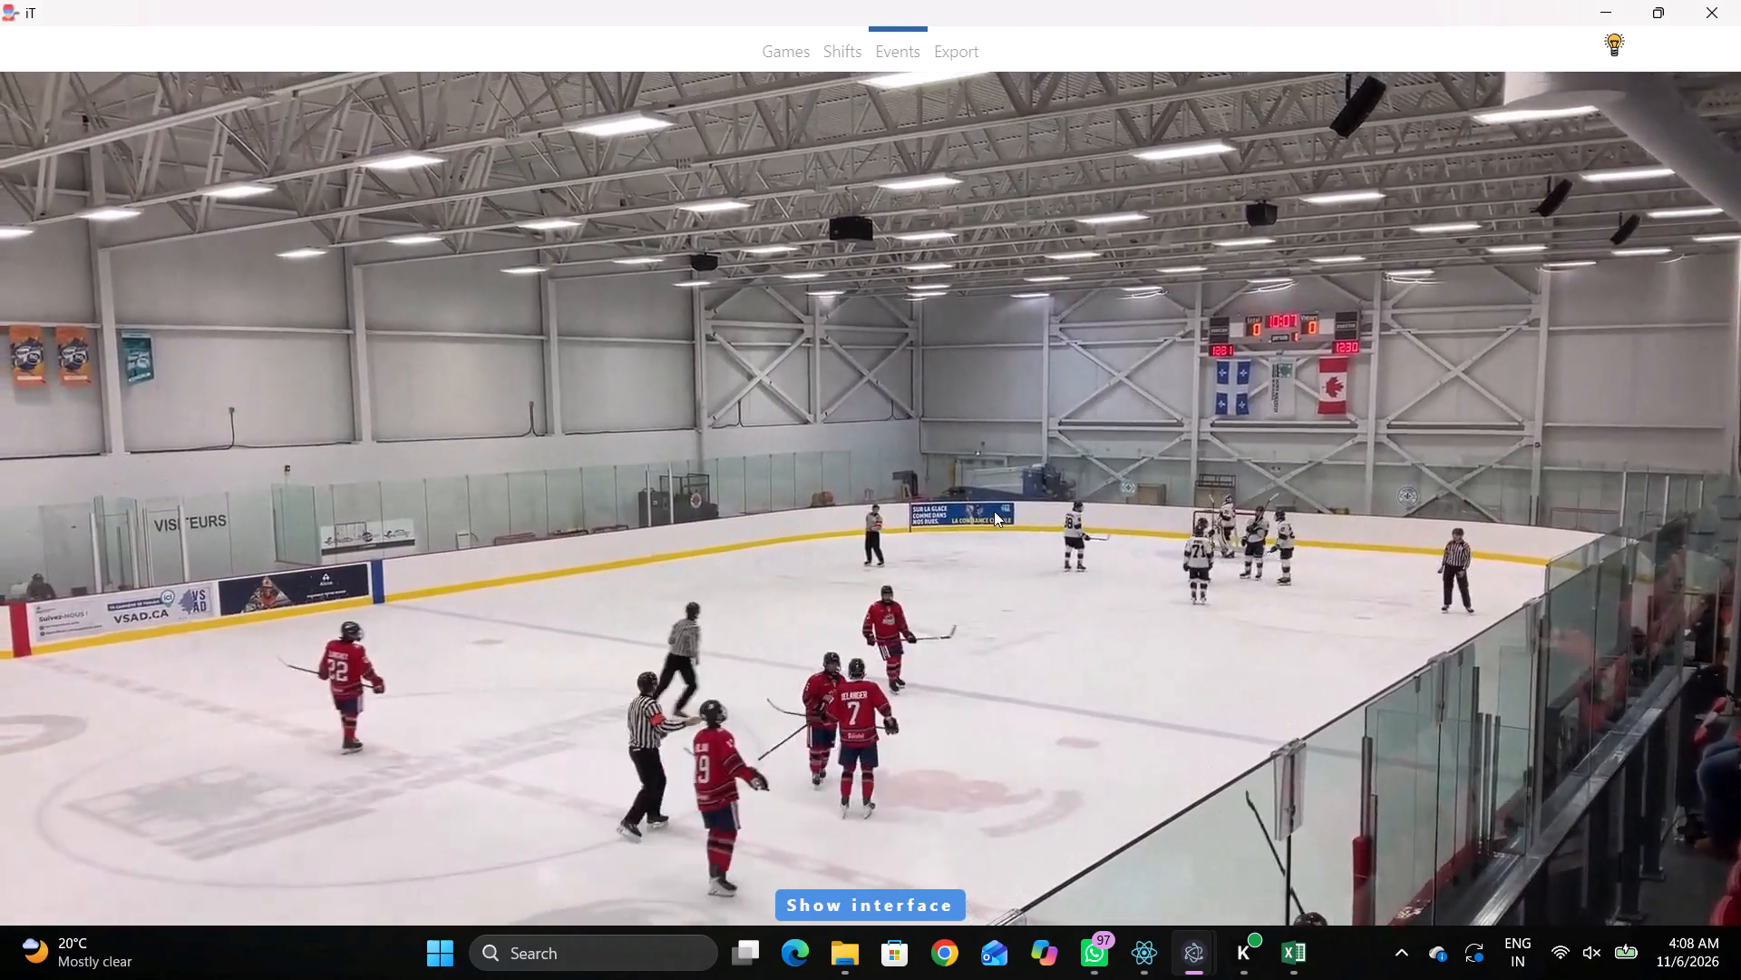
pyautogui.hotkey('shift', 'd')
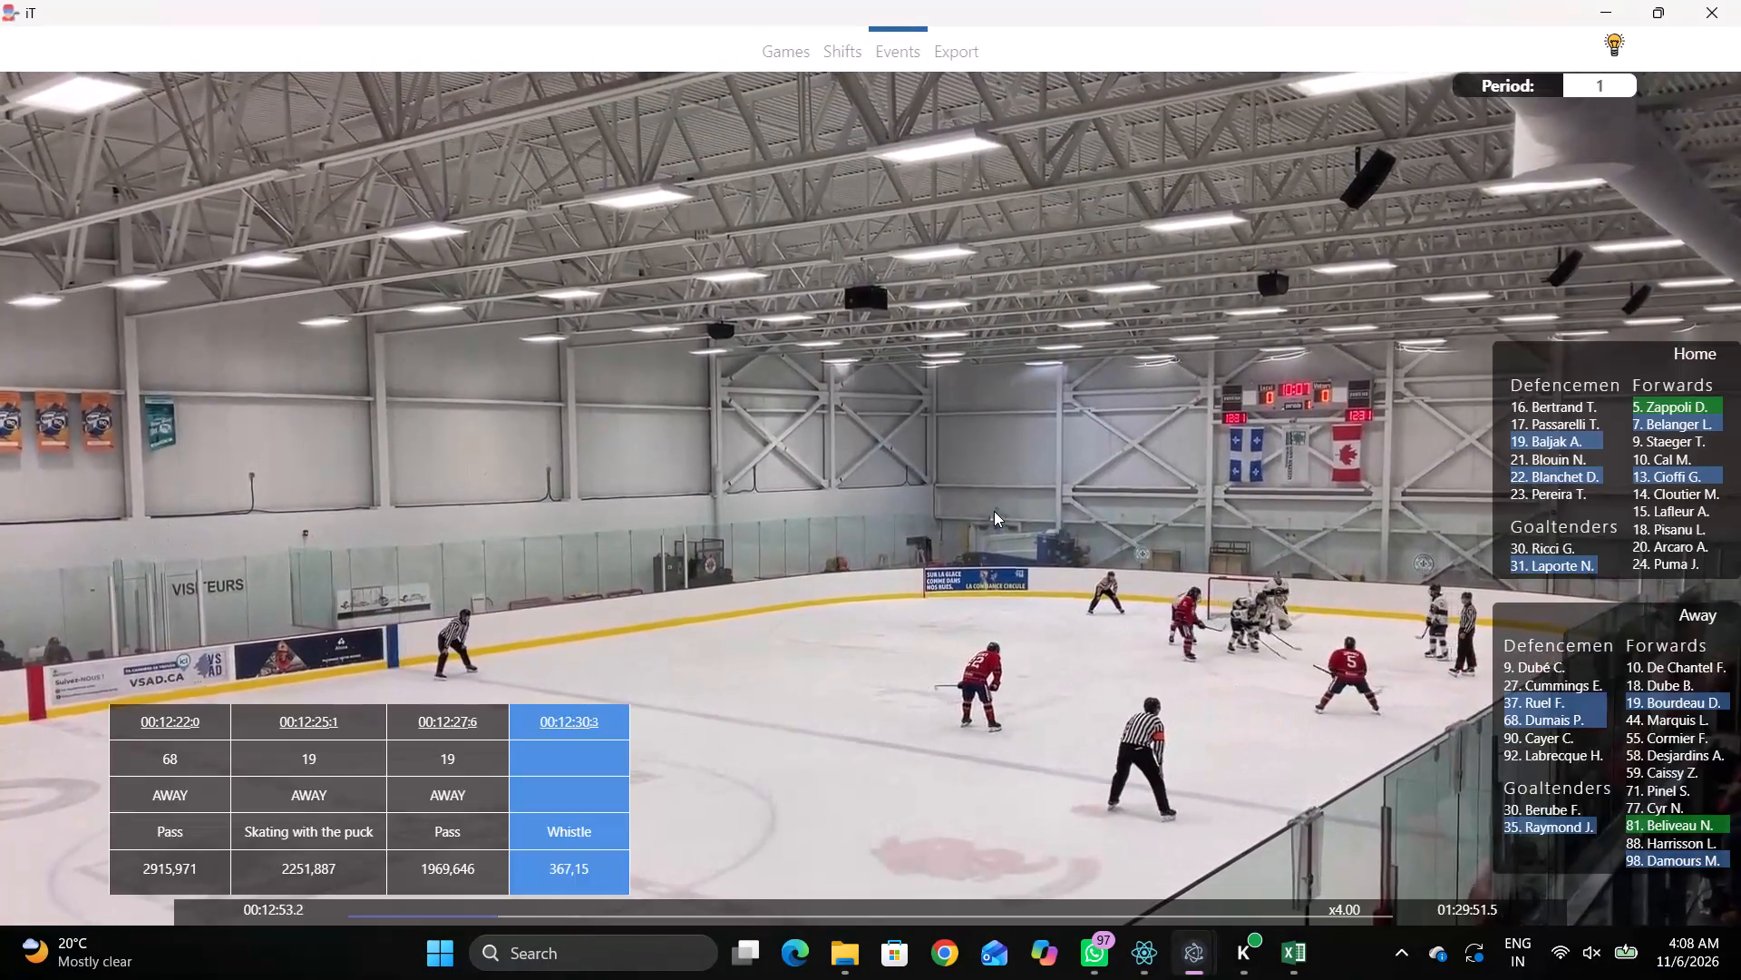
pyautogui.hotkey('shift', 'd')
pyautogui.press('space')
pyautogui.press('space')
pyautogui.press('space')
pyautogui.press('q')
pyautogui.write('qqq')
pyautogui.press('q')
pyautogui.press('q')
pyautogui.rightClick(1410, 521)
pyautogui.click(1465, 617)
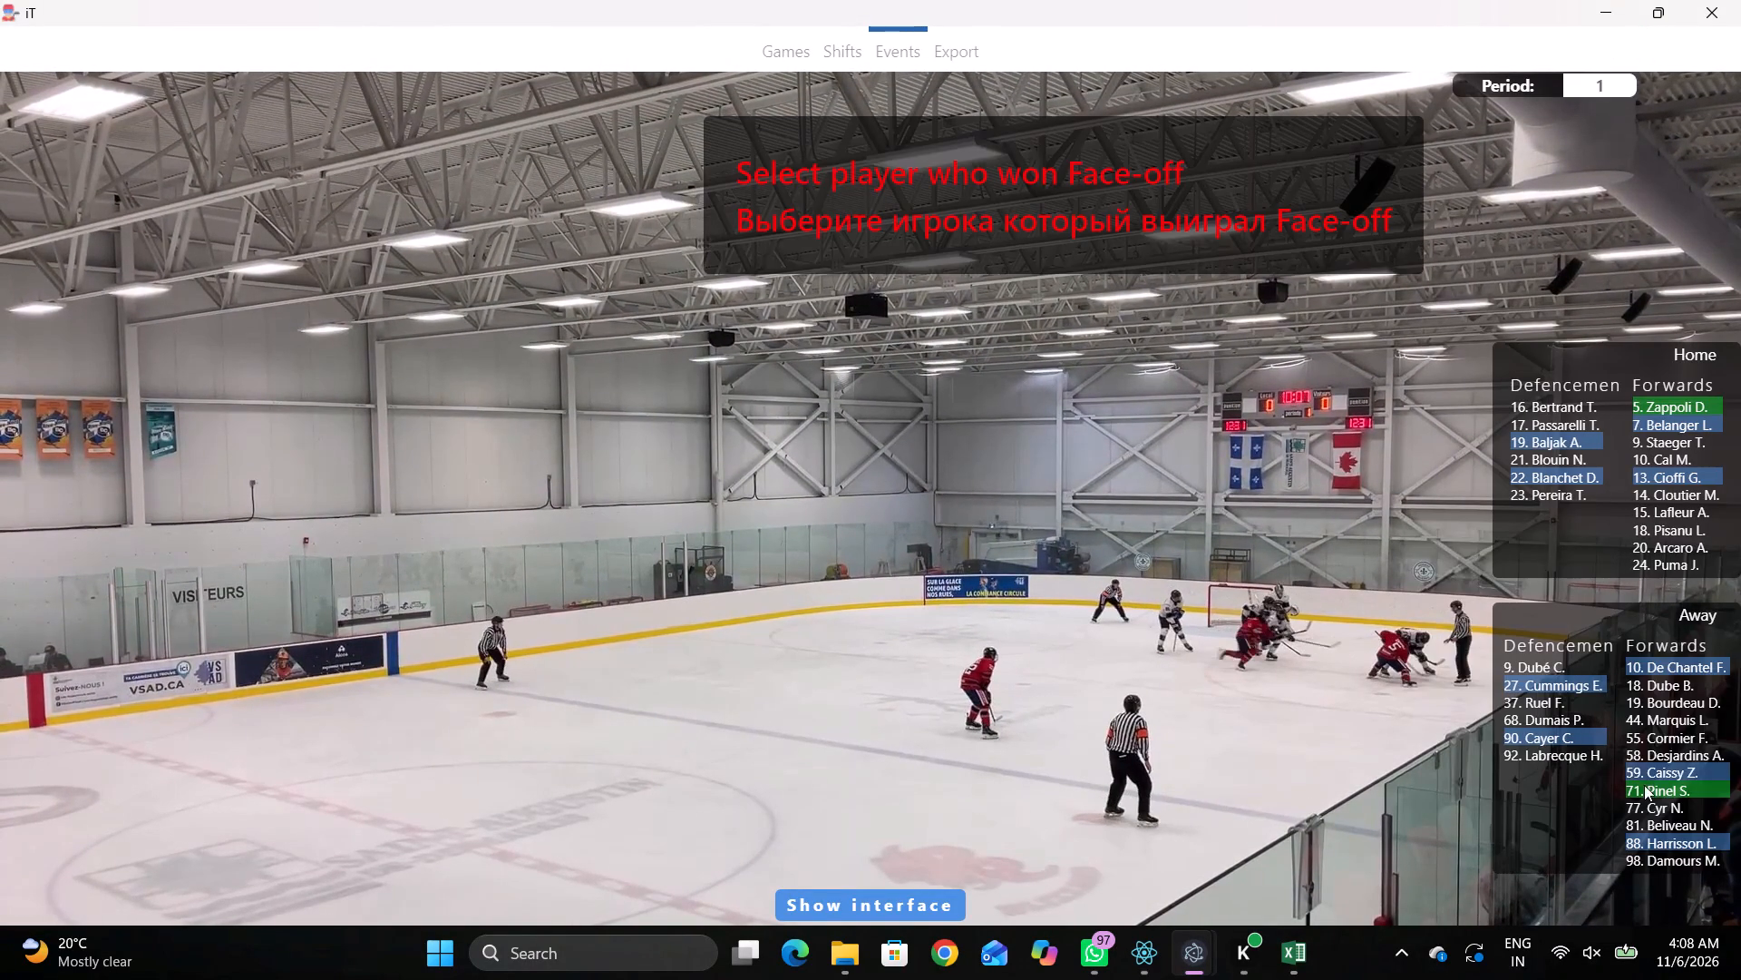
pyautogui.click(1654, 786)
pyautogui.click(1650, 411)
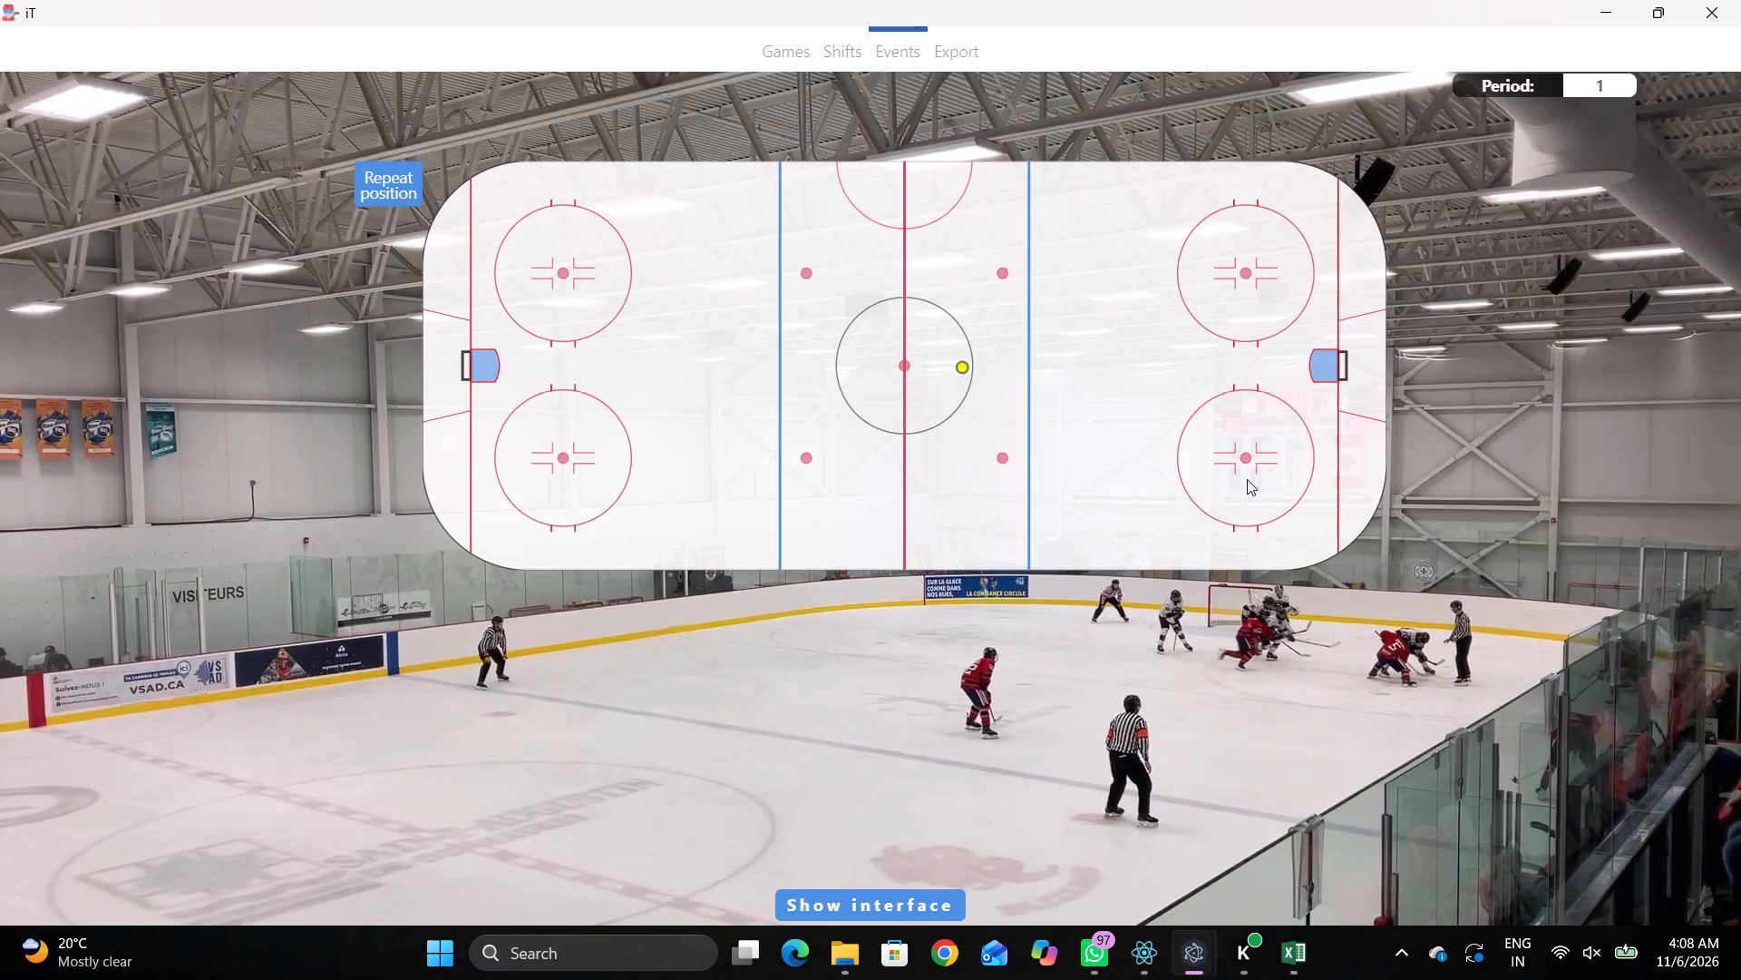
pyautogui.click(1249, 460)
# Record a pass by away player 27 at the right goal line, slightly below the level of the lower-right faceoff dot.
pyautogui.press('r')
pyautogui.press('space')
pyautogui.press('space')
pyautogui.press('space')
pyautogui.press('space')
pyautogui.press('space')
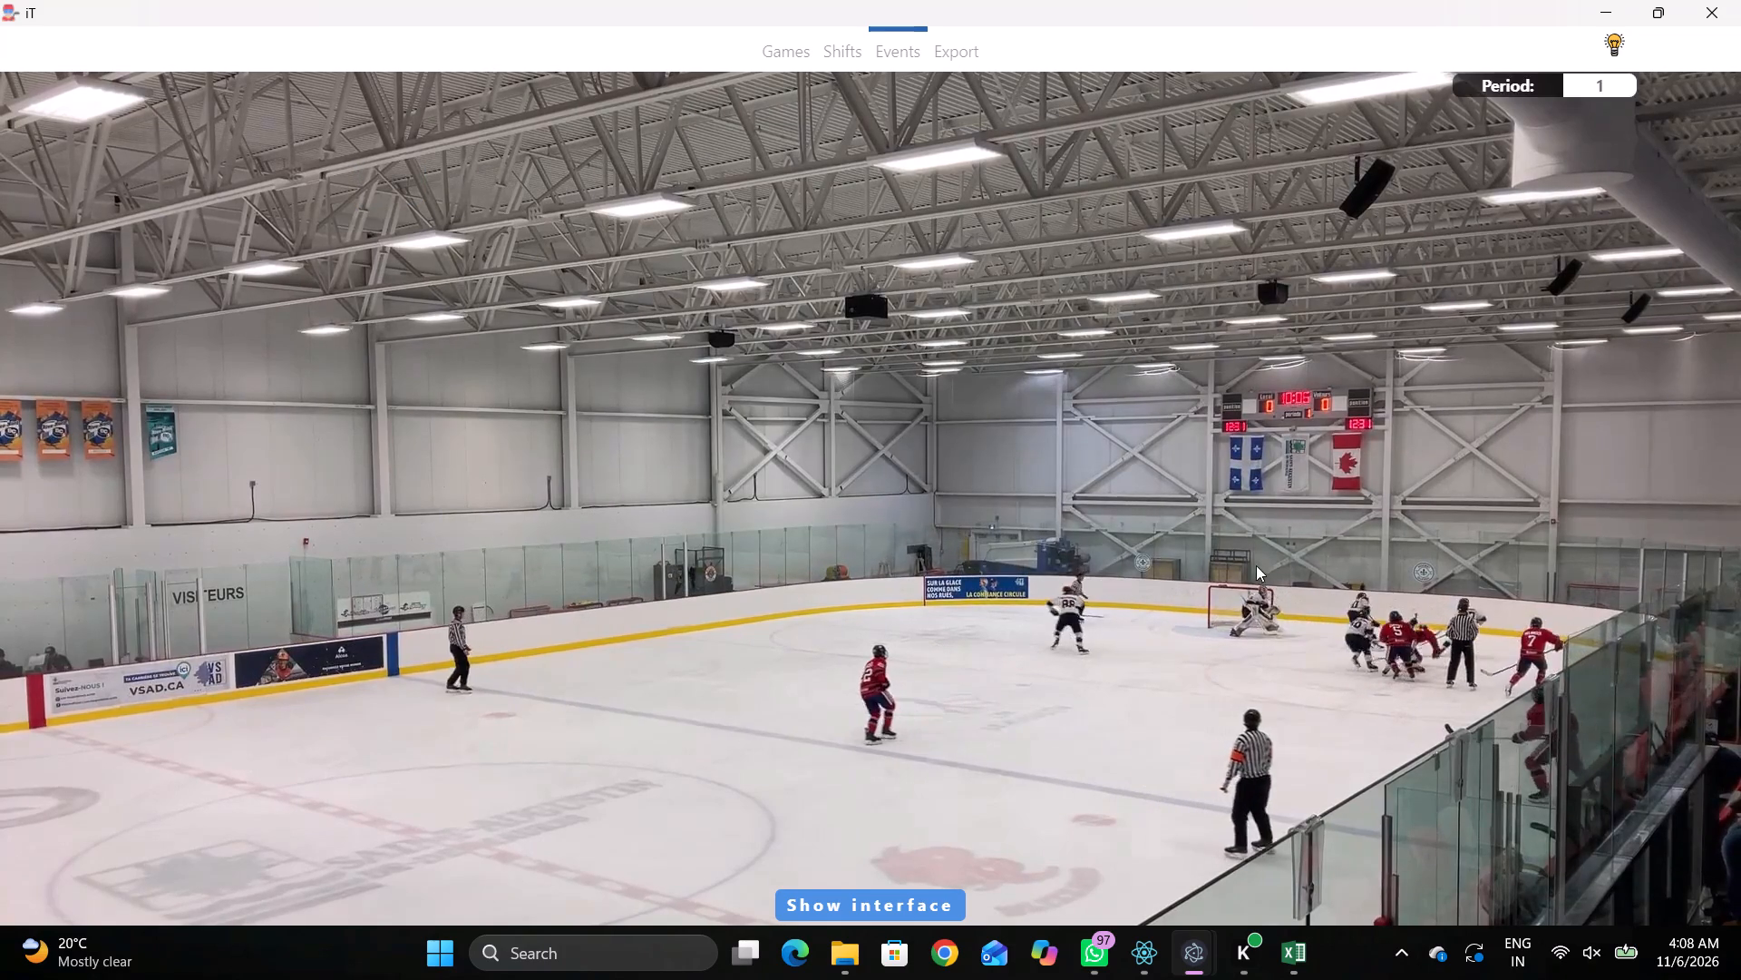
pyautogui.press('space')
pyautogui.rightClick(1247, 522)
pyautogui.press('q')
pyautogui.press('q')
pyautogui.press('q')
pyautogui.click(1168, 527)
pyautogui.press('q')
pyautogui.rightClick(1142, 527)
pyautogui.press('q')
pyautogui.moveTo(1144, 540); pyautogui.dragTo(1133, 534)
pyautogui.moveTo(1123, 533); pyautogui.dragTo(1104, 538, button='right')
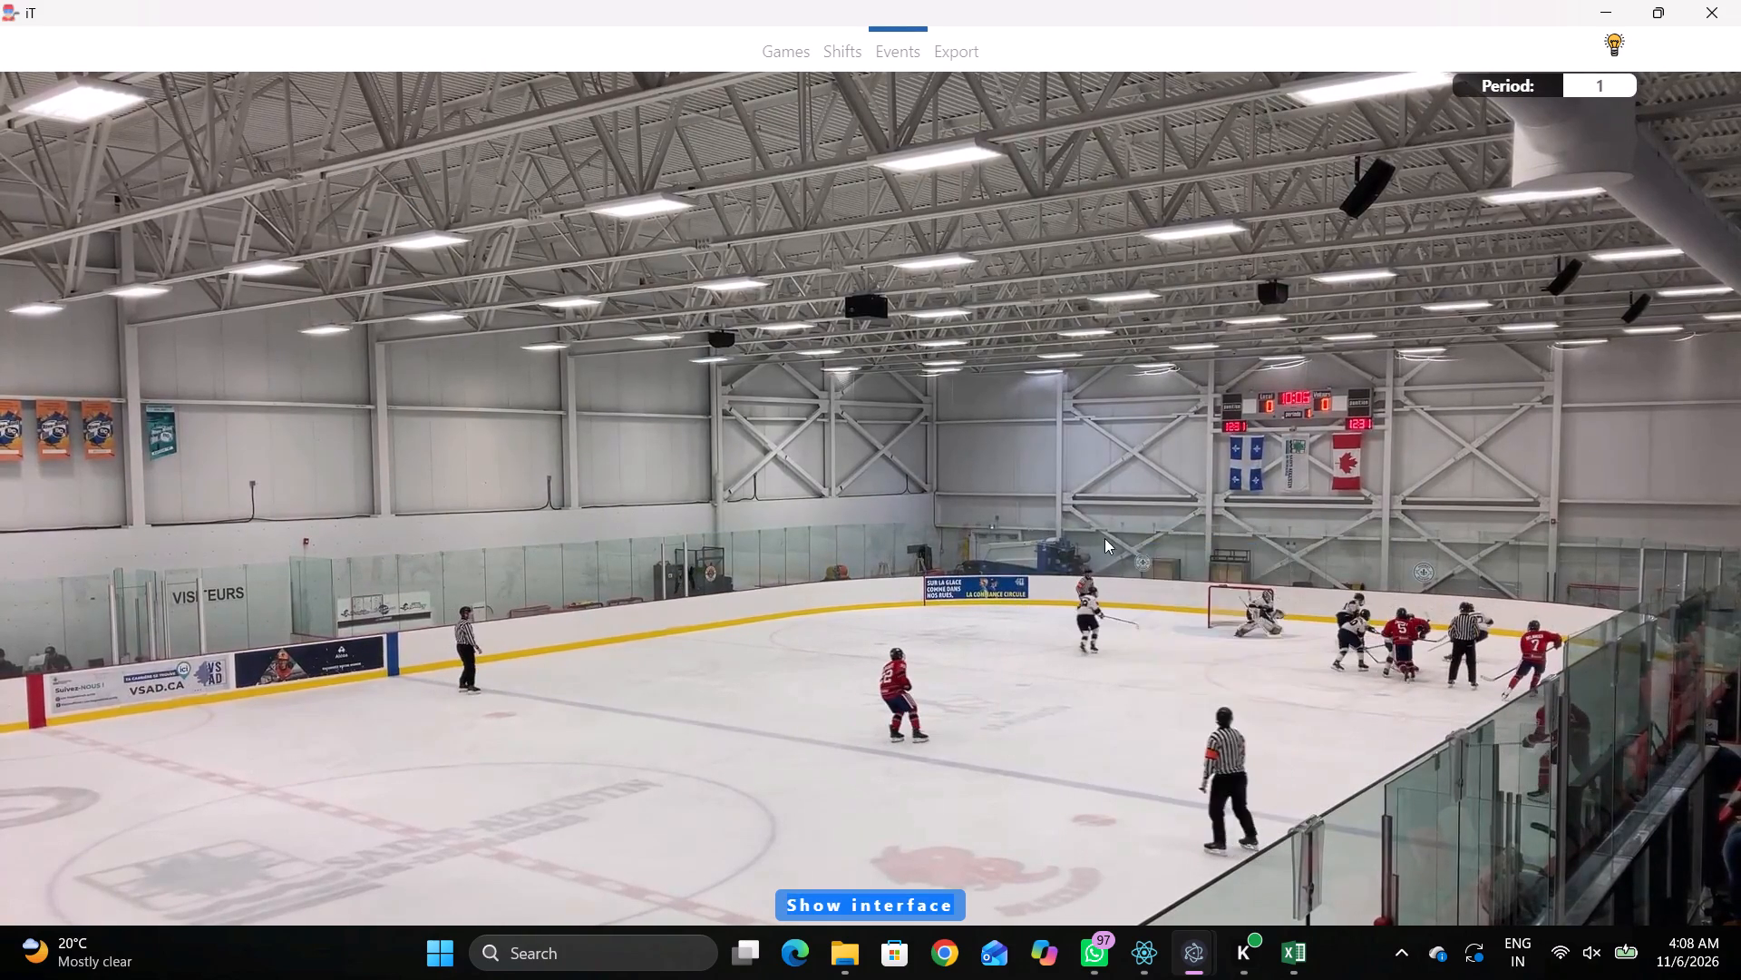
pyautogui.moveTo(1104, 538); pyautogui.dragTo(1106, 544, button='right')
pyautogui.click(1162, 560)
pyautogui.click(1526, 690)
pyautogui.click(1344, 471)
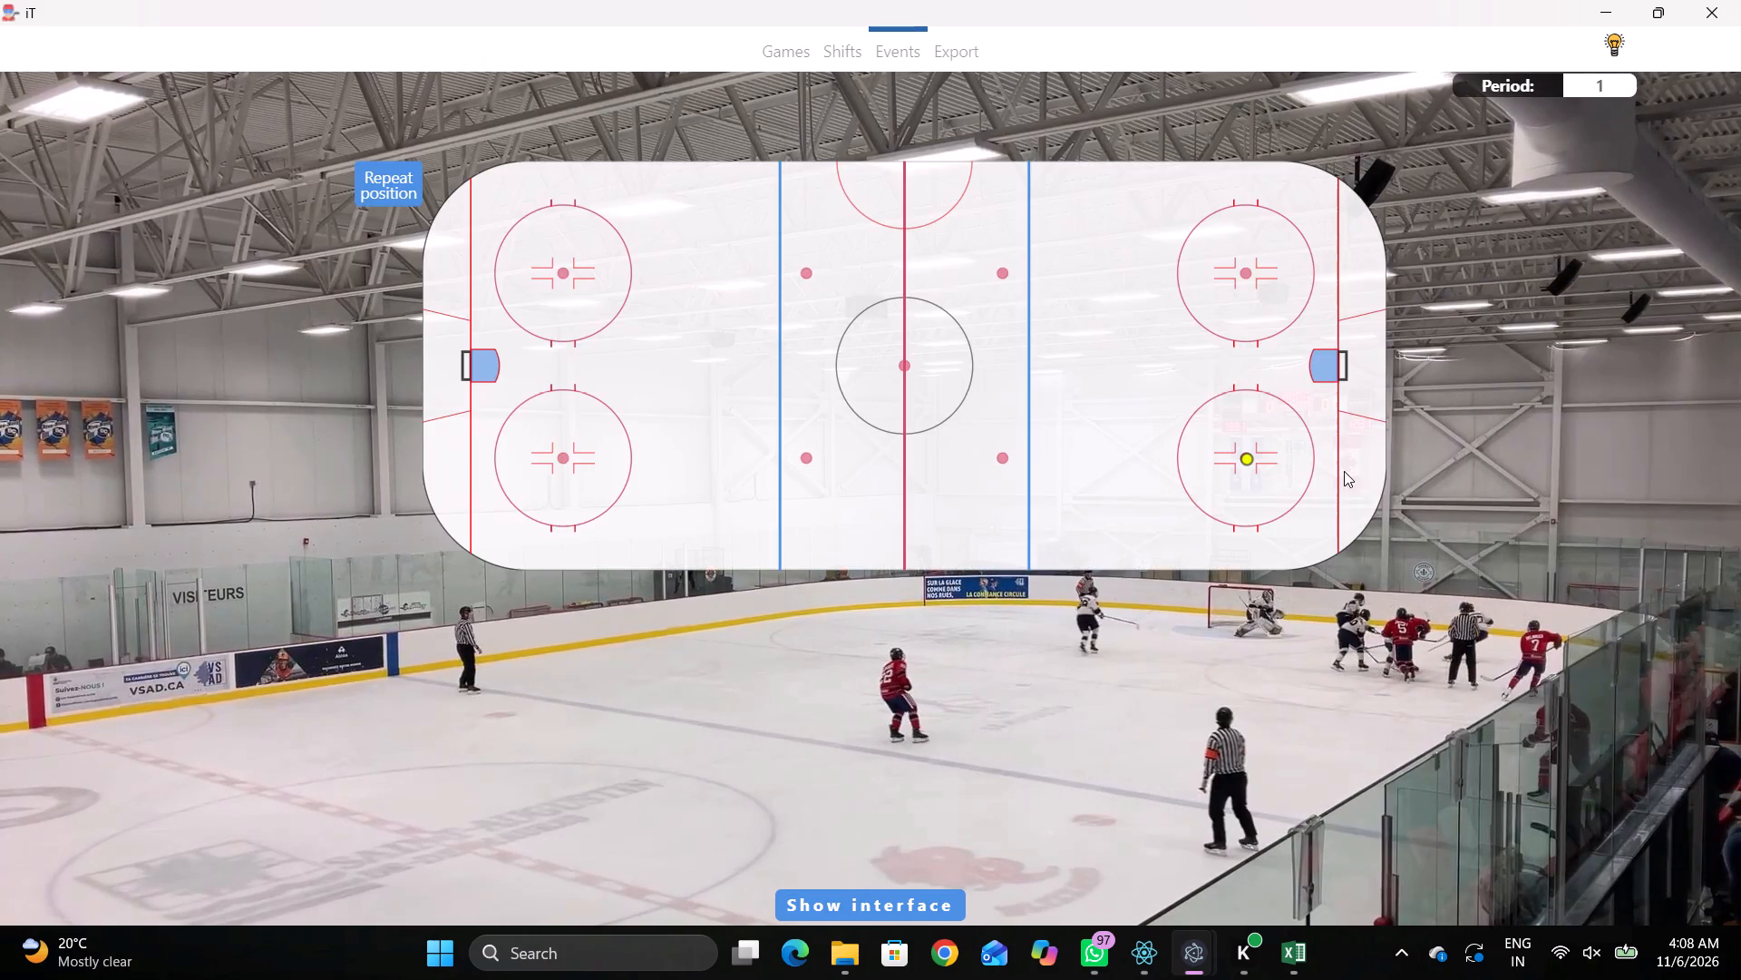
# Record skating with the puck by away player 90 behind the right net, slightly above its centre.
pyautogui.press('space')
pyautogui.press('space')
pyautogui.press('space')
pyautogui.press('space')
pyautogui.rightClick(1133, 472)
pyautogui.click(1238, 504)
pyautogui.press('q')
pyautogui.press('q')
pyautogui.press('q')
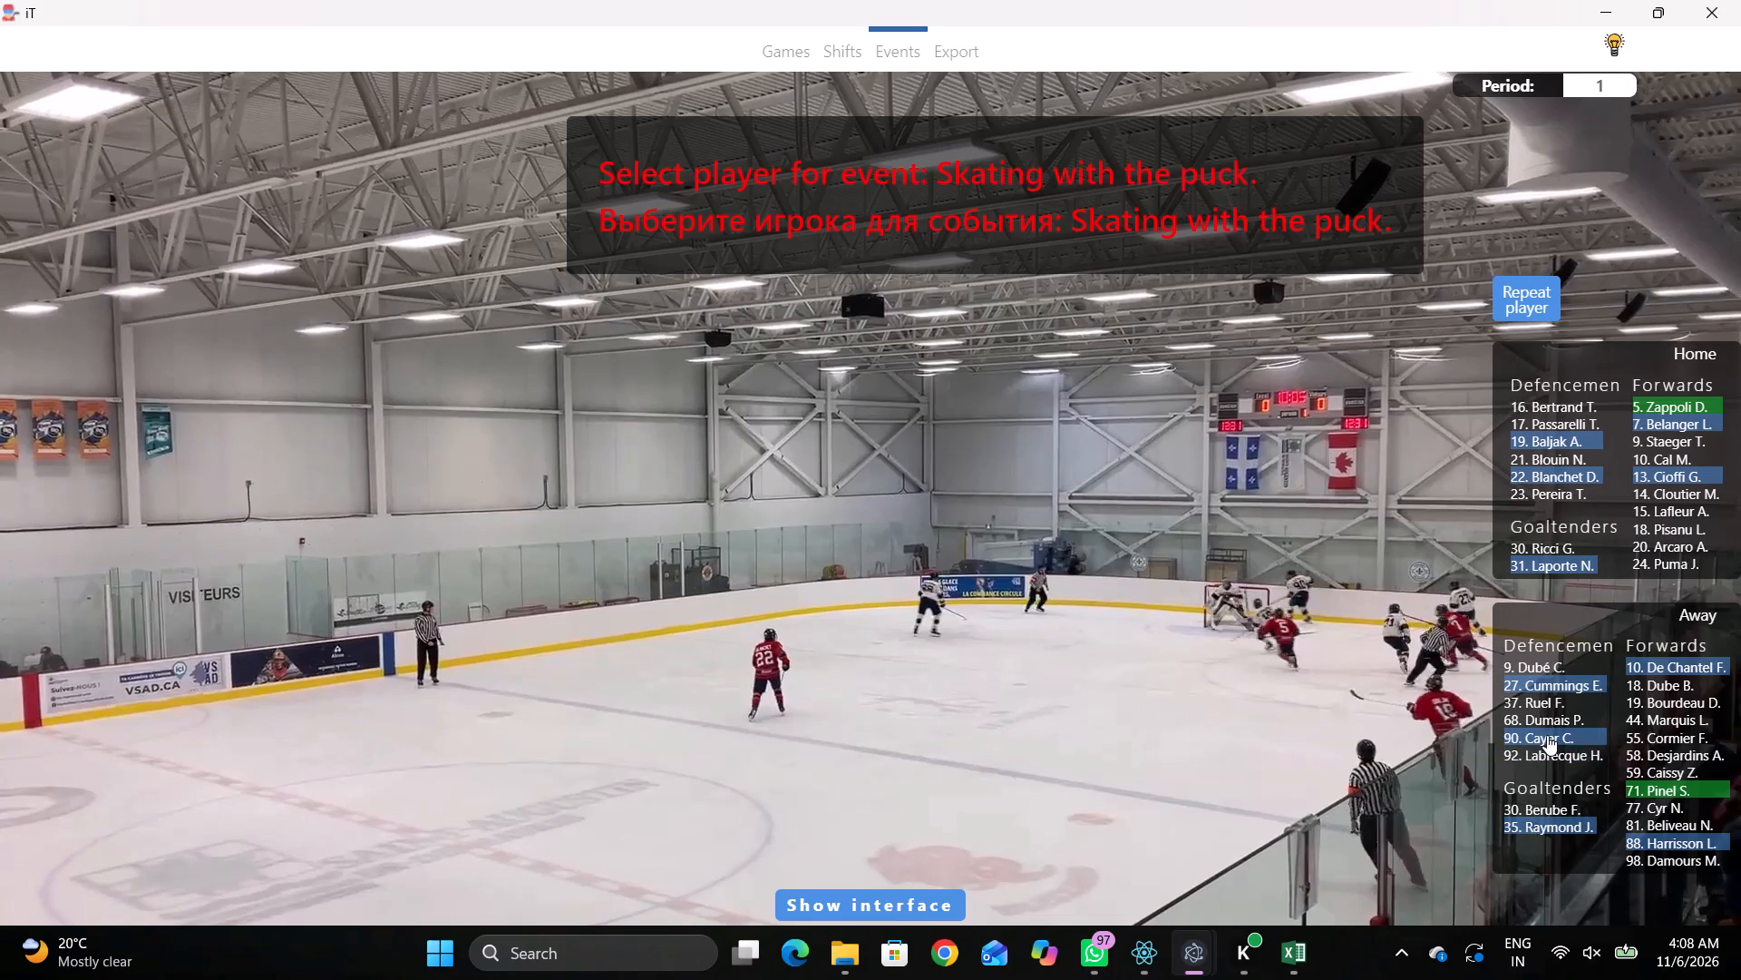
pyautogui.click(1547, 735)
pyautogui.click(1365, 350)
# Record a pass by away player 90 just behind the right goal line, slightly below the level of the upper-right faceoff dot.
pyautogui.press('space')
pyautogui.press('space')
pyautogui.rightClick(1300, 381)
pyautogui.click(1317, 393)
pyautogui.click(1486, 311)
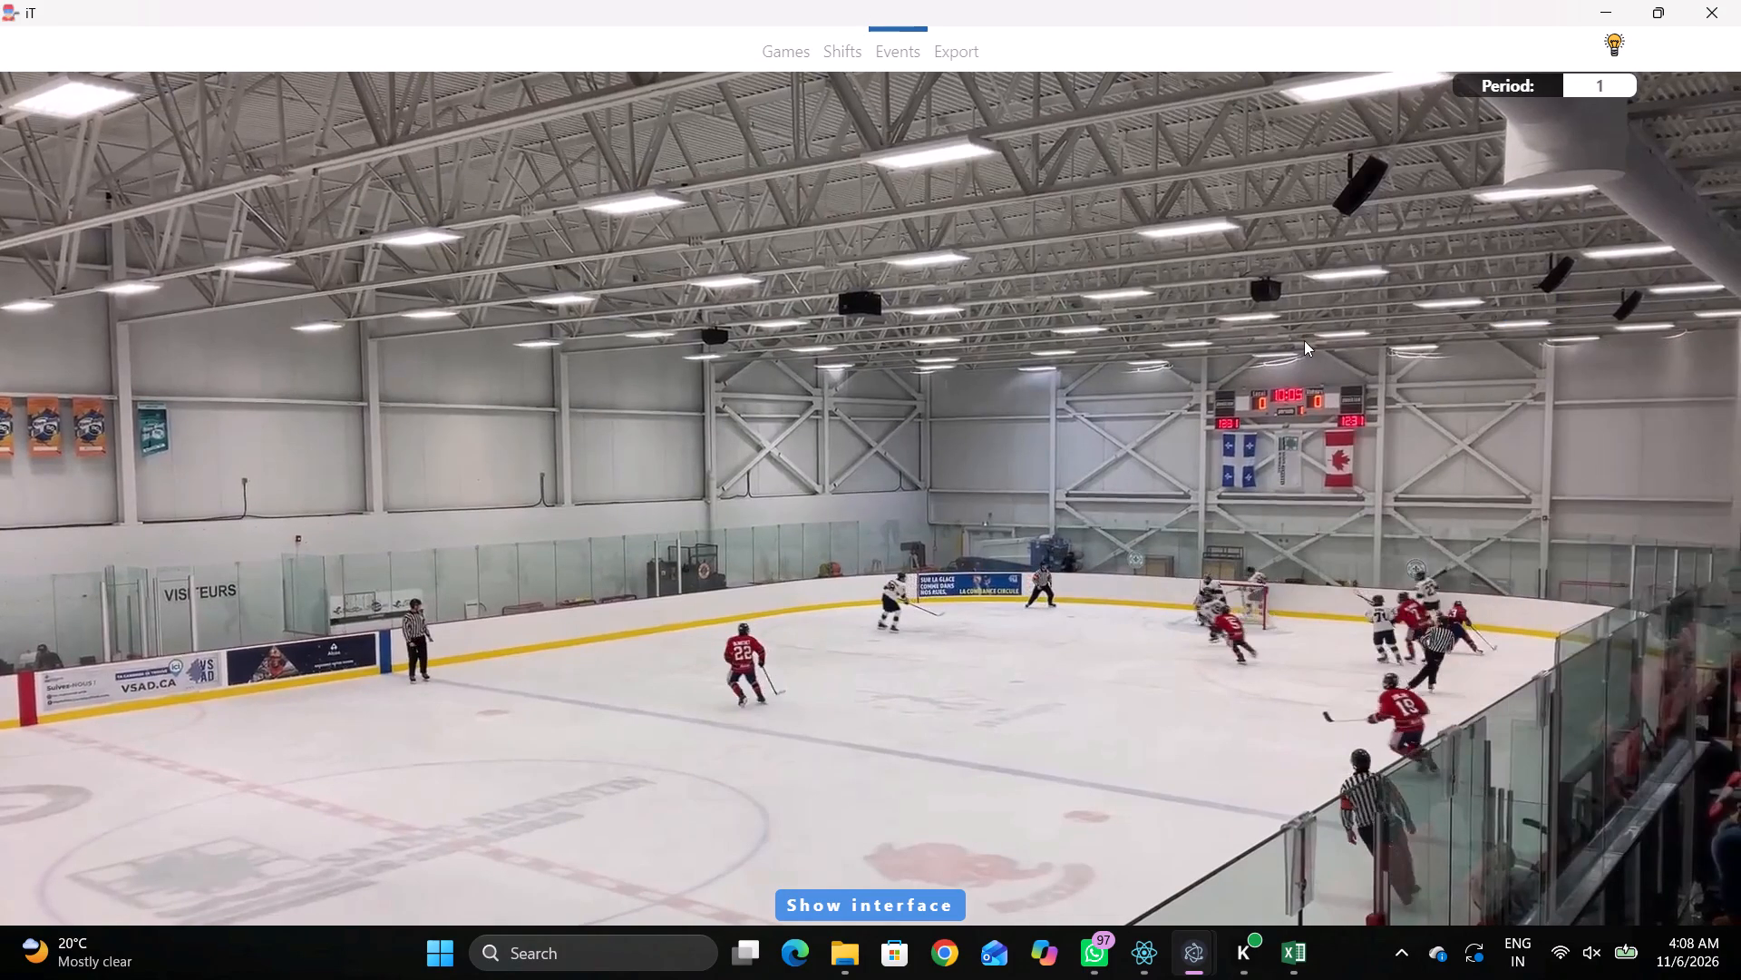
pyautogui.rightClick(1355, 326)
pyautogui.click(1370, 333)
pyautogui.click(1519, 311)
pyautogui.click(1356, 291)
# Record skating with the puck by away player 88 near the upper boards, just outside the upper-right faceoff circle on its centre-ice side.
pyautogui.press('space')
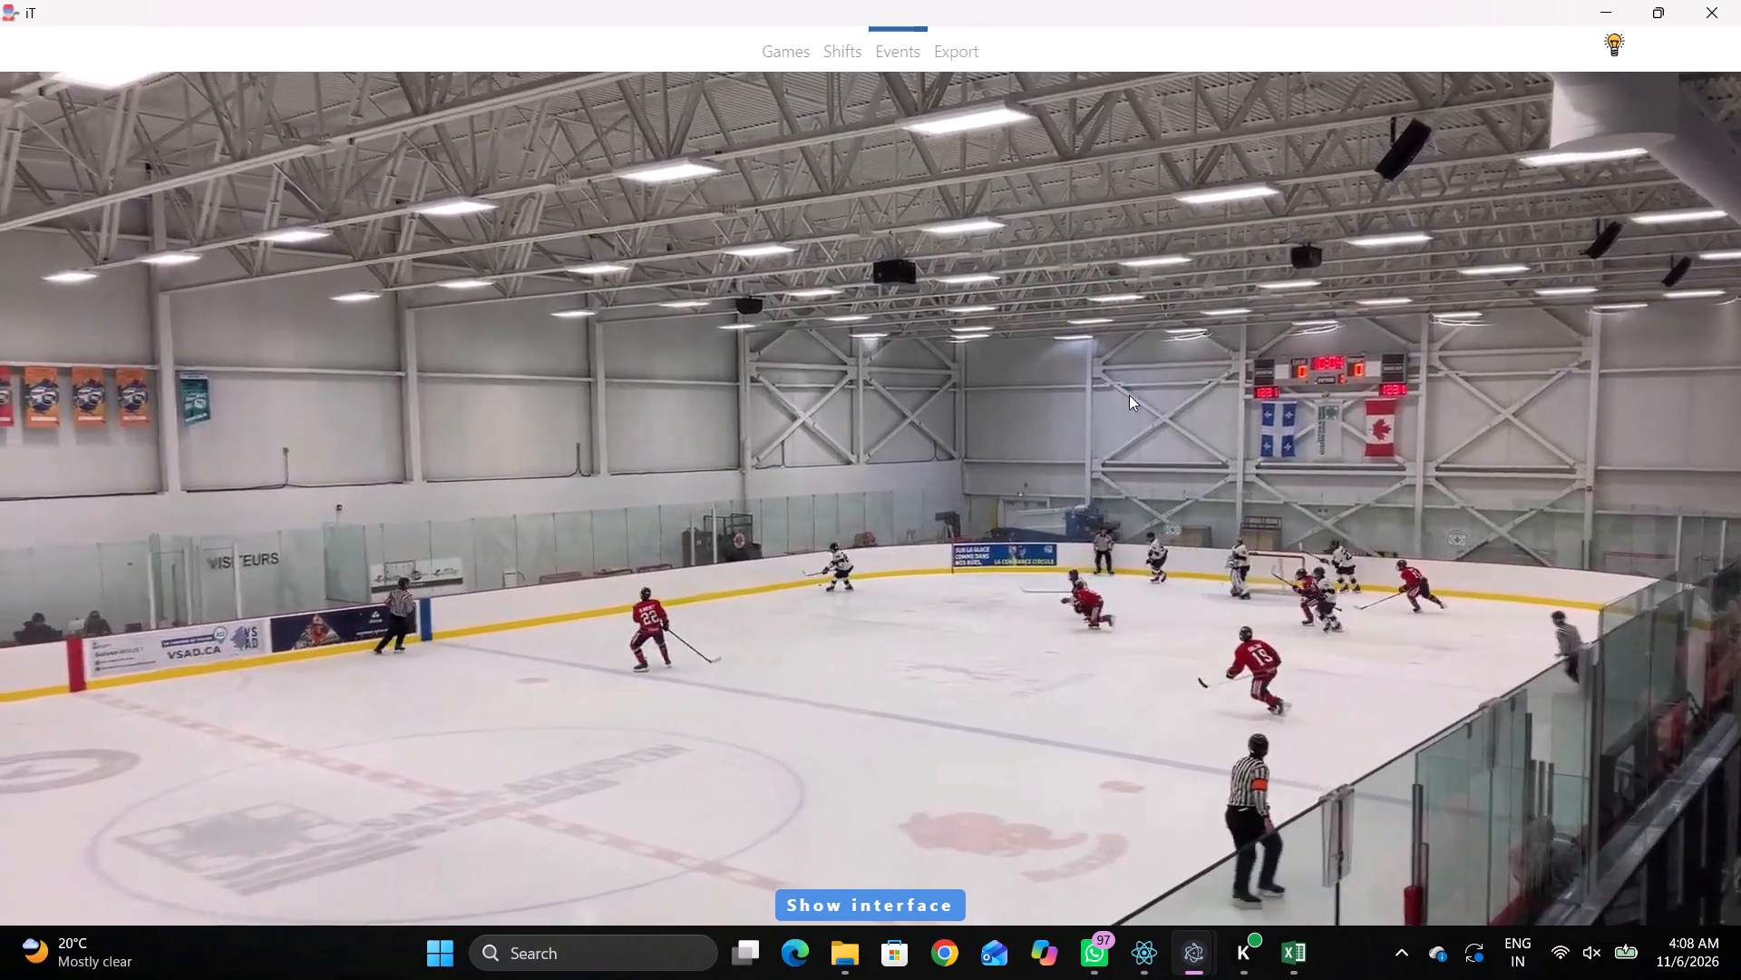
pyautogui.press('space')
pyautogui.press('space')
pyautogui.press('space')
pyautogui.press('q')
pyautogui.press('q')
pyautogui.press('q')
pyautogui.press('q')
pyautogui.press('q')
pyautogui.press('q')
pyautogui.press('q')
pyautogui.press('q')
pyautogui.press('q')
pyautogui.press('q')
pyautogui.press('space')
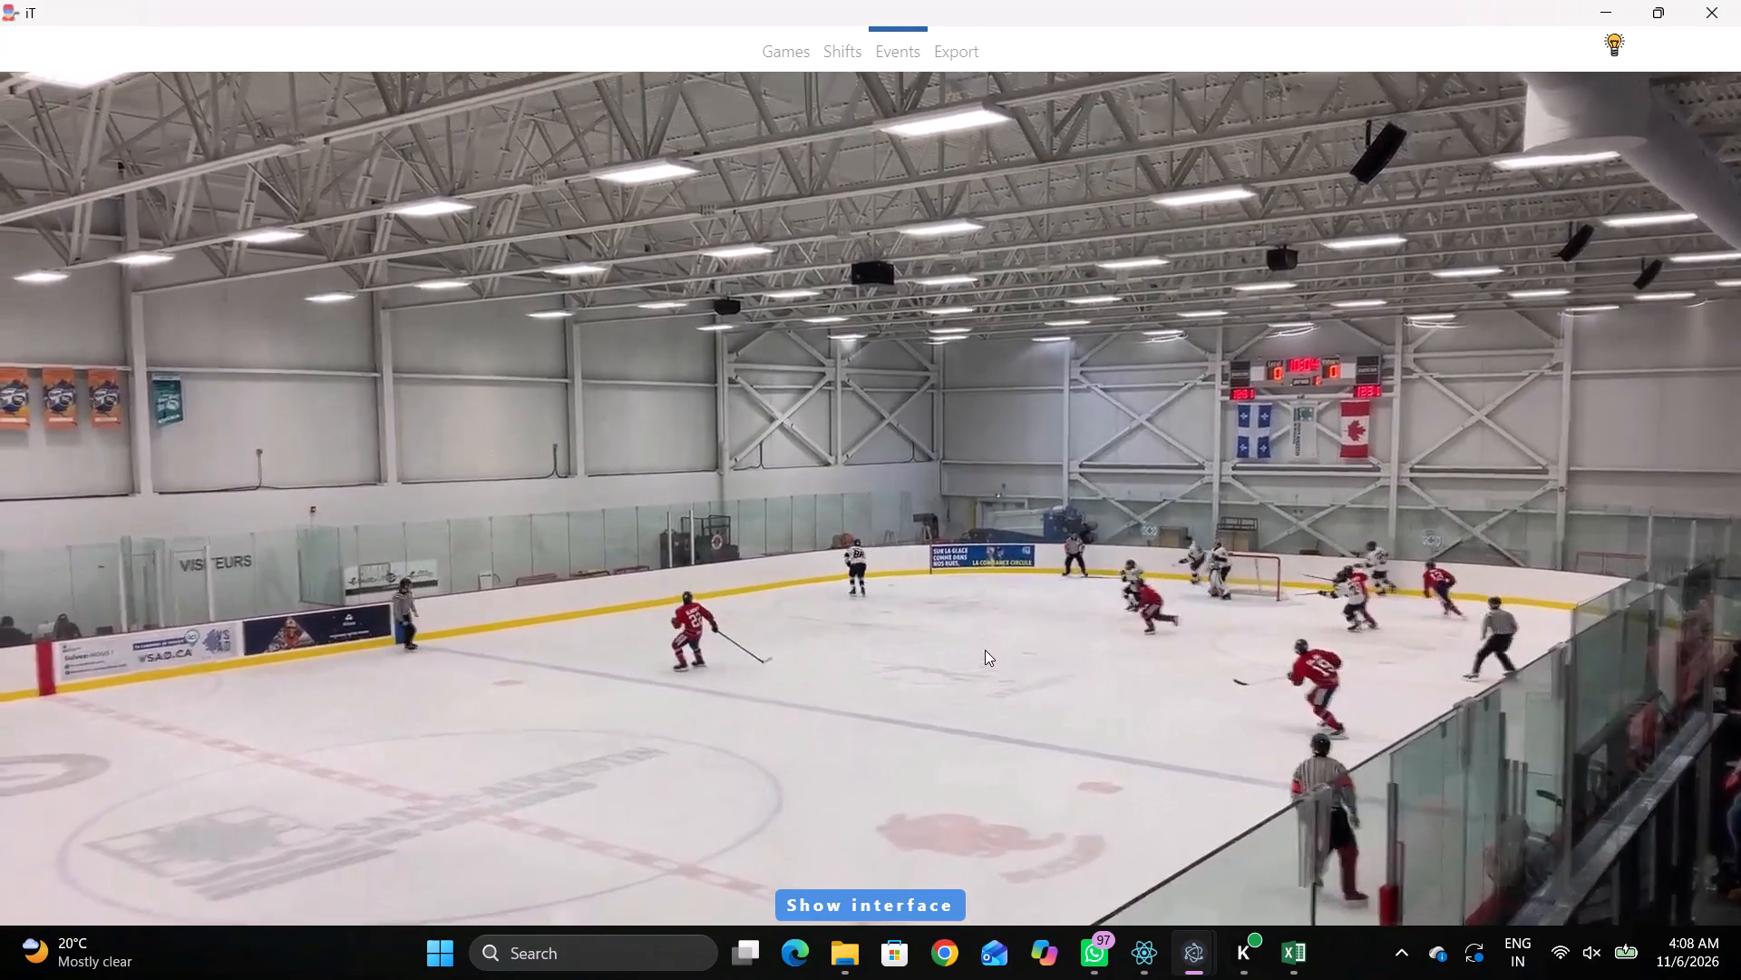
pyautogui.press('space')
pyautogui.moveTo(962, 557); pyautogui.dragTo(935, 560, button='right')
pyautogui.click(964, 593)
pyautogui.click(1639, 848)
pyautogui.click(1158, 200)
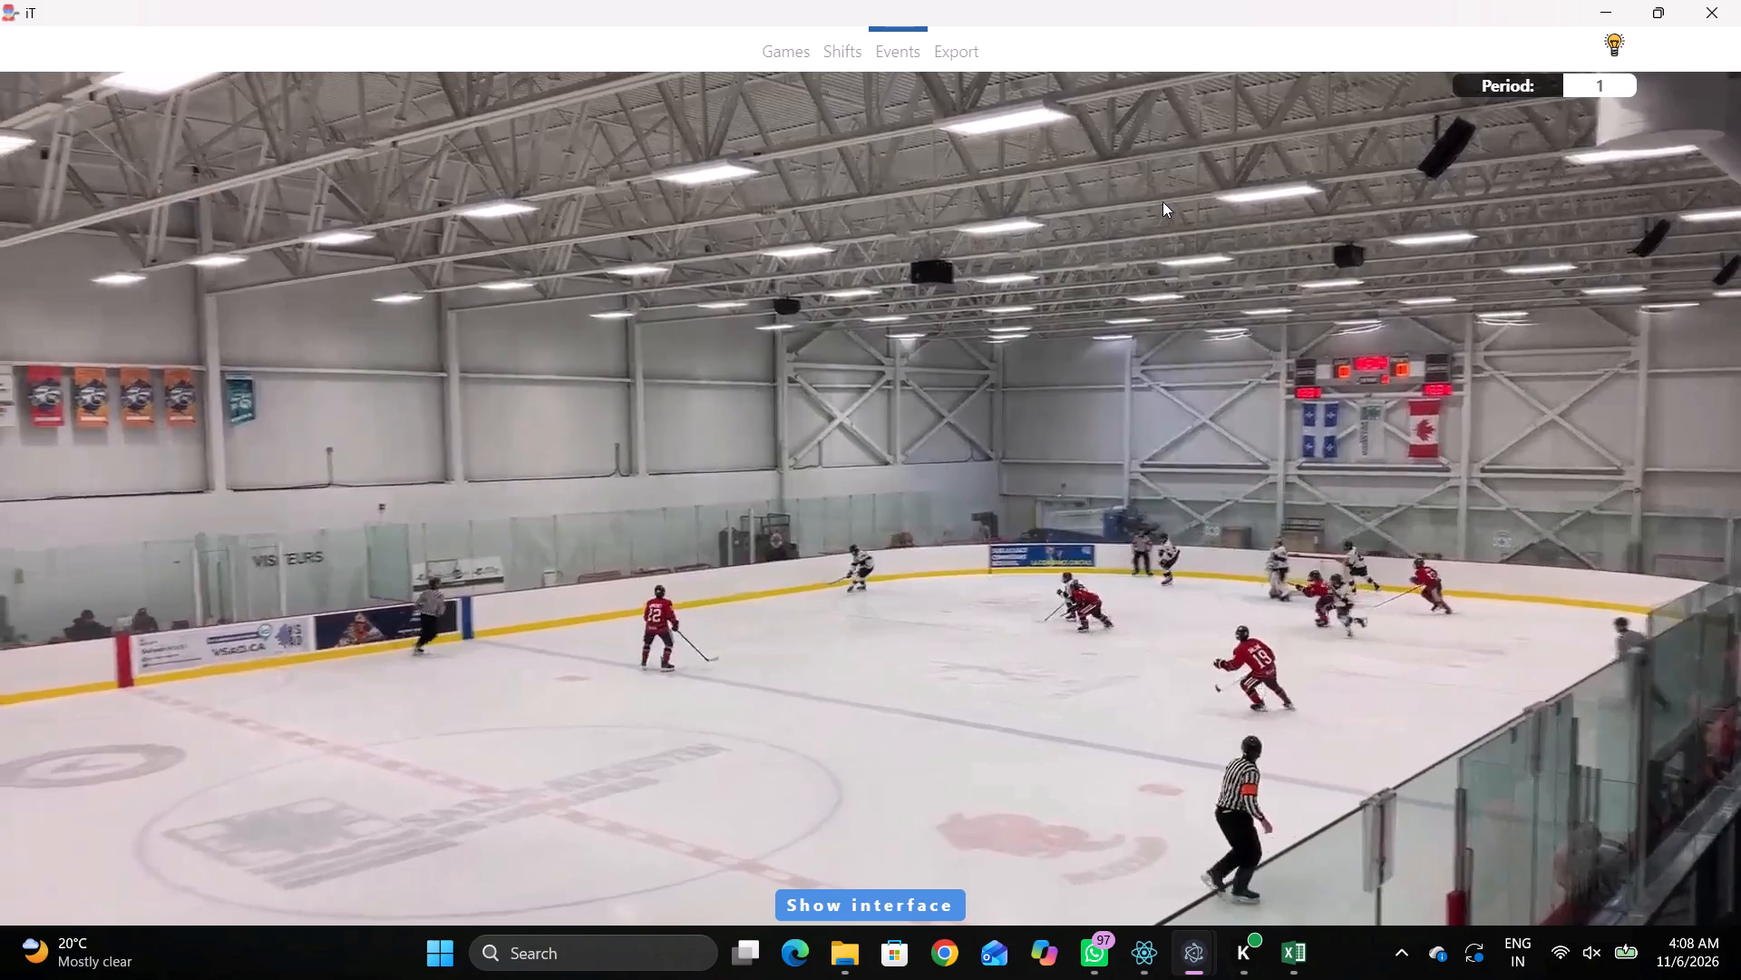
# Record skating with the puck by away player 88 just inside the right blue line, level with the upper faceoff dots.
pyautogui.press('space')
pyautogui.press('space')
pyautogui.press('space')
pyautogui.press('space')
pyautogui.hotkey('shift', 'd')
pyautogui.hotkey('shift', 'd')
pyautogui.press('space')
pyautogui.press('space')
pyautogui.press('space')
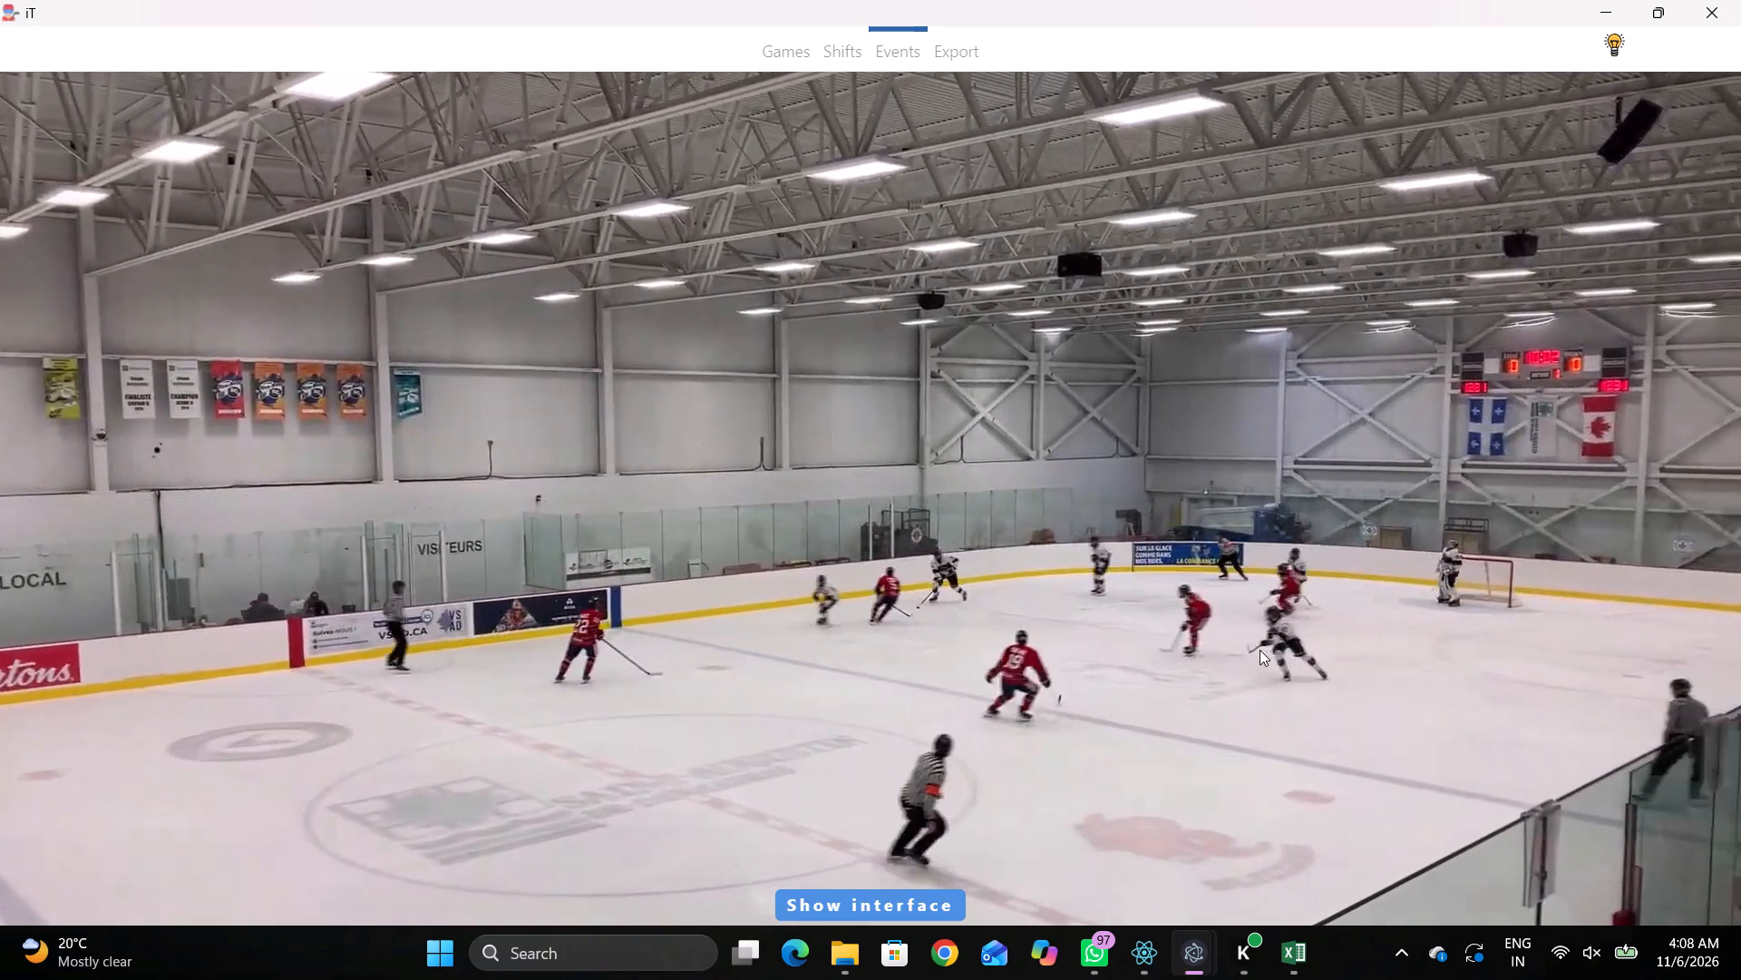
pyautogui.press('space')
pyautogui.press('space')
pyautogui.press('space')
pyautogui.press('space')
pyautogui.press('space')
pyautogui.press('q')
pyautogui.press('q')
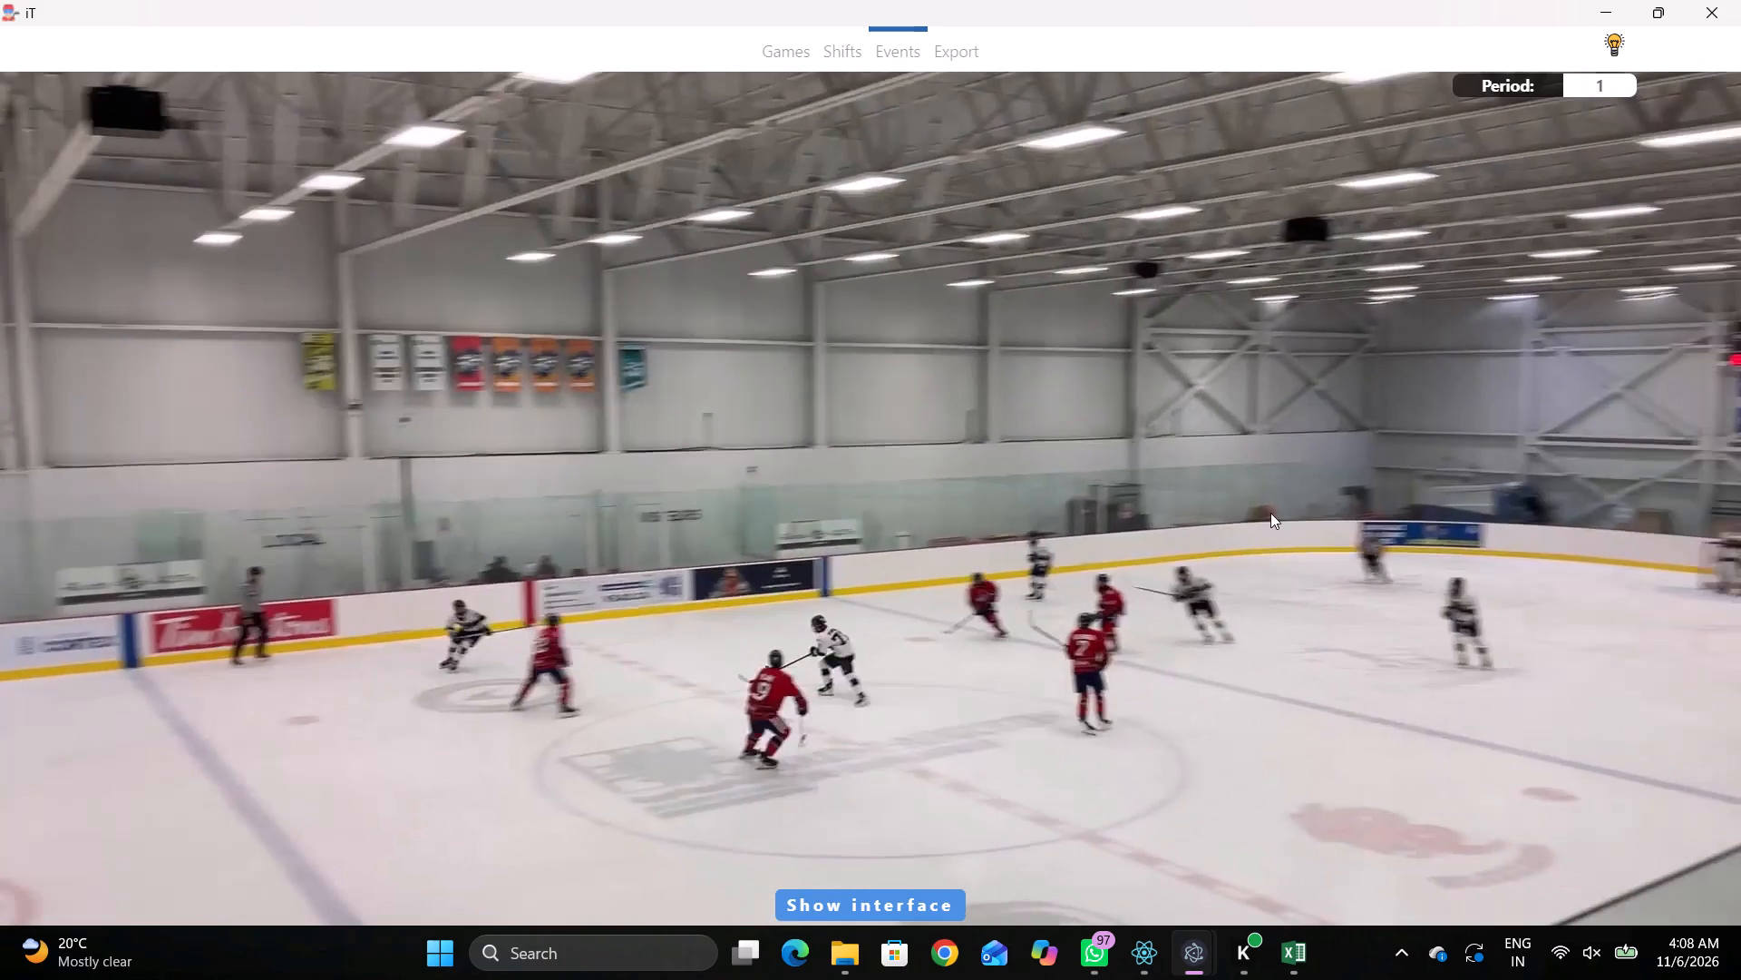
pyautogui.press('q')
pyautogui.press('q')
pyautogui.press('q')
pyautogui.press('q')
pyautogui.press('q')
pyautogui.press('q')
pyautogui.rightClick(1289, 481)
pyautogui.press('q')
pyautogui.press('q')
pyautogui.rightClick(1295, 488)
pyautogui.click(1309, 505)
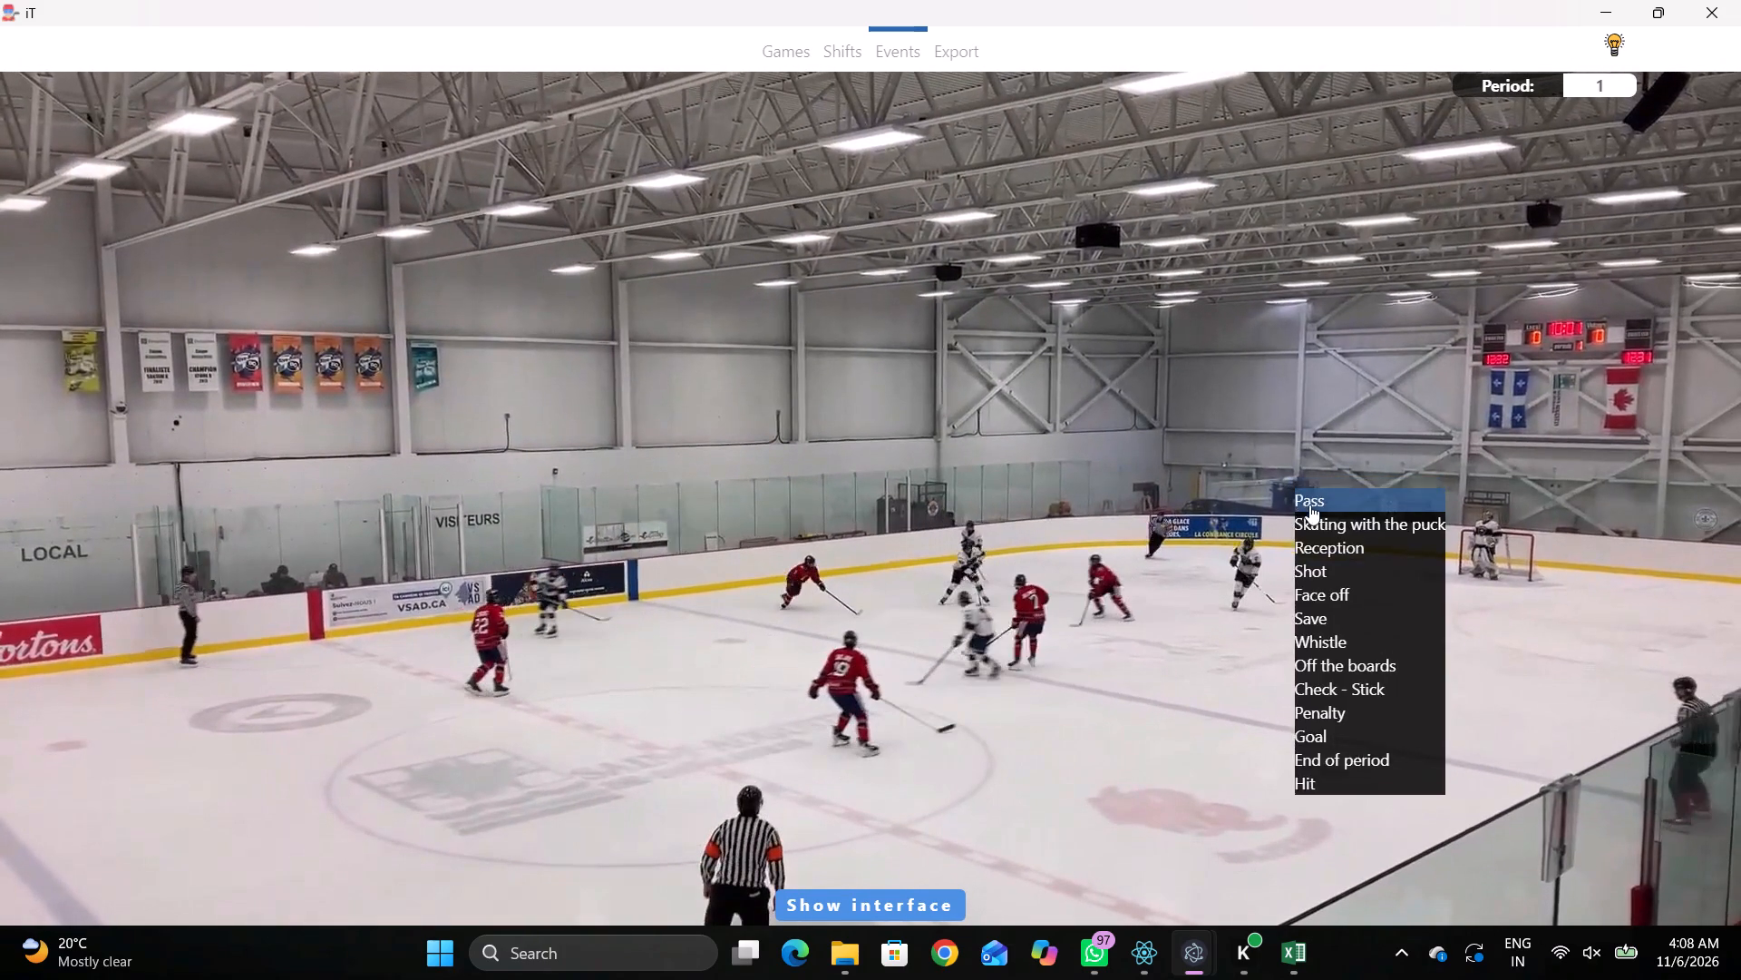
pyautogui.rightClick(1309, 505)
pyautogui.click(1344, 531)
pyautogui.click(1536, 299)
pyautogui.click(1054, 265)
# Record skating with the puck by away player 71 behind the left goal line, slightly above the net.
pyautogui.press('space')
pyautogui.press('space')
pyautogui.press('space')
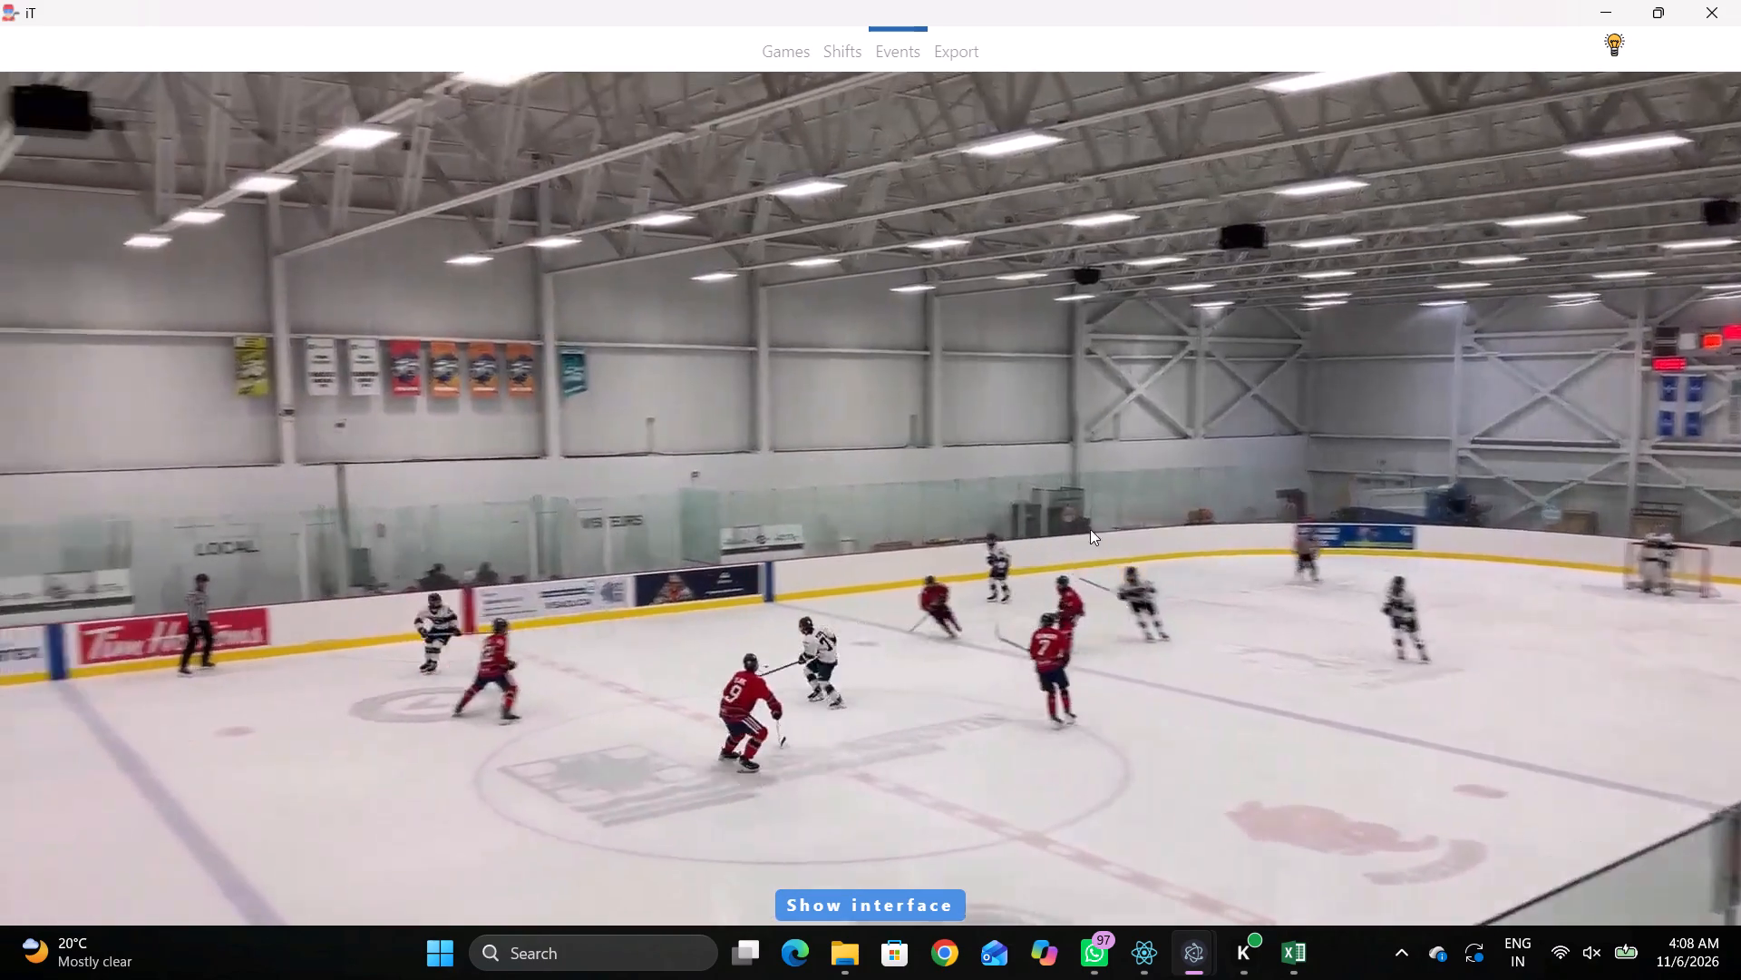
pyautogui.press('space')
pyautogui.press('space')
pyautogui.press('space')
pyautogui.press('space')
pyautogui.press('space')
pyautogui.press('space')
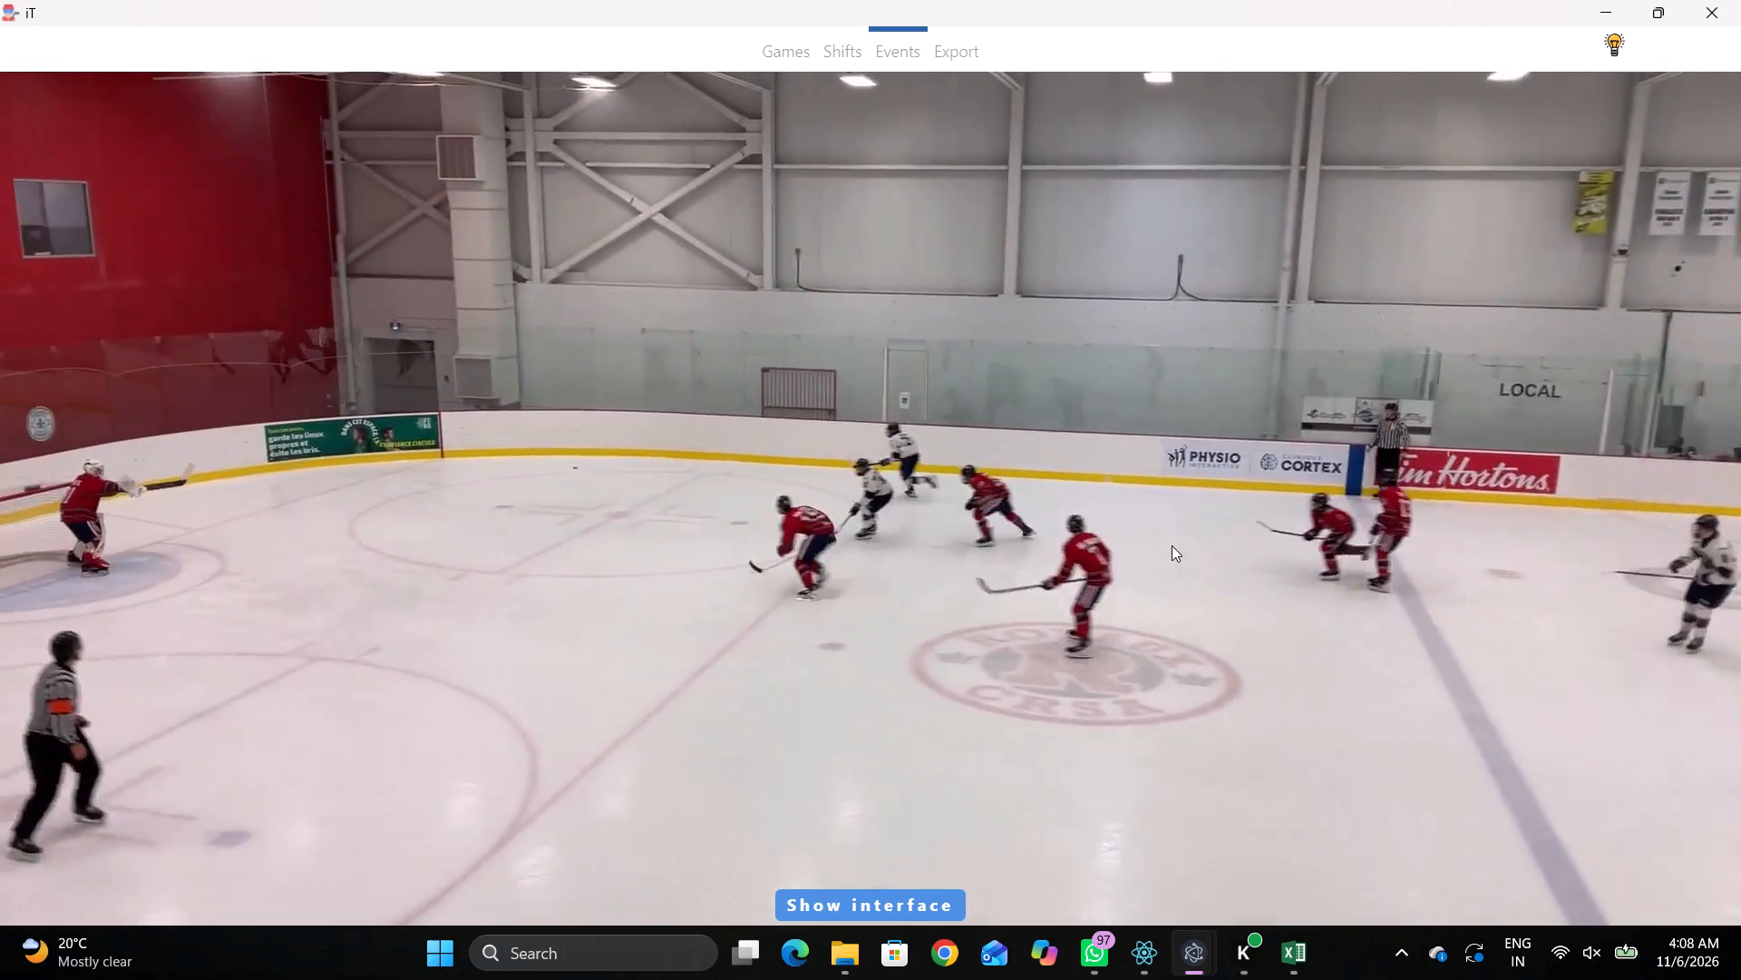
pyautogui.press('space')
pyautogui.press('space')
pyautogui.press('space')
pyautogui.rightClick(1172, 521)
pyautogui.press('q')
pyautogui.click(1201, 548)
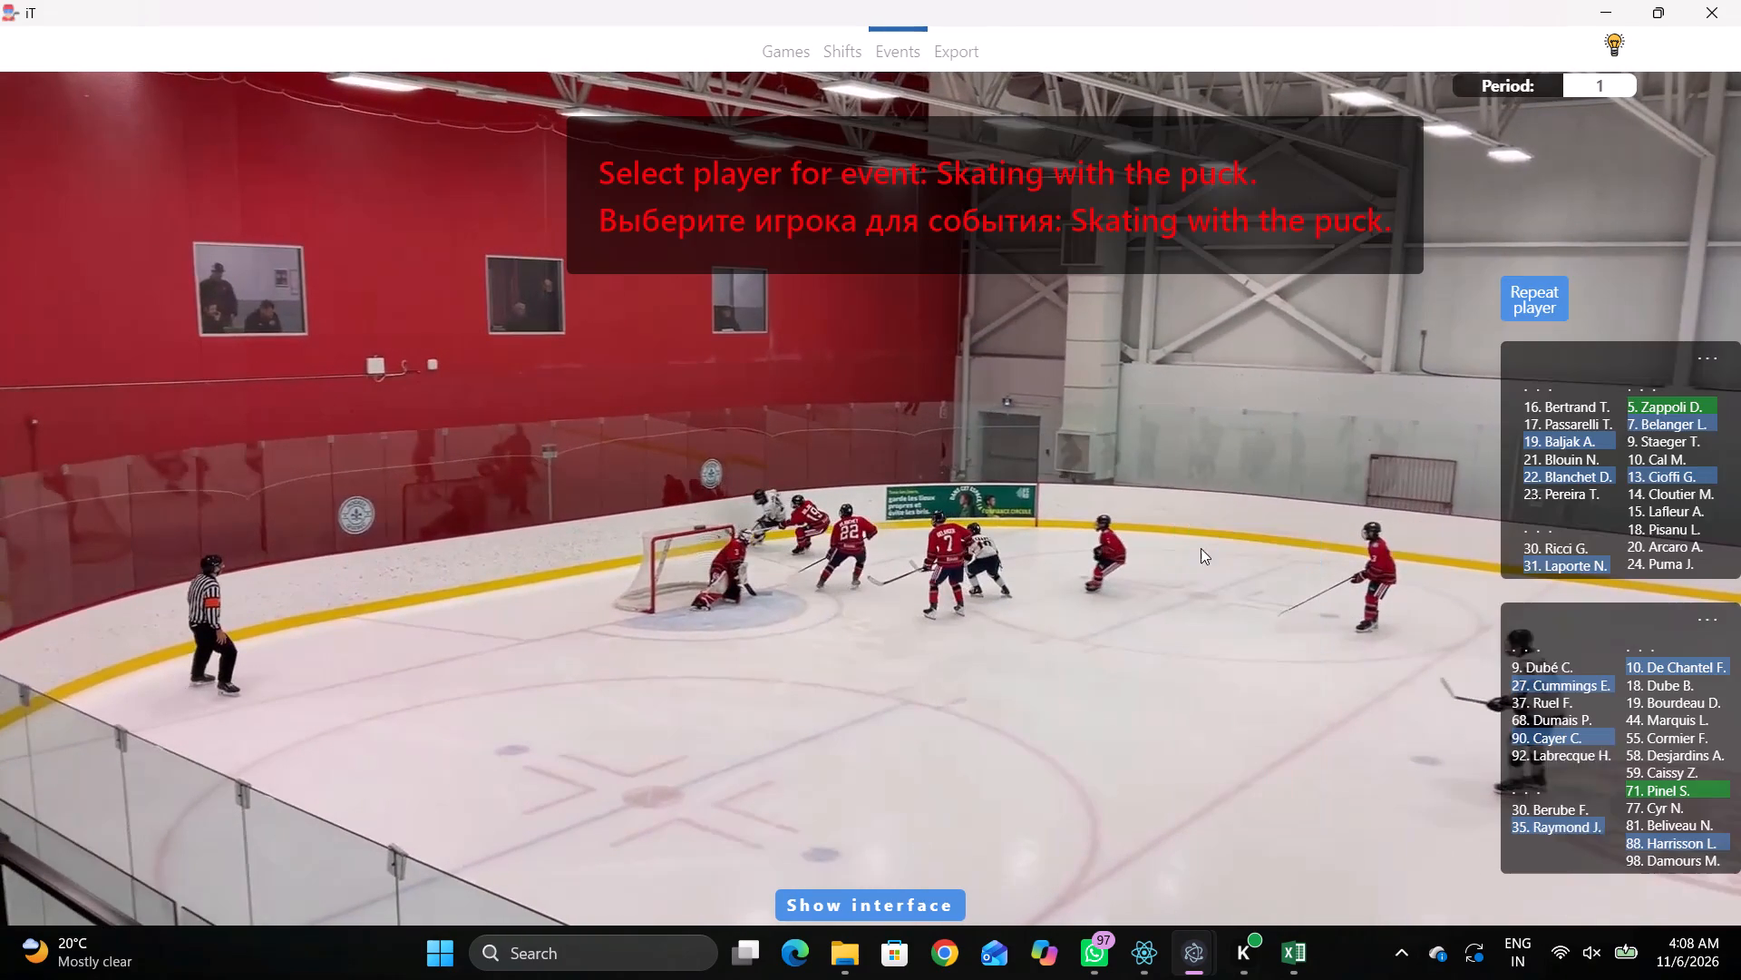
pyautogui.click(1646, 786)
pyautogui.click(445, 312)
# Record a pass by away player 71 near the left goal line, beside the lower edge of the lower-left faceoff circle.
pyautogui.press('space')
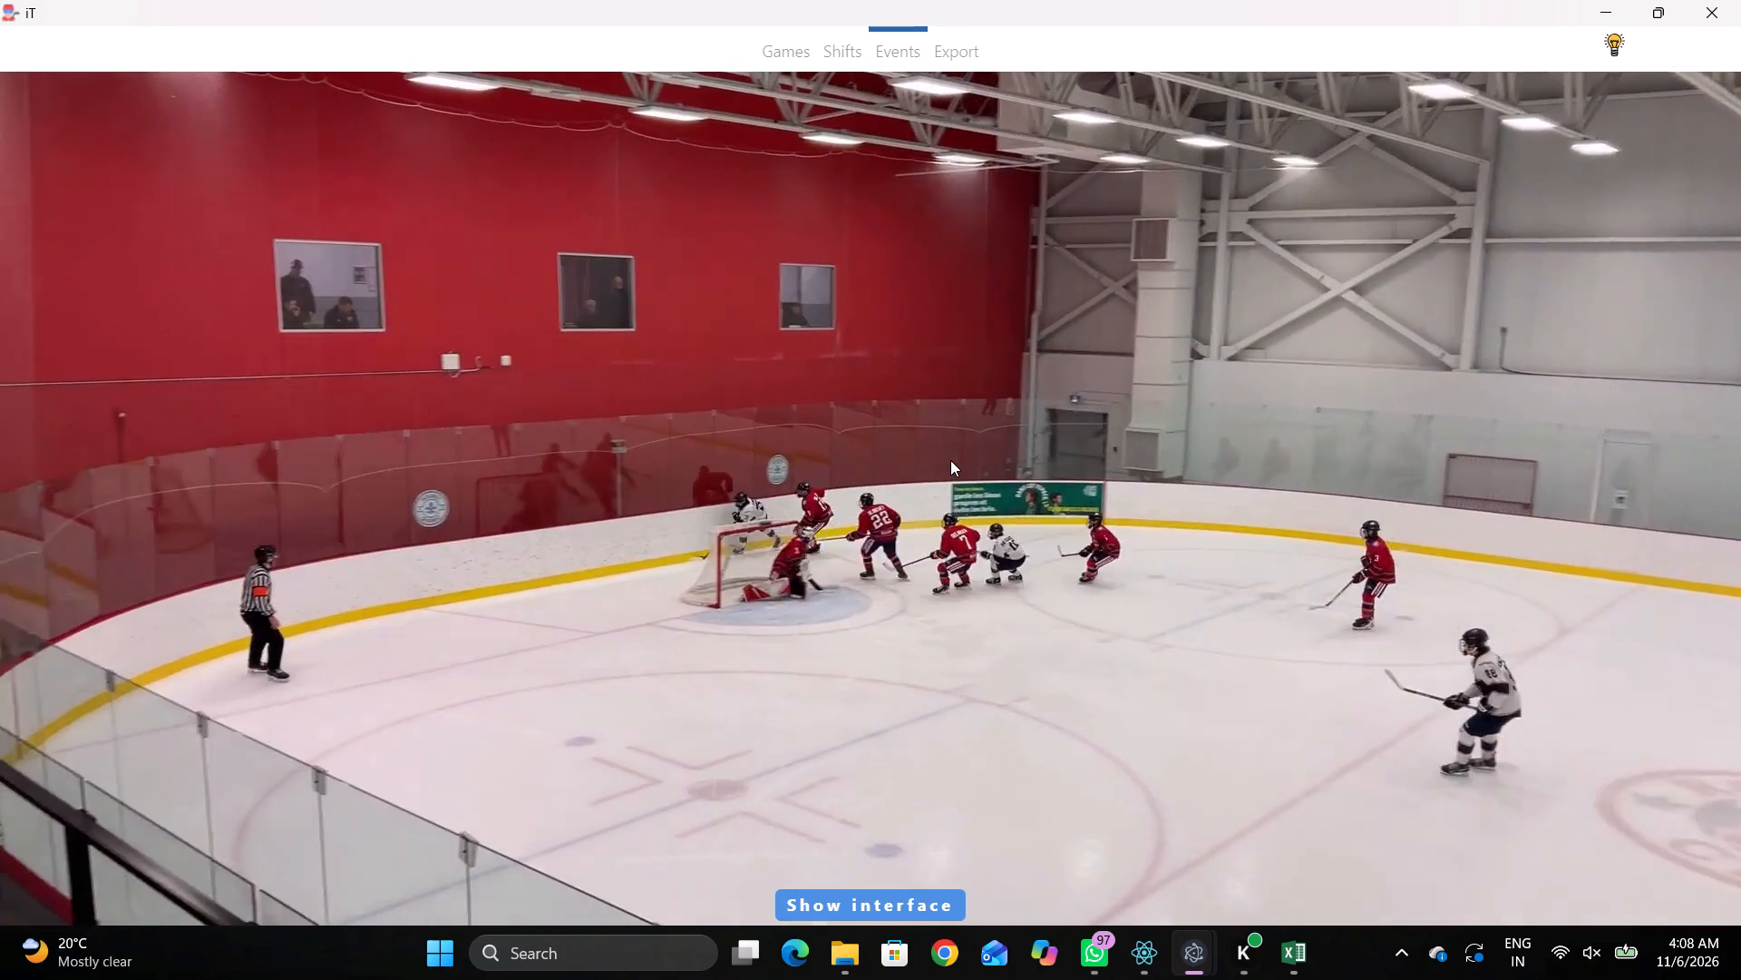
pyautogui.press('space')
pyautogui.press('space')
pyautogui.press('space')
pyautogui.write('qq')
pyautogui.press('q')
pyautogui.press('q')
pyautogui.press('q')
pyautogui.press('q')
pyautogui.press('q')
pyautogui.rightClick(955, 459)
pyautogui.click(967, 473)
pyautogui.click(1560, 289)
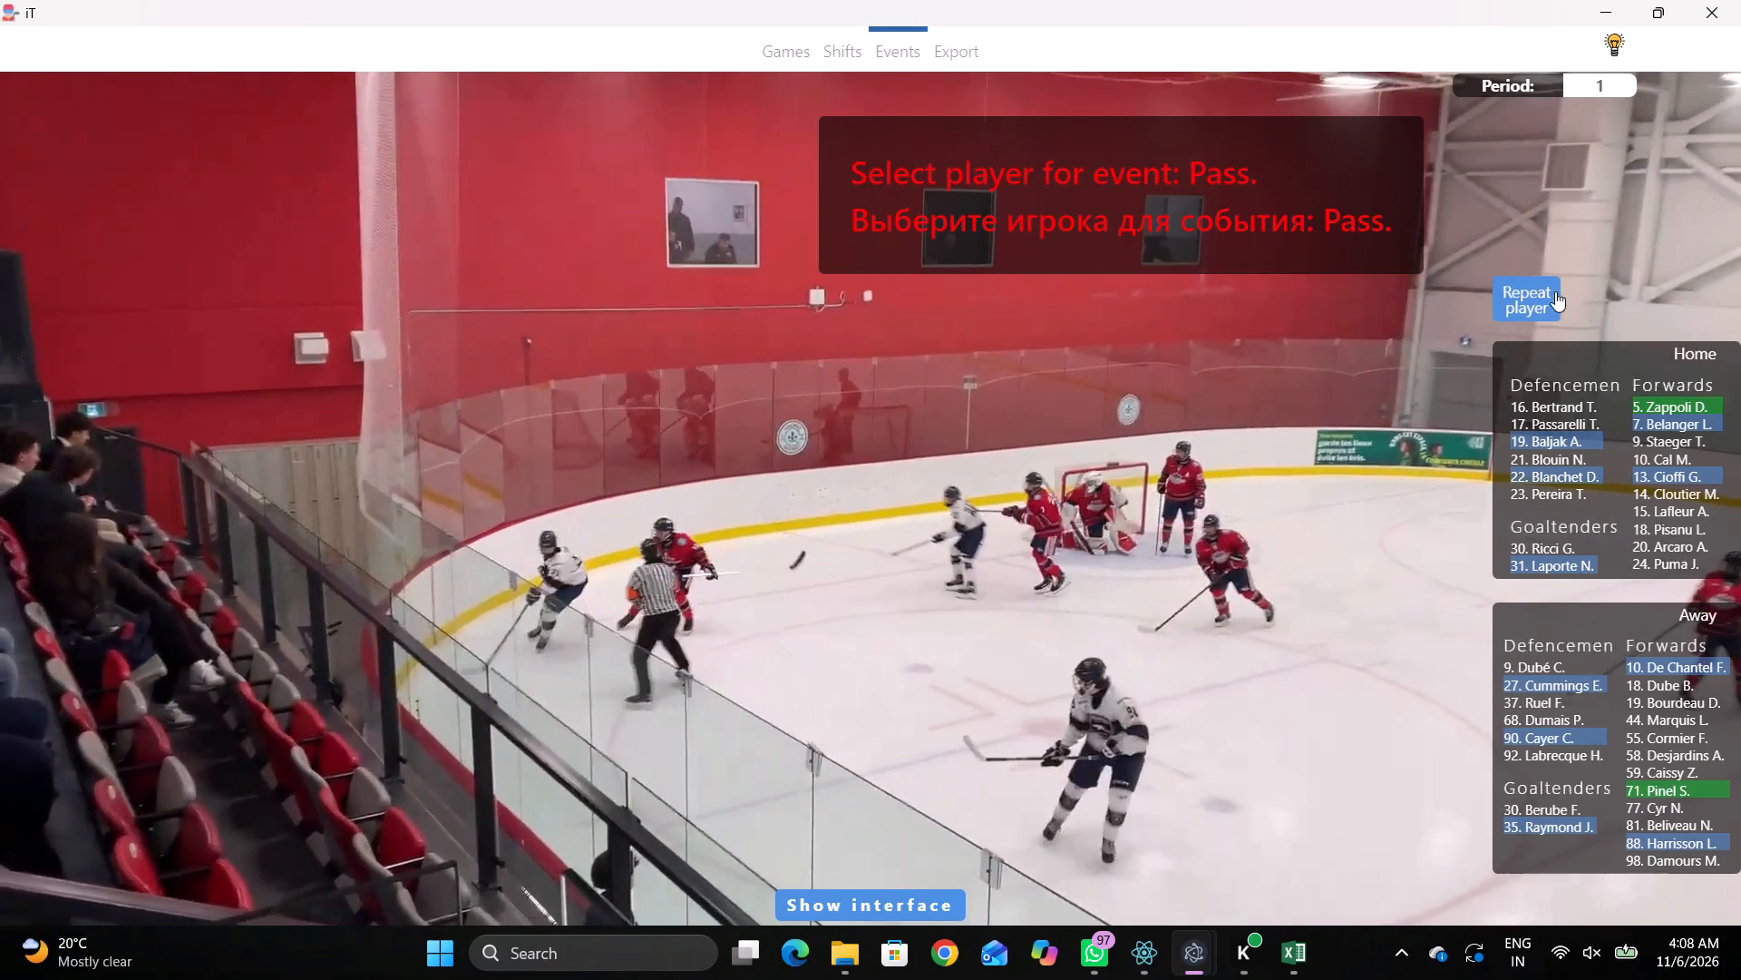
pyautogui.click(1526, 294)
pyautogui.moveTo(997, 403); pyautogui.dragTo(1005, 407, button='right')
pyautogui.click(1019, 411)
pyautogui.click(1556, 311)
pyautogui.click(507, 517)
# Record skating with the puck by home player 22 near the upper boards, between the upper-left faceoff circle and the left blue line.
pyautogui.write('r')
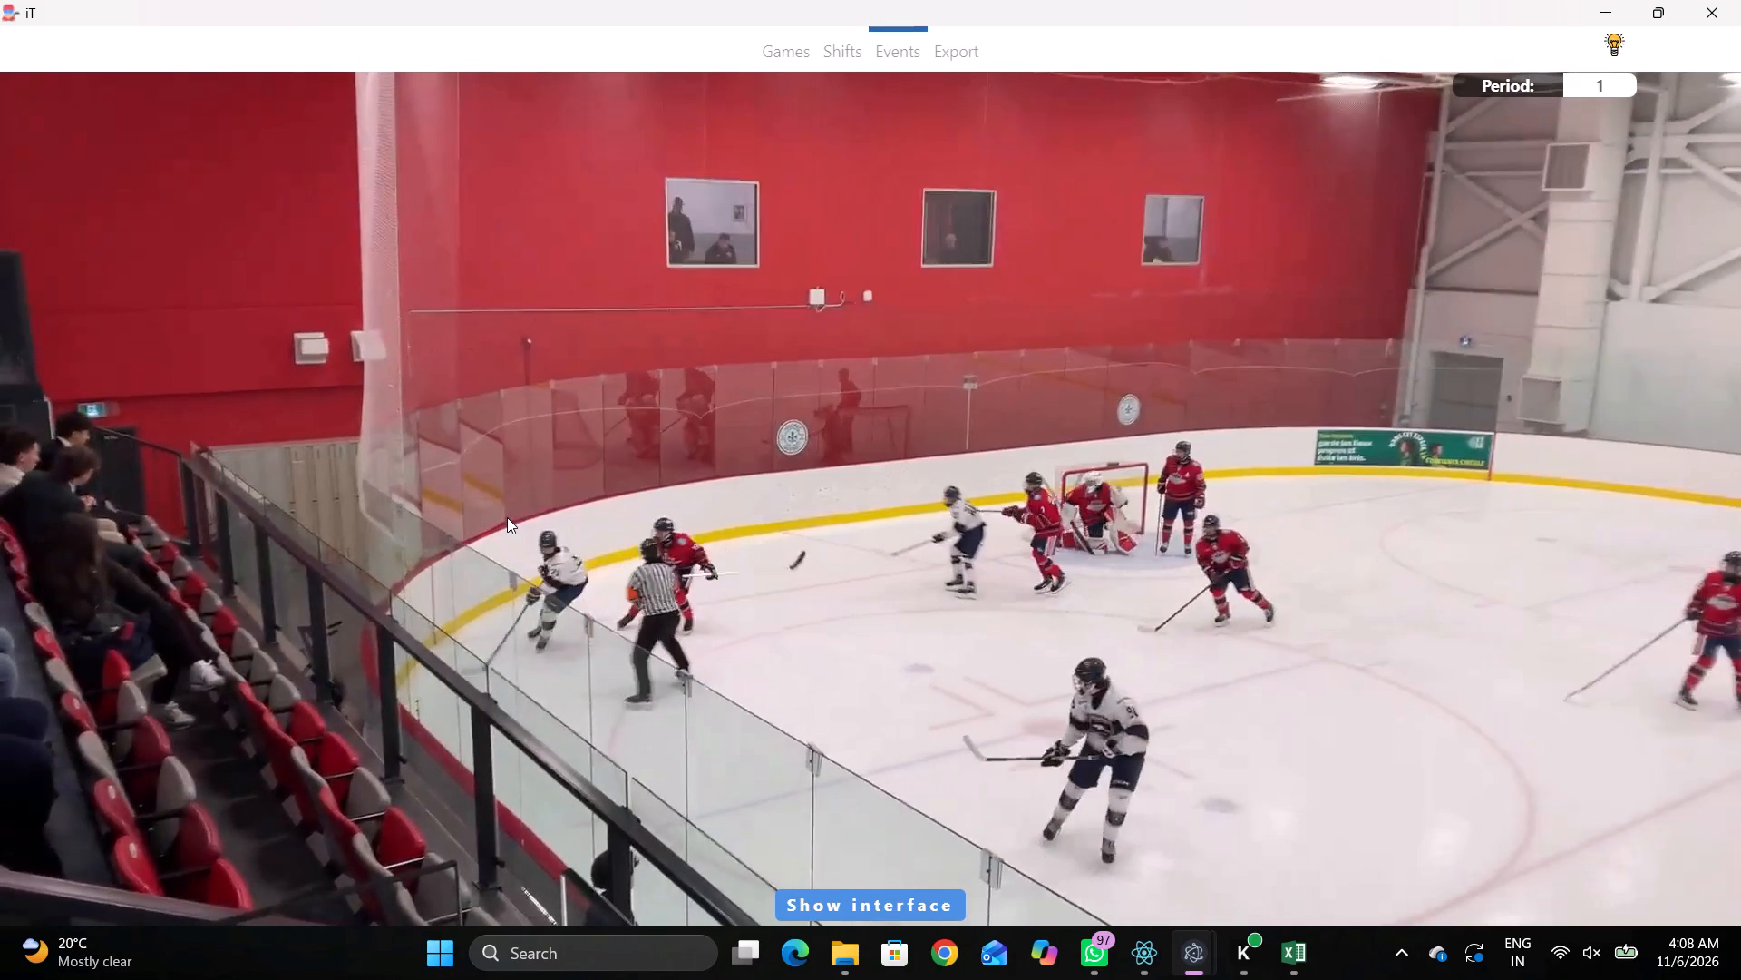
pyautogui.press('space')
pyautogui.press('v')
pyautogui.press('space')
pyautogui.press('space')
pyautogui.press('space')
pyautogui.press('space')
pyautogui.press('v')
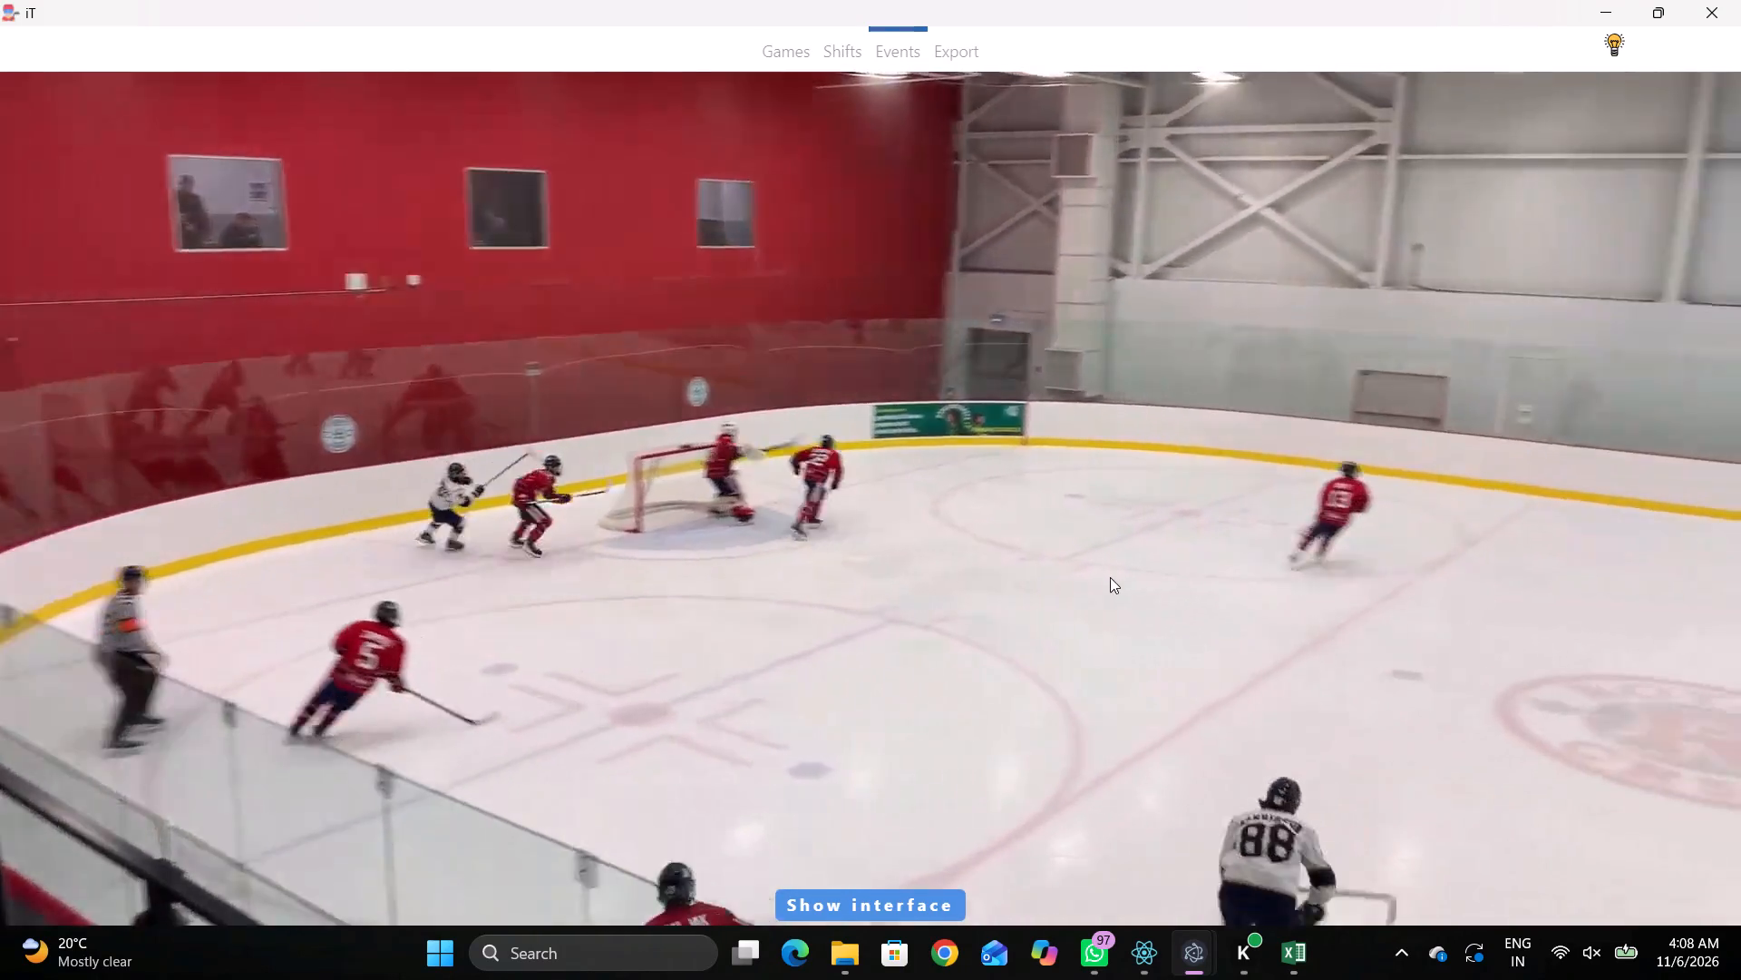
pyautogui.press('space')
pyautogui.press('space')
pyautogui.press('space')
pyautogui.press('r')
pyautogui.press('space')
pyautogui.press('space')
pyautogui.press('space')
pyautogui.press('space')
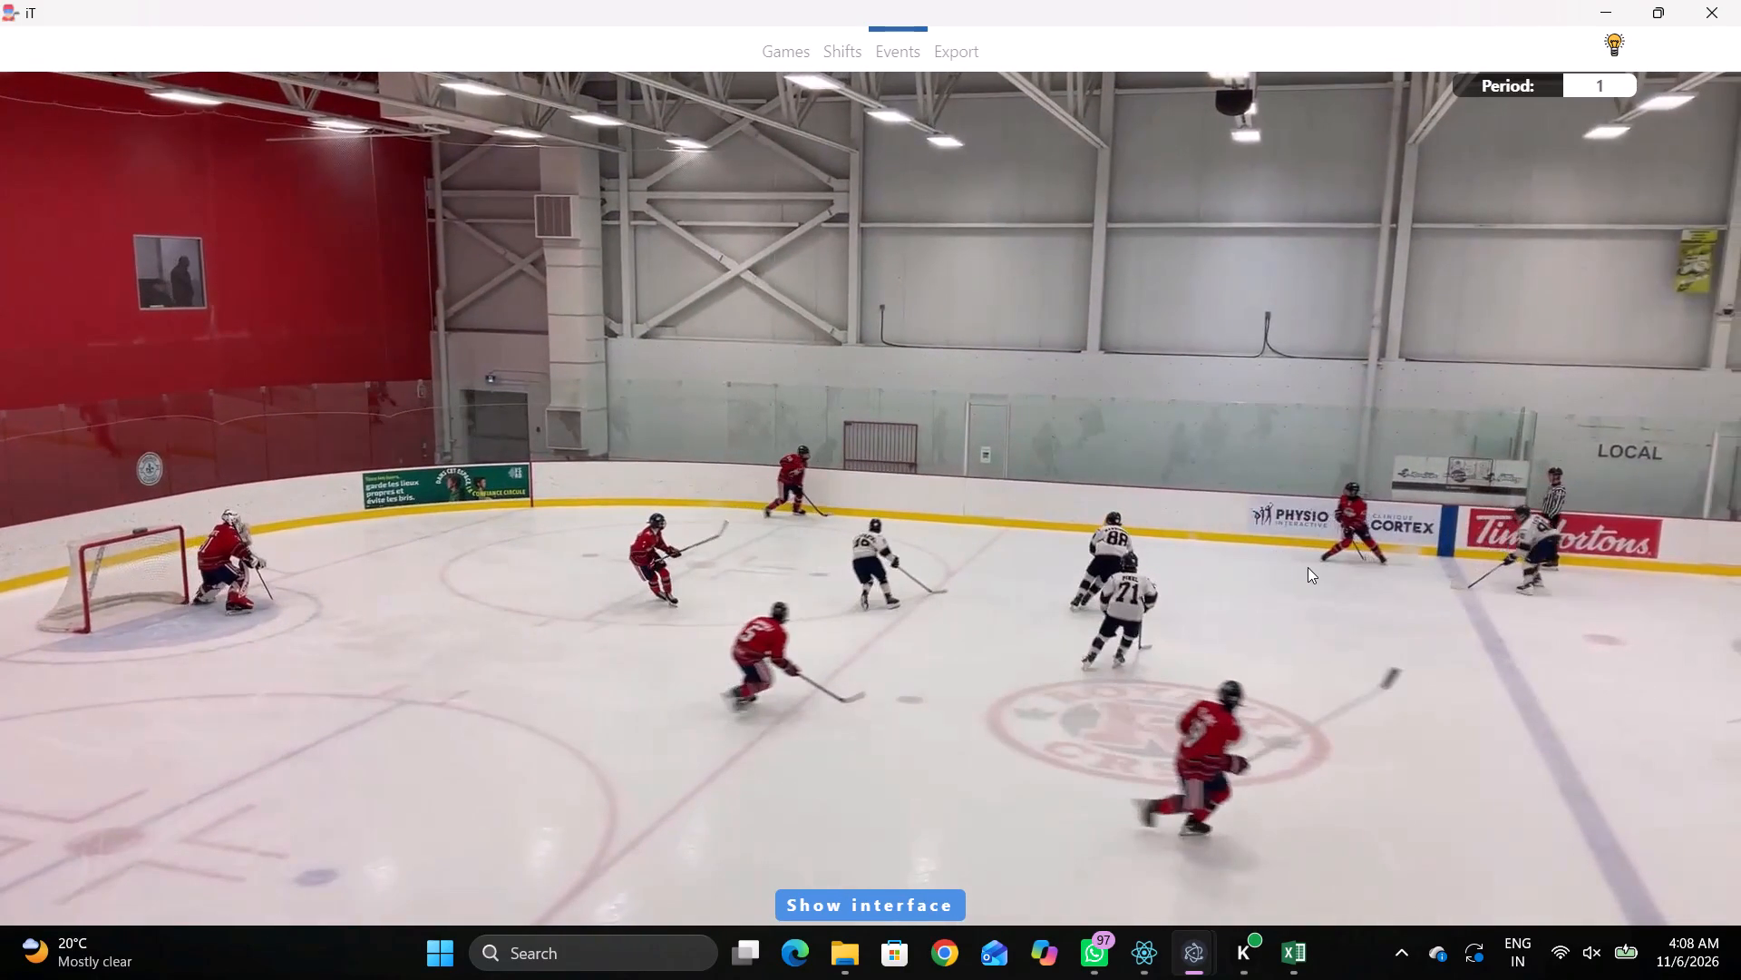
pyautogui.click(1308, 567)
pyautogui.rightClick(1349, 505)
pyautogui.click(1424, 526)
pyautogui.moveTo(1350, 436); pyautogui.dragTo(1327, 436, button='right')
pyautogui.click(1420, 463)
pyautogui.click(1558, 468)
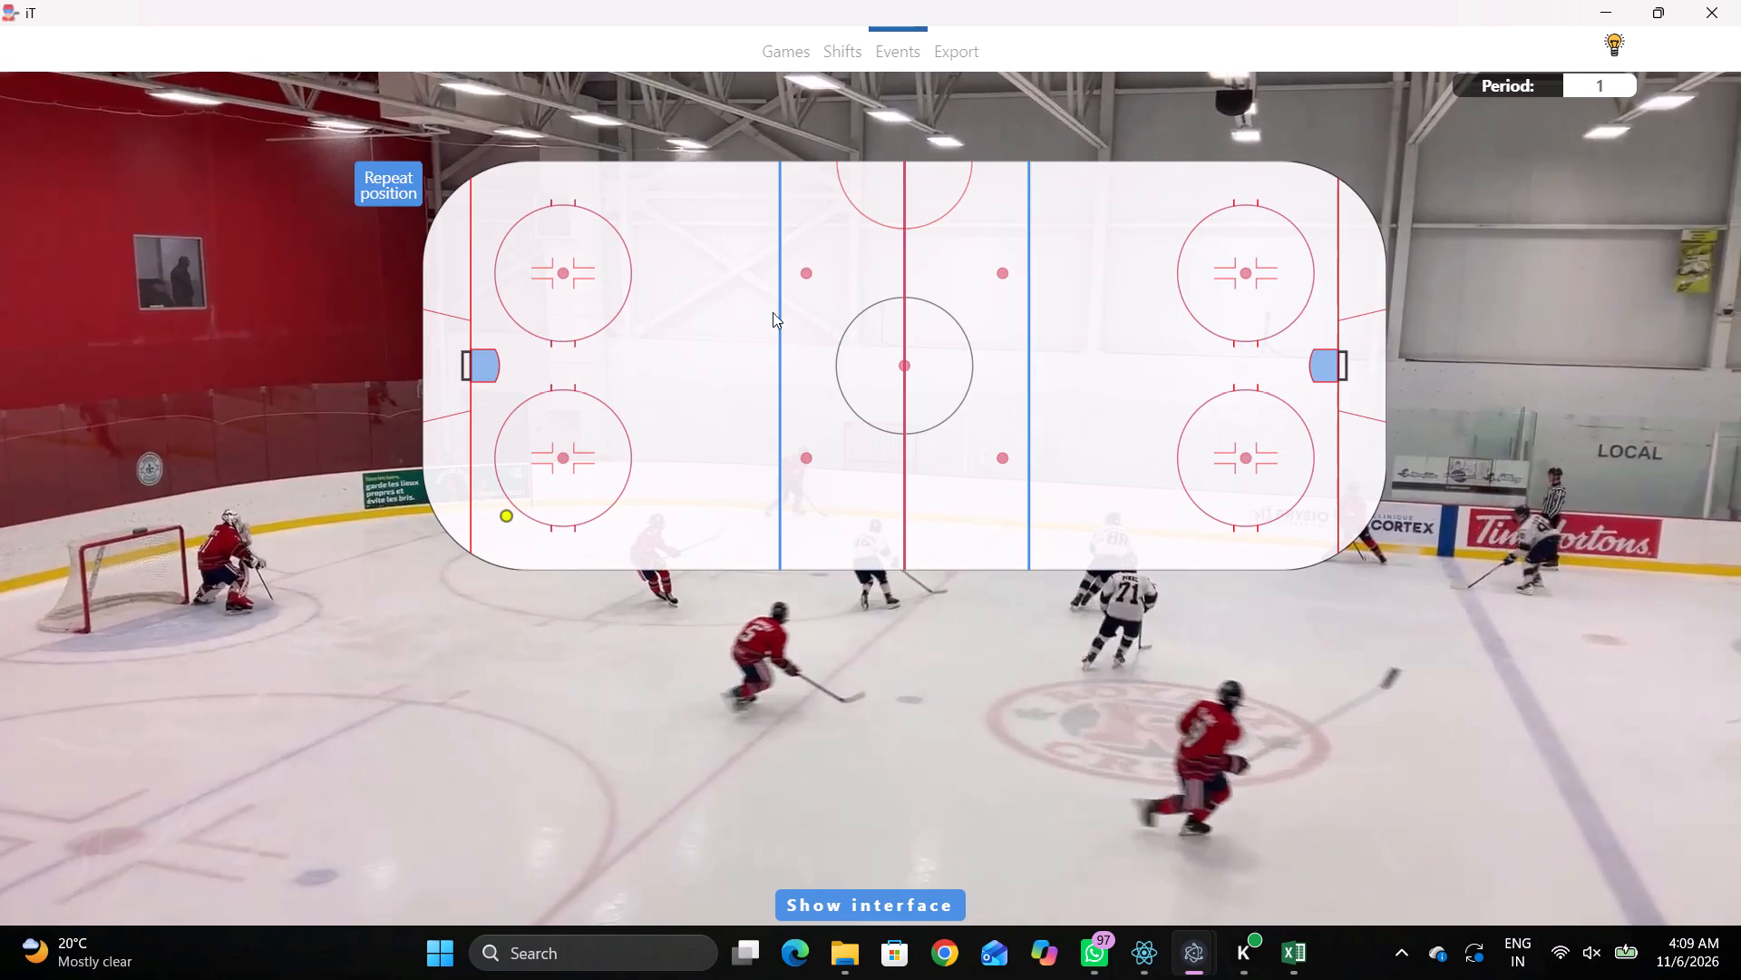
pyautogui.click(687, 206)
# Record a pass by home player 22 near the upper boards, just outside the upper-left faceoff circle.
pyautogui.press('space')
pyautogui.press('space')
pyautogui.press('space')
pyautogui.press('space')
pyautogui.write('q')
pyautogui.press('q')
pyautogui.press('q')
pyautogui.press('q')
pyautogui.press('q')
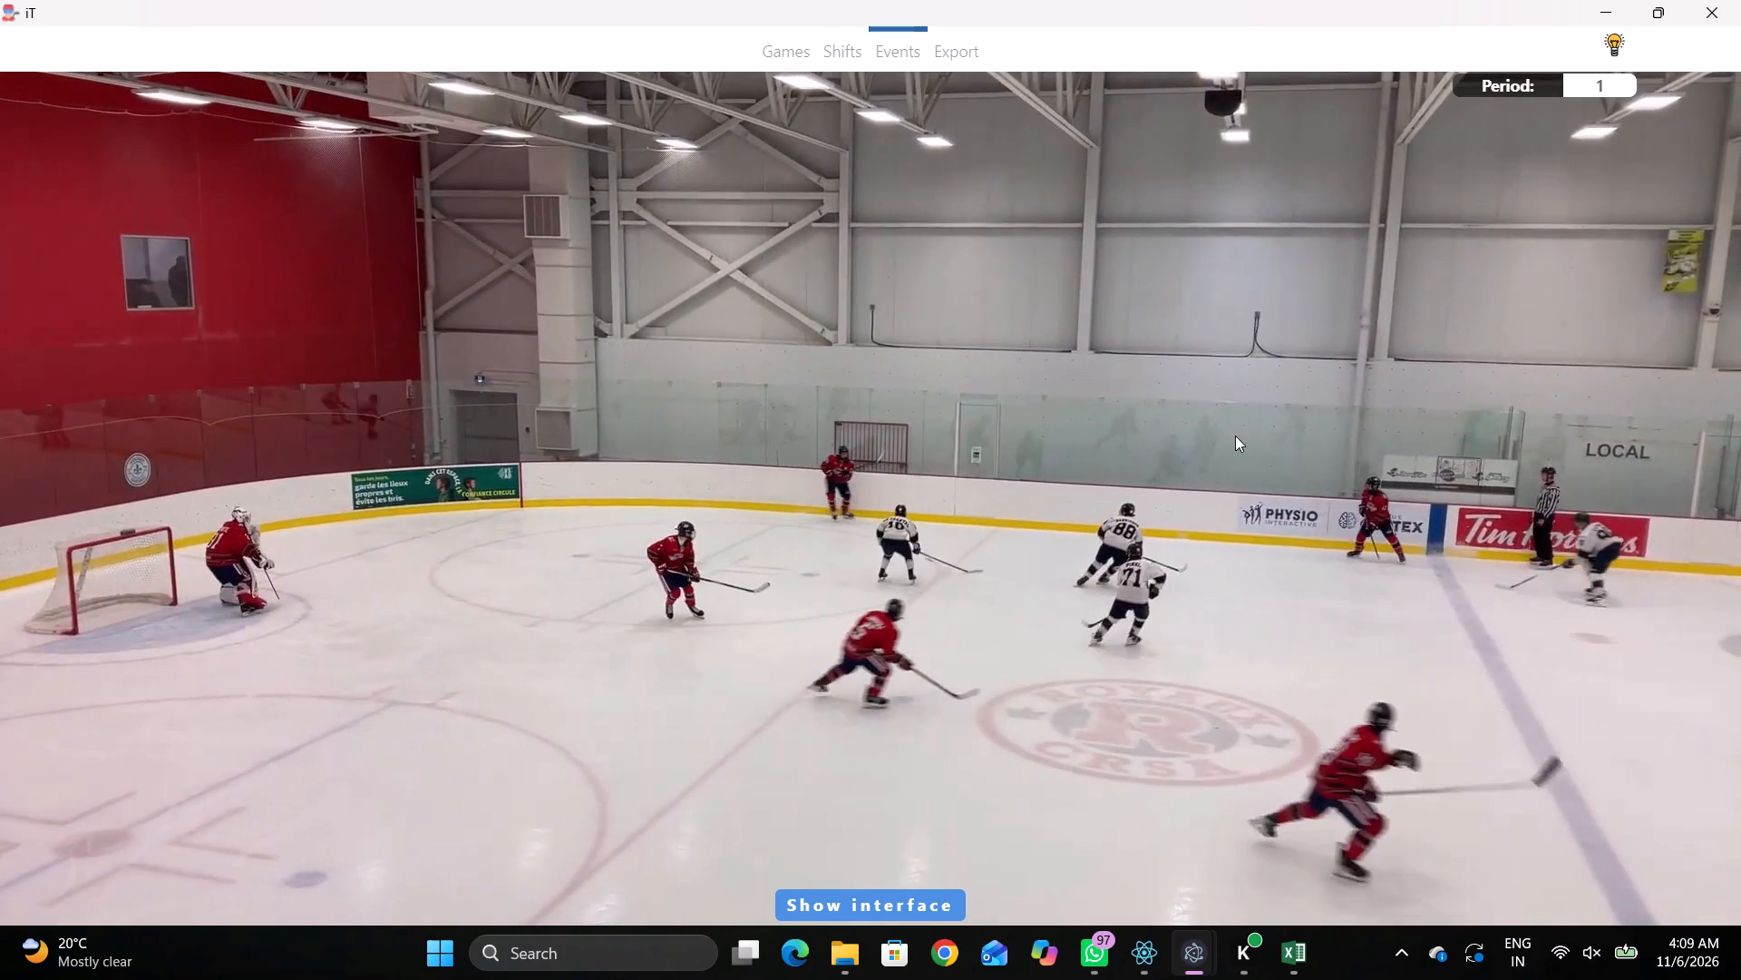
pyautogui.rightClick(1248, 404)
pyautogui.click(1264, 414)
pyautogui.click(1522, 299)
pyautogui.click(644, 202)
# Record skating with the puck by away player 71 about midway between the upper-left faceoff circle and the left blue line.
pyautogui.press('space')
pyautogui.press('space')
pyautogui.rightClick(987, 453)
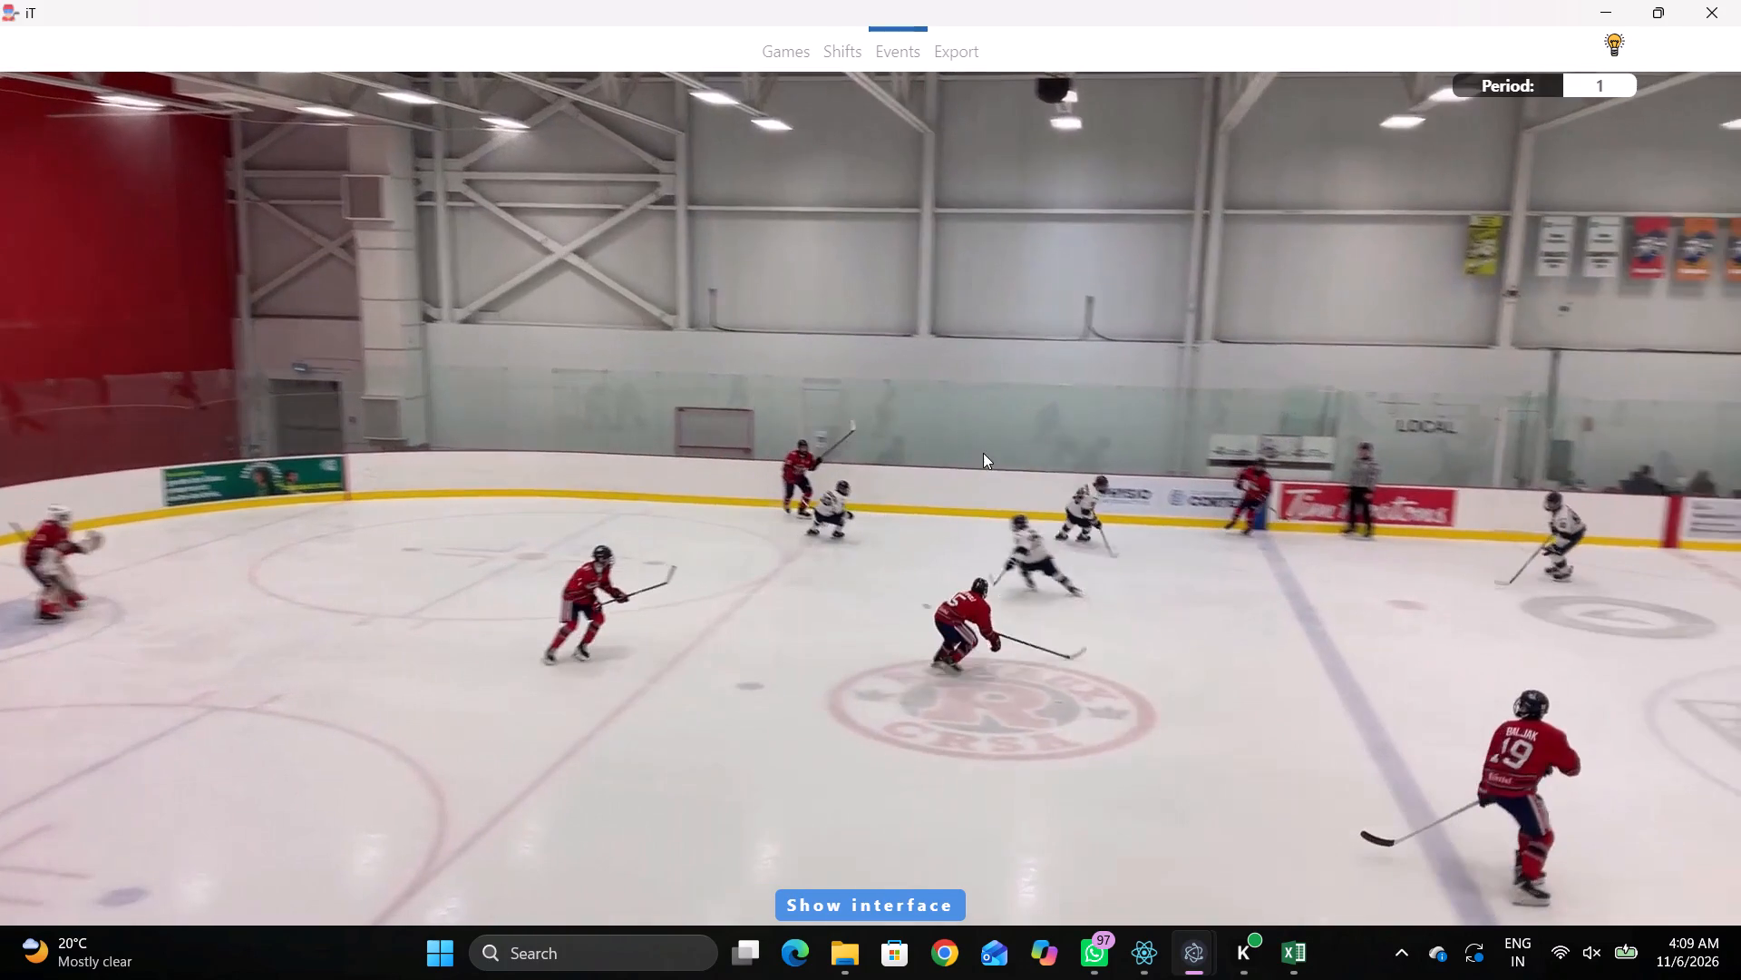
pyautogui.click(1039, 485)
pyautogui.click(1647, 789)
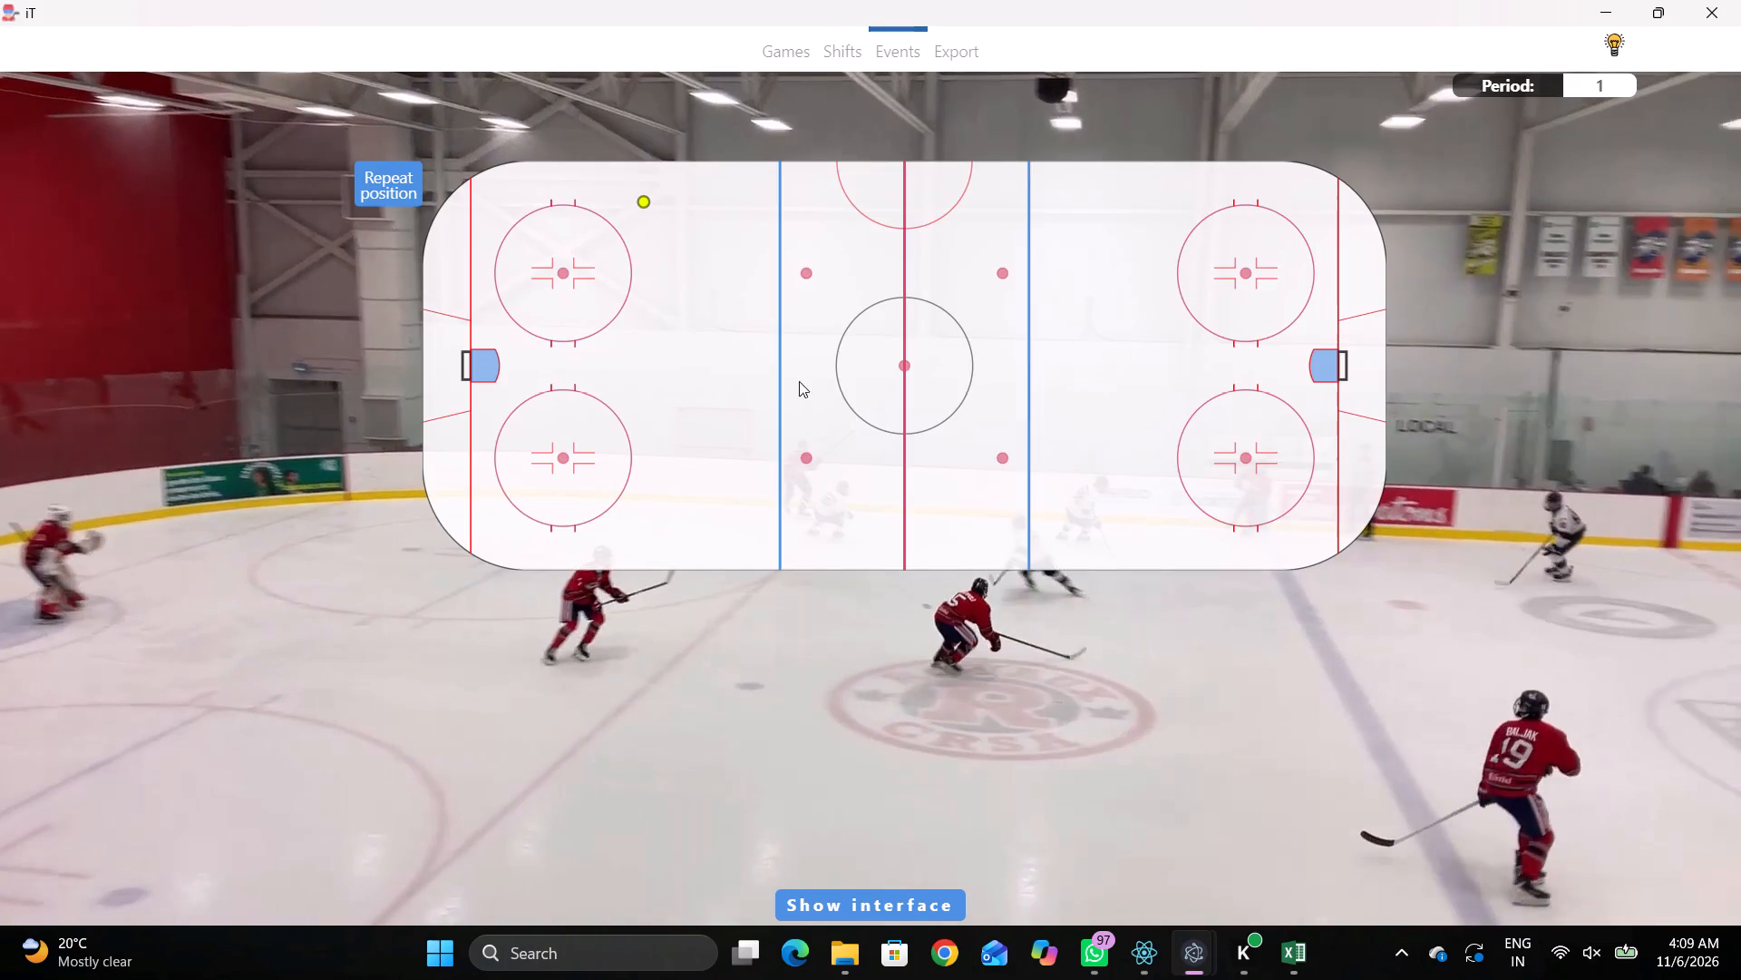
pyautogui.click(709, 250)
# Record an on-goal shot attempt by away player 71 at the front edge of the left goal crease.
pyautogui.press('space')
pyautogui.press('space')
pyautogui.press('space')
pyautogui.press('space')
pyautogui.press('space')
pyautogui.press('space')
pyautogui.write('r')
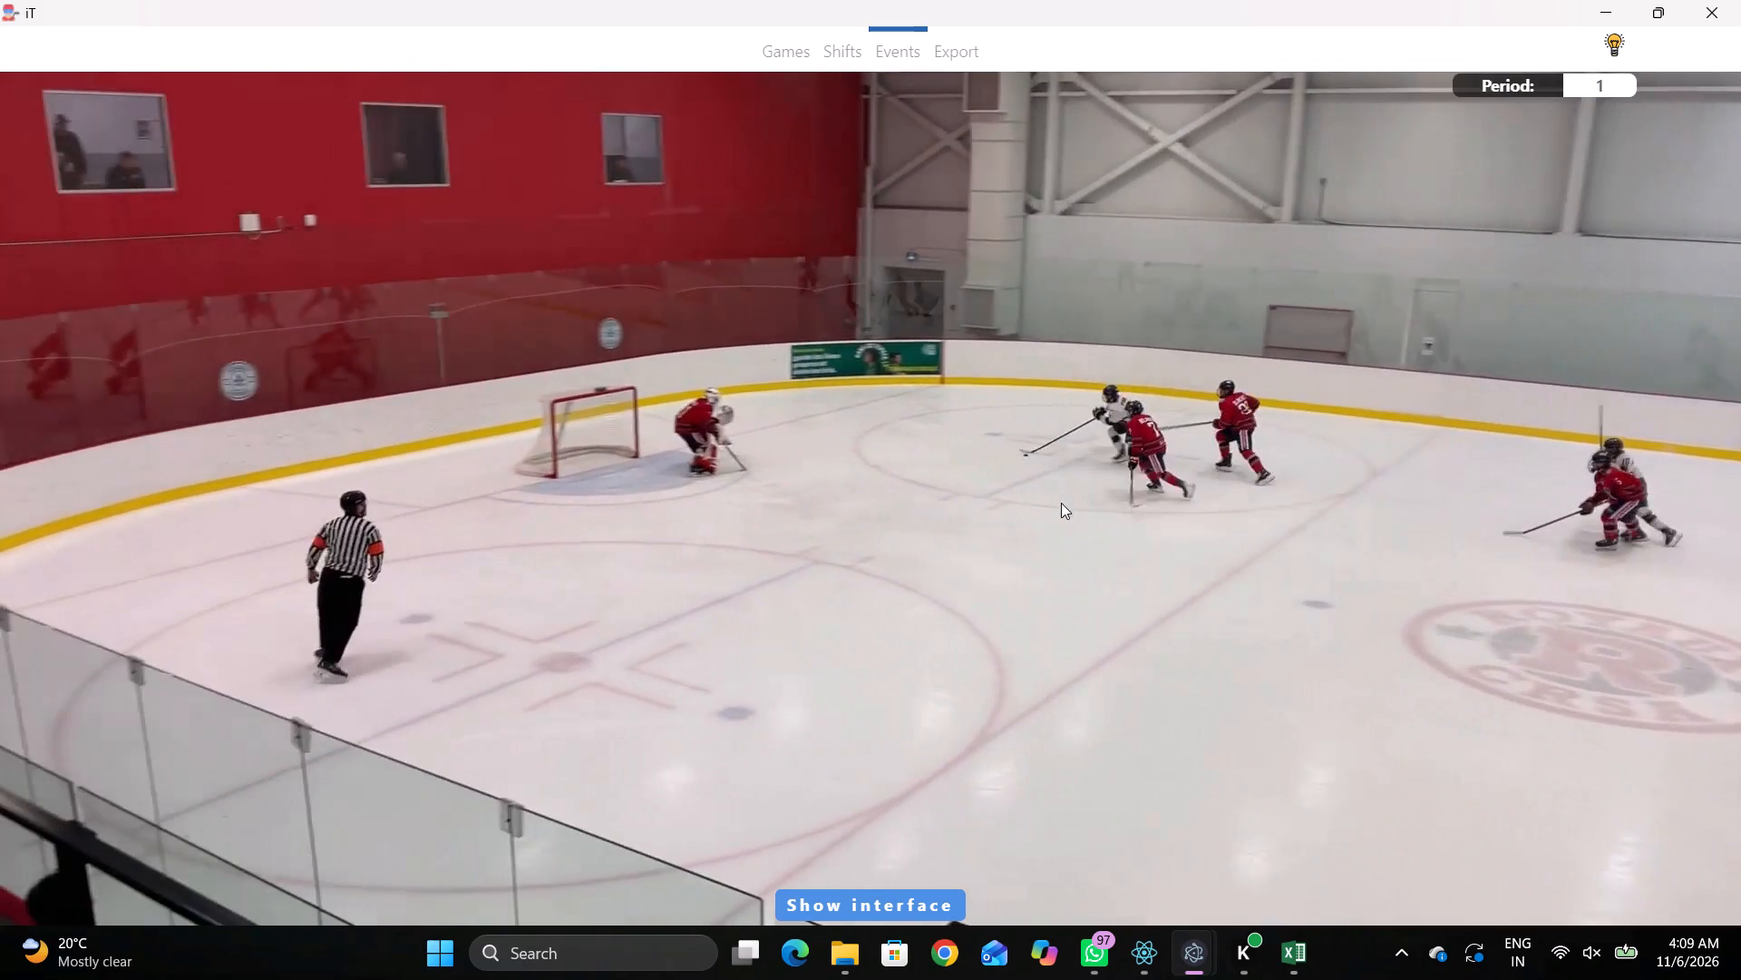
pyautogui.press('space')
pyautogui.press('v')
pyautogui.press('space')
pyautogui.press('q')
pyautogui.rightClick(999, 486)
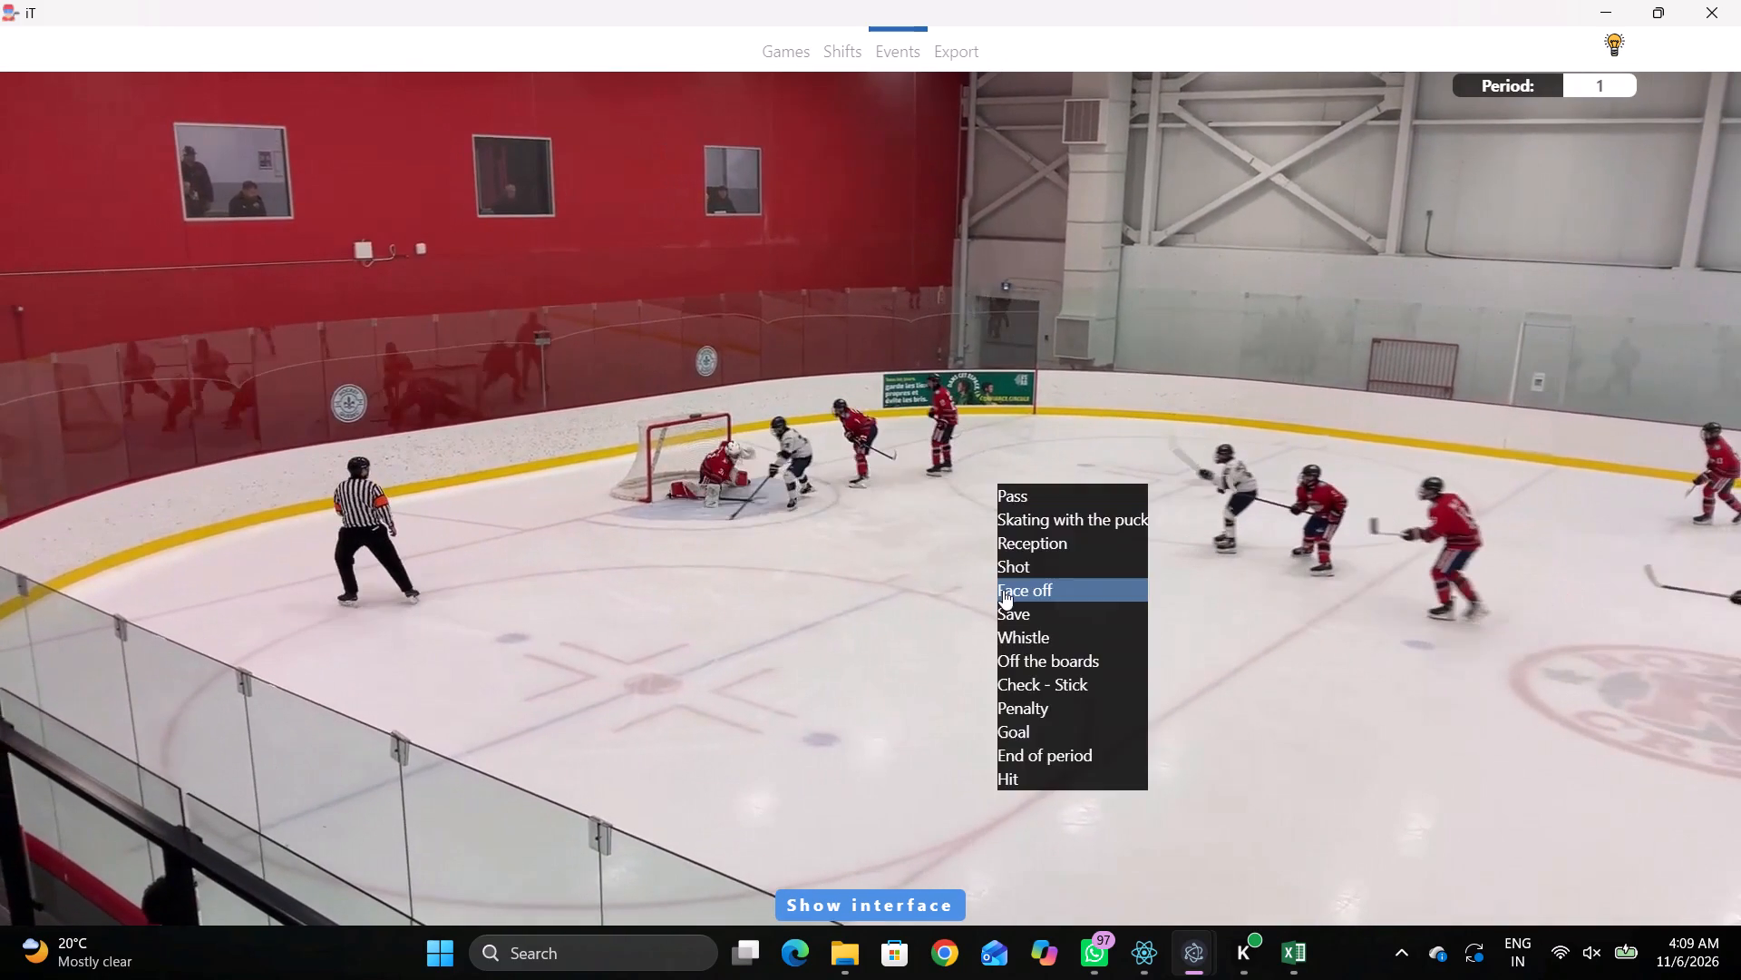
pyautogui.click(1016, 580)
pyautogui.moveTo(971, 498); pyautogui.dragTo(983, 499, button='right')
pyautogui.click(1016, 587)
pyautogui.click(833, 353)
pyautogui.click(1509, 294)
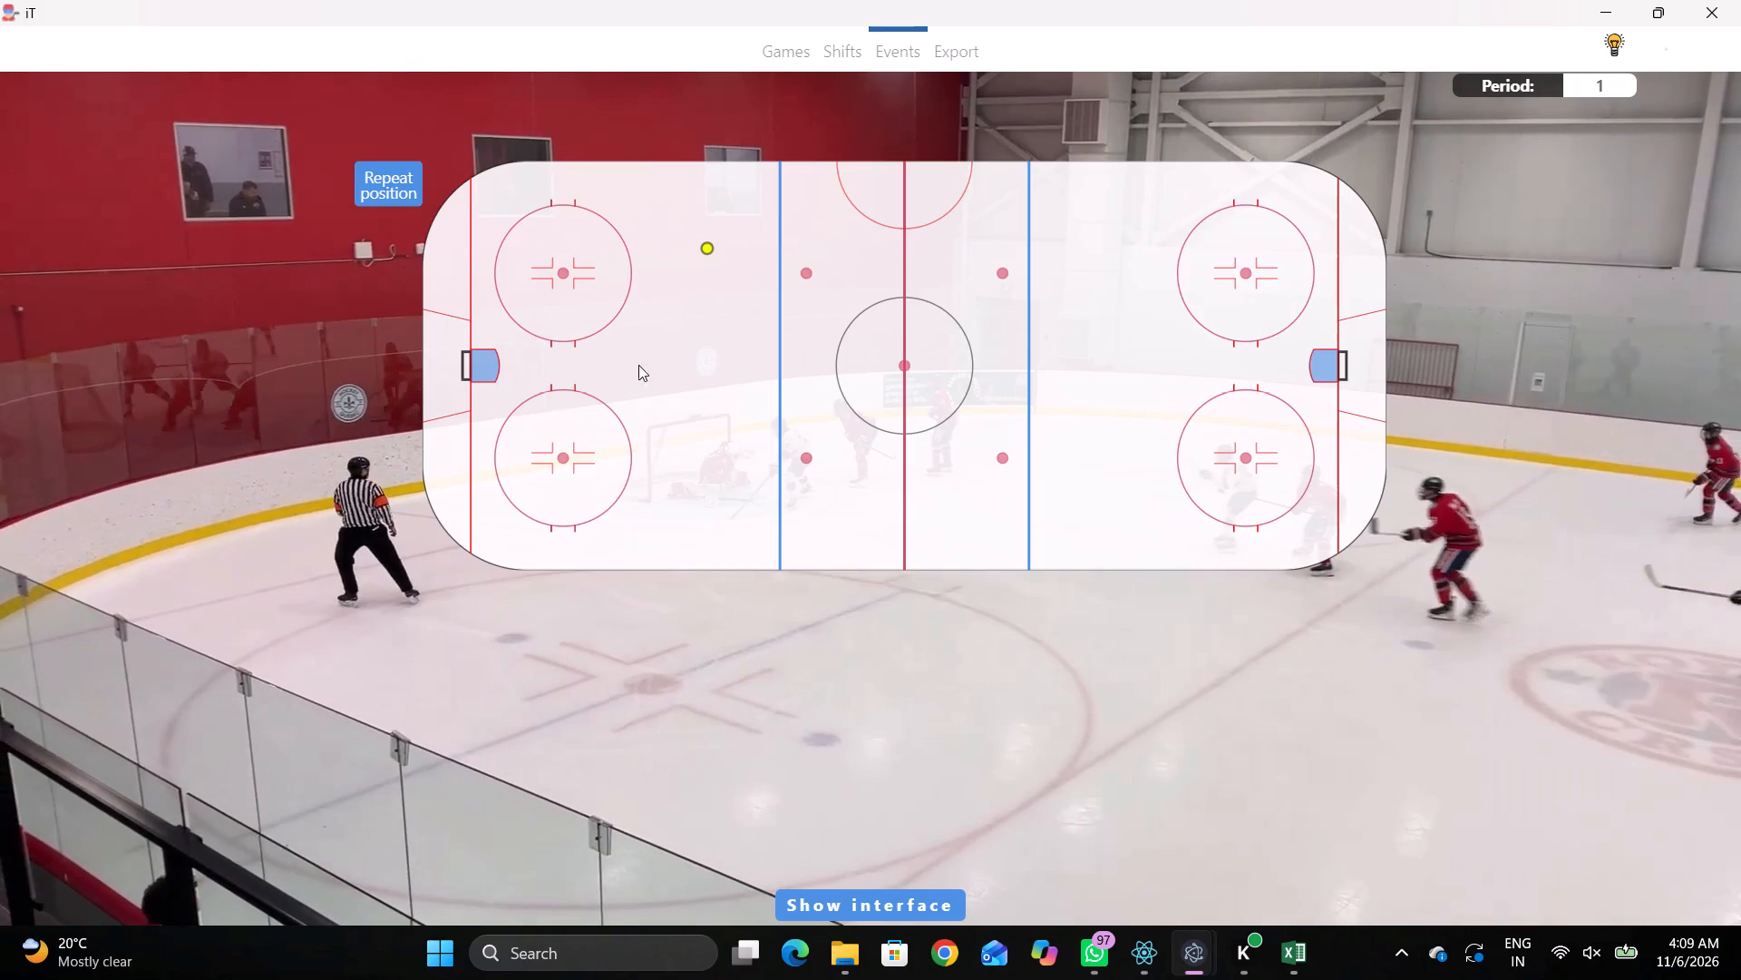
pyautogui.click(500, 368)
# Record a save by home goaltender 31 at the left crease, made with the right pad, with bottom middle direction.
pyautogui.press('space')
pyautogui.press('space')
pyautogui.rightClick(748, 432)
pyautogui.click(793, 554)
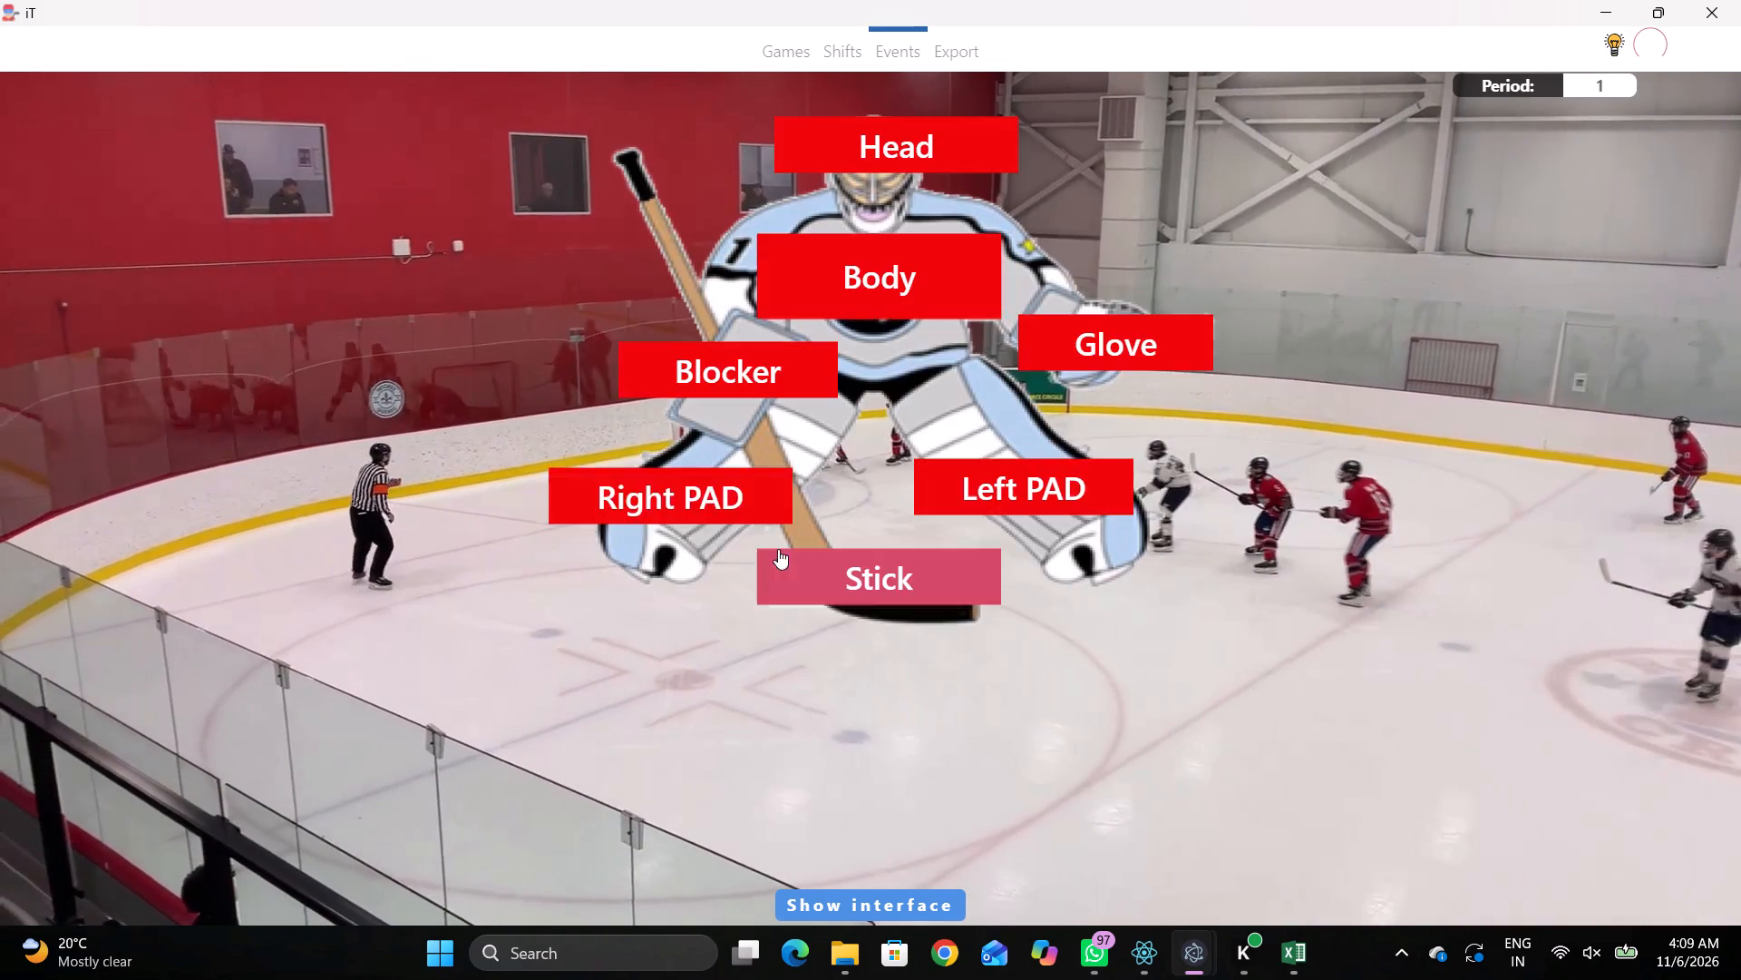
pyautogui.click(699, 511)
pyautogui.click(849, 510)
pyautogui.click(1615, 465)
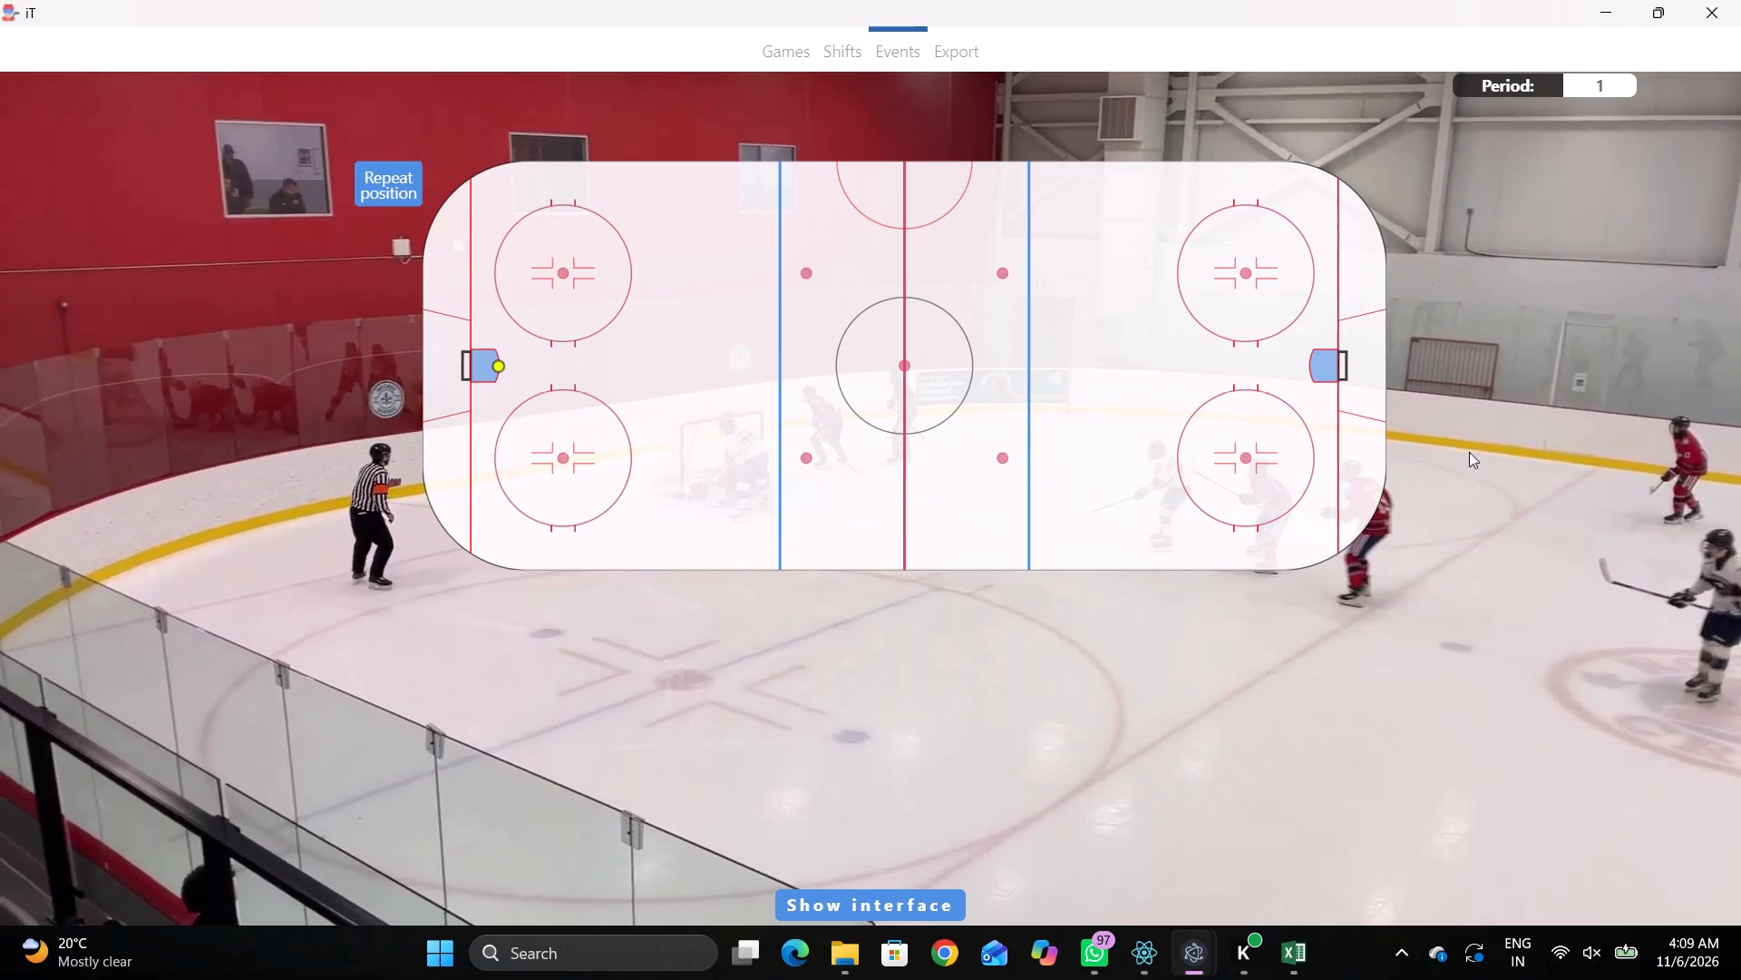
pyautogui.click(501, 373)
# Record a hit taken by home player 7 and drawn by away player 71 behind the left goal line, beside the lower-left faceoff circle.
pyautogui.press('space')
pyautogui.press('v')
pyautogui.press('space')
pyautogui.press('space')
pyautogui.press('space')
pyautogui.press('q')
pyautogui.press('q')
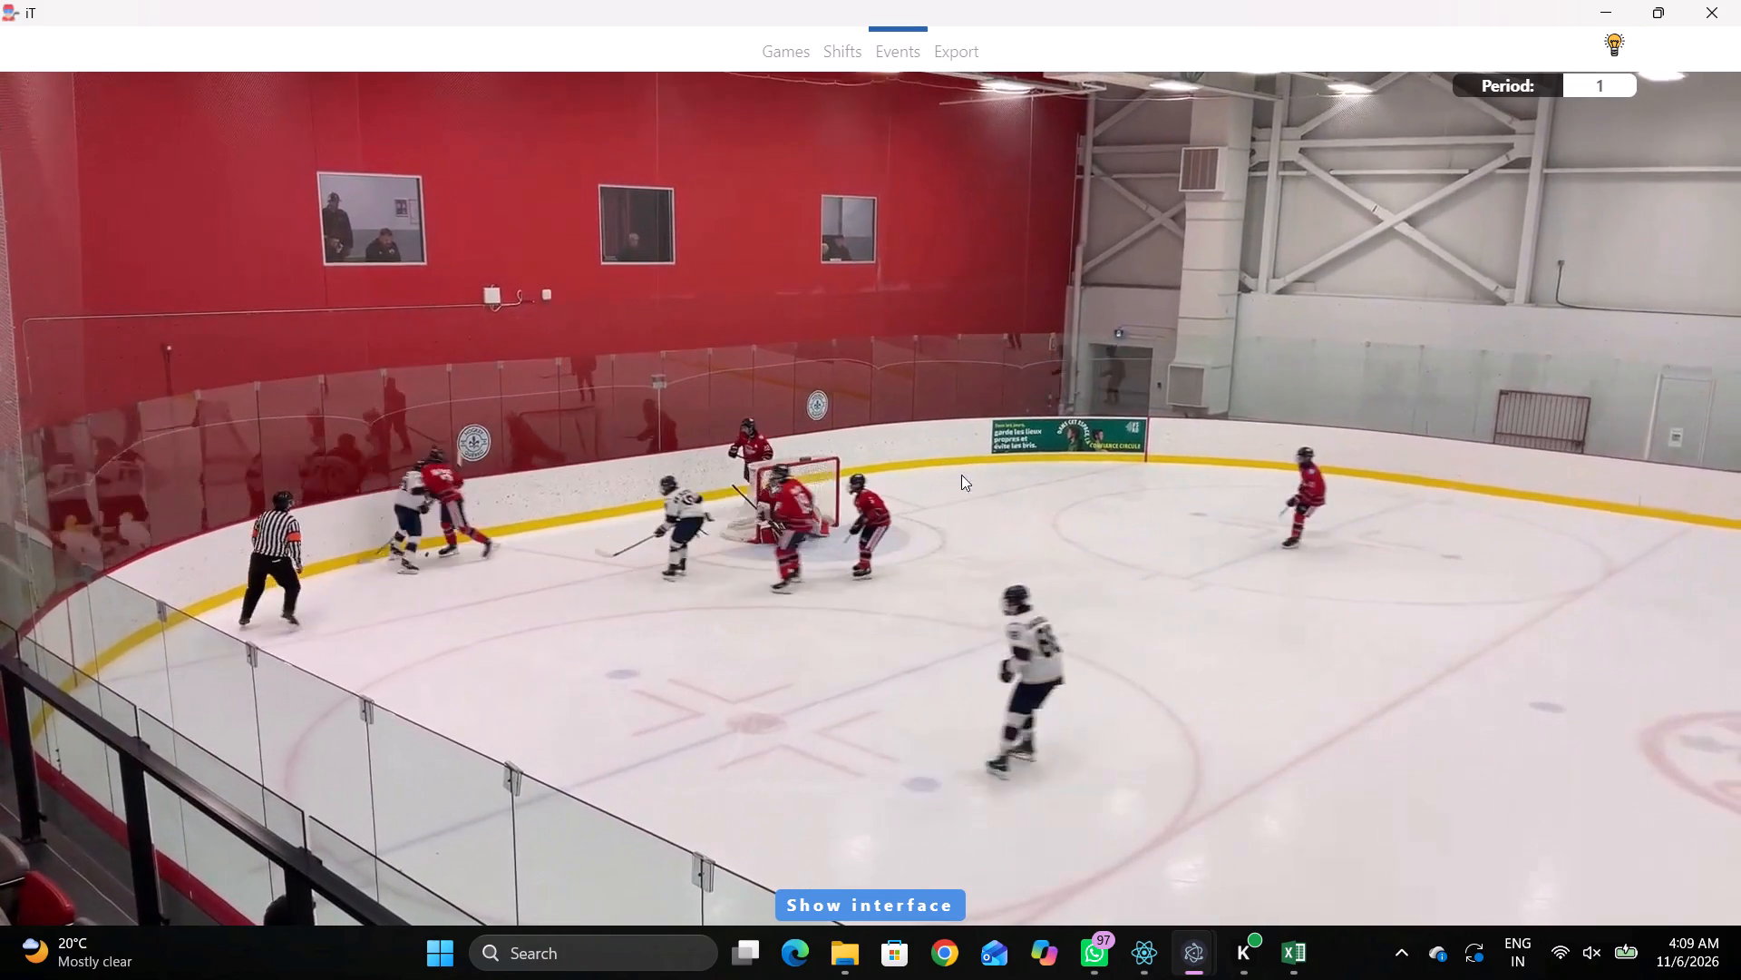
pyautogui.press('q')
pyautogui.press('q')
pyautogui.press('r')
pyautogui.press('space')
pyautogui.press('space')
pyautogui.press('q')
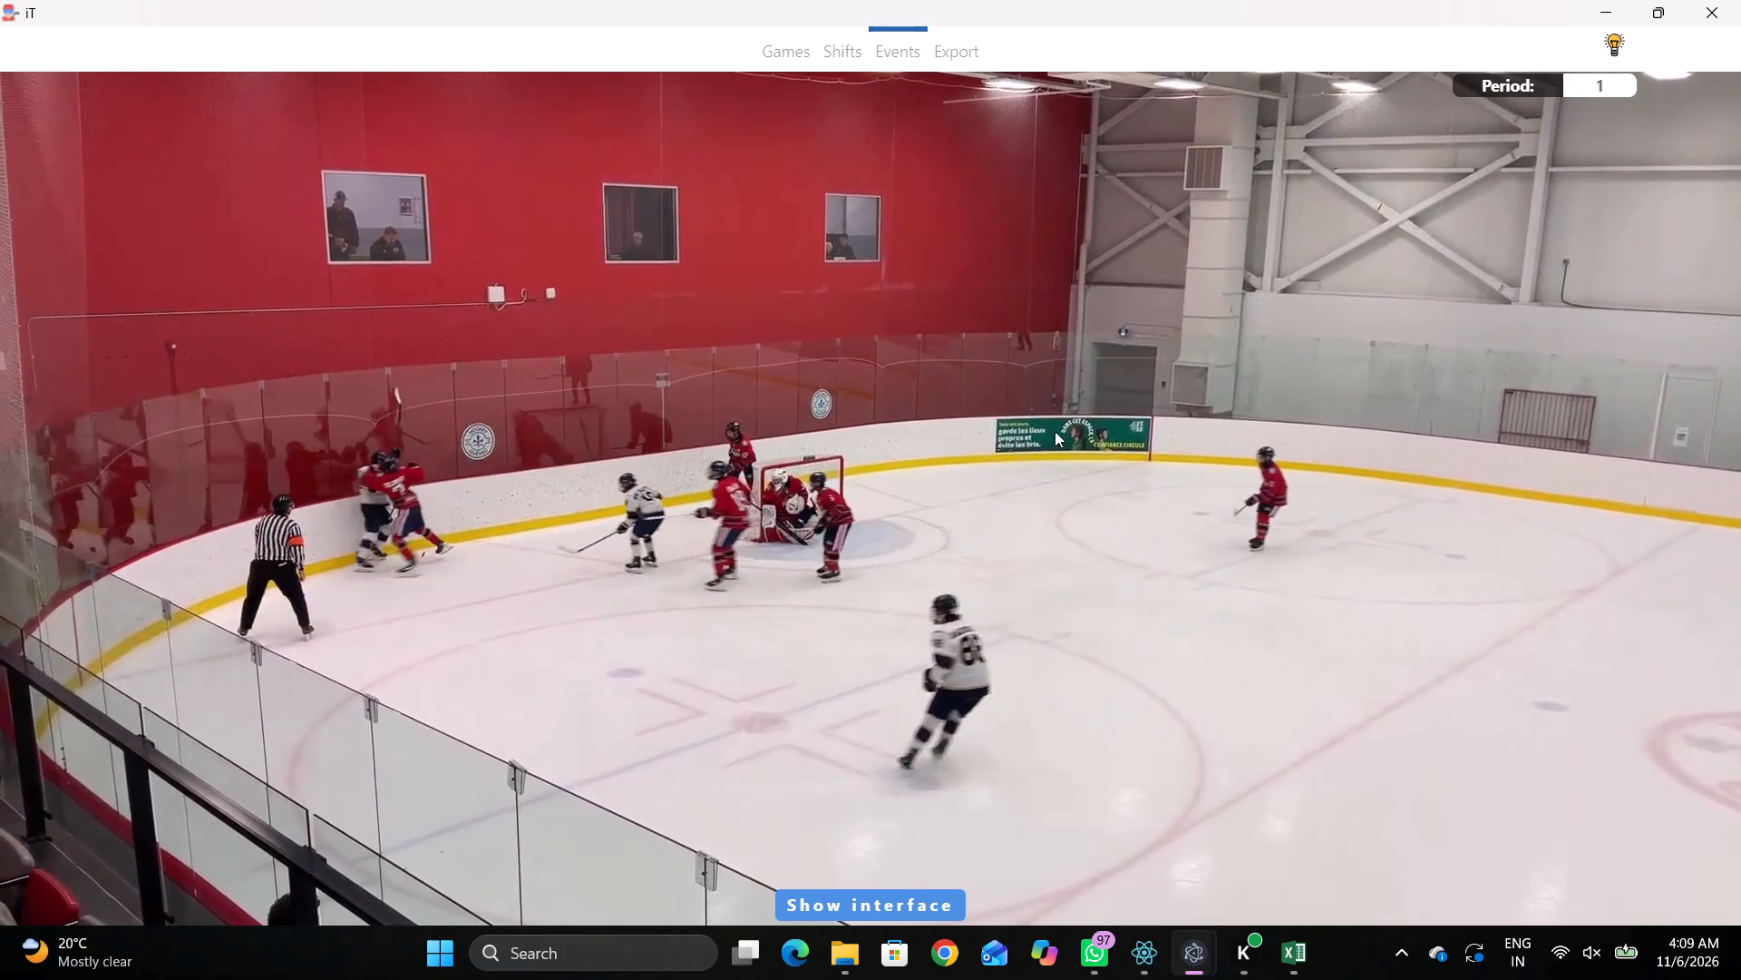
pyautogui.rightClick(1055, 431)
pyautogui.click(1107, 730)
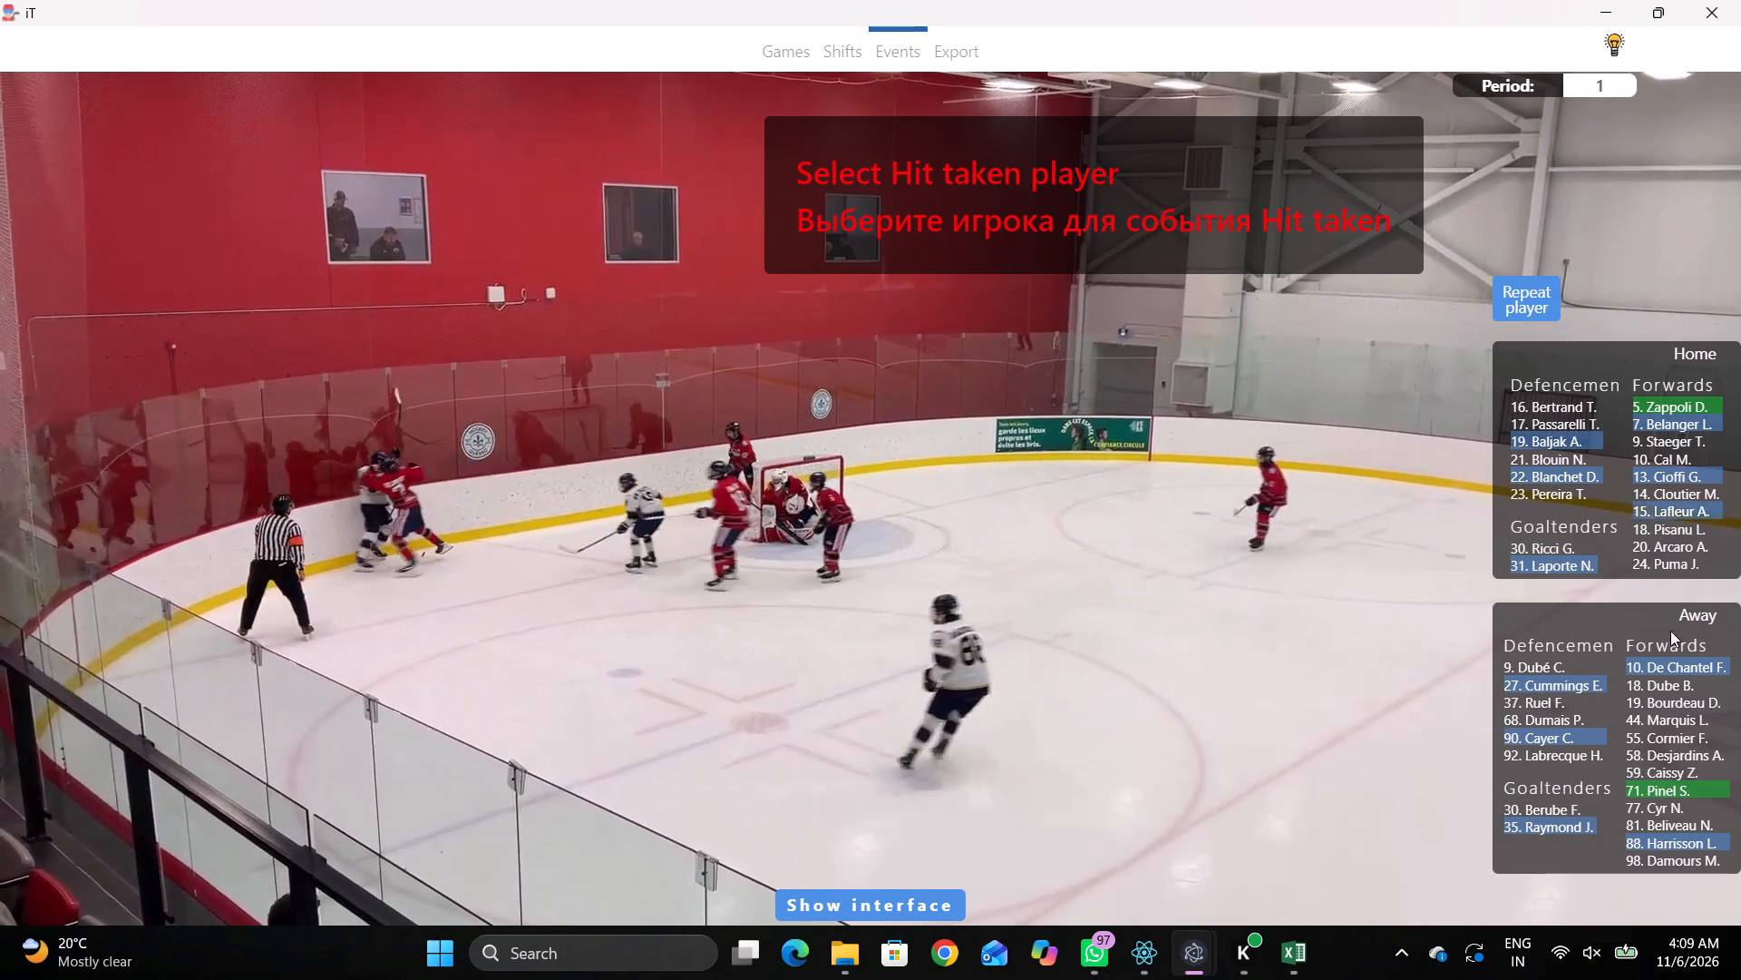
pyautogui.click(1058, 595)
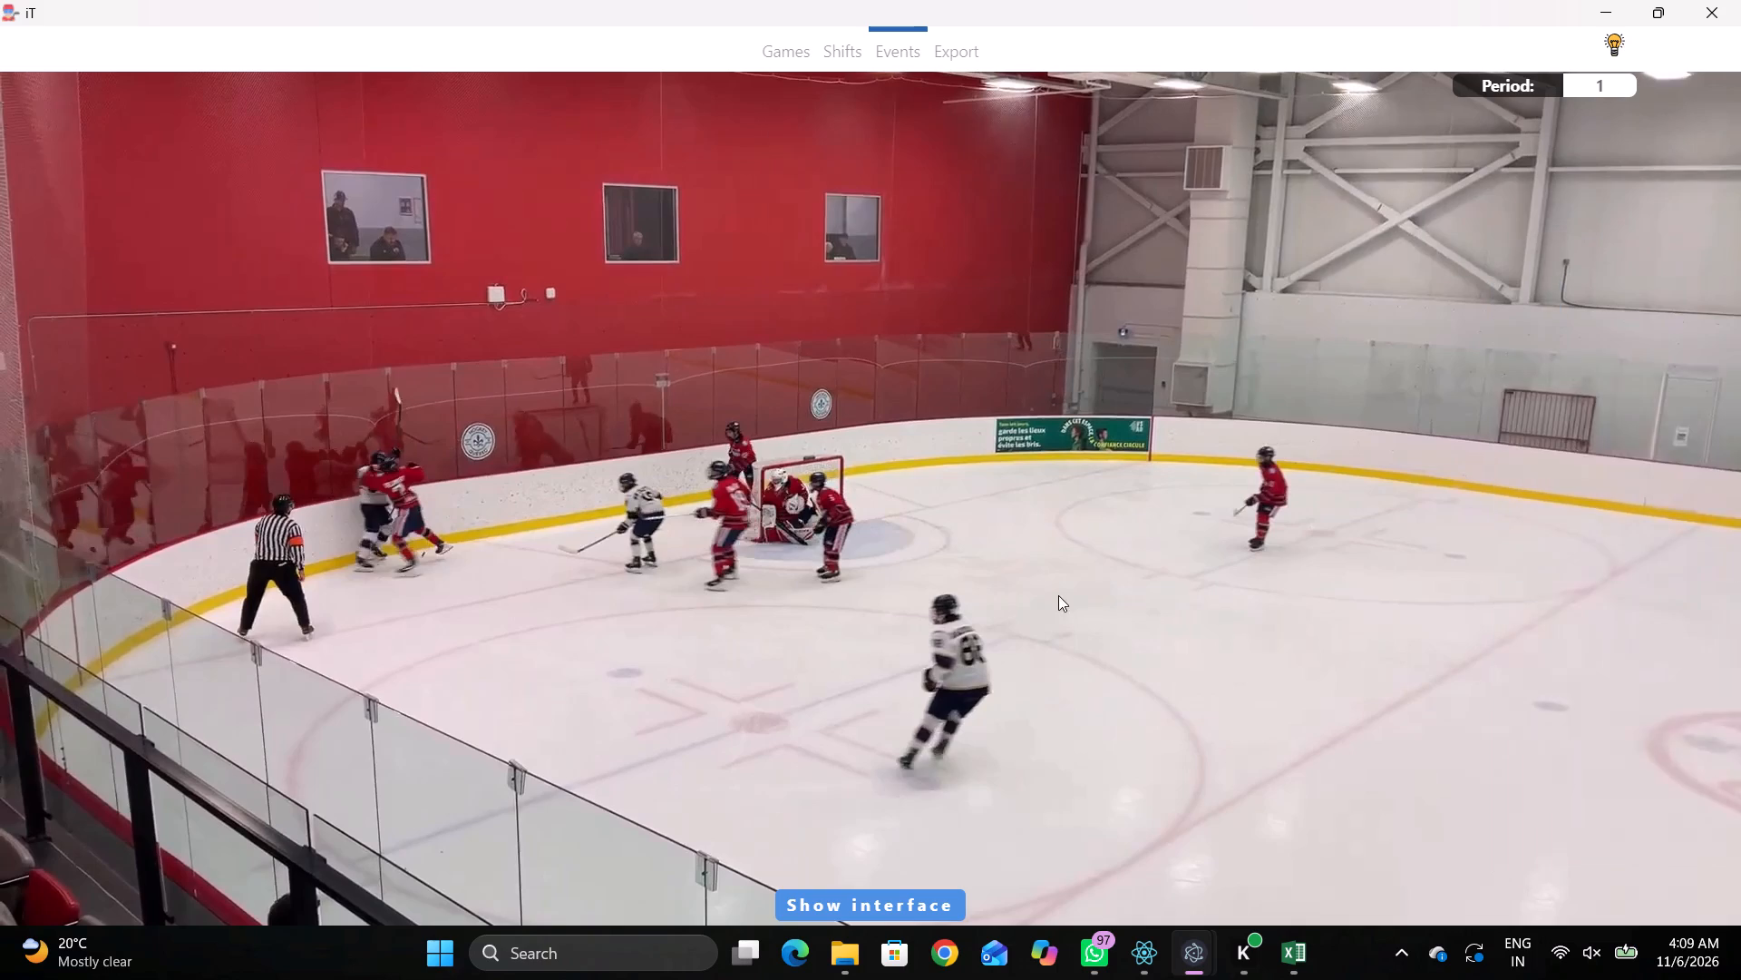
pyautogui.press('q')
pyautogui.hotkey('shift', 'd')
pyautogui.moveTo(1069, 507); pyautogui.dragTo(1082, 518, button='right')
pyautogui.click(1104, 811)
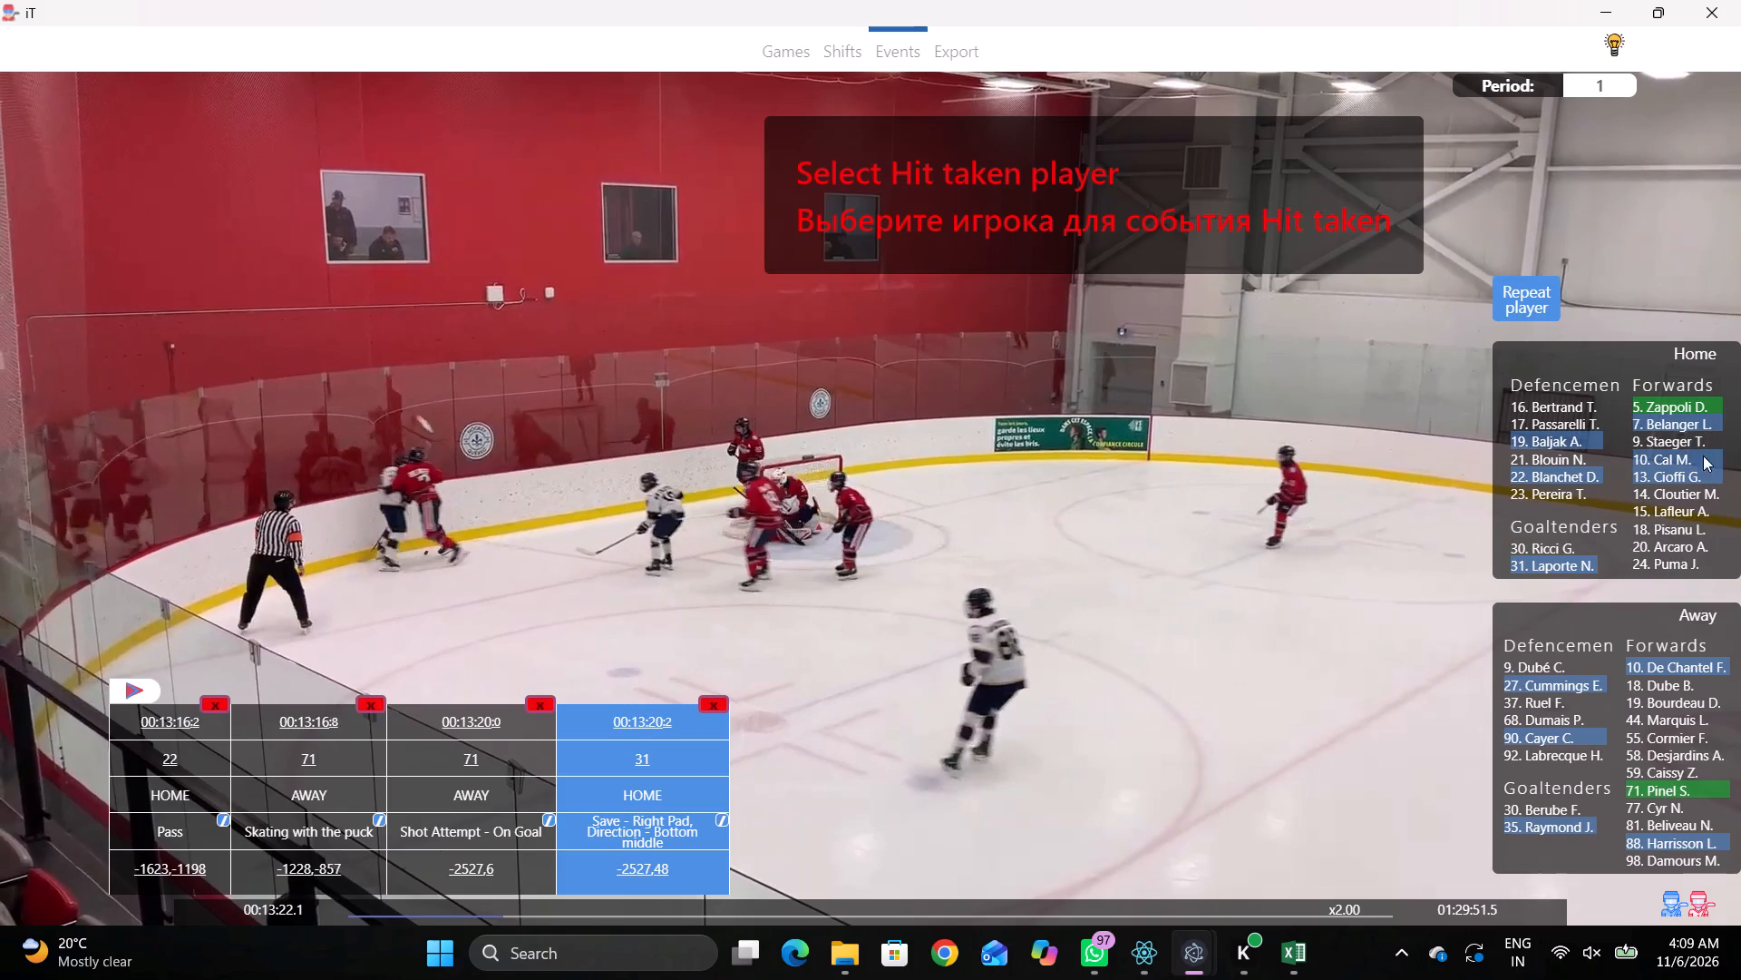
pyautogui.click(1658, 421)
pyautogui.click(1663, 783)
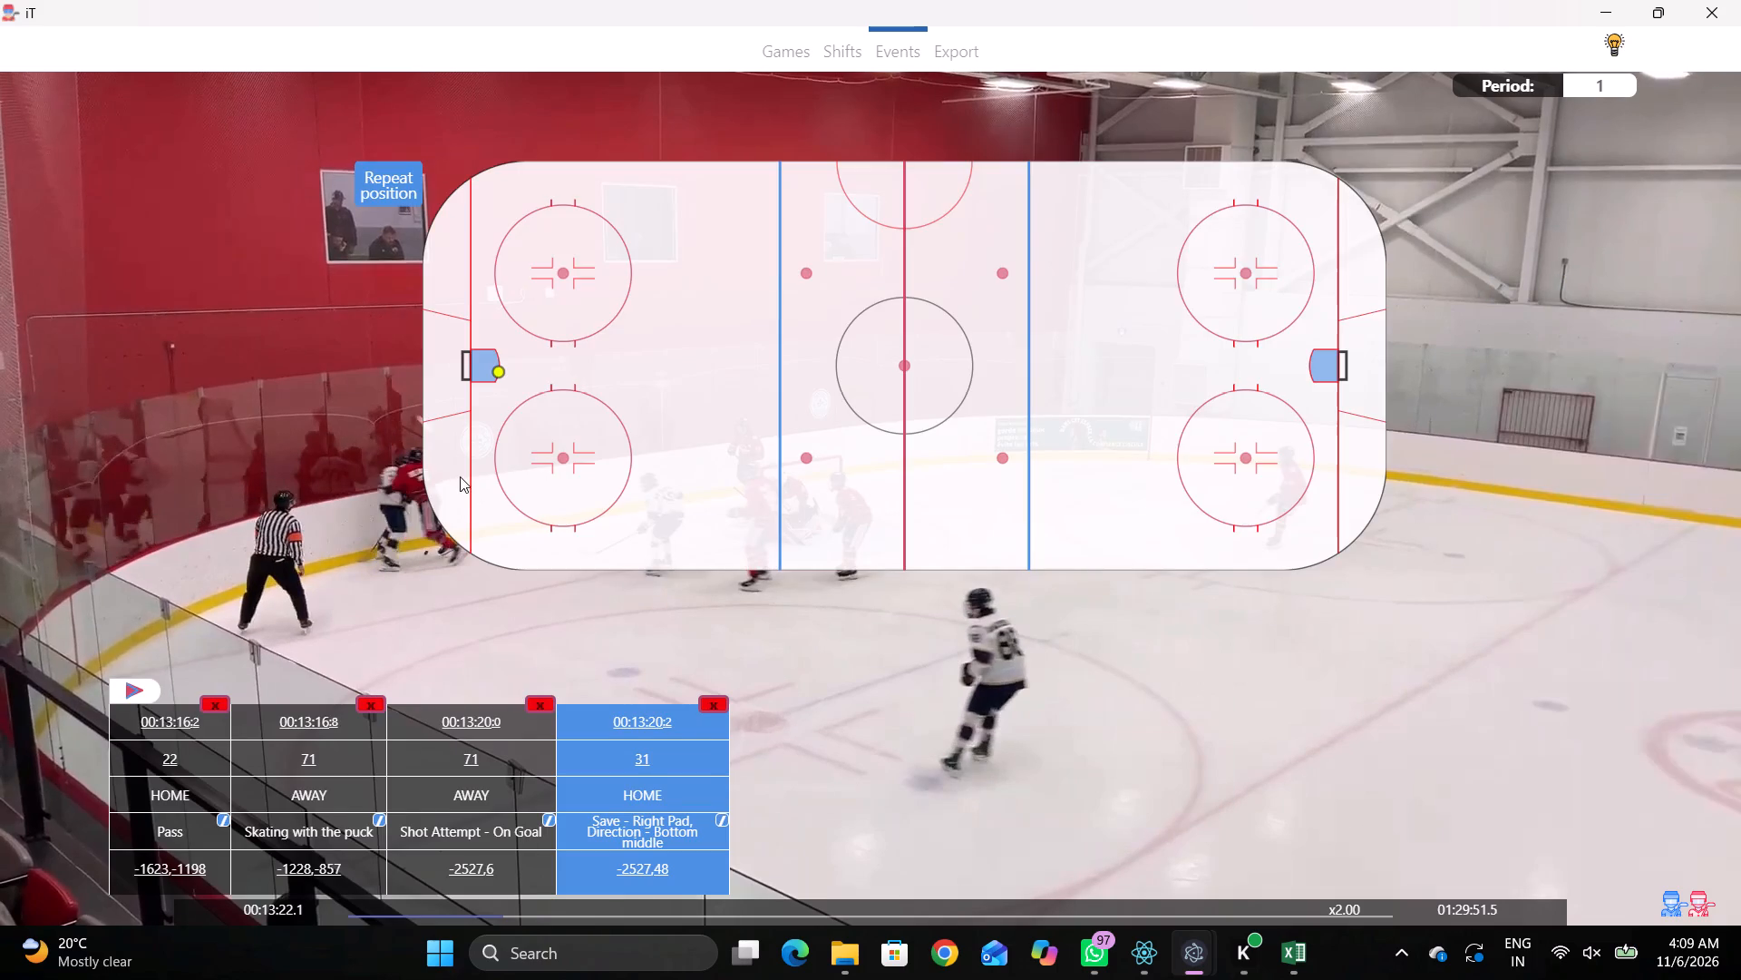
pyautogui.click(462, 476)
# Record skating with the puck by home player 5 just behind the left goal line, slightly below the net.
pyautogui.press('space')
pyautogui.press('space')
pyautogui.press('space')
pyautogui.press('space')
pyautogui.press('space')
pyautogui.press('space')
pyautogui.press('space')
pyautogui.press('space')
pyautogui.press('space')
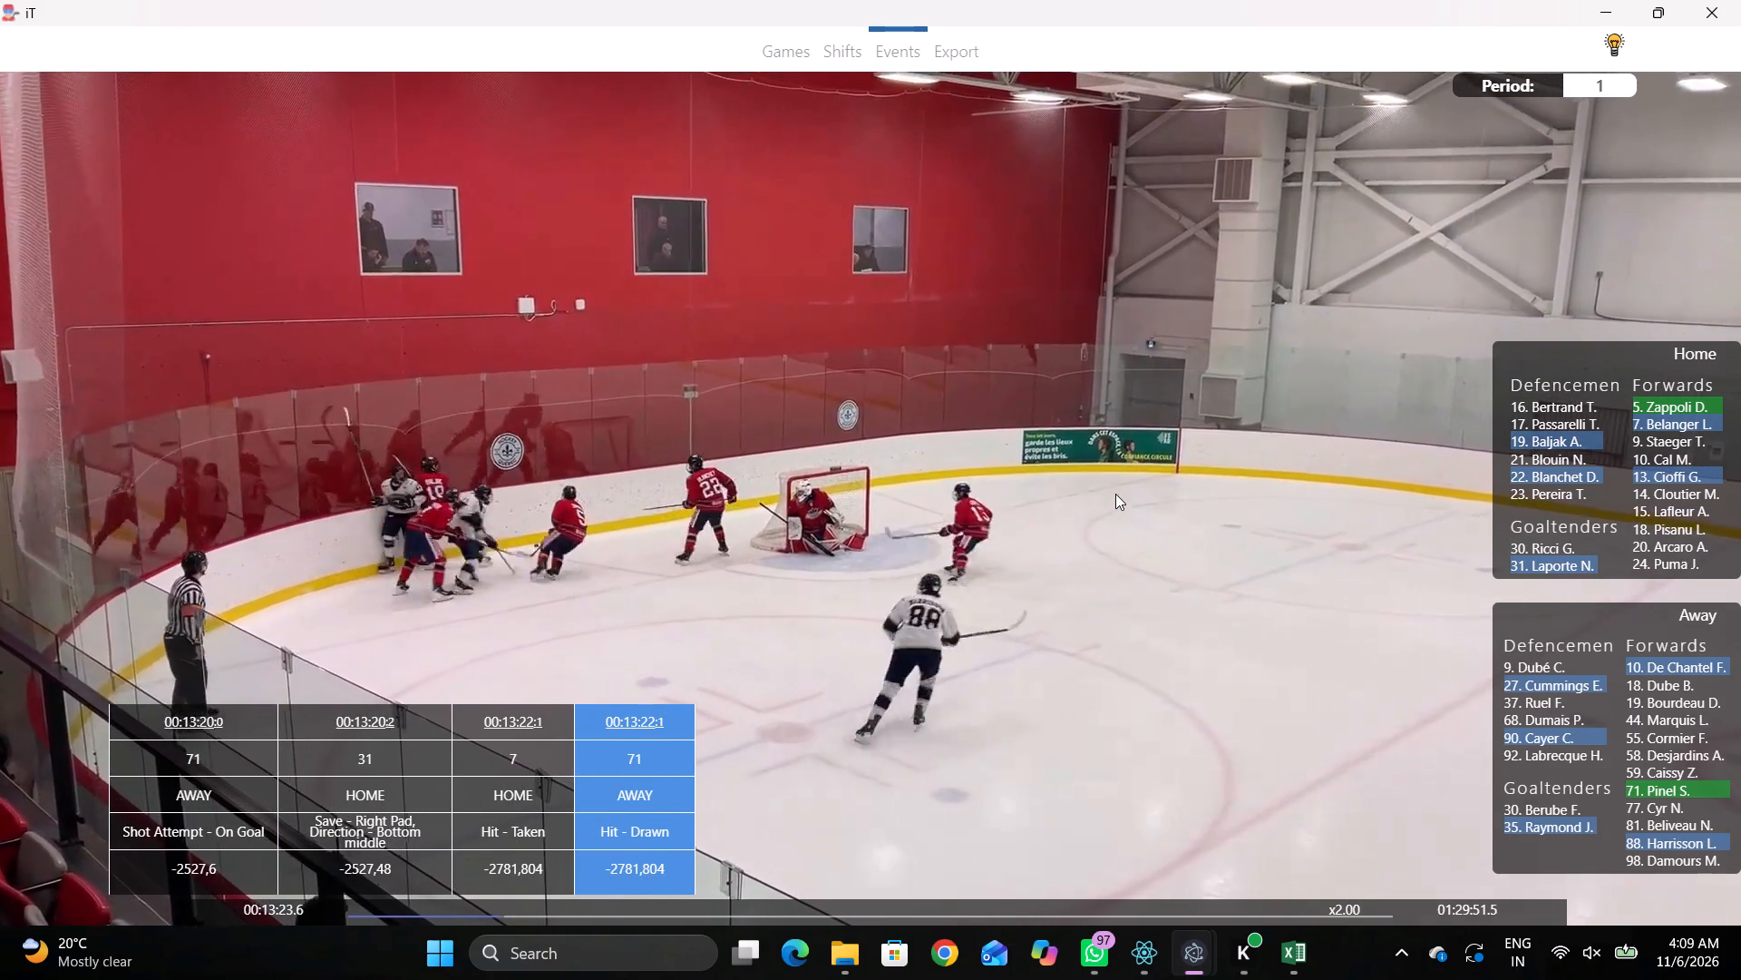
pyautogui.press('space')
pyautogui.rightClick(1106, 463)
pyautogui.press('q')
pyautogui.click(1162, 480)
pyautogui.press('q')
pyautogui.rightClick(1128, 466)
pyautogui.click(1195, 498)
pyautogui.click(1645, 409)
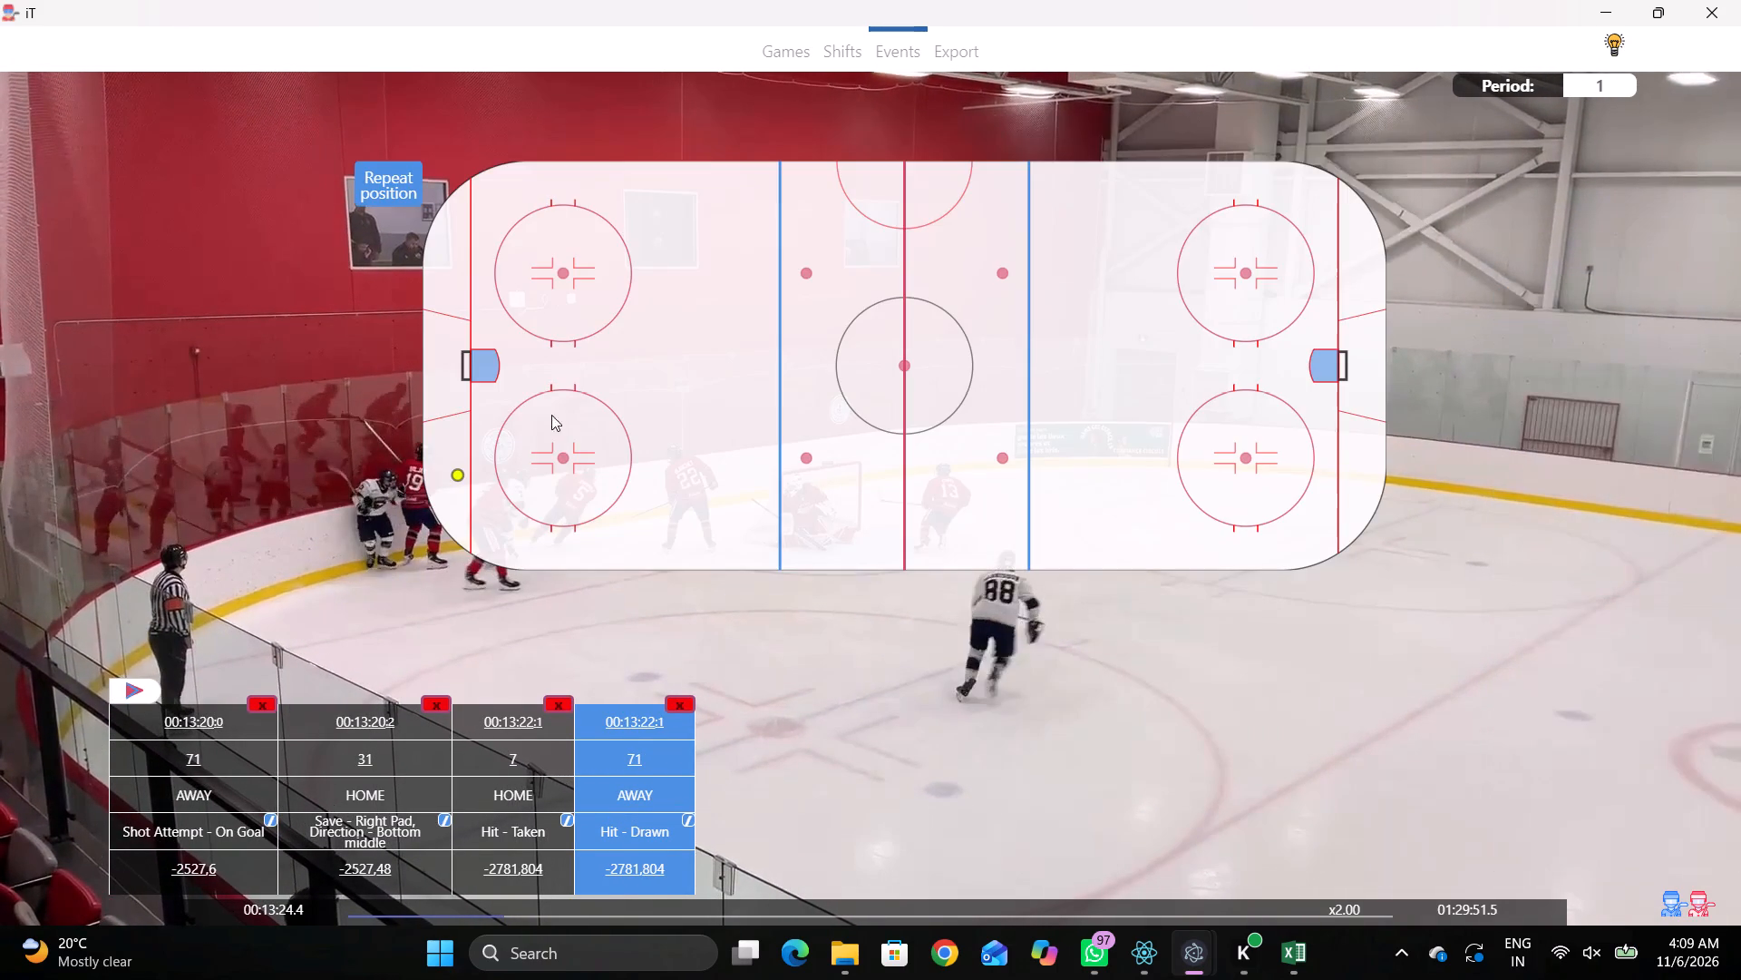
pyautogui.click(462, 416)
# Record a pass by home player 5 near the left goal line, beside the upper-left faceoff circle.
pyautogui.press('space')
pyautogui.press('space')
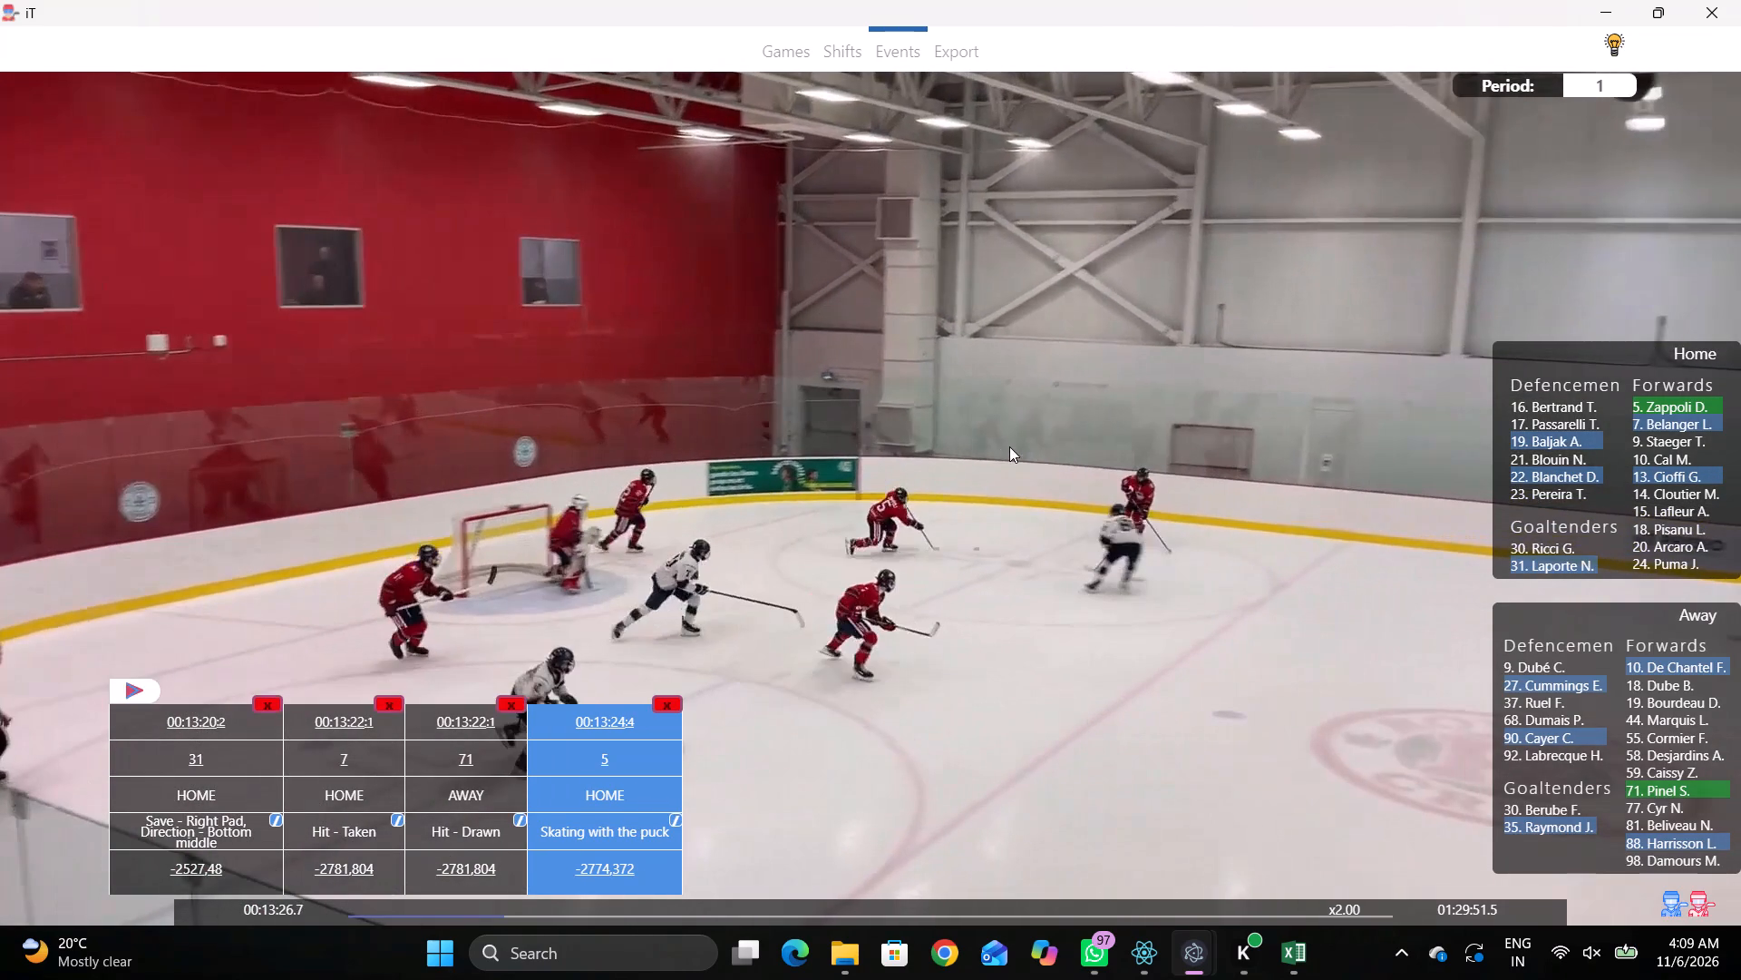
pyautogui.press('q')
pyautogui.rightClick(1083, 387)
pyautogui.click(1114, 392)
pyautogui.click(1506, 301)
pyautogui.click(490, 287)
# Rewatch the play around home player 5's pass, starting about a second before it.
pyautogui.press('q')
pyautogui.press('q')
pyautogui.press('q')
pyautogui.press('q')
pyautogui.press('q')
pyautogui.press('q')
pyautogui.press('q')
pyautogui.press('q')
pyautogui.press('q')
pyautogui.press('q')
pyautogui.press('q')
pyautogui.press('q')
pyautogui.press('q')
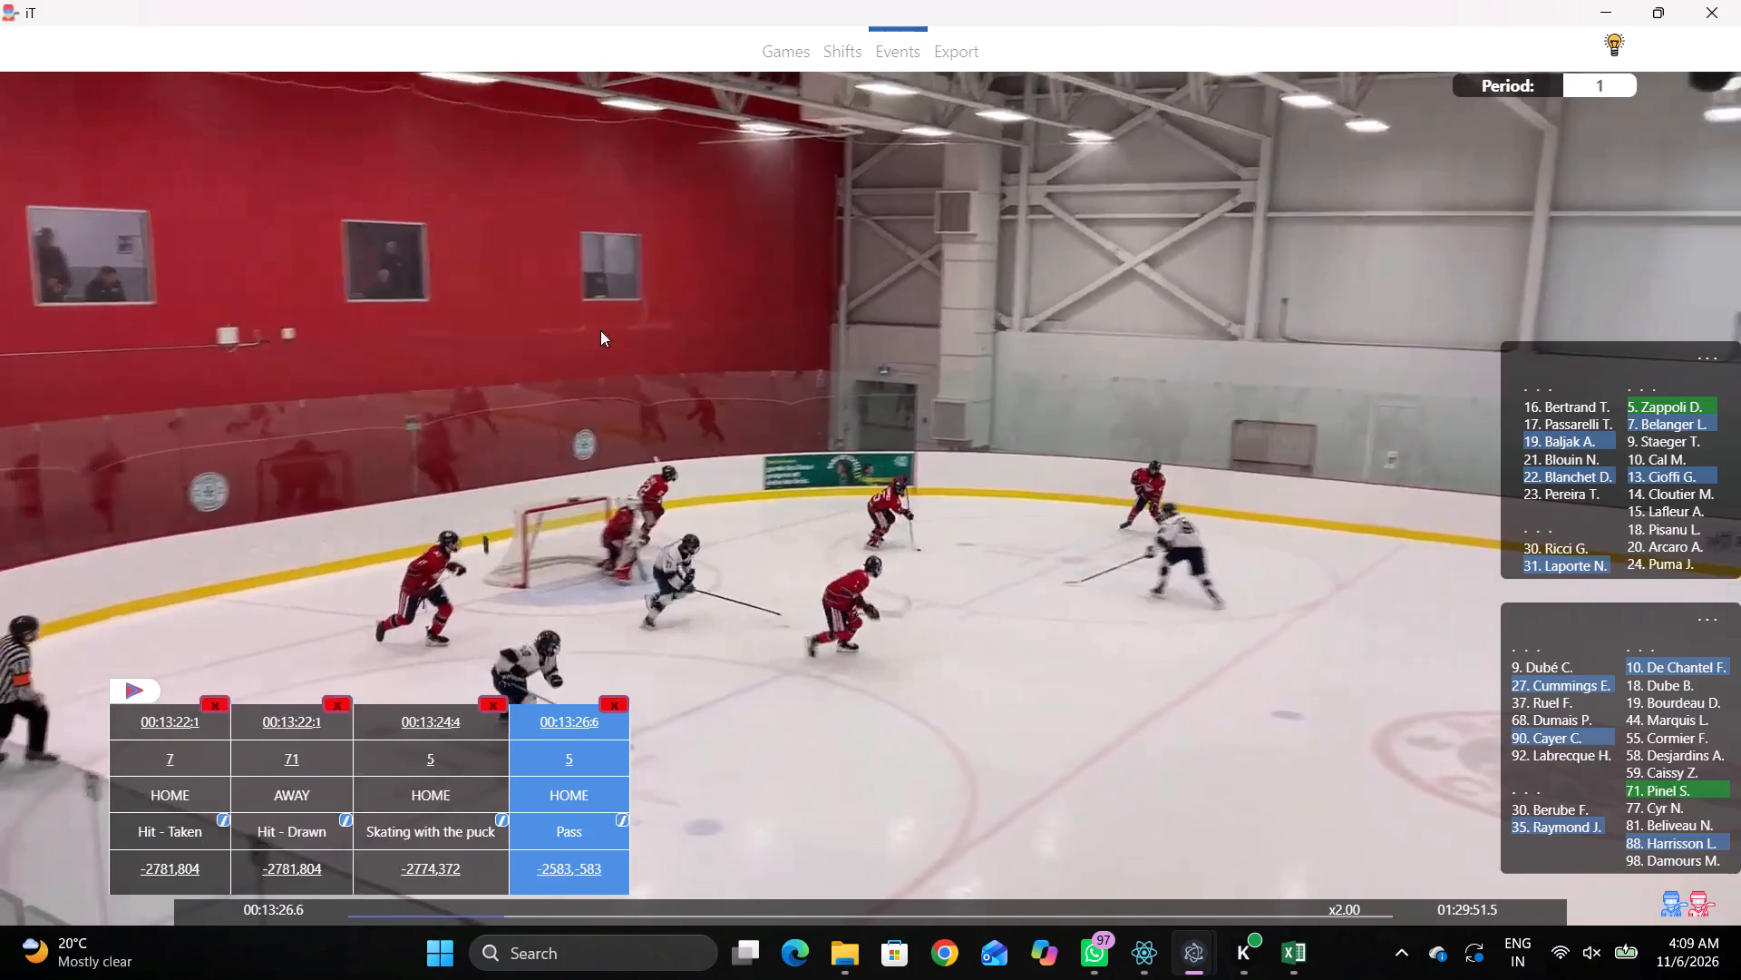
pyautogui.press('q')
pyautogui.press('space')
pyautogui.press('v')
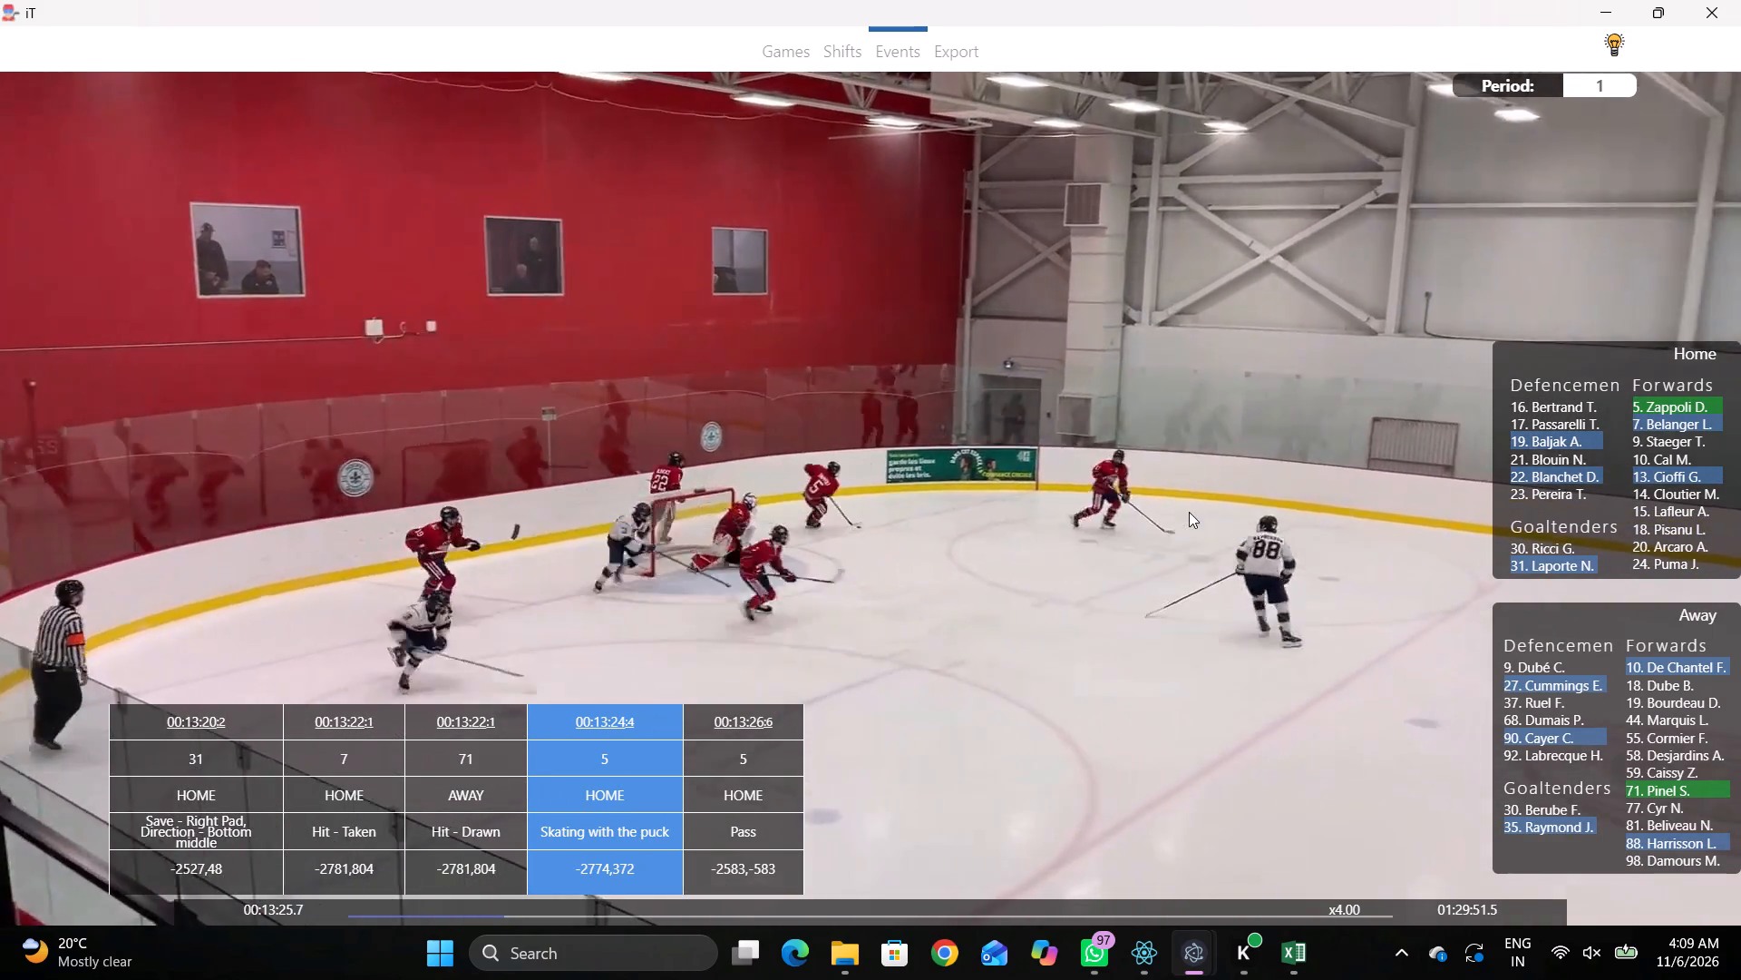
# Record a pass by home player 13 near the upper boards, between the upper-left faceoff circle and the left blue line.
pyautogui.press('space')
pyautogui.moveTo(1221, 442); pyautogui.dragTo(1230, 446, button='right')
pyautogui.click(1310, 479)
pyautogui.click(1325, 465)
pyautogui.press('q')
pyautogui.press('q')
pyautogui.rightClick(1220, 482)
pyautogui.moveTo(1162, 481); pyautogui.dragTo(1133, 485, button='right')
pyautogui.click(1181, 491)
pyautogui.click(1668, 475)
pyautogui.click(664, 215)
# Record a pass by away player 88 near the upper boards, just on the neutral-zone side of the left blue line.
pyautogui.press('space')
pyautogui.press('space')
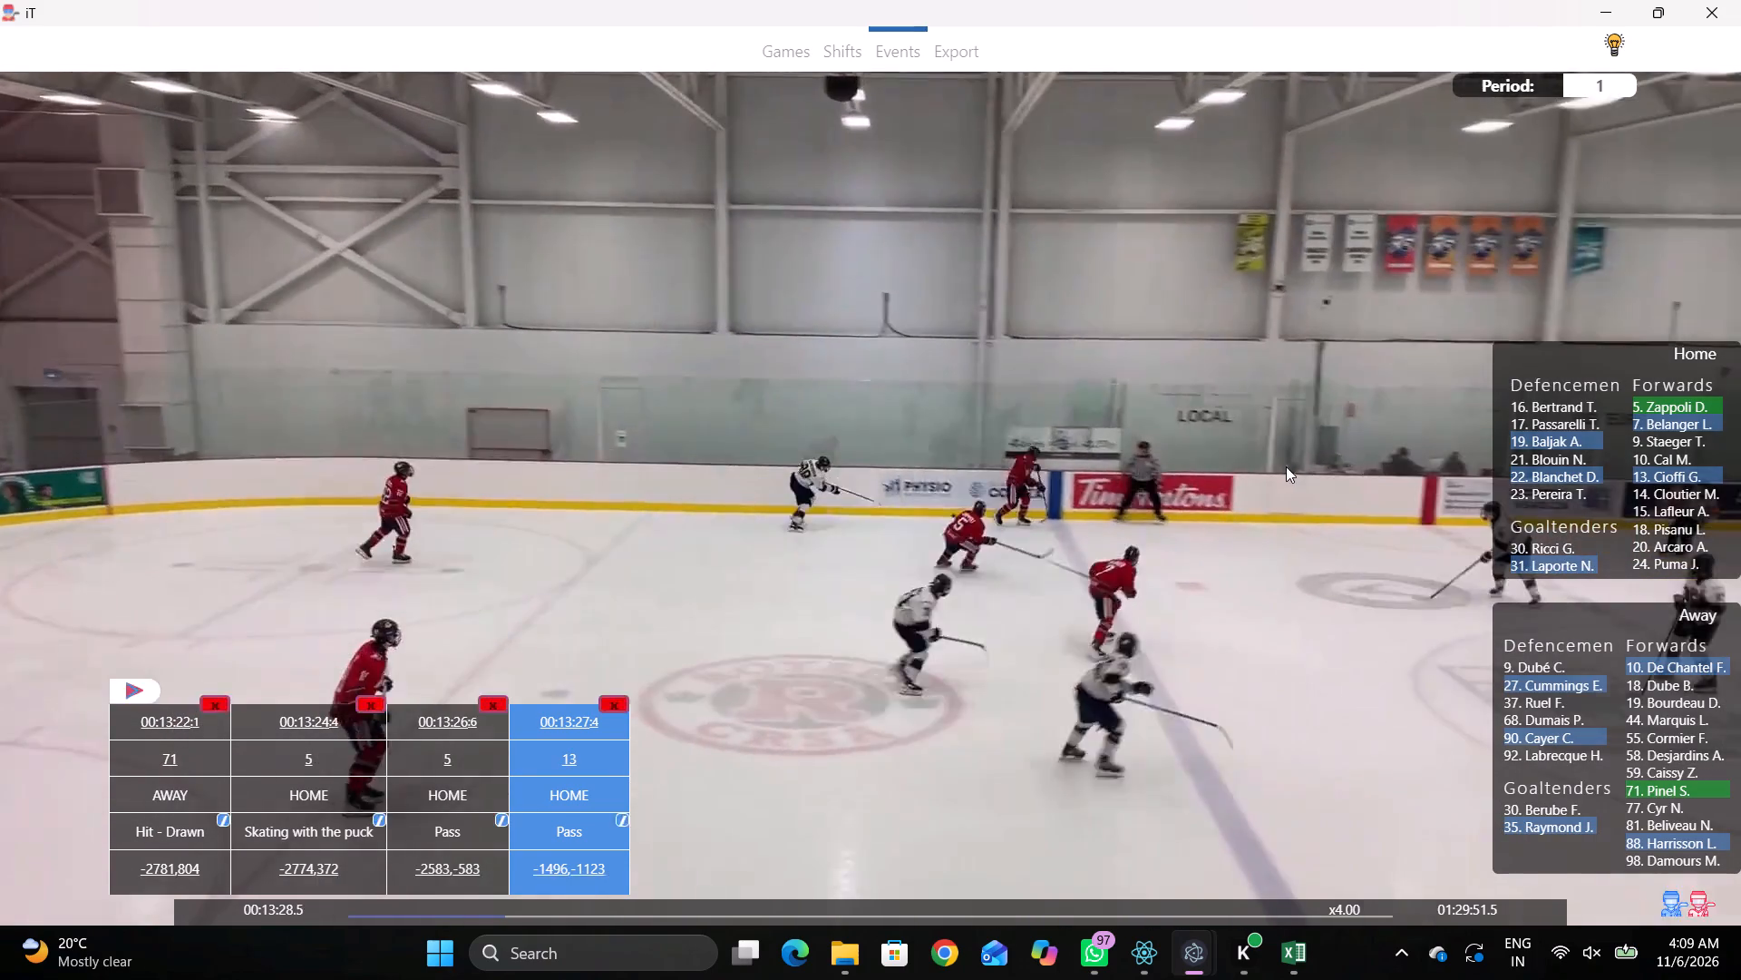
pyautogui.press('space')
pyautogui.press('space')
pyautogui.press('space')
pyautogui.press('space')
pyautogui.rightClick(1224, 401)
pyautogui.press('q')
pyautogui.press('q')
pyautogui.rightClick(1258, 416)
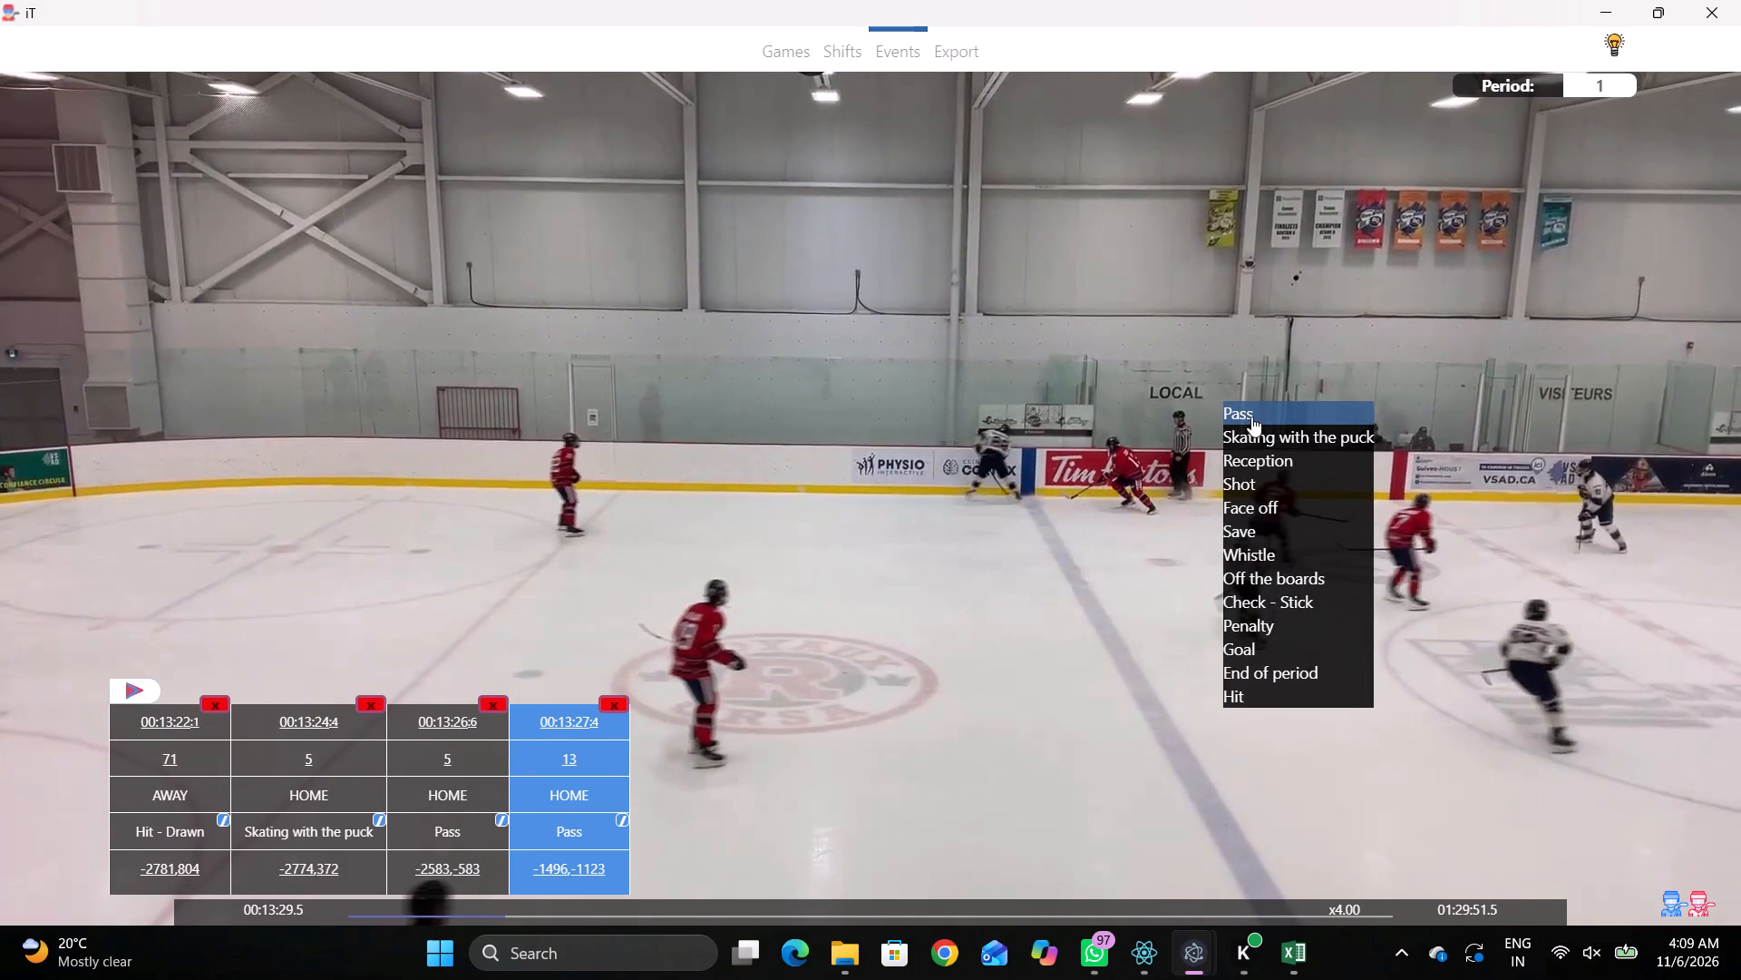
pyautogui.click(1276, 418)
pyautogui.click(1685, 837)
pyautogui.click(812, 190)
pyautogui.hotkey('shift', 'd')
# Record skating with the puck by home player 22 near the left goal line, beside the lower-left faceoff circle.
pyautogui.press('space')
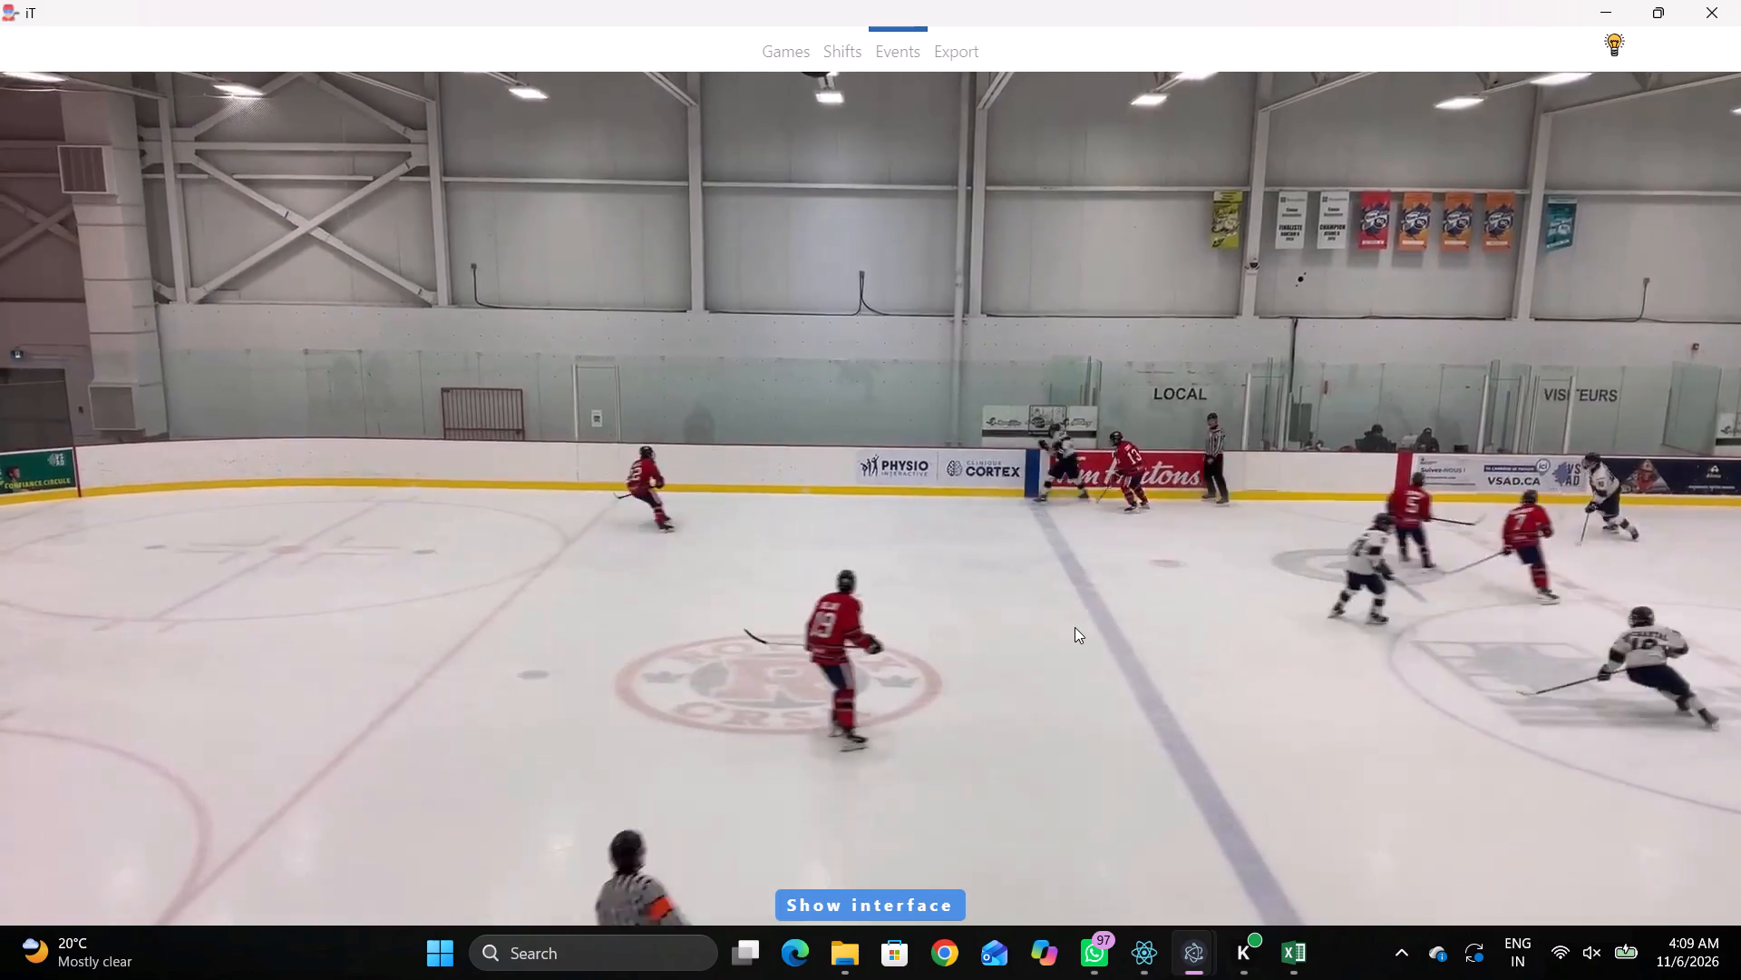
pyautogui.press('space')
pyautogui.press('space')
pyautogui.press('space')
pyautogui.rightClick(1011, 456)
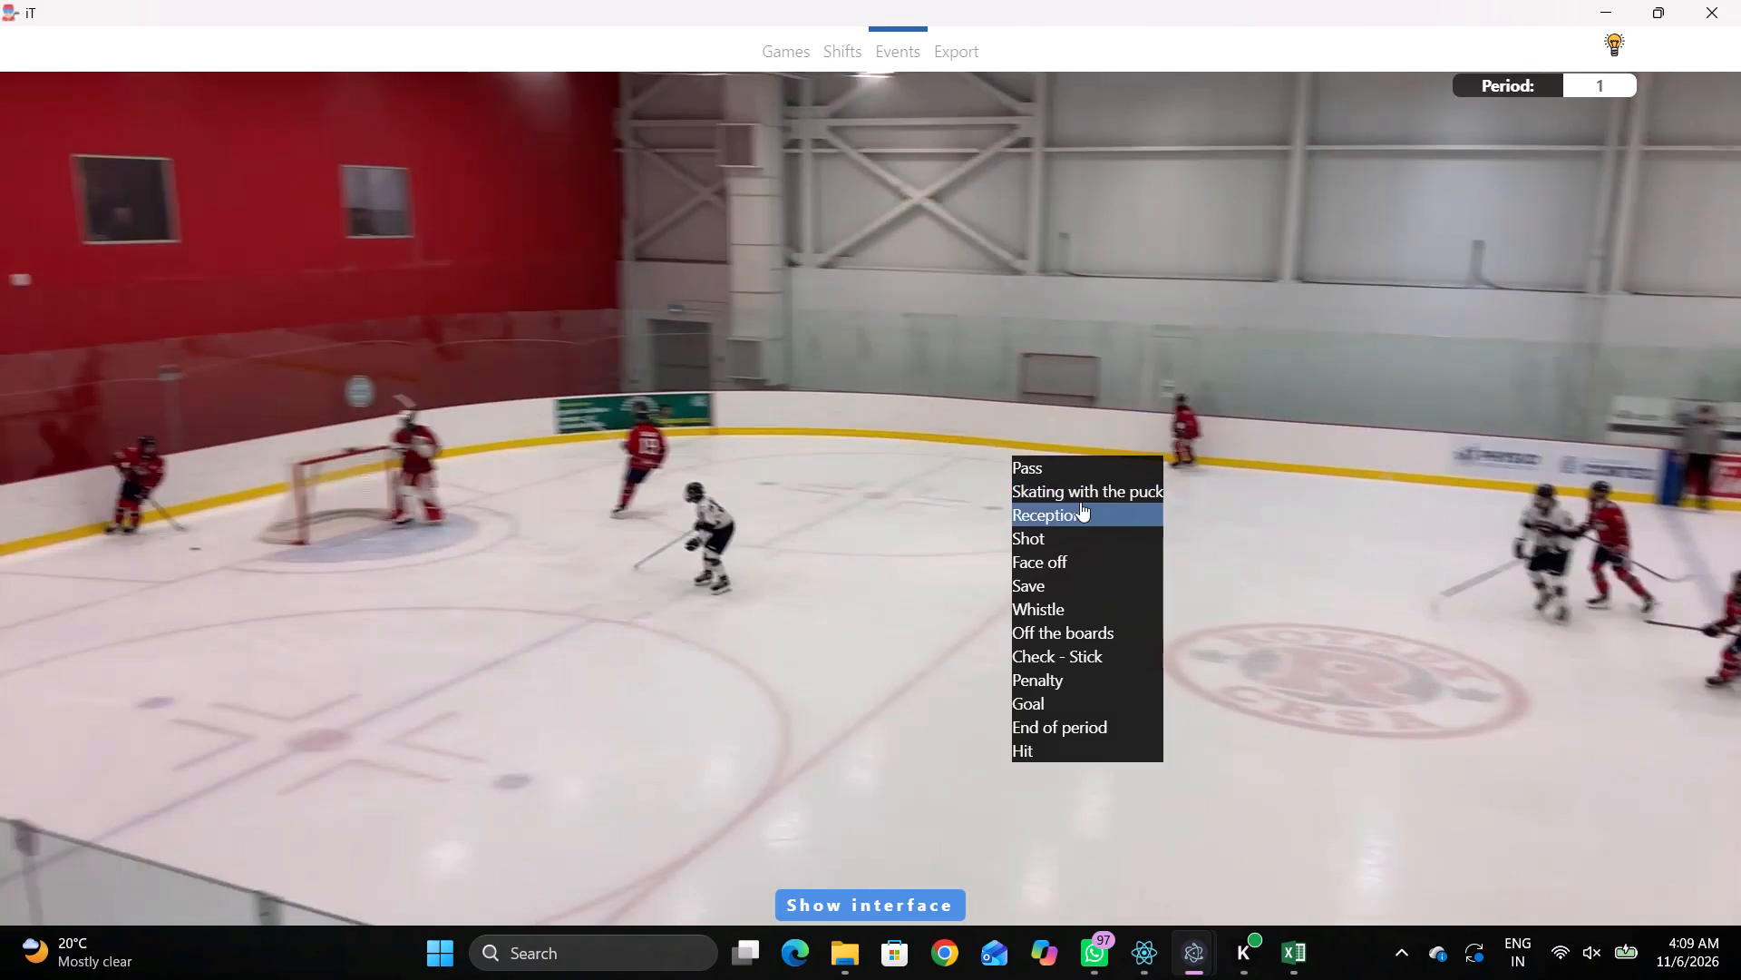
pyautogui.press('space')
pyautogui.press('space')
pyautogui.rightClick(1046, 456)
pyautogui.click(1138, 497)
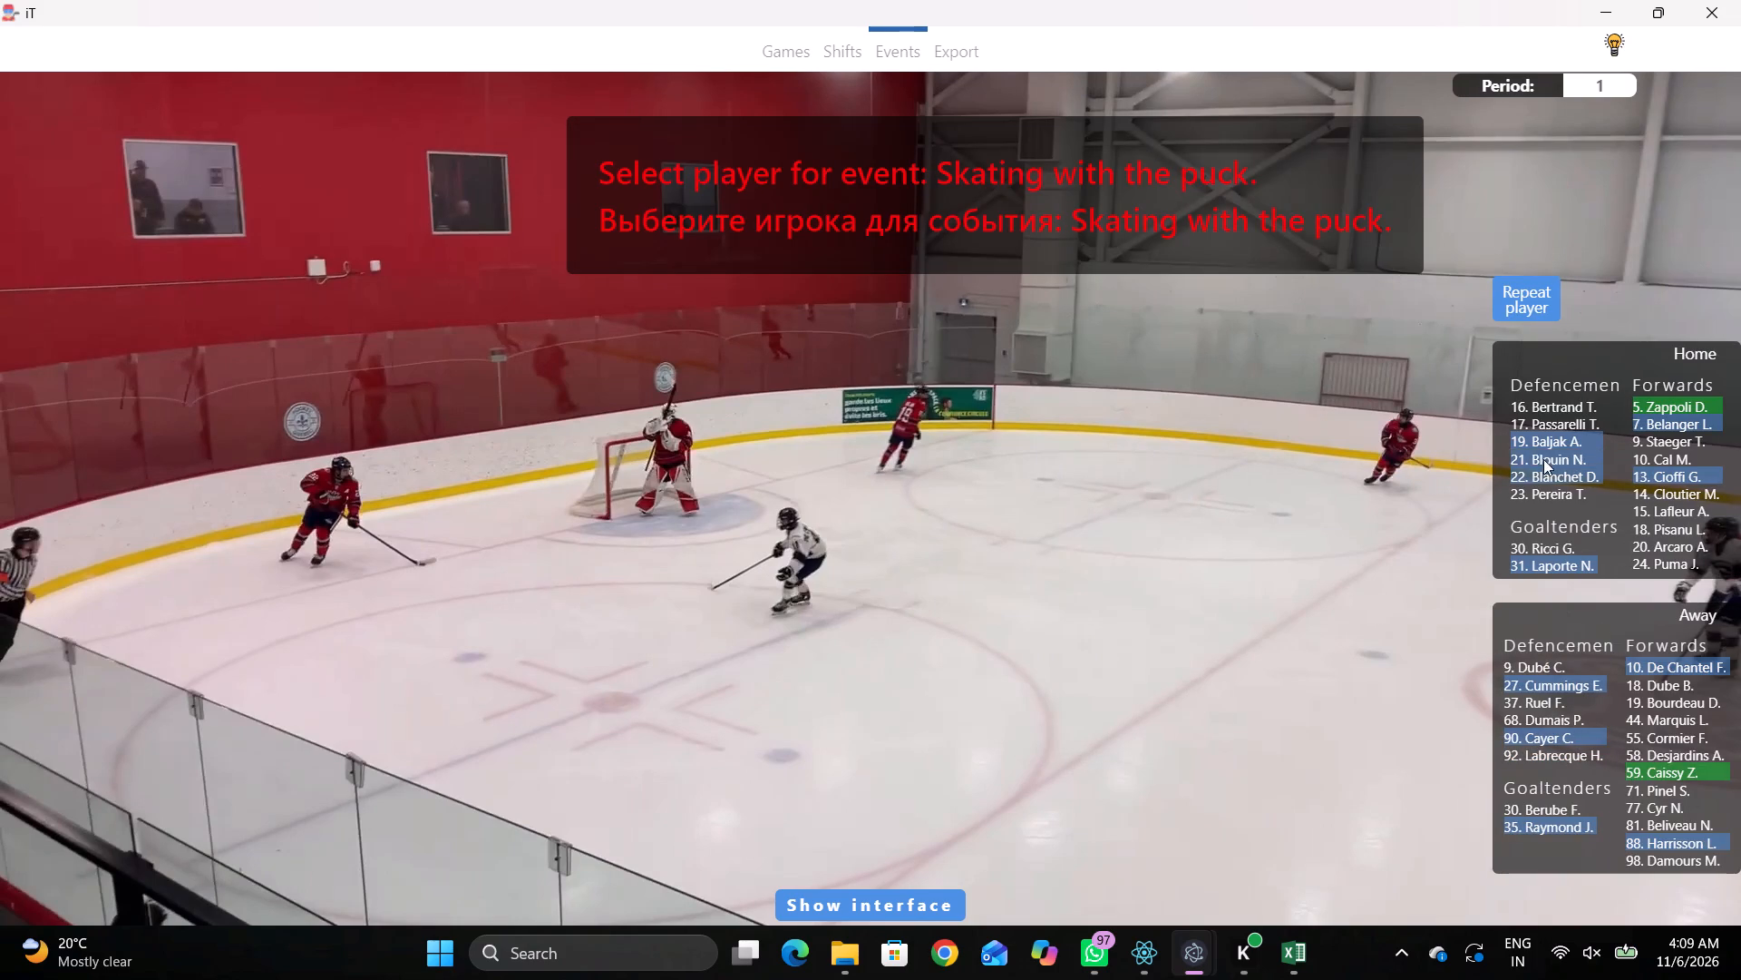
pyautogui.click(1534, 479)
pyautogui.click(489, 444)
# Record a pass by home player 22 inside the lower-left faceoff circle, just above its centre dot.
pyautogui.press('space')
pyautogui.press('space')
pyautogui.press('space')
pyautogui.press('space')
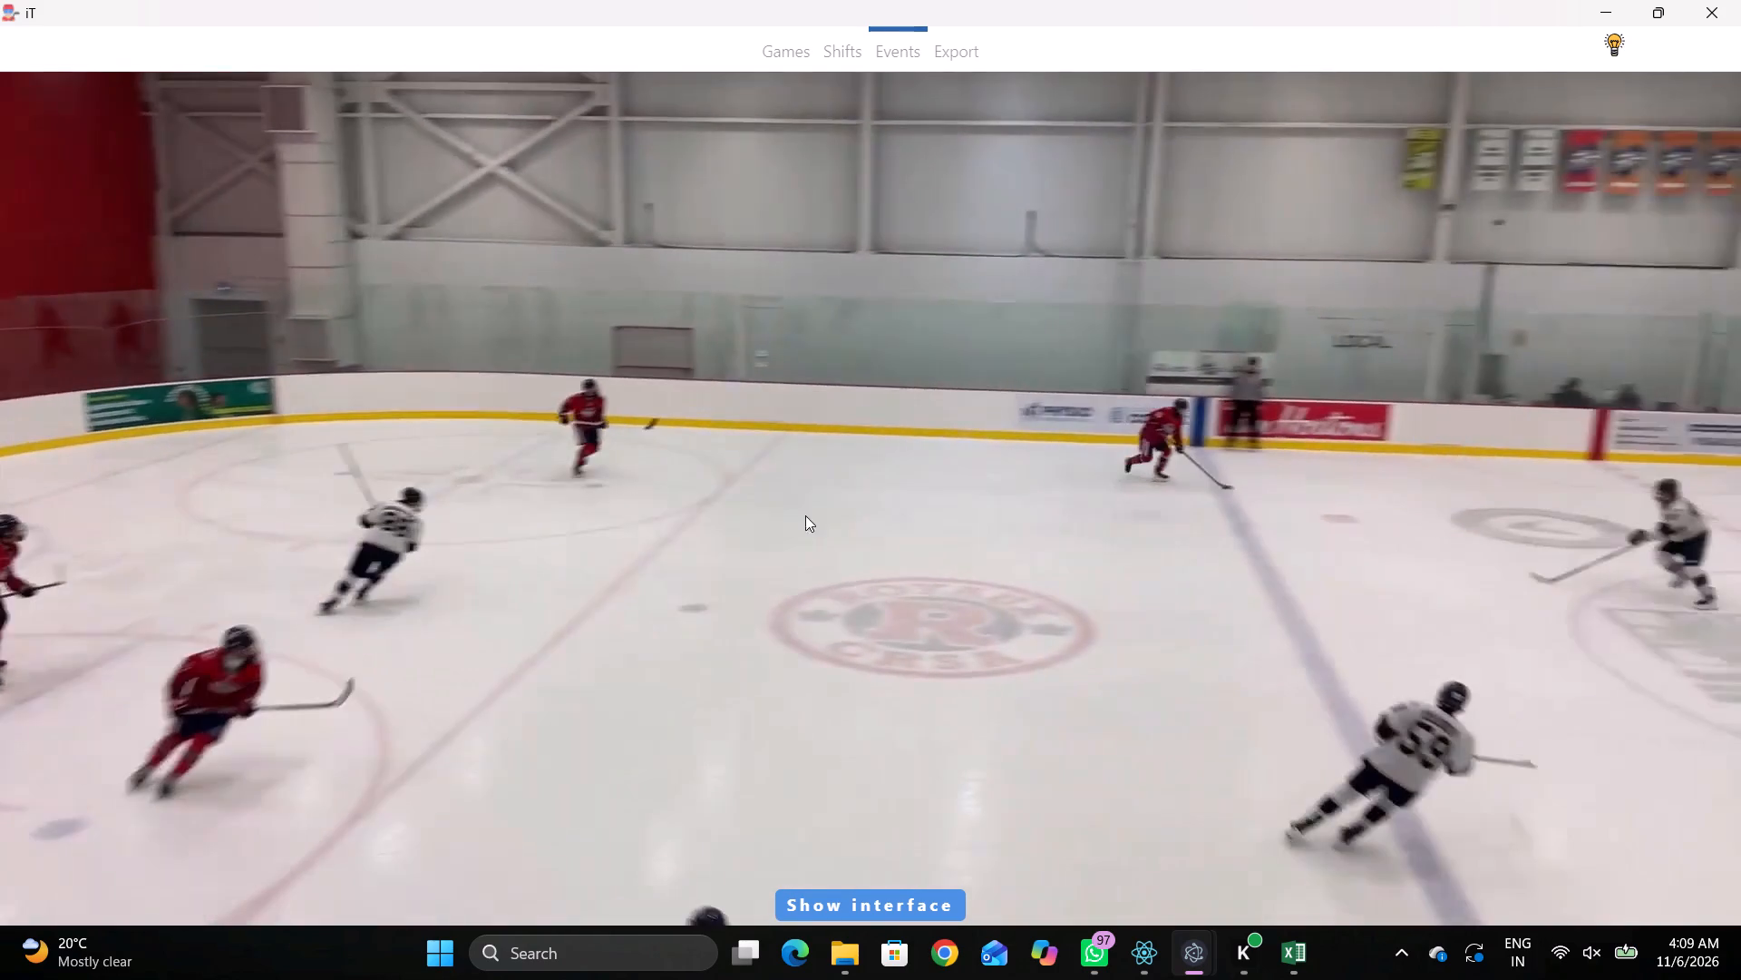
pyautogui.press('q')
pyautogui.press('q')
pyautogui.press('q')
pyautogui.press('q')
pyautogui.press('q')
pyautogui.press('q')
pyautogui.press('q')
pyautogui.press('q')
pyautogui.press('q')
pyautogui.press('q')
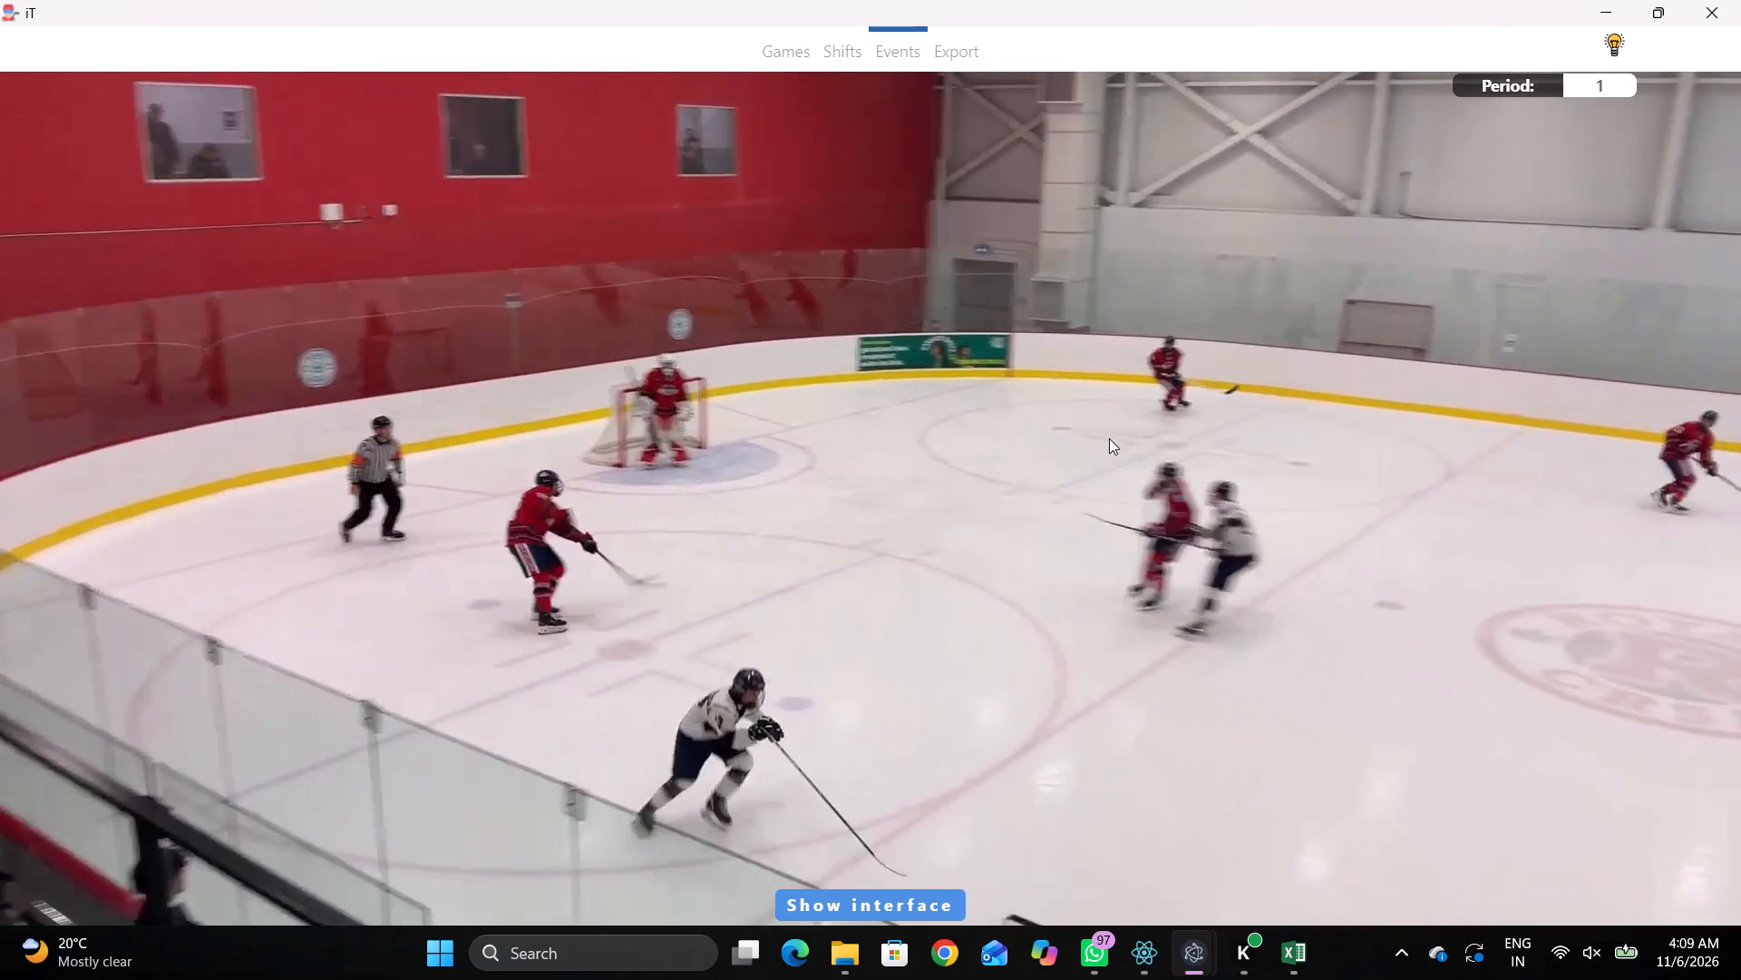
pyautogui.rightClick(1107, 436)
pyautogui.click(1126, 447)
pyautogui.click(1522, 311)
pyautogui.click(546, 441)
# Record skating with the puck by home player 13 in the upper neutral zone, between the left blue line and the centre red line.
pyautogui.press('space')
pyautogui.press('space')
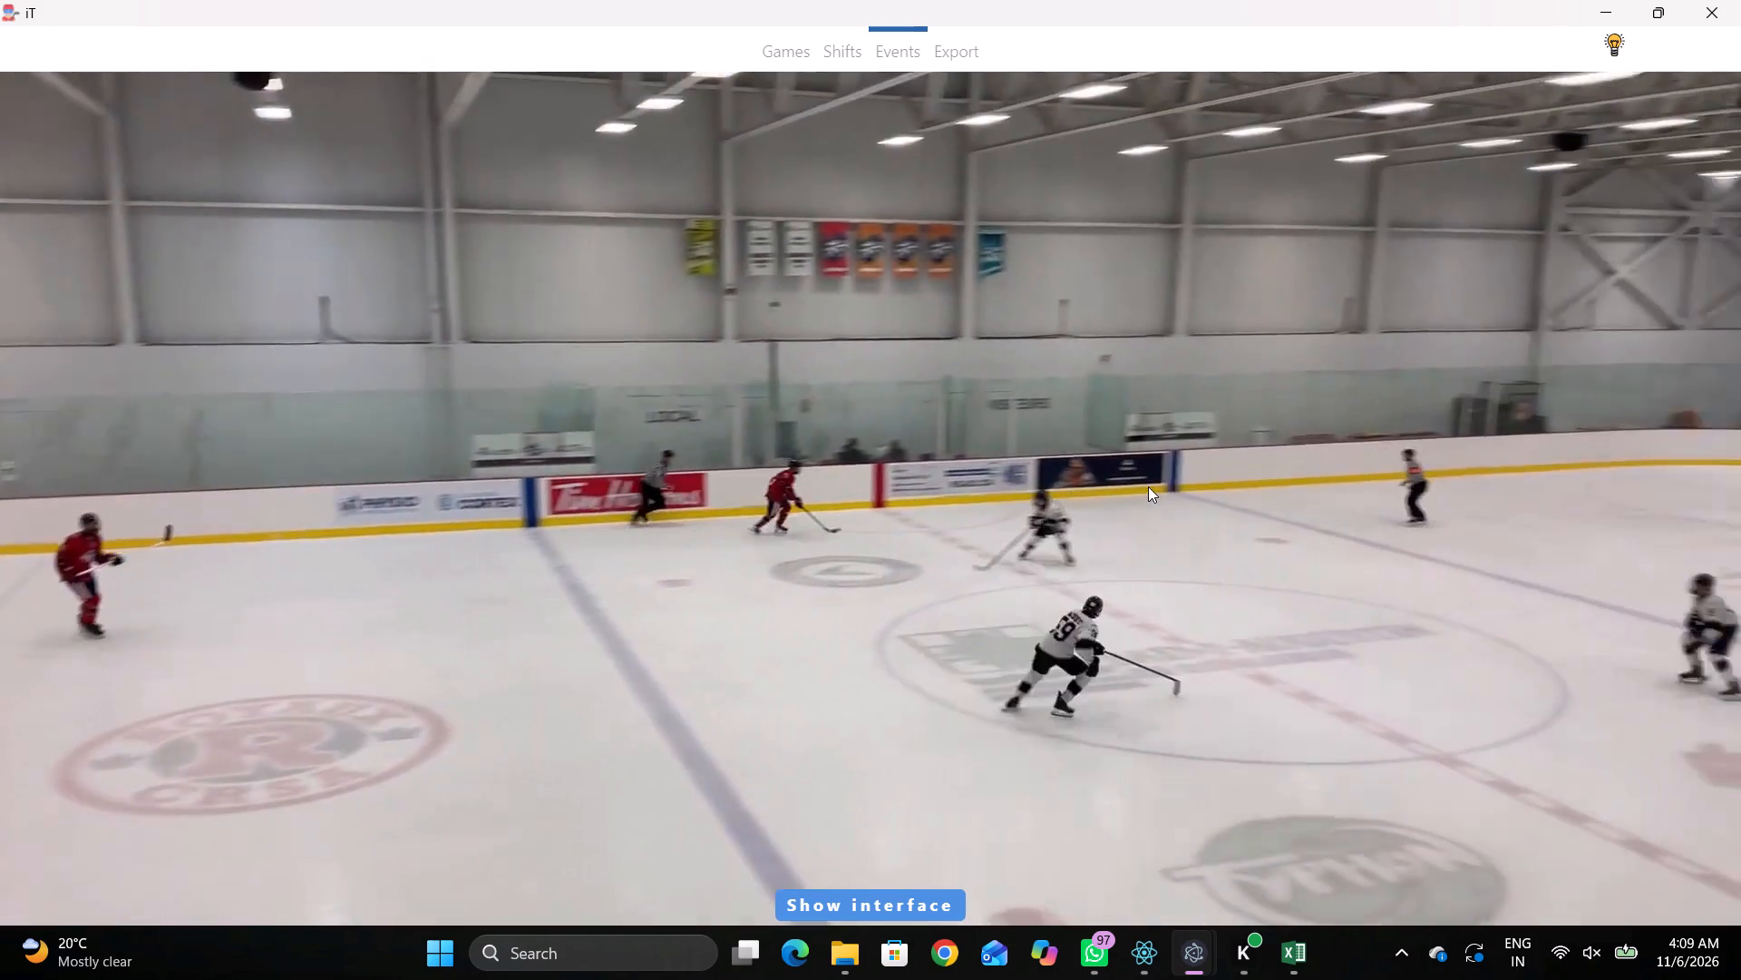
pyautogui.press('space')
pyautogui.press('space')
pyautogui.rightClick(1025, 474)
pyautogui.click(1127, 511)
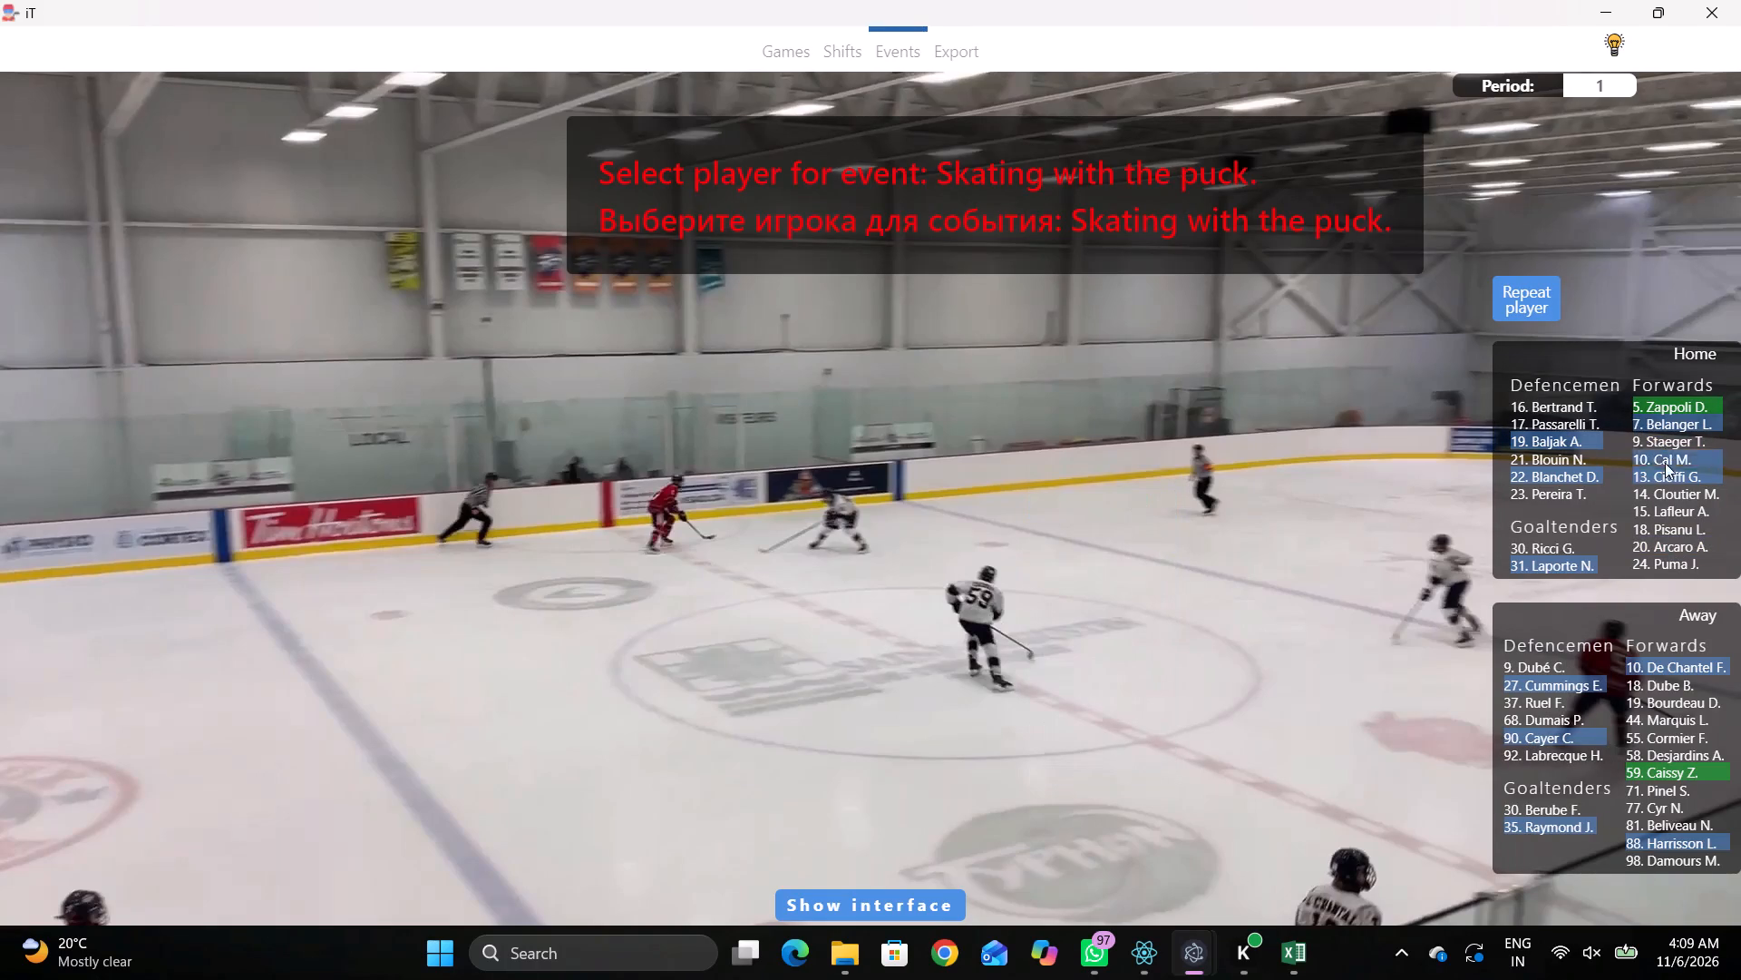
pyautogui.click(1657, 479)
pyautogui.click(864, 228)
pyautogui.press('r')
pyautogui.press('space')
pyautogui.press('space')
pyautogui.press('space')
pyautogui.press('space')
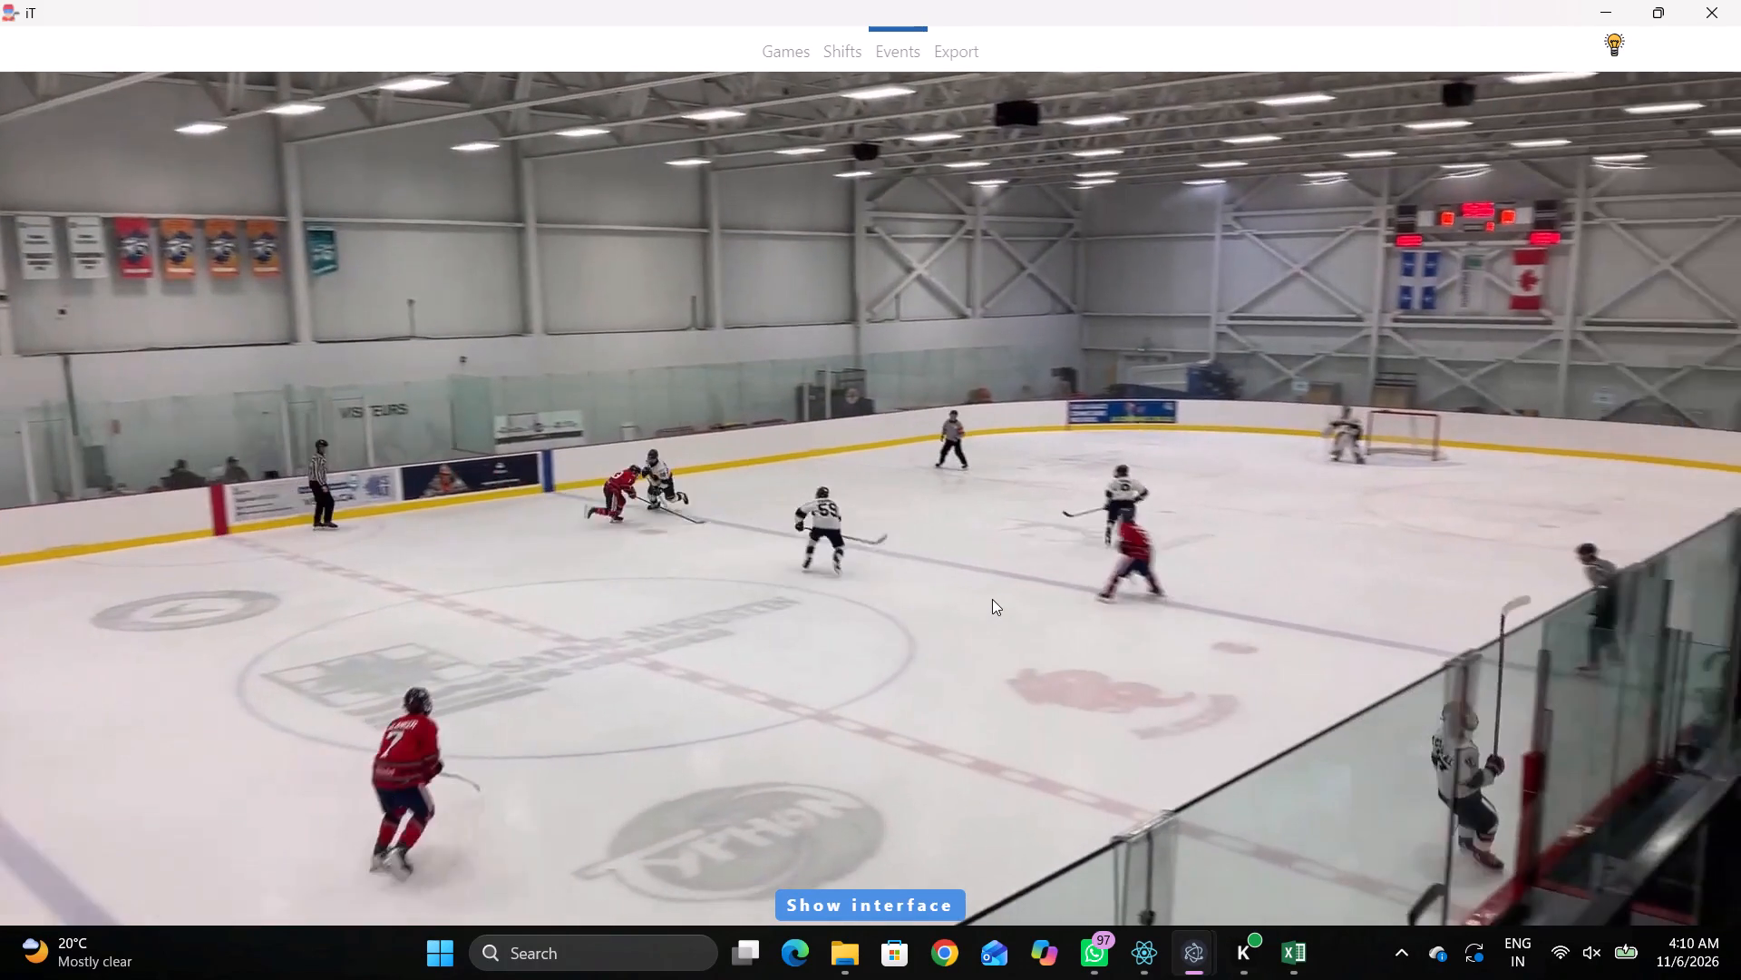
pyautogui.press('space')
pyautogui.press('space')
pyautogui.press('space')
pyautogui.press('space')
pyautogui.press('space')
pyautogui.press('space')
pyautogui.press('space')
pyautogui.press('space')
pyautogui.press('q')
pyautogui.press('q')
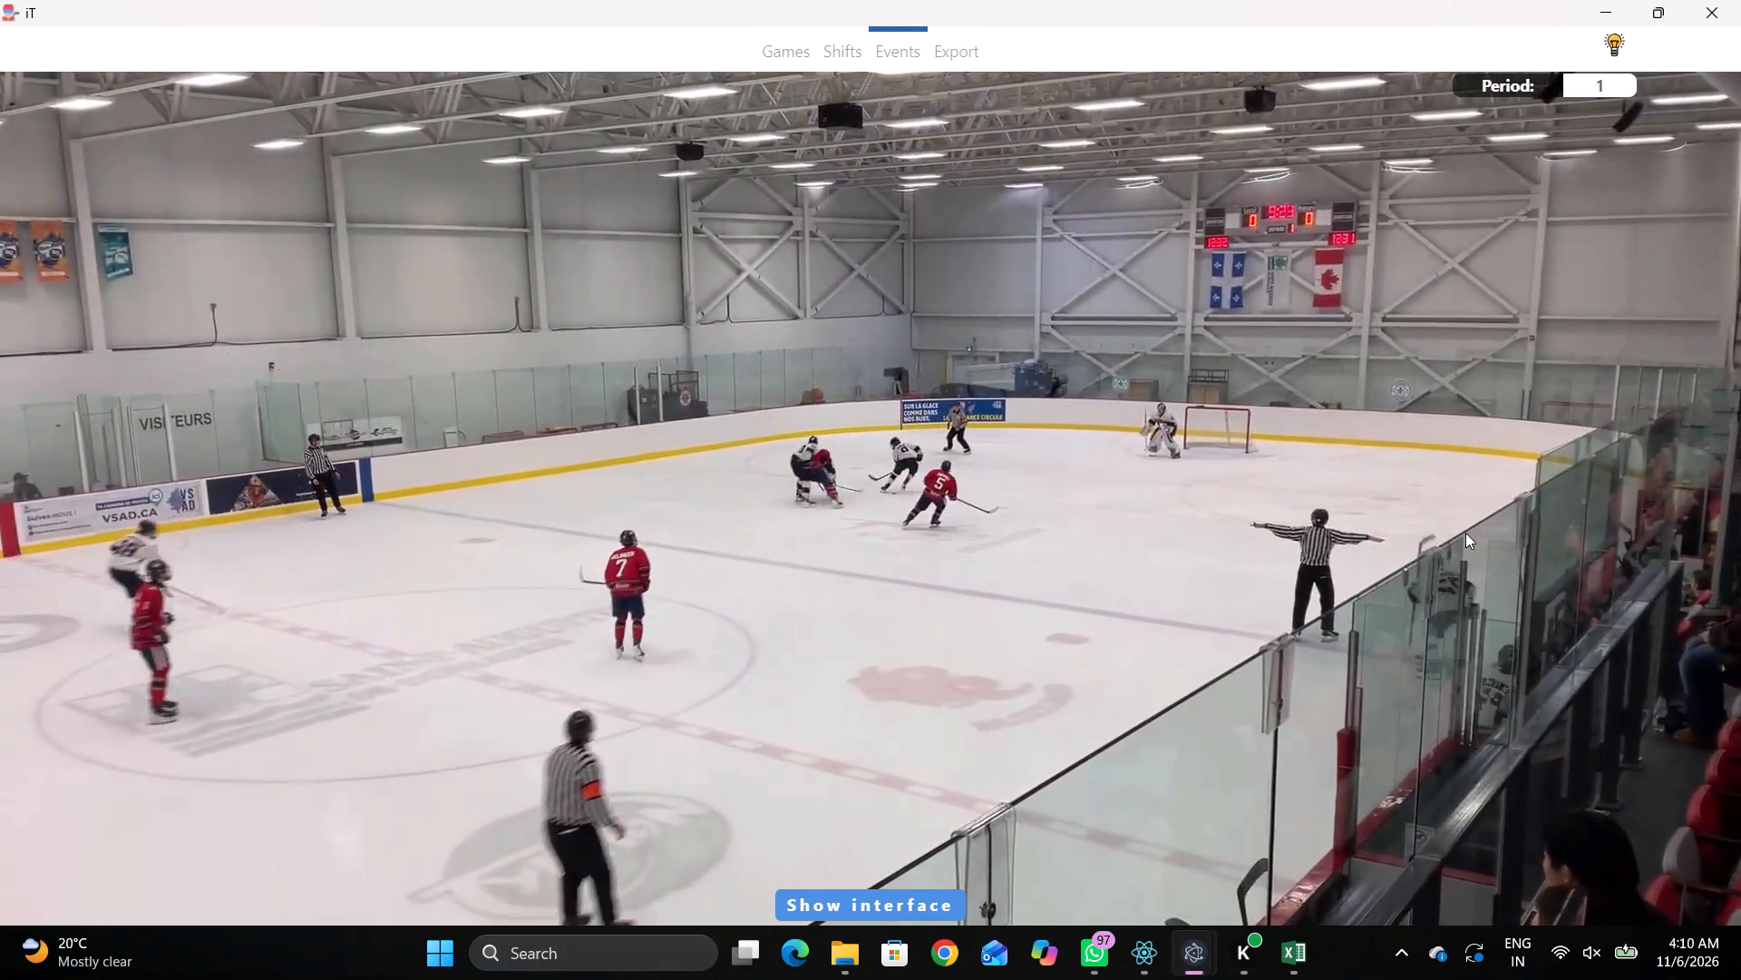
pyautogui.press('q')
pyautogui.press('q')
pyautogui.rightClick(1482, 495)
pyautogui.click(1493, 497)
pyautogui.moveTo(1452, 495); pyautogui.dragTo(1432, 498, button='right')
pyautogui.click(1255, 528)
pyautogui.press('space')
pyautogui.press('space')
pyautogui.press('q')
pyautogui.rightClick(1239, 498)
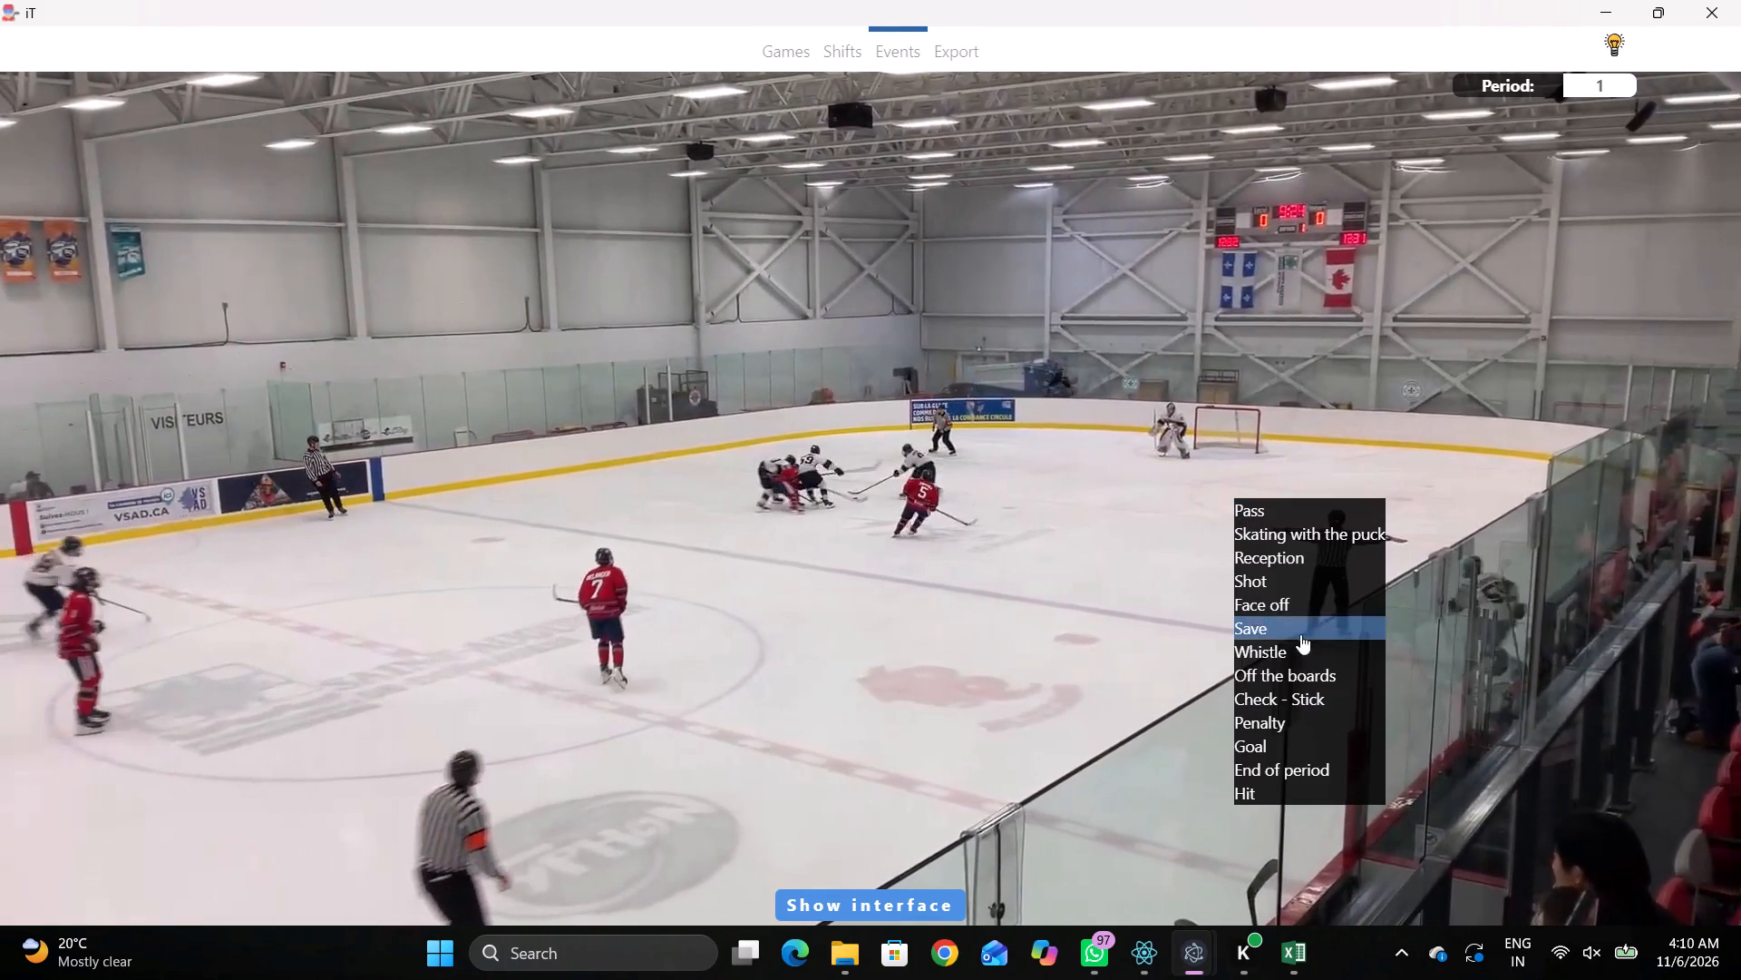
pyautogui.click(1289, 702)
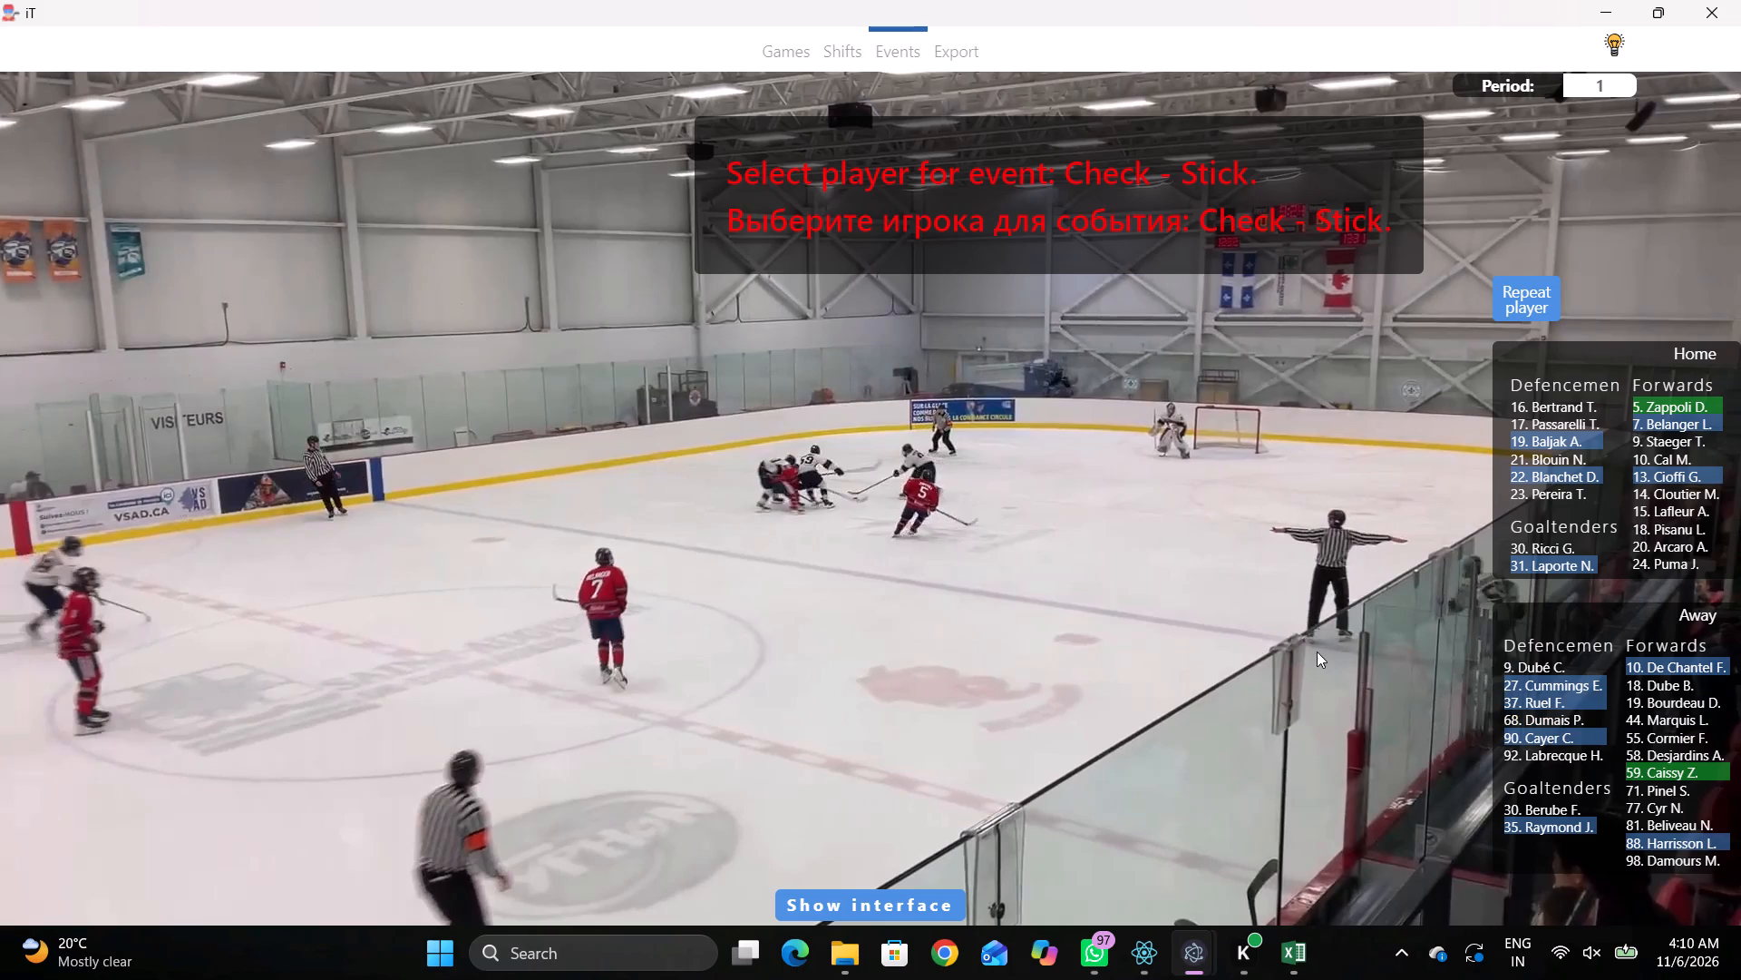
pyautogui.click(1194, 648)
# Correct the away lineup by setting the first defenceman to 9 in the 00:13:38:3 and 00:13:40:9 shifts, and return to event labeling.
pyautogui.press('space')
pyautogui.press('space')
pyautogui.press('space')
pyautogui.press('space')
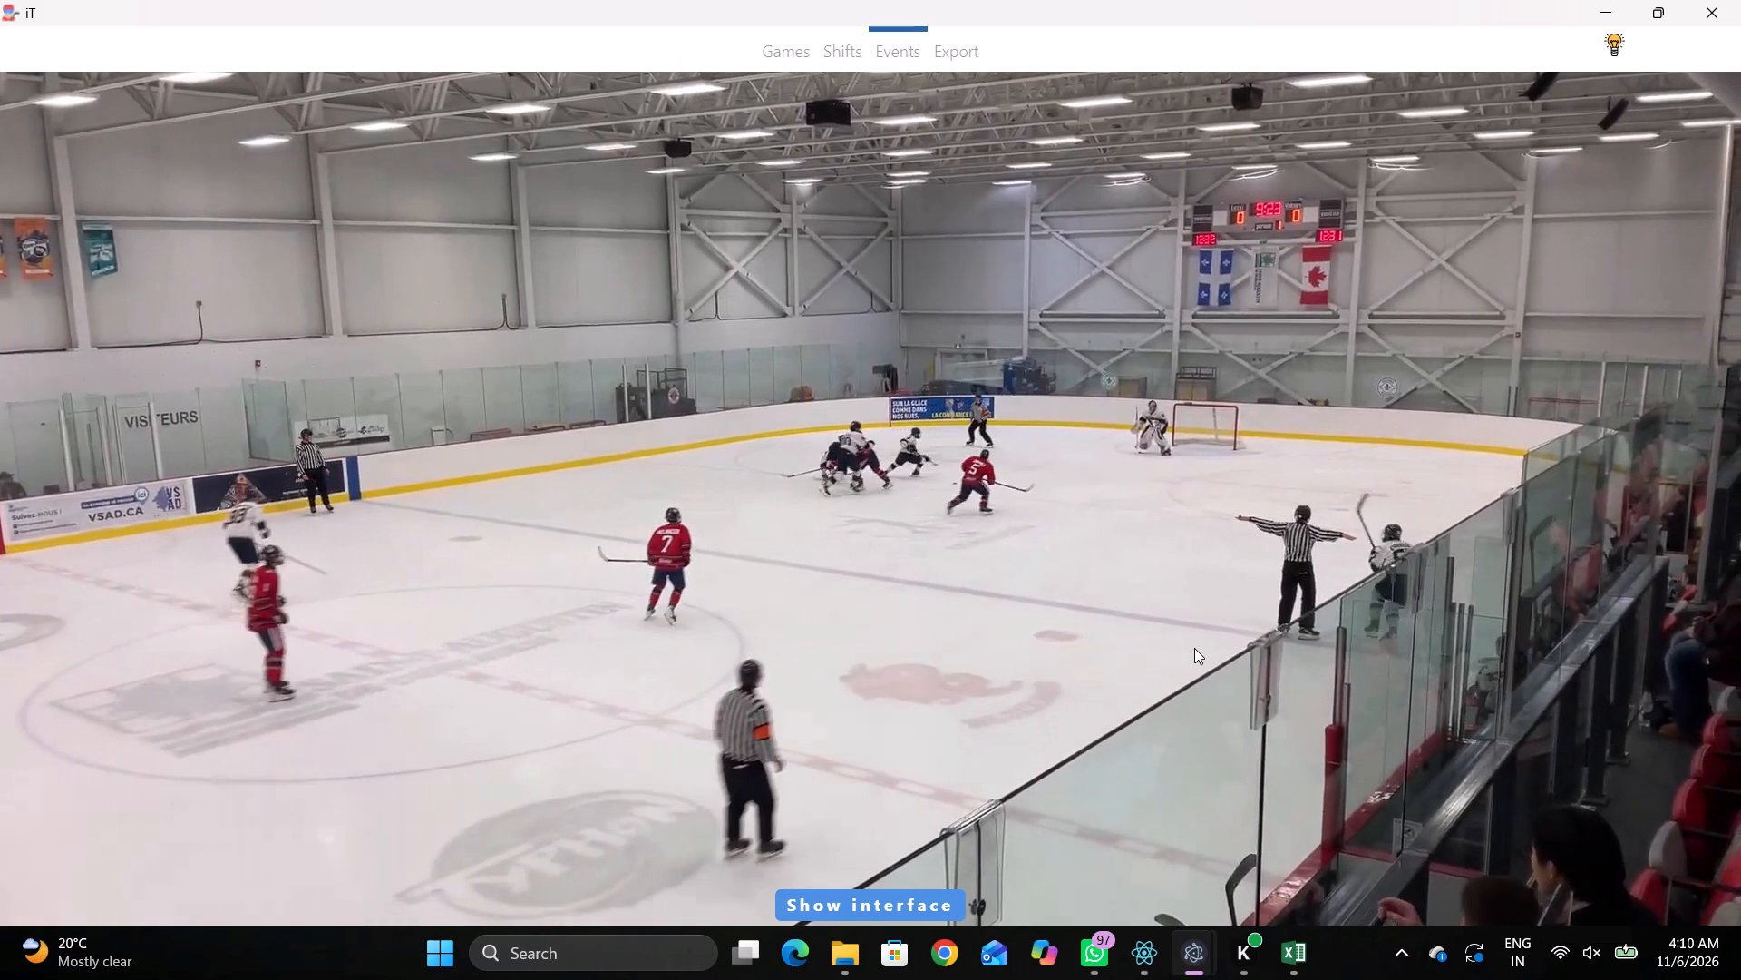
pyautogui.write('qqDq')
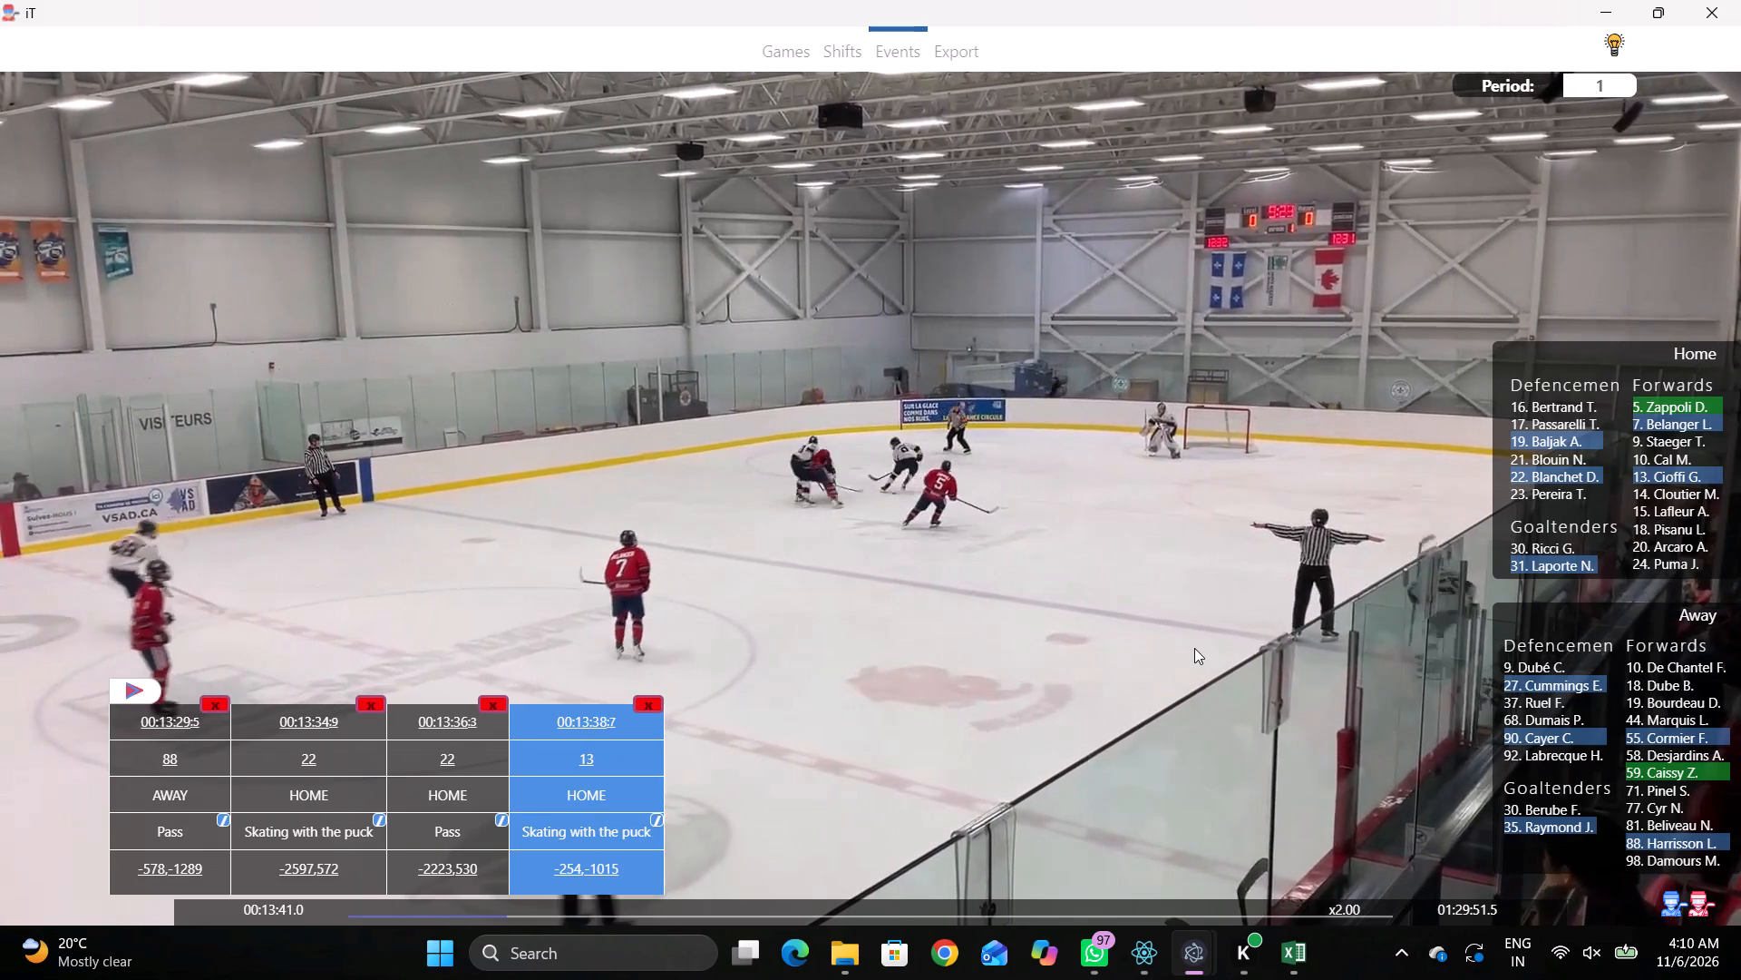
pyautogui.press('q')
pyautogui.press('q')
pyautogui.press('q')
pyautogui.press('q')
pyautogui.press('q')
pyautogui.press('q')
pyautogui.press('q')
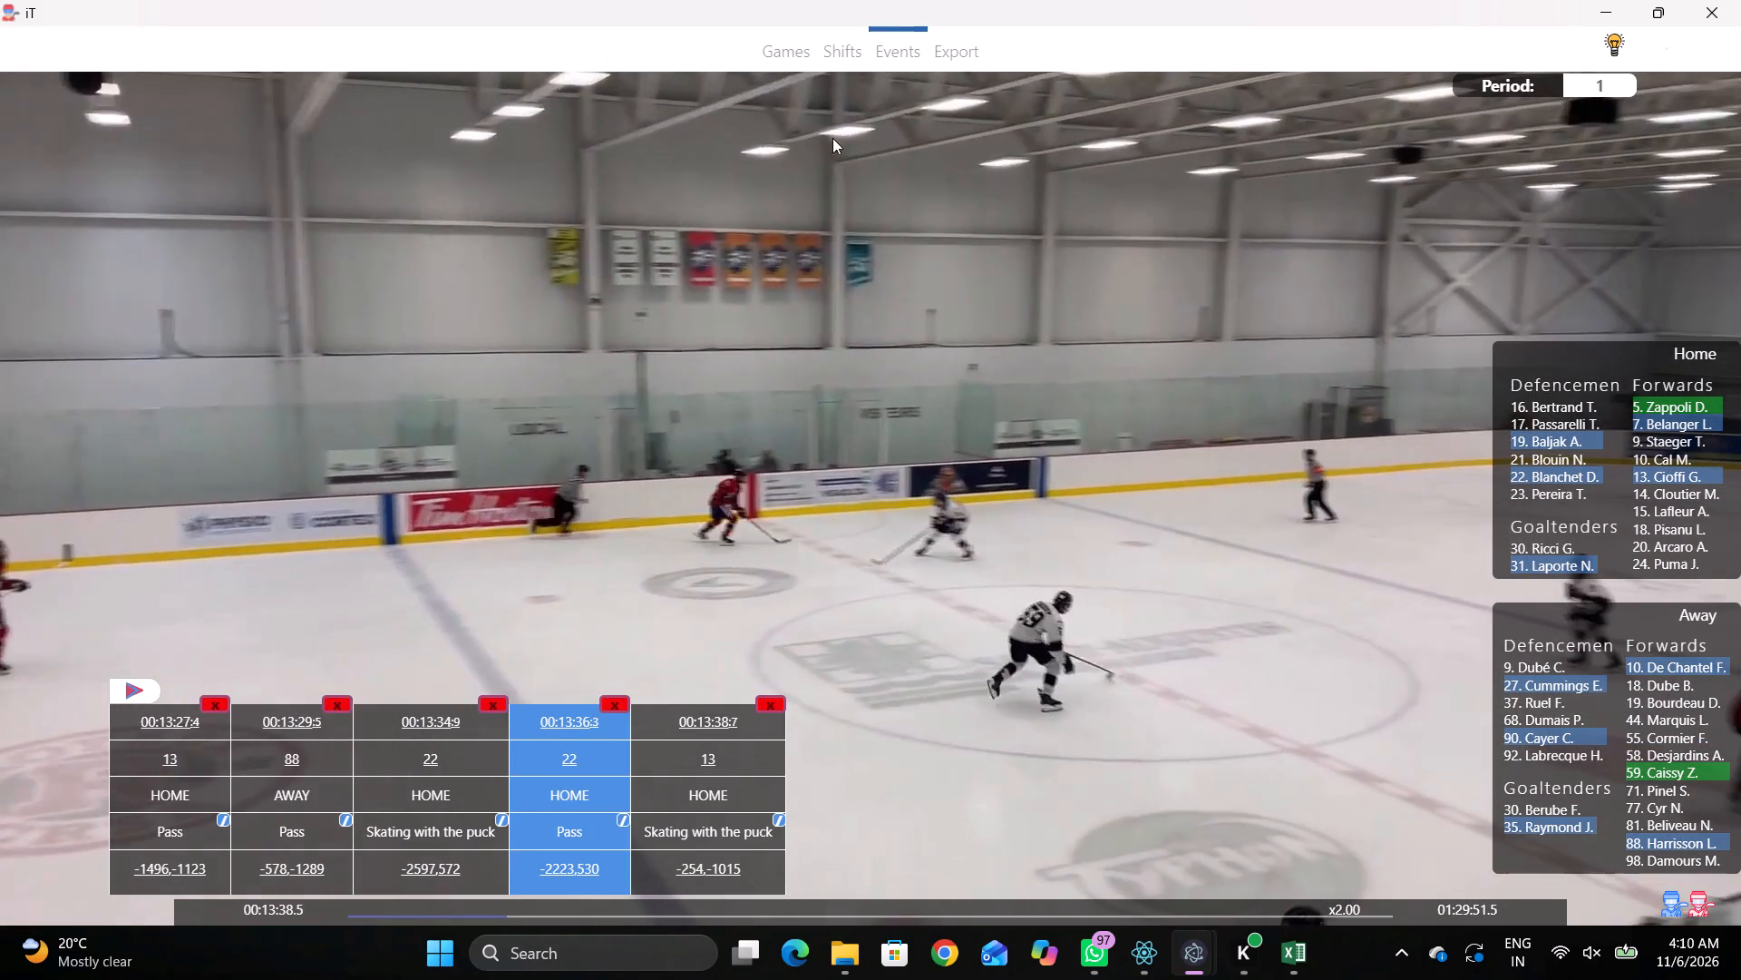
pyautogui.press('q')
pyautogui.click(848, 51)
pyautogui.hotkey('shift', 's')
pyautogui.hotkey('shift', 'd')
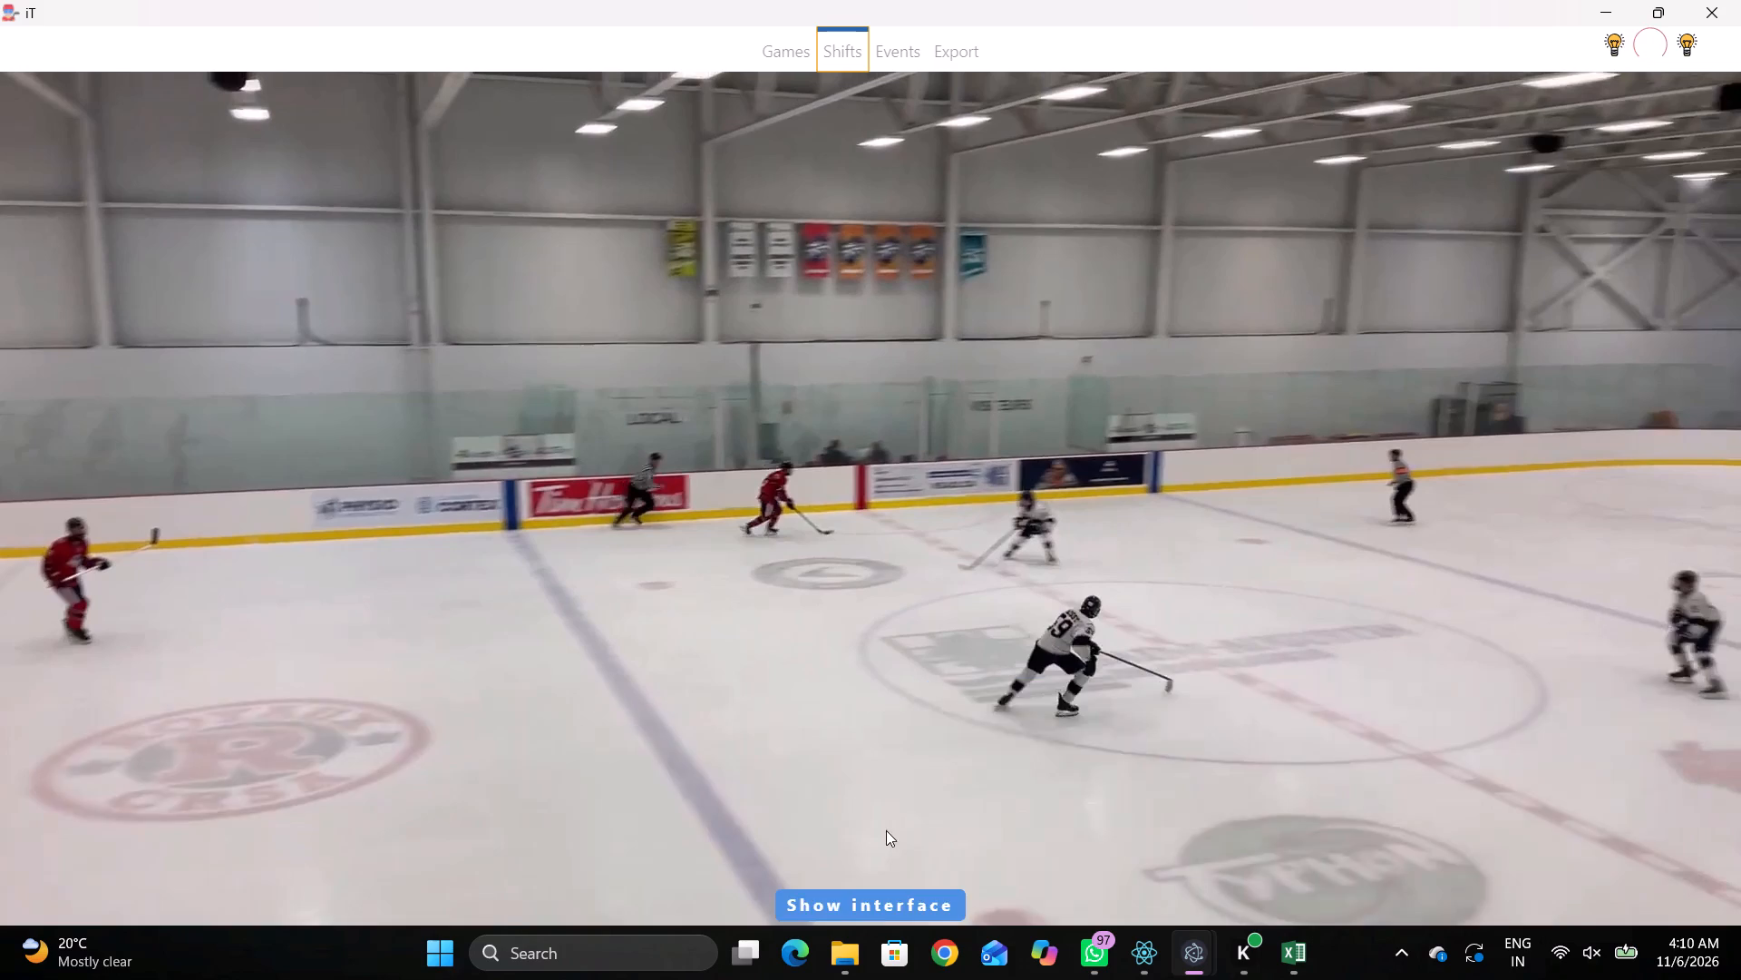
pyautogui.hotkey('shift', 'd')
pyautogui.moveTo(877, 823); pyautogui.dragTo(859, 816)
pyautogui.press('8')
pyautogui.moveTo(885, 824); pyautogui.dragTo(826, 824)
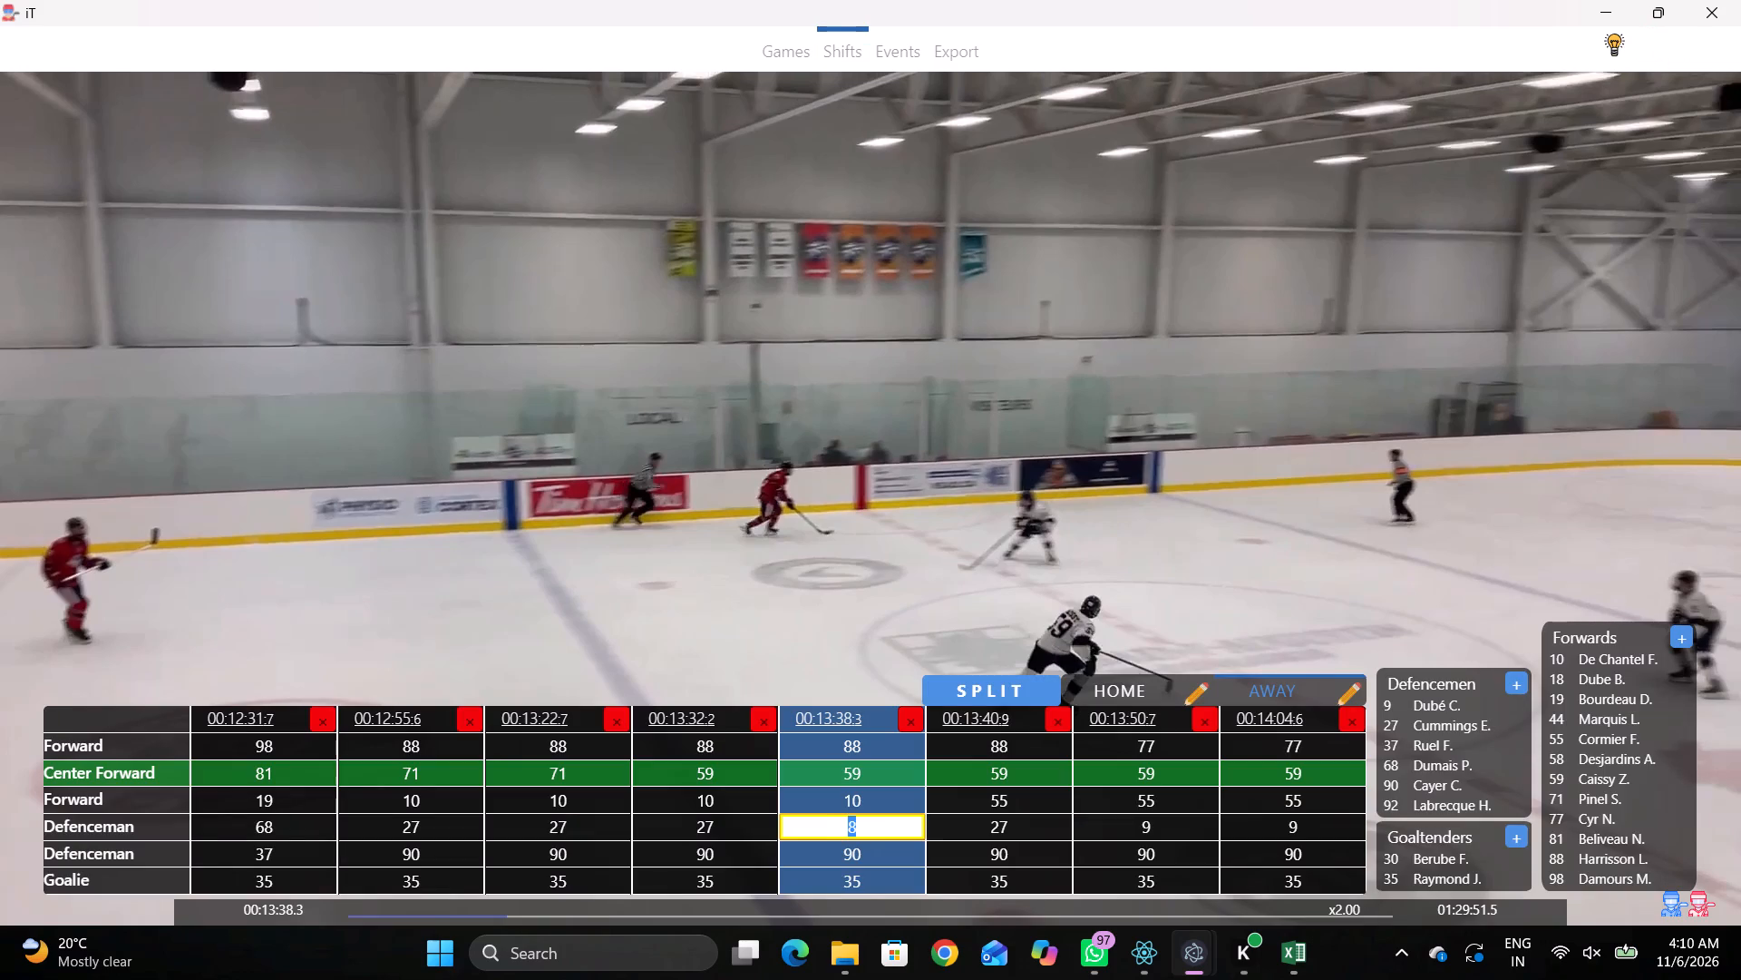
pyautogui.press('9')
pyautogui.click(982, 841)
pyautogui.click(988, 836)
pyautogui.press('9')
pyautogui.click(962, 448)
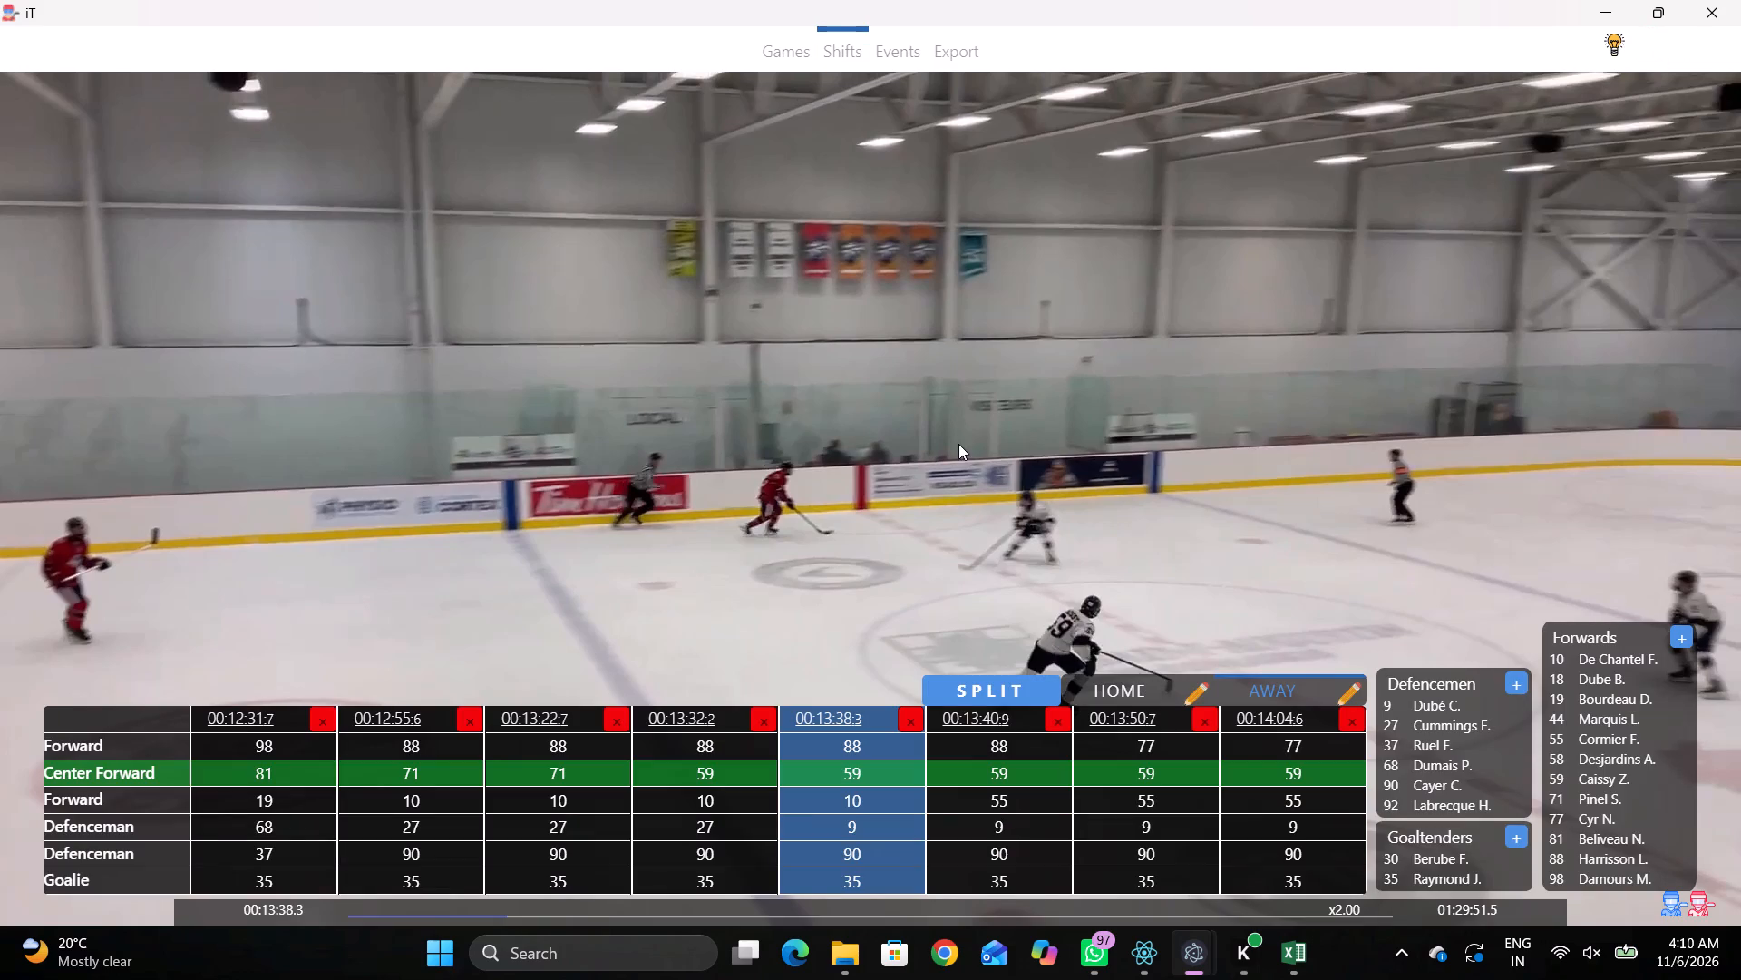
pyautogui.click(876, 74)
pyautogui.click(892, 53)
pyautogui.click(1112, 370)
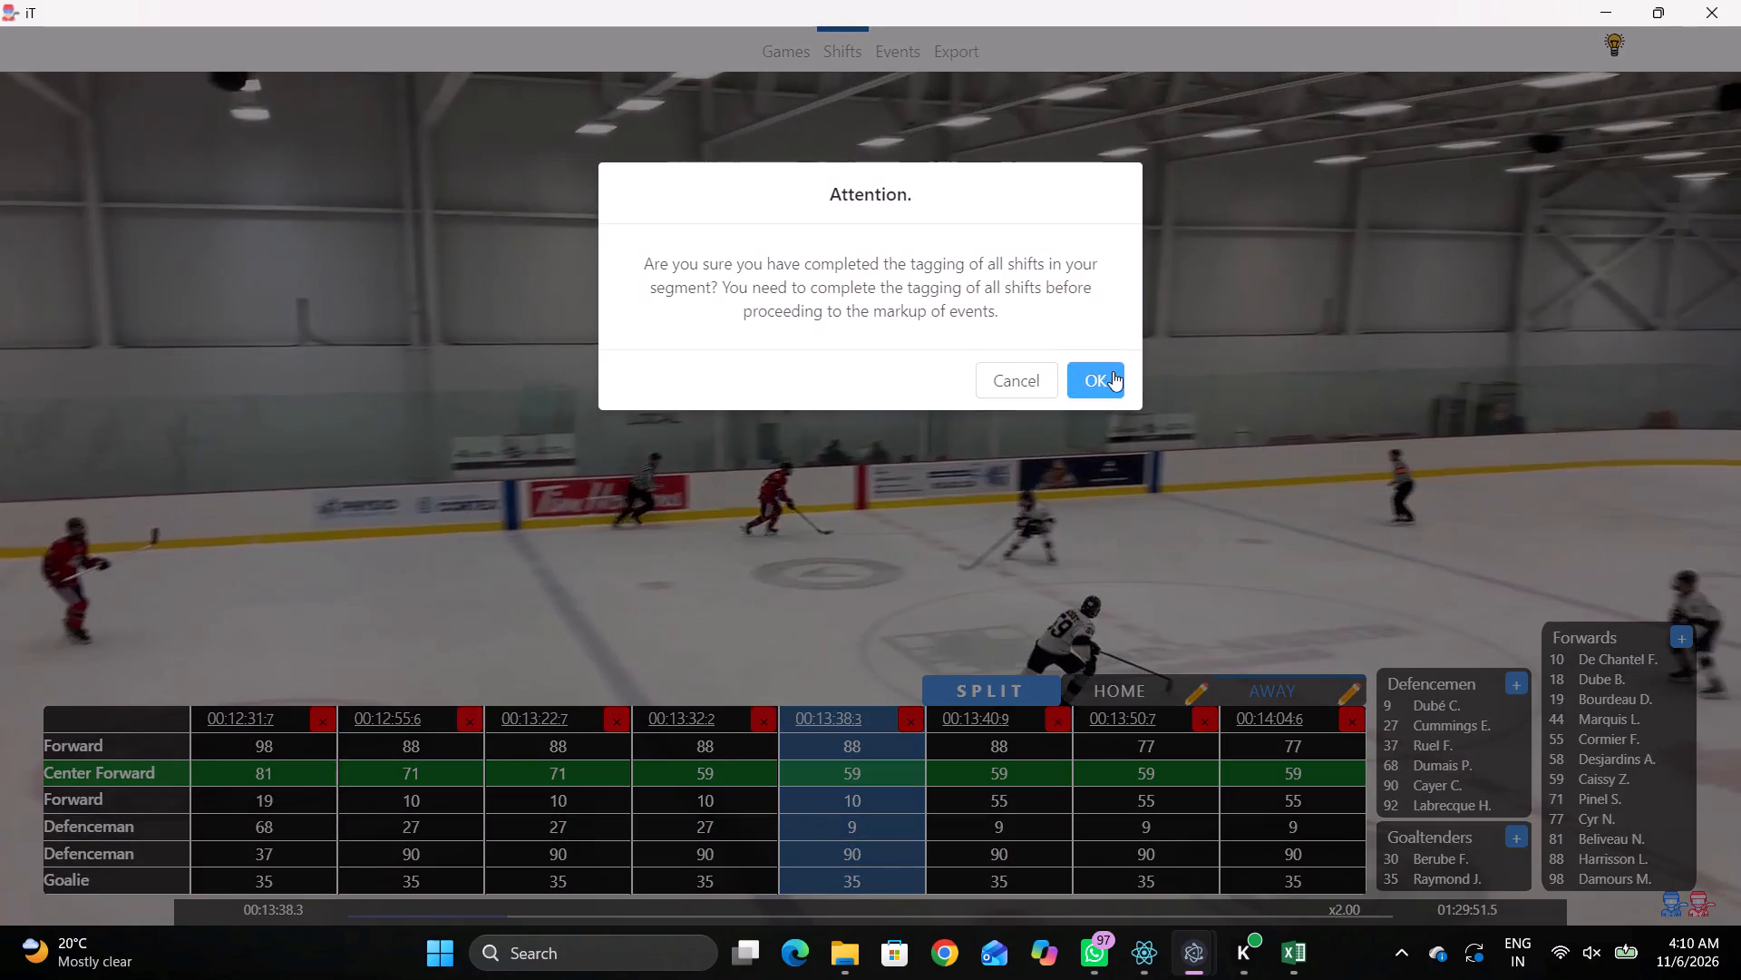
# Record a Check - Stick by away player 9 between the right blue line and the upper-right faceoff circle.
pyautogui.click(707, 721)
pyautogui.click(569, 761)
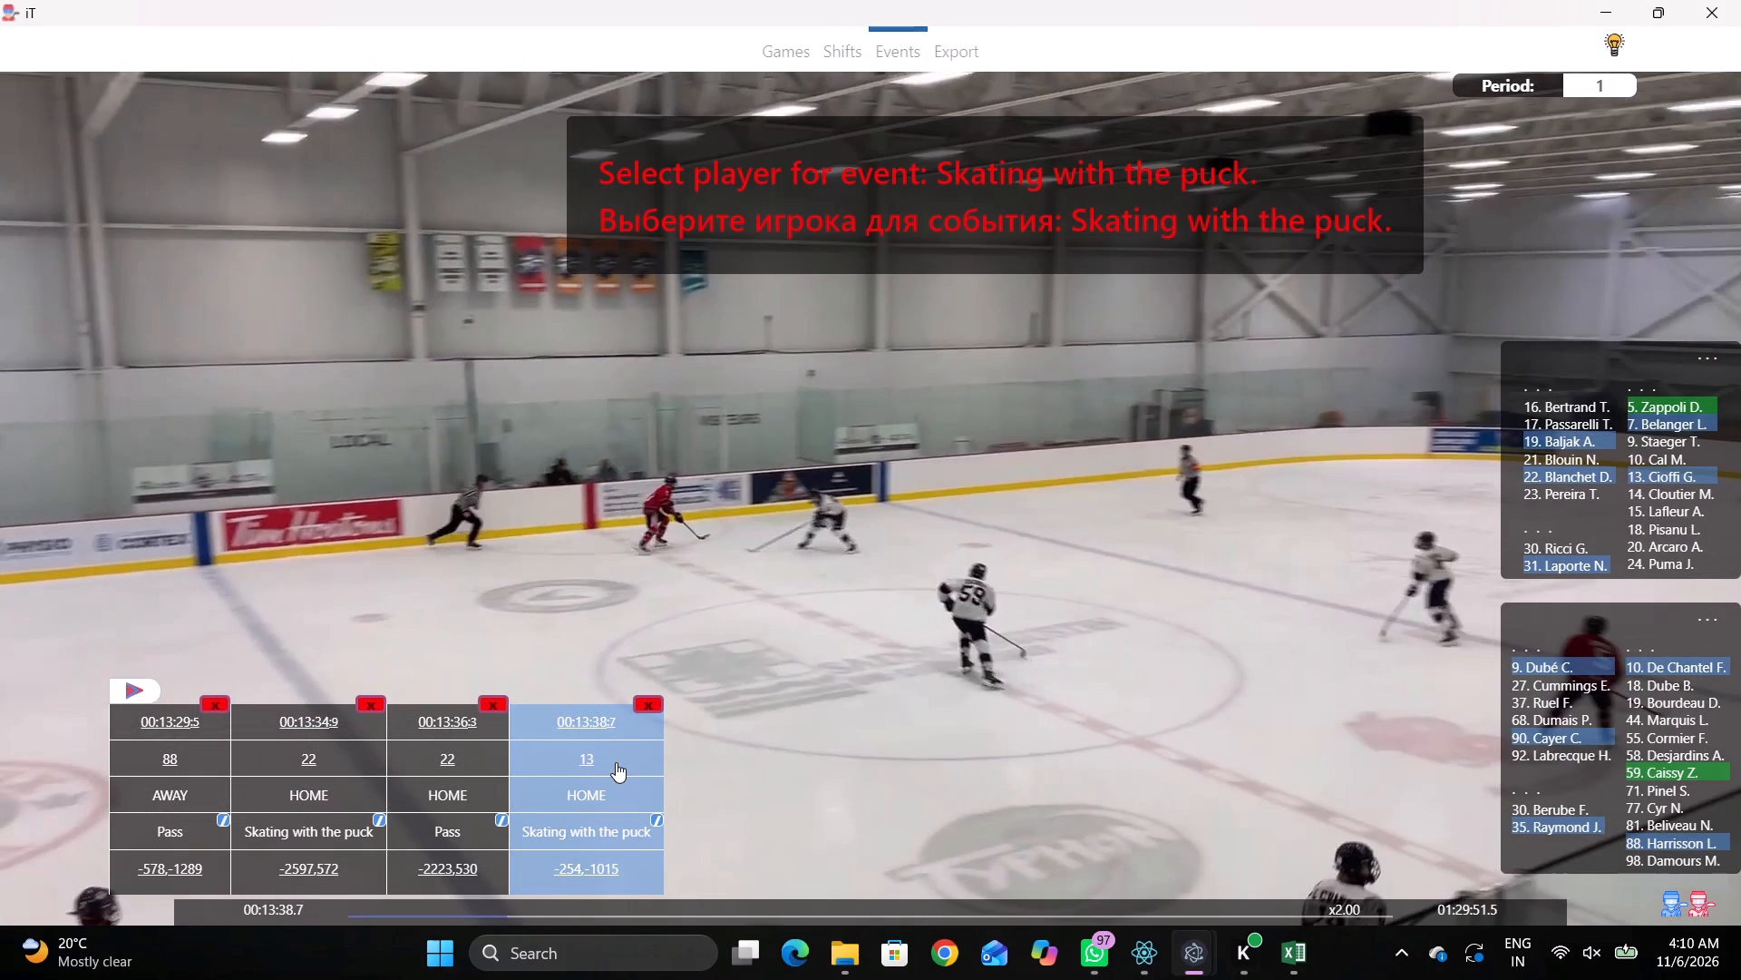
pyautogui.click(594, 726)
pyautogui.press('space')
pyautogui.hotkey('shift', 'd')
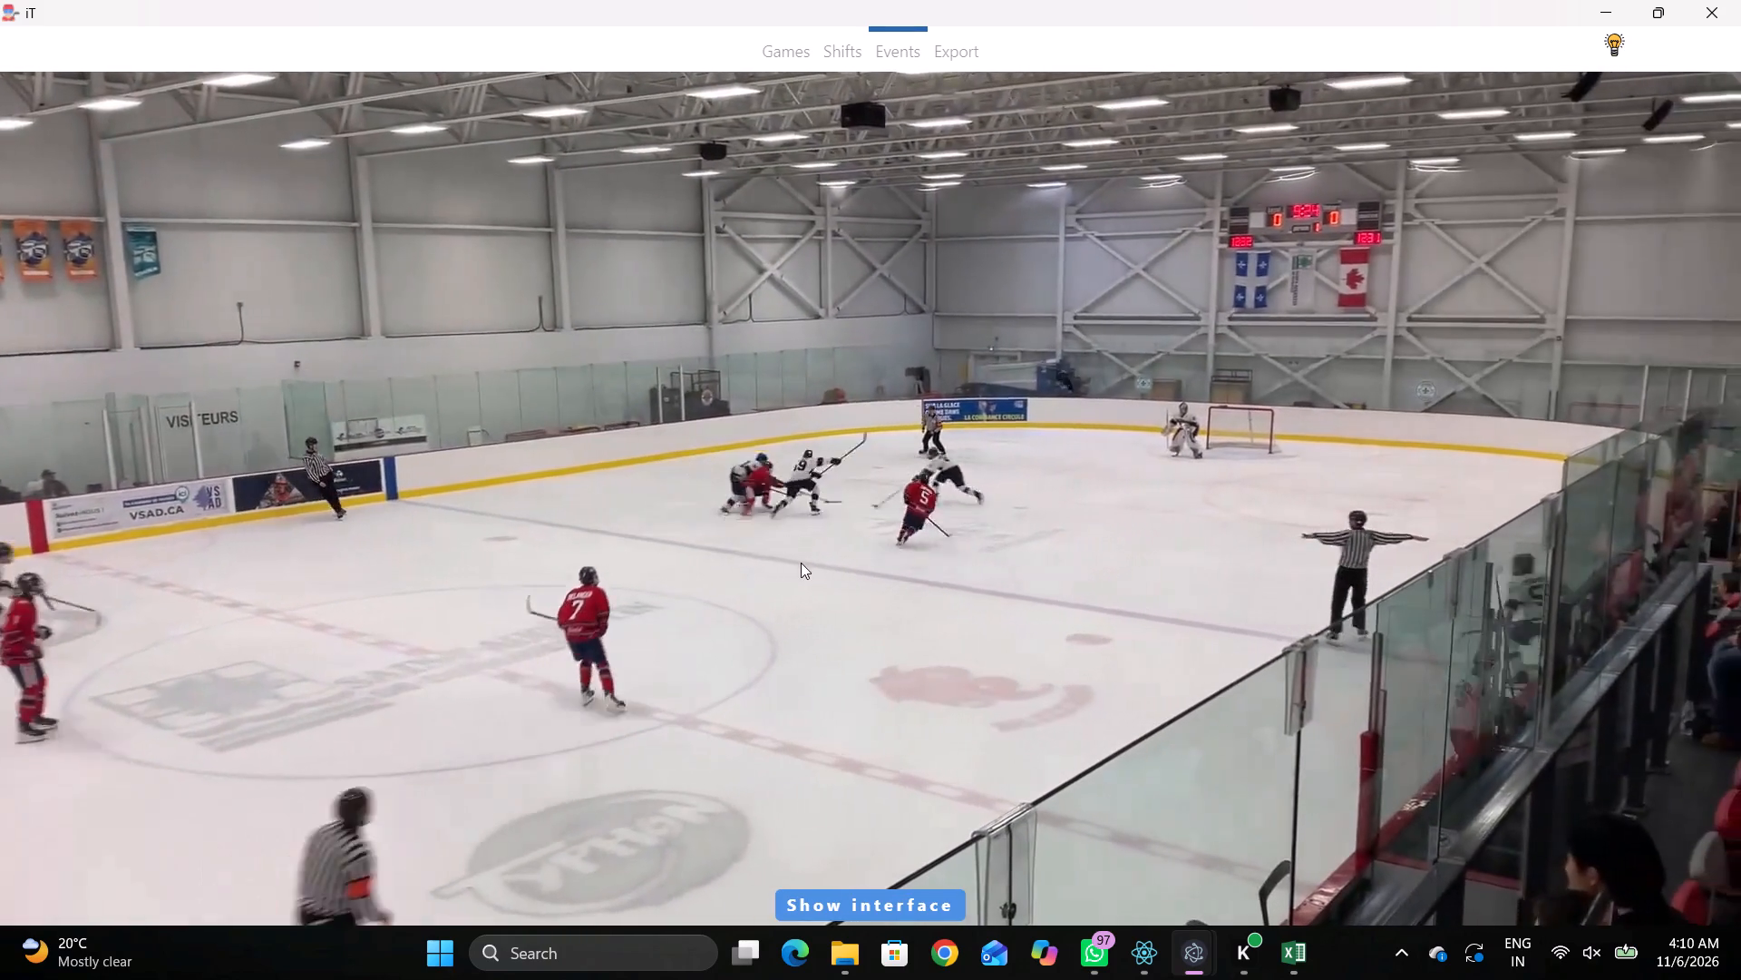
pyautogui.press('space')
pyautogui.rightClick(823, 467)
pyautogui.click(906, 651)
pyautogui.click(1574, 668)
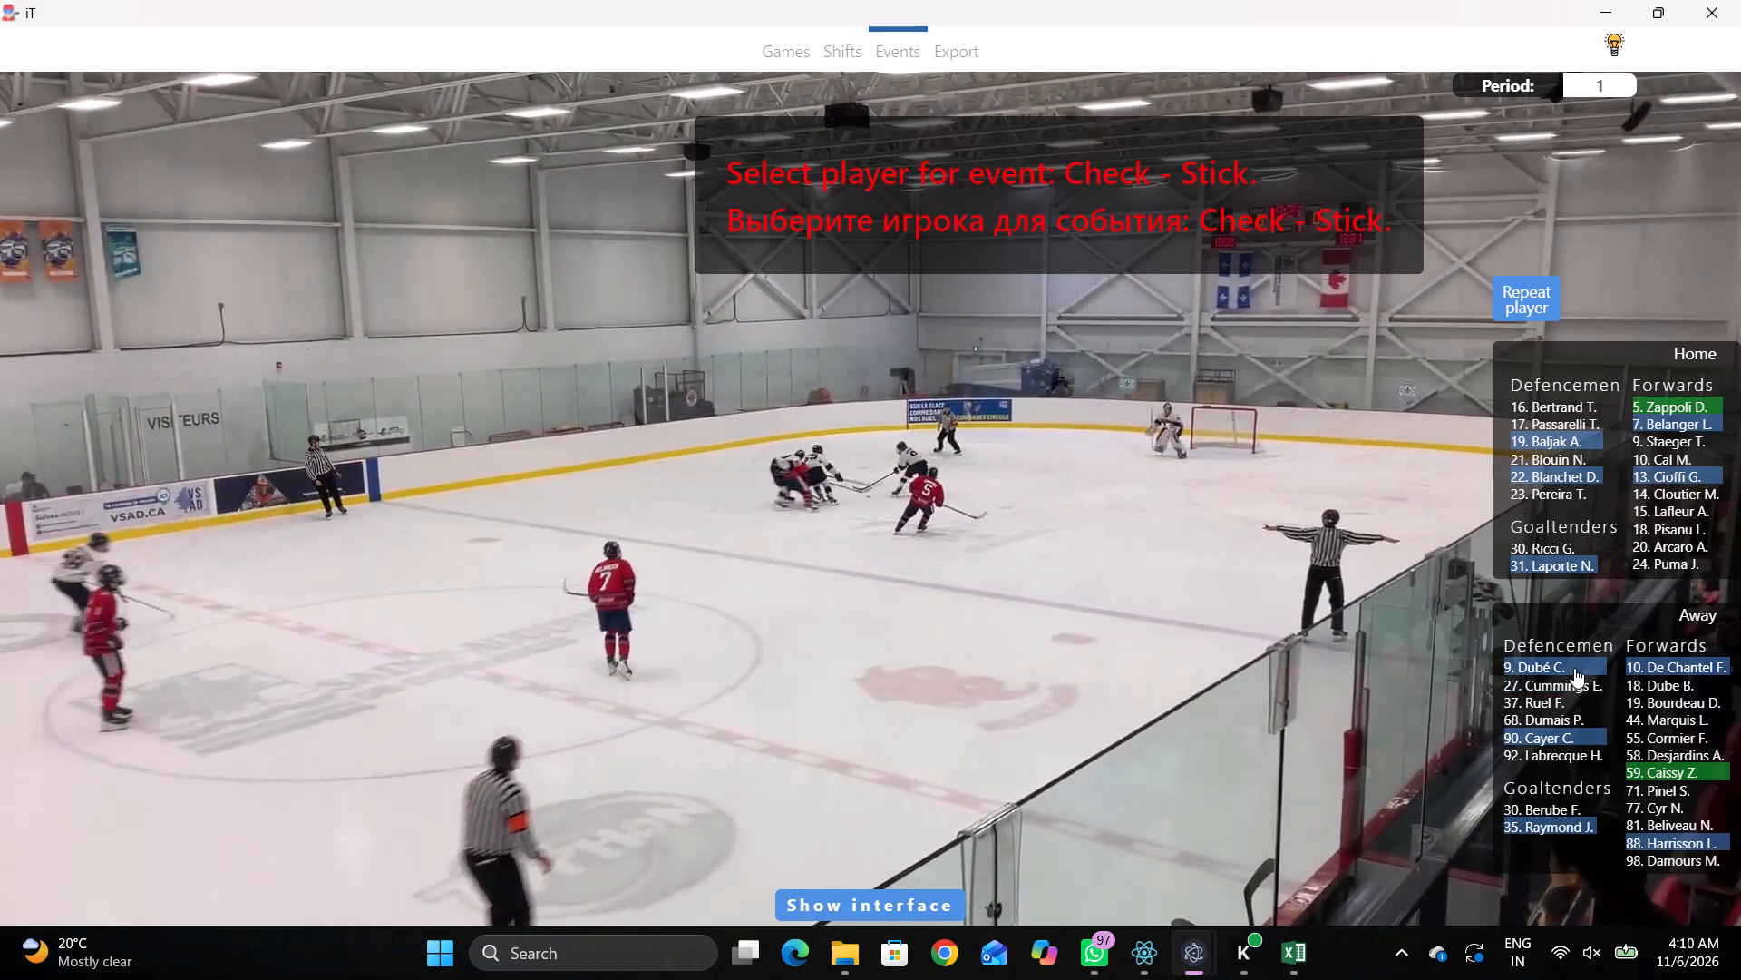
pyautogui.click(1139, 314)
# Record skating with the puck by away player 9 in the slot, just in front of the right goal crease.
pyautogui.press('space')
pyautogui.press('space')
pyautogui.rightClick(1153, 352)
pyautogui.click(1211, 397)
pyautogui.click(1544, 300)
pyautogui.click(1297, 364)
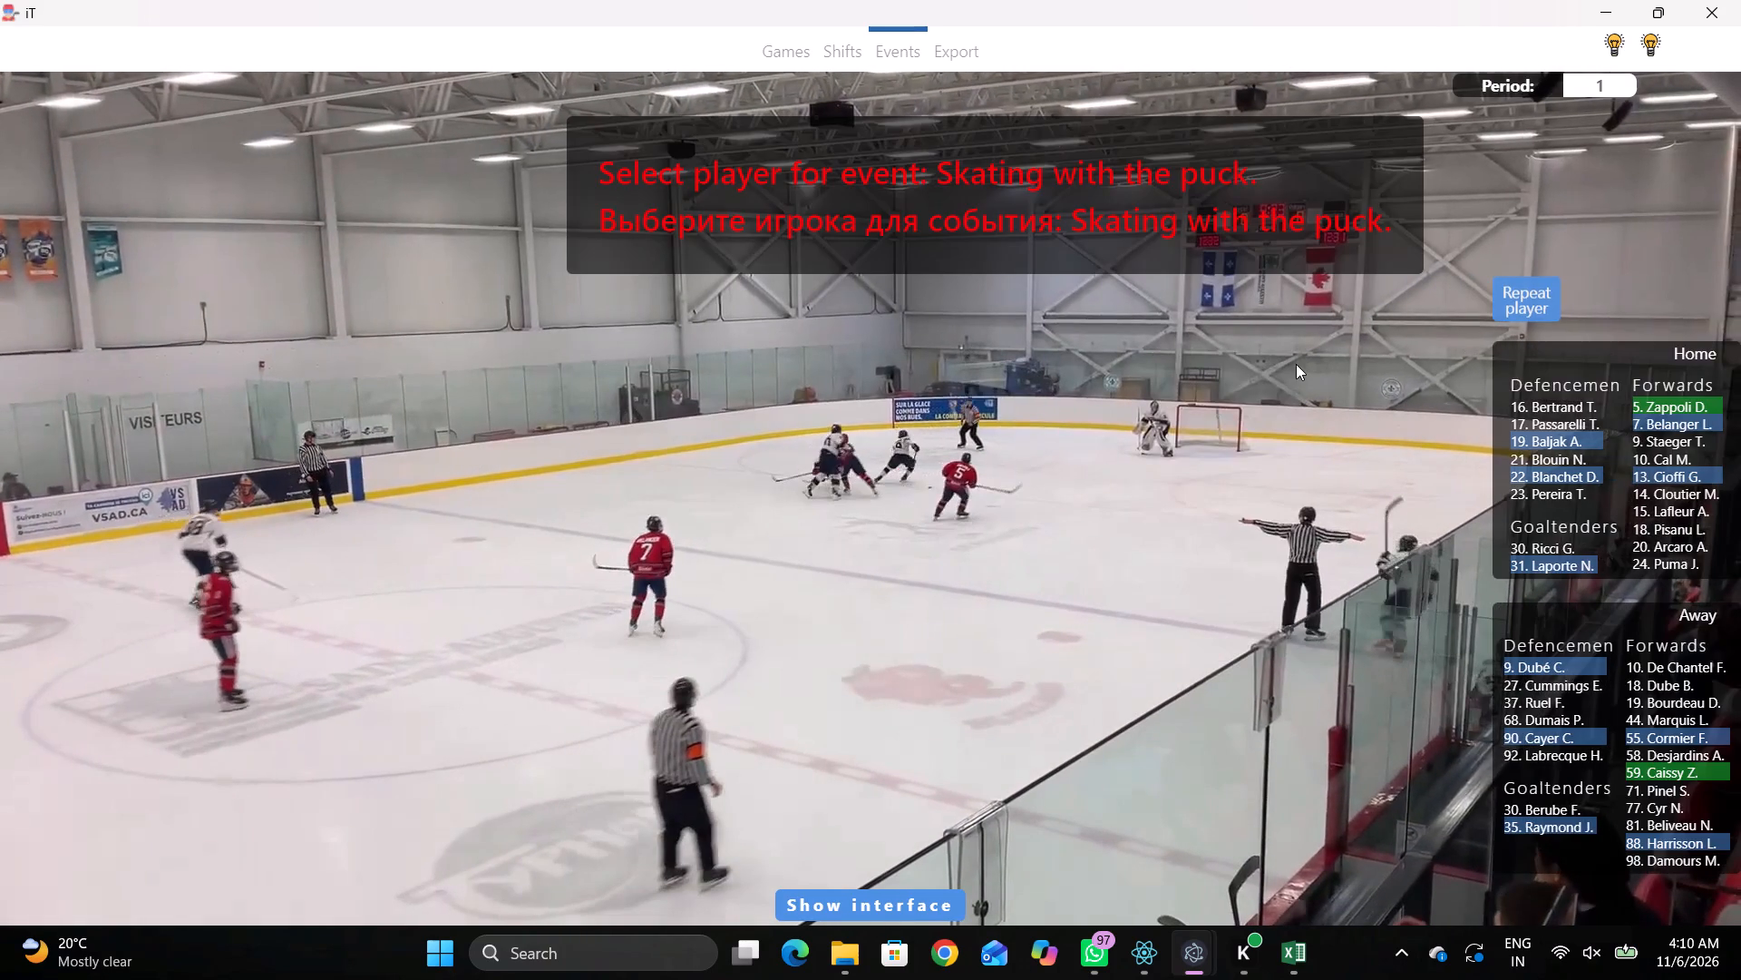
# Record a pass by away player 9 in the slot, midway between the two right-end faceoff circles.
pyautogui.press('space')
pyautogui.press('space')
pyautogui.press('space')
pyautogui.press('space')
pyautogui.press('space')
pyautogui.press('space')
pyautogui.press('space')
pyautogui.press('space')
pyautogui.write('q')
pyautogui.press('q')
pyautogui.press('q')
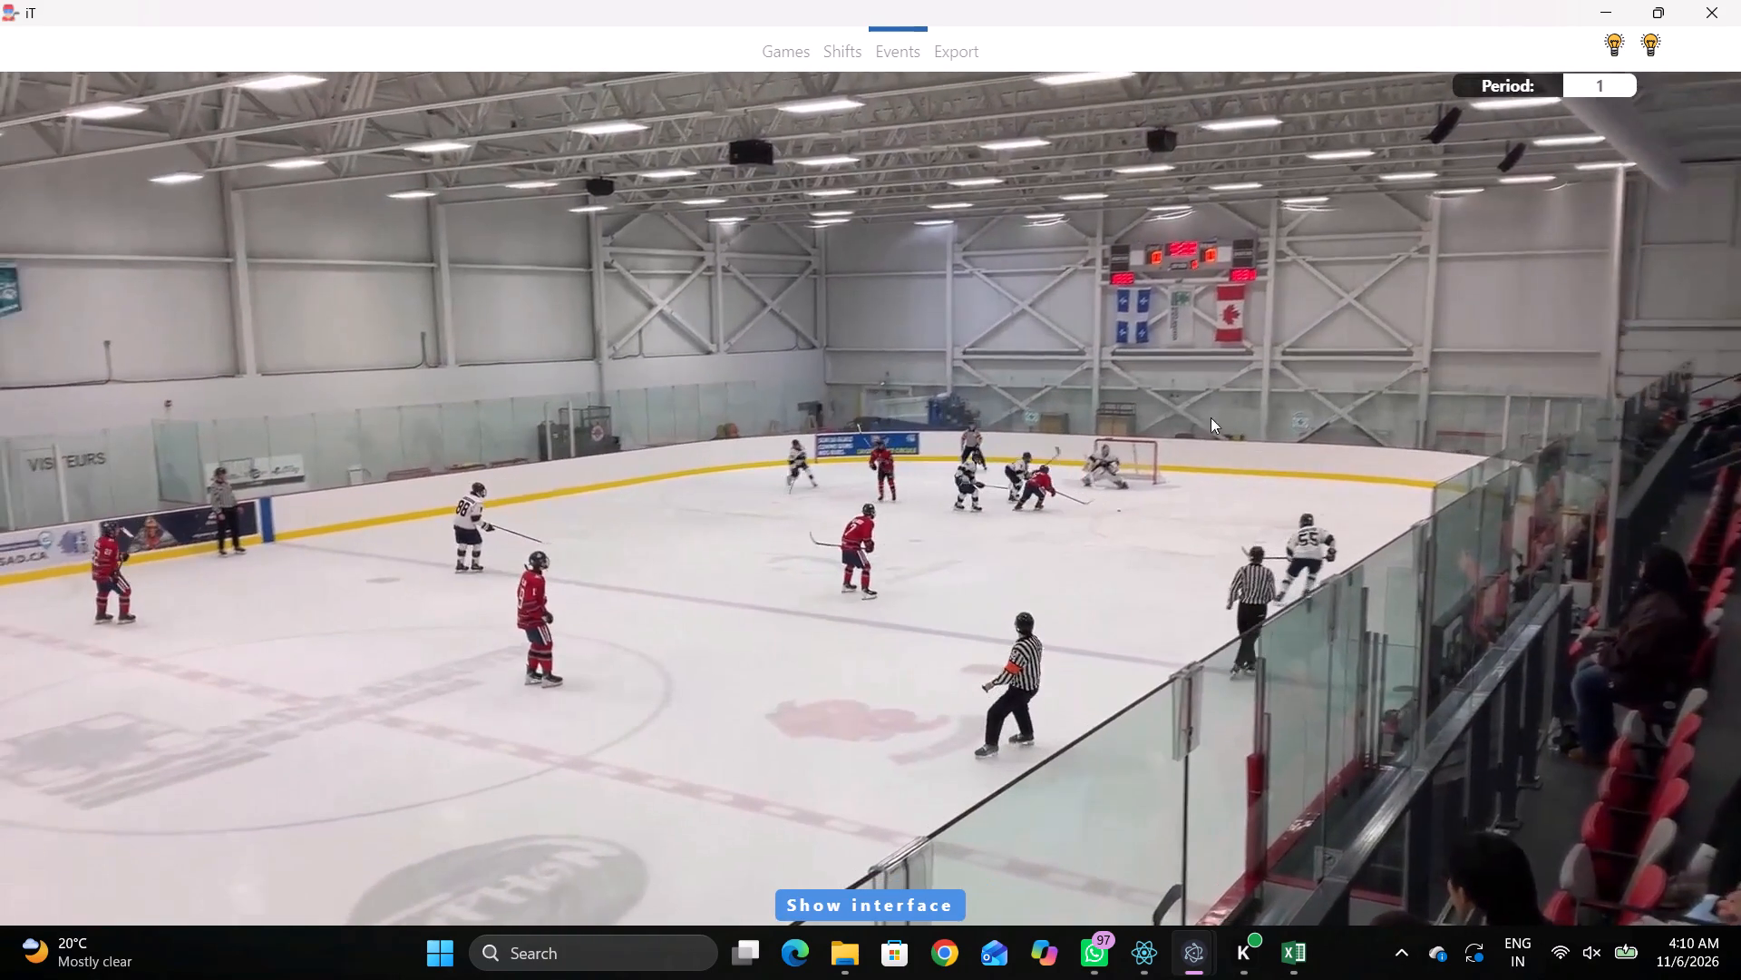
pyautogui.press('q')
pyautogui.press('q')
pyautogui.rightClick(1214, 389)
pyautogui.click(1229, 406)
pyautogui.click(1503, 313)
pyautogui.click(1254, 365)
# Record skating with the puck by away player 55 near the lower boards, just below the lower-right faceoff circle.
pyautogui.press('space')
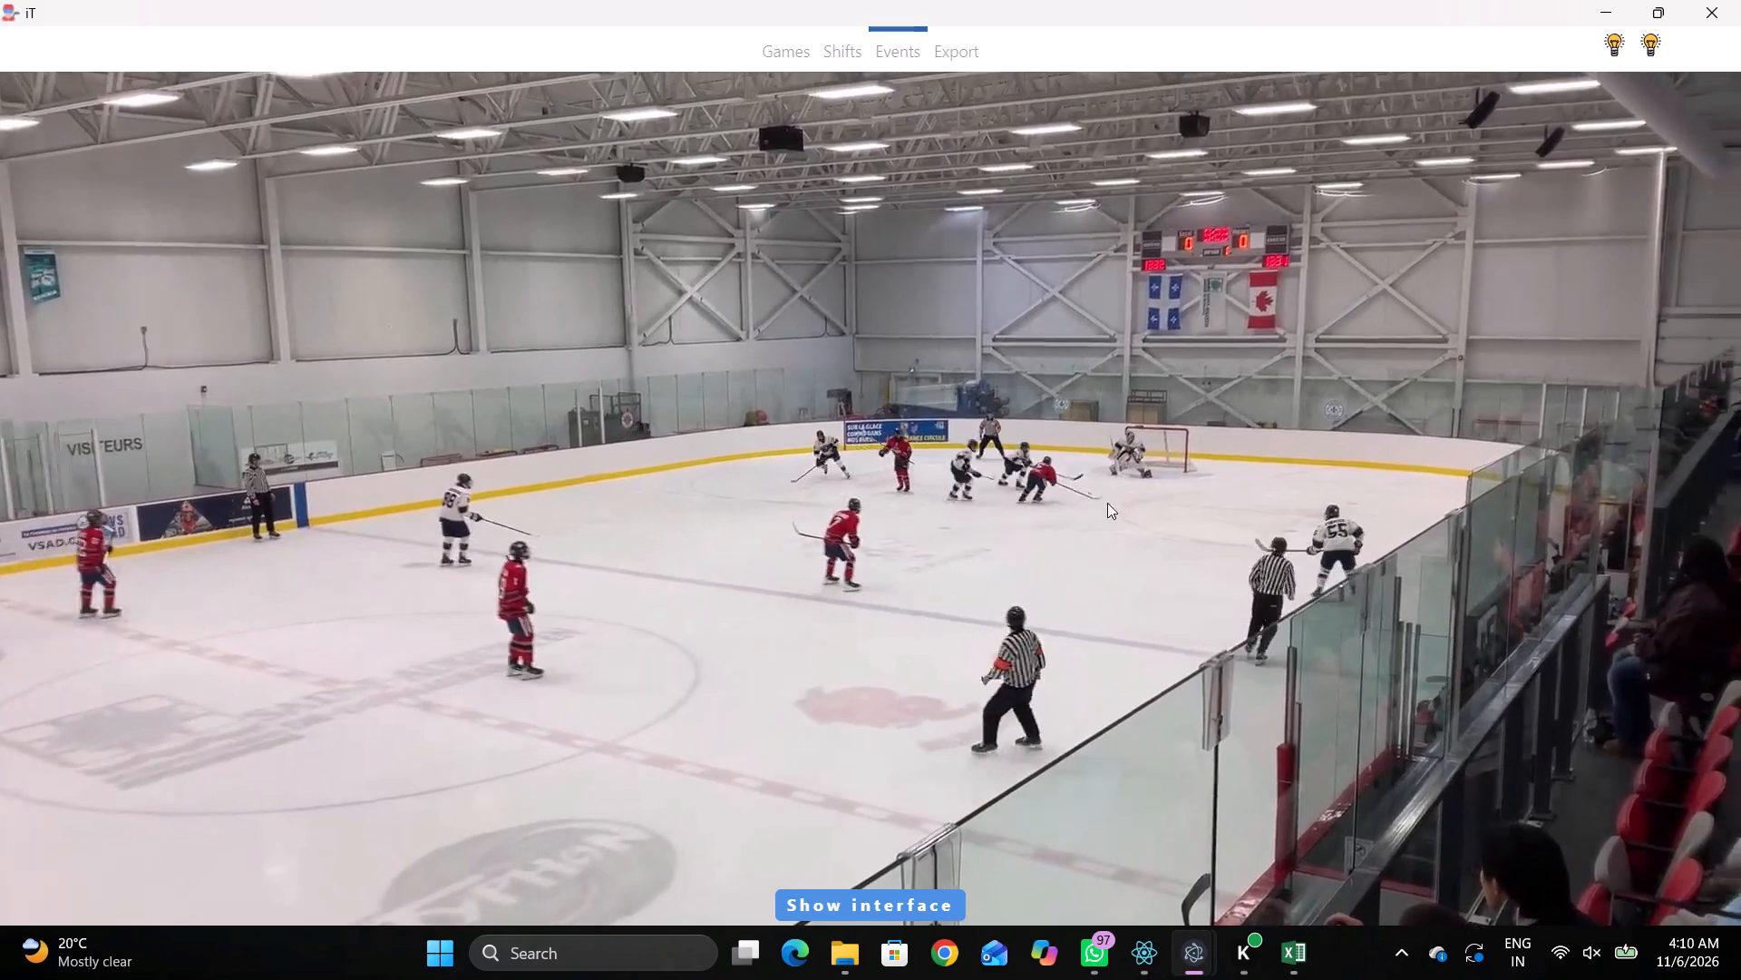
pyautogui.press('space')
pyautogui.press('space')
pyautogui.press('space')
pyautogui.click(1172, 539)
pyautogui.moveTo(1085, 505); pyautogui.dragTo(1073, 508, button='right')
pyautogui.click(1172, 550)
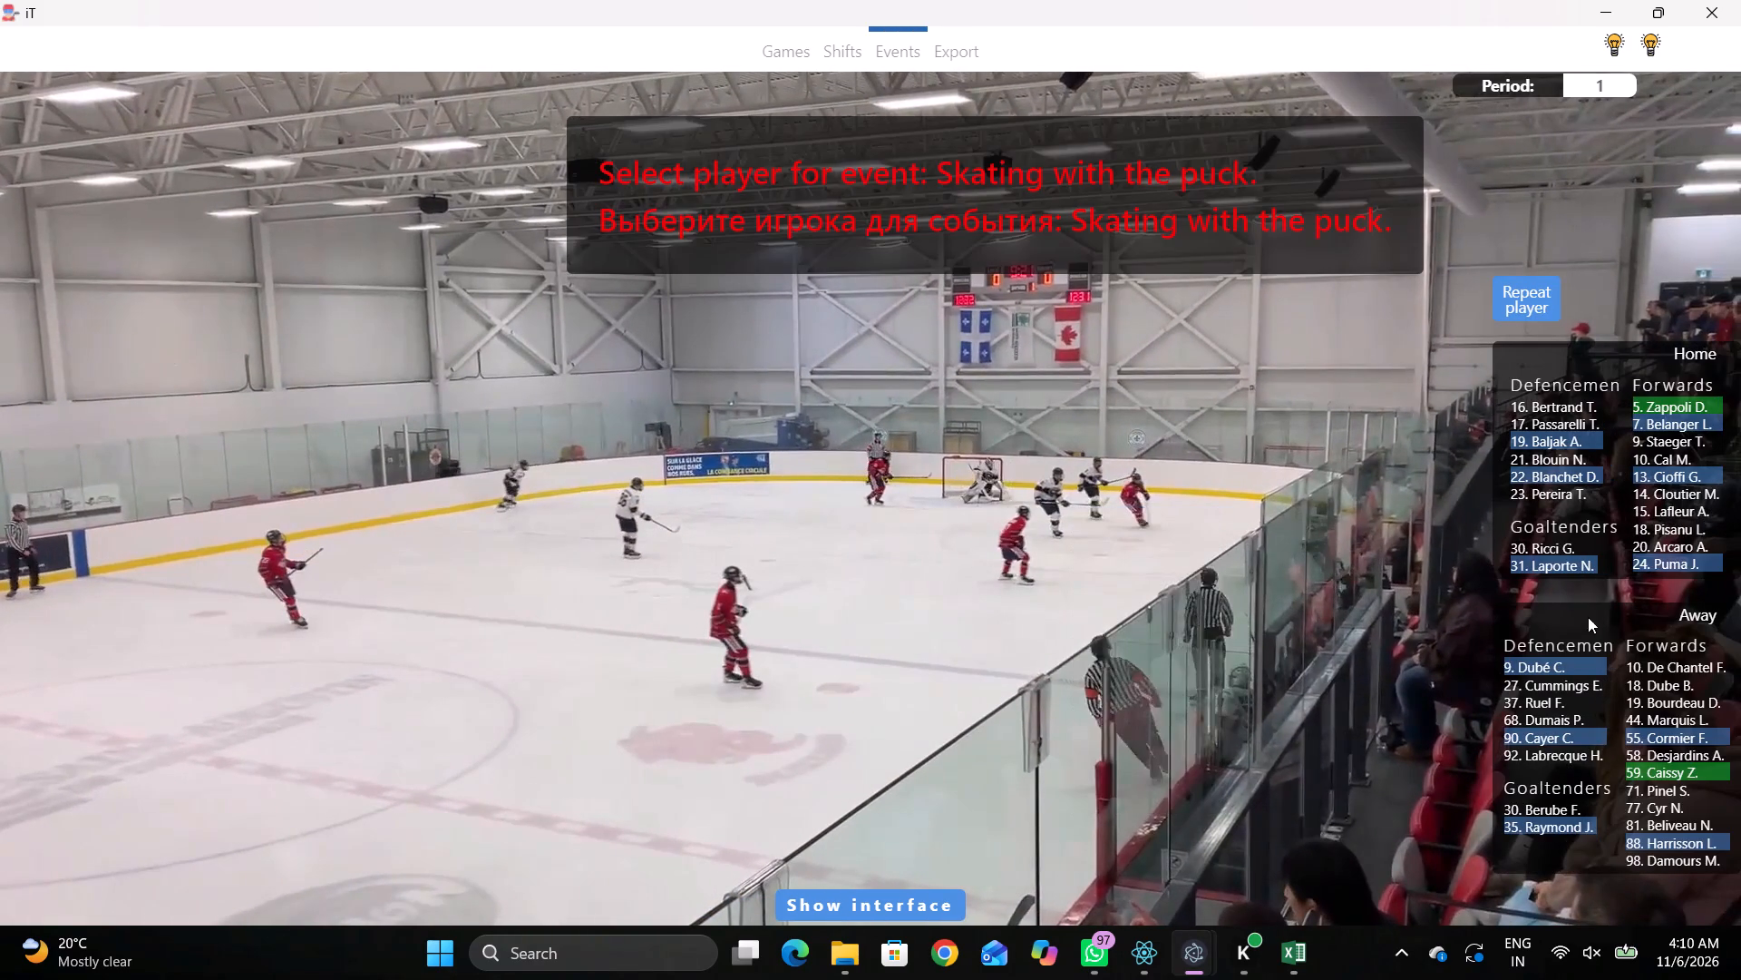
pyautogui.click(1638, 740)
pyautogui.click(1279, 539)
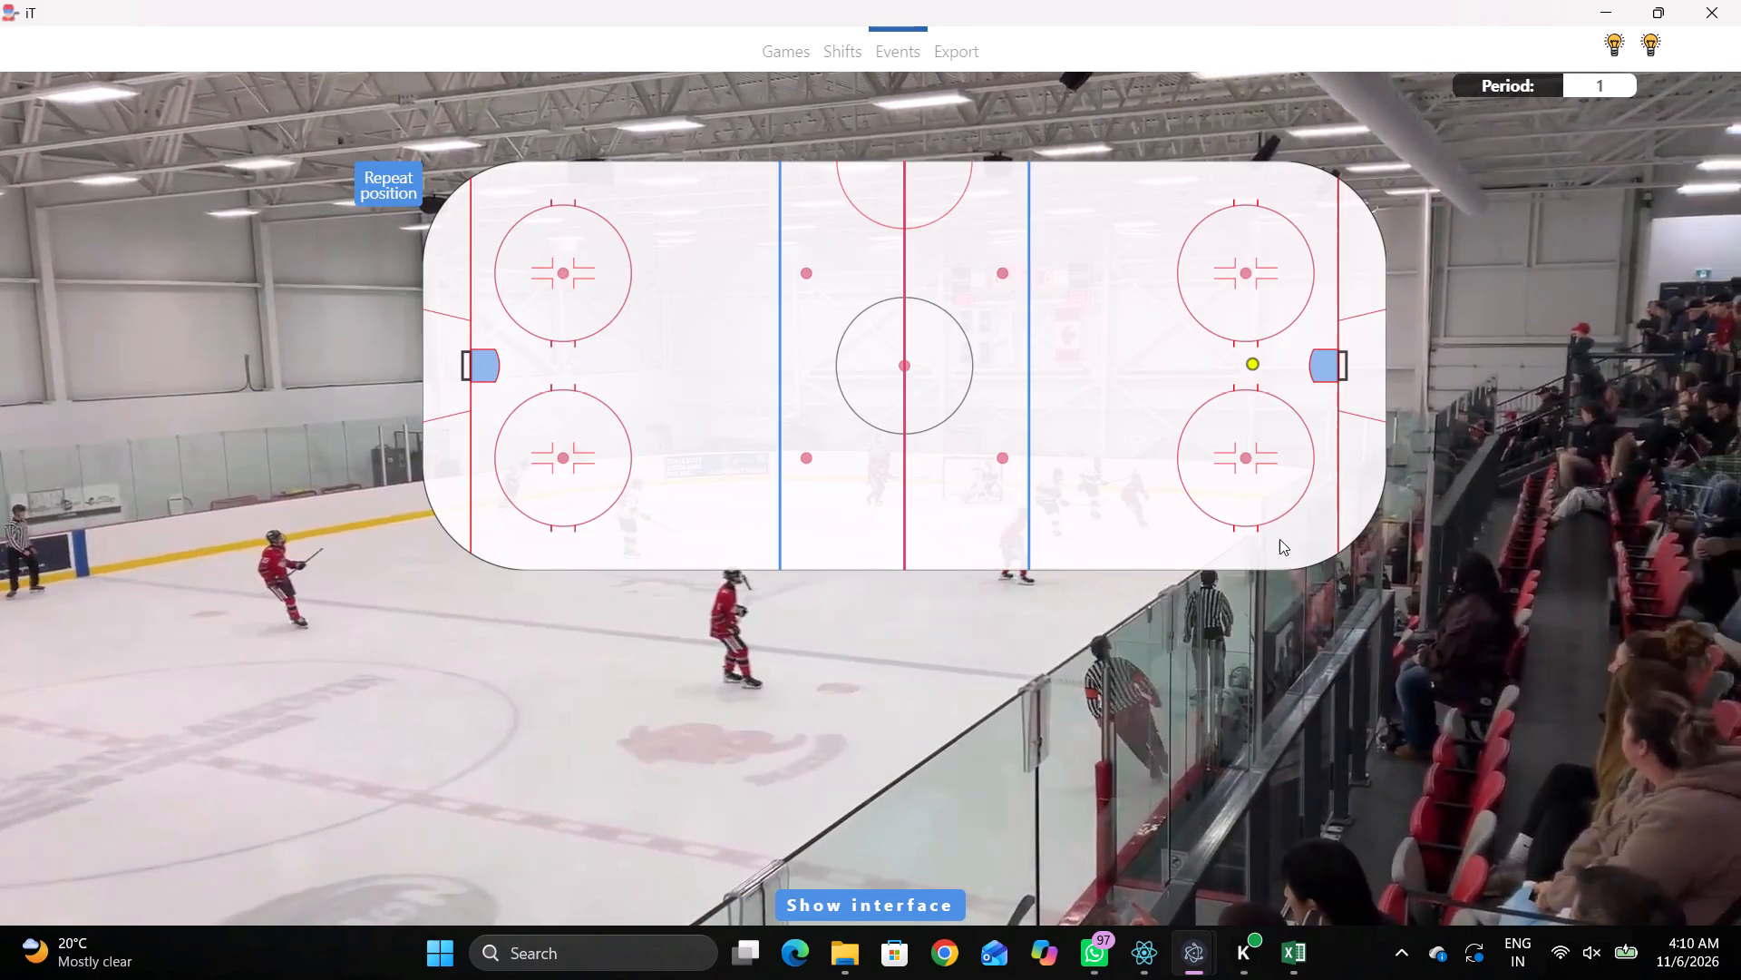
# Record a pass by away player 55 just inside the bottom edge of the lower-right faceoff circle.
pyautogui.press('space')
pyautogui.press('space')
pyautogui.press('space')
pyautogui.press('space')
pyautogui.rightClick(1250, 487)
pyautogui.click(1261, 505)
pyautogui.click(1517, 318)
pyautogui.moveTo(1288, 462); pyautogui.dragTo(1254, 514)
# Record a pass by away player 55 near the lower boards, between the right blue line and the lower-right faceoff circle.
pyautogui.press('space')
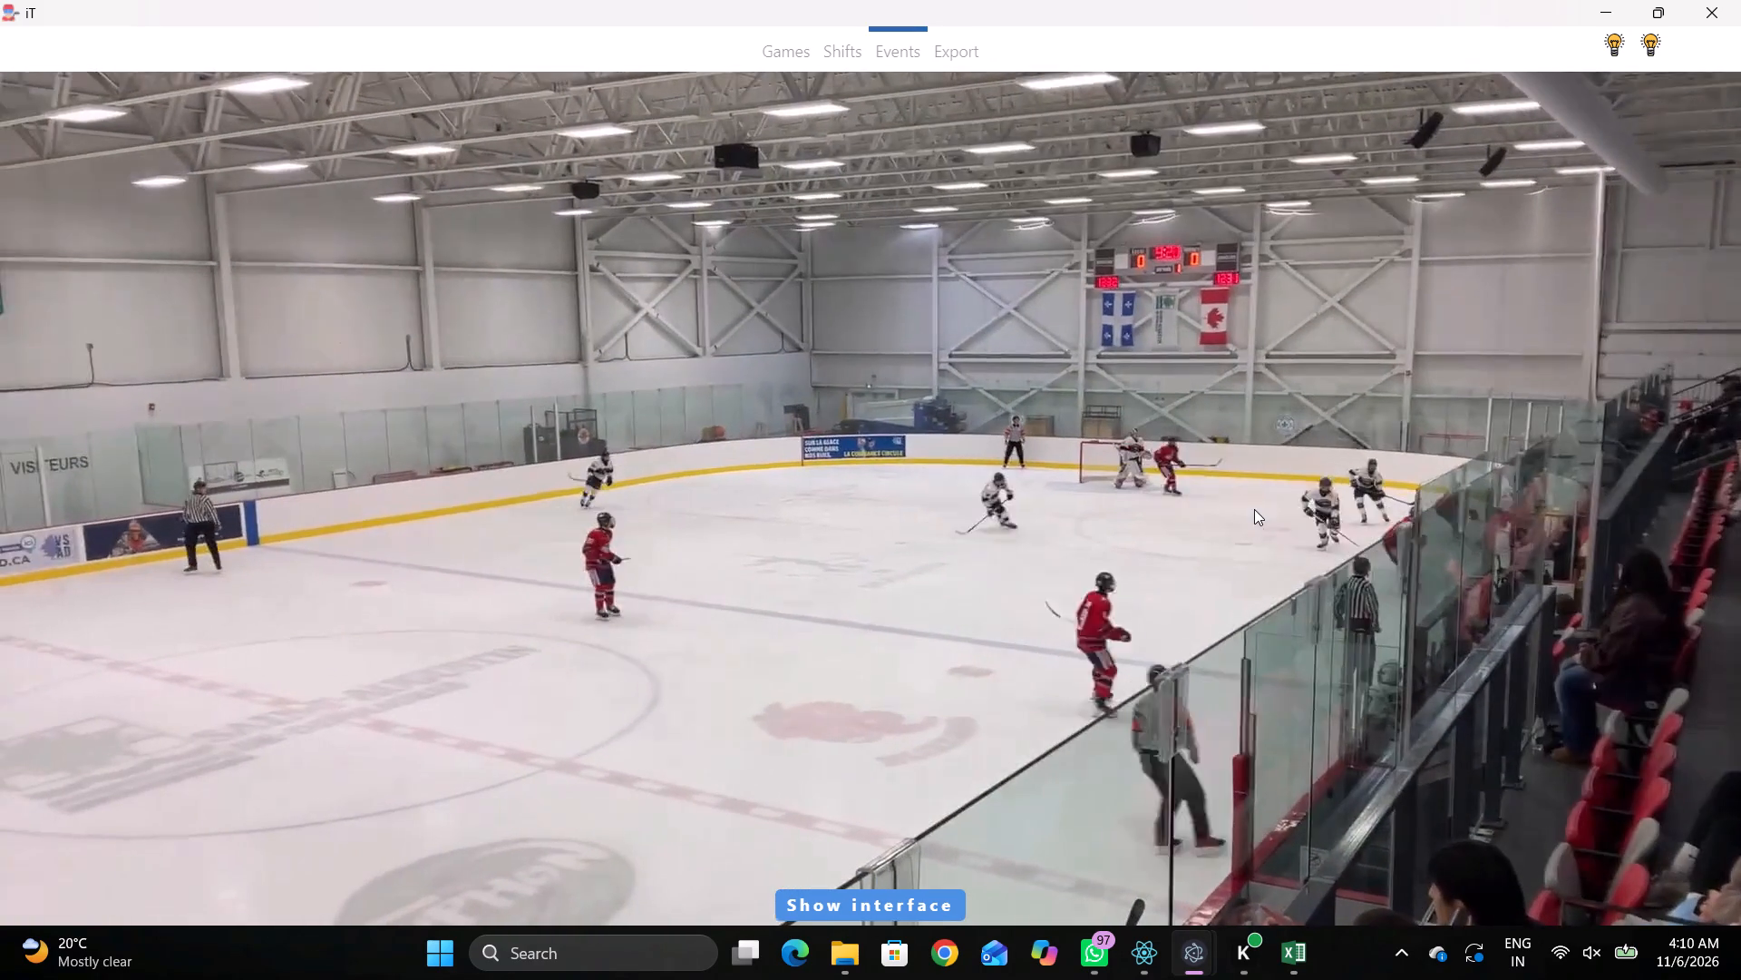
pyautogui.press('space')
pyautogui.press('space')
pyautogui.press('space')
pyautogui.press('space')
pyautogui.press('space')
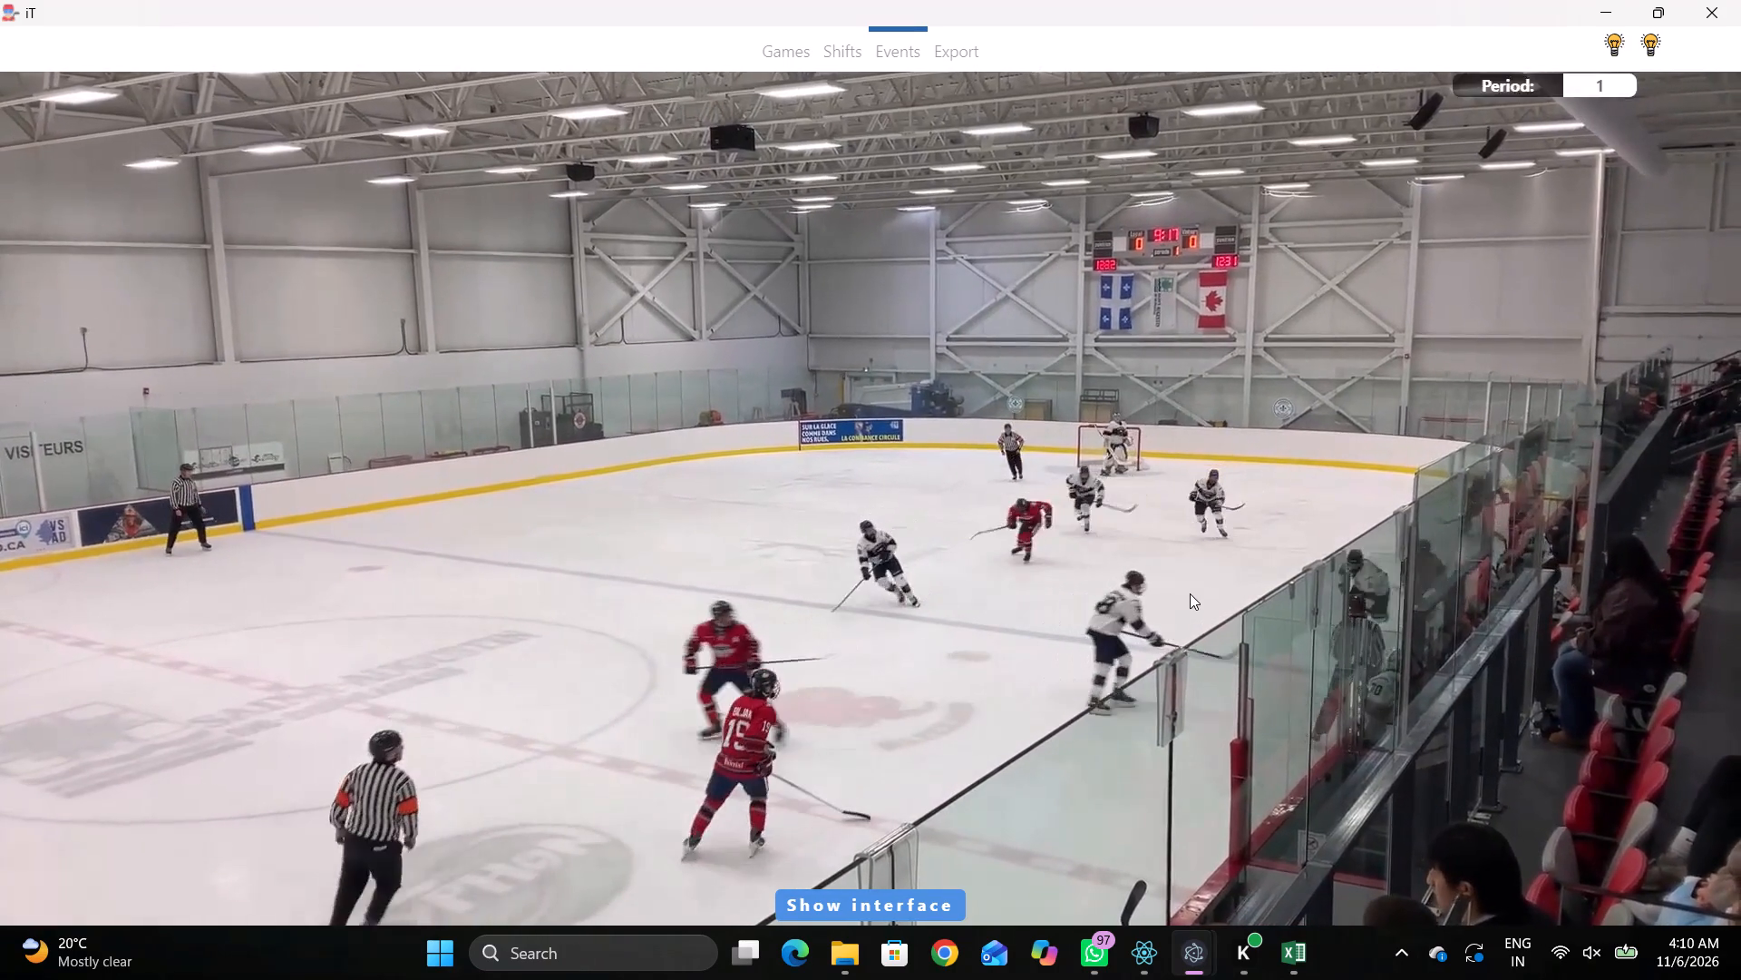
pyautogui.press('space')
pyautogui.press('space')
pyautogui.press('space')
pyautogui.press('space')
pyautogui.write('qwwwww')
pyautogui.press('space')
pyautogui.press('space')
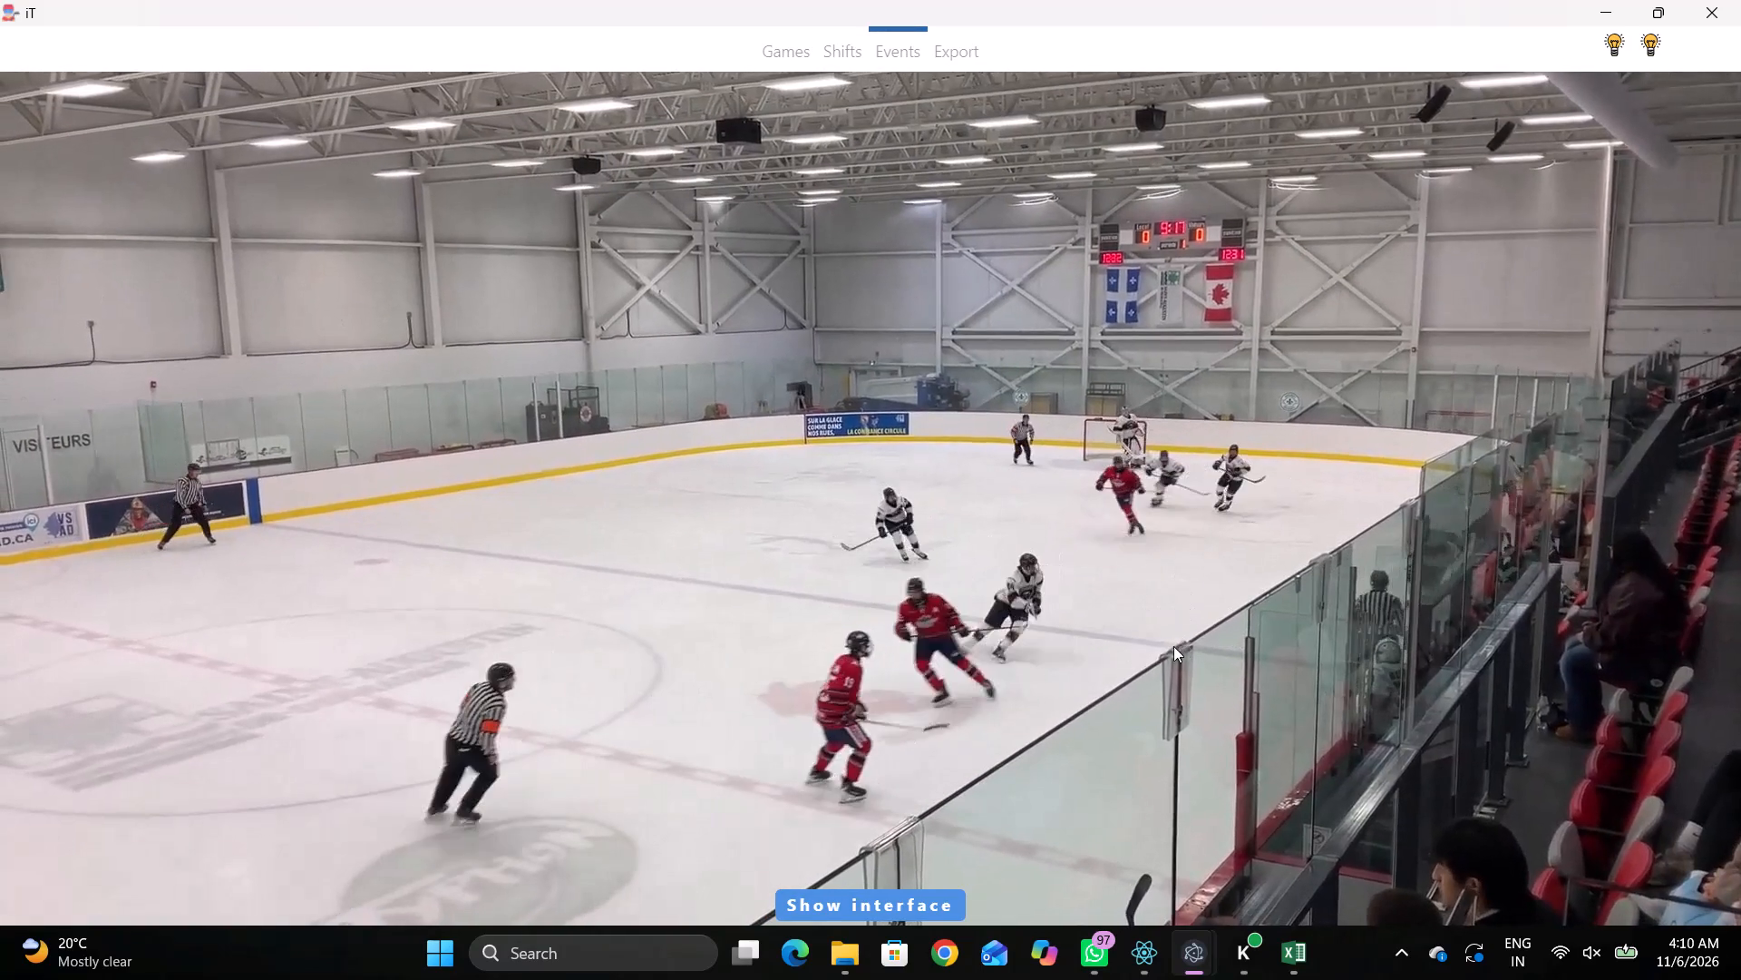
pyautogui.press('space')
pyautogui.press('space')
pyautogui.press('space')
pyautogui.press('space')
pyautogui.rightClick(1163, 569)
pyautogui.hotkey('shift', 'd')
pyautogui.rightClick(1051, 534)
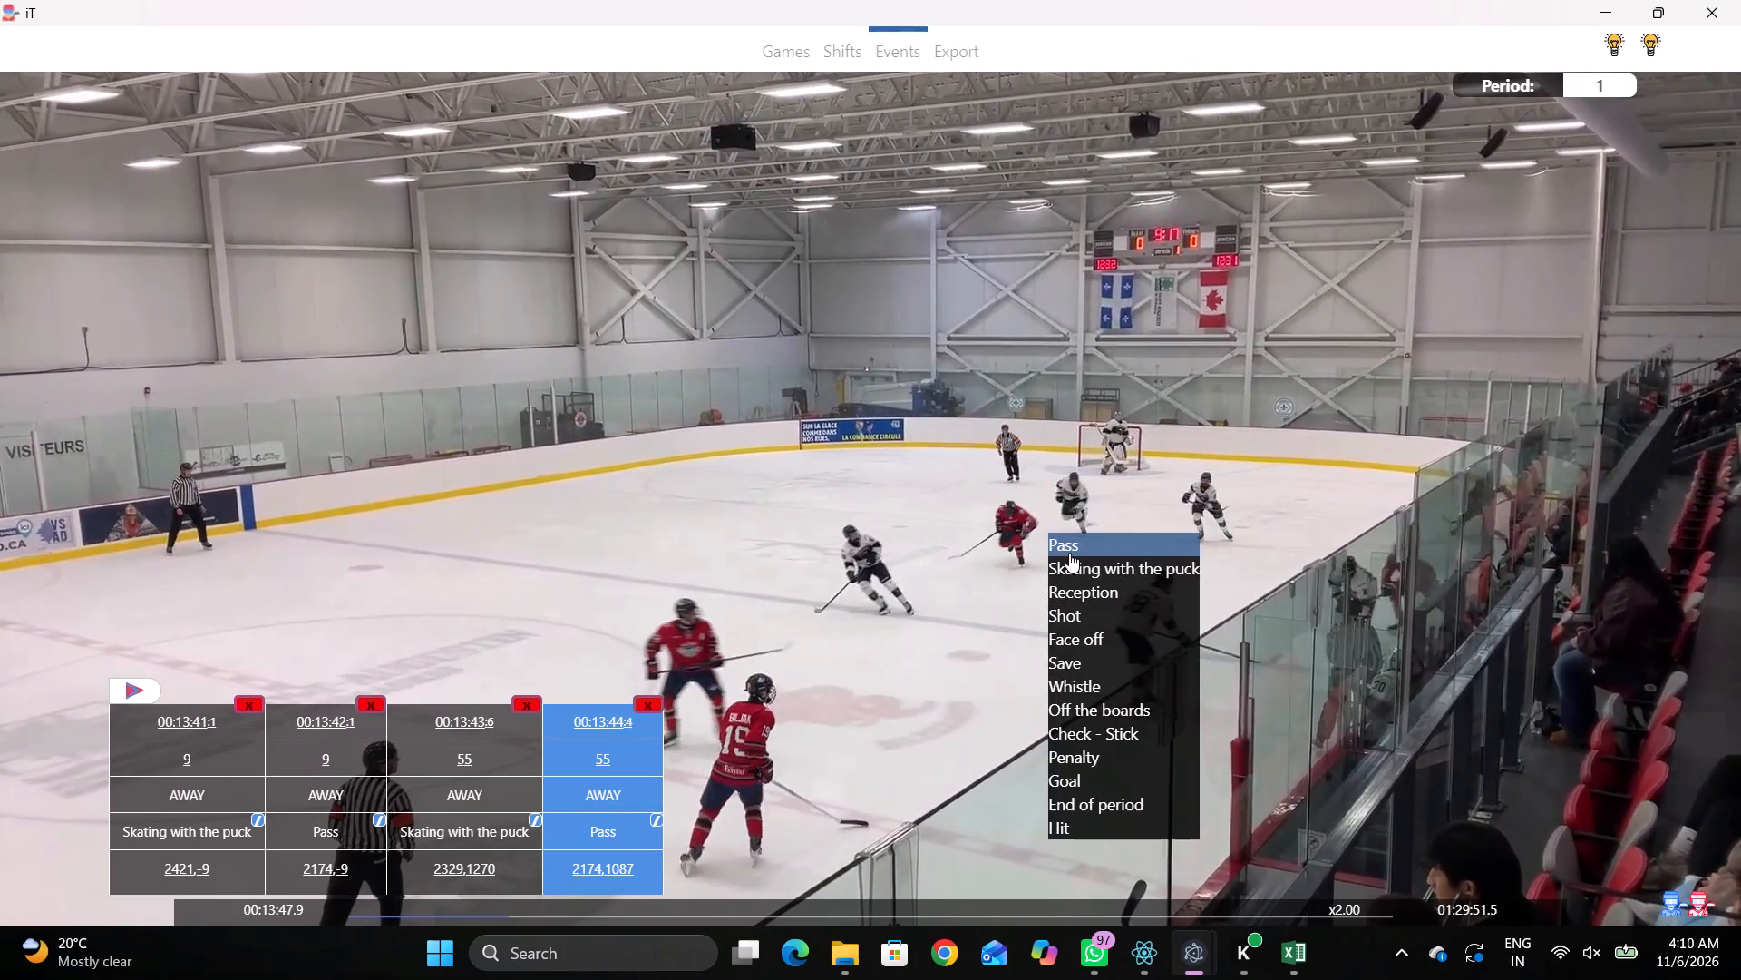
pyautogui.click(1069, 553)
pyautogui.moveTo(1033, 546); pyautogui.dragTo(1024, 546, button='right')
pyautogui.click(1064, 567)
pyautogui.click(1509, 319)
pyautogui.click(1128, 539)
pyautogui.hotkey('shift', 'd')
pyautogui.hotkey('shift', 'd')
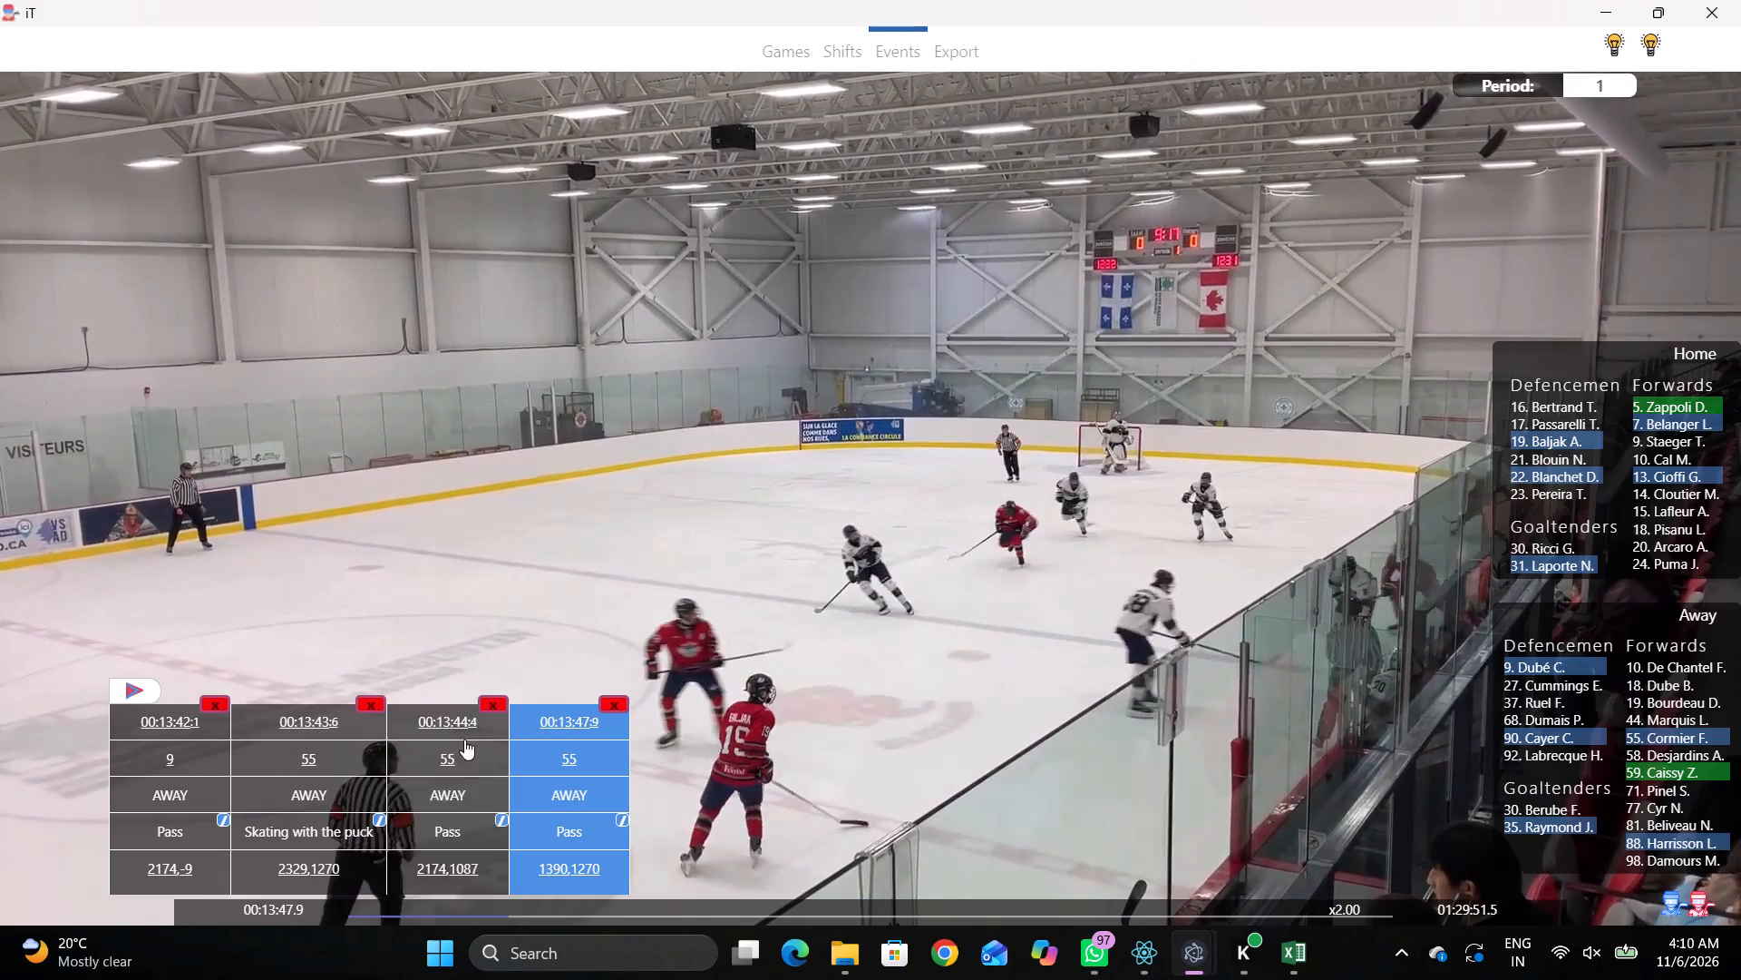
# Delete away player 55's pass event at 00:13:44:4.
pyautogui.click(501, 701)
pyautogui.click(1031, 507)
# Record skating with the puck by home player 22 just above the centre circle, on the left side of the centre red line.
pyautogui.press('space')
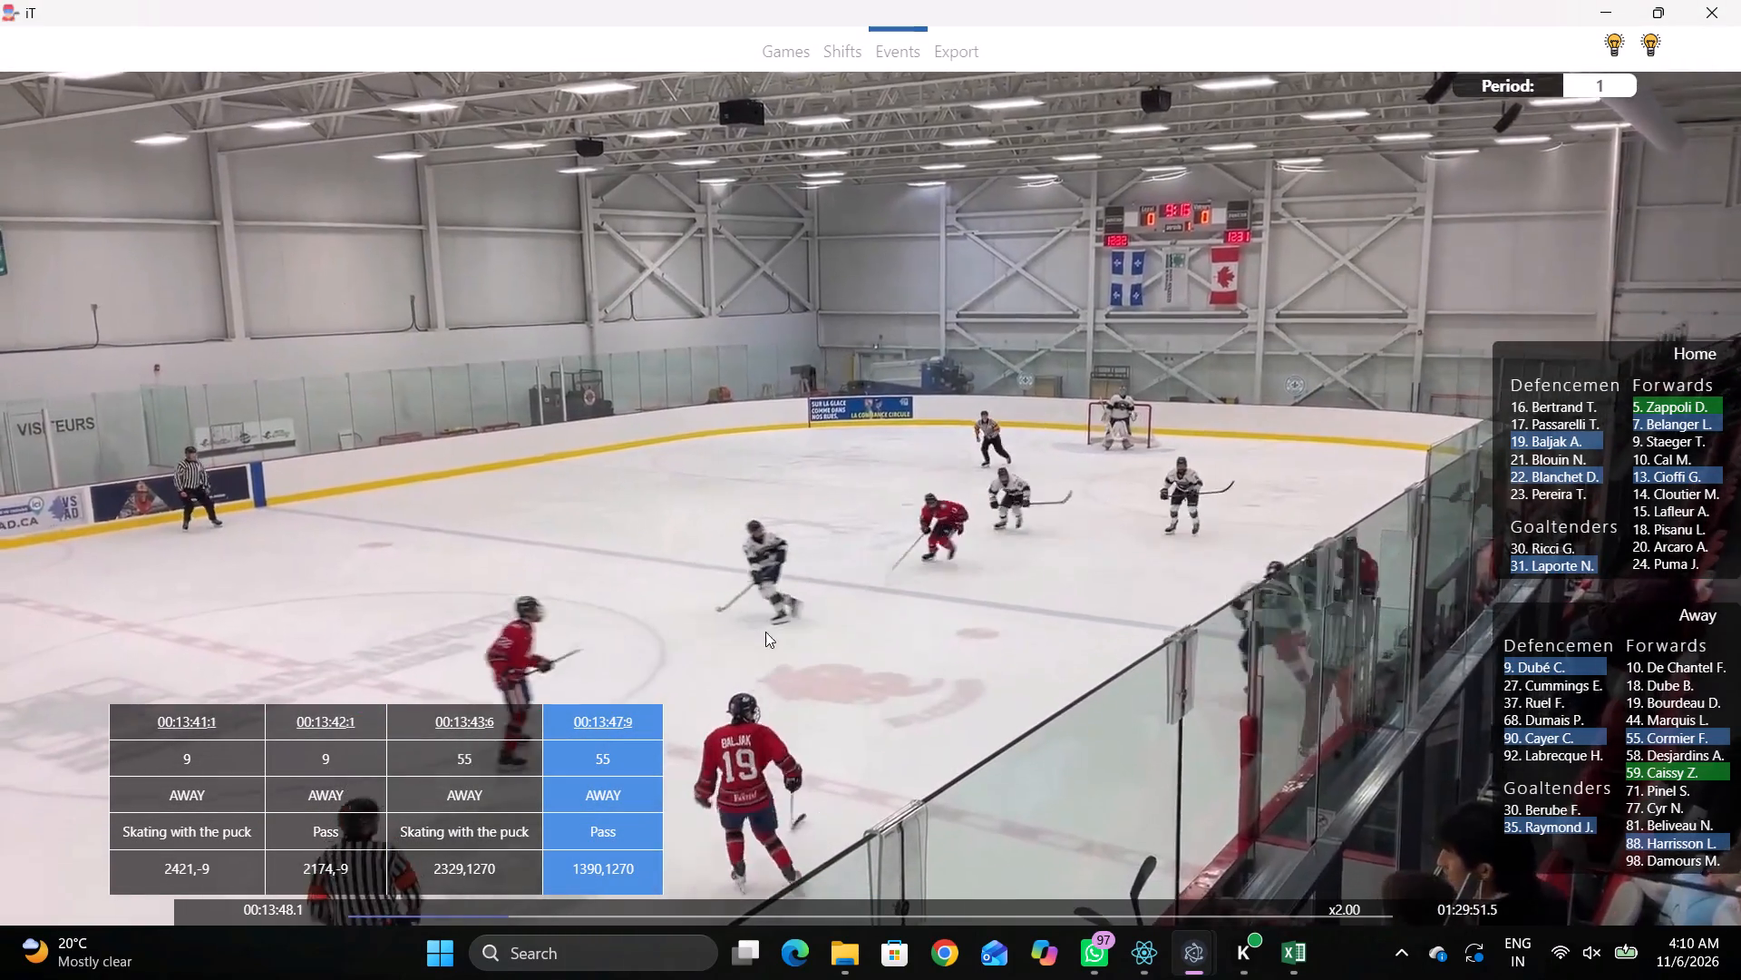
pyautogui.press('space')
pyautogui.hotkey('shift', 'd')
pyautogui.press('space')
pyautogui.press('space')
pyautogui.press('space')
pyautogui.press('space')
pyautogui.rightClick(938, 516)
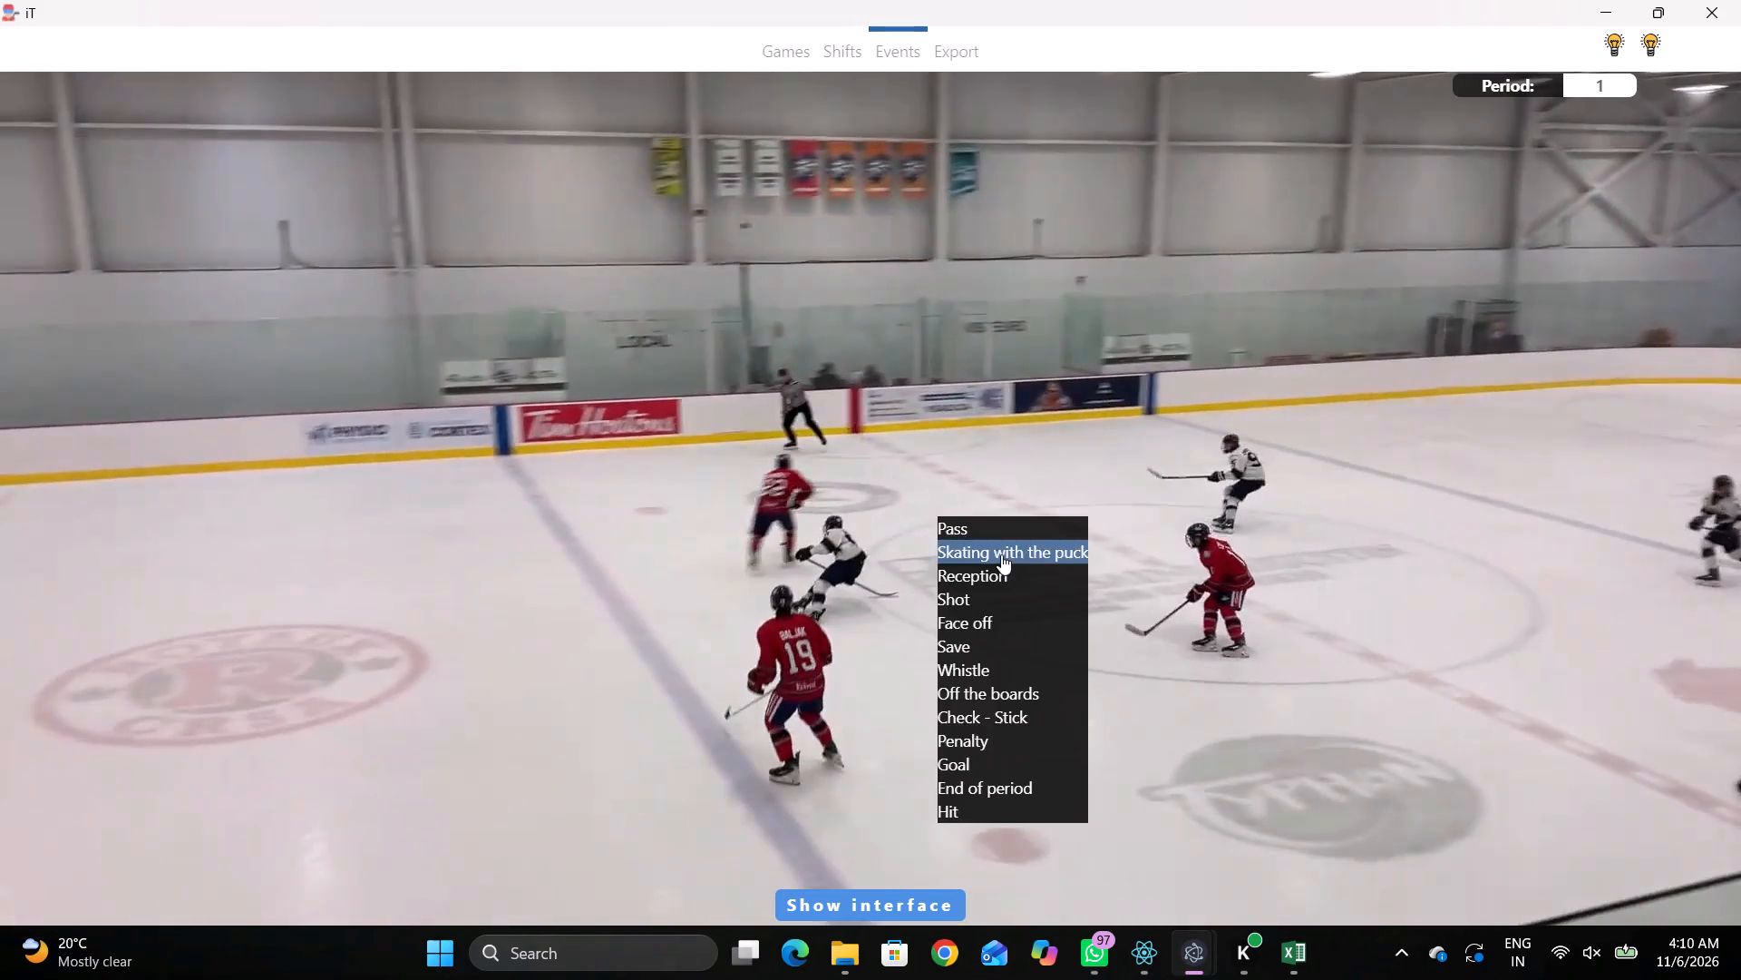
pyautogui.click(1001, 554)
pyautogui.click(1545, 471)
pyautogui.click(878, 274)
# Record a pass by home player 22 just outside the upper-left edge of the centre circle.
pyautogui.press('space')
pyautogui.press('v')
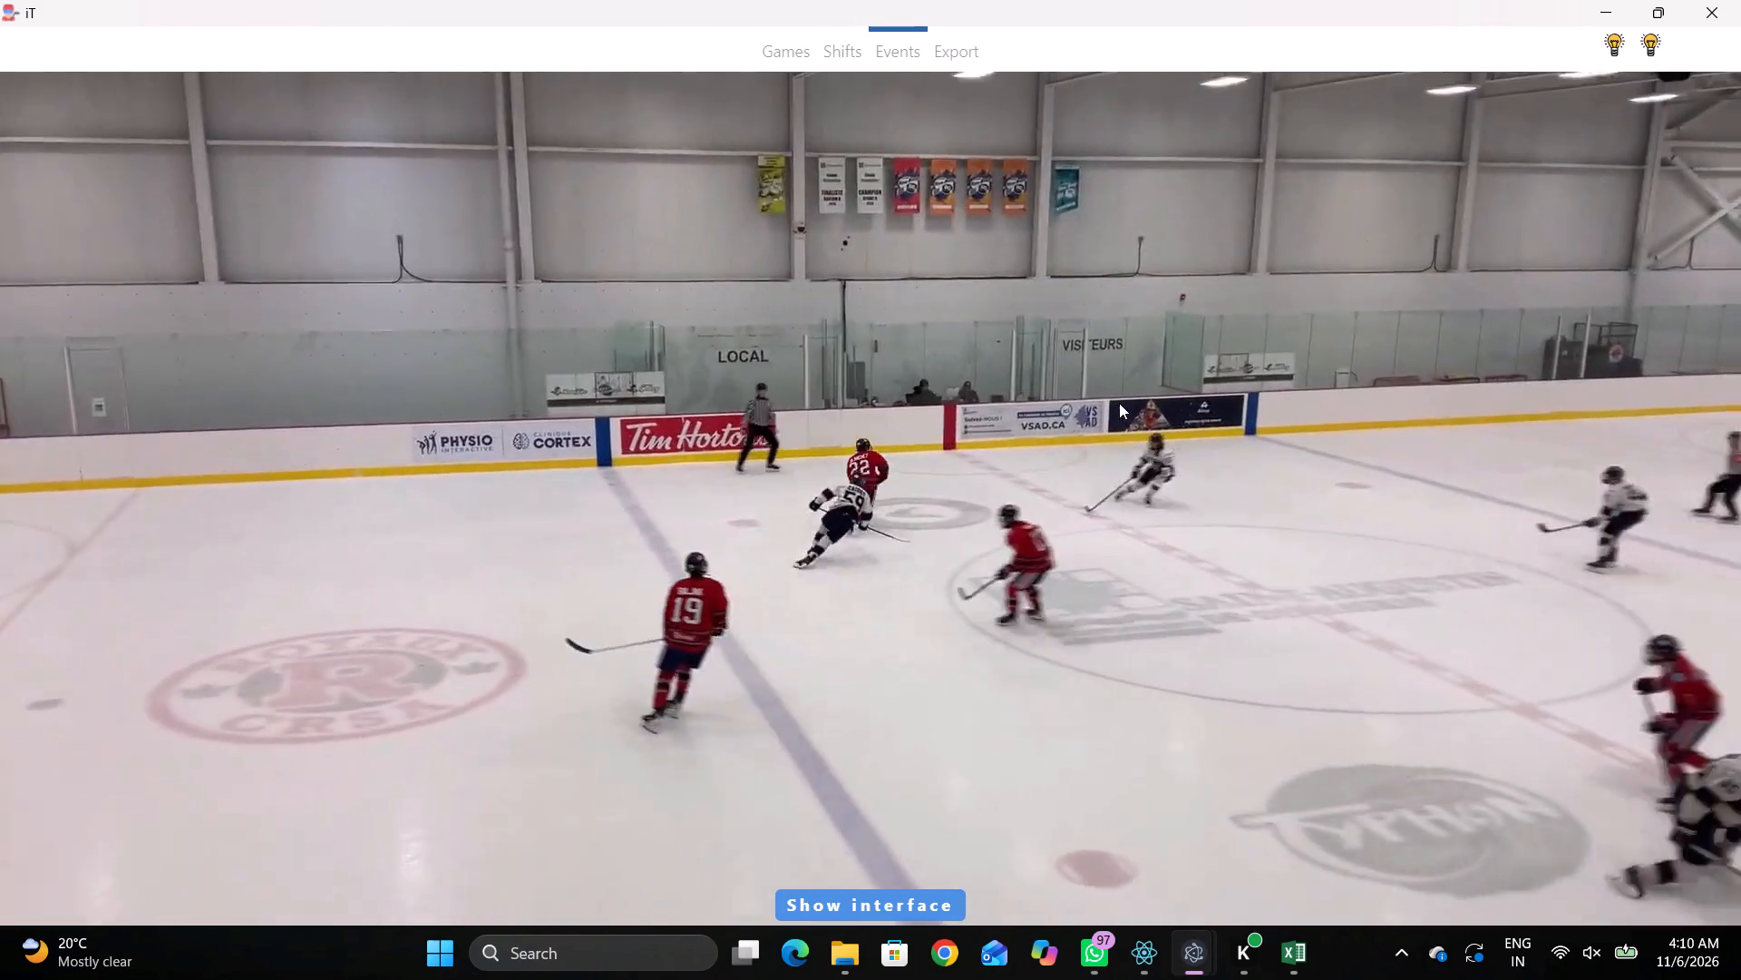
pyautogui.press('space')
pyautogui.write('q')
pyautogui.press('q')
pyautogui.press('q')
pyautogui.rightClick(1182, 382)
pyautogui.click(1199, 385)
pyautogui.click(1531, 300)
pyautogui.click(847, 316)
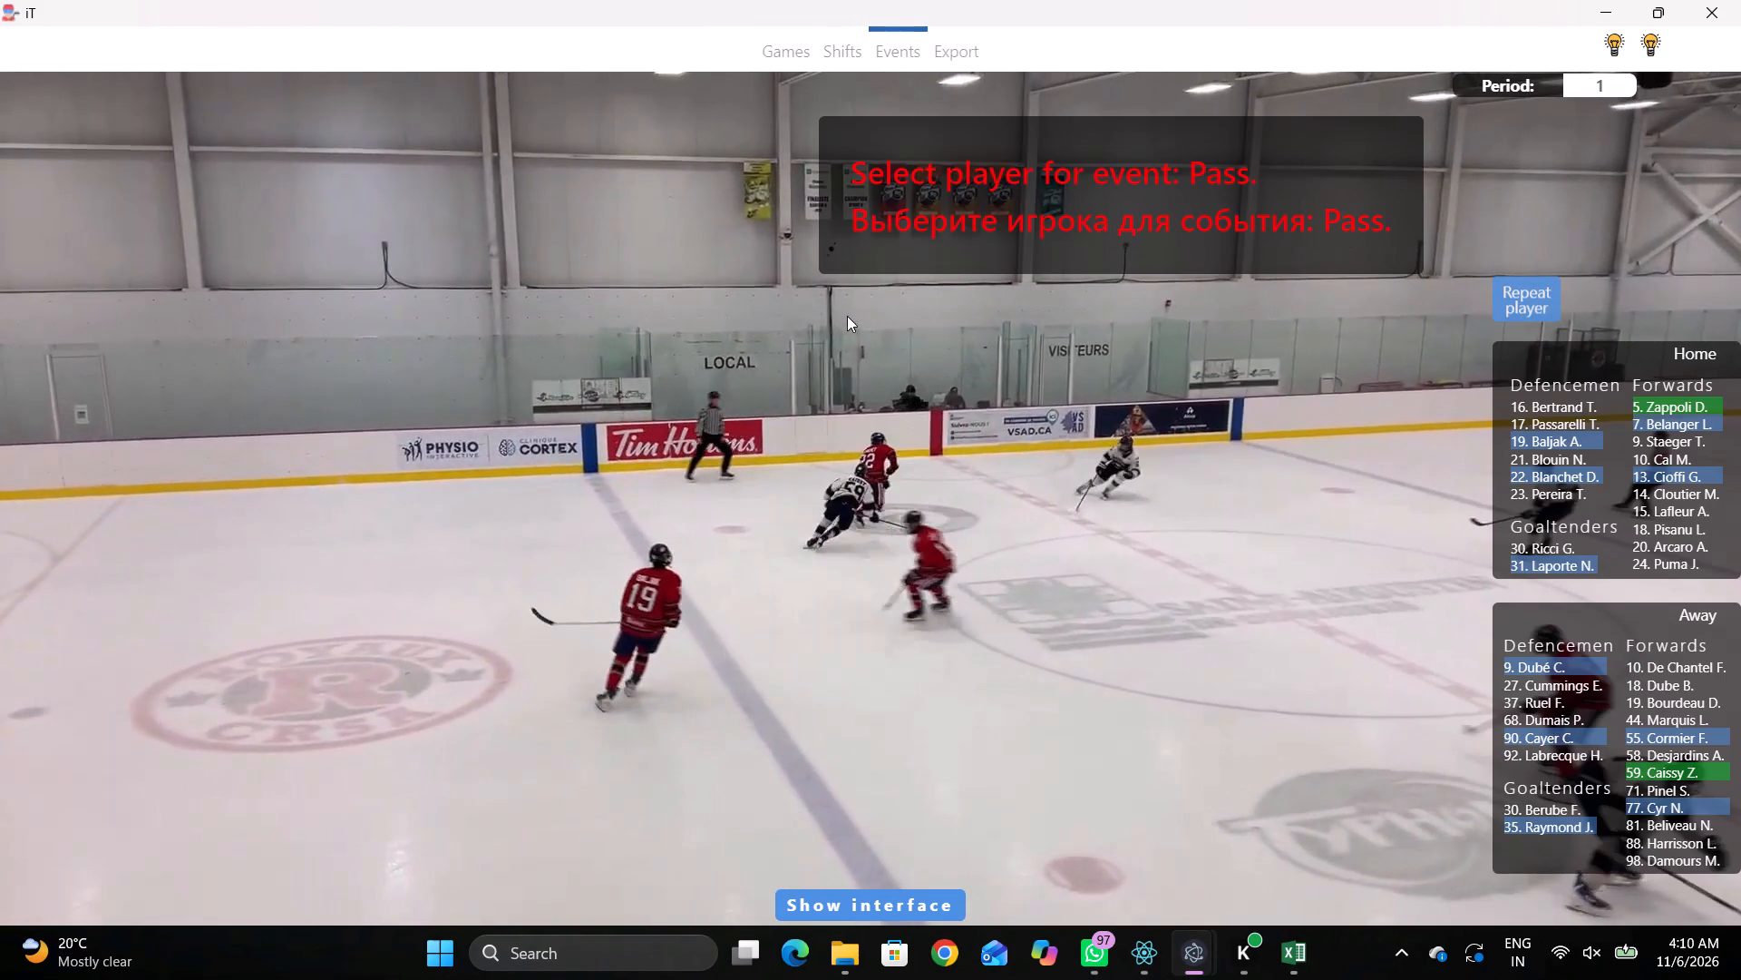
# Record skating with the puck by away player 9 below the right goal, just outside the lower-right faceoff circle's goal-side edge.
pyautogui.press('space')
pyautogui.press('space')
pyautogui.write('r v')
pyautogui.press('space')
pyautogui.press('space')
pyautogui.press('space')
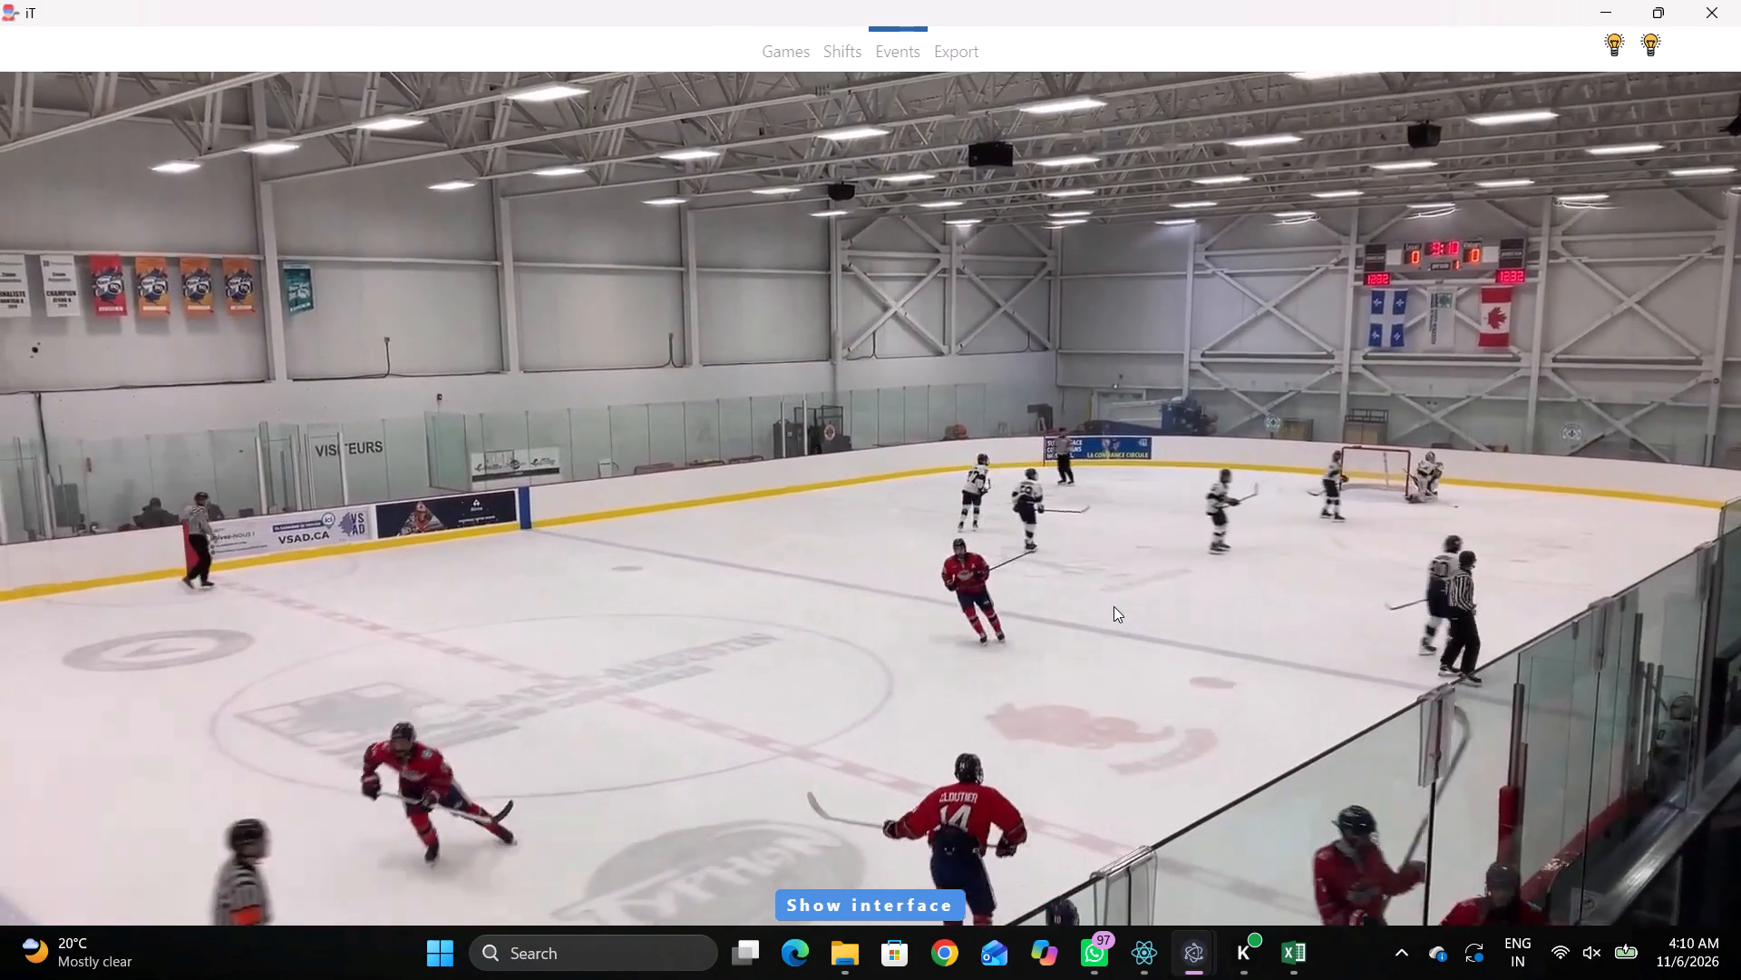
pyautogui.hotkey('shift', 'd')
pyautogui.hotkey('shift', 'd')
pyautogui.press('space')
pyautogui.press('space')
pyautogui.press('space')
pyautogui.press('space')
pyautogui.rightClick(1142, 549)
pyautogui.press('q')
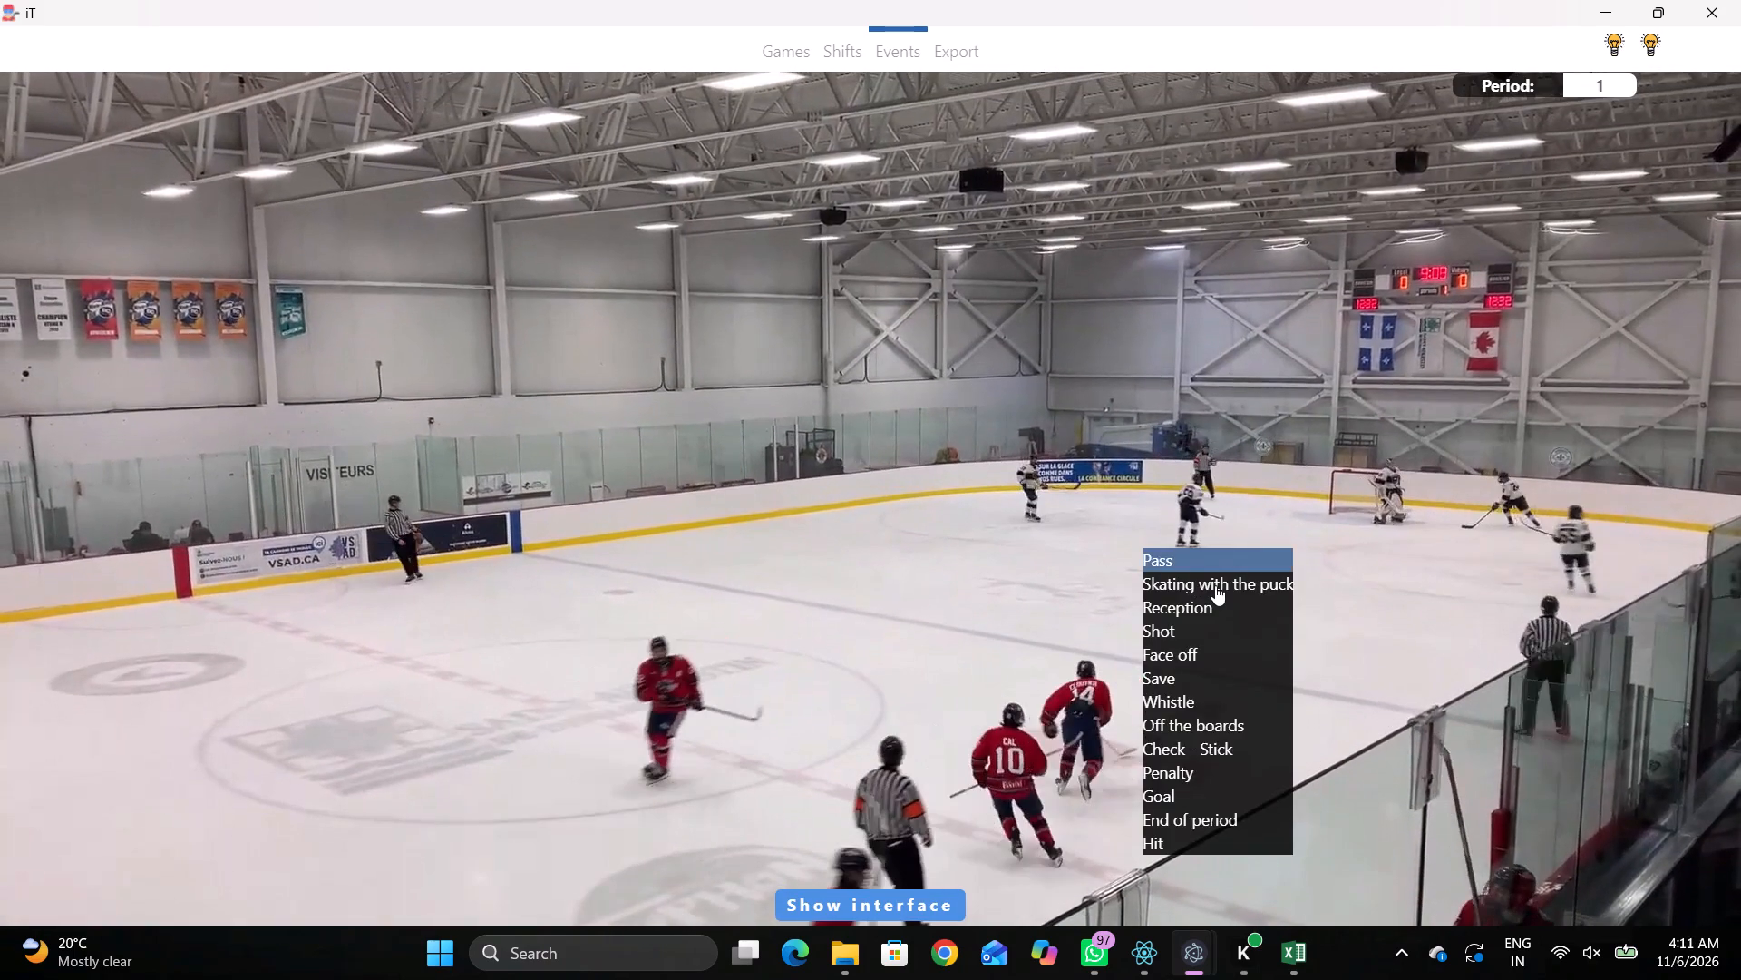
pyautogui.click(1215, 585)
pyautogui.click(1571, 660)
pyautogui.click(1318, 439)
# Record a pass by away player 9 inside the lower-left part of the upper-right faceoff circle.
pyautogui.press('space')
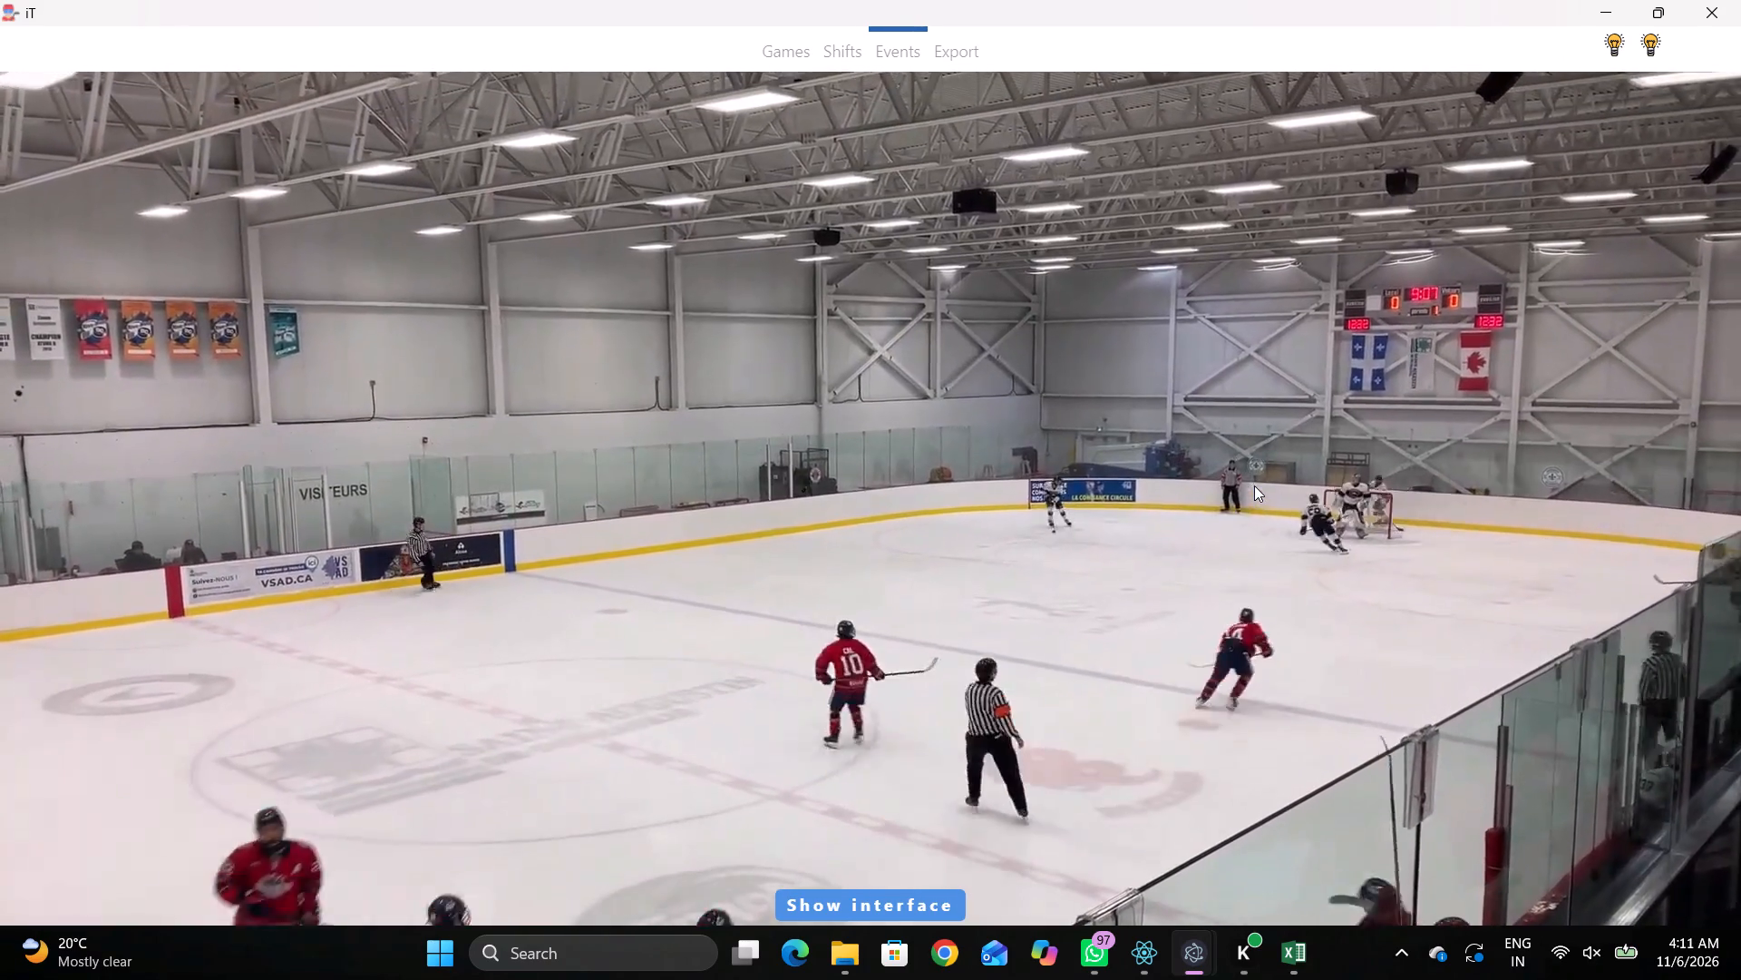
pyautogui.press('space')
pyautogui.press('space')
pyautogui.press('space')
pyautogui.press('q')
pyautogui.press('q')
pyautogui.press('q')
pyautogui.press('q')
pyautogui.press('q')
pyautogui.press('q')
pyautogui.press('q')
pyautogui.press('q')
pyautogui.press('q')
pyautogui.write('r')
pyautogui.press('space')
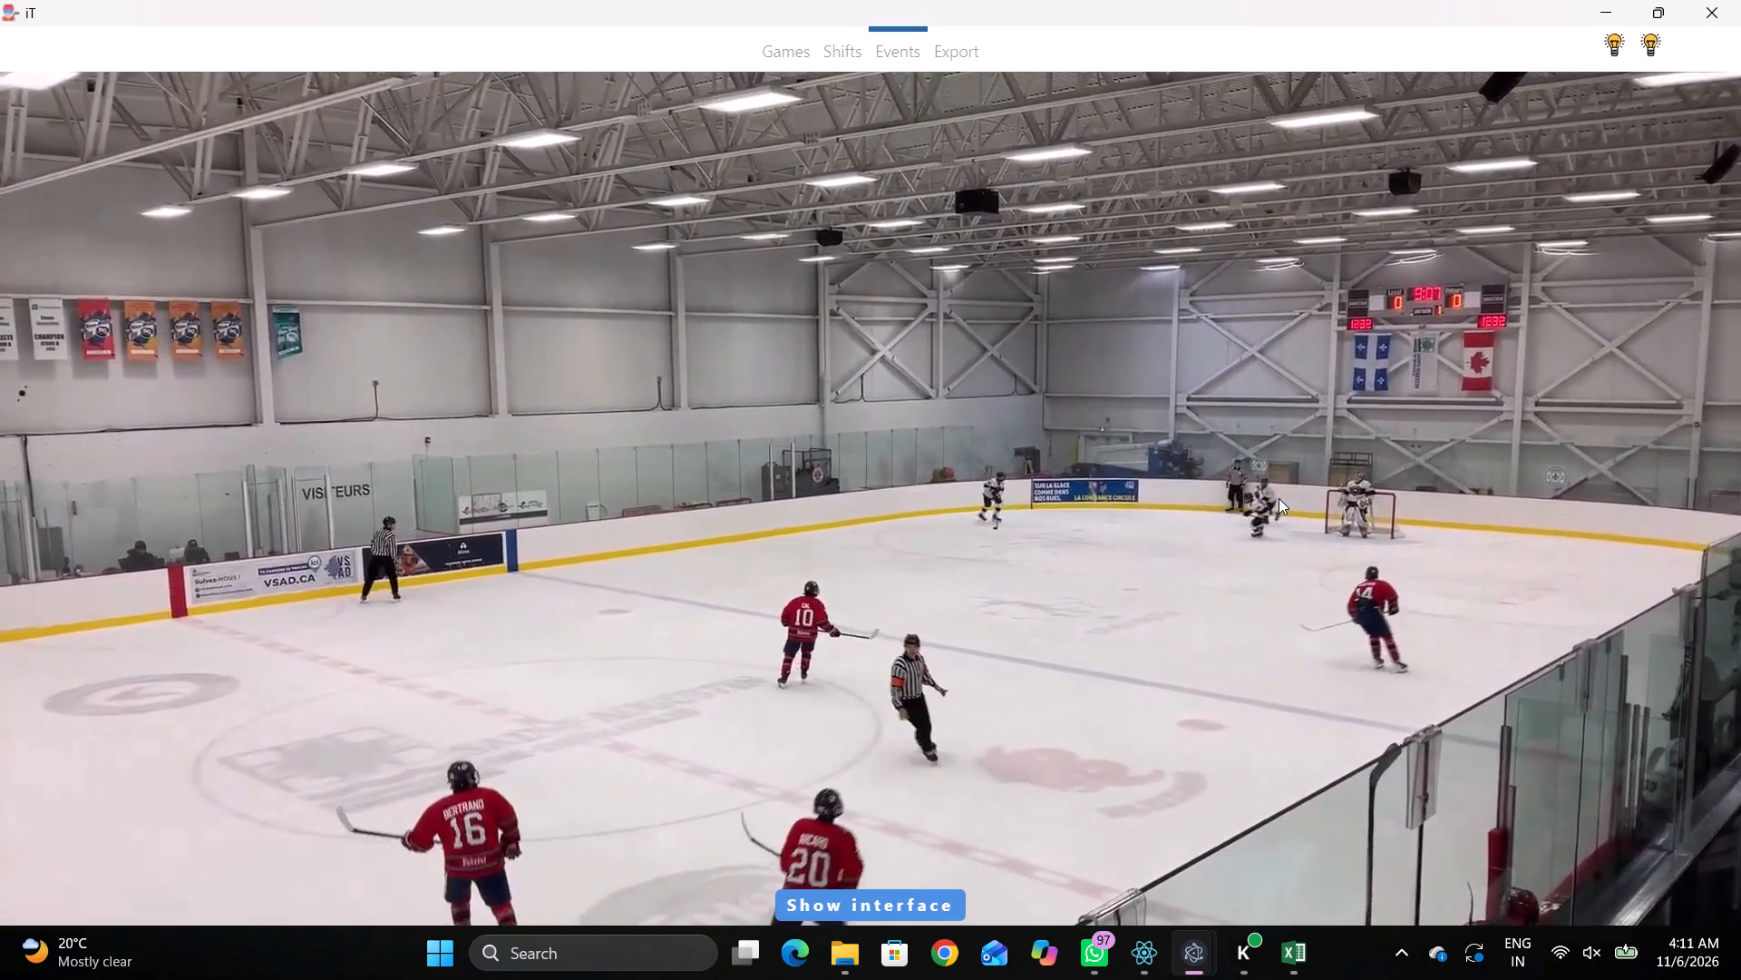
pyautogui.press('space')
pyautogui.press('space')
pyautogui.press('space')
pyautogui.press('space')
pyautogui.press('space')
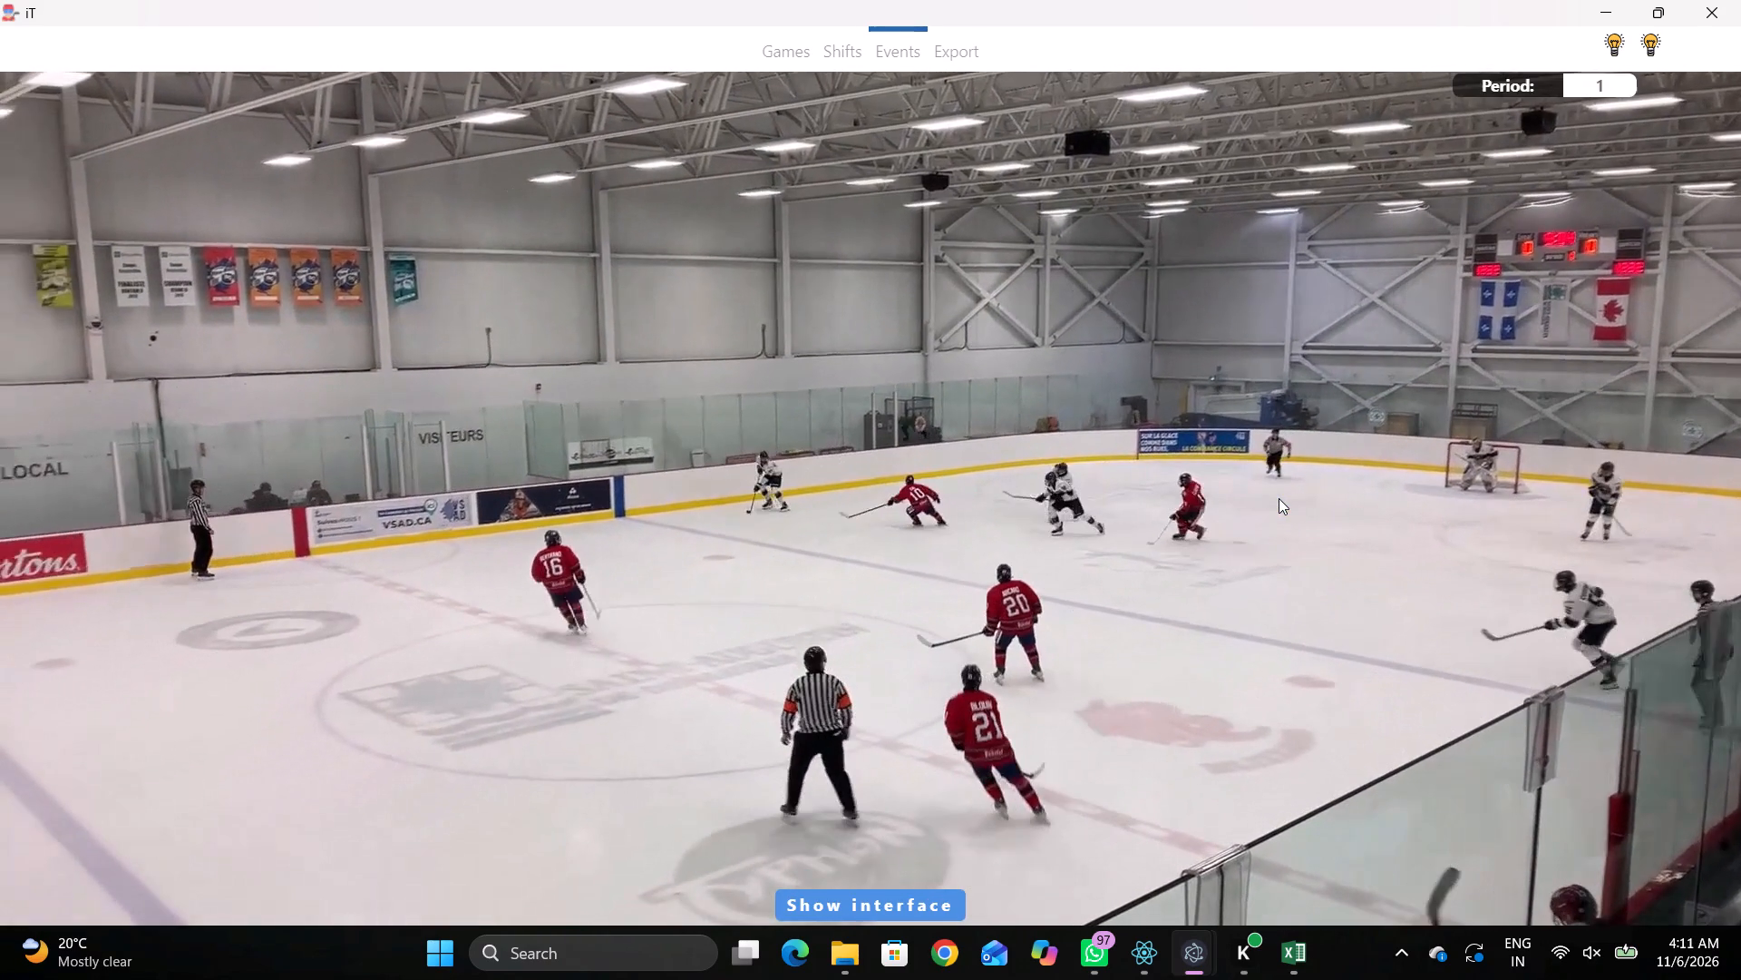
pyautogui.write('q')
pyautogui.press('q')
pyautogui.press('q')
pyautogui.moveTo(1250, 458); pyautogui.dragTo(1259, 462, button='right')
pyautogui.click(1278, 475)
pyautogui.click(1481, 311)
pyautogui.moveTo(1242, 348); pyautogui.dragTo(1232, 352, button='right')
pyautogui.click(1246, 368)
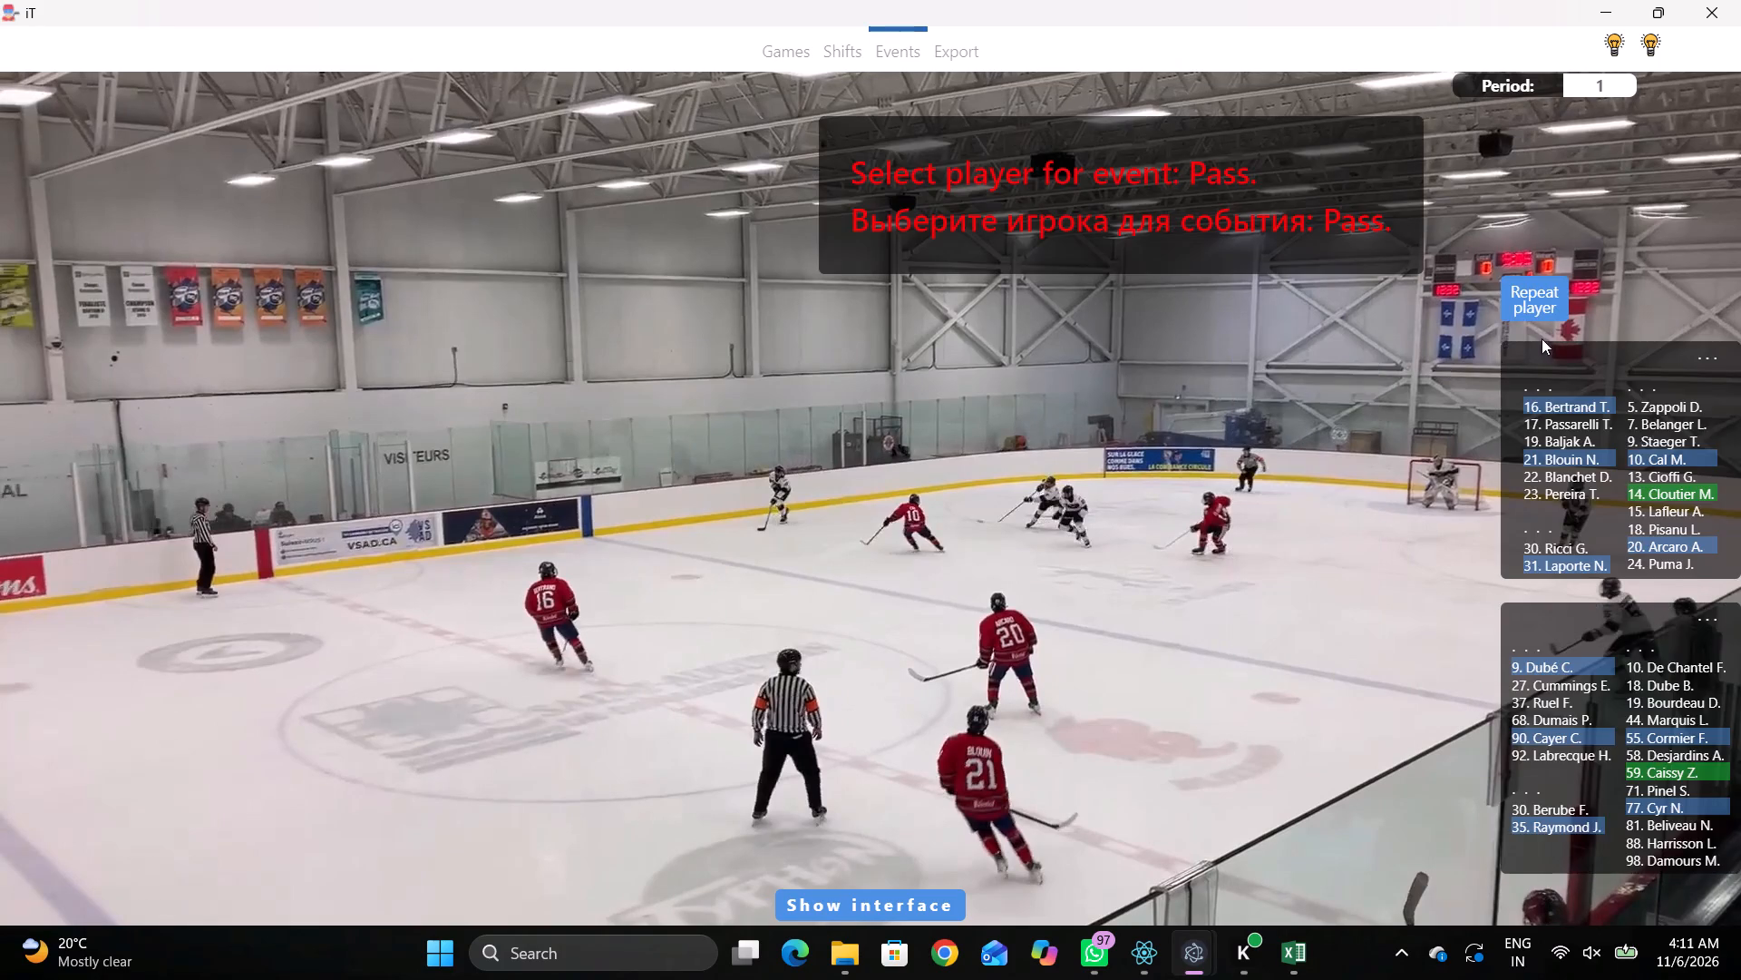
pyautogui.click(1528, 310)
pyautogui.click(1202, 310)
# Record skating with the puck by away player 90 along the upper boards, just inside the right blue line.
pyautogui.press('space')
pyautogui.press('space')
pyautogui.moveTo(1050, 361); pyautogui.dragTo(1042, 359, button='right')
pyautogui.click(1065, 387)
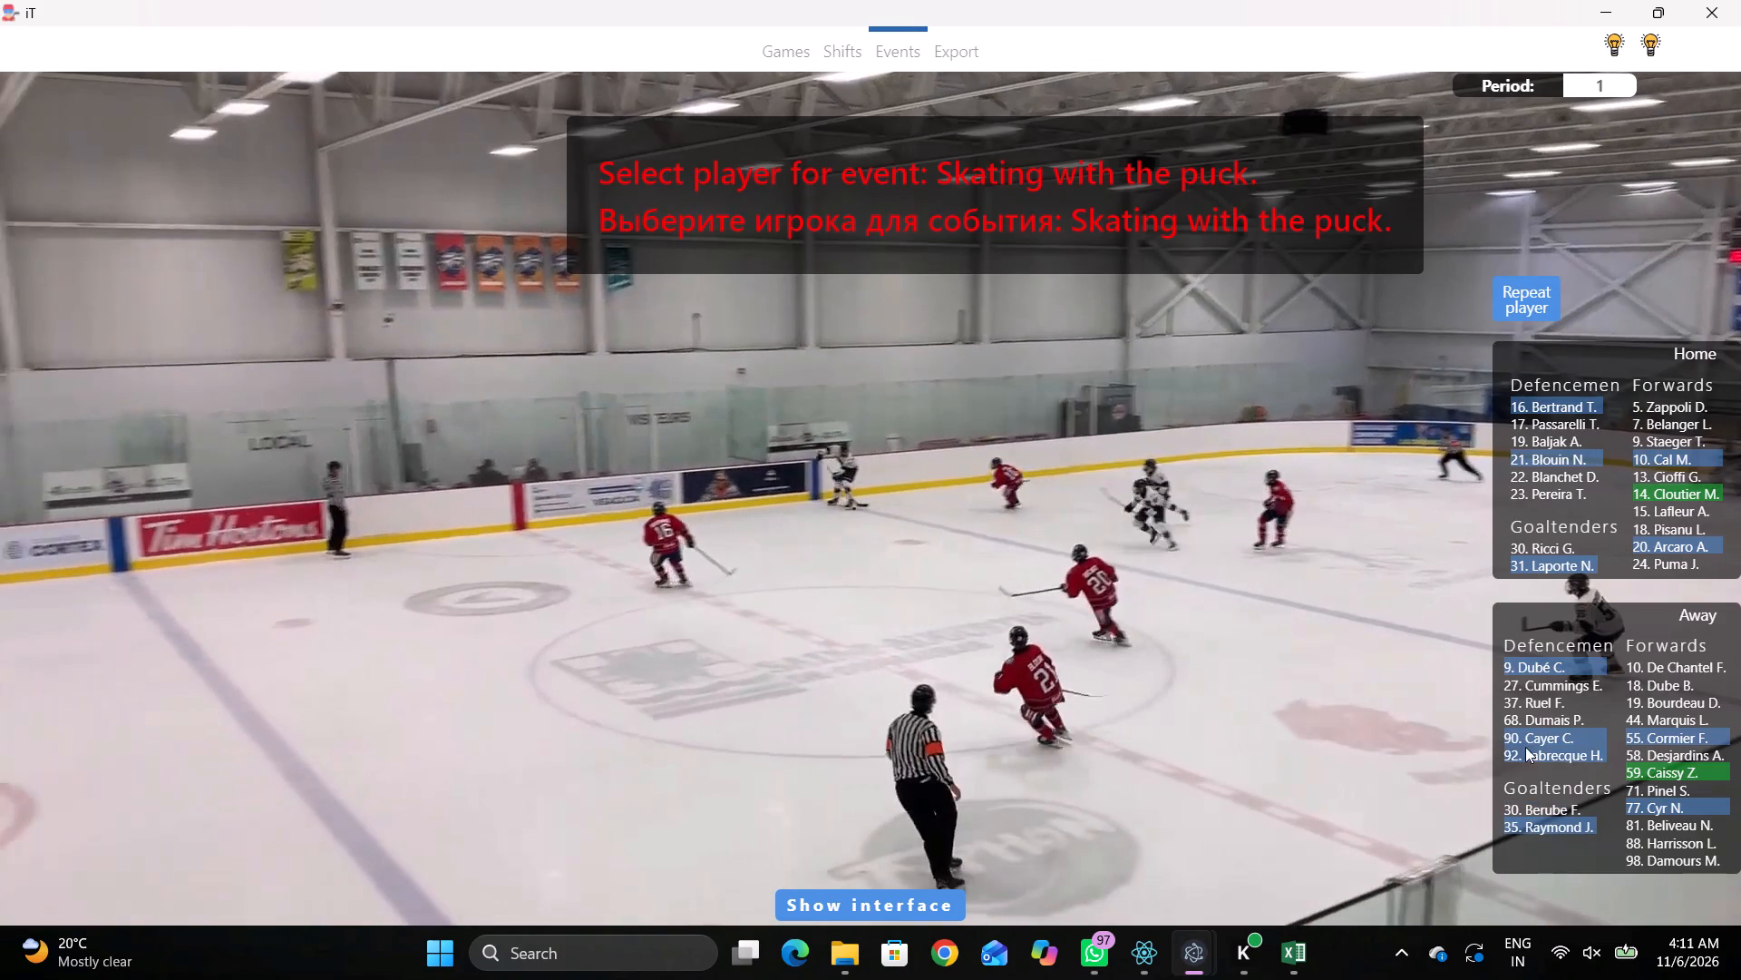
pyautogui.click(1524, 739)
pyautogui.click(1056, 197)
# Record a pass by away player 90 above the centre circle, just right of the centre red line.
pyautogui.press('space')
pyautogui.press('space')
pyautogui.press('space')
pyautogui.press('space')
pyautogui.press('space')
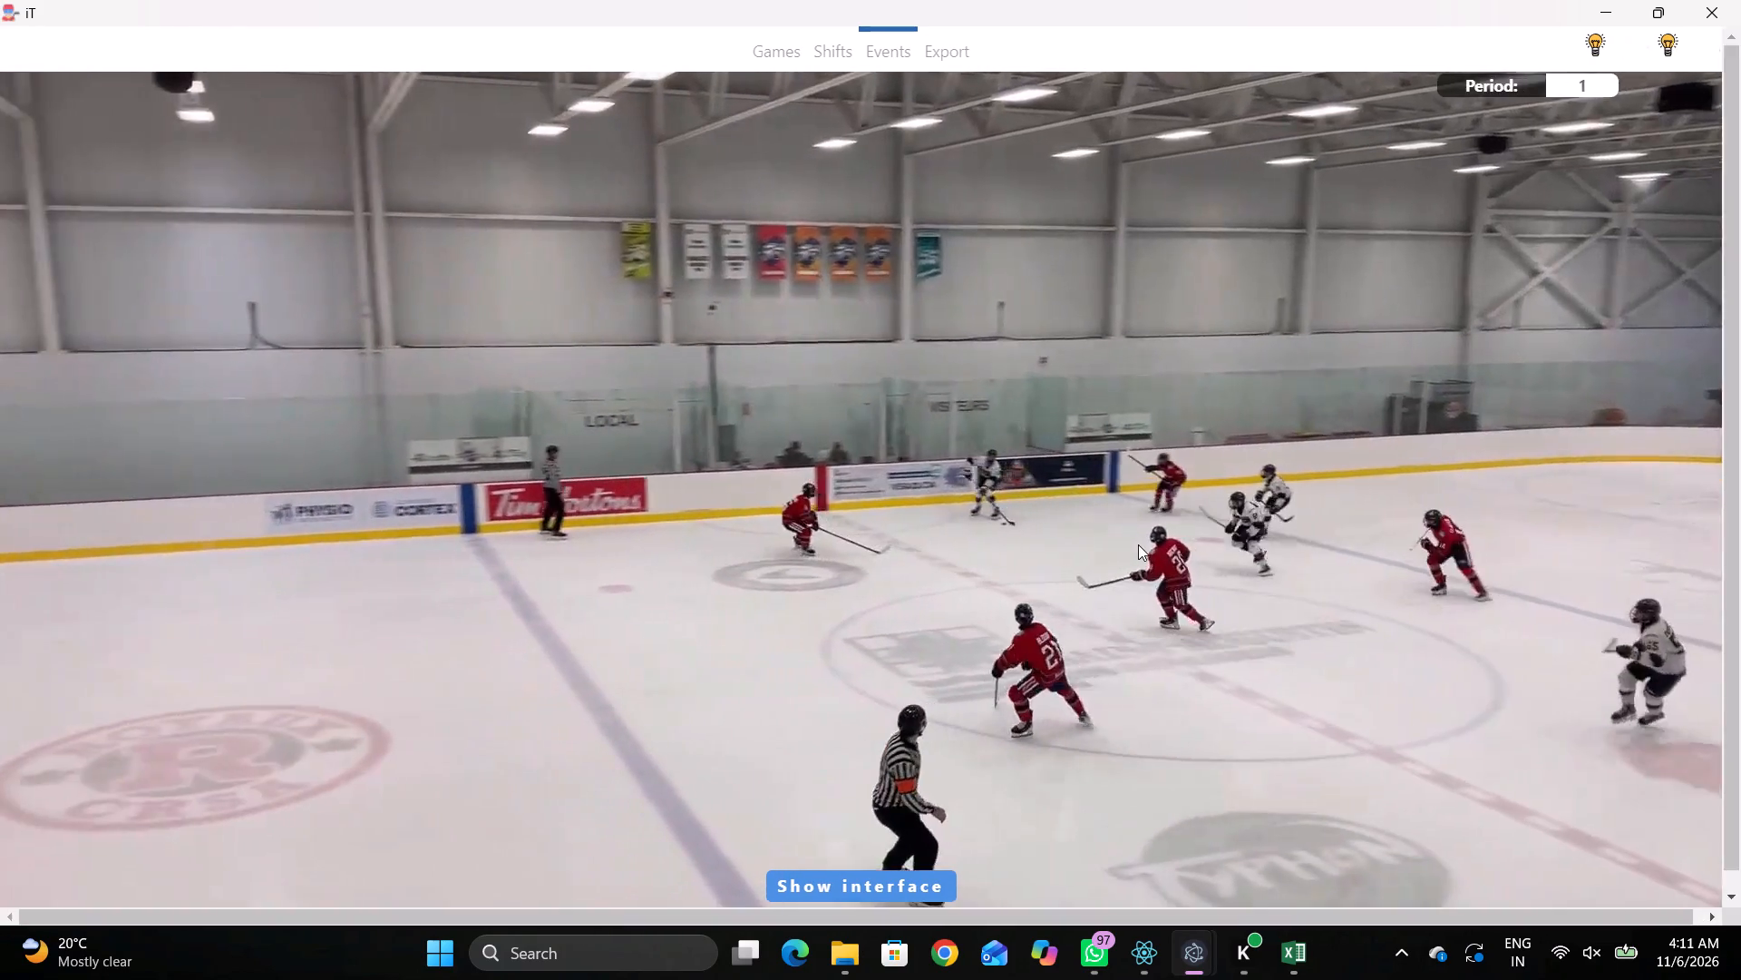
pyautogui.press('space')
pyautogui.rightClick(1132, 455)
pyautogui.press('space')
pyautogui.press('space')
pyautogui.hotkey('shift', 'd')
pyautogui.press('space')
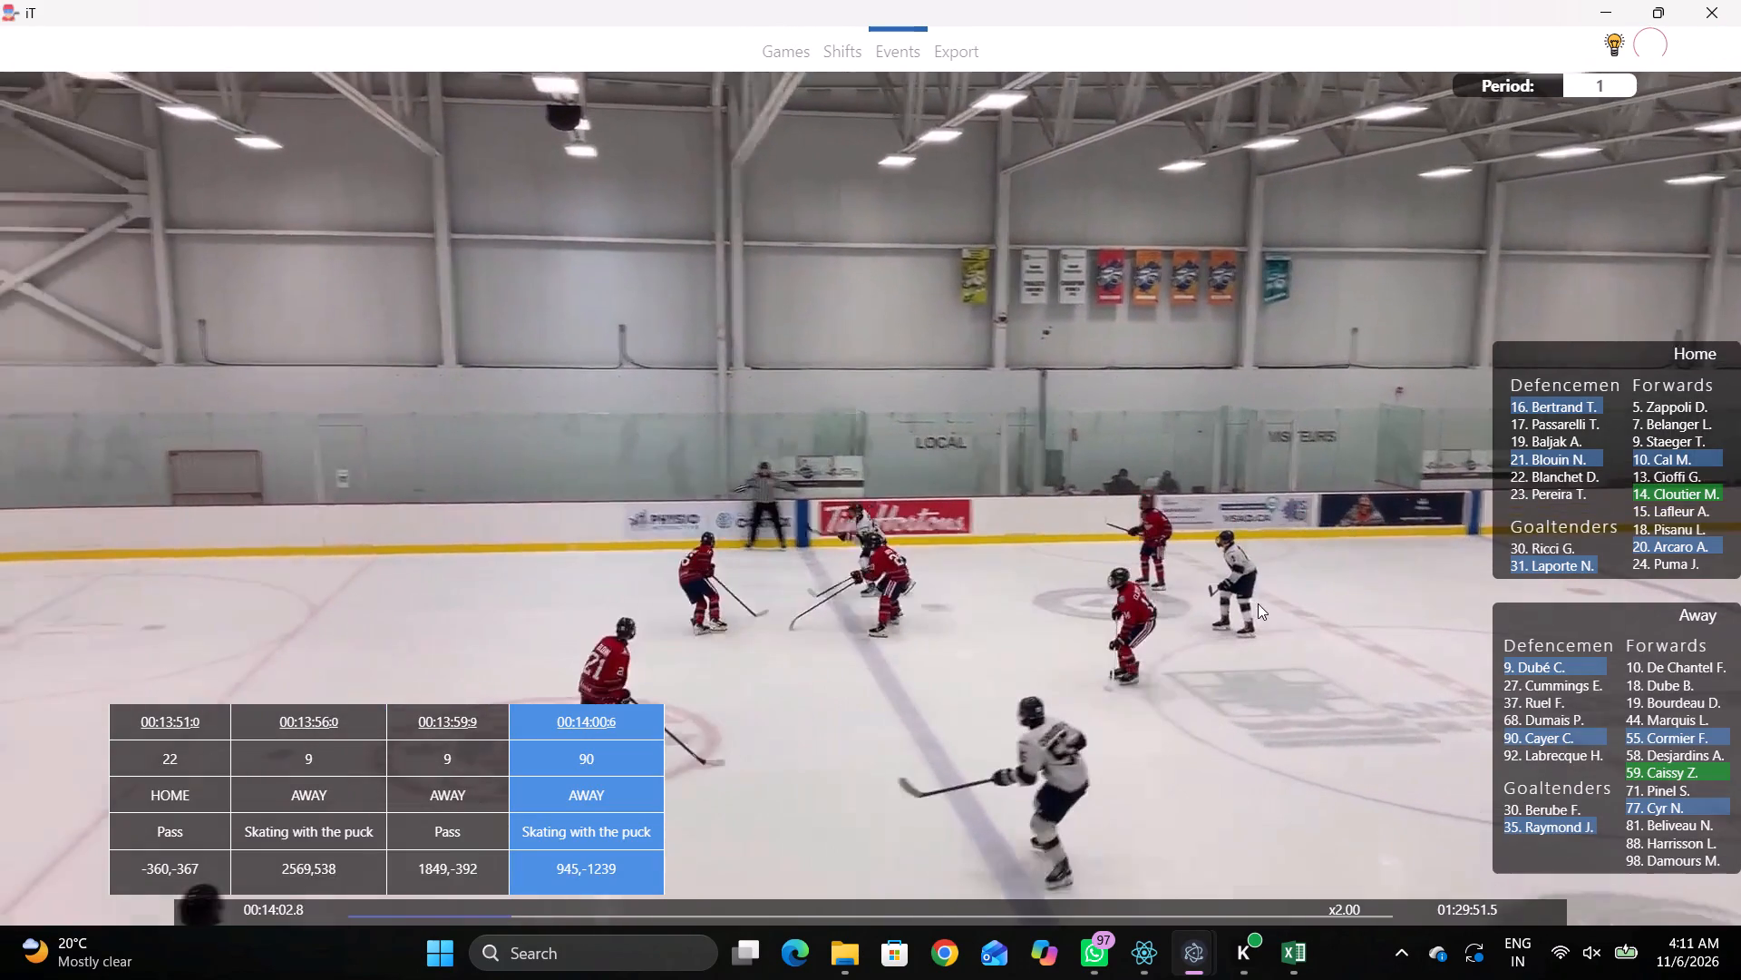
pyautogui.press('space')
pyautogui.hotkey('shift', 'd')
pyautogui.press('q')
pyautogui.press('q')
pyautogui.press('q')
pyautogui.press('q')
pyautogui.rightClick(1201, 473)
pyautogui.click(1215, 476)
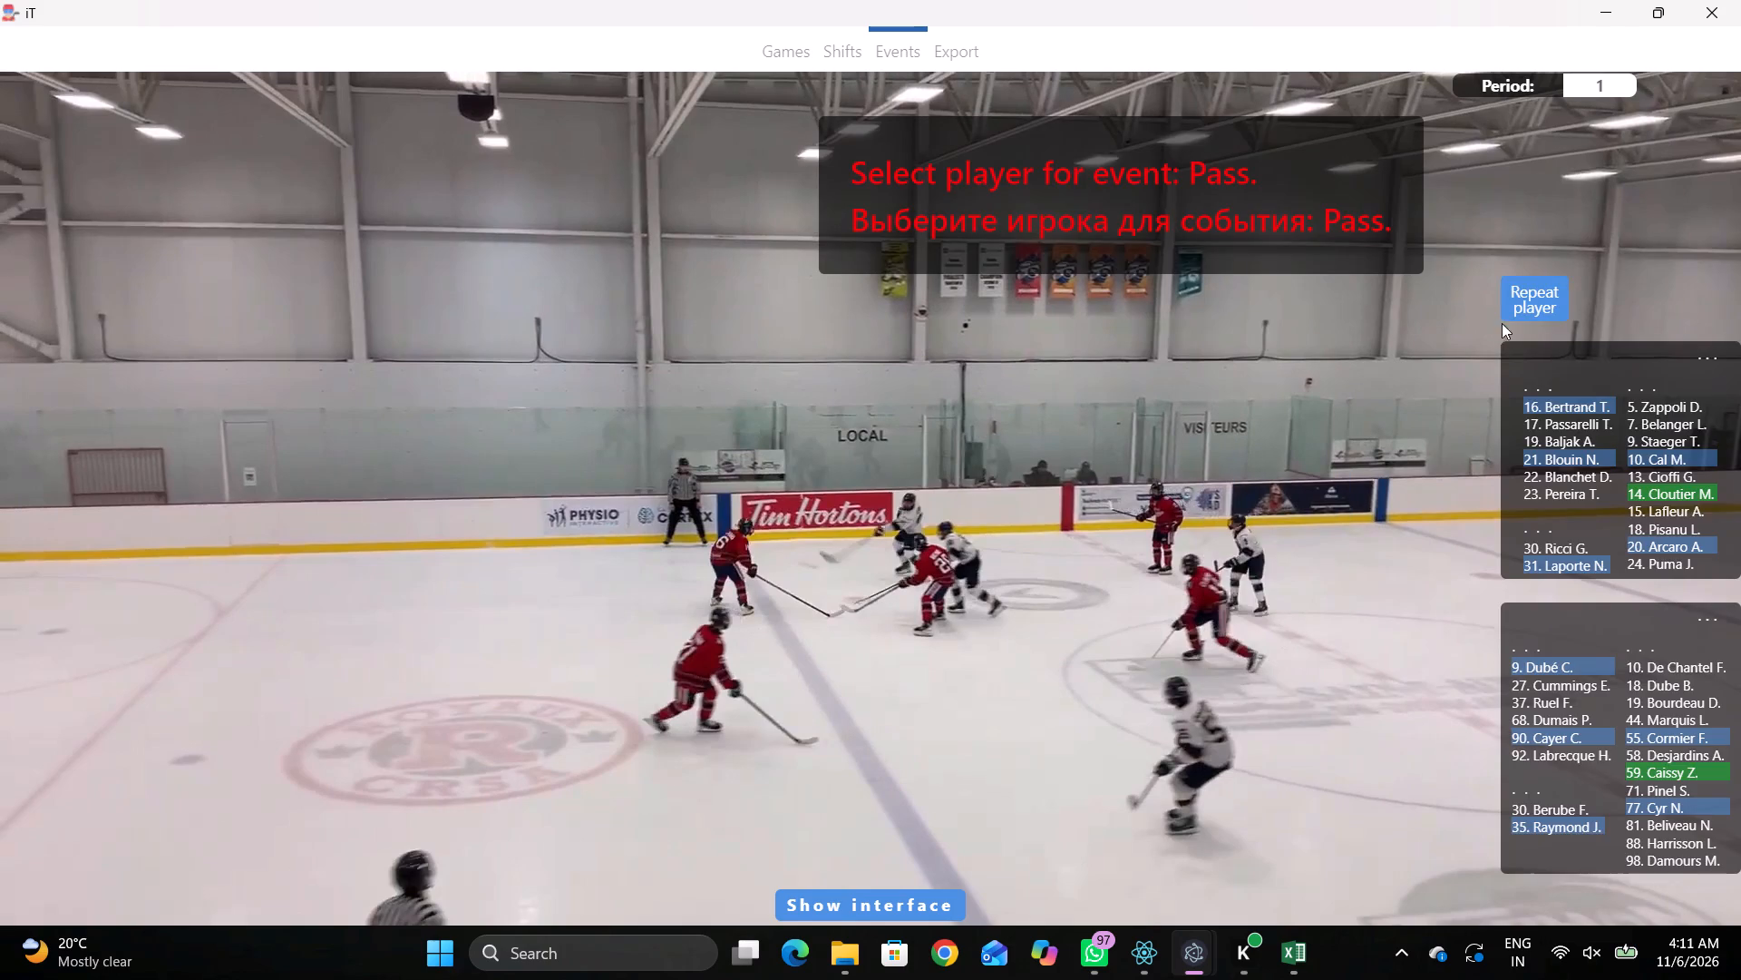
pyautogui.click(1507, 284)
pyautogui.click(921, 248)
# Record a pass by away player 55 near the lower boards, at the lower edge of the lower-left faceoff circle.
pyautogui.press('r')
pyautogui.press('space')
pyautogui.press('space')
pyautogui.press('space')
pyautogui.press('v')
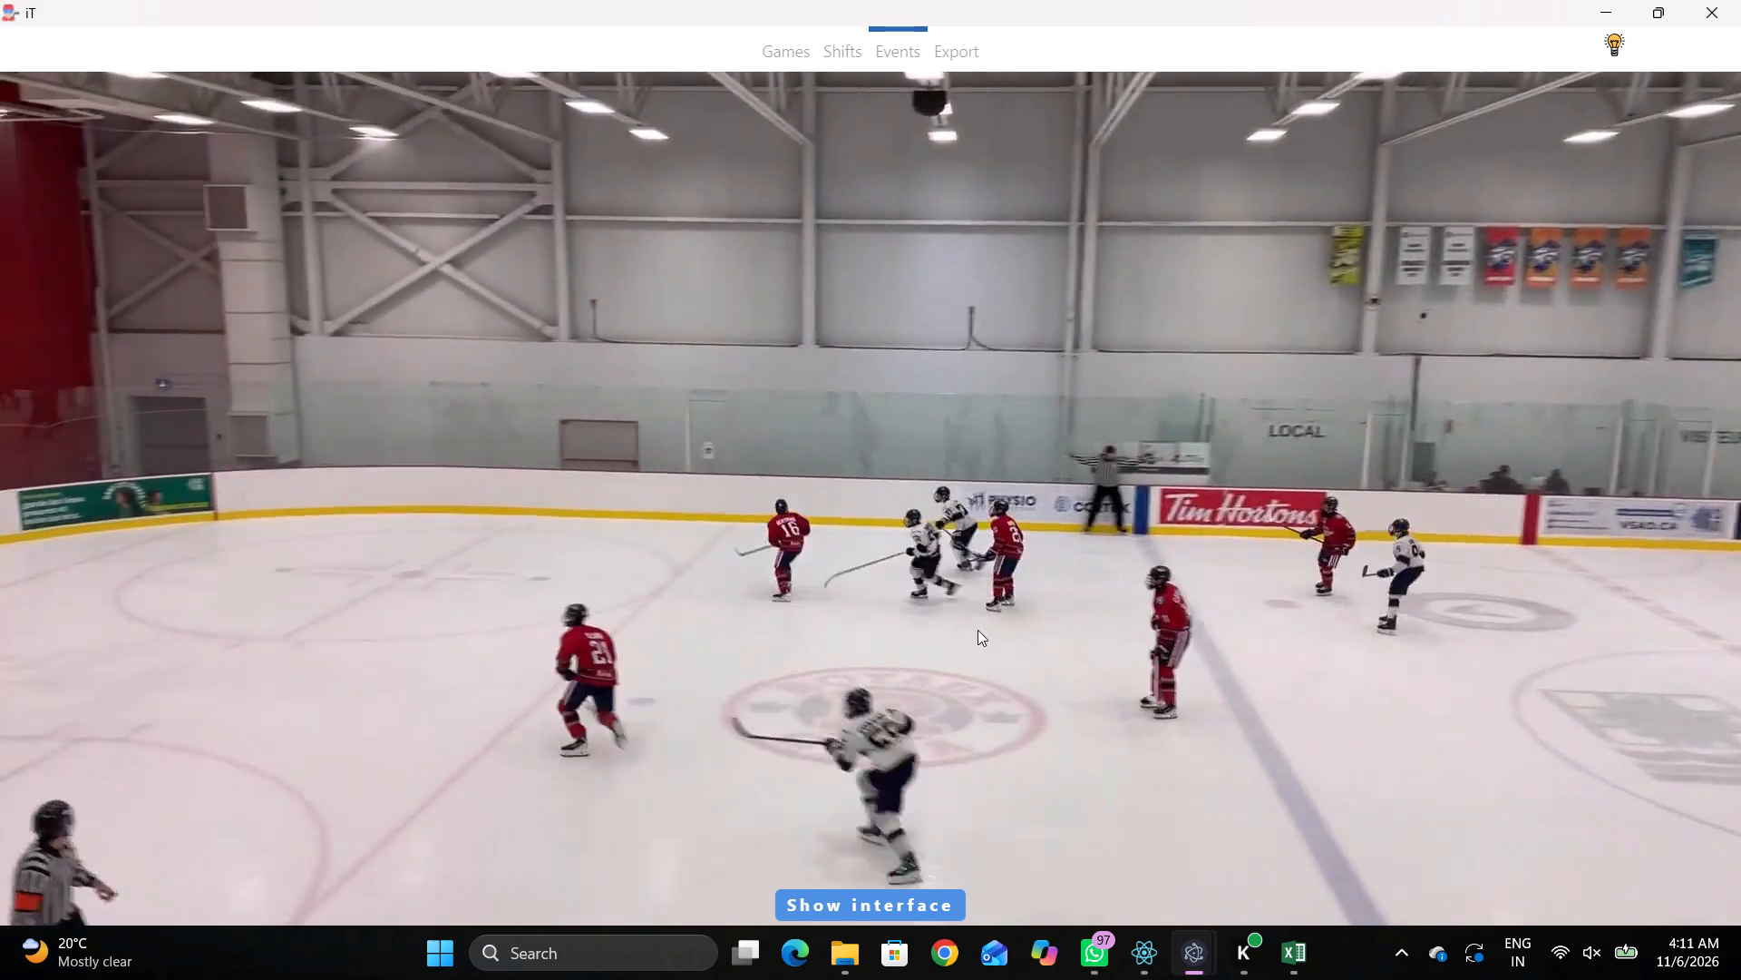
pyautogui.press('space')
pyautogui.press('space')
pyautogui.press('space')
pyautogui.press('space')
pyautogui.press('space')
pyautogui.press('space')
pyautogui.press('space')
pyautogui.press('space')
pyautogui.press('space')
pyautogui.press('space')
pyautogui.press('space')
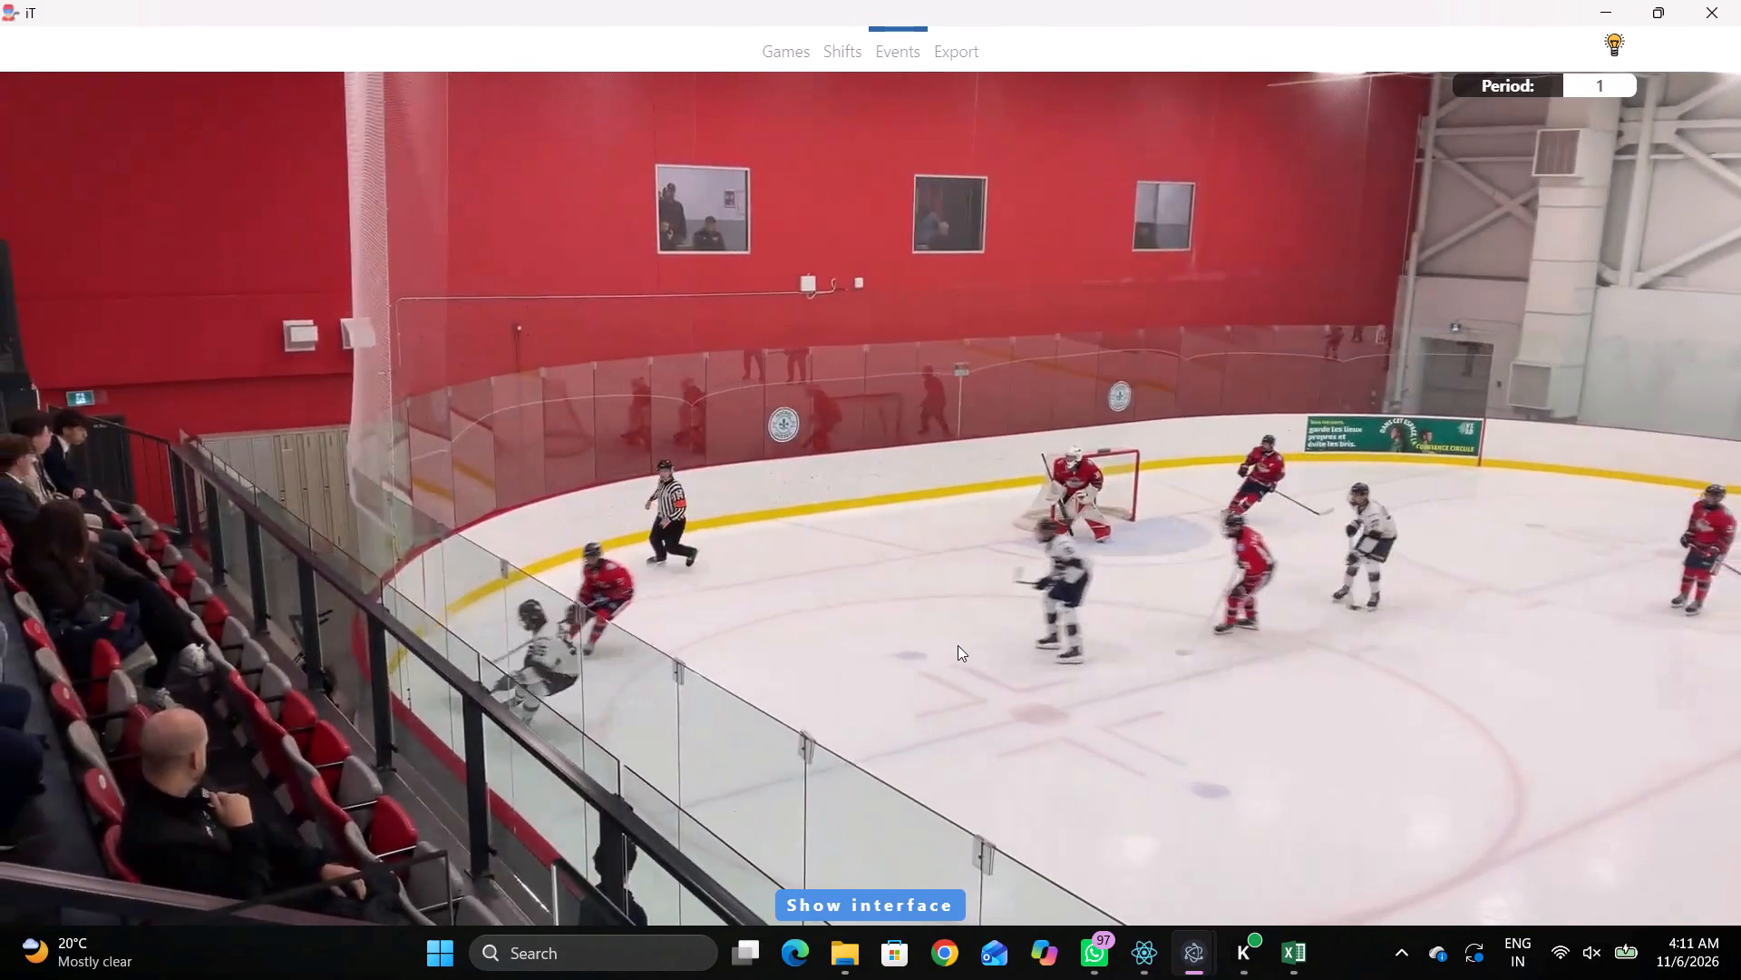
pyautogui.press('space')
pyautogui.press('space')
pyautogui.rightClick(927, 595)
pyautogui.moveTo(865, 583); pyautogui.dragTo(846, 583, button='right')
pyautogui.click(872, 601)
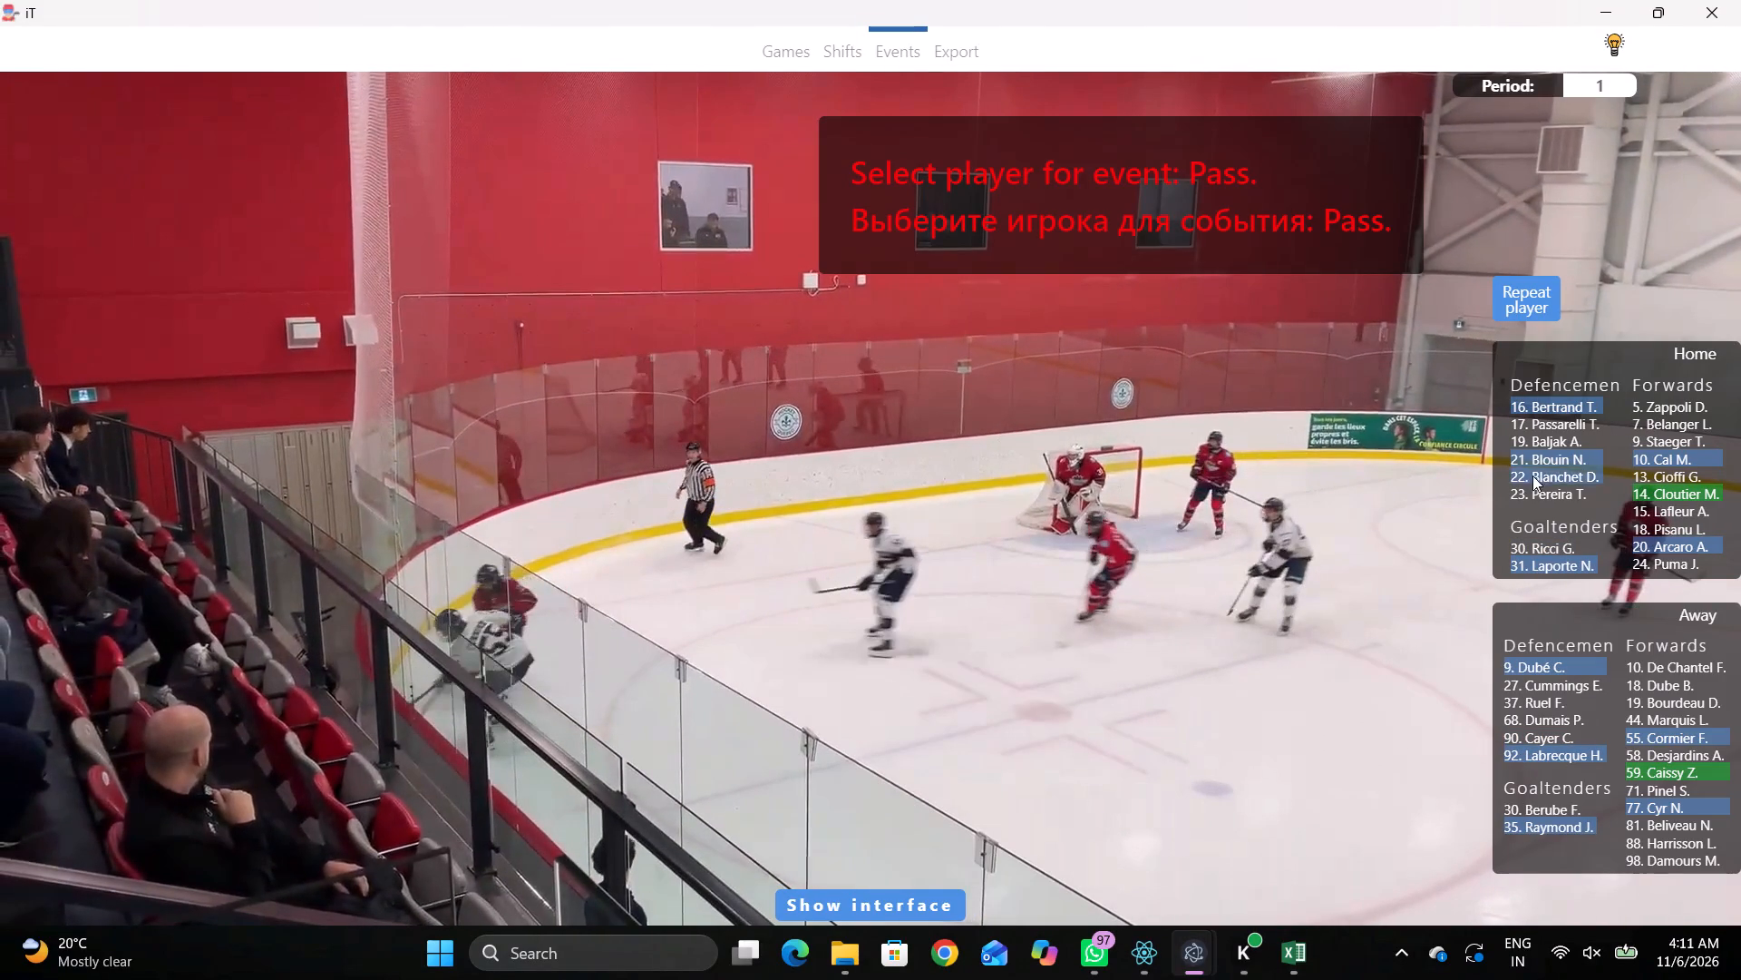
pyautogui.click(1639, 746)
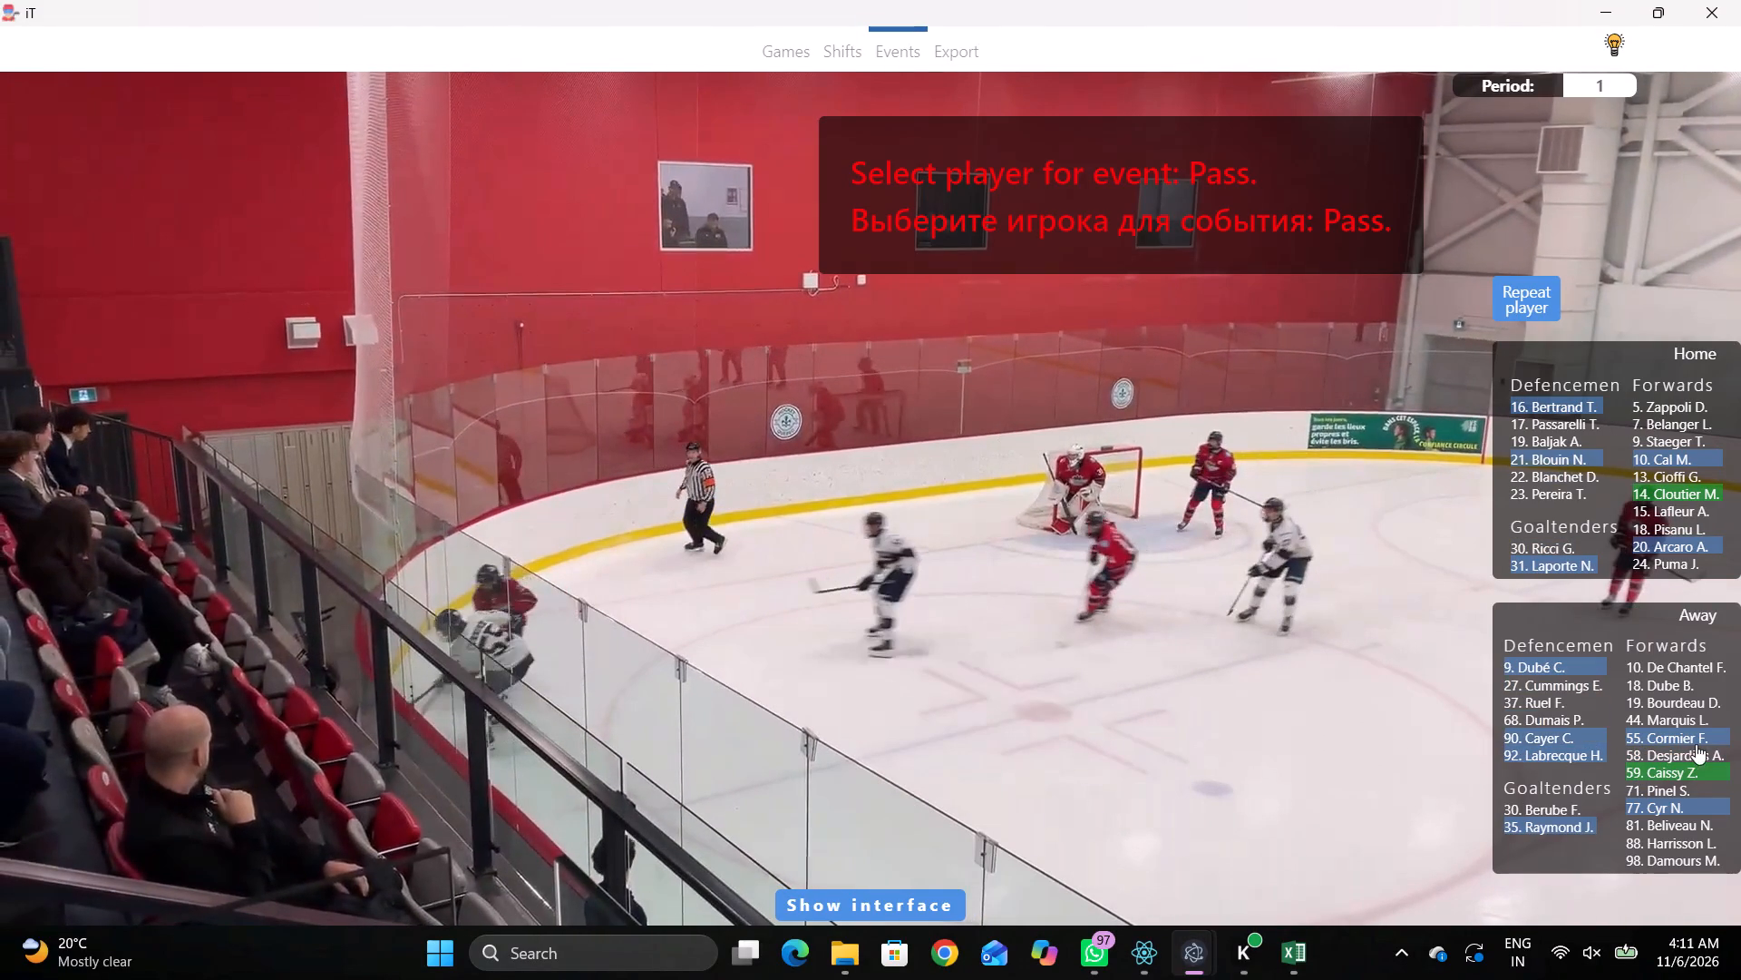
pyautogui.click(1678, 736)
pyautogui.click(537, 509)
# Record the puck play by away player 77 near the lower boards, between the left blue line and the lower-left faceoff circle.
pyautogui.press('space')
pyautogui.press('space')
pyautogui.press('space')
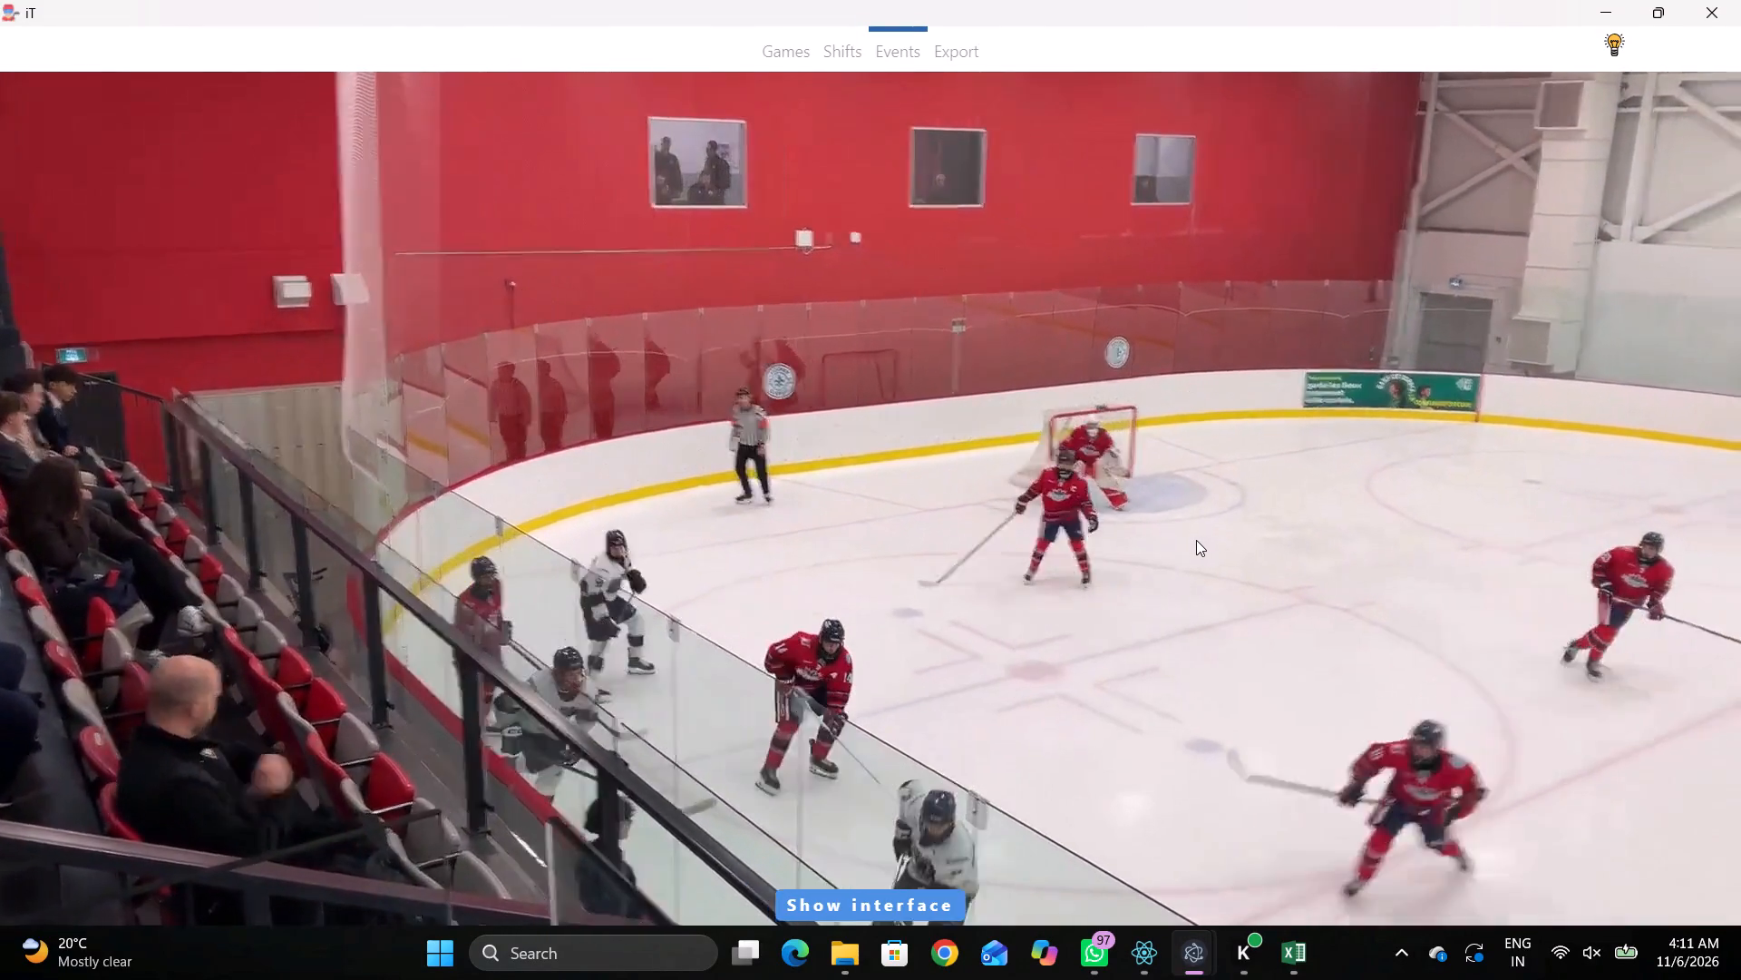
pyautogui.press('space')
pyautogui.press('space')
pyautogui.press('space')
pyautogui.press('q')
pyautogui.press('q')
pyautogui.press('q')
pyautogui.press('q')
pyautogui.press('q')
pyautogui.press('q')
pyautogui.press('q')
pyautogui.press('q')
pyautogui.press('q')
pyautogui.press('q')
pyautogui.press('q')
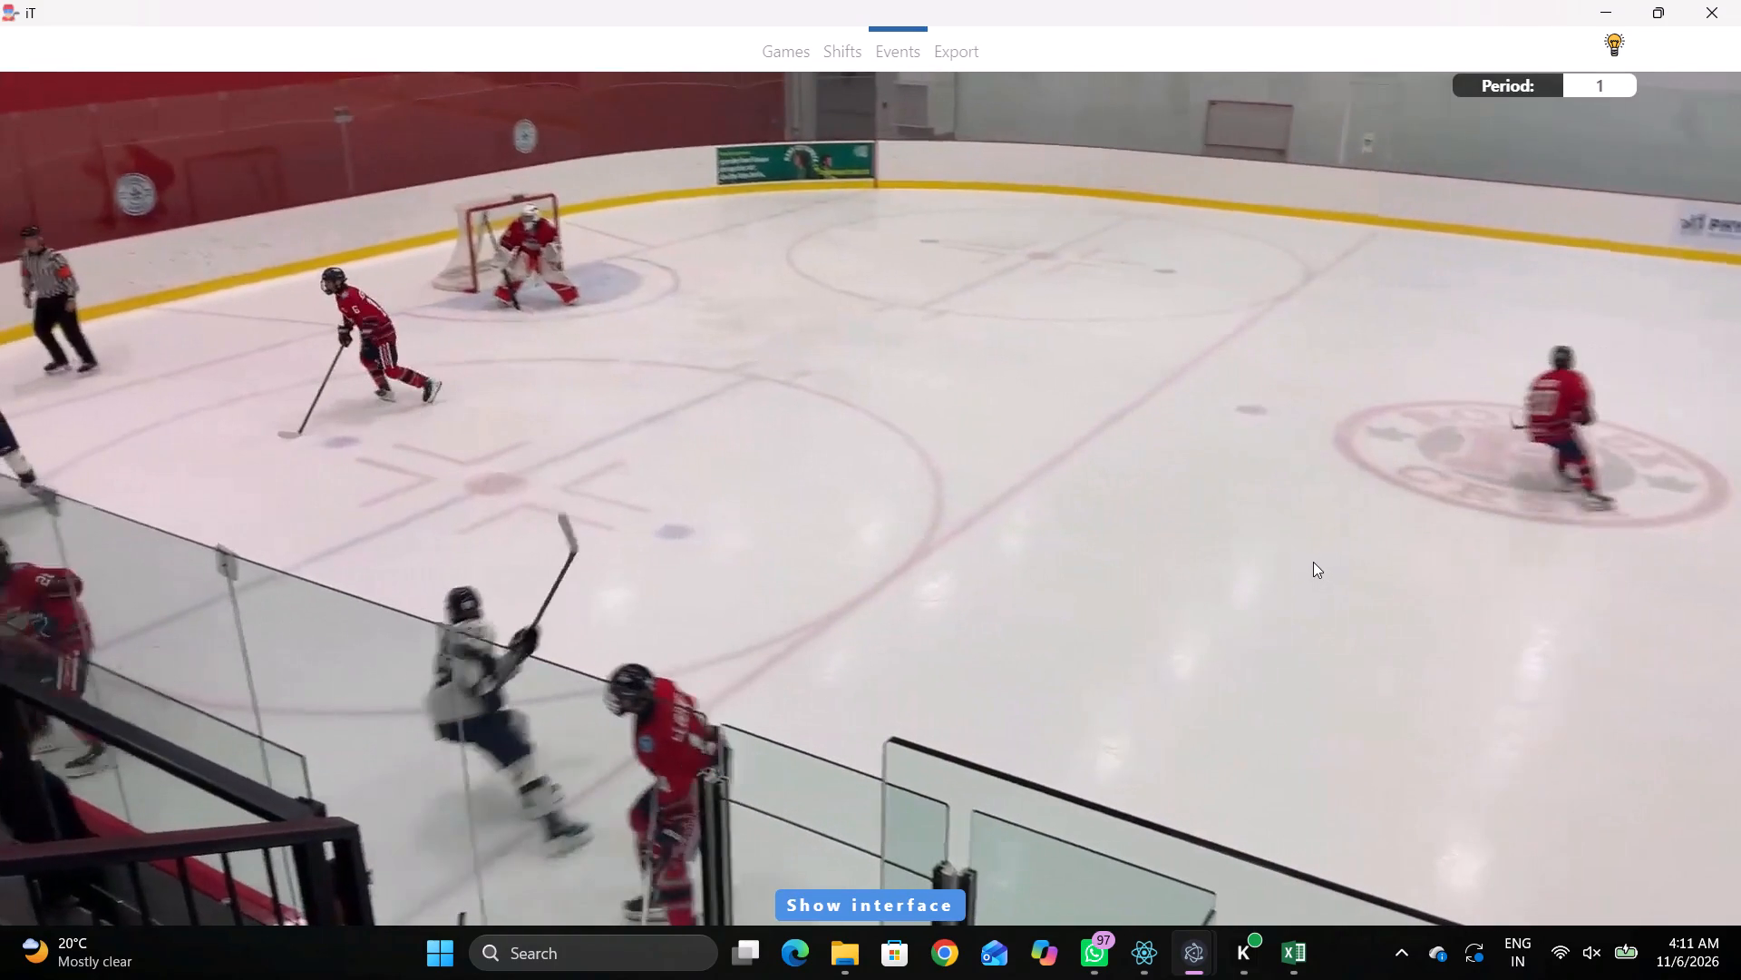
pyautogui.write('qq')
pyautogui.write('q')
pyautogui.press('space')
pyautogui.press('space')
pyautogui.rightClick(1226, 527)
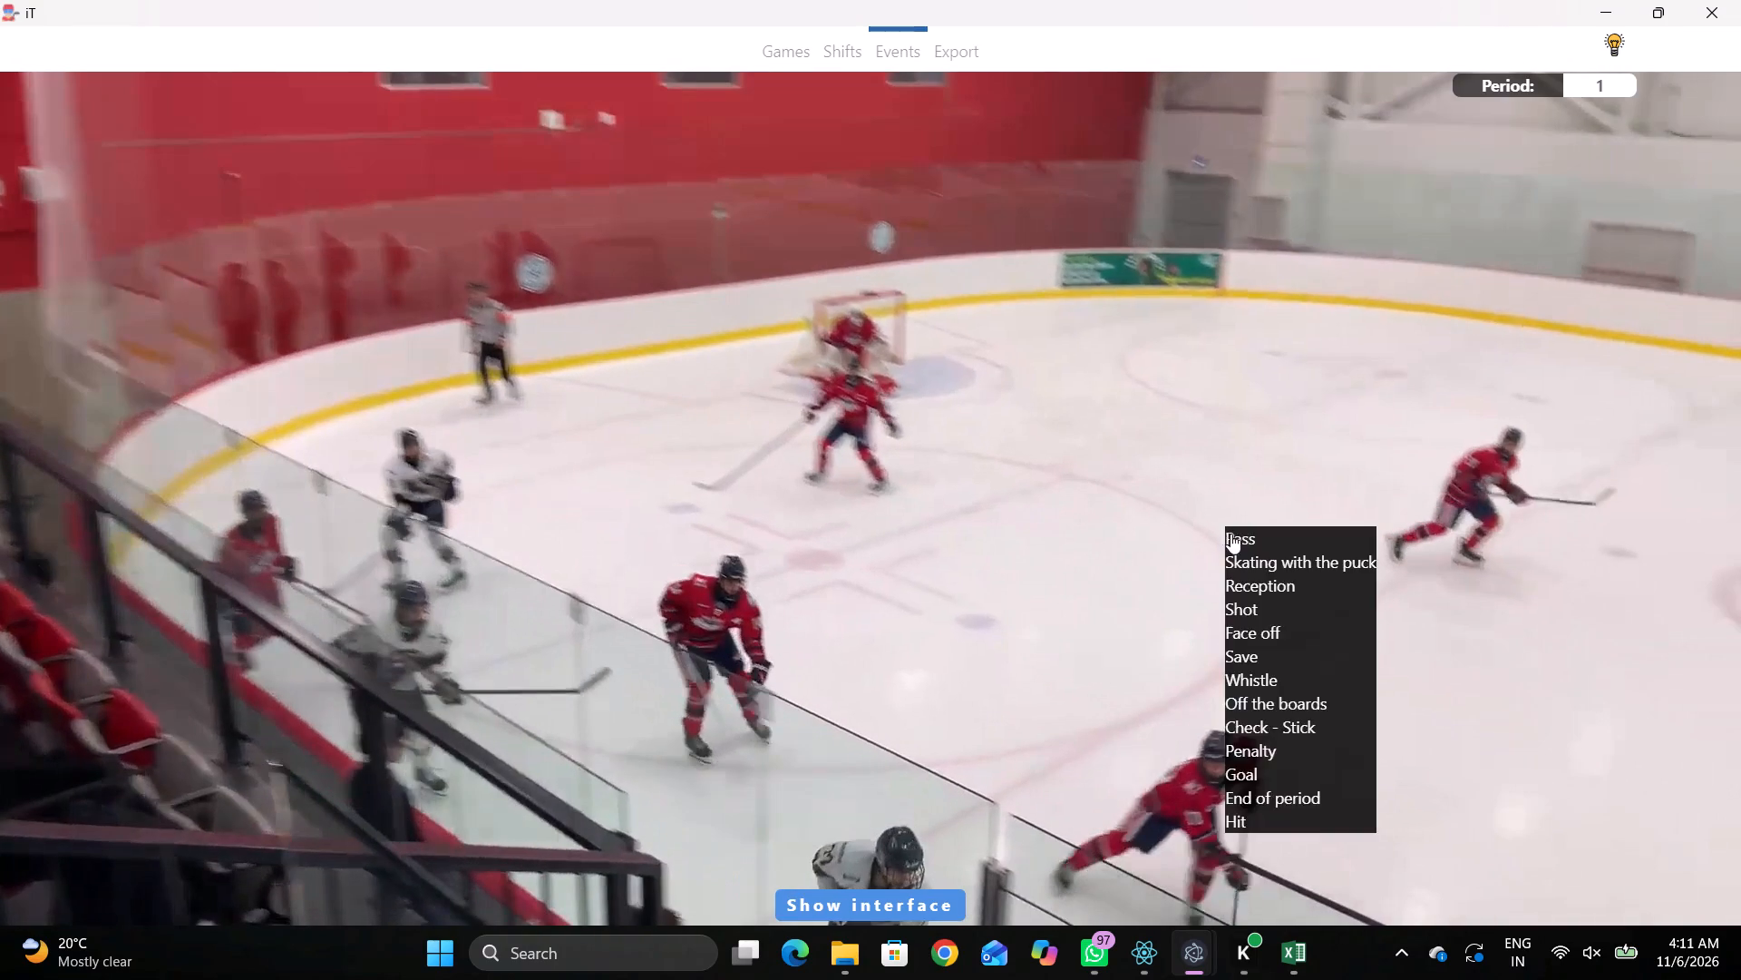
pyautogui.moveTo(1141, 522); pyautogui.dragTo(1104, 520, button='right')
pyautogui.click(1144, 543)
pyautogui.click(1634, 806)
pyautogui.moveTo(695, 518); pyautogui.dragTo(686, 521)
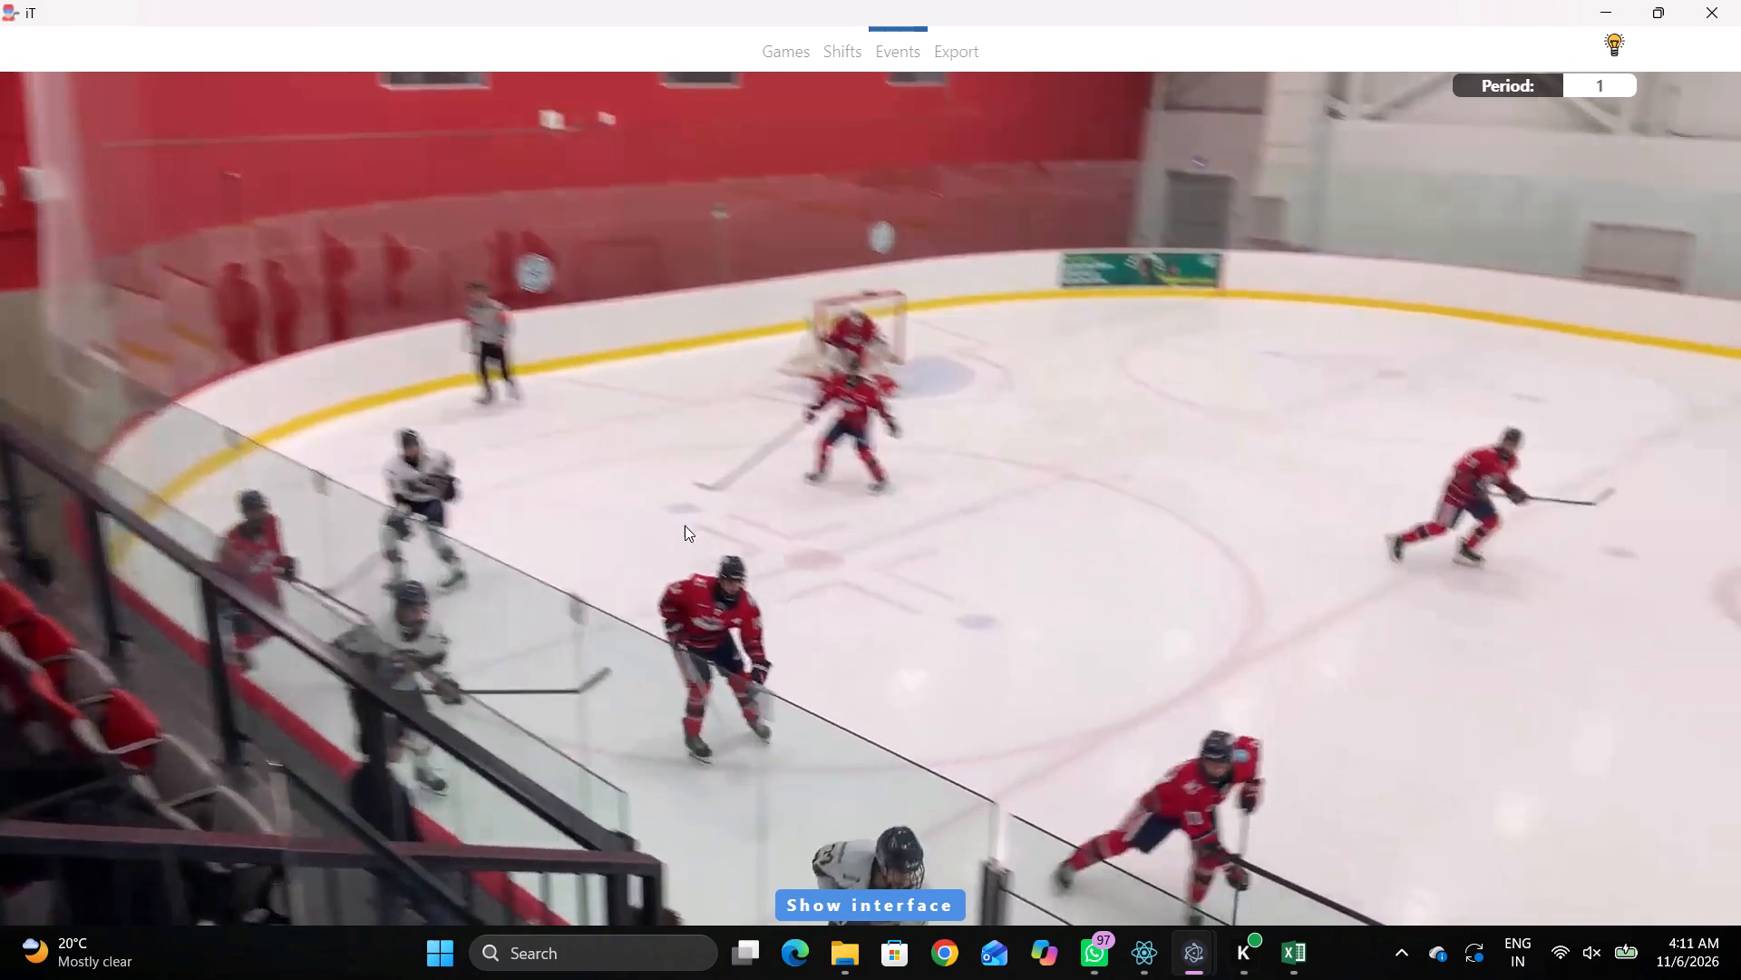
# Record a pass by away player 77 along the lower boards, just right of the lower-left faceoff circle.
pyautogui.press('space')
pyautogui.rightClick(762, 446)
pyautogui.press('space')
pyautogui.click(771, 453)
pyautogui.click(1533, 298)
pyautogui.click(649, 529)
# Record a pass by home player 16 behind the left goal line, just above the goal.
pyautogui.press('space')
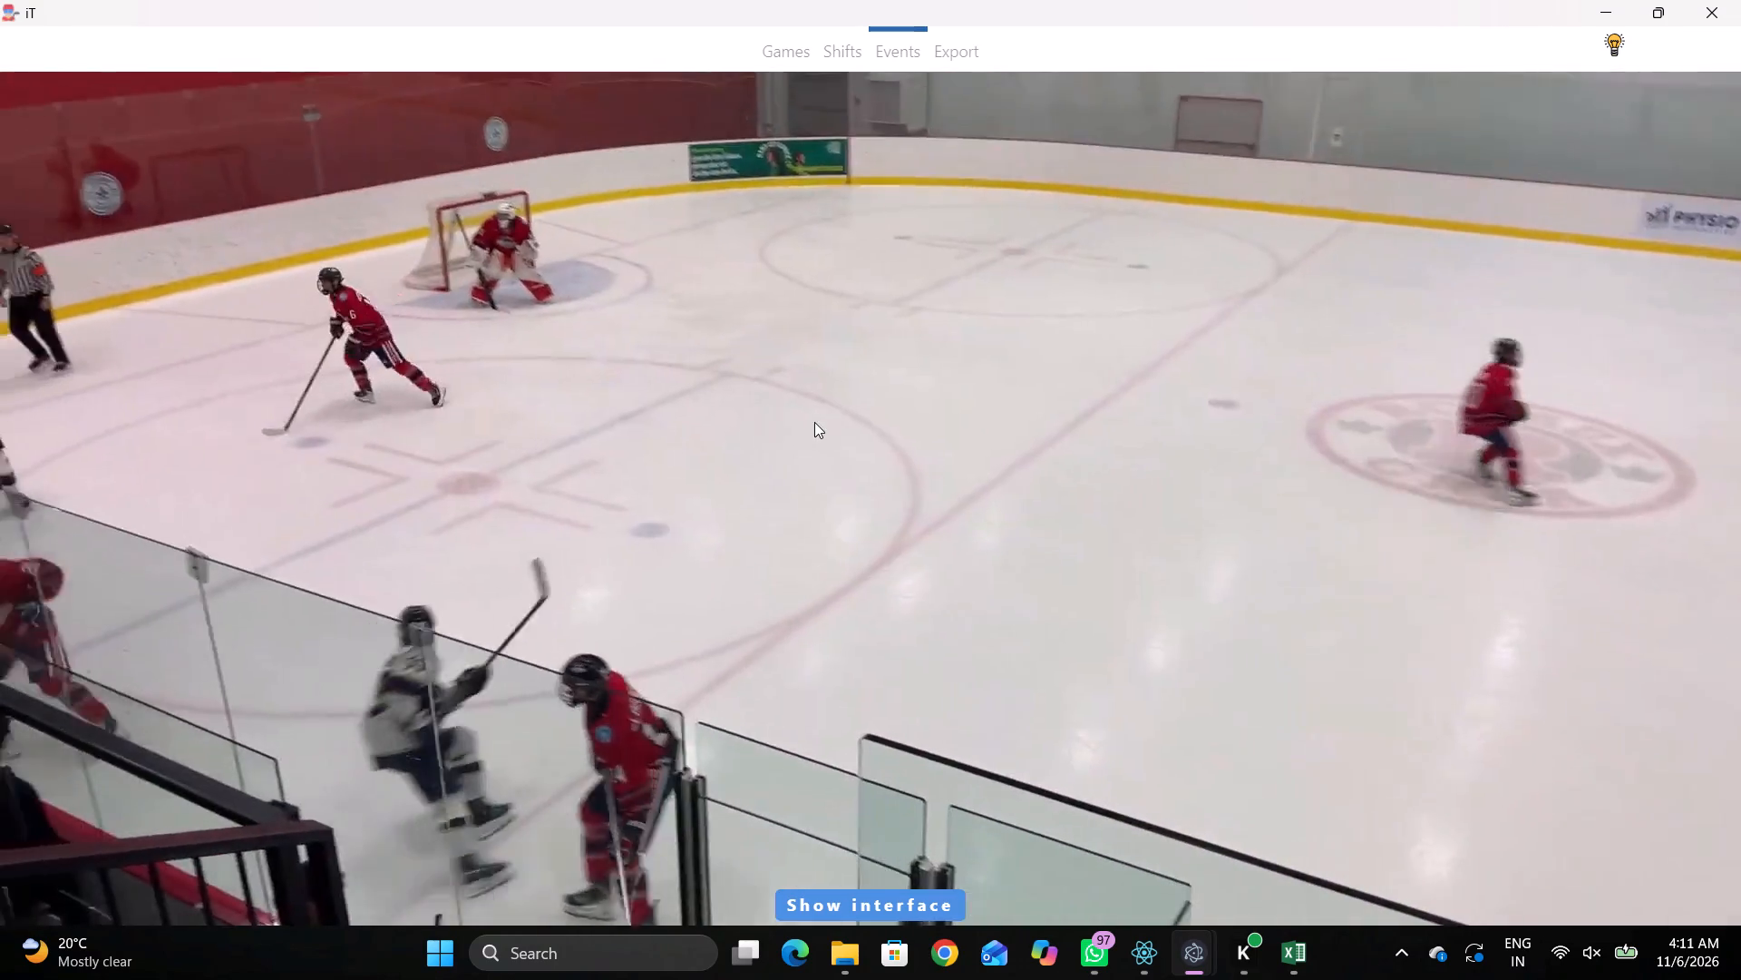
pyautogui.press('space')
pyautogui.press('space')
pyautogui.press('space')
pyautogui.rightClick(873, 410)
pyautogui.press('space')
pyautogui.press('space')
pyautogui.press('space')
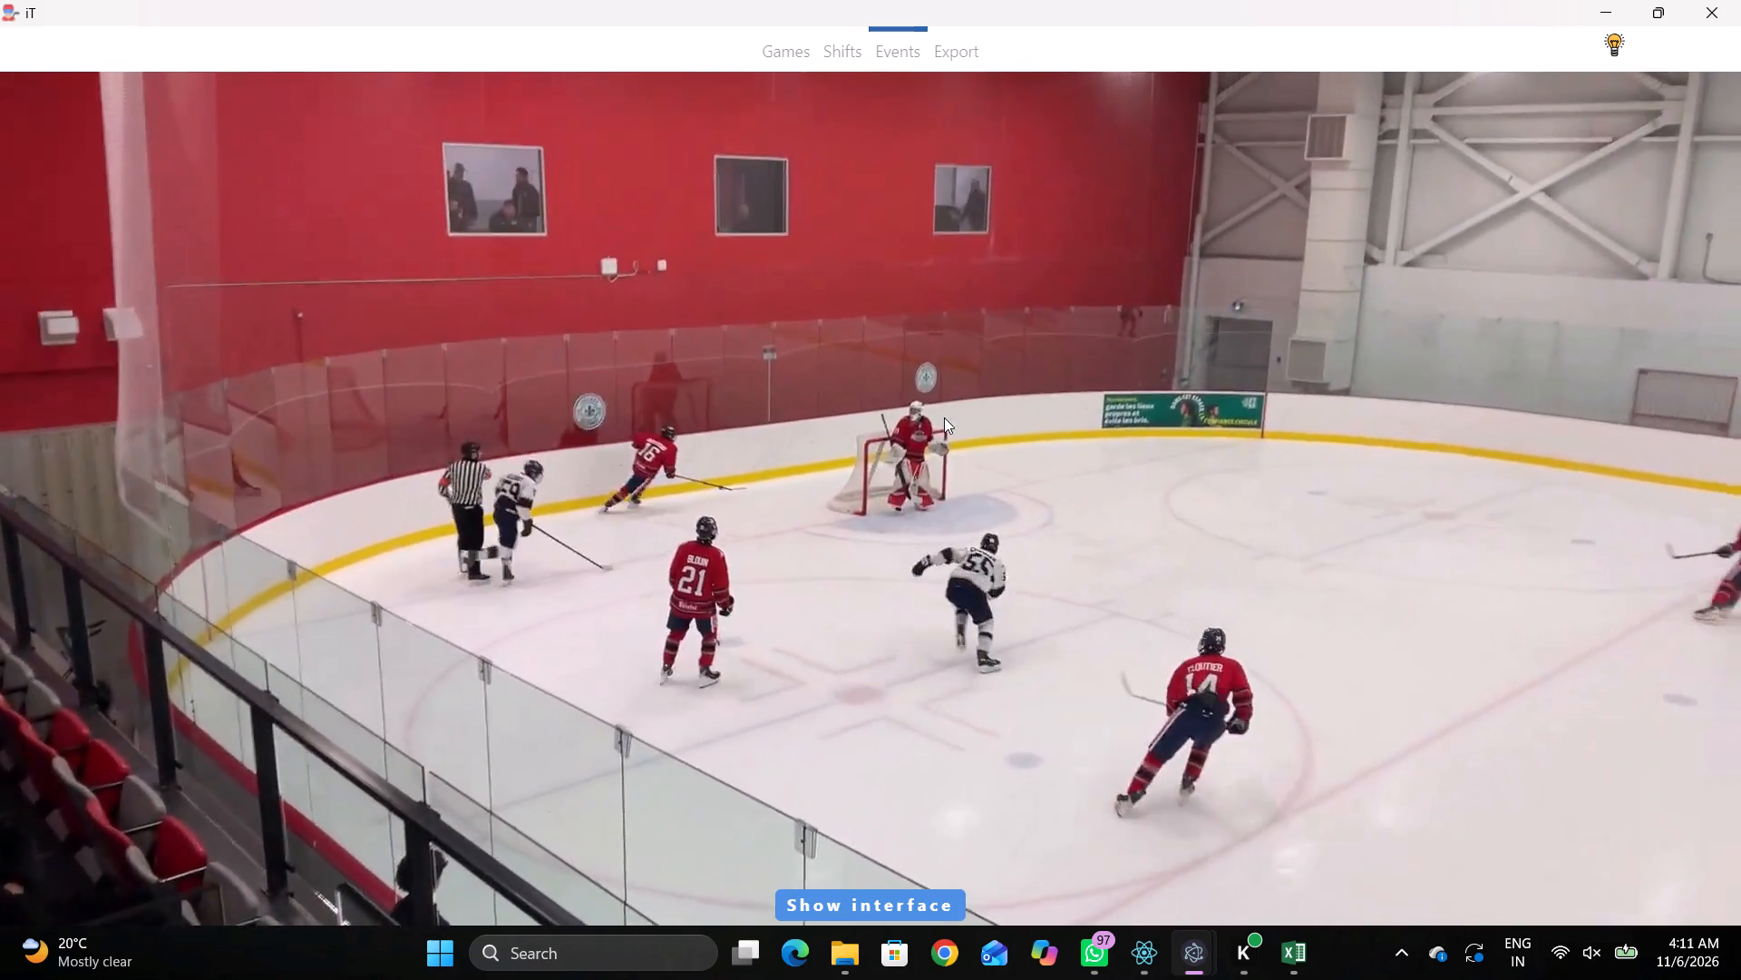
pyautogui.press('space')
pyautogui.rightClick(998, 366)
pyautogui.press('q')
pyautogui.press('q')
pyautogui.click(1069, 387)
pyautogui.rightClick(1057, 379)
pyautogui.click(1075, 398)
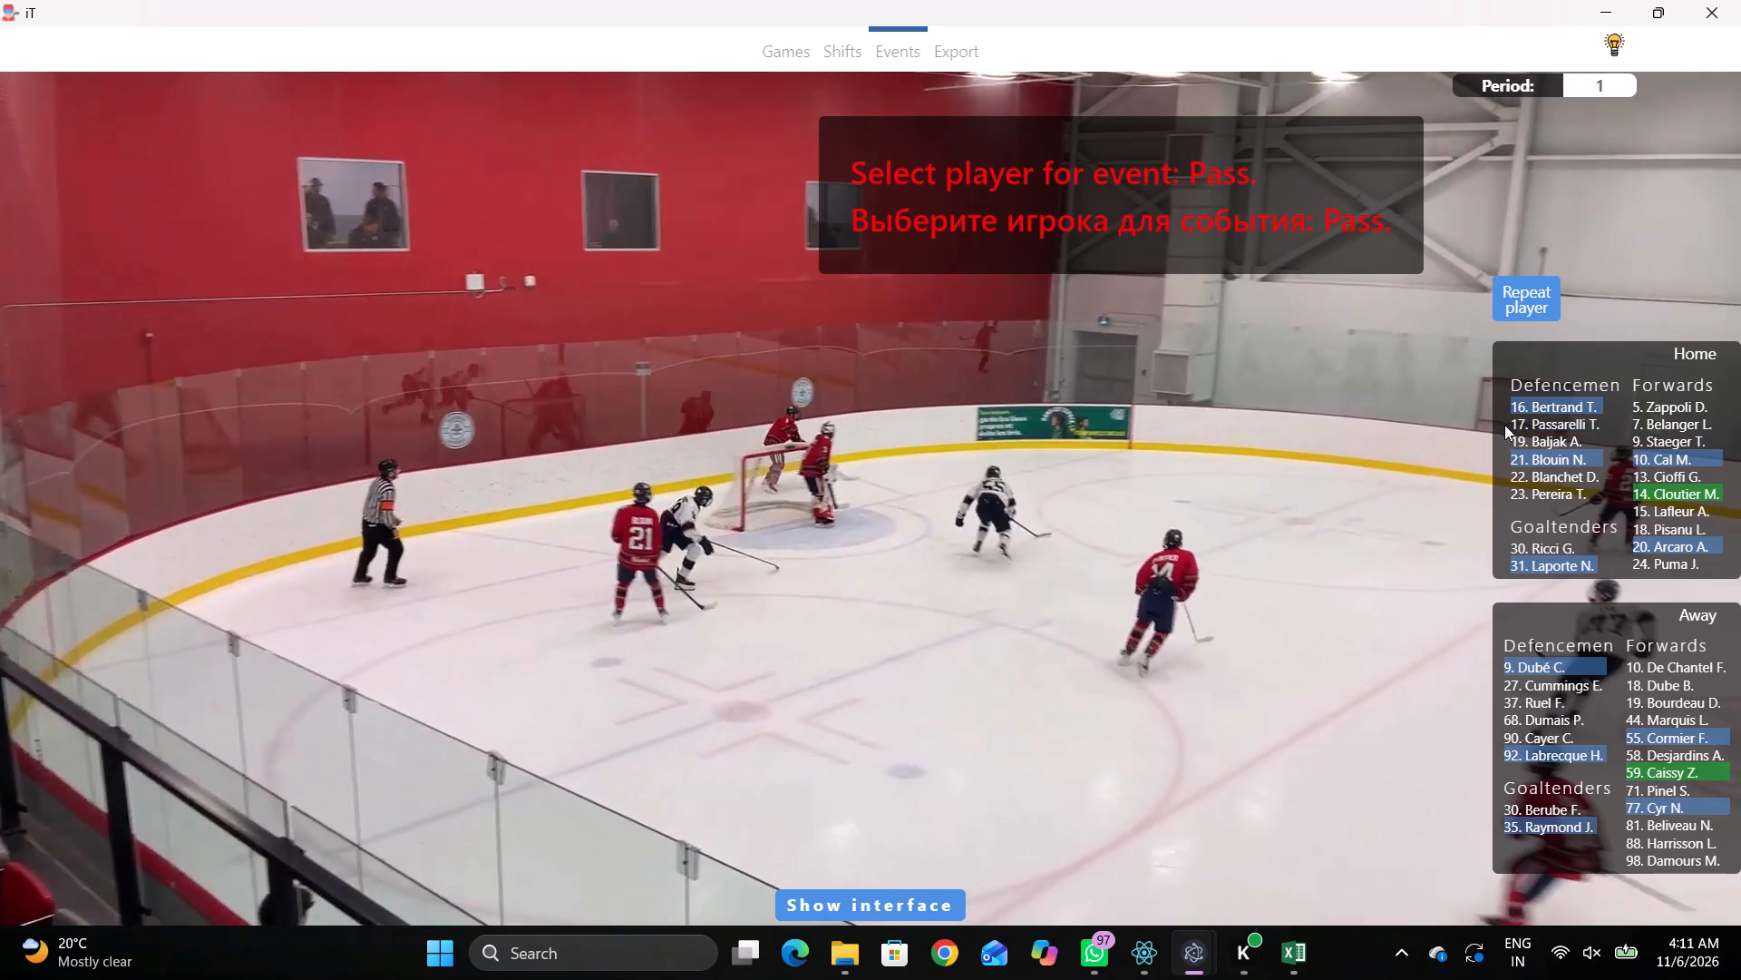
pyautogui.click(1532, 397)
pyautogui.click(454, 304)
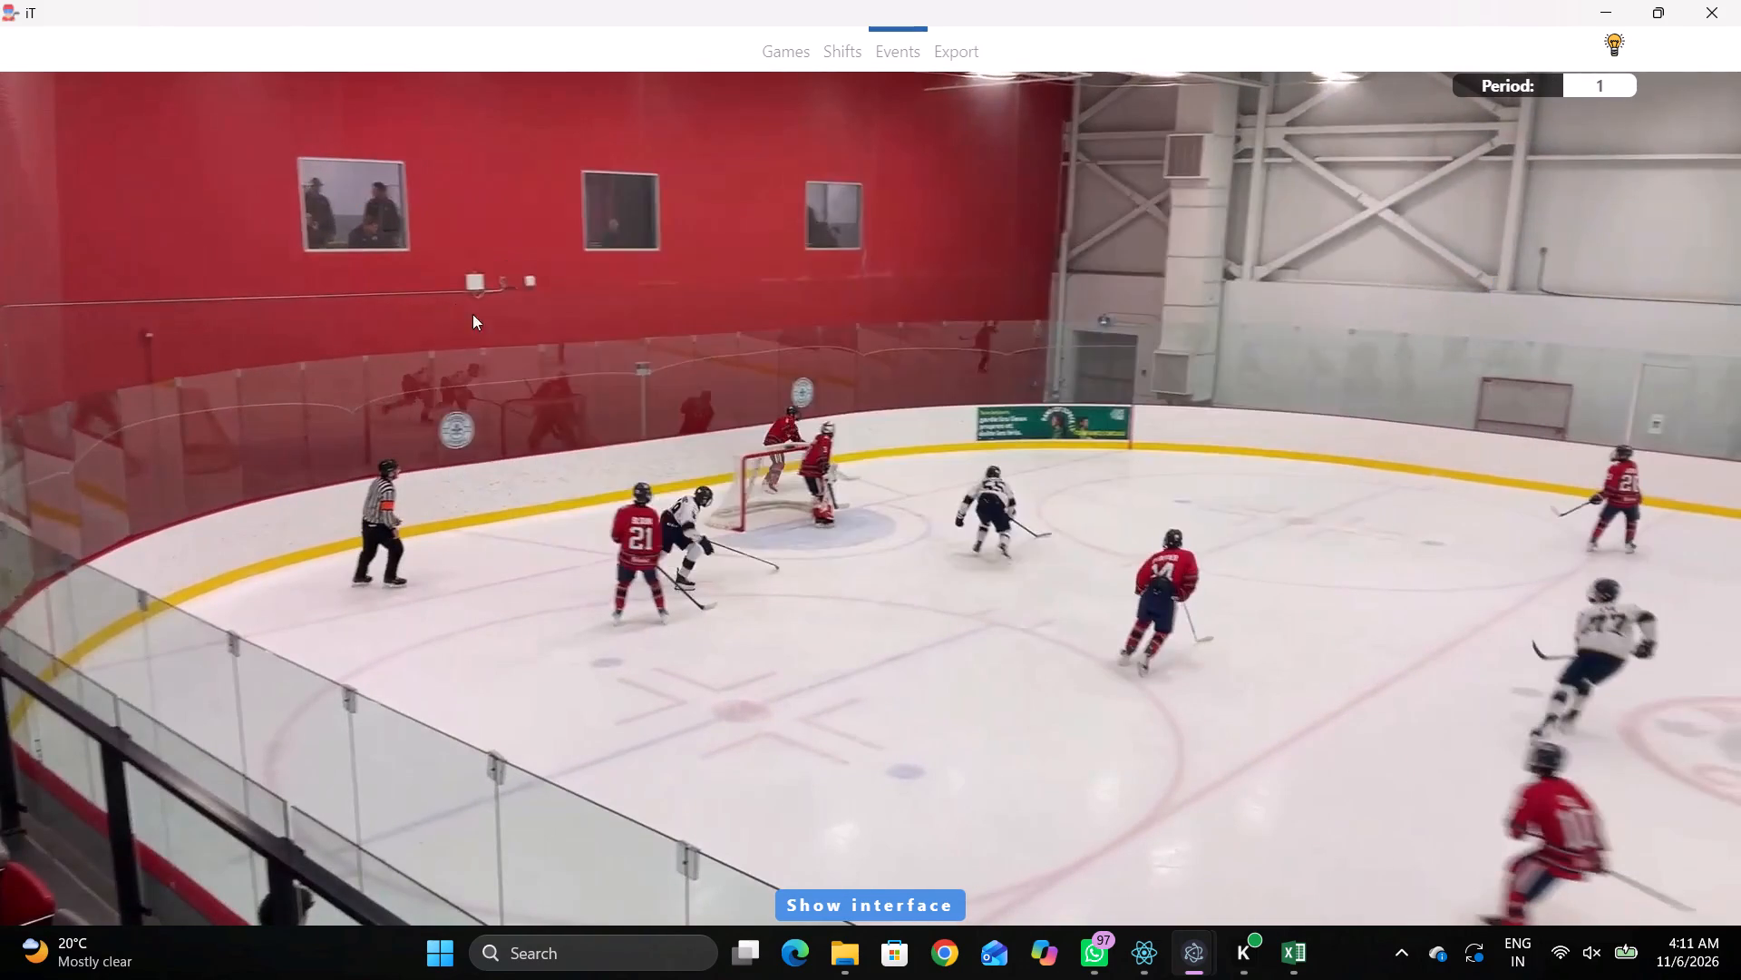
# Record a hit with away player 55 as taken and home player 16 as drawn, by the upper boards above the upper-left faceoff circle.
pyautogui.press('space')
pyautogui.press('space')
pyautogui.press('space')
pyautogui.press('space')
pyautogui.press('space')
pyautogui.press('space')
pyautogui.press('space')
pyautogui.press('space')
pyautogui.press('q')
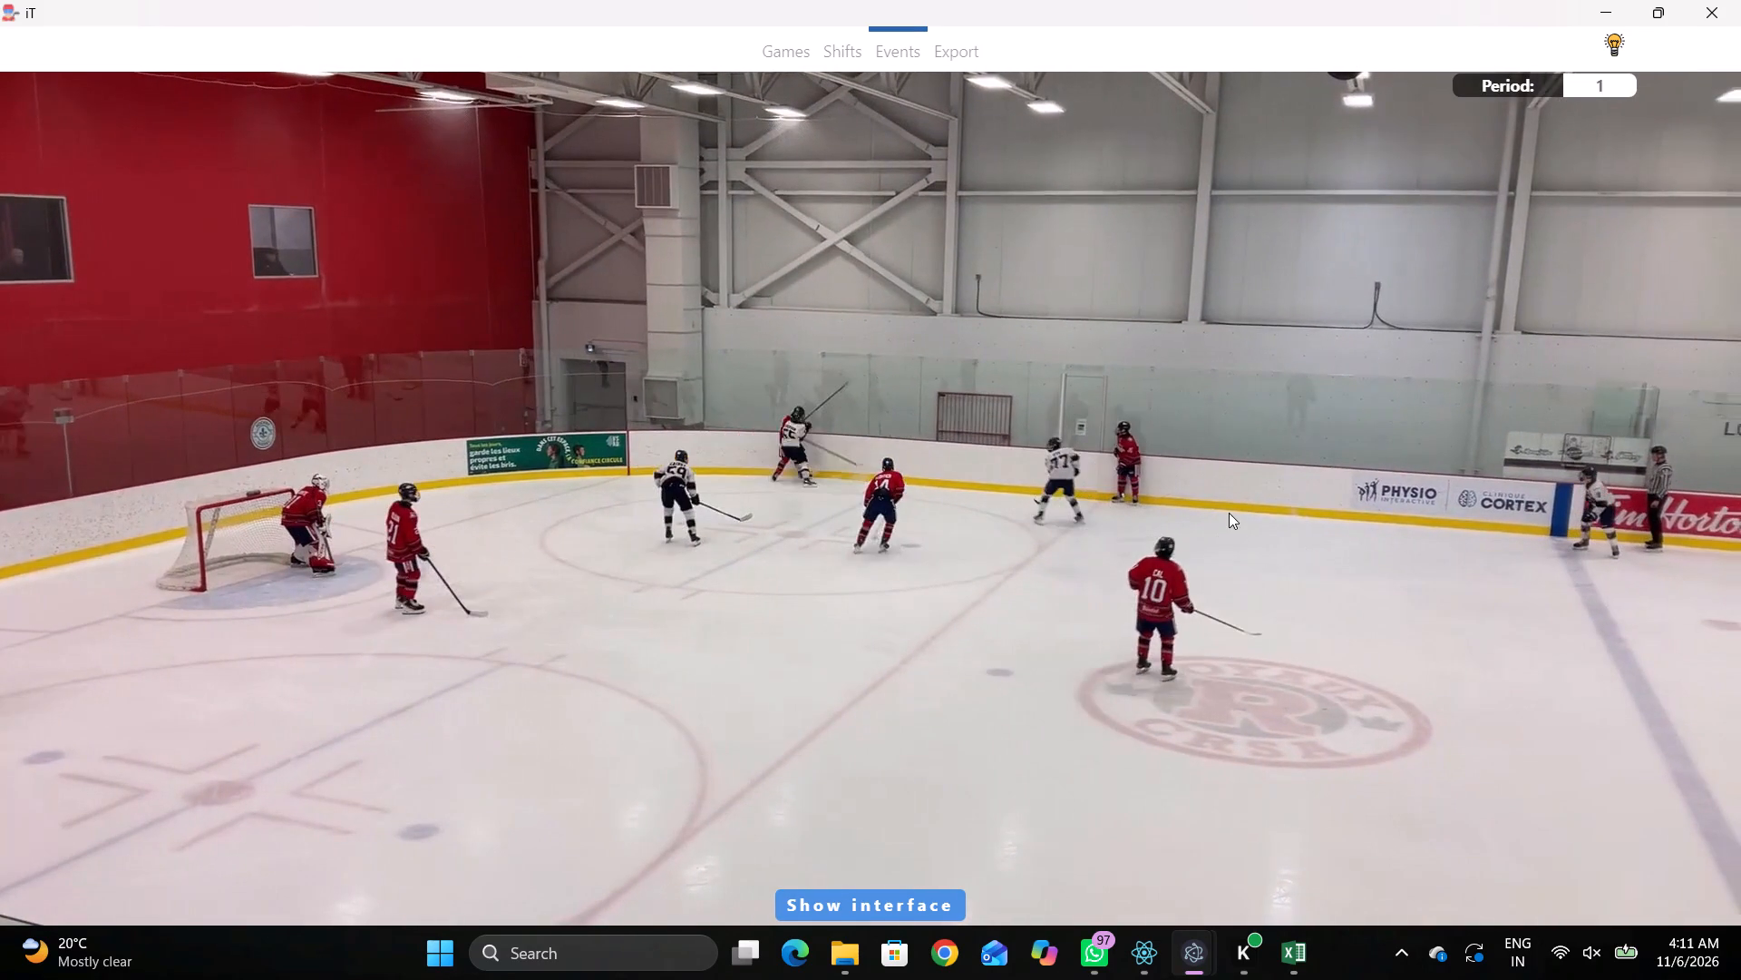
pyautogui.write('qr')
pyautogui.press('space')
pyautogui.press('space')
pyautogui.moveTo(1180, 446); pyautogui.dragTo(1175, 437, button='right')
pyautogui.click(1242, 721)
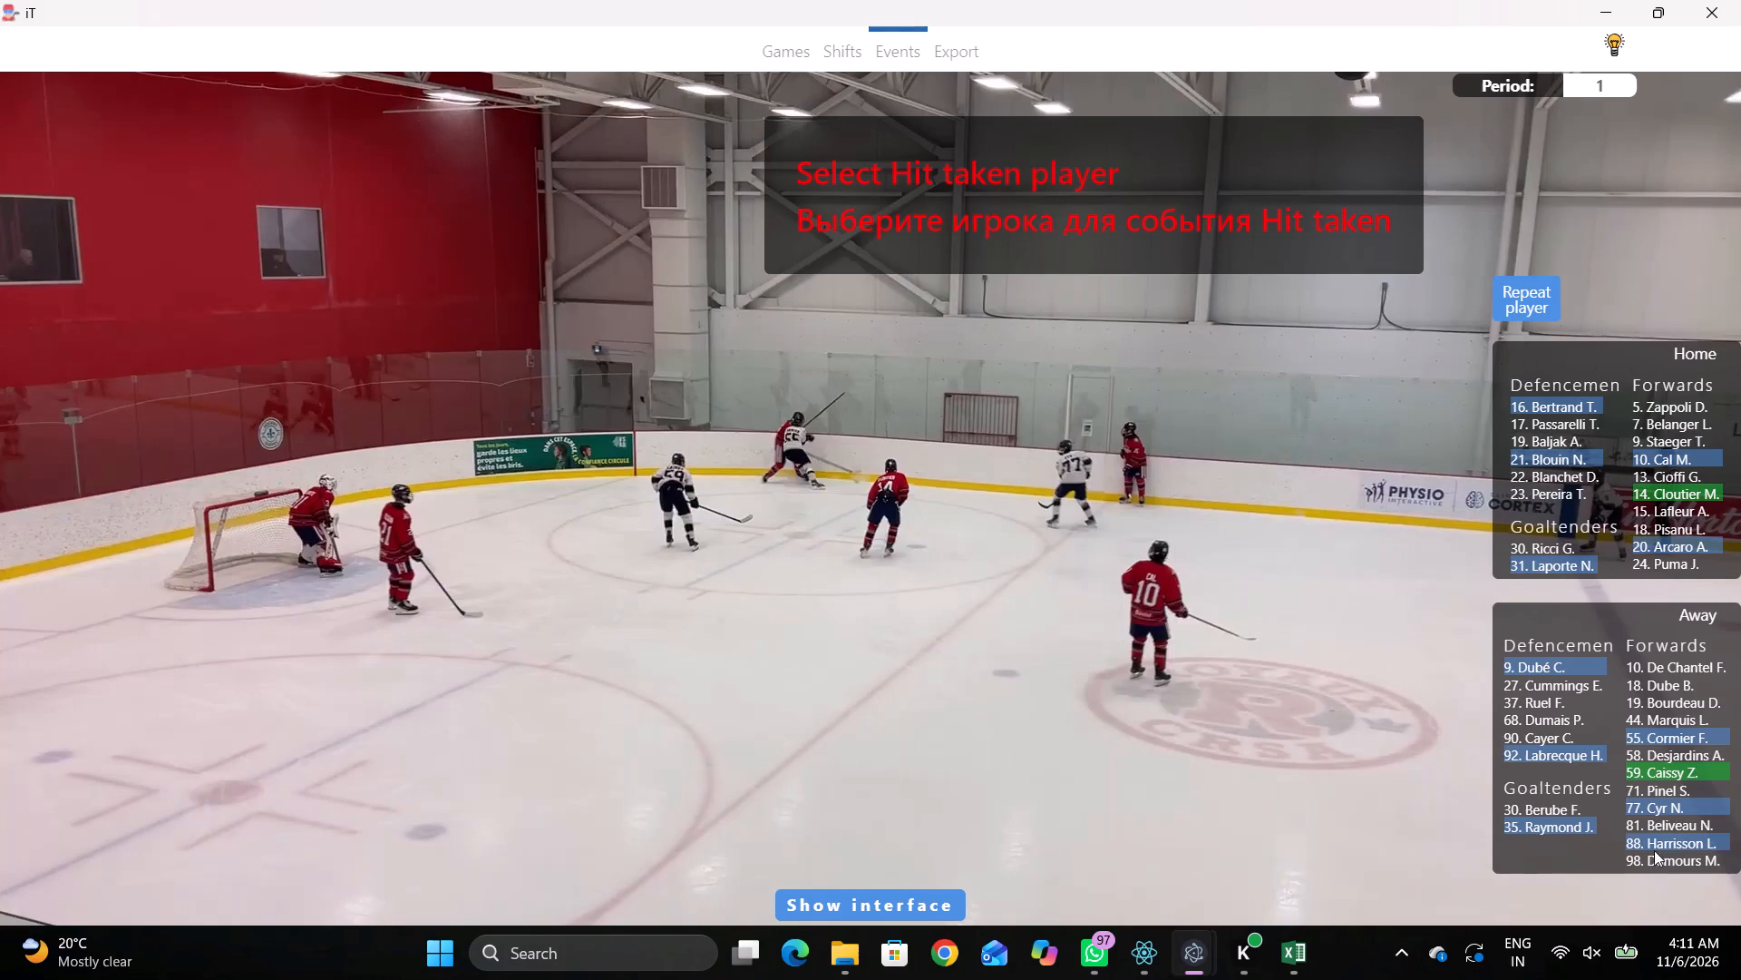
pyautogui.click(1659, 740)
pyautogui.click(1529, 415)
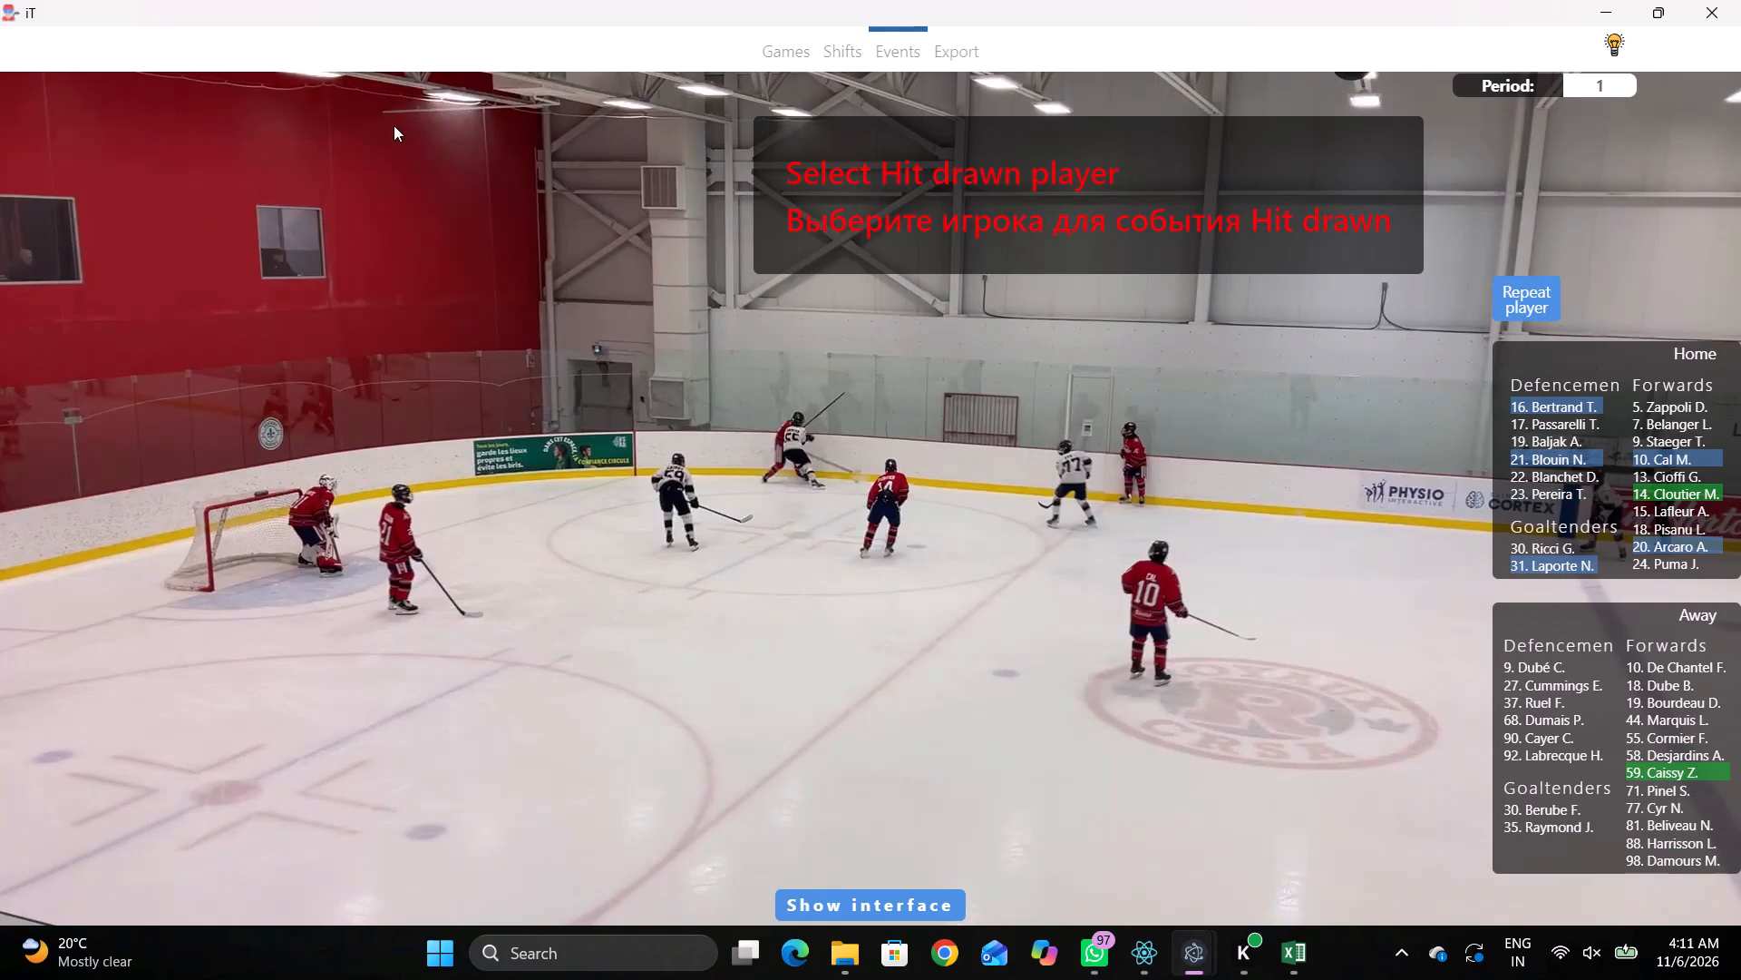
pyautogui.click(1512, 413)
pyautogui.click(584, 189)
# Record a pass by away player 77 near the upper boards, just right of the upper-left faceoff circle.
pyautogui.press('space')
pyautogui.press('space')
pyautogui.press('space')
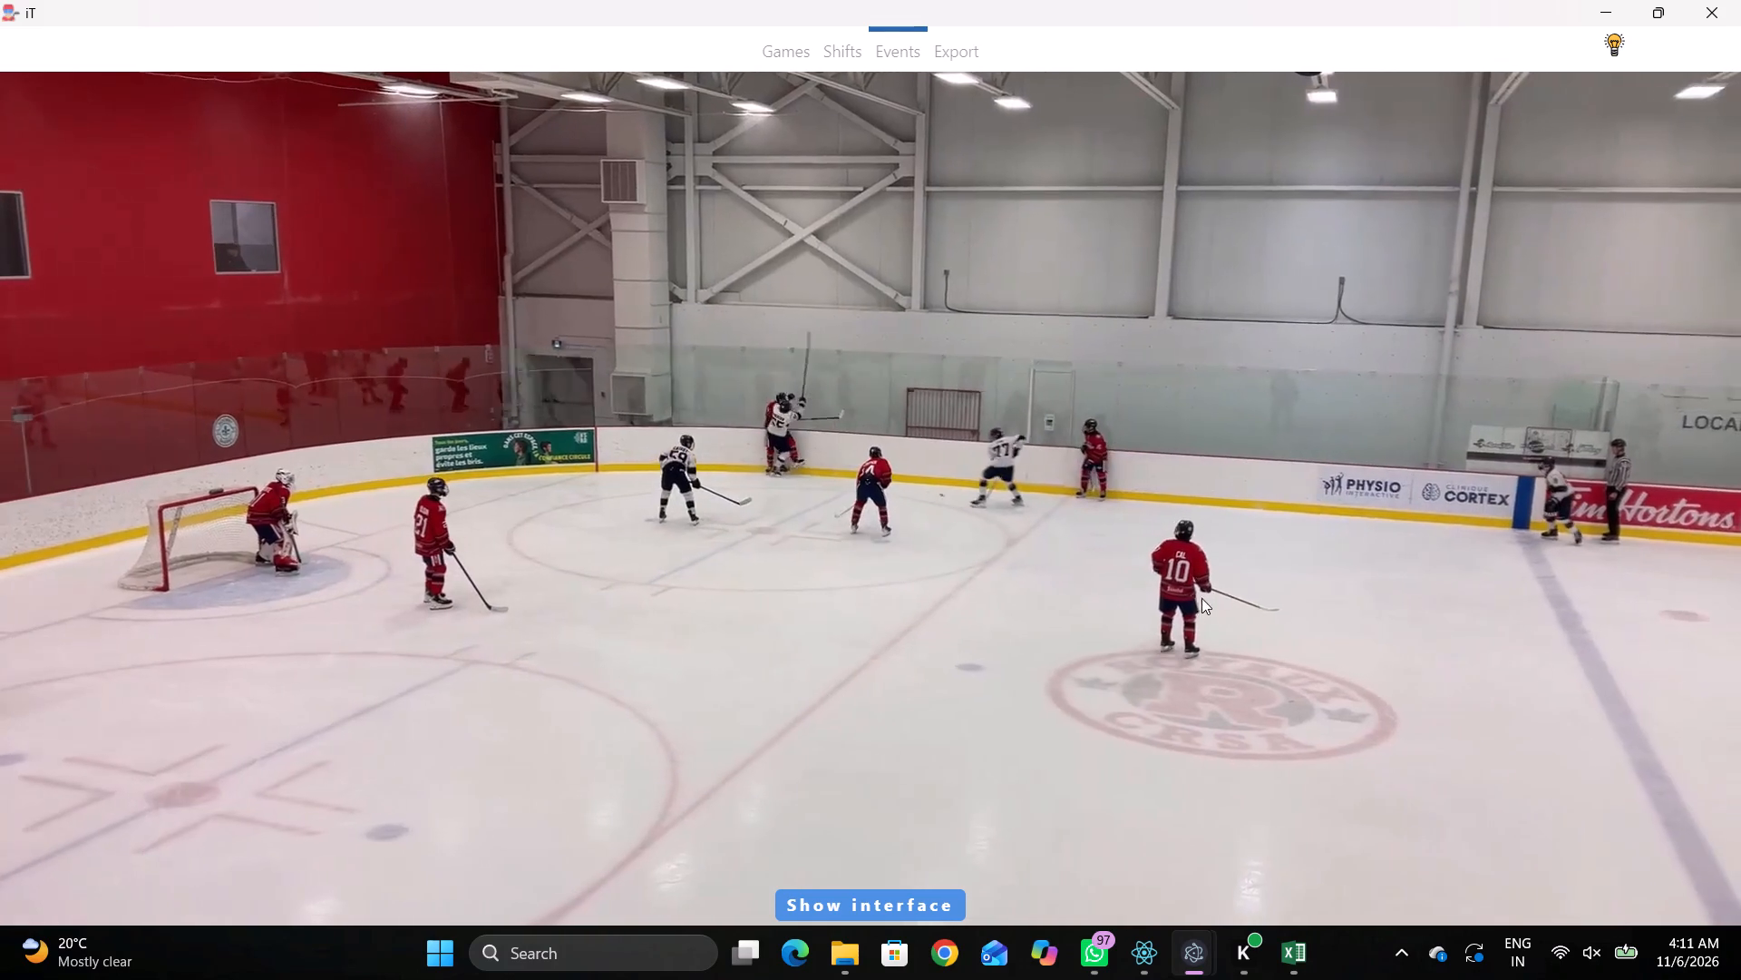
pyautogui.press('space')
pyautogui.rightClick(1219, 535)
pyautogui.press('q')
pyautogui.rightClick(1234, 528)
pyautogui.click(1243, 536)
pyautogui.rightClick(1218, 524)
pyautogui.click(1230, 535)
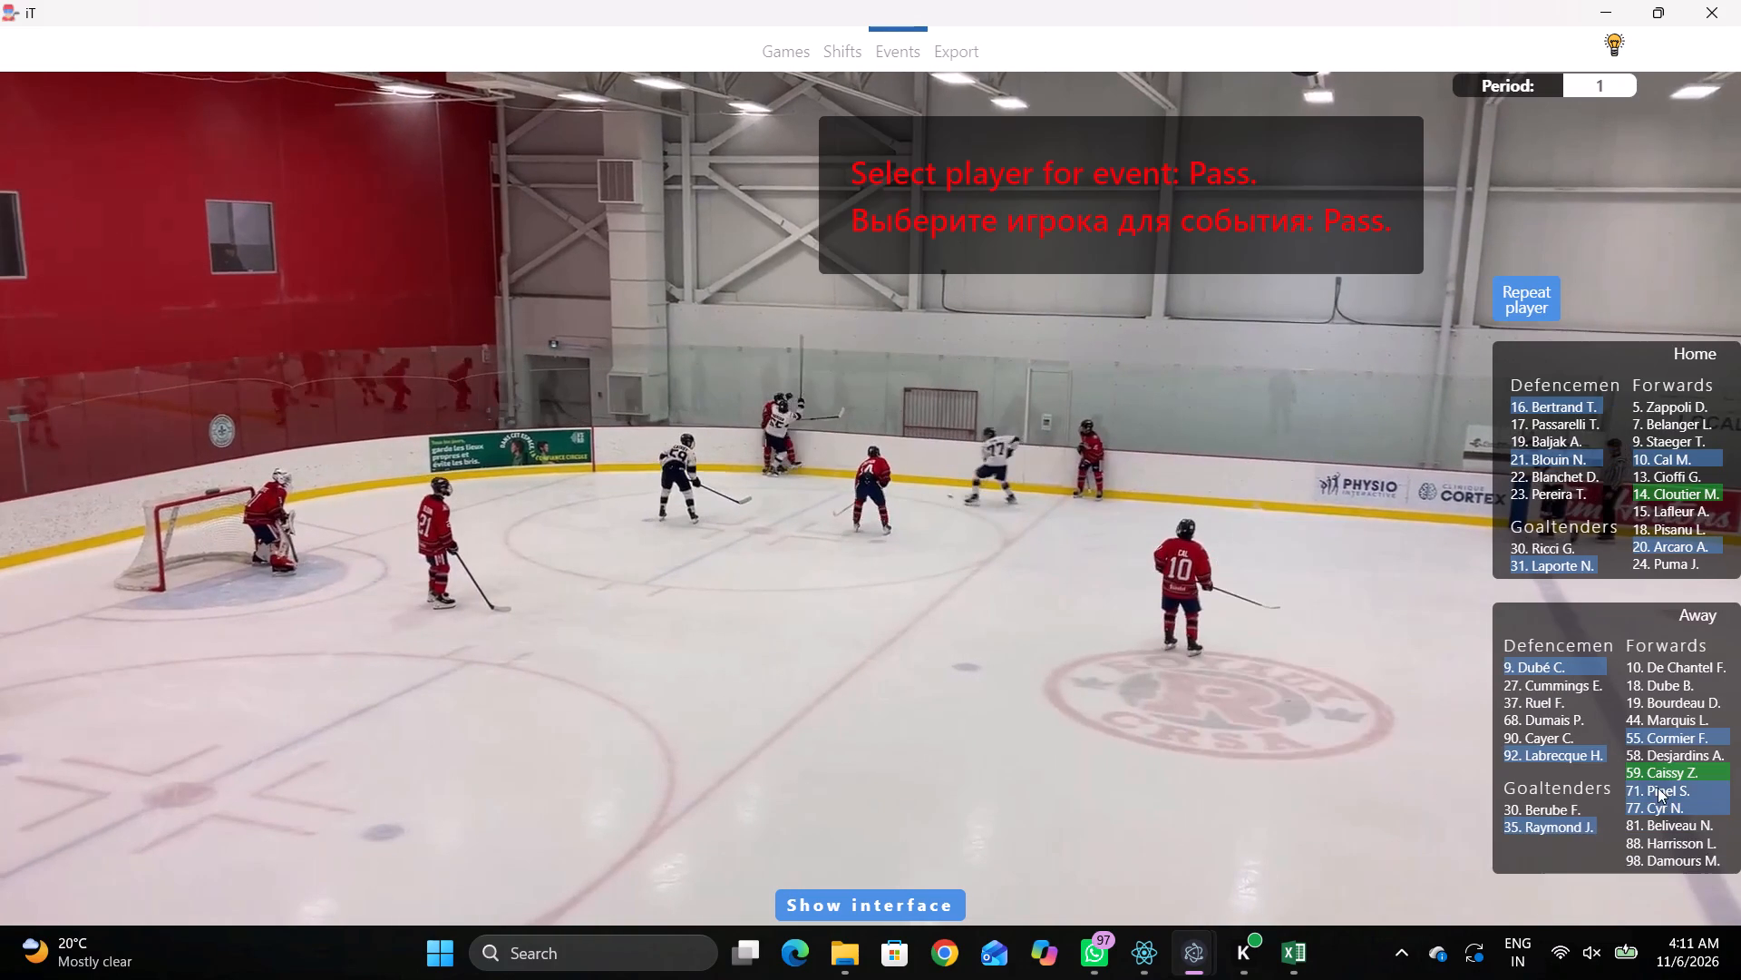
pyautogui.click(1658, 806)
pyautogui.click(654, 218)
# Record a pass by away player 77 at 00:14:17.1, just right of the upper-left faceoff circle.
pyautogui.press('space')
pyautogui.write('v')
pyautogui.press('space')
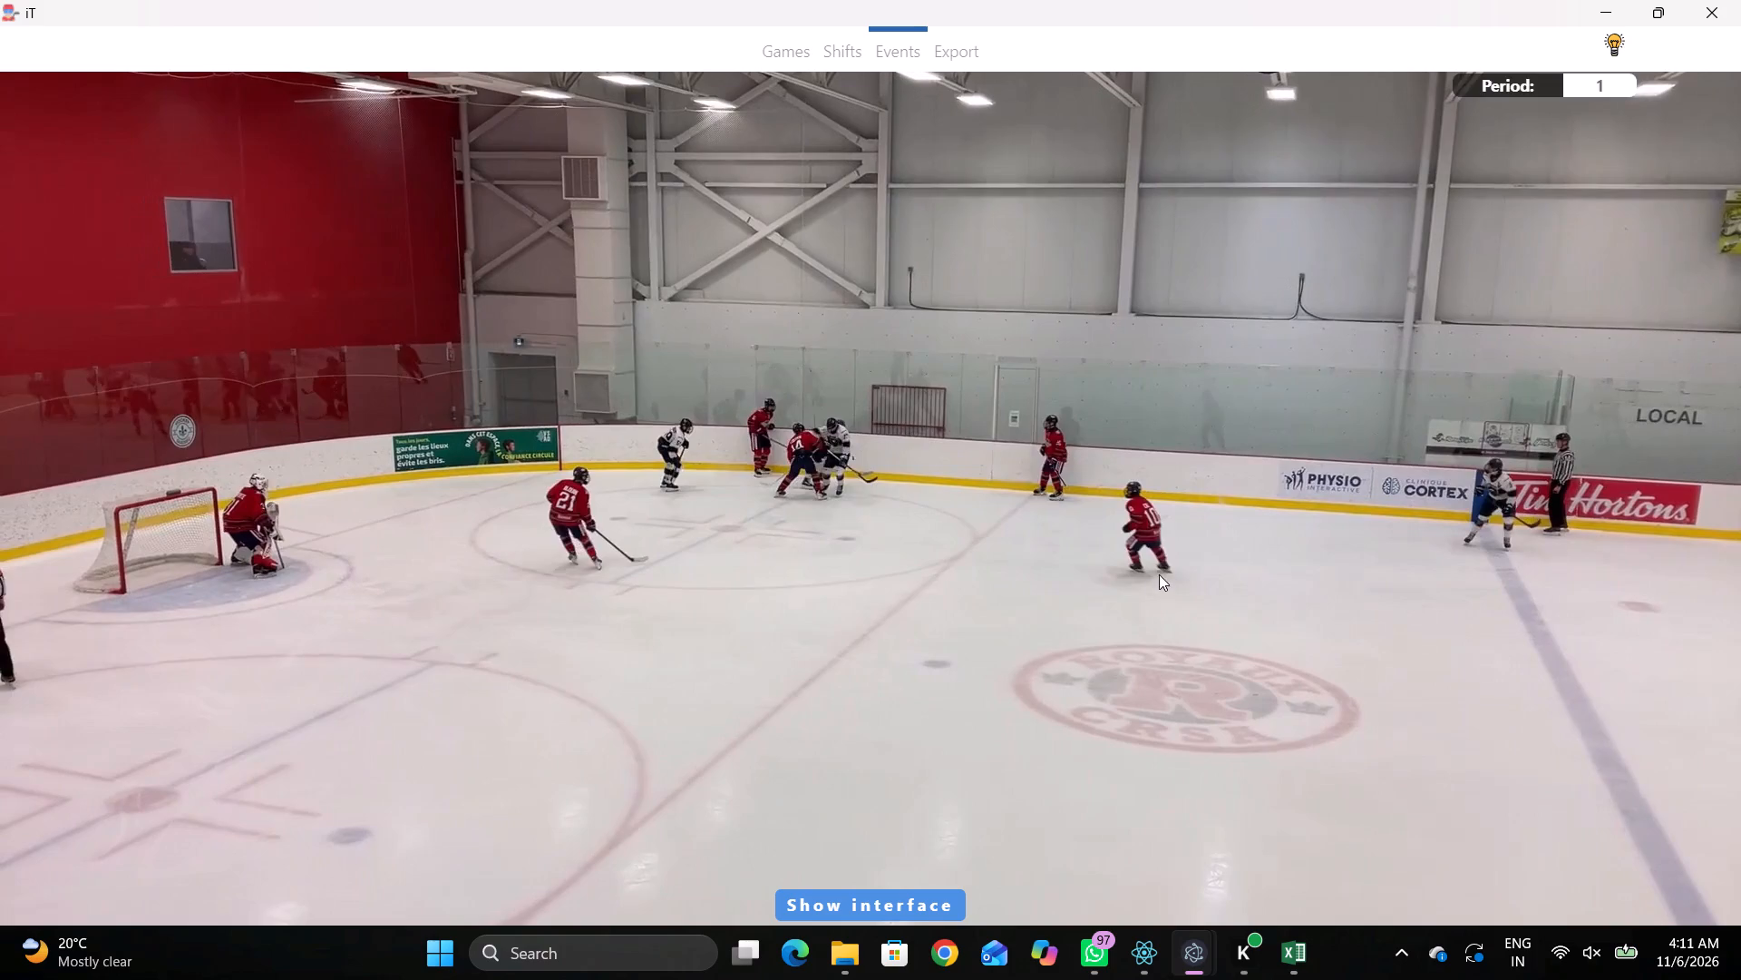
pyautogui.press('space')
pyautogui.press('space')
pyautogui.press('space')
pyautogui.press('space')
pyautogui.press('space')
pyautogui.press('space')
pyautogui.press('space')
pyautogui.press('space')
pyautogui.press('space')
pyautogui.press('space')
pyautogui.press('q')
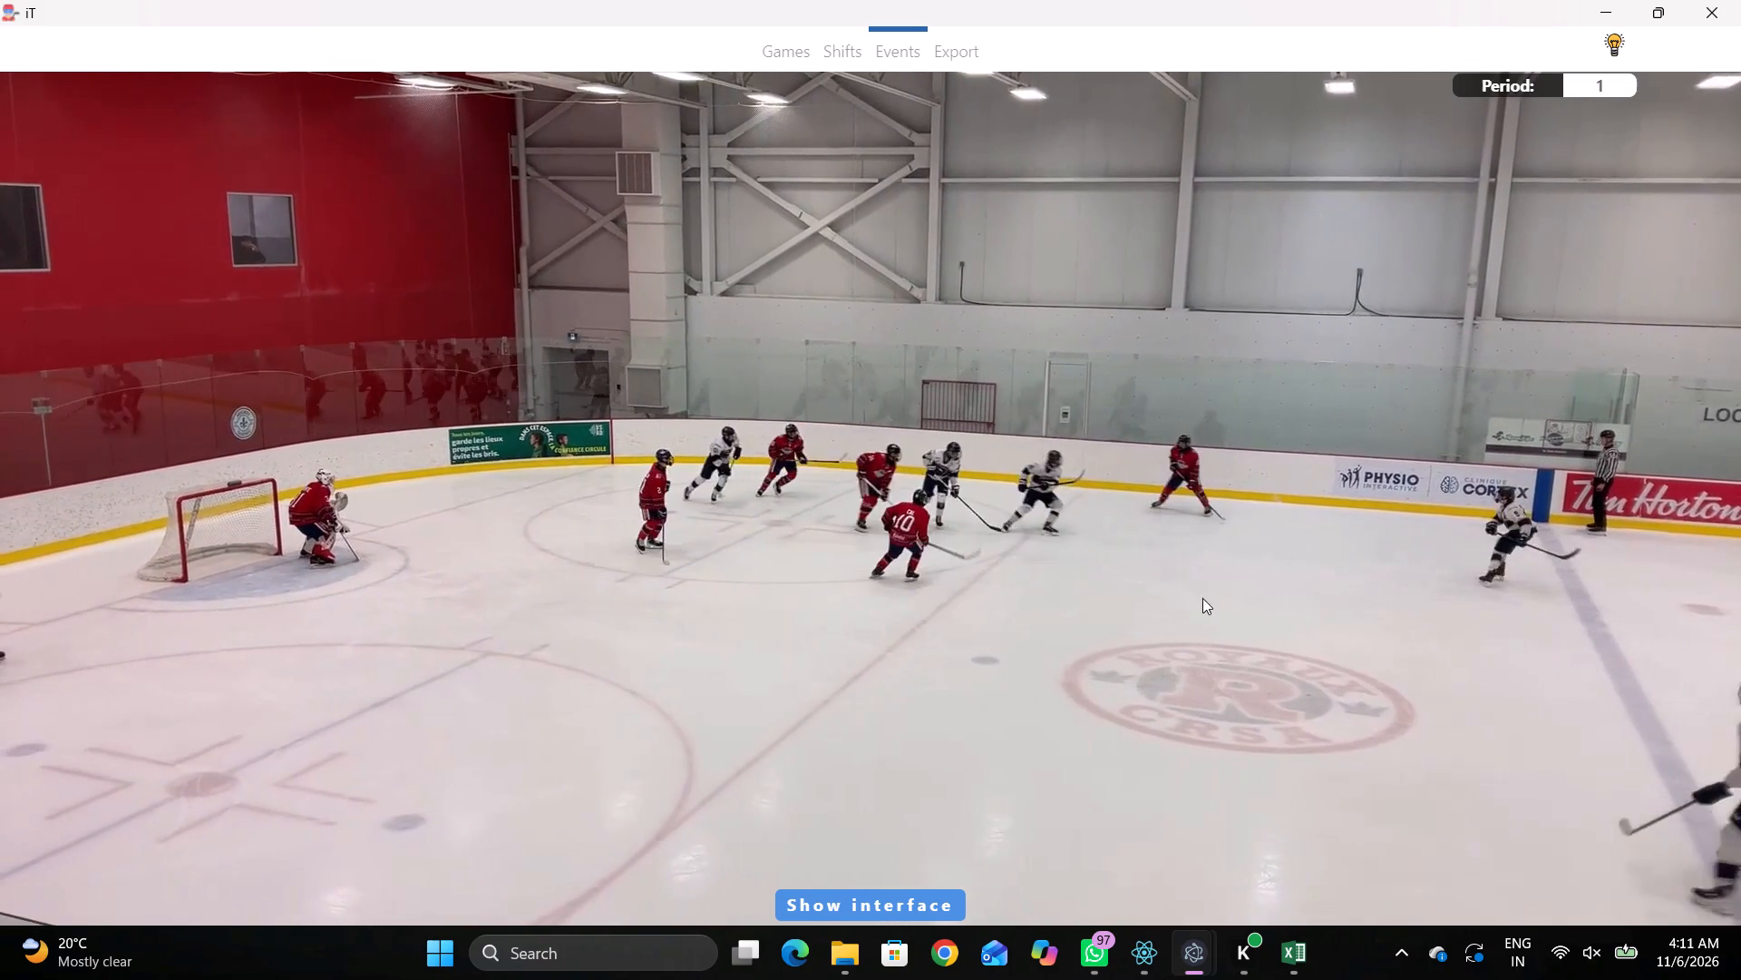
pyautogui.press('q')
pyautogui.press('q')
pyautogui.press('q')
pyautogui.press('q')
pyautogui.rightClick(1205, 482)
pyautogui.click(1238, 485)
pyautogui.click(1536, 317)
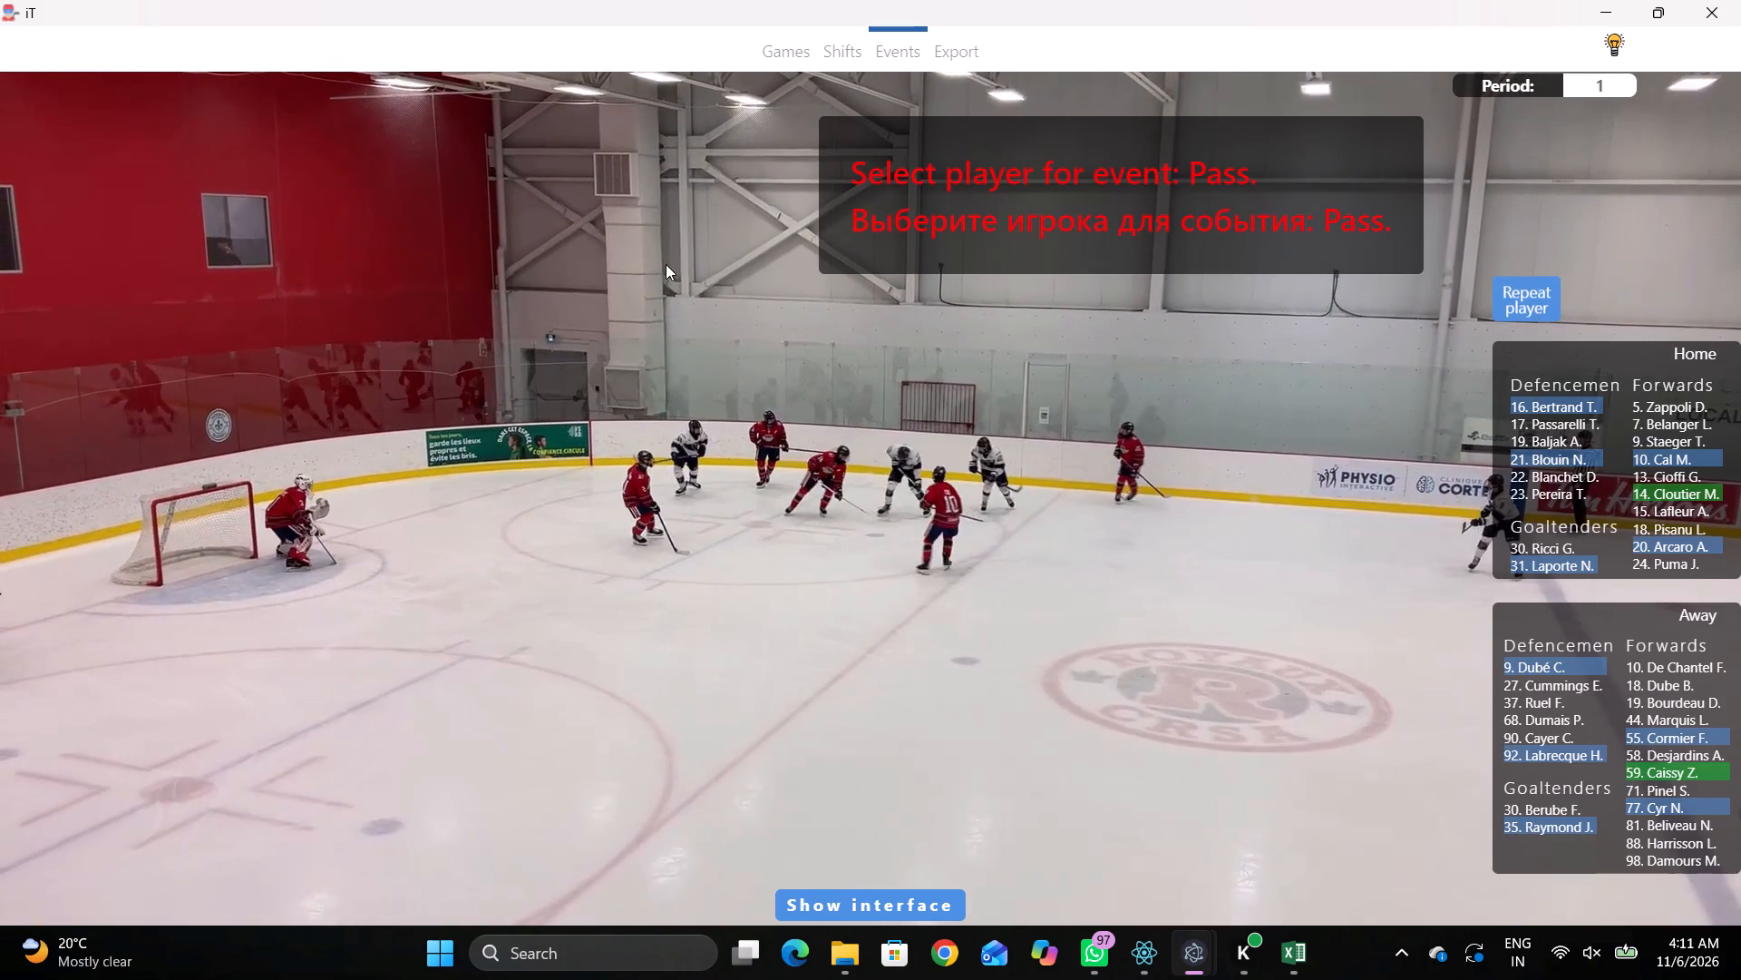
pyautogui.click(656, 249)
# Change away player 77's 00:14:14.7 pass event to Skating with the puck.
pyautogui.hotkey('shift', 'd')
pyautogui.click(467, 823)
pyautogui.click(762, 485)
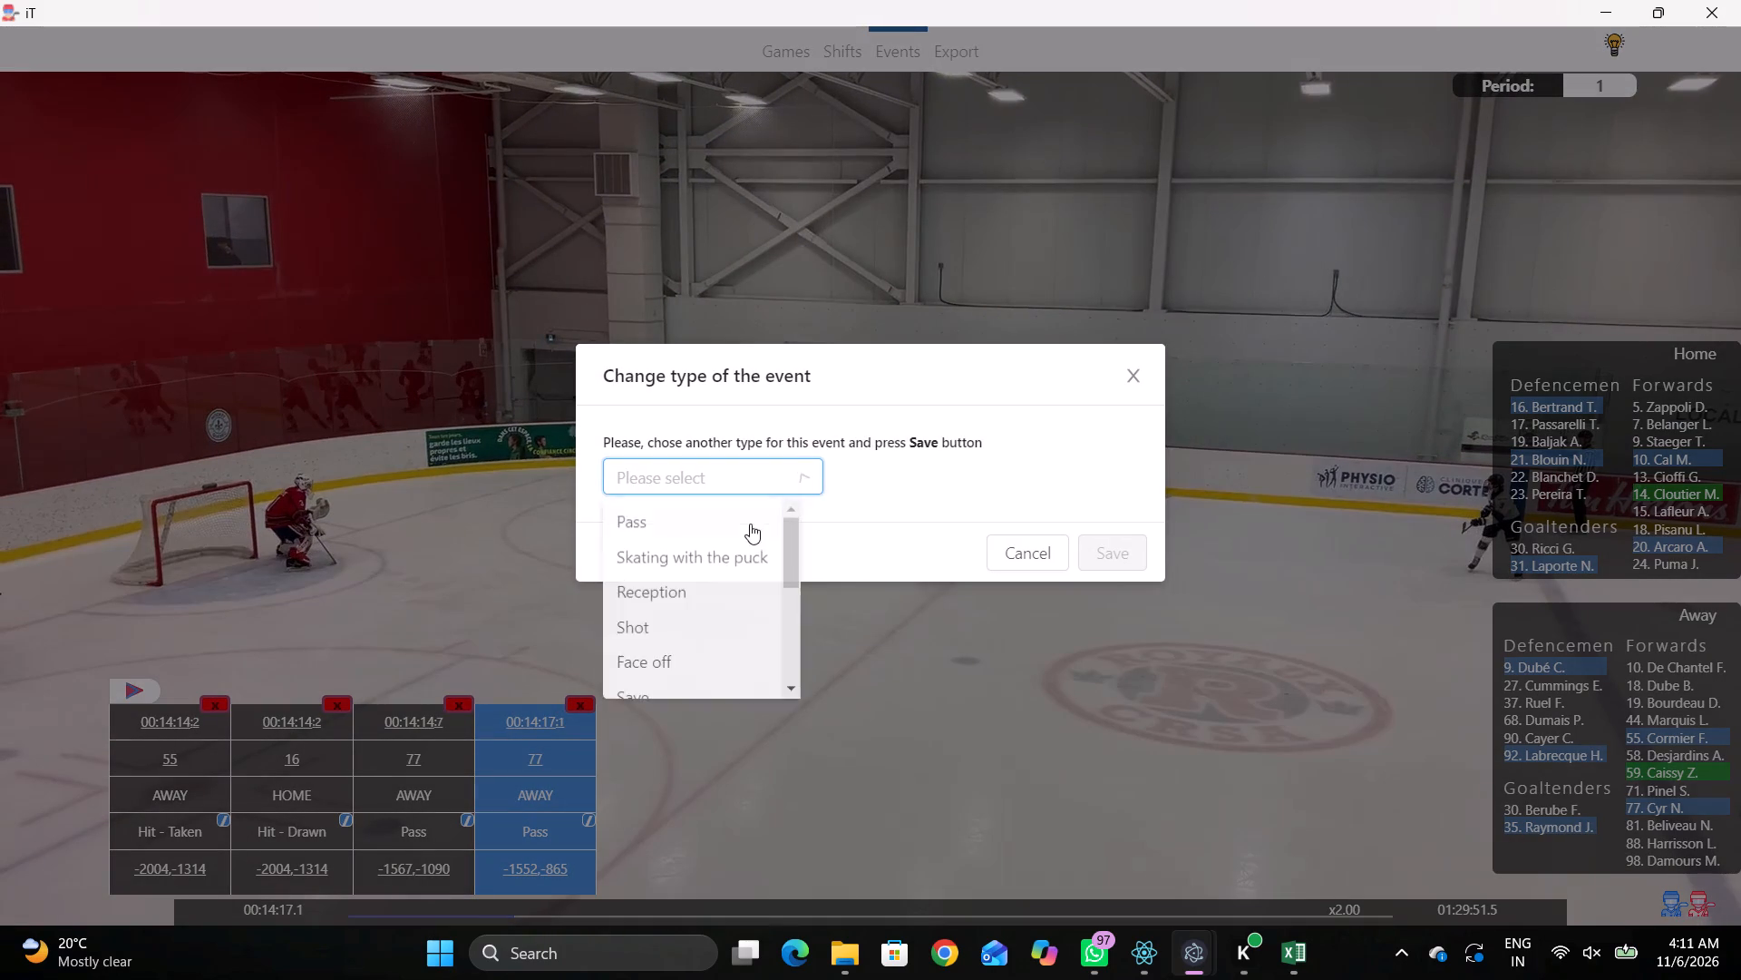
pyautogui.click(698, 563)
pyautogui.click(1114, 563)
# Record a pass by home player 20 at 00:14:18.6 near the upper boards, just left of the left blue line.
pyautogui.press('space')
pyautogui.press('v')
pyautogui.press('space')
pyautogui.press('space')
pyautogui.press('space')
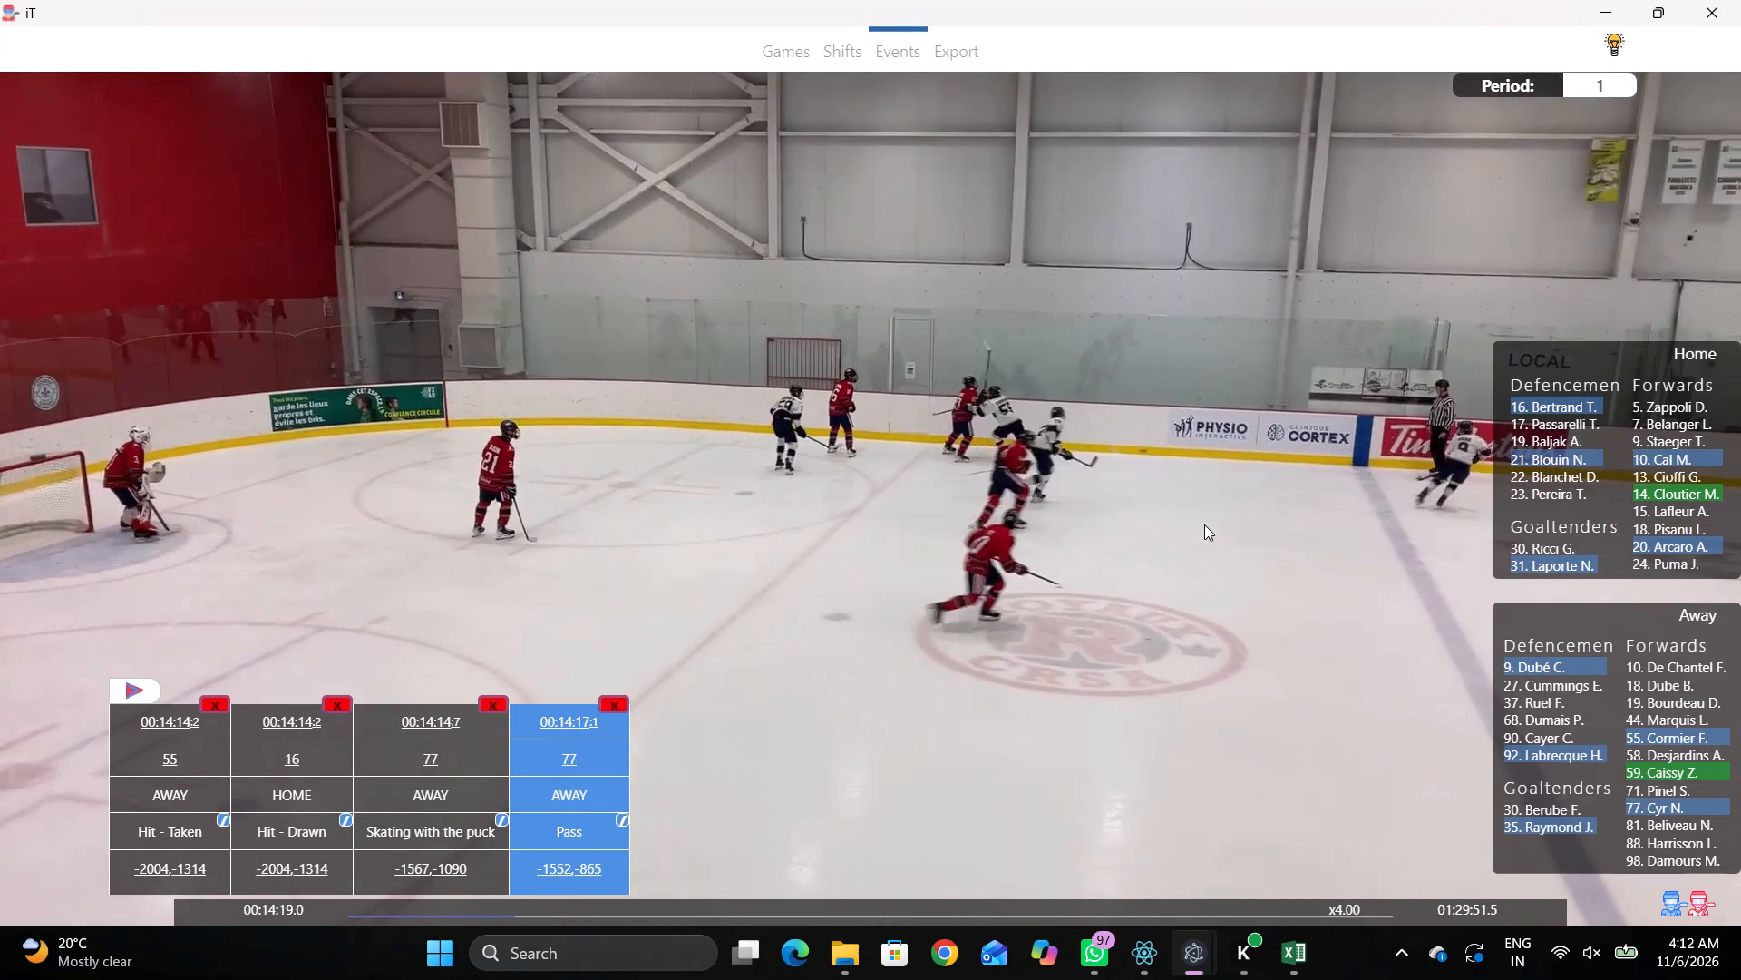
pyautogui.write('q')
pyautogui.press('q')
pyautogui.press('q')
pyautogui.press('q')
pyautogui.press('q')
pyautogui.rightClick(1225, 459)
pyautogui.rightClick(1228, 460)
pyautogui.click(1240, 471)
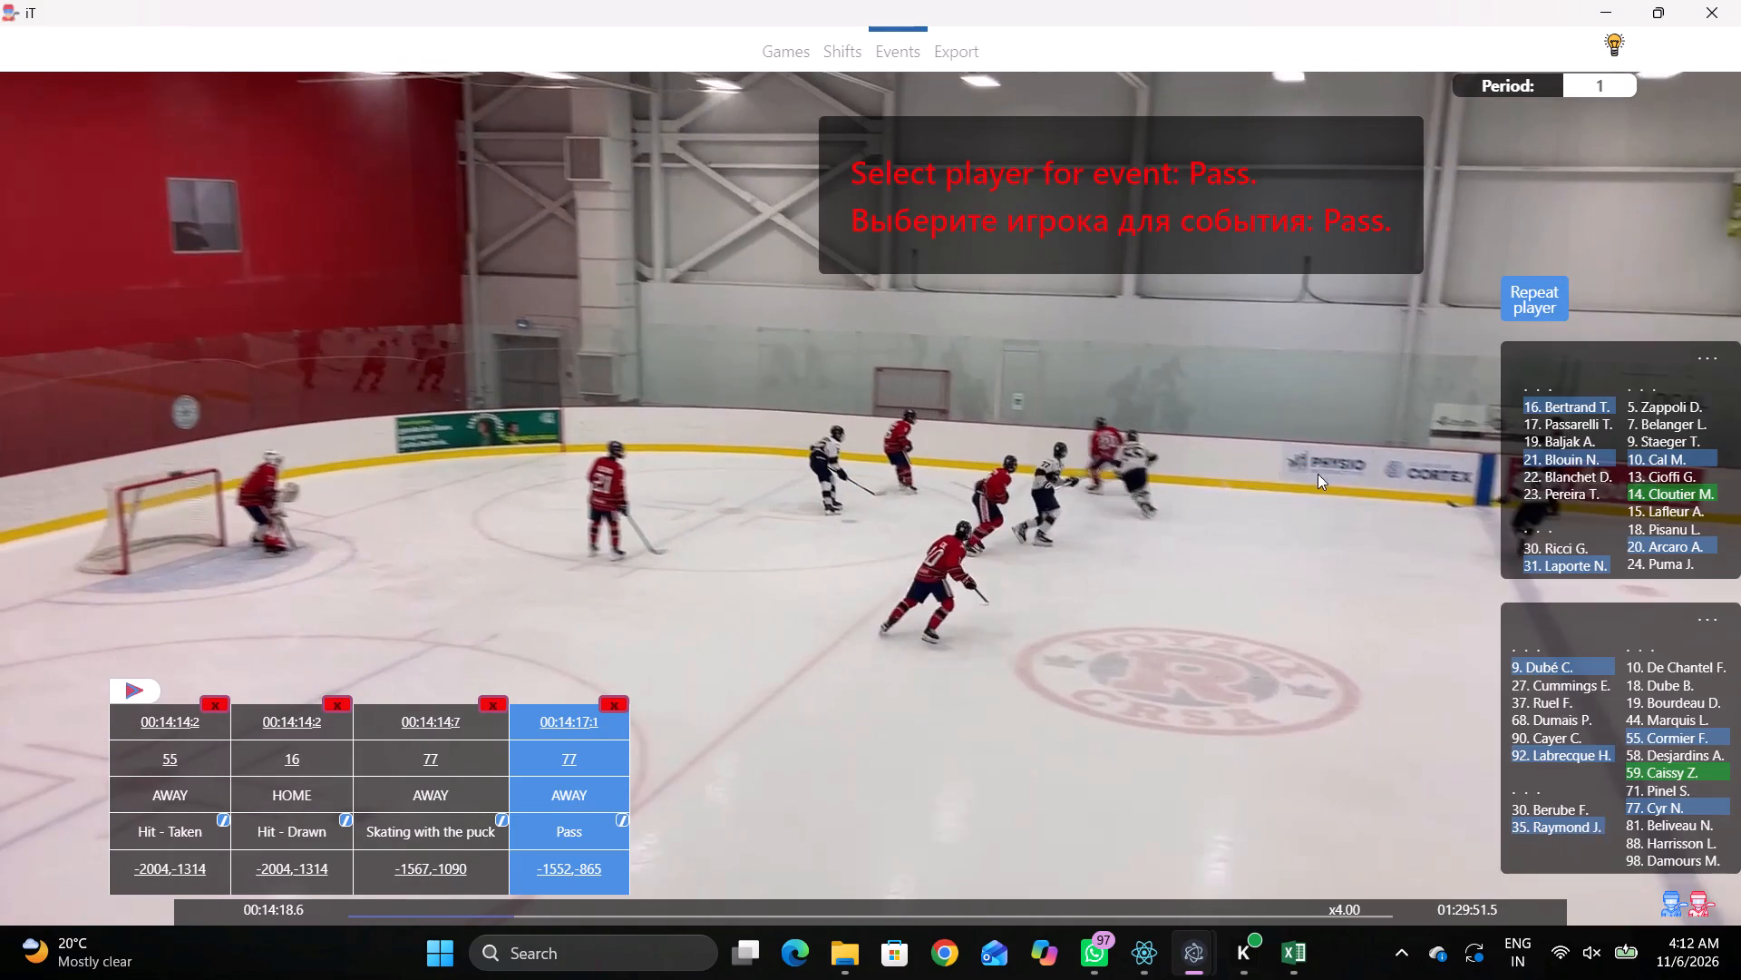
pyautogui.click(1684, 546)
pyautogui.click(744, 213)
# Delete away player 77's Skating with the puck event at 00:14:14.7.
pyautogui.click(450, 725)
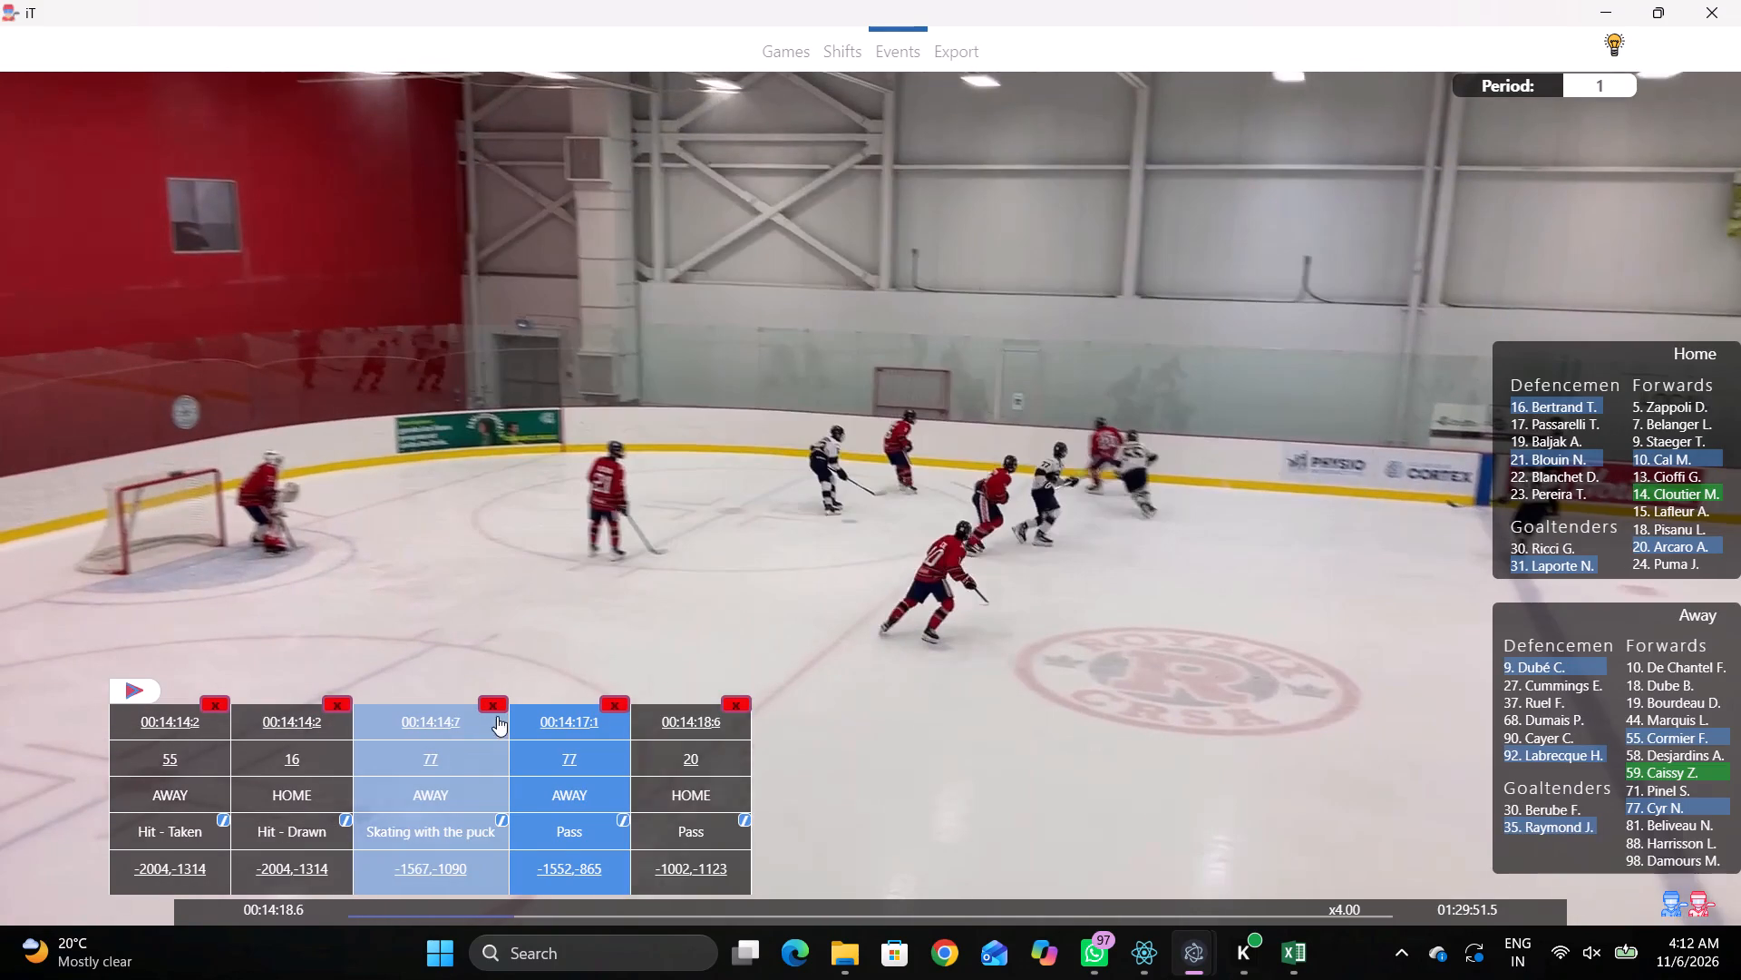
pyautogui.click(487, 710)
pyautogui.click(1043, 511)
# Record a Check - Stick by home player 14 at 00:14:17.1, at the right edge of the upper-left faceoff circle.
pyautogui.rightClick(1130, 453)
pyautogui.press('space')
pyautogui.press('space')
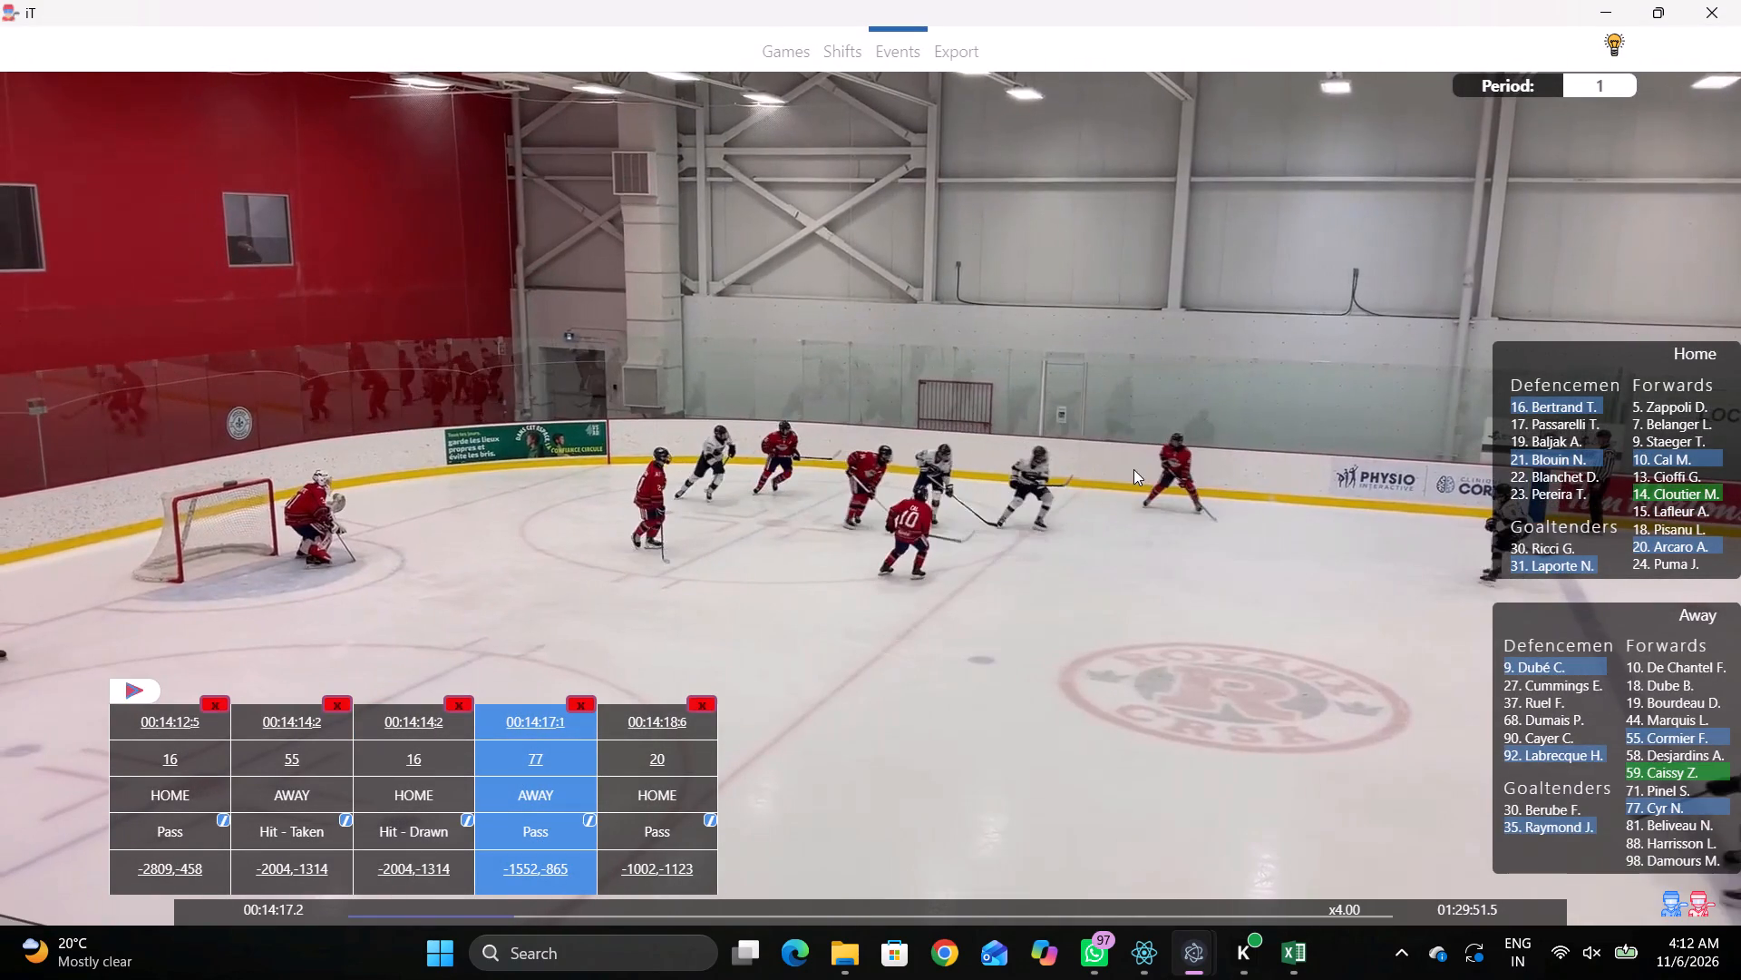
pyautogui.press('q')
pyautogui.rightClick(1119, 458)
pyautogui.press('q')
pyautogui.press('q')
pyautogui.rightClick(1090, 481)
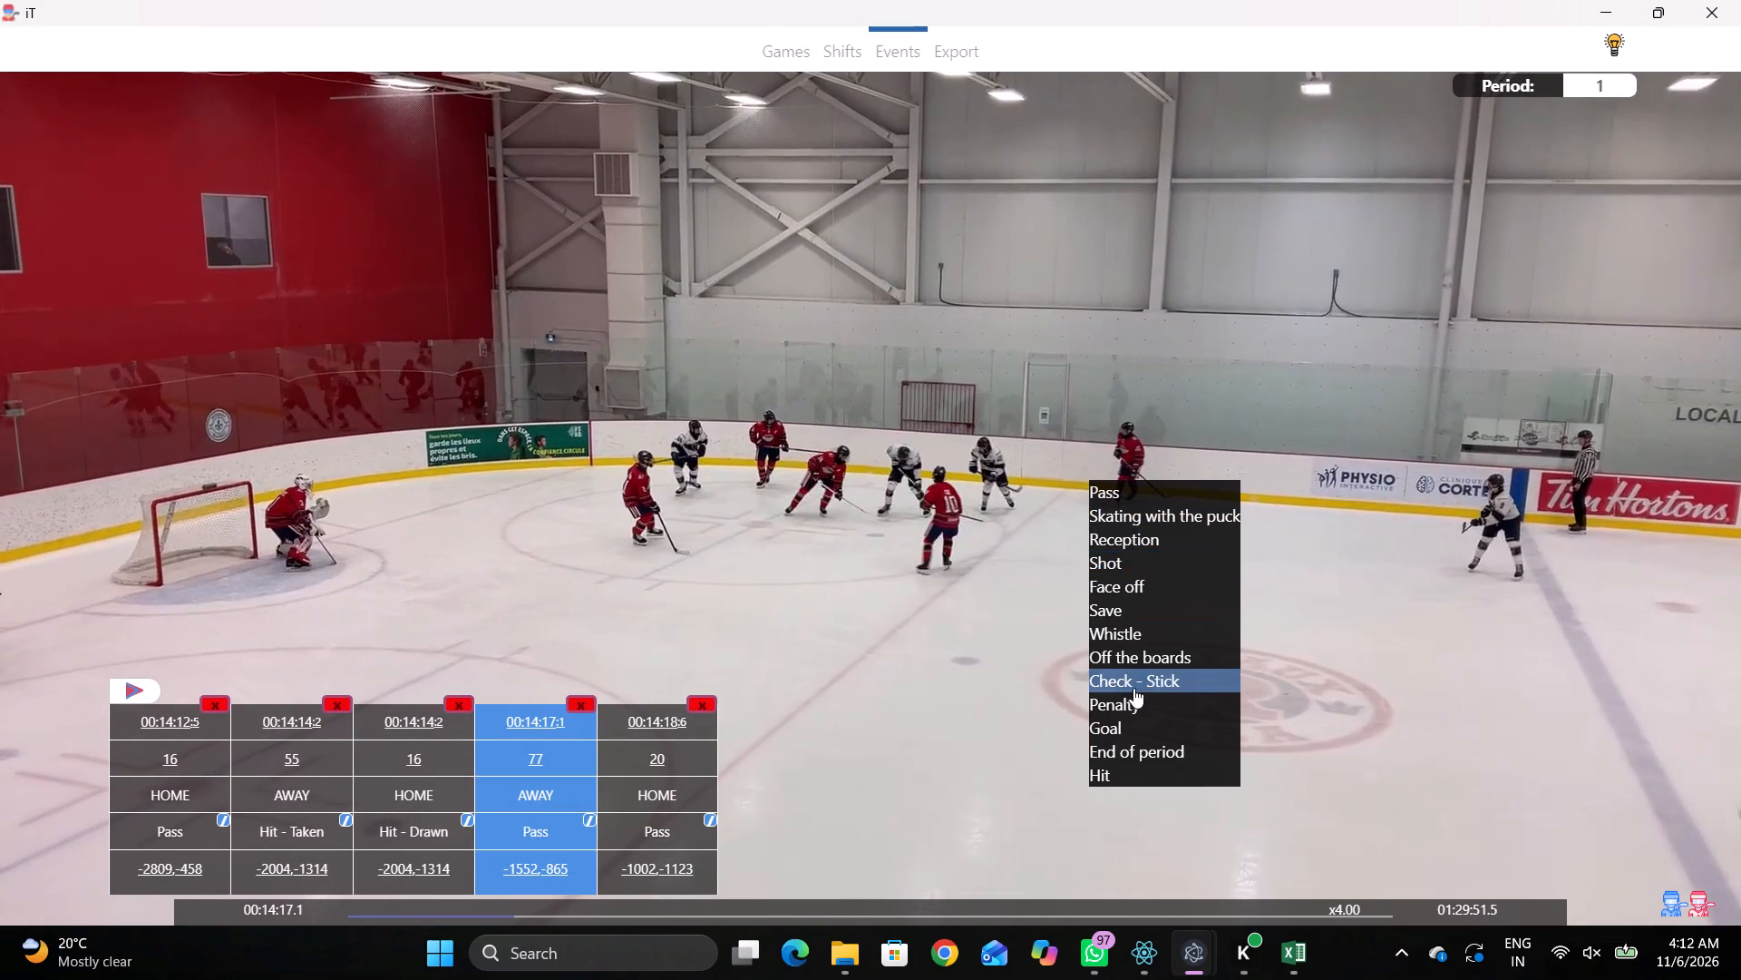
pyautogui.click(1130, 677)
pyautogui.click(1668, 496)
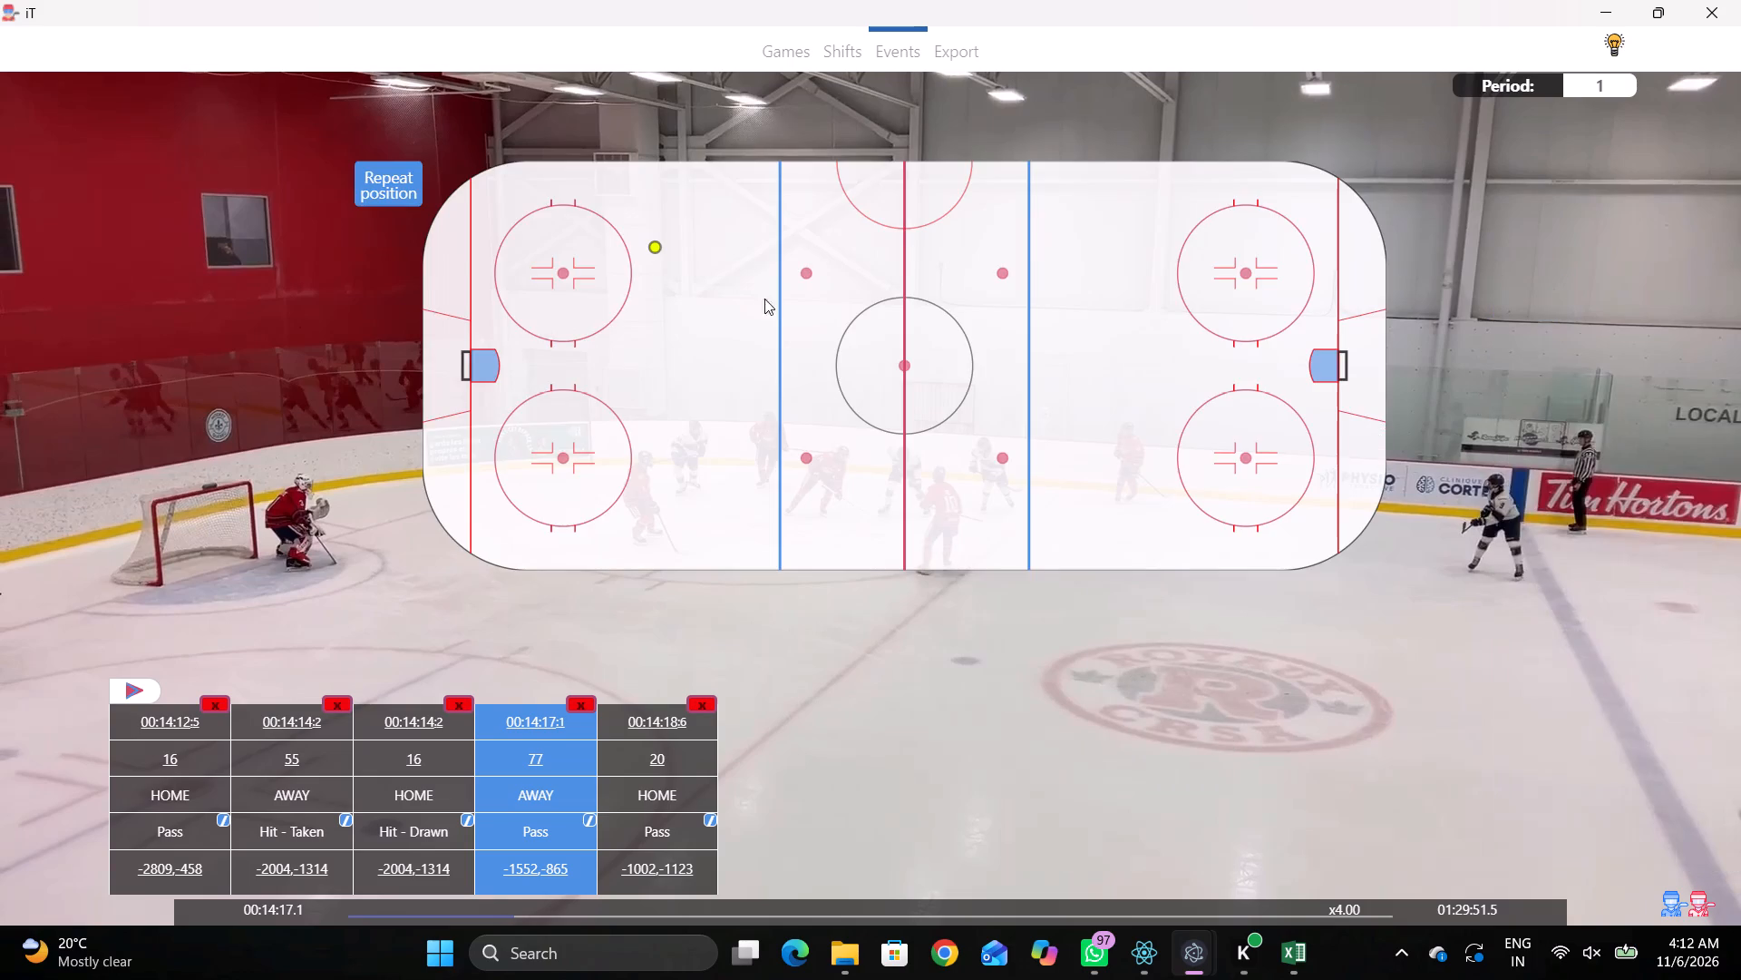
pyautogui.click(634, 255)
# Record Skating with the puck by away player 9 in the upper neutral zone, just left of the right blue line.
pyautogui.click(665, 713)
pyautogui.press('space')
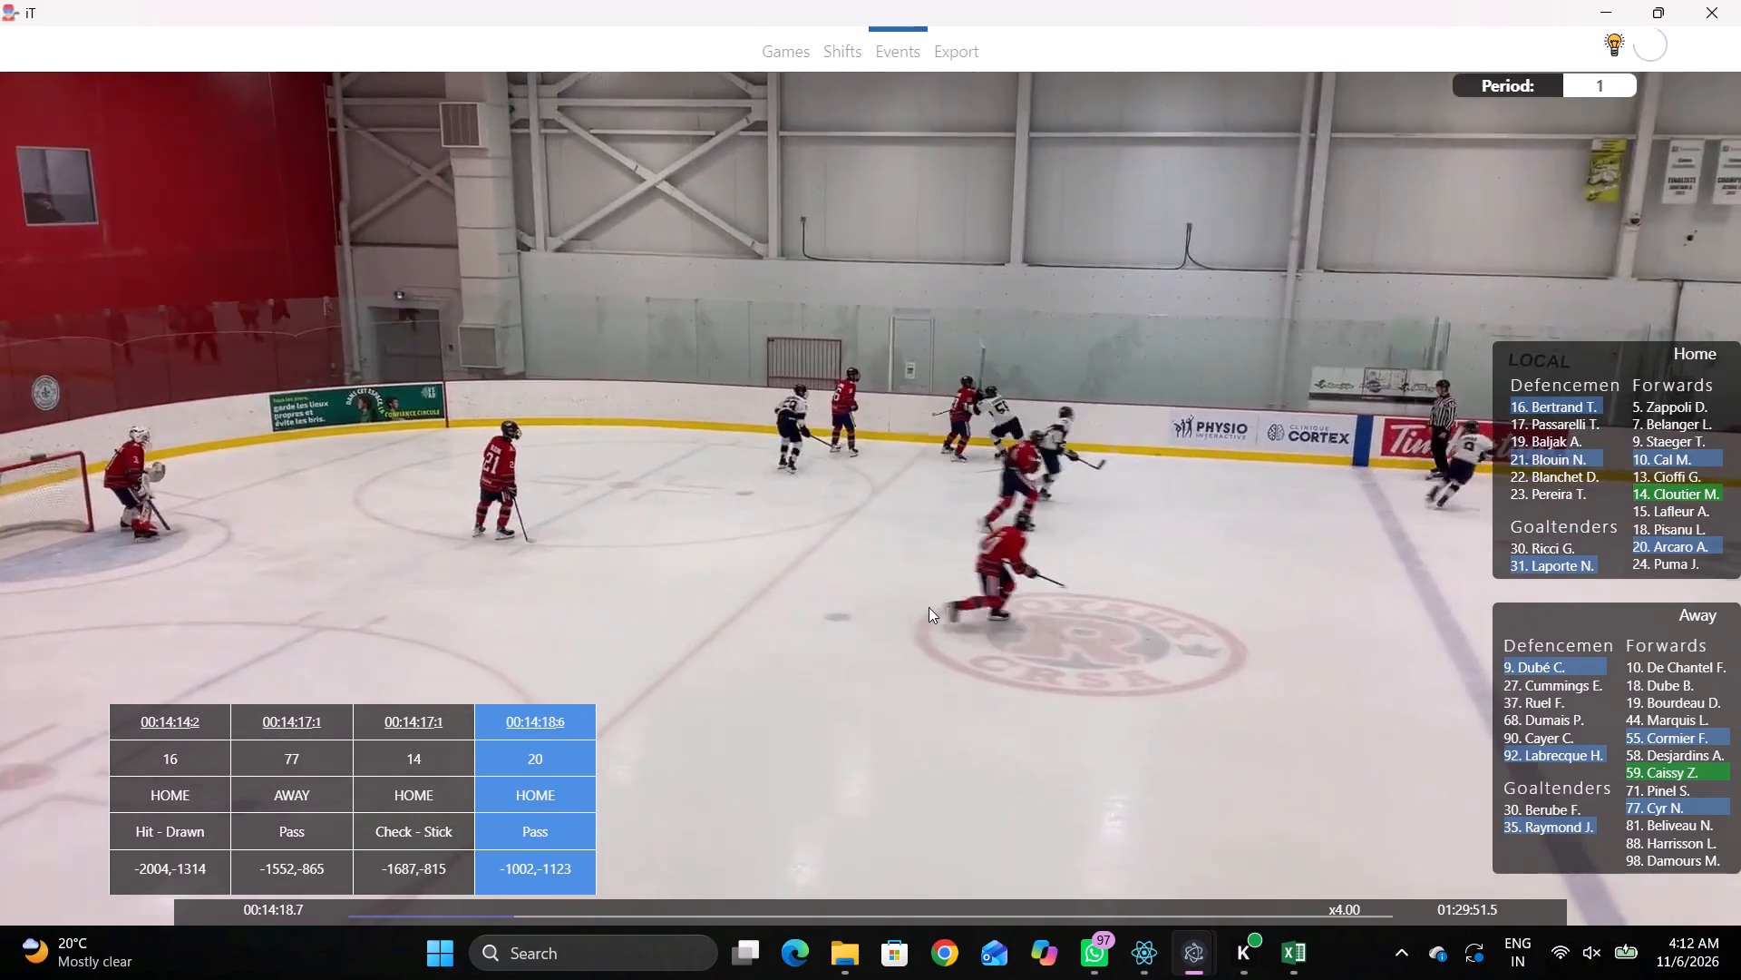
pyautogui.press('v')
pyautogui.hotkey('shift', 'd')
pyautogui.press('space')
pyautogui.hotkey('shift', 'd')
pyautogui.click(545, 741)
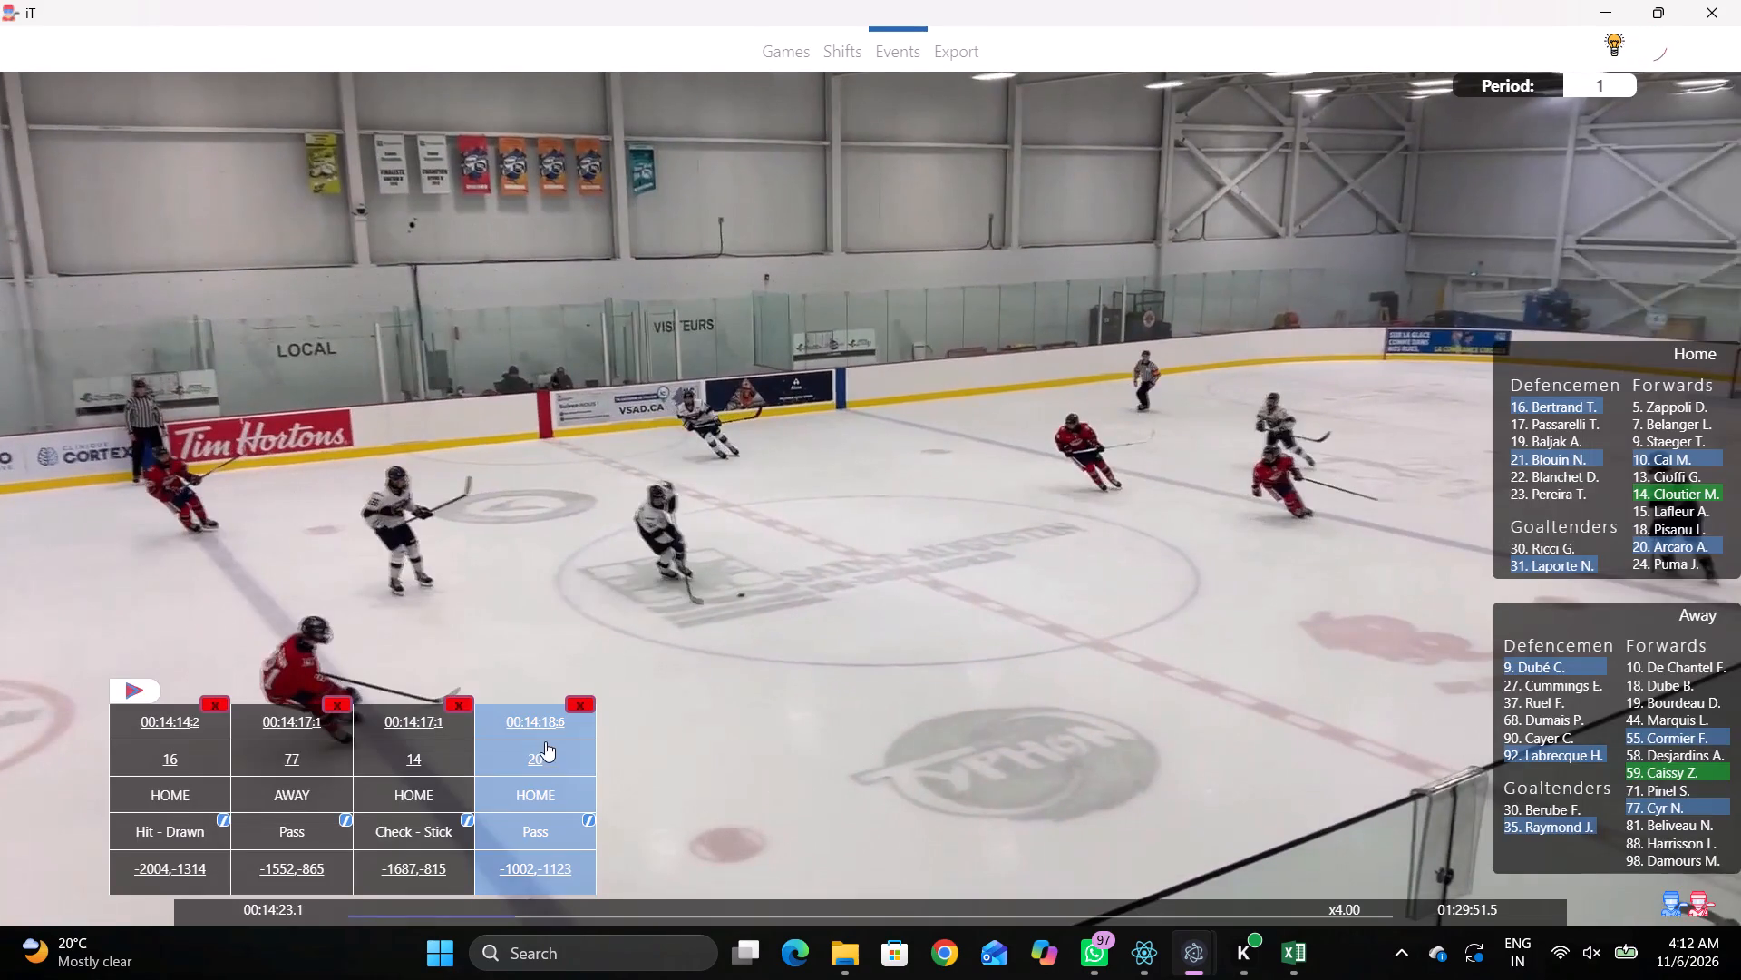
pyautogui.click(971, 547)
pyautogui.press('space')
pyautogui.hotkey('shift', 'd')
pyautogui.press('space')
pyautogui.rightClick(1264, 371)
pyautogui.press('q')
pyautogui.click(1301, 403)
pyautogui.moveTo(1177, 373); pyautogui.dragTo(1156, 380, button='right')
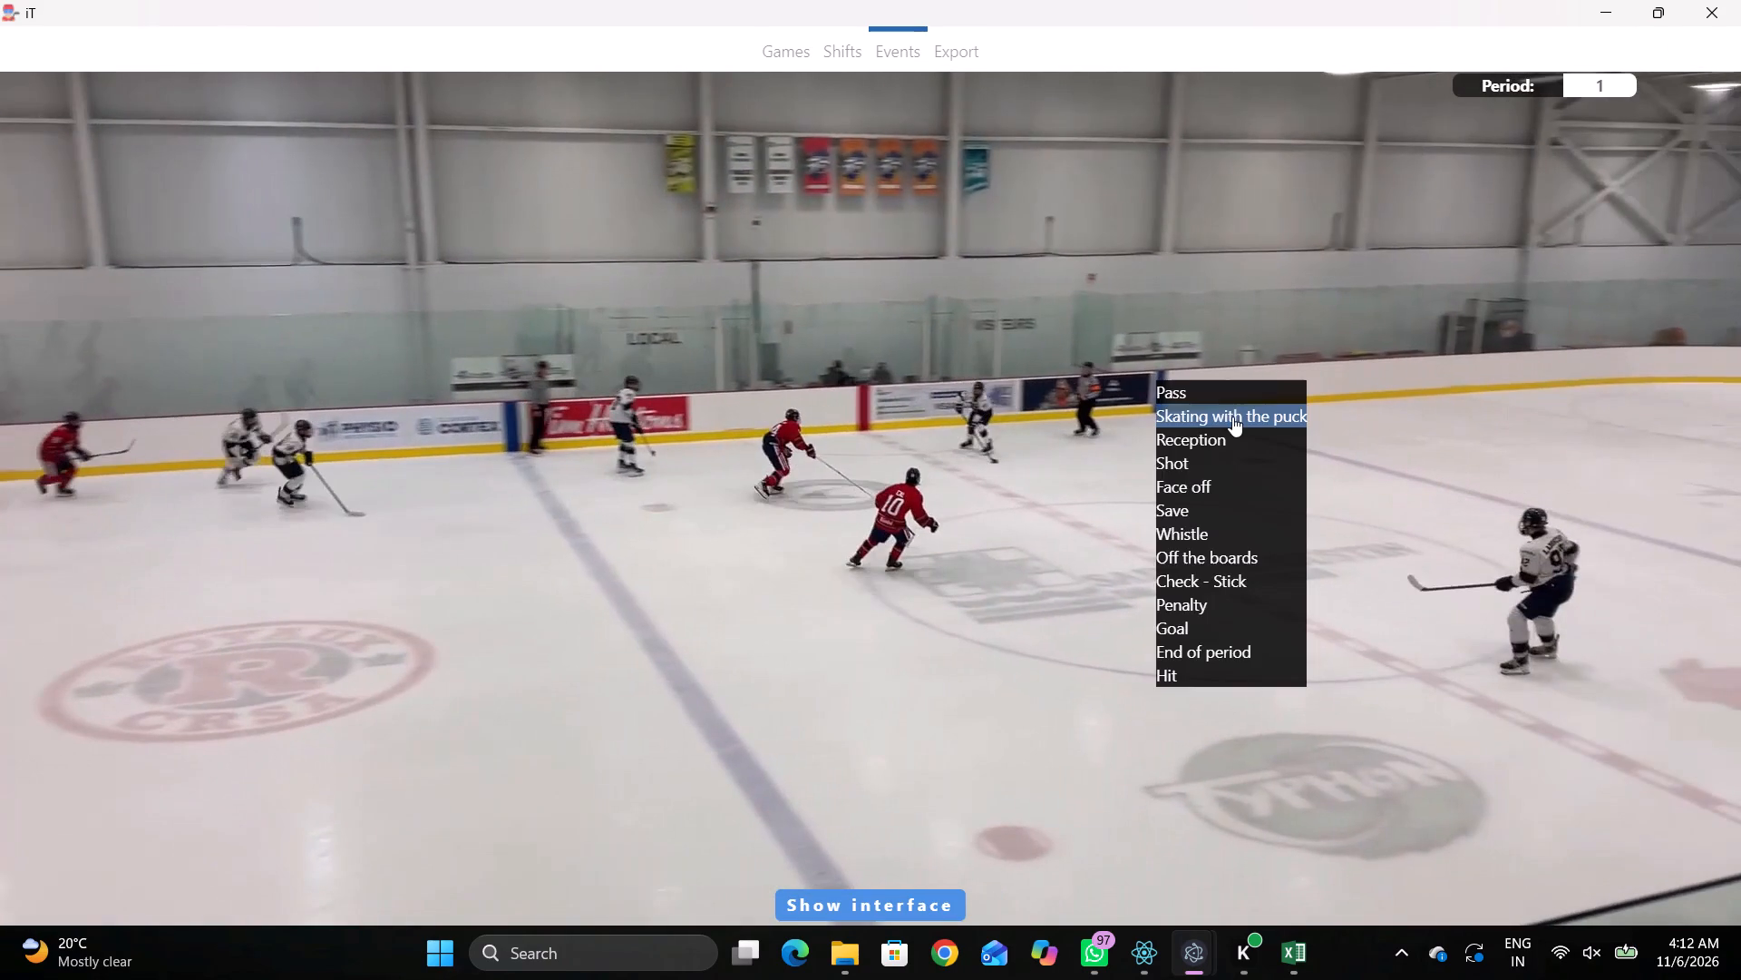
pyautogui.click(1222, 411)
pyautogui.click(1512, 673)
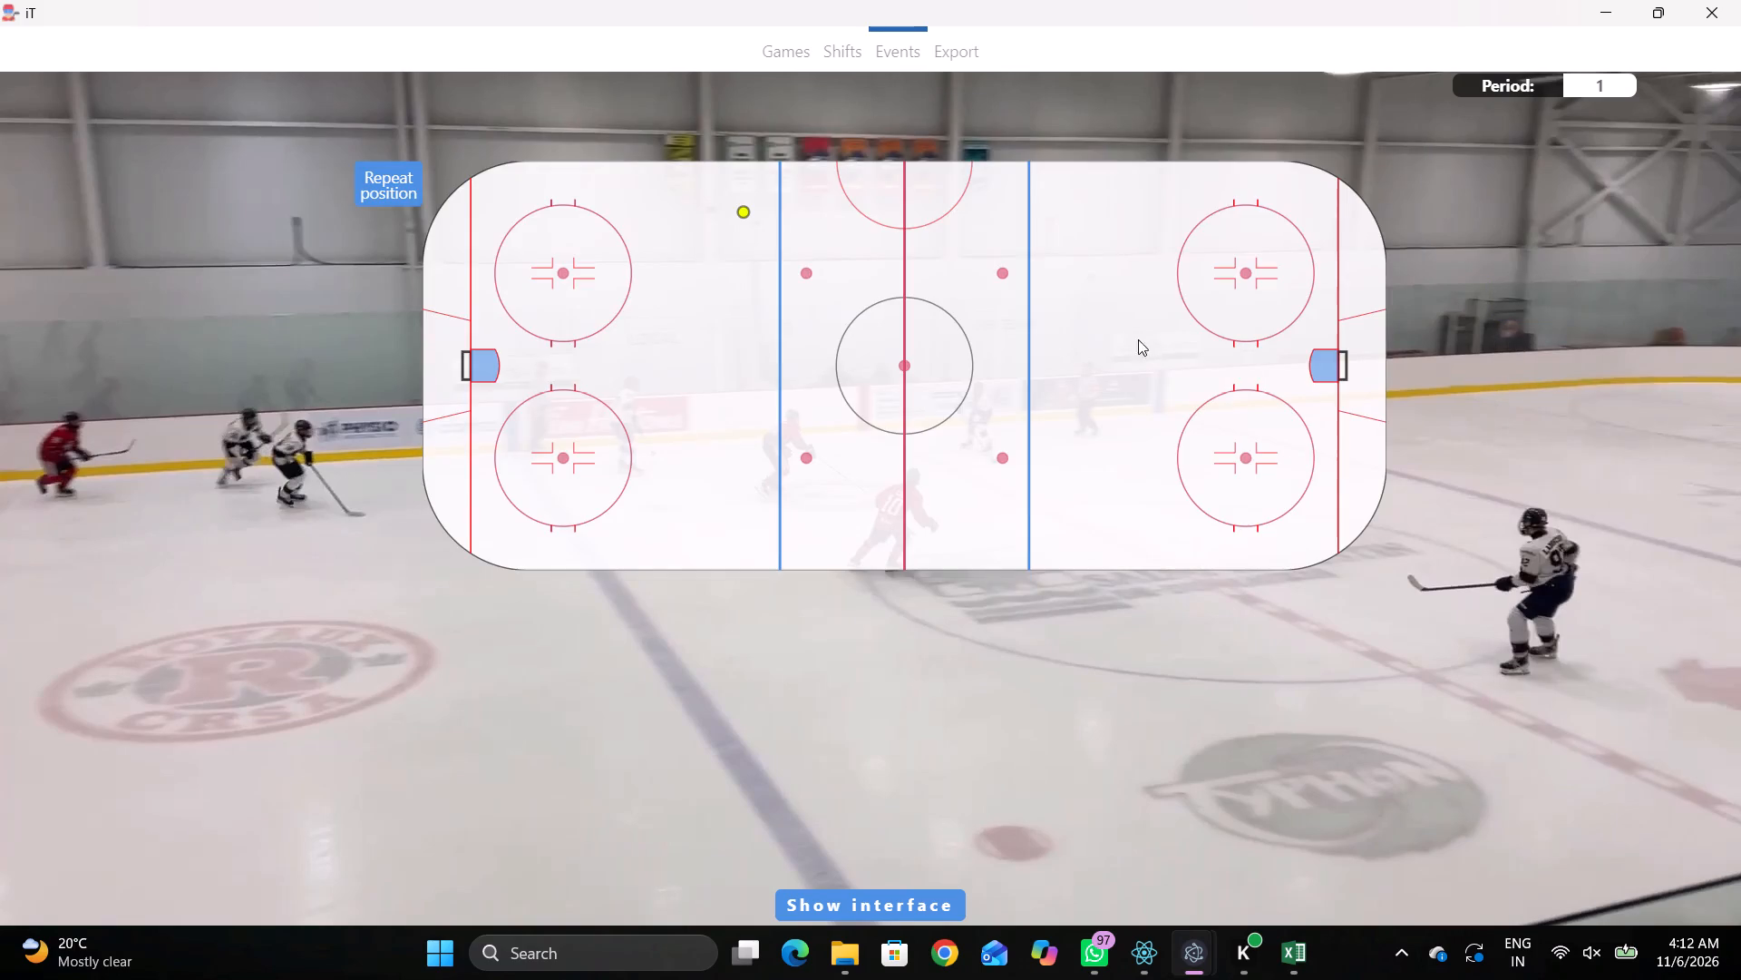
pyautogui.click(993, 230)
# Record a pass by away player 9 just right of the right blue line, slightly above mid-rink.
pyautogui.press('r')
pyautogui.press('space')
pyautogui.press('space')
pyautogui.press('space')
pyautogui.press('space')
pyautogui.press('space')
pyautogui.press('space')
pyautogui.press('space')
pyautogui.press('space')
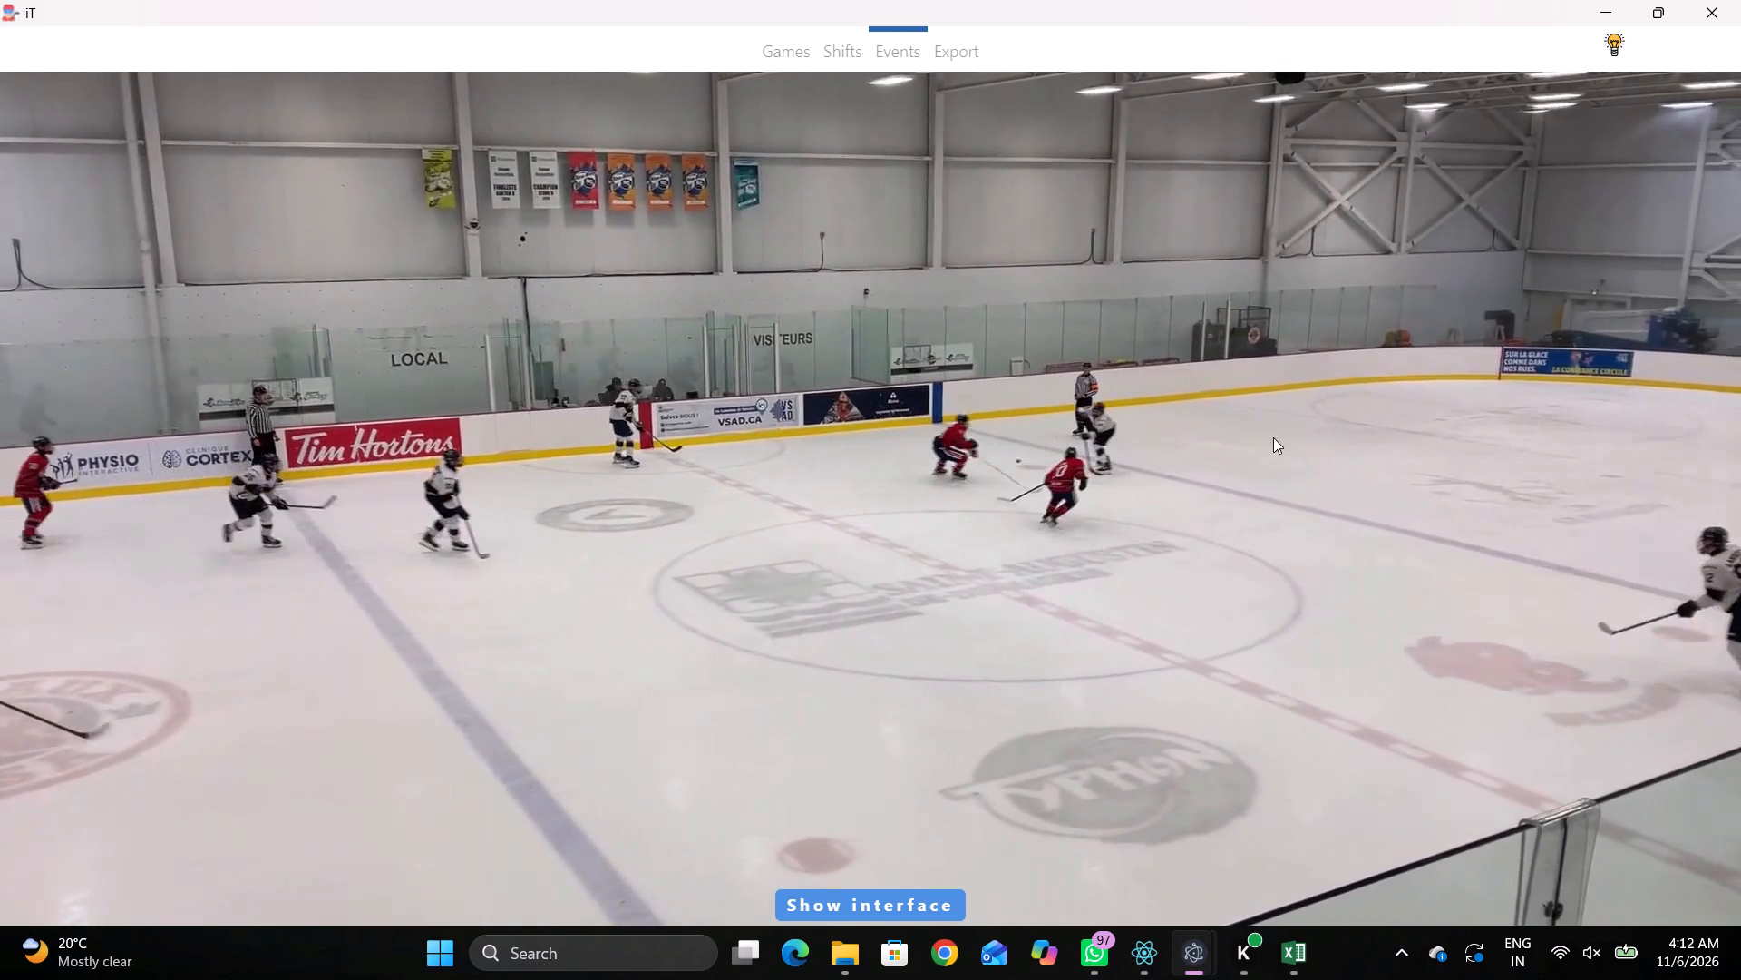
pyautogui.press('q')
pyautogui.rightClick(1280, 406)
pyautogui.click(1300, 417)
pyautogui.moveTo(1535, 304); pyautogui.dragTo(1524, 307)
pyautogui.click(1054, 306)
# Record Skating with the puck by away player 59 in the lower neutral zone, just right of the center line.
pyautogui.press('space')
pyautogui.press('v')
pyautogui.press('space')
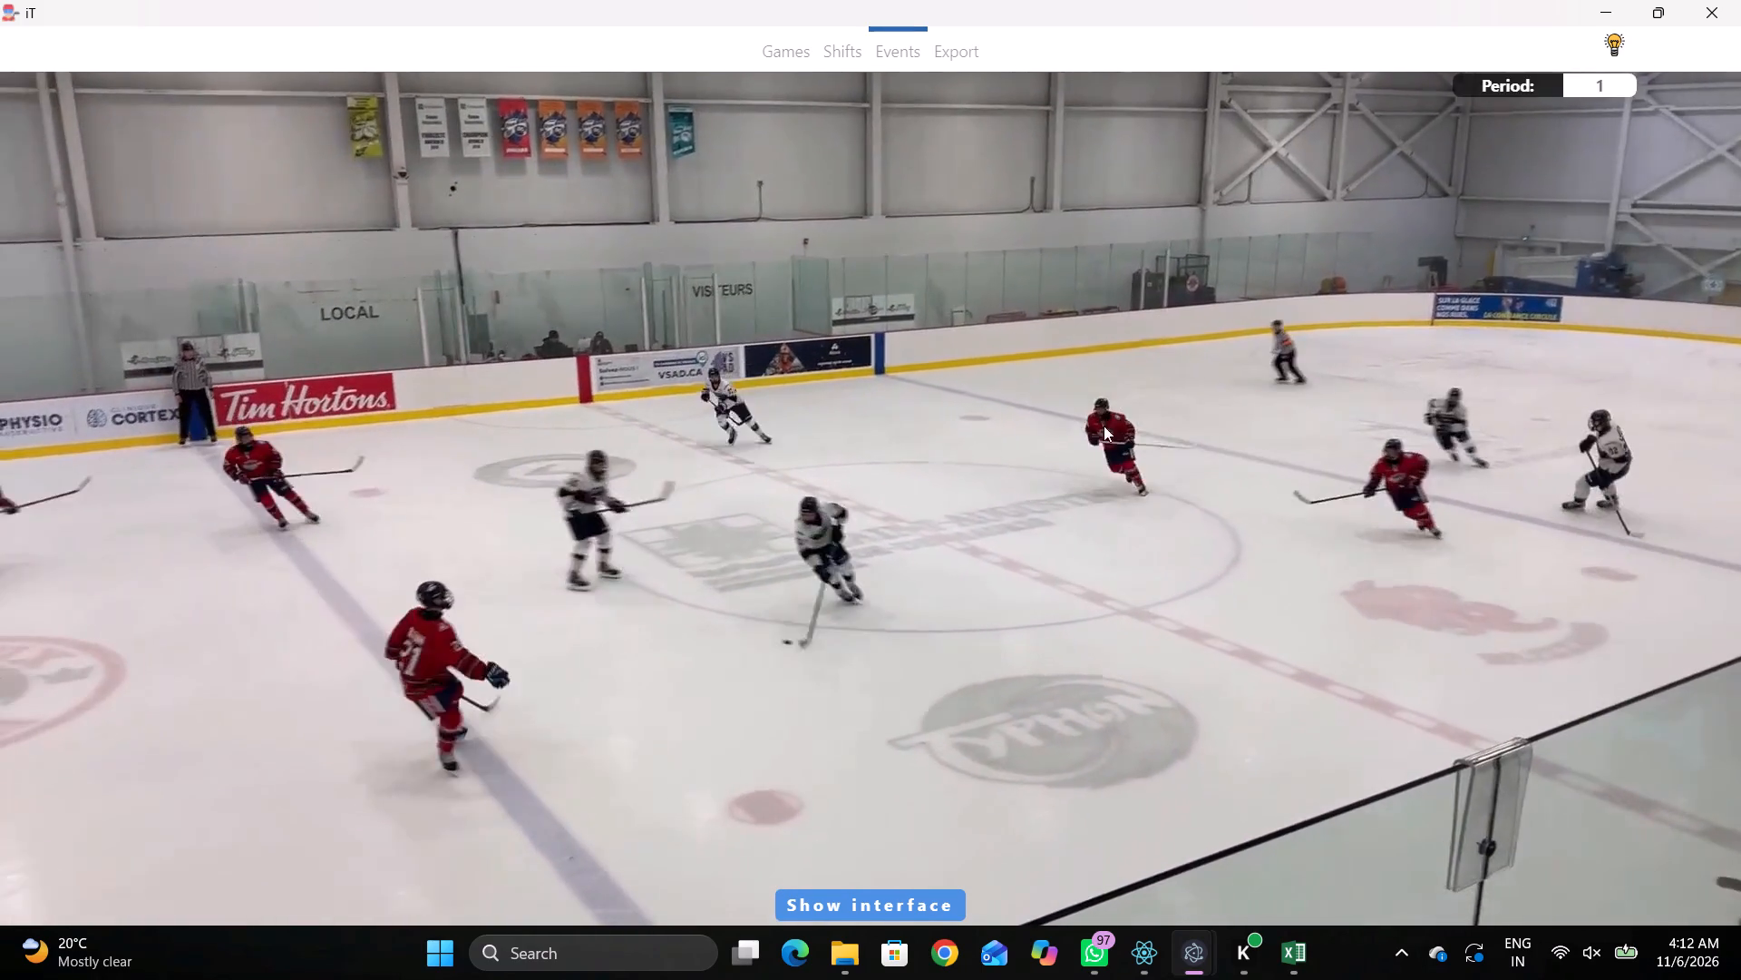
pyautogui.press('space')
pyautogui.press('space')
pyautogui.rightClick(1037, 364)
pyautogui.click(1099, 412)
pyautogui.rightClick(1184, 560)
pyautogui.click(1229, 590)
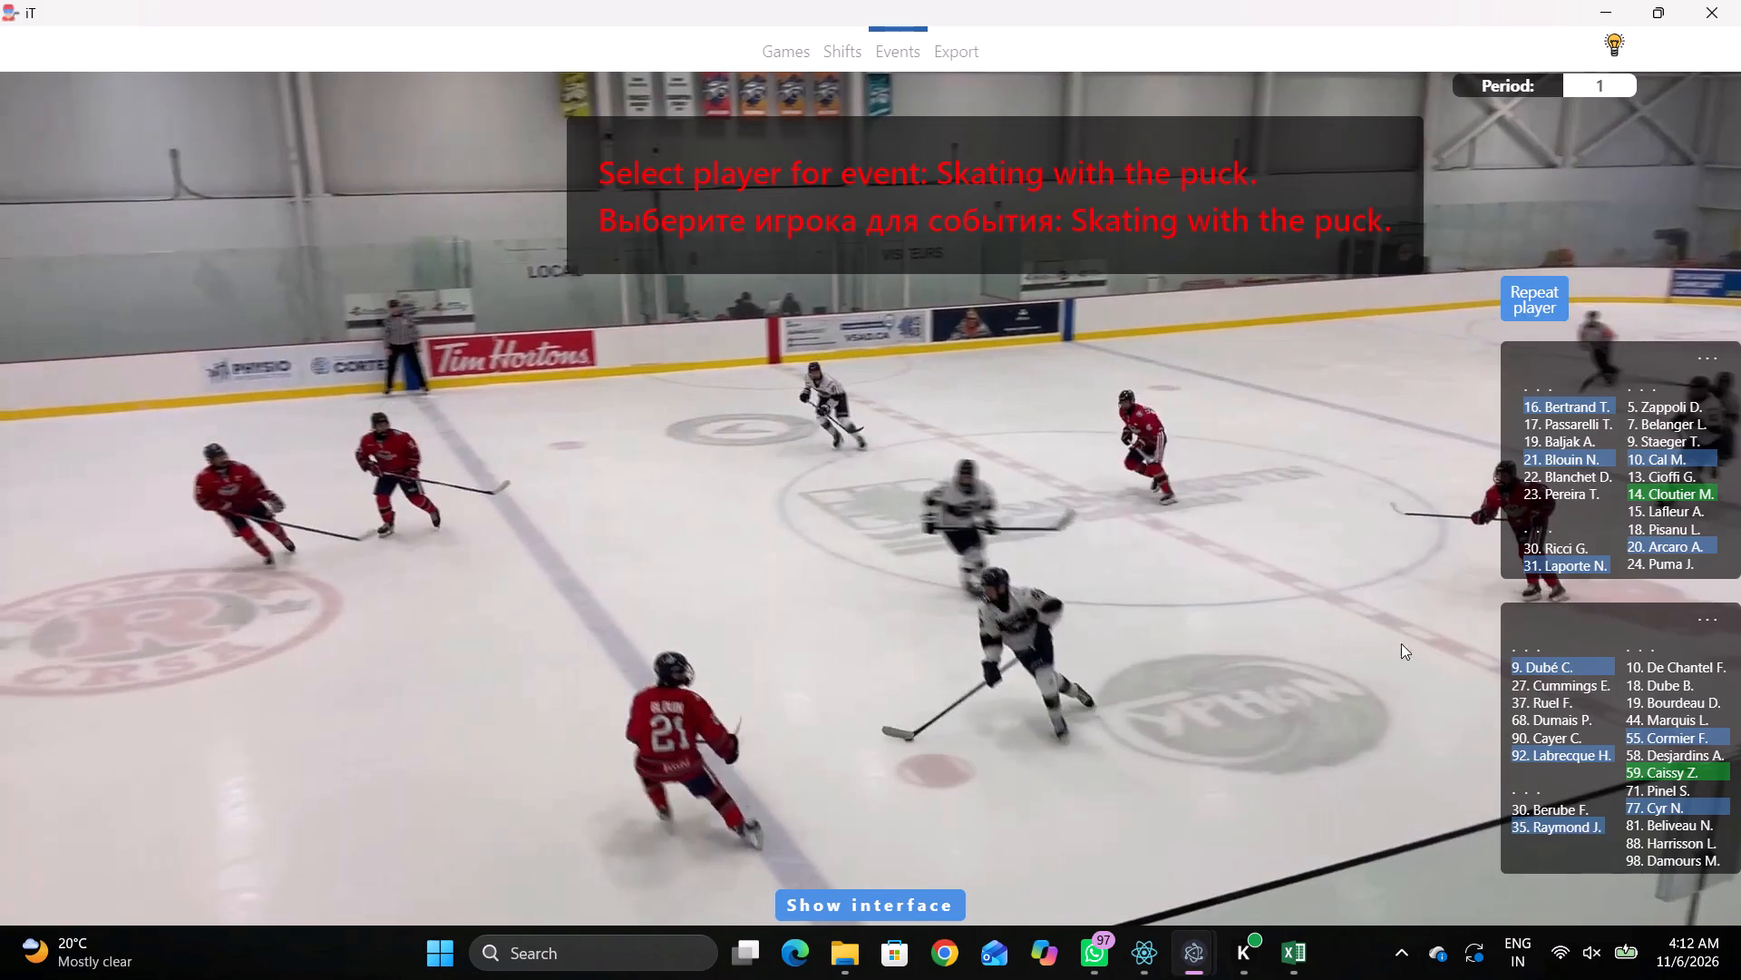
pyautogui.click(1671, 763)
pyautogui.click(940, 511)
# Record a pass by away player 59 between the lower-left faceoff circle and the left blue line.
pyautogui.press('space')
pyautogui.press('space')
pyautogui.press('space')
pyautogui.press('space')
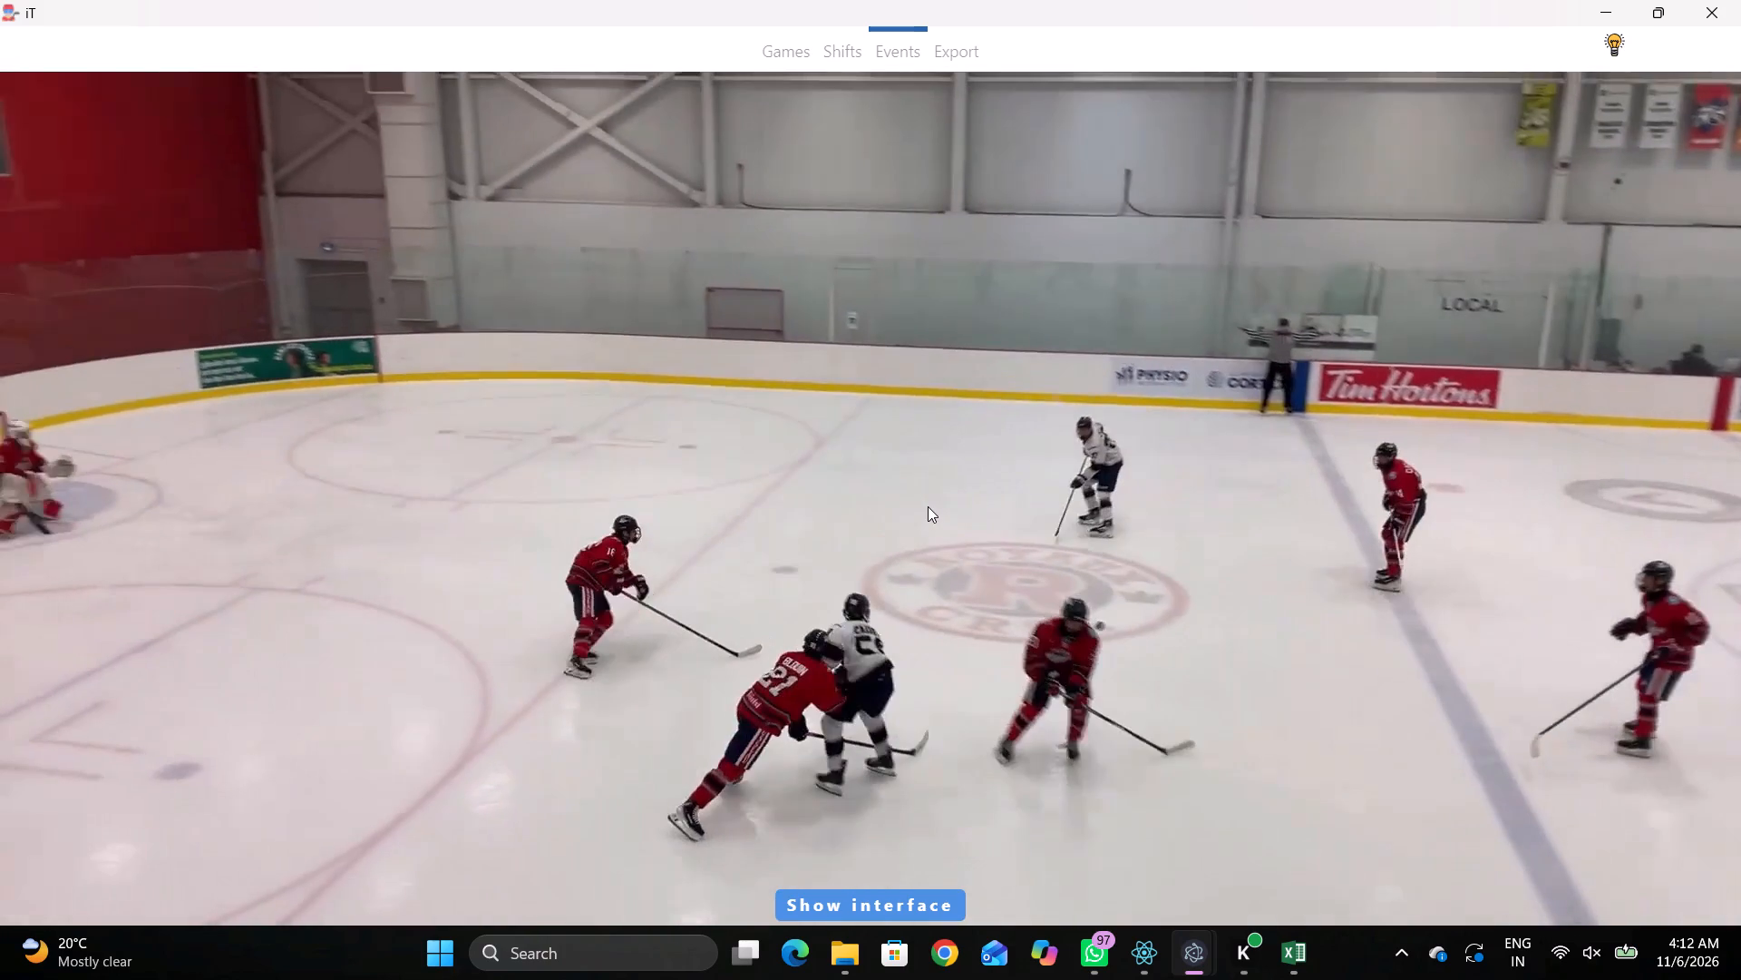
pyautogui.write('qq')
pyautogui.press('q')
pyautogui.click(1055, 451)
pyautogui.moveTo(1392, 360); pyautogui.dragTo(1375, 371, button='right')
pyautogui.click(1408, 367)
pyautogui.moveTo(1395, 301); pyautogui.dragTo(1352, 307, button='right')
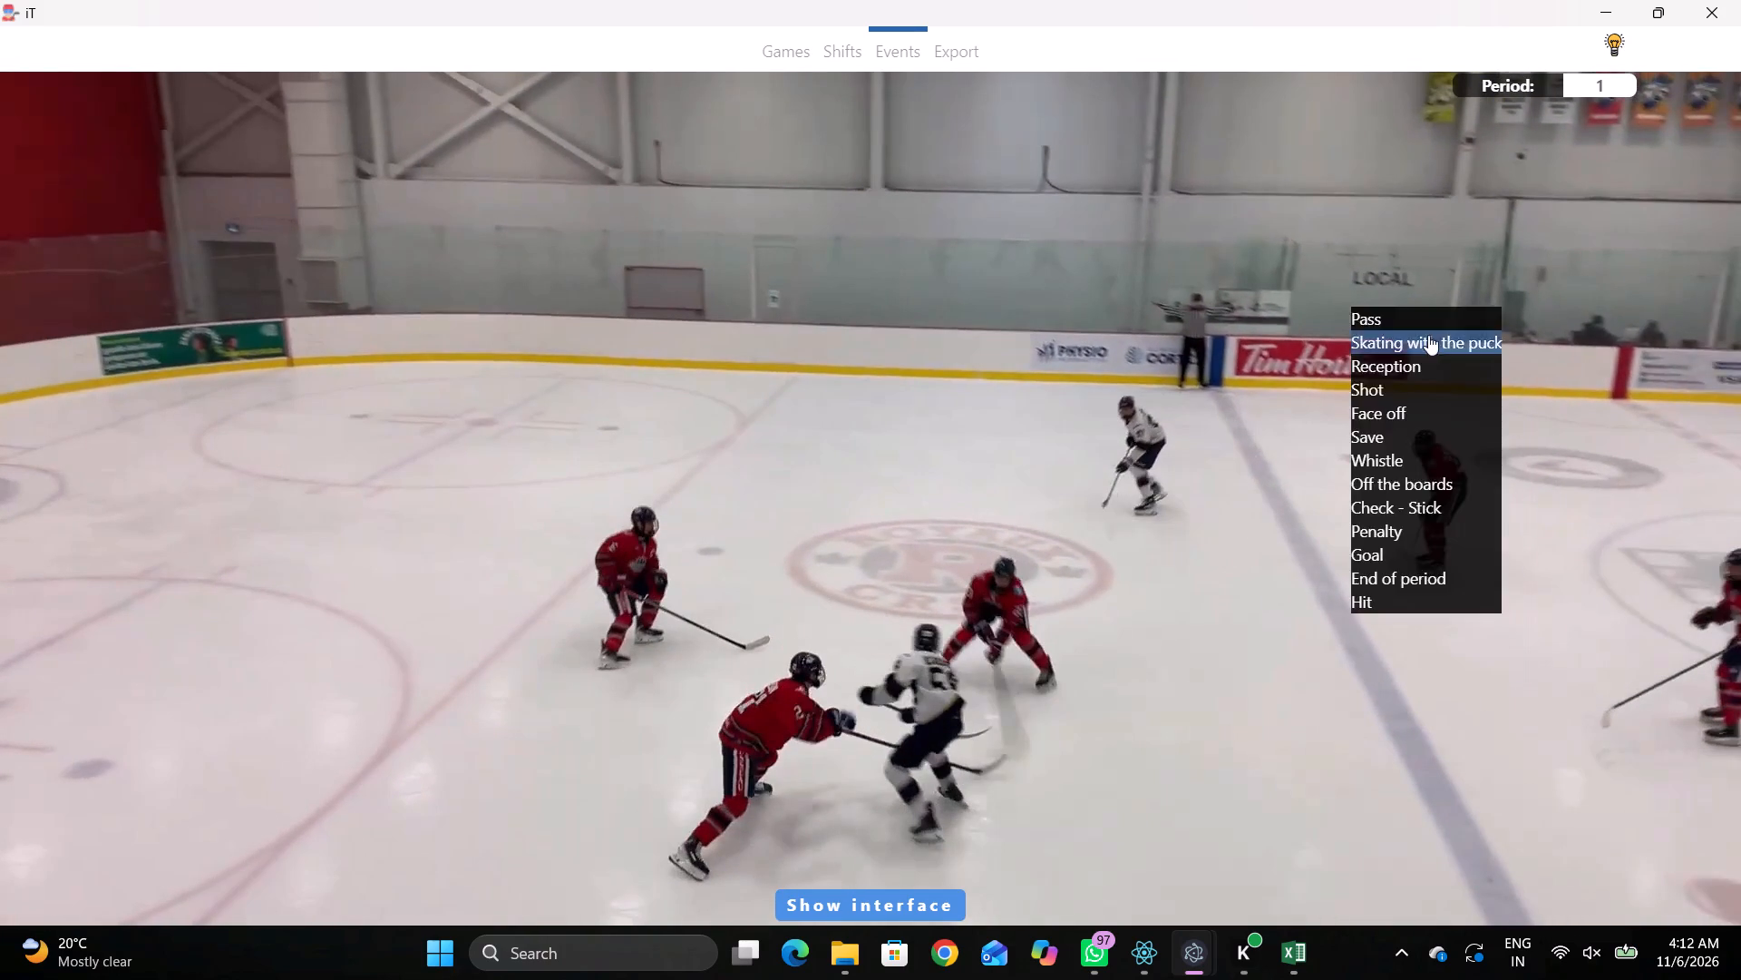
pyautogui.click(1428, 338)
pyautogui.moveTo(1411, 293); pyautogui.dragTo(1374, 299, button='right')
pyautogui.click(1397, 316)
pyautogui.click(1512, 293)
pyautogui.click(717, 434)
# Record Skating with the puck by home player 20 along the lower boards, just right of the left blue line.
pyautogui.press('space')
pyautogui.press('space')
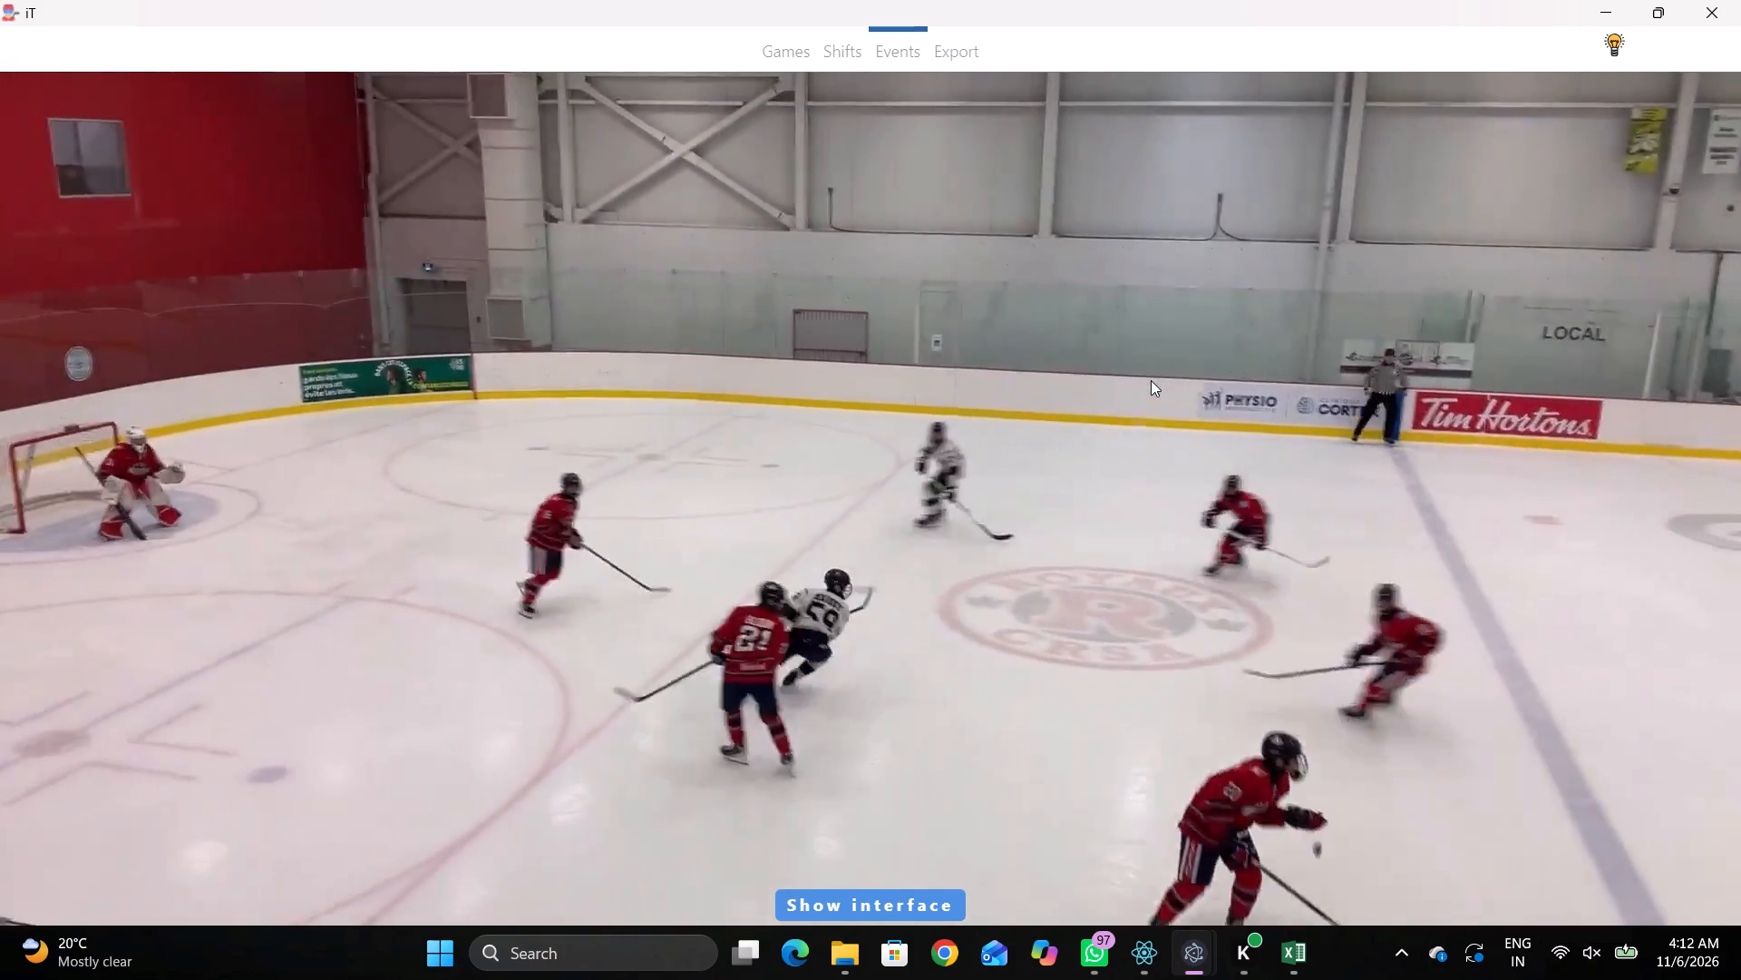
pyautogui.press('space')
pyautogui.press('space')
pyautogui.press('space')
pyautogui.press('space')
pyautogui.rightClick(1135, 403)
pyautogui.click(1180, 431)
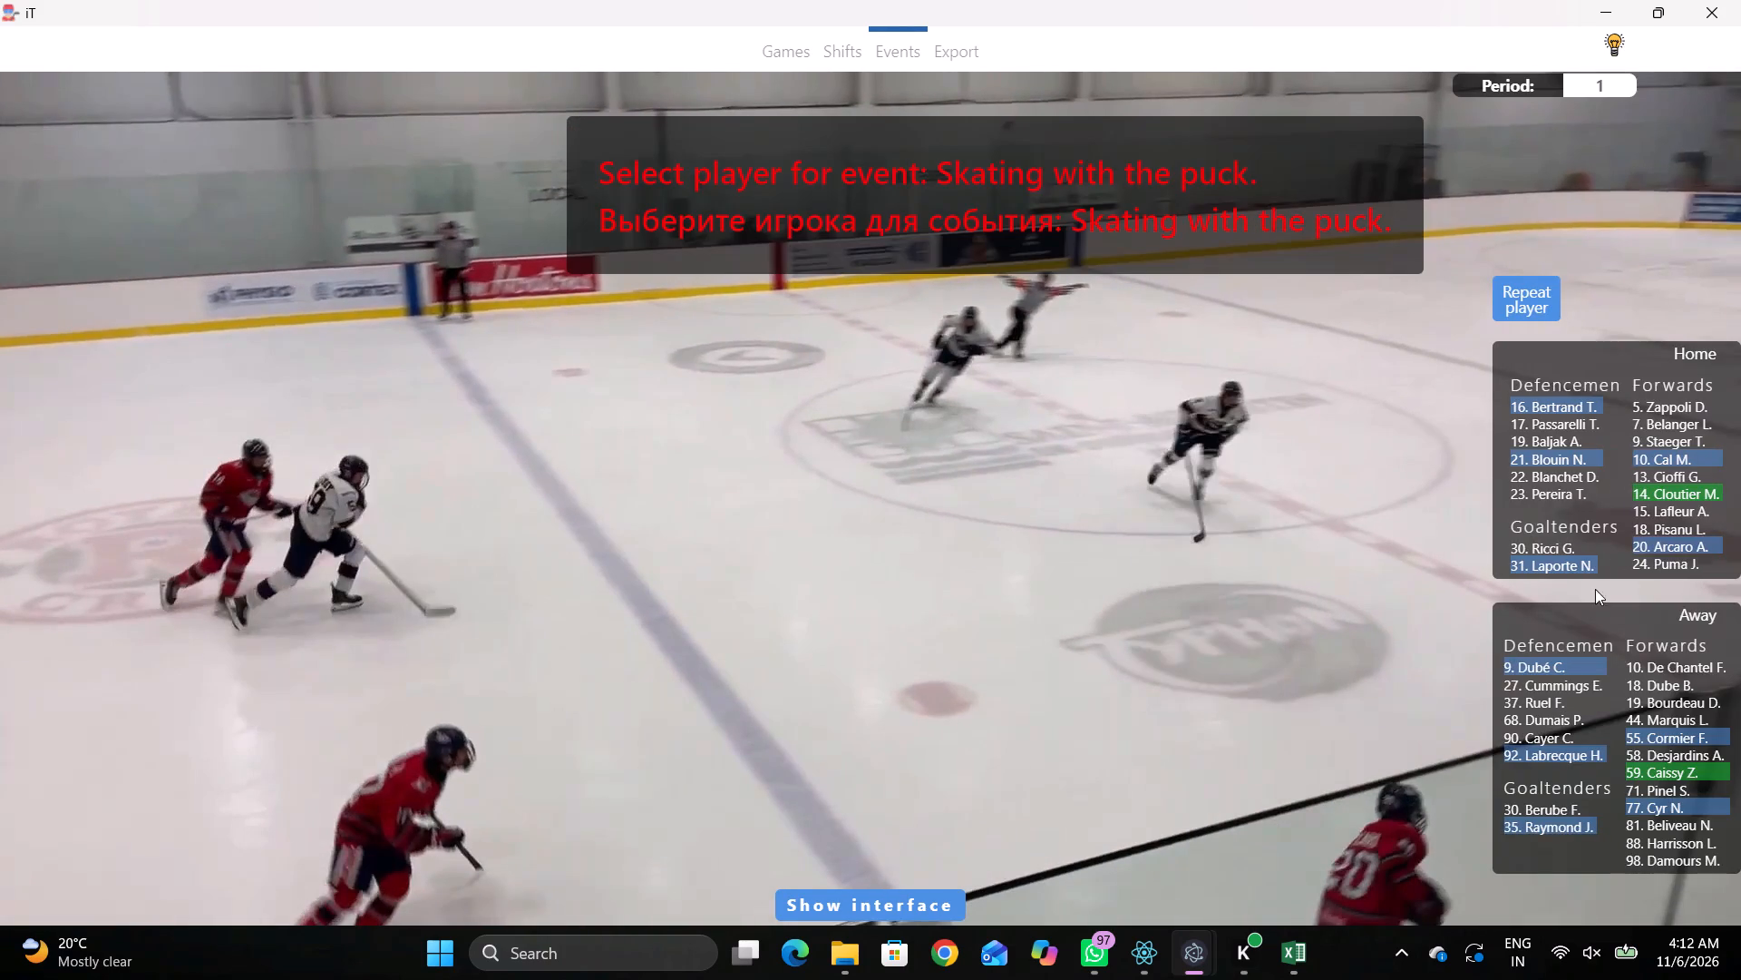
pyautogui.click(1661, 544)
pyautogui.click(822, 561)
pyautogui.press('space')
pyautogui.press('space')
pyautogui.press('space')
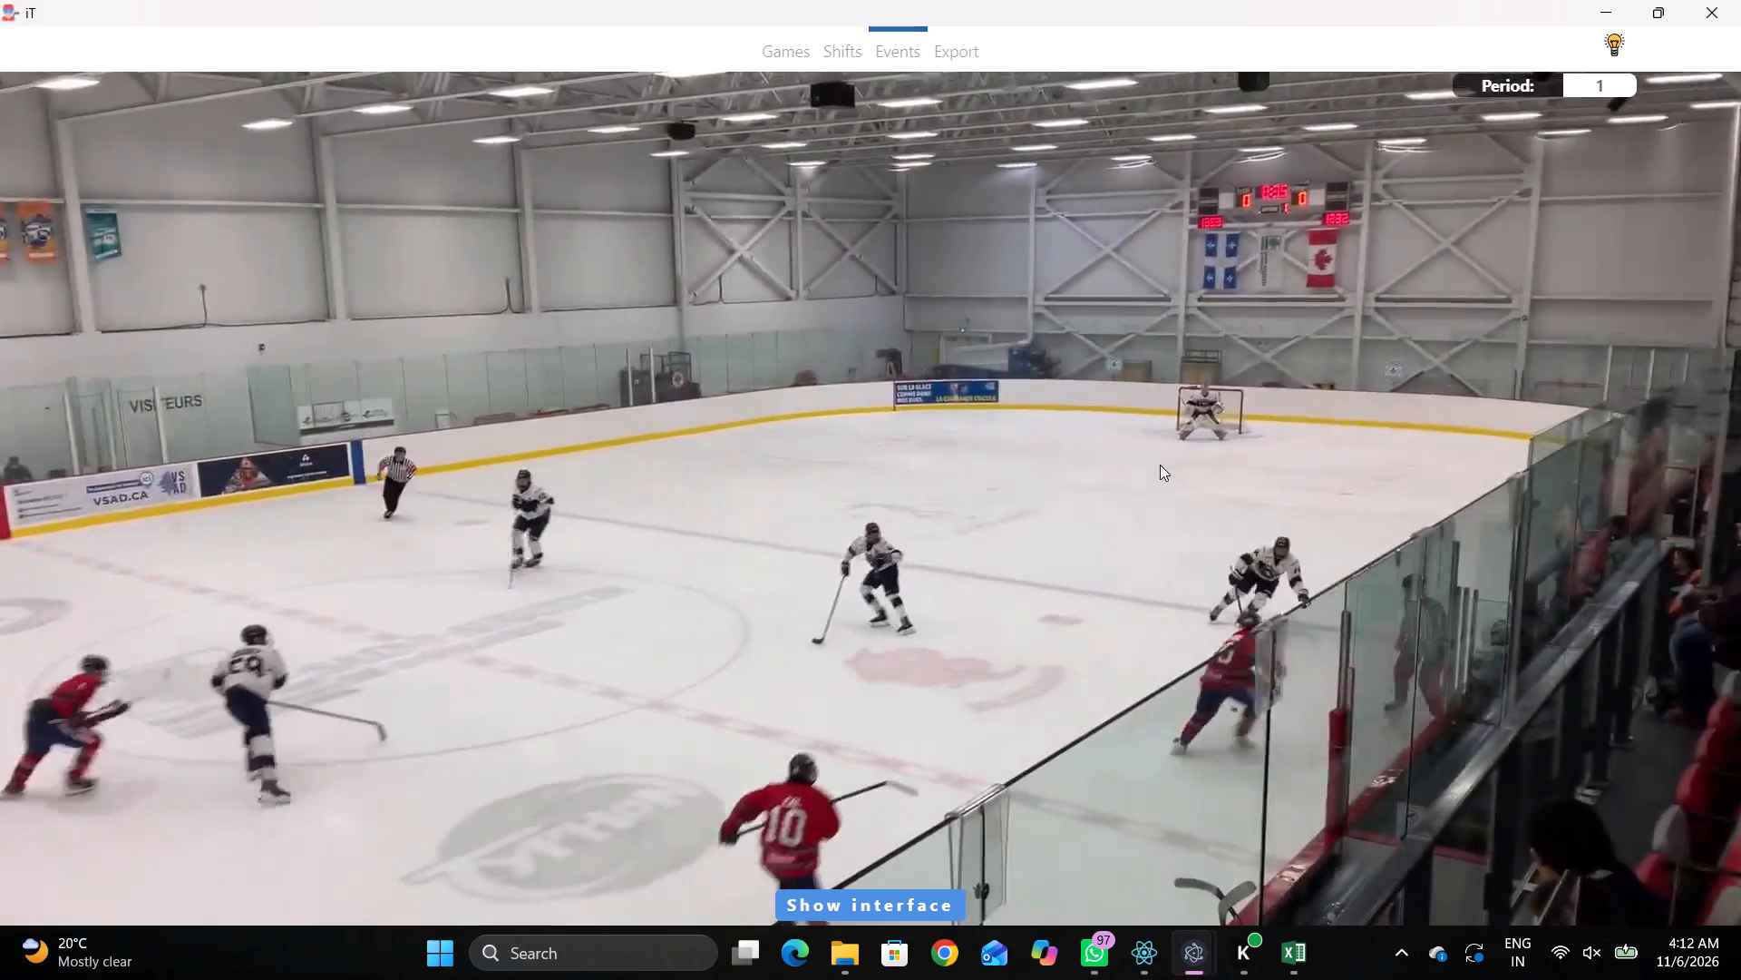
# Record an on-goal shot by home player 20 just outside the lower-right faceoff circle, on its blue-line side near the boards.
pyautogui.press('space')
pyautogui.write('qqr q')
pyautogui.write('r q')
pyautogui.press('q')
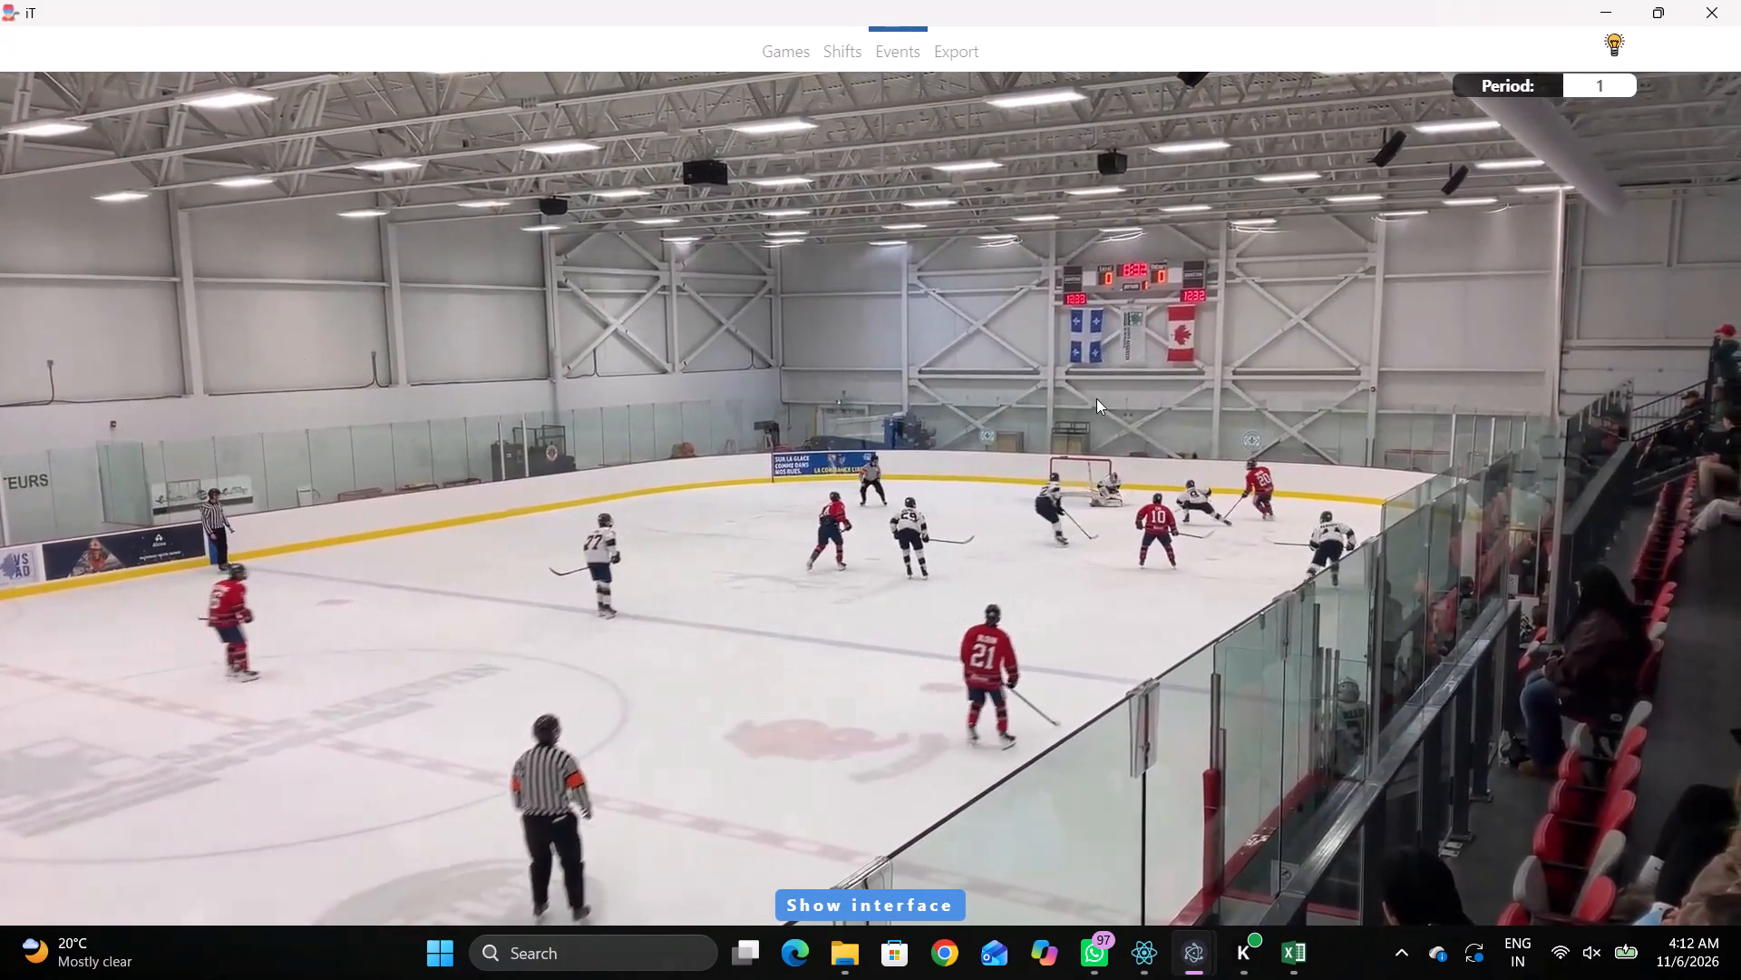
pyautogui.press('q')
pyautogui.press('q')
pyautogui.press('q')
pyautogui.press('q')
pyautogui.moveTo(1018, 421); pyautogui.dragTo(1032, 427, button='right')
pyautogui.click(1080, 509)
pyautogui.click(966, 416)
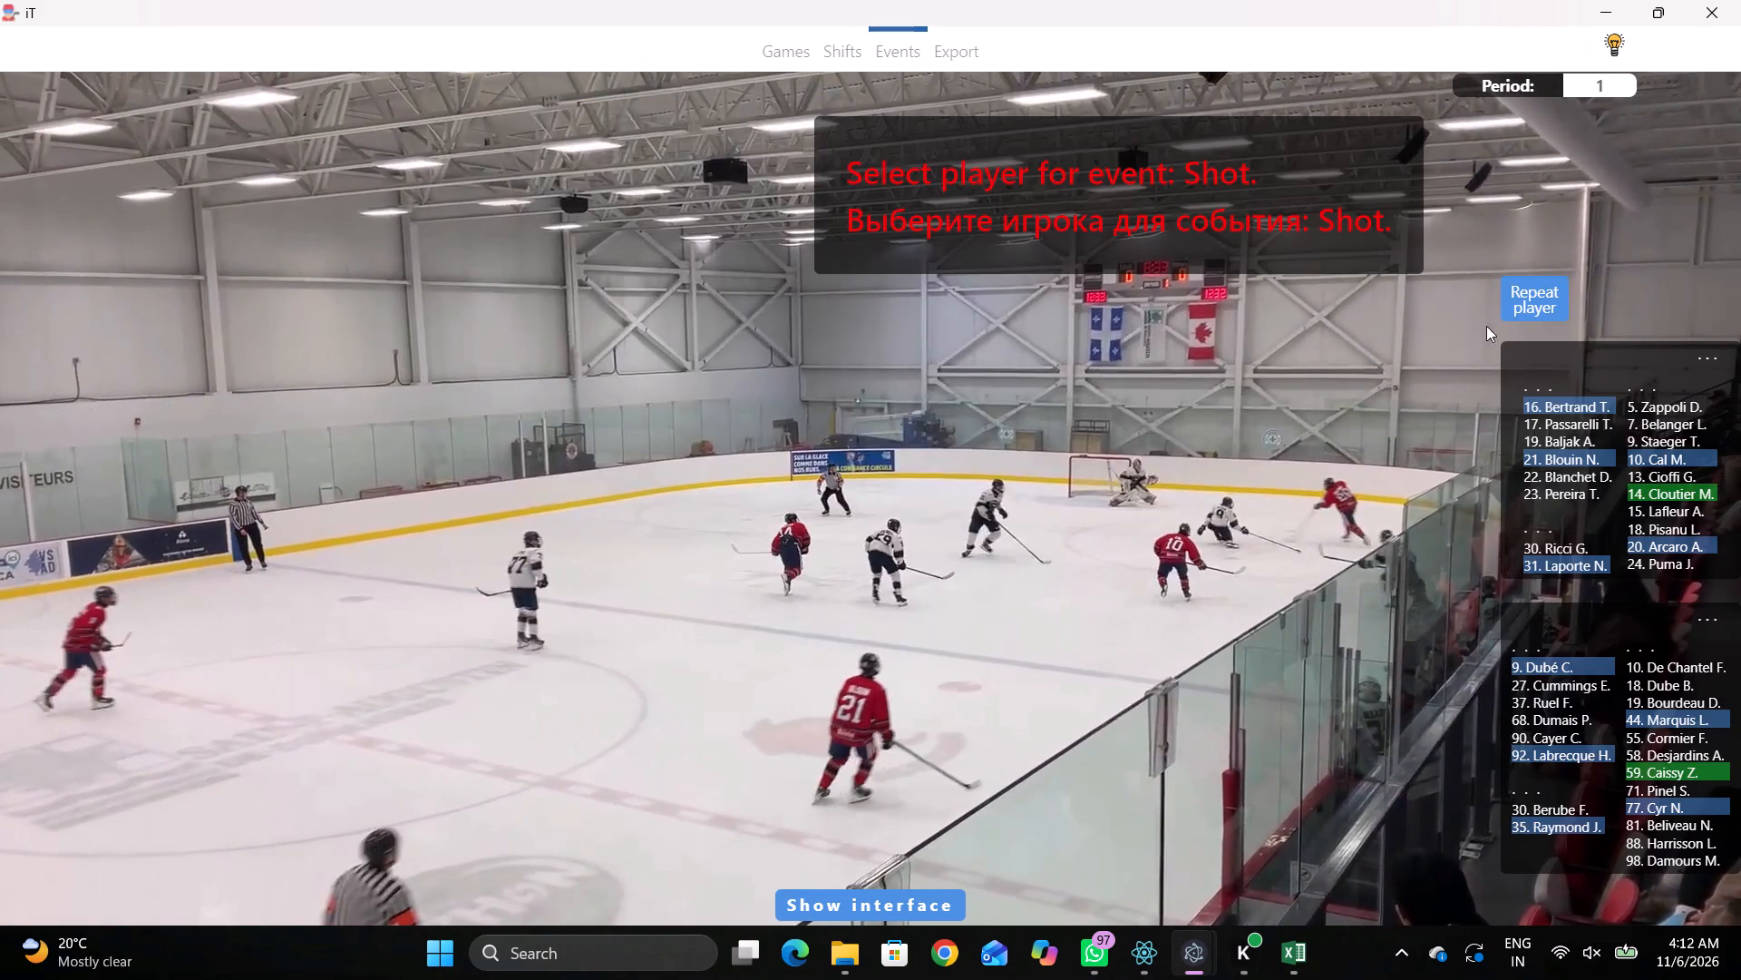
pyautogui.click(1496, 309)
pyautogui.moveTo(1190, 541); pyautogui.dragTo(1193, 533)
# Record a save by away goaltender 35 in the right crease, made with the Glove and direction Center middle.
pyautogui.press('space')
pyautogui.press('v')
pyautogui.press('space')
pyautogui.rightClick(1067, 367)
pyautogui.click(1066, 503)
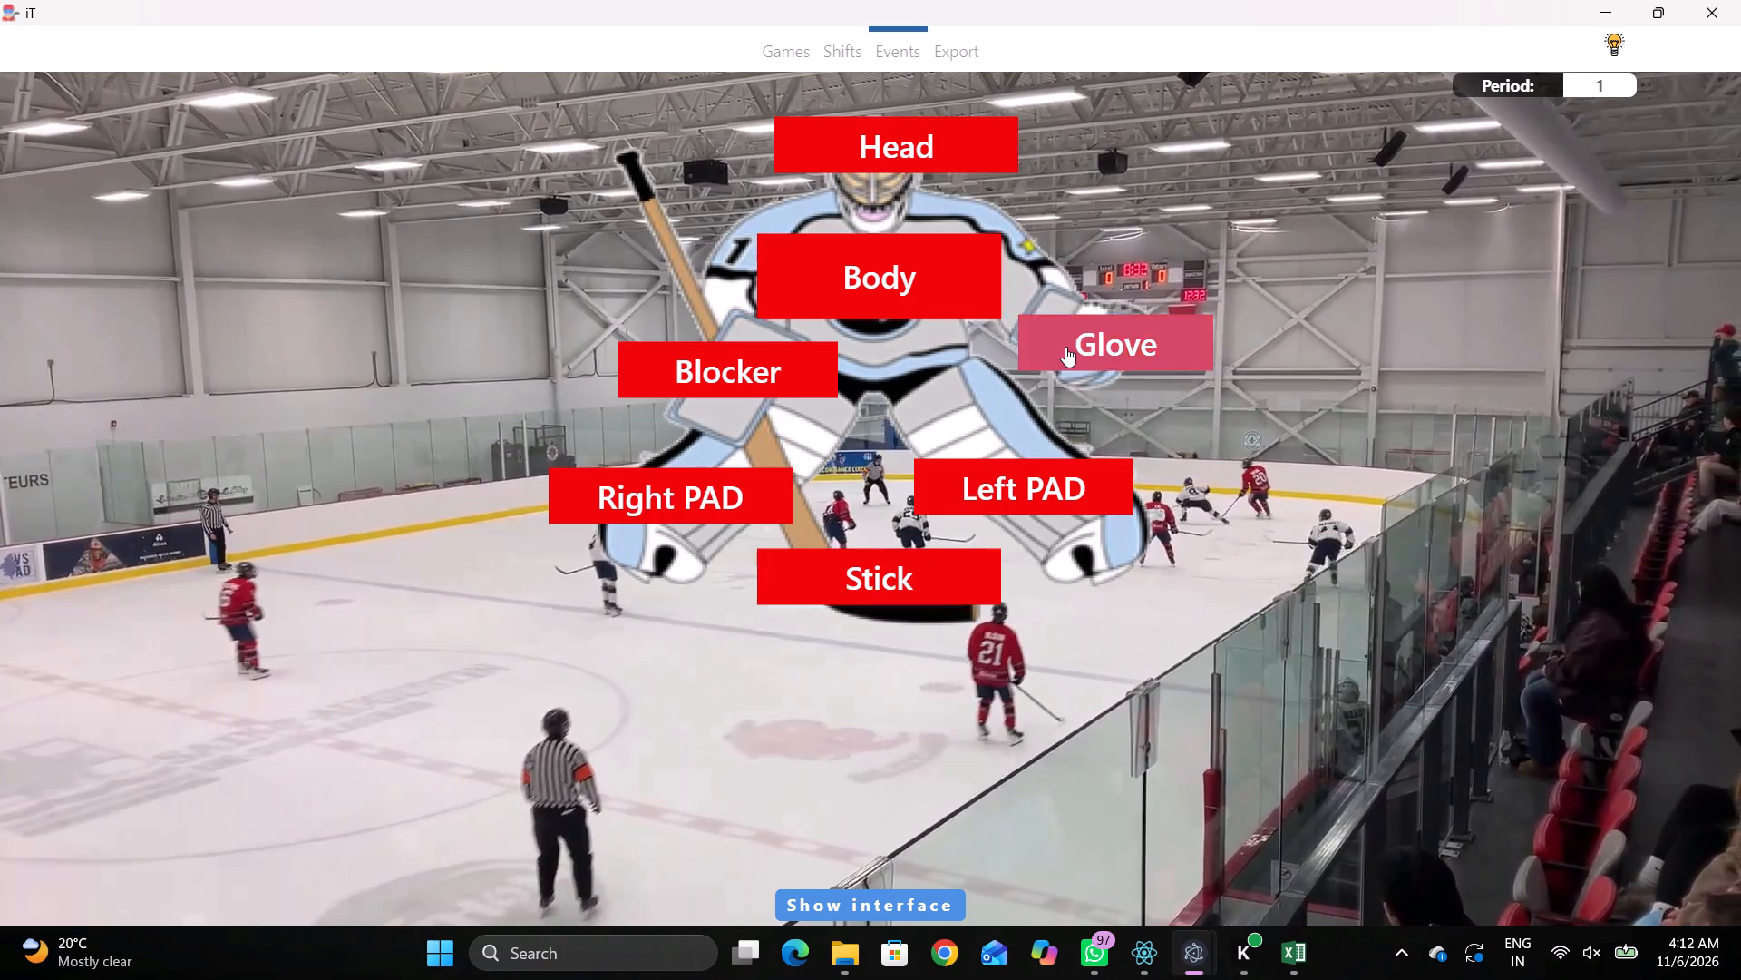
pyautogui.click(1065, 347)
pyautogui.click(913, 390)
pyautogui.click(1615, 475)
pyautogui.click(1591, 745)
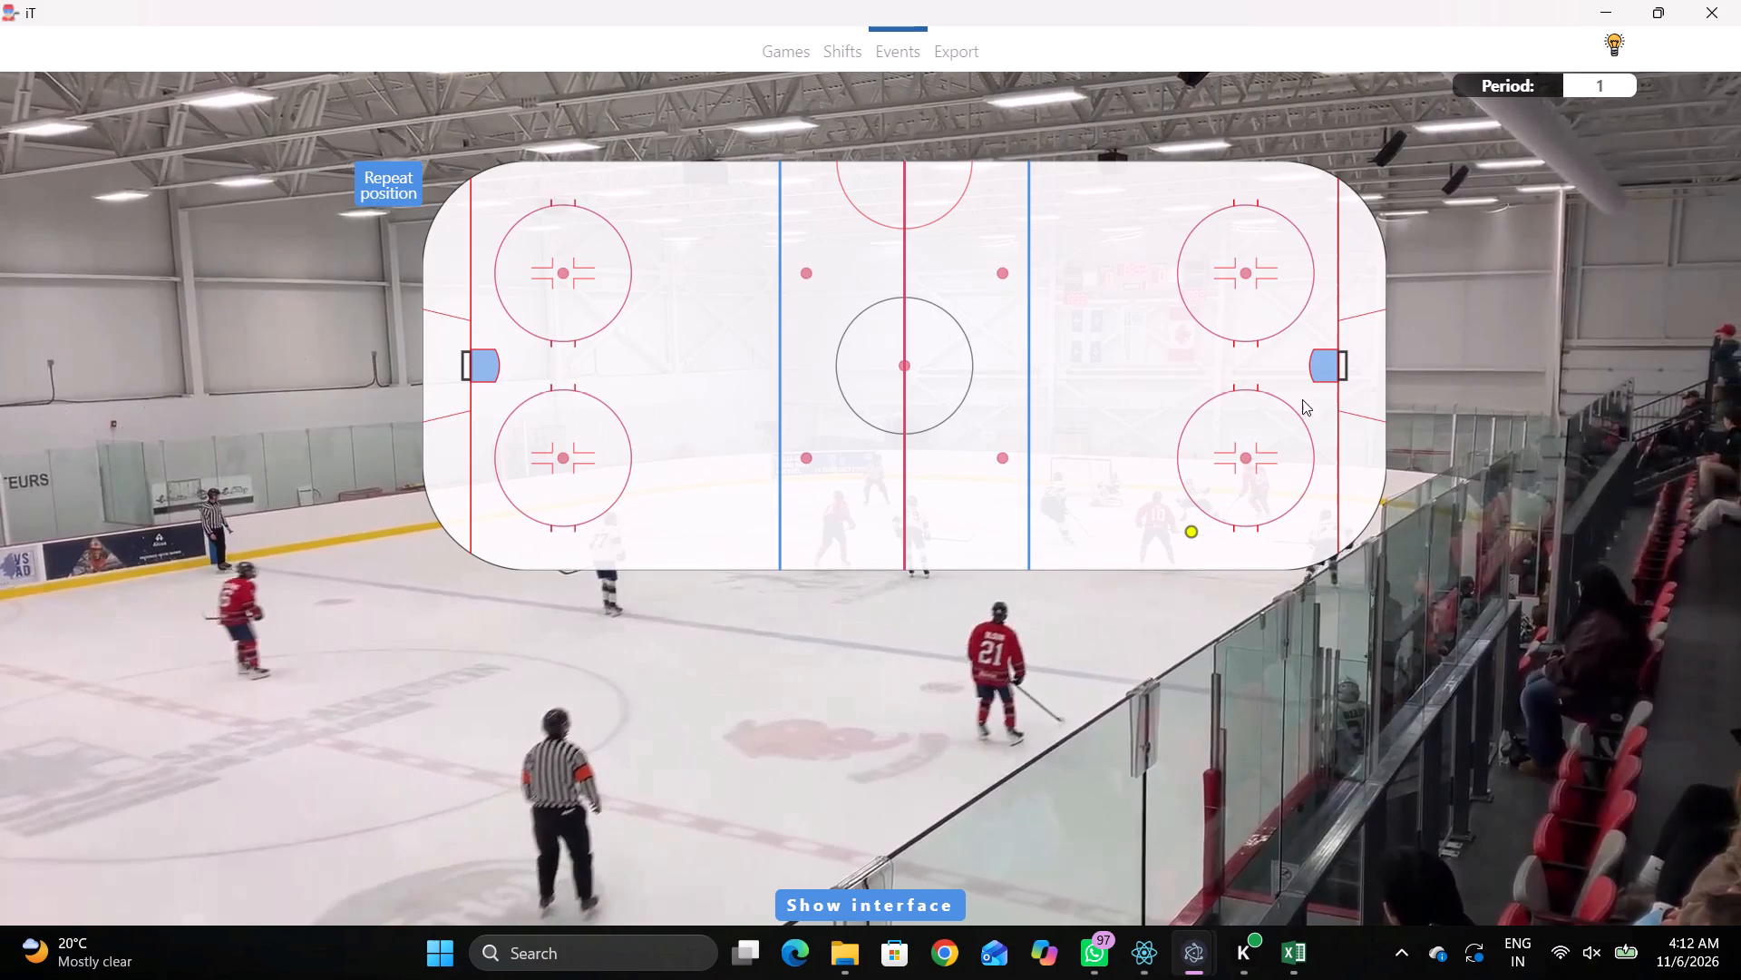
pyautogui.click(1328, 362)
# Record a whistle inside the lower-right faceoff circle, on the blue-line side of its dot.
pyautogui.press('space')
pyautogui.press('v')
pyautogui.press('space')
pyautogui.rightClick(1158, 378)
pyautogui.click(1220, 547)
pyautogui.moveTo(1232, 691); pyautogui.dragTo(1215, 637)
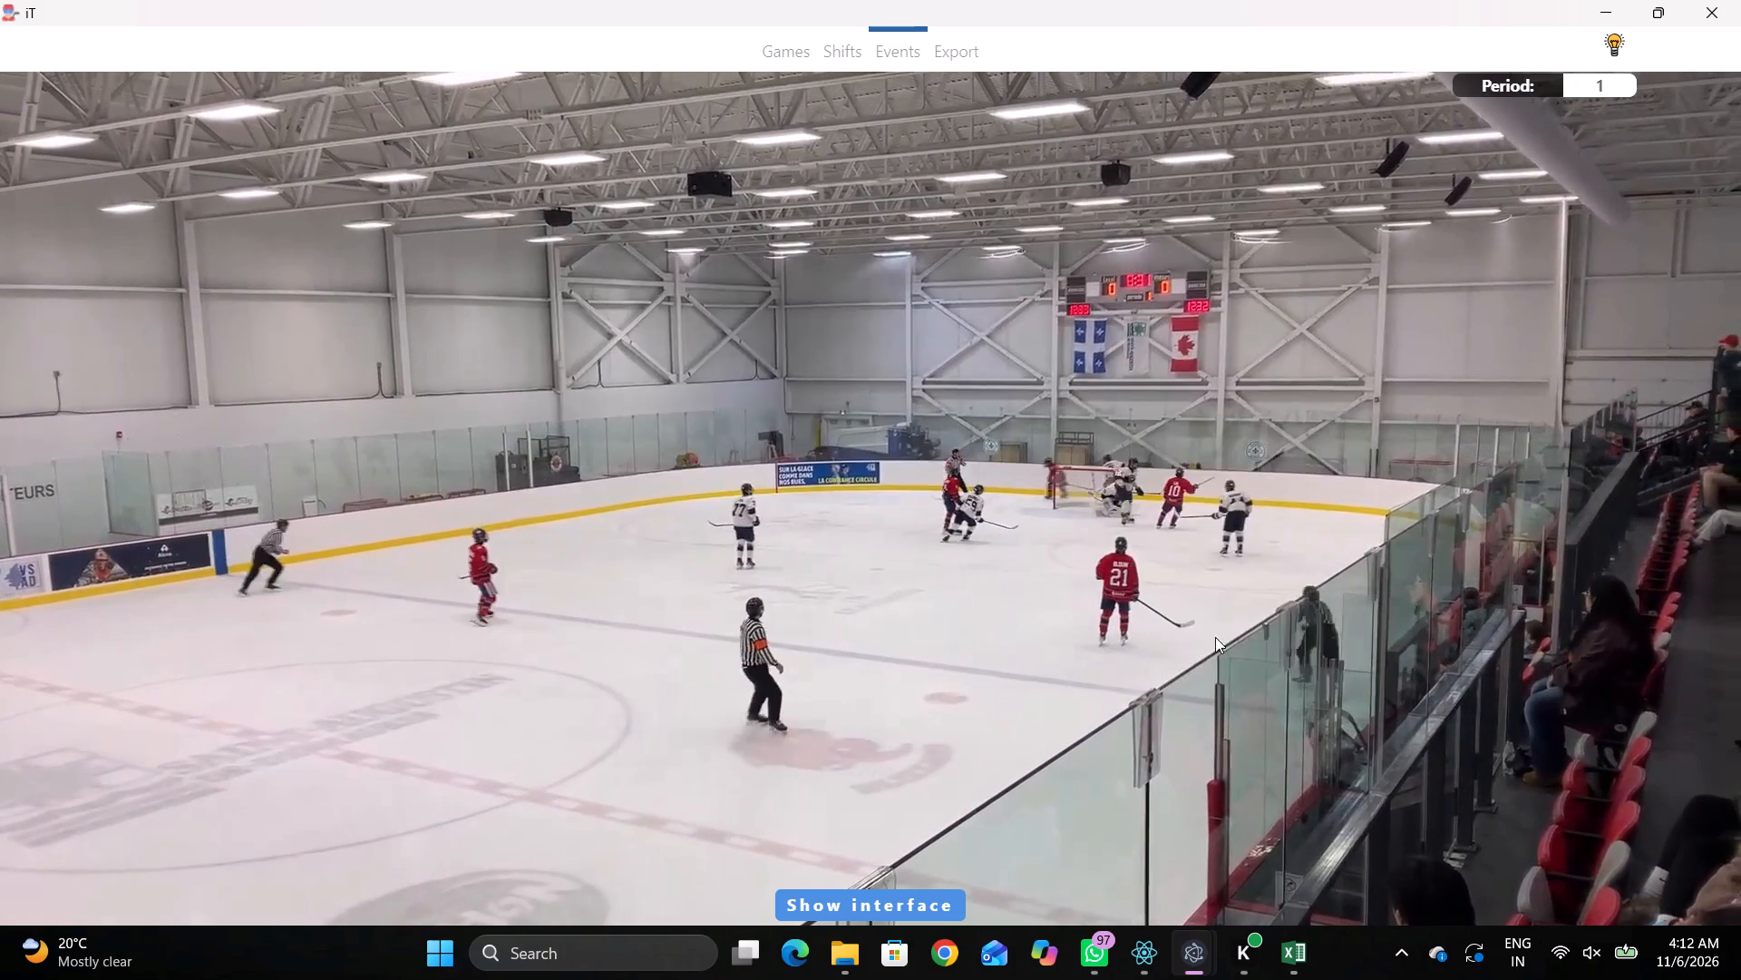
pyautogui.moveTo(1215, 637); pyautogui.dragTo(1211, 617)
pyautogui.moveTo(1155, 432); pyautogui.dragTo(1167, 430, button='right')
pyautogui.click(1190, 585)
pyautogui.click(1208, 453)
# Record a face-off at the lower-right faceoff dot, won by away player 58 and lost by home player 24.
pyautogui.press('space')
pyautogui.press('space')
pyautogui.write('c')
pyautogui.press('space')
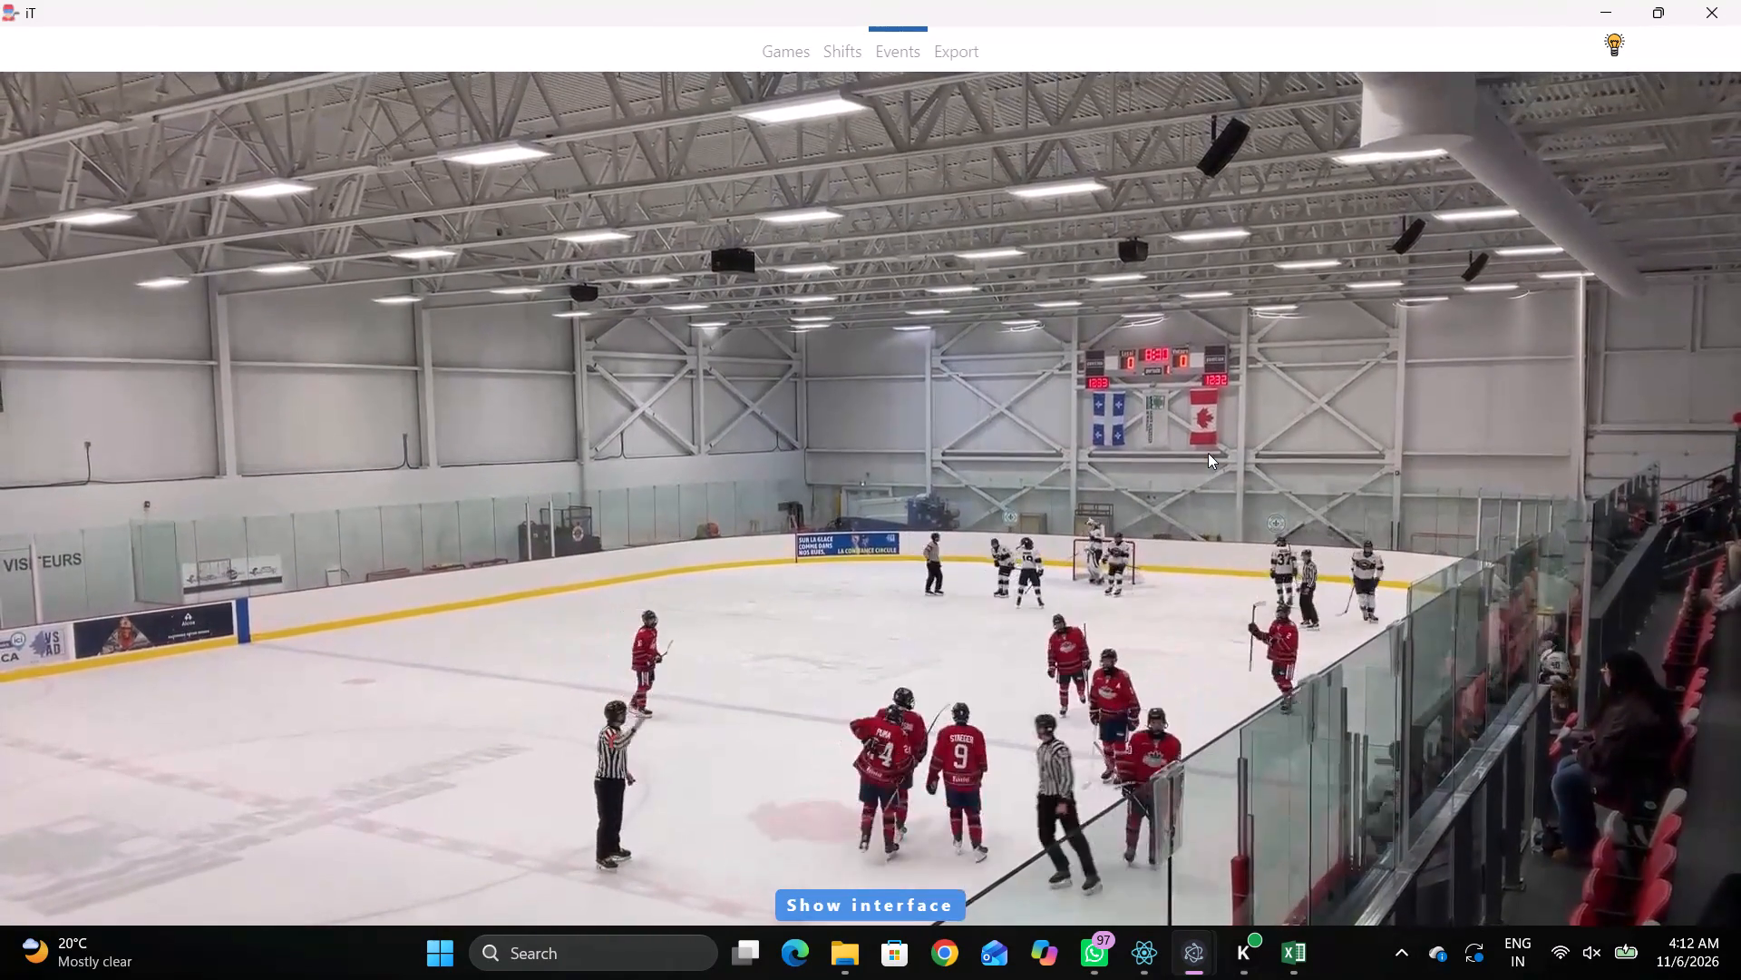
pyautogui.press('space')
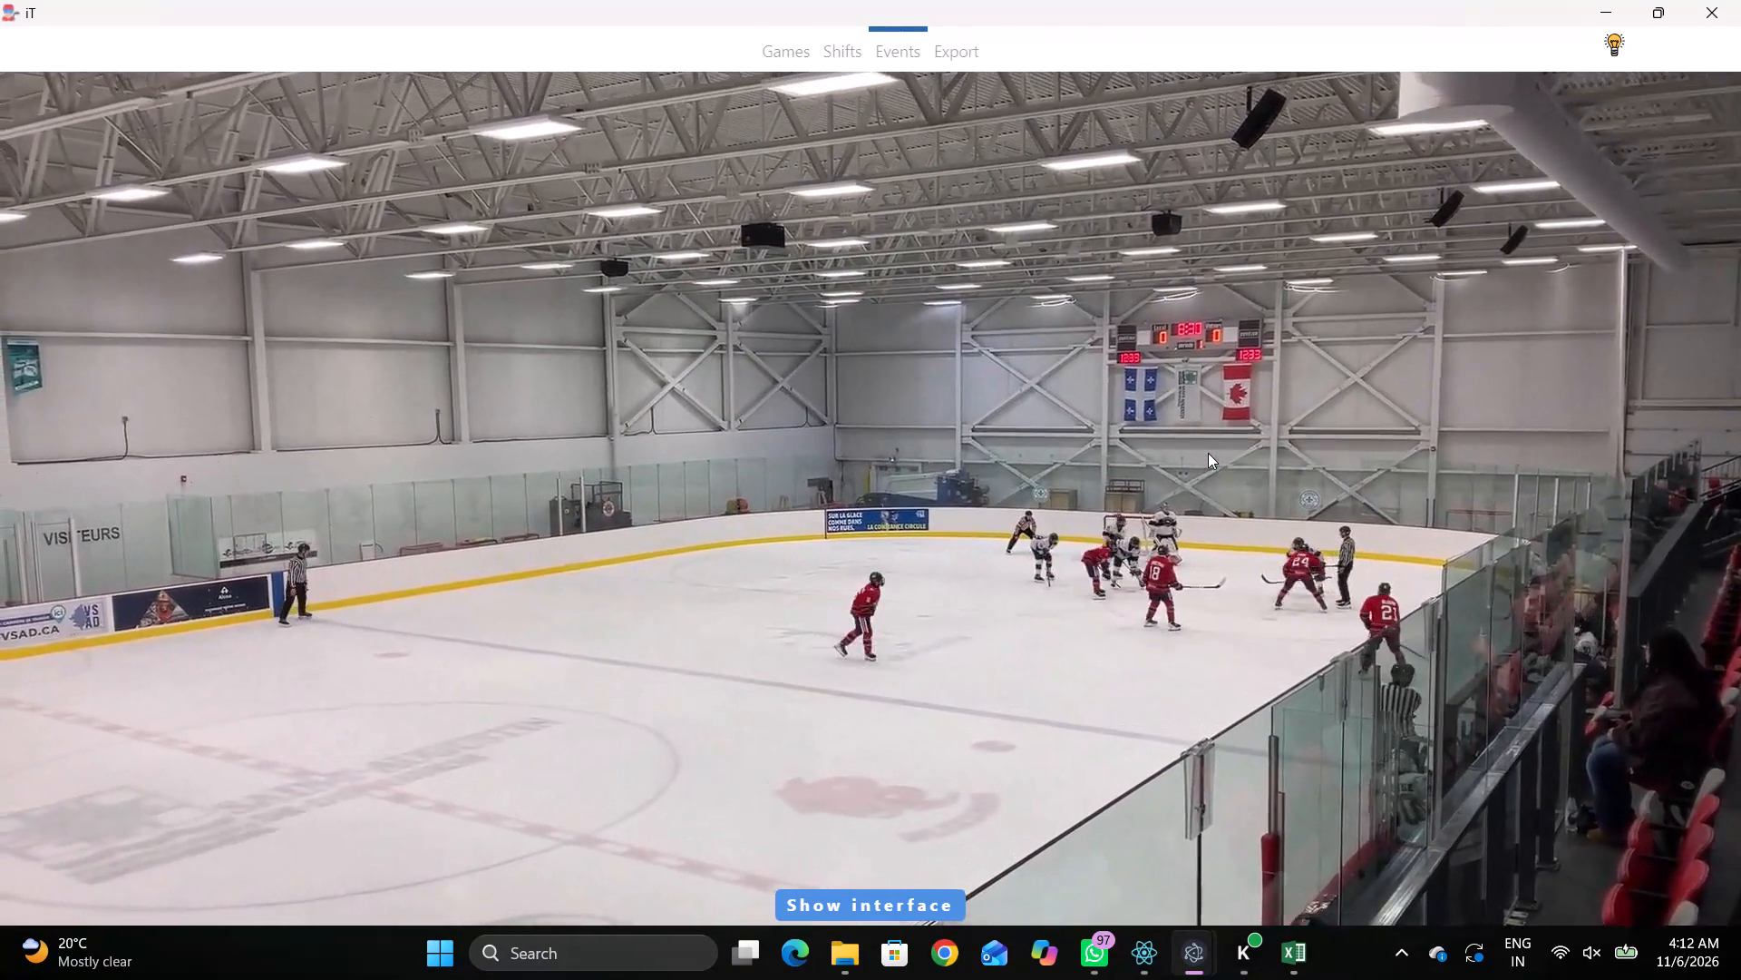
pyautogui.write('D')
pyautogui.hotkey('shift', 'd')
pyautogui.press('space')
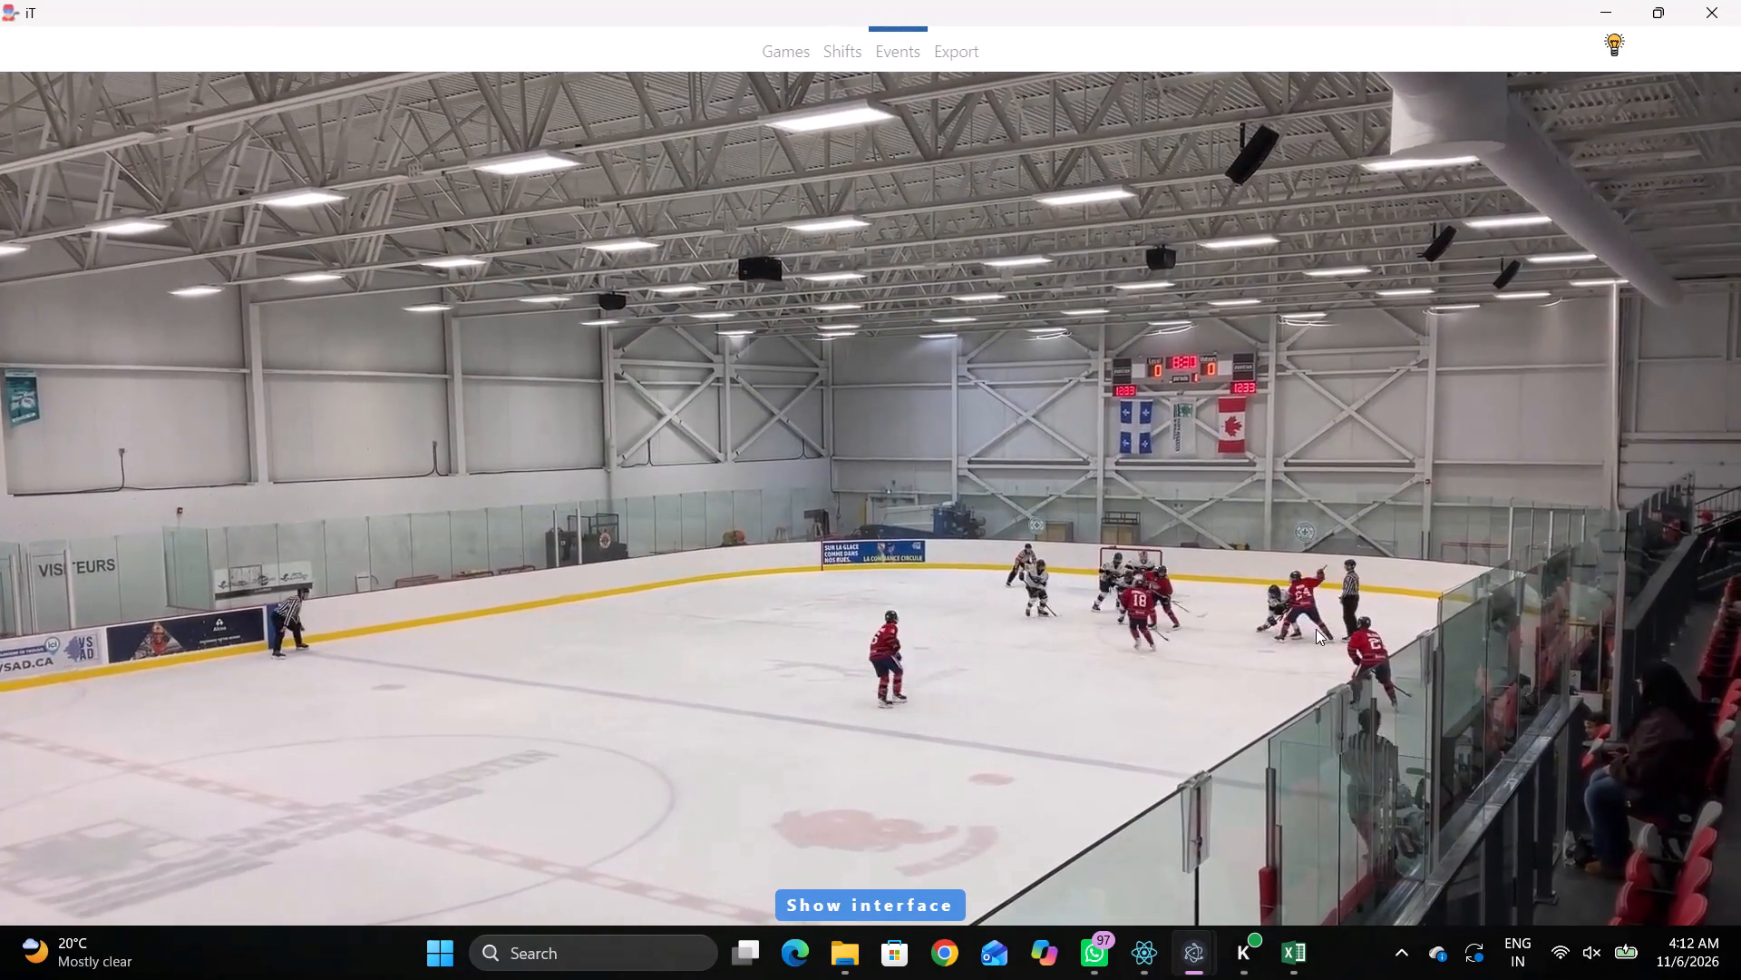
pyautogui.press('space')
pyautogui.write('q')
pyautogui.press('q')
pyautogui.write('qqq')
pyautogui.press('q')
pyautogui.press('q')
pyautogui.press('q')
pyautogui.press('q')
pyautogui.press('q')
pyautogui.press('q')
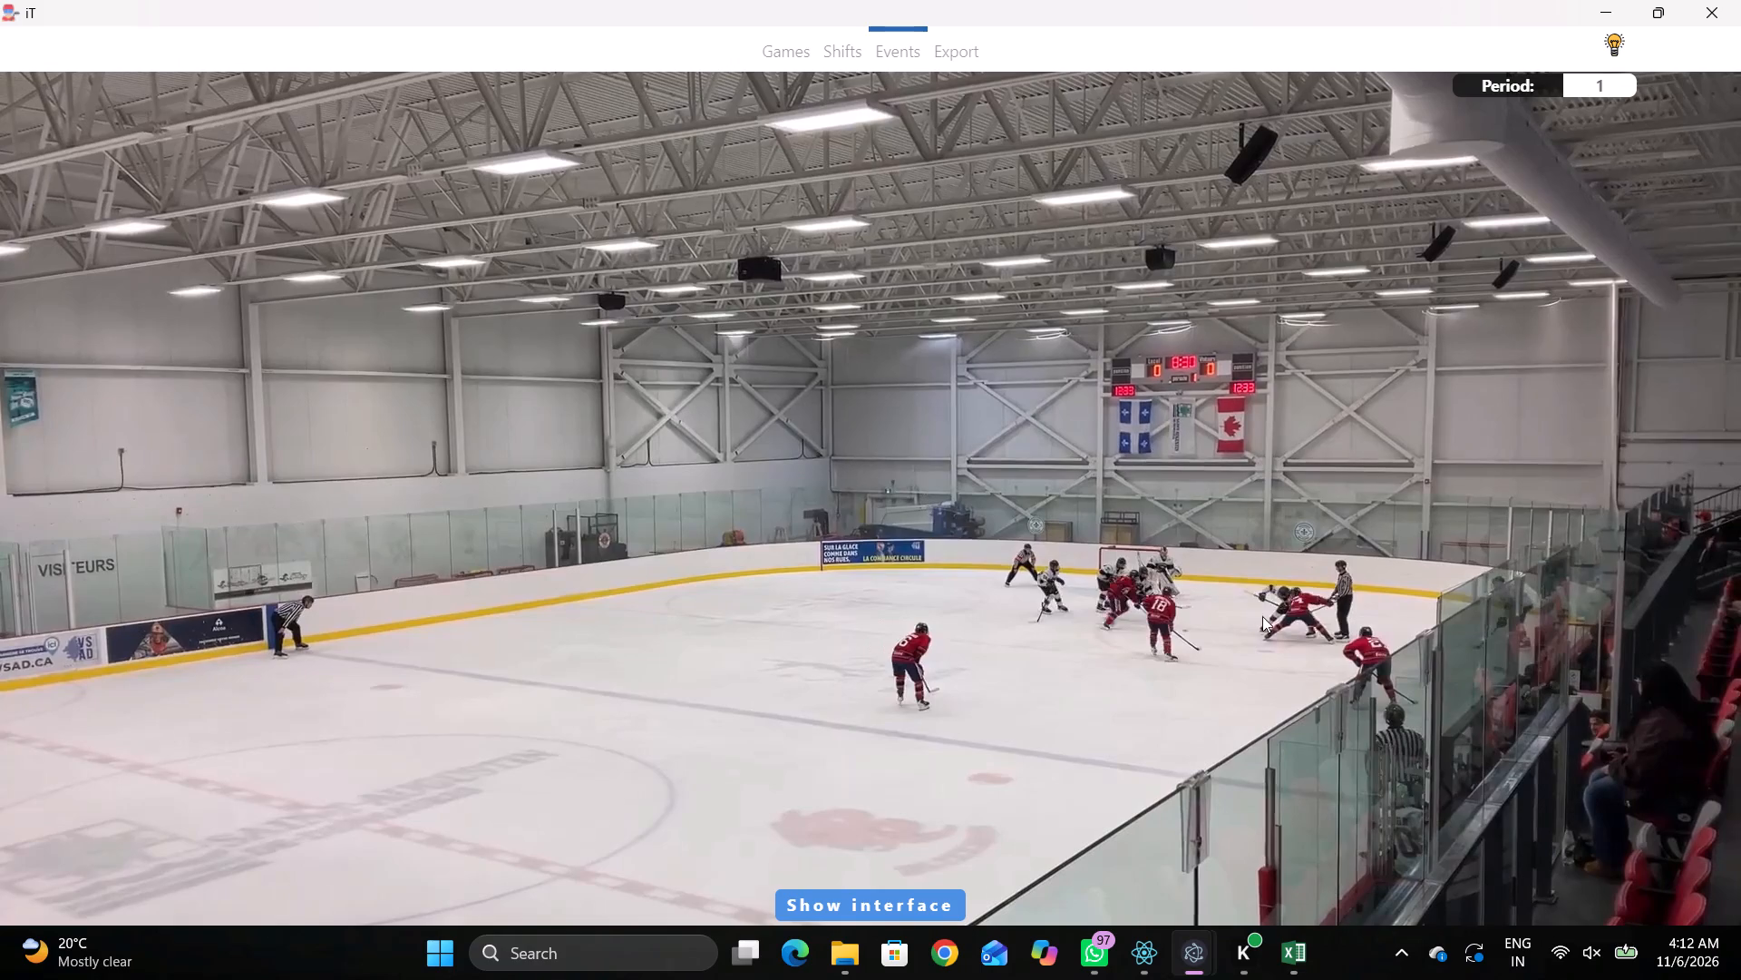
pyautogui.press('q')
pyautogui.moveTo(1231, 557); pyautogui.dragTo(1240, 552, button='right')
pyautogui.click(1276, 657)
pyautogui.click(1630, 750)
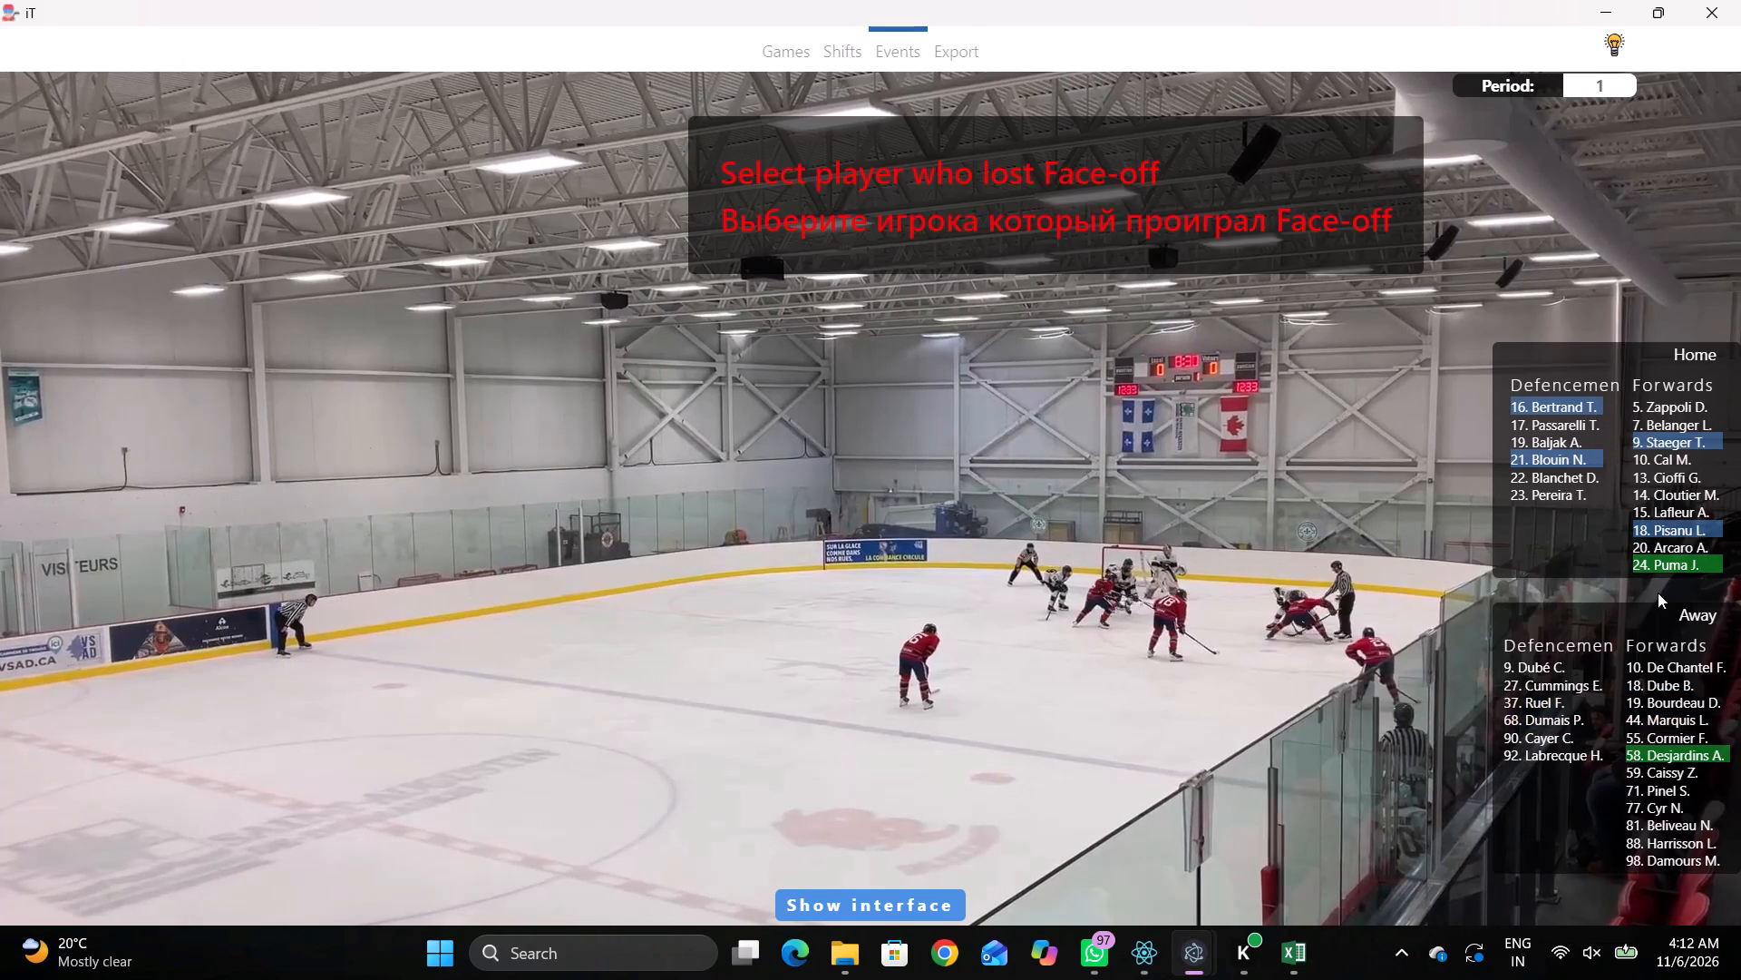
pyautogui.click(1650, 570)
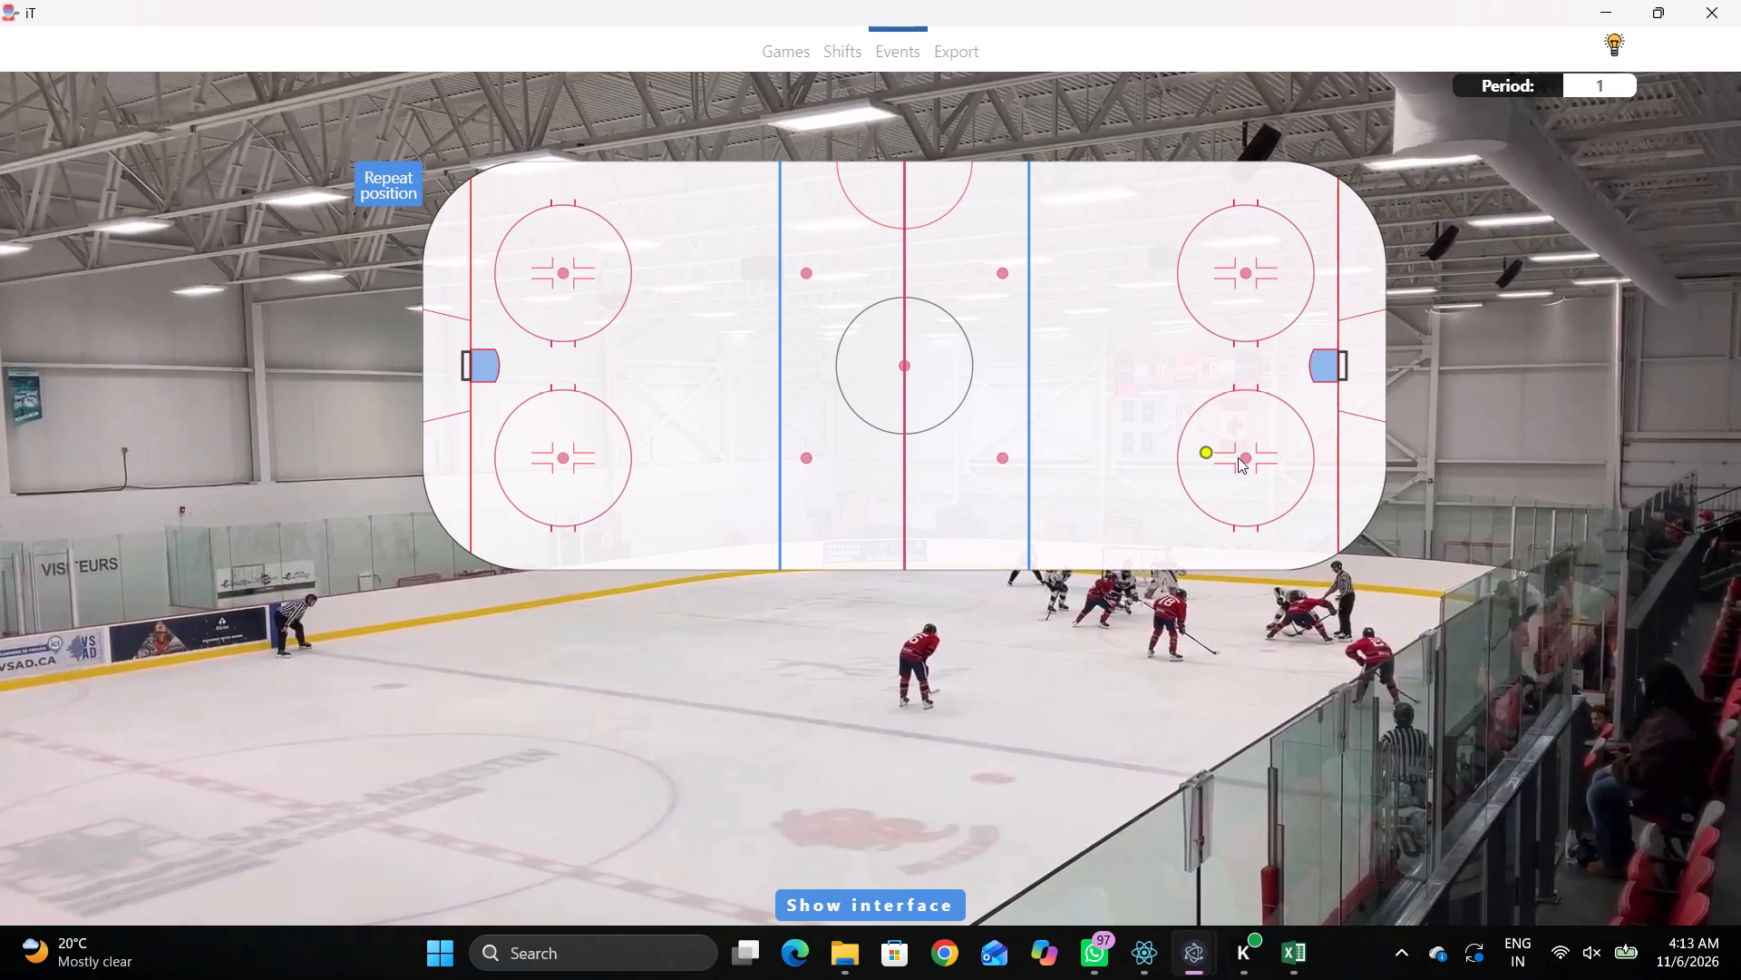
pyautogui.click(1241, 457)
# Record a pass by away player 44 at the upper part of the lower-right faceoff circle.
pyautogui.press('r')
pyautogui.press('space')
pyautogui.press('space')
pyautogui.press('space')
pyautogui.press('space')
pyautogui.rightClick(1256, 509)
pyautogui.click(1285, 521)
pyautogui.rightClick(1201, 495)
pyautogui.click(1228, 510)
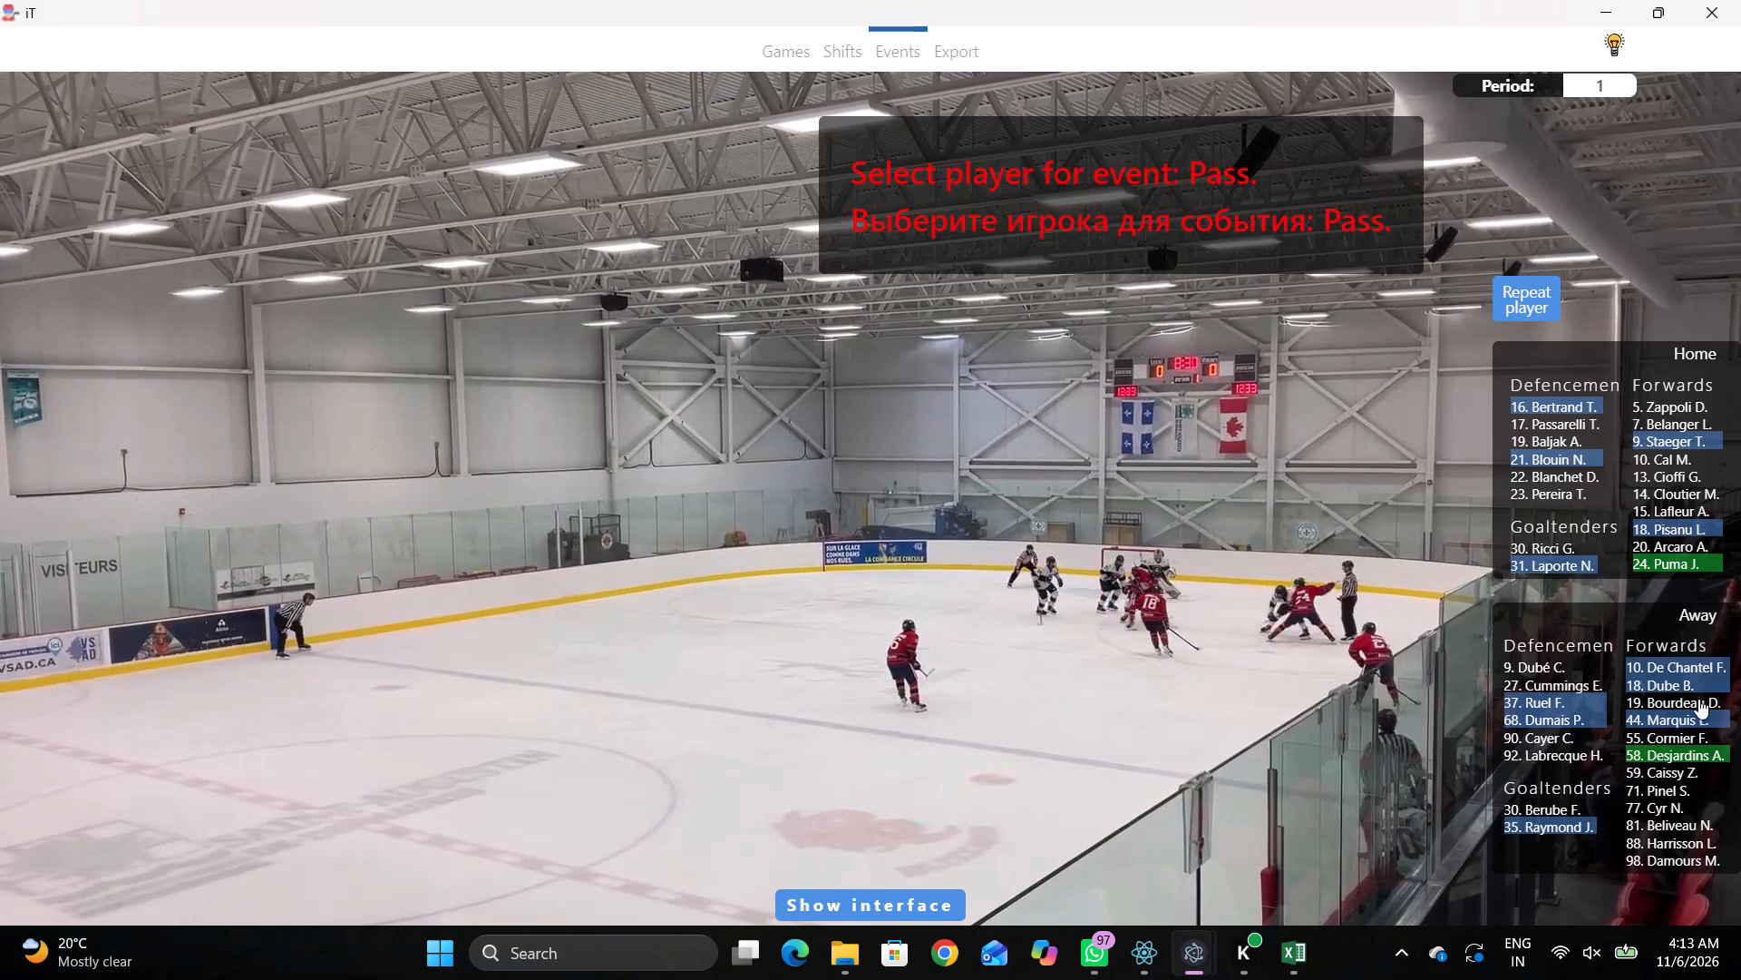
pyautogui.click(1637, 720)
pyautogui.click(1244, 404)
# In the away shift starting at 00:14:56:4, set the center forward to 18 and the first forward to 58.
pyautogui.press('r')
pyautogui.press('space')
pyautogui.write('v')
pyautogui.press('space')
pyautogui.press('space')
pyautogui.press('space')
pyautogui.press('space')
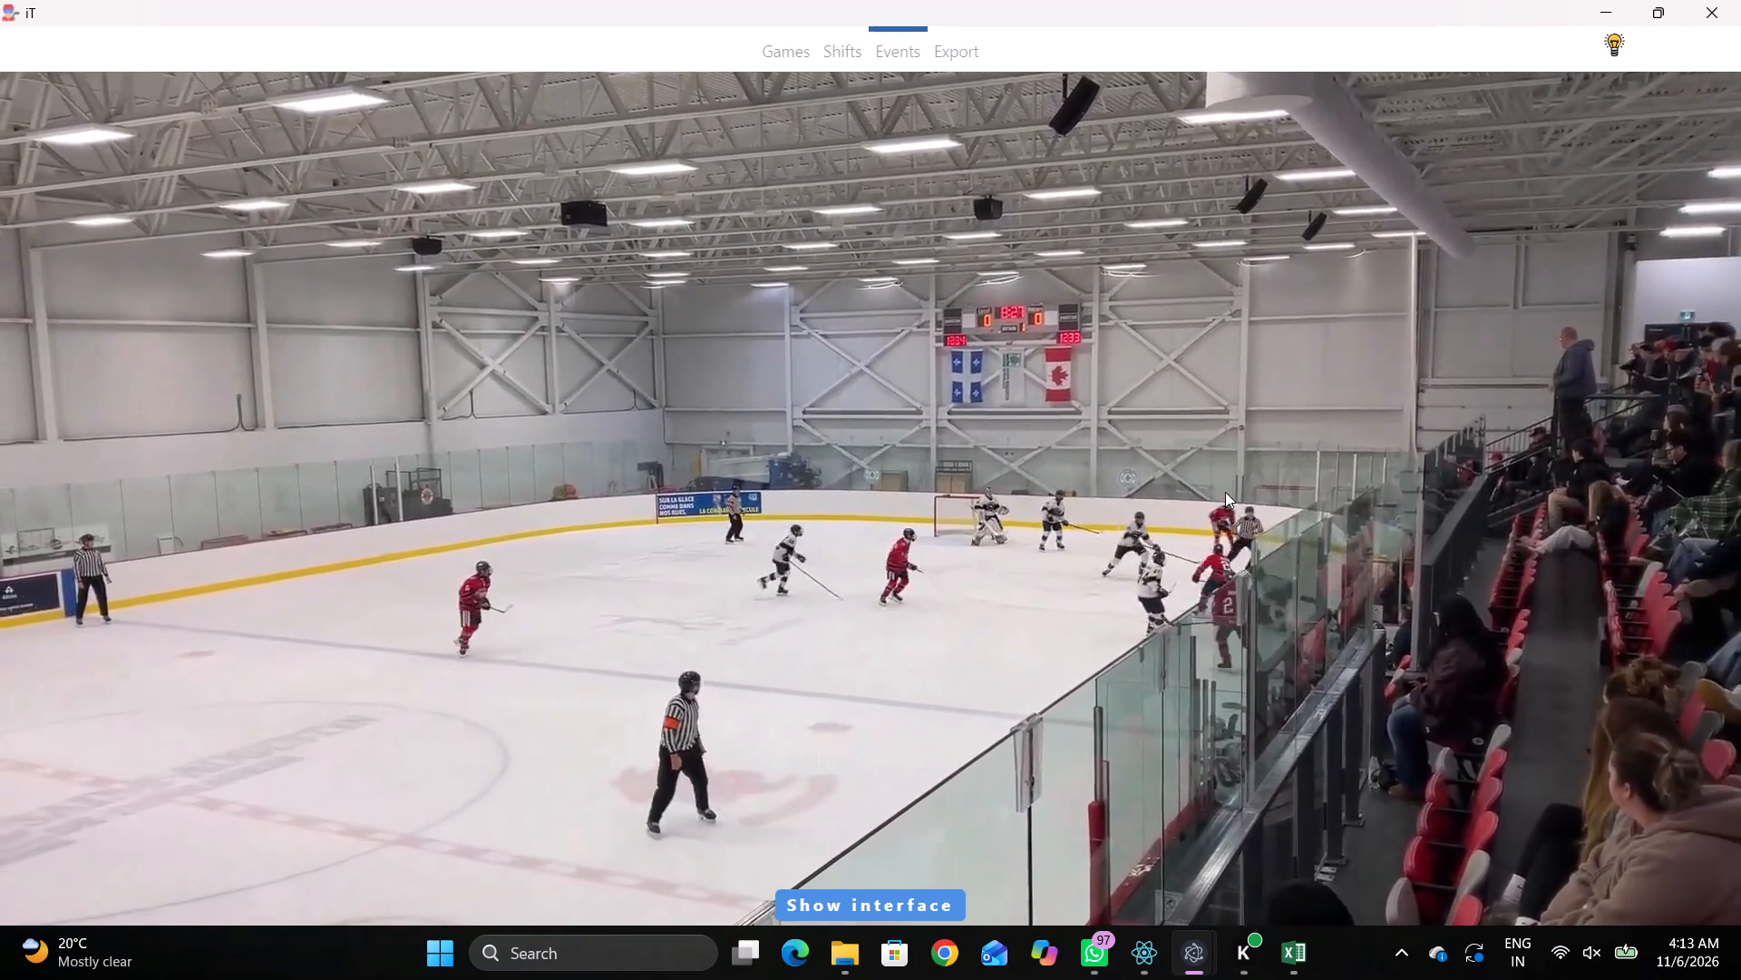
pyautogui.press('space')
pyautogui.write('q')
pyautogui.hotkey('shift', 'd')
pyautogui.click(306, 730)
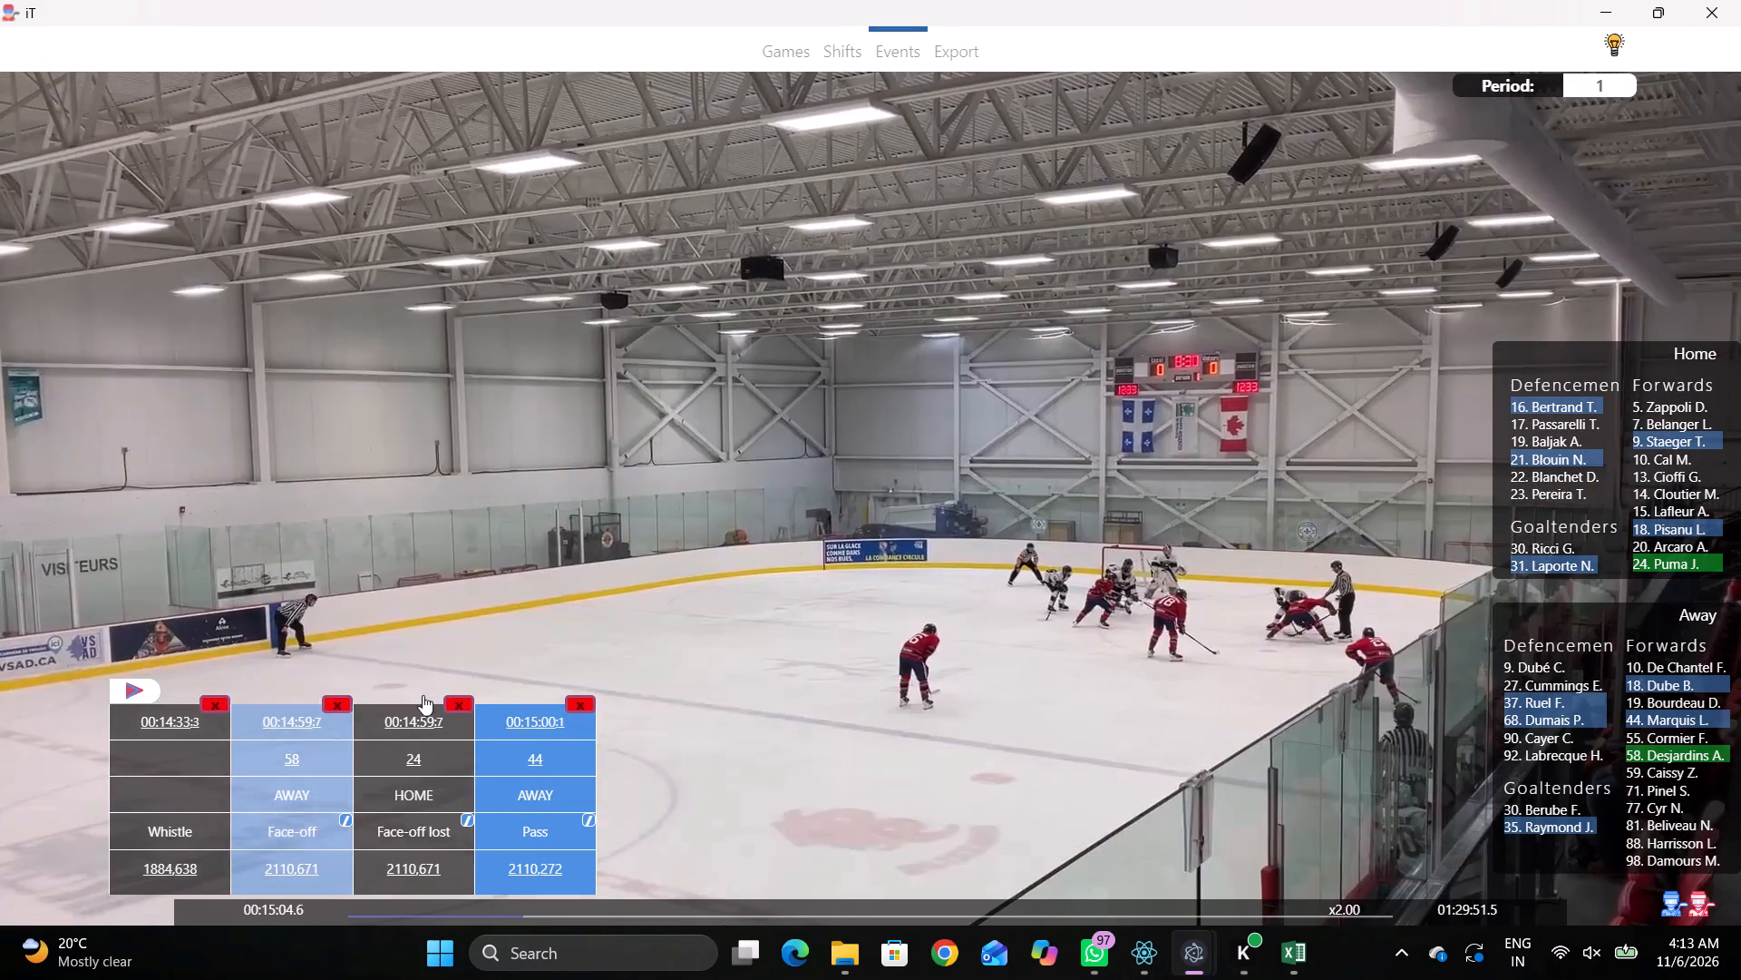
pyautogui.click(842, 52)
pyautogui.click(841, 749)
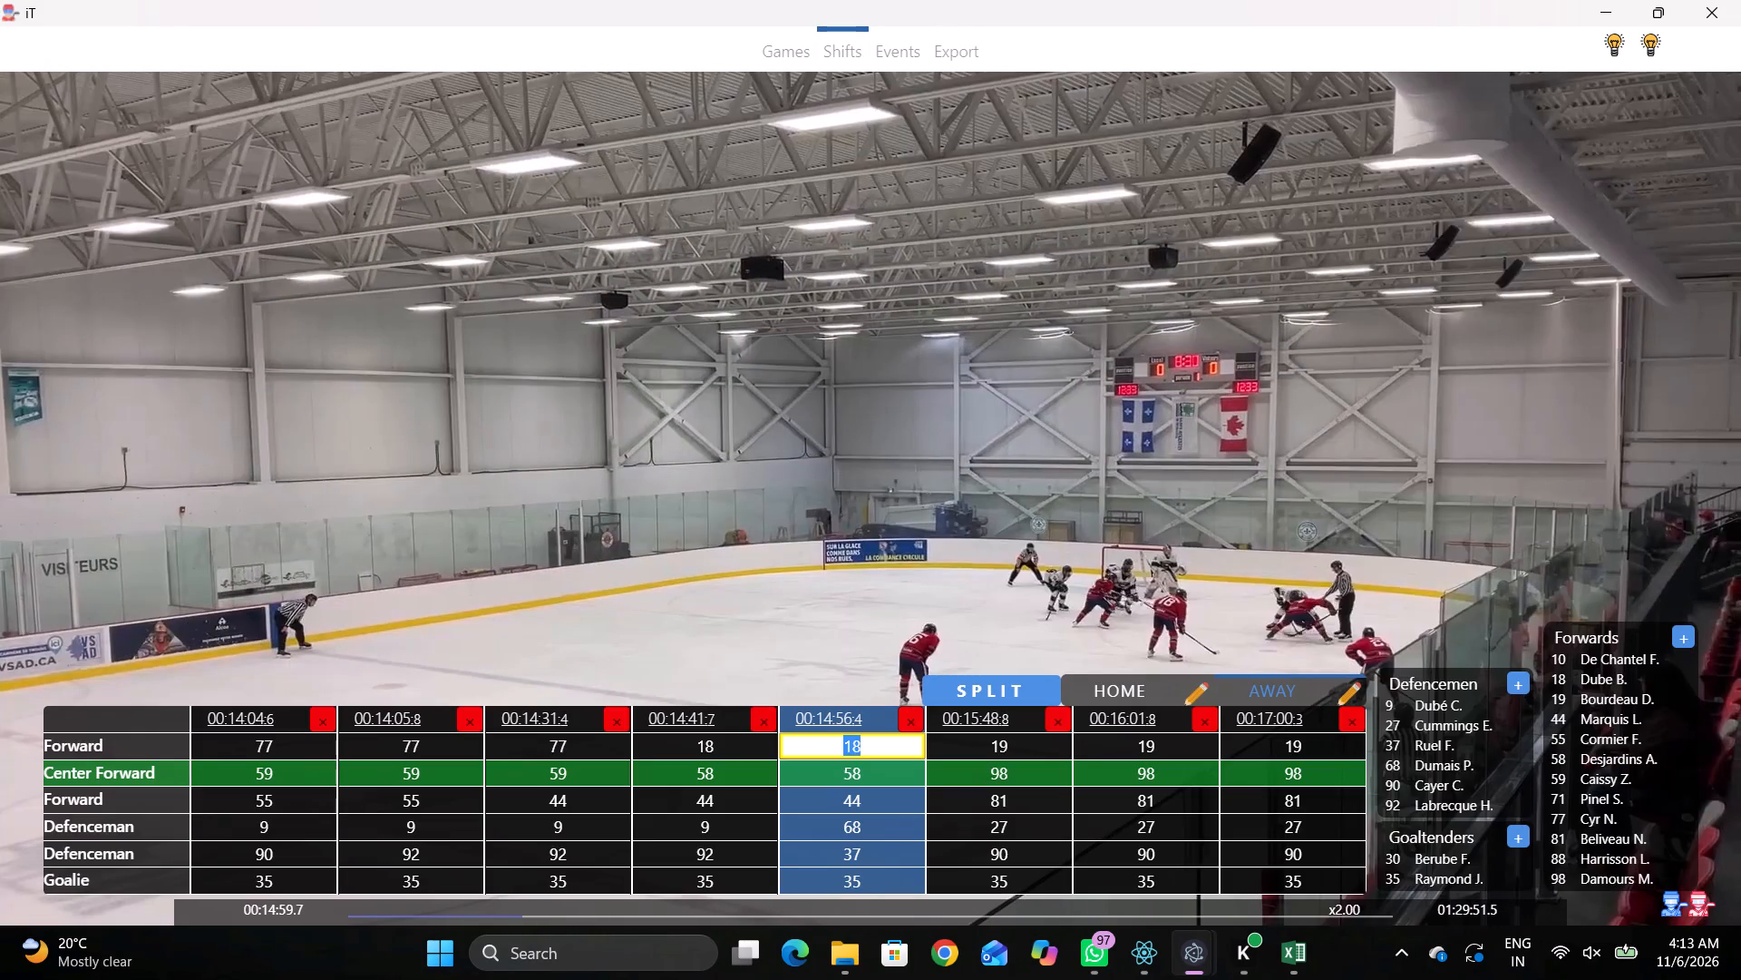
pyautogui.press('BackSpace')
pyautogui.press('Tab')
pyautogui.press('BackSpace')
pyautogui.click(858, 763)
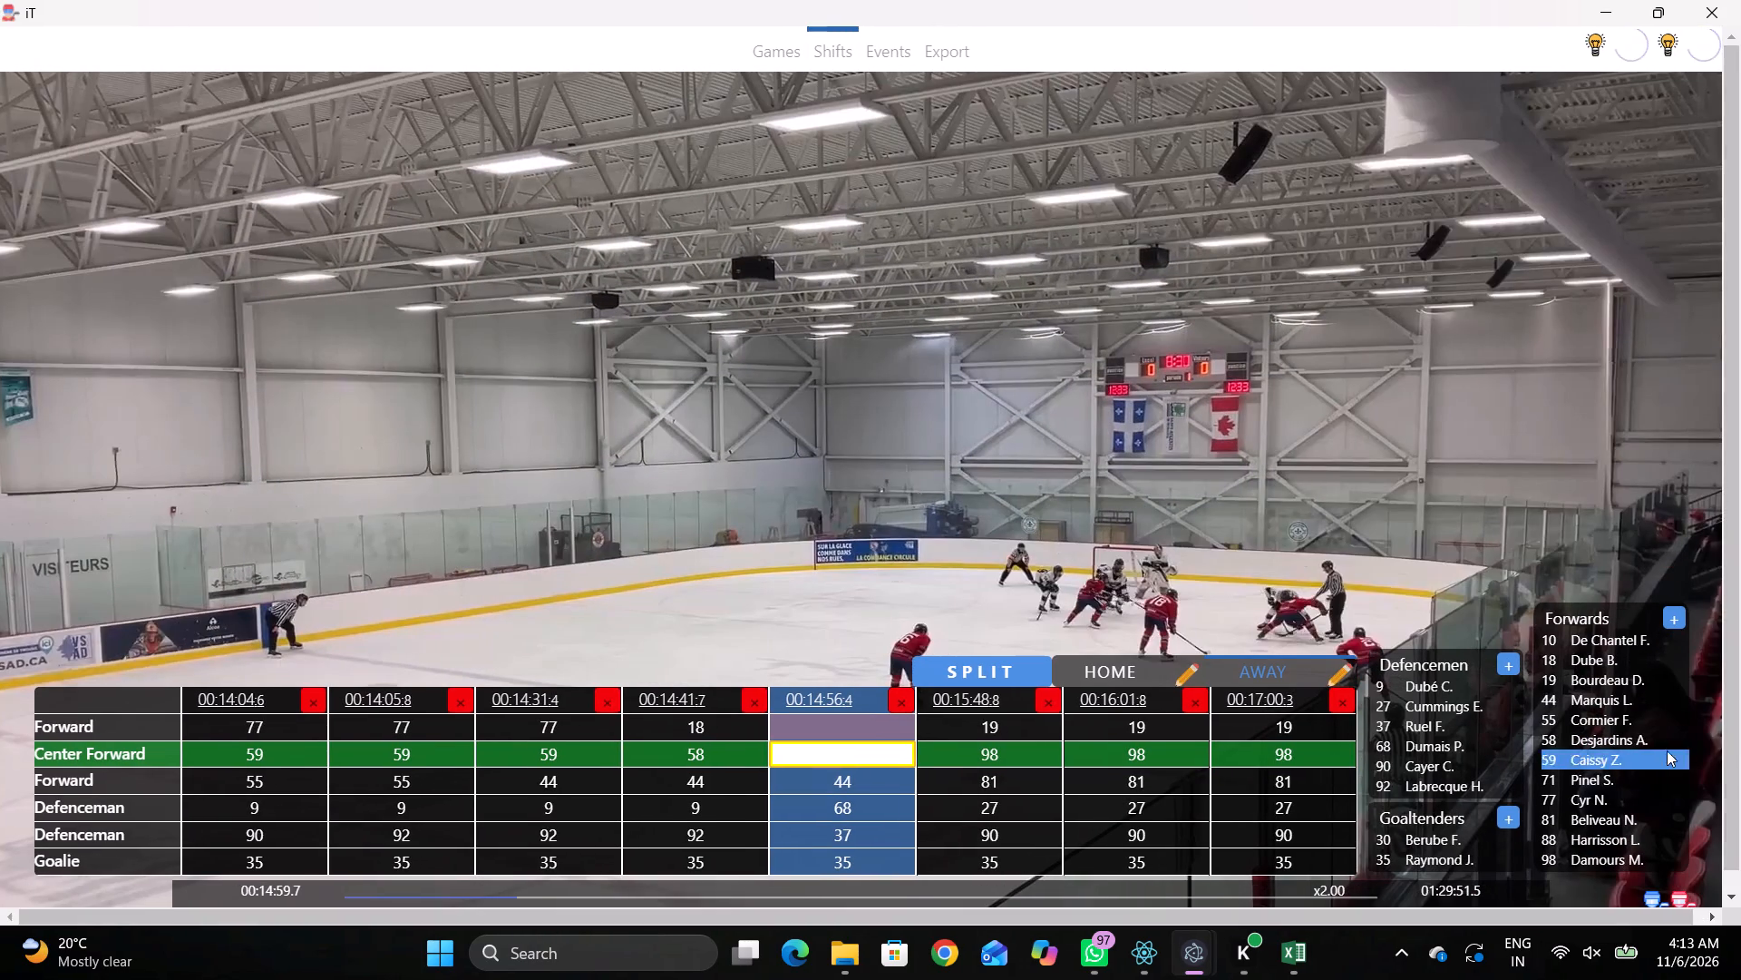
pyautogui.click(1563, 687)
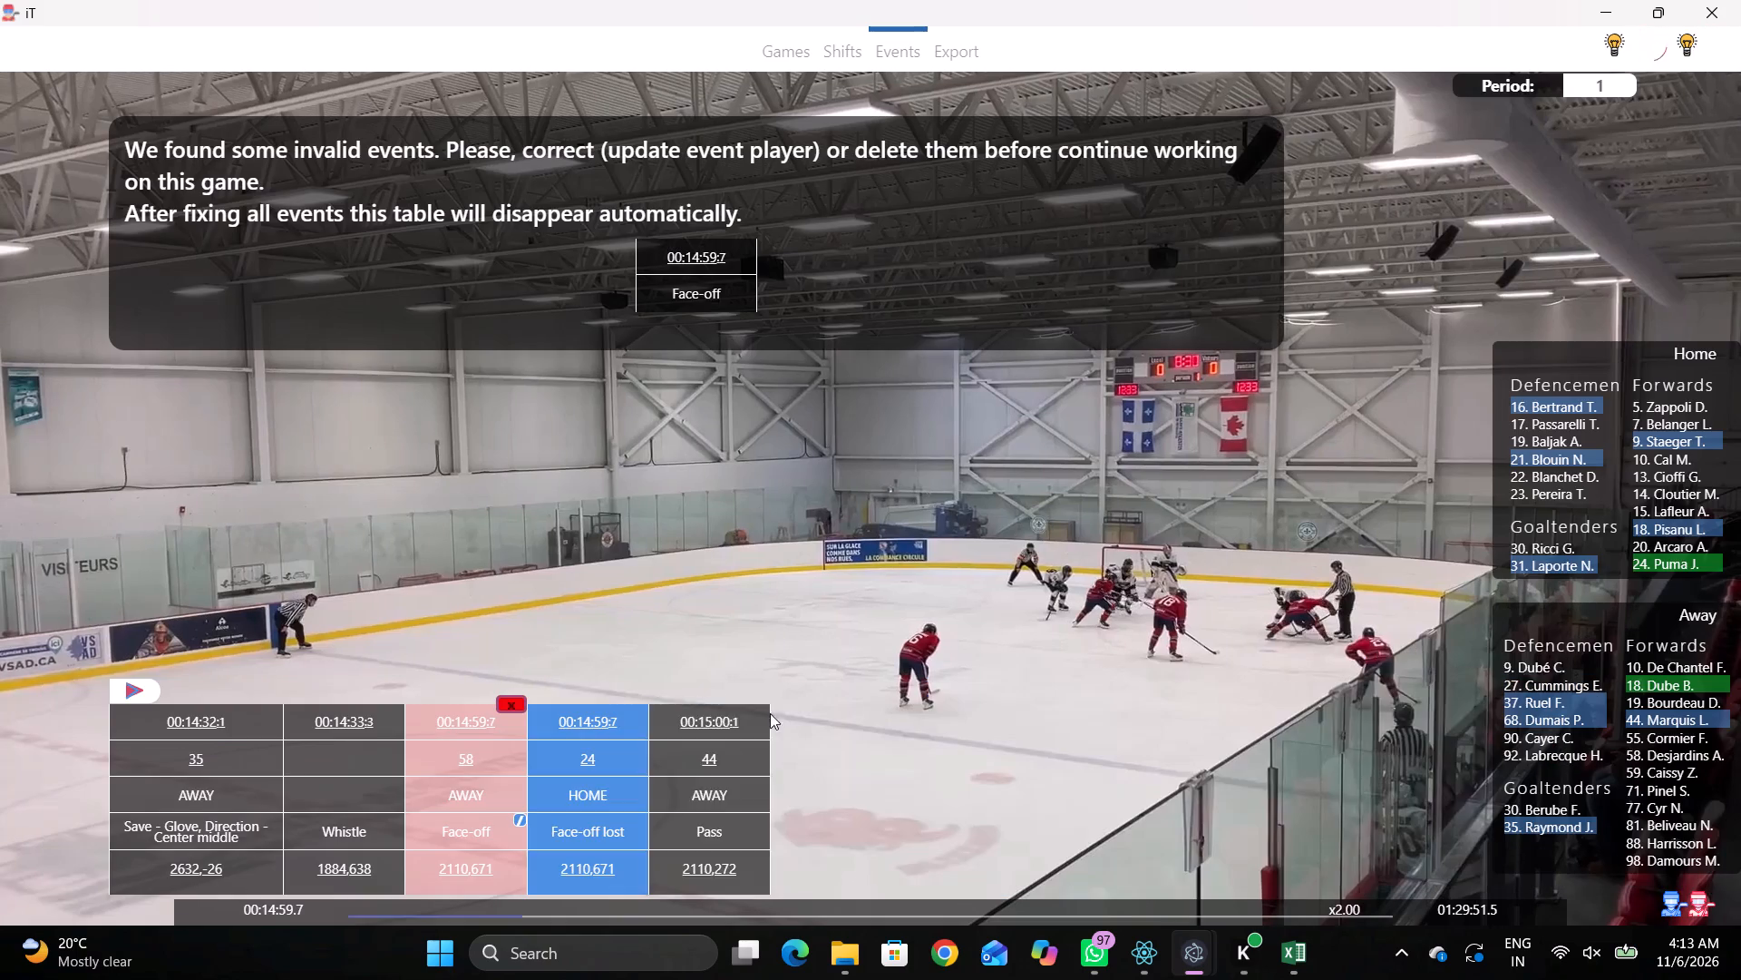
pyautogui.click(833, 66)
pyautogui.click(820, 728)
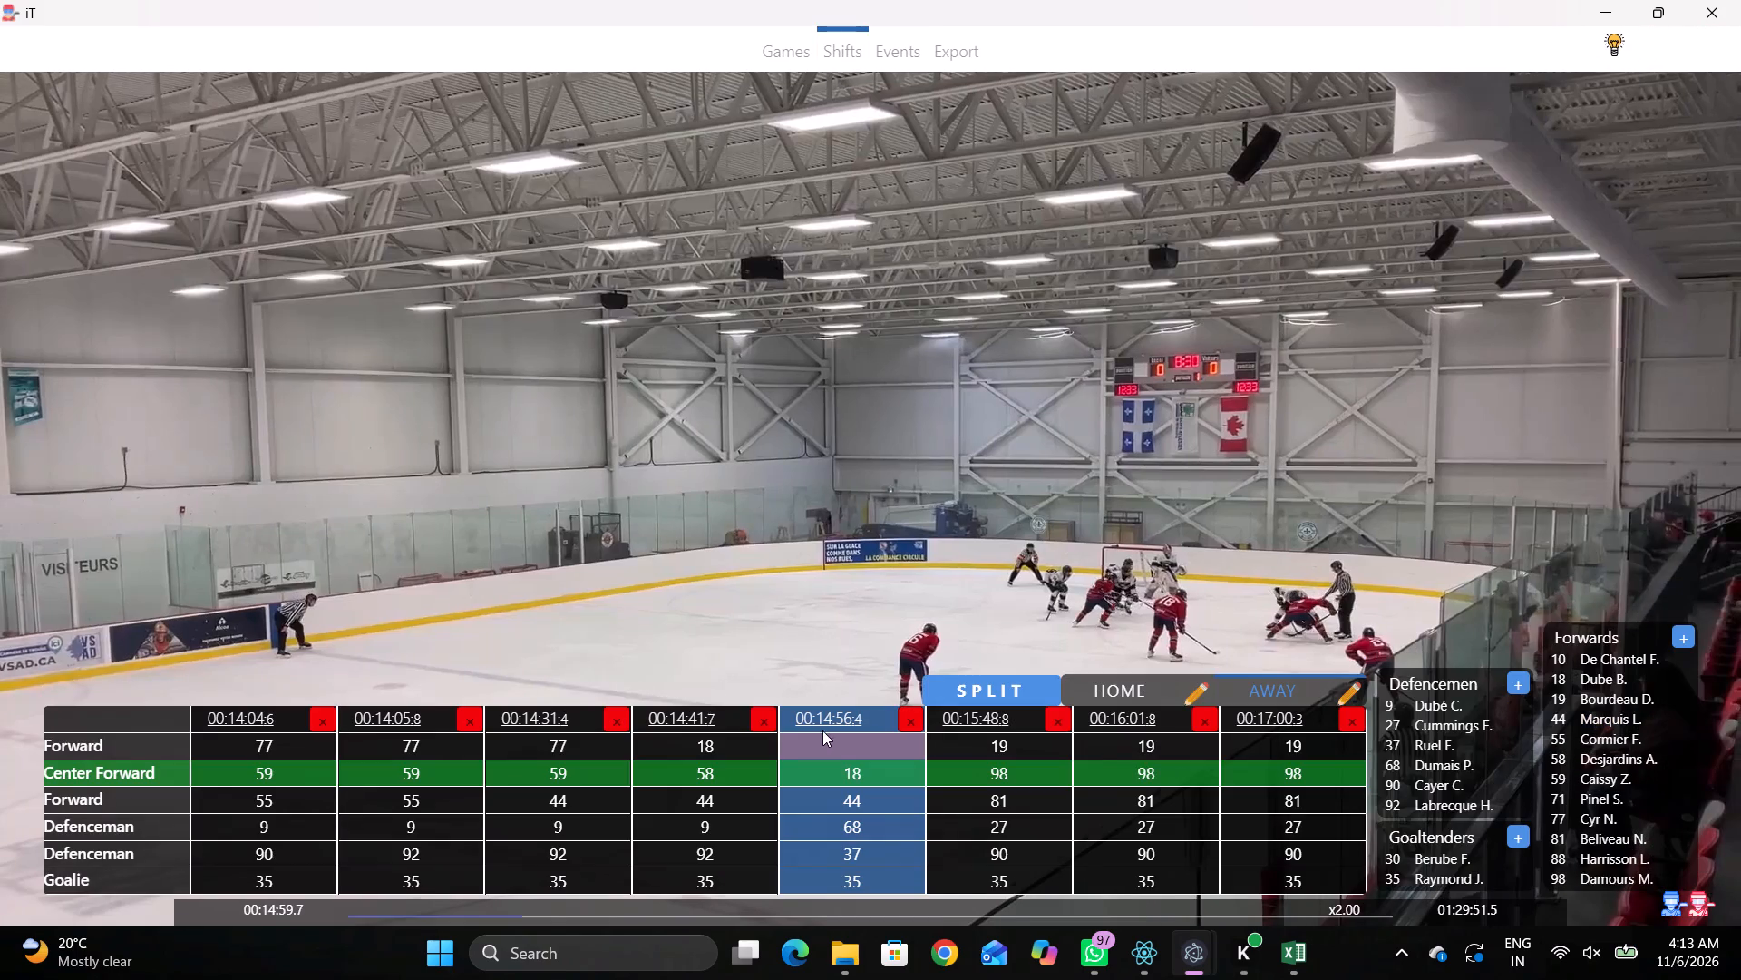
pyautogui.click(863, 745)
pyautogui.click(1563, 761)
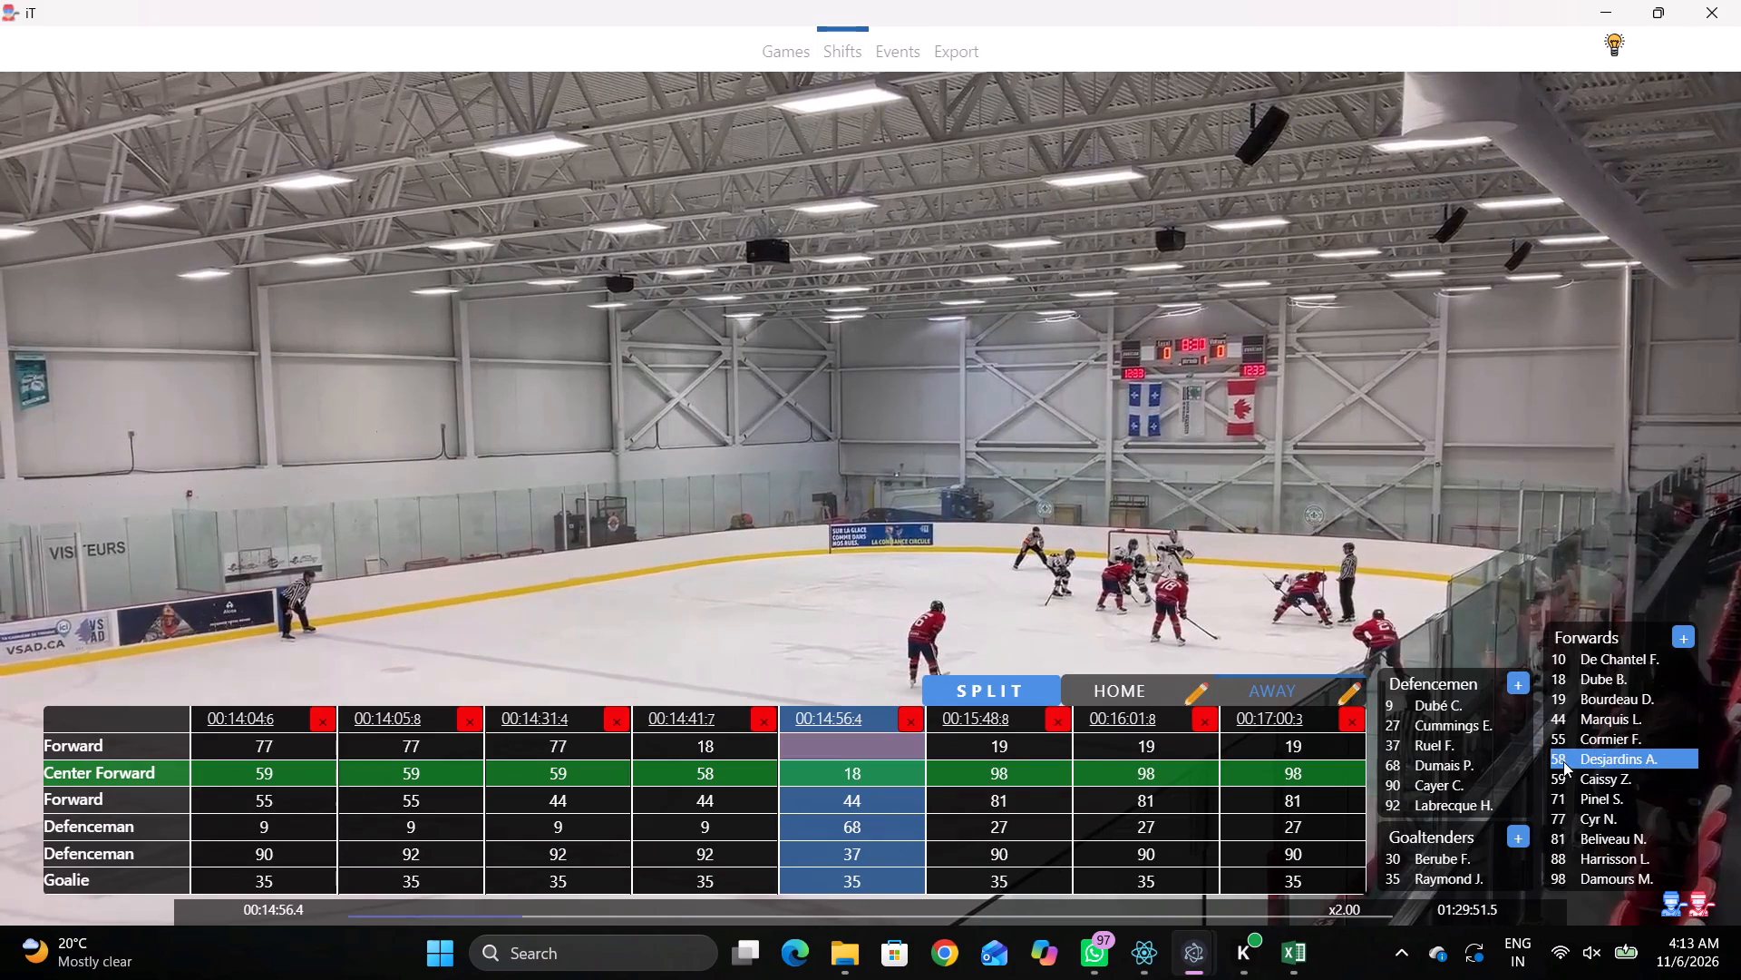
# Change the winner of the 00:14:59:7 face-off to away player 18.
pyautogui.click(896, 43)
pyautogui.click(1094, 386)
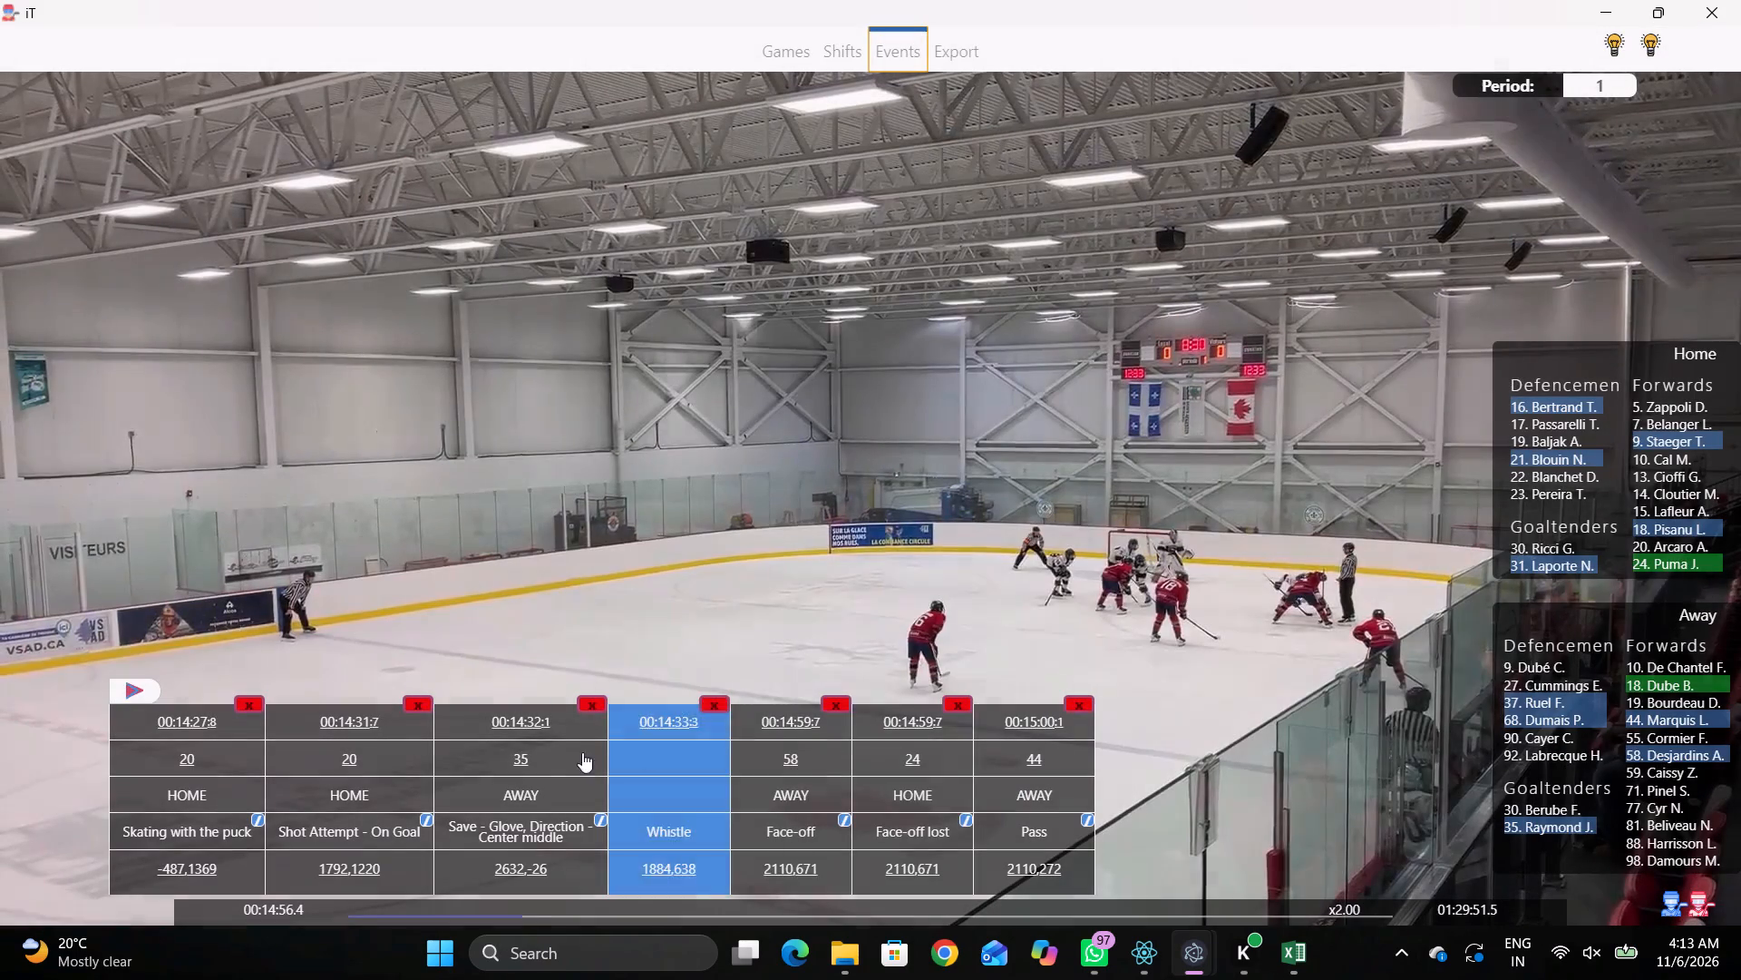
pyautogui.click(802, 761)
pyautogui.click(1641, 679)
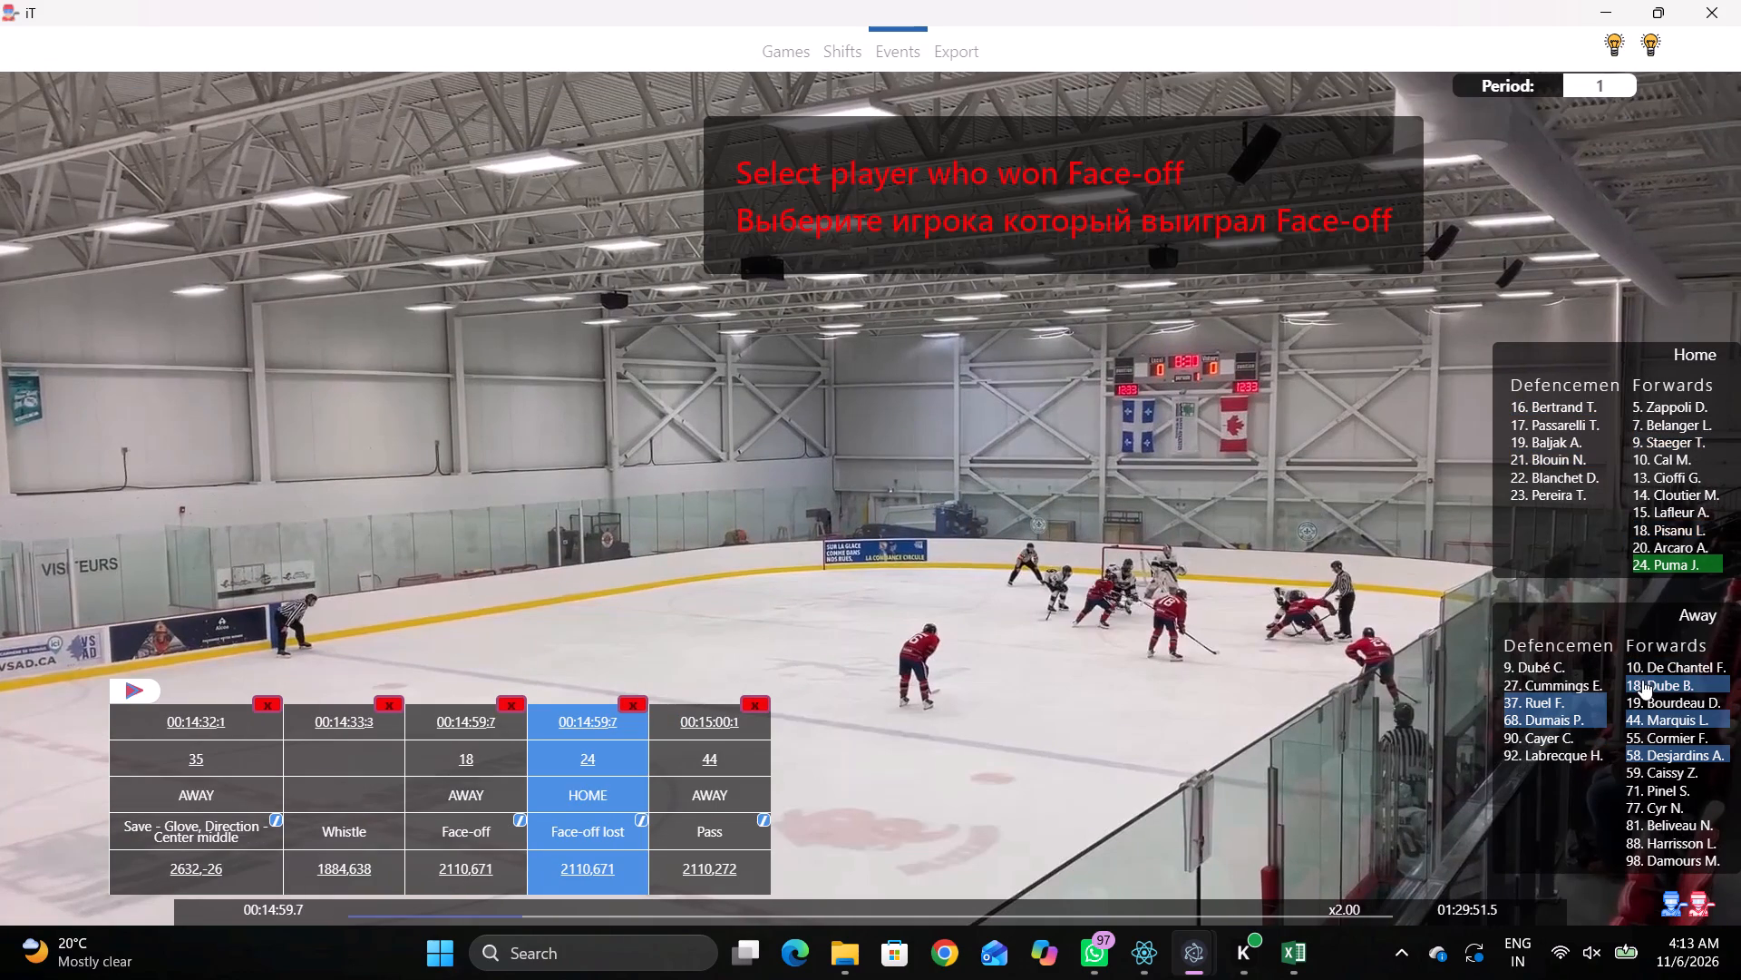
# Change the player of the away pass at 00:15:00:1 to 58.
pyautogui.click(717, 762)
pyautogui.click(1652, 758)
pyautogui.hotkey('shift', 'd')
# Record a pass by home player 21 at the edge of the lower-right faceoff circle, toward the blue line and boards.
pyautogui.press('space')
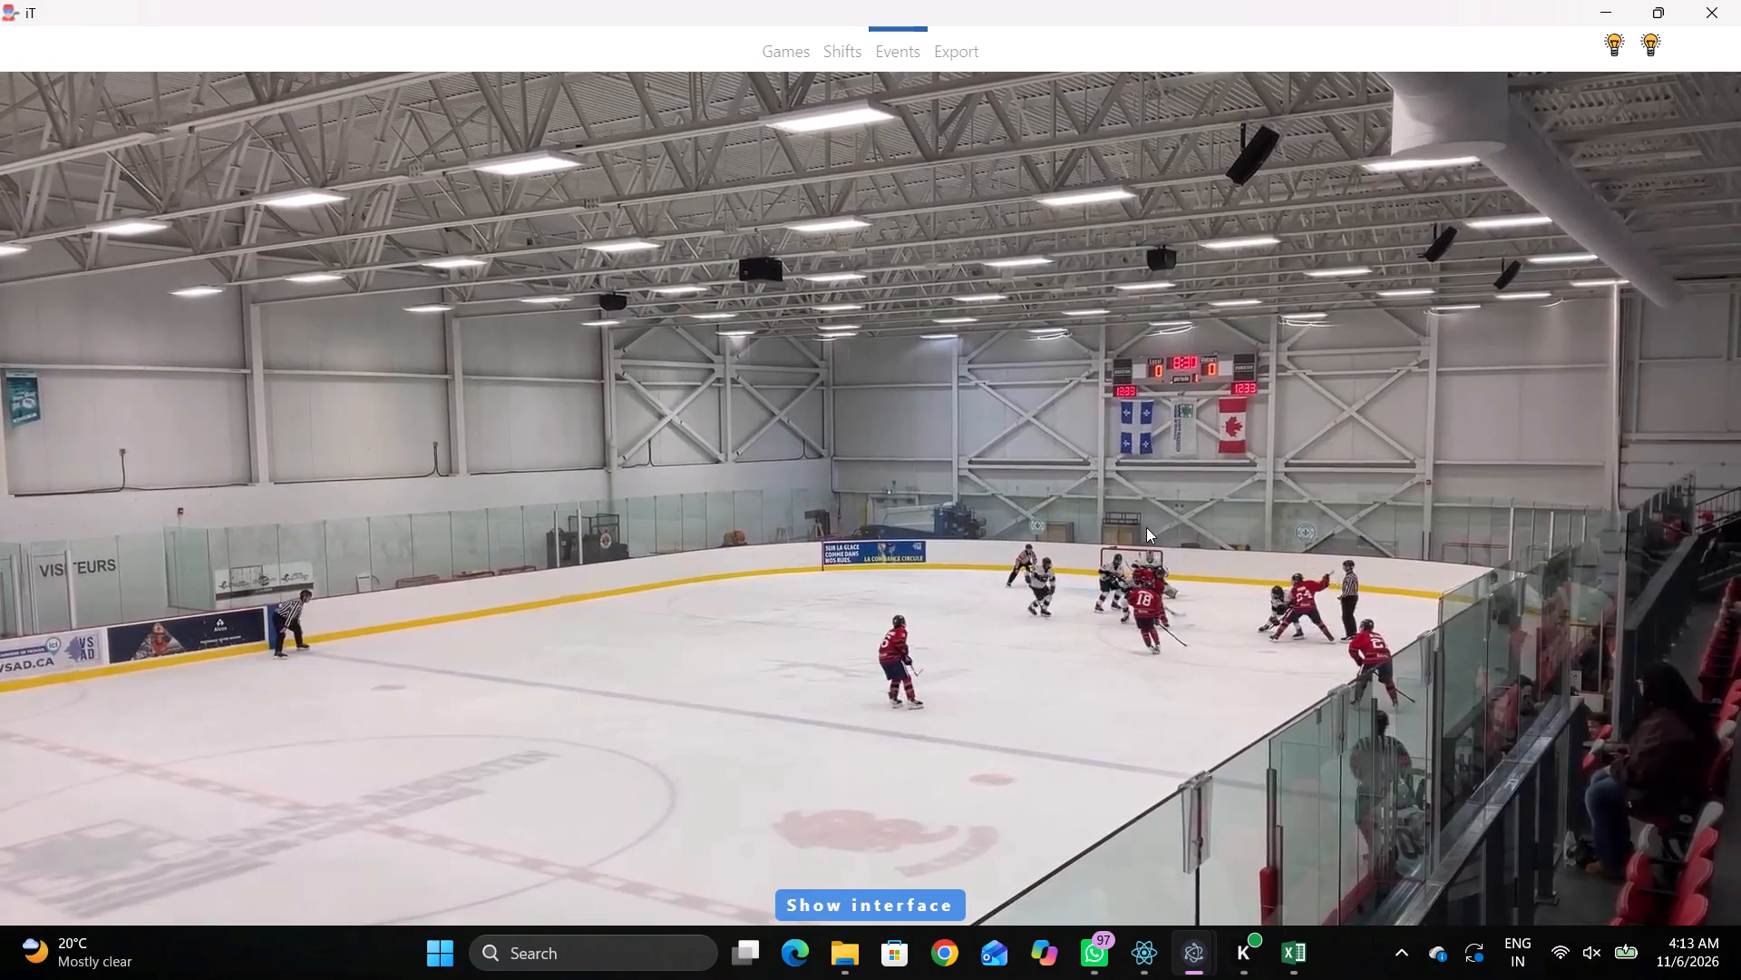
pyautogui.press('space')
pyautogui.press('space')
pyautogui.press('space')
pyautogui.rightClick(1162, 493)
pyautogui.press('space')
pyautogui.press('space')
pyautogui.rightClick(1183, 480)
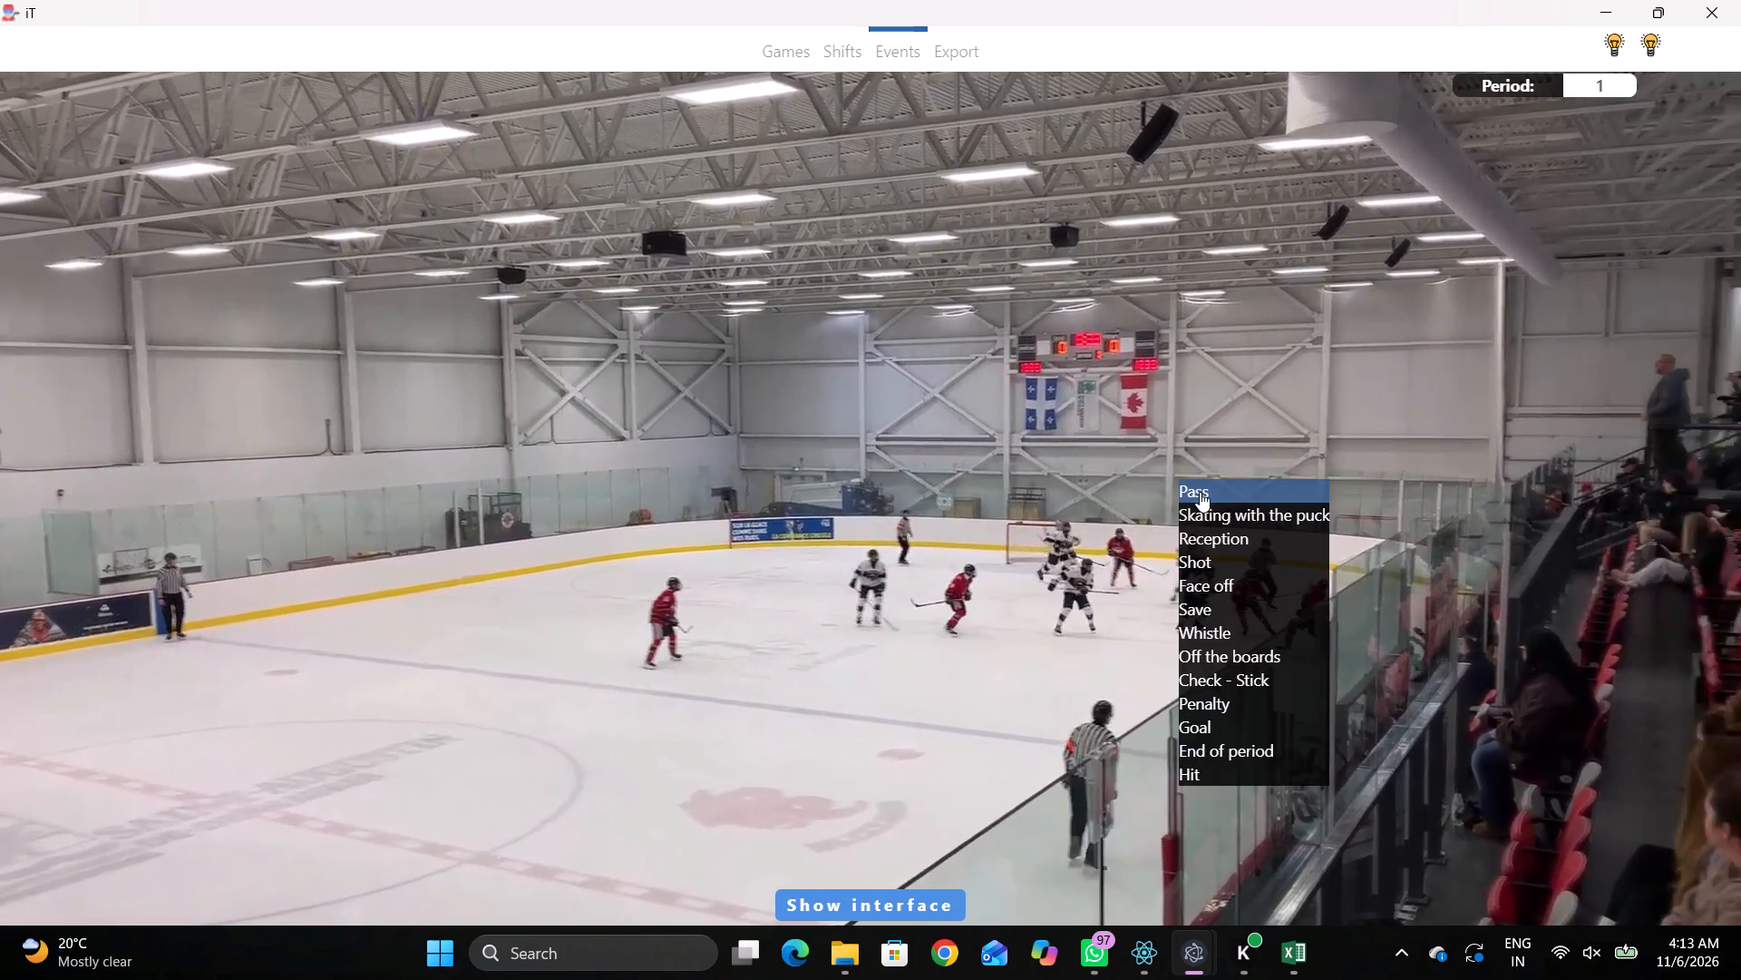
pyautogui.moveTo(1162, 481); pyautogui.dragTo(1155, 490, button='right')
pyautogui.click(1186, 502)
pyautogui.click(1520, 460)
pyautogui.click(1199, 515)
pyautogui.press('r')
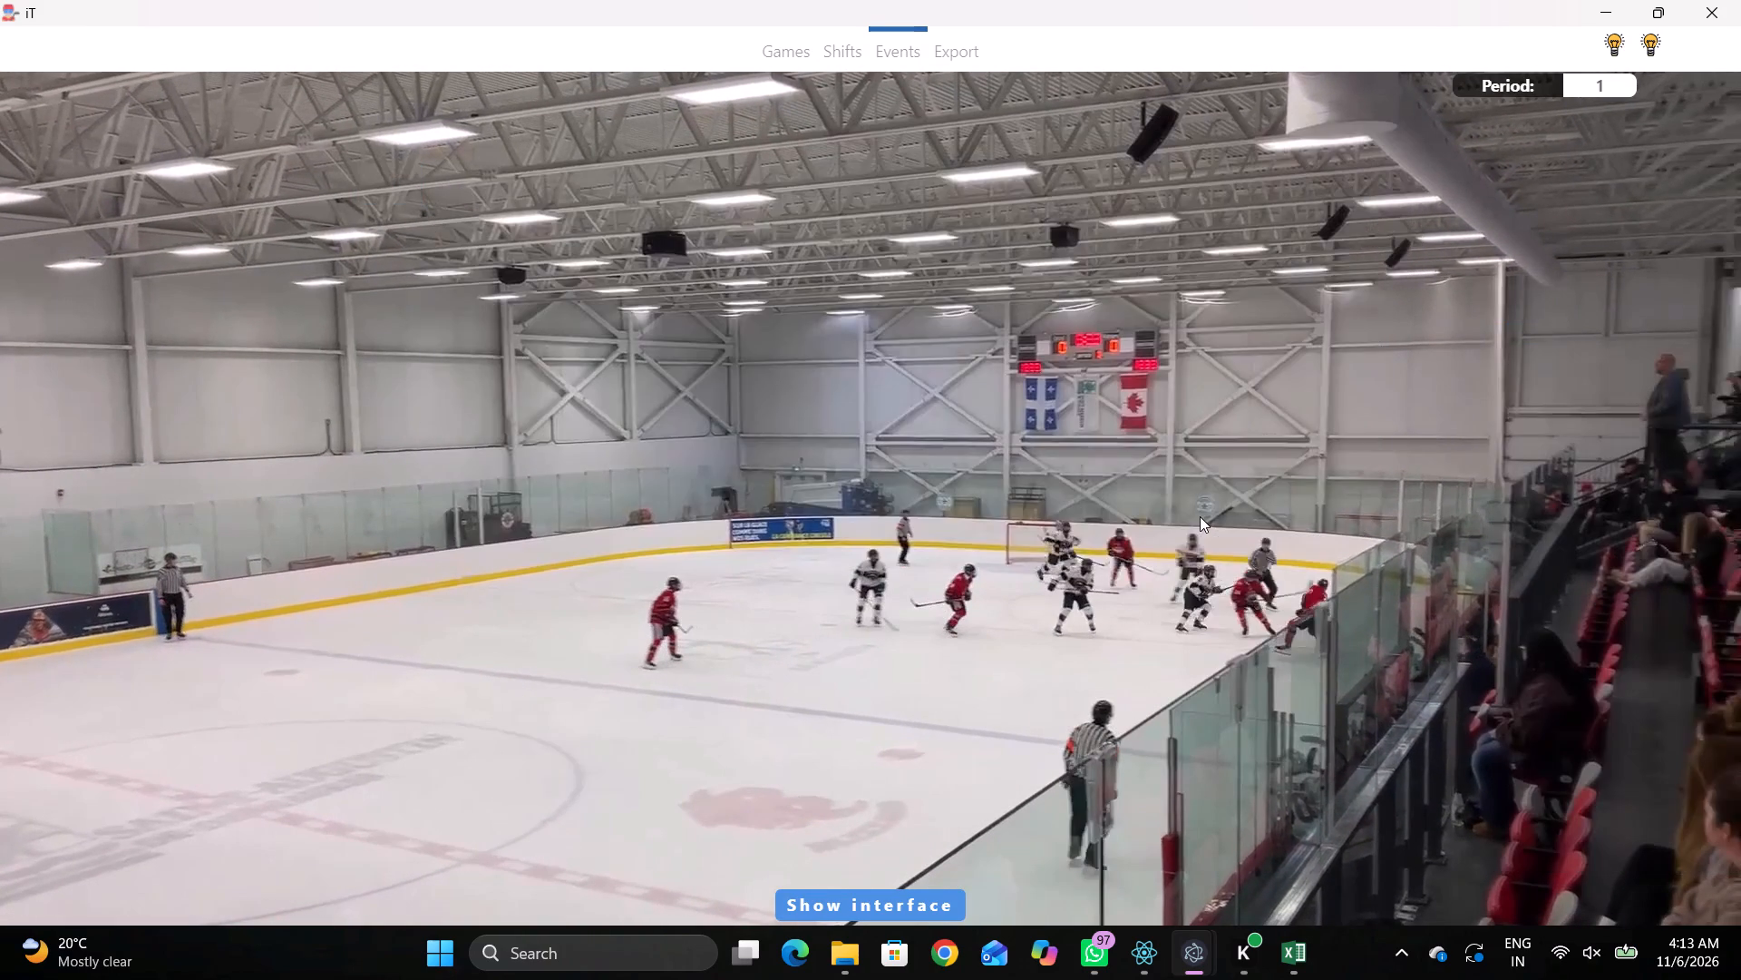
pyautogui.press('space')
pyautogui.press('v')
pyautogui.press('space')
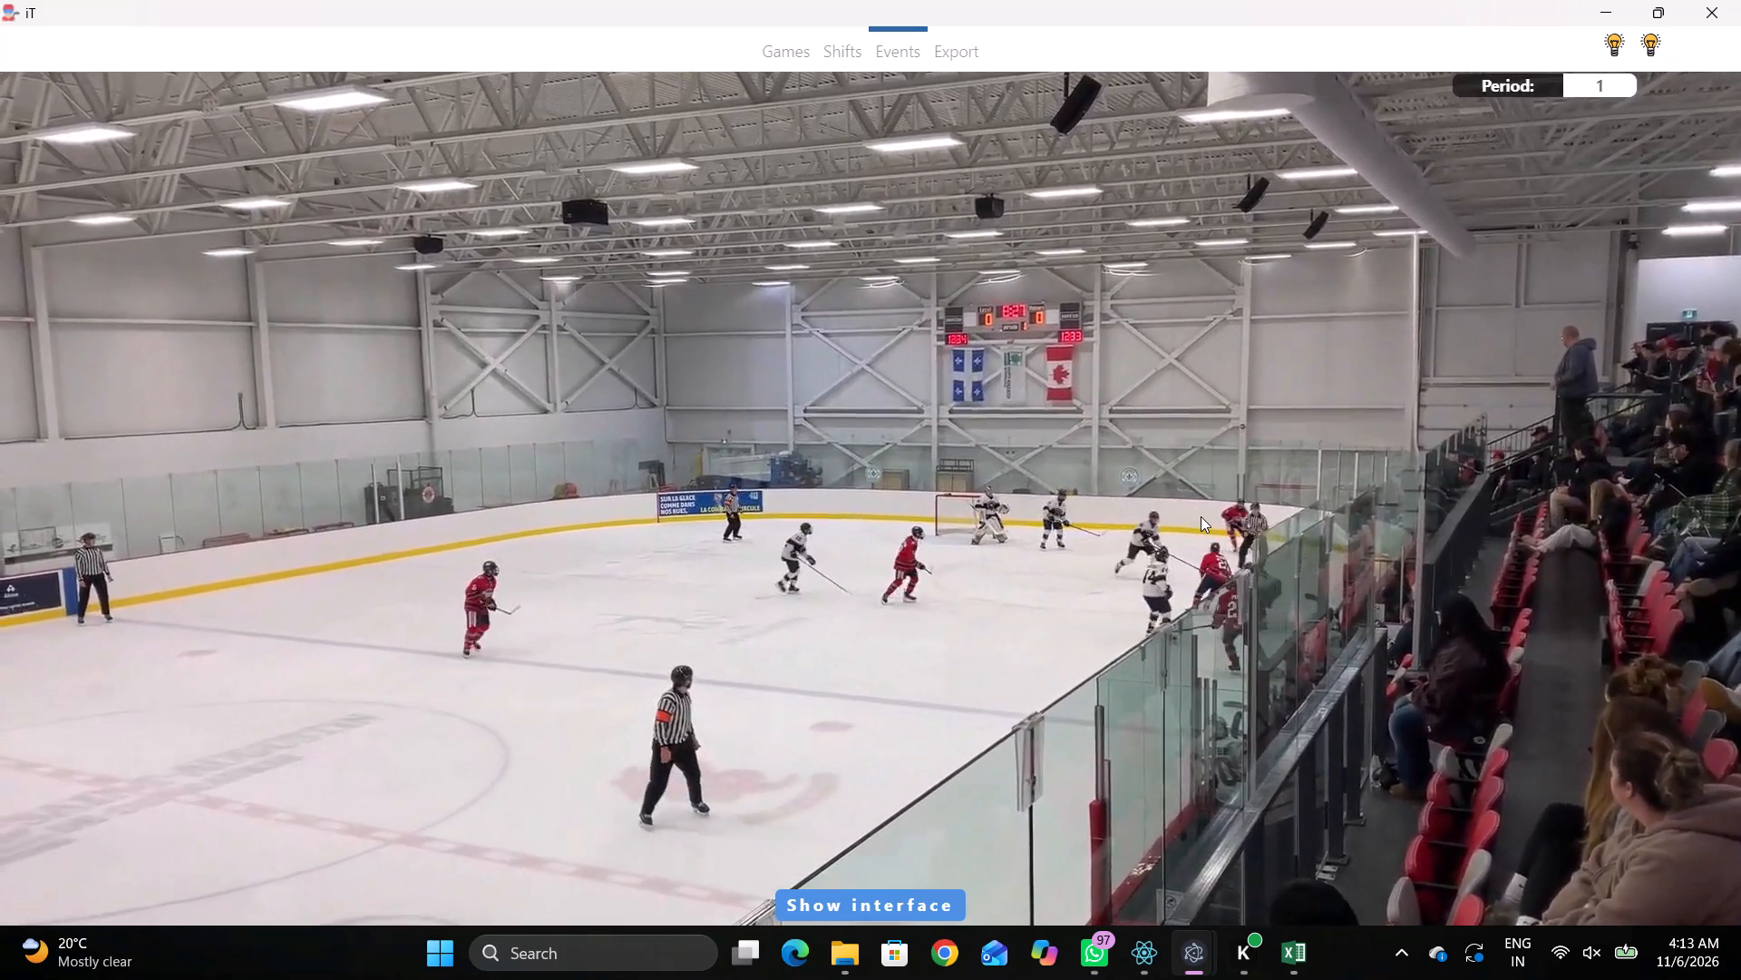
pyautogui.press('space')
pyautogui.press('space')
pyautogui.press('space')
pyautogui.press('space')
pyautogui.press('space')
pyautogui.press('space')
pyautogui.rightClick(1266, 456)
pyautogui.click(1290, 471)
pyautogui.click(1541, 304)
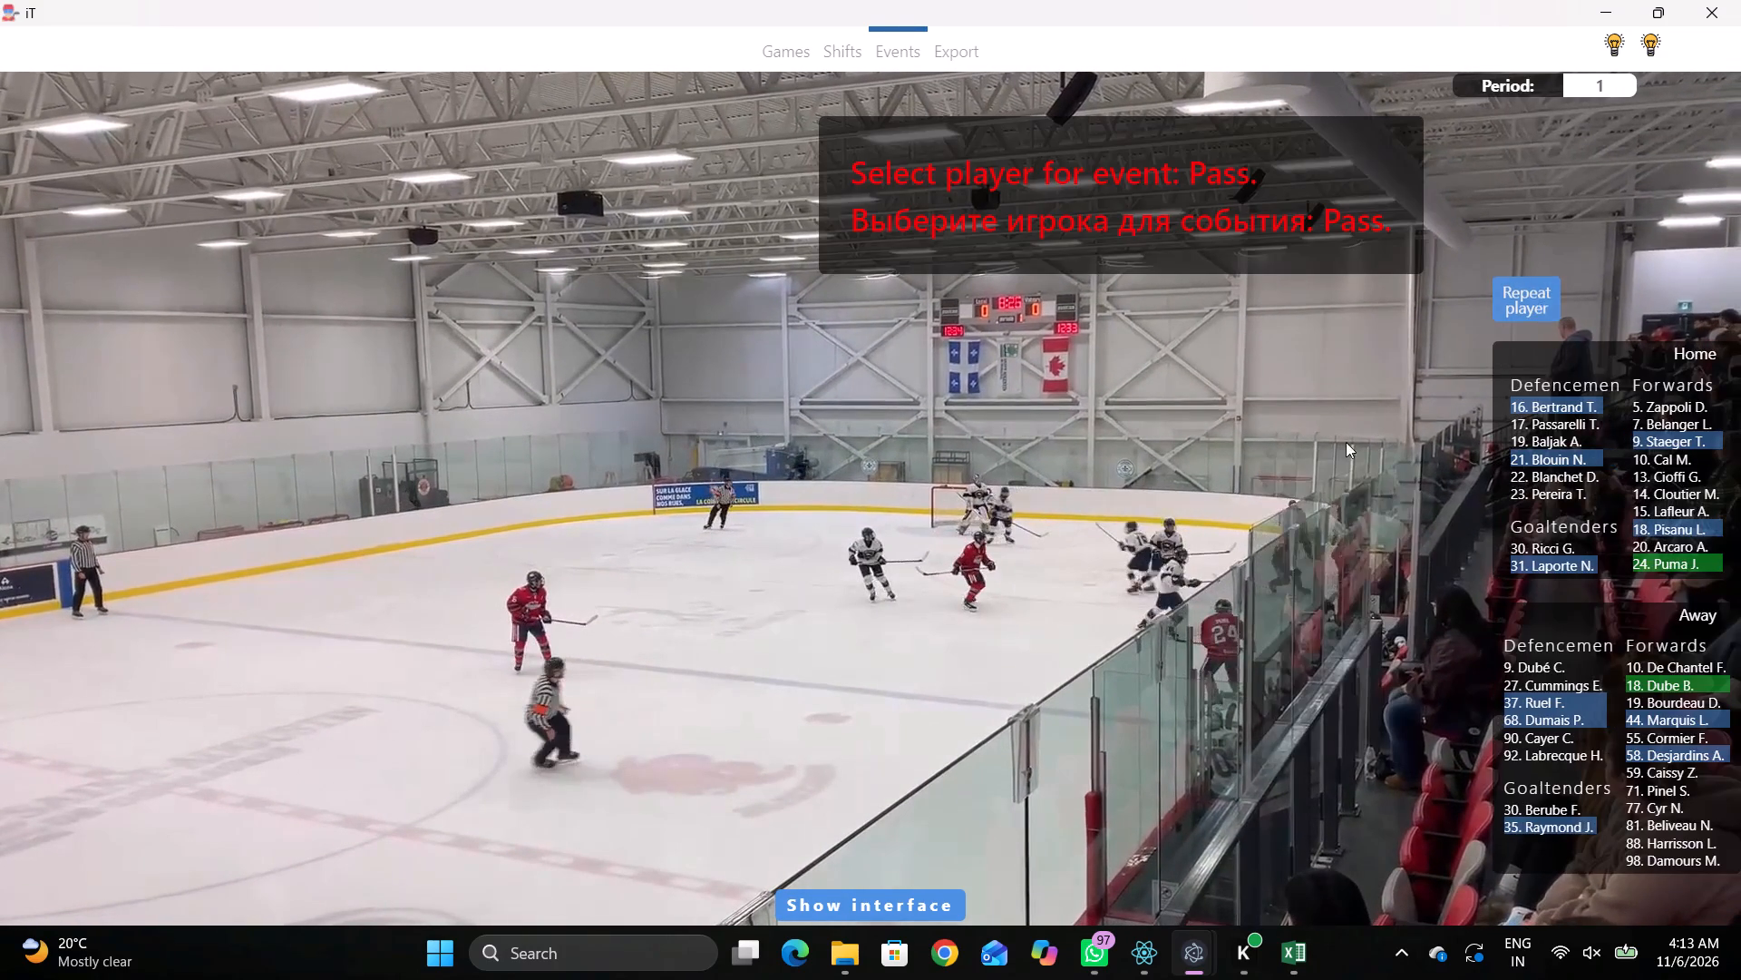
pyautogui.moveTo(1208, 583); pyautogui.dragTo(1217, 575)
# Return to home player 21's pass and record another pass by 21 at 00:15:03:9, just off the lower-right faceoff dot toward the corner.
pyautogui.hotkey('shift', 'd')
pyautogui.click(565, 862)
pyautogui.click(943, 688)
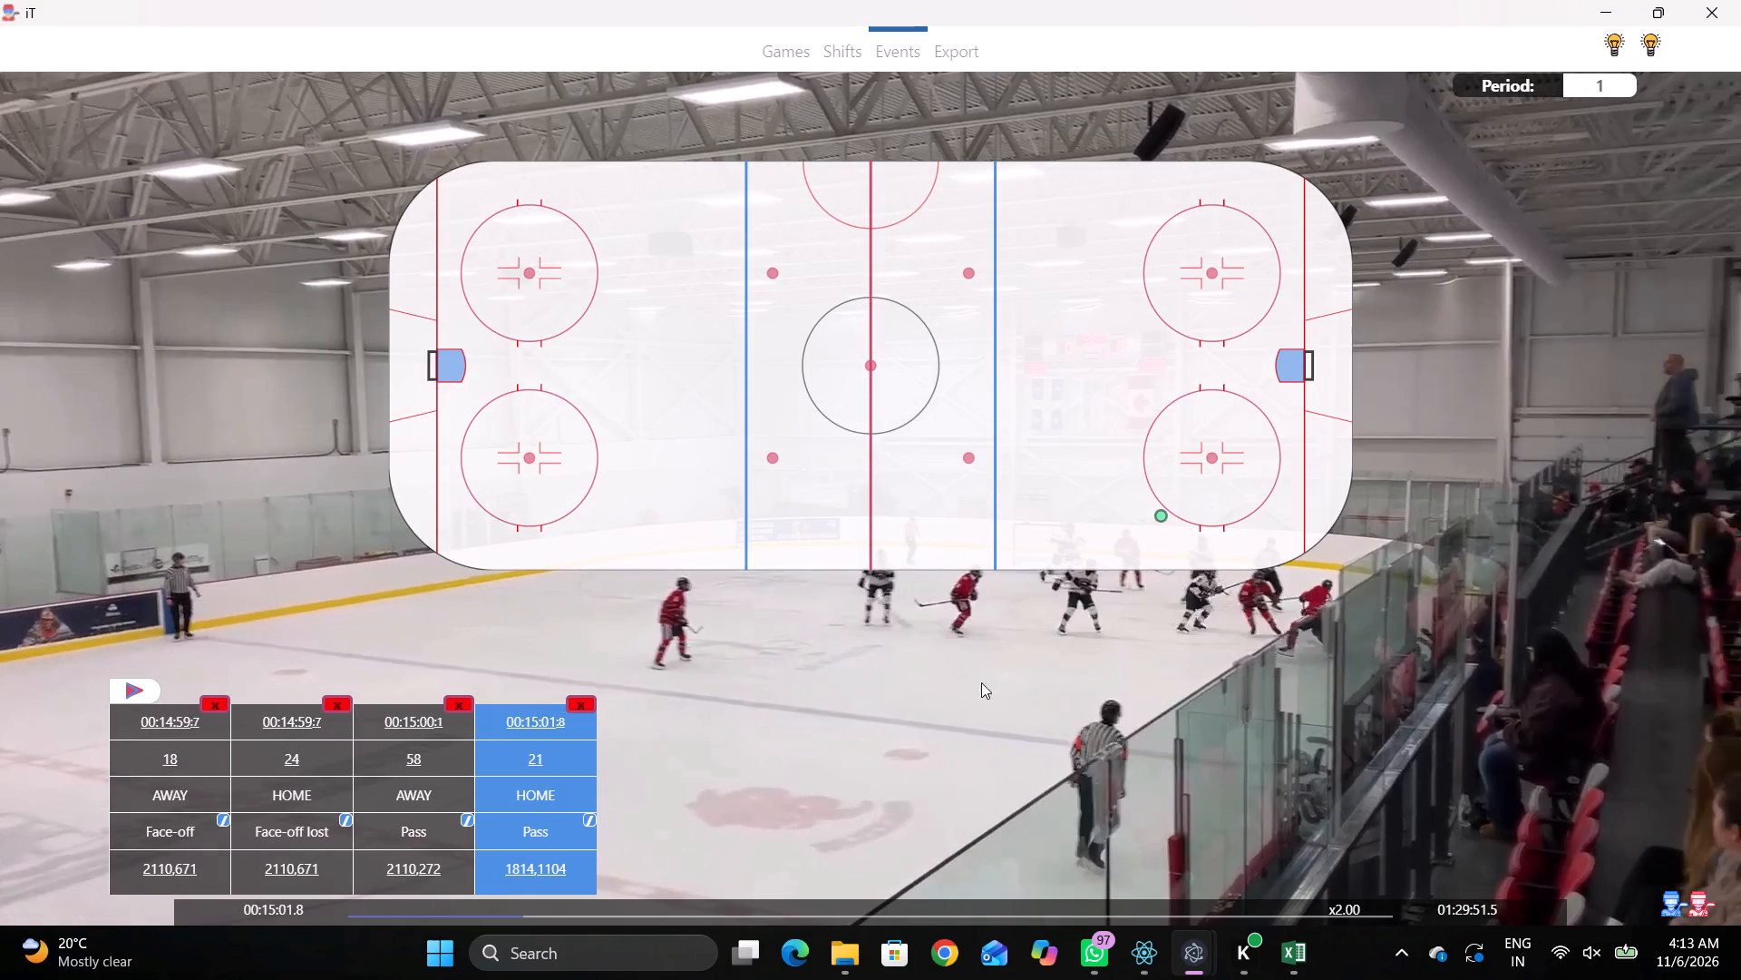
pyautogui.click(1100, 620)
pyautogui.press('space')
pyautogui.press('v')
pyautogui.press('space')
pyautogui.rightClick(1155, 461)
pyautogui.click(1201, 472)
pyautogui.click(1550, 299)
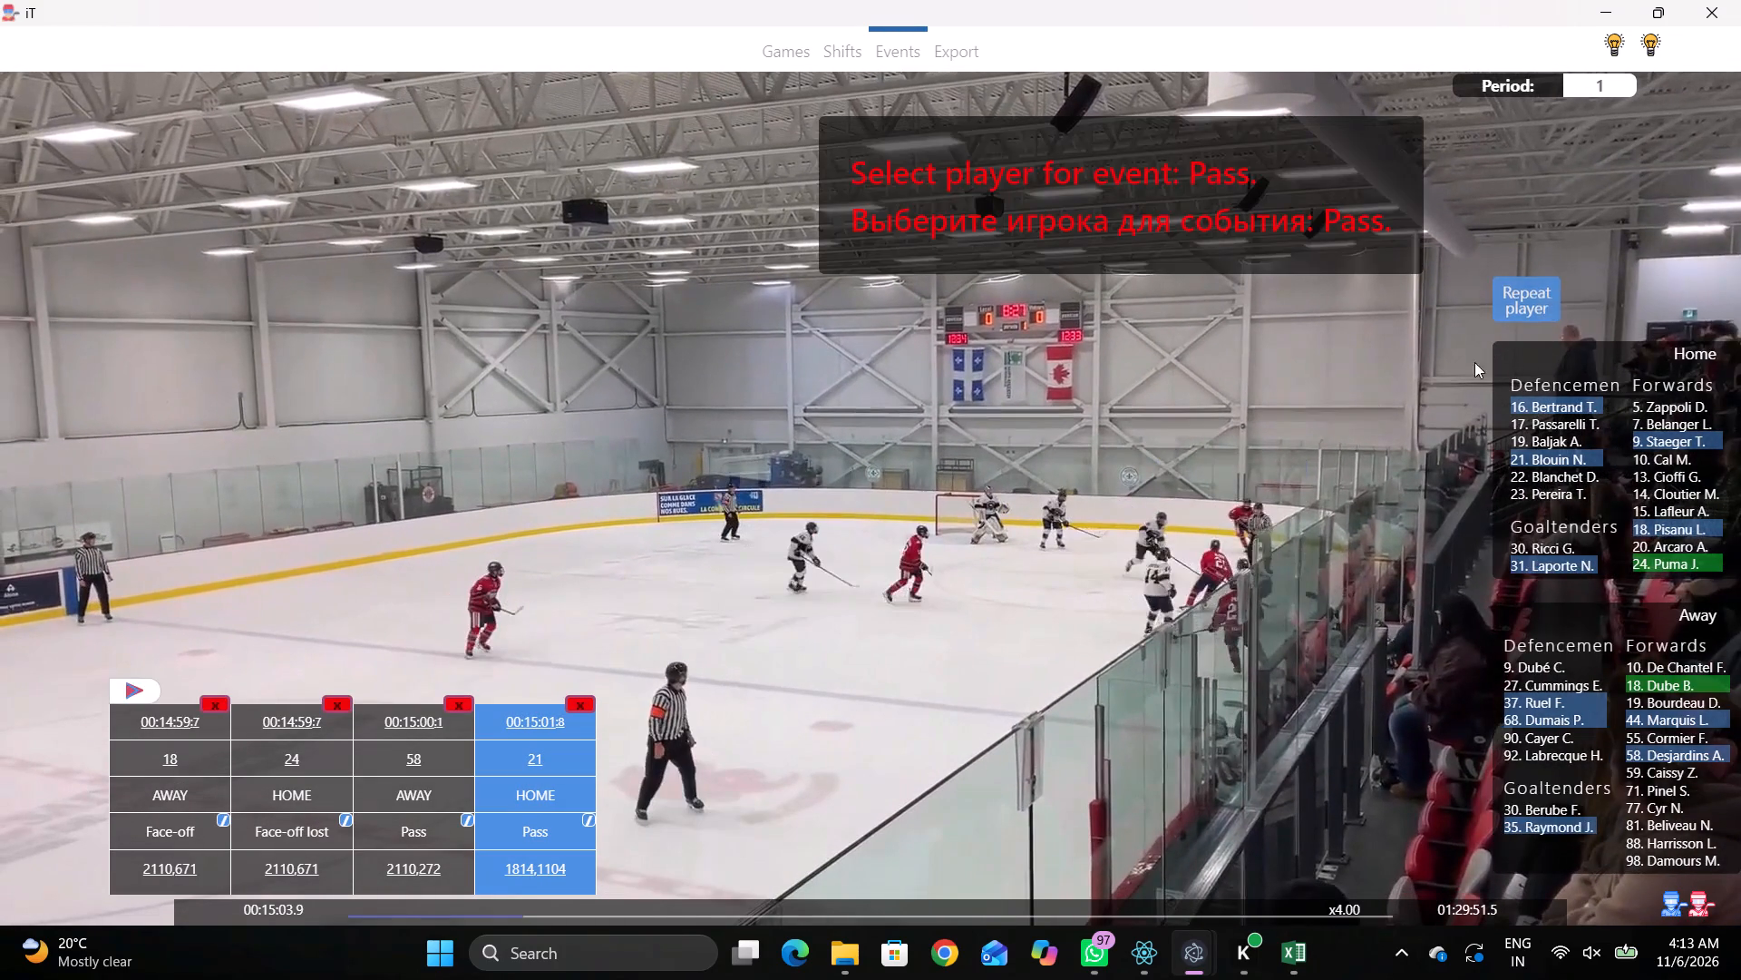
pyautogui.click(1261, 474)
# Change the event type of home player 21's pass at 00:15:01:8 and save it.
pyautogui.hotkey('shift', 'd')
pyautogui.hotkey('shift', 'd')
pyautogui.doubleClick(475, 819)
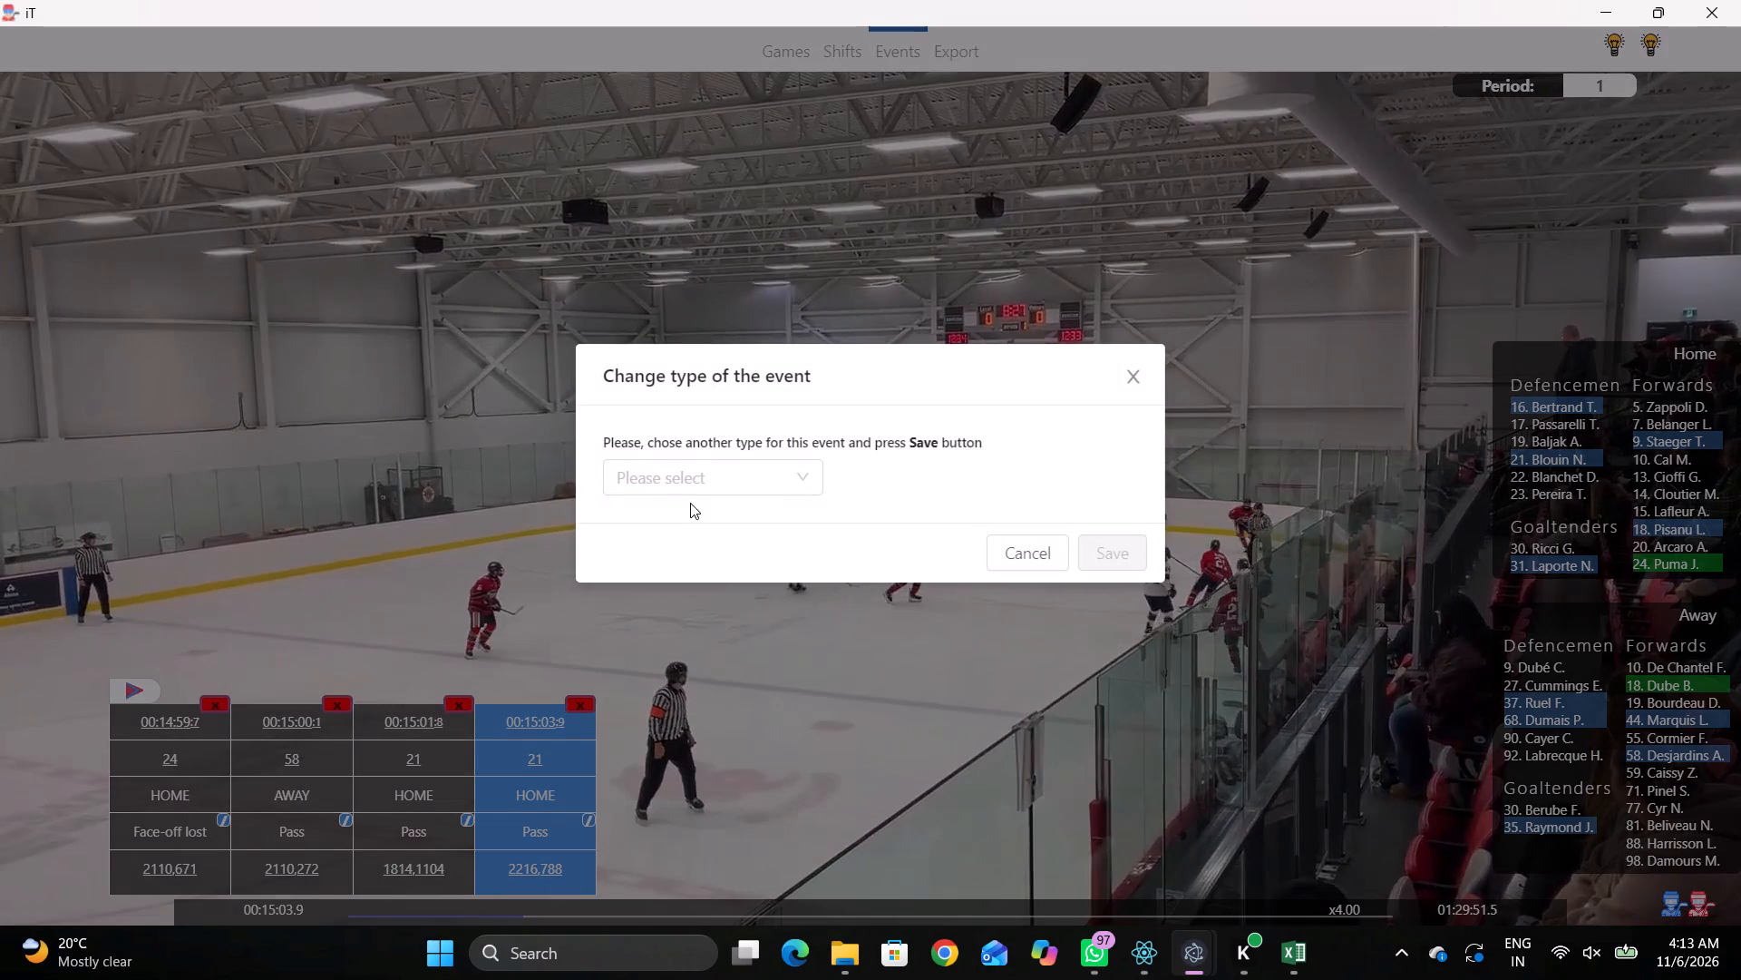
pyautogui.click(690, 500)
pyautogui.click(727, 494)
pyautogui.click(716, 552)
pyautogui.click(1105, 543)
pyautogui.hotkey('shift', 'd')
# Record skating with the puck by home player 9 in the play after player 21's passes.
pyautogui.press('space')
pyautogui.press('space')
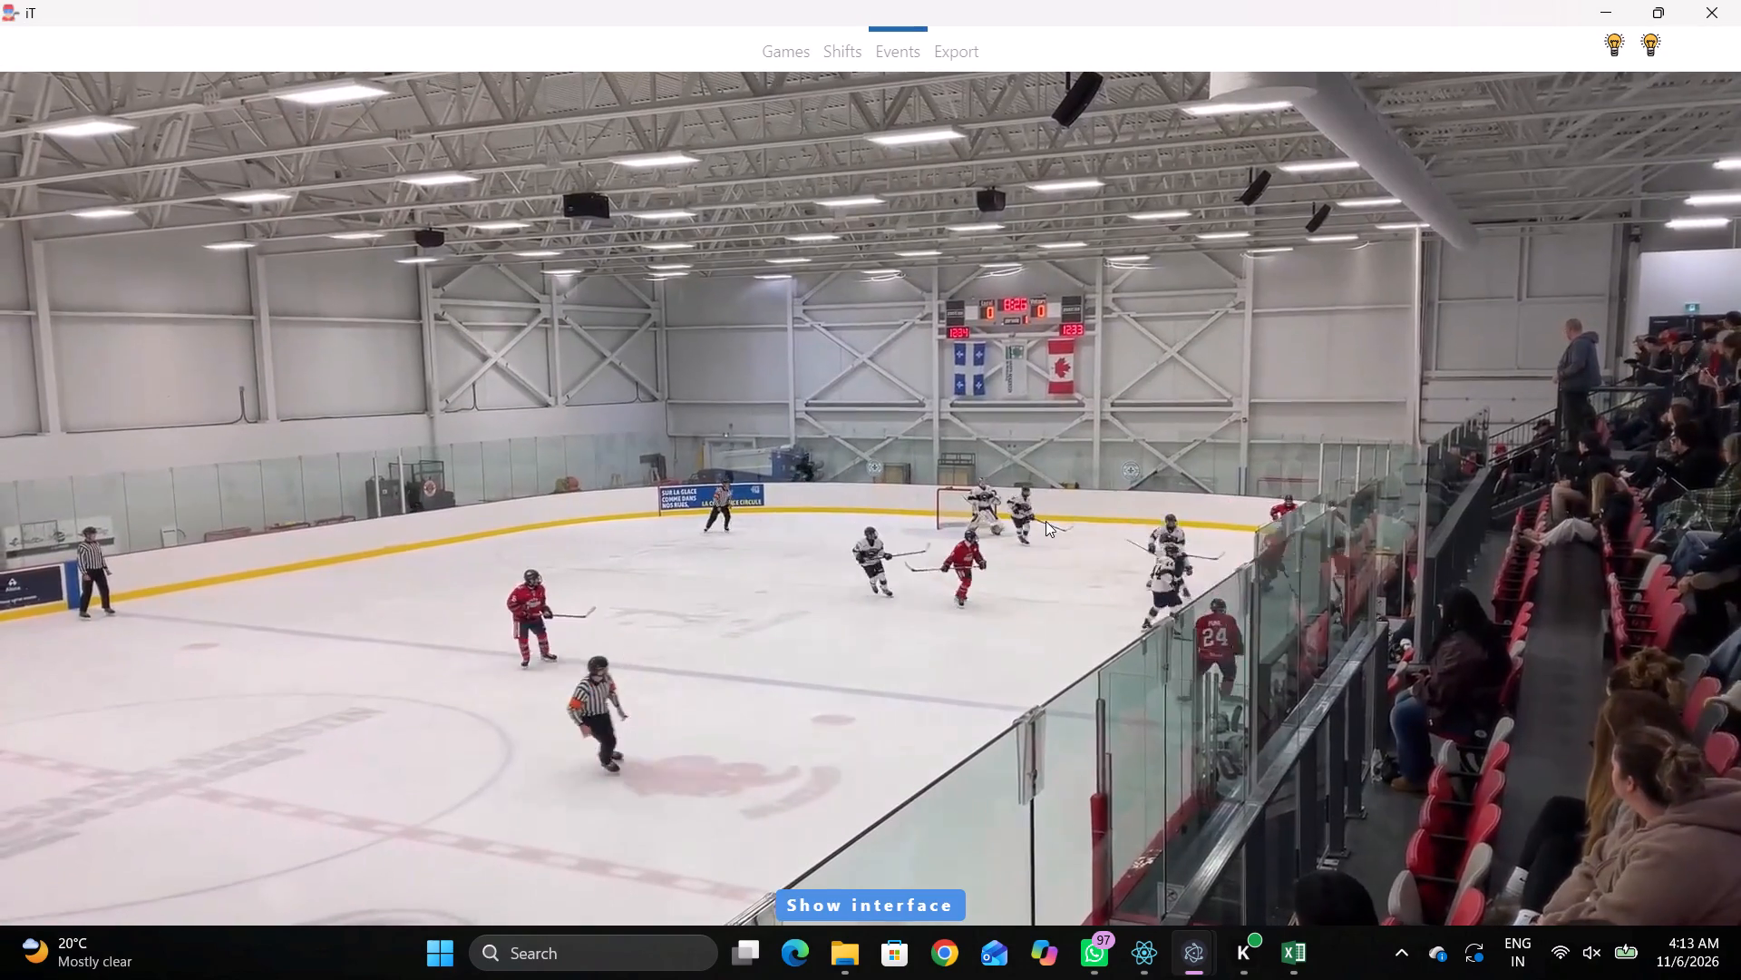
pyautogui.press('space')
pyautogui.press('space')
pyautogui.write('qr')
pyautogui.press('space')
pyautogui.press('space')
pyautogui.press('space')
pyautogui.press('space')
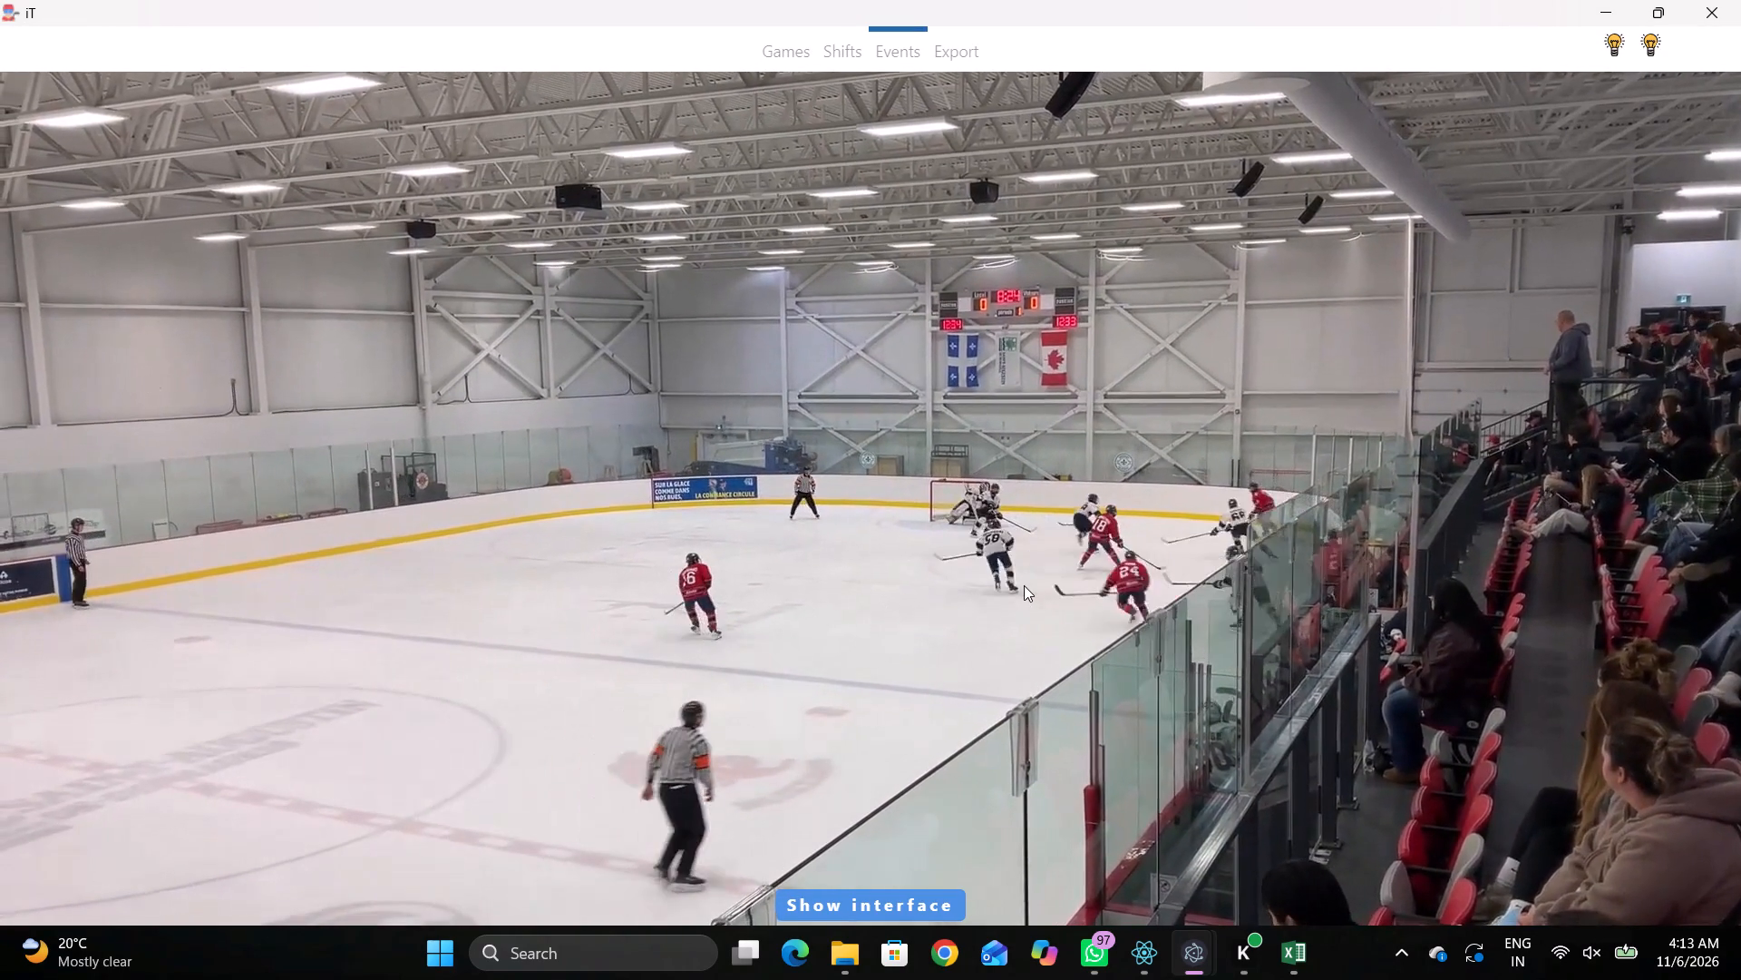
pyautogui.press('space')
pyautogui.press('space')
pyautogui.rightClick(1061, 491)
pyautogui.press('q')
pyautogui.moveTo(1037, 503); pyautogui.dragTo(1024, 504, button='right')
pyautogui.click(1095, 534)
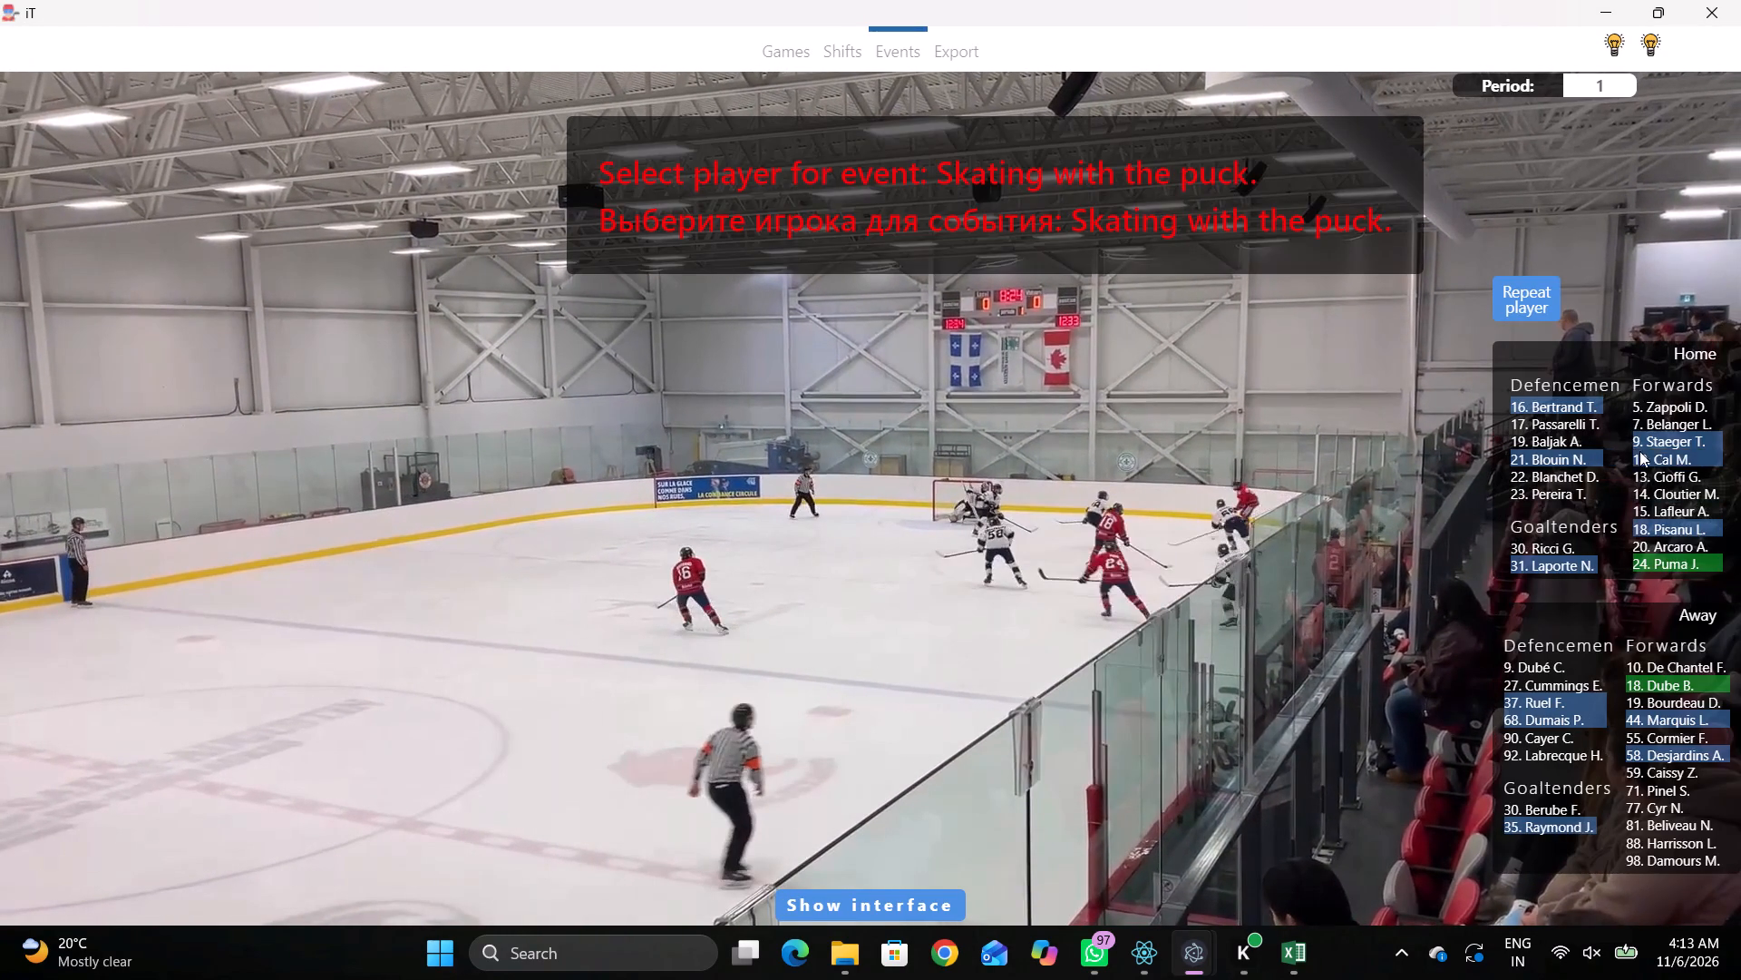
pyautogui.click(1643, 441)
pyautogui.click(1363, 450)
# Record a pass by the same player, home player 9, and mark its rink position.
pyautogui.press('space')
pyautogui.press('space')
pyautogui.press('space')
pyautogui.press('space')
pyautogui.press('space')
pyautogui.press('space')
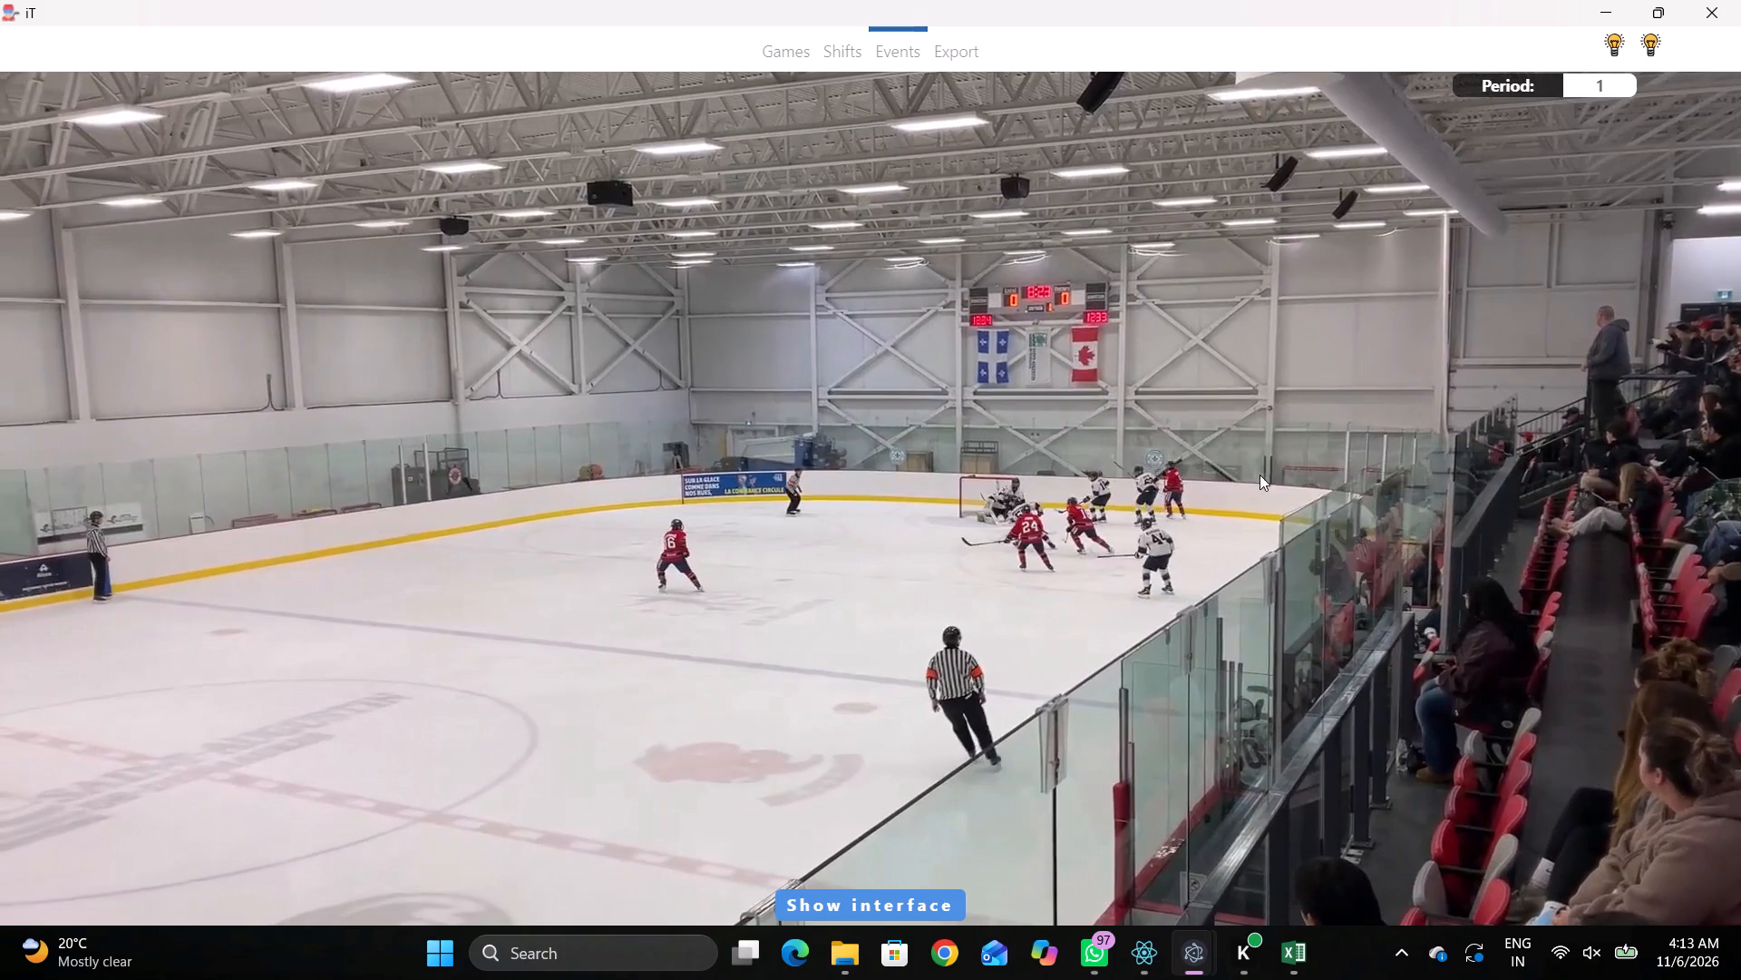
pyautogui.press('q')
pyautogui.rightClick(1257, 445)
pyautogui.press('q')
pyautogui.click(1281, 463)
pyautogui.click(1516, 308)
pyautogui.click(1336, 433)
# Record a pass by home player 16 and mark its rink position.
pyautogui.press('space')
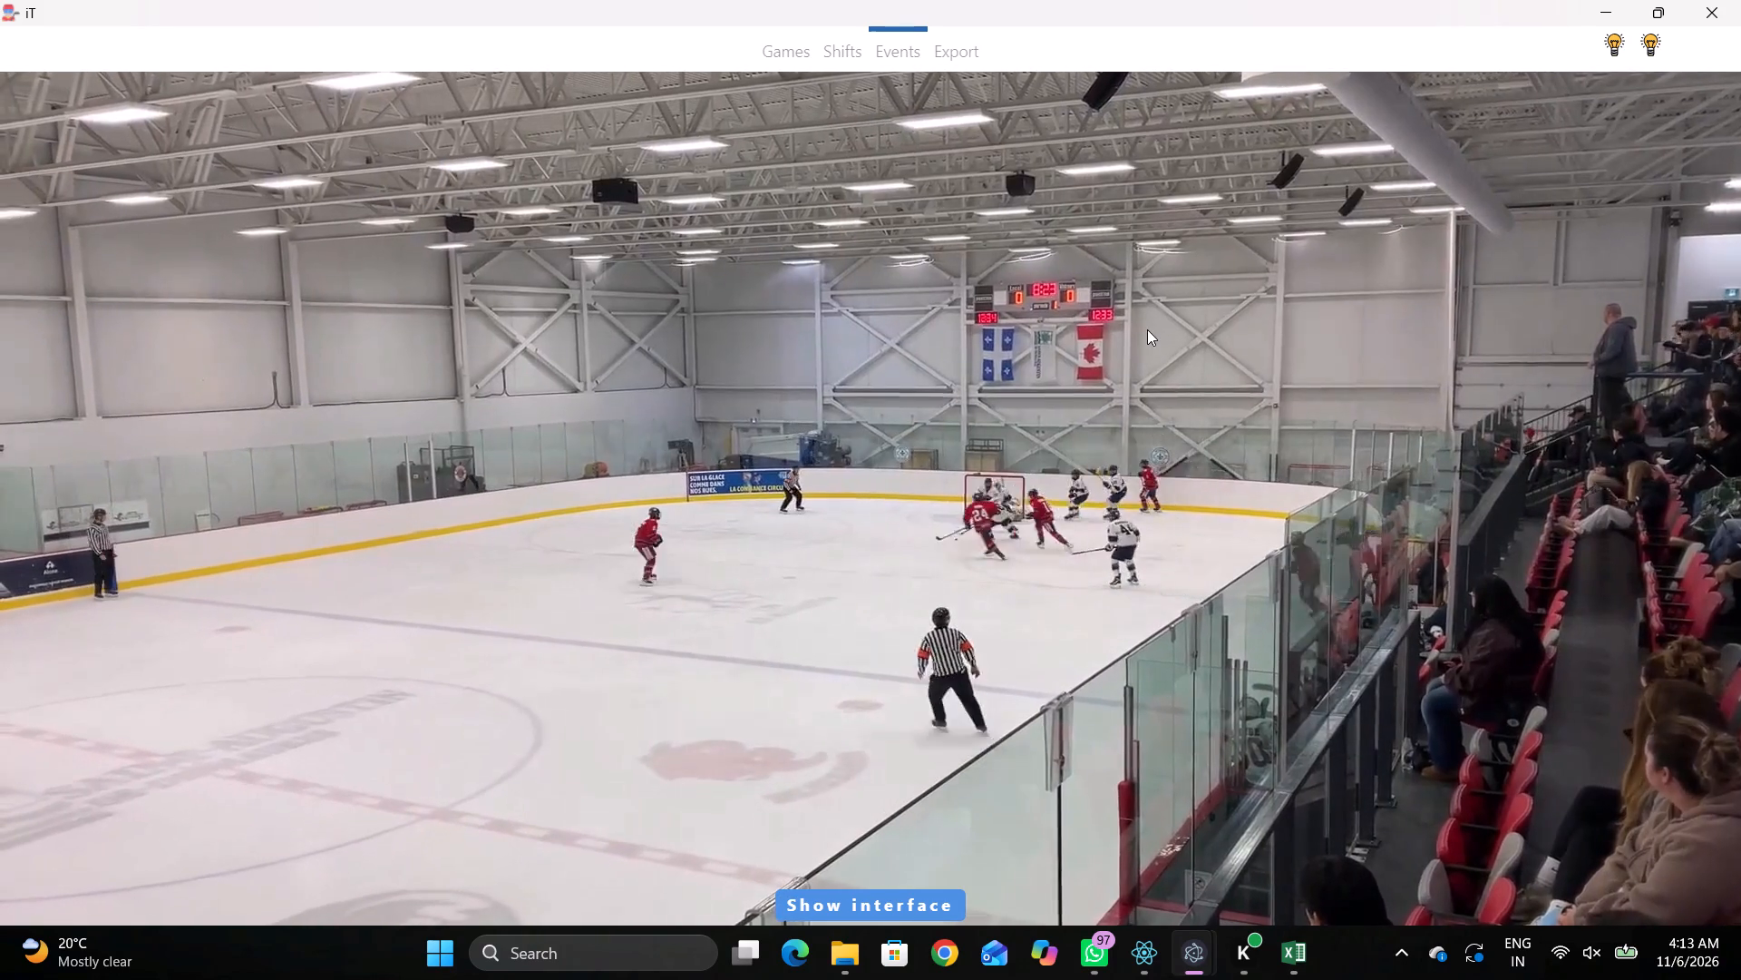
pyautogui.press('space')
pyautogui.write('q')
pyautogui.press('space')
pyautogui.press('space')
pyautogui.press('space')
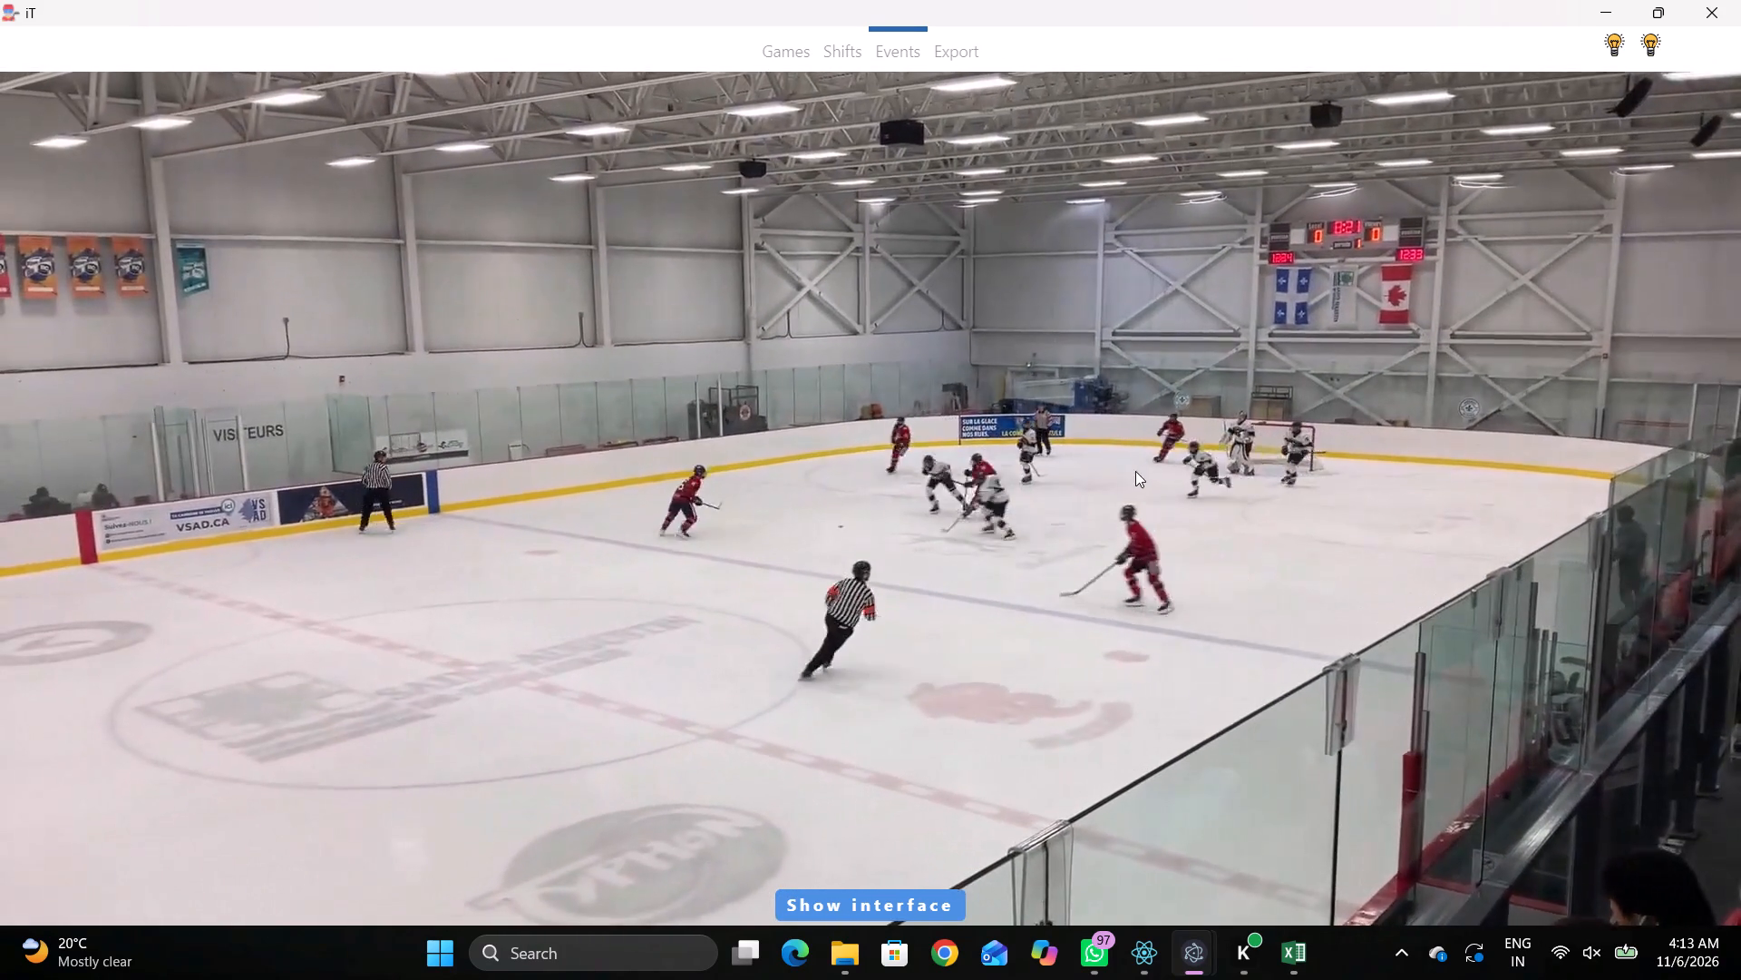
pyautogui.press('space')
pyautogui.press('space')
pyautogui.press('space')
pyautogui.rightClick(1132, 416)
pyautogui.press('q')
pyautogui.click(1143, 422)
pyautogui.rightClick(1123, 422)
pyautogui.click(1145, 427)
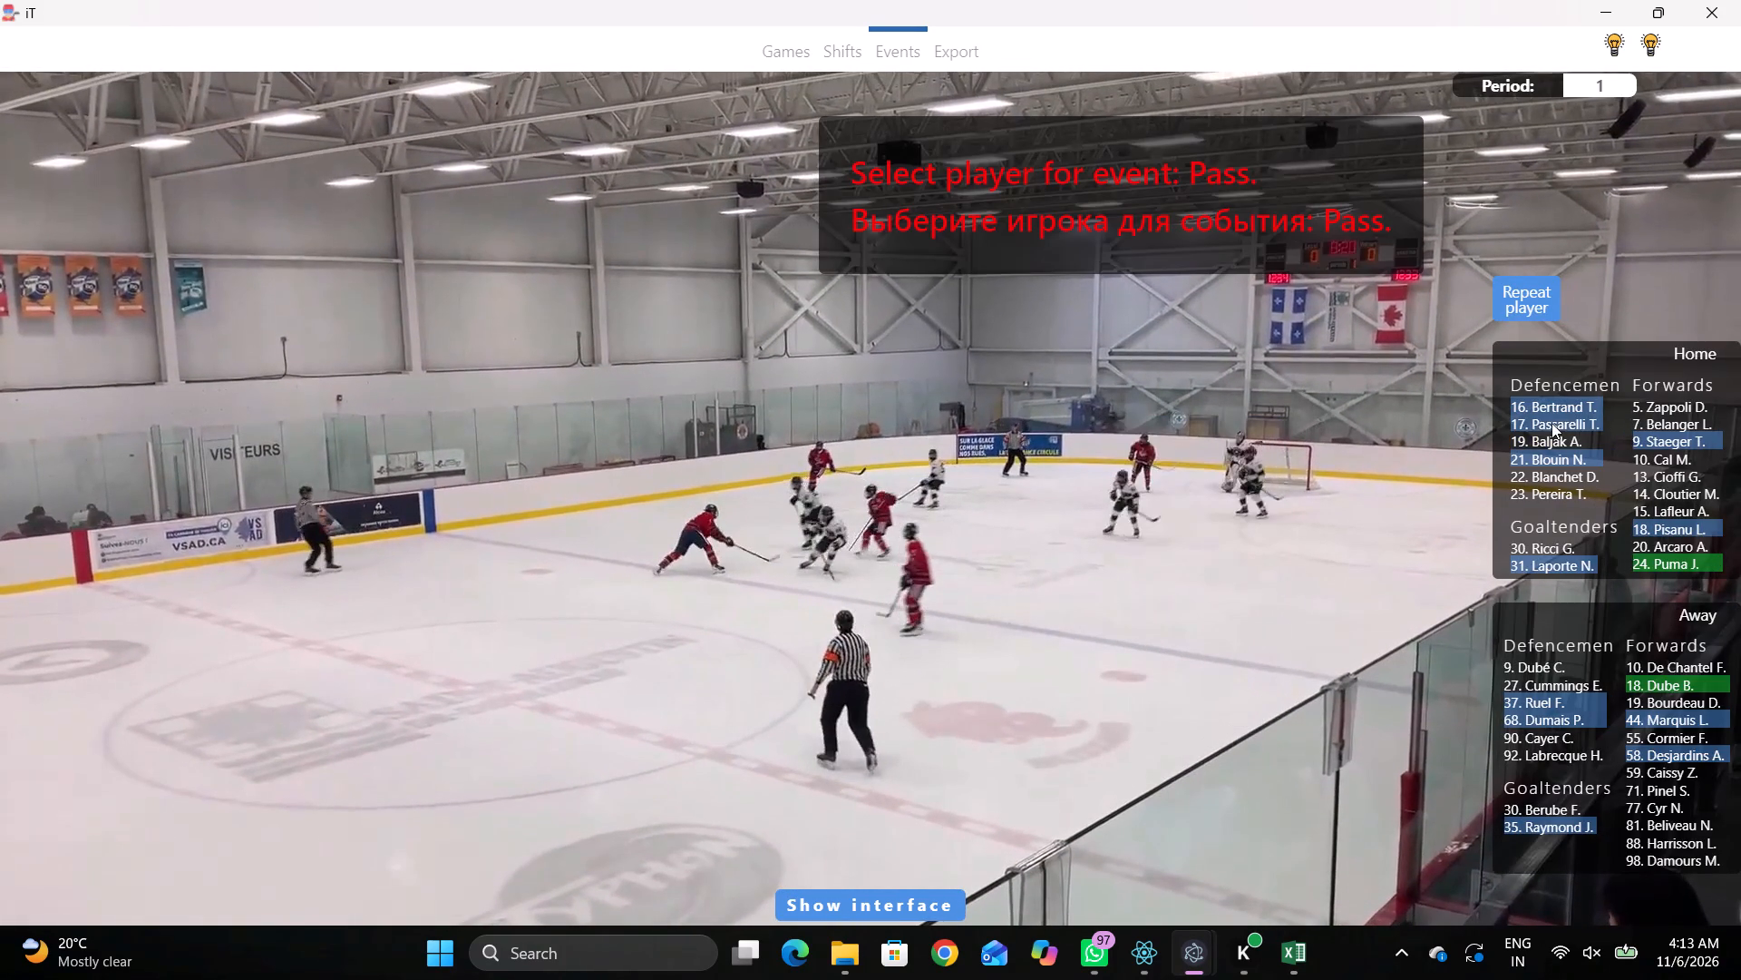
pyautogui.click(1547, 418)
pyautogui.click(1541, 406)
pyautogui.click(1039, 272)
# Record skating with the puck by home player 21 and mark its rink position.
pyautogui.press('r')
pyautogui.press('space')
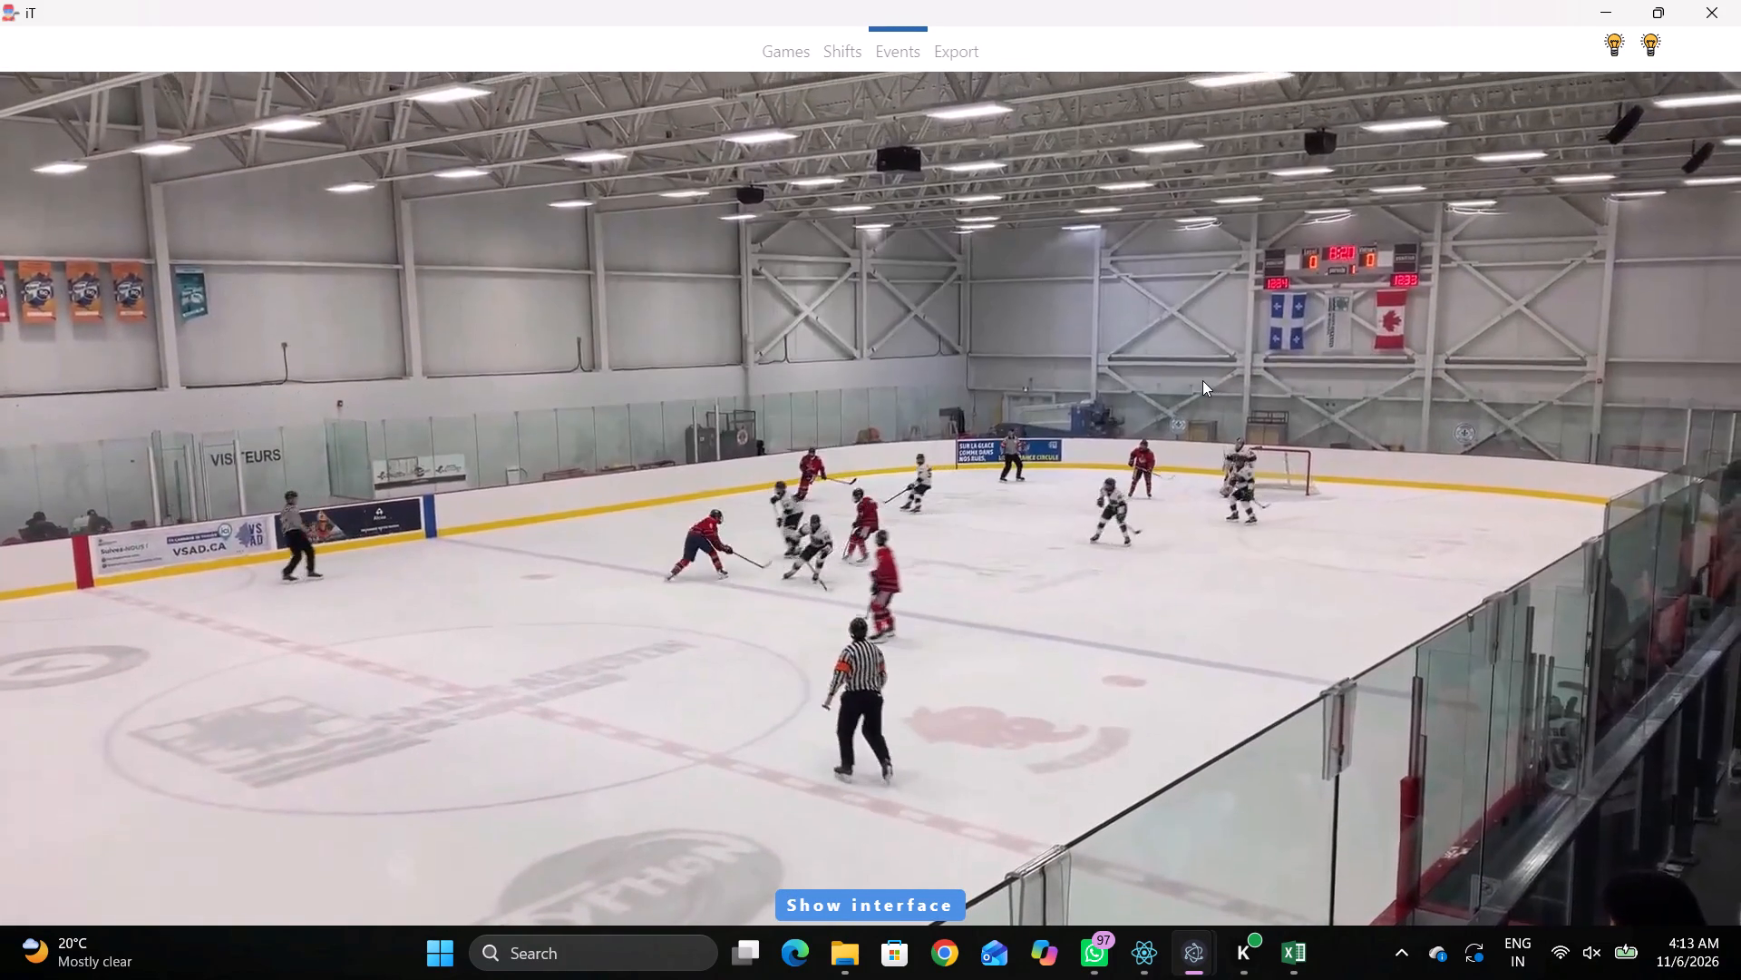
pyautogui.press('v')
pyautogui.press('space')
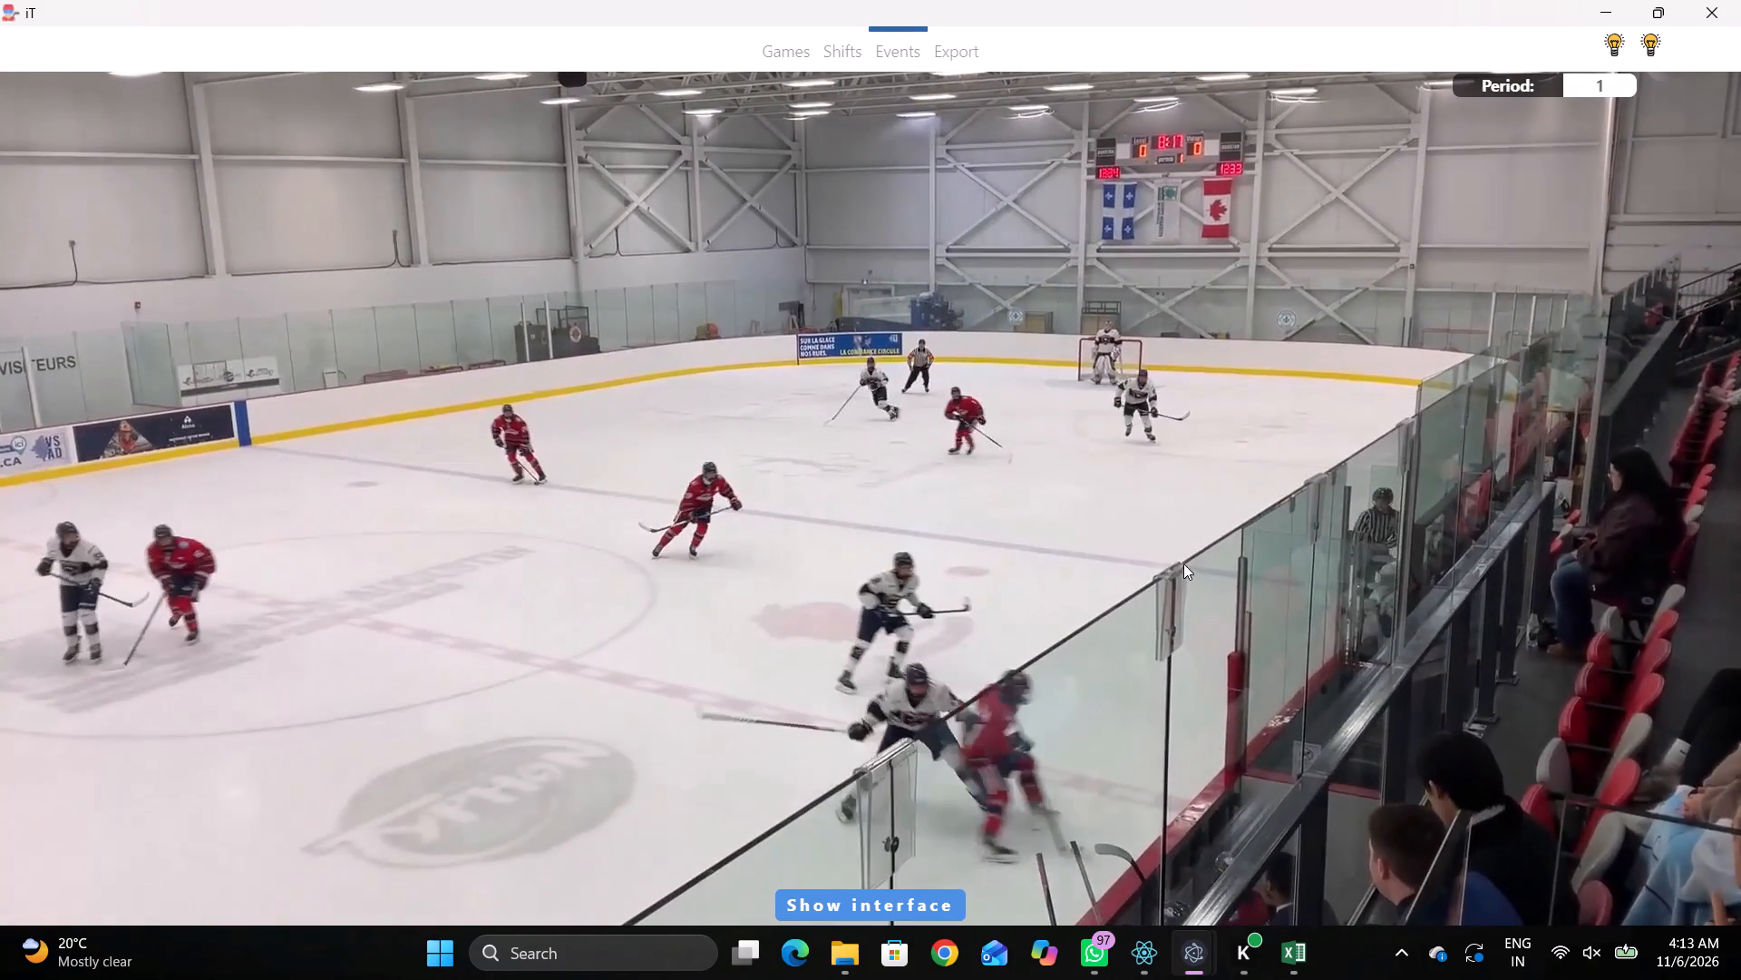
pyautogui.rightClick(1201, 489)
pyautogui.click(1274, 520)
pyautogui.click(1521, 456)
pyautogui.click(1030, 496)
# Record a pass by the same home player 21 at 00:15:15:2, at rink position about 515, 1270.
pyautogui.press('space')
pyautogui.press('space')
pyautogui.press('space')
pyautogui.press('space')
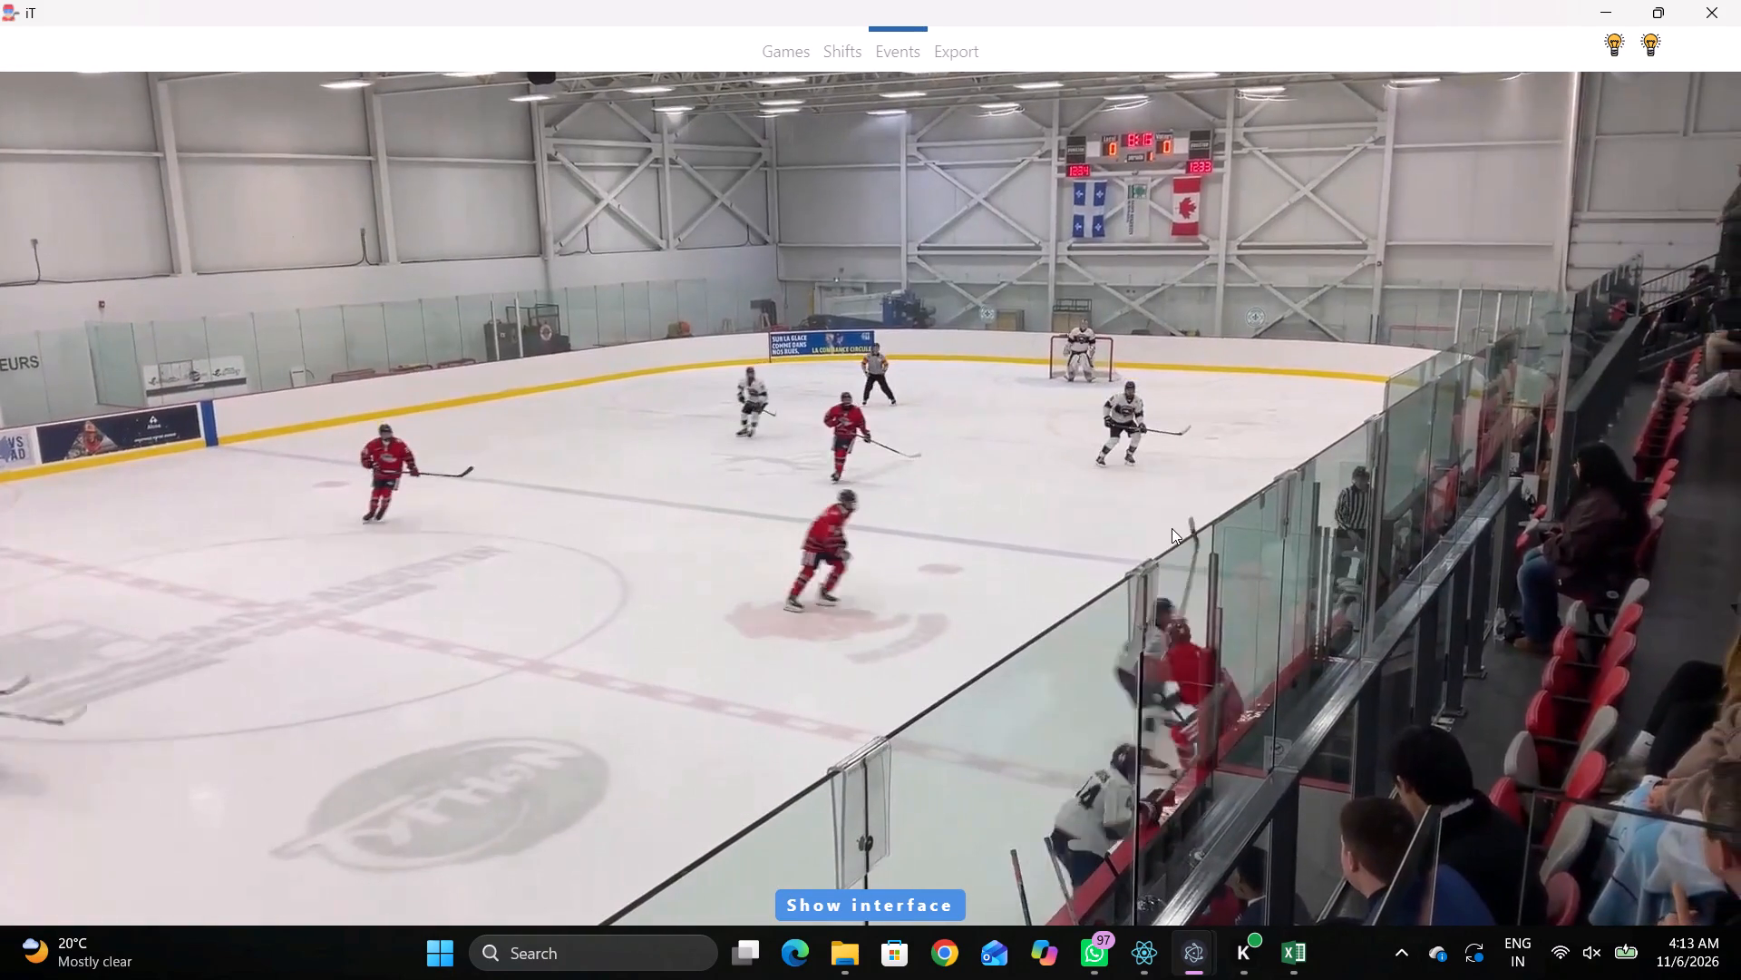
pyautogui.press('space')
pyautogui.press('space')
pyautogui.rightClick(1183, 448)
pyautogui.click(1208, 460)
pyautogui.click(1520, 305)
pyautogui.moveTo(990, 549); pyautogui.dragTo(987, 539)
# Return to the 00:15:15:2 pass and record a hit at 00:15:15:5, taken by away 18, drawn by home 21, at about 635, 1170.
pyautogui.press('space')
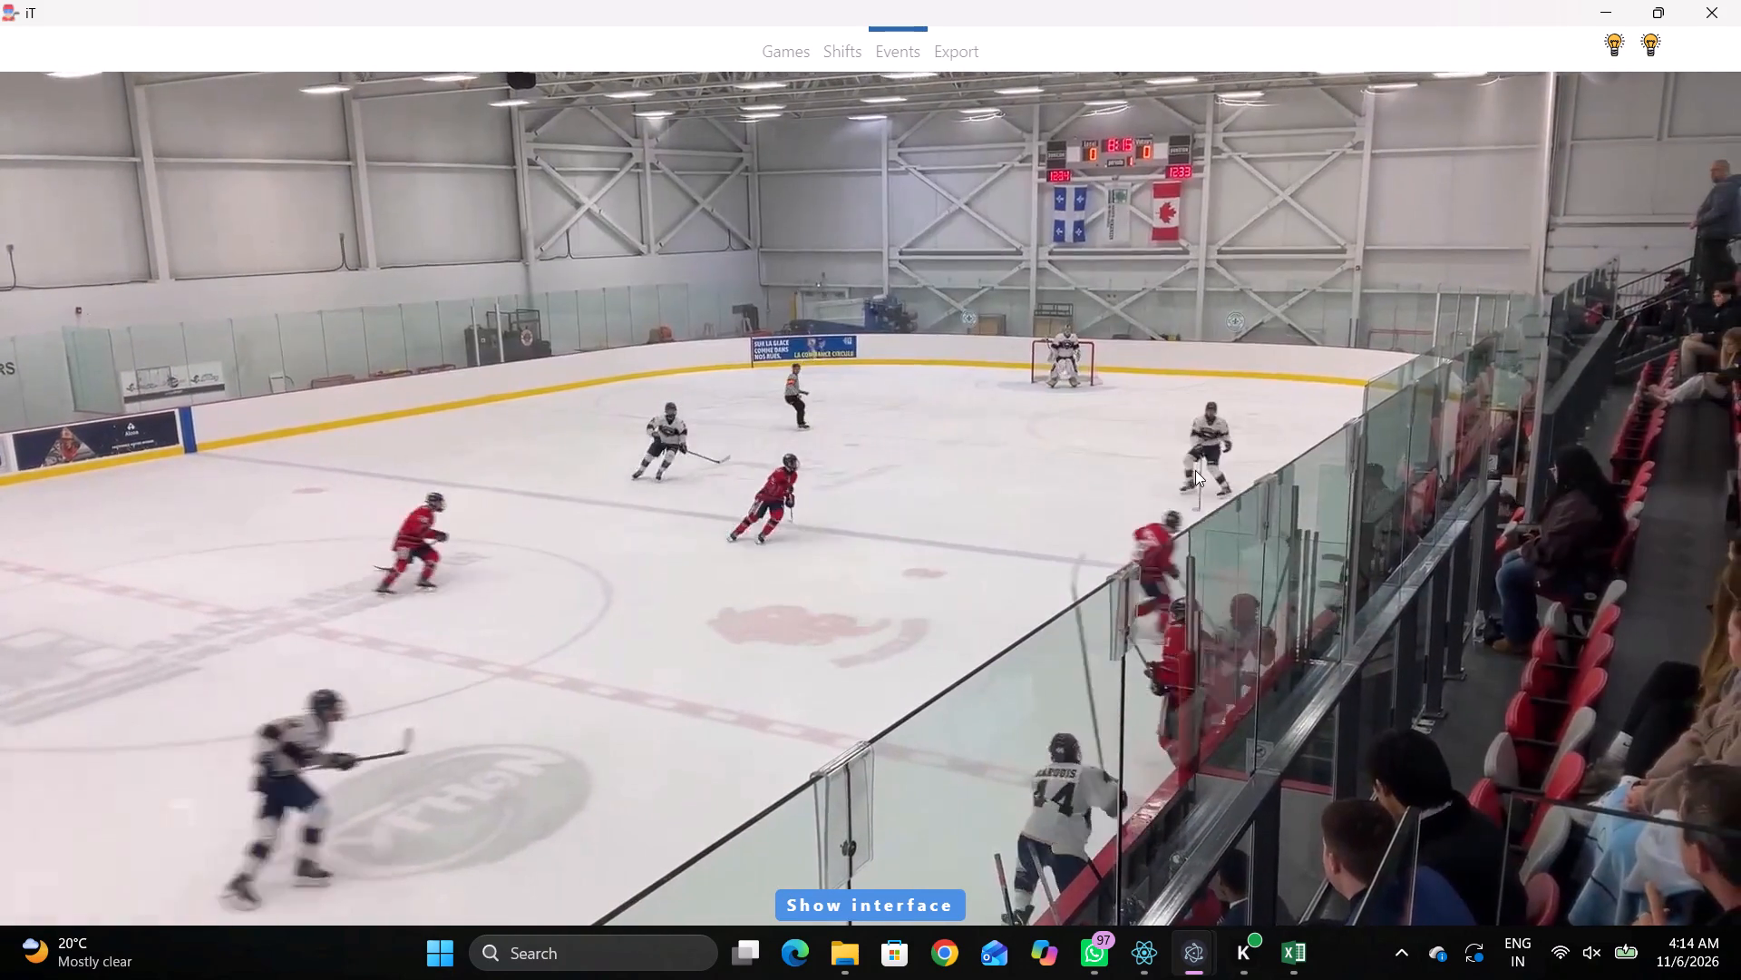
pyautogui.press('v')
pyautogui.press('space')
pyautogui.press('space')
pyautogui.press('space')
pyautogui.hotkey('shift', 'd')
pyautogui.click(571, 724)
pyautogui.hotkey('shift', 'd')
pyautogui.press('space')
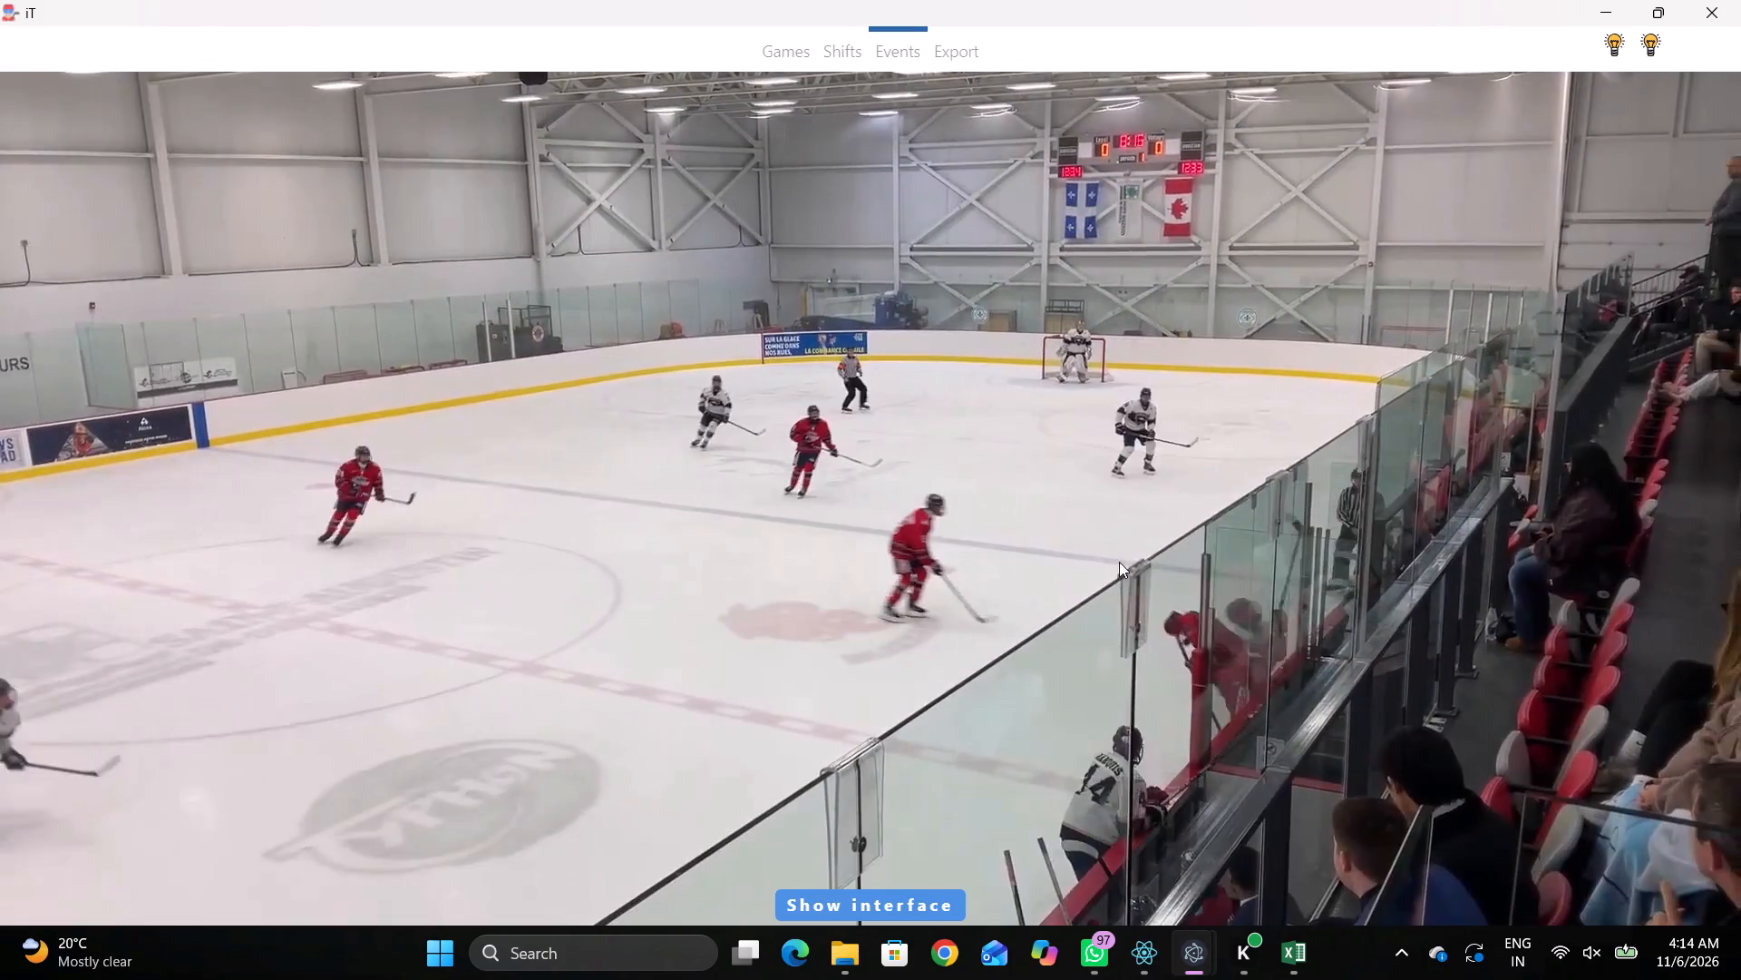
pyautogui.press('space')
pyautogui.rightClick(1087, 466)
pyautogui.click(1152, 753)
pyautogui.click(1645, 682)
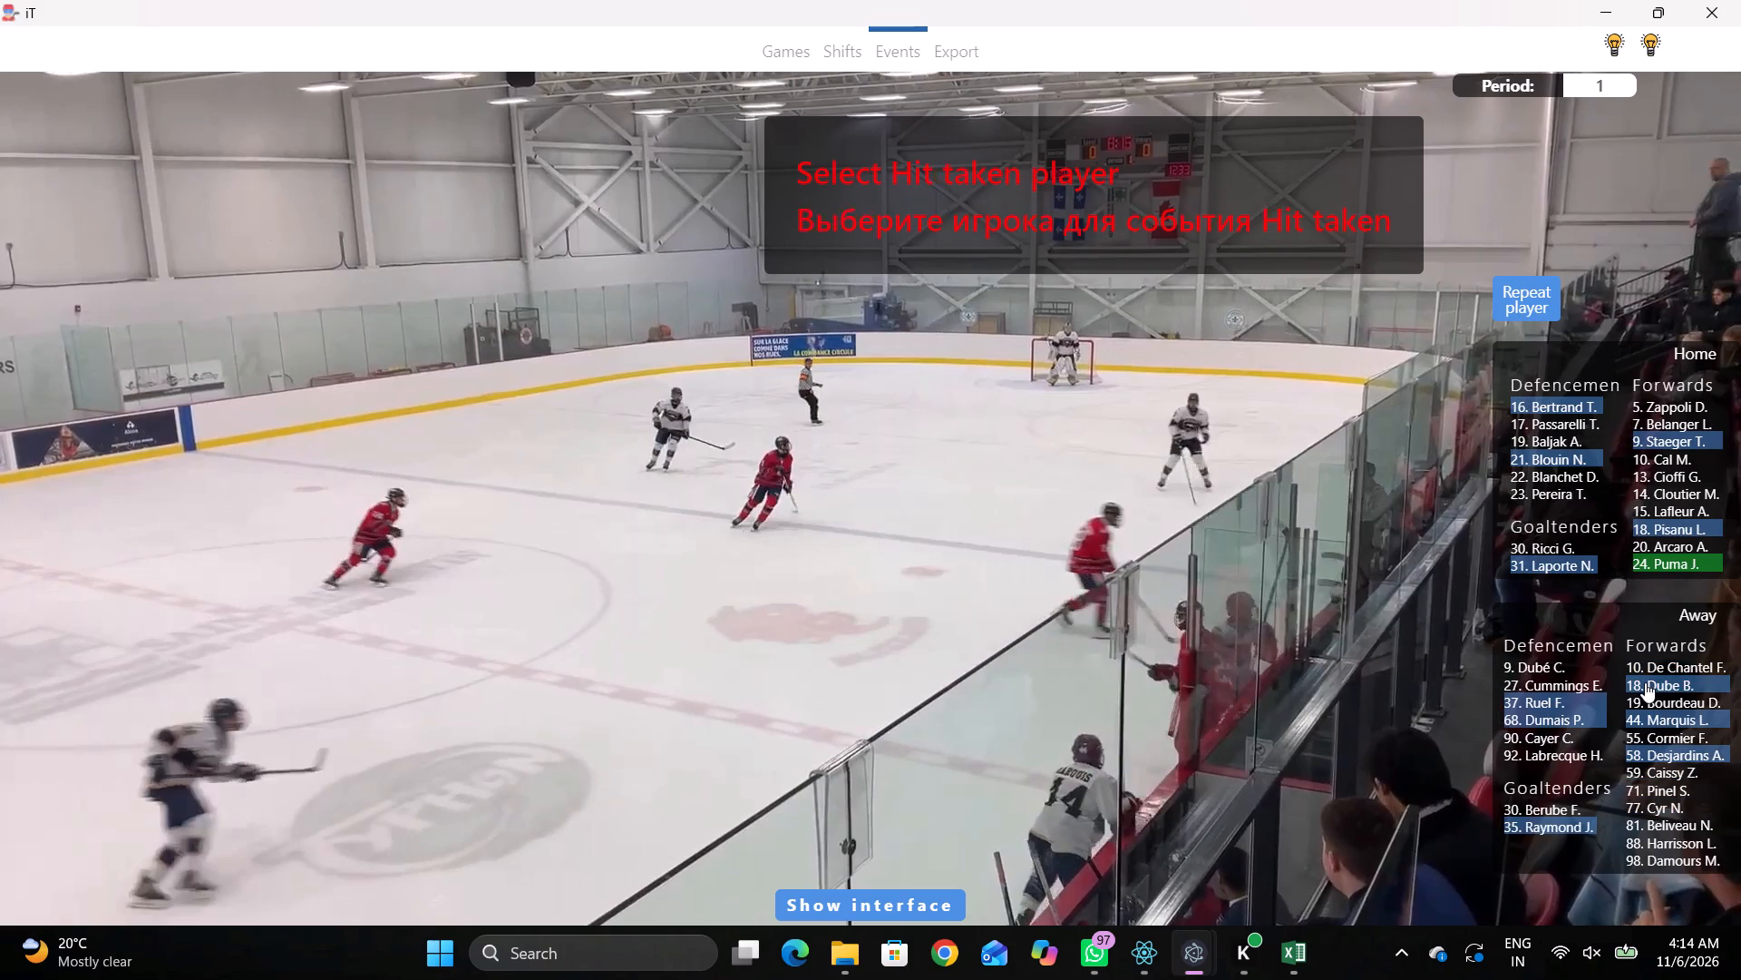
pyautogui.click(1542, 464)
pyautogui.click(1007, 525)
# Record skating with the puck by home player 9 at 00:15:16:2, at rink position about 1442, 995.
pyautogui.write('DD')
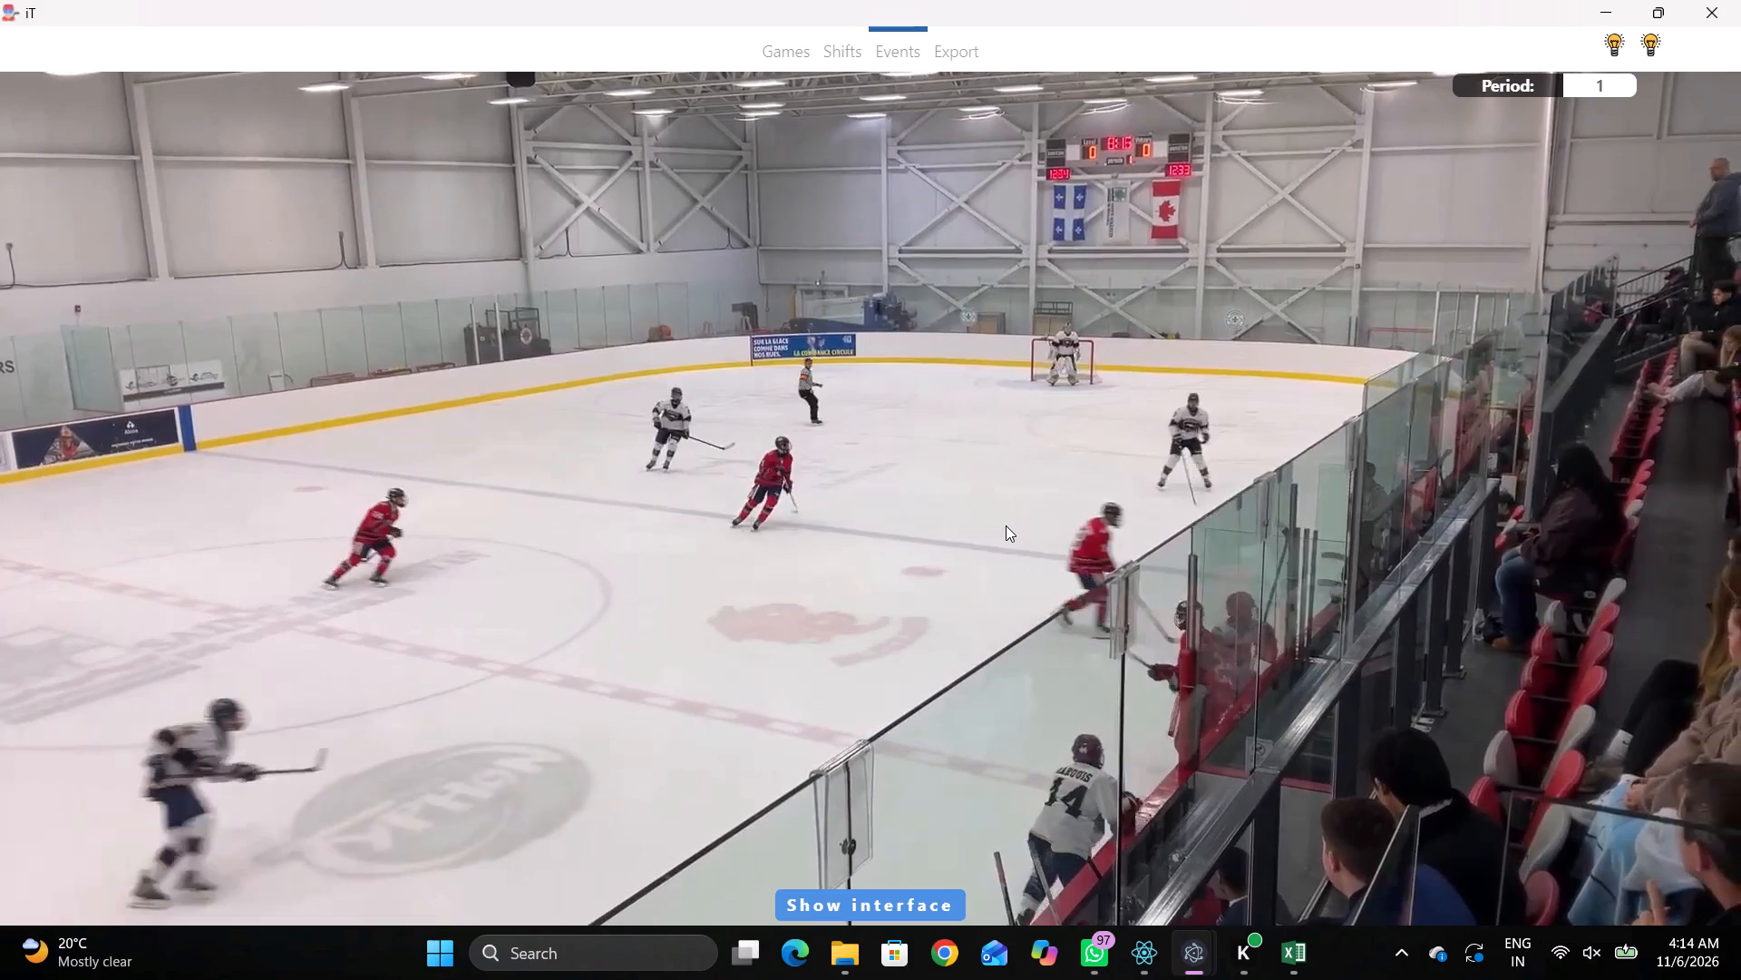
pyautogui.press('space')
pyautogui.press('space')
pyautogui.press('space')
pyautogui.press('space')
pyautogui.write('q')
pyautogui.press('q')
pyautogui.press('q')
pyautogui.press('q')
pyautogui.press('q')
pyautogui.press('q')
pyautogui.press('q')
pyautogui.press('q')
pyautogui.press('q')
pyautogui.press('q')
pyautogui.press('q')
pyautogui.press('q')
pyautogui.press('q')
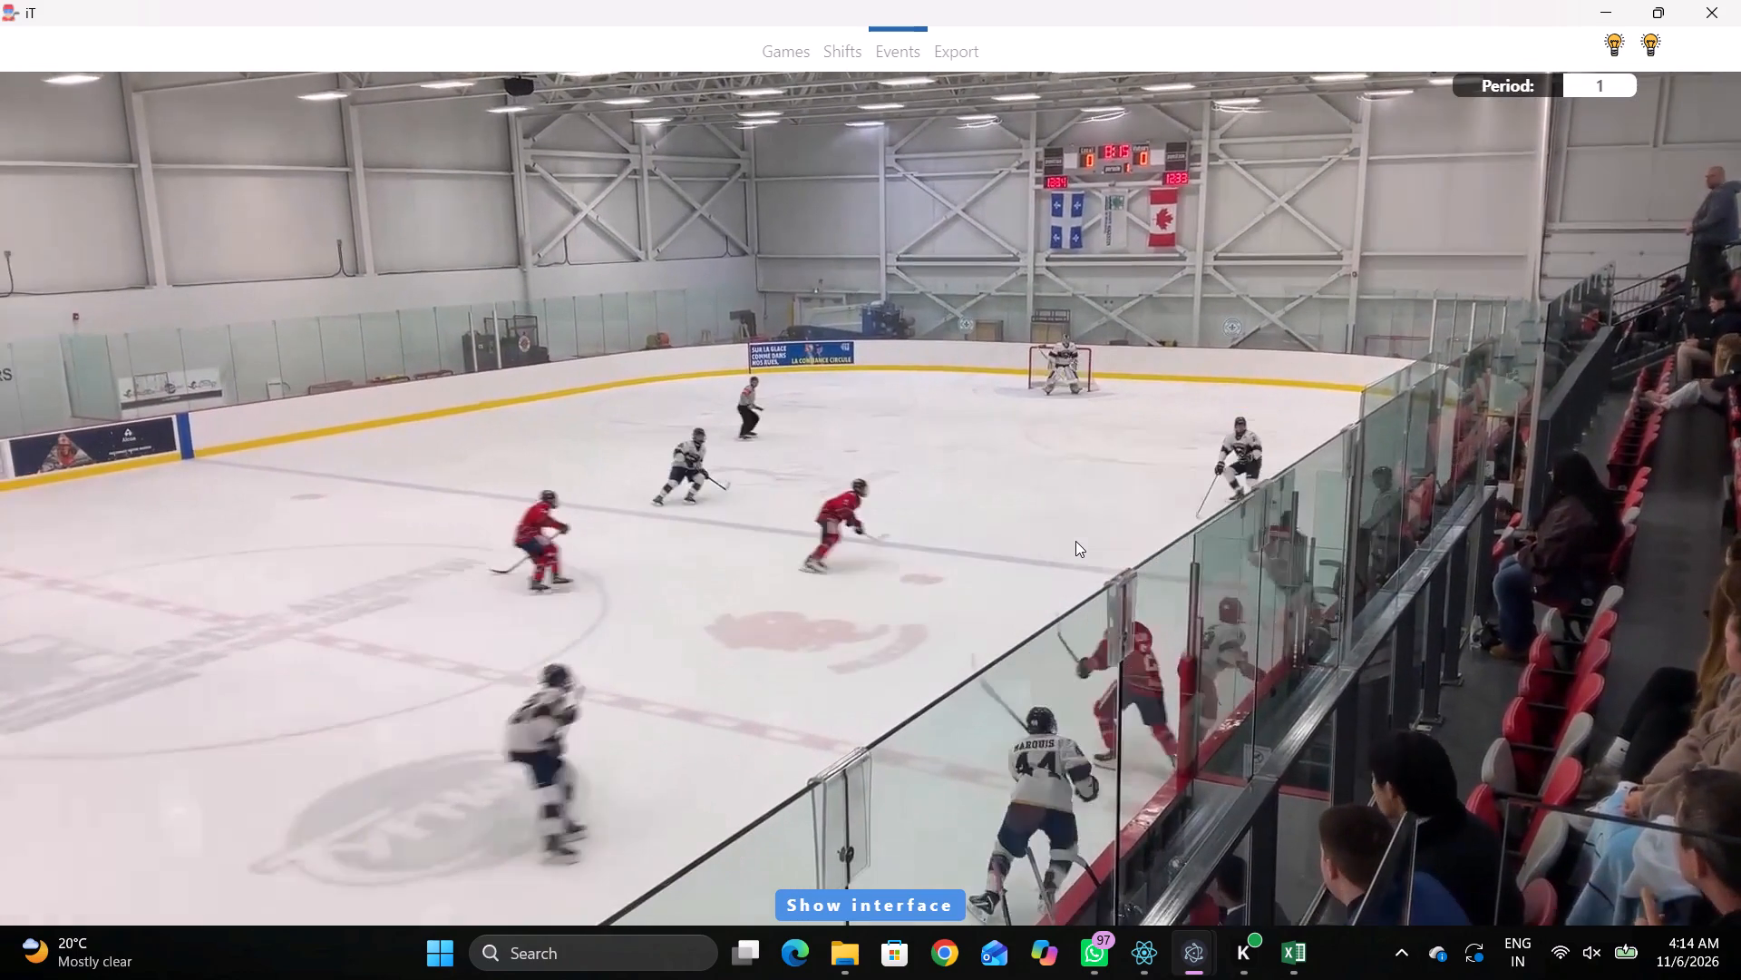
pyautogui.press('q')
pyautogui.press('q')
pyautogui.press('q')
pyautogui.press('space')
pyautogui.press('space')
pyautogui.press('q')
pyautogui.press('q')
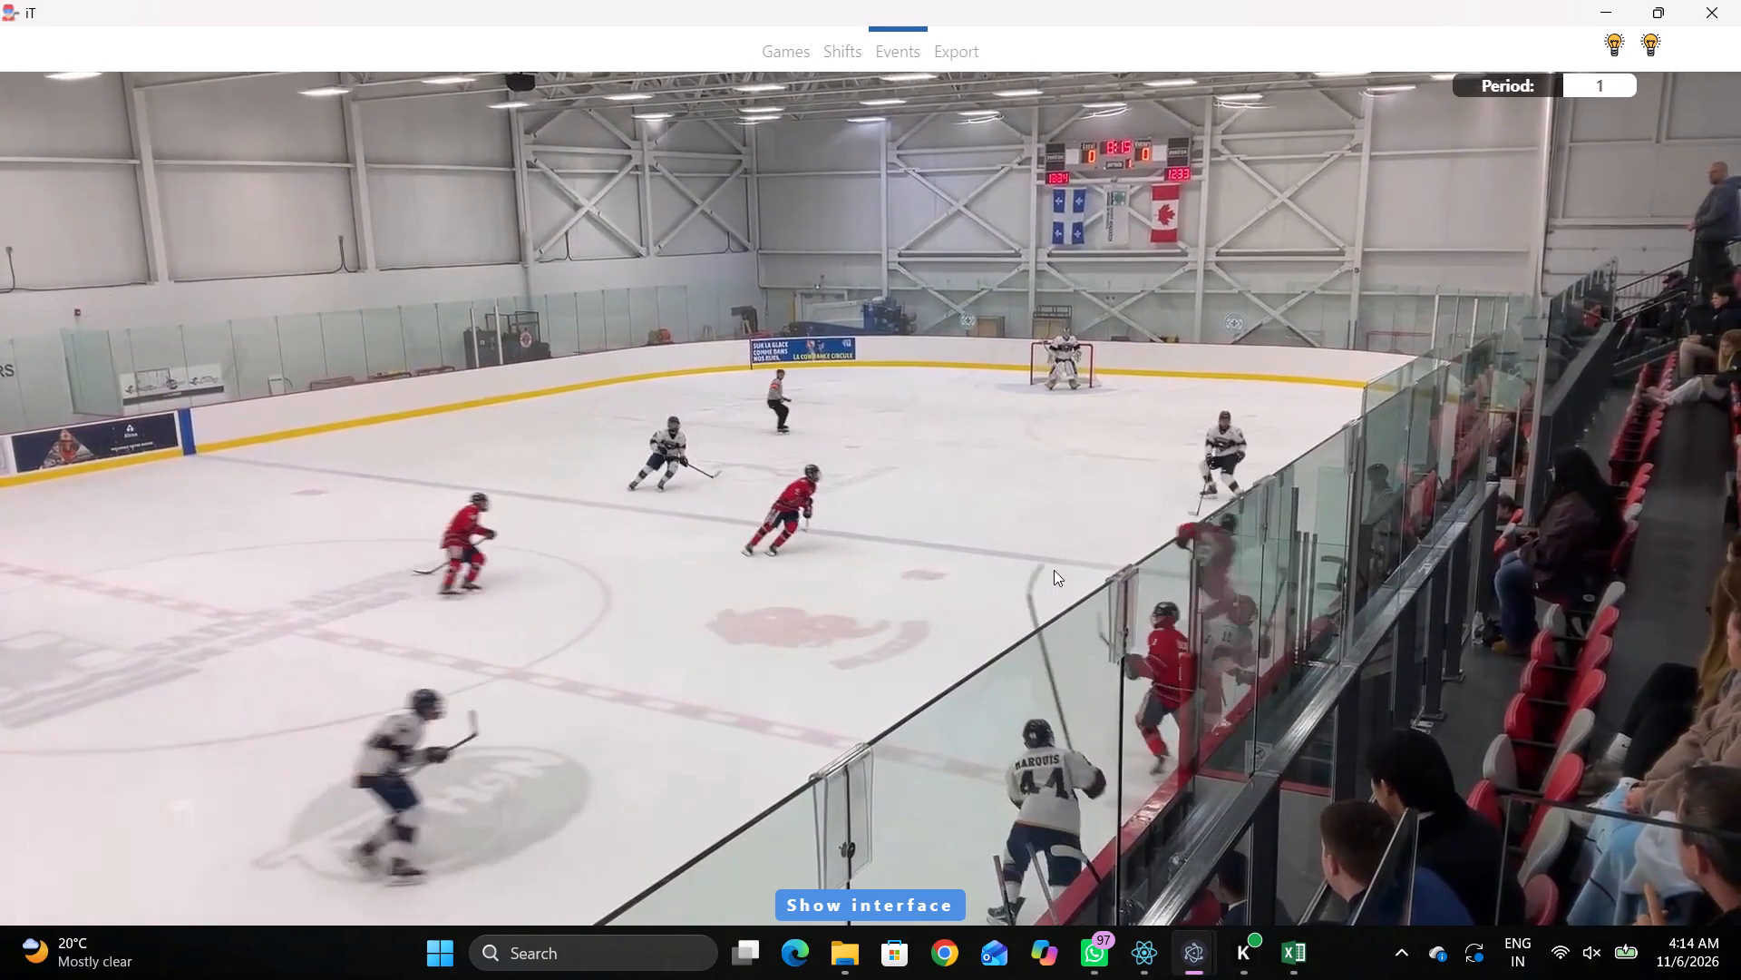
pyautogui.press('space')
pyautogui.press('space')
pyautogui.rightClick(1061, 485)
pyautogui.click(1118, 524)
pyautogui.click(1666, 450)
pyautogui.click(1659, 424)
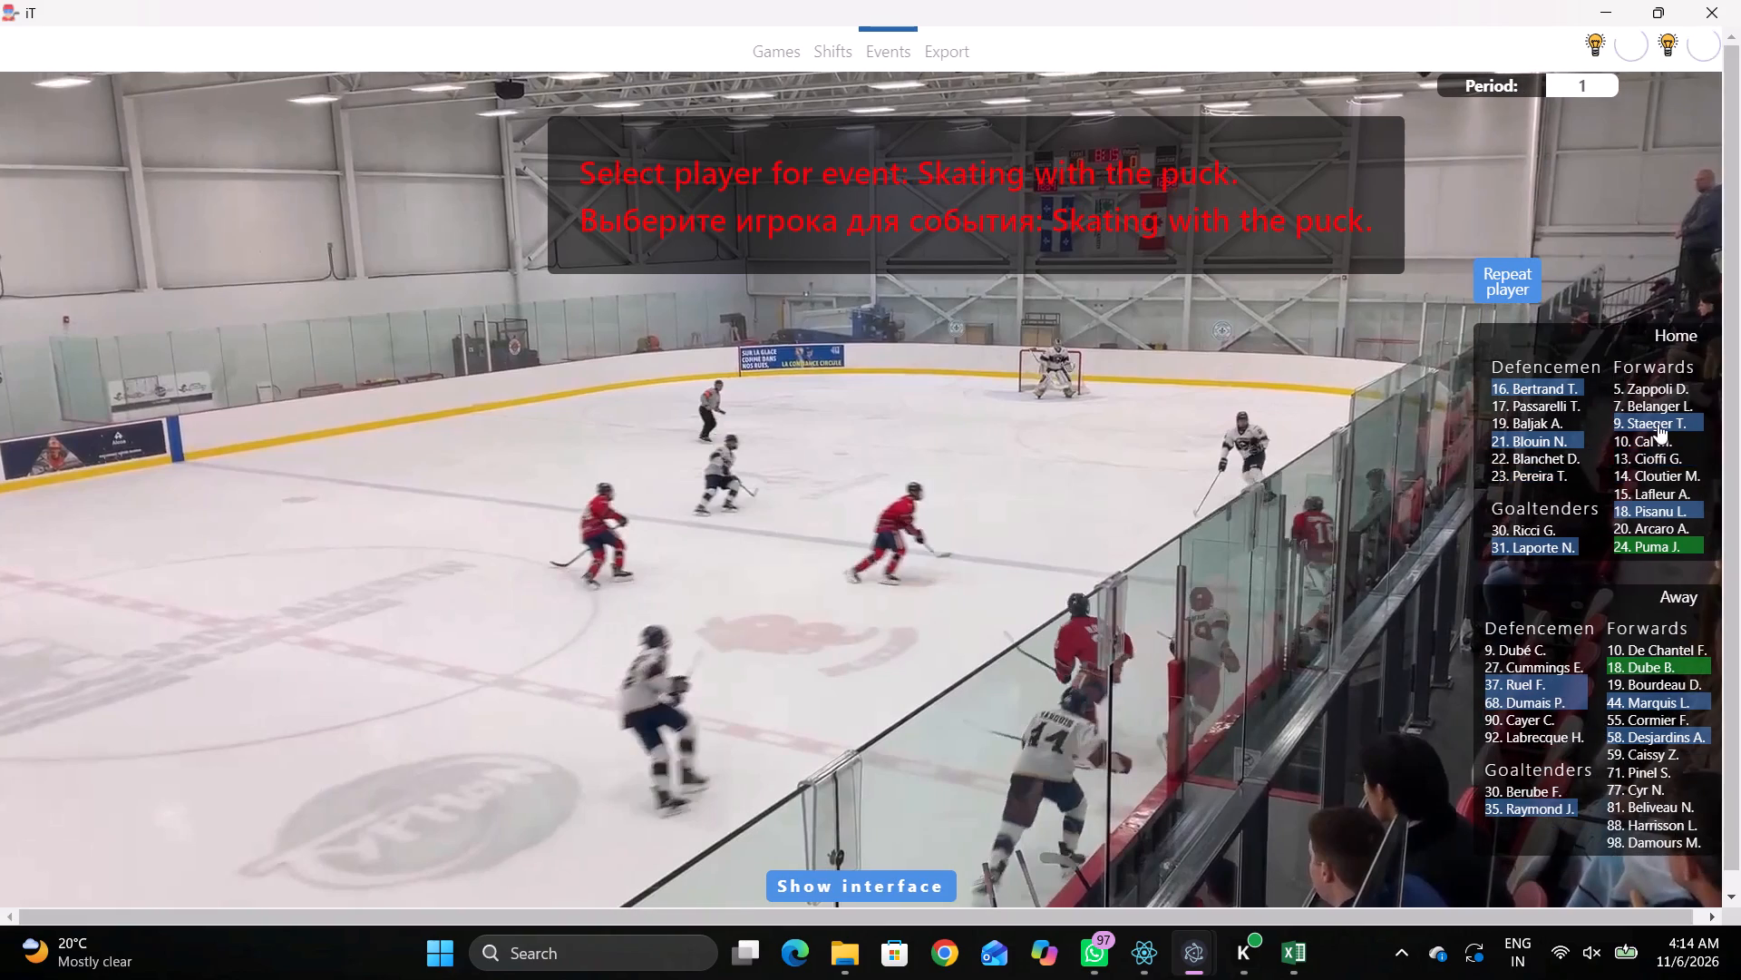
pyautogui.click(1128, 501)
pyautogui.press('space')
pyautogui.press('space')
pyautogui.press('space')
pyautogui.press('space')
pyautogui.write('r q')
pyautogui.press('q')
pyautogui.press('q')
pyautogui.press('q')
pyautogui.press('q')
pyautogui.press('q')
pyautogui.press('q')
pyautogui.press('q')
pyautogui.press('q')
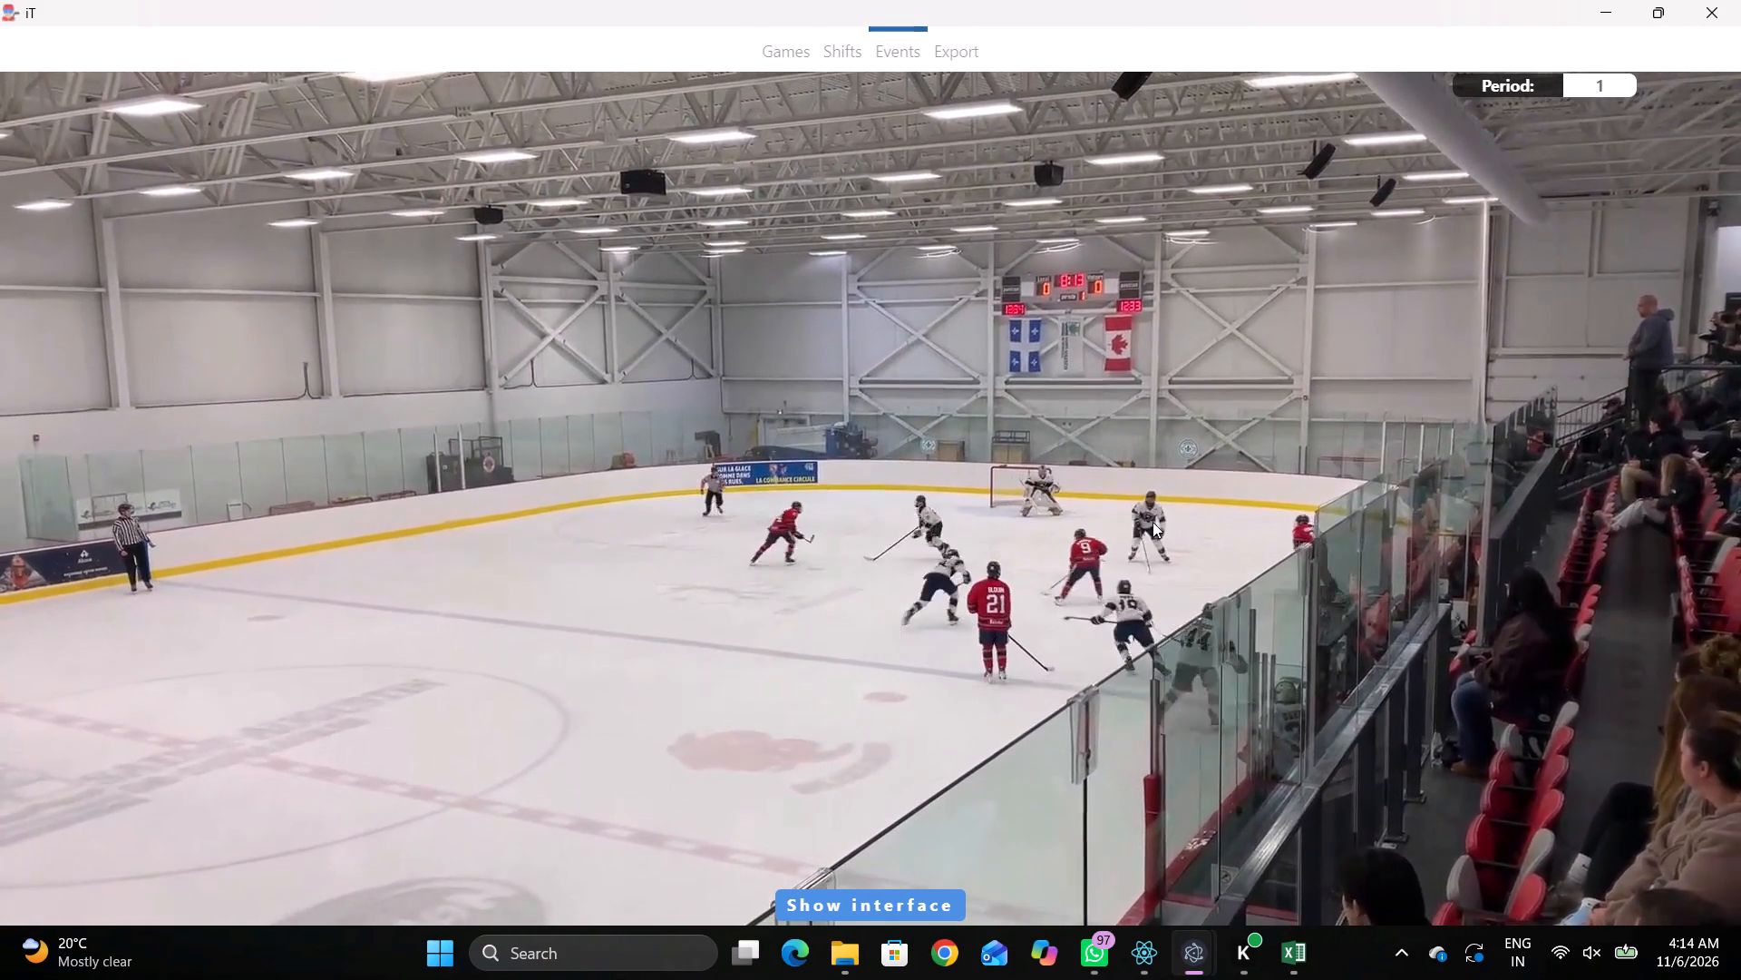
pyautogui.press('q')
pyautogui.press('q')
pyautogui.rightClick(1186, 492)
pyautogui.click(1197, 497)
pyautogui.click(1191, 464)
# Go back to the home skating-with-the-puck event at 00:15:16:2 and change its player to 18.
pyautogui.press('q')
pyautogui.press('q')
pyautogui.press('q')
pyautogui.press('q')
pyautogui.press('q')
pyautogui.press('q')
pyautogui.press('q')
pyautogui.press('q')
pyautogui.press('q')
pyautogui.press('q')
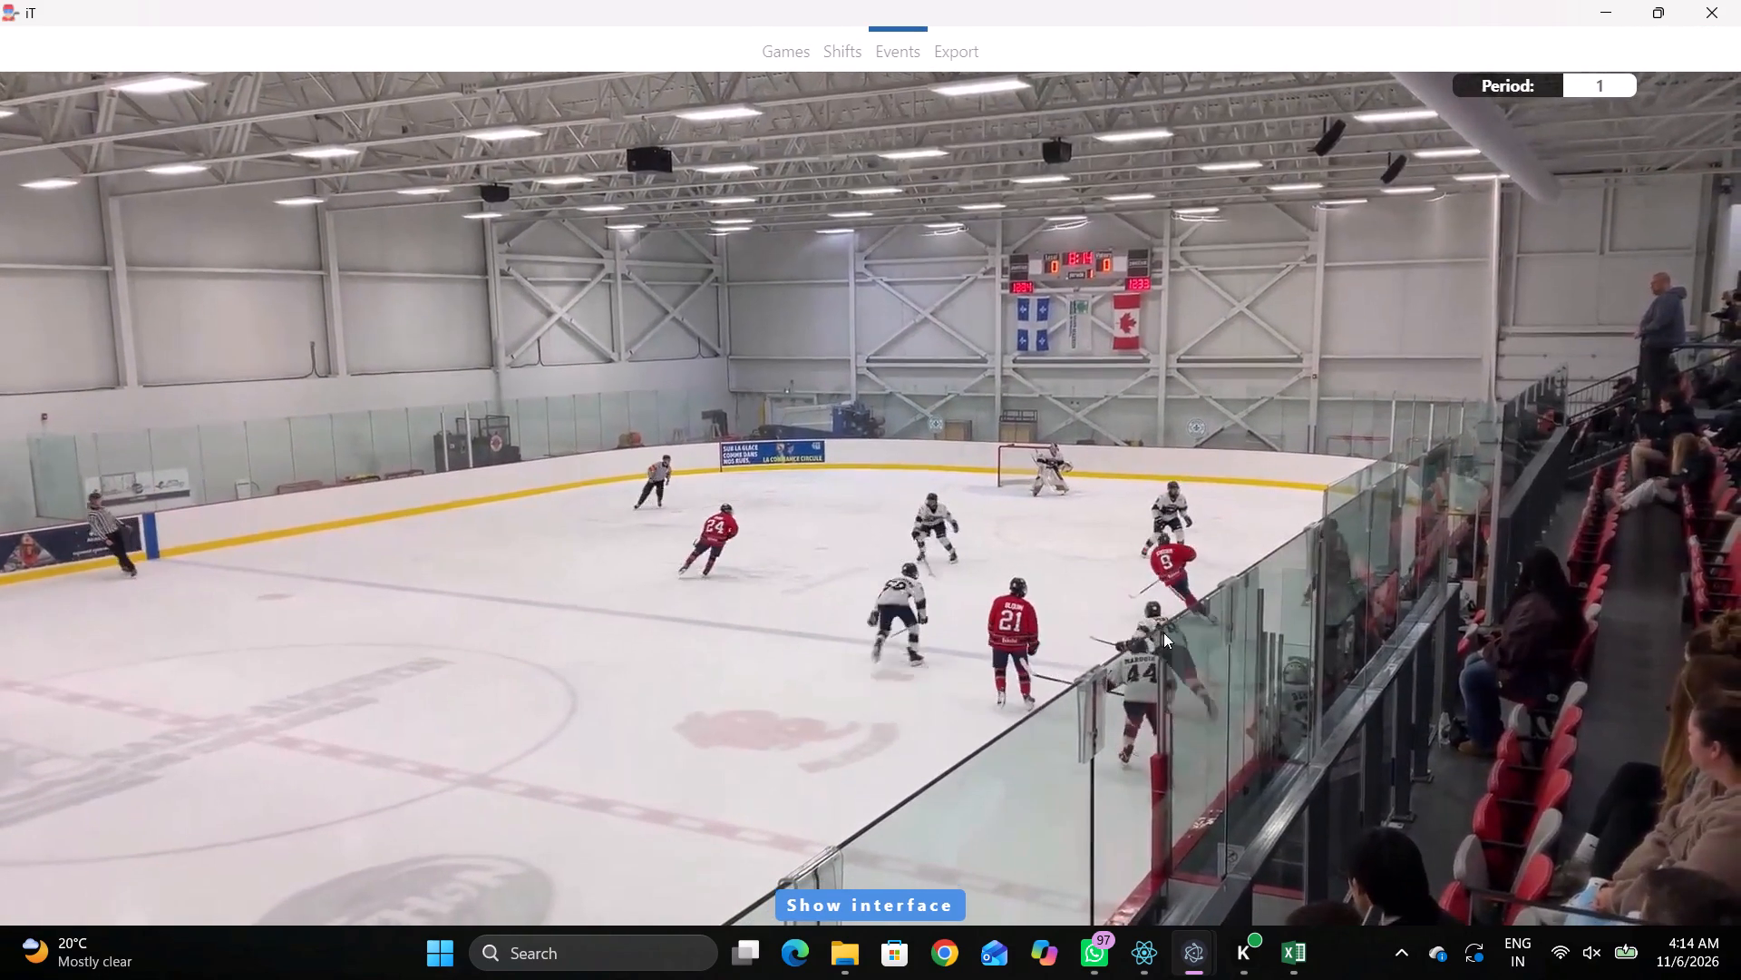
pyautogui.press('q')
pyautogui.press('q')
pyautogui.press('q')
pyautogui.hotkey('shift', 'd')
pyautogui.press('q')
pyautogui.press('q')
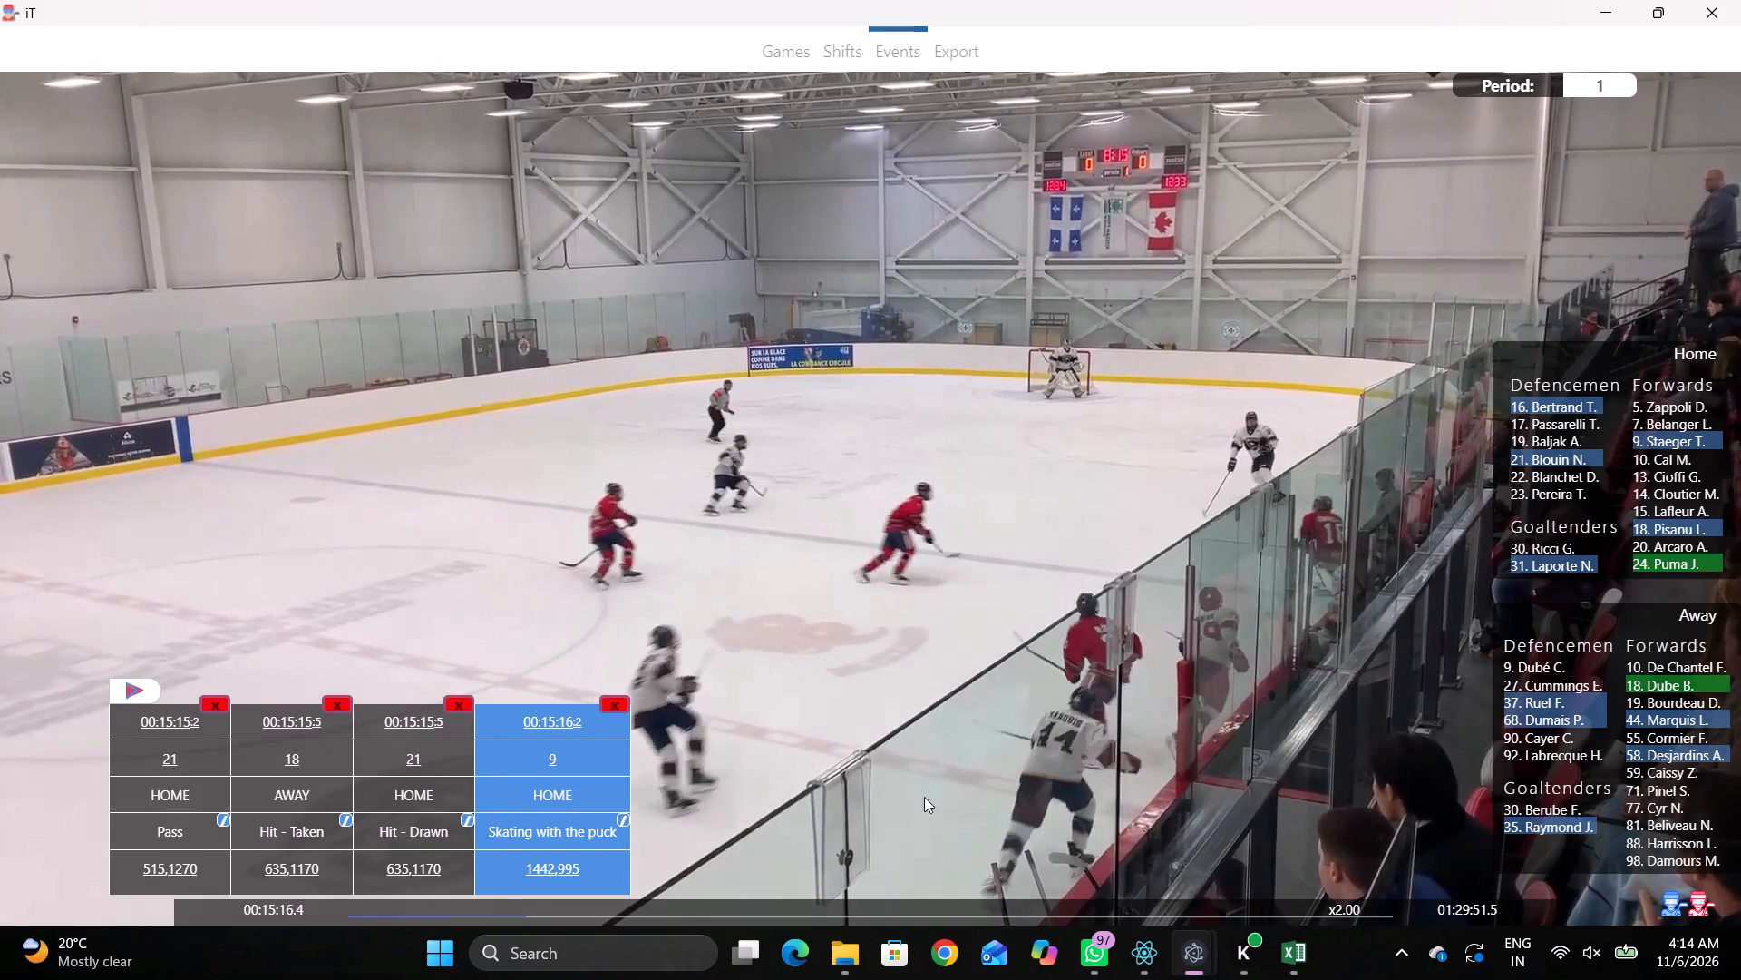
pyautogui.press('q')
pyautogui.hotkey('shift', 'd')
pyautogui.hotkey('shift', 'd')
pyautogui.click(676, 761)
pyautogui.click(1650, 523)
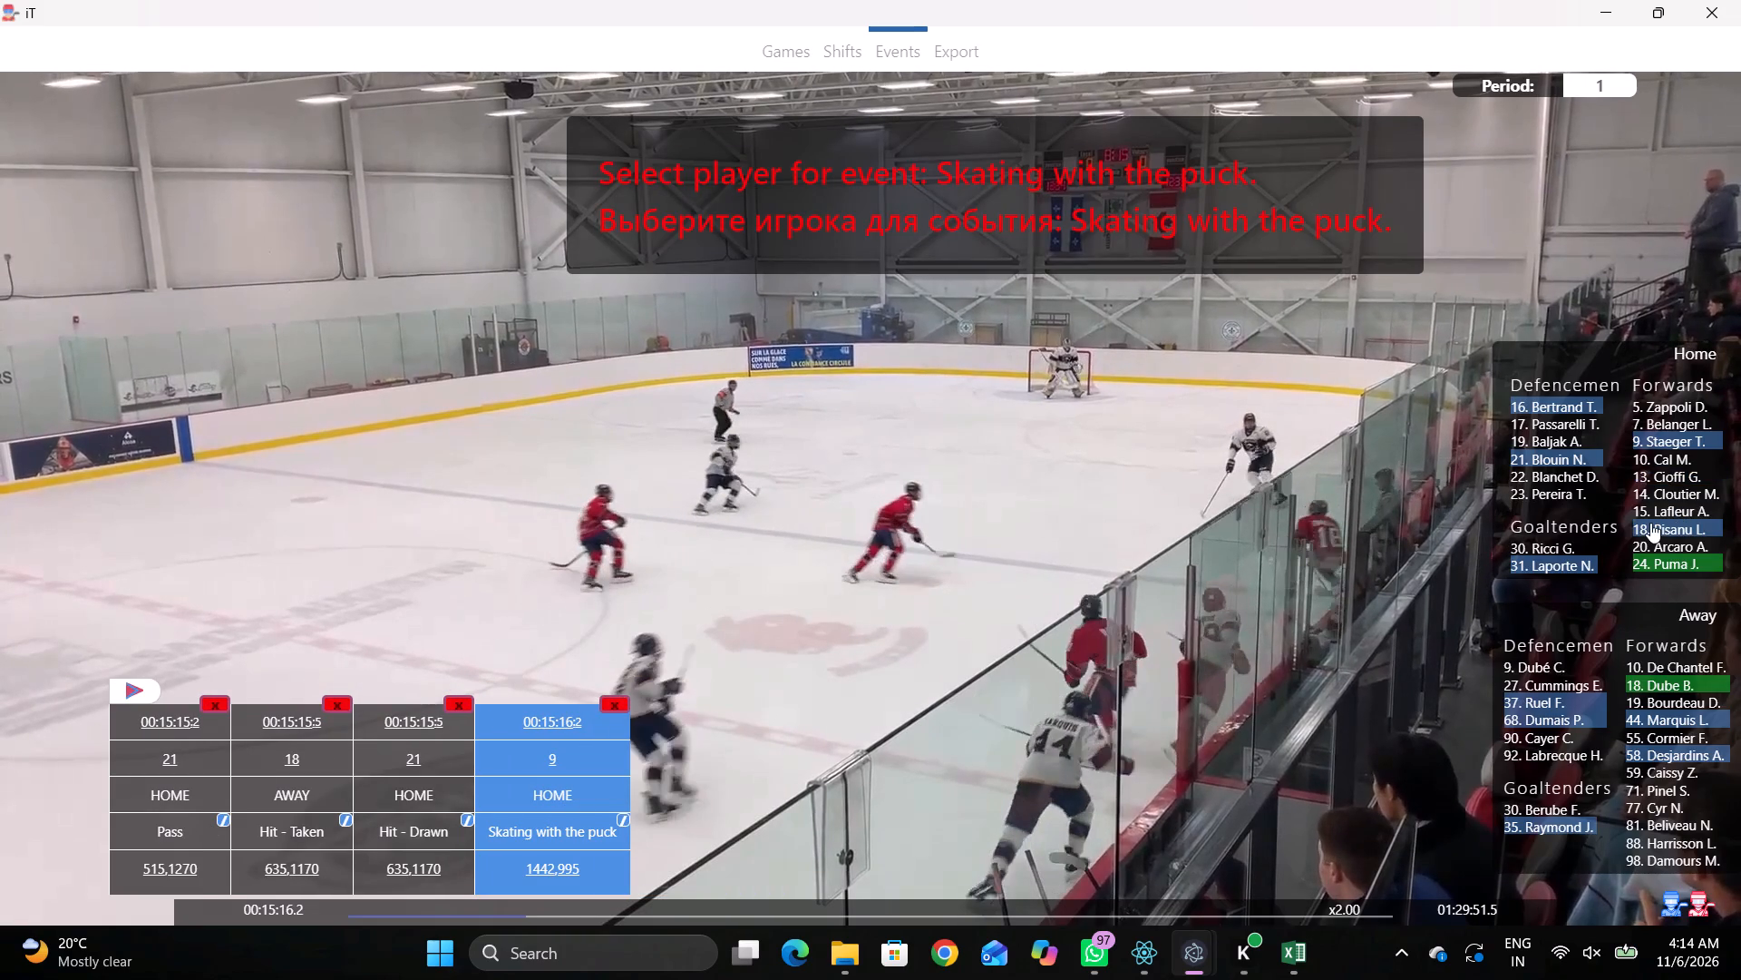
# Record a pass by the same home player 18 shortly after the corrected skating-with-the-puck event, marking its rink position.
pyautogui.hotkey('shift', 'd')
pyautogui.press('space')
pyautogui.press('space')
pyautogui.rightClick(1233, 399)
pyautogui.click(1250, 422)
pyautogui.rightClick(1293, 332)
pyautogui.click(1308, 352)
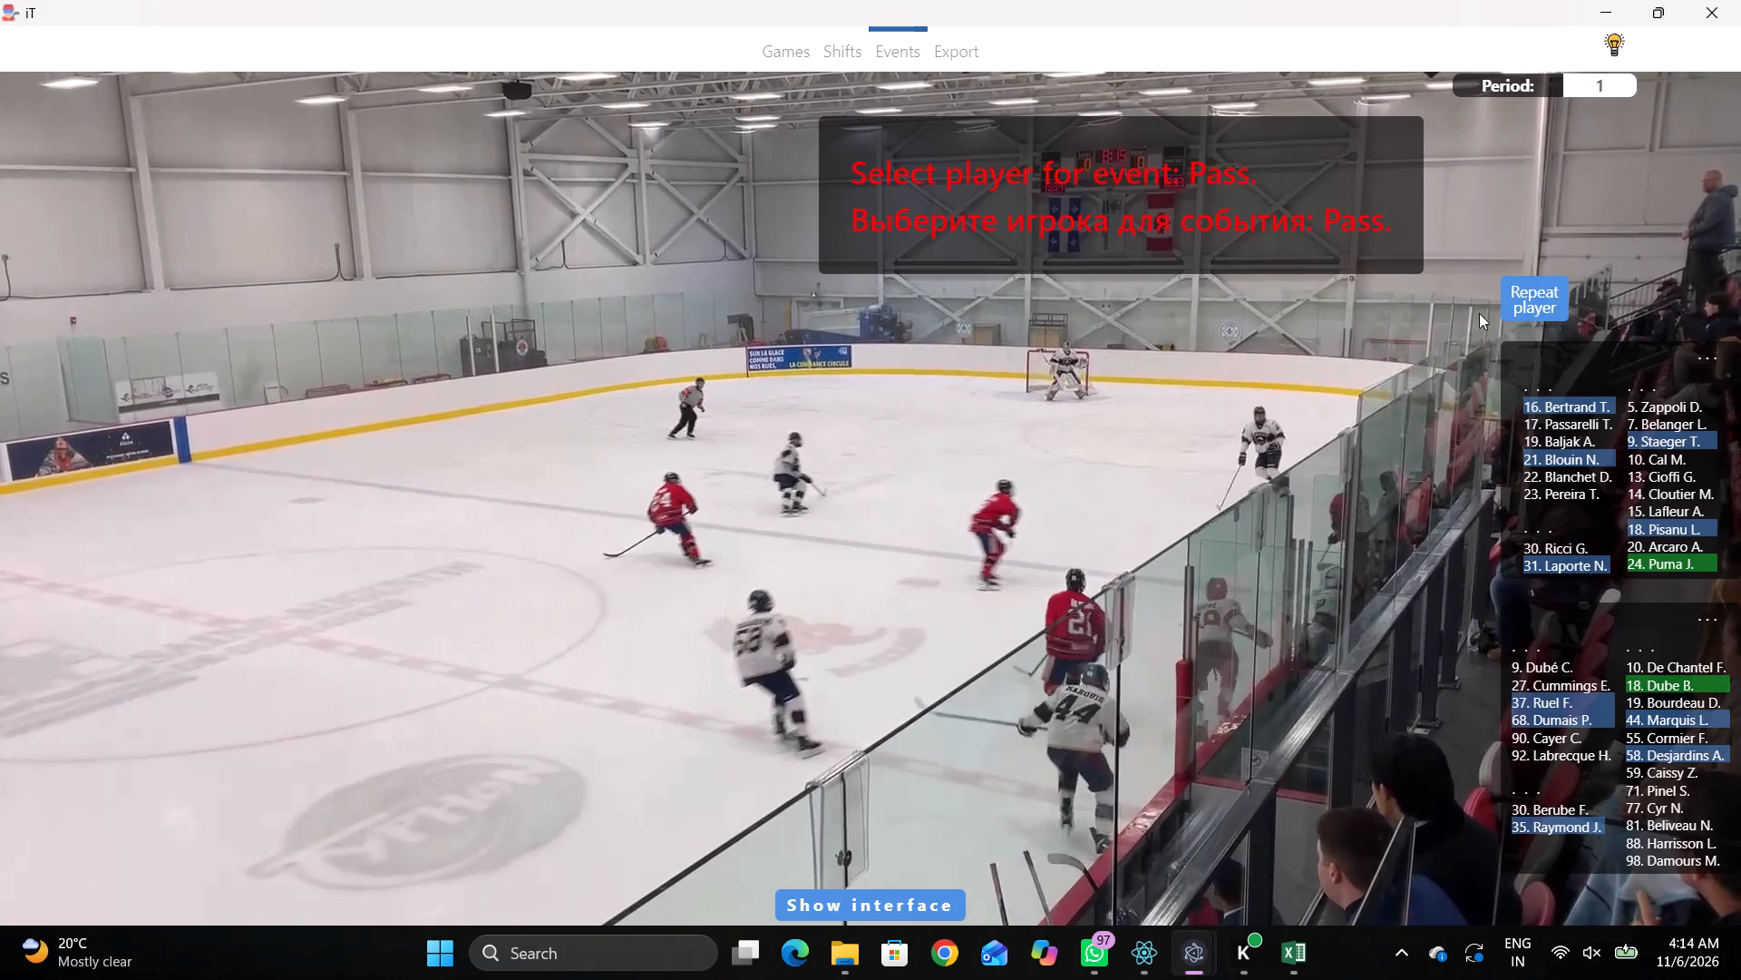
pyautogui.click(1506, 302)
pyautogui.click(1109, 485)
# Review the play following home 18's pass forward and back to identify the next puck carrier.
pyautogui.press('space')
pyautogui.press('space')
pyautogui.press('space')
pyautogui.press('space')
pyautogui.write('r')
pyautogui.press('space')
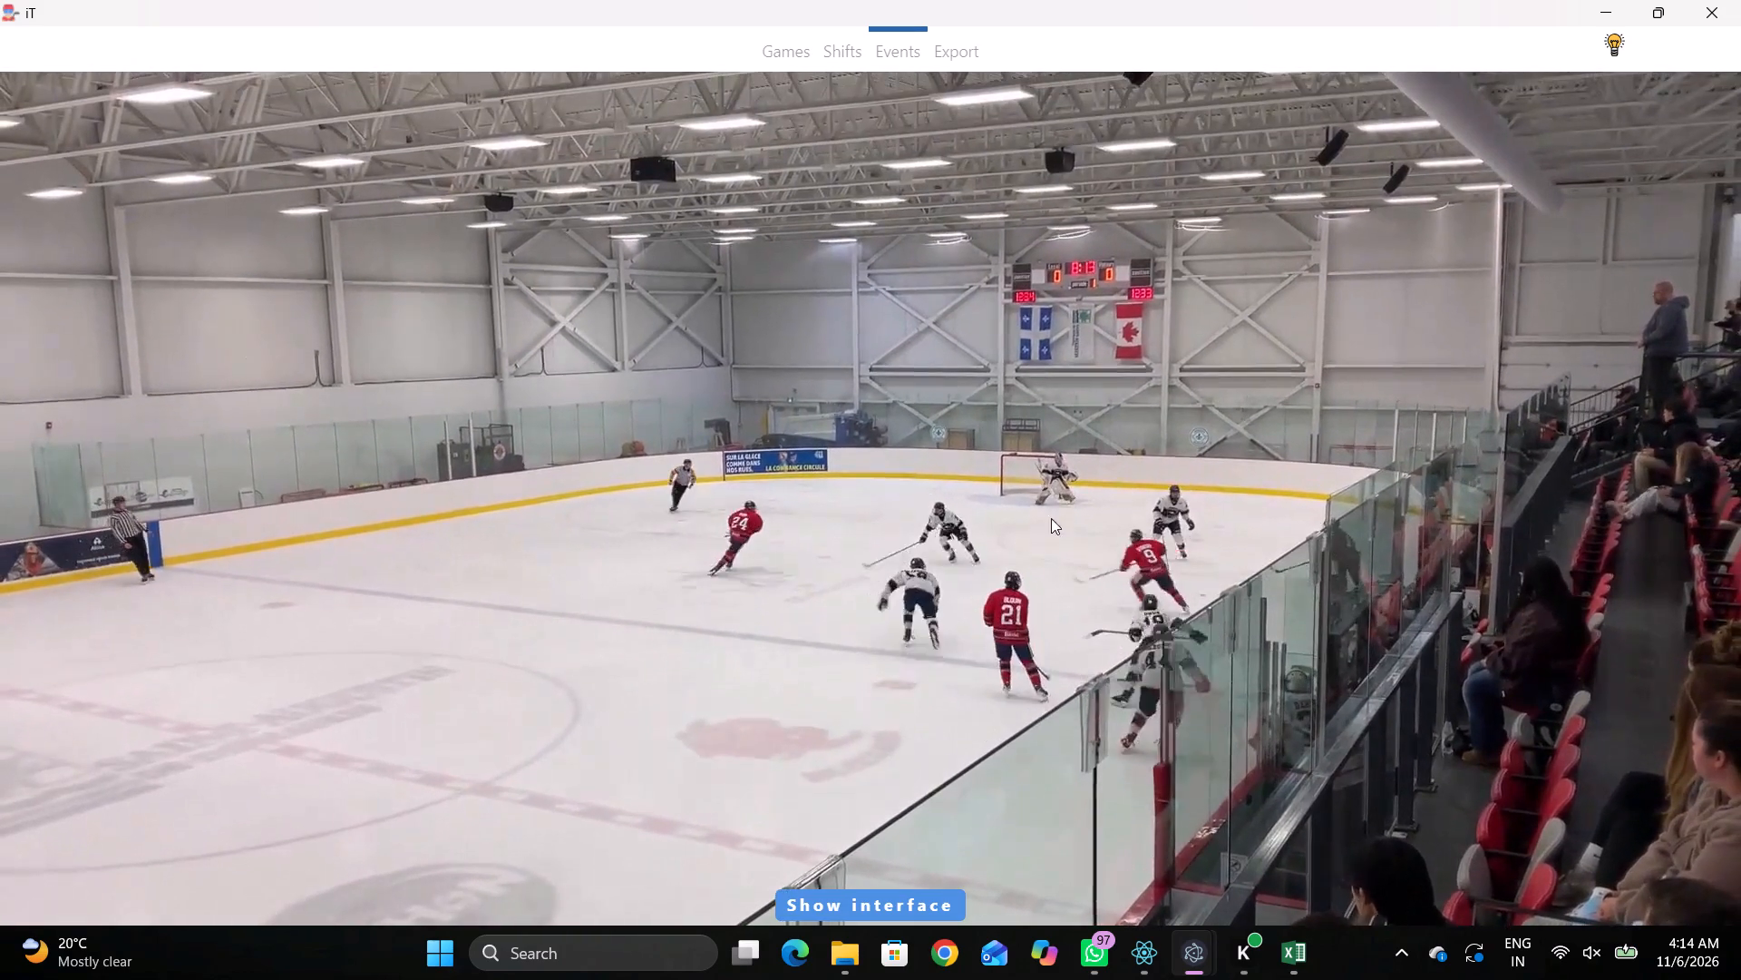
pyautogui.press('space')
pyautogui.press('space')
pyautogui.press('space')
pyautogui.press('q')
pyautogui.press('q')
pyautogui.press('q')
pyautogui.press('q')
pyautogui.press('q')
pyautogui.press('q')
pyautogui.press('q')
pyautogui.press('q')
pyautogui.press('q')
pyautogui.press('q')
pyautogui.press('q')
pyautogui.press('q')
pyautogui.press('q')
pyautogui.press('q')
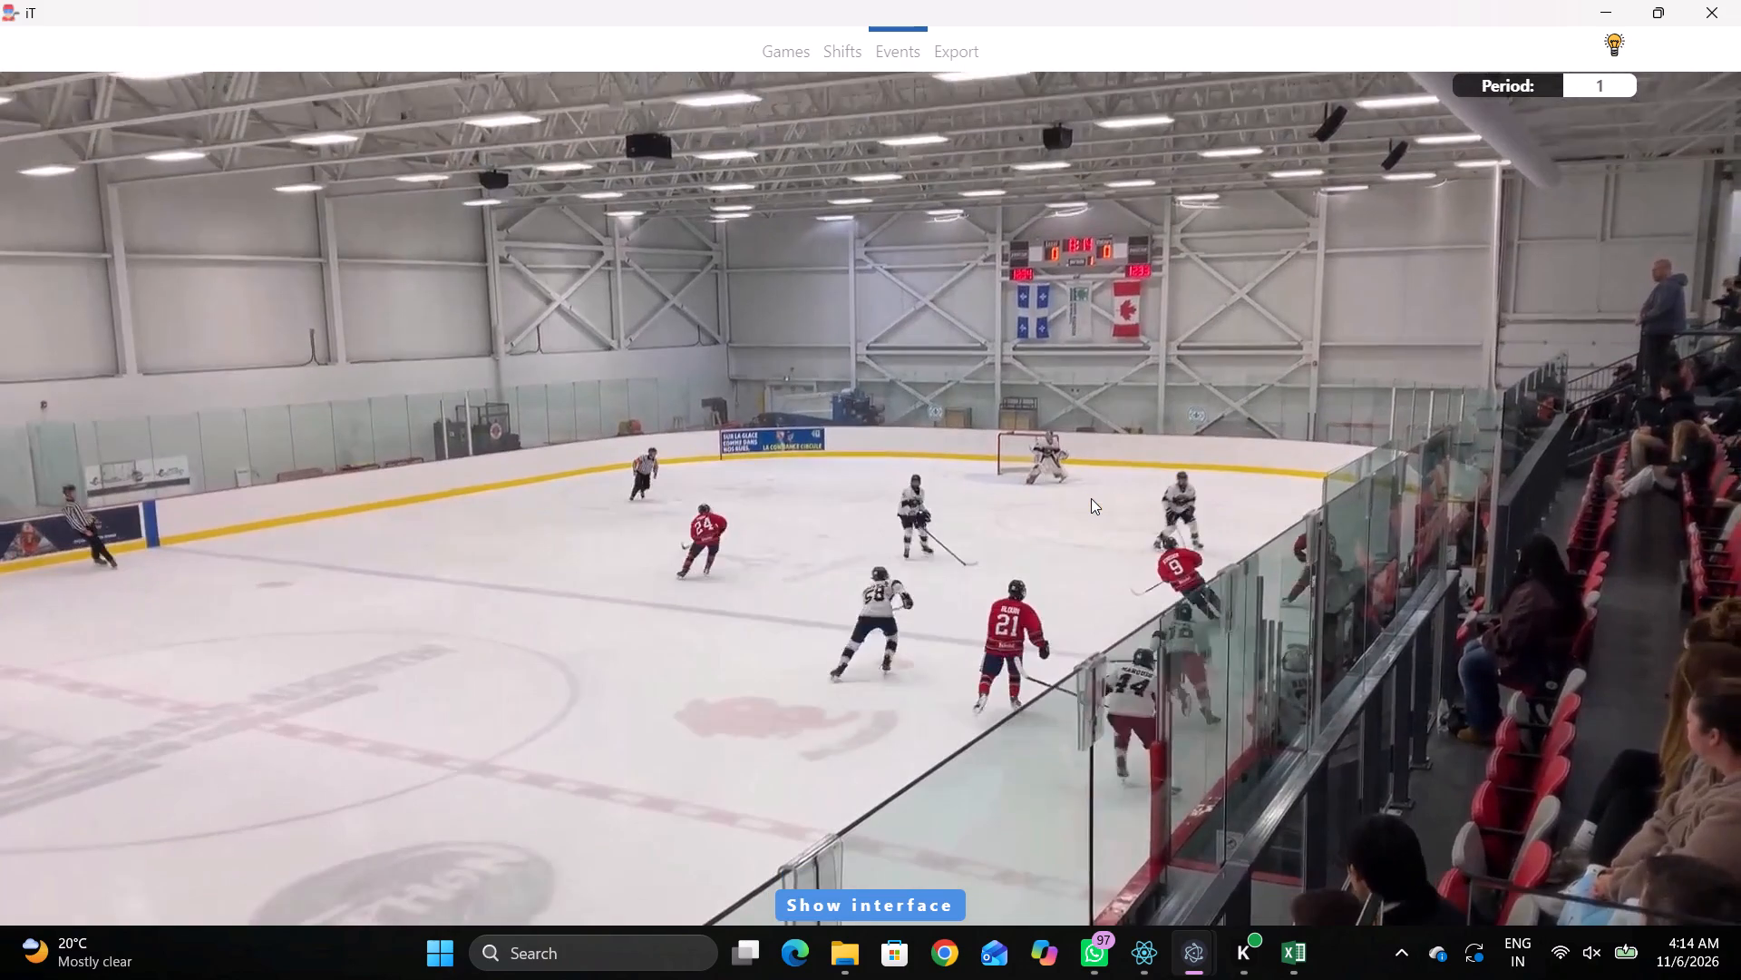
# Record skating with the puck by home player 9 after home 18's pass and mark the rink position.
pyautogui.press('space')
pyautogui.press('space')
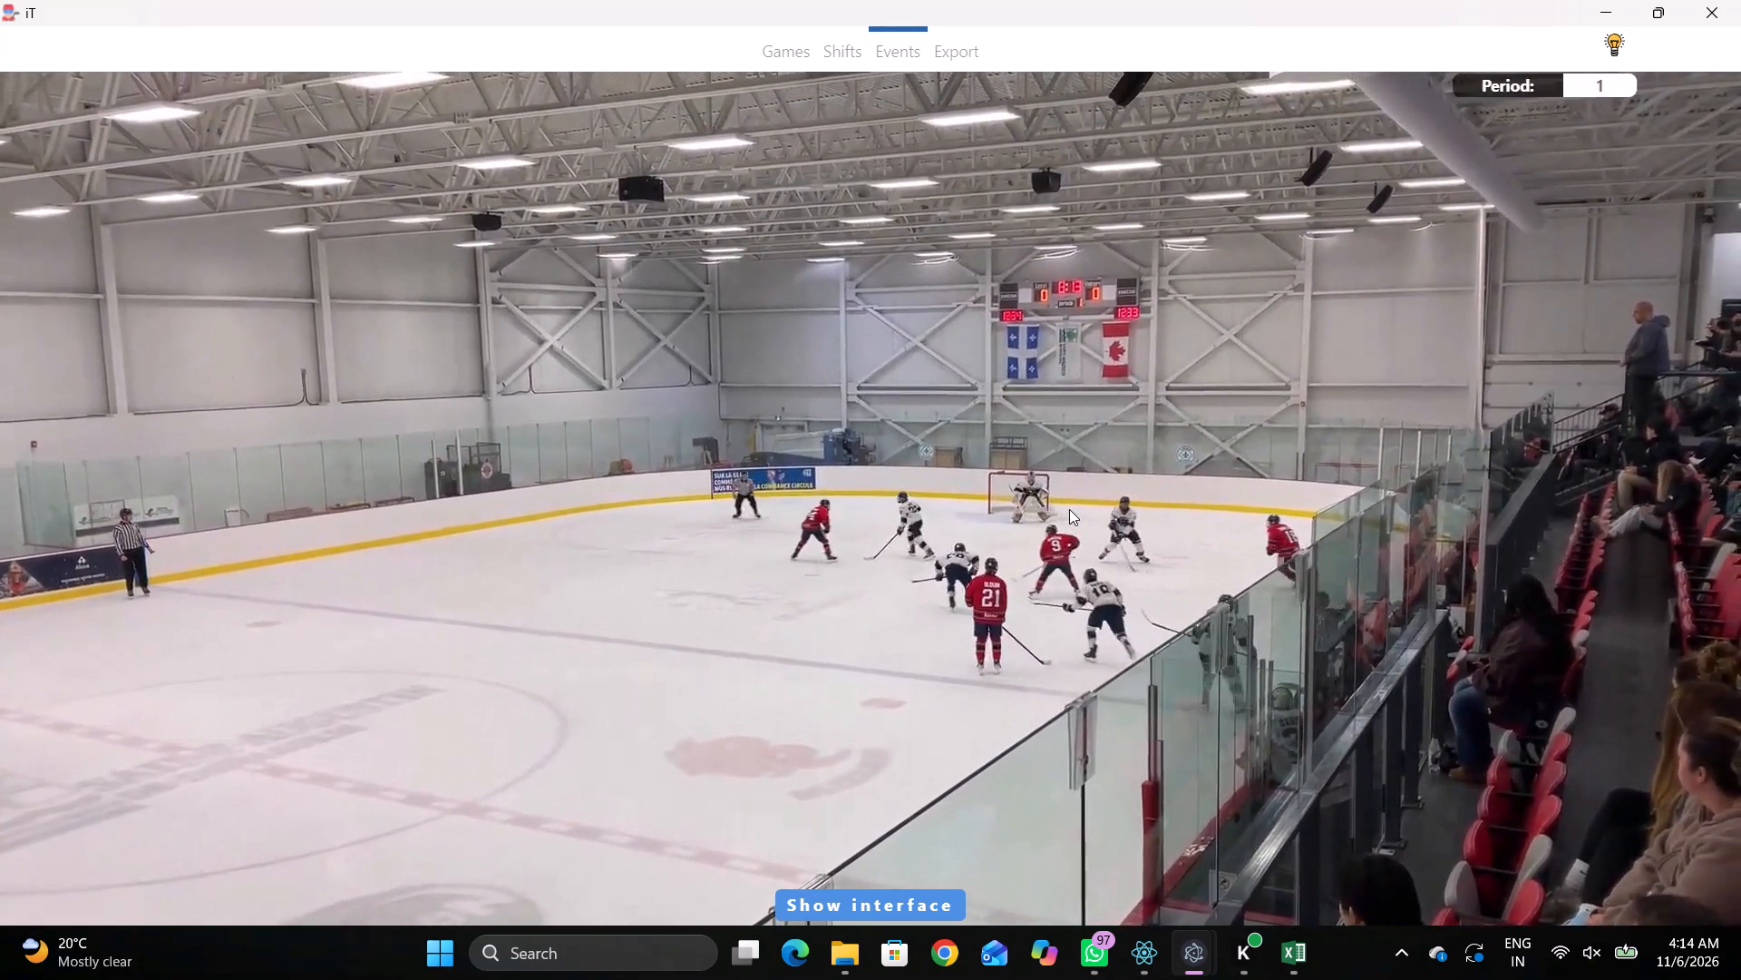
pyautogui.press('space')
pyautogui.press('space')
pyautogui.press('space')
pyautogui.write('v')
pyautogui.press('space')
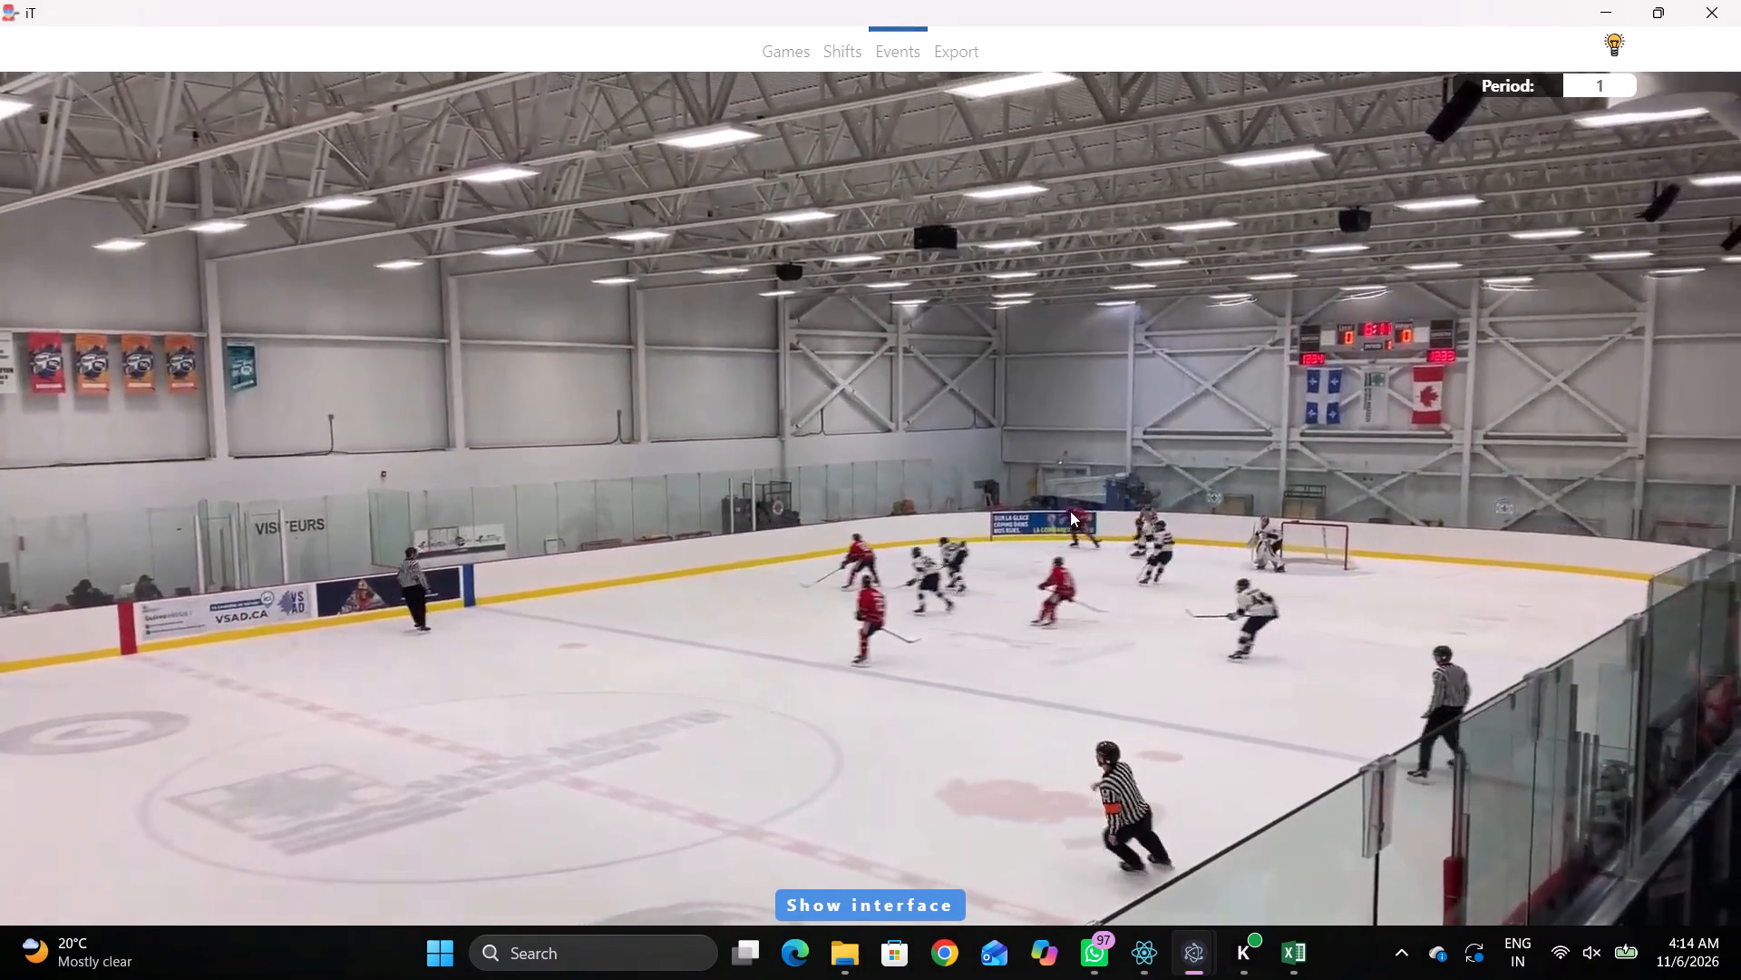
pyautogui.rightClick(1073, 482)
pyautogui.click(1129, 513)
pyautogui.click(1665, 438)
pyautogui.click(1099, 256)
# Return to home 9's skating-with-the-puck event and record a pass by the same player, marking its rink position.
pyautogui.press('r')
pyautogui.press('space')
pyautogui.press('space')
pyautogui.press('space')
pyautogui.write('v')
pyautogui.press('space')
pyautogui.press('space')
pyautogui.press('space')
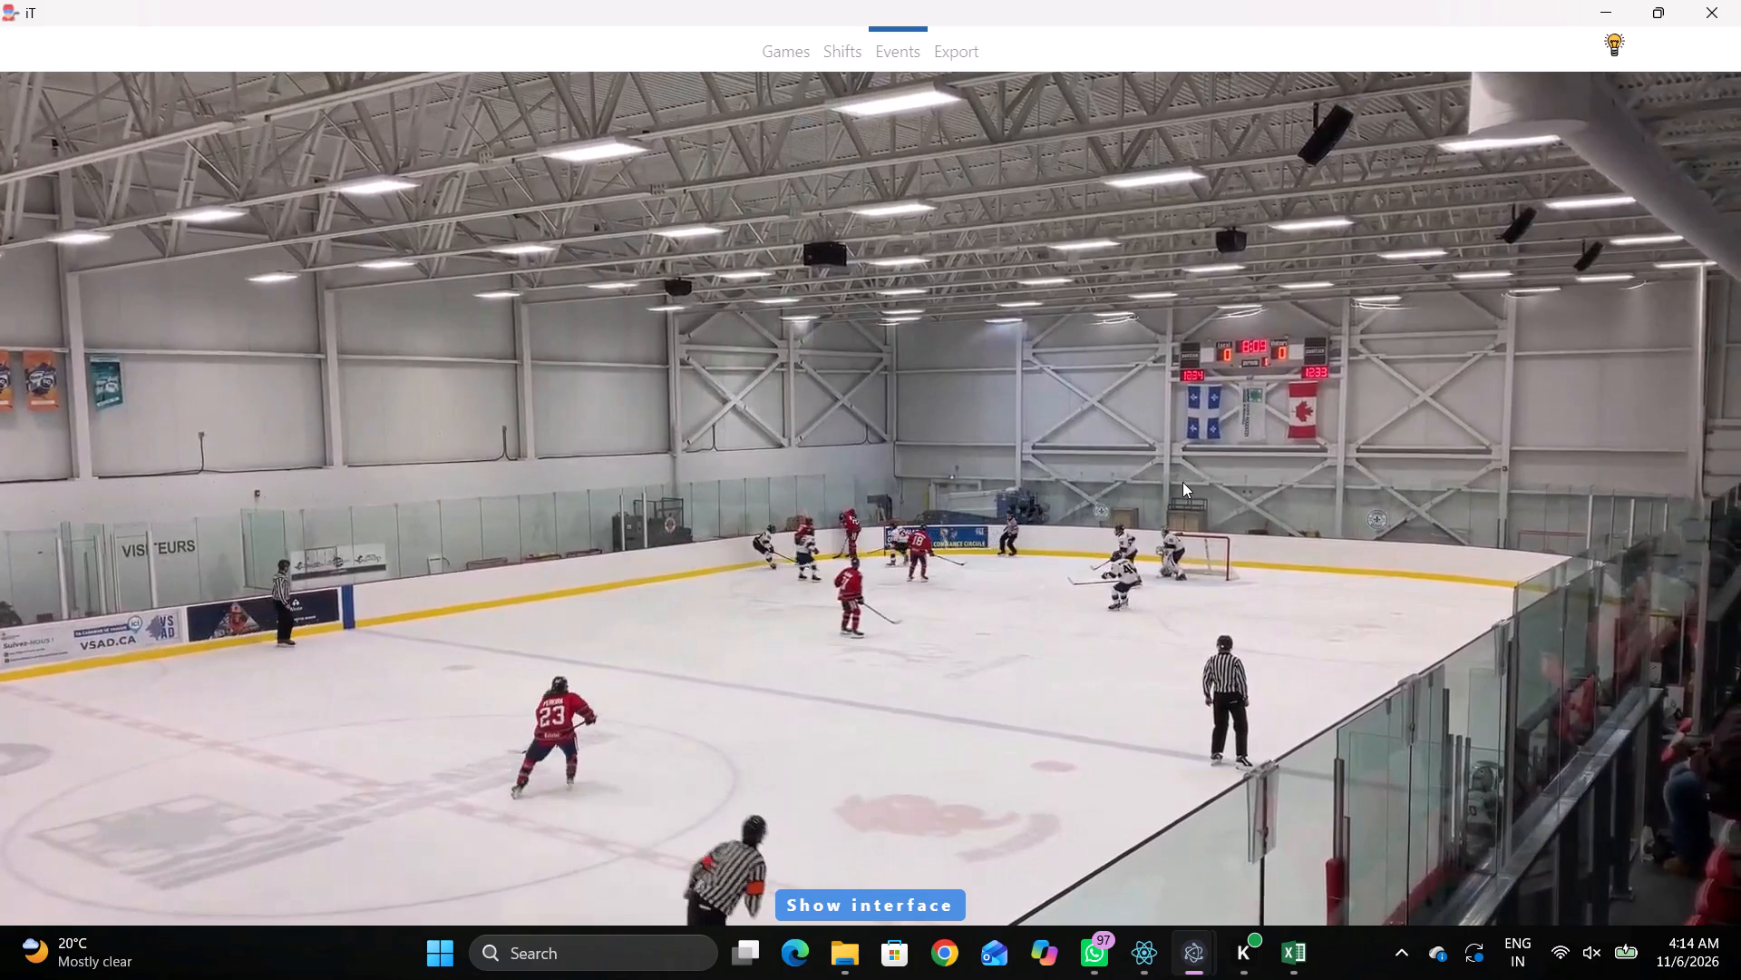
pyautogui.hotkey('shift', 'd')
pyautogui.click(634, 734)
pyautogui.hotkey('shift', 'd')
pyautogui.press('space')
pyautogui.press('space')
pyautogui.rightClick(960, 490)
pyautogui.click(974, 504)
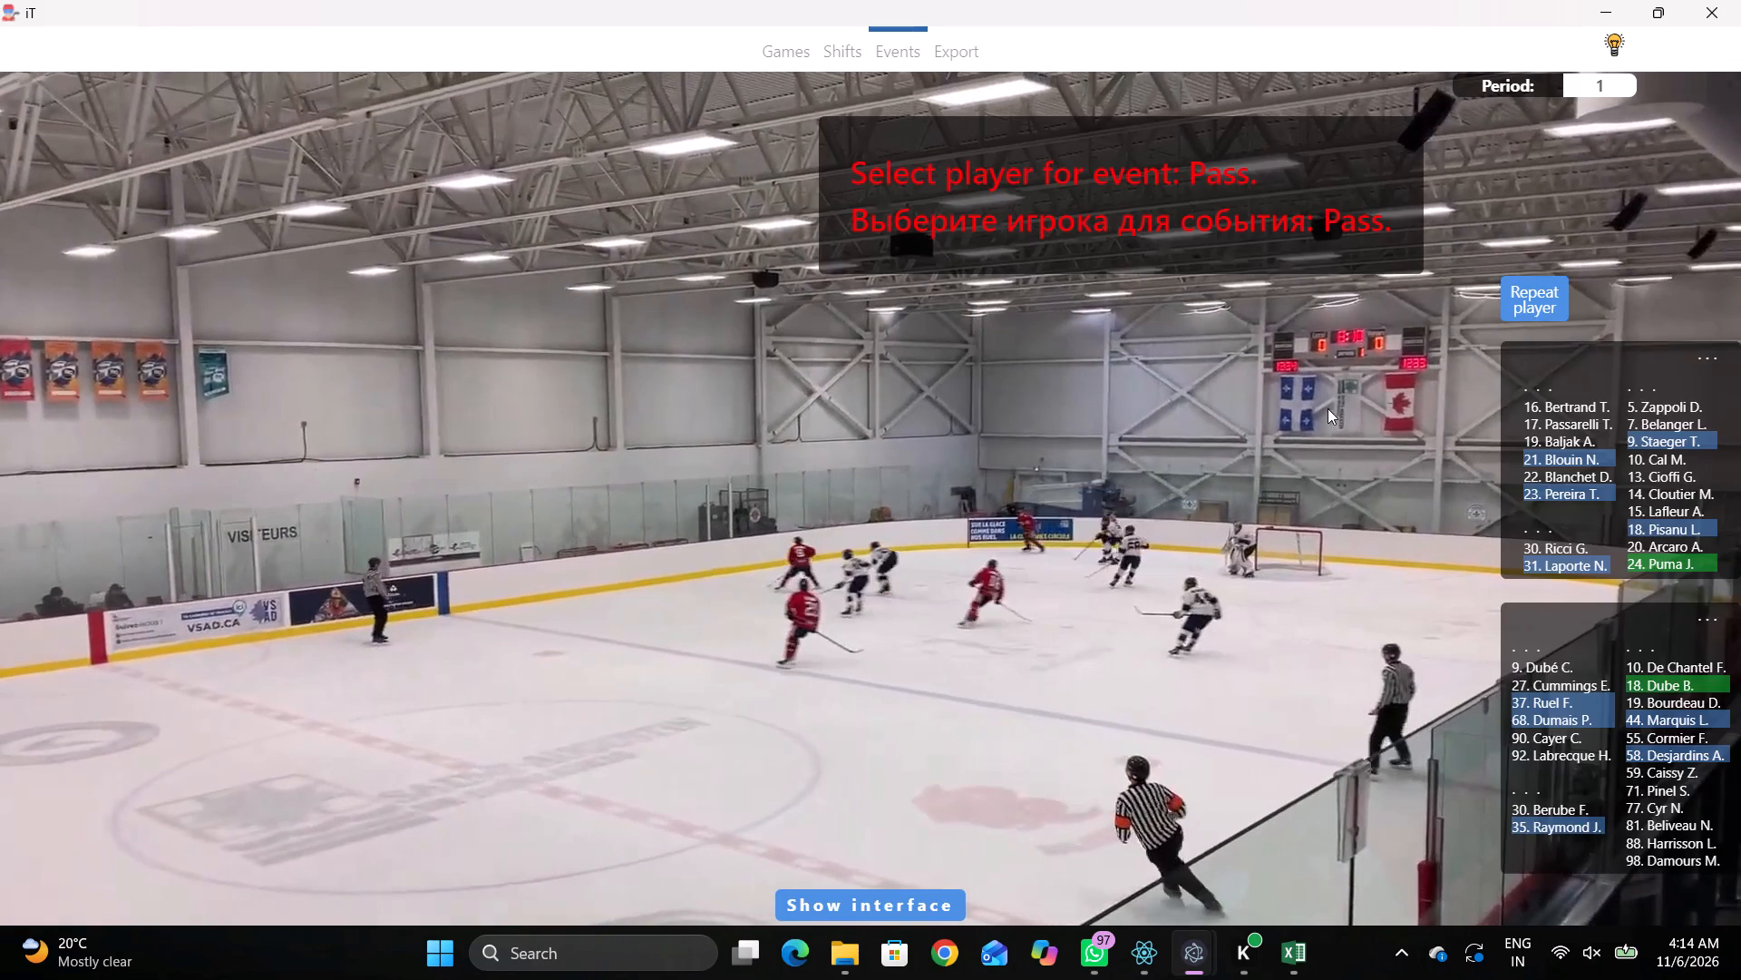
pyautogui.moveTo(1549, 286); pyautogui.dragTo(1534, 293)
pyautogui.click(1176, 221)
# Record skating with the puck by home player 24 after home 9's pass and mark the rink position.
pyautogui.press('space')
pyautogui.press('v')
pyautogui.press('space')
pyautogui.press('space')
pyautogui.press('space')
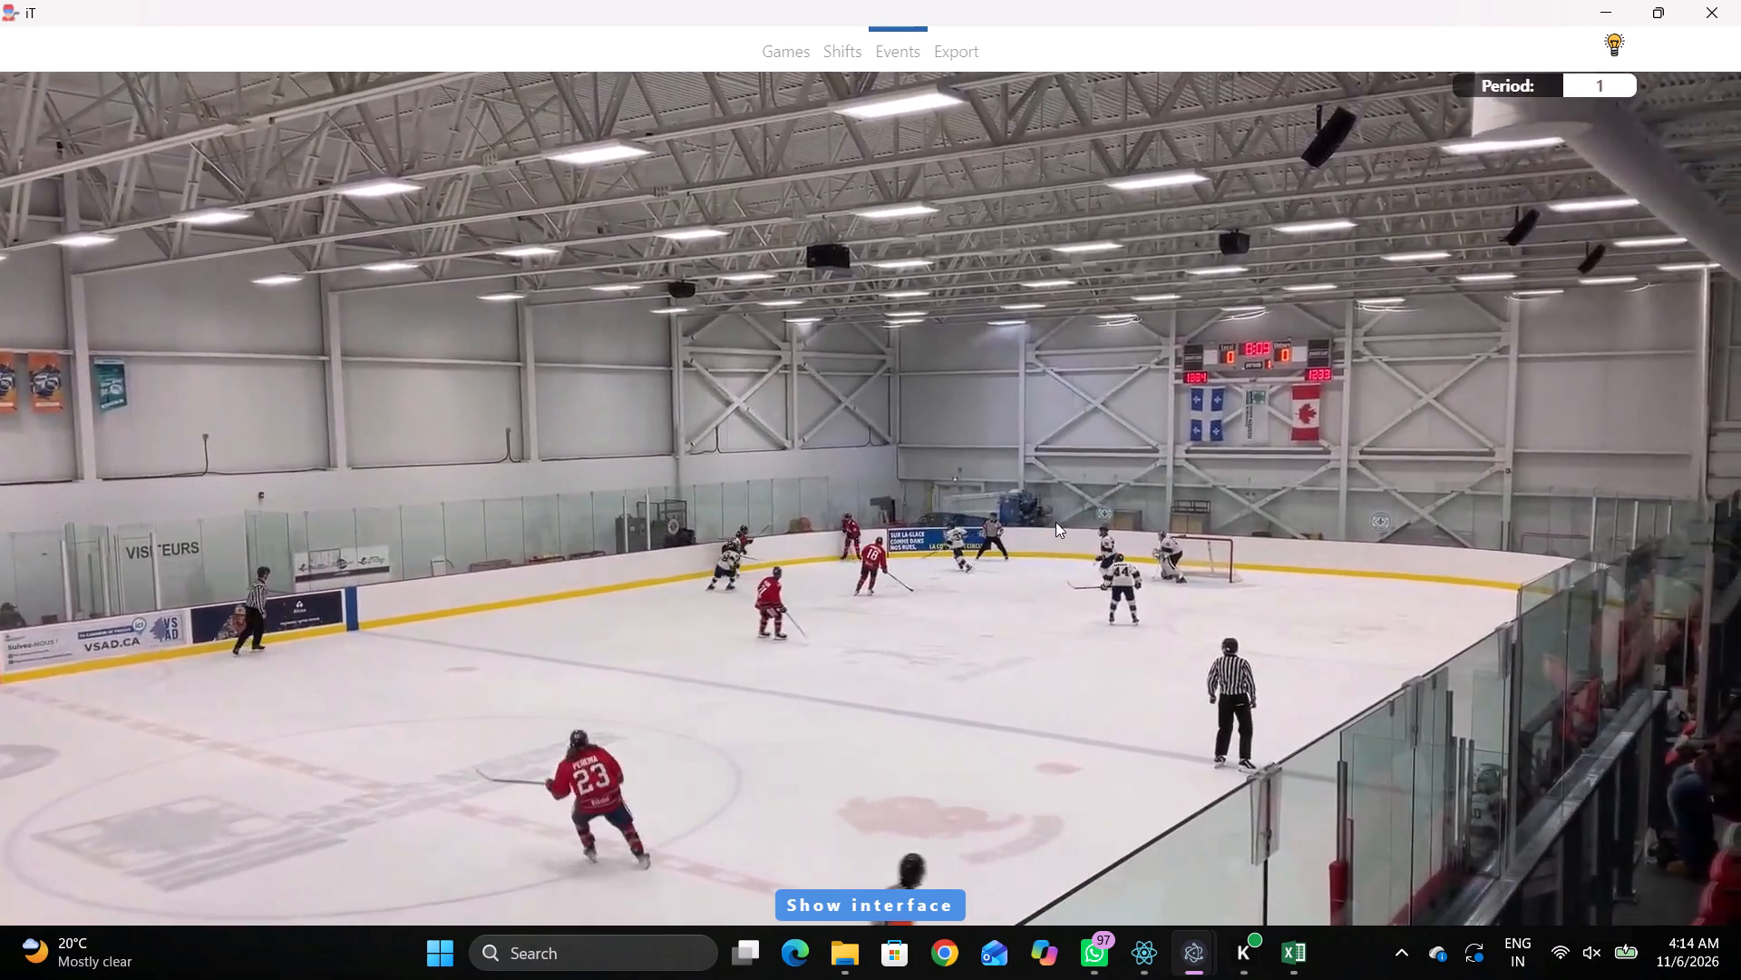
pyautogui.press('space')
pyautogui.rightClick(1066, 471)
pyautogui.click(1099, 499)
pyautogui.moveTo(1055, 468); pyautogui.dragTo(1027, 465, button='right')
pyautogui.click(1067, 509)
pyautogui.click(1658, 564)
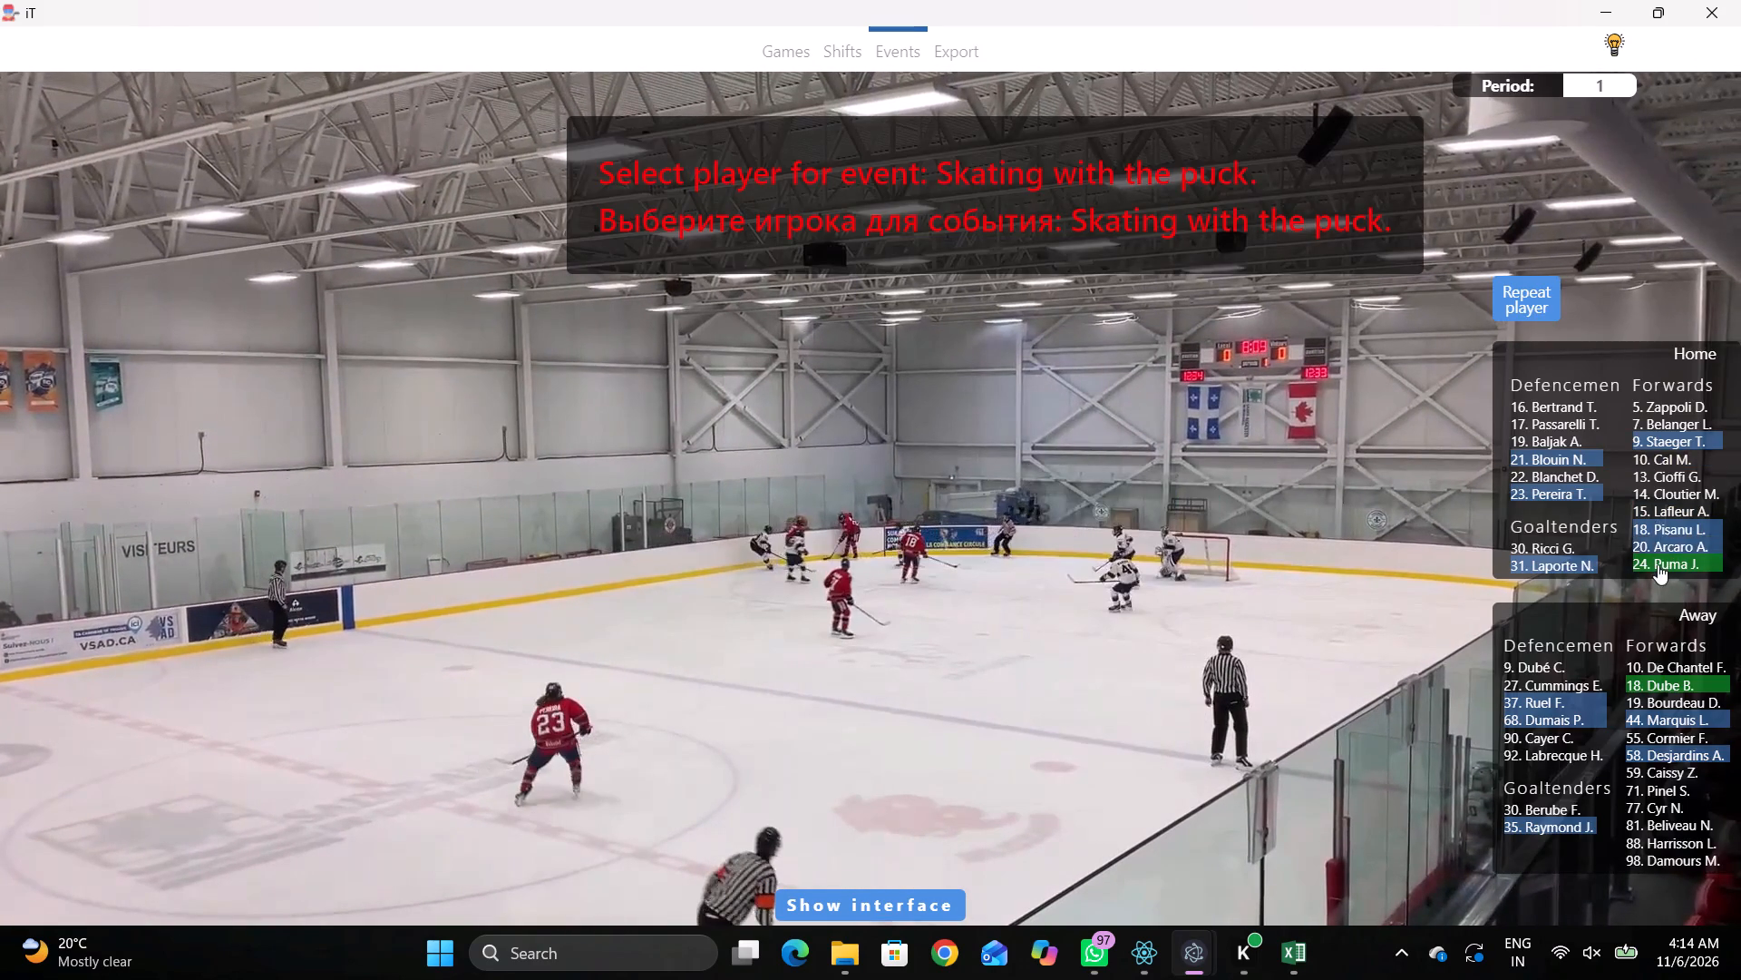
pyautogui.click(1309, 223)
# Record a pass by the same home player 24 and mark its rink position.
pyautogui.press('r')
pyautogui.press('space')
pyautogui.press('space')
pyautogui.press('space')
pyautogui.press('space')
pyautogui.rightClick(1104, 280)
pyautogui.click(1124, 297)
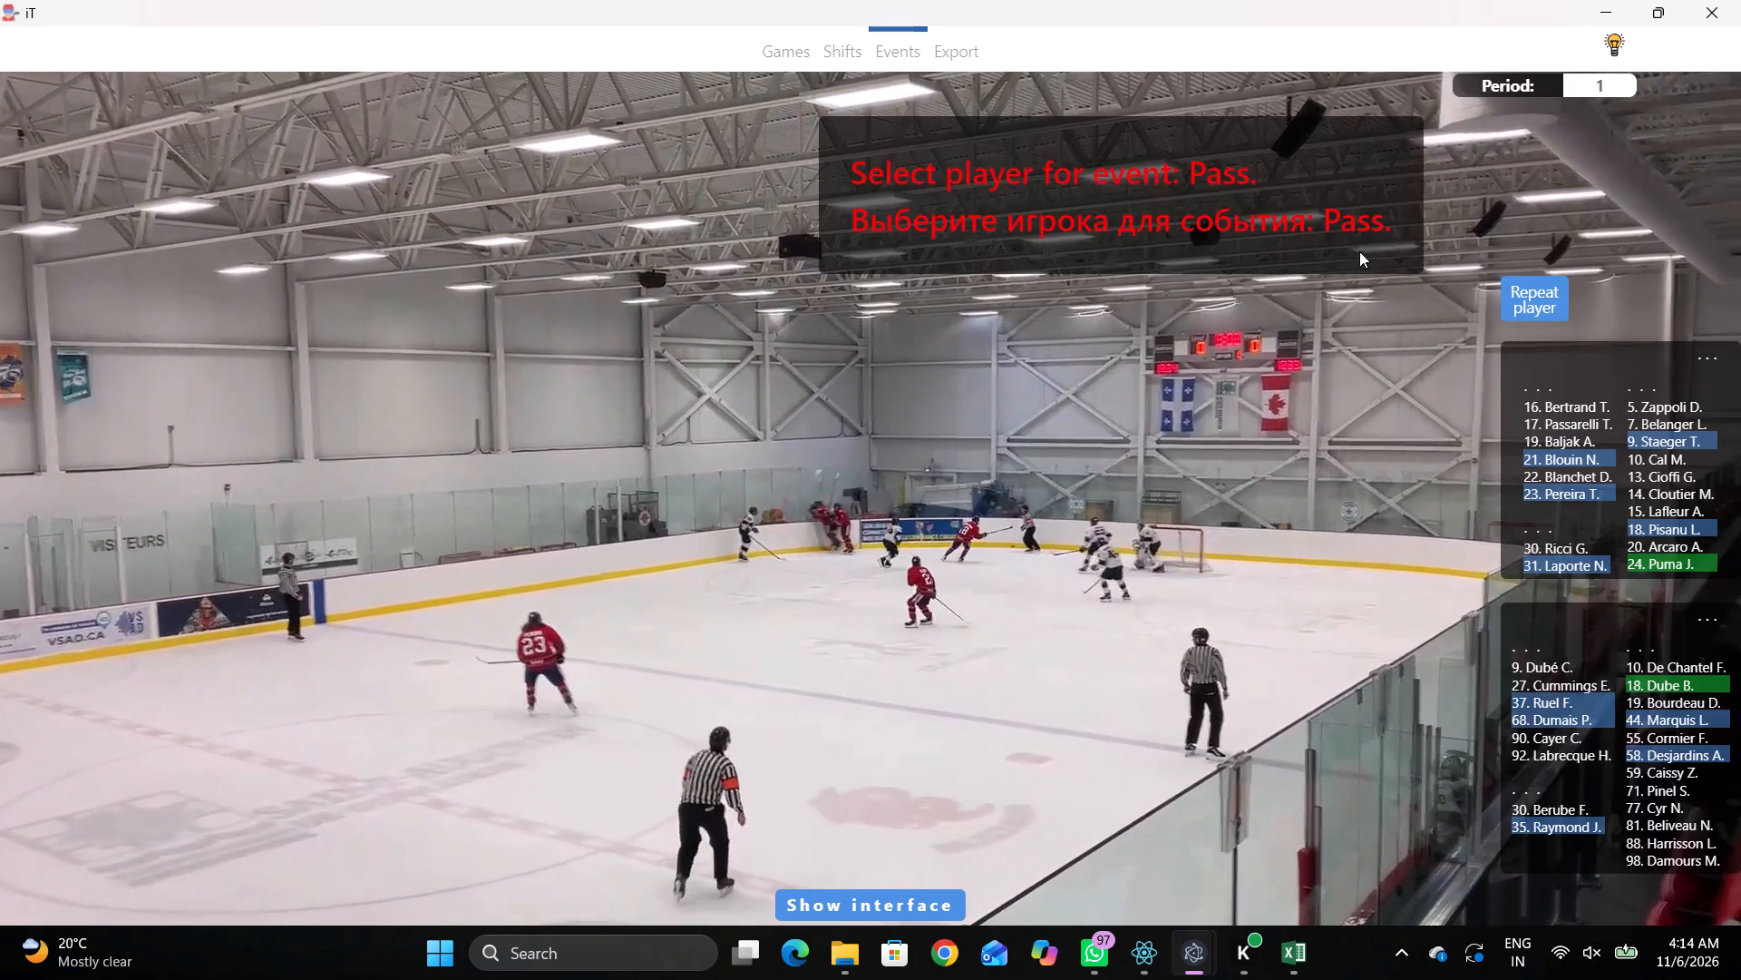
pyautogui.click(1543, 304)
pyautogui.click(1311, 211)
# Find where the away team takes the puck and record skating with the puck by away 68, marking the rink position.
pyautogui.press('space')
pyautogui.press('space')
pyautogui.press('space')
pyautogui.press('space')
pyautogui.press('space')
pyautogui.press('space')
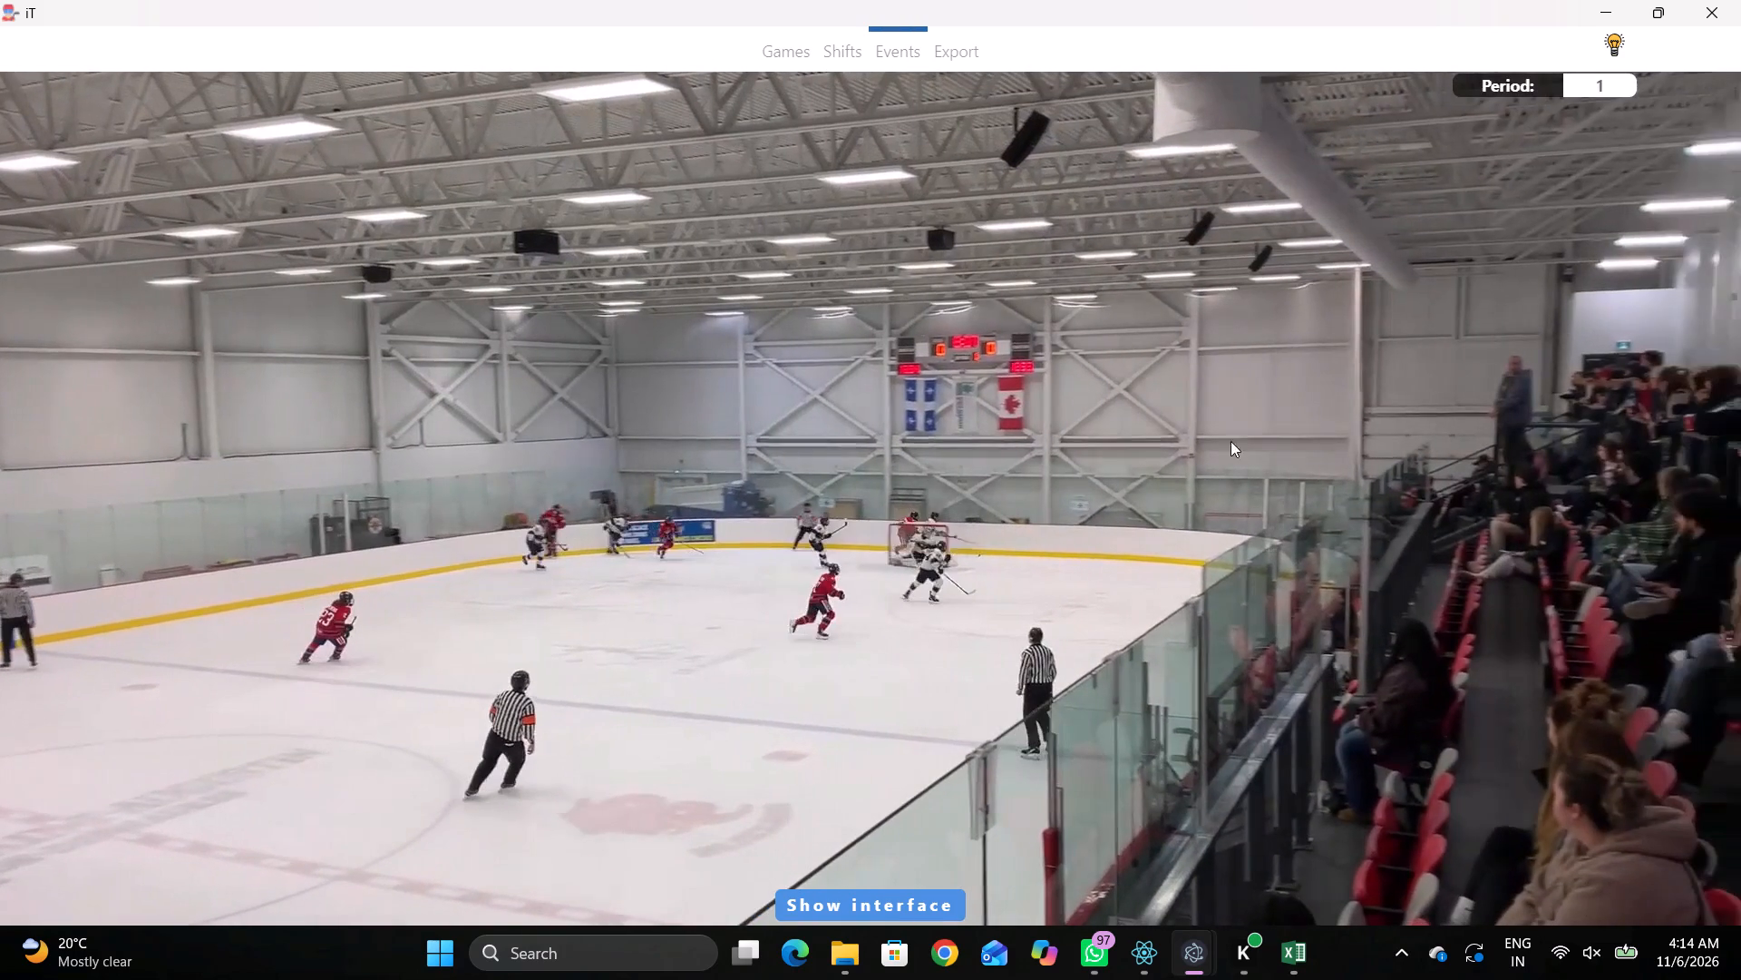
pyautogui.write('qq')
pyautogui.press('q')
pyautogui.write('qq')
pyautogui.write('qqq')
pyautogui.press('space')
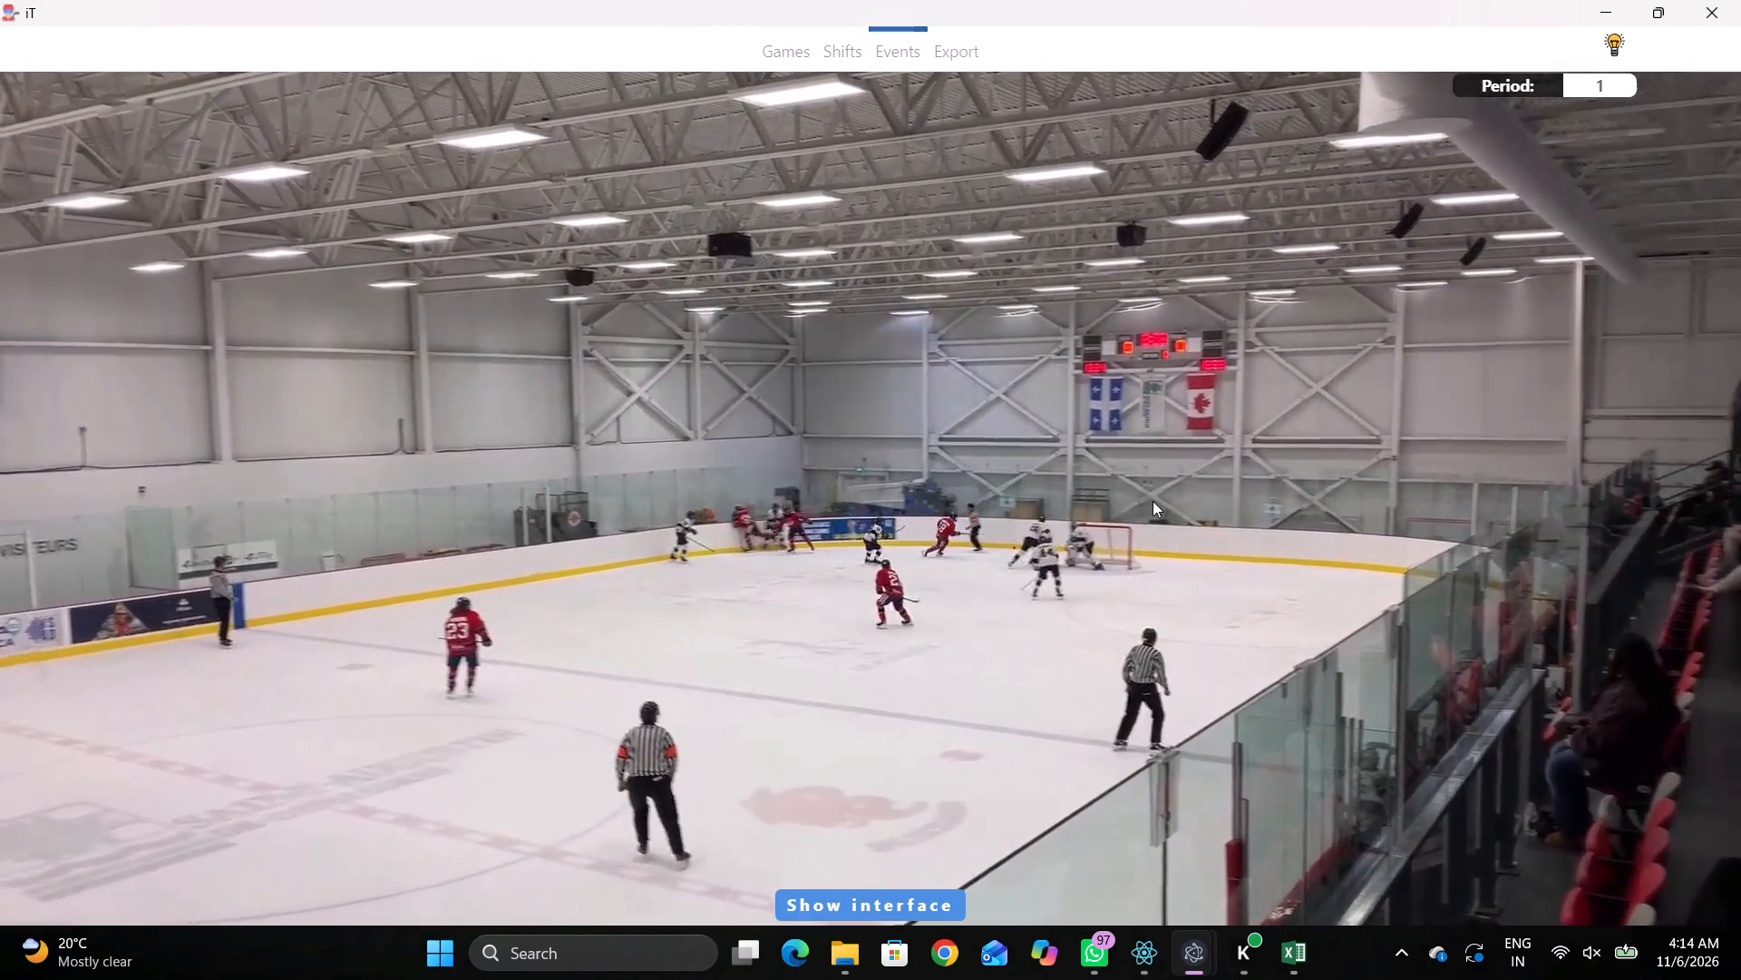
pyautogui.press('space')
pyautogui.rightClick(1147, 457)
pyautogui.click(1188, 483)
pyautogui.click(1513, 721)
pyautogui.click(1357, 328)
# Record a pass by the same away player 68 and mark its rink position.
pyautogui.press('space')
pyautogui.press('space')
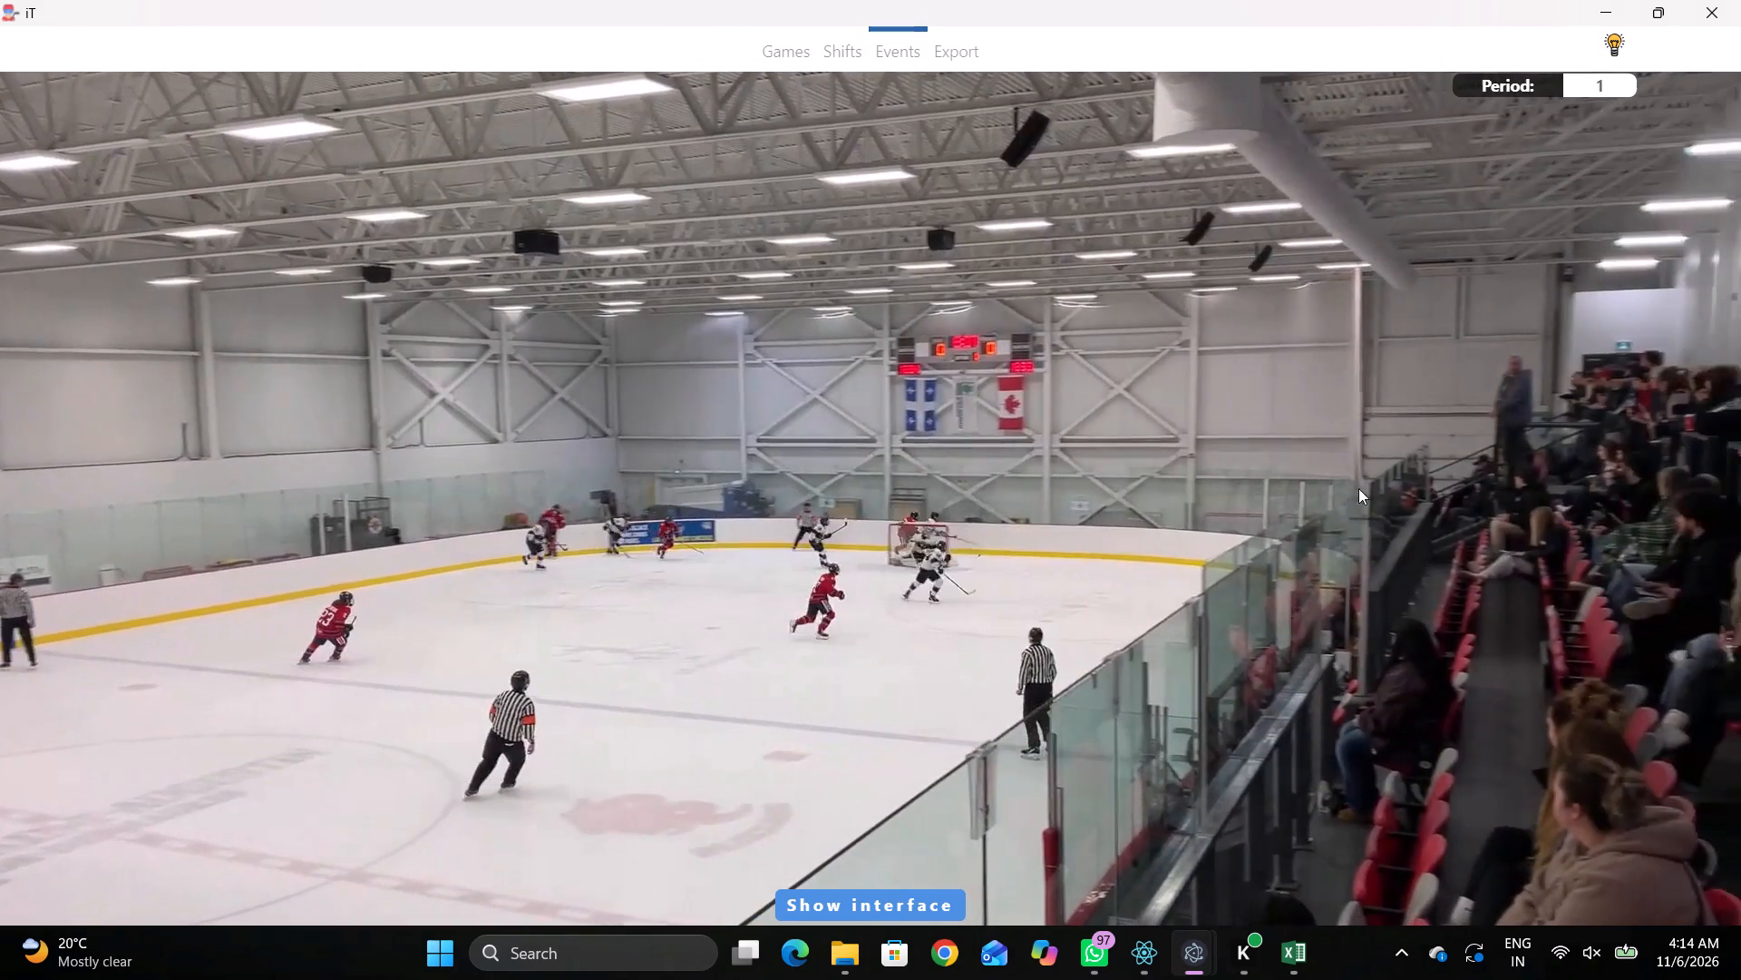
pyautogui.press('space')
pyautogui.press('space')
pyautogui.rightClick(1318, 428)
pyautogui.click(1331, 445)
pyautogui.click(1532, 298)
pyautogui.click(1383, 359)
# Record skating with the puck by away player 44 after away 68's pass and mark the rink position.
pyautogui.press('space')
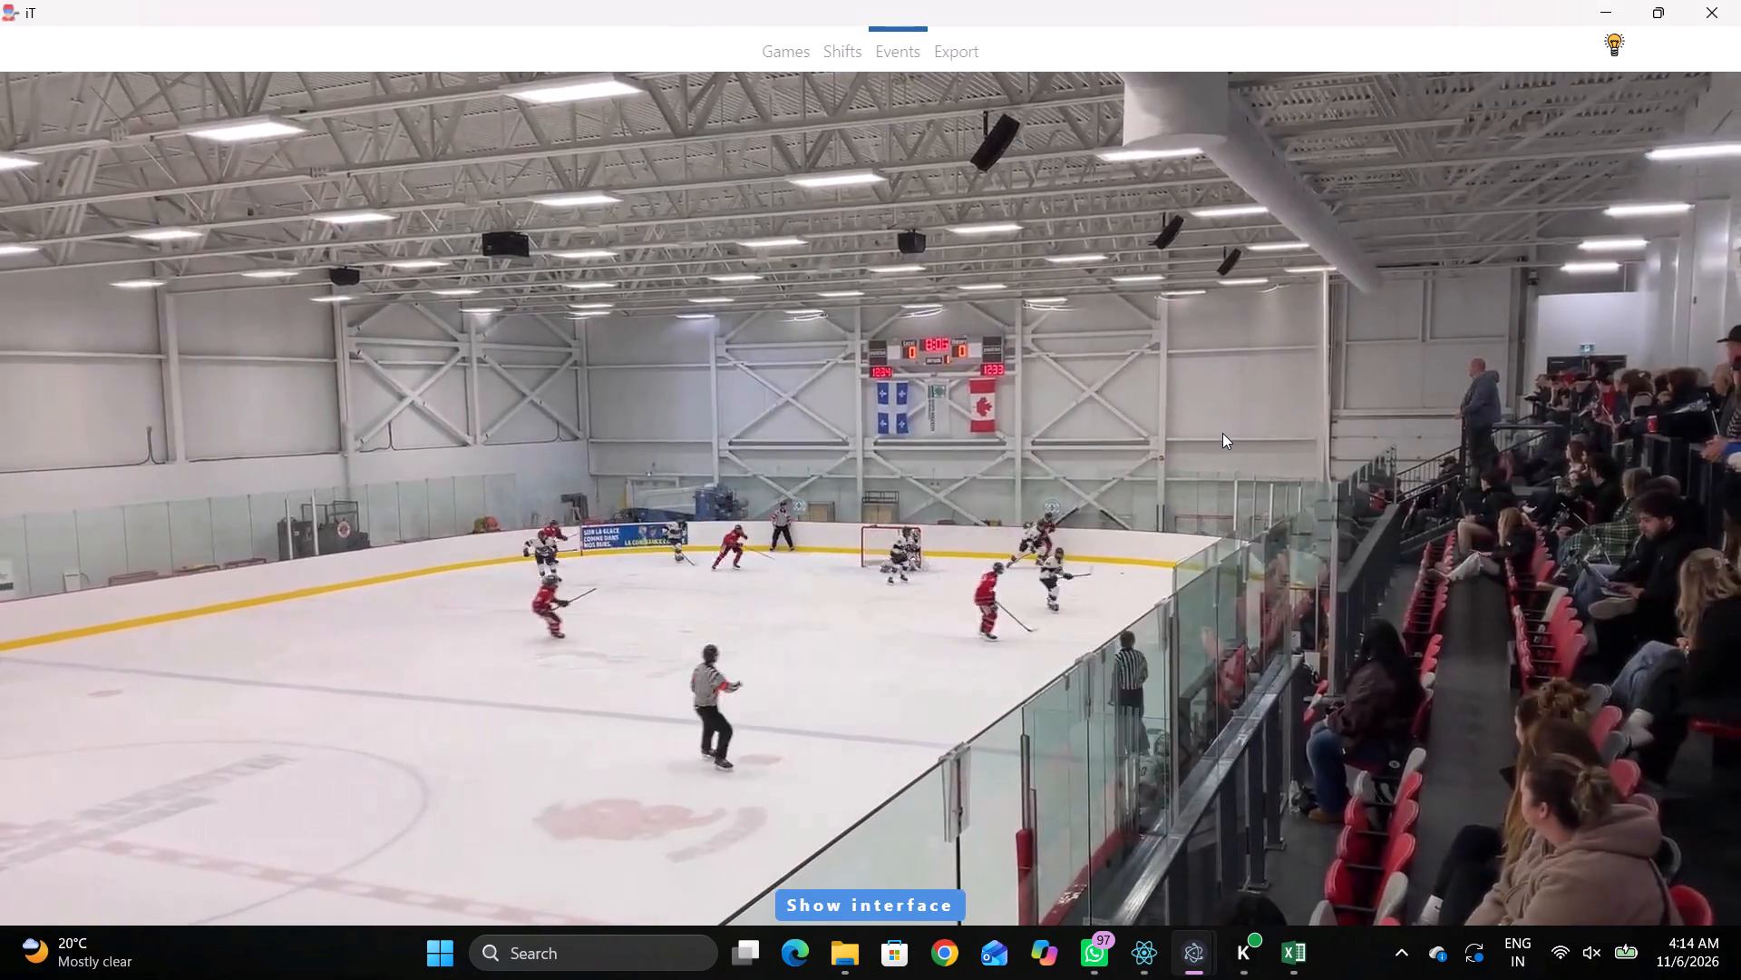
pyautogui.press('space')
pyautogui.press('space')
pyautogui.press('space')
pyautogui.rightClick(1117, 387)
pyautogui.click(1178, 431)
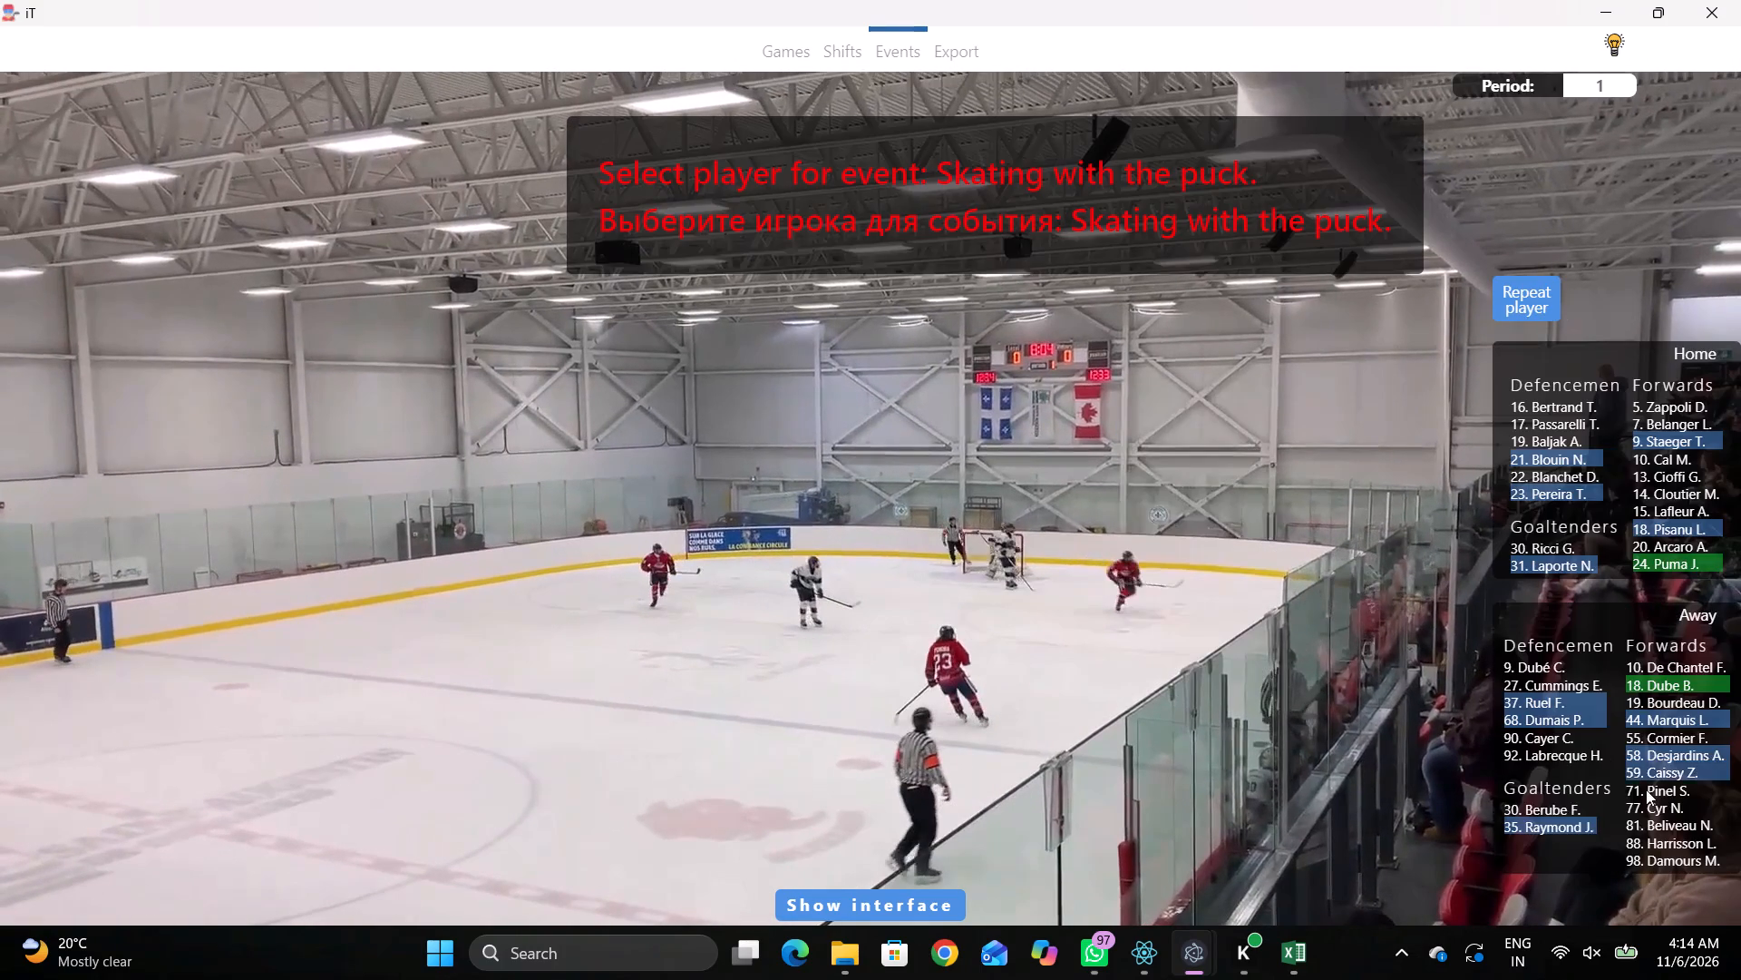
pyautogui.click(1642, 725)
pyautogui.click(1280, 544)
# Record a pass by the same away player 44 and mark its rink position.
pyautogui.press('space')
pyautogui.press('v')
pyautogui.press('space')
pyautogui.press('space')
pyautogui.rightClick(1269, 427)
pyautogui.press('space')
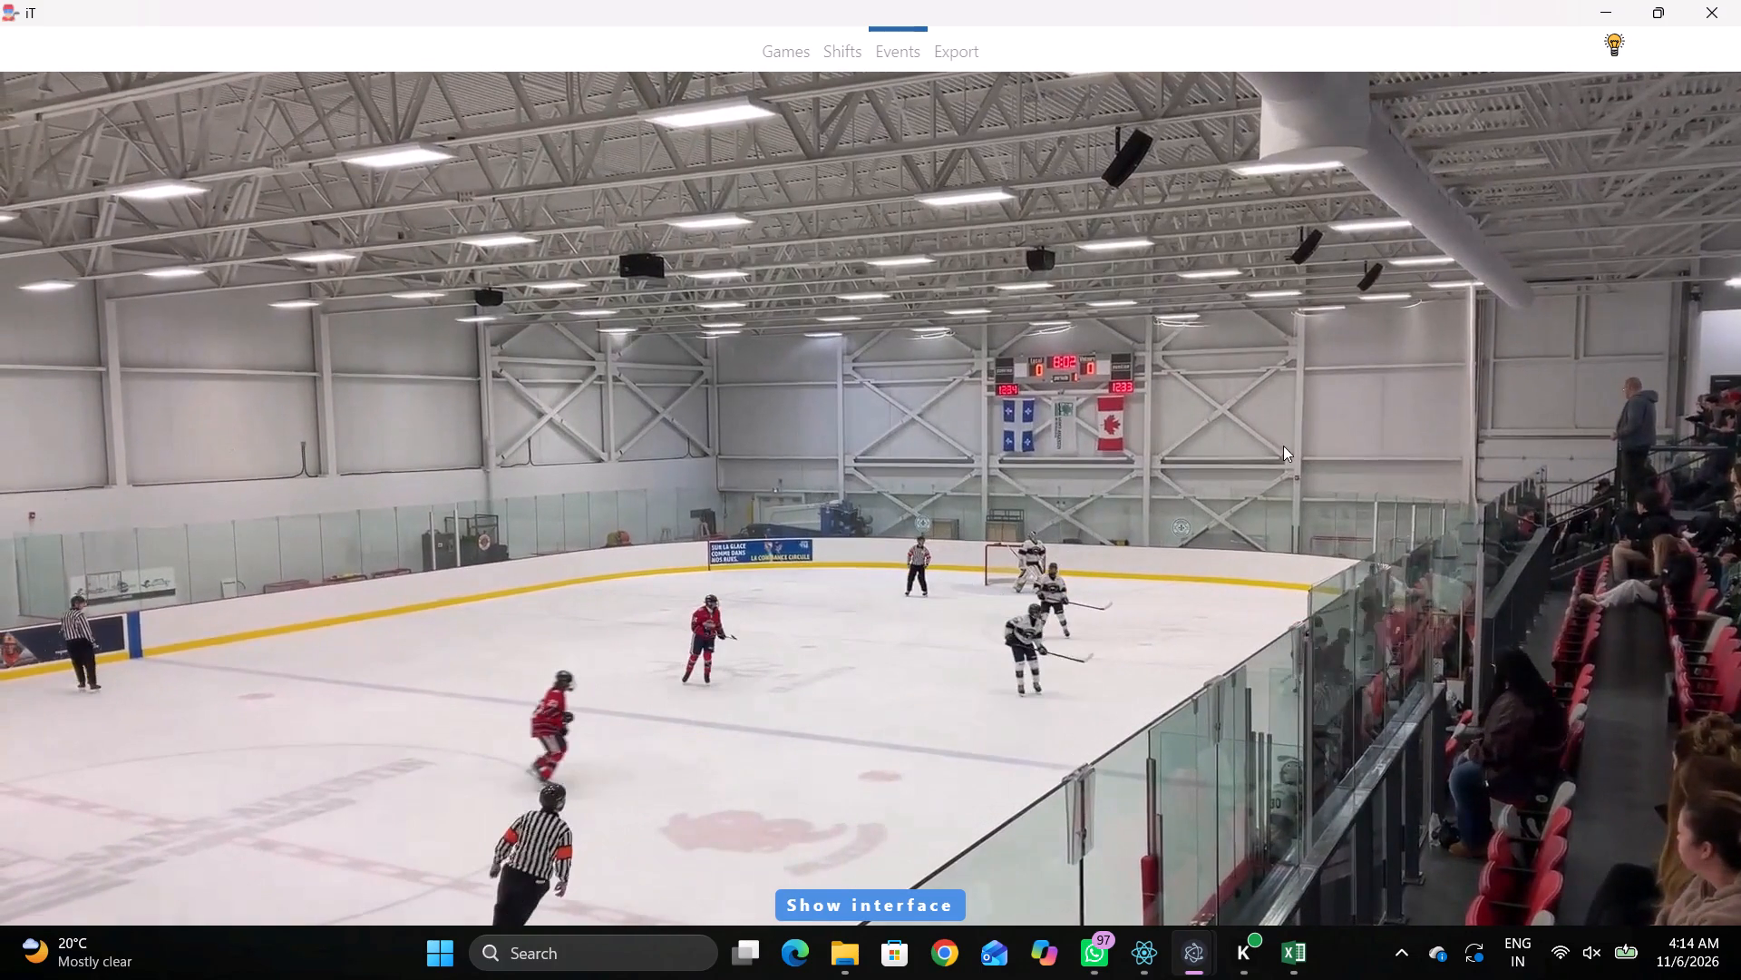
pyautogui.click(1283, 446)
pyautogui.moveTo(1433, 311); pyautogui.dragTo(1421, 318, button='right')
pyautogui.click(1433, 333)
pyautogui.click(1519, 309)
pyautogui.moveTo(1283, 465); pyautogui.dragTo(1271, 485)
# Review the play after away 44's pass and record skating with the puck by away player 37, marking the rink position.
pyautogui.press('space')
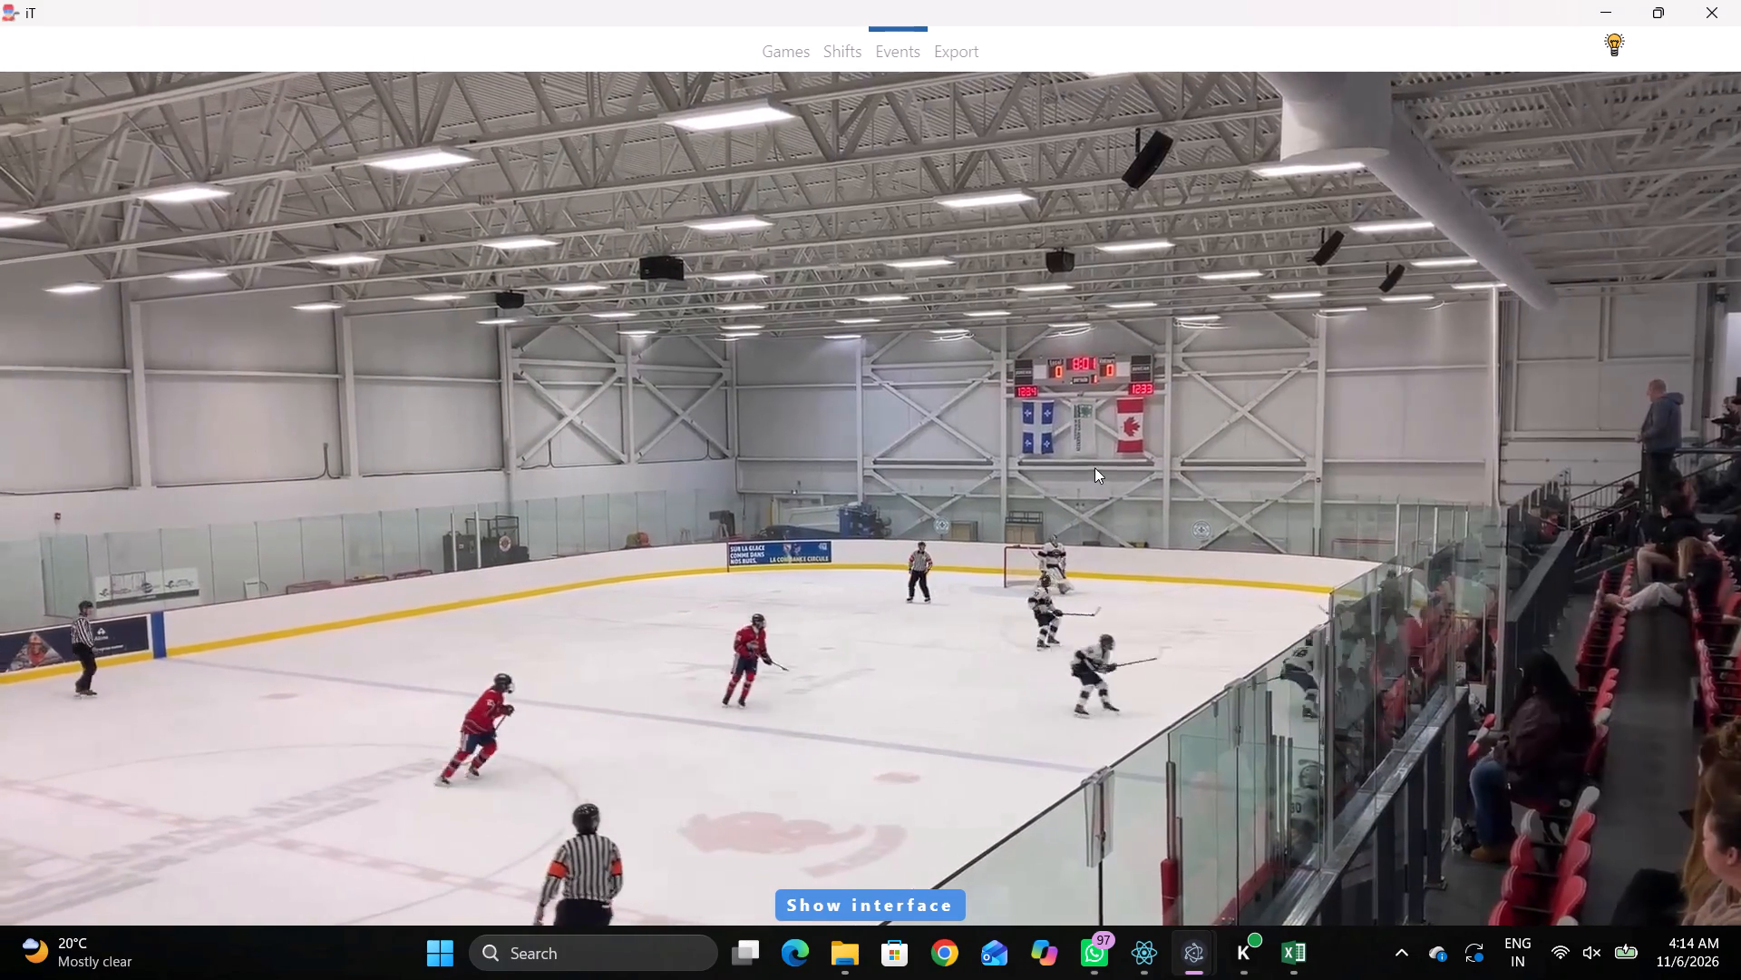
pyautogui.press('space')
pyautogui.press('space')
pyautogui.press('space')
pyautogui.write('qr')
pyautogui.press('space')
pyautogui.press('space')
pyautogui.press('space')
pyautogui.press('space')
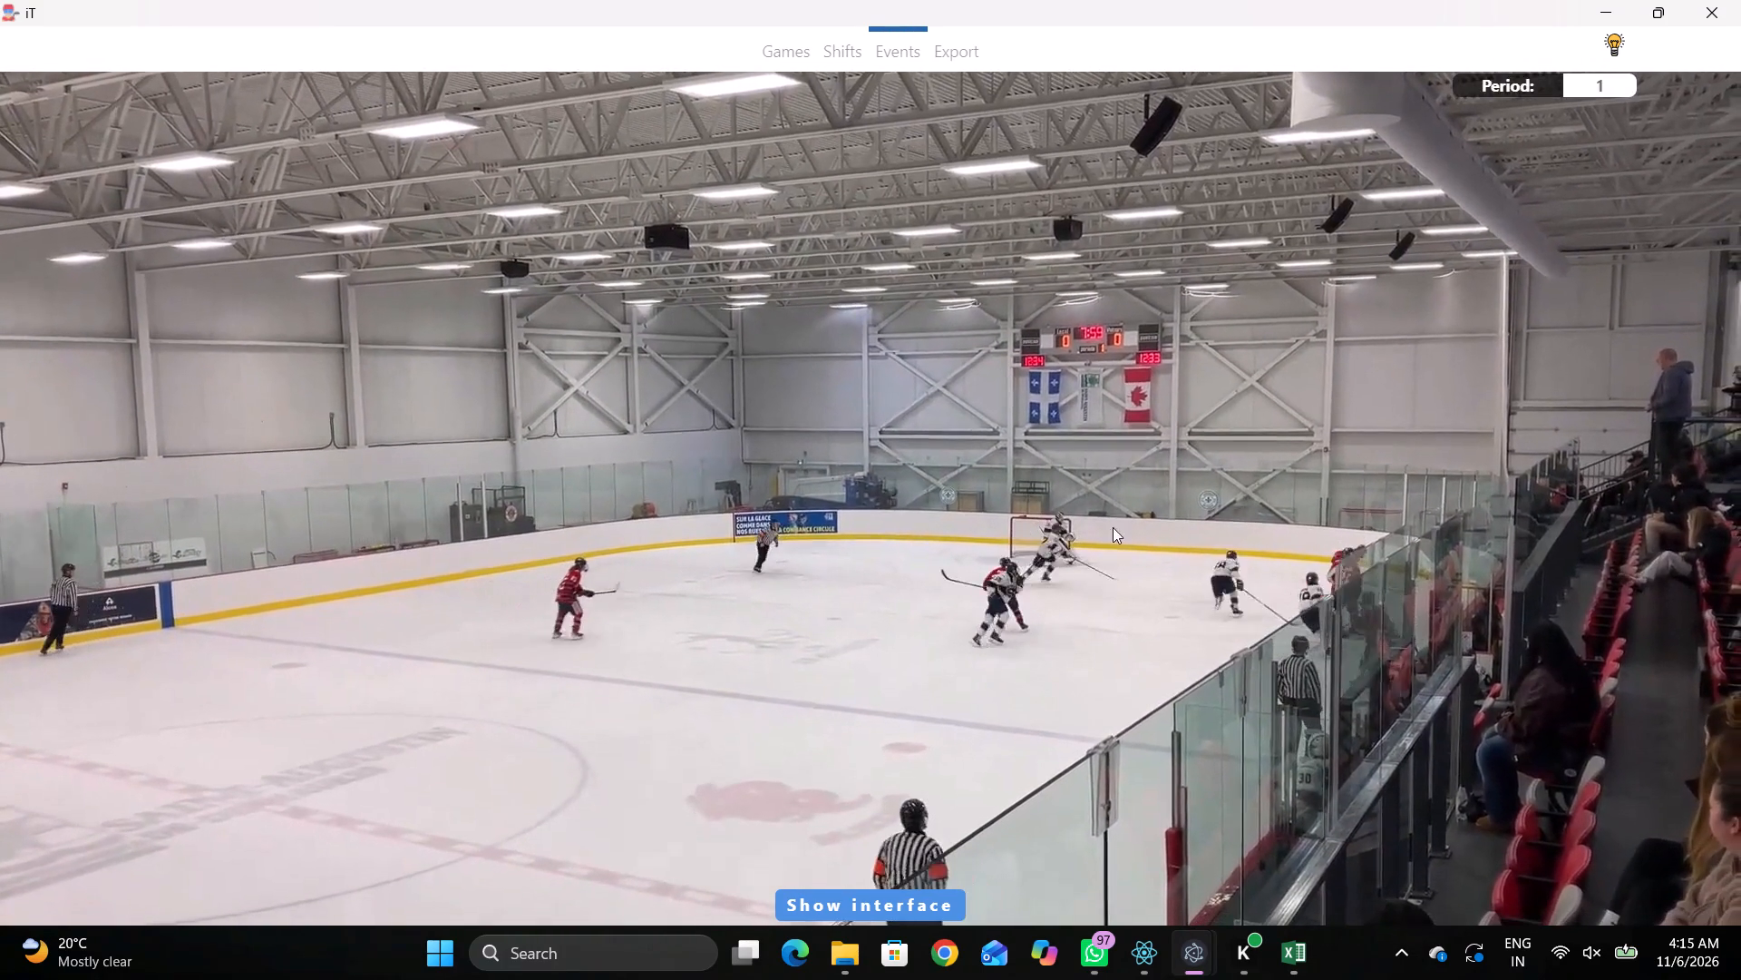
pyautogui.rightClick(1121, 498)
pyautogui.press('space')
pyautogui.press('space')
pyautogui.press('q')
pyautogui.write('qq')
pyautogui.press('space')
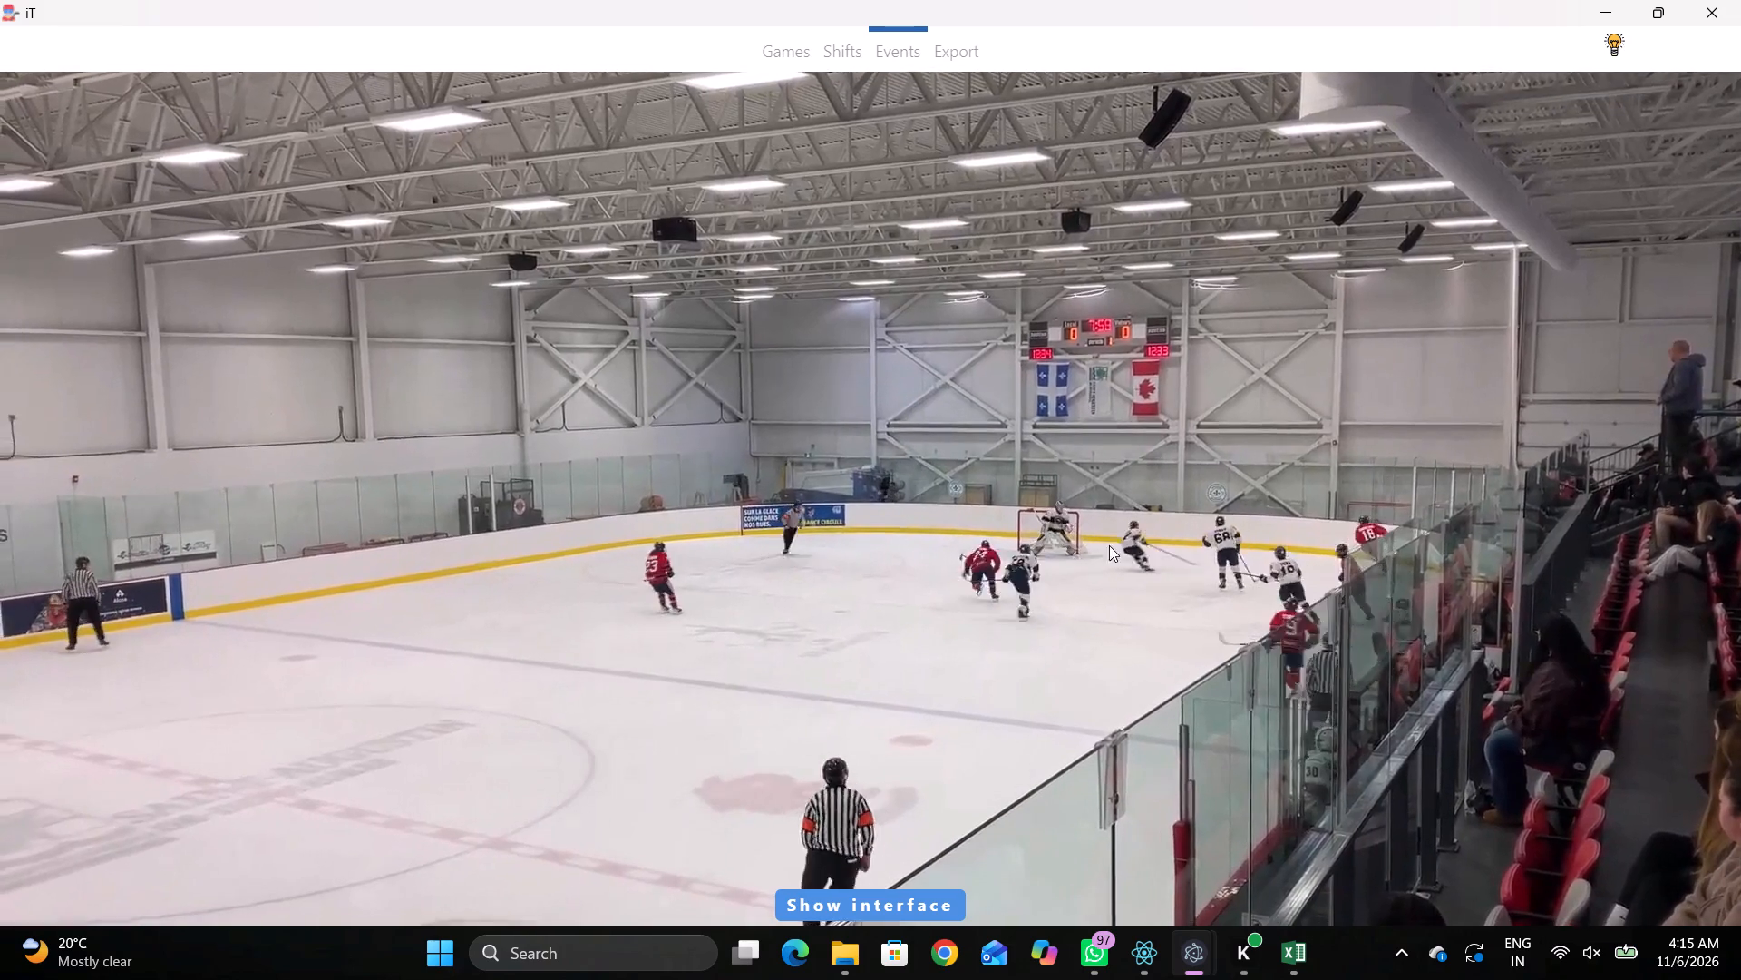
pyautogui.press('space')
pyautogui.press('space')
pyautogui.press('space')
pyautogui.press('space')
pyautogui.press('space')
pyautogui.rightClick(1104, 466)
pyautogui.click(1158, 499)
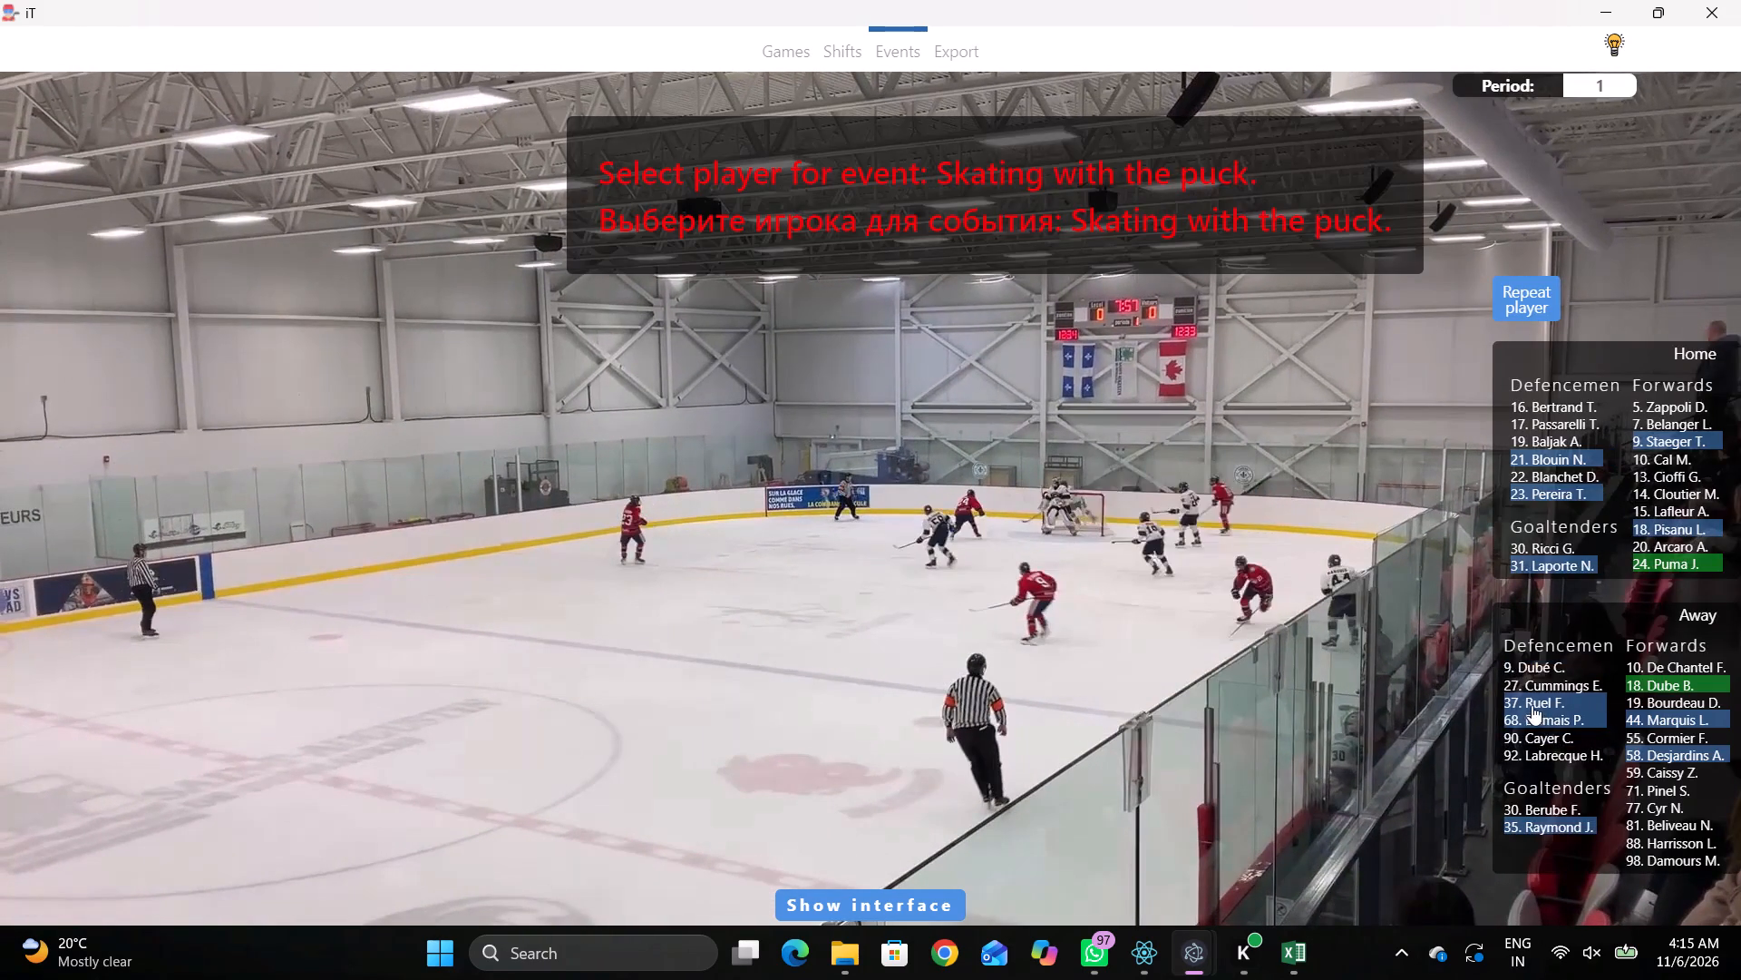
pyautogui.click(1532, 703)
pyautogui.click(1373, 309)
# Find where away player 37 releases the puck, record a pass by that player, and mark its position near the end-zone circle by the boards.
pyautogui.press('space')
pyautogui.press('space')
pyautogui.press('space')
pyautogui.press('space')
pyautogui.press('space')
pyautogui.press('space')
pyautogui.press('space')
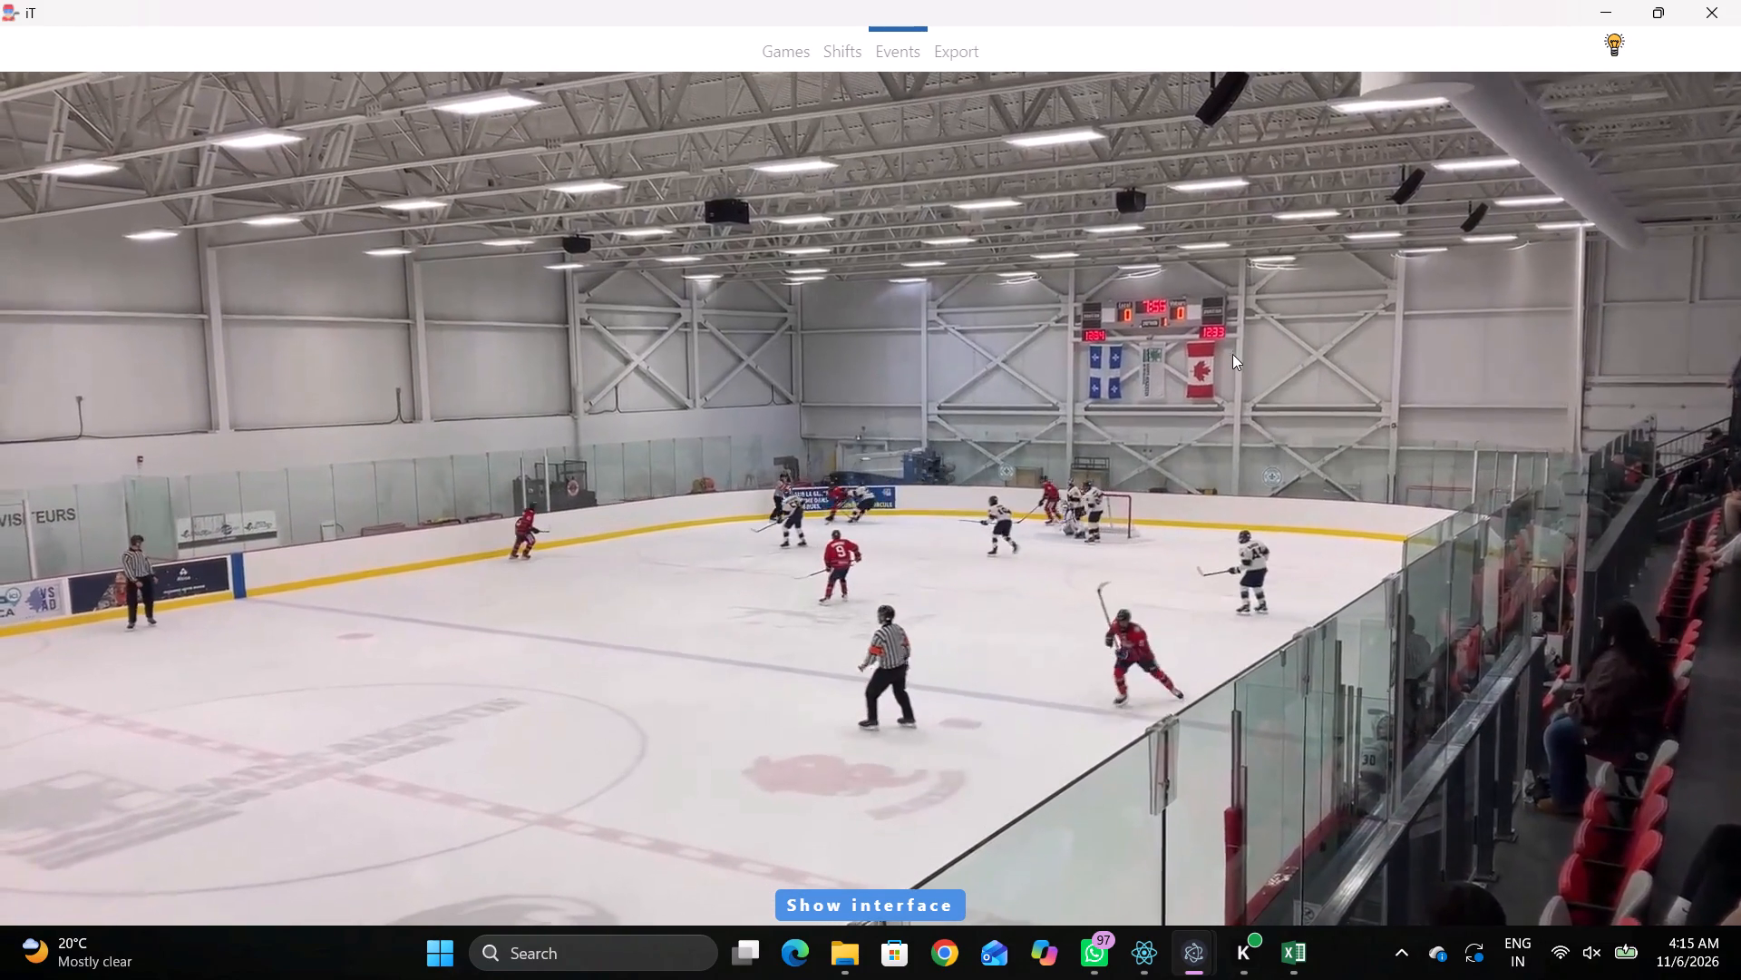
pyautogui.press('space')
pyautogui.press('space')
pyautogui.press('space')
pyautogui.press('space')
pyautogui.press('space')
pyautogui.write('q')
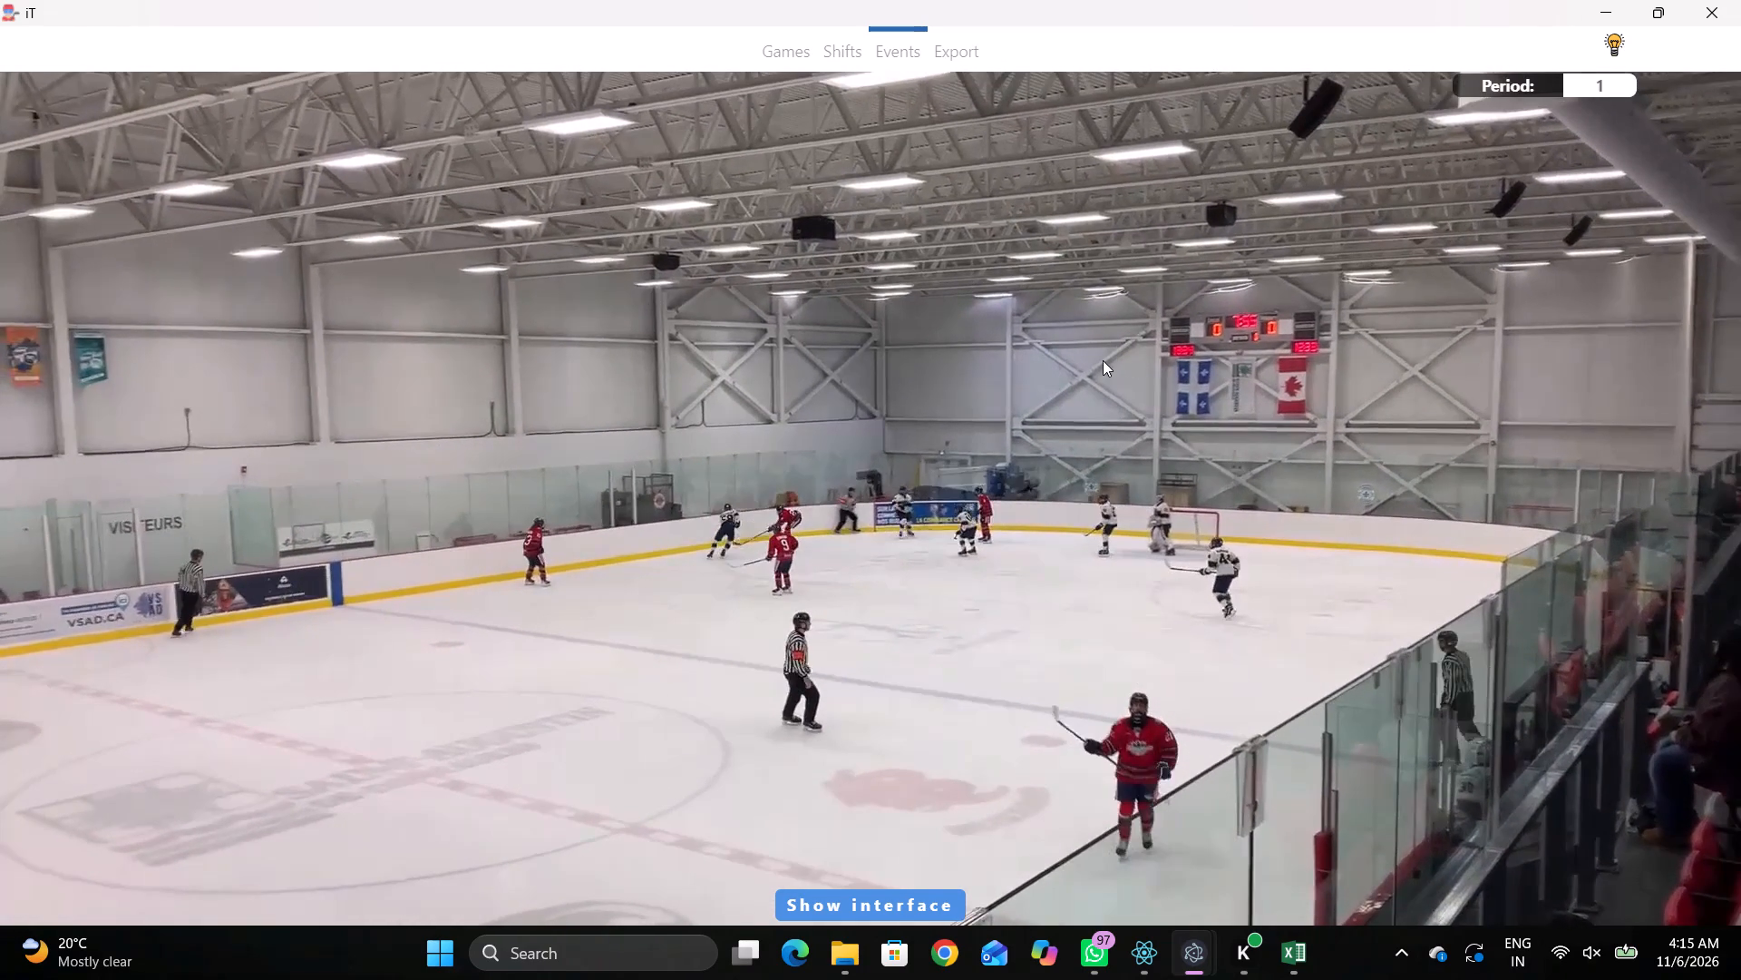
pyautogui.press('q')
pyautogui.rightClick(1117, 372)
pyautogui.click(1139, 388)
pyautogui.click(1536, 292)
pyautogui.click(1331, 202)
# Record a pass by home player 24 and mark its position near the boards just inside the away zone's blue line.
pyautogui.press('q')
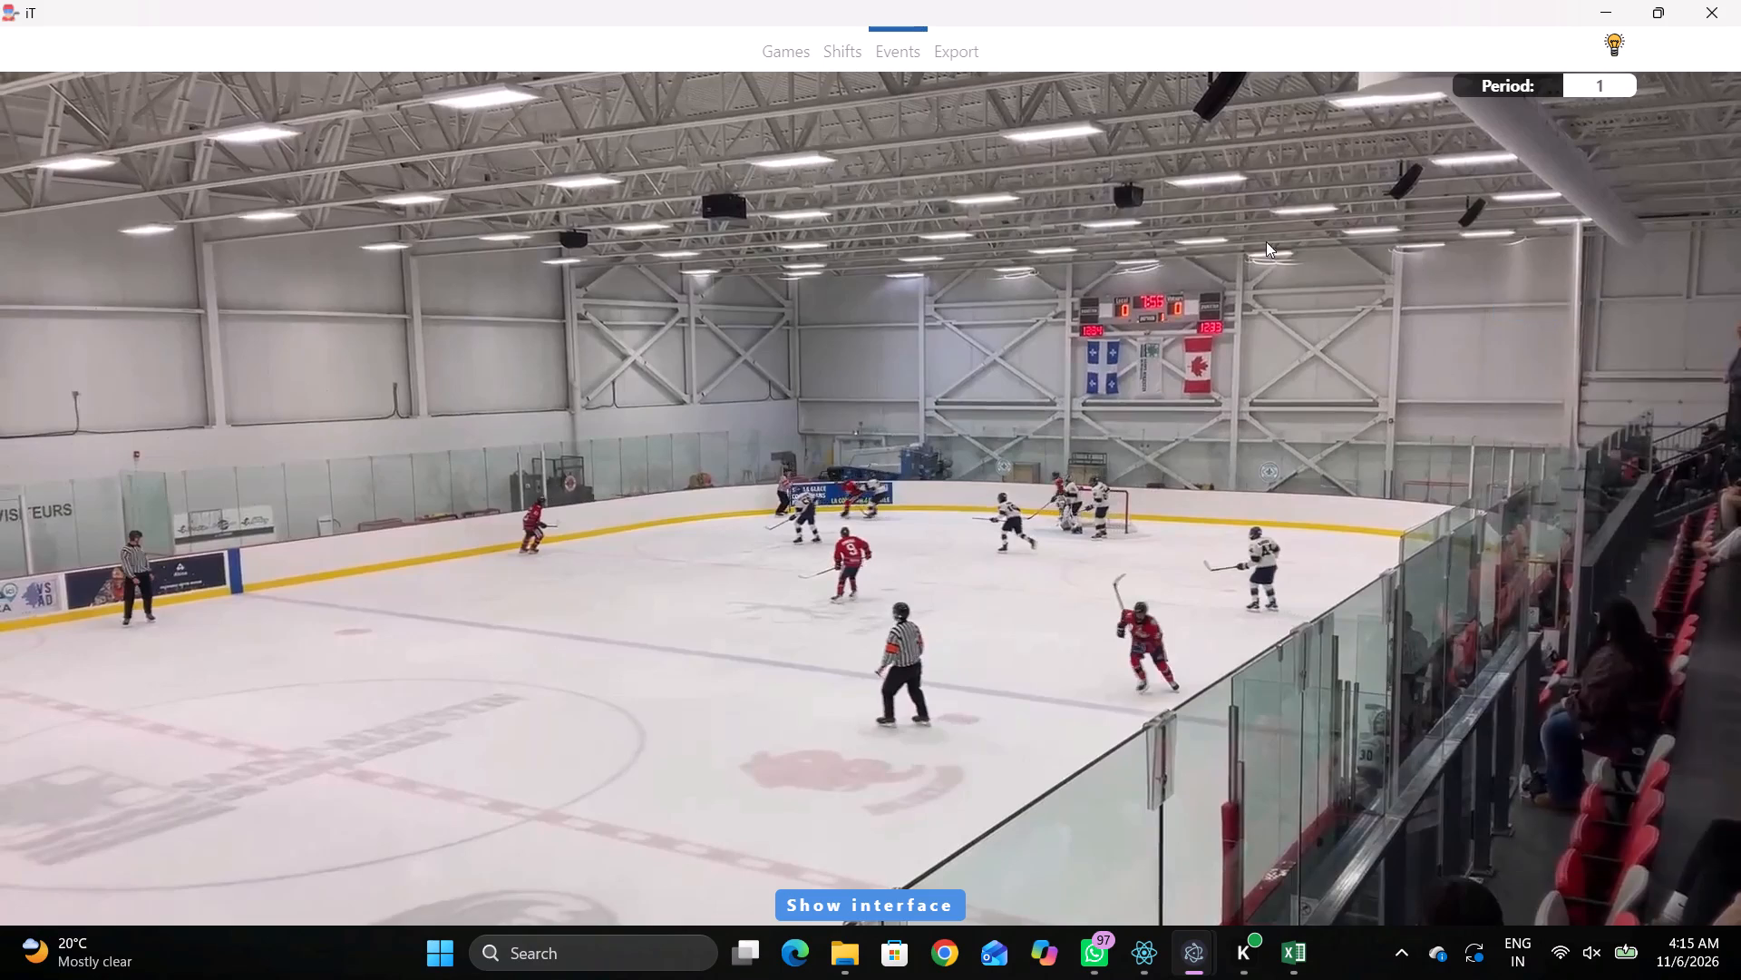
pyautogui.press('q')
pyautogui.press('q')
pyautogui.press('q')
pyautogui.press('q')
pyautogui.press('q')
pyautogui.press('space')
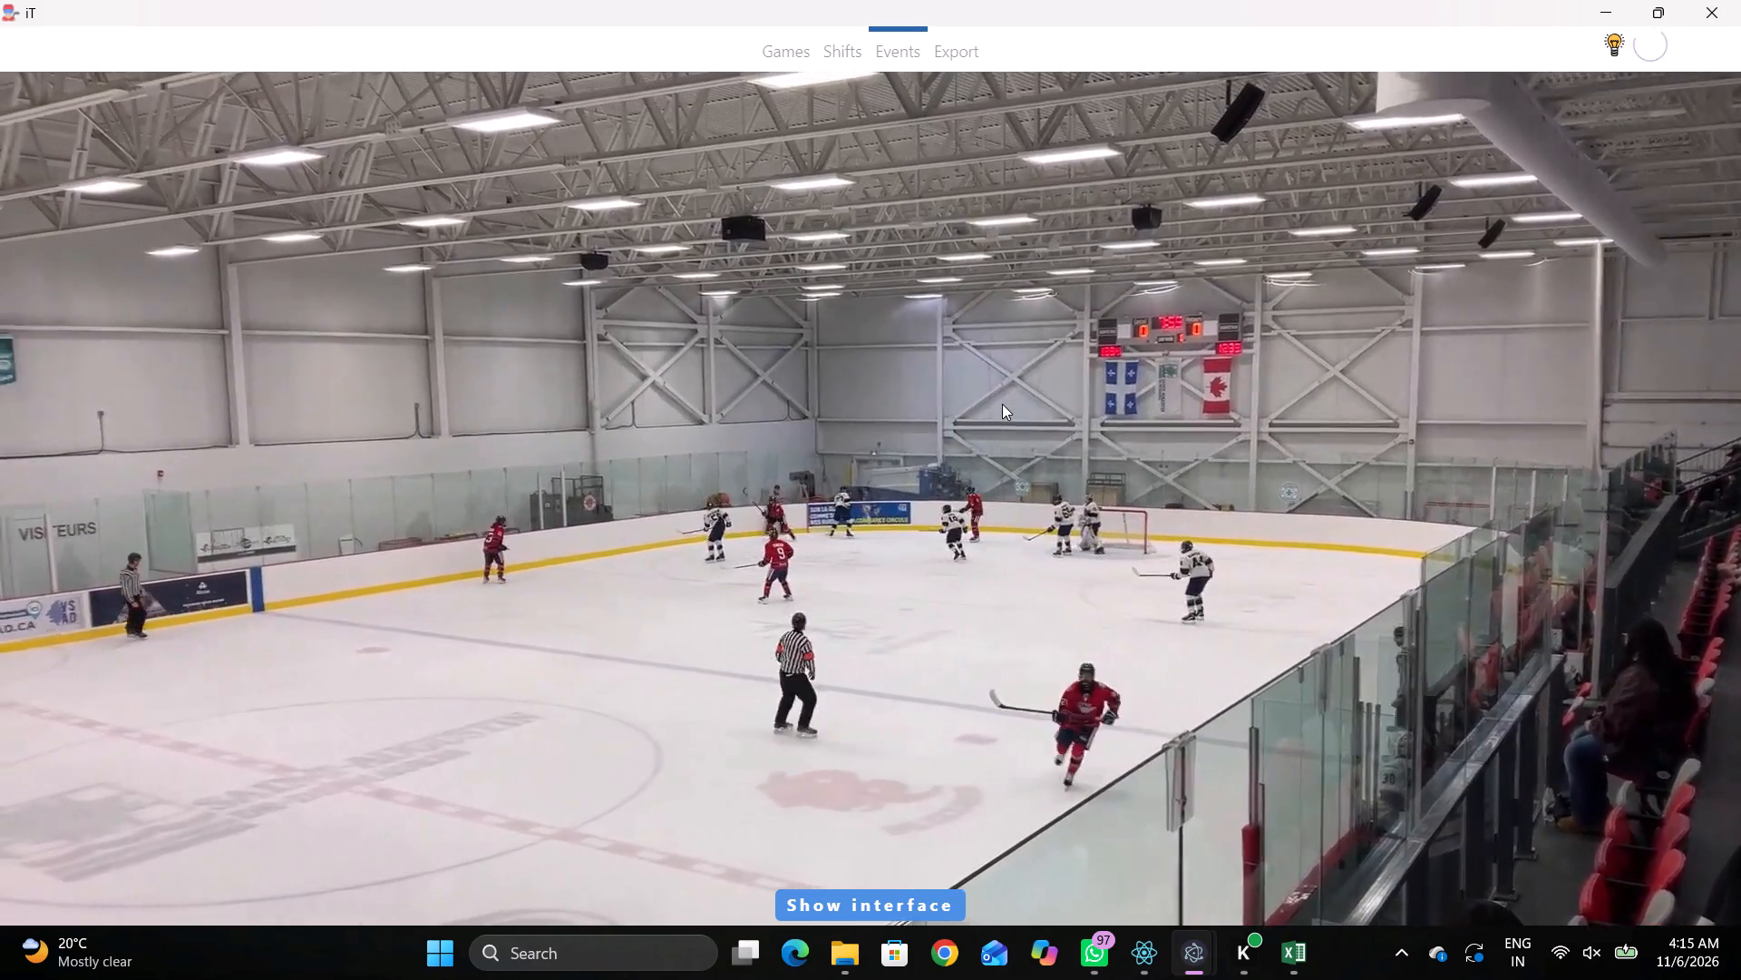
pyautogui.press('space')
pyautogui.rightClick(1006, 406)
pyautogui.click(1025, 433)
pyautogui.moveTo(1000, 423); pyautogui.dragTo(977, 424, button='right')
pyautogui.click(1029, 456)
pyautogui.moveTo(1328, 471); pyautogui.dragTo(1293, 469, button='right')
pyautogui.click(1328, 496)
pyautogui.moveTo(1263, 451); pyautogui.dragTo(1255, 453, button='right')
pyautogui.click(1278, 474)
pyautogui.click(1653, 572)
pyautogui.click(1142, 191)
# Record skating with the puck by home player 23 and mark the position by the boards just inside the blue line.
pyautogui.press('space')
pyautogui.press('space')
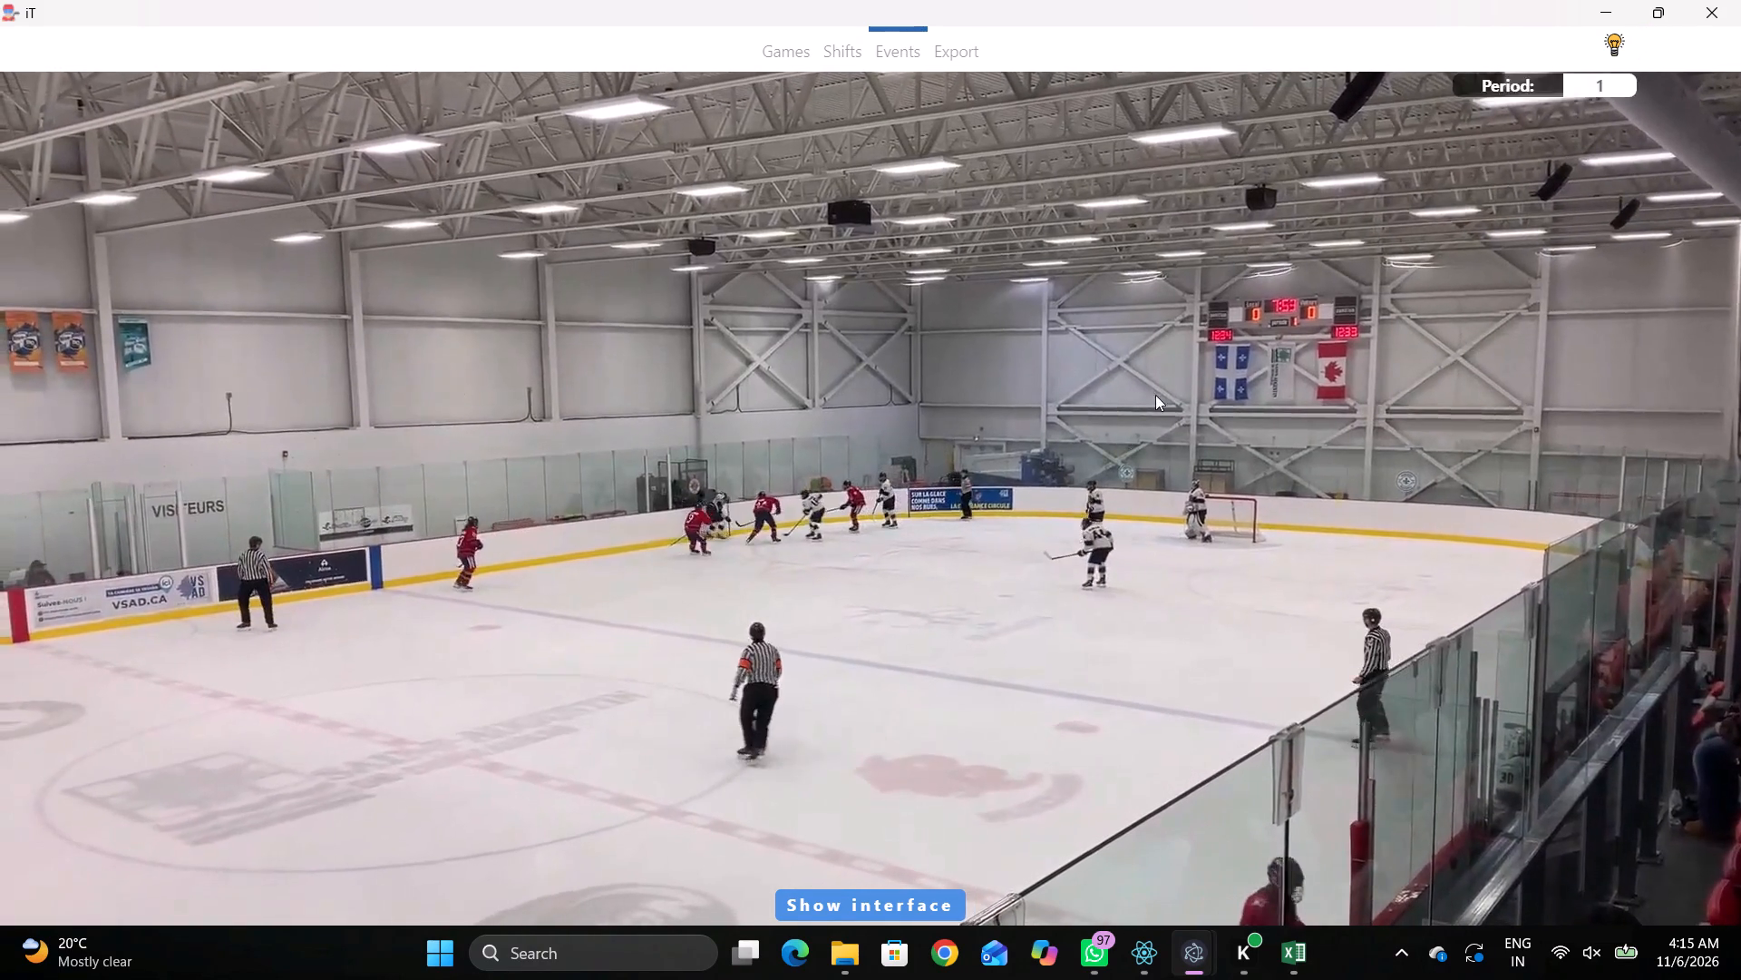
pyautogui.press('space')
pyautogui.press('space')
pyautogui.press('space')
pyautogui.press('space')
pyautogui.press('space')
pyautogui.press('space')
pyautogui.press('space')
pyautogui.press('space')
pyautogui.rightClick(1141, 404)
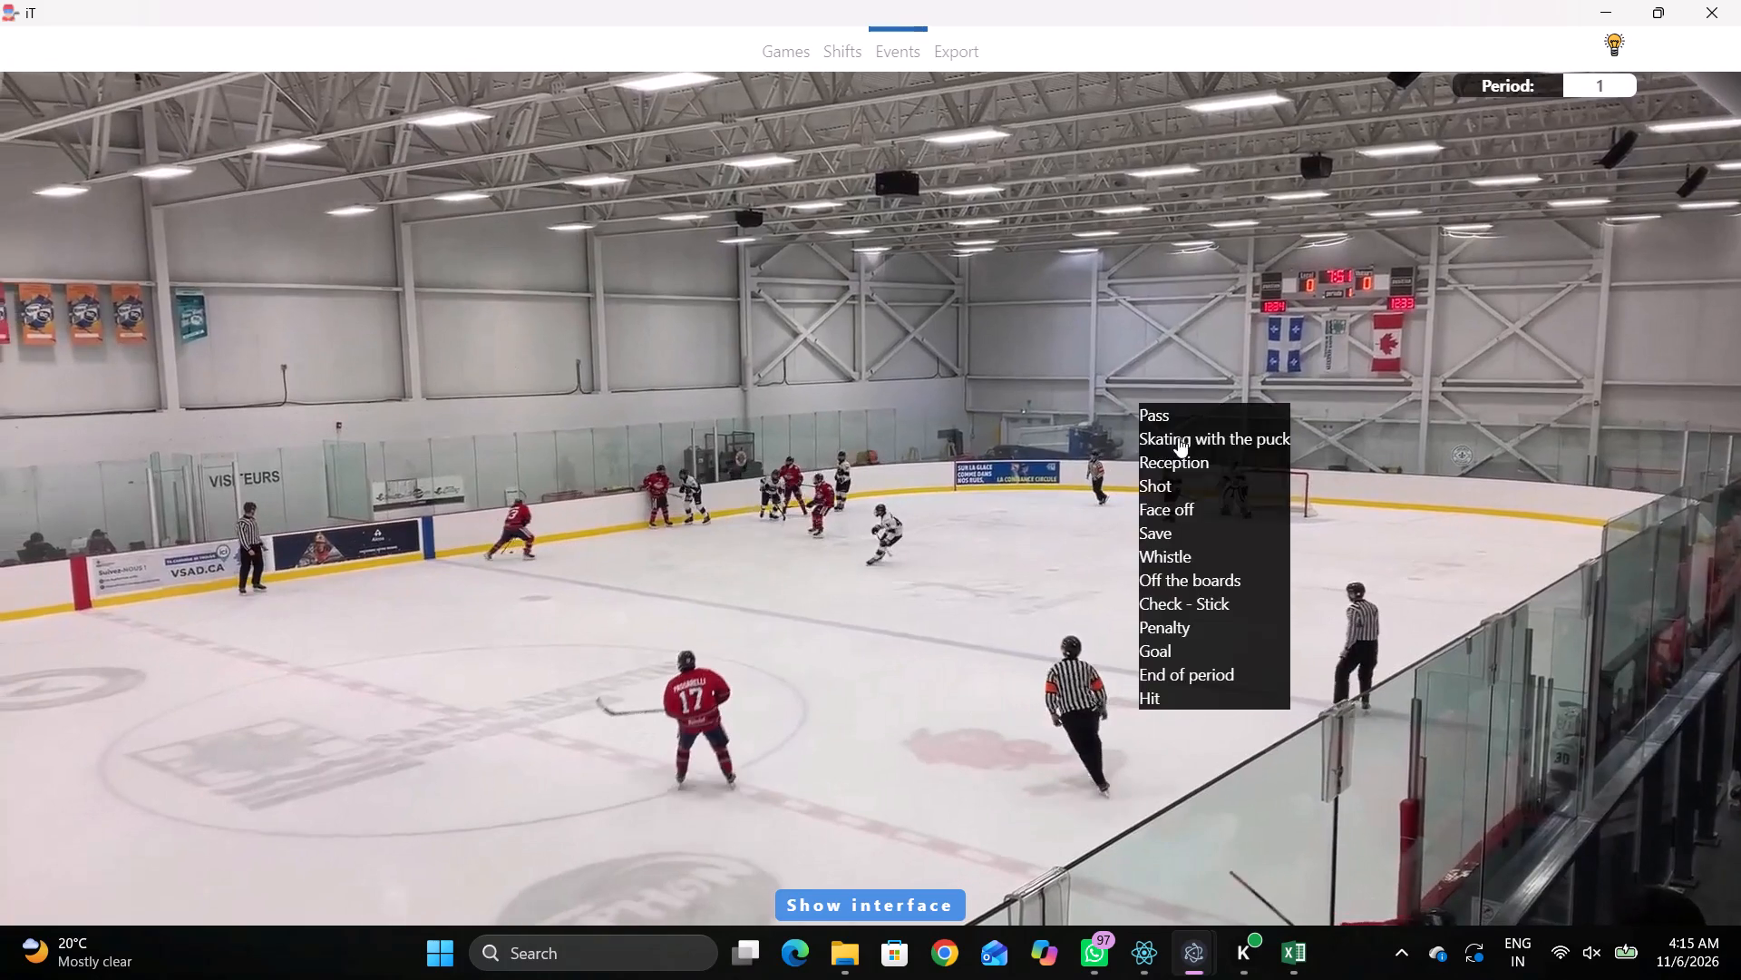
pyautogui.click(1220, 453)
pyautogui.moveTo(1199, 426); pyautogui.dragTo(1188, 426, button='right')
pyautogui.click(1300, 471)
pyautogui.click(1522, 486)
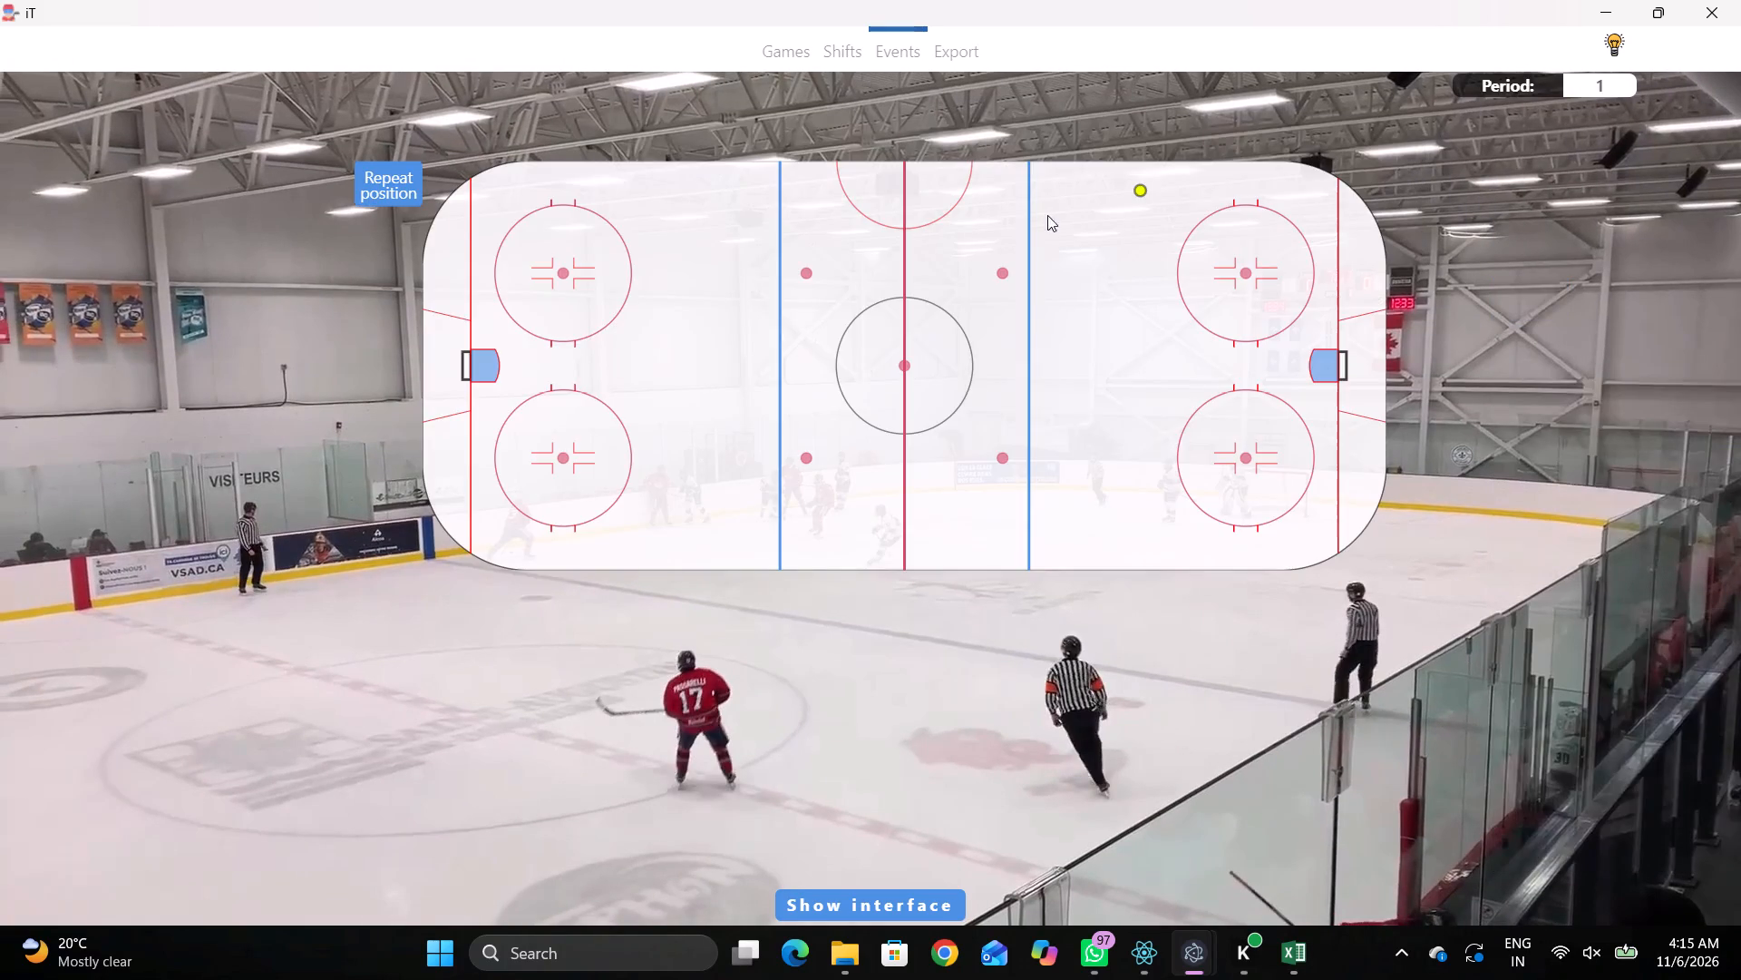
pyautogui.click(1050, 206)
# Review the play from home 23's skating event and record an on-goal shot attempt by that player, marking its position inside the blue line.
pyautogui.press('r')
pyautogui.press('space')
pyautogui.write('v')
pyautogui.press('space')
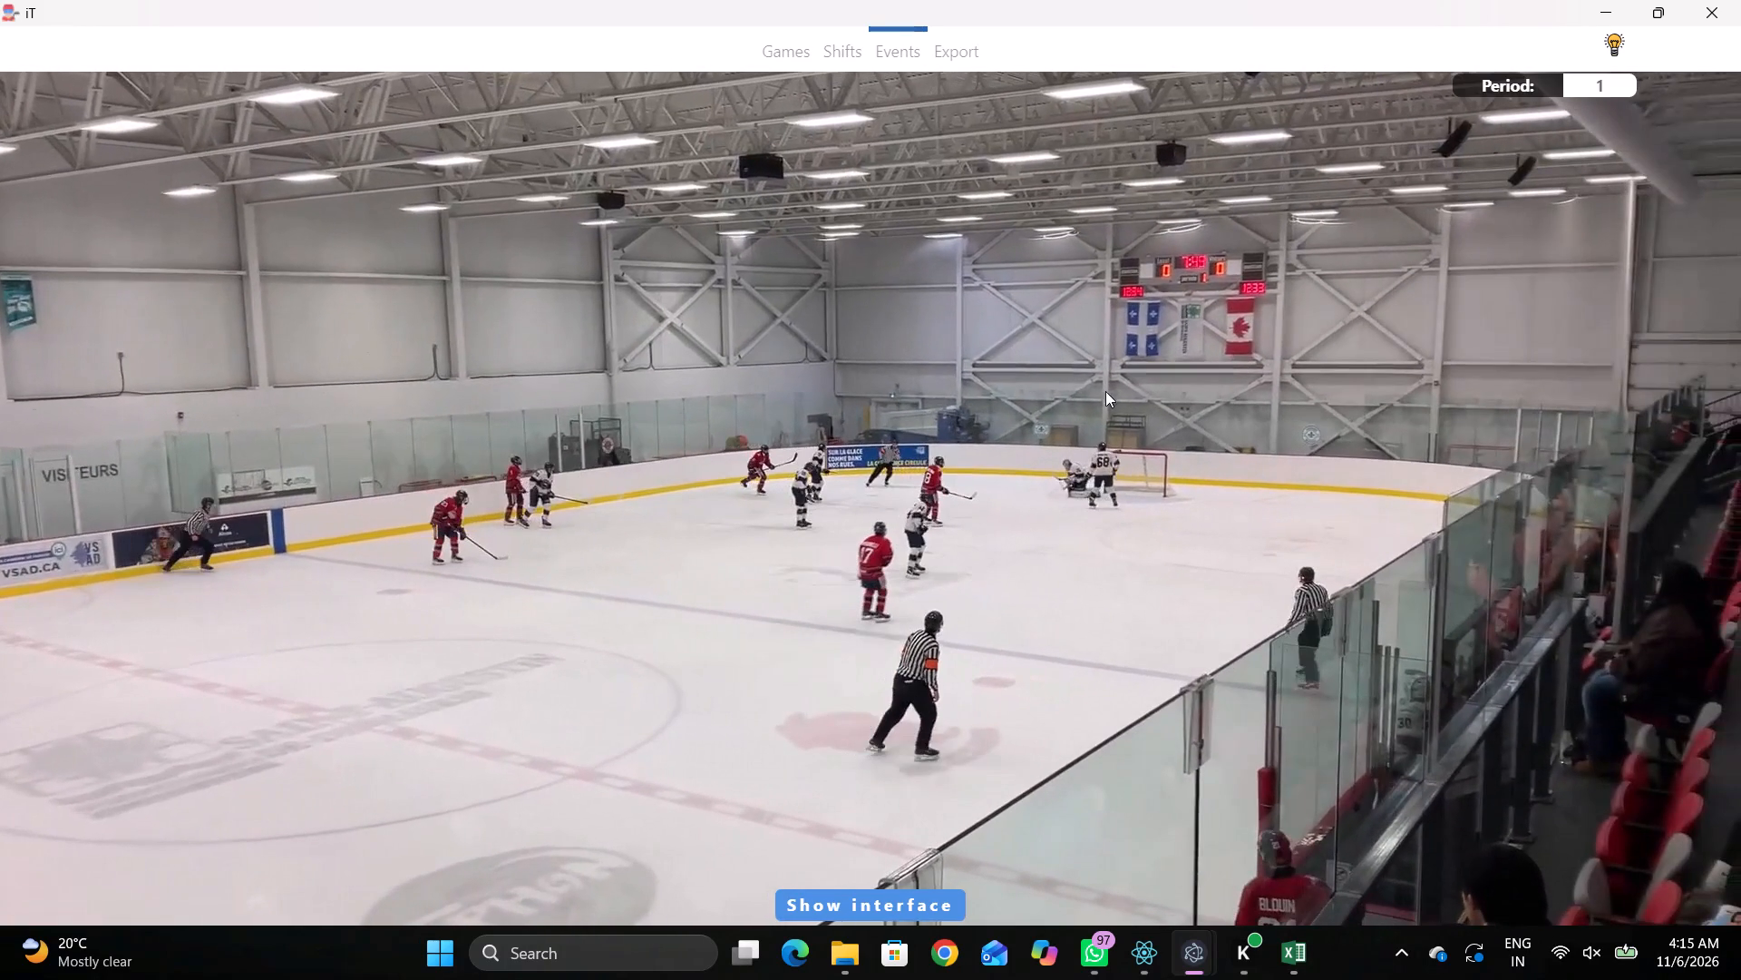
pyautogui.press('space')
pyautogui.press('space')
pyautogui.hotkey('shift', 'd')
pyautogui.click(599, 730)
pyautogui.press('space')
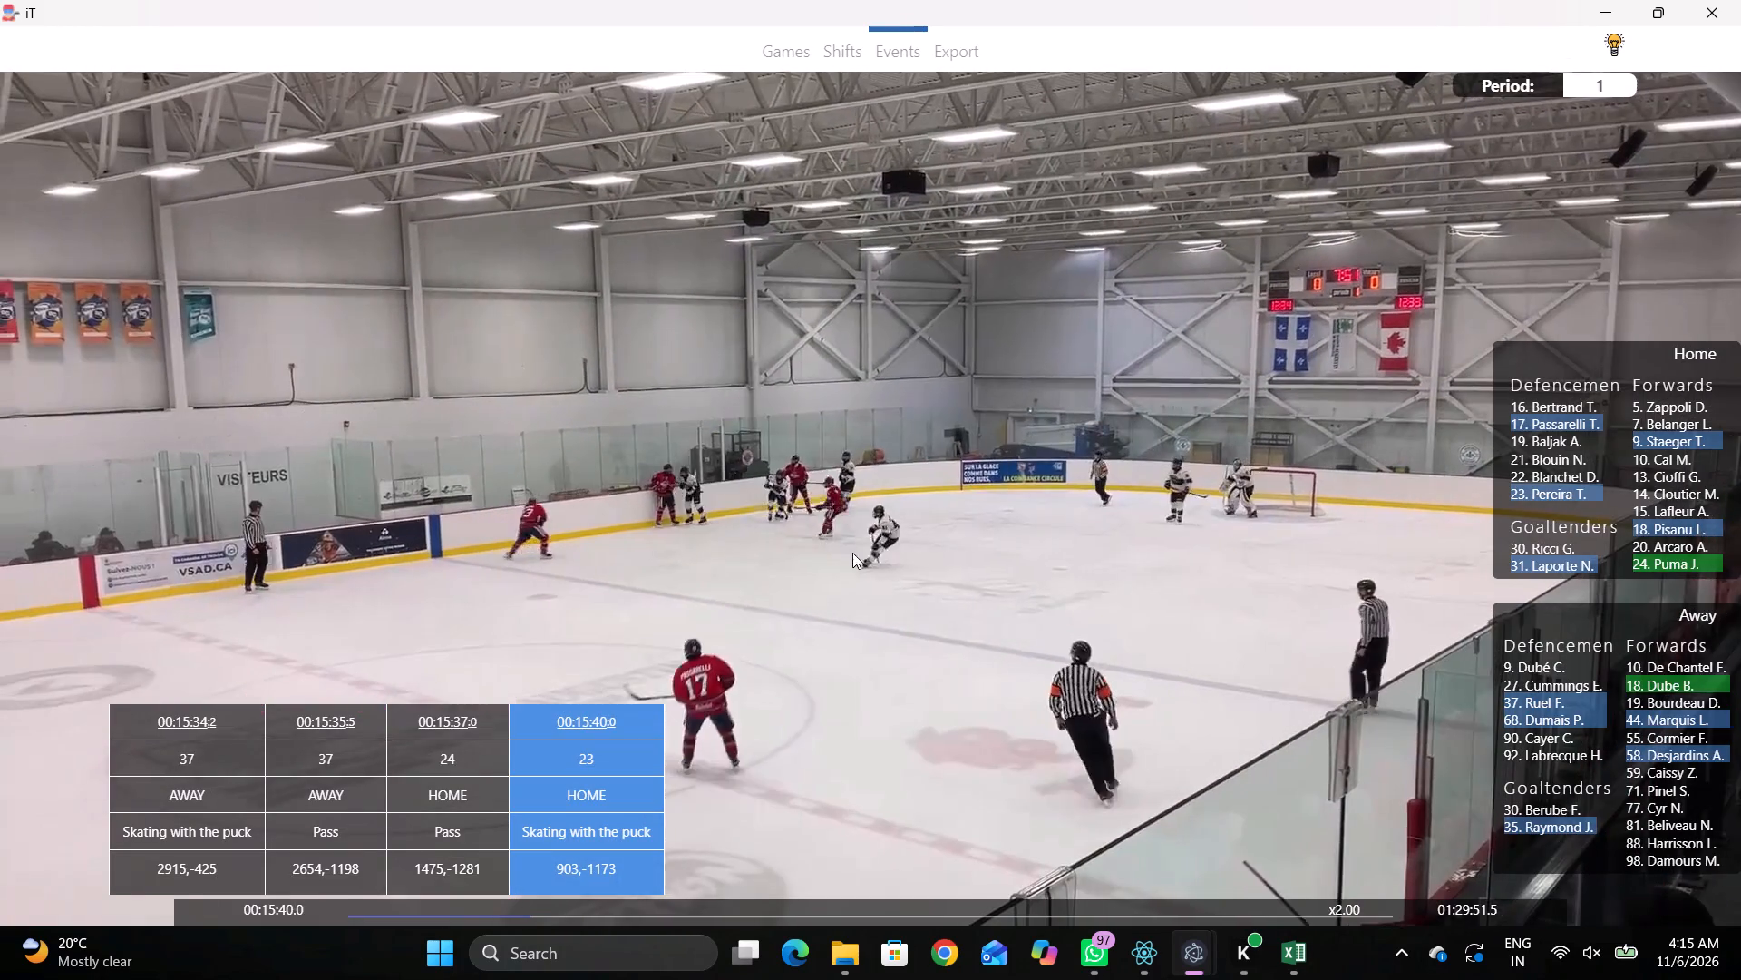
pyautogui.press('space')
pyautogui.press('q')
pyautogui.rightClick(956, 422)
pyautogui.press('q')
pyautogui.click(989, 499)
pyautogui.click(826, 374)
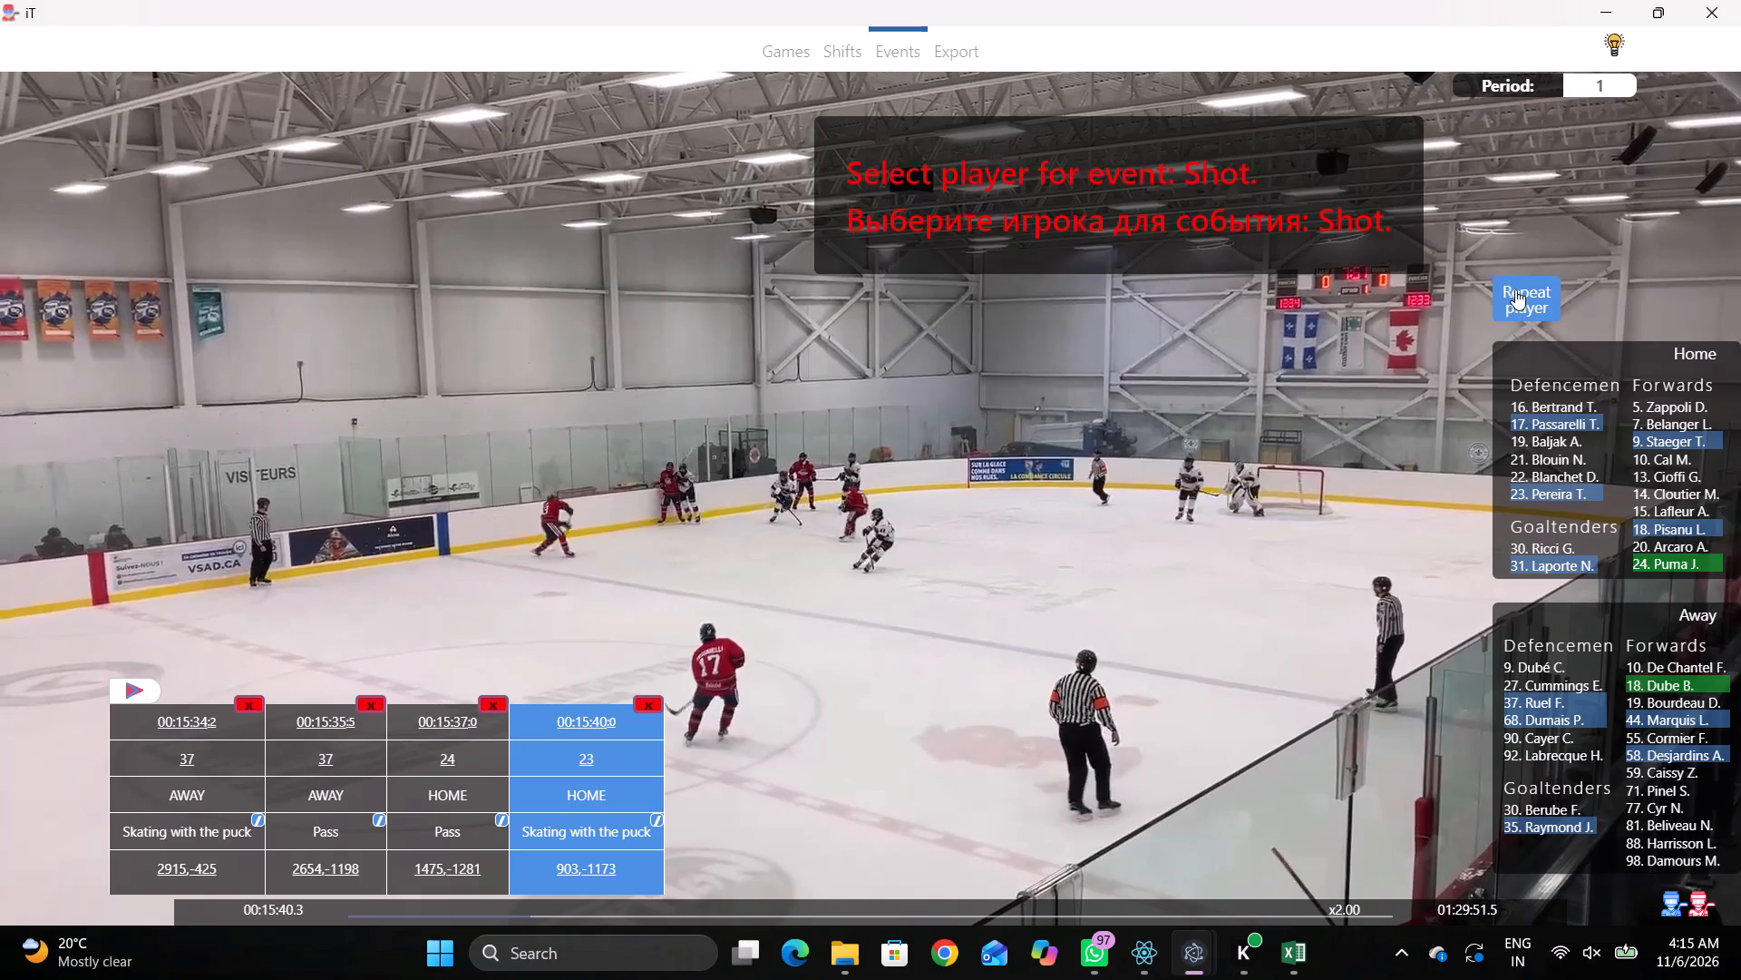
pyautogui.click(1517, 288)
pyautogui.click(1142, 216)
# Record a save by goaltender 31 with the right pad, direction bottom middle, and mark its position in front of the net.
pyautogui.press('space')
pyautogui.press('v')
pyautogui.press('space')
pyautogui.moveTo(1057, 340); pyautogui.dragTo(1065, 340, button='right')
pyautogui.click(1111, 479)
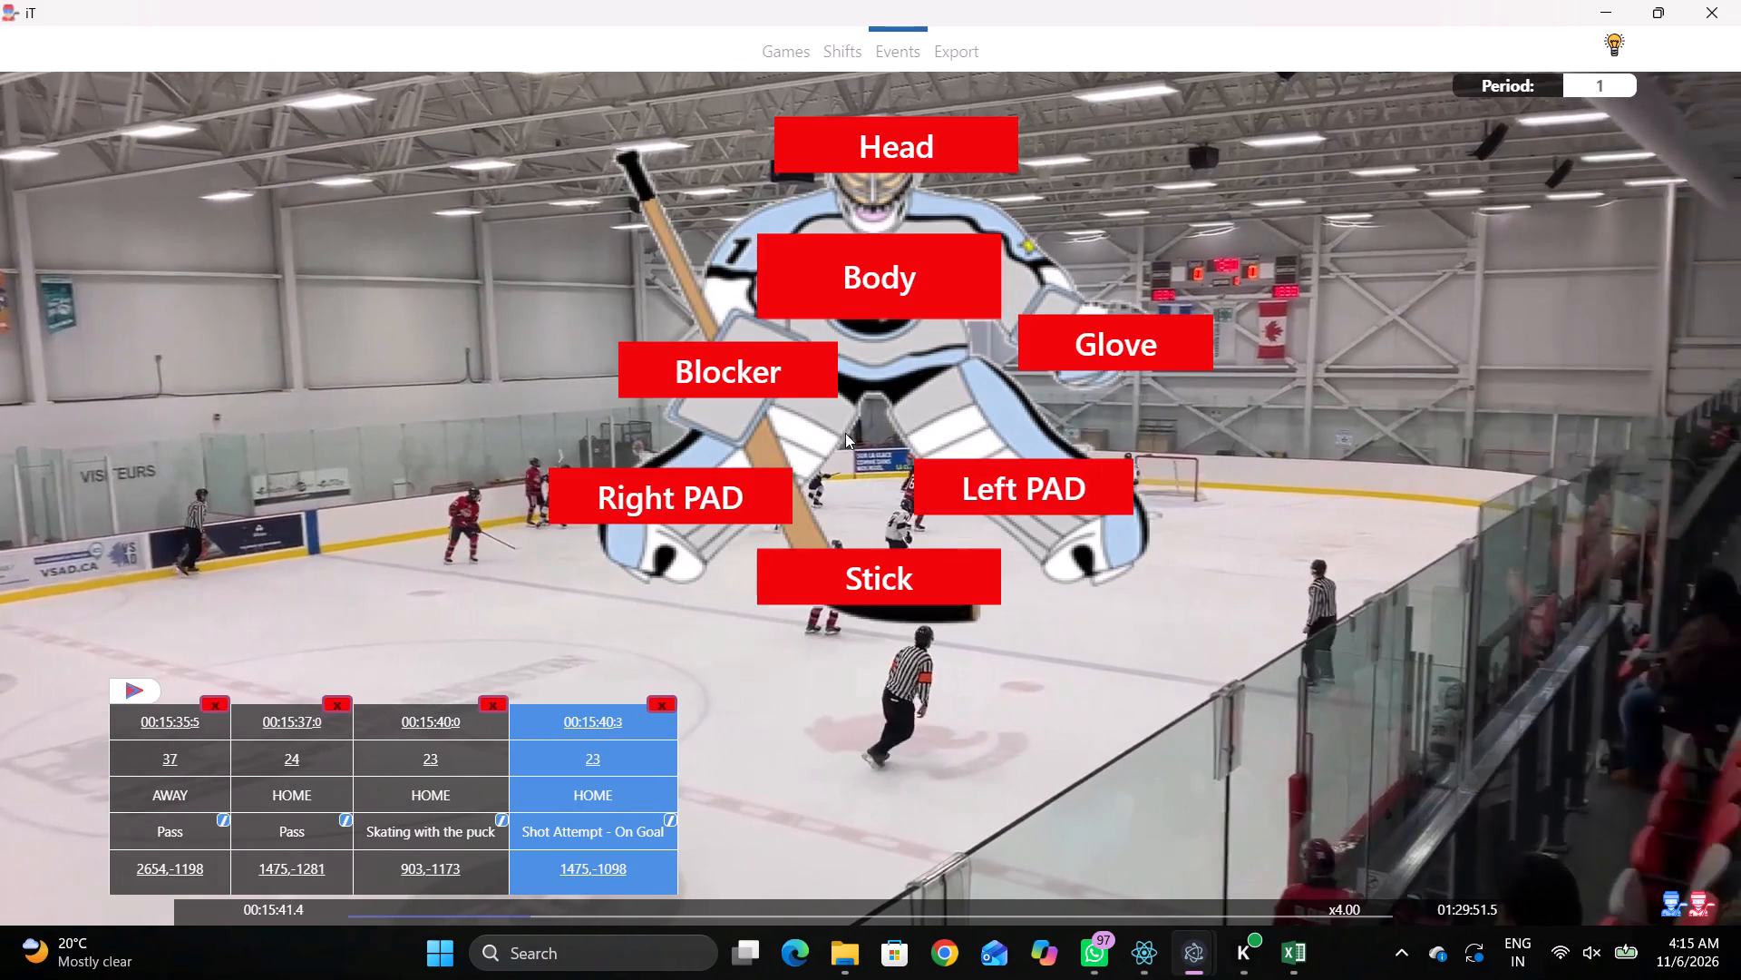
pyautogui.moveTo(707, 500); pyautogui.dragTo(723, 500)
pyautogui.click(848, 500)
pyautogui.click(1578, 462)
pyautogui.click(1315, 356)
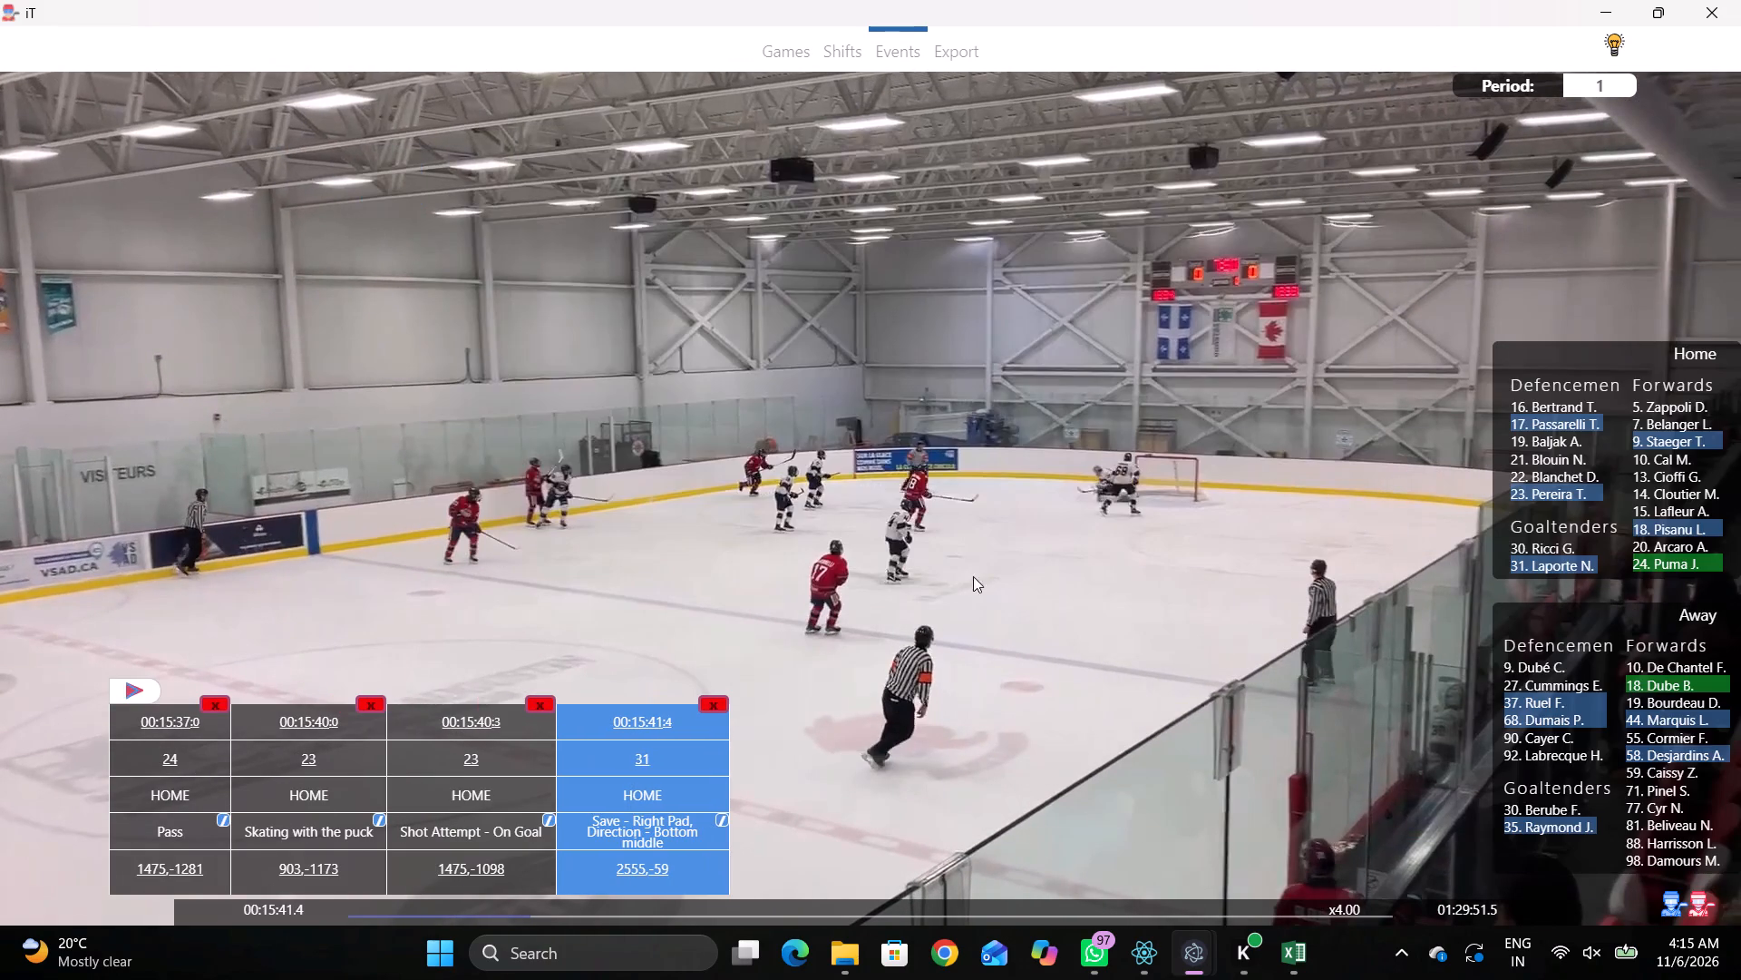
# Reassign the right-pad save to away goaltender 35.
pyautogui.click(650, 762)
pyautogui.click(1602, 750)
pyautogui.click(1085, 462)
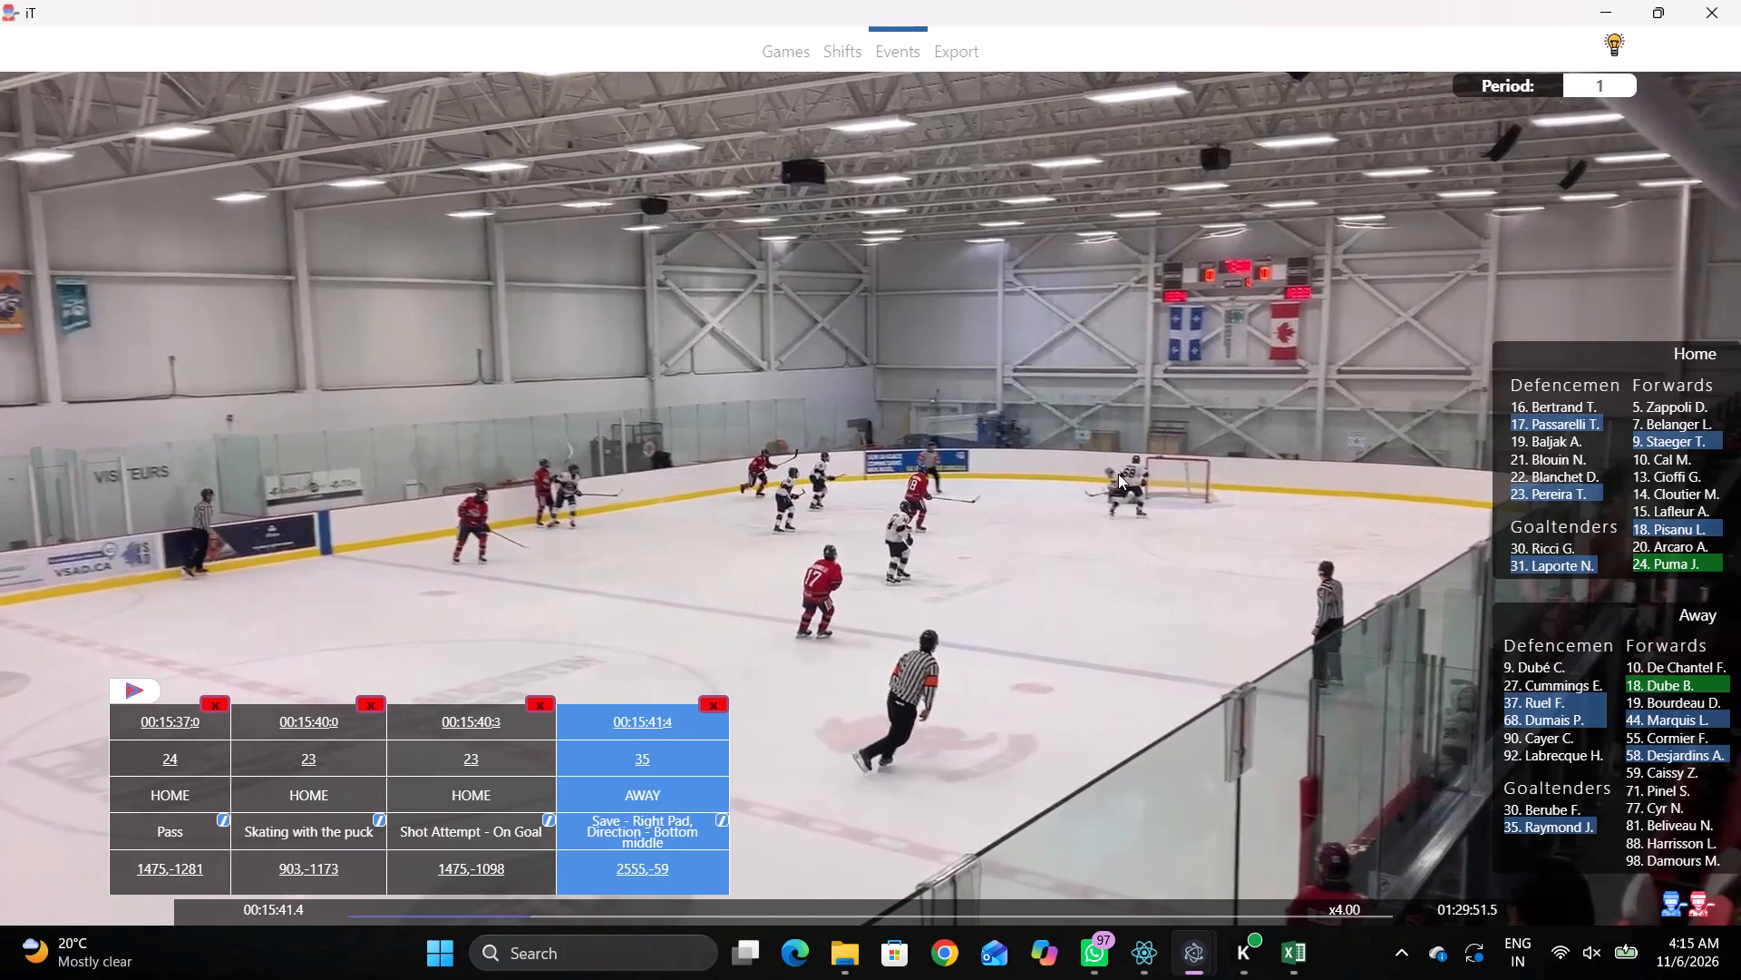
# Record the whistle after the save and mark its rink position in the away zone.
pyautogui.press('space')
pyautogui.press('space')
pyautogui.rightClick(1167, 346)
pyautogui.click(1209, 500)
pyautogui.click(1221, 423)
# Find the next puck drop and record a face-off won by home 5 over away 98 at the away zone's upper dot.
pyautogui.press('space')
pyautogui.write('vv')
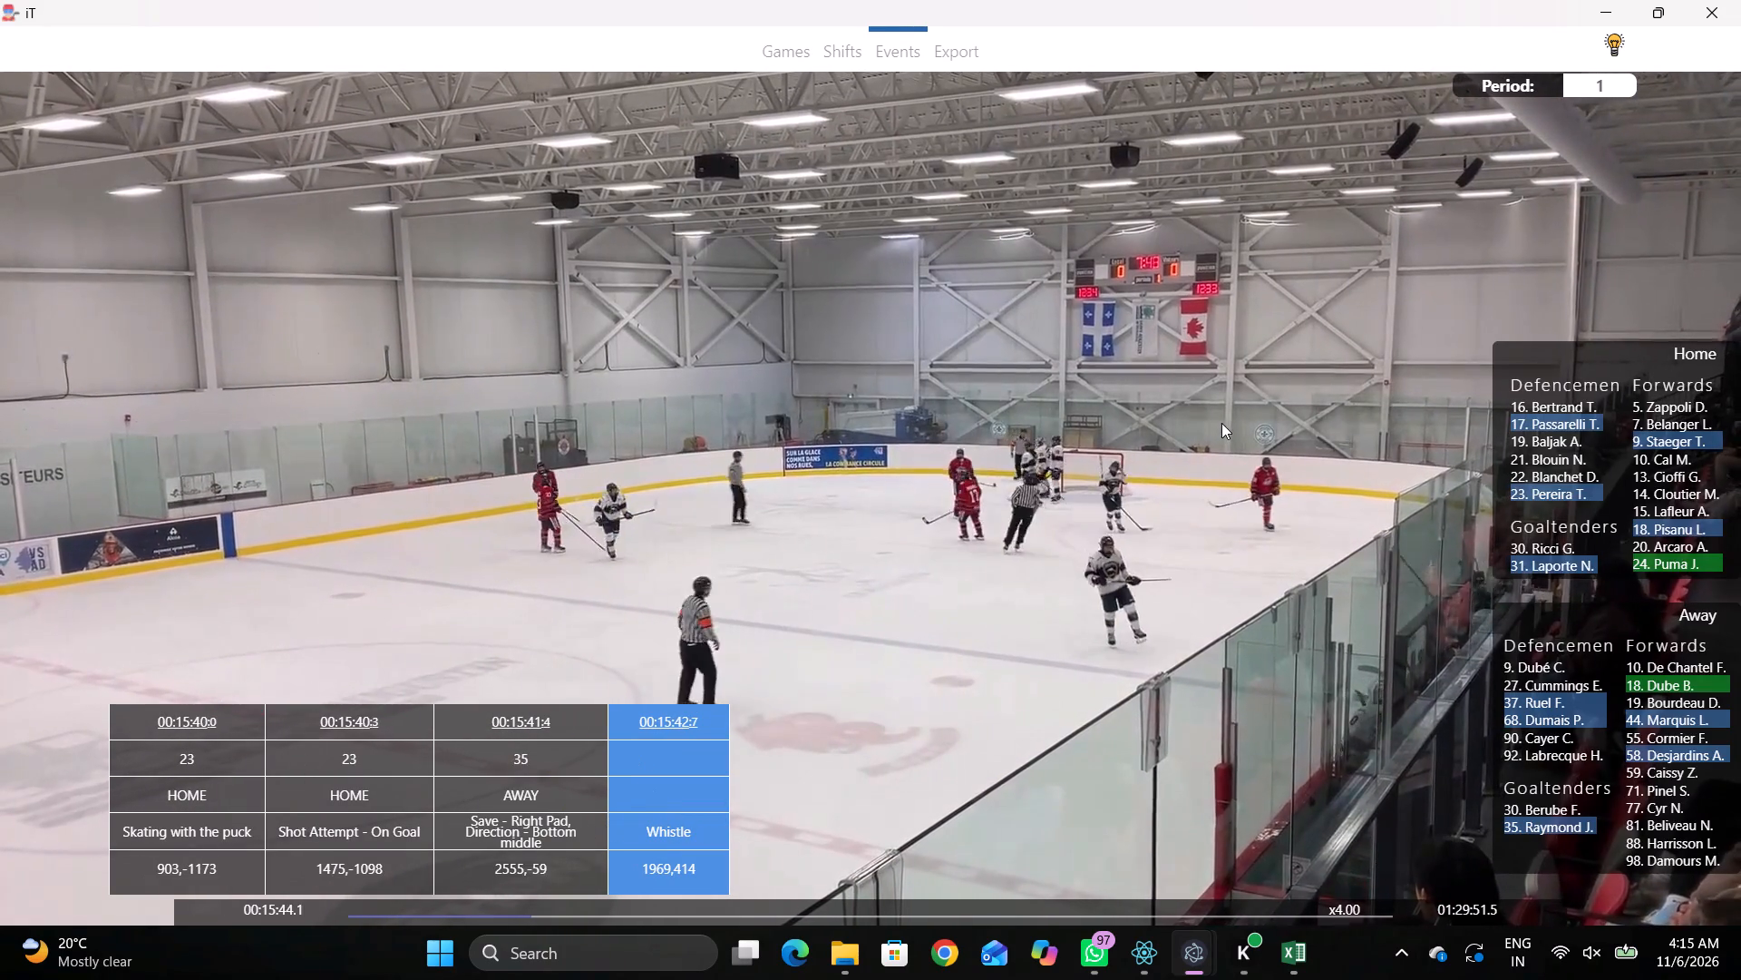
pyautogui.write('Dc')
pyautogui.press('space')
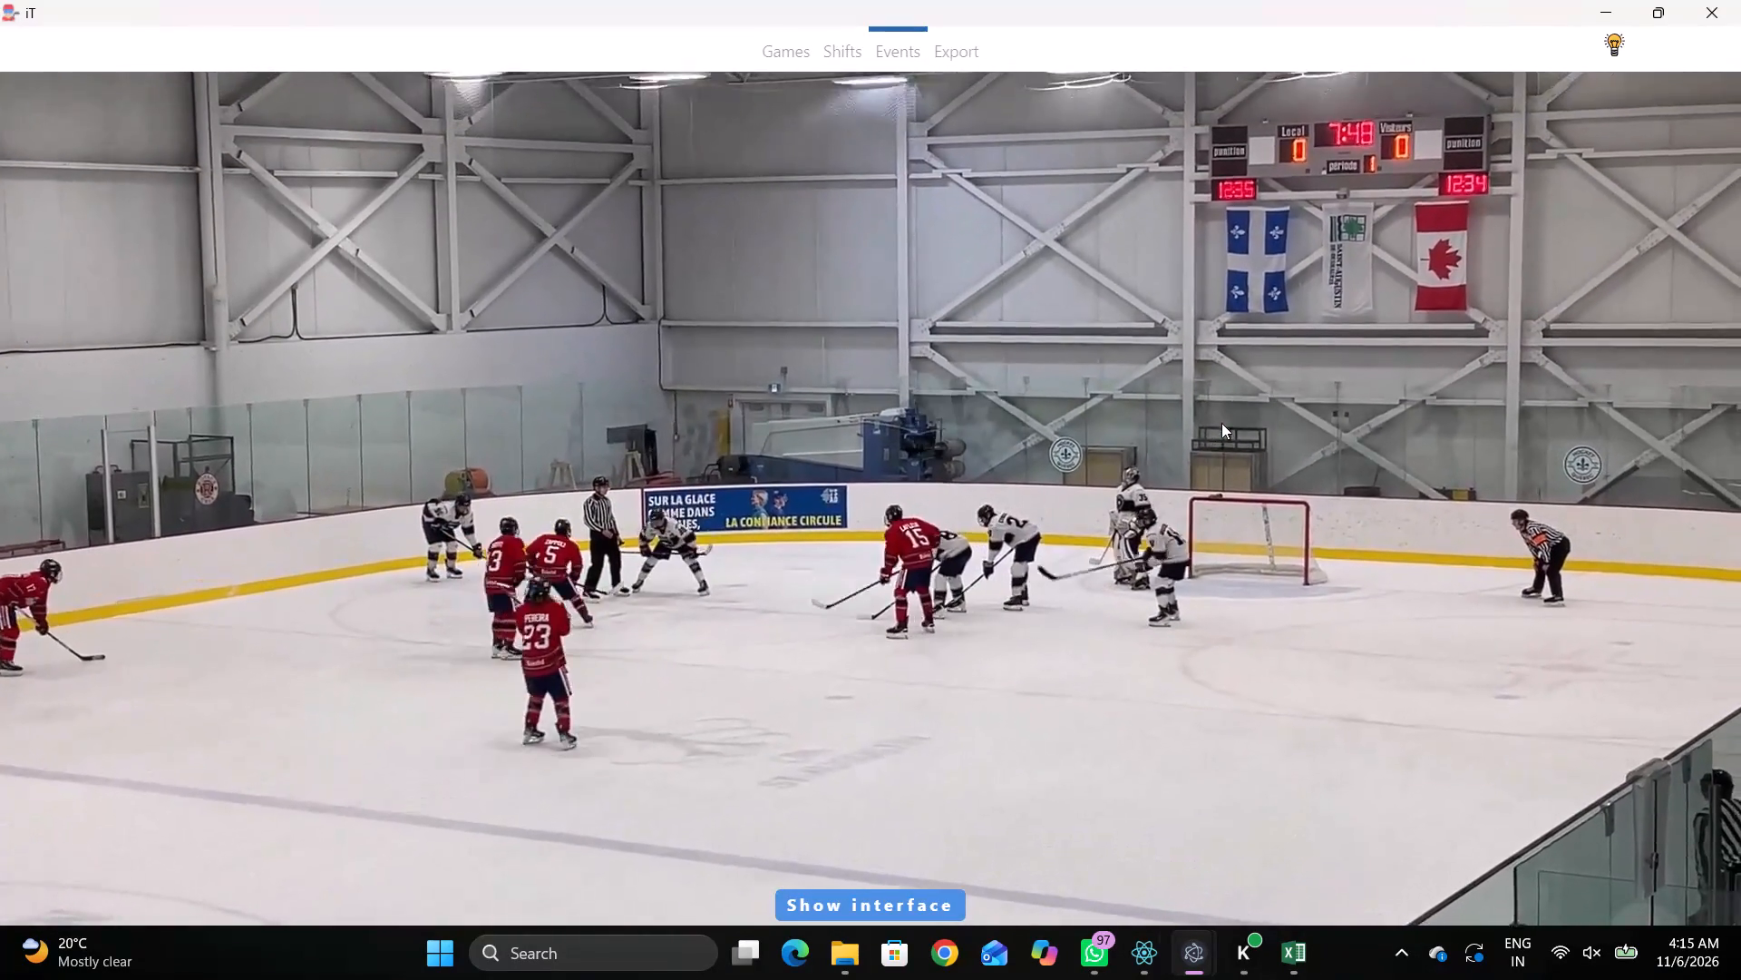
pyautogui.press('space')
pyautogui.write('D')
pyautogui.hotkey('shift', 'd')
pyautogui.press('space')
pyautogui.press('space')
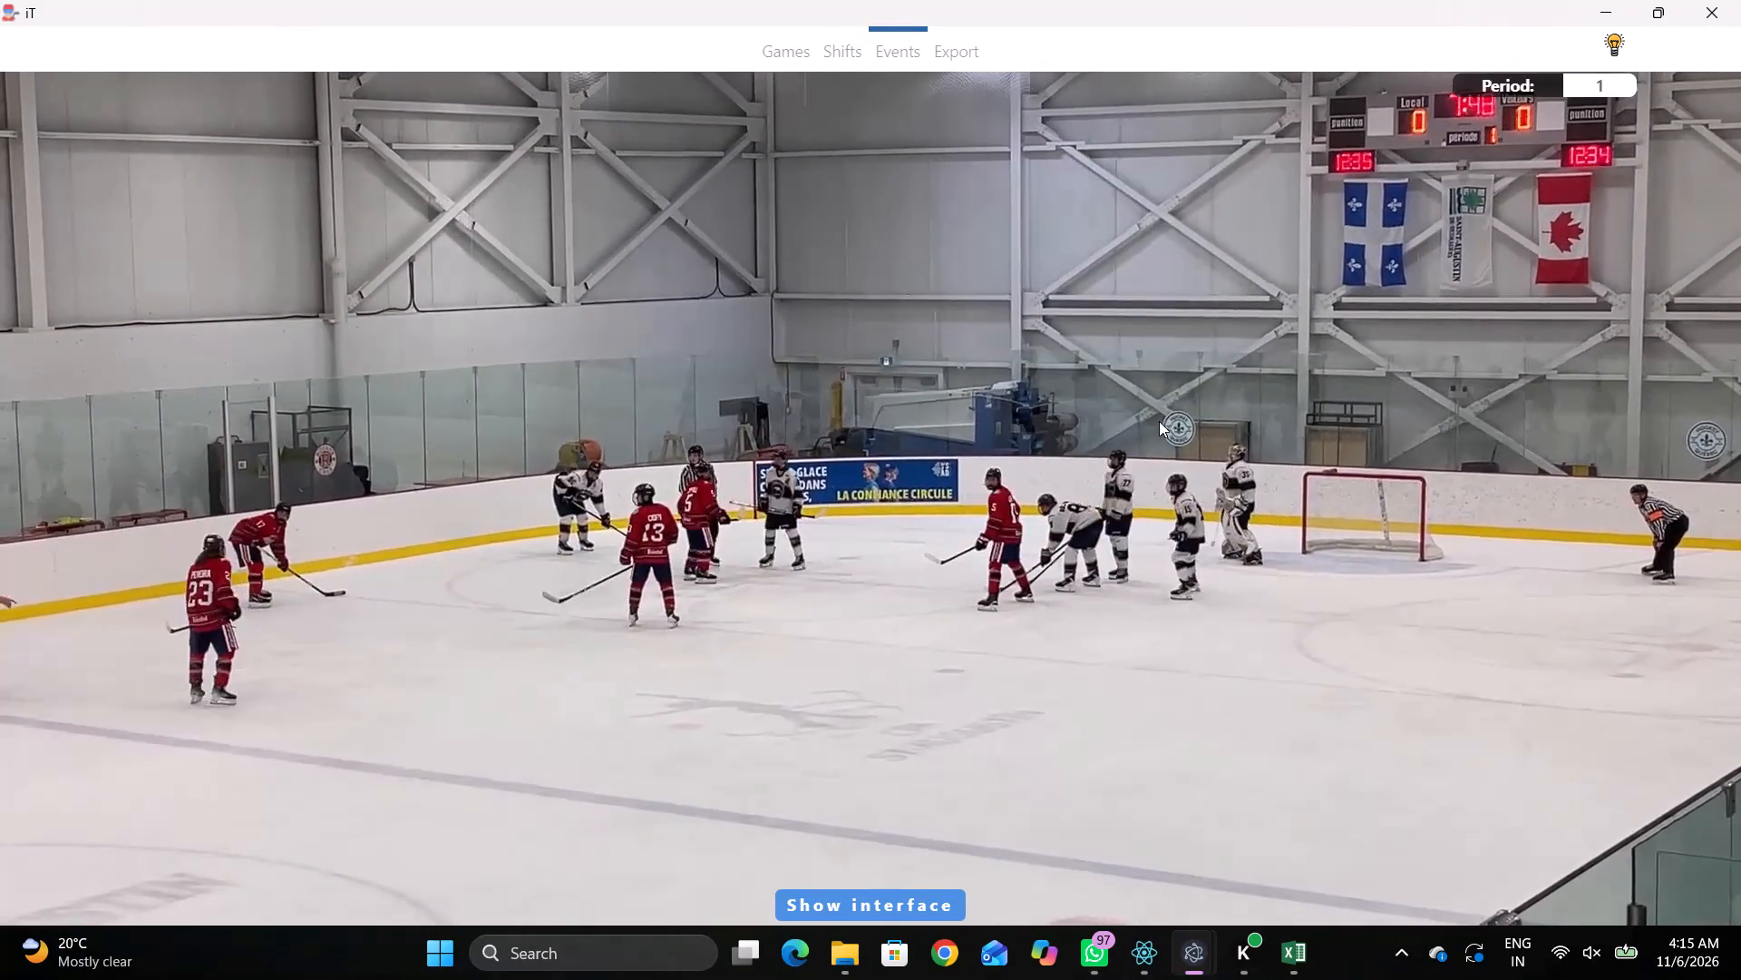
pyautogui.press('space')
pyautogui.press('space')
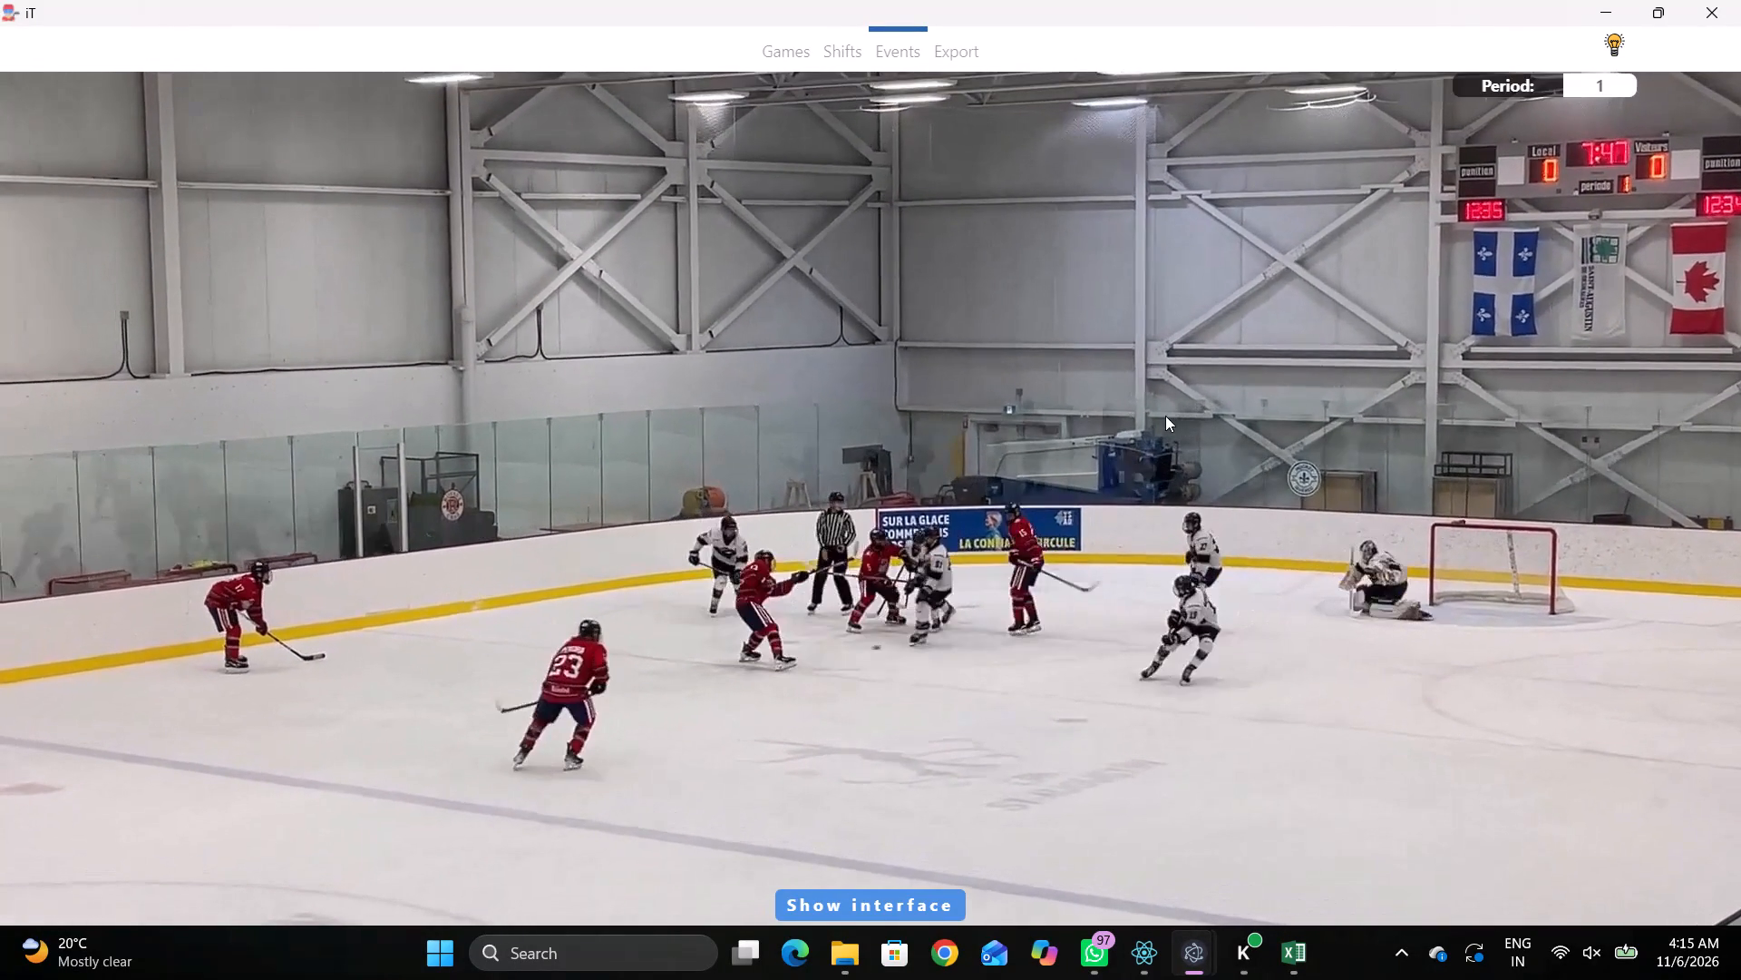
pyautogui.write('qqq')
pyautogui.press('q')
pyautogui.press('q')
pyautogui.press('q')
pyautogui.press('q')
pyautogui.press('q')
pyautogui.moveTo(1230, 405); pyautogui.dragTo(1240, 425, button='right')
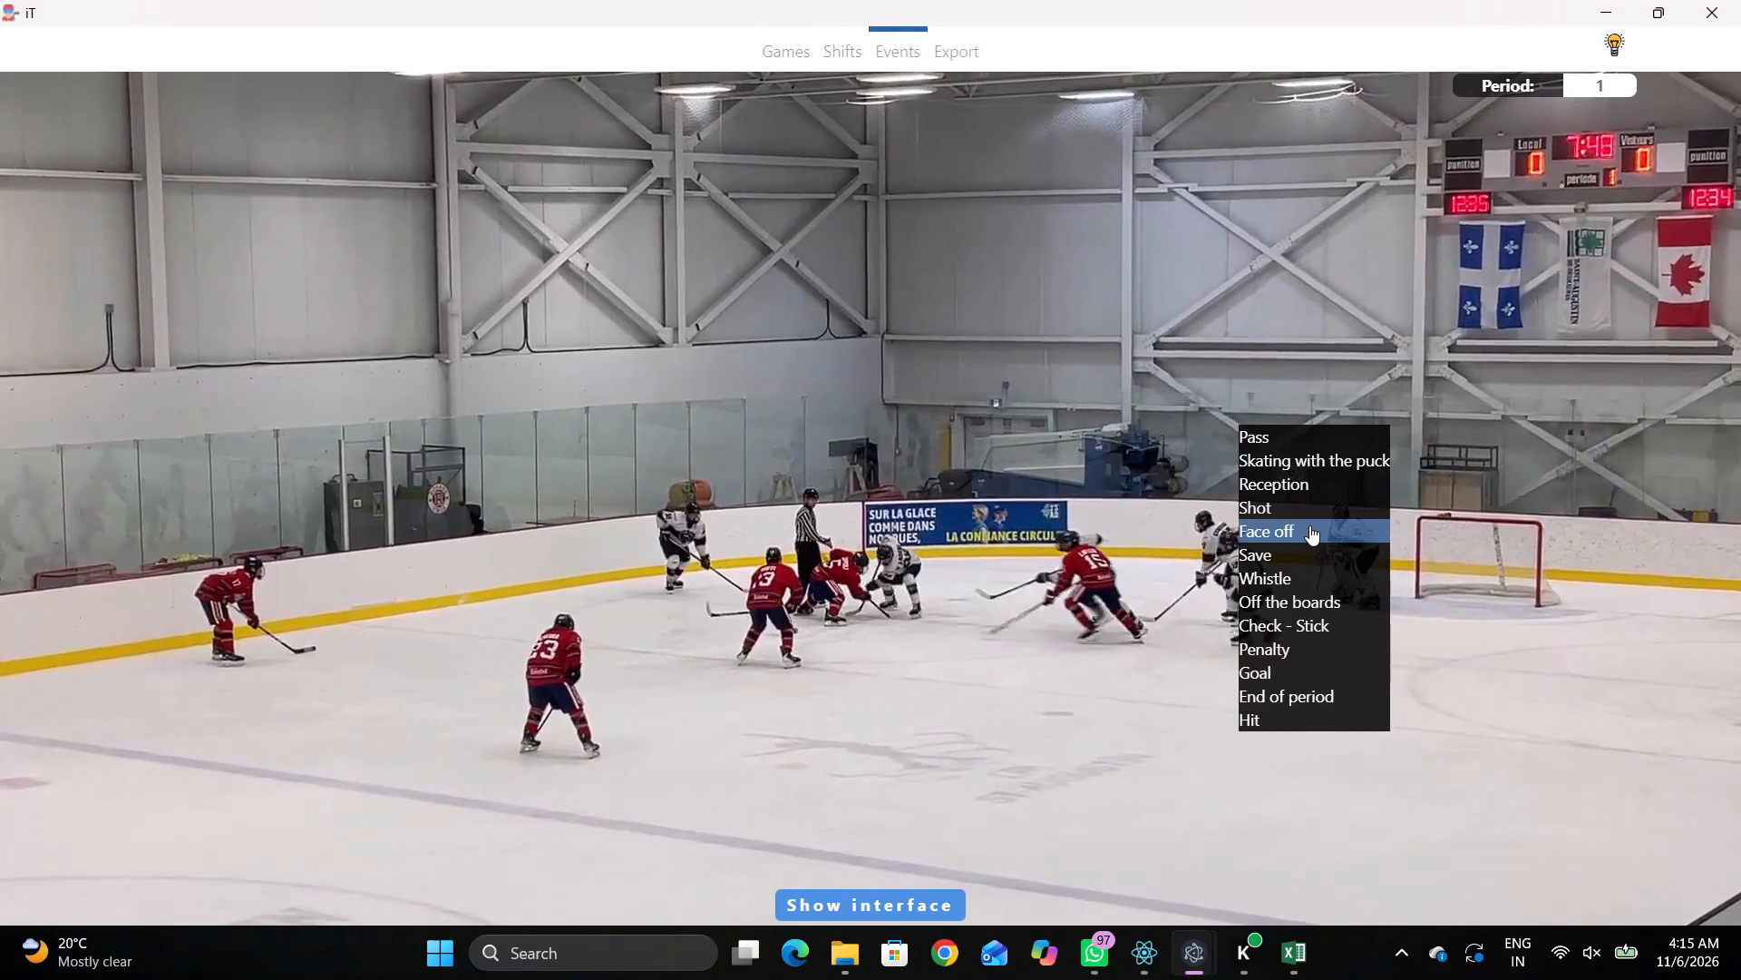
pyautogui.click(1309, 525)
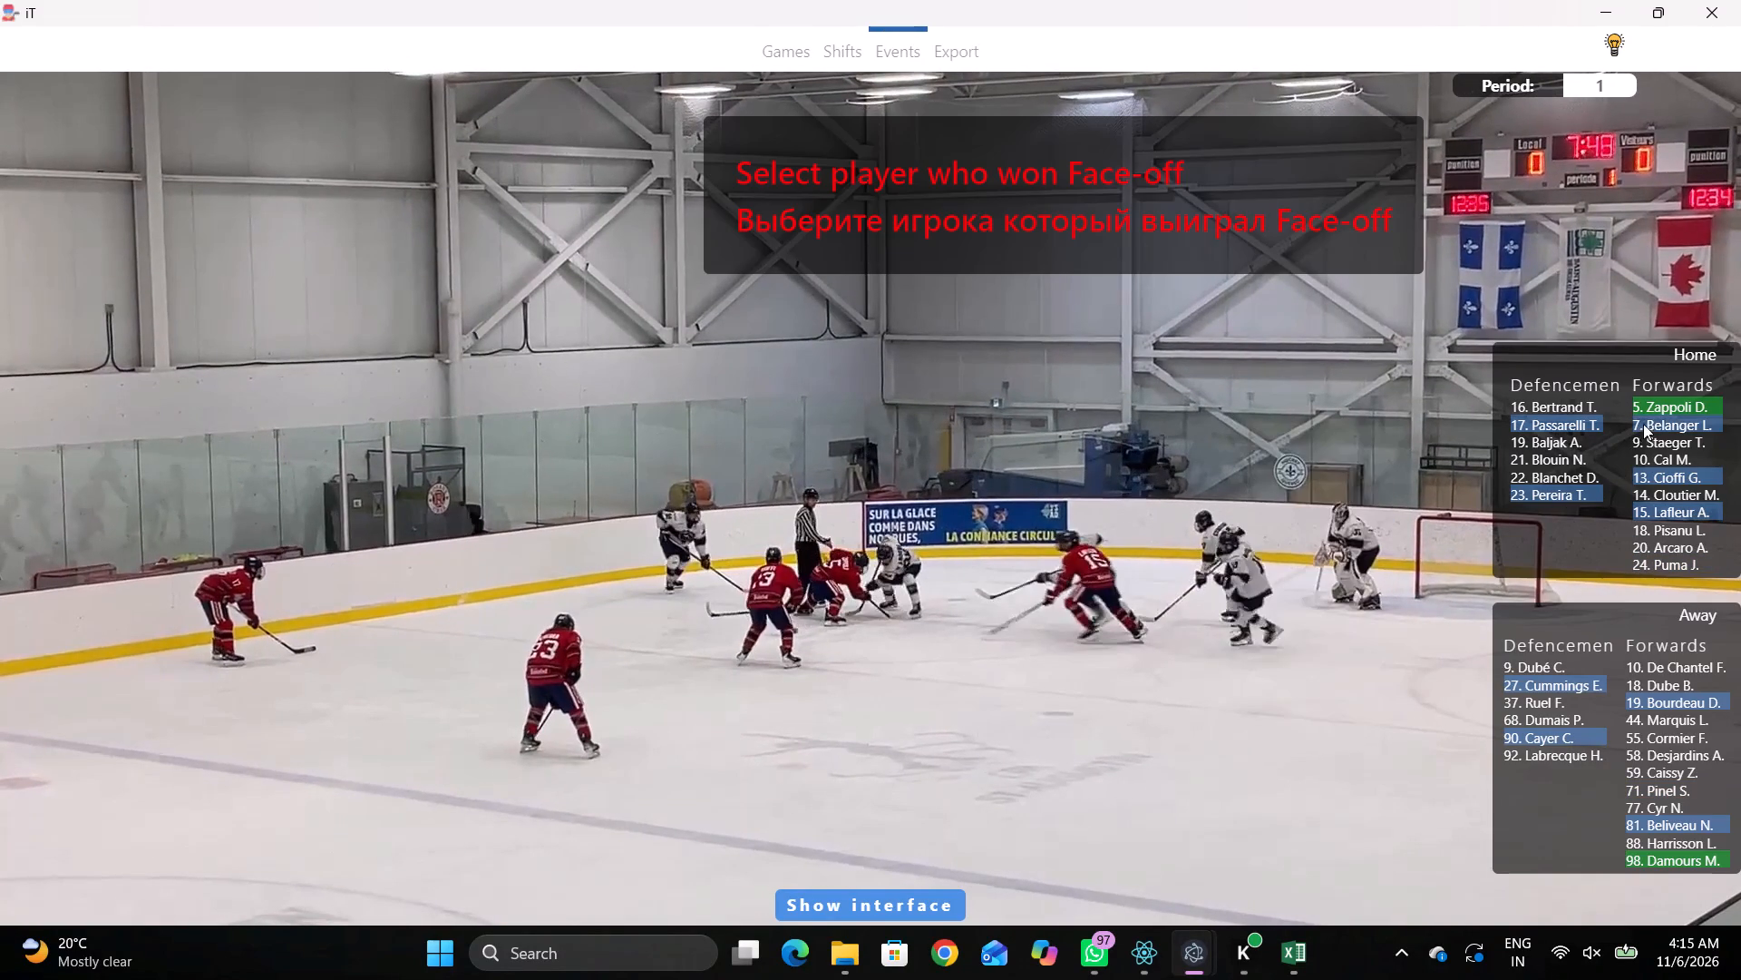
pyautogui.click(1644, 413)
pyautogui.click(1649, 857)
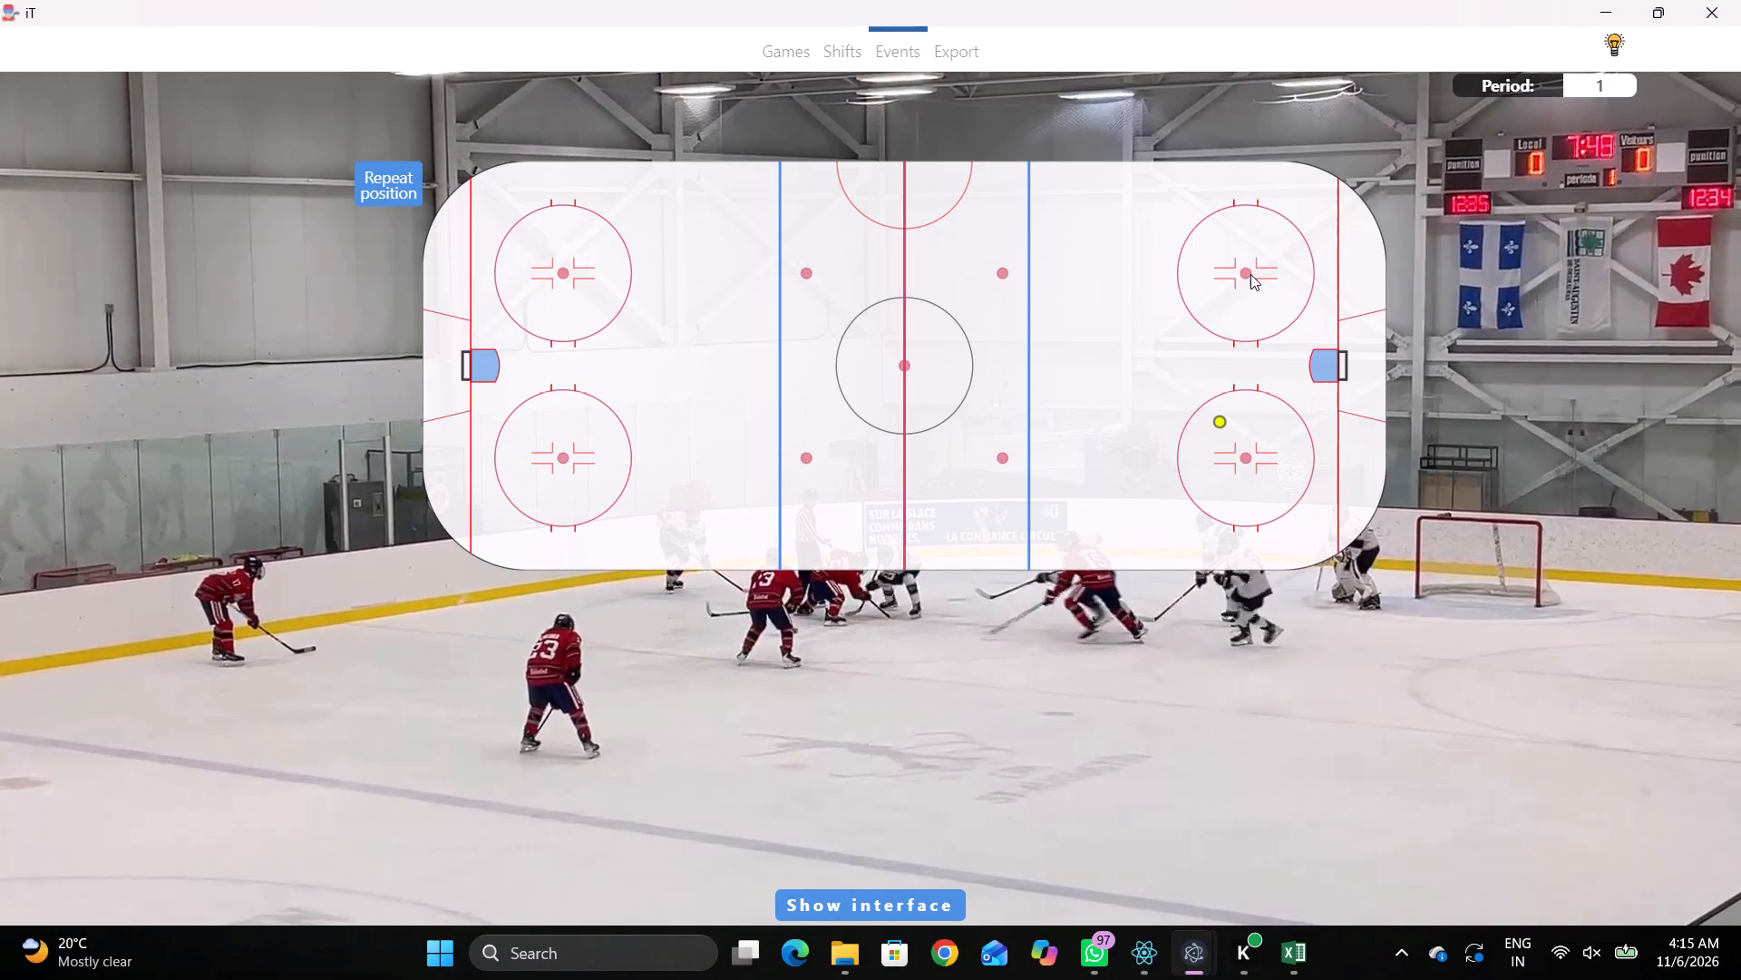
pyautogui.click(1247, 275)
# Record a pass by home player 15 just after the face-off and mark its position beside the face-off dot.
pyautogui.press('r')
pyautogui.press('space')
pyautogui.press('space')
pyautogui.press('space')
pyautogui.press('space')
pyautogui.press('space')
pyautogui.press('space')
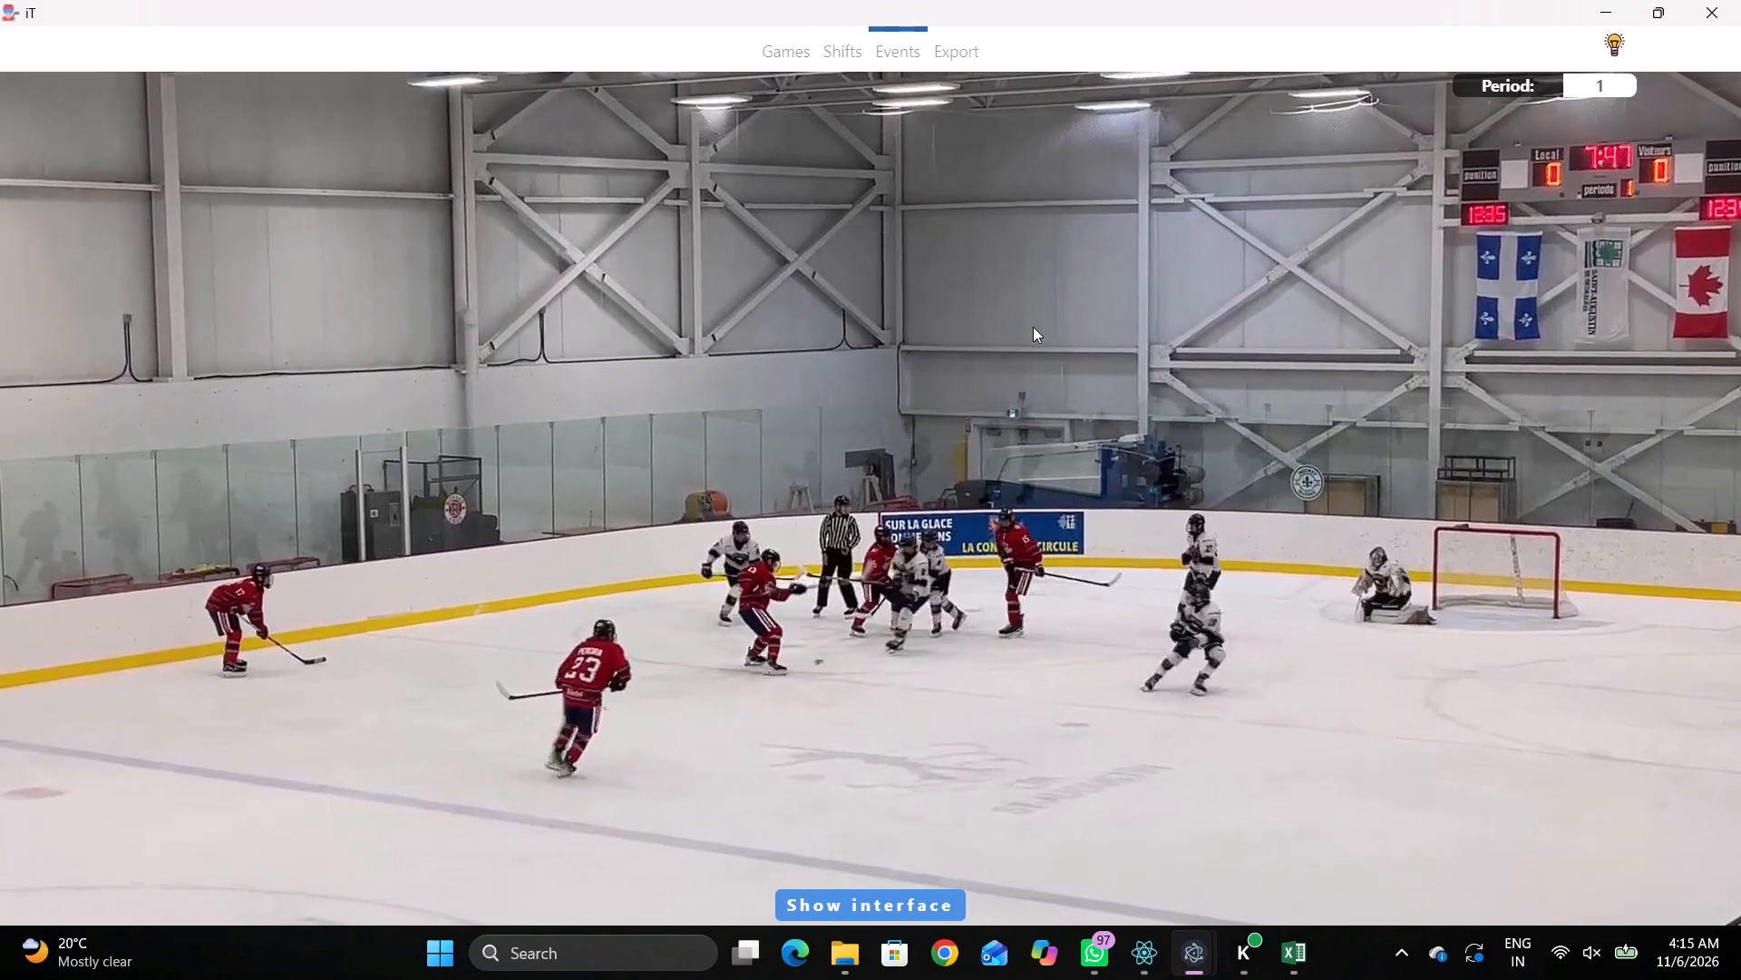
pyautogui.press('q')
pyautogui.write('qq')
pyautogui.press('r')
pyautogui.write('qq')
pyautogui.rightClick(1094, 374)
pyautogui.press('q')
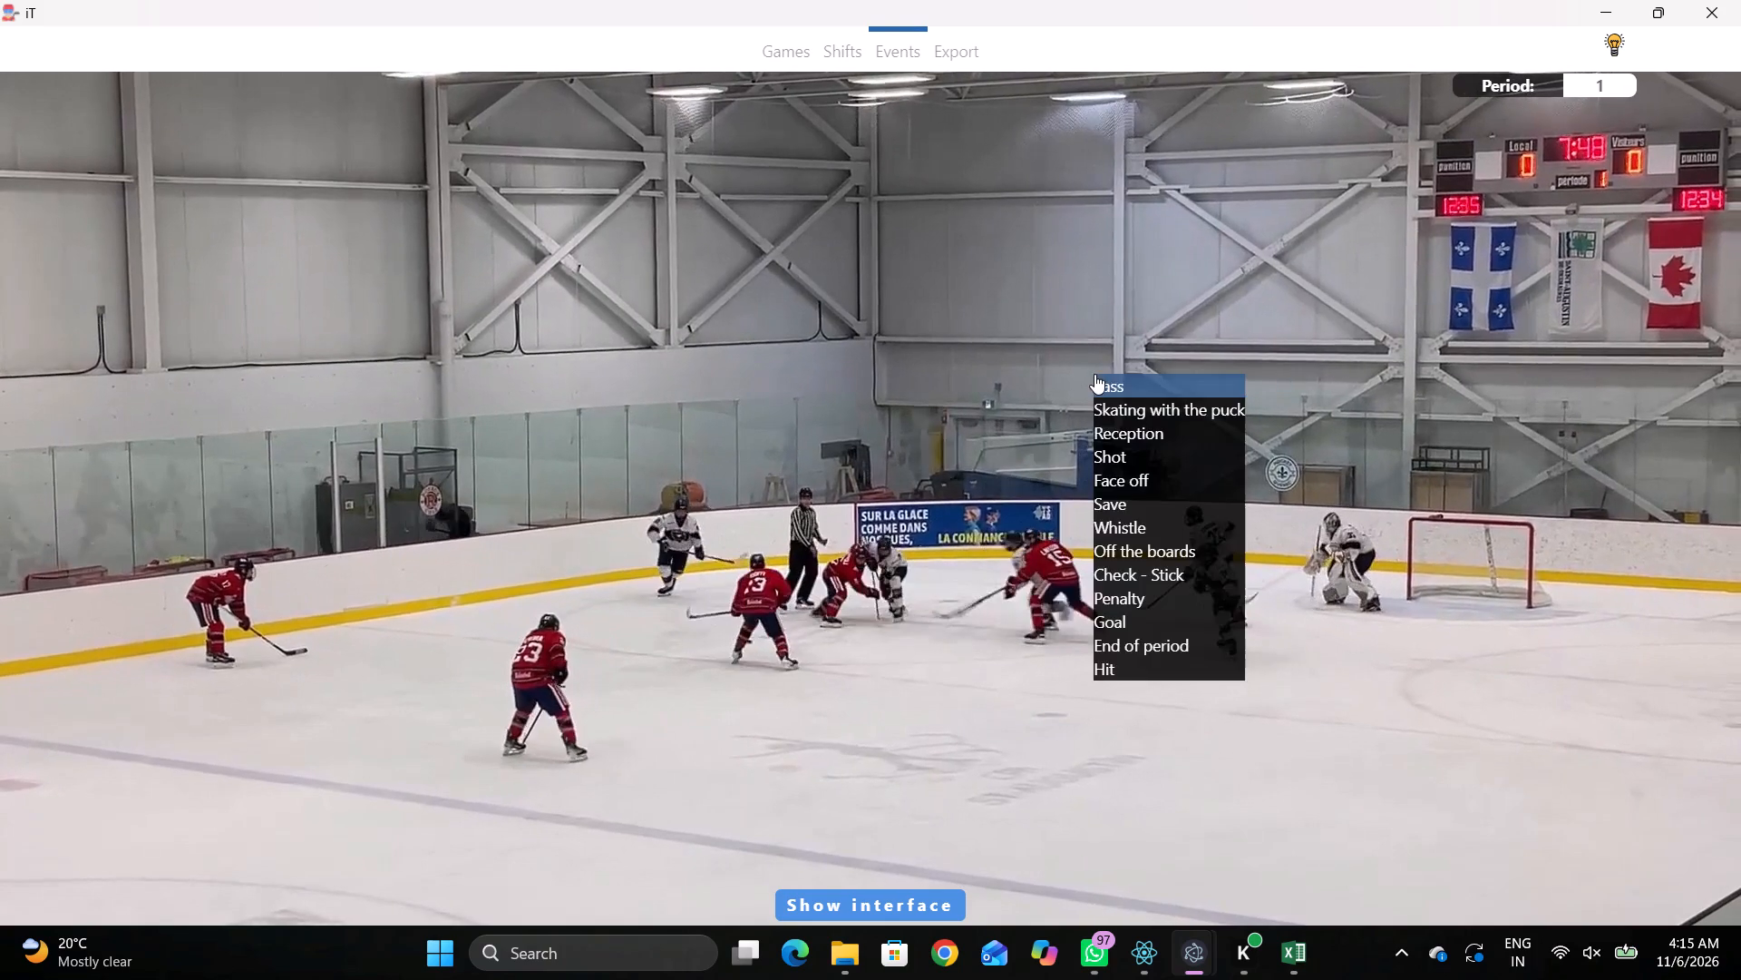
pyautogui.press('space')
pyautogui.press('space')
pyautogui.press('space')
pyautogui.press('space')
pyautogui.write('q')
pyautogui.rightClick(1087, 411)
pyautogui.click(1094, 421)
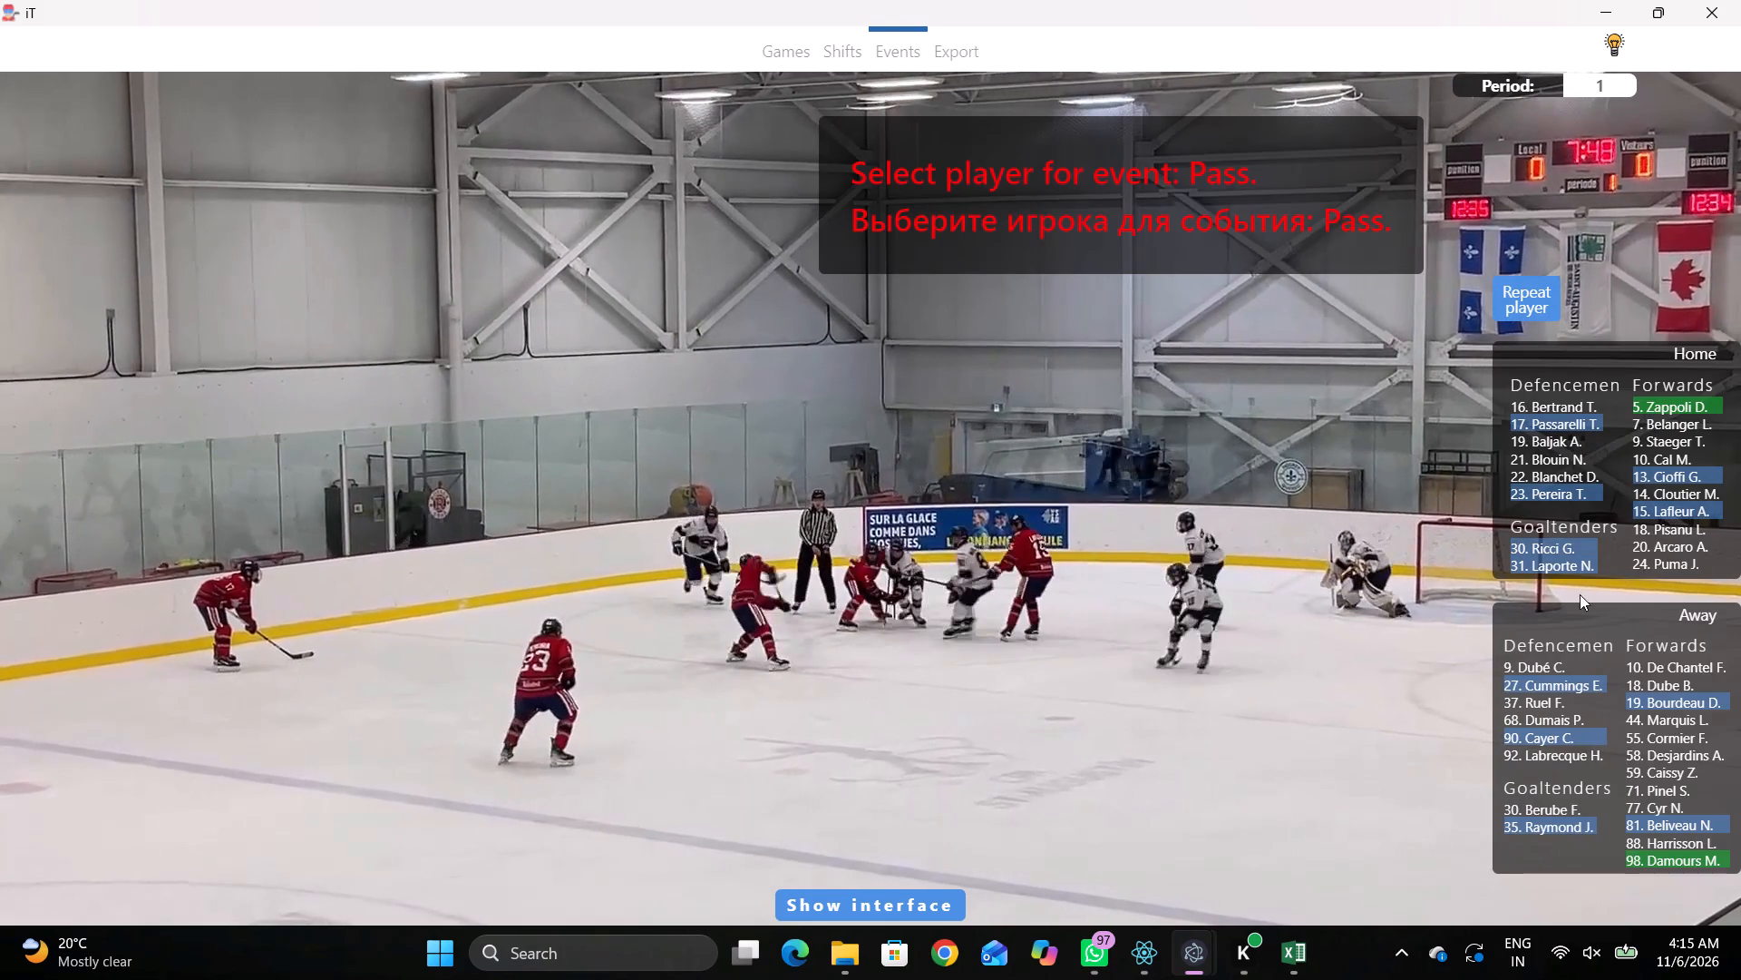
pyautogui.click(1642, 511)
pyautogui.click(1218, 282)
# Reassign the pass after the face-off to home player 13.
pyautogui.press('q')
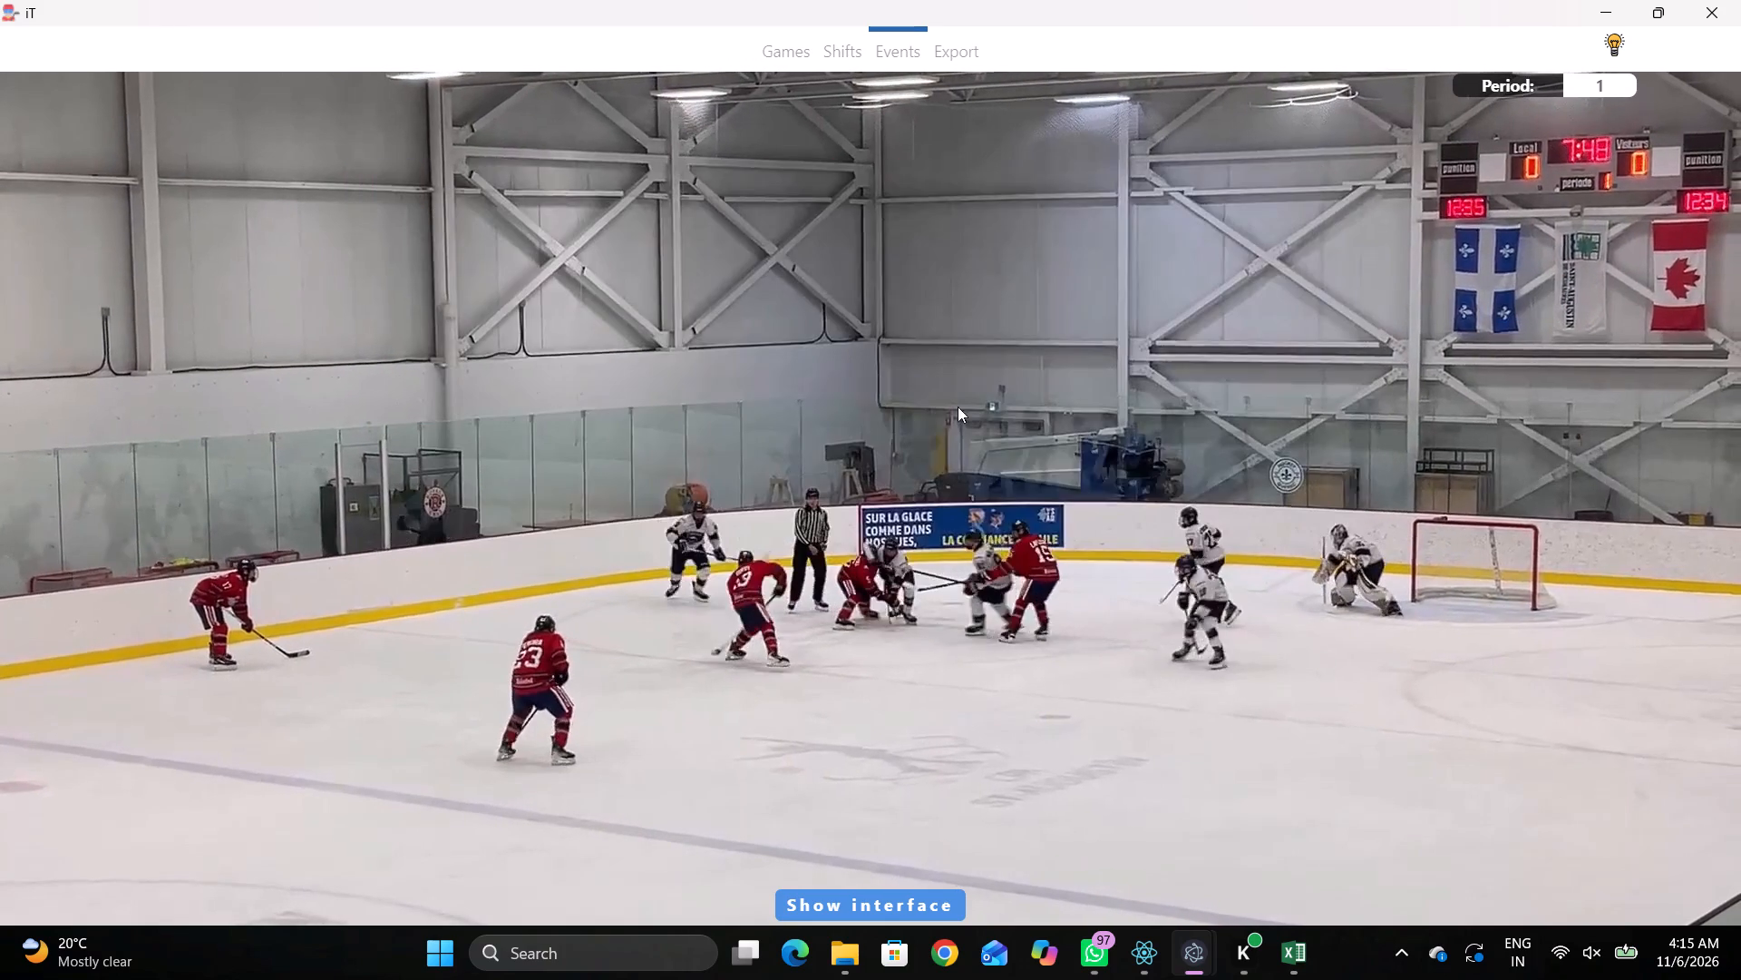
pyautogui.press('q')
pyautogui.hotkey('shift', 'd')
pyautogui.click(704, 755)
pyautogui.doubleClick(1669, 465)
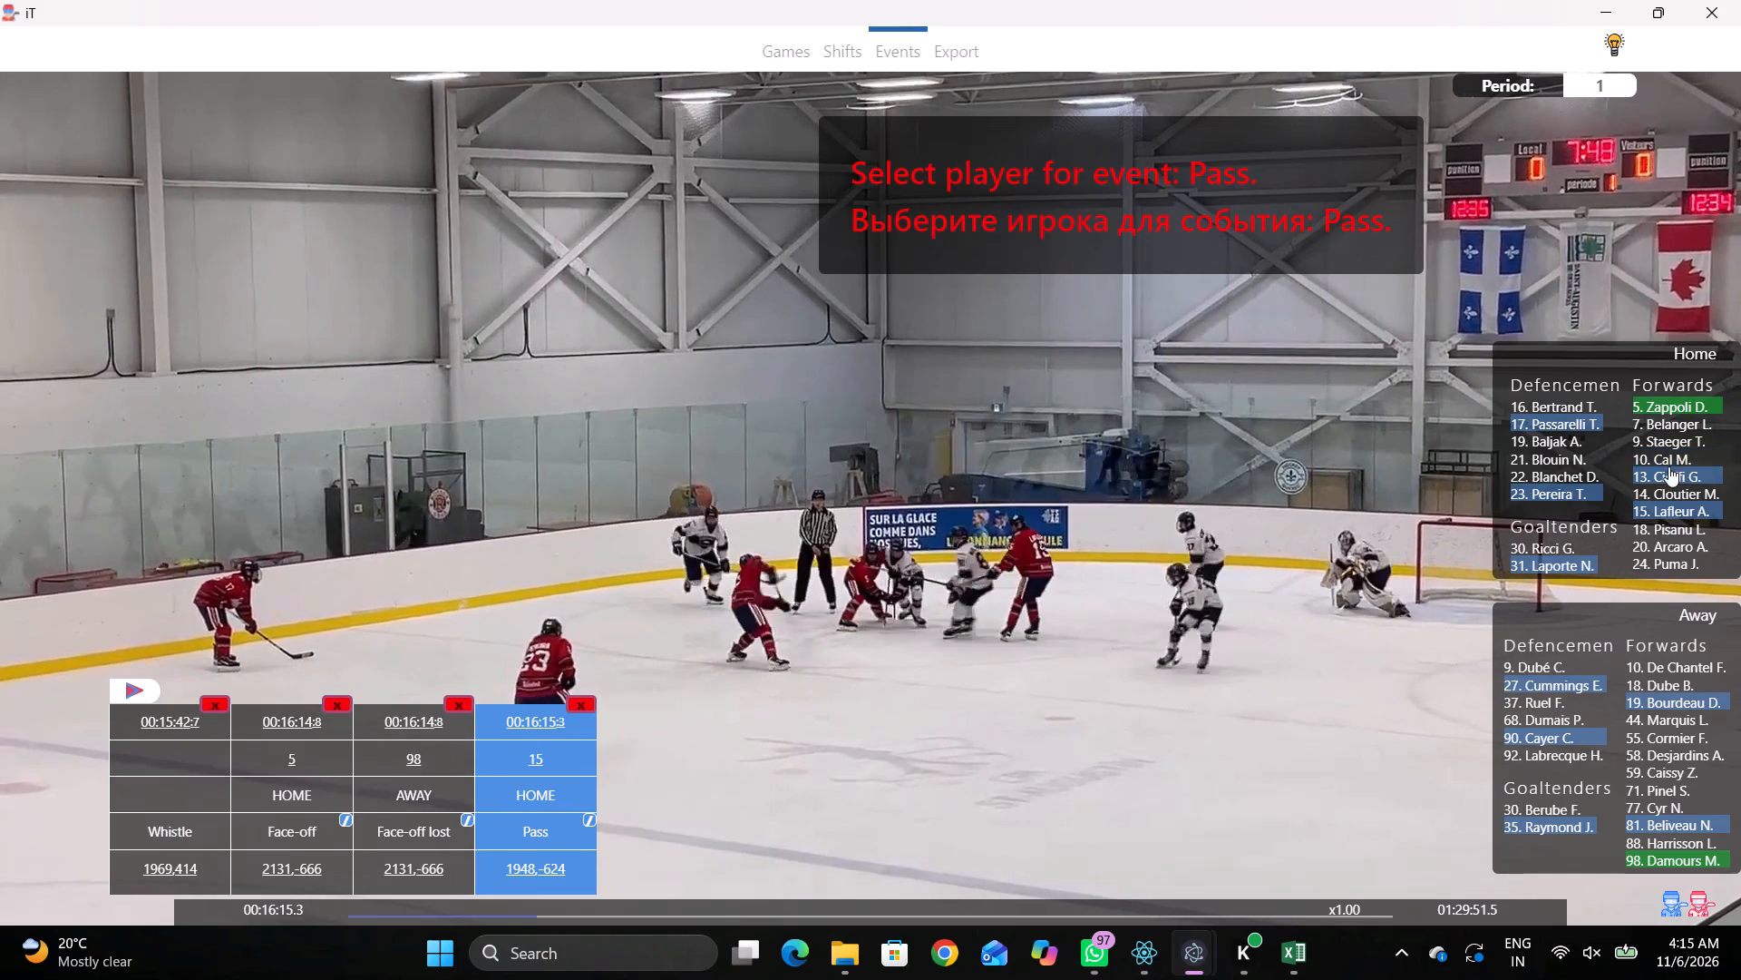
pyautogui.hotkey('shift', 'd')
# Find the next puck play after the face-off and record a pass by home player 23 at the edge of the centre circle.
pyautogui.press('space')
pyautogui.press('space')
pyautogui.press('space')
pyautogui.press('space')
pyautogui.press('space')
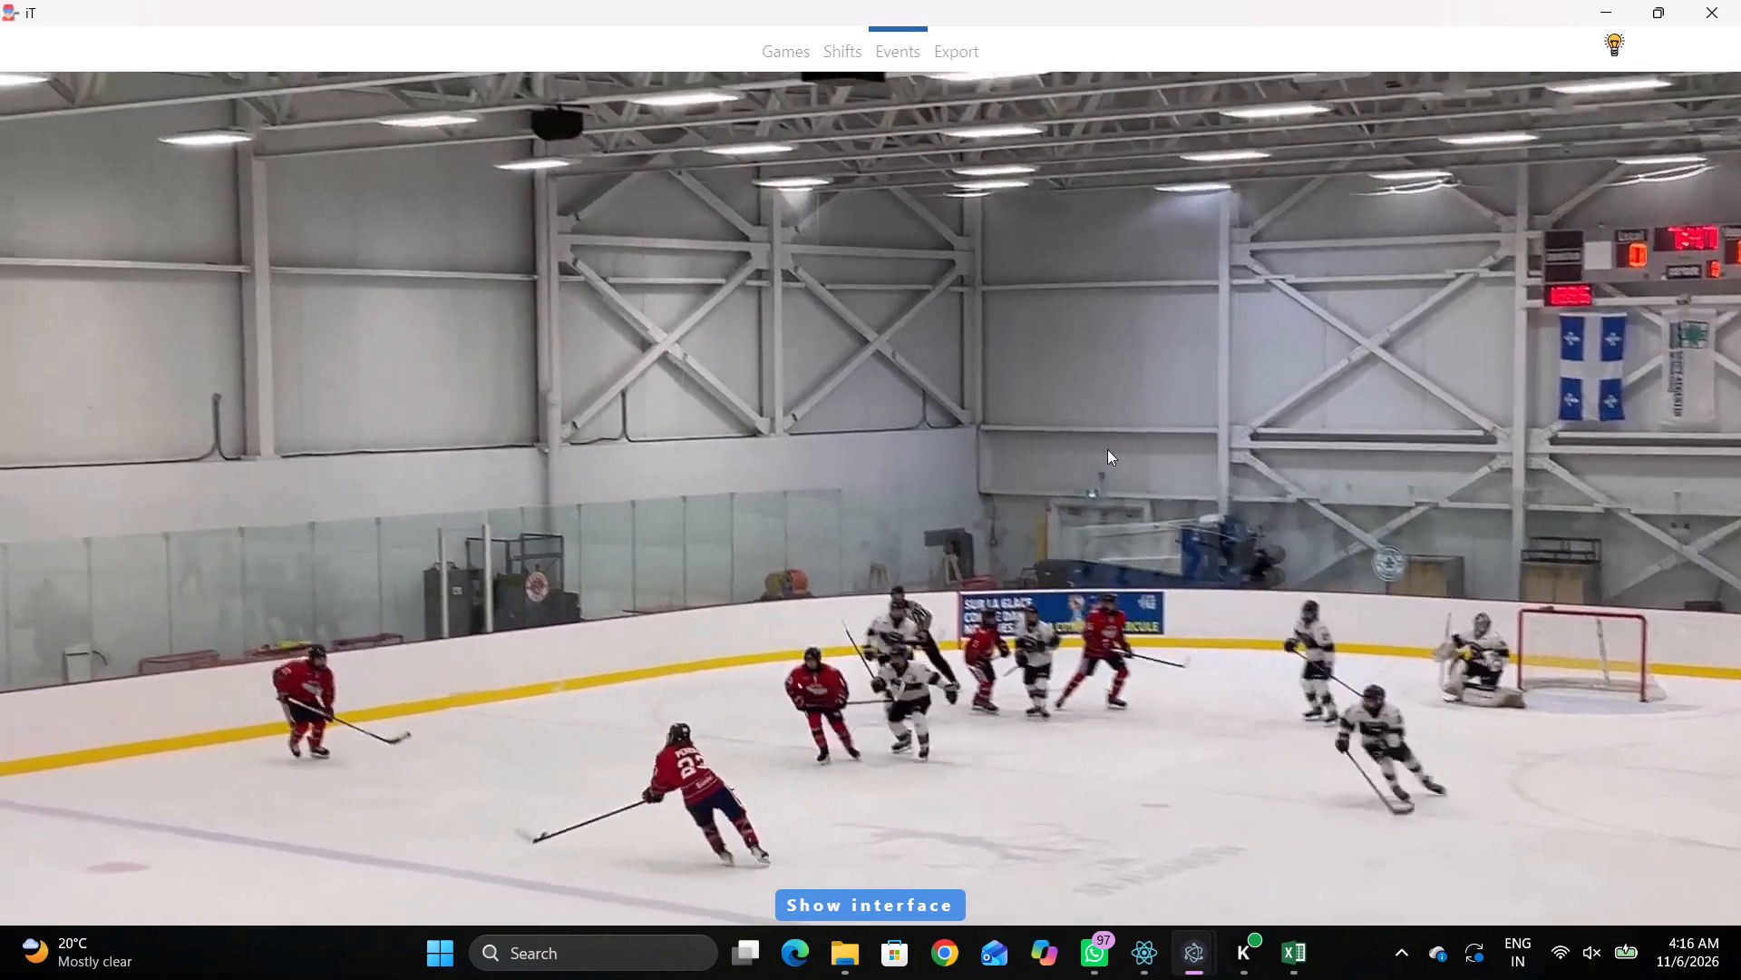
pyautogui.press('space')
pyautogui.press('v')
pyautogui.press('space')
pyautogui.press('v')
pyautogui.press('space')
pyautogui.press('q')
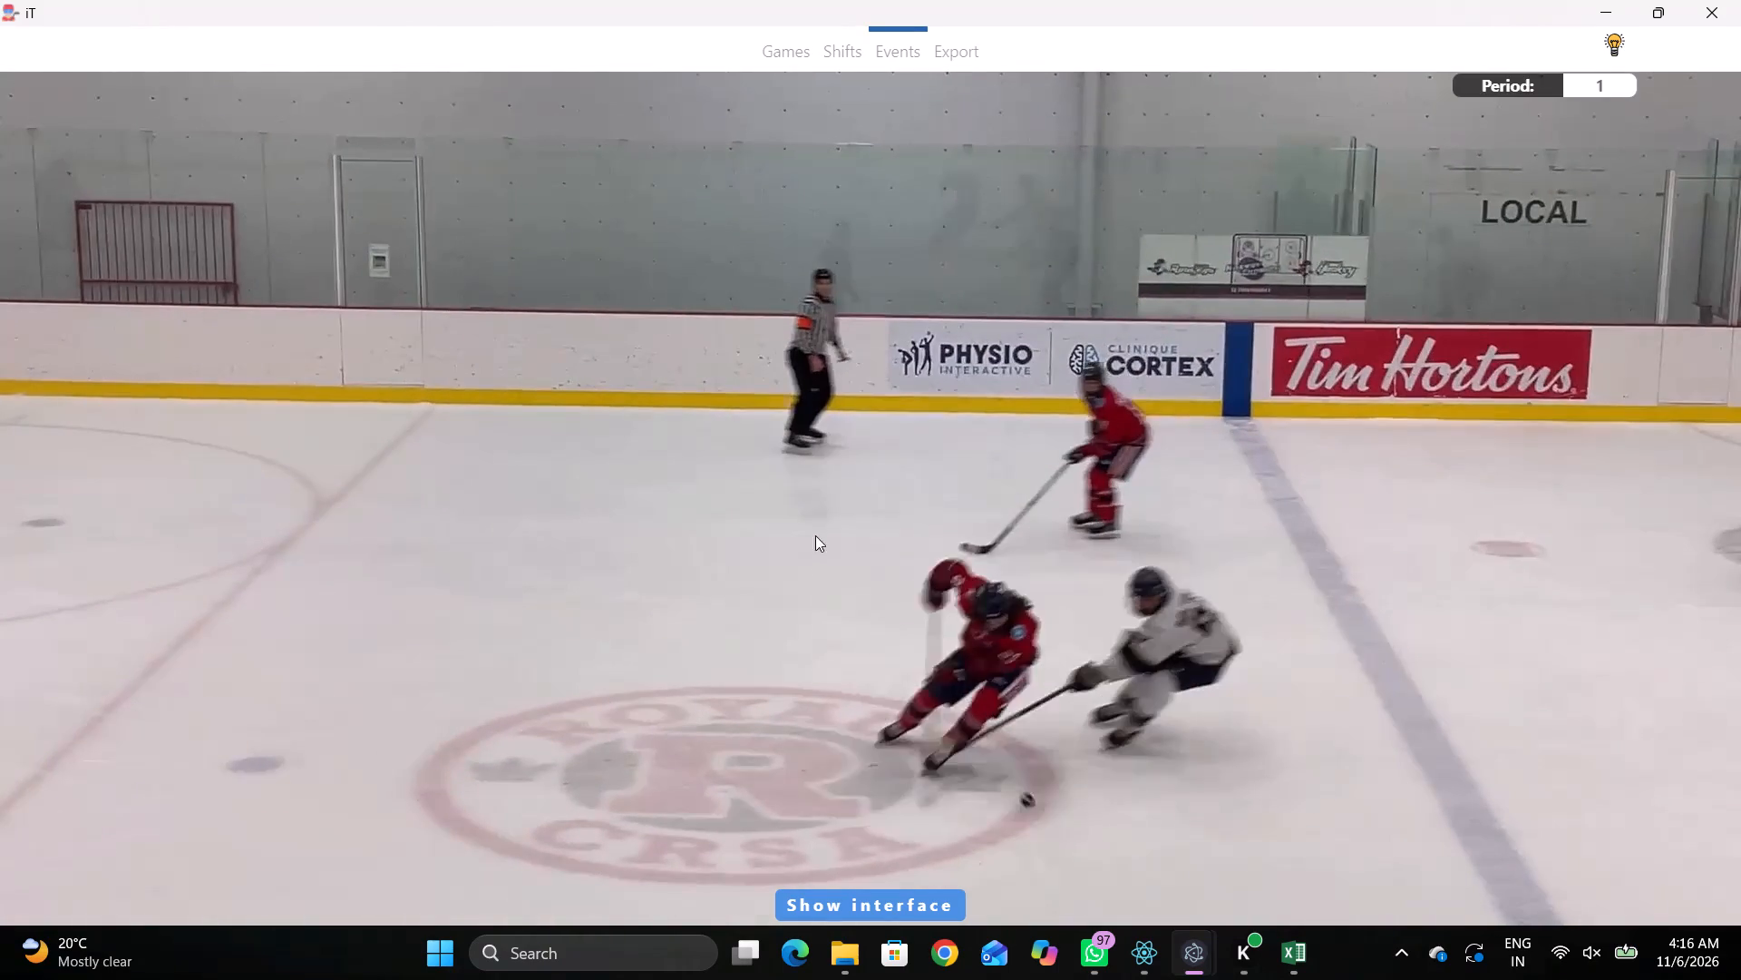
pyautogui.rightClick(815, 535)
pyautogui.press('q')
pyautogui.click(865, 554)
pyautogui.rightClick(831, 544)
pyautogui.click(855, 568)
pyautogui.click(1563, 485)
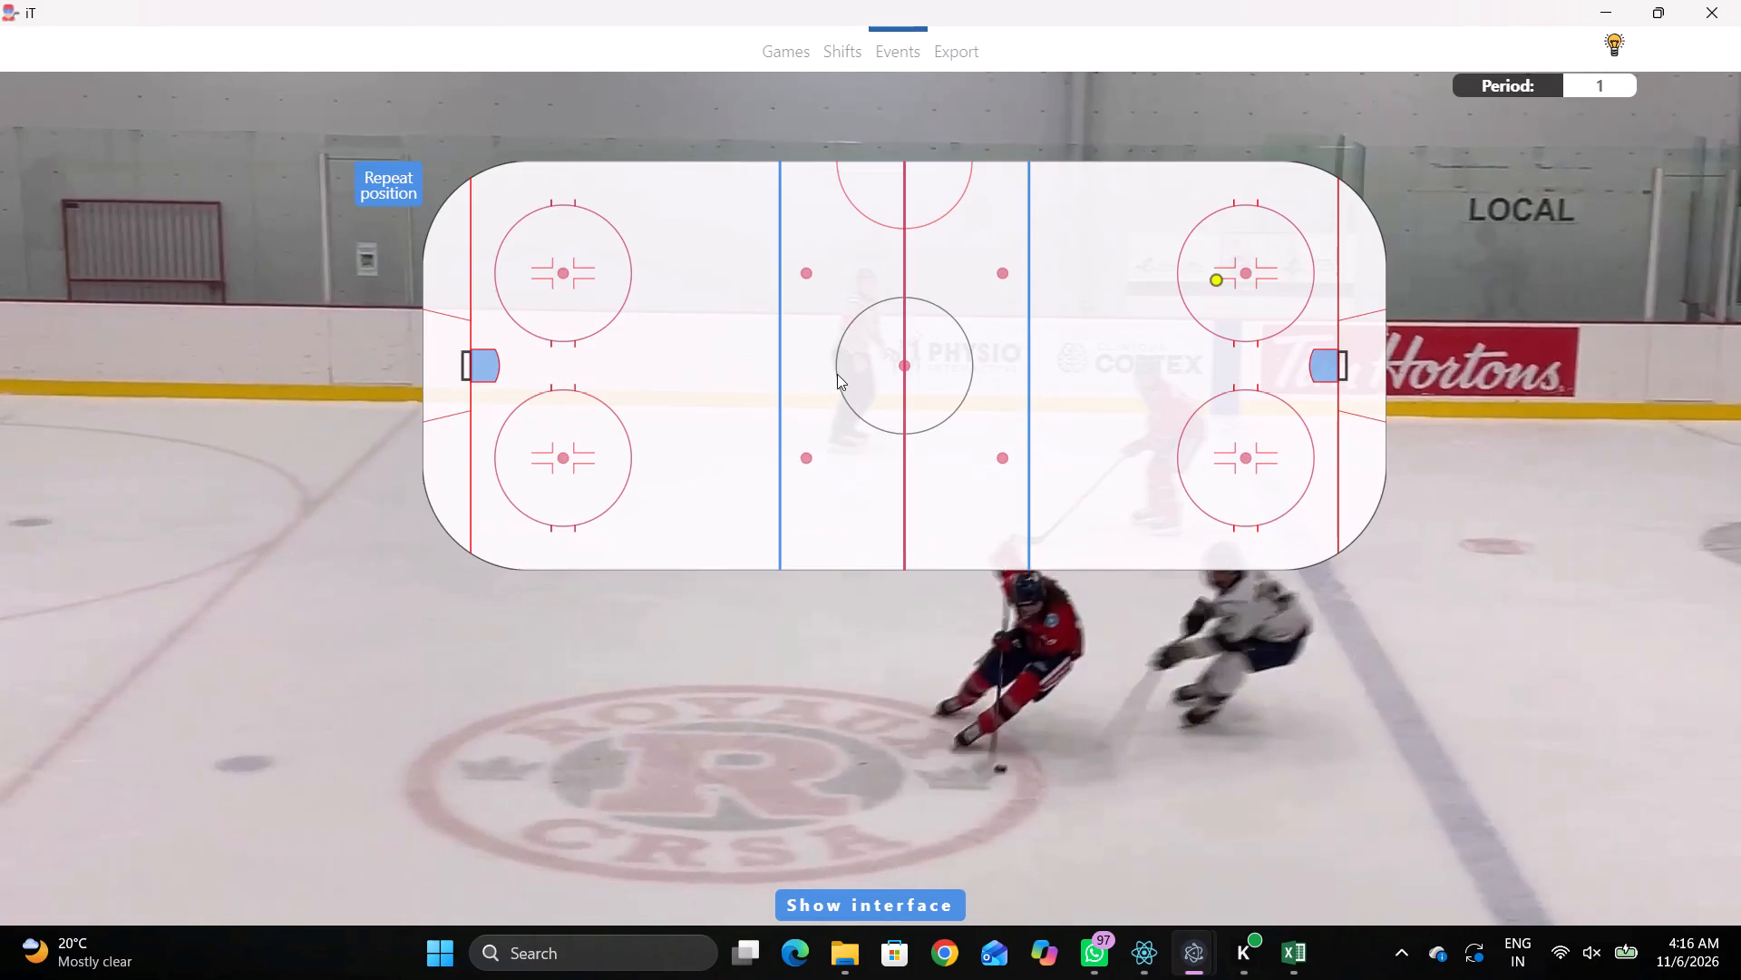
pyautogui.click(835, 363)
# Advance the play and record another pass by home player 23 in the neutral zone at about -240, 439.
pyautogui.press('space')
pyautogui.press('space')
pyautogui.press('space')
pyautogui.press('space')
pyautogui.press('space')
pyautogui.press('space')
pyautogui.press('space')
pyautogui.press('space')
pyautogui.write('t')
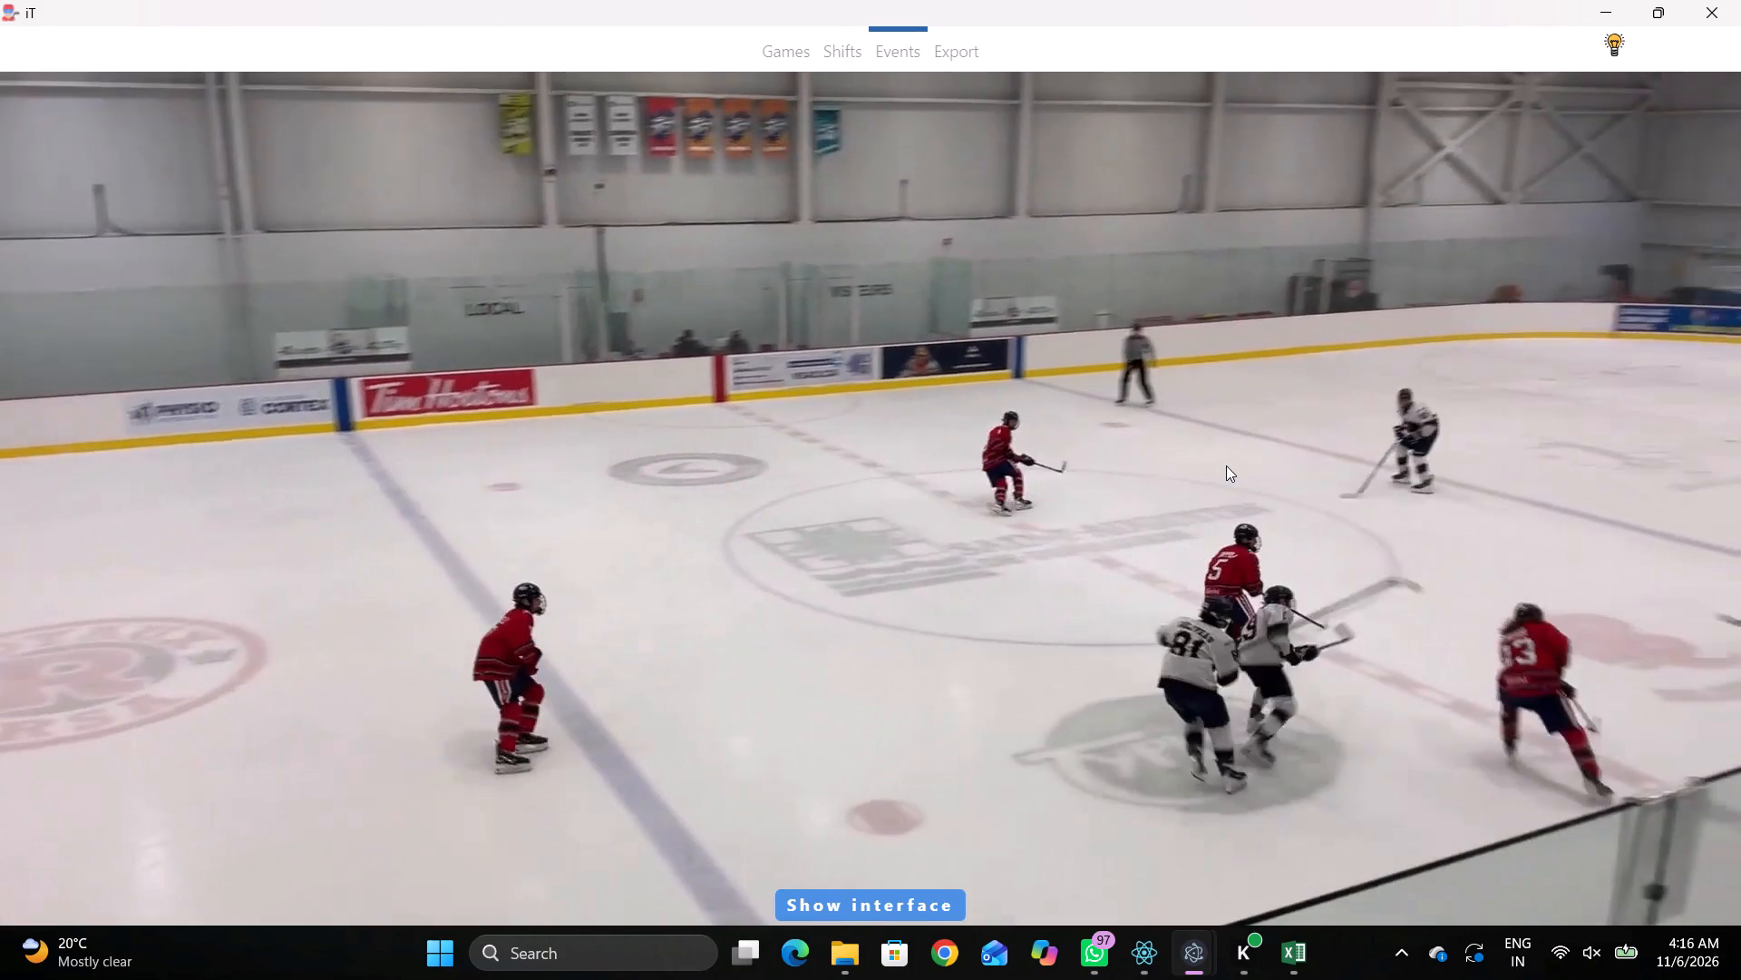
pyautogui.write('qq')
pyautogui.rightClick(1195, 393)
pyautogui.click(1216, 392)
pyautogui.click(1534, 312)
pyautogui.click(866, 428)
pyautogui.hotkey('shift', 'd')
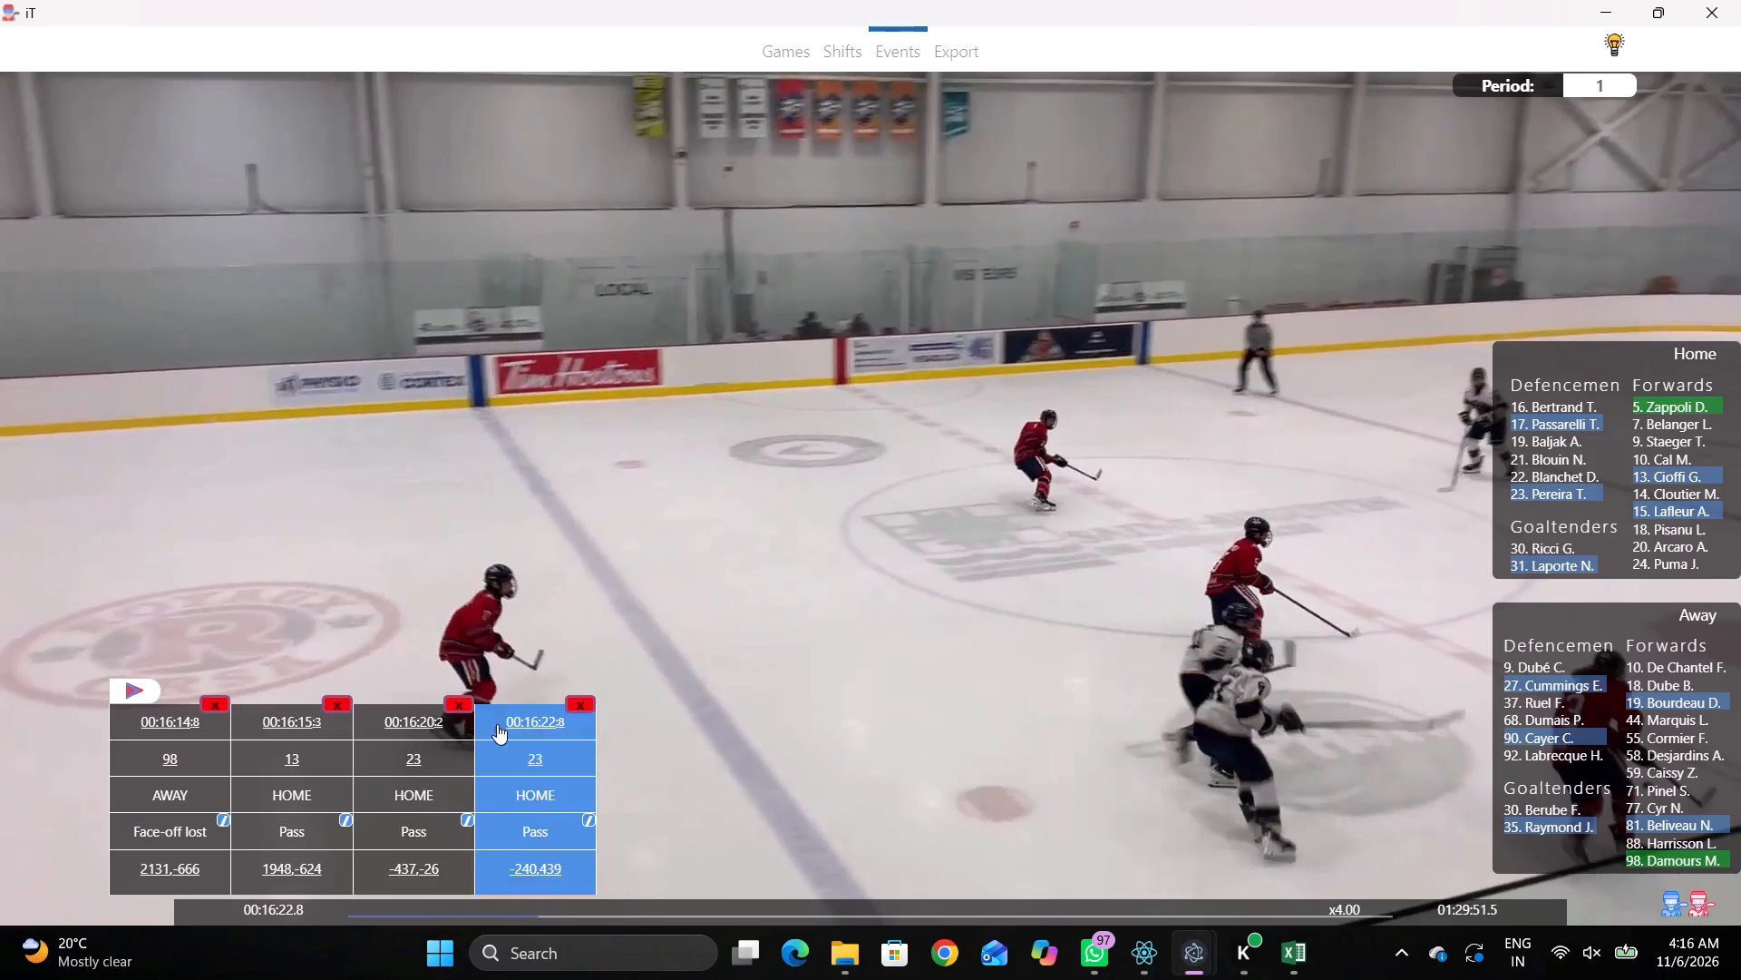
# Change the type of home 23's event at 00:16:20 from pass to Skating with the puck.
pyautogui.click(455, 825)
pyautogui.click(465, 823)
pyautogui.click(719, 490)
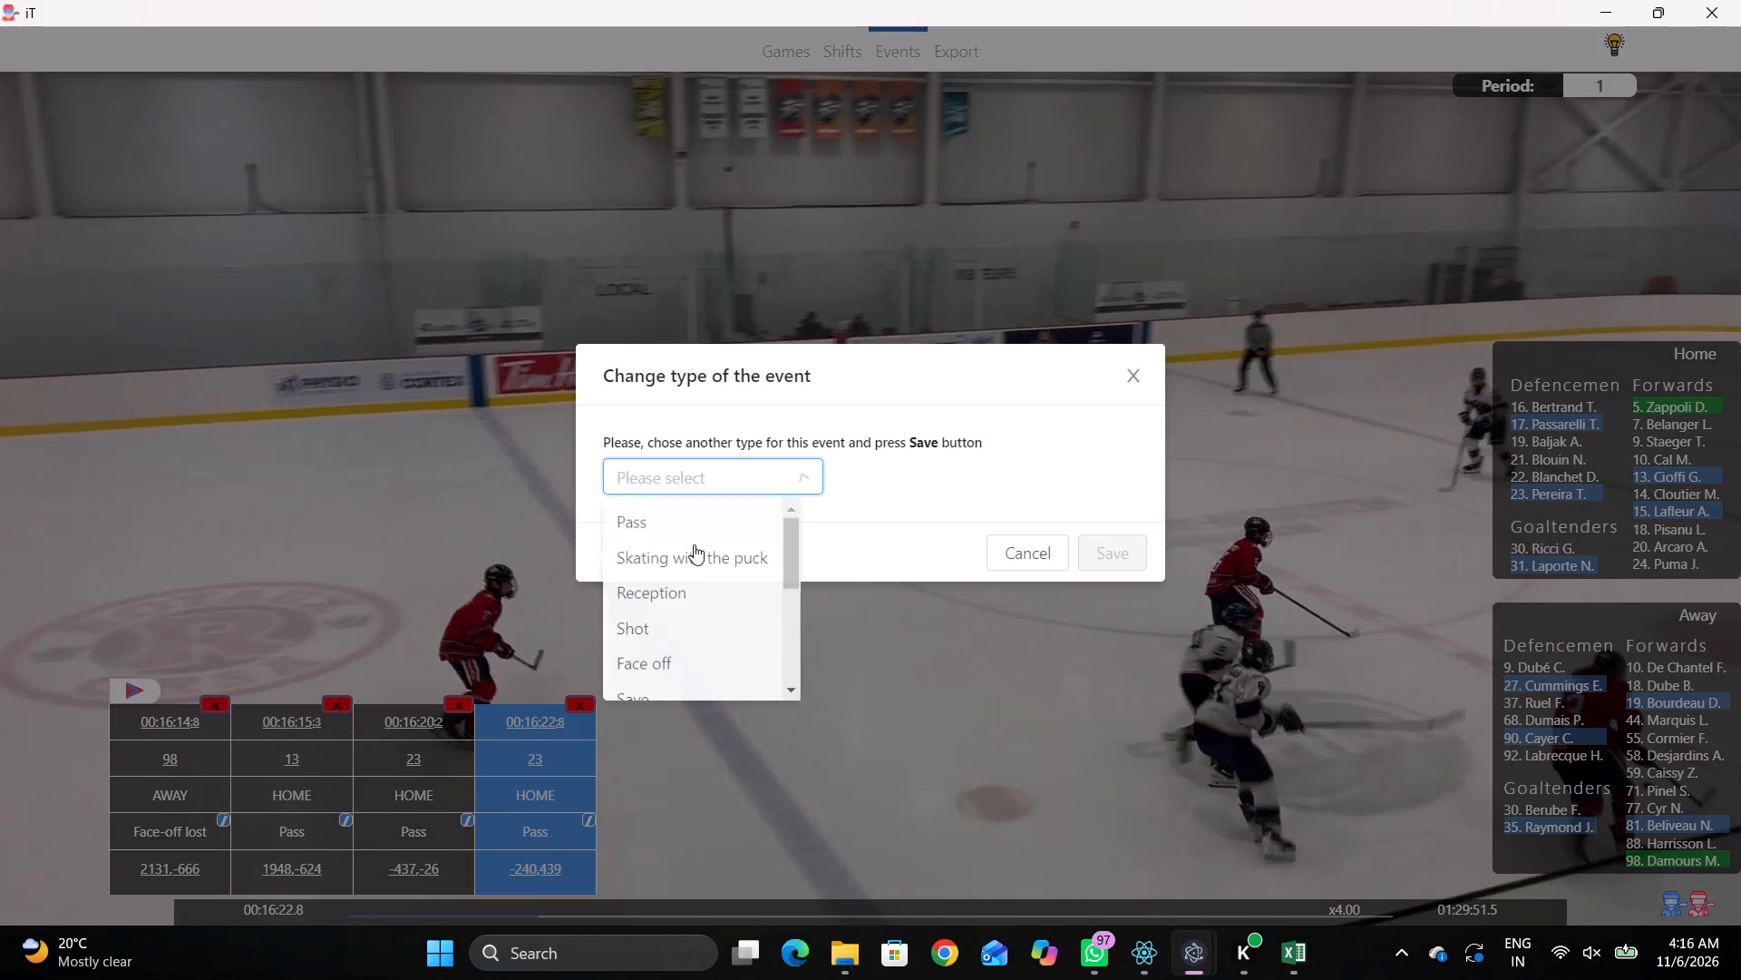
pyautogui.click(694, 550)
pyautogui.click(1122, 546)
# Find the next puck possession and record Skating with the puck by away player 90 behind the away net.
pyautogui.hotkey('shift', 'd')
pyautogui.press('space')
pyautogui.press('space')
pyautogui.press('space')
pyautogui.press('space')
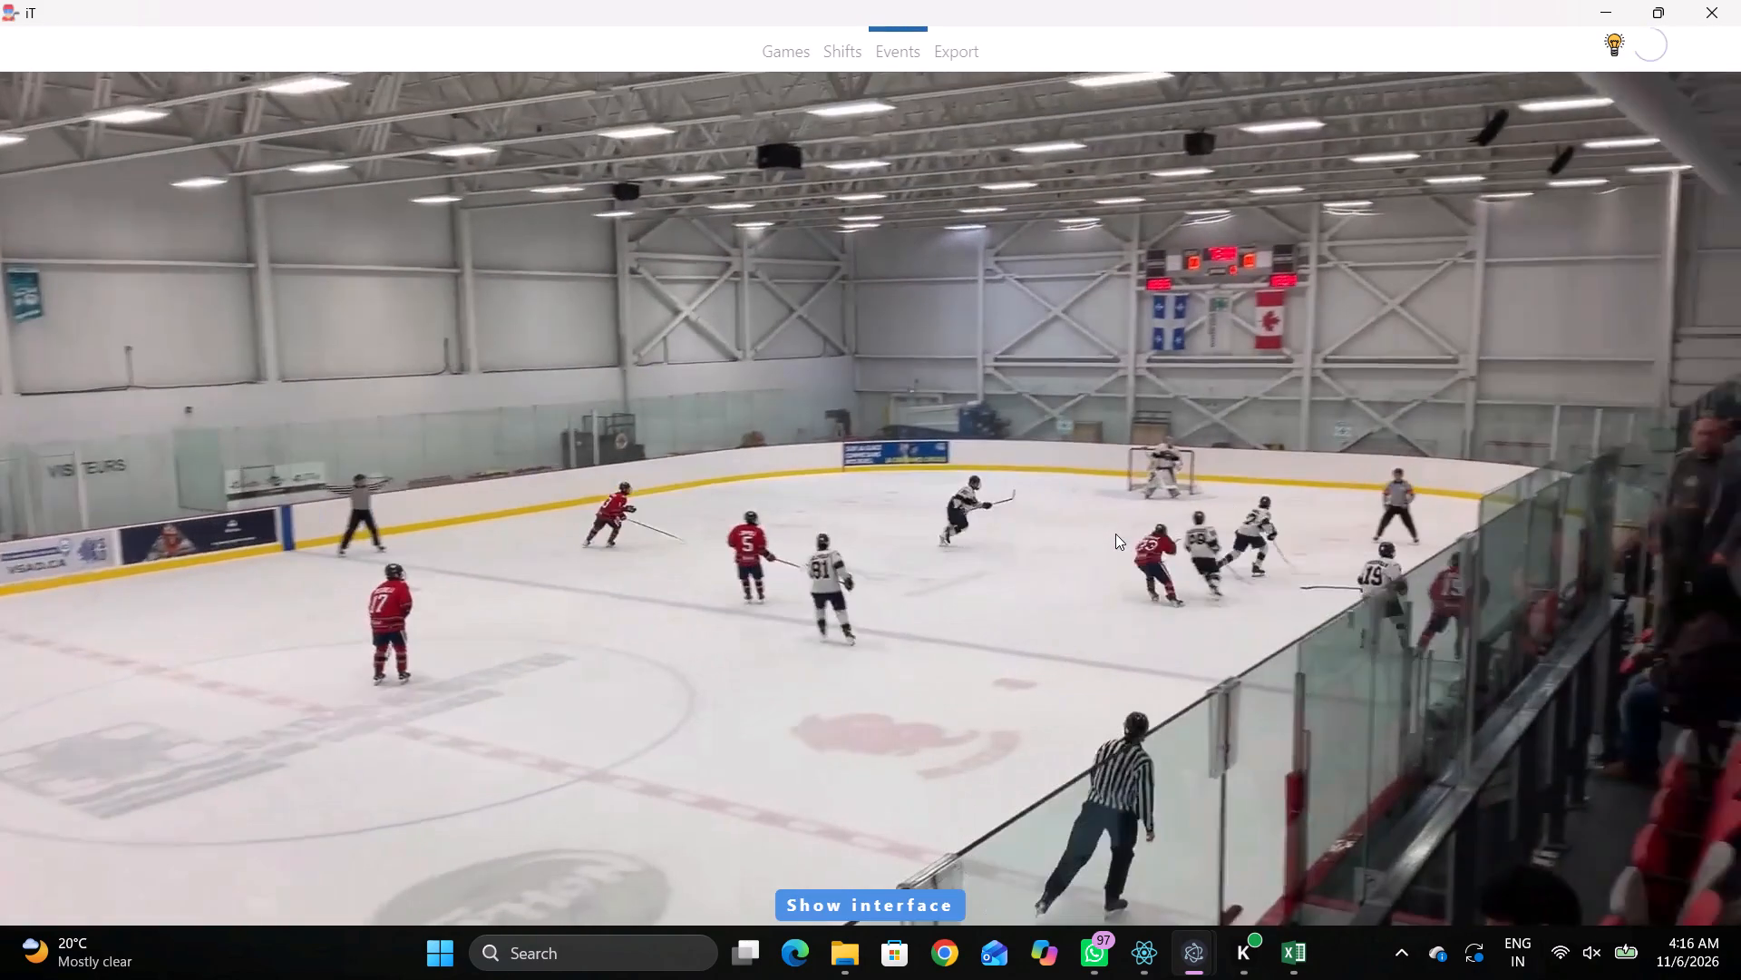
pyautogui.write('q')
pyautogui.write('r')
pyautogui.press('space')
pyautogui.press('space')
pyautogui.press('space')
pyautogui.press('space')
pyautogui.press('space')
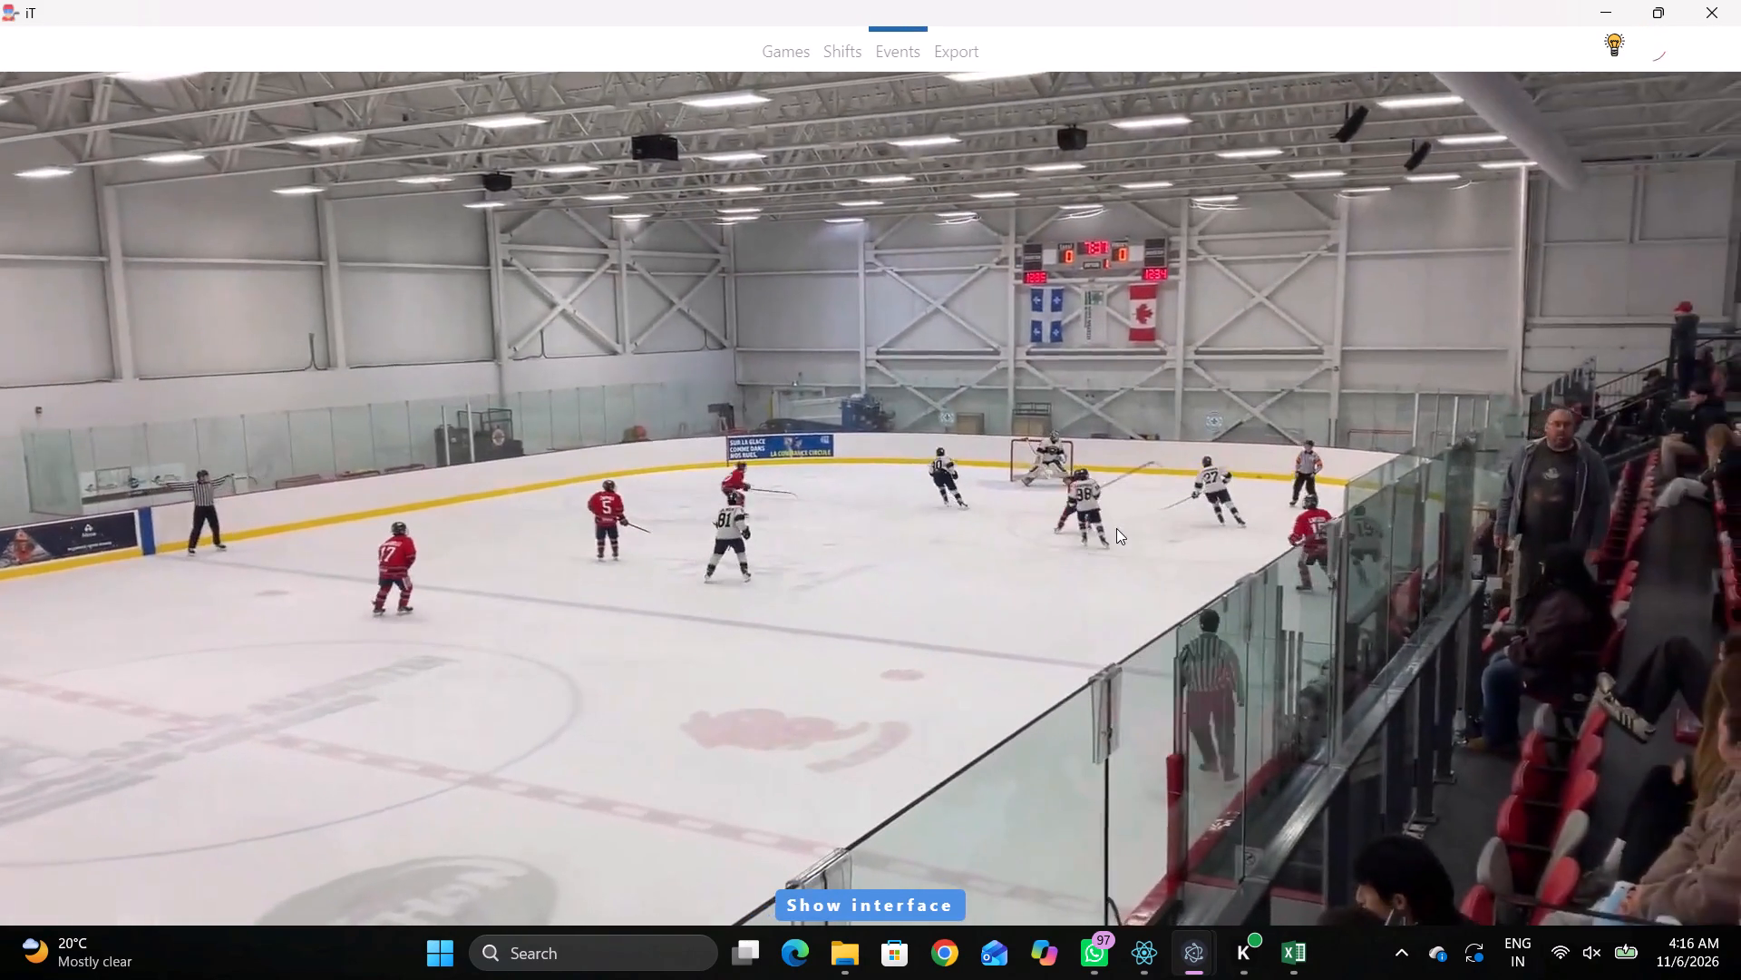
pyautogui.press('space')
pyautogui.press('space')
pyautogui.press('space')
pyautogui.press('space')
pyautogui.press('space')
pyautogui.press('space')
pyautogui.press('space')
pyautogui.hotkey('shift', 'd')
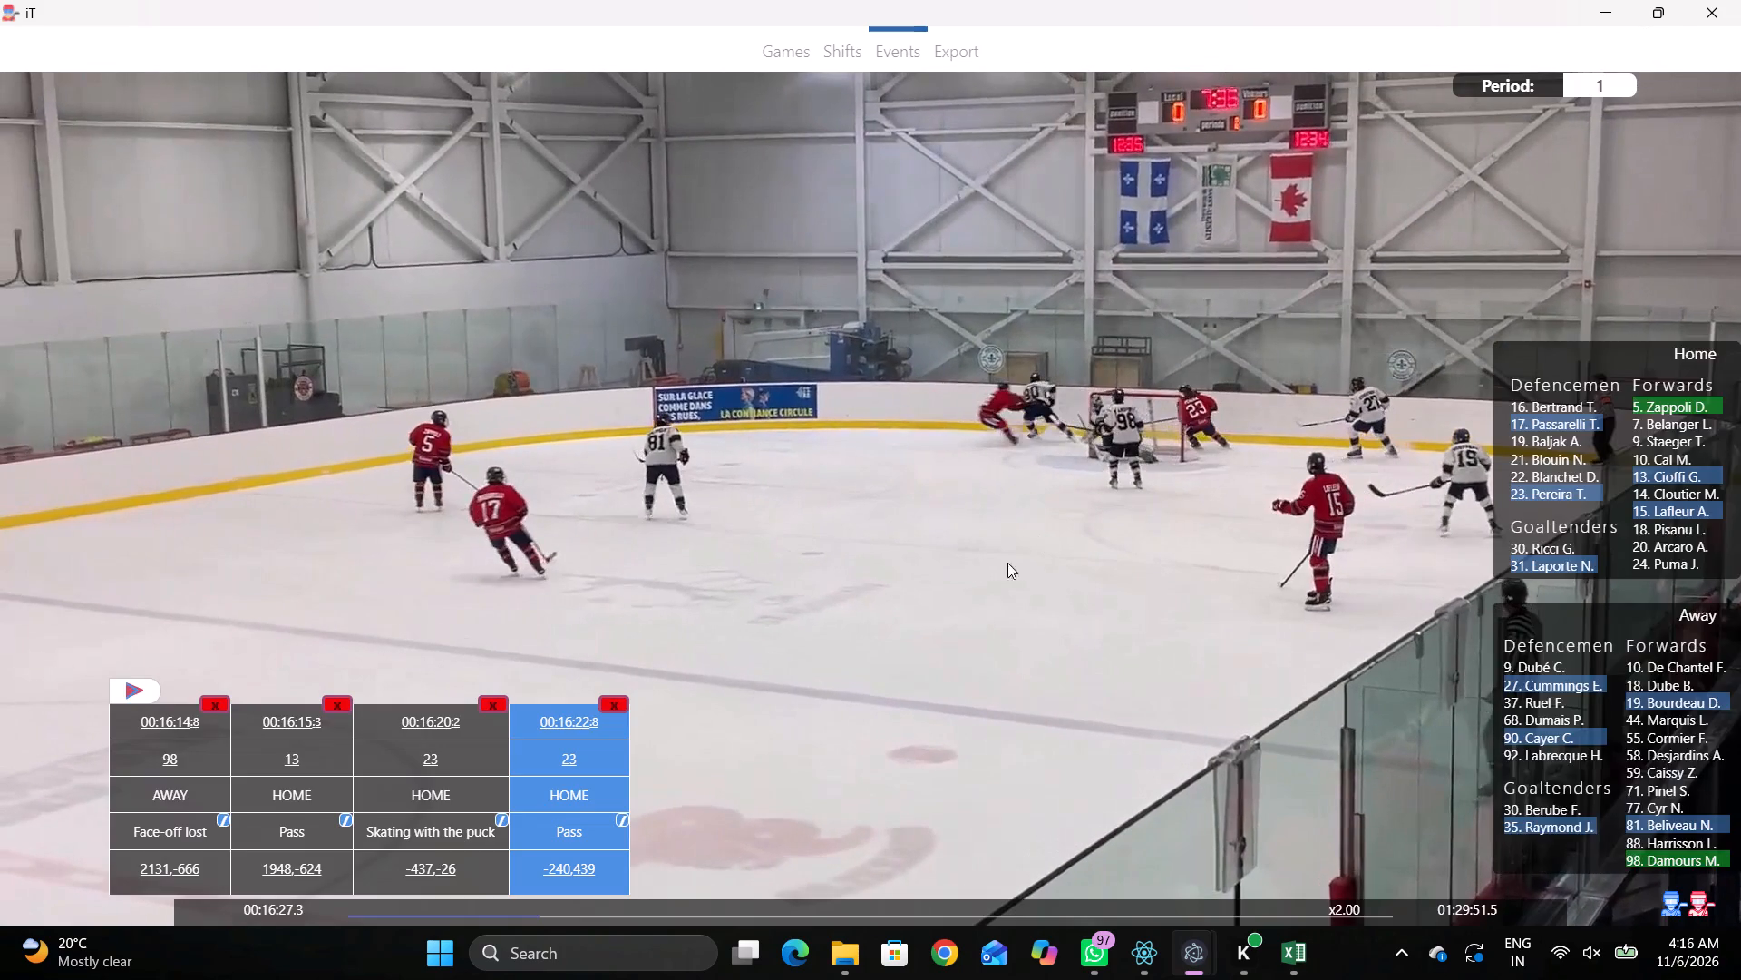
pyautogui.rightClick(1148, 442)
pyautogui.click(1206, 467)
pyautogui.click(1537, 740)
pyautogui.click(1351, 313)
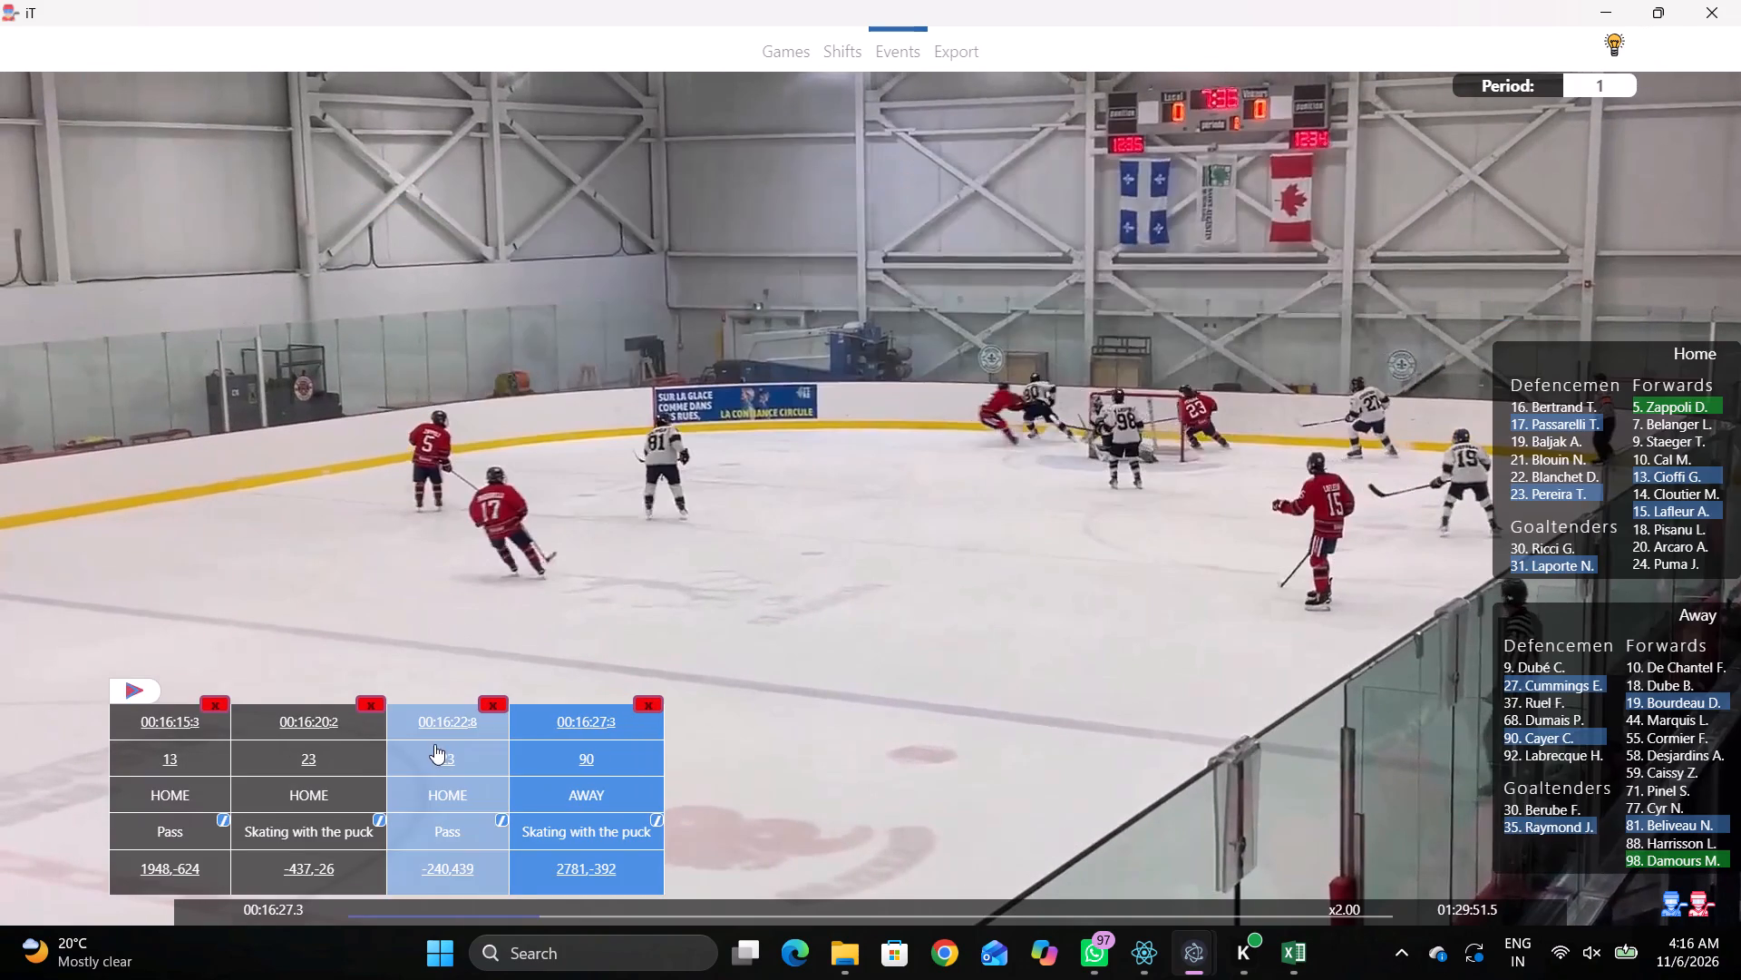
# Go back to home 23's pass and record a pass by the same player at 00:16:23.7, positioned at about 550, 472.
pyautogui.click(423, 747)
pyautogui.hotkey('shift', 'd')
pyautogui.press('space')
pyautogui.click(841, 559)
pyautogui.hotkey('shift', 'd')
pyautogui.press('space')
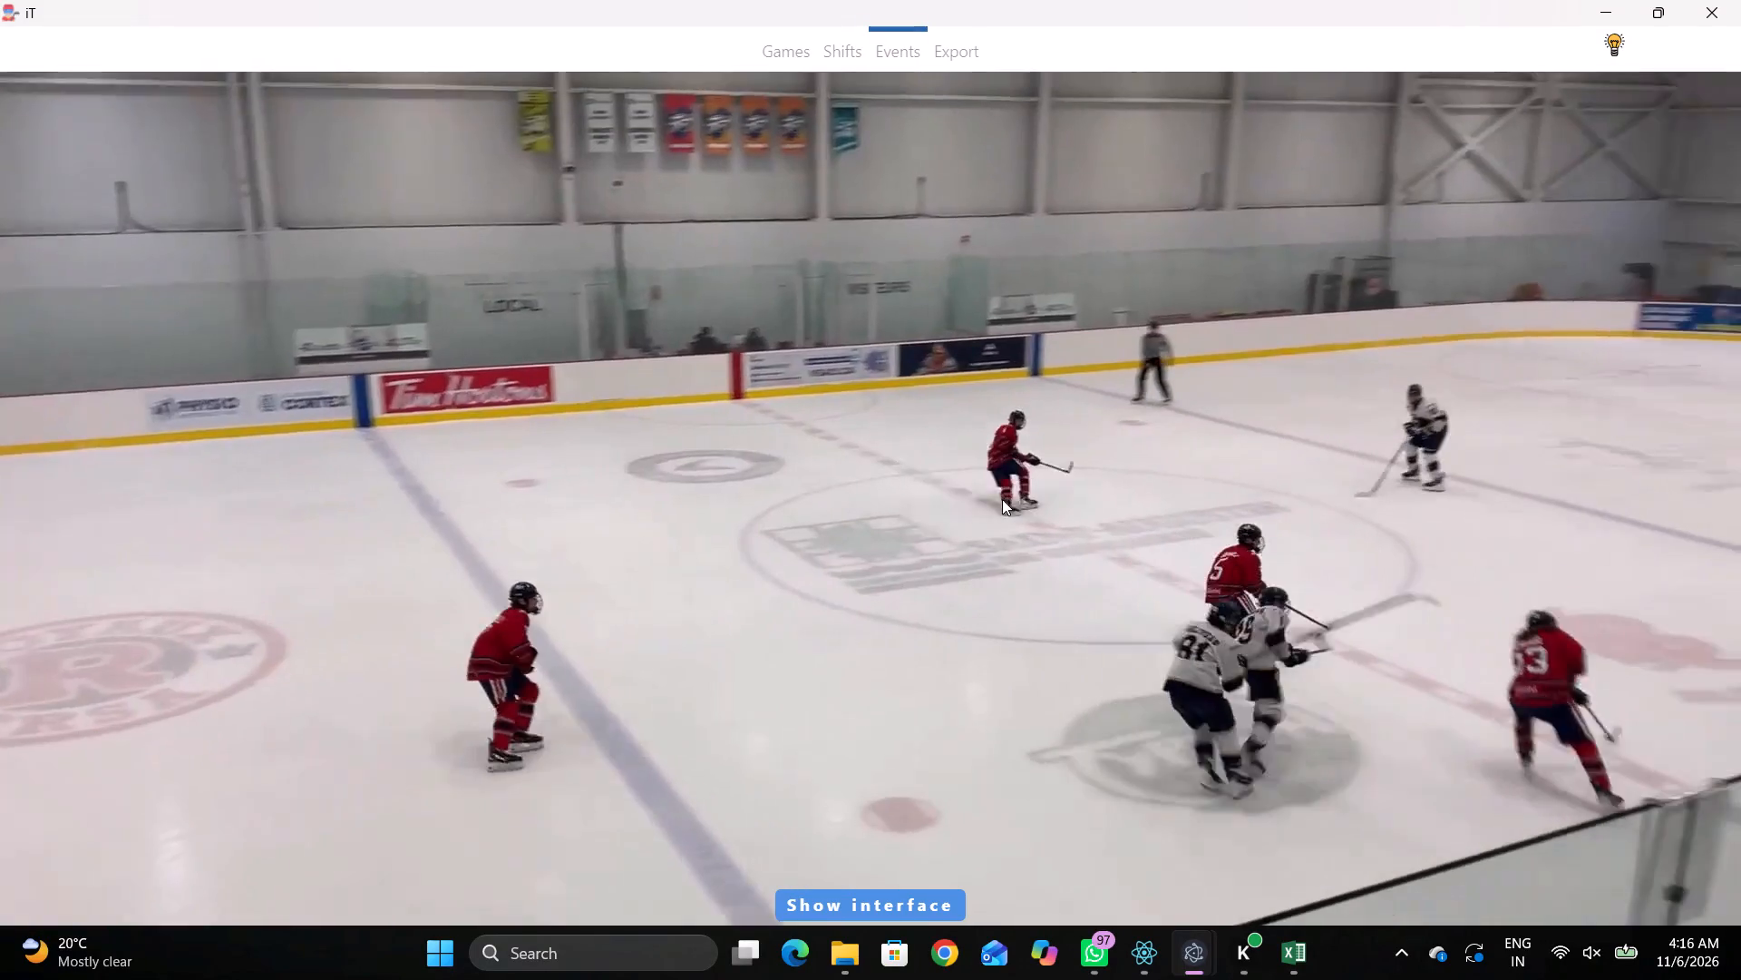
pyautogui.press('space')
pyautogui.press('space')
pyautogui.press('space')
pyautogui.press('space')
pyautogui.press('space')
pyautogui.write('q')
pyautogui.rightClick(1045, 460)
pyautogui.press('space')
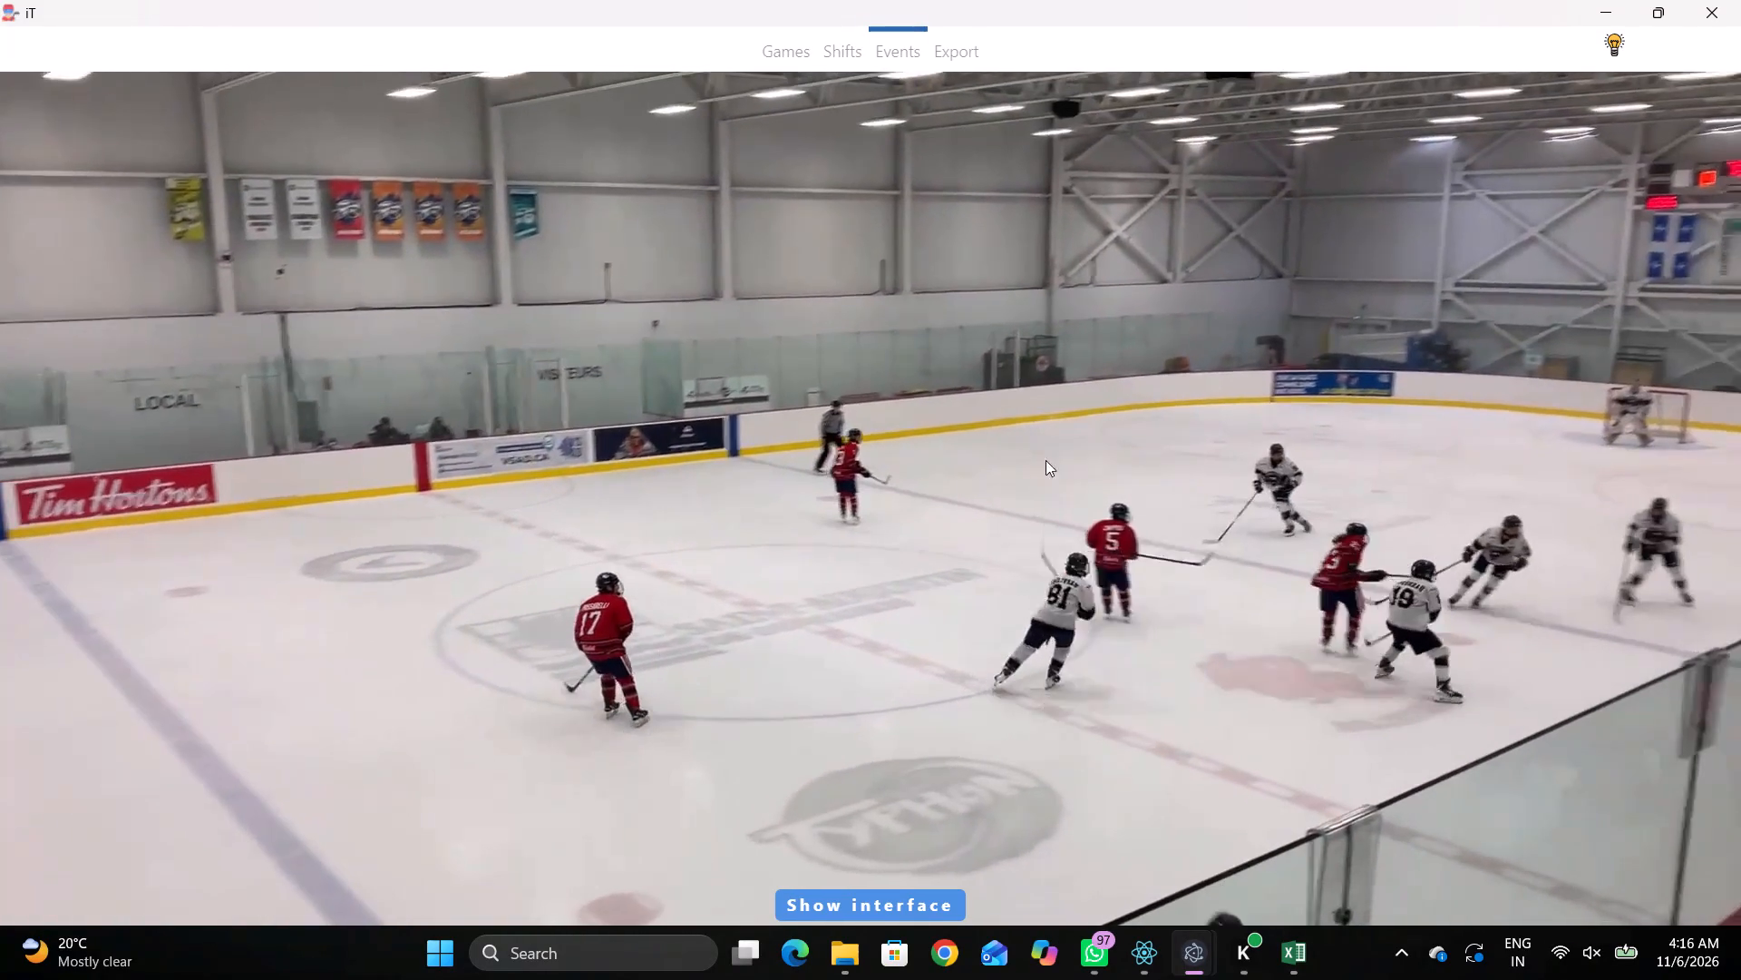
pyautogui.press('space')
pyautogui.press('space')
pyautogui.press('space')
pyautogui.write('q')
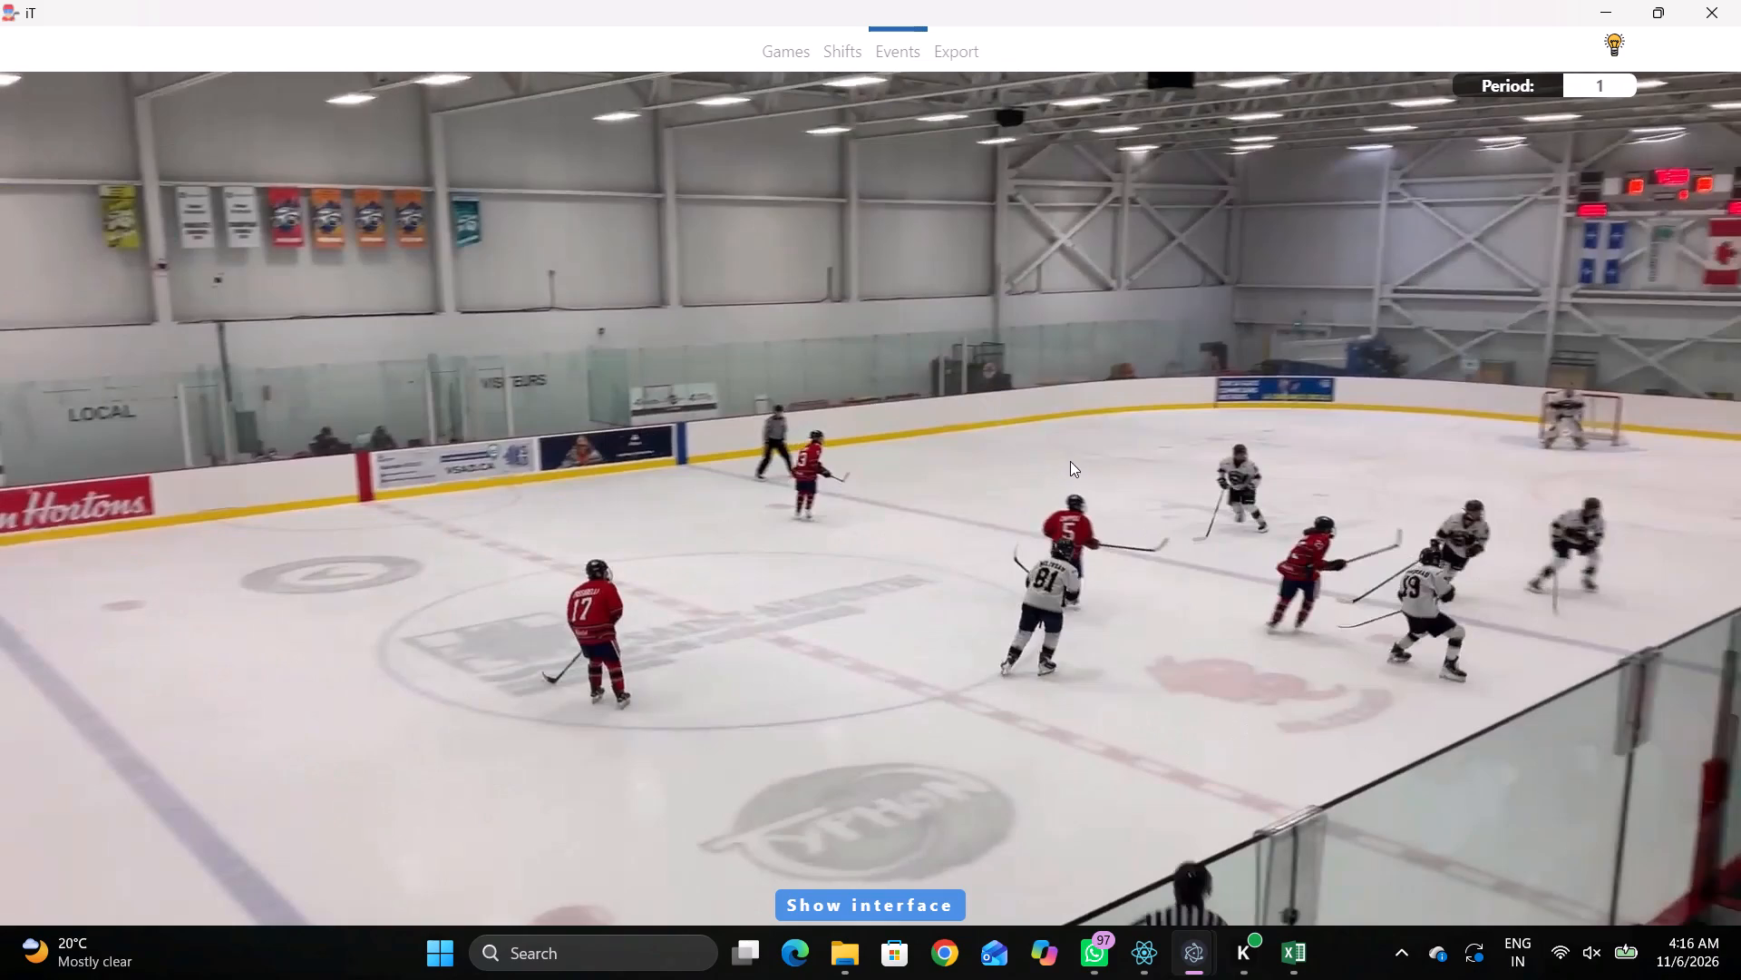
pyautogui.rightClick(1069, 456)
pyautogui.click(1074, 459)
pyautogui.click(1201, 484)
pyautogui.press('q')
pyautogui.press('q')
pyautogui.press('q')
pyautogui.rightClick(1167, 456)
pyautogui.click(1171, 459)
pyautogui.click(1510, 306)
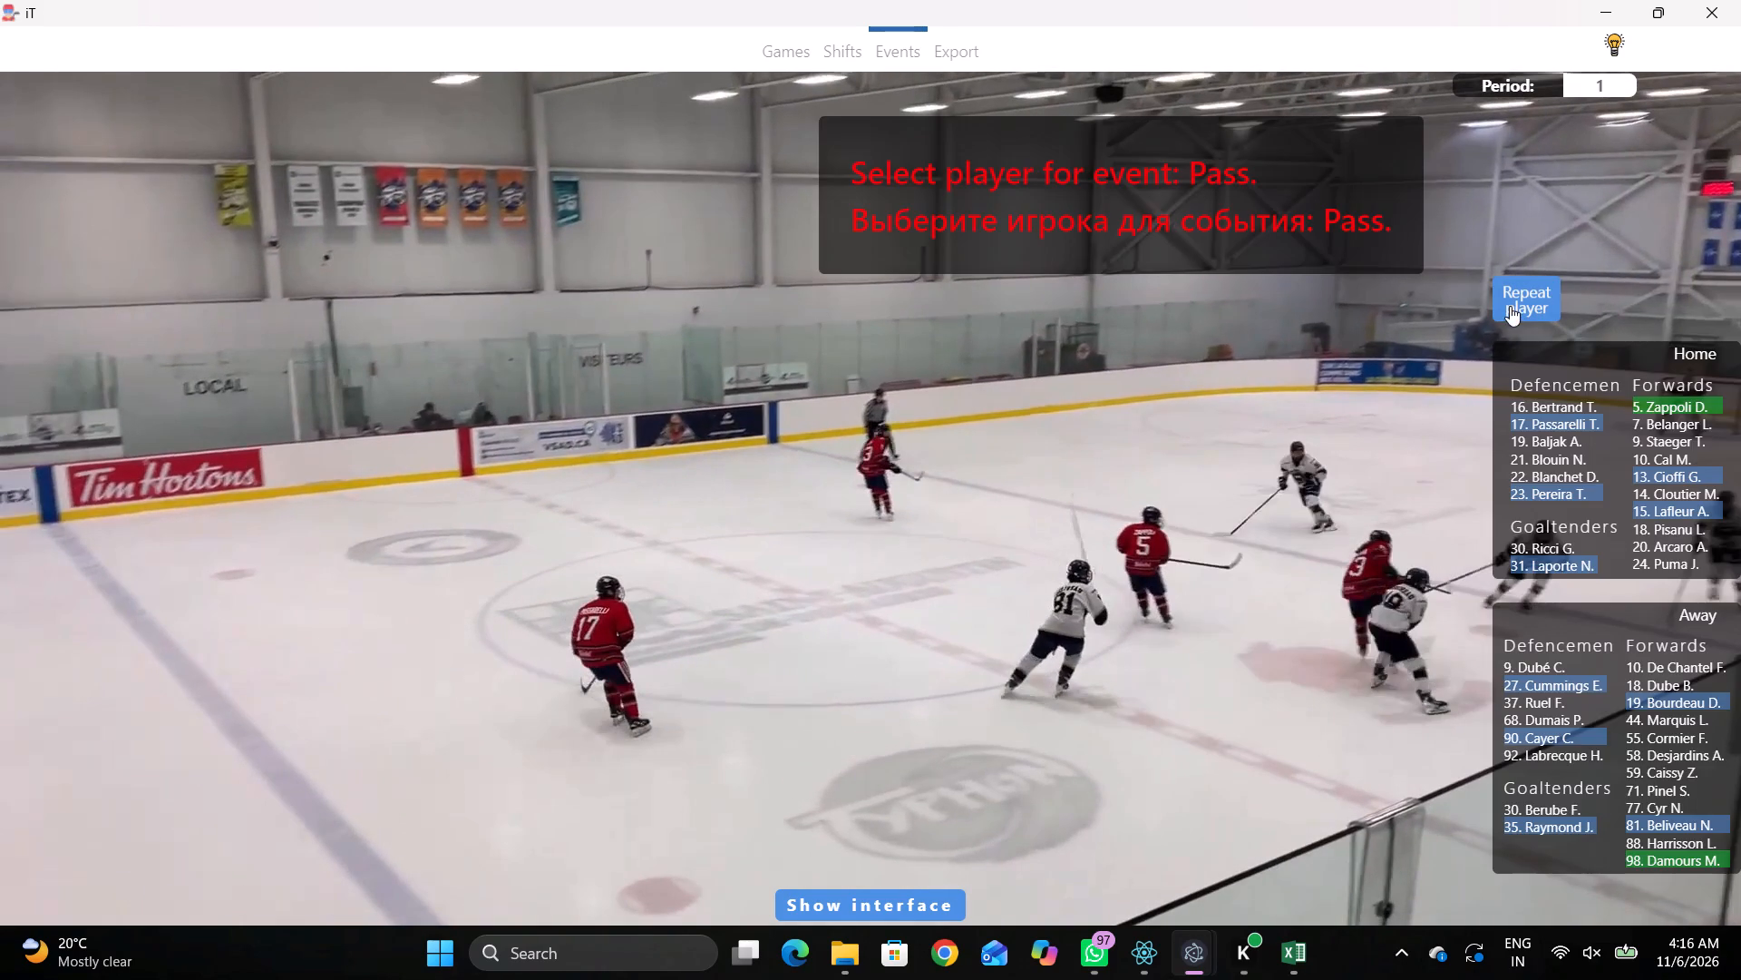
pyautogui.click(994, 431)
pyautogui.hotkey('shift', 'd')
# Delete home 23's earlier pass event at 00:16:22.8.
pyautogui.click(482, 705)
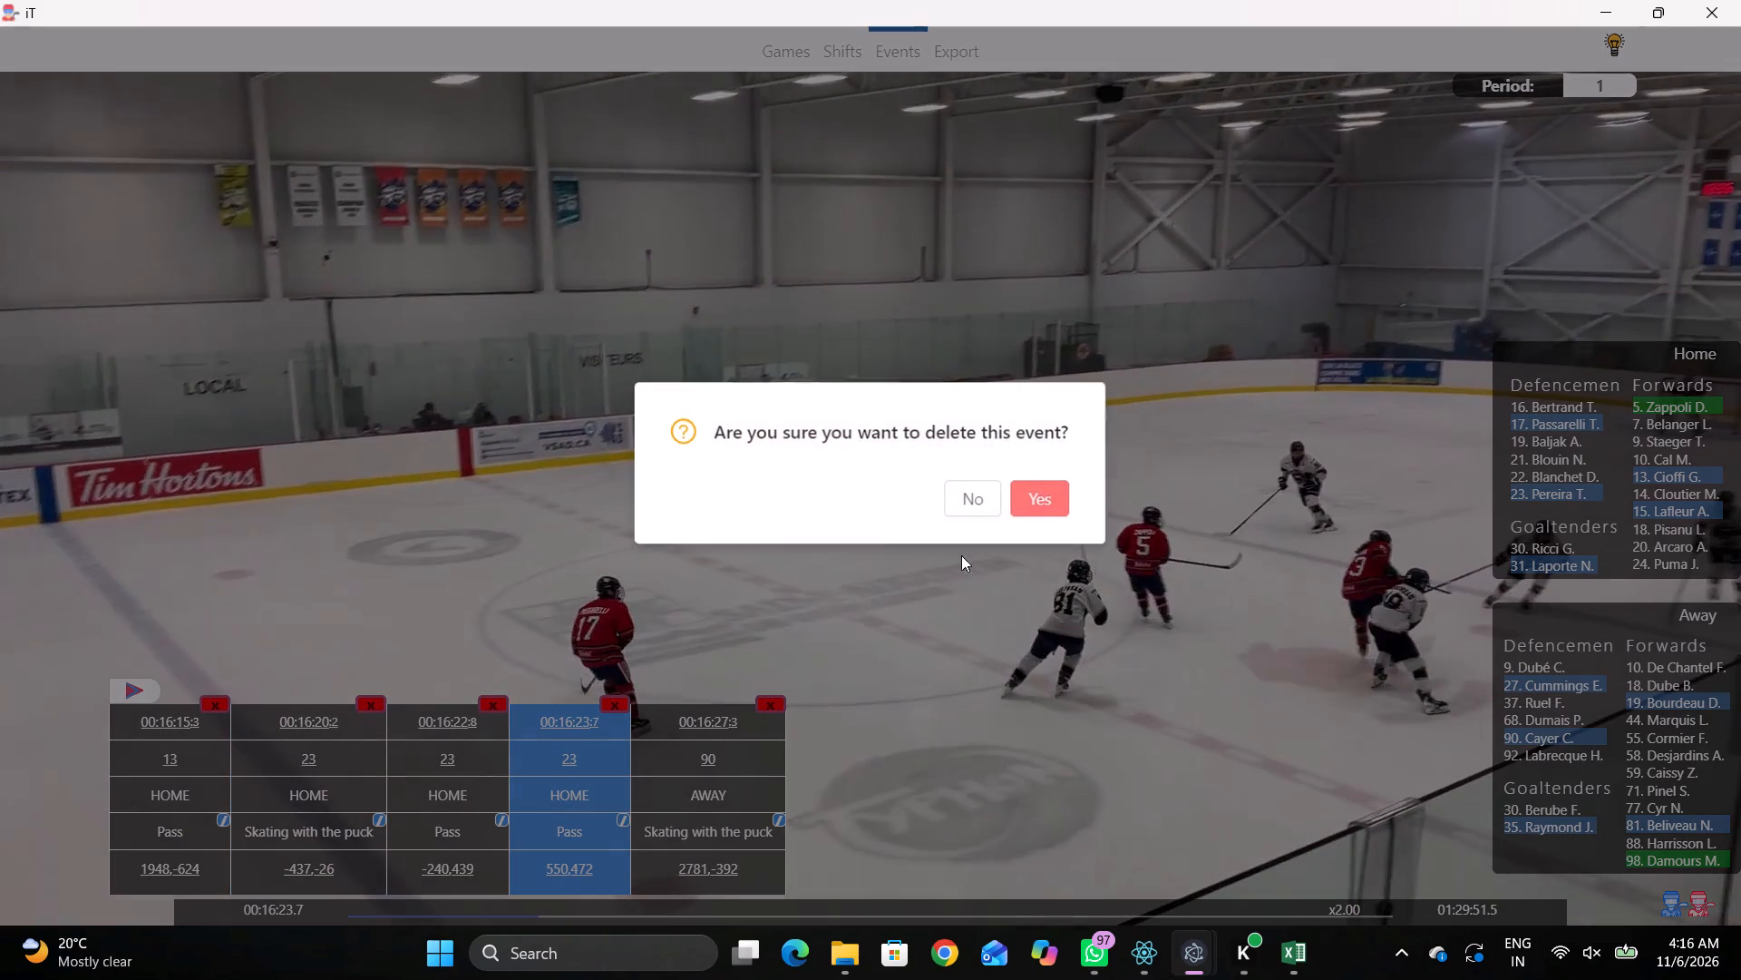
pyautogui.click(1042, 503)
# Return to away 90's puck carry and record a pass behind the away goal line by the same player as the preceding event.
pyautogui.click(666, 727)
pyautogui.hotkey('shift', 'd')
pyautogui.press('space')
pyautogui.press('space')
pyautogui.press('space')
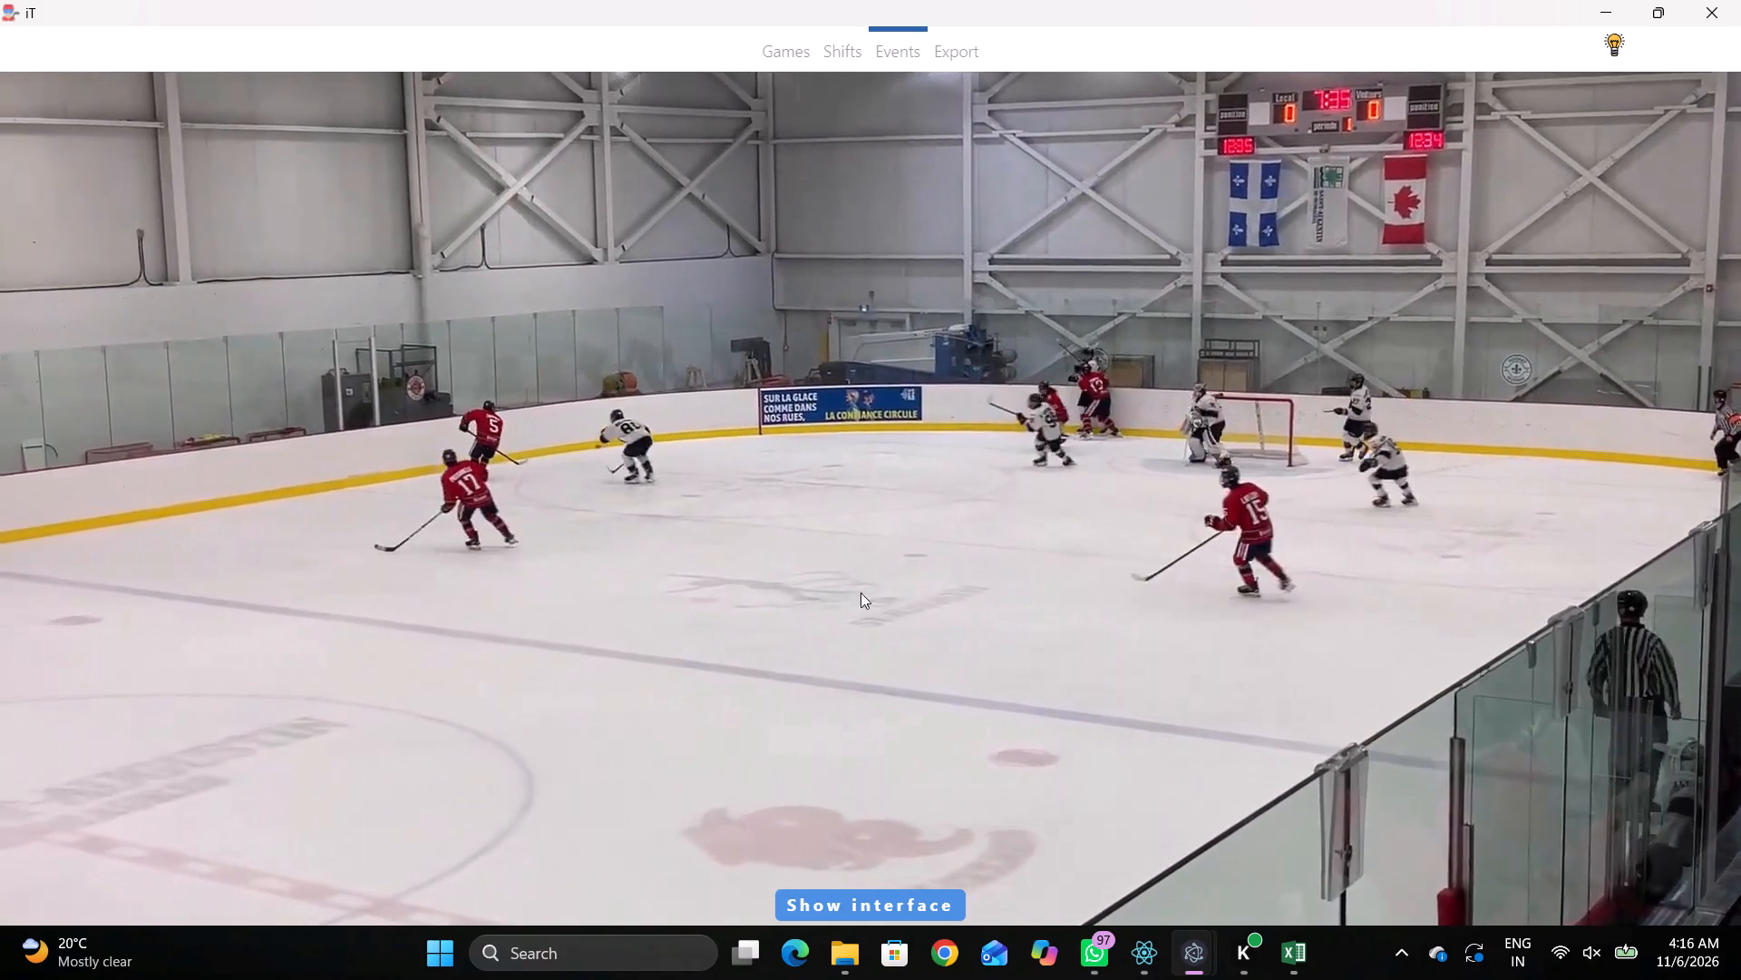
pyautogui.press('space')
pyautogui.press('q')
pyautogui.press('q')
pyautogui.press('q')
pyautogui.press('q')
pyautogui.press('q')
pyautogui.press('q')
pyautogui.press('q')
pyautogui.press('q')
pyautogui.rightClick(987, 483)
pyautogui.click(1012, 483)
pyautogui.click(1173, 447)
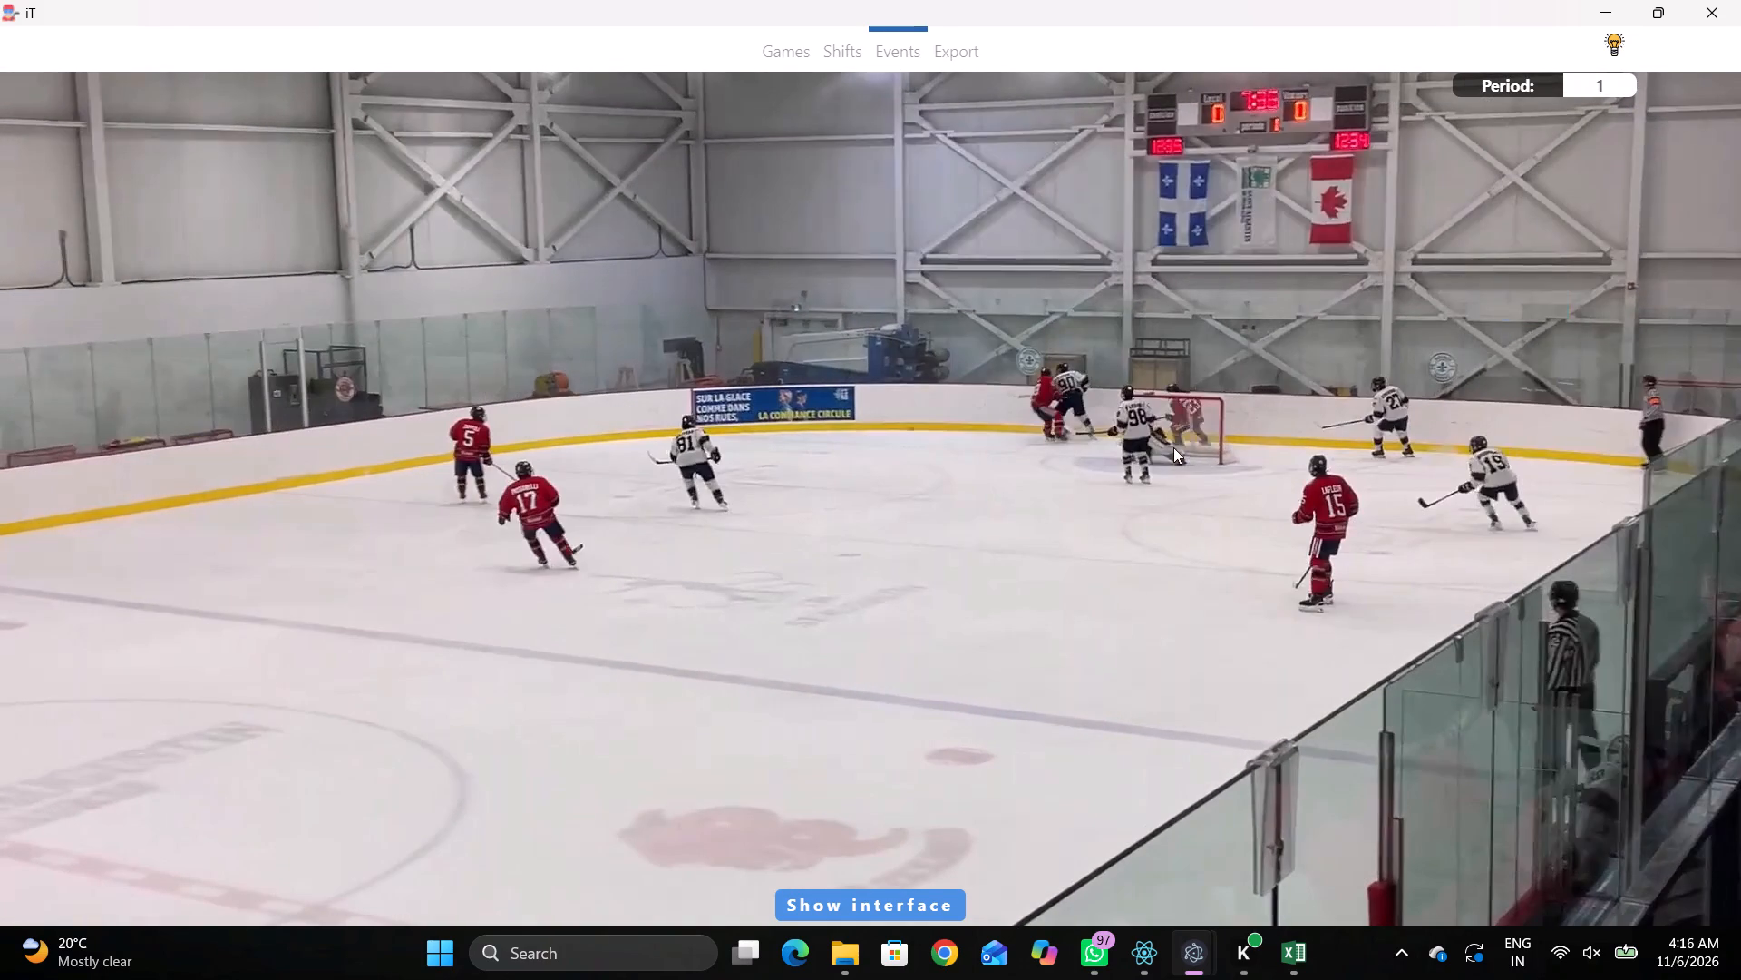
pyautogui.press('q')
pyautogui.rightClick(1177, 426)
pyautogui.click(1192, 427)
pyautogui.click(1554, 297)
pyautogui.click(1379, 284)
# Find the next puck touch and record a pass by home player 5 along the away zone's upper boards.
pyautogui.press('space')
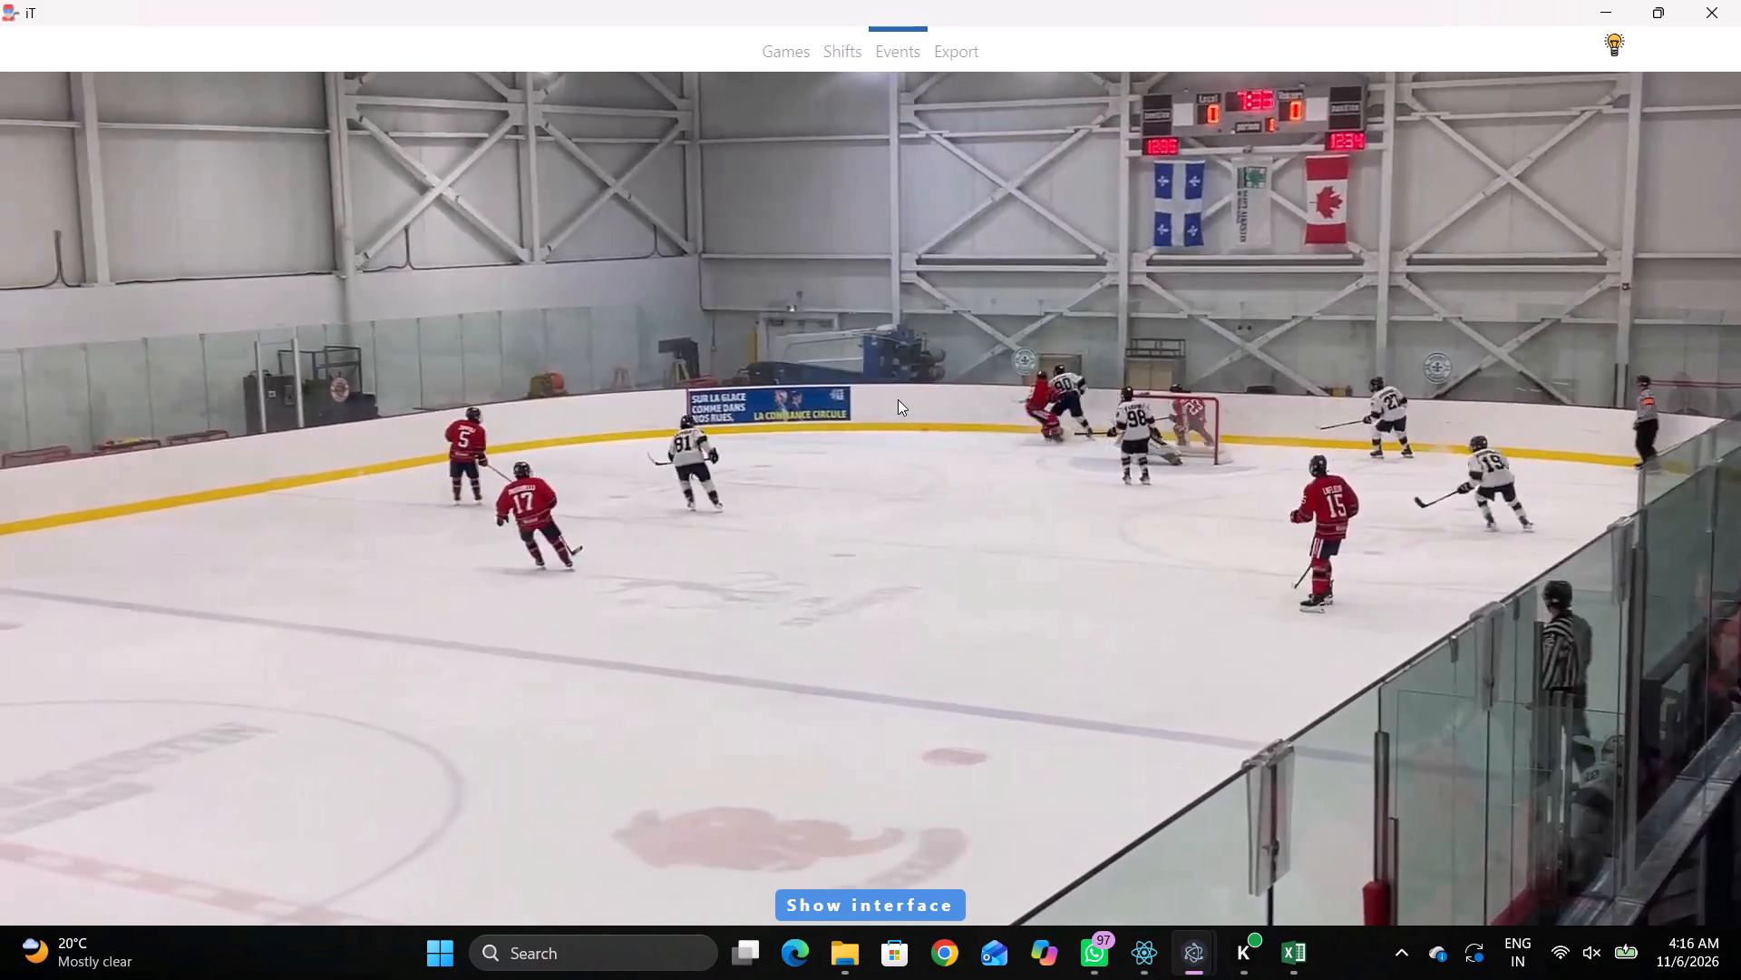
pyautogui.press('space')
pyautogui.press('space')
pyautogui.press('space')
pyautogui.press('q')
pyautogui.press('q')
pyautogui.press('q')
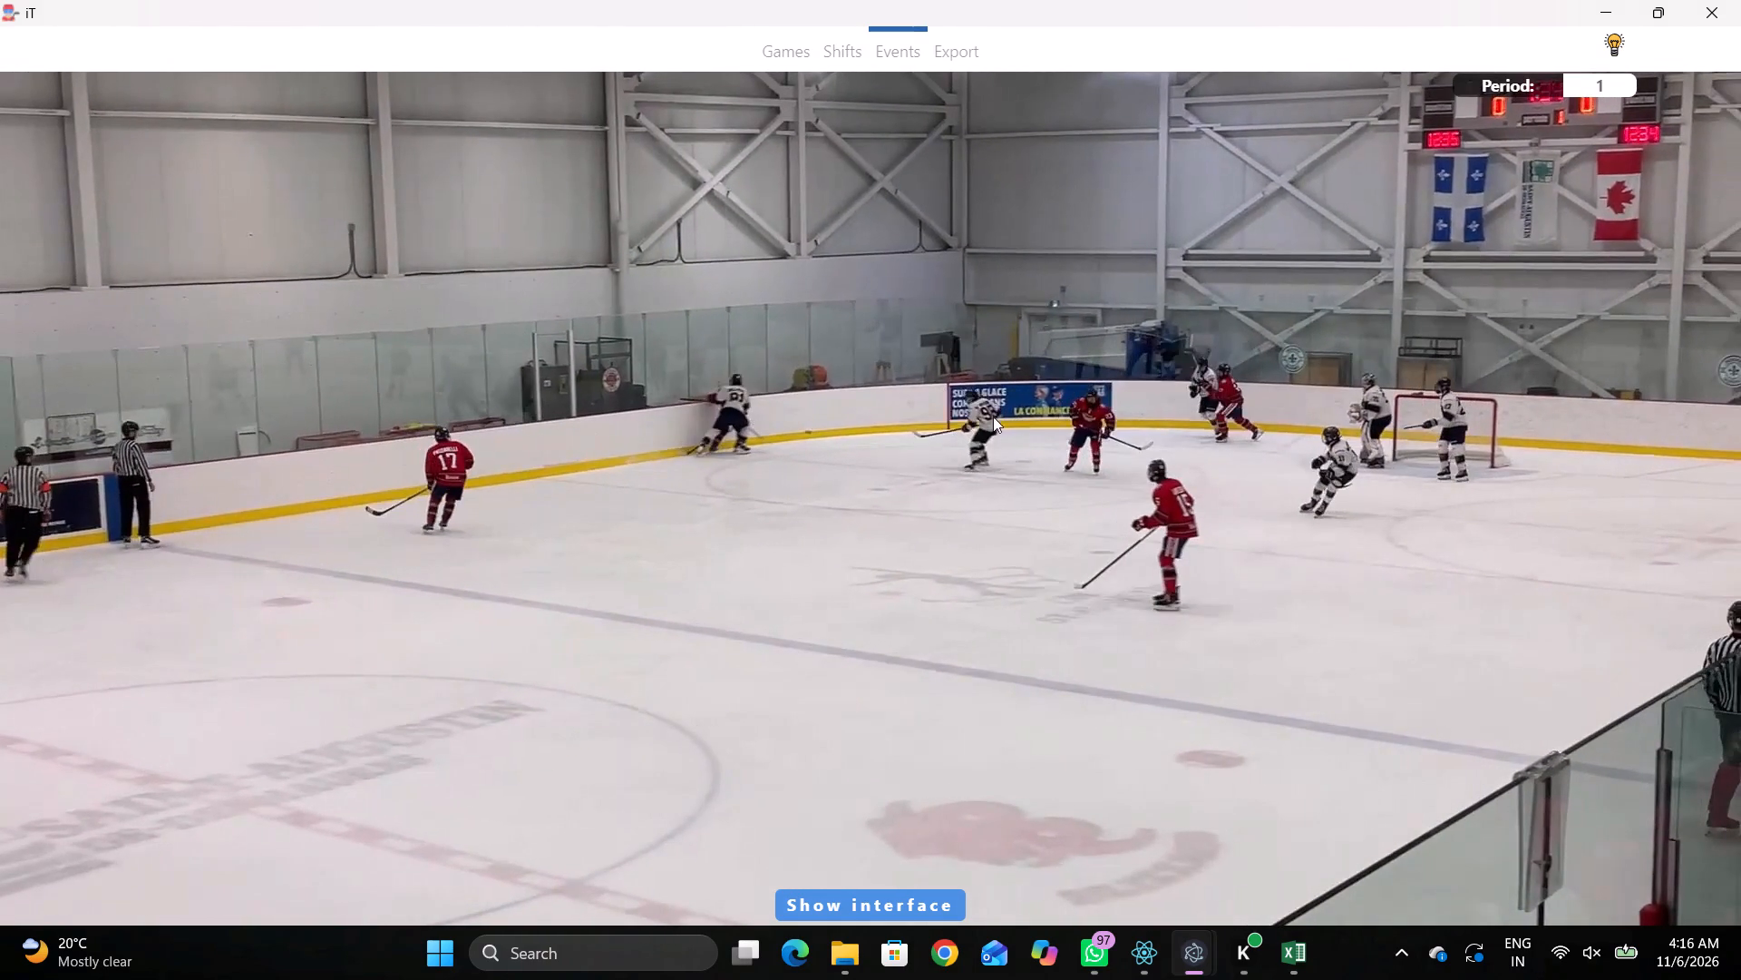
pyautogui.rightClick(993, 416)
pyautogui.write('qq')
pyautogui.click(1000, 417)
pyautogui.rightClick(1000, 417)
pyautogui.click(1012, 422)
pyautogui.click(1673, 400)
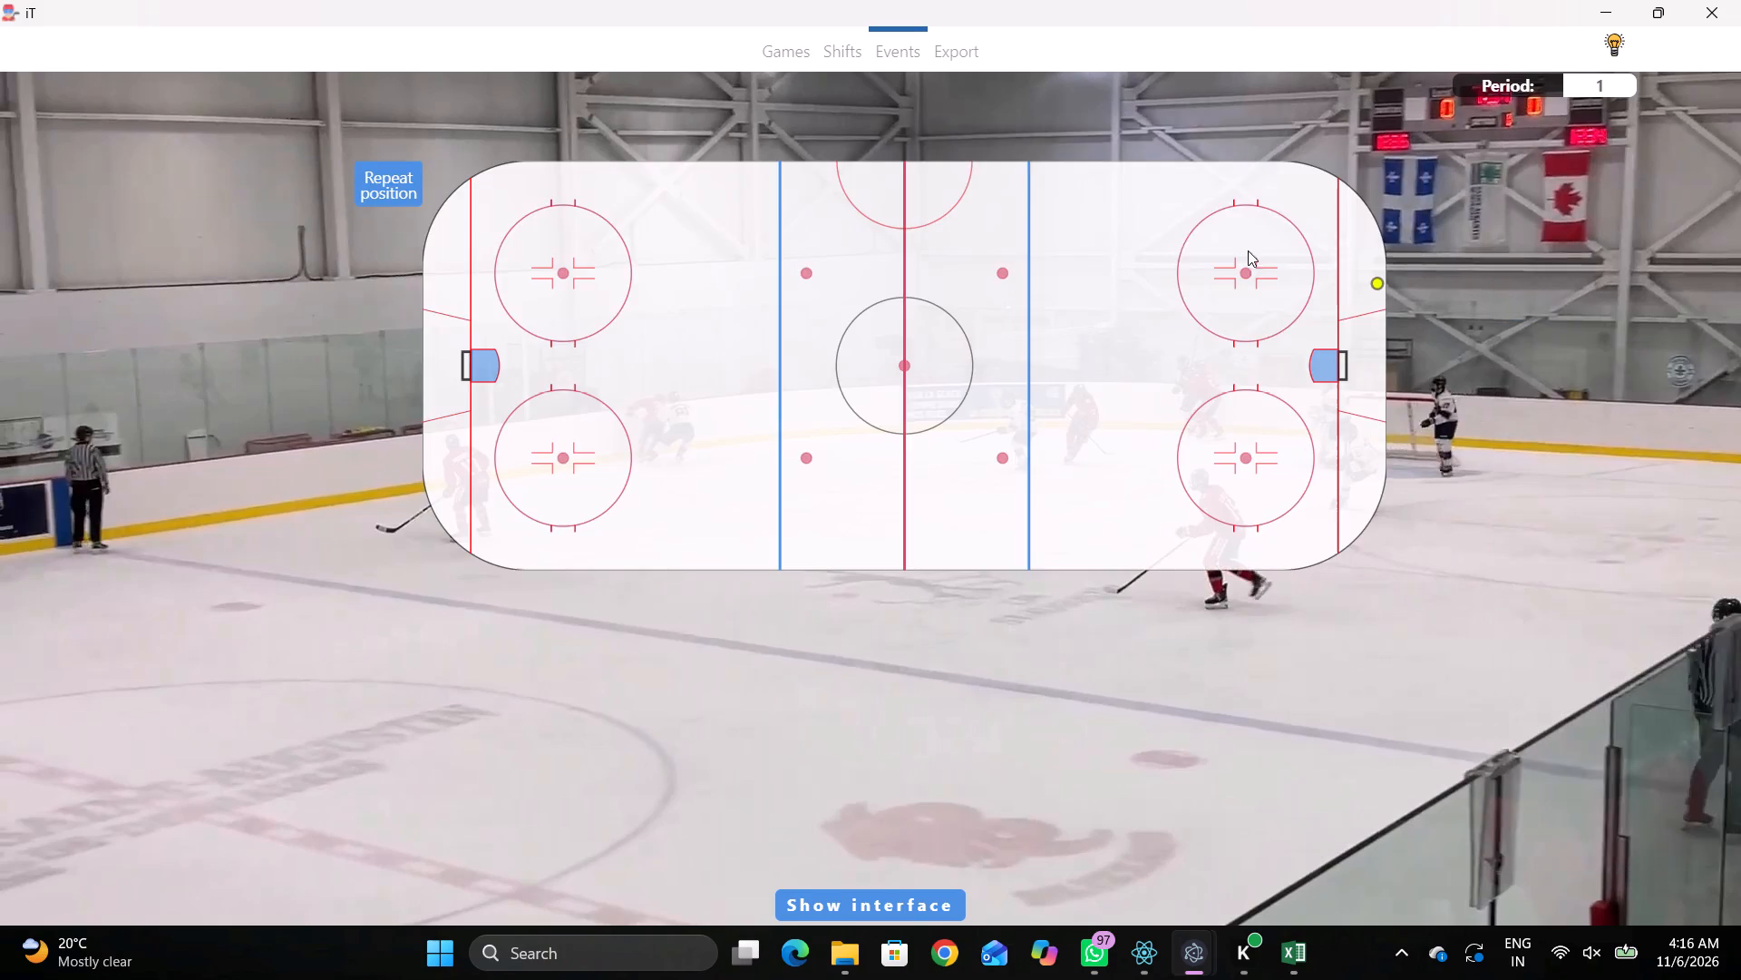
pyautogui.click(1221, 193)
# Find the next possession and record Skating with the puck by away player 98 along the away zone's upper boards.
pyautogui.press('space')
pyautogui.press('space')
pyautogui.rightClick(1172, 286)
pyautogui.press('space')
pyautogui.press('space')
pyautogui.rightClick(1187, 384)
pyautogui.press('space')
pyautogui.click(1234, 416)
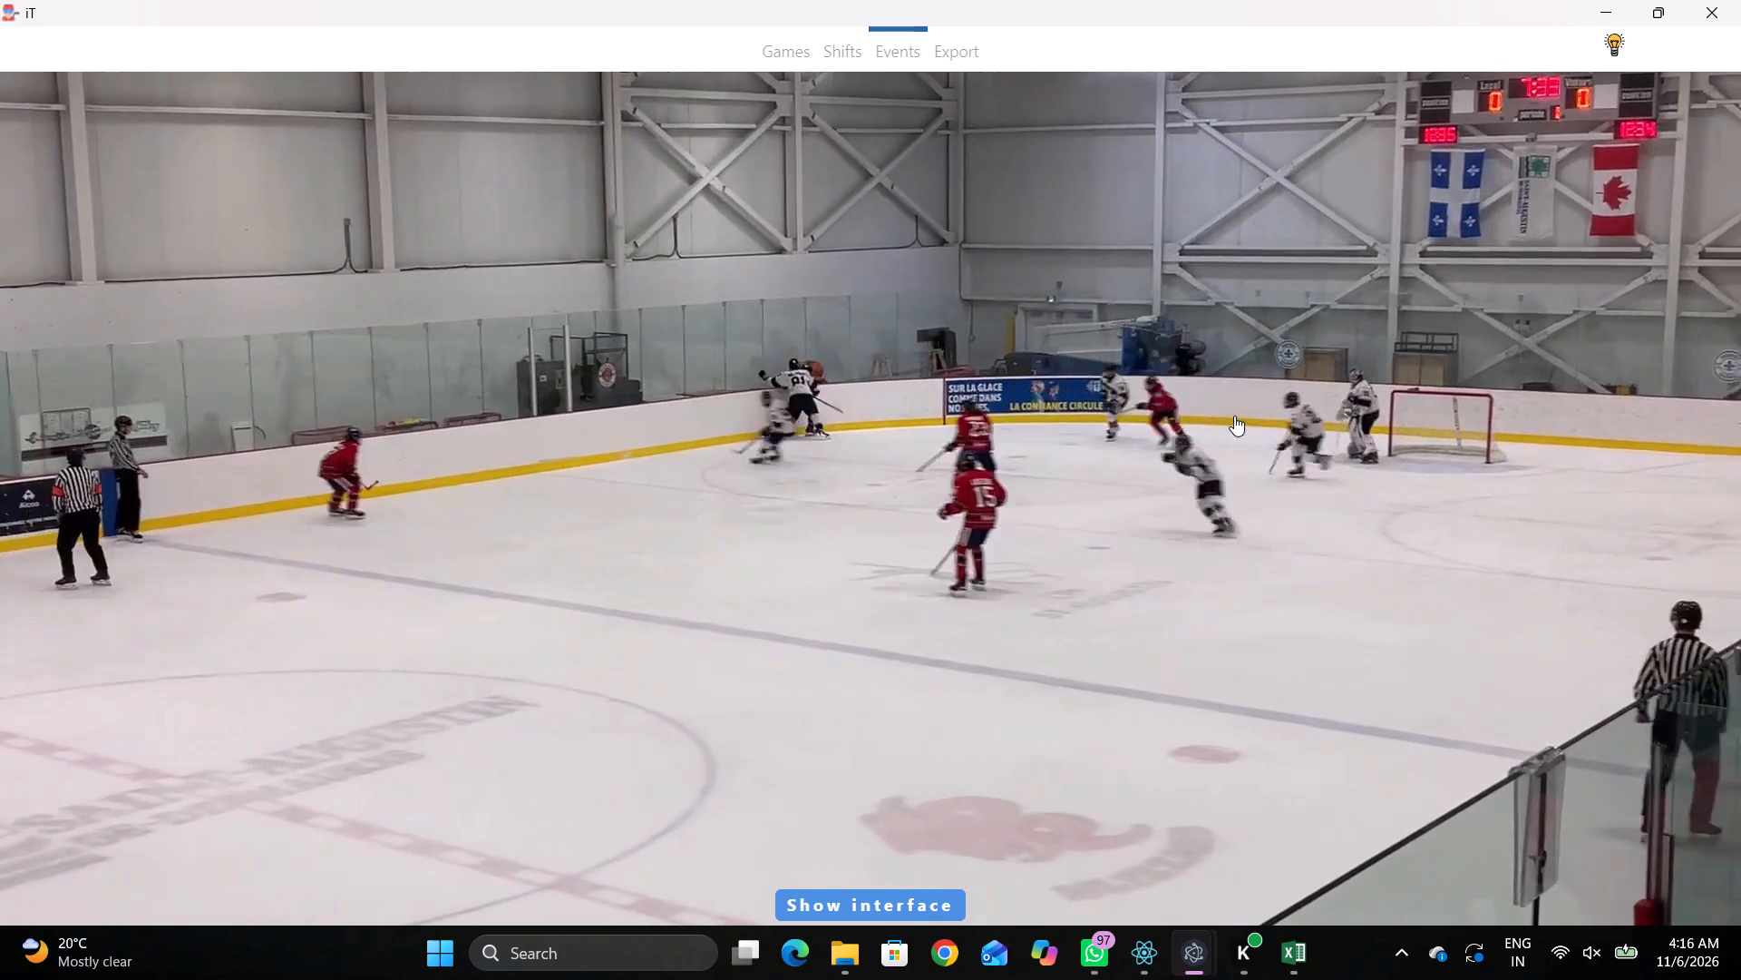
pyautogui.press('space')
pyautogui.press('space')
pyautogui.press('space')
pyautogui.press('space')
pyautogui.press('space')
pyautogui.rightClick(1202, 399)
pyautogui.click(1259, 423)
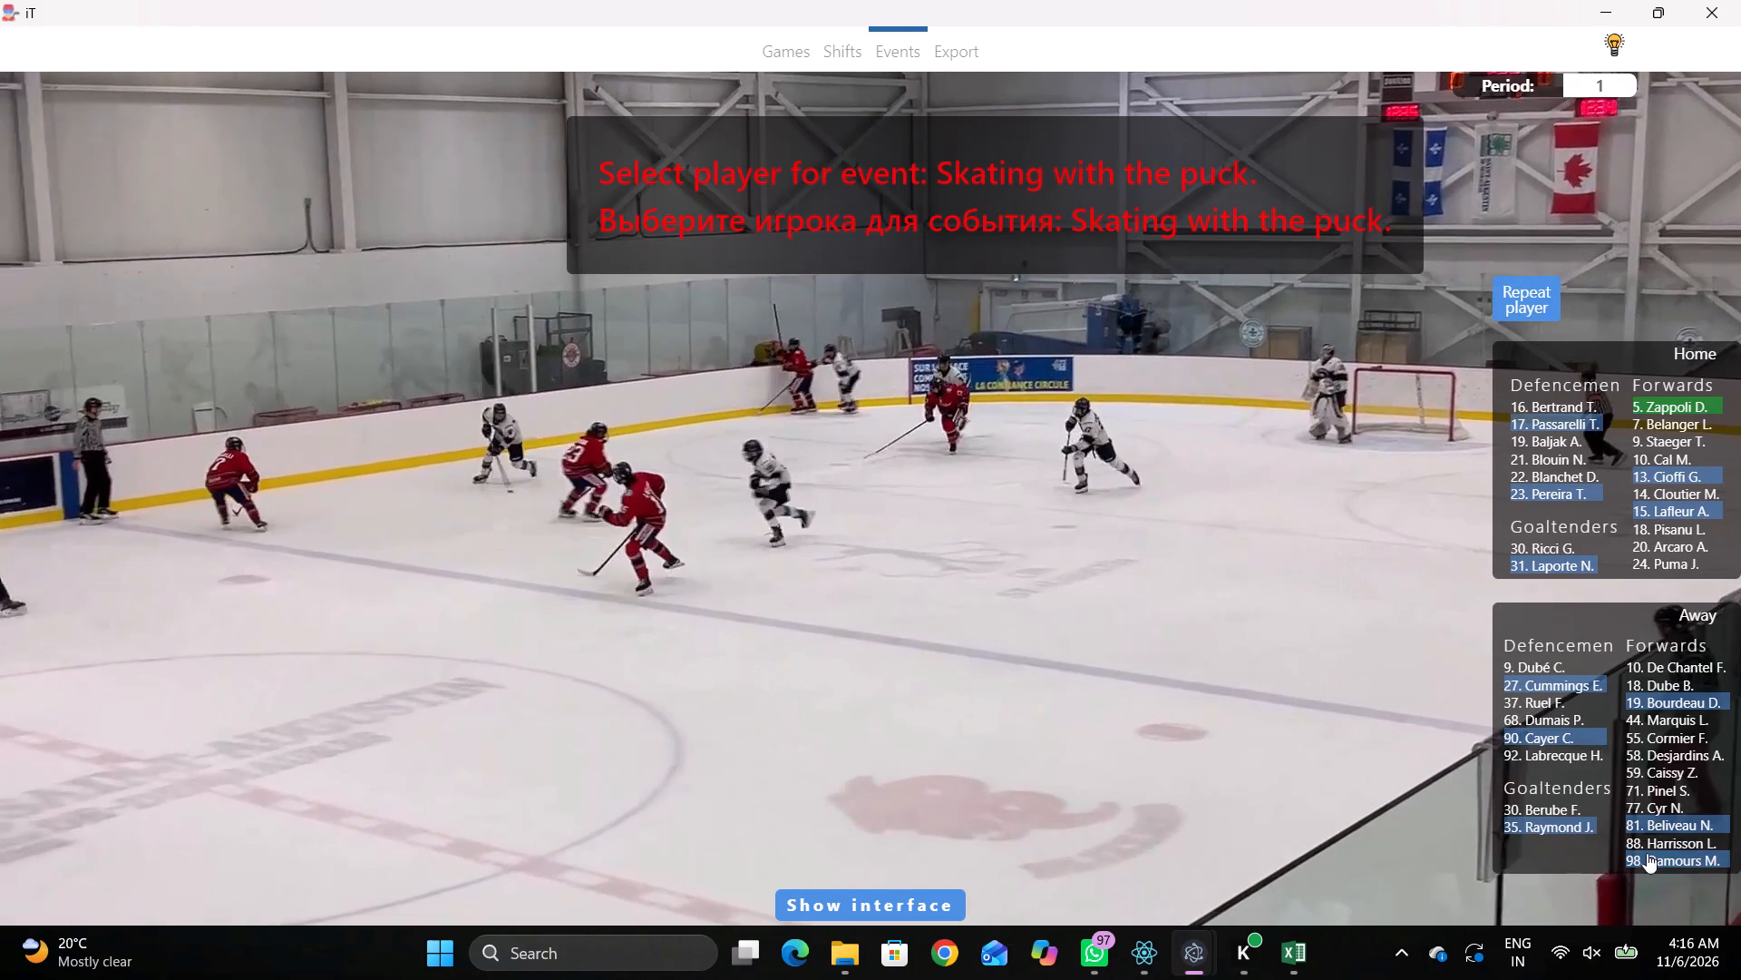
pyautogui.click(1647, 853)
pyautogui.click(1213, 197)
# Find the next puck touch and record a pass by away player 98 in the upper half of the home zone.
pyautogui.press('space')
pyautogui.press('space')
pyautogui.press('space')
pyautogui.press('space')
pyautogui.press('space')
pyautogui.press('space')
pyautogui.press('space')
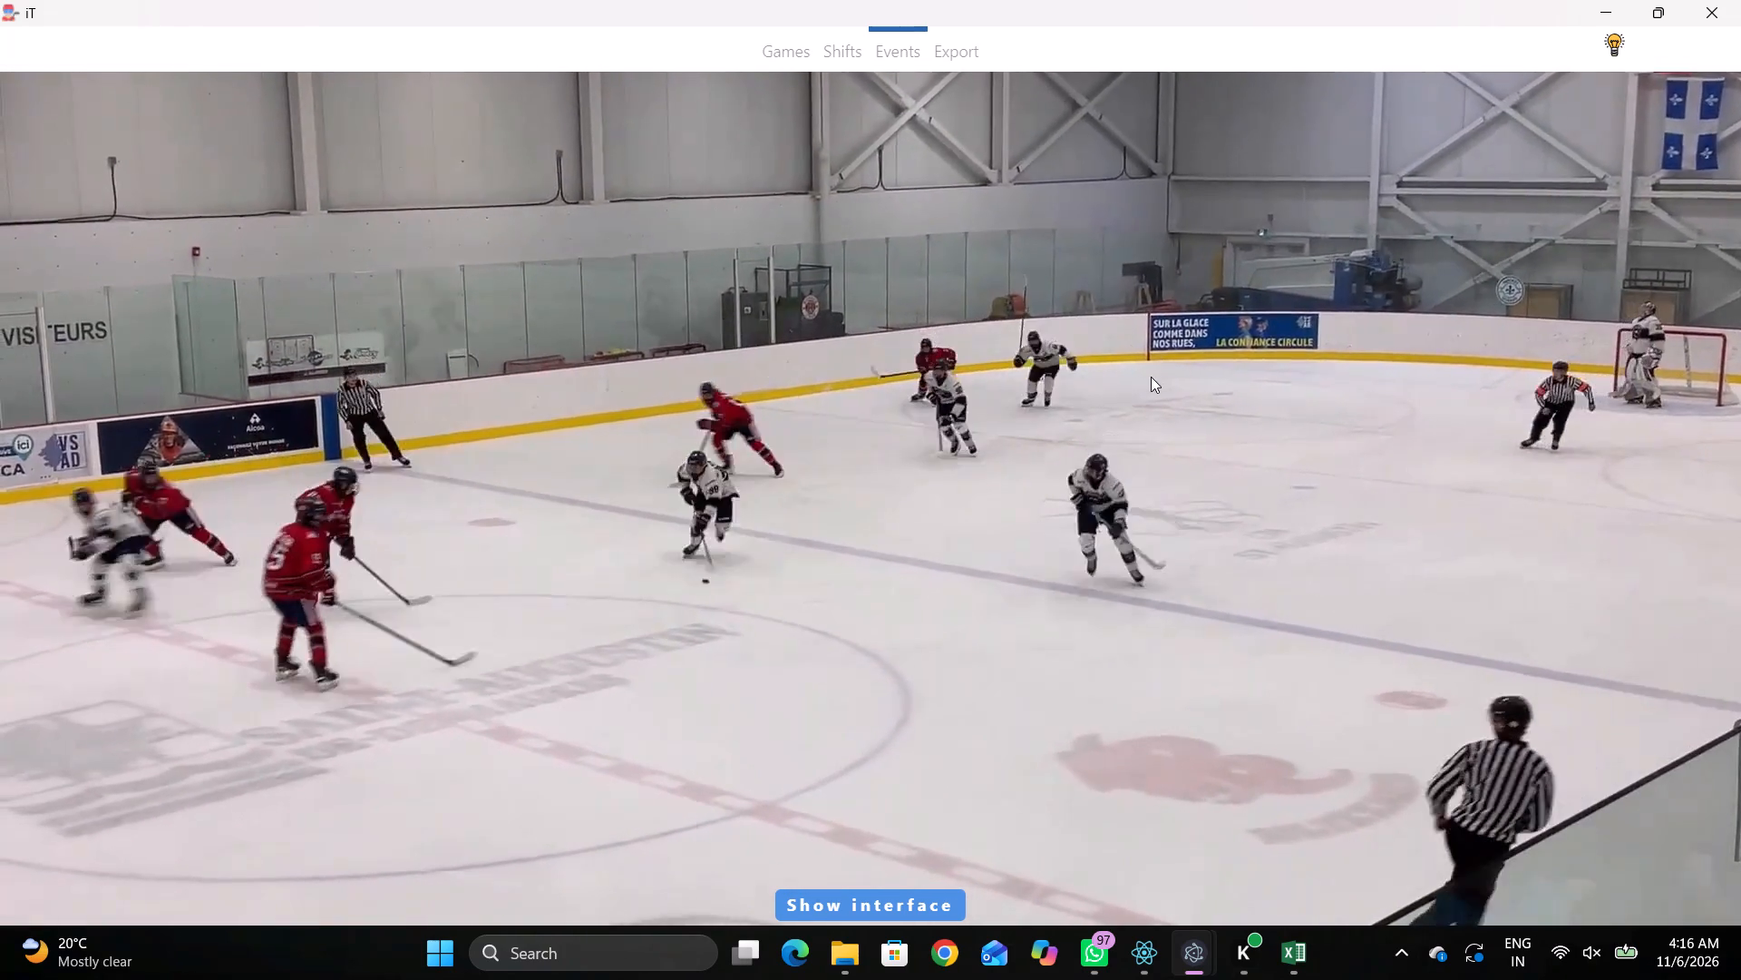
pyautogui.press('space')
pyautogui.press('space')
pyautogui.press('space')
pyautogui.press('space')
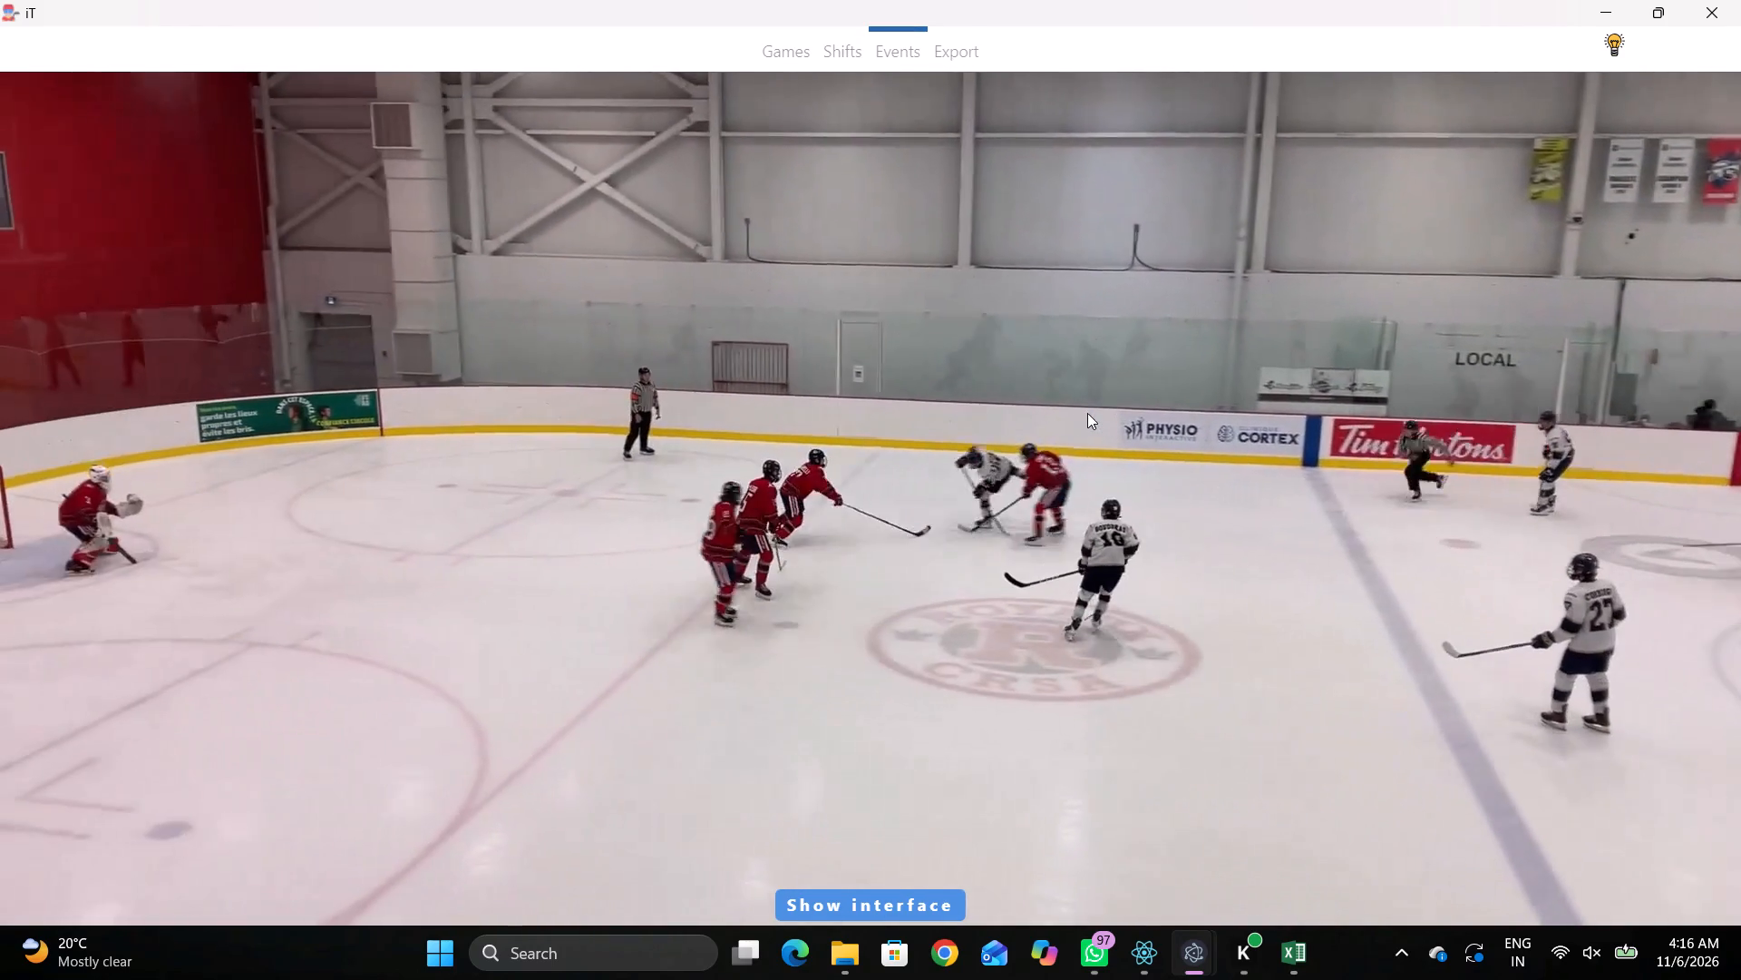
pyautogui.press('space')
pyautogui.write('q')
pyautogui.rightClick(1087, 413)
pyautogui.click(1106, 430)
pyautogui.click(1530, 294)
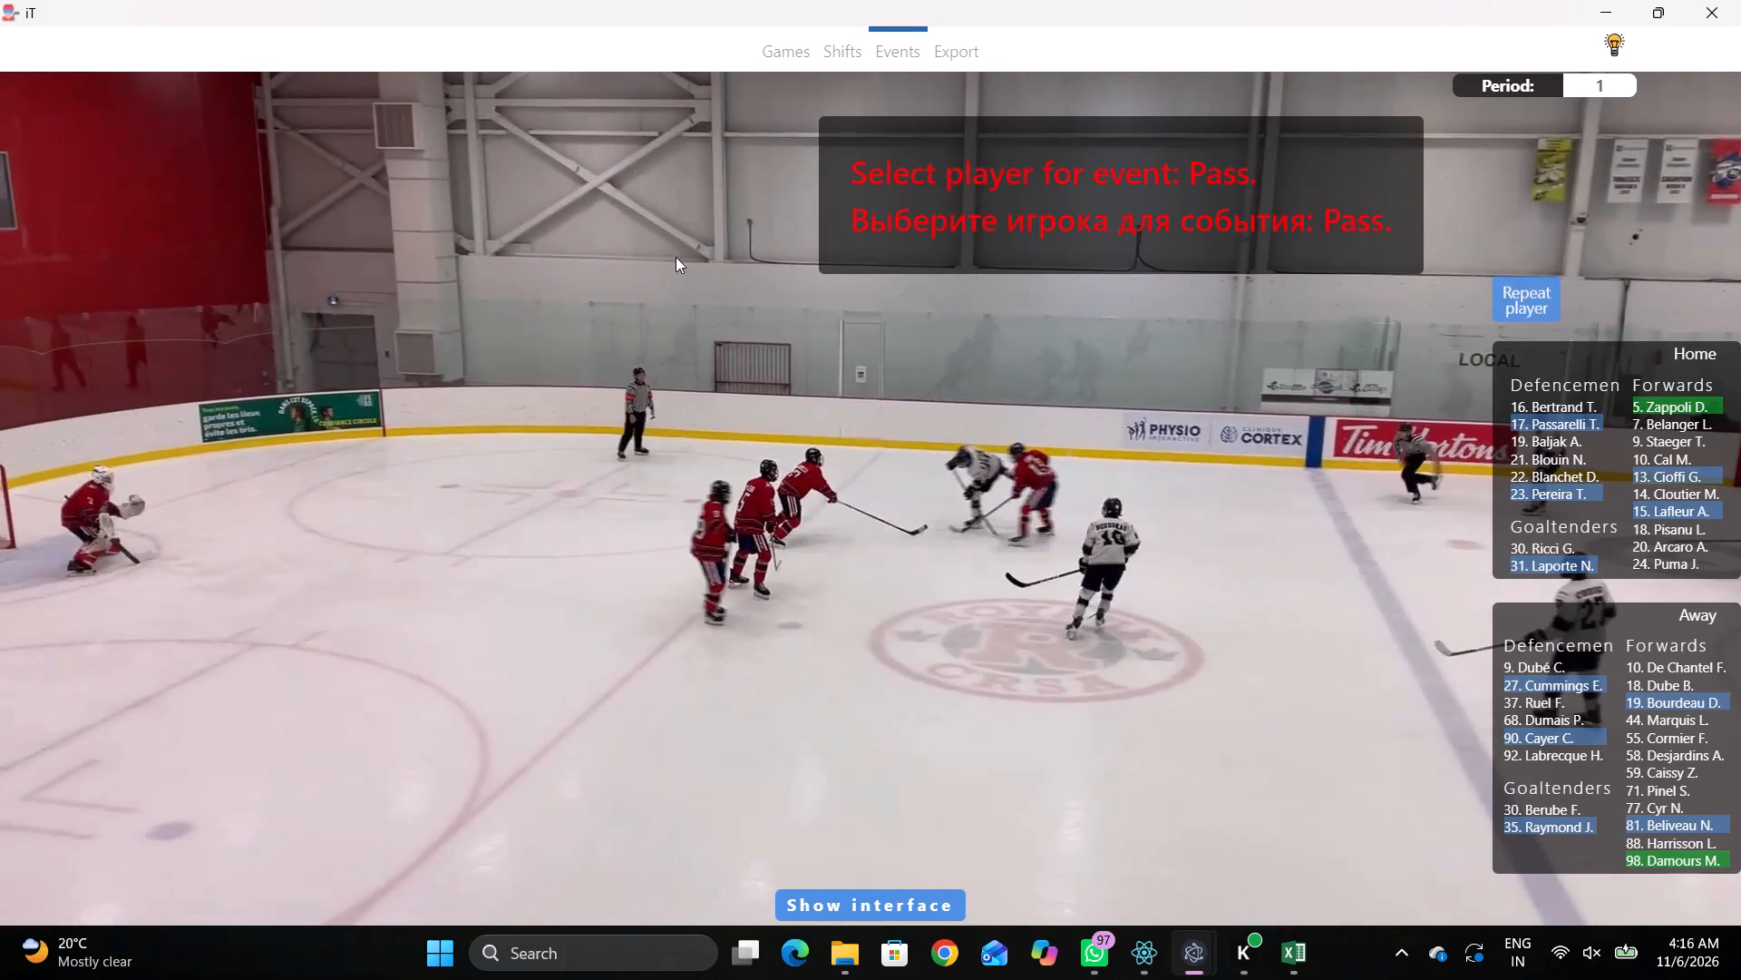
pyautogui.click(676, 256)
# Find where play stops after away 98's pass and record a Whistle at 00:16:38.0 near the middle of the home zone.
pyautogui.press('space')
pyautogui.press('v')
pyautogui.press('space')
pyautogui.press('space')
pyautogui.press('space')
pyautogui.rightClick(865, 327)
pyautogui.press('space')
pyautogui.press('space')
pyautogui.hotkey('shift', 'd')
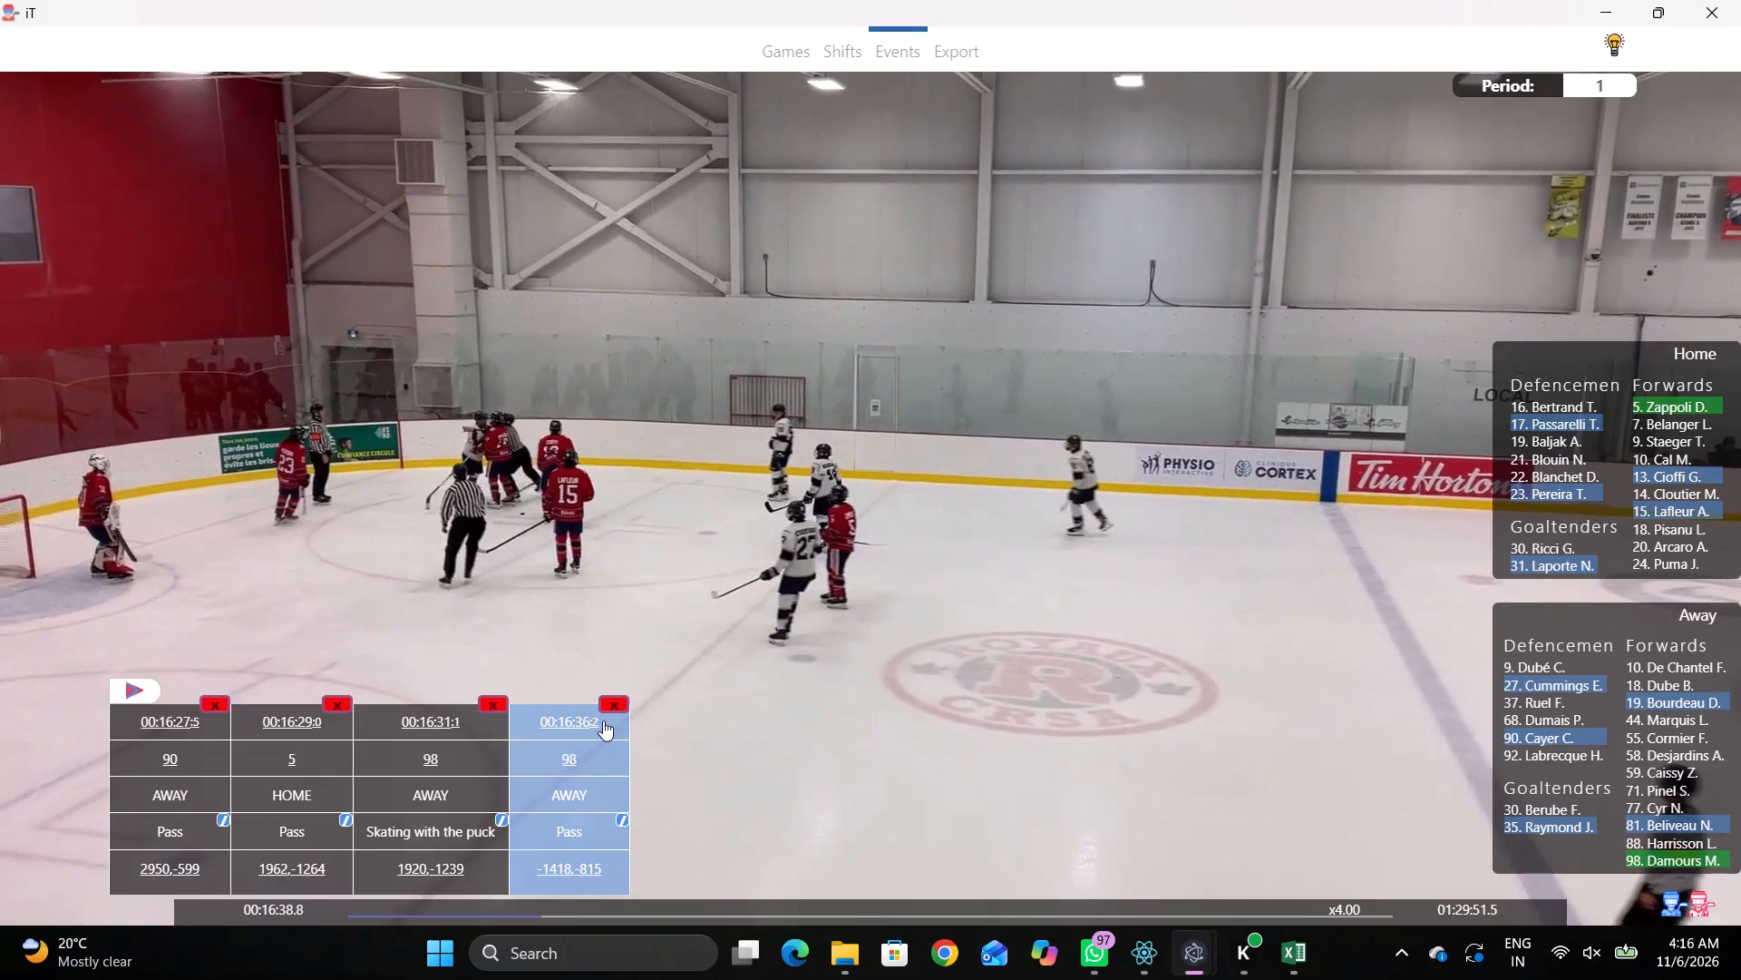
pyautogui.click(590, 720)
pyautogui.press('space')
pyautogui.press('v')
pyautogui.press('space')
pyautogui.rightClick(819, 260)
pyautogui.click(851, 407)
pyautogui.click(714, 357)
pyautogui.press('space')
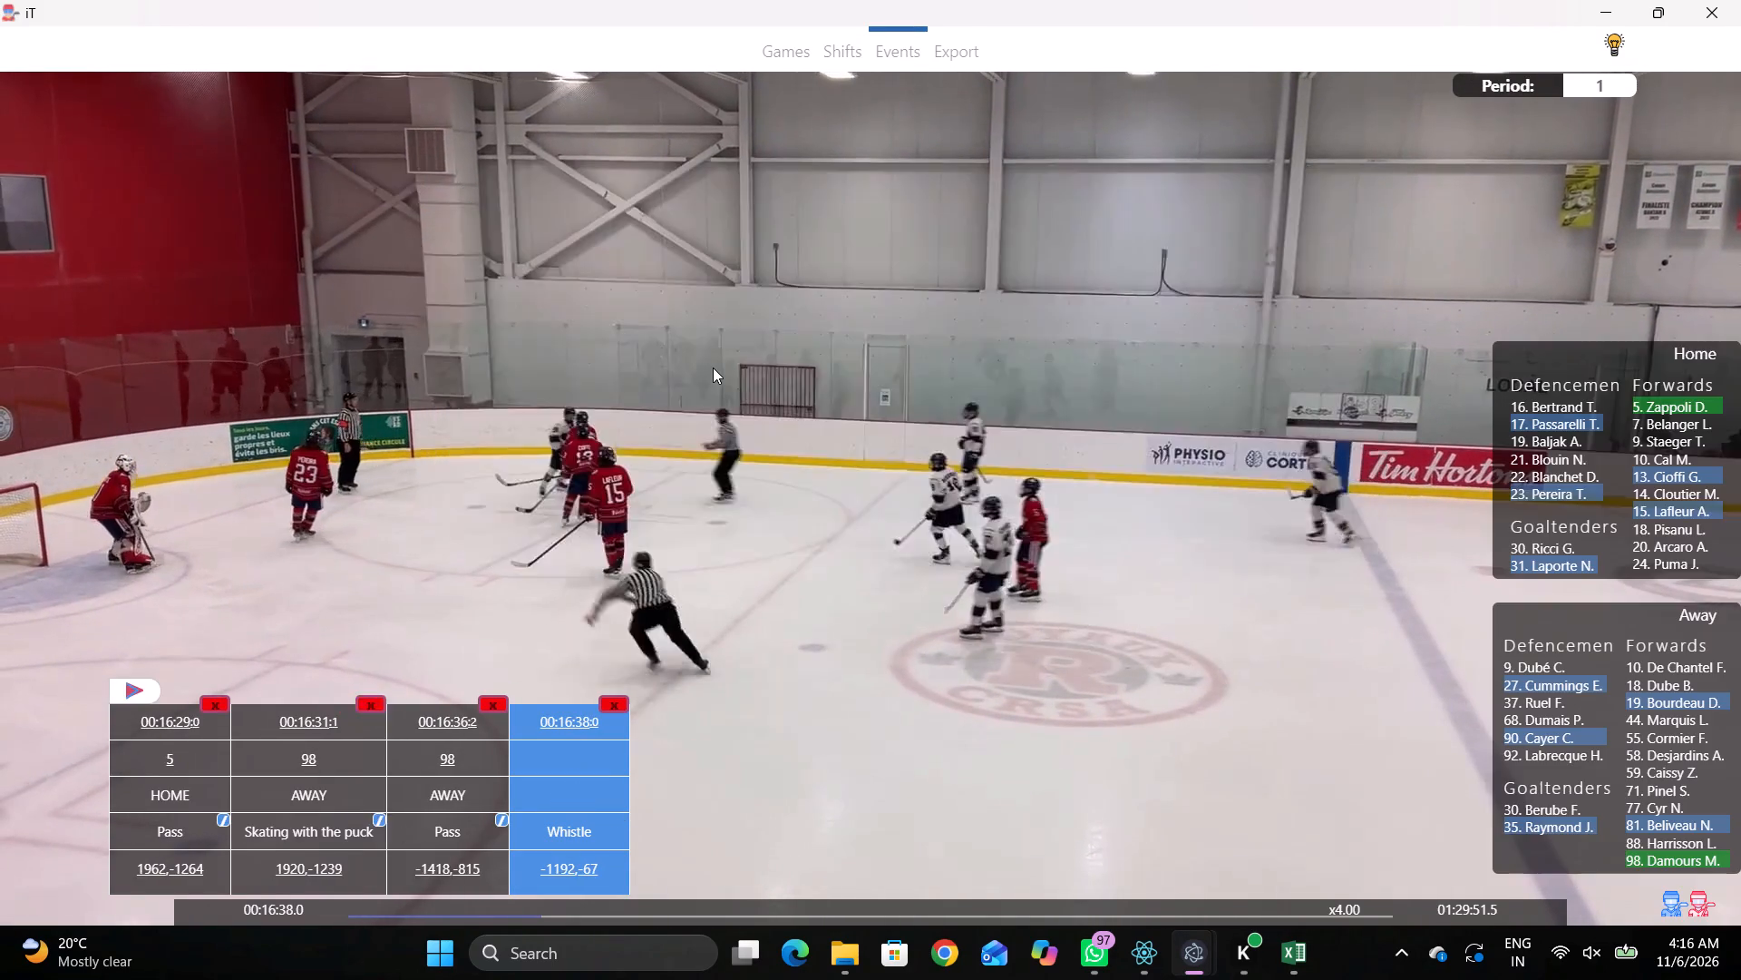
# Advance to the puck drop after the whistle and record a Face-off with home player 14 as its winner.
pyautogui.write('c')
pyautogui.press('space')
pyautogui.write('c v')
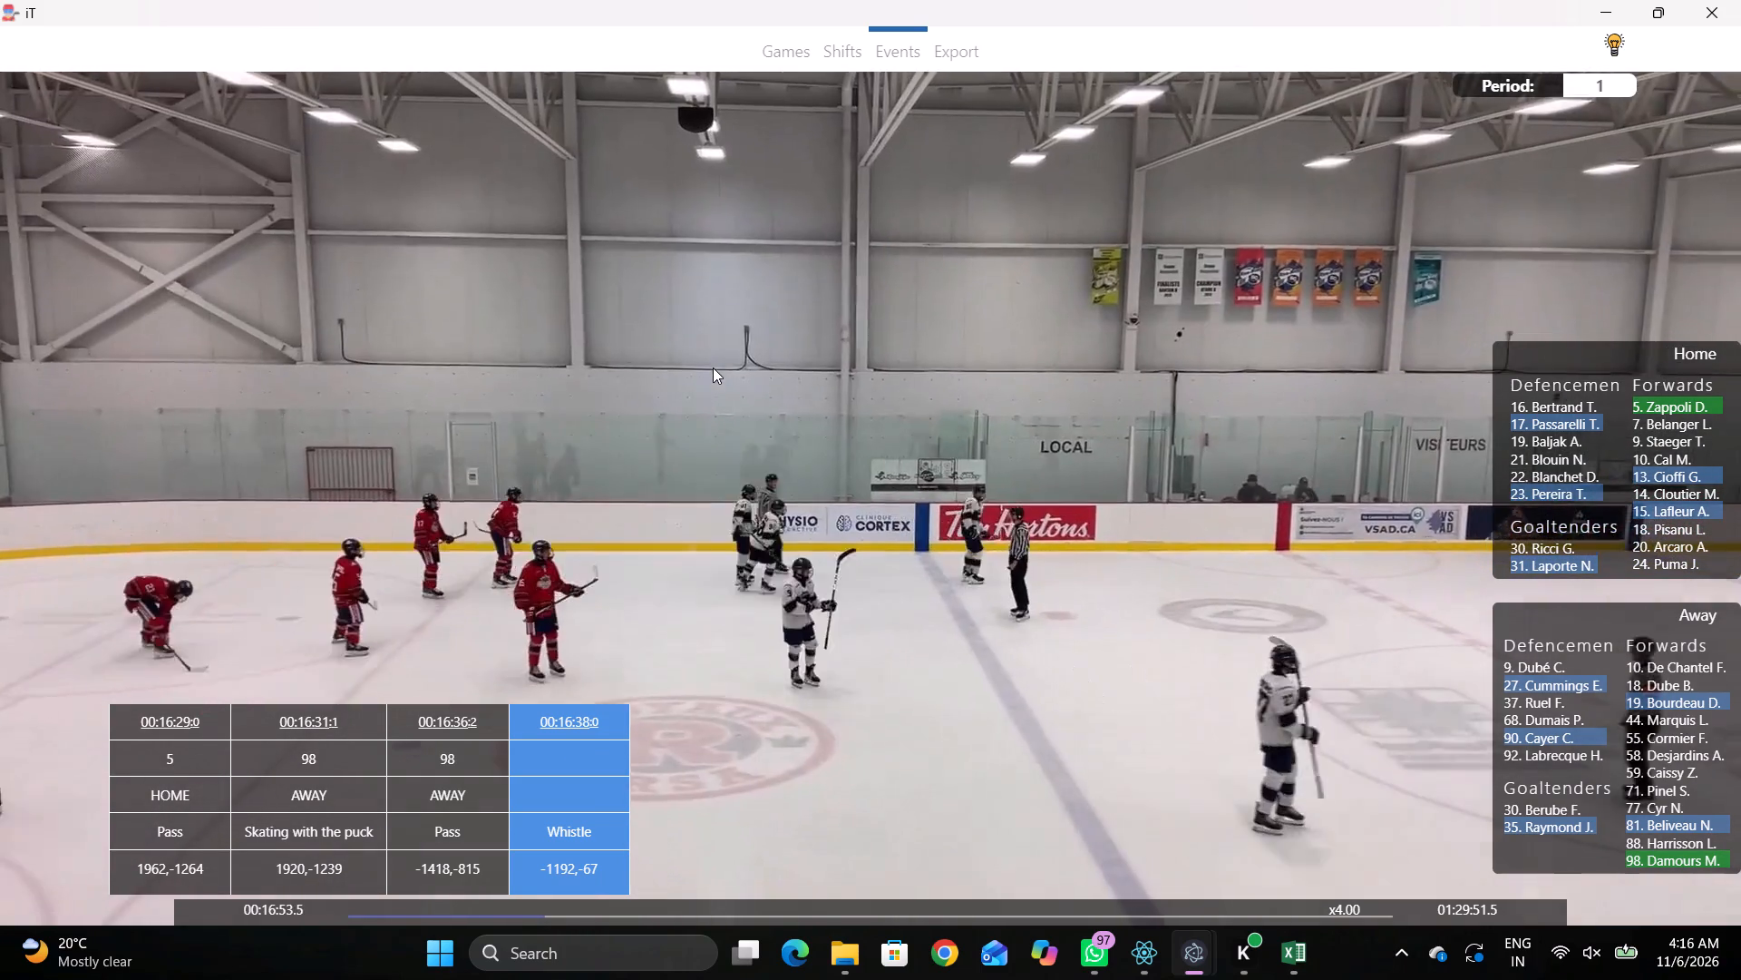
pyautogui.write('c D')
pyautogui.press('space')
pyautogui.hotkey('shift', 'd')
pyautogui.hotkey('shift', 'd')
pyautogui.press('space')
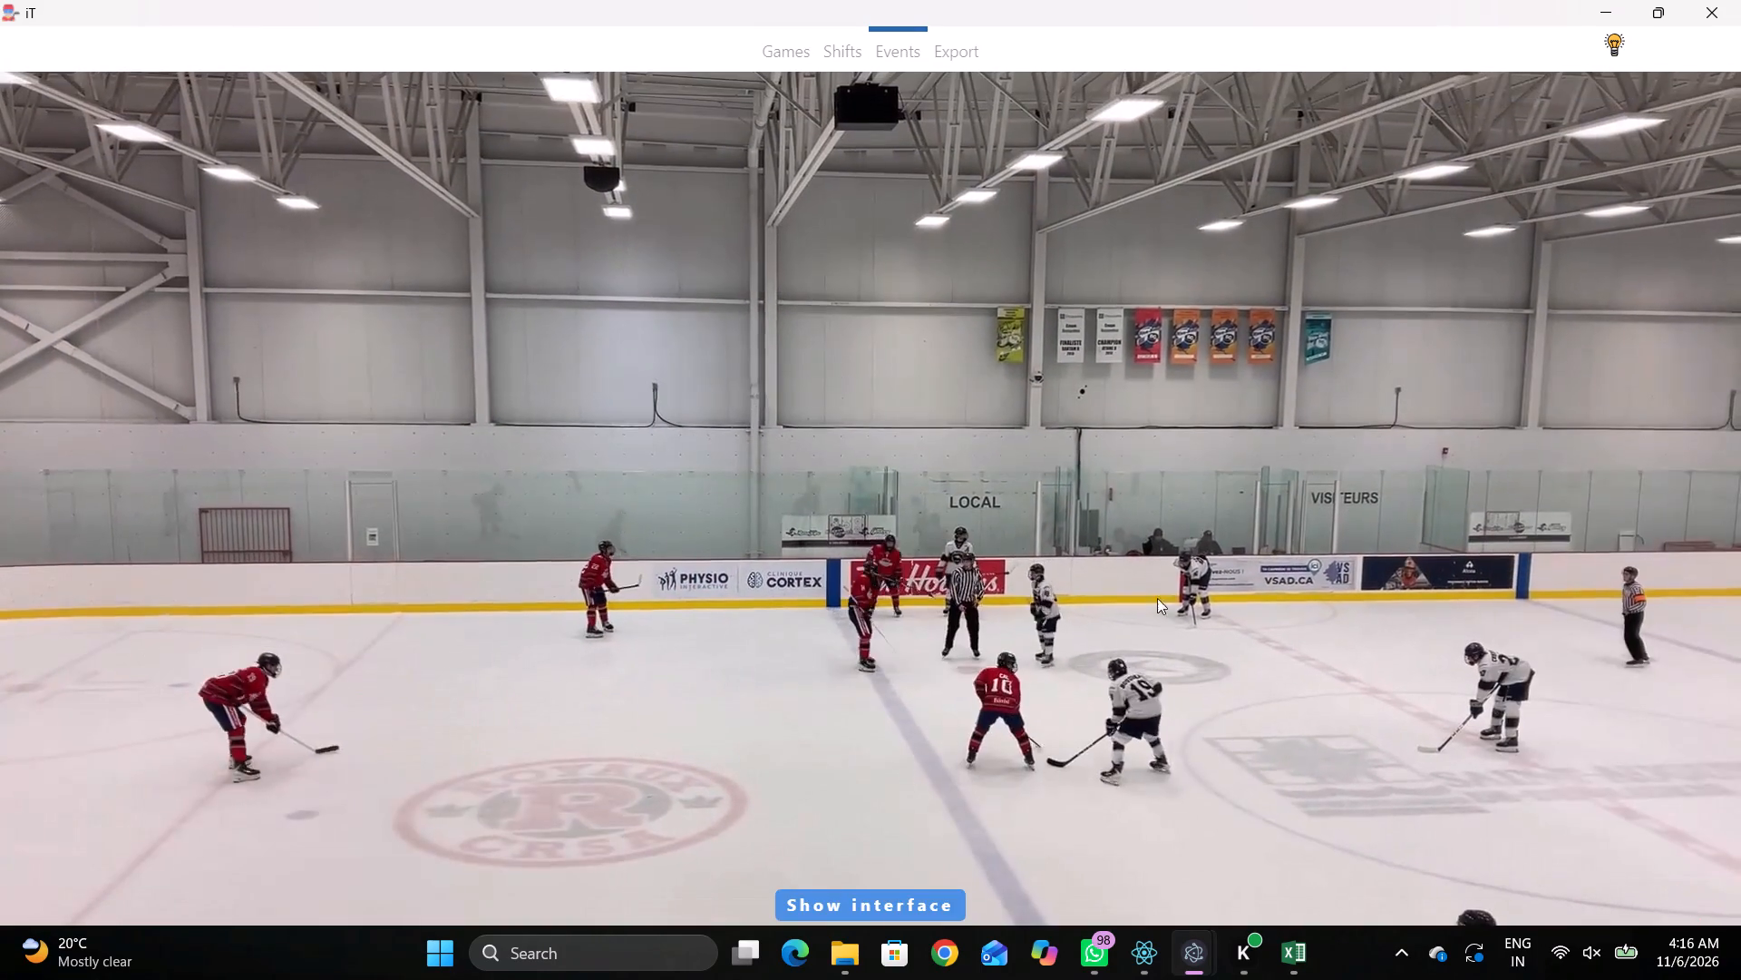
pyautogui.press('space')
pyautogui.press('q')
pyautogui.press('q')
pyautogui.press('q')
pyautogui.press('q')
pyautogui.press('q')
pyautogui.press('q')
pyautogui.press('q')
pyautogui.press('q')
pyautogui.press('q')
pyautogui.press('q')
pyautogui.press('q')
pyautogui.press('q')
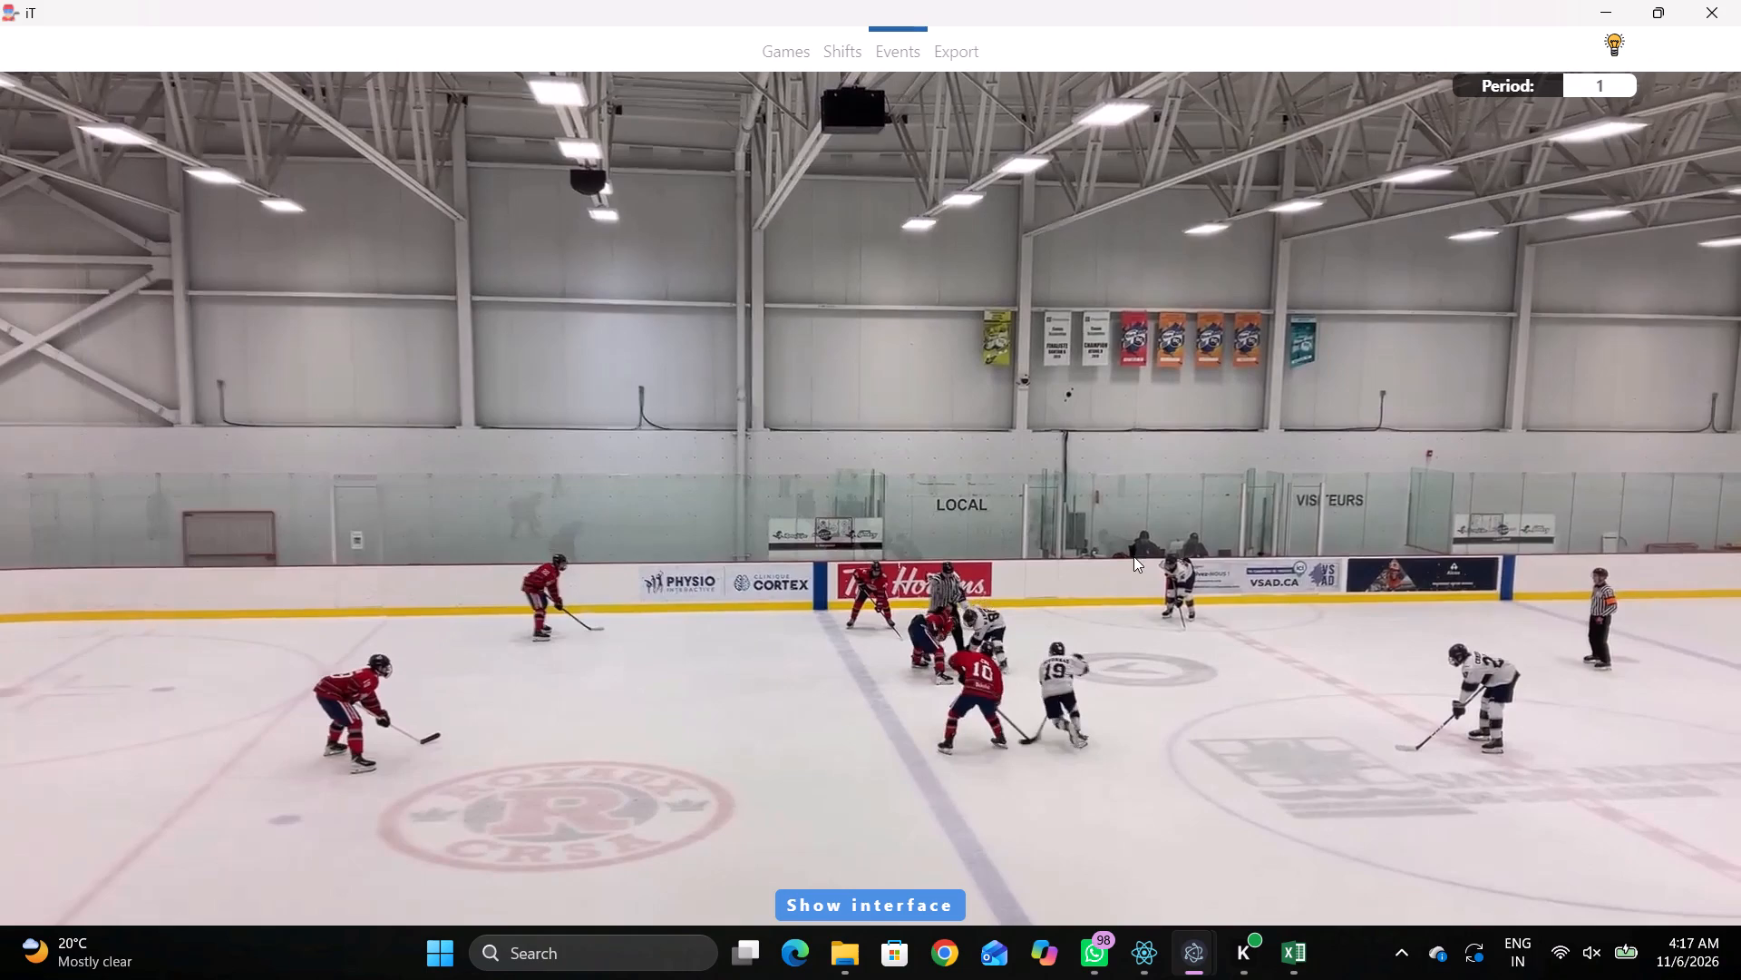
pyautogui.press('q')
pyautogui.moveTo(1179, 494); pyautogui.dragTo(1200, 485, button='right')
pyautogui.click(1260, 589)
pyautogui.click(1659, 492)
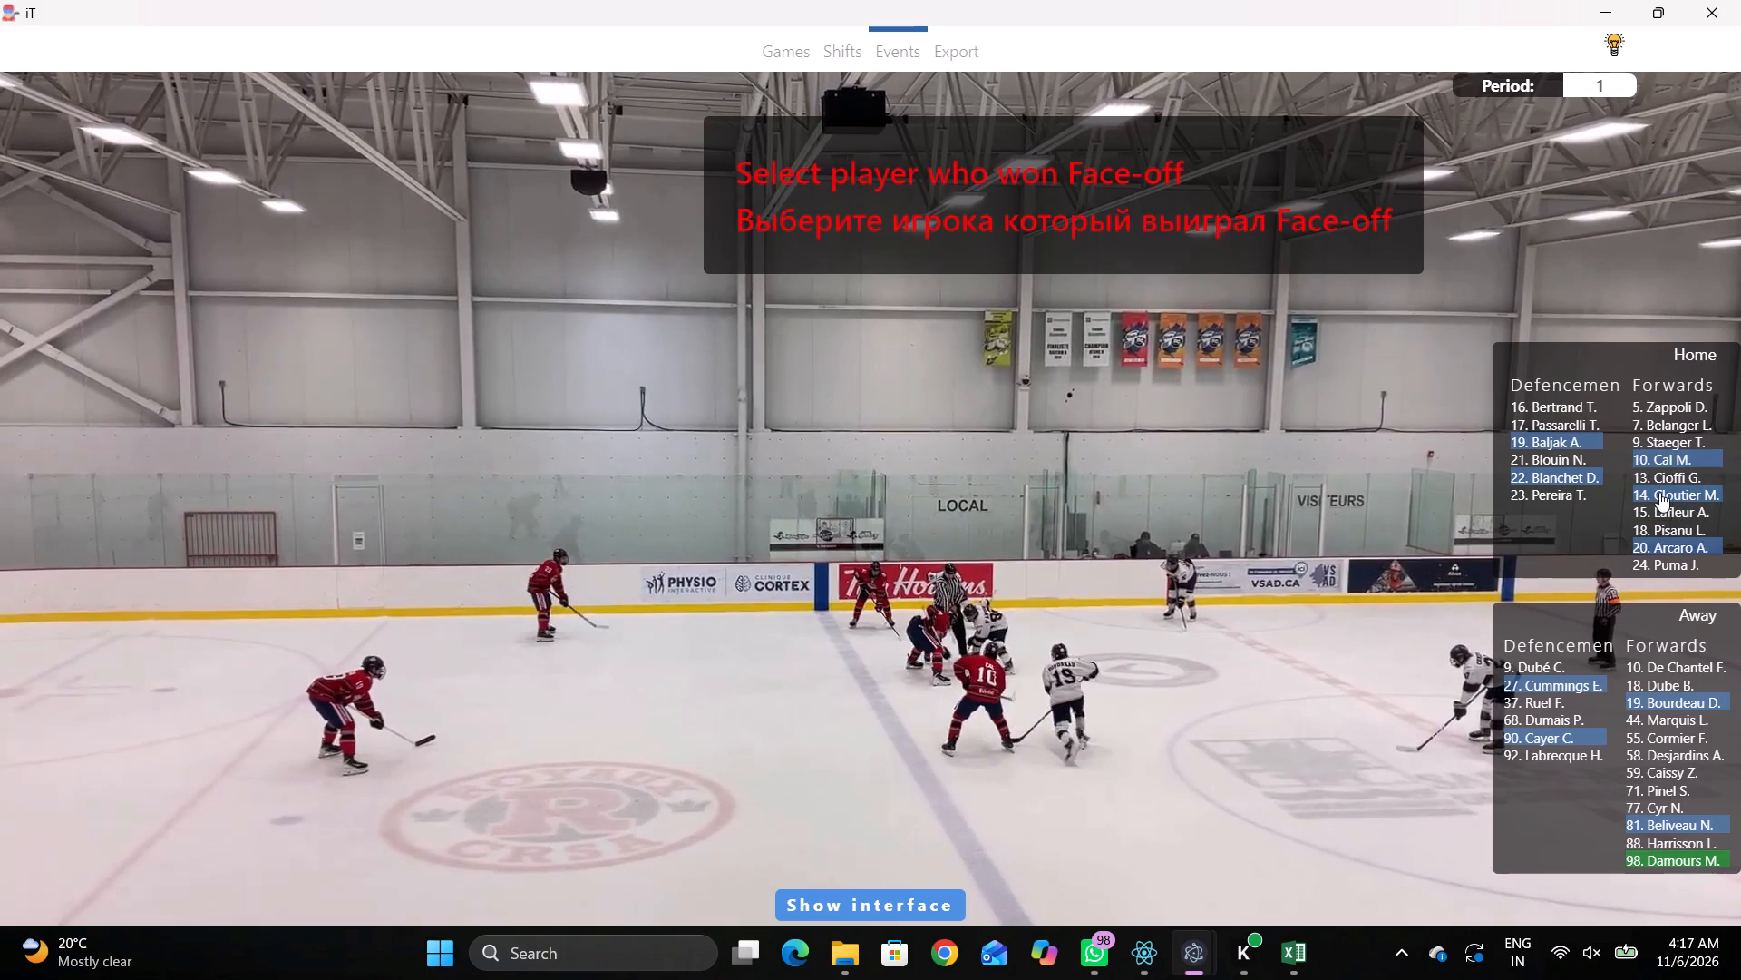
# Complete the Face-off with away player 98 as its loser, placed on the upper neutral-zone dot beside the home blue line.
pyautogui.click(1639, 855)
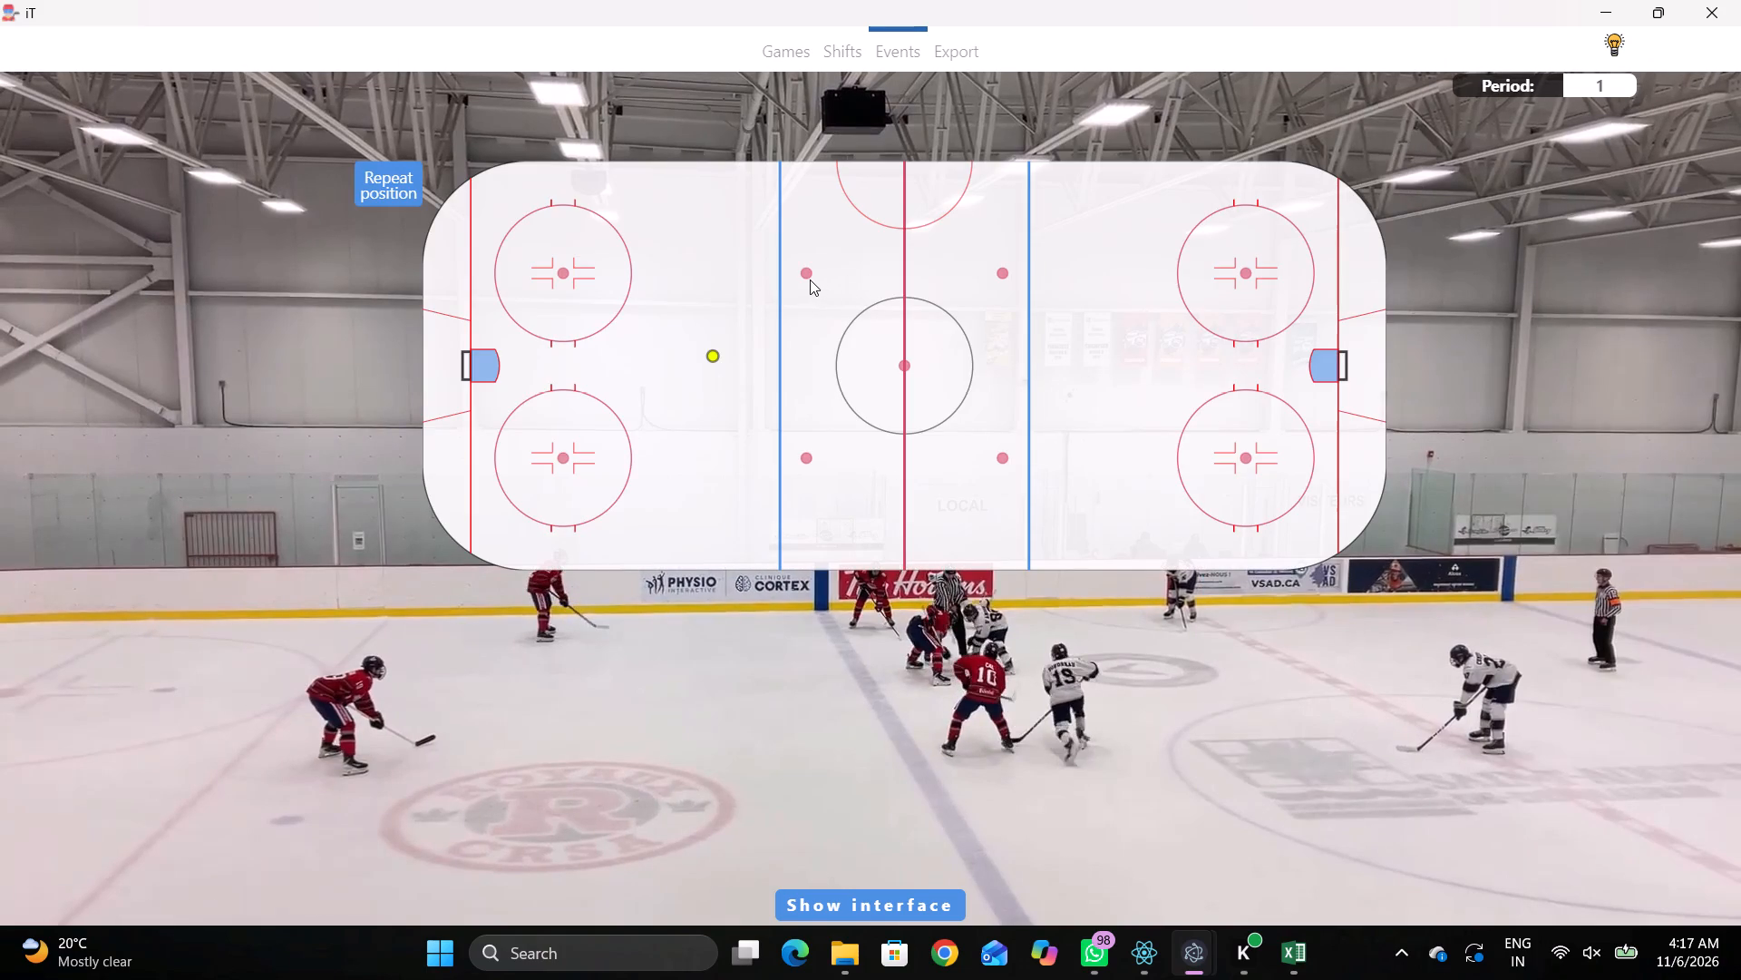
pyautogui.click(806, 276)
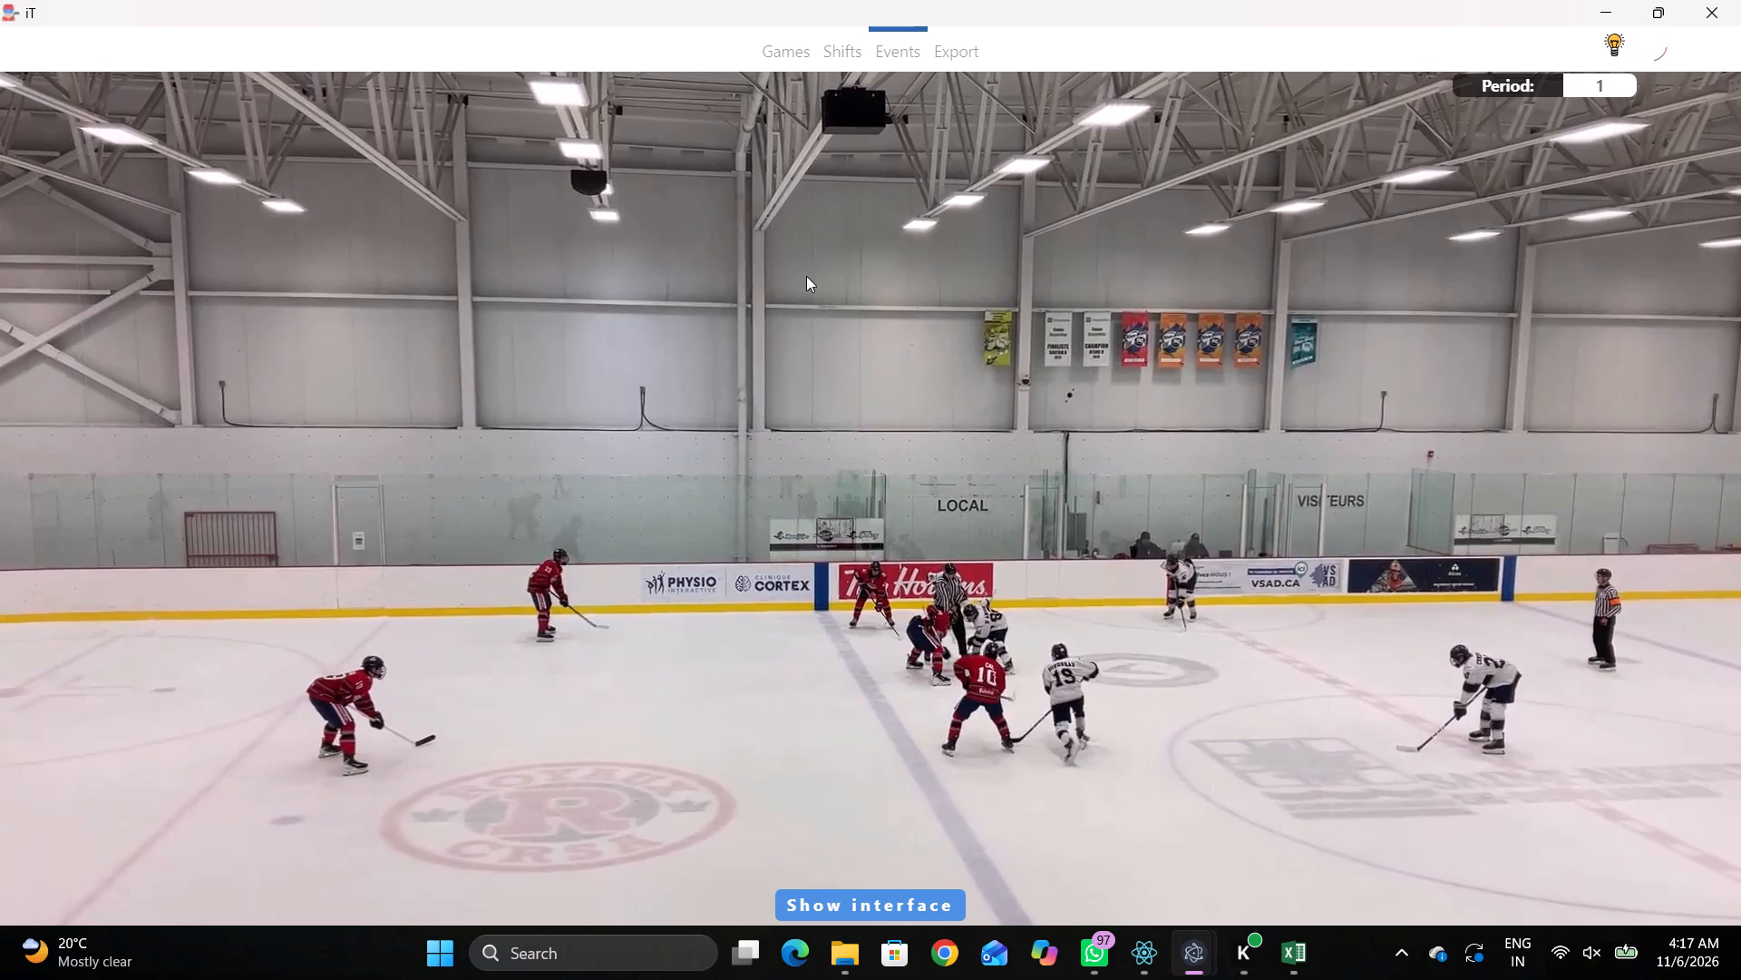
# Find the first possession after the face-off and record Skating with the puck by away player 27 in the home zone's upper half.
pyautogui.press('space')
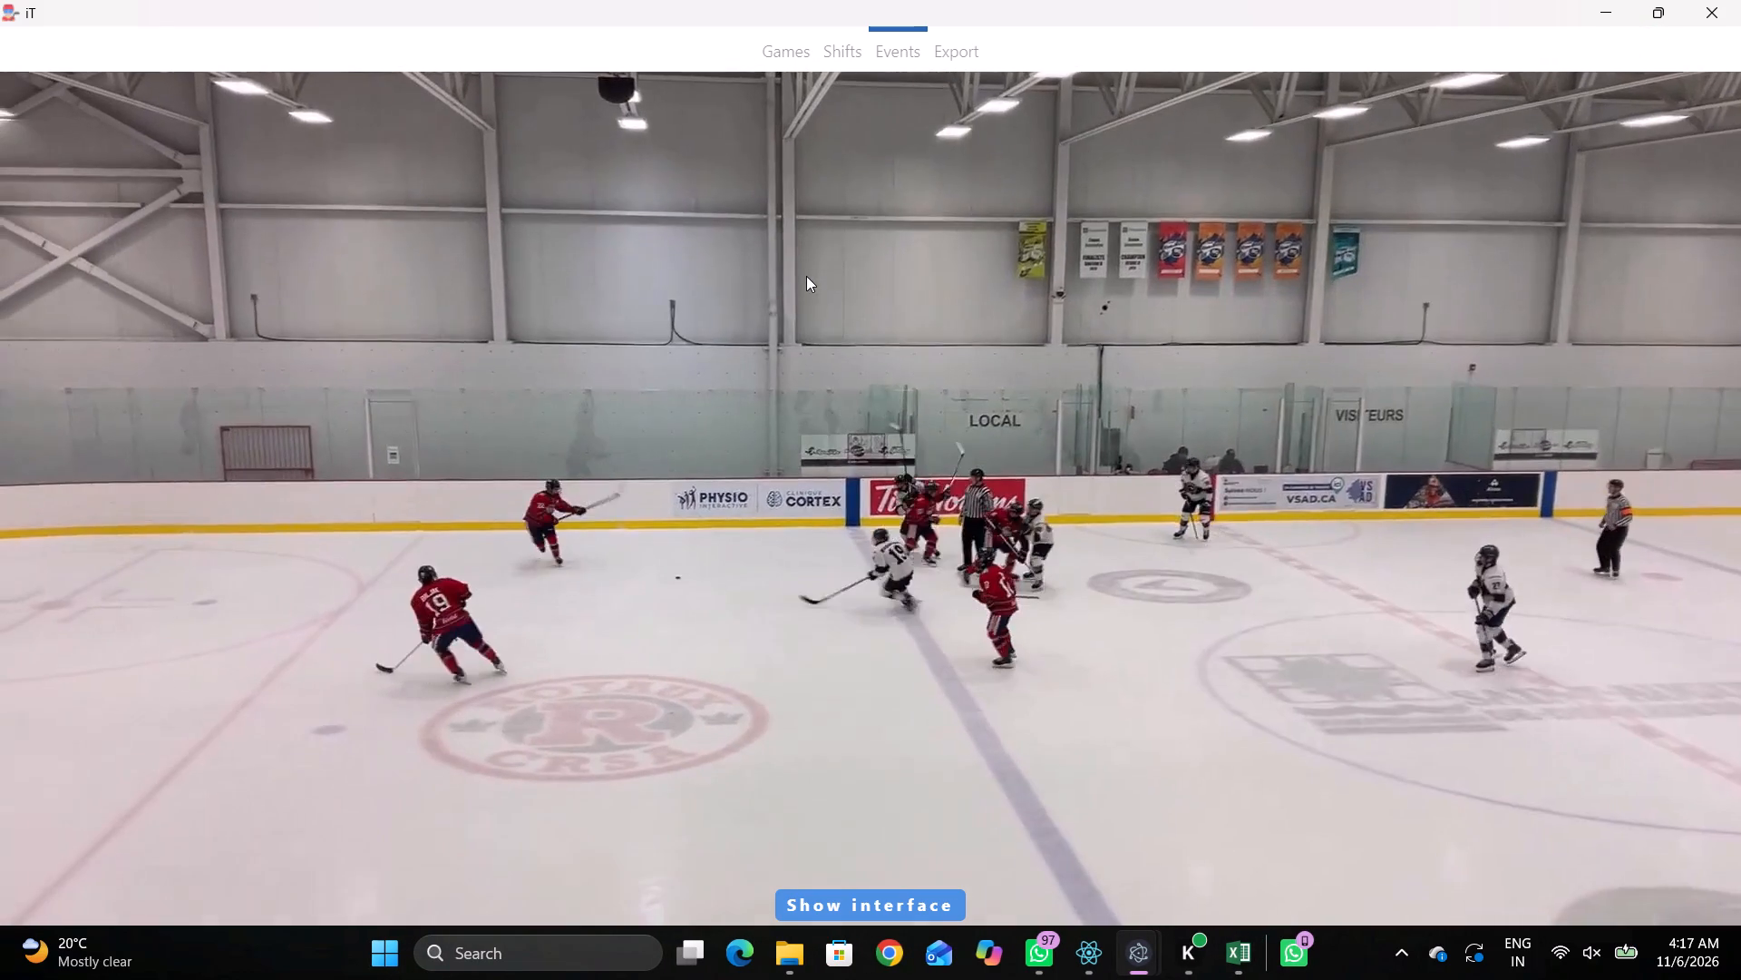
pyautogui.press('space')
pyautogui.press('space')
pyautogui.press('space')
pyautogui.write('qq')
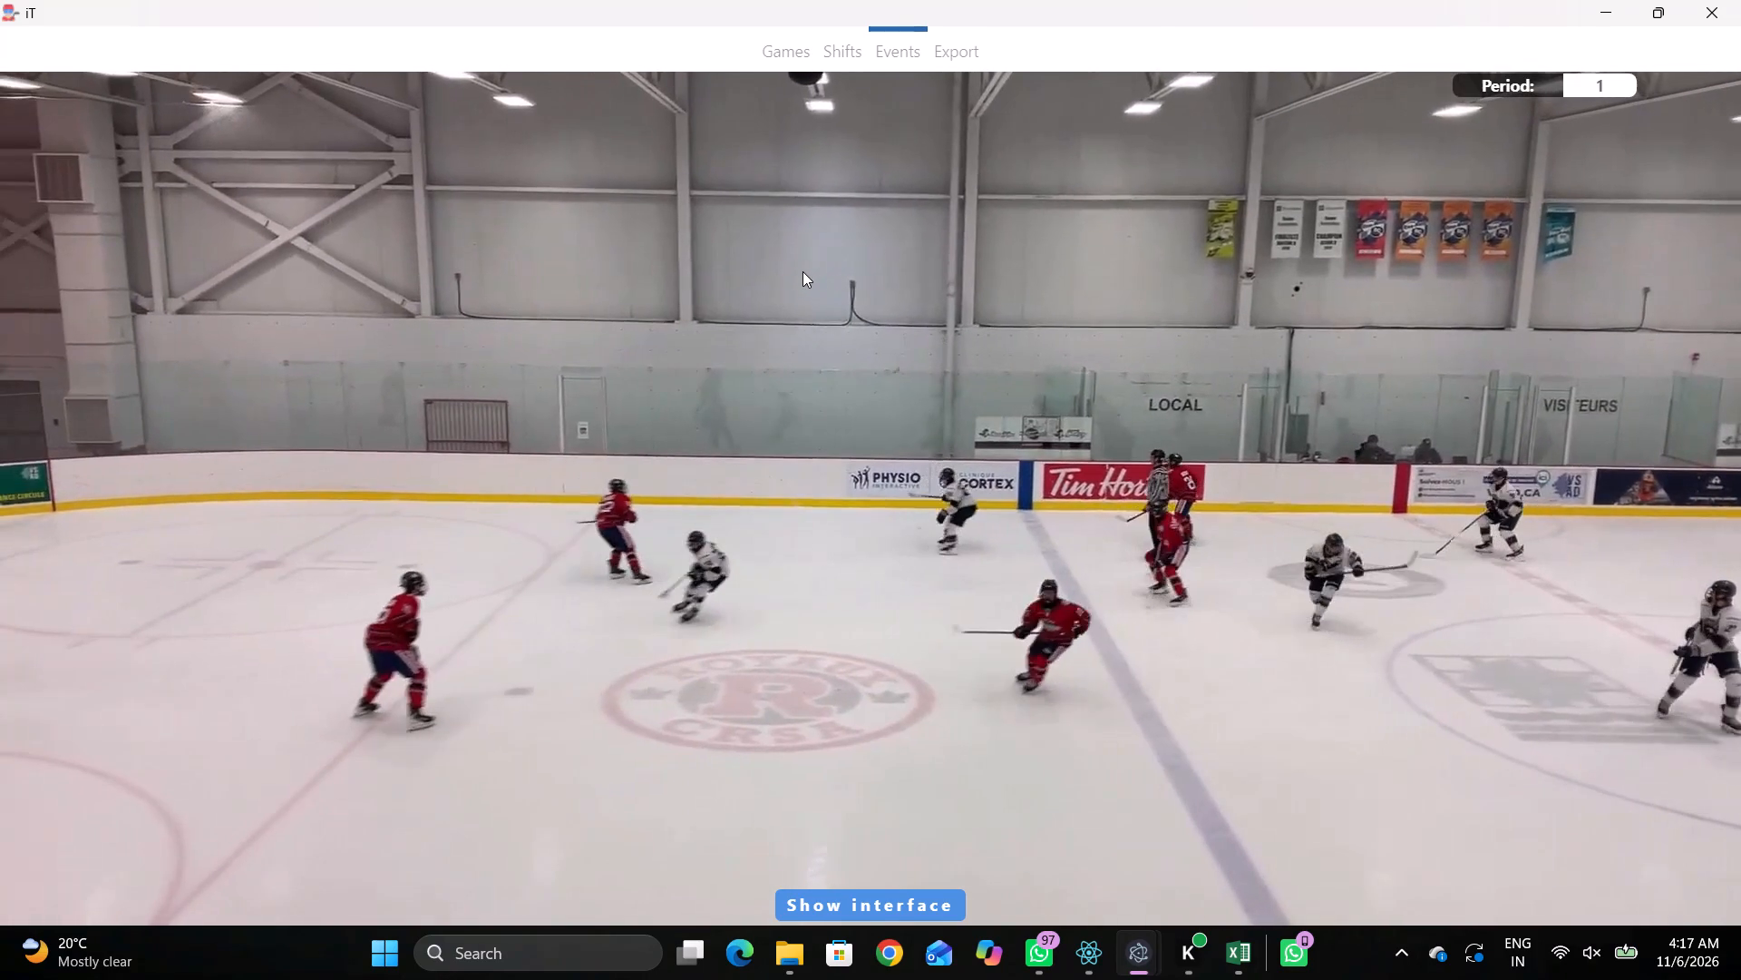
pyautogui.press('q')
pyautogui.press('q')
pyautogui.press('q')
pyautogui.rightClick(887, 316)
pyautogui.click(930, 360)
pyautogui.rightClick(873, 356)
pyautogui.click(947, 400)
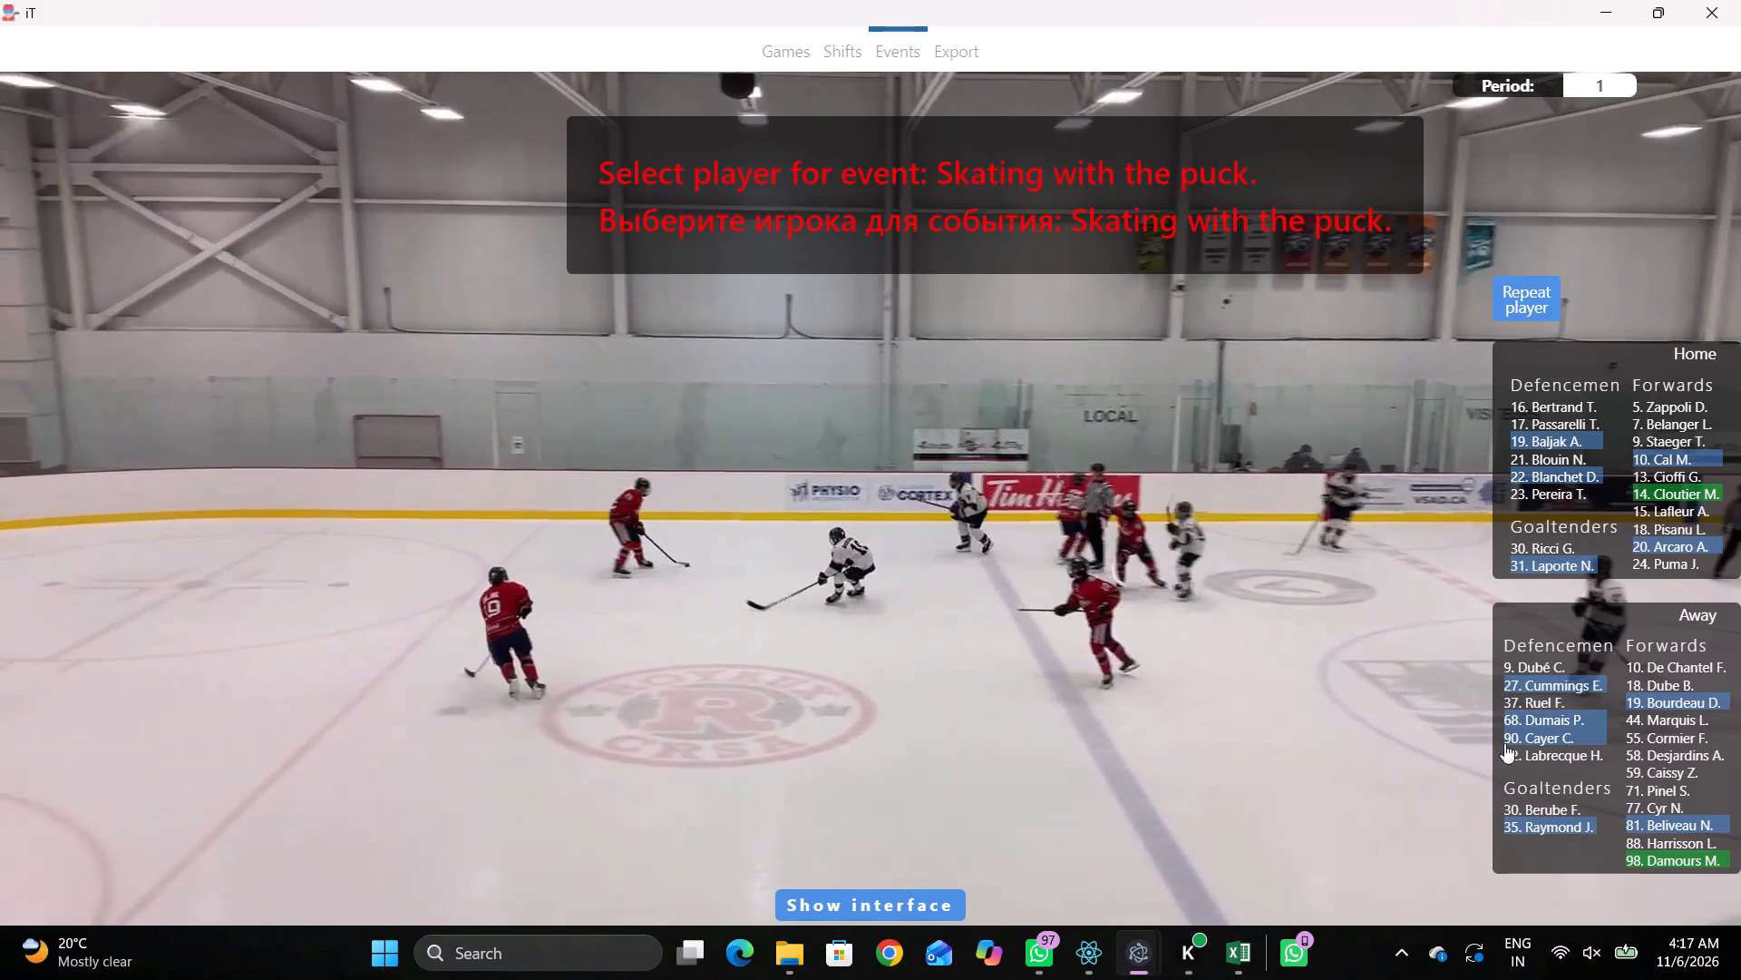
pyautogui.click(1533, 682)
pyautogui.click(694, 253)
# Find the next puck touch and record a Pass by the same player, away 27, high in the home zone near the blue line.
pyautogui.press('r')
pyautogui.press('space')
pyautogui.press('space')
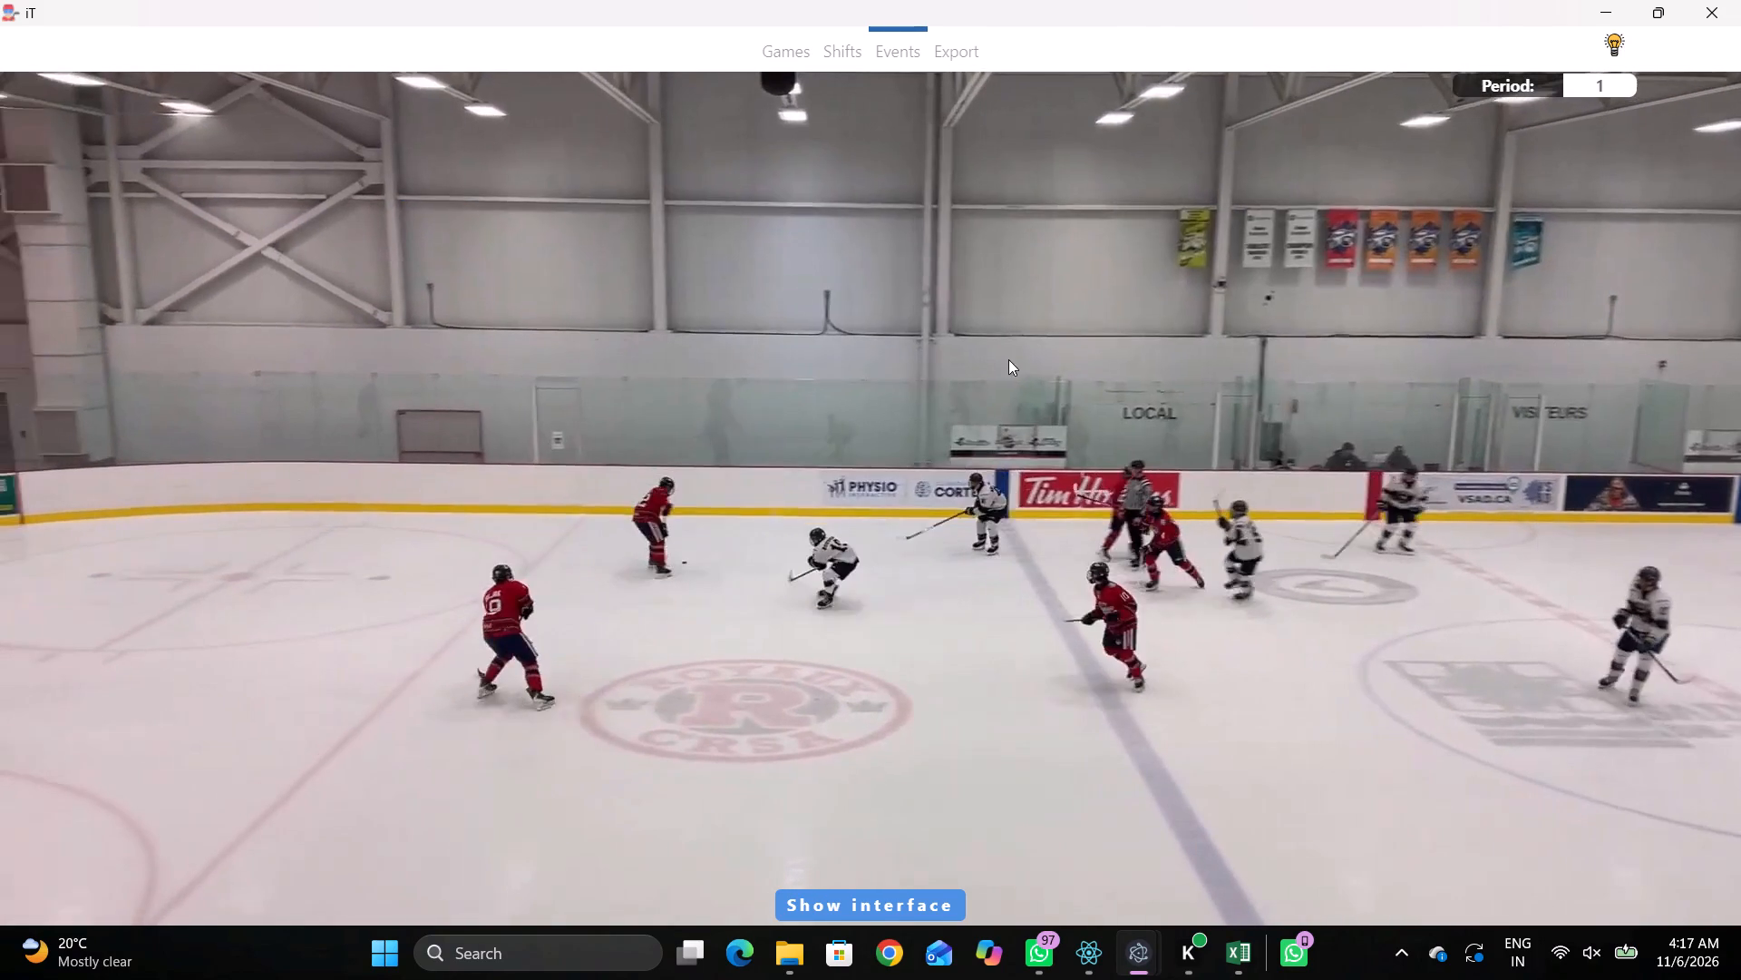
pyautogui.press('space')
pyautogui.press('space')
pyautogui.rightClick(1100, 352)
pyautogui.click(1127, 368)
pyautogui.click(1550, 294)
pyautogui.click(707, 214)
# Correct the player of the last Skating with the puck and Pass events to home player 22.
pyautogui.hotkey('shift', 'd')
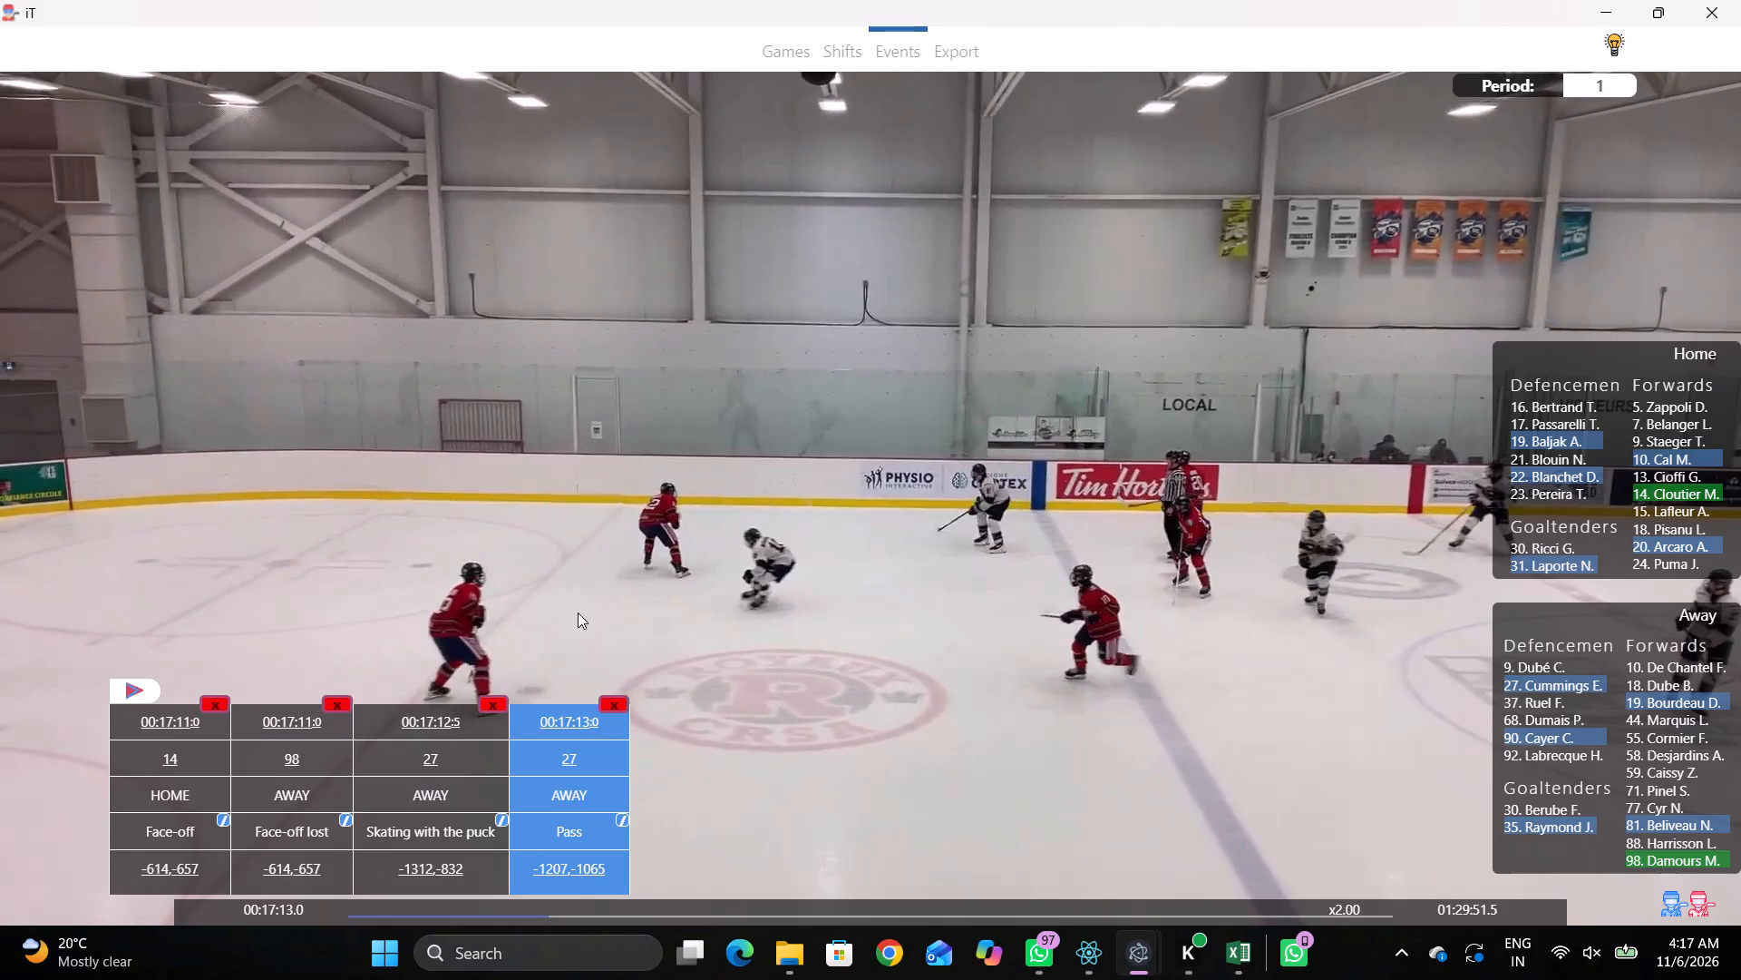
pyautogui.click(427, 752)
pyautogui.click(1556, 476)
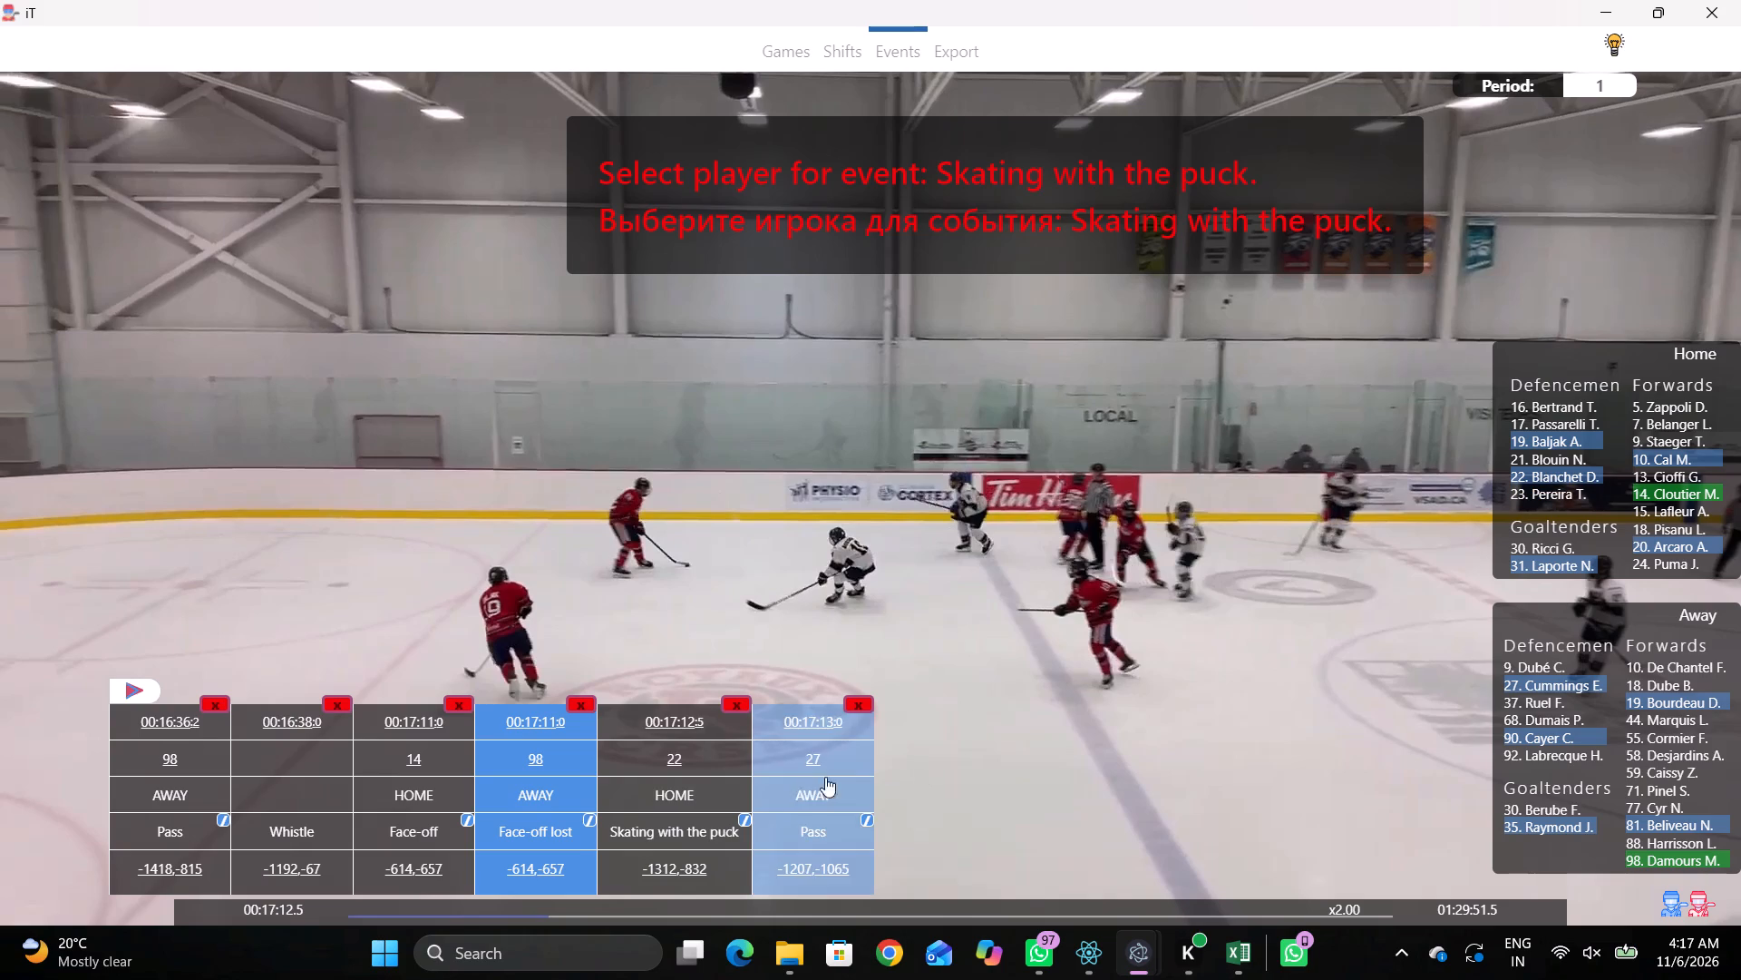
pyautogui.click(793, 775)
pyautogui.click(1537, 484)
pyautogui.hotkey('shift', 'd')
# Find where play stops after home 22's pass and record the stoppage inside the centre circle, just on the away side of the red line.
pyautogui.press('space')
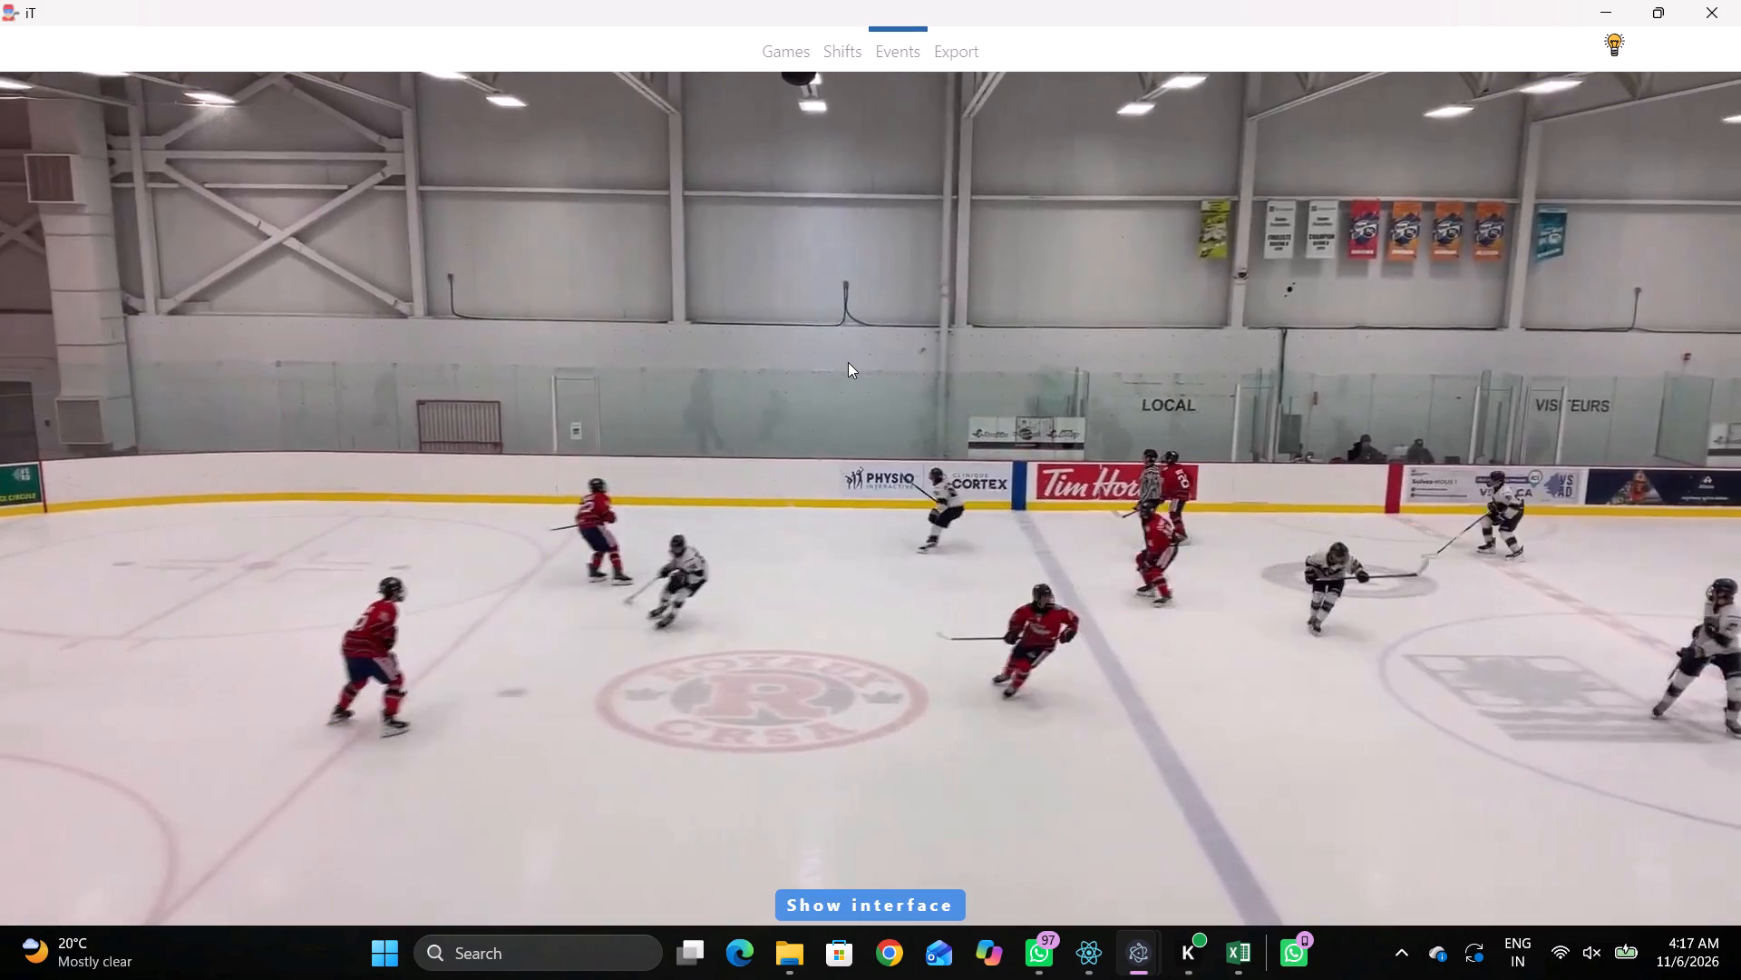
pyautogui.press('space')
pyautogui.press('space')
pyautogui.press('space')
pyautogui.press('space')
pyautogui.press('space')
pyautogui.moveTo(1067, 477); pyautogui.dragTo(1077, 471, button='right')
pyautogui.click(1127, 608)
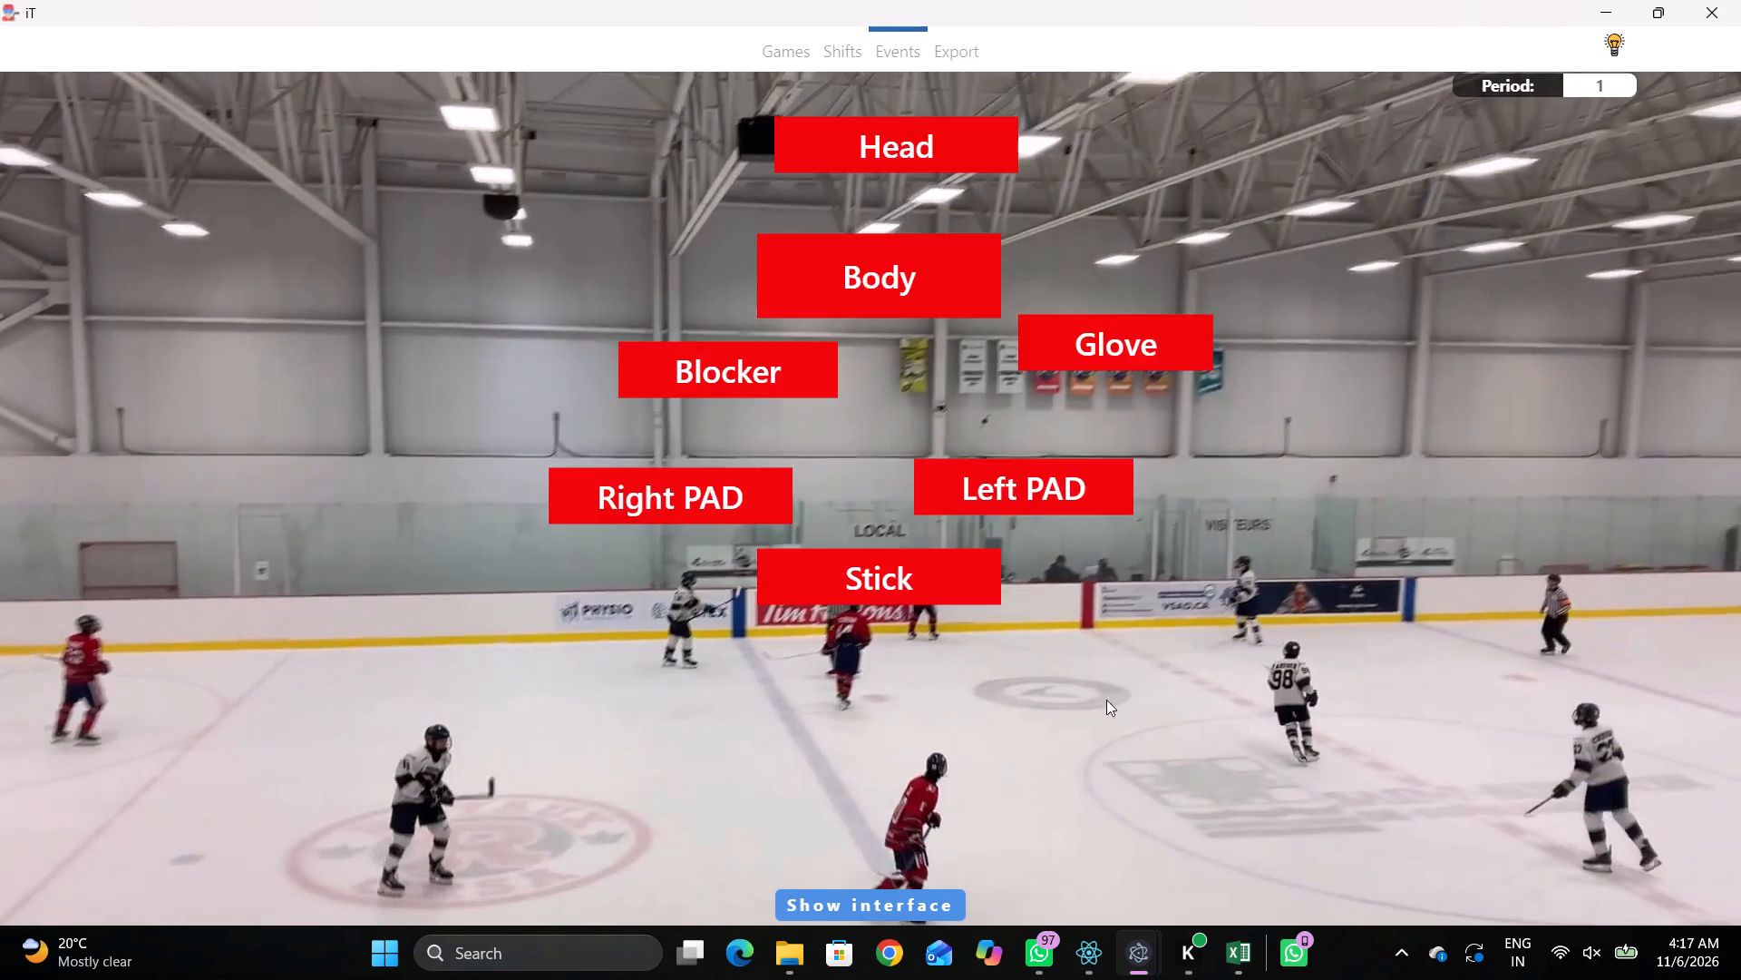
pyautogui.moveTo(1097, 732); pyautogui.dragTo(1067, 632)
pyautogui.moveTo(987, 418); pyautogui.dragTo(1024, 418, button='right')
pyautogui.click(1046, 573)
pyautogui.click(938, 396)
# Find the next puck drop and record a Face-off won by home player 14 against away player 98 on the home zone's upper dot.
pyautogui.press('space')
pyautogui.press('space')
pyautogui.press('c')
pyautogui.press('space')
pyautogui.write('v')
pyautogui.hotkey('shift', 'd')
pyautogui.hotkey('shift', 'd')
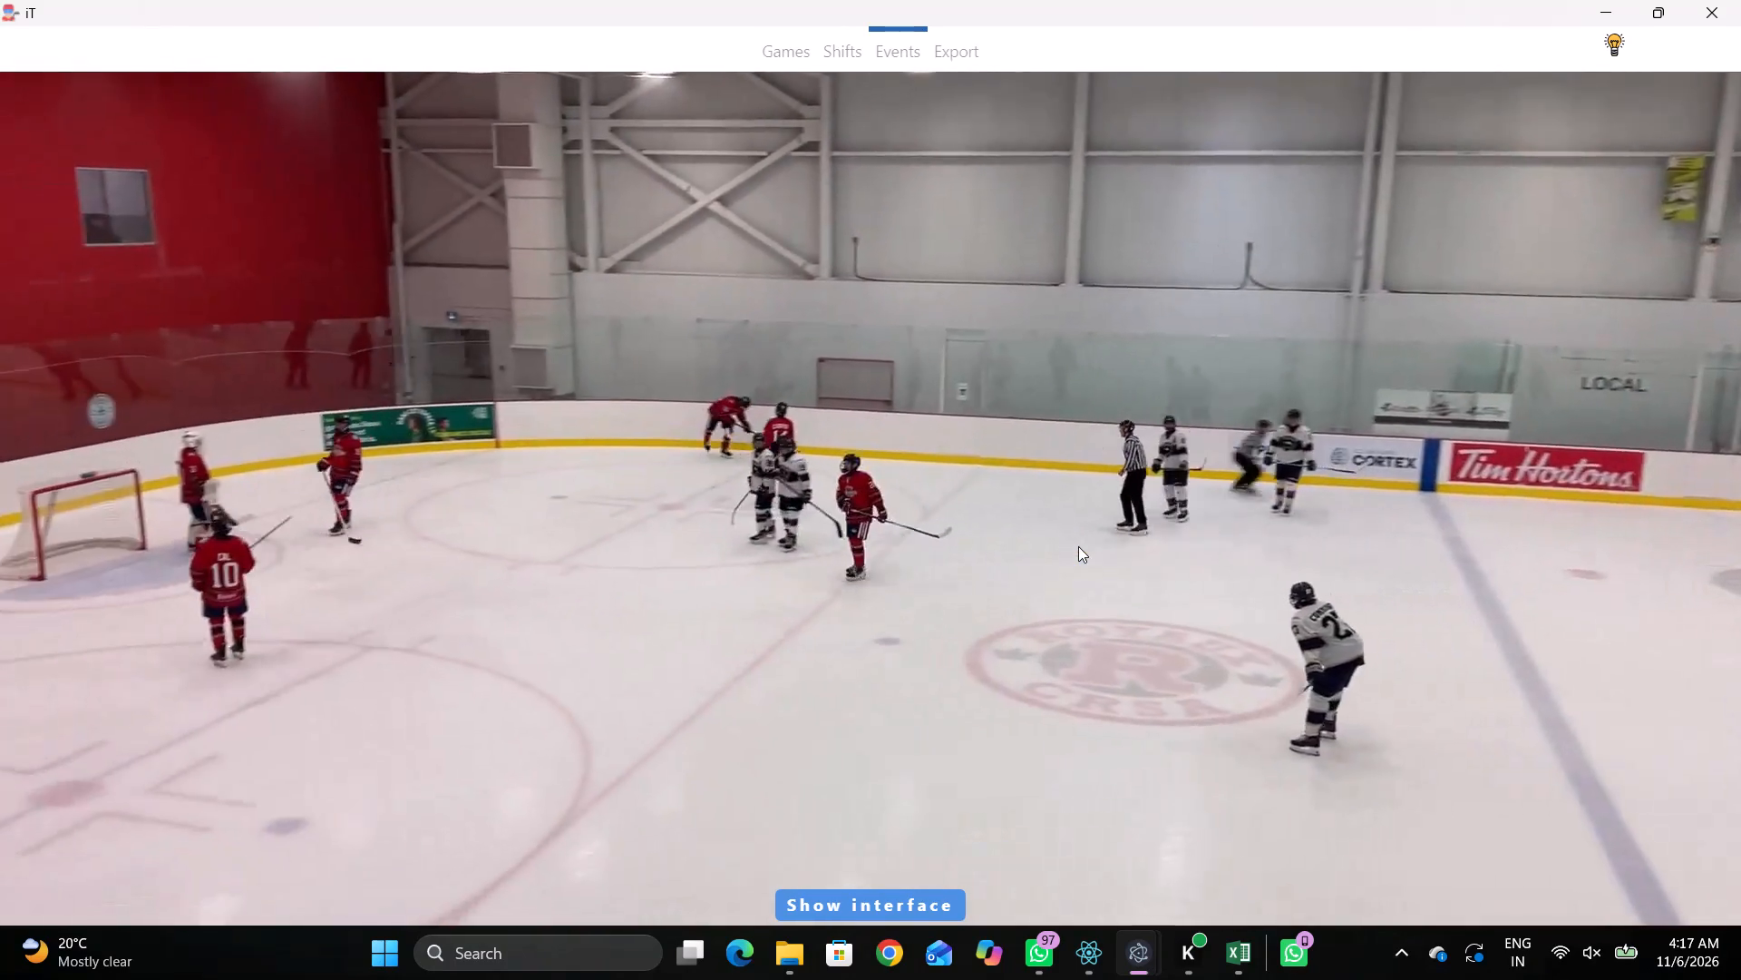
pyautogui.press('space')
pyautogui.write('DD')
pyautogui.press('space')
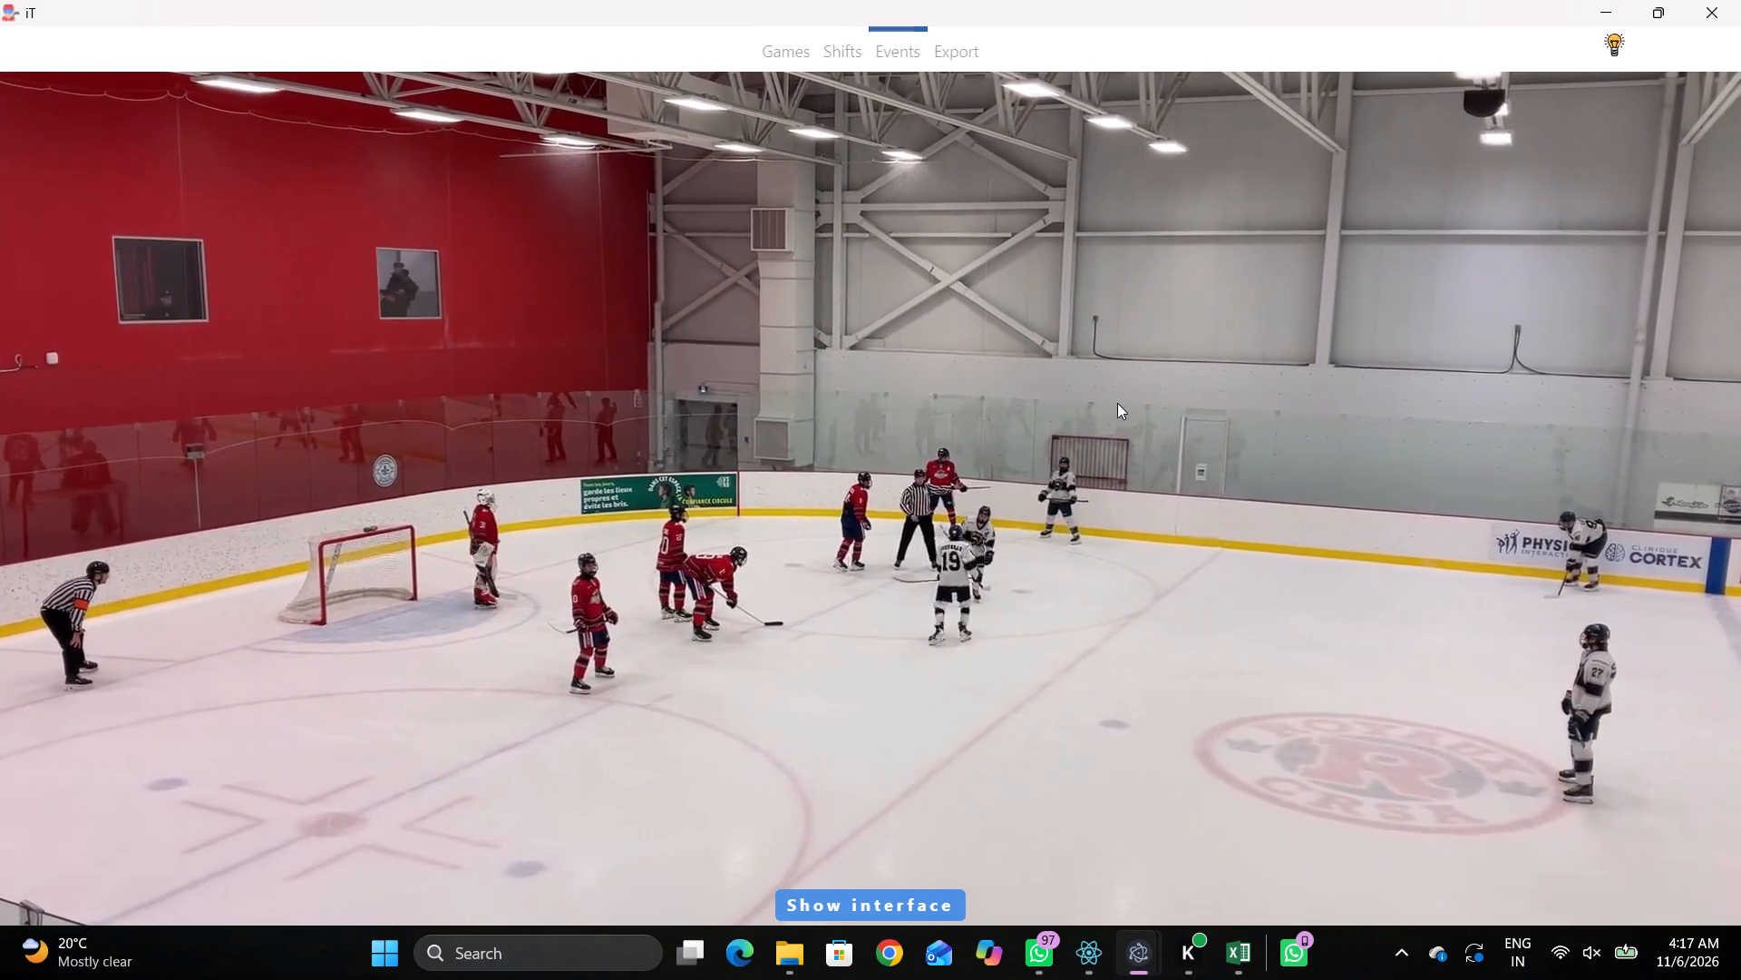
pyautogui.press('space')
pyautogui.write('q')
pyautogui.press('q')
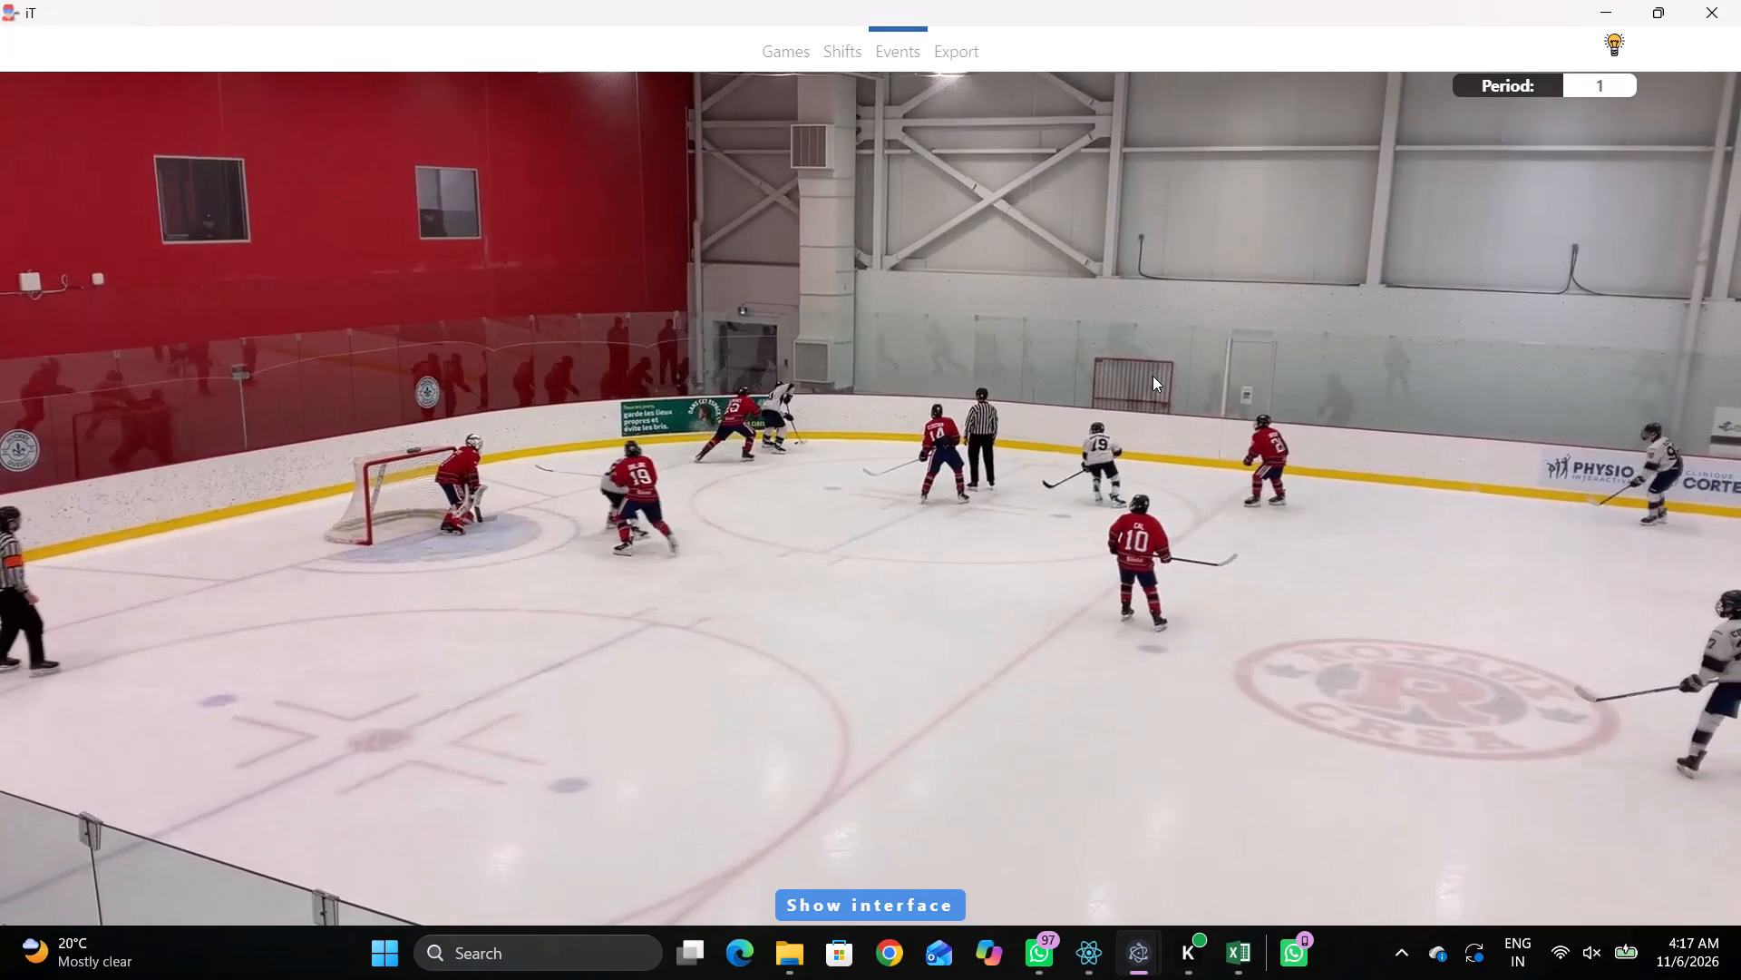
pyautogui.press('q')
pyautogui.press('q')
pyautogui.press('q')
pyautogui.press('q')
pyautogui.press('q')
pyautogui.press('q')
pyautogui.press('q')
pyautogui.press('q')
pyautogui.press('q')
pyautogui.press('q')
pyautogui.press('q')
pyautogui.press('q')
pyautogui.press('q')
pyautogui.press('q')
pyautogui.press('q')
pyautogui.press('q')
pyautogui.press('q')
pyautogui.write('qq')
pyautogui.press('q')
pyautogui.press('q')
pyautogui.press('q')
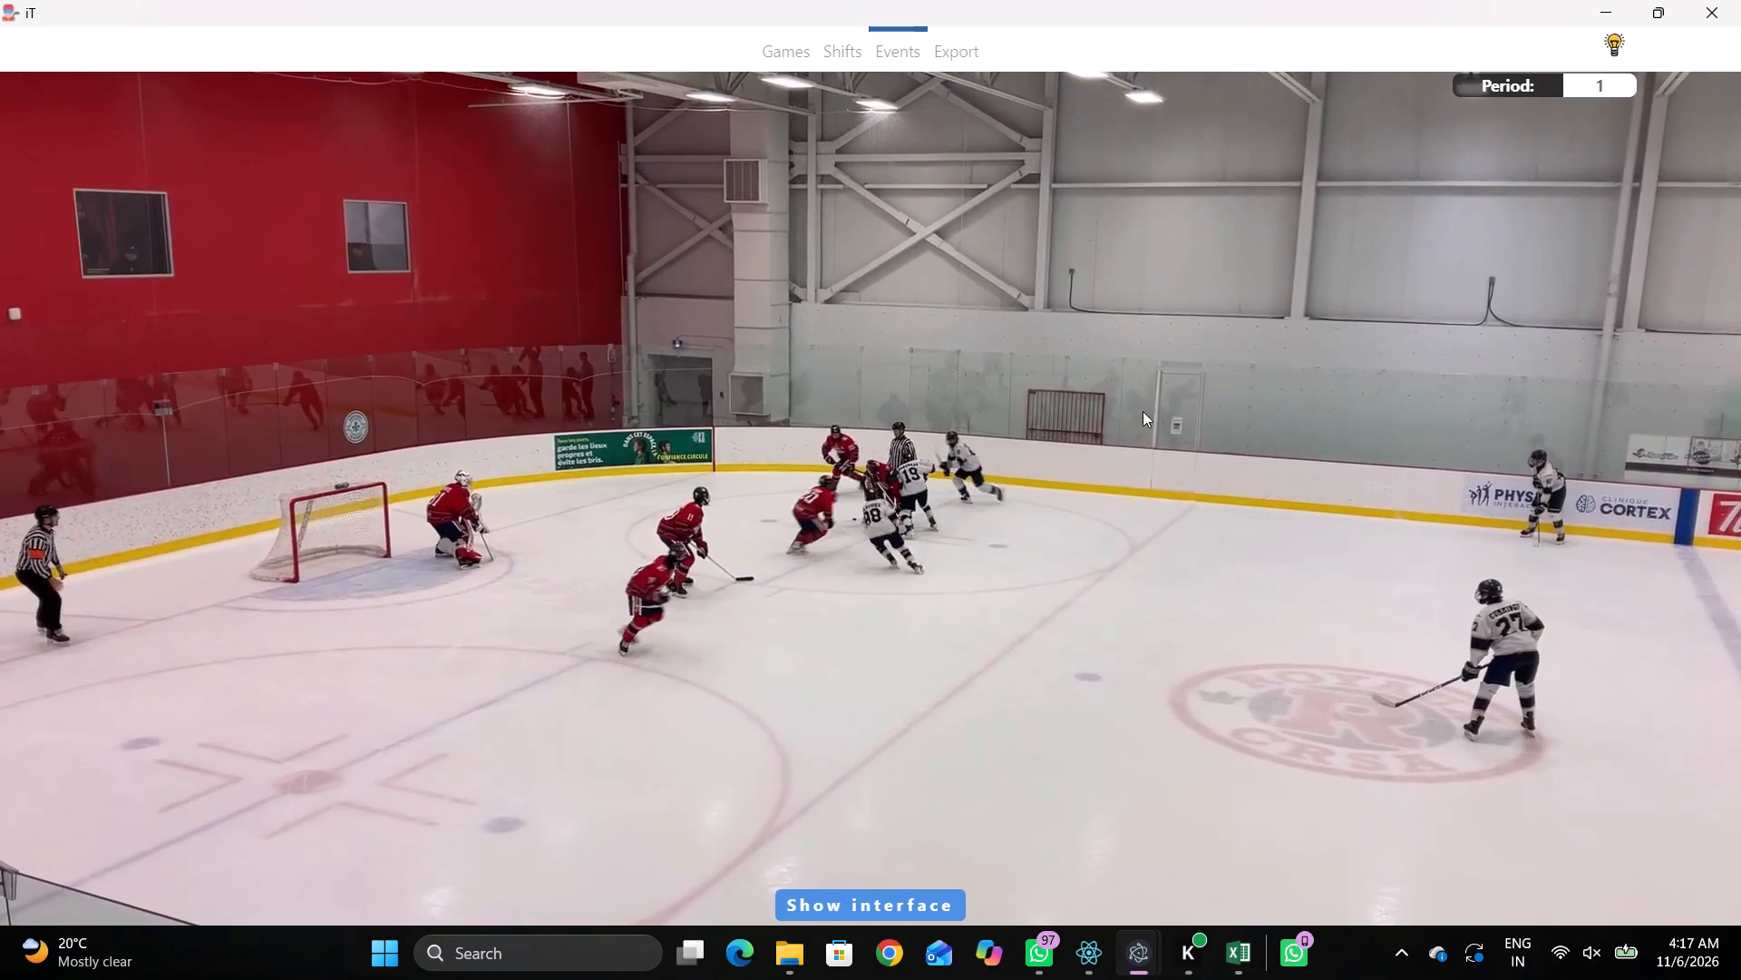
pyautogui.press('q')
pyautogui.press('q')
pyautogui.press('q')
pyautogui.rightClick(1155, 374)
pyautogui.click(1212, 475)
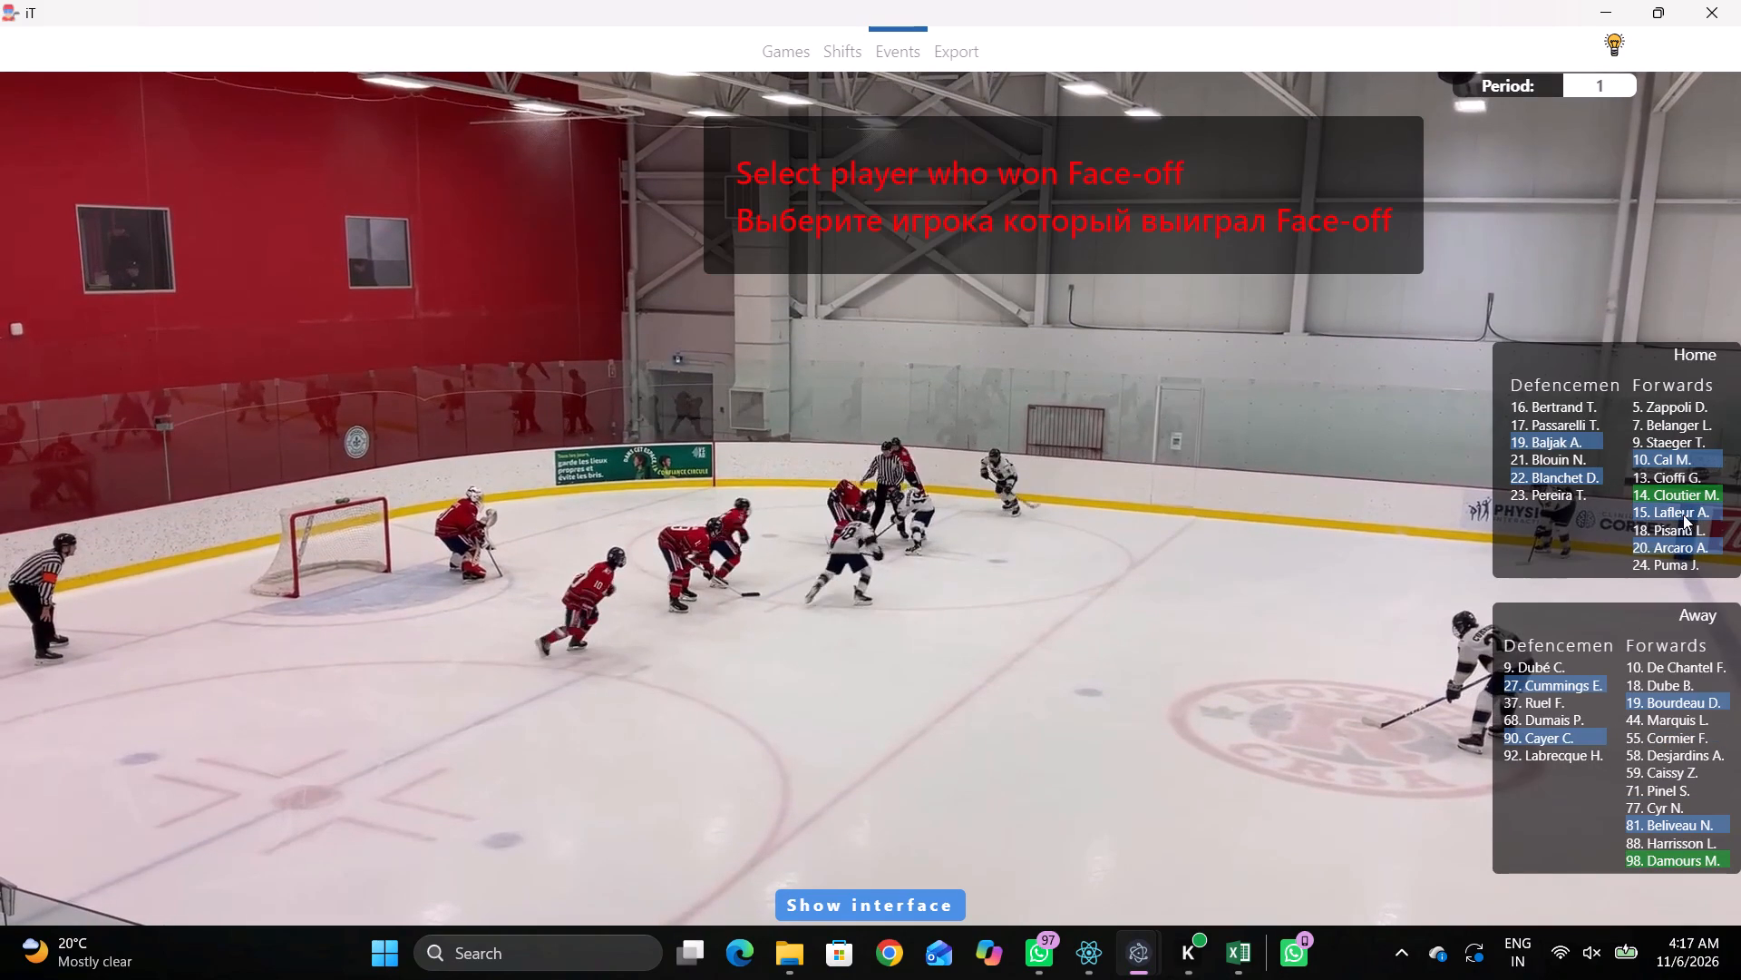
pyautogui.click(1650, 501)
pyautogui.click(1648, 858)
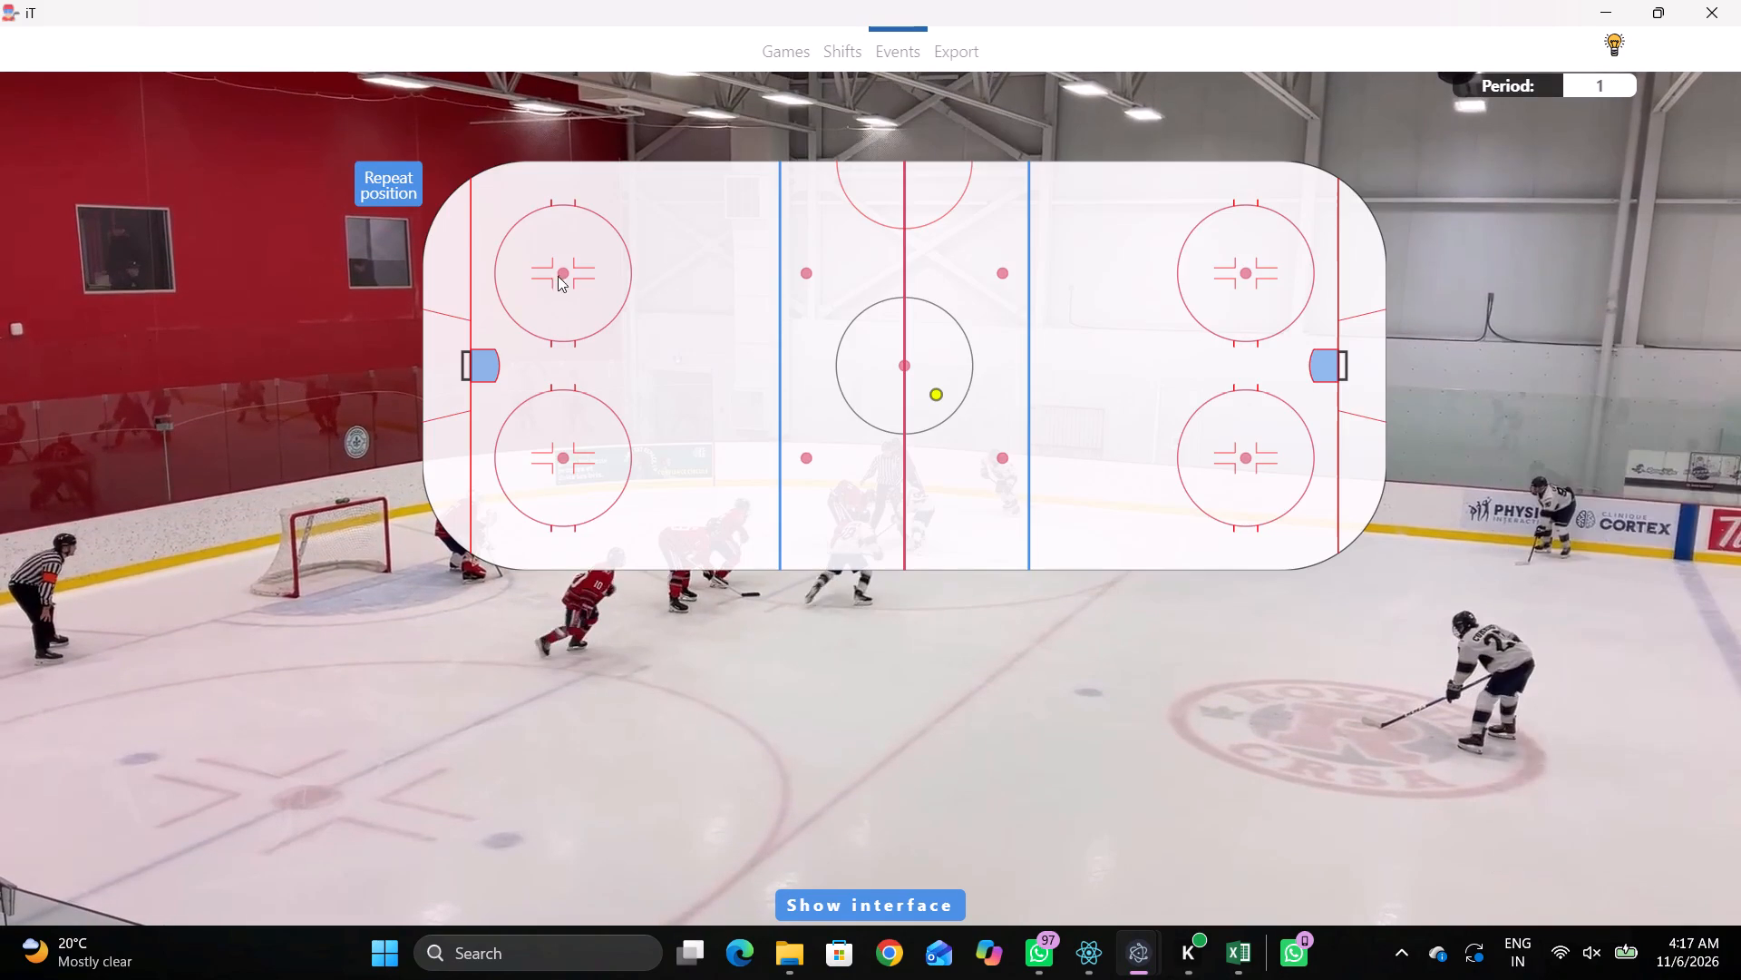
pyautogui.click(561, 271)
# Find the first possession after the face-off and record Skating with the puck by away player 81 near the top of the home zone's upper circle.
pyautogui.press('r')
pyautogui.press('space')
pyautogui.press('space')
pyautogui.press('space')
pyautogui.press('space')
pyautogui.press('space')
pyautogui.press('space')
pyautogui.press('space')
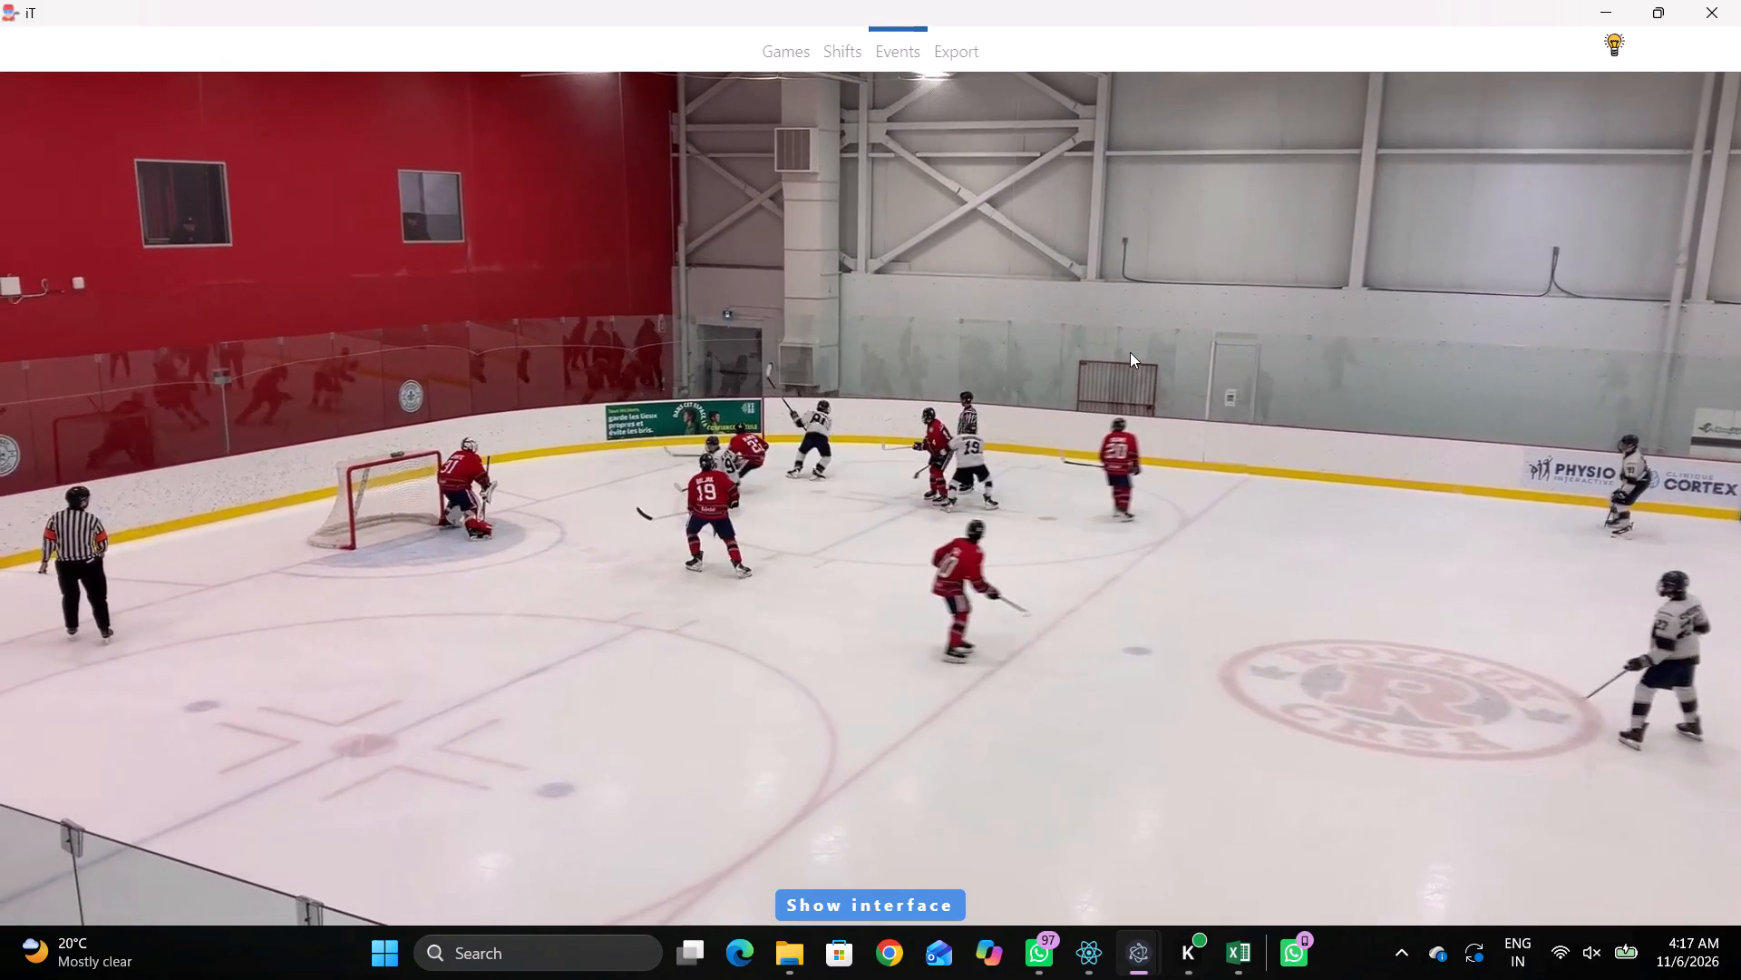
pyautogui.press('space')
pyautogui.rightClick(1172, 300)
pyautogui.press('space')
pyautogui.press('space')
pyautogui.rightClick(1209, 328)
pyautogui.click(1240, 363)
pyautogui.click(1650, 824)
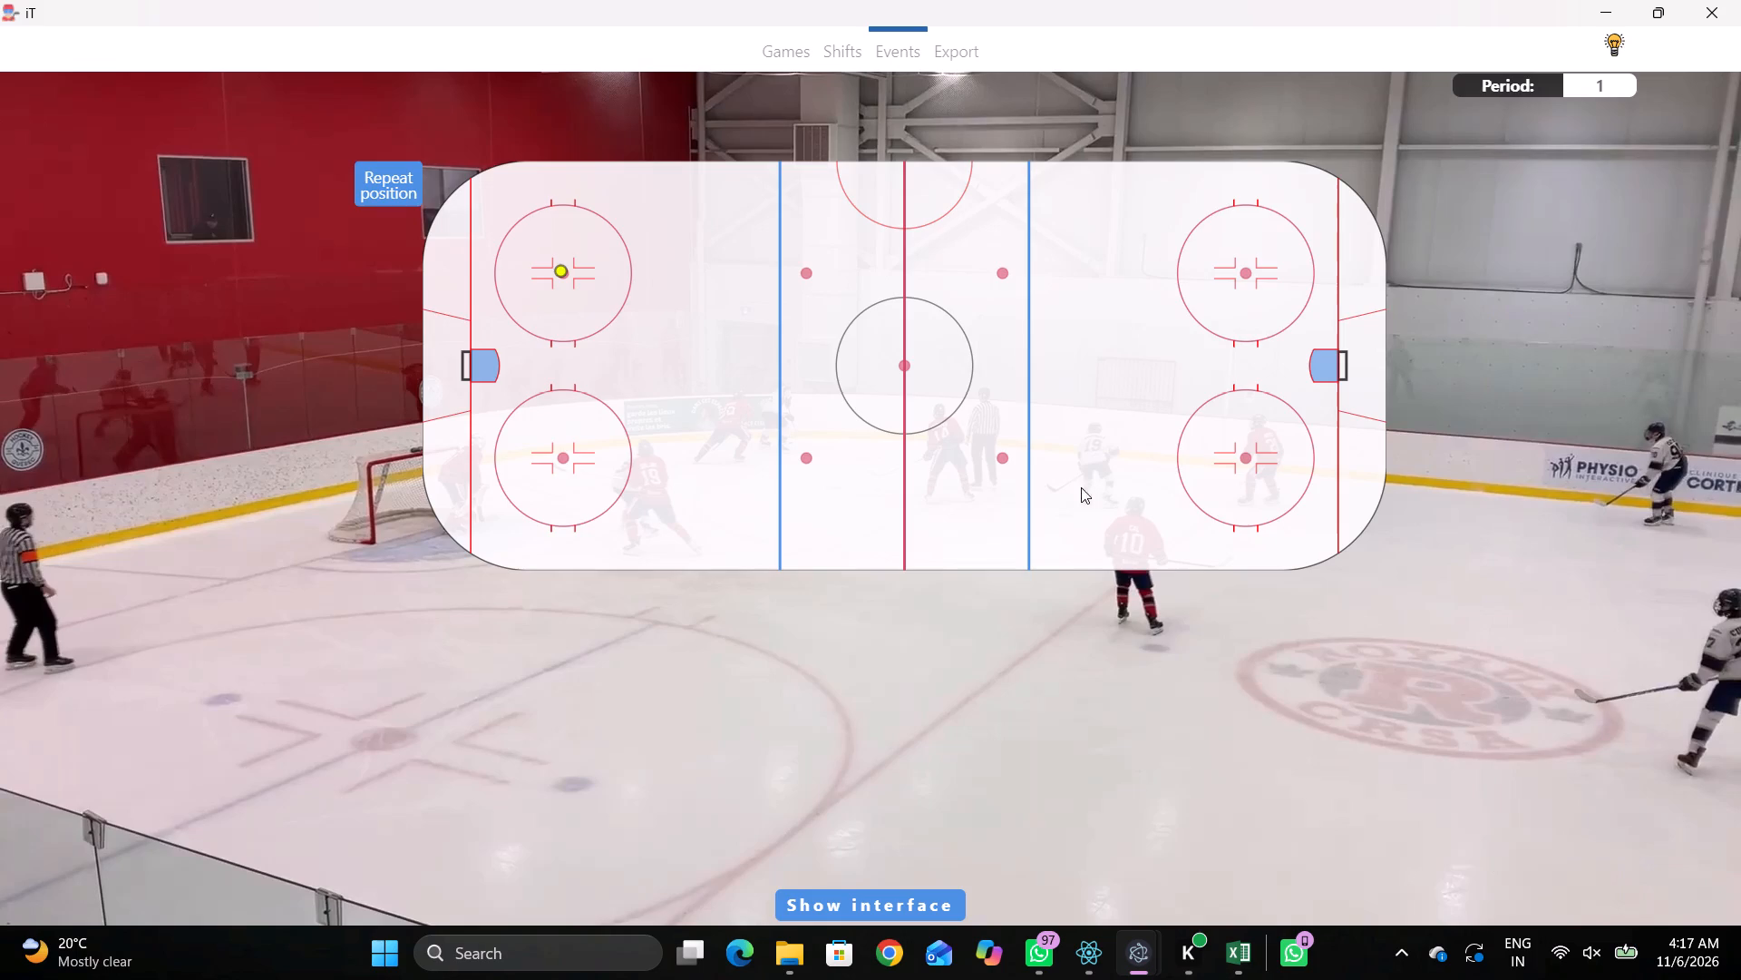
pyautogui.click(539, 207)
# Find the next puck touch and record a Pass by the same player, away 81, near the home zone's upper corner.
pyautogui.press('space')
pyautogui.press('space')
pyautogui.press('space')
pyautogui.press('space')
pyautogui.press('q')
pyautogui.press('q')
pyautogui.press('q')
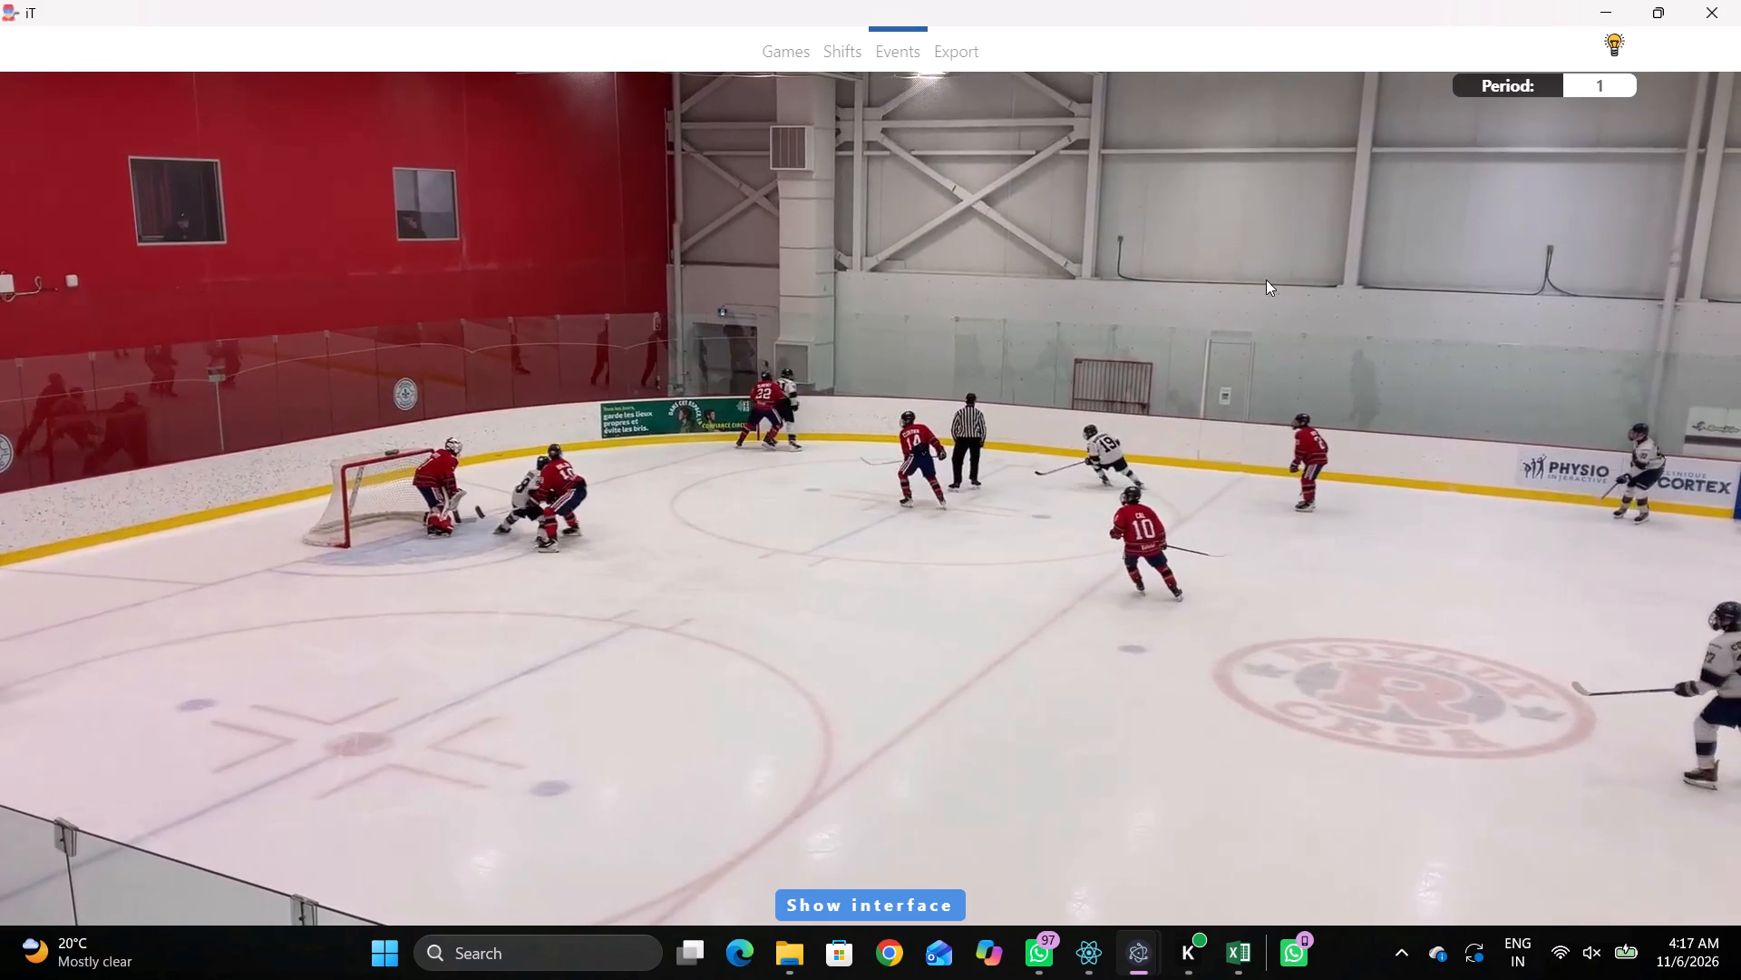
pyautogui.rightClick(1266, 279)
pyautogui.click(1287, 294)
pyautogui.click(1520, 293)
pyautogui.click(511, 217)
# Find the next possession and record Skating with the puck by away player 27 beside the home zone's lower circle.
pyautogui.press('space')
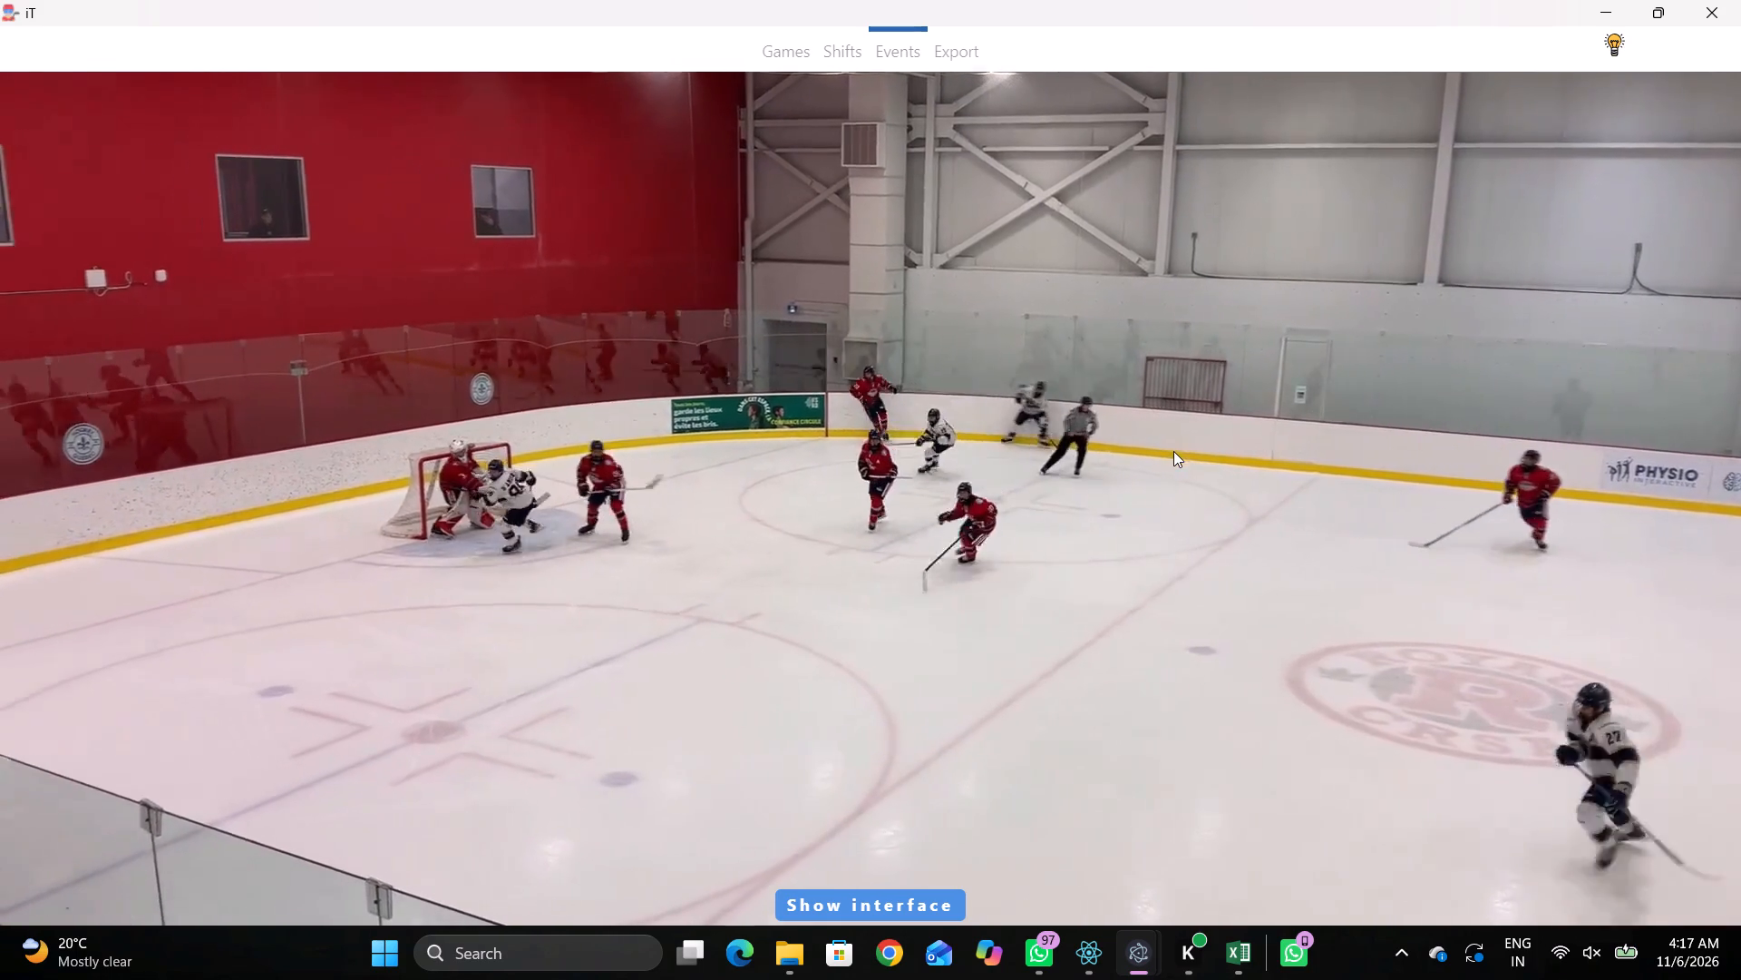
pyautogui.press('space')
pyautogui.press('space')
pyautogui.press('space')
pyautogui.rightClick(985, 373)
pyautogui.click(1029, 407)
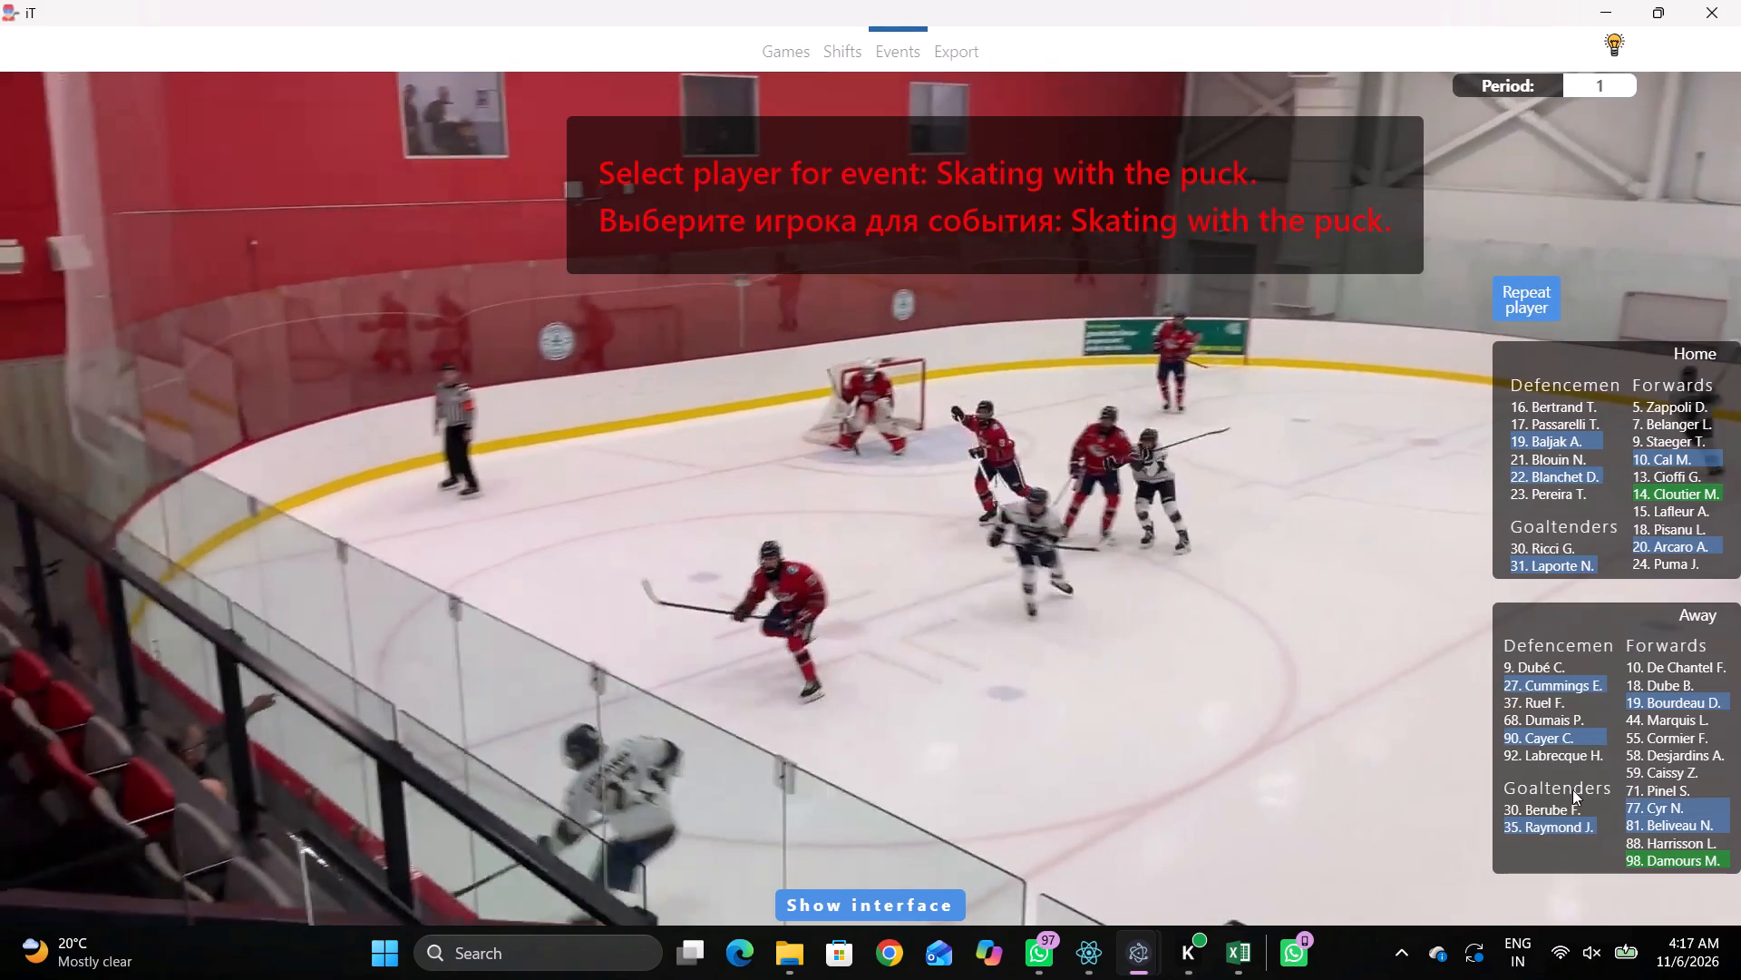
pyautogui.click(1526, 681)
pyautogui.moveTo(652, 508); pyautogui.dragTo(623, 504)
# Find the next puck touch and record a Pass by the same player, away 27, along the home zone's lower boards.
pyautogui.press('space')
pyautogui.press('space')
pyautogui.press('q')
pyautogui.press('q')
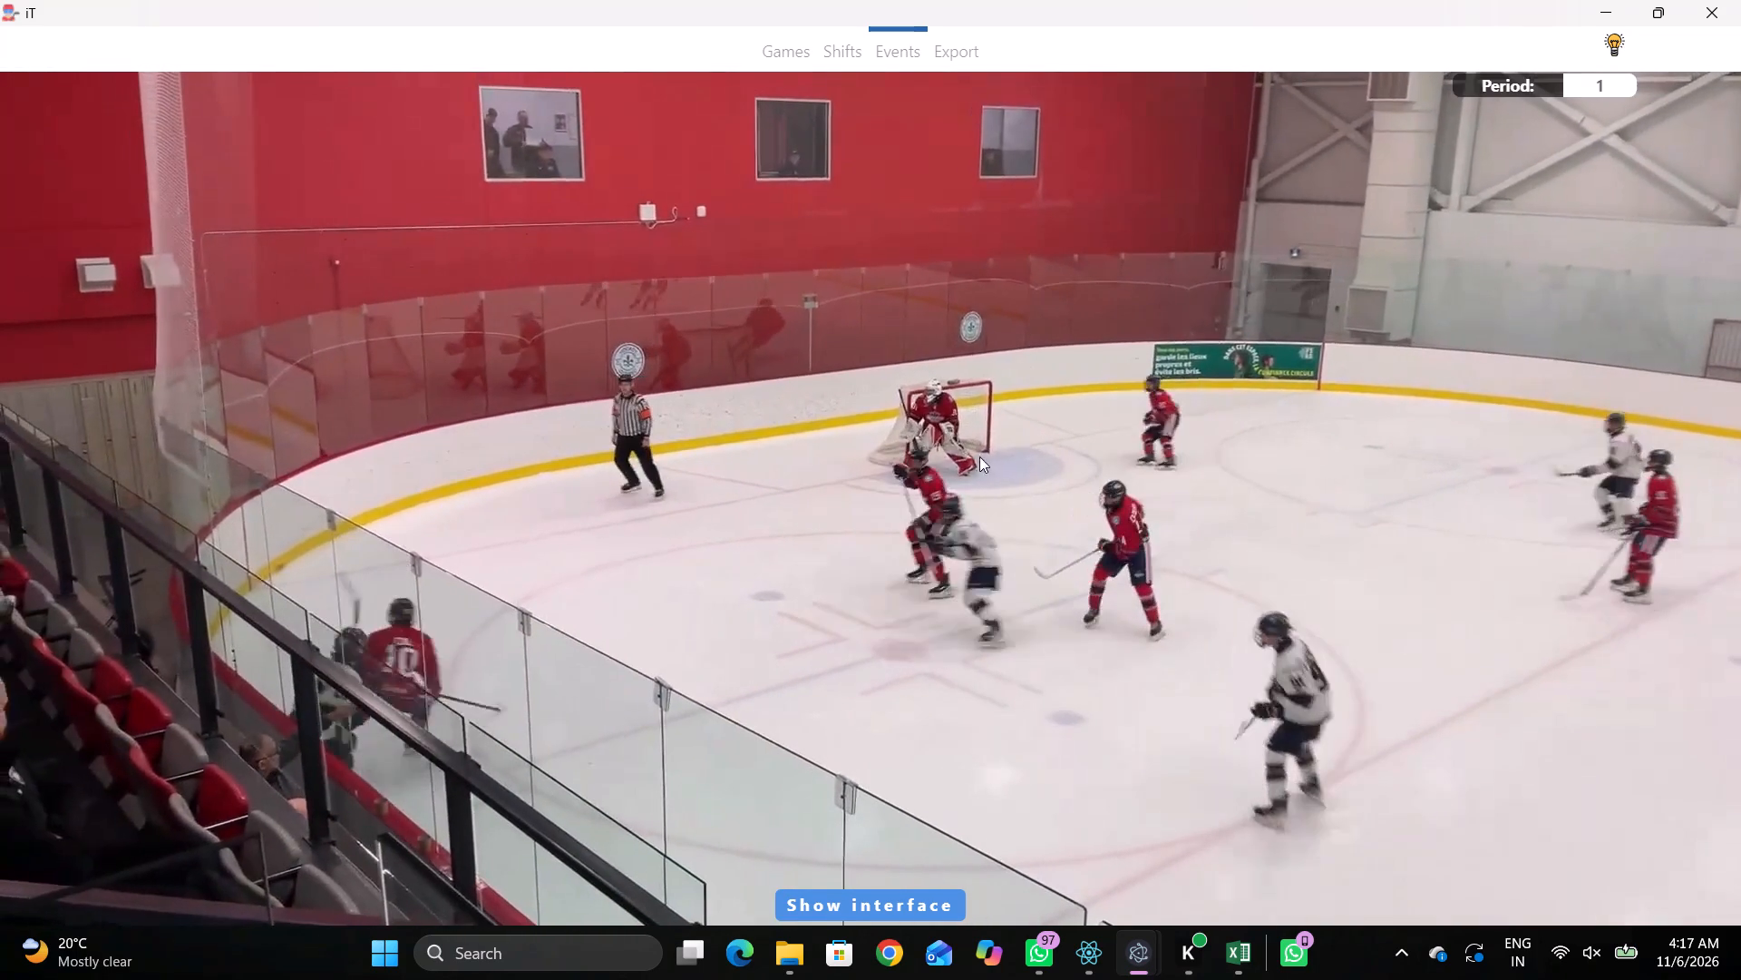
pyautogui.press('q')
pyautogui.rightClick(987, 430)
pyautogui.click(999, 439)
pyautogui.click(1526, 306)
pyautogui.moveTo(623, 538); pyautogui.dragTo(611, 540)
# Find the next possession and record Skating with the puck by a home defenceman behind the home goal line, just above the net.
pyautogui.press('space')
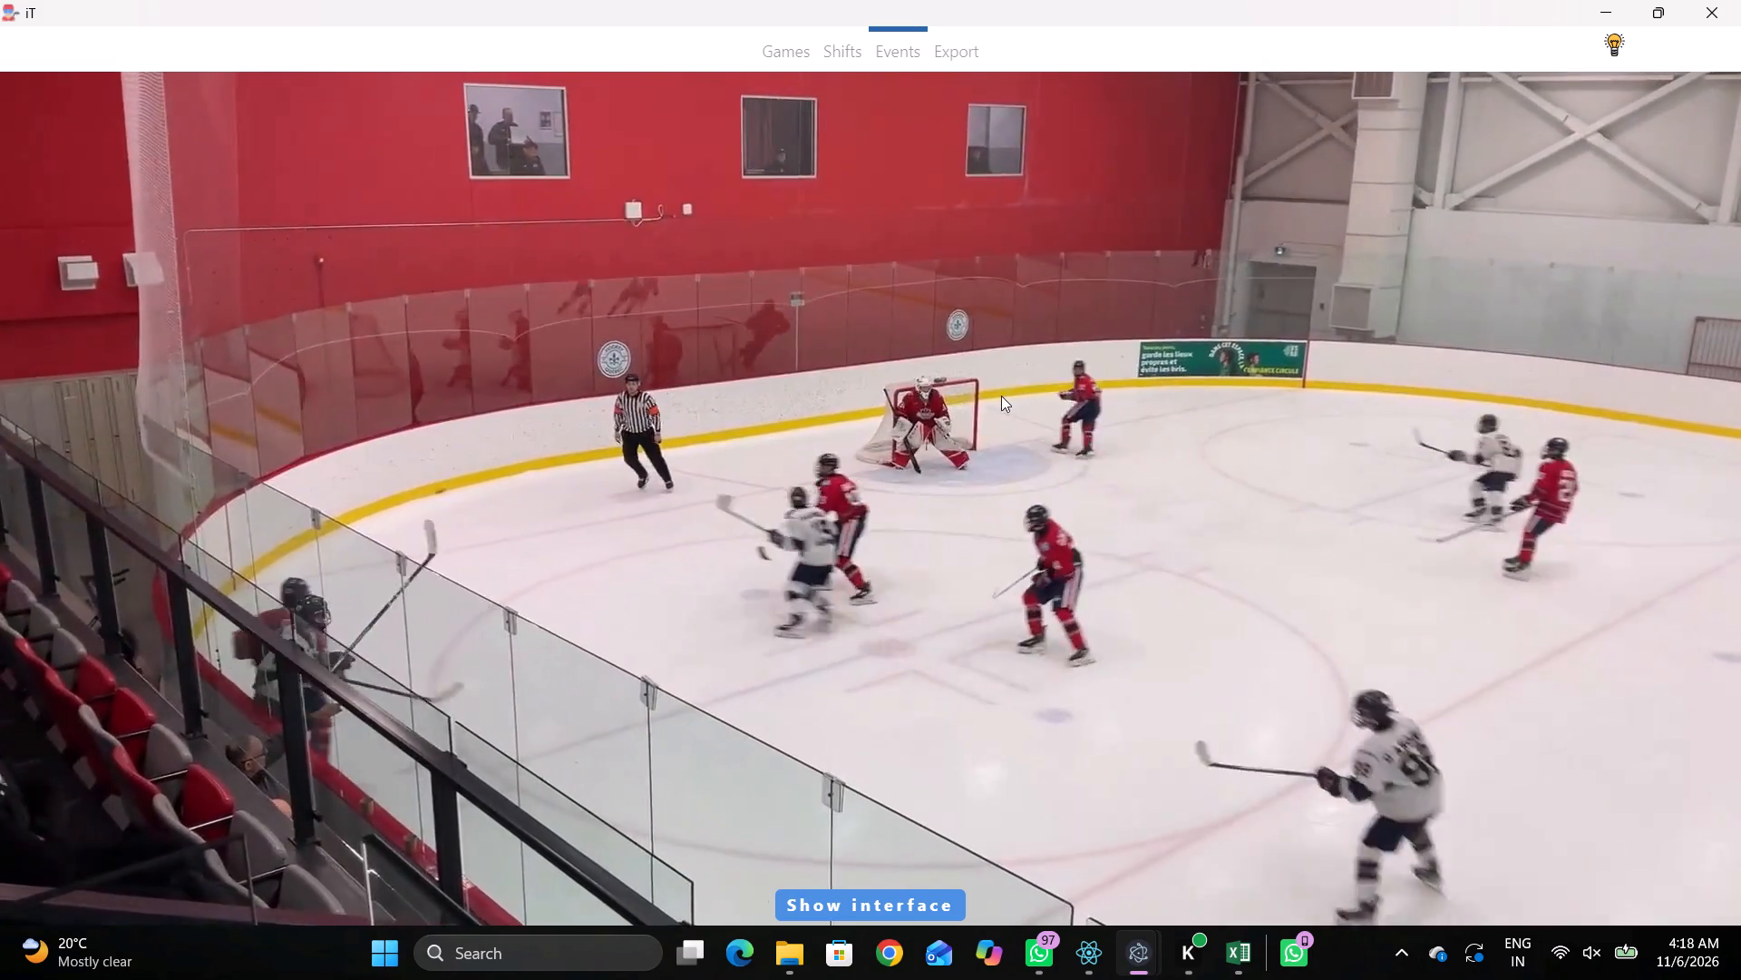
pyautogui.press('space')
pyautogui.press('space')
pyautogui.press('space')
pyautogui.press('space')
pyautogui.press('space')
pyautogui.rightClick(1155, 380)
pyautogui.click(1190, 406)
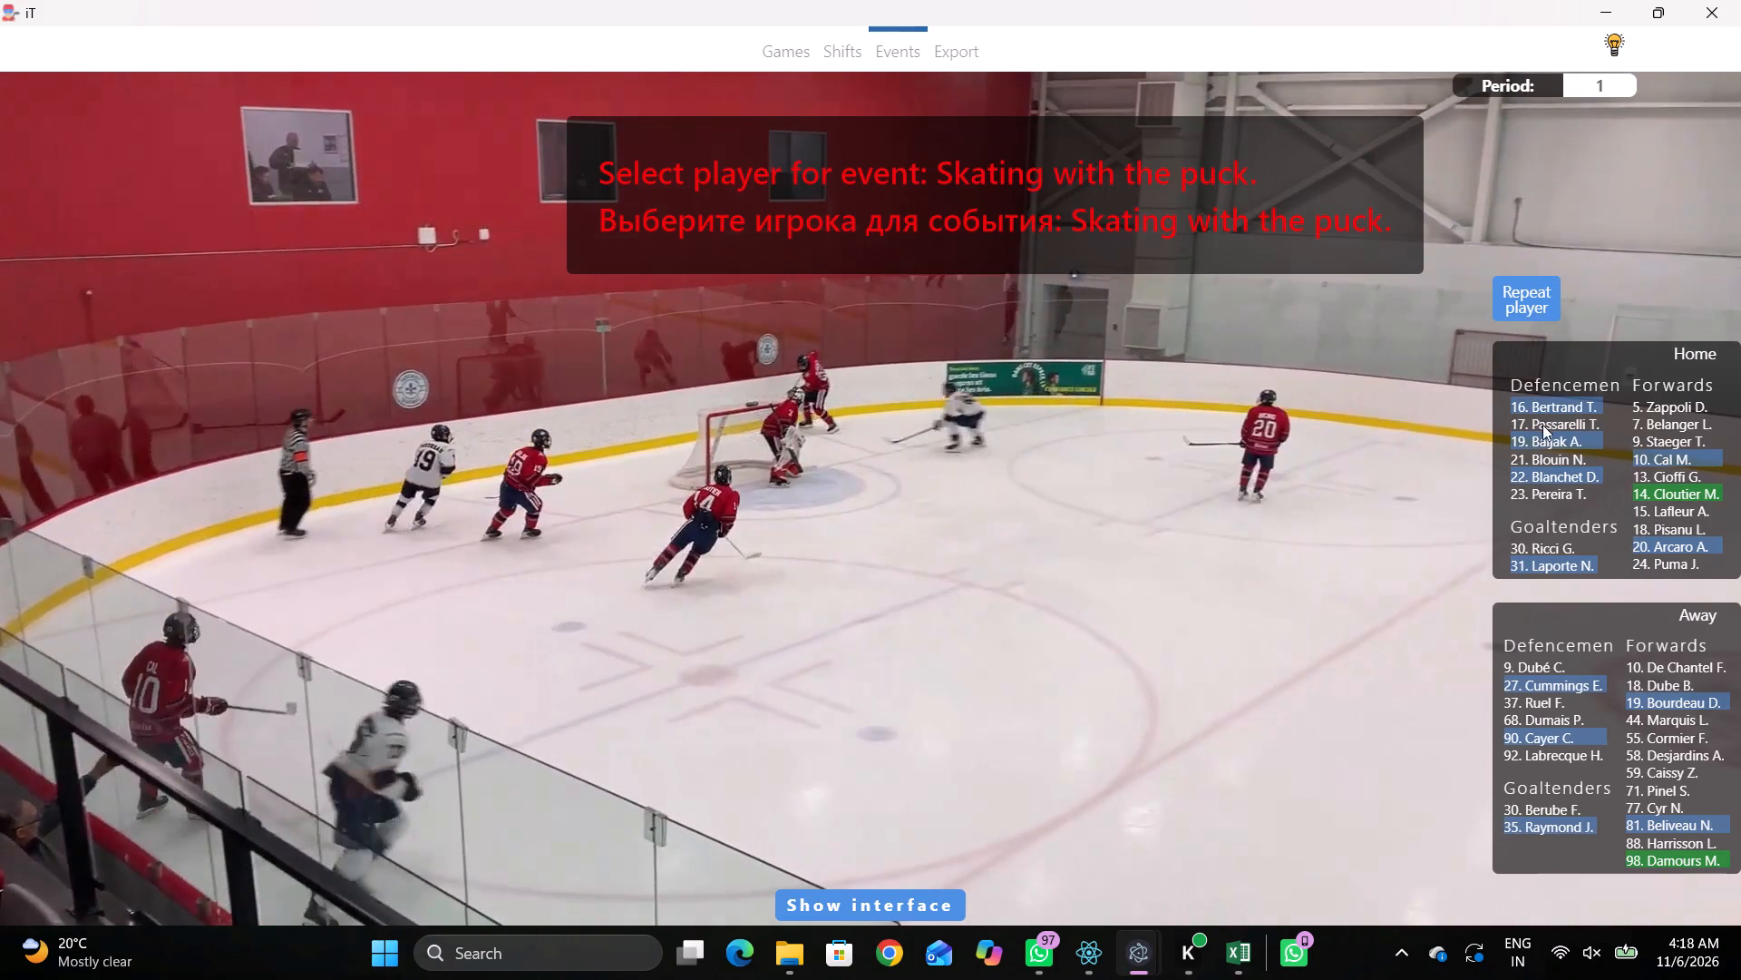
pyautogui.click(1542, 426)
pyautogui.click(1546, 437)
pyautogui.click(436, 321)
# Review who carries the puck behind the home net and correct the player of the latest Skating with the puck event to that home defenceman.
pyautogui.press('q')
pyautogui.press('q')
pyautogui.press('q')
pyautogui.press('q')
pyautogui.press('q')
pyautogui.press('q')
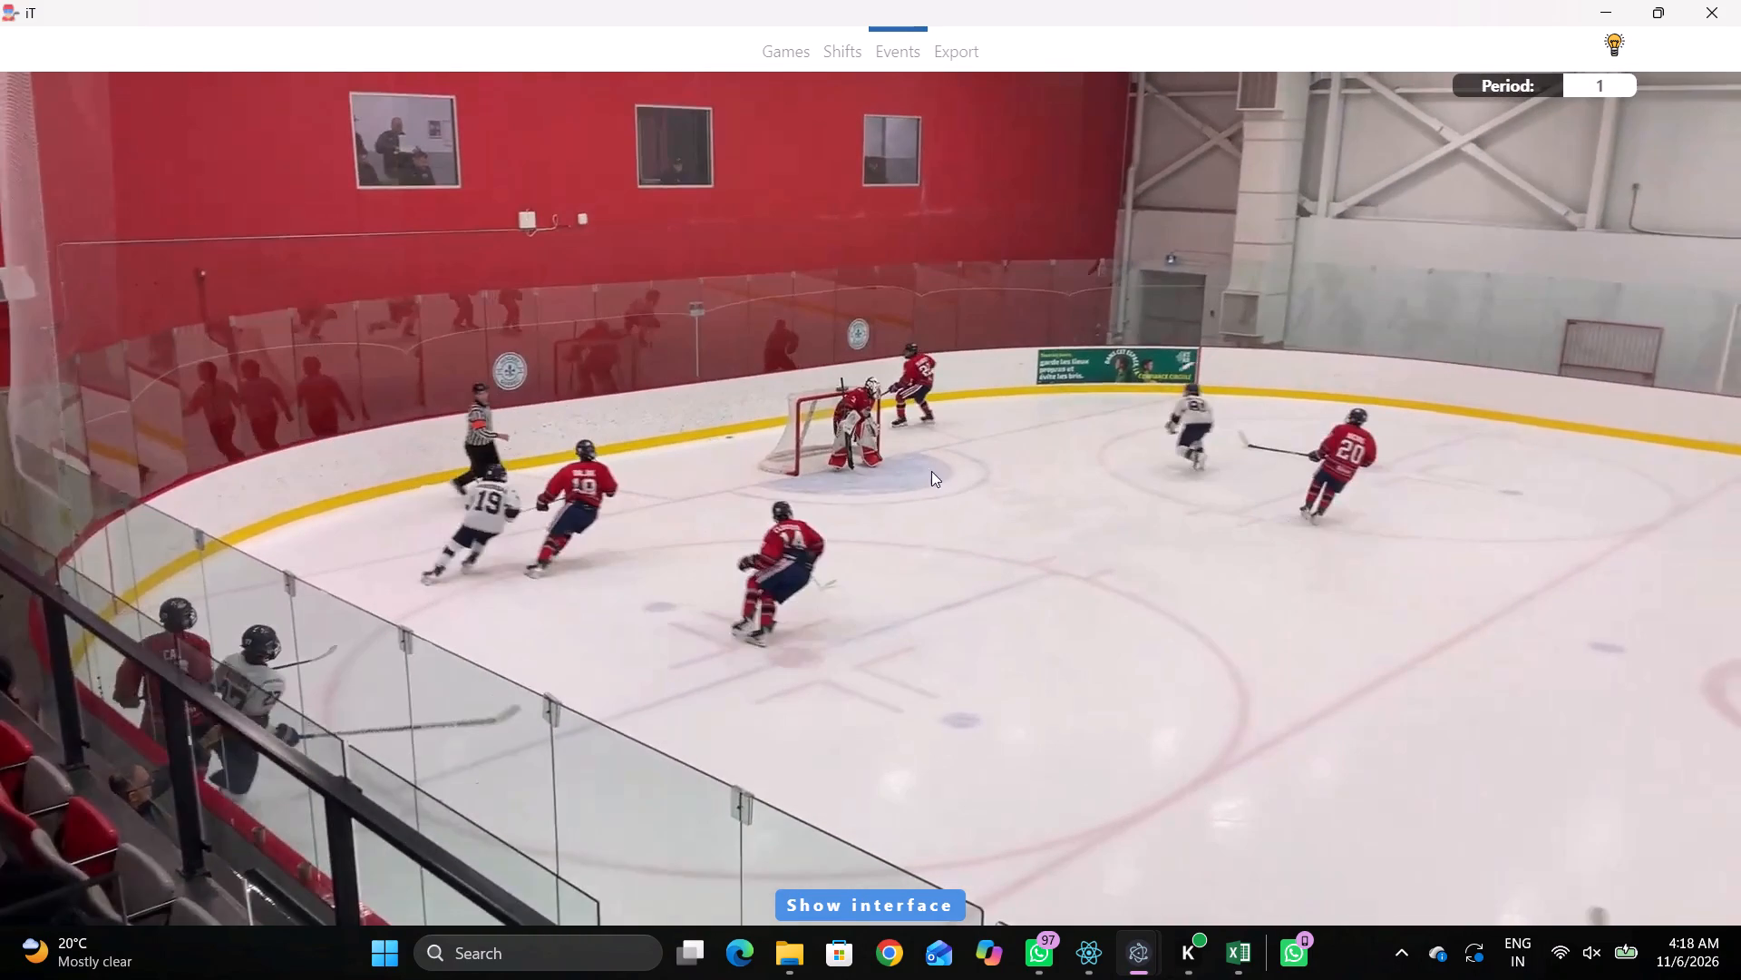
pyautogui.hotkey('shift', 'd')
pyautogui.click(751, 753)
pyautogui.click(1529, 466)
pyautogui.hotkey('shift', 'd')
# Find the next puck touch and record a Pass by the same home defenceman behind the home goal line, above the net.
pyautogui.press('space')
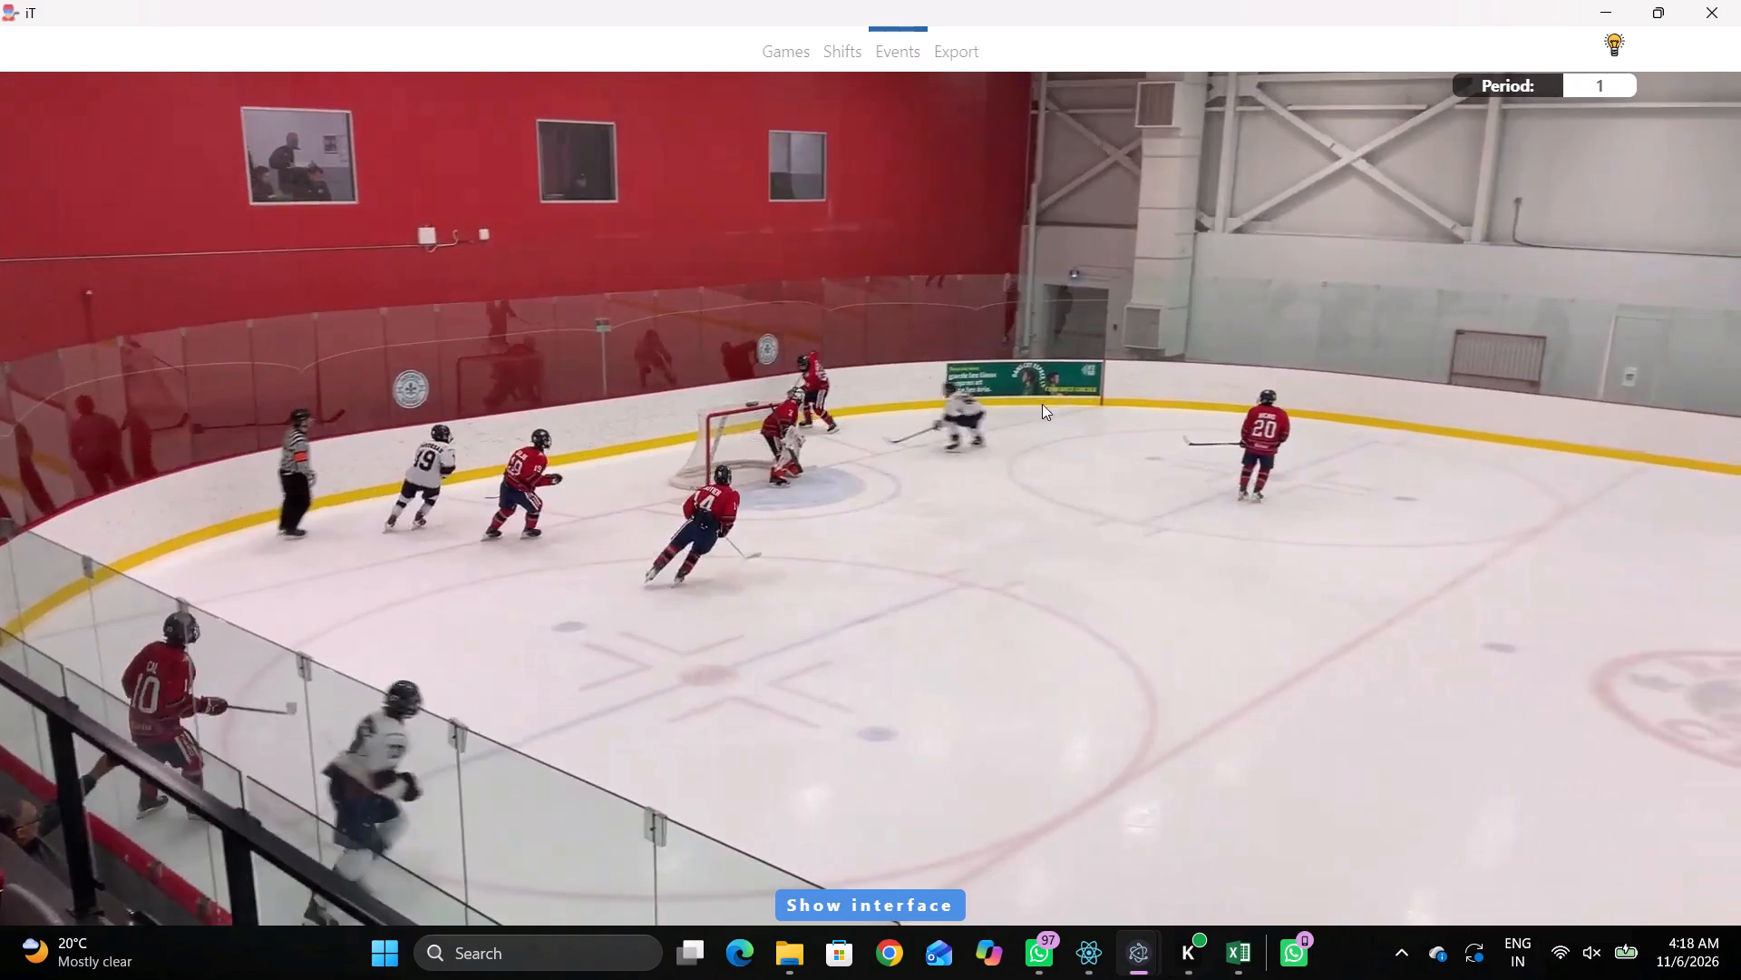
pyautogui.press('space')
pyautogui.press('space')
pyautogui.press('space')
pyautogui.press('q')
pyautogui.rightClick(1052, 387)
pyautogui.click(1071, 401)
pyautogui.click(1509, 285)
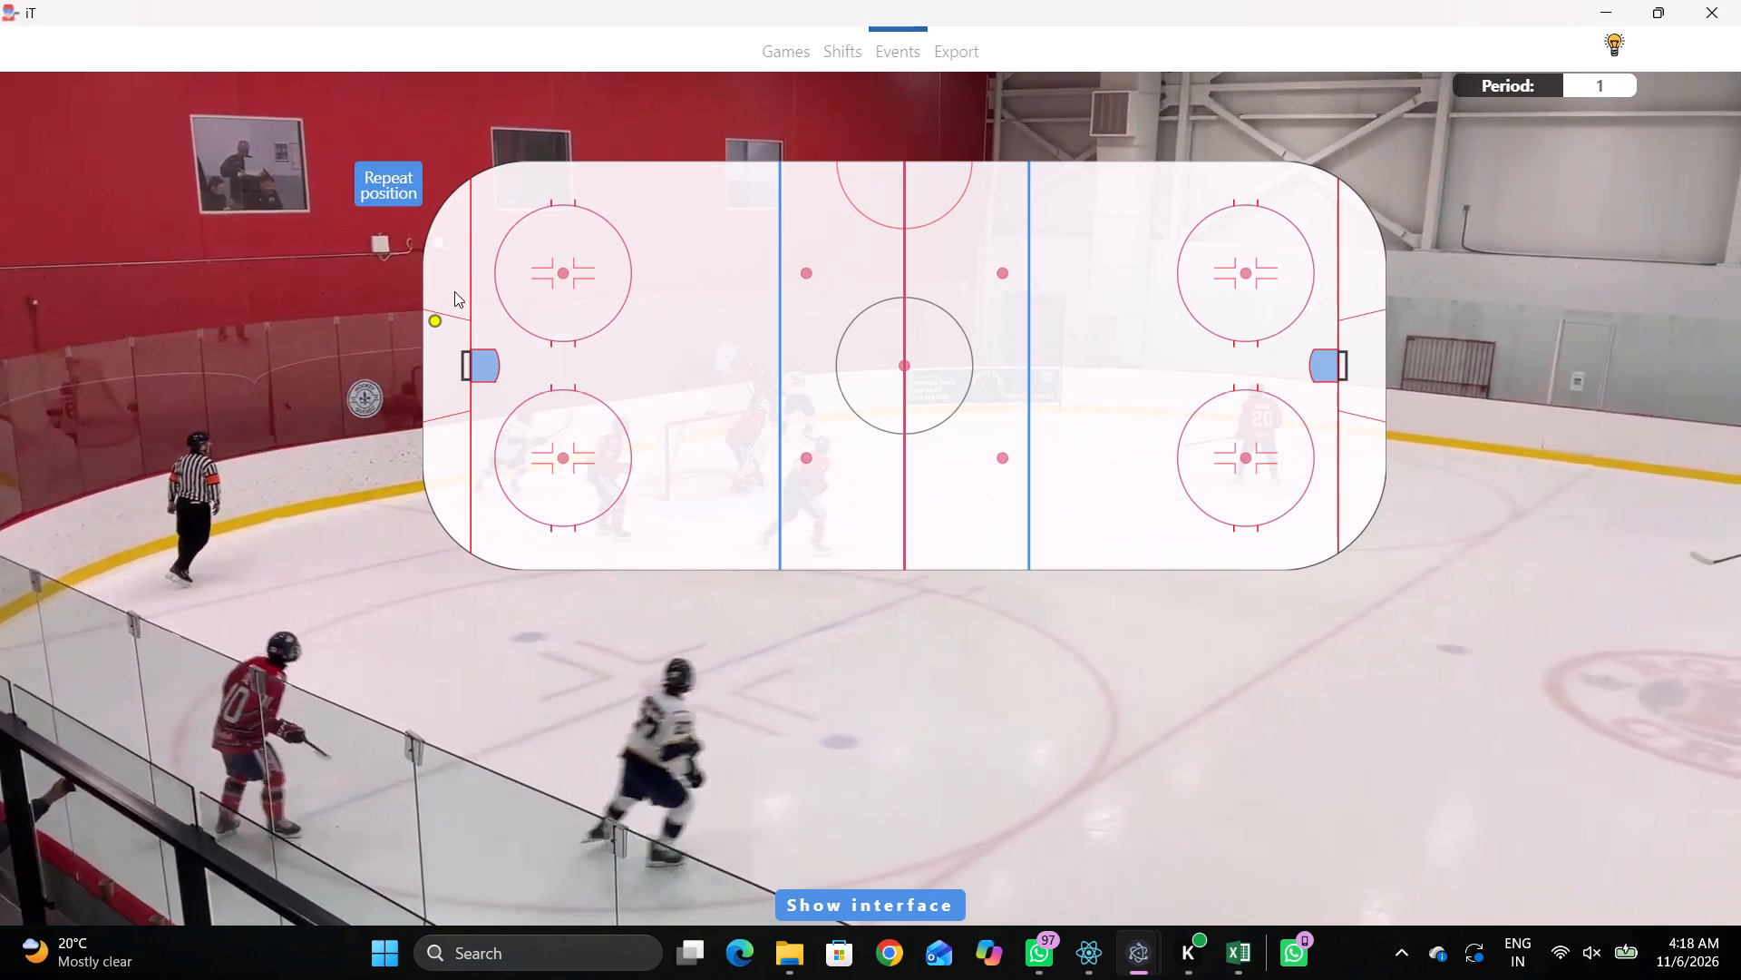
pyautogui.click(457, 291)
# Find the next puck touch and record a Pass by away player 81 behind the home goal line, towards the upper corner.
pyautogui.press('space')
pyautogui.press('space')
pyautogui.press('space')
pyautogui.press('space')
pyautogui.press('space')
pyautogui.press('space')
pyautogui.press('space')
pyautogui.press('space')
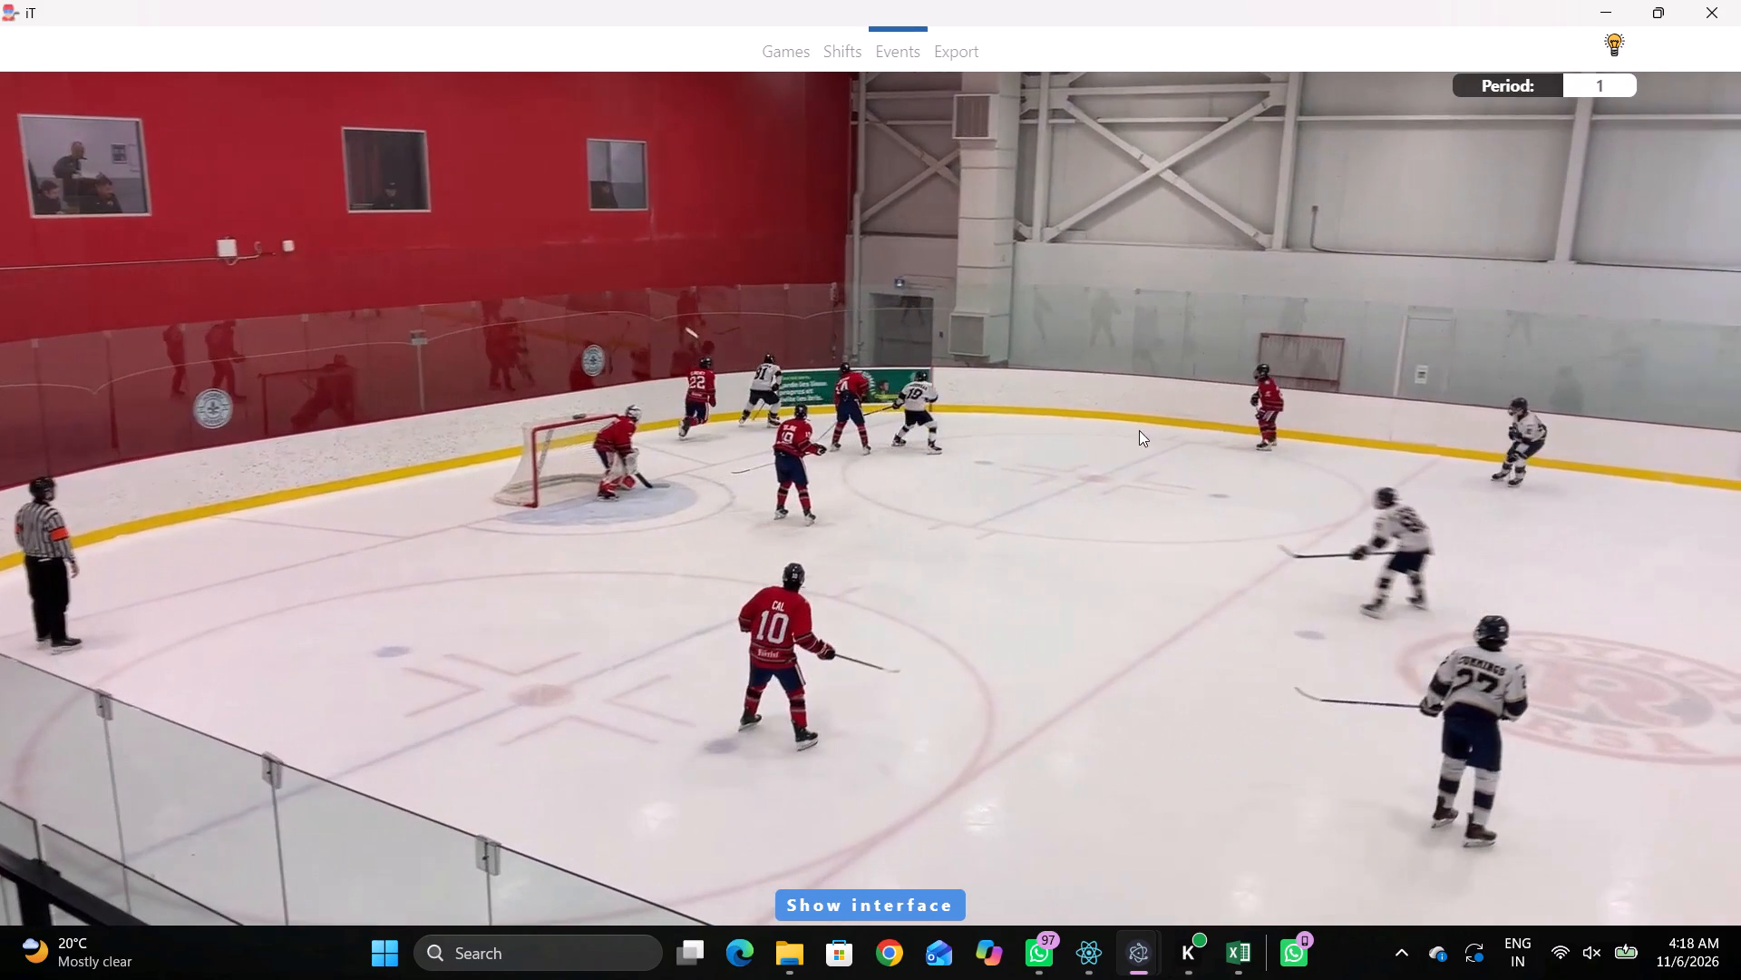
pyautogui.rightClick(1134, 383)
pyautogui.press('space')
pyautogui.press('space')
pyautogui.press('q')
pyautogui.rightClick(1134, 385)
pyautogui.click(1162, 391)
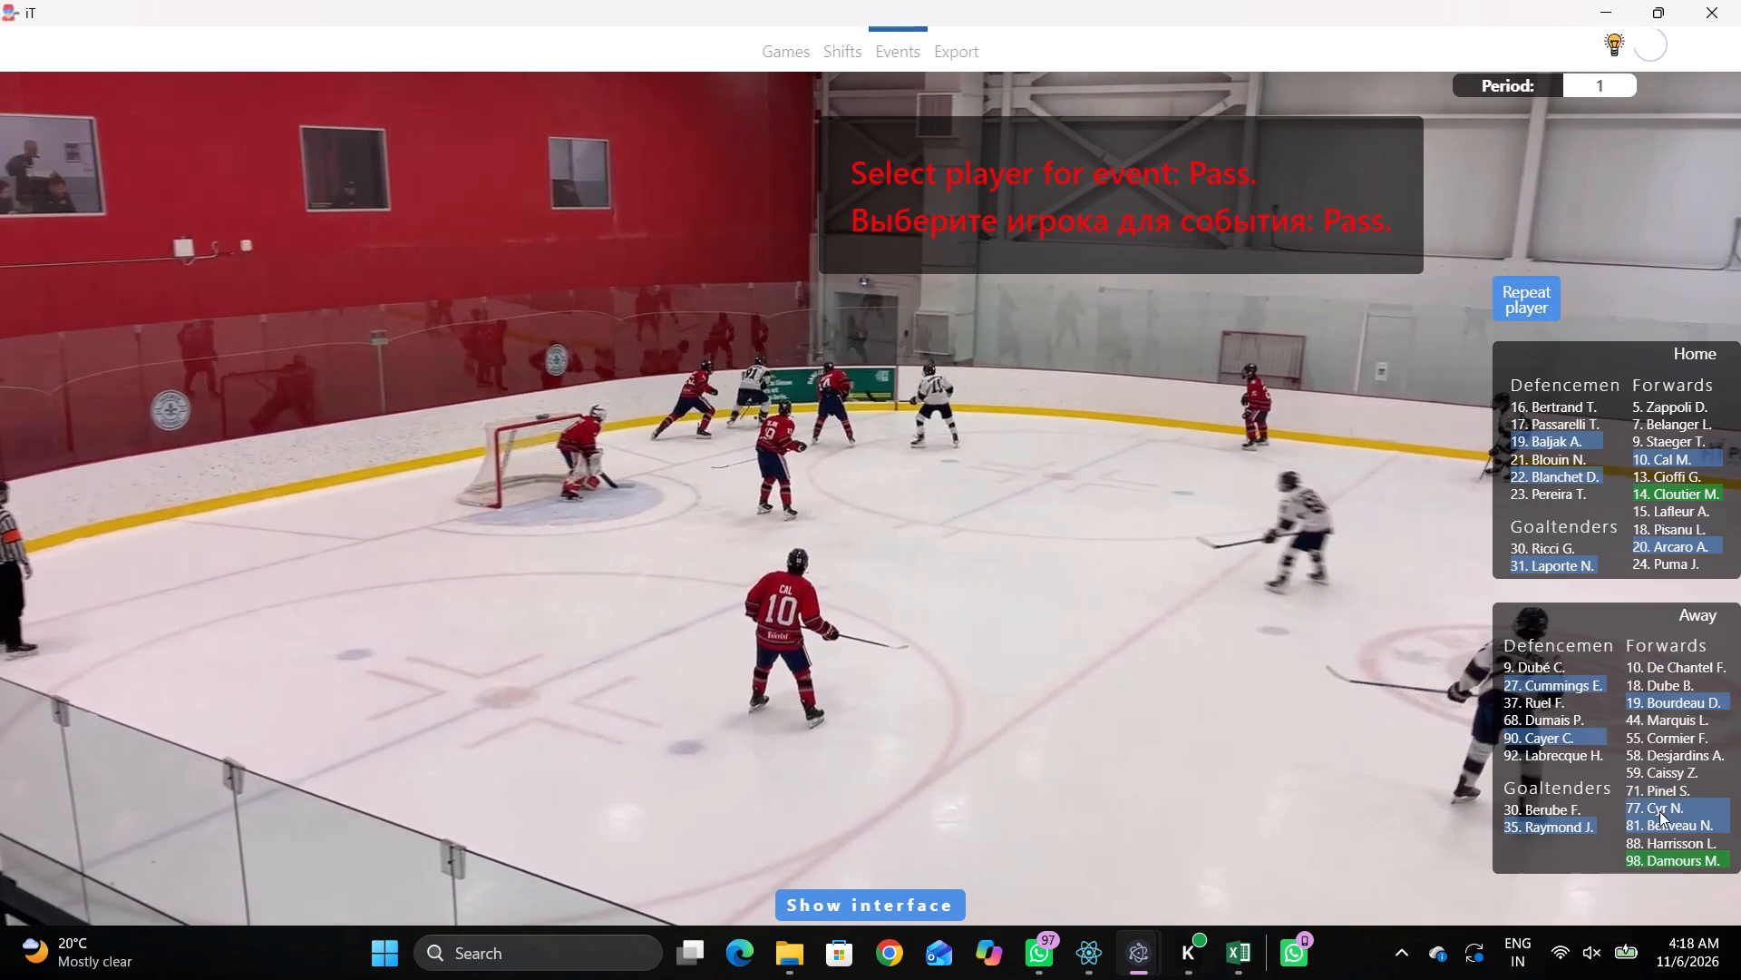
pyautogui.click(1658, 821)
pyautogui.click(454, 269)
# Find the body contact and record a Hit taken by home 22 and drawn by away 81, on the home goal line near the upper corner.
pyautogui.press('space')
pyautogui.press('space')
pyautogui.press('space')
pyautogui.press('space')
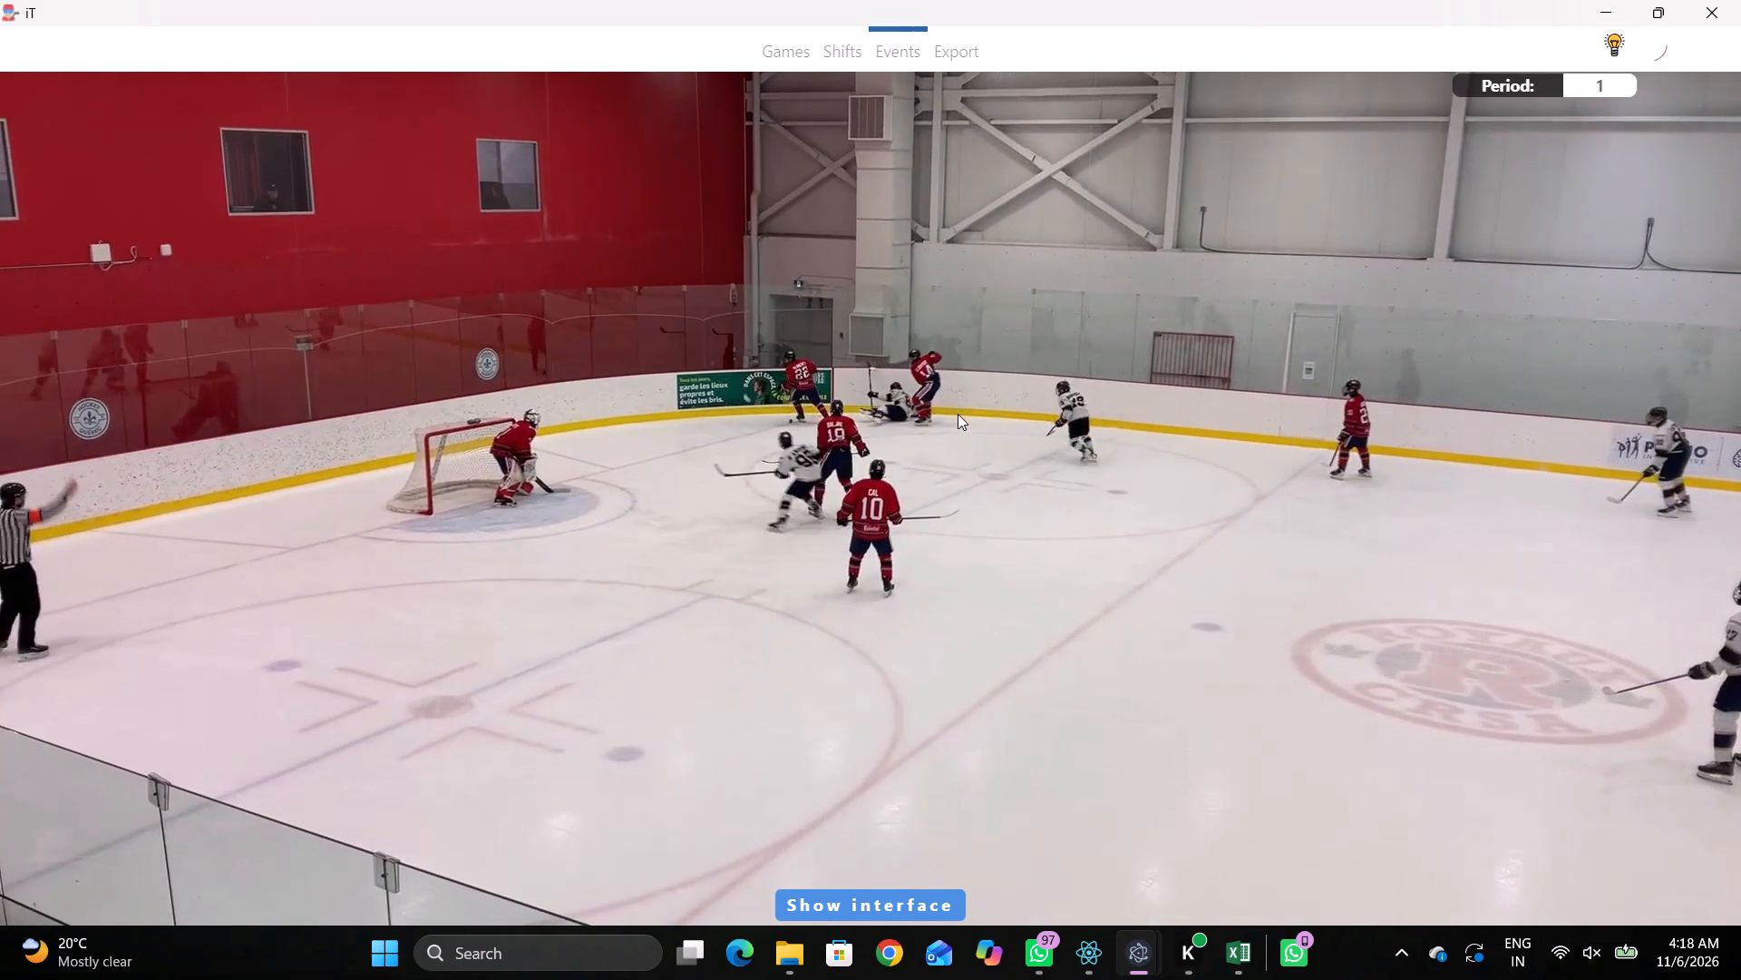
pyautogui.press('q')
pyautogui.press('q')
pyautogui.press('q')
pyautogui.rightClick(992, 320)
pyautogui.press('q')
pyautogui.click(1013, 603)
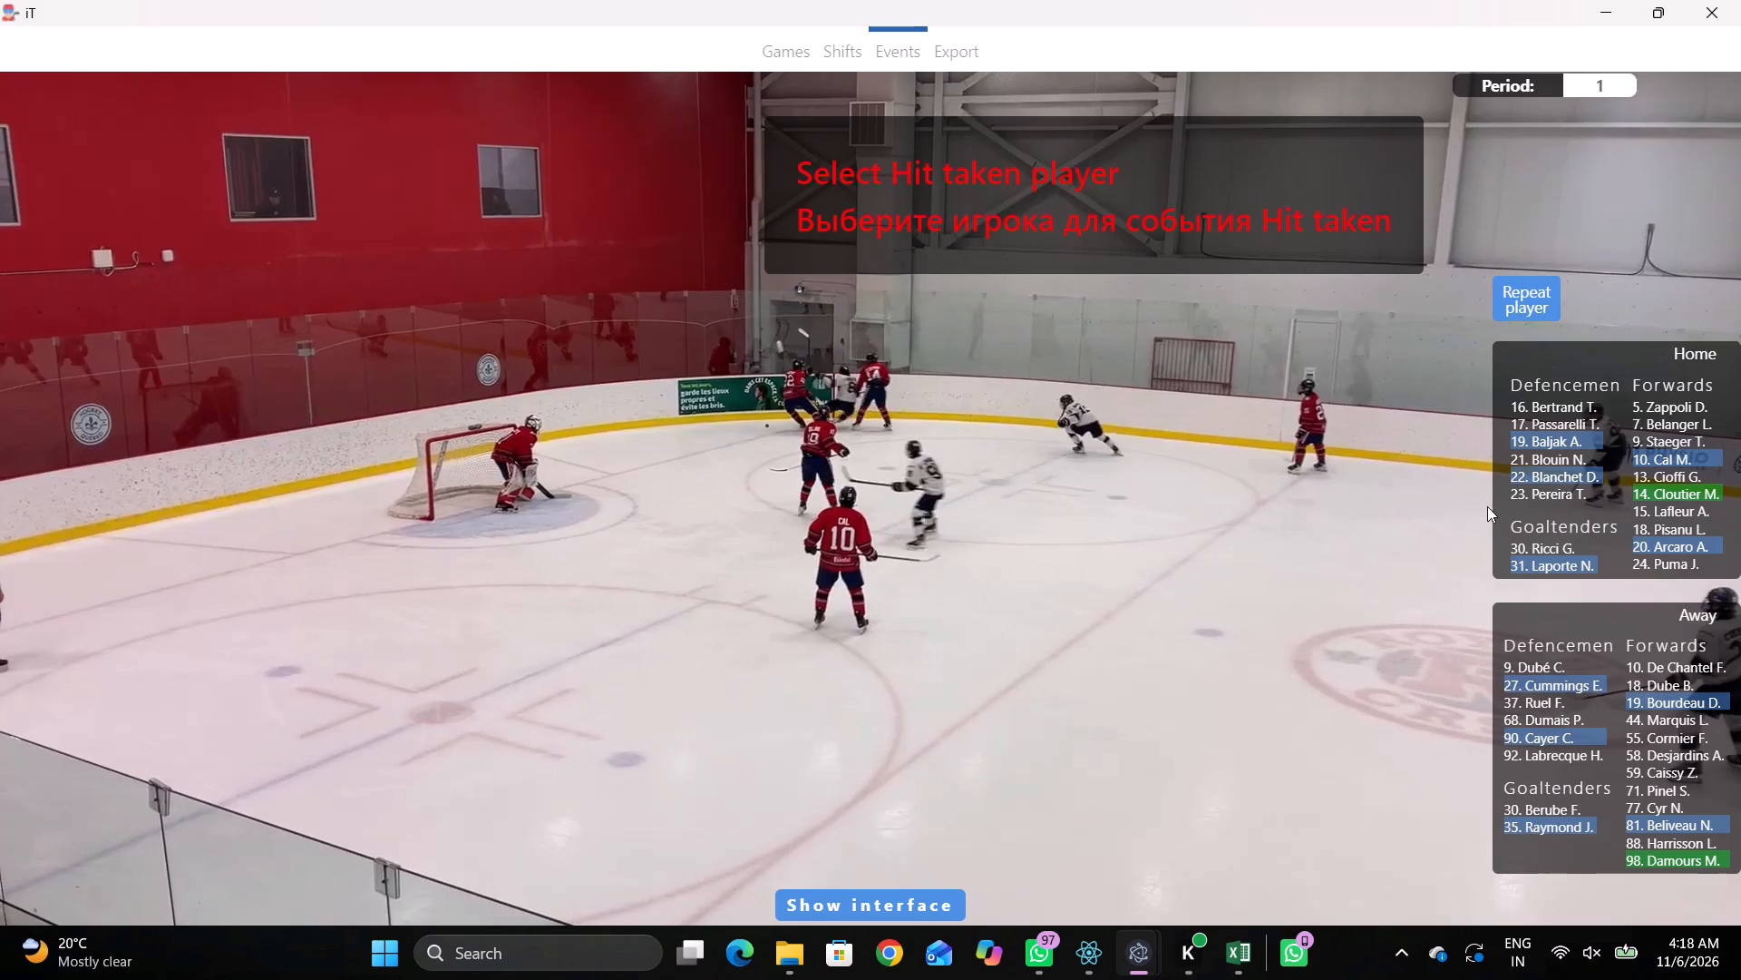
pyautogui.click(1512, 471)
pyautogui.click(1686, 820)
pyautogui.click(468, 240)
# Find the stoppage of play and record a Whistle just inside the home zone's blue line, on the lower half of the rink.
pyautogui.press('space')
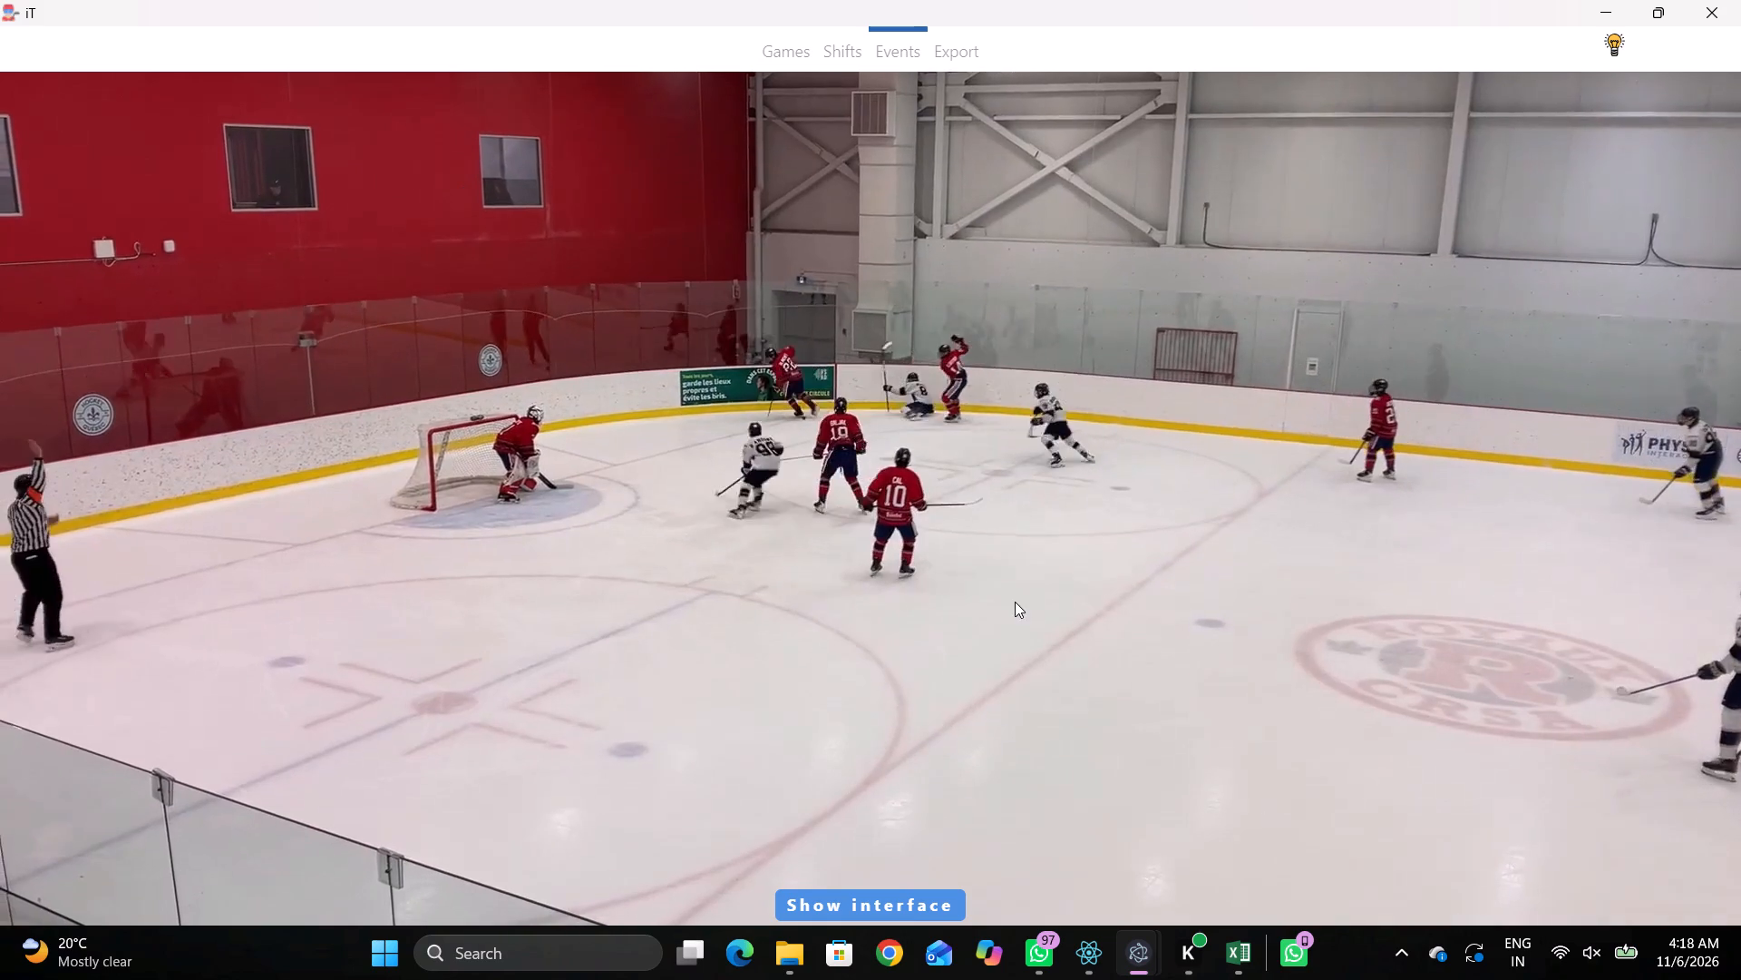
pyautogui.press('space')
pyautogui.press('space')
pyautogui.press('space')
pyautogui.press('space')
pyautogui.press('space')
pyautogui.rightClick(1110, 466)
pyautogui.press('space')
pyautogui.press('space')
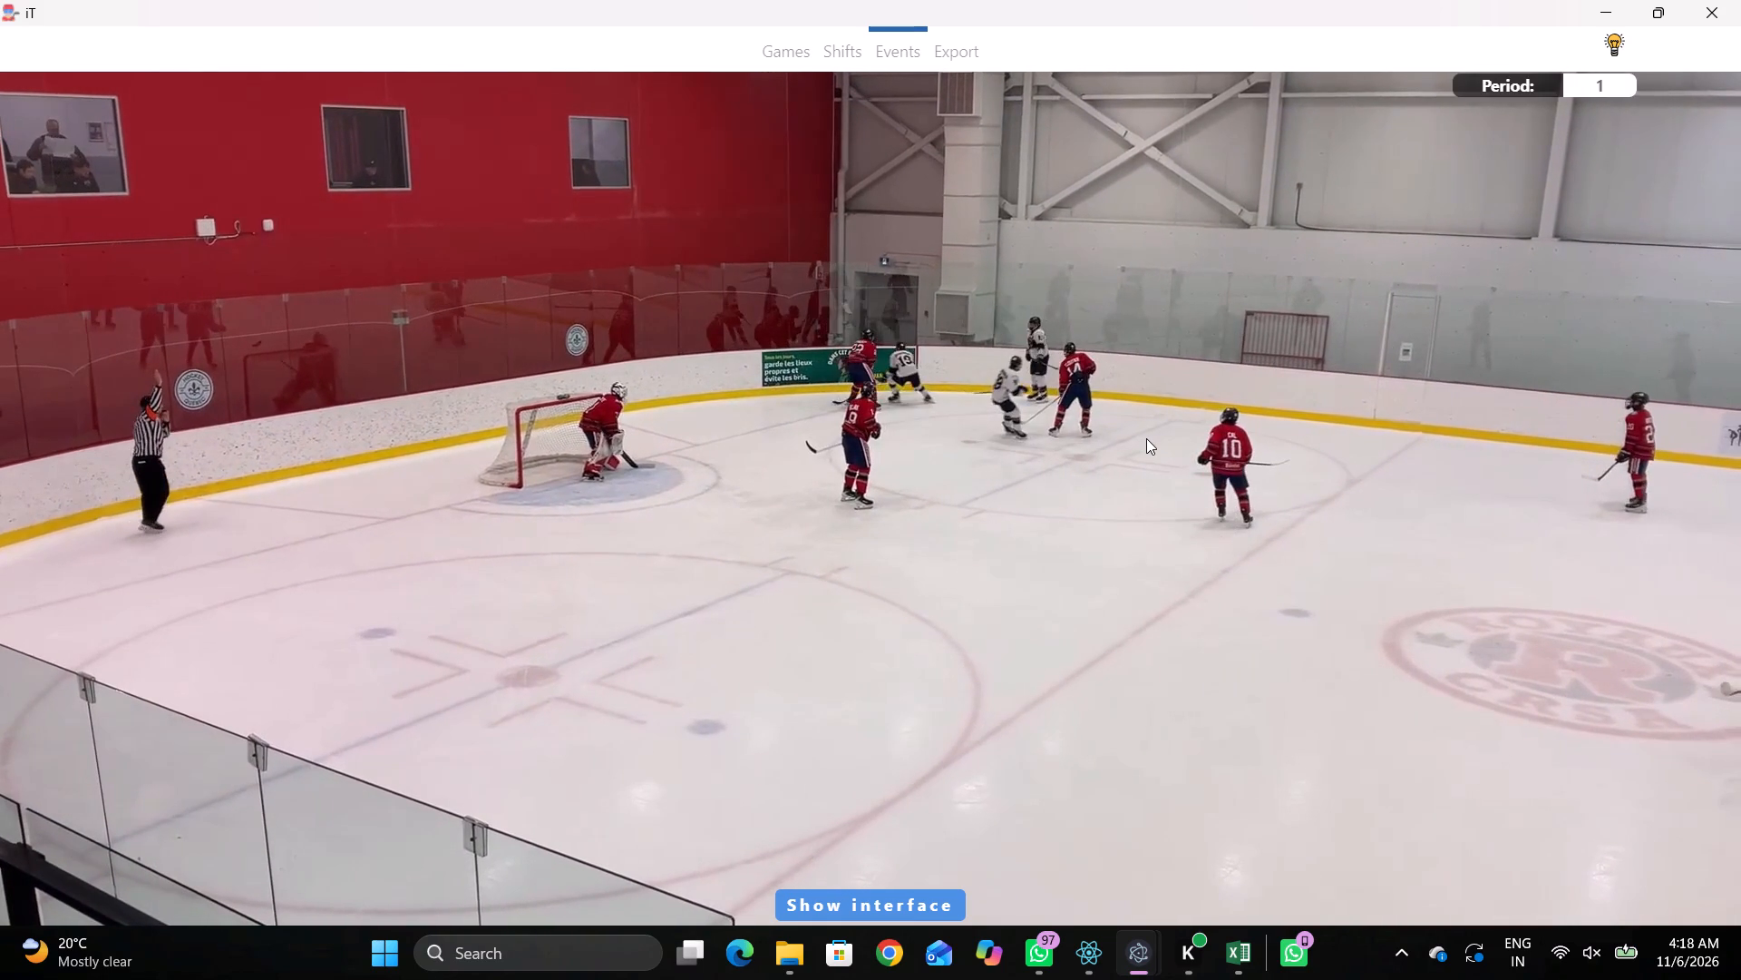
pyautogui.press('space')
pyautogui.press('space')
pyautogui.rightClick(1062, 379)
pyautogui.click(1102, 549)
pyautogui.moveTo(1042, 671); pyautogui.dragTo(1010, 610, button='right')
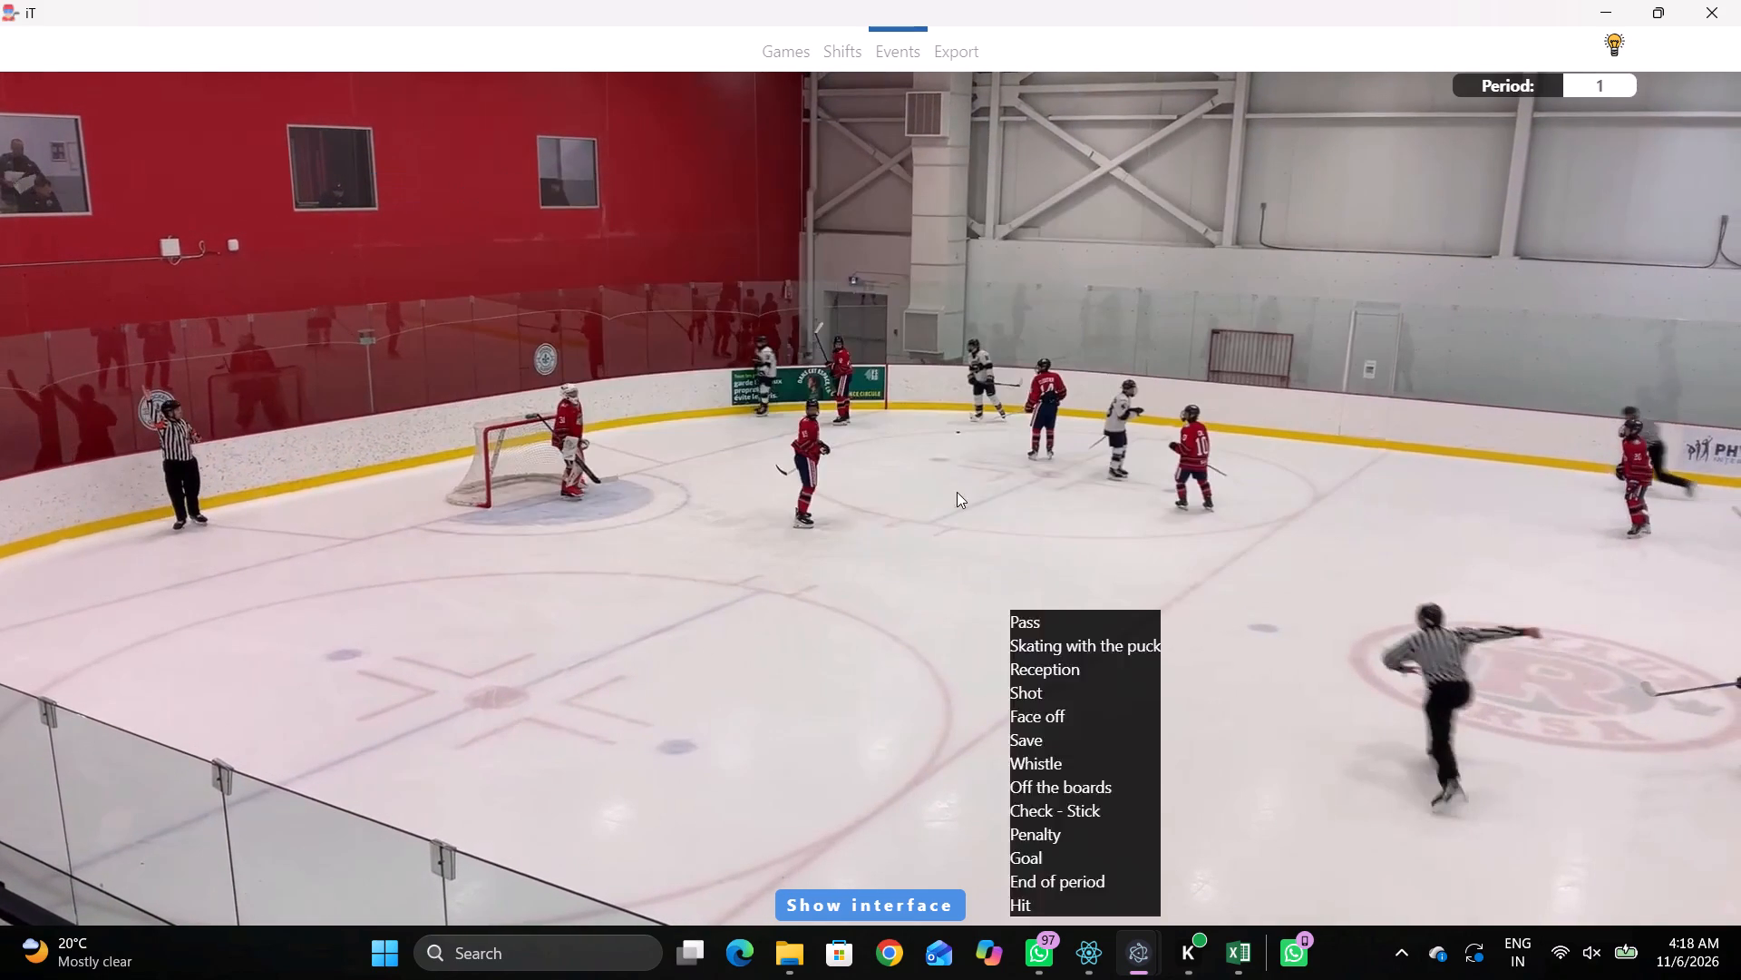
pyautogui.rightClick(941, 454)
pyautogui.click(983, 616)
pyautogui.click(751, 467)
# Advance to the next face-off setup and record a 2 min Penalty for home player 22 near the home zone's upper corner.
pyautogui.press('space')
pyautogui.write('vv')
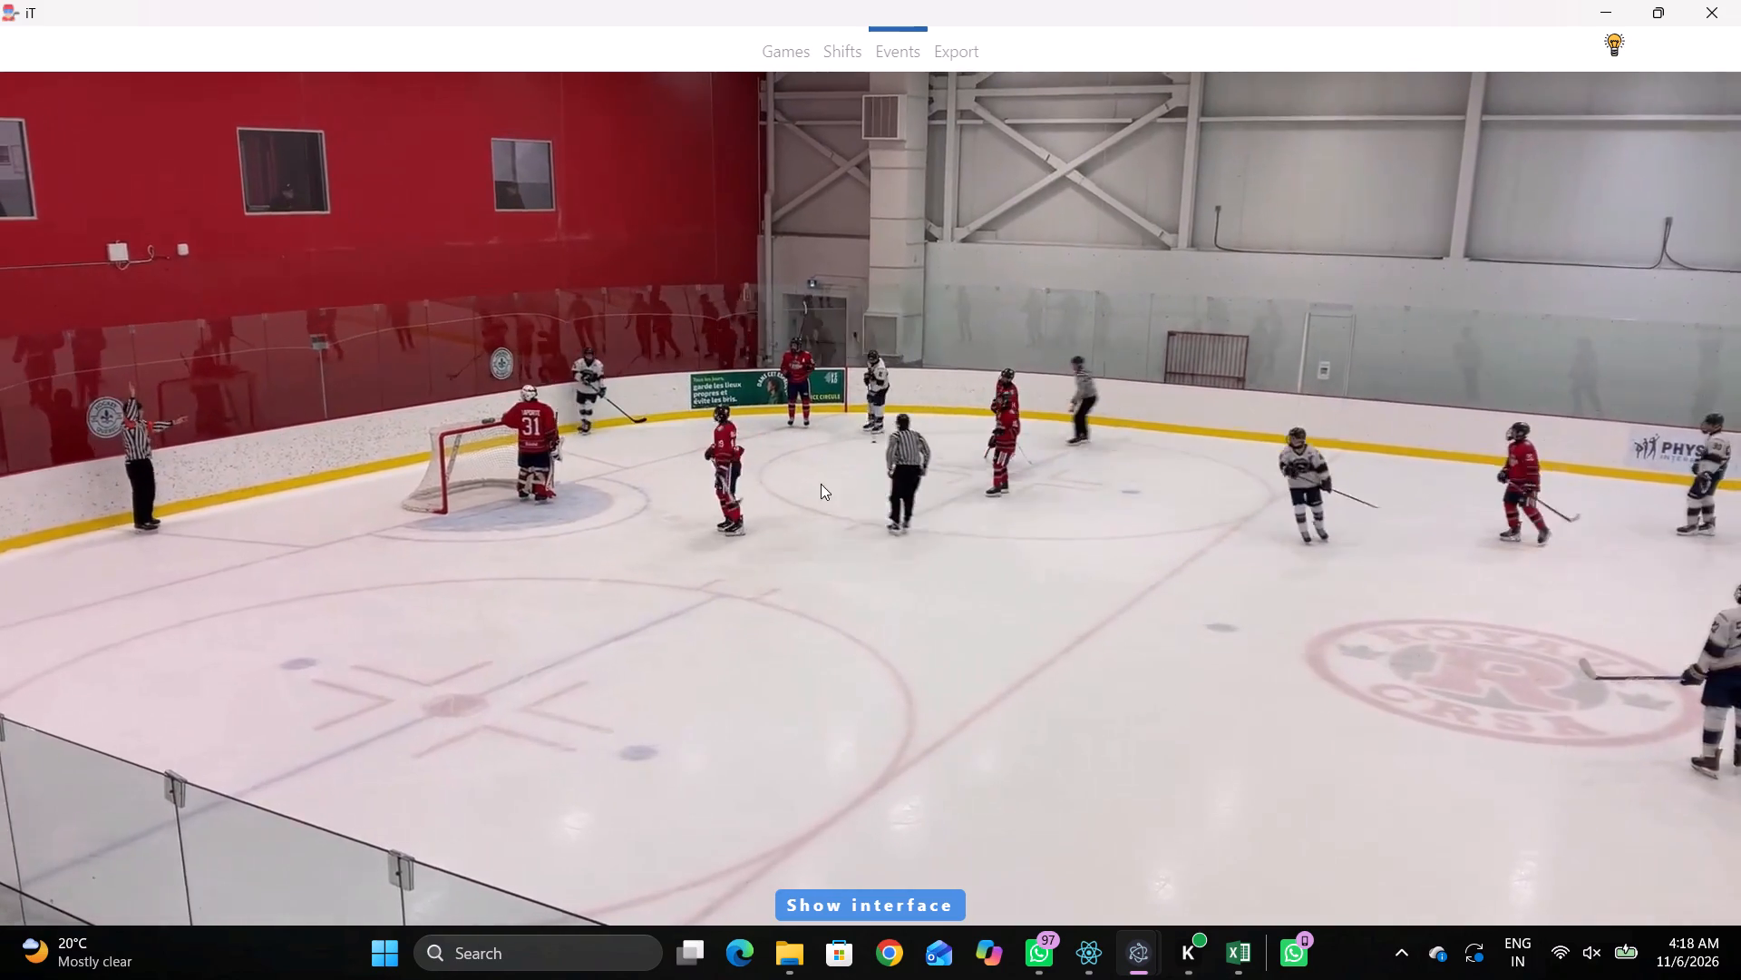
pyautogui.hotkey('shift', 'd')
pyautogui.write('c c c')
pyautogui.press('space')
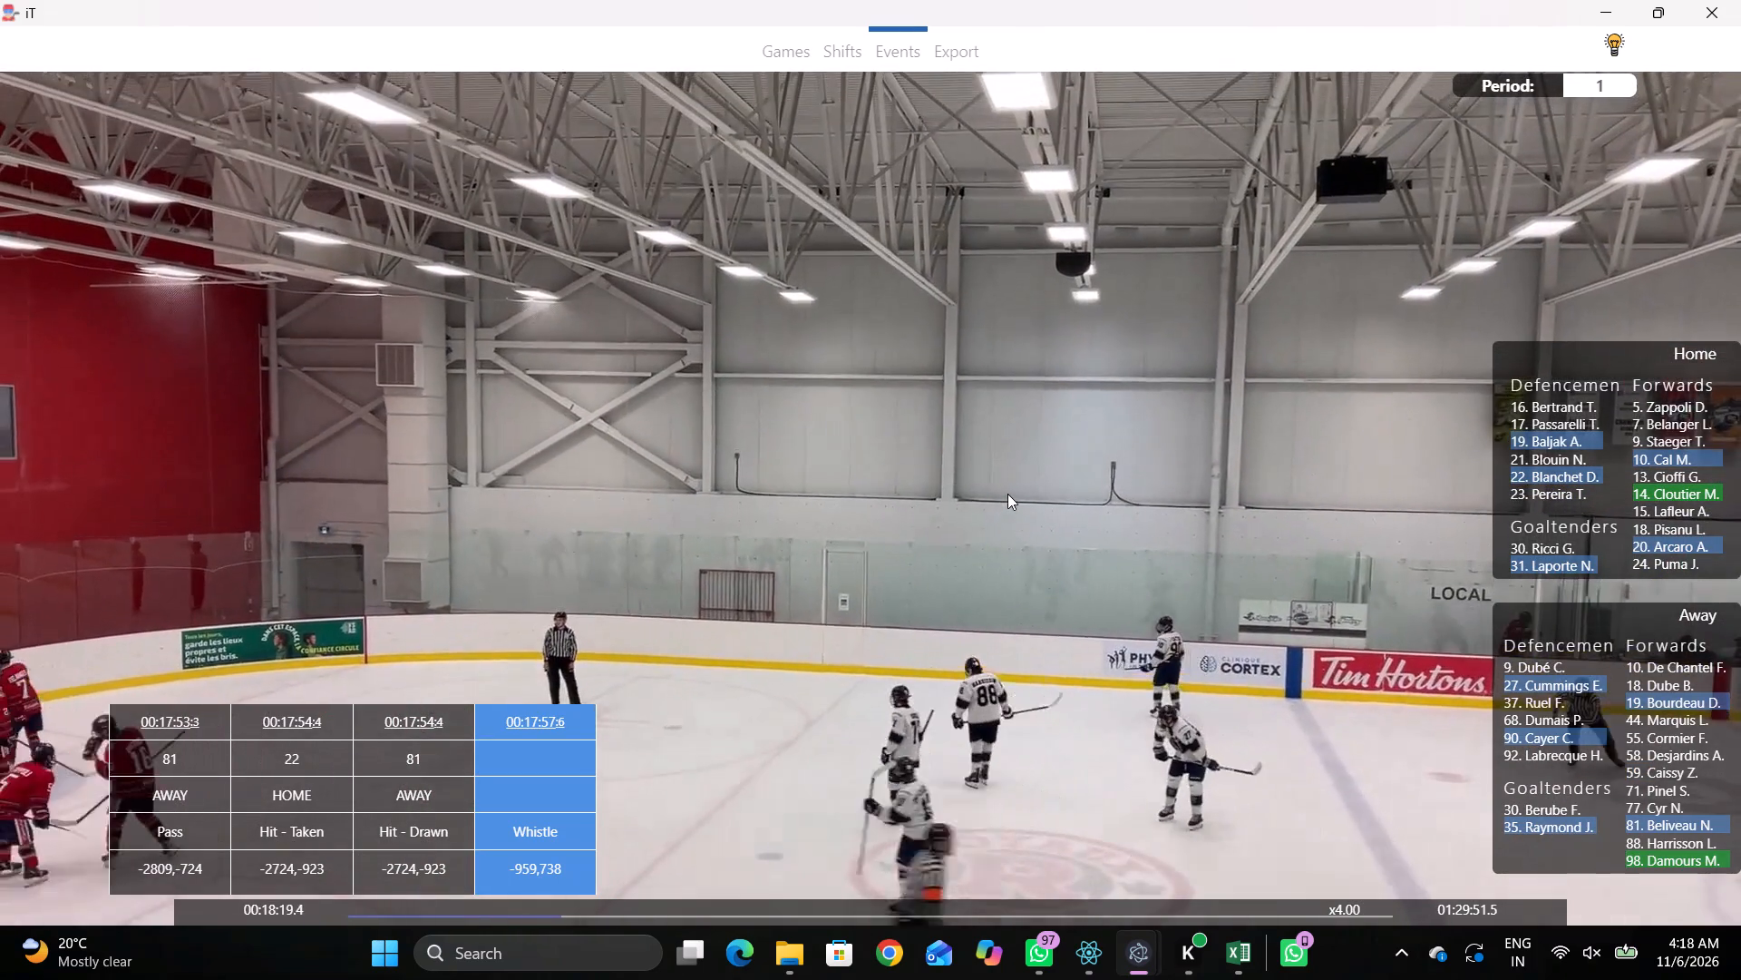
pyautogui.hotkey('shift', 'd')
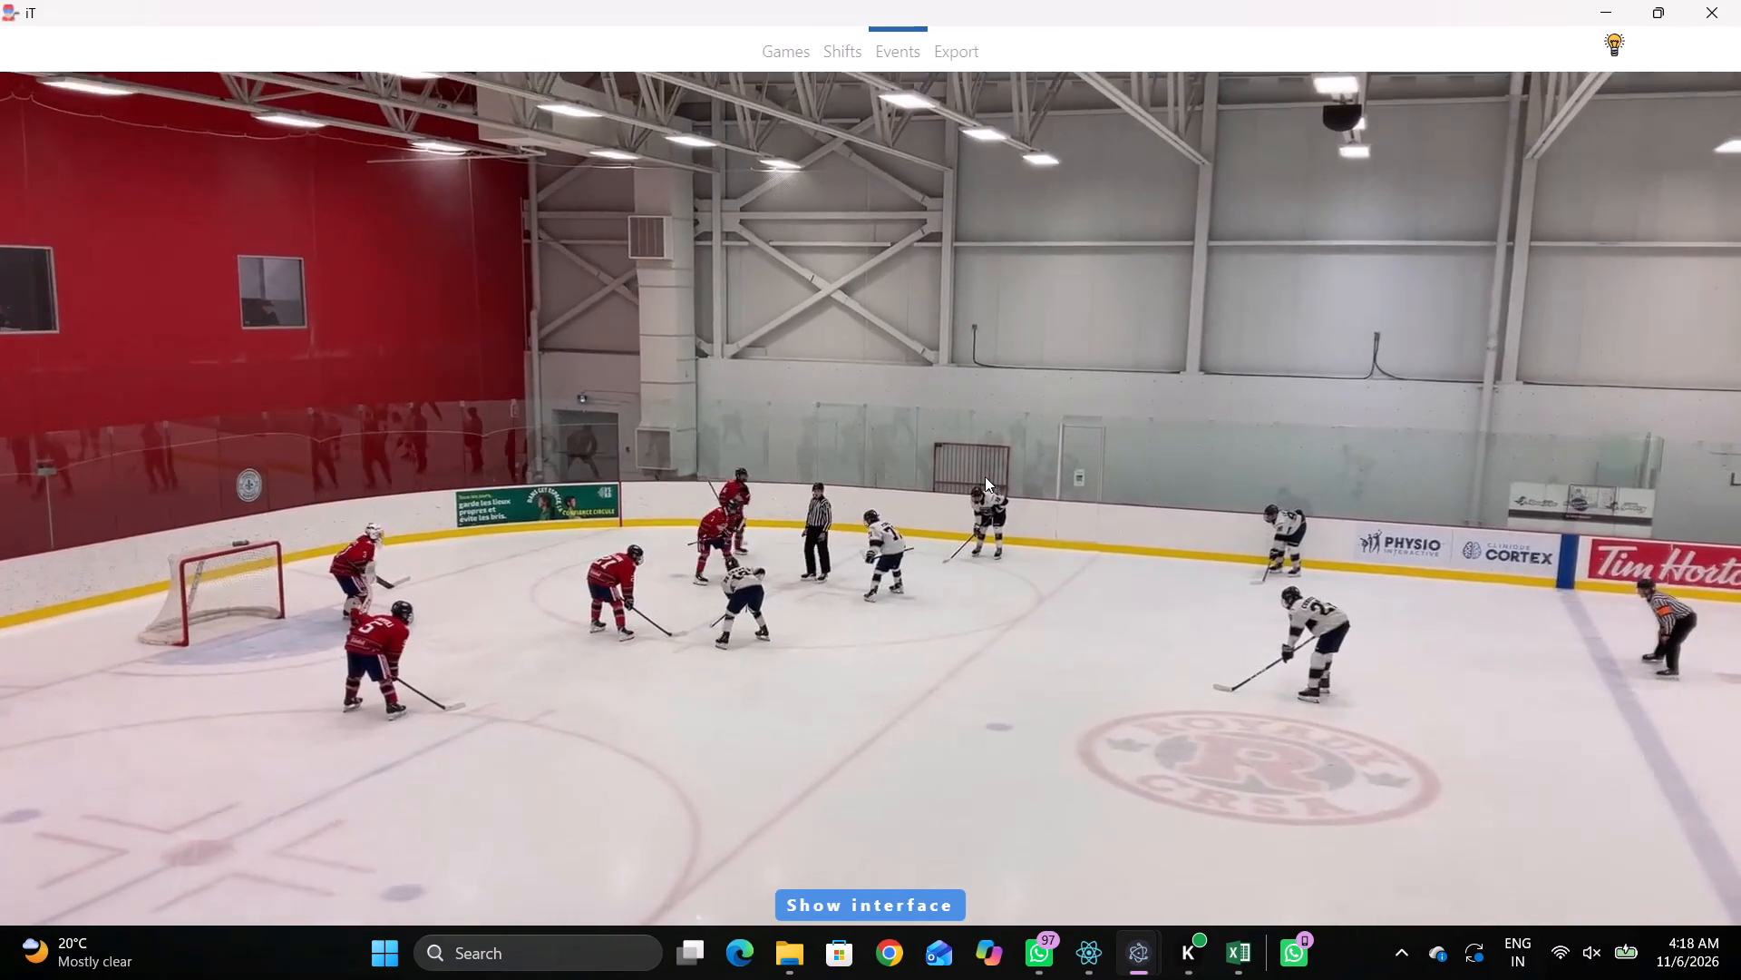
pyautogui.press('space')
pyautogui.press('space')
pyautogui.press('space')
pyautogui.moveTo(926, 406); pyautogui.dragTo(949, 397, button='right')
pyautogui.click(1011, 602)
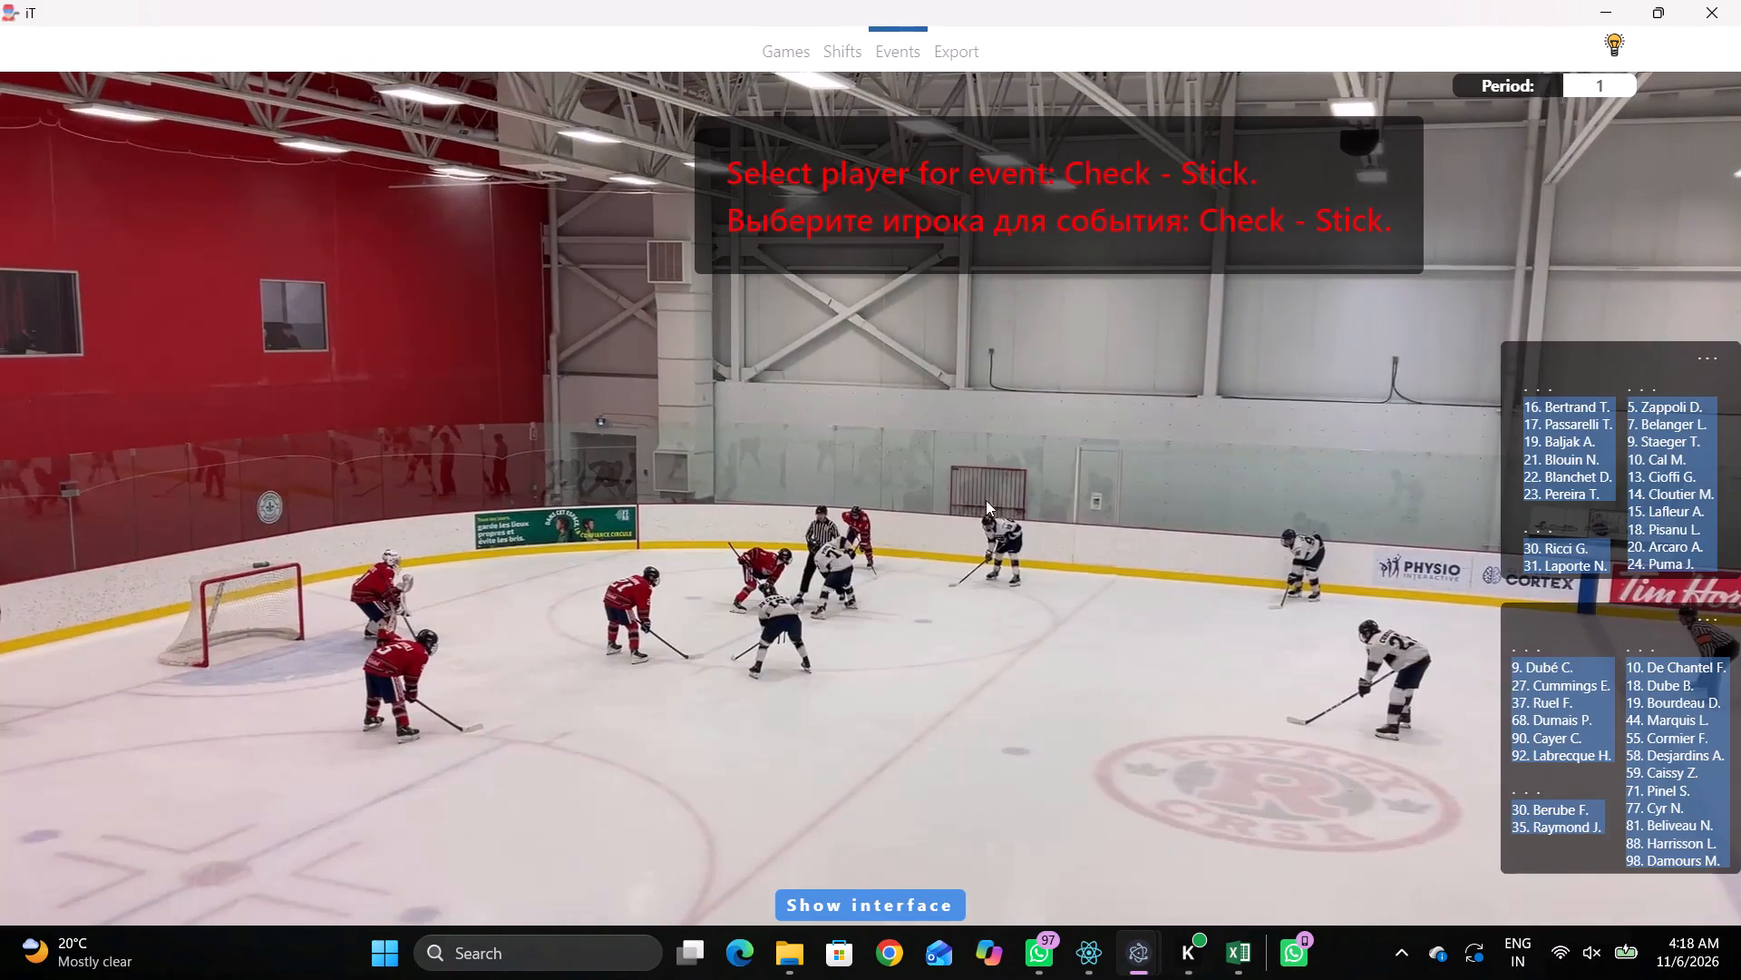
pyautogui.moveTo(929, 432); pyautogui.dragTo(972, 457, button='right')
pyautogui.click(1006, 686)
pyautogui.click(641, 394)
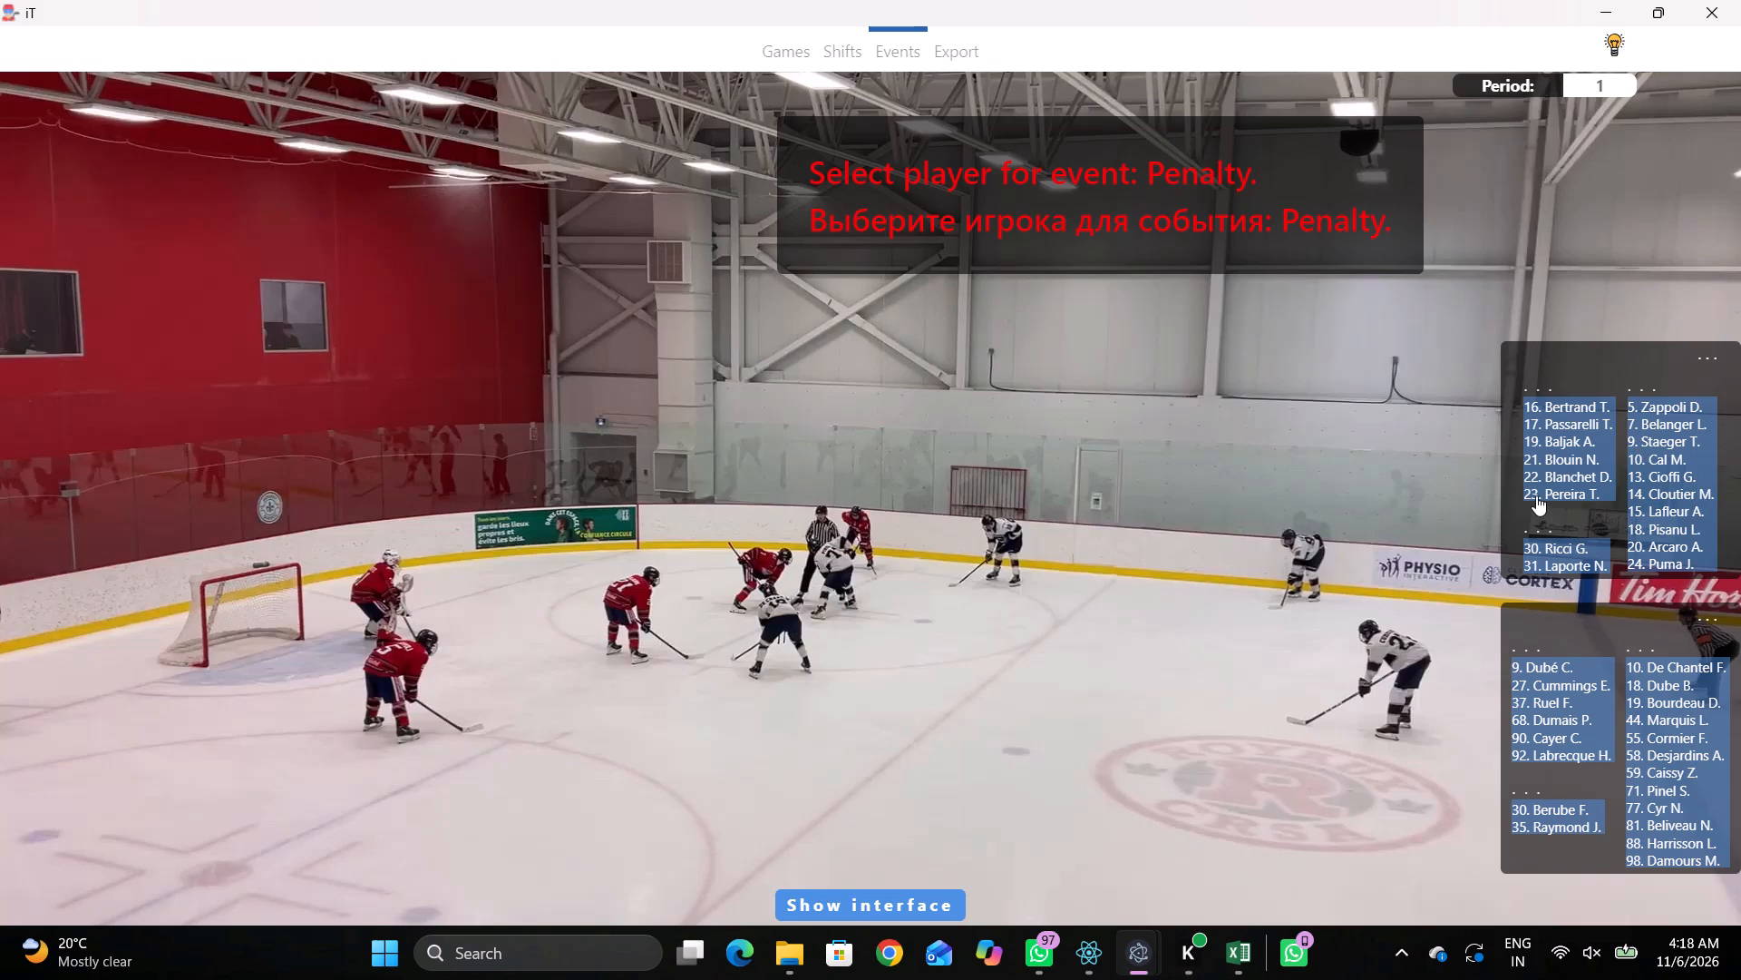
pyautogui.click(1528, 478)
pyautogui.click(481, 220)
# Find the puck drop and record a Face off won by away 71 and lost by home 7 at the home zone's upper face-off dot.
pyautogui.hotkey('shift', 'd')
pyautogui.press('space')
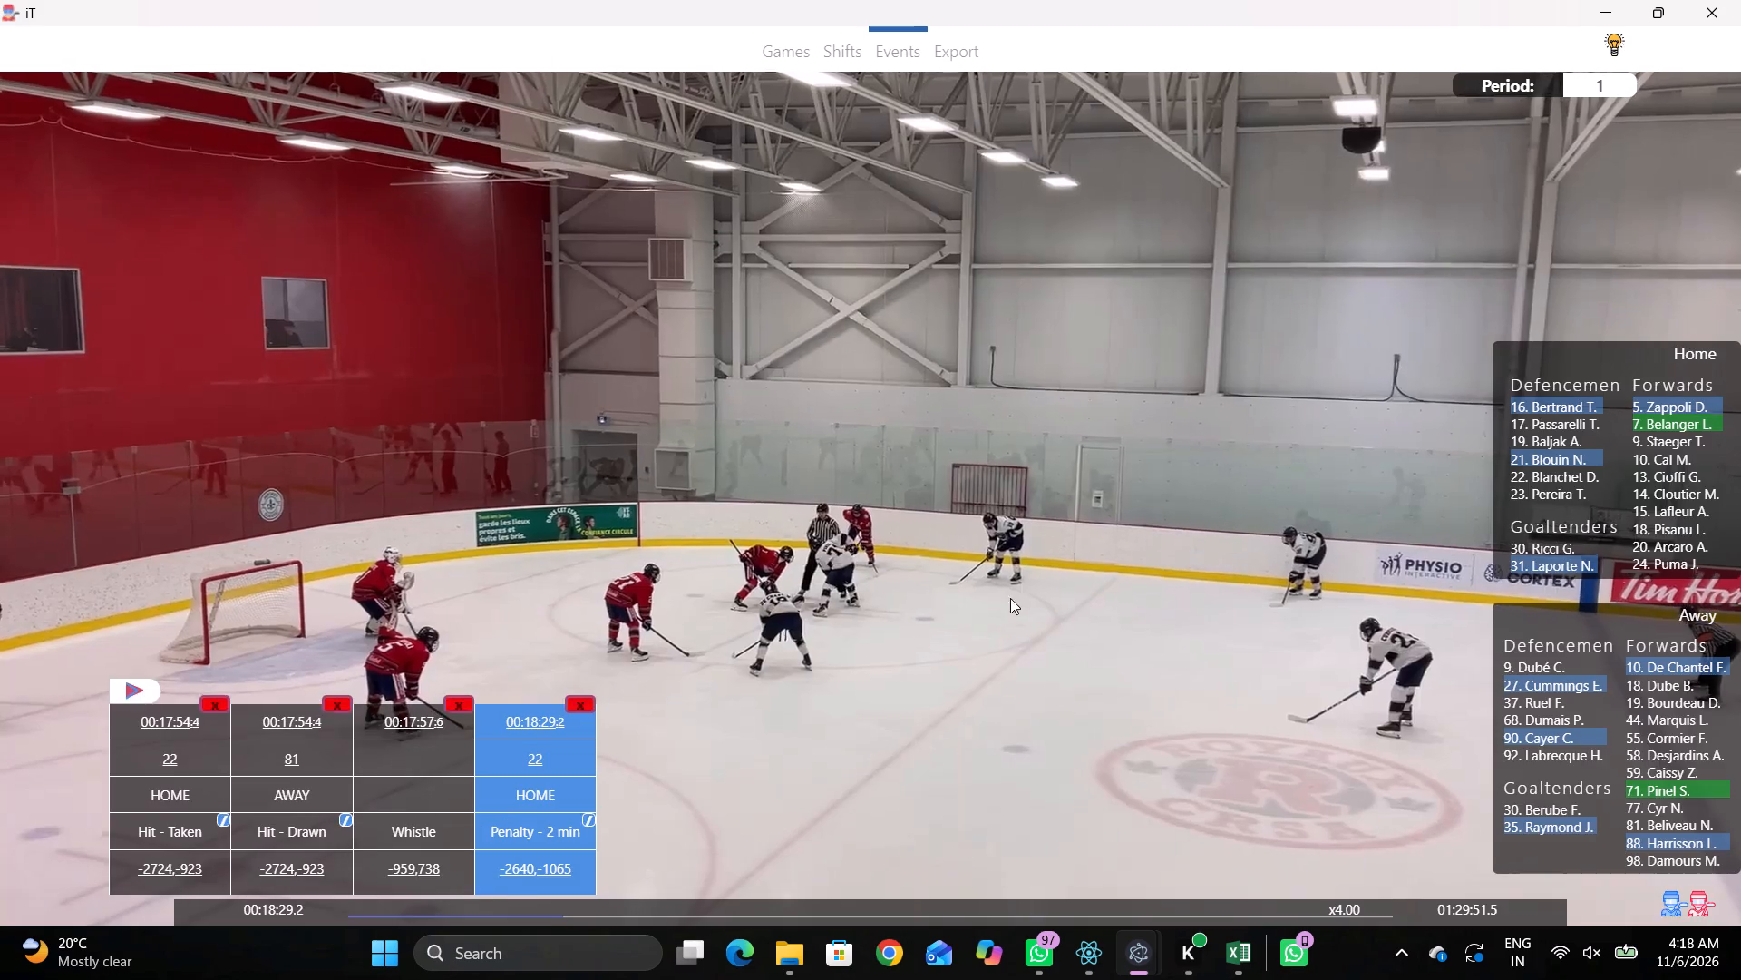
pyautogui.press('space')
pyautogui.hotkey('shift', 'd')
pyautogui.press('space')
pyautogui.press('space')
pyautogui.write('q')
pyautogui.press('q')
pyautogui.press('q')
pyautogui.press('q')
pyautogui.press('q')
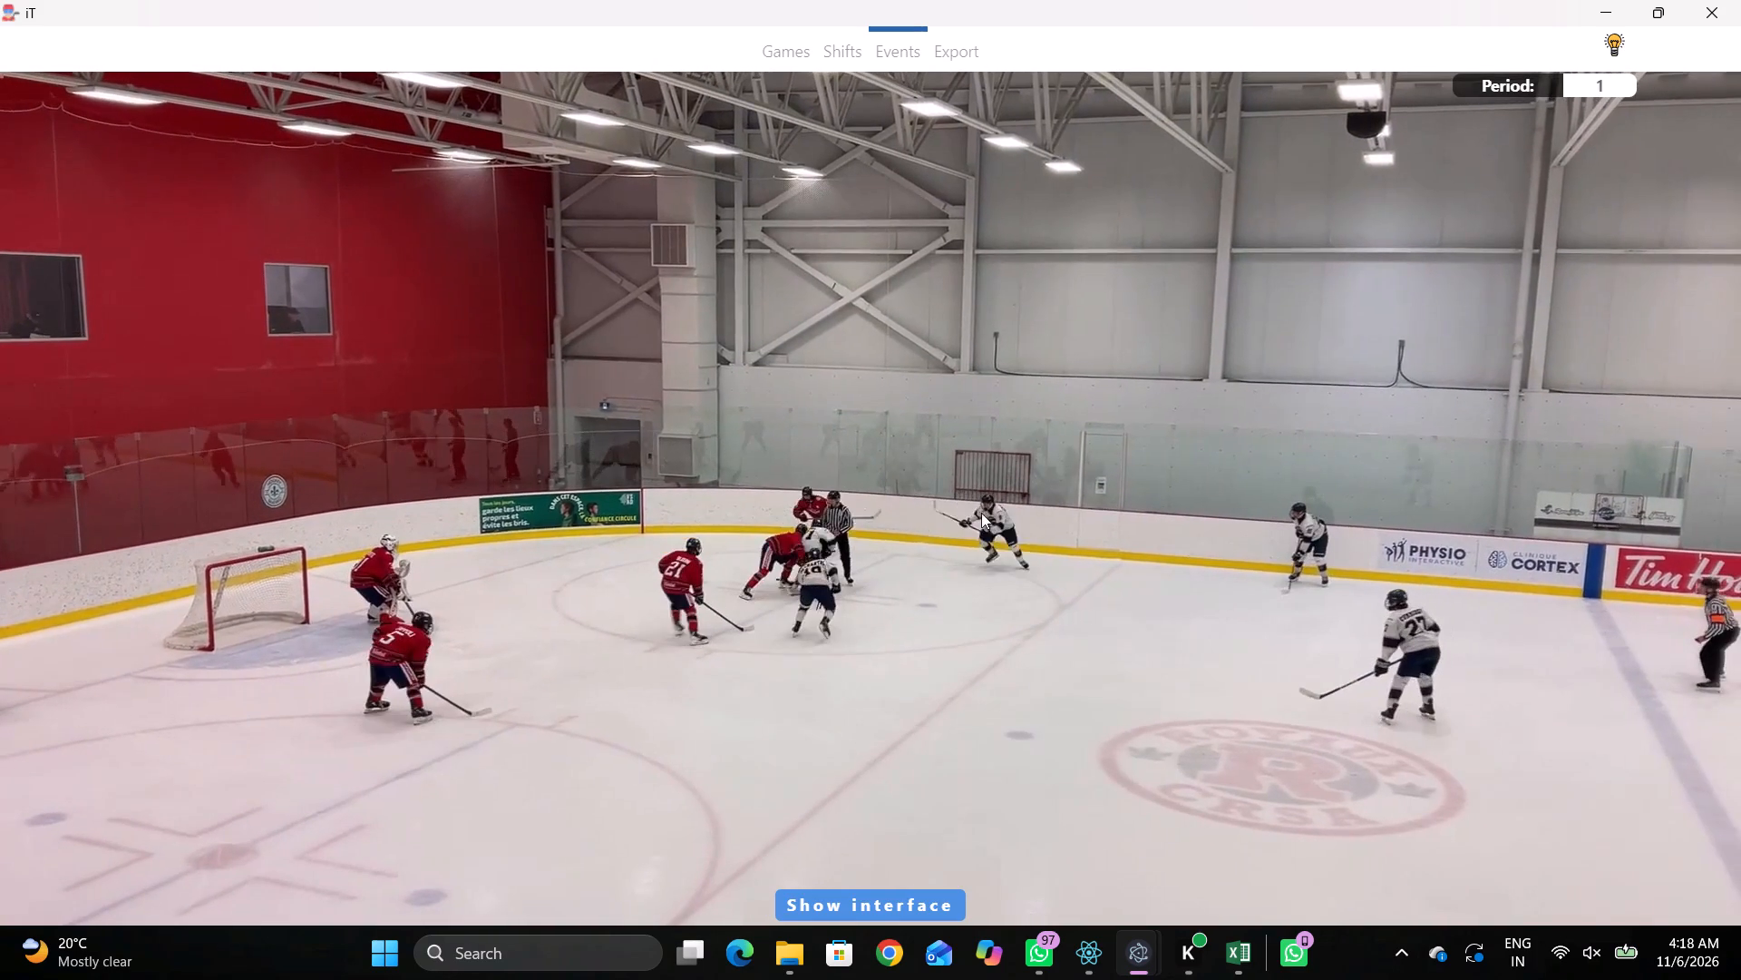
pyautogui.press('q')
pyautogui.rightClick(976, 465)
pyautogui.press('q')
pyautogui.press('q')
pyautogui.click(1065, 574)
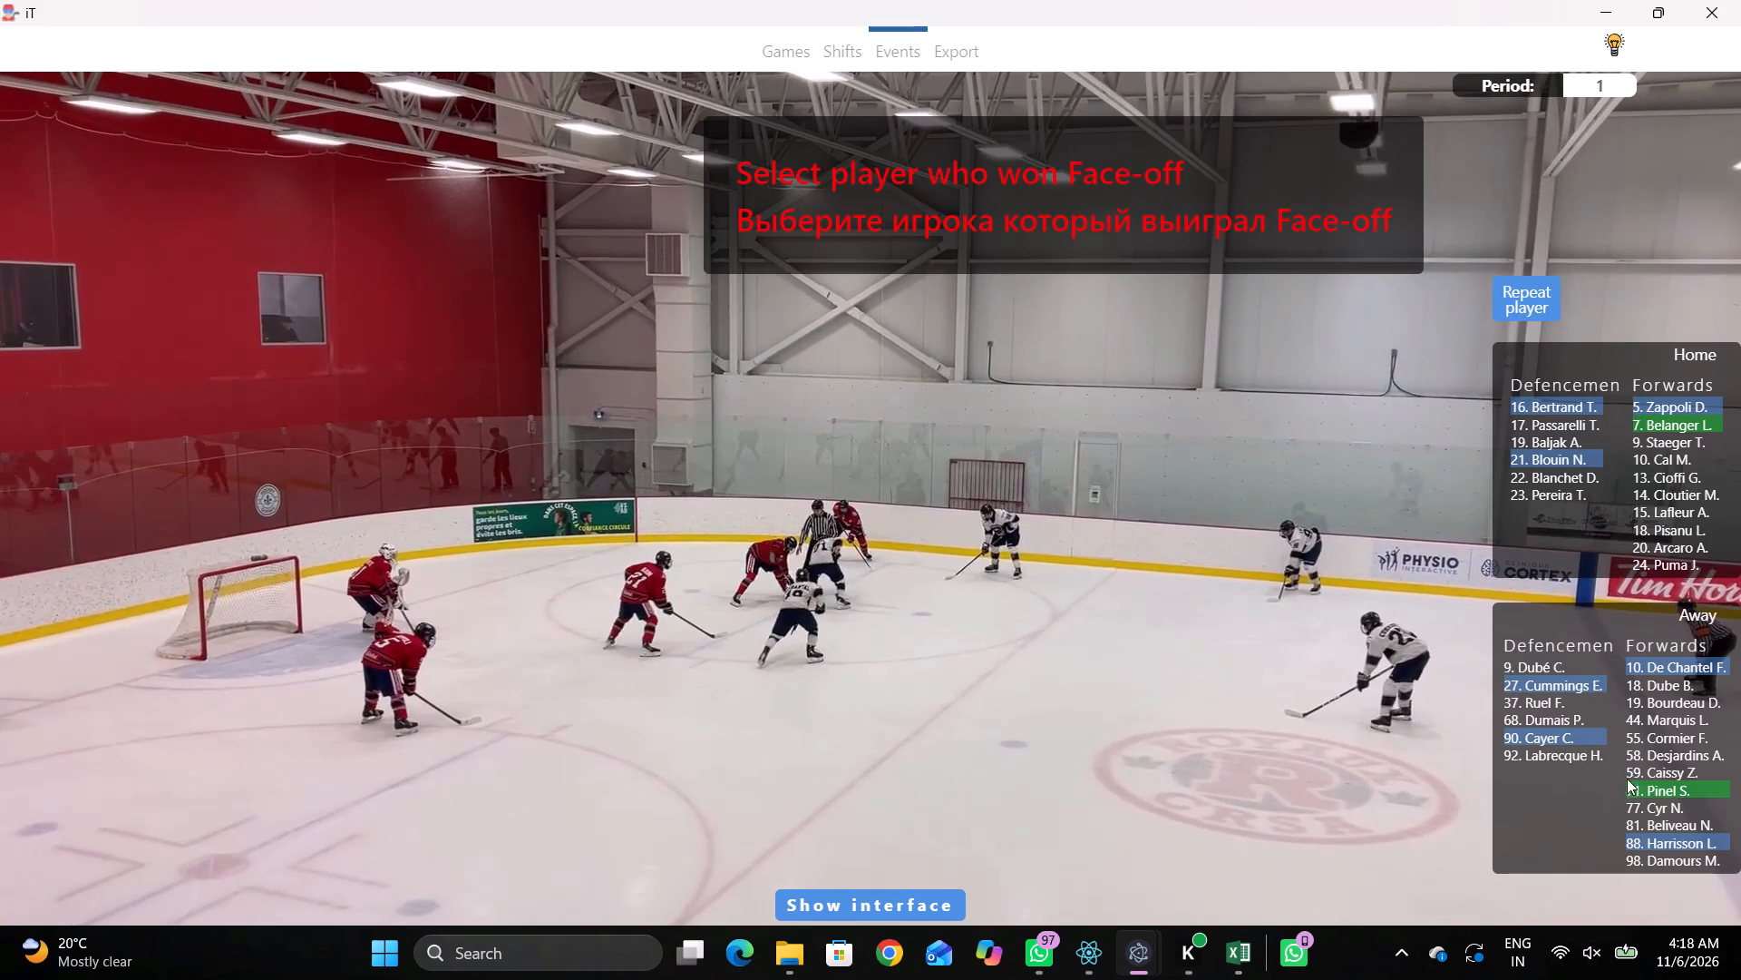
pyautogui.click(1645, 788)
pyautogui.click(1643, 439)
pyautogui.click(1649, 428)
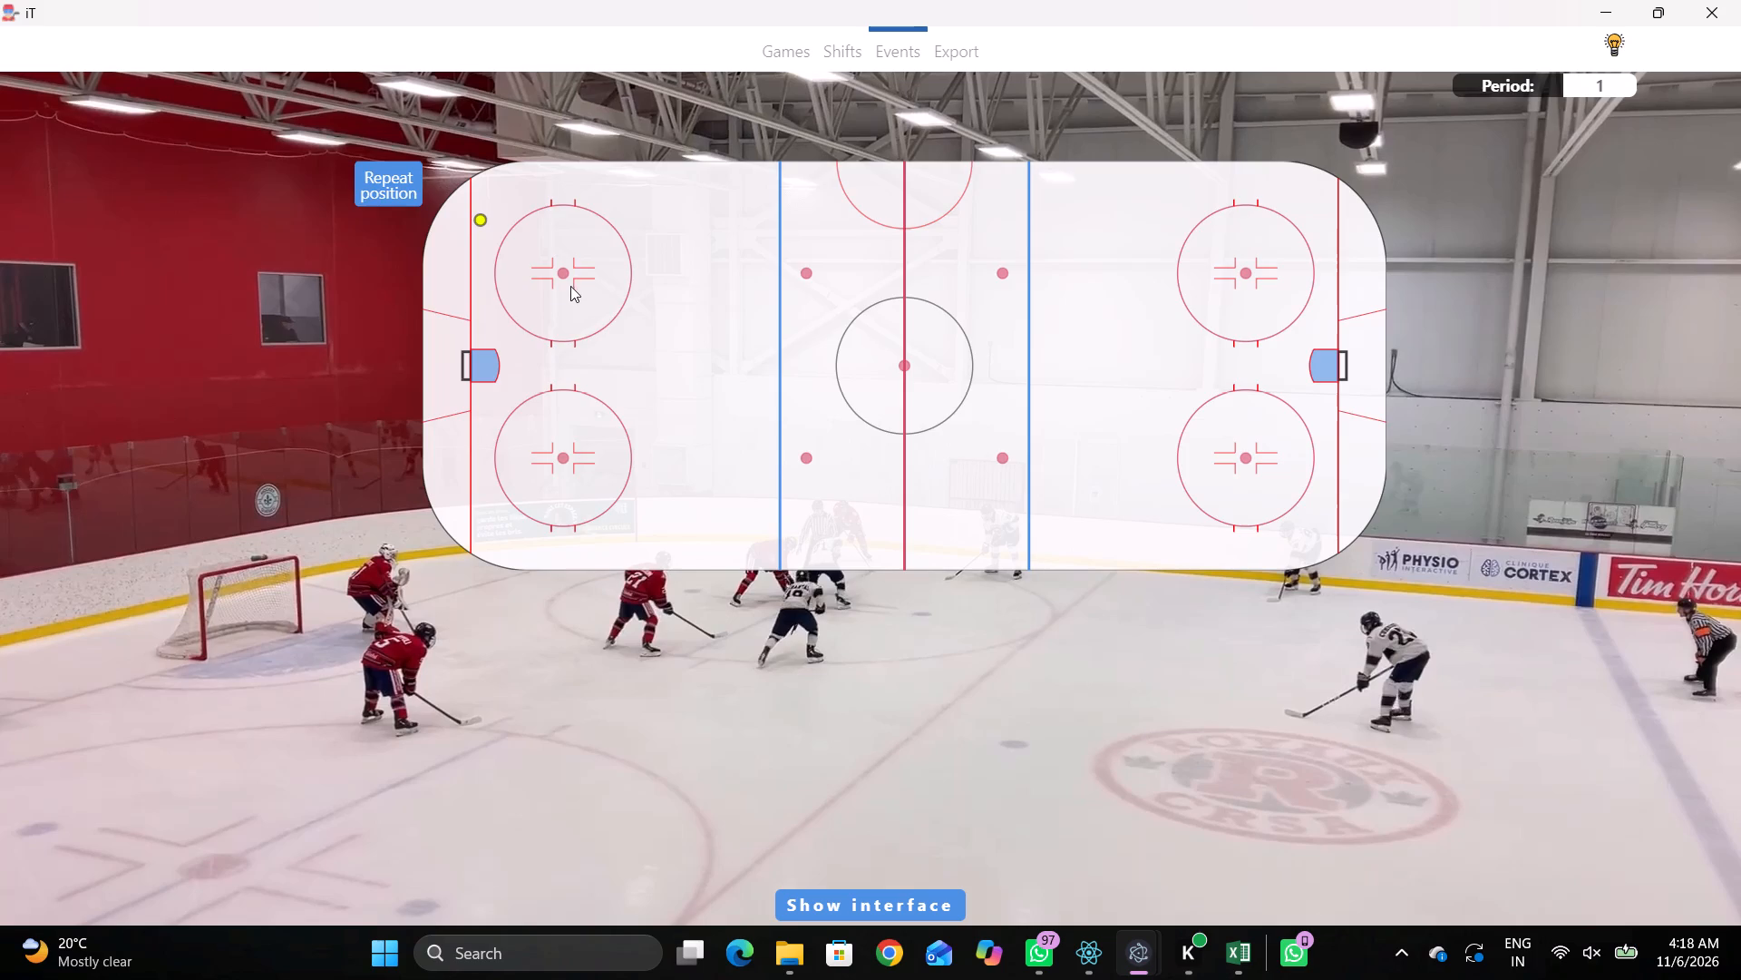
pyautogui.click(563, 270)
# Review the puck movement right after the face-off and return to the face-off lost event.
pyautogui.press('r')
pyautogui.press('space')
pyautogui.press('space')
pyautogui.press('space')
pyautogui.press('space')
pyautogui.press('space')
pyautogui.press('space')
pyautogui.rightClick(973, 363)
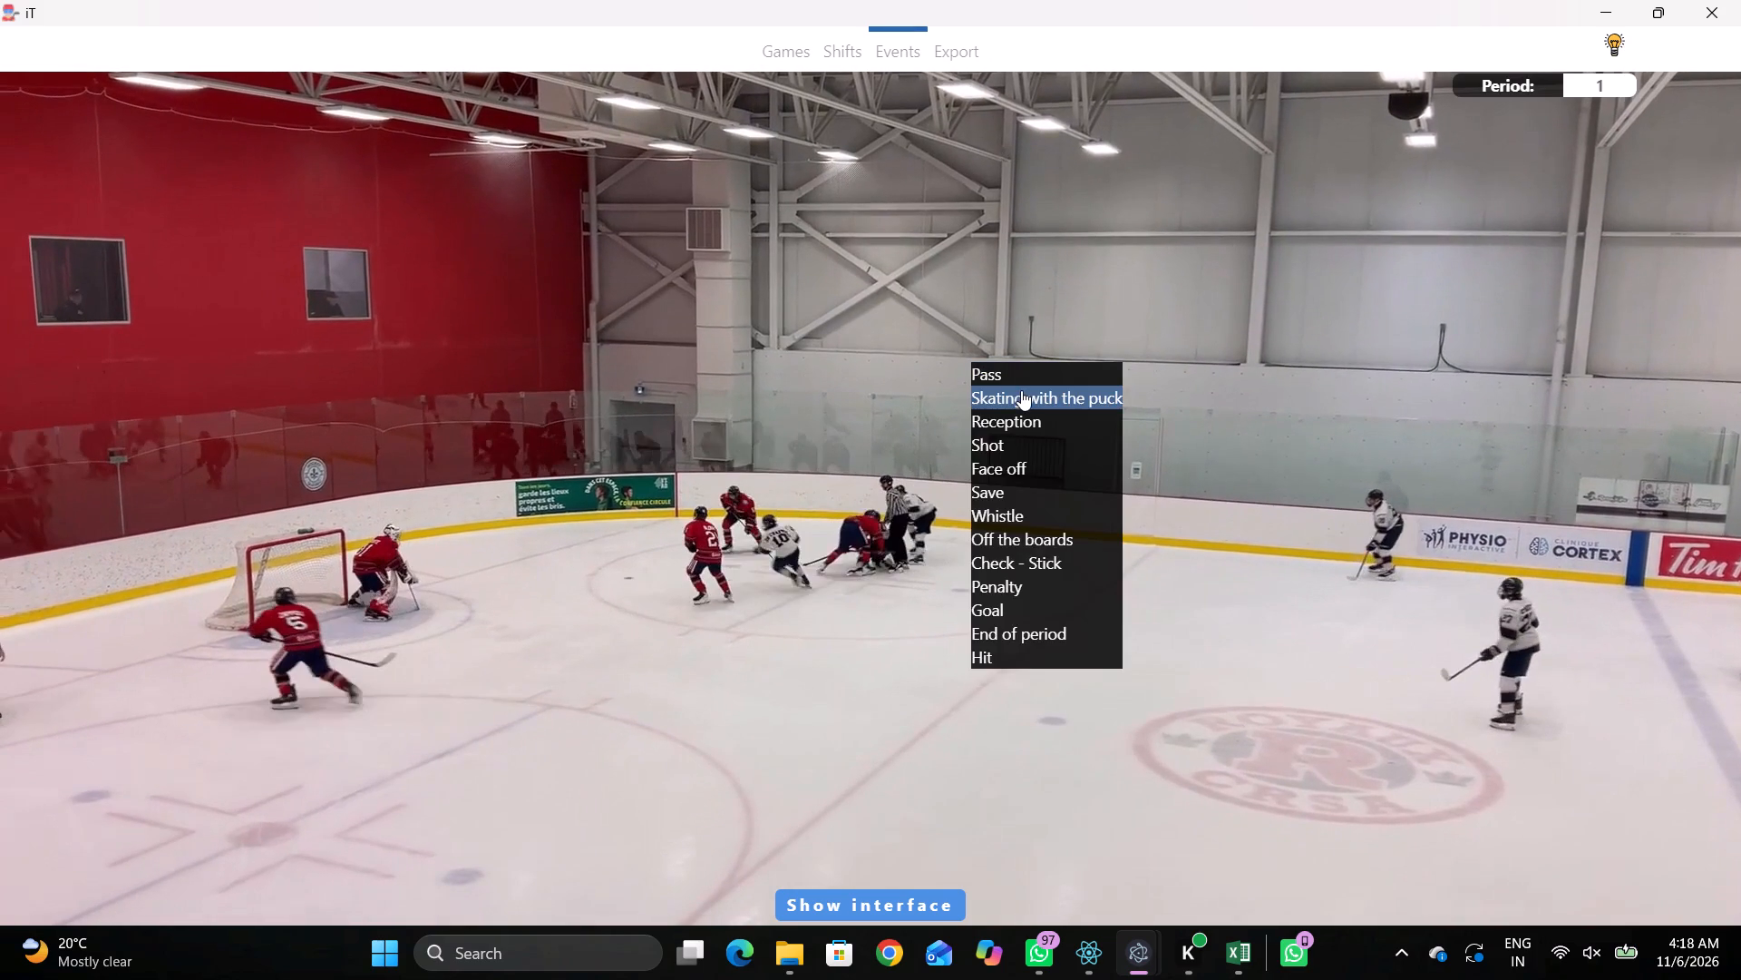
pyautogui.press('space')
pyautogui.press('space')
pyautogui.press('space')
pyautogui.press('space')
pyautogui.hotkey('shift', 'd')
pyautogui.click(503, 735)
pyautogui.press('r')
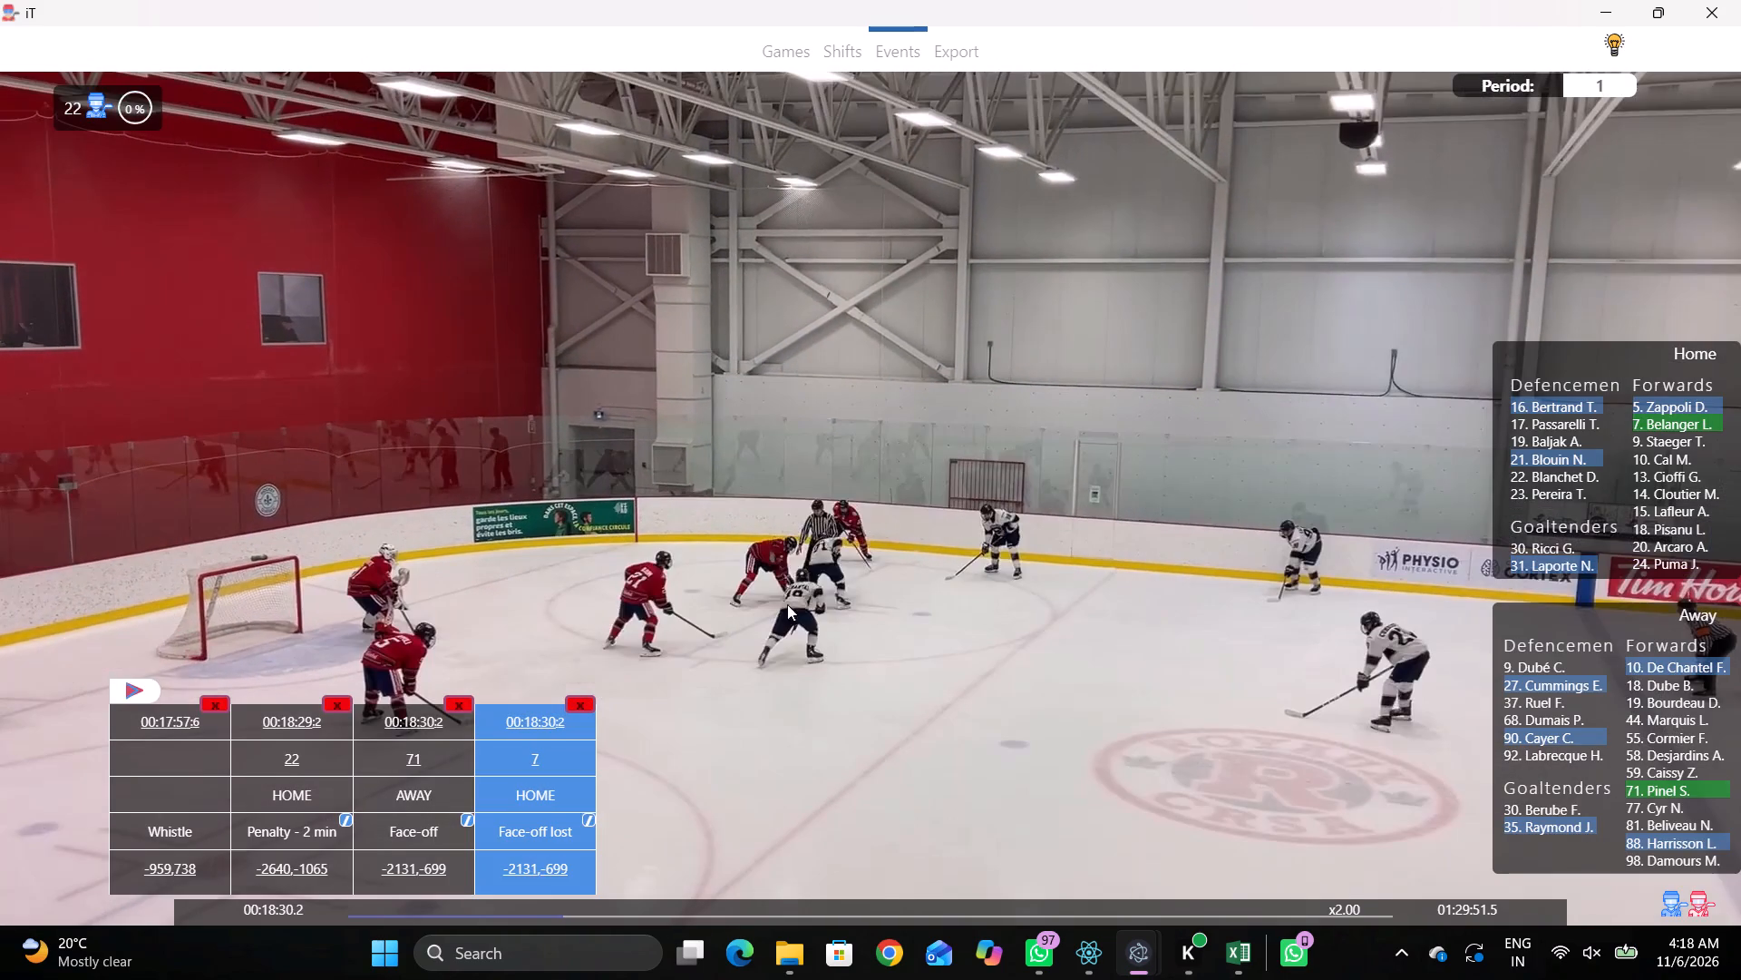
# Find the first touch after the face-off and record a Pass by away 71 in the home zone's upper circle, just above the dot.
pyautogui.press('space')
pyautogui.press('space')
pyautogui.press('space')
pyautogui.press('space')
pyautogui.press('space')
pyautogui.press('space')
pyautogui.press('space')
pyautogui.press('space')
pyautogui.rightClick(941, 501)
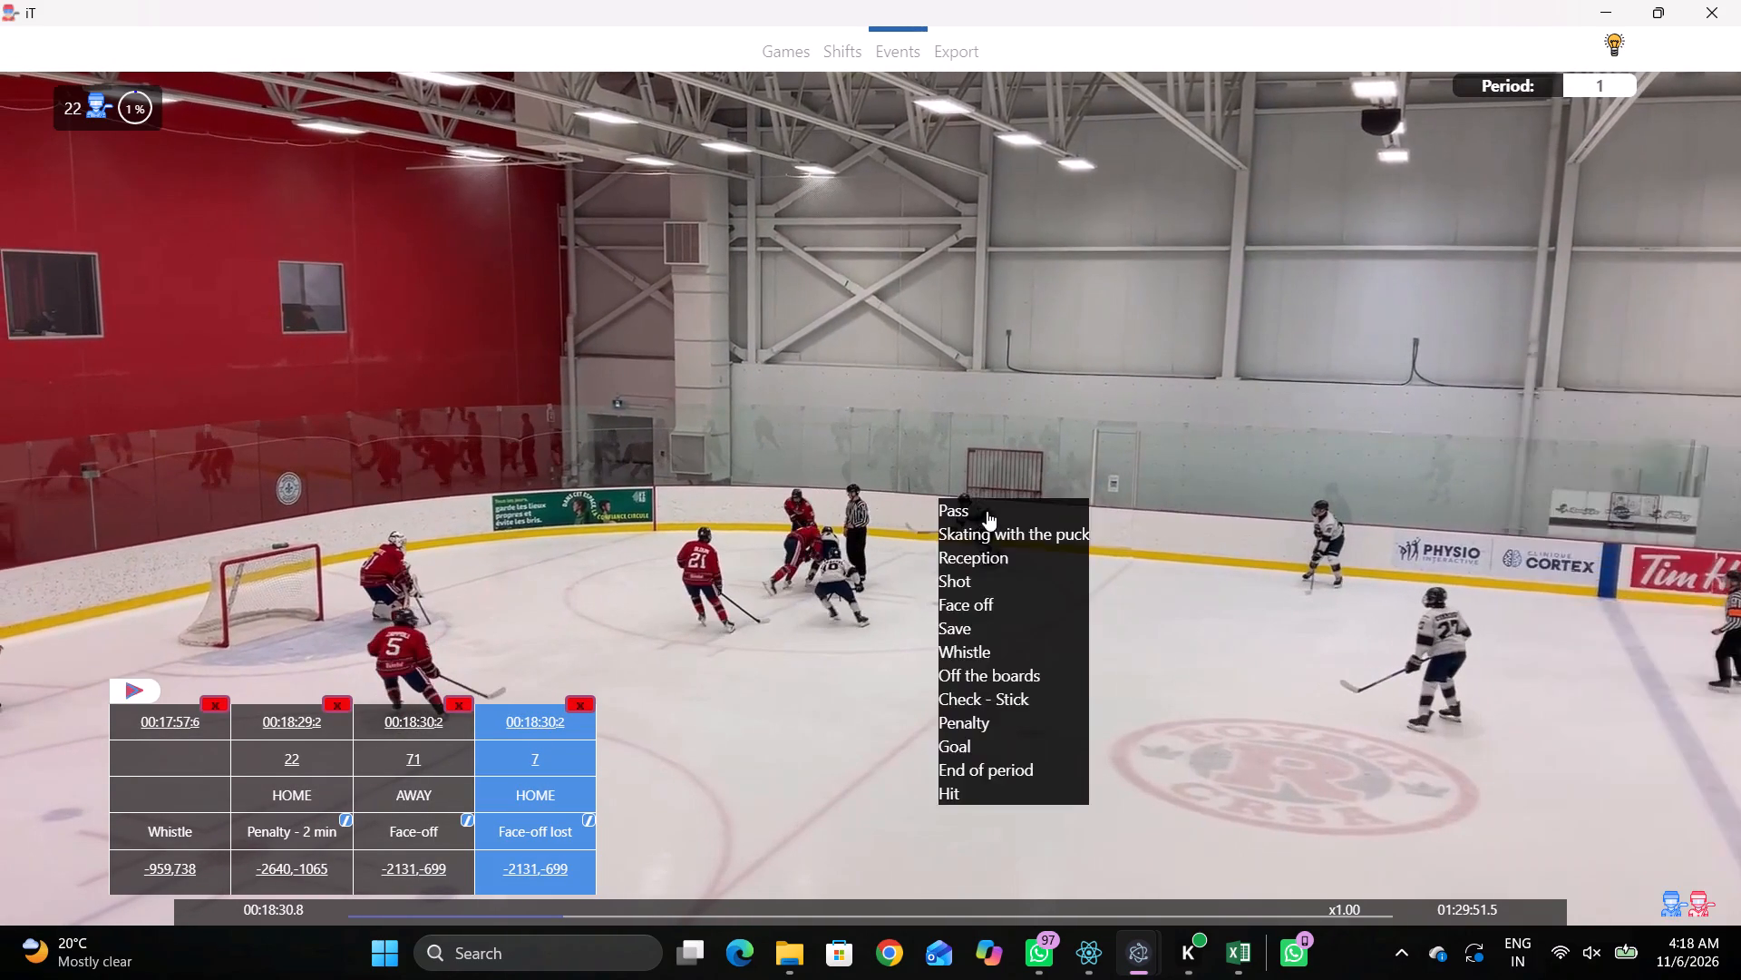
pyautogui.click(987, 511)
pyautogui.rightClick(1045, 473)
pyautogui.click(1122, 504)
pyautogui.rightClick(1341, 438)
pyautogui.click(1360, 462)
pyautogui.moveTo(1386, 430); pyautogui.dragTo(1360, 430, button='right')
pyautogui.click(1394, 437)
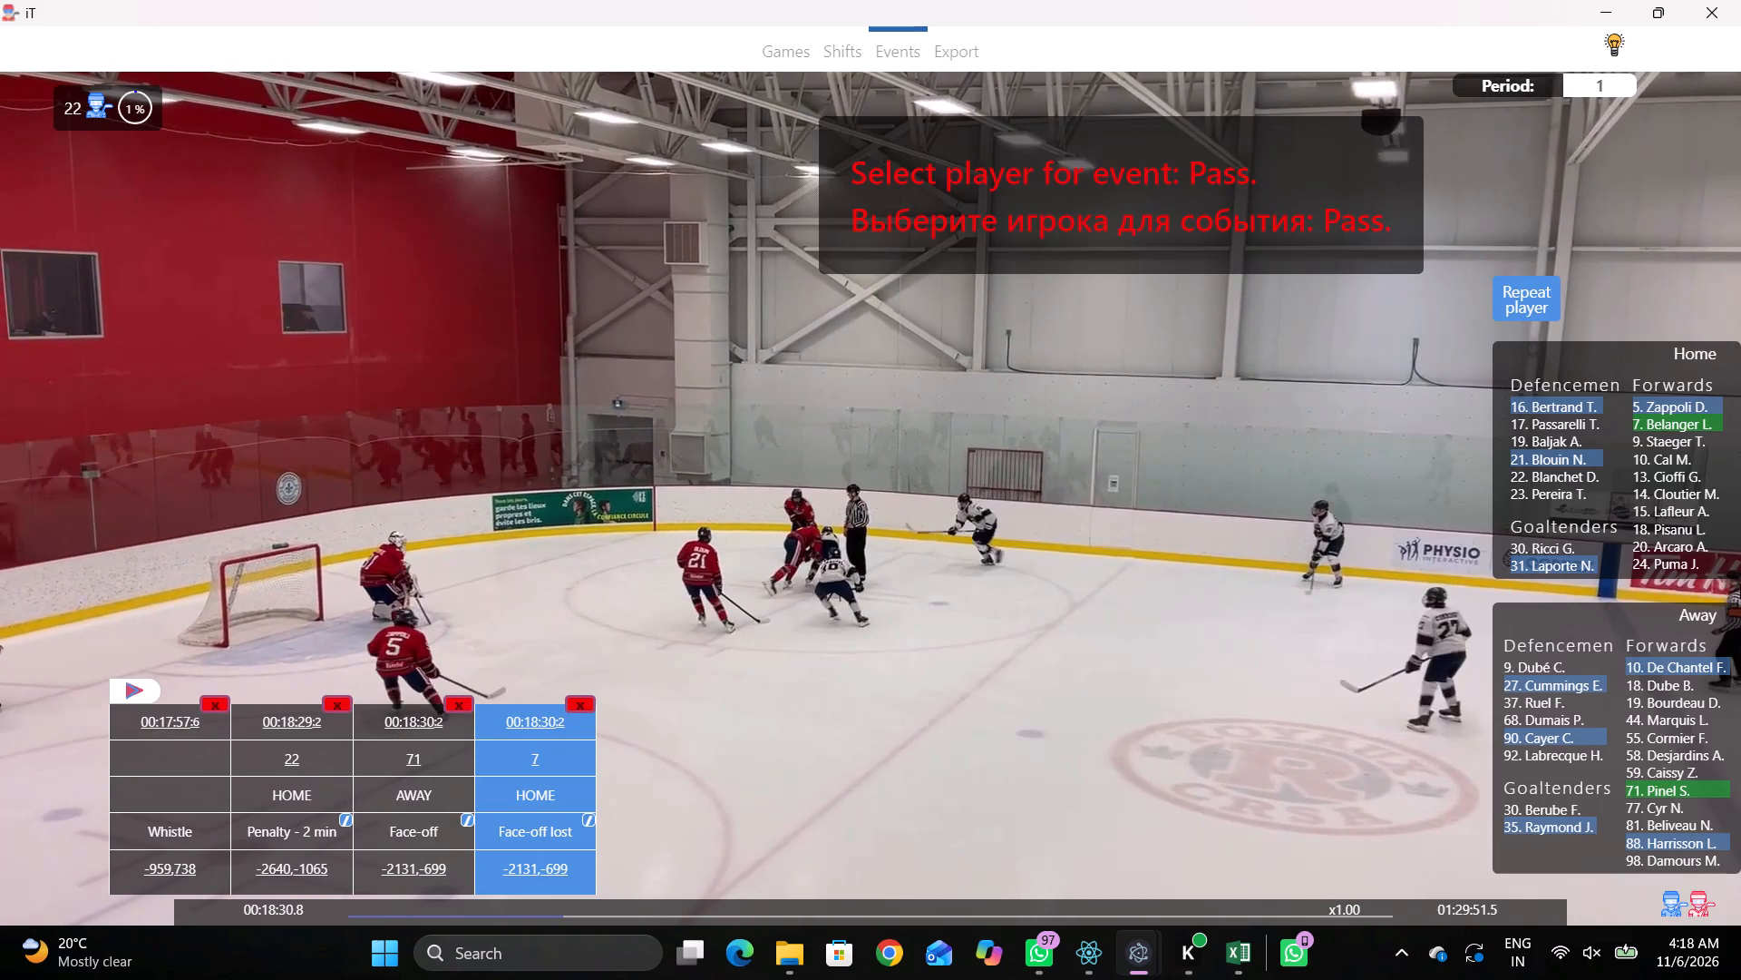
pyautogui.click(1657, 786)
pyautogui.click(564, 230)
# Find the next stoppage and record a Whistle in the home zone, just outside the lower circle on its upper, centre-ice side.
pyautogui.press('space')
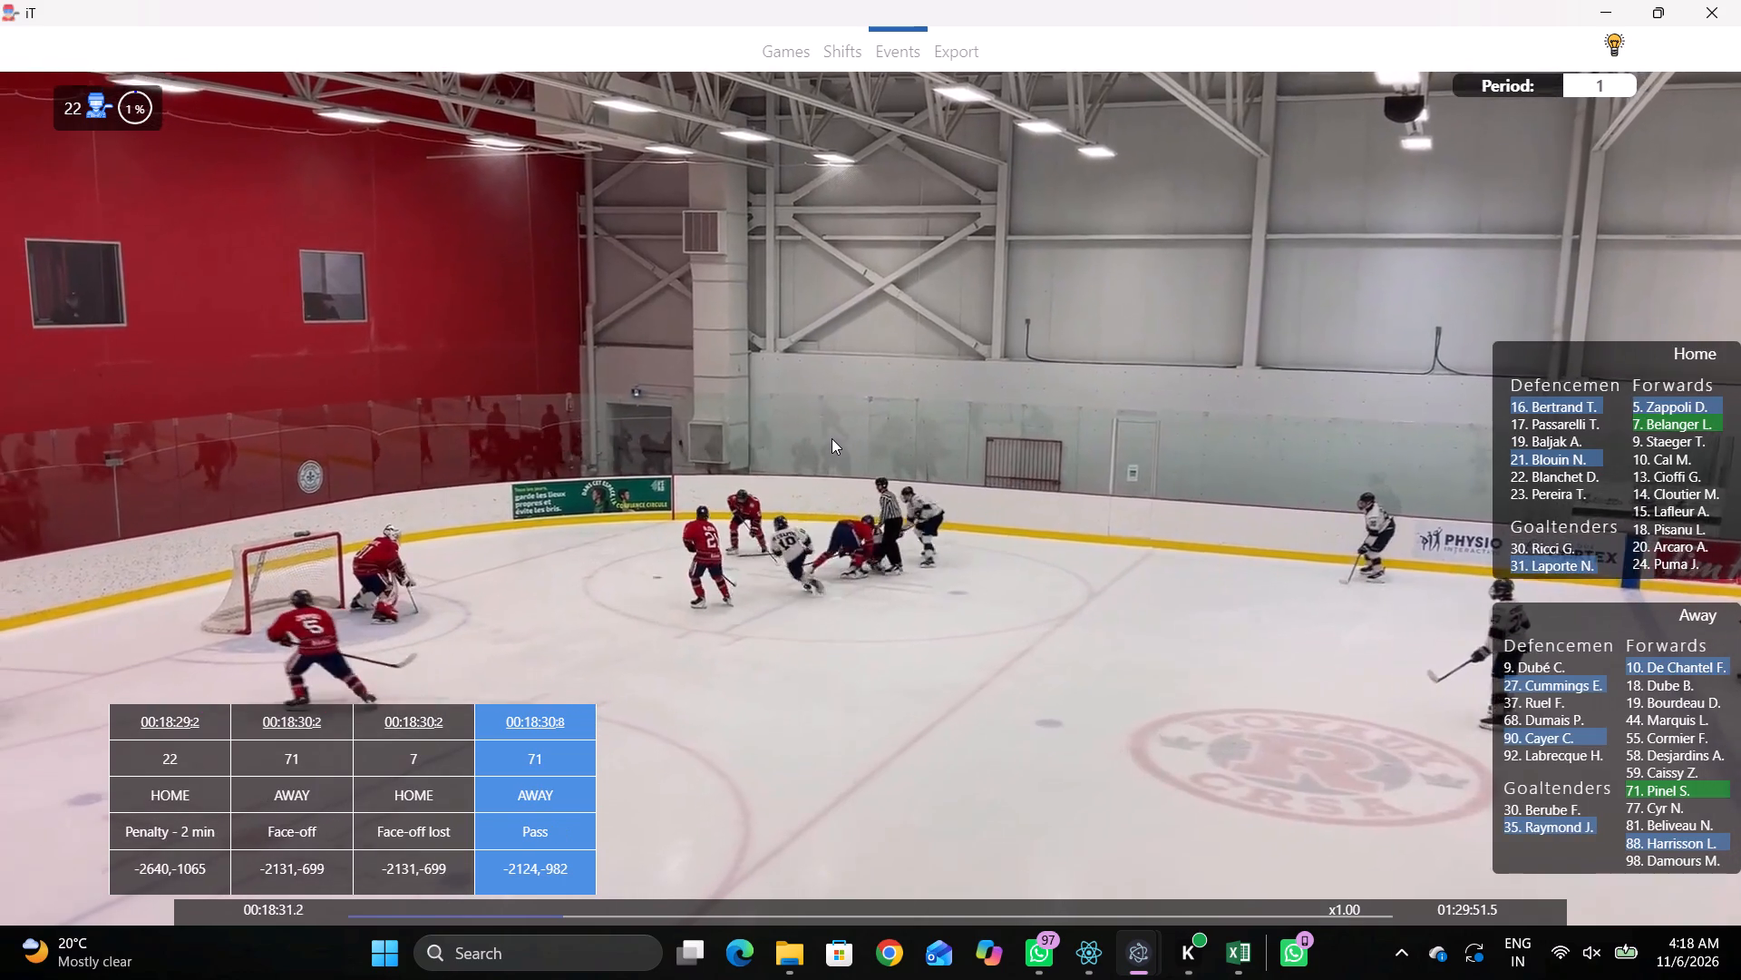
pyautogui.press('space')
pyautogui.moveTo(777, 362); pyautogui.dragTo(793, 356, button='right')
pyautogui.click(812, 502)
pyautogui.click(620, 402)
# Find the next puck drop and record a Face off won by home 7 and lost by away 71 at the home zone's upper face-off dot.
pyautogui.press('space')
pyautogui.press('v')
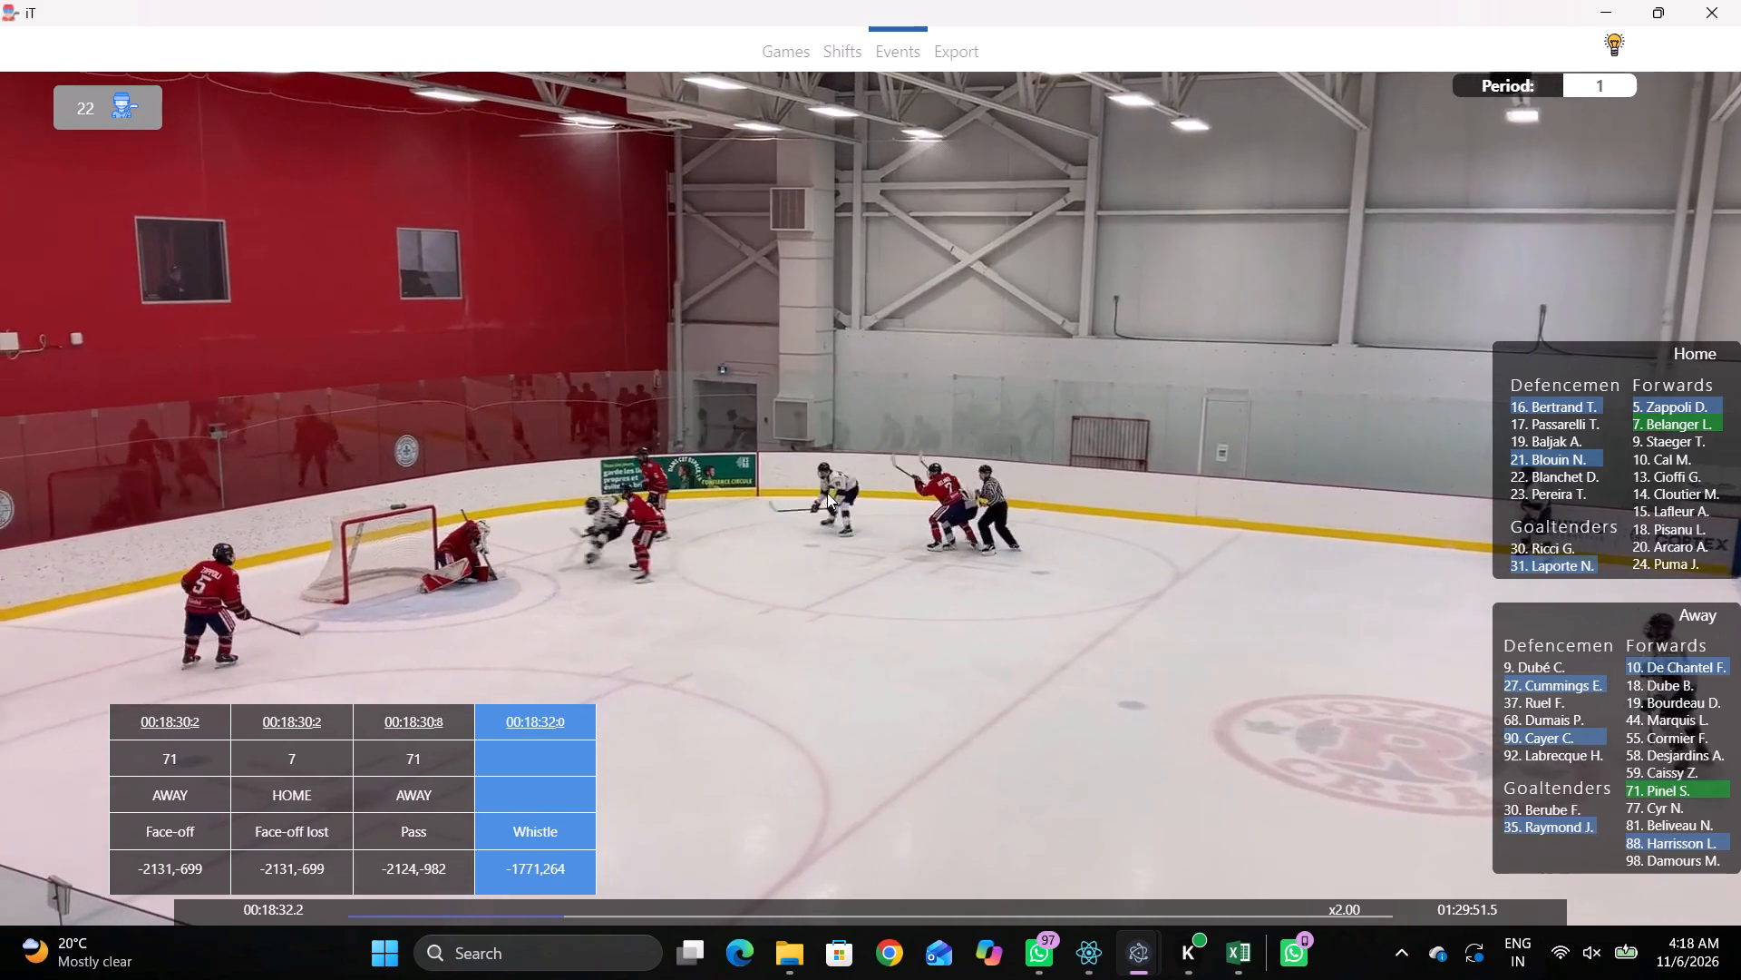
pyautogui.press('v')
pyautogui.hotkey('shift', 'd')
pyautogui.press('space')
pyautogui.press('c')
pyautogui.press('space')
pyautogui.hotkey('shift', 'd')
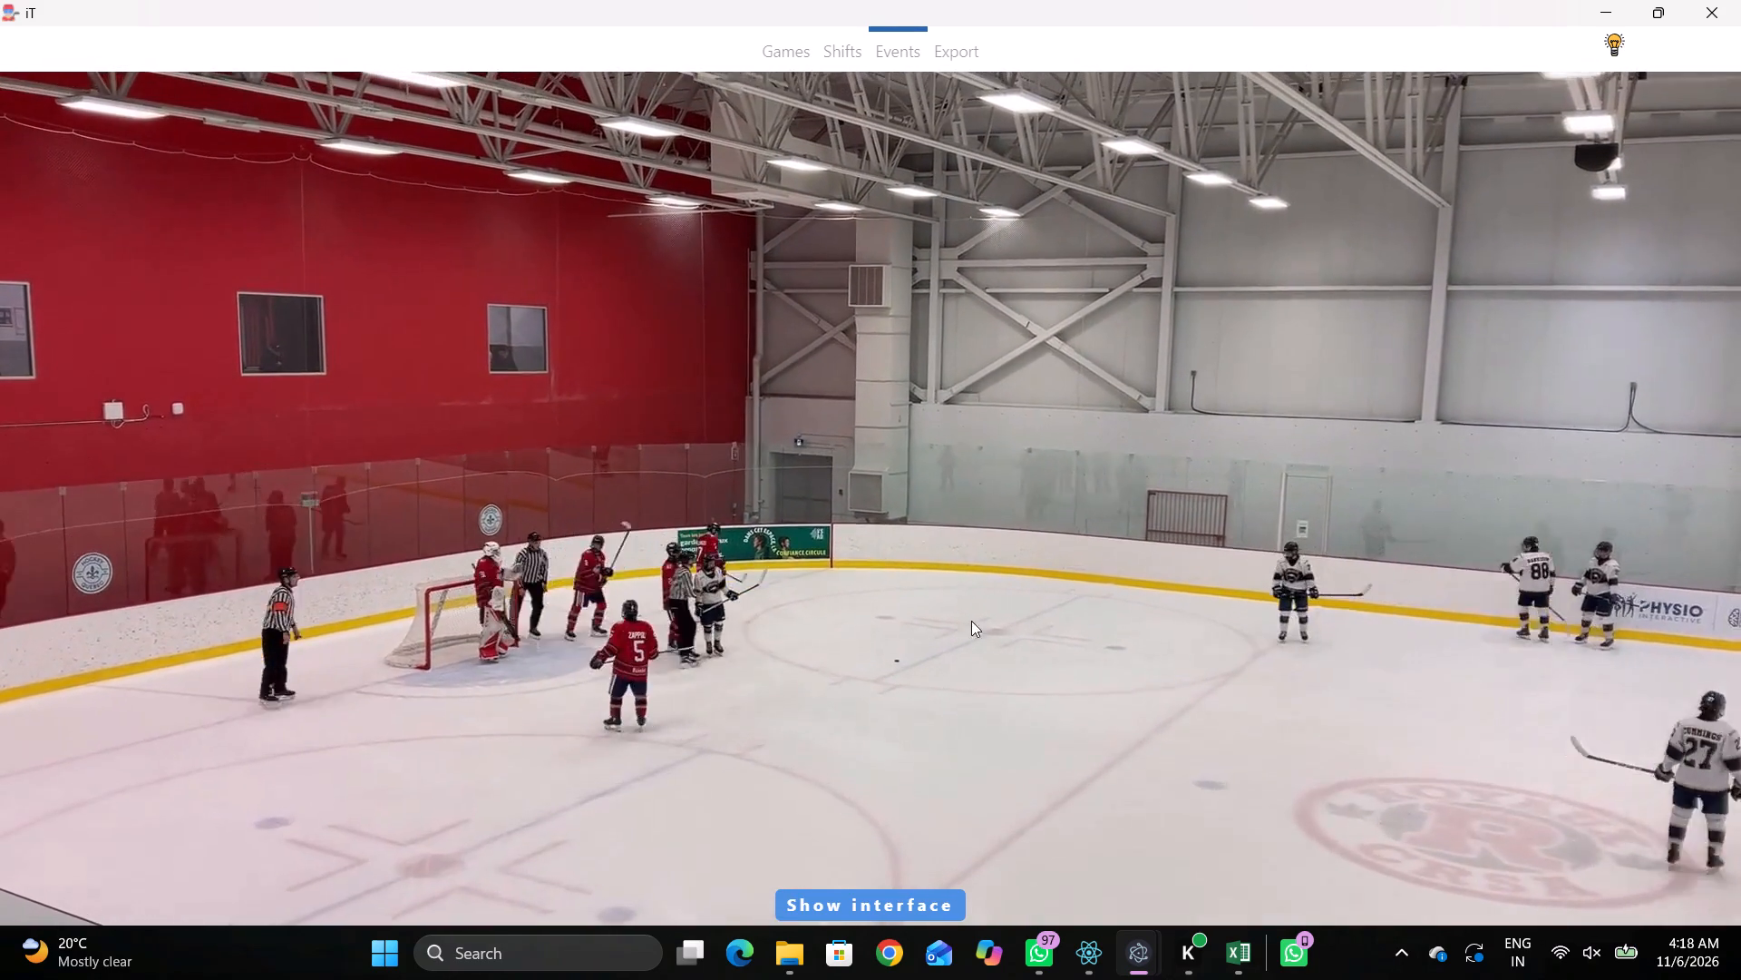
pyautogui.hotkey('shift', 'd')
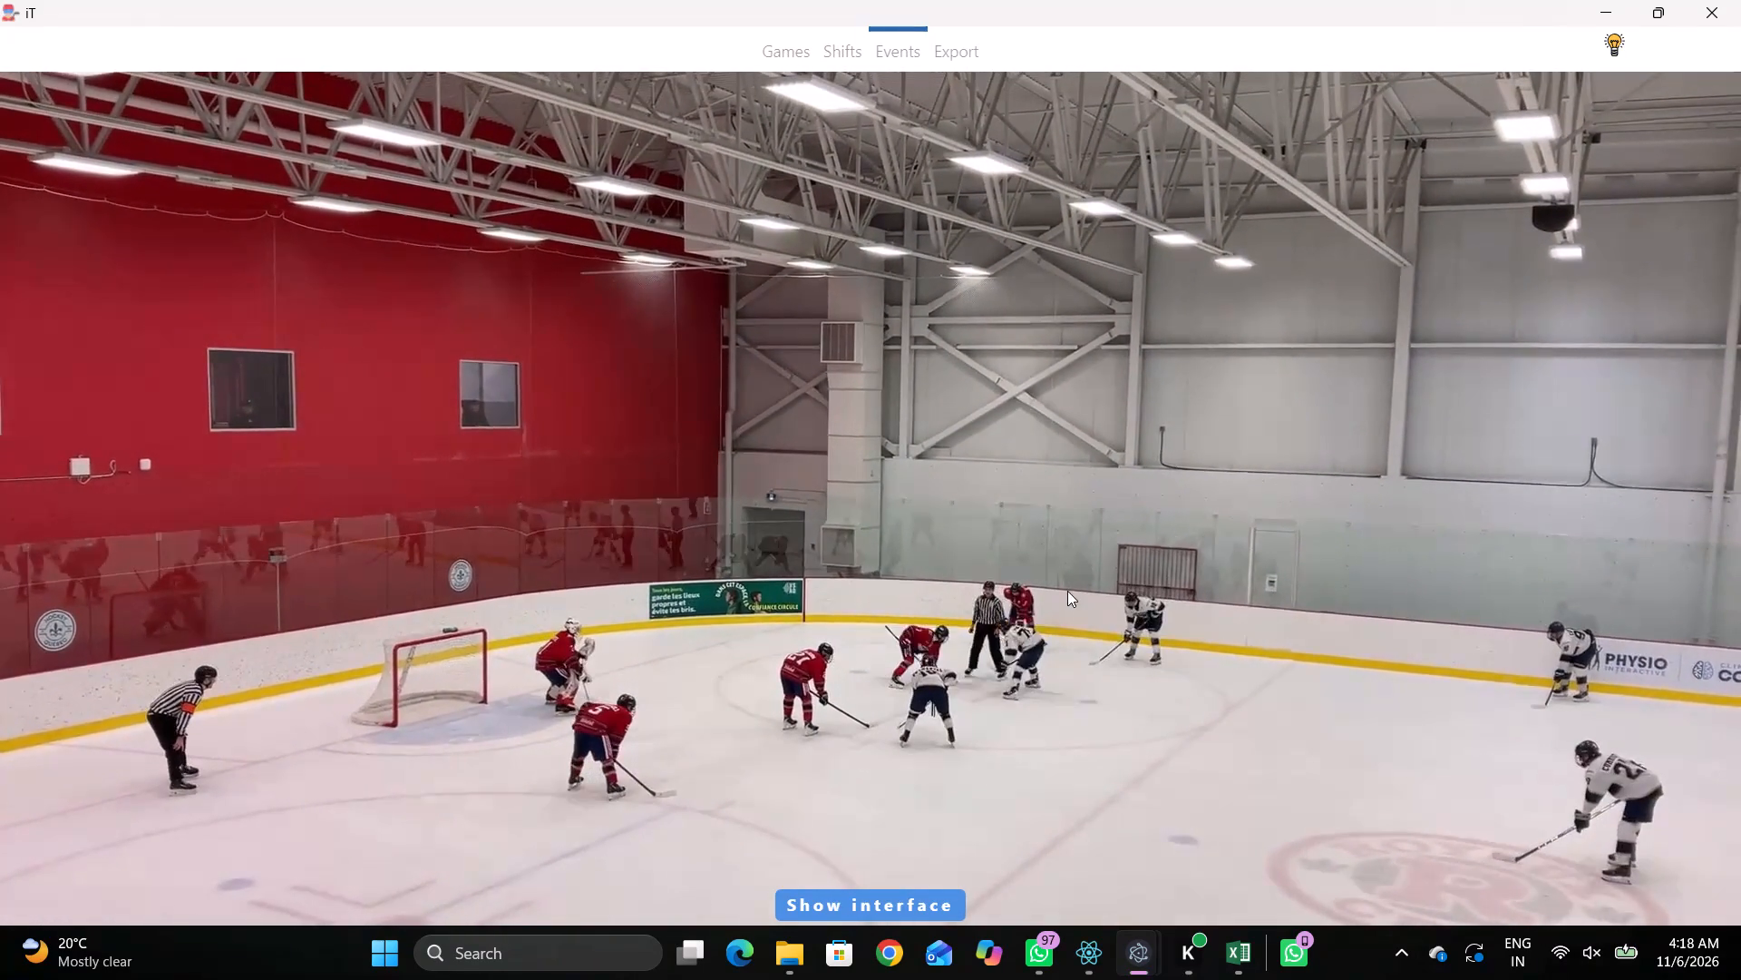
pyautogui.press('space')
pyautogui.write('q')
pyautogui.press('q')
pyautogui.press('q')
pyautogui.press('q')
pyautogui.press('q')
pyautogui.press('q')
pyautogui.press('q')
pyautogui.press('q')
pyautogui.press('q')
pyautogui.press('q')
pyautogui.press('q')
pyautogui.press('q')
pyautogui.press('q')
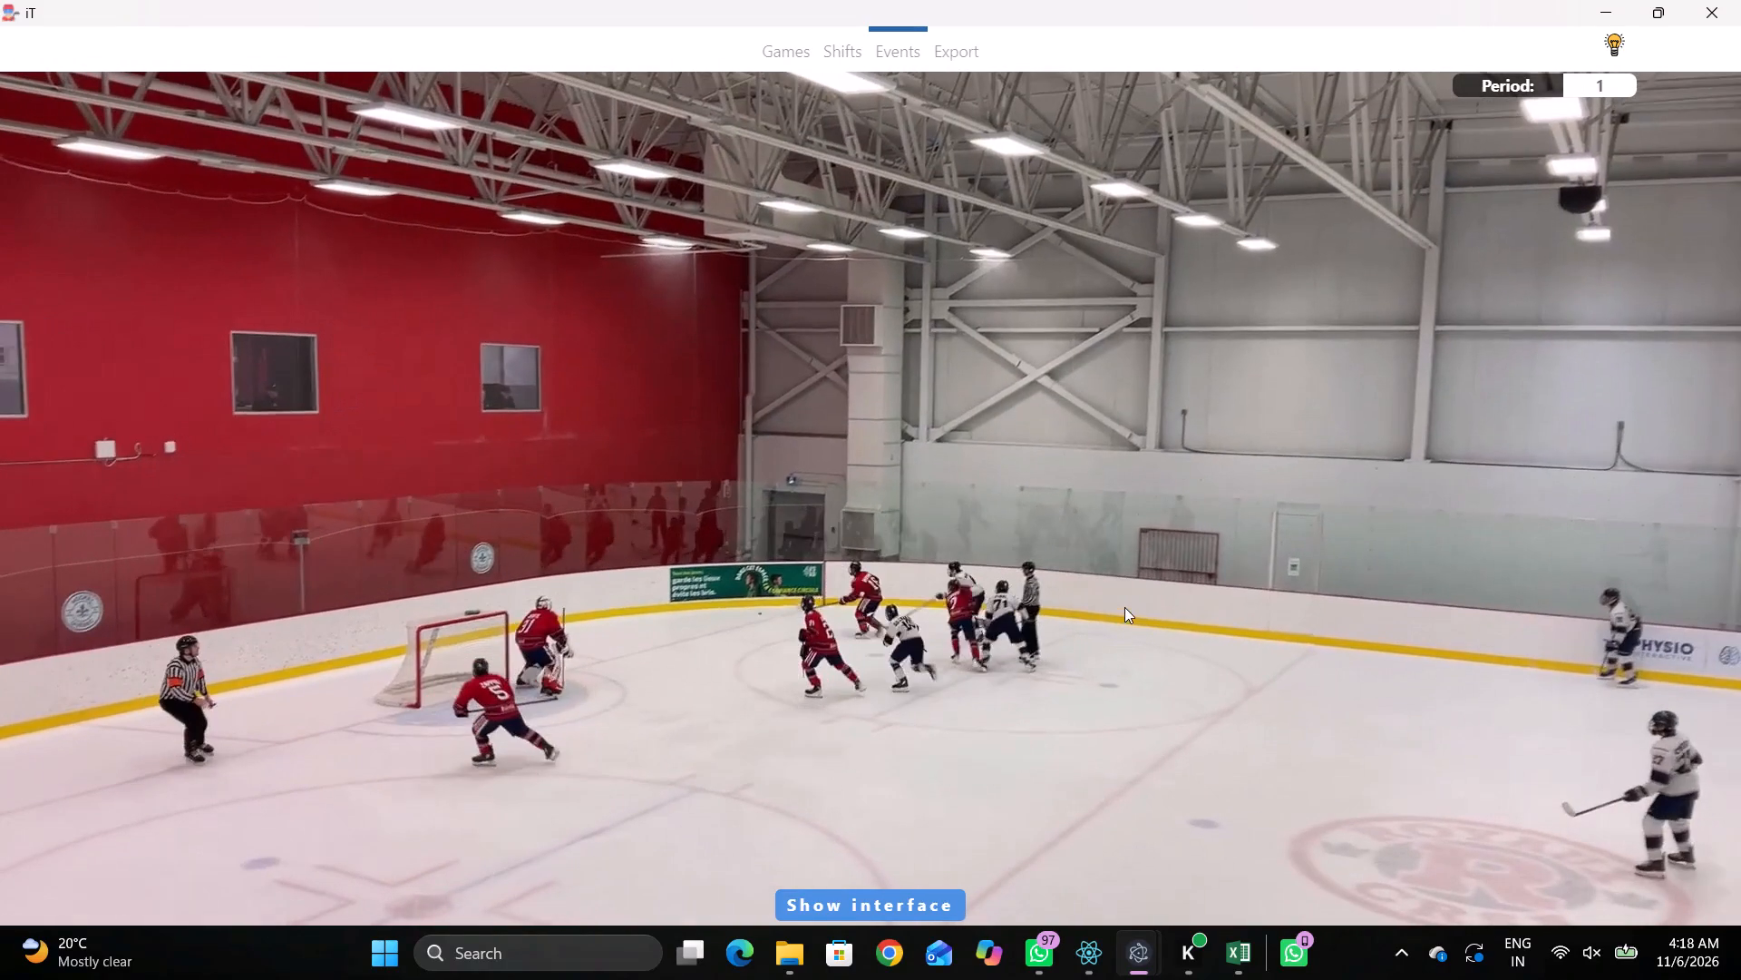
pyautogui.press('q')
pyautogui.press('q')
pyautogui.press('q')
pyautogui.press('q')
pyautogui.rightClick(1151, 576)
pyautogui.click(1202, 676)
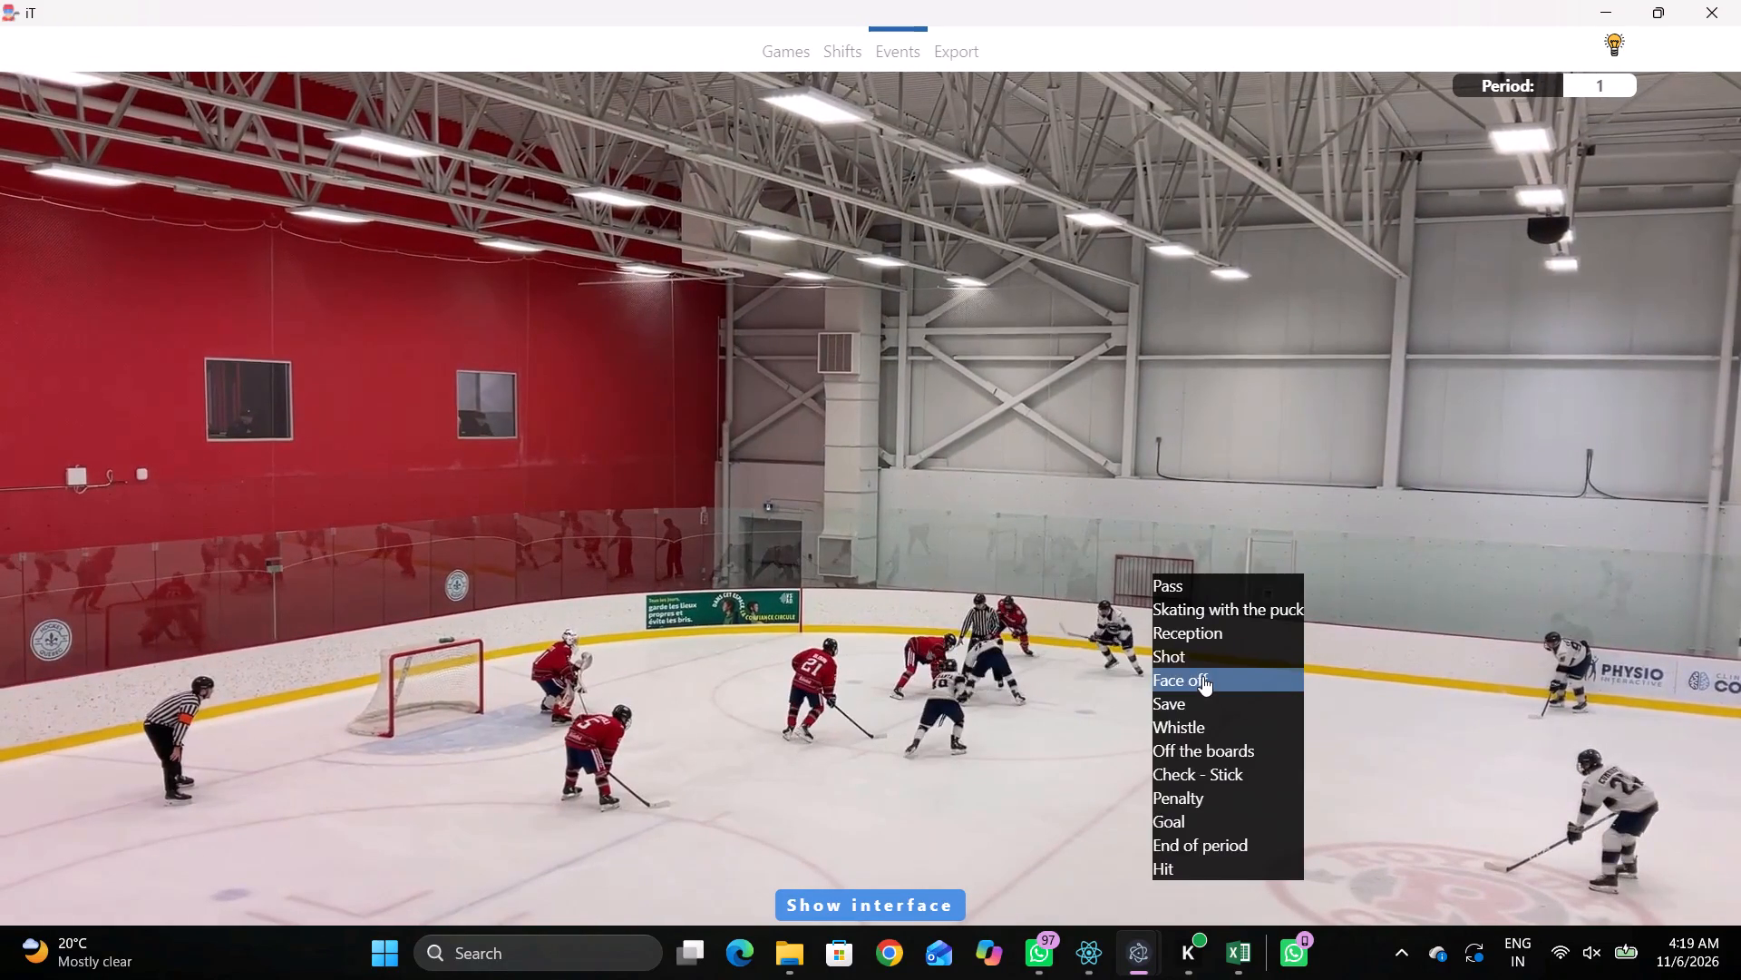
pyautogui.click(1667, 423)
pyautogui.click(1672, 796)
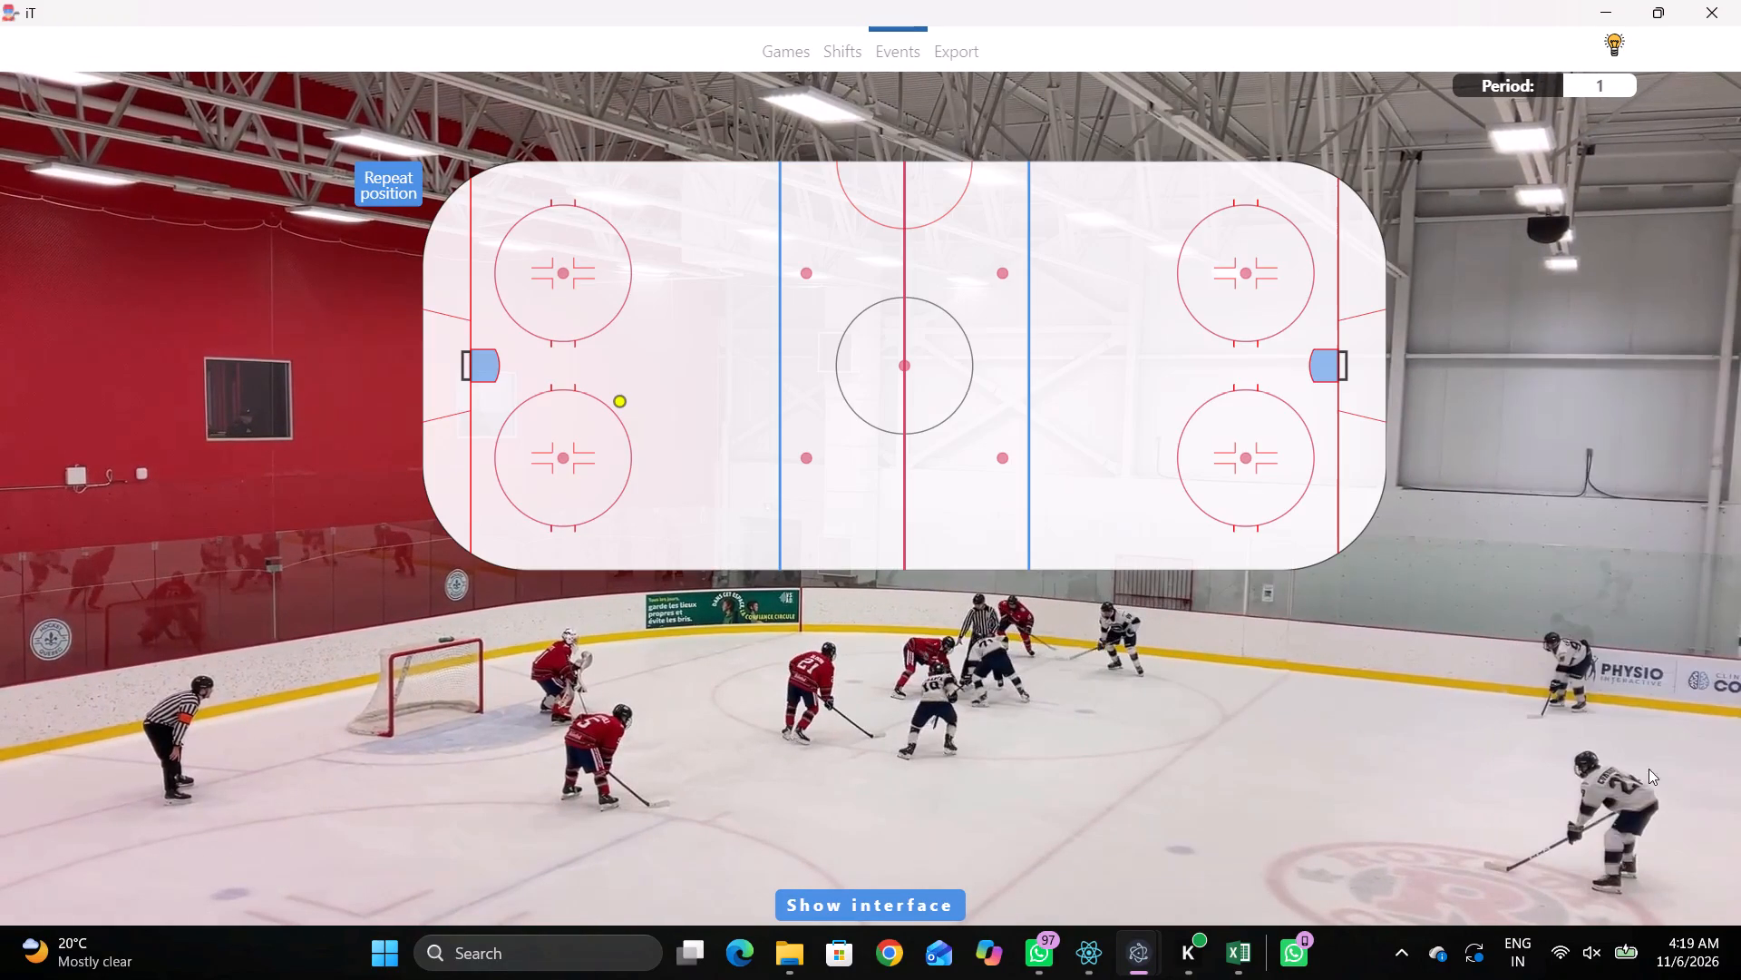
pyautogui.click(563, 275)
pyautogui.press('r')
# Find the first touch after the face-off and record a Pass by home 16 on the home goal line near the upper corner.
pyautogui.press('space')
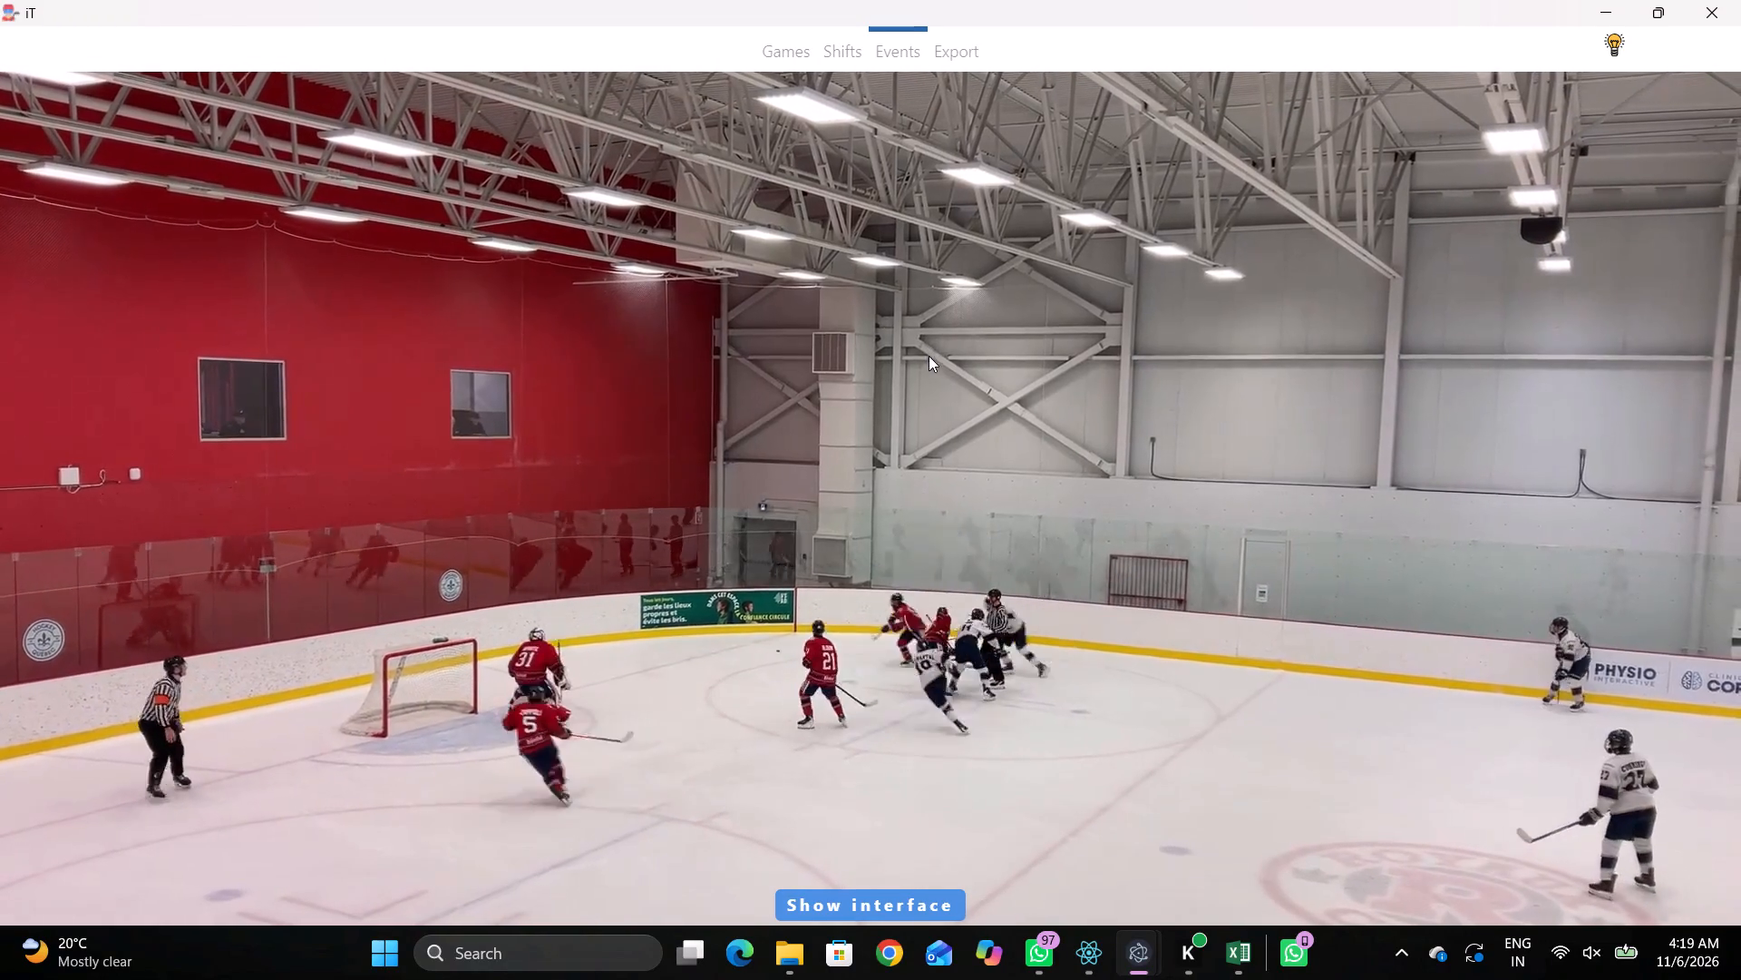
pyautogui.press('space')
pyautogui.press('space')
pyautogui.press('space')
pyautogui.press('space')
pyautogui.press('space')
pyautogui.press('q')
pyautogui.rightClick(1071, 382)
pyautogui.press('q')
pyautogui.click(1082, 386)
pyautogui.rightClick(1023, 391)
pyautogui.click(1138, 410)
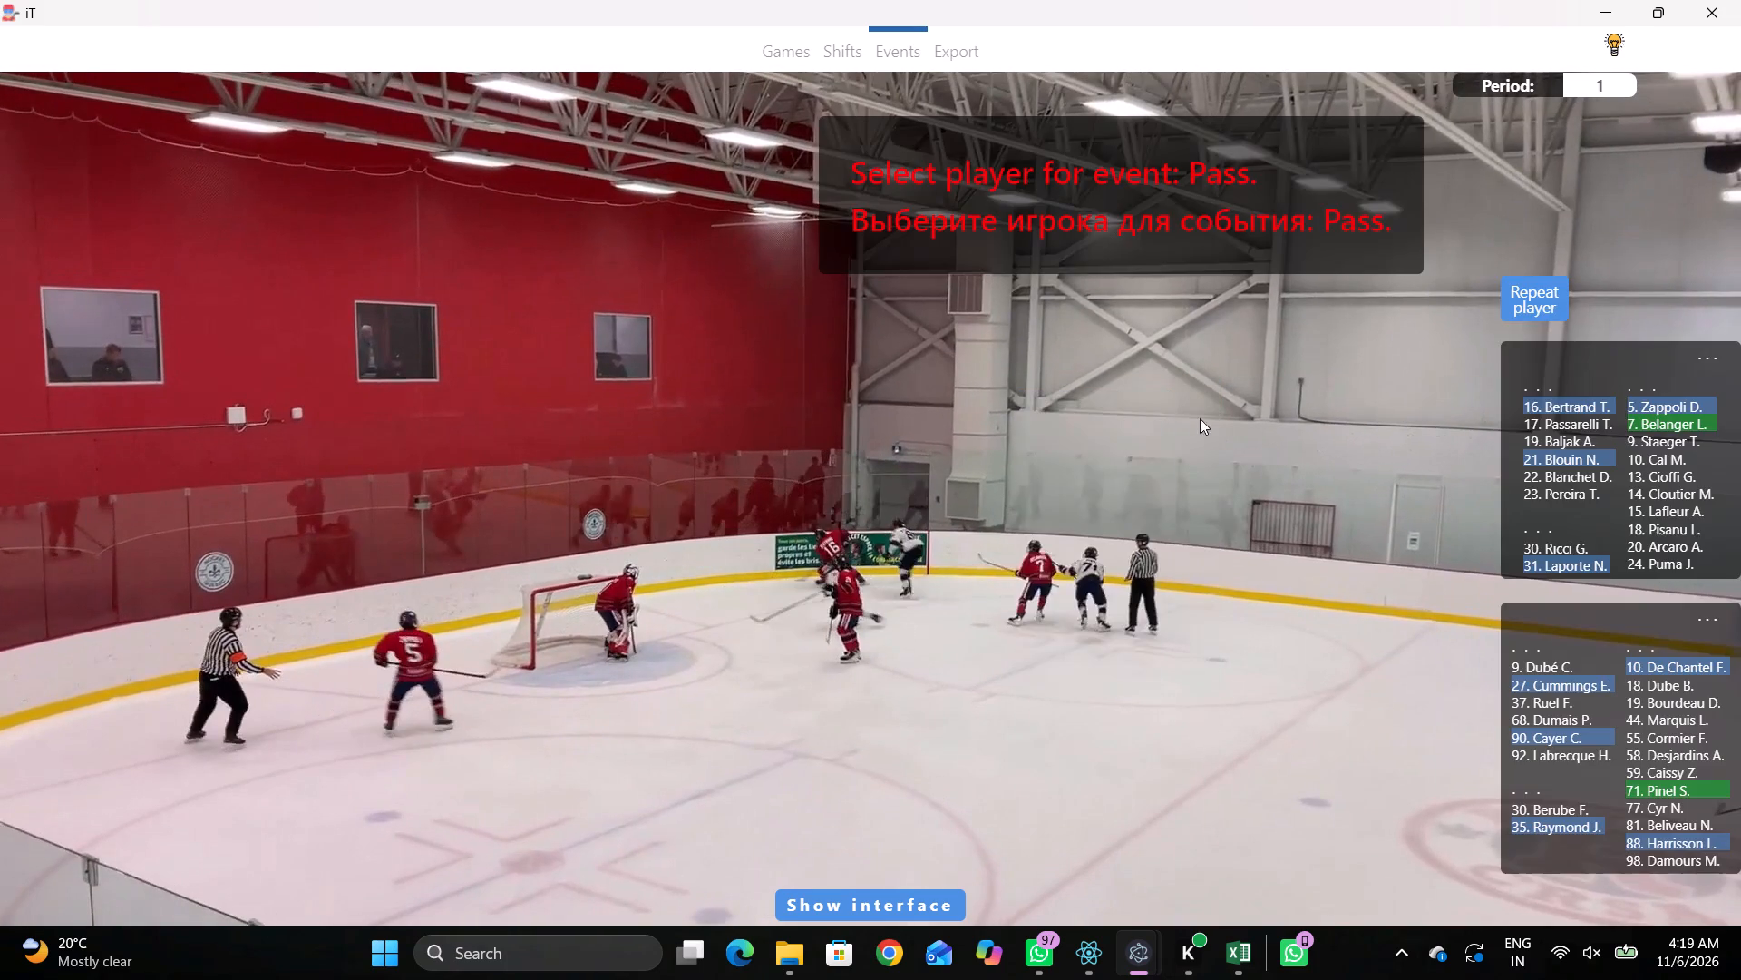
pyautogui.click(1525, 412)
pyautogui.click(467, 240)
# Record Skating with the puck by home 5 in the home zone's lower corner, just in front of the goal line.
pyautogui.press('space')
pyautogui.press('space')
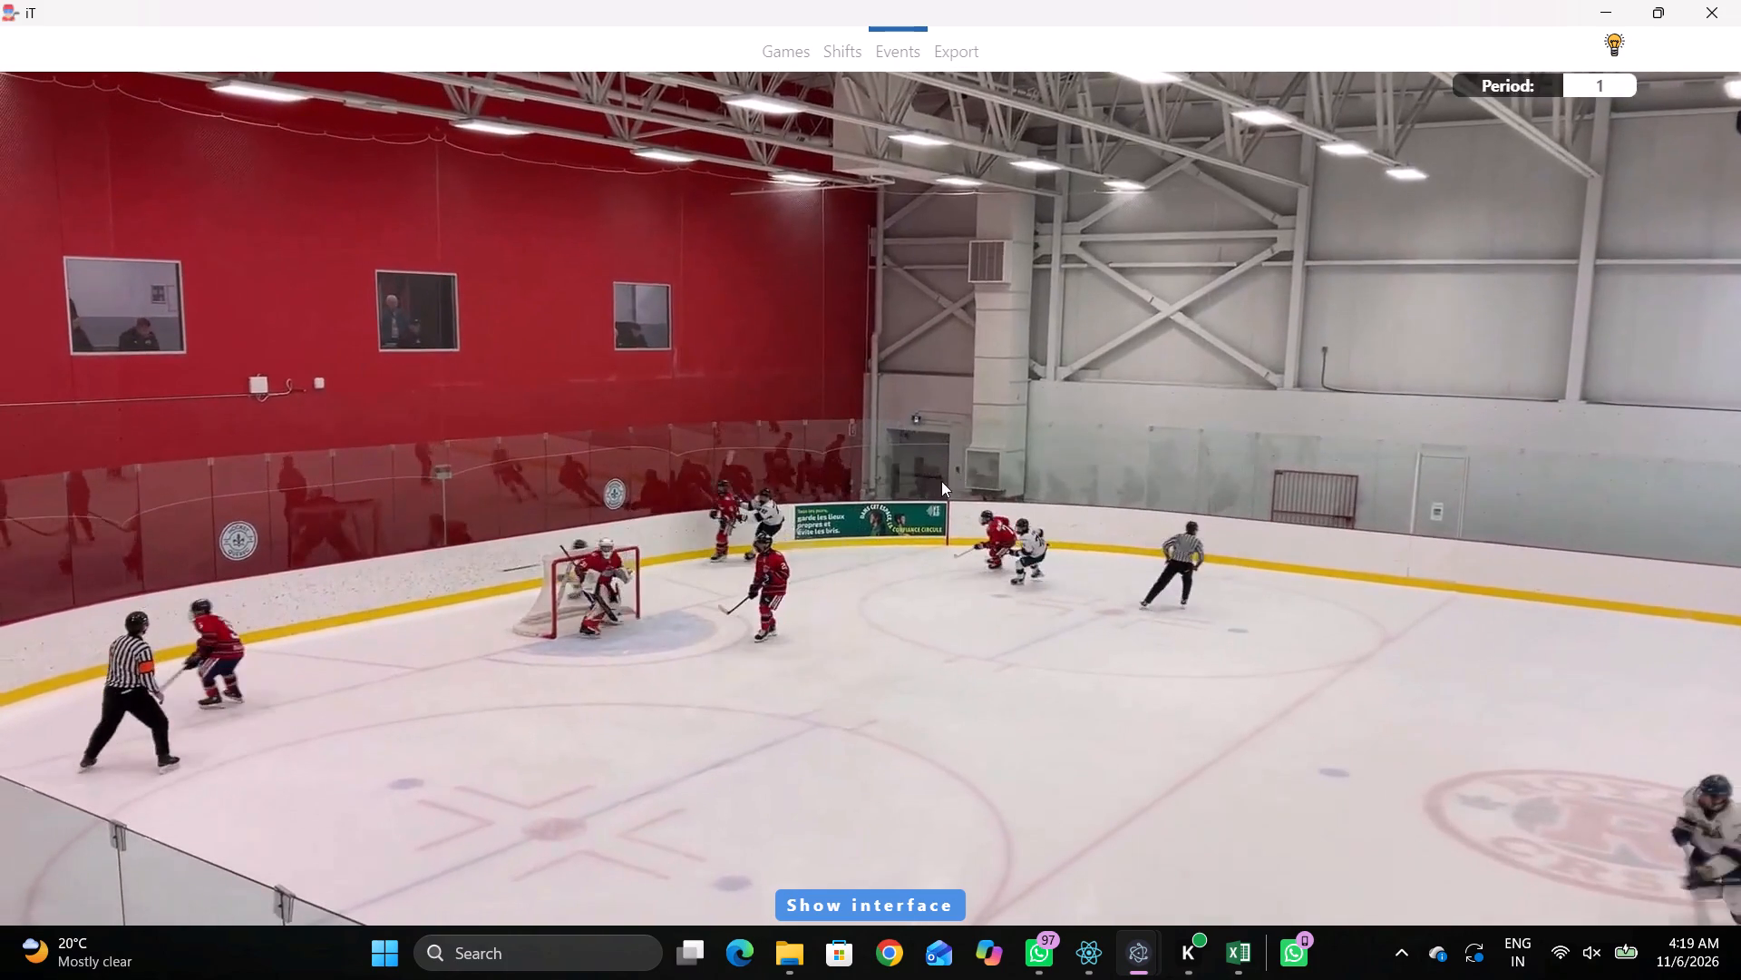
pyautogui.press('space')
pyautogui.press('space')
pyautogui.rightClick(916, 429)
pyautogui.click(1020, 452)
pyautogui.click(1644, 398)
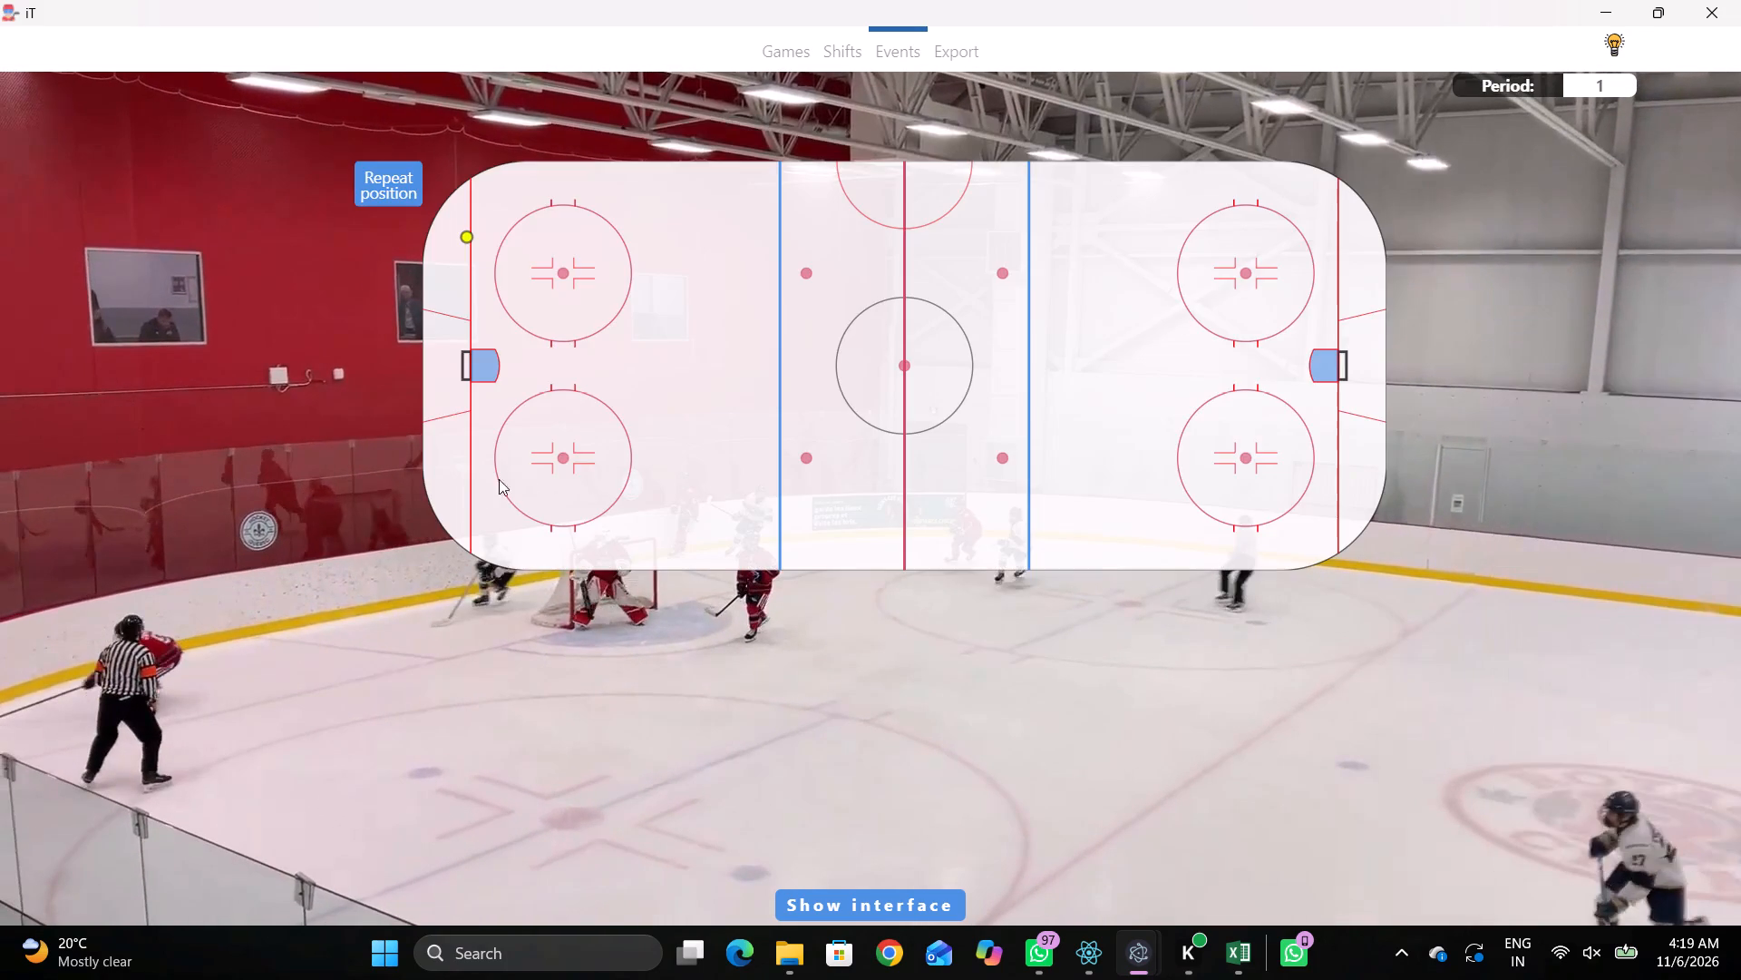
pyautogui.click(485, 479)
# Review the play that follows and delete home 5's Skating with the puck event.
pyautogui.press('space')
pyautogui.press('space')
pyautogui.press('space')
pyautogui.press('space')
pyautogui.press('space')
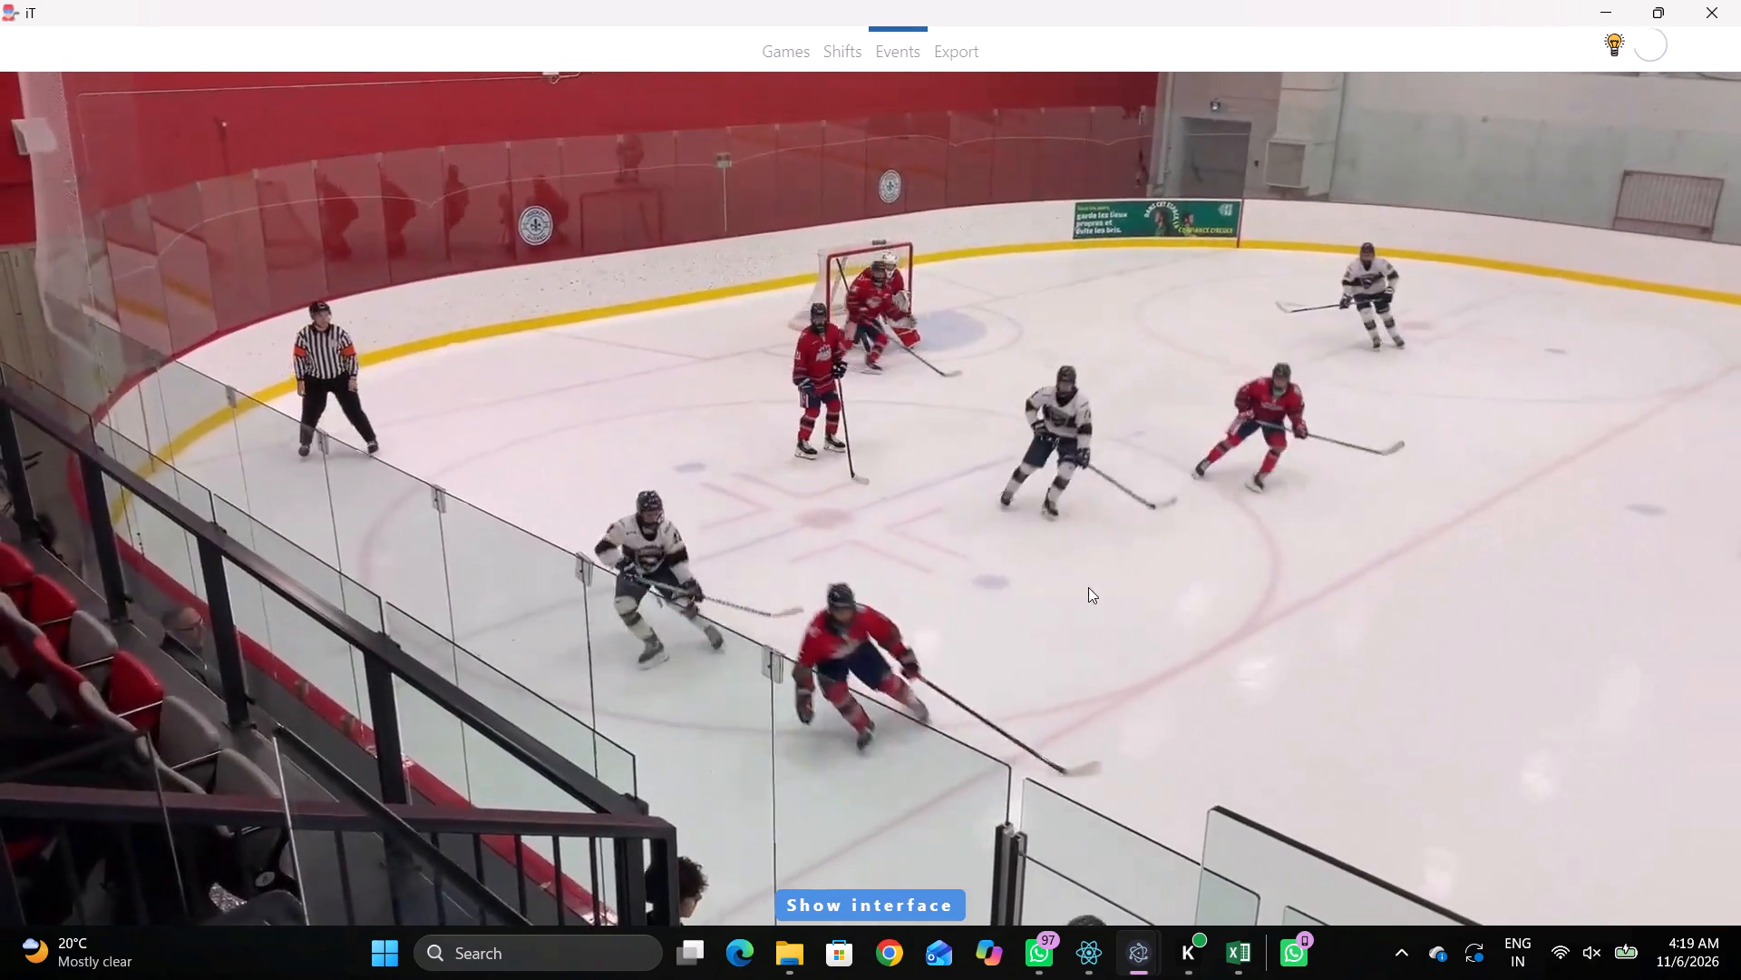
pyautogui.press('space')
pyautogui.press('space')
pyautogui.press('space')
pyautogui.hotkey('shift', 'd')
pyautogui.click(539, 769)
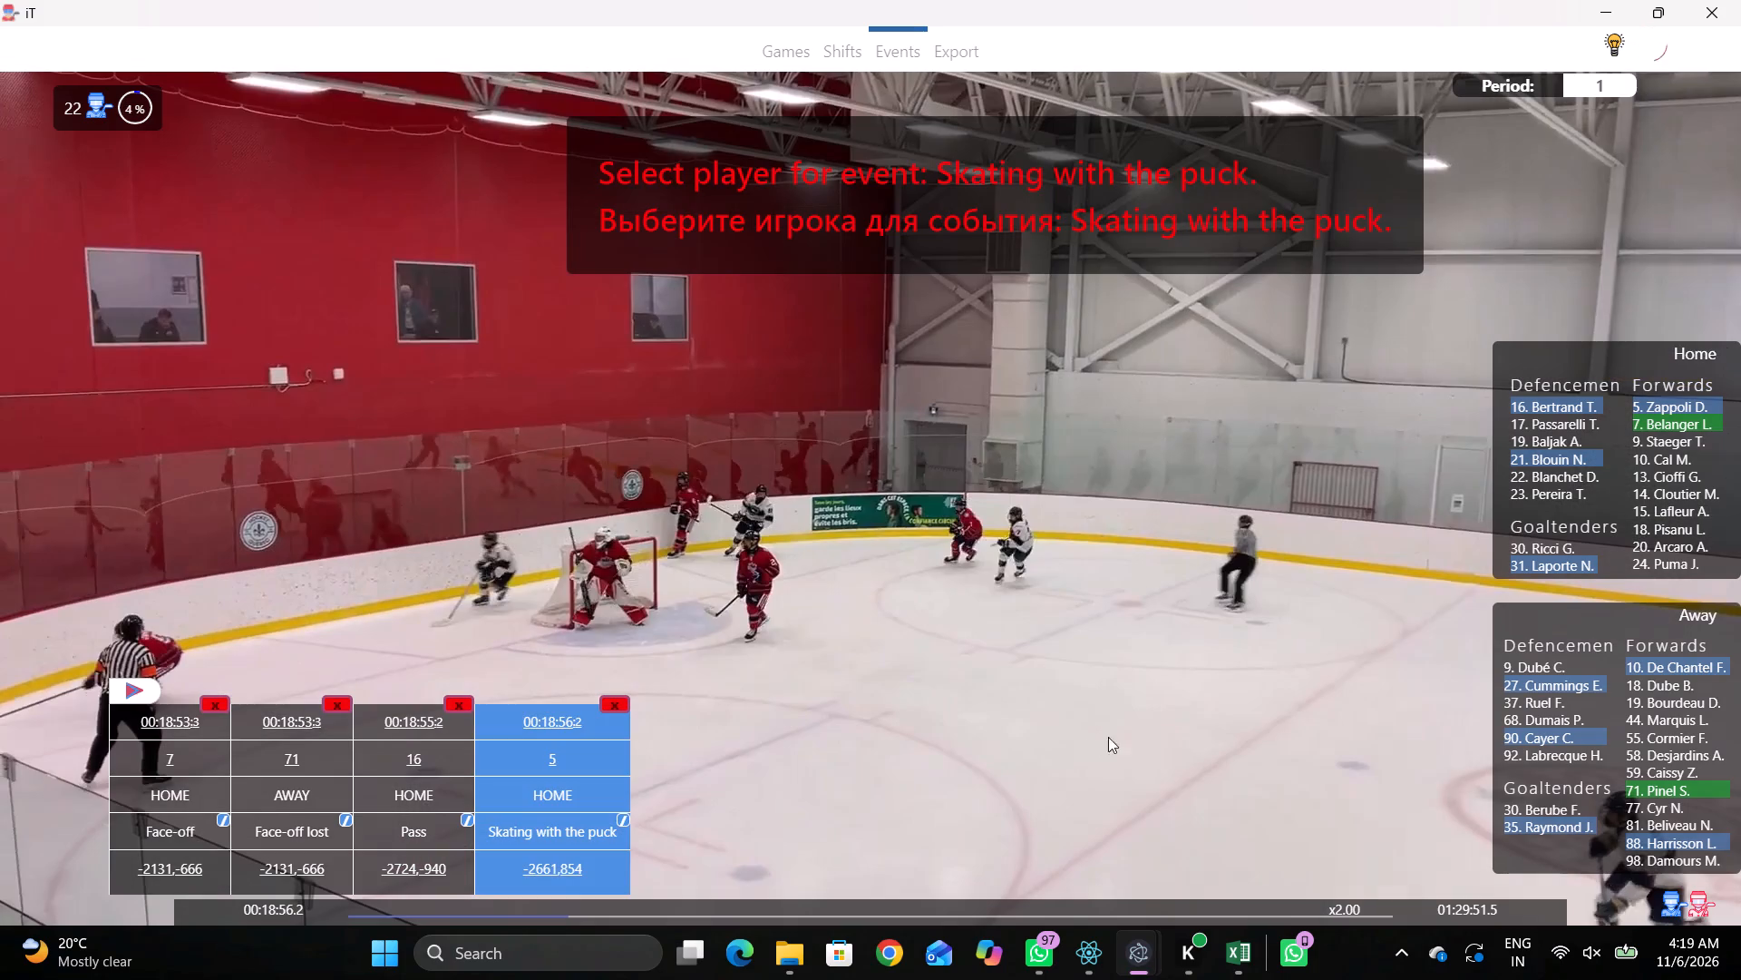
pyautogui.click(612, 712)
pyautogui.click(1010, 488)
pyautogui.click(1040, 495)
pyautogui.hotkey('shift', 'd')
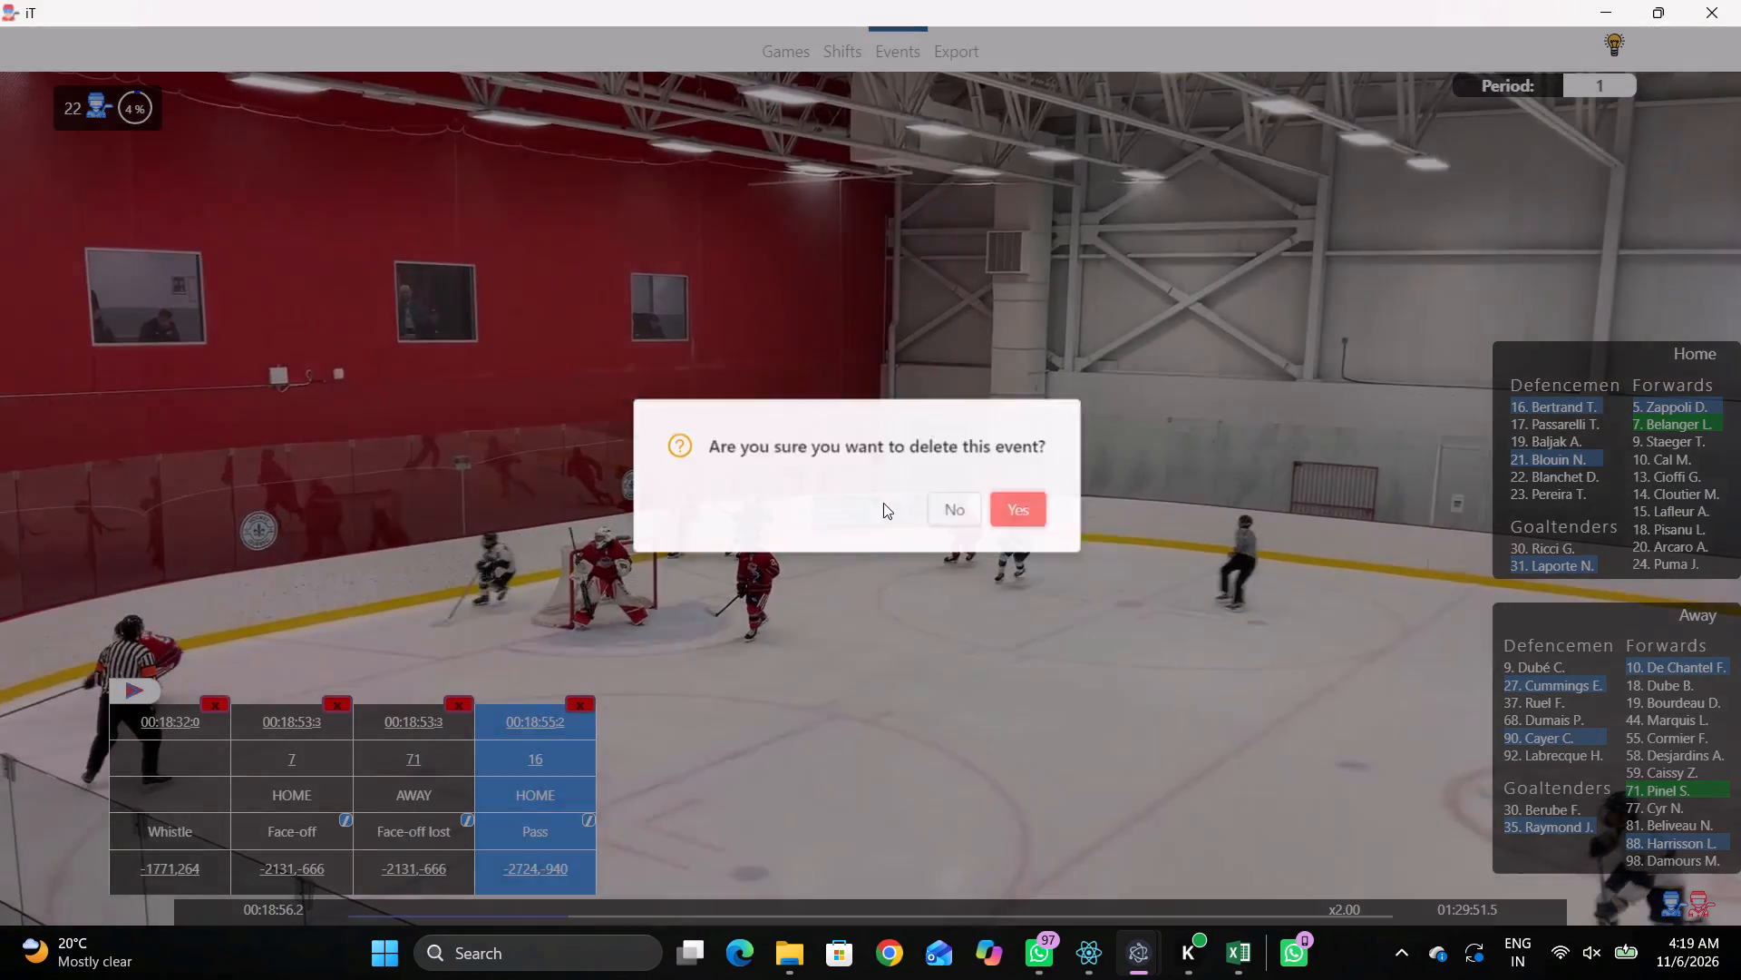
# Record Skating with the puck by away 27 in the home zone near the lower boards, between the circle and the blue line.
pyautogui.press('space')
pyautogui.press('v')
pyautogui.press('space')
pyautogui.moveTo(1112, 416); pyautogui.dragTo(1127, 425, button='right')
pyautogui.click(1193, 465)
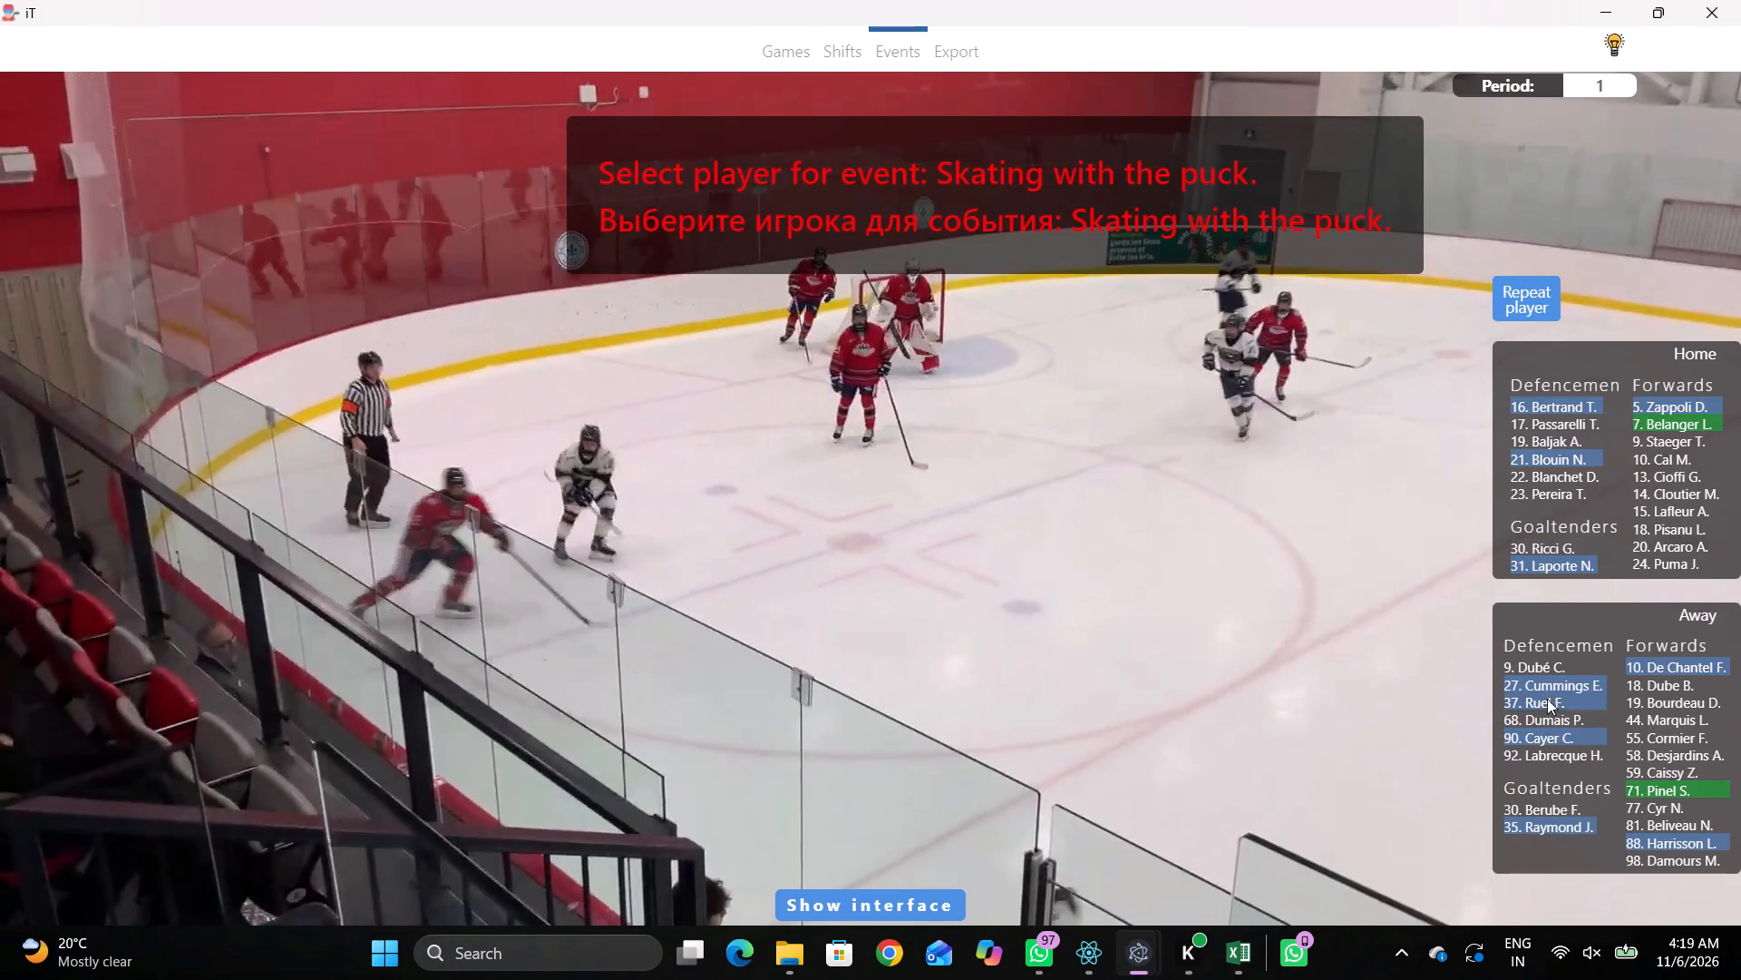
pyautogui.click(1547, 691)
pyautogui.click(718, 507)
# Find away 27's release and record a Pass by the same player just inside the home blue line, on the lower side.
pyautogui.press('space')
pyautogui.press('space')
pyautogui.press('space')
pyautogui.press('space')
pyautogui.write('r')
pyautogui.press('space')
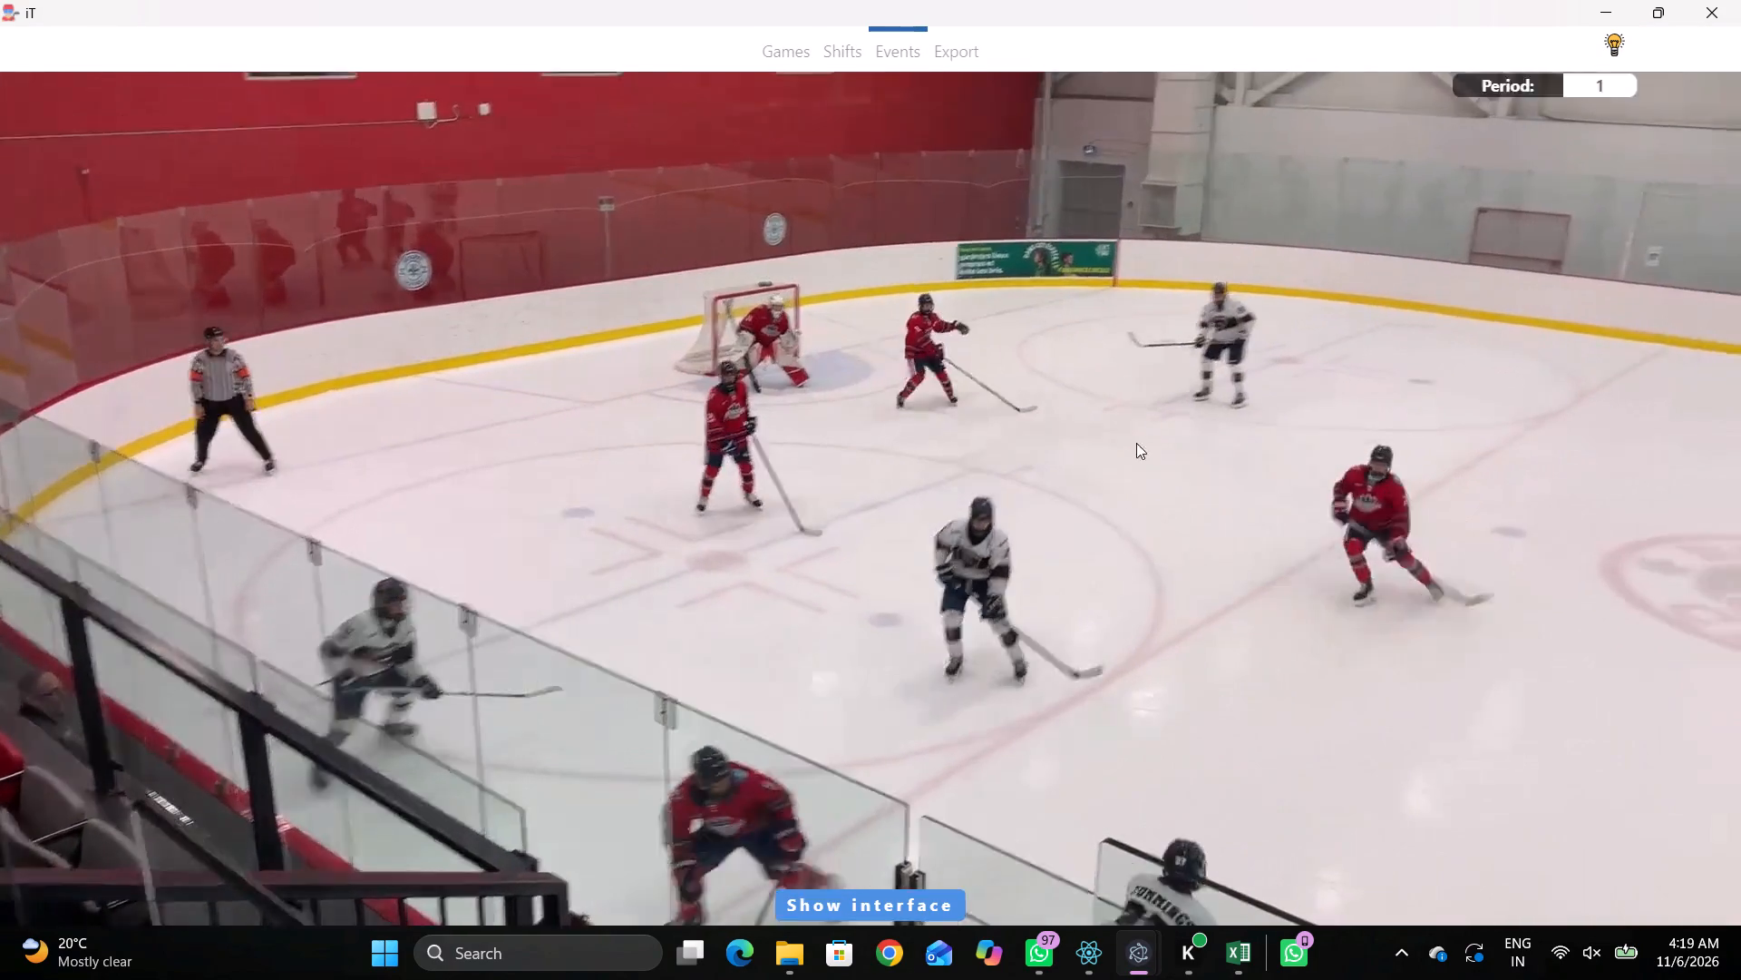
pyautogui.press('space')
pyautogui.press('space')
pyautogui.press('space')
pyautogui.press('space')
pyautogui.press('space')
pyautogui.write('q')
pyautogui.press('q')
pyautogui.rightClick(1173, 365)
pyautogui.click(1197, 371)
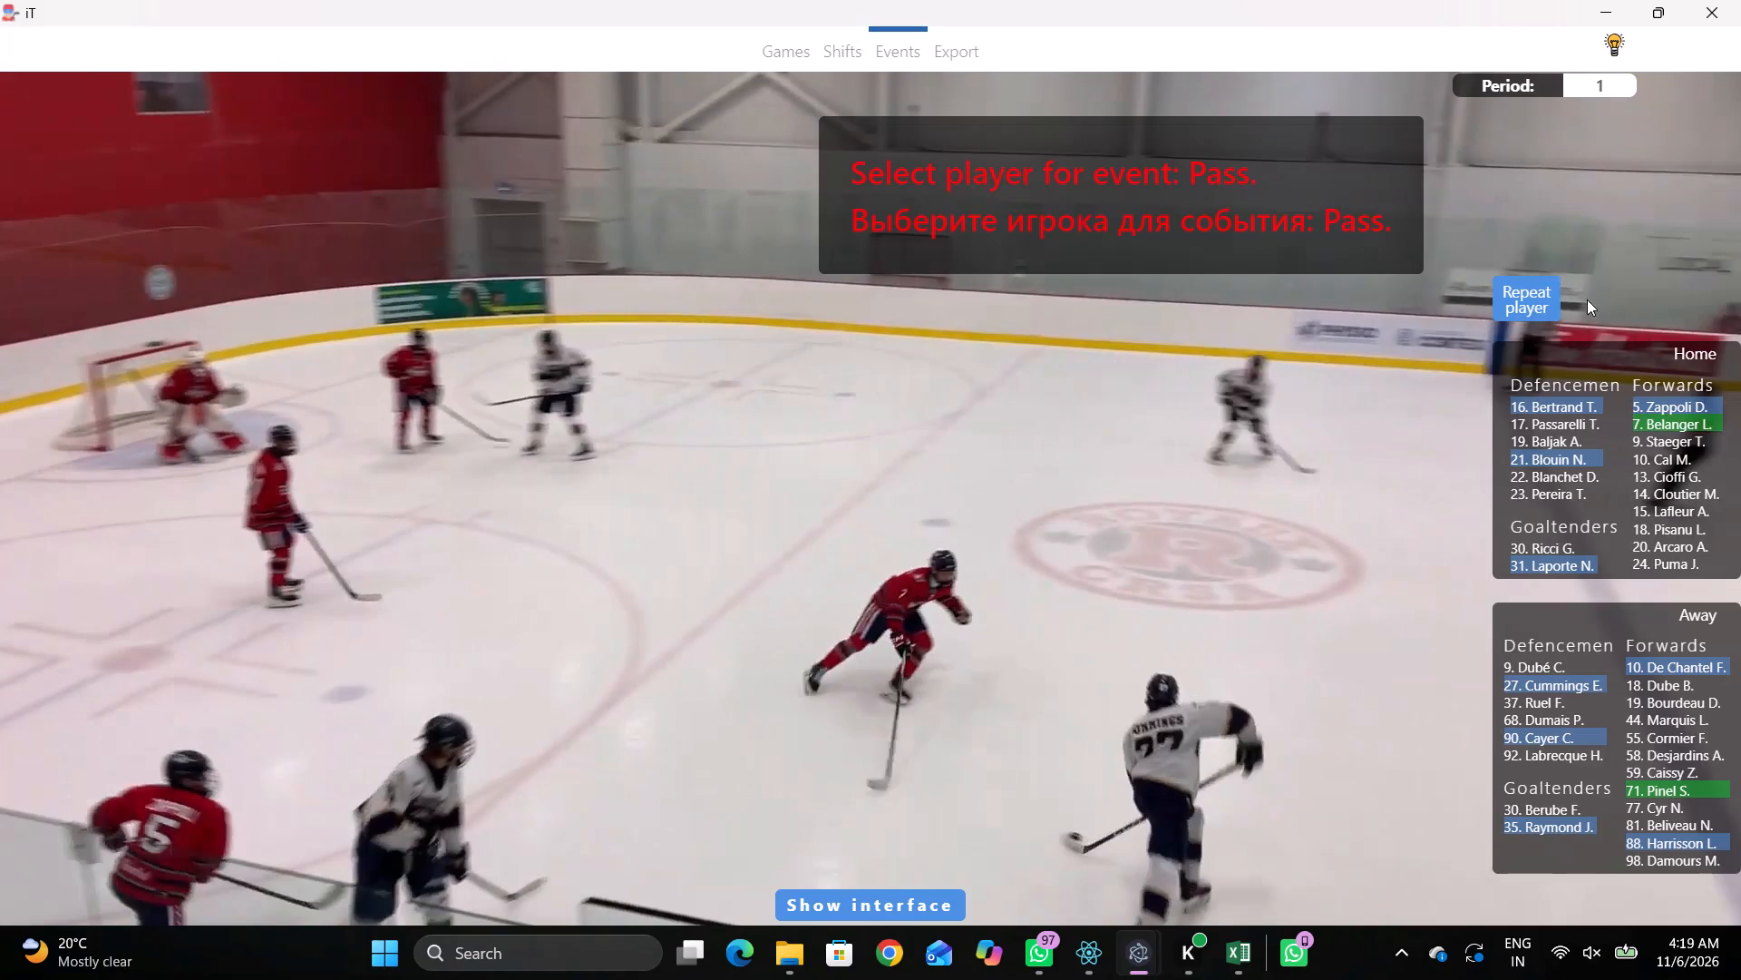
pyautogui.moveTo(1529, 292); pyautogui.dragTo(1522, 305)
pyautogui.click(751, 475)
# Record Skating with the puck by away 90 just inside the home blue line near the upper boards.
pyautogui.press('space')
pyautogui.press('space')
pyautogui.rightClick(1124, 366)
pyautogui.press('space')
pyautogui.press('space')
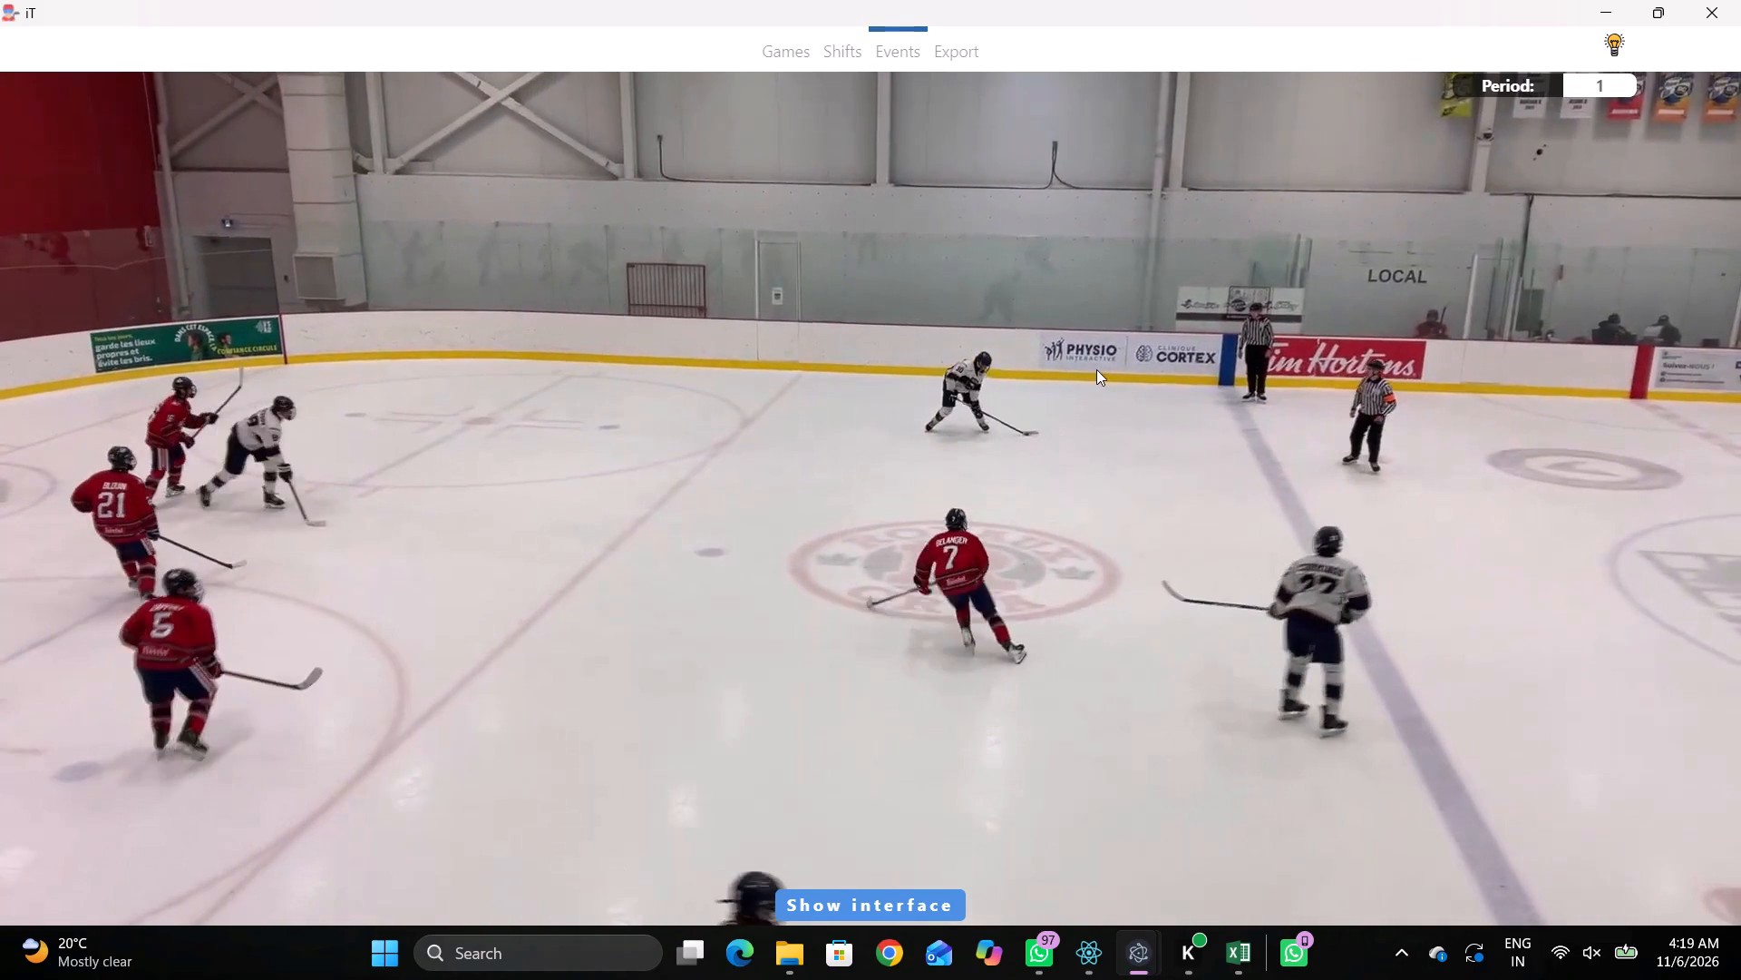
pyautogui.rightClick(1096, 369)
pyautogui.click(1182, 397)
pyautogui.click(1542, 679)
pyautogui.moveTo(1215, 626); pyautogui.dragTo(1213, 617, button='right')
pyautogui.click(1267, 642)
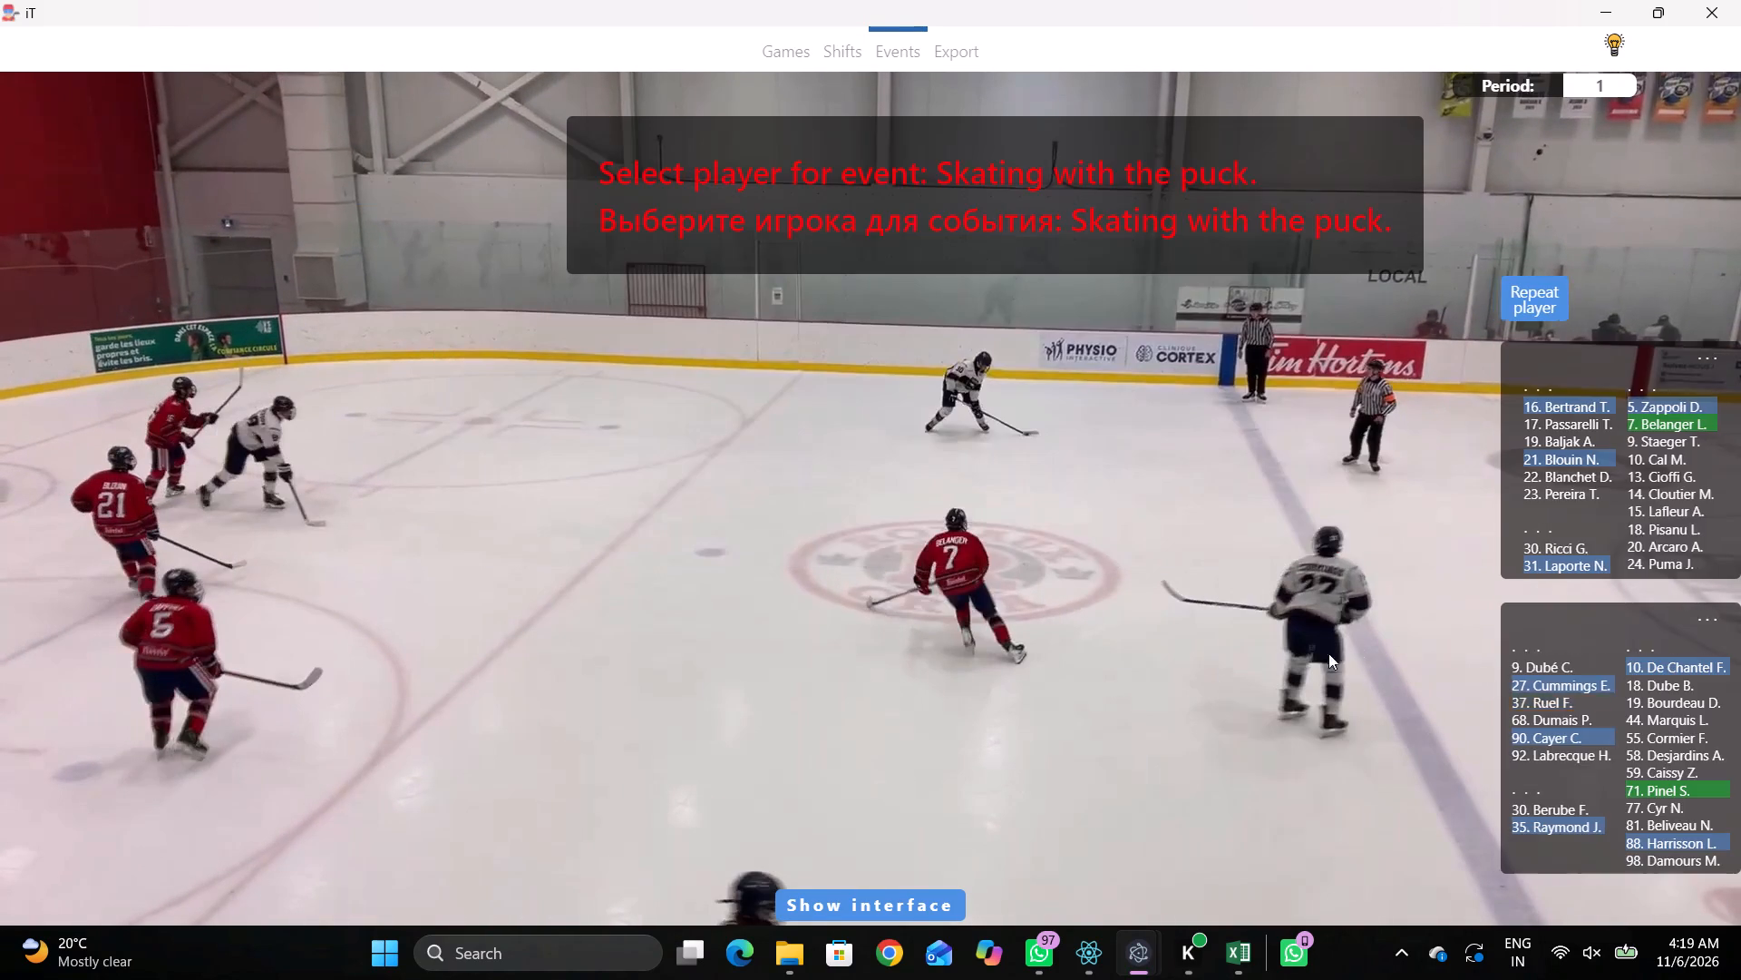
pyautogui.click(1529, 730)
pyautogui.click(750, 201)
# Find the release and record a Pass by the same away player in the upper home zone, between the circle and the blue line.
pyautogui.press('space')
pyautogui.press('space')
pyautogui.press('space')
pyautogui.press('space')
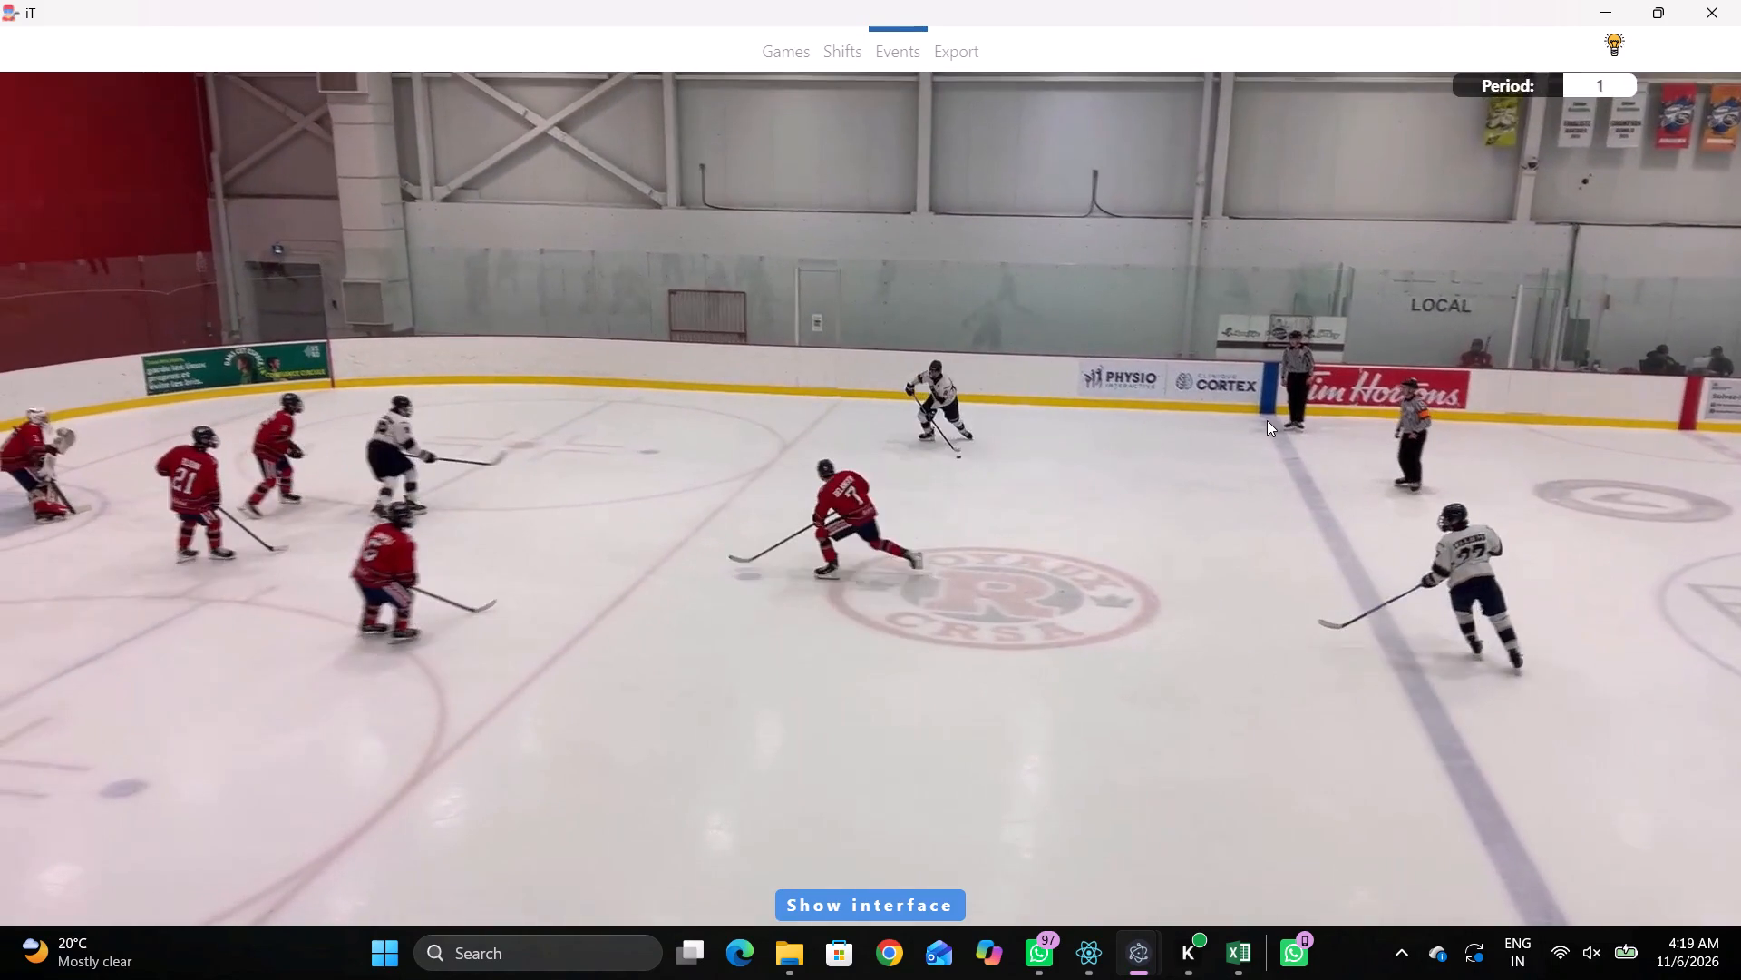
pyautogui.press('space')
pyautogui.press('space')
pyautogui.press('space')
pyautogui.press('space')
pyautogui.press('q')
pyautogui.press('q')
pyautogui.press('q')
pyautogui.press('q')
pyautogui.rightClick(1315, 370)
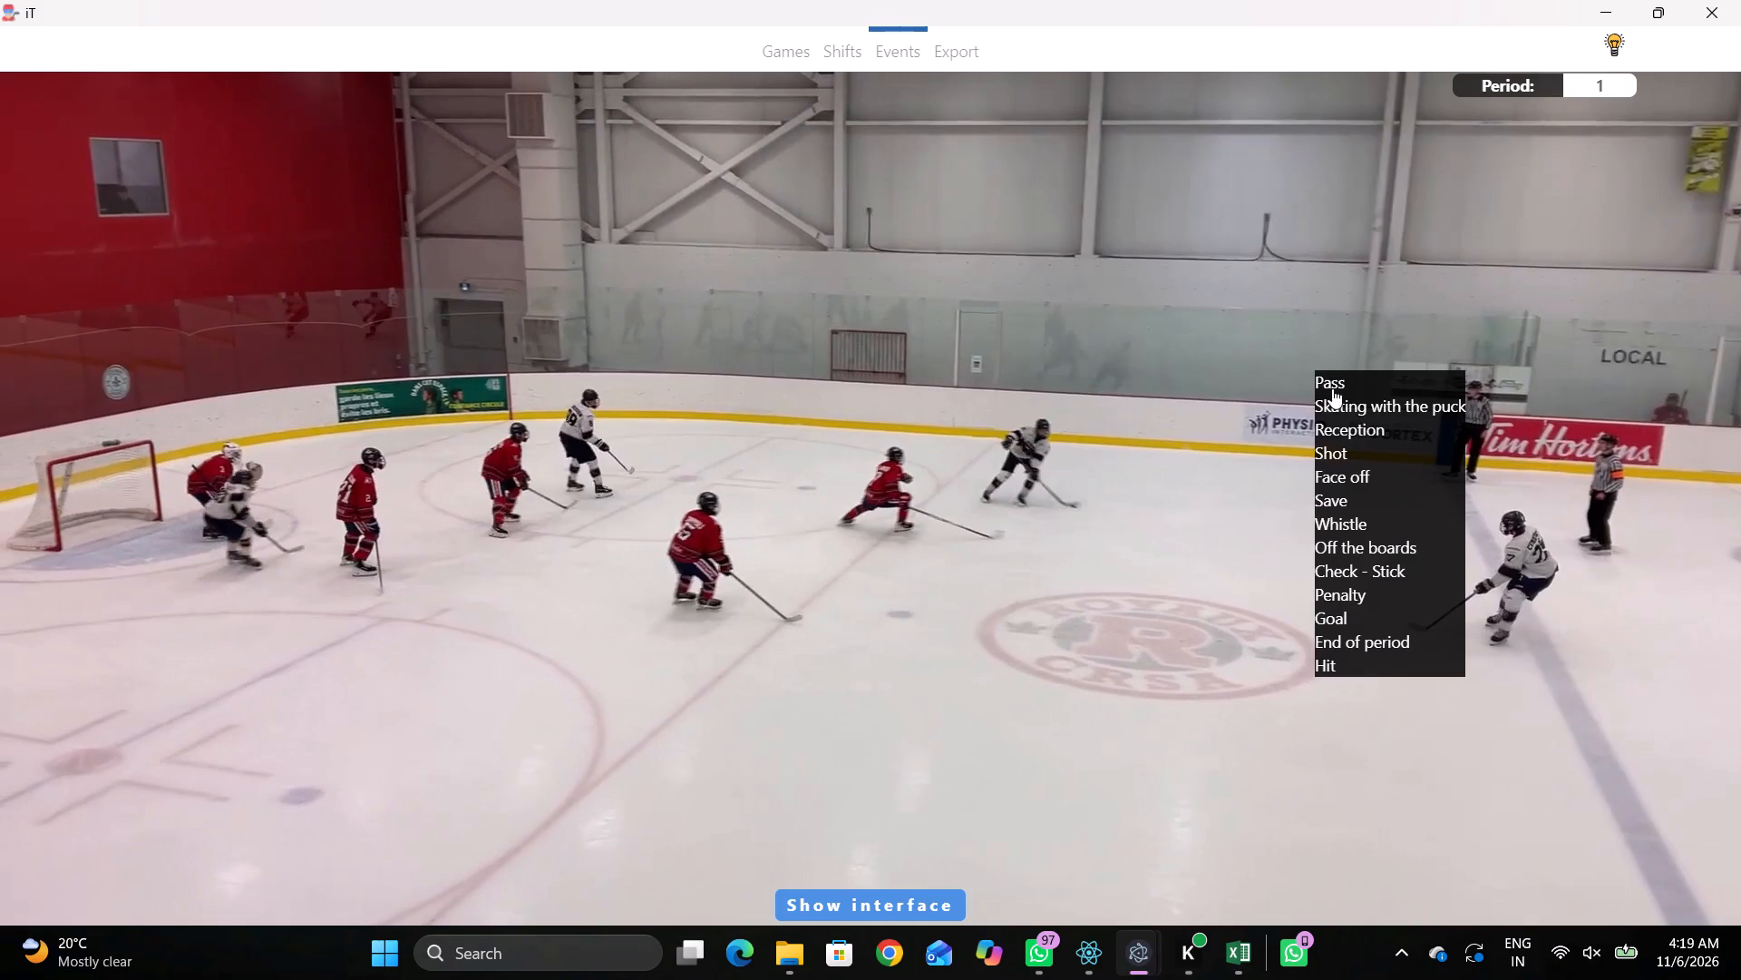
pyautogui.click(1332, 388)
pyautogui.click(1538, 305)
pyautogui.click(705, 225)
# Record Skating with the puck by away 27 in the home zone, slightly above mid-rink between the upper circle and the blue line.
pyautogui.press('space')
pyautogui.press('space')
pyautogui.rightClick(1146, 393)
pyautogui.click(1236, 436)
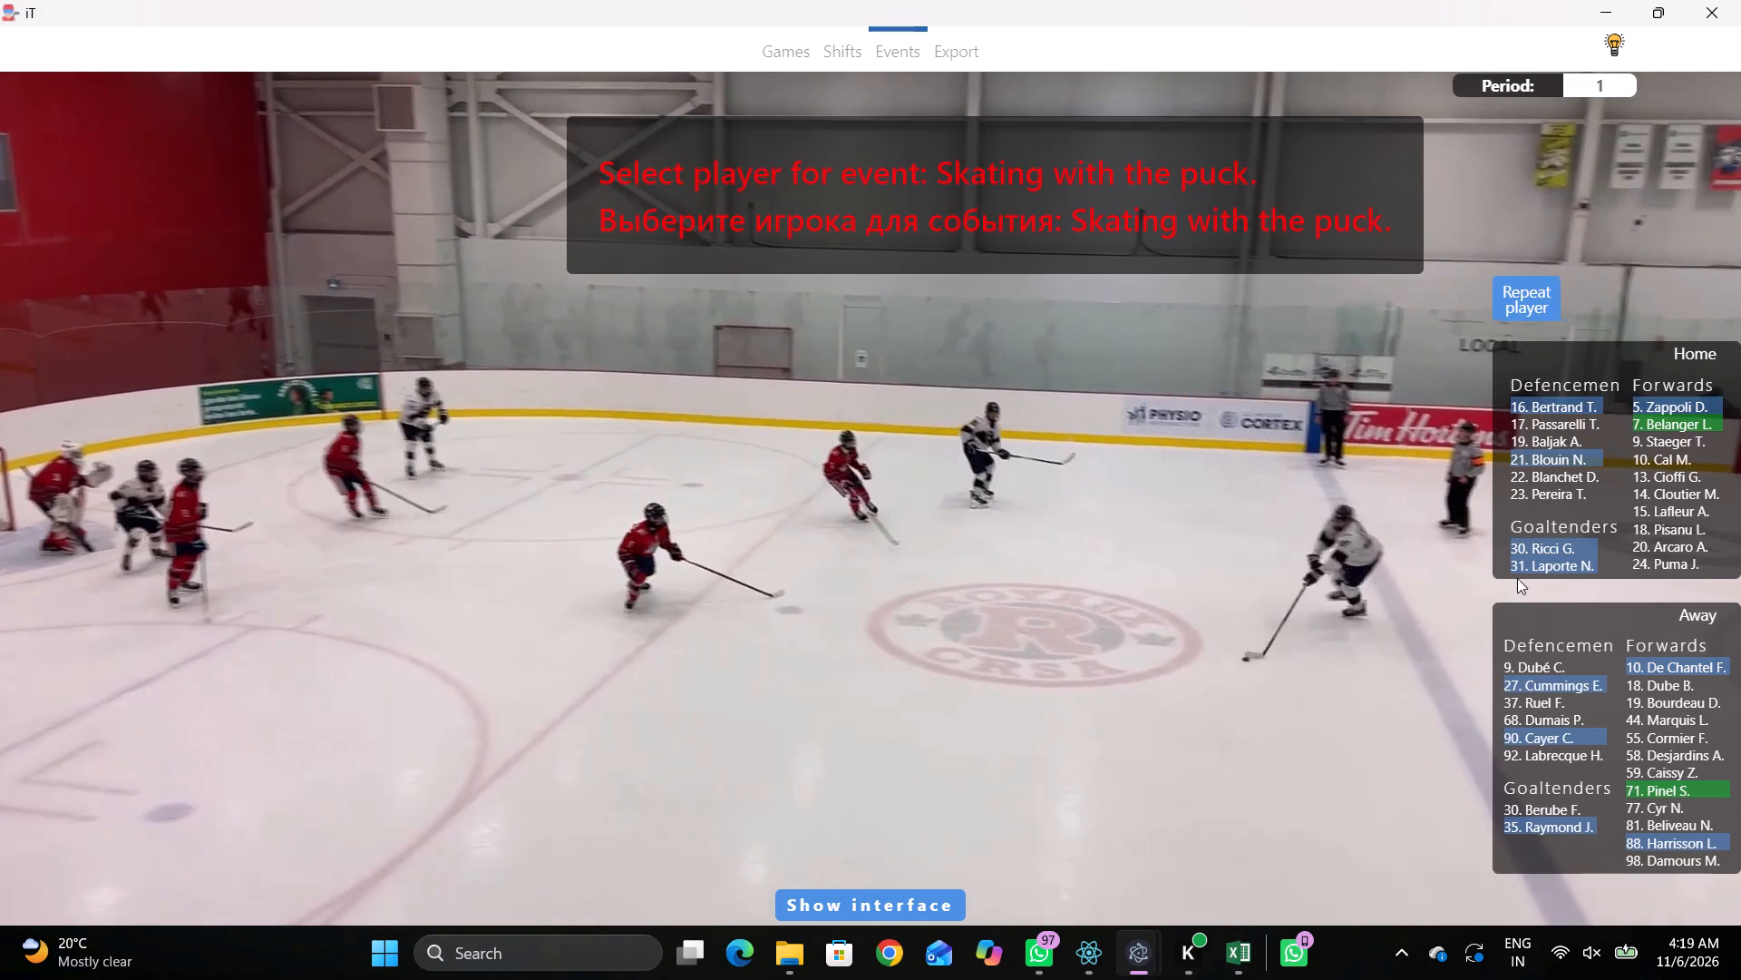
pyautogui.click(1522, 684)
pyautogui.click(722, 304)
# Find away 27's release and record a Pass by the same player at mid-rink height, inside the home blue line.
pyautogui.press('space')
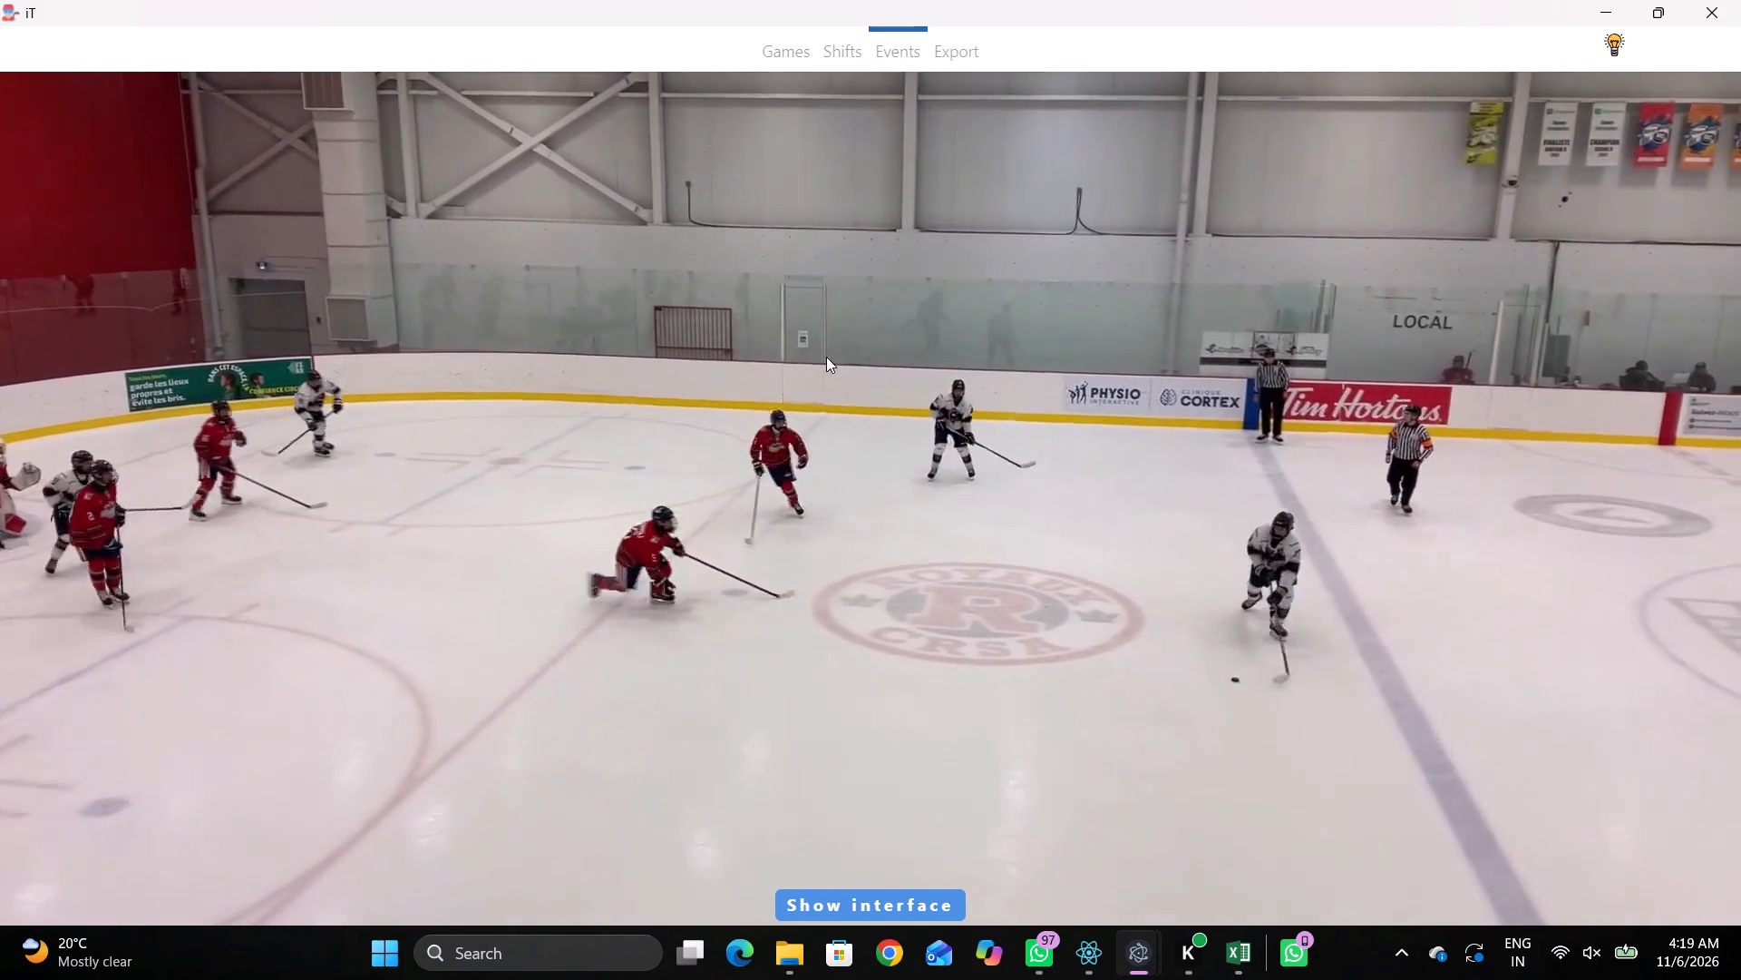
pyautogui.press('space')
pyautogui.press('space')
pyautogui.press('space')
pyautogui.press('q')
pyautogui.press('q')
pyautogui.rightClick(858, 327)
pyautogui.click(880, 339)
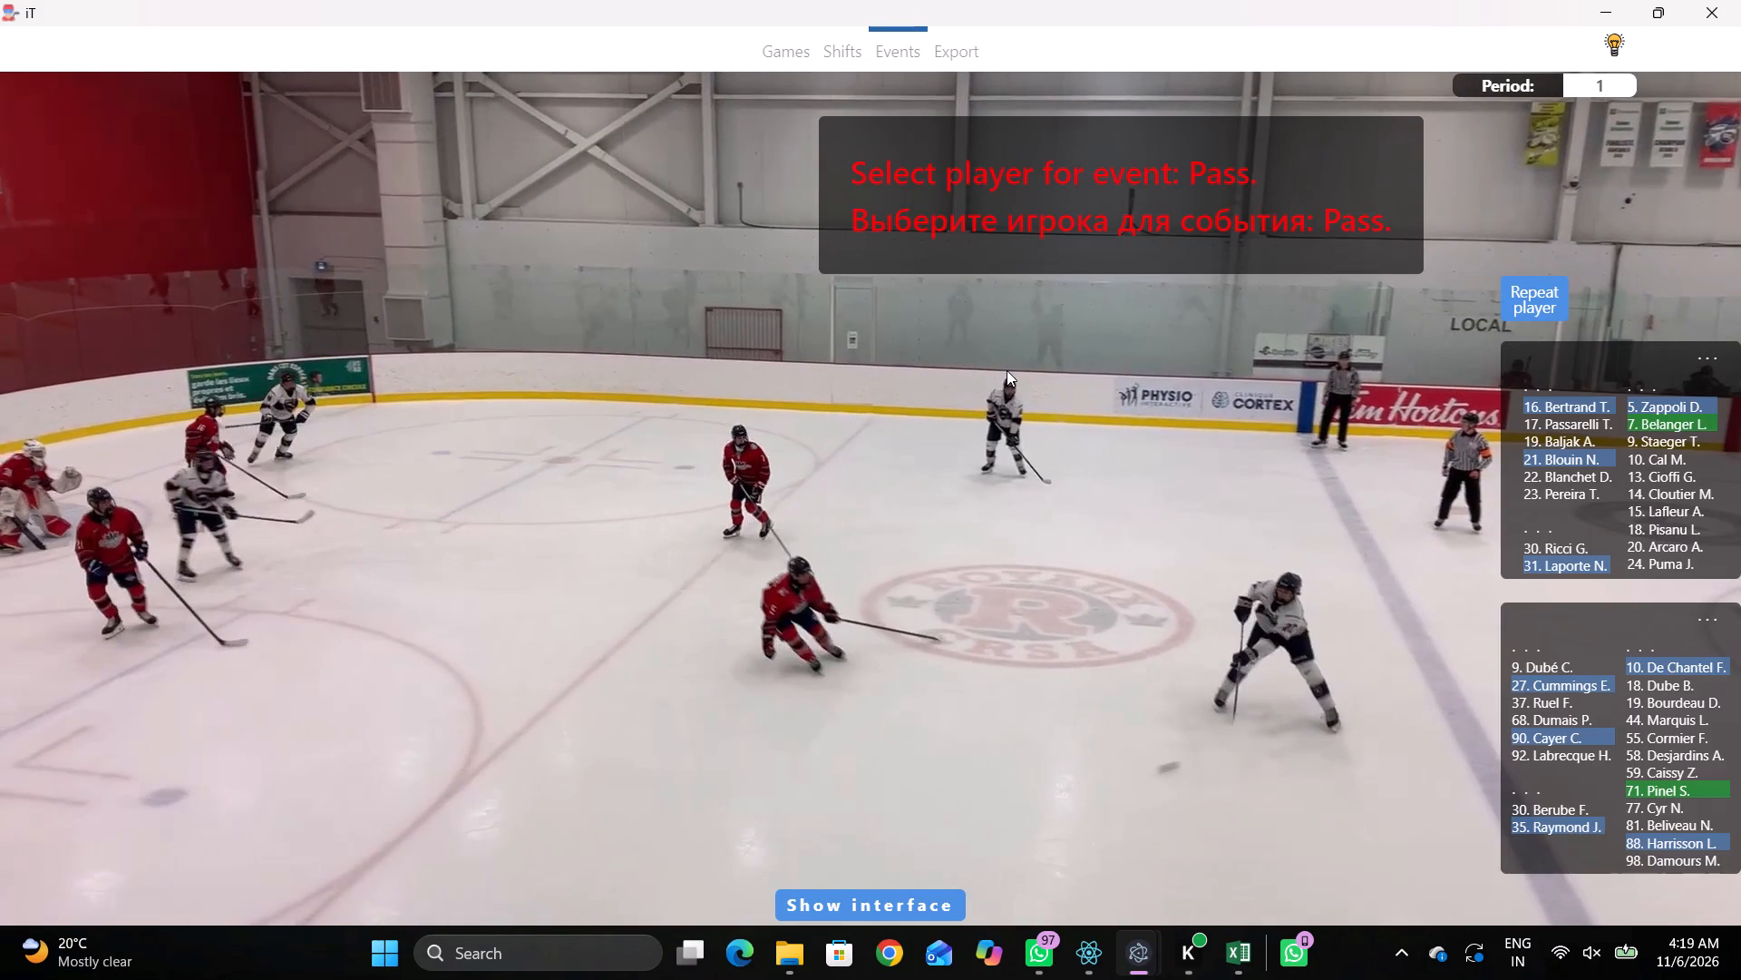
pyautogui.press('q')
pyautogui.click(1007, 370)
pyautogui.press('q')
pyautogui.rightClick(995, 364)
pyautogui.click(1002, 373)
pyautogui.click(1509, 299)
pyautogui.click(736, 360)
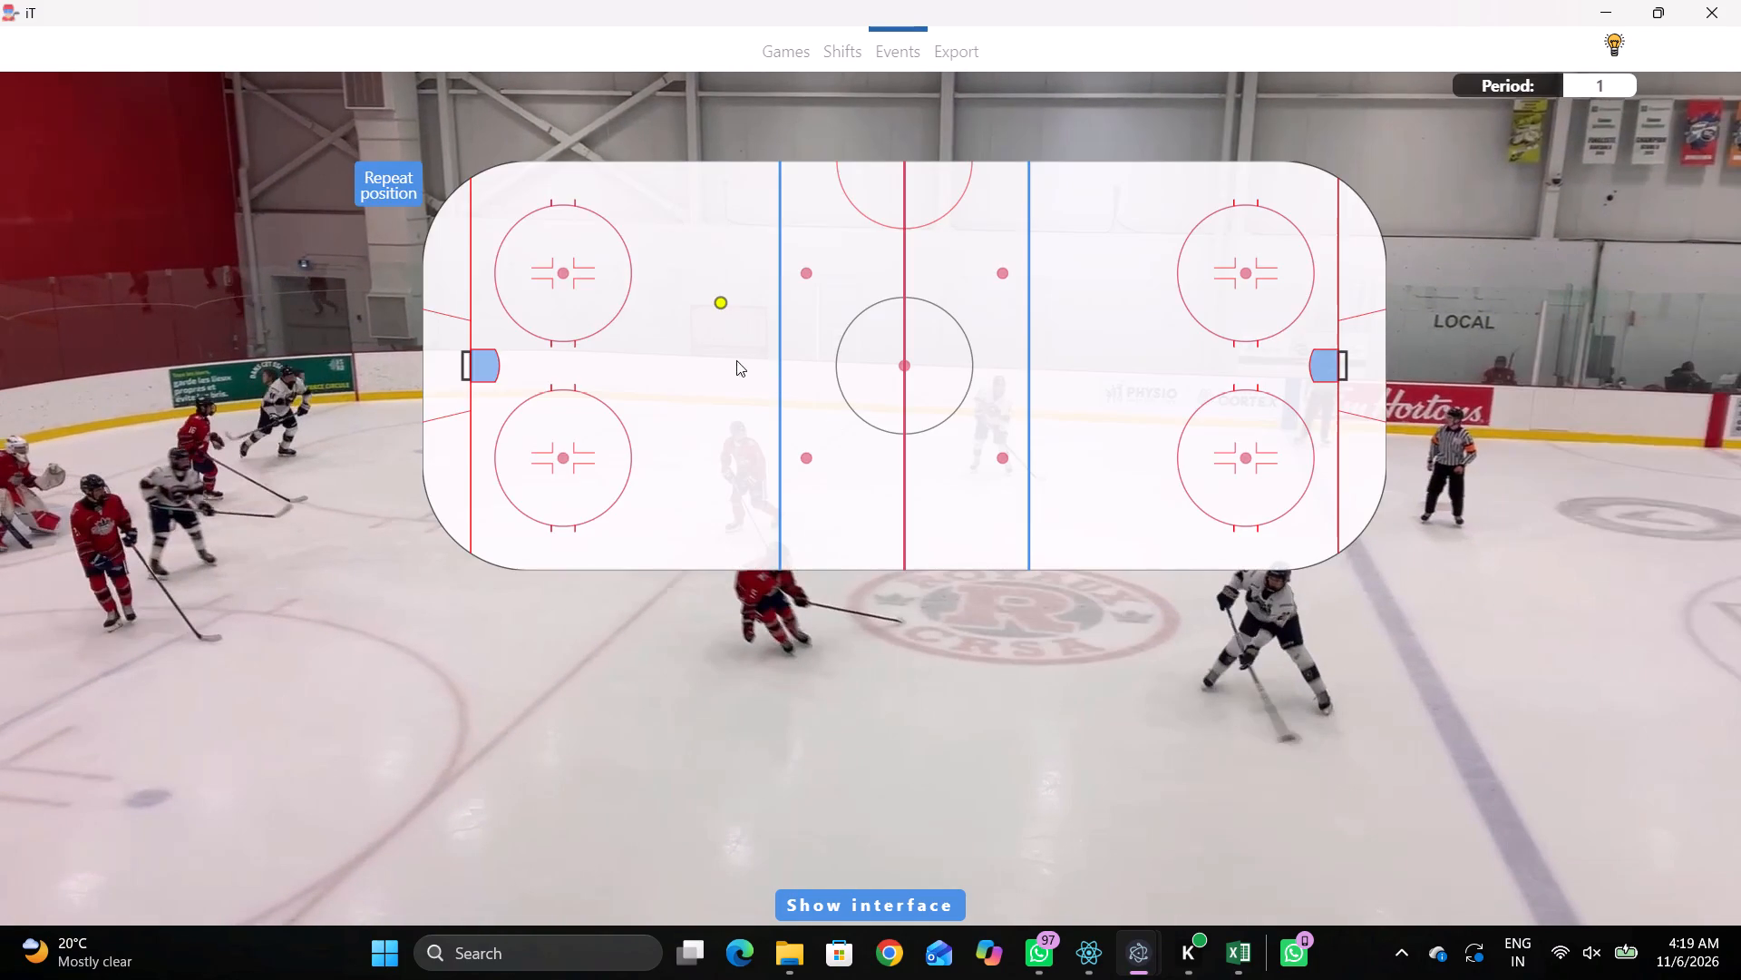
# Find the corner play and record a Pass by away 71 just below the lower home circle, toward the goal line.
pyautogui.press('space')
pyautogui.press('space')
pyautogui.press('space')
pyautogui.press('space')
pyautogui.press('space')
pyautogui.press('space')
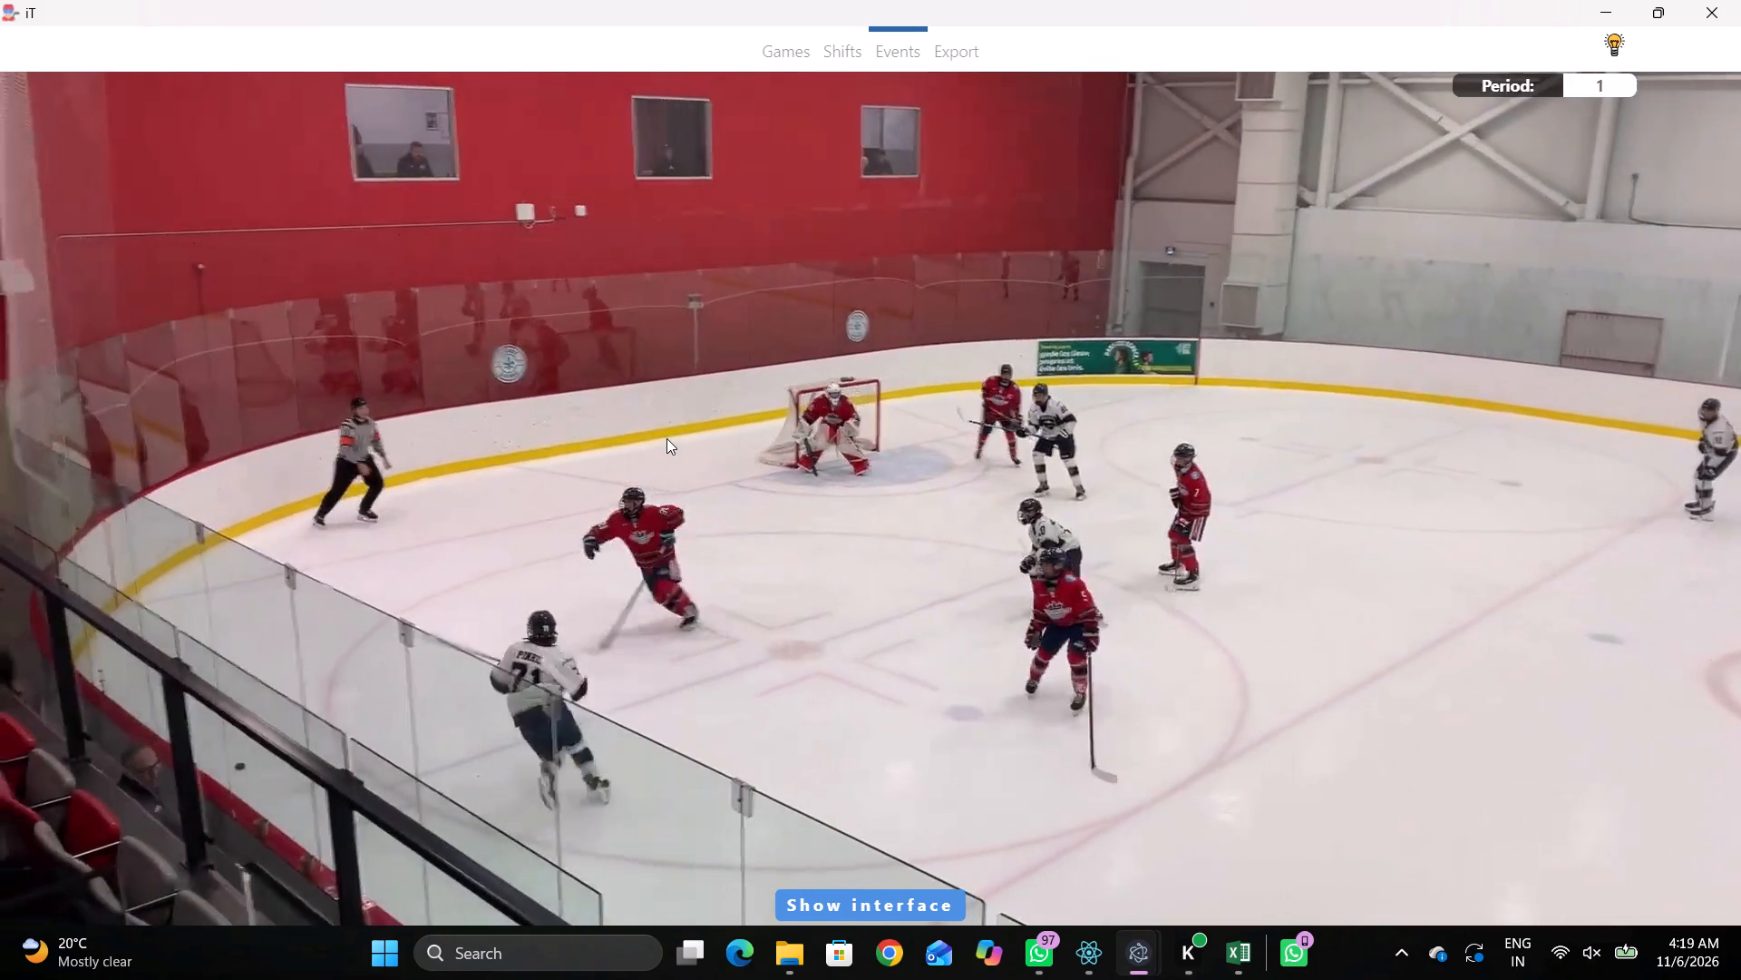
pyautogui.press('space')
pyautogui.press('space')
pyautogui.press('space')
pyautogui.press('space')
pyautogui.press('space')
pyautogui.press('space')
pyautogui.press('q')
pyautogui.rightClick(854, 410)
pyautogui.press('q')
pyautogui.click(862, 420)
pyautogui.rightClick(829, 416)
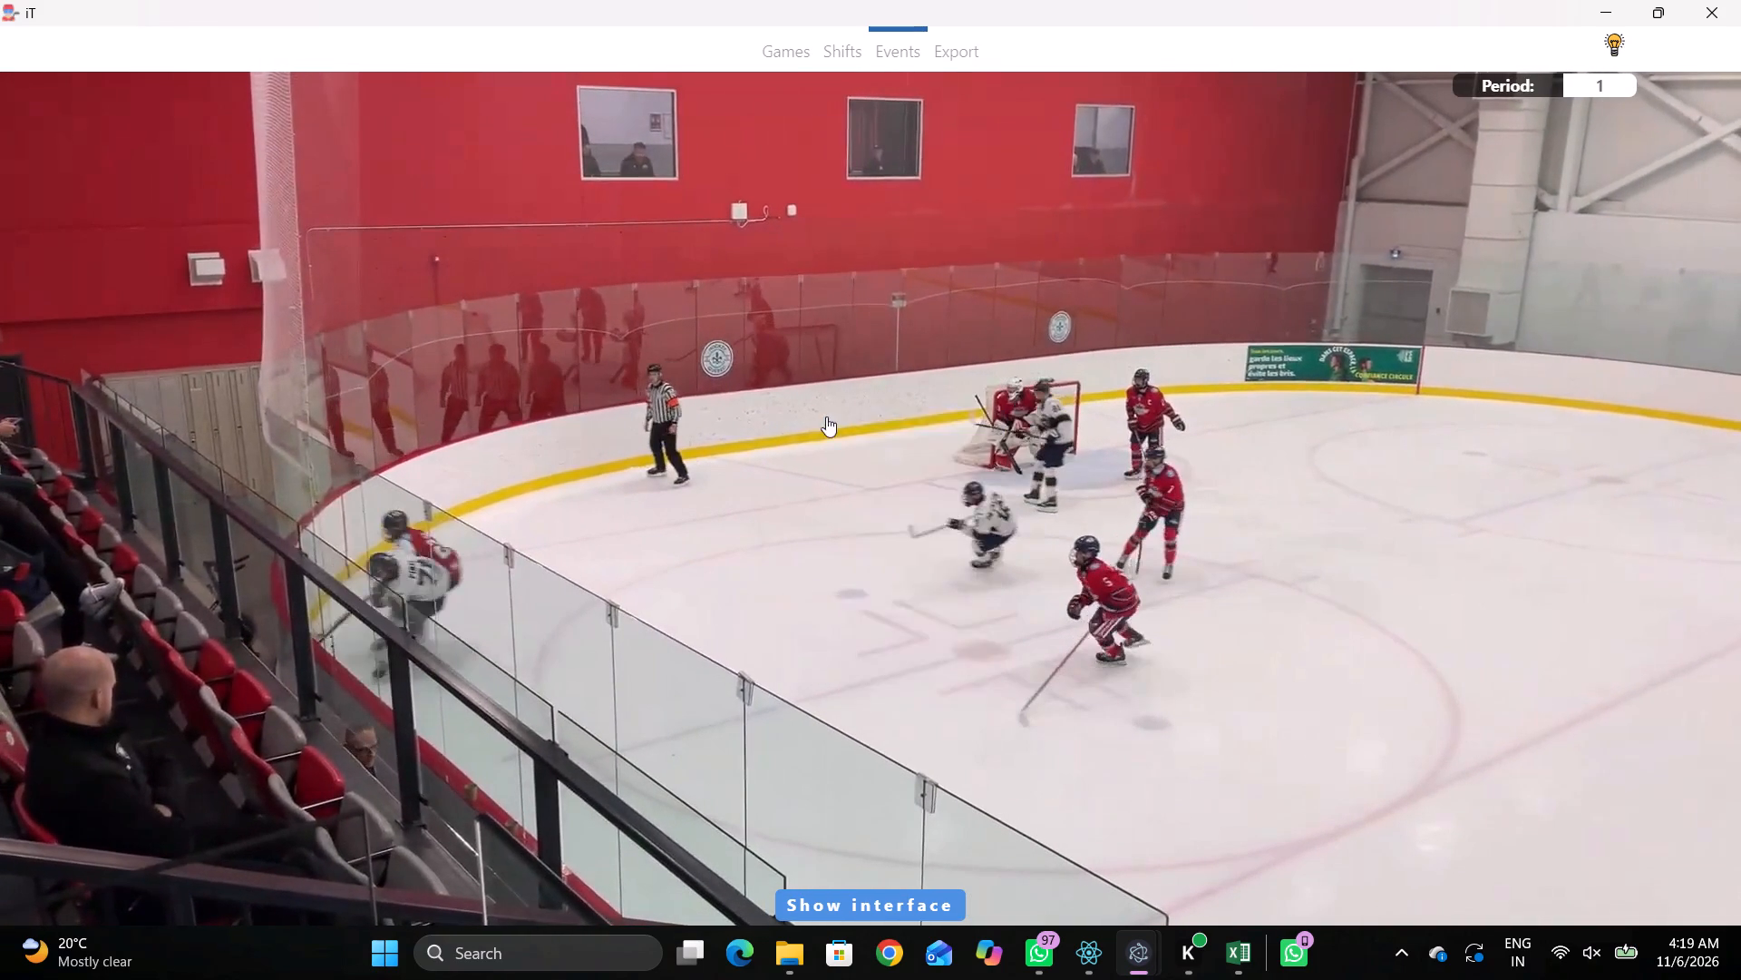
pyautogui.click(846, 435)
pyautogui.click(1642, 787)
pyautogui.click(503, 520)
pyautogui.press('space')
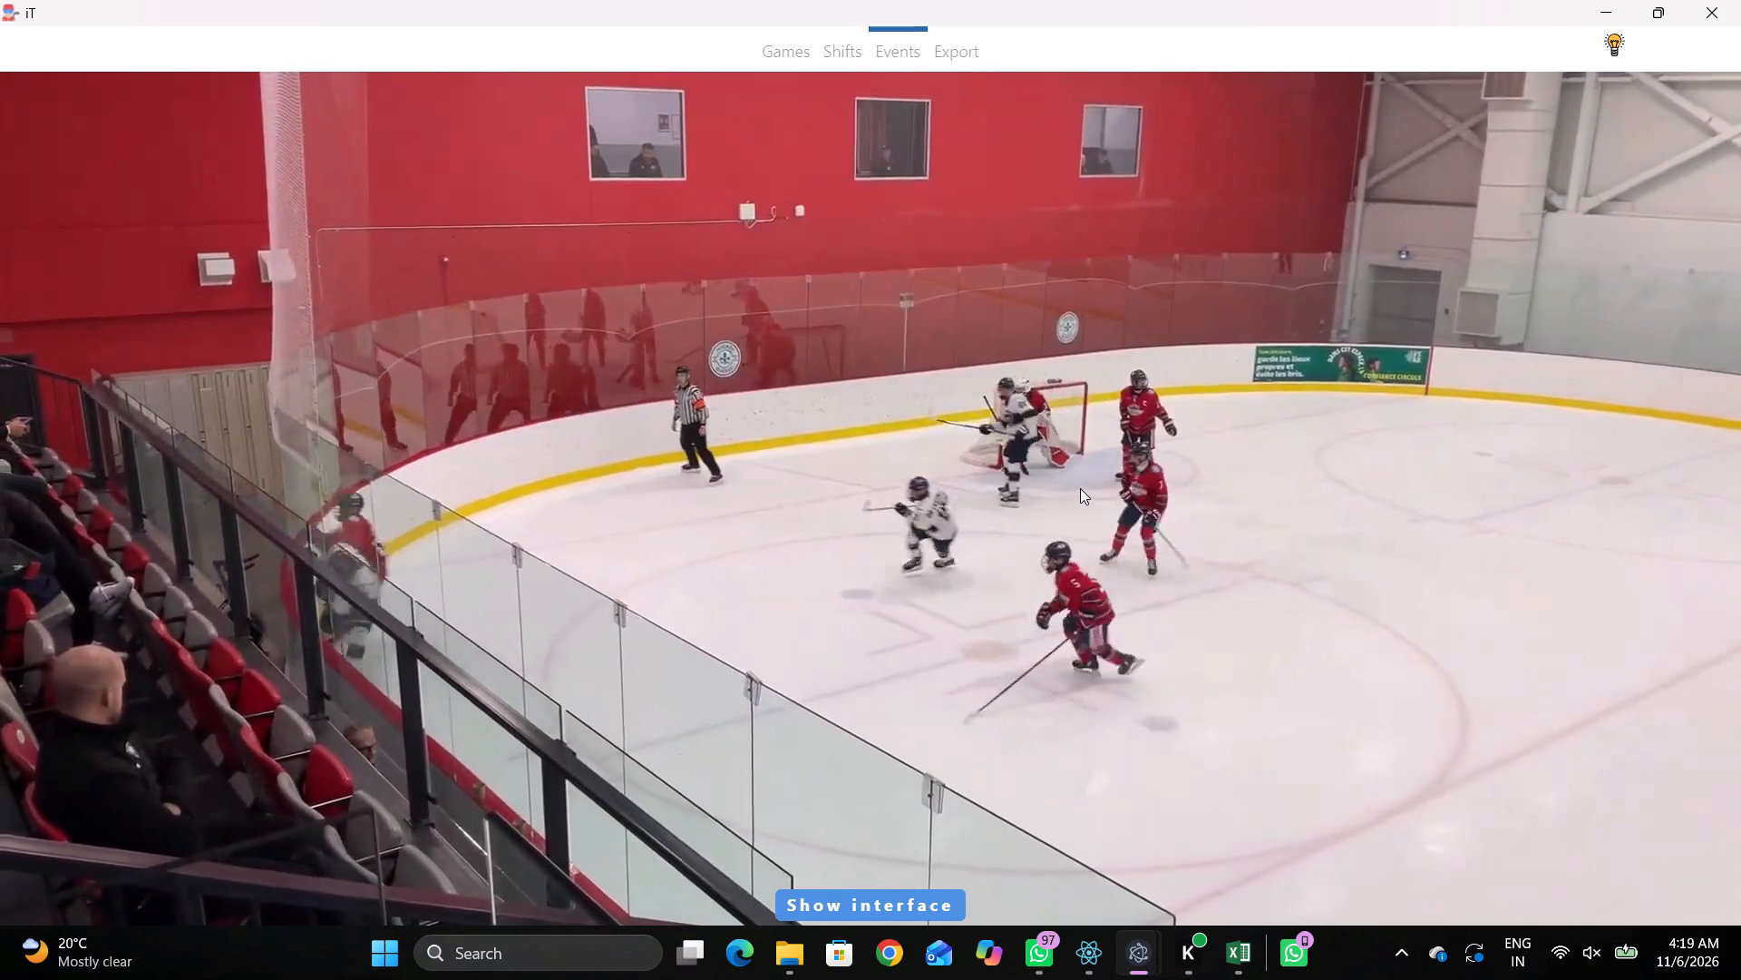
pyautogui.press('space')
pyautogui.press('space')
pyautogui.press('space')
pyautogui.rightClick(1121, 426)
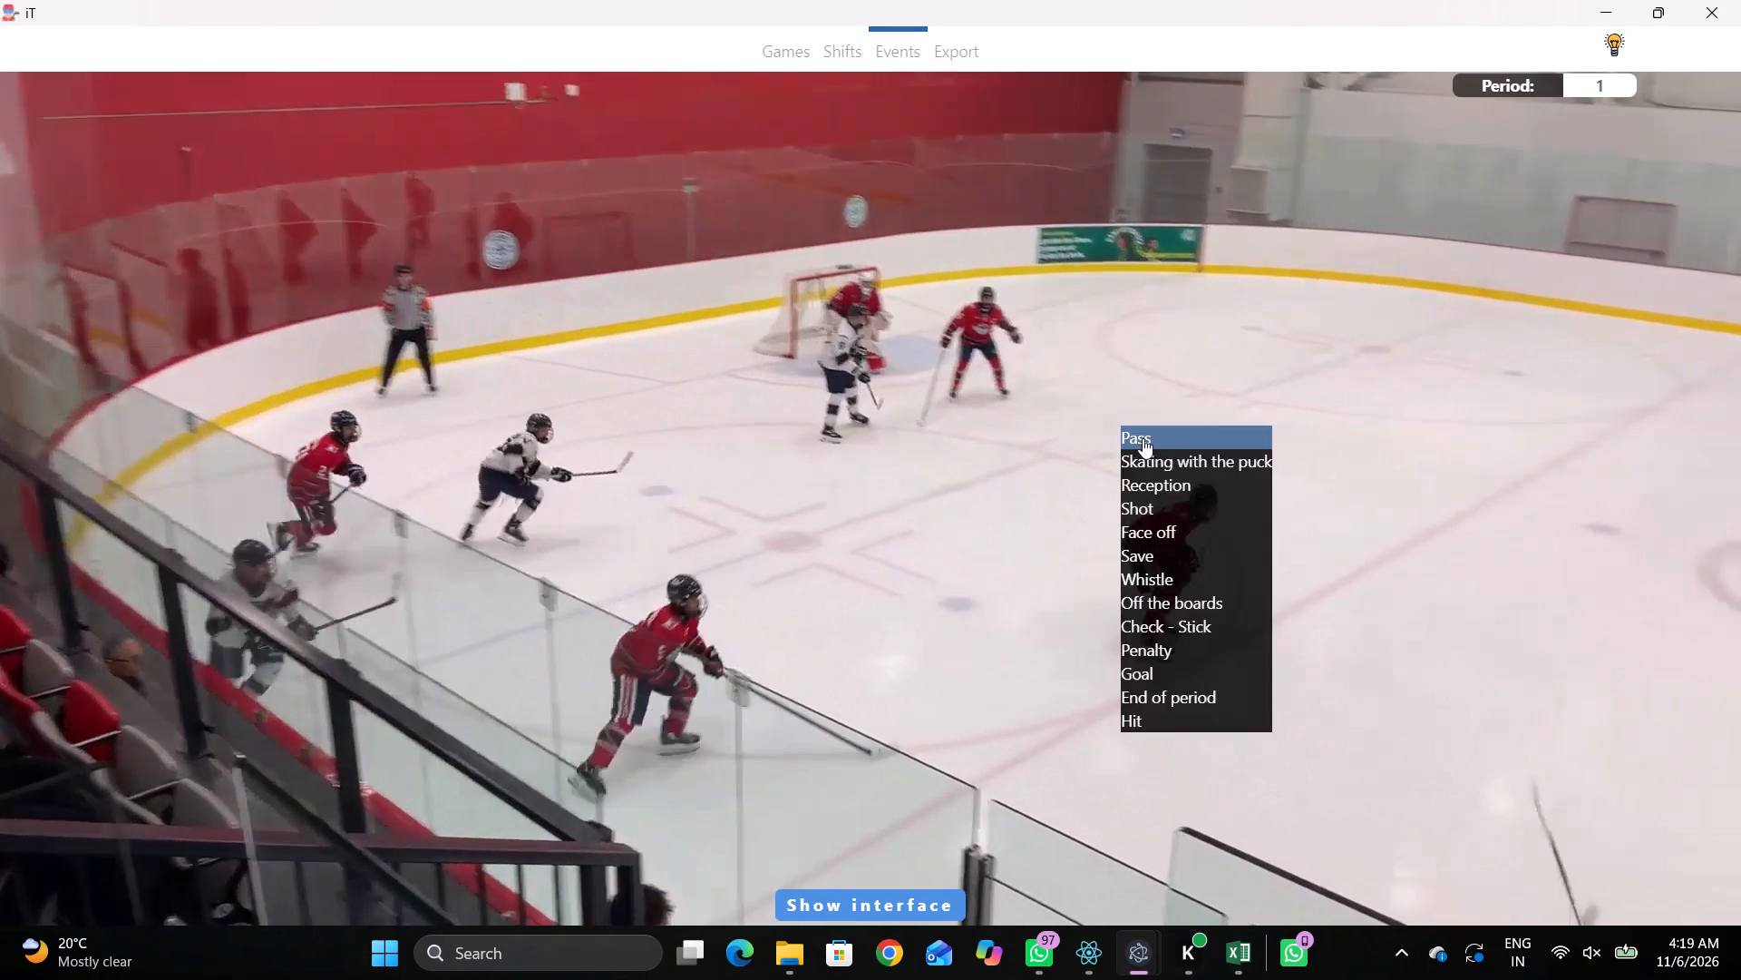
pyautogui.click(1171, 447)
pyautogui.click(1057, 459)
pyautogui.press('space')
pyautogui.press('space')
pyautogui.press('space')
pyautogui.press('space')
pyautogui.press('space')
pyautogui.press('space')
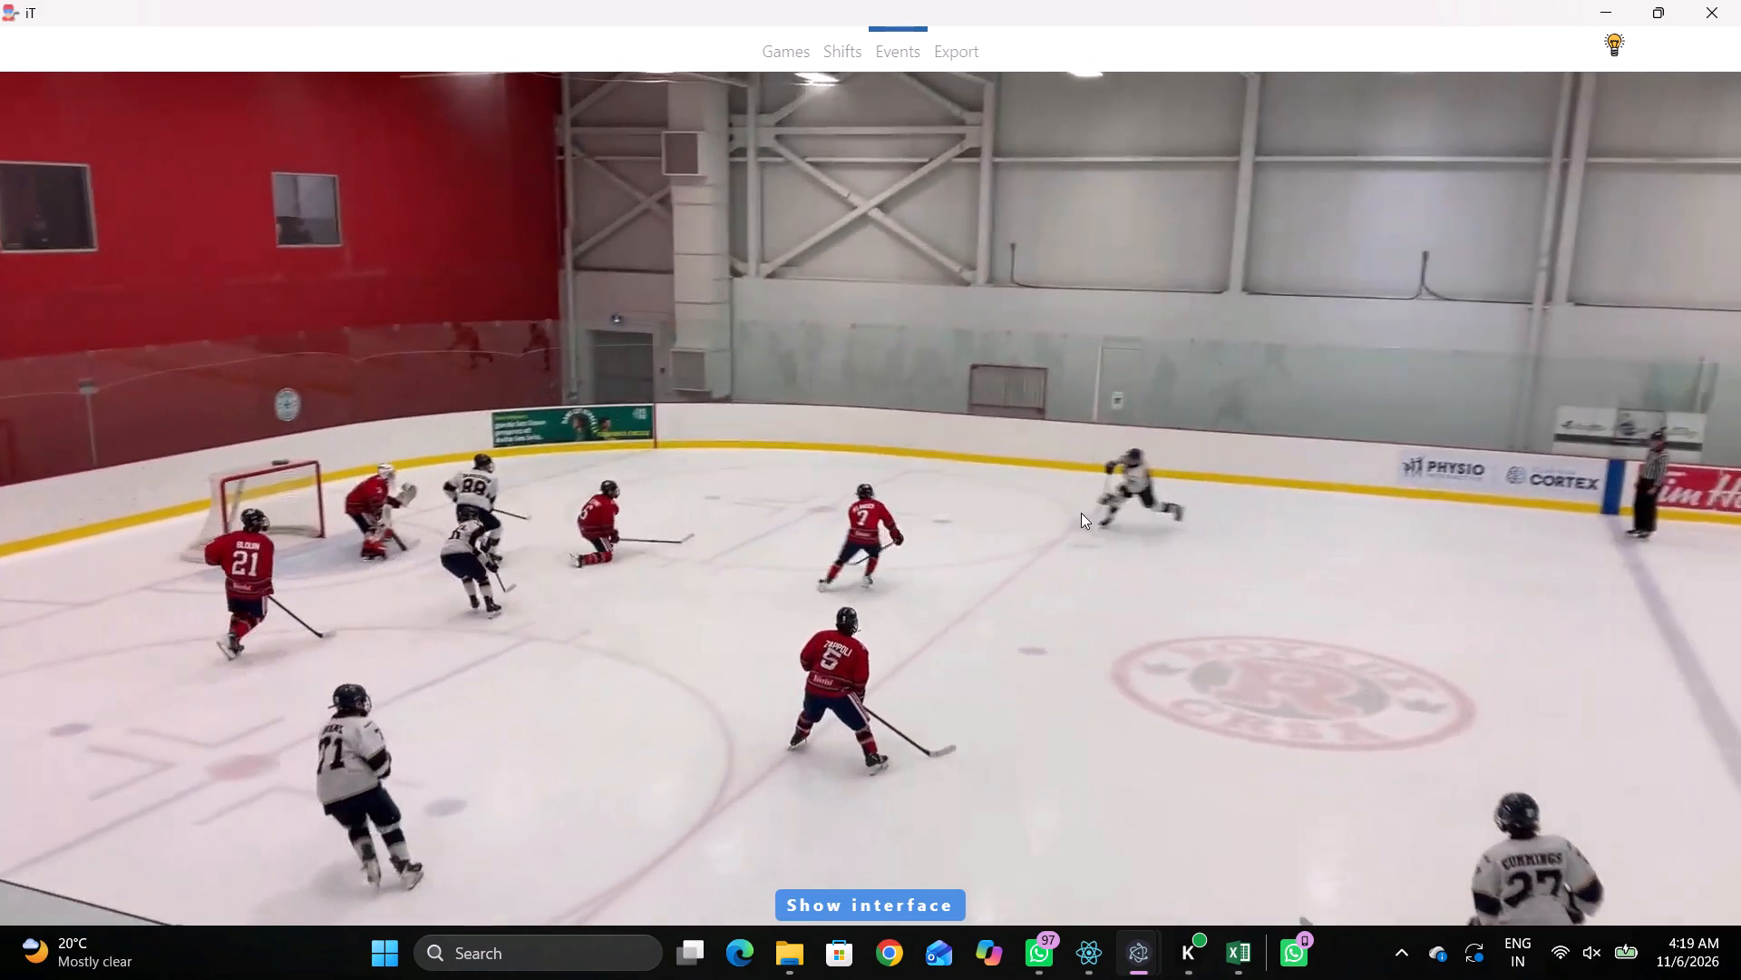
# Return to away 71's pass and record Skating with the puck by away 27 inside the home blue line near the lower boards.
pyautogui.hotkey('shift', 'd')
pyautogui.moveTo(592, 698); pyautogui.dragTo(579, 708)
pyautogui.click(572, 711)
pyautogui.hotkey('shift', 'd')
pyautogui.press('space')
pyautogui.press('v')
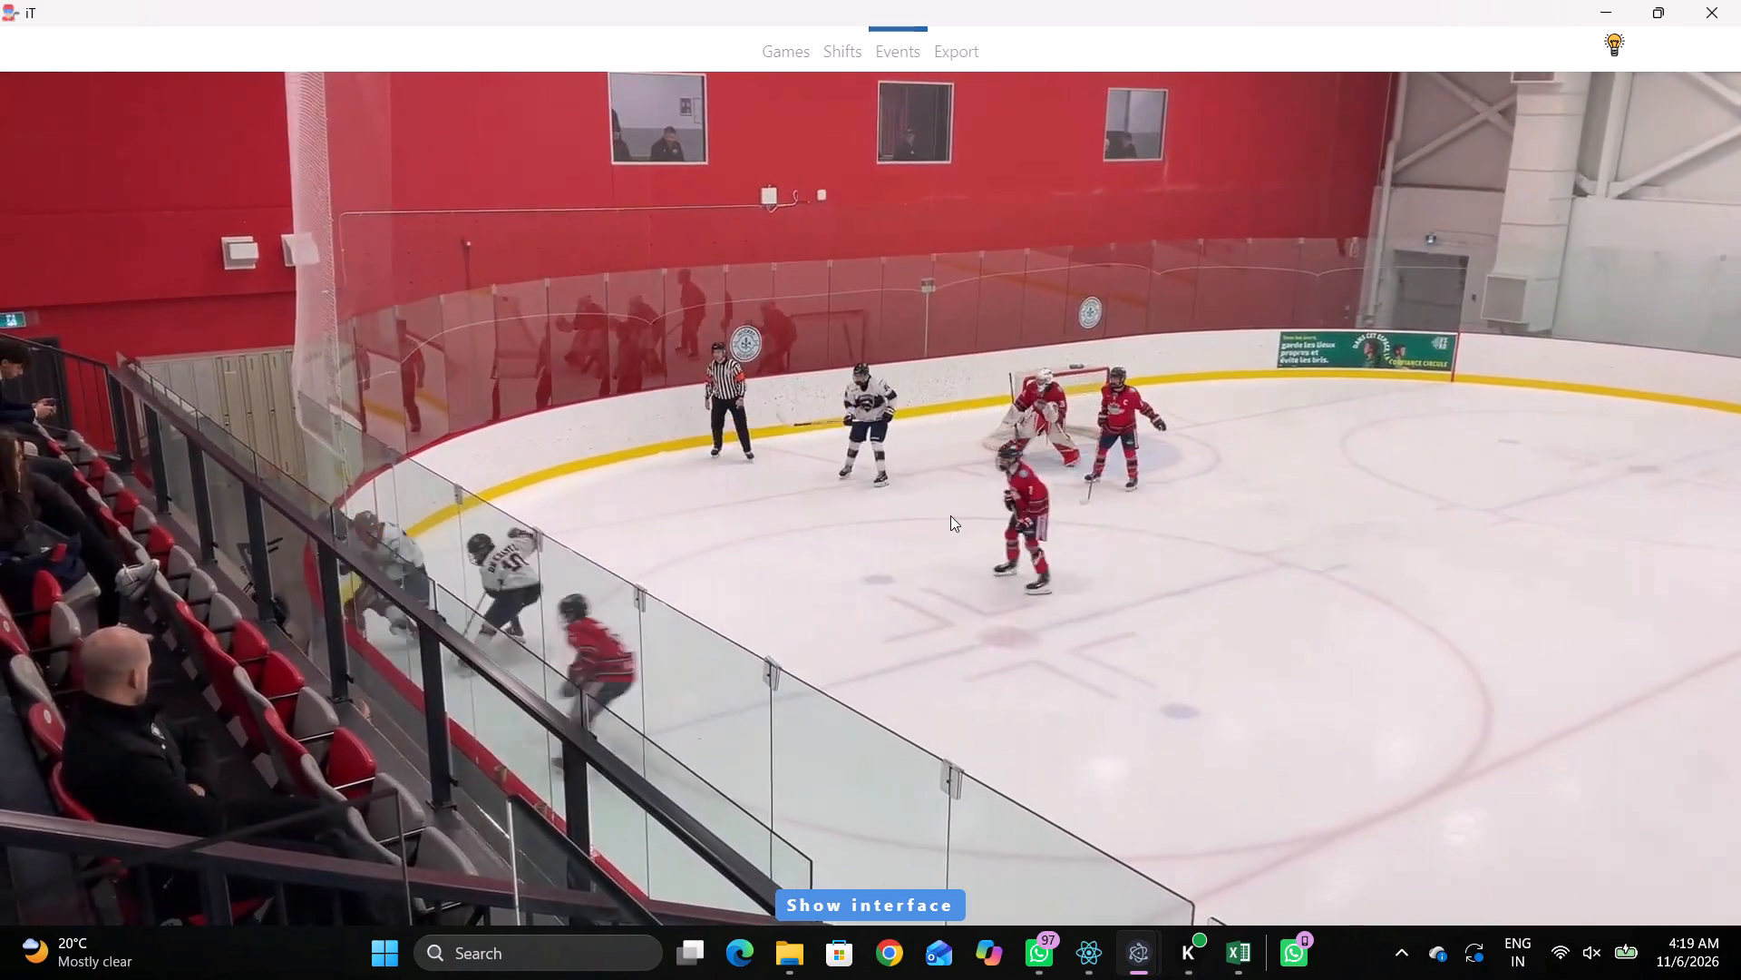
pyautogui.press('space')
pyautogui.rightClick(1016, 440)
pyautogui.click(1106, 481)
pyautogui.click(1510, 691)
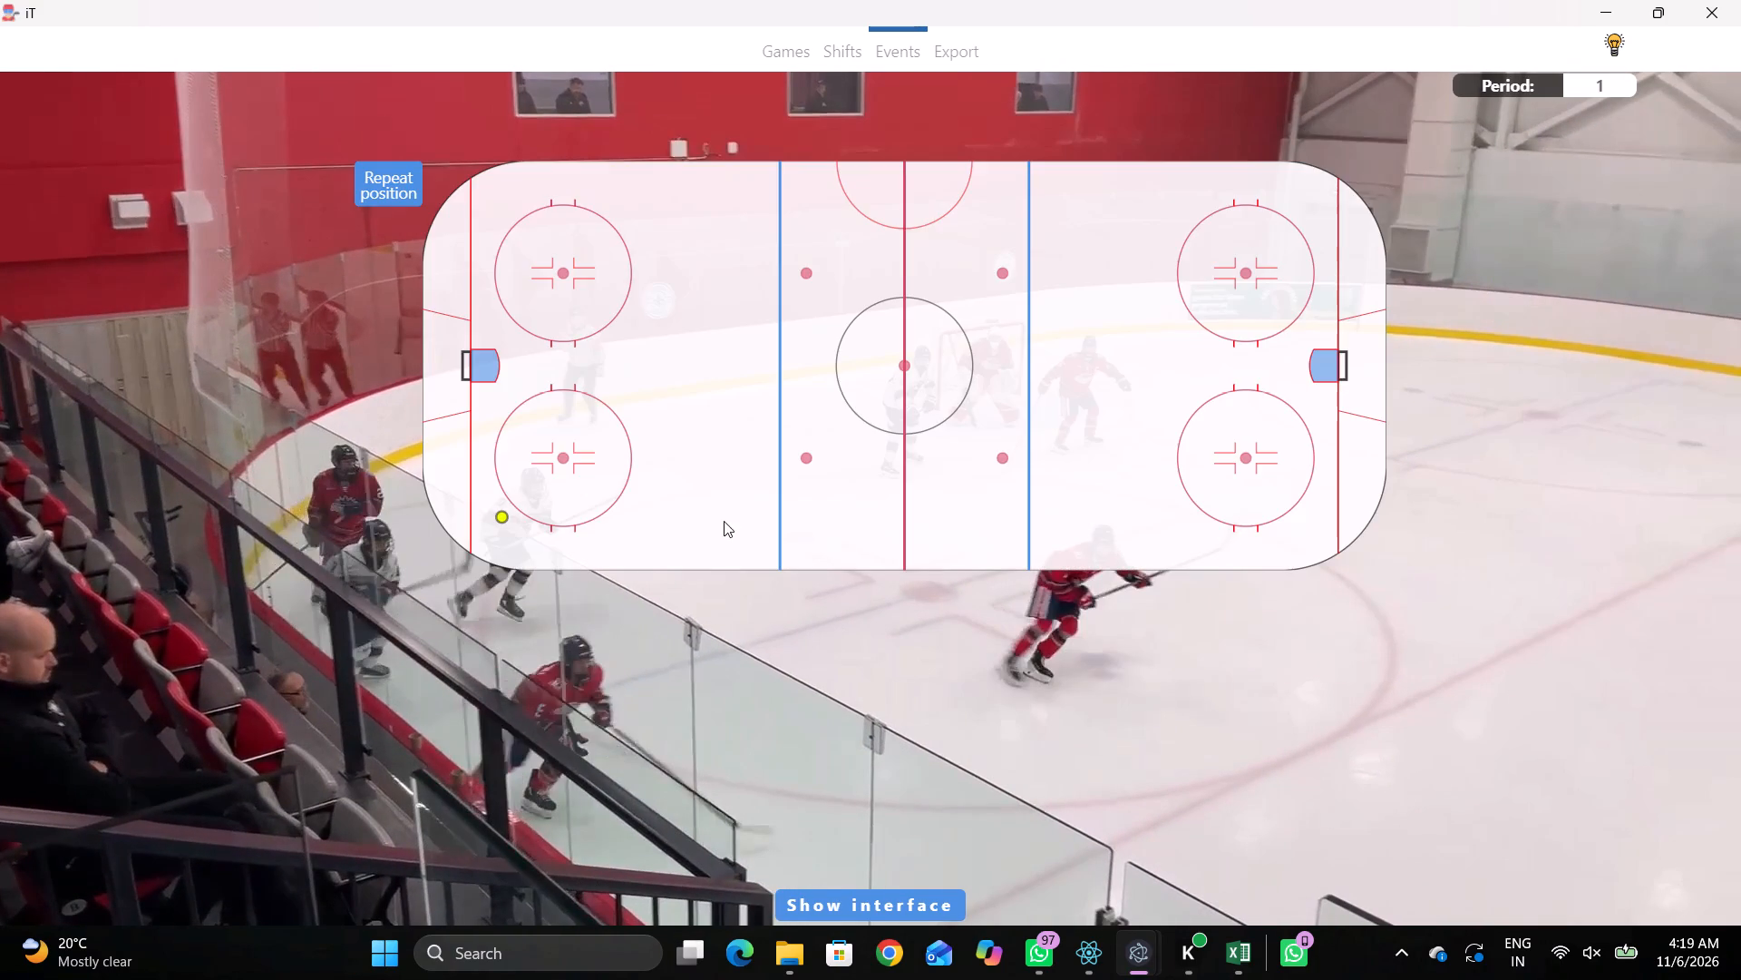
pyautogui.click(724, 521)
# Find away 27's release and record a Pass by the same player between the lower home circle and the blue line.
pyautogui.press('r')
pyautogui.press('space')
pyautogui.press('space')
pyautogui.press('space')
pyautogui.press('space')
pyautogui.press('q')
pyautogui.press('q')
pyautogui.press('q')
pyautogui.rightClick(1236, 338)
pyautogui.click(1260, 348)
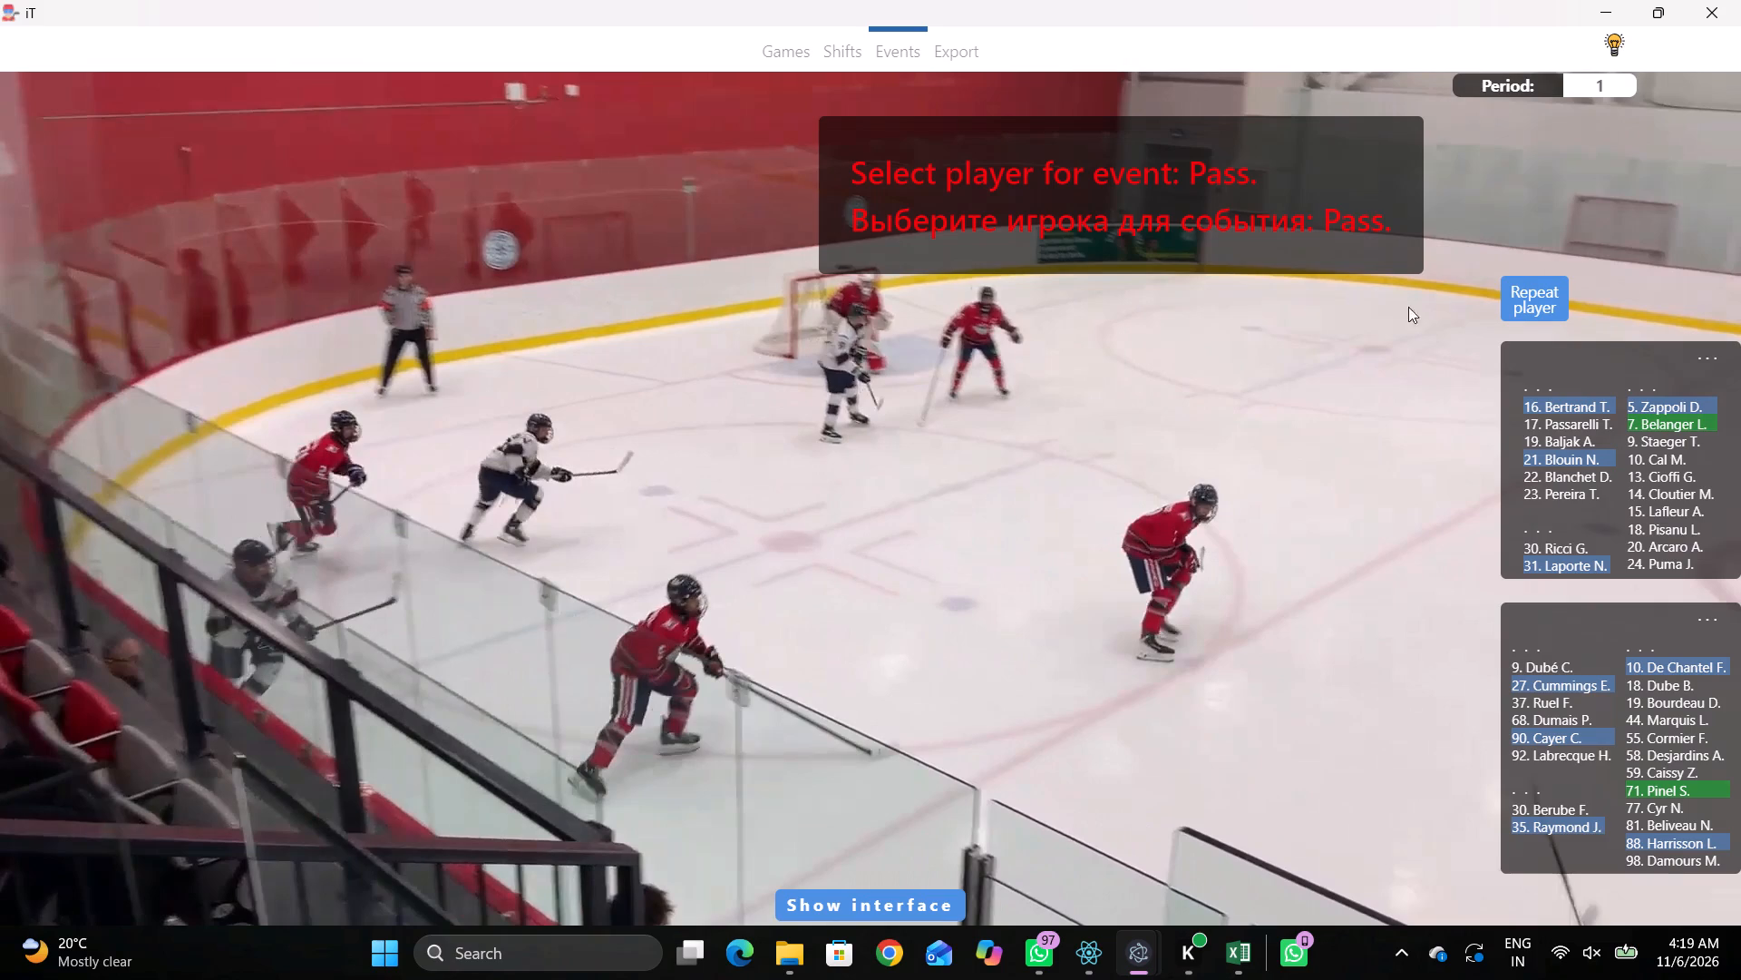
pyautogui.click(1496, 281)
pyautogui.click(695, 478)
# Record Skating with the puck by away 90 just inside the home blue line near the upper boards.
pyautogui.press('space')
pyautogui.press('space')
pyautogui.moveTo(1218, 416); pyautogui.dragTo(1230, 420, button='right')
pyautogui.click(1321, 448)
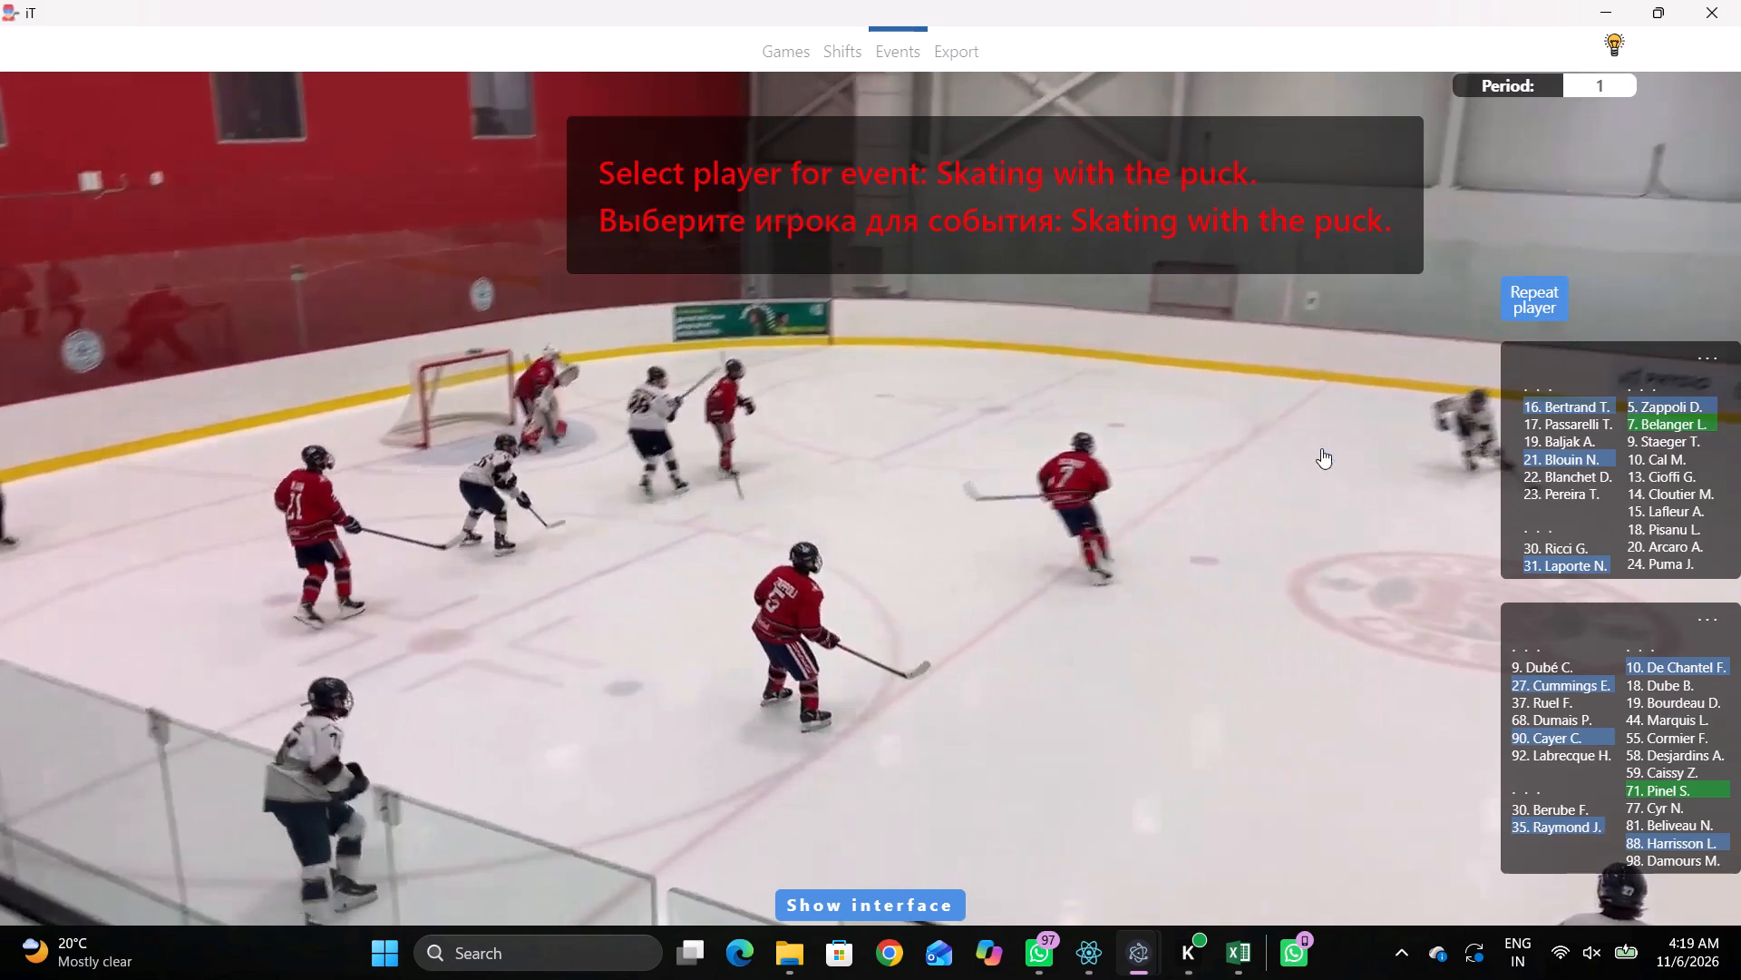
pyautogui.click(1532, 735)
pyautogui.click(749, 229)
# Find away 90's release and record a Shot, Over the net Right, by the same player just outside the upper home circle toward the blue line.
pyautogui.press('r')
pyautogui.press('space')
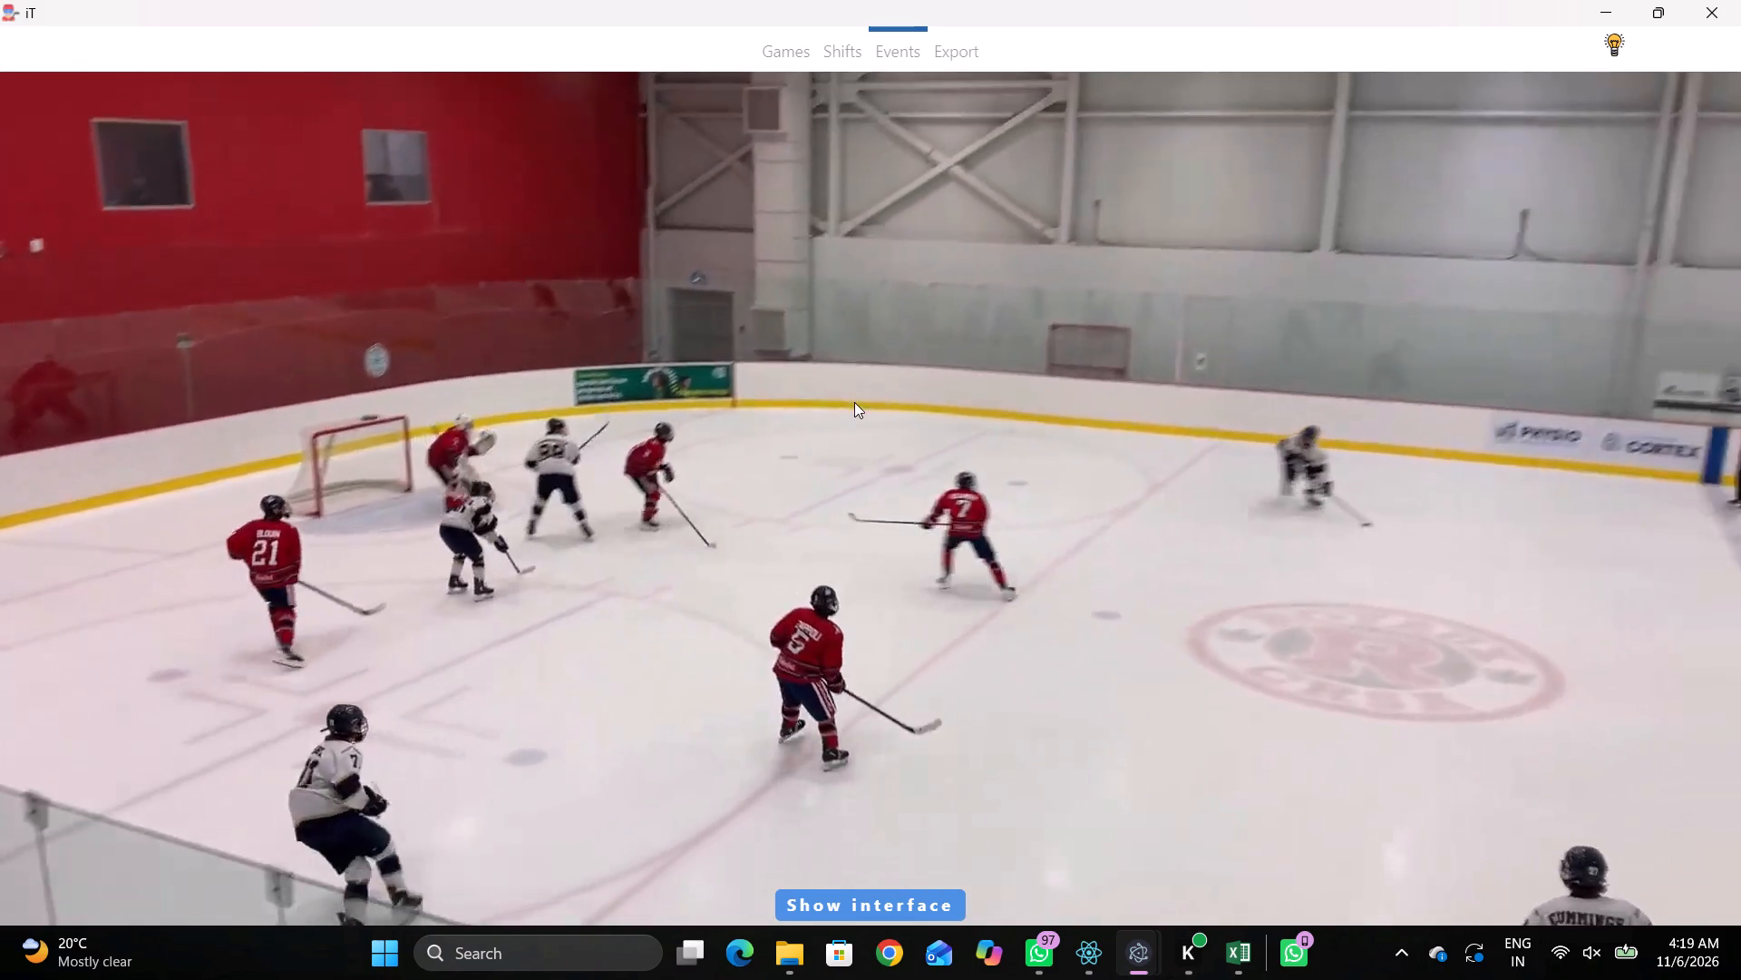
pyautogui.press('space')
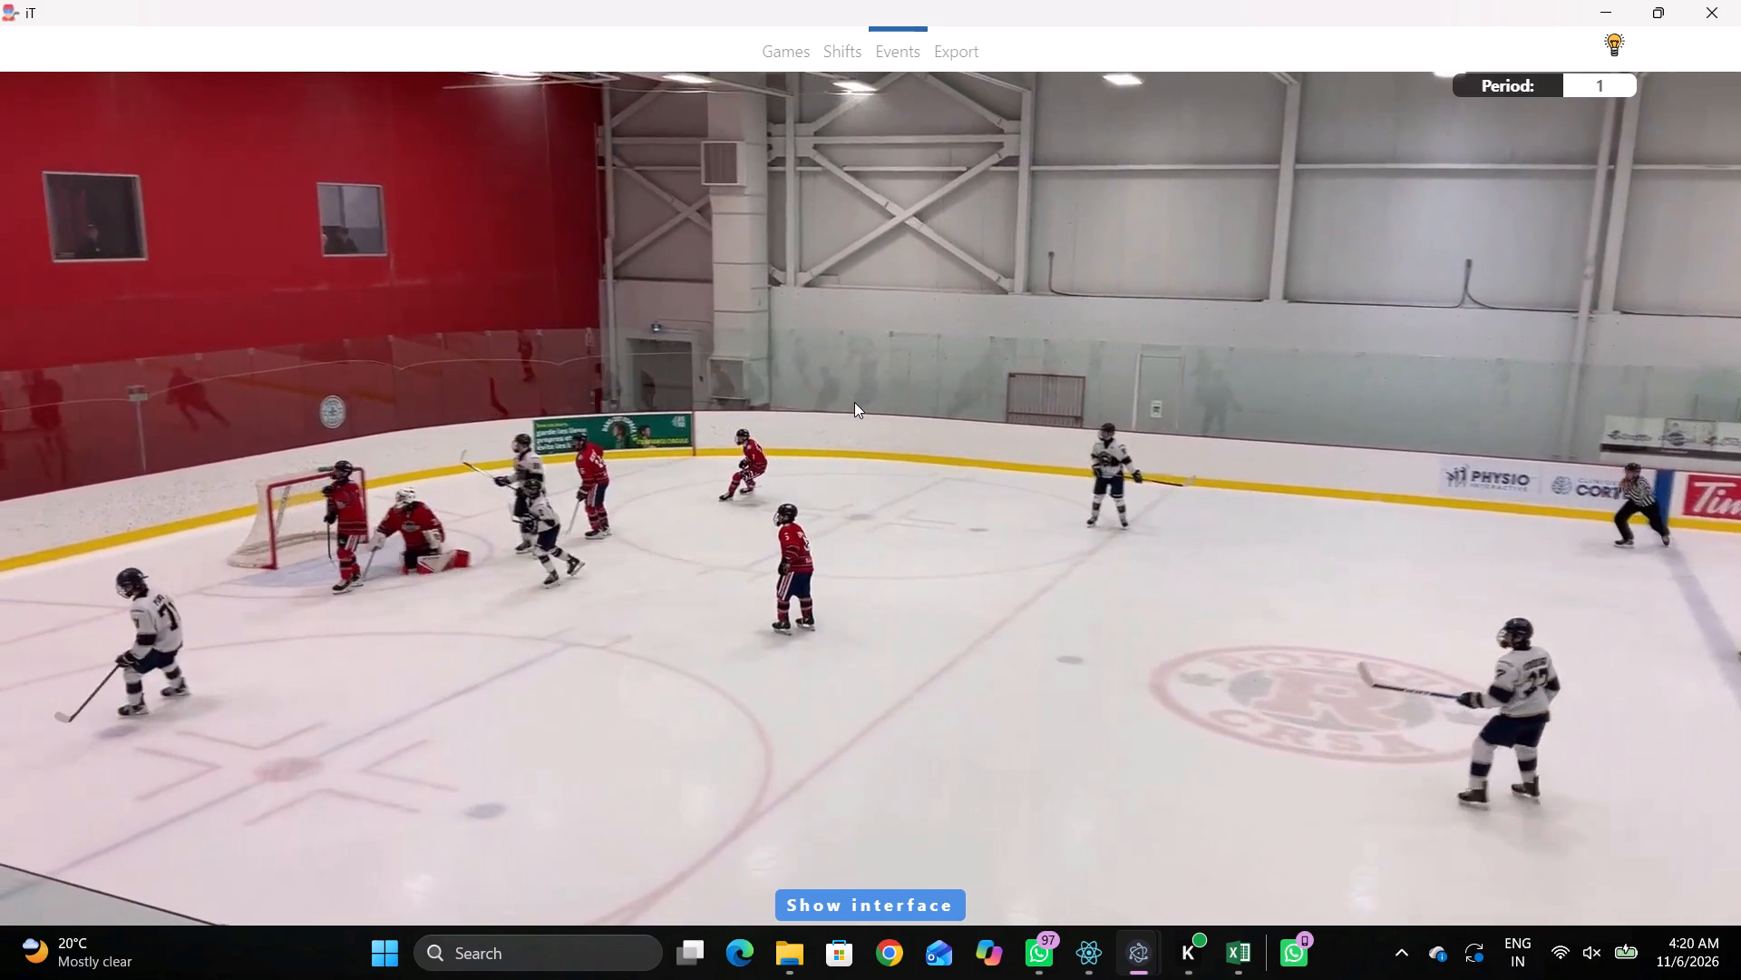
pyautogui.write('q')
pyautogui.press('q')
pyautogui.press('q')
pyautogui.press('q')
pyautogui.press('q')
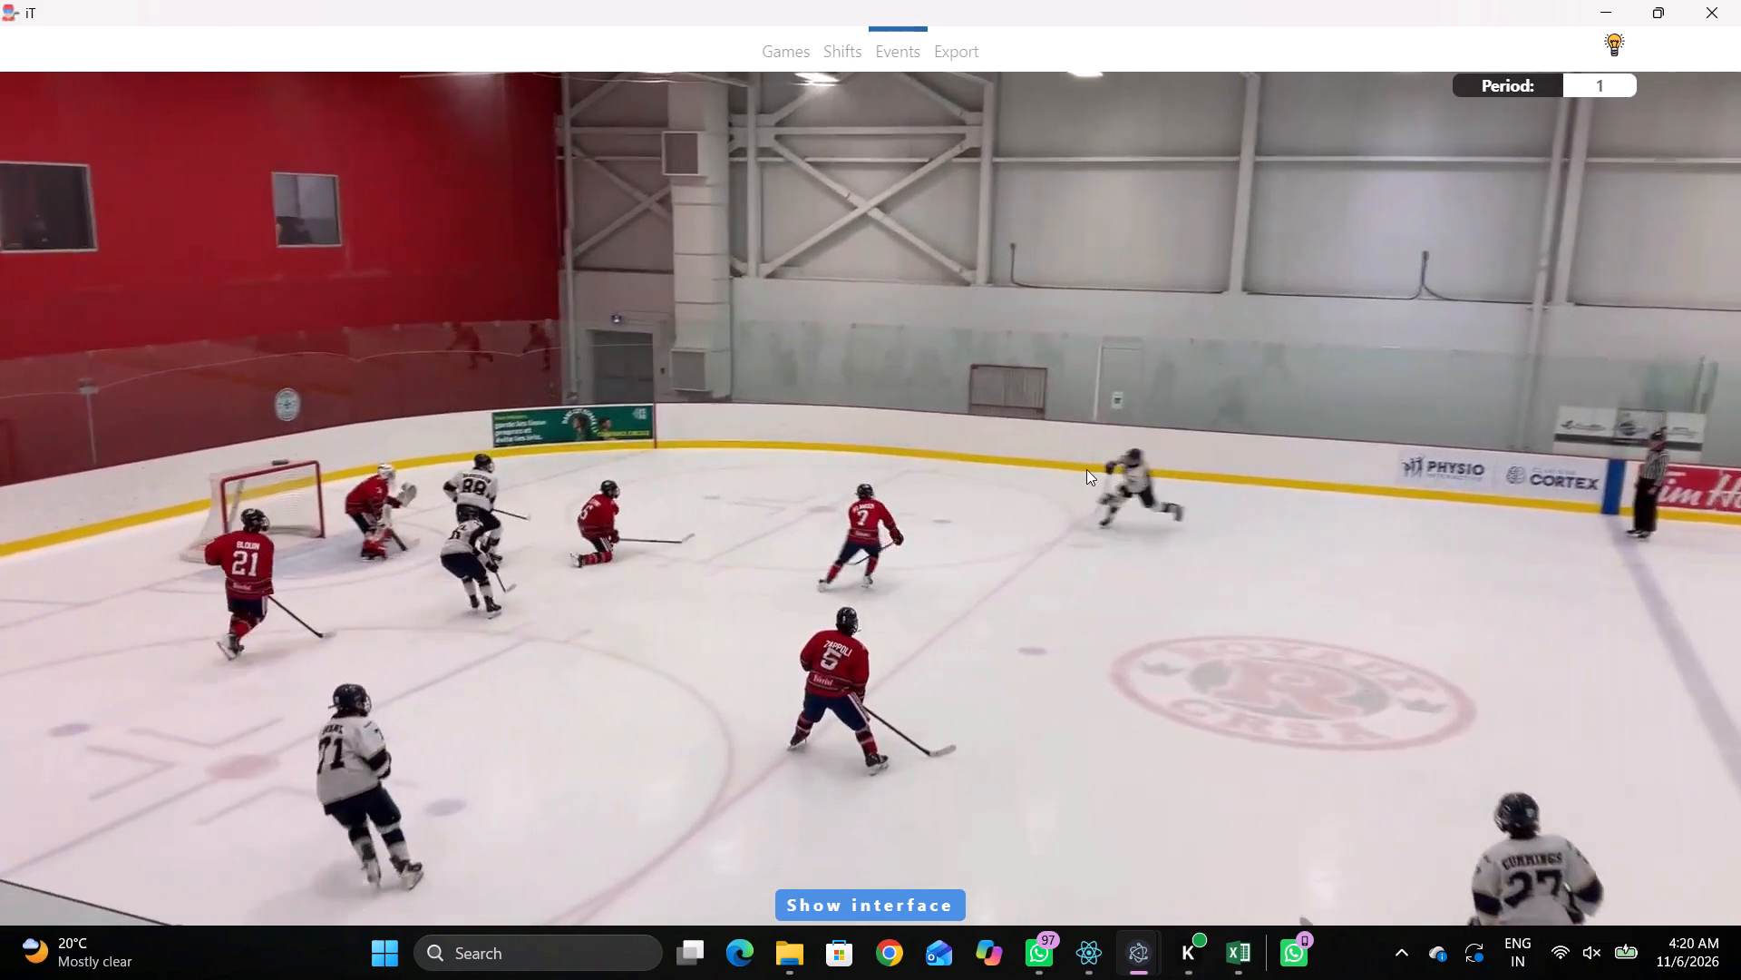
pyautogui.moveTo(1109, 454); pyautogui.dragTo(1127, 468, button='right')
pyautogui.click(1153, 544)
pyautogui.click(1111, 216)
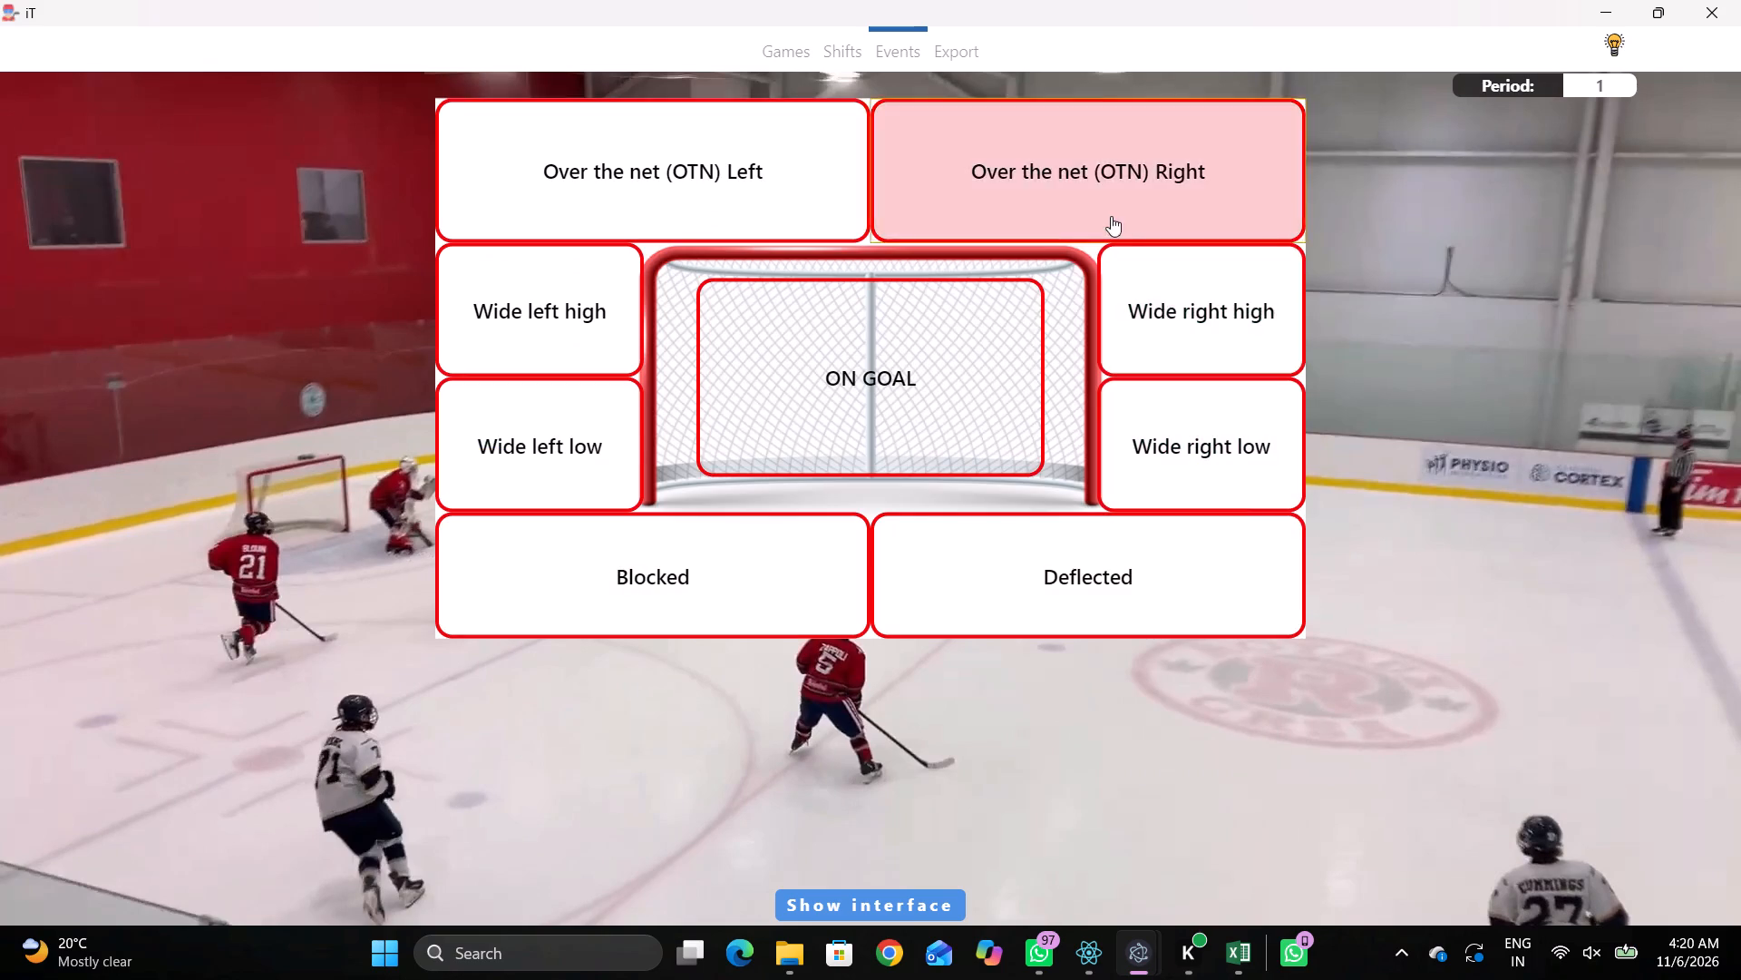
pyautogui.click(1514, 304)
pyautogui.click(647, 272)
# Record Off the boards directly behind the home net, where the missed shot hits the end boards.
pyautogui.press('space')
pyautogui.press('v')
pyautogui.press('space')
pyautogui.rightClick(773, 331)
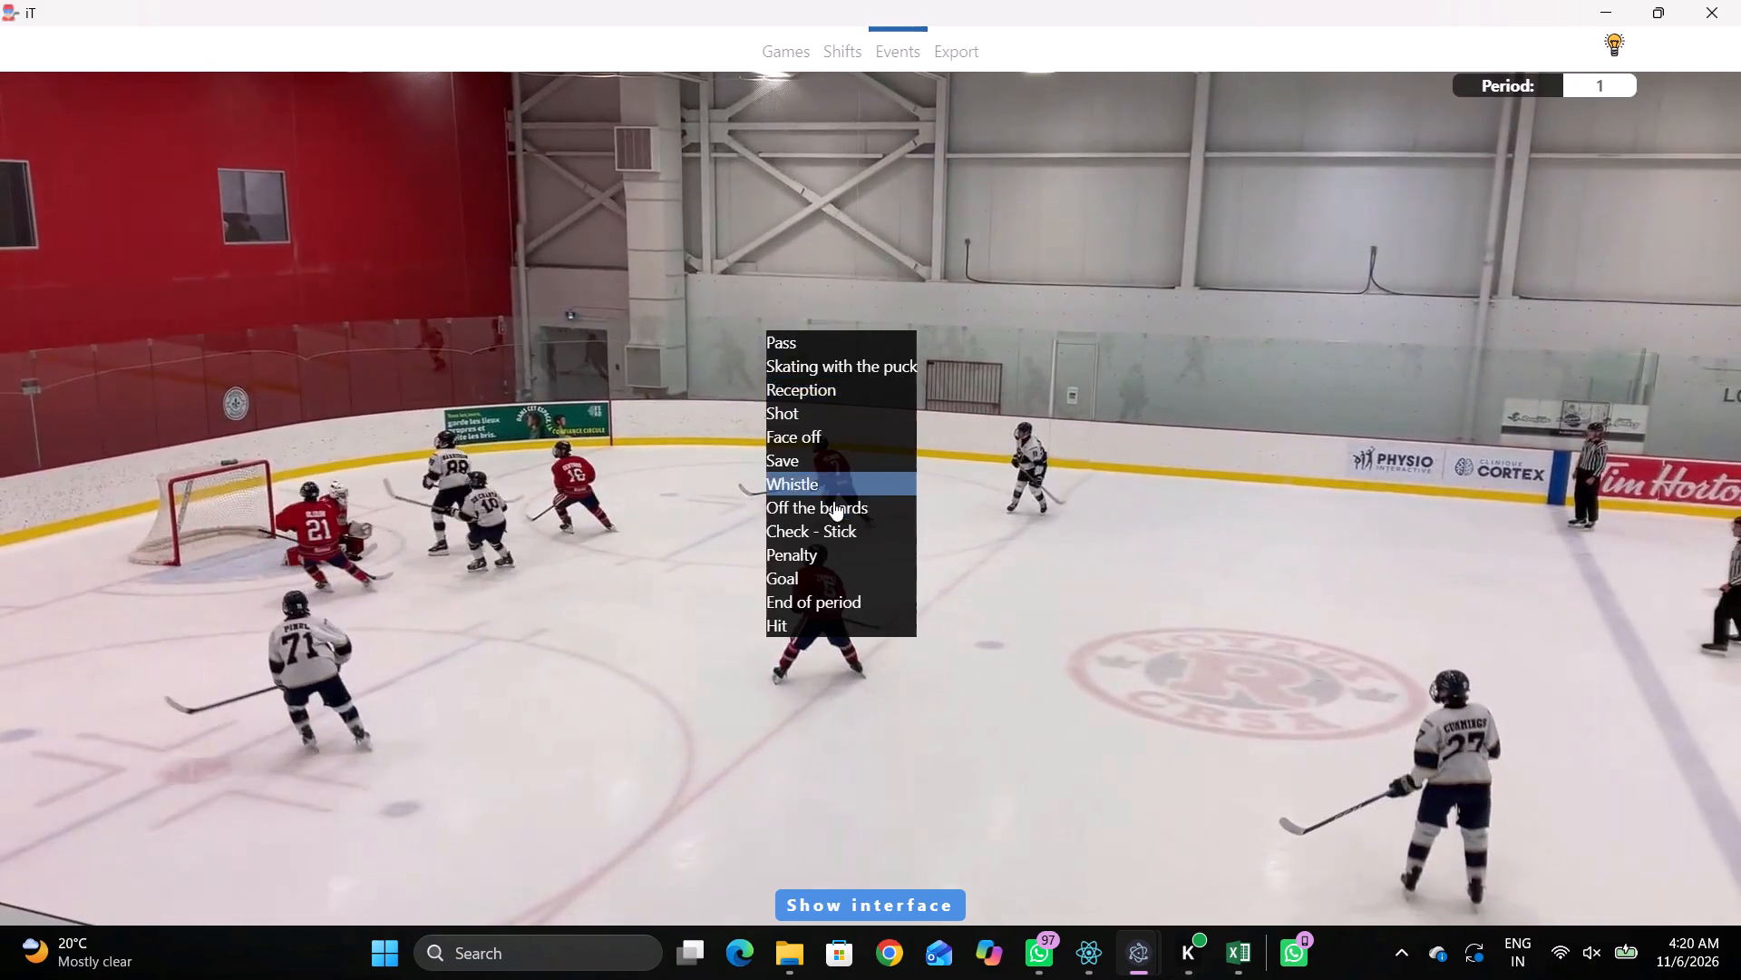
pyautogui.press('space')
pyautogui.press('space')
pyautogui.moveTo(754, 361); pyautogui.dragTo(765, 358, button='right')
pyautogui.click(823, 524)
pyautogui.click(435, 372)
# Record the Whistle in front of the home net, between the two circles.
pyautogui.press('space')
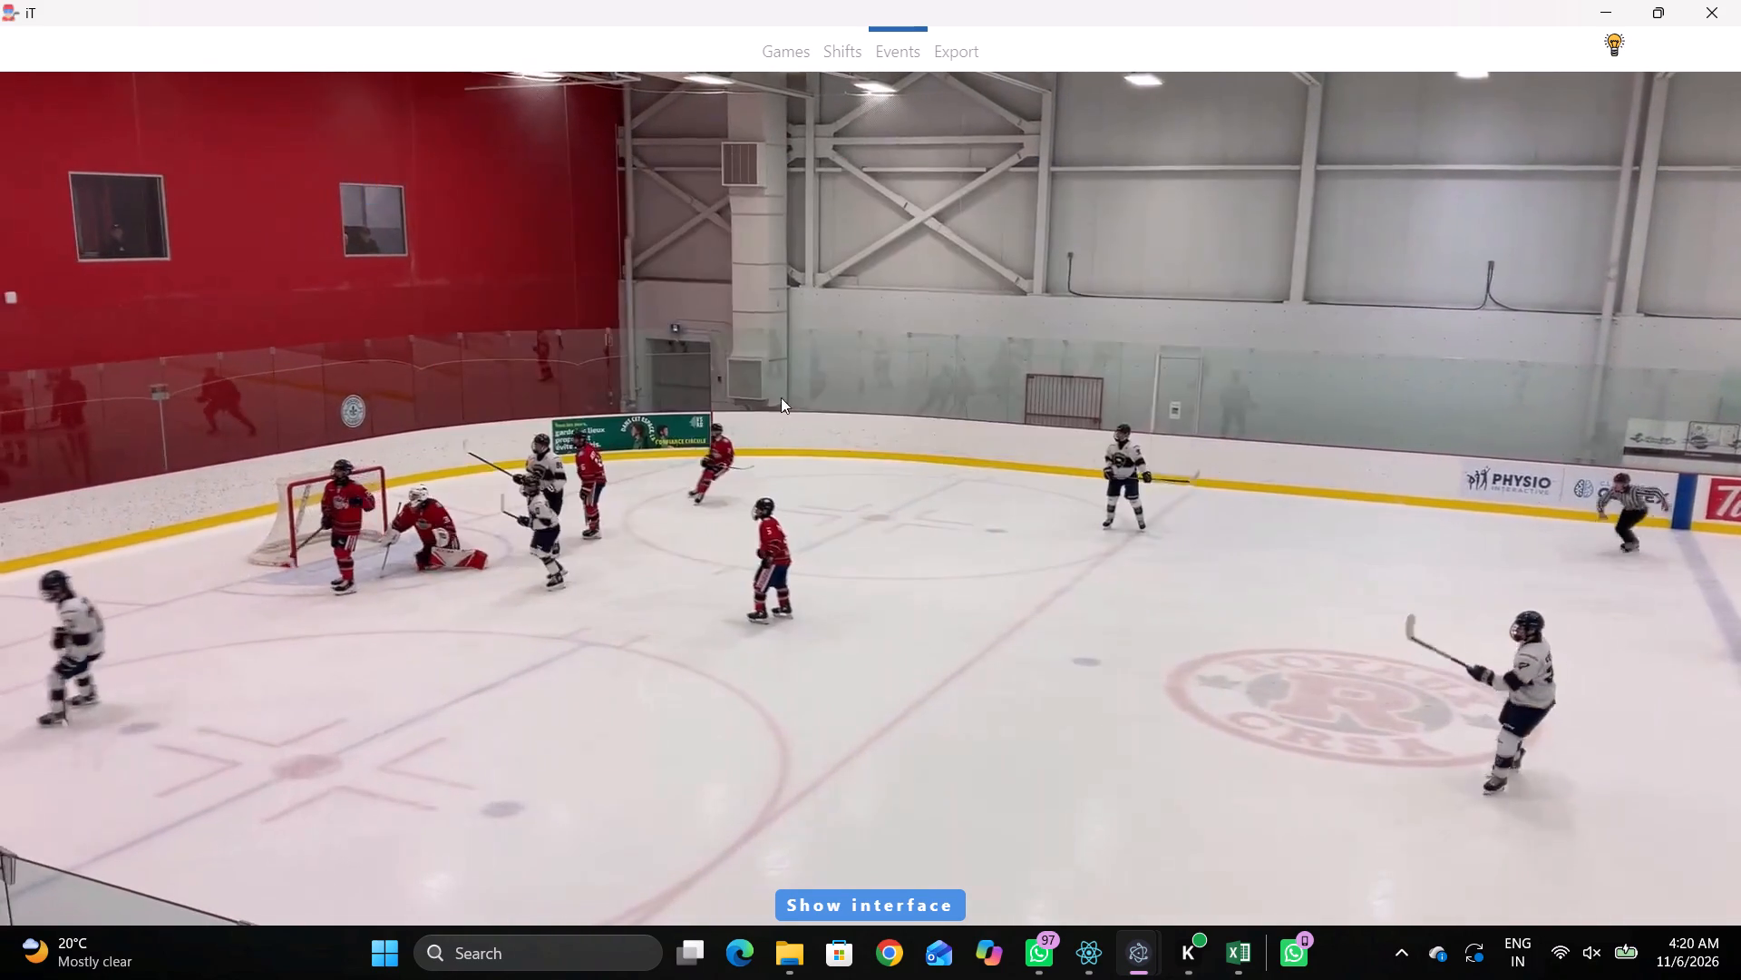
pyautogui.press('v')
pyautogui.press('space')
pyautogui.moveTo(787, 348); pyautogui.dragTo(816, 355, button='right')
pyautogui.click(851, 496)
pyautogui.press('space')
pyautogui.click(608, 379)
# Play through the stoppage to locate the next face-off.
pyautogui.press('v')
pyautogui.press('space')
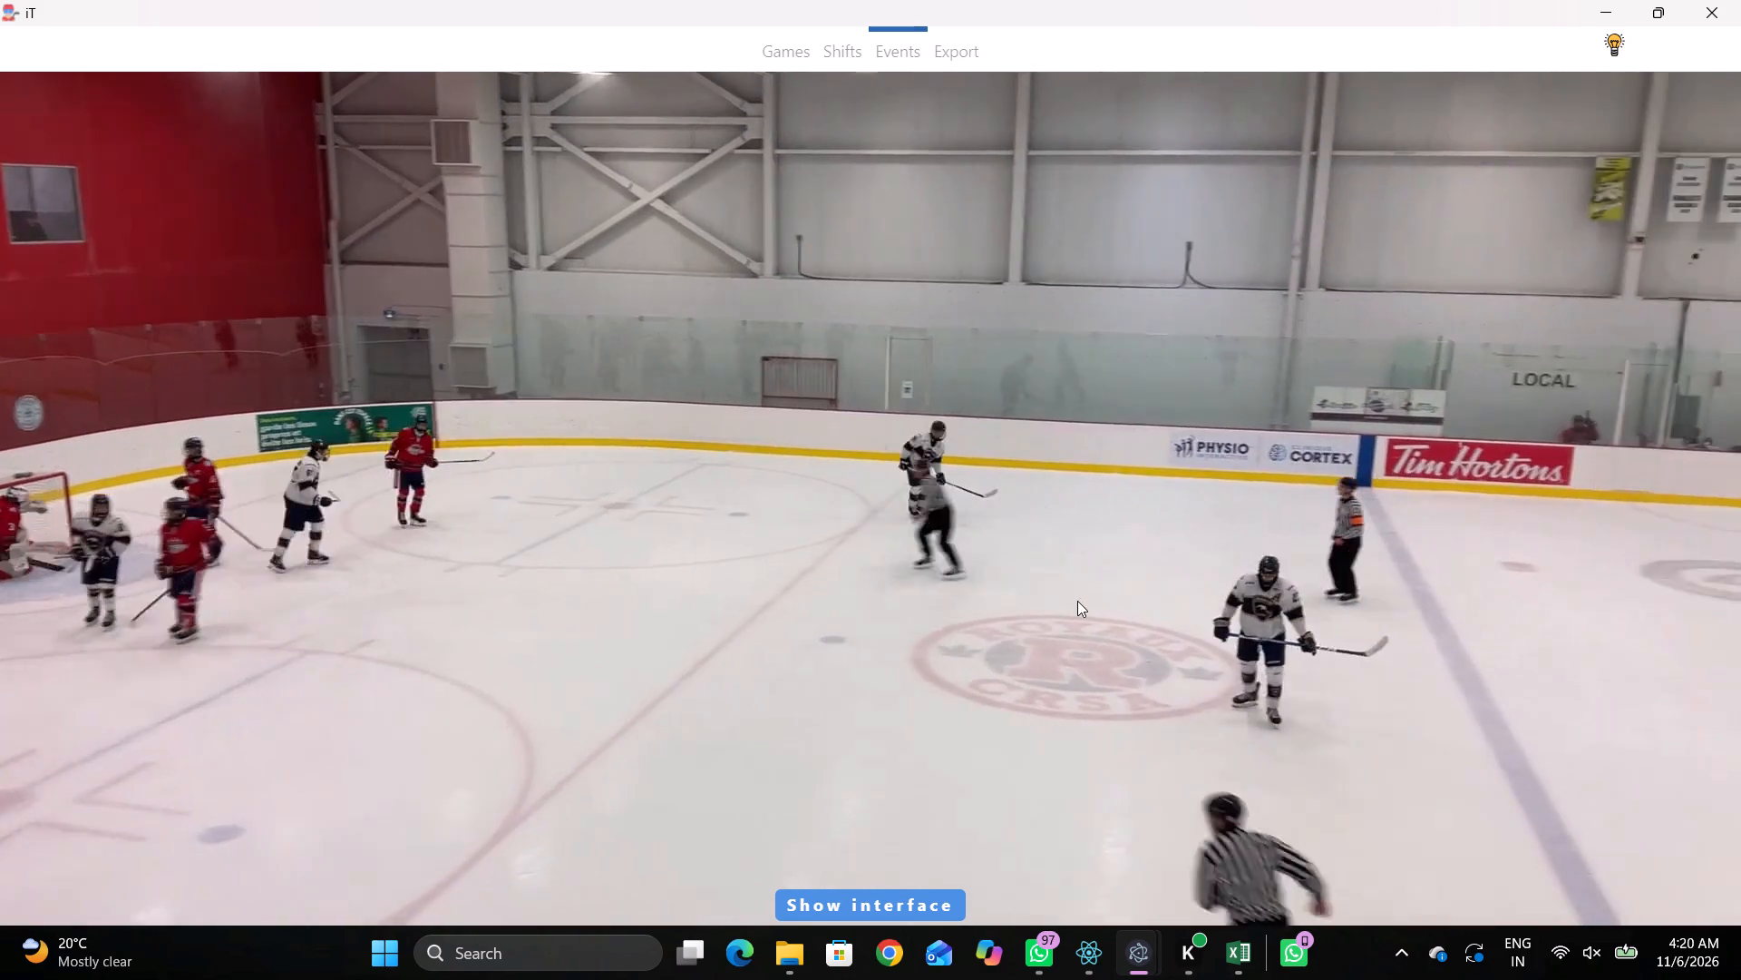
pyautogui.press('v')
pyautogui.press('v')
pyautogui.press('c')
pyautogui.press('space')
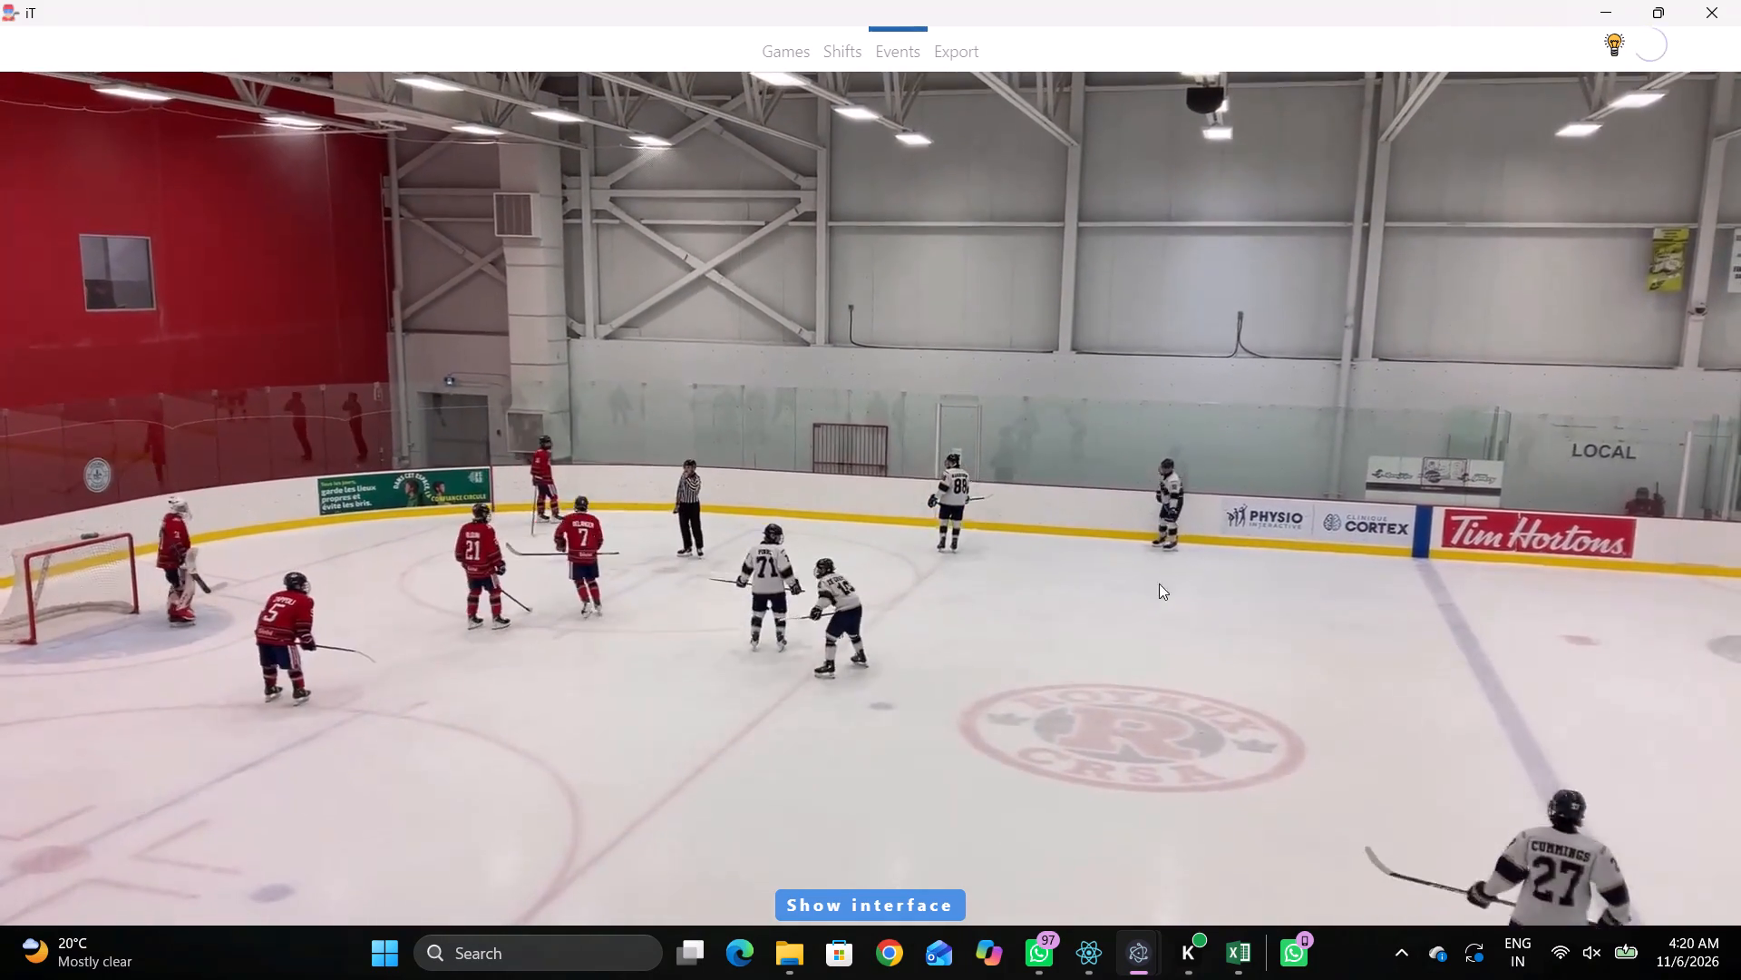
pyautogui.hotkey('shift', 'd')
pyautogui.press('space')
pyautogui.press('space')
pyautogui.press('space')
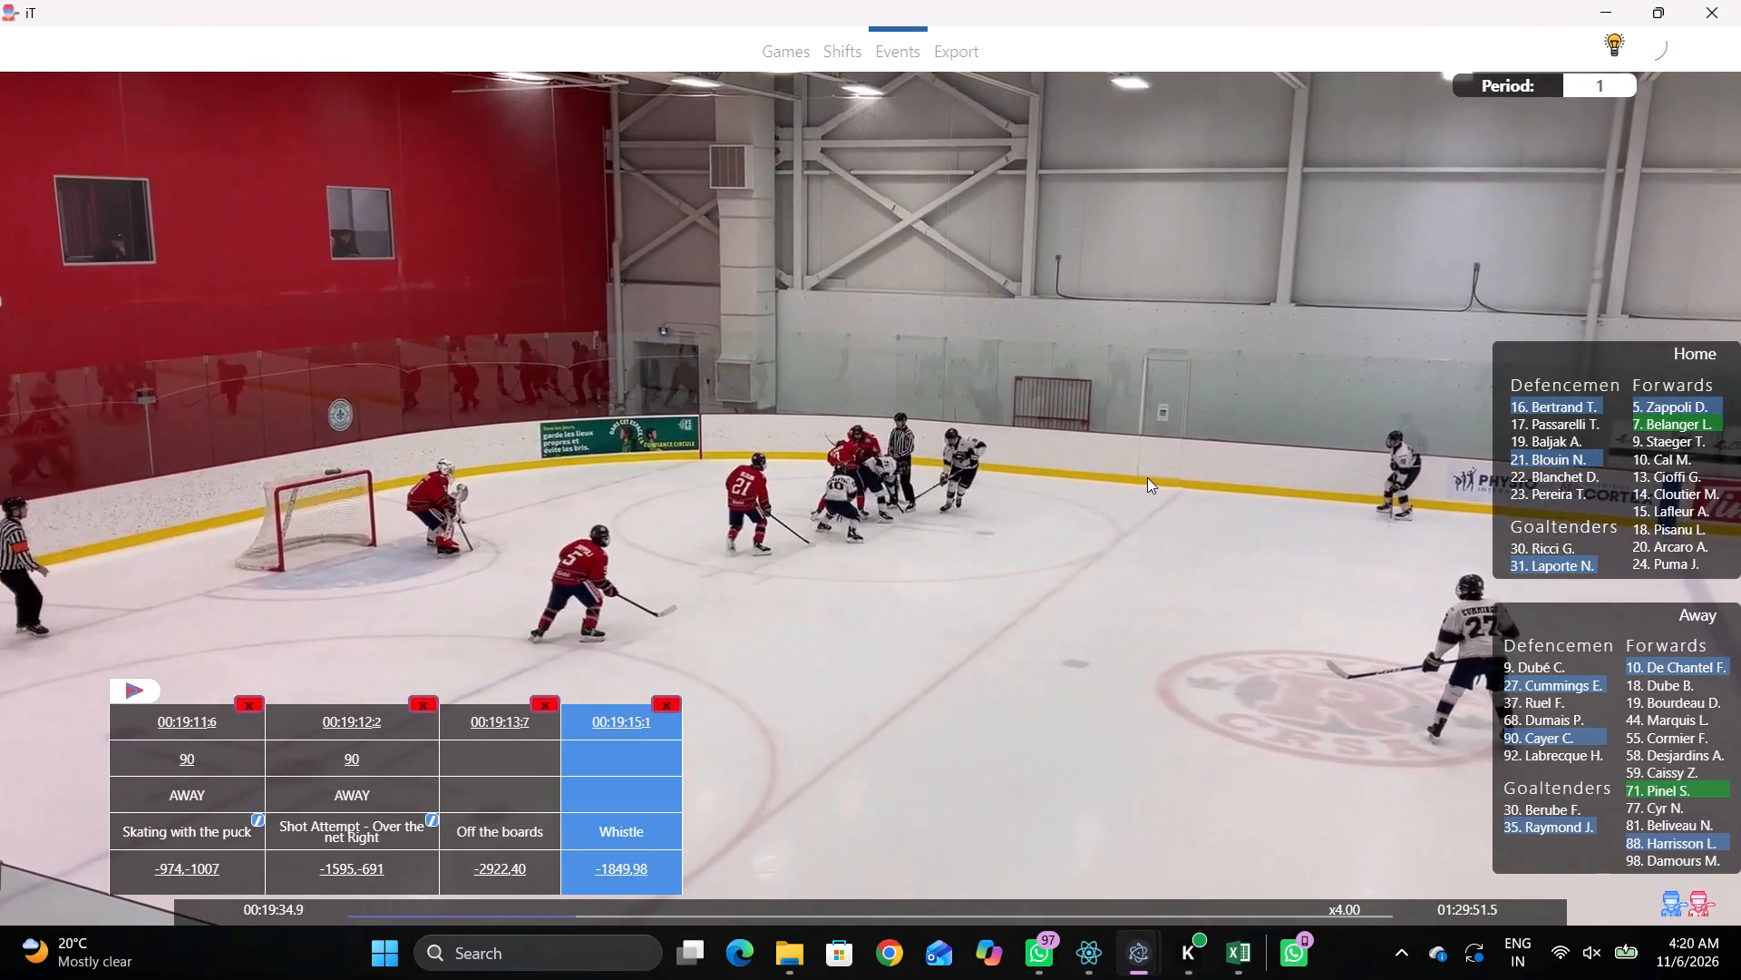
pyautogui.hotkey('shift', 'd')
pyautogui.write('qq')
pyautogui.press('q')
pyautogui.press('r')
pyautogui.press('space')
pyautogui.press('space')
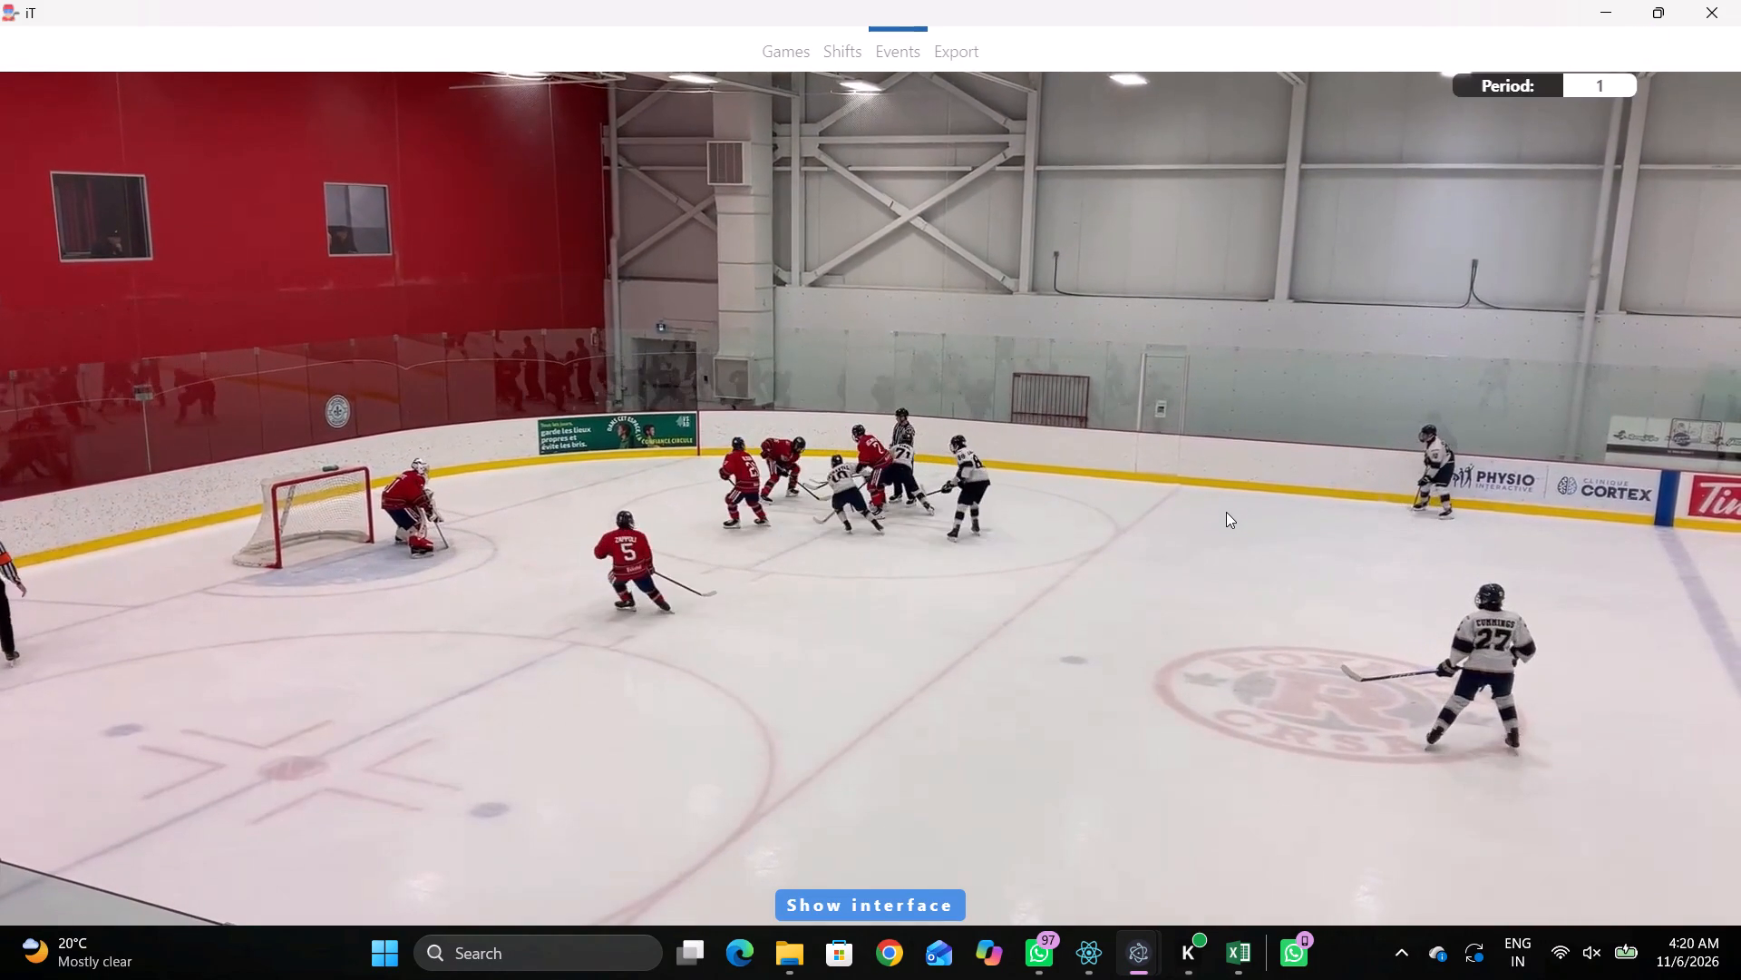
pyautogui.press('space')
pyautogui.press('space')
# Go back to the puck drop and record a Face off won by home 7 against away 71 at the upper home circle's dot.
pyautogui.press('q')
pyautogui.press('q')
pyautogui.press('q')
pyautogui.press('q')
pyautogui.press('q')
pyautogui.press('q')
pyautogui.press('q')
pyautogui.press('q')
pyautogui.press('q')
pyautogui.press('q')
pyautogui.press('q')
pyautogui.press('q')
pyautogui.press('q')
pyautogui.press('q')
pyautogui.press('q')
pyautogui.press('q')
pyautogui.press('q')
pyautogui.press('q')
pyautogui.press('q')
pyautogui.press('q')
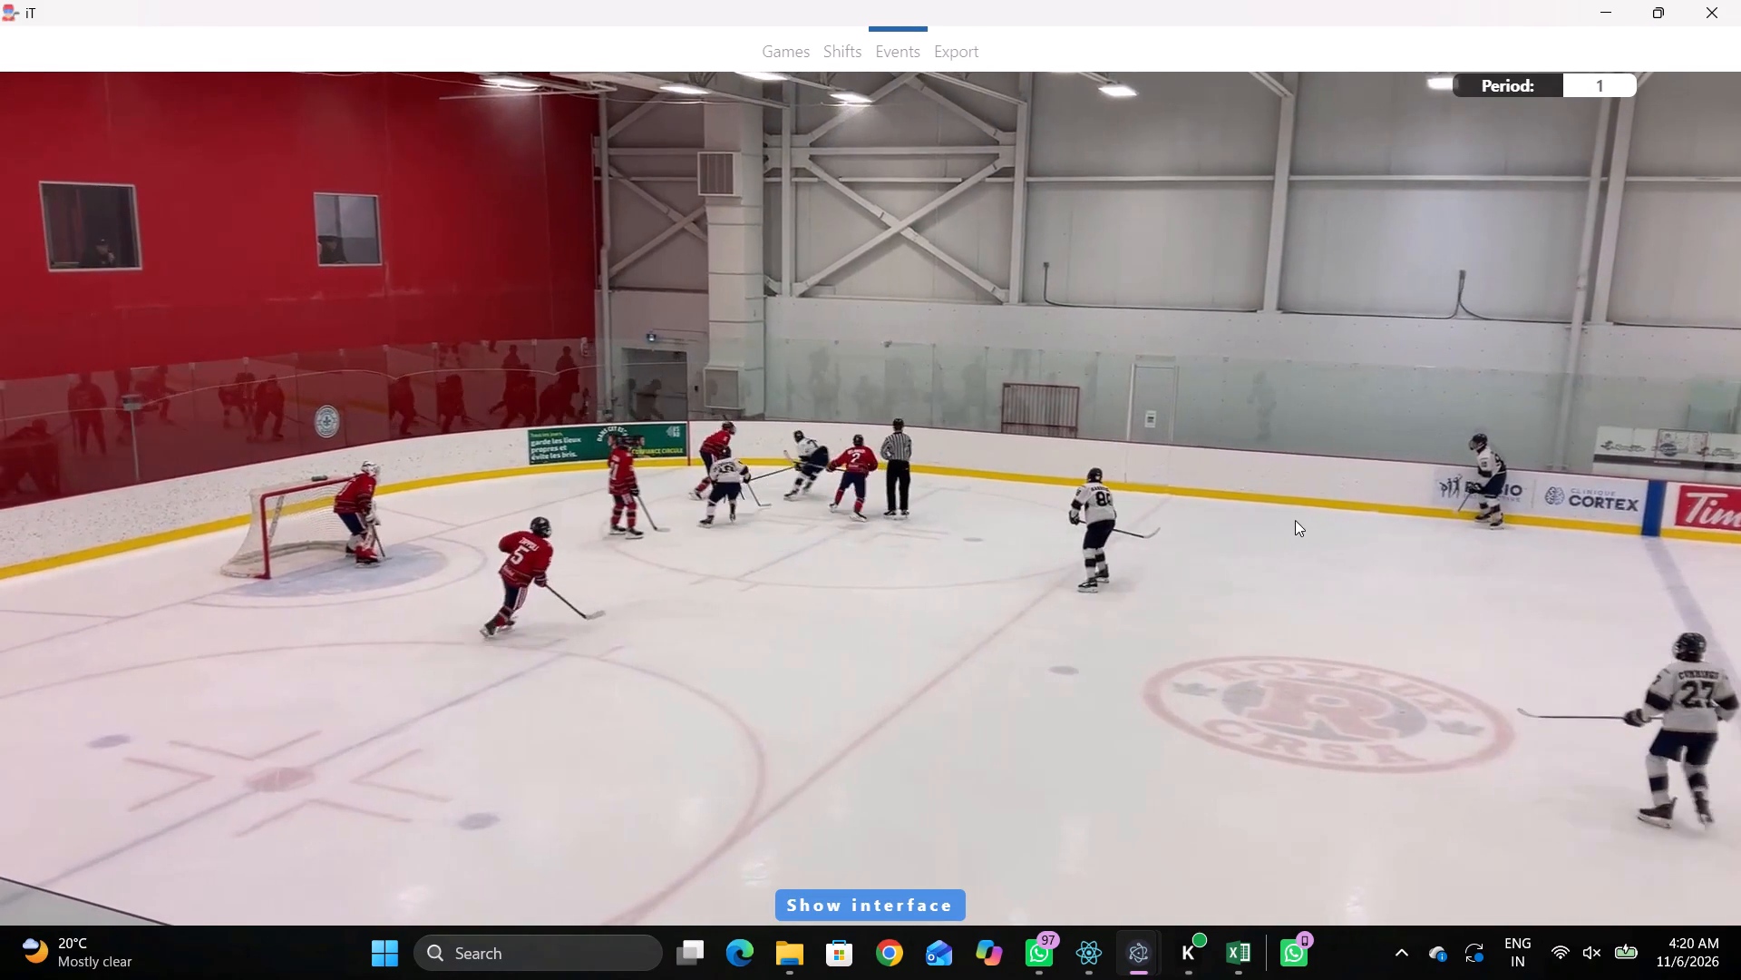
pyautogui.press('q')
pyautogui.press('q')
pyautogui.press('q')
pyautogui.press('q')
pyautogui.rightClick(1225, 404)
pyautogui.press('q')
pyautogui.press('q')
pyautogui.press('q')
pyautogui.click(1289, 507)
pyautogui.press('q')
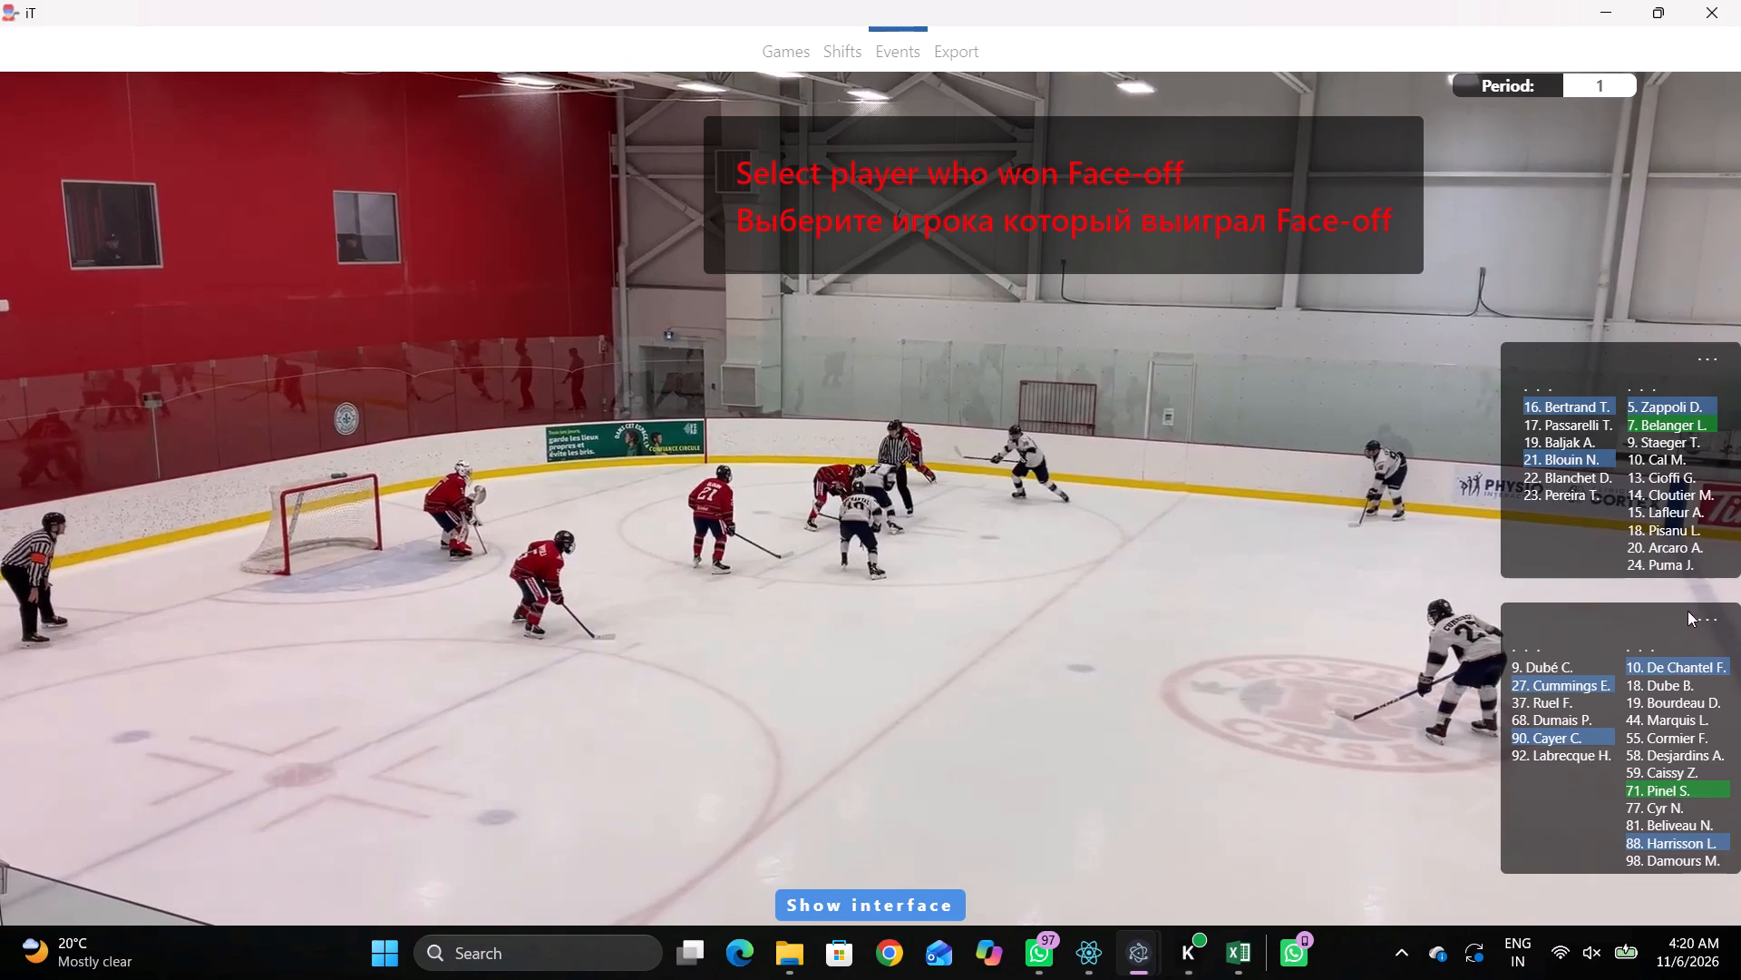
pyautogui.click(1655, 434)
pyautogui.click(1651, 430)
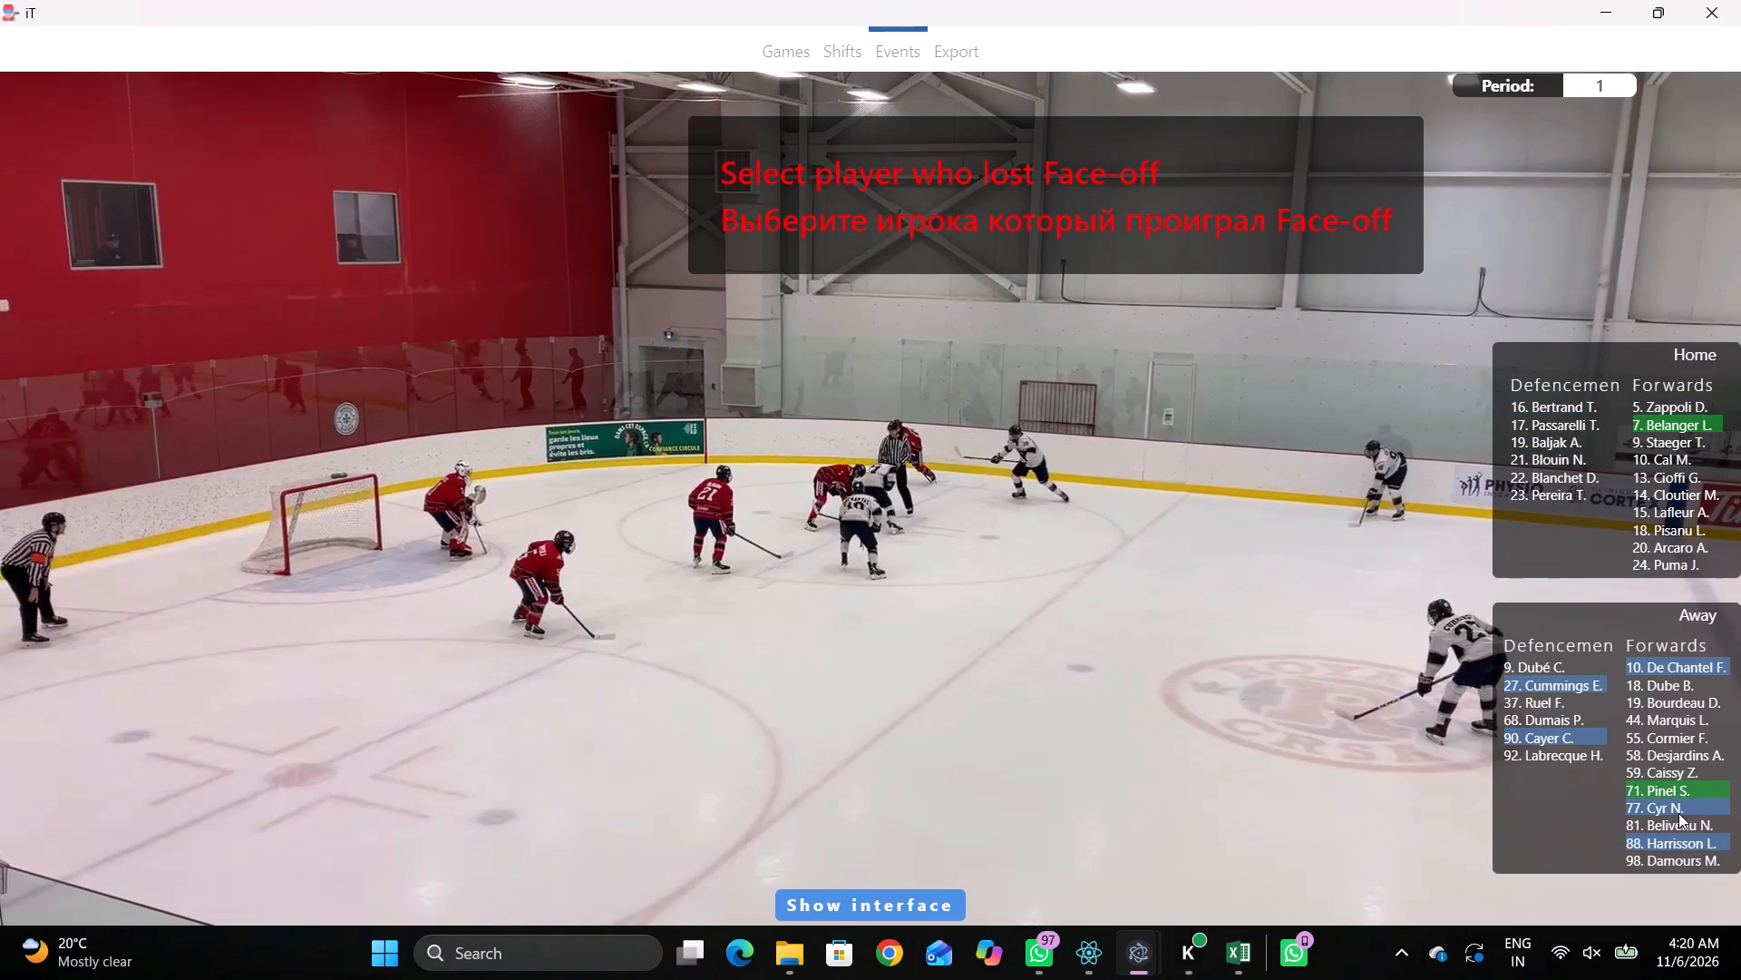
pyautogui.click(1660, 789)
pyautogui.click(565, 279)
# Record a Pass by home 16 after the face-off, inside the upper home circle toward the corner.
pyautogui.press('space')
pyautogui.press('v')
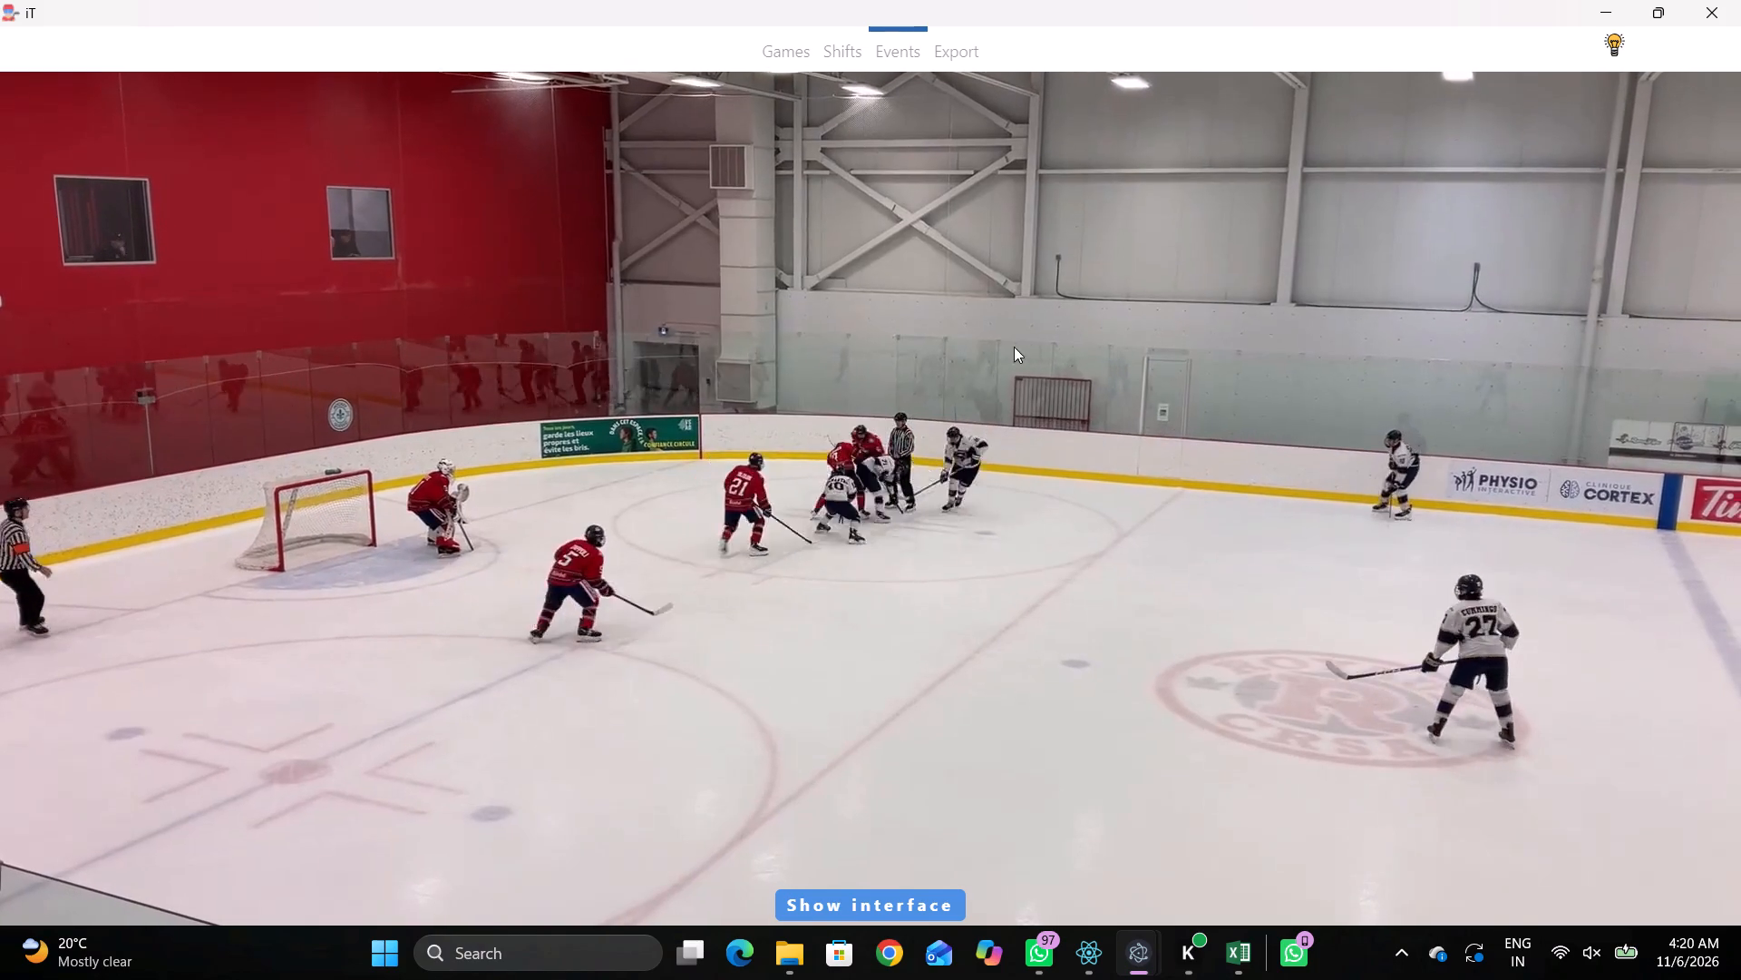
pyautogui.press('space')
pyautogui.press('space')
pyautogui.press('space')
pyautogui.rightClick(1145, 367)
pyautogui.press('q')
pyautogui.click(1160, 378)
pyautogui.moveTo(1104, 366); pyautogui.dragTo(1086, 375, button='right')
pyautogui.click(1114, 393)
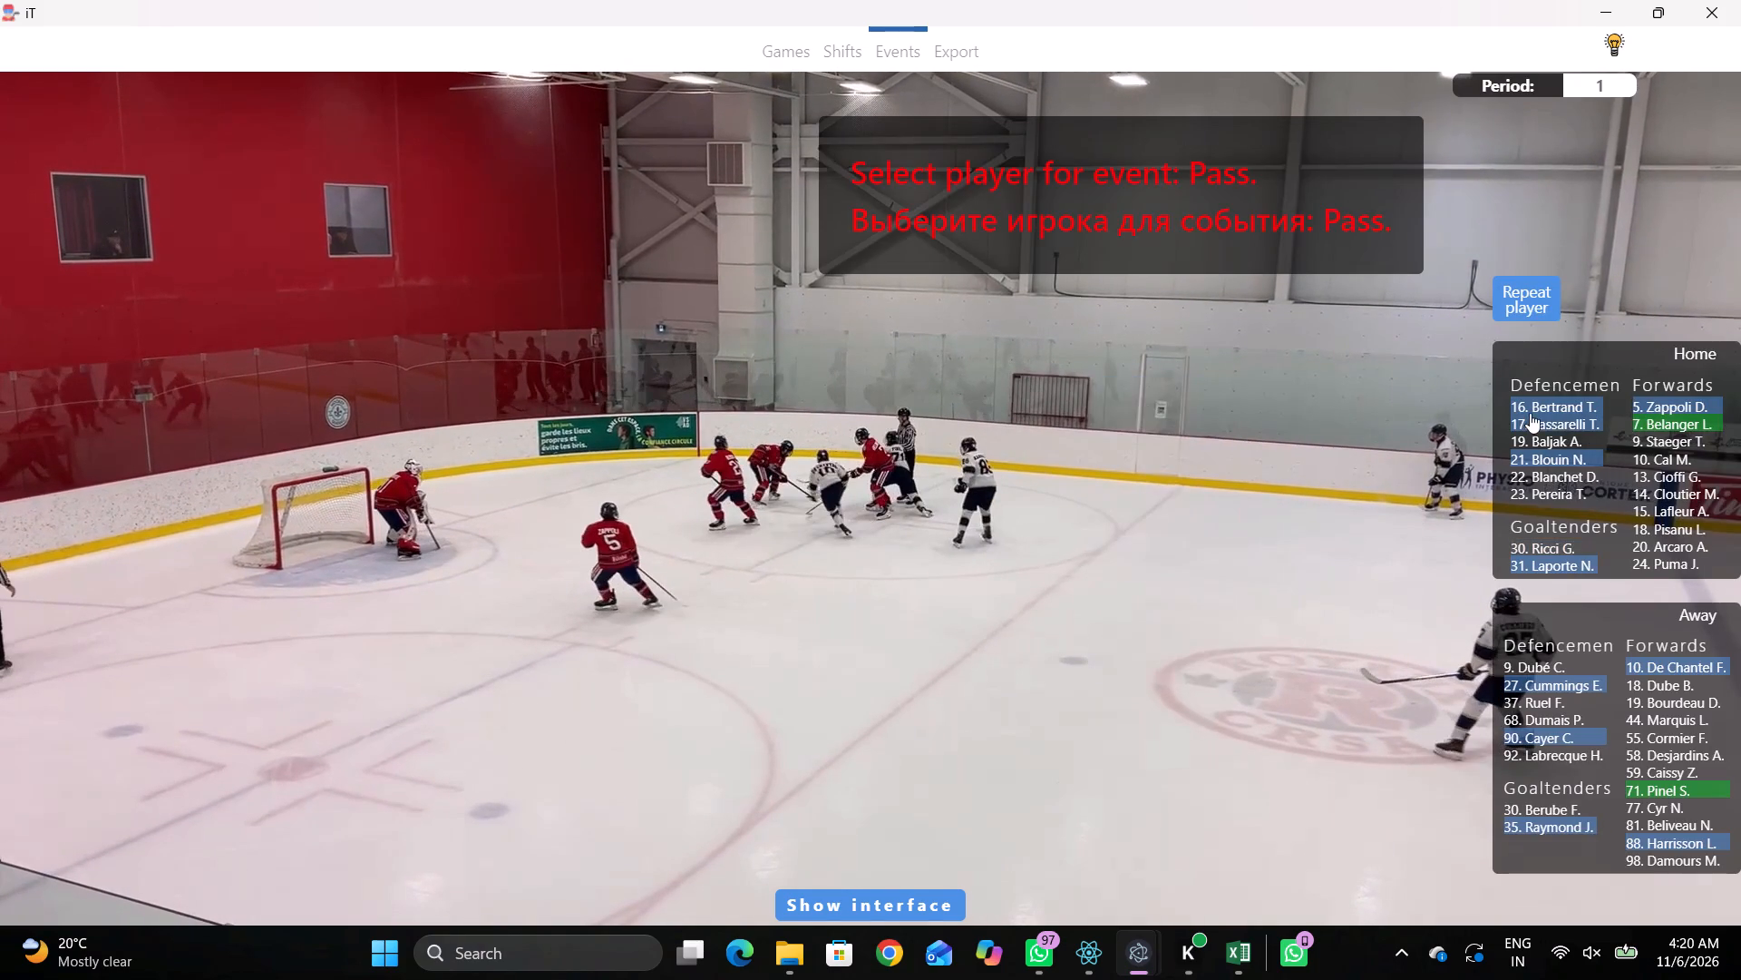
pyautogui.click(1530, 413)
pyautogui.click(526, 232)
# Play on from the pass and record a Whistle in the neutral zone, just outside the home blue line and slightly below mid-ice.
pyautogui.press('space')
pyautogui.press('v')
pyautogui.press('space')
pyautogui.press('q')
pyautogui.press('r')
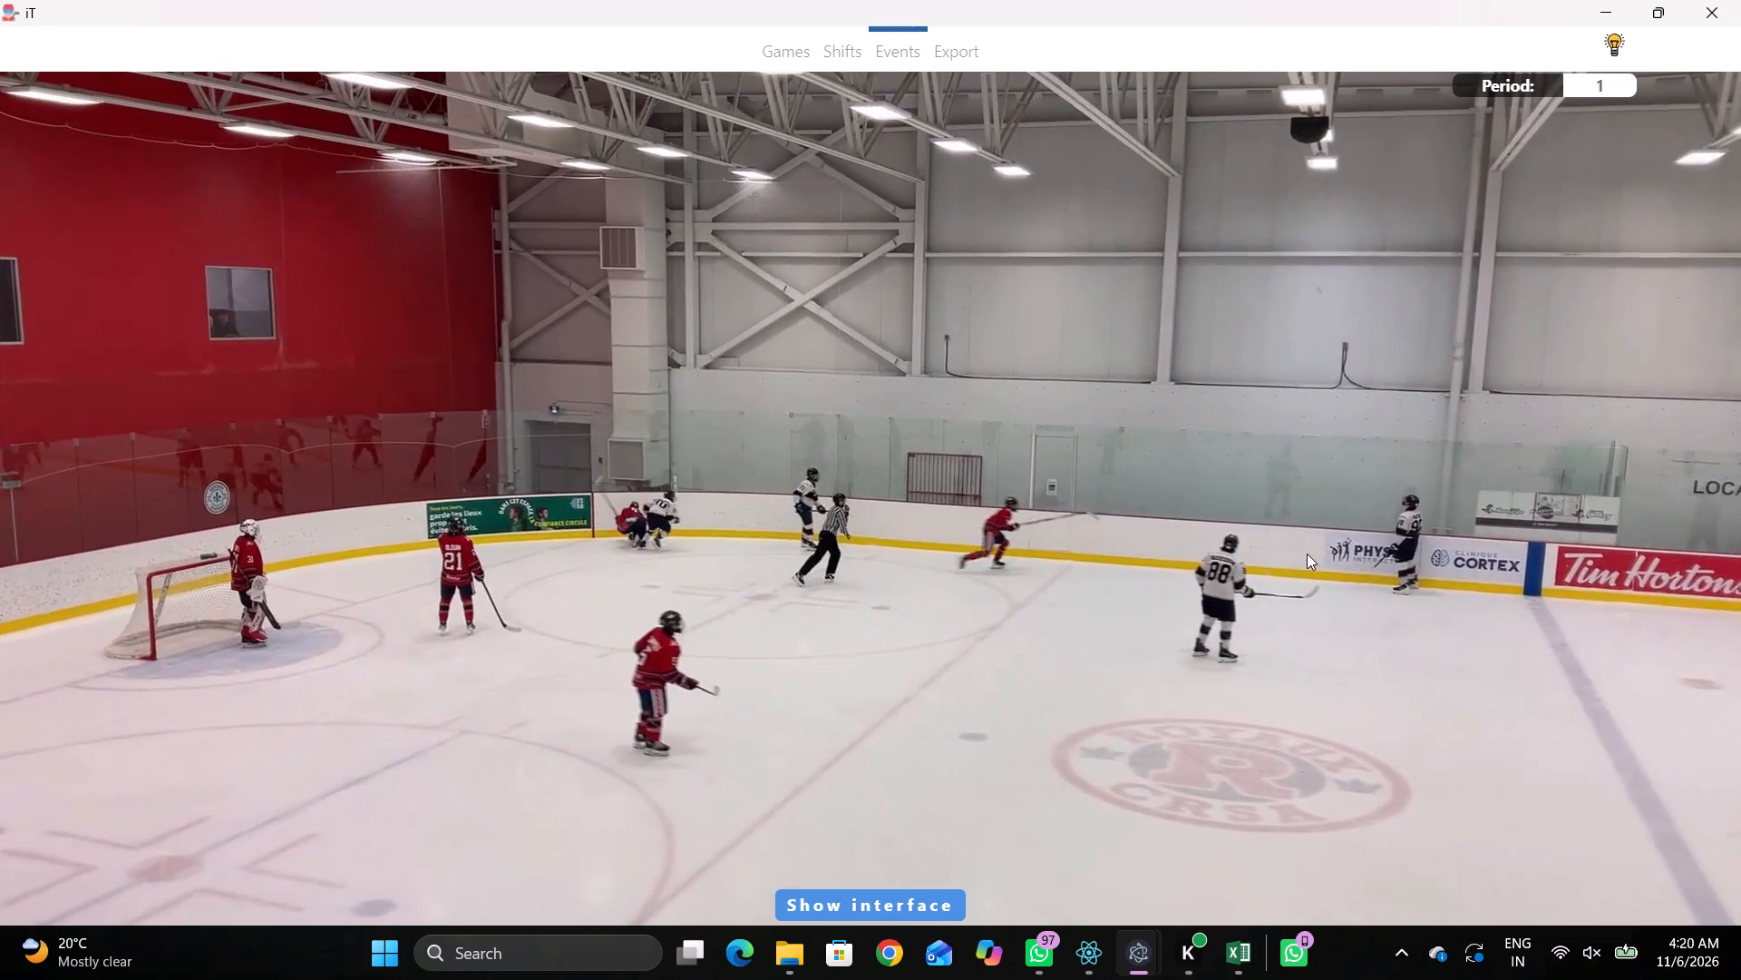
pyautogui.press('space')
pyautogui.press('space')
pyautogui.press('space')
pyautogui.press('space')
pyautogui.rightClick(1250, 449)
pyautogui.click(1307, 588)
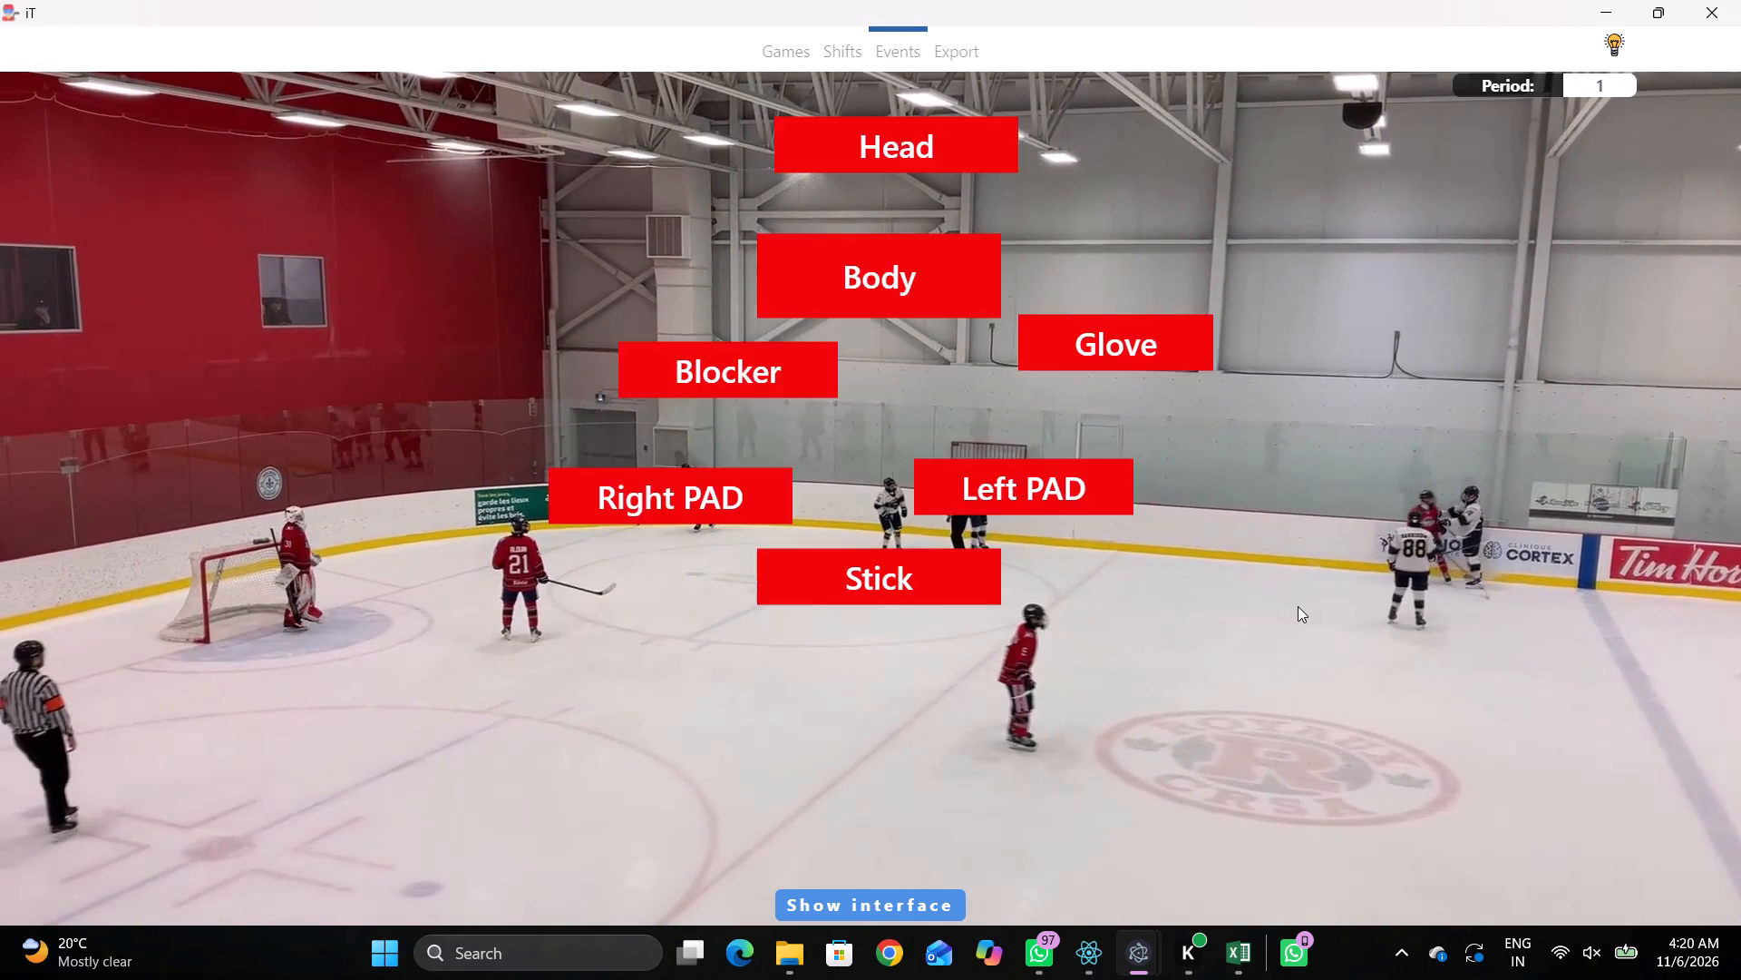
pyautogui.moveTo(1193, 744); pyautogui.dragTo(1175, 682)
pyautogui.moveTo(1104, 449); pyautogui.dragTo(1123, 439, button='right')
pyautogui.click(1159, 593)
pyautogui.click(822, 397)
# Play through the stoppage to locate the next face-off.
pyautogui.press('space')
pyautogui.press('v')
pyautogui.press('v')
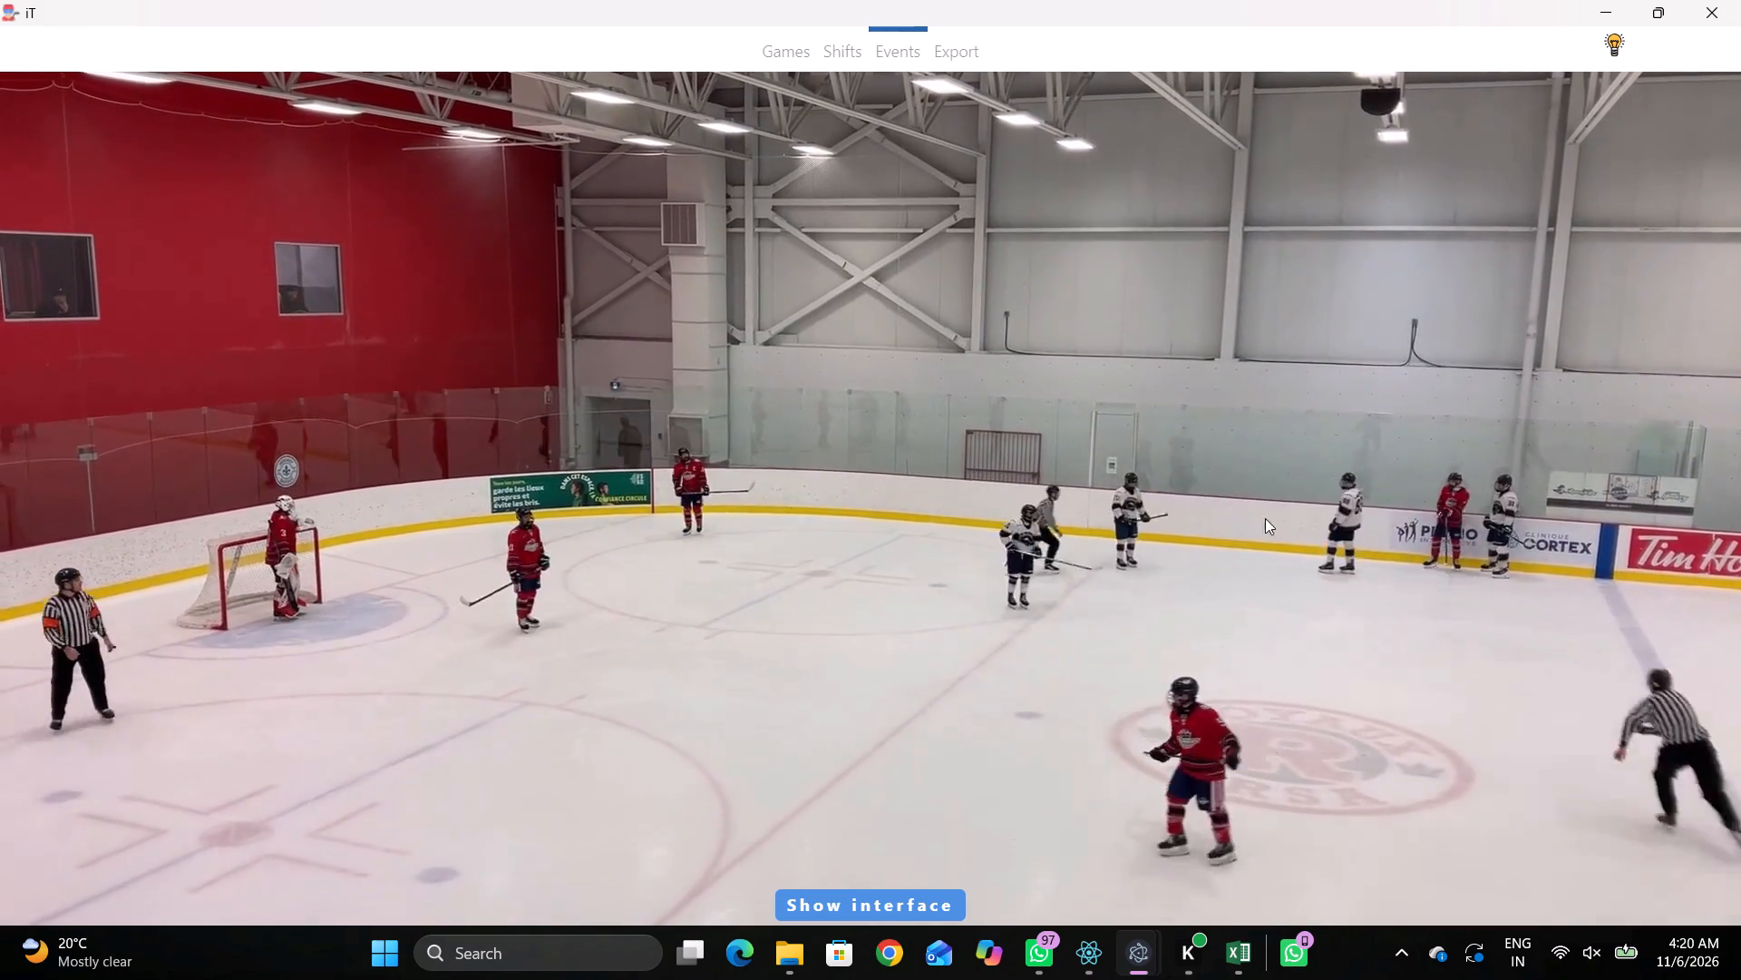
pyautogui.write('cc')
pyautogui.press('space')
pyautogui.press('space')
pyautogui.write('DD')
pyautogui.press('space')
pyautogui.press('space')
# Go back to the puck drop and record a Face off won by away 71 against home 7 at the upper home circle's dot.
pyautogui.write('qq')
pyautogui.press('q')
pyautogui.press('q')
pyautogui.press('q')
pyautogui.press('q')
pyautogui.press('q')
pyautogui.press('q')
pyautogui.press('q')
pyautogui.press('q')
pyautogui.press('q')
pyautogui.press('q')
pyautogui.moveTo(1049, 386); pyautogui.dragTo(1063, 395, button='right')
pyautogui.press('q')
pyautogui.click(1102, 510)
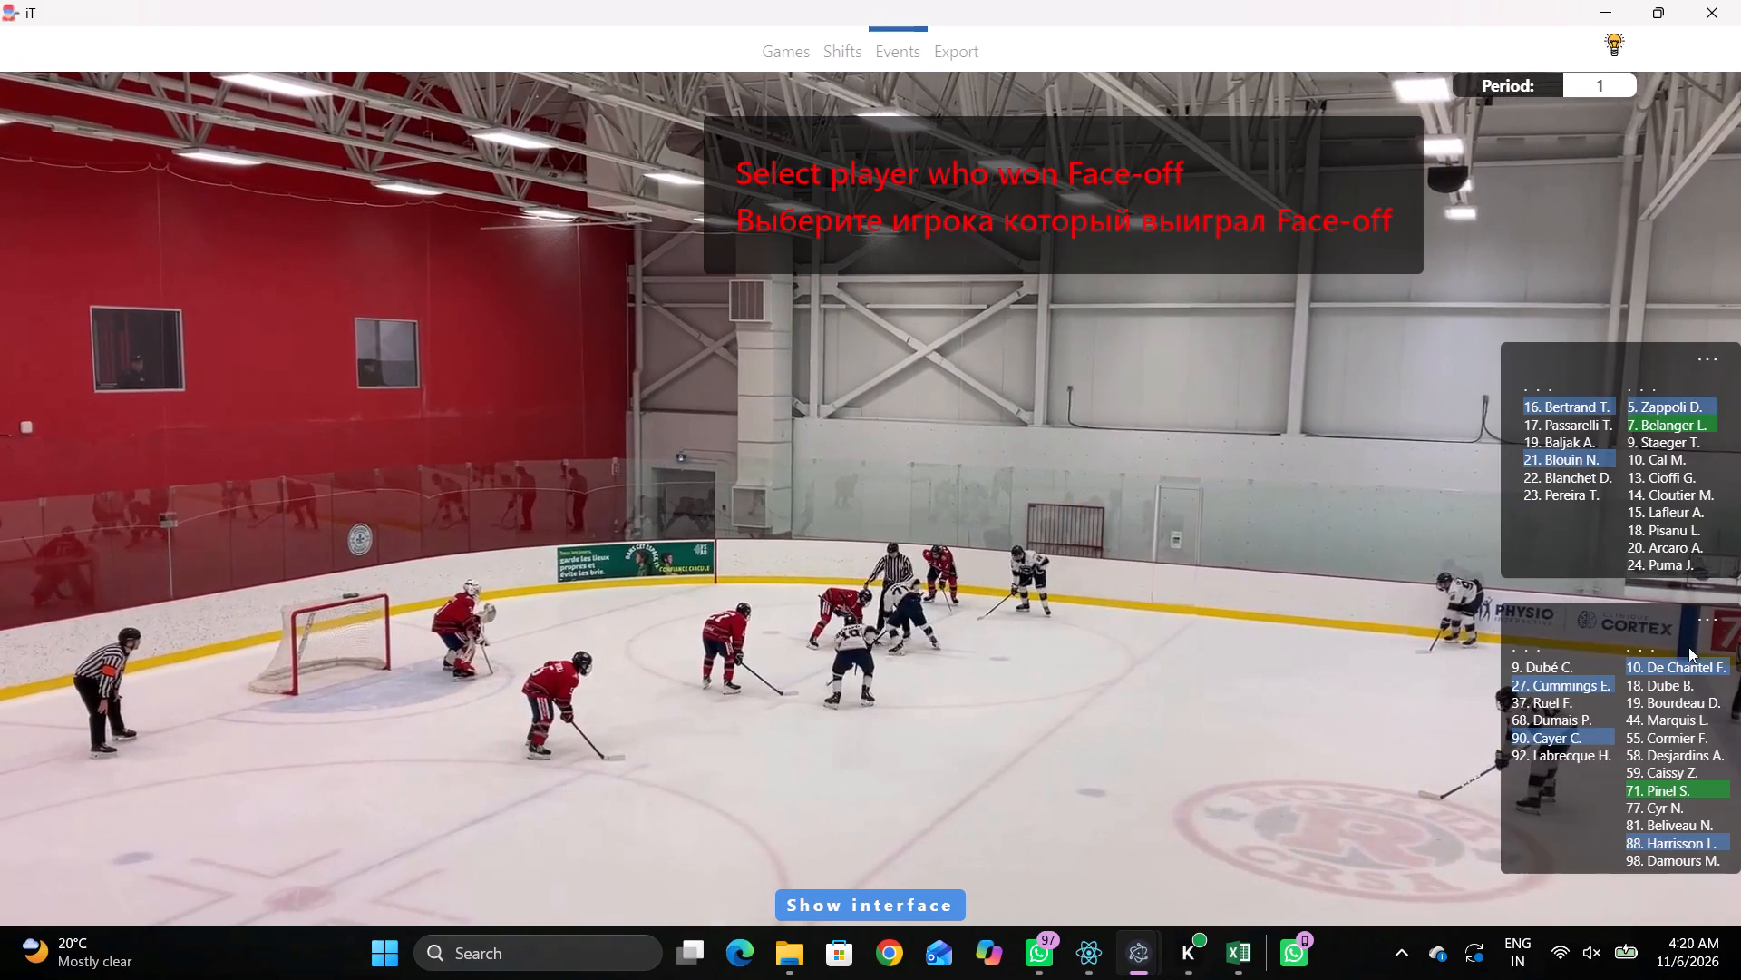
pyautogui.click(1644, 794)
pyautogui.click(1653, 427)
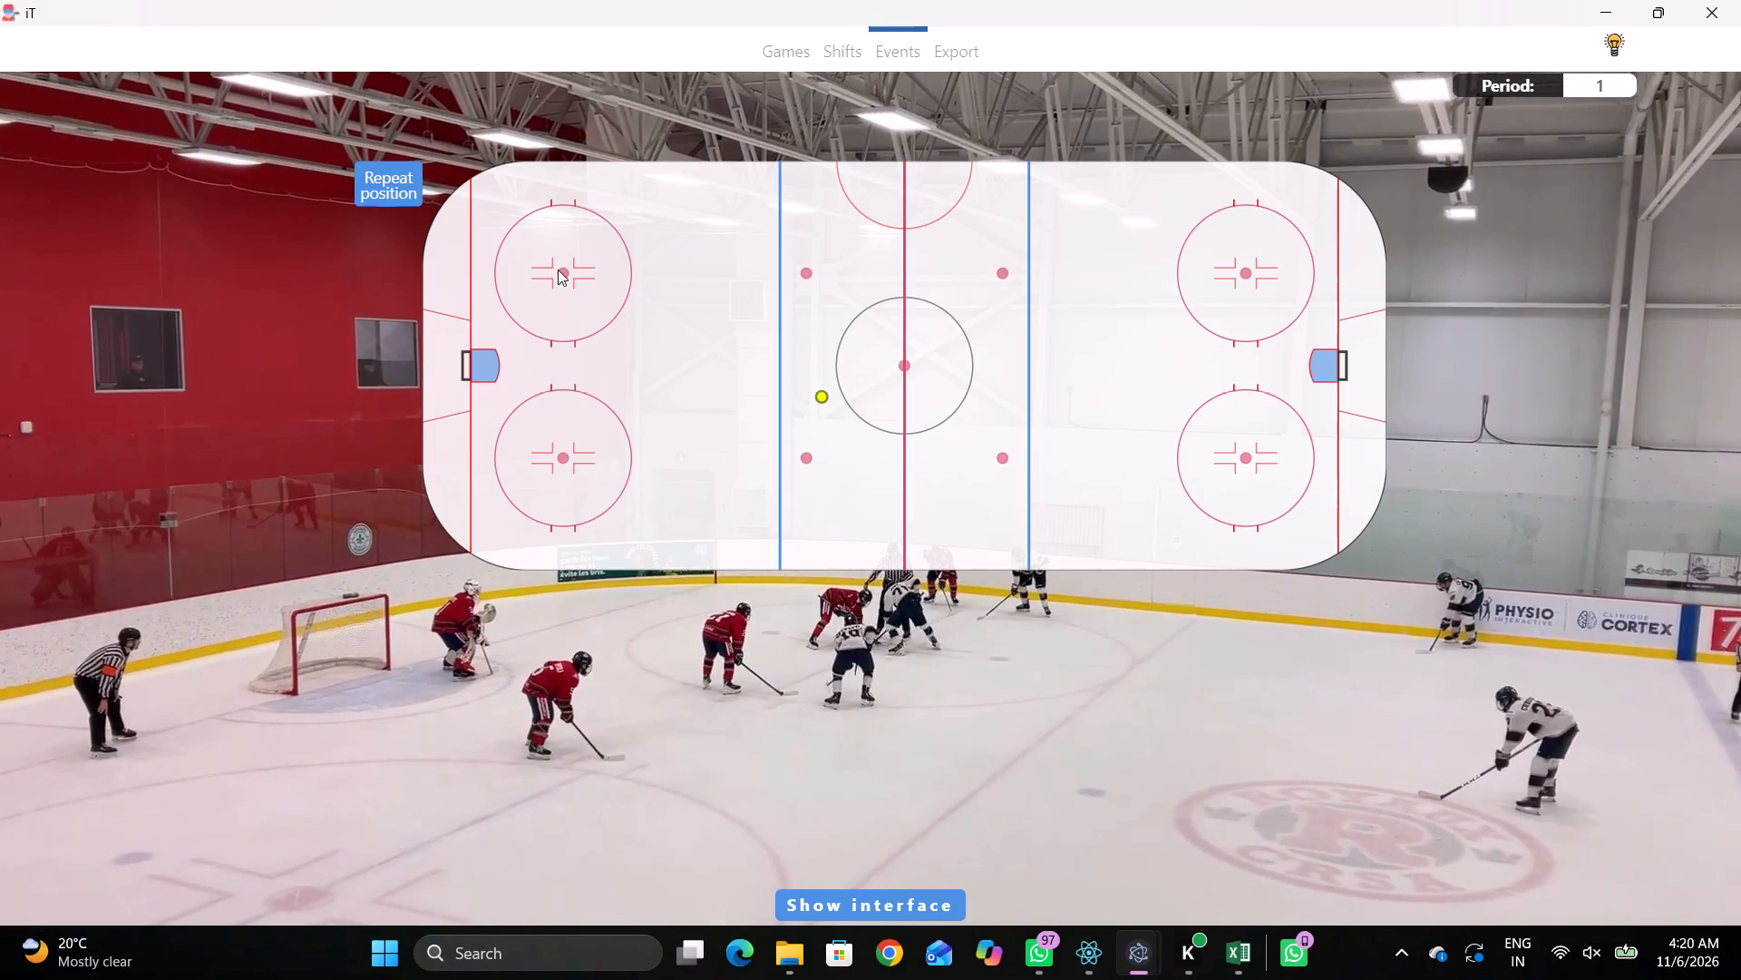
pyautogui.click(559, 271)
# Record a Pass by away 71 after the face-off, inside the upper home circle just above the dot.
pyautogui.press('space')
pyautogui.press('space')
pyautogui.press('space')
pyautogui.press('space')
pyautogui.rightClick(1211, 427)
pyautogui.click(1229, 442)
pyautogui.moveTo(1187, 429); pyautogui.dragTo(1177, 429, button='right')
pyautogui.click(1200, 451)
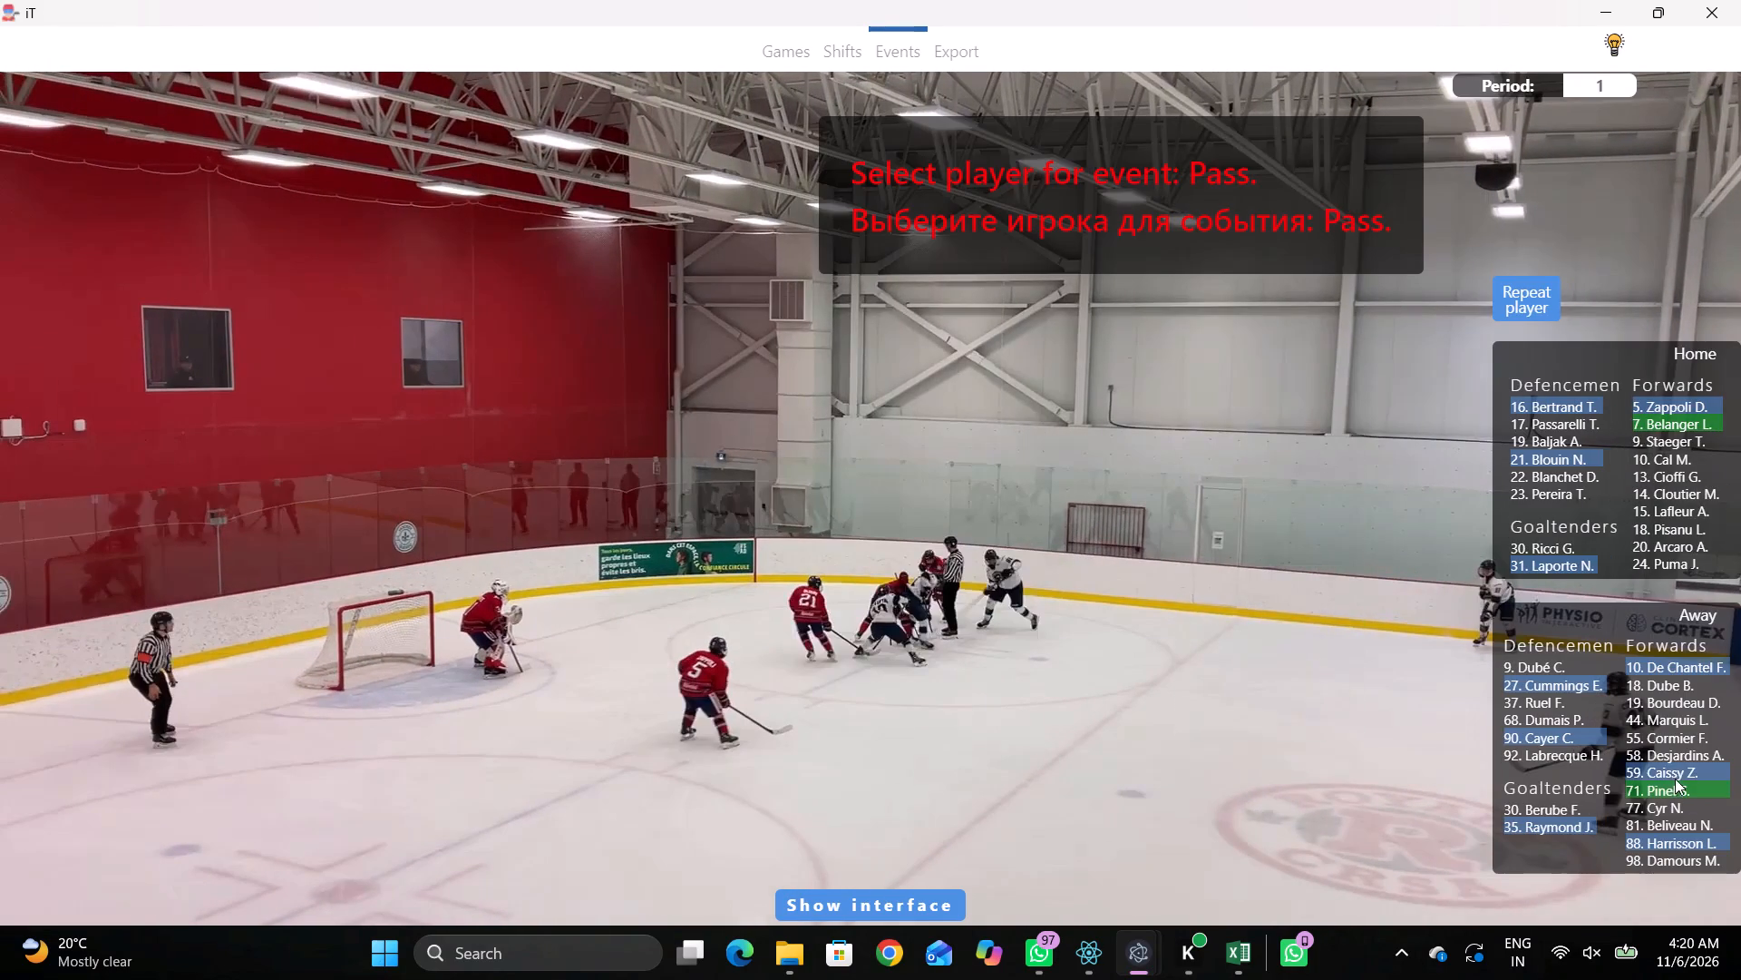
pyautogui.click(1664, 784)
pyautogui.click(554, 246)
# Record Skating with the puck by away 88 at the edge of the upper home circle facing the blue line.
pyautogui.press('r')
pyautogui.press('space')
pyautogui.press('space')
pyautogui.press('space')
pyautogui.press('space')
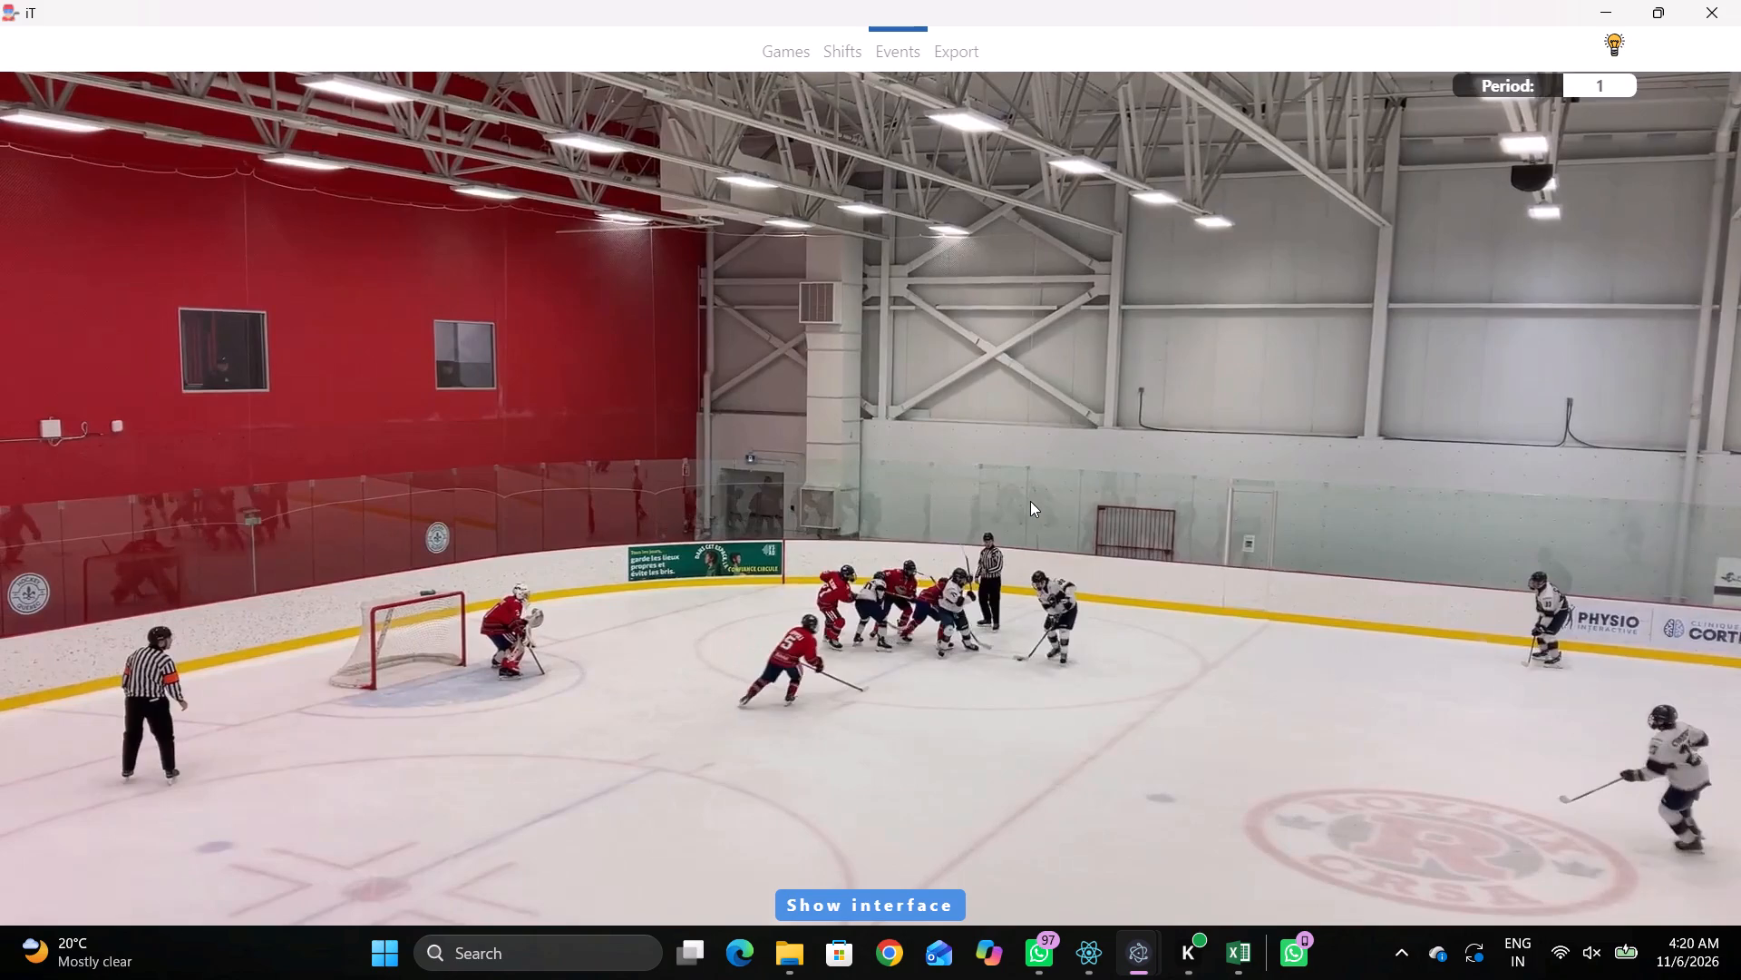
pyautogui.press('space')
pyautogui.press('space')
pyautogui.press('q')
pyautogui.rightClick(1082, 472)
pyautogui.click(1145, 499)
pyautogui.click(1655, 841)
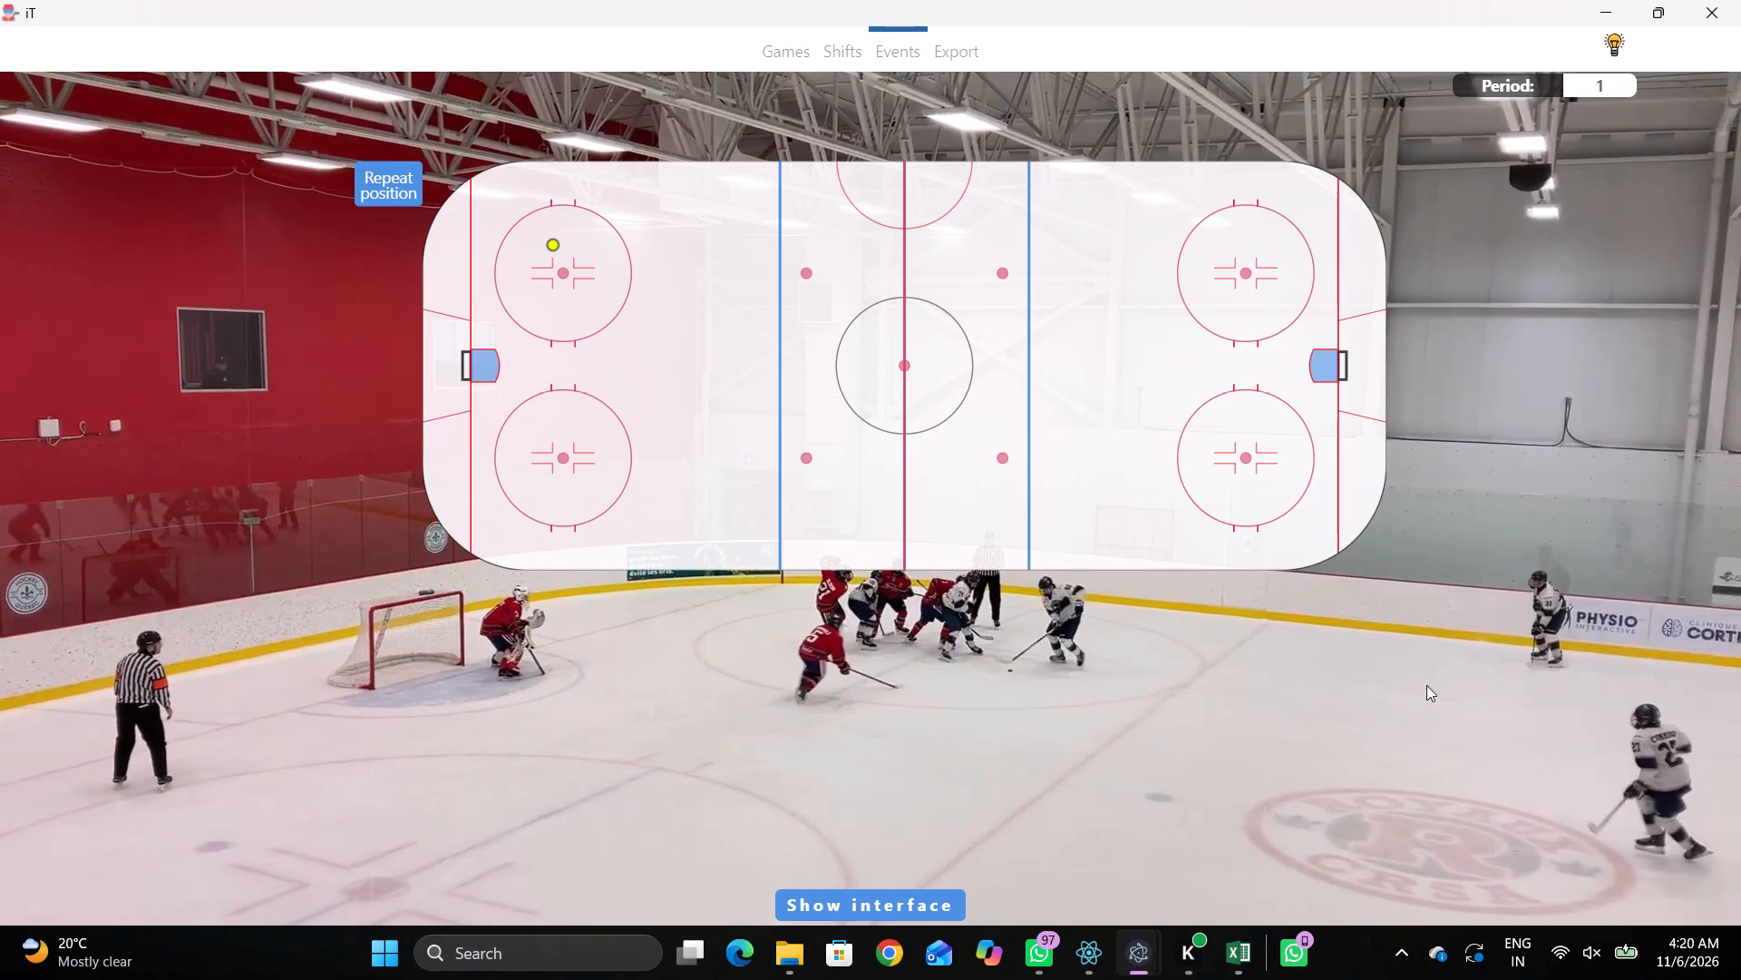
pyautogui.click(627, 261)
# Review the carry and record a Pass by away 88 just outside the upper home circle, on its lower blue-line side.
pyautogui.press('q')
pyautogui.press('q')
pyautogui.press('q')
pyautogui.press('q')
pyautogui.press('q')
pyautogui.press('q')
pyautogui.press('q')
pyautogui.press('q')
pyautogui.press('q')
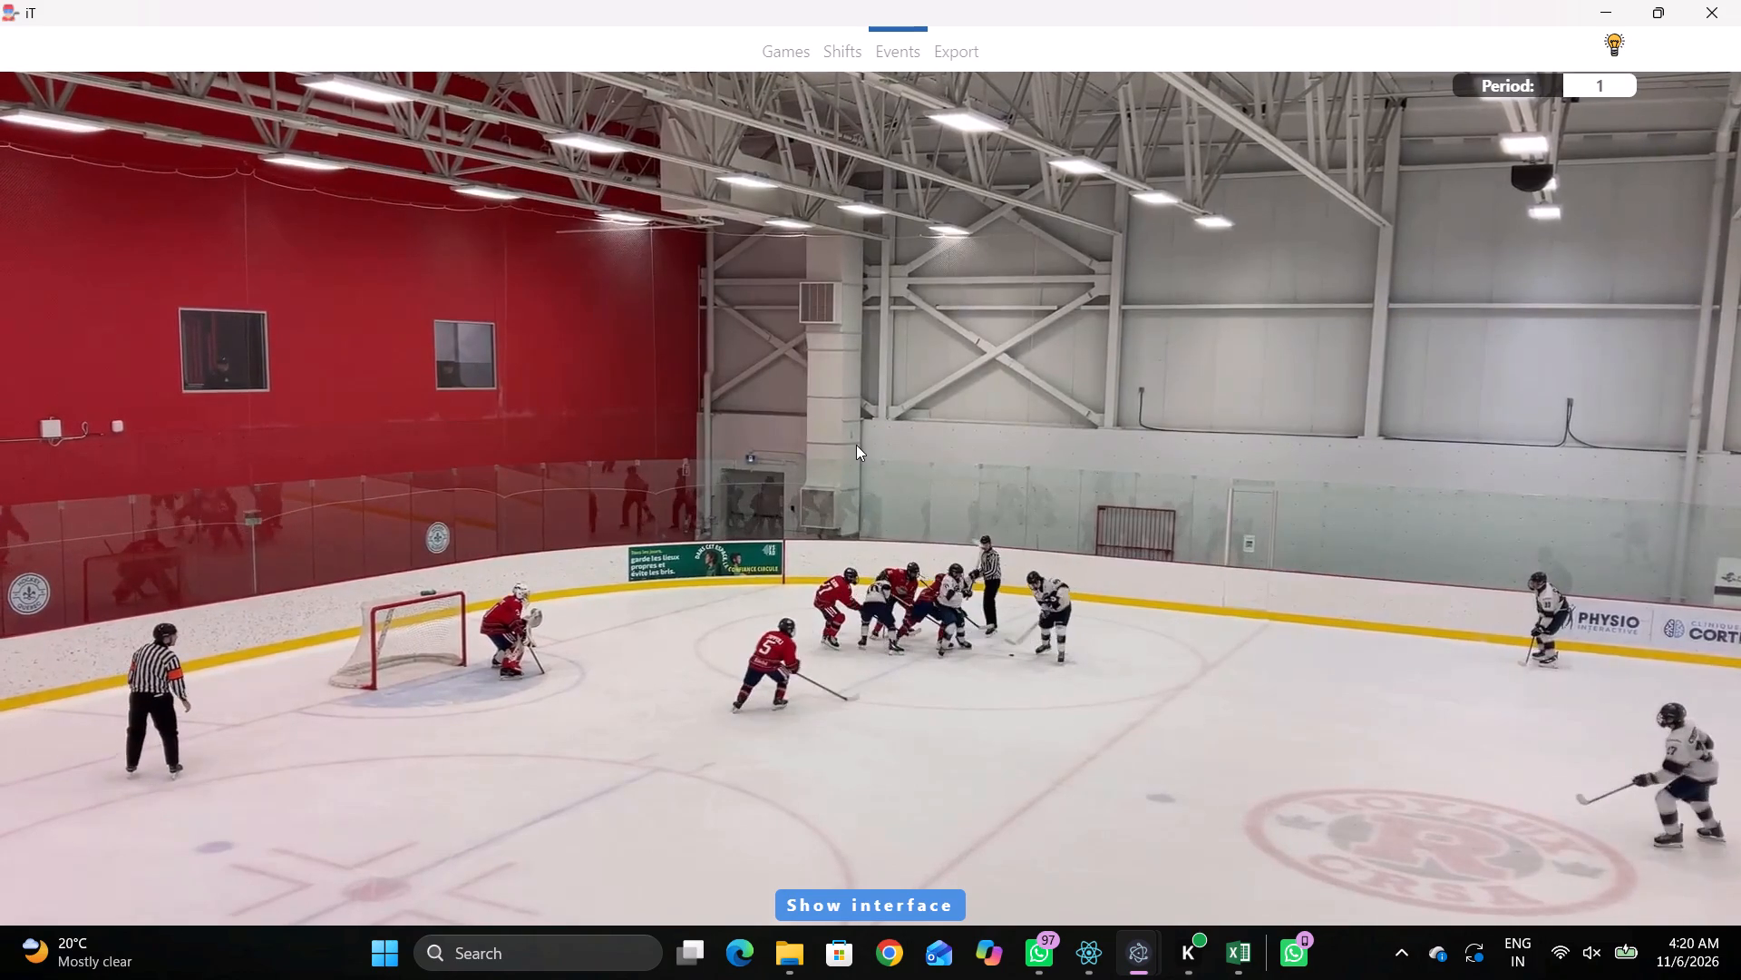
pyautogui.press('space')
pyautogui.press('space')
pyautogui.press('space')
pyautogui.press('space')
pyautogui.hotkey('shift', 'd')
pyautogui.write('qq')
pyautogui.rightClick(1111, 441)
pyautogui.press('q')
pyautogui.click(1125, 449)
pyautogui.click(1522, 305)
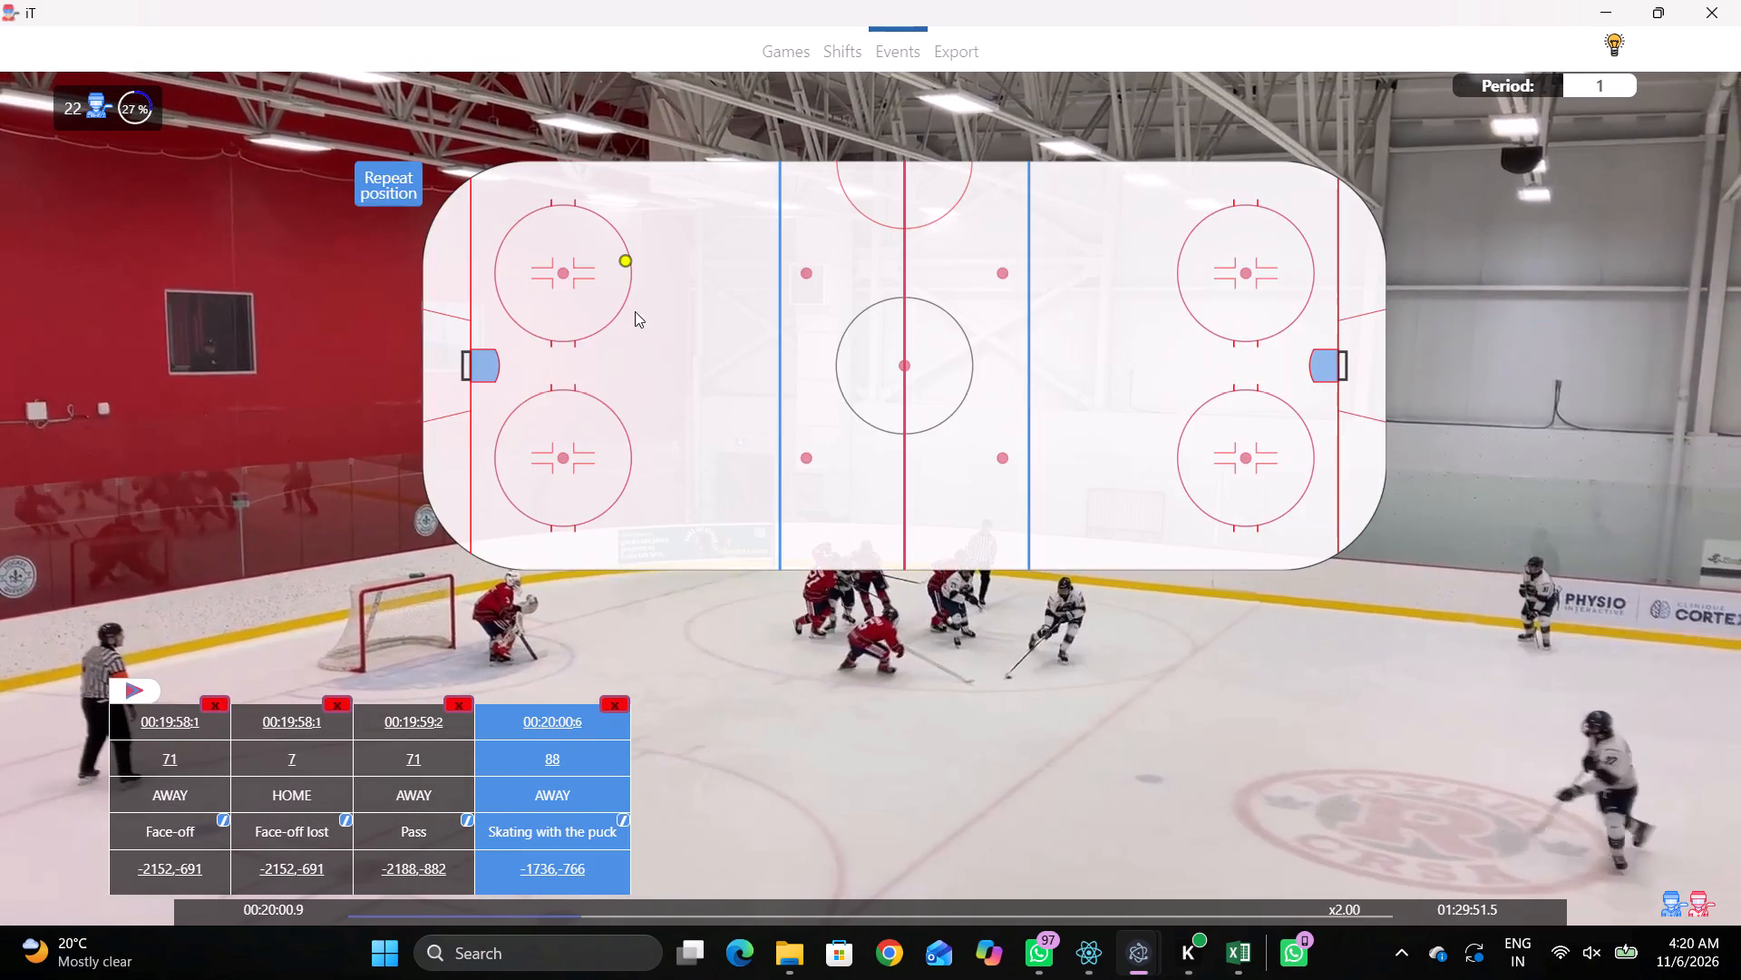
pyautogui.click(635, 311)
# Record Skating with the puck by away 27 inside the home blue line, slightly below mid-ice.
pyautogui.hotkey('shift', 'd')
pyautogui.press('space')
pyautogui.press('space')
pyautogui.rightClick(862, 499)
pyautogui.press('space')
pyautogui.press('space')
pyautogui.rightClick(914, 507)
pyautogui.click(988, 542)
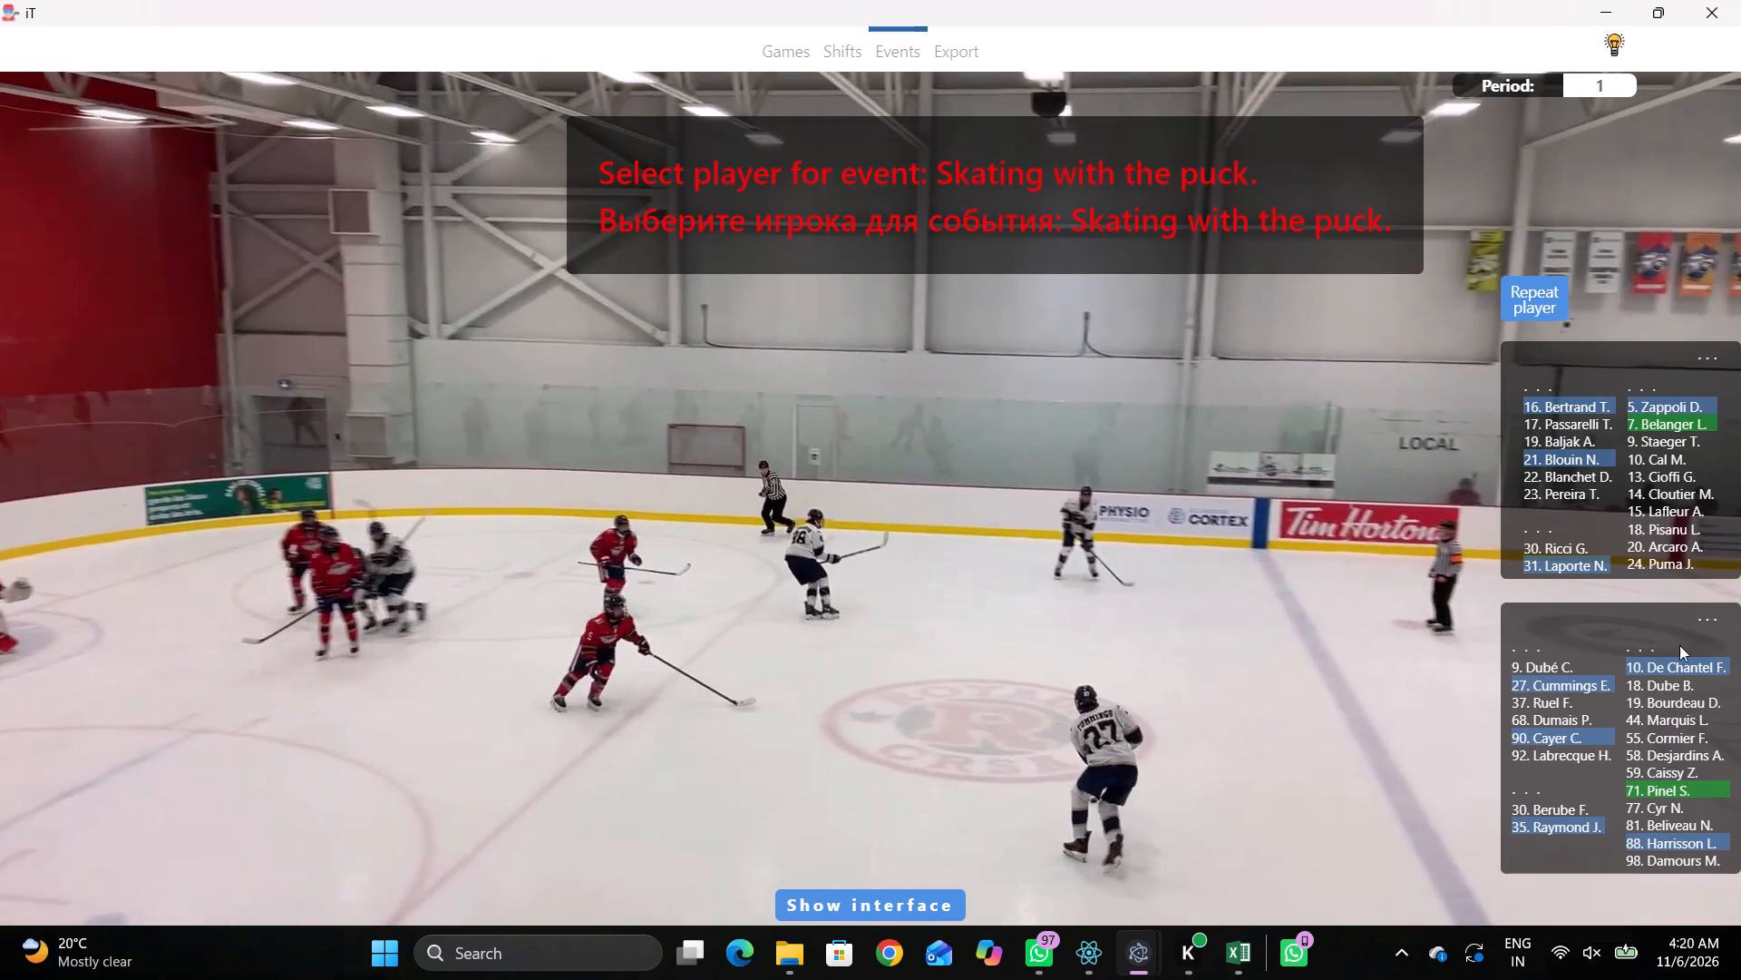
pyautogui.click(1534, 691)
pyautogui.click(723, 414)
# Record a Pass by away 27 in the neutral zone, at the lower edge of the centre circle on the home side.
pyautogui.press('space')
pyautogui.press('space')
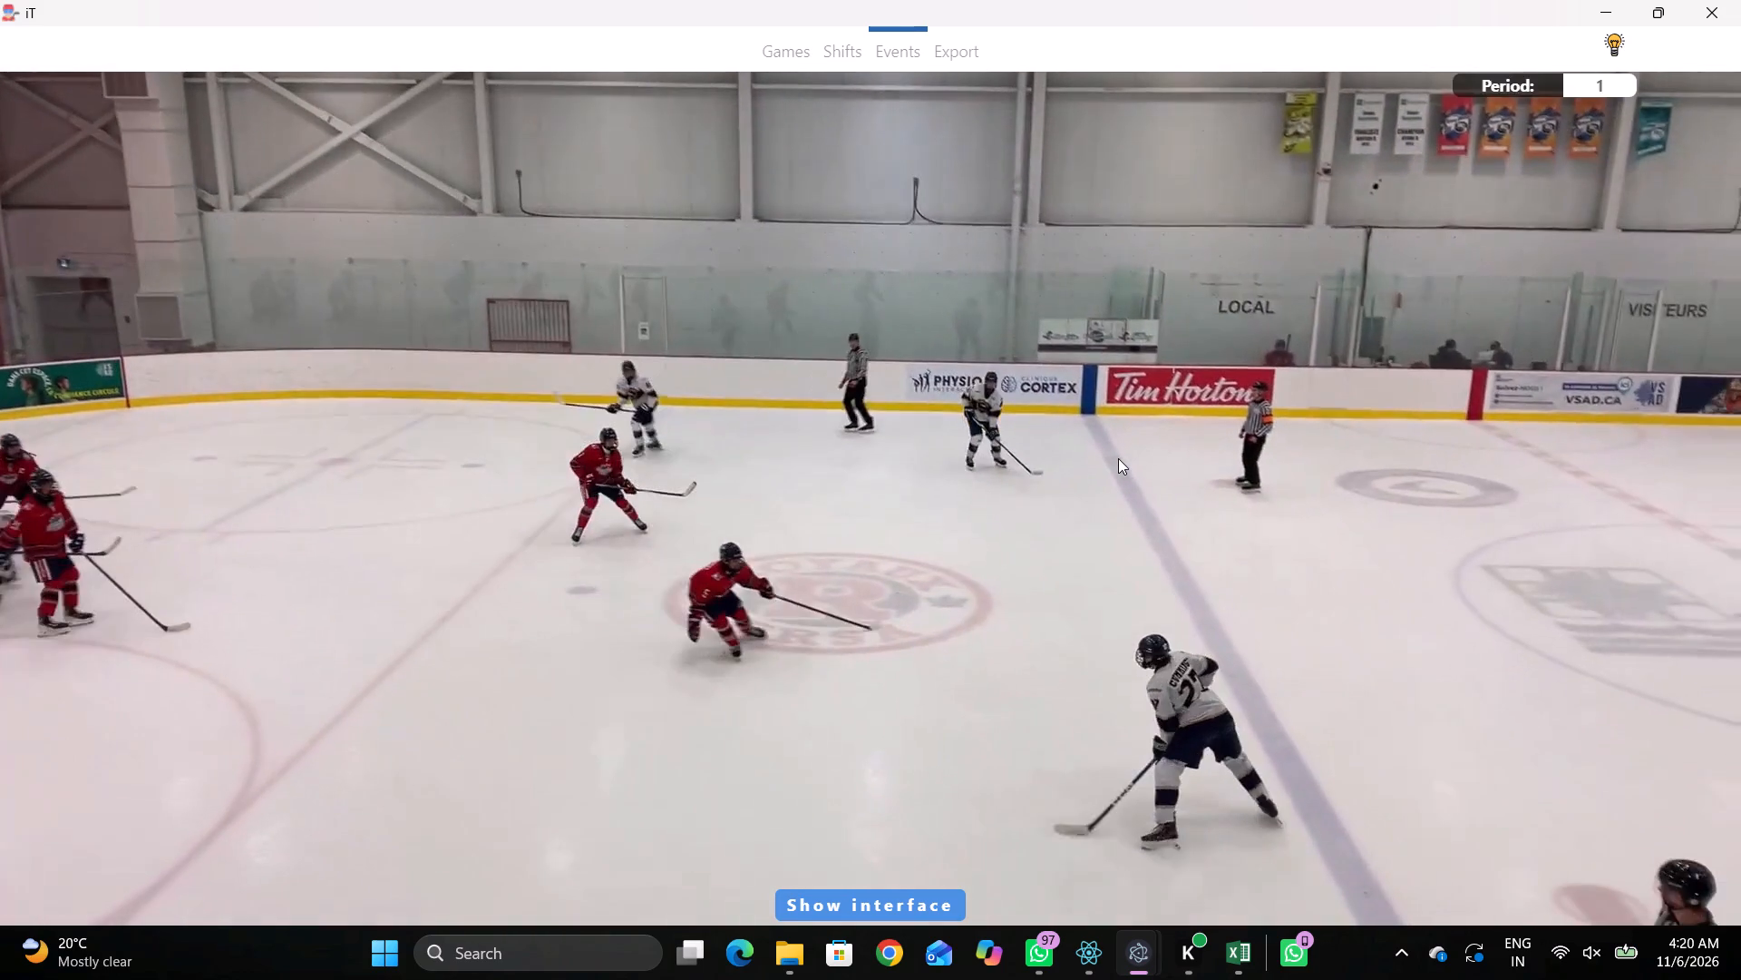
pyautogui.press('space')
pyautogui.press('space')
pyautogui.write('qq')
pyautogui.press('q')
pyautogui.rightClick(1108, 387)
pyautogui.click(1123, 394)
pyautogui.click(1538, 288)
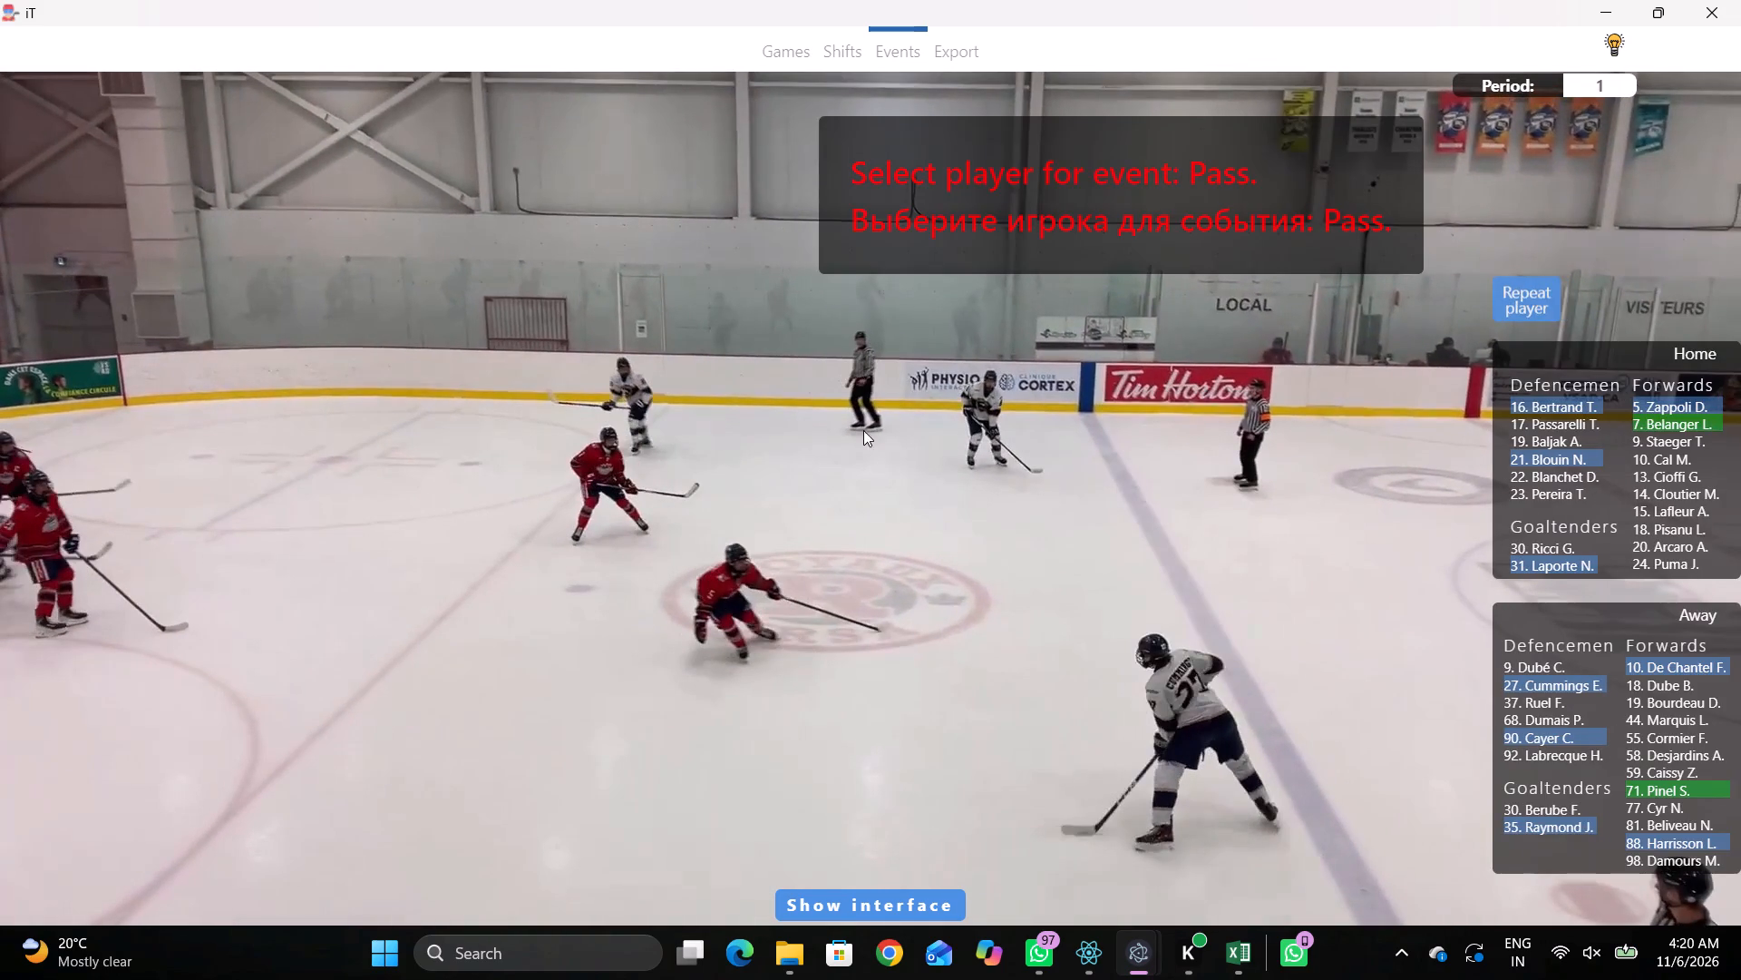
pyautogui.click(863, 430)
# Move away 27's latest Pass to a spot inside the home blue line near the lower boards.
pyautogui.press('space')
pyautogui.press('space')
pyautogui.hotkey('shift', 'd')
pyautogui.moveTo(615, 858); pyautogui.dragTo(617, 837)
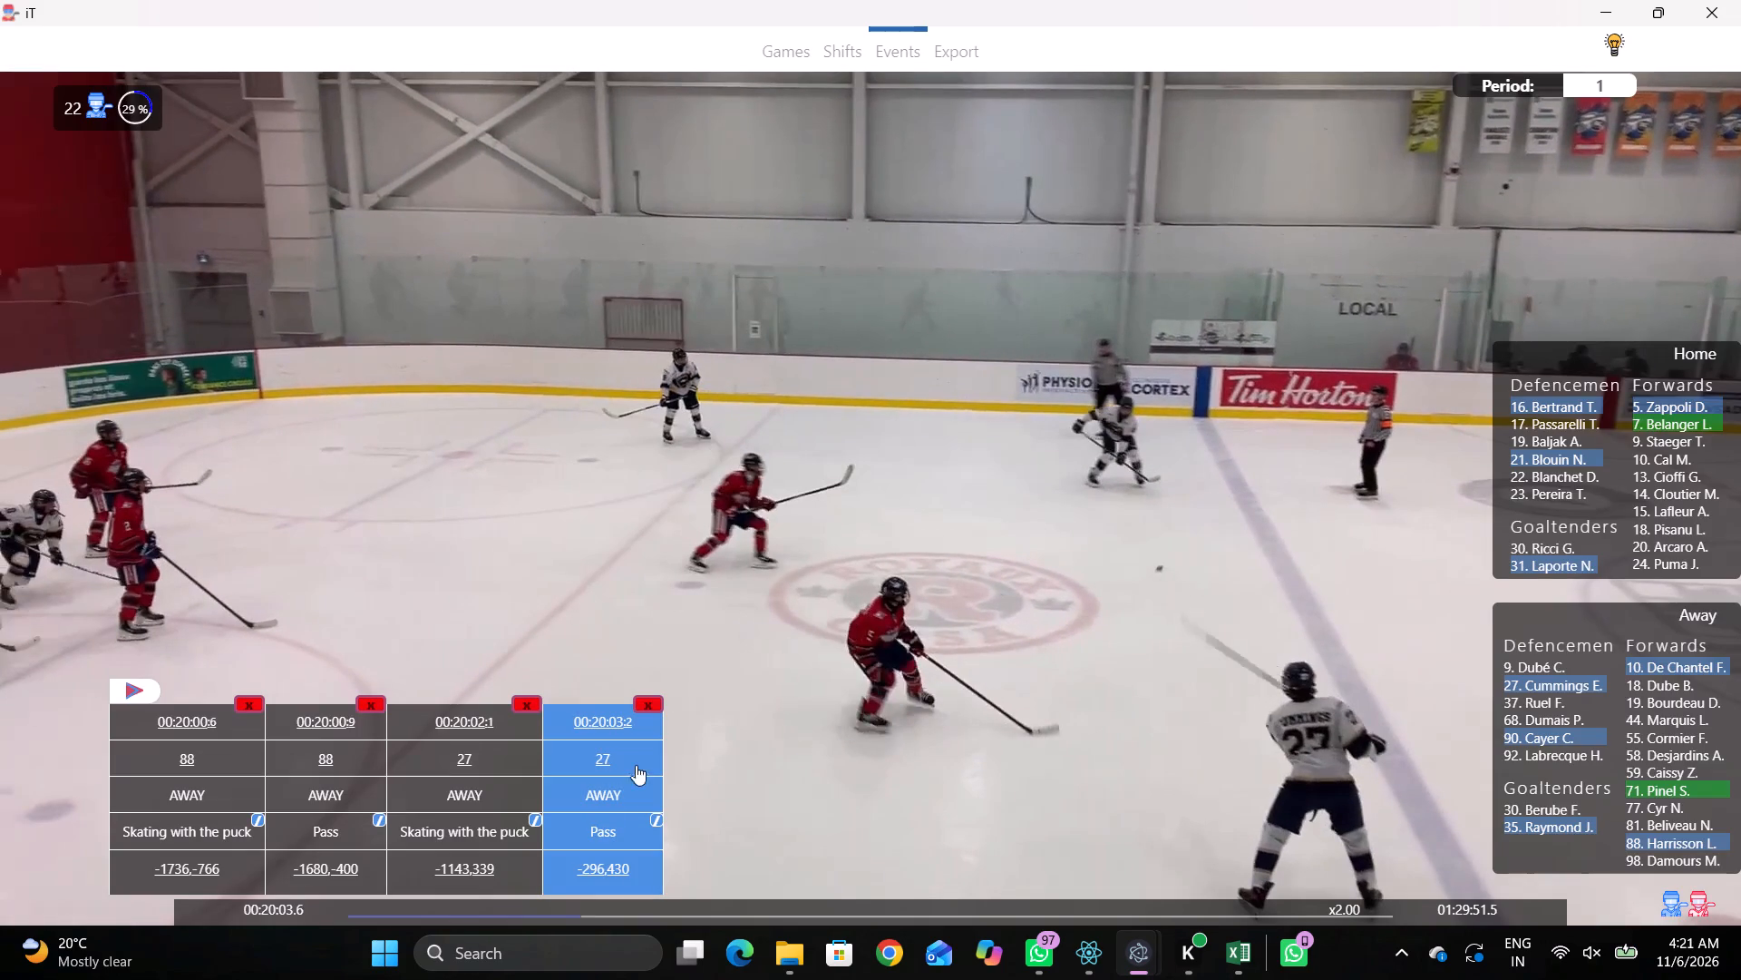
pyautogui.click(604, 861)
pyautogui.click(688, 524)
# Record Skating with the puck by away 90 inside the home blue line near the upper boards.
pyautogui.press('space')
pyautogui.press('v')
pyautogui.press('space')
pyautogui.rightClick(1042, 373)
pyautogui.click(1139, 413)
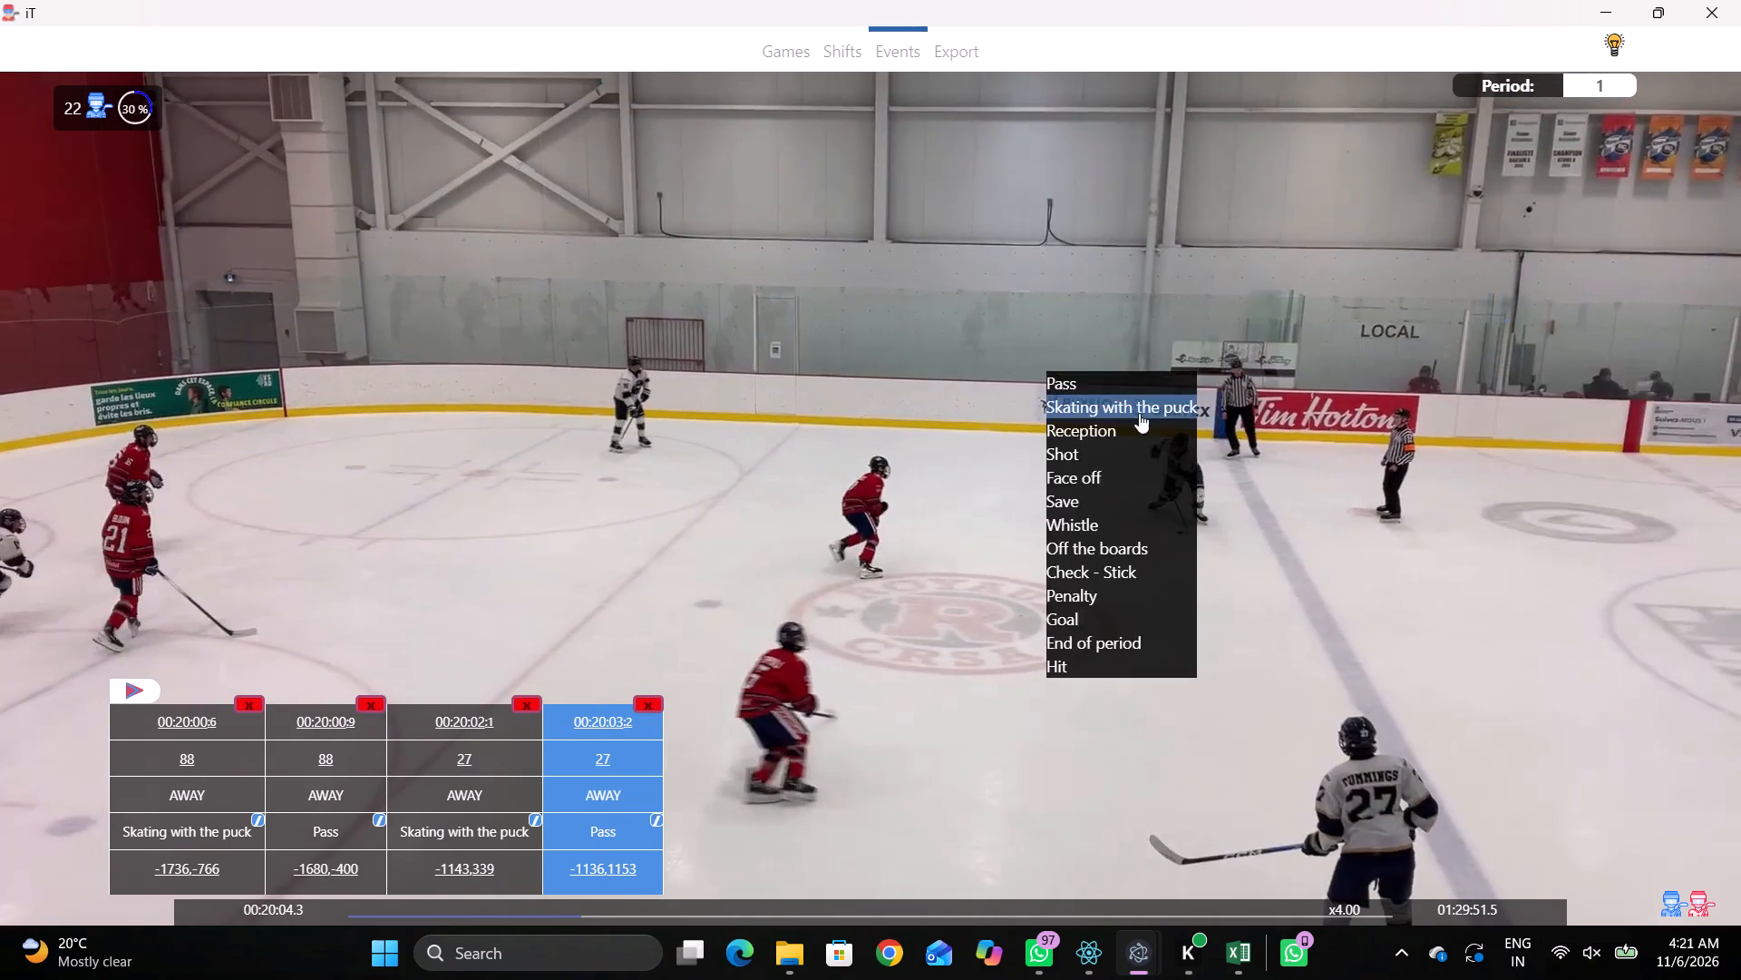
pyautogui.click(1553, 726)
pyautogui.click(1558, 726)
pyautogui.click(1541, 741)
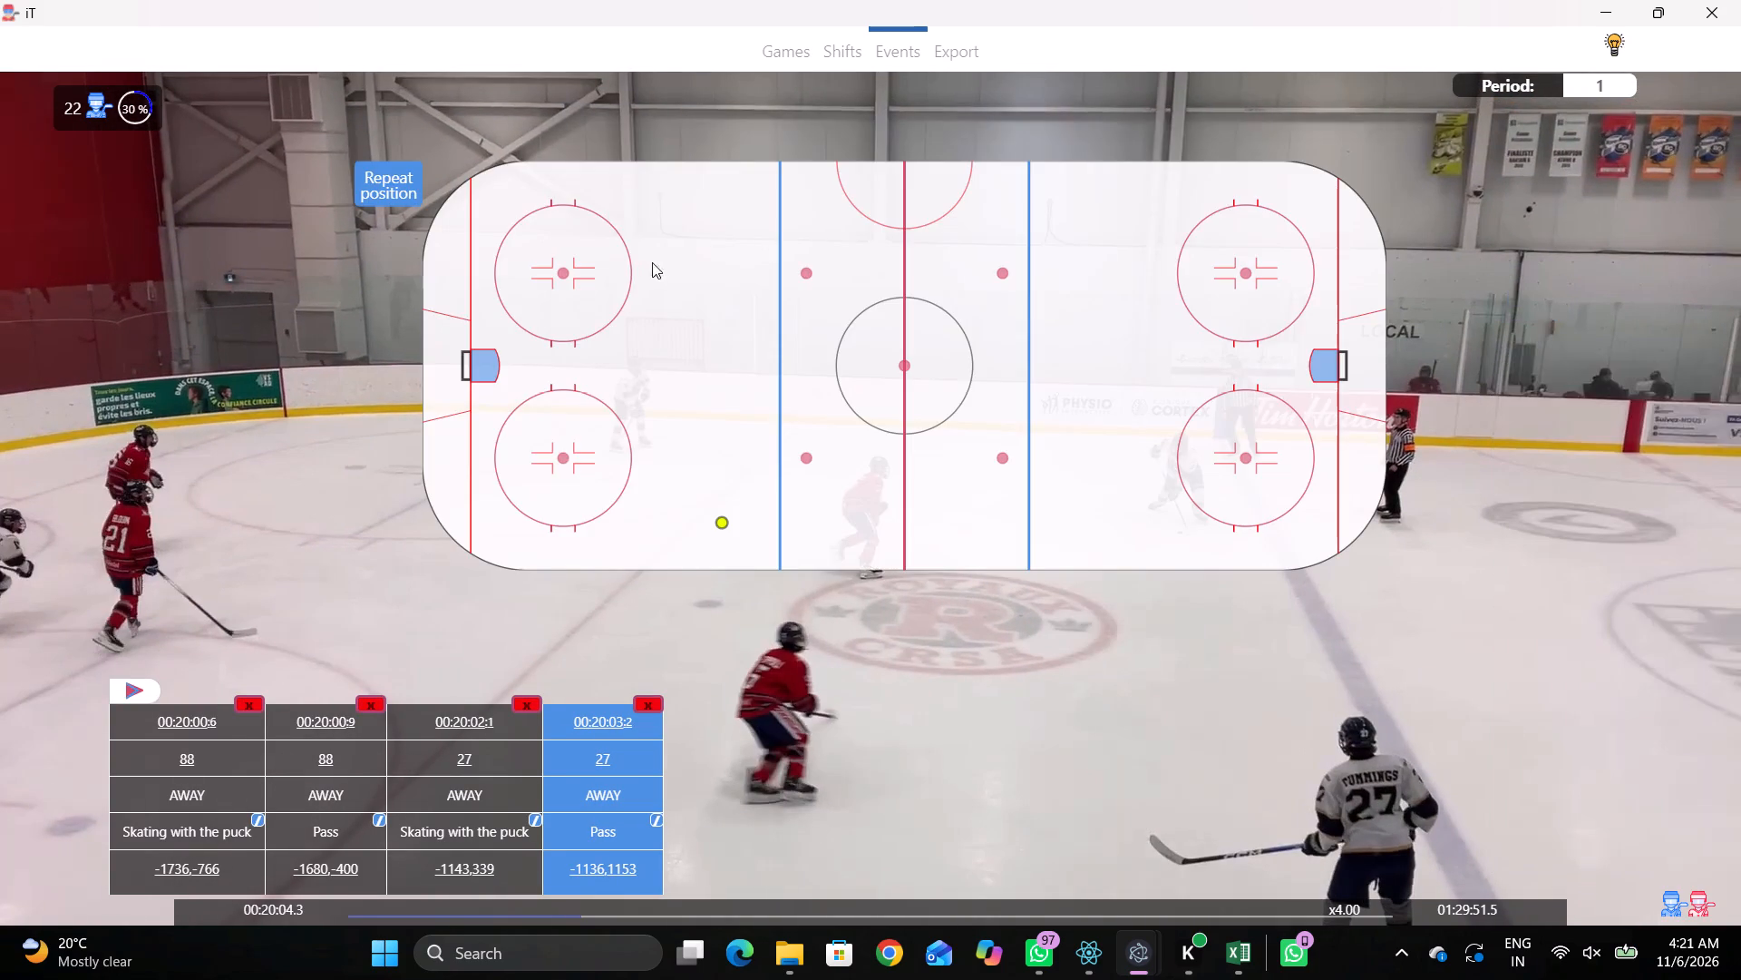
pyautogui.click(695, 214)
# Go back to the release and record a Pass by away 90 between the upper home circle and the blue line.
pyautogui.press('space')
pyautogui.press('space')
pyautogui.press('q')
pyautogui.press('q')
pyautogui.press('q')
pyautogui.press('q')
pyautogui.press('q')
pyautogui.press('q')
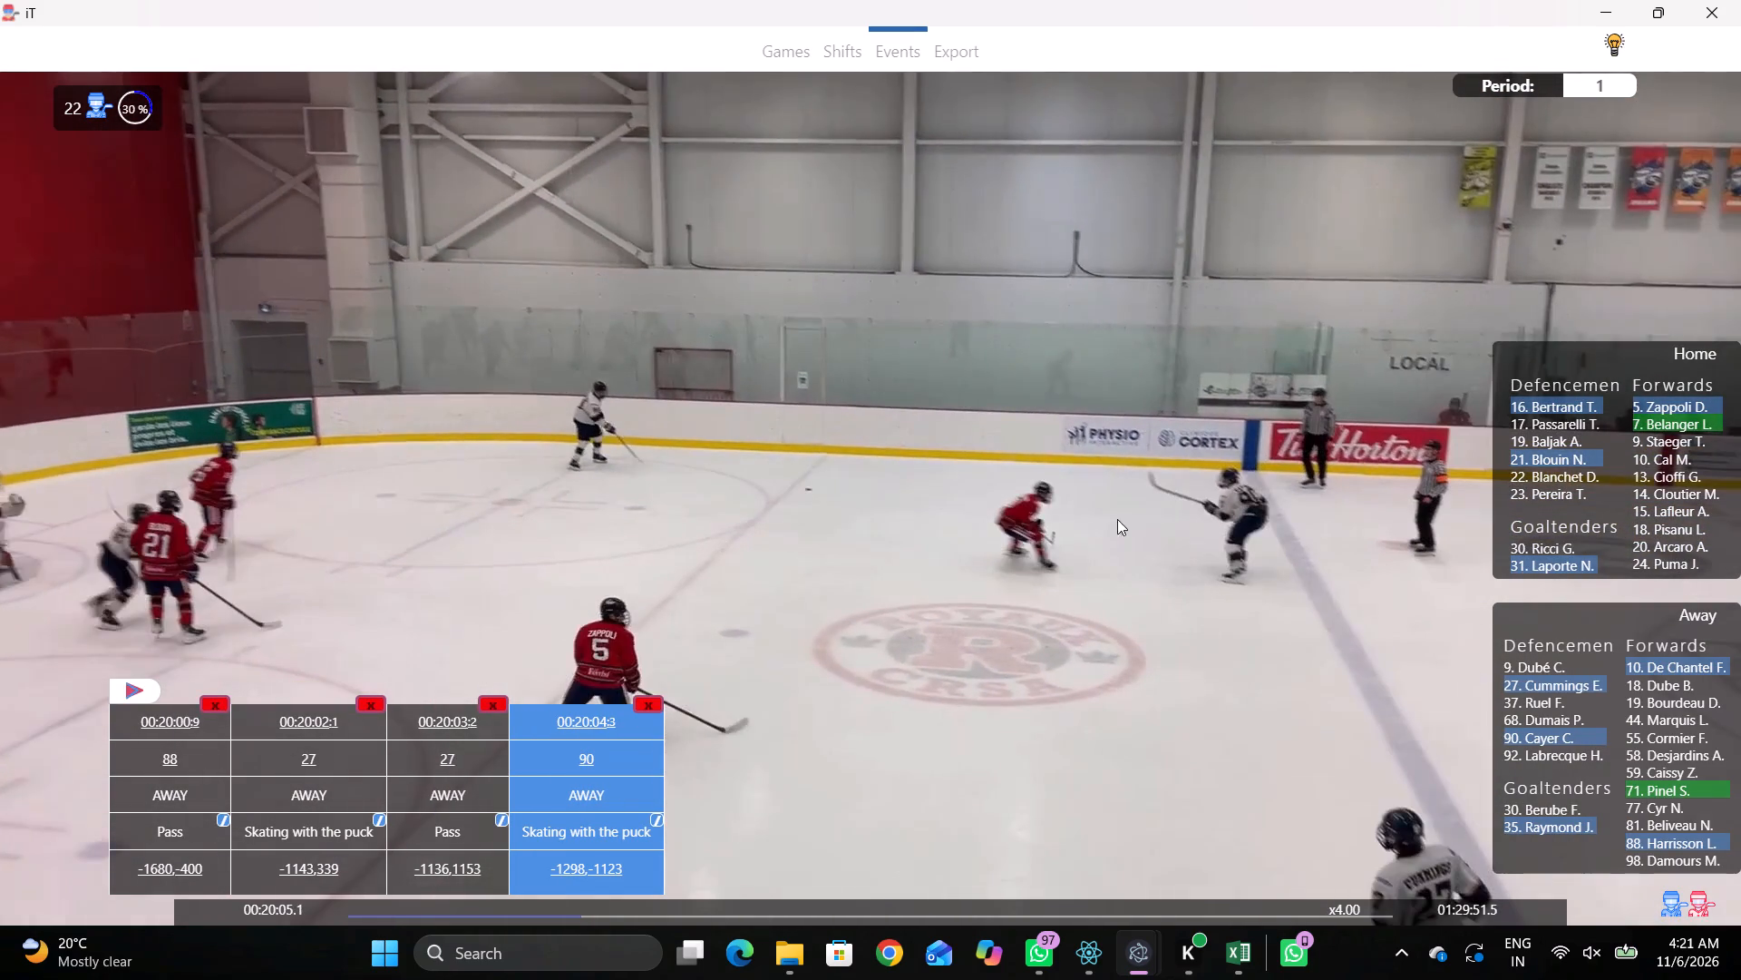
pyautogui.press('q')
pyautogui.press('q')
pyautogui.press('q')
pyautogui.rightClick(1141, 436)
pyautogui.press('q')
pyautogui.click(1164, 446)
pyautogui.click(1520, 296)
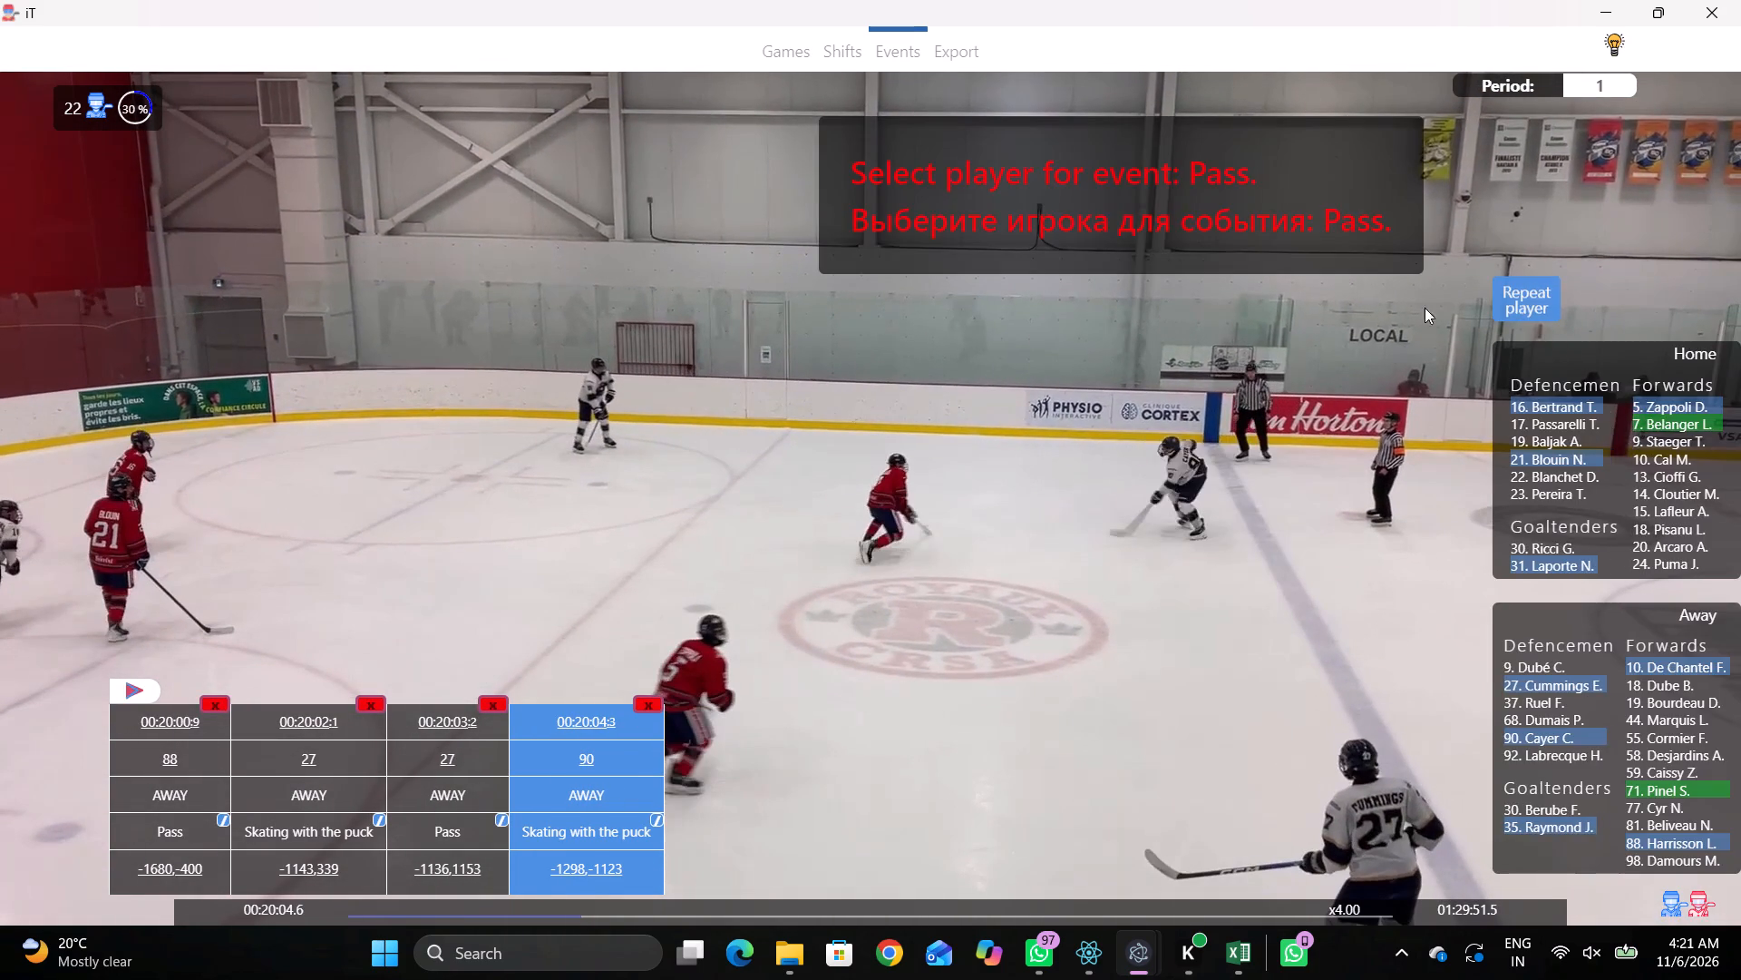
pyautogui.click(706, 309)
# Record Skating with the puck by away 88 at the top of the upper home circle, on the boards side.
pyautogui.press('space')
pyautogui.press('space')
pyautogui.rightClick(876, 358)
pyautogui.click(980, 406)
pyautogui.rightClick(1191, 448)
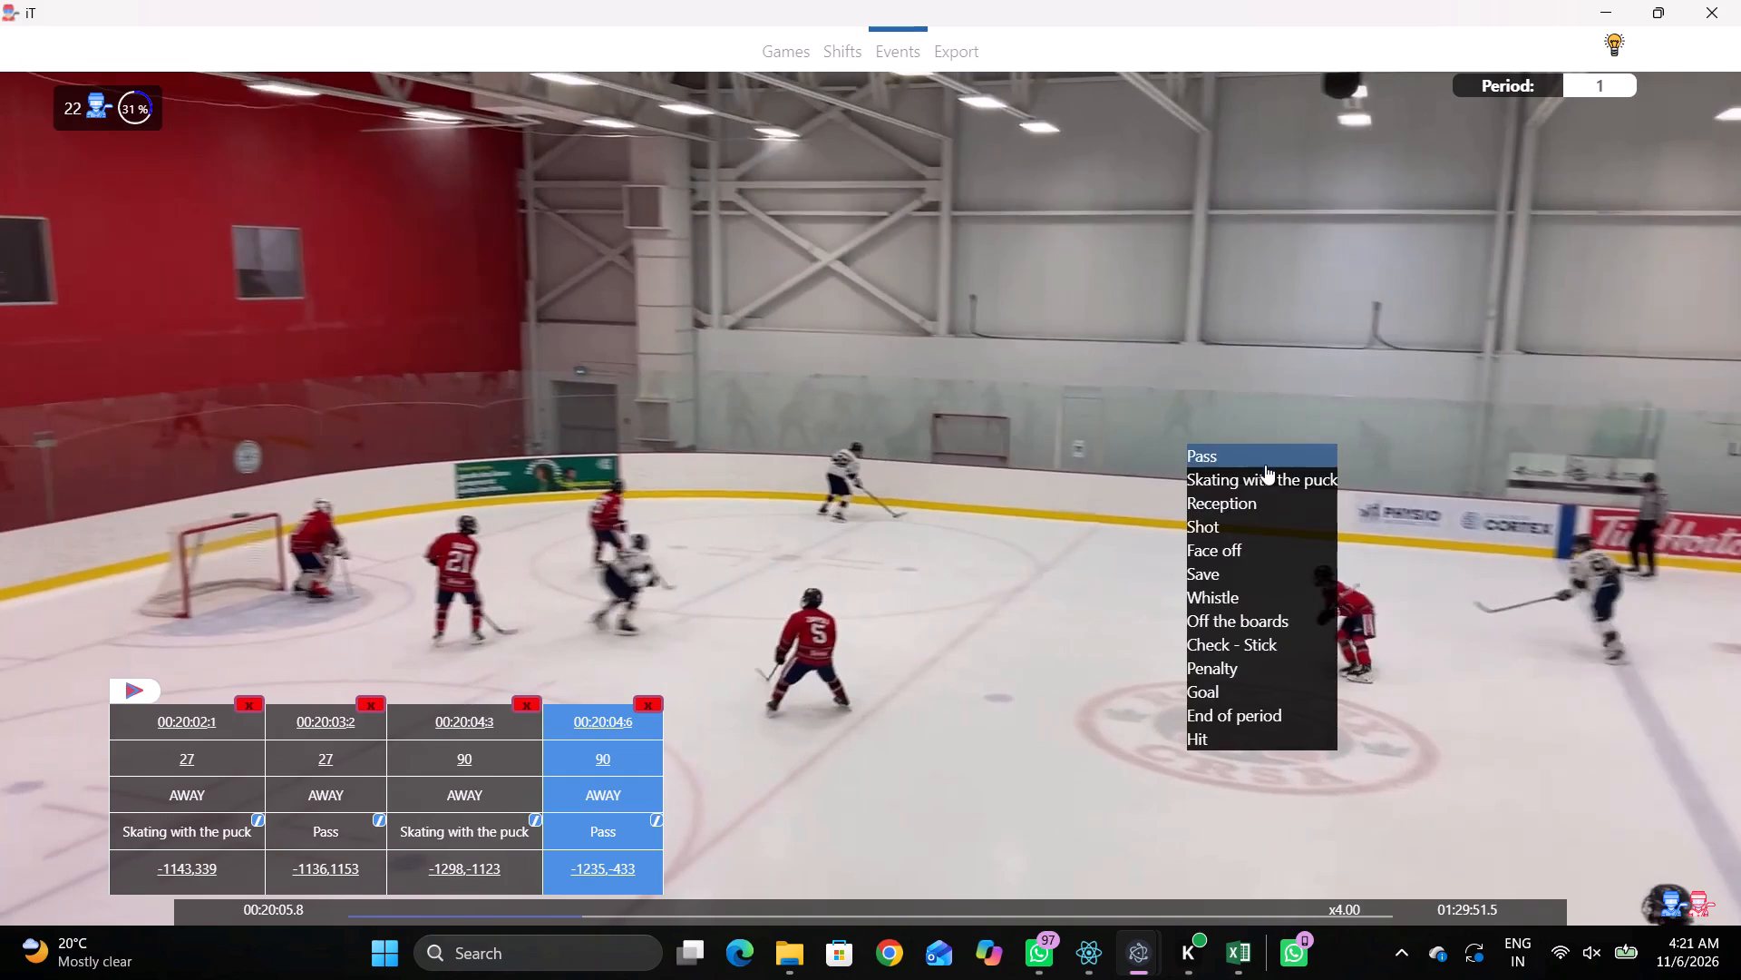
pyautogui.click(1265, 465)
pyautogui.moveTo(1266, 440); pyautogui.dragTo(1258, 440, button='right')
pyautogui.click(1344, 476)
pyautogui.click(1639, 844)
pyautogui.click(584, 217)
# Go back to the release and record a Shot by away 88 in the upper home circle, on the blue-line side of the dot.
pyautogui.press('r')
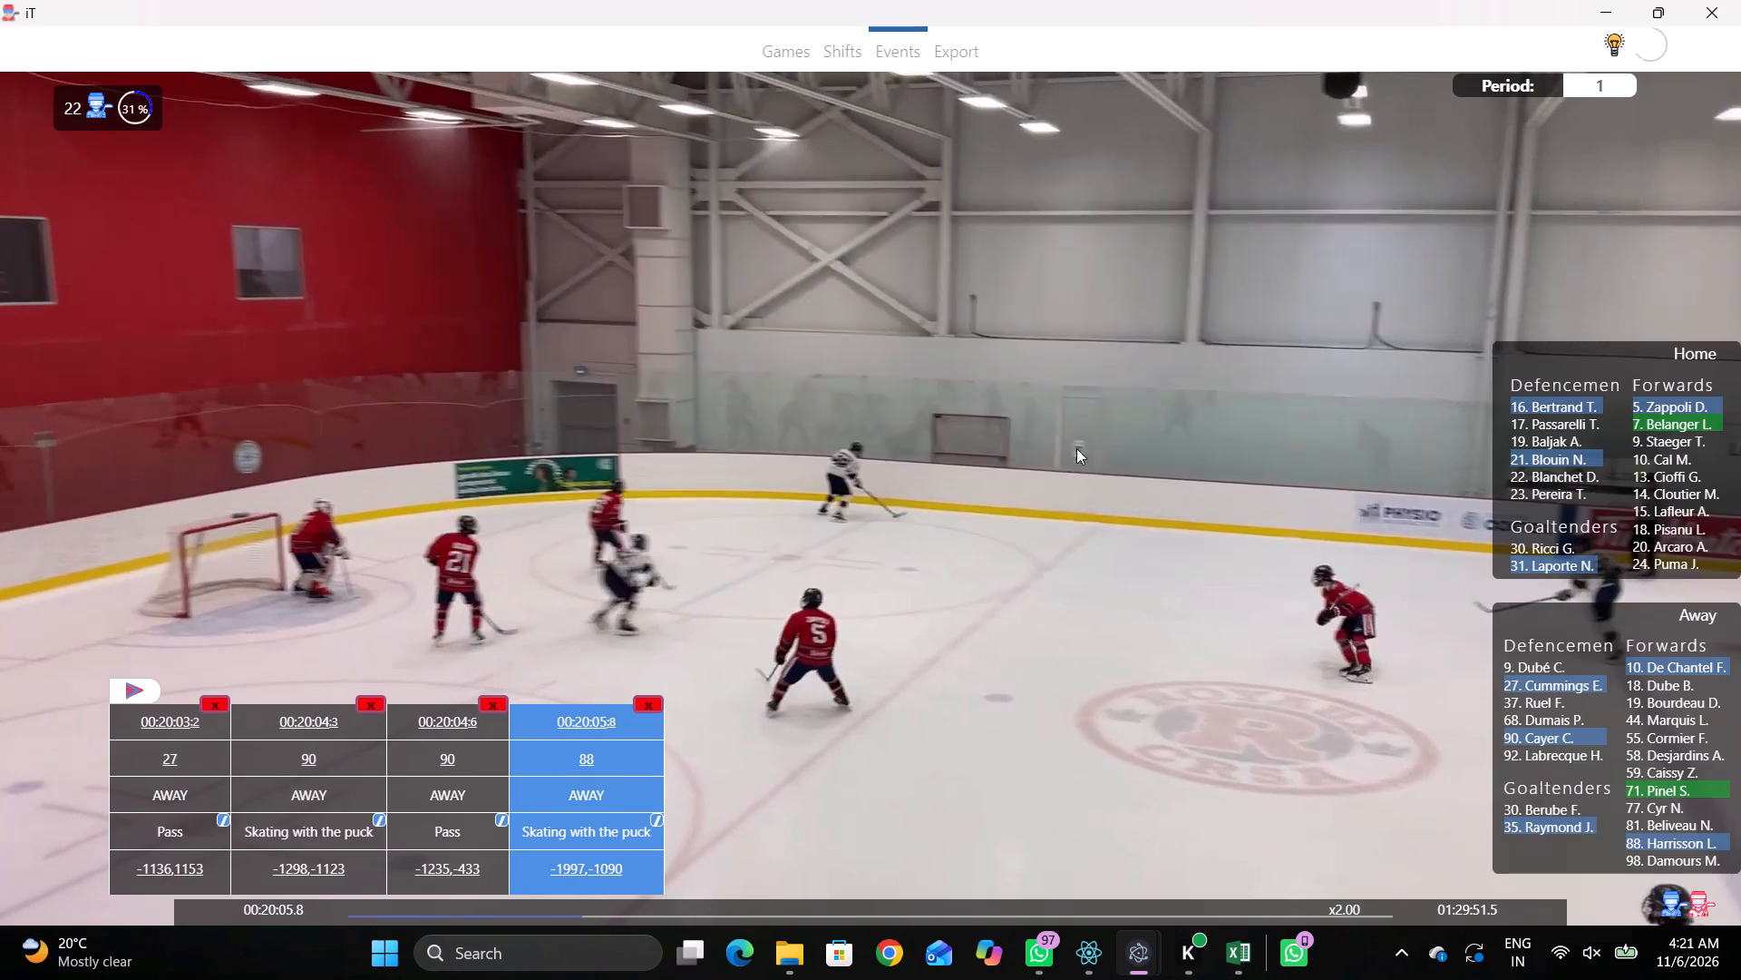
pyautogui.press('space')
pyautogui.press('space')
pyautogui.hotkey('shift', 'd')
pyautogui.press('space')
pyautogui.press('space')
pyautogui.press('space')
pyautogui.press('space')
pyautogui.press('space')
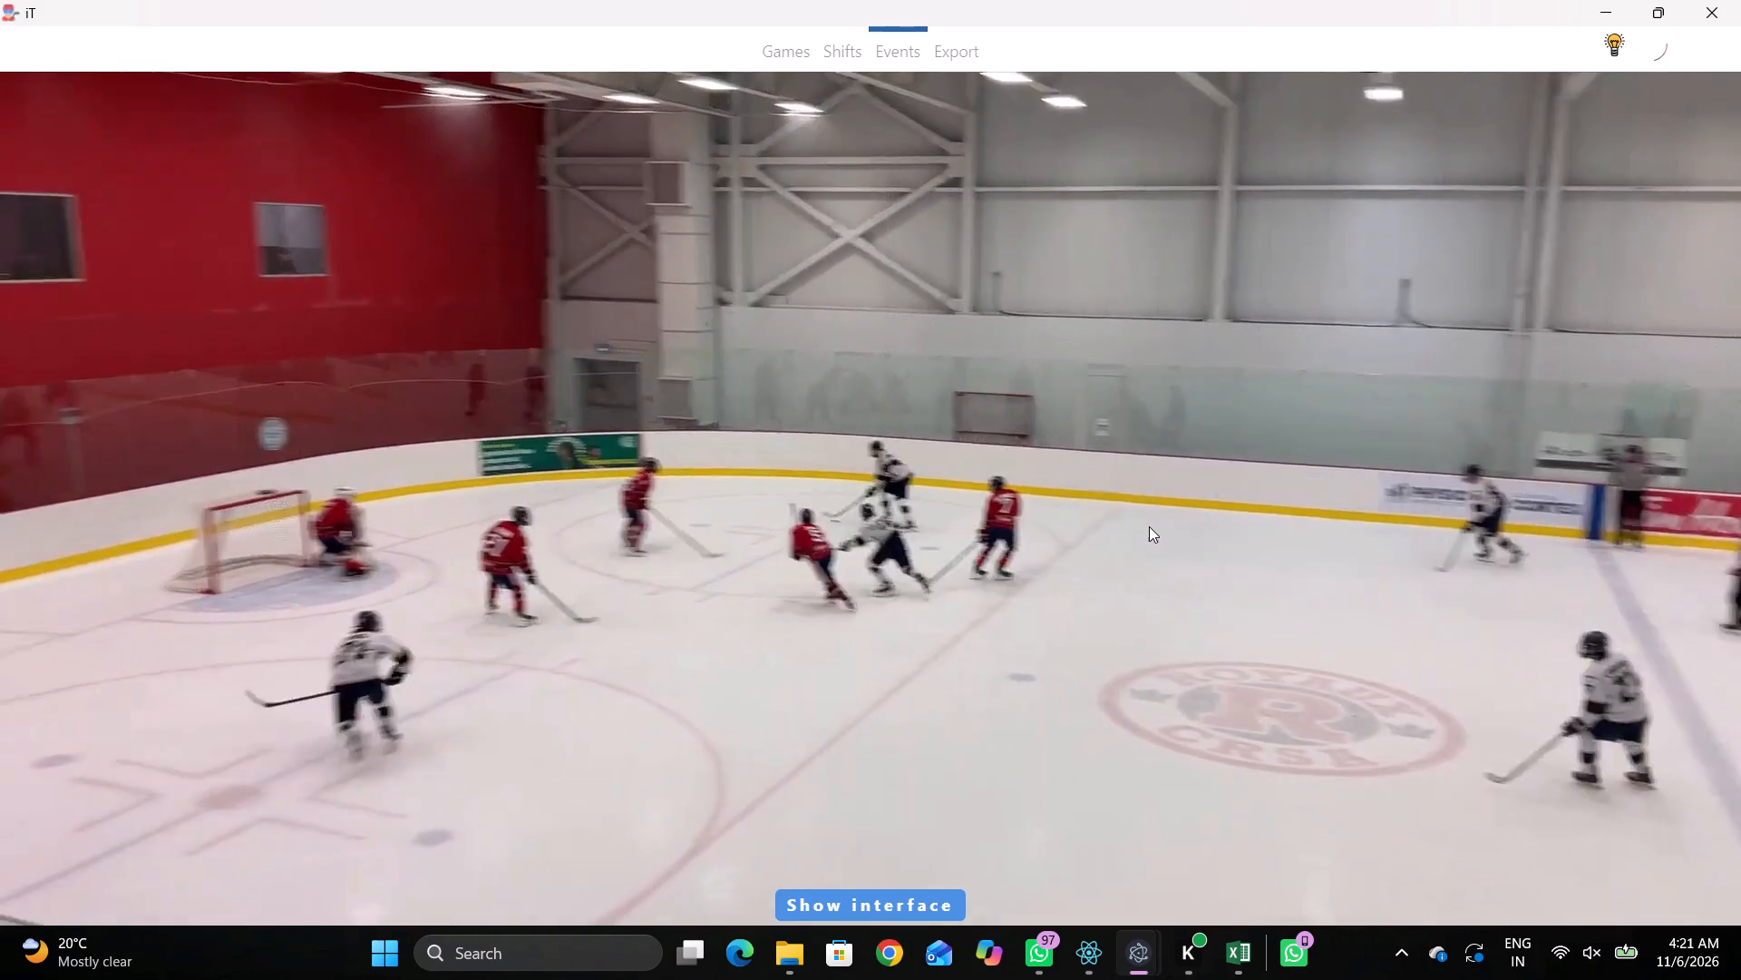
pyautogui.press('space')
pyautogui.press('space')
pyautogui.press('space')
pyautogui.write('q')
pyautogui.press('q')
pyautogui.press('q')
pyautogui.press('q')
pyautogui.press('q')
pyautogui.press('q')
pyautogui.press('q')
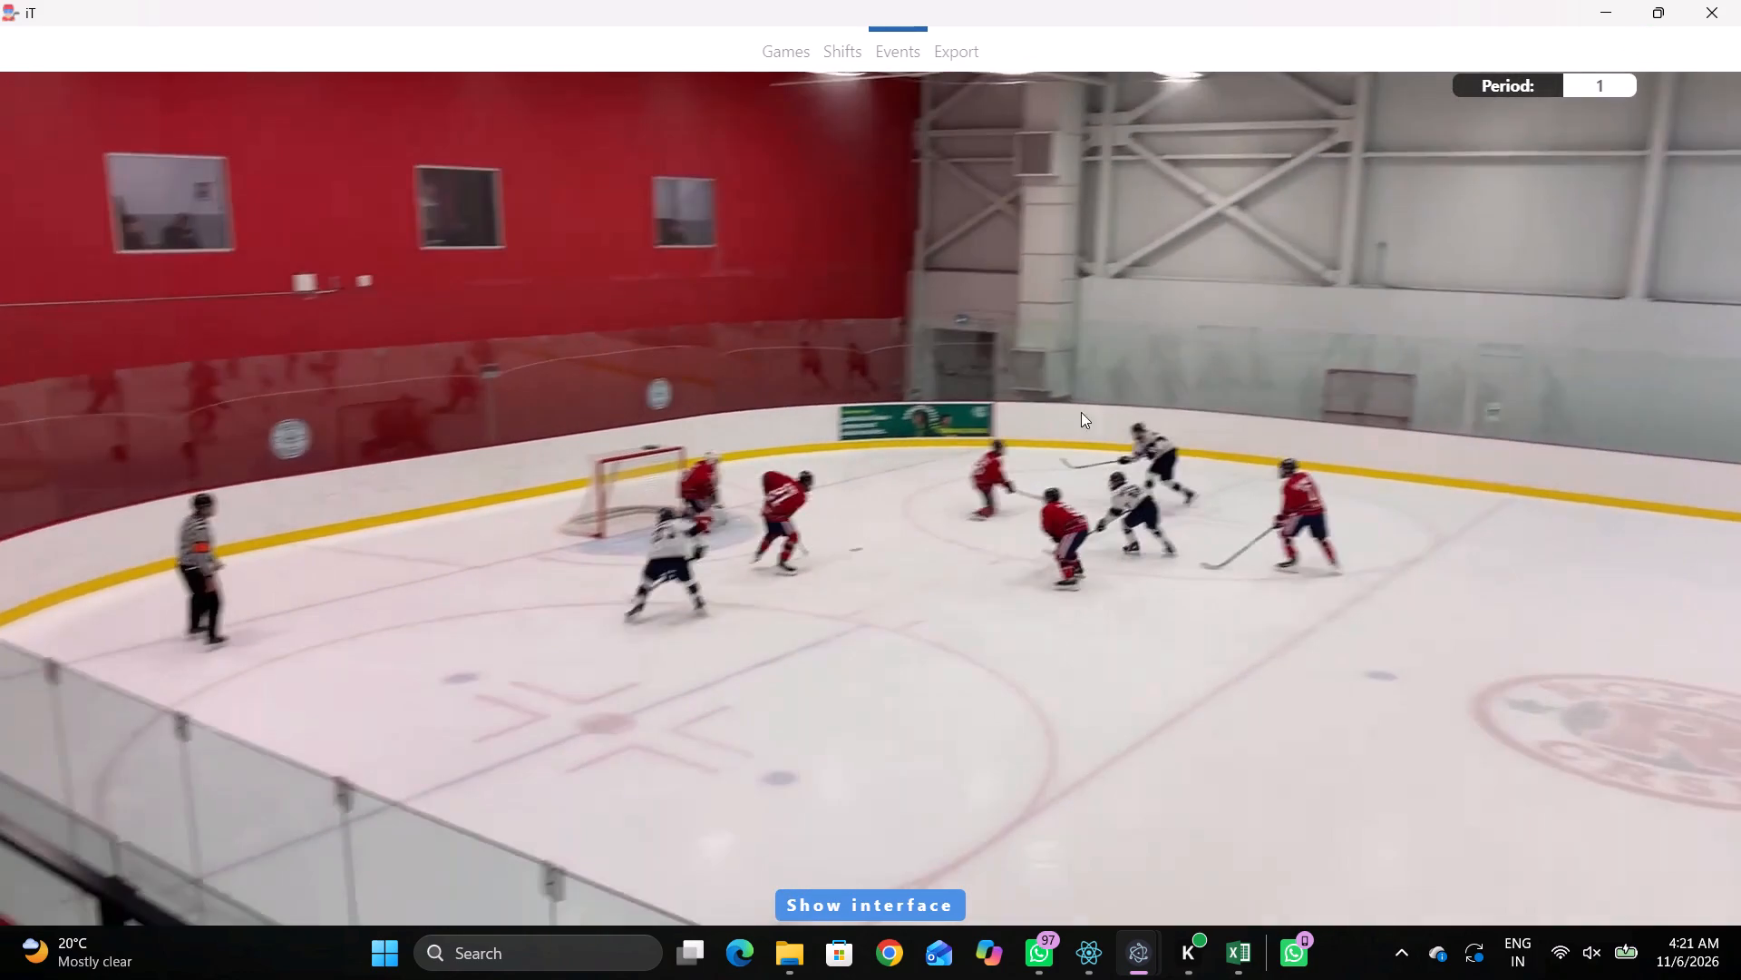
pyautogui.rightClick(1081, 408)
pyautogui.click(1132, 504)
pyautogui.click(962, 407)
pyautogui.rightClick(995, 438)
pyautogui.click(1038, 505)
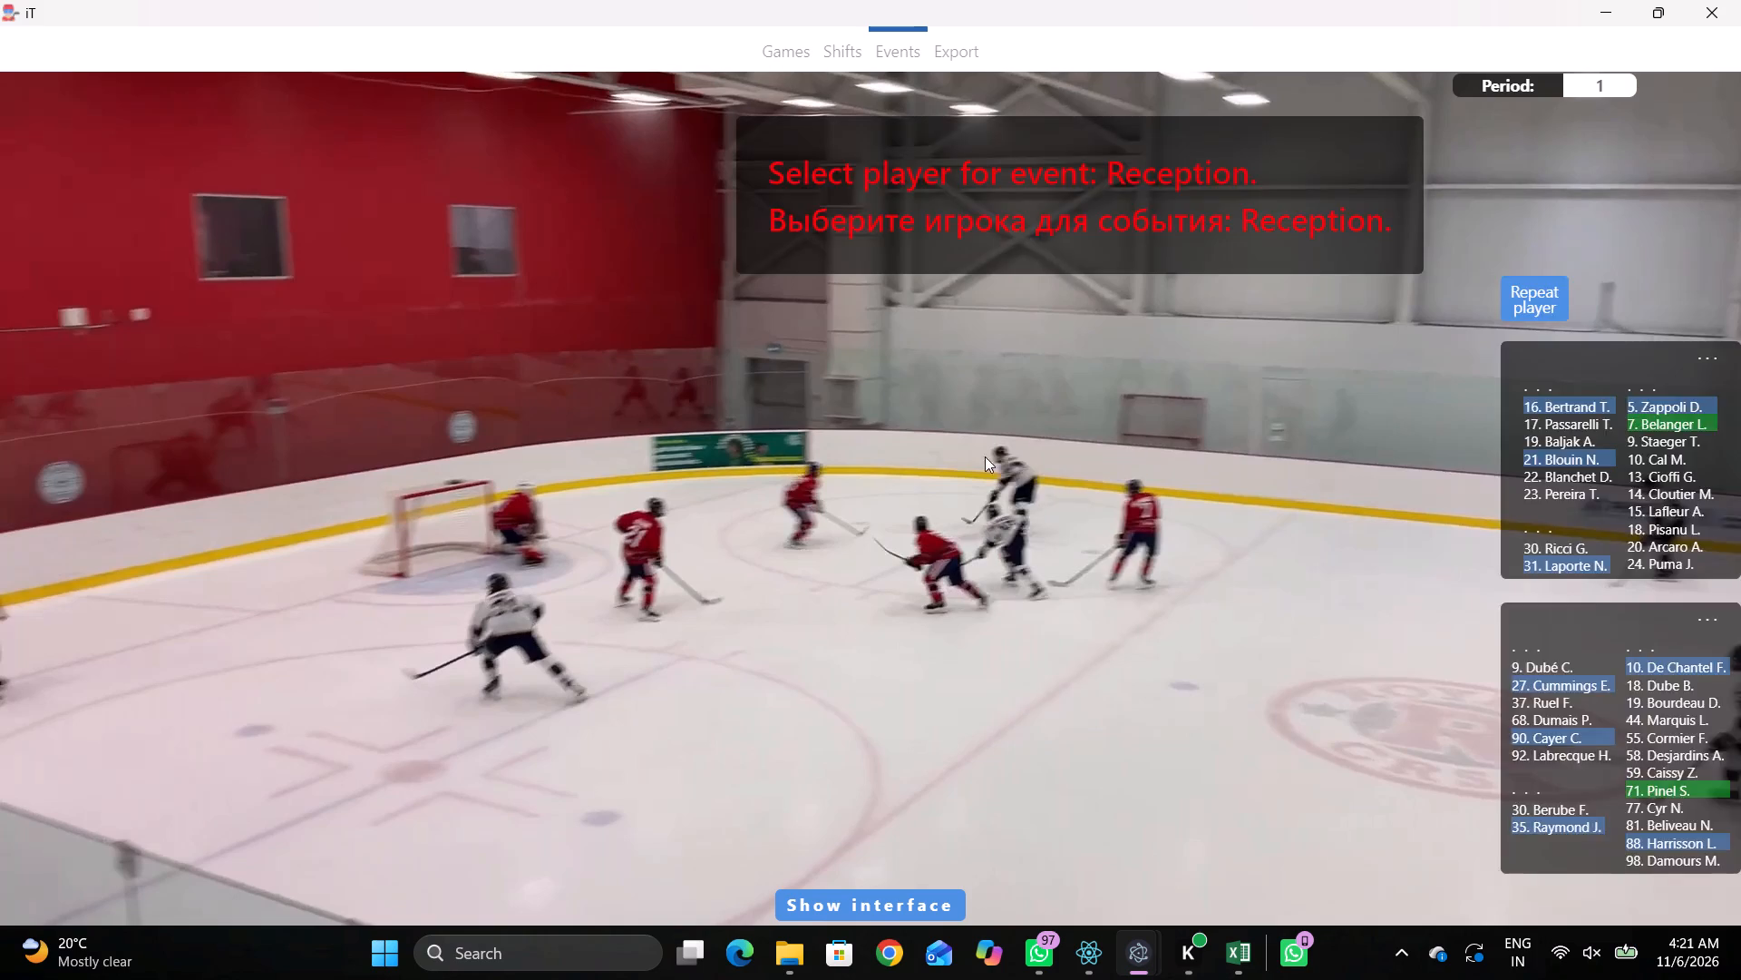
pyautogui.rightClick(947, 404)
pyautogui.click(977, 484)
pyautogui.click(833, 393)
pyautogui.click(1535, 303)
pyautogui.click(596, 278)
# Record a Save by home goaltender 31 in the home crease.
pyautogui.press('r')
pyautogui.press('space')
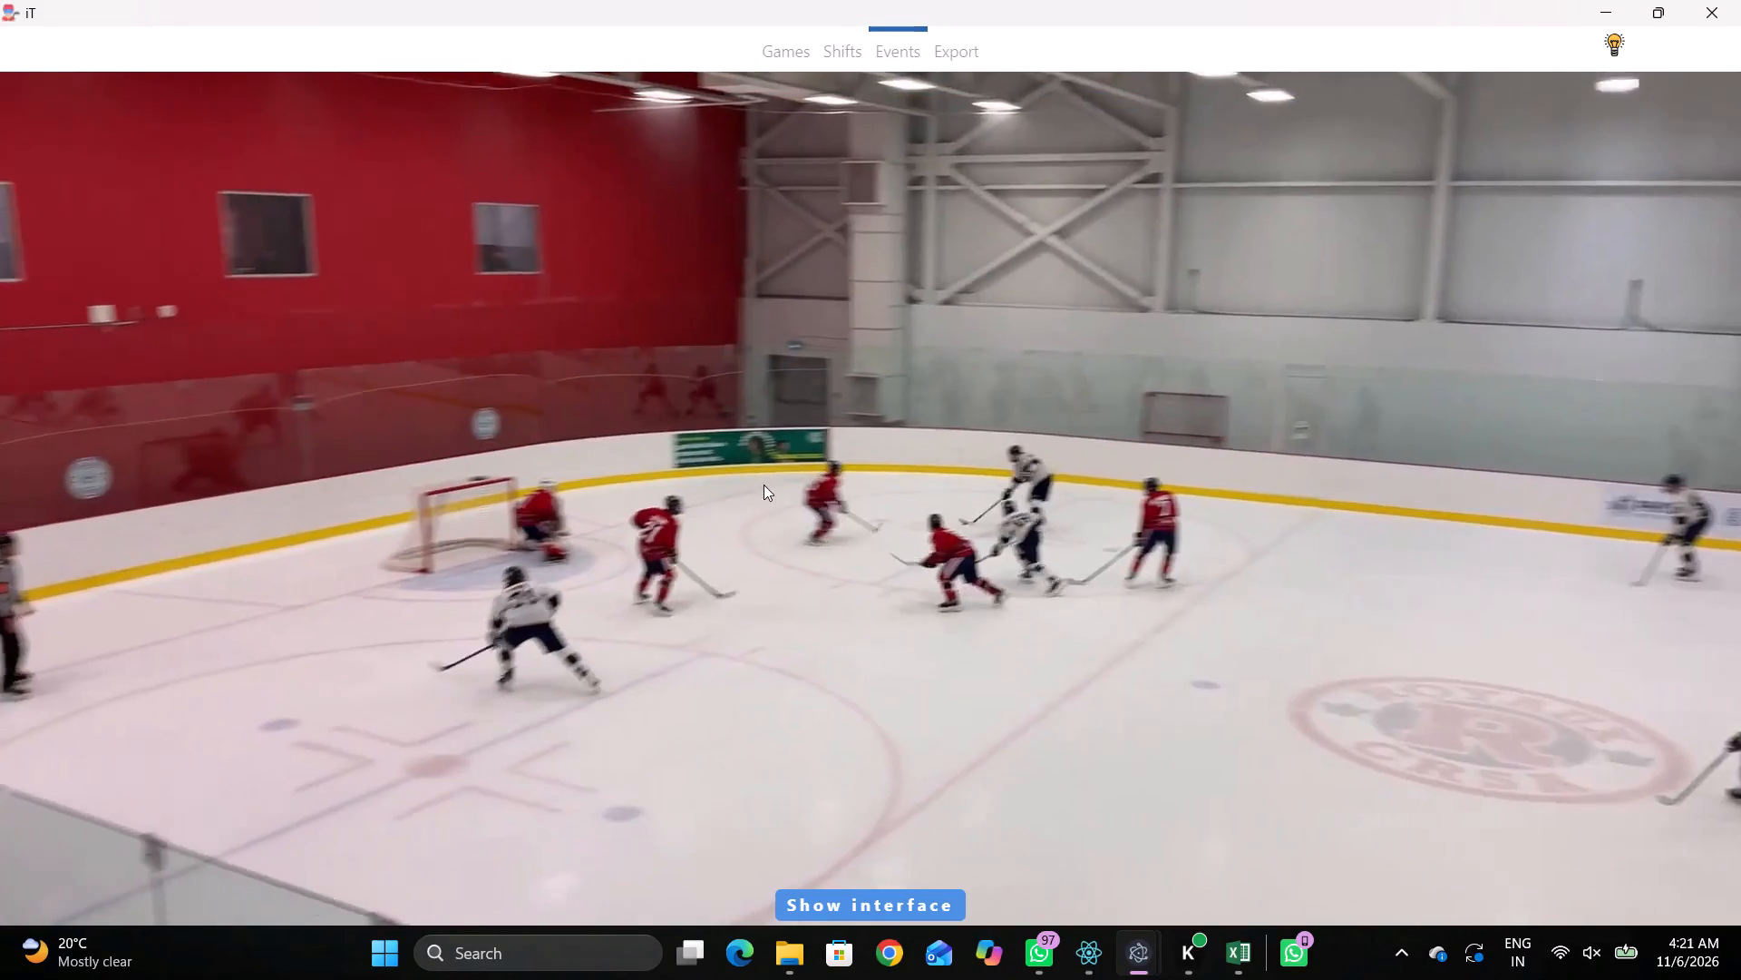
pyautogui.press('space')
pyautogui.rightClick(761, 415)
pyautogui.click(813, 538)
pyautogui.click(975, 515)
pyautogui.click(895, 506)
pyautogui.click(1103, 502)
pyautogui.click(949, 545)
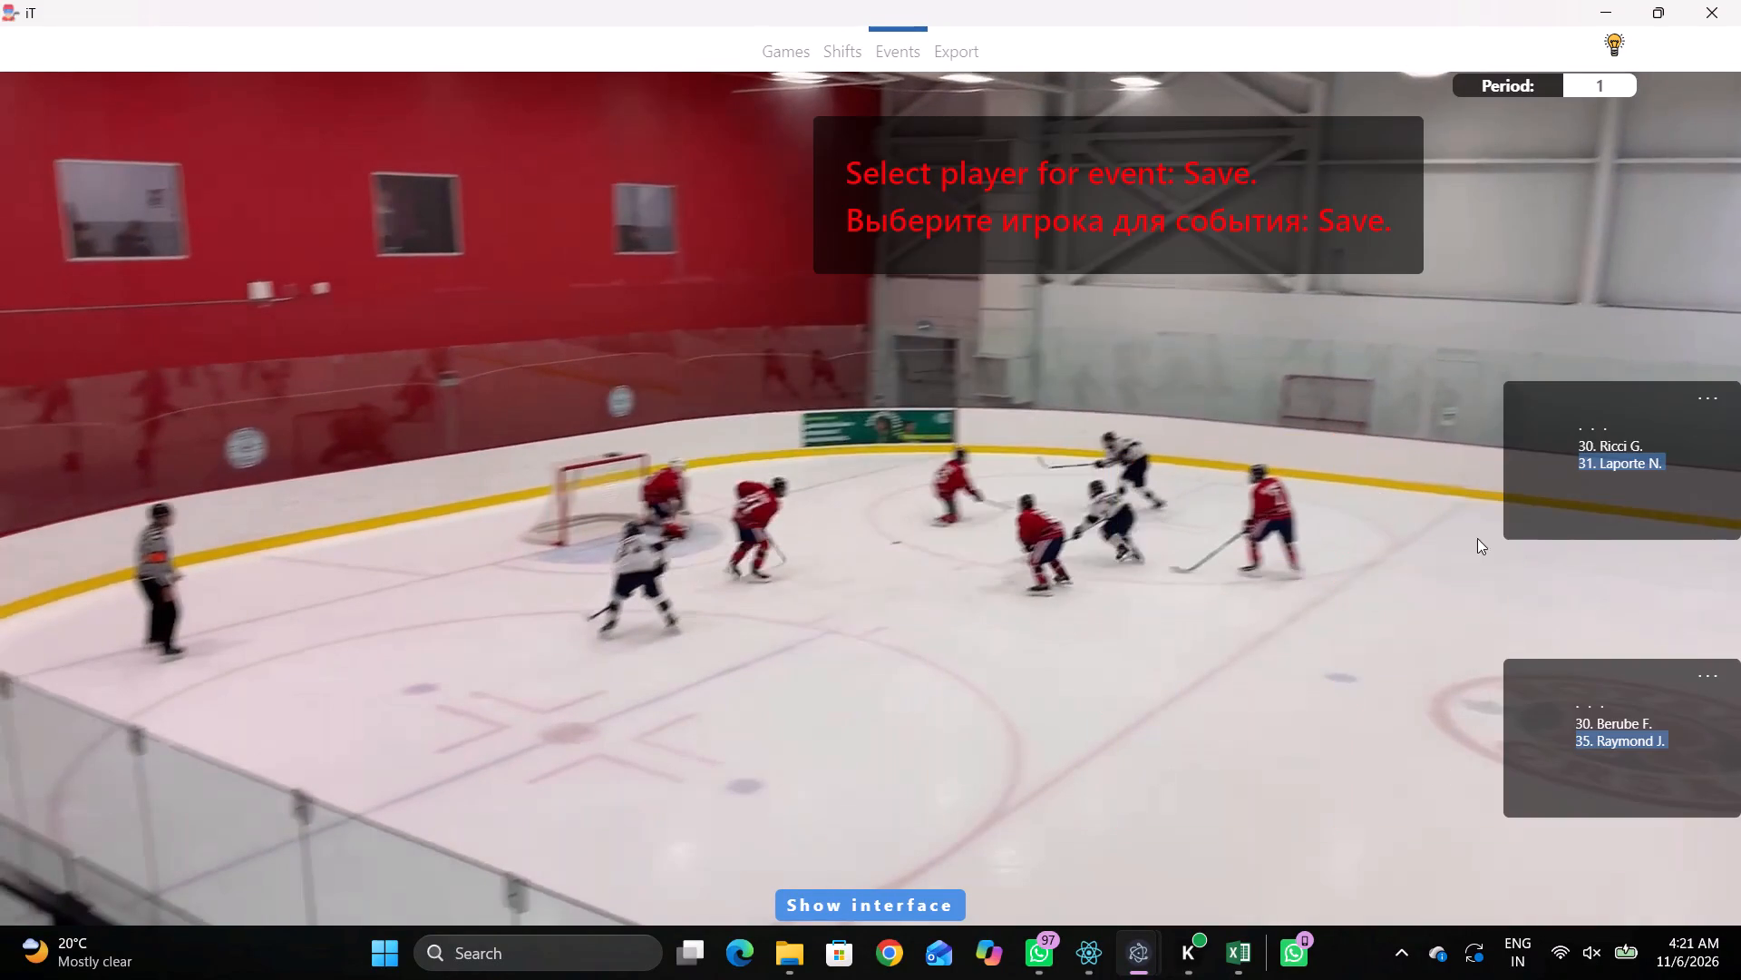
pyautogui.click(1569, 461)
pyautogui.click(491, 365)
# Advance to the next puck play and record a Pass by away 27 just outside the lower home circle, toward the lower boards.
pyautogui.write('DD')
pyautogui.press('space')
pyautogui.press('v')
pyautogui.press('space')
pyautogui.press('space')
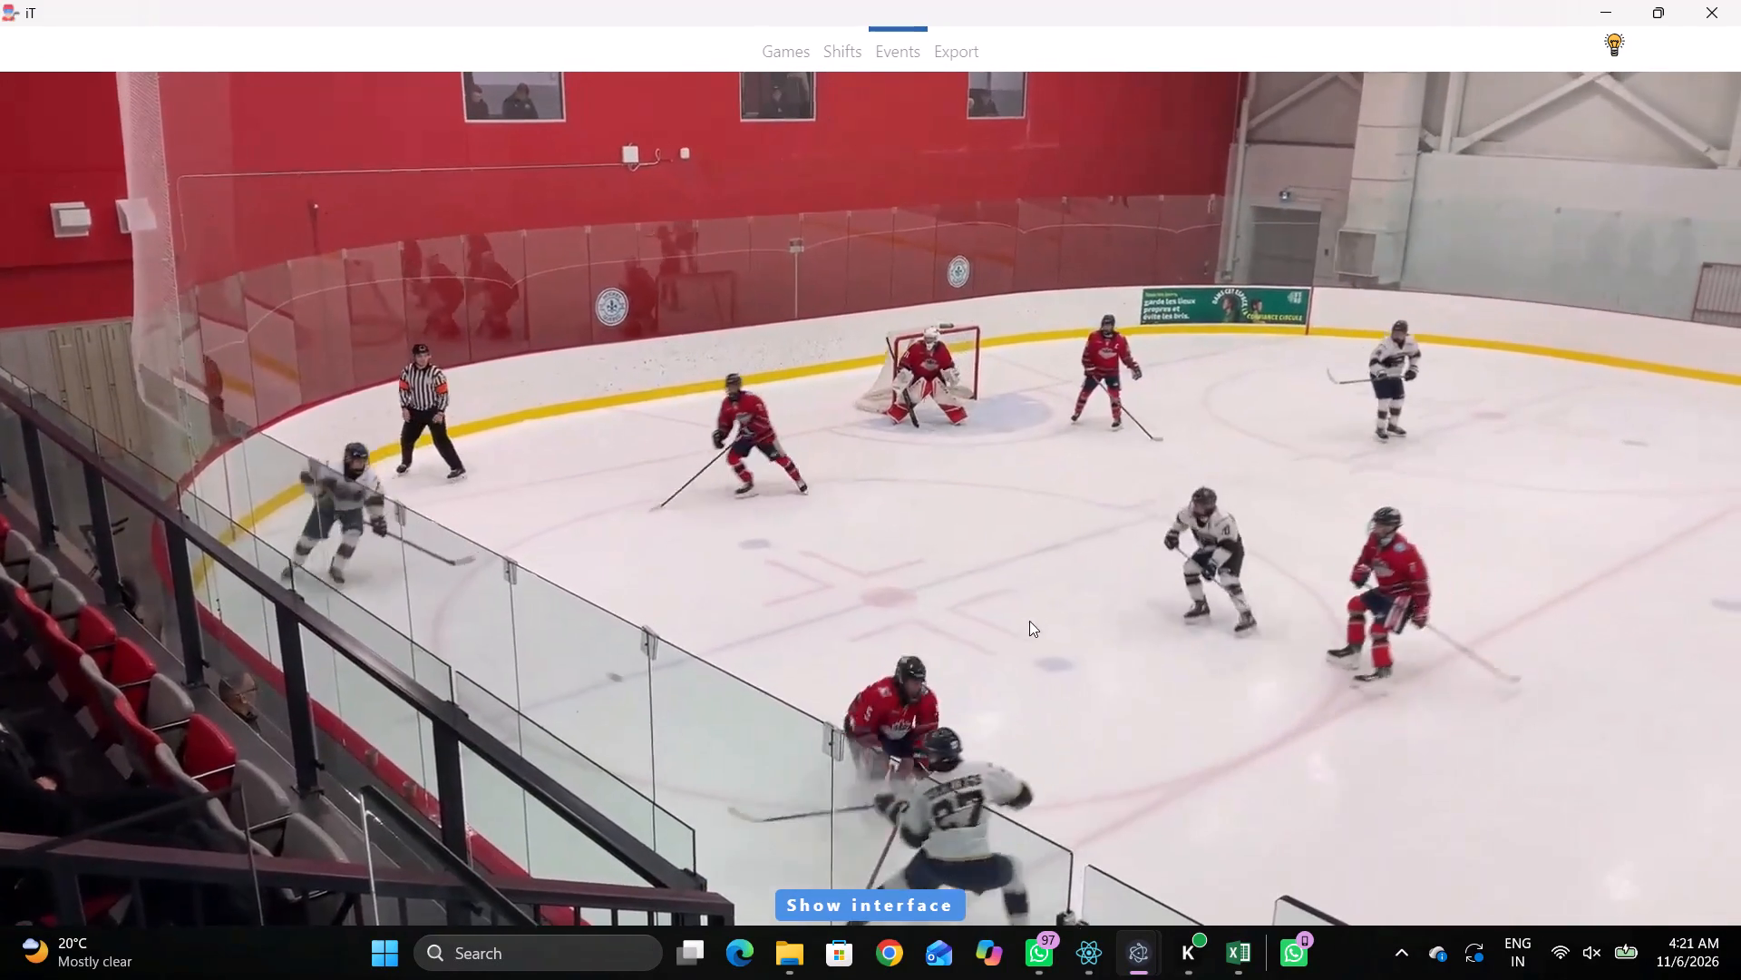
pyautogui.press('space')
pyautogui.press('q')
pyautogui.press('q')
pyautogui.rightClick(1039, 507)
pyautogui.click(1063, 515)
pyautogui.click(1532, 698)
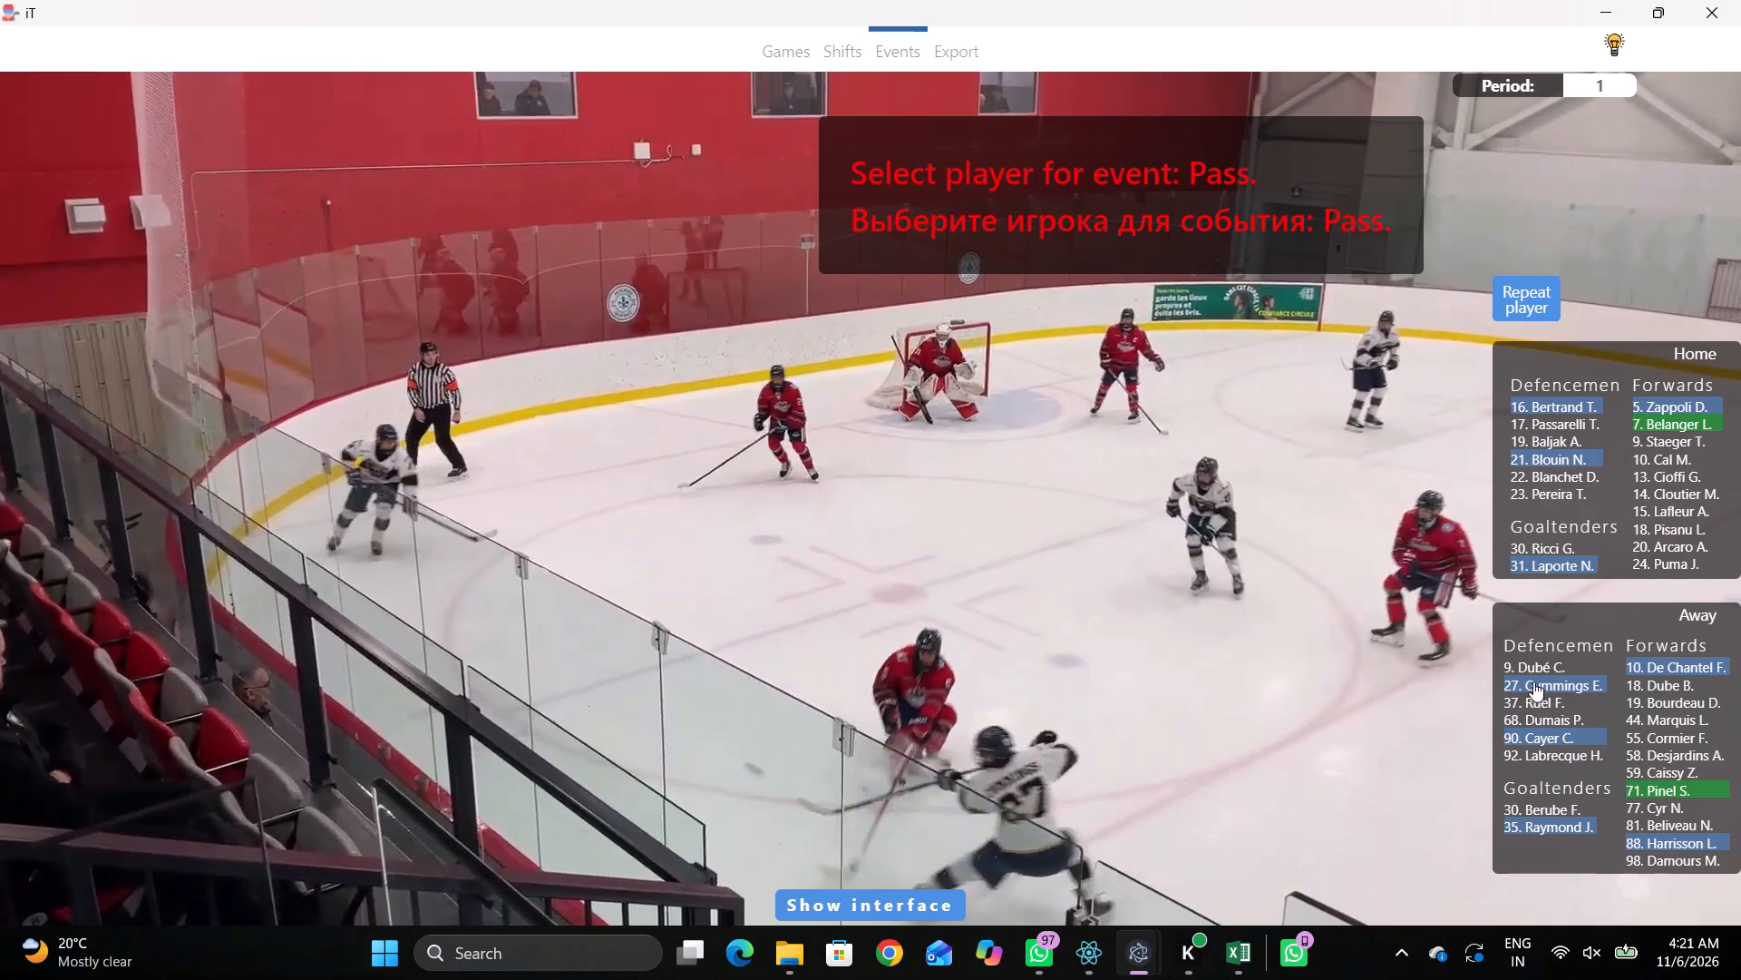
pyautogui.click(1511, 694)
pyautogui.click(1551, 688)
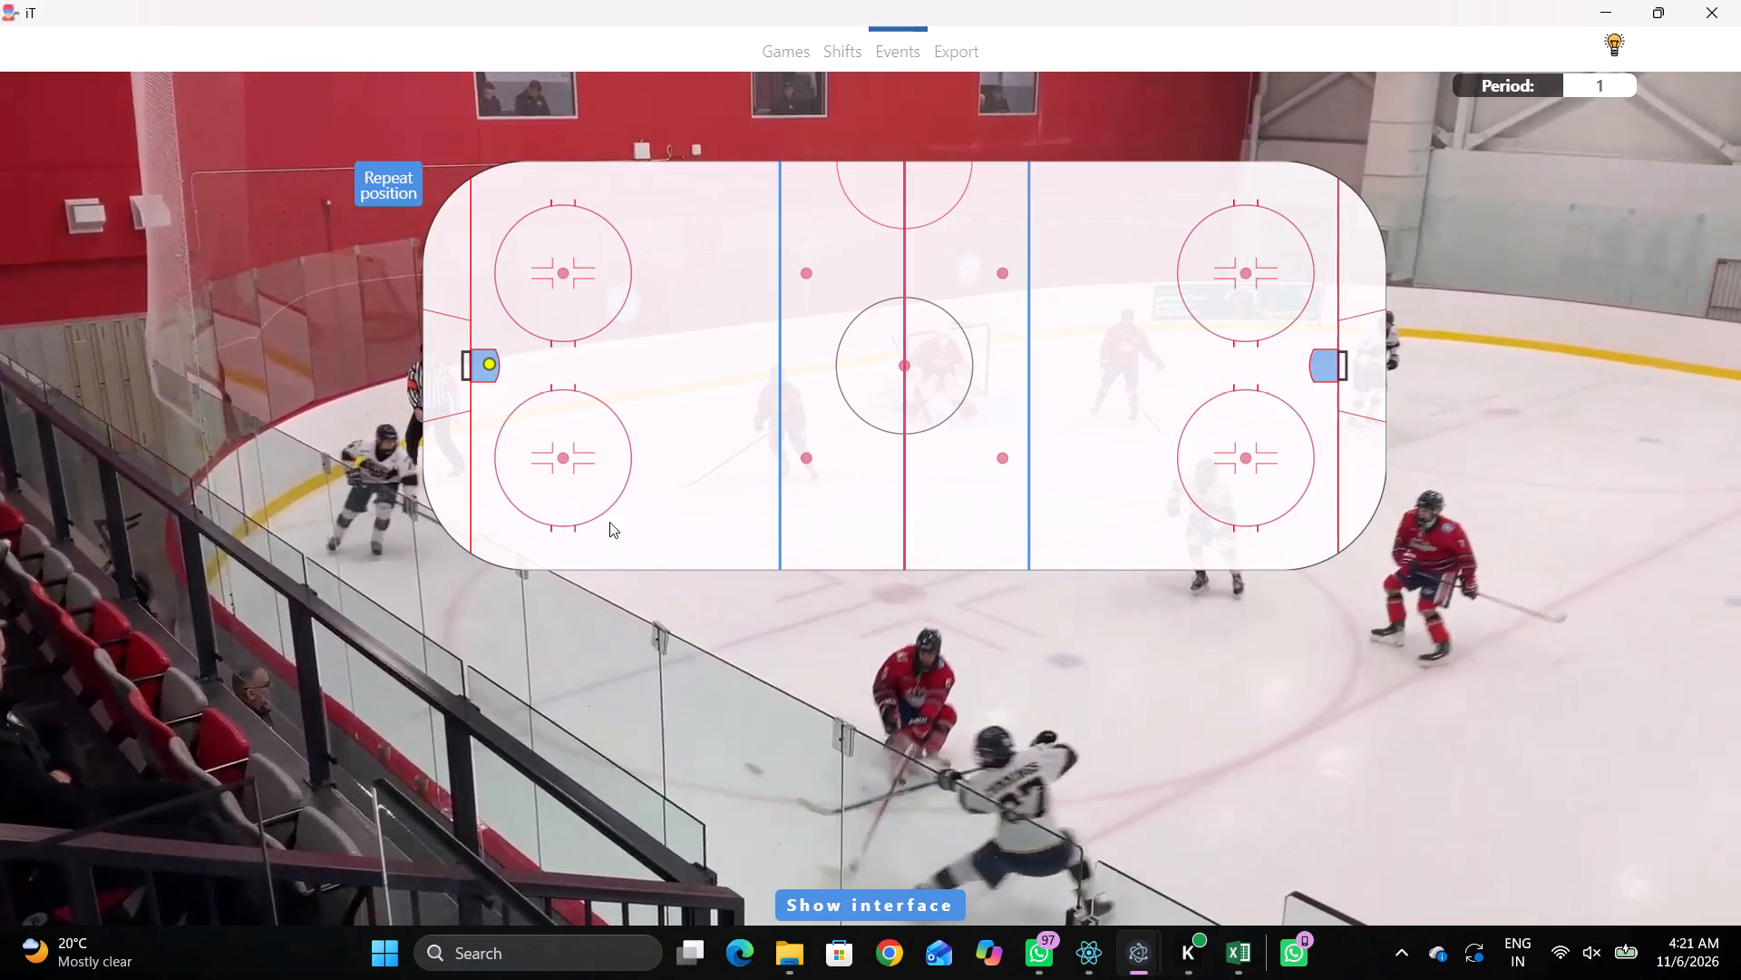
pyautogui.click(609, 522)
# Record Skating with the puck by away 71 in the home end's lower corner.
pyautogui.press('space')
pyautogui.press('space')
pyautogui.rightClick(861, 416)
pyautogui.click(954, 458)
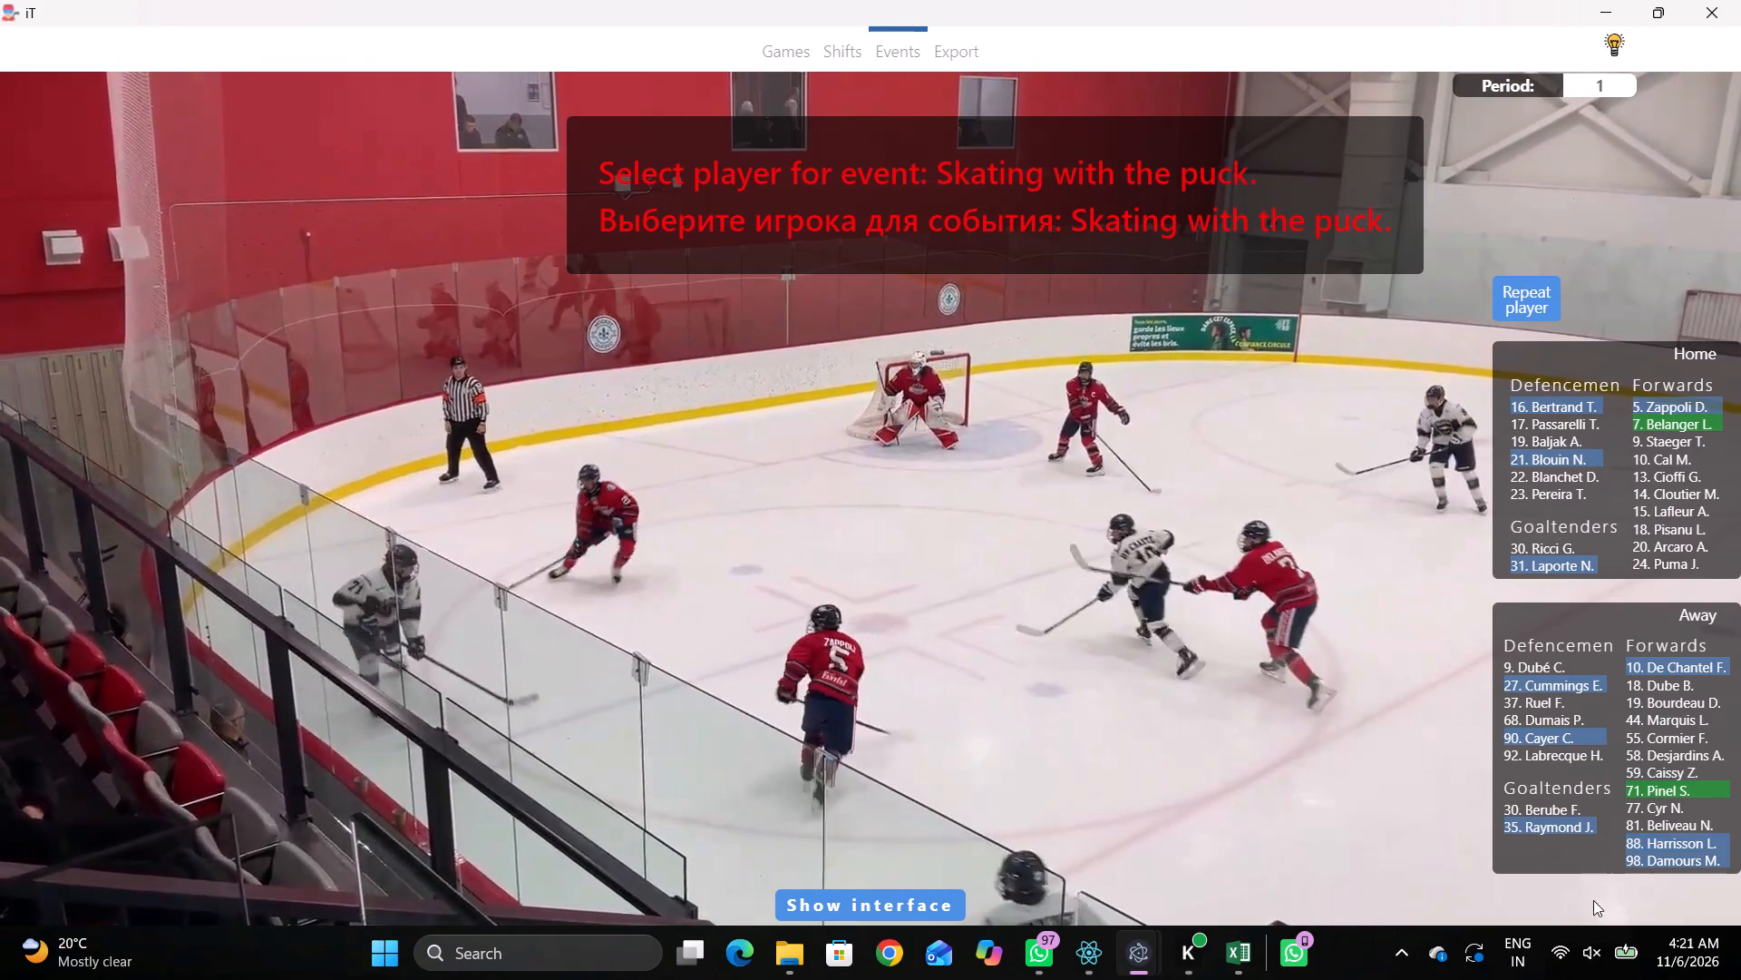
pyautogui.click(1655, 795)
pyautogui.moveTo(488, 526); pyautogui.dragTo(497, 525)
# Go back to the release and record a Pass by away 71 along the lower boards just past the lower home circle.
pyautogui.press('space')
pyautogui.press('space')
pyautogui.press('space')
pyautogui.press('space')
pyautogui.press('space')
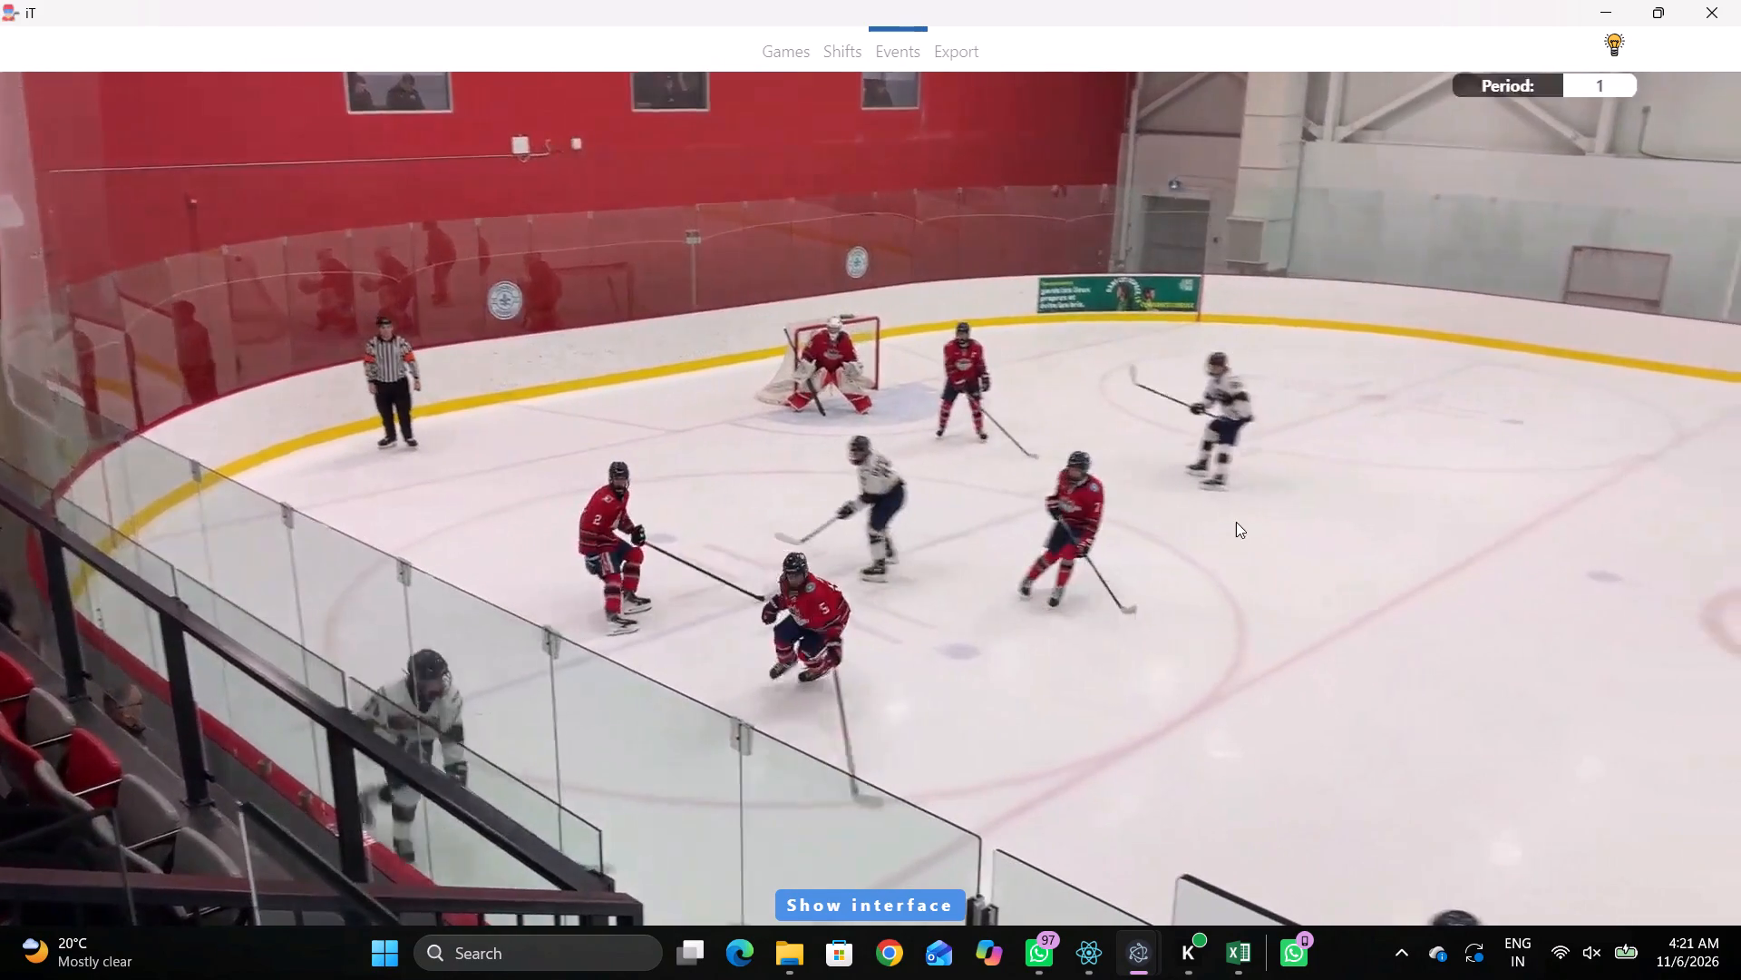
pyautogui.press('space')
pyautogui.press('q')
pyautogui.press('q')
pyautogui.write('qq')
pyautogui.rightClick(1344, 352)
pyautogui.click(1387, 344)
pyautogui.click(1241, 366)
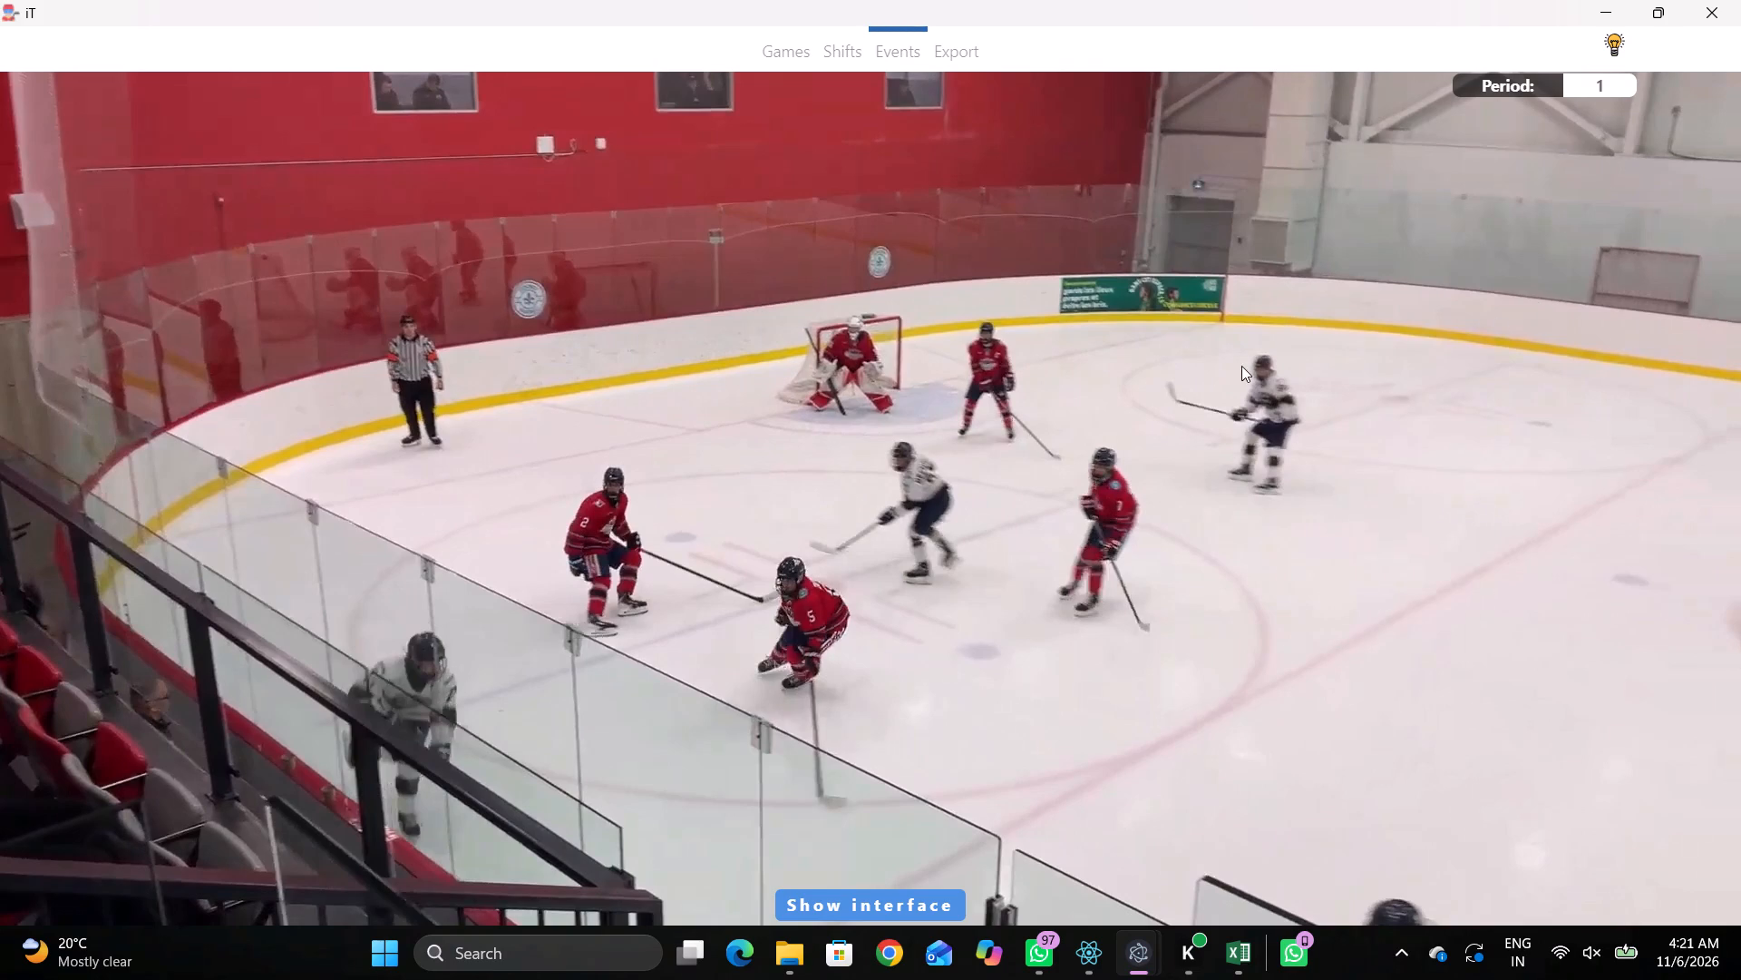
pyautogui.rightClick(1443, 349)
pyautogui.click(1452, 361)
pyautogui.click(1510, 319)
pyautogui.click(613, 547)
# Record Skating with the puck by away 27 inside the home blue line, level with the lower home circle.
pyautogui.press('space')
pyautogui.press('space')
pyautogui.rightClick(1288, 479)
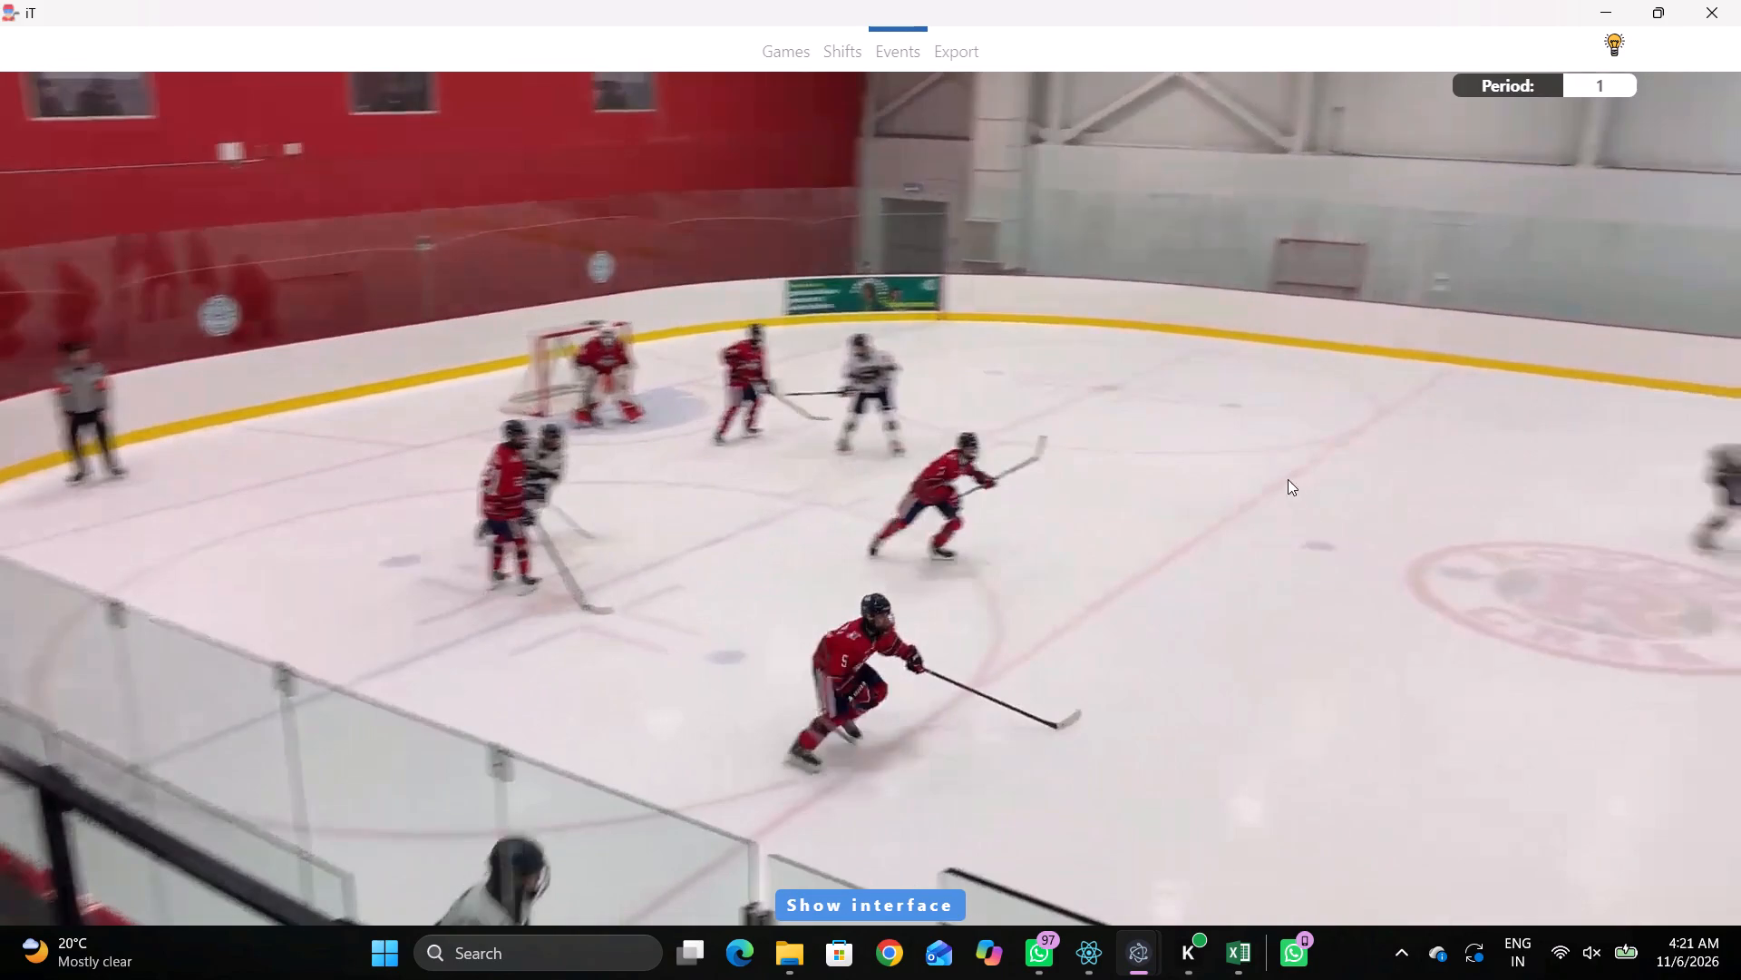
pyautogui.click(1417, 514)
pyautogui.click(1544, 676)
pyautogui.moveTo(682, 491); pyautogui.dragTo(731, 491)
# Record a Pass by away 27 midway between the lower home circle and the blue line.
pyautogui.press('space')
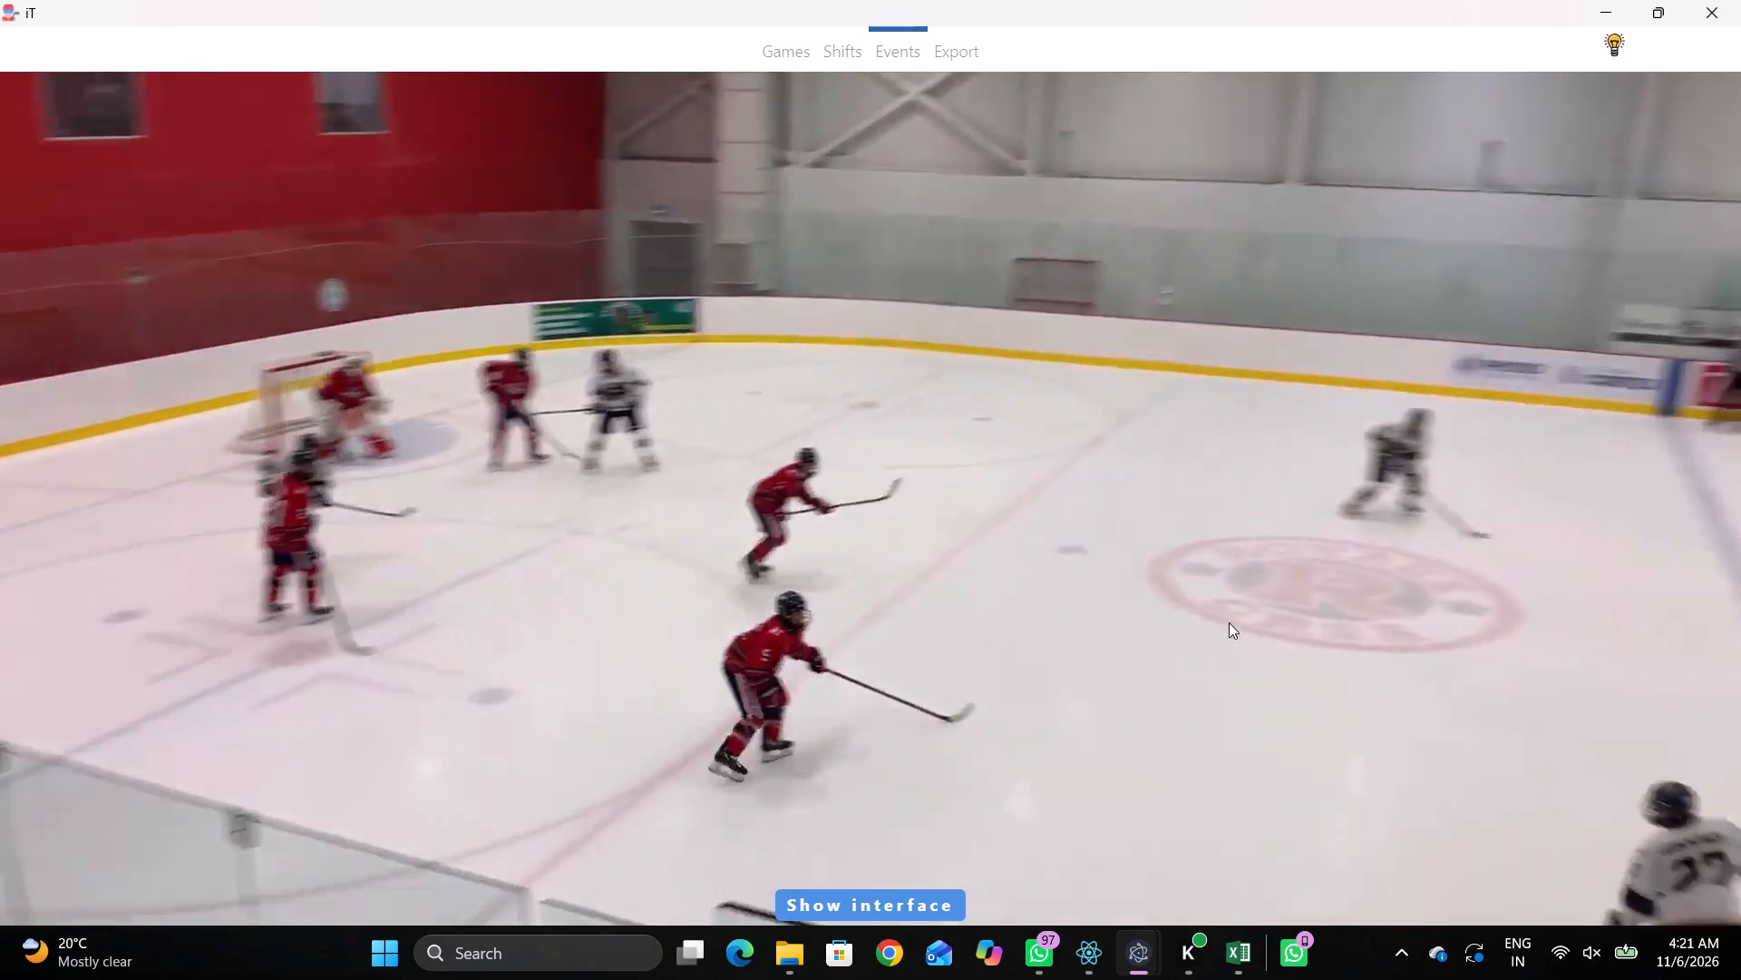
pyautogui.press('space')
pyautogui.press('space')
pyautogui.press('space')
pyautogui.write('q')
pyautogui.click(1251, 490)
pyautogui.rightClick(1240, 454)
pyautogui.click(1258, 461)
pyautogui.click(1529, 292)
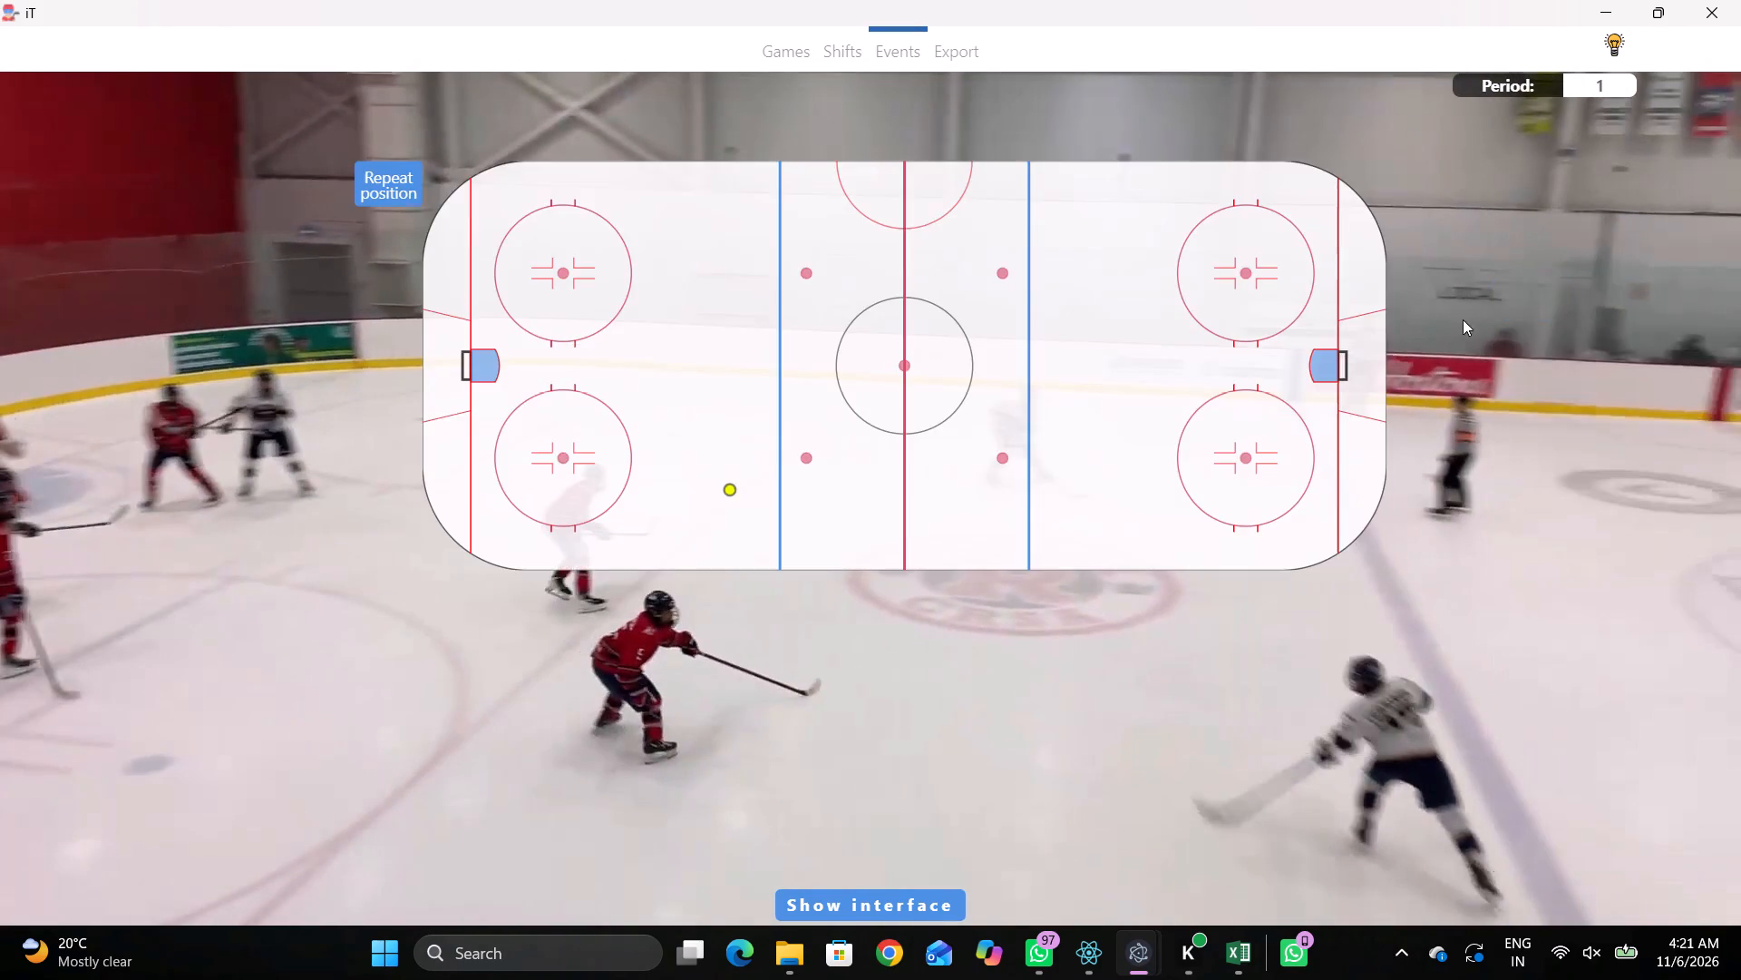
pyautogui.click(694, 490)
# Record Skating with the puck by away 90 between the upper home circle and the blue line, near the upper boards.
pyautogui.press('space')
pyautogui.press('space')
pyautogui.moveTo(1054, 406); pyautogui.dragTo(1064, 408, button='right')
pyautogui.press('space')
pyautogui.press('space')
pyautogui.rightClick(1141, 443)
pyautogui.click(1259, 493)
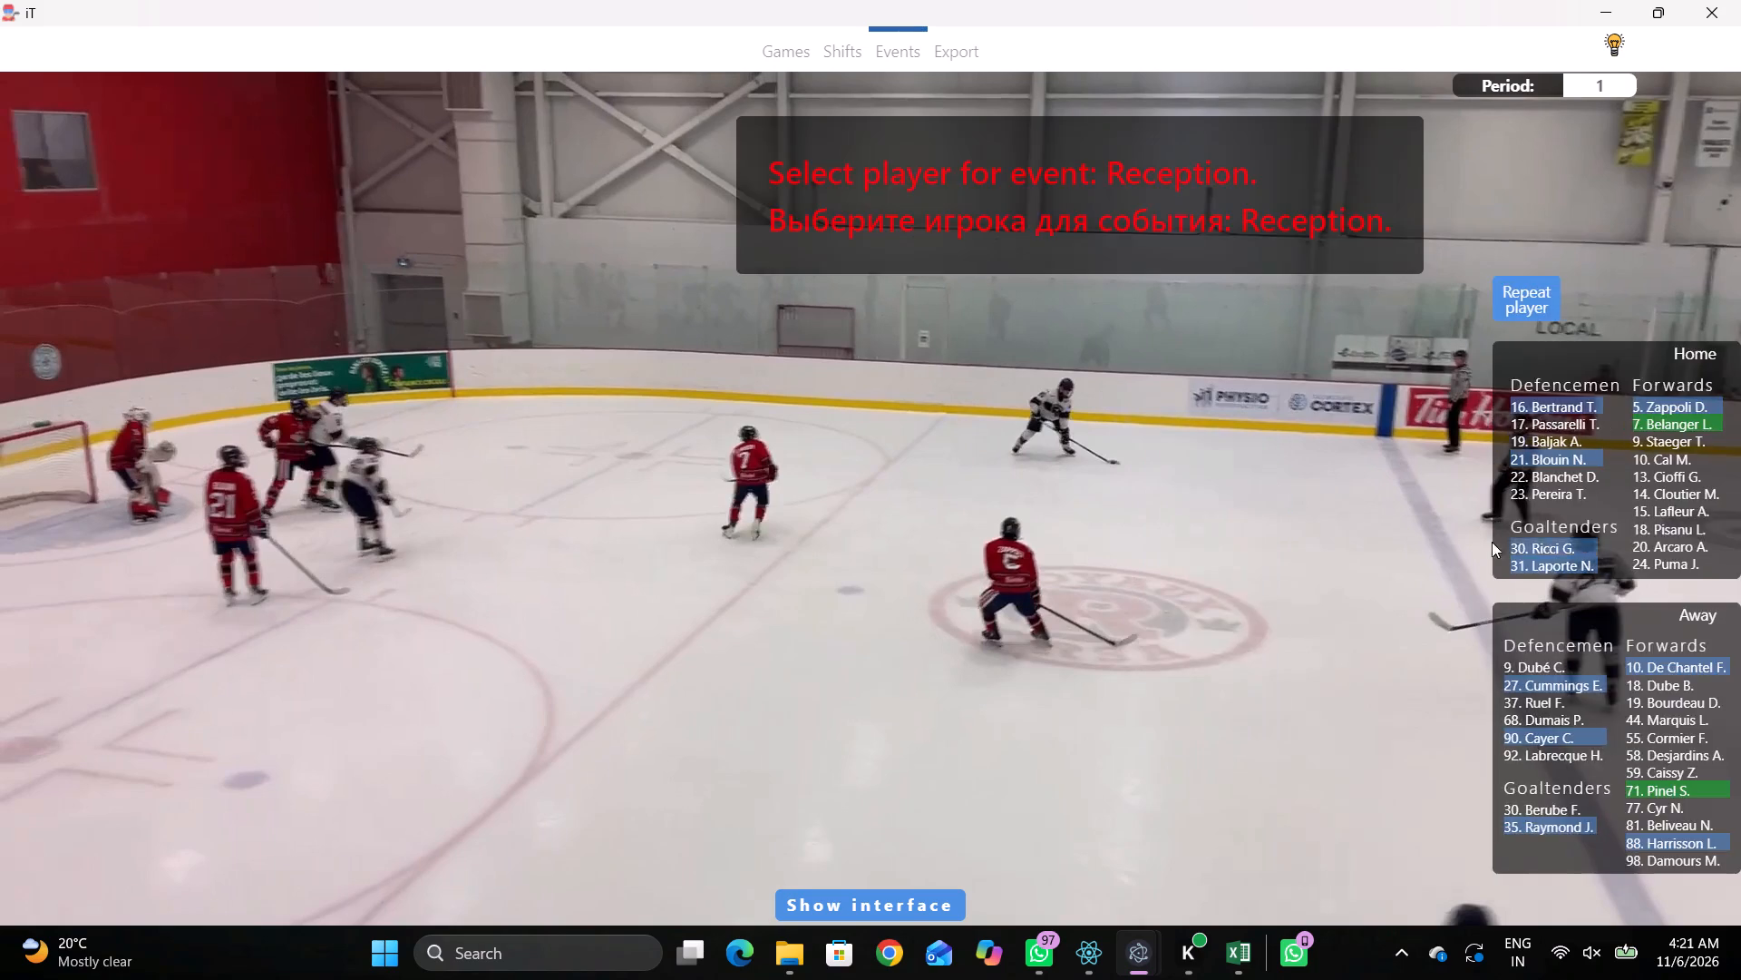
pyautogui.moveTo(1120, 432); pyautogui.dragTo(1161, 442, button='right')
pyautogui.click(1260, 473)
pyautogui.click(1551, 739)
pyautogui.click(691, 227)
# Record a Pass by away 90 inside the home blue line near the upper boards.
pyautogui.press('space')
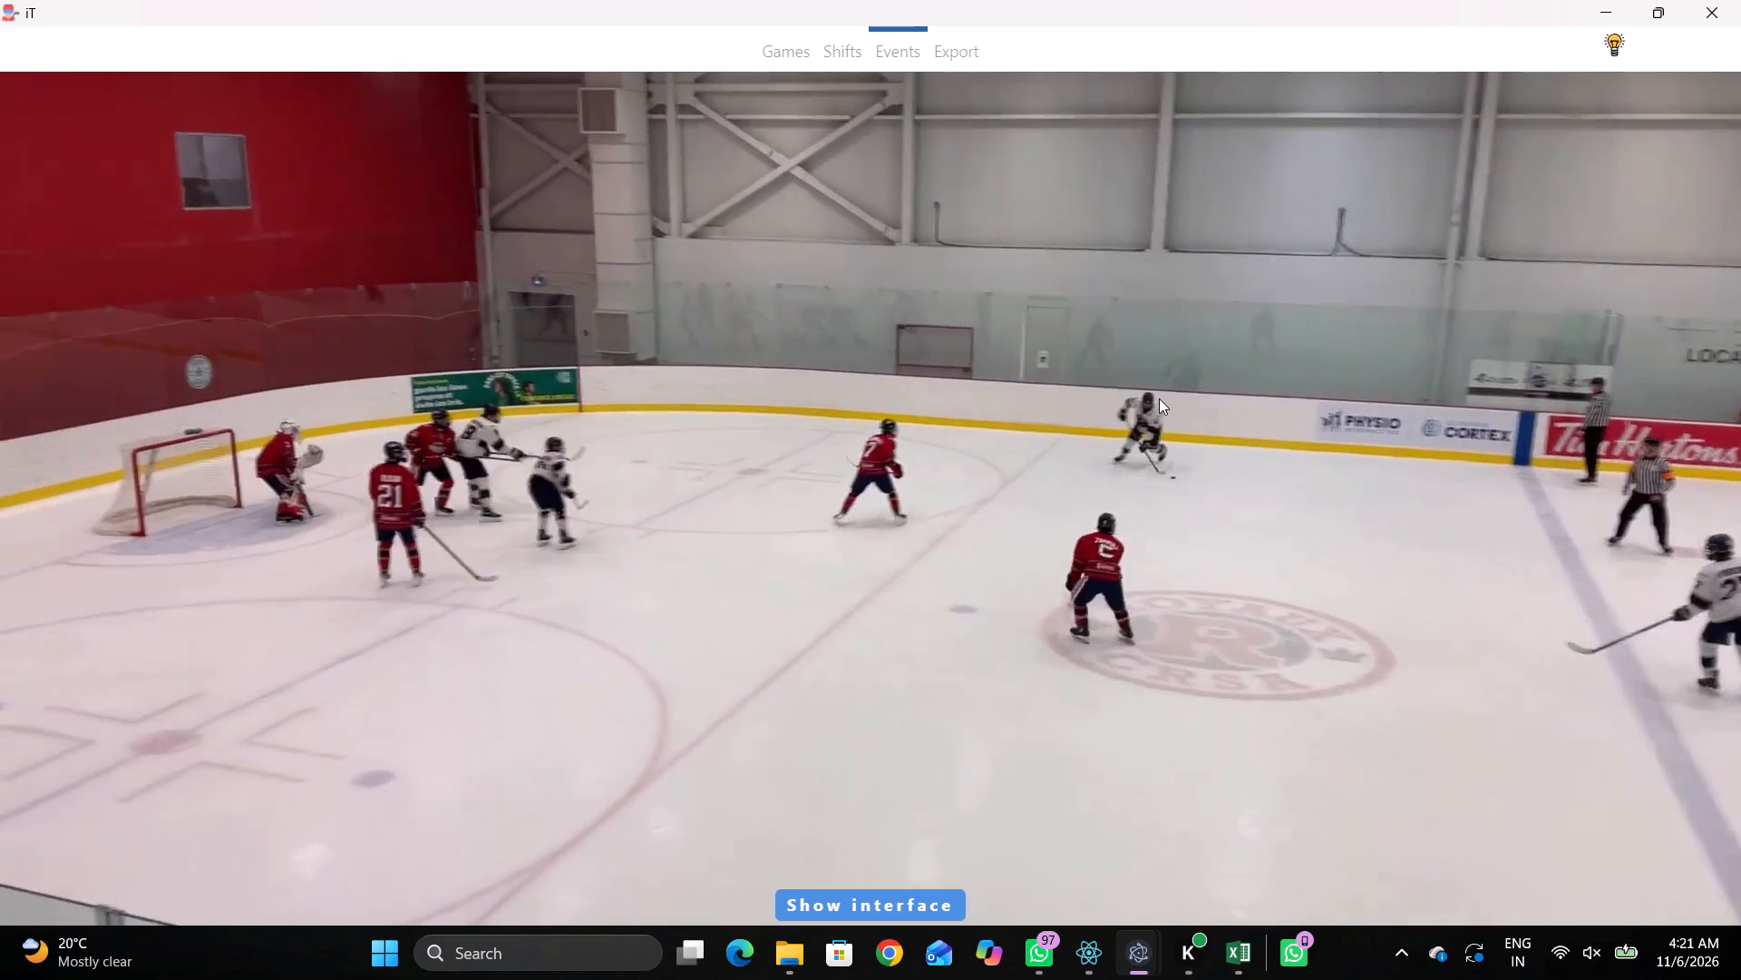
pyautogui.press('space')
pyautogui.press('q')
pyautogui.press('q')
pyautogui.press('q')
pyautogui.rightClick(1256, 350)
pyautogui.click(1290, 364)
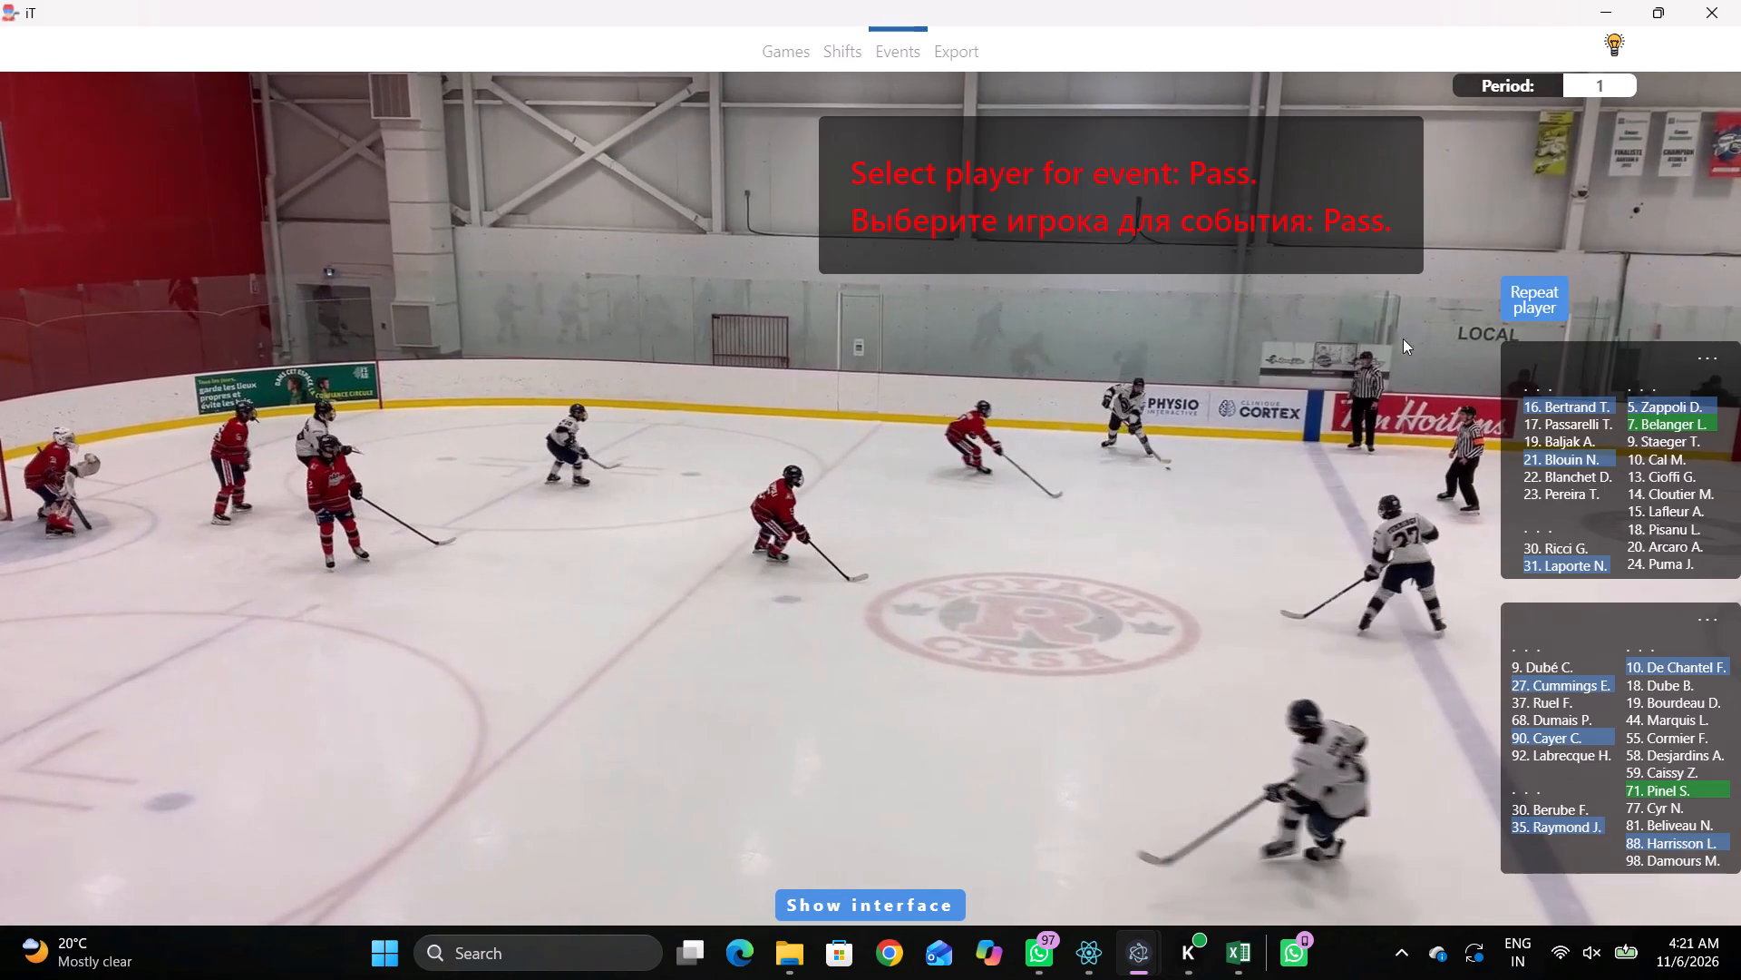
pyautogui.click(1509, 299)
pyautogui.click(732, 207)
# Record Skating with the puck by away 27 inside the home blue line, slightly above mid-ice.
pyautogui.press('space')
pyautogui.press('space')
pyautogui.rightClick(1169, 342)
pyautogui.click(1242, 377)
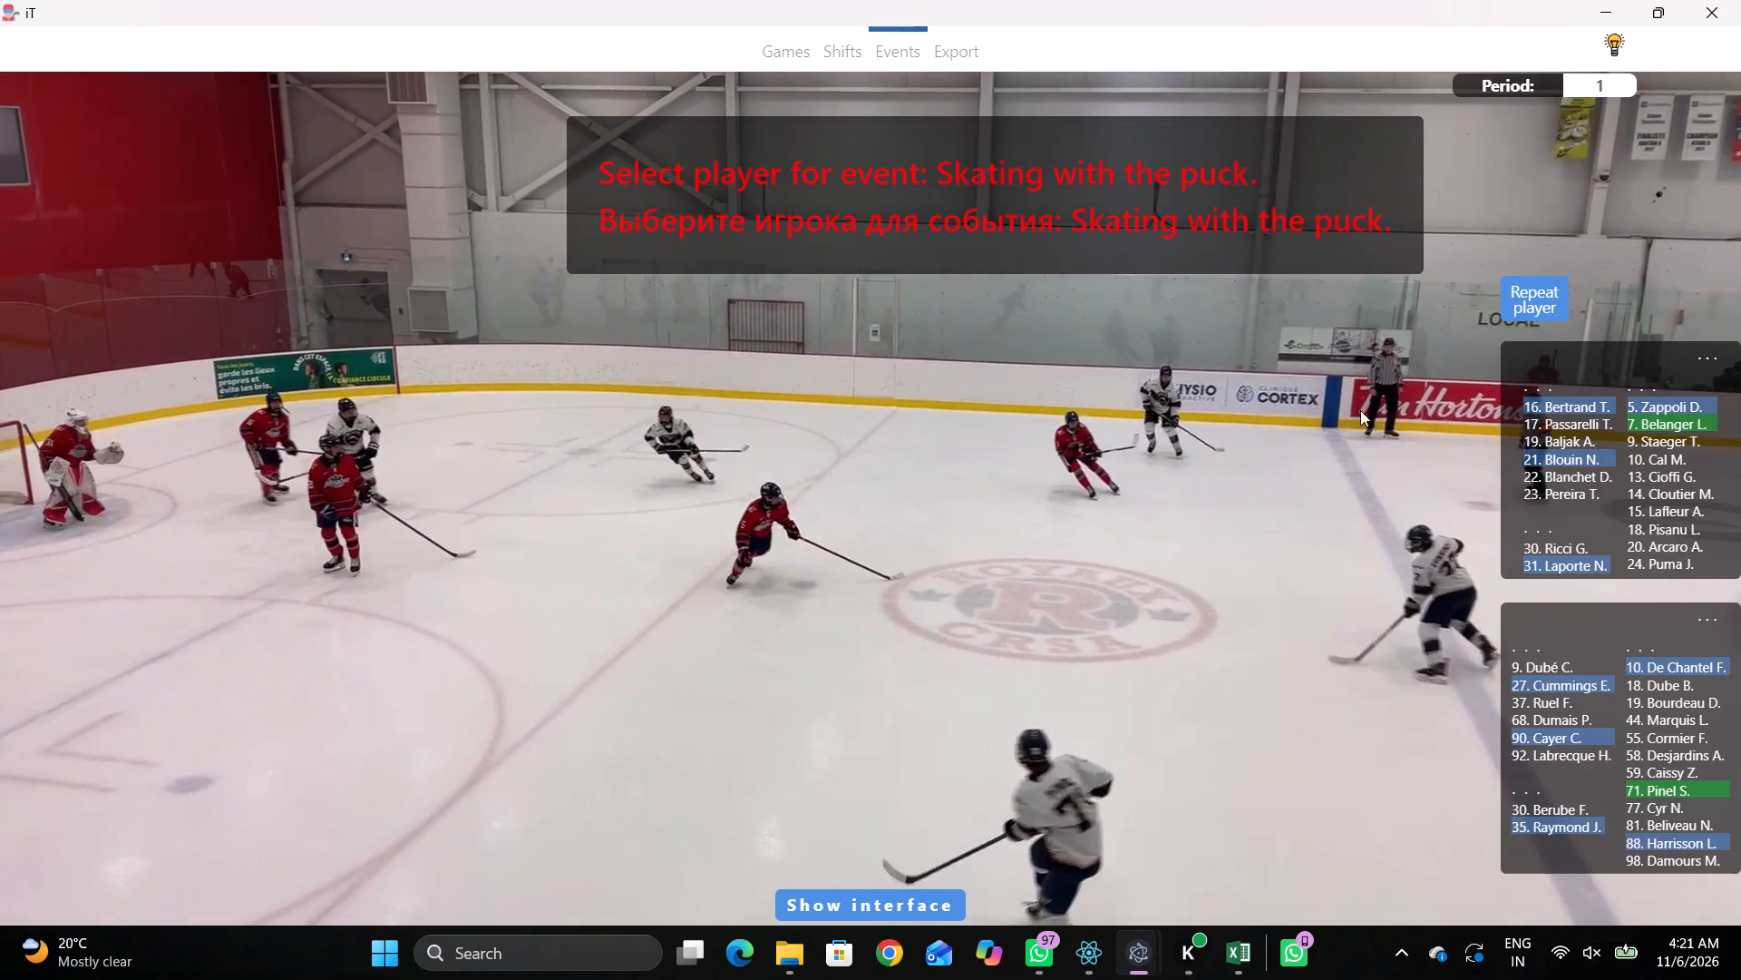
pyautogui.click(1529, 692)
pyautogui.click(725, 303)
# Find the release and record a Pass by away 27 just inside the home blue line at mid-ice.
pyautogui.press('space')
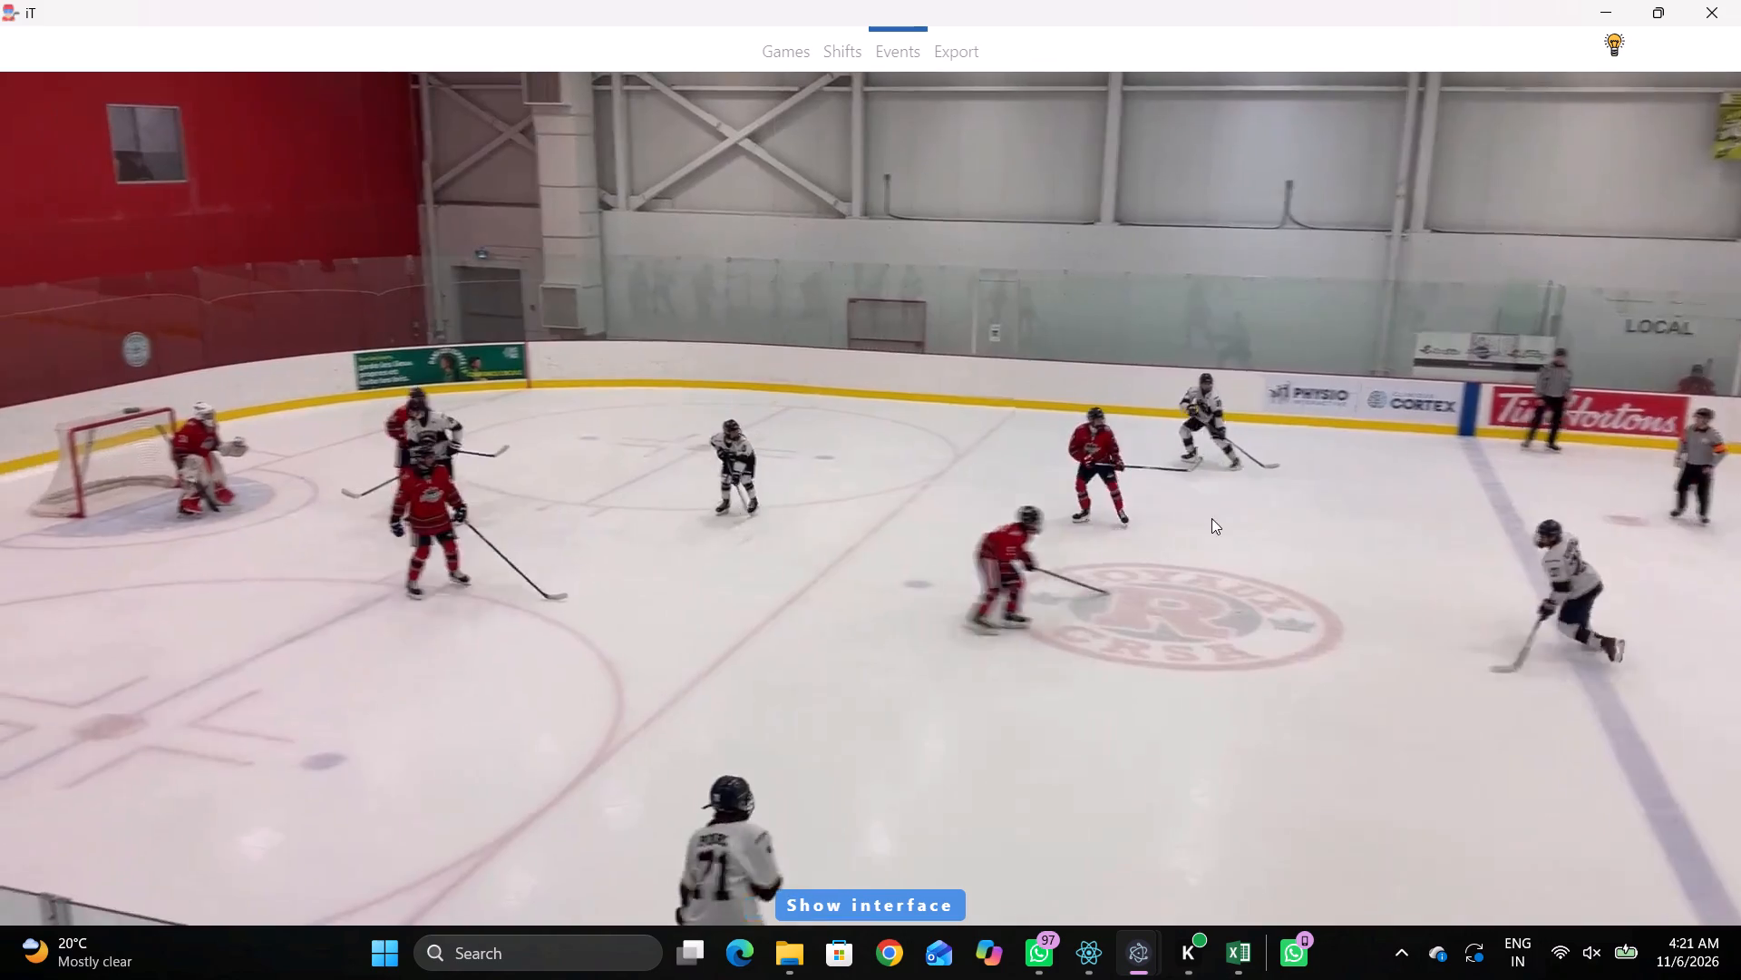
pyautogui.press('space')
pyautogui.press('space')
pyautogui.press('space')
pyautogui.press('q')
pyautogui.rightClick(1239, 442)
pyautogui.press('space')
pyautogui.press('space')
pyautogui.press('space')
pyautogui.press('space')
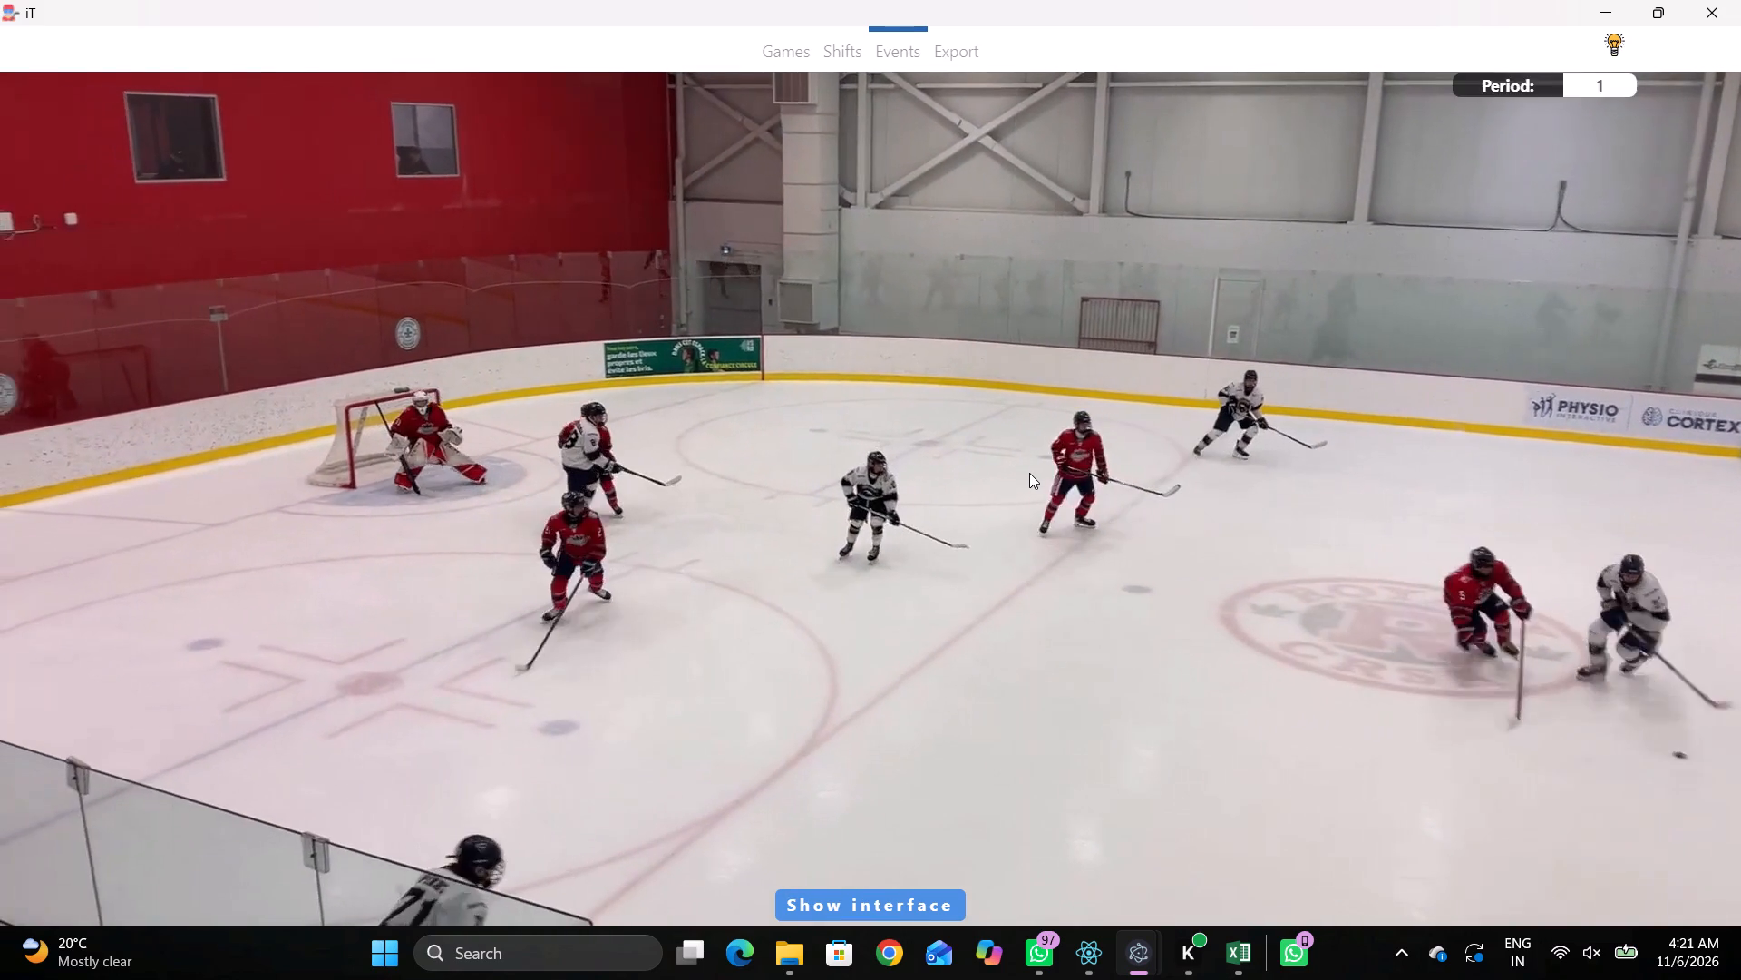
pyautogui.press('space')
pyautogui.press('space')
pyautogui.press('q')
pyautogui.press('q')
pyautogui.rightClick(1157, 434)
pyautogui.click(1180, 446)
pyautogui.click(1517, 299)
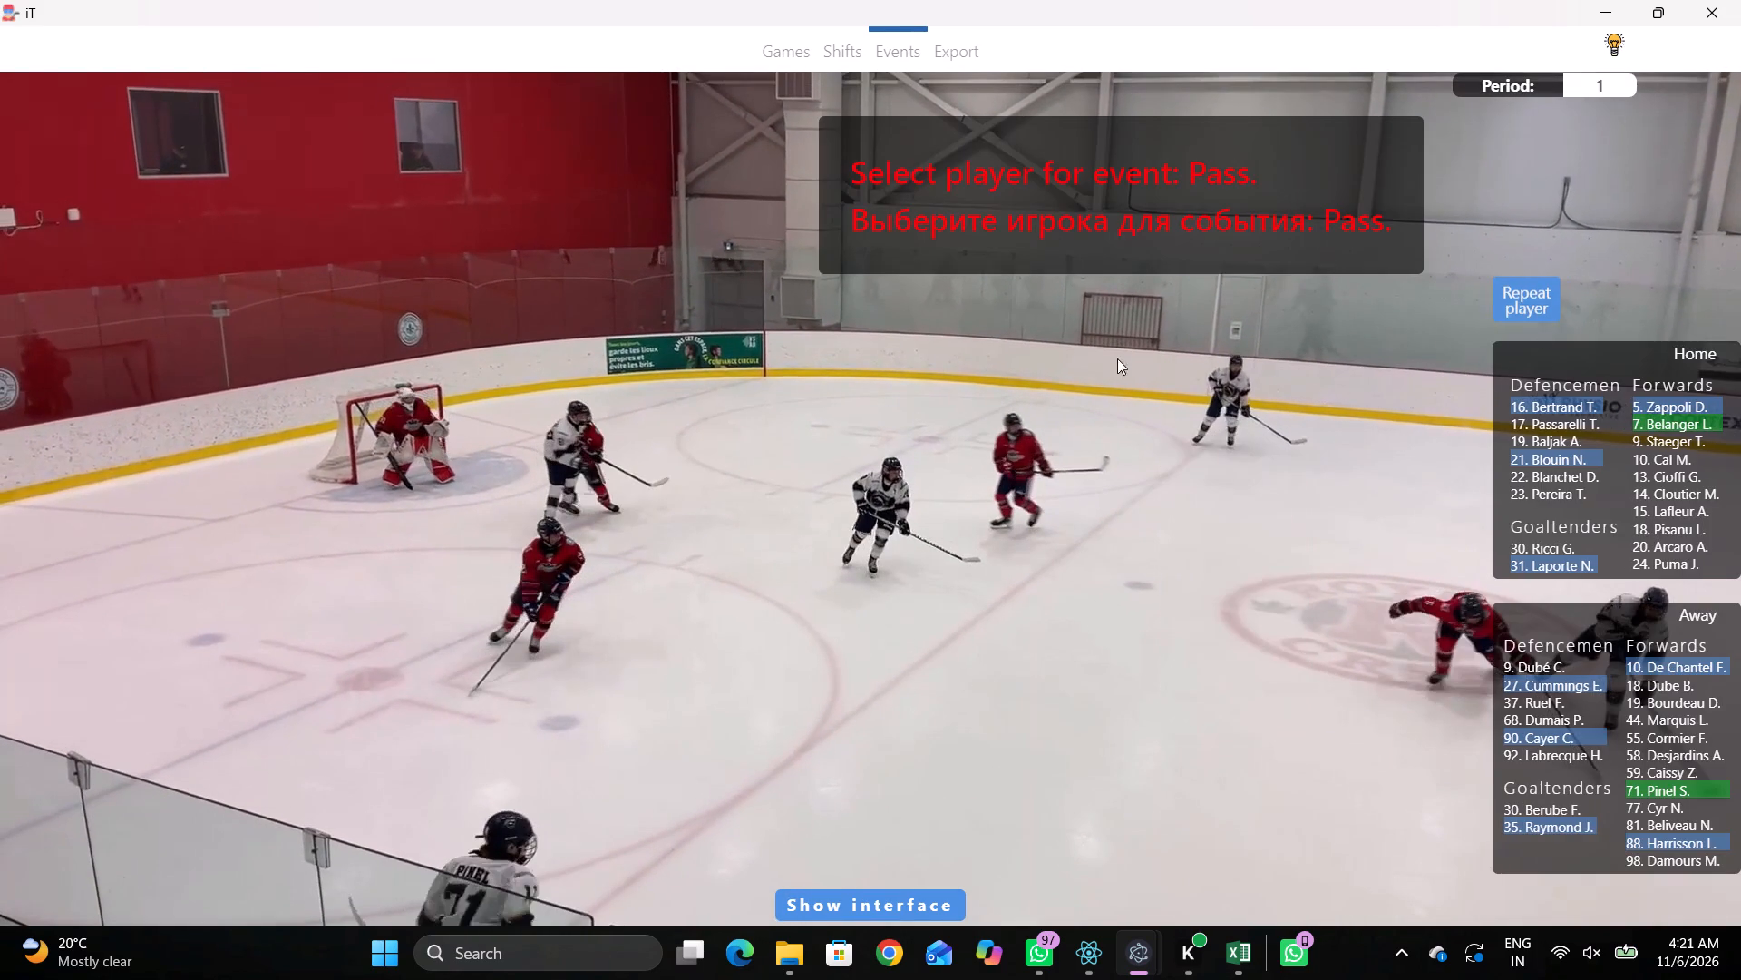
pyautogui.click(746, 376)
# Record Skating with the puck by away 71 between the lower home circle and the blue line, near the lower boards.
pyautogui.press('space')
pyautogui.press('space')
pyautogui.rightClick(1013, 479)
pyautogui.click(1065, 499)
pyautogui.rightClick(1194, 506)
pyautogui.click(1262, 547)
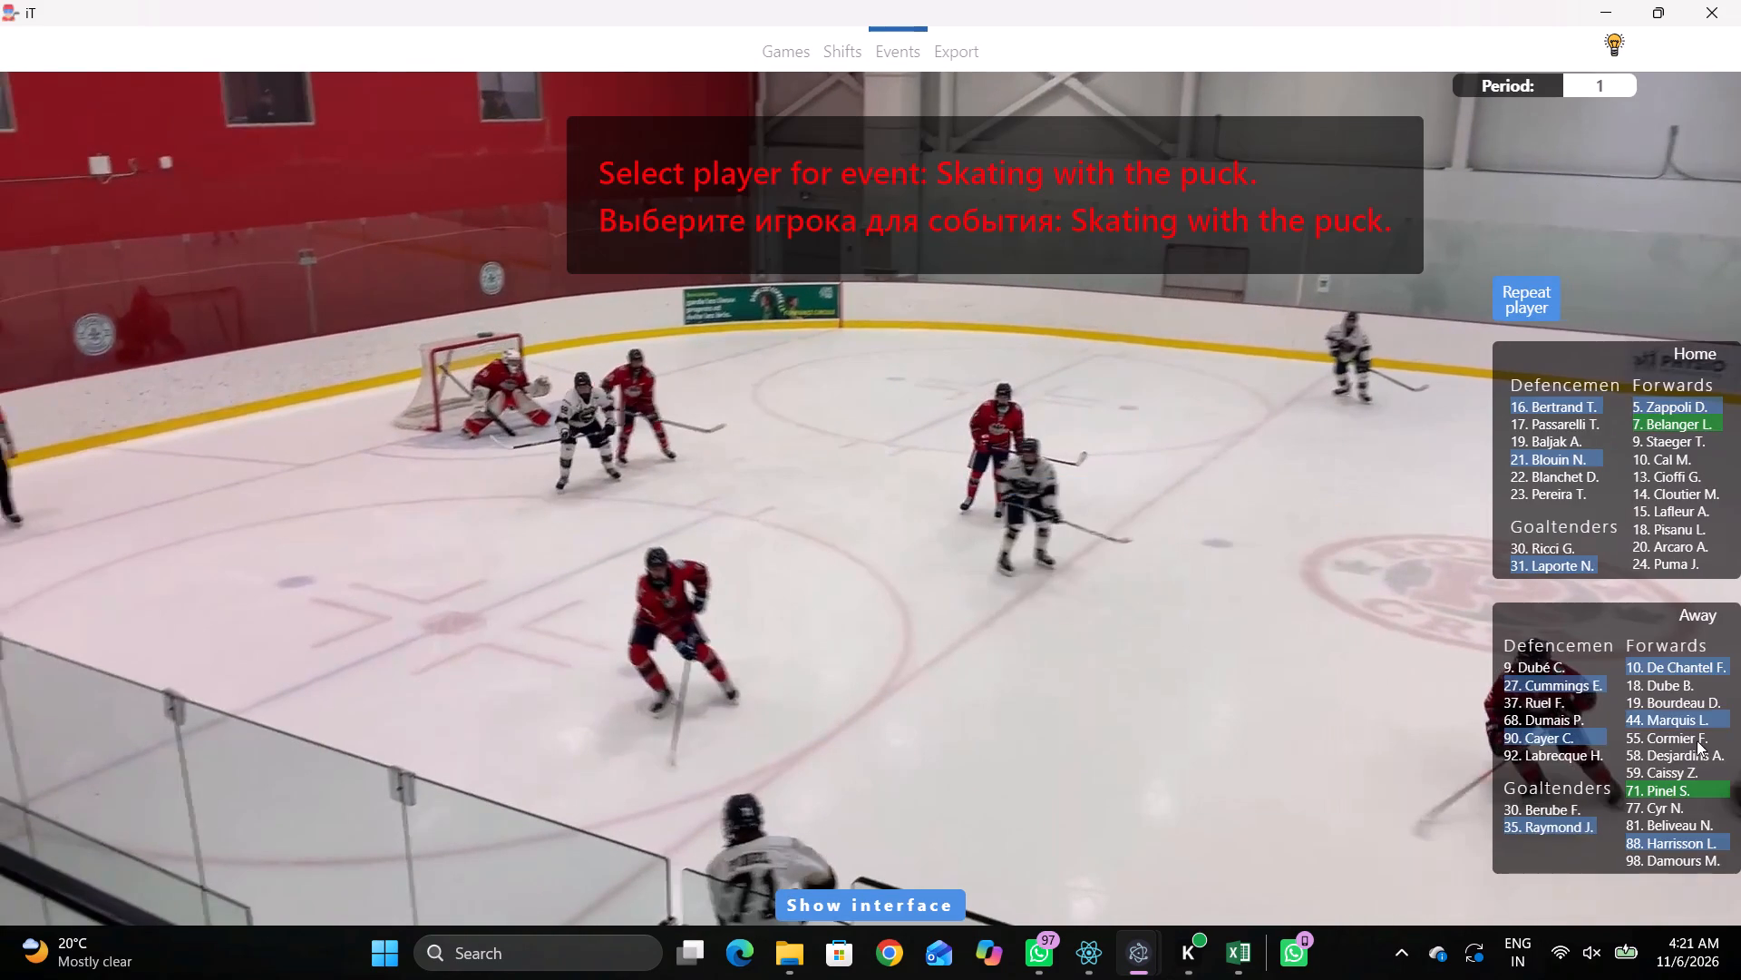
pyautogui.click(1673, 790)
pyautogui.click(669, 518)
# Find the release and record a Pass by away 71 just inside the home blue line, level with the lower face-off dot.
pyautogui.press('space')
pyautogui.press('space')
pyautogui.press('space')
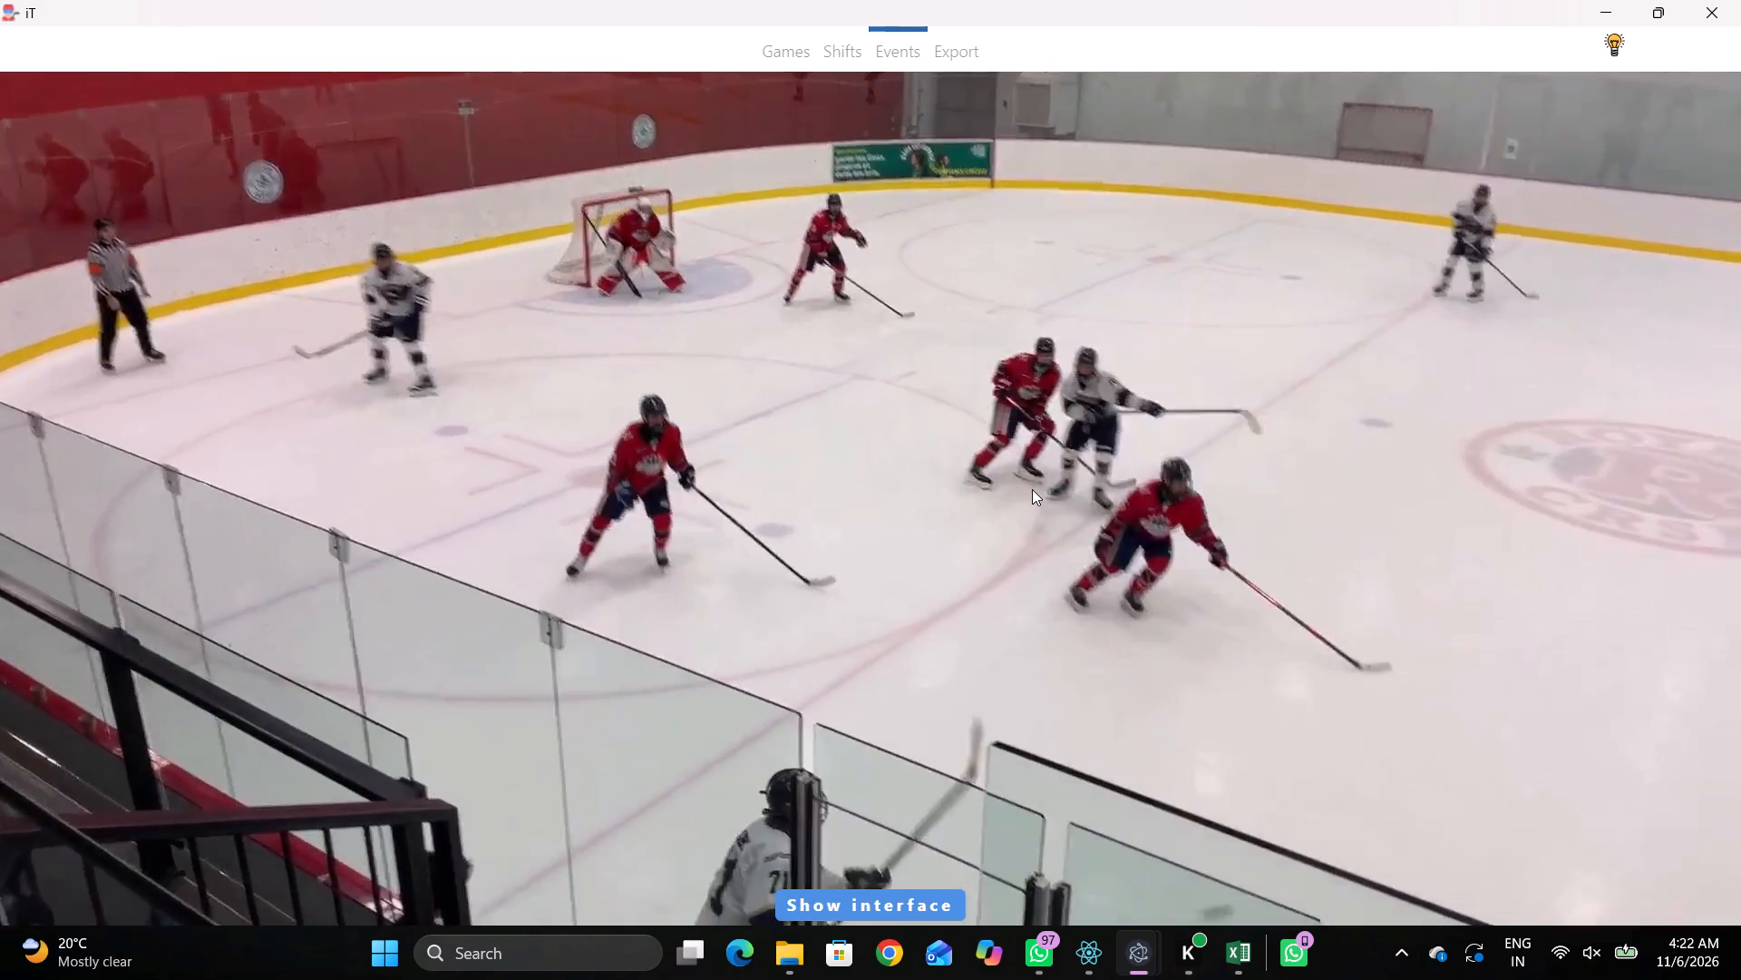
pyautogui.press('space')
pyautogui.press('space')
pyautogui.press('space')
pyautogui.press('q')
pyautogui.press('q')
pyautogui.press('q')
pyautogui.press('q')
pyautogui.press('q')
pyautogui.rightClick(1240, 387)
pyautogui.click(1278, 401)
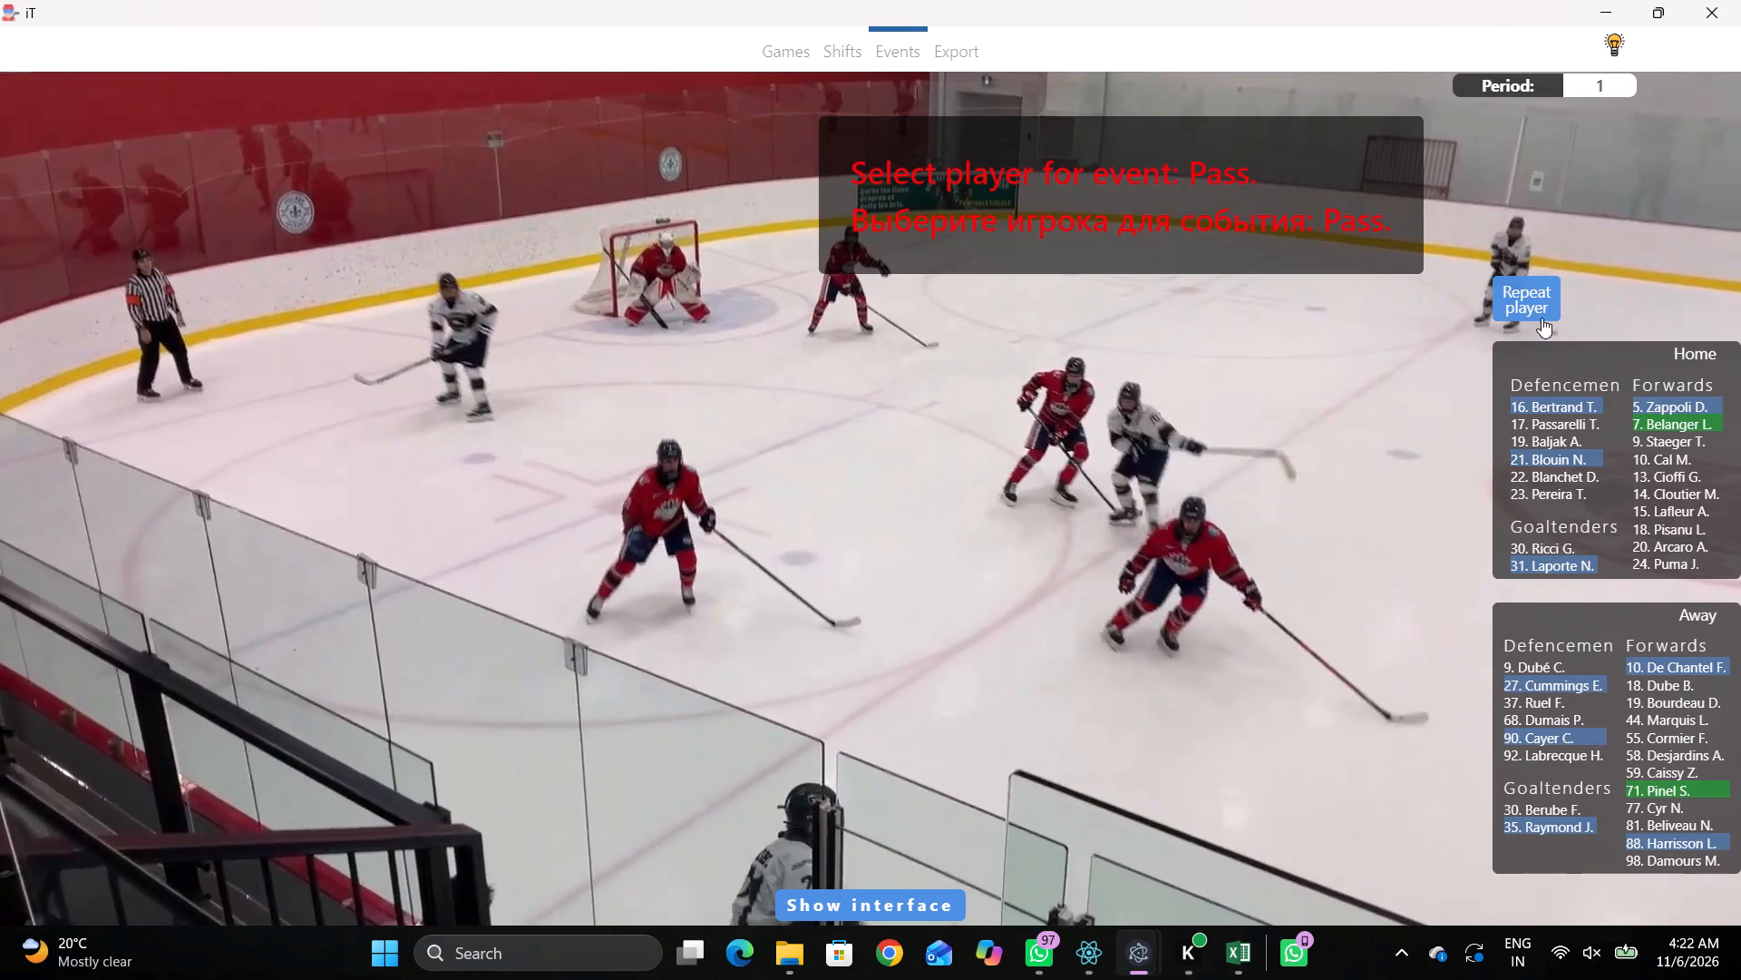
pyautogui.click(1532, 299)
pyautogui.click(735, 468)
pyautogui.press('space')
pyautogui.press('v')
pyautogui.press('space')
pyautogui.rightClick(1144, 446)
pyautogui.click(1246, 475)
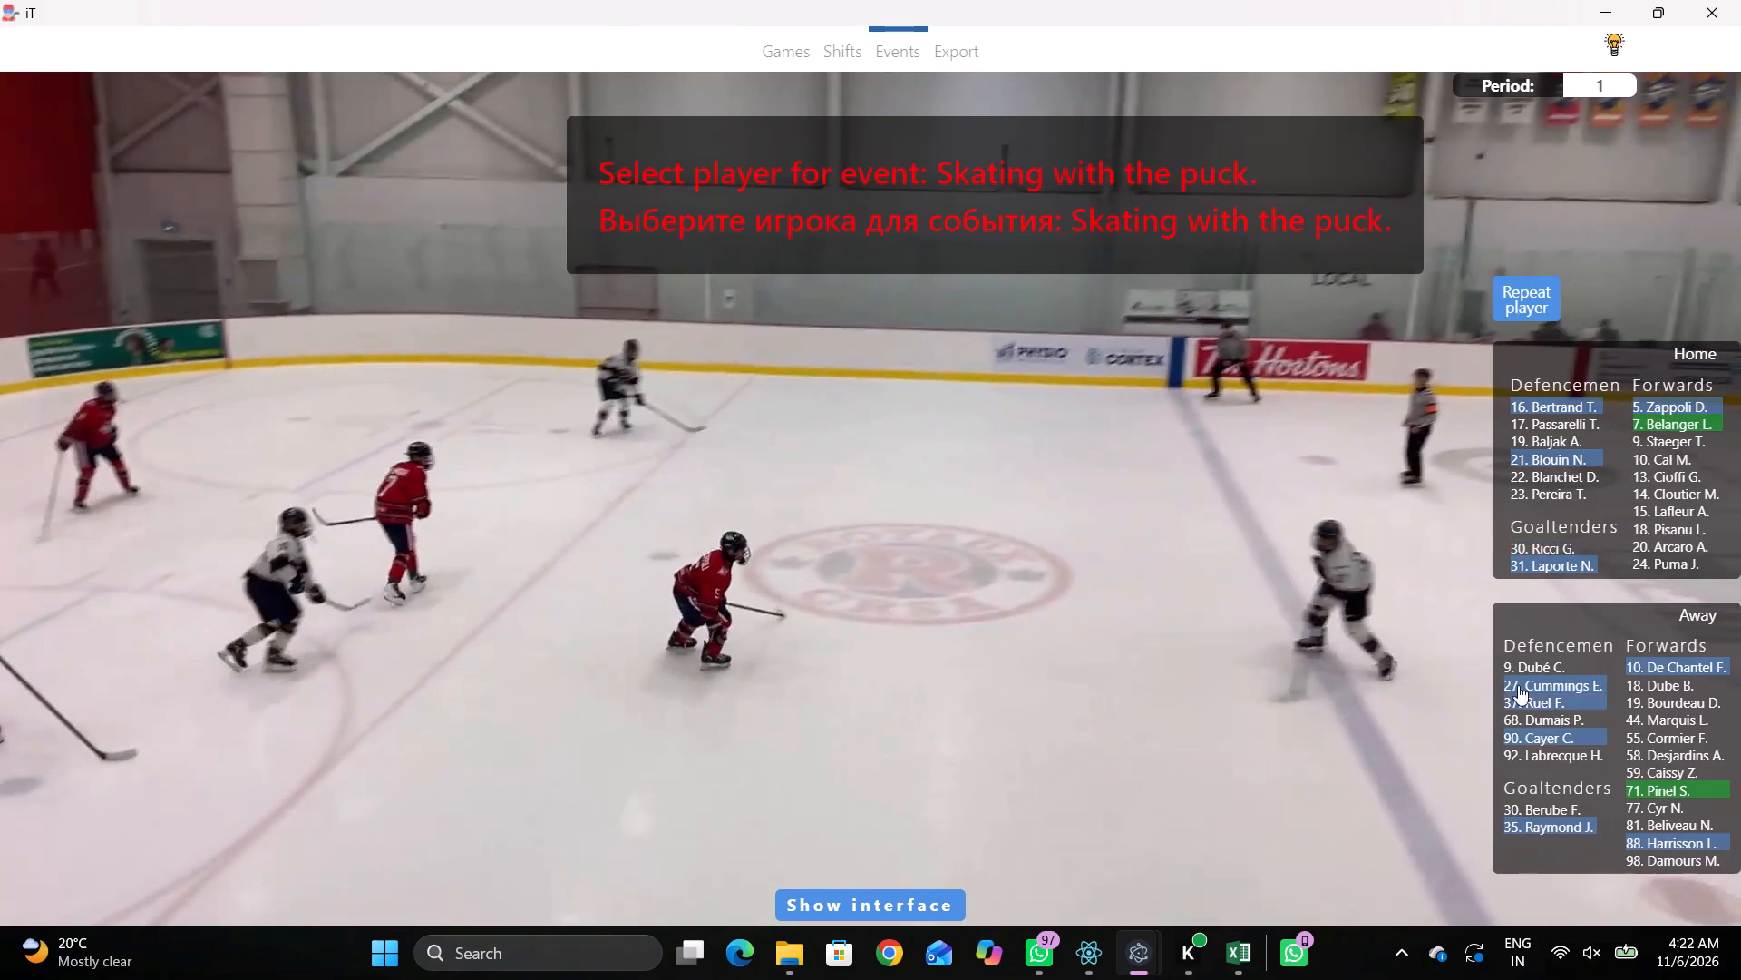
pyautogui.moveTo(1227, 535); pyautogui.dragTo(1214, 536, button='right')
# Find the release and record a Pass by away 27 just inside the home blue line, slightly below mid-ice.
pyautogui.press('space')
pyautogui.press('space')
pyautogui.press('q')
pyautogui.write('qq')
pyautogui.press('q')
pyautogui.rightClick(1194, 490)
pyautogui.press('q')
pyautogui.press('q')
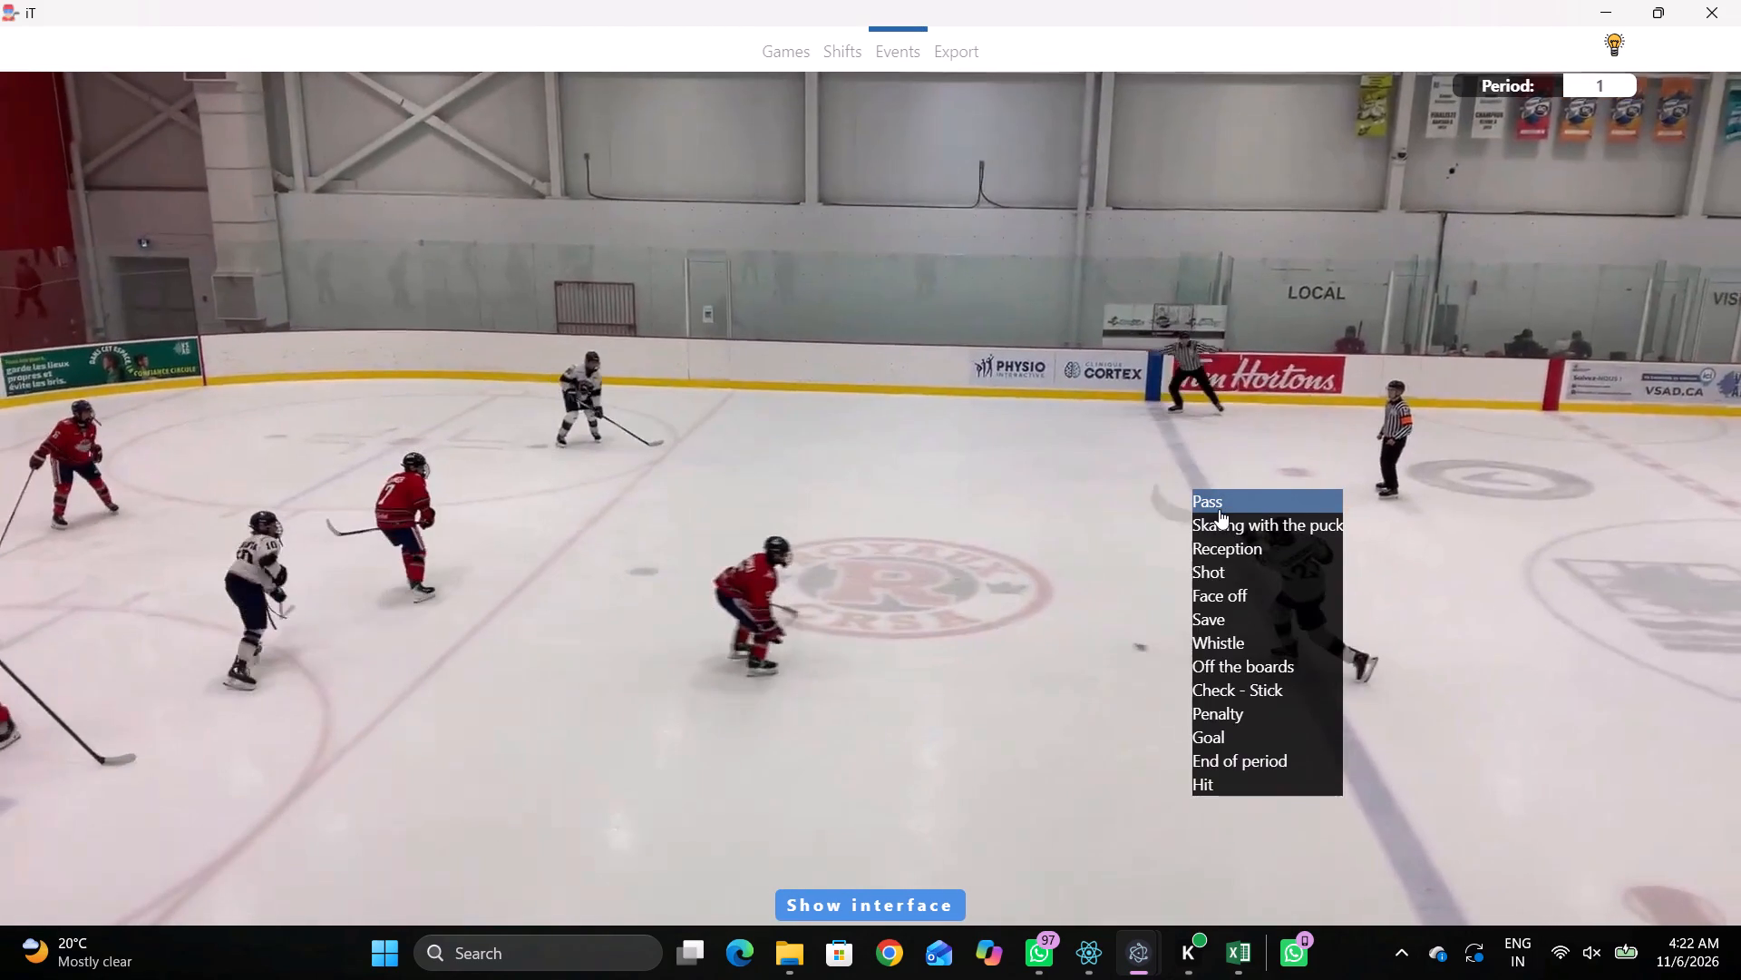
pyautogui.click(1220, 509)
pyautogui.press('q')
pyautogui.rightClick(1201, 500)
pyautogui.click(1209, 508)
pyautogui.click(1540, 691)
pyautogui.click(769, 420)
# Record Skating with the puck by home 7 inside the home blue line near the upper boards.
pyautogui.press('space')
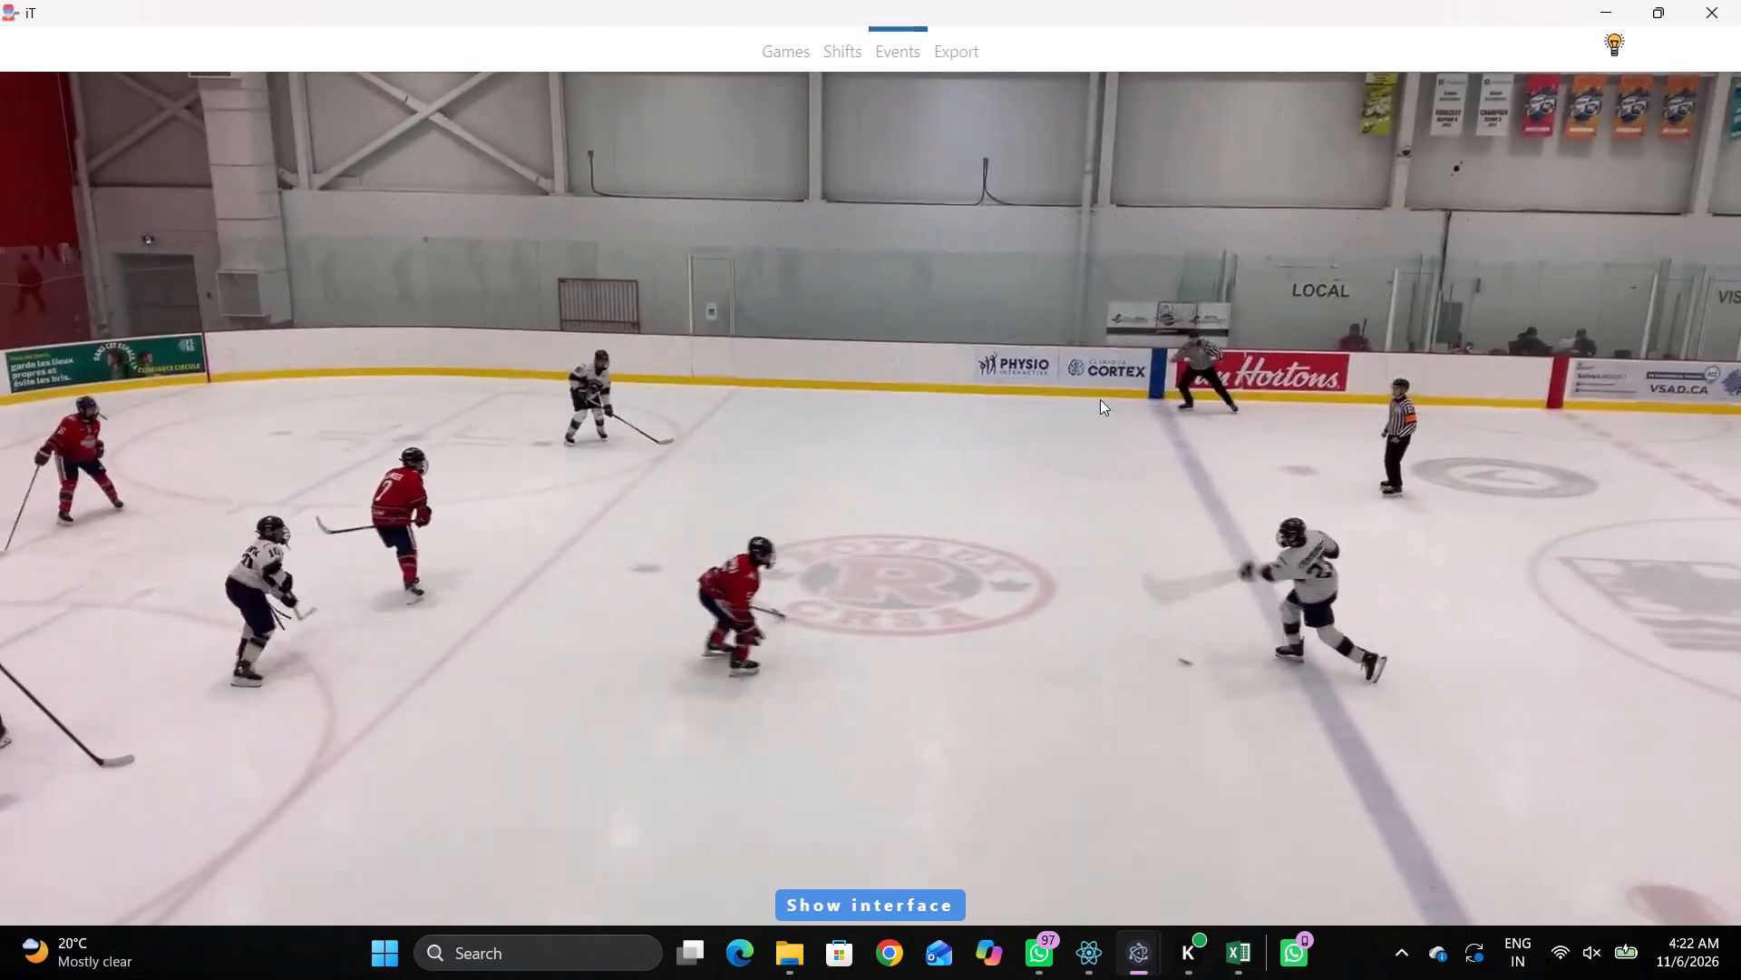
pyautogui.press('v')
pyautogui.press('space')
pyautogui.press('space')
pyautogui.press('space')
pyautogui.press('q')
pyautogui.press('q')
pyautogui.press('r')
pyautogui.press('space')
pyautogui.press('space')
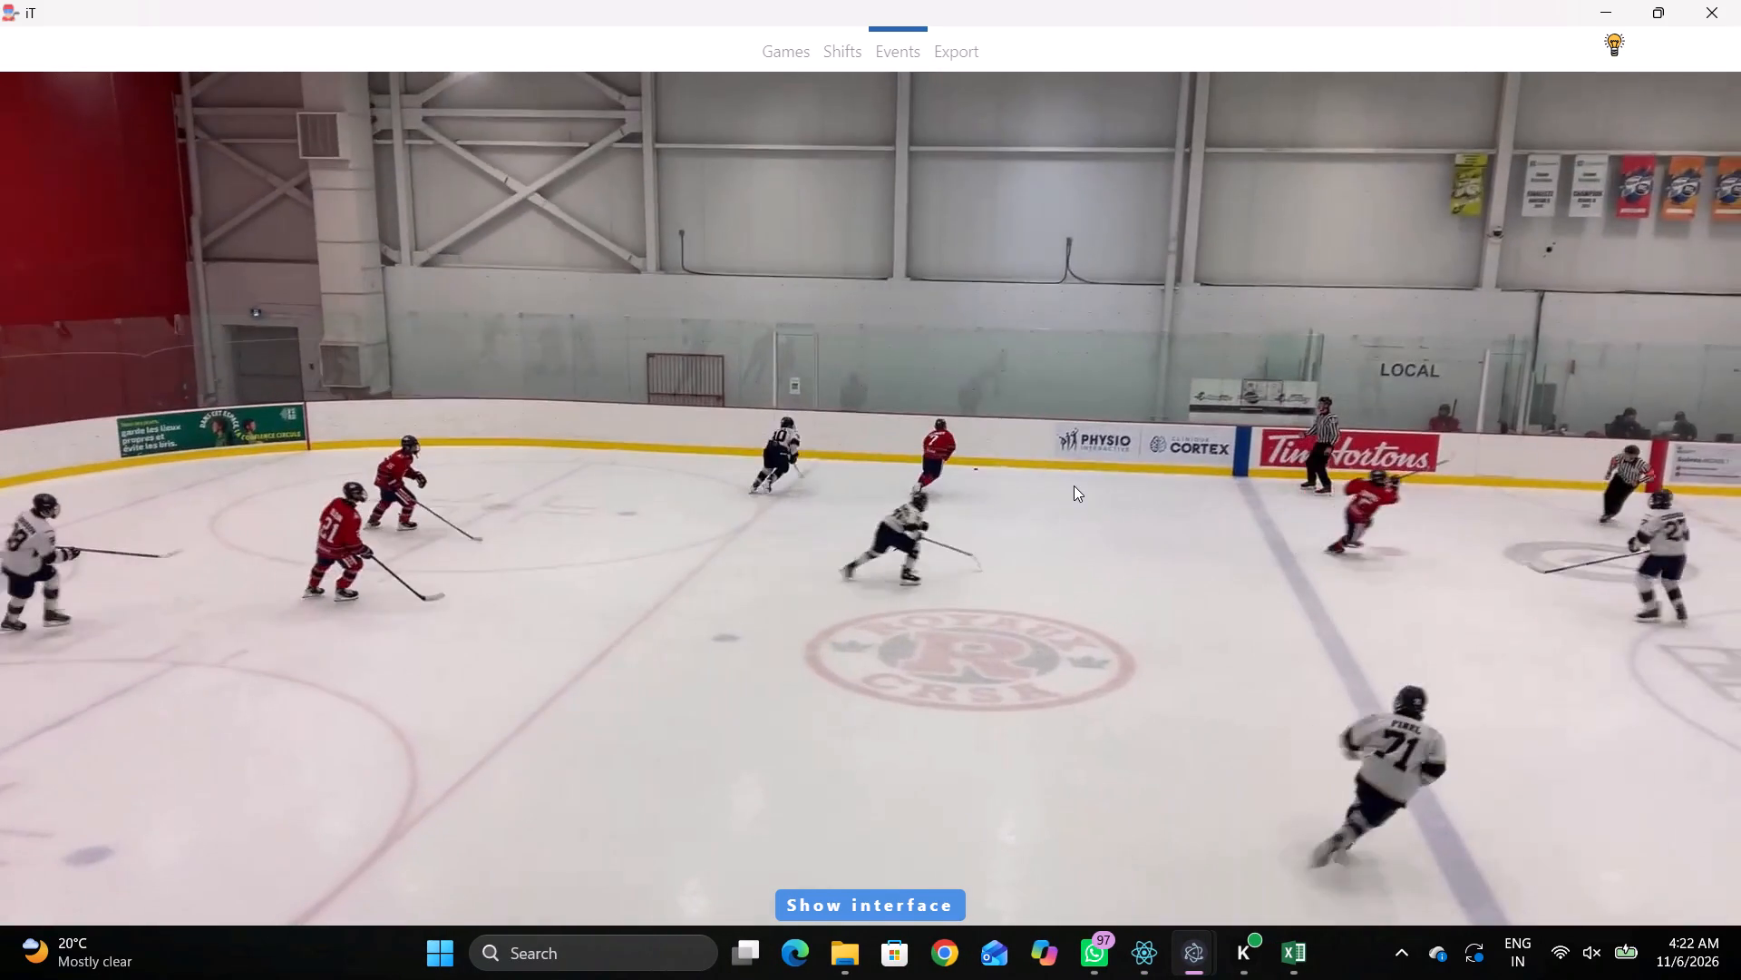
pyautogui.press('space')
pyautogui.press('space')
pyautogui.click(1185, 485)
pyautogui.rightClick(1242, 421)
pyautogui.click(1362, 460)
pyautogui.click(1669, 422)
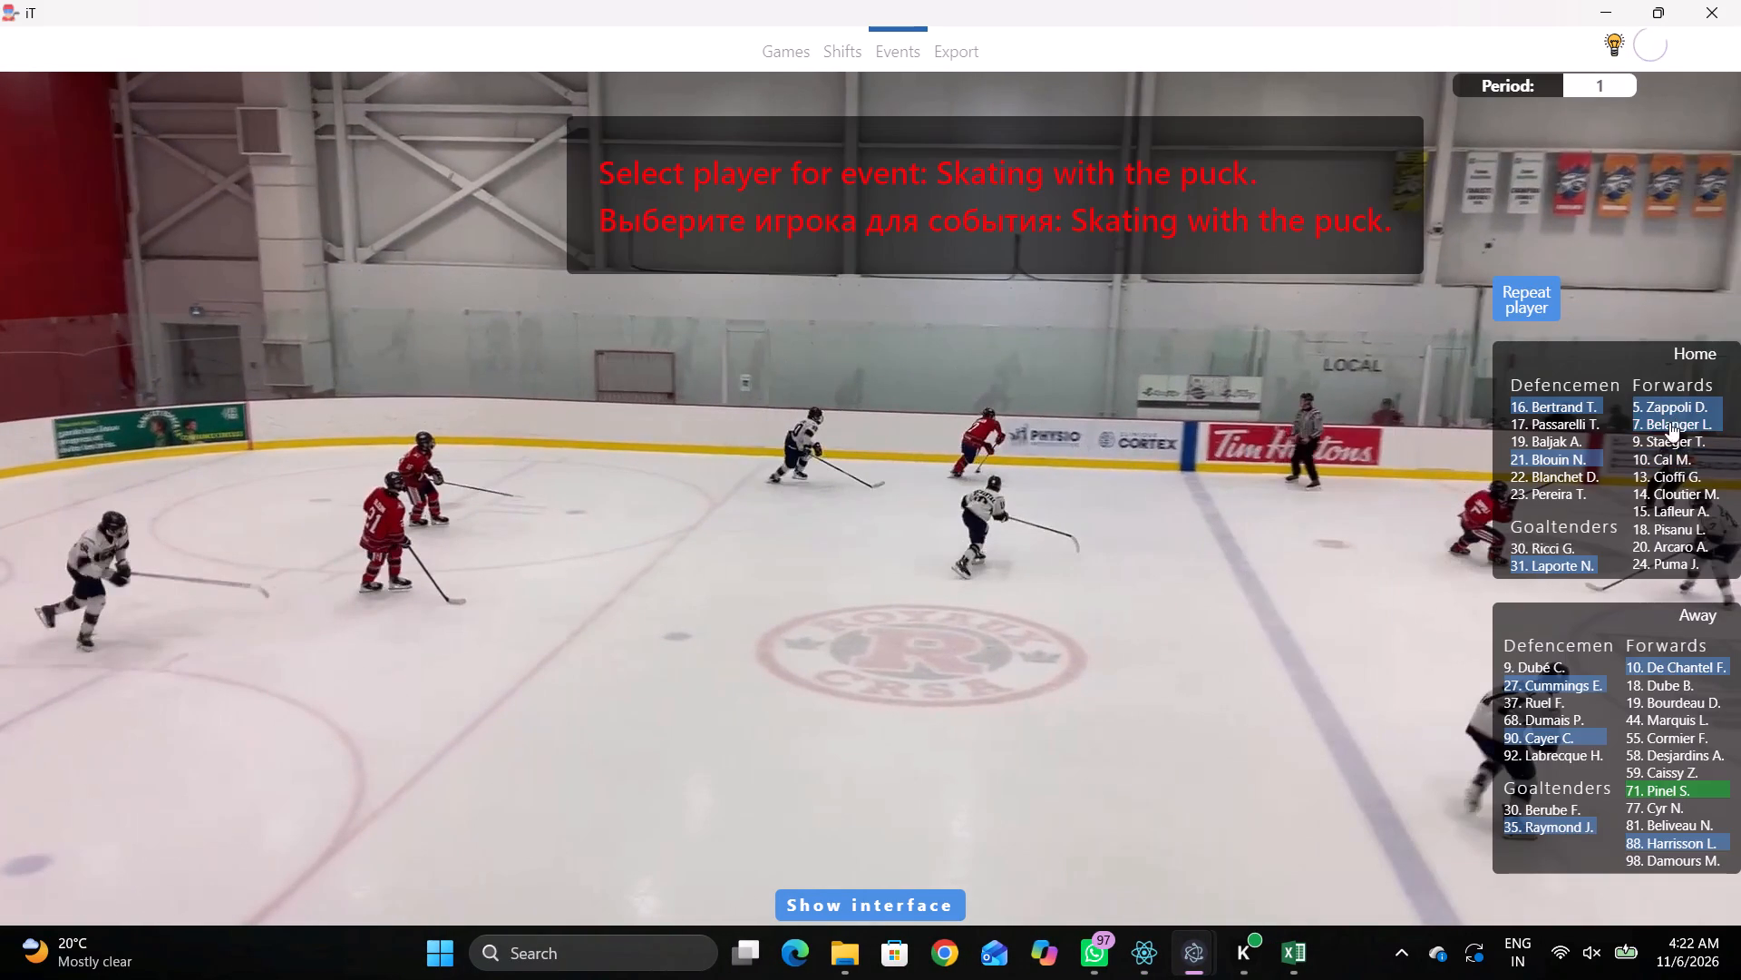
pyautogui.click(740, 211)
# Find the release and record a Pass by home 7 near the upper boards, just on the home side of the centre red line.
pyautogui.press('space')
pyautogui.press('v')
pyautogui.press('space')
pyautogui.press('space')
pyautogui.press('space')
pyautogui.press('space')
pyautogui.press('space')
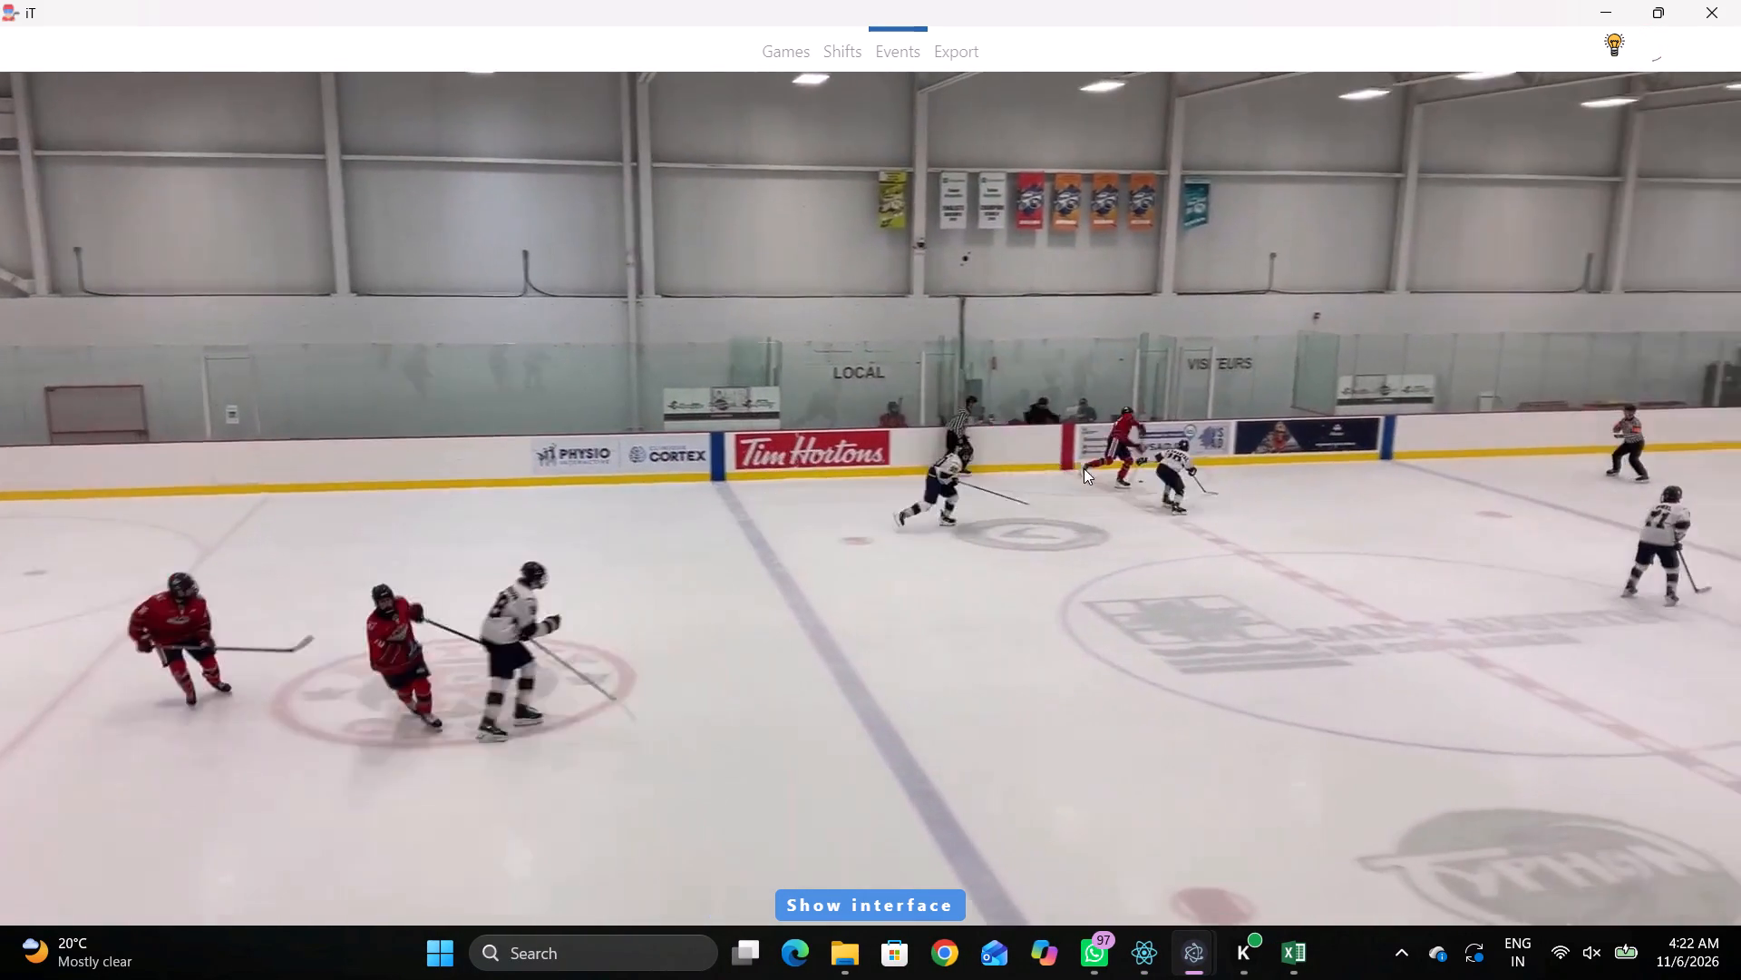
pyautogui.press('space')
pyautogui.press('space')
pyautogui.press('space')
pyautogui.press('q')
pyautogui.press('q')
pyautogui.press('q')
pyautogui.press('q')
pyautogui.press('q')
pyautogui.press('q')
pyautogui.press('q')
pyautogui.rightClick(1226, 357)
pyautogui.press('q')
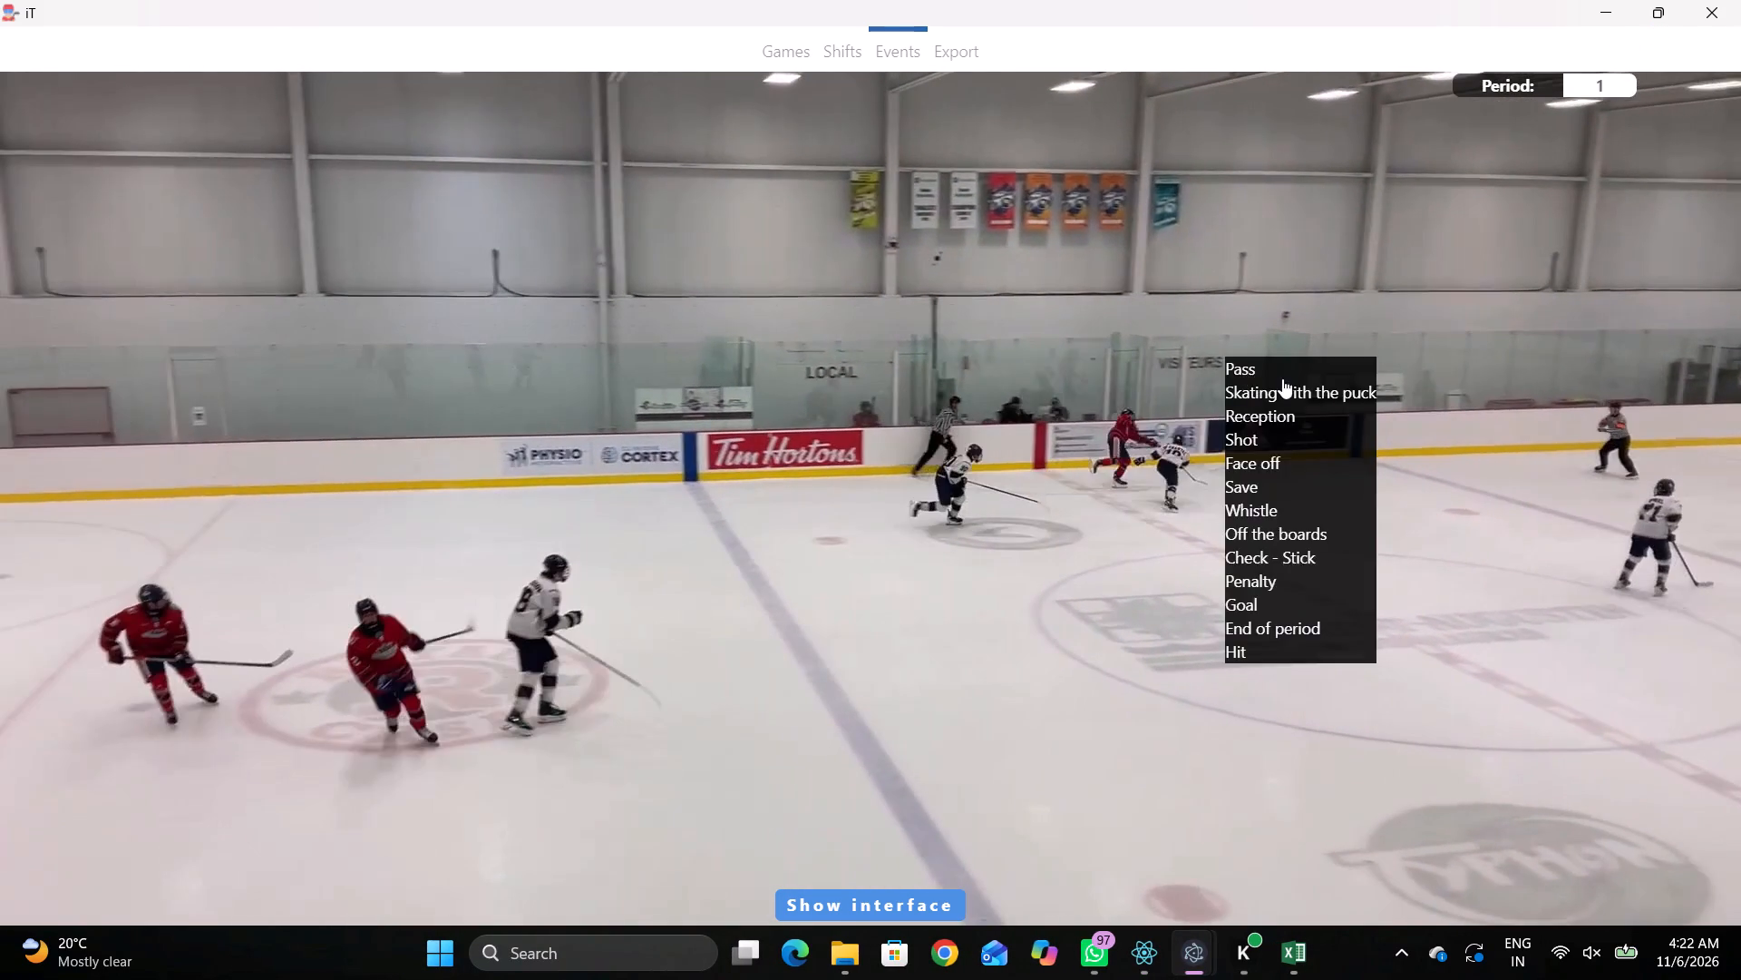
pyautogui.click(1283, 376)
pyautogui.moveTo(1551, 295); pyautogui.dragTo(1533, 303)
pyautogui.click(882, 224)
# Record Skating with the puck by away 27 in the lower away circle, on the goal-line side of the dot.
pyautogui.press('space')
pyautogui.press('space')
pyautogui.write('r')
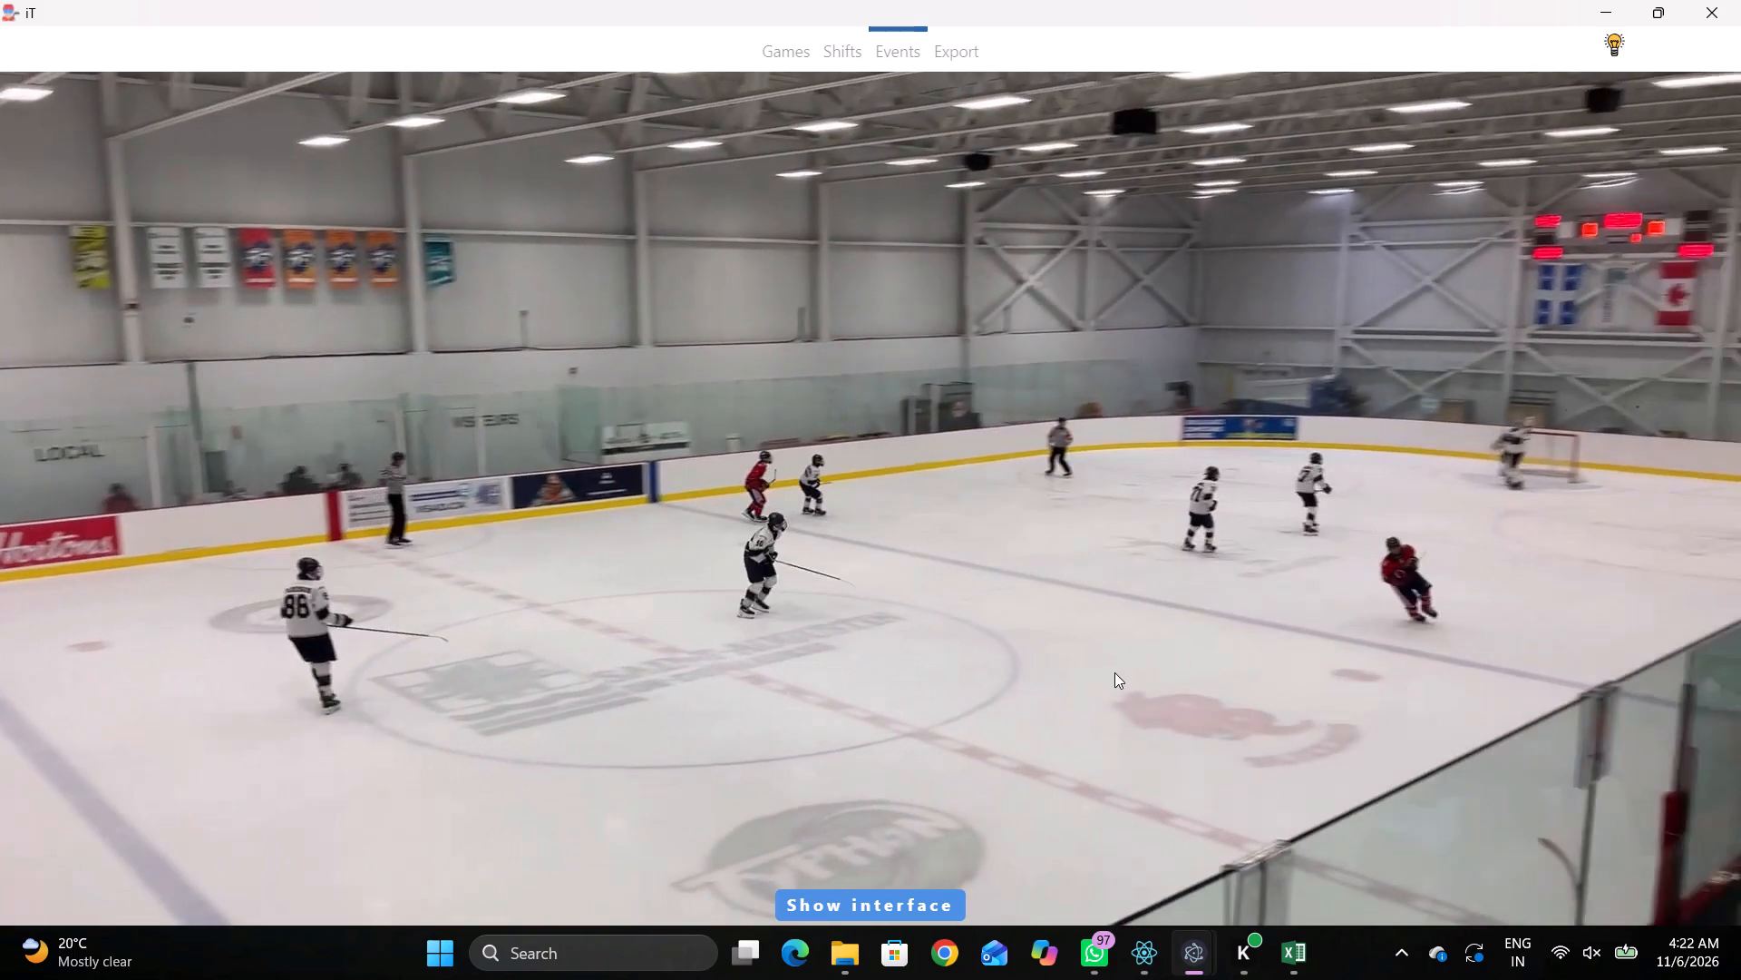
pyautogui.press('space')
pyautogui.press('space')
pyautogui.press('space')
pyautogui.press('space')
pyautogui.press('space')
pyautogui.press('space')
pyautogui.press('space')
pyautogui.press('space')
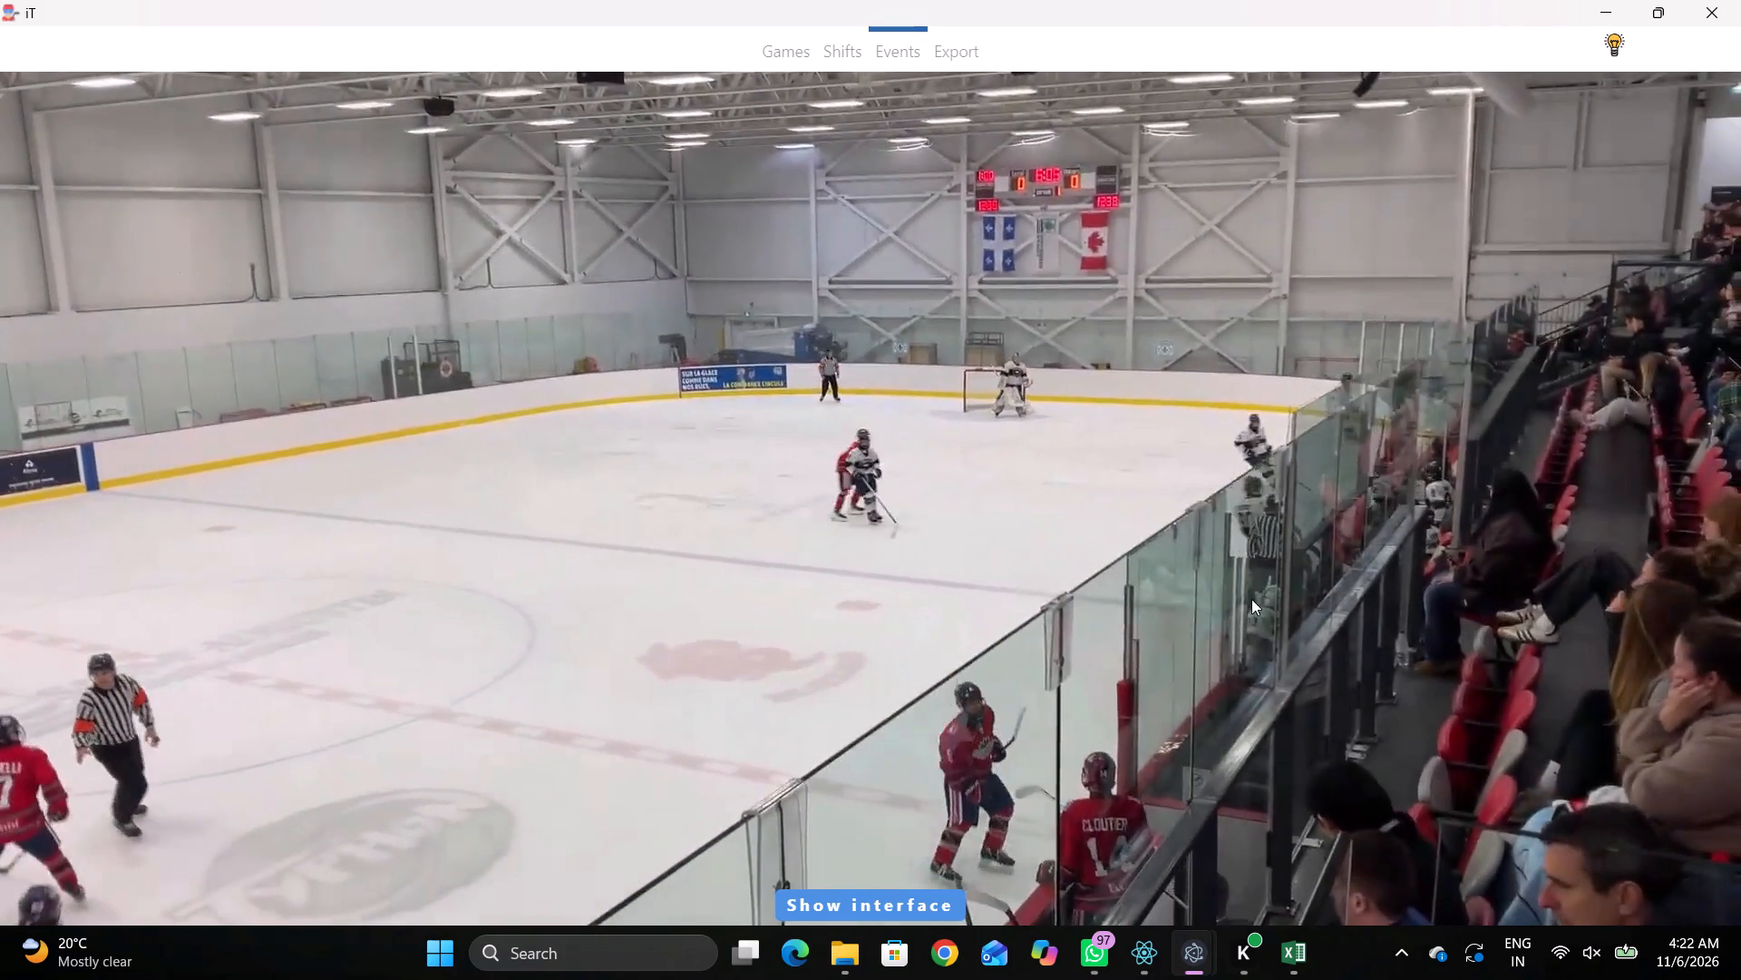
pyautogui.press('space')
pyautogui.press('space')
pyautogui.rightClick(1242, 522)
pyautogui.press('space')
pyautogui.press('space')
pyautogui.rightClick(1203, 514)
pyautogui.click(1326, 579)
pyautogui.rightClick(1169, 555)
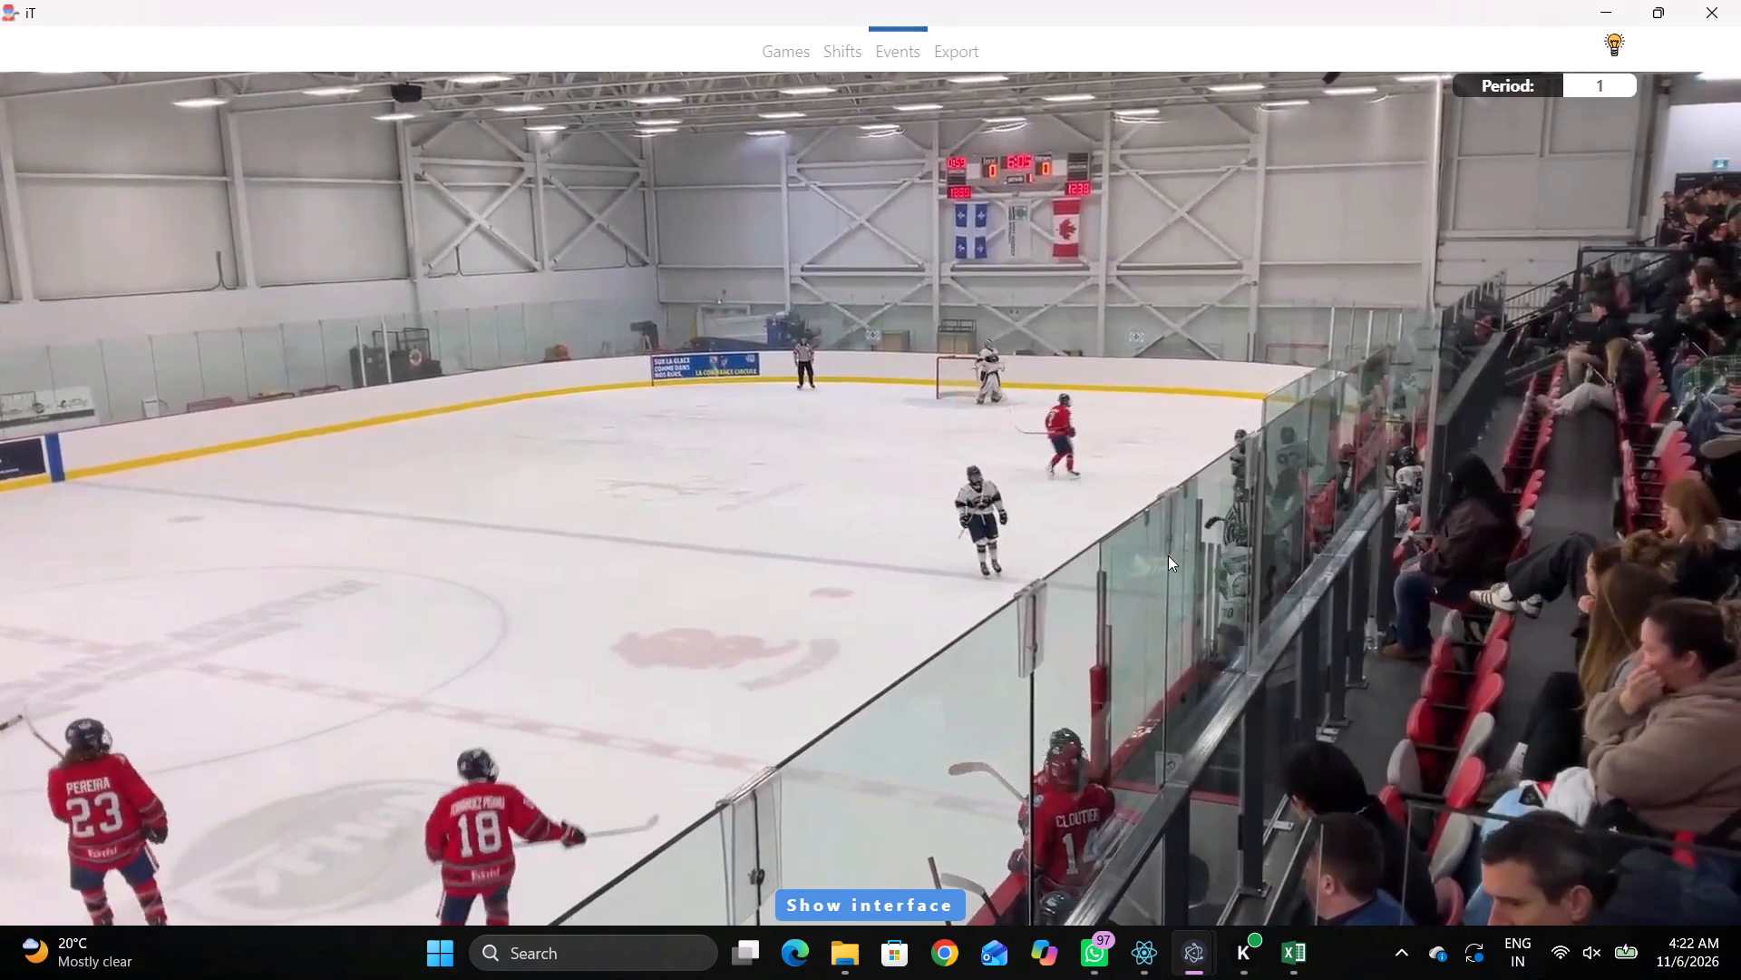
pyautogui.click(1260, 587)
pyautogui.click(1523, 682)
pyautogui.click(1283, 478)
# Find the release and record a Pass by away 27 on the away goal line, below the net.
pyautogui.press('space')
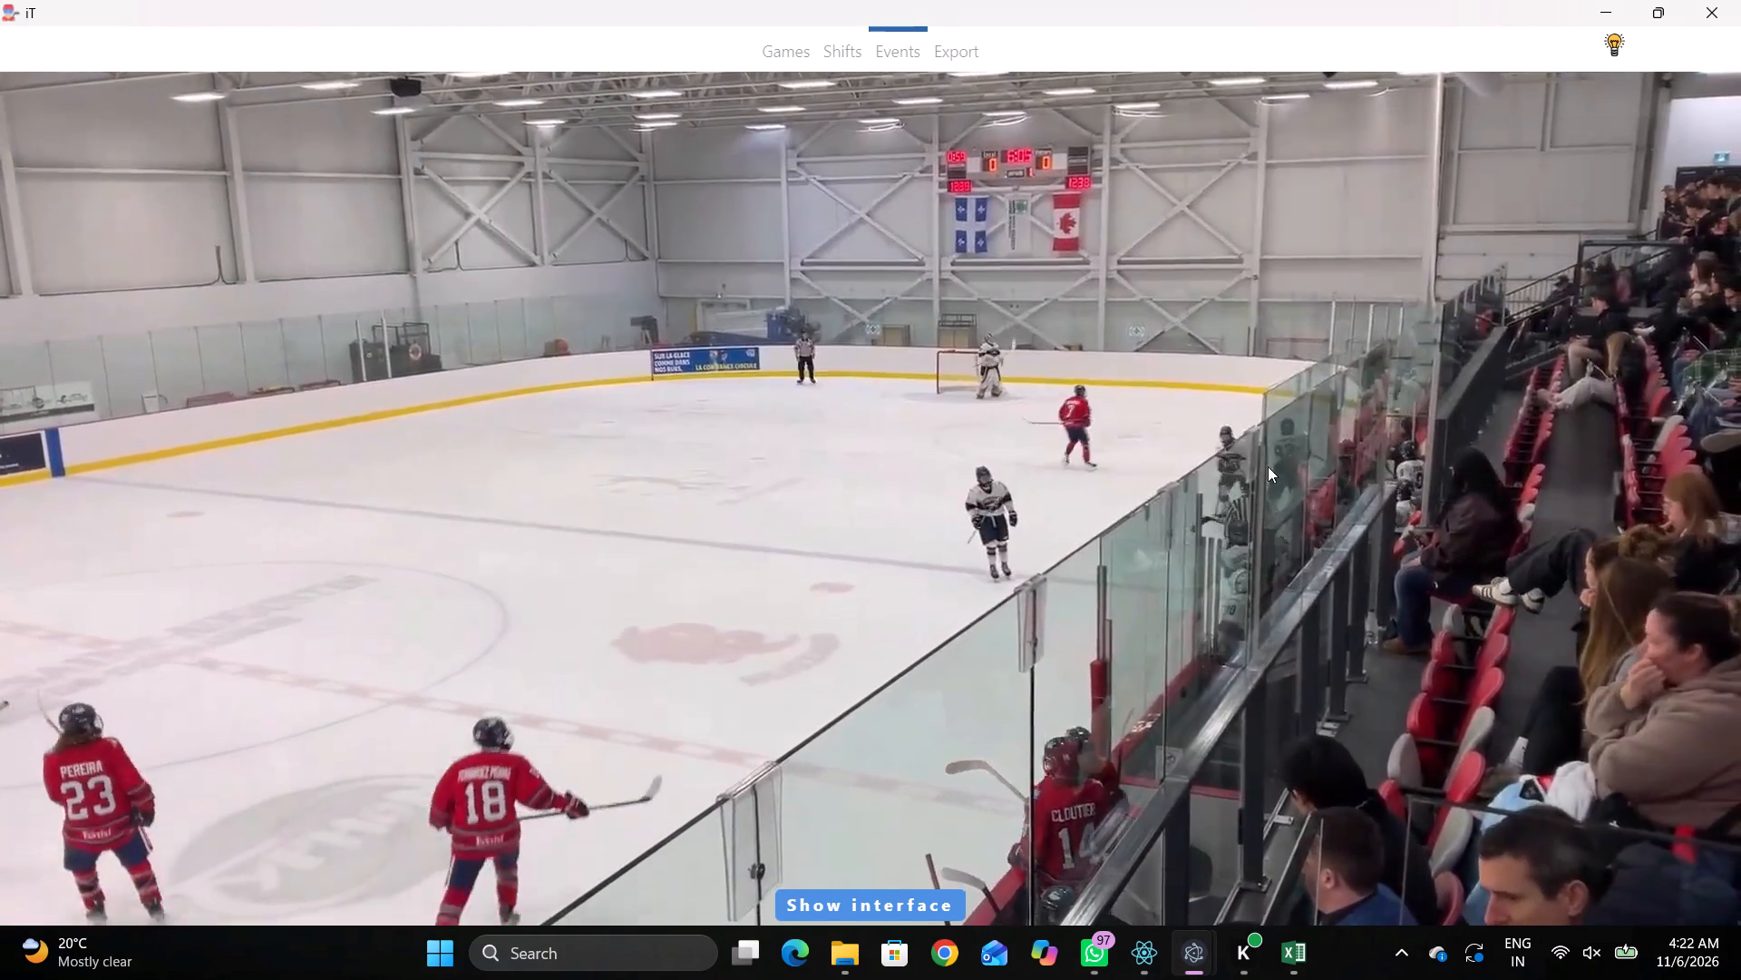
pyautogui.press('space')
pyautogui.press('space')
pyautogui.press('space')
pyautogui.press('space')
pyautogui.press('space')
pyautogui.press('space')
pyautogui.press('space')
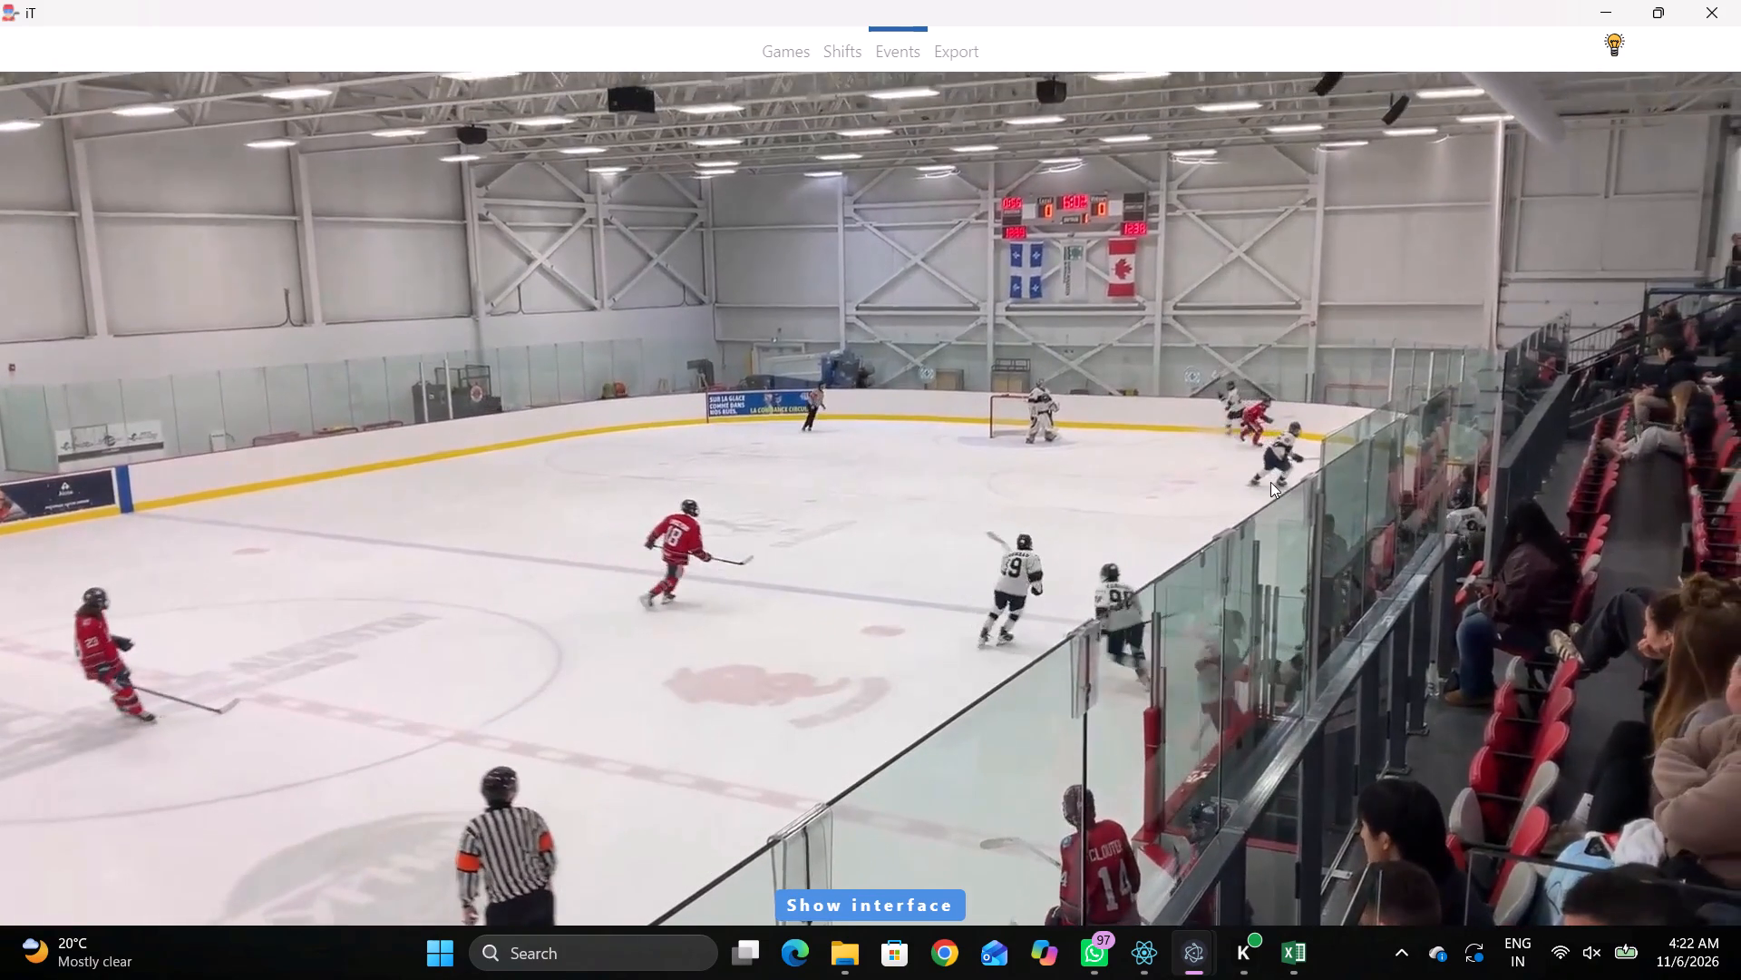
pyautogui.press('q')
pyautogui.press('q')
pyautogui.press('q')
pyautogui.press('q')
pyautogui.press('q')
pyautogui.rightClick(1341, 416)
pyautogui.click(1409, 428)
pyautogui.click(1157, 395)
pyautogui.press('q')
pyautogui.press('q')
pyautogui.write('qq')
pyautogui.rightClick(1172, 378)
pyautogui.click(1212, 384)
pyautogui.click(1495, 300)
pyautogui.click(1339, 437)
# Record a Pass by away 92 in the lower part of the lower away circle.
pyautogui.press('space')
pyautogui.press('v')
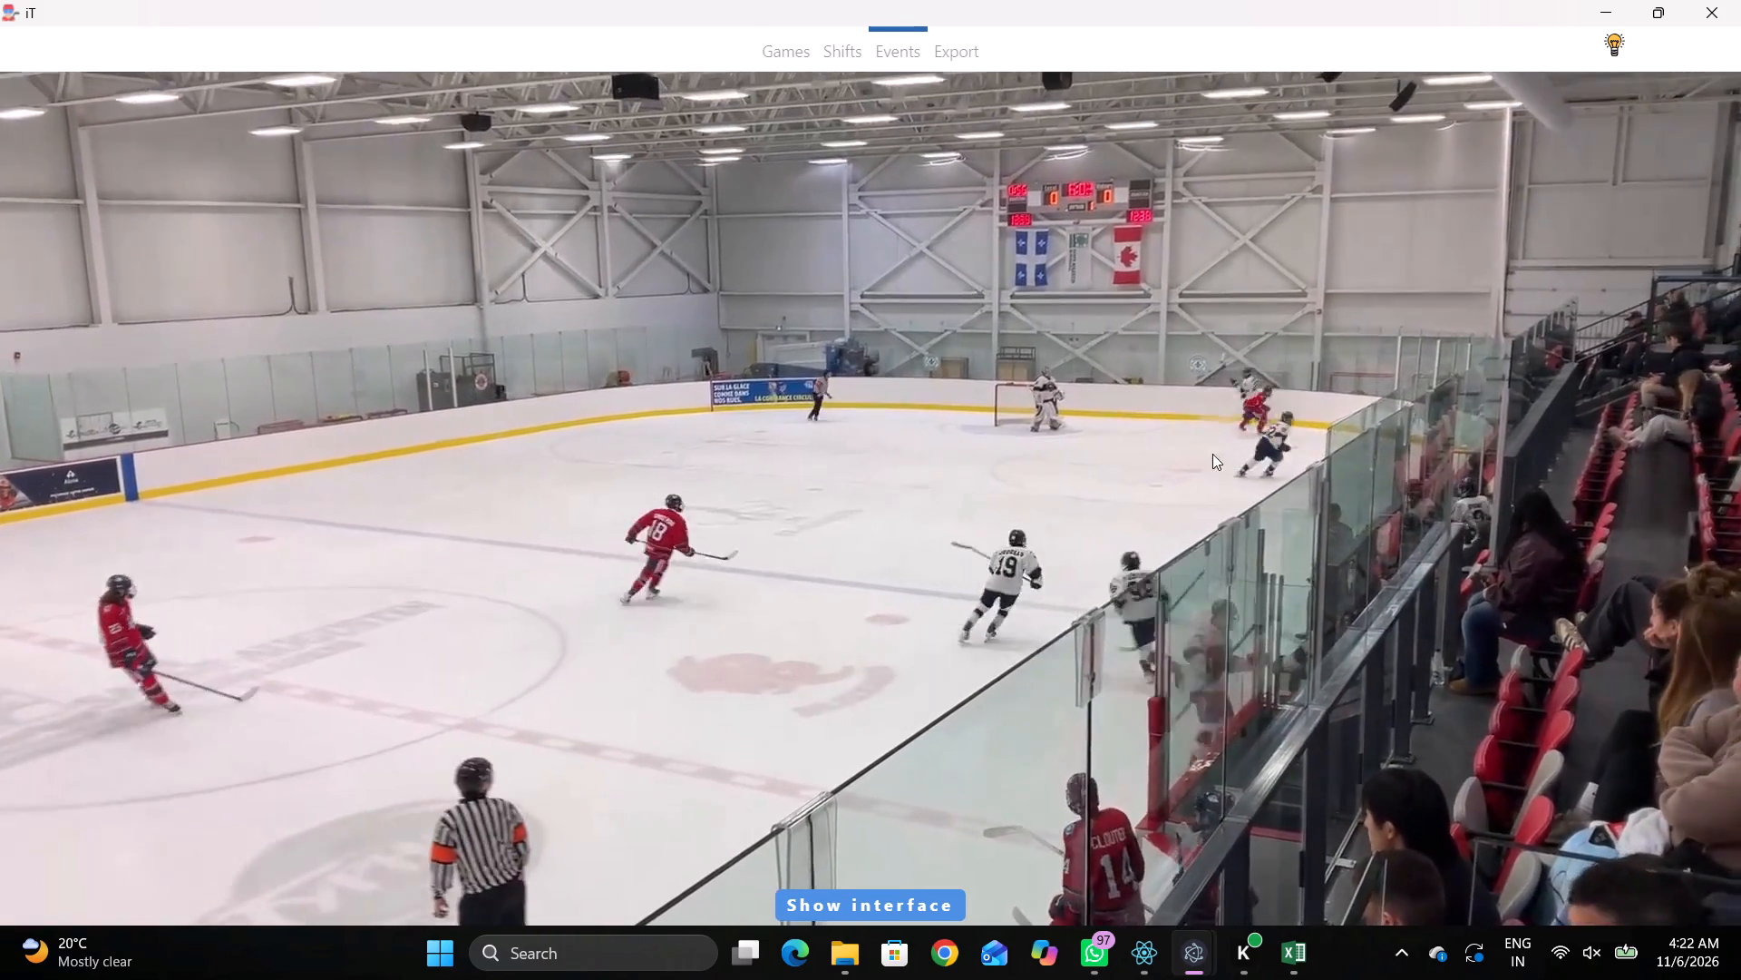
pyautogui.press('space')
pyautogui.rightClick(1214, 446)
pyautogui.moveTo(1357, 484); pyautogui.dragTo(1331, 476)
pyautogui.rightClick(1167, 459)
pyautogui.click(1183, 474)
pyautogui.click(1522, 753)
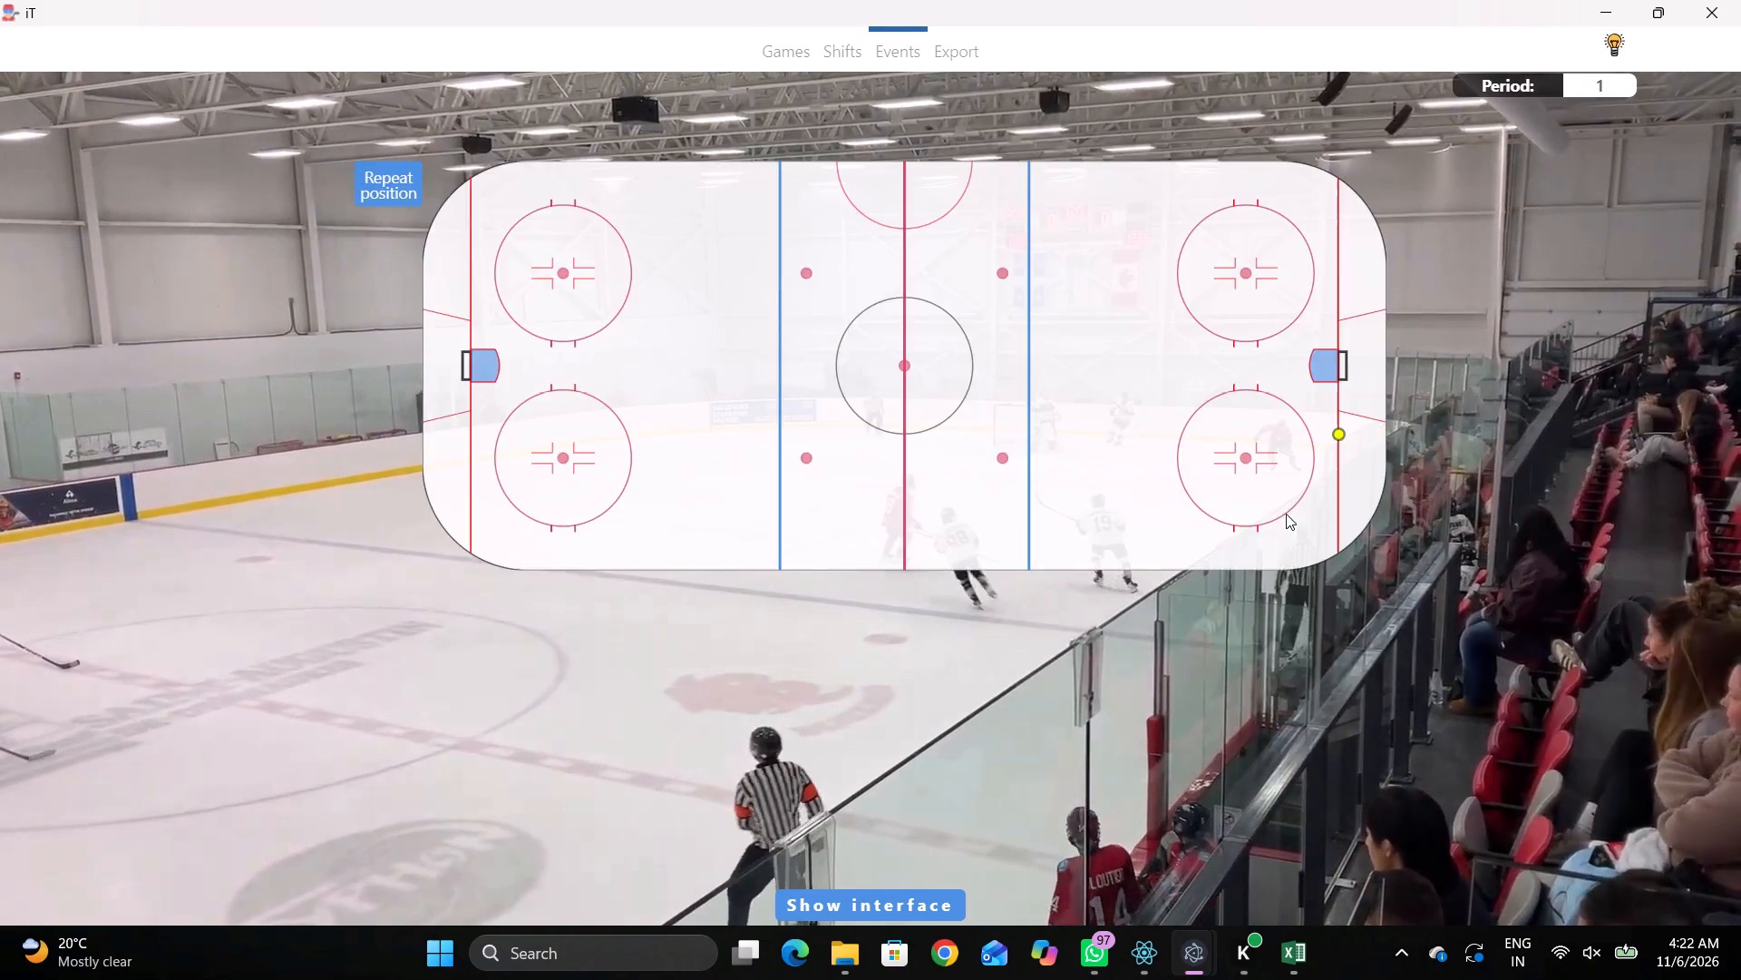
pyautogui.click(1265, 495)
# Record Skating with the puck by home 23 in the home zone, below the lower circle near the boards.
pyautogui.press('space')
pyautogui.press('space')
pyautogui.press('space')
pyautogui.press('space')
pyautogui.press('space')
pyautogui.press('space')
pyautogui.press('space')
pyautogui.press('space')
pyautogui.press('space')
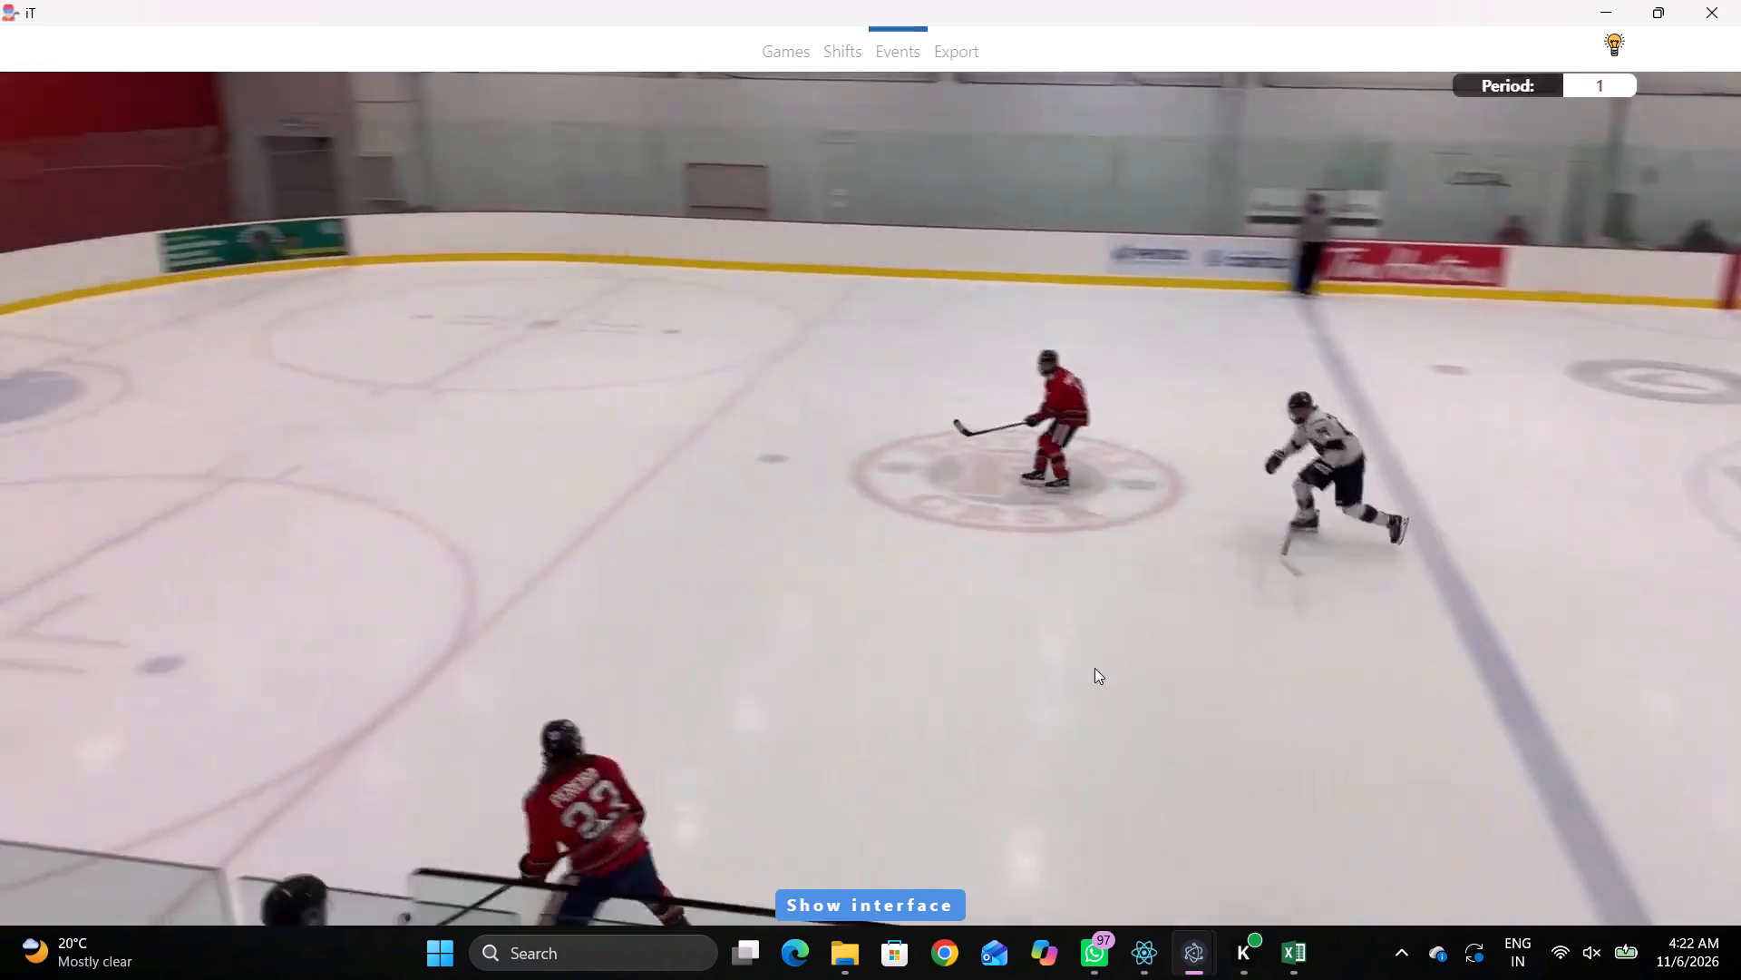
pyautogui.press('space')
pyautogui.rightClick(985, 457)
pyautogui.press('q')
pyautogui.click(1090, 494)
pyautogui.click(1560, 493)
pyautogui.click(635, 540)
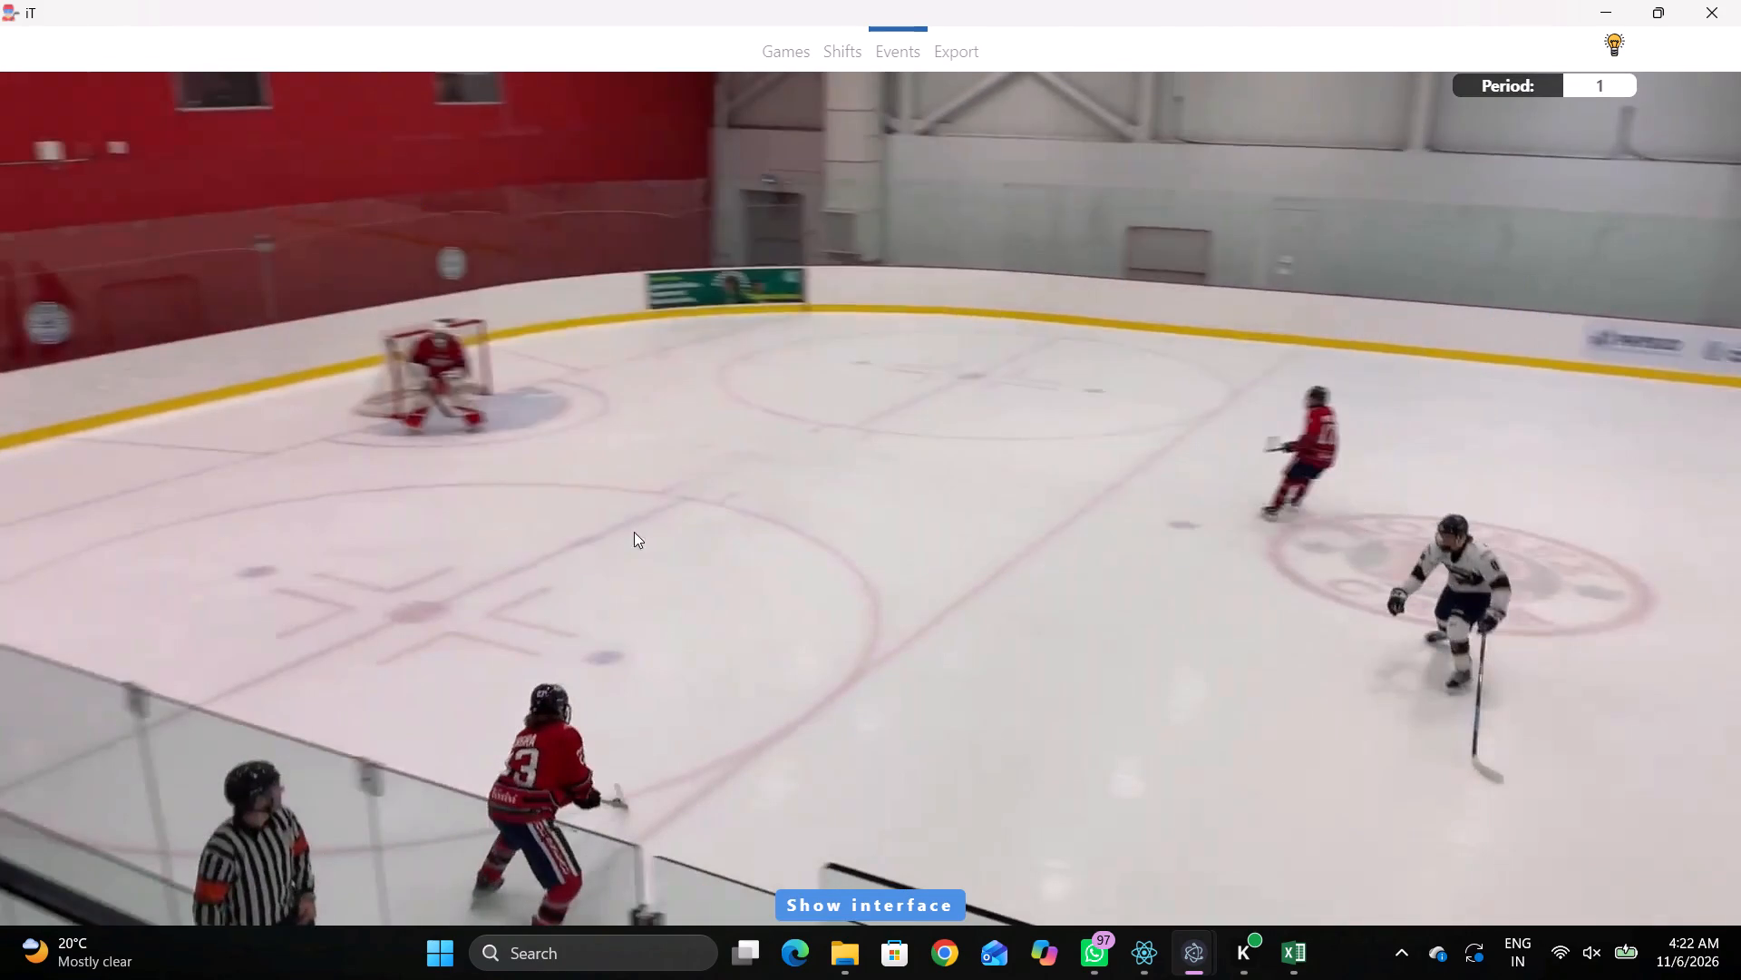
# Find the release and record a Pass by home 23 in the home zone, between the lower circle and the blue line.
pyautogui.press('r')
pyautogui.press('space')
pyautogui.press('space')
pyautogui.press('space')
pyautogui.press('space')
pyautogui.press('space')
pyautogui.press('space')
pyautogui.press('q')
pyautogui.press('q')
pyautogui.rightClick(1038, 471)
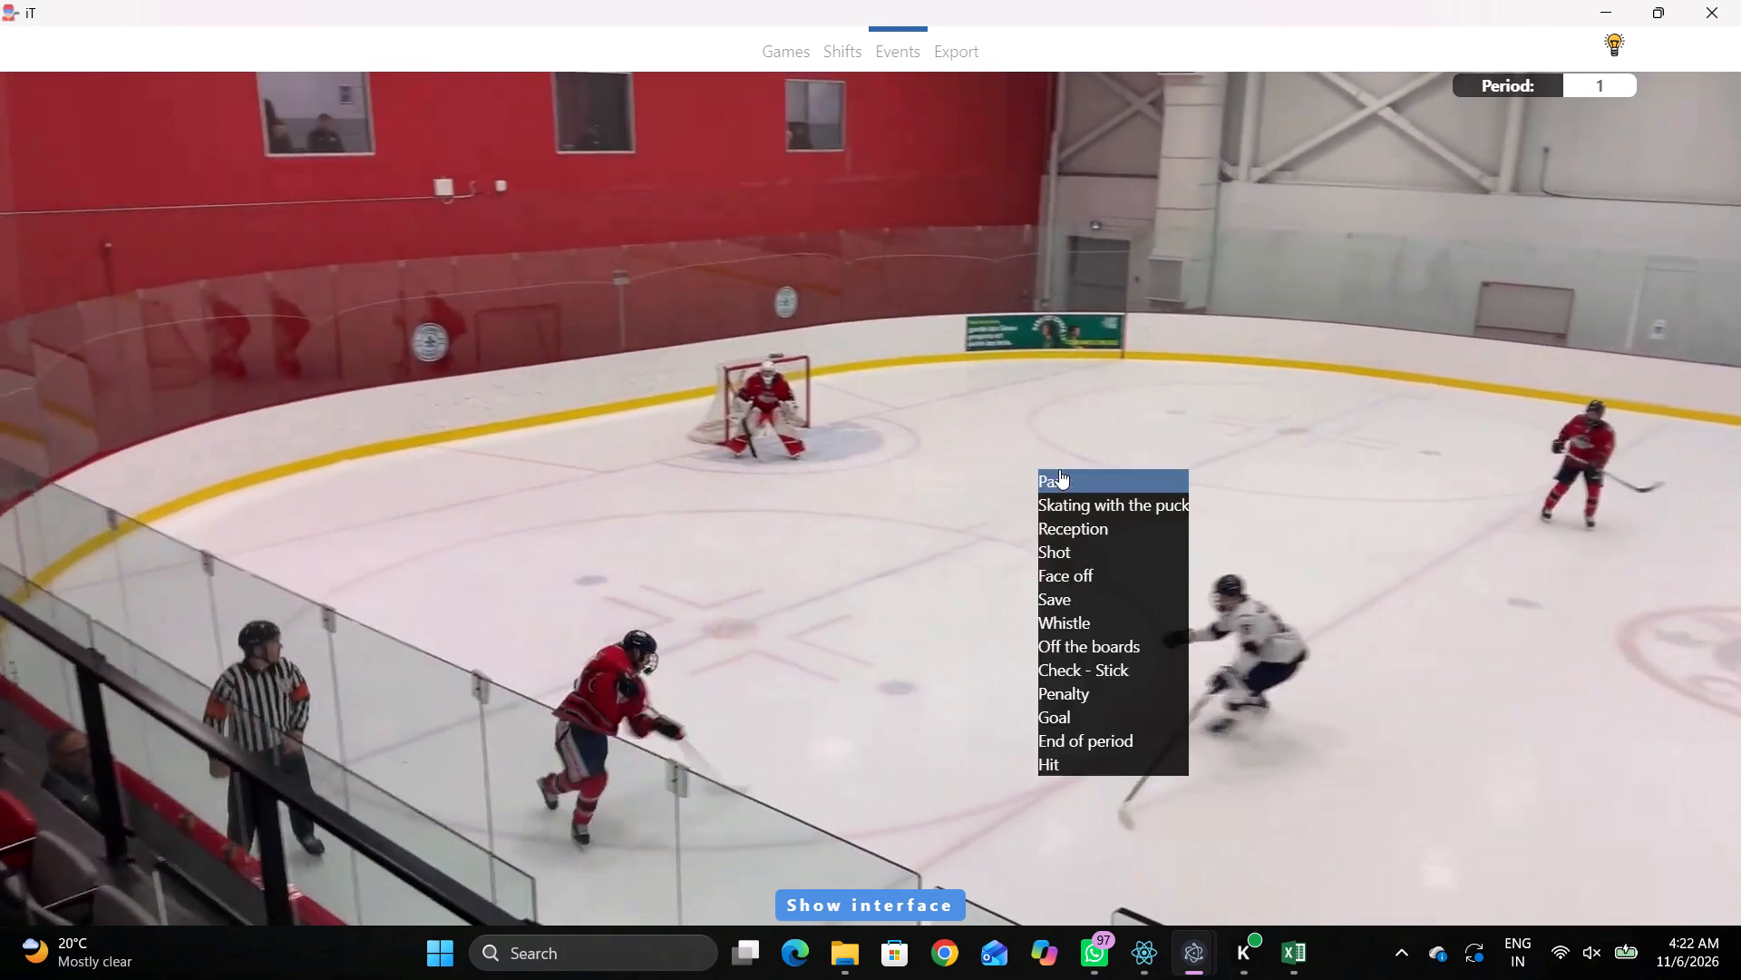
pyautogui.click(1059, 469)
pyautogui.click(1515, 311)
pyautogui.click(664, 485)
# Find the pickup at 00:20:48.7 and record Skating with the puck by away 92 behind the away goal line, above the net.
pyautogui.press('space')
pyautogui.press('v')
pyautogui.press('space')
pyautogui.press('space')
pyautogui.press('space')
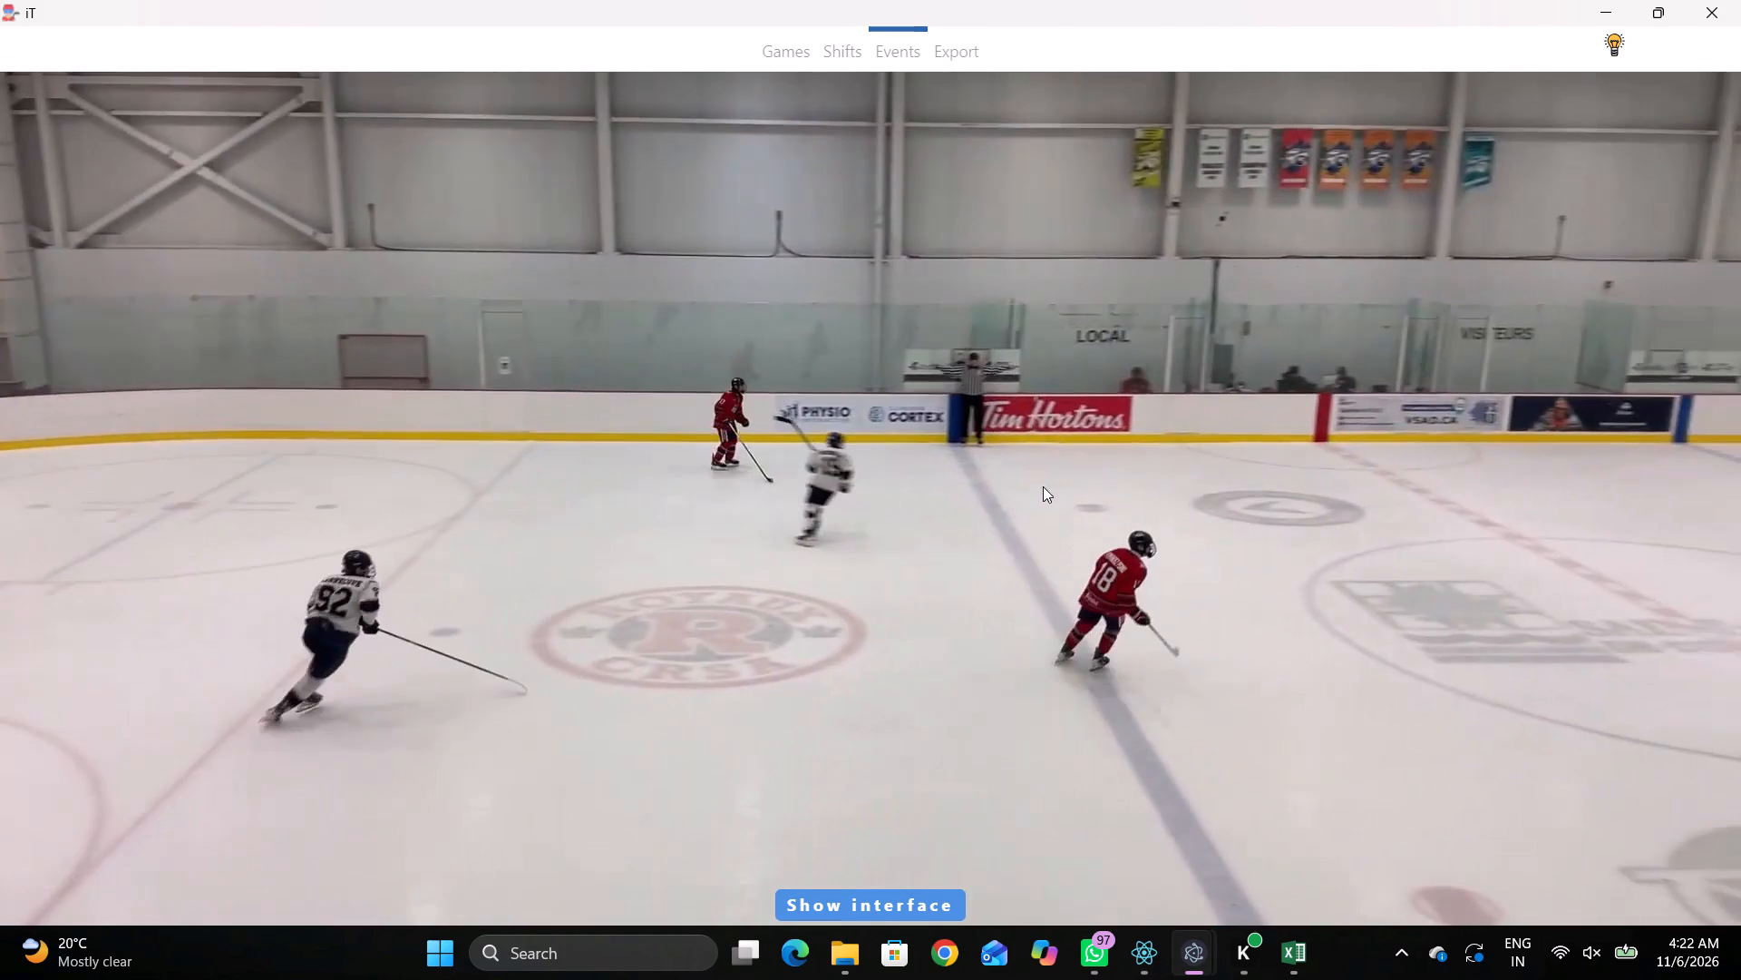
pyautogui.write('r')
pyautogui.press('space')
pyautogui.press('space')
pyautogui.press('space')
pyautogui.press('space')
pyautogui.press('space')
pyautogui.press('space')
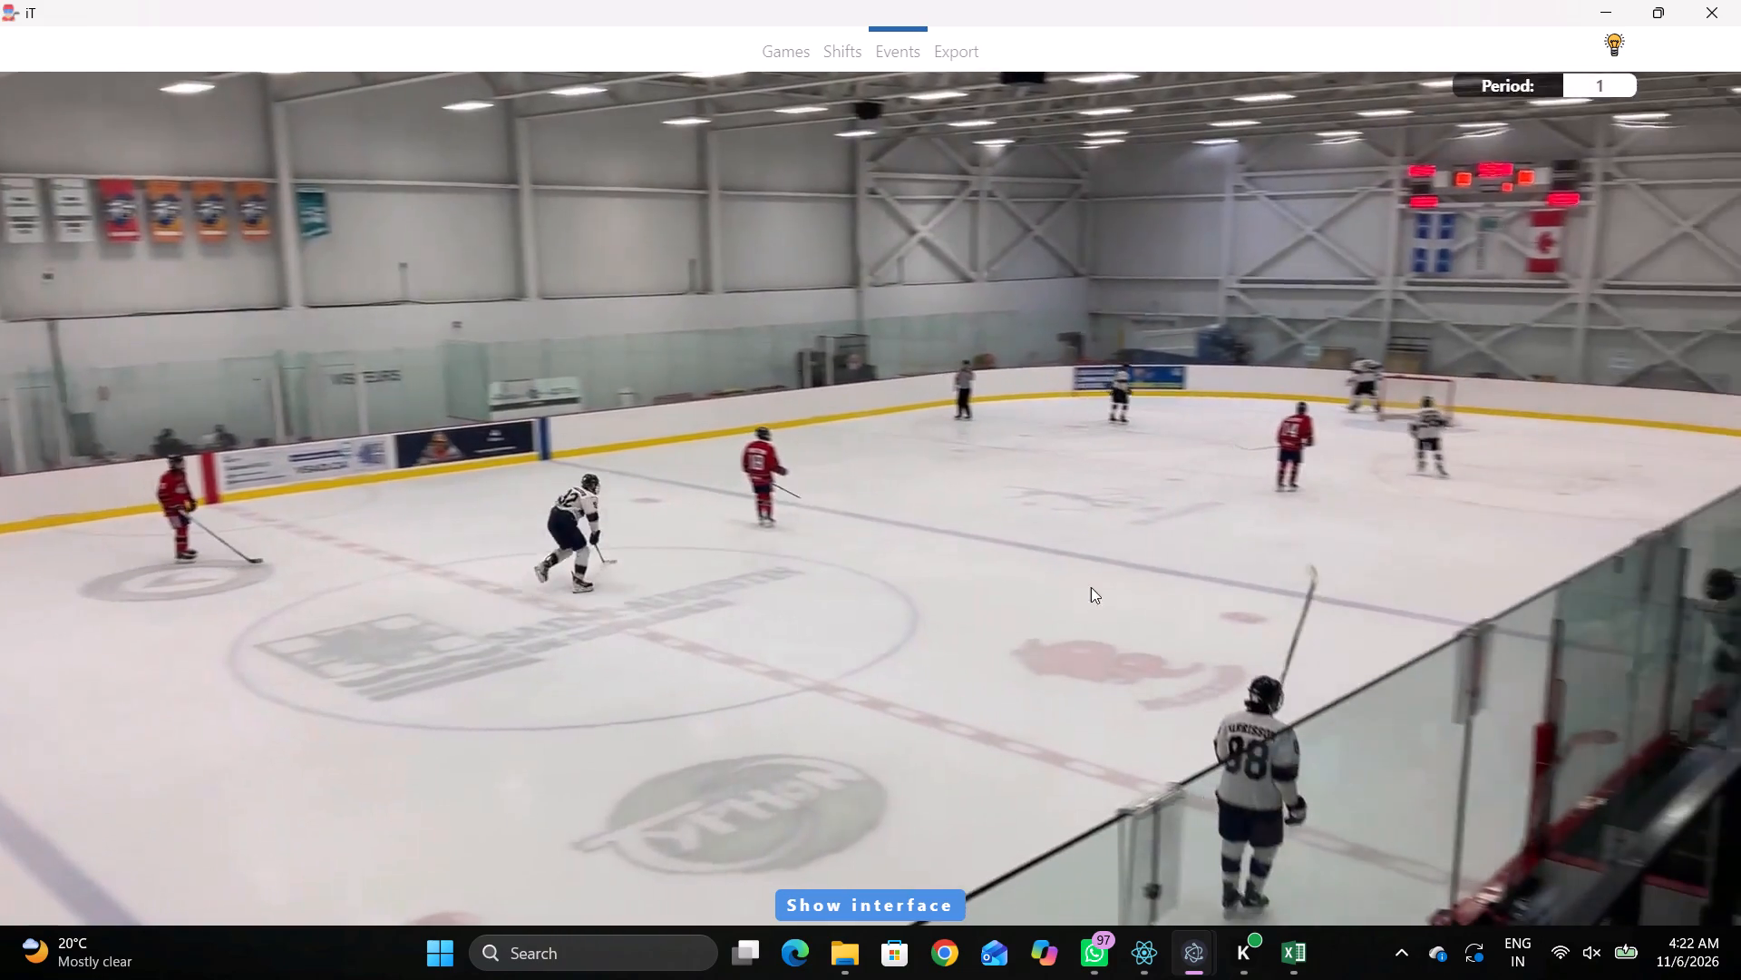
pyautogui.press('space')
pyautogui.press('space')
pyautogui.hotkey('shift', 'd')
pyautogui.press('space')
pyautogui.press('space')
pyautogui.press('space')
pyautogui.press('space')
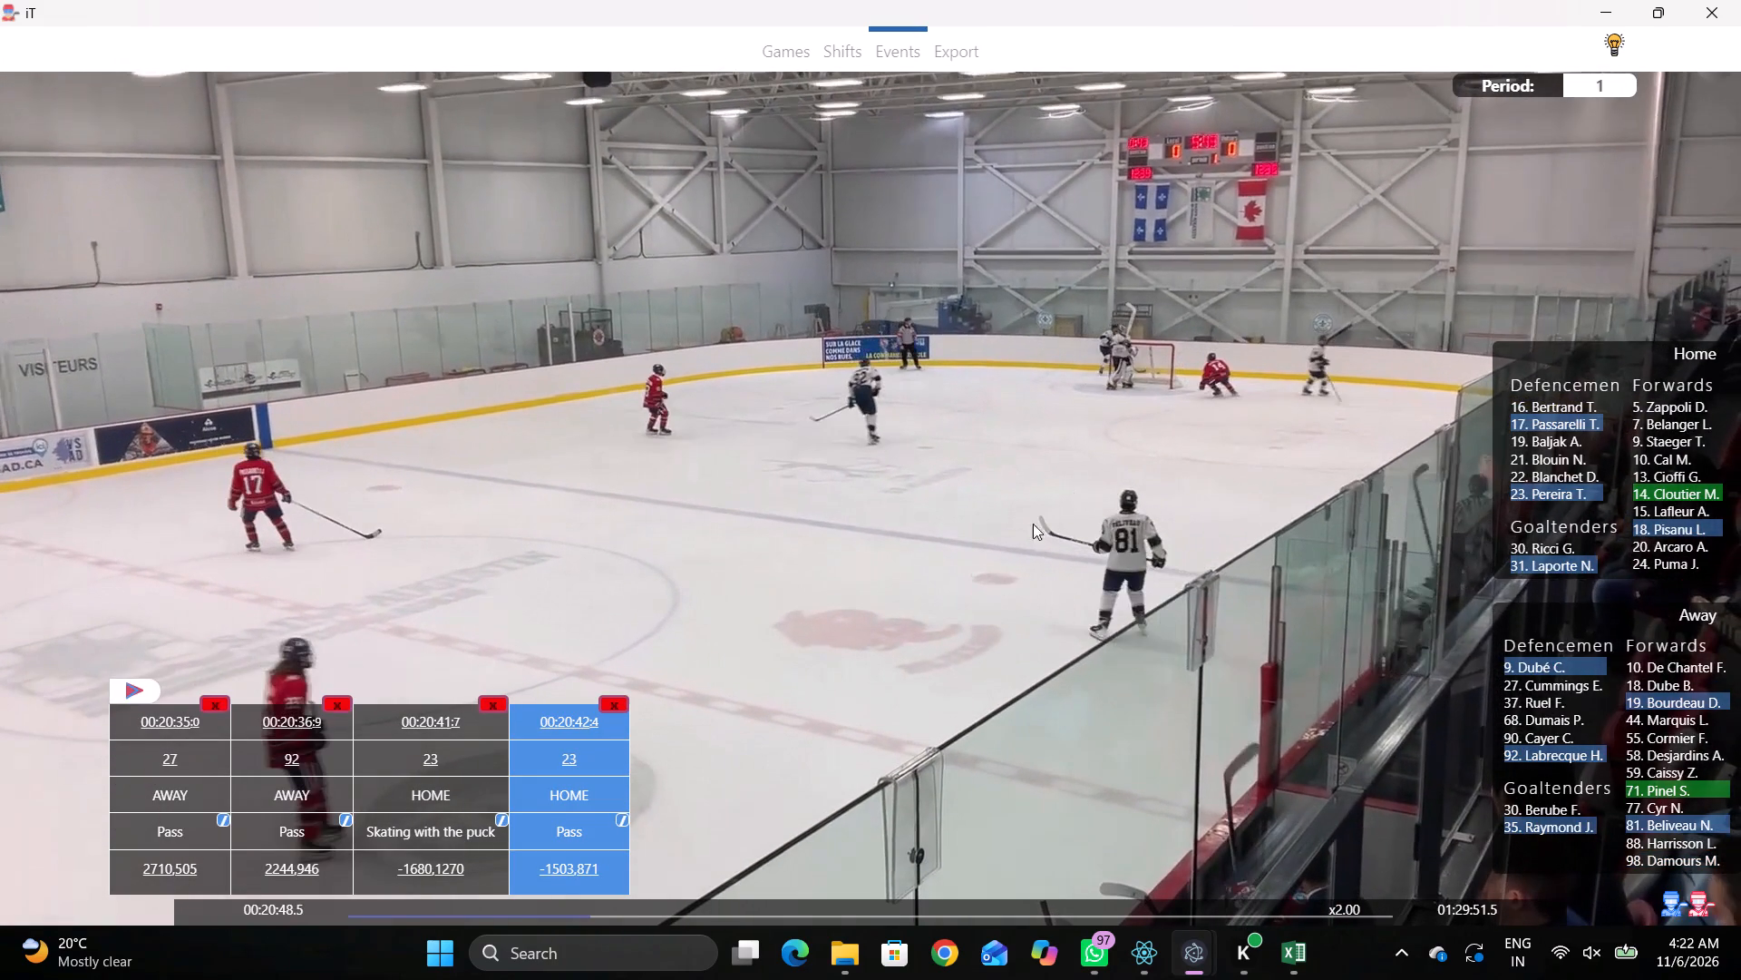
pyautogui.rightClick(1065, 428)
pyautogui.press('q')
pyautogui.click(1087, 447)
pyautogui.rightClick(1029, 436)
pyautogui.click(1075, 469)
pyautogui.click(1530, 744)
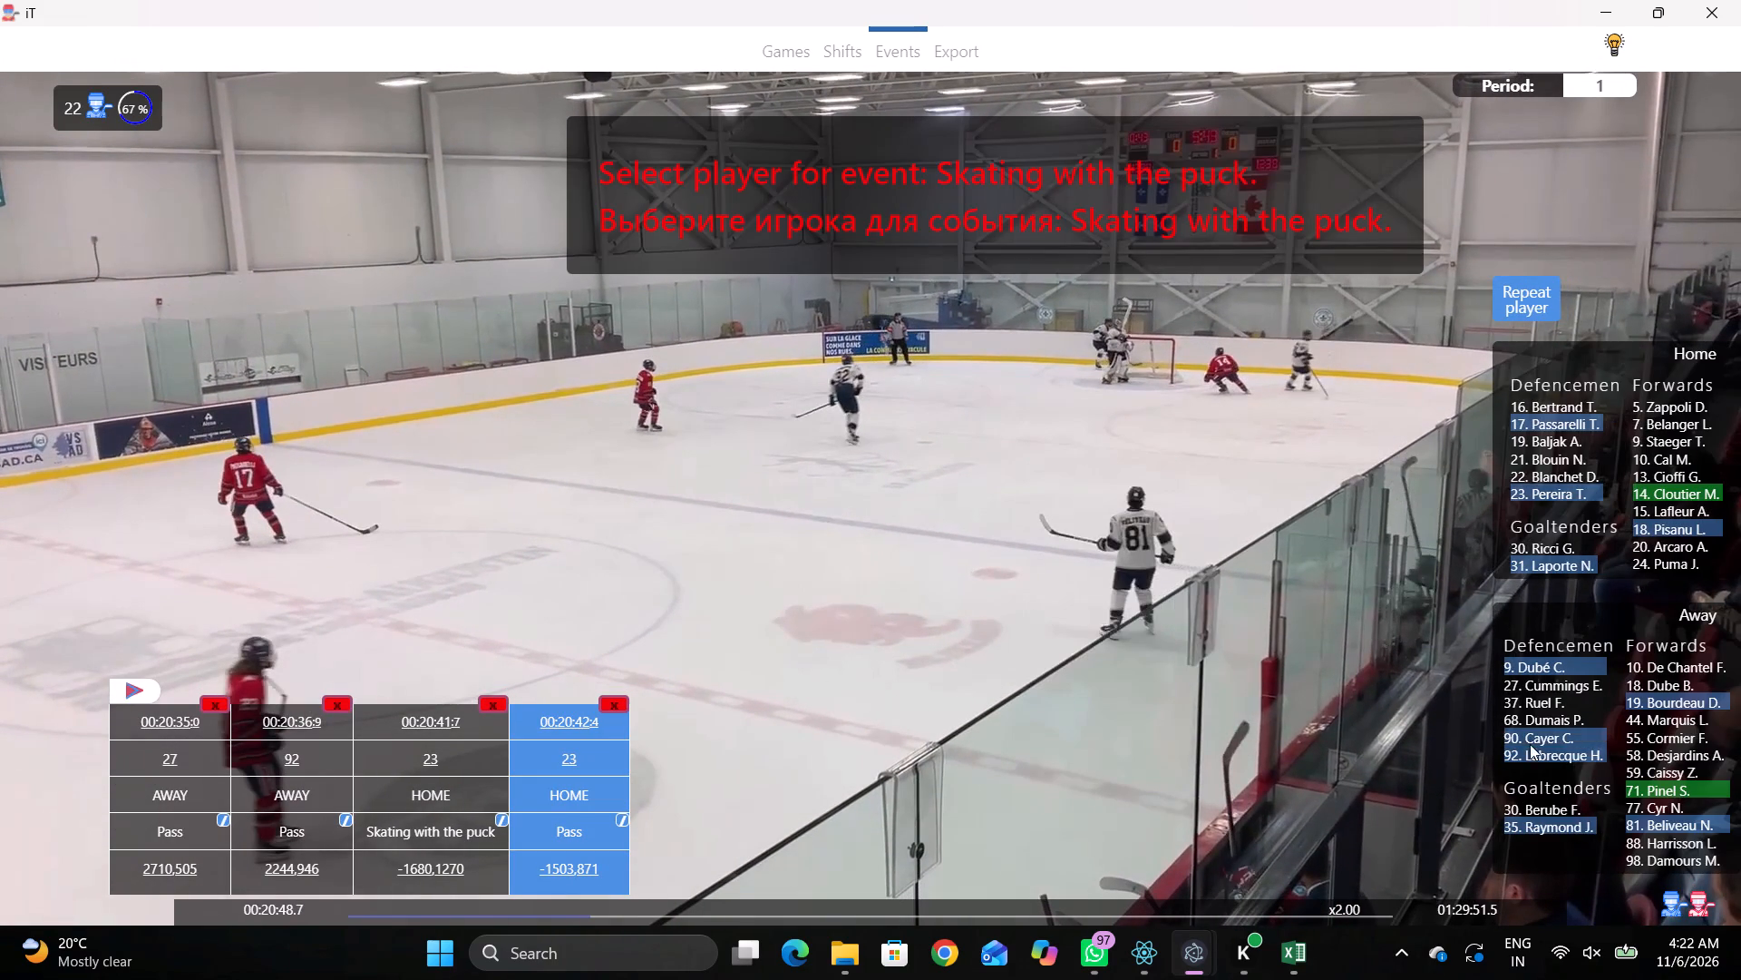
pyautogui.click(1528, 751)
pyautogui.click(1365, 309)
# Review the pickup and change the player of the 00:20:48.7 Skating with the puck event to away 9.
pyautogui.press('q')
pyautogui.press('q')
pyautogui.press('q')
pyautogui.press('q')
pyautogui.press('q')
pyautogui.press('q')
pyautogui.press('q')
pyautogui.press('q')
pyautogui.press('q')
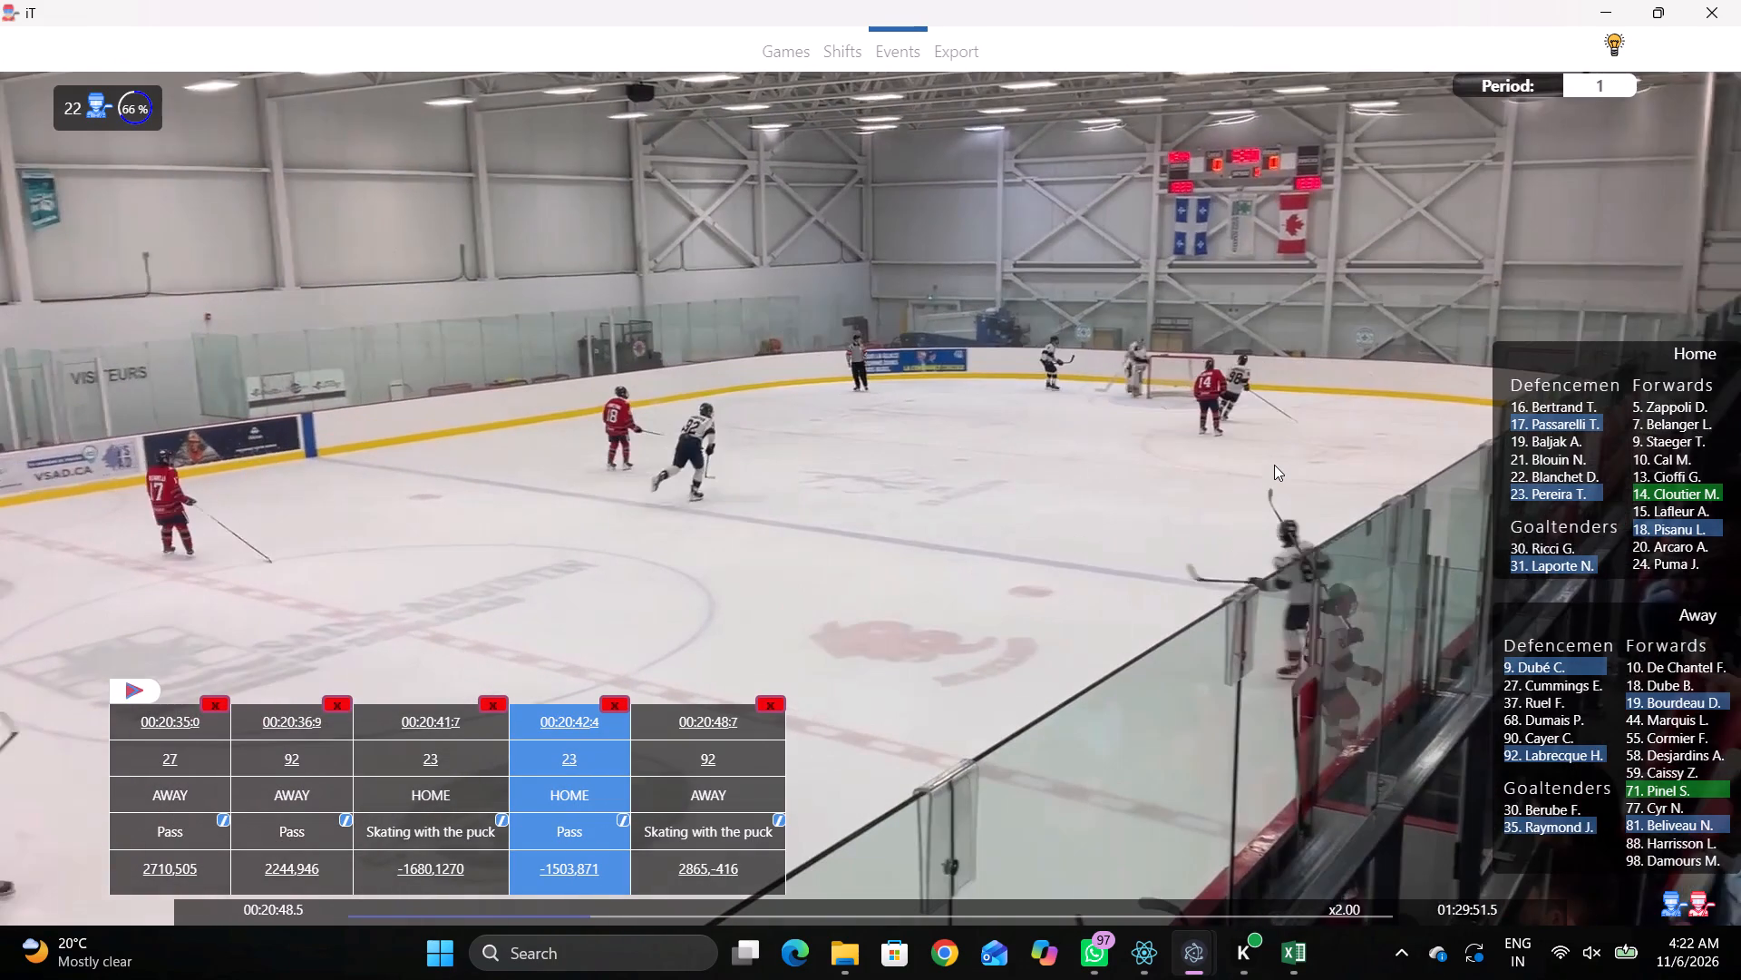
pyautogui.hotkey('shift', 'd')
pyautogui.press('q')
pyautogui.press('q')
pyautogui.write('qq')
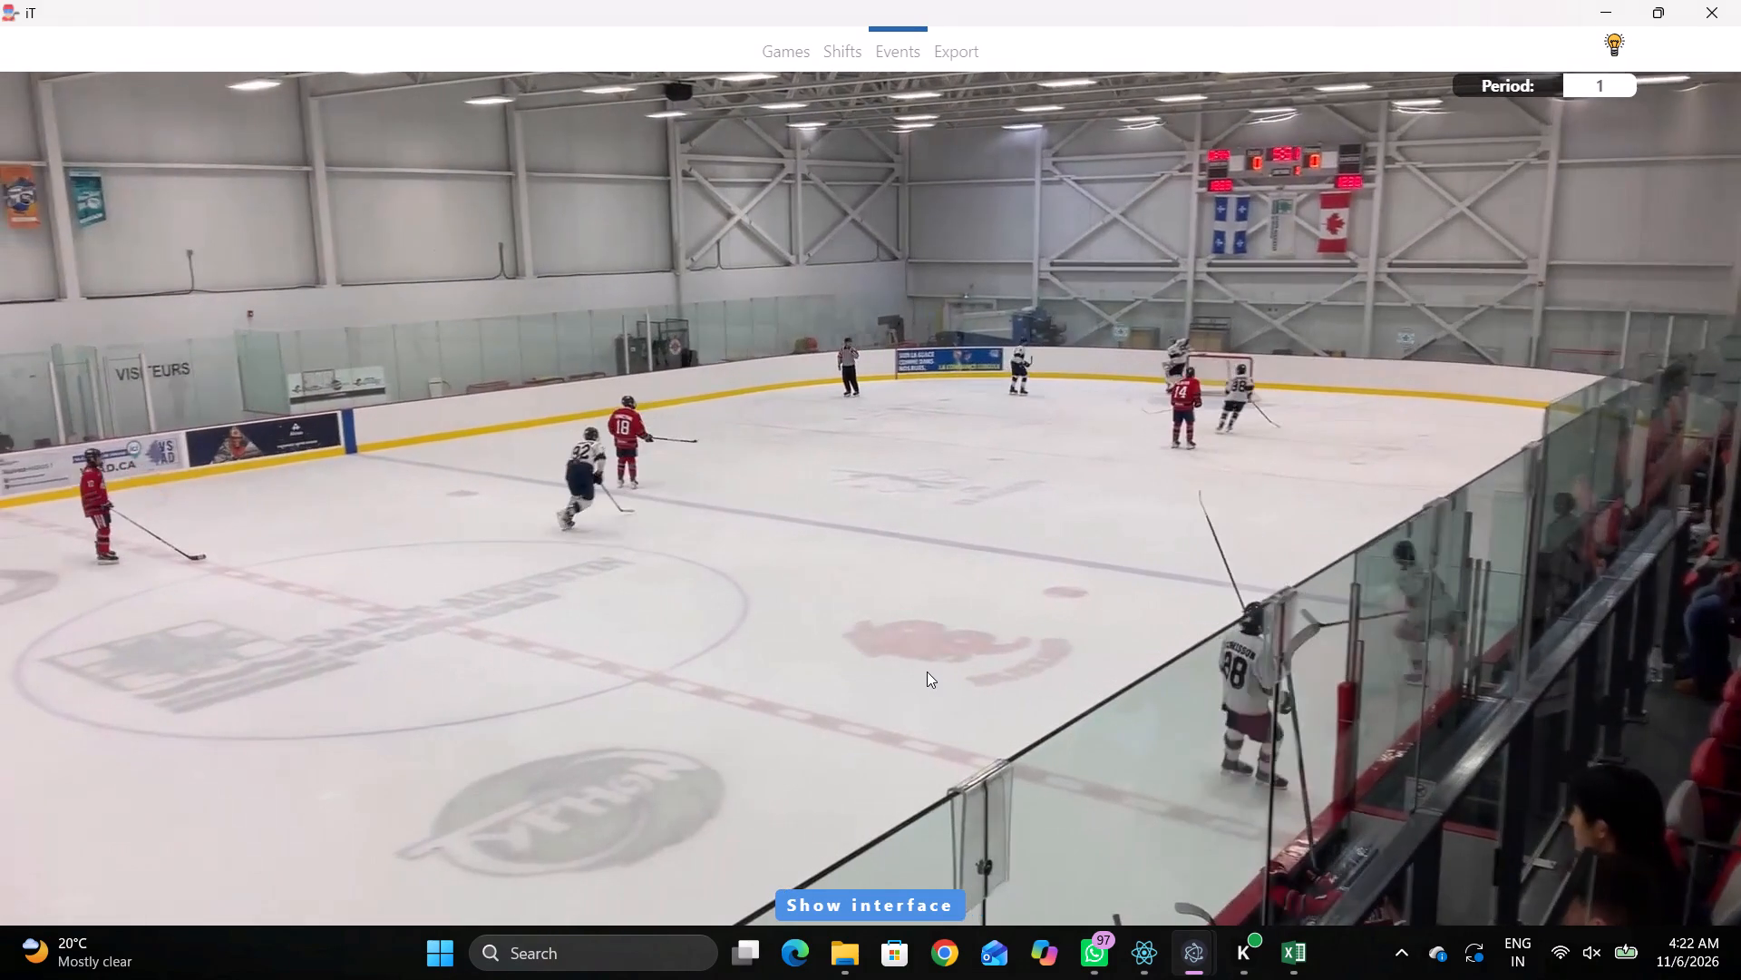
pyautogui.press('space')
pyautogui.press('space')
pyautogui.hotkey('shift', 'd')
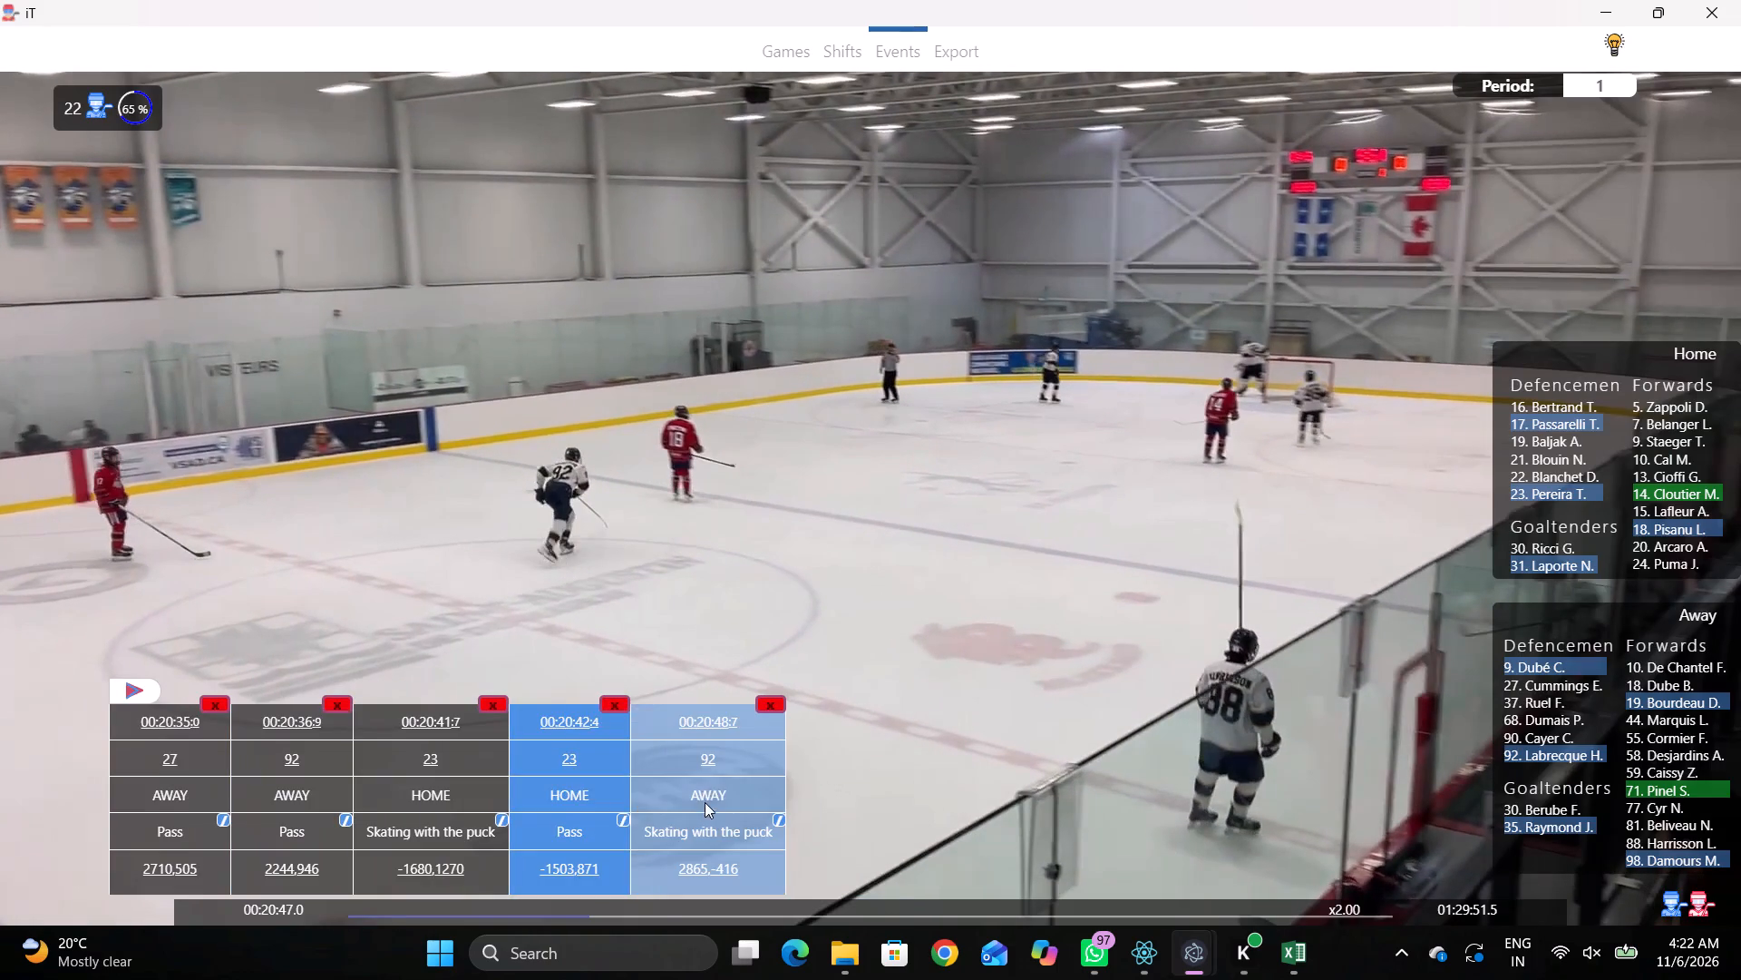
pyautogui.click(709, 774)
pyautogui.click(1530, 673)
pyautogui.hotkey('shift', 'd')
# Find the release and record a Pass by away 9 in the lower away circle, toward the goal line and net.
pyautogui.press('space')
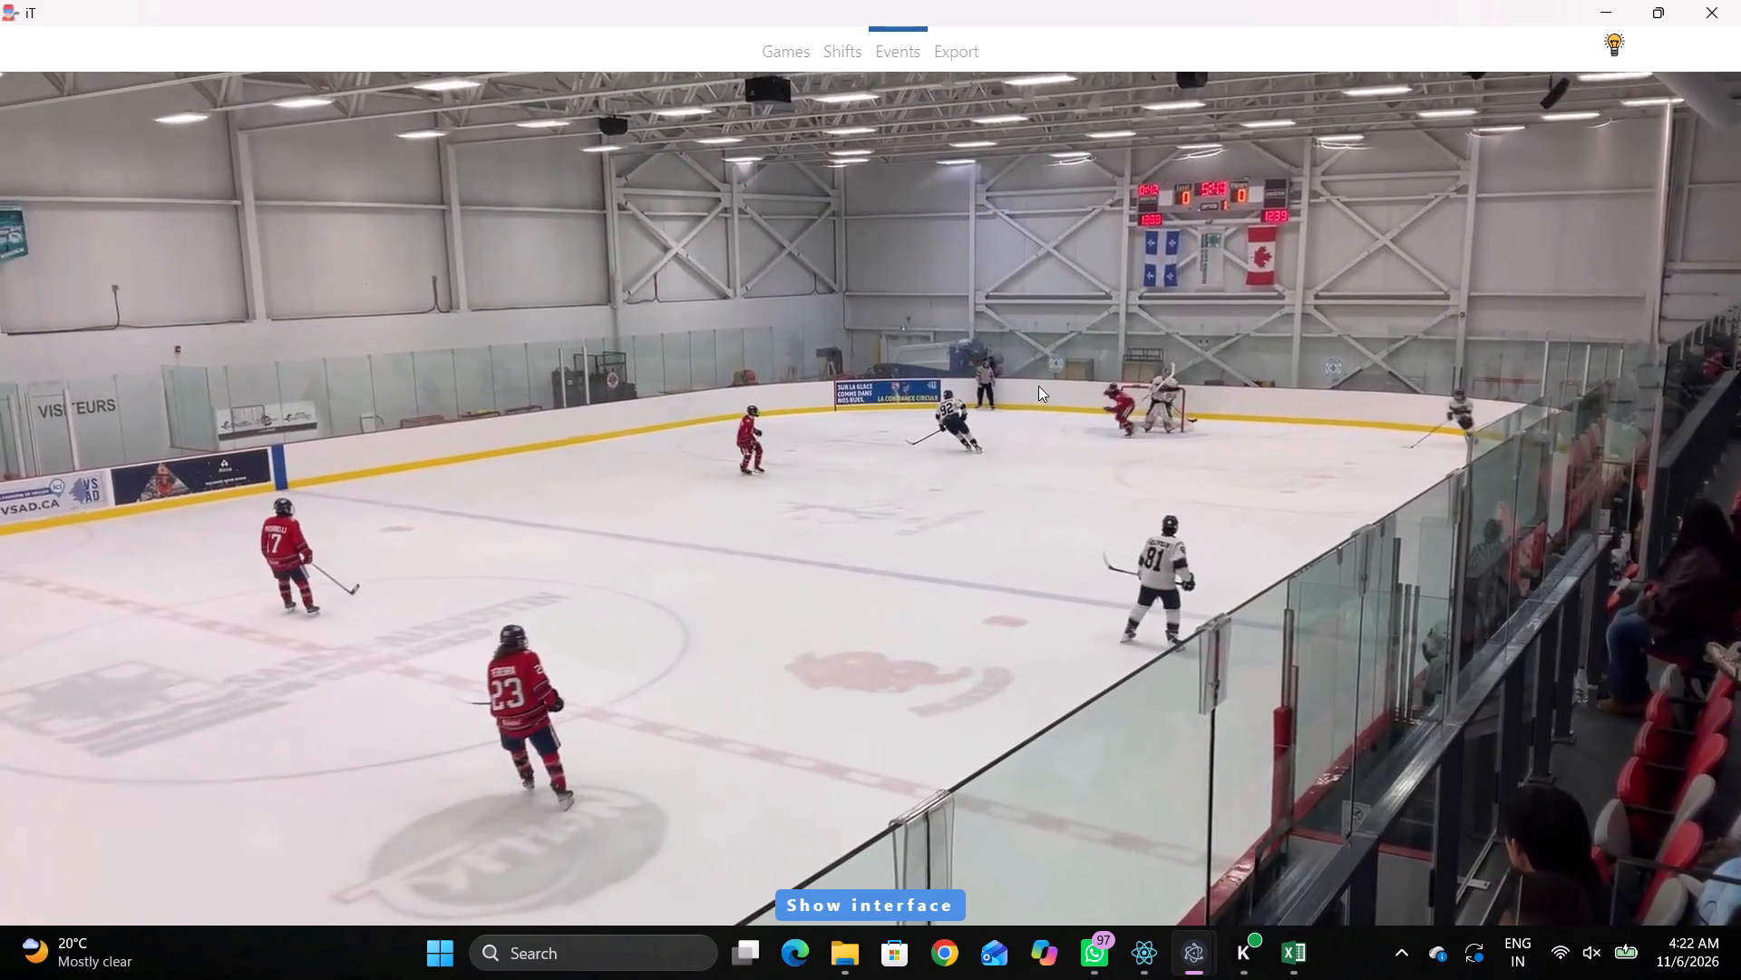
pyautogui.press('space')
pyautogui.press('space')
pyautogui.press('space')
pyautogui.press('space')
pyautogui.press('space')
pyautogui.press('q')
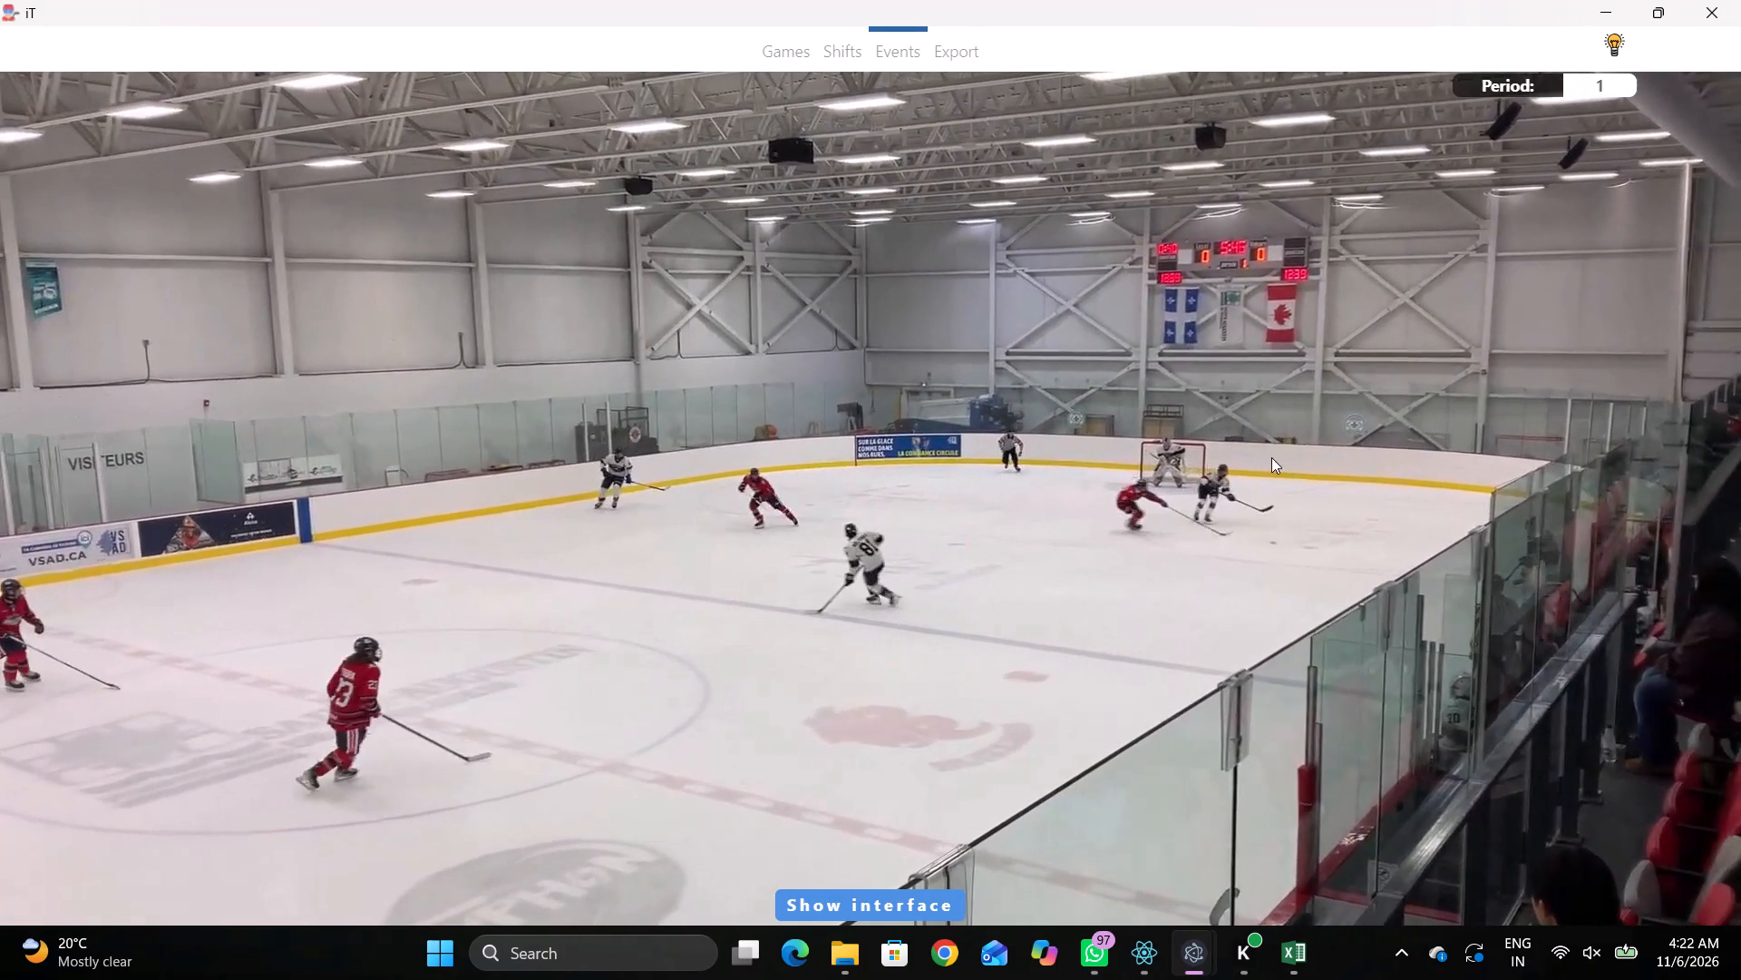
pyautogui.press('q')
pyautogui.rightClick(1268, 416)
pyautogui.click(1308, 422)
pyautogui.click(1545, 306)
pyautogui.click(1290, 424)
# Record Skating with the puck by away 81 in the away zone, between the lower circle and the blue line.
pyautogui.press('space')
pyautogui.press('space')
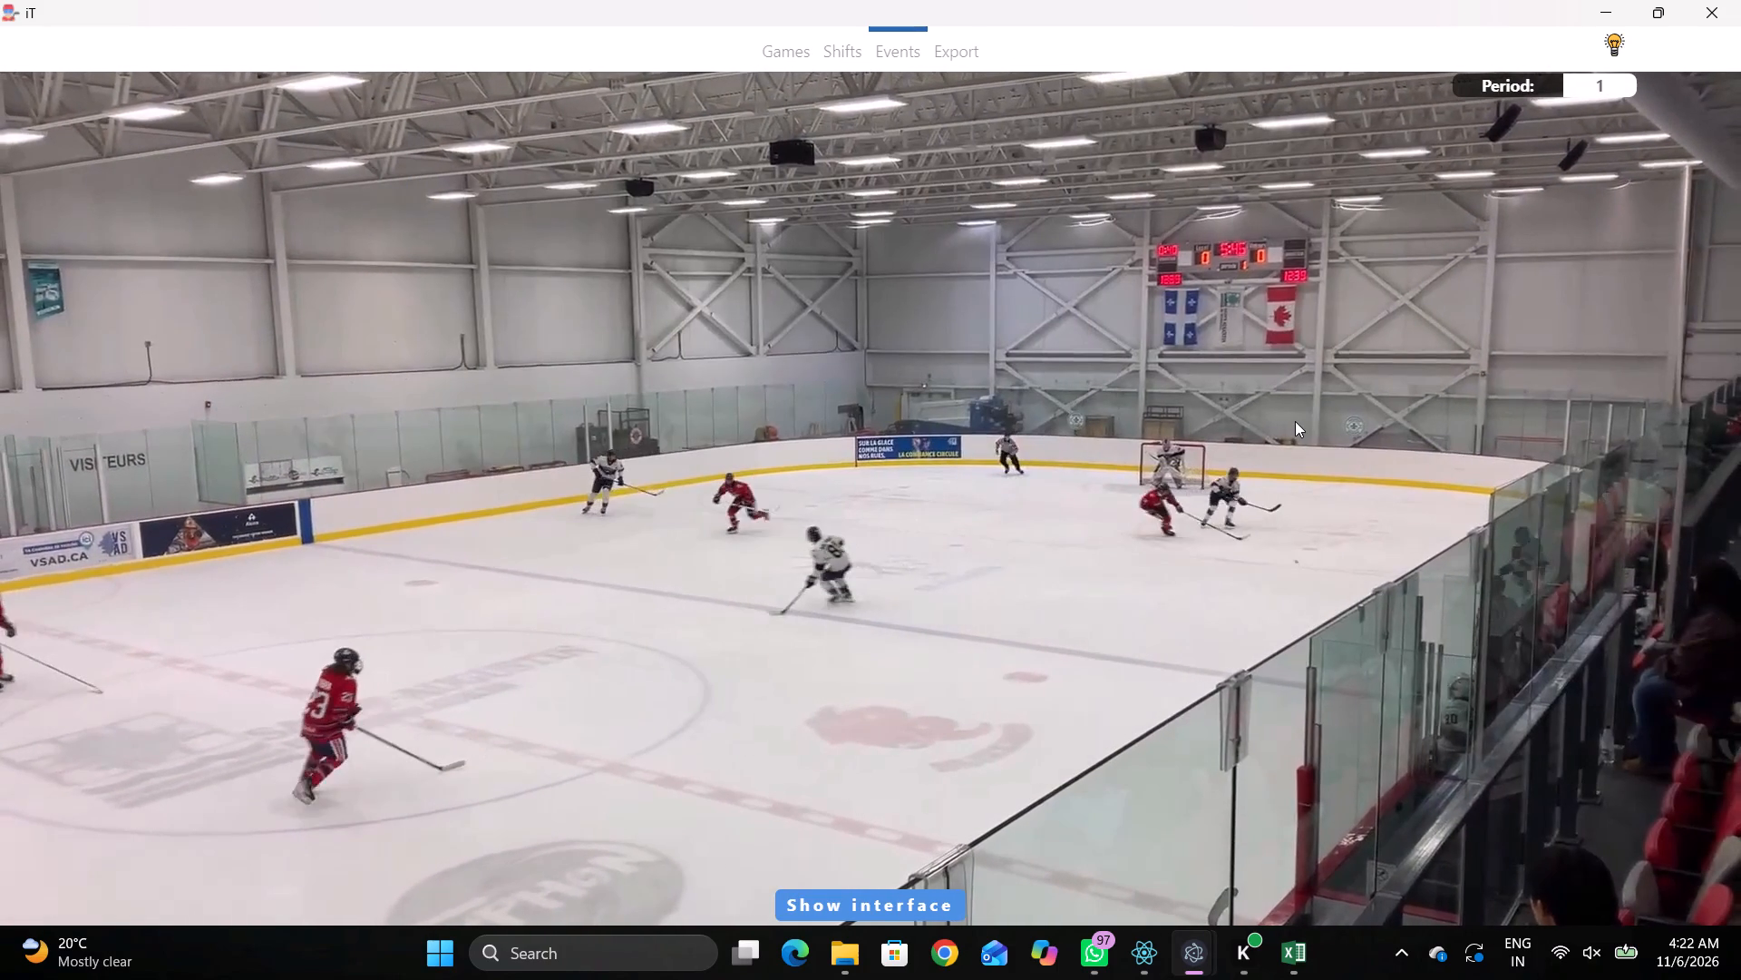
pyautogui.write('qq')
pyautogui.press('space')
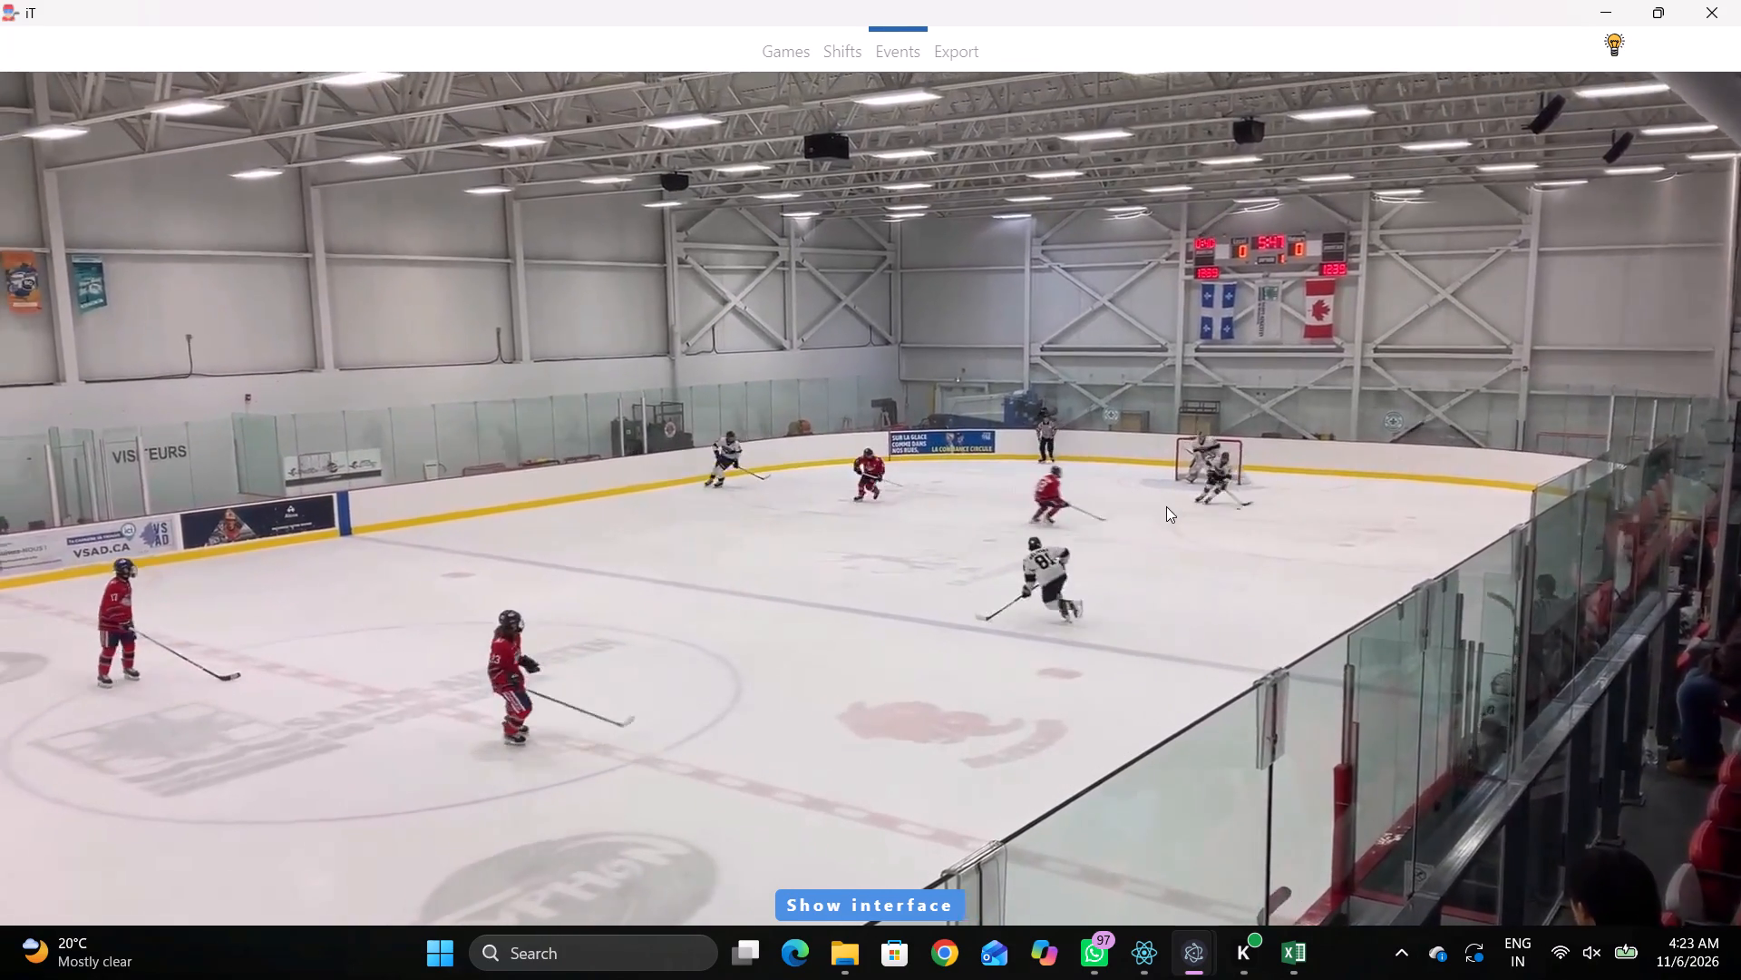
pyautogui.press('space')
pyautogui.rightClick(1143, 454)
pyautogui.press('space')
pyautogui.press('space')
pyautogui.rightClick(981, 407)
pyautogui.click(1066, 464)
pyautogui.moveTo(1175, 432); pyautogui.dragTo(1198, 435, button='right')
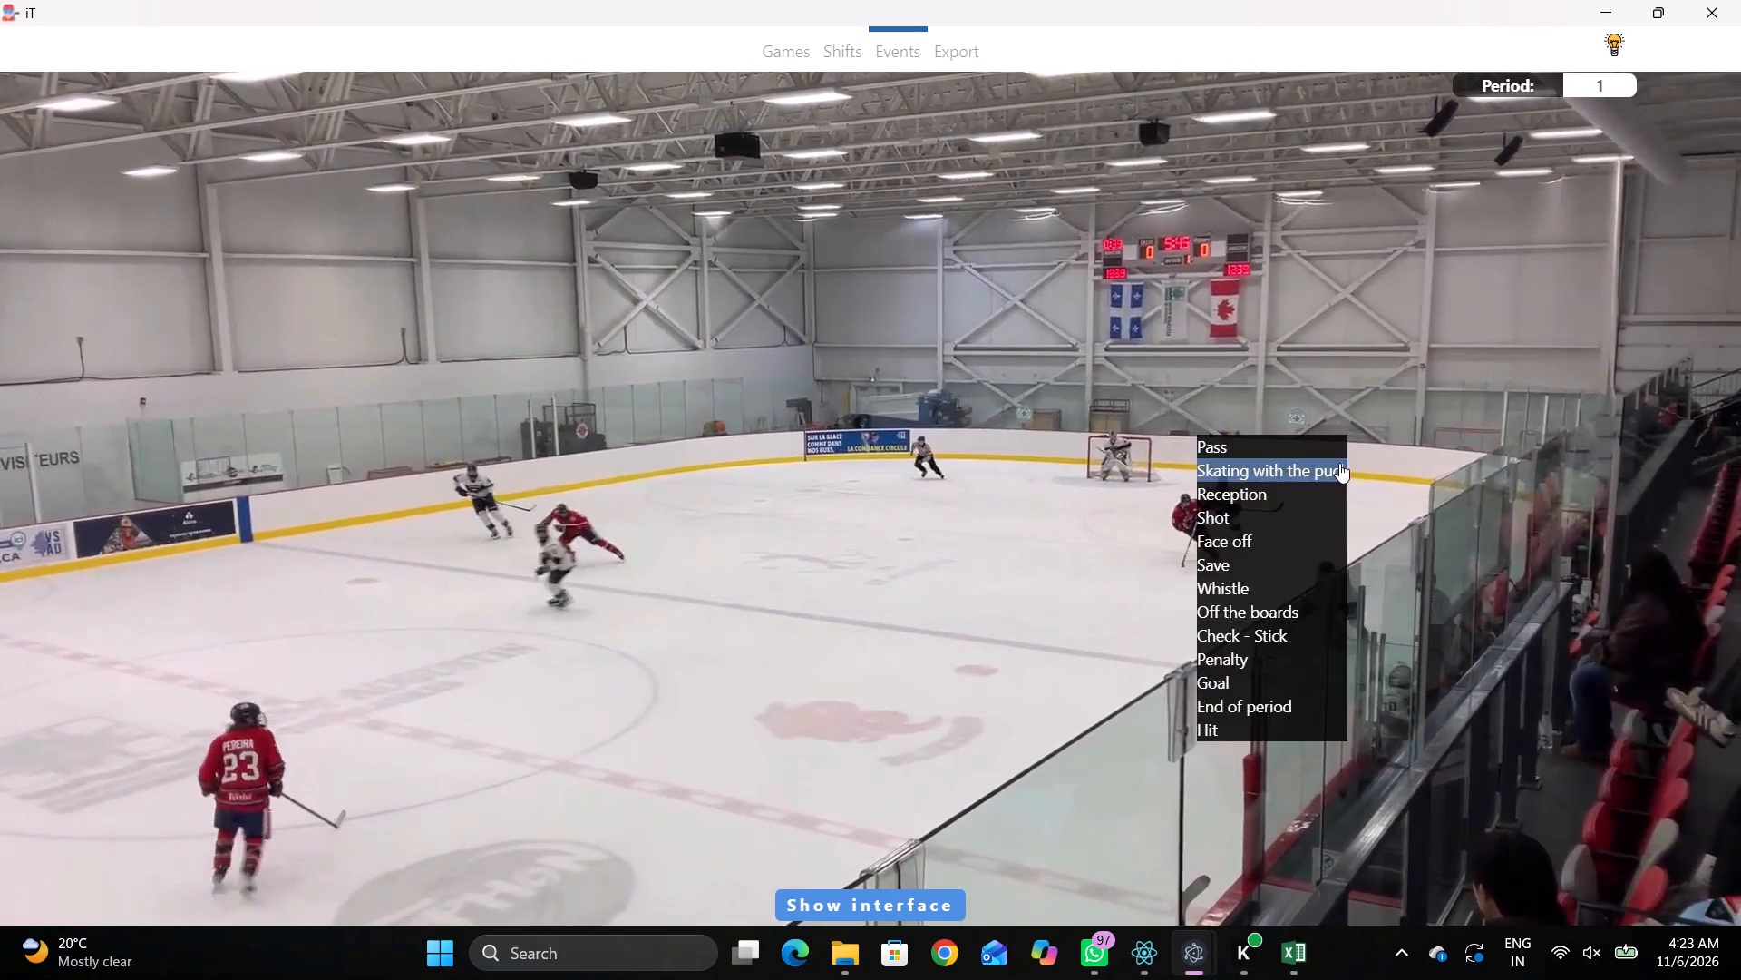
pyautogui.click(1339, 463)
pyautogui.click(1655, 820)
pyautogui.click(1135, 496)
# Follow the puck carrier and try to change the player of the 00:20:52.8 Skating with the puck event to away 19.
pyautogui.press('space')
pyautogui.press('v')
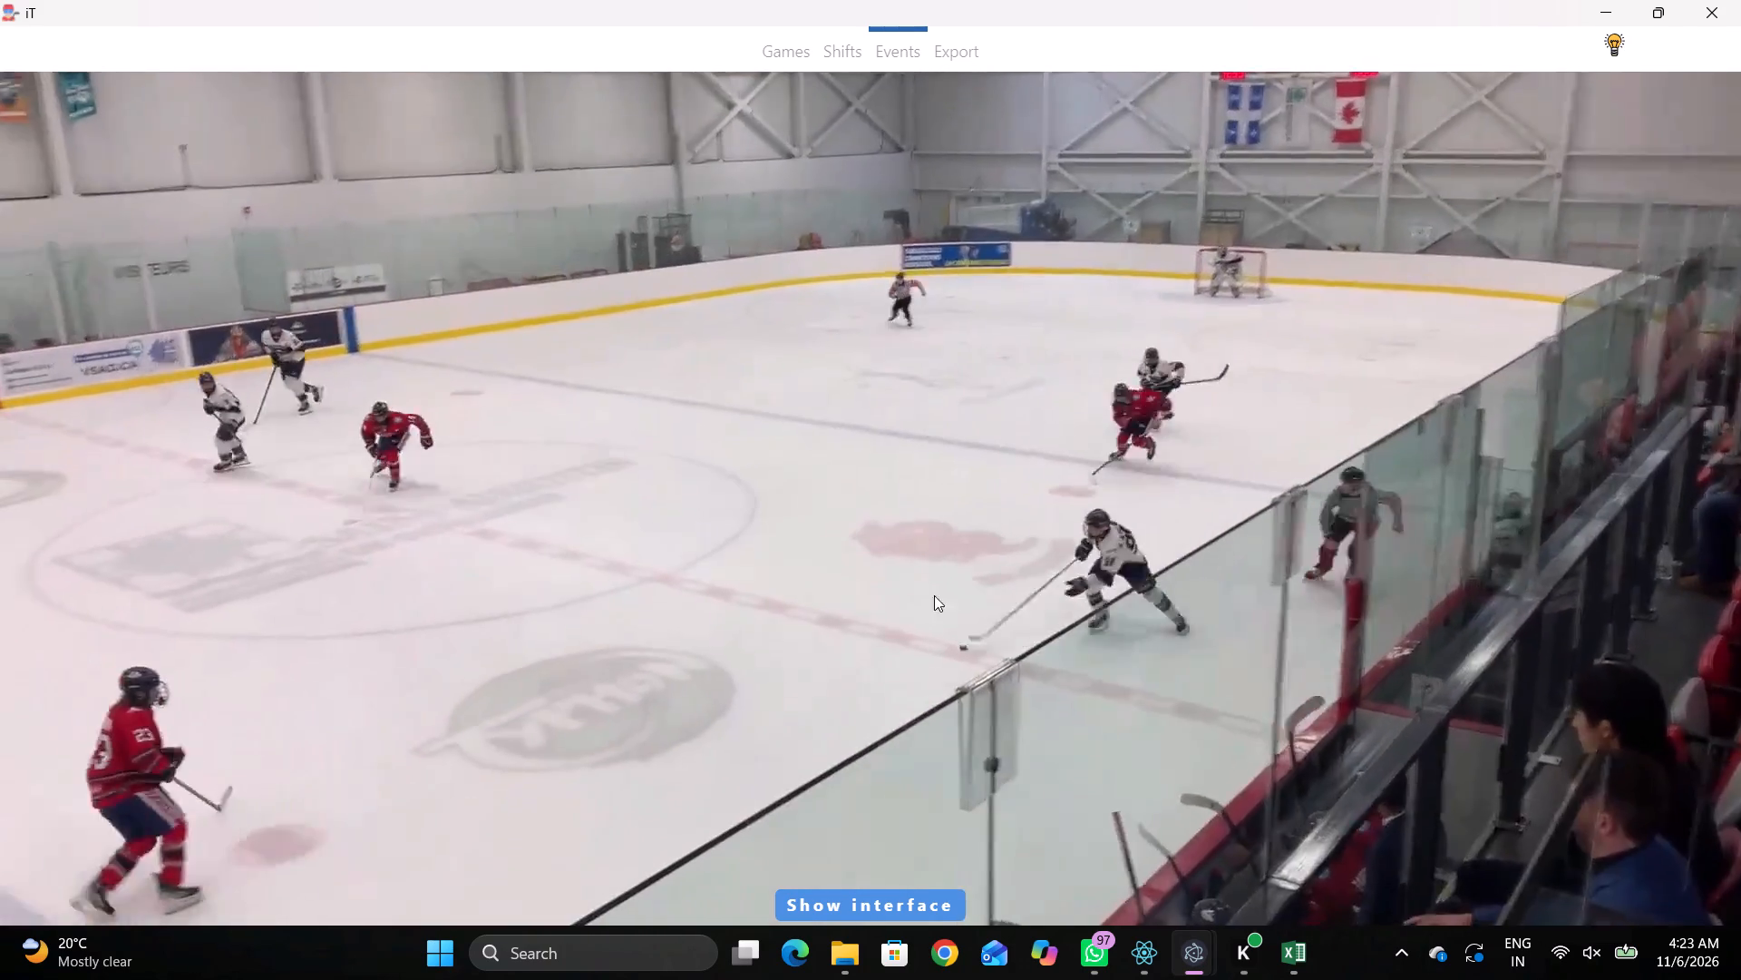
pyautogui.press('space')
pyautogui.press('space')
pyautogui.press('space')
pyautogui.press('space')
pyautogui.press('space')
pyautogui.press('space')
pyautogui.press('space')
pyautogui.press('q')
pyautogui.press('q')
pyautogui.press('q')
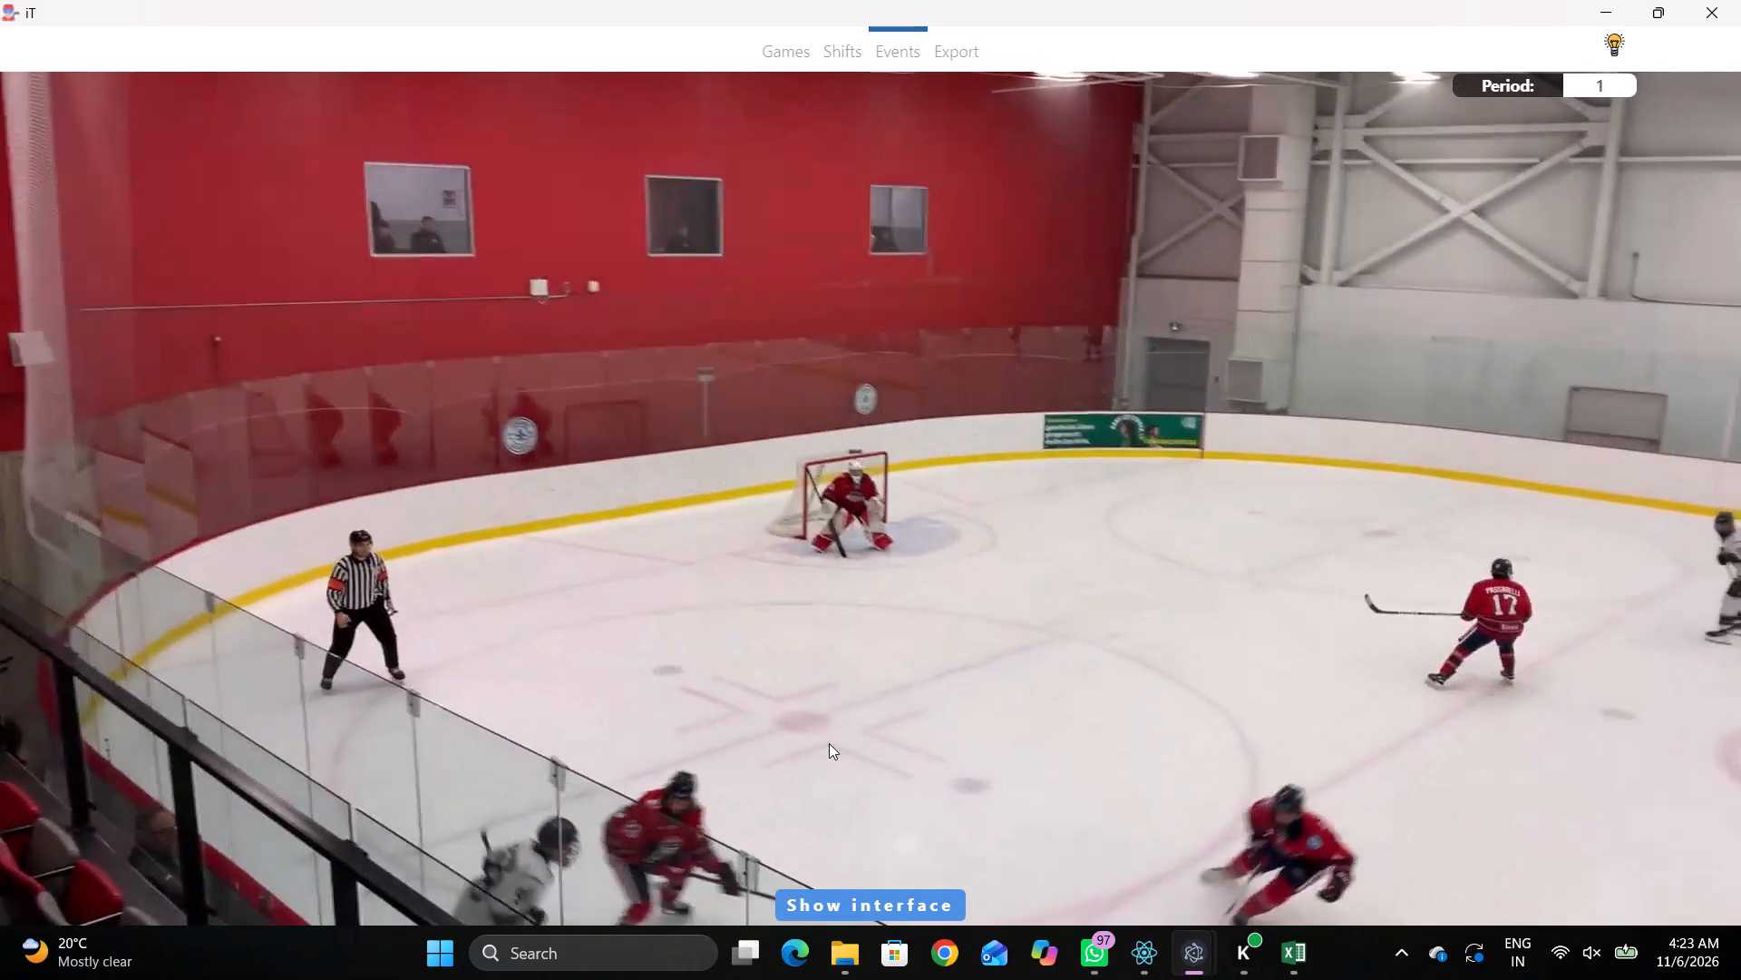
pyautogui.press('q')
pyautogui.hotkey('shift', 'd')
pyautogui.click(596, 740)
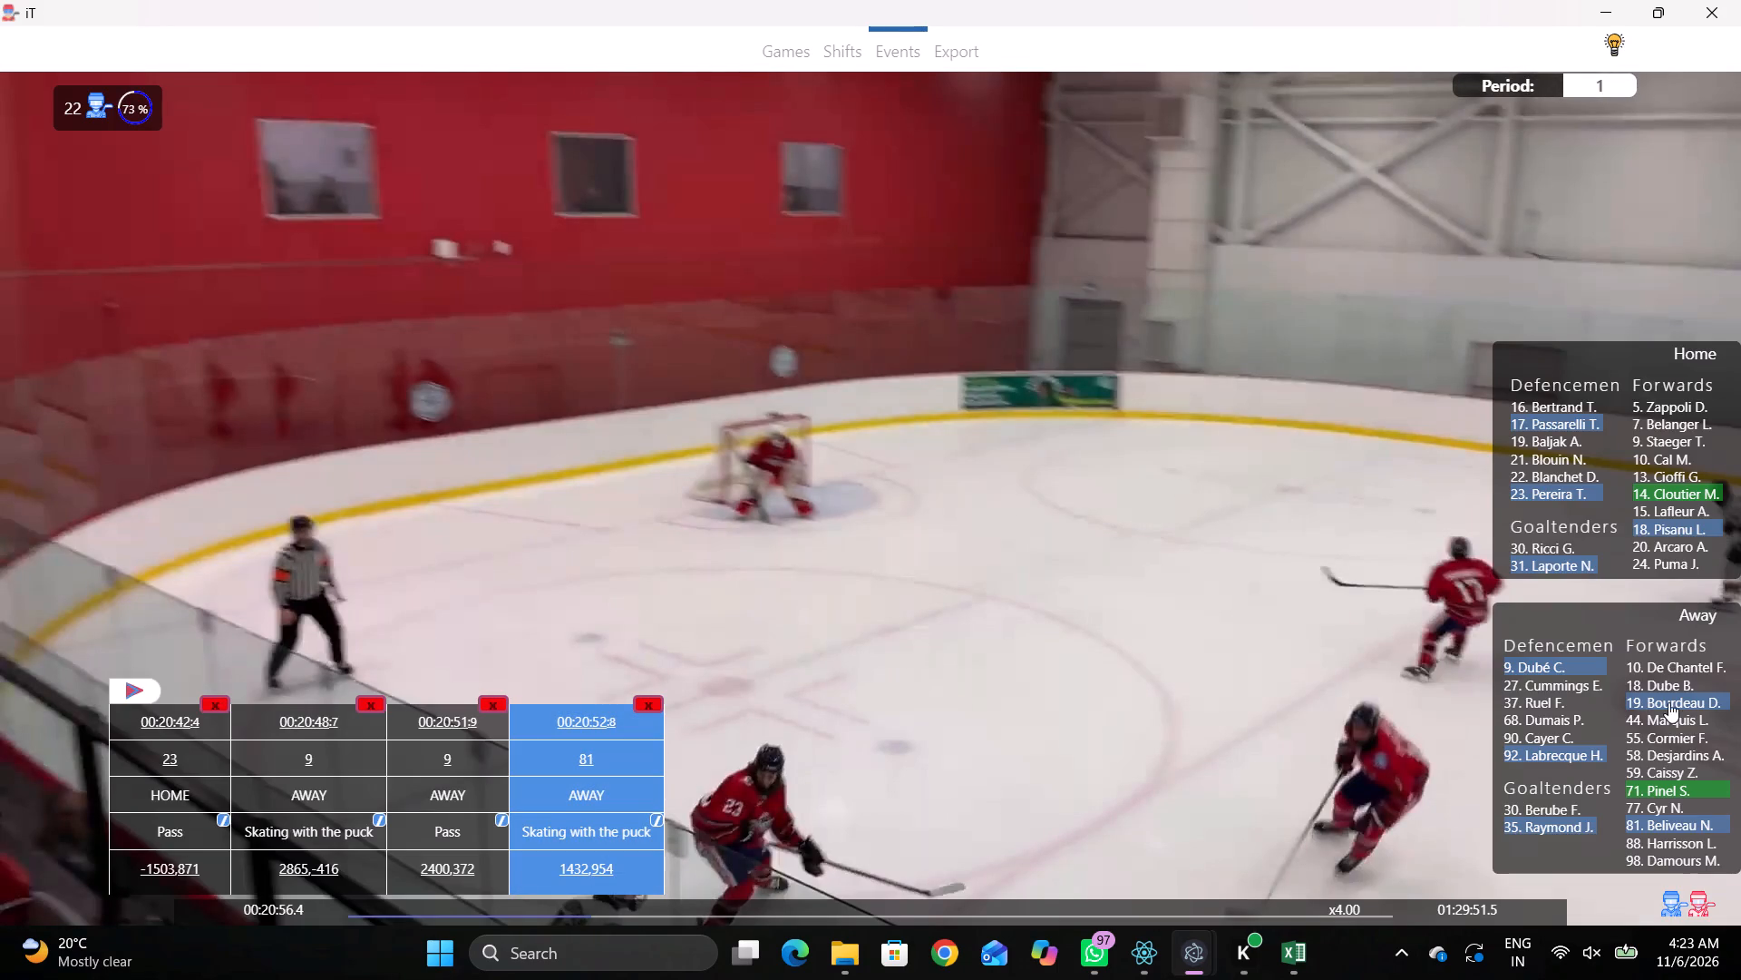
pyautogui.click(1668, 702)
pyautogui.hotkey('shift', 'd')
# Examine the play in the home corner up to about 00:21:00 to identify the away skaters on the ice.
pyautogui.click(964, 685)
pyautogui.write('q')
pyautogui.press('space')
pyautogui.press('space')
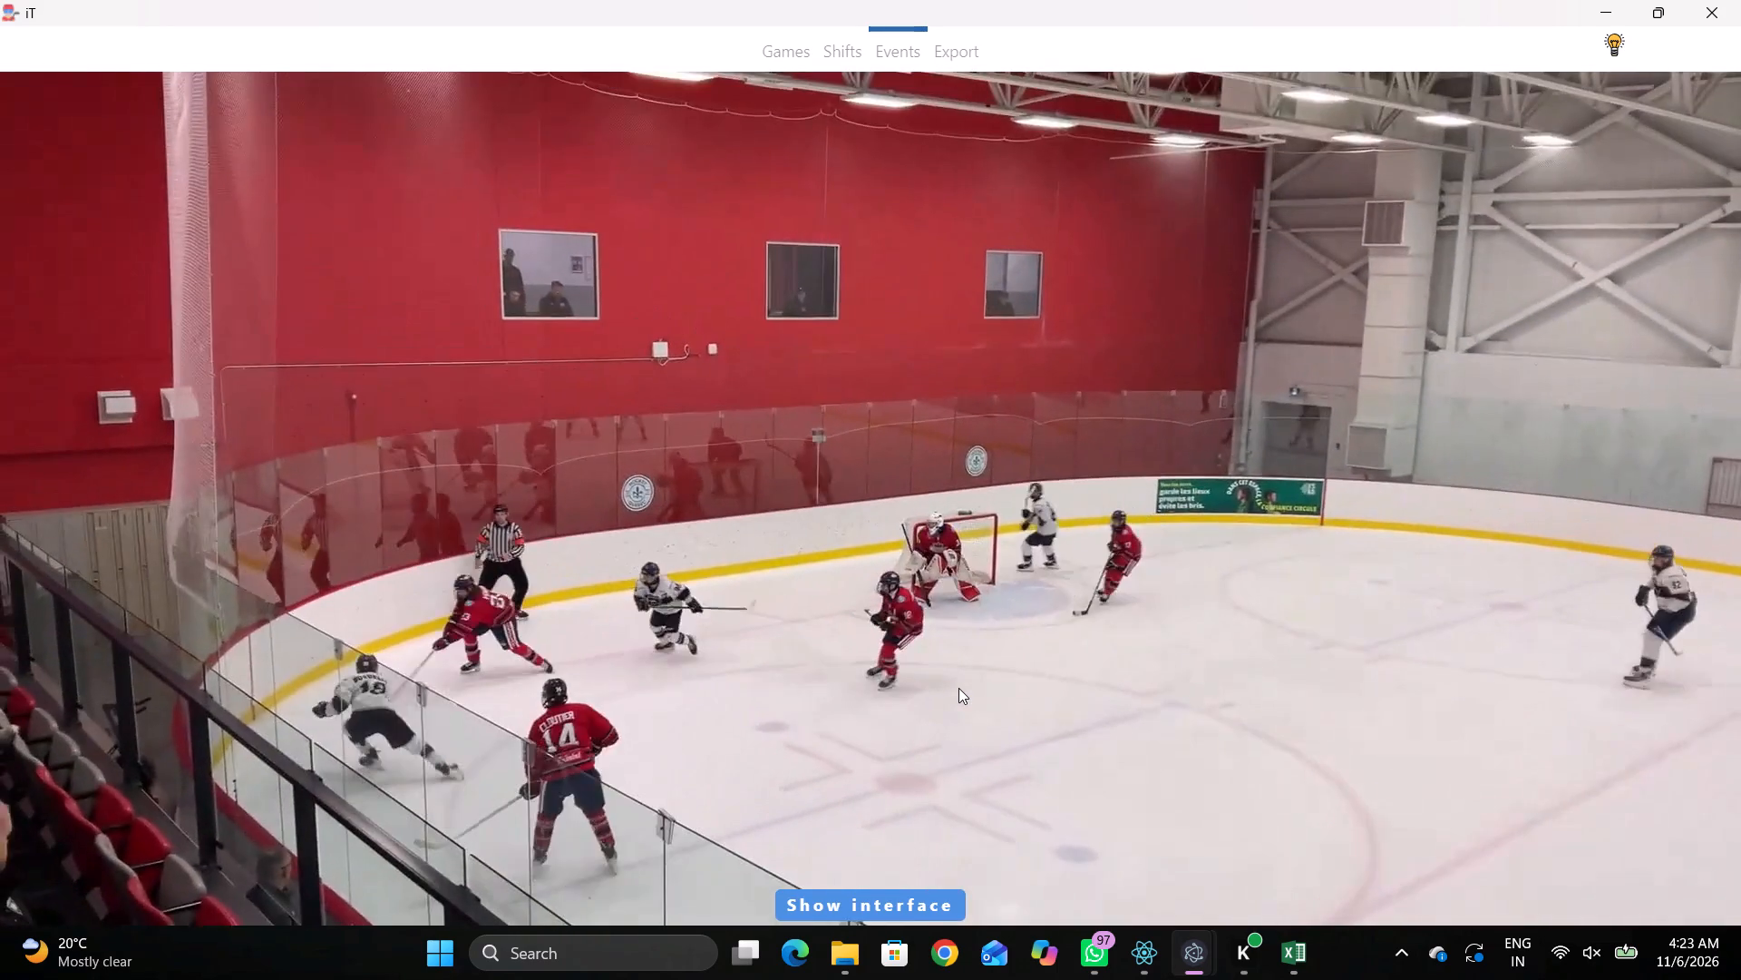
pyautogui.press('space')
pyautogui.press('space')
pyautogui.press('q')
pyautogui.press('q')
pyautogui.press('q')
pyautogui.press('q')
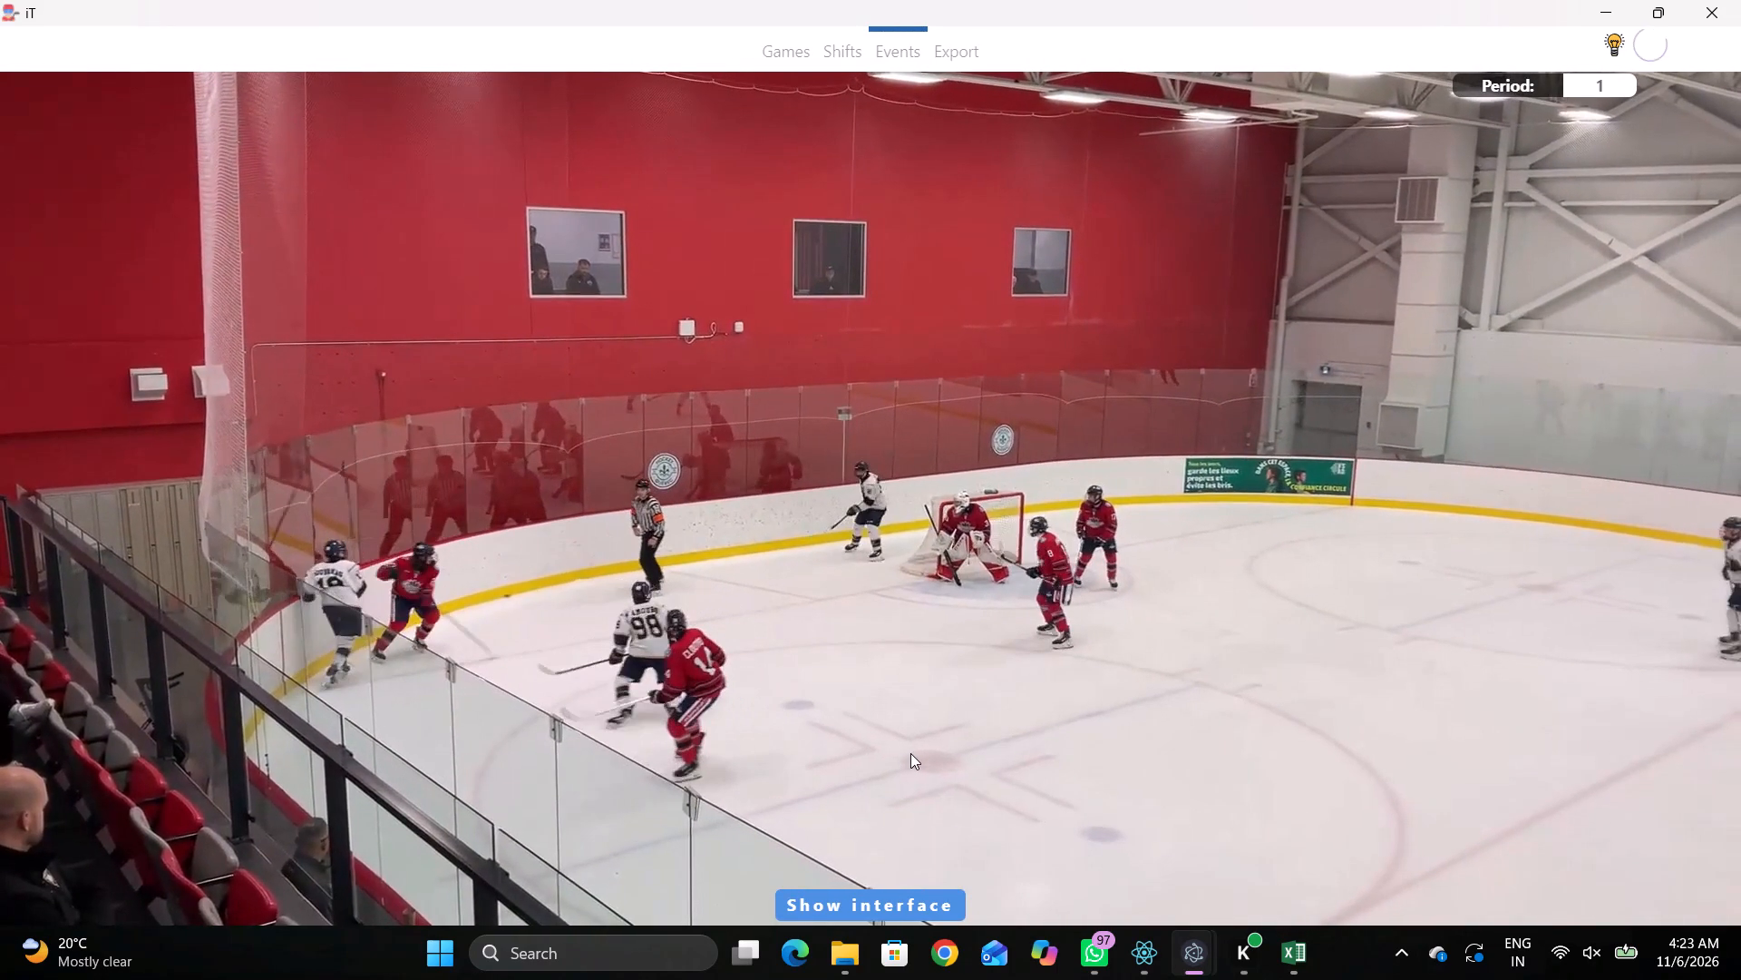
pyautogui.hotkey('shift', 'd')
pyautogui.write('D')
pyautogui.press('space')
pyautogui.press('space')
pyautogui.hotkey('shift', 'd')
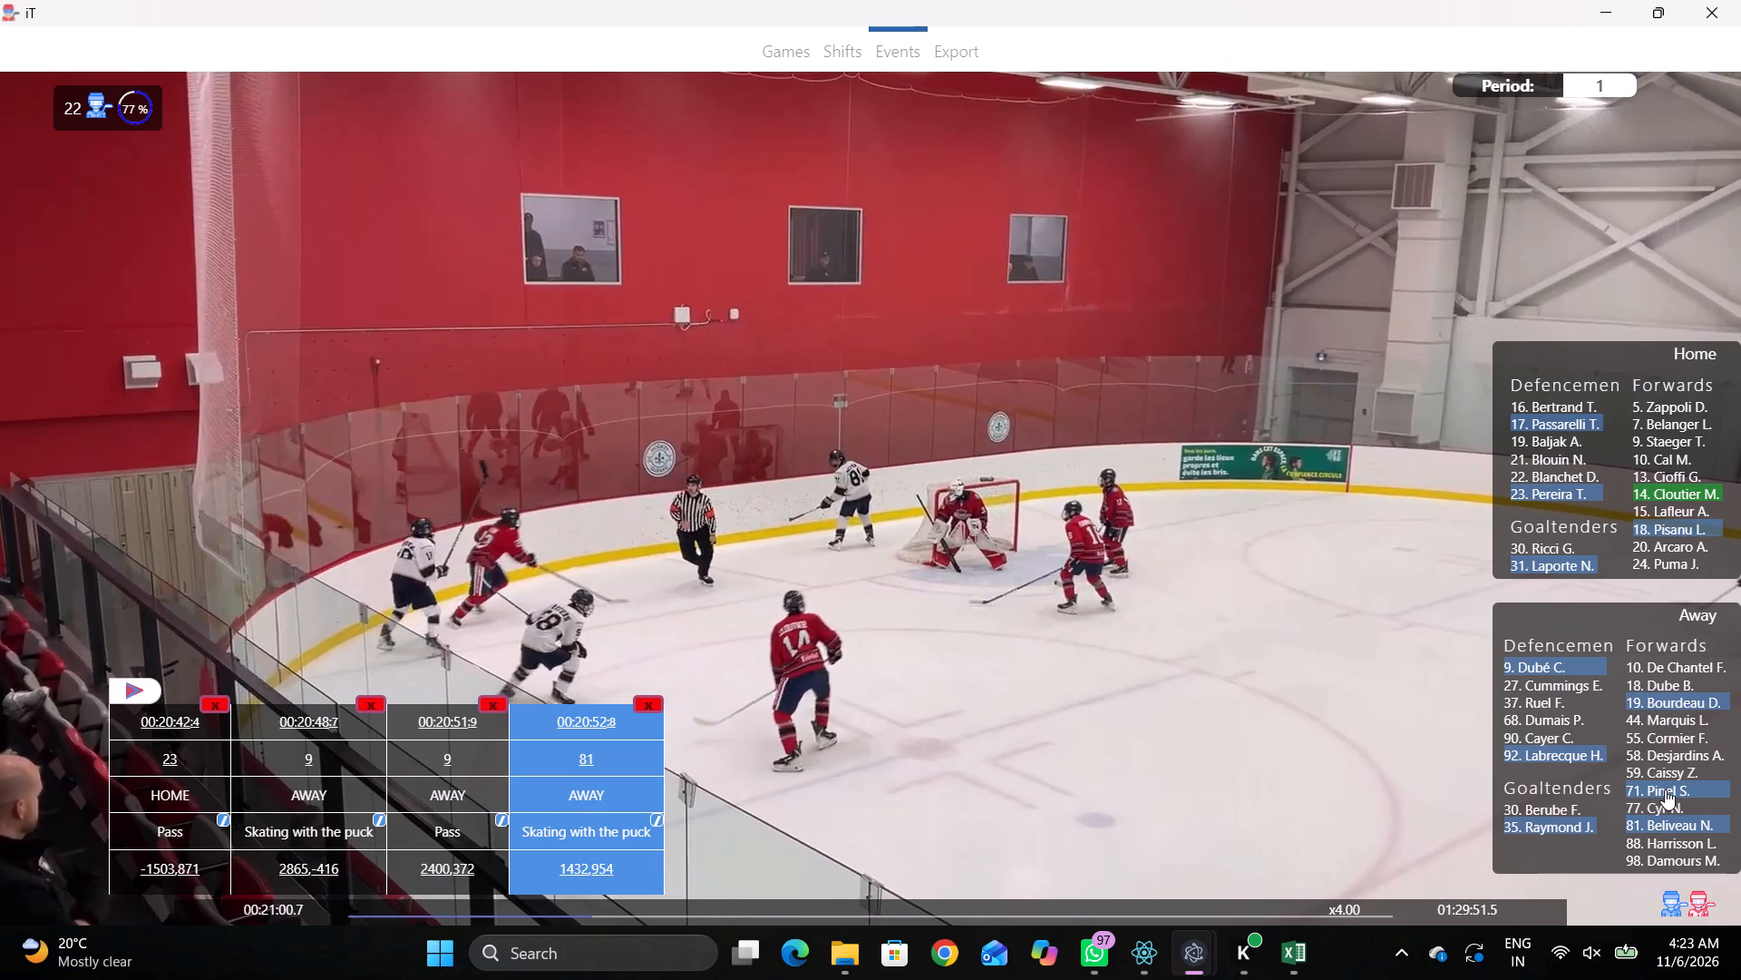
pyautogui.press('space')
pyautogui.press('space')
pyautogui.press('q')
pyautogui.write('qqq')
pyautogui.write('qqqqqqqq')
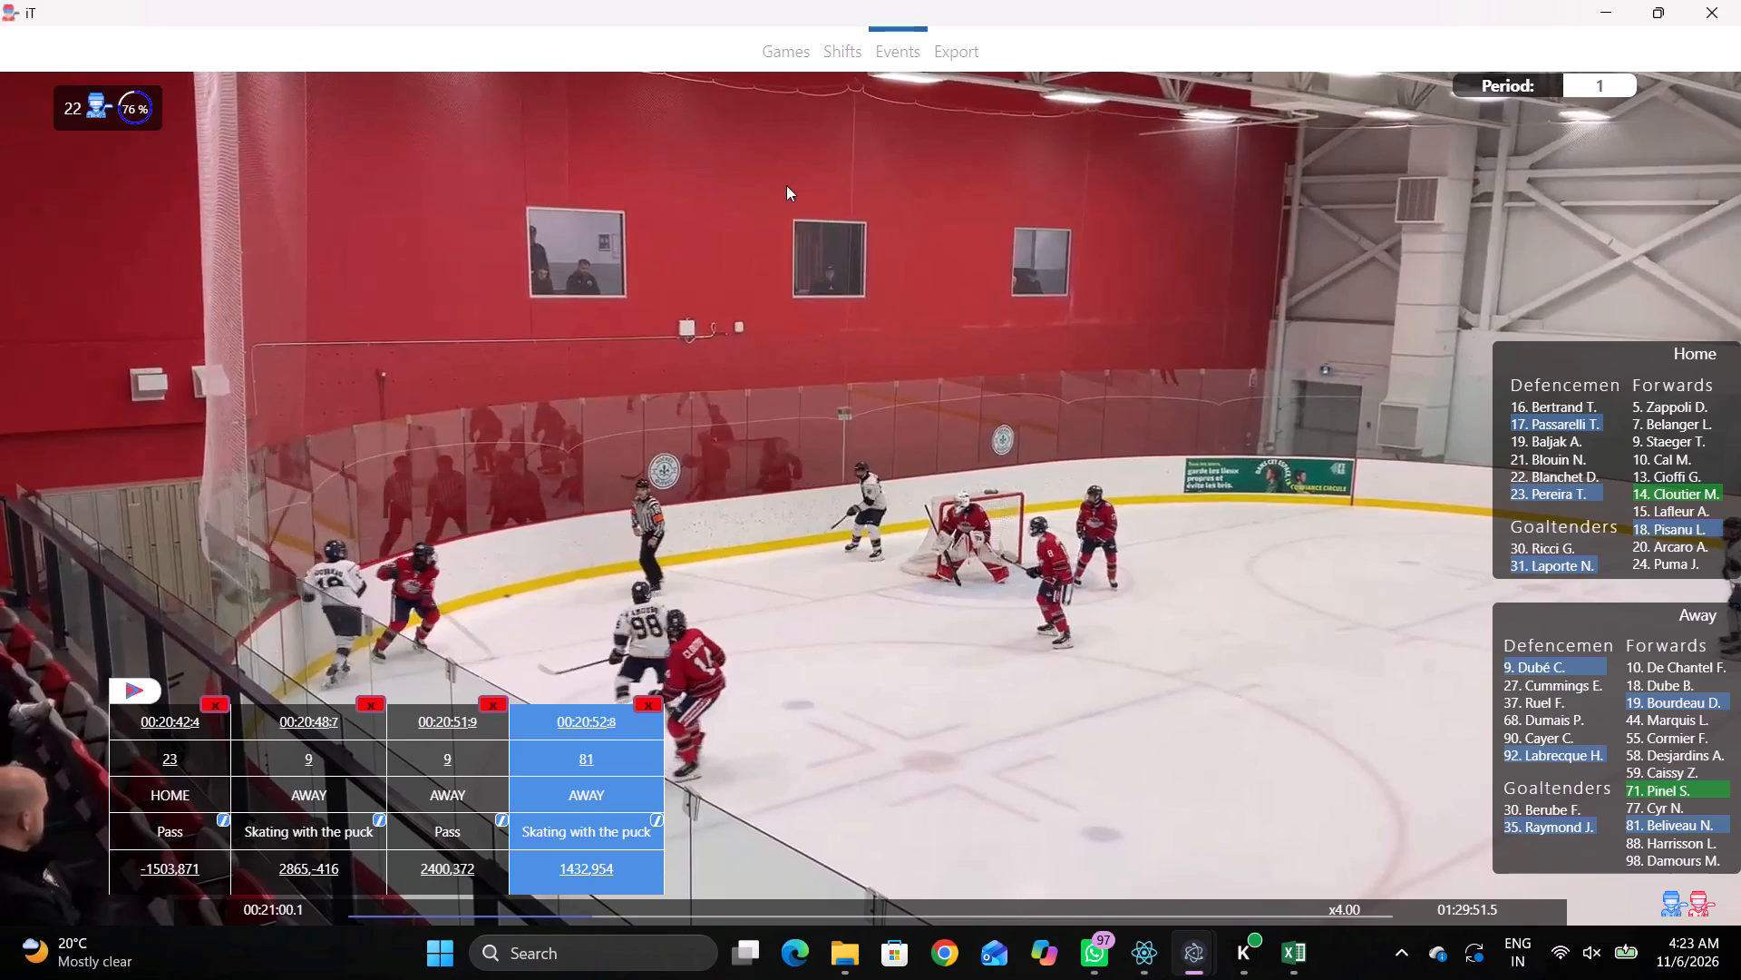
# In the away shifts, set the center forward to 98 for the shifts starting at 00:20:47.5 and 00:20:57.4.
pyautogui.click(847, 52)
pyautogui.moveTo(870, 750); pyautogui.dragTo(870, 759)
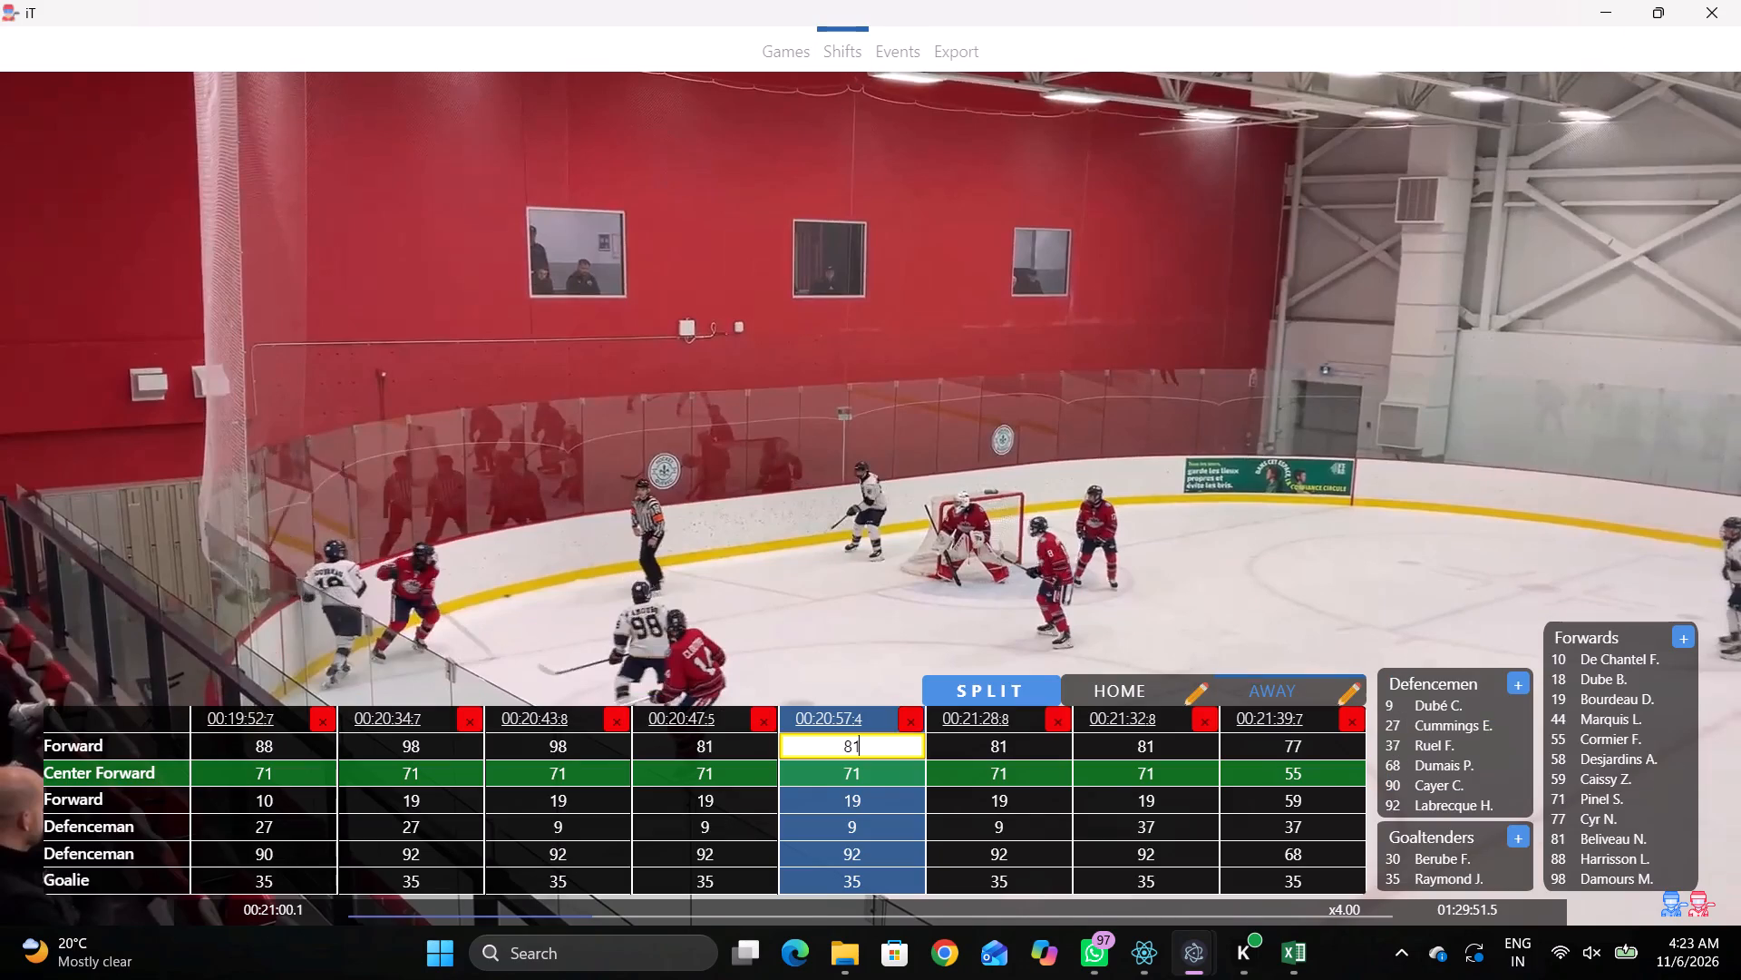
pyautogui.click(870, 767)
pyautogui.click(693, 773)
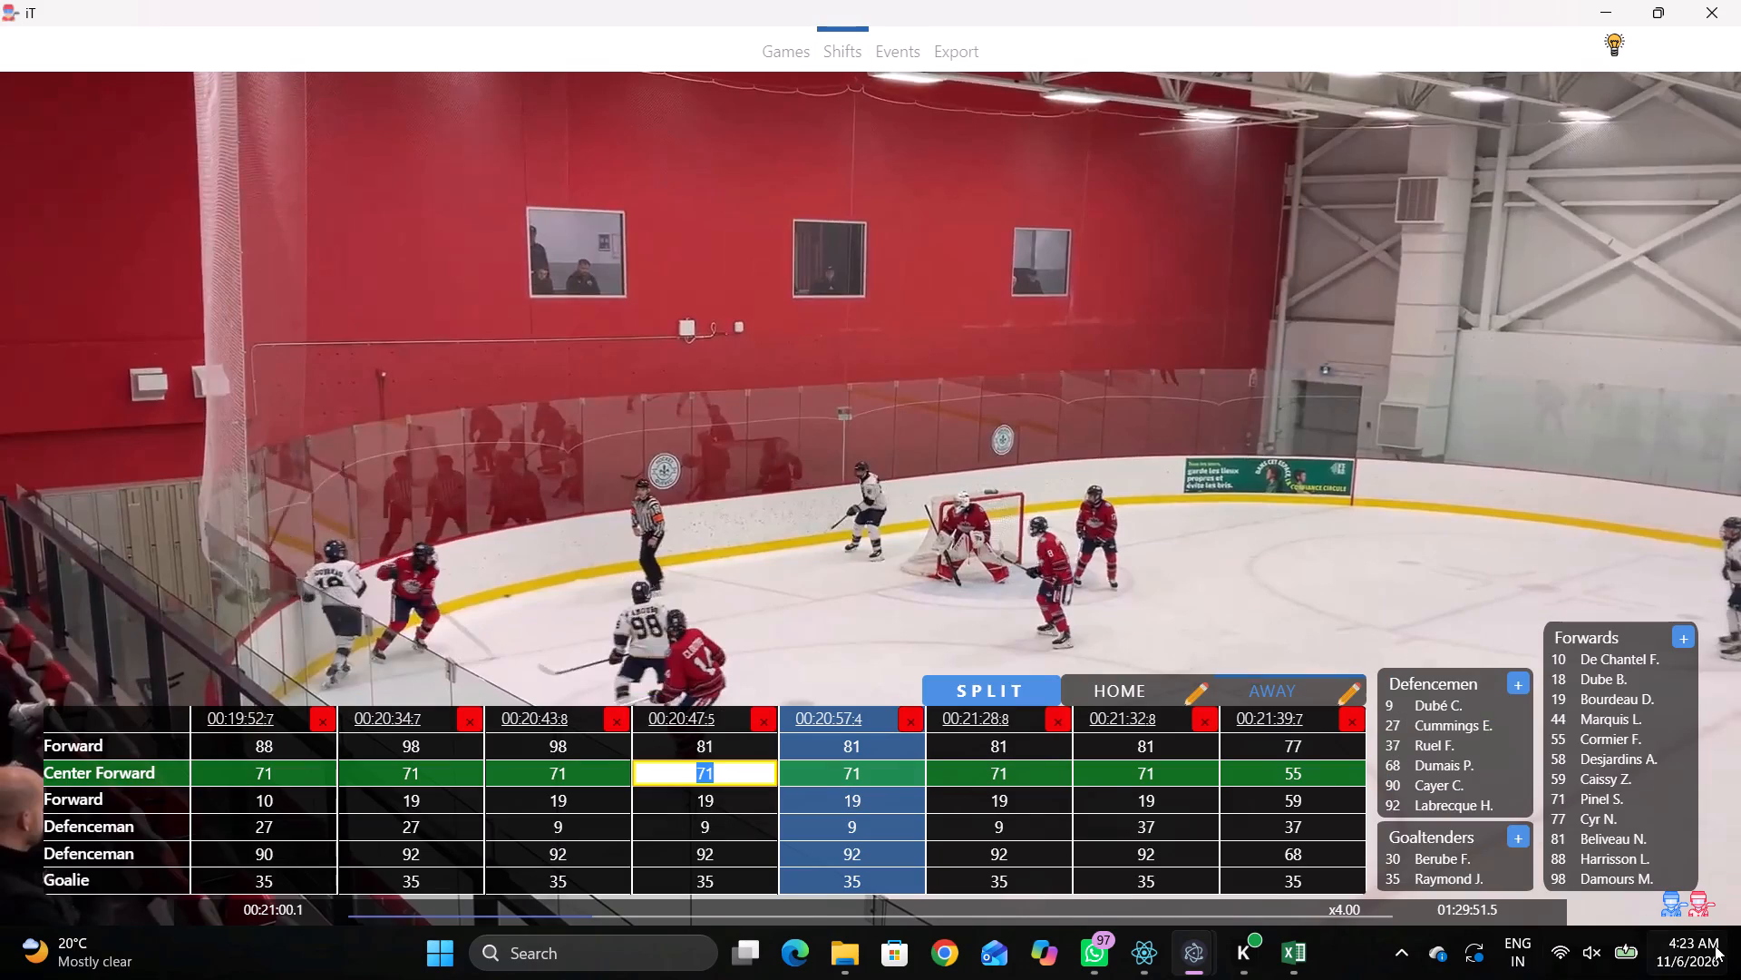
pyautogui.click(1615, 877)
pyautogui.click(836, 770)
pyautogui.click(1621, 867)
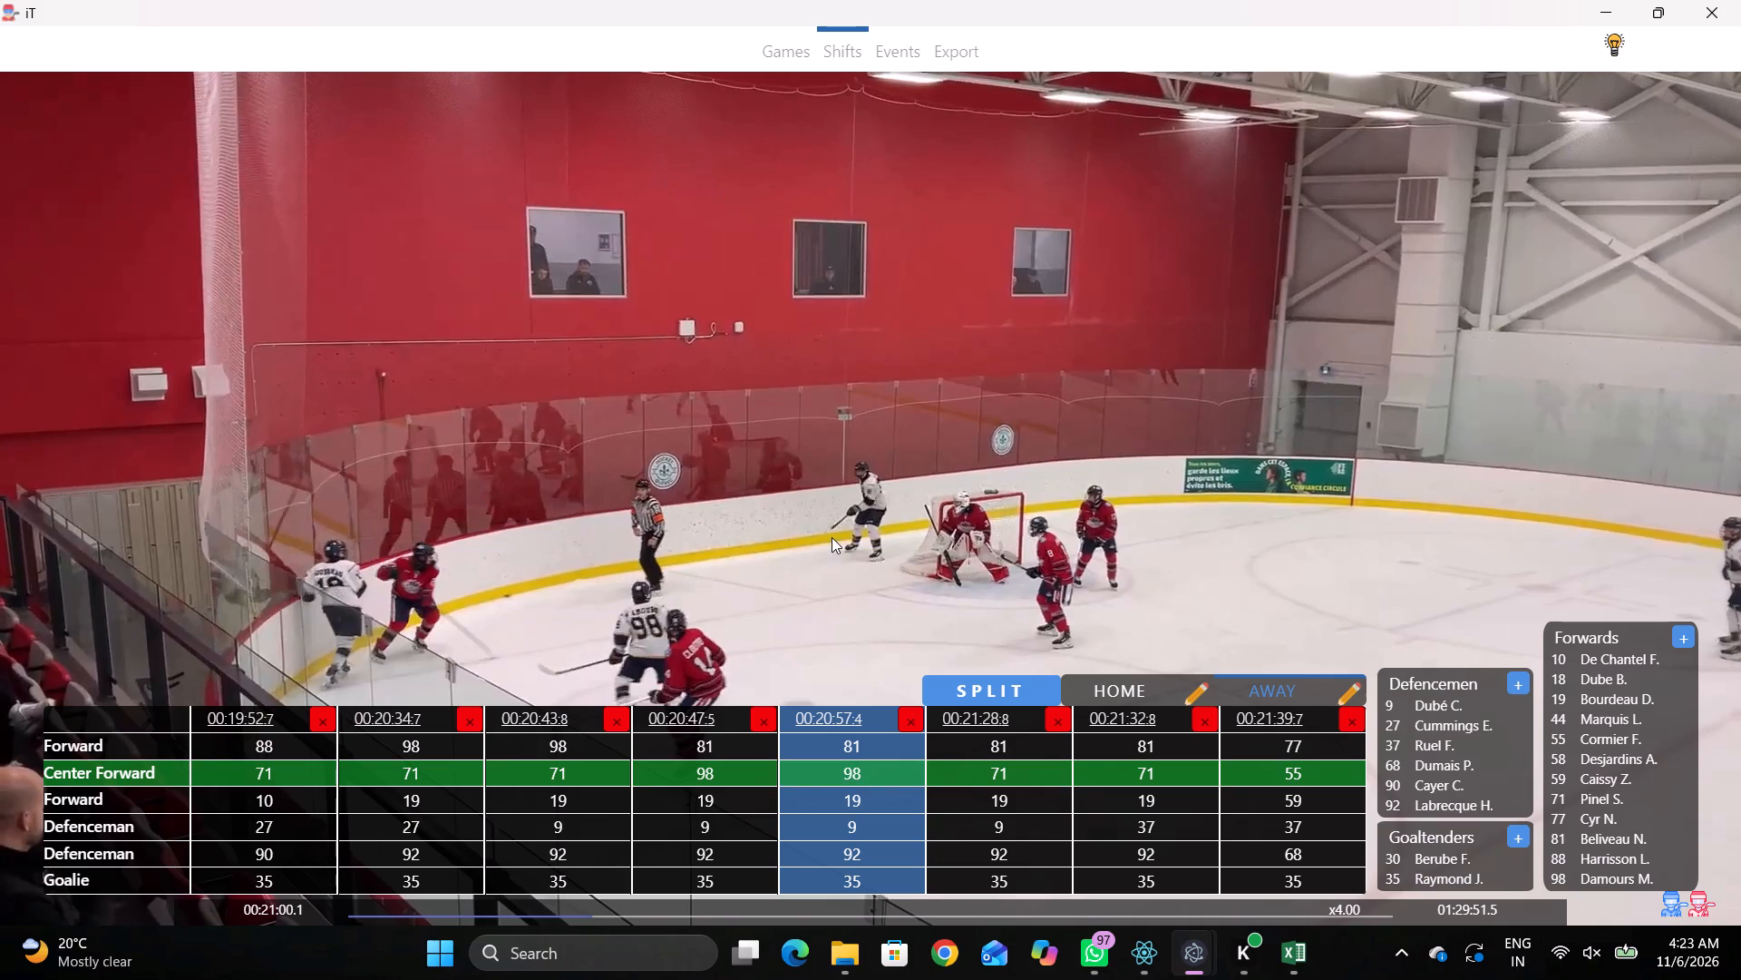
# Rewatch the carry and, back in the events, change the player of the 00:20:52.8 Skating with the puck event to away 98.
pyautogui.write('qqqqqqqqqqqqqq')
pyautogui.press('q')
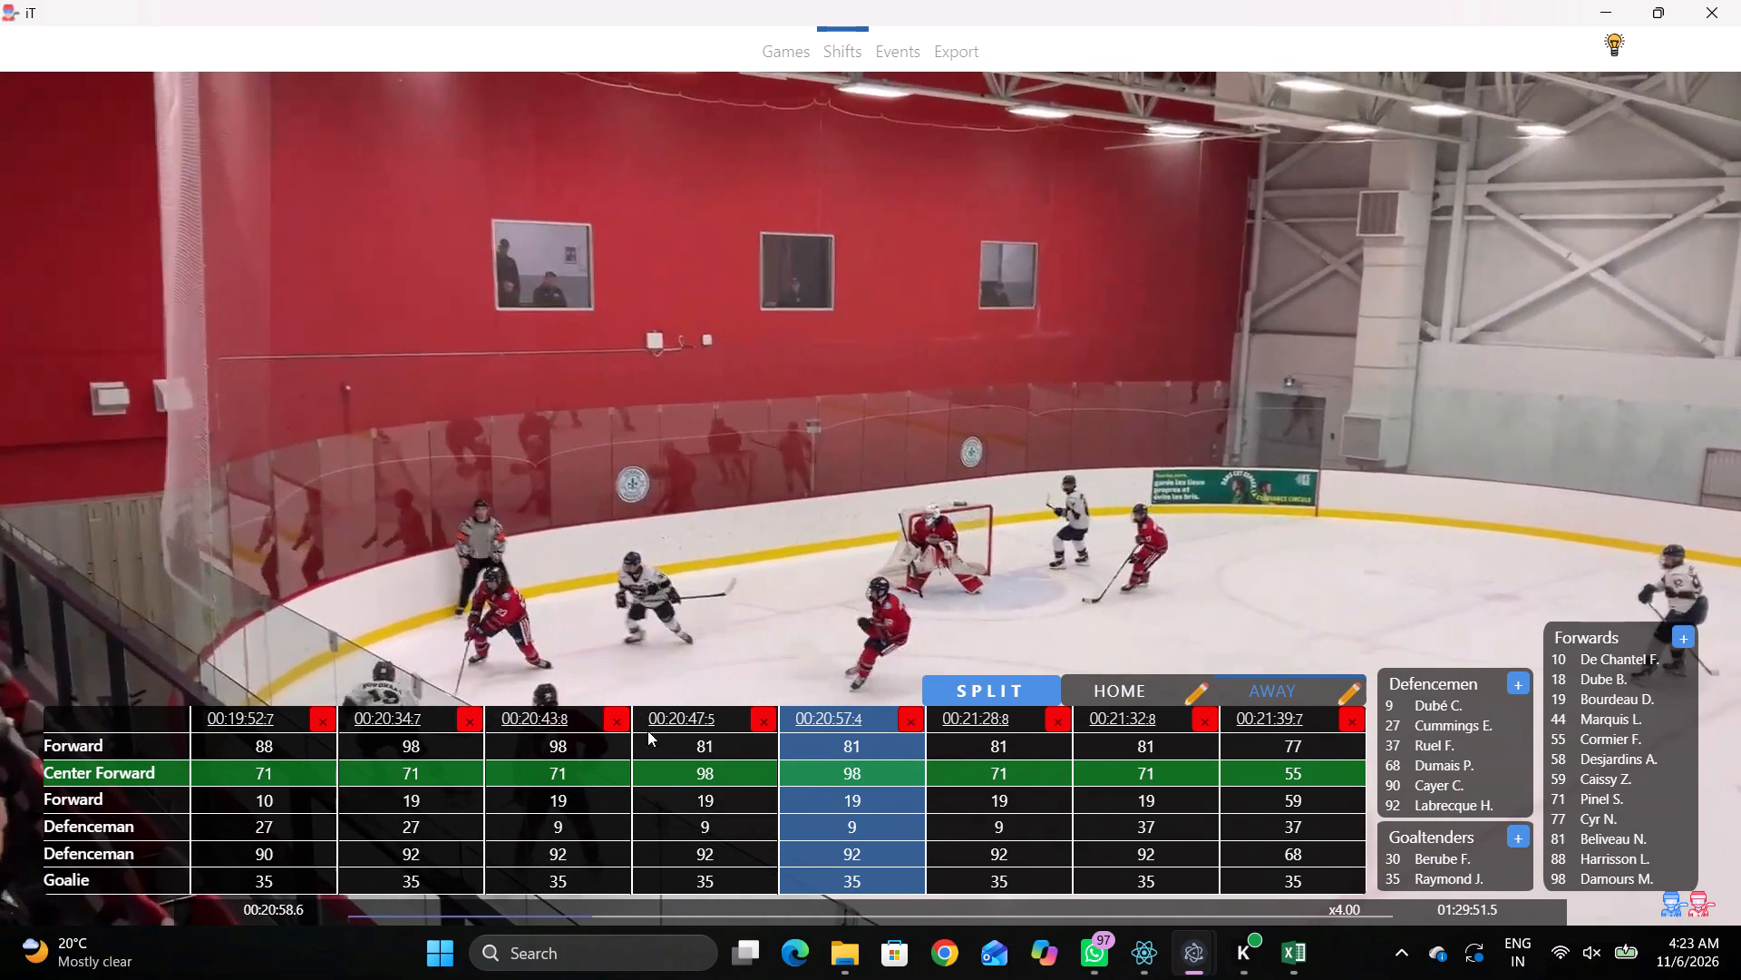
pyautogui.hotkey('shift', 'd')
pyautogui.press('q')
pyautogui.press('q')
pyautogui.press('q')
pyautogui.press('q')
pyautogui.press('q')
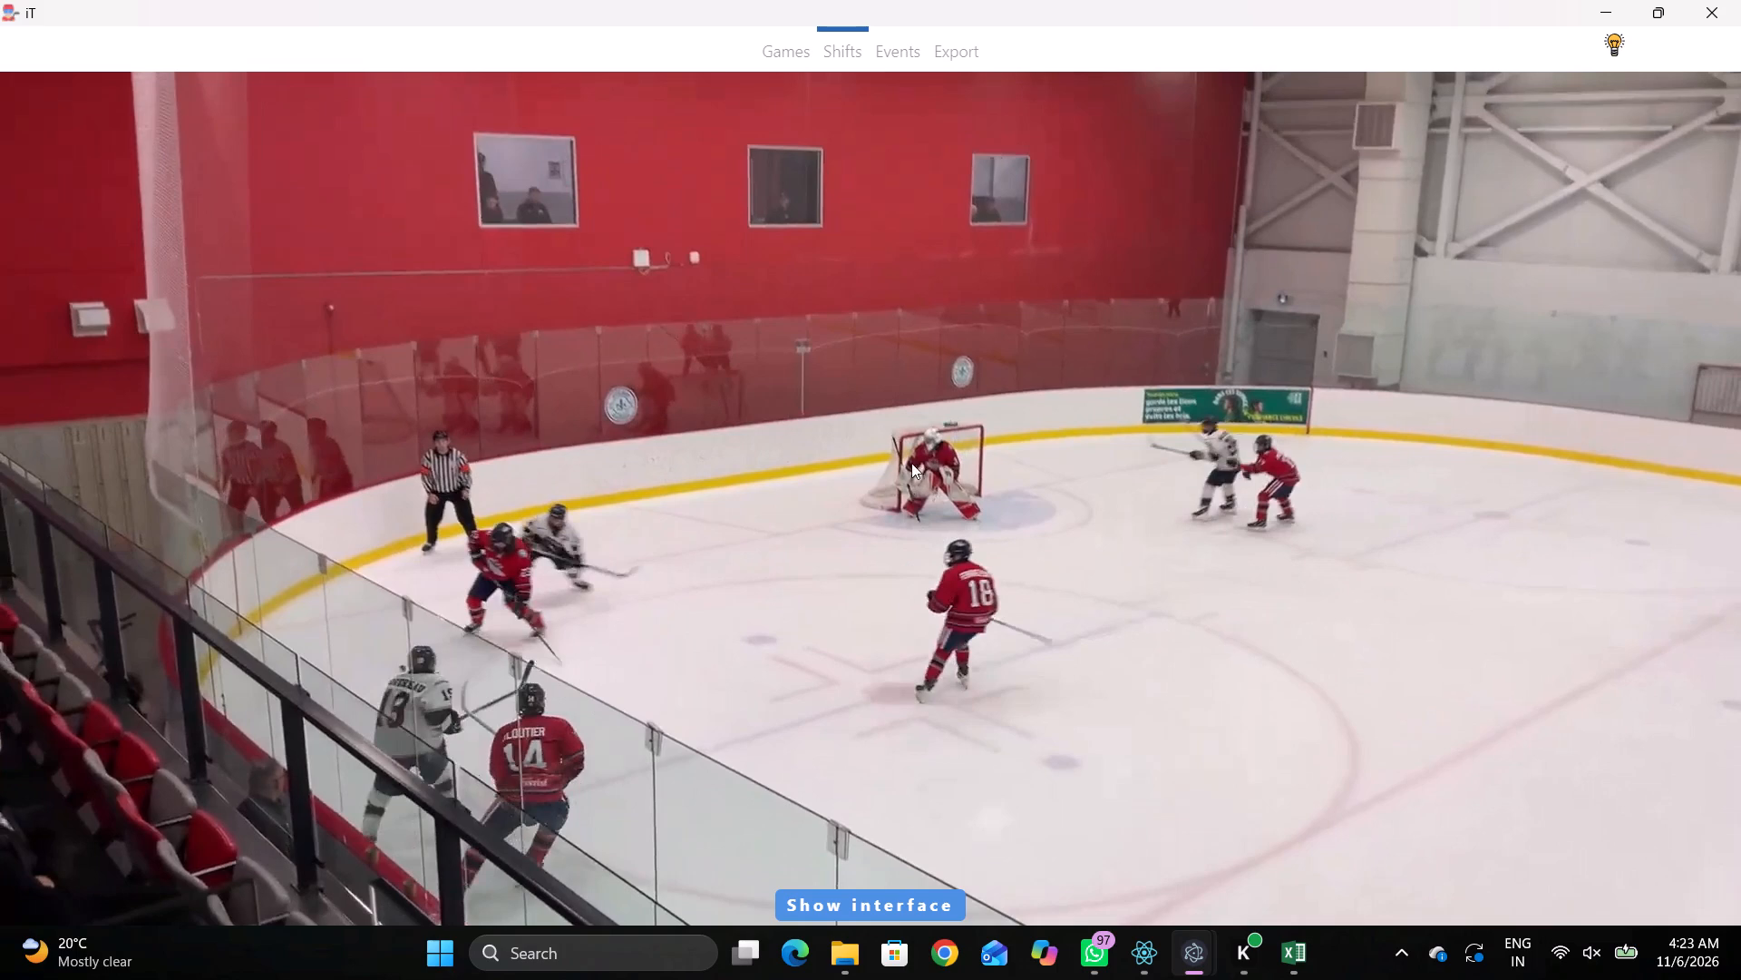
pyautogui.click(919, 67)
pyautogui.click(1086, 389)
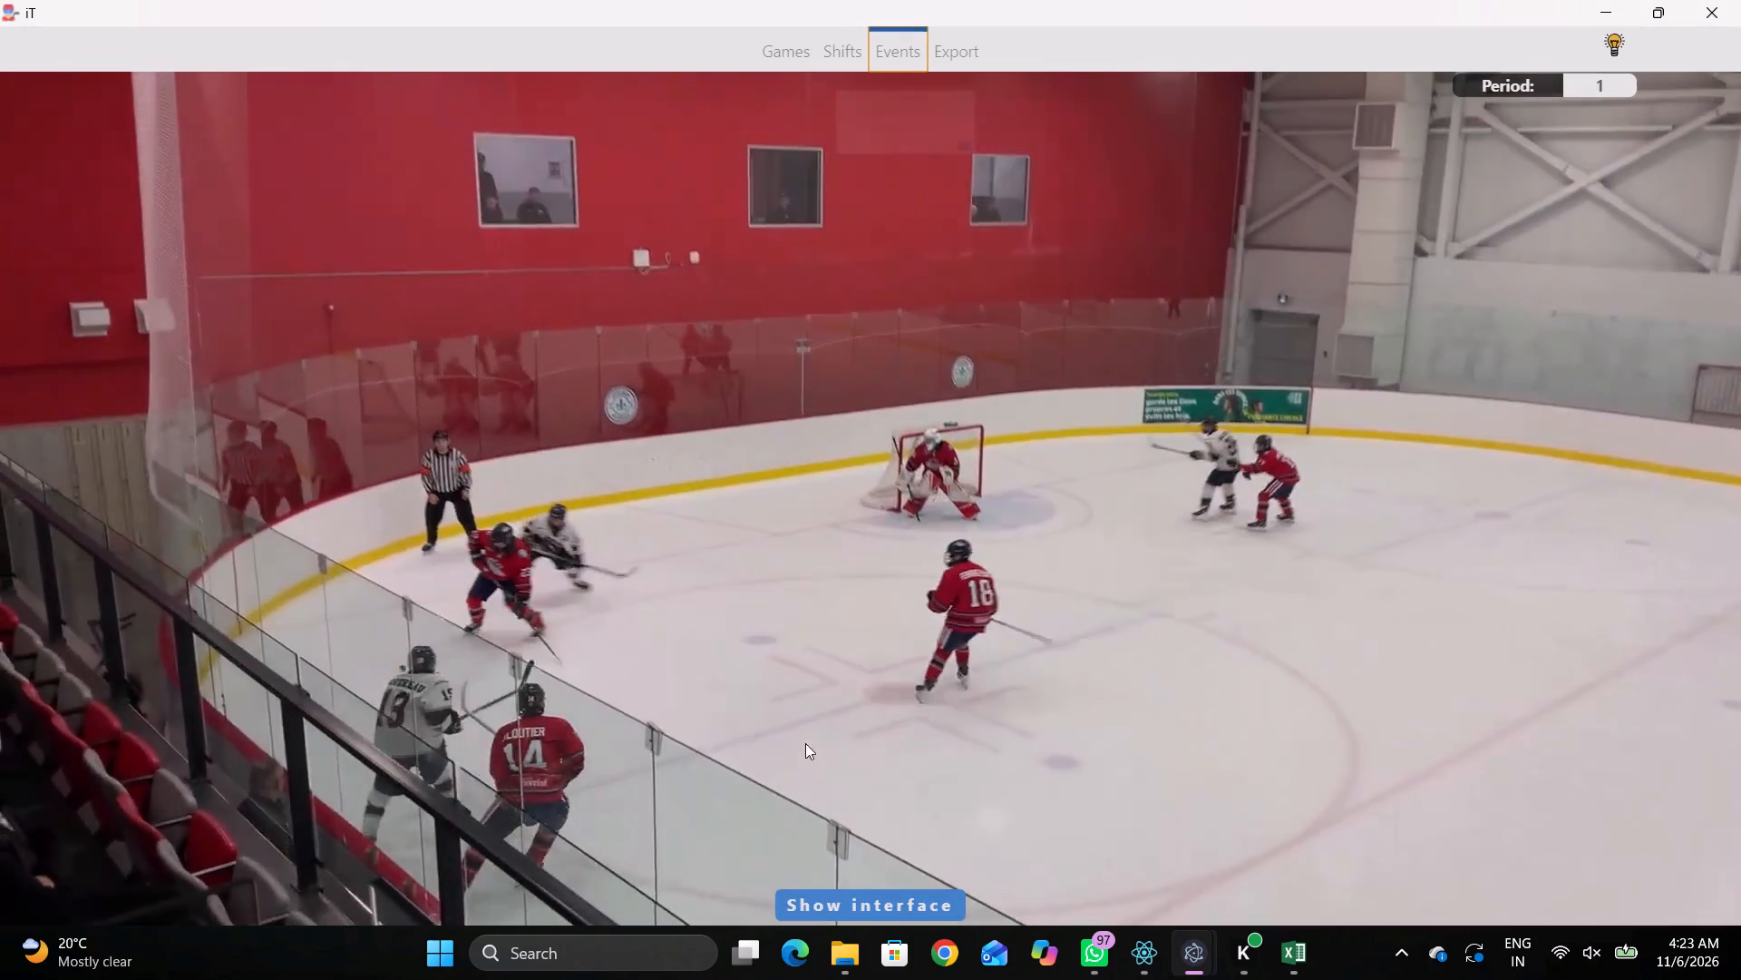
pyautogui.hotkey('shift', 'd')
pyautogui.click(598, 764)
pyautogui.click(1668, 852)
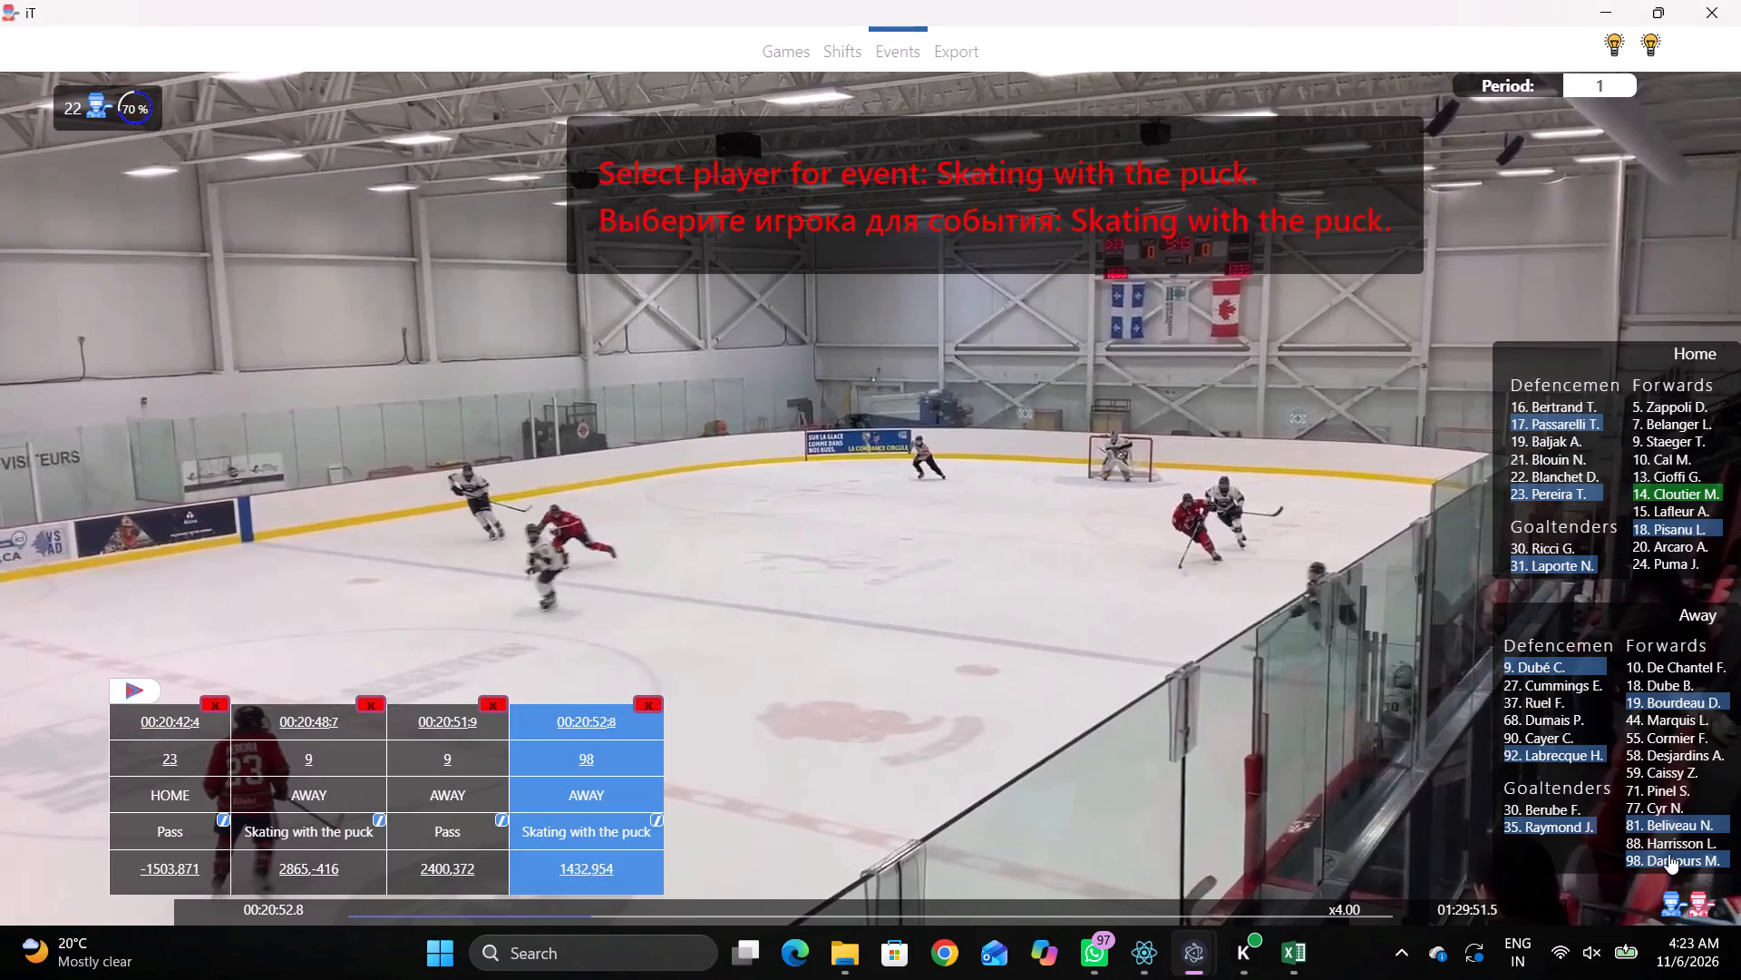
pyautogui.hotkey('shift', 'd')
# Log a Pass event at 00:20:57.8 by away 98, positioned in the near-side home corner below the face-off circle.
pyautogui.press('space')
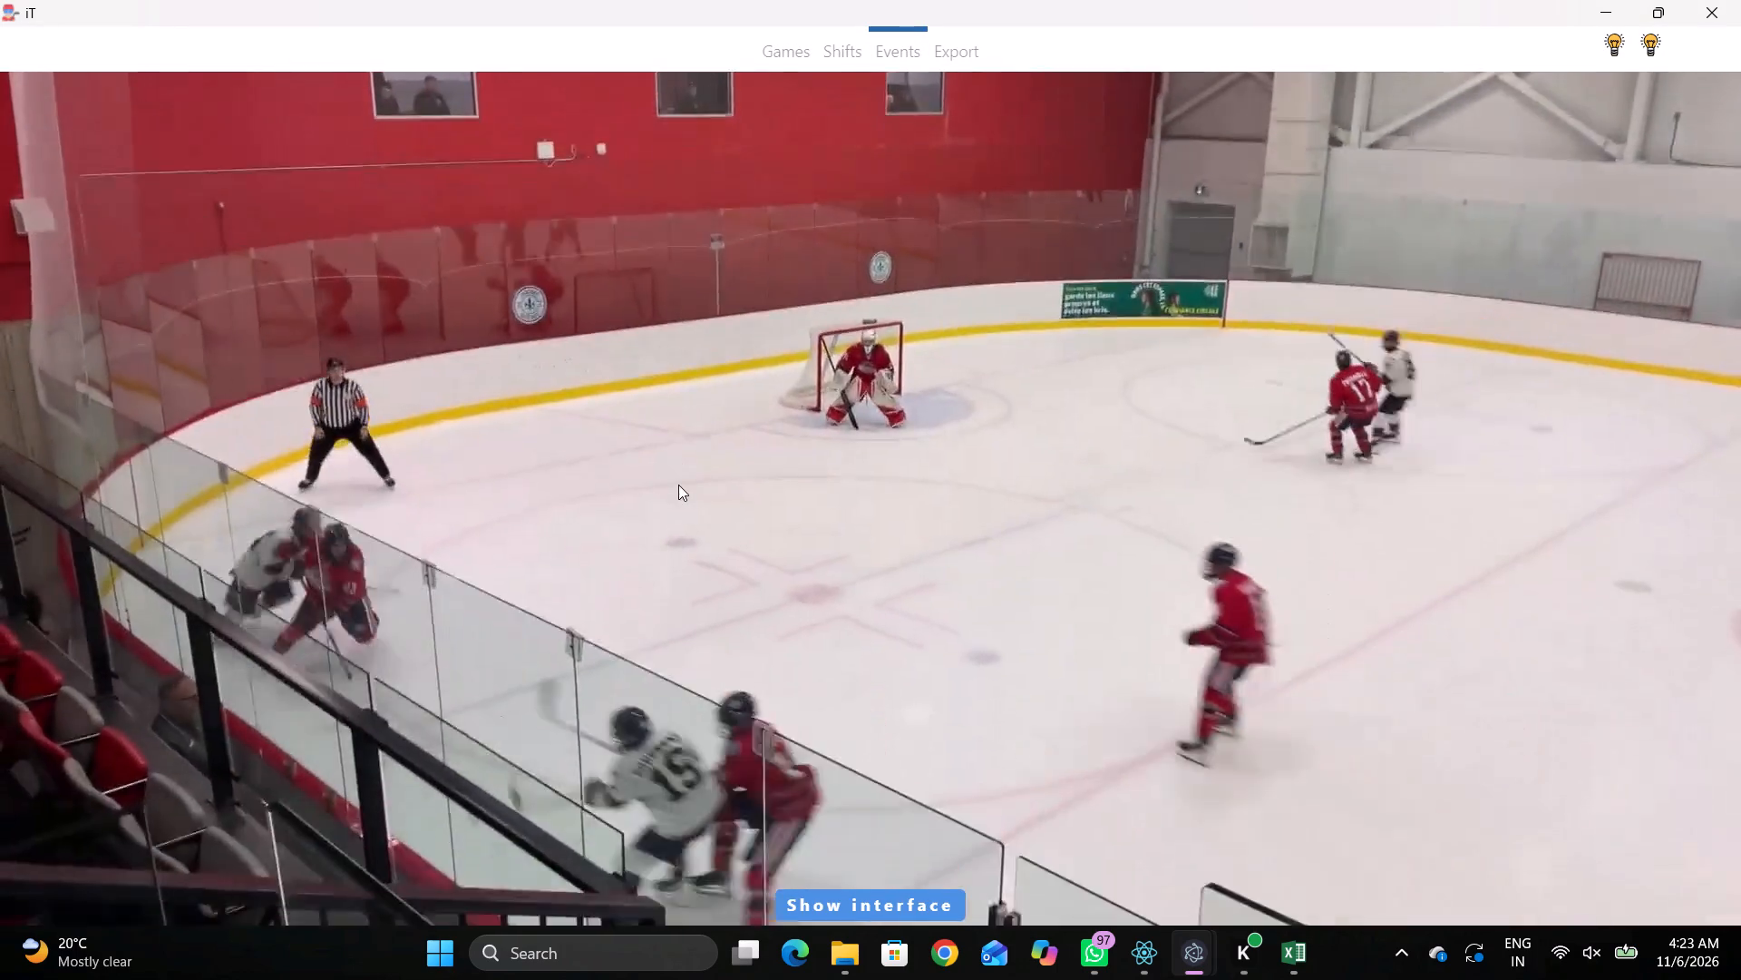
pyautogui.press('space')
pyautogui.press('q')
pyautogui.press('q')
pyautogui.press('q')
pyautogui.press('q')
pyautogui.press('q')
pyautogui.press('q')
pyautogui.press('q')
pyautogui.press('q')
pyautogui.press('q')
pyautogui.press('q')
pyautogui.press('q')
pyautogui.rightClick(757, 403)
pyautogui.click(764, 415)
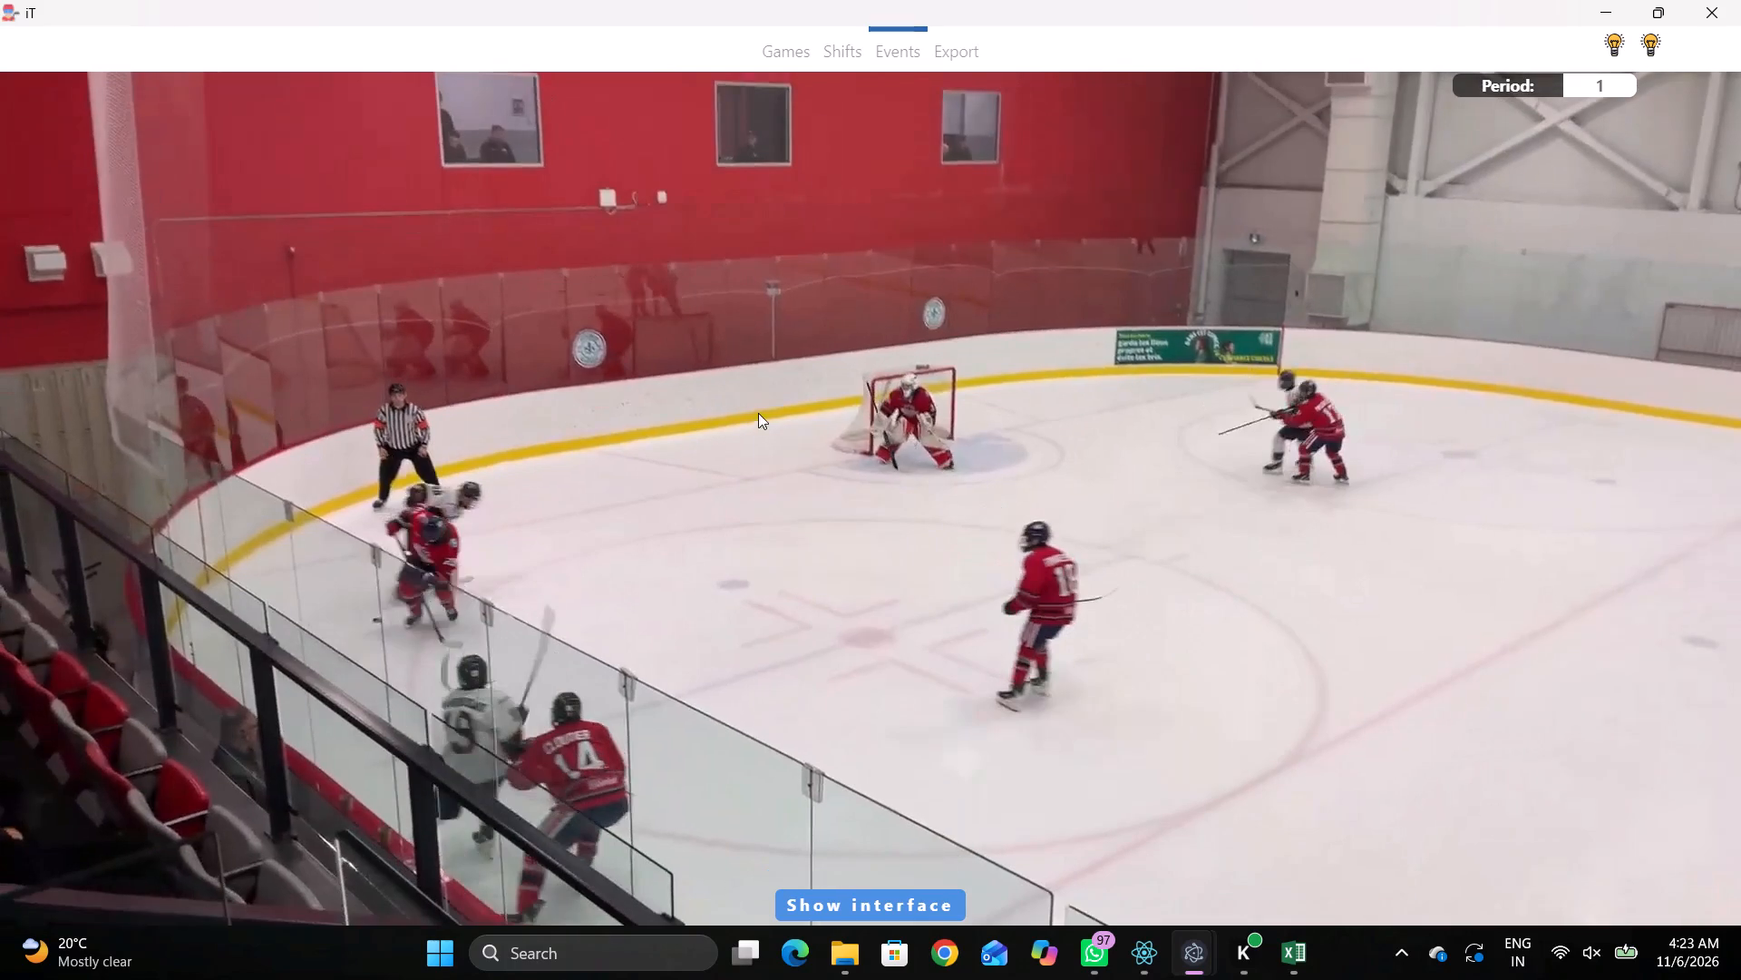
pyautogui.rightClick(758, 413)
pyautogui.click(764, 421)
pyautogui.click(1512, 299)
pyautogui.click(519, 515)
# Log a Pass event at 00:20:59.4 by away 19, positioned in the near-side home corner just below the face-off circle.
pyautogui.press('space')
pyautogui.press('space')
pyautogui.press('space')
pyautogui.press('space')
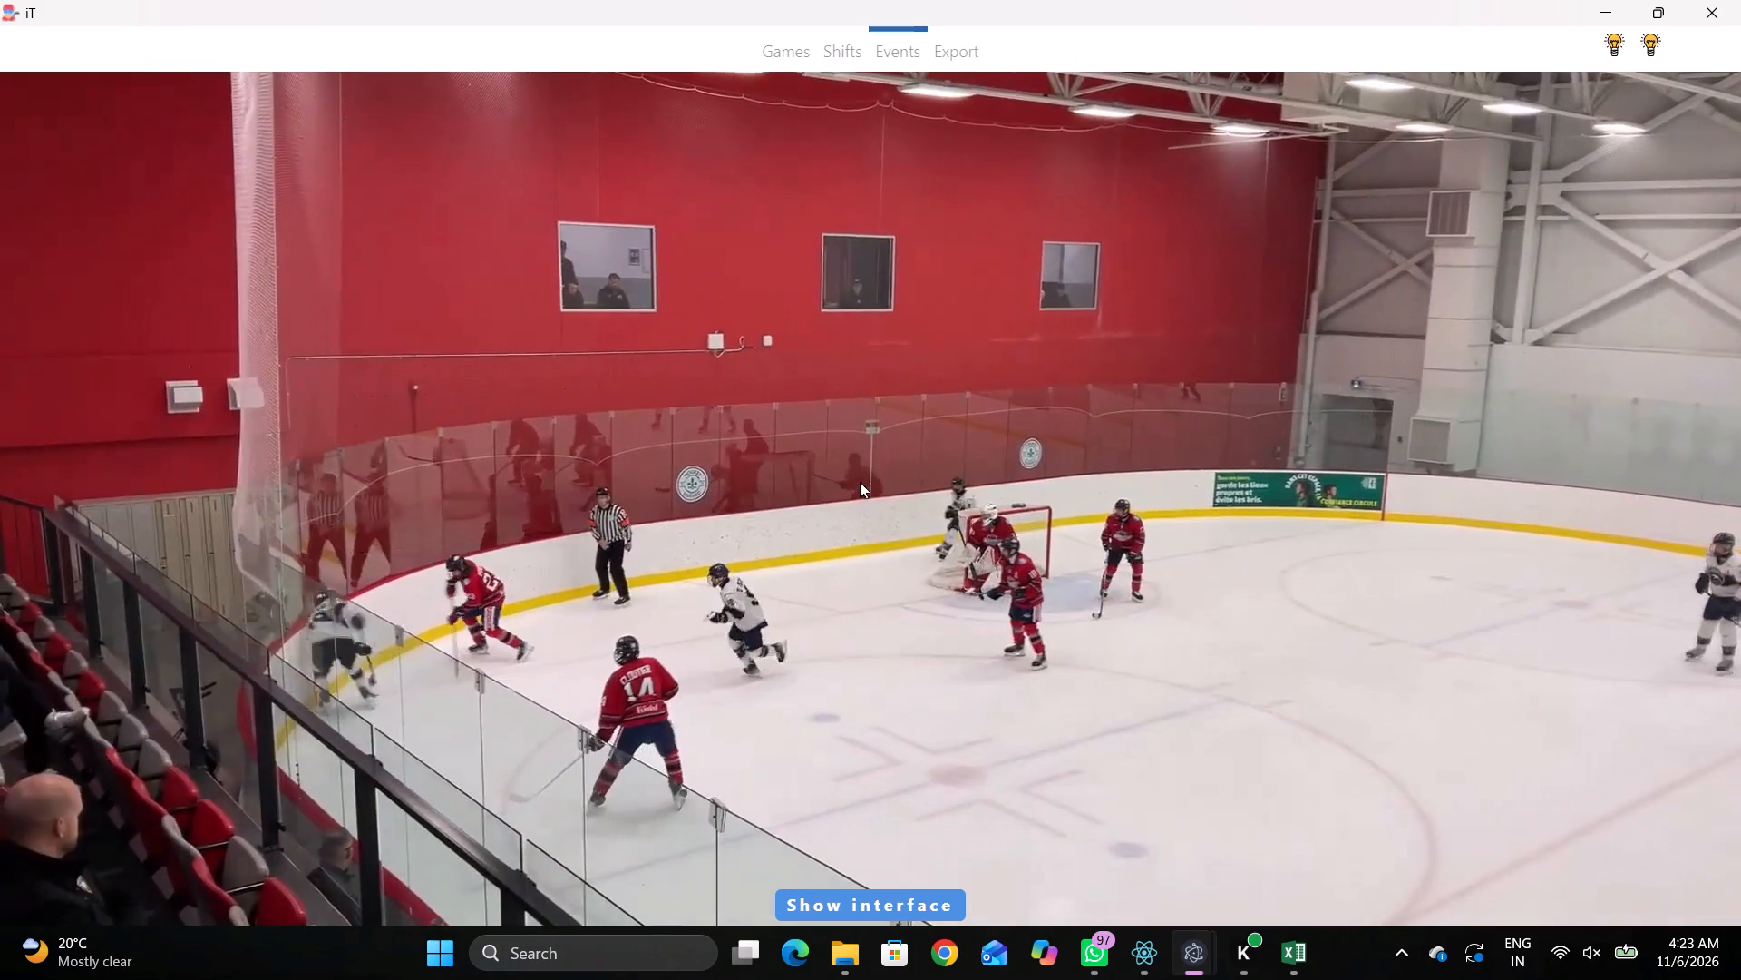
pyautogui.rightClick(853, 467)
pyautogui.press('q')
pyautogui.click(877, 486)
pyautogui.rightClick(875, 485)
pyautogui.click(888, 495)
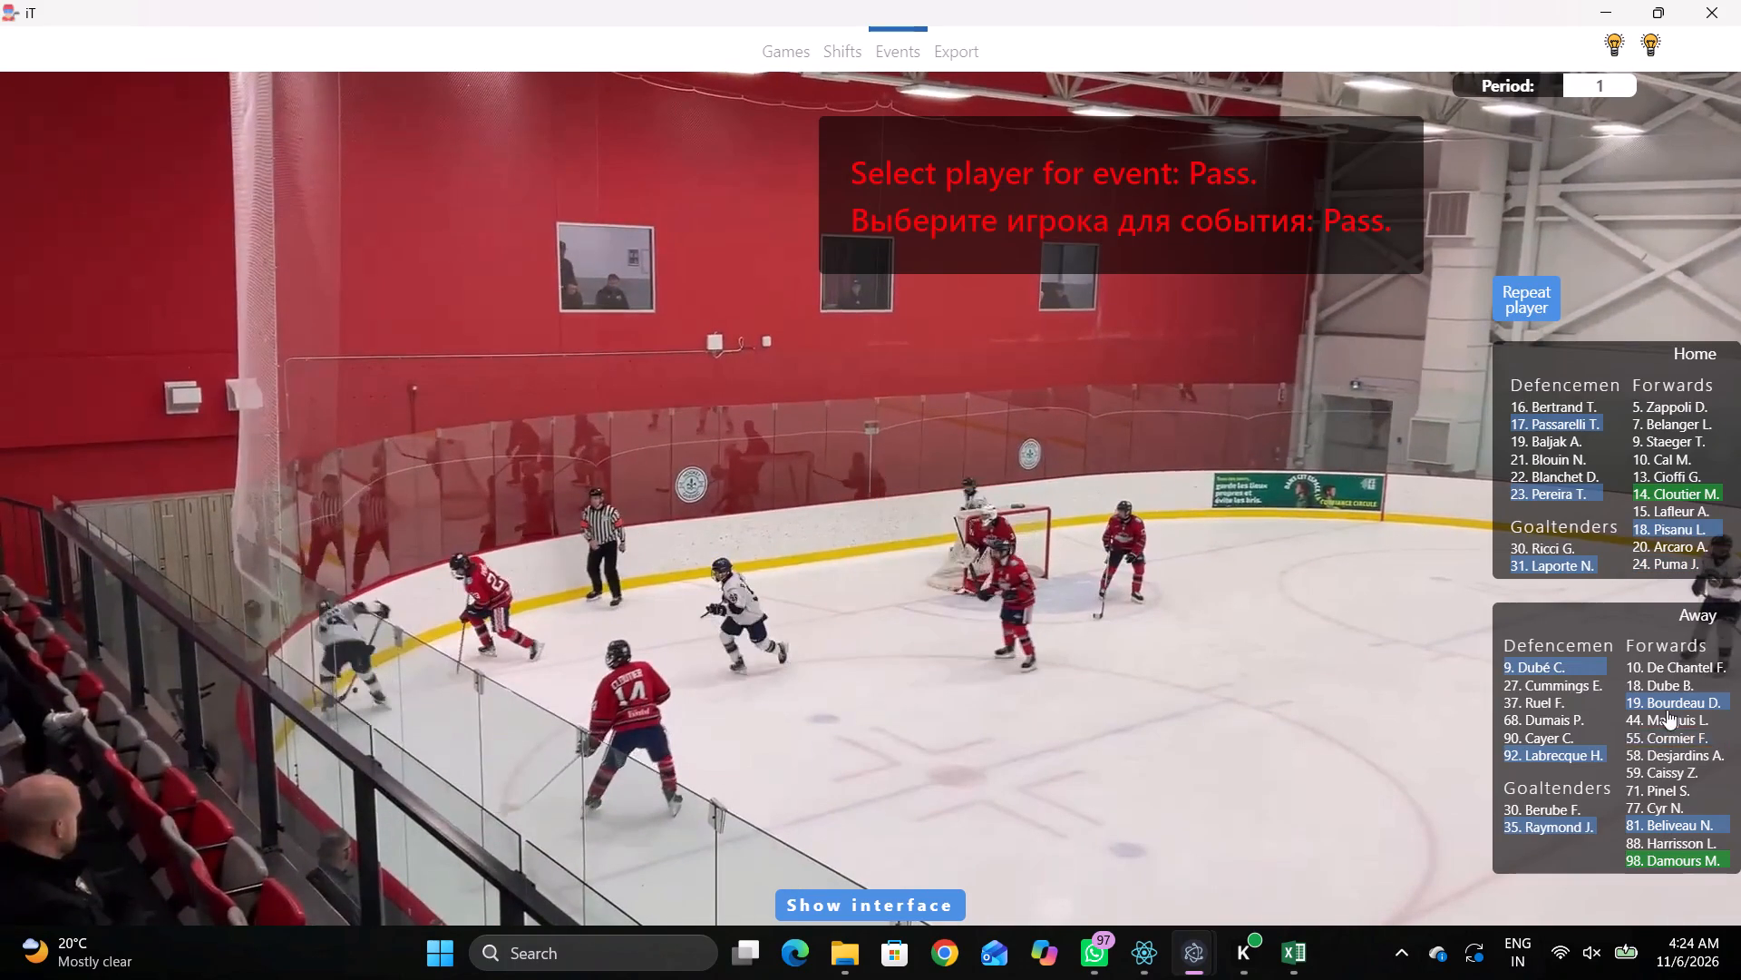
pyautogui.click(1667, 710)
pyautogui.click(1667, 704)
pyautogui.rightClick(972, 588)
pyautogui.click(987, 597)
pyautogui.click(1654, 705)
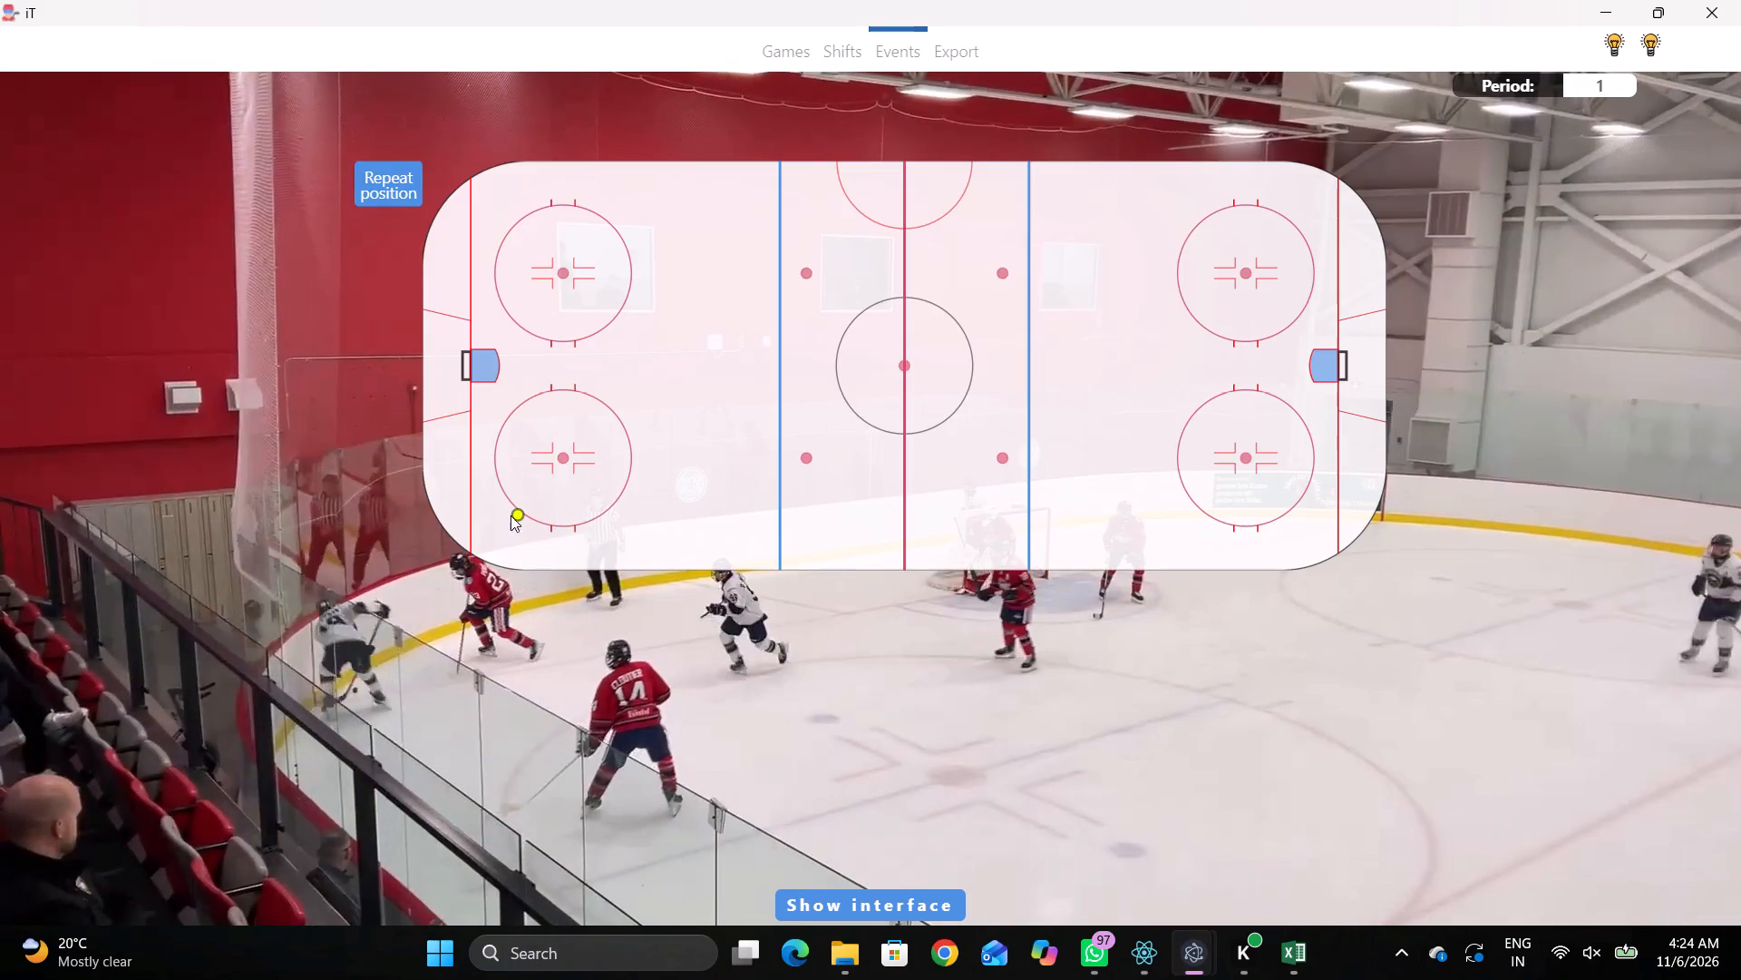
pyautogui.click(511, 515)
# Log a Pass event at 00:21:01.3 by away 81, positioned behind the home goal line beside the net.
pyautogui.press('space')
pyautogui.press('space')
pyautogui.press('space')
pyautogui.press('space')
pyautogui.press('space')
pyautogui.press('space')
pyautogui.press('space')
pyautogui.press('space')
pyautogui.press('q')
pyautogui.press('q')
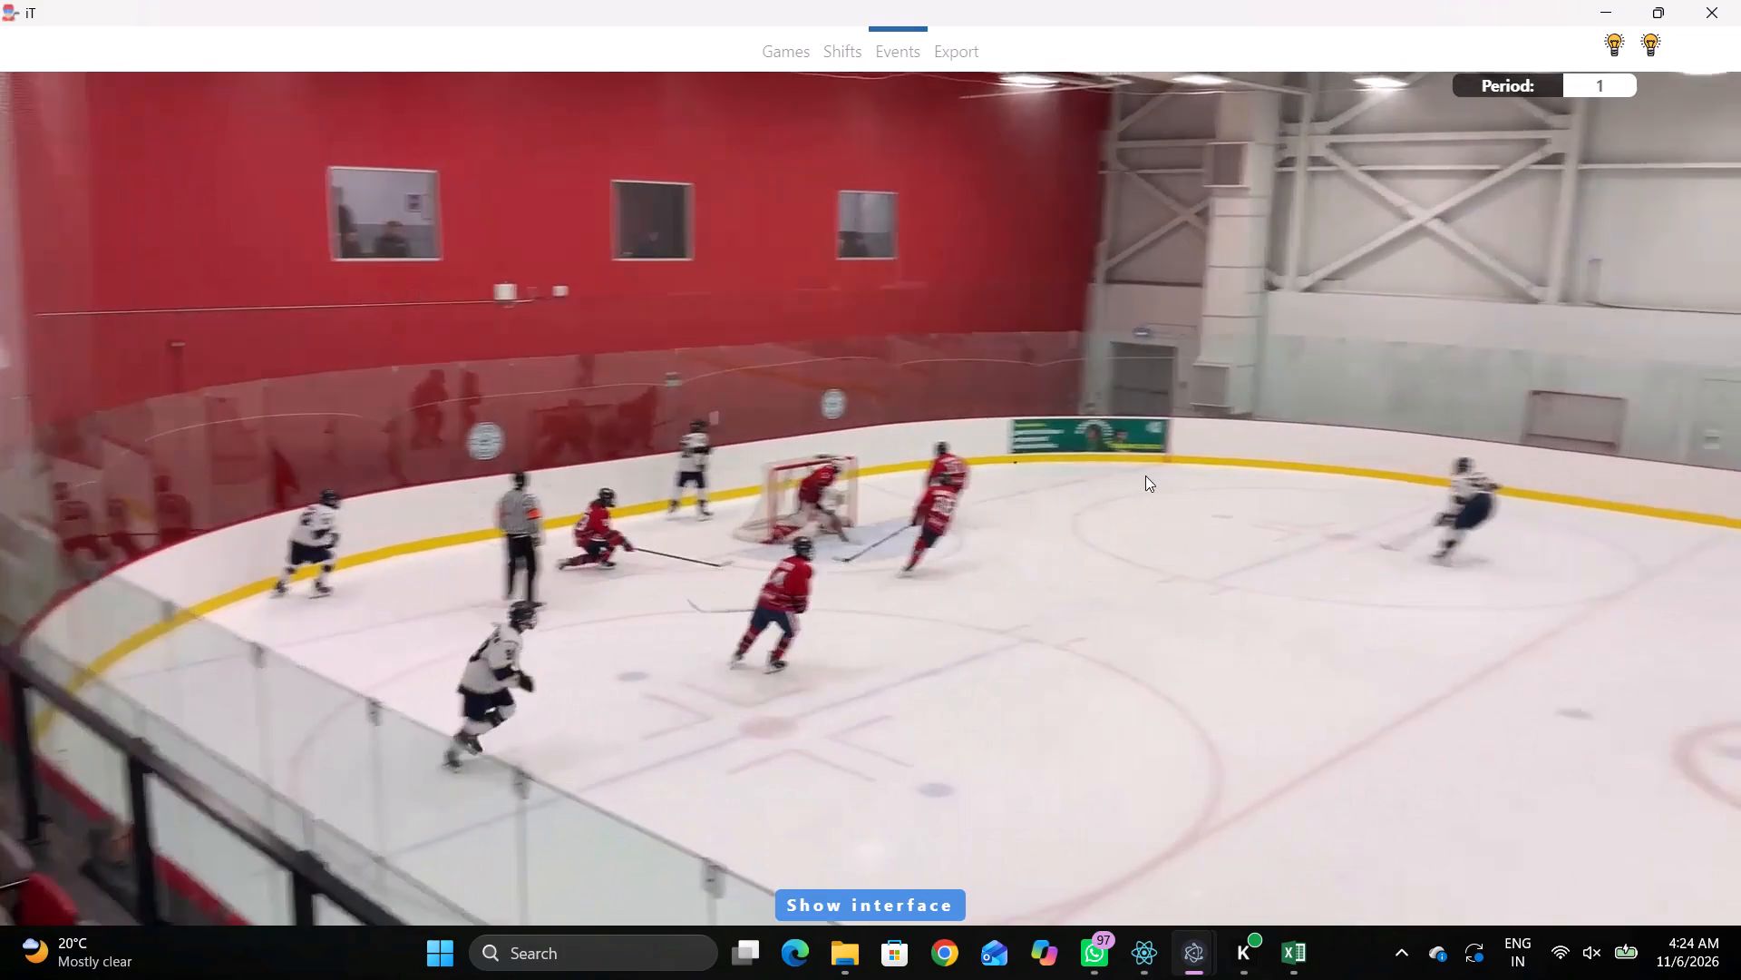
pyautogui.press('q')
pyautogui.press('q')
pyautogui.press('q')
pyautogui.press('q')
pyautogui.rightClick(1168, 445)
pyautogui.press('q')
pyautogui.click(1177, 451)
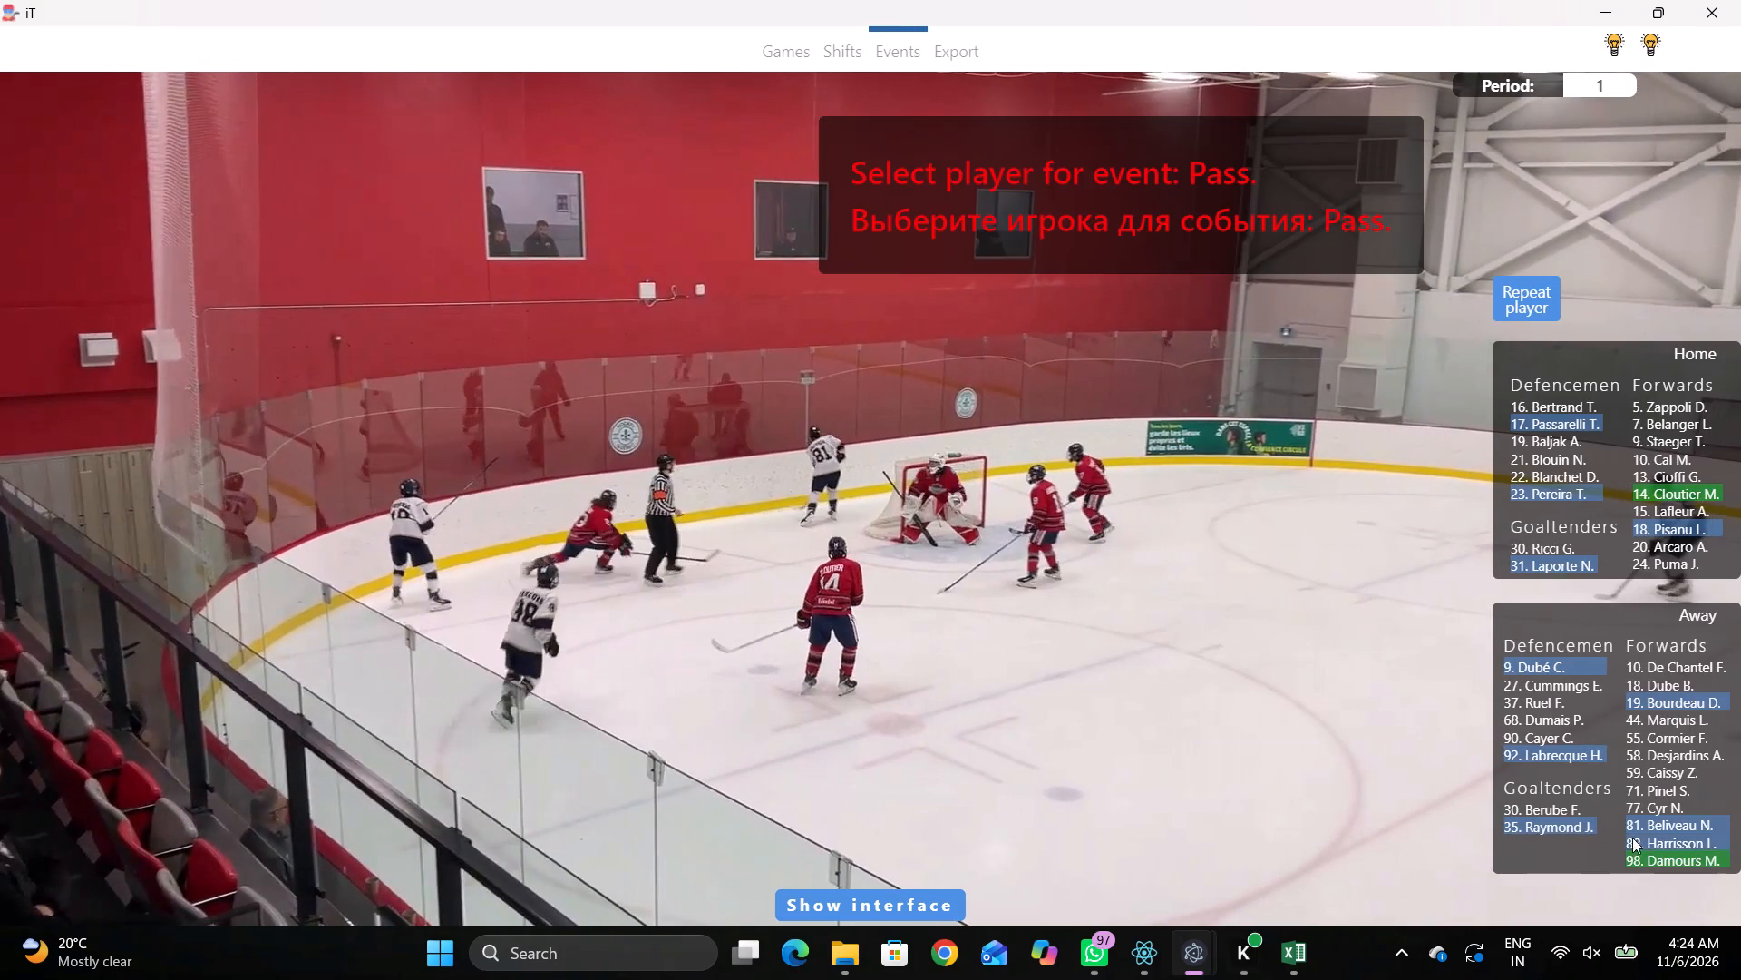
pyautogui.click(1645, 820)
pyautogui.click(452, 401)
# Filter the event list to the Hit - Drawn events and review them.
pyautogui.hotkey('shift', 'd')
pyautogui.click(160, 686)
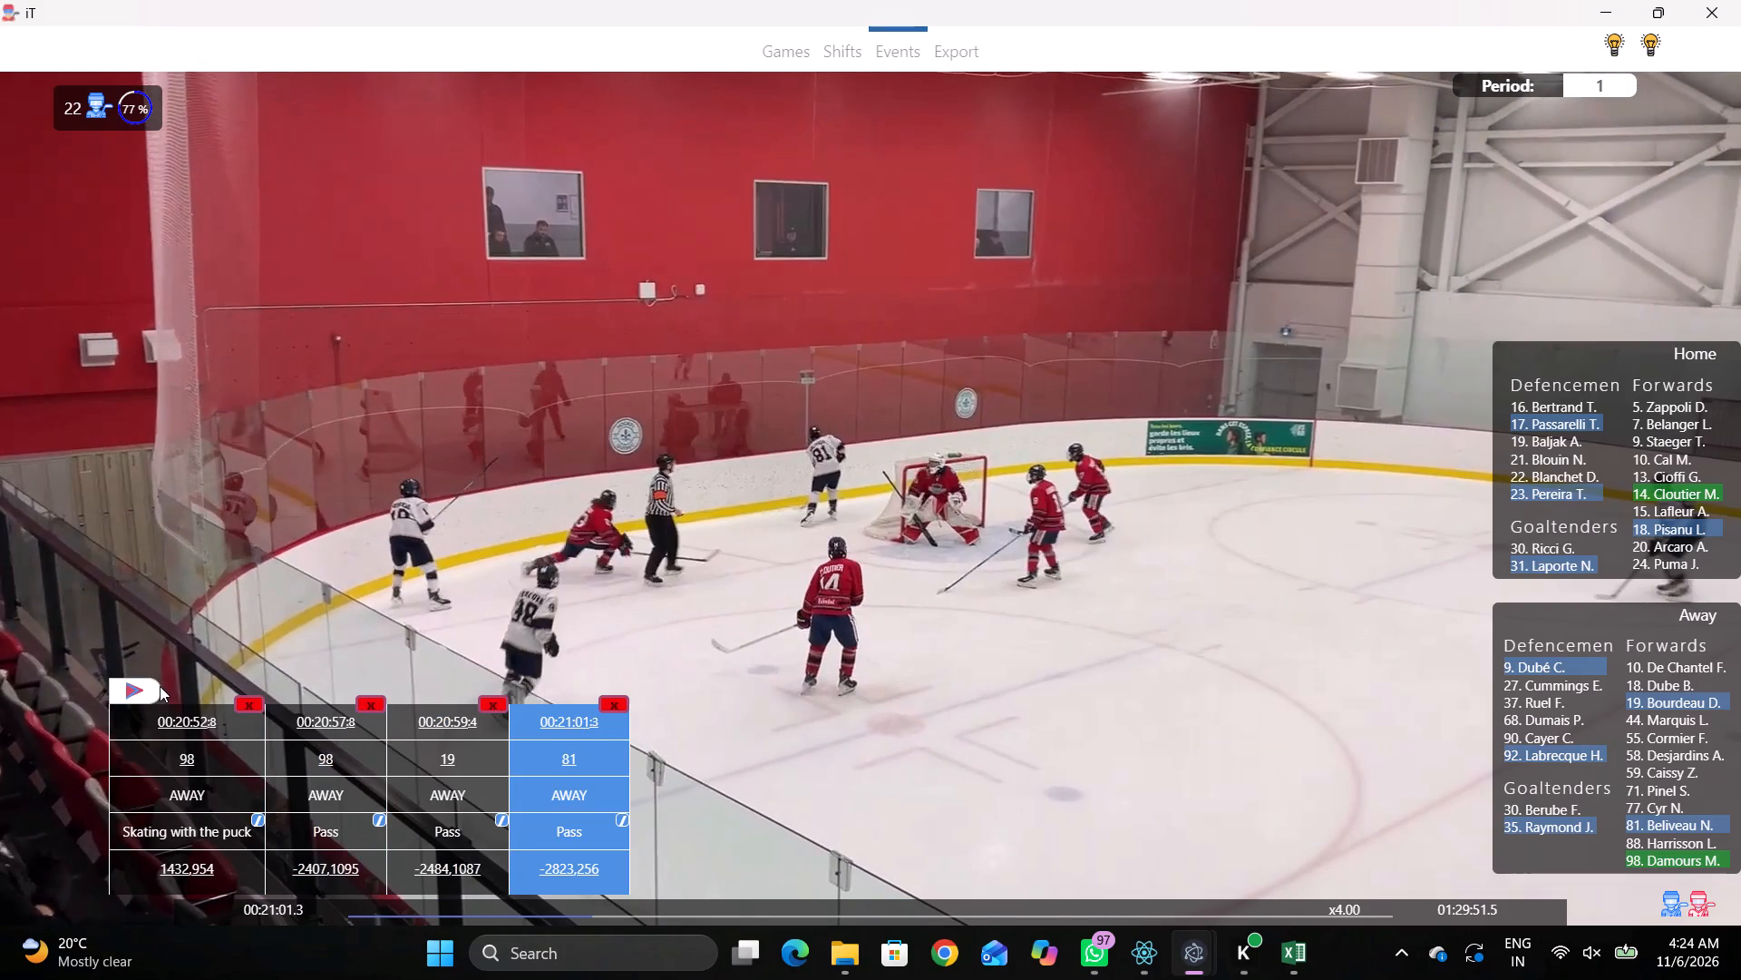
pyautogui.click(1289, 692)
pyautogui.click(1132, 655)
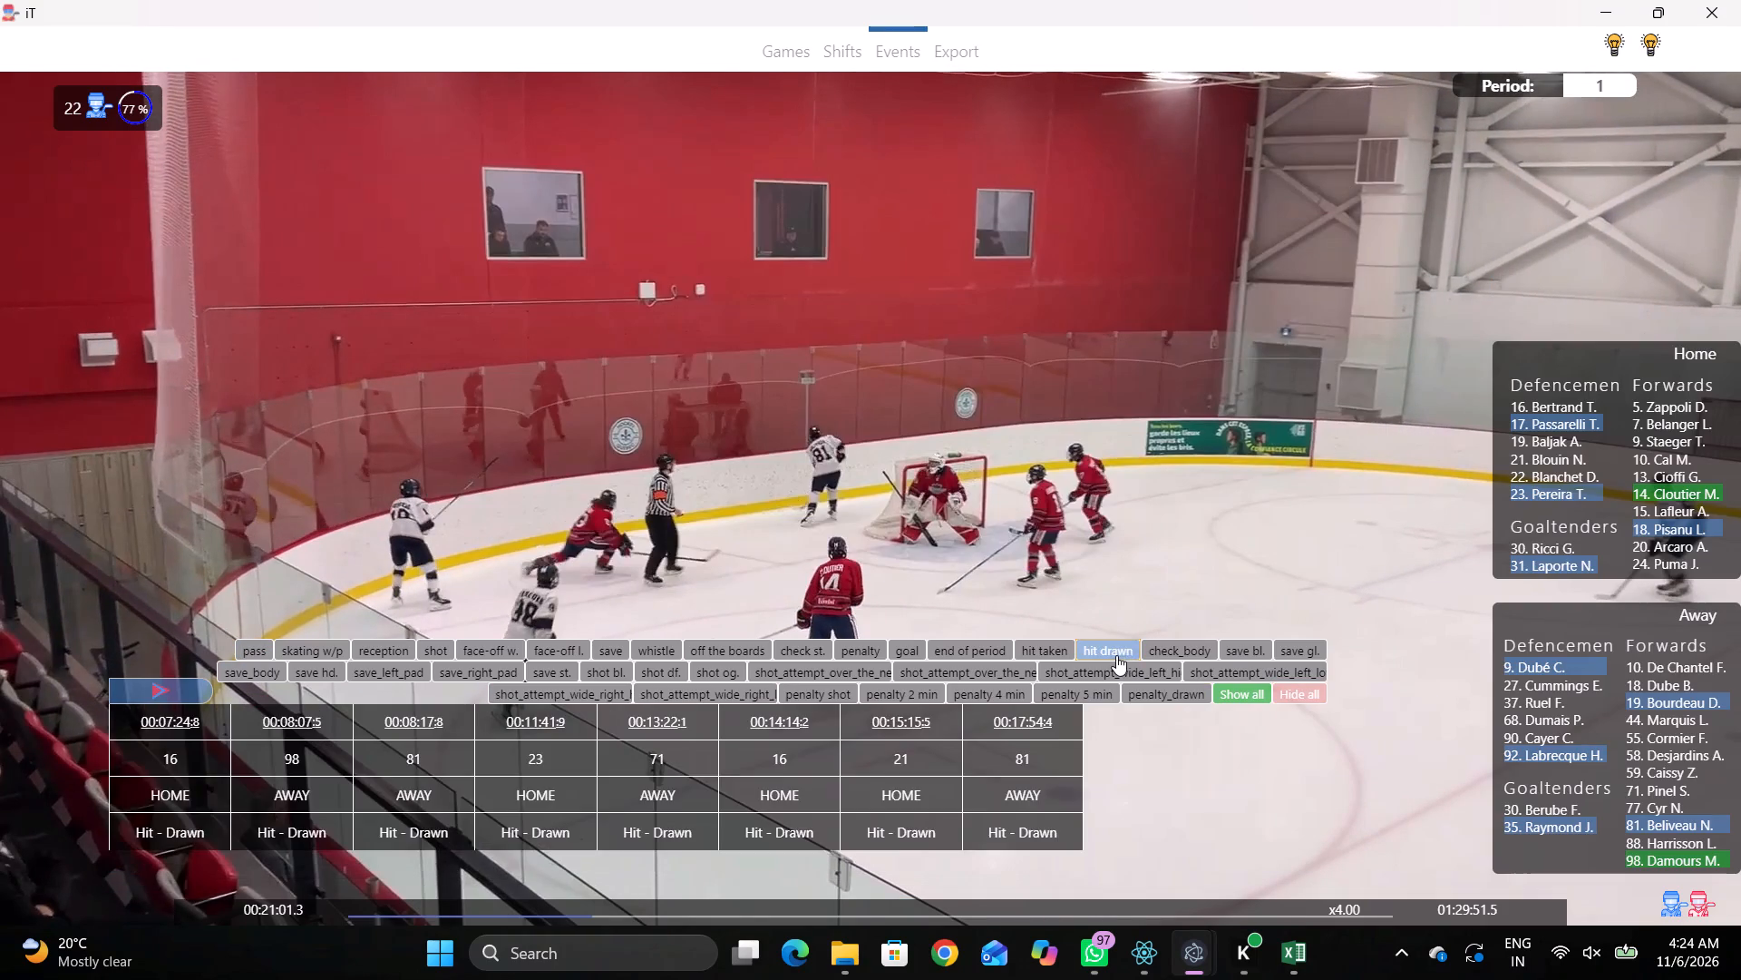
pyautogui.click(1116, 655)
pyautogui.doubleClick(806, 651)
pyautogui.hotkey('shift', 'd')
# Follow the puck out to the away zone and log Skating with the puck by away 9 near the far-side face-off circle.
pyautogui.press('space')
pyautogui.press('space')
pyautogui.press('space')
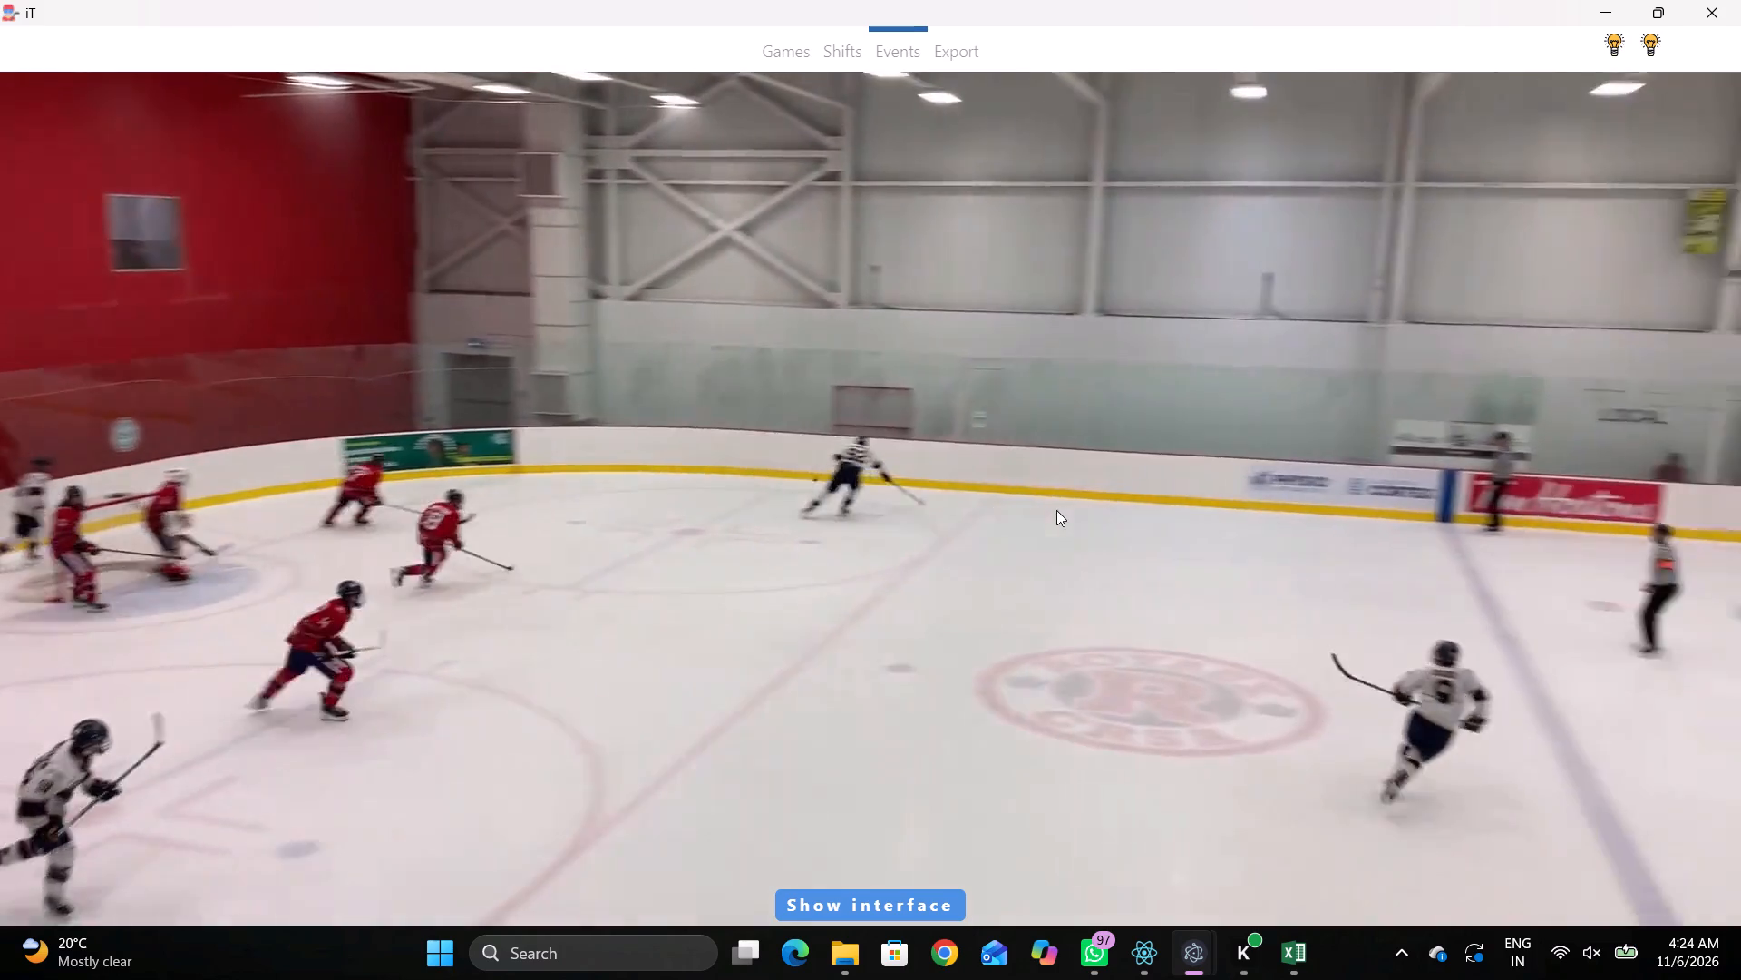
pyautogui.press('space')
pyautogui.press('r')
pyautogui.press('space')
pyautogui.press('space')
pyautogui.rightClick(1044, 433)
pyautogui.click(1106, 465)
pyautogui.click(909, 444)
pyautogui.press('space')
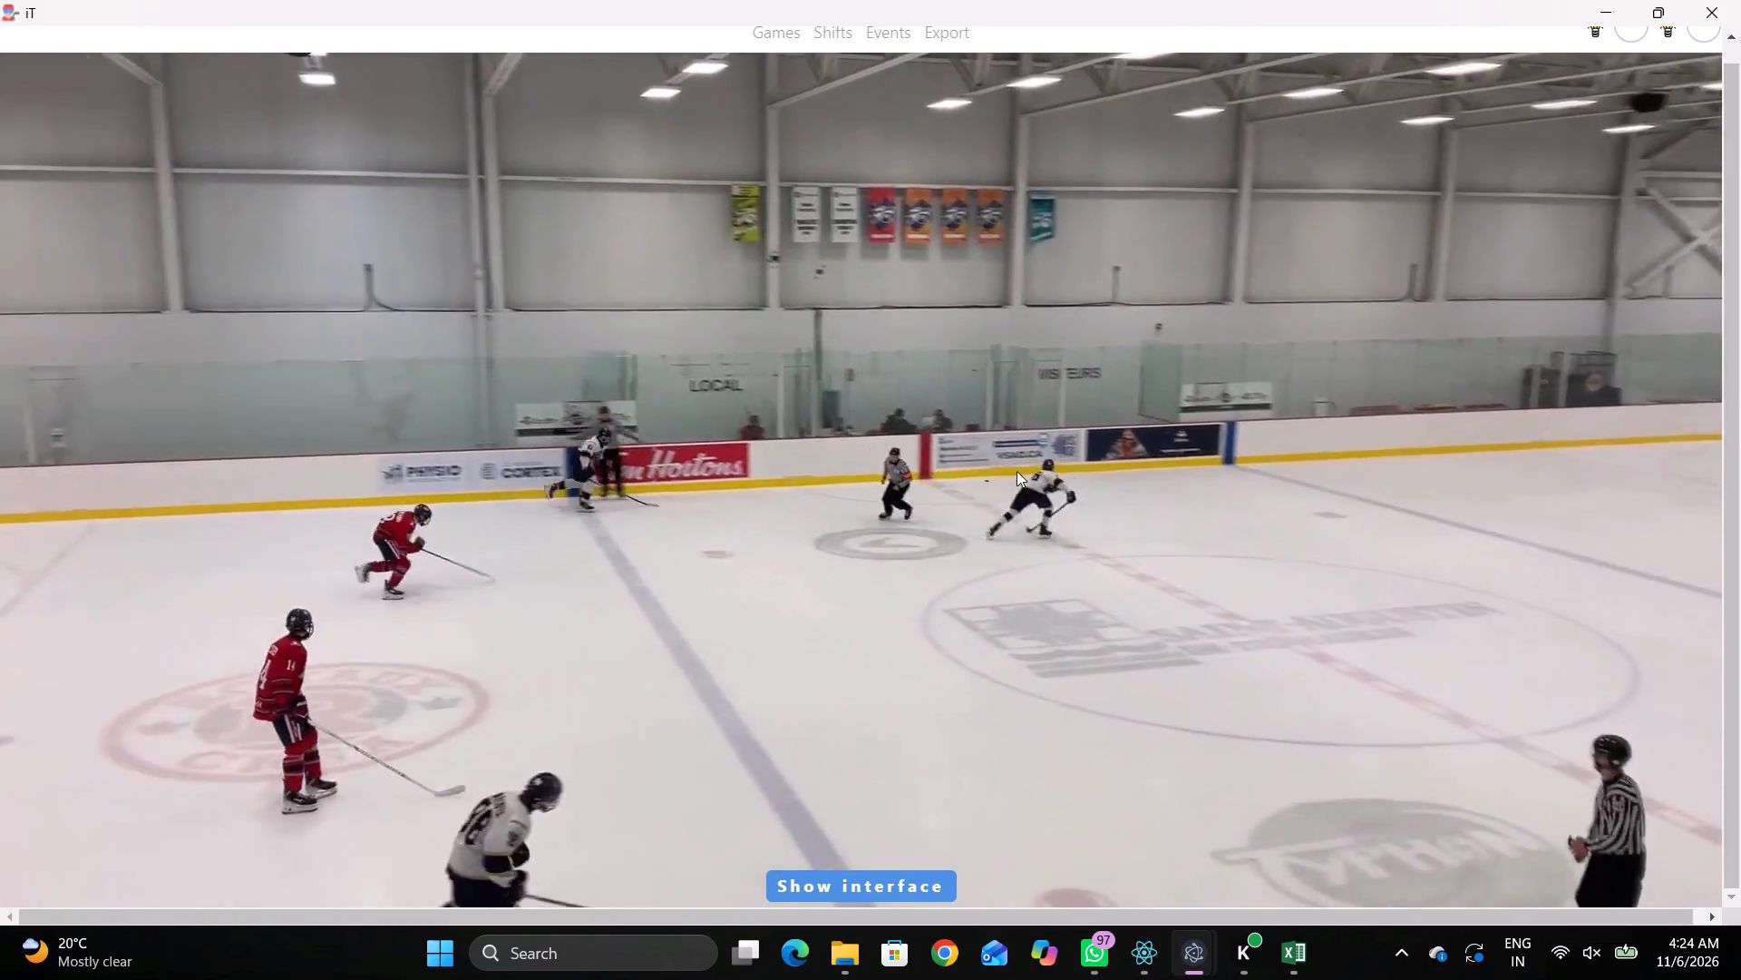
pyautogui.press('space')
pyautogui.press('space')
pyautogui.press('space')
pyautogui.rightClick(1160, 398)
pyautogui.click(1230, 439)
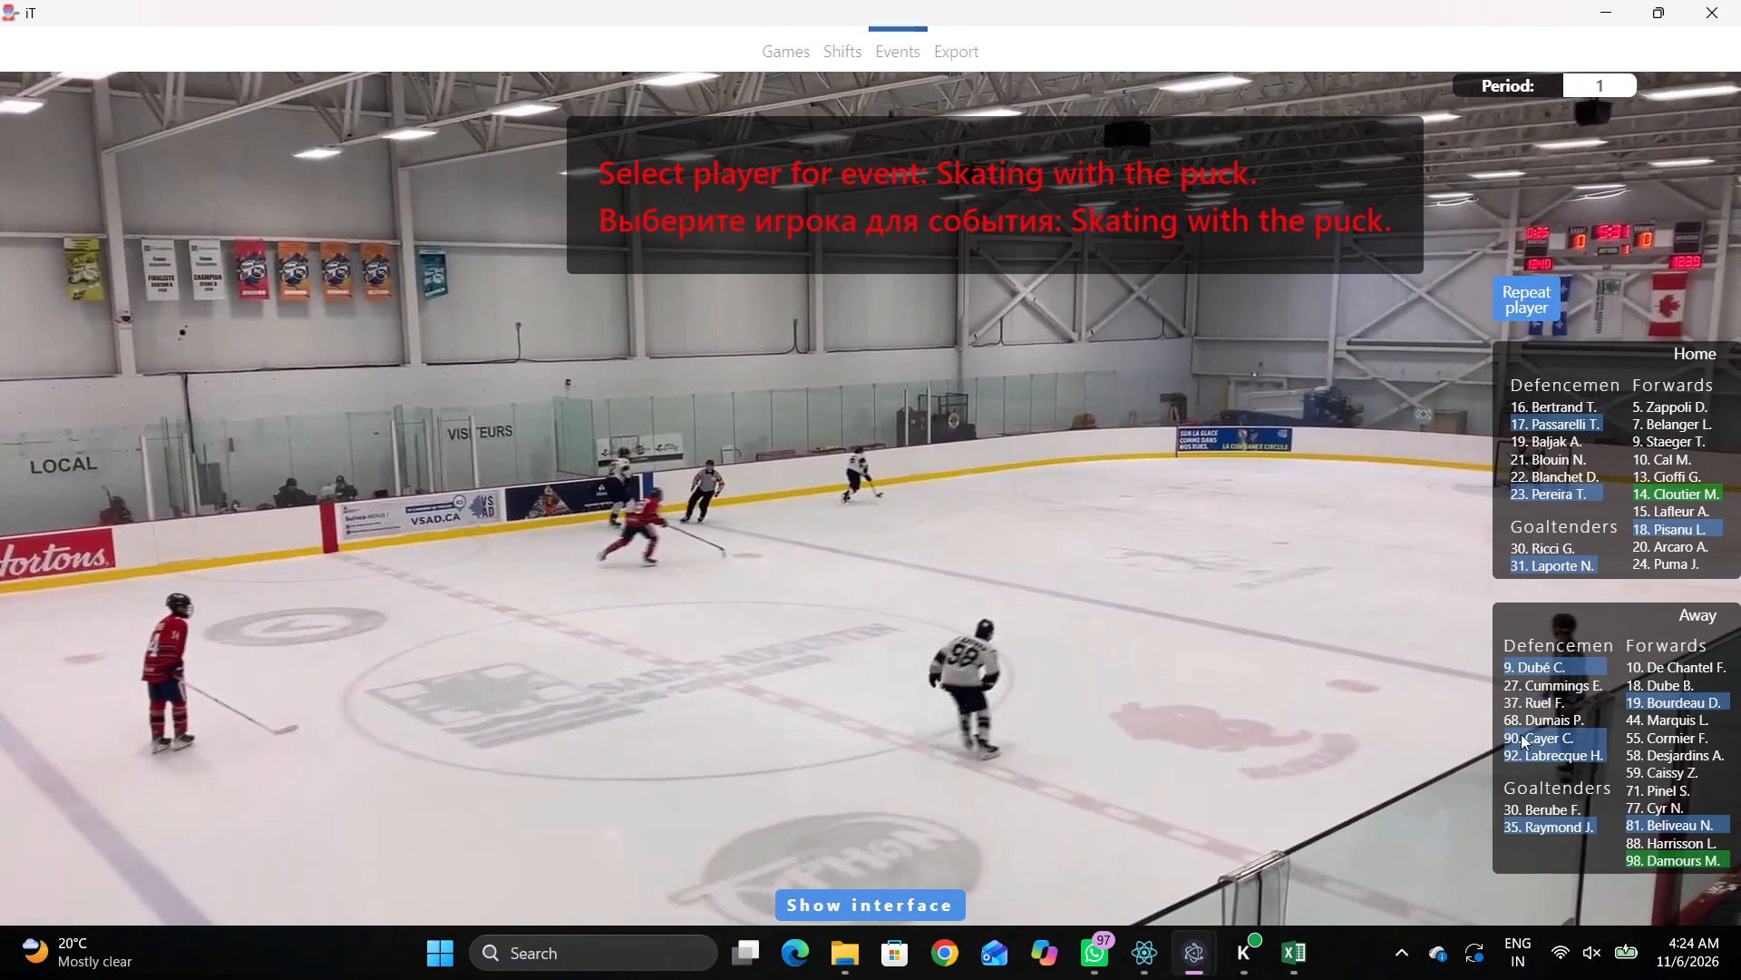
pyautogui.click(1535, 665)
pyautogui.click(1212, 226)
# Log a Pass event by away 9 in the away zone, just outside the far-side face-off circle.
pyautogui.press('space')
pyautogui.press('v')
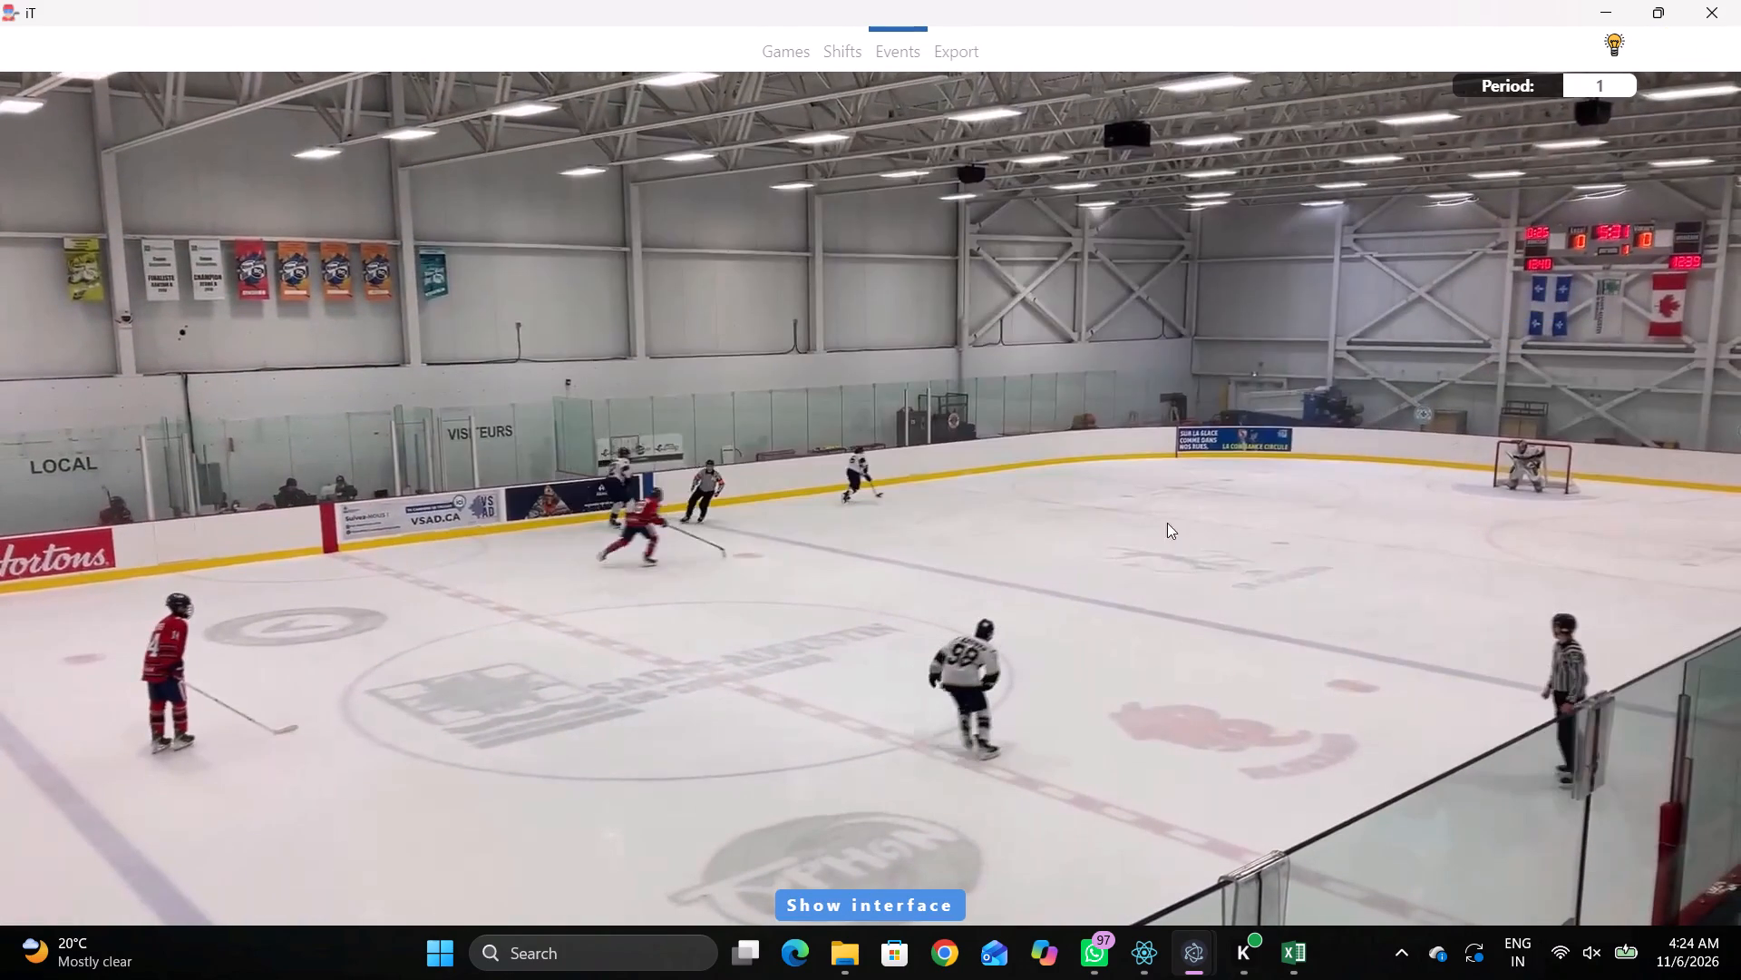
pyautogui.press('space')
pyautogui.press('space')
pyautogui.press('space')
pyautogui.press('space')
pyautogui.press('q')
pyautogui.press('q')
pyautogui.press('q')
pyautogui.press('q')
pyautogui.press('q')
pyautogui.press('q')
pyautogui.press('q')
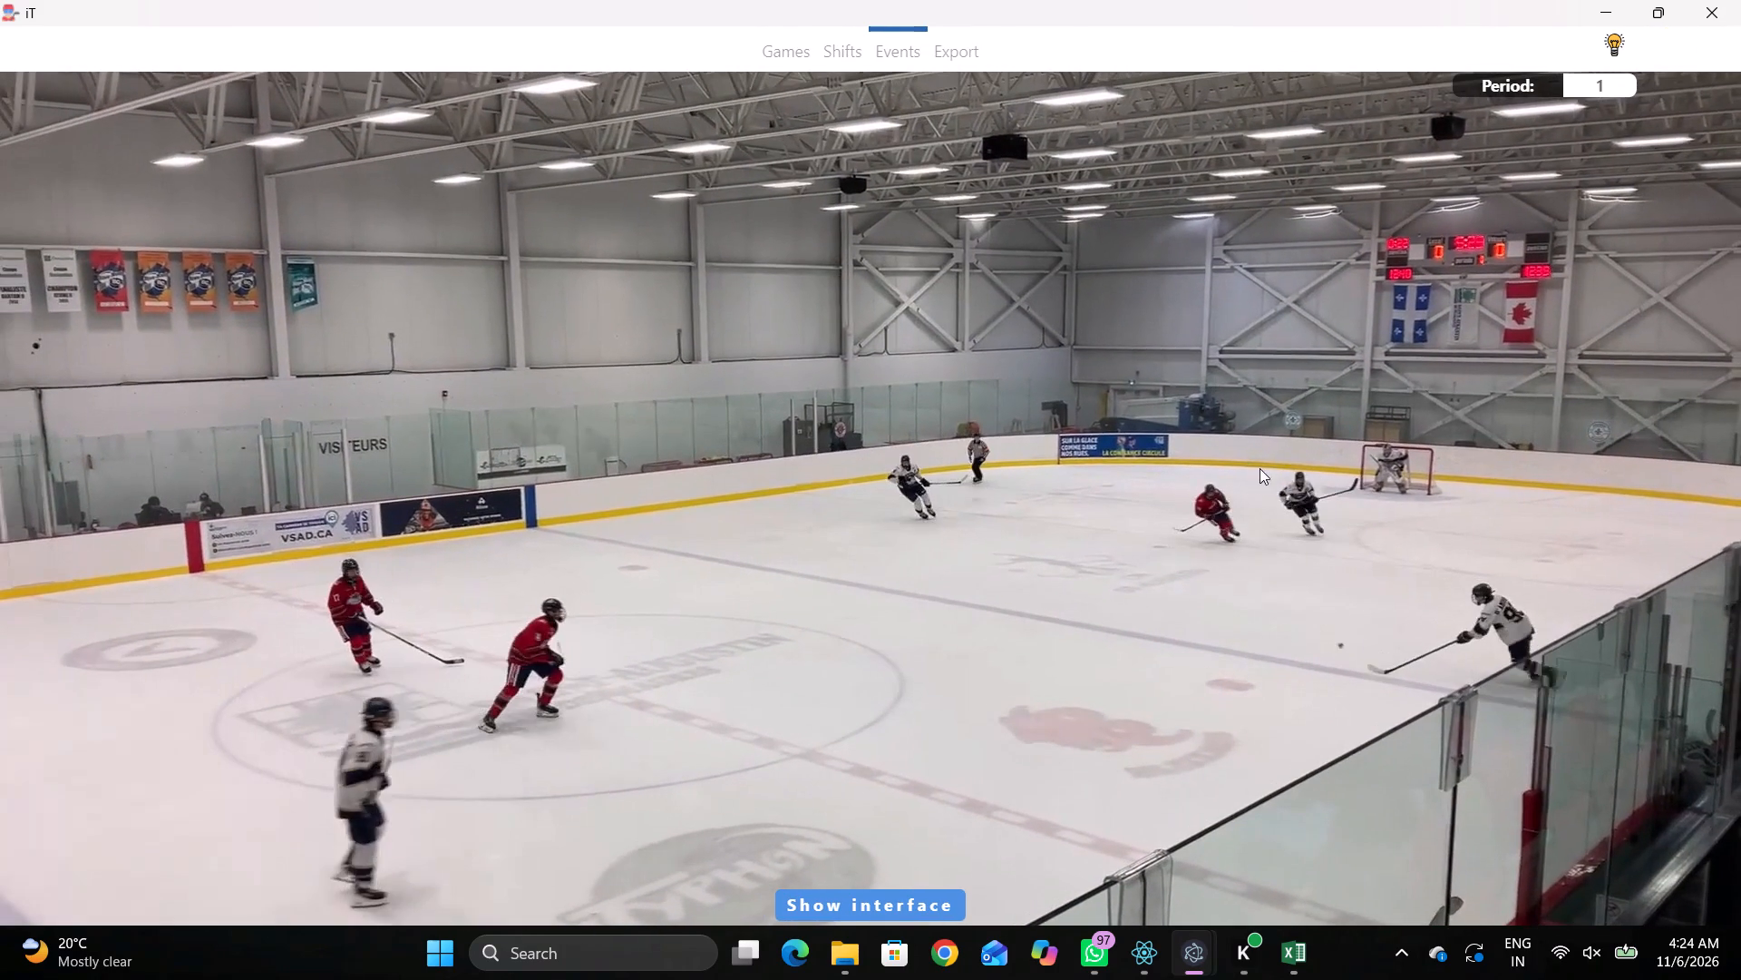
pyautogui.press('q')
pyautogui.press('q')
pyautogui.rightClick(1263, 426)
pyautogui.press('q')
pyautogui.press('q')
pyautogui.click(1276, 436)
pyautogui.press('q')
pyautogui.rightClick(1276, 436)
pyautogui.click(1285, 445)
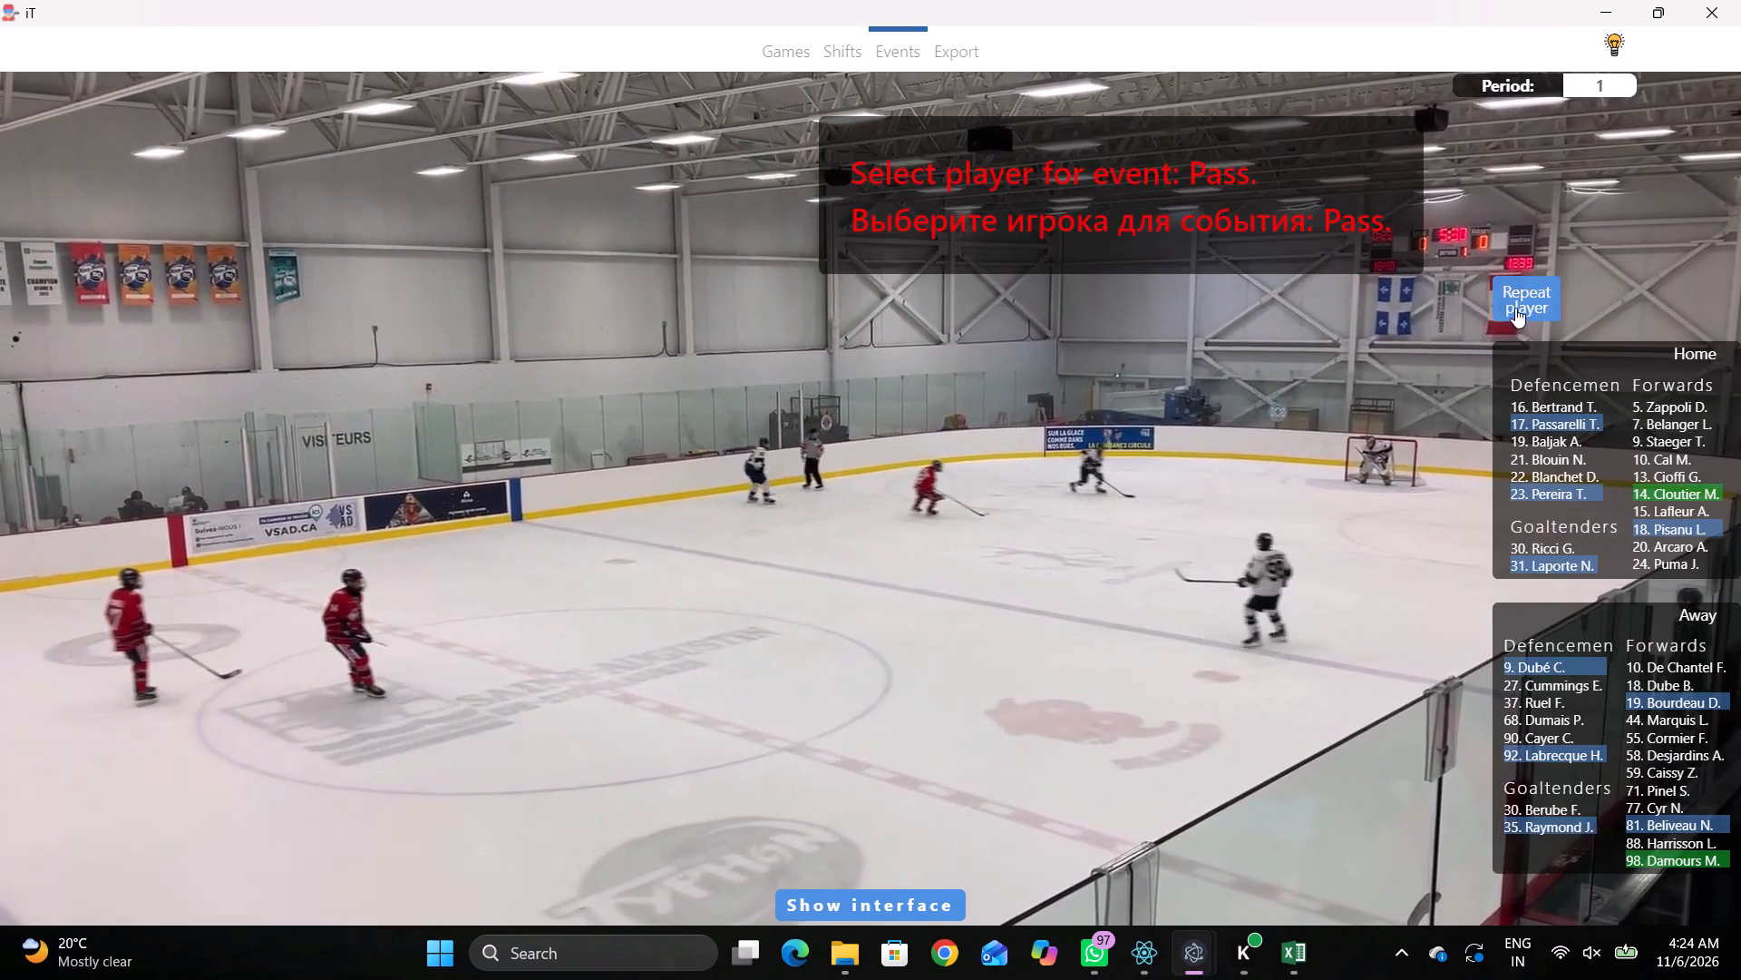
pyautogui.click(1515, 308)
pyautogui.click(1187, 295)
# Log a Skating with the puck event by away 98, positioned just inside the away blue line near the near-side boards.
pyautogui.press('space')
pyautogui.press('space')
pyautogui.rightClick(1230, 417)
pyautogui.click(1270, 451)
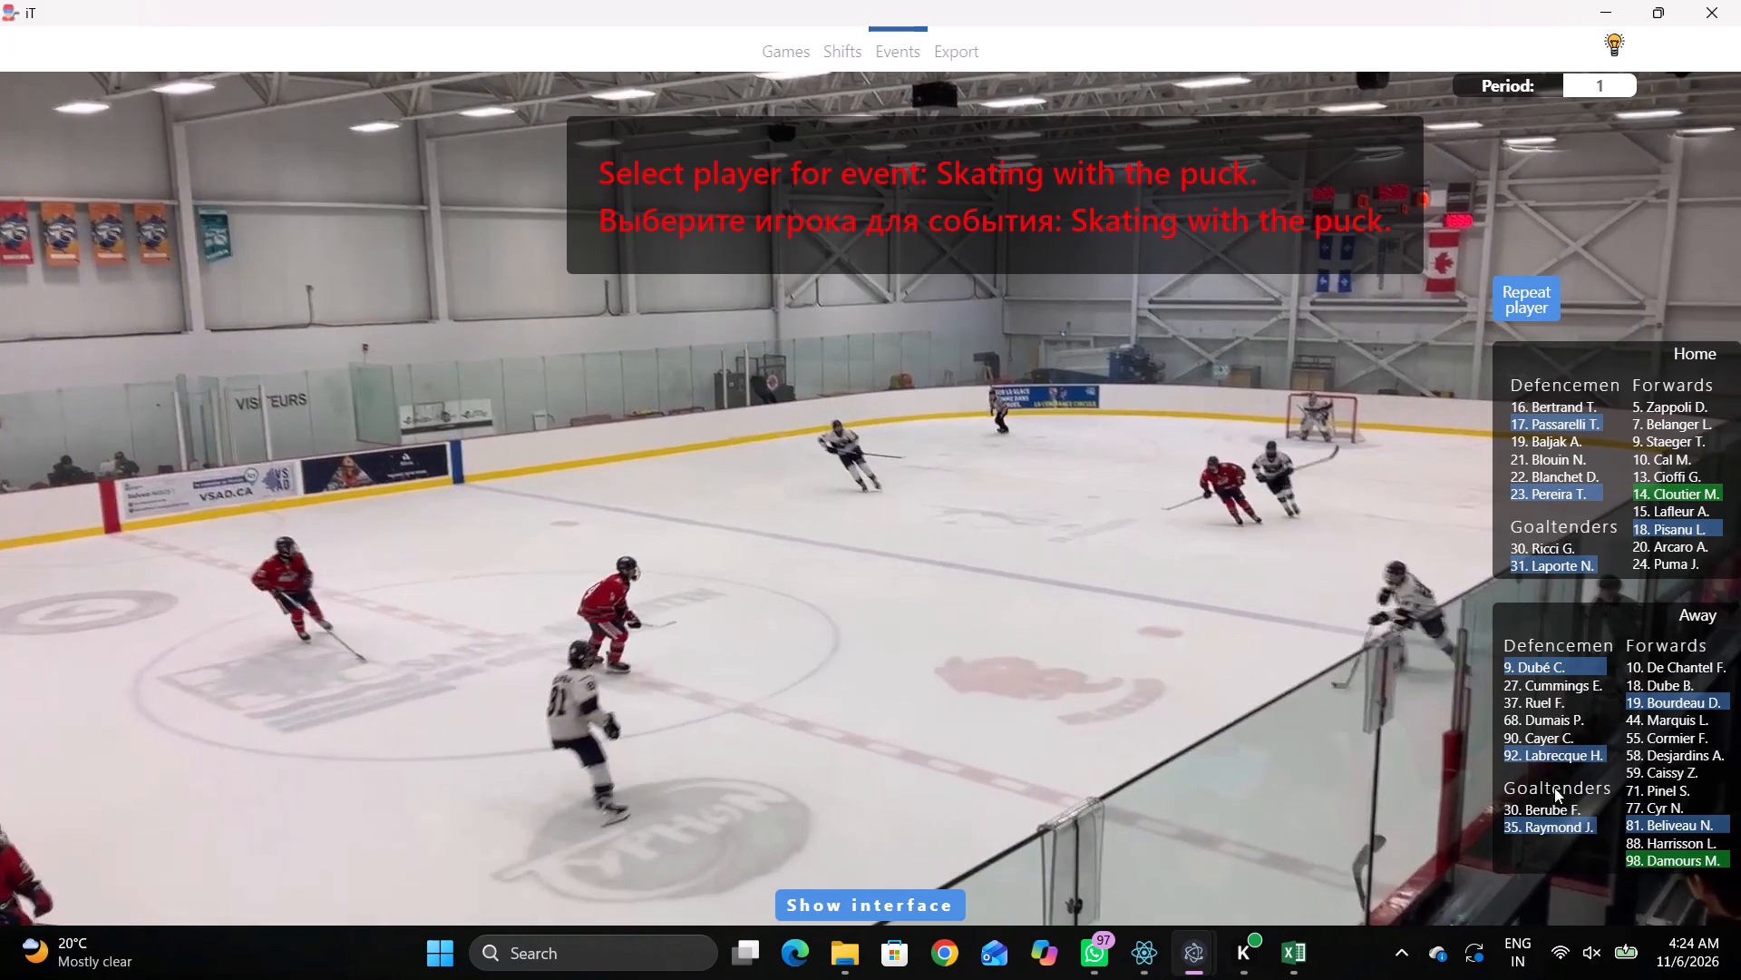
pyautogui.click(1671, 856)
pyautogui.click(1067, 520)
# Follow the carry up the ice and log a Pass event by away 98 just inside the home blue line along the near-side boards.
pyautogui.press('r')
pyautogui.press('space')
pyautogui.press('space')
pyautogui.press('space')
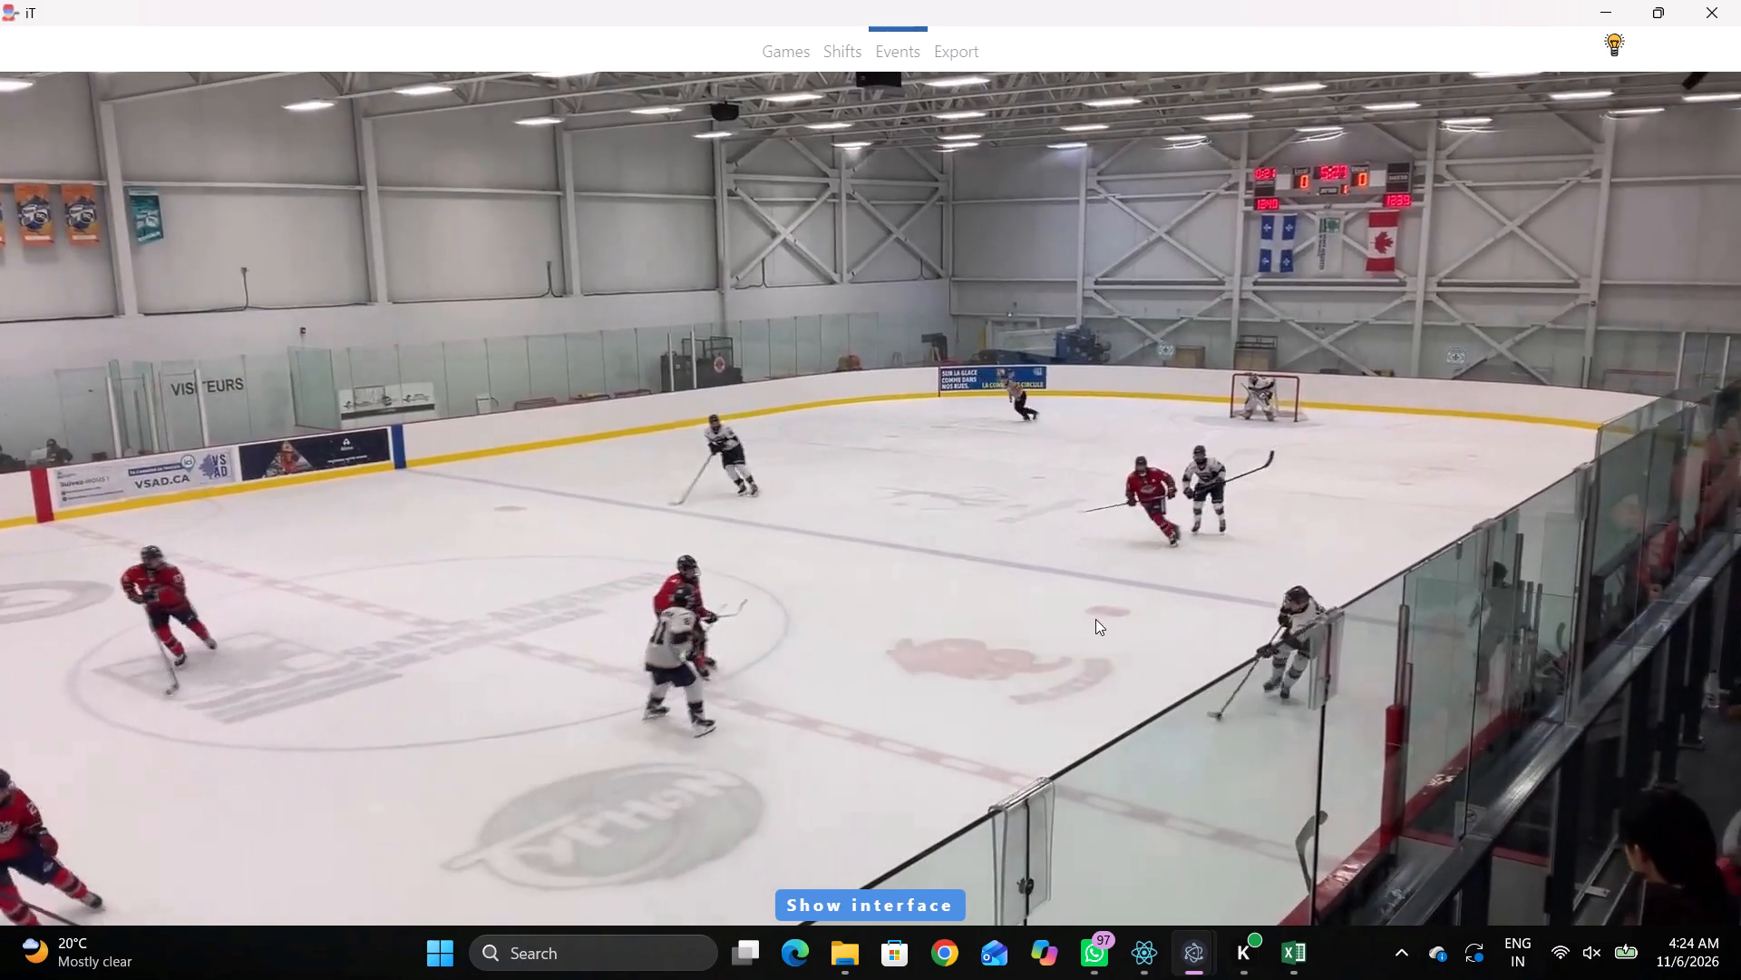
pyautogui.press('space')
pyautogui.press('space')
pyautogui.press('space')
pyautogui.press('space')
pyautogui.press('space')
pyautogui.press('space')
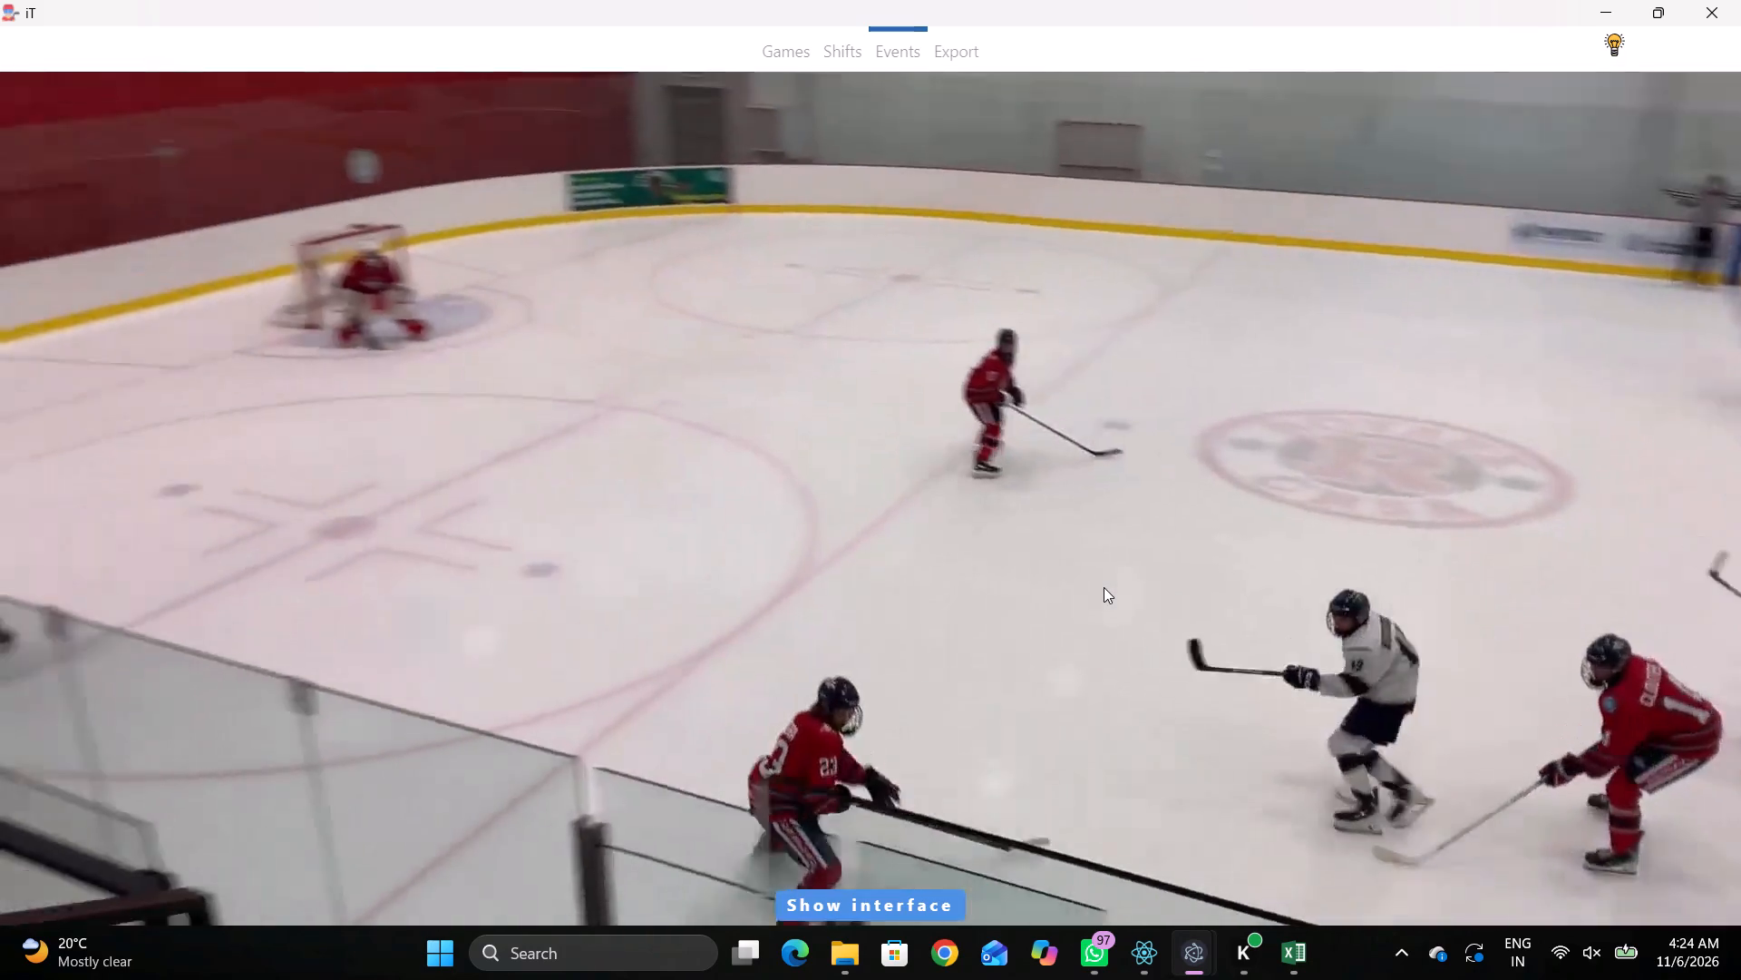
pyautogui.press('space')
pyautogui.press('space')
pyautogui.press('space')
pyautogui.press('space')
pyautogui.press('space')
pyautogui.press('space')
pyautogui.press('space')
pyautogui.press('space')
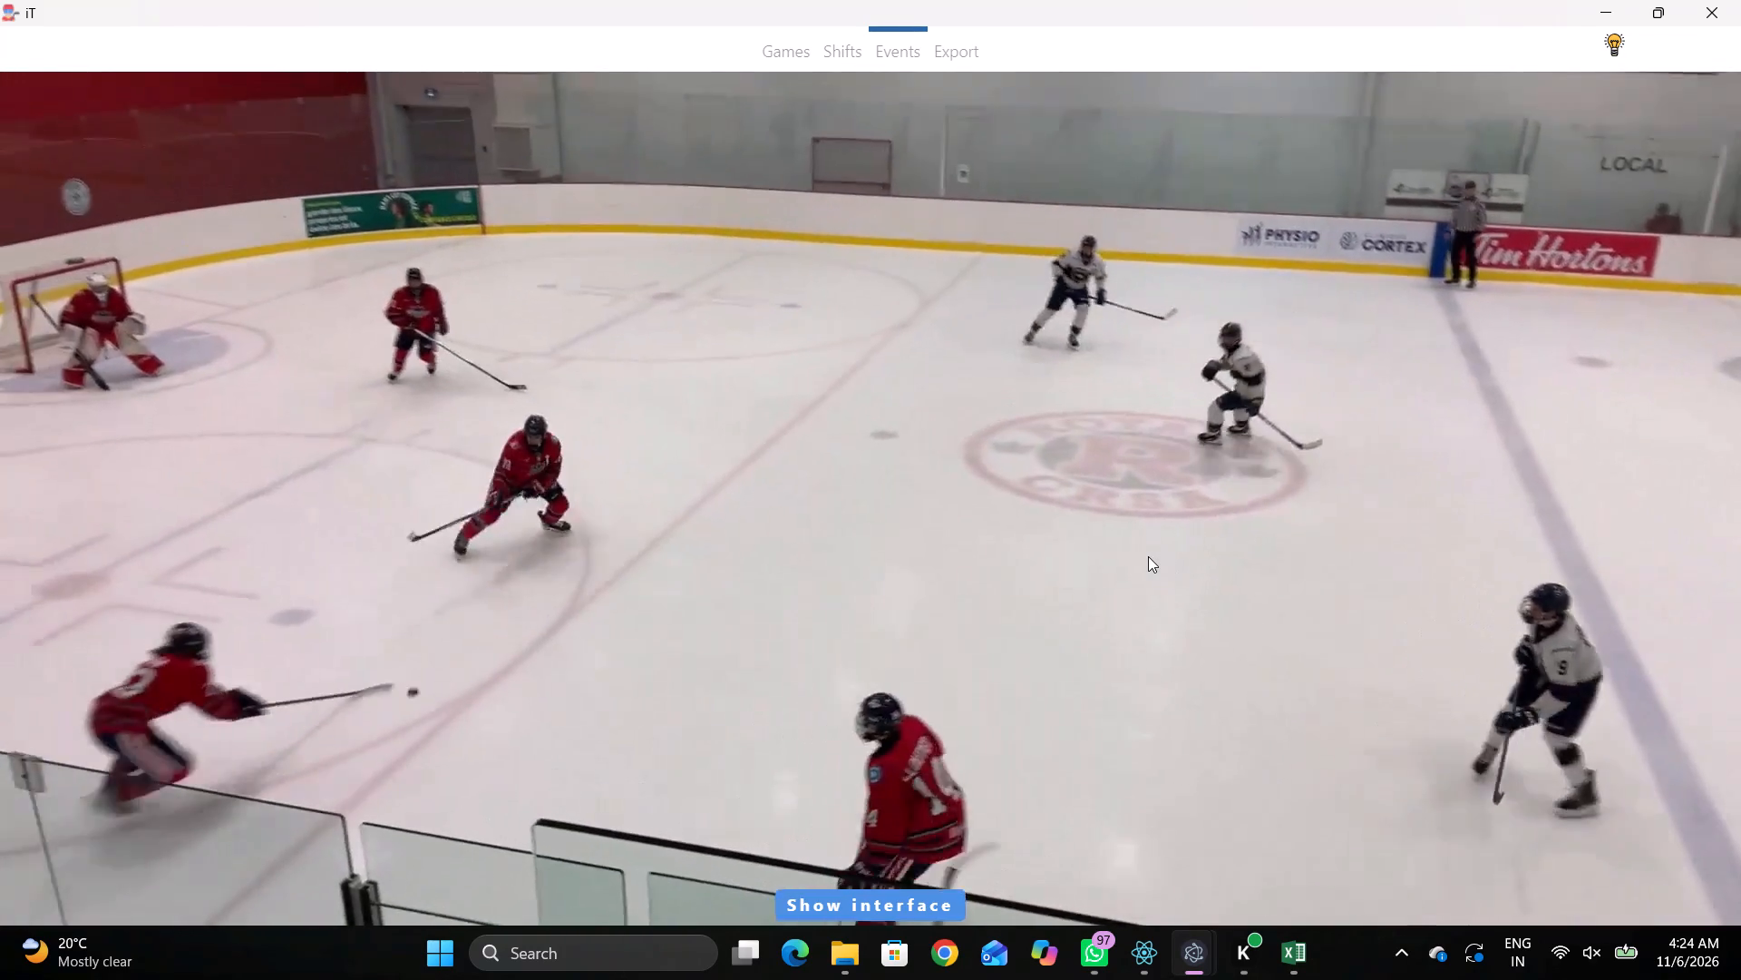
pyautogui.write('q')
pyautogui.rightClick(1152, 496)
pyautogui.click(1164, 505)
pyautogui.rightClick(1155, 504)
pyautogui.click(1183, 514)
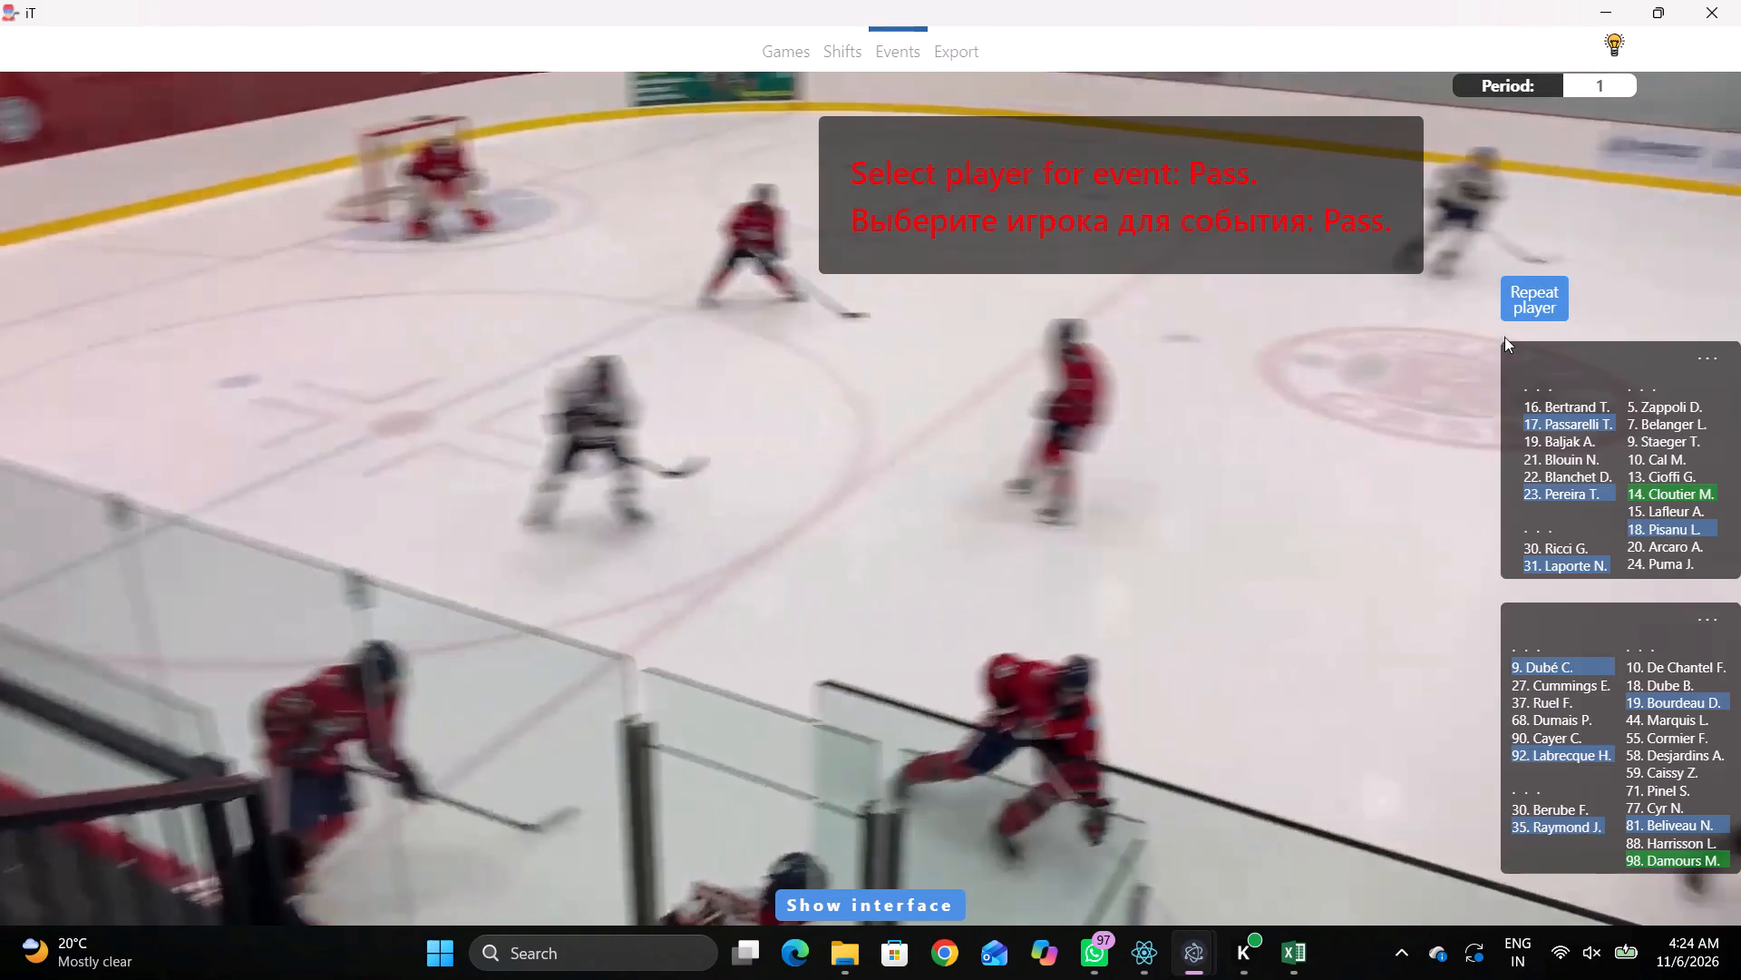
pyautogui.click(1555, 299)
pyautogui.moveTo(773, 534); pyautogui.dragTo(761, 529)
# Log a Skating with the puck event by home 23 in the home zone, inside the blue line toward the near-side boards.
pyautogui.press('space')
pyautogui.press('space')
pyautogui.press('space')
pyautogui.press('space')
pyautogui.rightClick(967, 440)
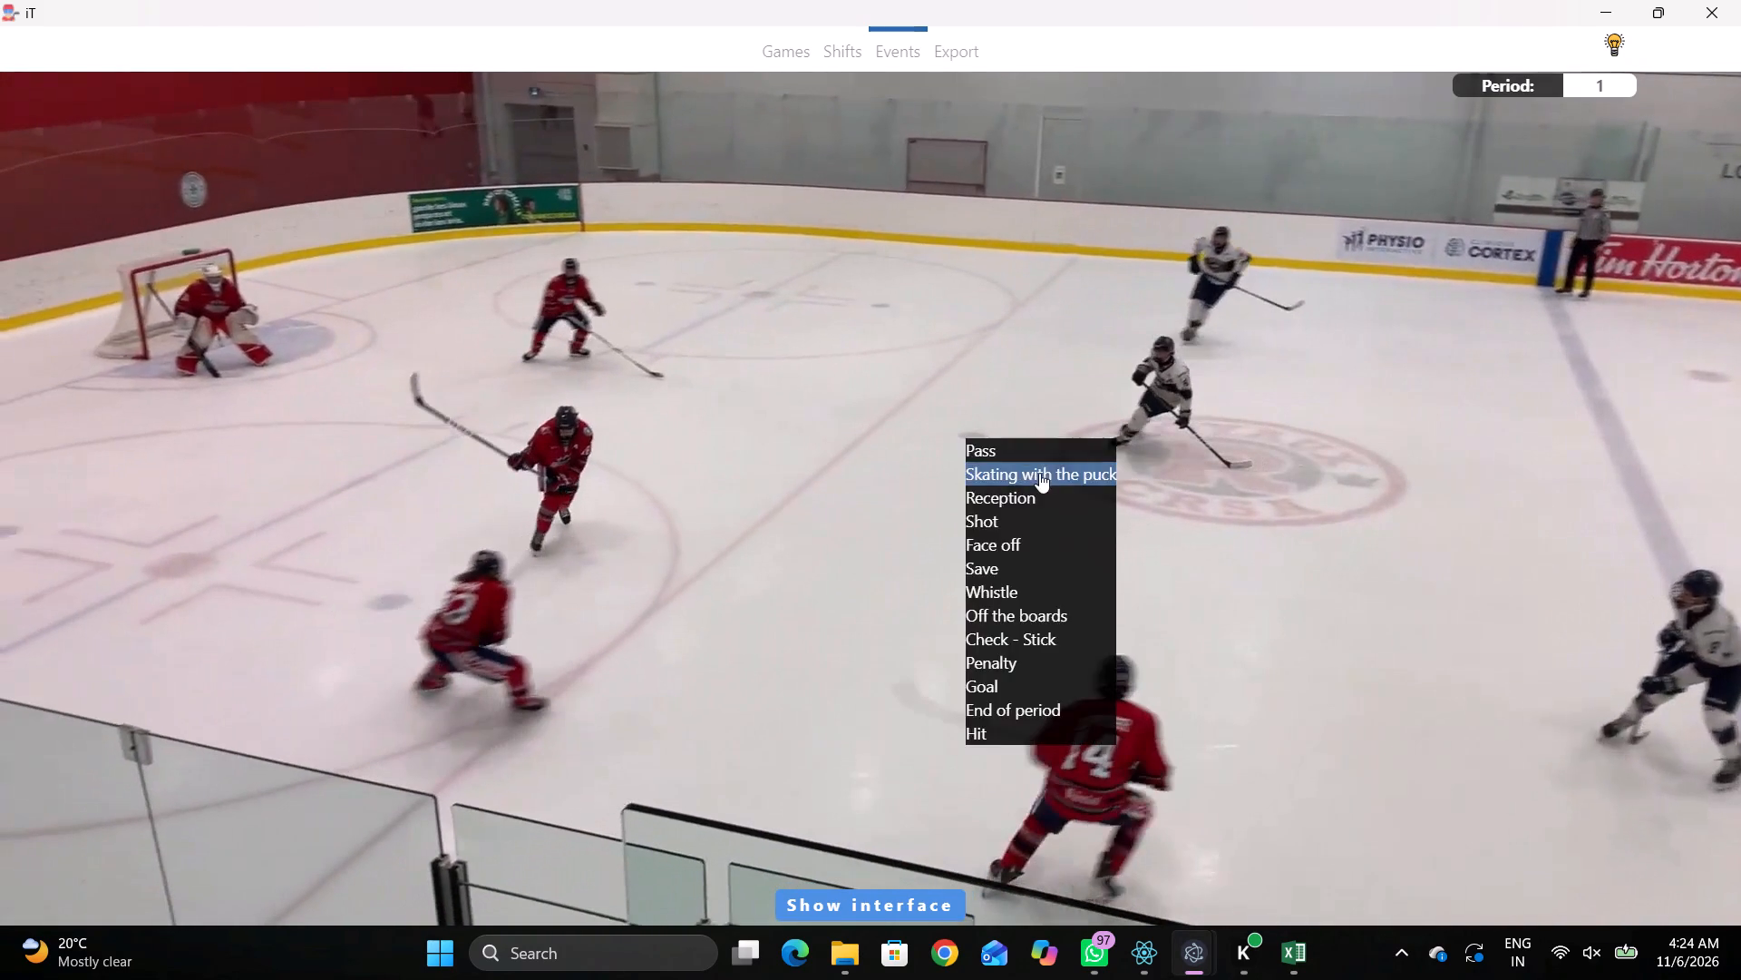
pyautogui.click(1039, 473)
pyautogui.click(1559, 483)
pyautogui.click(1536, 495)
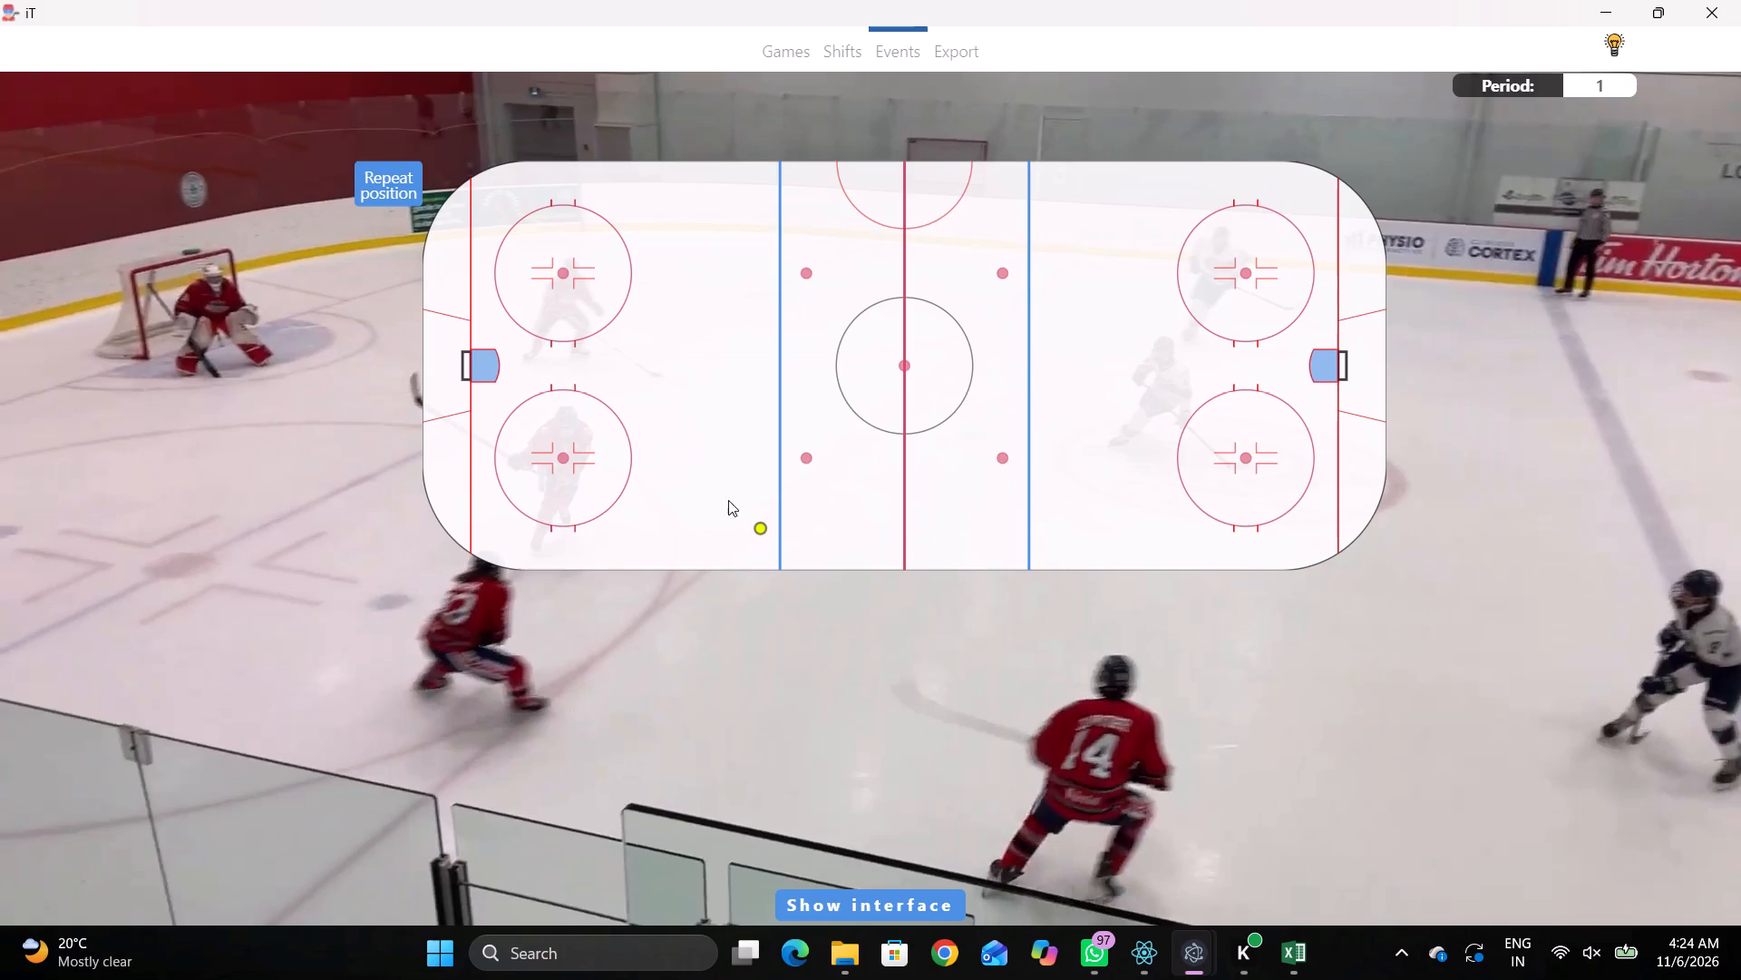
pyautogui.click(728, 500)
# Log a Pass event by home 23 in the home zone, between the near-side face-off circle and the blue line.
pyautogui.press('space')
pyautogui.press('space')
pyautogui.press('space')
pyautogui.press('space')
pyautogui.write('q')
pyautogui.press('q')
pyautogui.press('q')
pyautogui.rightClick(1117, 423)
pyautogui.click(1127, 429)
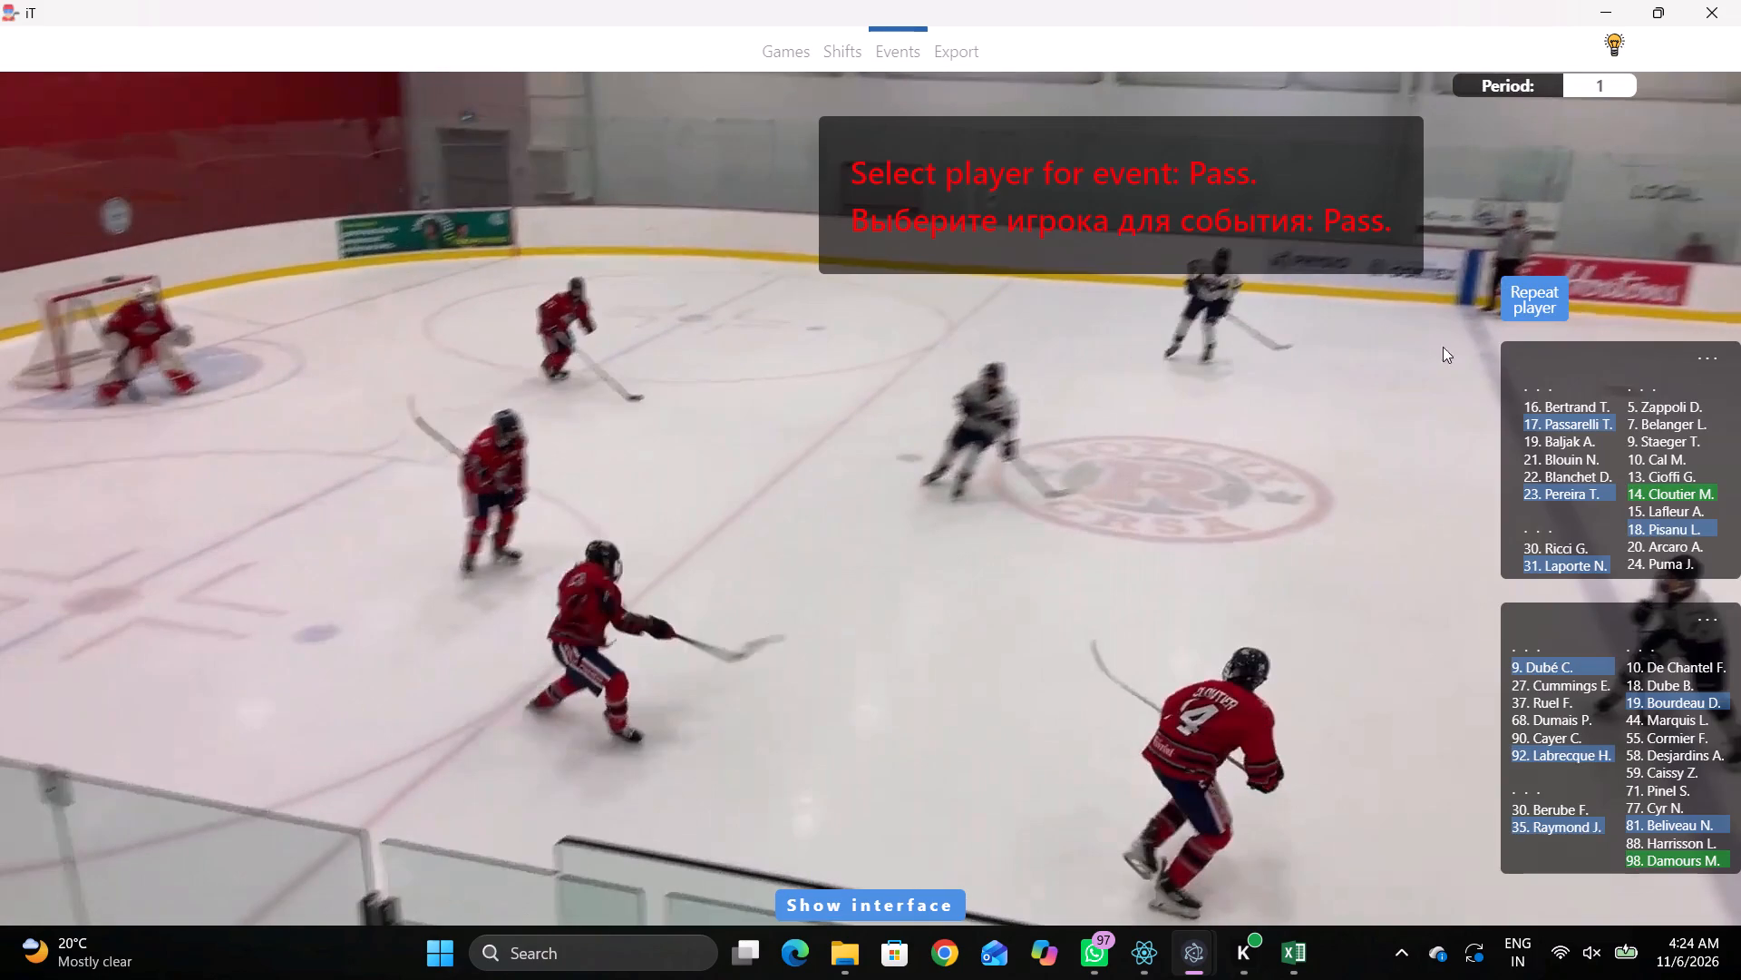
pyautogui.click(1498, 298)
pyautogui.click(728, 462)
# Log a Skating with the puck event by home 23 in the away zone, between the far-side face-off circle and the boards.
pyautogui.press('space')
pyautogui.press('v')
pyautogui.press('space')
pyautogui.press('space')
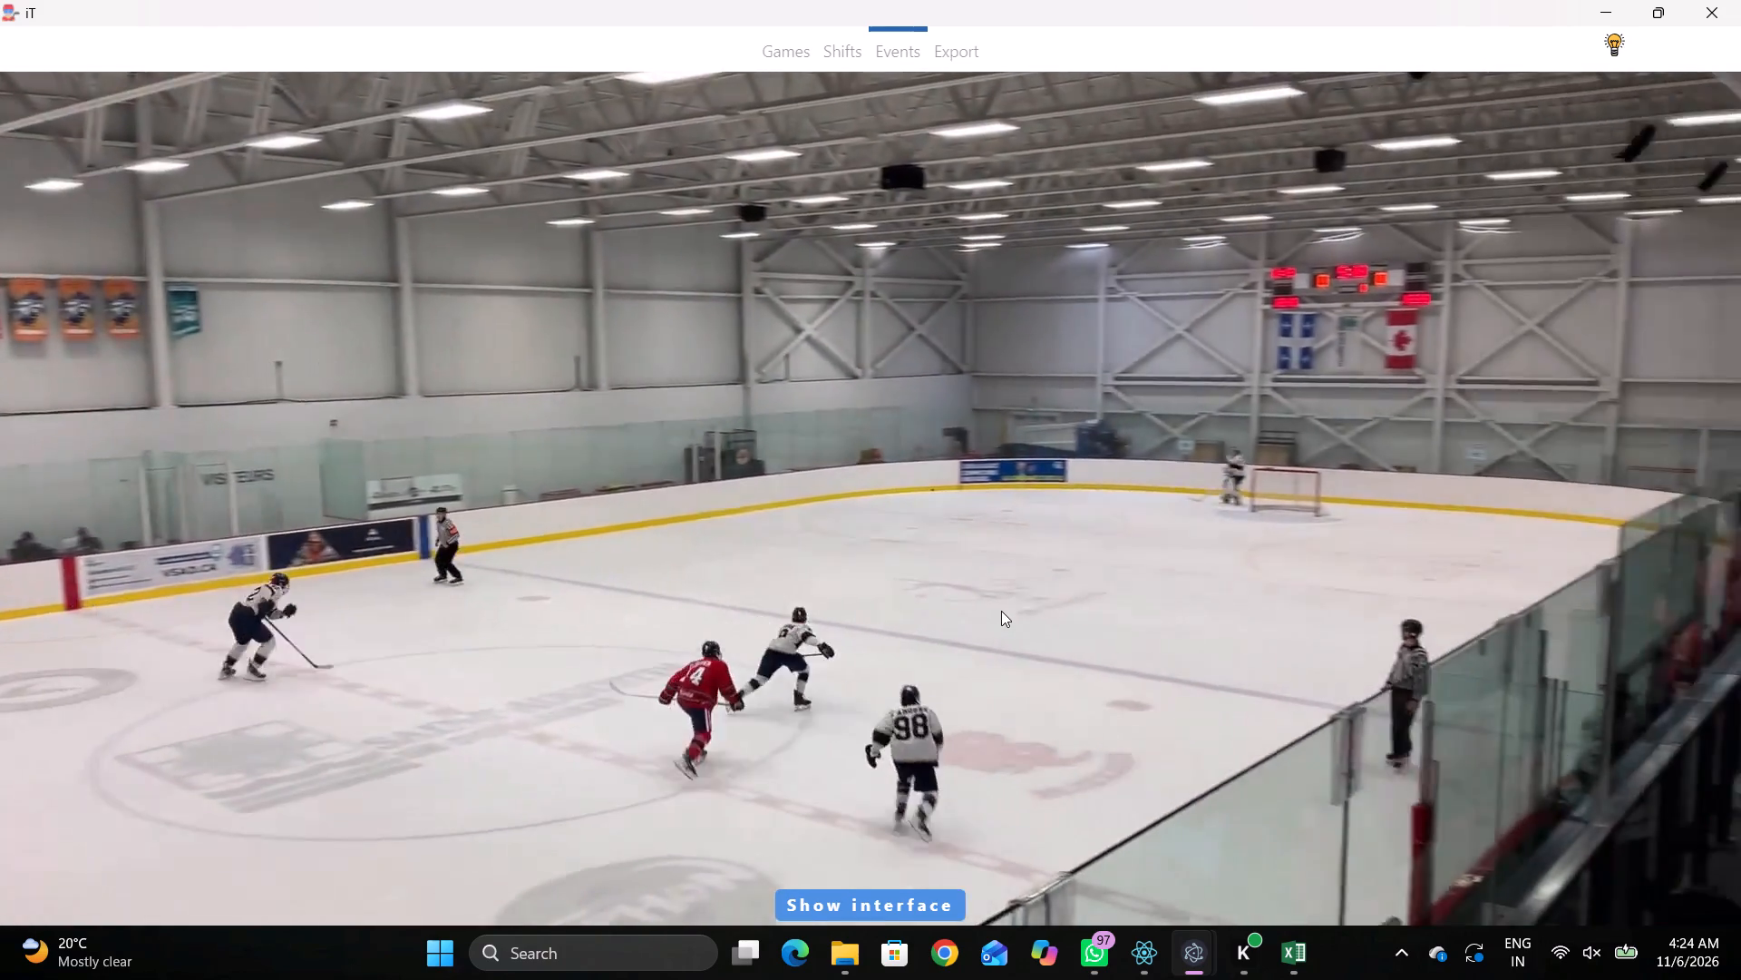
pyautogui.press('space')
pyautogui.write('r')
pyautogui.press('space')
pyautogui.press('space')
pyautogui.press('space')
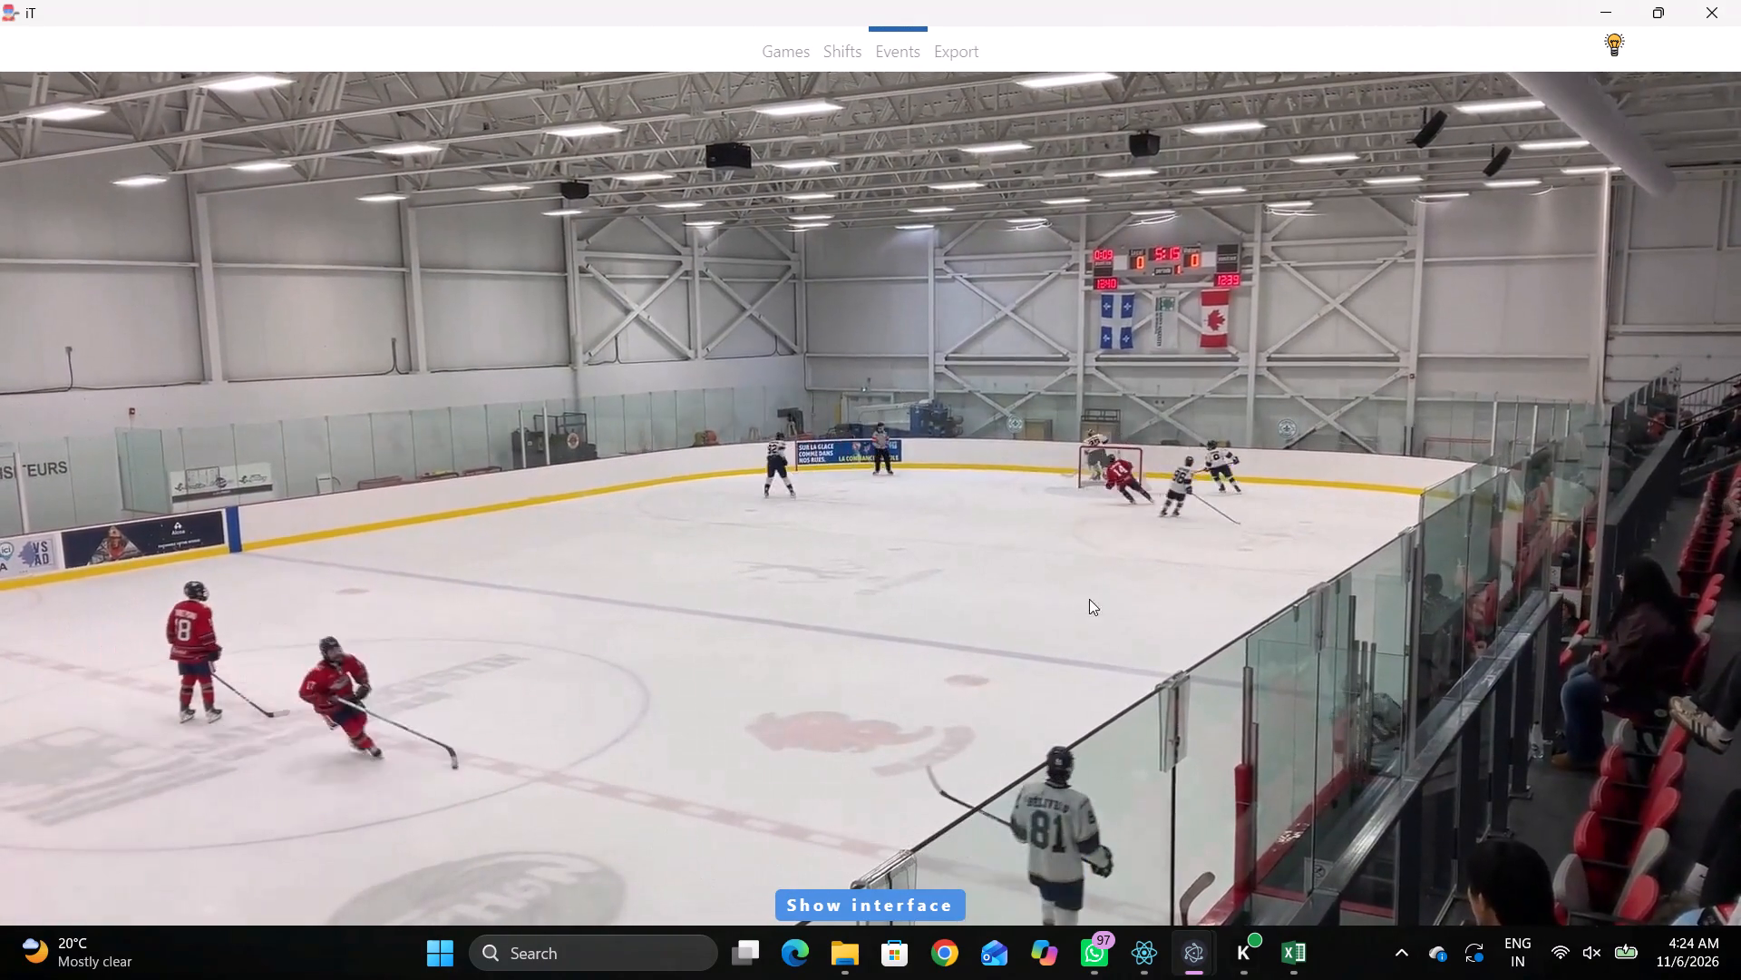
pyautogui.press('space')
pyautogui.press('q')
pyautogui.press('space')
pyautogui.press('space')
pyautogui.rightClick(1071, 519)
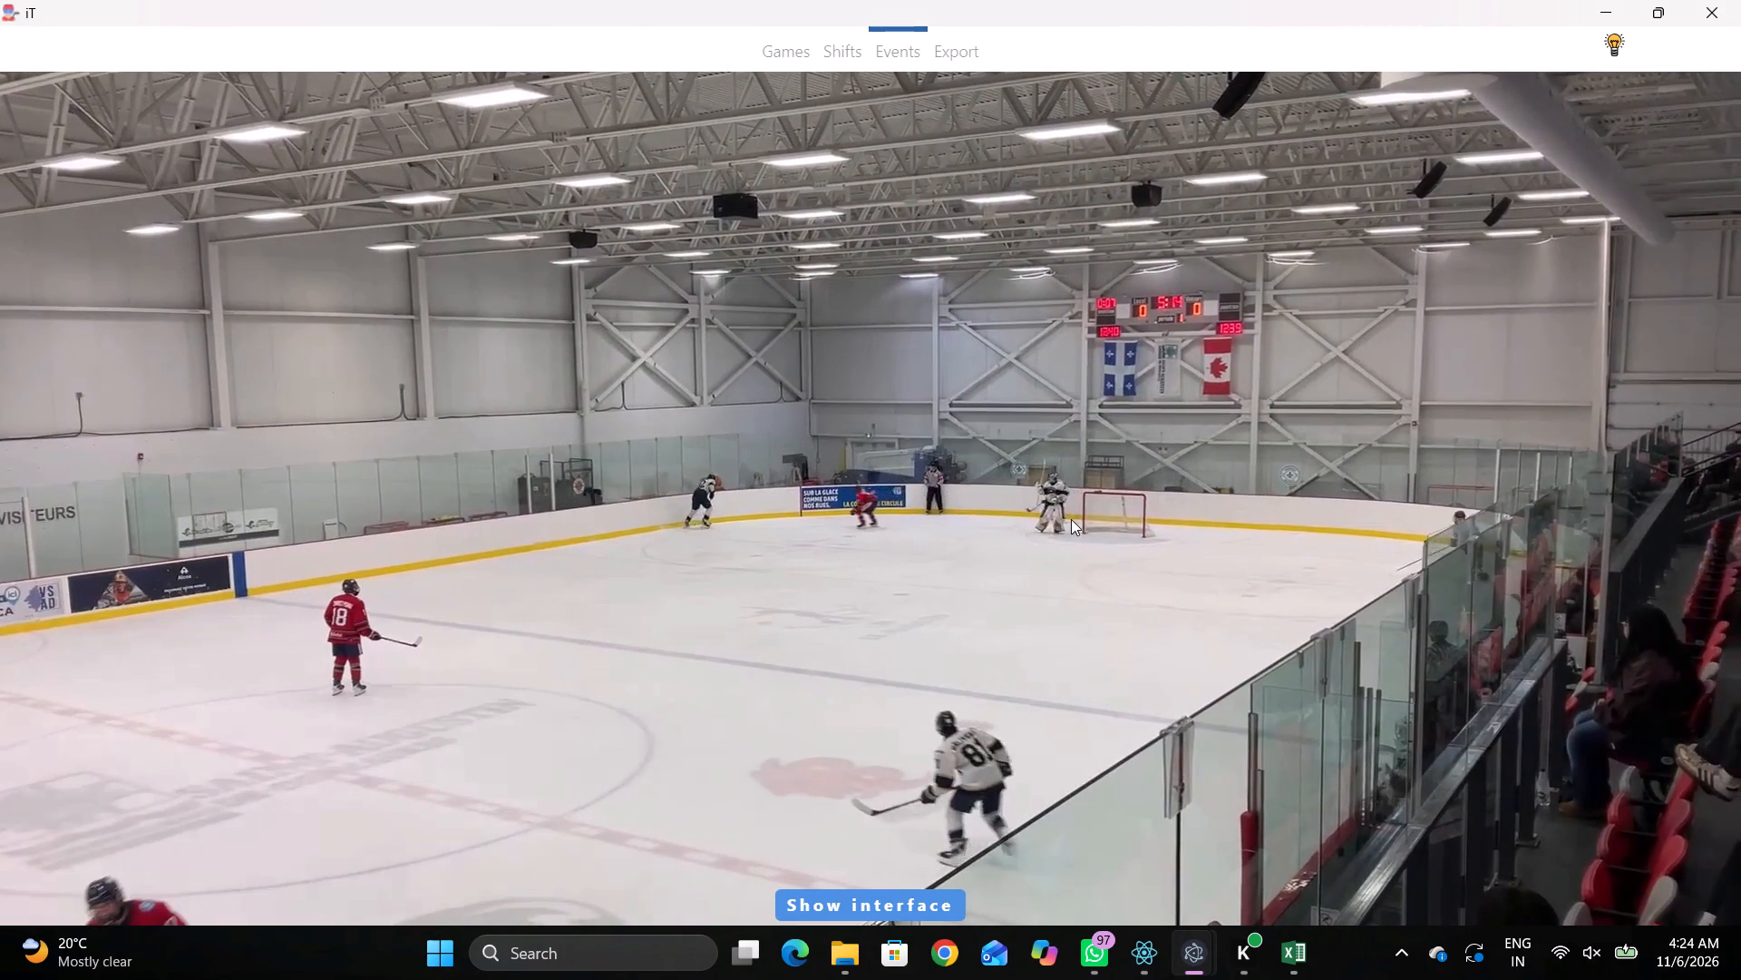
pyautogui.click(1161, 562)
pyautogui.click(1550, 488)
pyautogui.click(1249, 196)
# Reassign the latest Skating with the puck event, at 00:21:24:3, to away defenceman 92.
pyautogui.hotkey('shift', 'd')
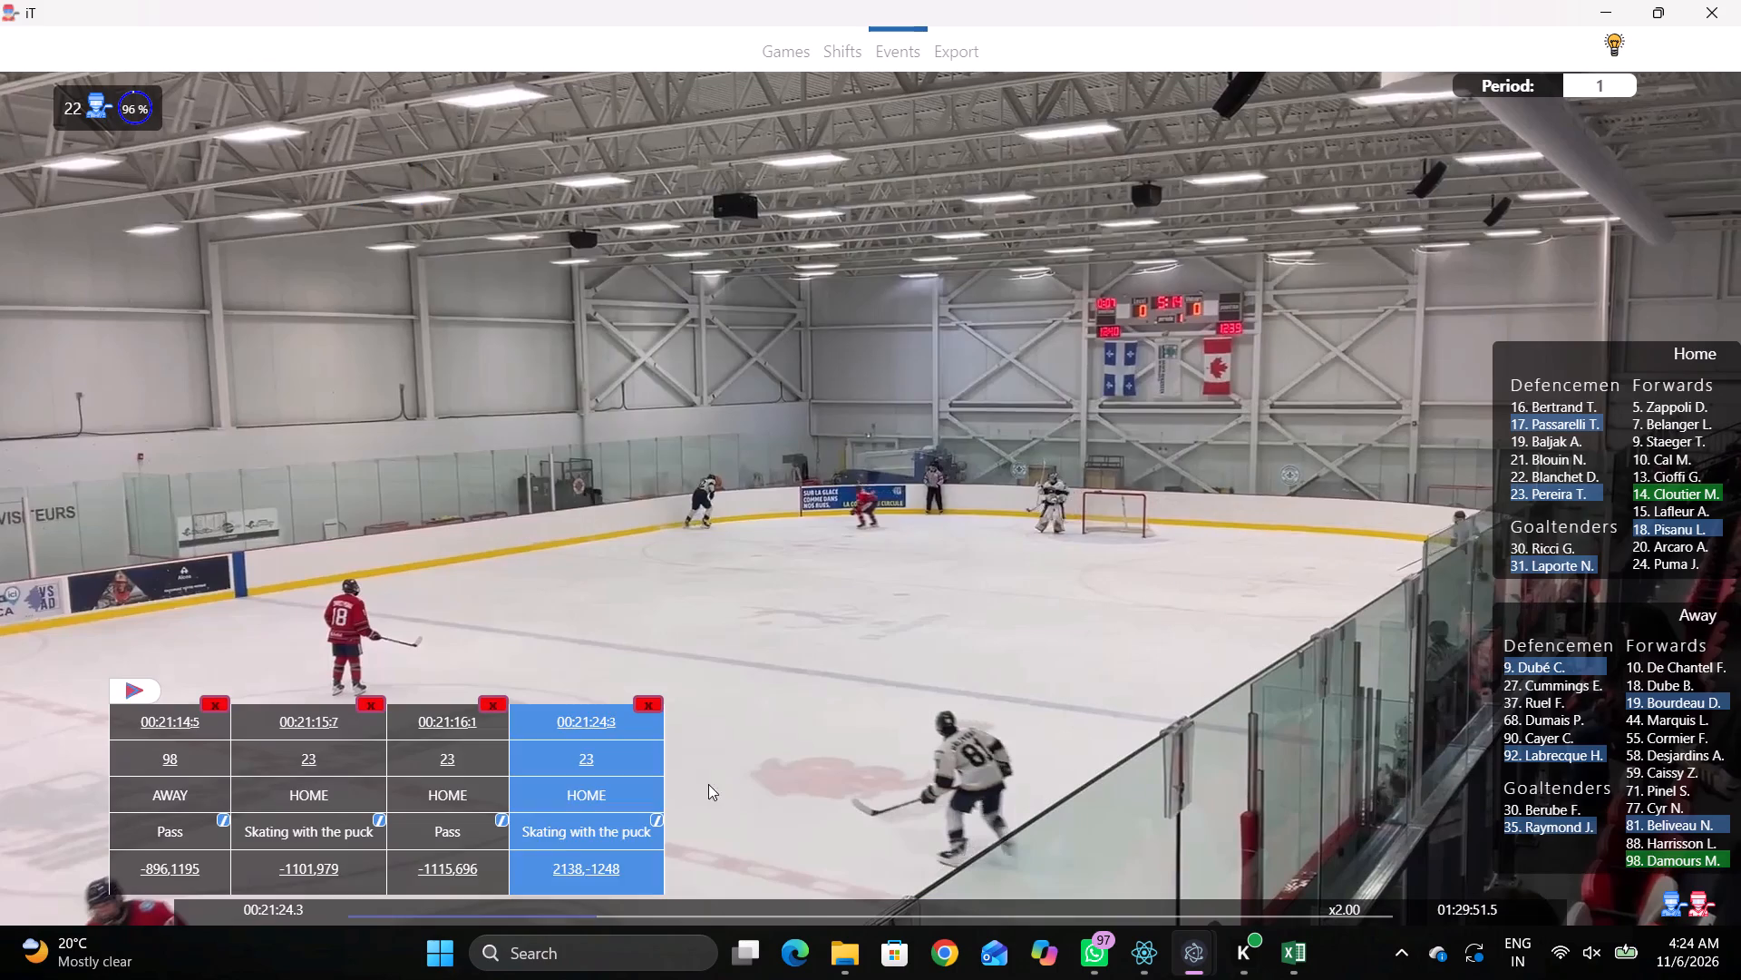
pyautogui.click(582, 760)
pyautogui.click(1589, 759)
pyautogui.hotkey('shift', 'd')
# Log a Pass event by the same player, away 92, in the boards-side part of the away zone's far-side face-off circle.
pyautogui.press('space')
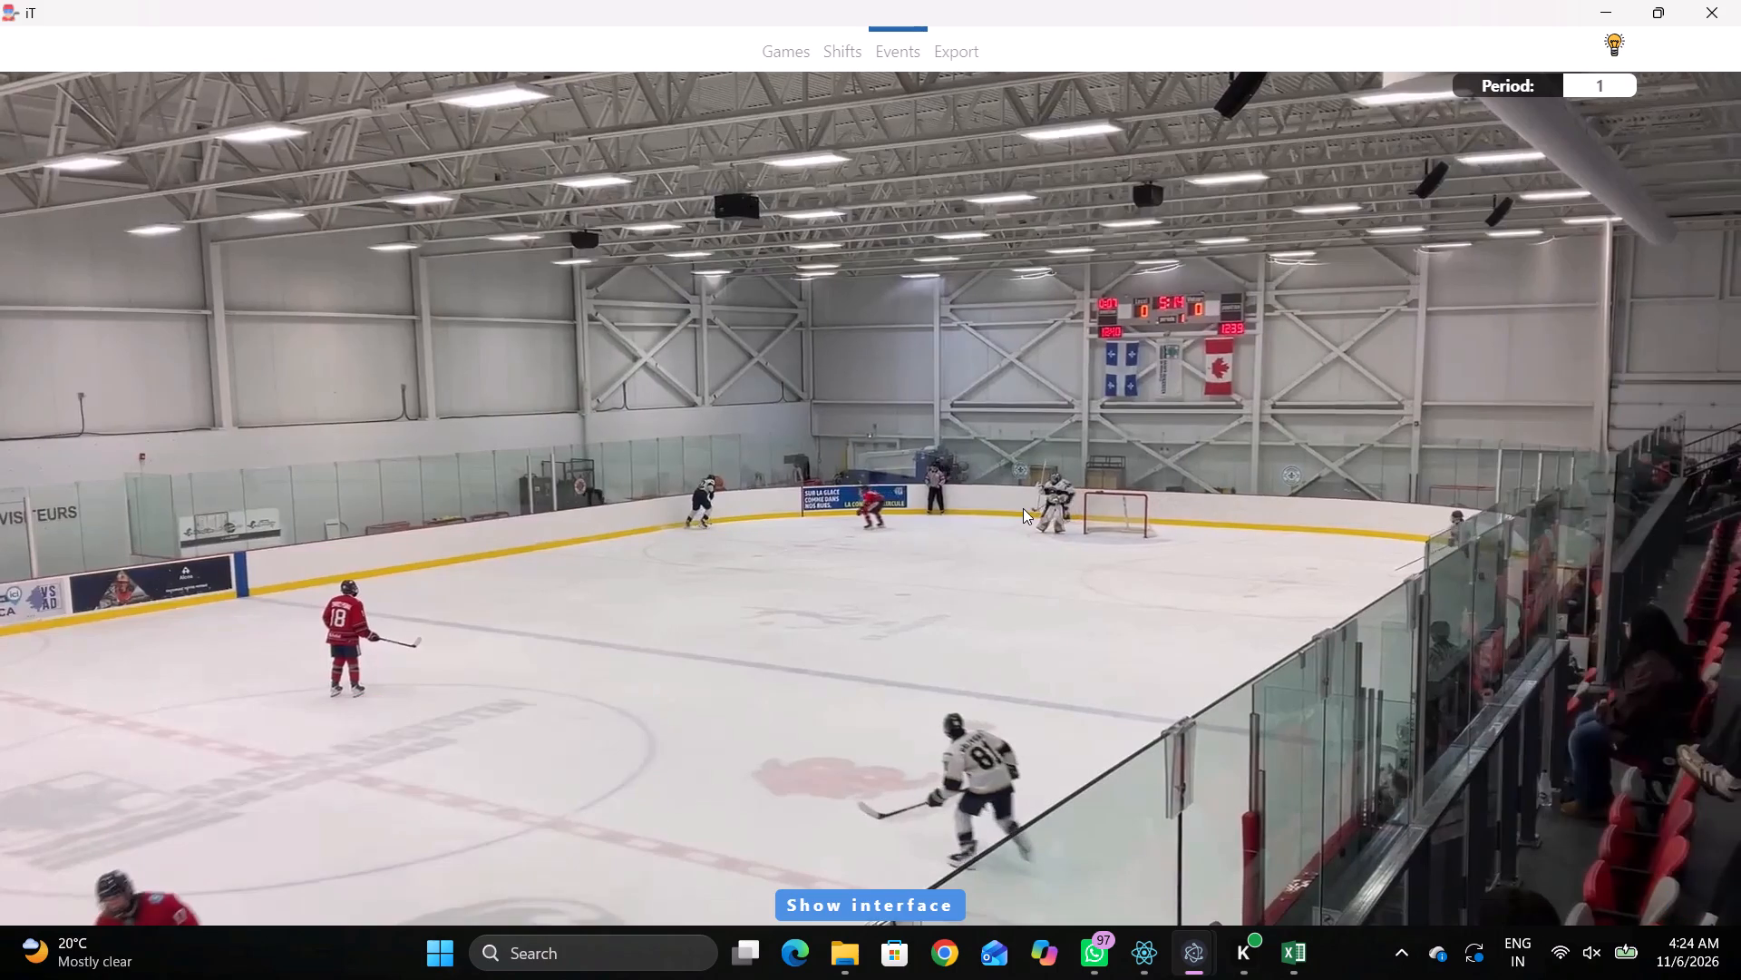
pyautogui.press('space')
pyautogui.press('space')
pyautogui.press('space')
pyautogui.press('q')
pyautogui.rightClick(1099, 470)
pyautogui.click(1125, 483)
pyautogui.click(1522, 297)
pyautogui.click(1264, 228)
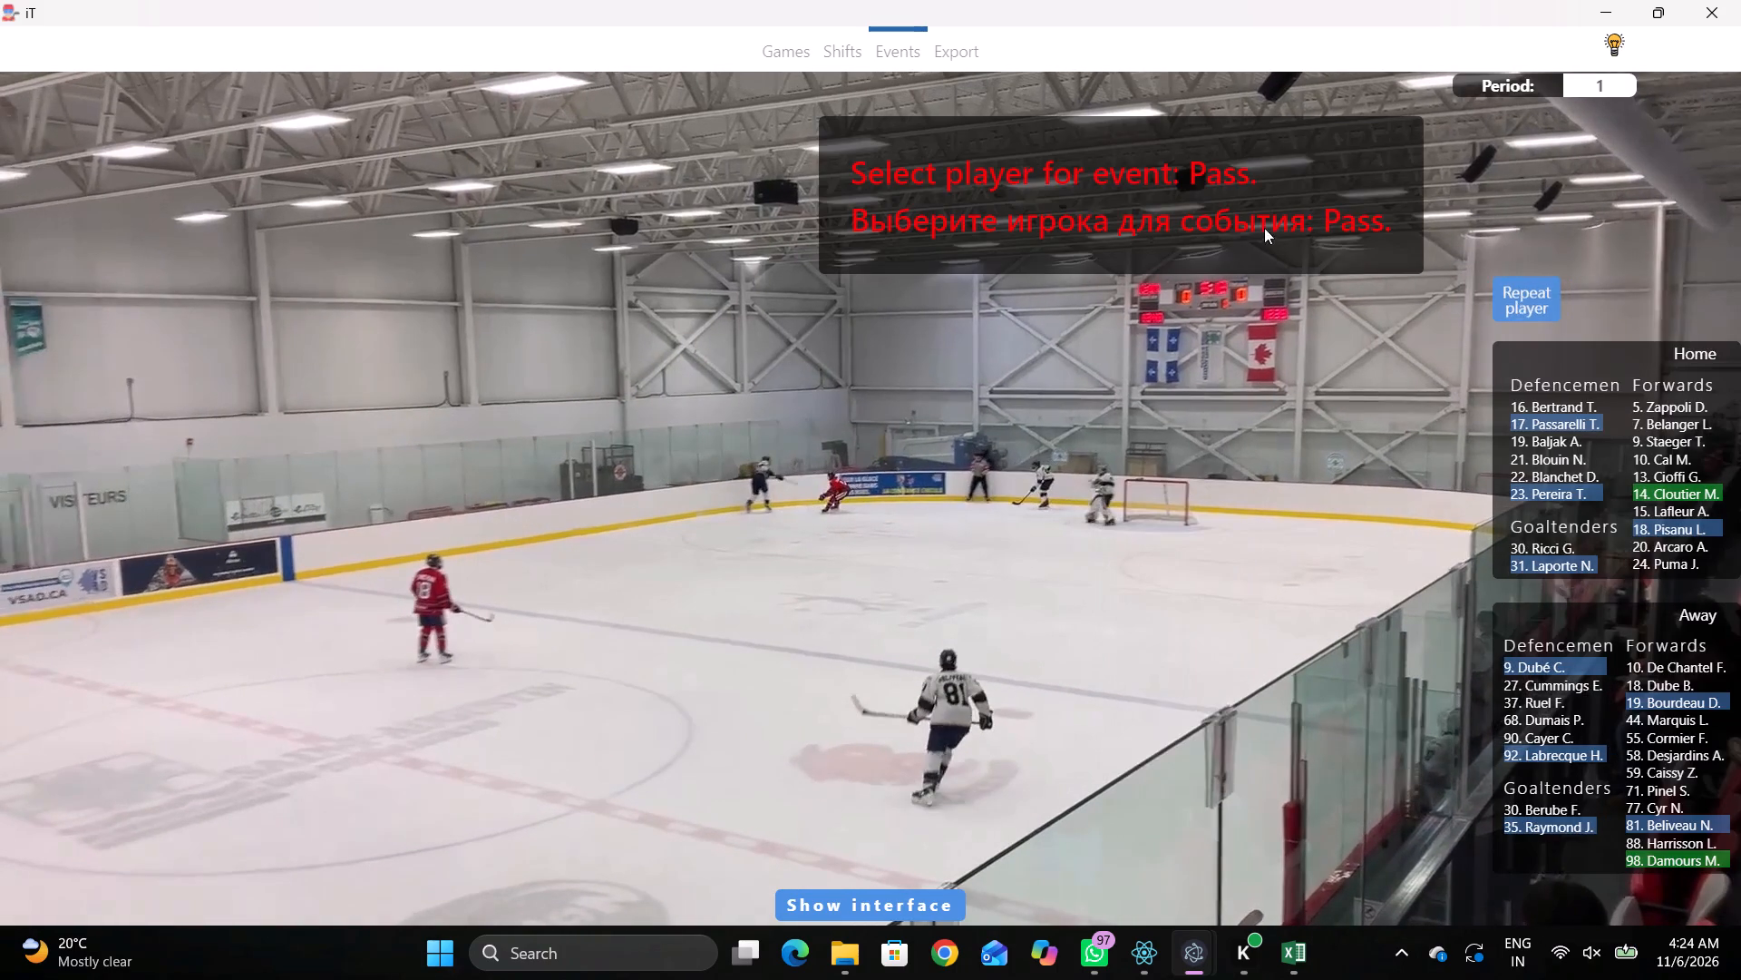
# Log a Skating with the puck event by away 9 in the far-side away-zone face-off circle, toward the goal line.
pyautogui.press('space')
pyautogui.press('space')
pyautogui.rightClick(1201, 358)
pyautogui.click(1250, 400)
pyautogui.click(1528, 664)
pyautogui.click(1294, 258)
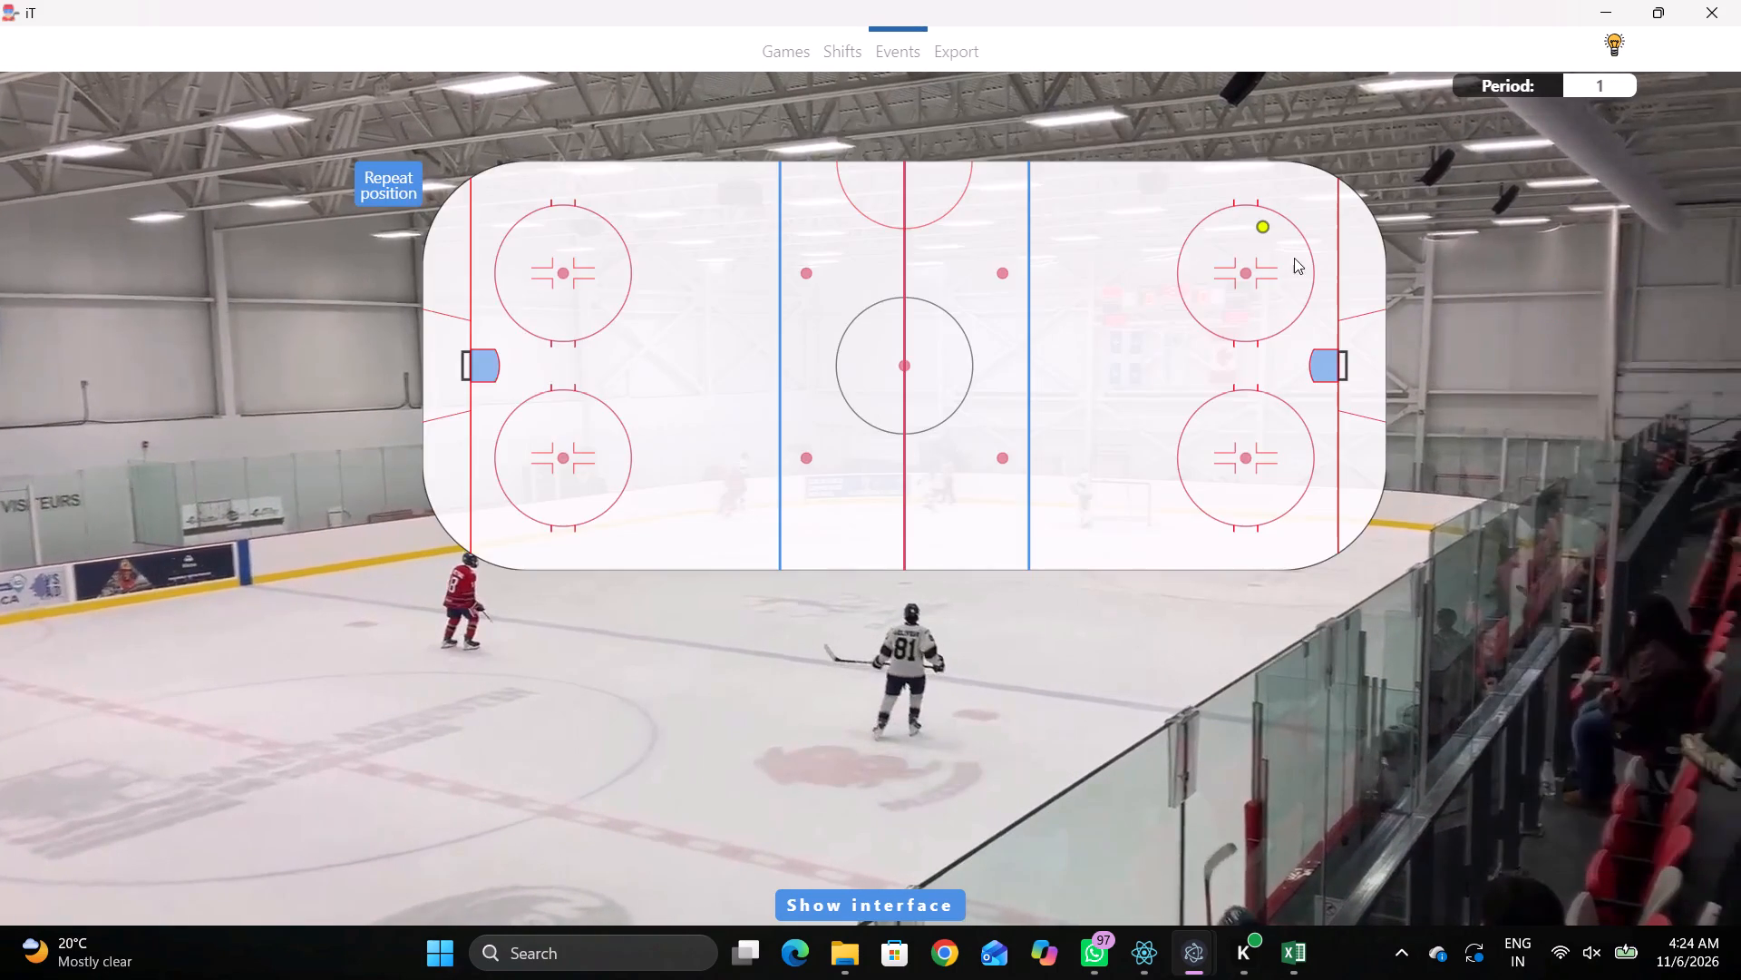
# Log a Pass event by the same player, away 9, at the blue-line side of the away zone's far-side face-off circle.
pyautogui.press('space')
pyautogui.press('space')
pyautogui.press('space')
pyautogui.press('space')
pyautogui.write('q')
pyautogui.press('q')
pyautogui.press('q')
pyautogui.press('q')
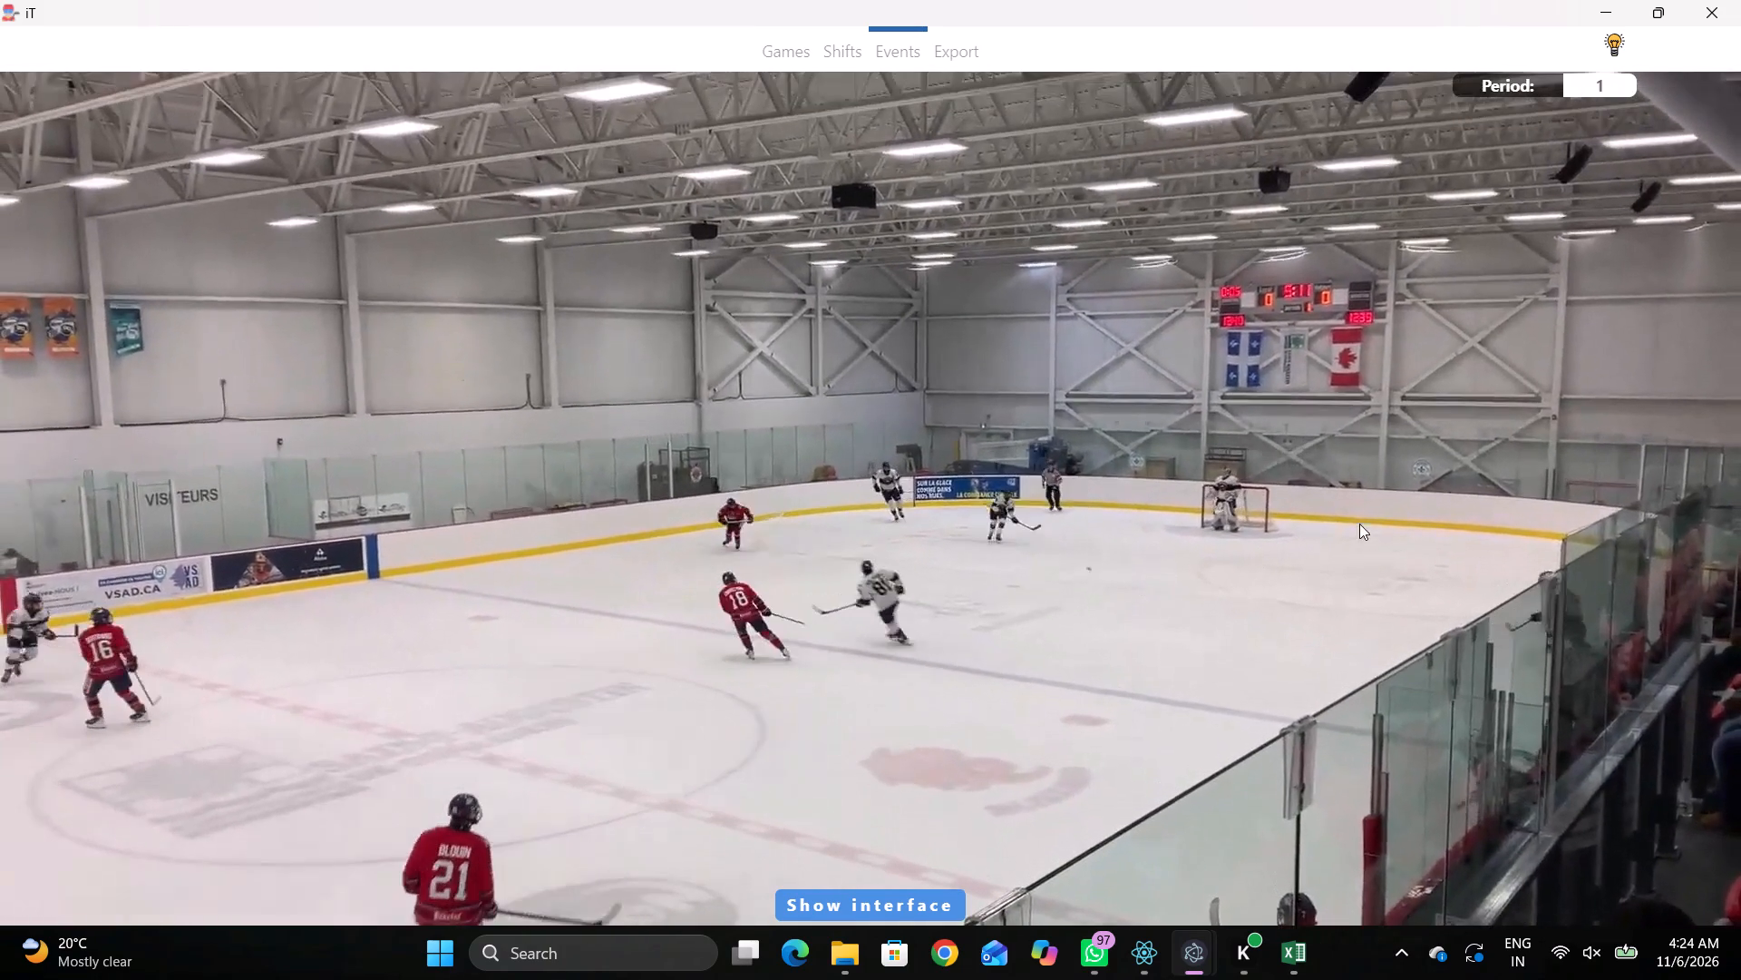
pyautogui.press('q')
pyautogui.rightClick(1325, 448)
pyautogui.press('q')
pyautogui.press('q')
pyautogui.click(1335, 459)
pyautogui.click(1514, 301)
pyautogui.click(1220, 297)
# Log a Skating with the puck event by away 98 just inside the away blue line, on the near side of the ice.
pyautogui.press('q')
pyautogui.press('q')
pyautogui.press('q')
pyautogui.press('q')
pyautogui.press('q')
pyautogui.press('q')
pyautogui.press('q')
pyautogui.press('q')
pyautogui.press('q')
pyautogui.press('q')
pyautogui.press('q')
pyautogui.press('q')
pyautogui.press('q')
pyautogui.press('q')
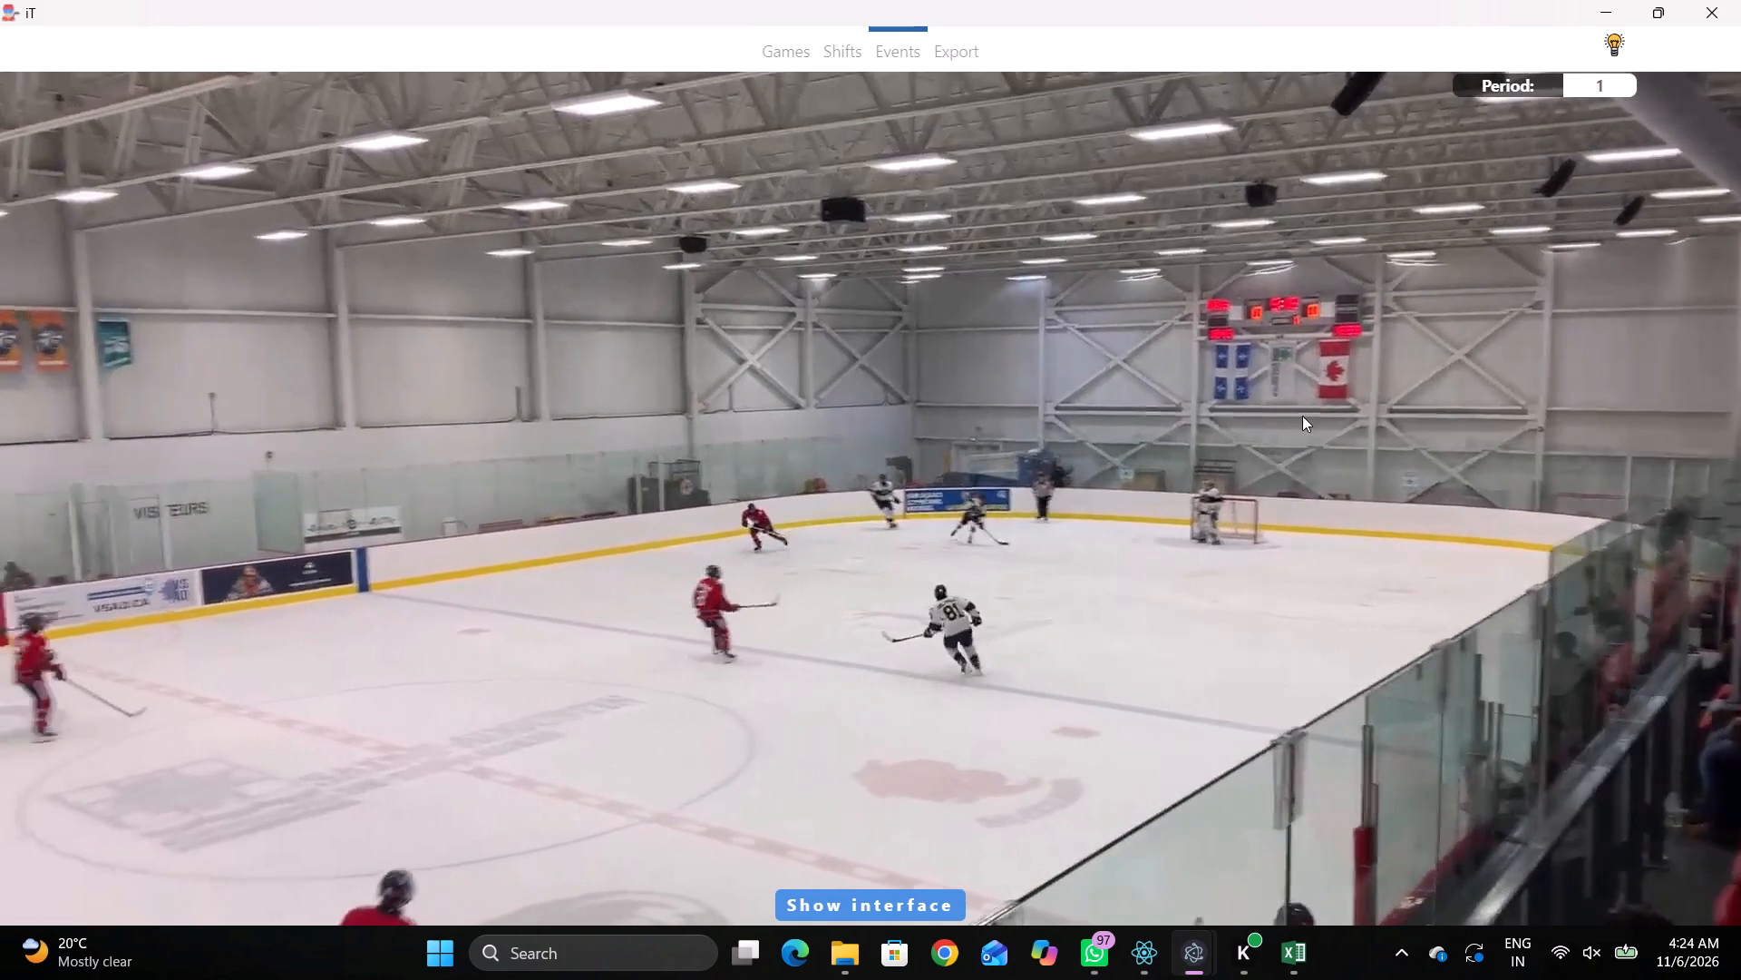
pyautogui.press('q')
pyautogui.press('space')
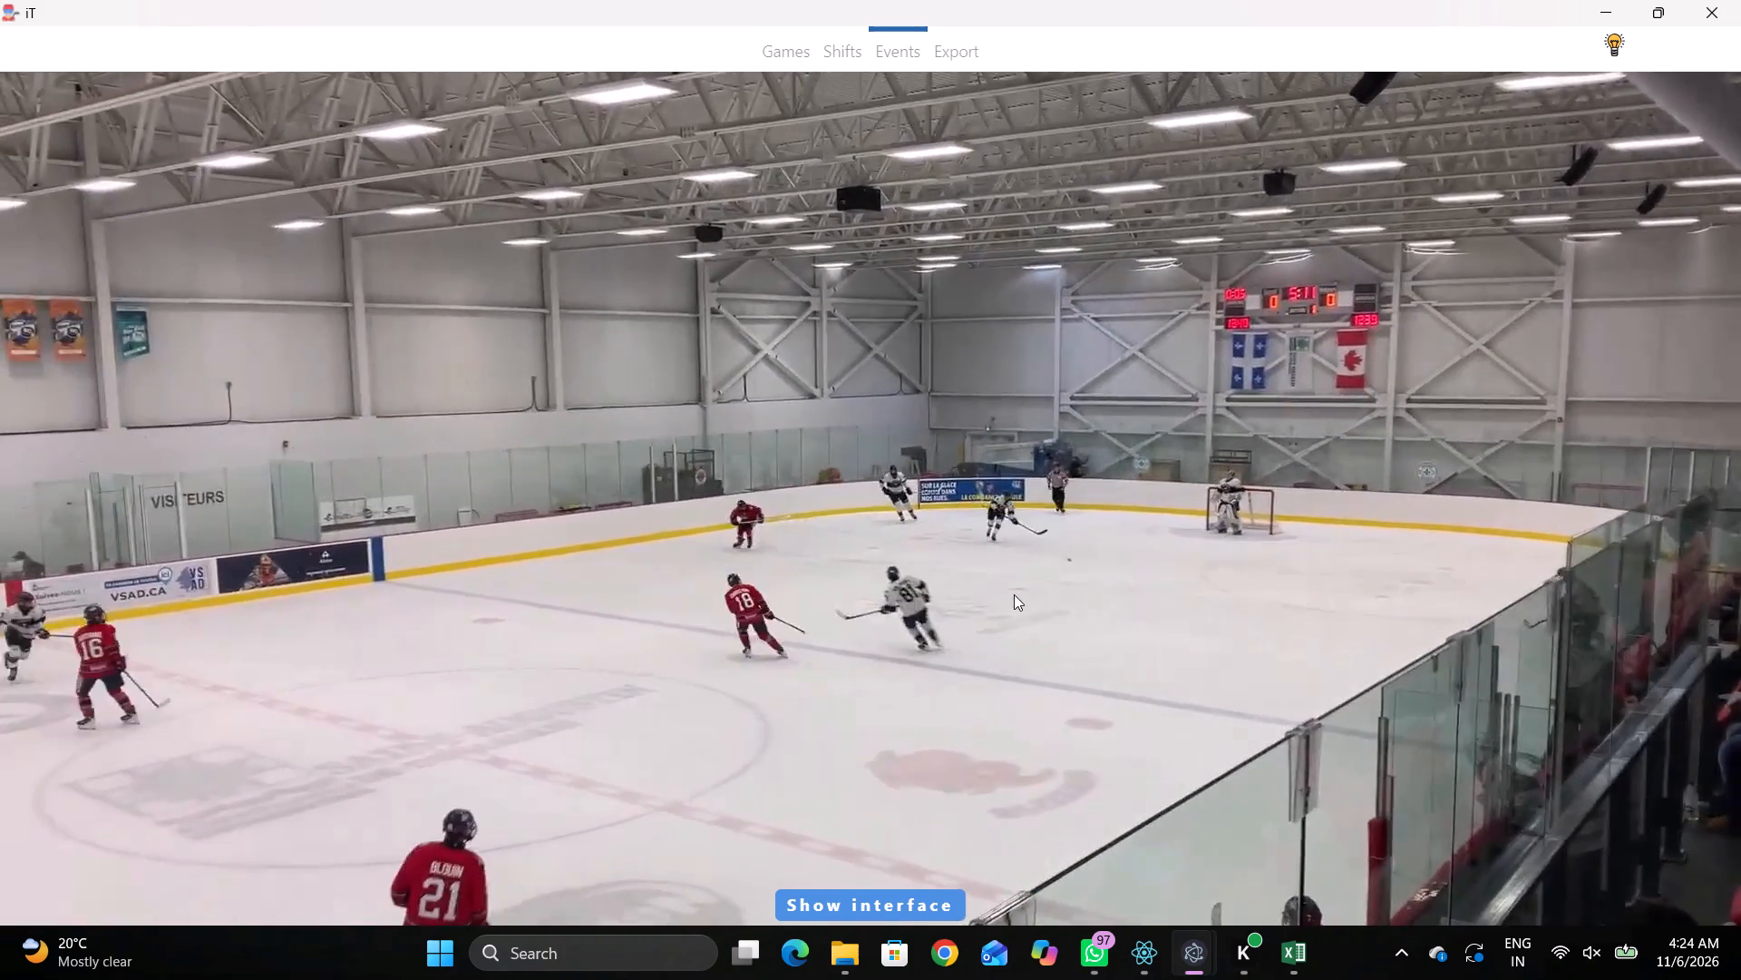
pyautogui.press('space')
pyautogui.rightClick(1012, 563)
pyautogui.click(1070, 599)
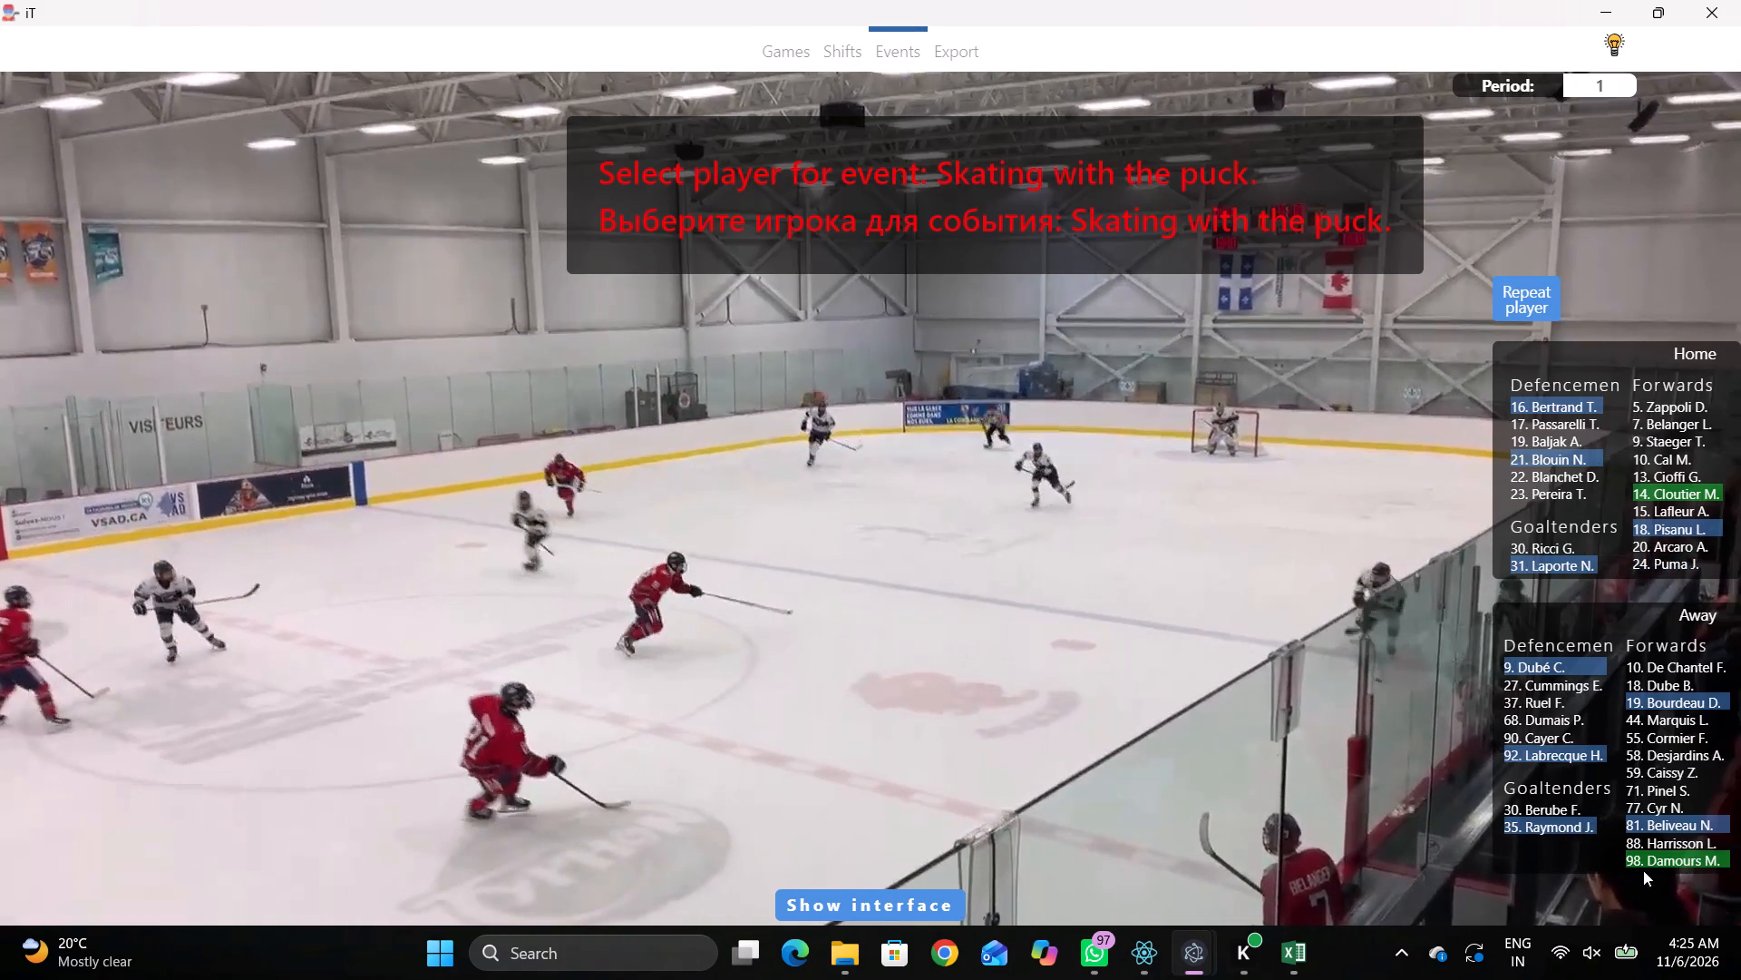
pyautogui.click(1651, 853)
pyautogui.click(1044, 445)
# Log a Pass event by the same player, away 98, in the neutral zone between the red line and away blue line, near side.
pyautogui.press('space')
pyautogui.press('space')
pyautogui.write('qq')
pyautogui.press('q')
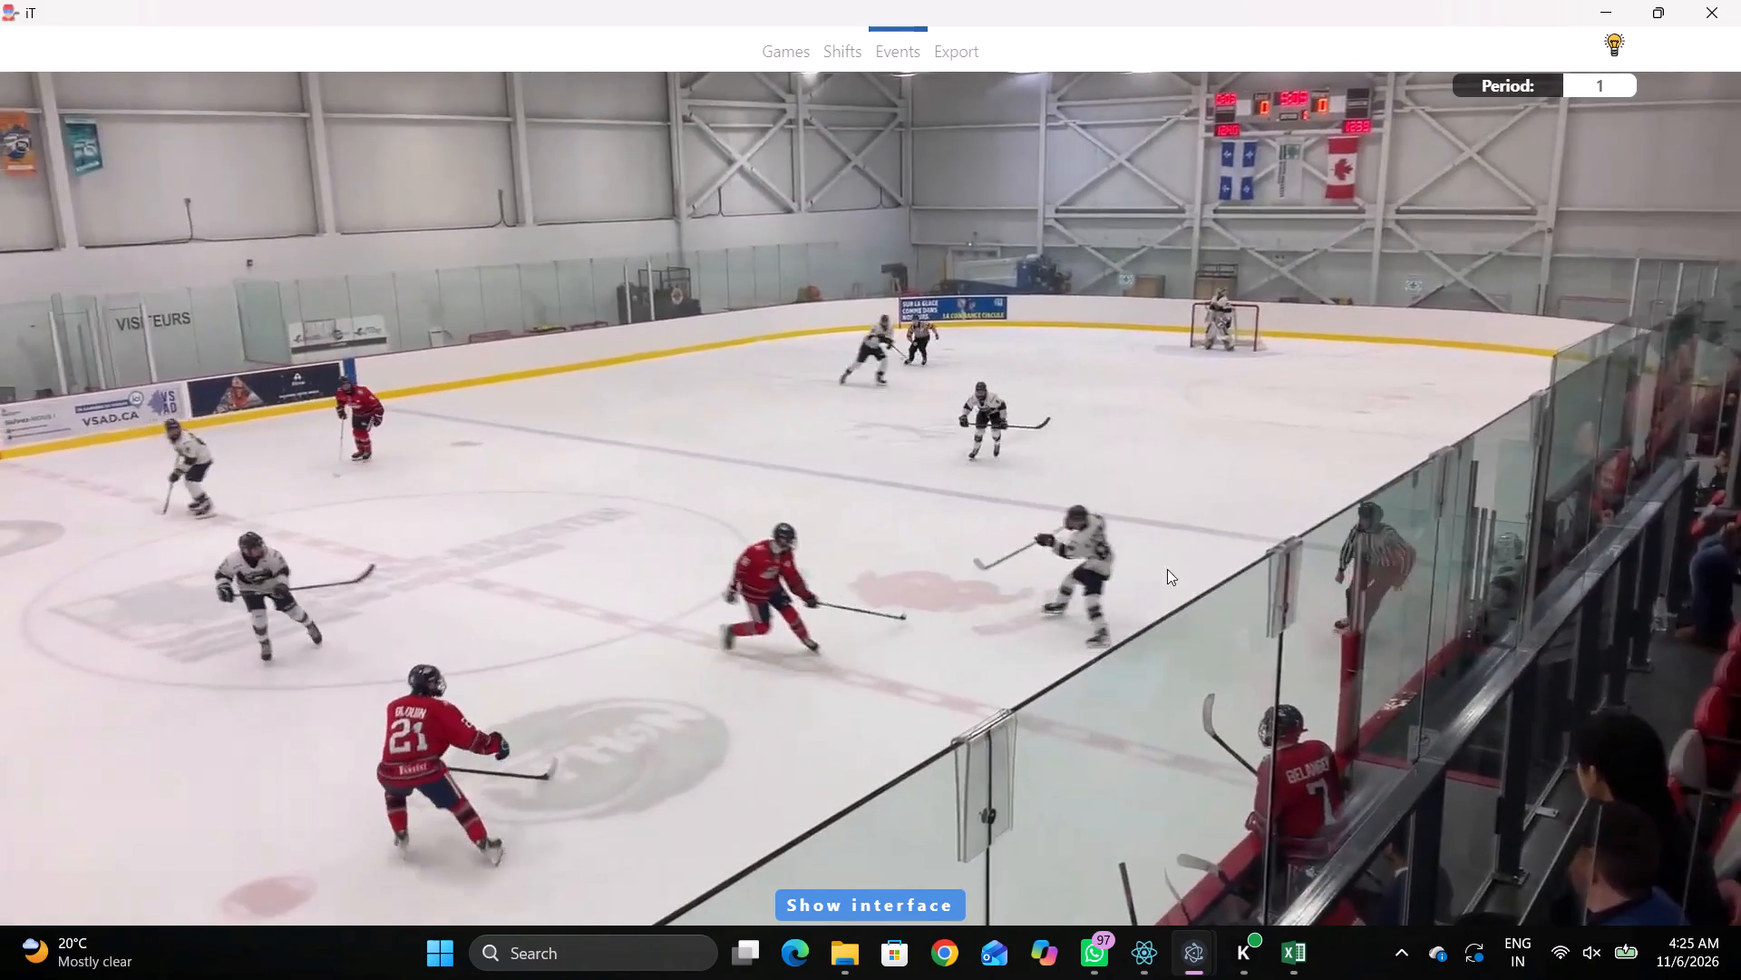
pyautogui.press('q')
pyautogui.press('q')
pyautogui.rightClick(1114, 515)
pyautogui.click(1131, 530)
pyautogui.click(1506, 296)
pyautogui.click(955, 467)
# Review the play after the 00:21:28:8 pass to check the away players on the ice against the active line-up.
pyautogui.press('space')
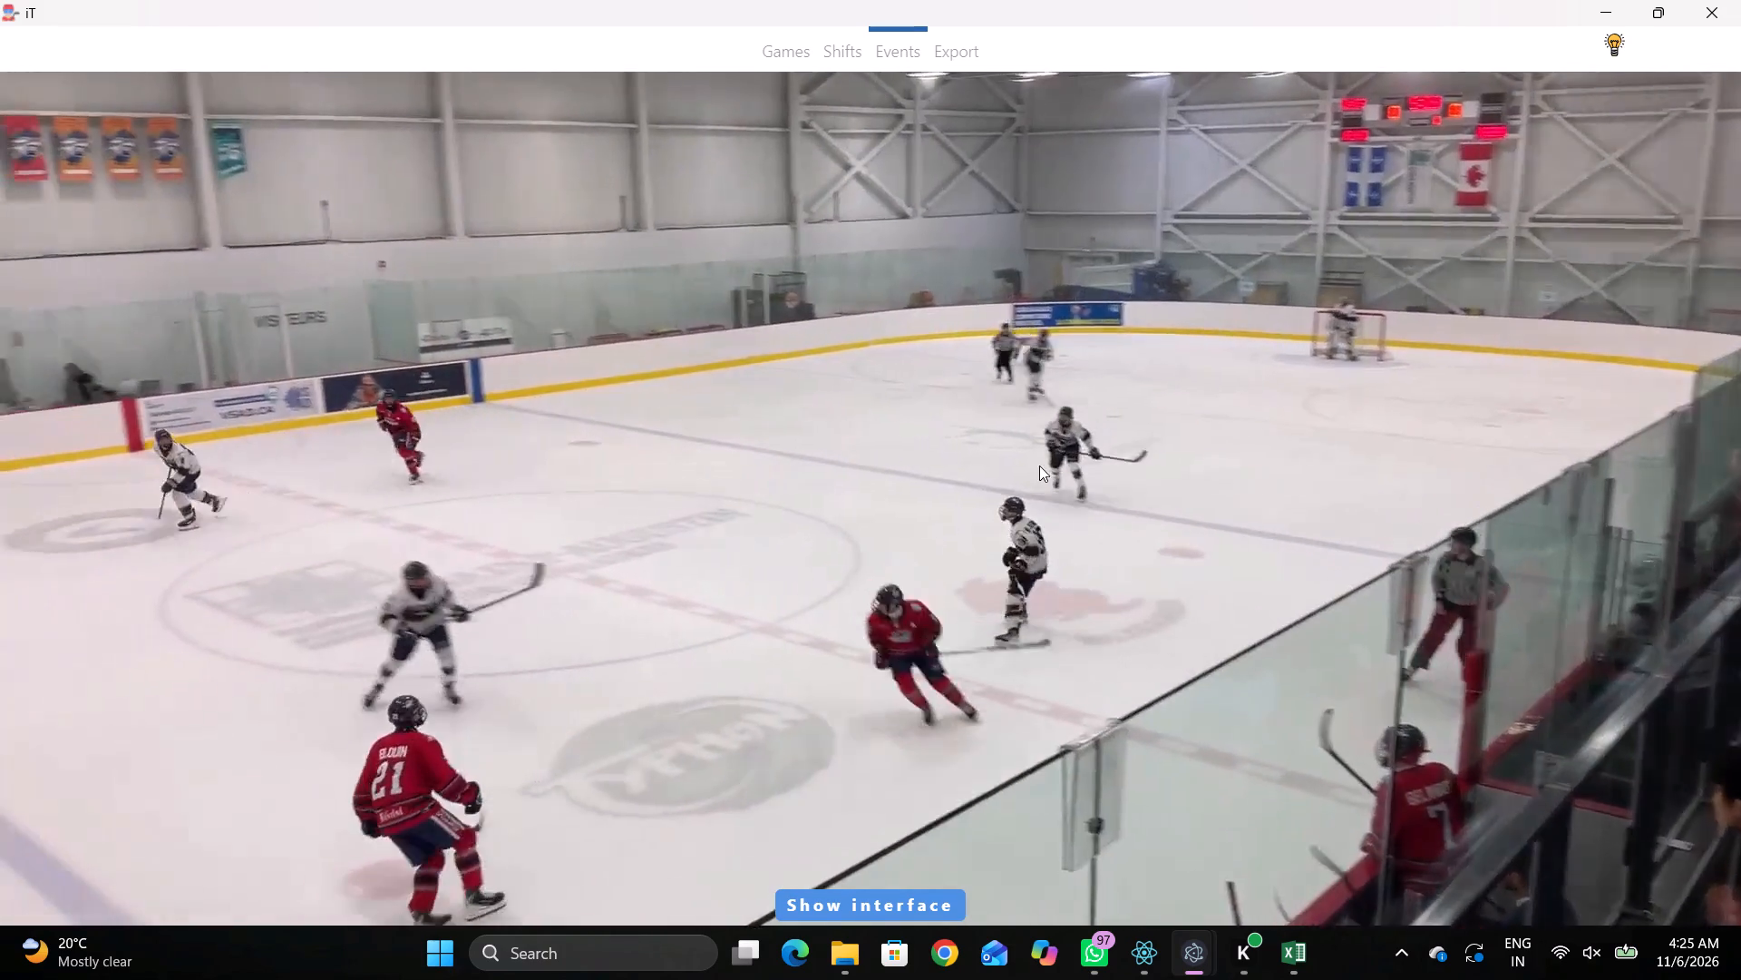
pyautogui.press('space')
pyautogui.press('space')
pyautogui.press('space')
pyautogui.press('space')
pyautogui.press('space')
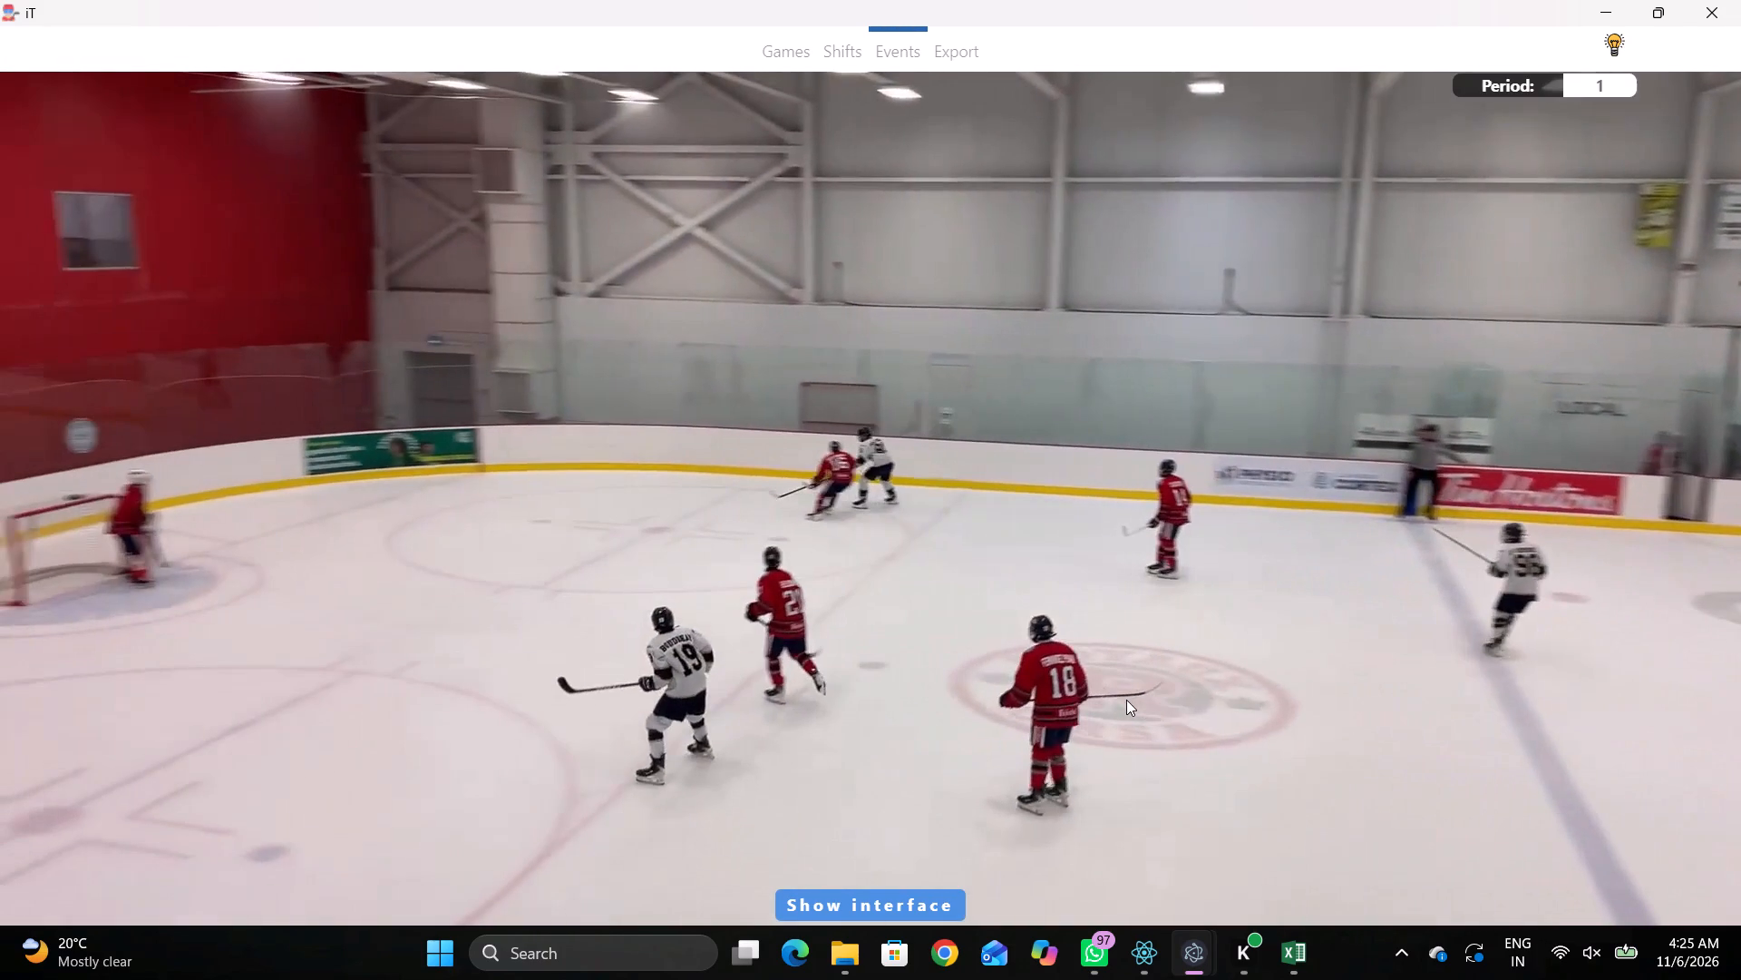
pyautogui.hotkey('shift', 'd')
pyautogui.press('space')
pyautogui.press('space')
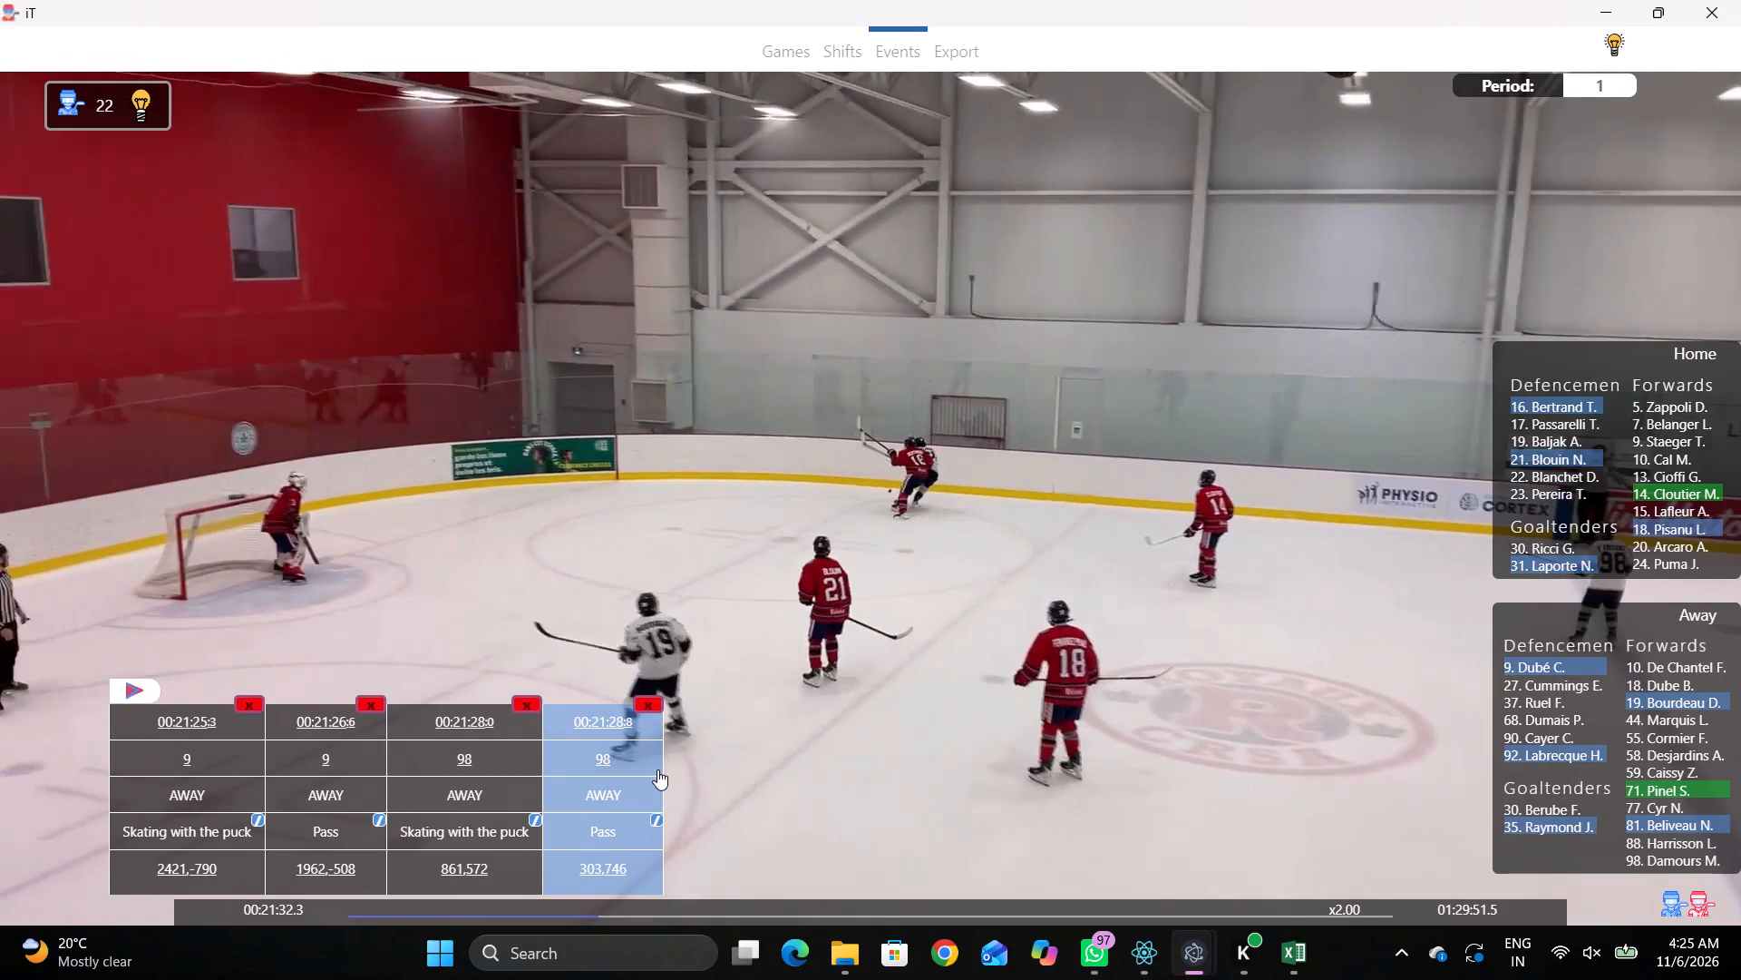
pyautogui.hotkey('shift', 'd')
pyautogui.press('space')
pyautogui.press('space')
pyautogui.write('qqq')
pyautogui.write('qqDD')
pyautogui.hotkey('shift', 'd')
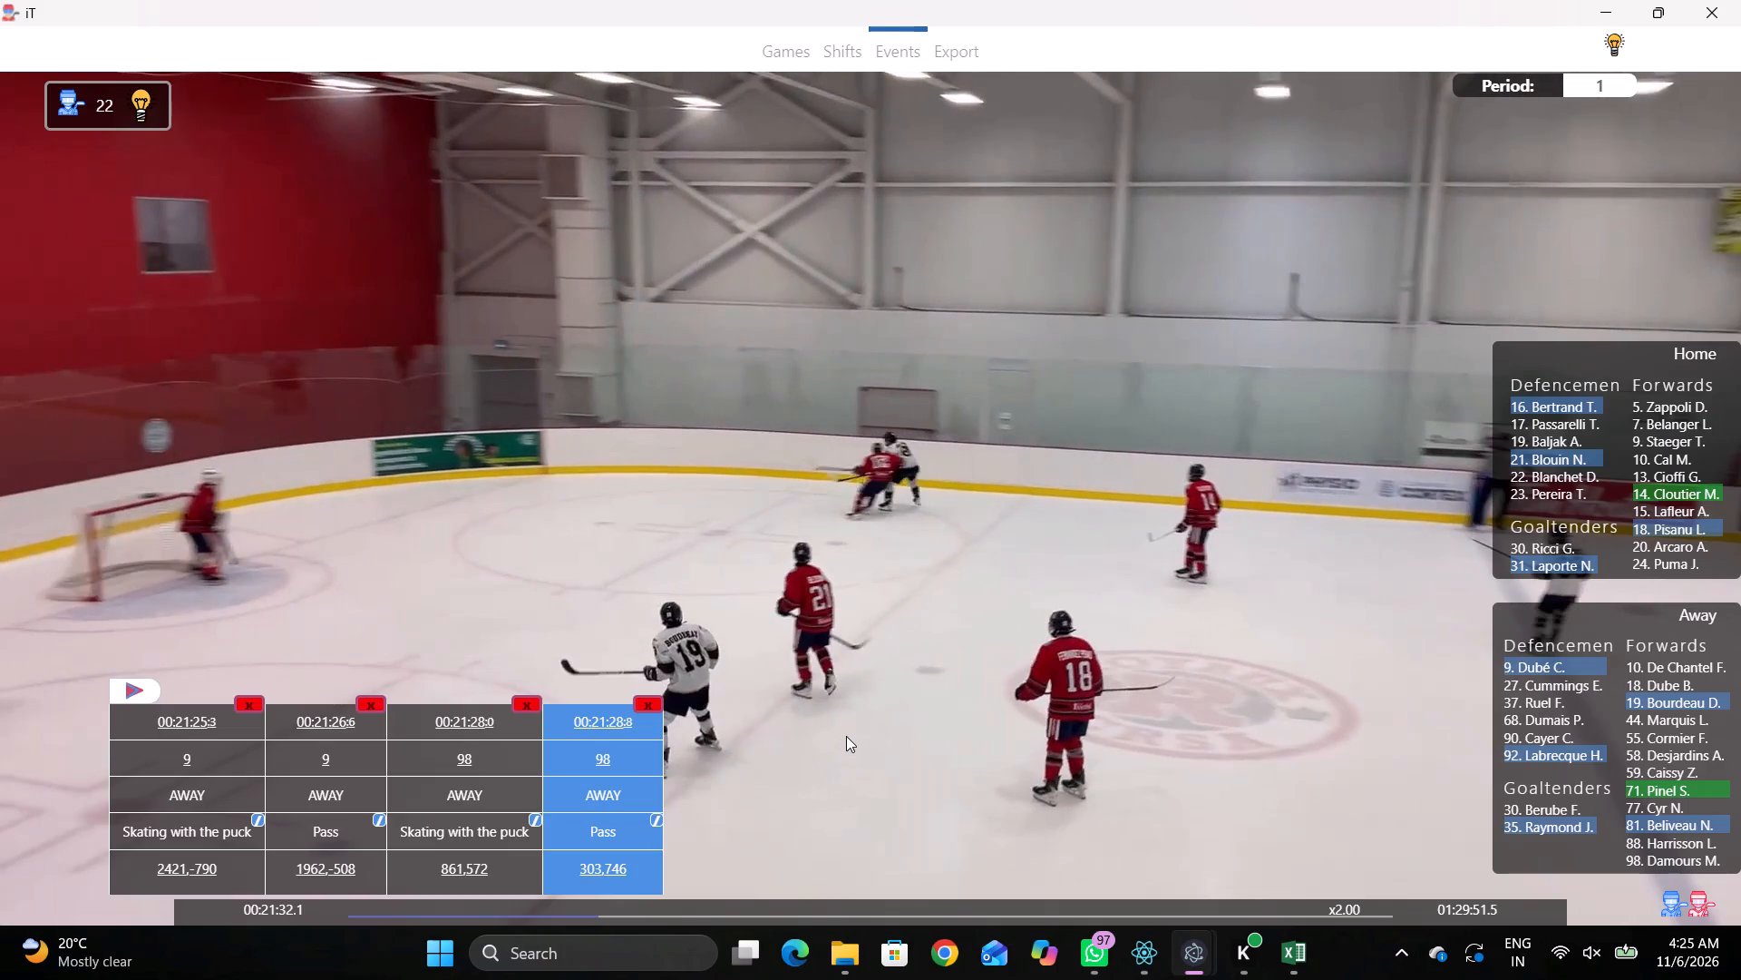
pyautogui.hotkey('shift', 'd')
pyautogui.hotkey('shift', 'd')
pyautogui.press('q')
pyautogui.press('q')
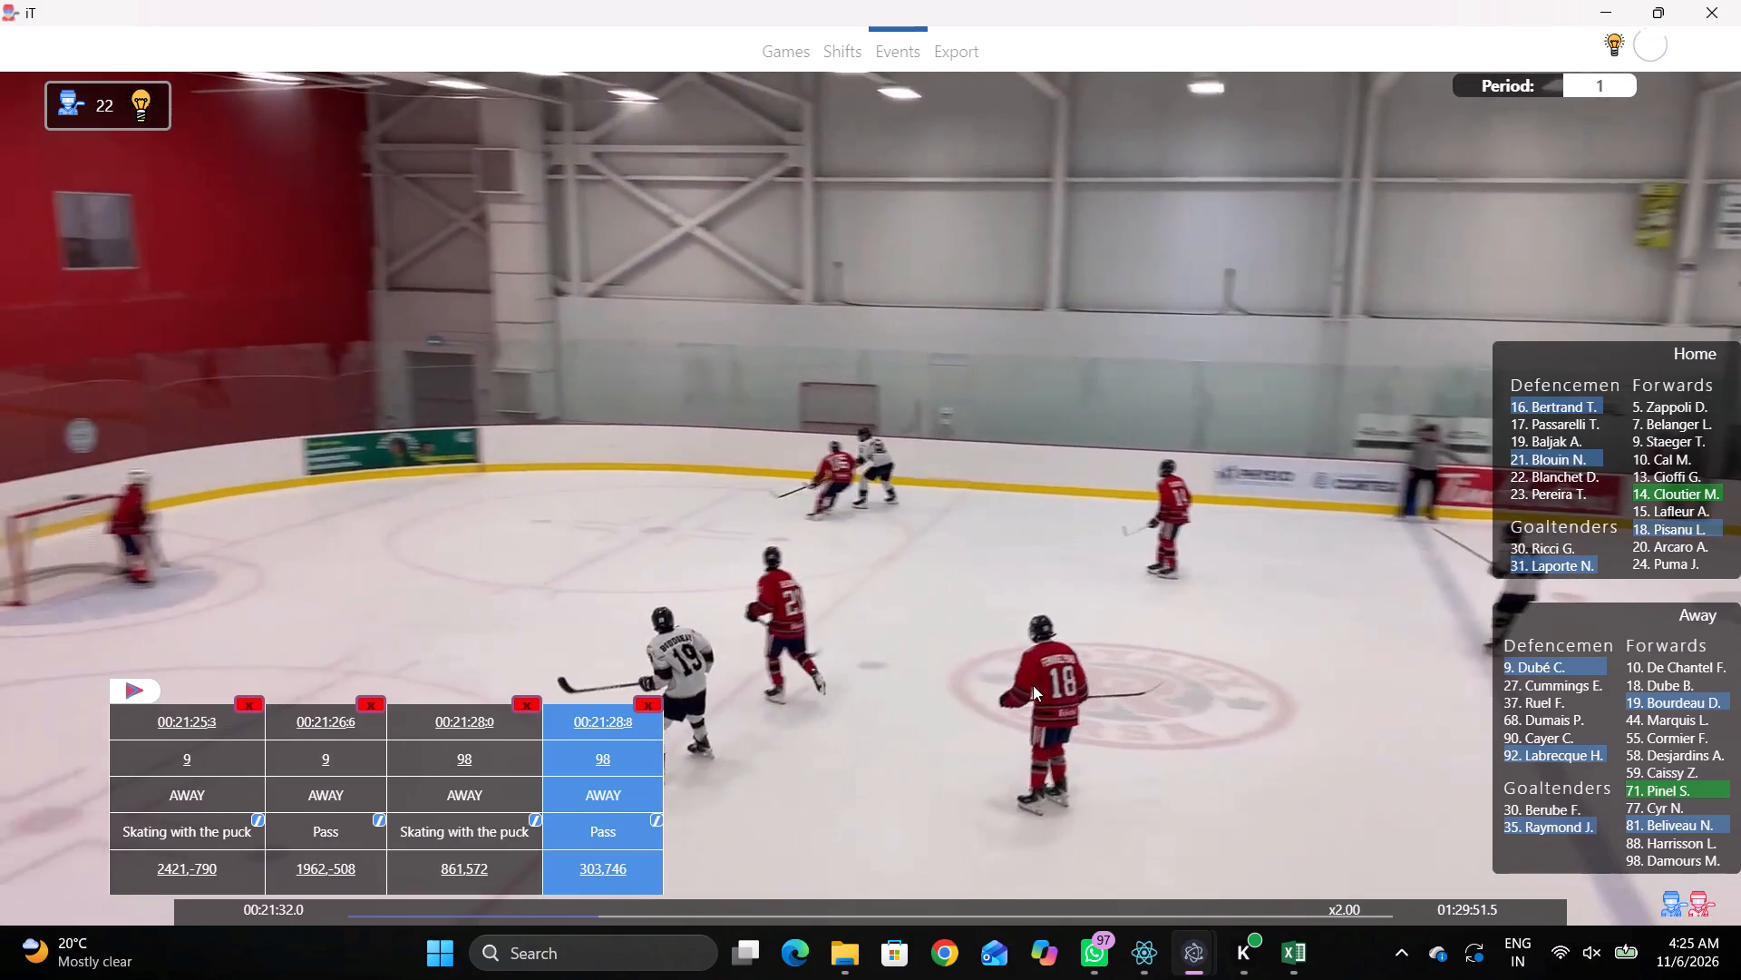
pyautogui.press('q')
pyautogui.hotkey('shift', 'd')
pyautogui.hotkey('shift', 'd')
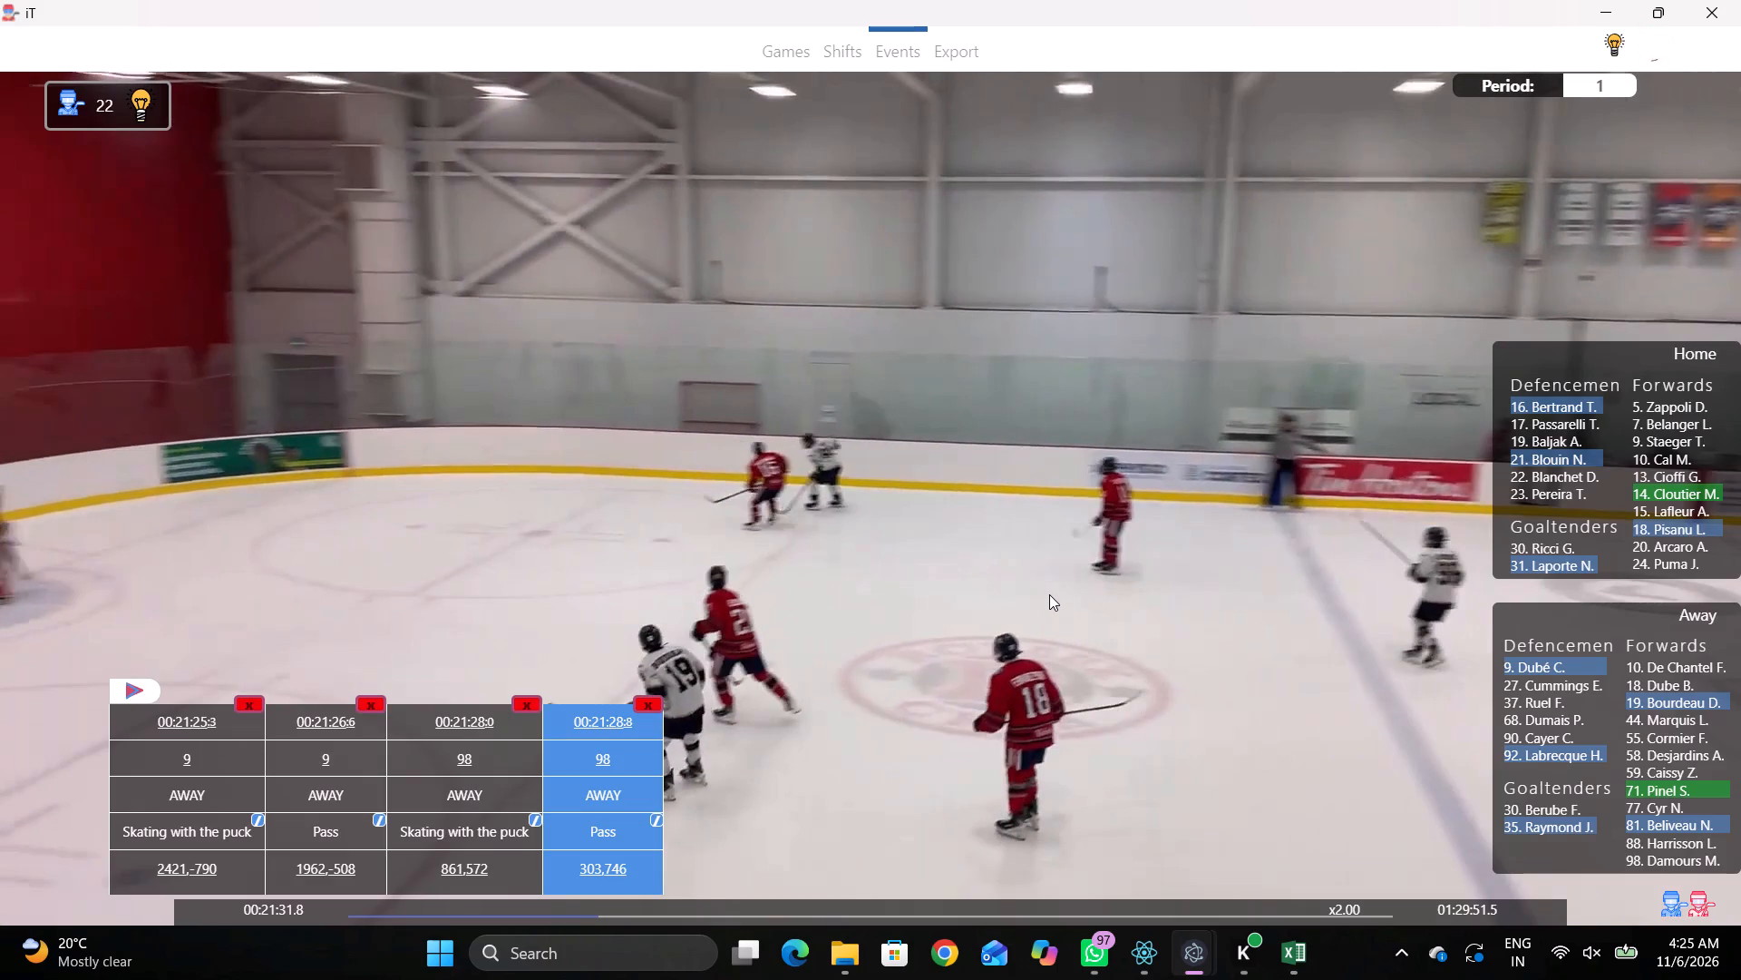
# In the Shifts view, set the Center Forward of the away shift at 00:21:28.8 to 98.
pyautogui.click(851, 65)
pyautogui.hotkey('shift', 'd')
pyautogui.hotkey('shift', 'd')
pyautogui.click(872, 777)
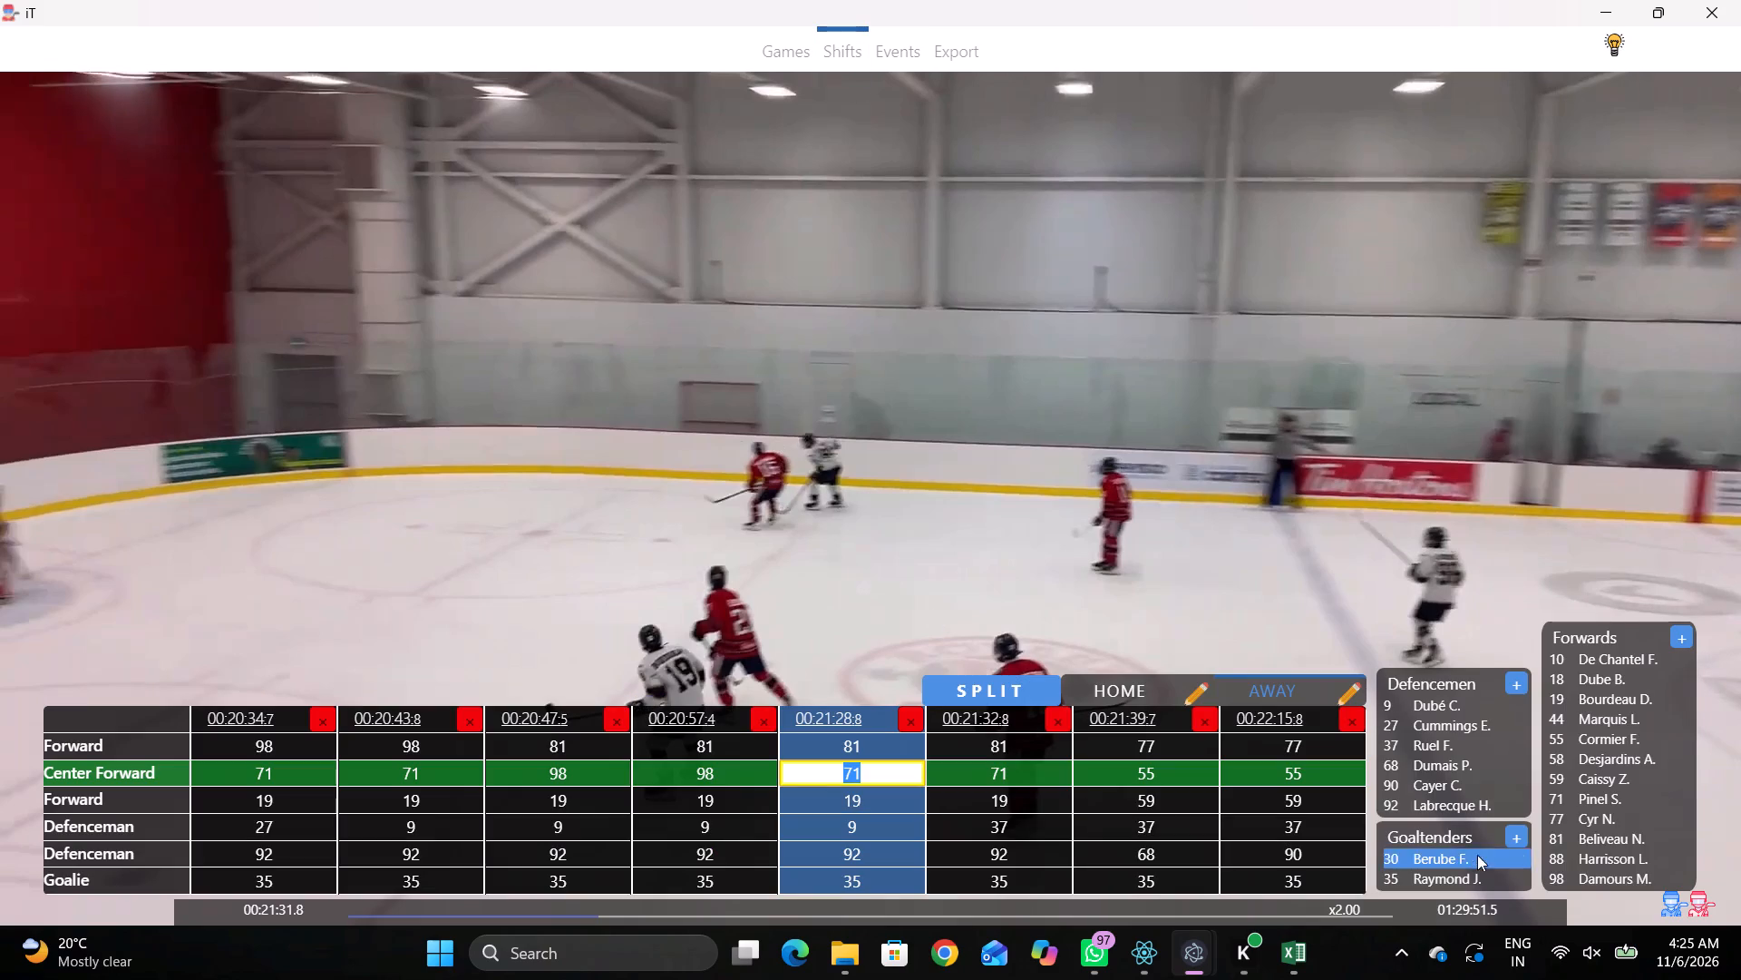
pyautogui.click(1581, 876)
# Set the Center Forward of the away shift at 00:21:32.8 to 98 and return to the Events view.
pyautogui.click(274, 723)
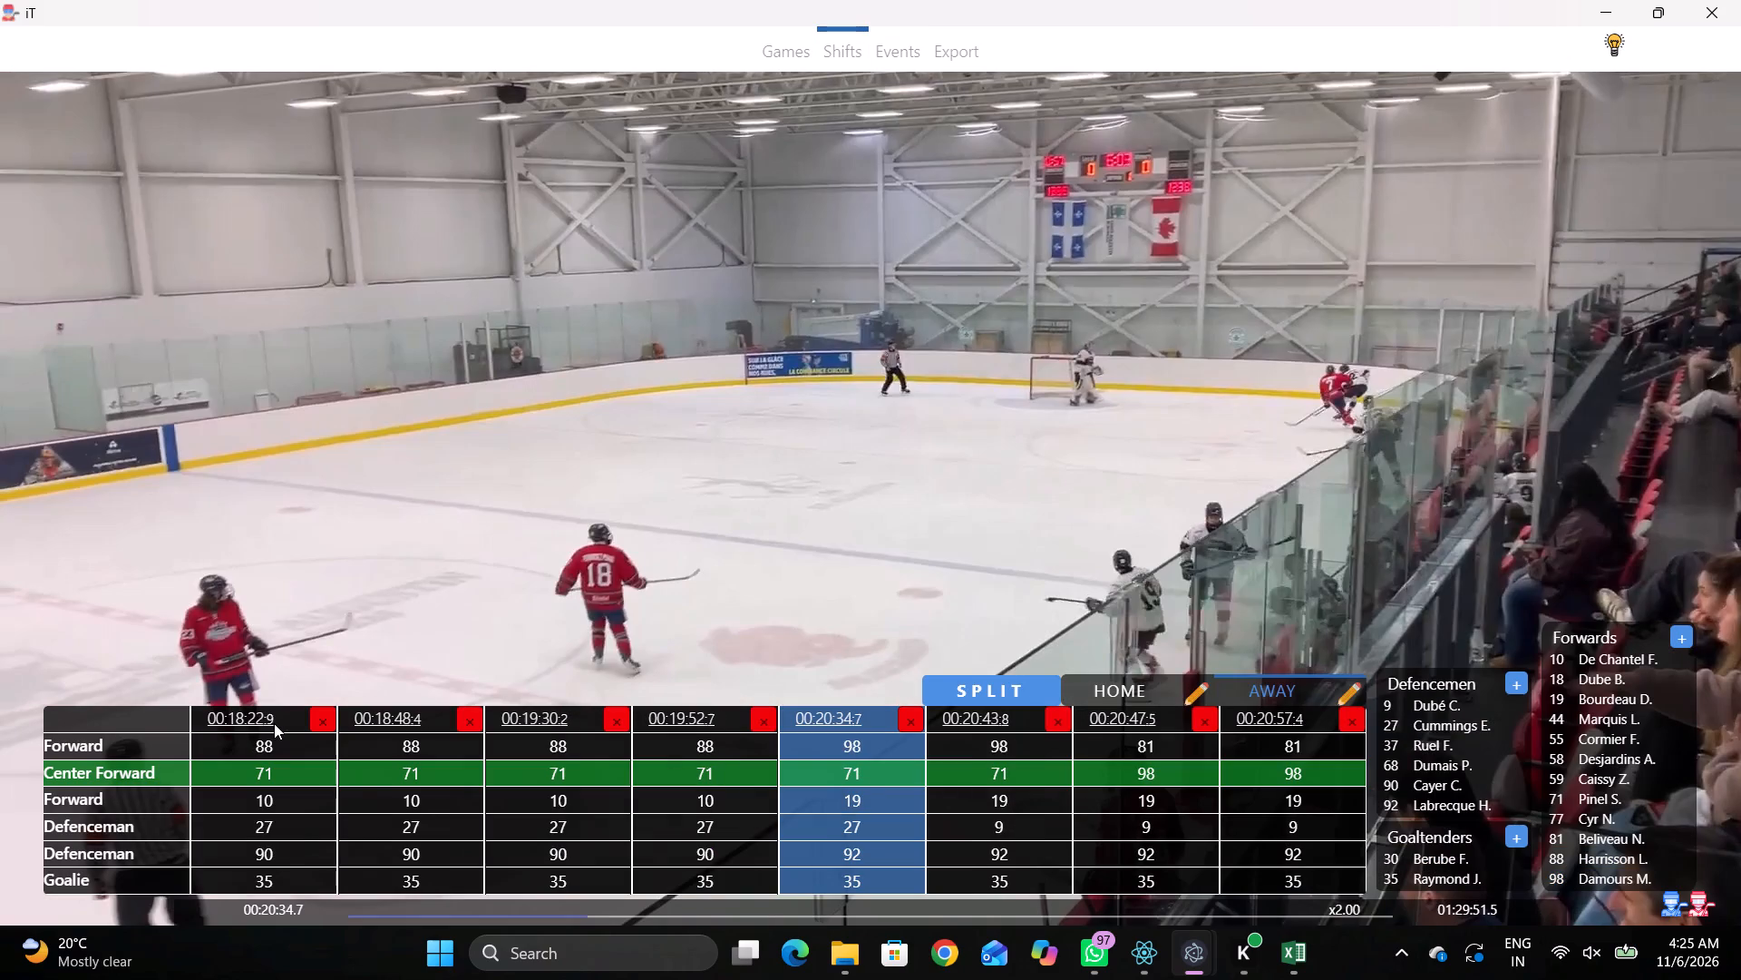
pyautogui.click(1249, 714)
pyautogui.click(1144, 729)
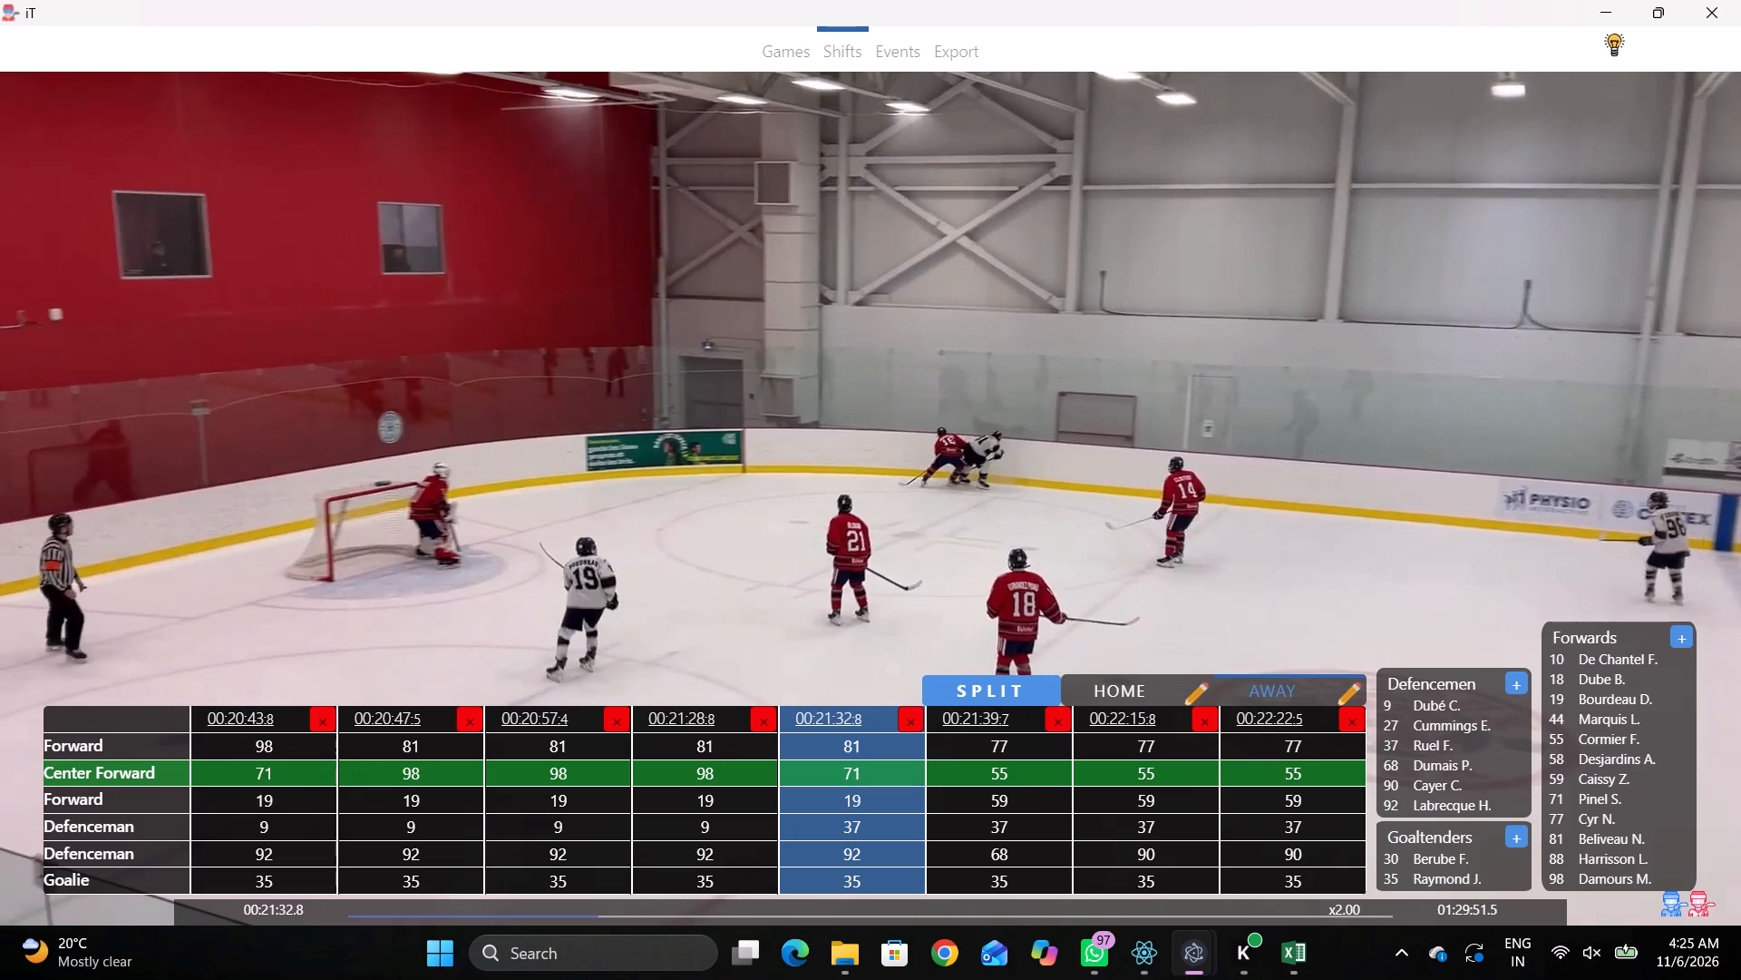
pyautogui.click(841, 772)
pyautogui.click(1575, 871)
pyautogui.click(877, 59)
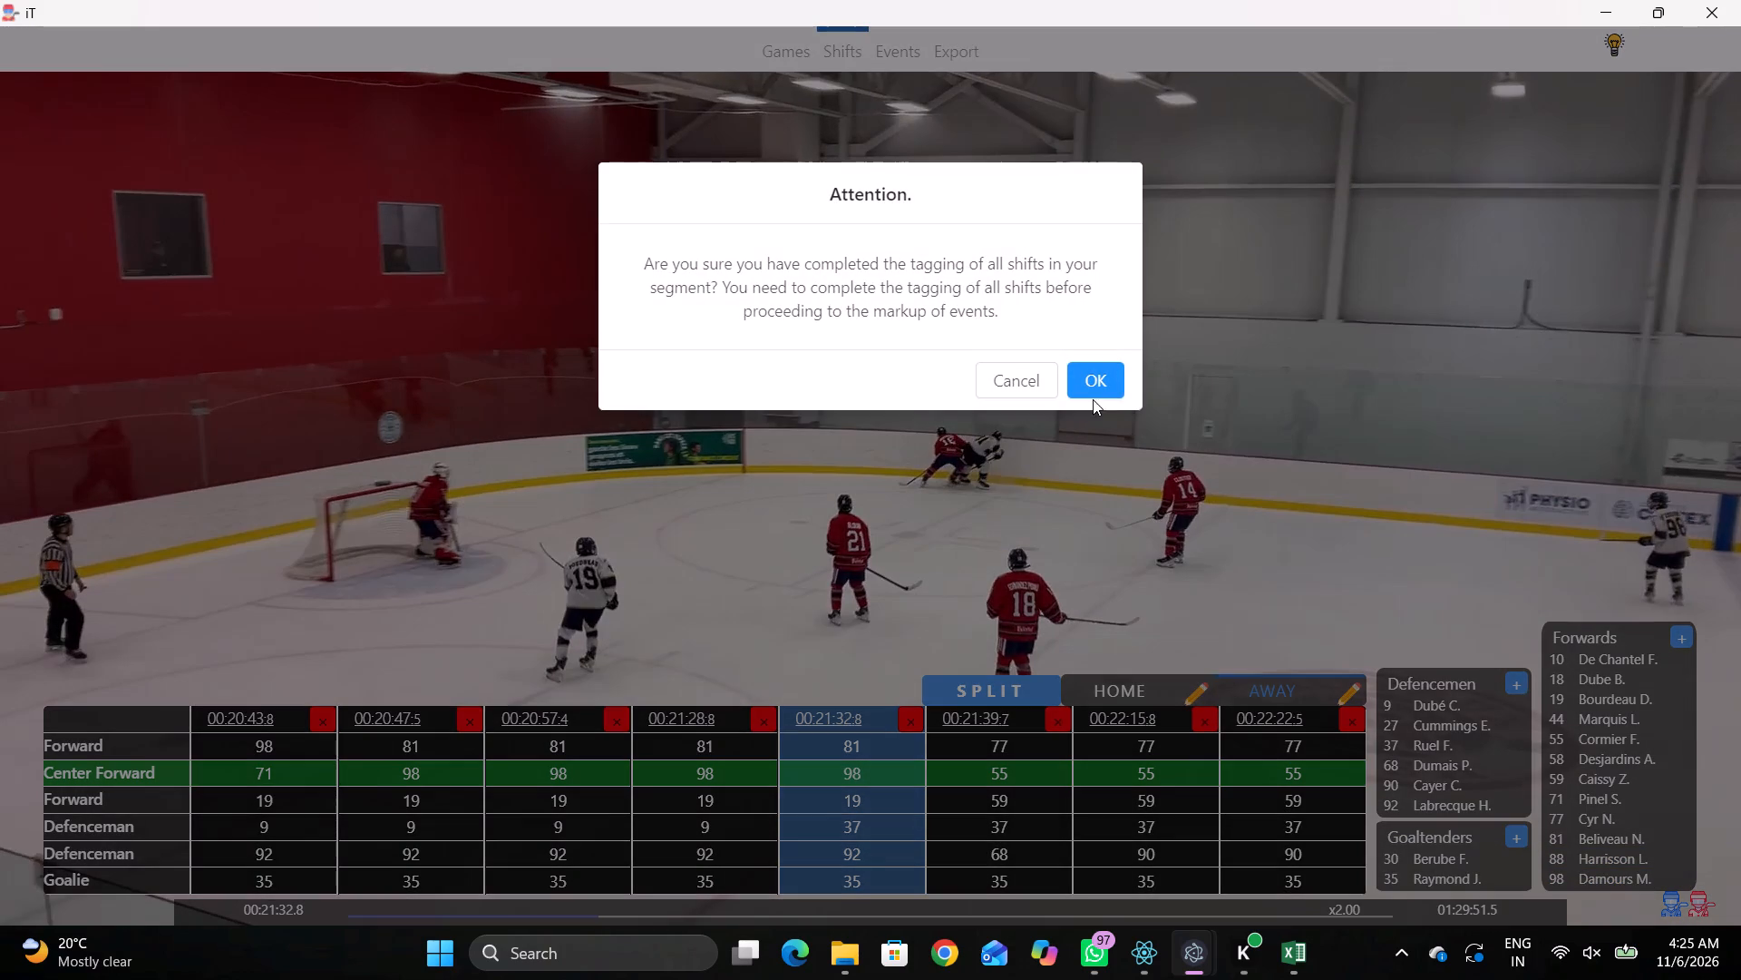
pyautogui.click(1093, 399)
pyautogui.click(1095, 394)
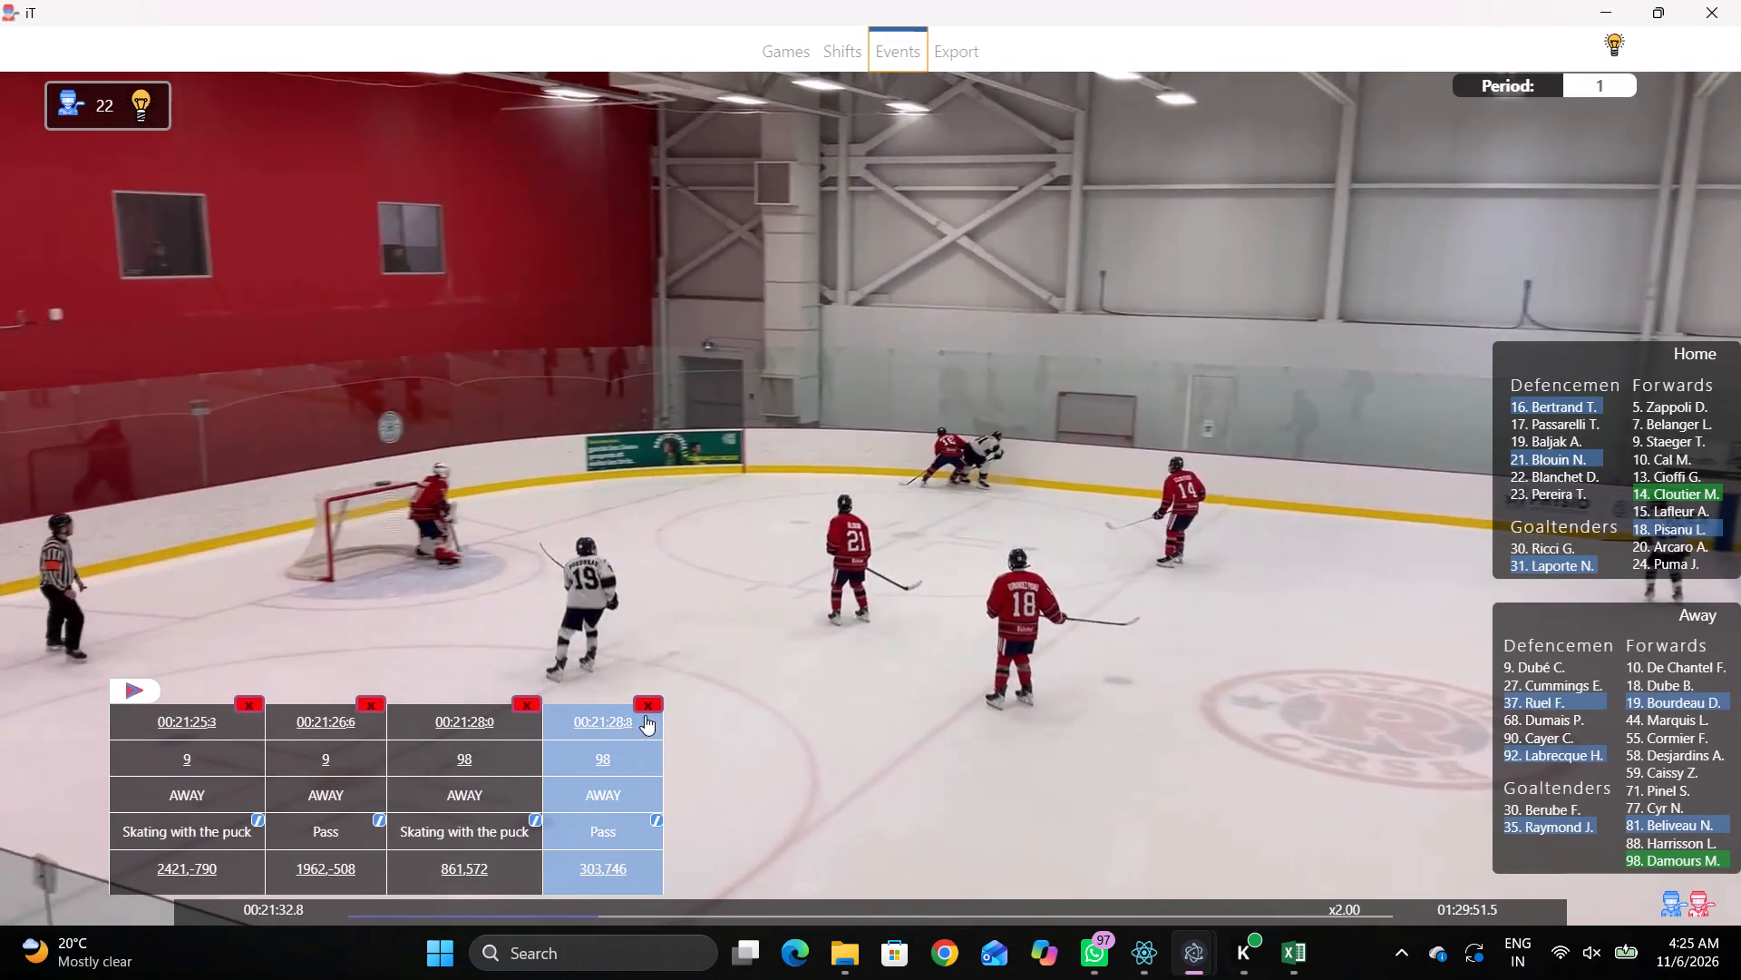
# Resume from the 00:21:28:8 pass and log a Skating with the puck event by away 81 beside the home zone's far-side face-off circle.
pyautogui.click(599, 724)
pyautogui.hotkey('shift', 'd')
pyautogui.press('space')
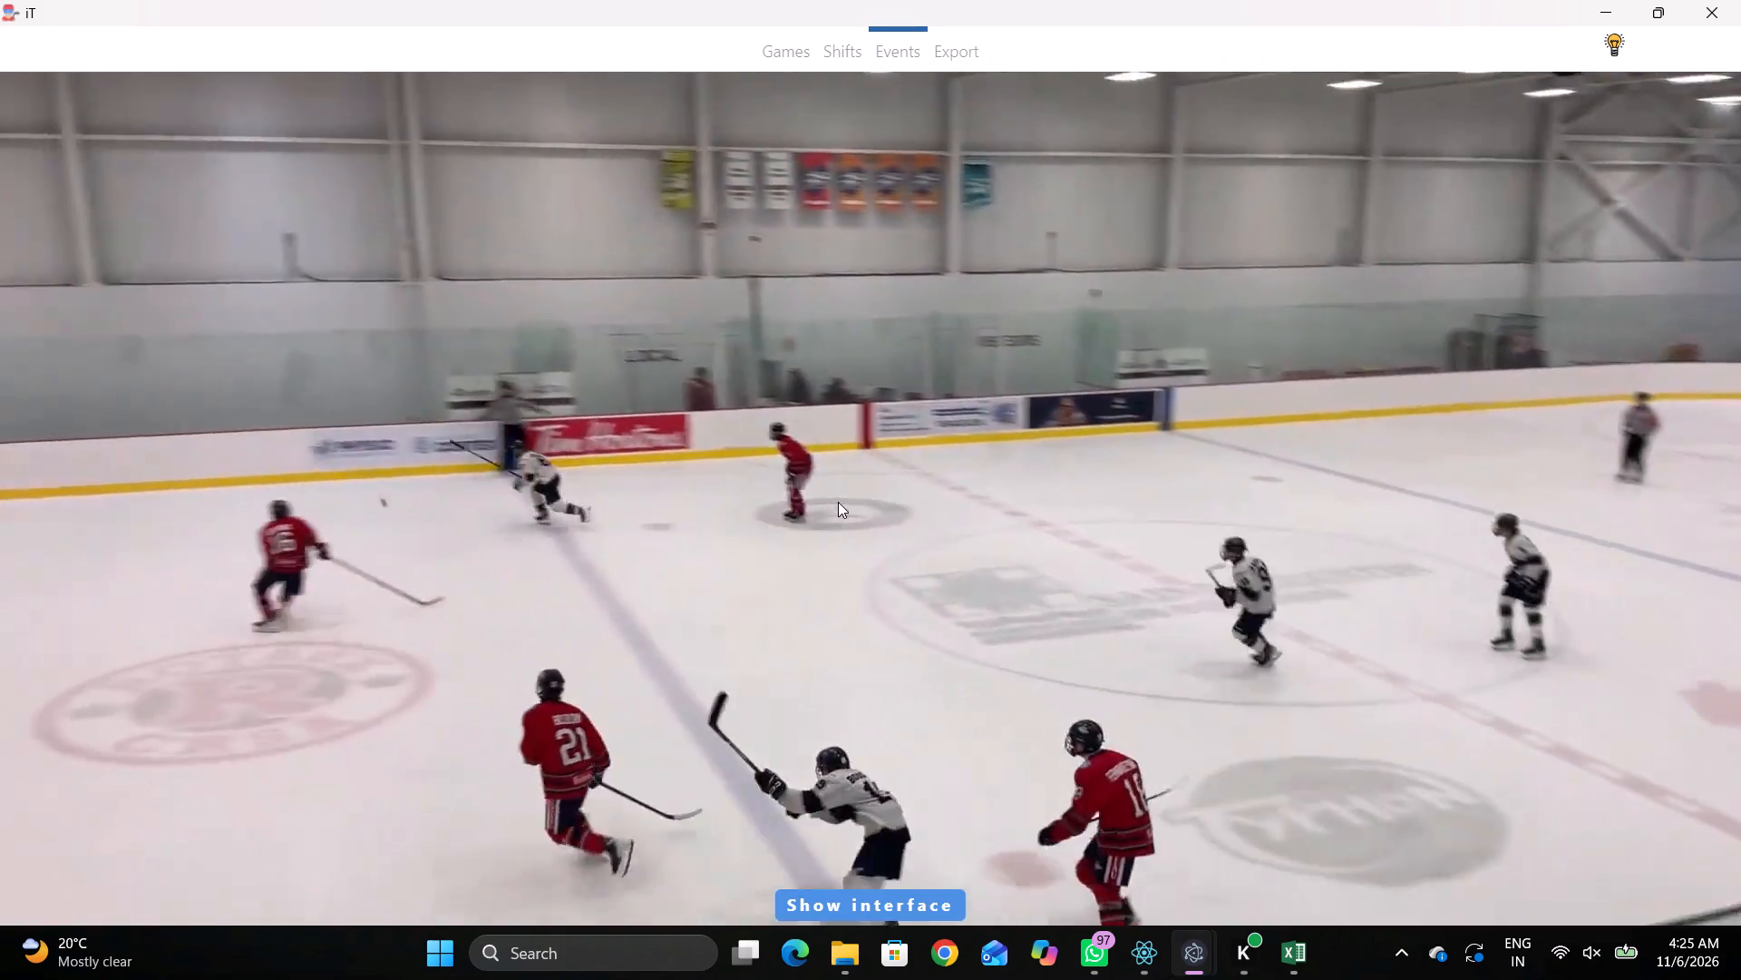
pyautogui.press('space')
pyautogui.press('space')
pyautogui.press('space')
pyautogui.press('space')
pyautogui.press('space')
pyautogui.press('space')
pyautogui.press('space')
pyautogui.press('space')
pyautogui.press('space')
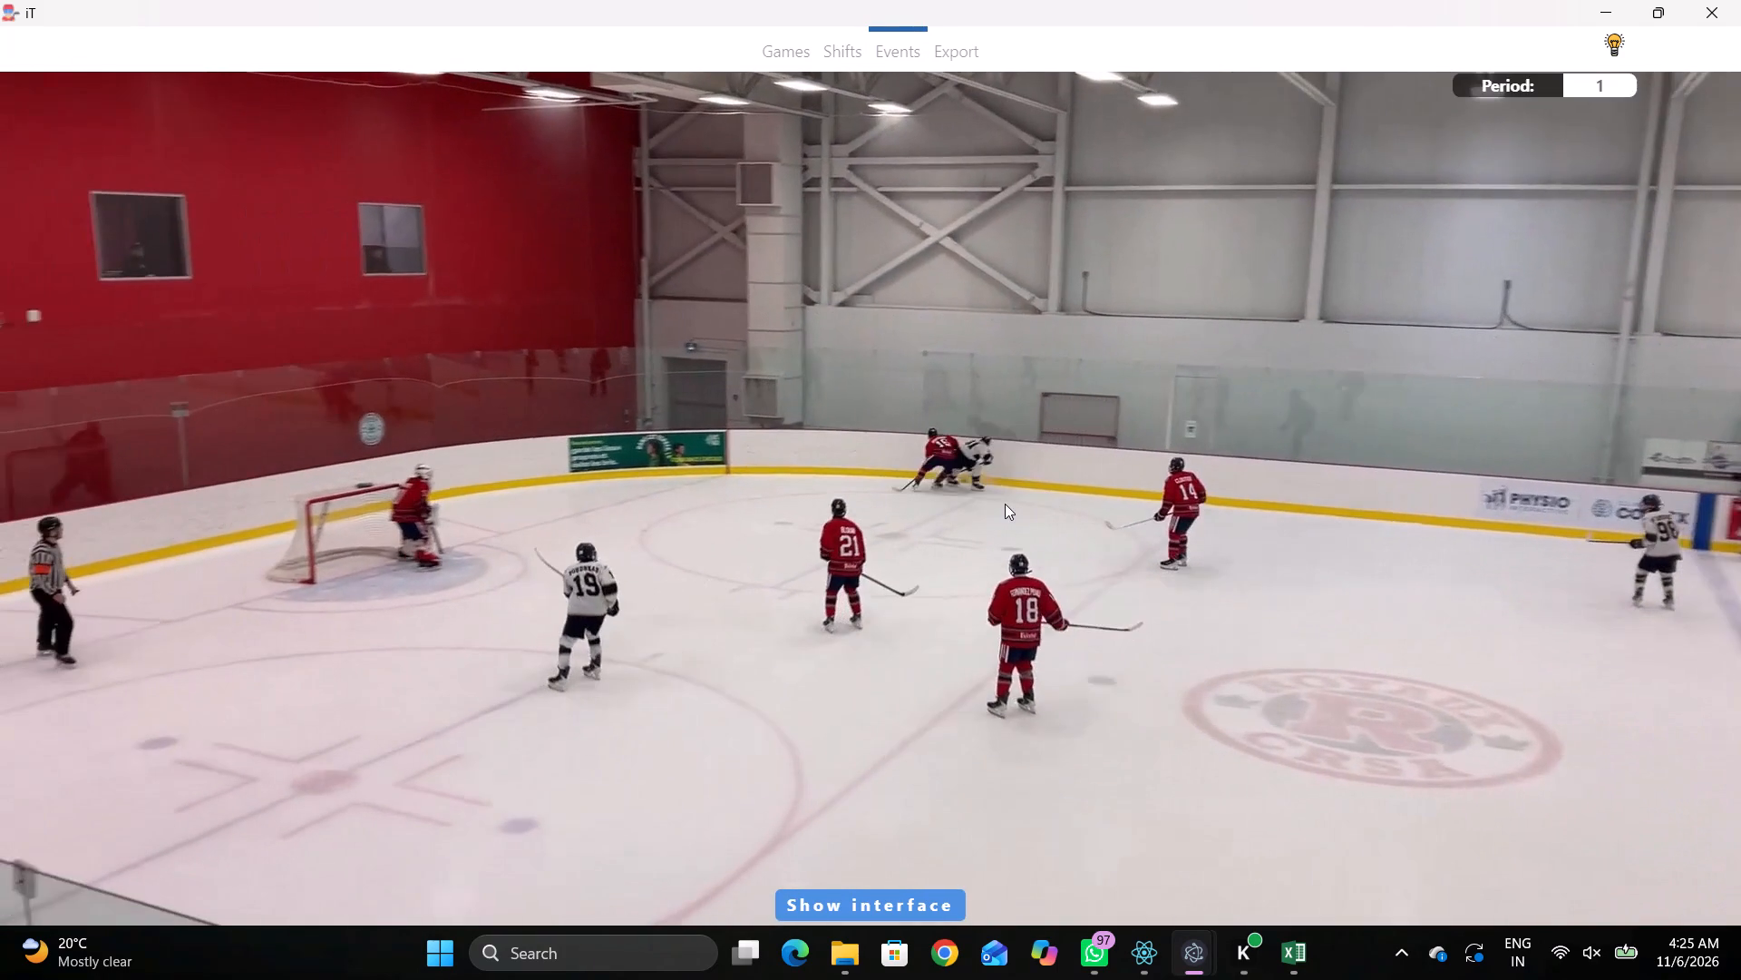
pyautogui.write('q')
pyautogui.rightClick(1008, 481)
pyautogui.moveTo(946, 485); pyautogui.dragTo(935, 485, button='right')
pyautogui.click(1002, 524)
pyautogui.click(1645, 828)
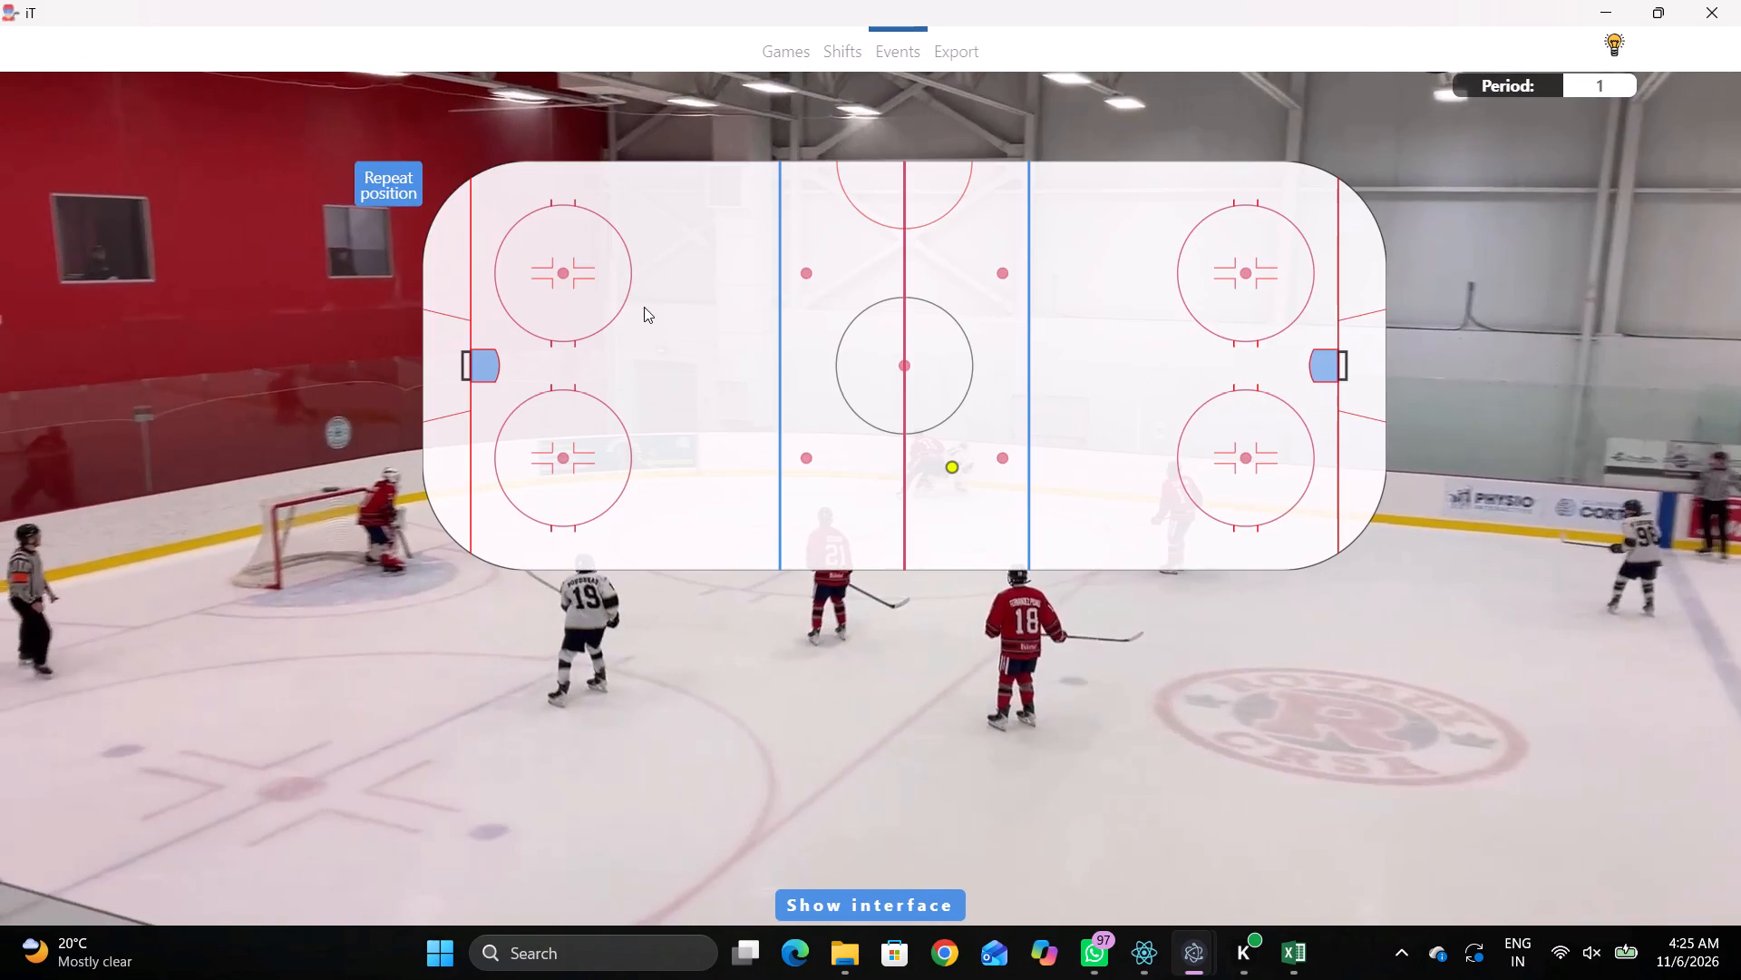
pyautogui.click(600, 195)
# Find the away team's release along the far boards and log a Pass event by away 81 near the home zone's far-side face-off circle.
pyautogui.press('space')
pyautogui.press('space')
pyautogui.press('space')
pyautogui.press('space')
pyautogui.press('space')
pyautogui.press('space')
pyautogui.press('space')
pyautogui.press('space')
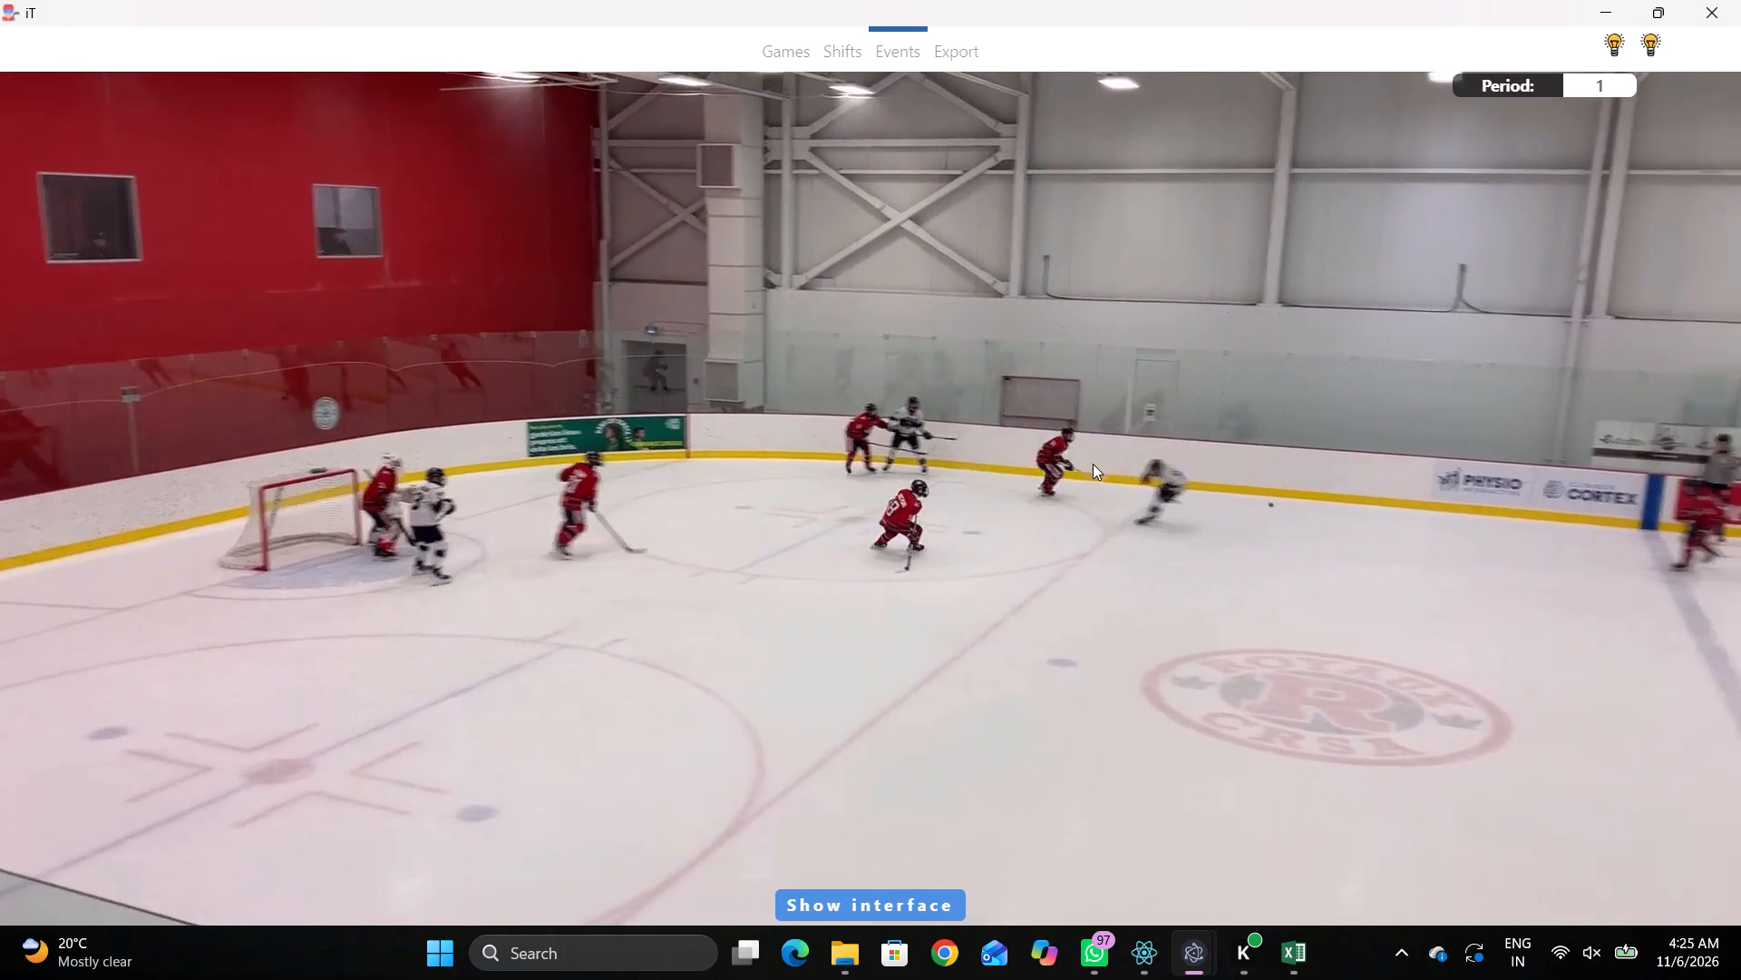
pyautogui.press('q')
pyautogui.press('q')
pyautogui.press('q')
pyautogui.press('q')
pyautogui.press('q')
pyautogui.rightClick(1174, 378)
pyautogui.click(1207, 393)
pyautogui.click(1524, 265)
pyautogui.click(1523, 289)
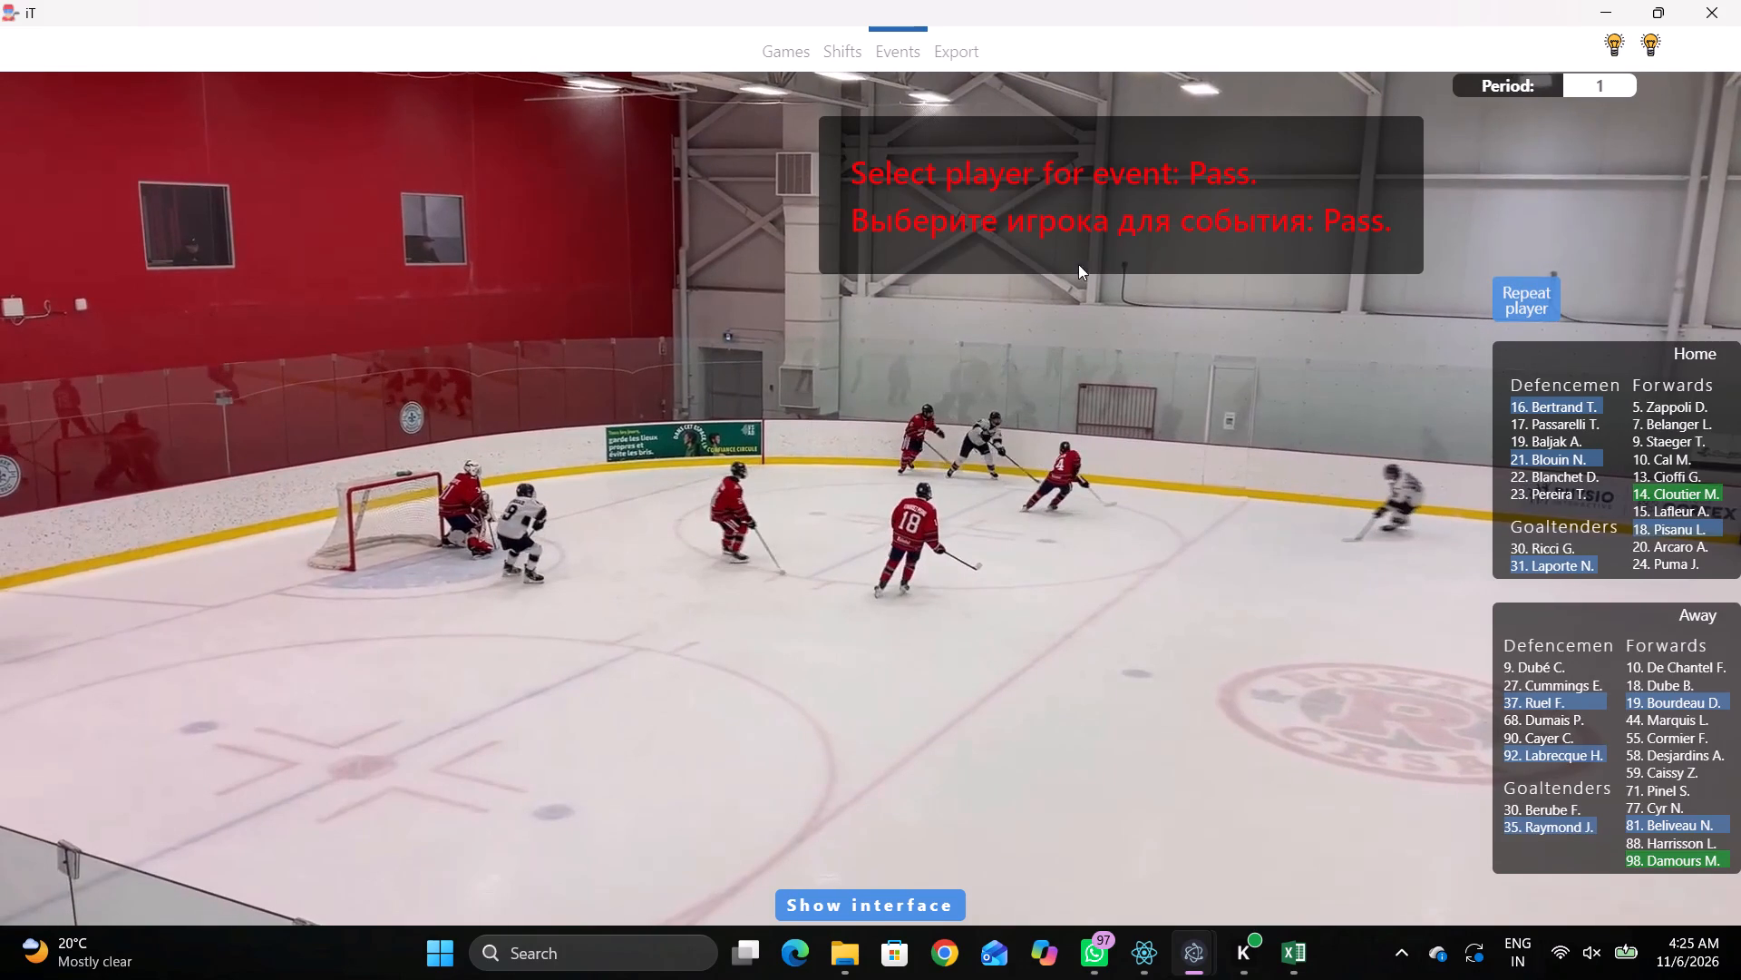
pyautogui.click(635, 201)
# Advance to the play in the neutral zone and log a Pass event by away 92 in the far half of the centre circle.
pyautogui.press('space')
pyautogui.press('v')
pyautogui.press('space')
pyautogui.press('space')
pyautogui.press('space')
pyautogui.press('space')
pyautogui.press('space')
pyautogui.rightClick(1192, 460)
pyautogui.press('q')
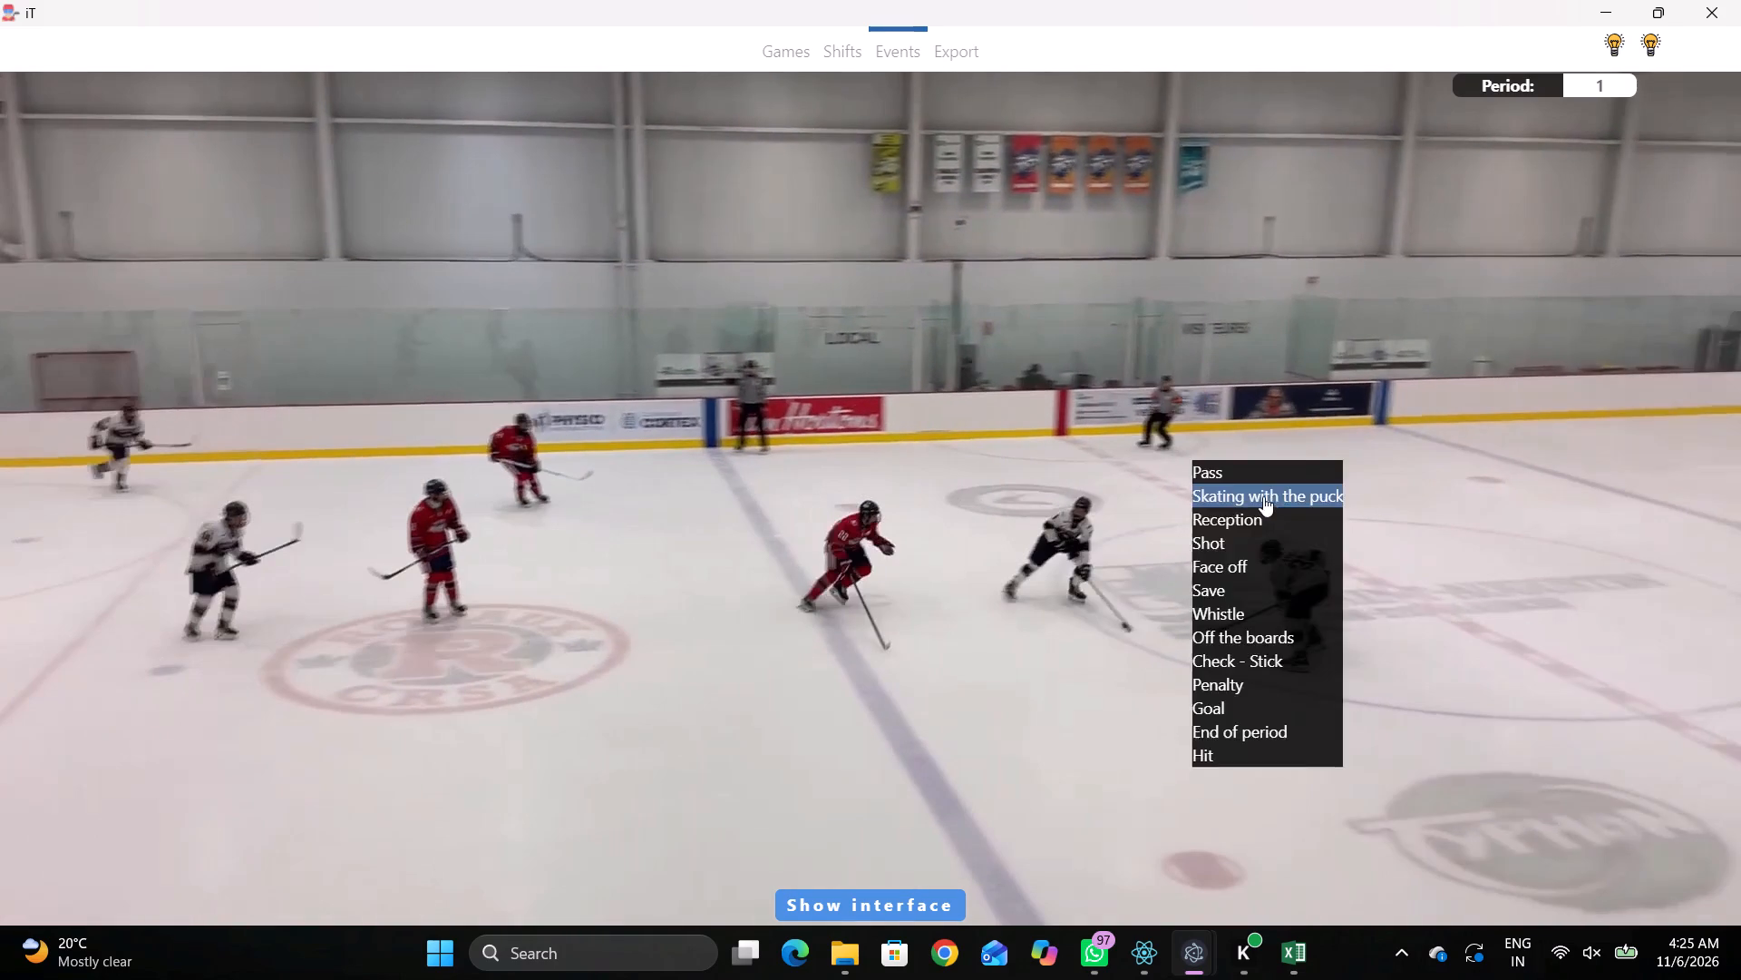
pyautogui.click(1263, 488)
pyautogui.moveTo(1144, 460); pyautogui.dragTo(1153, 457, button='right')
pyautogui.click(1183, 464)
pyautogui.click(1537, 754)
pyautogui.click(873, 315)
# Advance to the puck retrieval in the home zone and log a Skating with the puck event by home 21 behind the home goal line.
pyautogui.press('space')
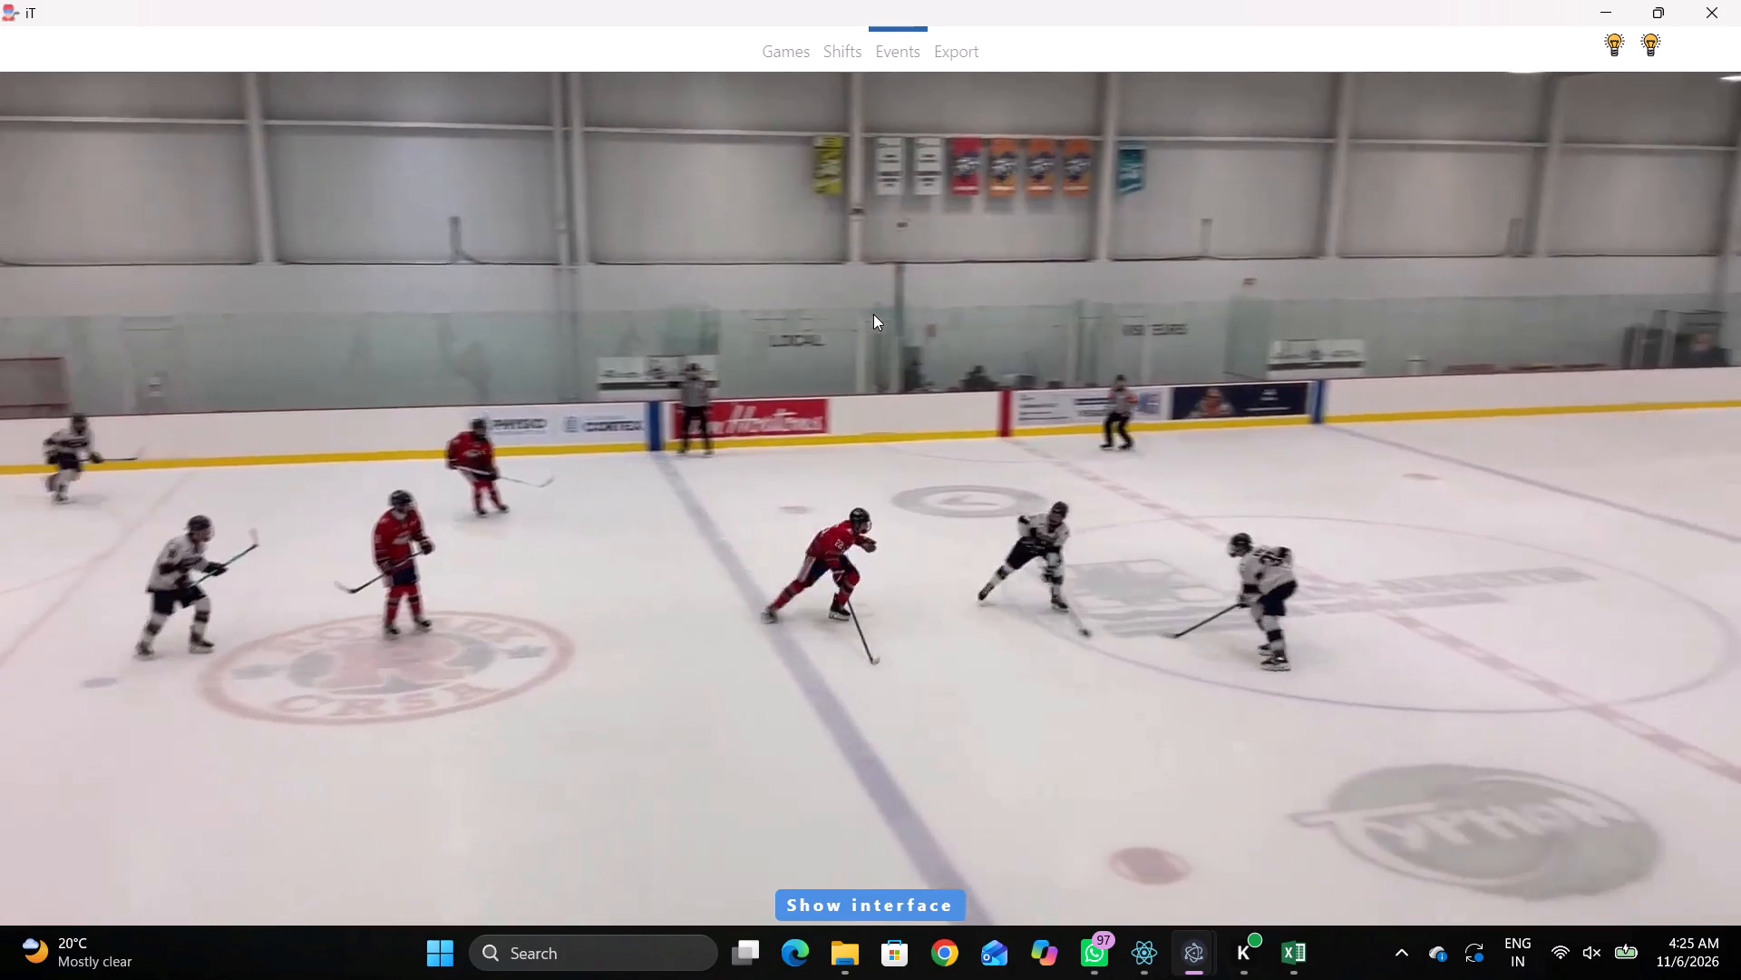
pyautogui.press('space')
pyautogui.press('space')
pyautogui.press('space')
pyautogui.press('space')
pyautogui.press('space')
pyautogui.press('space')
pyautogui.press('space')
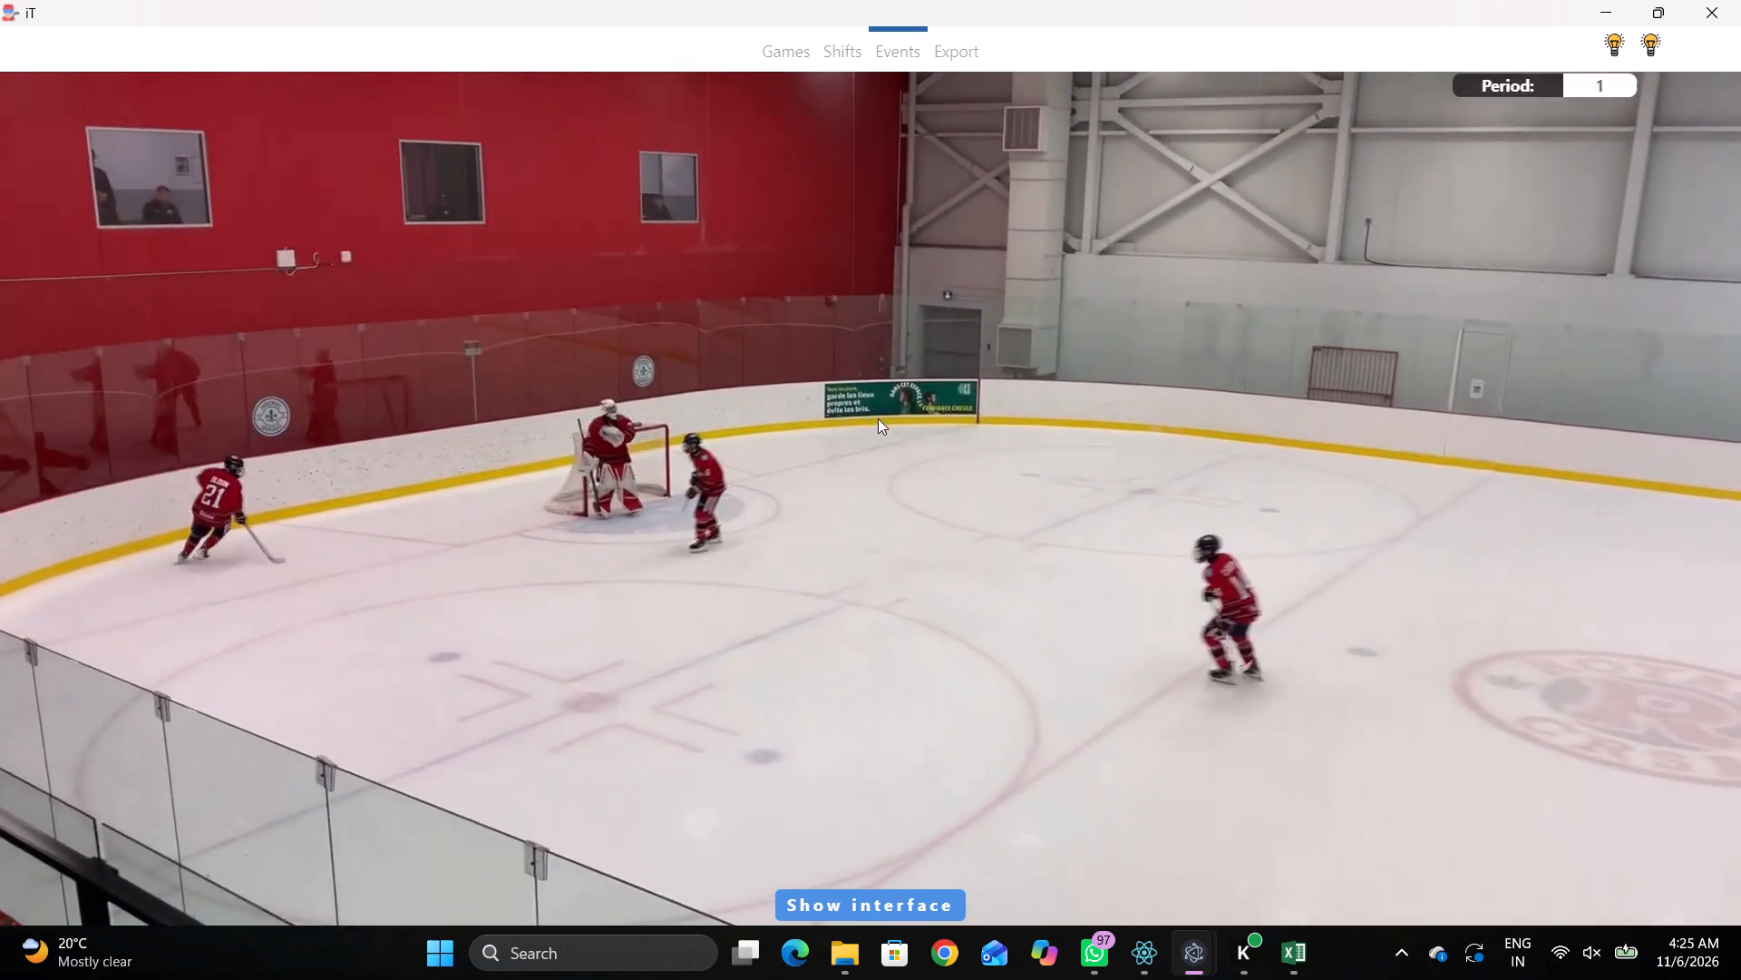
pyautogui.press('space')
pyautogui.press('space')
pyautogui.rightClick(902, 347)
pyautogui.press('q')
pyautogui.click(957, 394)
pyautogui.rightClick(1165, 482)
pyautogui.click(1260, 511)
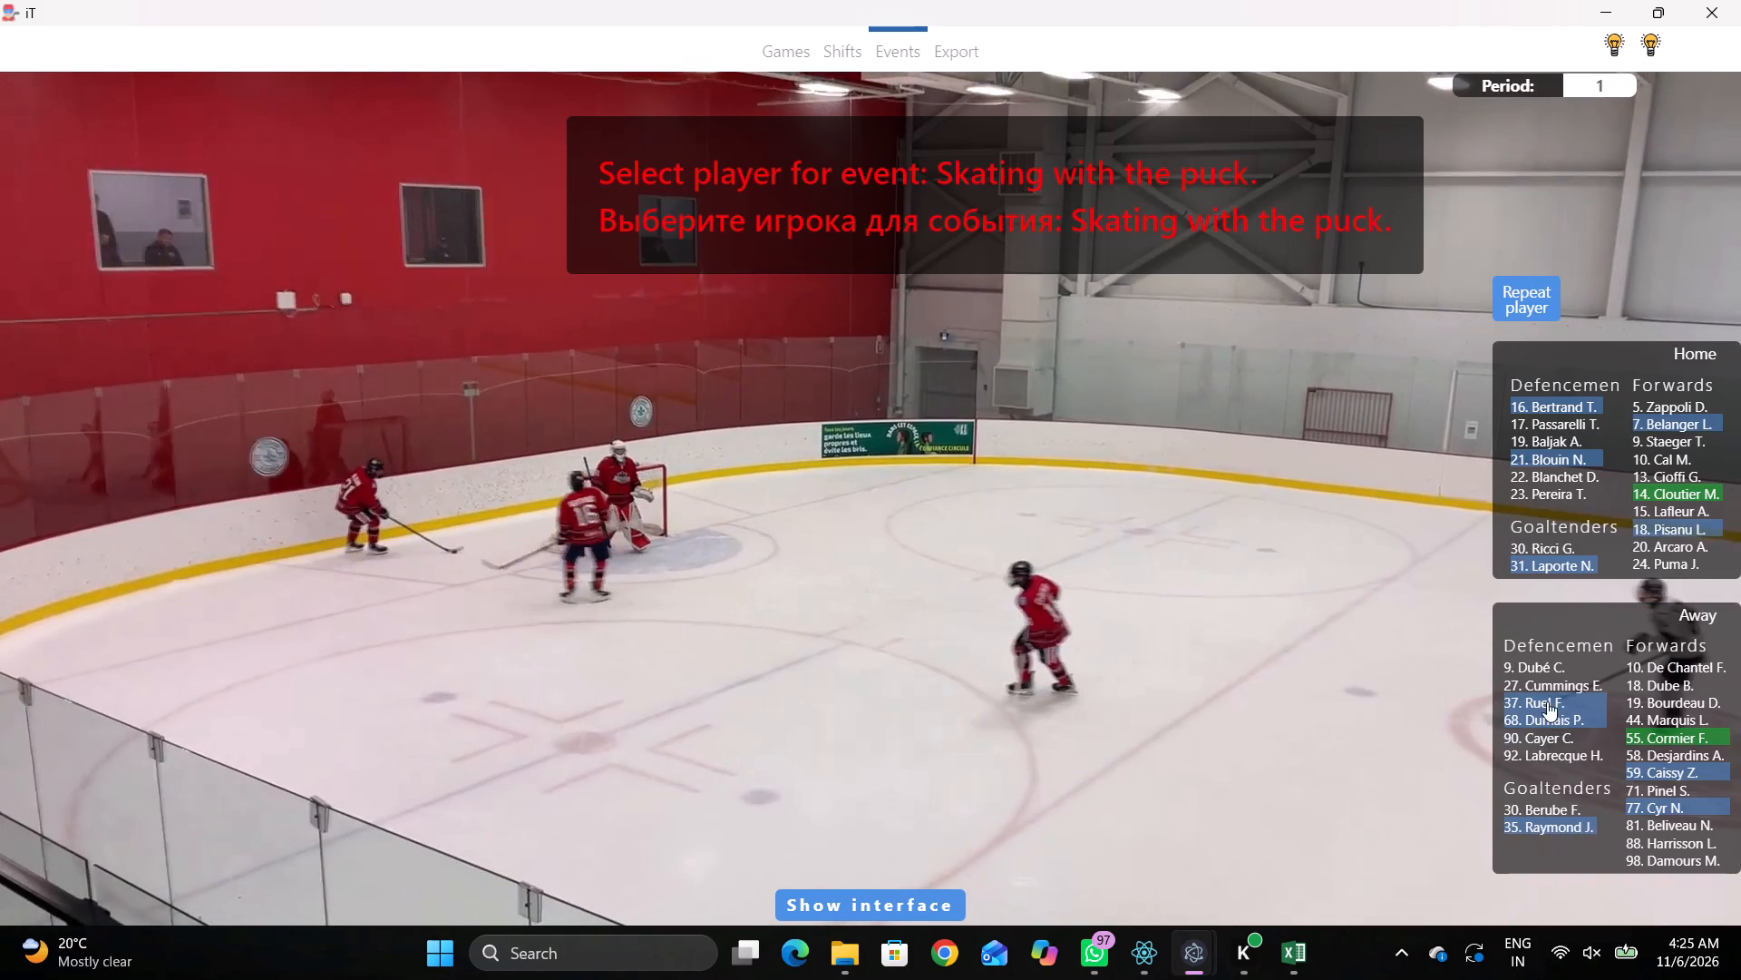
pyautogui.click(1547, 701)
pyautogui.rightClick(1071, 630)
pyautogui.click(1128, 657)
pyautogui.click(1530, 466)
pyautogui.click(1528, 459)
pyautogui.click(435, 420)
# Advance to the battle in the home corner and log a Pass event by home 21 at the far-side face-off circle's goal-side edge.
pyautogui.press('r')
pyautogui.press('space')
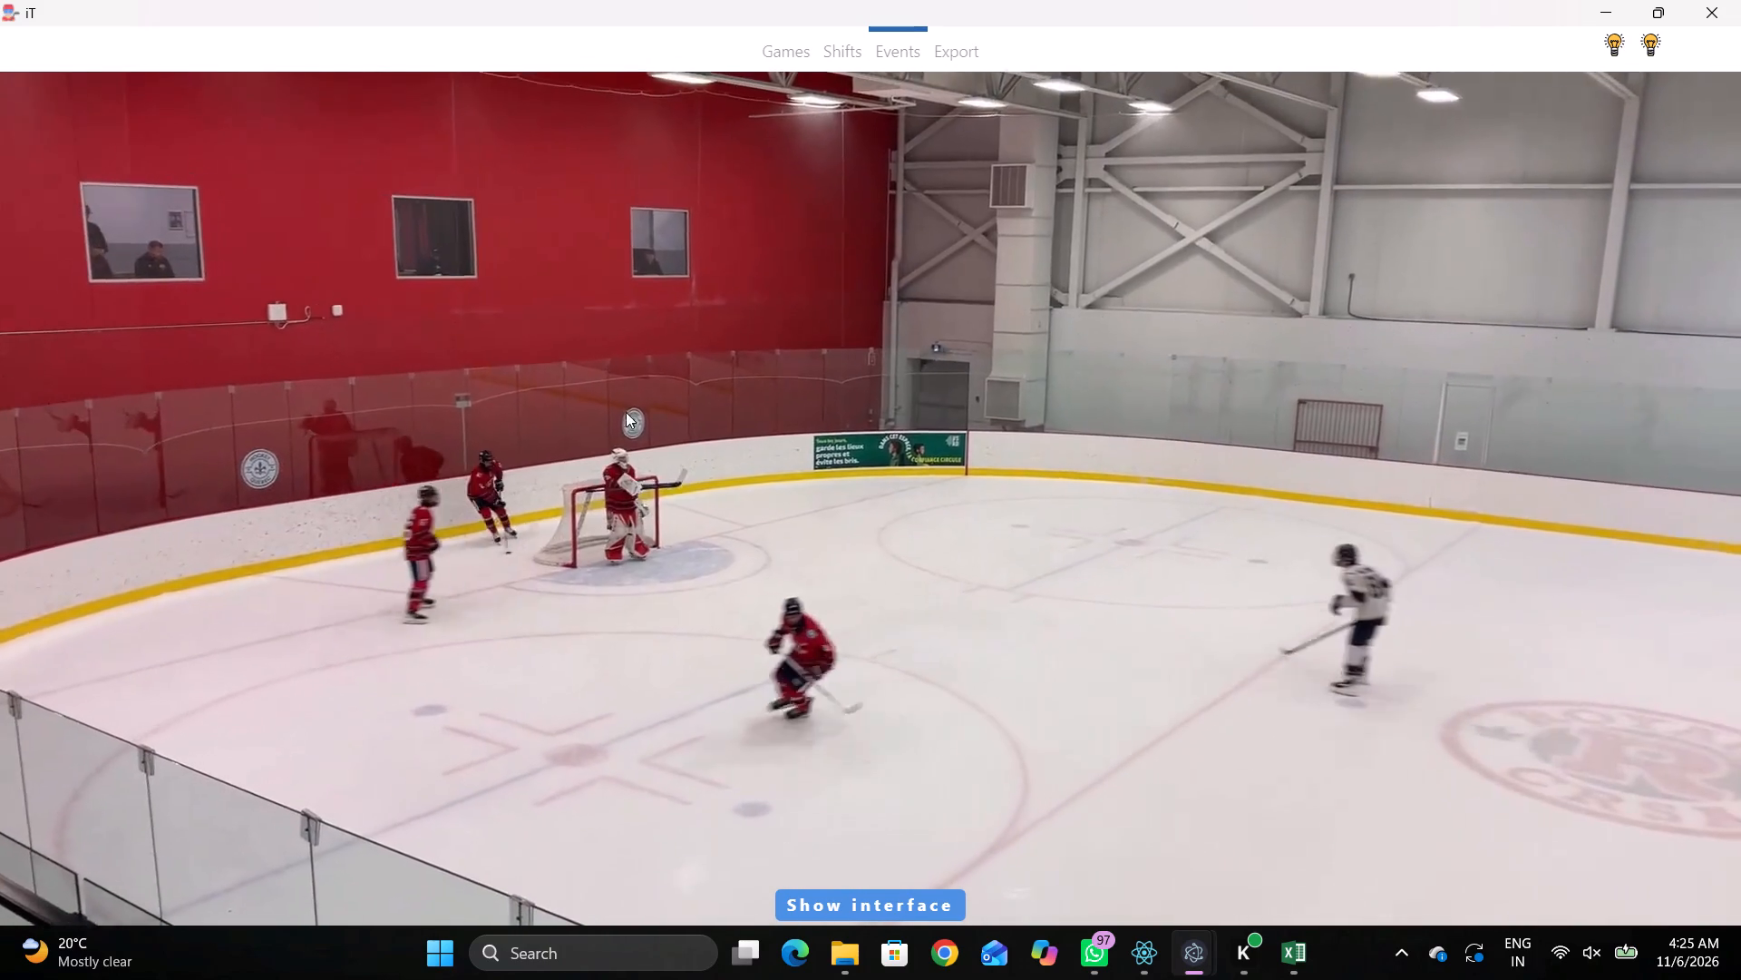
pyautogui.press('space')
pyautogui.press('space')
pyautogui.press('space')
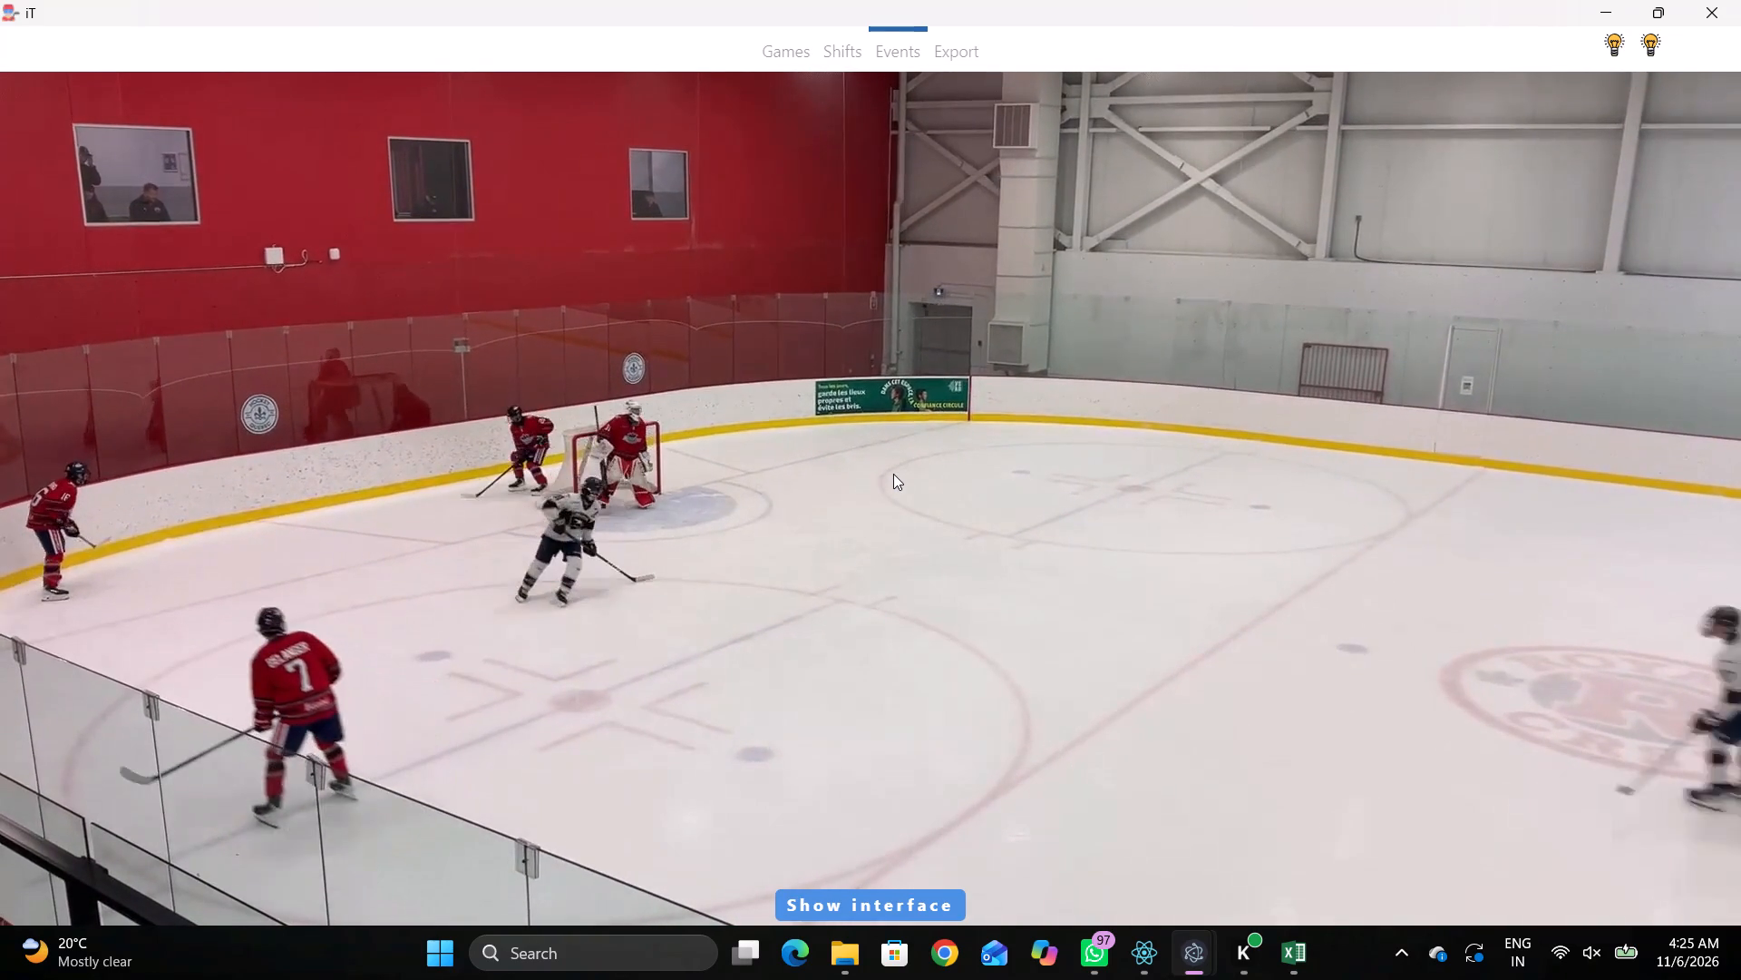
pyautogui.press('space')
pyautogui.press('space')
pyautogui.press('space')
pyautogui.press('space')
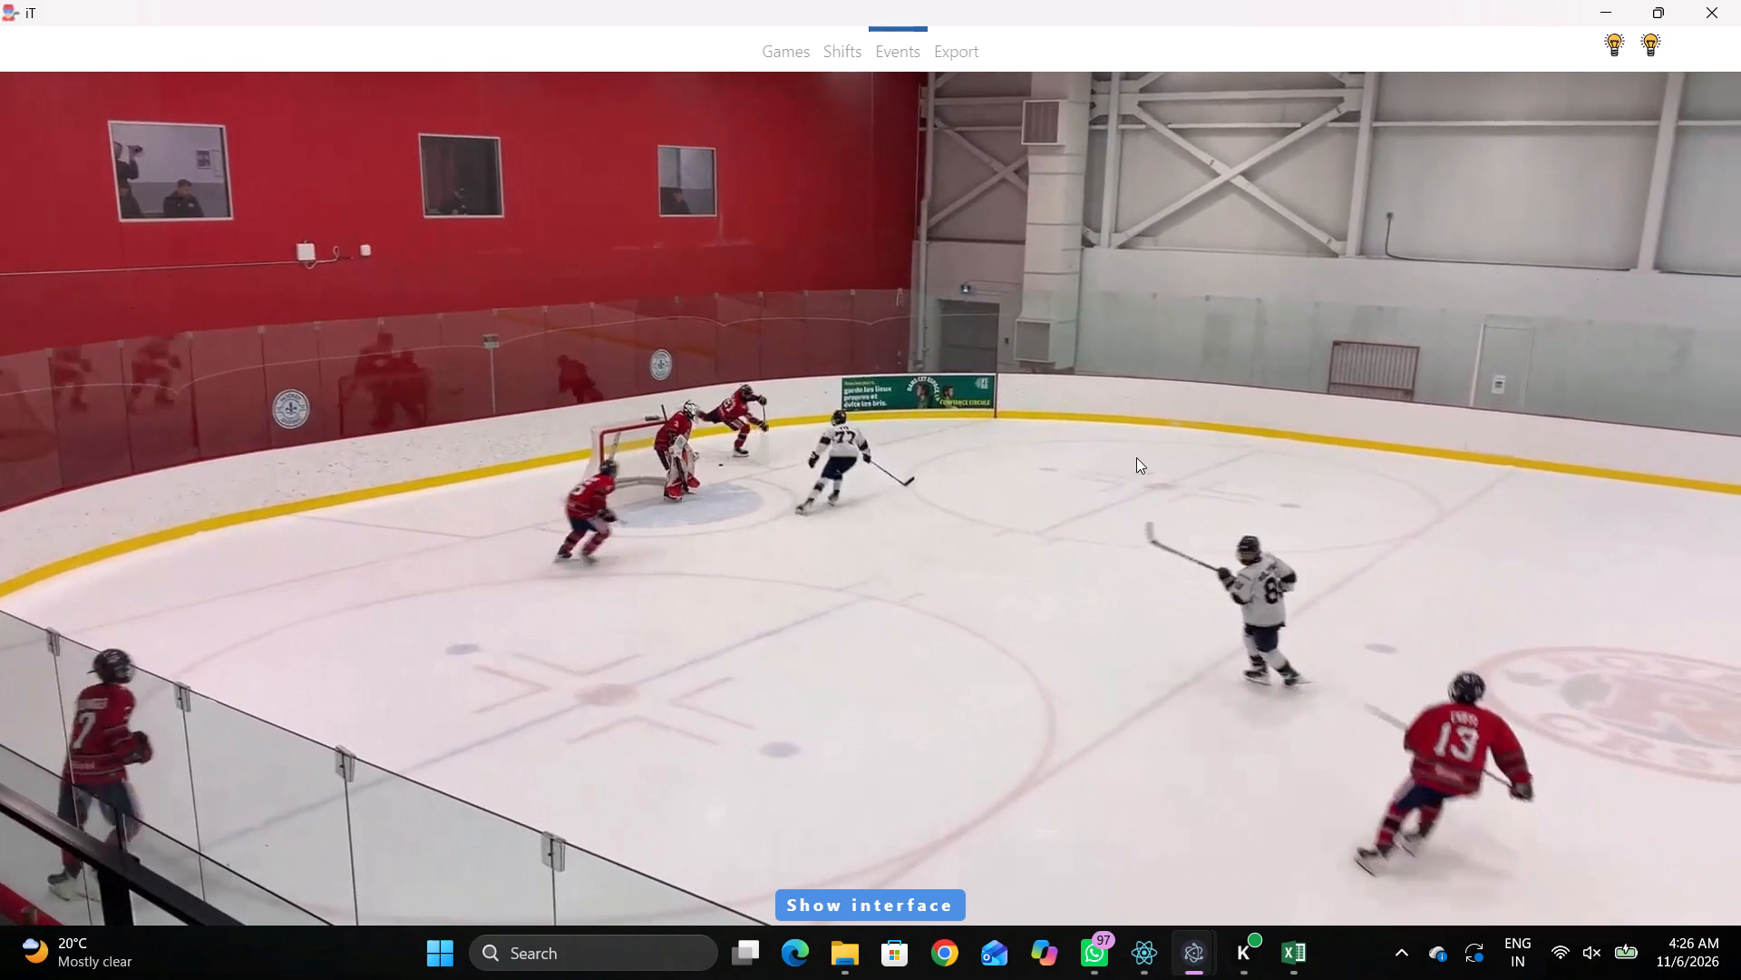
pyautogui.press('space')
pyautogui.press('space')
pyautogui.press('space')
pyautogui.press('space')
pyautogui.press('space')
pyautogui.press('space')
pyautogui.write('q')
pyautogui.press('space')
pyautogui.press('space')
pyautogui.press('space')
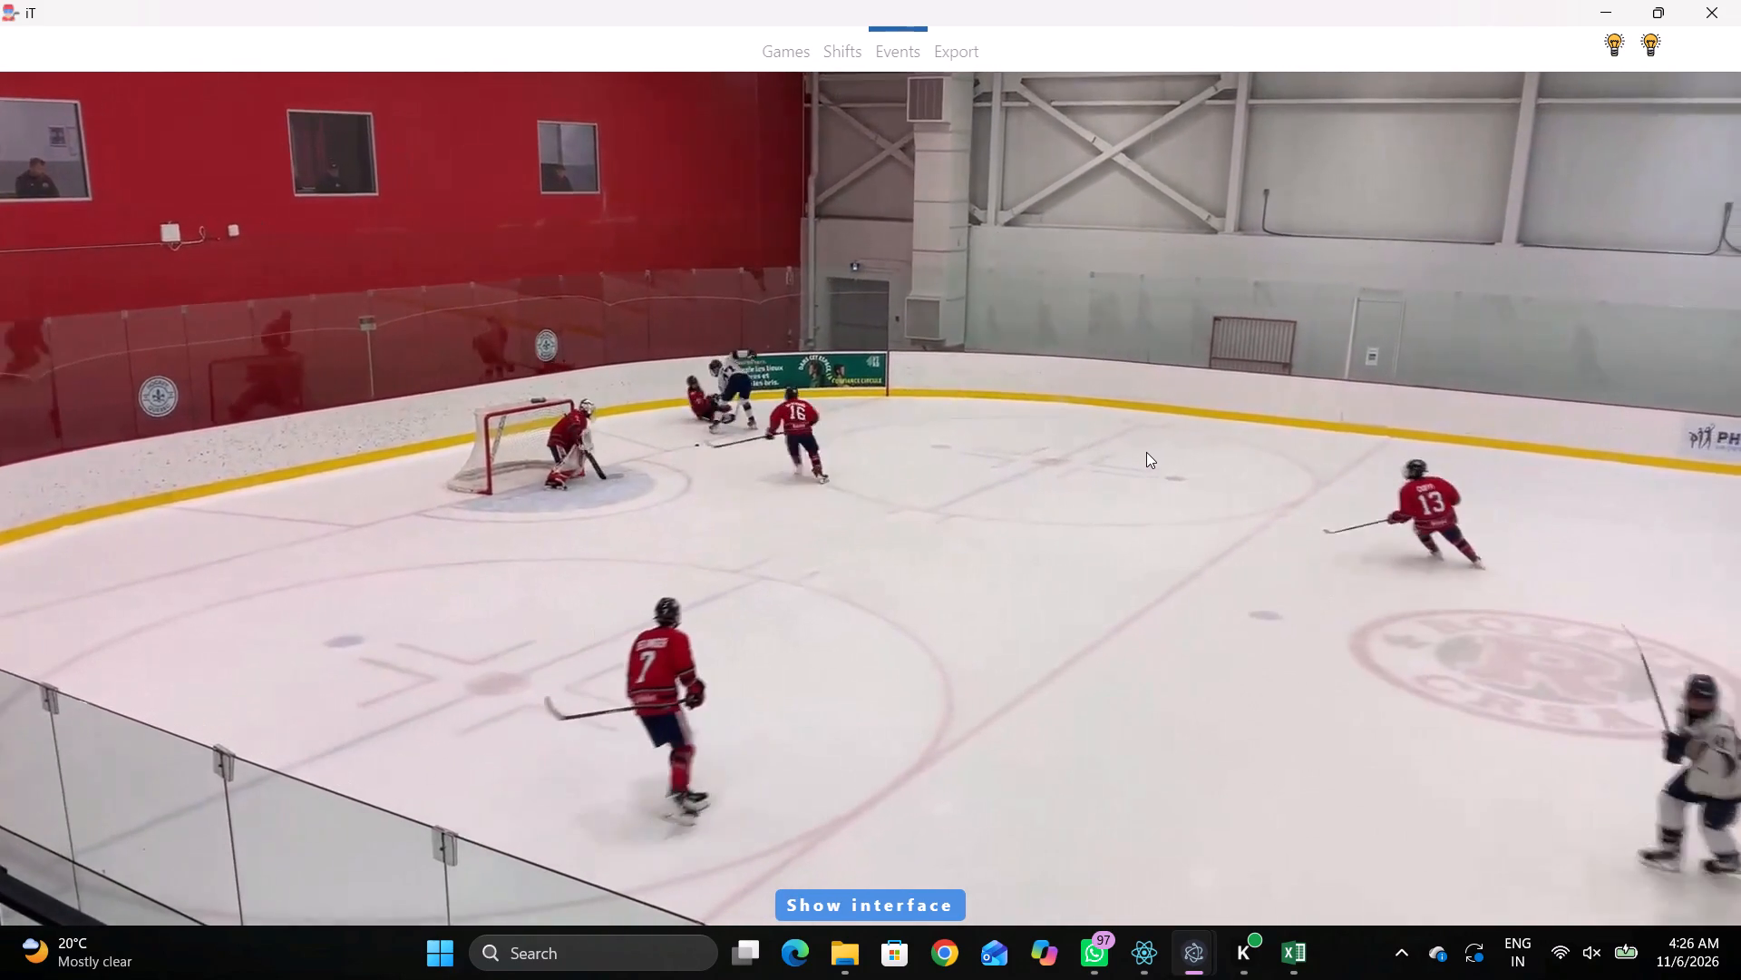
pyautogui.press('space')
pyautogui.write('q')
pyautogui.rightClick(1142, 418)
pyautogui.click(1169, 425)
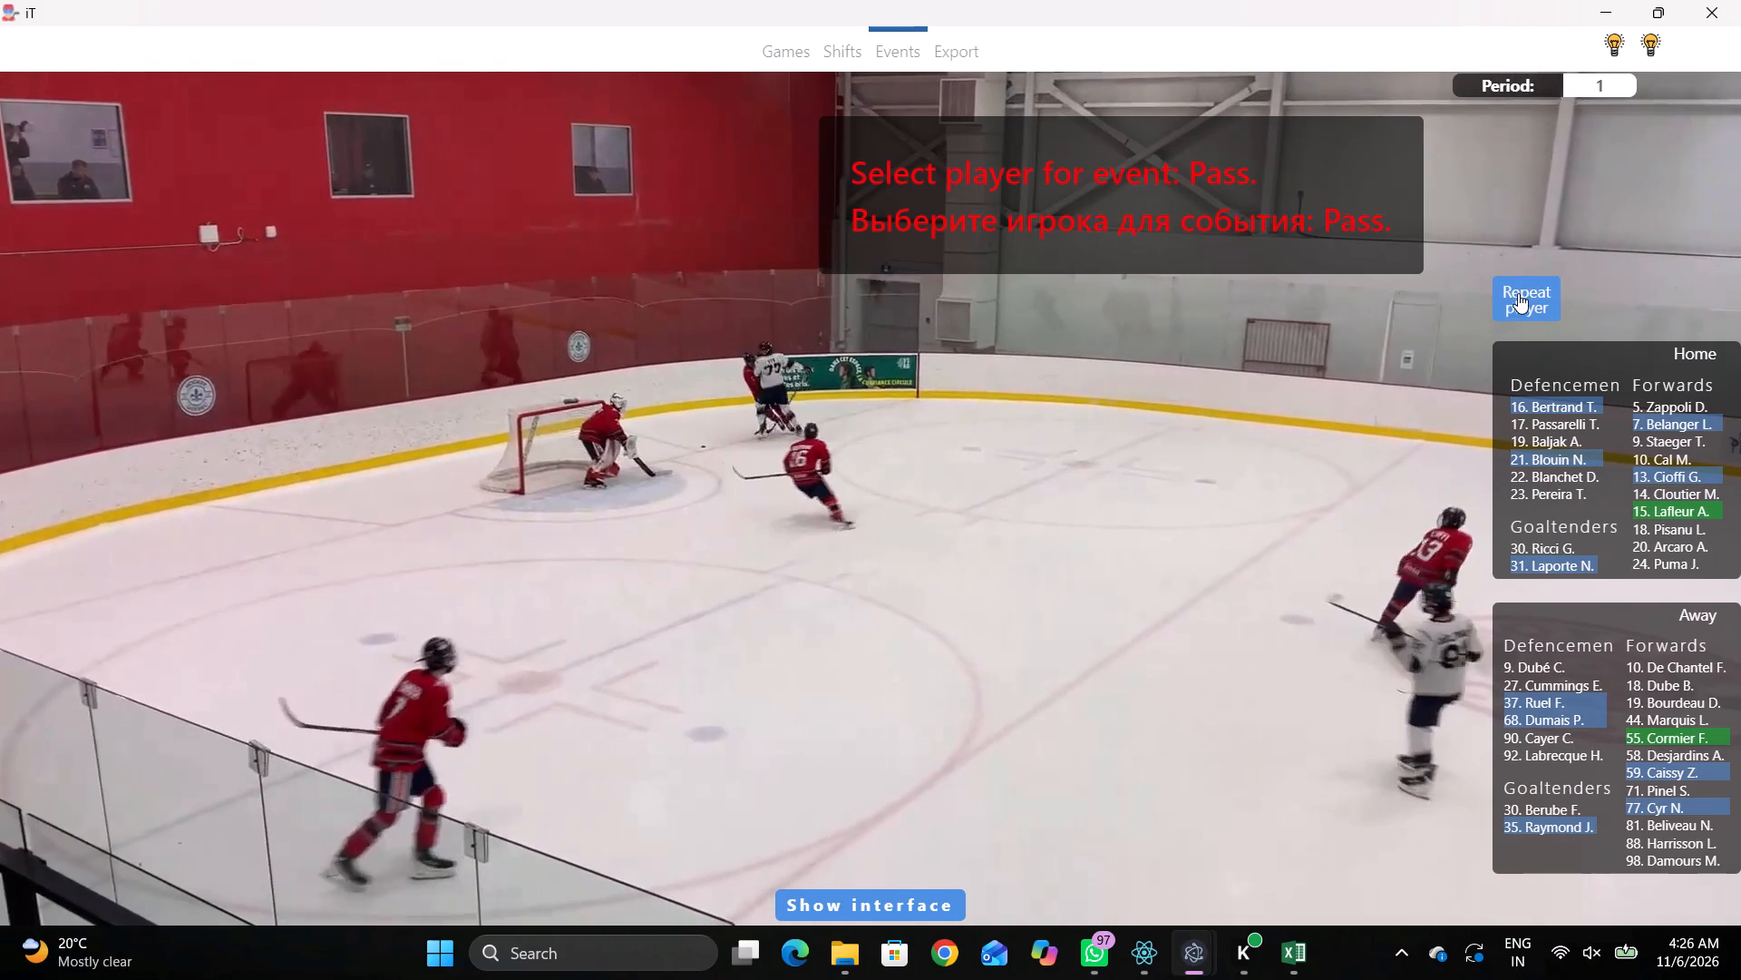
pyautogui.click(1518, 293)
pyautogui.click(506, 314)
# Log a Skating with the puck event by home 16 between the home net and the far-side face-off circle.
pyautogui.press('space')
pyautogui.press('v')
pyautogui.press('space')
pyautogui.press('space')
pyautogui.press('space')
pyautogui.rightClick(916, 389)
pyautogui.press('q')
pyautogui.click(1021, 429)
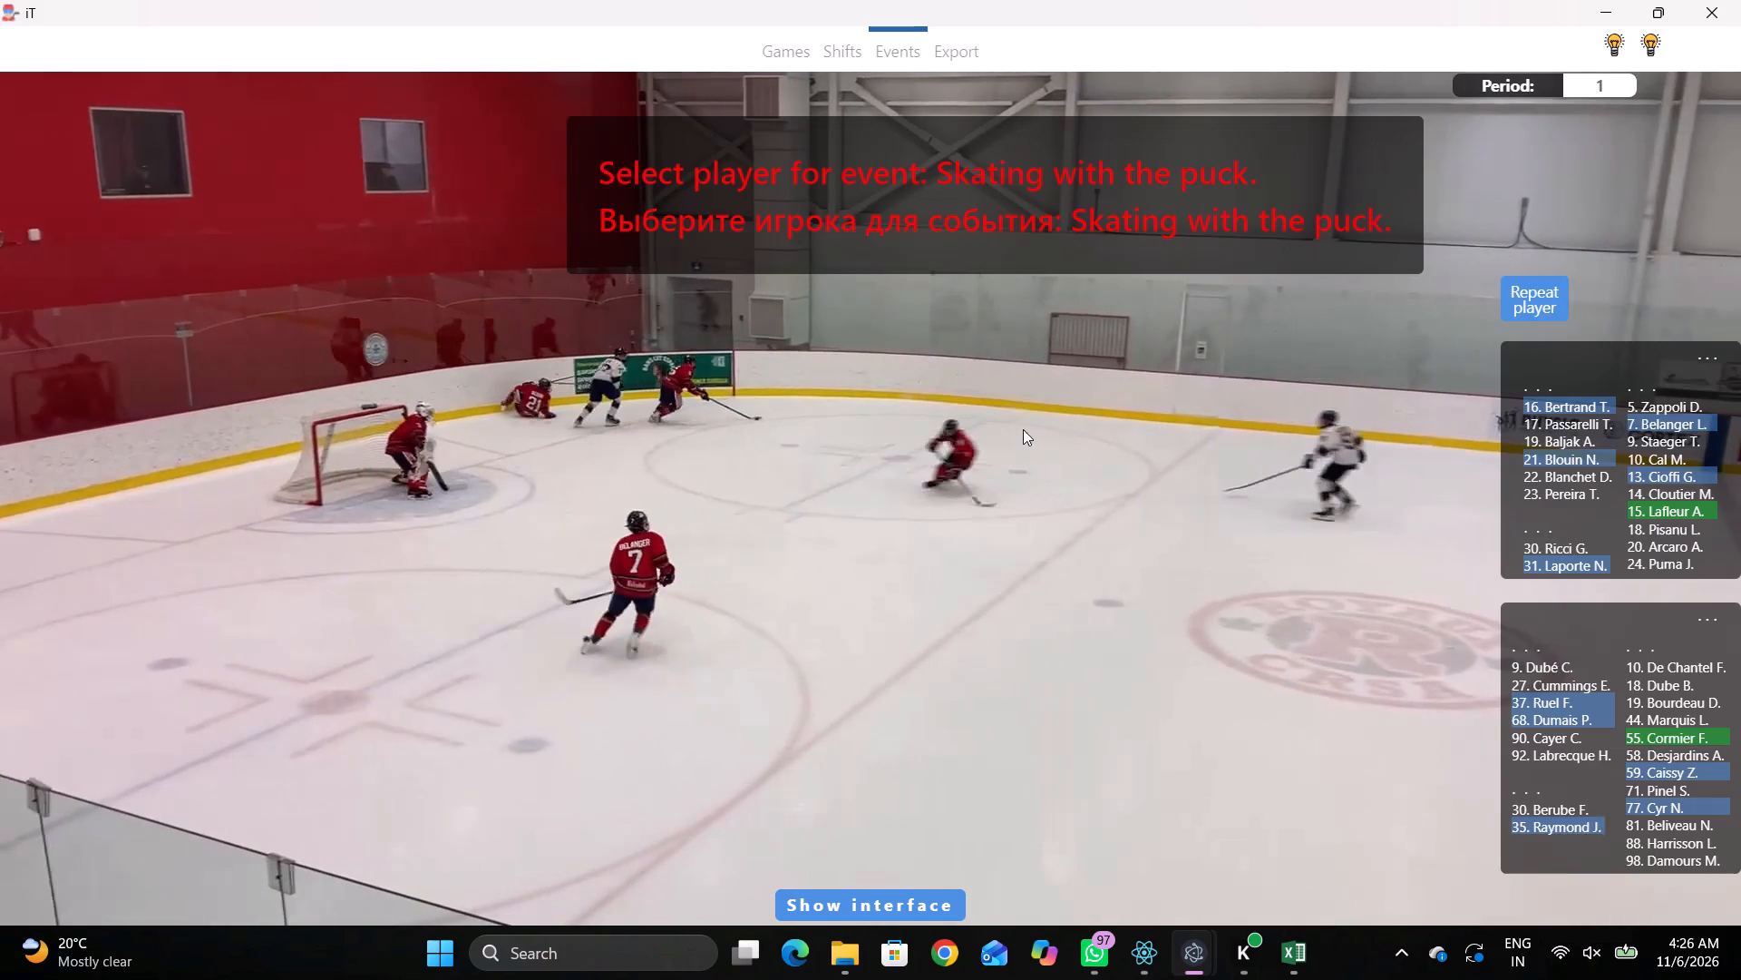
pyautogui.click(1528, 414)
pyautogui.click(1556, 409)
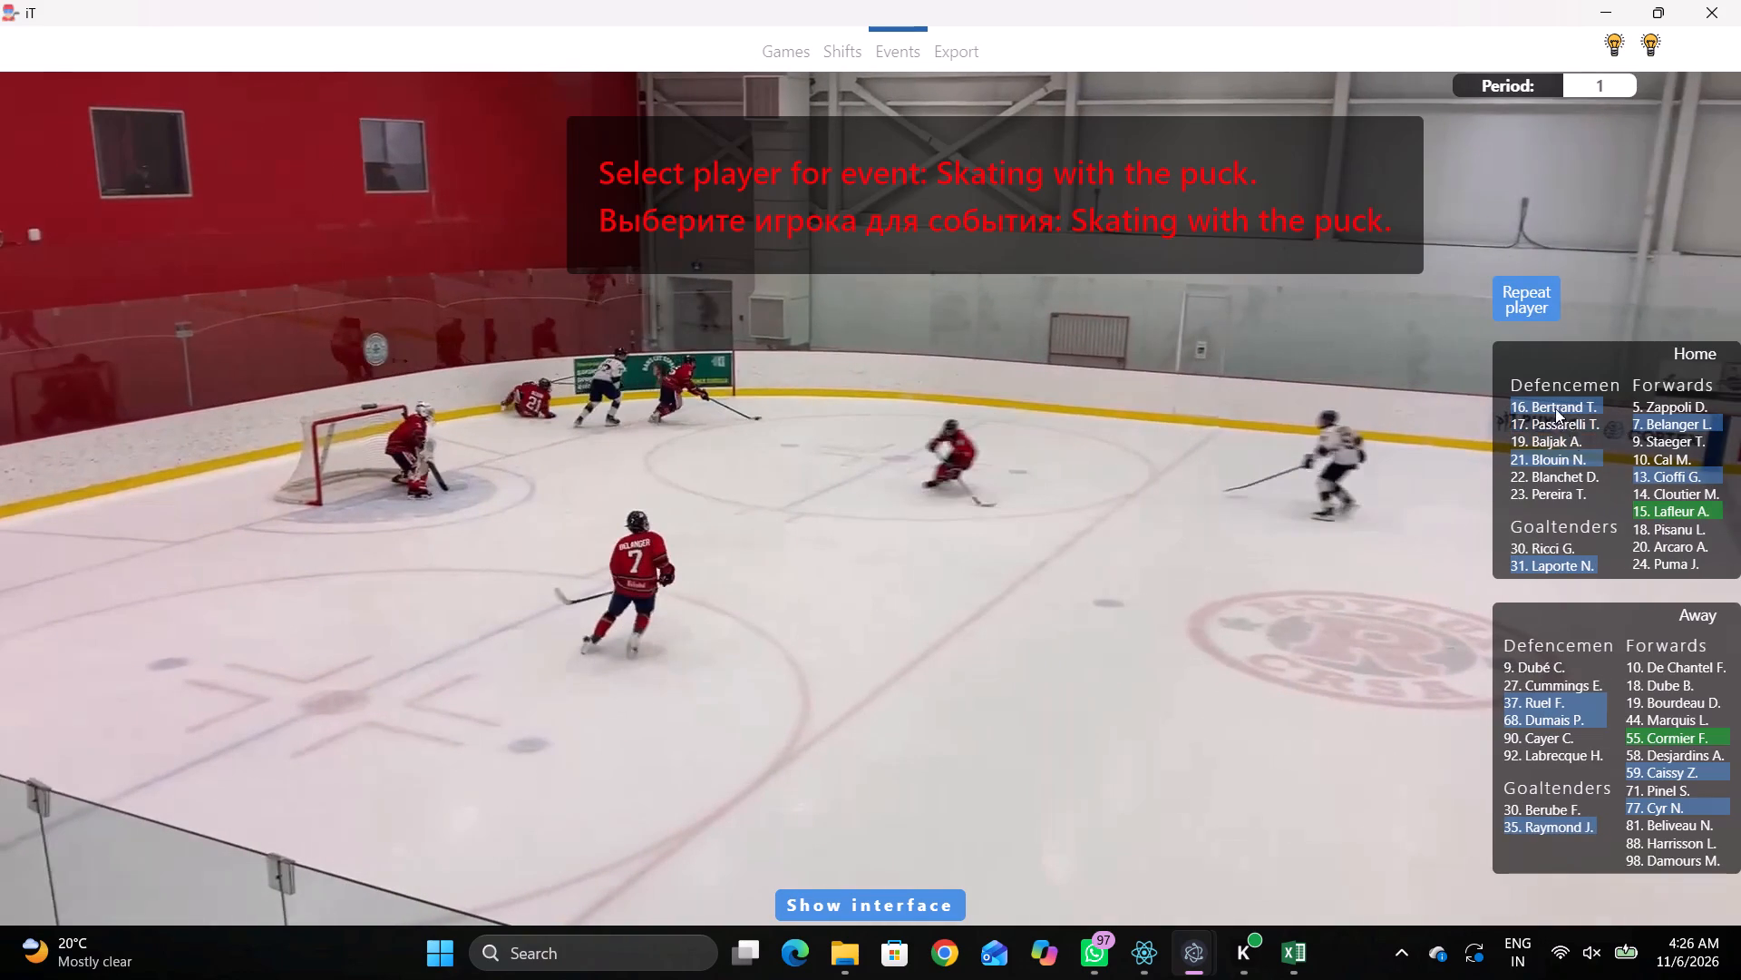
pyautogui.click(525, 342)
# Log a Pass event by home 16 at 00:21:50:4, just outside the home zone's far-side face-off circle at about -1581, -857.
pyautogui.press('r')
pyautogui.press('space')
pyautogui.press('space')
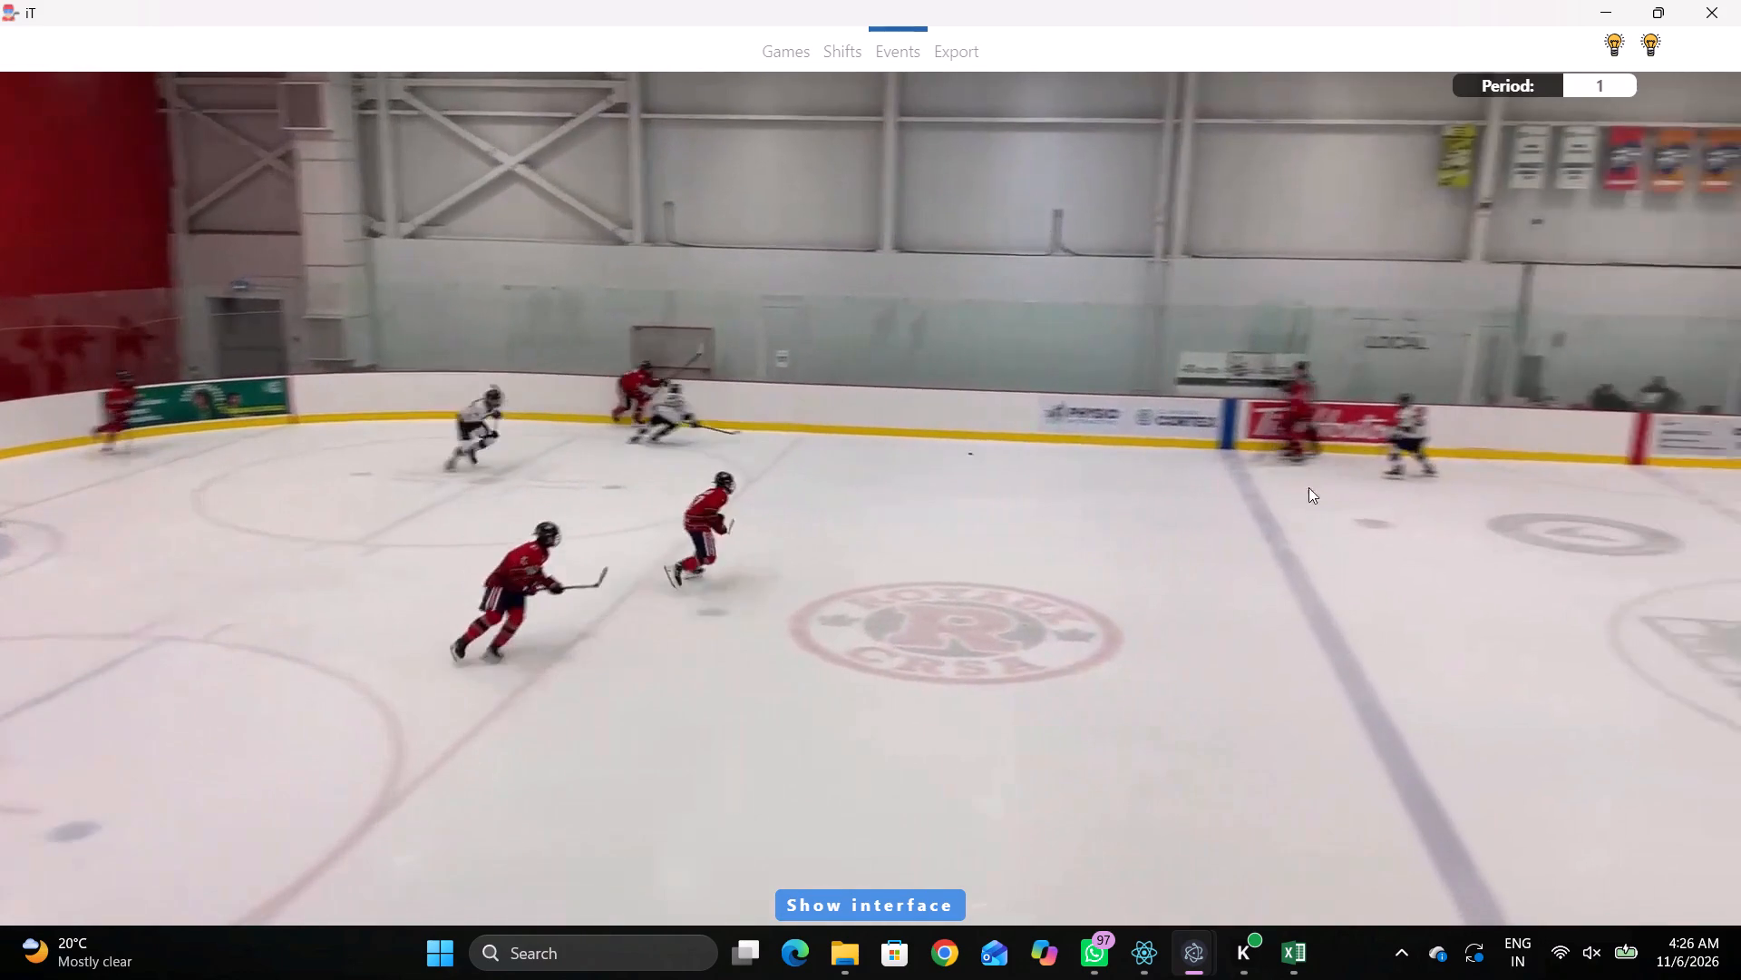
pyautogui.press('q')
pyautogui.press('q')
pyautogui.press('q')
pyautogui.press('q')
pyautogui.rightClick(1318, 371)
pyautogui.click(1347, 376)
pyautogui.click(1574, 303)
pyautogui.click(1552, 305)
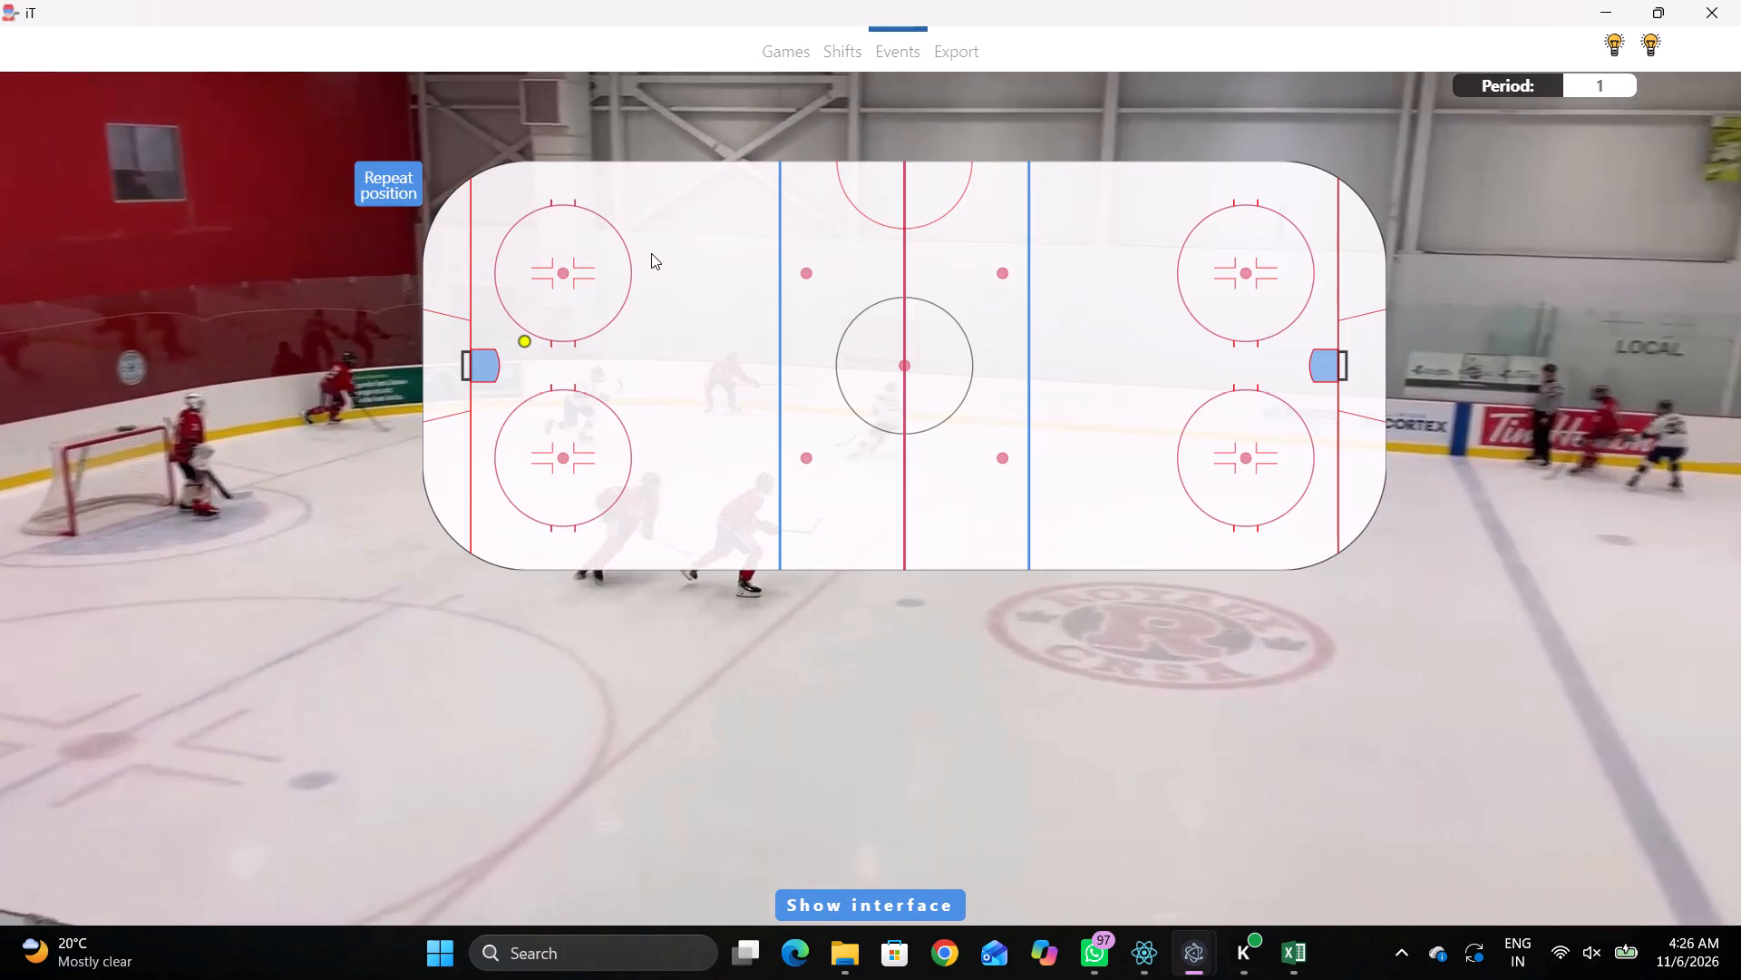
pyautogui.click(651, 251)
# Log a Skating with the puck event by home 7 at 00:21:52:9, in the far-side neutral zone at about -522, -874.
pyautogui.press('space')
pyautogui.press('space')
pyautogui.press('space')
pyautogui.press('space')
pyautogui.rightClick(995, 432)
pyautogui.press('space')
pyautogui.press('space')
pyautogui.press('space')
pyautogui.press('space')
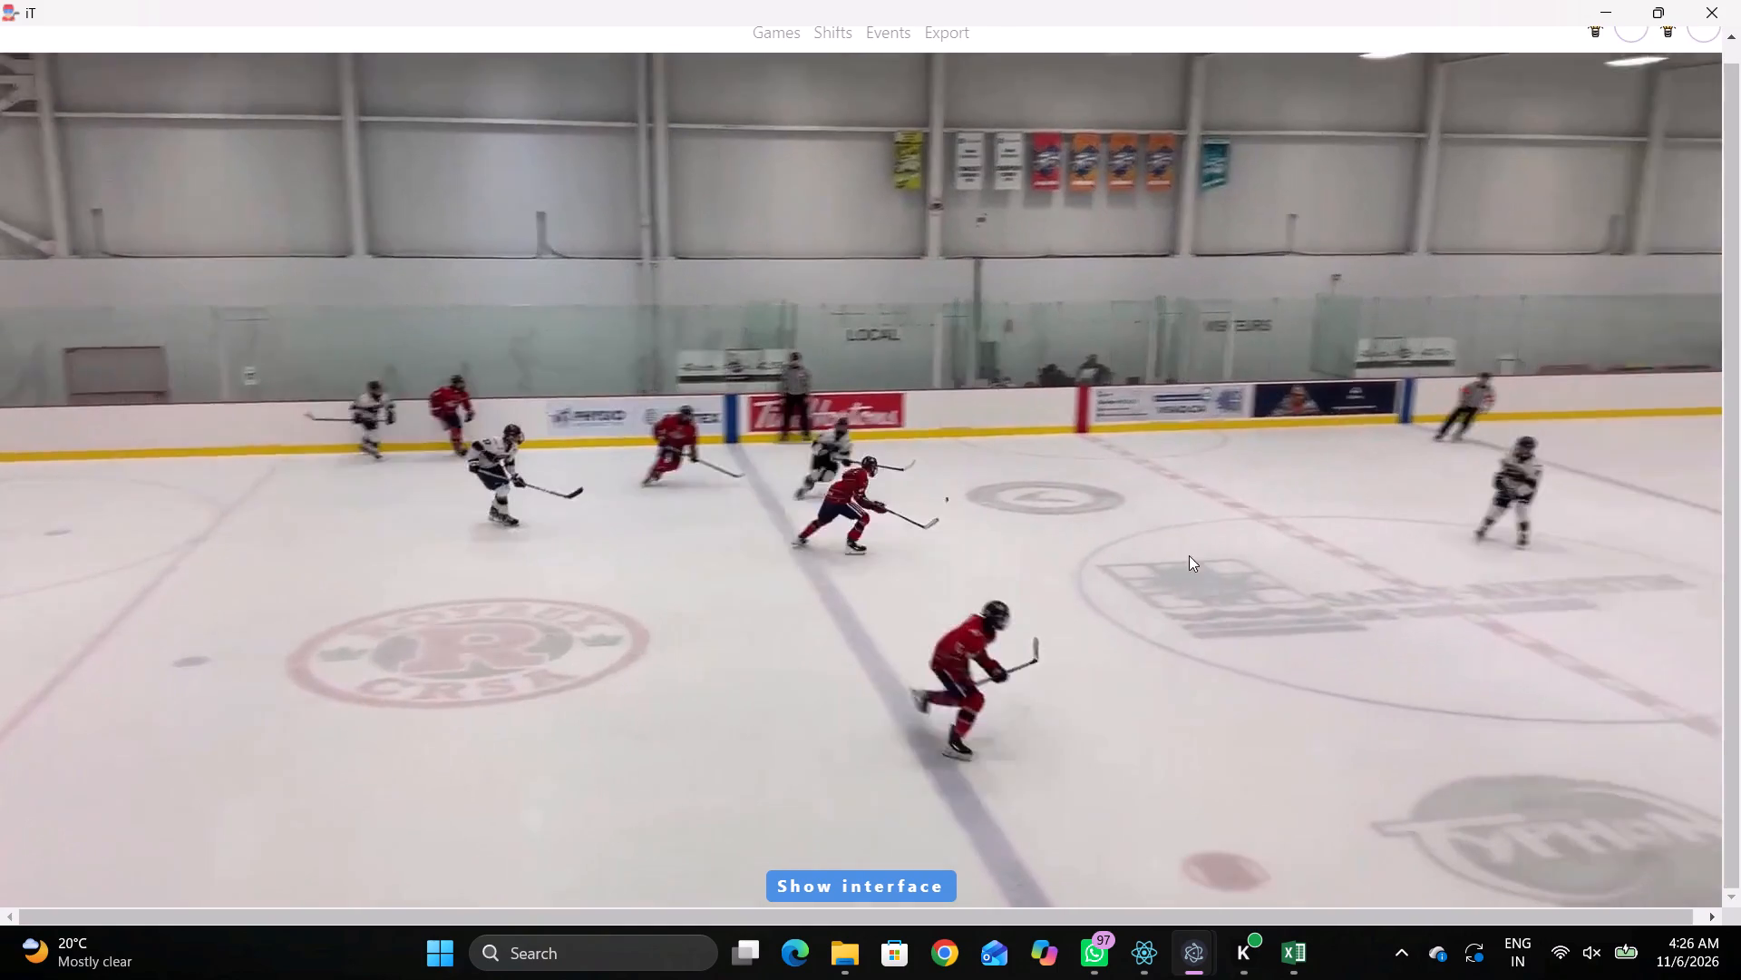
pyautogui.press('space')
pyautogui.press('space')
pyautogui.press('q')
pyautogui.press('q')
pyautogui.press('space')
pyautogui.press('space')
pyautogui.rightClick(1142, 503)
pyautogui.click(1218, 535)
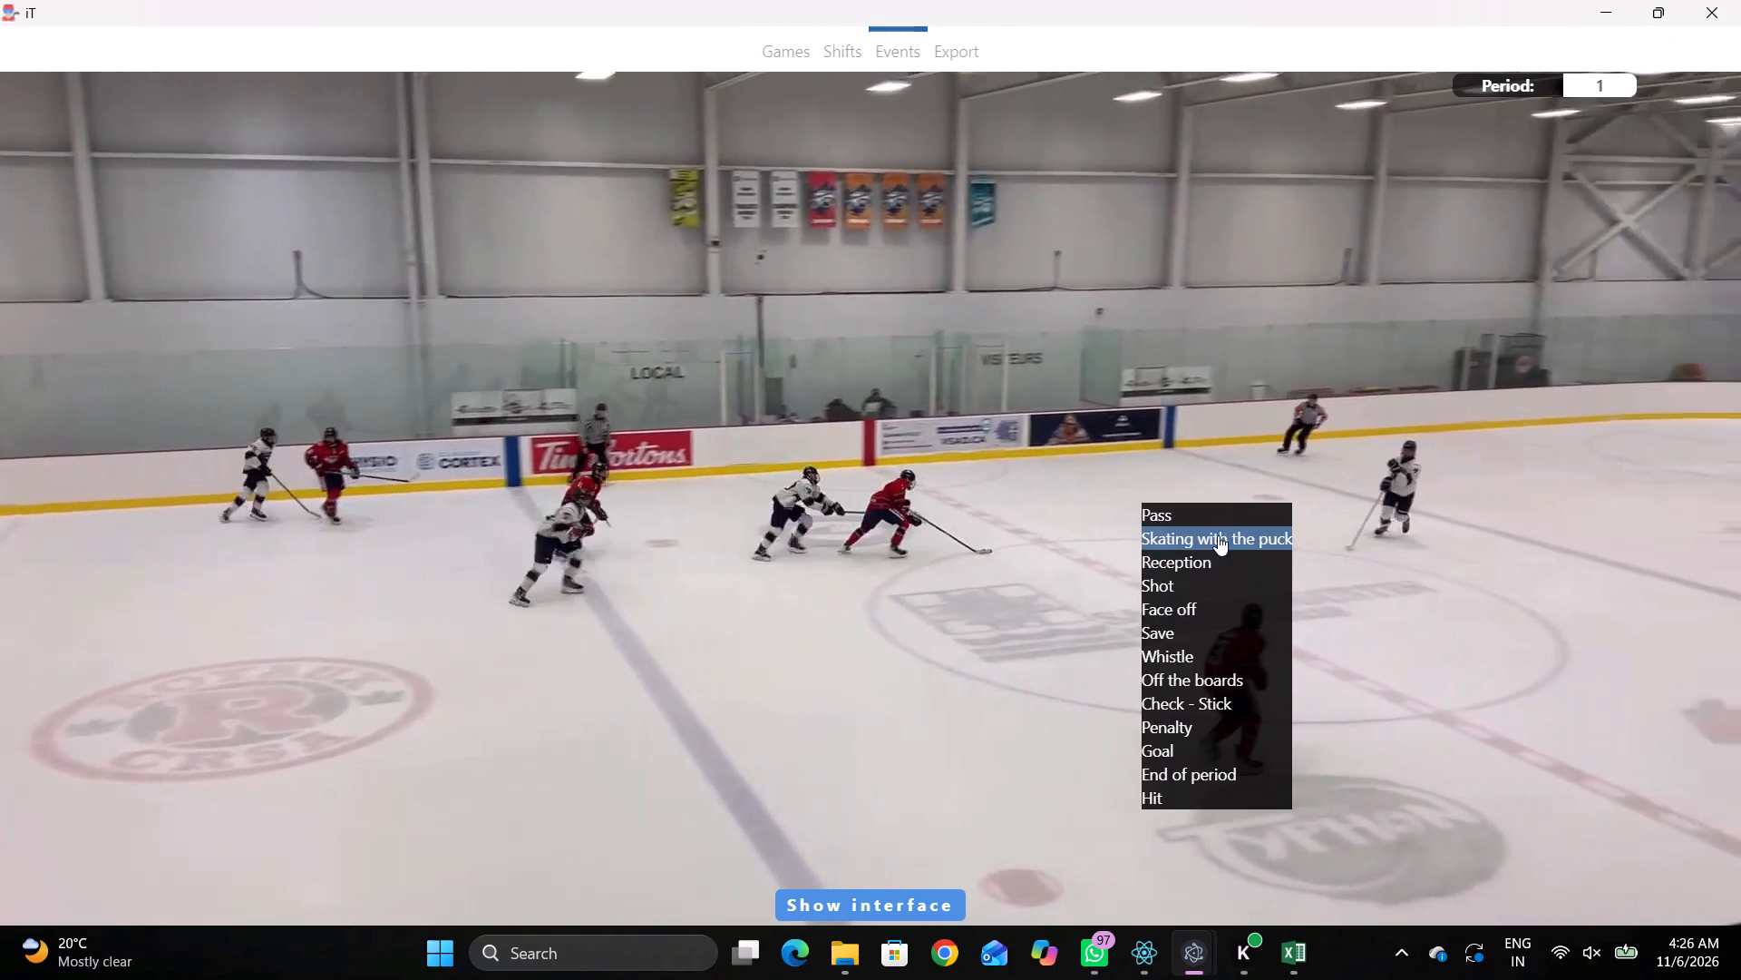
pyautogui.click(1674, 424)
pyautogui.moveTo(802, 248); pyautogui.dragTo(821, 247)
# Log a Shot Attempt - On Goal by home 7 at 00:21:55:4, inside the away blue line at about 1397, -425.
pyautogui.press('space')
pyautogui.press('space')
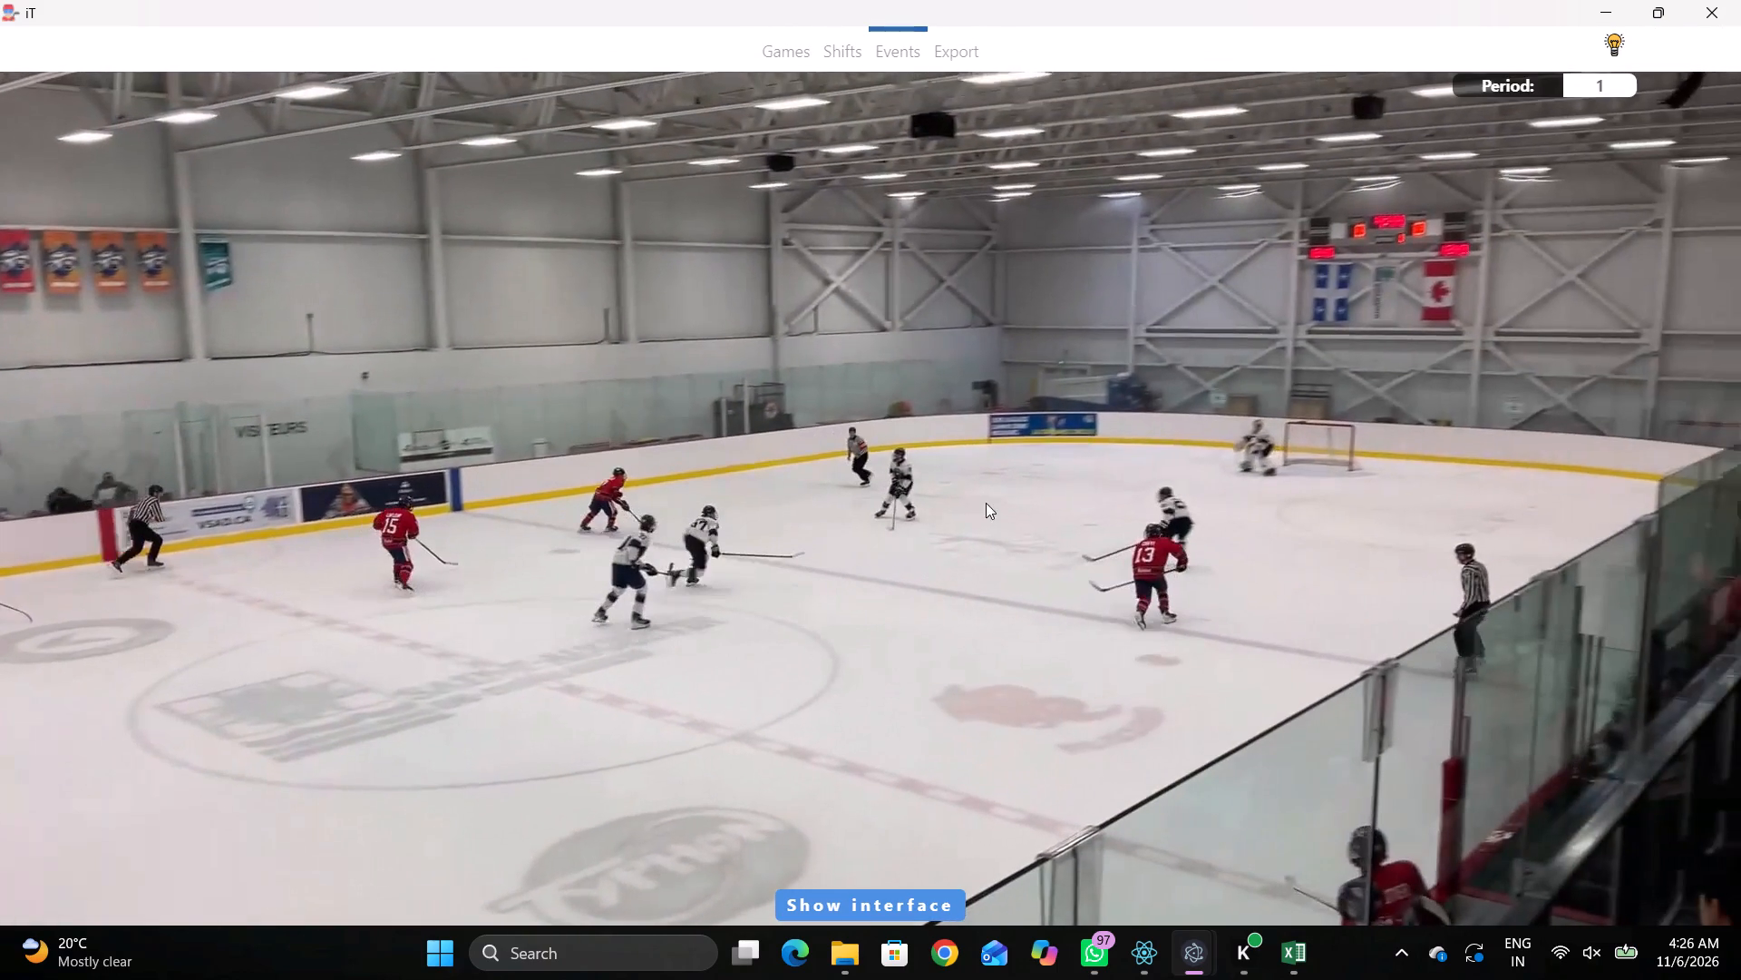
pyautogui.press('r')
pyautogui.press('space')
pyautogui.press('space')
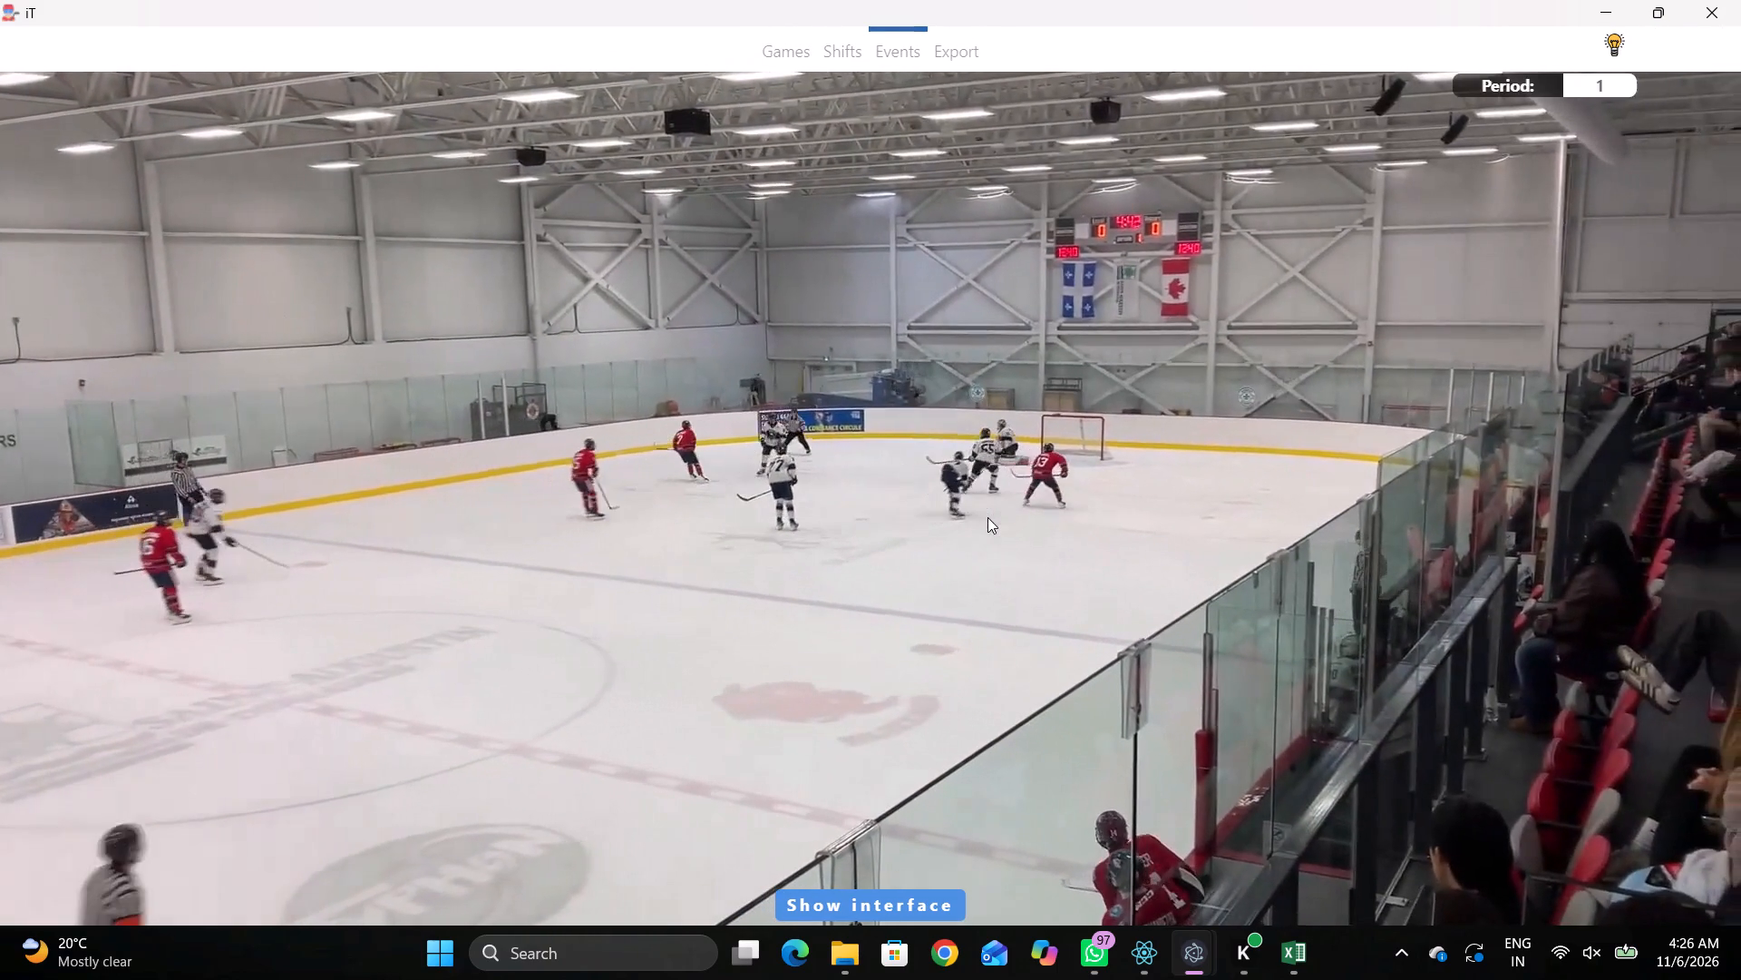
pyautogui.press('q')
pyautogui.press('q')
pyautogui.press('q')
pyautogui.press('q')
pyautogui.press('q')
pyautogui.rightClick(1027, 413)
pyautogui.click(1053, 492)
pyautogui.click(913, 406)
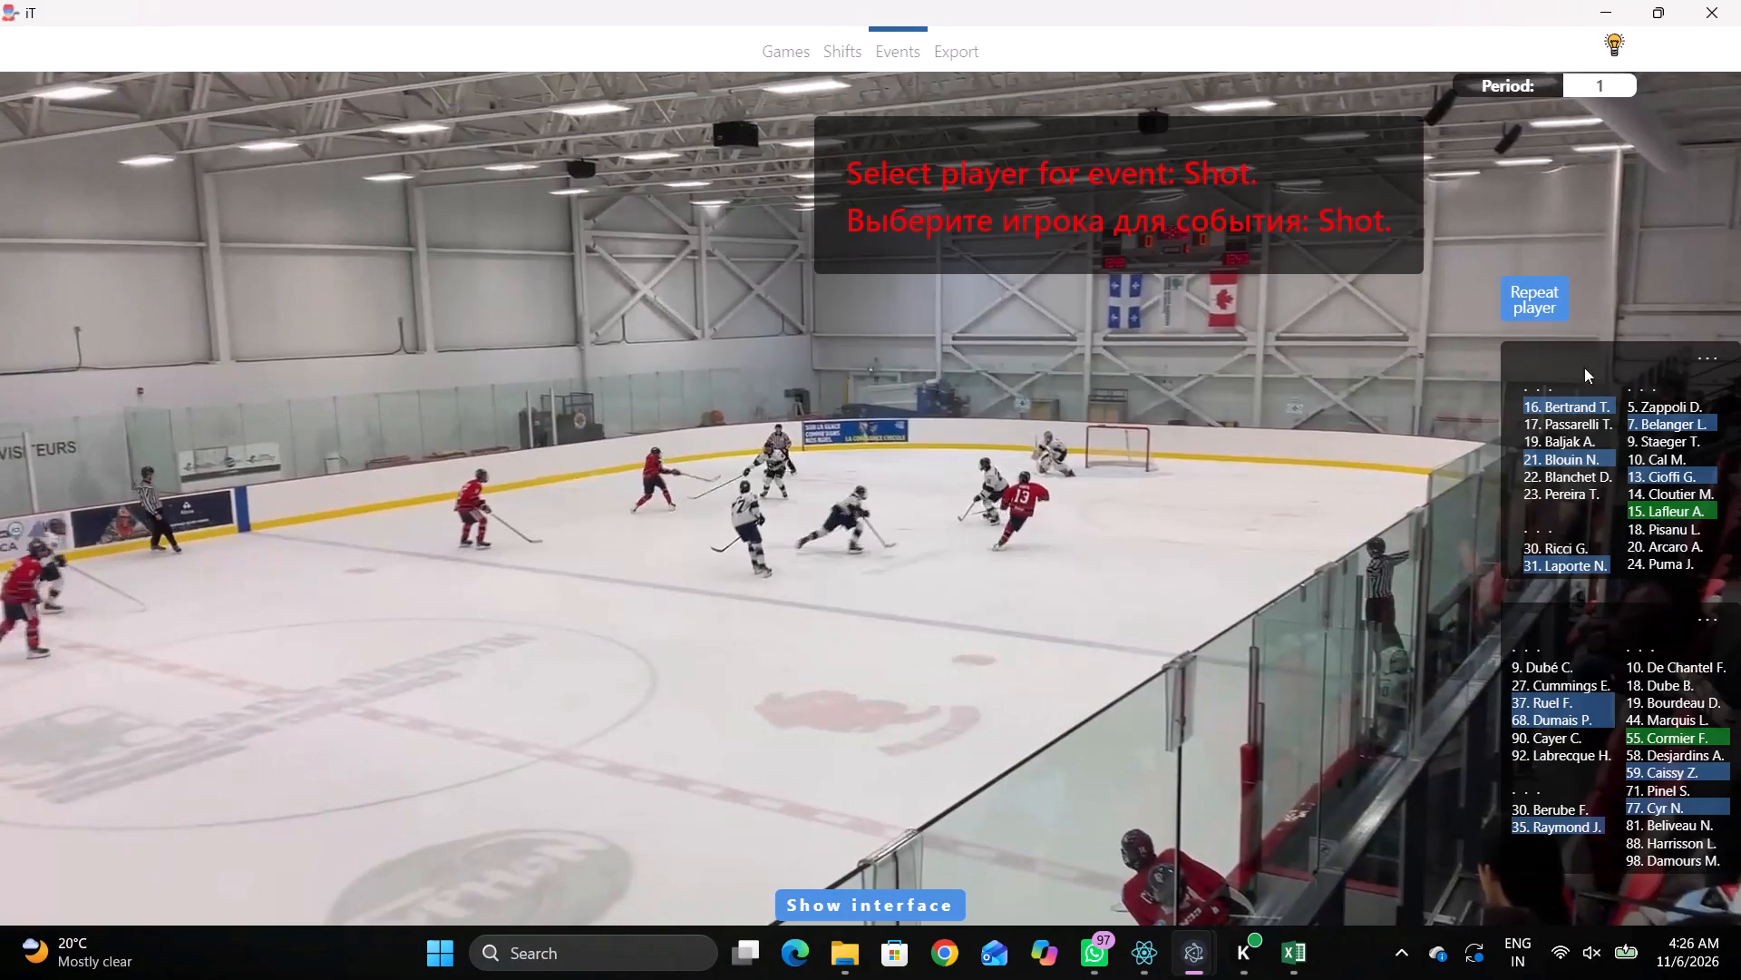
pyautogui.click(1523, 330)
pyautogui.click(1516, 308)
pyautogui.click(1129, 308)
# Log a Save - Blocker event with Center middle direction by home goaltender 31 at 00:21:55:8, in front of the away net.
pyautogui.press('space')
pyautogui.press('space')
pyautogui.rightClick(1081, 361)
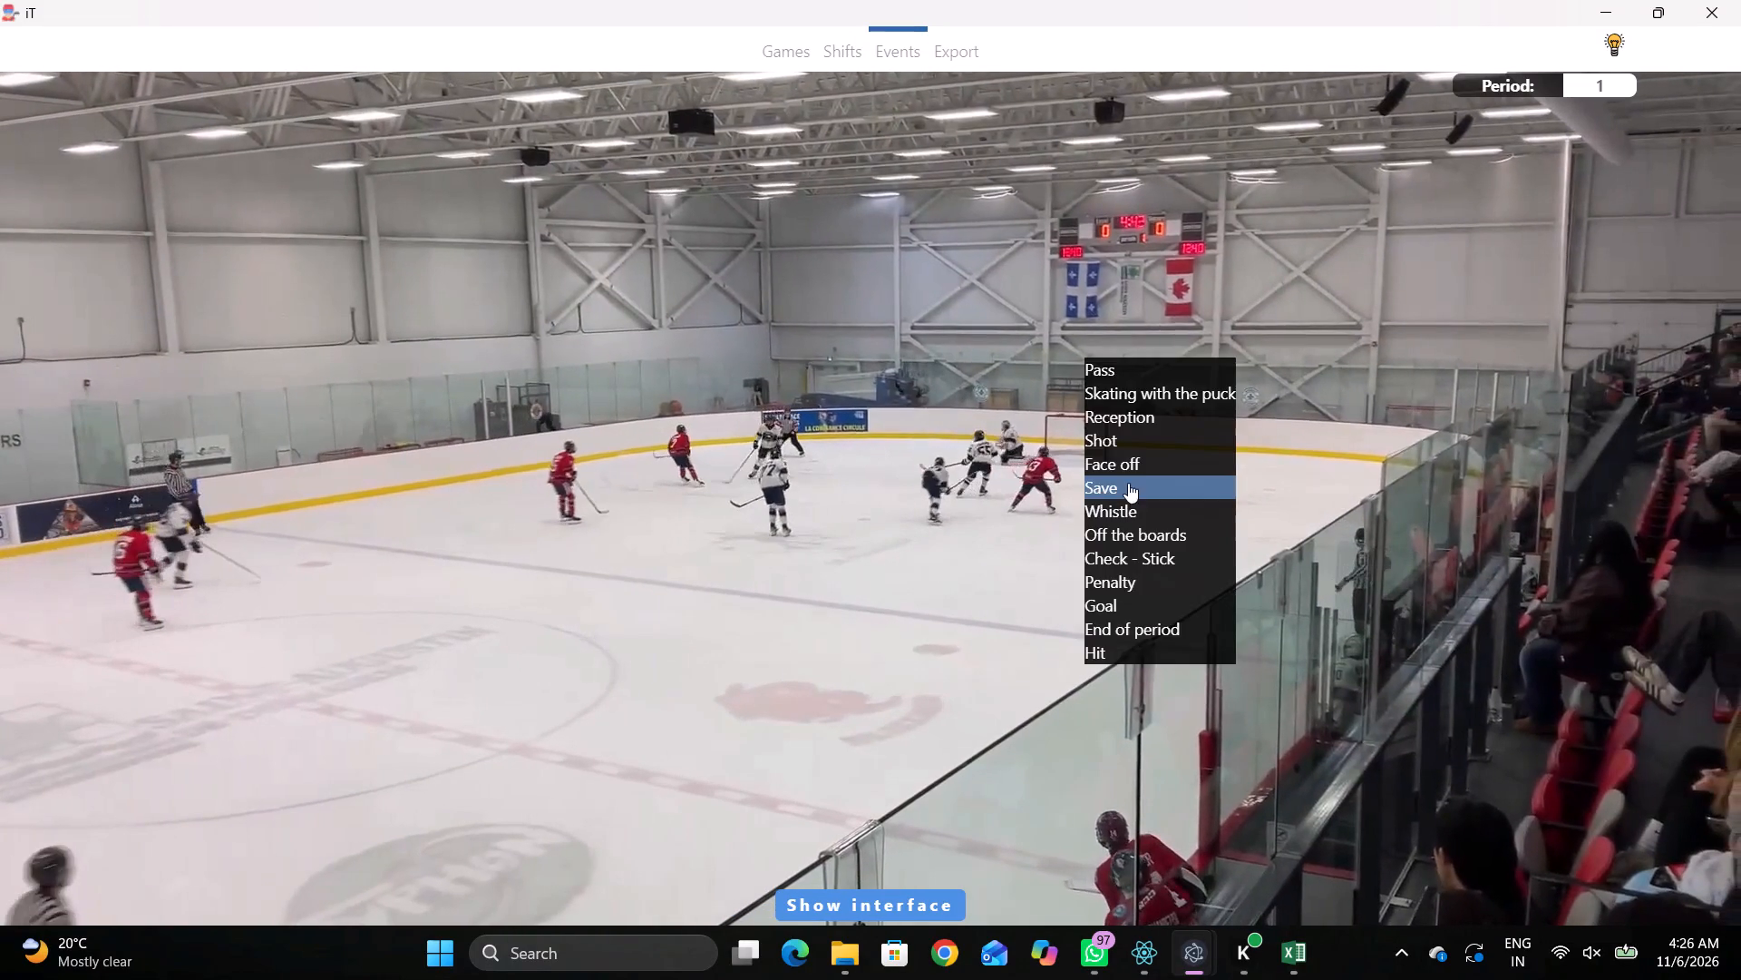
pyautogui.click(1128, 483)
pyautogui.click(744, 376)
pyautogui.click(861, 413)
pyautogui.click(1584, 477)
pyautogui.click(1588, 460)
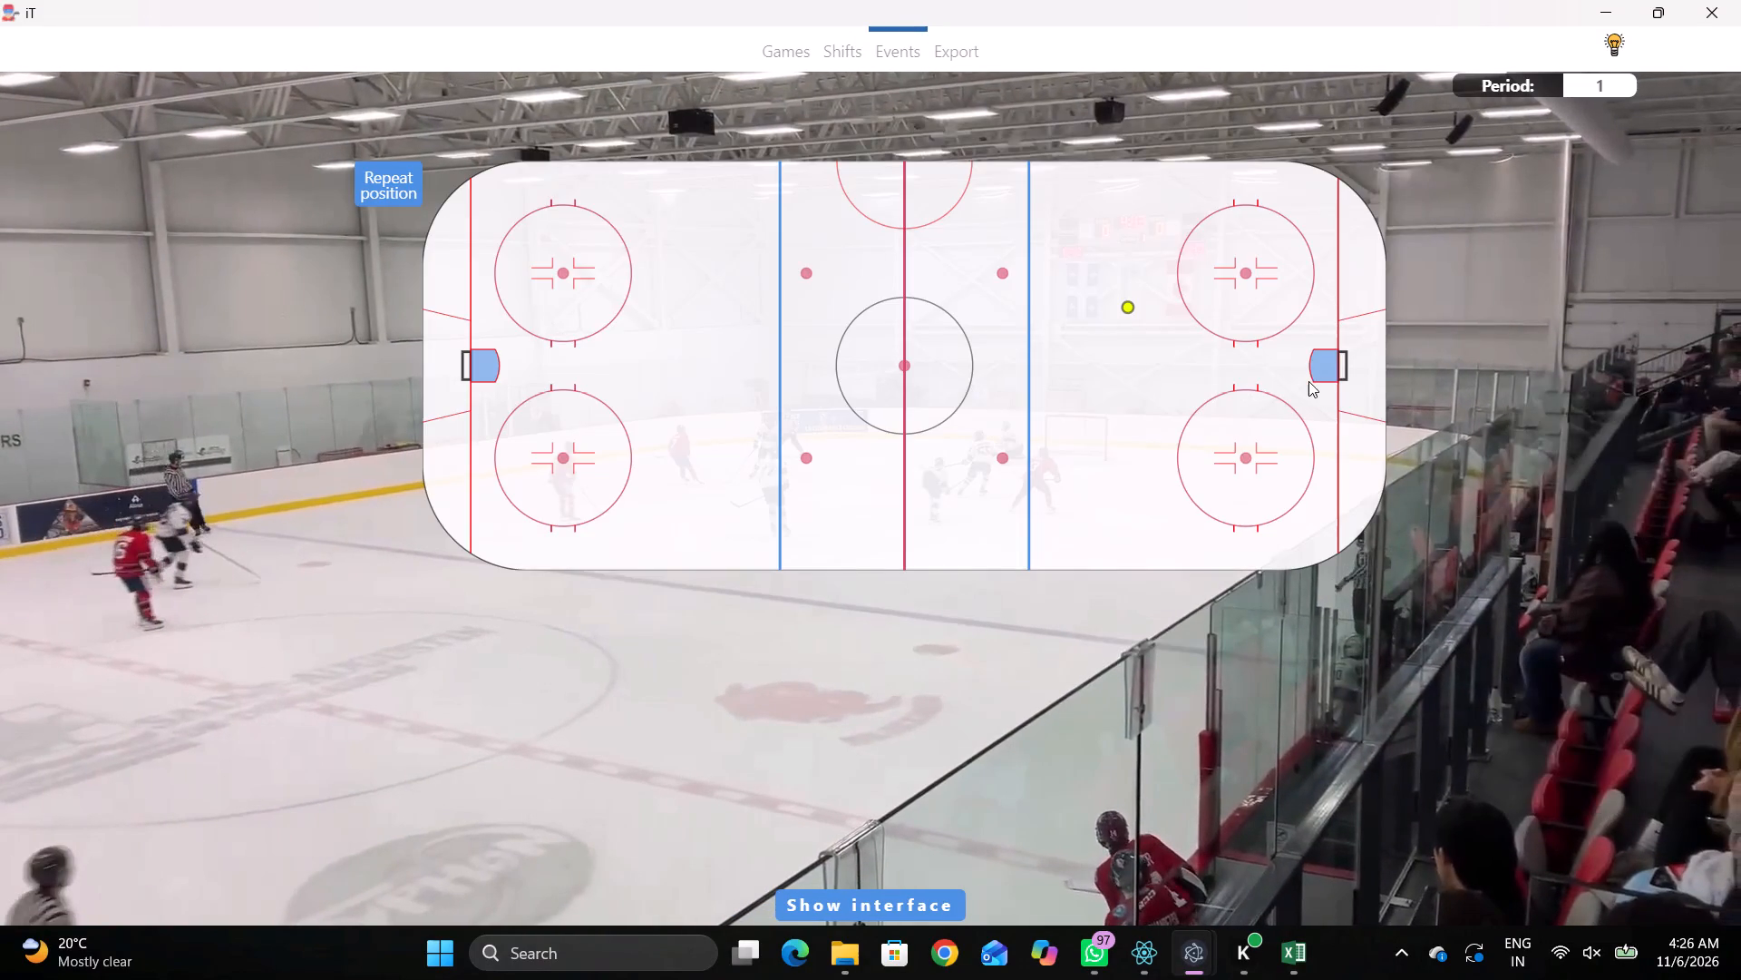
pyautogui.click(1311, 368)
# Change the player of the 00:21:55:8 save event to away goaltender 35.
pyautogui.hotkey('shift', 'd')
pyautogui.click(639, 759)
pyautogui.click(1611, 745)
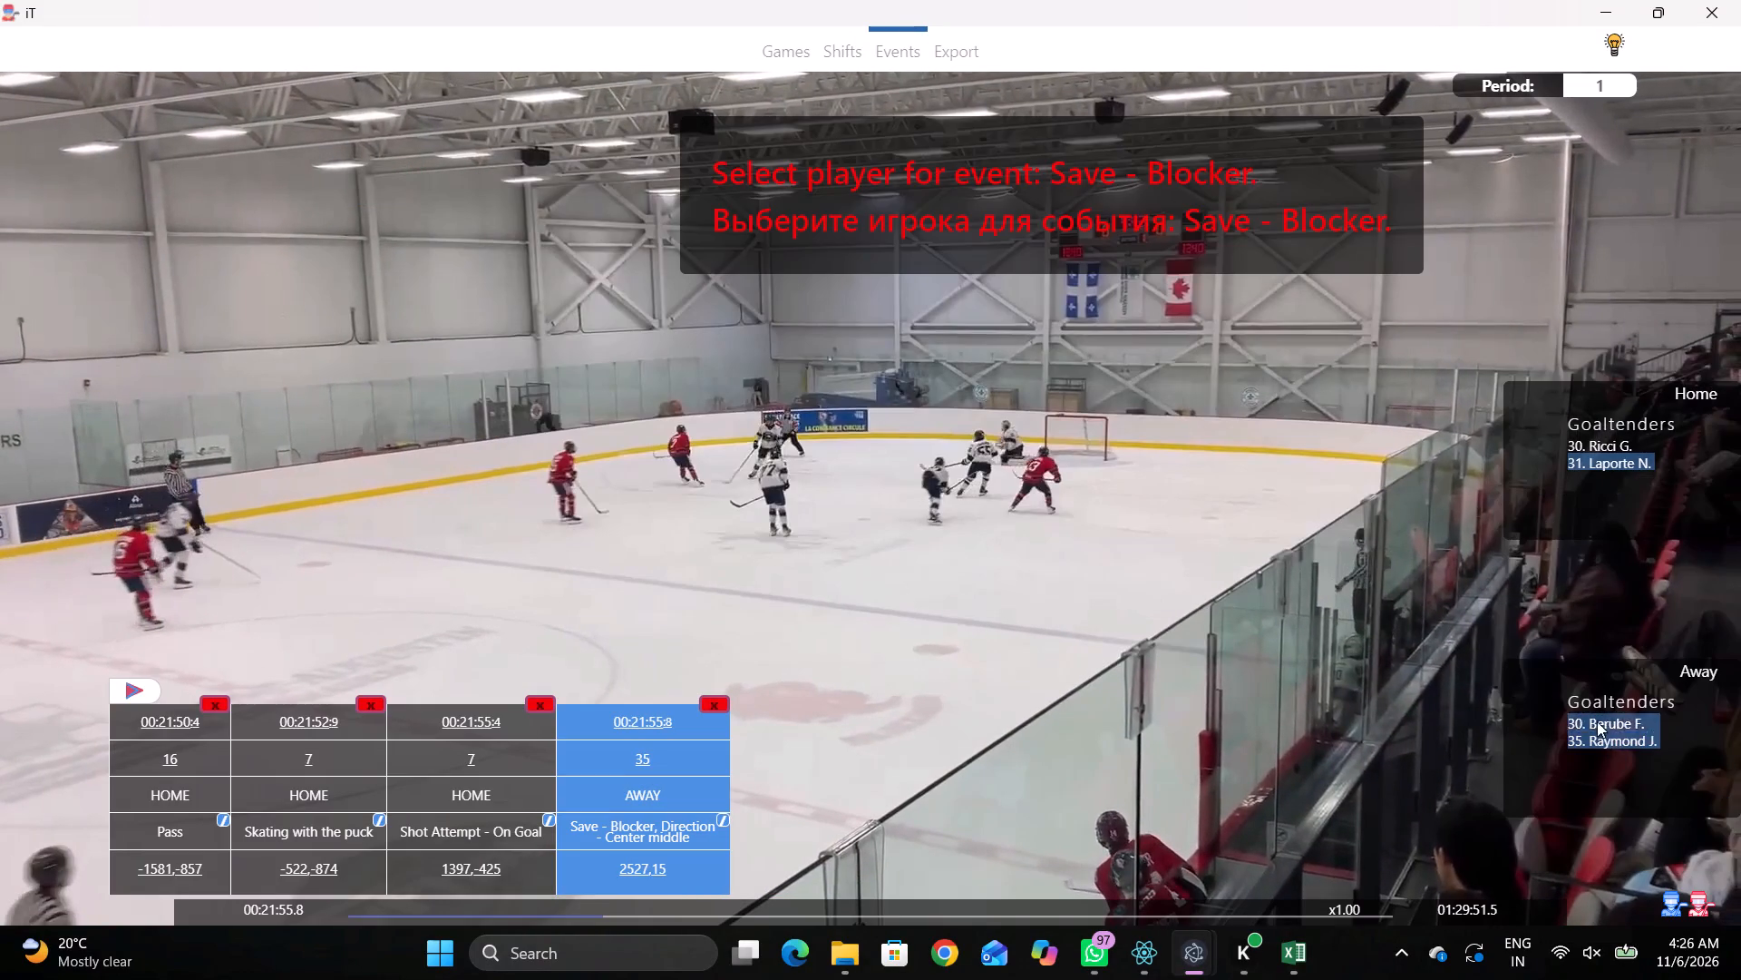
# Log a Pass event by home 7 at 00:21:57:8, beside the away net near the goal line at about 2767, -549.
pyautogui.press('space')
pyautogui.write('v')
pyautogui.press('space')
pyautogui.press('space')
pyautogui.press('space')
pyautogui.press('q')
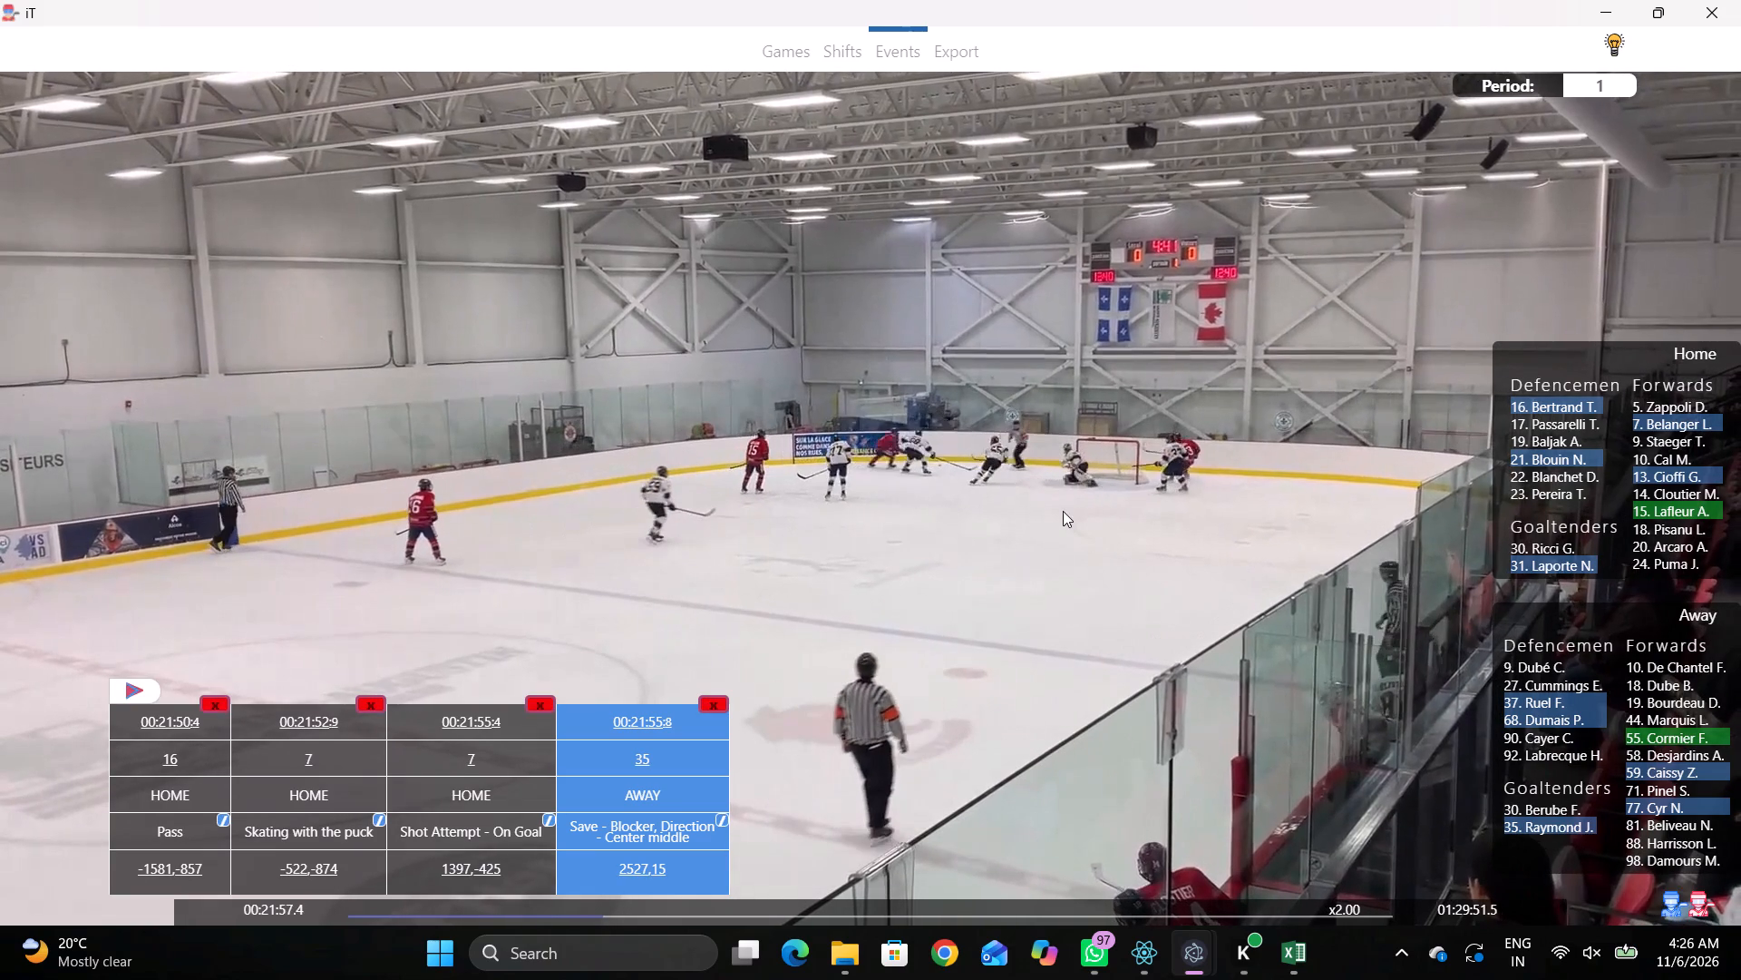
pyautogui.press('q')
pyautogui.press('q')
pyautogui.press('q')
pyautogui.press('q')
pyautogui.press('q')
pyautogui.press('q')
pyautogui.write('qr')
pyautogui.press('space')
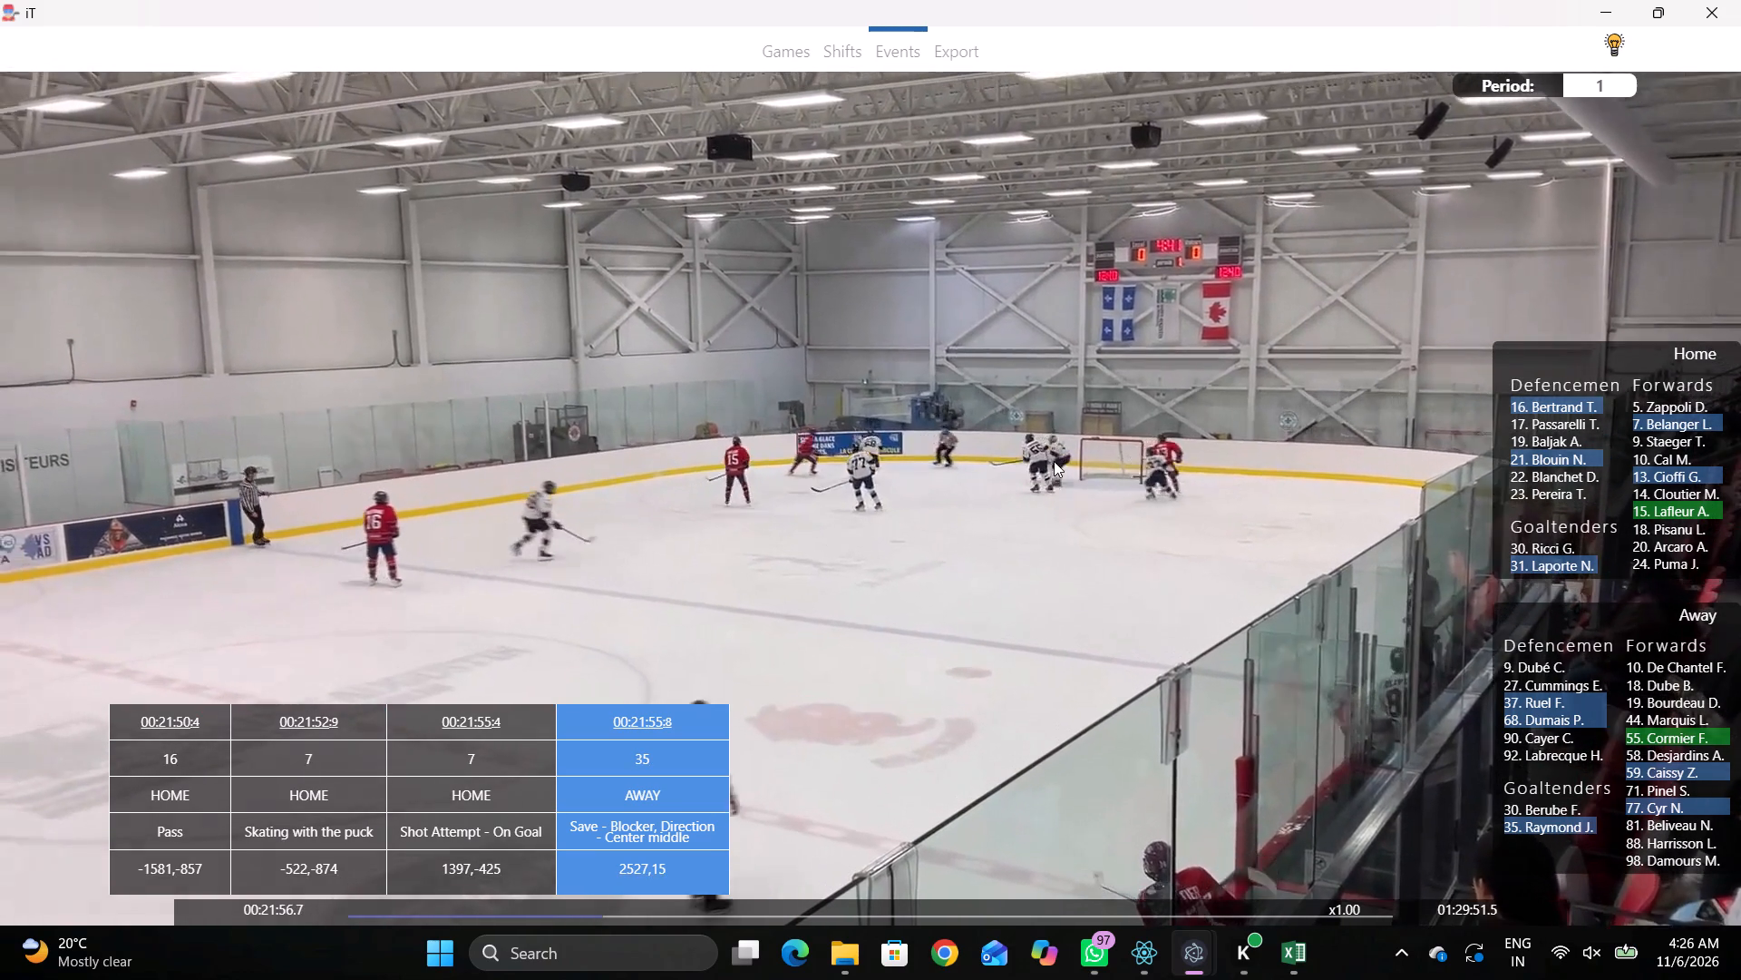
pyautogui.press('v')
pyautogui.press('space')
pyautogui.press('space')
pyautogui.press('space')
pyautogui.press('space')
pyautogui.press('space')
pyautogui.rightClick(1156, 462)
pyautogui.press('q')
pyautogui.press('q')
pyautogui.click(1222, 489)
pyautogui.rightClick(1172, 475)
pyautogui.click(1206, 488)
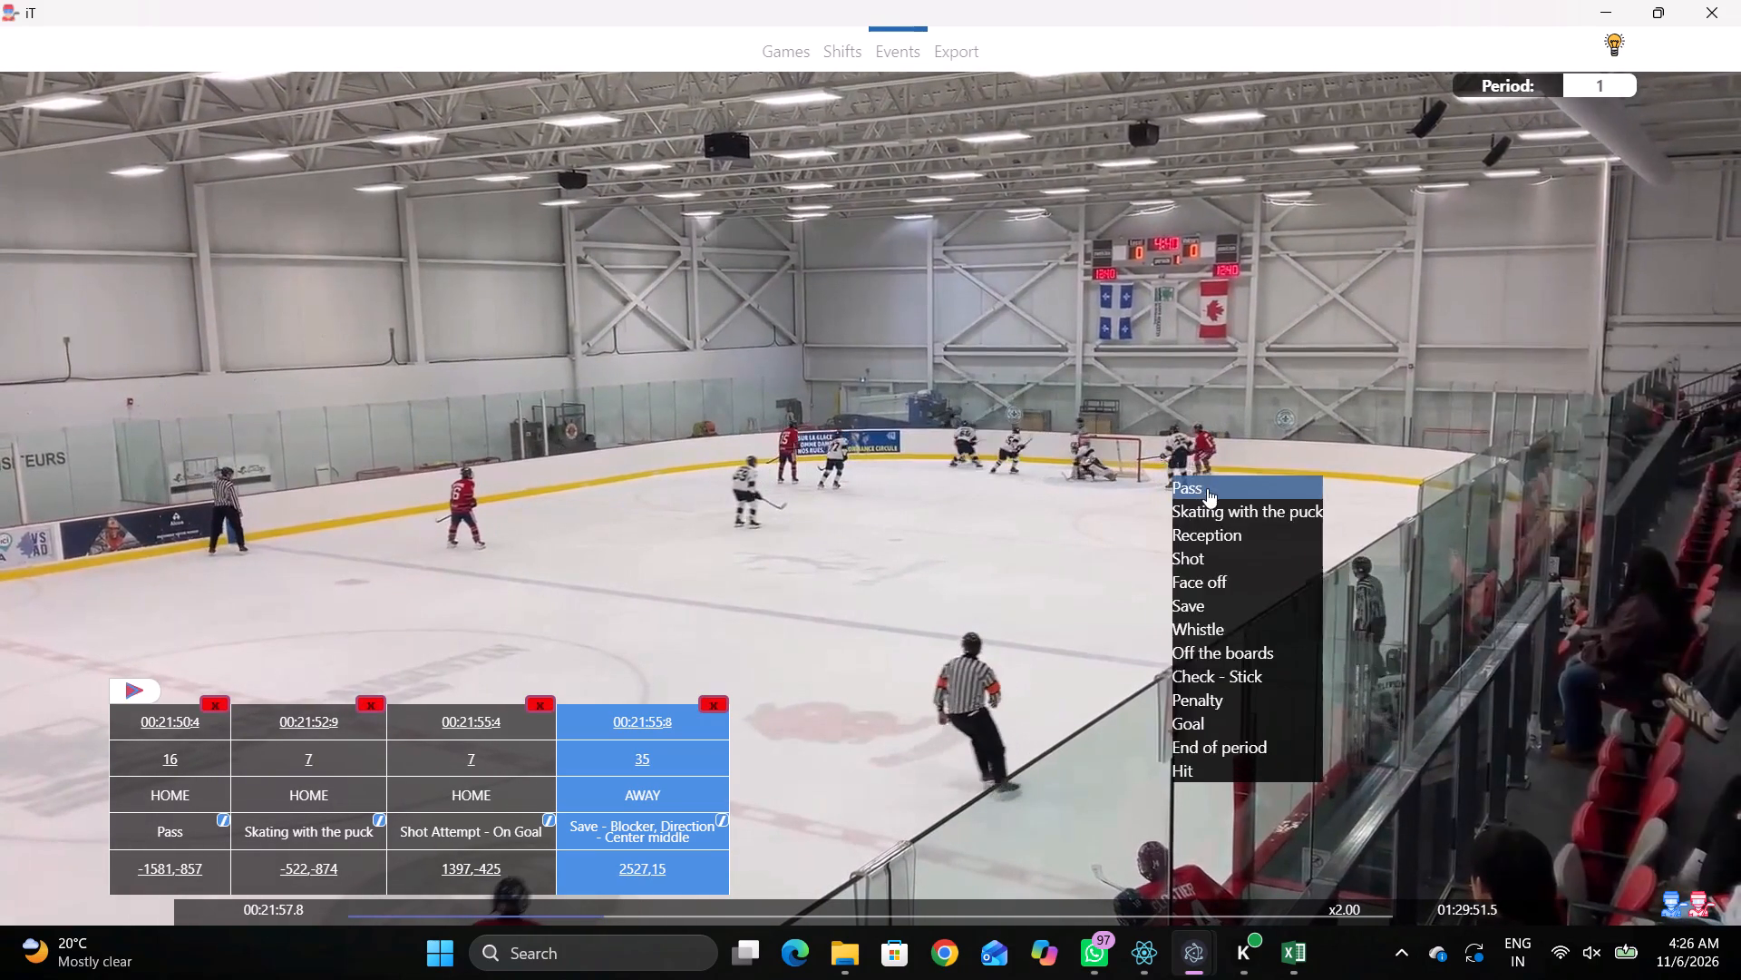
pyautogui.click(1636, 424)
pyautogui.click(1349, 291)
# Log a Skating with the puck event by home 15 at 00:22:00:5, in the far away corner at about 2929, -965.
pyautogui.press('r')
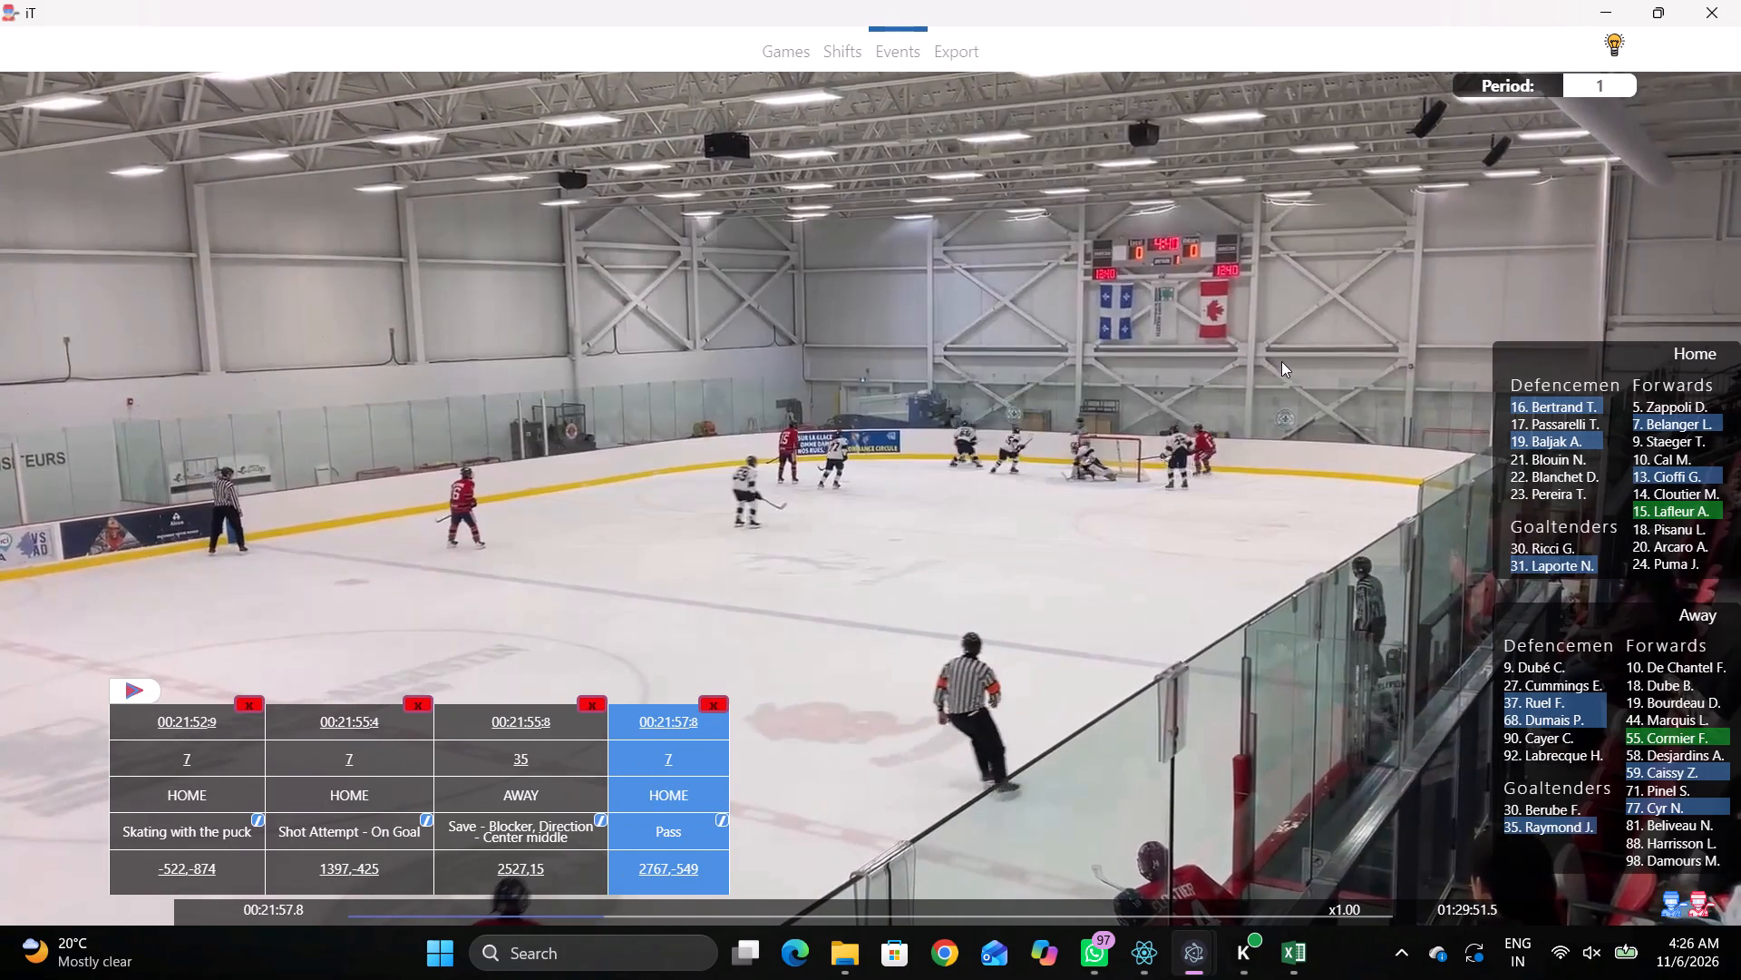
pyautogui.press('space')
pyautogui.press('space')
pyautogui.press('space')
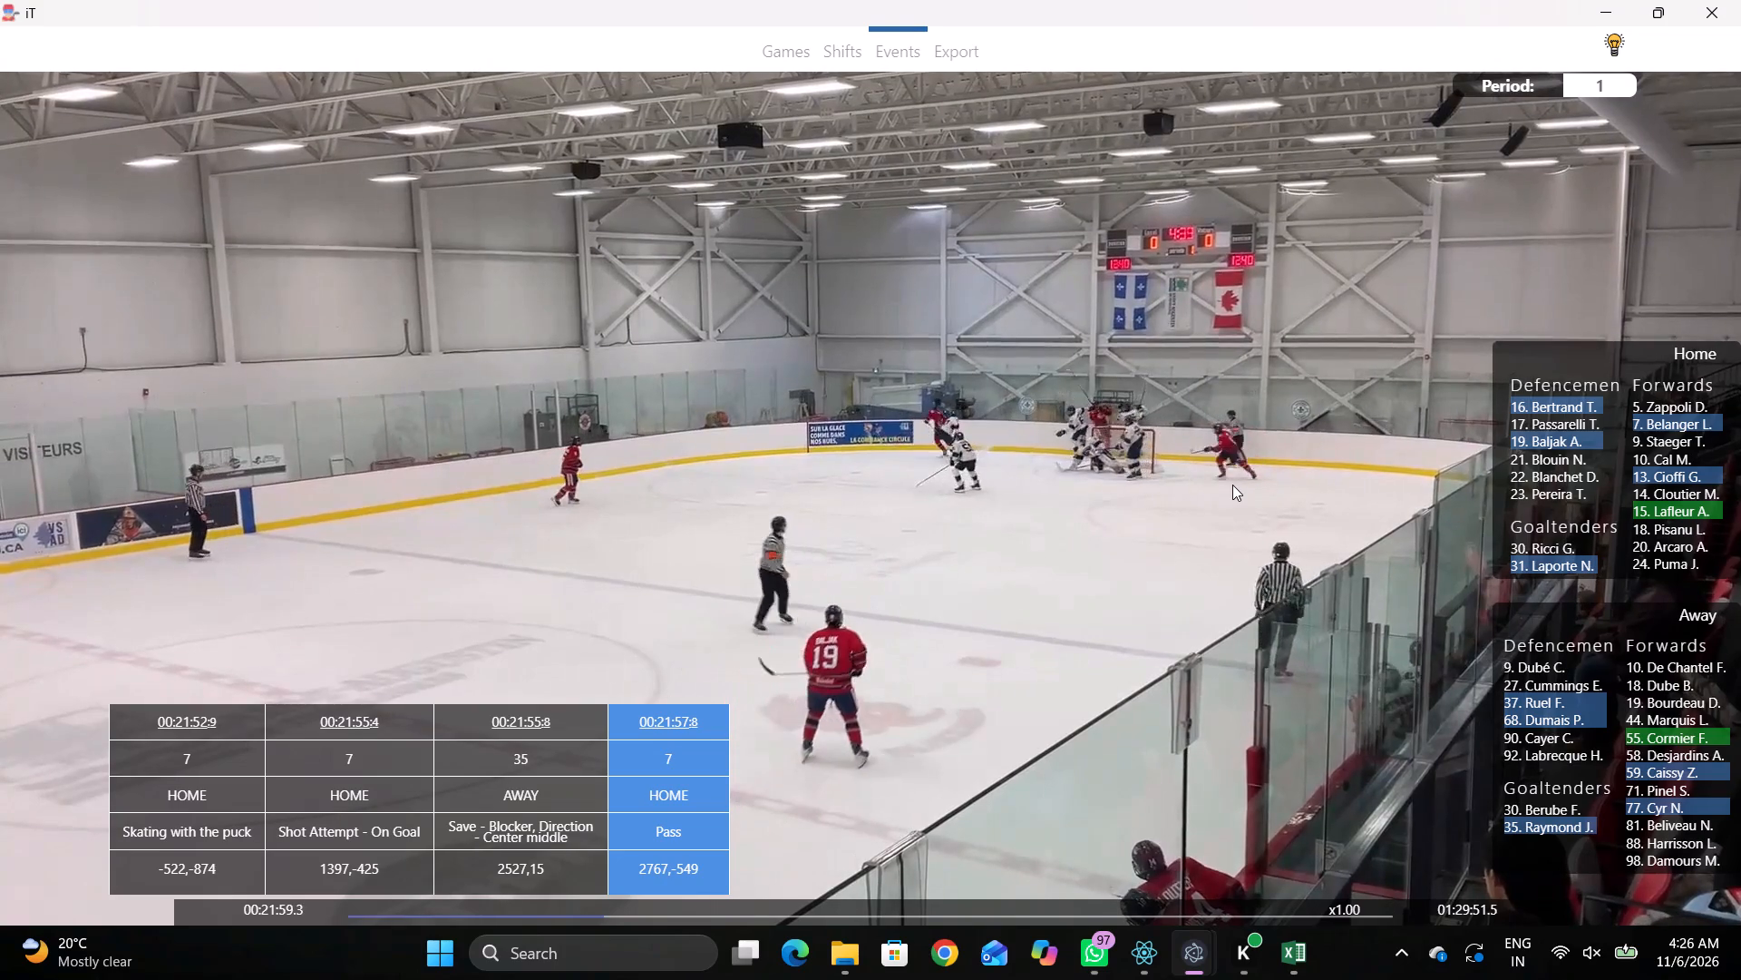
pyautogui.press('space')
pyautogui.press('space')
pyautogui.press('space')
pyautogui.rightClick(1263, 385)
pyautogui.click(1309, 403)
pyautogui.moveTo(1321, 409); pyautogui.dragTo(1309, 409, button='right')
pyautogui.click(1386, 430)
pyautogui.moveTo(1418, 419); pyautogui.dragTo(1378, 426, button='right')
pyautogui.click(1440, 460)
pyautogui.click(1658, 512)
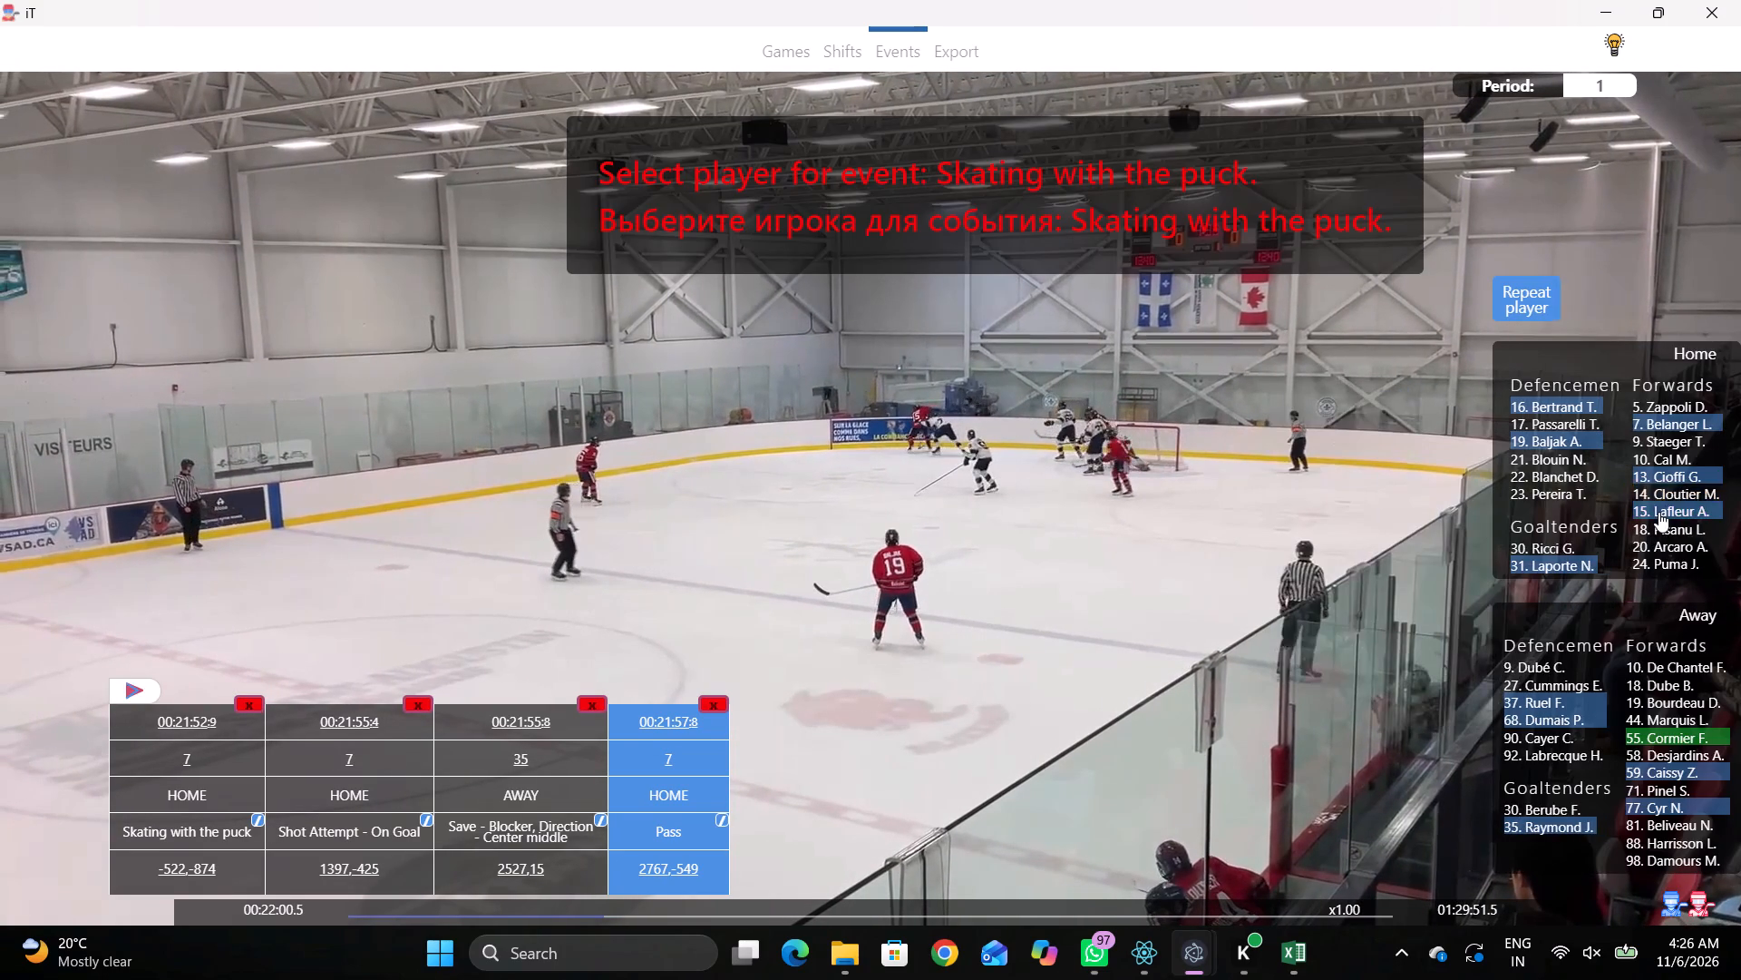
pyautogui.click(1376, 234)
# Log a Check - Stick event by away 77 at 00:22:04:0, along the away zone's far boards at about 2089, -1356.
pyautogui.press('space')
pyautogui.press('v')
pyautogui.press('space')
pyautogui.press('space')
pyautogui.press('space')
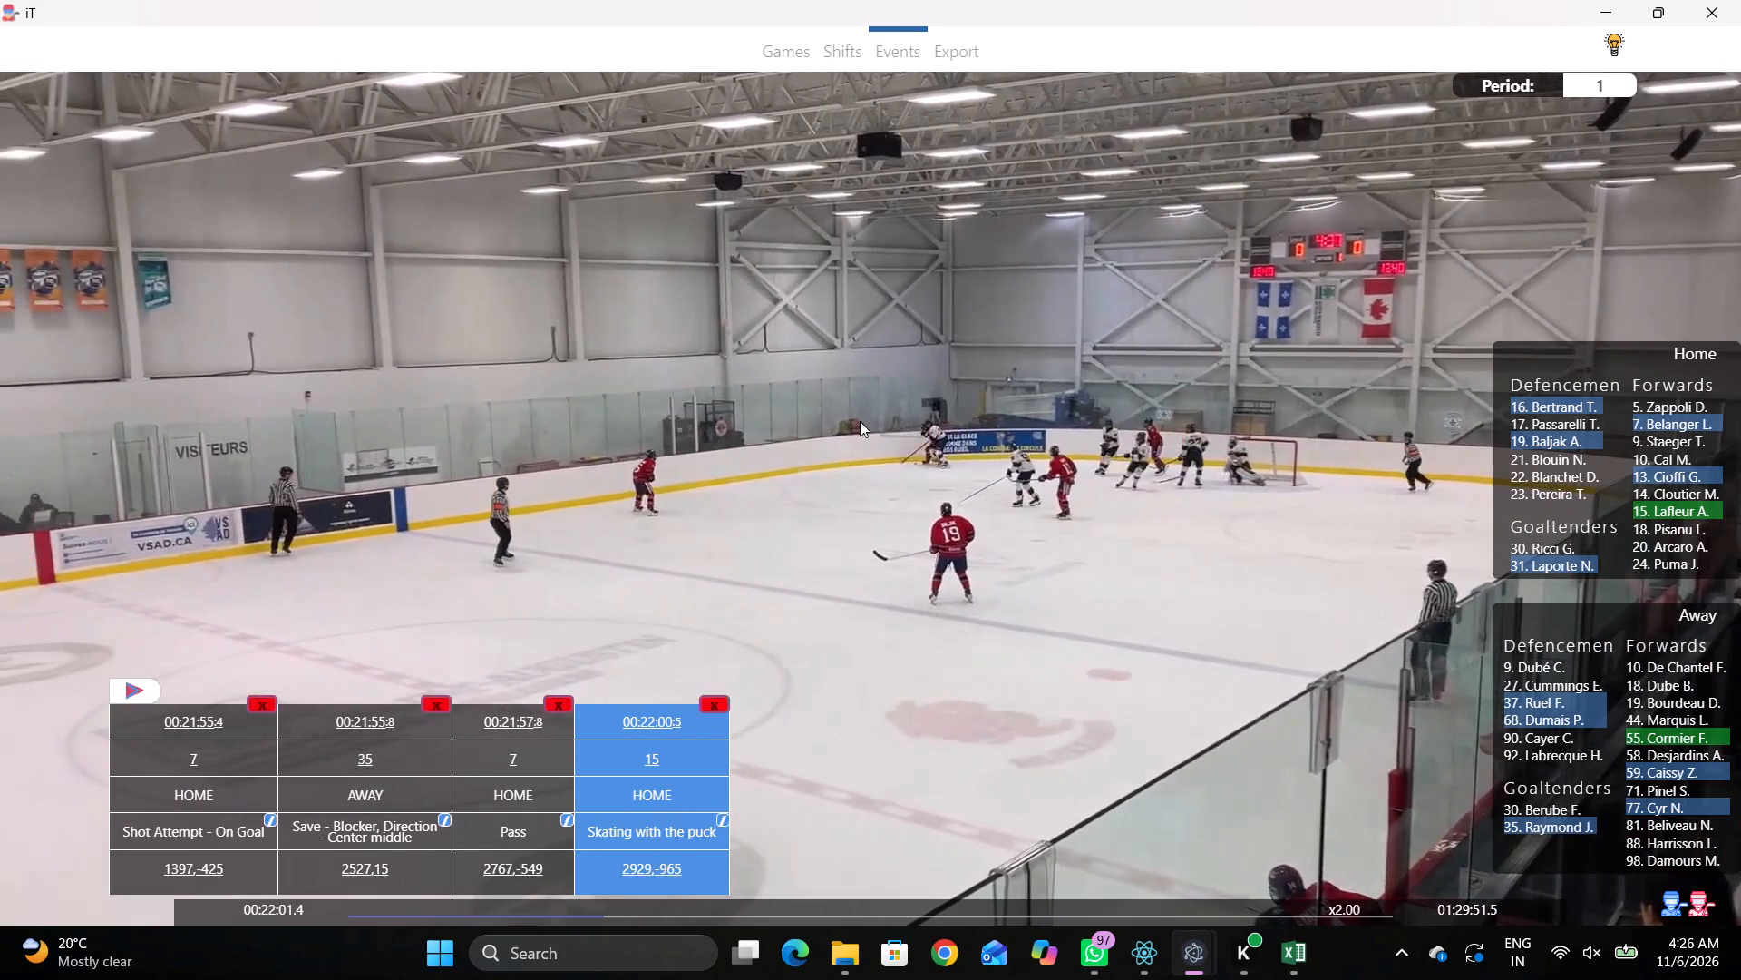
pyautogui.press('space')
pyautogui.press('space')
pyautogui.press('space')
pyautogui.press('space')
pyautogui.press('space')
pyautogui.press('space')
pyautogui.press('space')
pyautogui.press('space')
pyautogui.write('q')
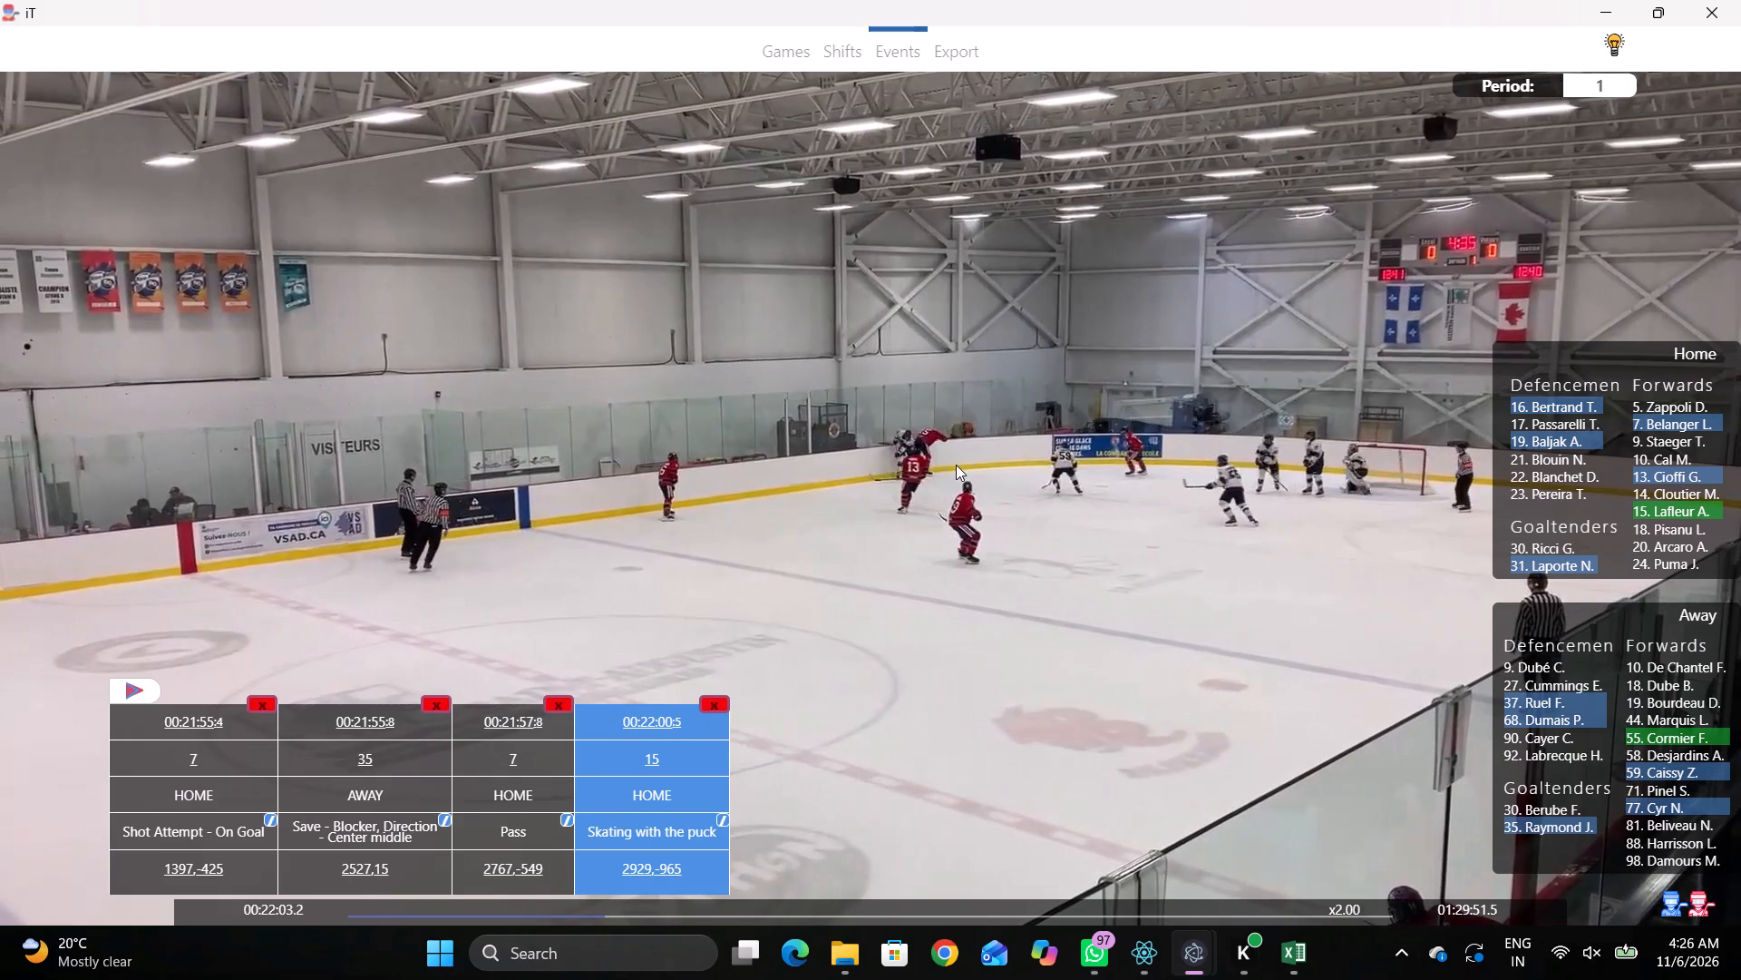
pyautogui.press('space')
pyautogui.press('space')
pyautogui.press('q')
pyautogui.press('q')
pyautogui.moveTo(987, 419); pyautogui.dragTo(999, 420, button='right')
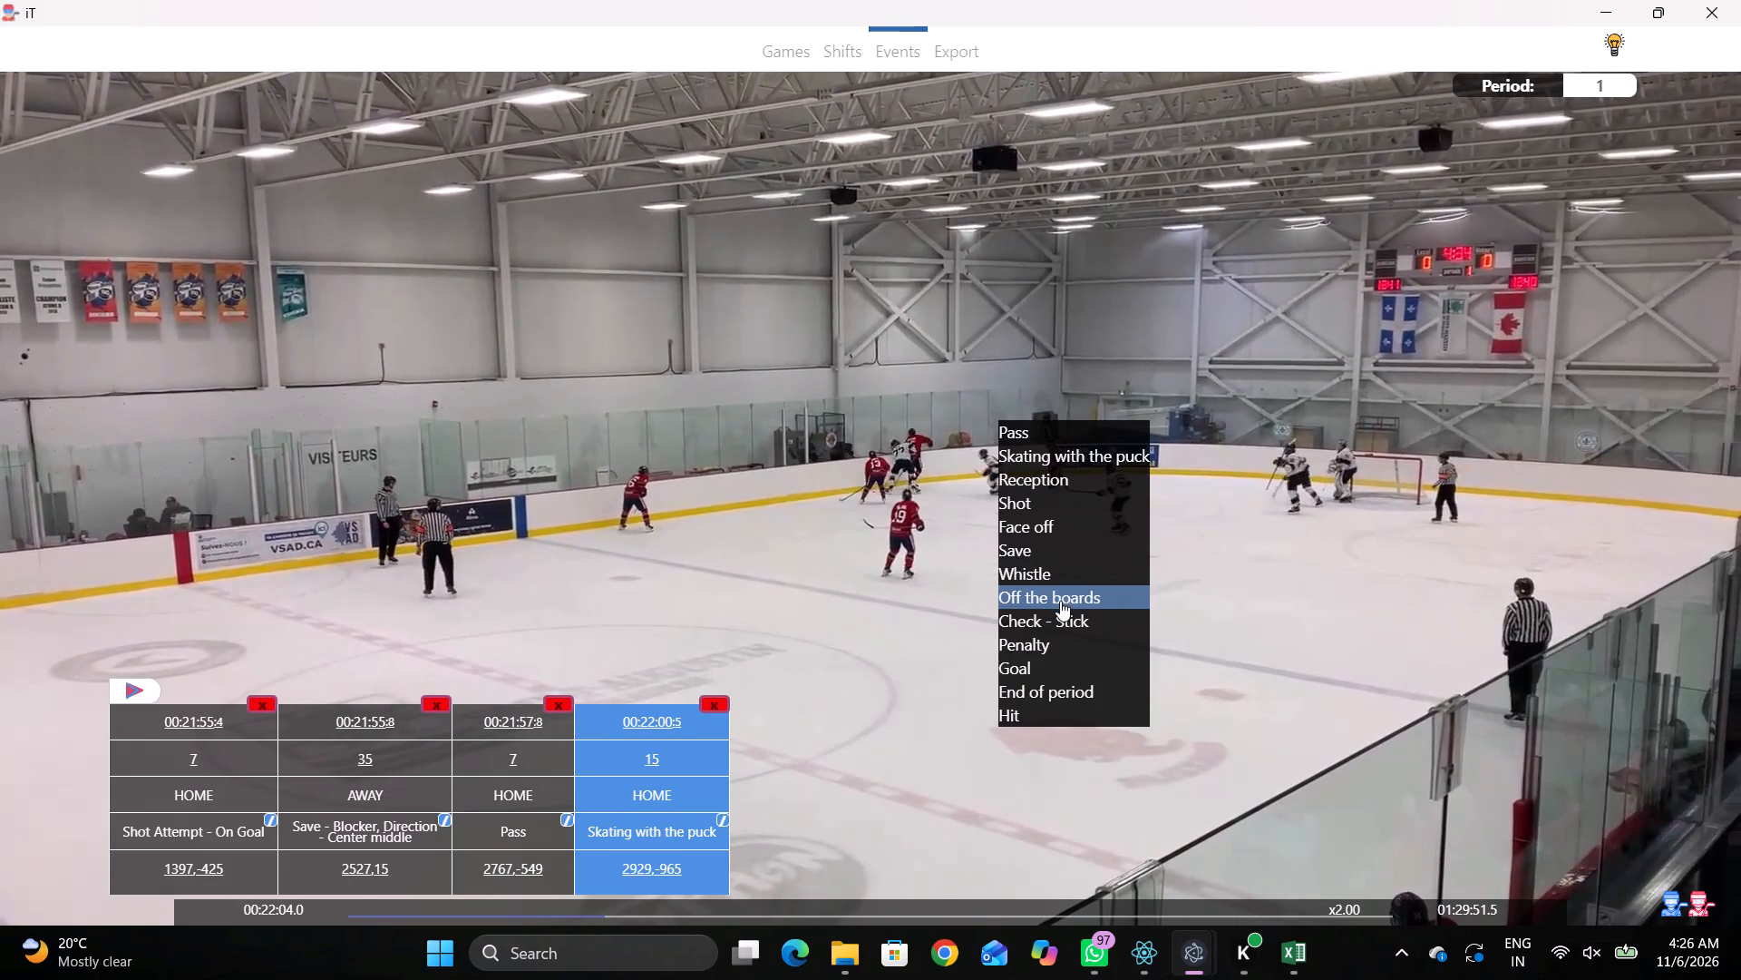
pyautogui.click(1059, 600)
pyautogui.rightClick(1112, 610)
pyautogui.click(1208, 815)
pyautogui.click(1660, 808)
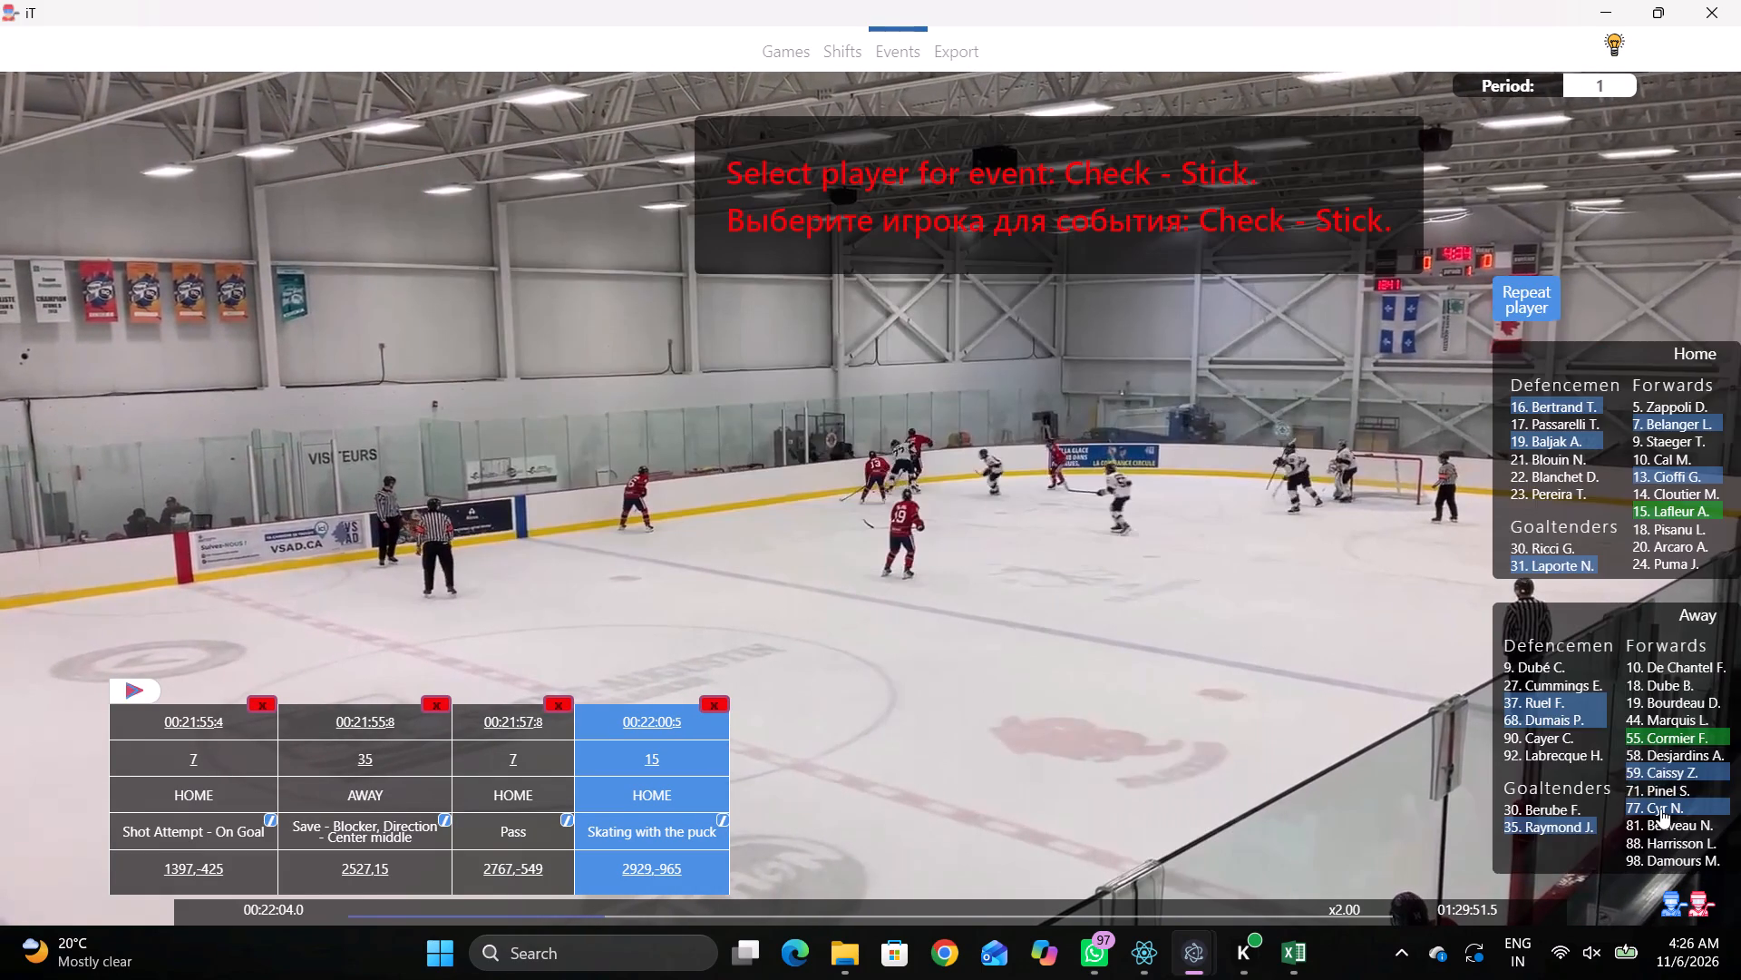
pyautogui.click(1241, 182)
# Log a Pass event by away 77 at 00:22:04:1, along the away zone's far boards at about 2018, -1364.
pyautogui.press('space')
pyautogui.press('space')
pyautogui.rightClick(1212, 229)
pyautogui.click(1225, 238)
pyautogui.click(1551, 294)
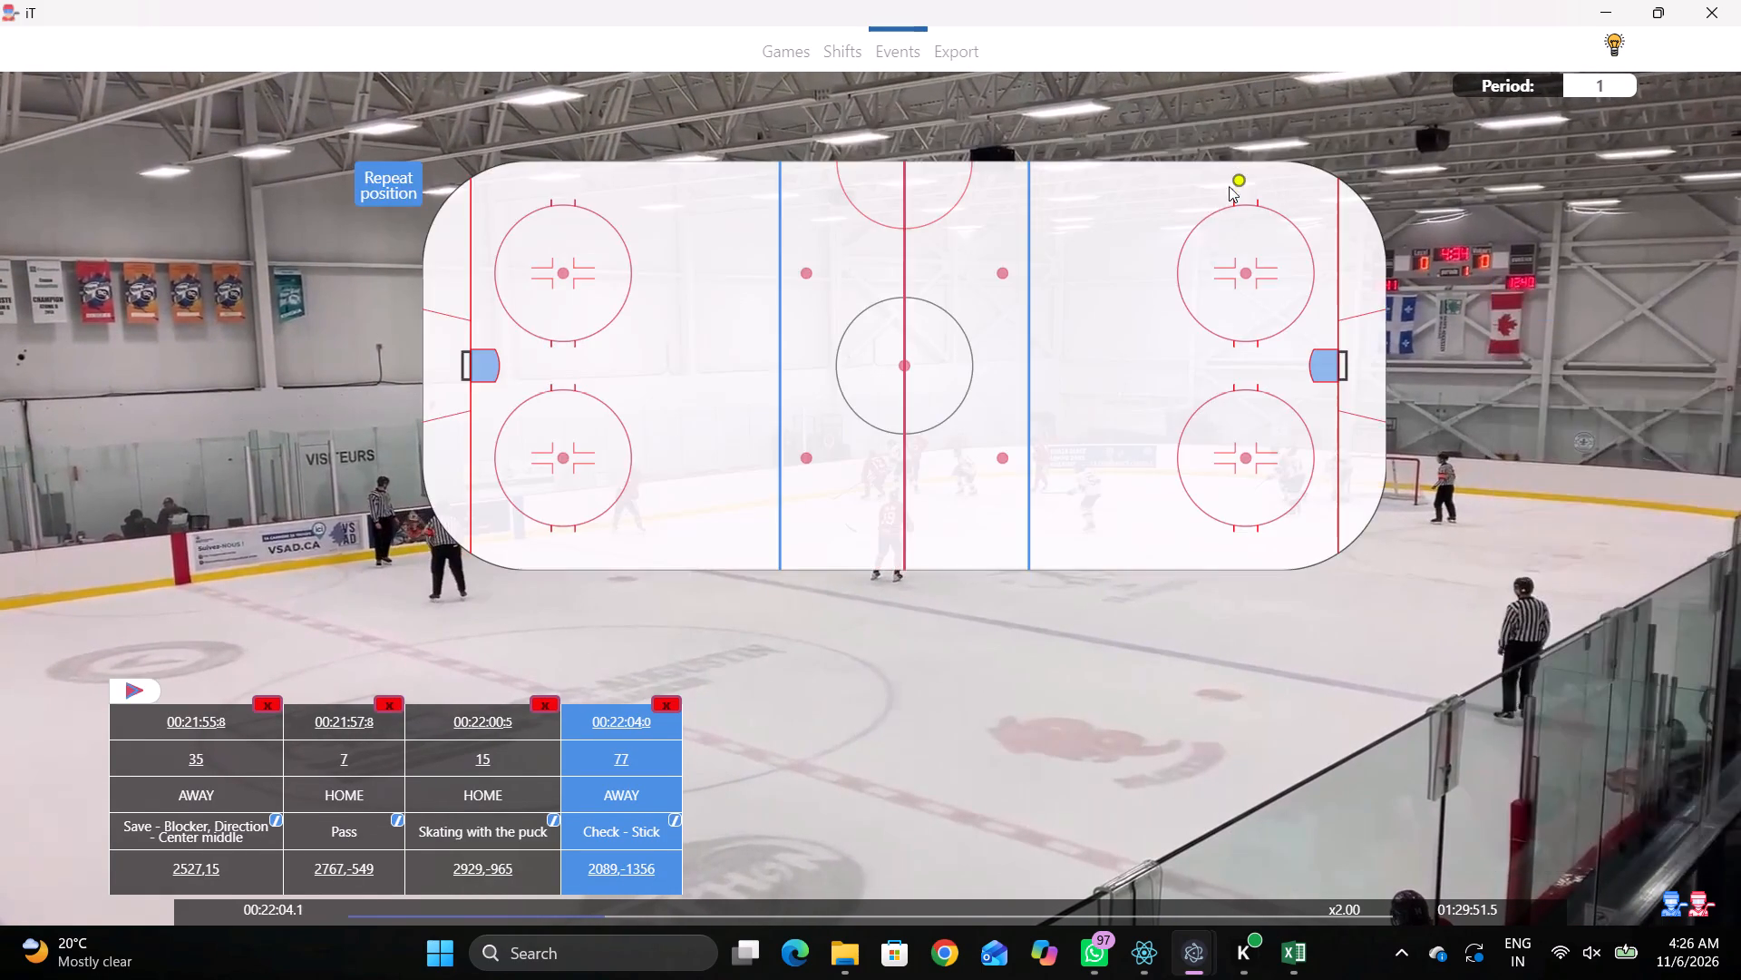
pyautogui.click(1229, 180)
# Log a Skating with the puck event by home 16 at 00:22:05:3, at the away blue line's far side, about 776, -990.
pyautogui.press('space')
pyautogui.press('space')
pyautogui.press('space')
pyautogui.press('space')
pyautogui.rightClick(963, 428)
pyautogui.press('q')
pyautogui.click(1034, 474)
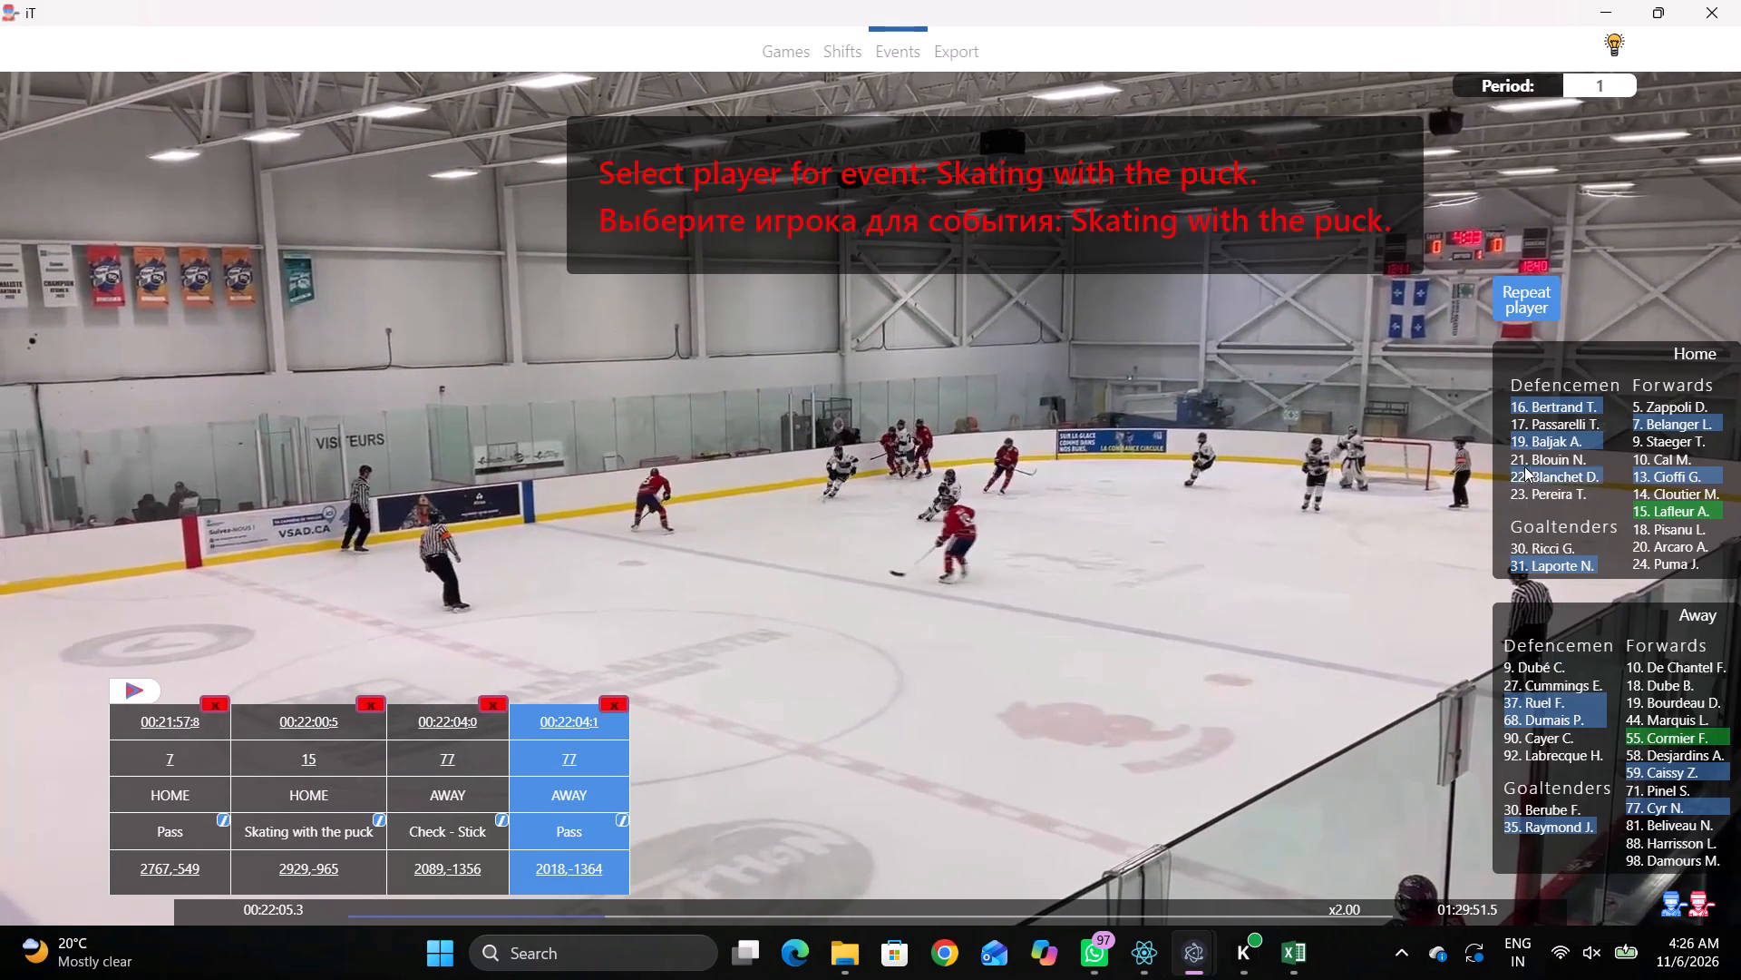
pyautogui.click(1538, 397)
pyautogui.click(1029, 230)
# Examine the play following home 16's 00:22:05:3 event with the interface hidden.
pyautogui.press('r')
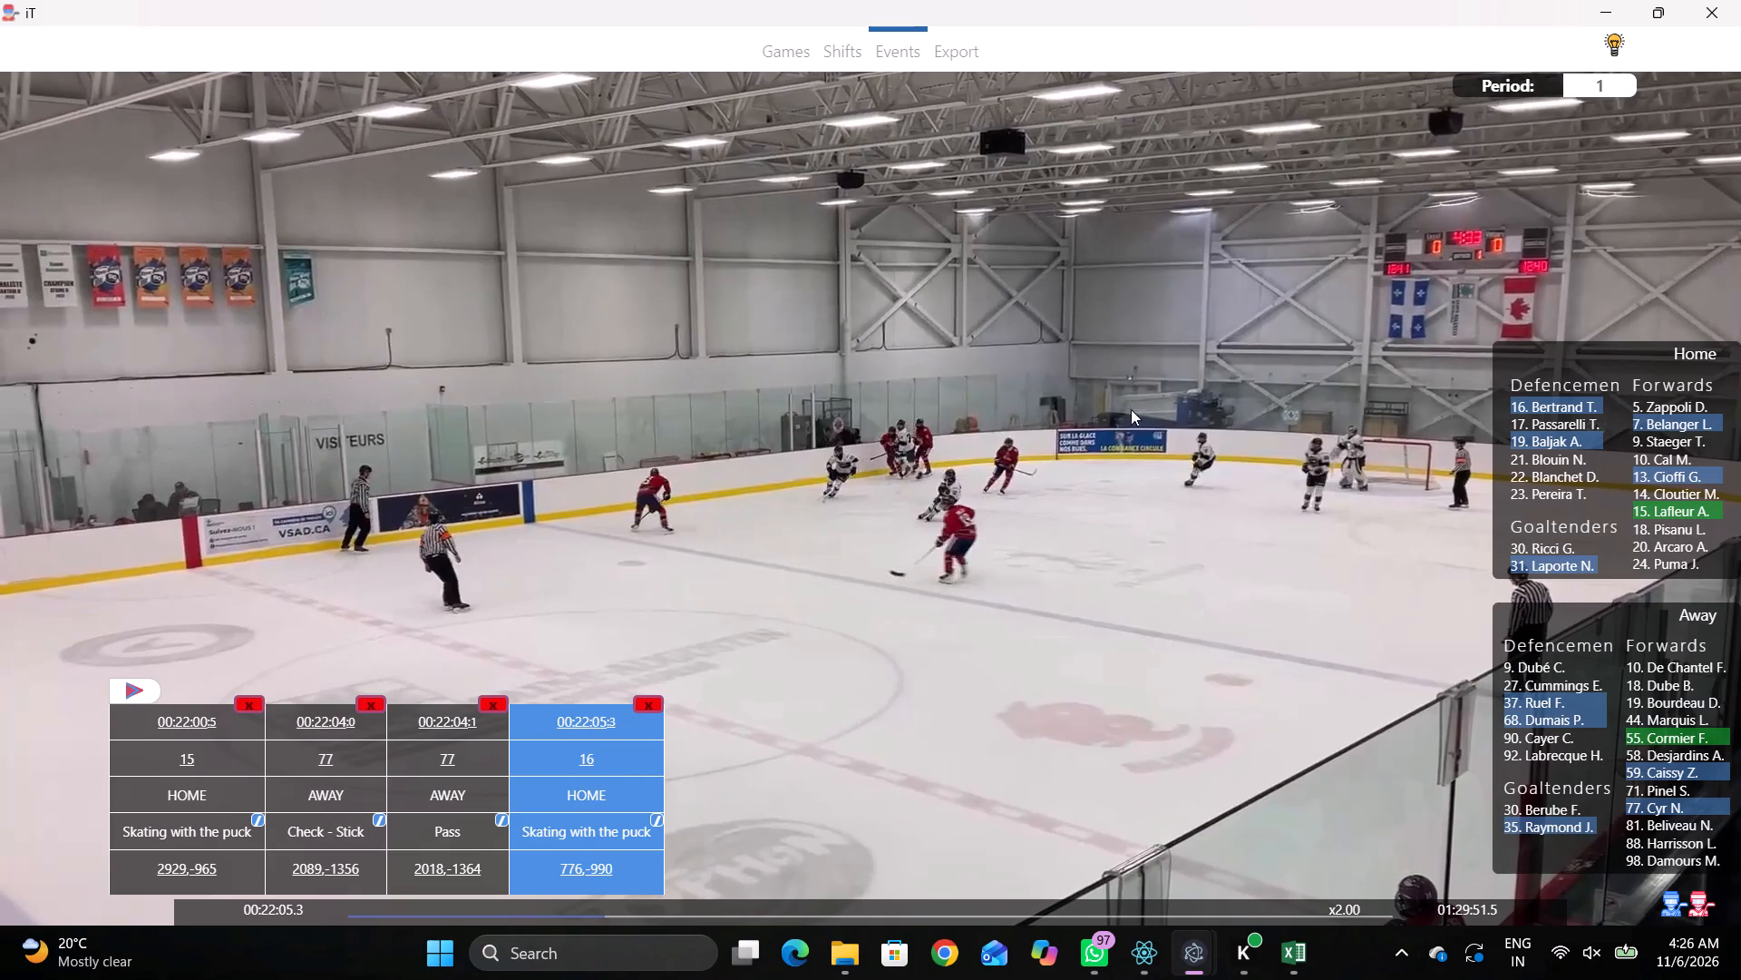
pyautogui.press('b')
pyautogui.press('space')
pyautogui.hotkey('shift', 'd')
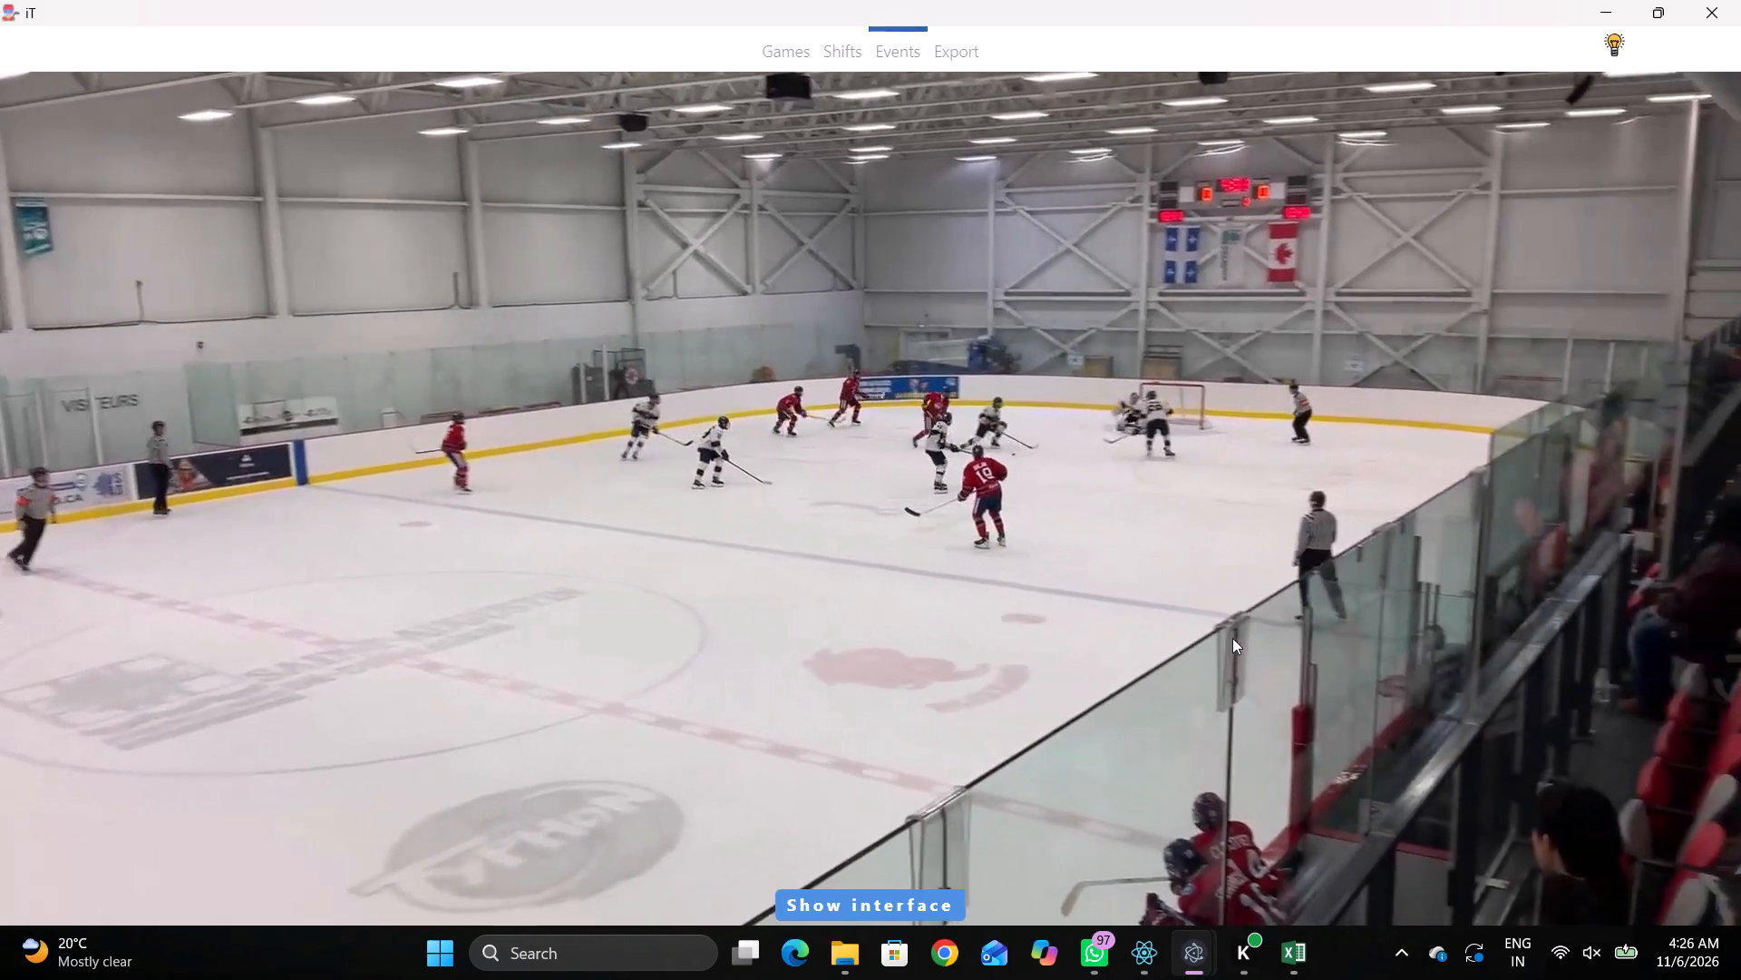
pyautogui.press('space')
pyautogui.press('space')
pyautogui.press('space')
pyautogui.press('space')
pyautogui.press('space')
pyautogui.press('v')
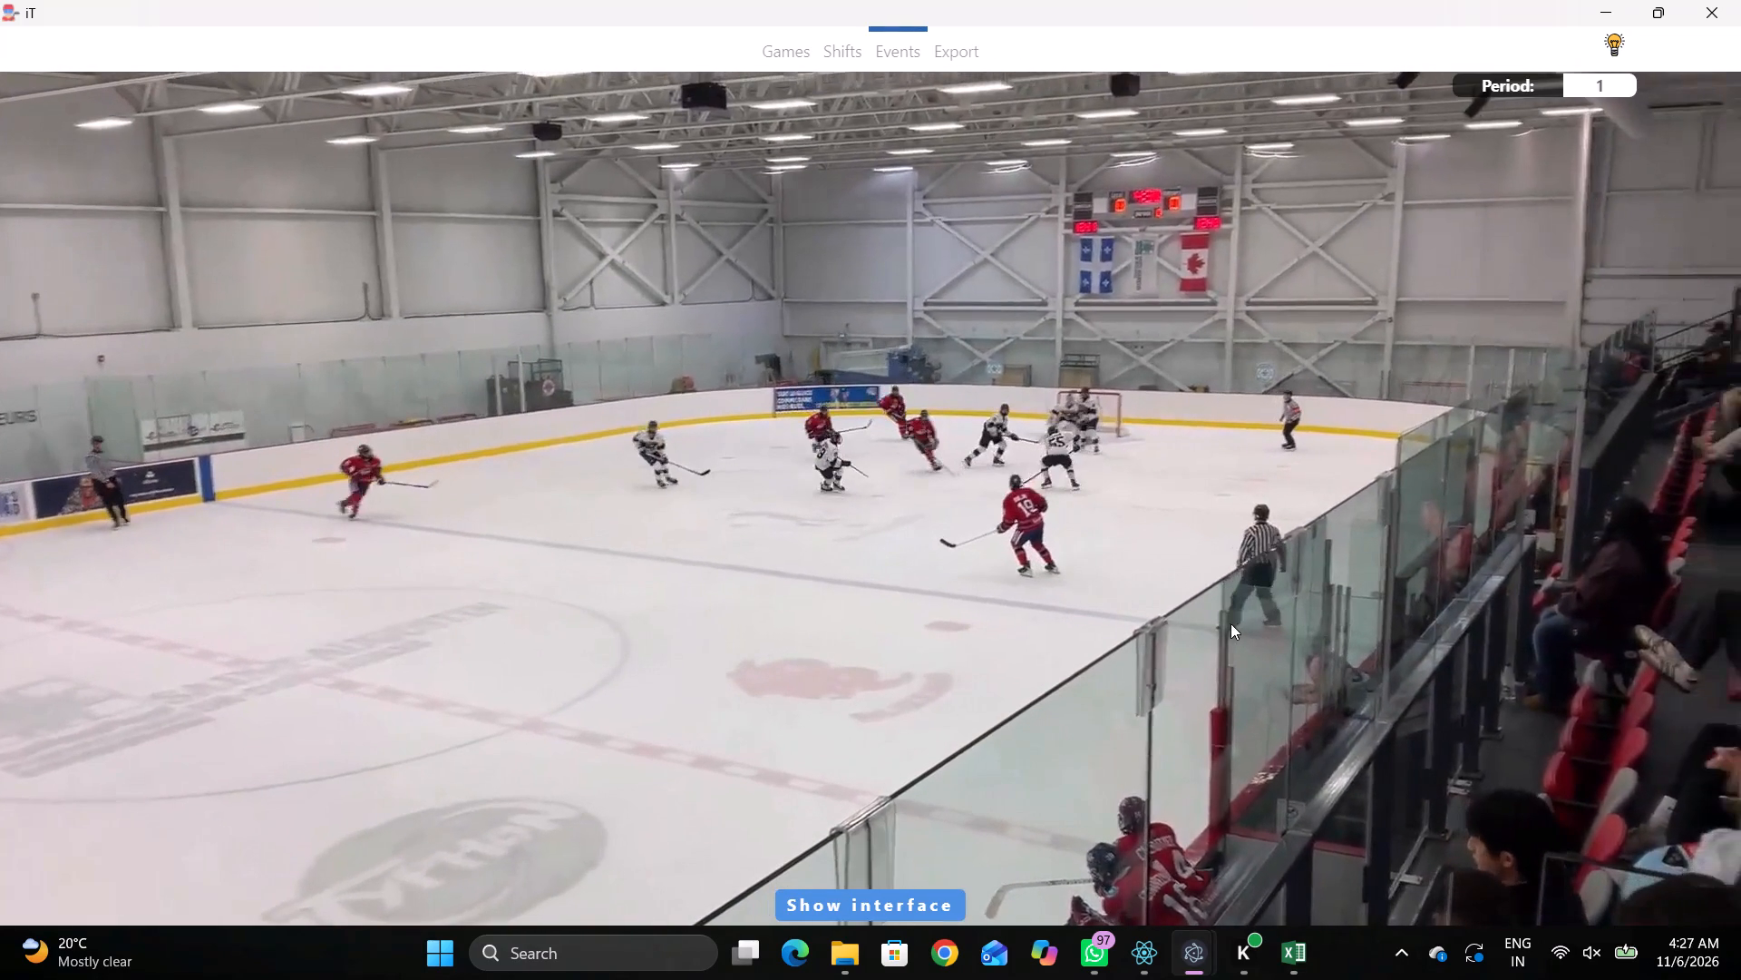
pyautogui.hotkey('shift', 'd')
# Replay the video from the 00:22:05:3 event and examine how the puck moves down to the home end.
pyautogui.click(589, 718)
pyautogui.press('r')
pyautogui.press('r')
pyautogui.press('space')
pyautogui.write('v')
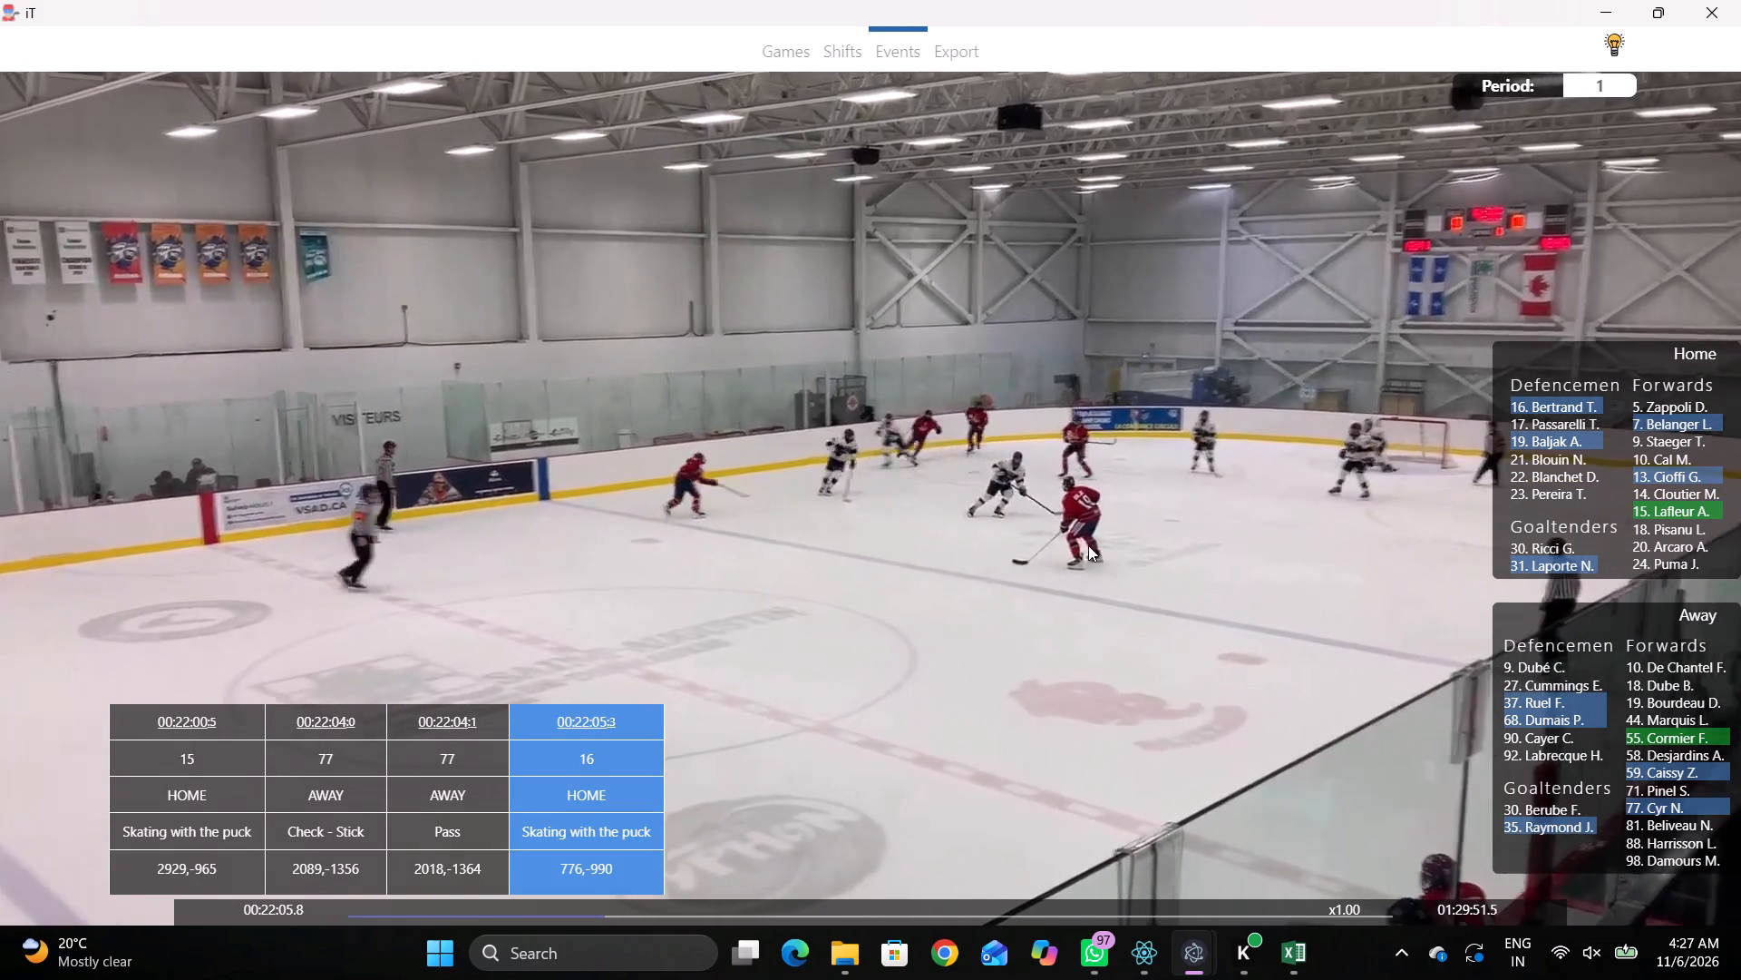
pyautogui.press('space')
pyautogui.press('space')
pyautogui.press('space')
pyautogui.press('space')
pyautogui.write('v')
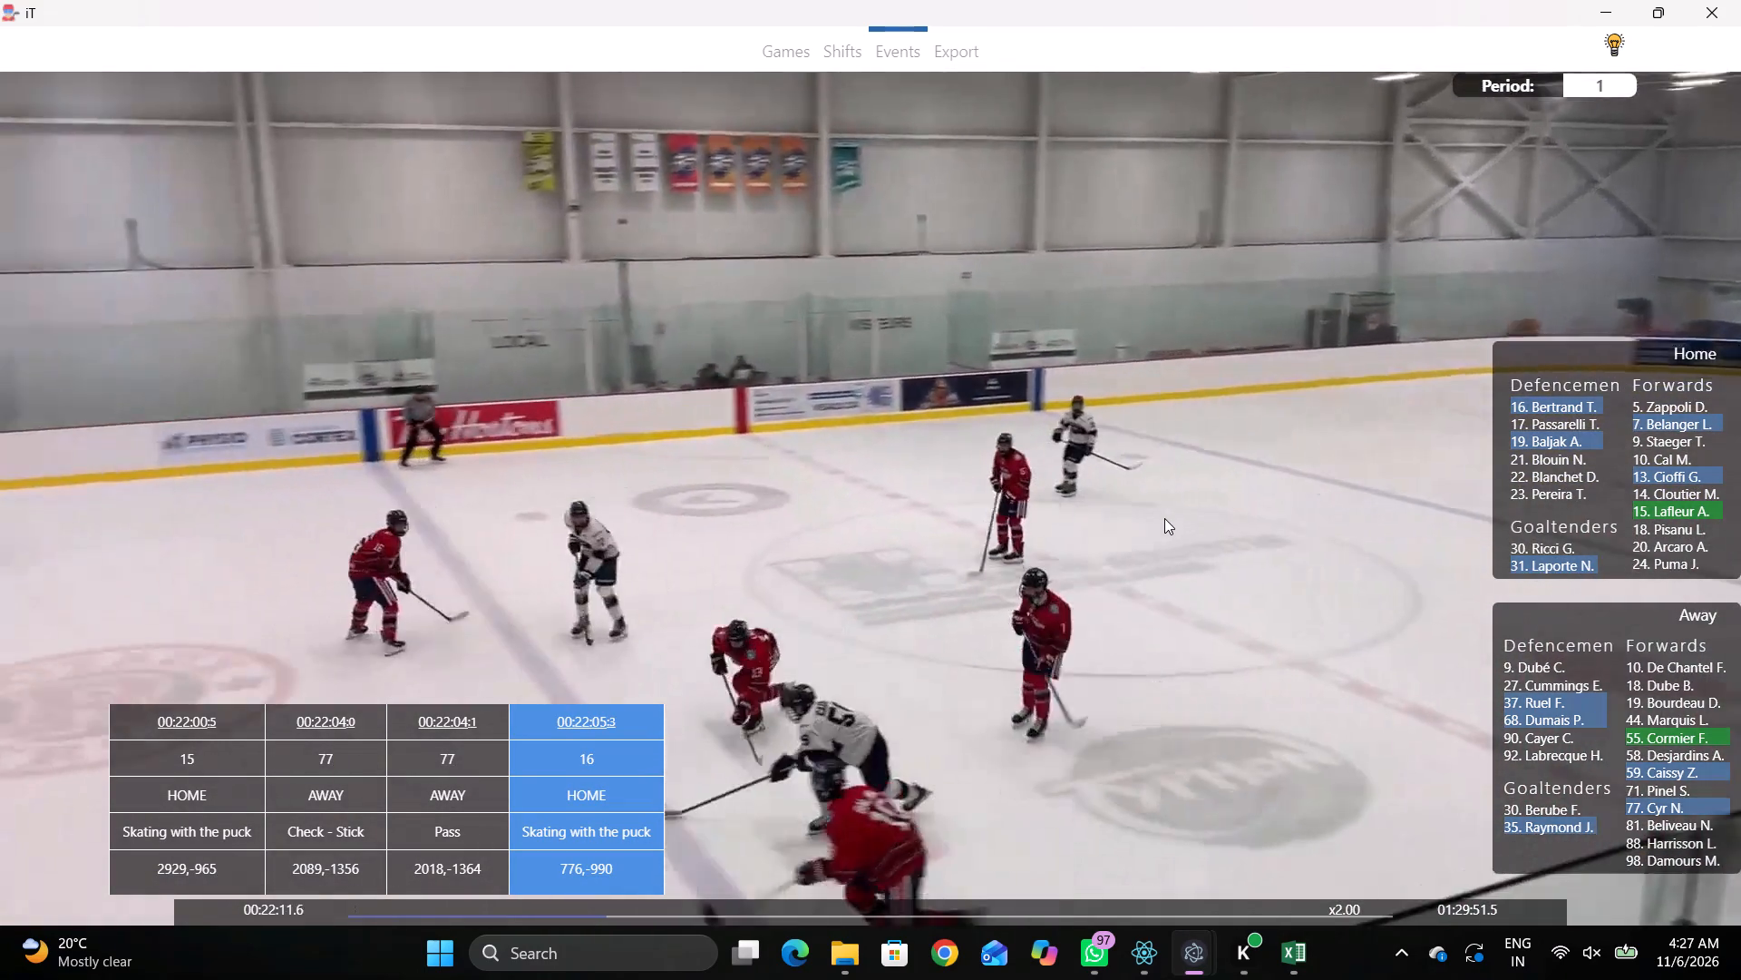
pyautogui.hotkey('shift', 'd')
pyautogui.press('v')
pyautogui.press('space')
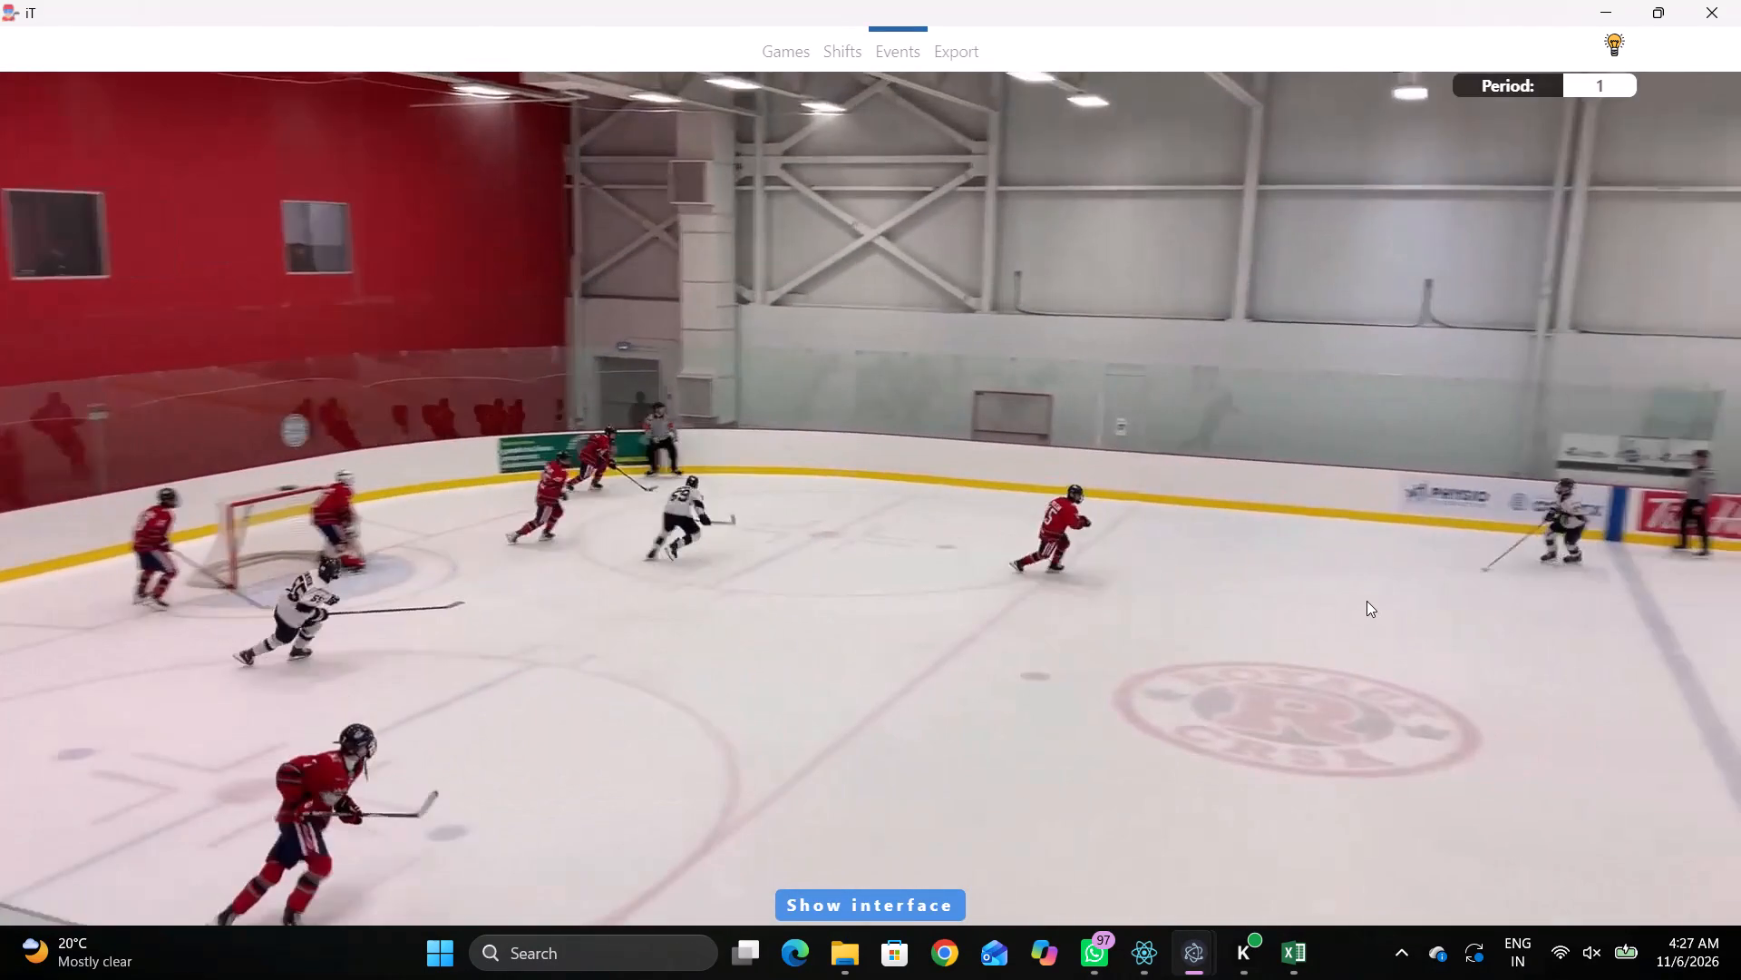
pyautogui.press('q')
pyautogui.press('q')
pyautogui.press('q')
pyautogui.press('q')
pyautogui.write('qq')
pyautogui.press('q')
pyautogui.press('q')
pyautogui.press('q')
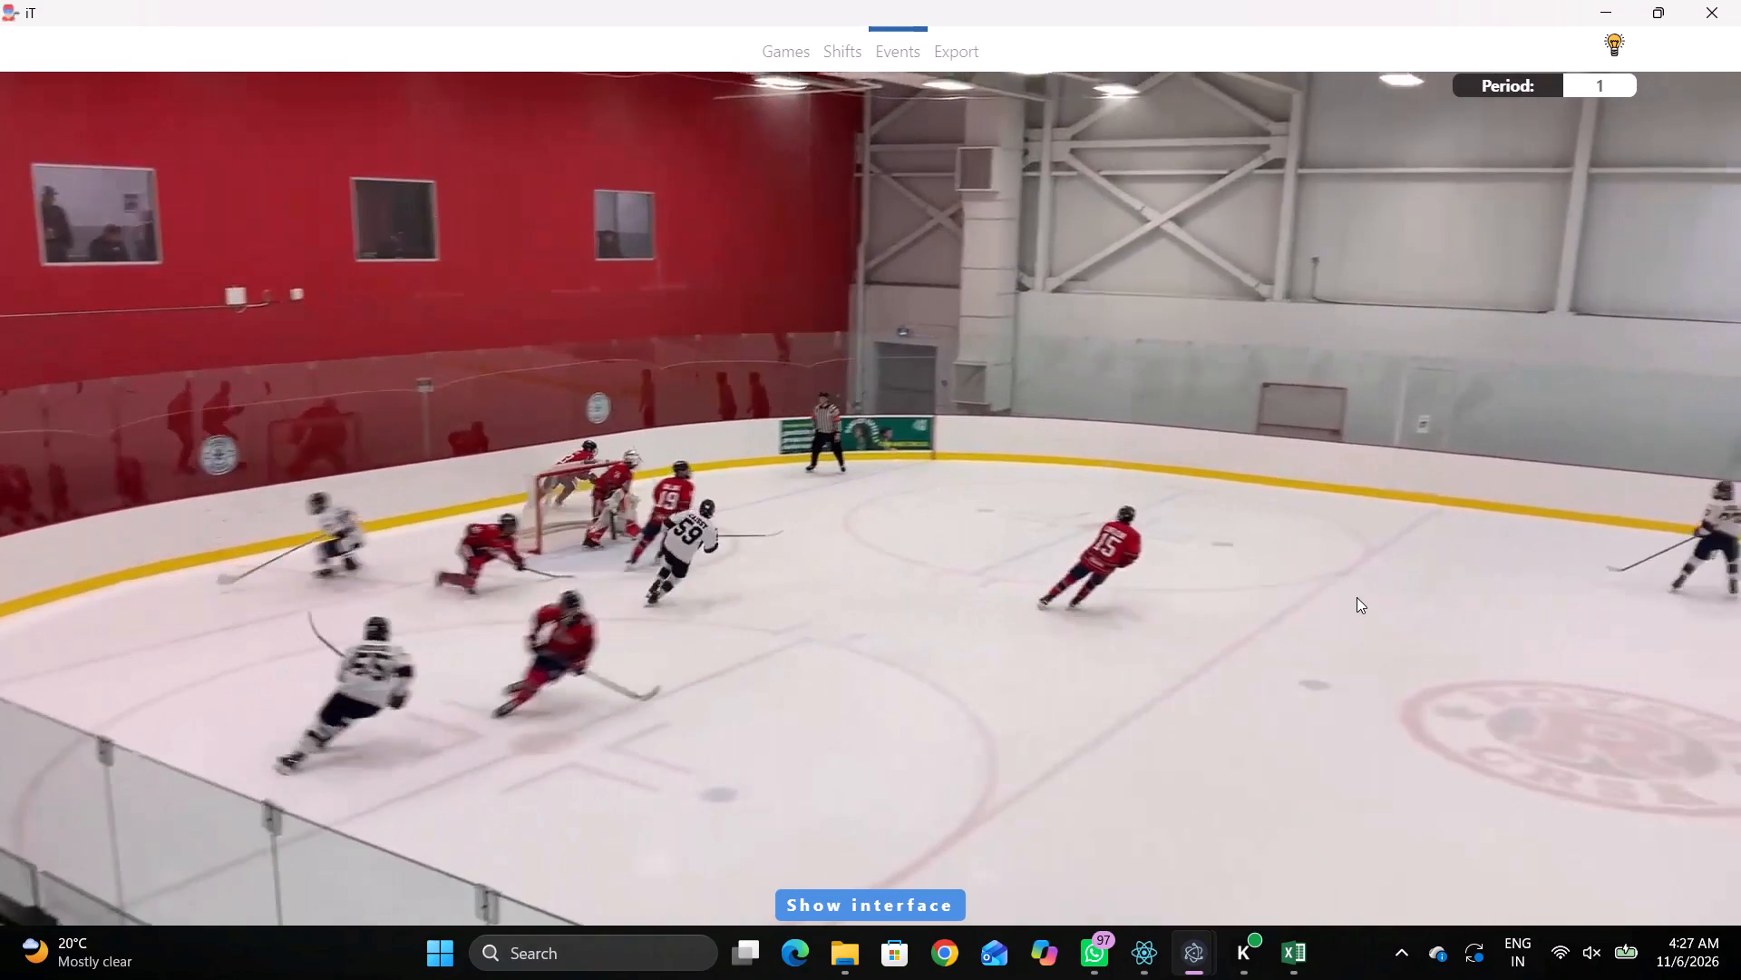
pyautogui.hotkey('shift', 'd')
pyautogui.press('q')
pyautogui.hotkey('shift', 'd')
pyautogui.press('q')
pyautogui.hotkey('shift', 'd')
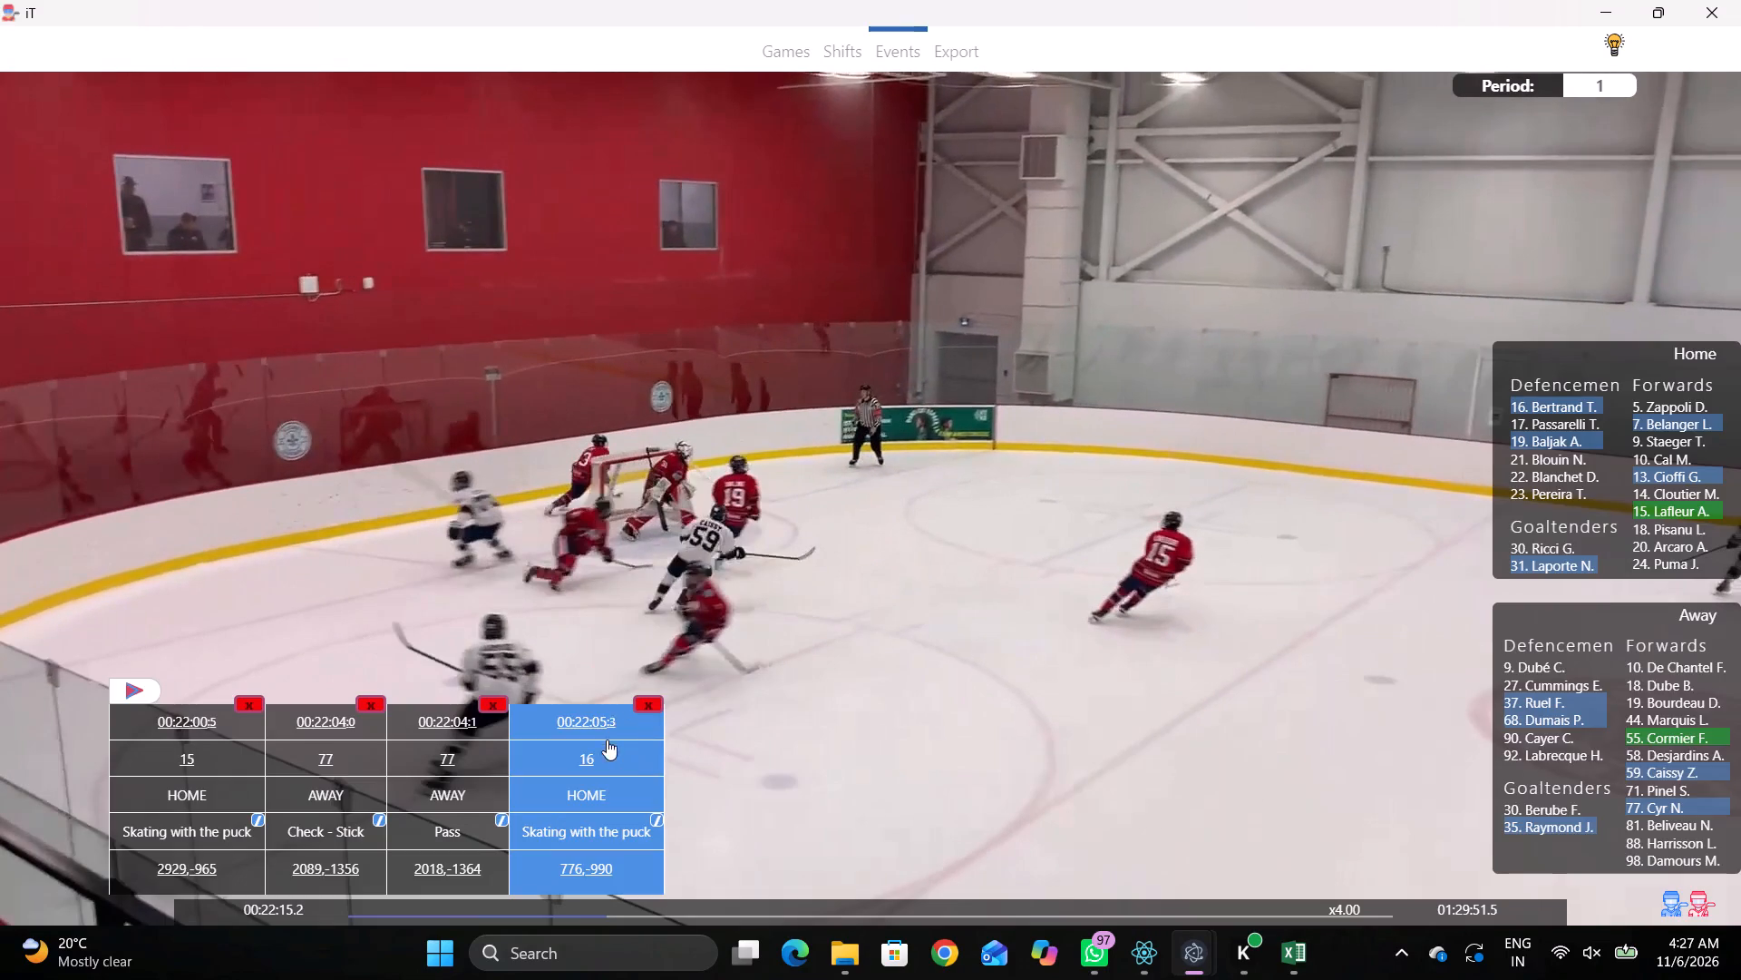
# Return to the 00:22:05:3 event and log a Shot event by home 16 at the away blue line on the far side.
pyautogui.click(605, 734)
pyautogui.hotkey('shift', 'd')
pyautogui.press('space')
pyautogui.press('space')
pyautogui.press('q')
pyautogui.press('q')
pyautogui.moveTo(1036, 379); pyautogui.dragTo(1067, 392, button='right')
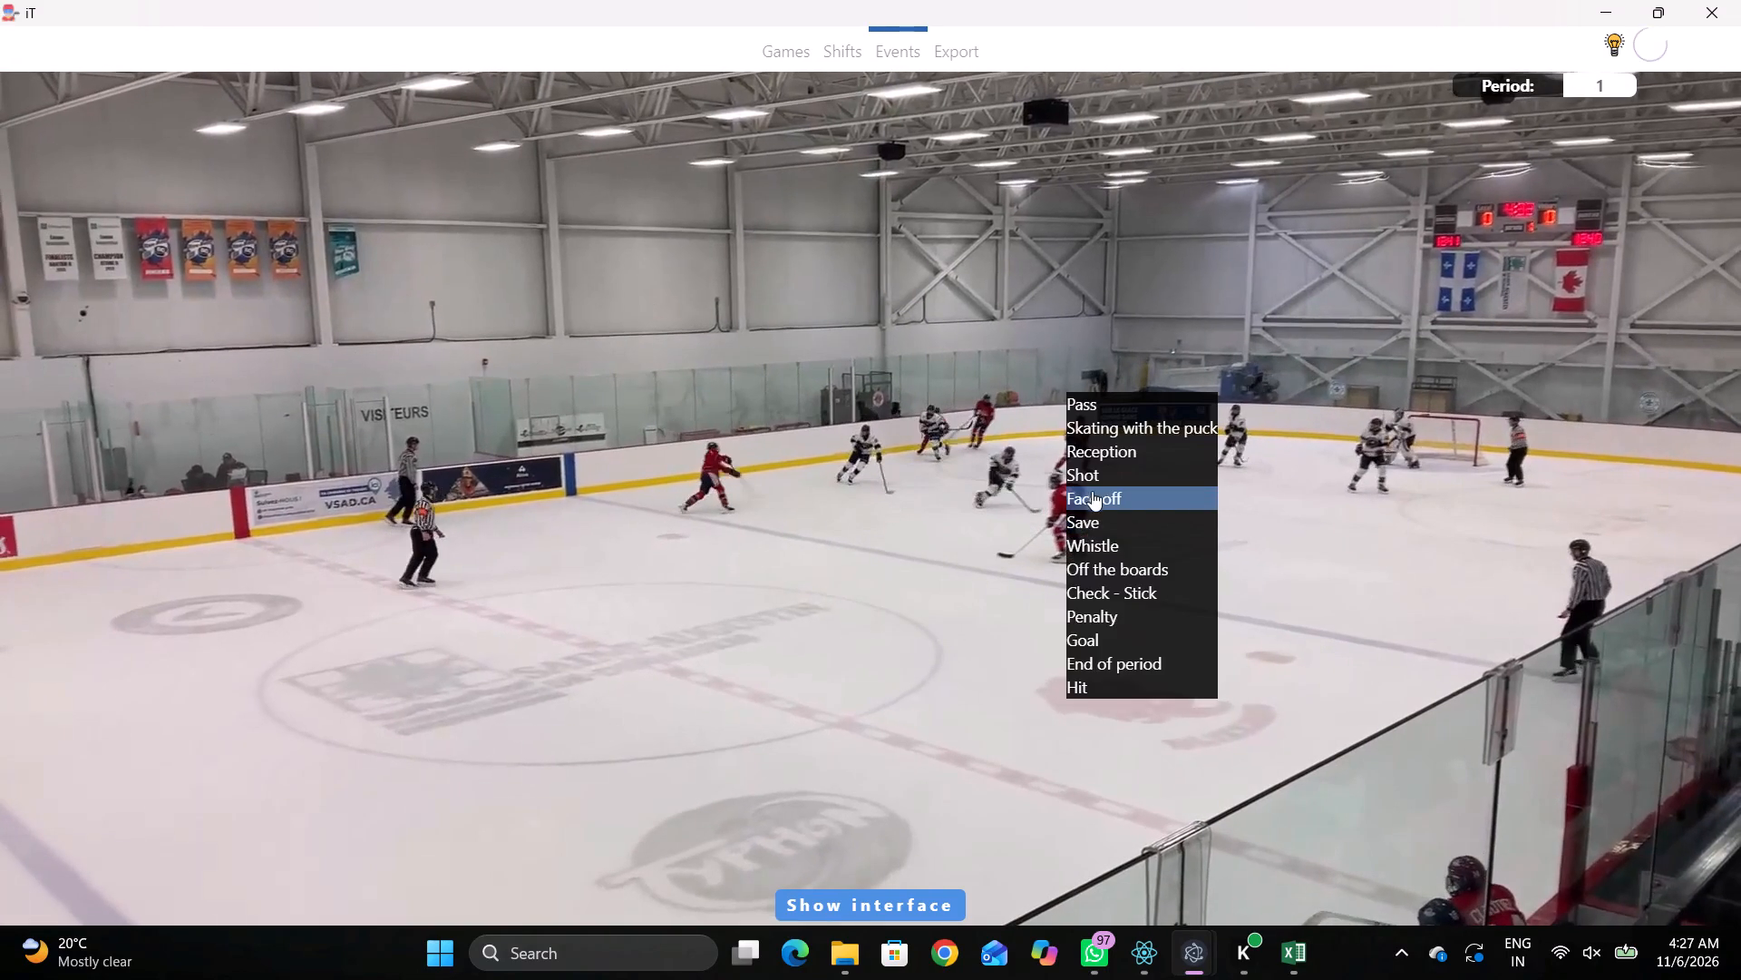
pyautogui.click(1088, 485)
pyautogui.moveTo(1078, 414); pyautogui.dragTo(1086, 411, button='right')
pyautogui.click(1112, 501)
pyautogui.click(744, 519)
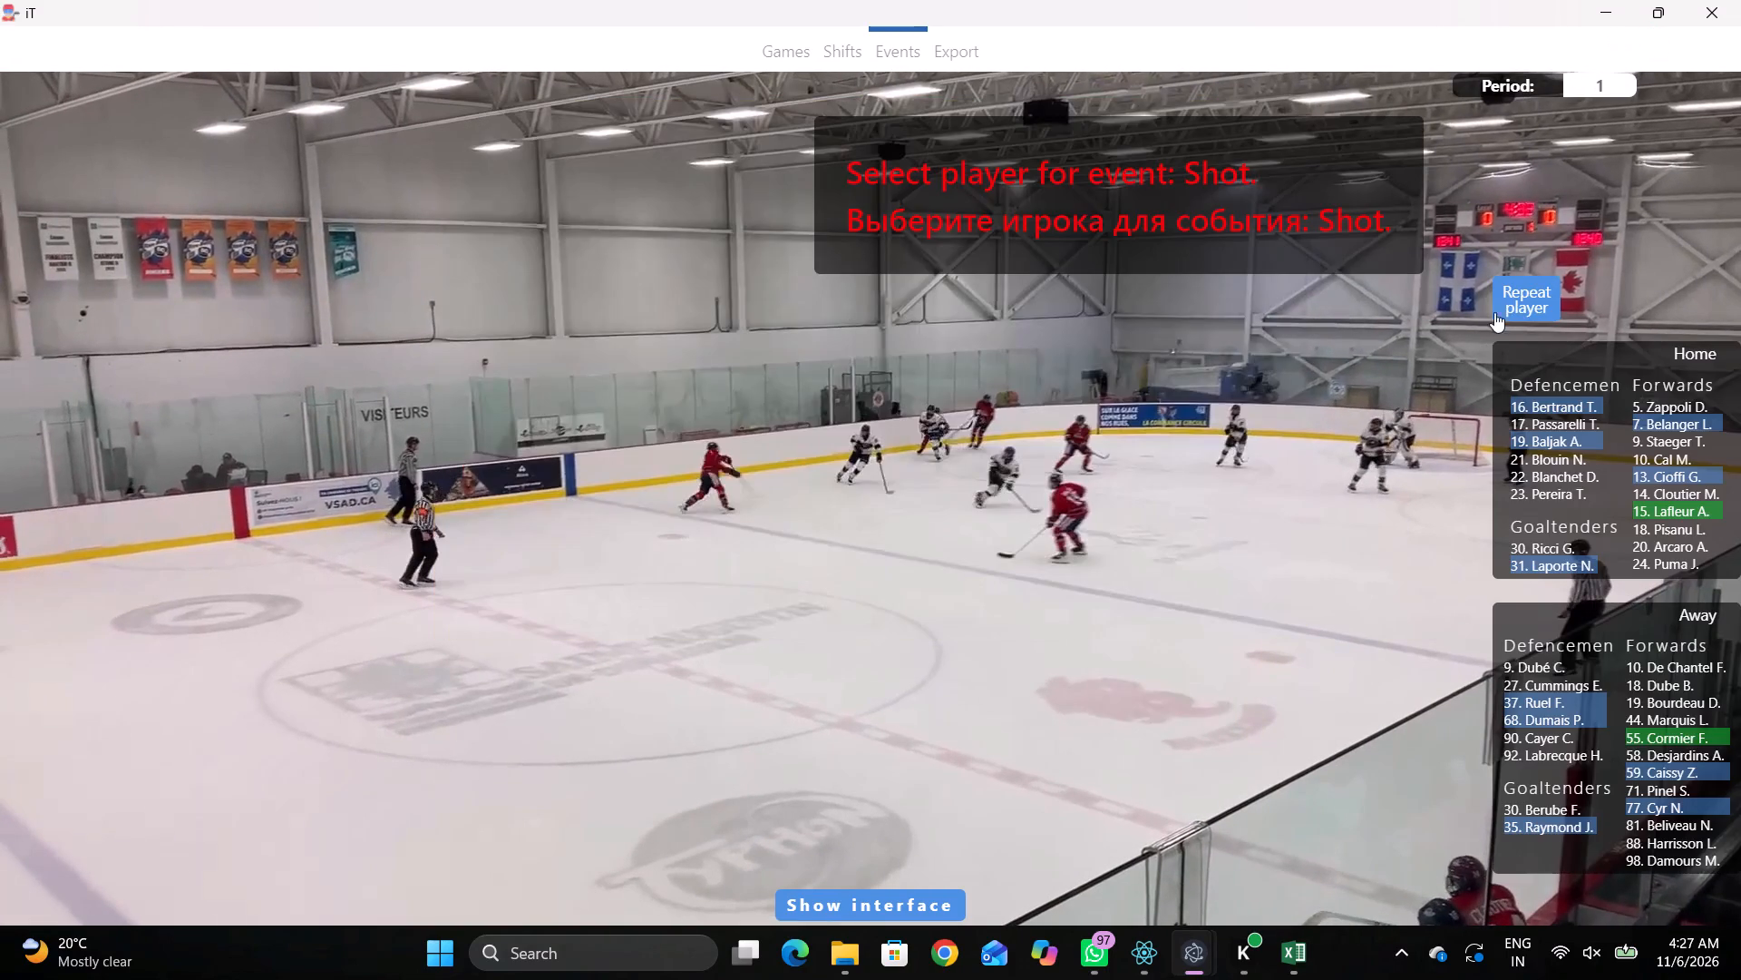
pyautogui.click(1531, 290)
pyautogui.click(1025, 220)
# Log a Reception event by away 37 in the middle of the away zone, between the blue line and the face-off circles.
pyautogui.press('space')
pyautogui.press('space')
pyautogui.rightClick(1135, 326)
pyautogui.click(1197, 380)
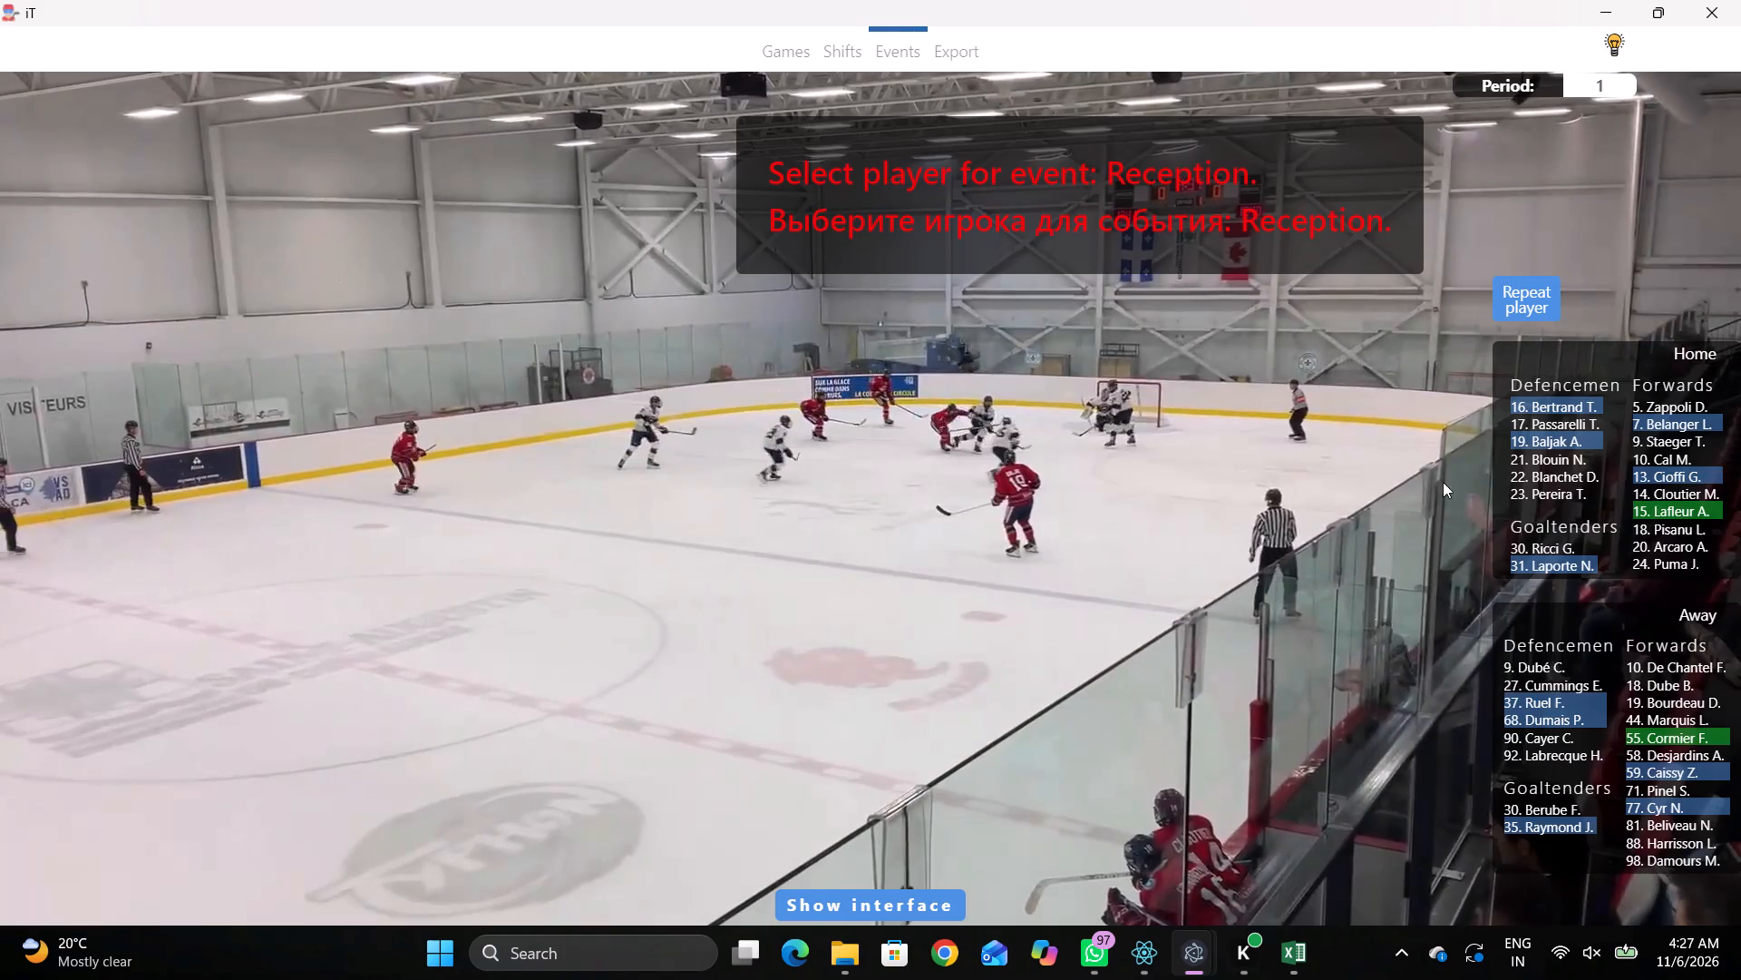
pyautogui.click(1512, 700)
pyautogui.click(1144, 392)
# Log a Skating with the puck event by away 55 just inside the away blue line, near the rink's centre.
pyautogui.press('r')
pyautogui.press('space')
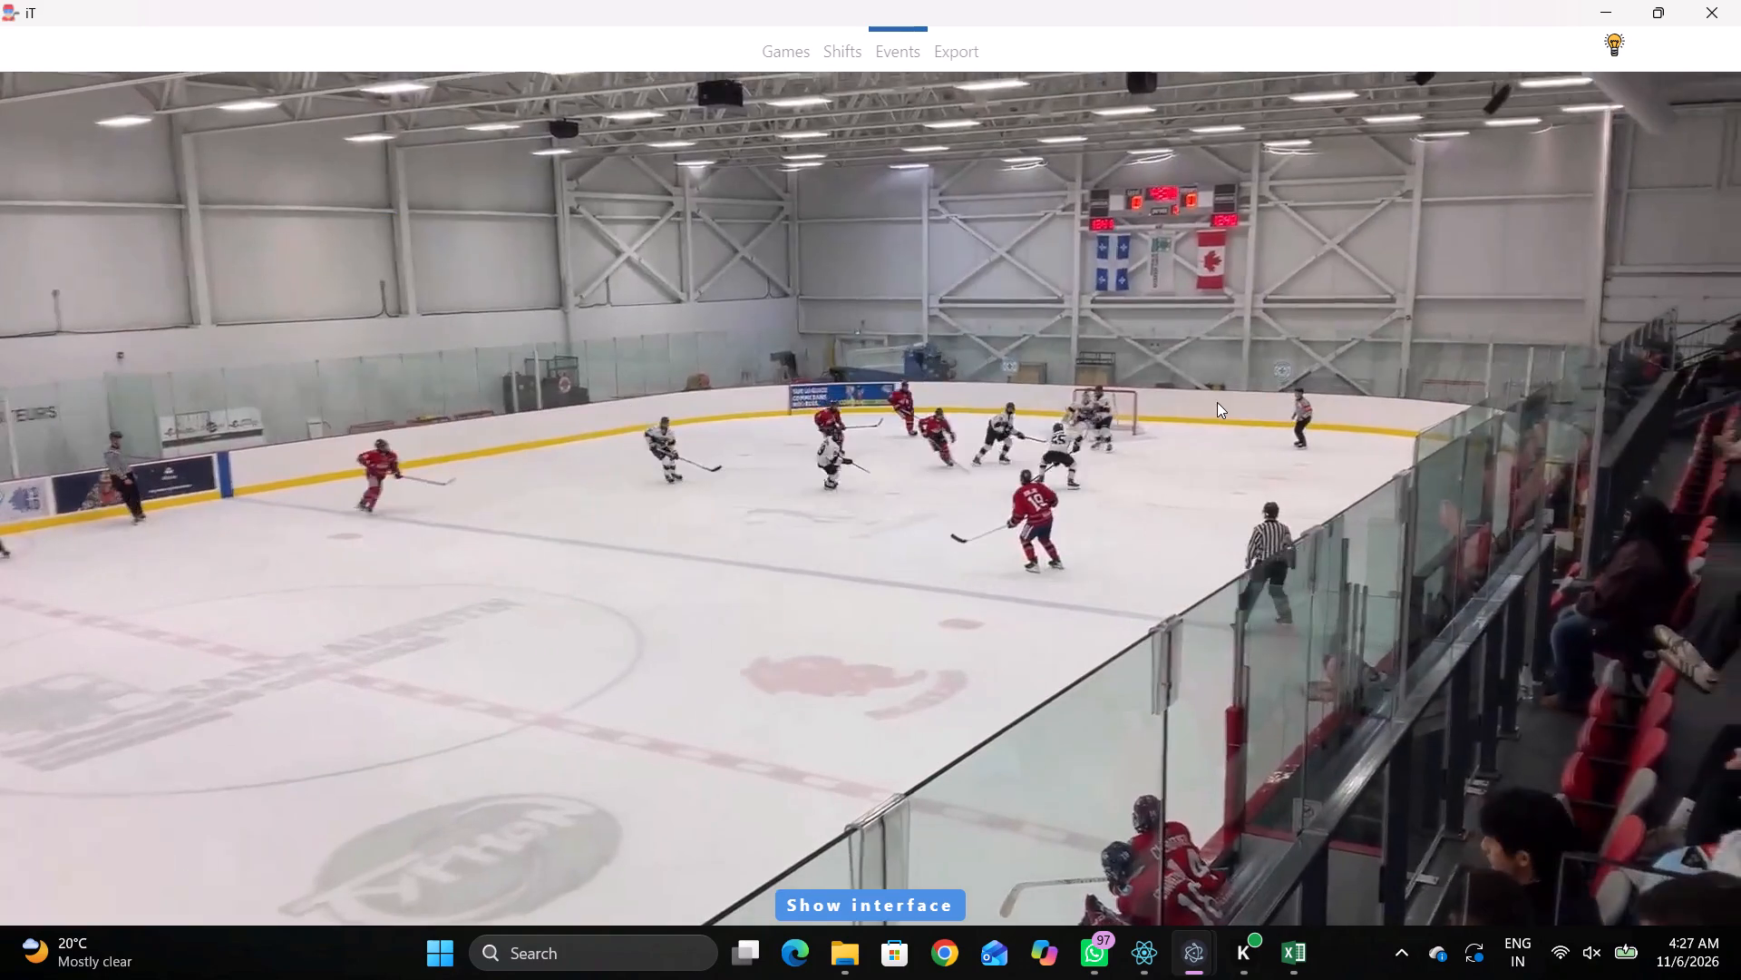
pyautogui.press('space')
pyautogui.press('space')
pyautogui.press('space')
pyautogui.rightClick(1225, 392)
pyautogui.click(1319, 443)
pyautogui.moveTo(1285, 422); pyautogui.dragTo(1276, 421, button='right')
pyautogui.click(1385, 461)
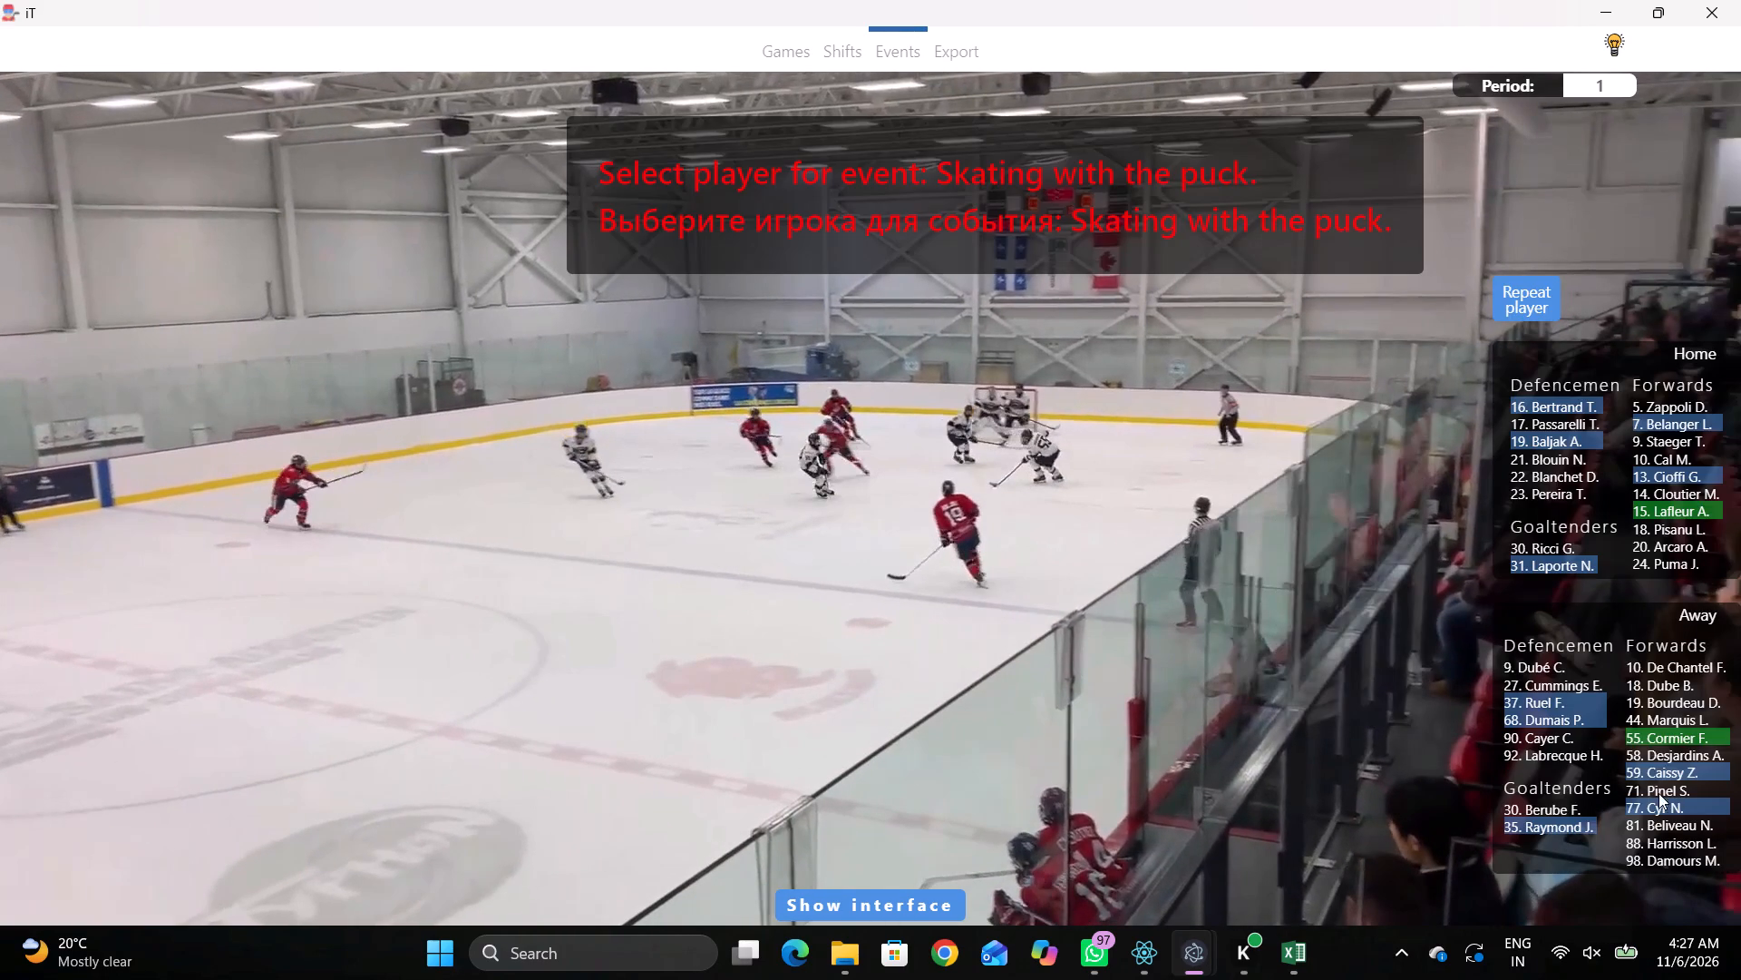
pyautogui.click(1639, 738)
pyautogui.click(1095, 385)
# Log a Pass event by the same player, away 55, on the near side between the away blue line and the face-off circle.
pyautogui.press('space')
pyautogui.press('space')
pyautogui.press('space')
pyautogui.press('space')
pyautogui.press('space')
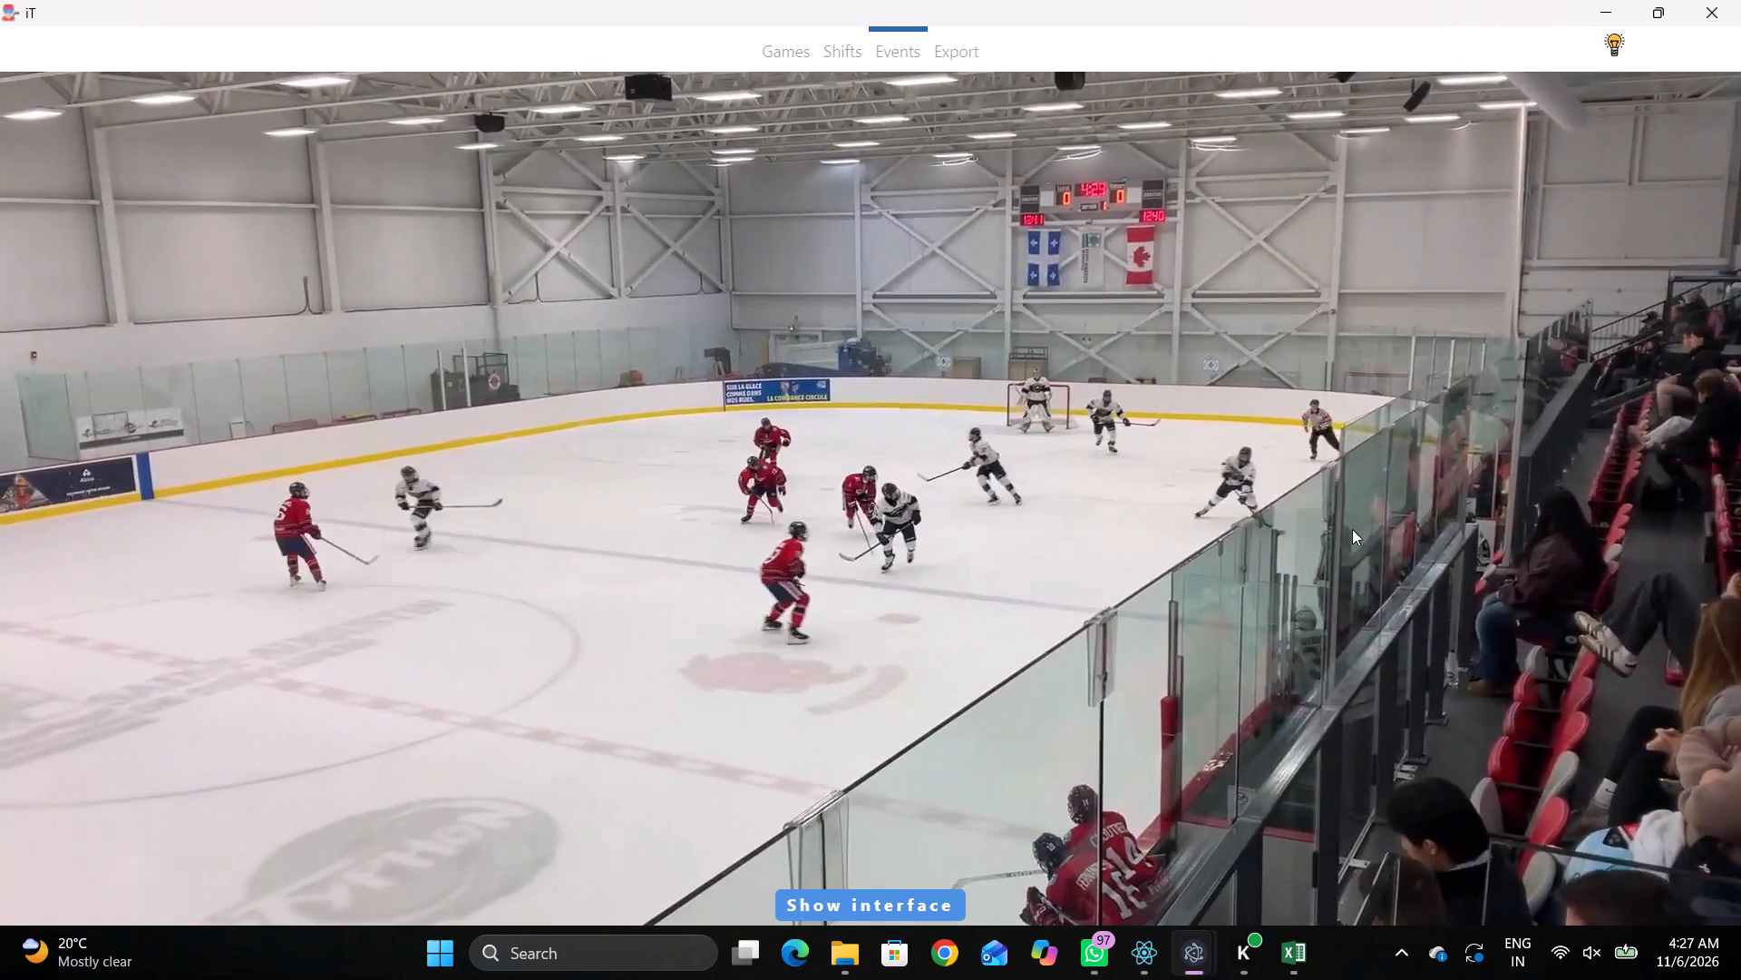
pyautogui.press('space')
pyautogui.rightClick(1294, 409)
pyautogui.click(1323, 416)
pyautogui.click(1539, 296)
pyautogui.click(1118, 485)
# Play the video on and follow the puck from the away zone through the neutral zone into the home zone.
pyautogui.press('space')
pyautogui.press('v')
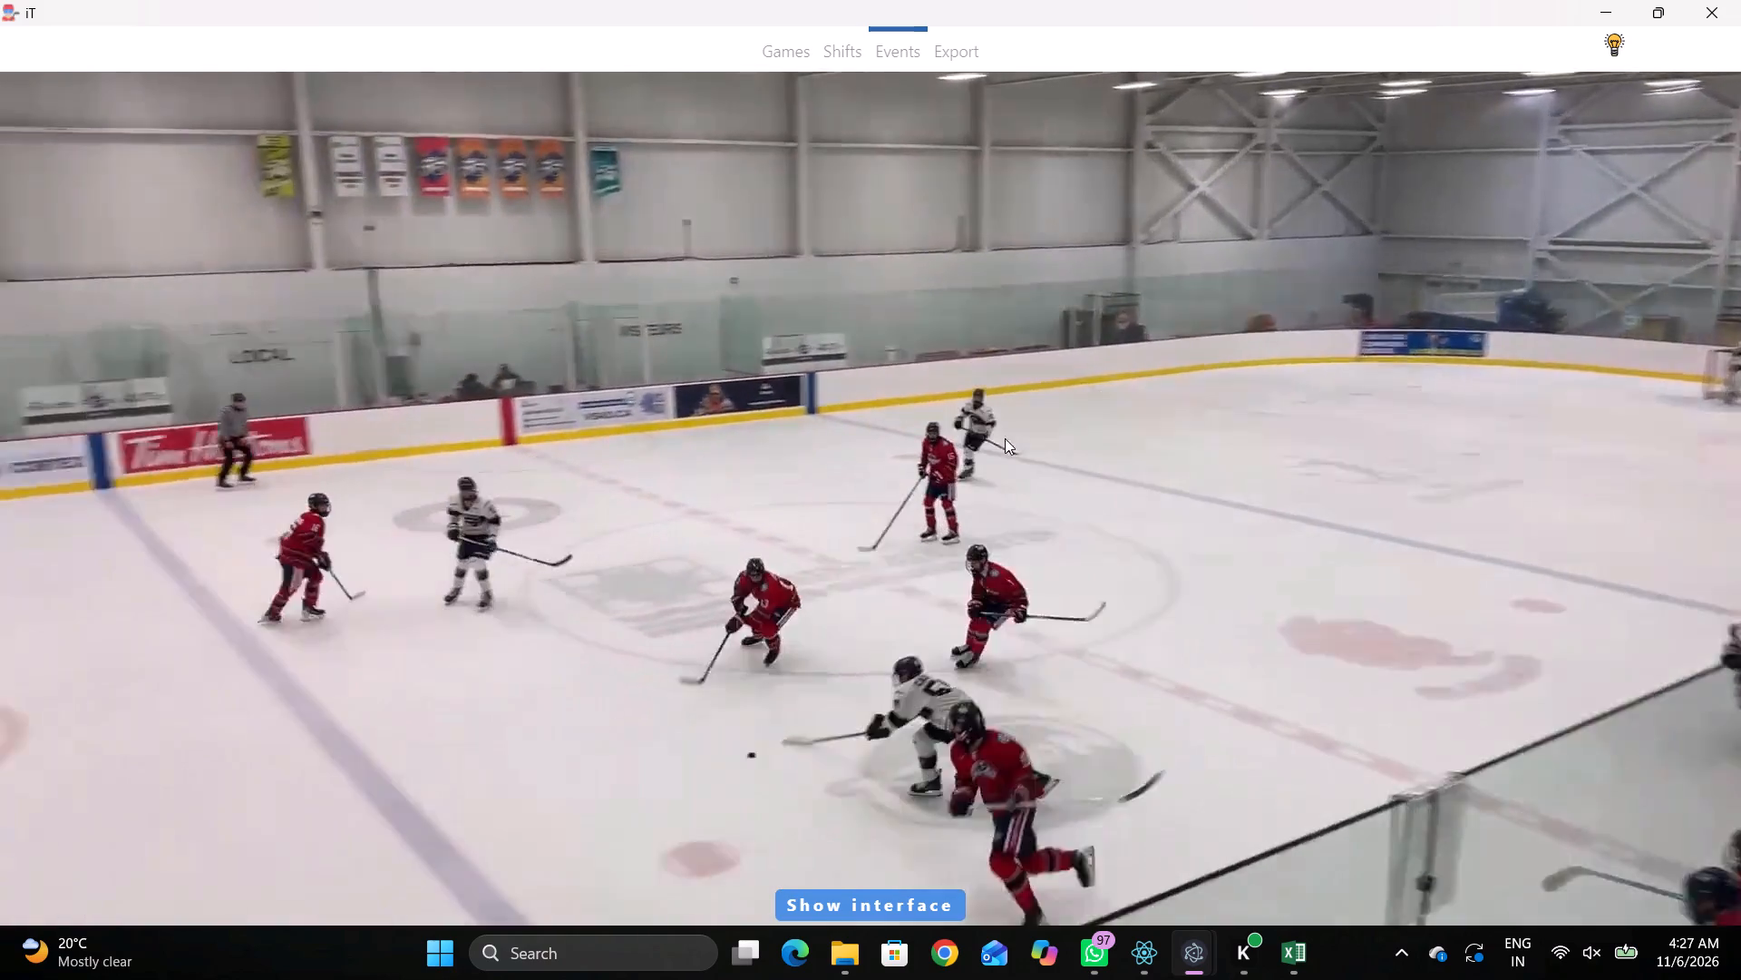
pyautogui.press('space')
pyautogui.press('space')
pyautogui.press('space')
pyautogui.press('r')
pyautogui.press('space')
pyautogui.press('space')
pyautogui.press('space')
pyautogui.press('space')
pyautogui.press('space')
pyautogui.press('space')
pyautogui.press('space')
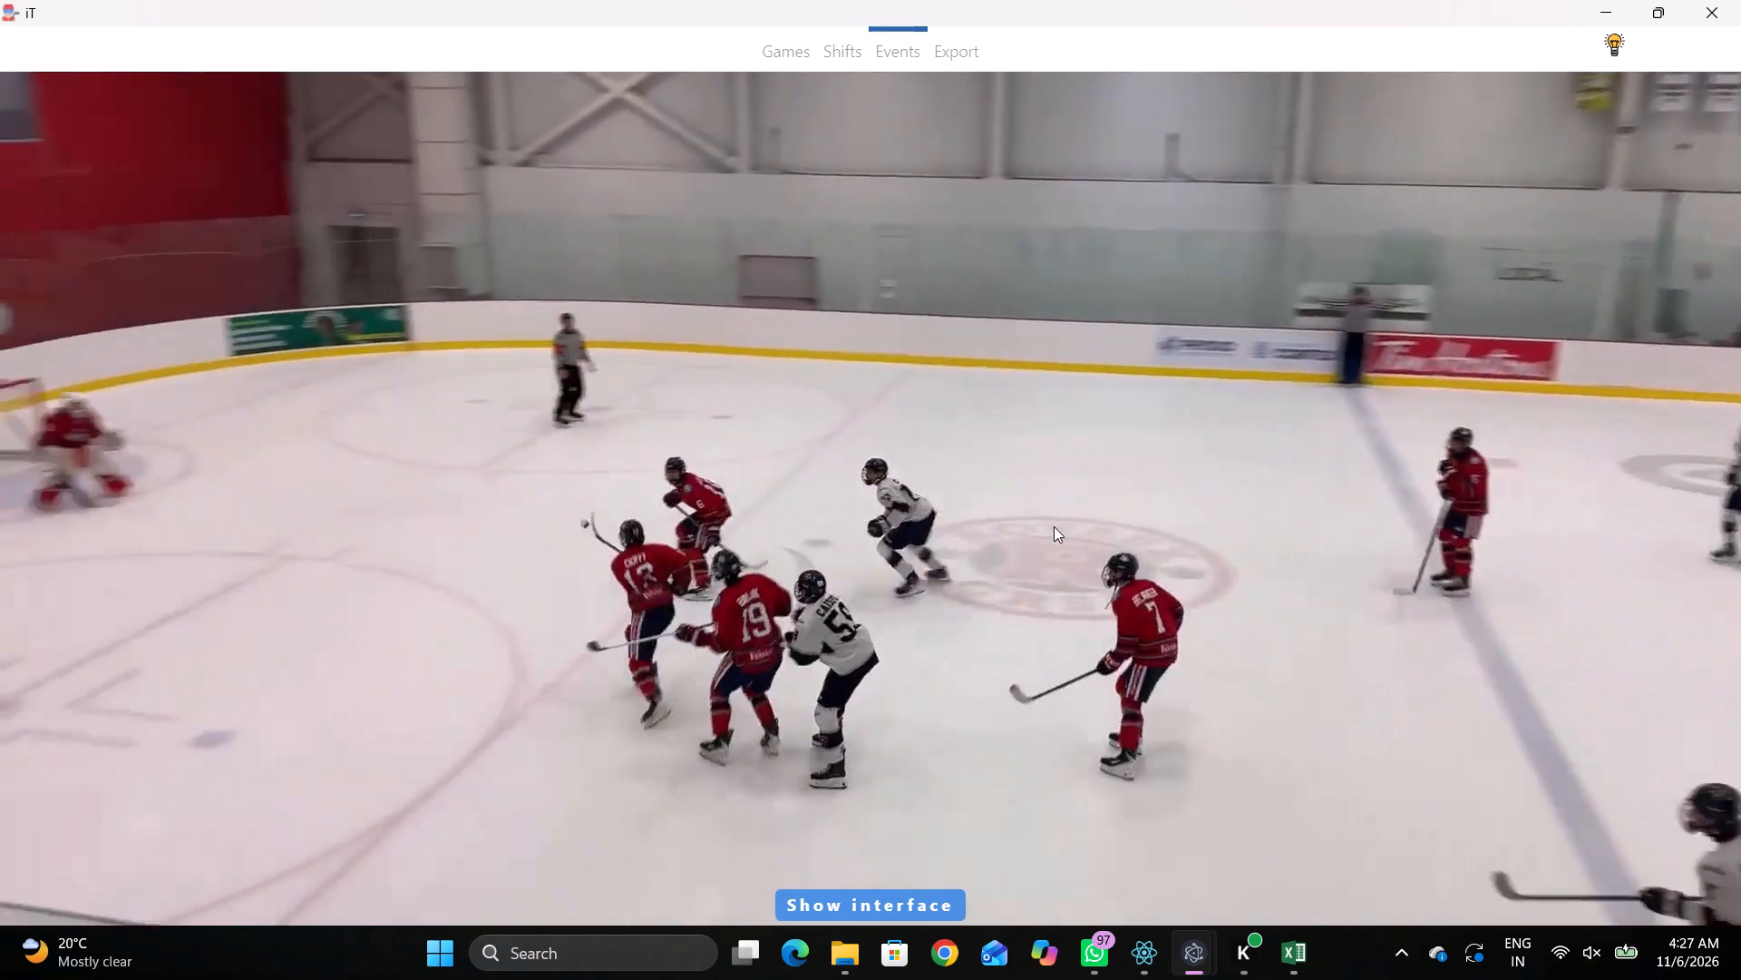
# Log a Skating with the puck event by home 13 in the middle of the home zone, between the face-off circles and blue line.
pyautogui.press('space')
pyautogui.press('space')
pyautogui.press('space')
pyautogui.press('space')
pyautogui.press('space')
pyautogui.rightClick(1057, 426)
pyautogui.click(1162, 465)
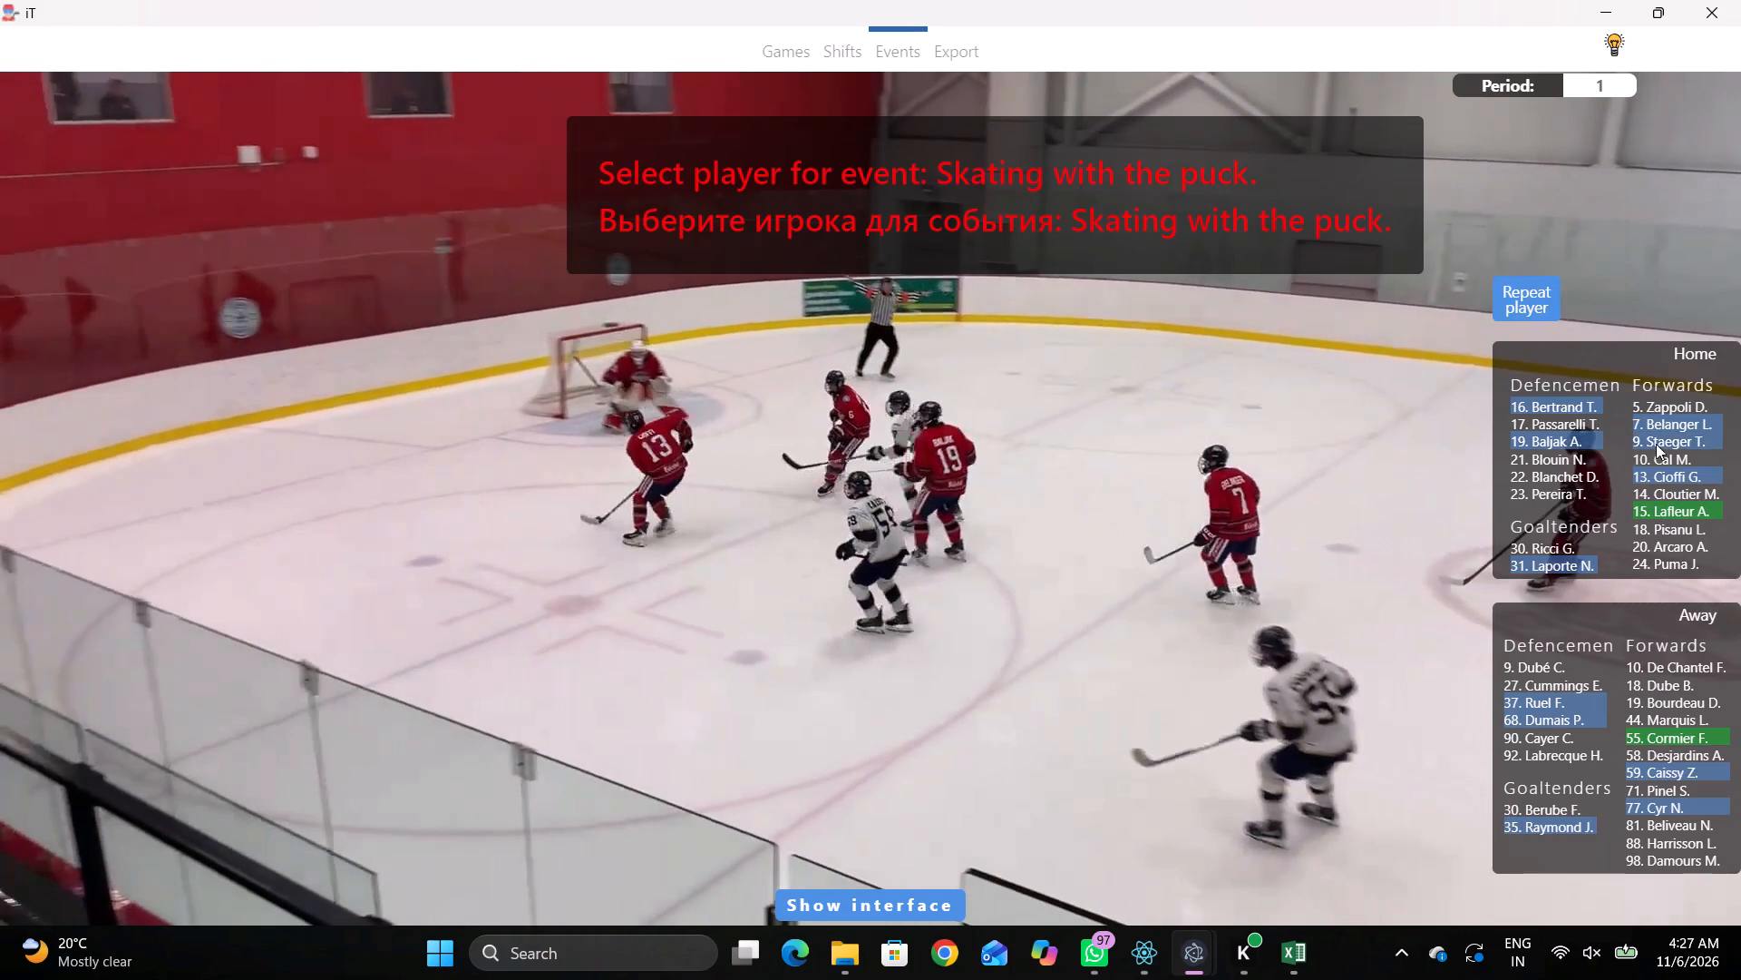
pyautogui.click(1645, 477)
pyautogui.click(669, 414)
# Play the video on and examine how the puck travels from the home net along the far boards into the away zone.
pyautogui.press('space')
pyautogui.press('v')
pyautogui.press('space')
pyautogui.press('space')
pyautogui.press('space')
pyautogui.press('space')
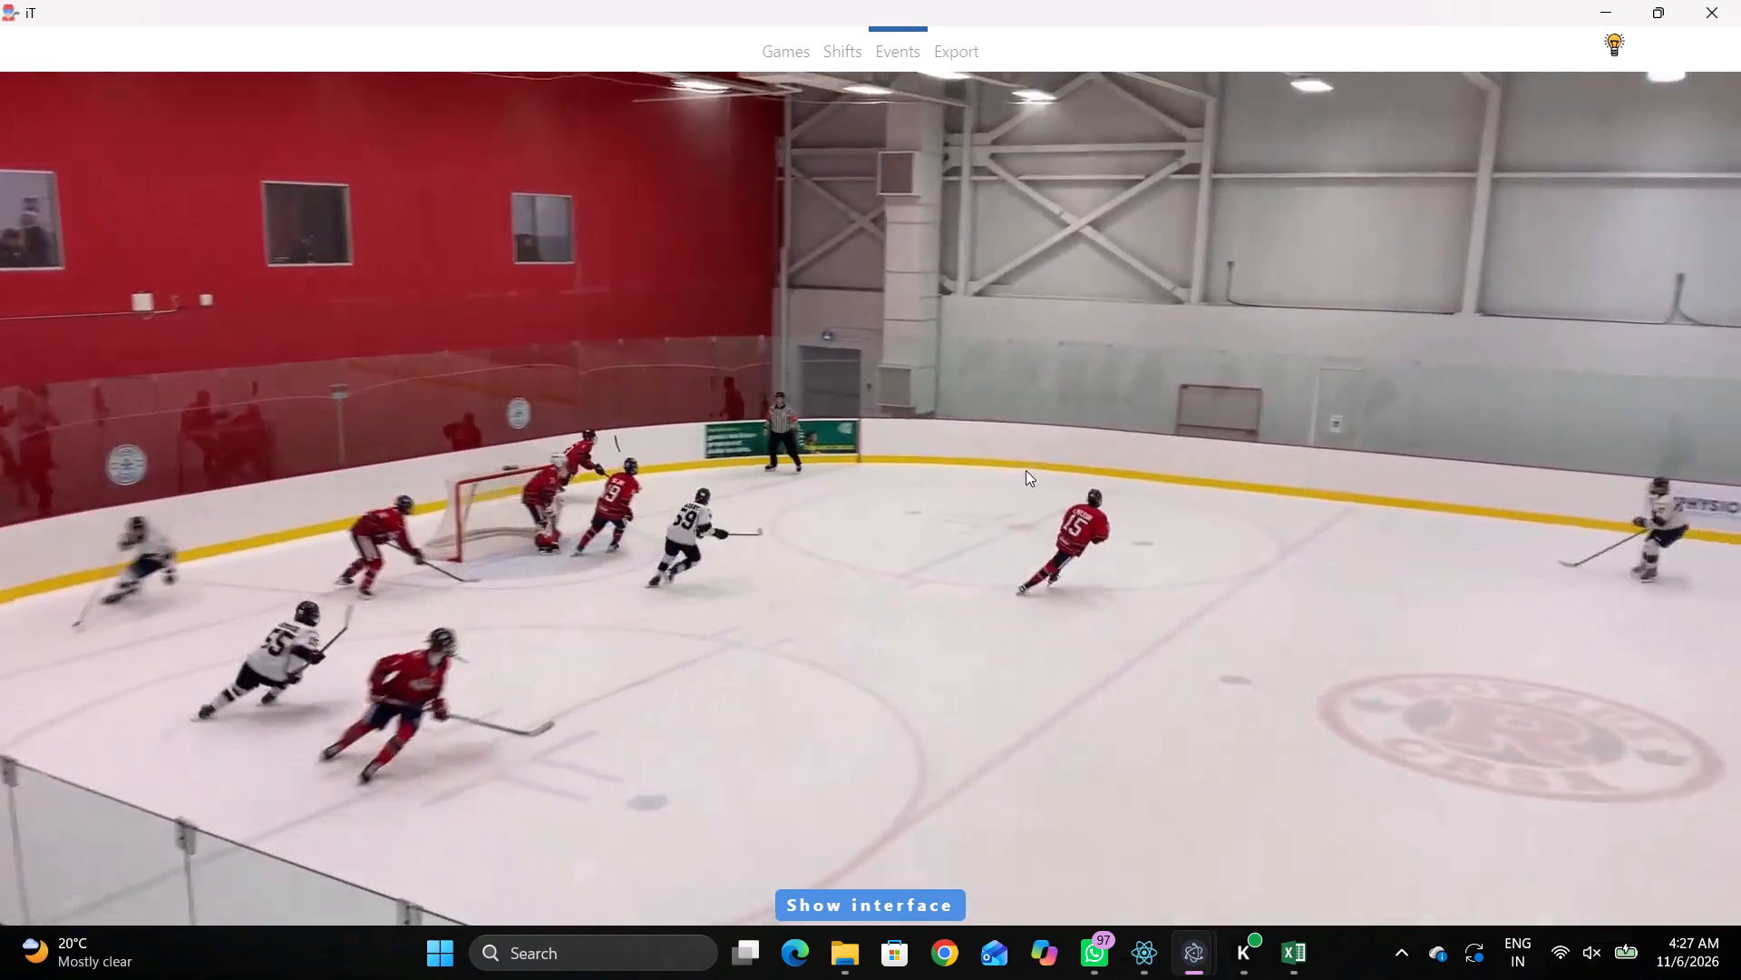
pyautogui.press('space')
pyautogui.press('space')
pyautogui.press('space')
pyautogui.press('space')
pyautogui.press('q')
pyautogui.press('r')
pyautogui.press('space')
pyautogui.press('space')
pyautogui.press('space')
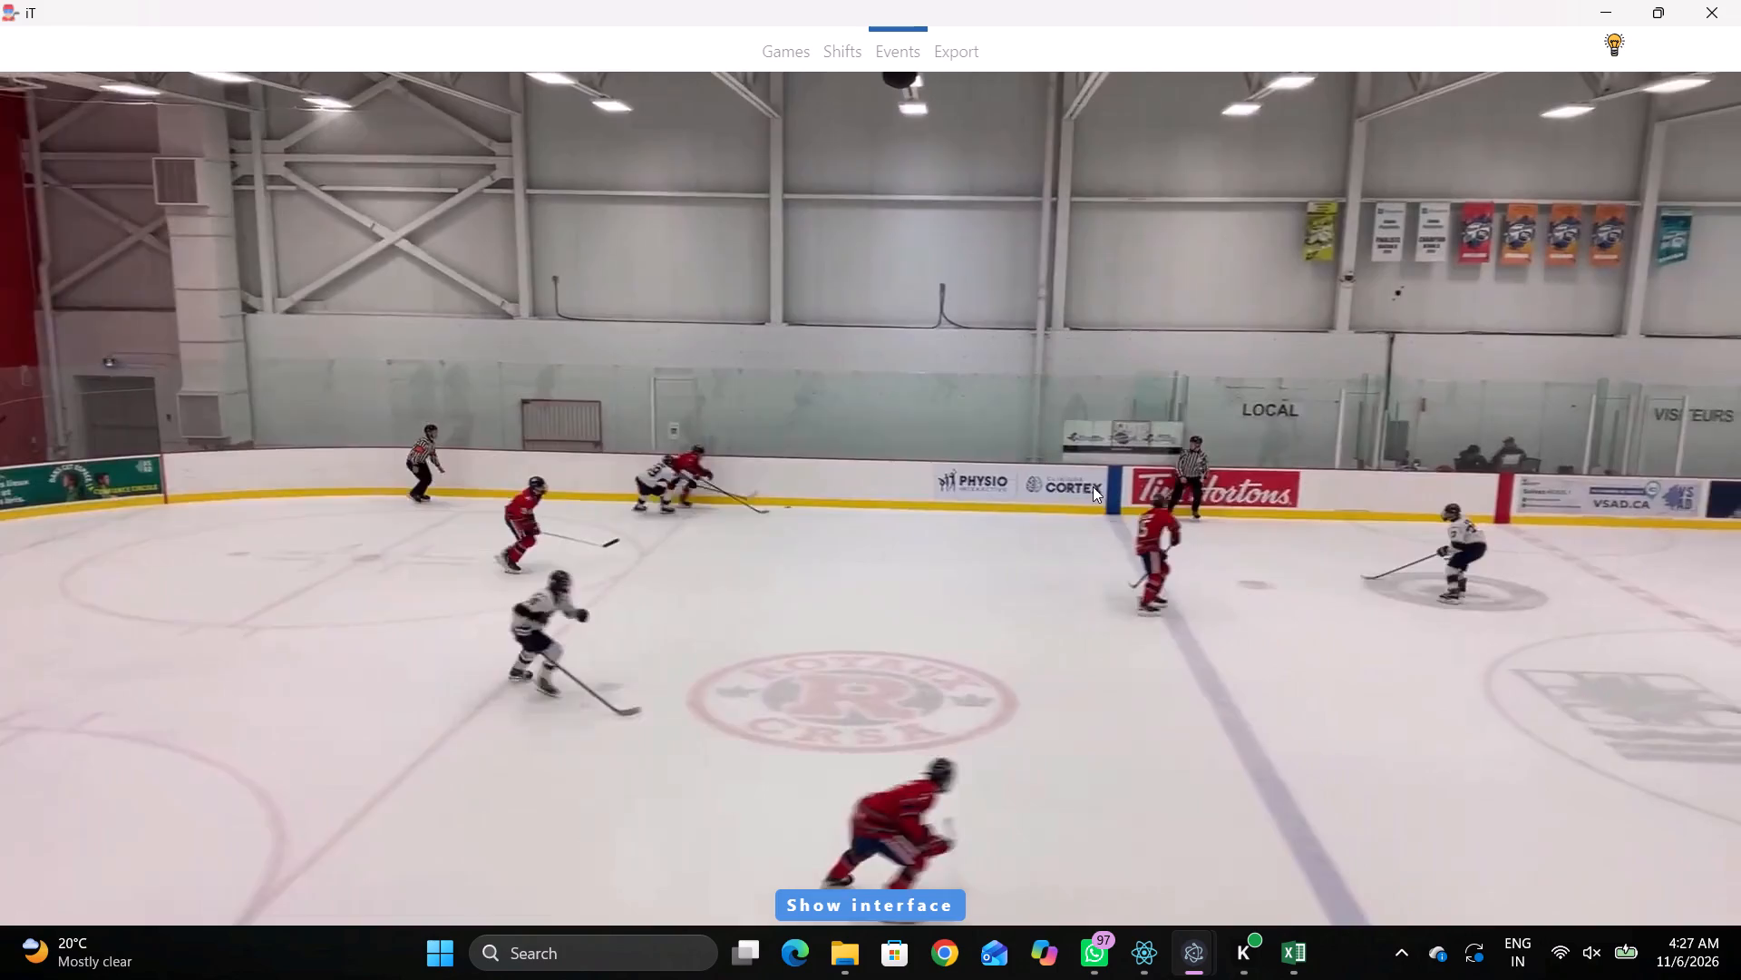
pyautogui.press('space')
pyautogui.press('space')
pyautogui.press('space')
pyautogui.press('space')
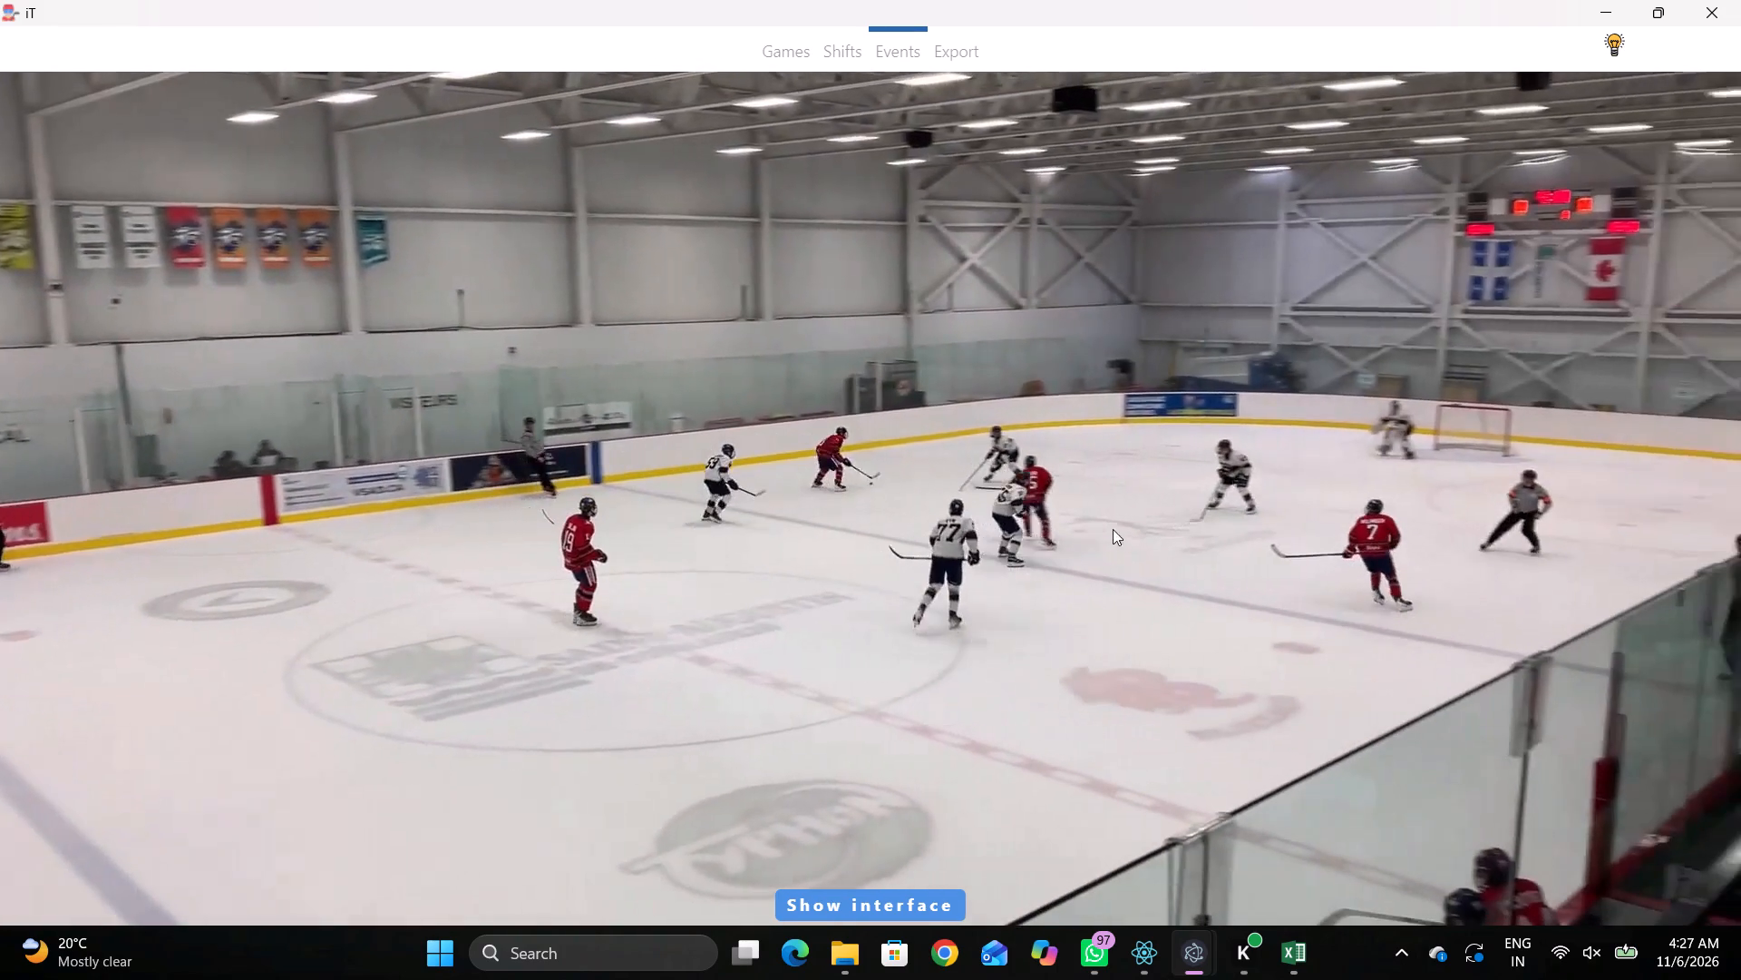
pyautogui.press('space')
pyautogui.write('r')
pyautogui.press('space')
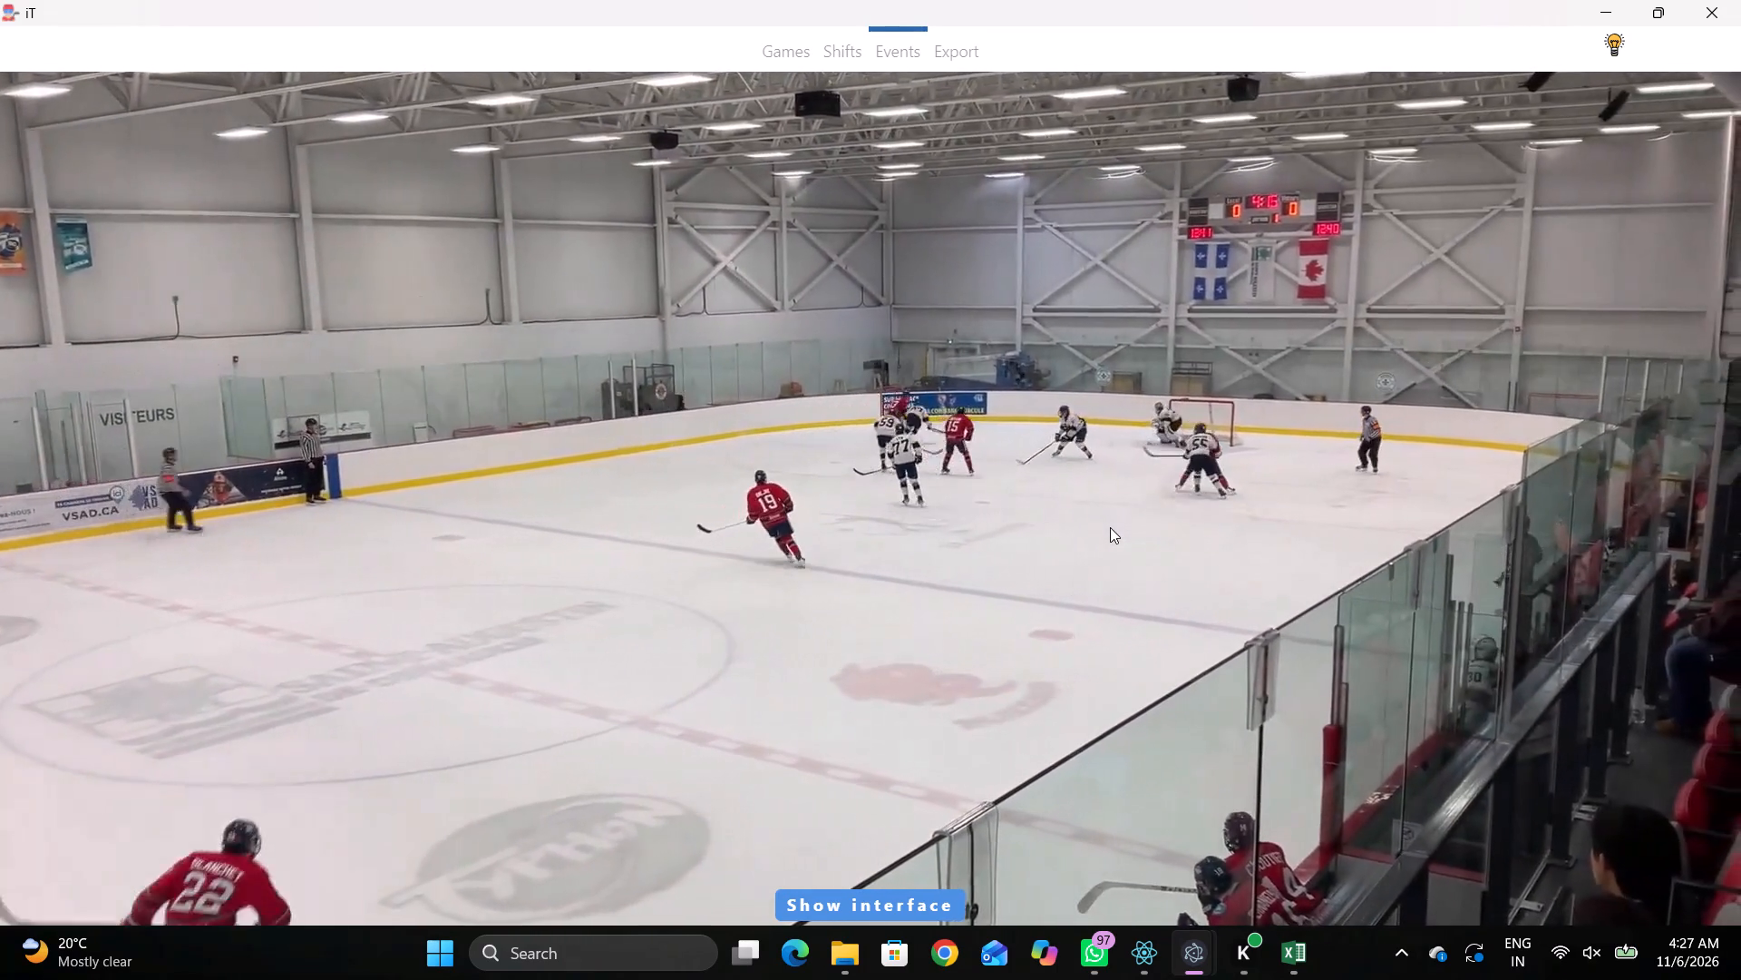
# Go back slightly in the video and log a Pass event by the previous event's player in the away zone's far-side face-off circle.
pyautogui.write('v')
pyautogui.press('space')
pyautogui.press('q')
pyautogui.press('q')
pyautogui.press('q')
pyautogui.press('q')
pyautogui.press('q')
pyautogui.press('q')
pyautogui.press('q')
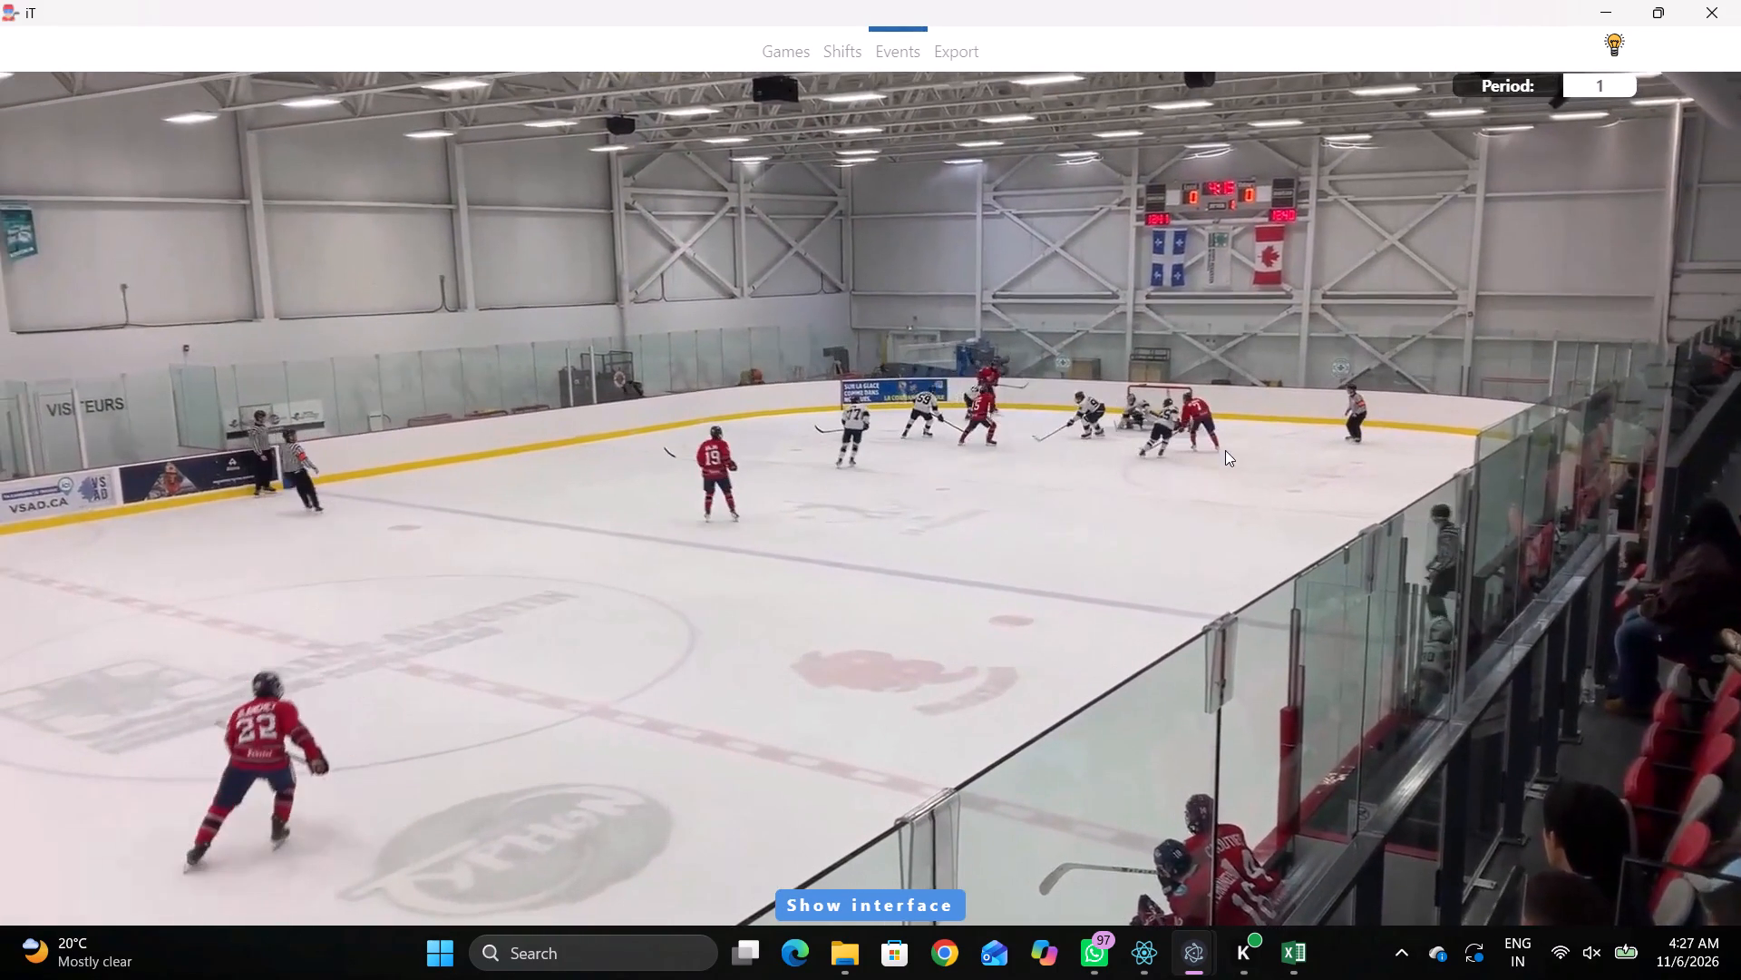
pyautogui.click(1232, 430)
pyautogui.moveTo(1211, 426); pyautogui.dragTo(1186, 426, button='right')
pyautogui.click(1221, 442)
pyautogui.click(1522, 299)
pyautogui.click(1273, 285)
# Log a Skating with the puck event by home 22 at the blue-line edge of the away zone's near-side face-off circle.
pyautogui.press('space')
pyautogui.press('v')
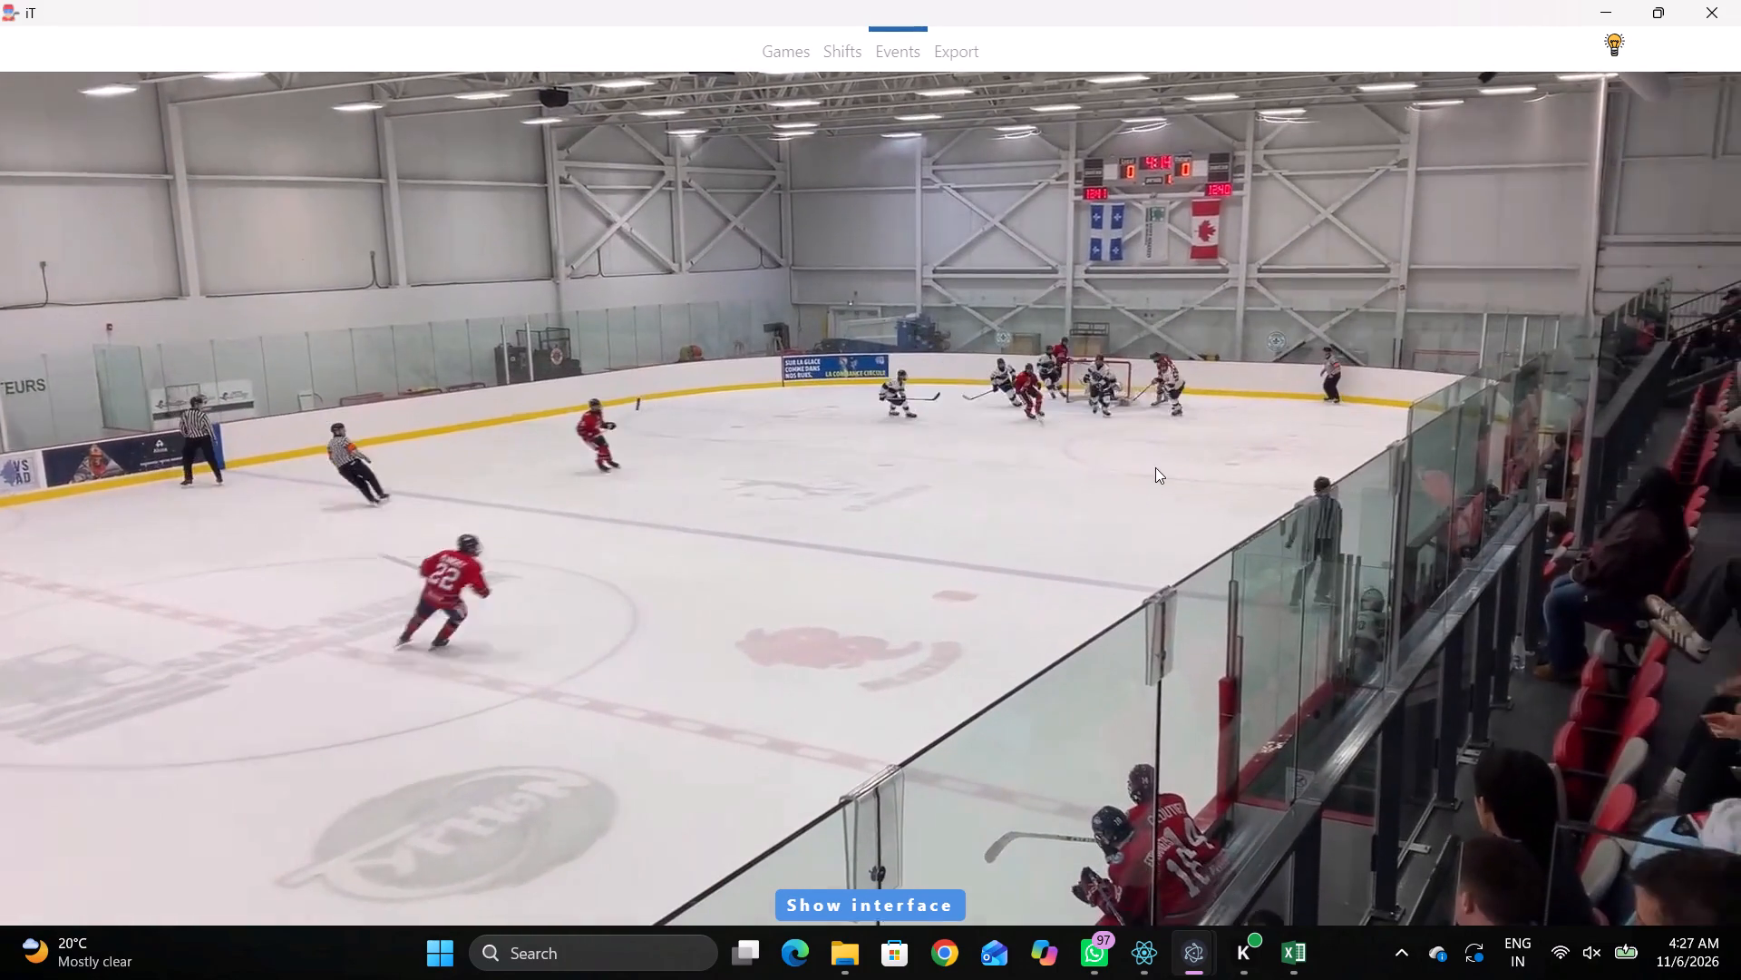
pyautogui.press('space')
pyautogui.press('space')
pyautogui.press('space')
pyautogui.write('r')
pyautogui.press('space')
pyautogui.press('space')
pyautogui.rightClick(1105, 446)
pyautogui.click(1161, 487)
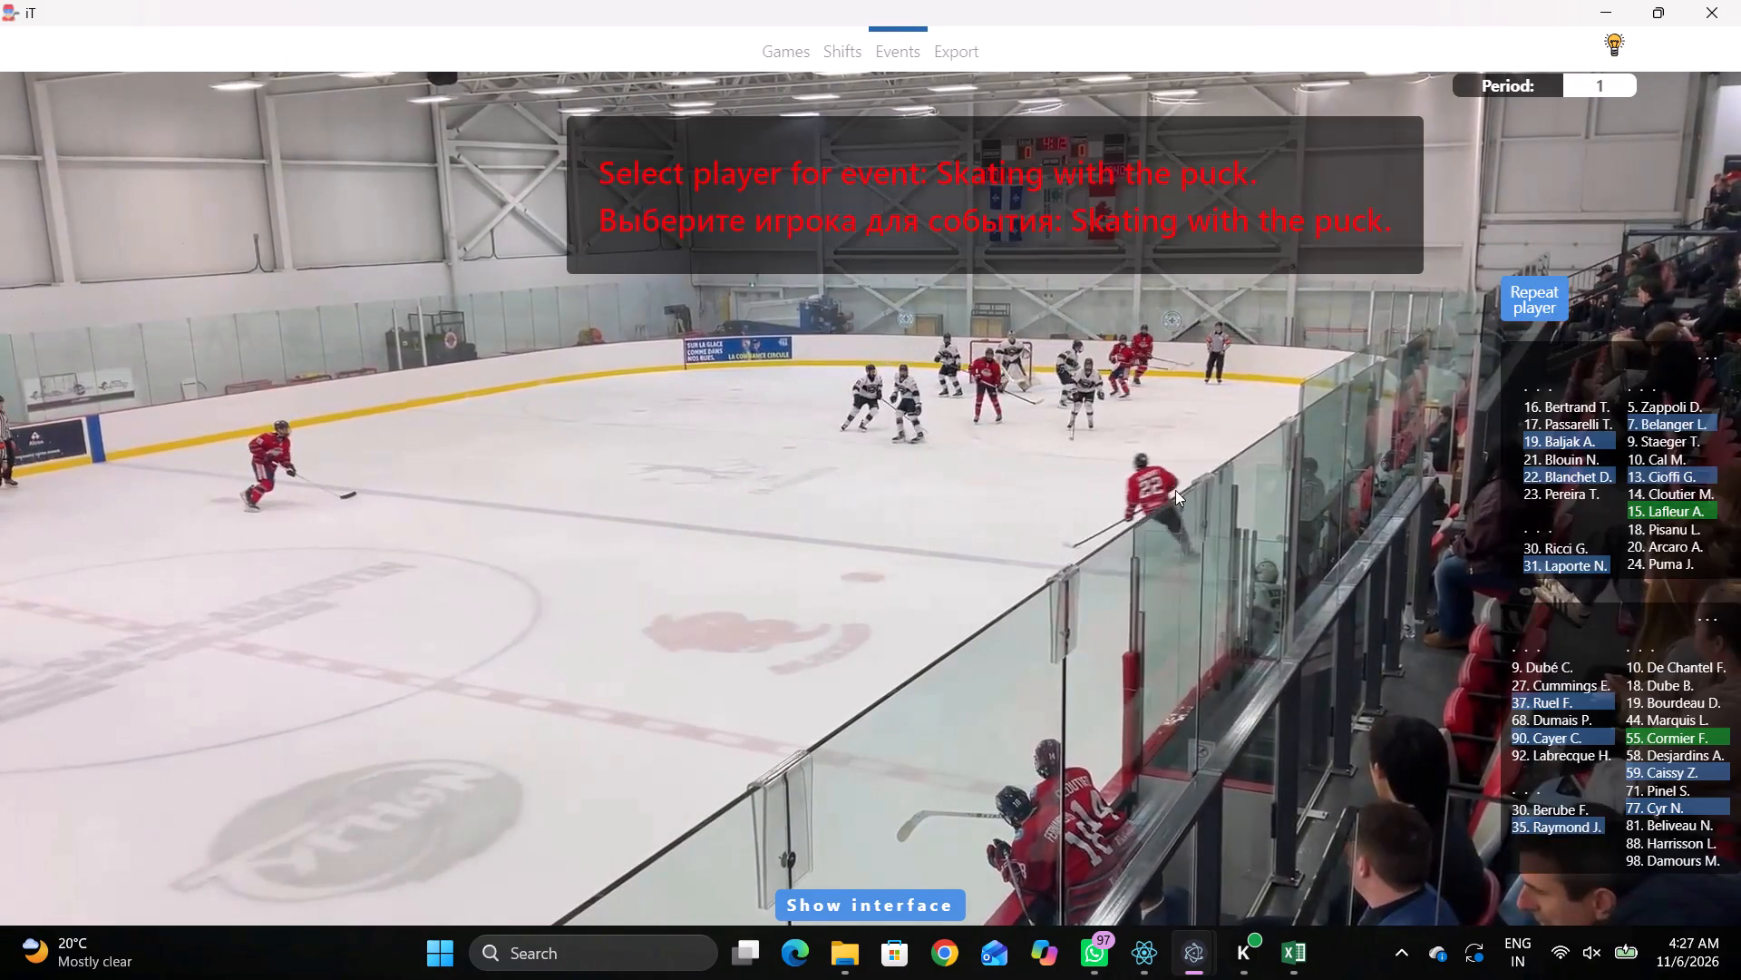
pyautogui.click(1522, 470)
pyautogui.click(1204, 463)
# Log a Shot event by the same player, home 22, on the near side between the away blue line and the face-off circle.
pyautogui.press('space')
pyautogui.press('space')
pyautogui.press('space')
pyautogui.press('space')
pyautogui.press('space')
pyautogui.press('space')
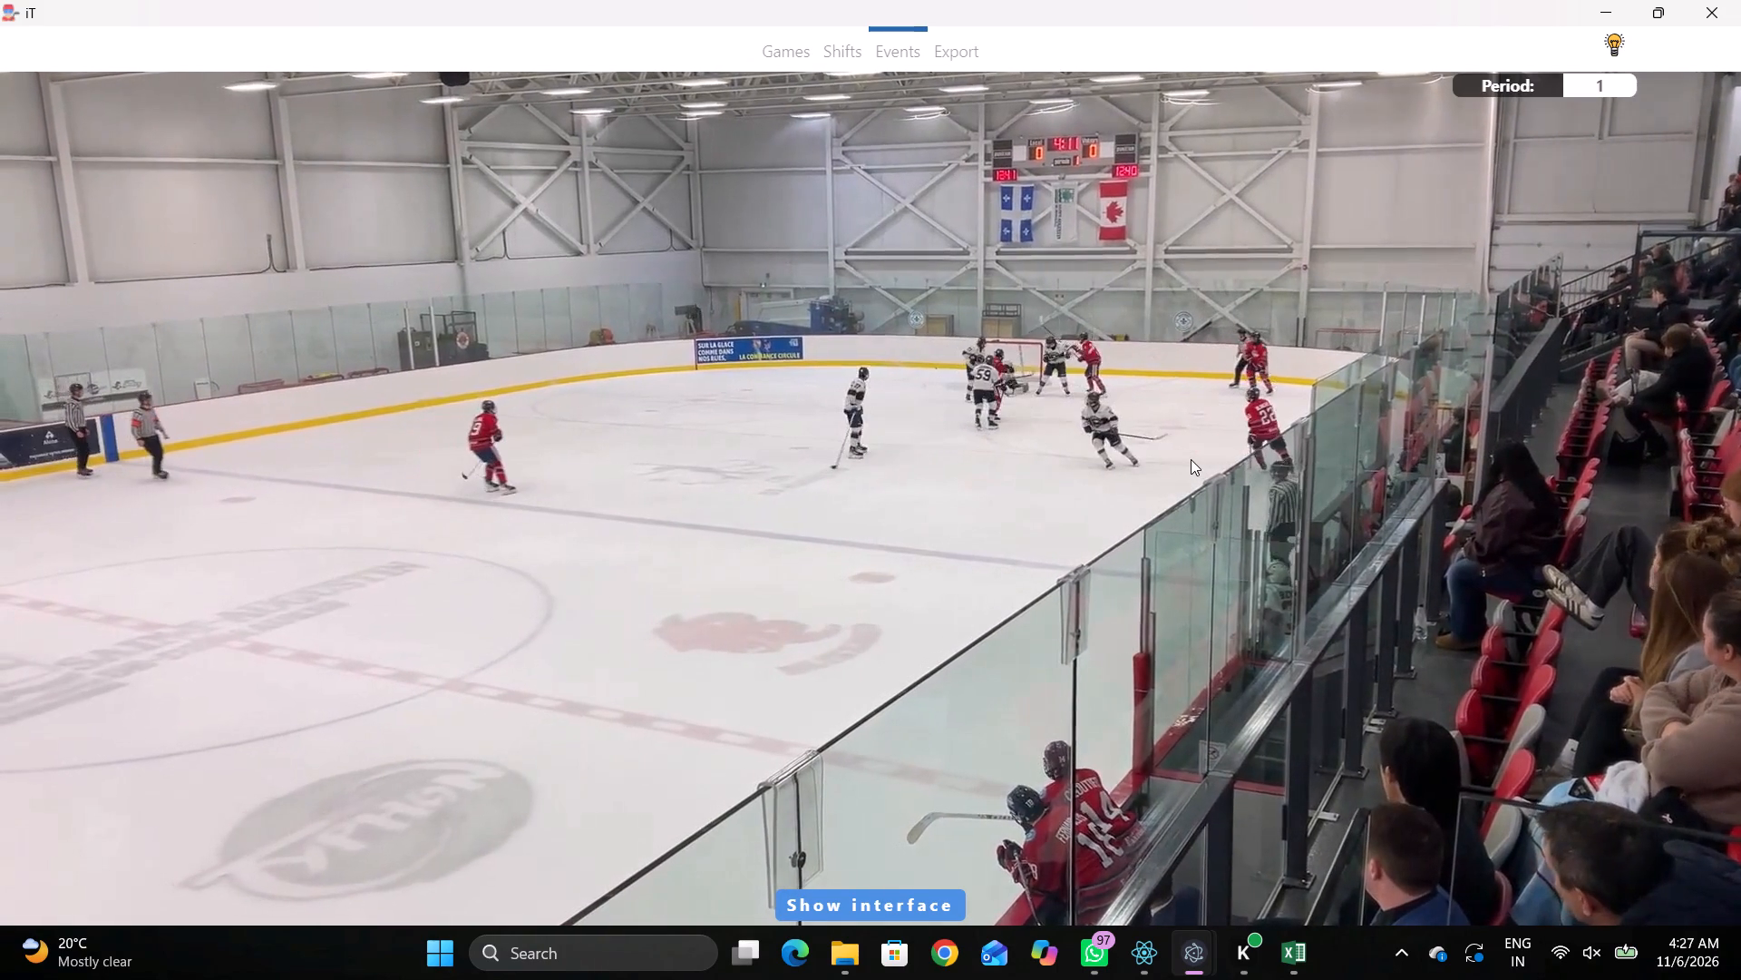
pyautogui.write('q')
pyautogui.press('q')
pyautogui.press('q')
pyautogui.rightClick(1094, 456)
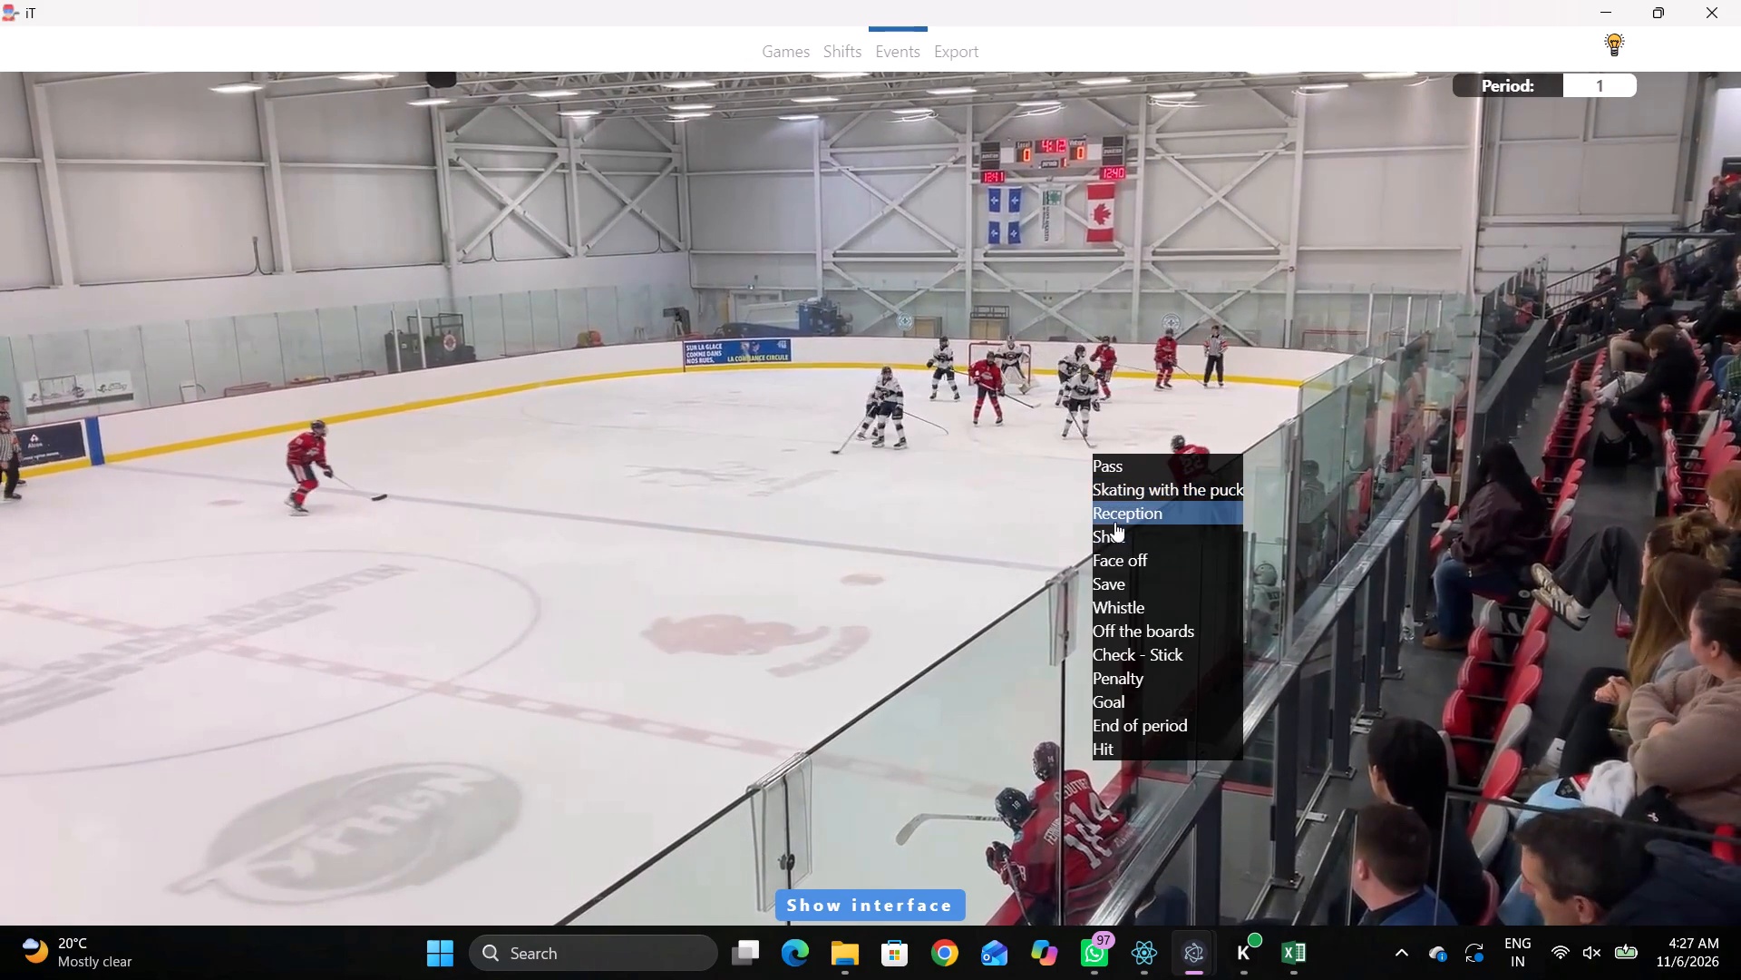
pyautogui.click(1114, 522)
pyautogui.rightClick(1035, 482)
pyautogui.click(1073, 555)
pyautogui.click(571, 434)
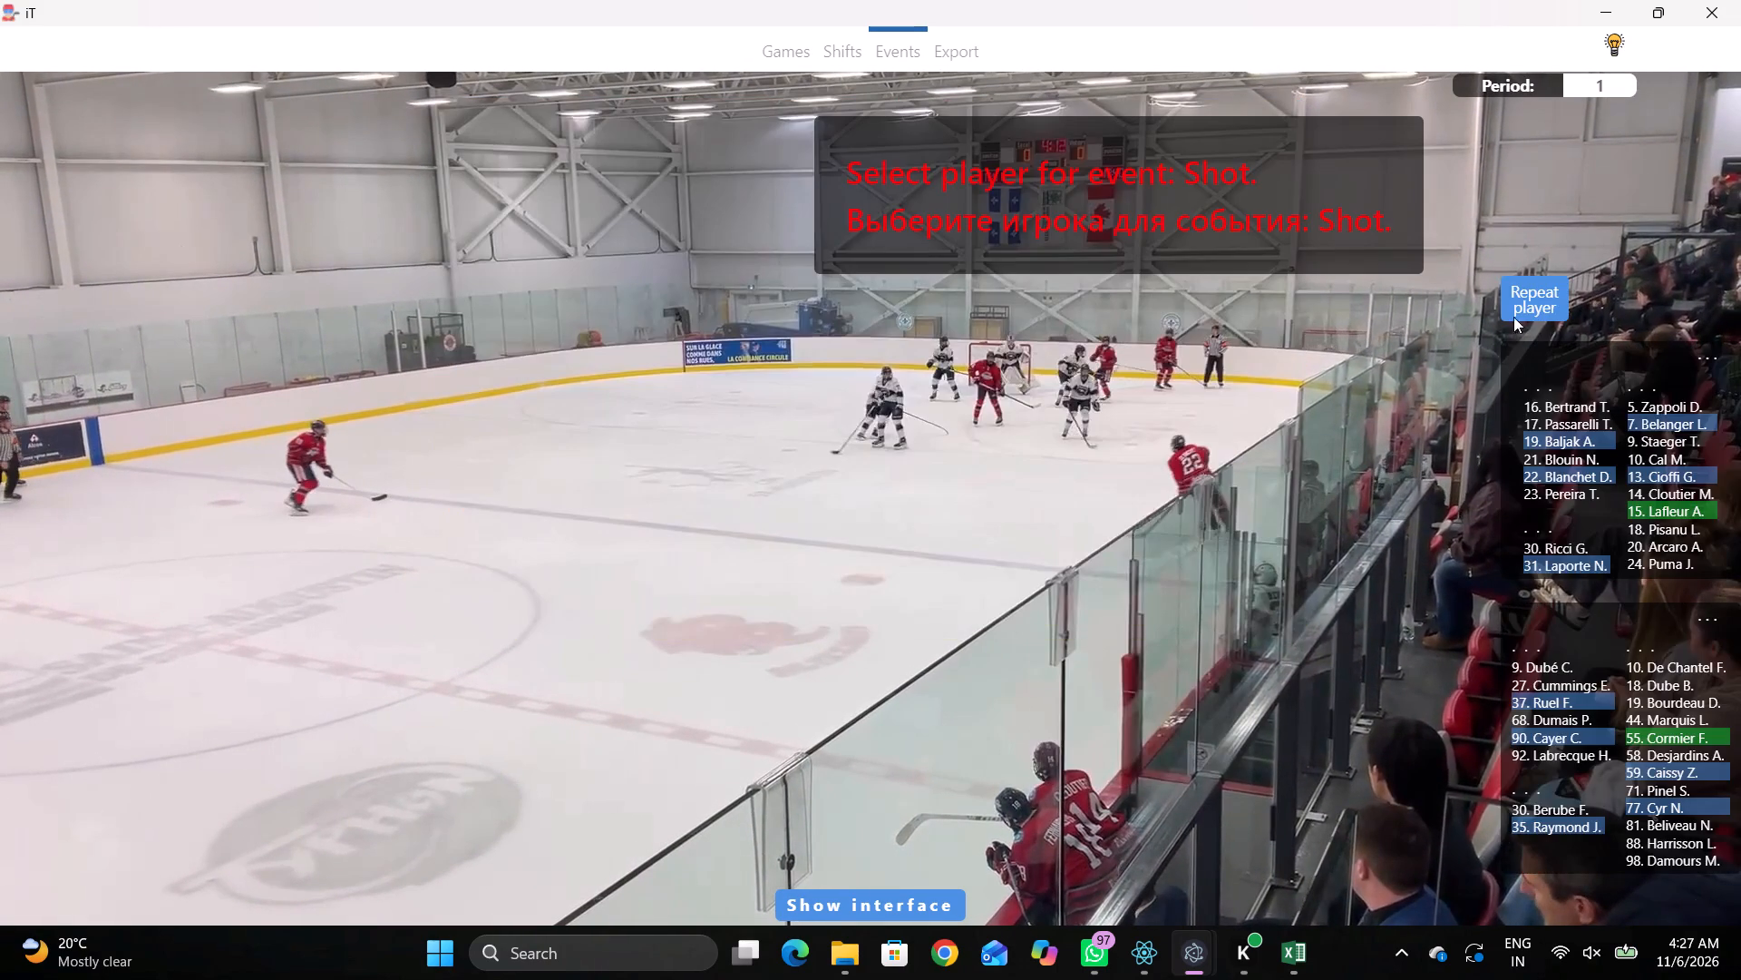
pyautogui.click(1518, 295)
pyautogui.click(1146, 435)
# Log an Off the boards event on the end boards behind the away net, on the far side.
pyautogui.press('space')
pyautogui.press('v')
pyautogui.press('space')
pyautogui.press('space')
pyautogui.rightClick(1123, 355)
pyautogui.click(1160, 528)
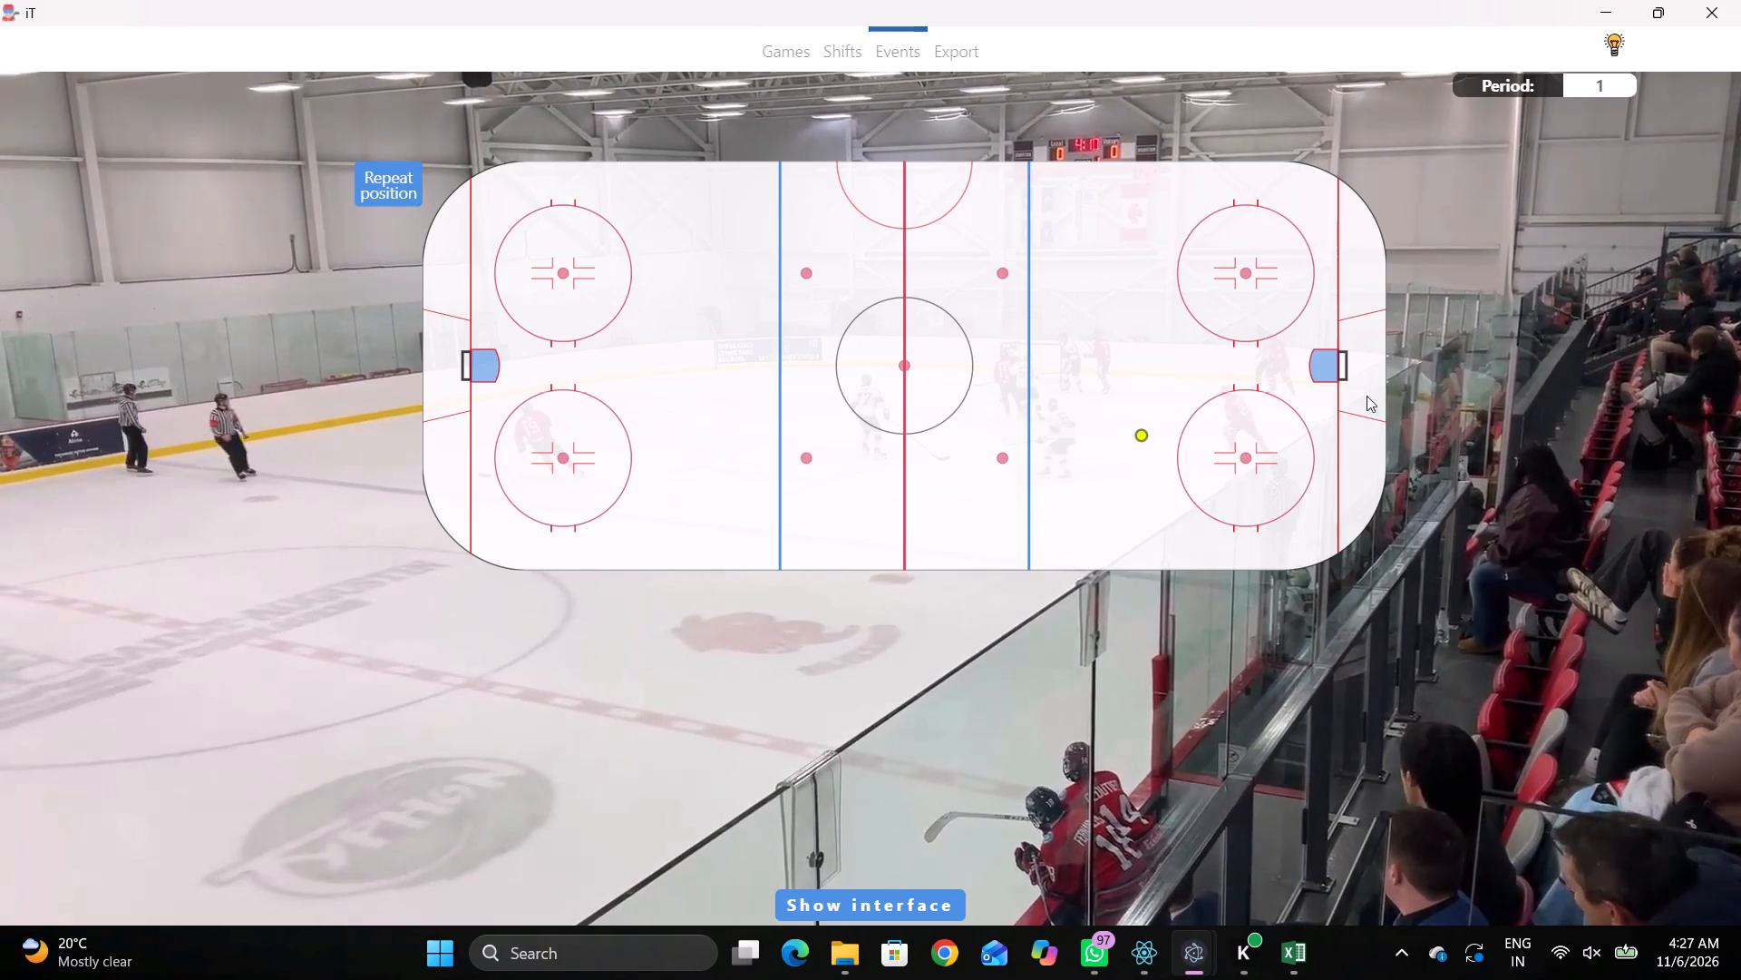
pyautogui.click(1381, 279)
# Log a Pass event by home 19 in the away zone, beside the far-side face-off circle towards the far boards.
pyautogui.press('space')
pyautogui.press('space')
pyautogui.press('space')
pyautogui.press('space')
pyautogui.press('r')
pyautogui.rightClick(999, 360)
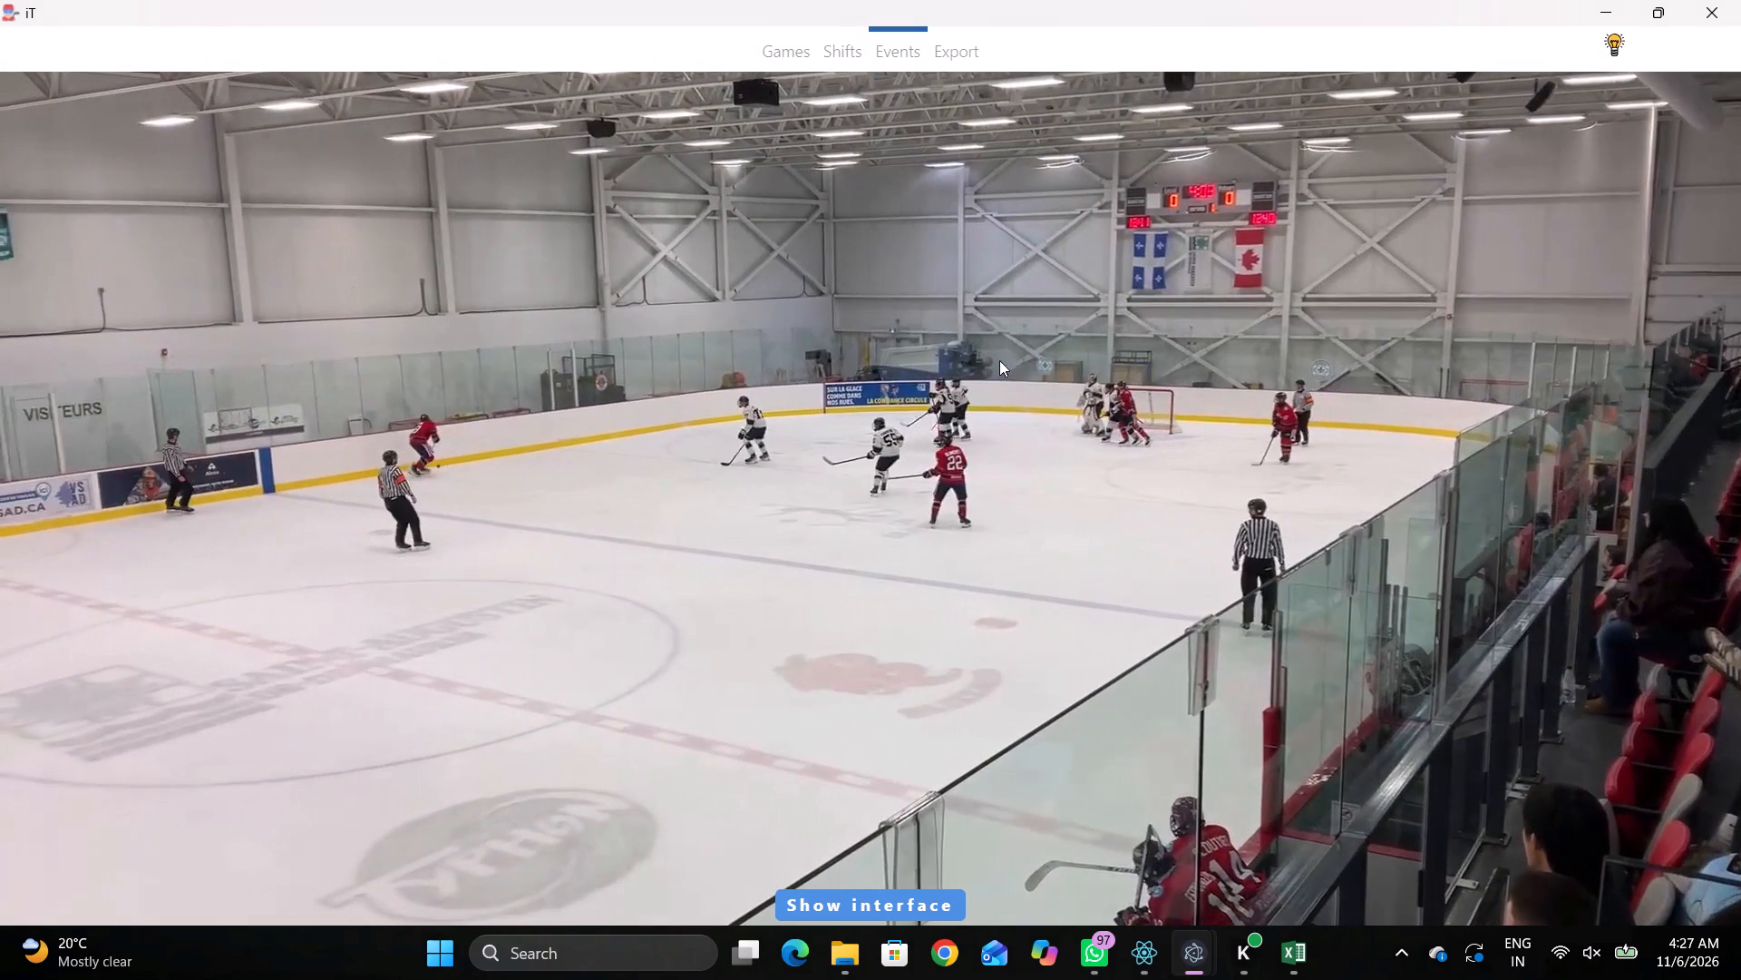
pyautogui.click(1036, 388)
pyautogui.rightClick(1014, 382)
pyautogui.click(1028, 396)
pyautogui.click(1528, 437)
pyautogui.click(1164, 225)
# Log a Skating with the puck event by away 90 at the away goal line, just on the near side of the net.
pyautogui.press('r')
pyautogui.press('space')
pyautogui.press('v')
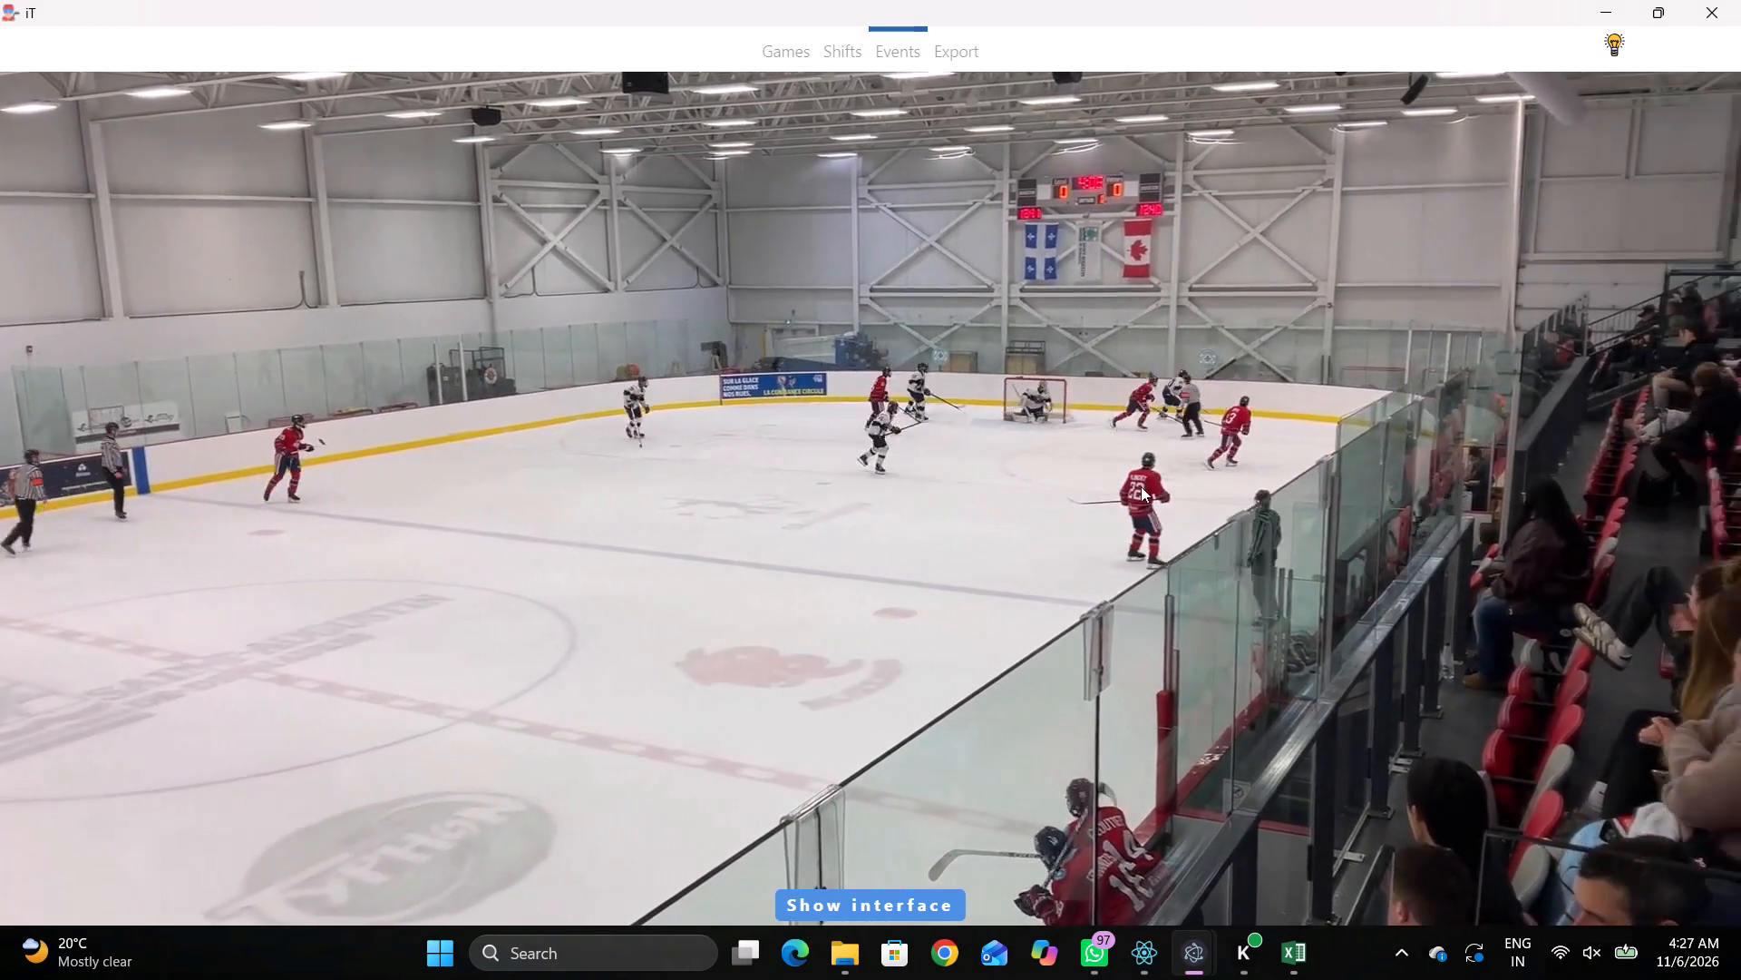
pyautogui.press('space')
pyautogui.press('q')
pyautogui.press('q')
pyautogui.press('q')
pyautogui.press('q')
pyautogui.press('q')
pyautogui.press('q')
pyautogui.press('q')
pyautogui.press('q')
pyautogui.press('q')
pyautogui.press('q')
pyautogui.press('q')
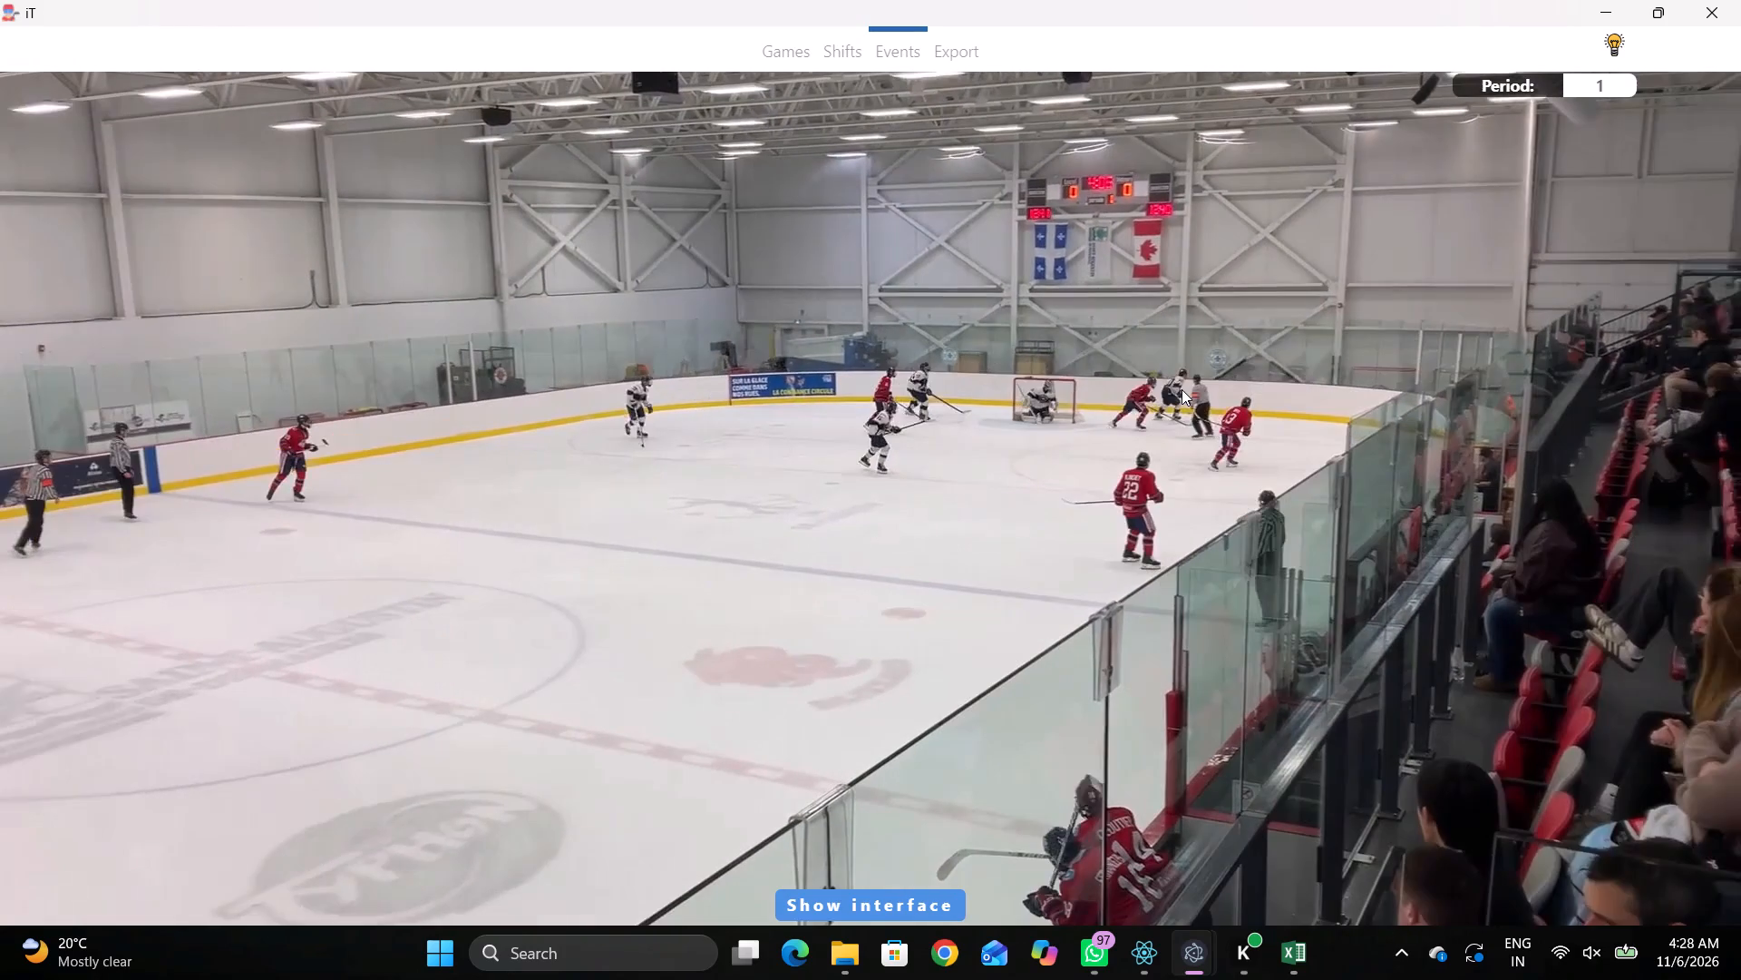
pyautogui.write('qqq')
pyautogui.press('q')
pyautogui.press('space')
pyautogui.press('space')
pyautogui.rightClick(1171, 402)
pyautogui.click(1265, 456)
pyautogui.rightClick(1268, 446)
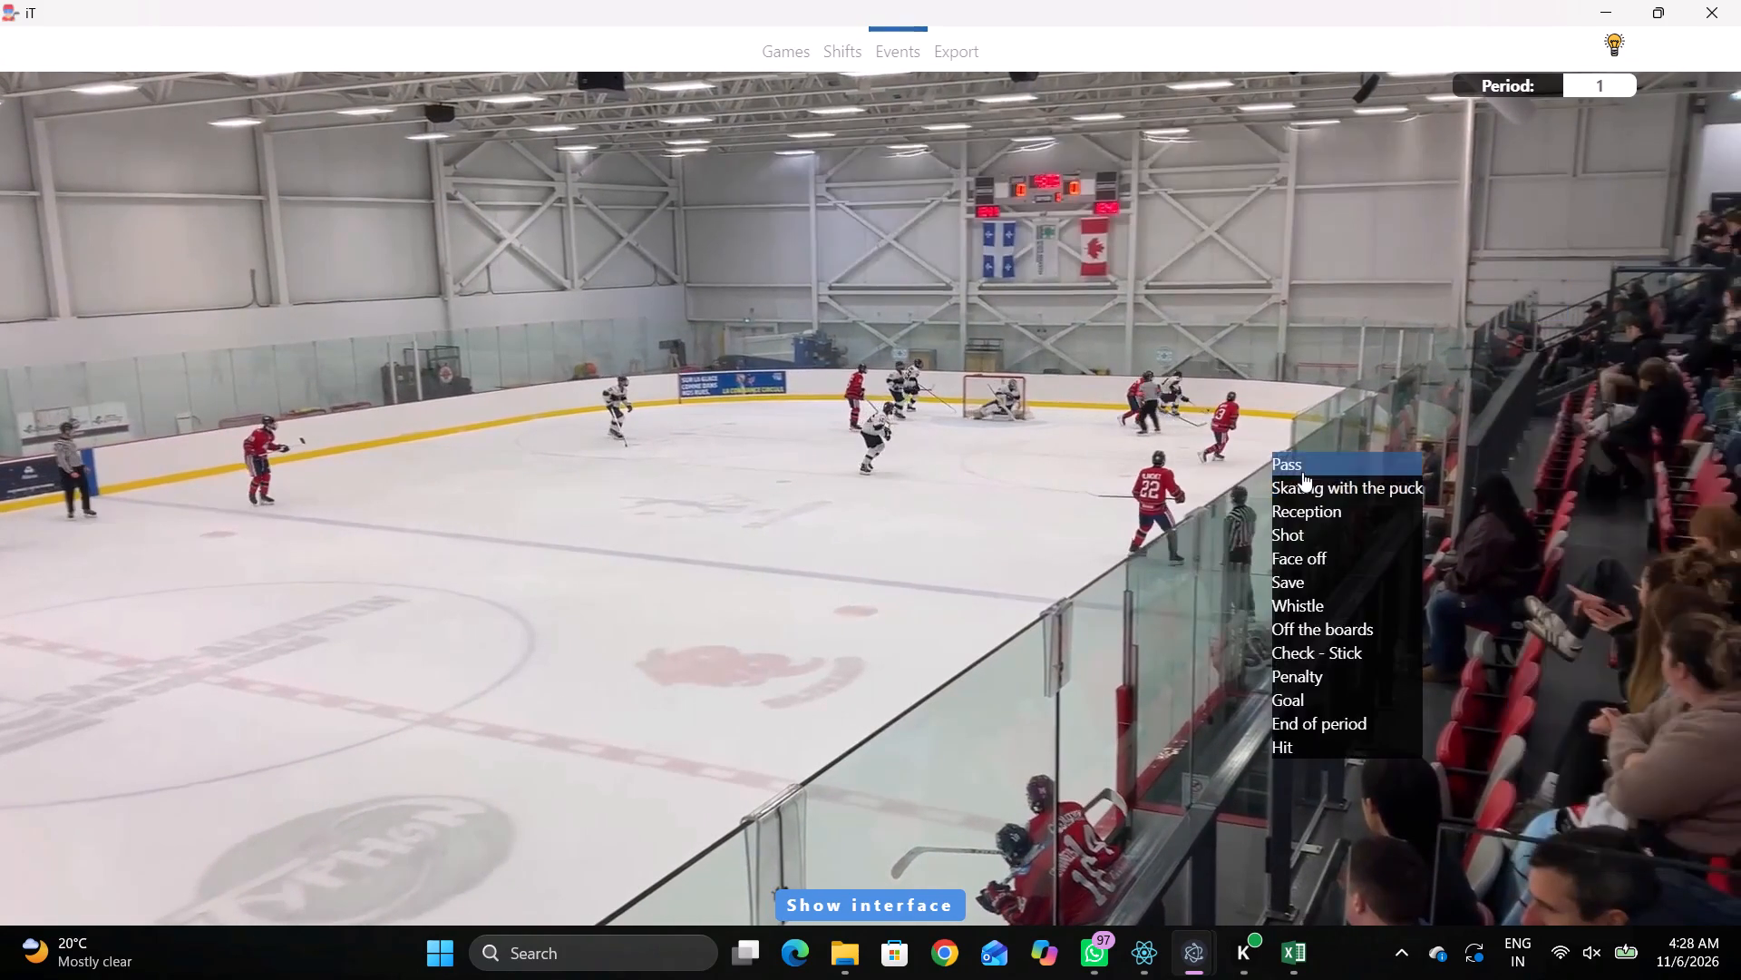
pyautogui.click(1331, 485)
pyautogui.click(1504, 737)
pyautogui.moveTo(1339, 440); pyautogui.dragTo(1346, 420)
# Log a Check - Stick event by home 7 against the end boards behind the away goal line, on the near side.
pyautogui.press('space')
pyautogui.press('space')
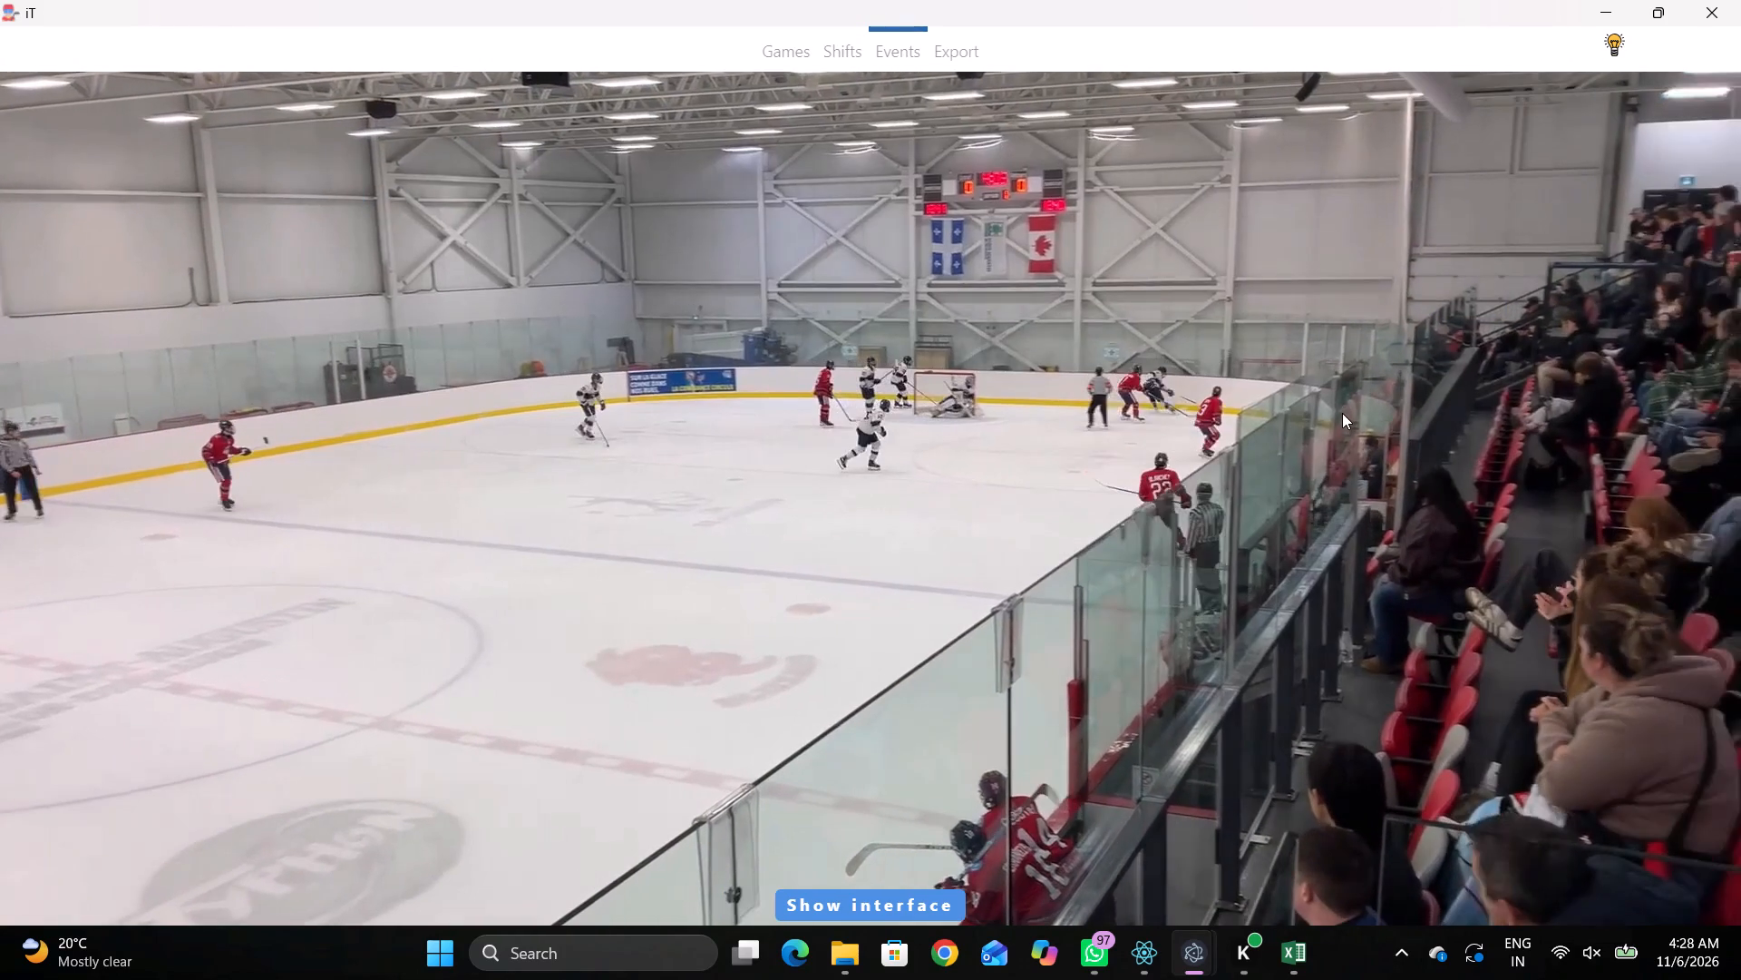
pyautogui.press('space')
pyautogui.press('space')
pyautogui.press('space')
pyautogui.press('space')
pyautogui.press('space')
pyautogui.press('space')
pyautogui.press('space')
pyautogui.press('space')
pyautogui.write('q')
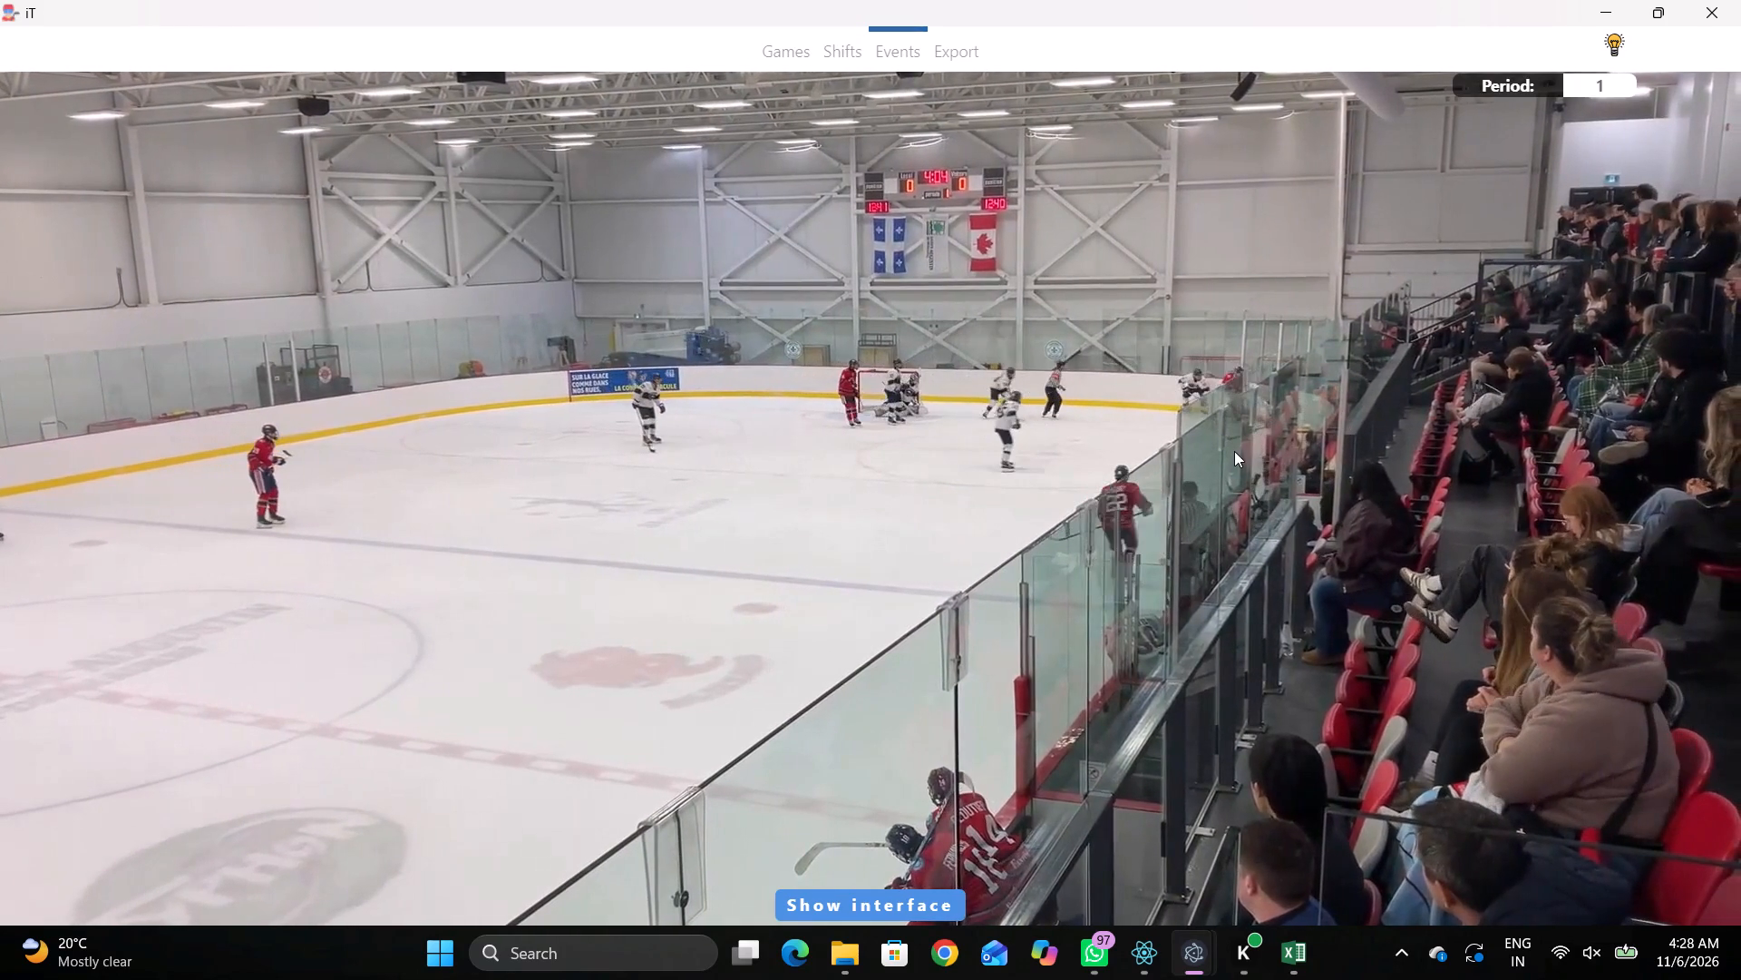
pyautogui.write('qqq')
pyautogui.press('space')
pyautogui.write('v')
pyautogui.press('space')
pyautogui.rightClick(1229, 496)
pyautogui.click(1252, 689)
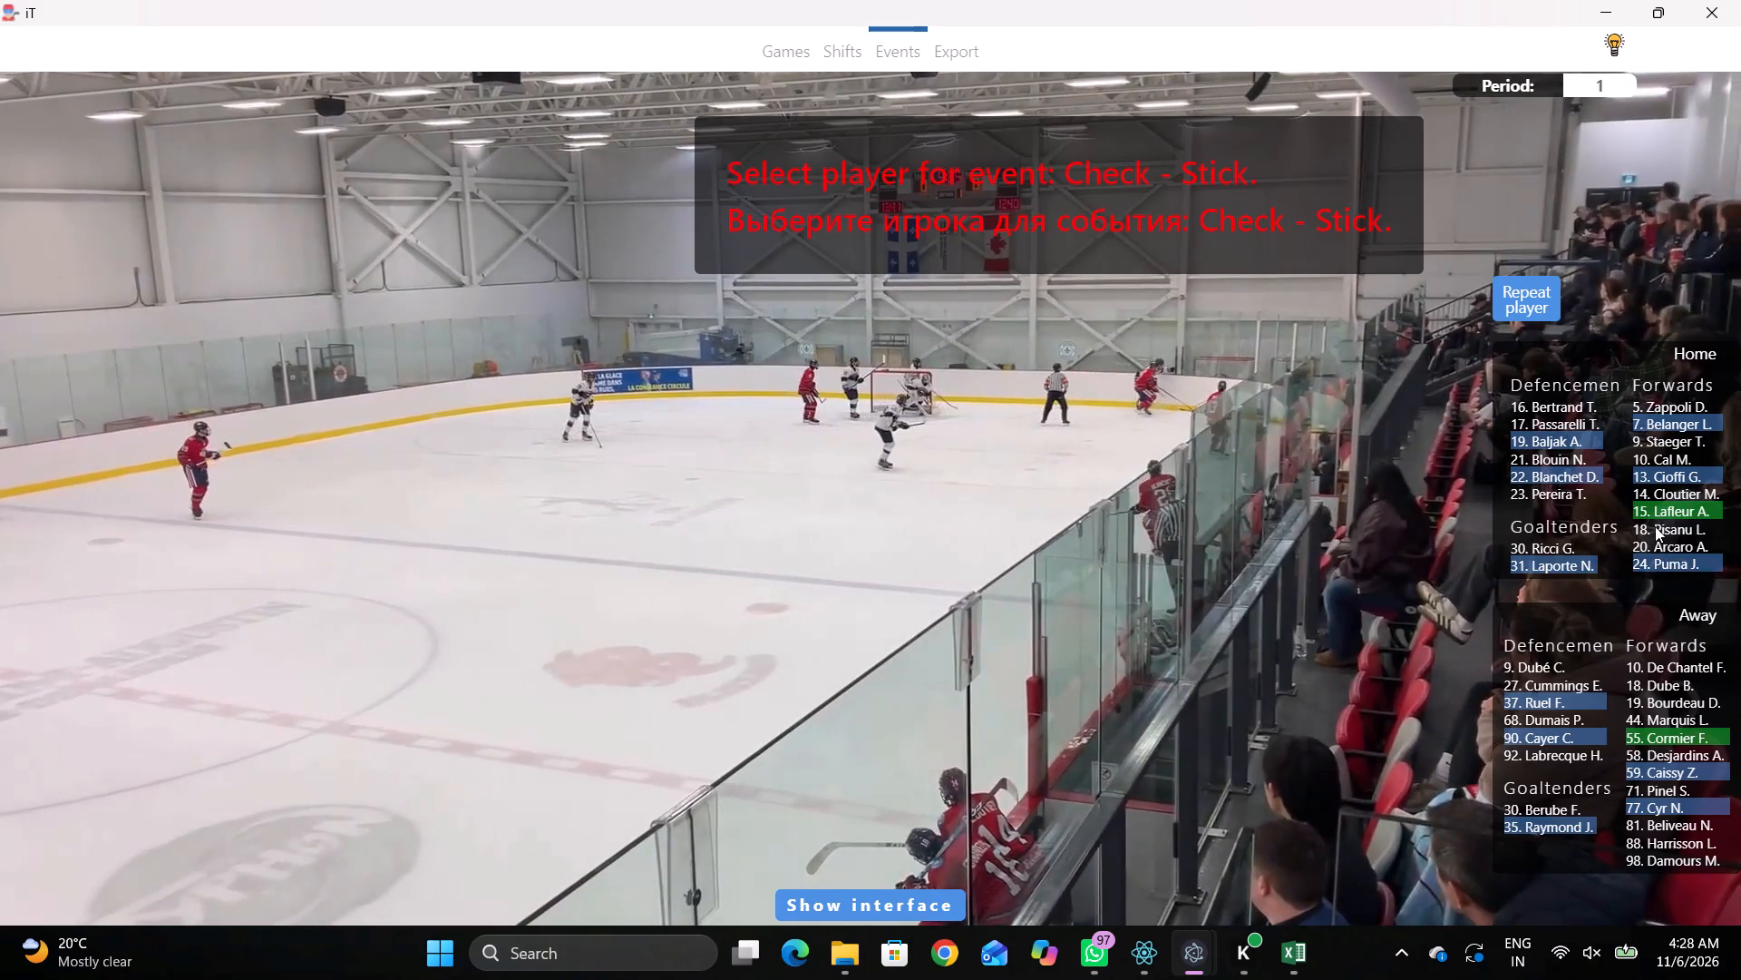
pyautogui.click(1650, 426)
pyautogui.click(1382, 442)
# Log a Skating with the puck event by the same player, home 7, just behind the away goal line on the near side.
pyautogui.hotkey('shift', 'd')
pyautogui.hotkey('shift', 'd')
pyautogui.press('space')
pyautogui.press('space')
pyautogui.rightClick(1046, 465)
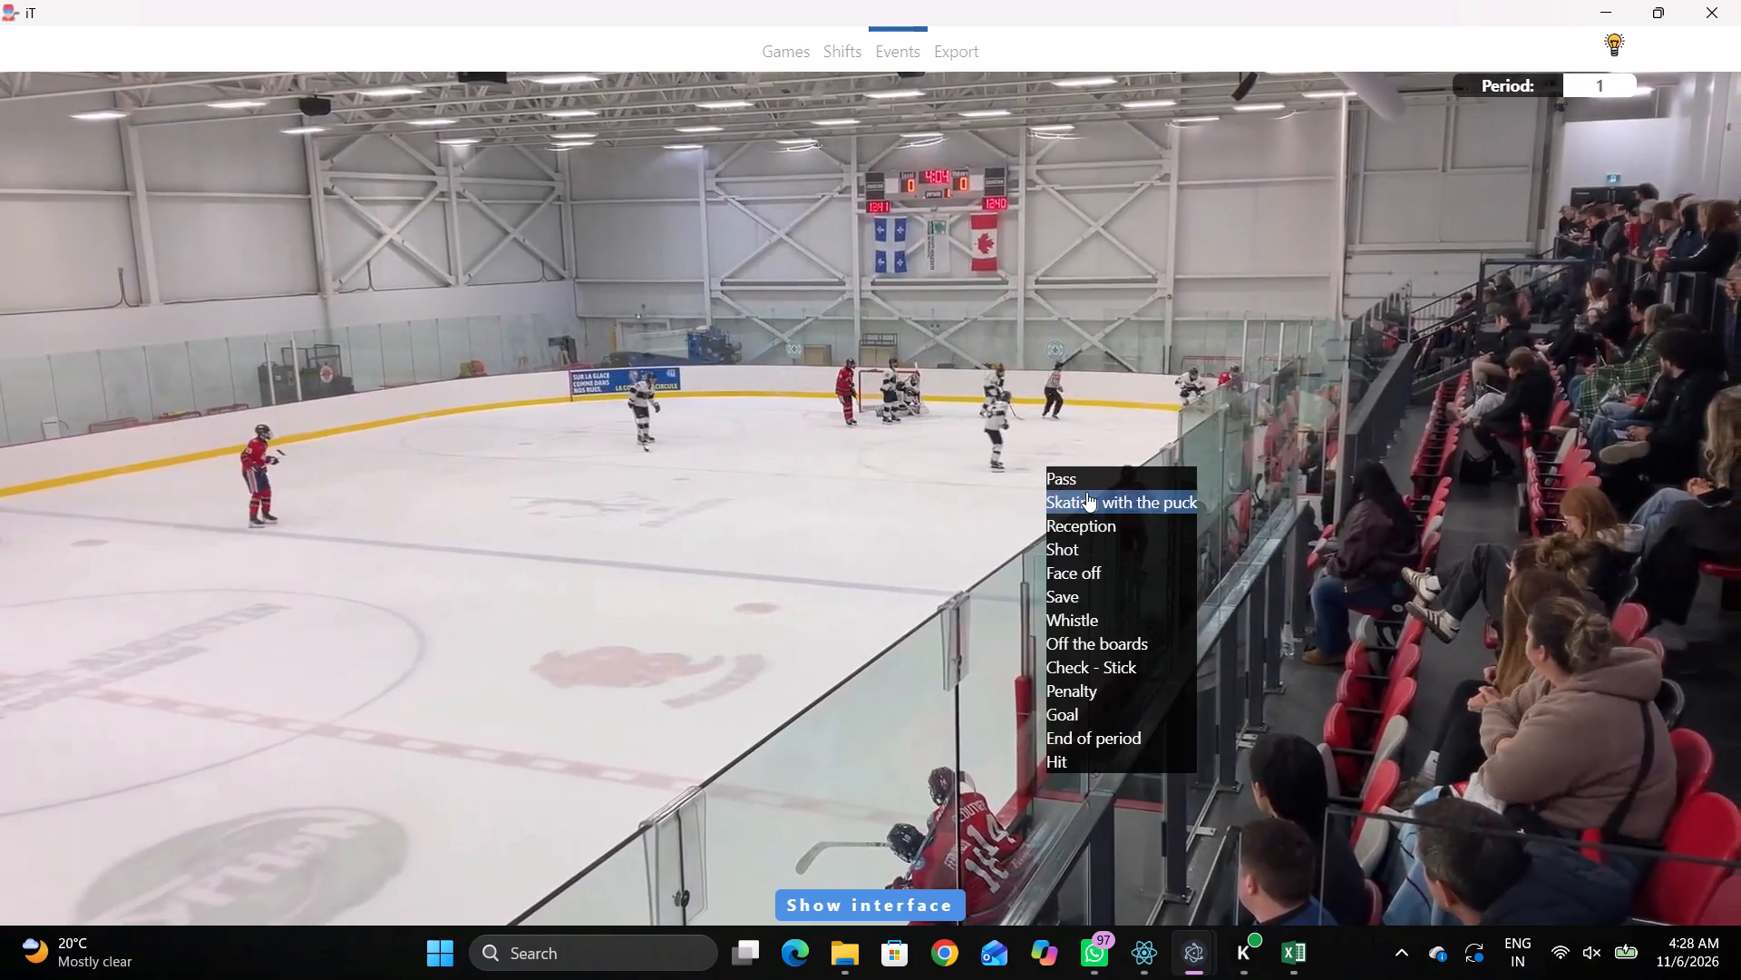
pyautogui.click(1086, 492)
pyautogui.click(1524, 296)
pyautogui.click(1351, 469)
# Log a Pass event by the same player, home 7, inside the away zone's near-side face-off circle, just above its dot.
pyautogui.press('space')
pyautogui.press('space')
pyautogui.press('space')
pyautogui.press('space')
pyautogui.rightClick(1268, 414)
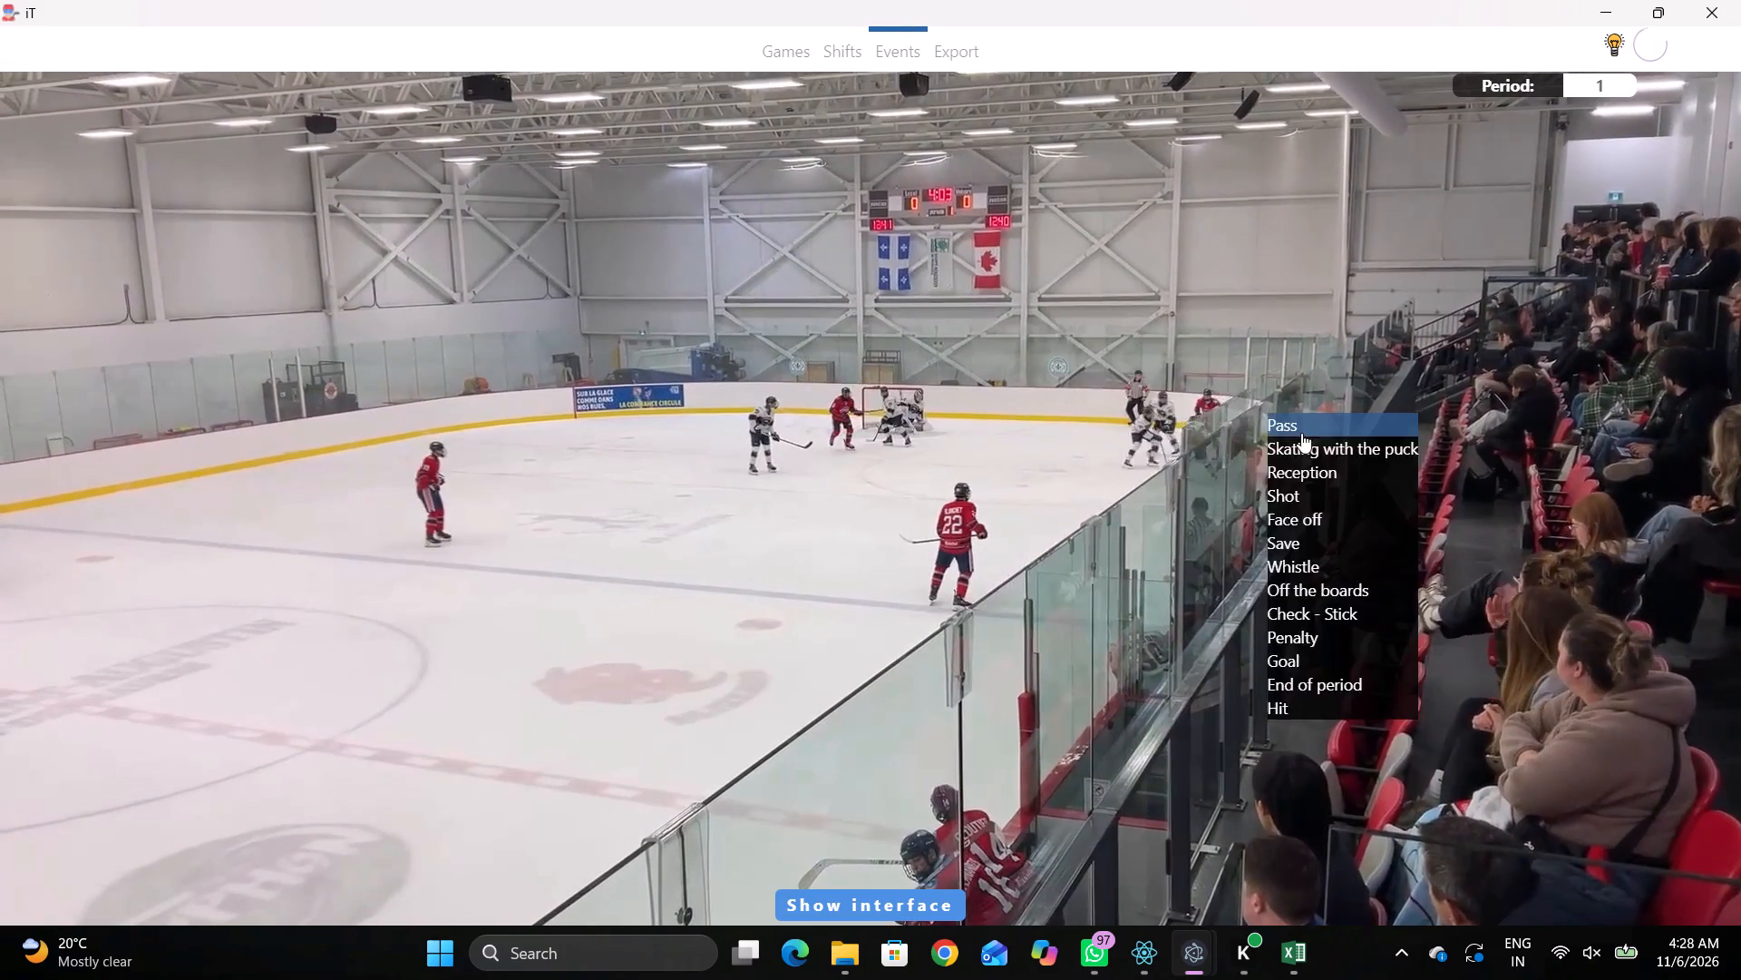
pyautogui.click(1301, 433)
pyautogui.click(1496, 287)
pyautogui.click(1246, 427)
# Log a Skating with the puck event by home 15 at the end boards behind the away goal line, on the near side.
pyautogui.press('r')
pyautogui.press('space')
pyautogui.press('space')
pyautogui.press('space')
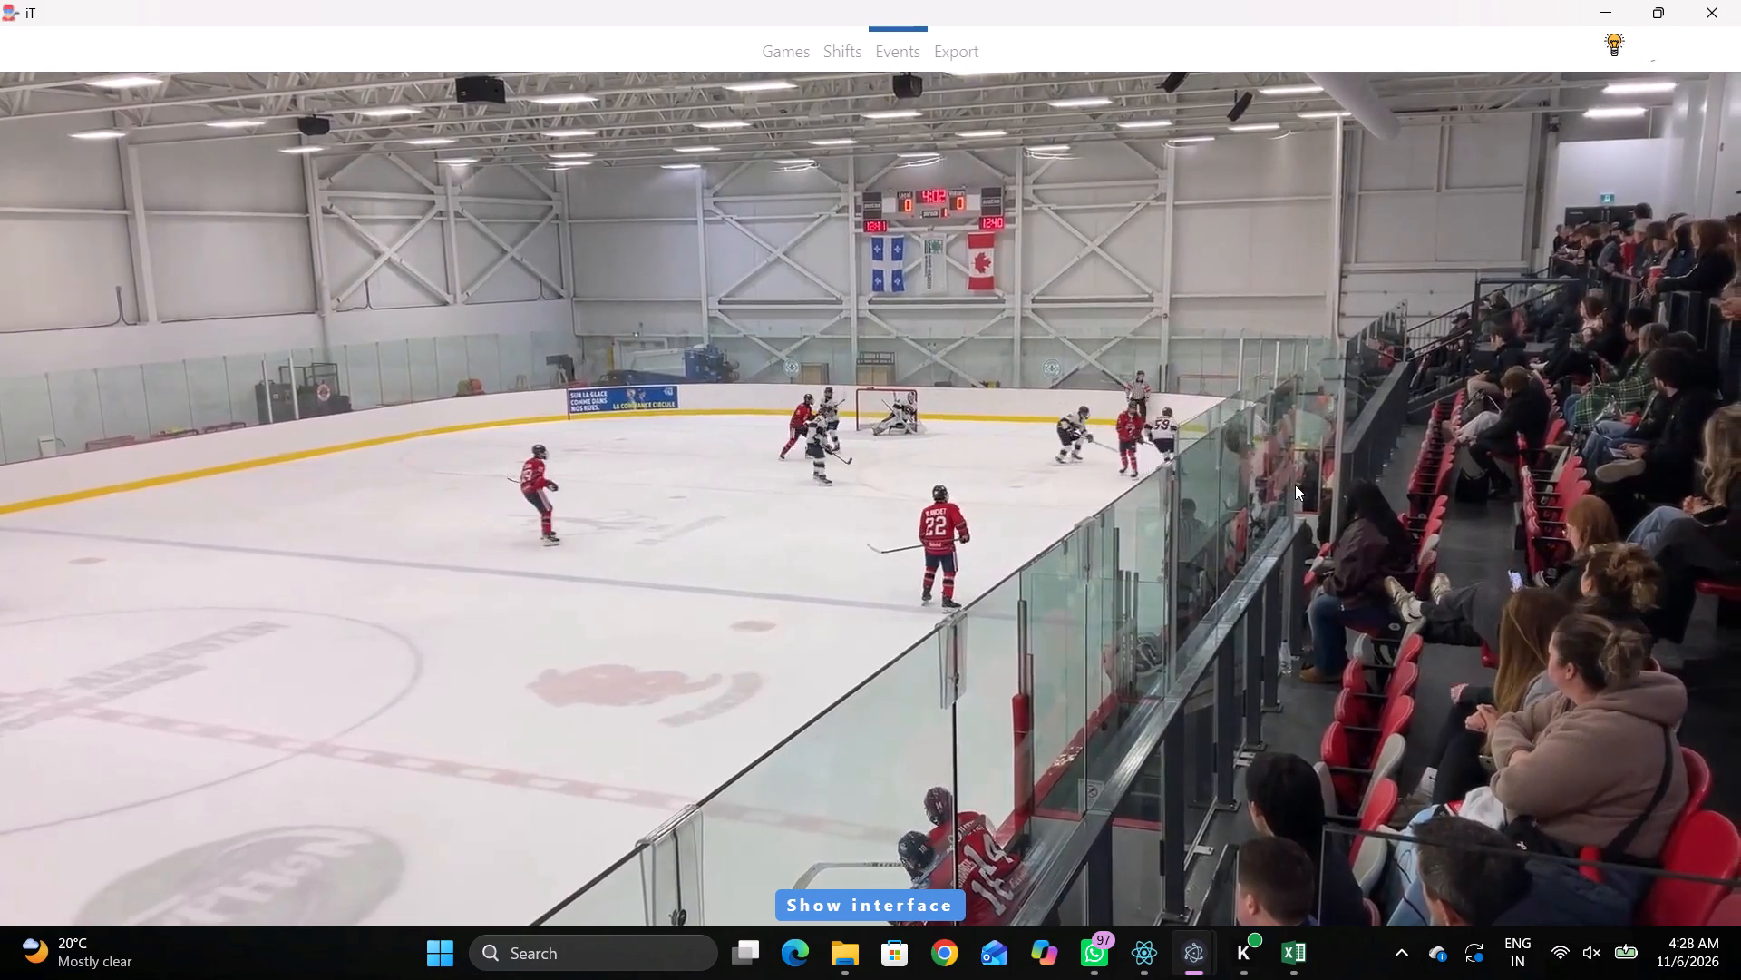
pyautogui.press('space')
pyautogui.press('space')
pyautogui.press('space')
pyautogui.press('q')
pyautogui.rightClick(1243, 408)
pyautogui.click(1313, 447)
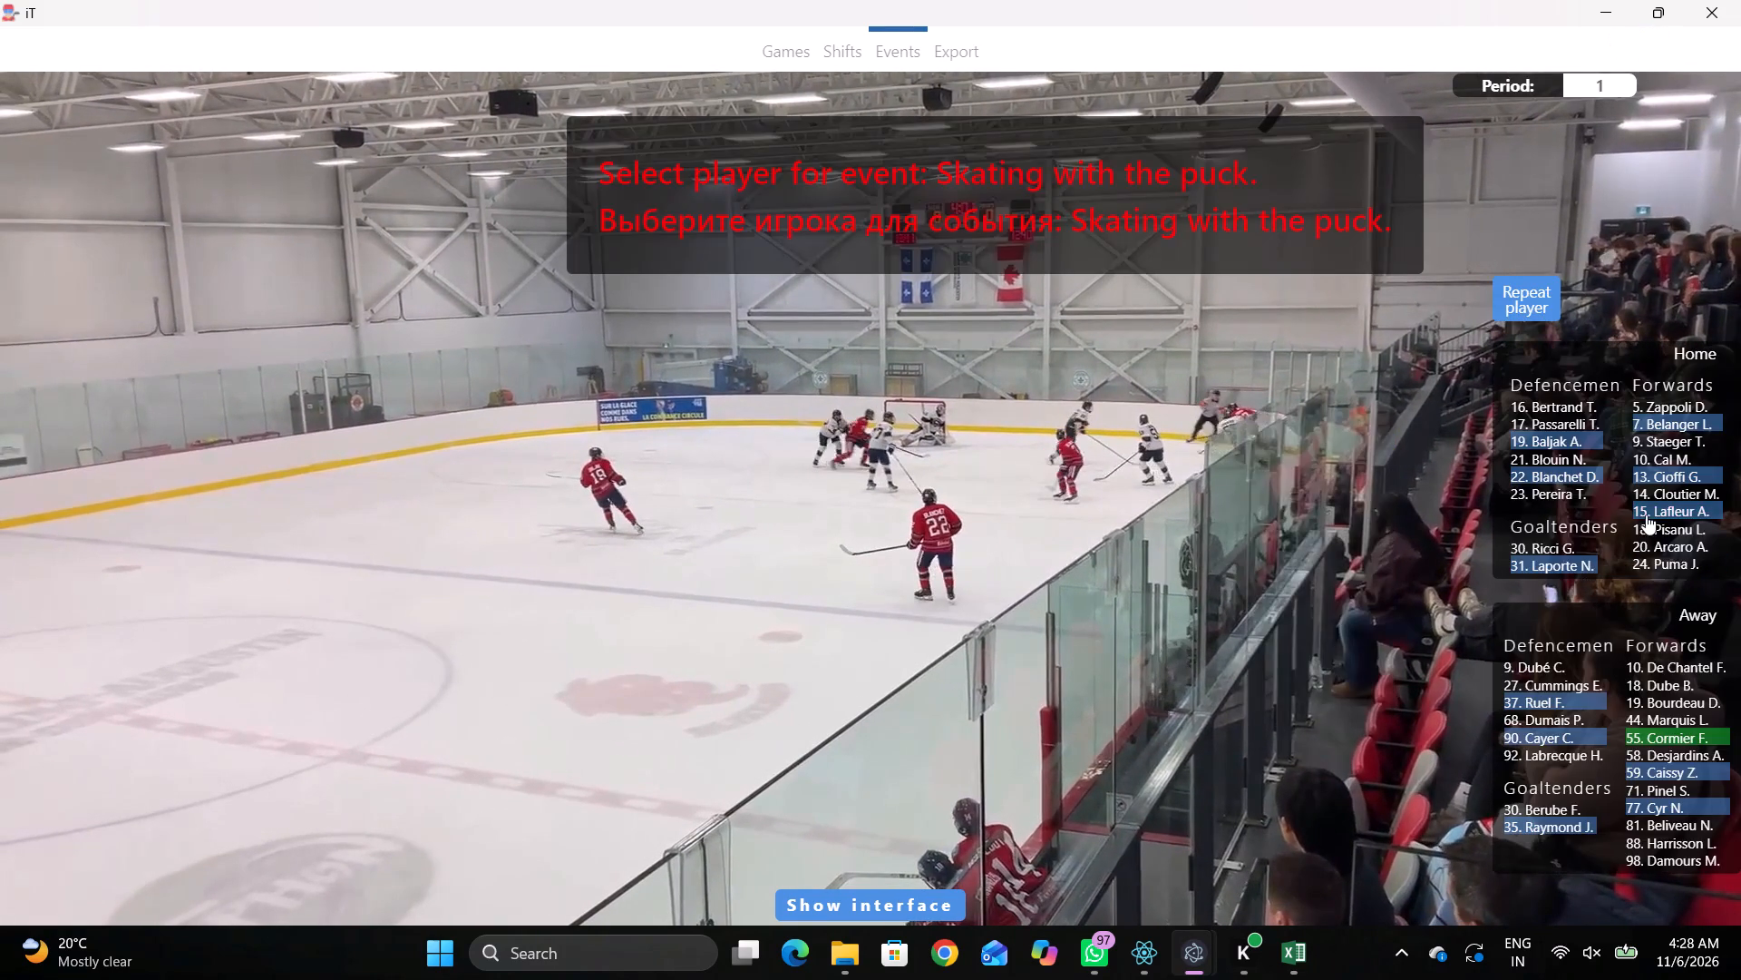
pyautogui.click(1646, 513)
pyautogui.click(1380, 465)
# Reassign the latest Skating with the puck event, at 00:22:37:0, to home 13.
pyautogui.press('q')
pyautogui.press('q')
pyautogui.press('space')
pyautogui.press('space')
pyautogui.hotkey('shift', 'd')
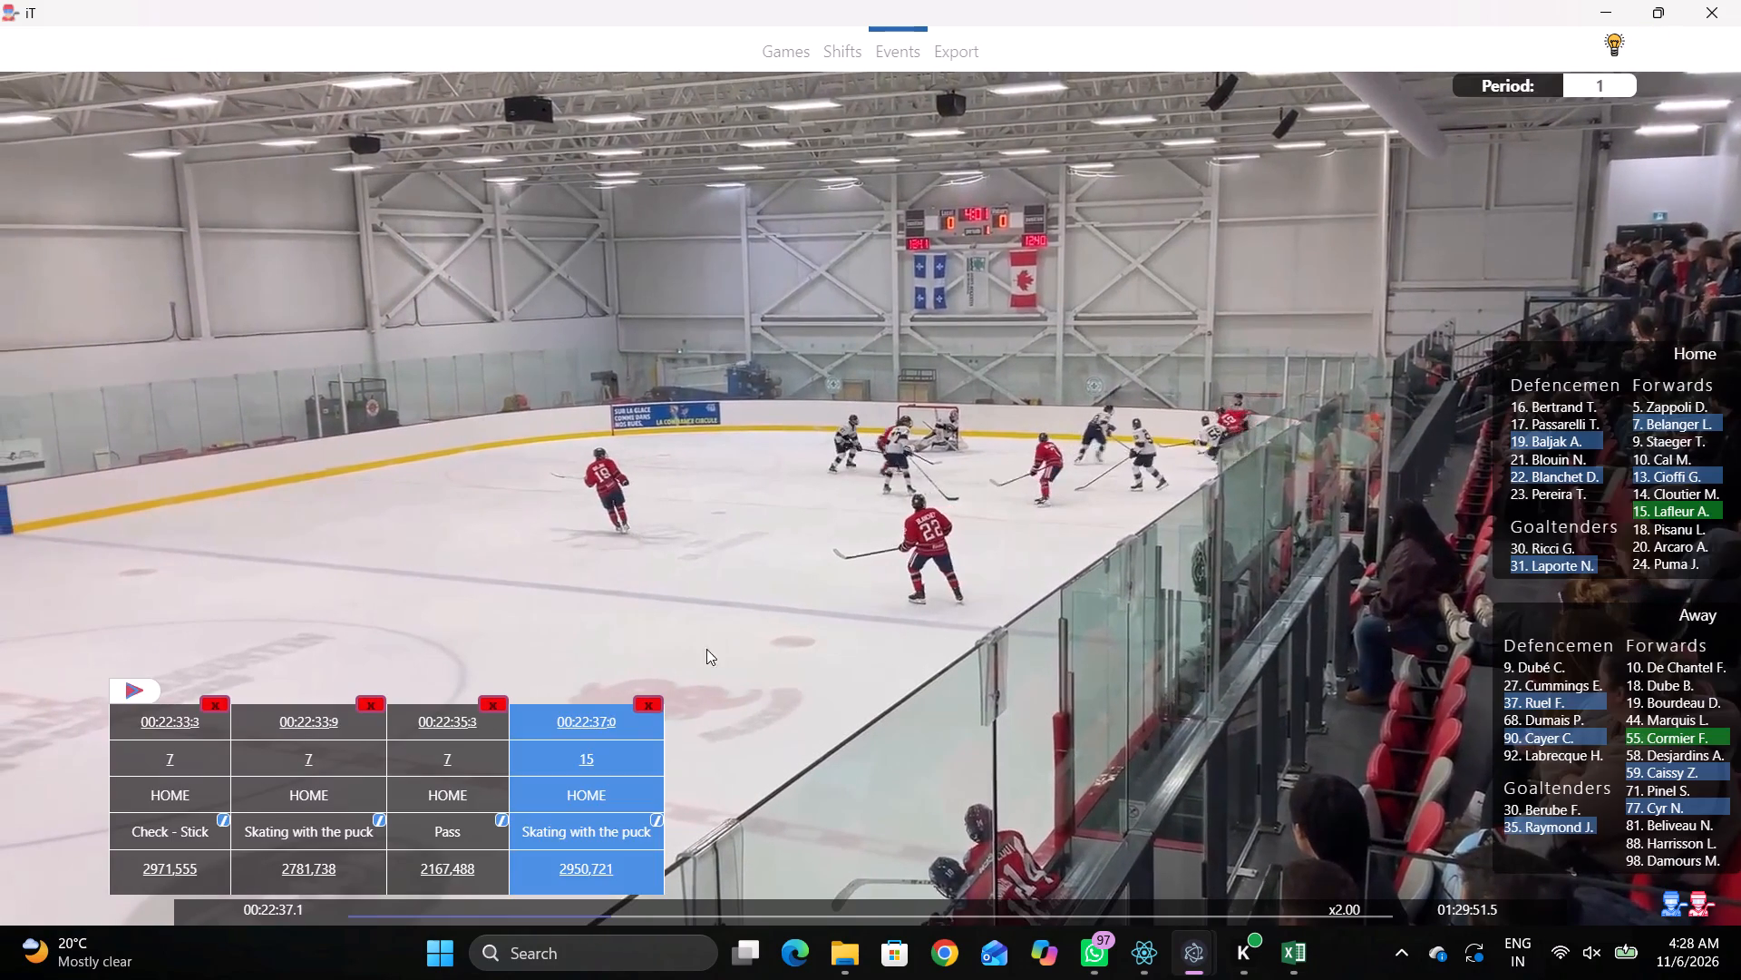
pyautogui.click(596, 735)
pyautogui.click(1639, 478)
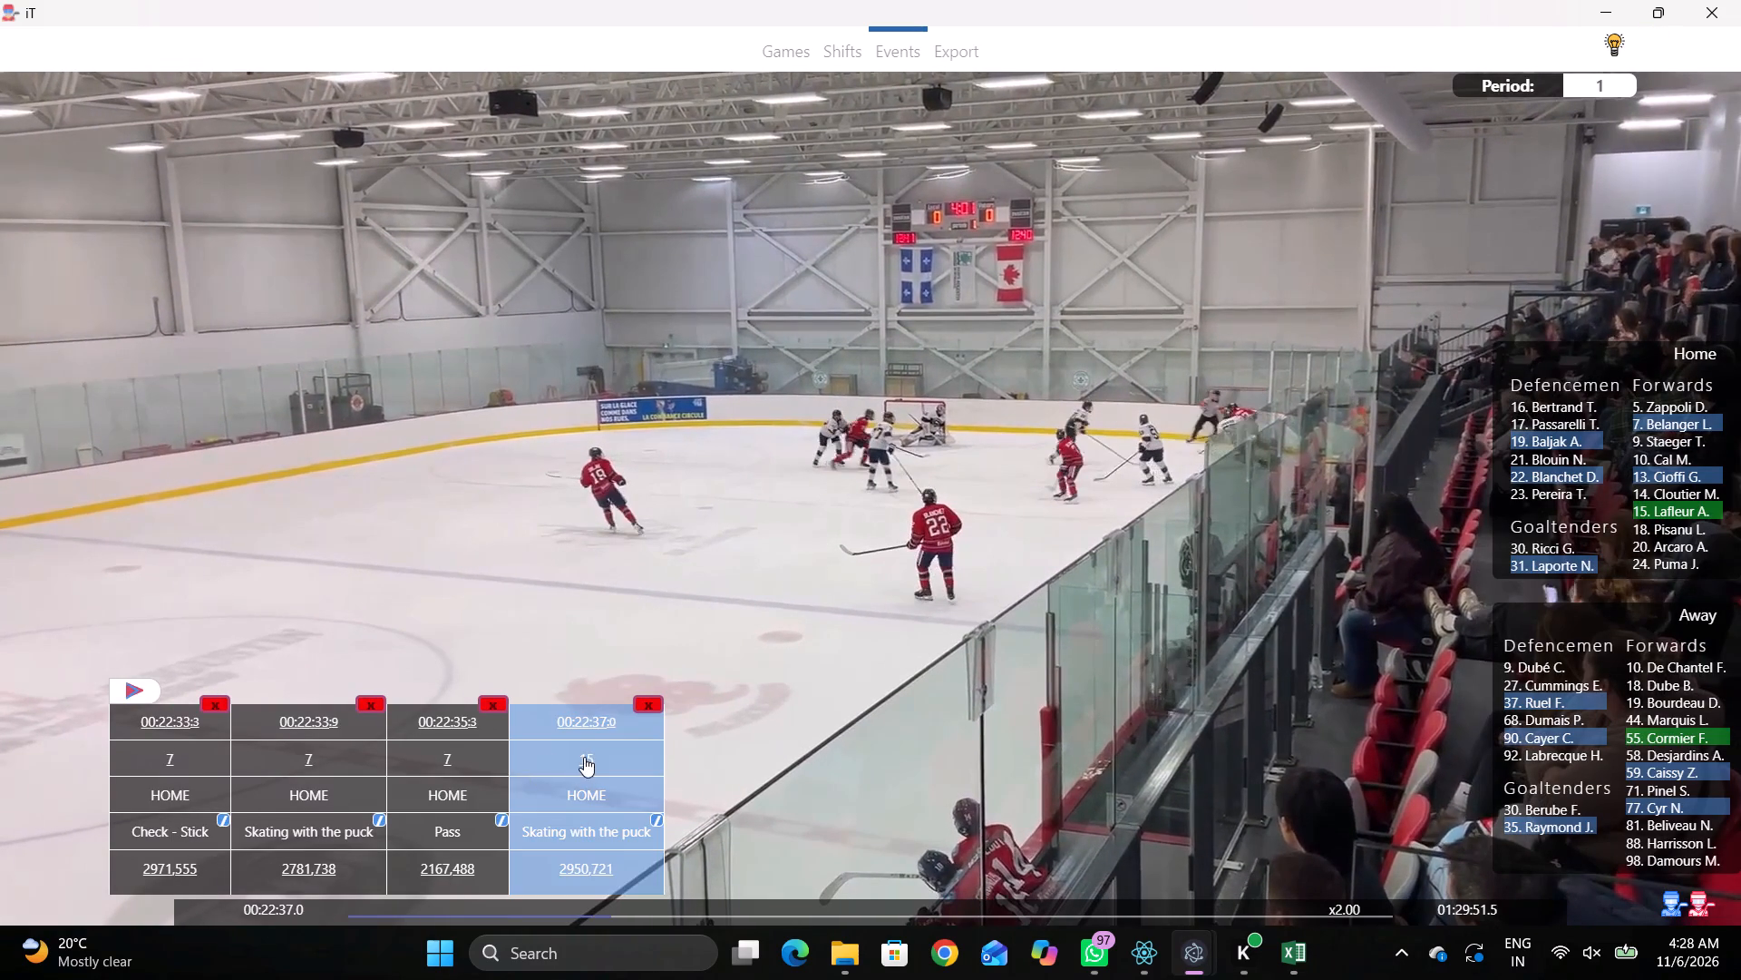
pyautogui.click(584, 757)
pyautogui.click(1658, 465)
pyautogui.click(1659, 475)
# Move home 7's Pass event to the away goal line, on the near side towards the corner.
pyautogui.click(458, 867)
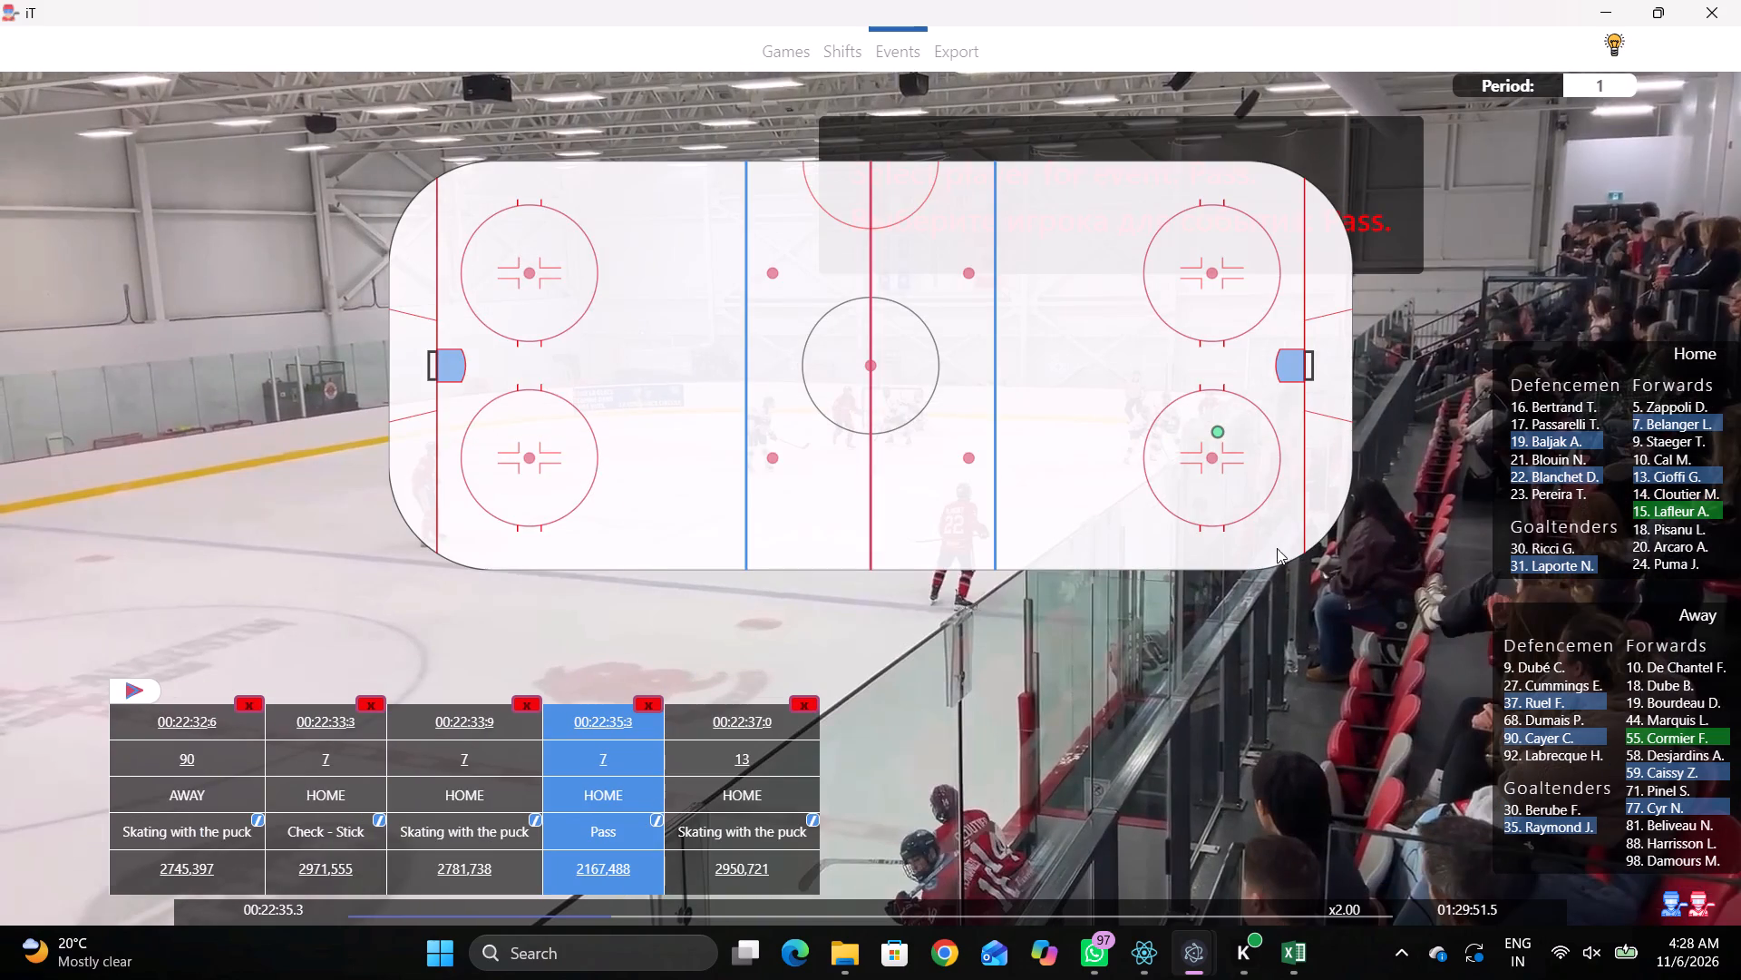
pyautogui.click(1306, 500)
# Log a Pass event by the repeated player on the away goal line, just on the near side of the net.
pyautogui.hotkey('shift', 'd')
pyautogui.press('space')
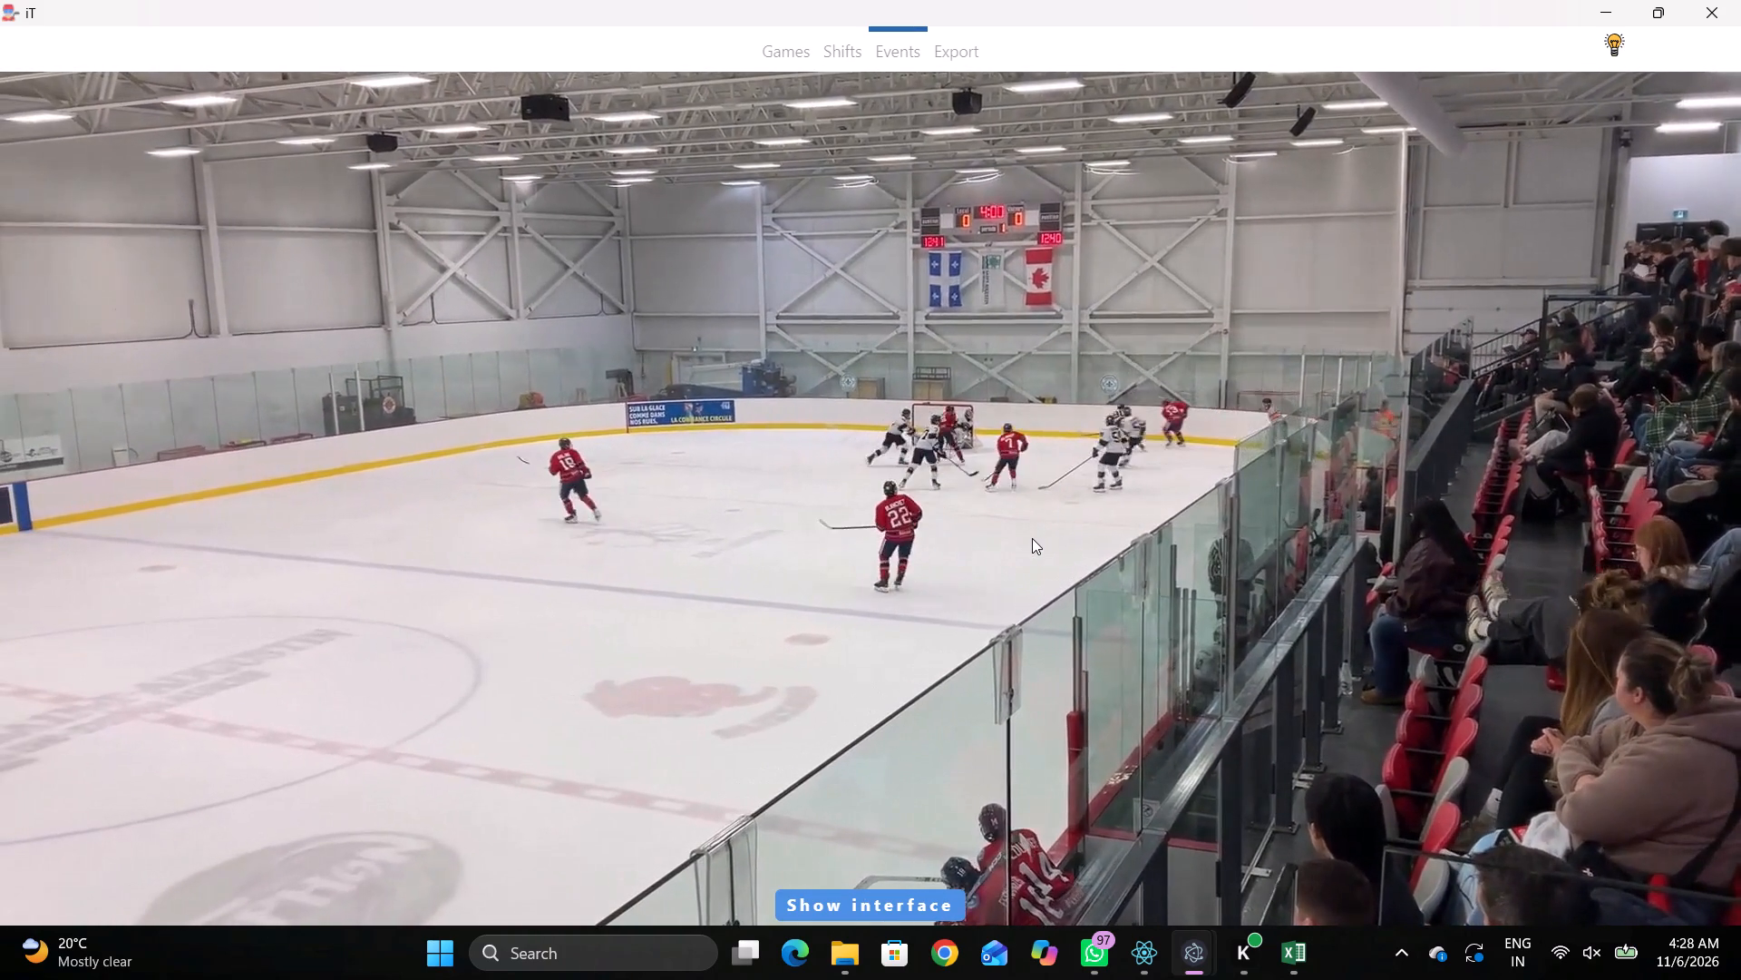
pyautogui.press('space')
pyautogui.press('space')
pyautogui.press('space')
pyautogui.press('space')
pyautogui.press('space')
pyautogui.press('space')
pyautogui.press('space')
pyautogui.press('q')
pyautogui.press('q')
pyautogui.press('q')
pyautogui.press('q')
pyautogui.press('q')
pyautogui.press('q')
pyautogui.press('q')
pyautogui.press('q')
pyautogui.press('q')
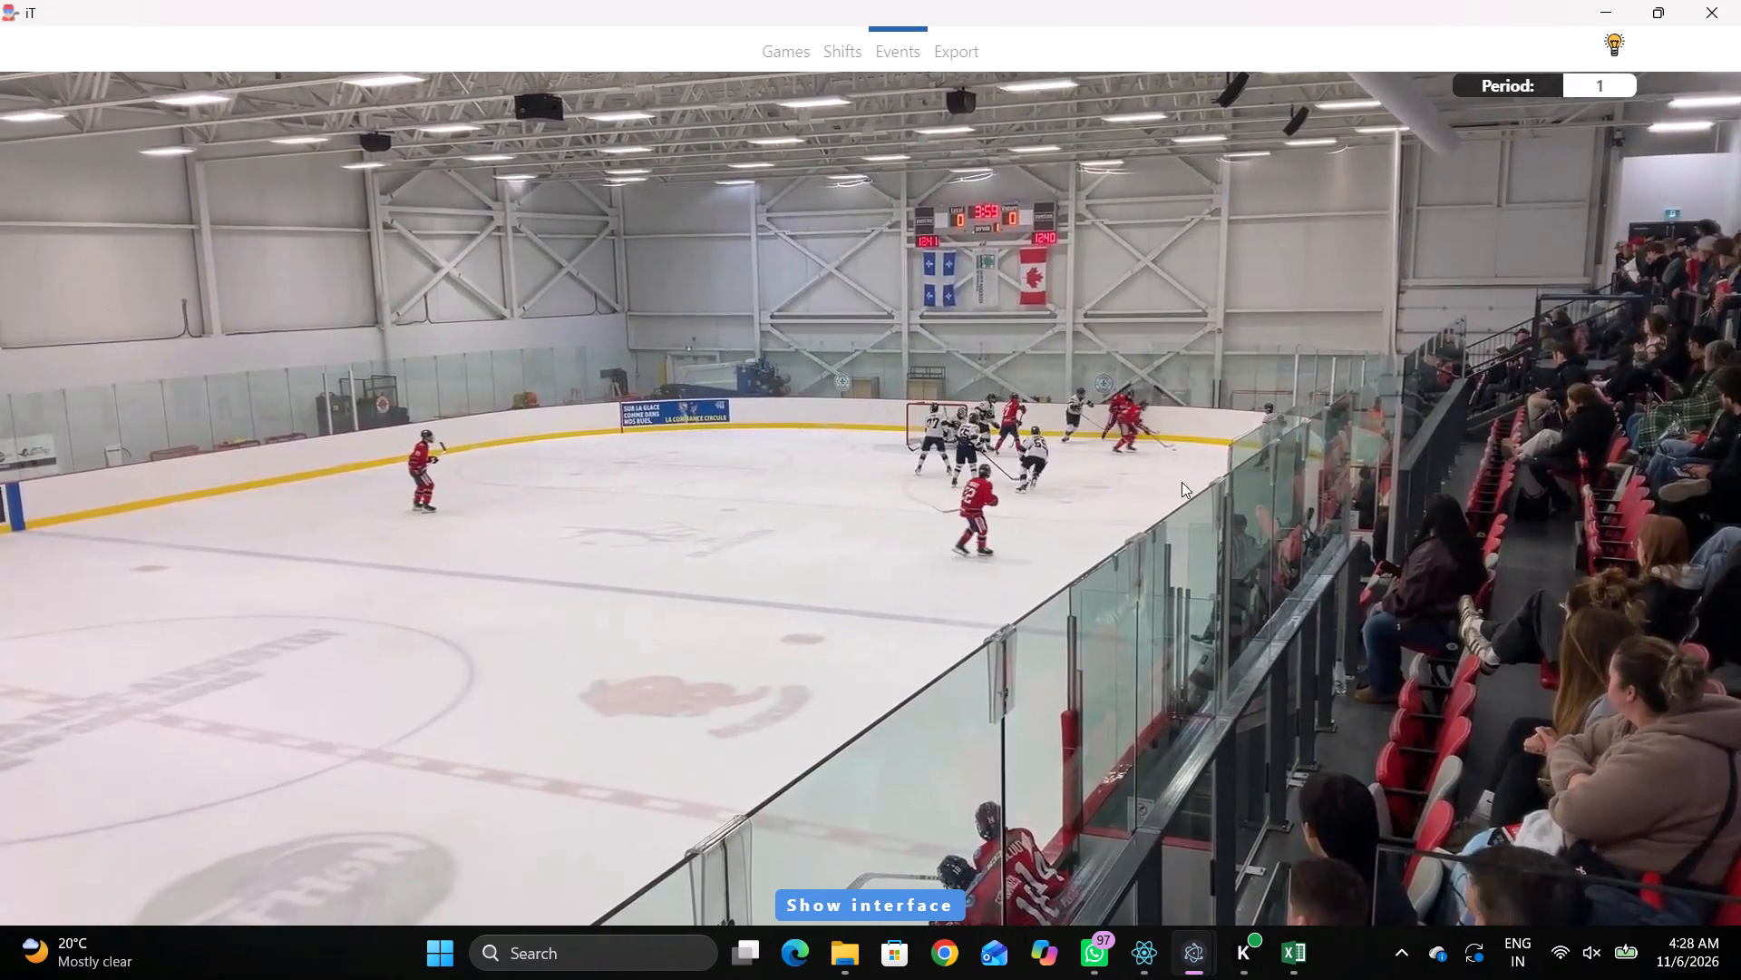
pyautogui.rightClick(1186, 407)
pyautogui.click(1213, 415)
pyautogui.rightClick(1193, 416)
pyautogui.click(1215, 426)
pyautogui.click(1527, 294)
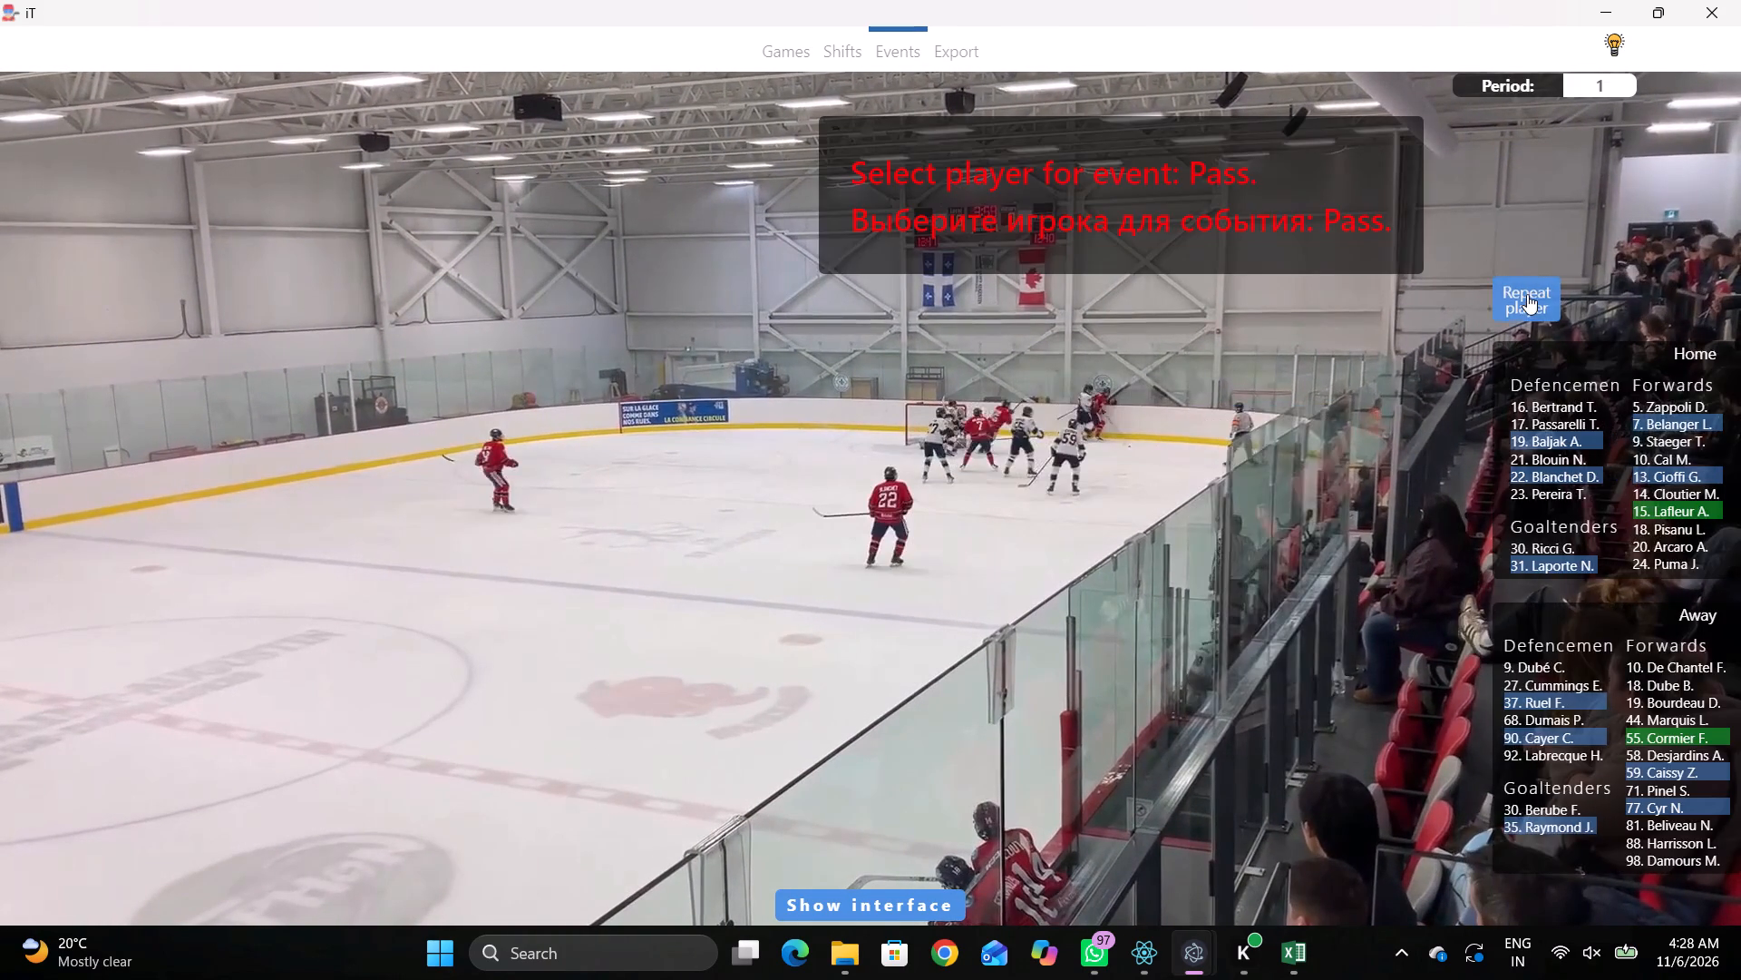
pyautogui.click(1341, 411)
# Log a Skating with the puck event by home 15 at the away goal line, near side, level with the face-off dot.
pyautogui.press('space')
pyautogui.press('space')
pyautogui.press('space')
pyautogui.press('space')
pyautogui.rightClick(1264, 461)
pyautogui.click(1305, 488)
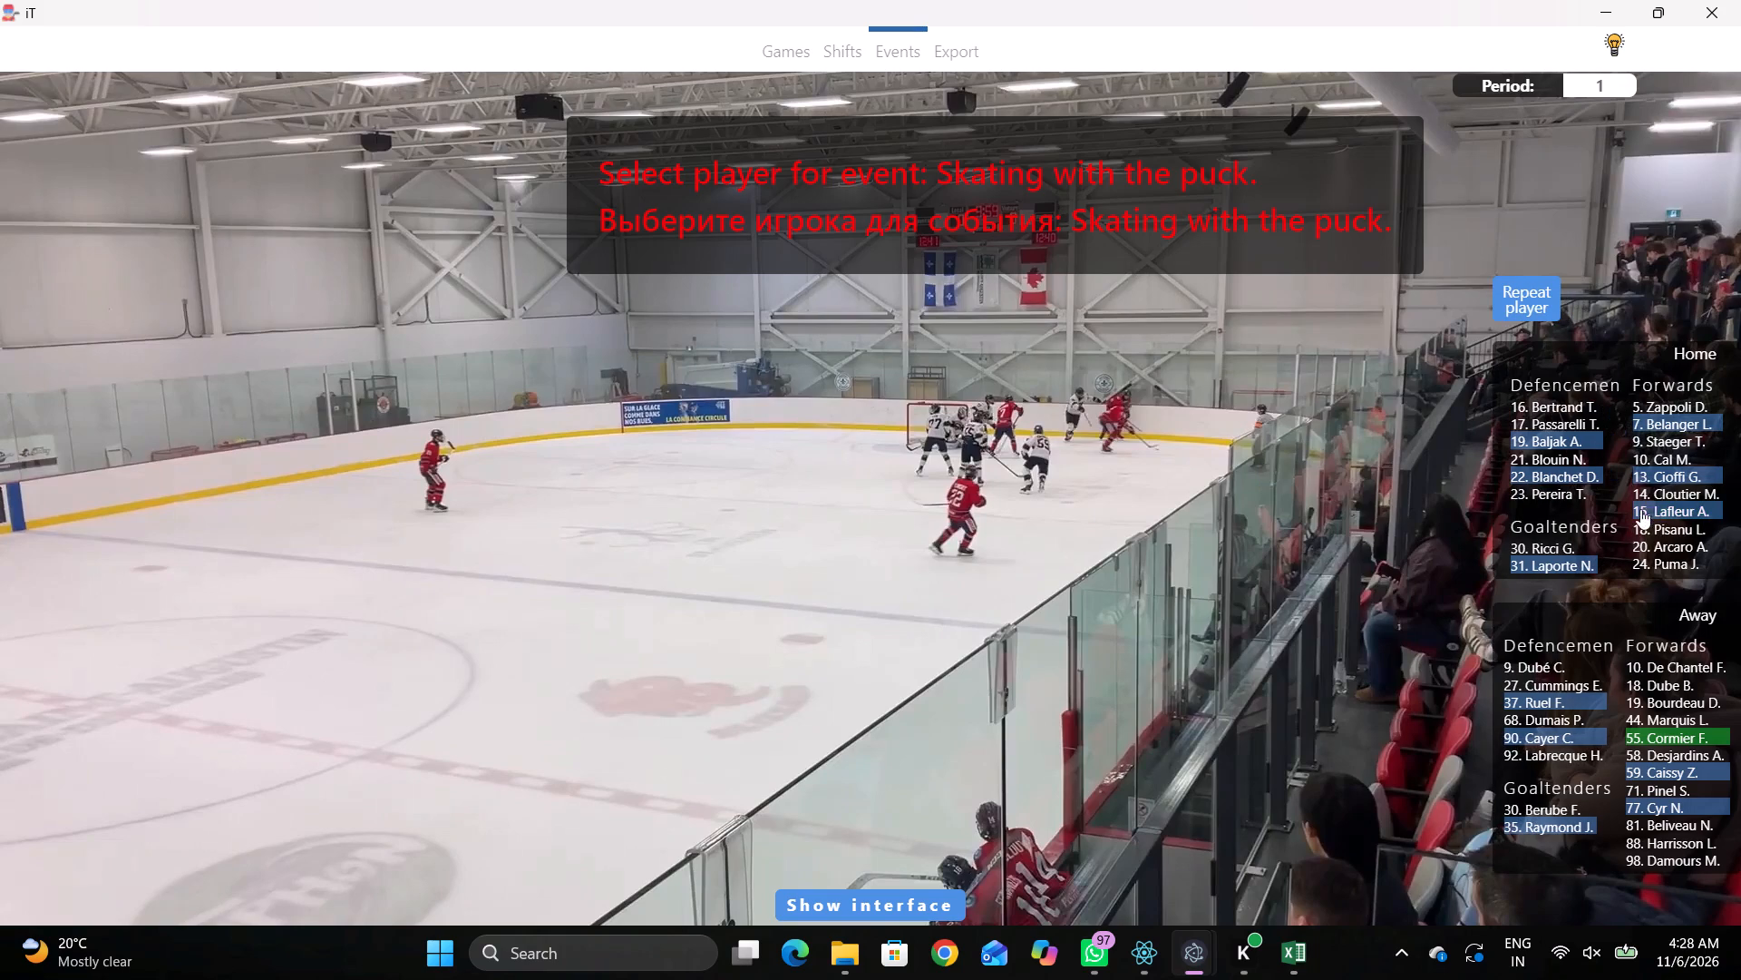
pyautogui.click(1654, 508)
pyautogui.click(1341, 449)
# Log a Pass event by the same player, home 15, at the away goal line between the net and the near-side circle.
pyautogui.press('space')
pyautogui.press('space')
pyautogui.press('space')
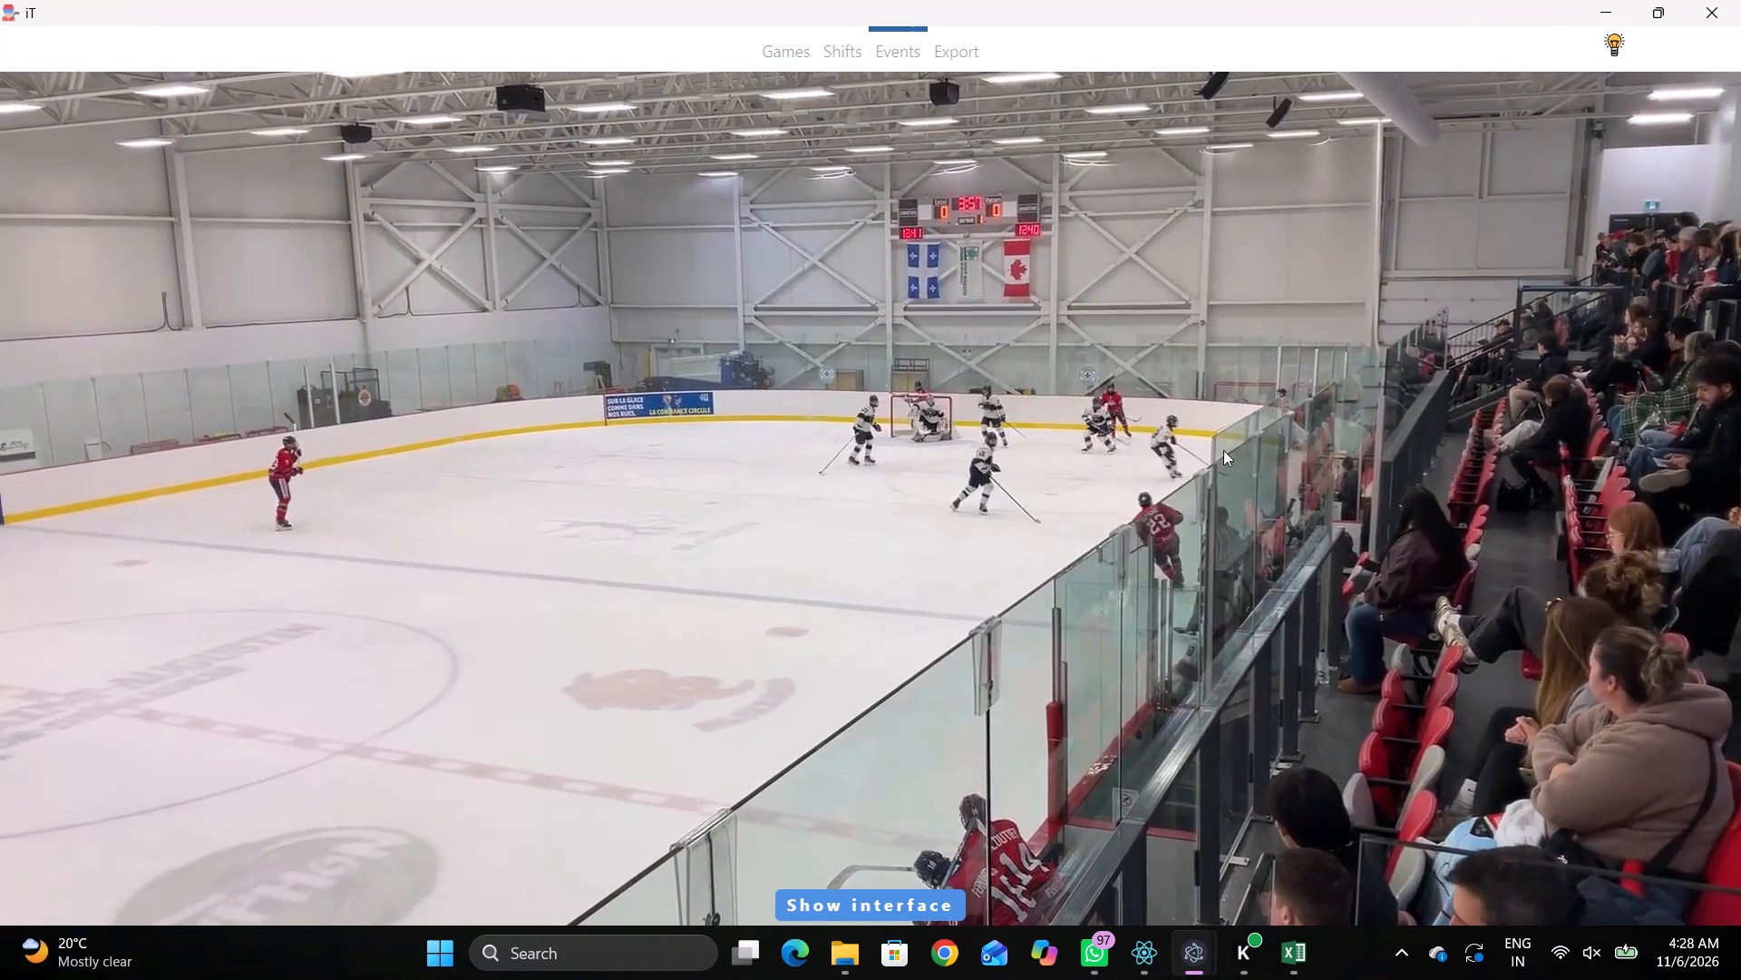
pyautogui.press('space')
pyautogui.rightClick(1229, 393)
pyautogui.click(1259, 396)
pyautogui.click(1503, 298)
pyautogui.moveTo(1341, 421); pyautogui.dragTo(1334, 431)
# Log a Pass event by home 22 just inside the away blue line, on the near side.
pyautogui.press('space')
pyautogui.press('space')
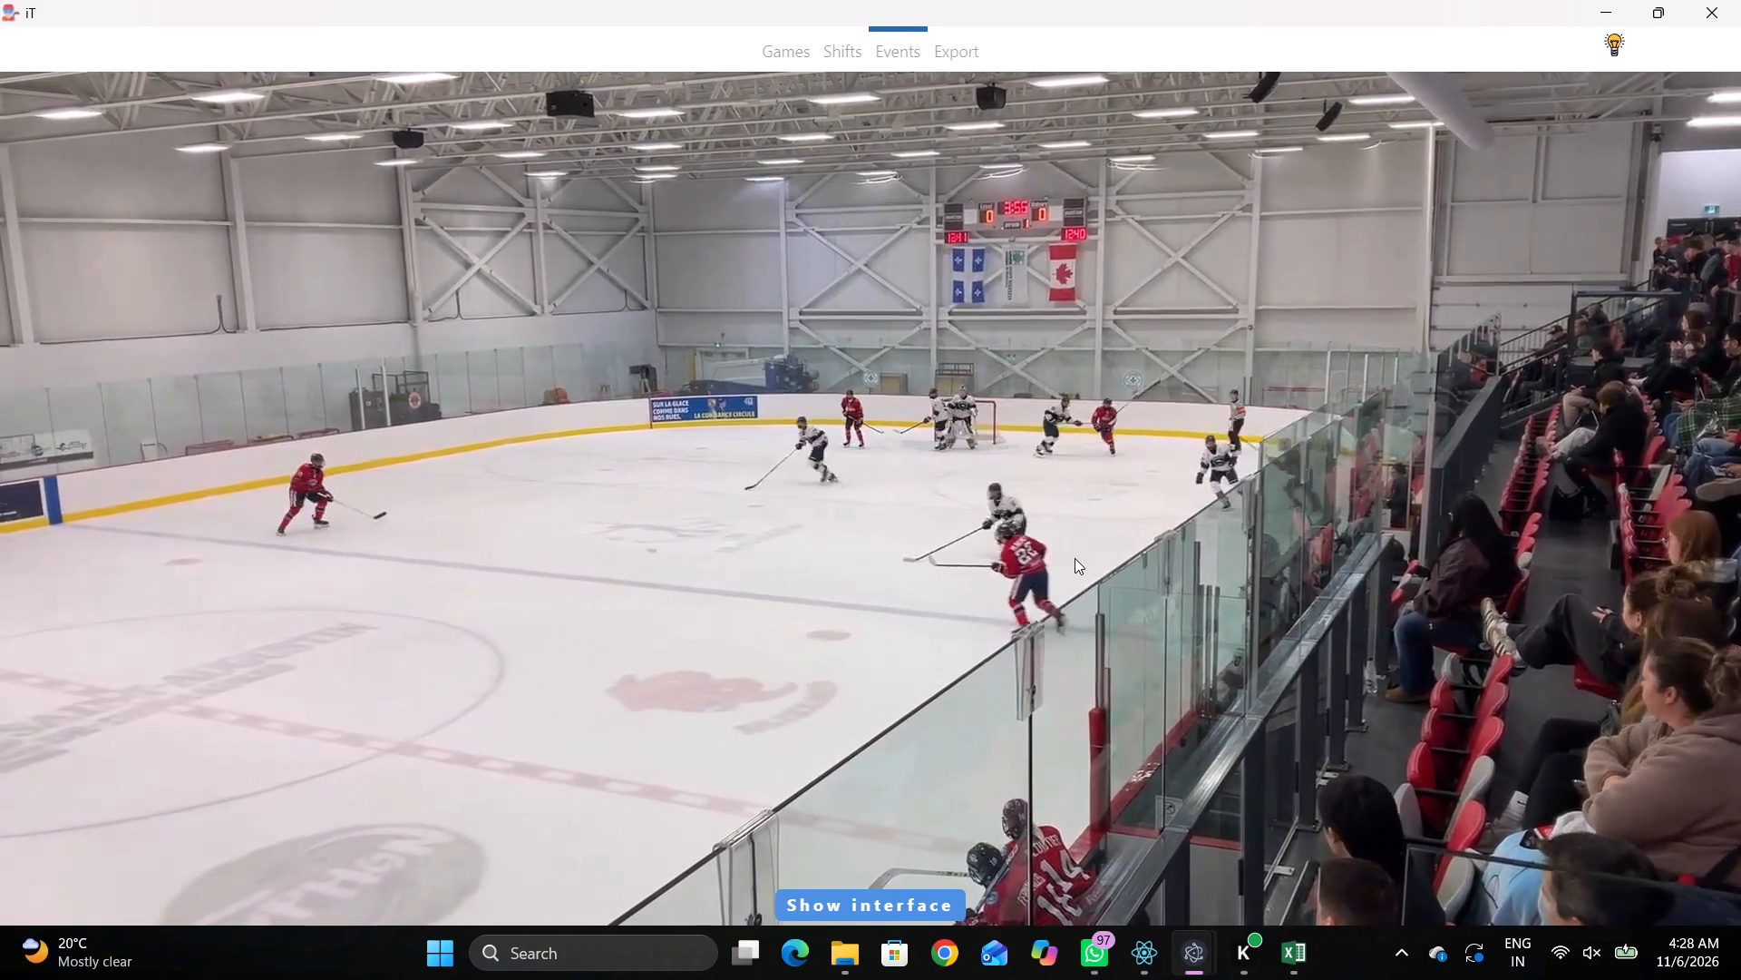
pyautogui.press('space')
pyautogui.press('space')
pyautogui.write('q')
pyautogui.press('q')
pyautogui.press('q')
pyautogui.press('q')
pyautogui.rightClick(1133, 476)
pyautogui.click(1153, 500)
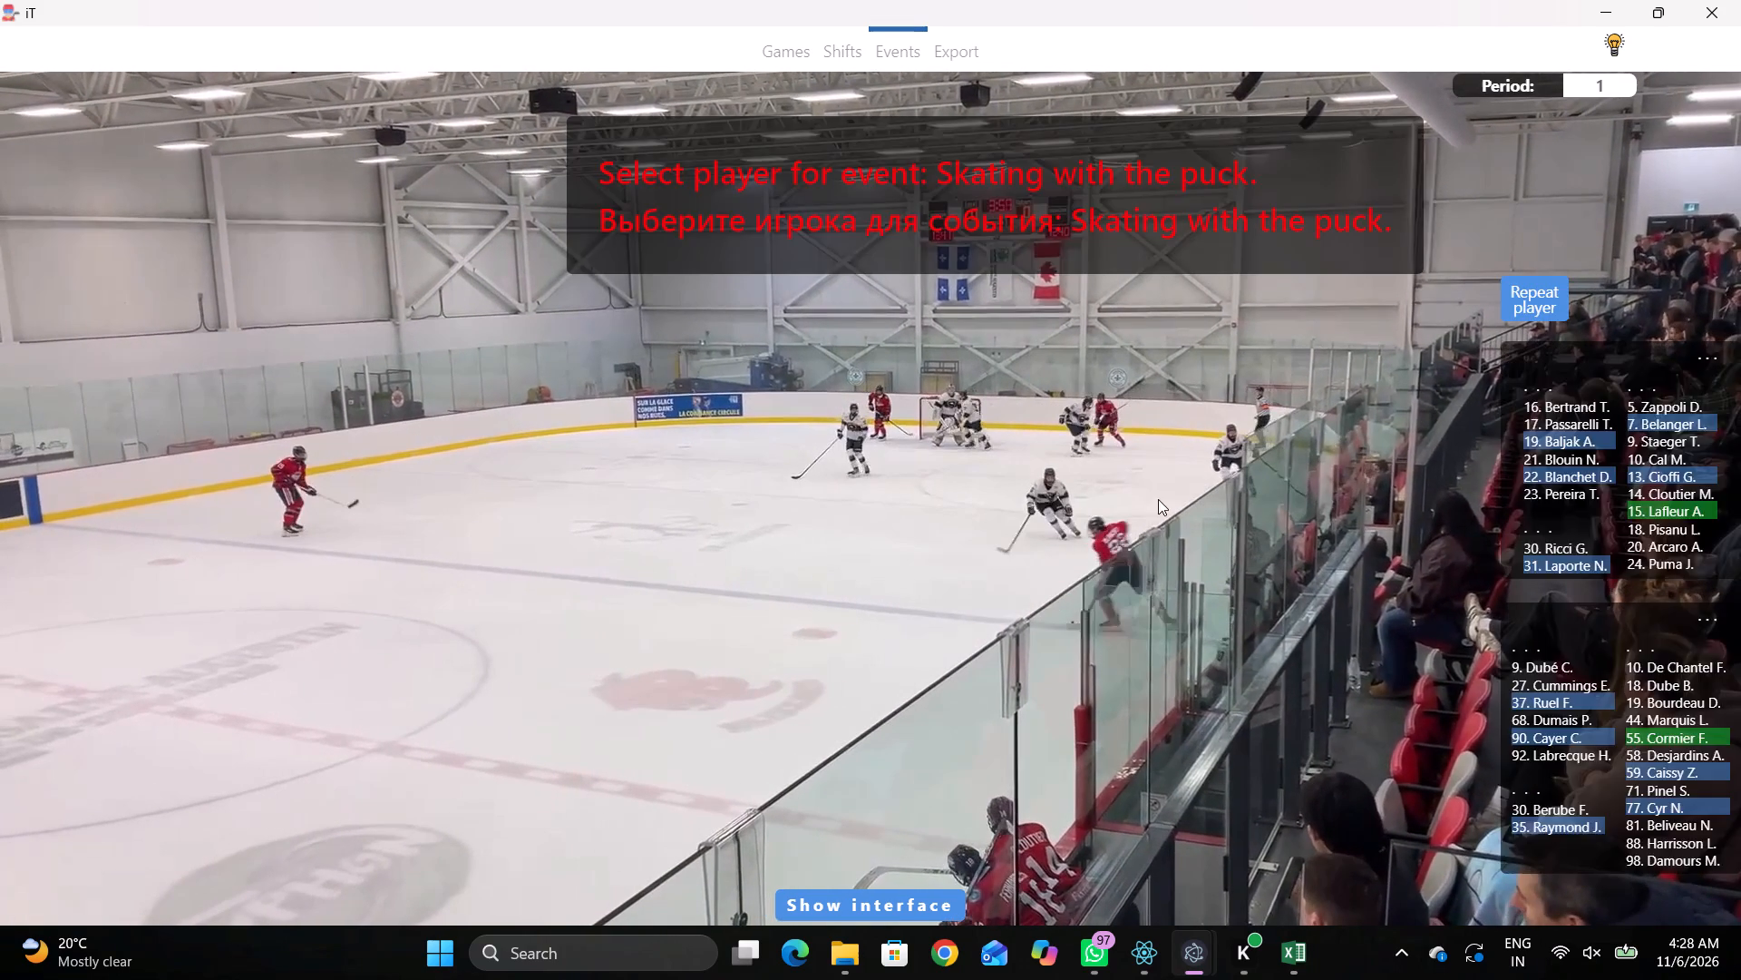
pyautogui.rightClick(1326, 440)
pyautogui.click(1351, 452)
pyautogui.click(1532, 486)
pyautogui.click(1546, 468)
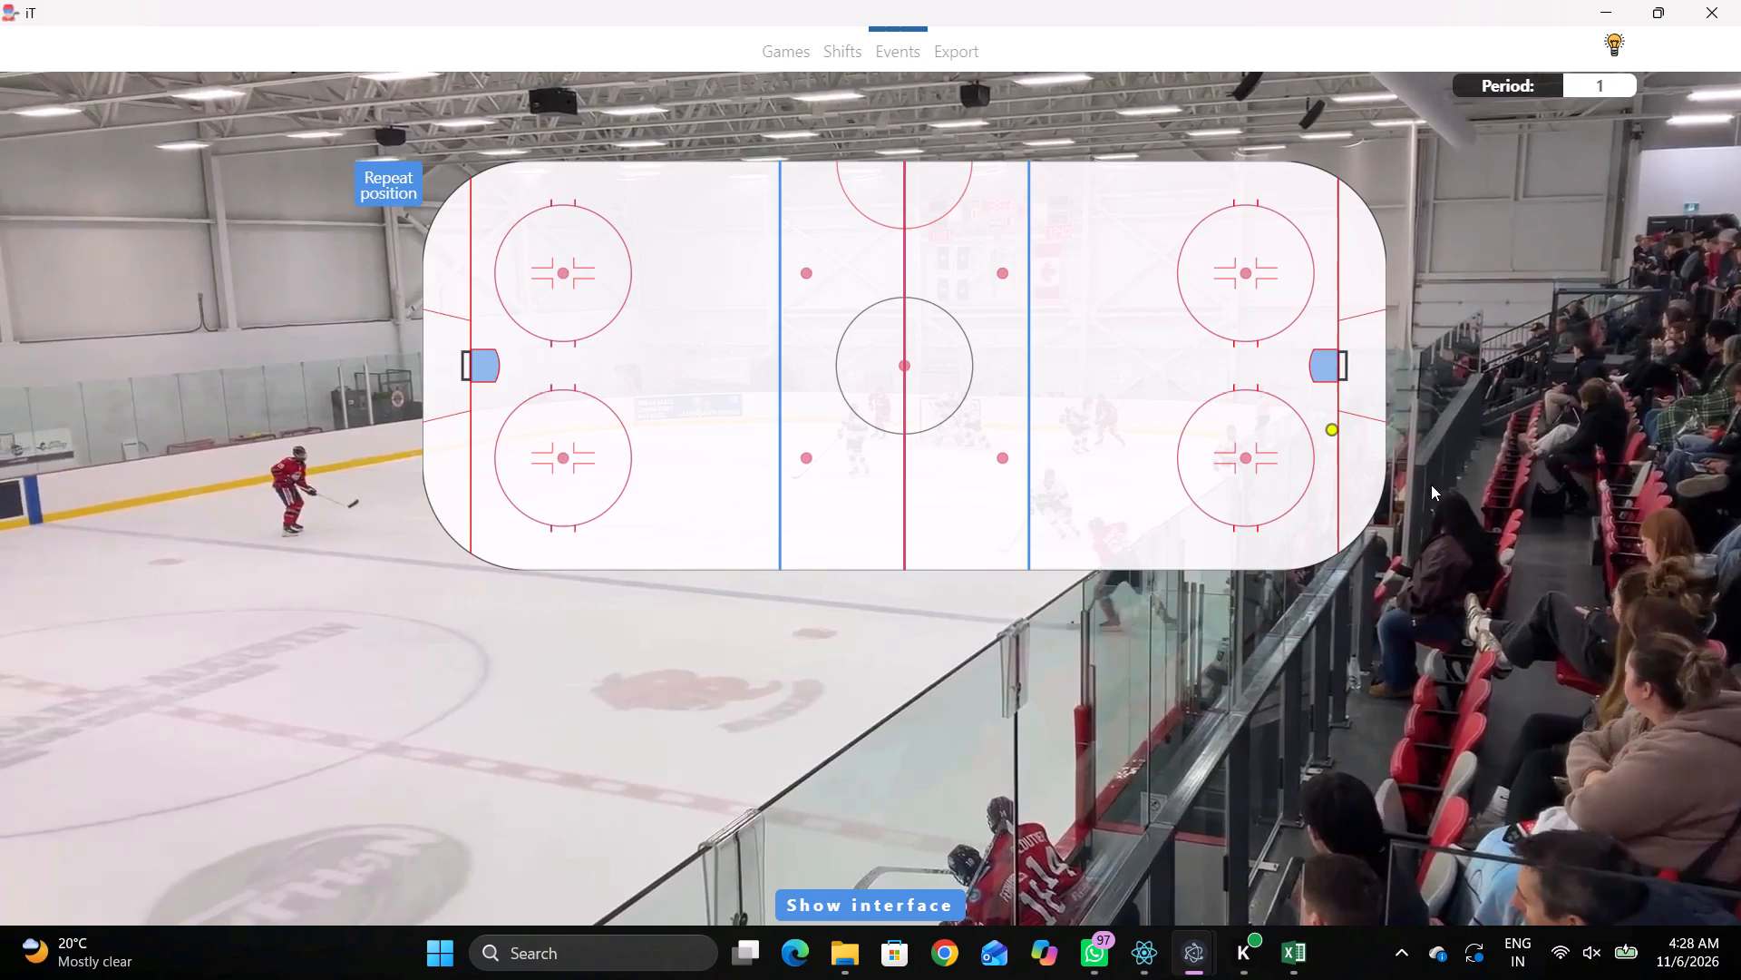
pyautogui.click(1051, 500)
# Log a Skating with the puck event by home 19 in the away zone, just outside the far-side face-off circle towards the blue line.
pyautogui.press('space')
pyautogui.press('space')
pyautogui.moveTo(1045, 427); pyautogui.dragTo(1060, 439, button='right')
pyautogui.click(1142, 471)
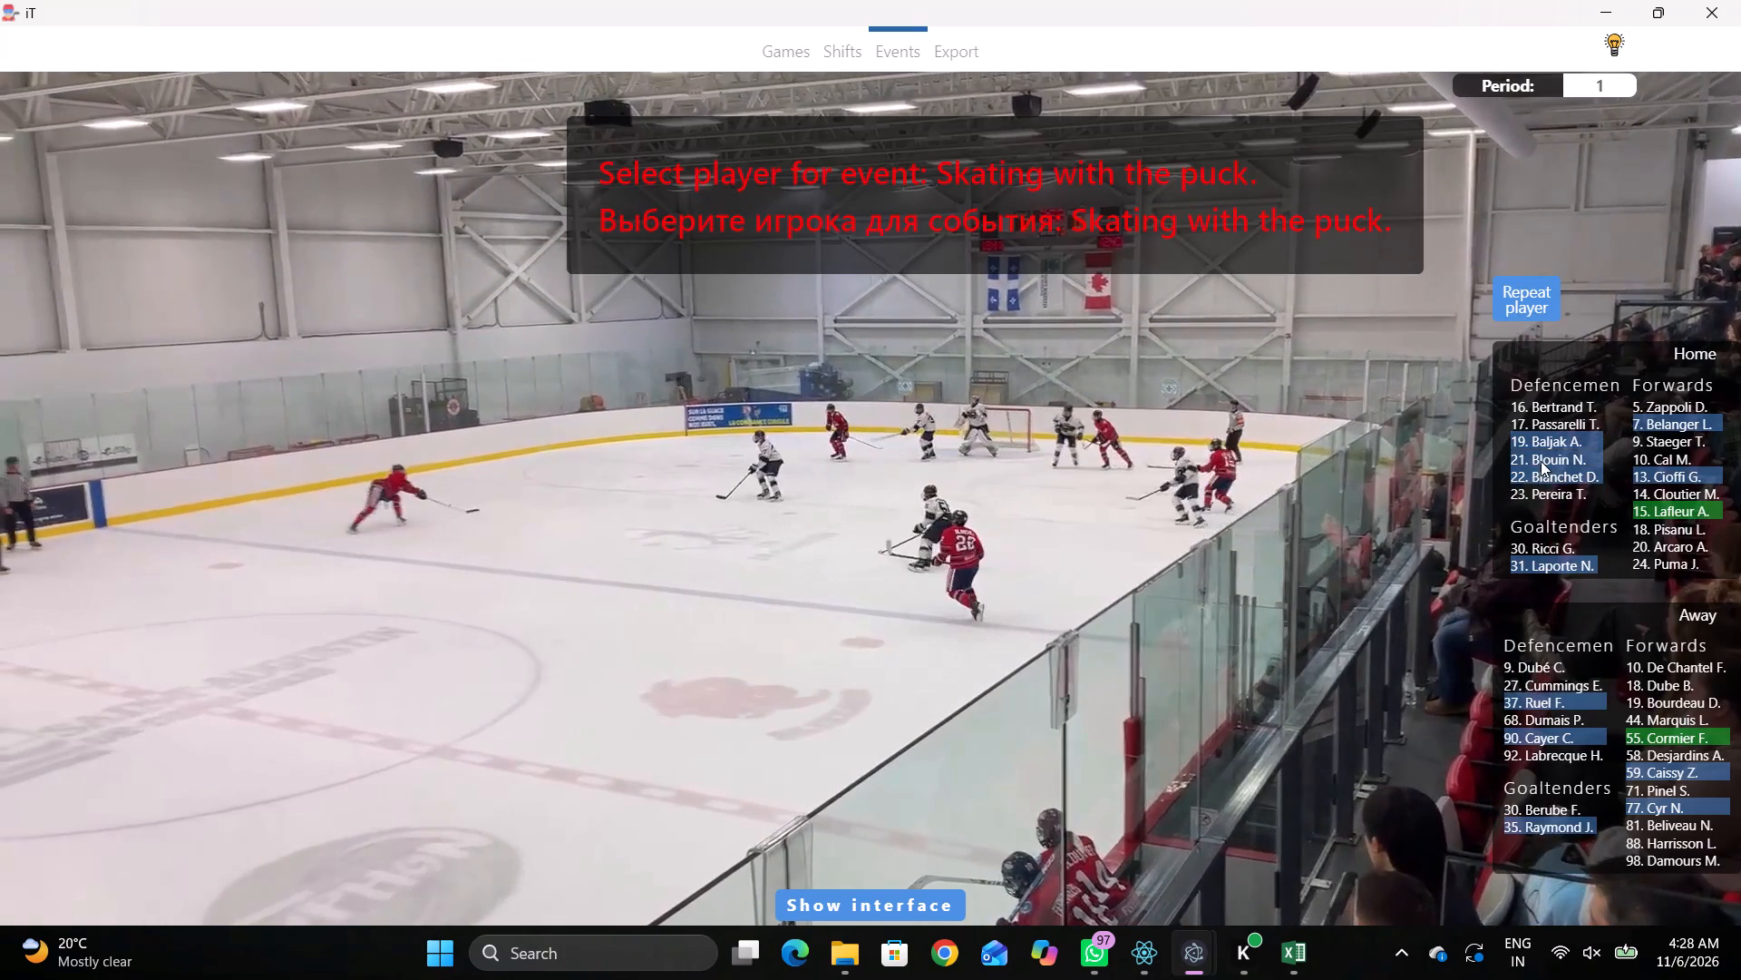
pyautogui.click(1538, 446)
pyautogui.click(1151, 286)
# Log a Pass event by home 19 near the far boards, between the away blue line and the face-off circle.
pyautogui.press('space')
pyautogui.press('space')
pyautogui.press('q')
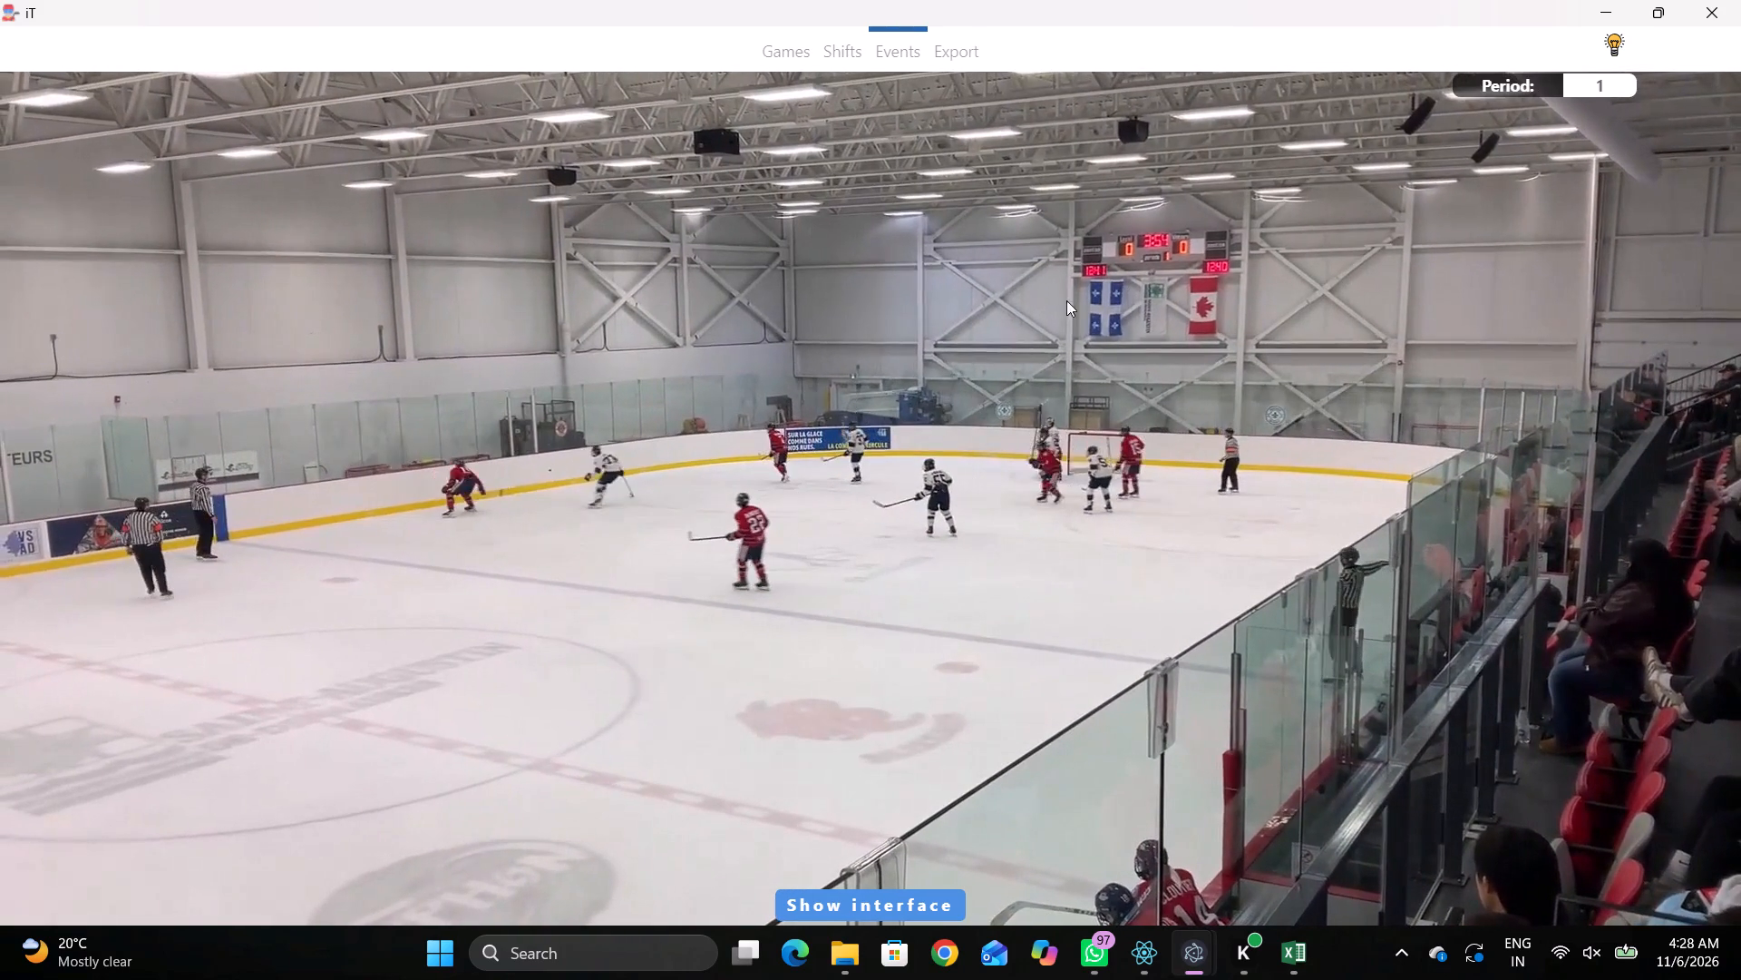
pyautogui.press('q')
pyautogui.press('q')
pyautogui.press('q')
pyautogui.rightClick(1092, 293)
pyautogui.click(1104, 302)
pyautogui.click(1578, 293)
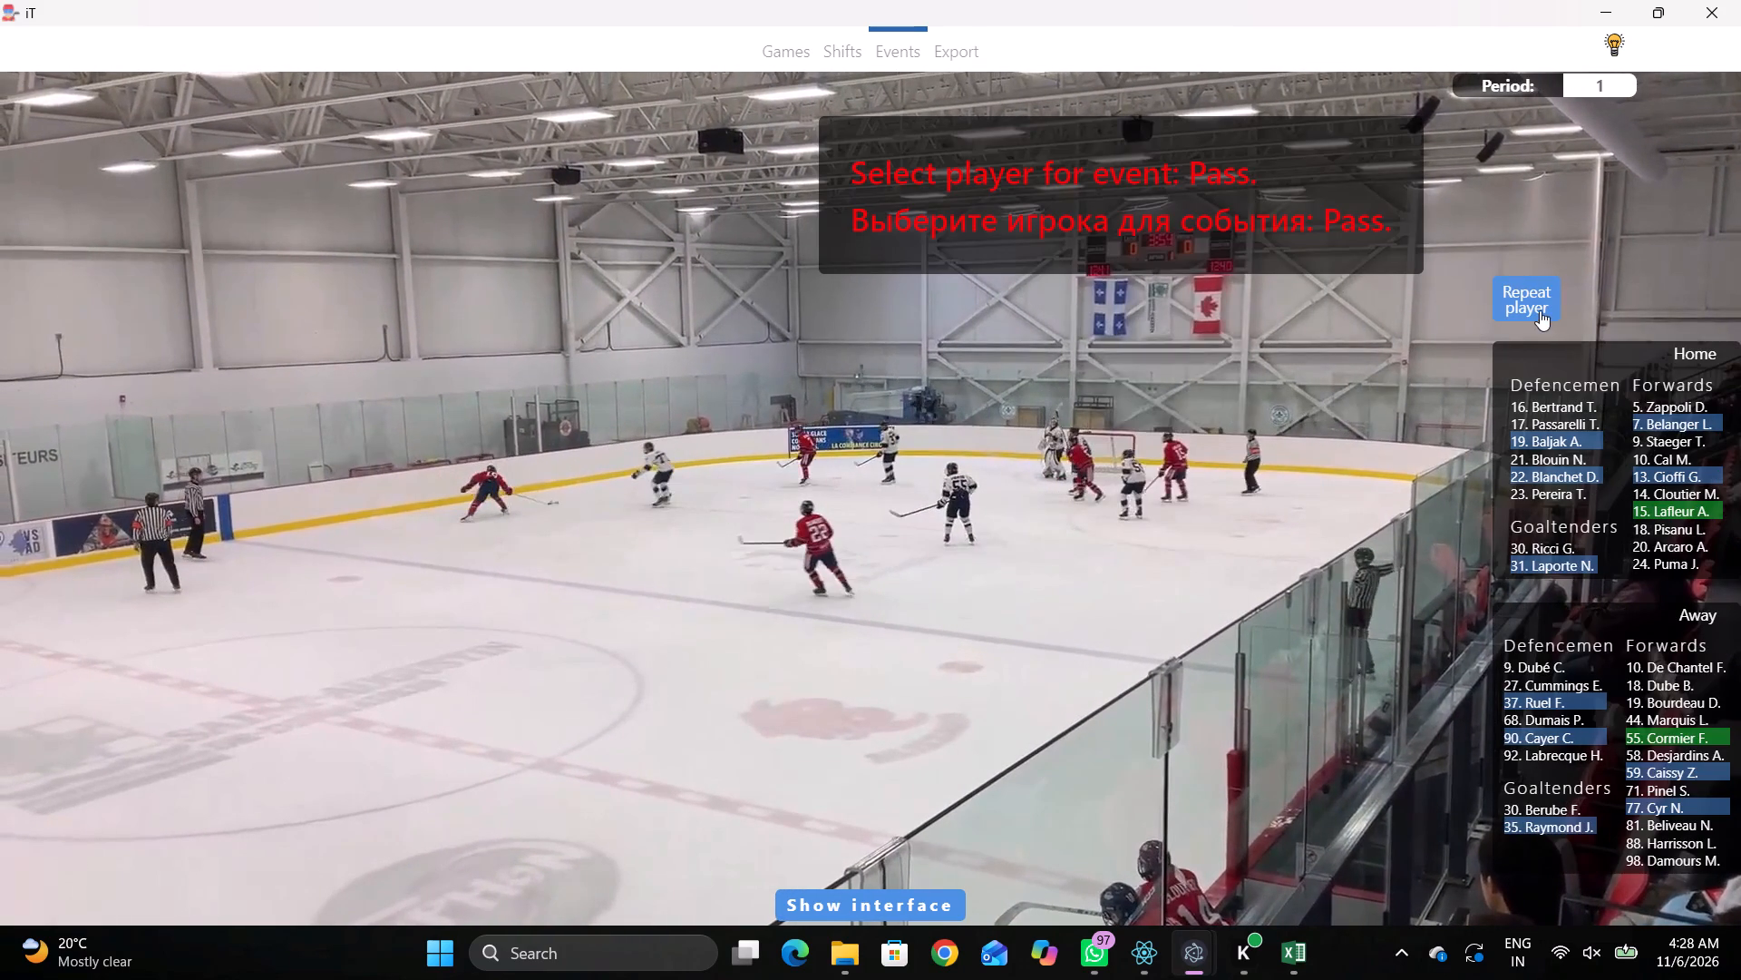
pyautogui.click(1540, 310)
pyautogui.click(1111, 197)
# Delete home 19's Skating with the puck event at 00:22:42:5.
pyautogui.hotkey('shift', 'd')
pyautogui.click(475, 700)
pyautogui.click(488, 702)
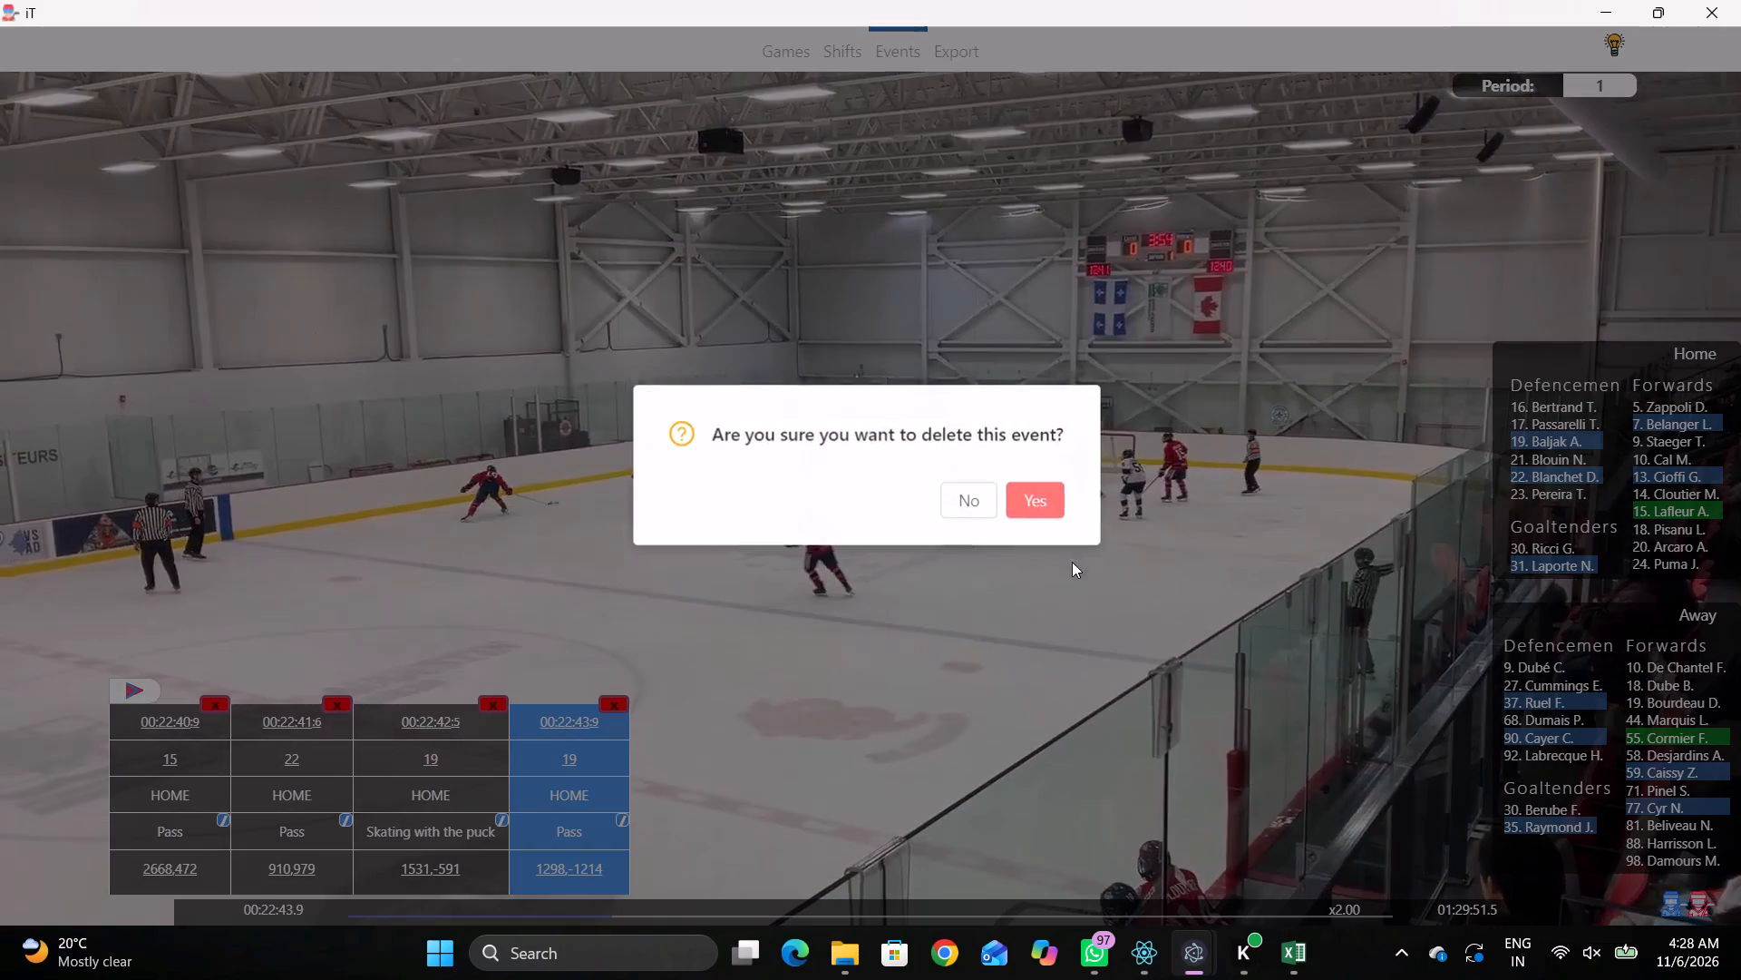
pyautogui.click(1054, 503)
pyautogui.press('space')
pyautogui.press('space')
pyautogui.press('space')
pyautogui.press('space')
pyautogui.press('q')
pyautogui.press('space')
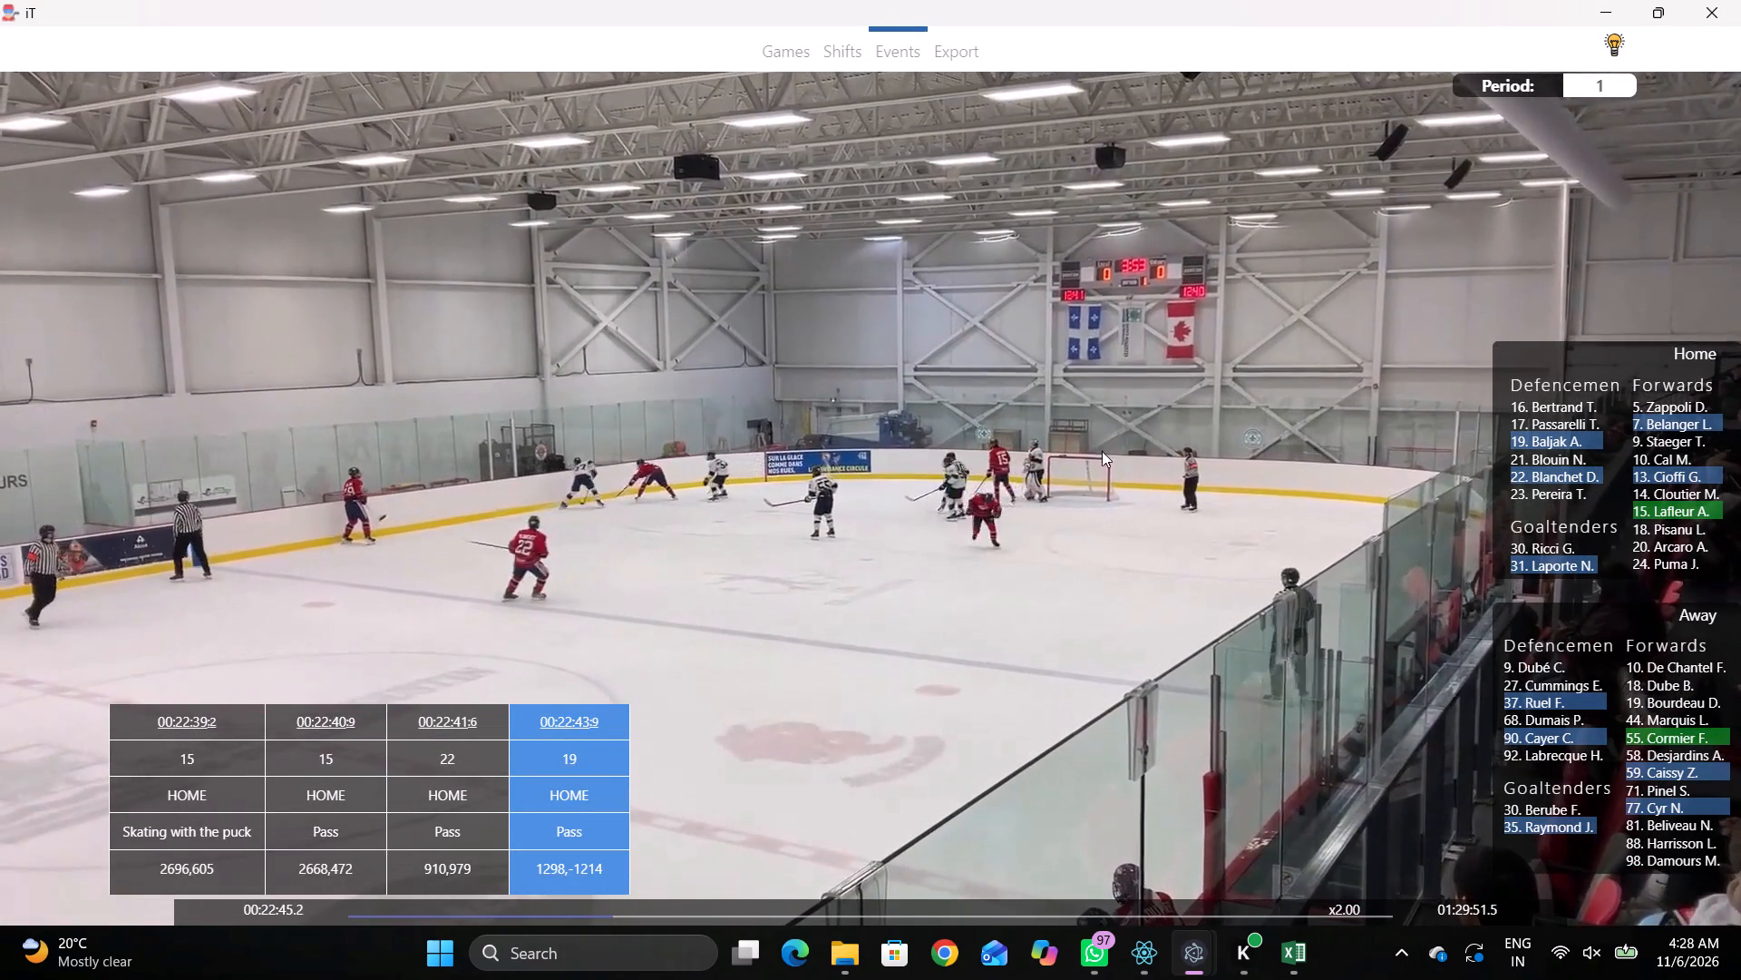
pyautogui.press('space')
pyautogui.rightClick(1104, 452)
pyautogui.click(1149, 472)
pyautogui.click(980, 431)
# Log a Skating with the puck event by away 77 in the away zone, between the far-side face-off circle and the far boards.
pyautogui.press('space')
pyautogui.press('space')
pyautogui.press('space')
pyautogui.press('space')
pyautogui.press('q')
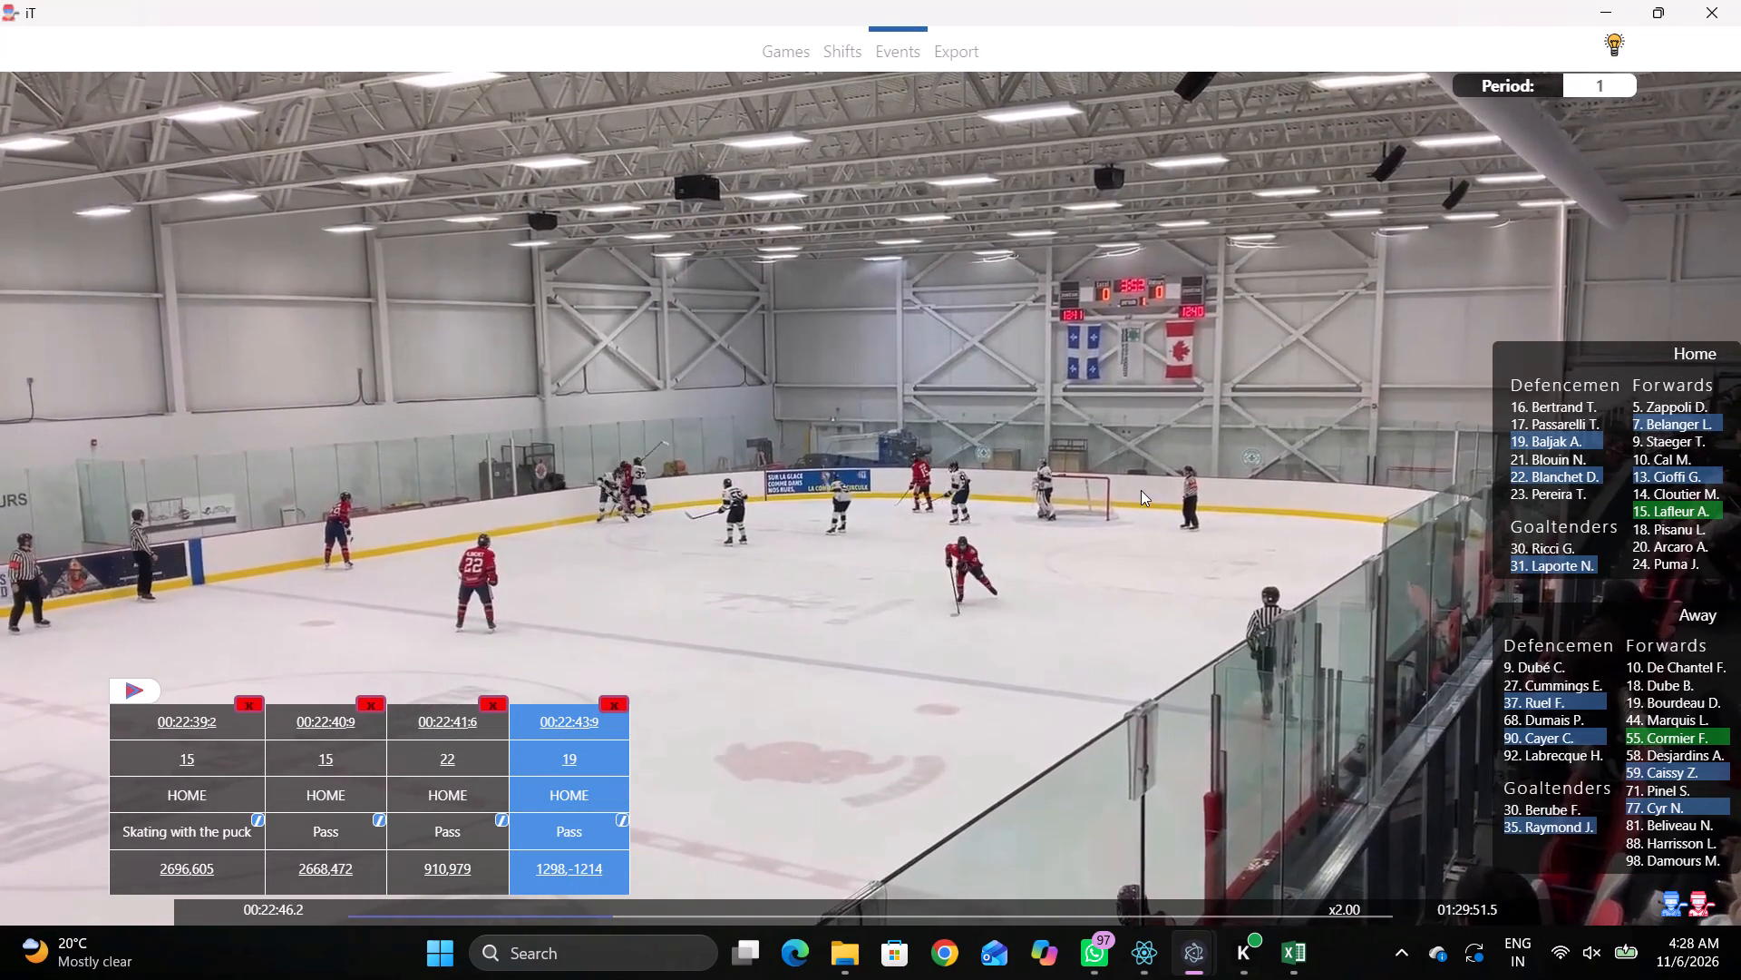
pyautogui.write('qq')
pyautogui.rightClick(1116, 469)
pyautogui.click(1135, 489)
pyautogui.moveTo(1042, 465); pyautogui.dragTo(1020, 465, button='right')
pyautogui.click(1085, 502)
pyautogui.click(1636, 812)
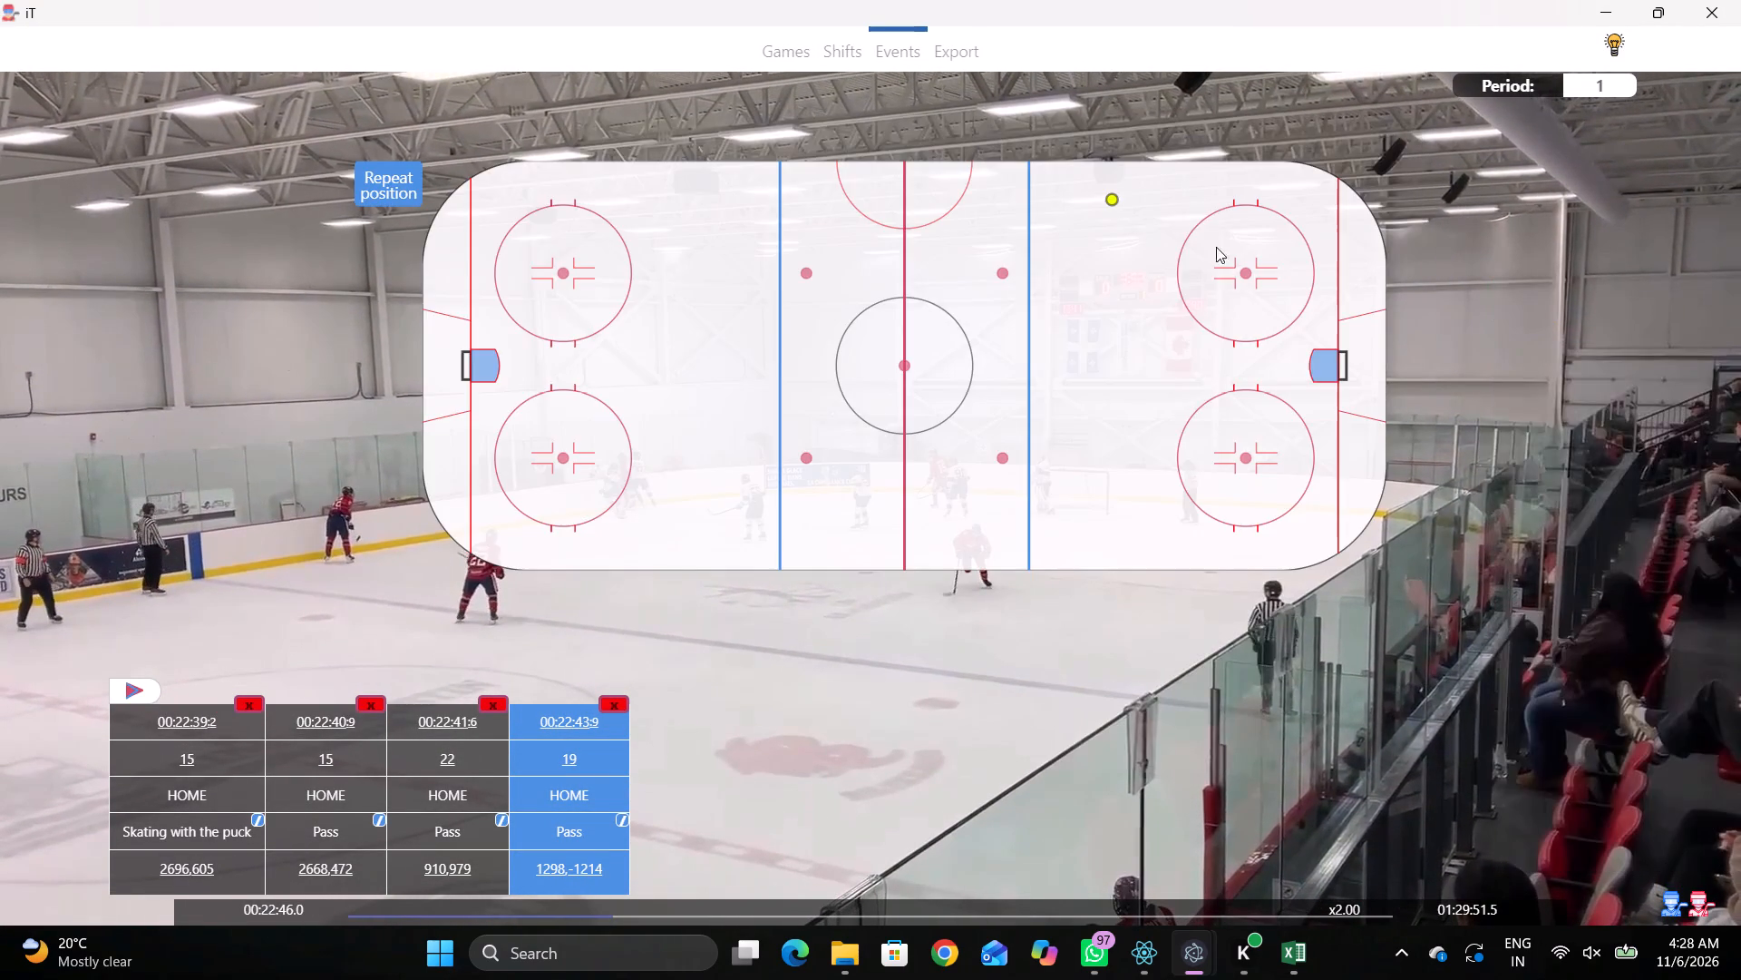
pyautogui.click(1192, 191)
# Log a Pass event by away 77 in the away zone, just beyond the far edge of the far-side face-off circle.
pyautogui.press('space')
pyautogui.press('space')
pyautogui.rightClick(1207, 226)
pyautogui.click(1213, 229)
pyautogui.click(1559, 311)
pyautogui.click(1263, 199)
# Log a Skating with the puck event by away 90 behind the away goal line, by the boards in the near-side corner.
pyautogui.press('space')
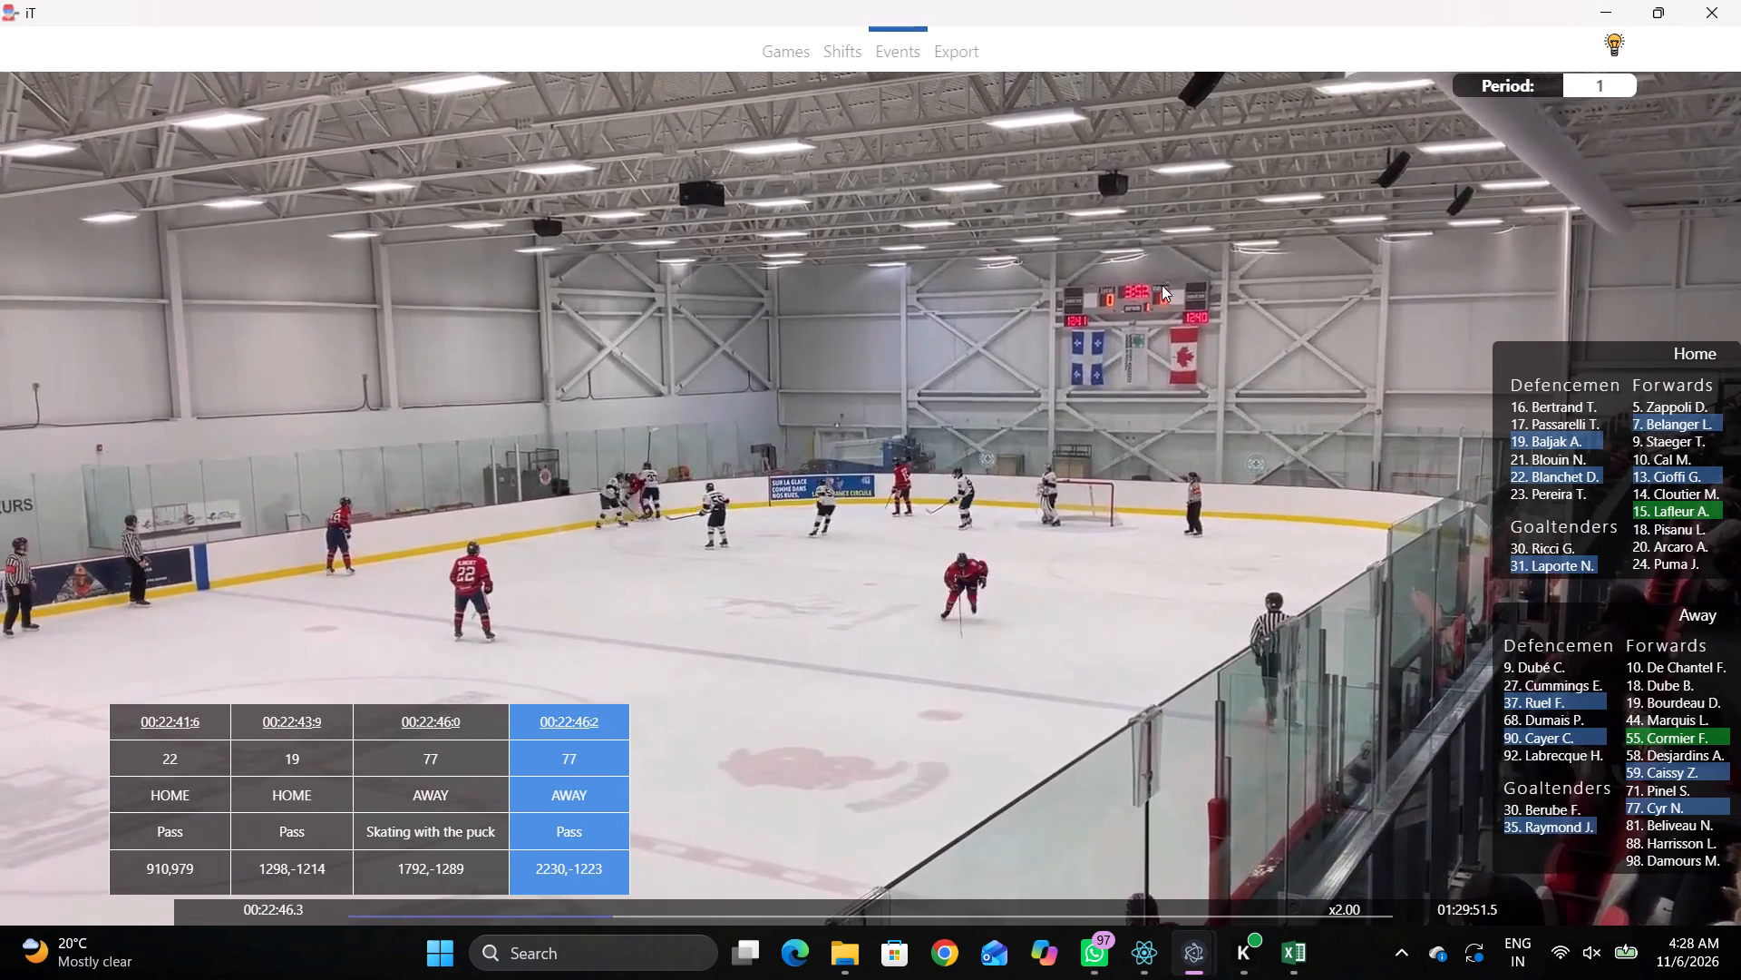
pyautogui.press('space')
pyautogui.press('space')
pyautogui.press('space')
pyautogui.press('space')
pyautogui.press('space')
pyautogui.press('space')
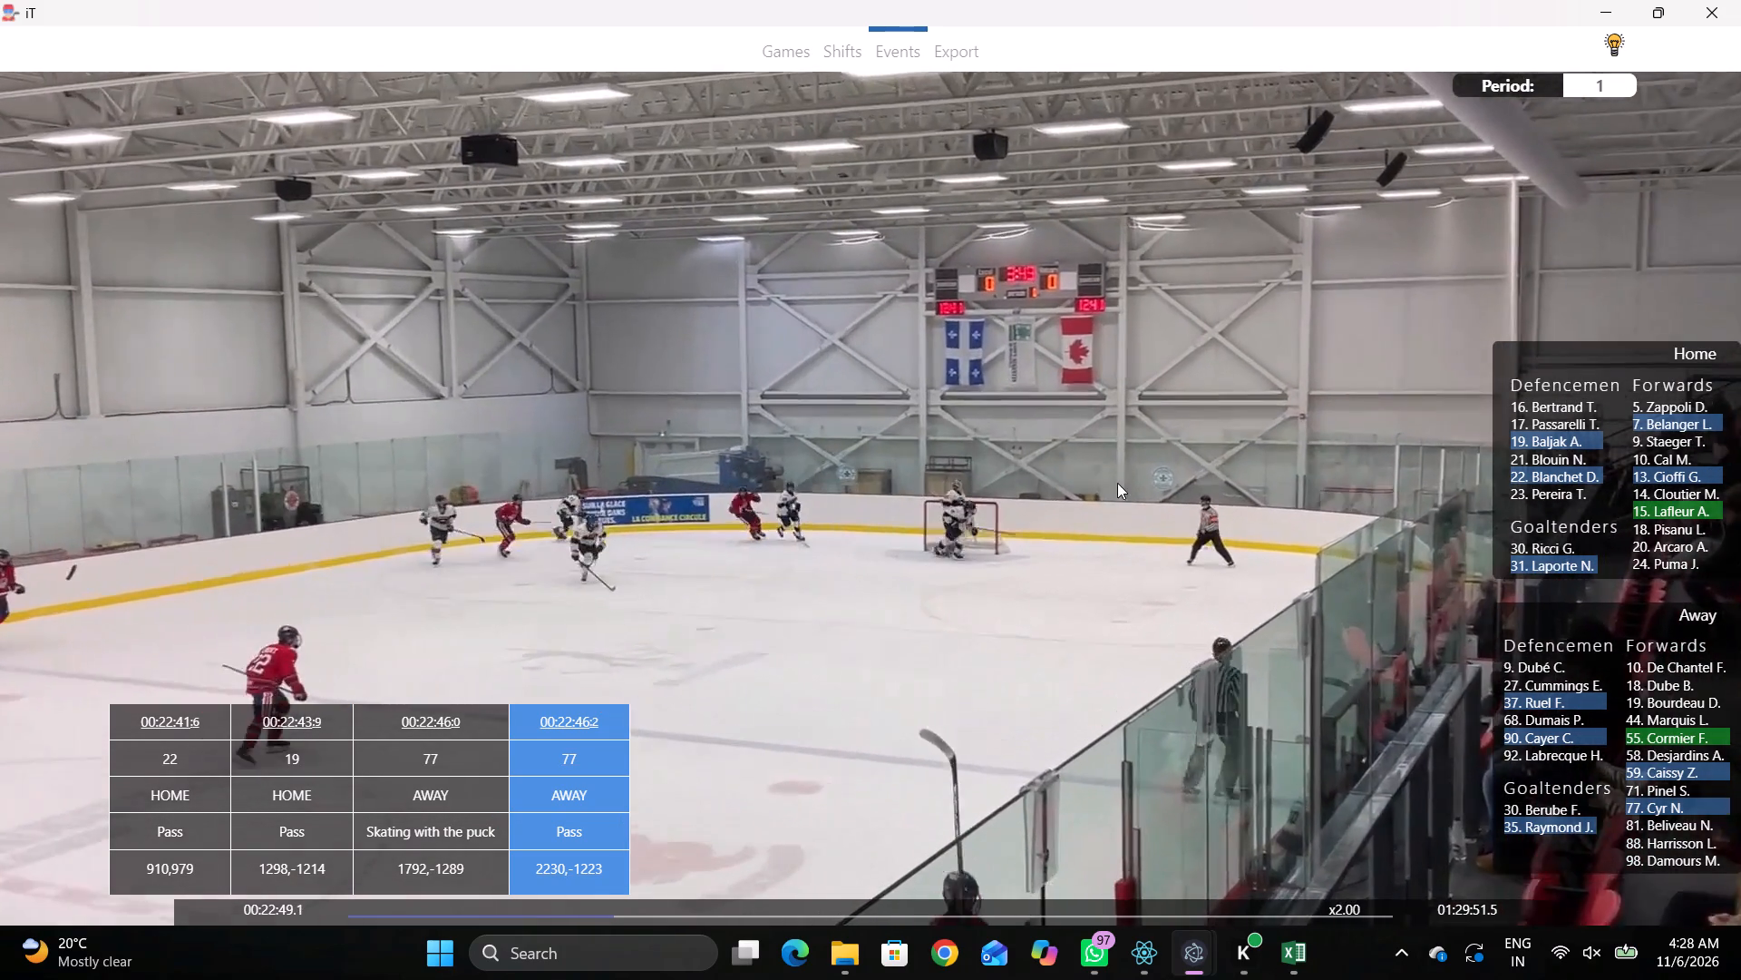
pyautogui.press('space')
pyautogui.press('space')
pyautogui.press('space')
pyautogui.rightClick(1163, 443)
pyautogui.click(1301, 495)
pyautogui.moveTo(1283, 487); pyautogui.dragTo(1275, 489, button='right')
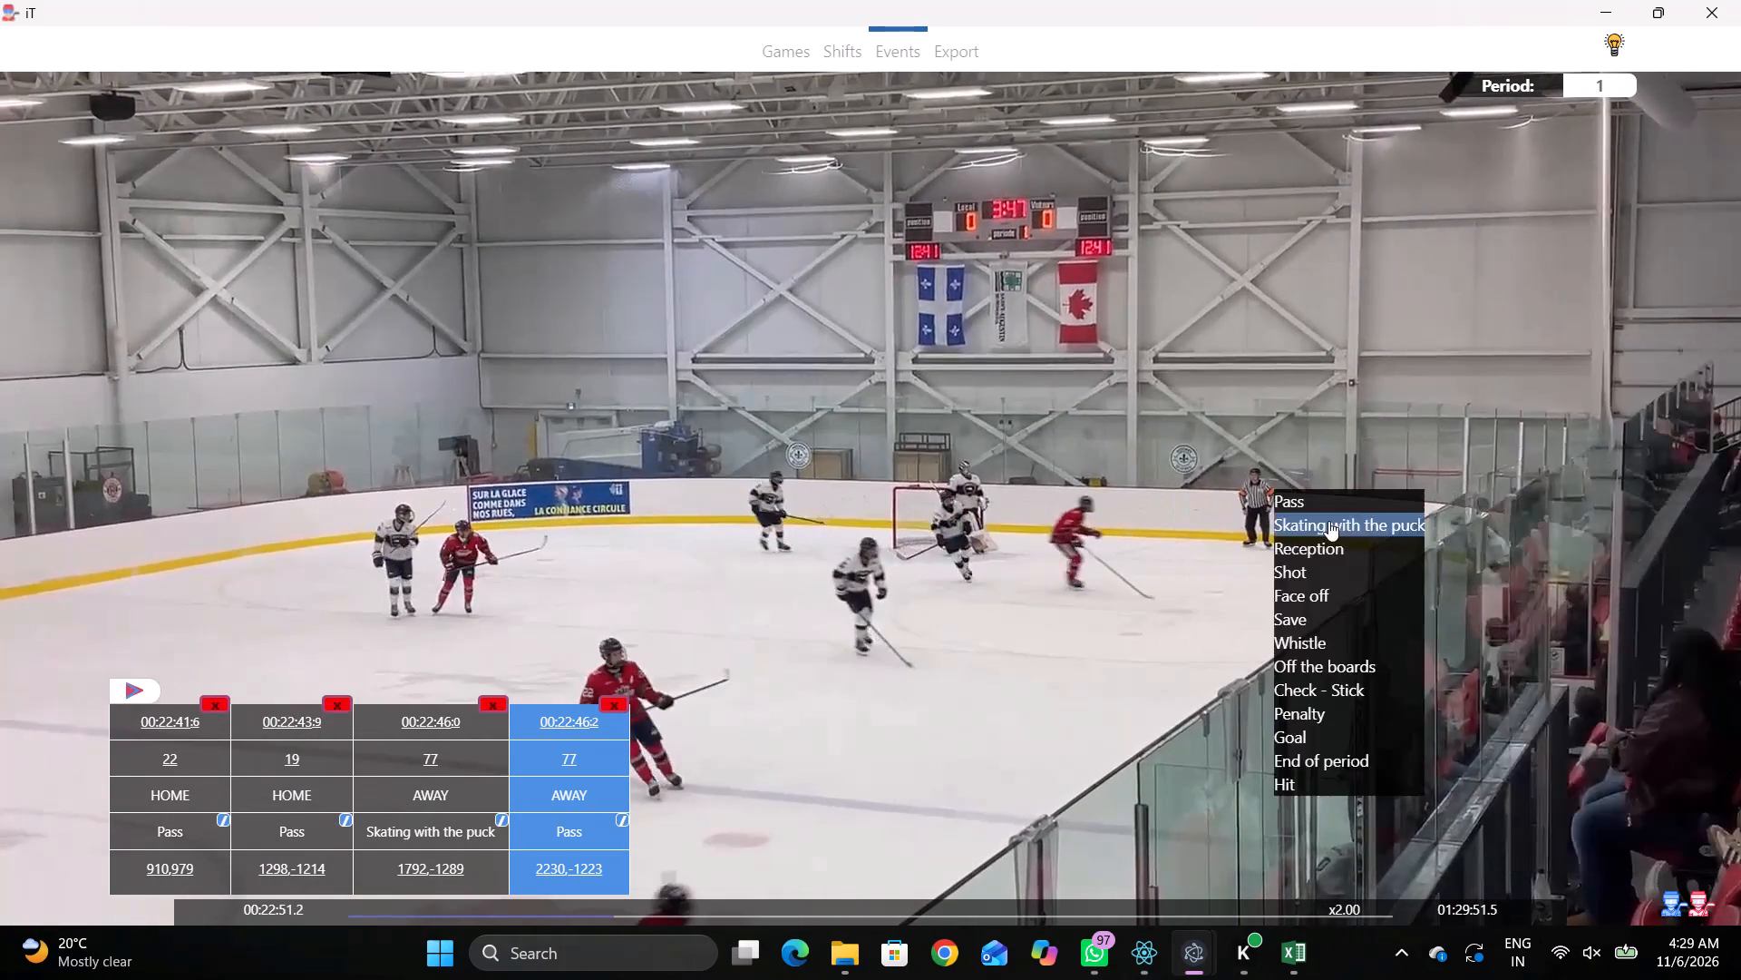
pyautogui.click(1328, 521)
pyautogui.click(1537, 733)
pyautogui.click(1376, 490)
# Log a Pass event by away 90 in the near-side corner, just behind the away goal line.
pyautogui.press('space')
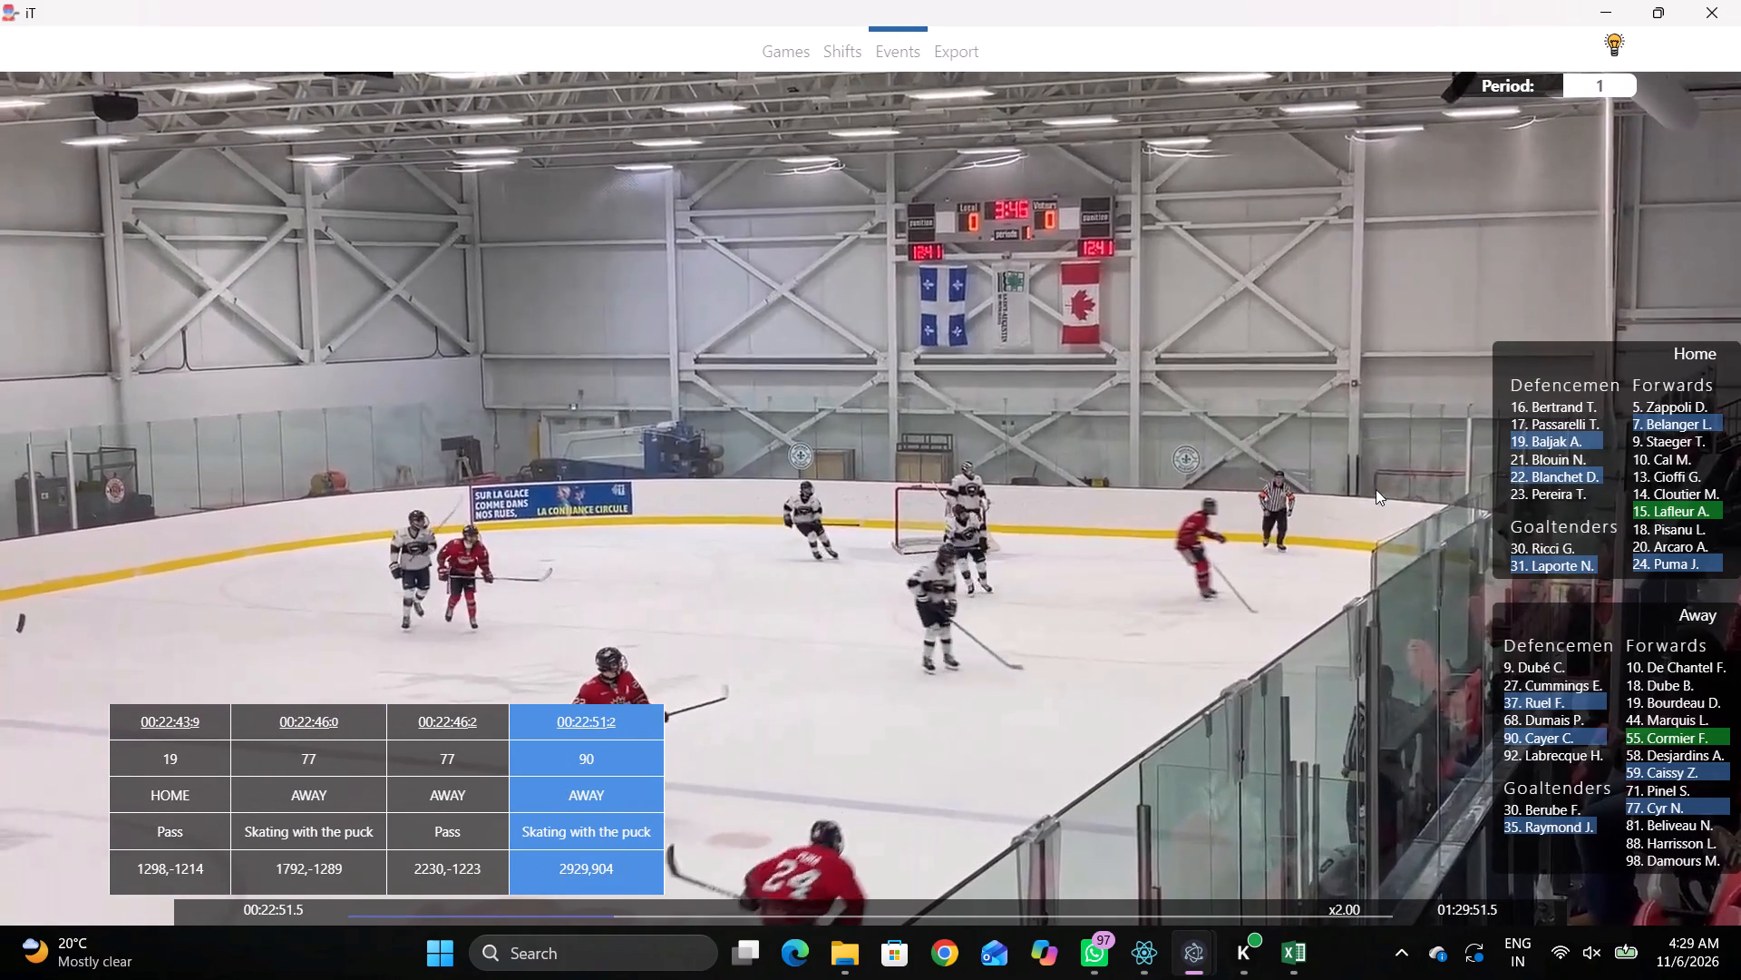
pyautogui.press('space')
pyautogui.rightClick(1345, 456)
pyautogui.click(1356, 470)
pyautogui.click(1526, 298)
pyautogui.click(1350, 506)
# Hide the interface overlay that covers the game video.
pyautogui.press('space')
pyautogui.hotkey('shift', 'd')
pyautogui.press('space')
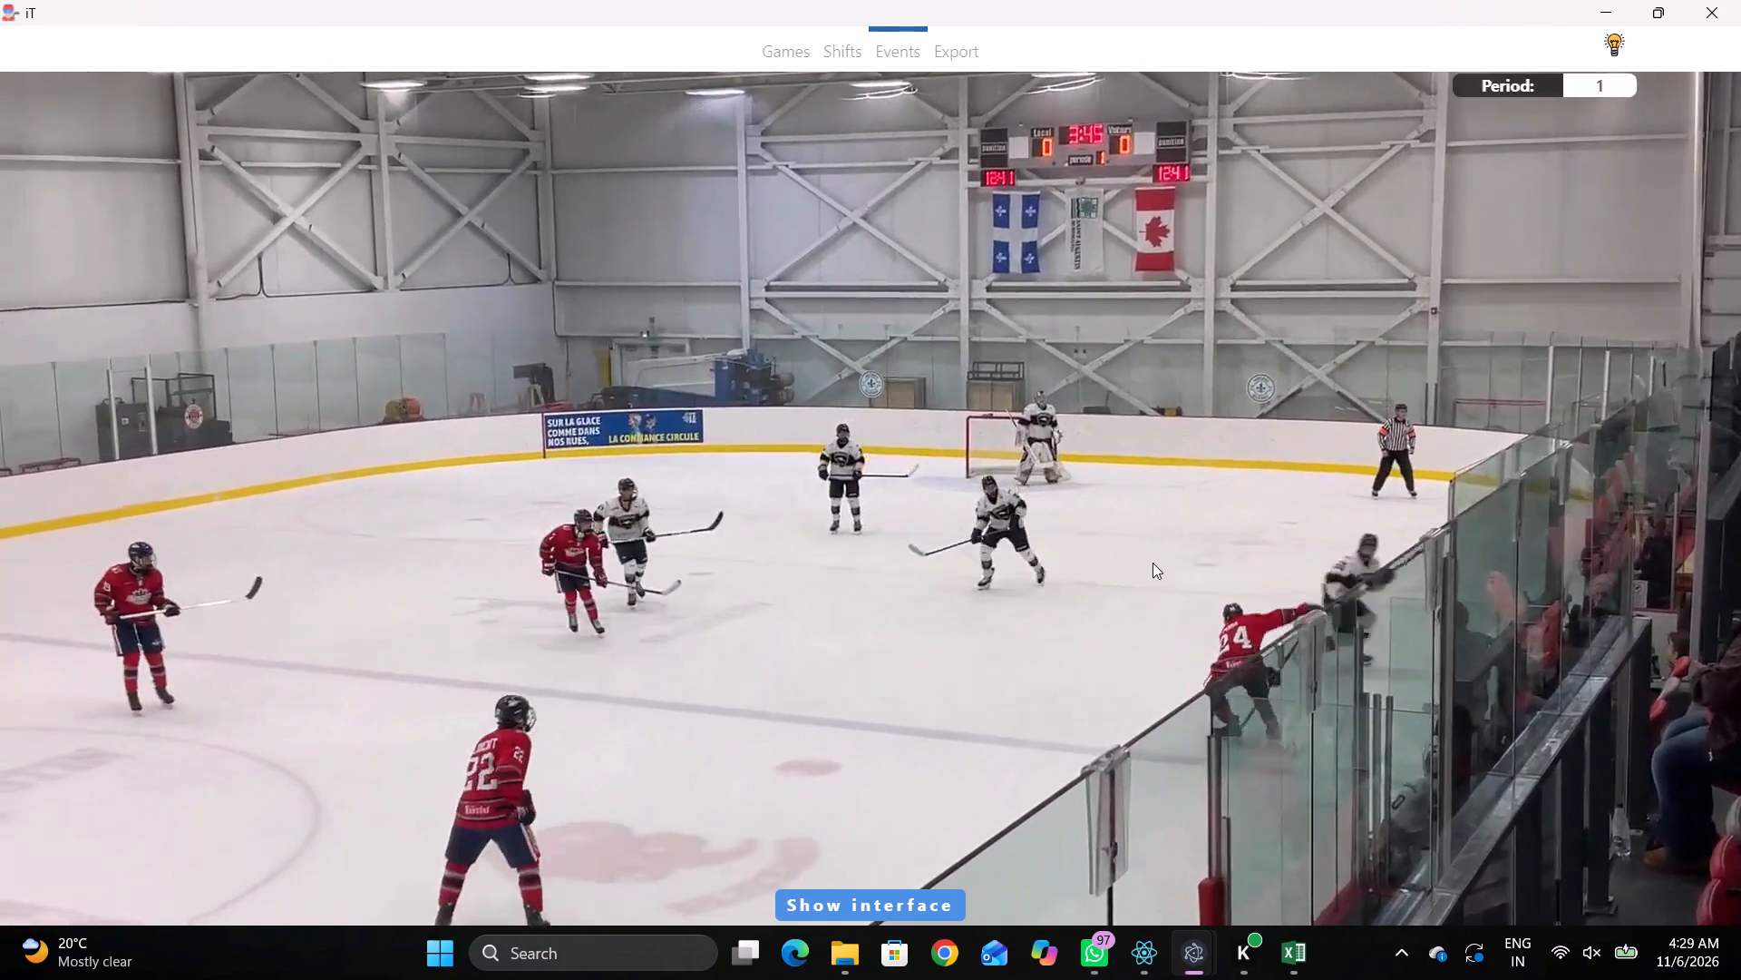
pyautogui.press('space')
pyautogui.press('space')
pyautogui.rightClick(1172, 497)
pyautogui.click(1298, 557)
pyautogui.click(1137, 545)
# Log a Skating with the puck event by home 24 in the away zone, between the near-side face-off circle and the near boards.
pyautogui.press('space')
pyautogui.press('space')
pyautogui.rightClick(1213, 518)
pyautogui.press('q')
pyautogui.click(1279, 561)
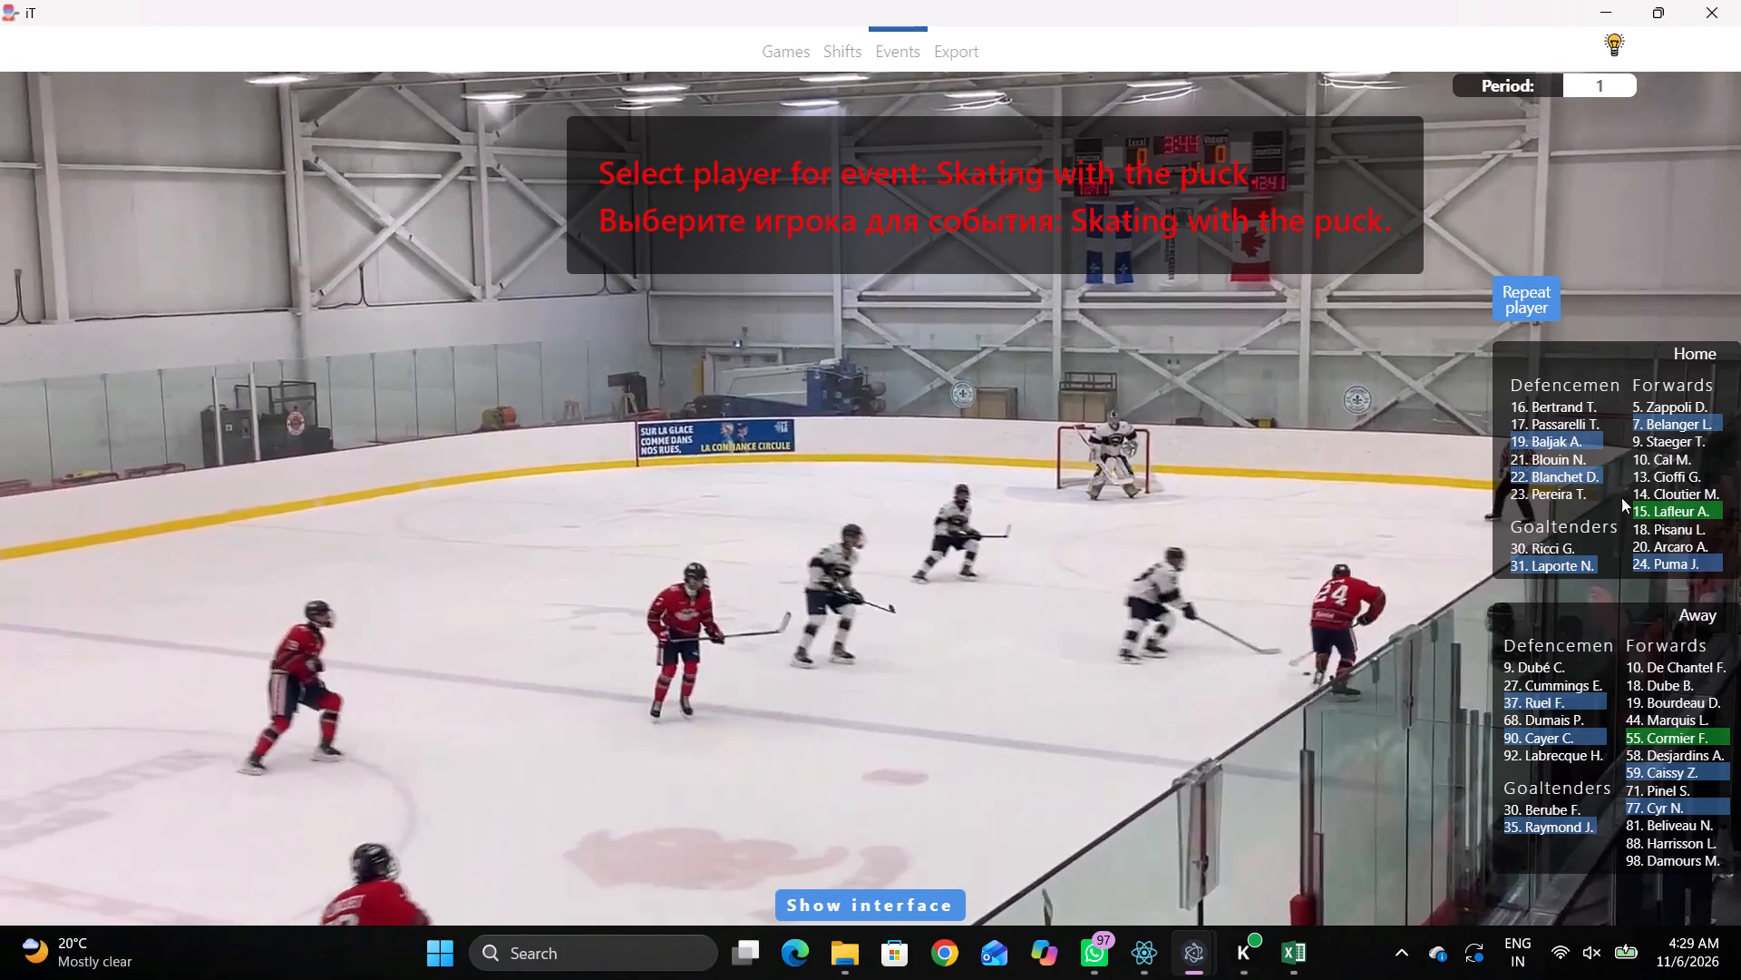
pyautogui.click(1644, 554)
pyautogui.click(1209, 527)
# Log a Pass event by home 24 inside the away zone's near-side face-off circle, towards the near boards.
pyautogui.press('space')
pyautogui.press('space')
pyautogui.press('space')
pyautogui.press('space')
pyautogui.press('space')
pyautogui.press('space')
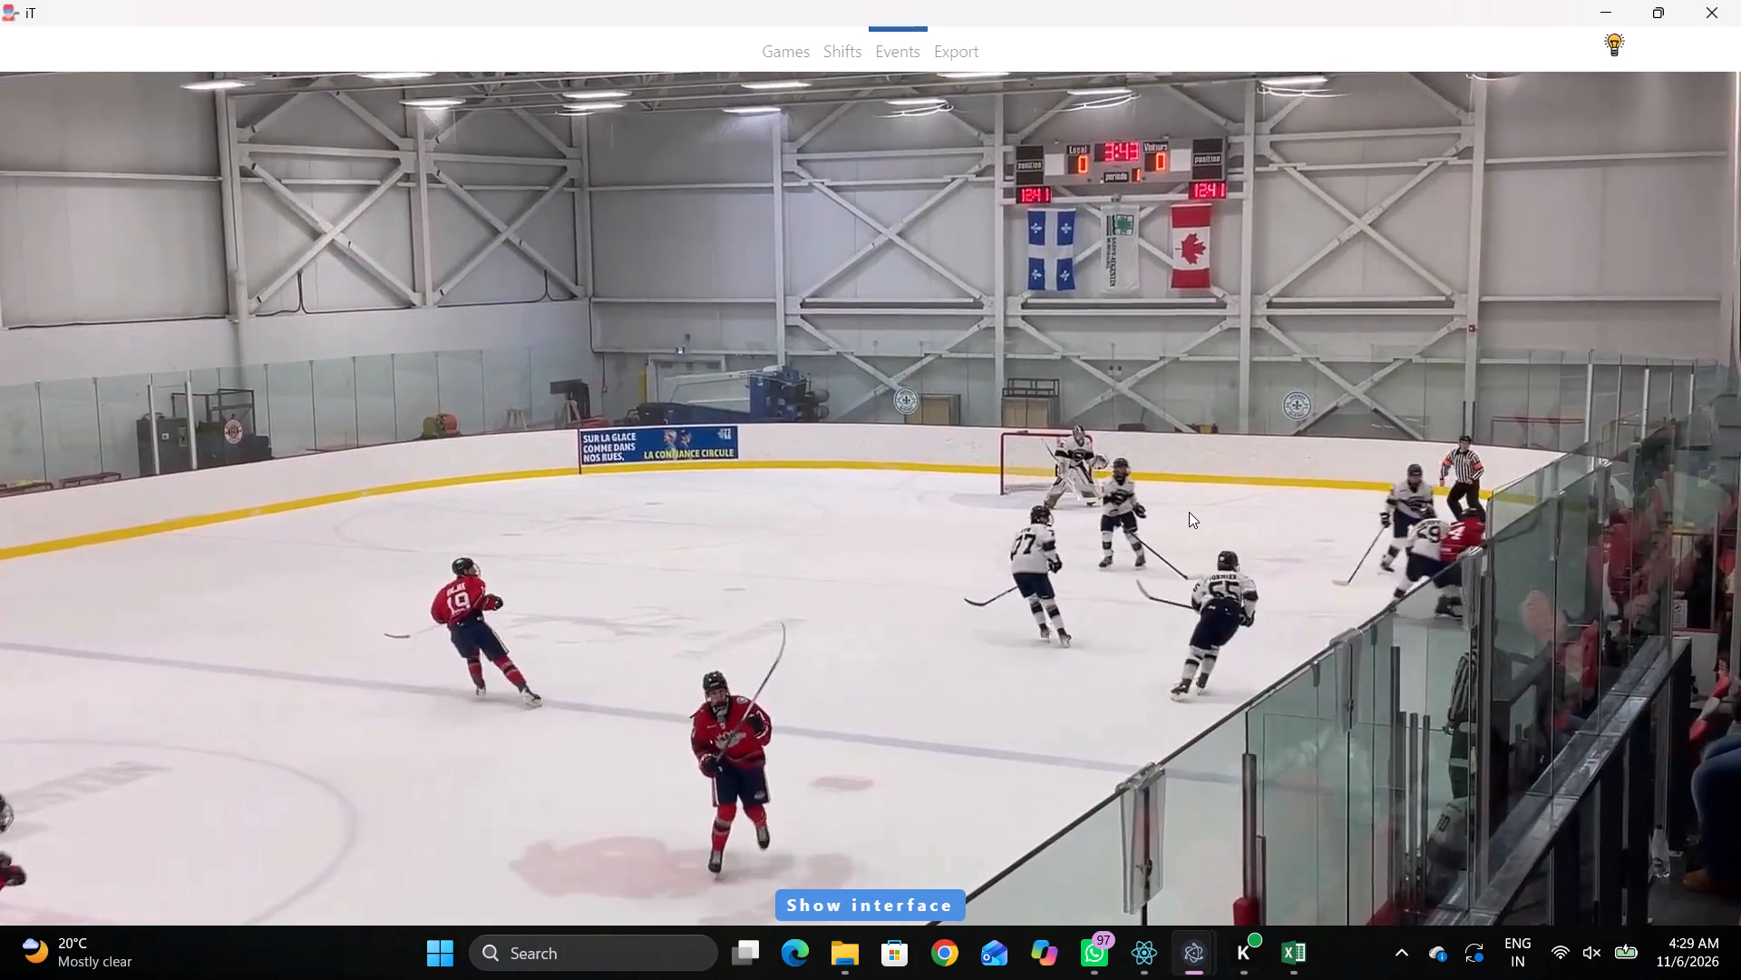
pyautogui.press('space')
pyautogui.press('space')
pyautogui.press('space')
pyautogui.press('space')
pyautogui.rightClick(1210, 409)
pyautogui.click(1236, 429)
pyautogui.click(1512, 312)
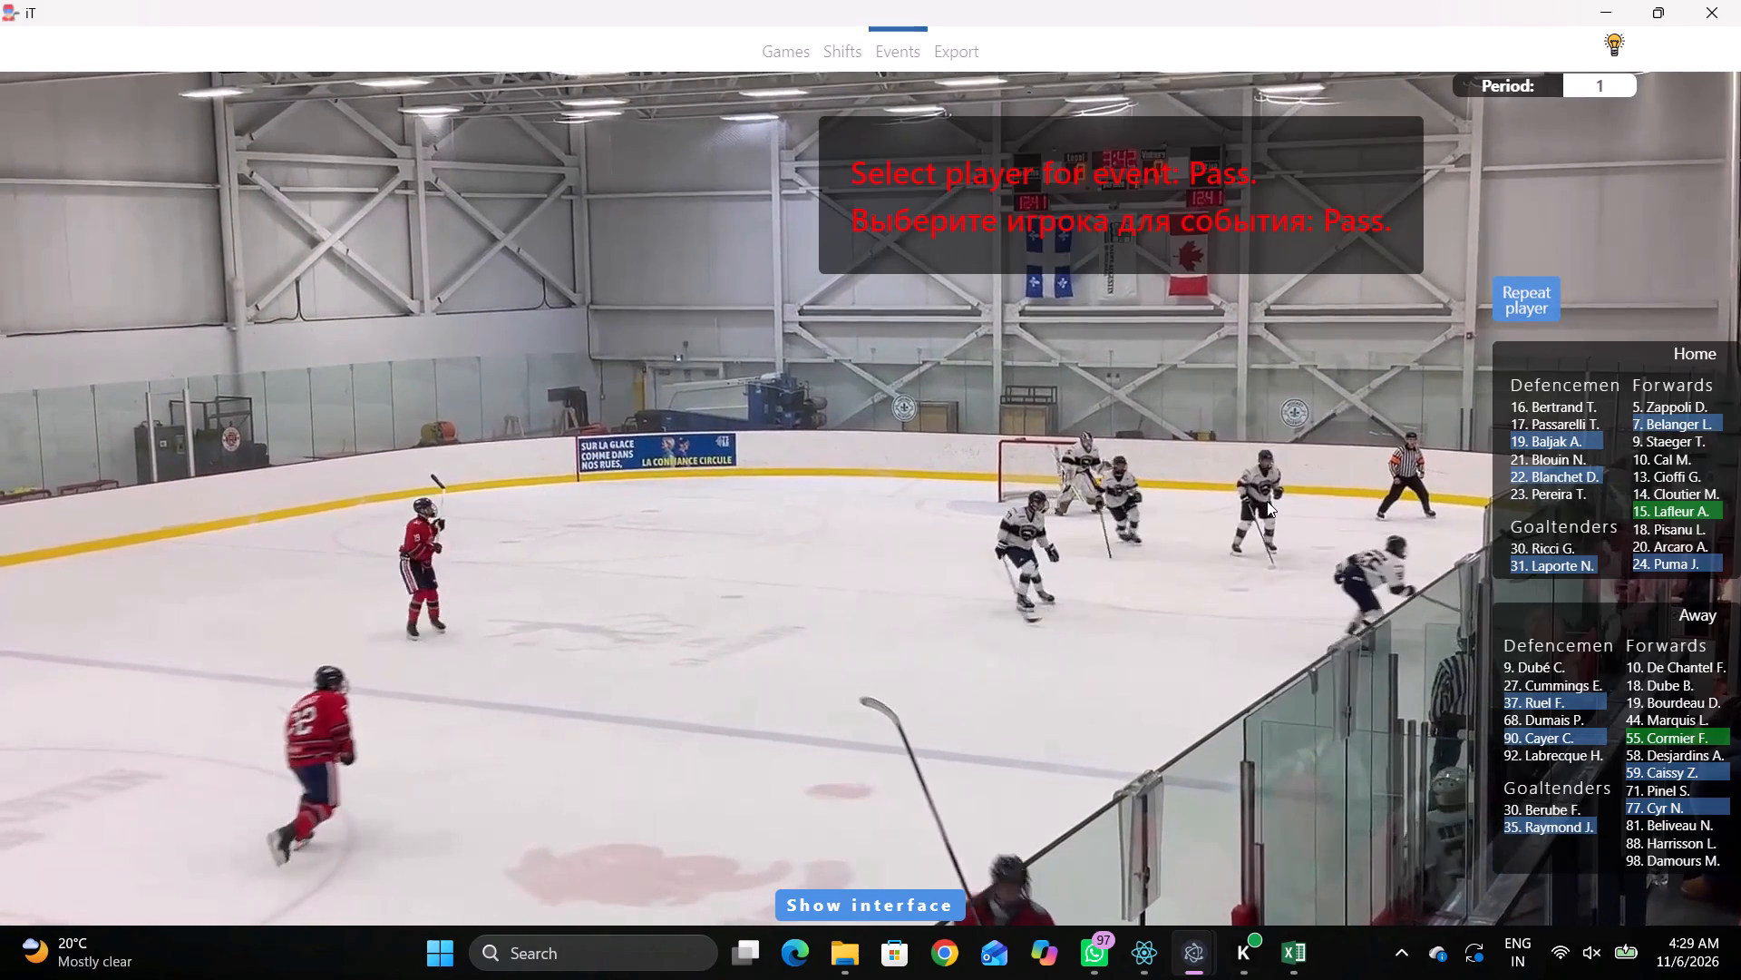
pyautogui.click(1267, 501)
# Log a Skating with the puck event by away 90 inside the away zone's near-side face-off circle.
pyautogui.press('space')
pyautogui.press('space')
pyautogui.press('space')
pyautogui.press('space')
pyautogui.press('space')
pyautogui.press('space')
pyautogui.press('space')
pyautogui.press('space')
pyautogui.press('q')
pyautogui.press('q')
pyautogui.press('q')
pyautogui.press('q')
pyautogui.press('q')
pyautogui.press('q')
pyautogui.press('q')
pyautogui.press('q')
pyautogui.press('q')
pyautogui.press('q')
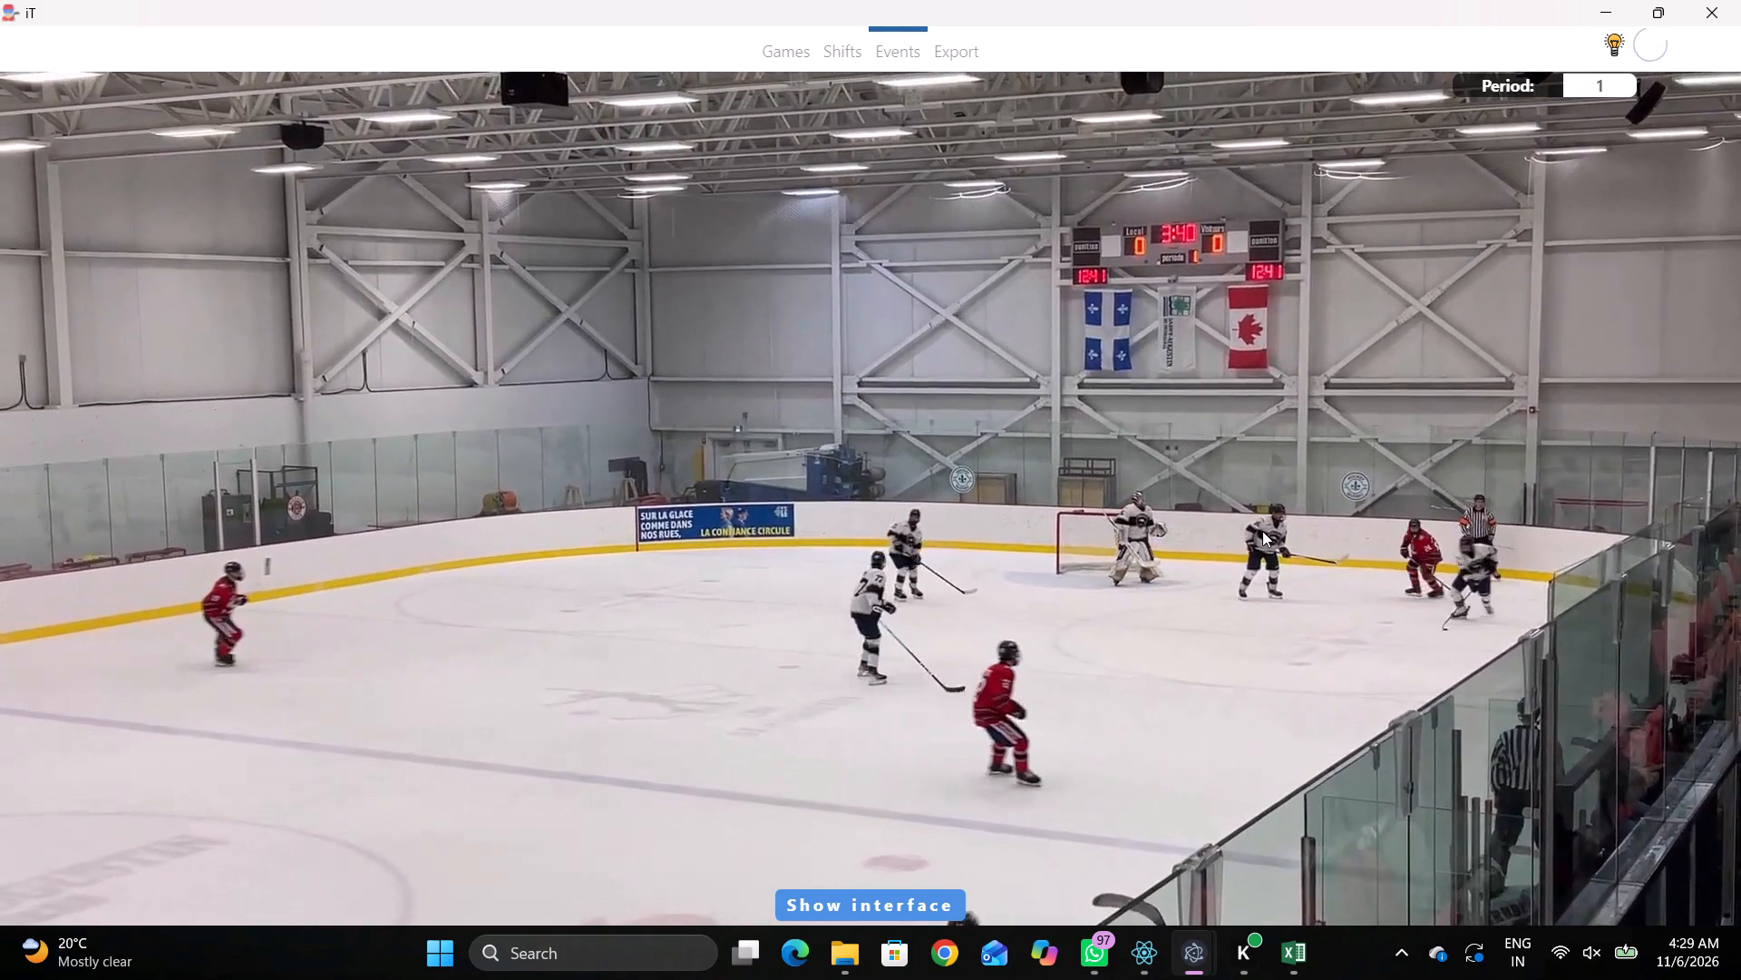
pyautogui.press('q')
pyautogui.press('space')
pyautogui.press('space')
pyautogui.rightClick(1218, 514)
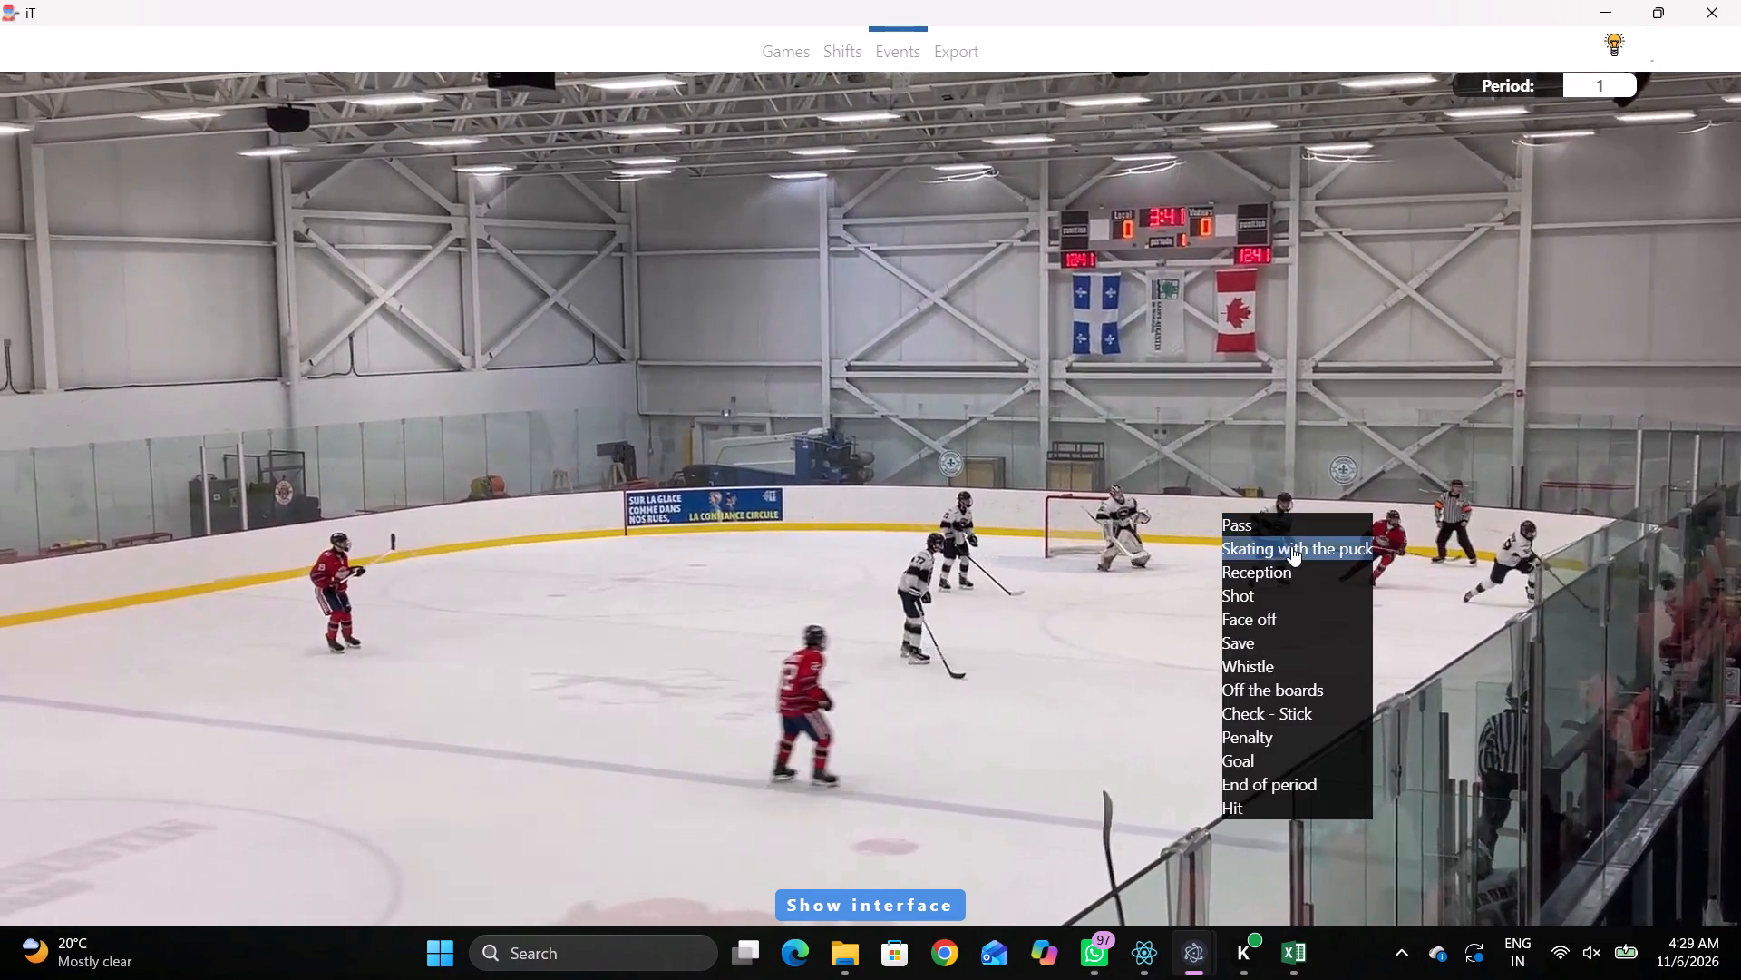
pyautogui.click(1291, 551)
pyautogui.click(1540, 729)
pyautogui.click(1264, 493)
# Log a Pass event by away 90 directly in front of the away crease.
pyautogui.press('space')
pyautogui.press('space')
pyautogui.press('space')
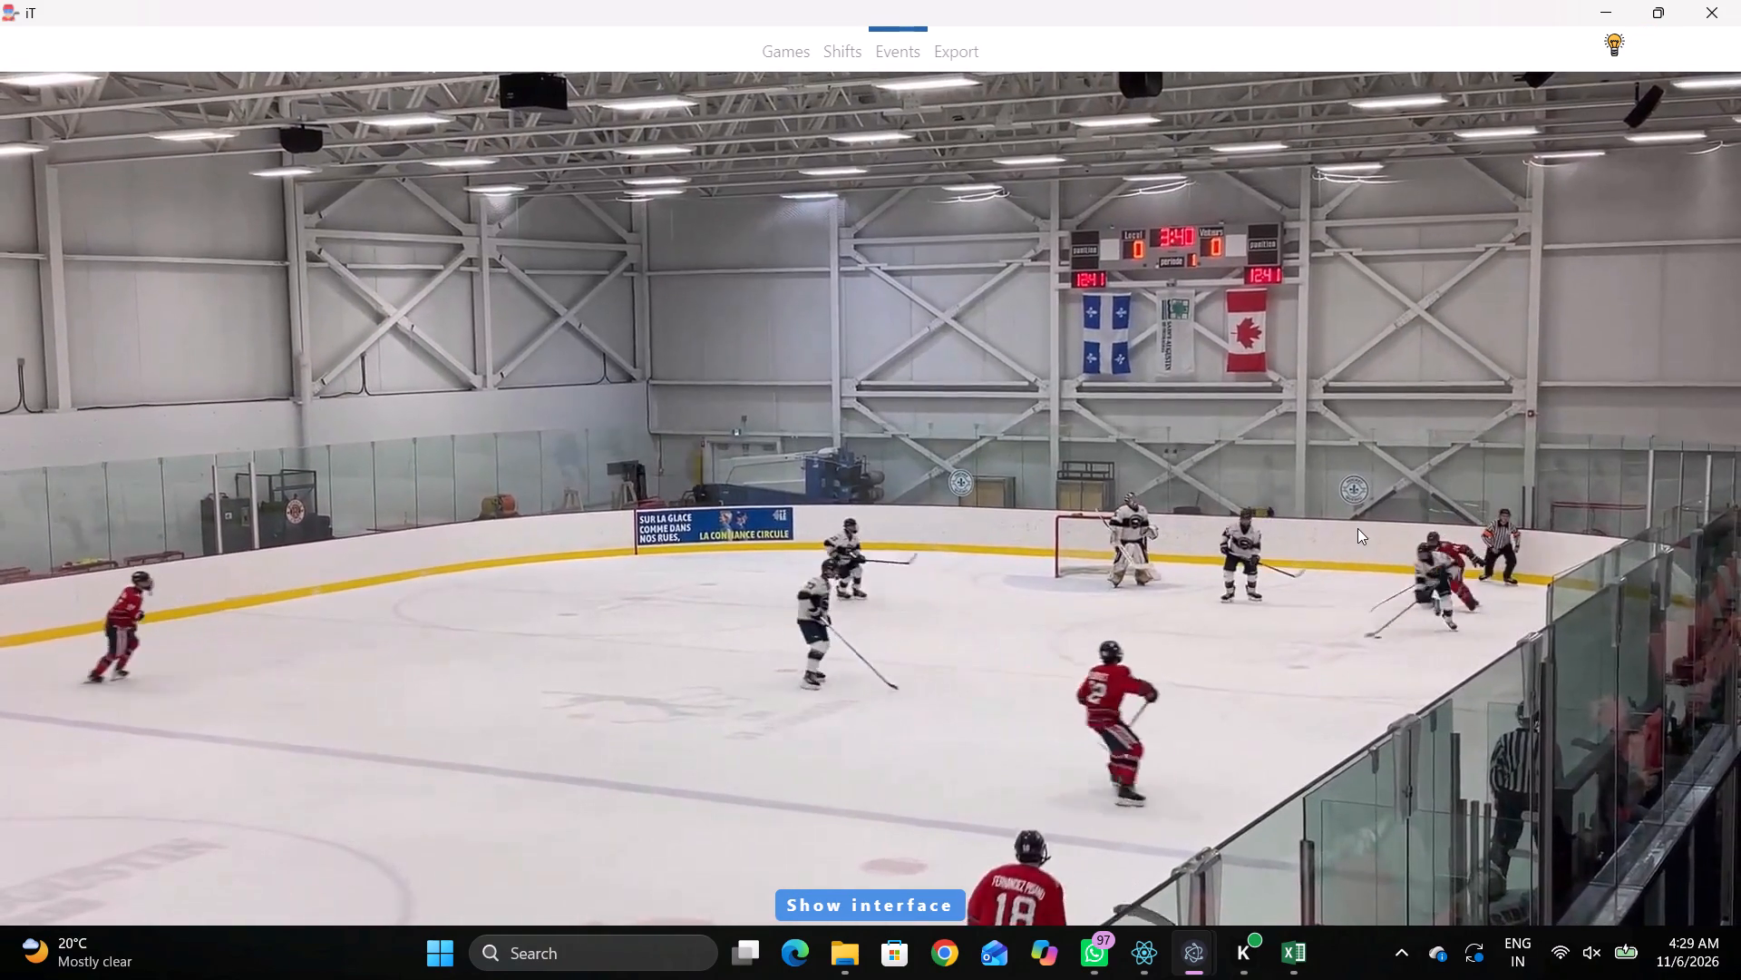
pyautogui.press('space')
pyautogui.press('space')
pyautogui.press('space')
pyautogui.press('q')
pyautogui.press('q')
pyautogui.press('q')
pyautogui.rightClick(1312, 446)
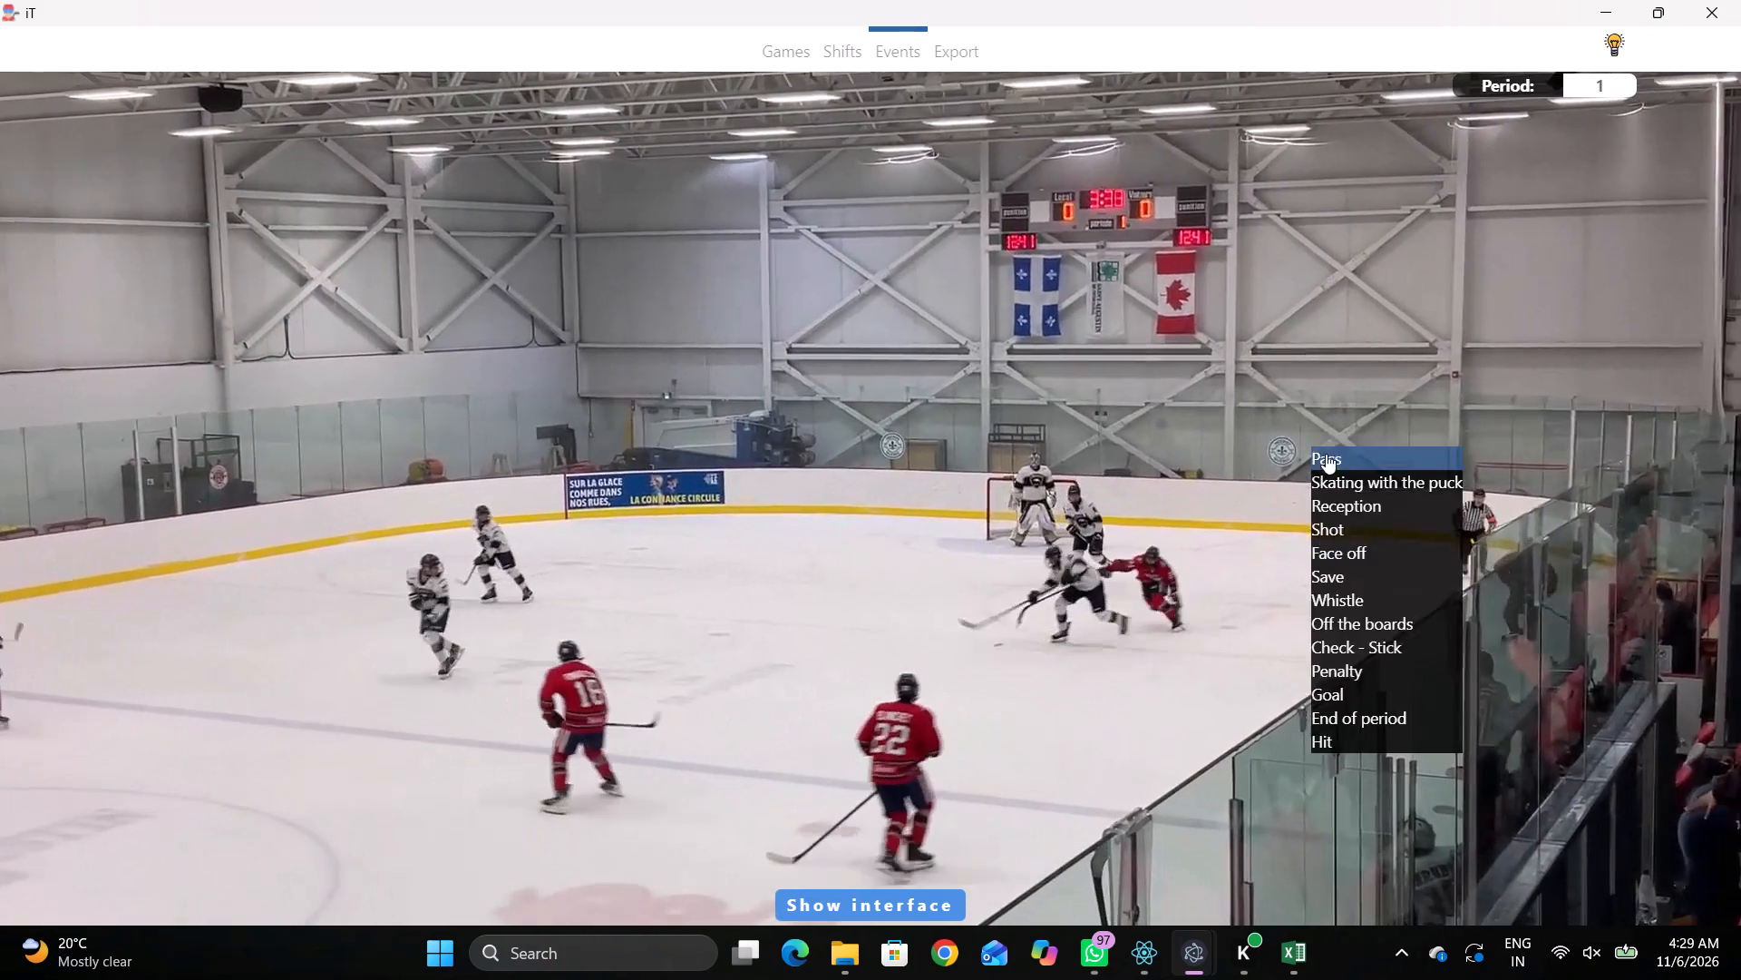
pyautogui.click(1326, 454)
pyautogui.click(1499, 301)
pyautogui.click(1303, 364)
# Log a Skating with the puck event by home 18 in the middle of the away zone, between the blue line and the face-off circles.
pyautogui.press('space')
pyautogui.press('space')
pyautogui.press('space')
pyautogui.press('space')
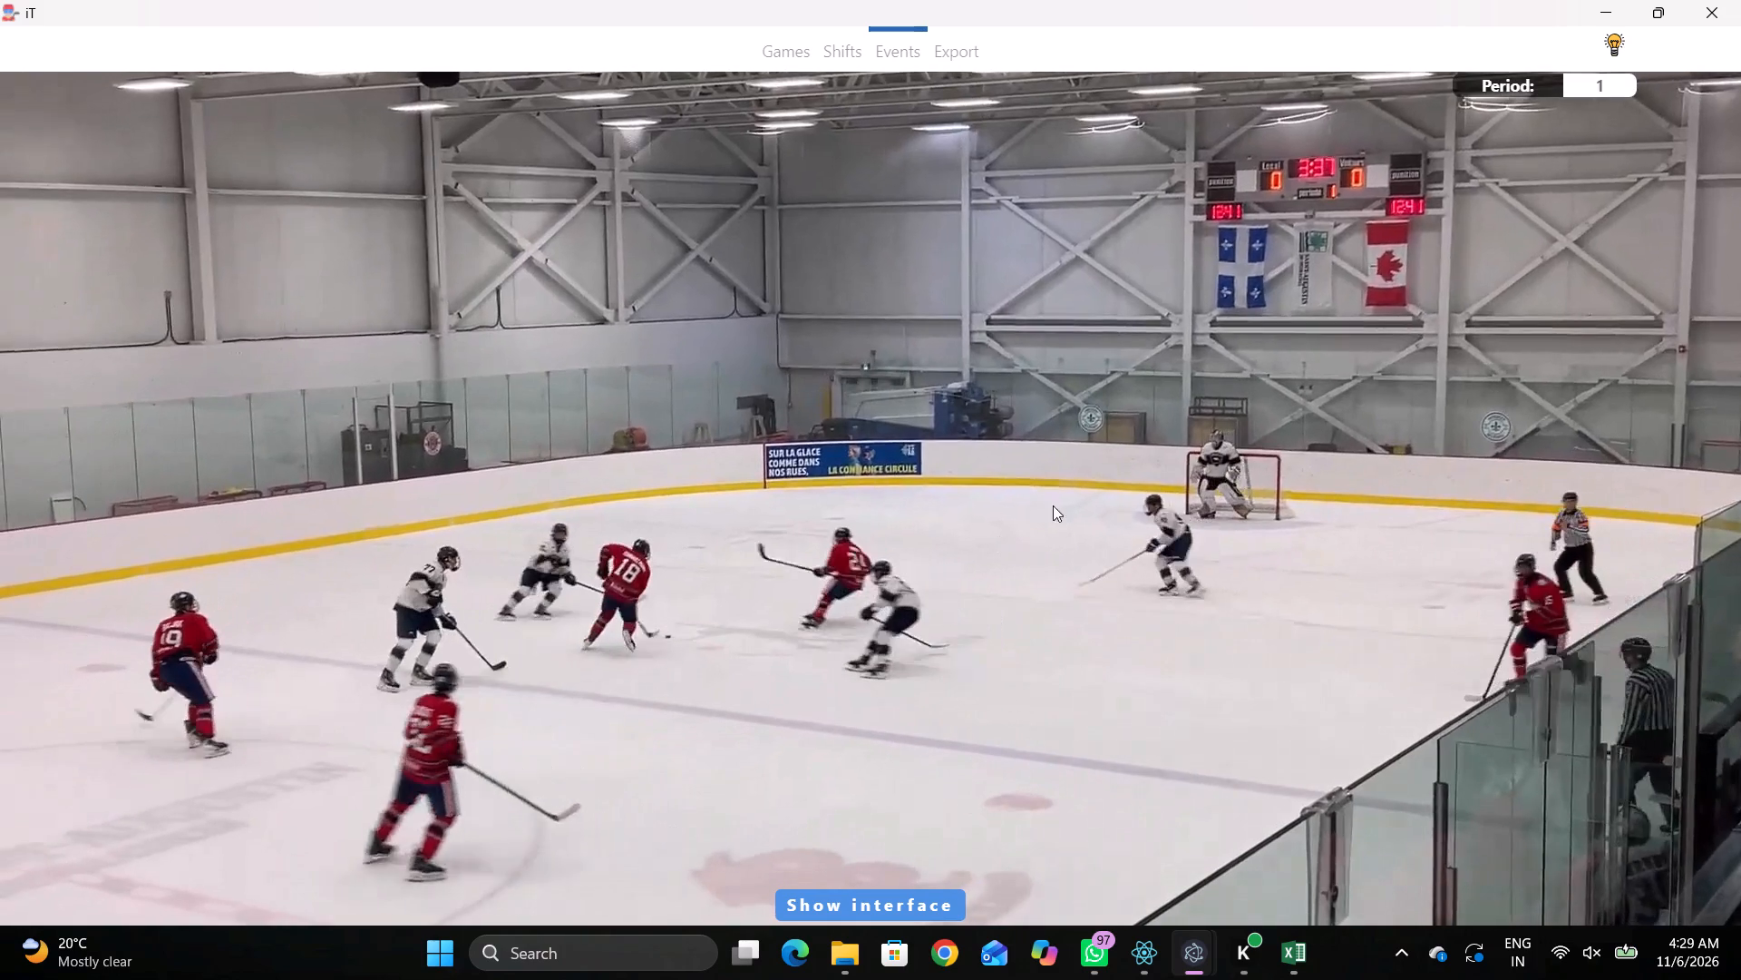
pyautogui.press('q')
pyautogui.rightClick(1046, 457)
pyautogui.click(1124, 499)
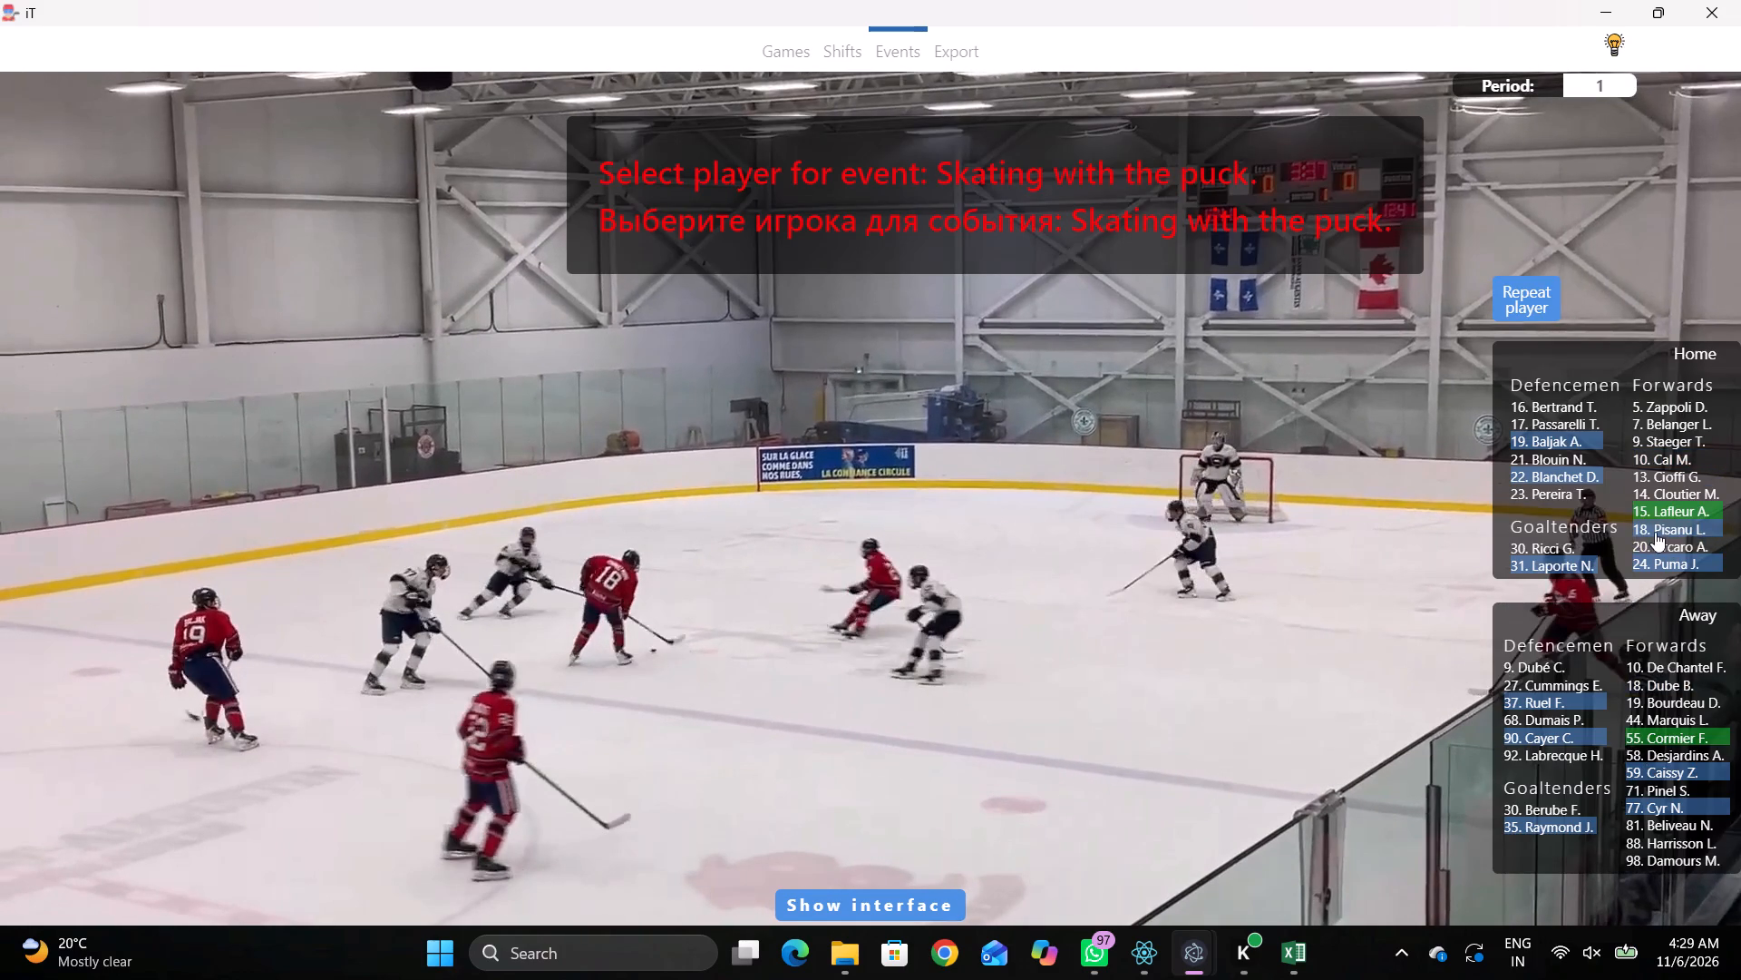
pyautogui.click(1654, 530)
pyautogui.click(1139, 371)
# Log a Pass event by home 18 in the away zone's central slot, between the two face-off circles.
pyautogui.press('space')
pyautogui.press('space')
pyautogui.press('space')
pyautogui.press('space')
pyautogui.press('space')
pyautogui.press('space')
pyautogui.press('space')
pyautogui.press('space')
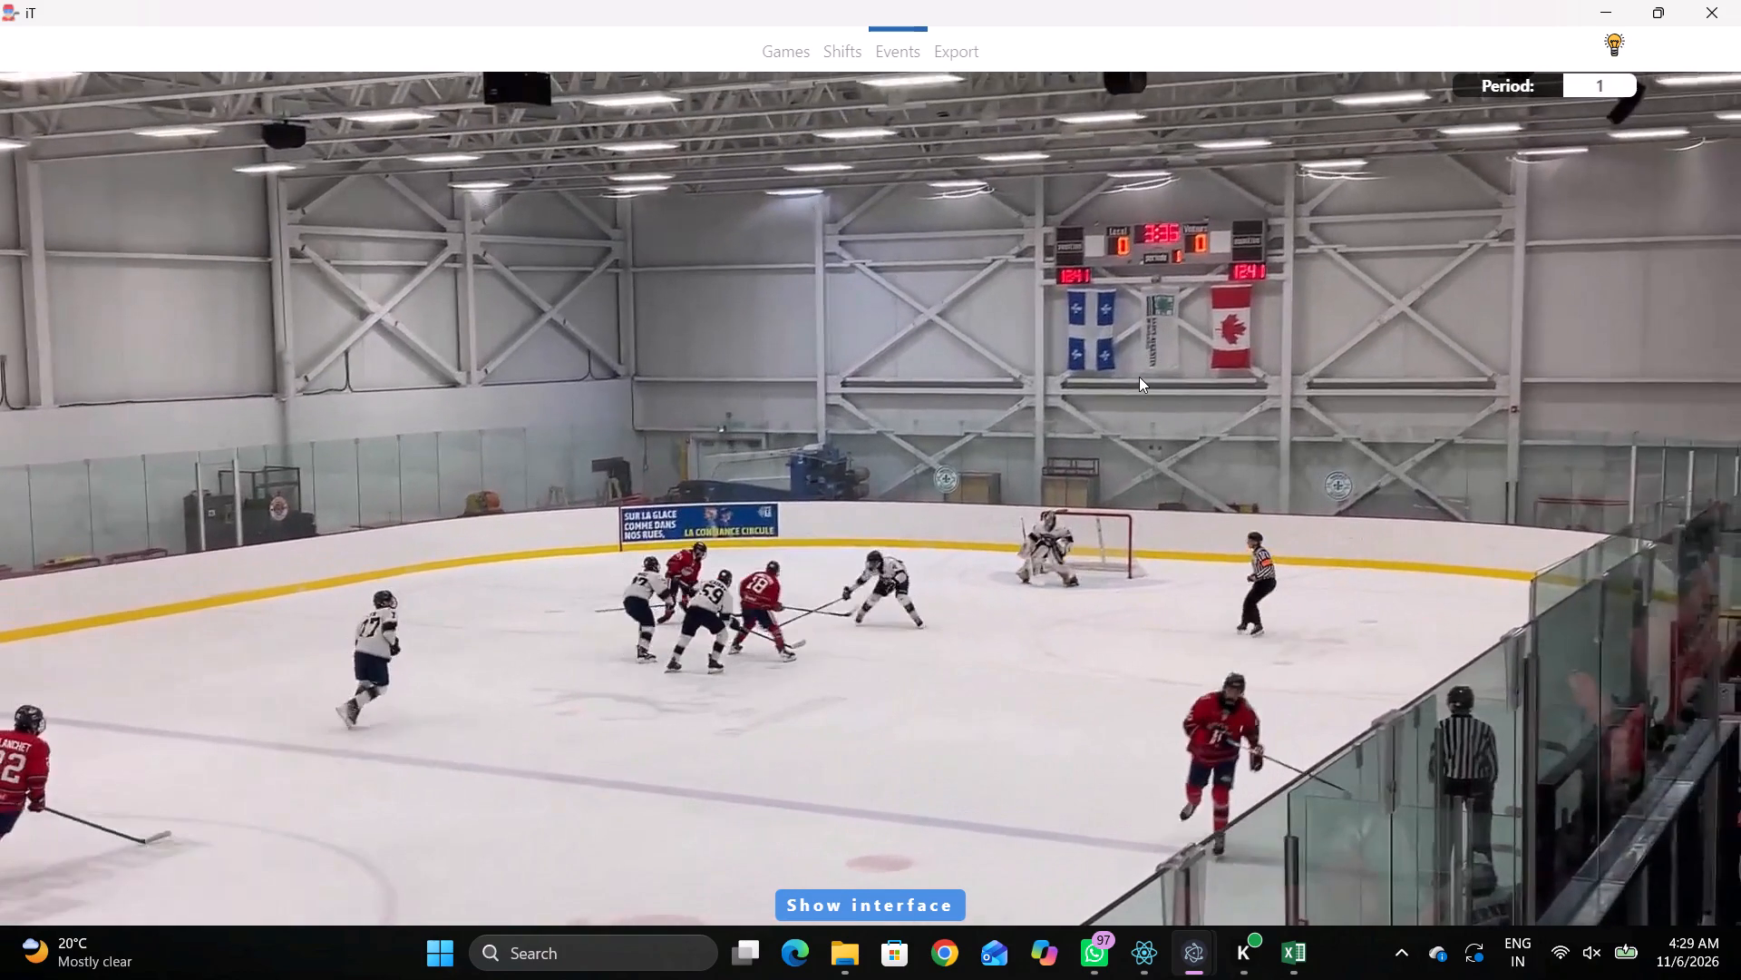
pyautogui.write('rq')
pyautogui.press('q')
pyautogui.press('q')
pyautogui.rightClick(1128, 385)
pyautogui.click(1181, 393)
pyautogui.click(1503, 298)
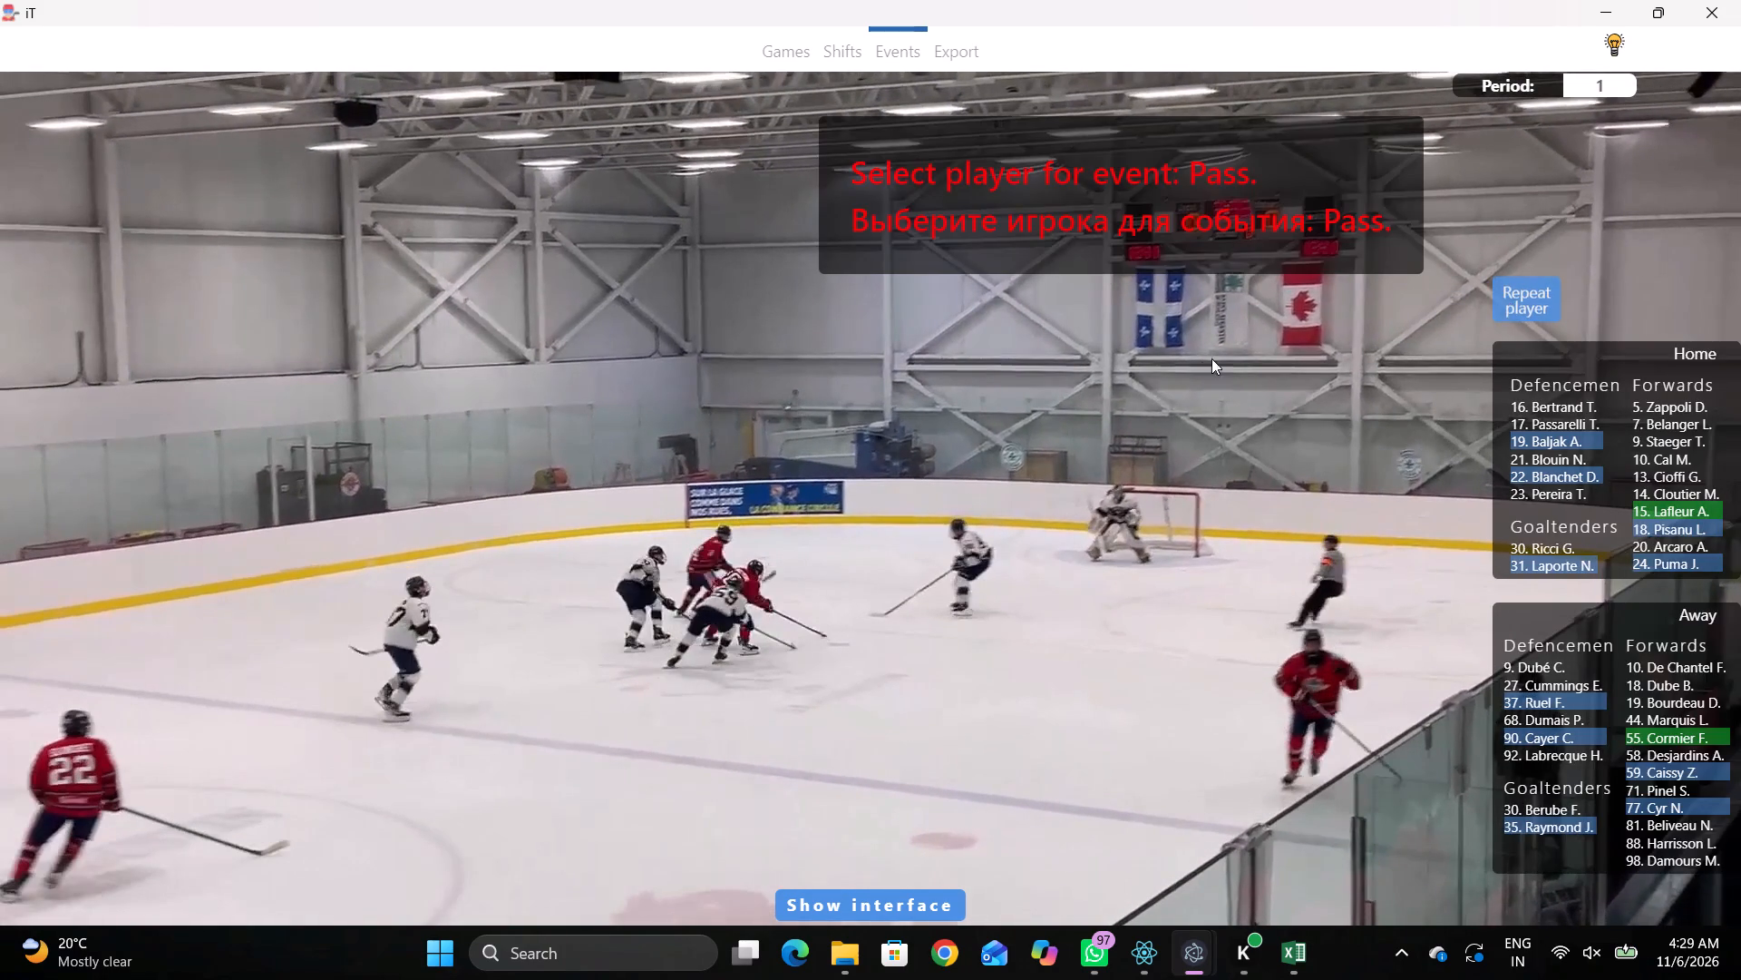
pyautogui.click(1201, 362)
# Log a Shot event by home 24 inside the away zone's far-side face-off circle, towards the slot.
pyautogui.press('space')
pyautogui.press('space')
pyautogui.press('space')
pyautogui.press('space')
pyautogui.rightClick(1107, 348)
pyautogui.click(971, 363)
pyautogui.press('space')
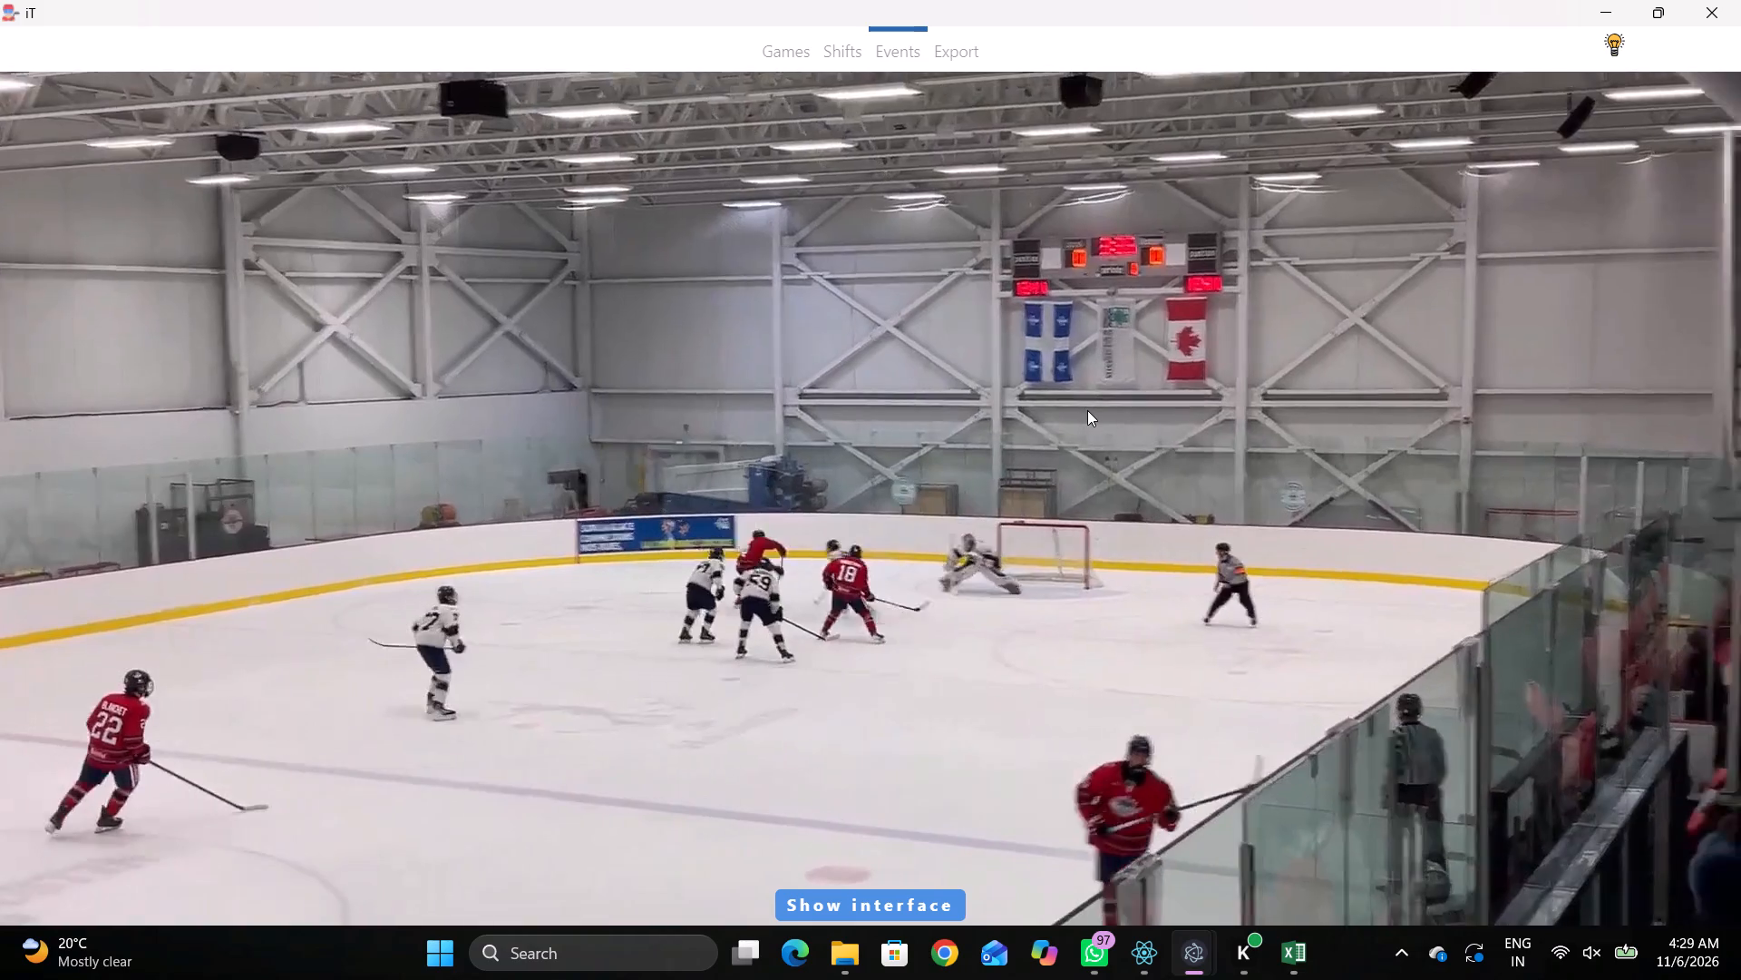
pyautogui.press('space')
pyautogui.write('q')
pyautogui.press('q')
pyautogui.press('q')
pyautogui.rightClick(958, 355)
pyautogui.click(991, 415)
pyautogui.moveTo(905, 360); pyautogui.dragTo(914, 385, button='right')
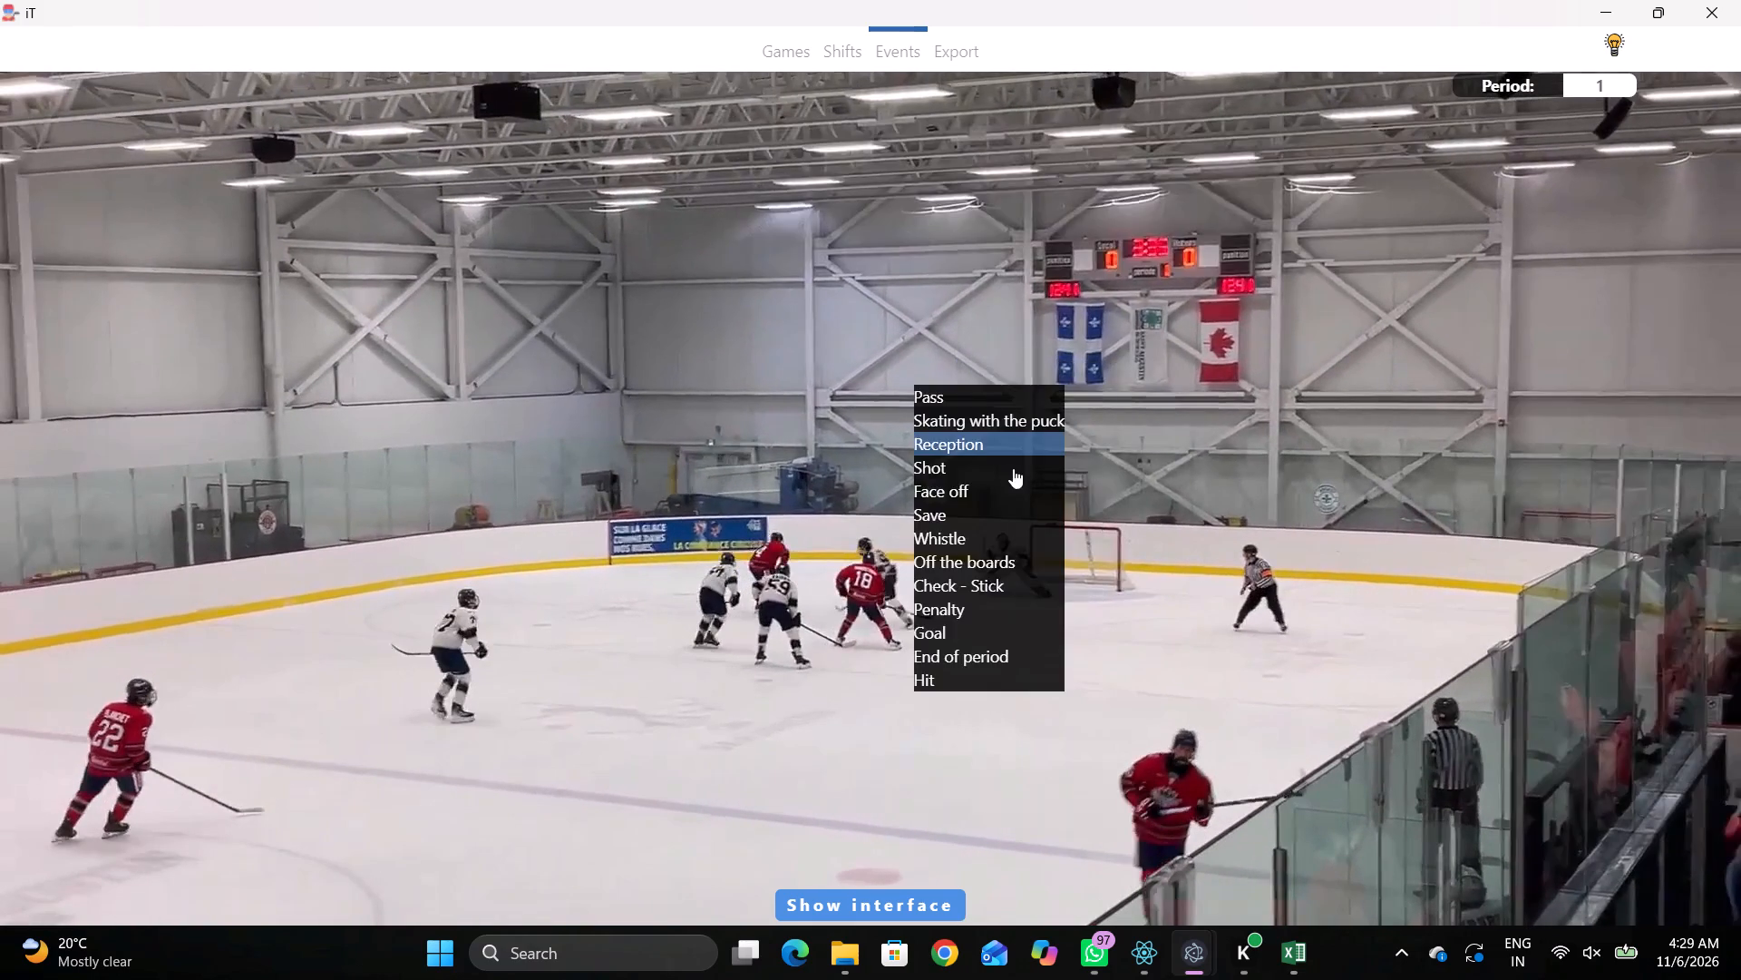
pyautogui.click(973, 469)
pyautogui.click(917, 411)
pyautogui.click(1646, 563)
pyautogui.click(1231, 318)
# Log a Save event with Right Pad and Direction Bottom middle for home goaltender 31, in front of the away net.
pyautogui.press('space')
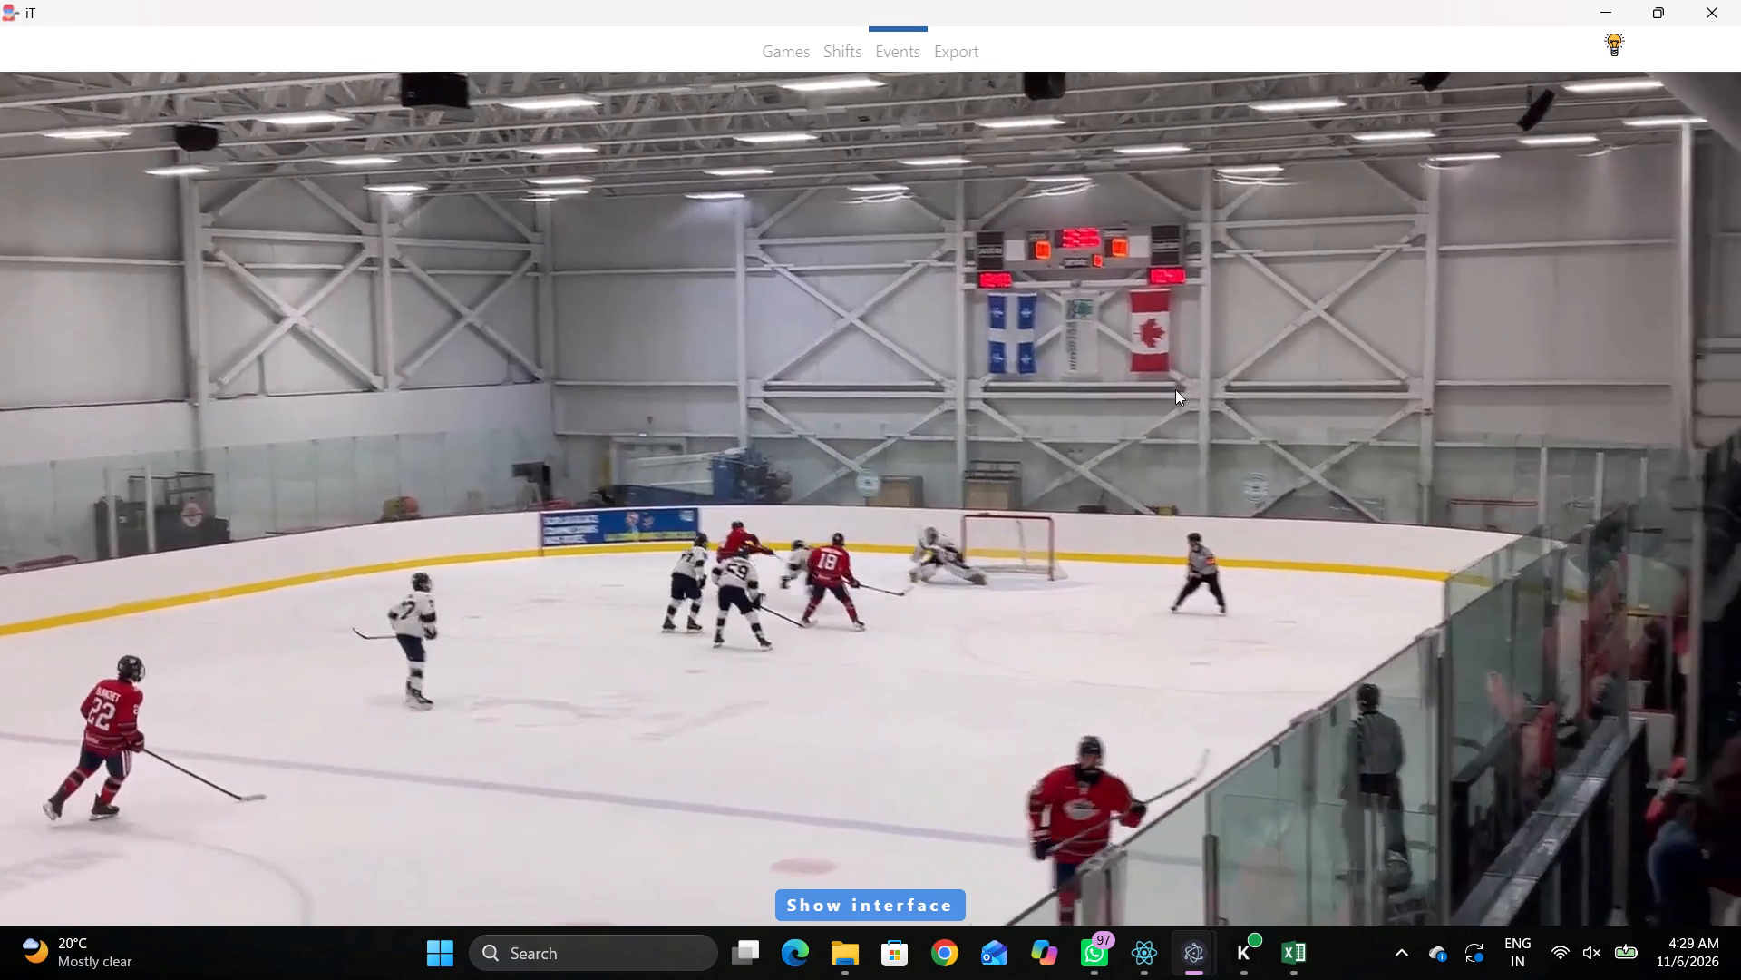
pyautogui.press('space')
pyautogui.rightClick(1143, 345)
pyautogui.click(1185, 473)
pyautogui.click(617, 491)
pyautogui.click(835, 497)
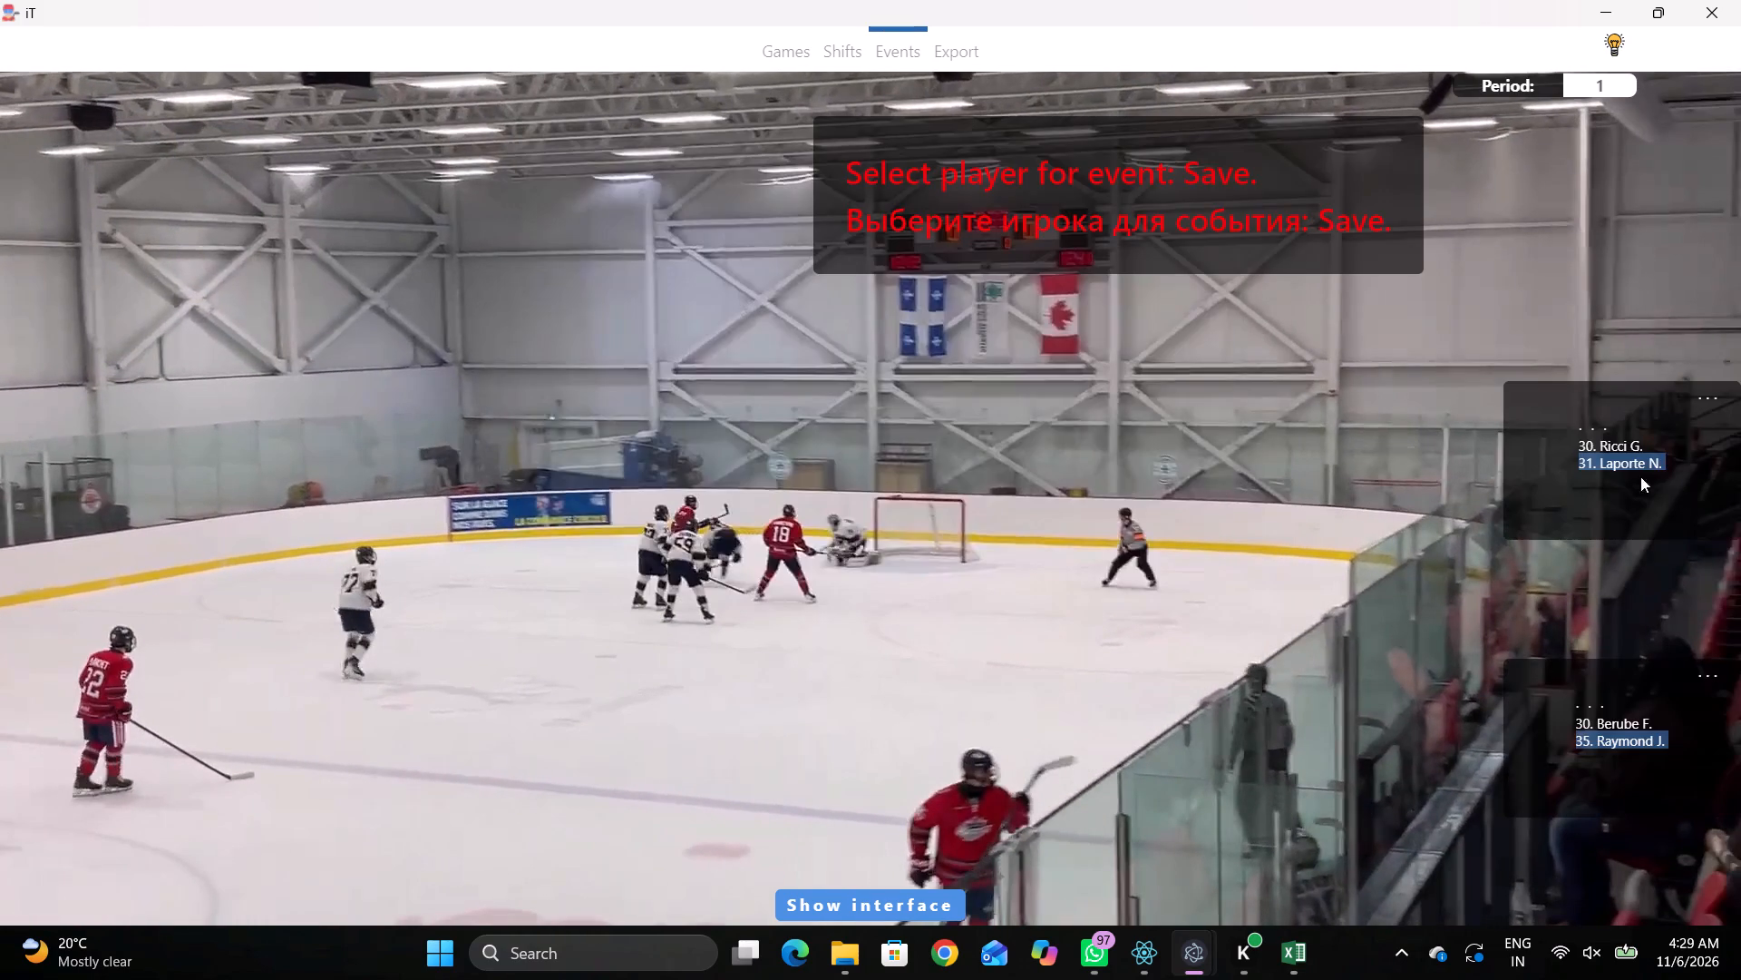
pyautogui.click(1629, 463)
pyautogui.click(1326, 367)
# Reassign the right-pad Save event to away goaltender 35.
pyautogui.hotkey('shift', 'd')
pyautogui.click(640, 751)
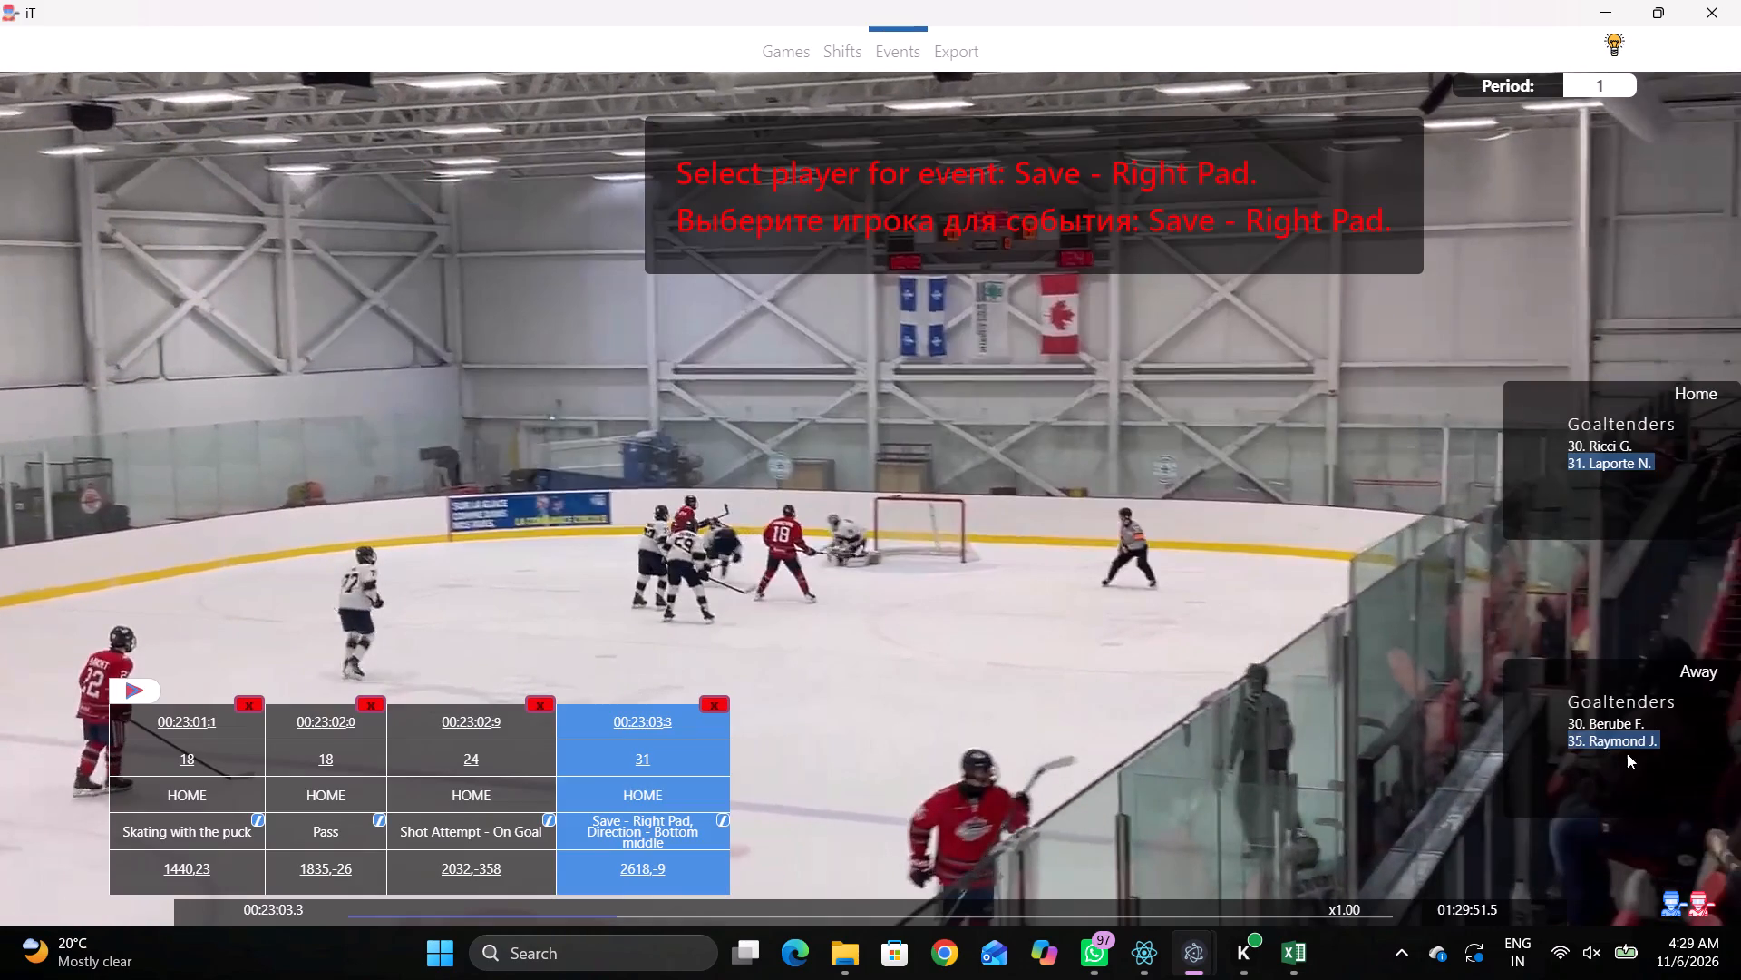
pyautogui.click(1600, 740)
pyautogui.hotkey('shift', 'd')
# Log a Pass event by home 24 behind the away goal line, towards the far-side corner.
pyautogui.press('space')
pyautogui.write('v')
pyautogui.press('space')
pyautogui.press('space')
pyautogui.press('space')
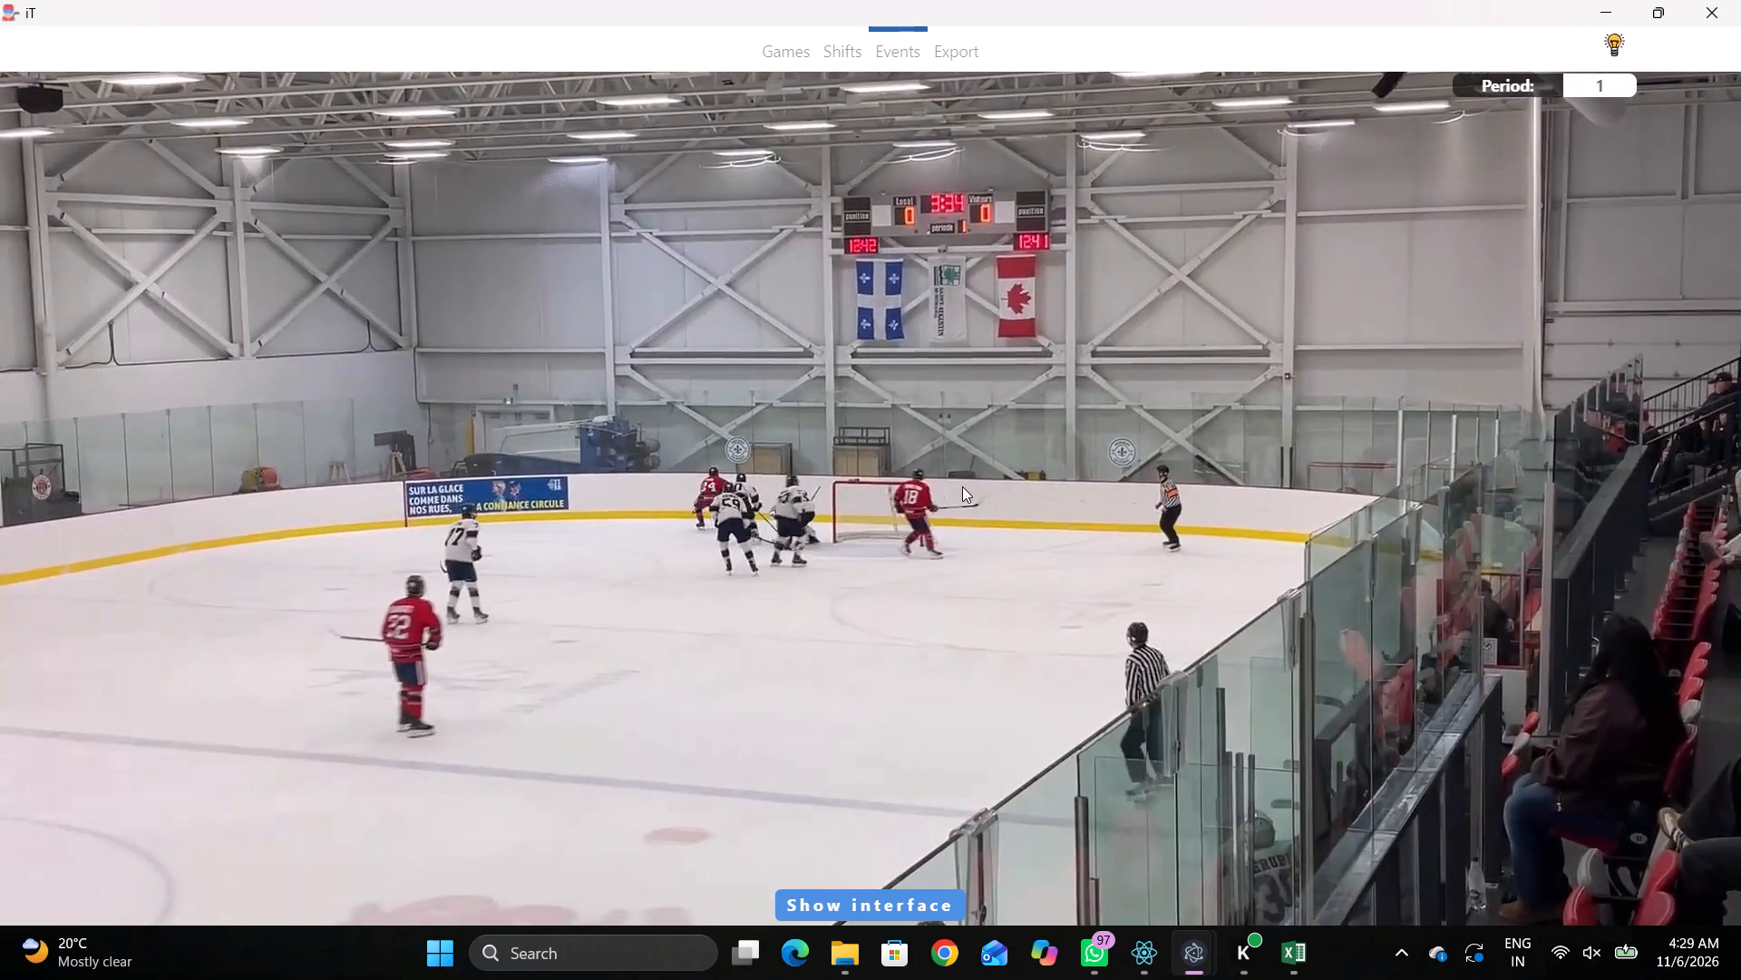
pyautogui.write('r')
pyautogui.press('space')
pyautogui.press('space')
pyautogui.press('space')
pyautogui.press('space')
pyautogui.press('q')
pyautogui.rightClick(1010, 478)
pyautogui.click(1028, 495)
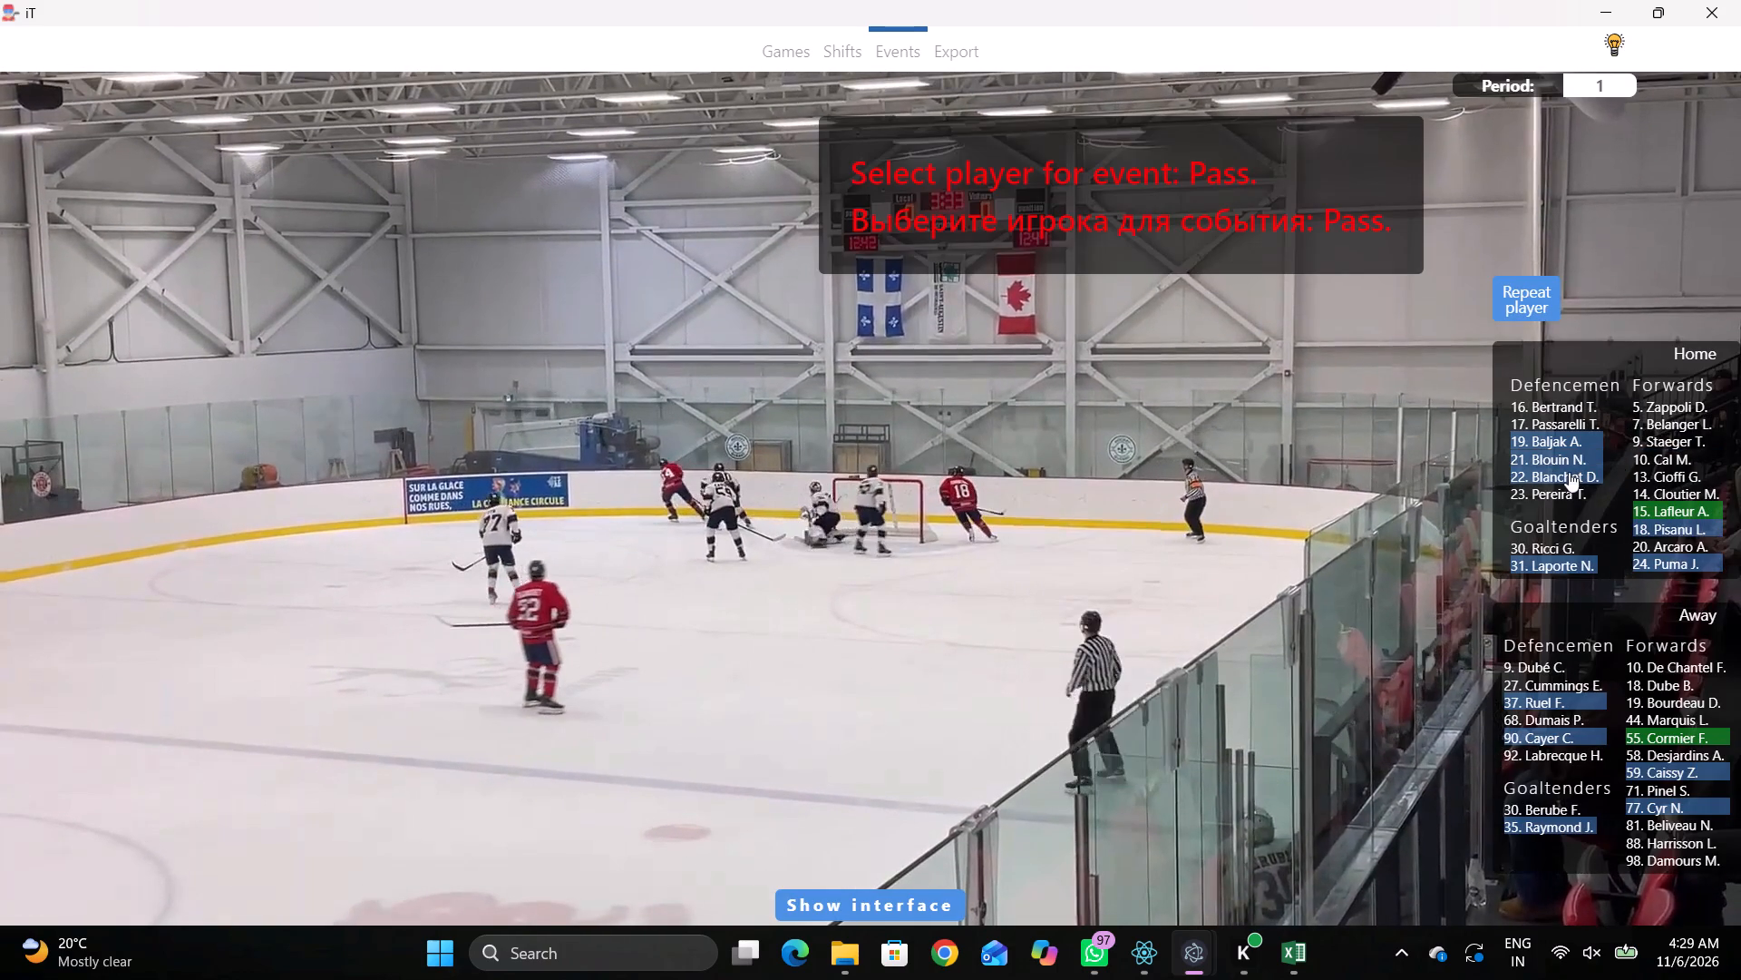
pyautogui.click(1649, 564)
pyautogui.click(1349, 271)
# Log a Whistle event when play stops, placing it in the away zone near the near-side boards, inside the blue line.
pyautogui.press('space')
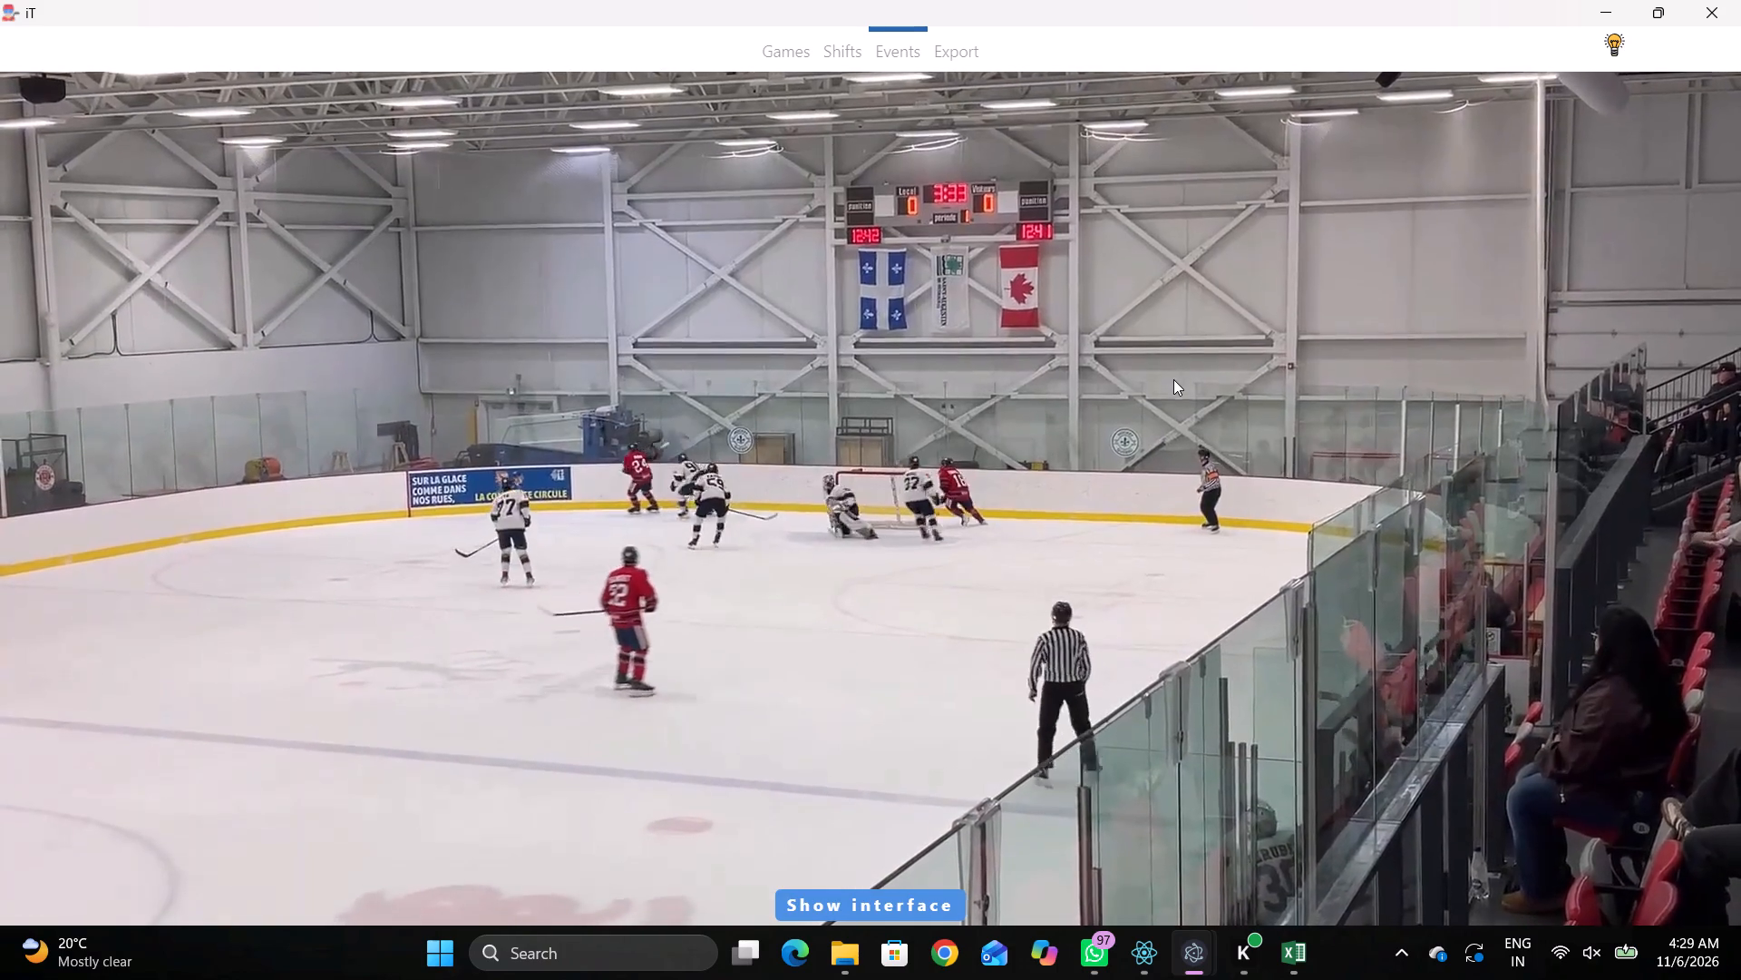
pyautogui.press('v')
pyautogui.press('space')
pyautogui.press('space')
pyautogui.press('space')
pyautogui.rightClick(1031, 386)
pyautogui.press('q')
pyautogui.write('r')
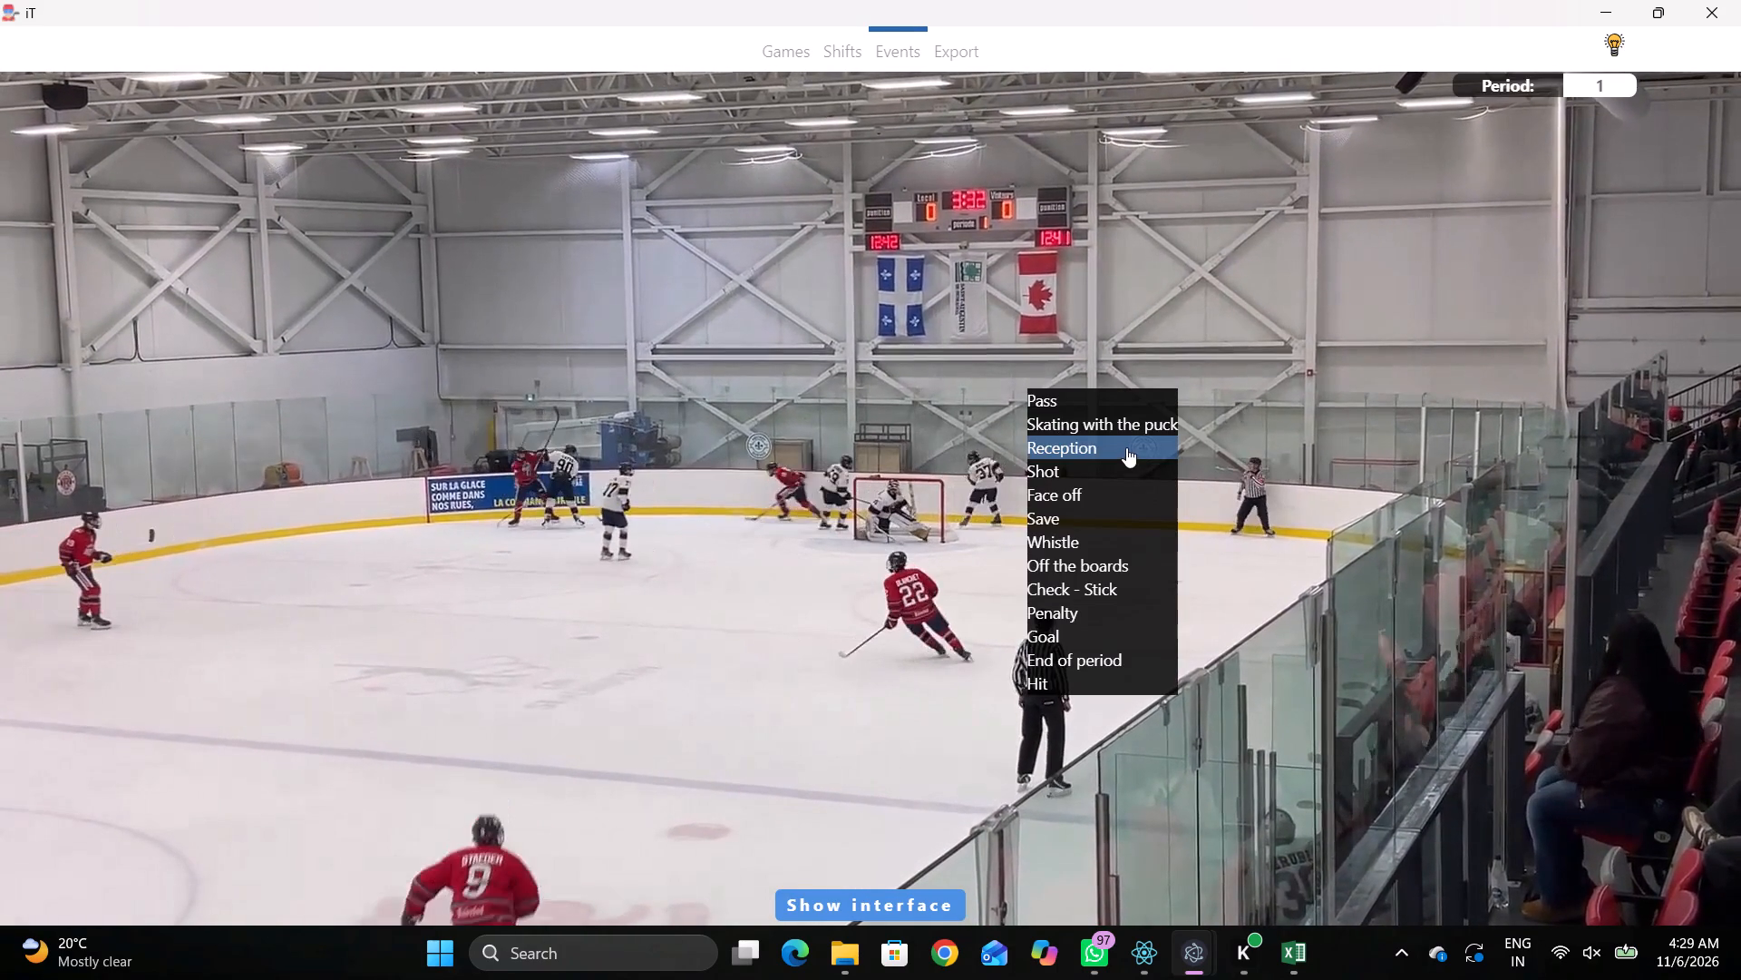
pyautogui.press('space')
pyautogui.press('space')
pyautogui.press('space')
pyautogui.write('q')
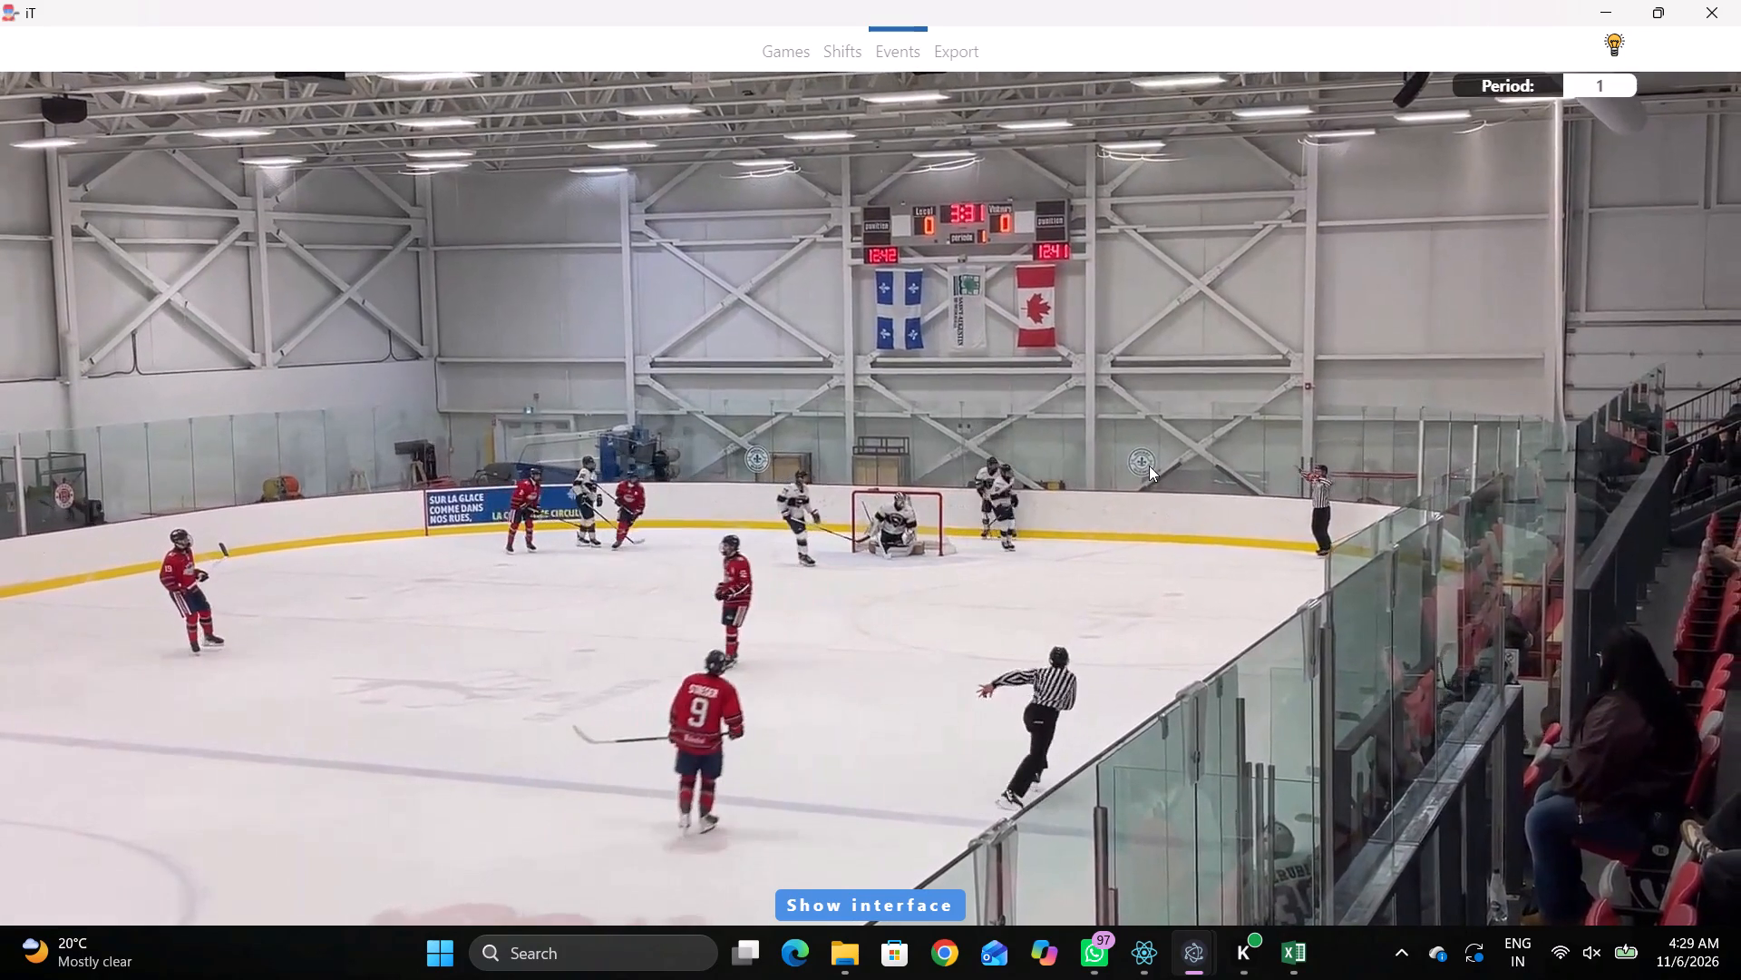
pyautogui.press('space')
pyautogui.press('v')
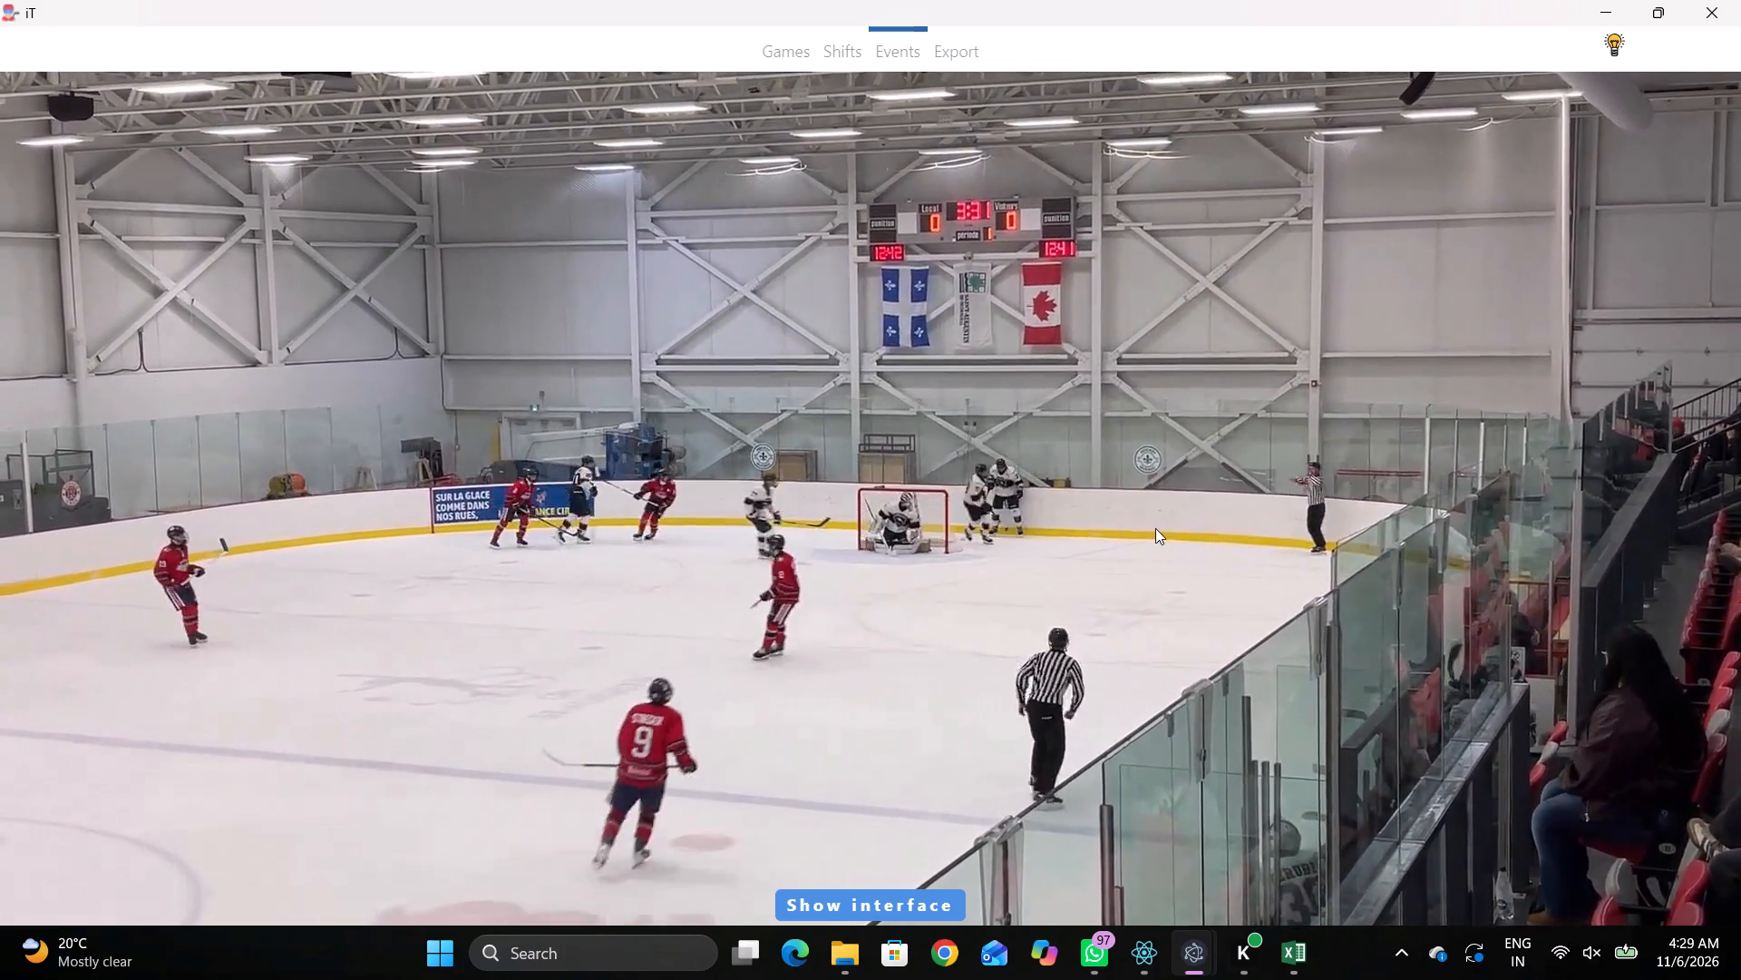
pyautogui.press('space')
pyautogui.rightClick(1118, 440)
pyautogui.click(1157, 585)
pyautogui.click(1139, 478)
# Log the next Face off at the away zone's near-side face-off dot, won by away 44 and lost by home 24.
pyautogui.press('space')
pyautogui.write('vvc c')
pyautogui.press('space')
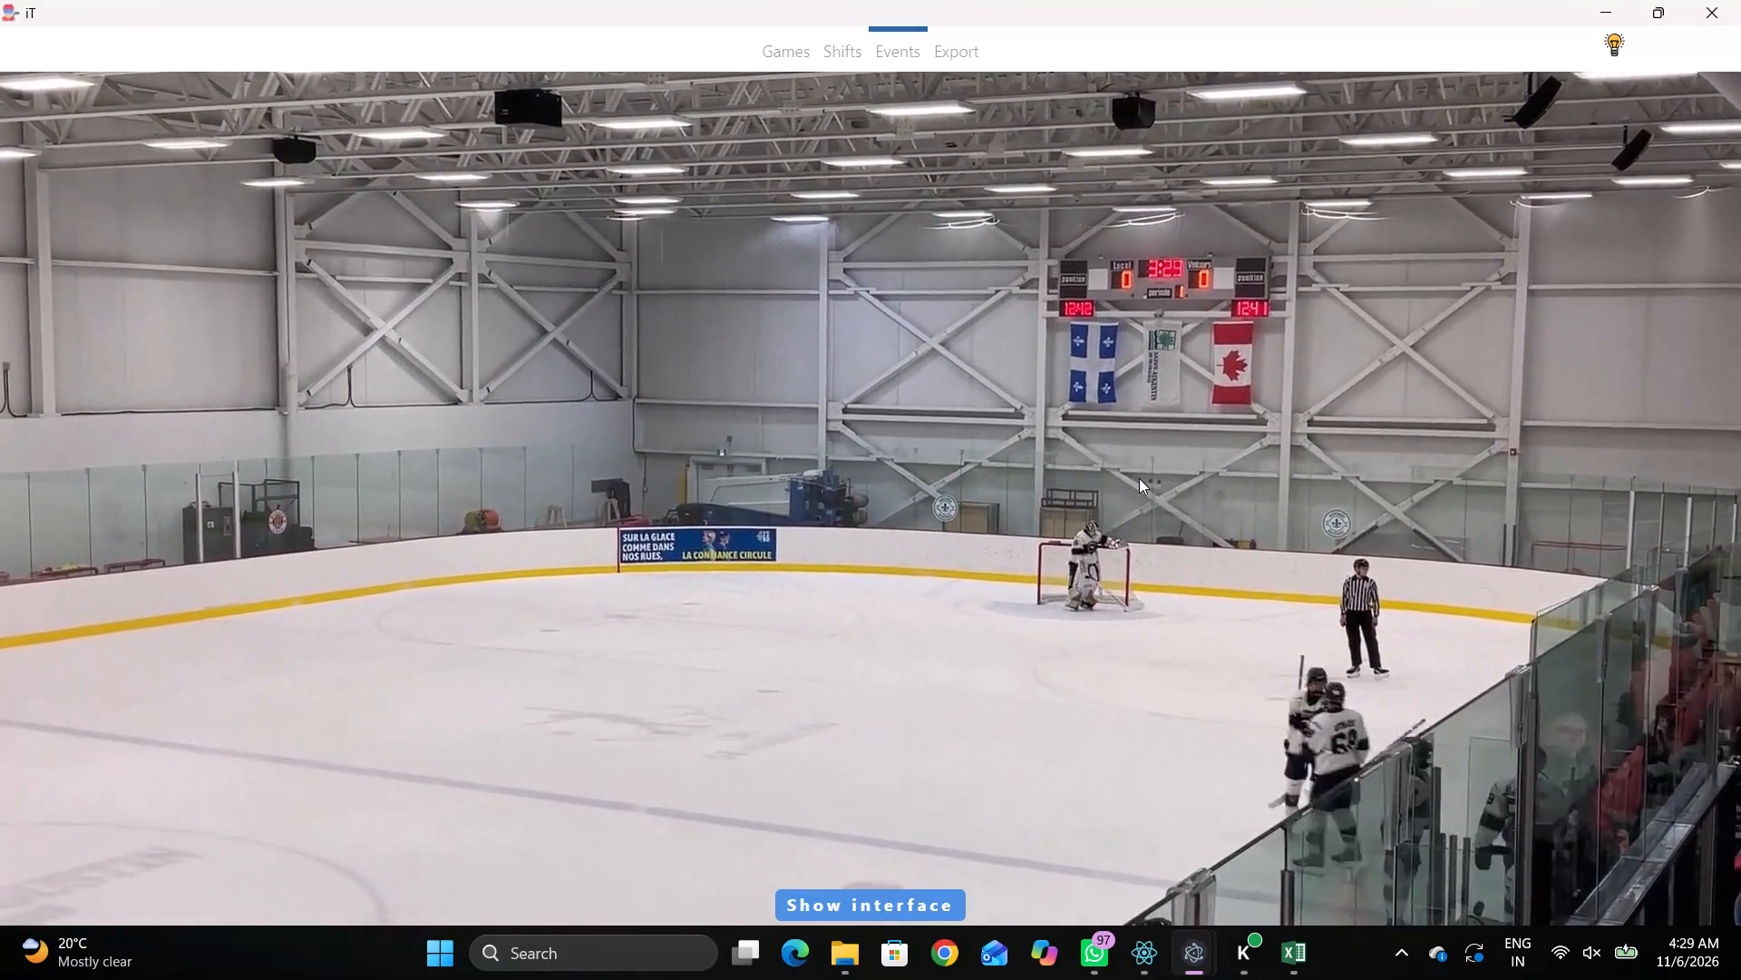
pyautogui.write('DD c')
pyautogui.press('space')
pyautogui.write('c')
pyautogui.press('space')
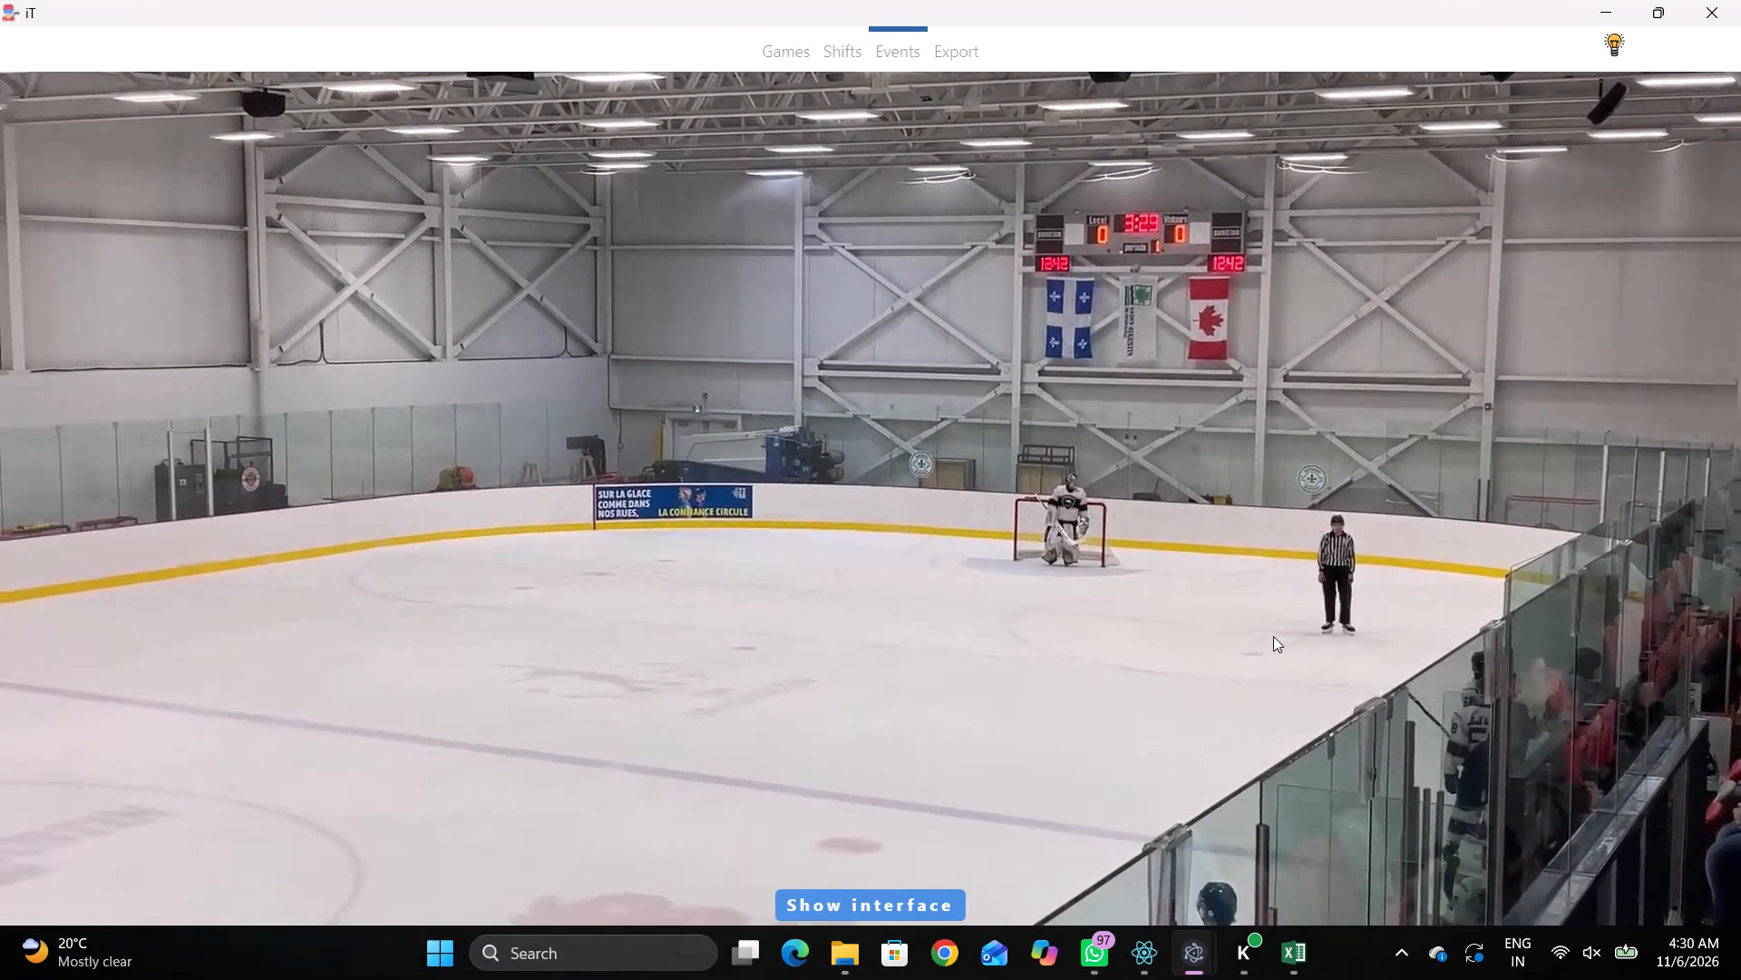
pyautogui.write('c')
pyautogui.press('space')
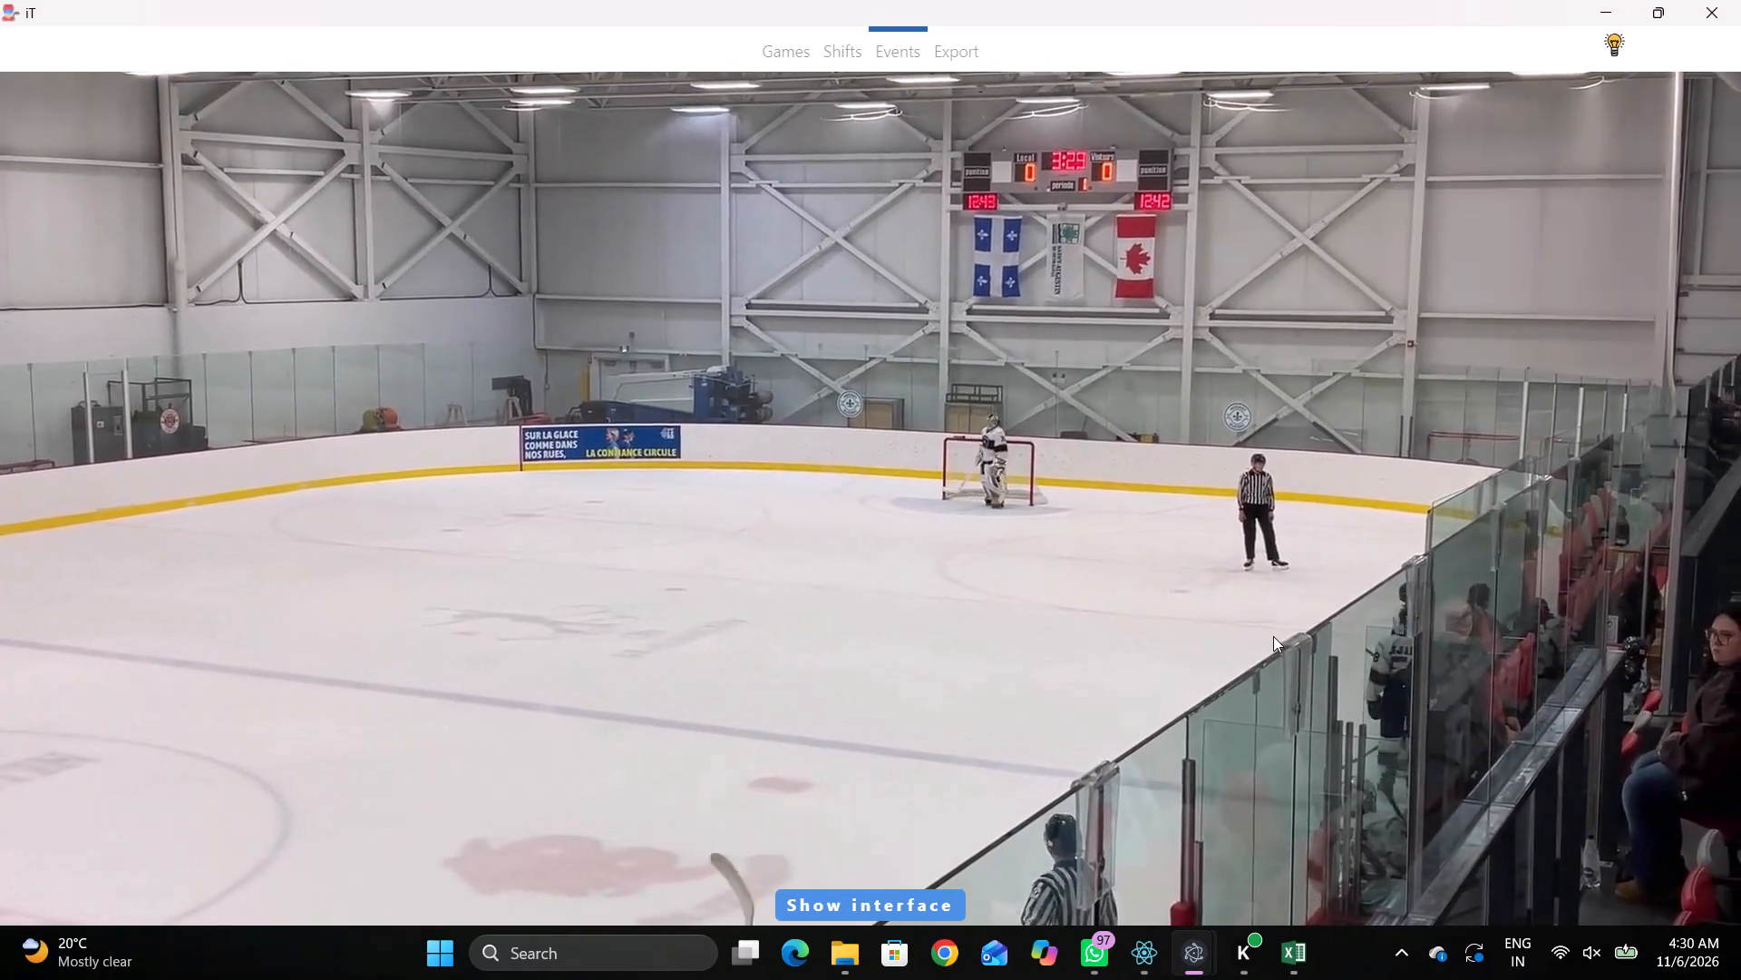
pyautogui.write('c')
pyautogui.press('space')
pyautogui.write('c c')
pyautogui.press('space')
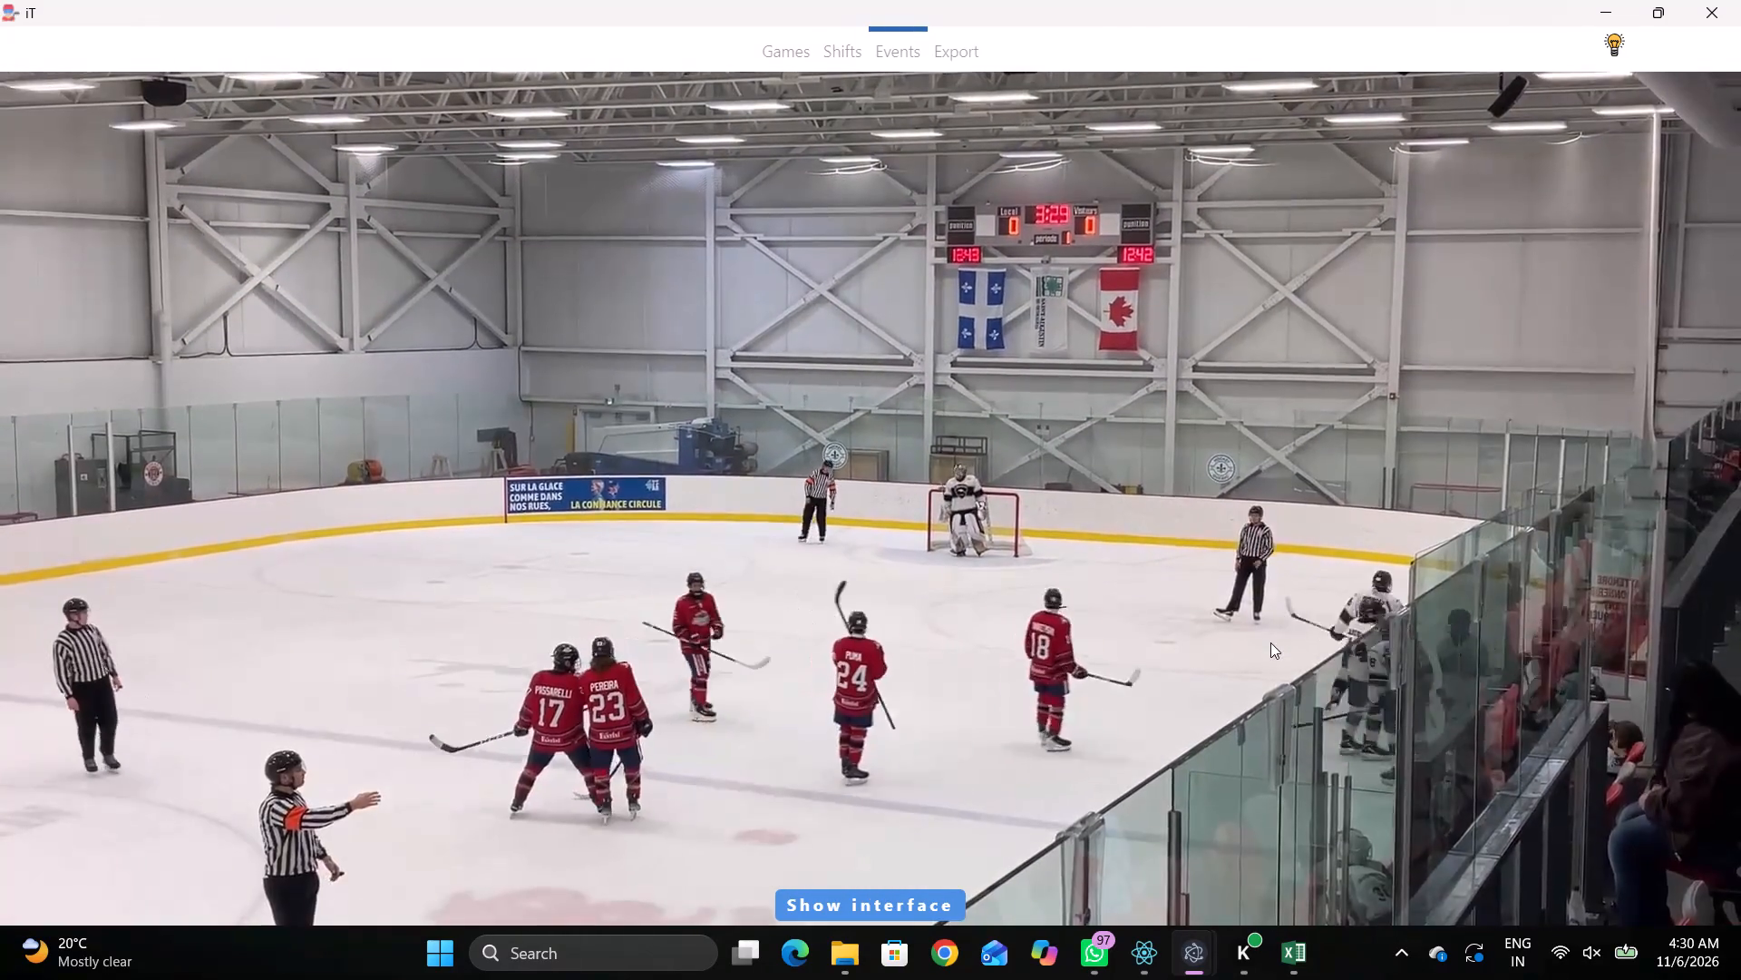
pyautogui.hotkey('shift', 'd')
pyautogui.hotkey('shift', 'd')
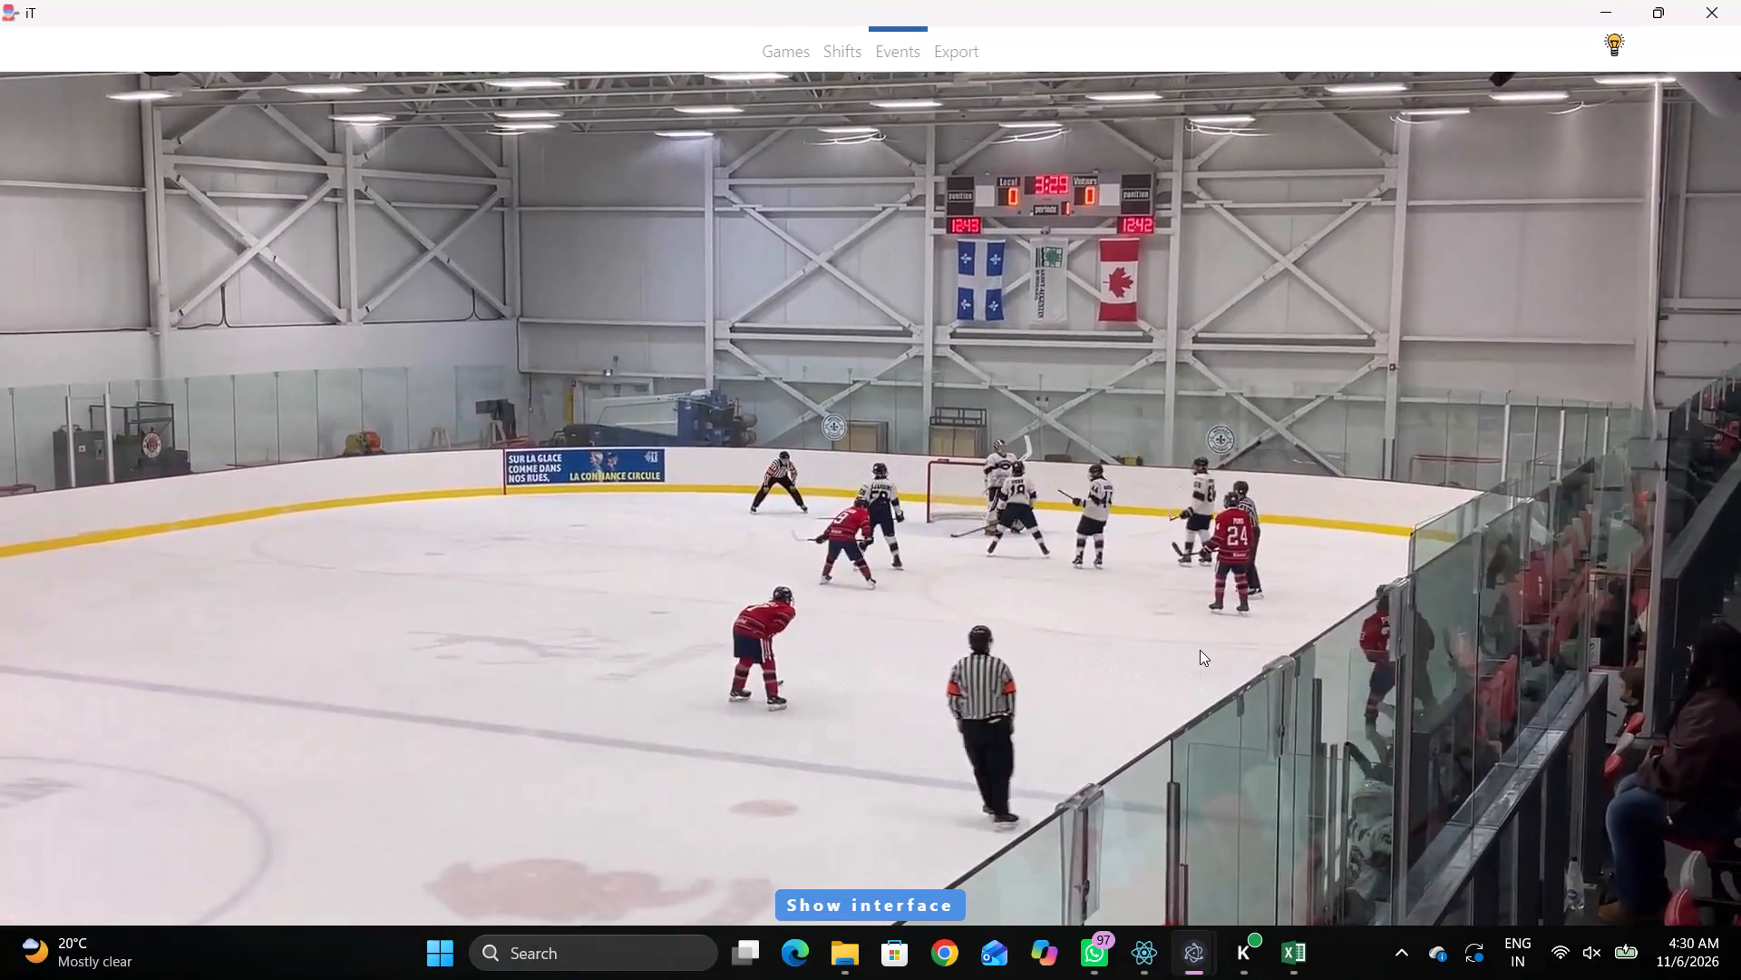
pyautogui.press('space')
pyautogui.write('r')
pyautogui.press('space')
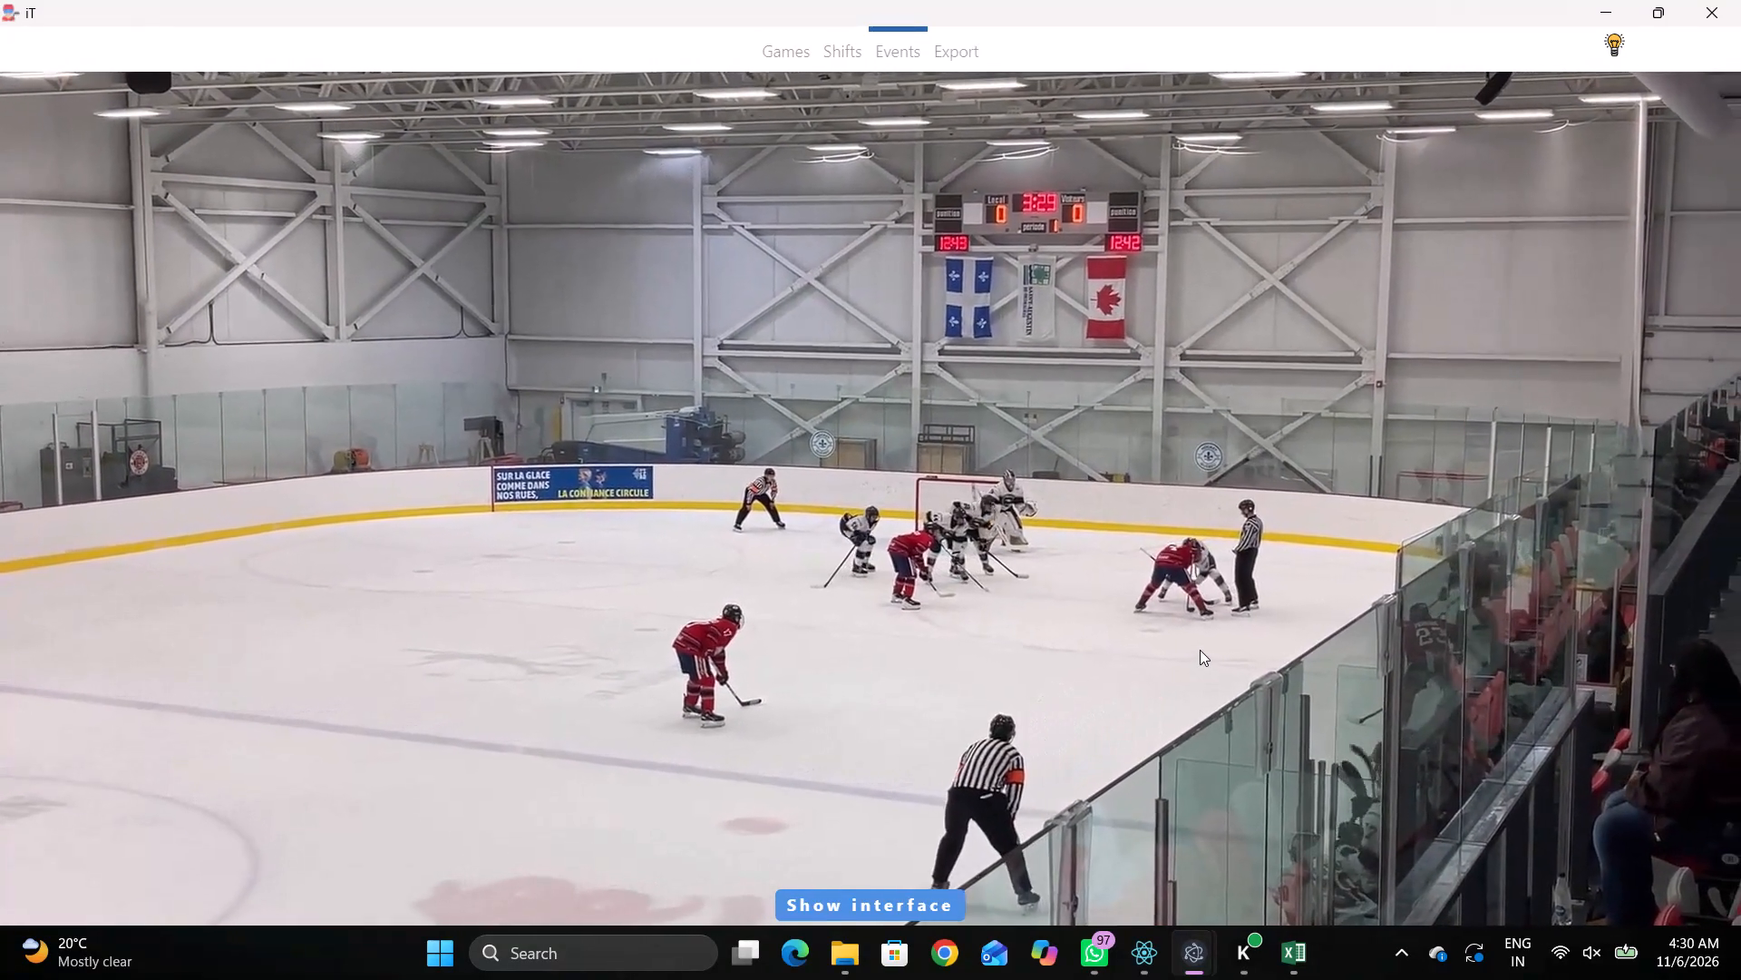
pyautogui.press('space')
pyautogui.press('q')
pyautogui.press('space')
pyautogui.press('space')
pyautogui.write('q')
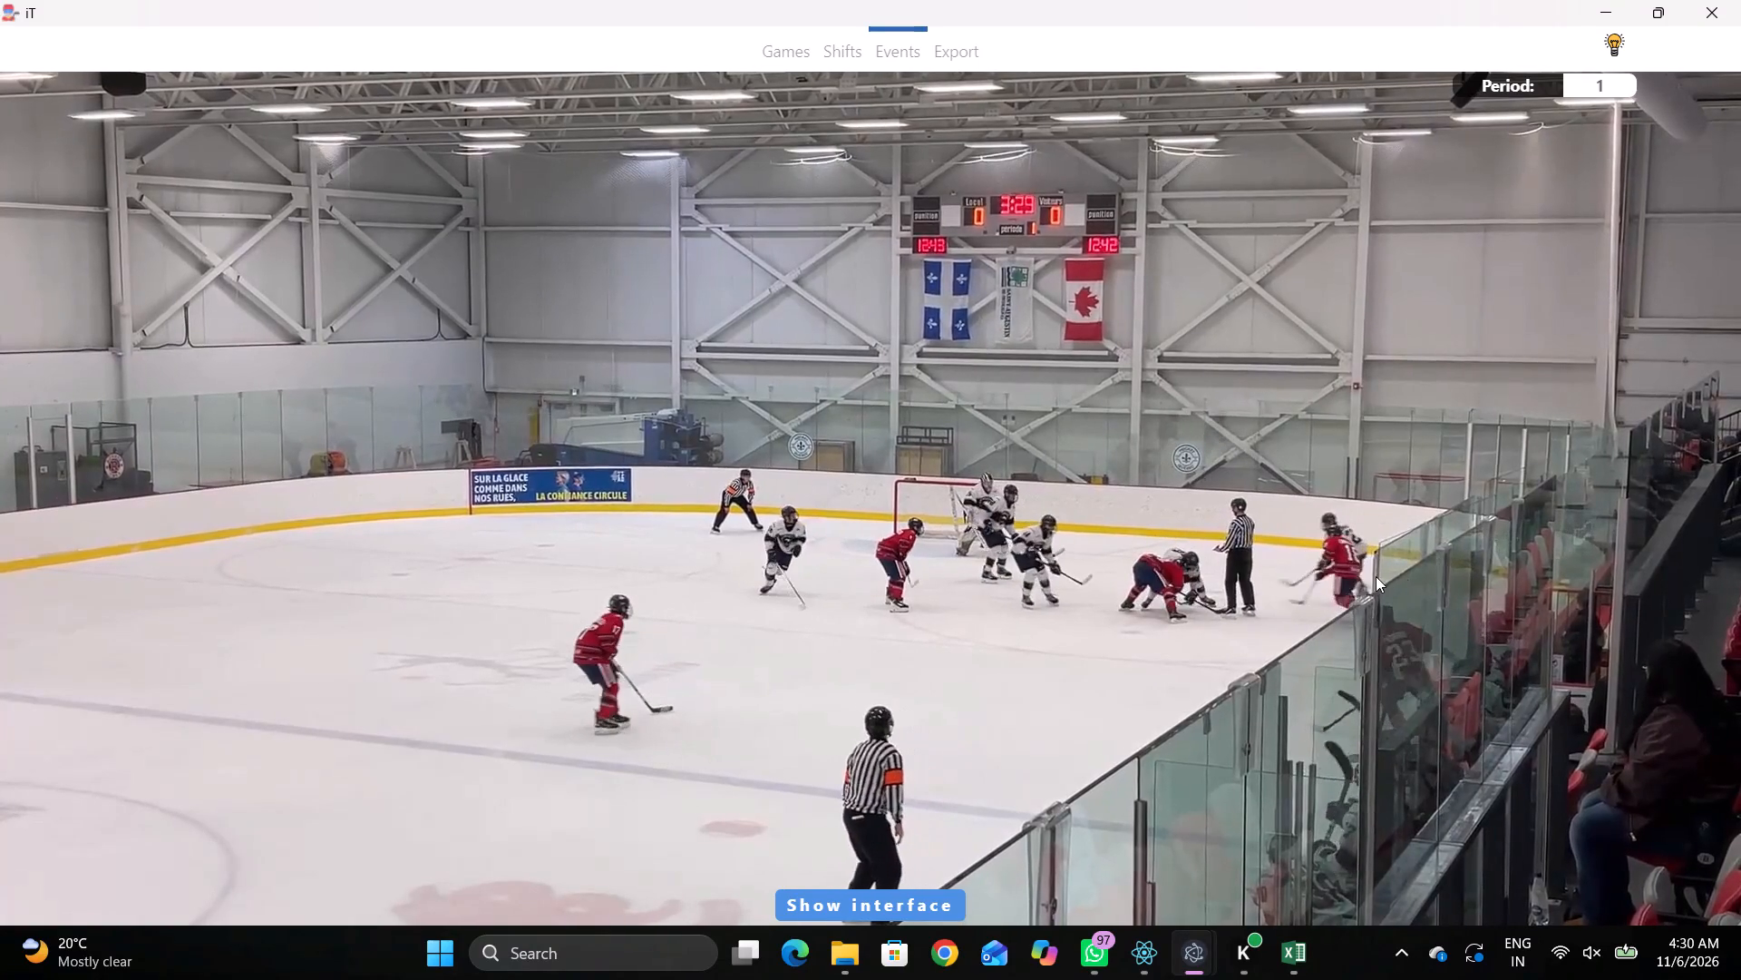
pyautogui.moveTo(1326, 497); pyautogui.dragTo(1336, 495, button='right')
pyautogui.click(1372, 603)
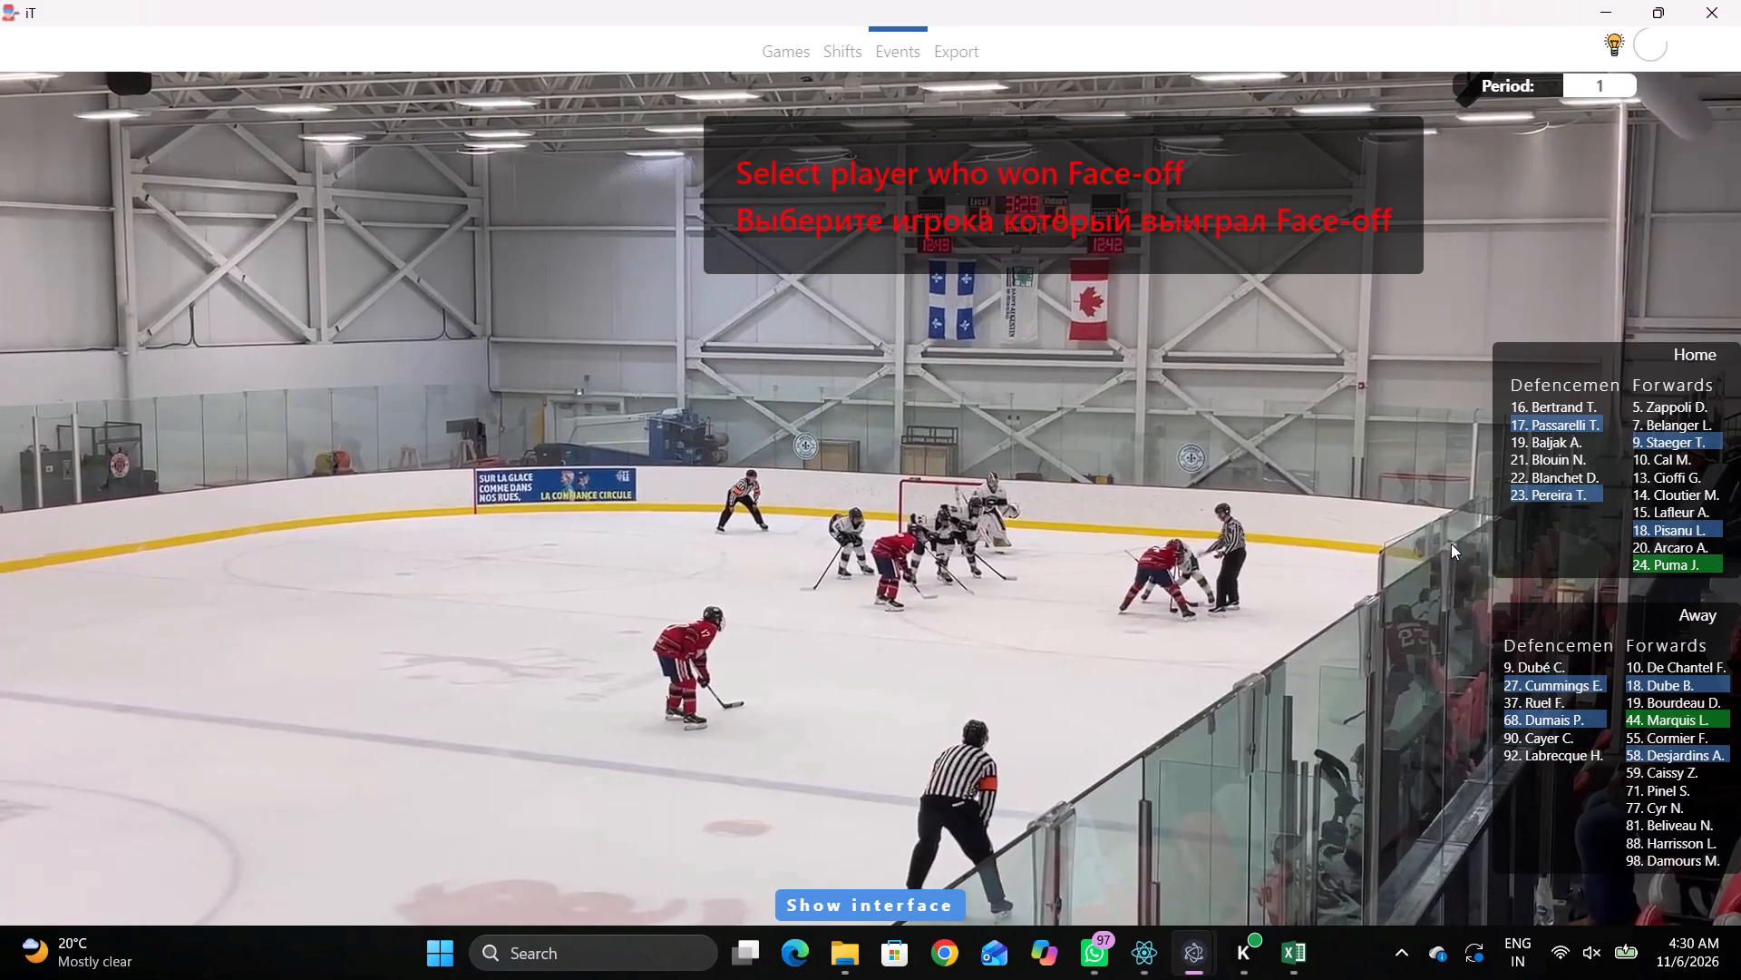
pyautogui.click(1648, 719)
pyautogui.click(1668, 566)
pyautogui.click(1247, 460)
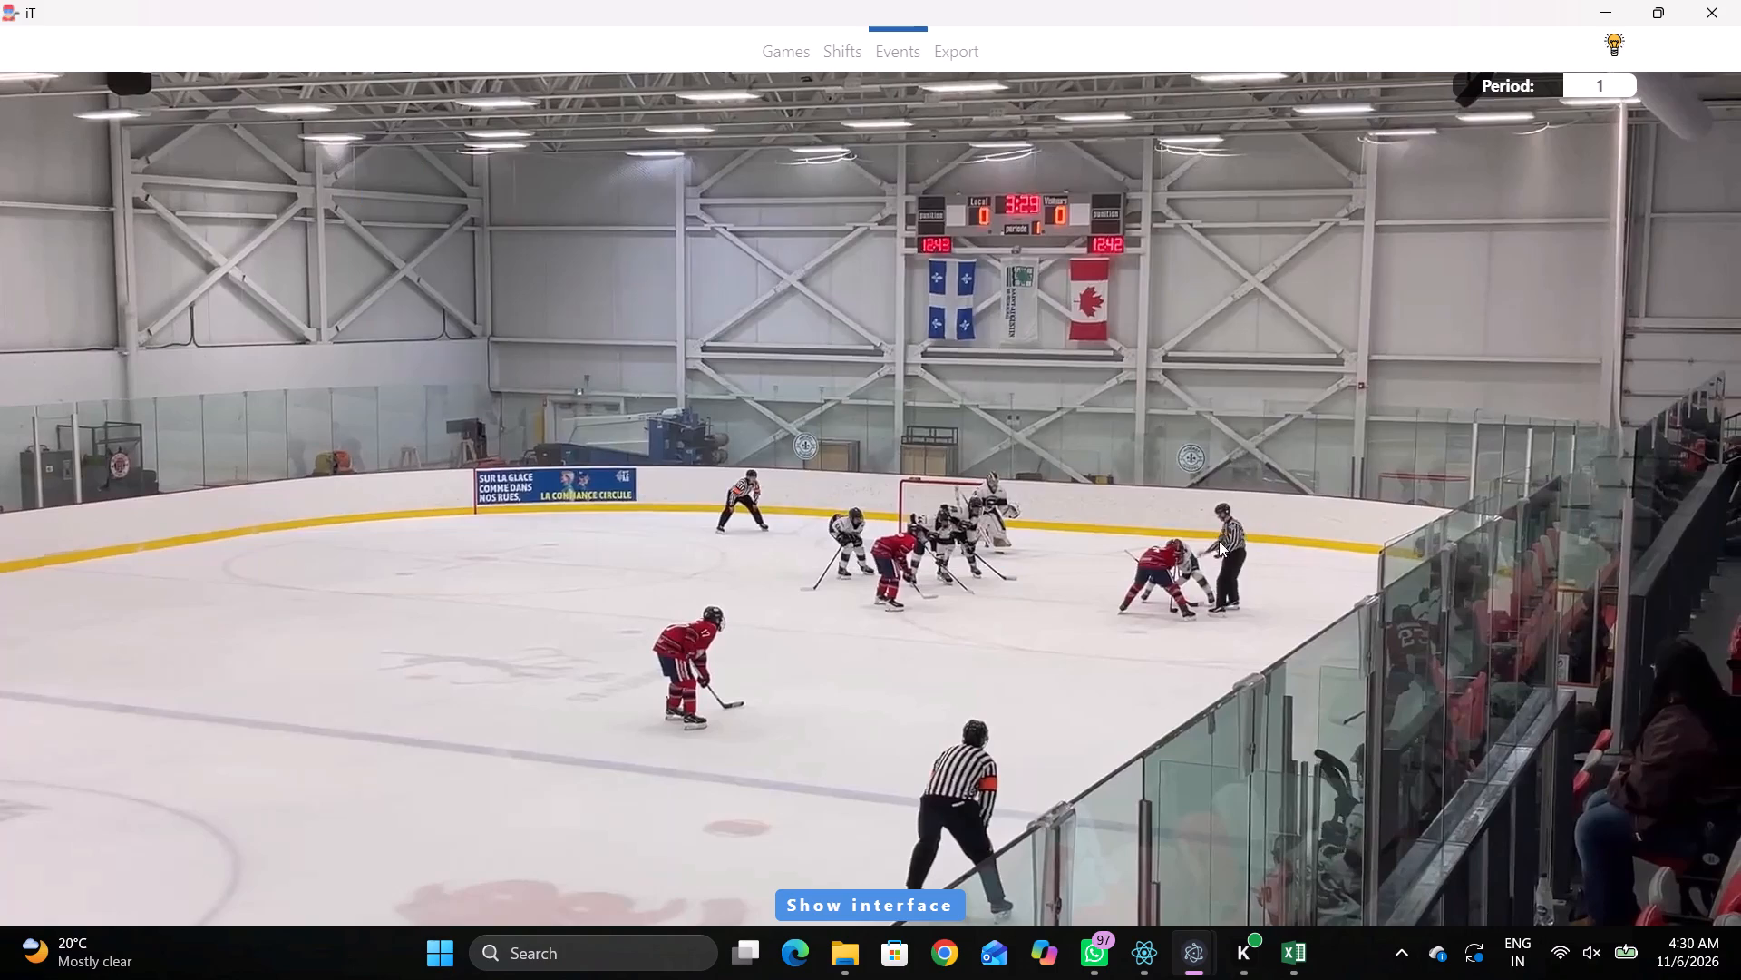
# In the away shift at 00:24:44.5, set the center forward to 18 and the forward listed below to 44.
pyautogui.hotkey('shift', 'd')
pyautogui.click(385, 730)
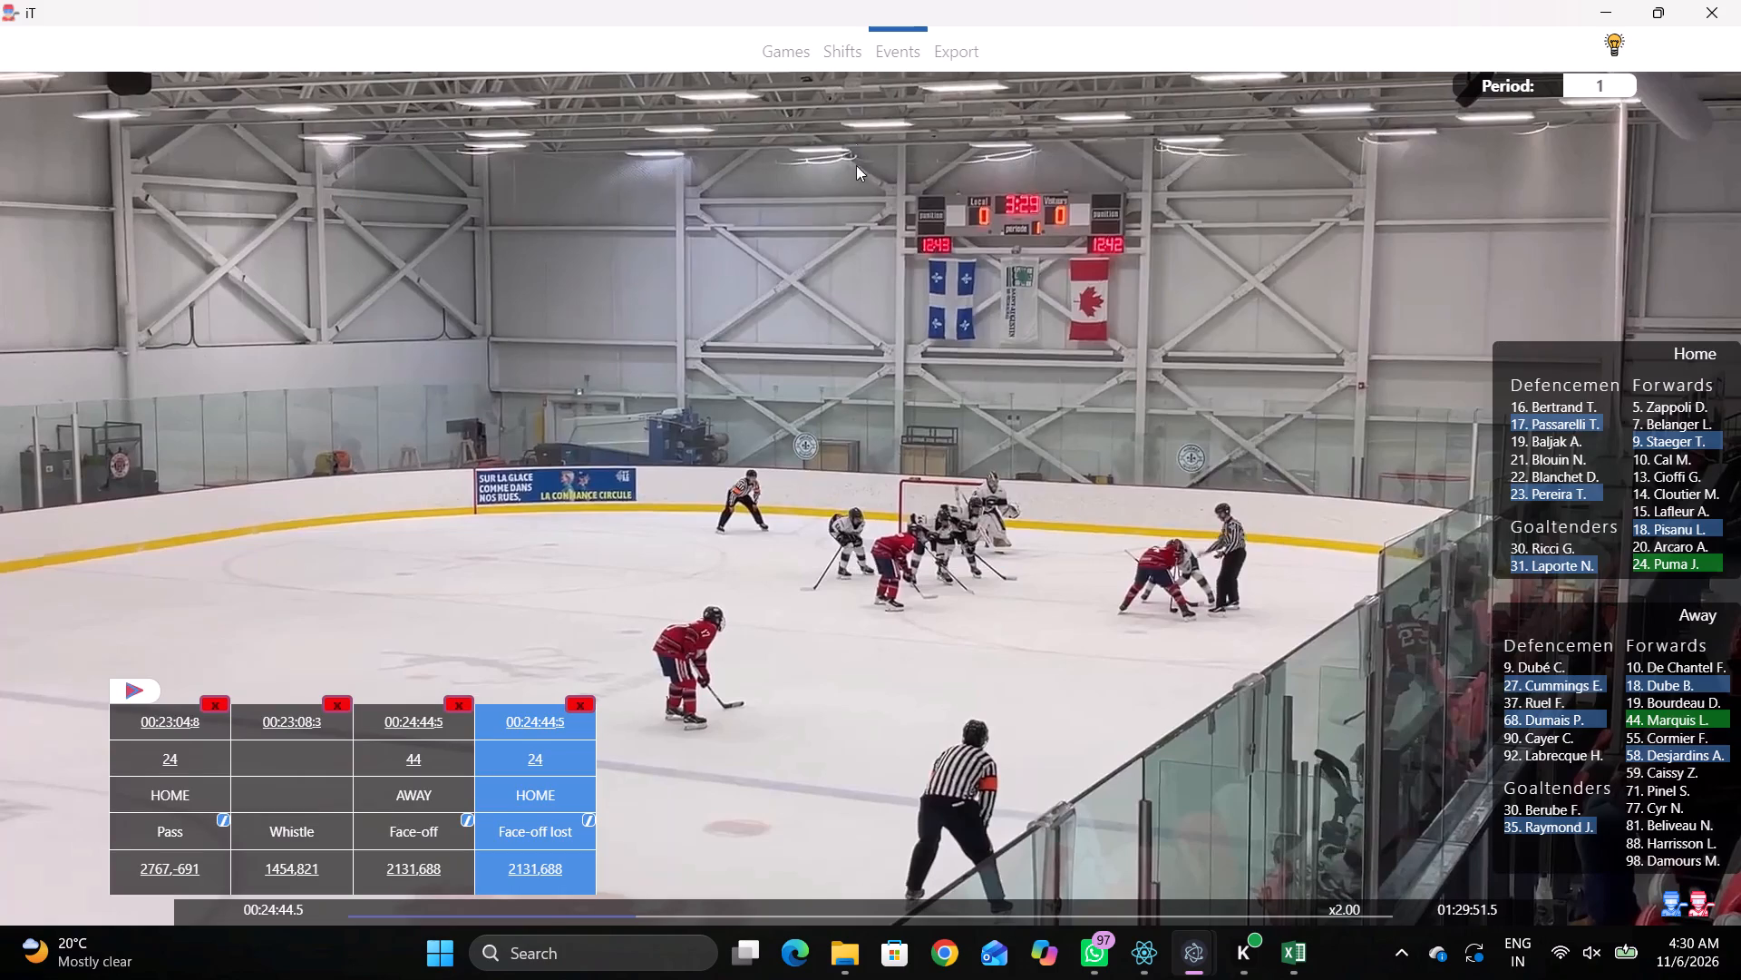
pyautogui.doubleClick(847, 78)
pyautogui.click(836, 34)
pyautogui.hotkey('shift', 's')
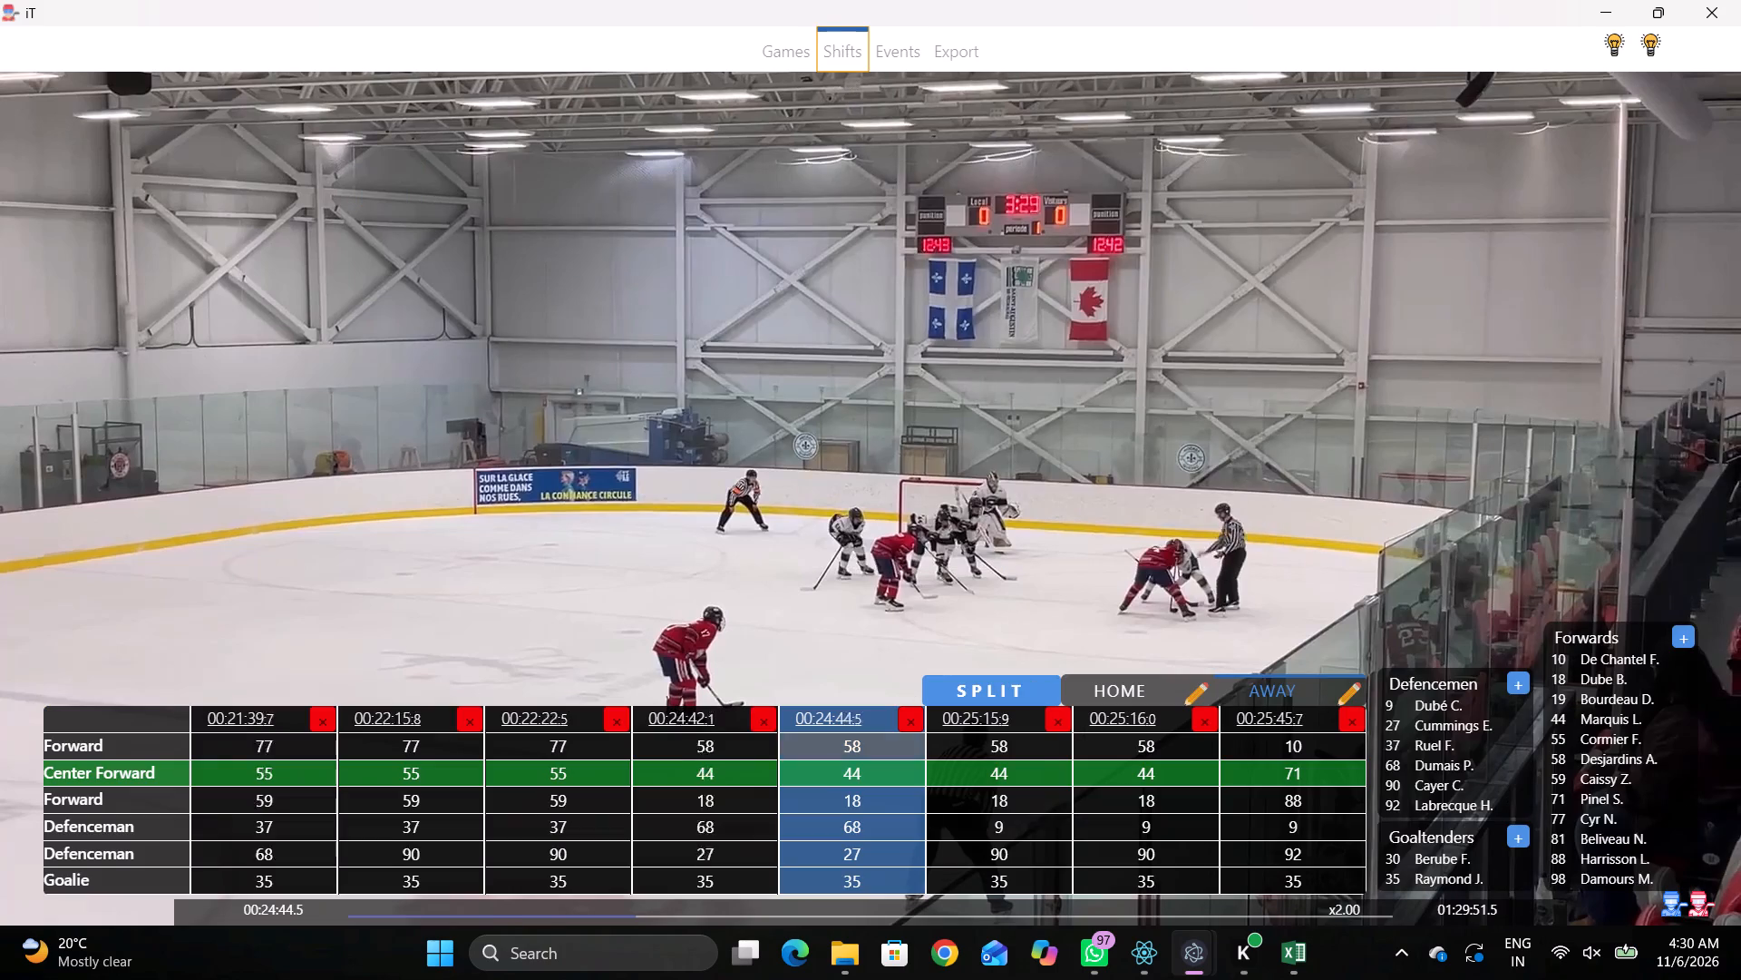
pyautogui.hotkey('shift', 'd')
pyautogui.hotkey('shift', 'd')
pyautogui.click(885, 747)
pyautogui.moveTo(877, 760); pyautogui.dragTo(872, 770)
pyautogui.press('BackSpace')
pyautogui.press('Tab')
pyautogui.press('BackSpace')
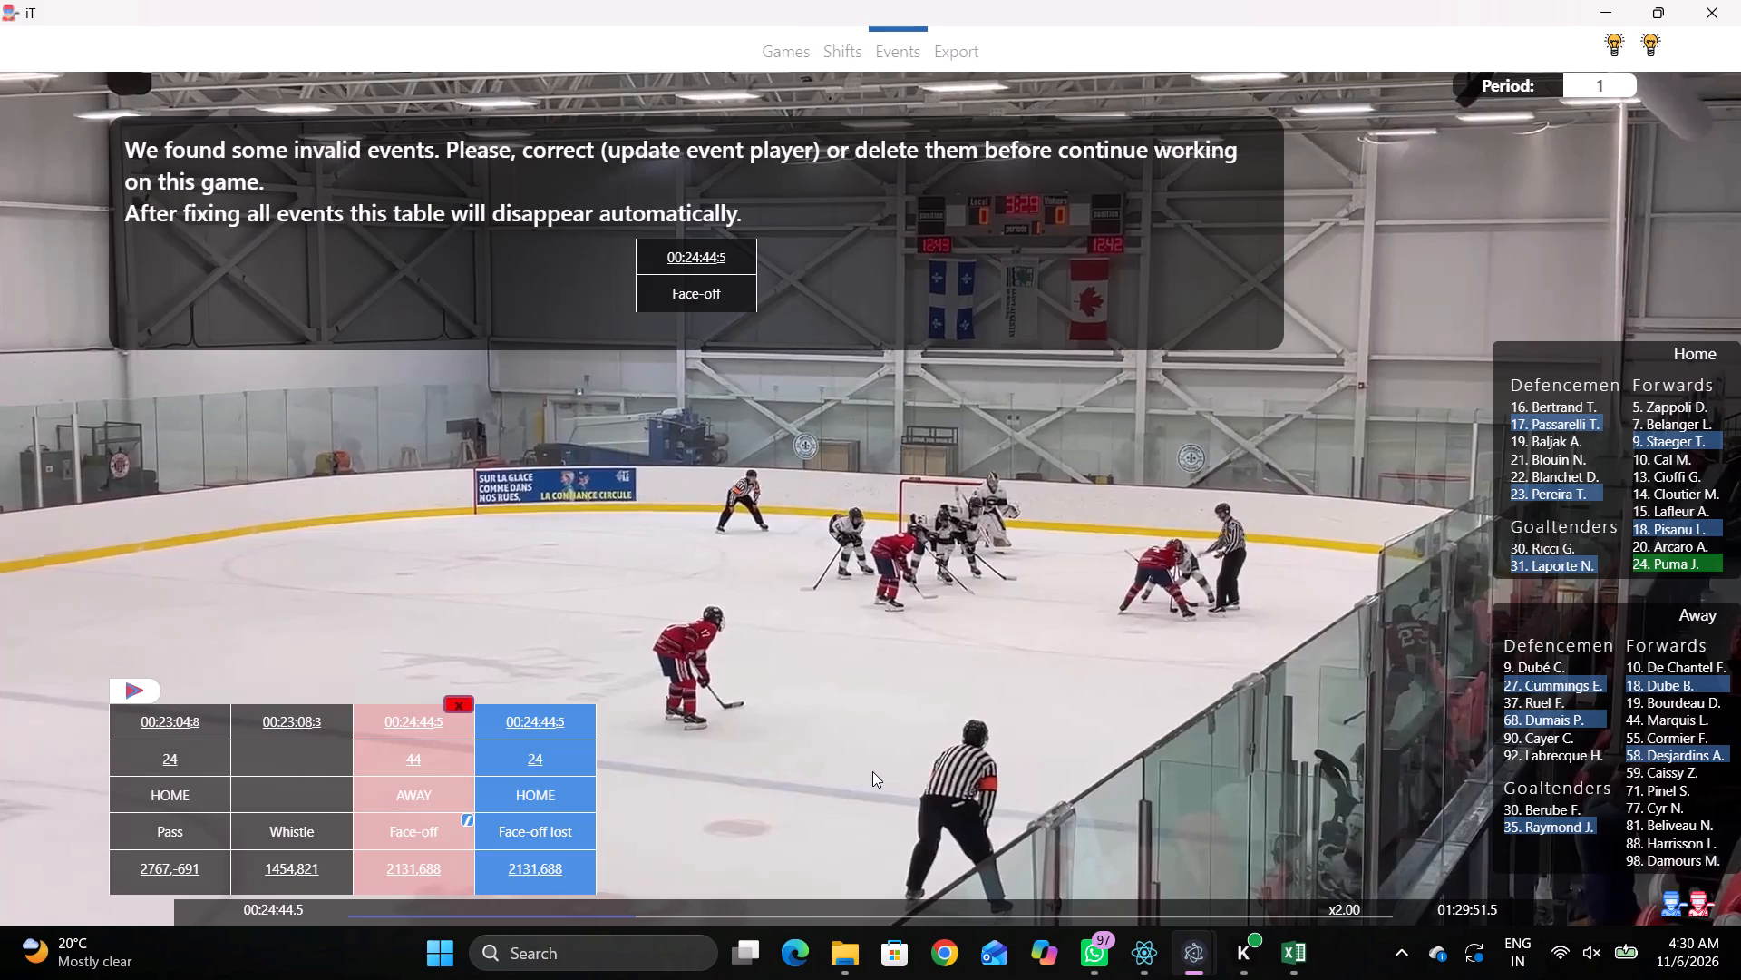
pyautogui.click(852, 59)
pyautogui.moveTo(923, 801); pyautogui.dragTo(883, 801)
pyautogui.write('44')
pyautogui.click(866, 758)
pyautogui.click(861, 769)
pyautogui.press('1')
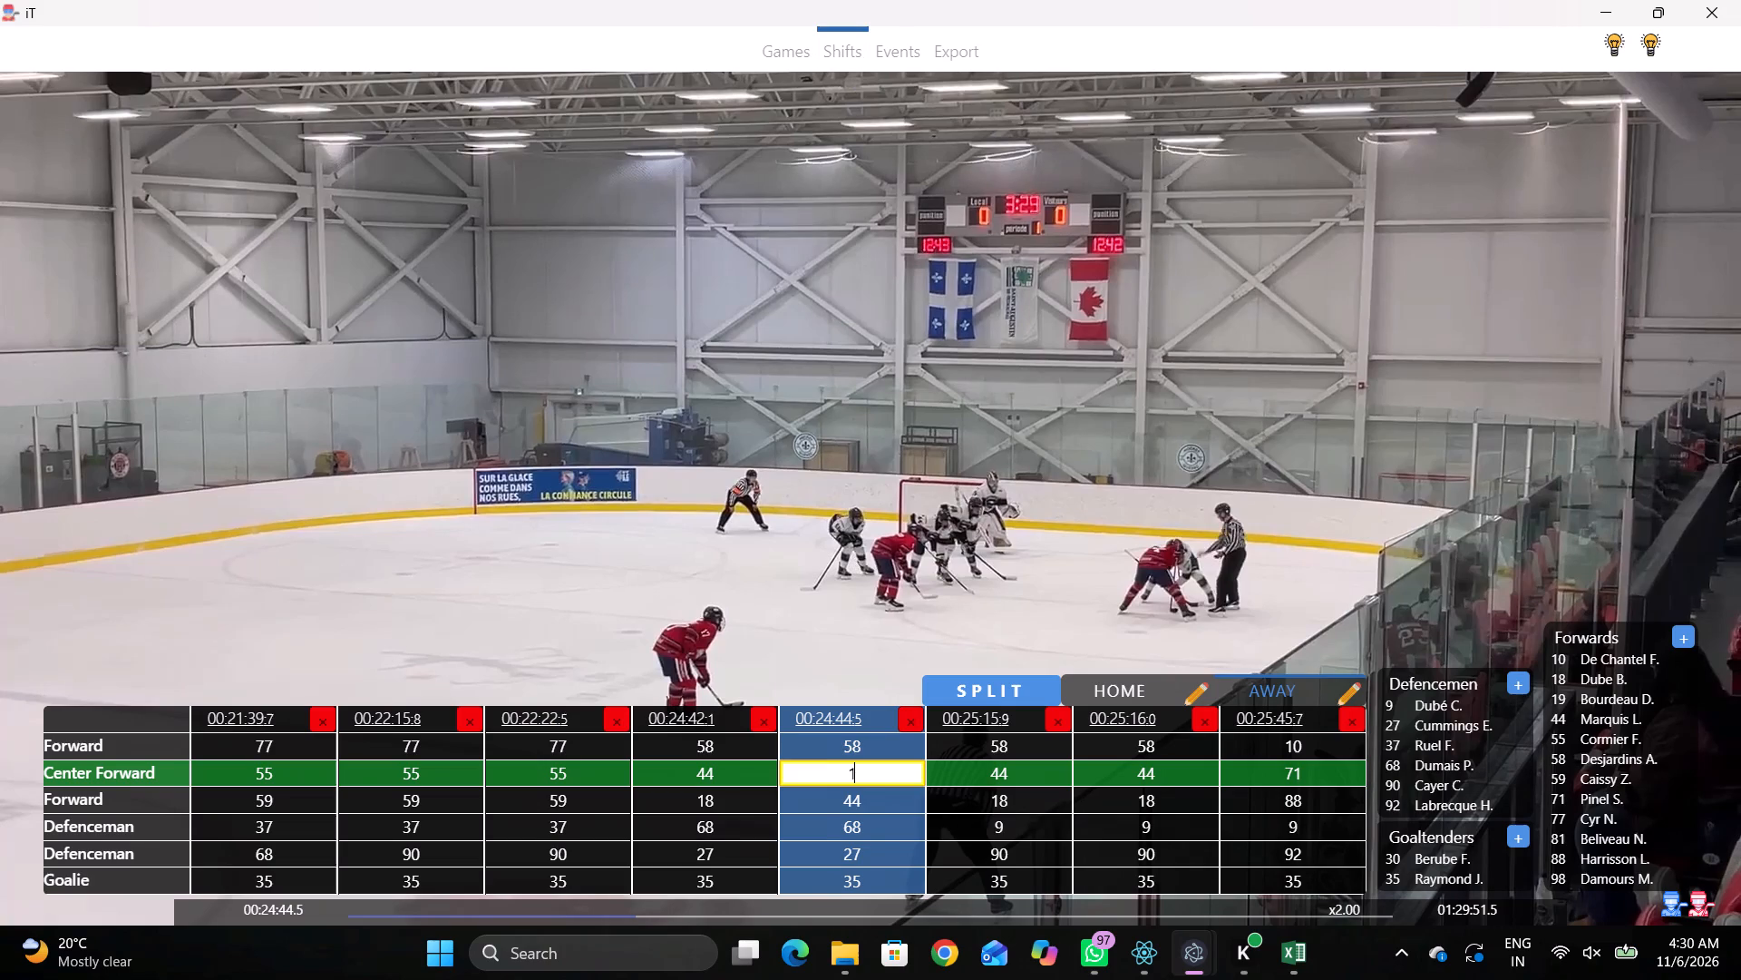
pyautogui.press('8')
pyautogui.click(914, 536)
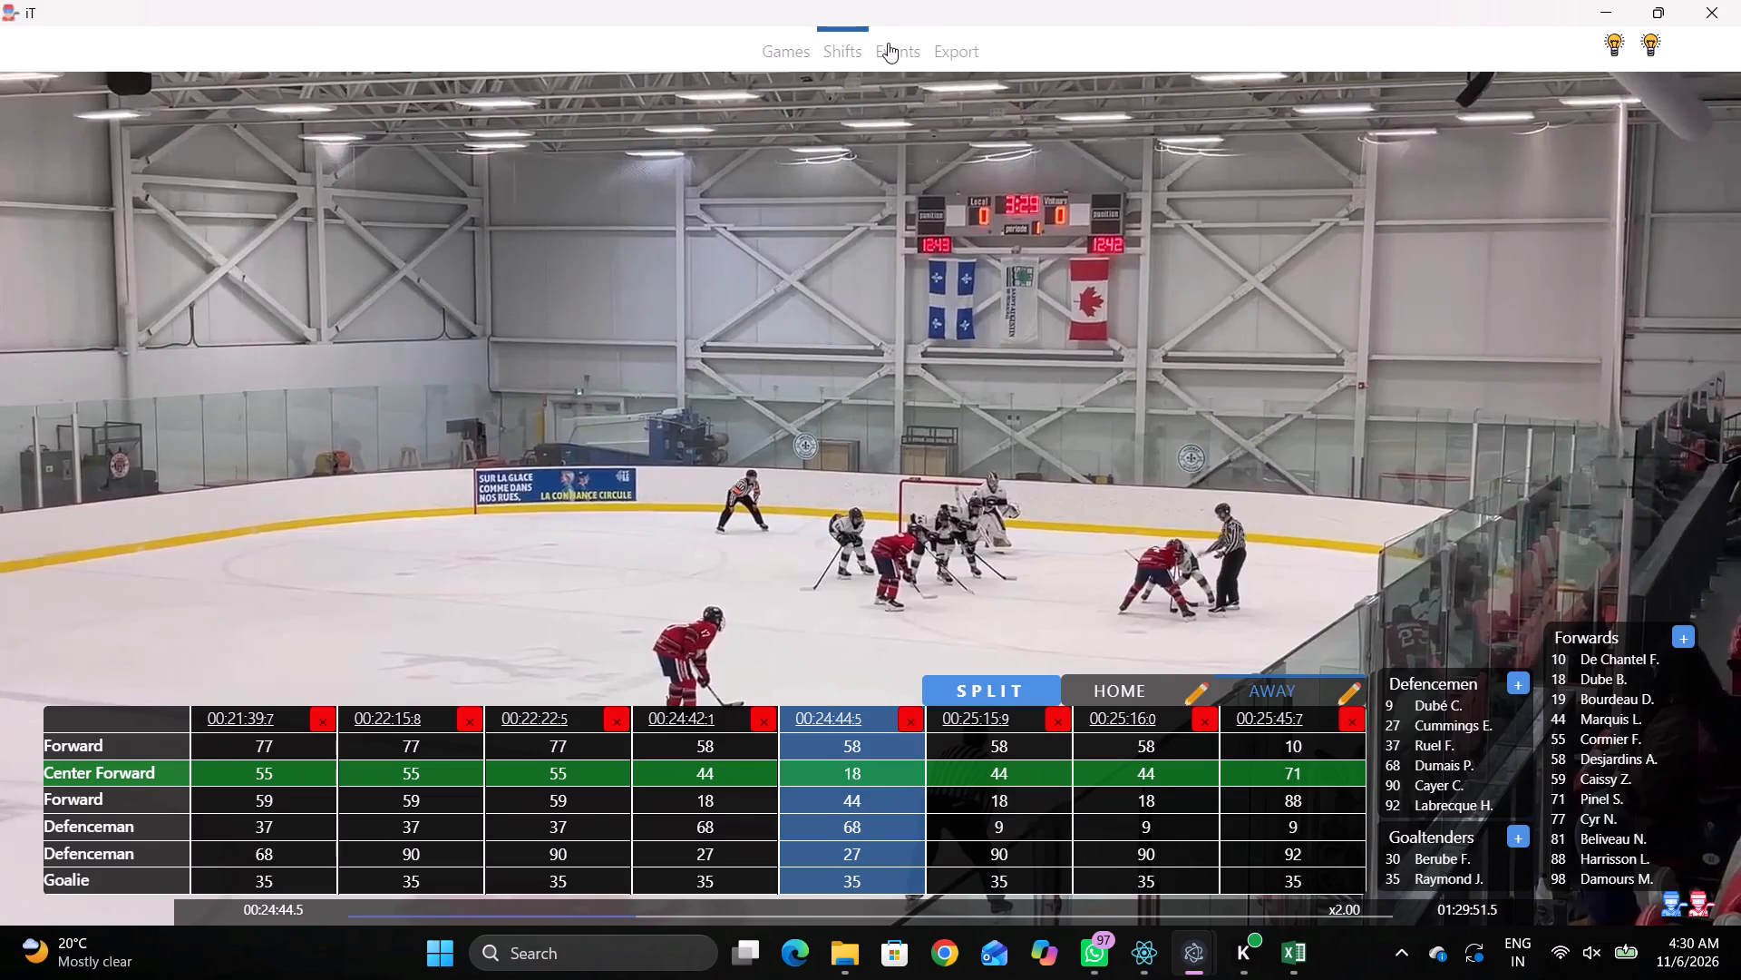
# Reassign the won Face-off event at 00:24:44.5 to away 18.
pyautogui.click(888, 43)
pyautogui.click(1091, 401)
pyautogui.click(1100, 373)
pyautogui.click(415, 763)
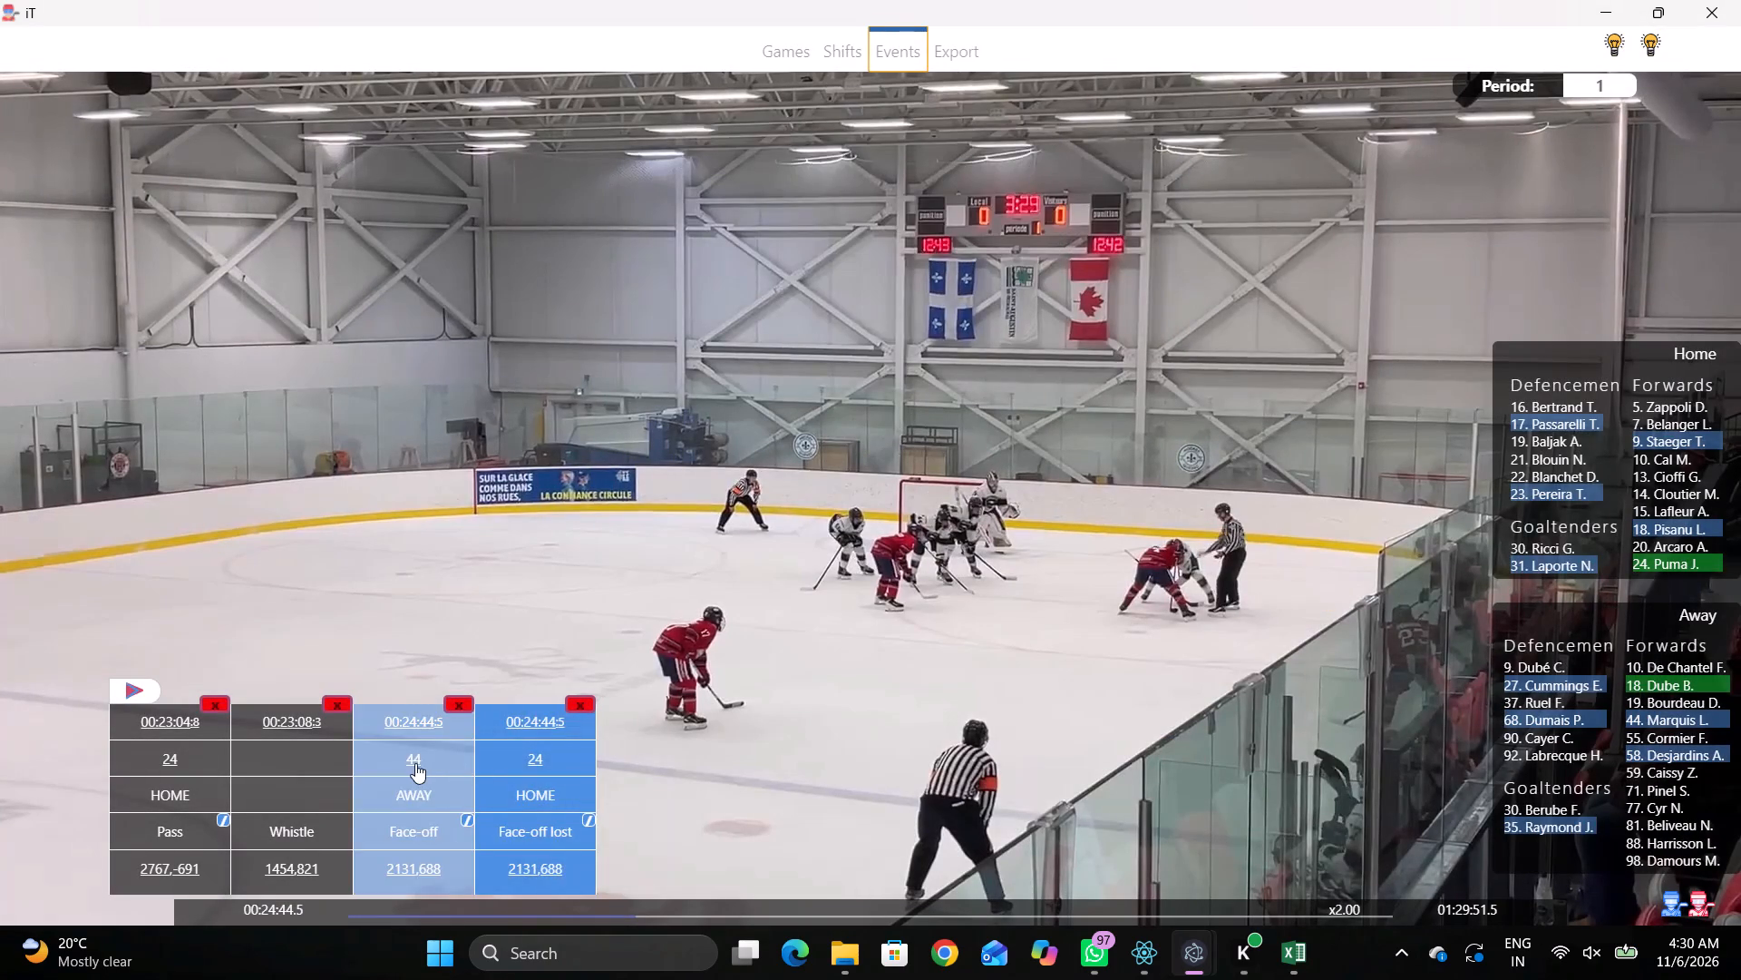
pyautogui.click(1630, 686)
pyautogui.click(1649, 670)
pyautogui.hotkey('shift', 'd')
# Step through the video after the puck drop to locate the moment the face-off is won.
pyautogui.press('space')
pyautogui.press('space')
pyautogui.press('space')
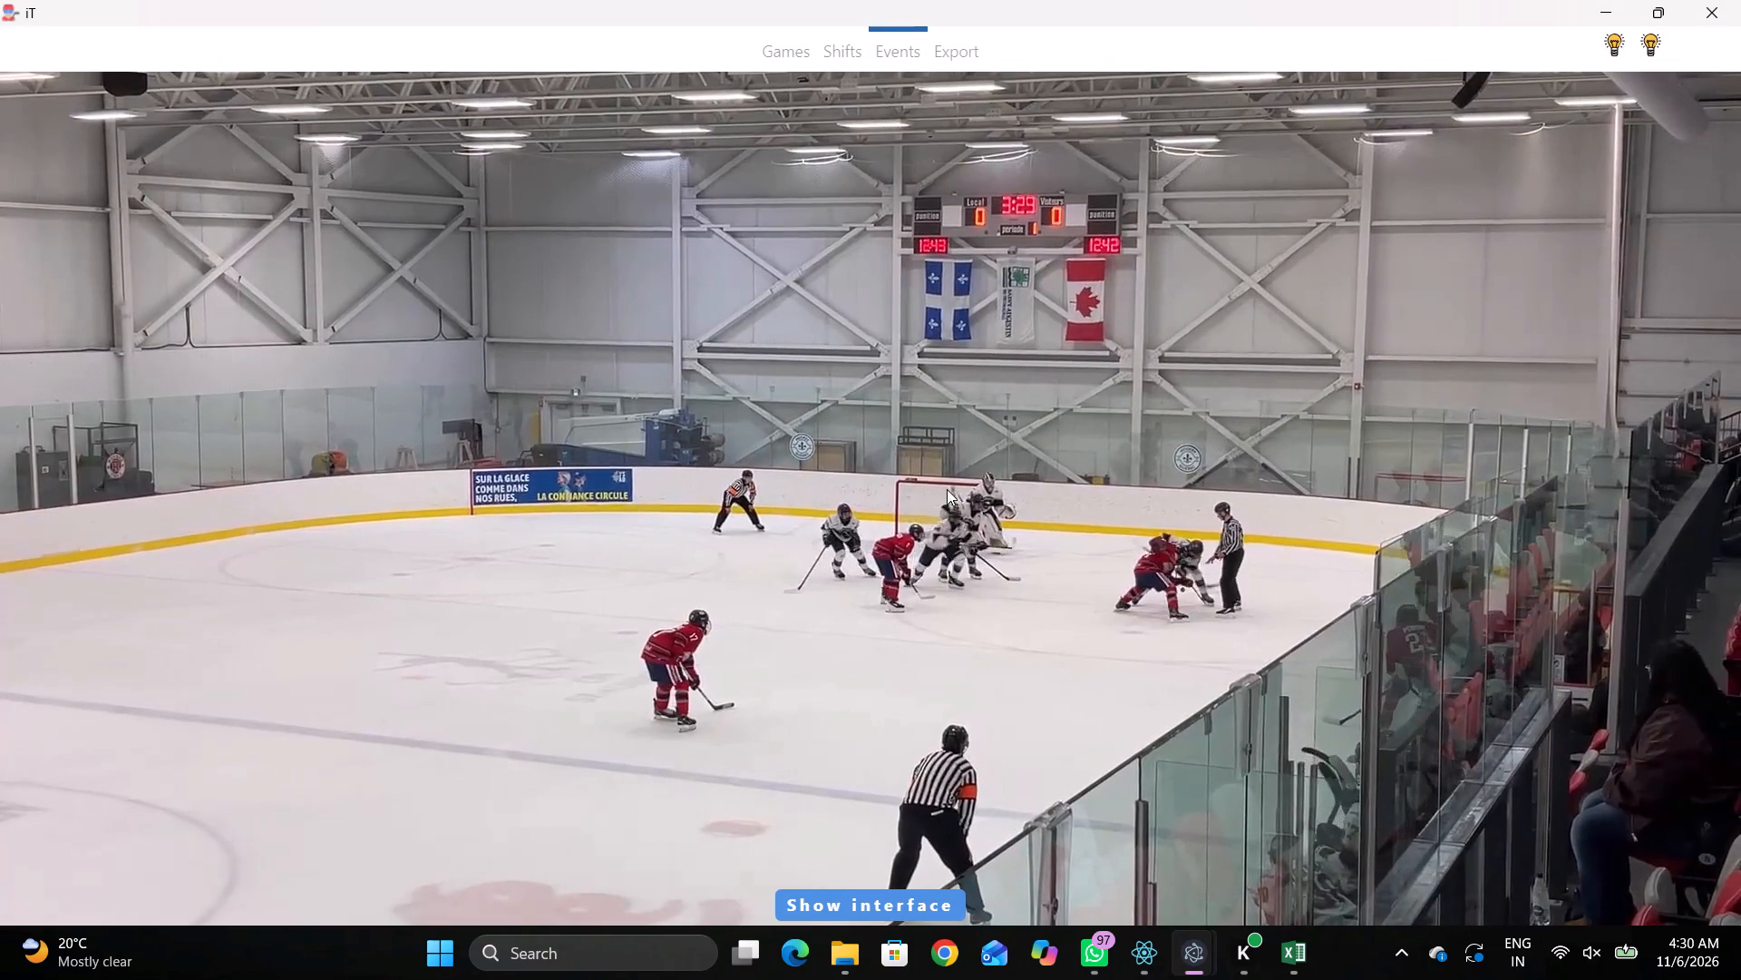
pyautogui.press('space')
pyautogui.press('space')
pyautogui.press('space')
pyautogui.press('space')
pyautogui.press('space')
pyautogui.press('space')
pyautogui.press('space')
pyautogui.write('r')
pyautogui.press('space')
pyautogui.press('space')
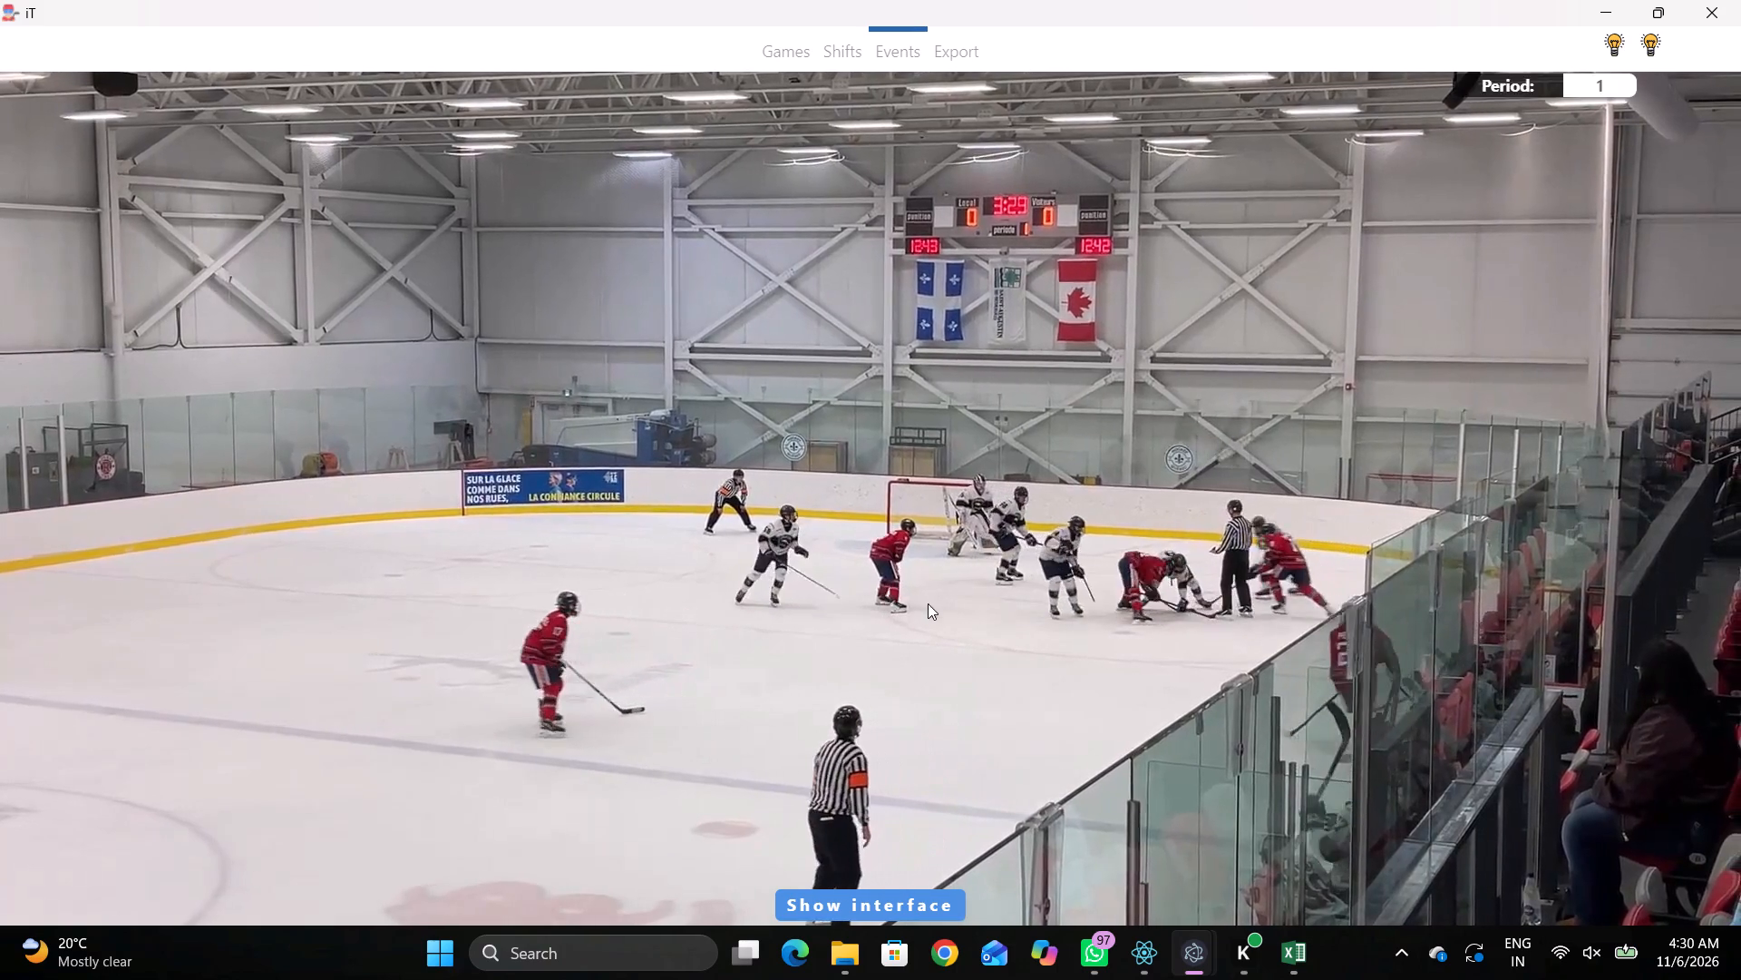
pyautogui.press('space')
pyautogui.press('space')
pyautogui.press('q')
pyautogui.press('q')
pyautogui.press('q')
pyautogui.press('q')
pyautogui.press('q')
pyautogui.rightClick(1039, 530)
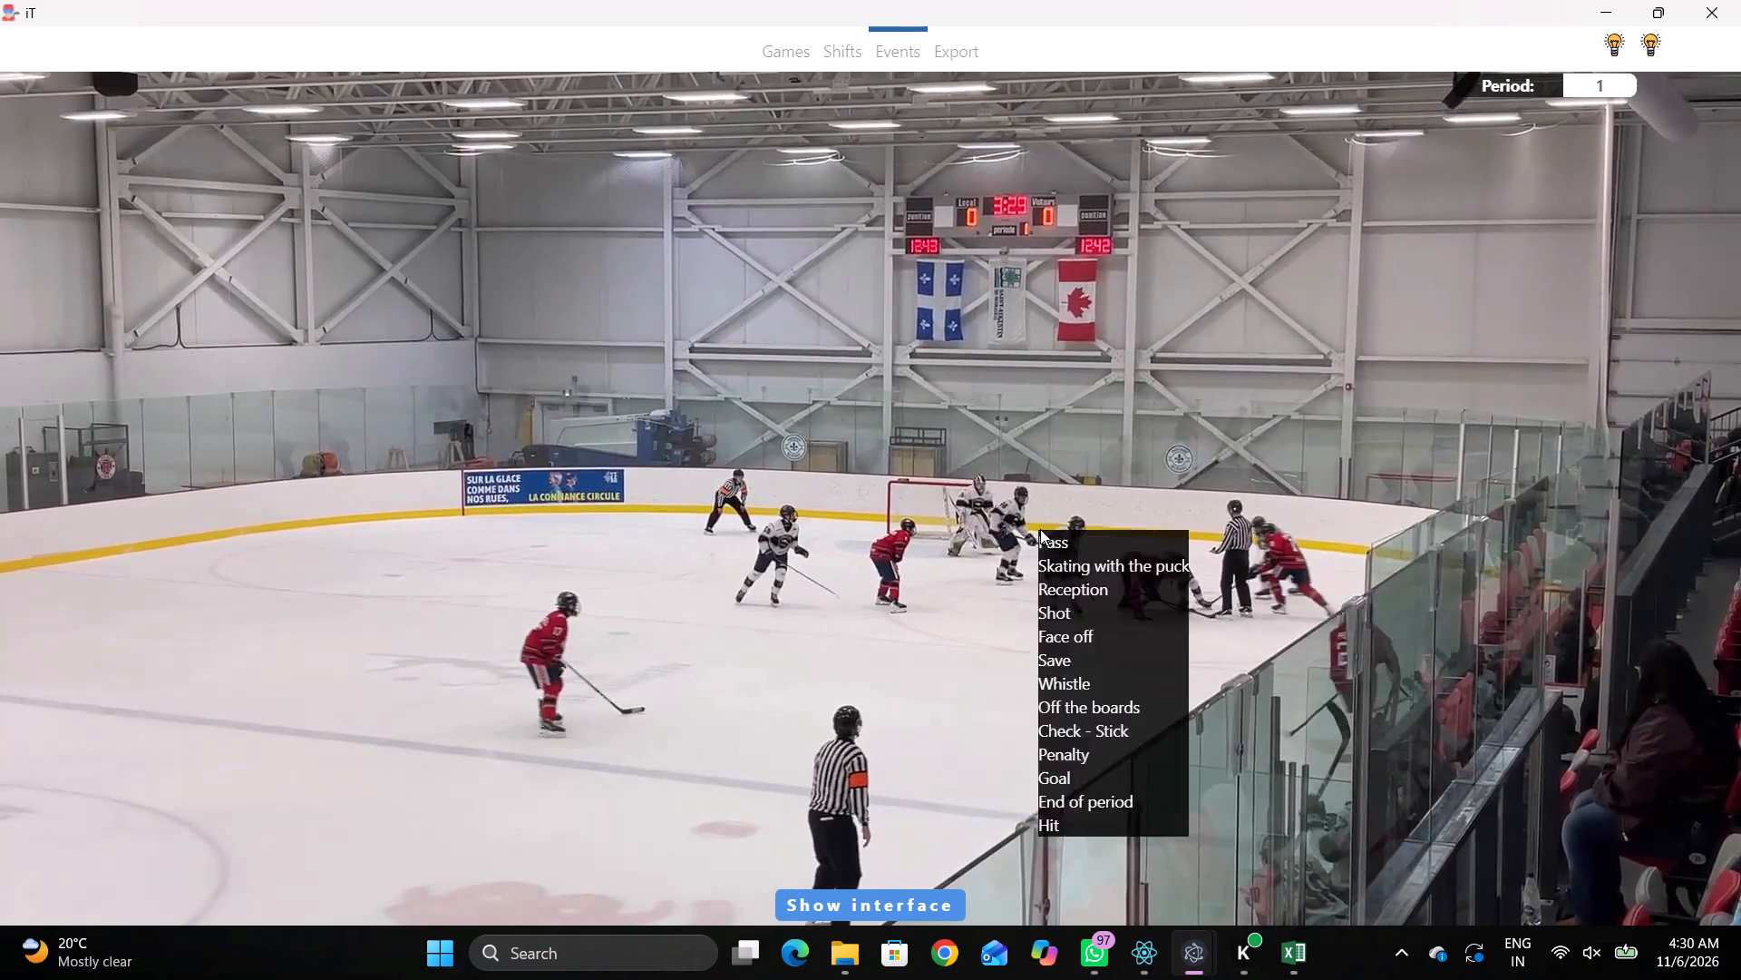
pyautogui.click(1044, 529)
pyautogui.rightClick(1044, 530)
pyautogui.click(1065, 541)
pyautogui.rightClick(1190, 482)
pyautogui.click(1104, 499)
# Log a Pass event by away 18 in the away zone's near-side face-off circle, on the boards side of the dot.
pyautogui.hotkey('shift', 'd')
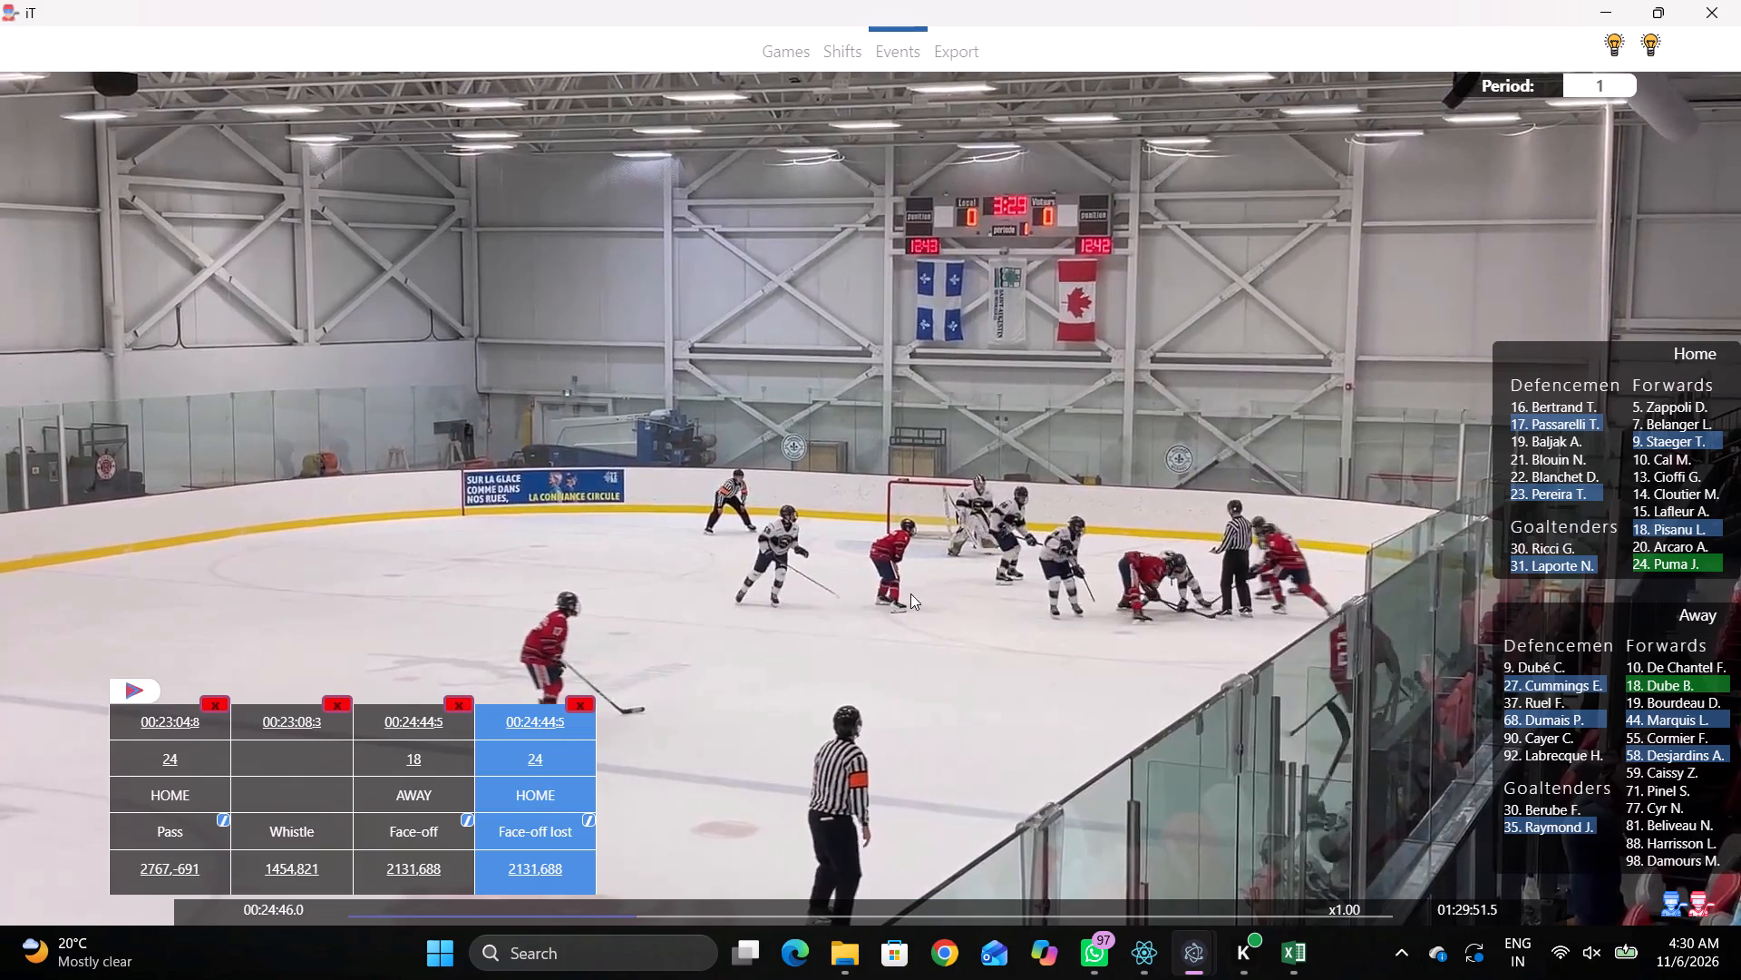
pyautogui.click(1018, 578)
pyautogui.press('space')
pyautogui.press('space')
pyautogui.rightClick(1167, 554)
pyautogui.press('q')
pyautogui.click(1176, 560)
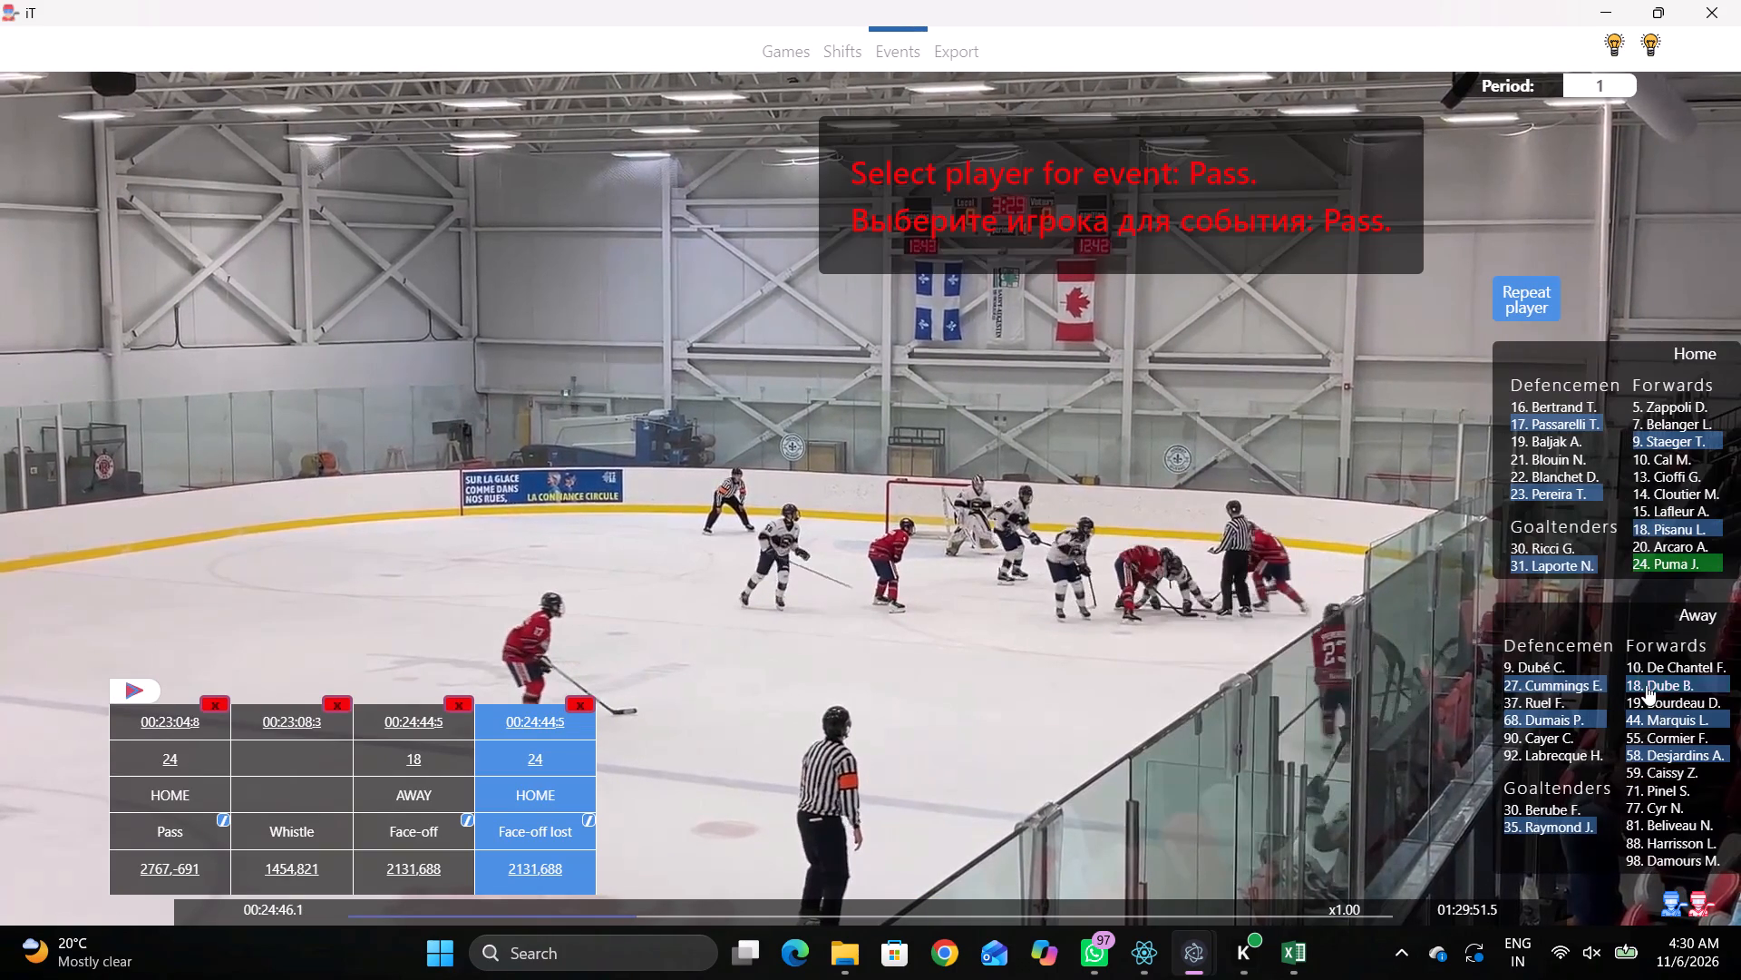
pyautogui.click(1646, 682)
pyautogui.click(1250, 478)
# Play the video past the face-off pass and step back to locate the moment away 44 takes the puck.
pyautogui.press('space')
pyautogui.press('v')
pyautogui.press('space')
pyautogui.press('space')
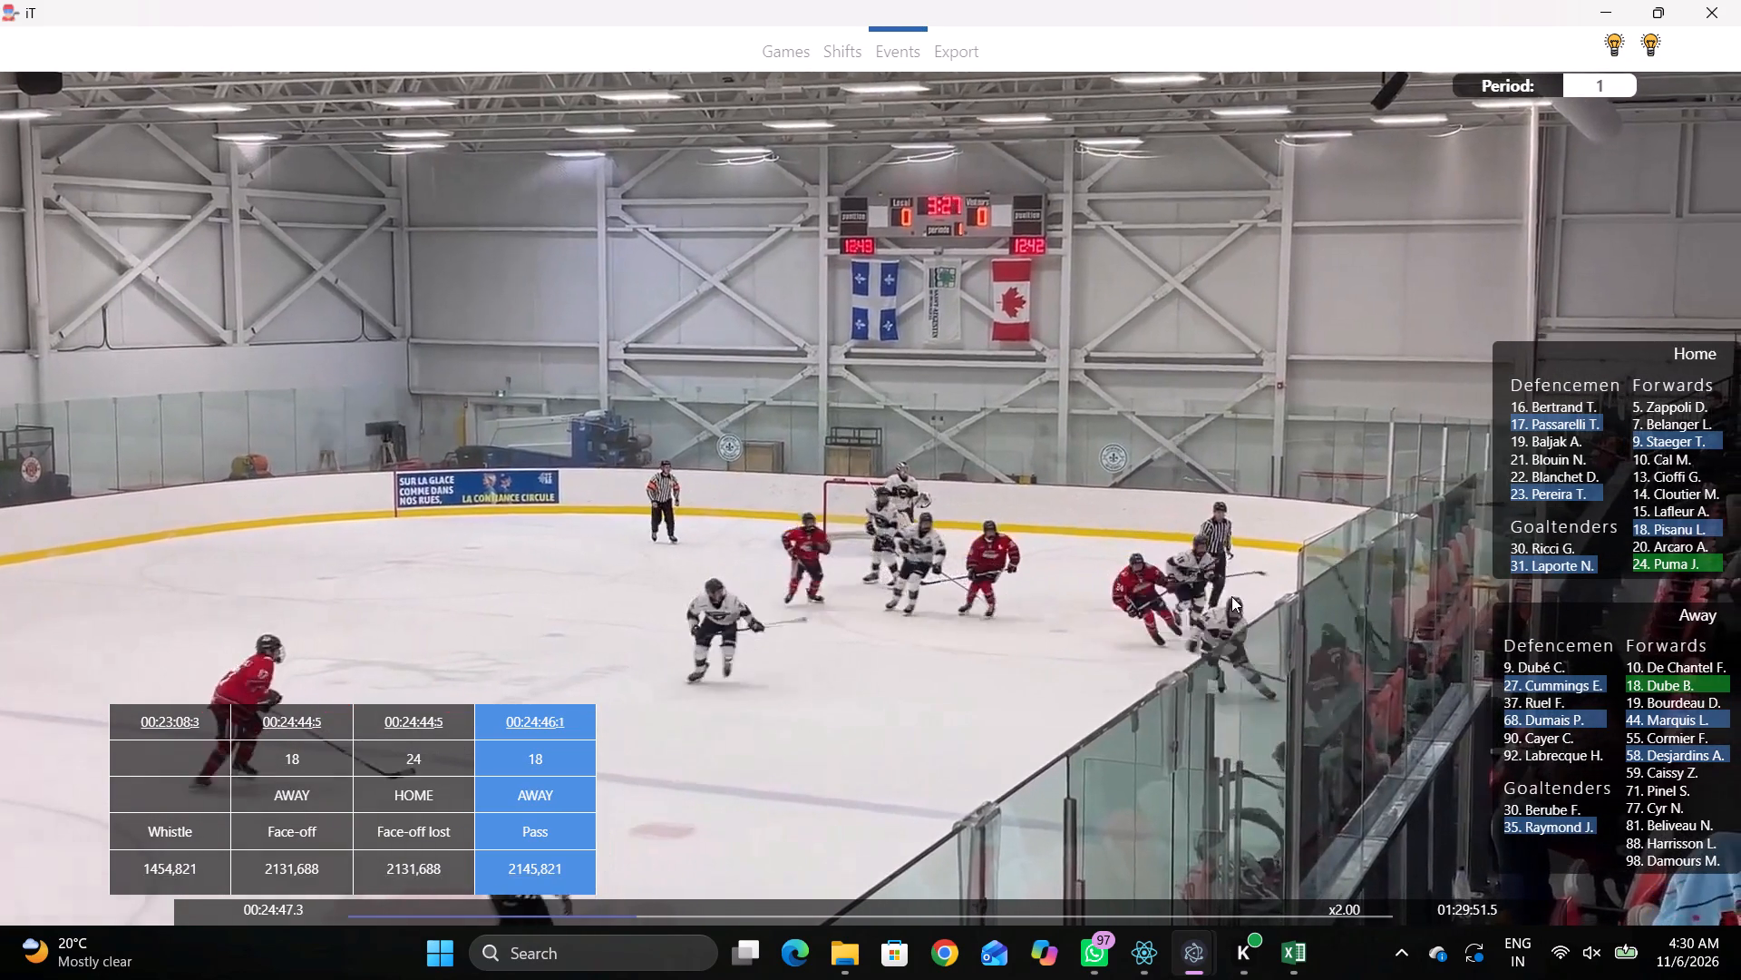
pyautogui.press('space')
pyautogui.press('space')
pyautogui.press('space')
pyautogui.rightClick(1182, 507)
pyautogui.press('space')
pyautogui.press('space')
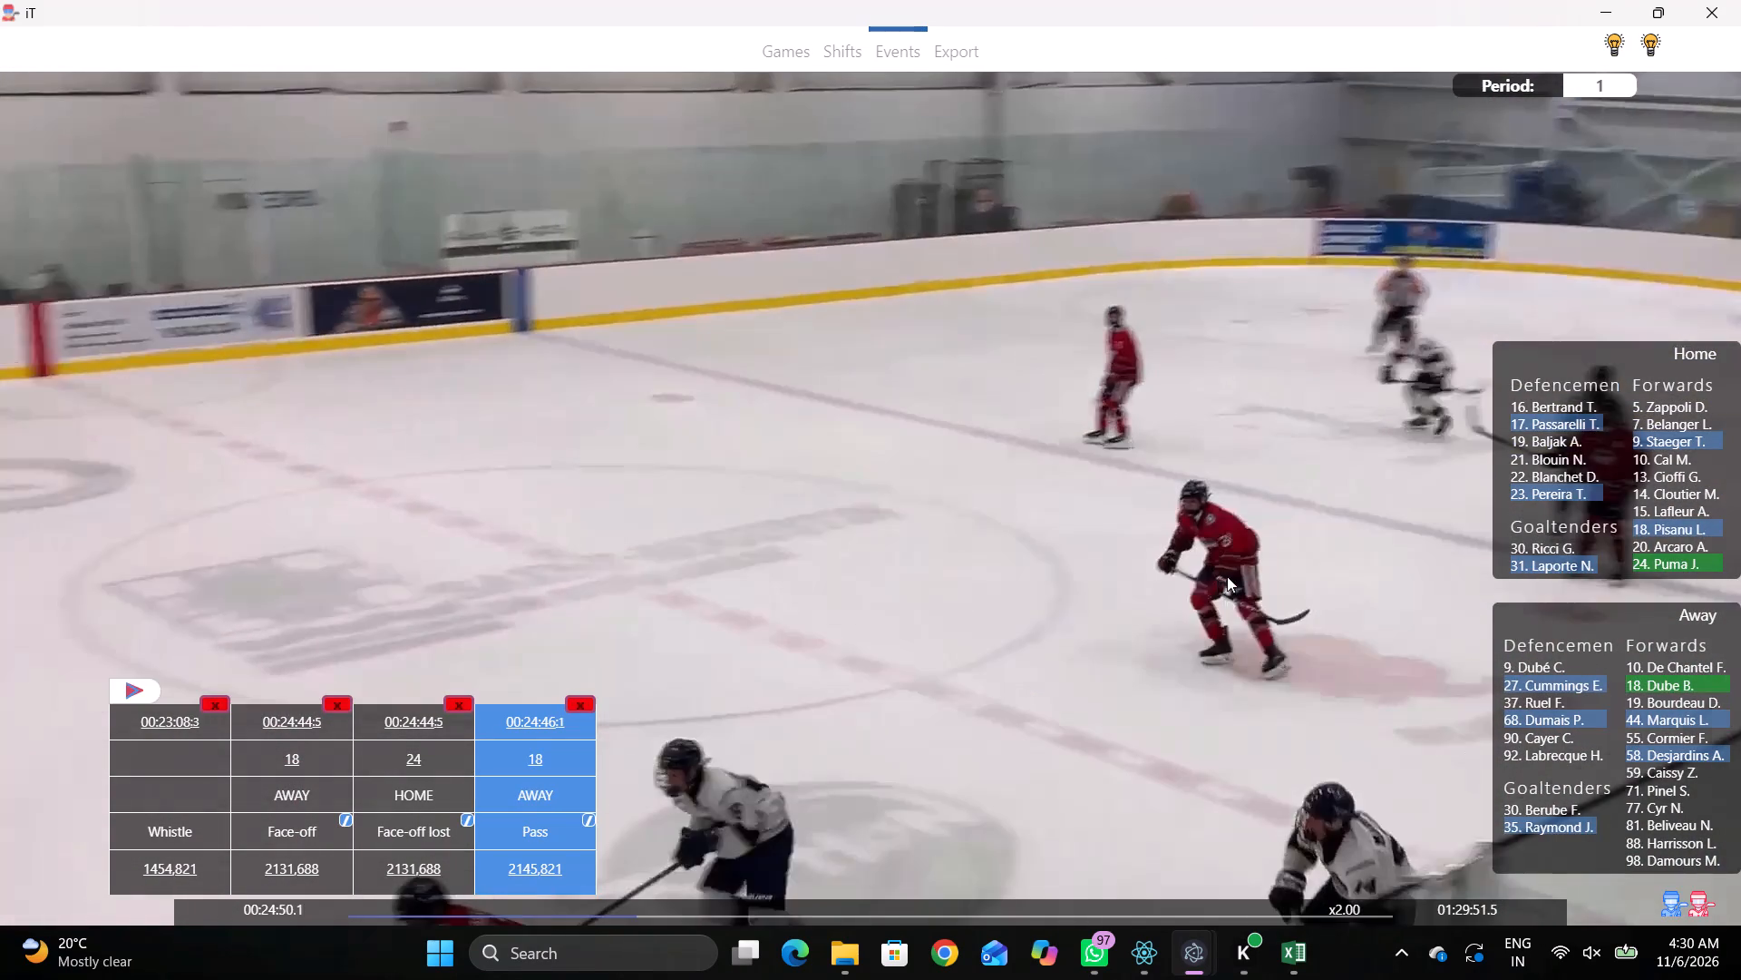
pyautogui.press('q')
pyautogui.press('q')
pyautogui.press('q')
pyautogui.press('q')
pyautogui.press('q')
pyautogui.press('q')
pyautogui.press('q')
pyautogui.press('q')
pyautogui.press('q')
pyautogui.press('q')
pyautogui.press('q')
pyautogui.press('q')
pyautogui.press('q')
pyautogui.press('q')
pyautogui.press('q')
pyautogui.press('q')
pyautogui.press('q')
pyautogui.press('q')
pyautogui.press('q')
pyautogui.press('q')
pyautogui.press('q')
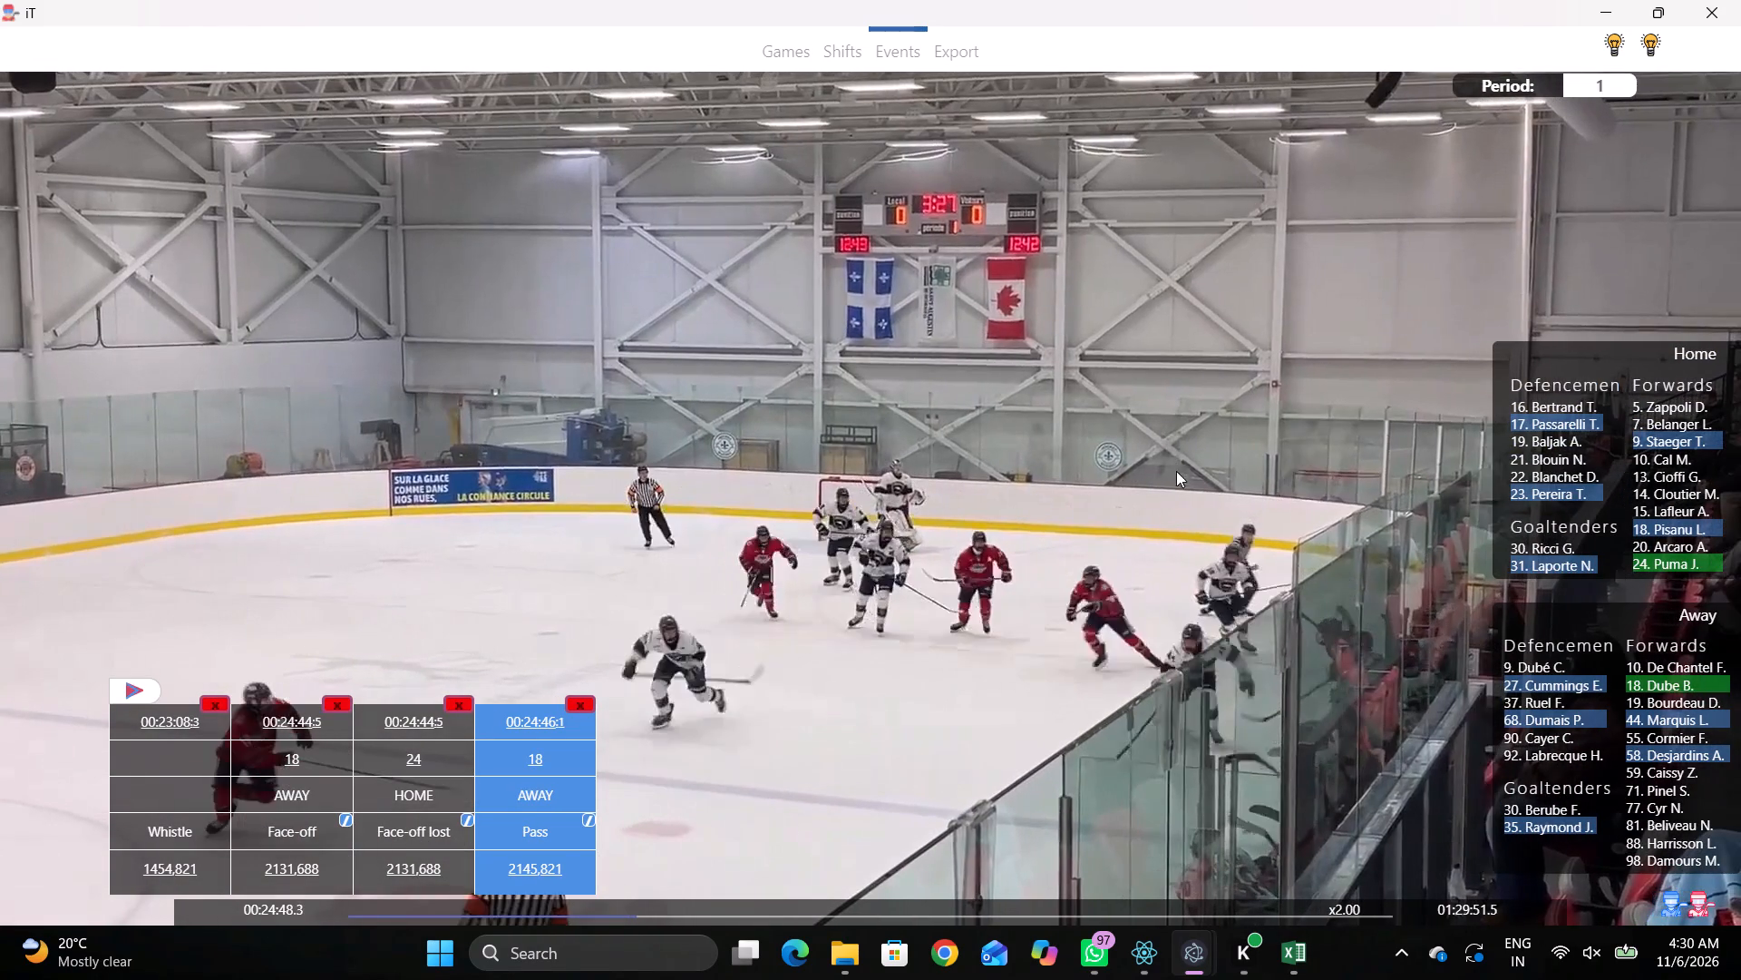
pyautogui.press('q')
pyautogui.press('q')
pyautogui.write('qq')
pyautogui.write('qq')
pyautogui.press('q')
# Log a Skating with the puck event by away 44 in the away zone, along the near boards just outside the face-off circle.
pyautogui.rightClick(1135, 469)
pyautogui.press('space')
pyautogui.press('space')
pyautogui.rightClick(1151, 505)
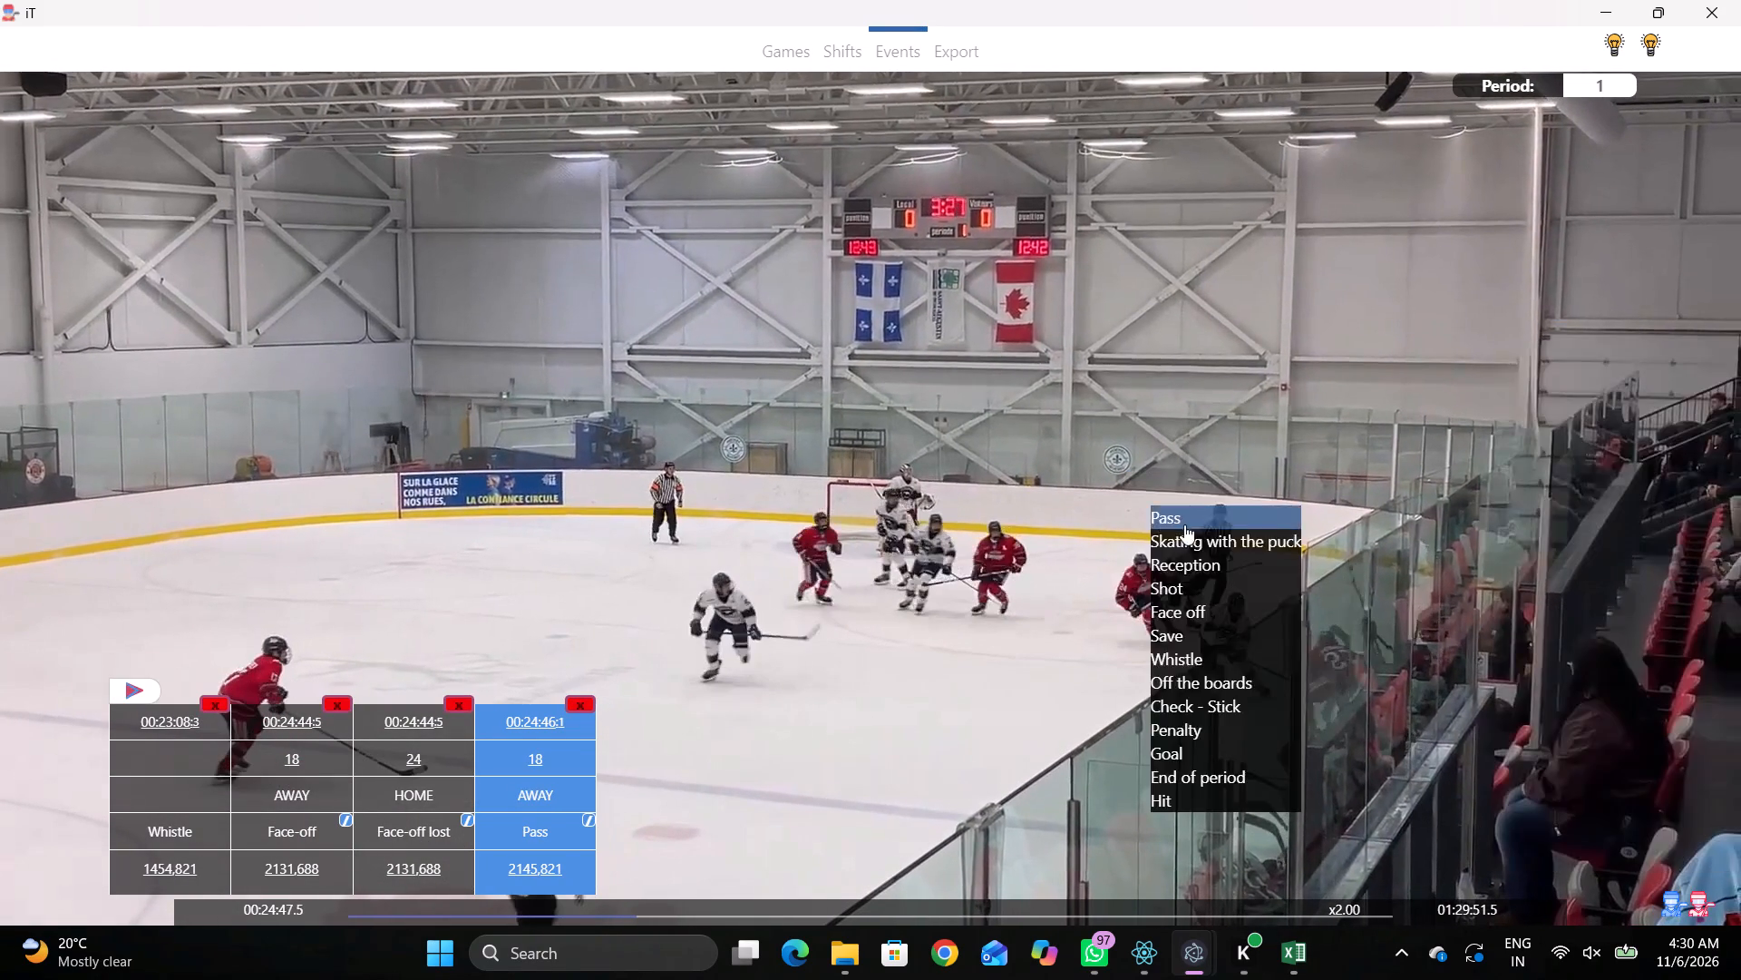
pyautogui.click(1183, 524)
pyautogui.rightClick(1138, 506)
pyautogui.click(1195, 548)
pyautogui.click(1658, 730)
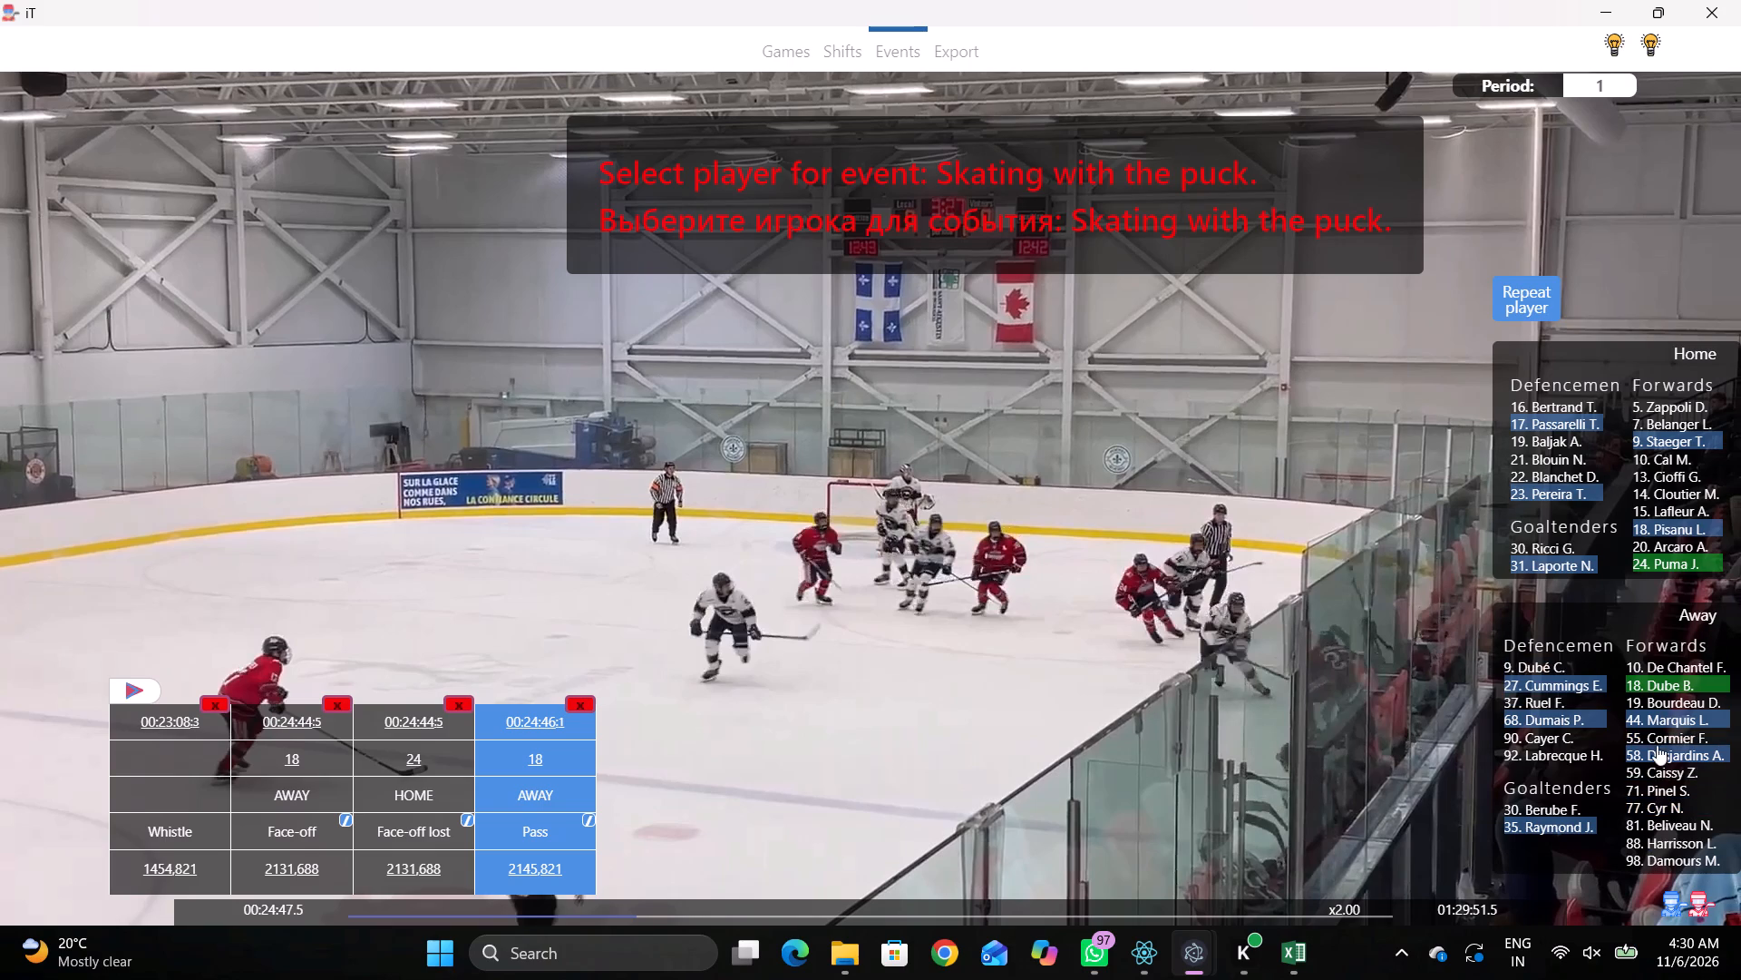
pyautogui.click(1650, 725)
pyautogui.click(1162, 535)
# Log a Pass event by the same away player just inside the away zone's blue line, on the near side.
pyautogui.hotkey('shift', 'd')
pyautogui.press('space')
pyautogui.press('space')
pyautogui.rightClick(1174, 528)
pyautogui.click(1187, 534)
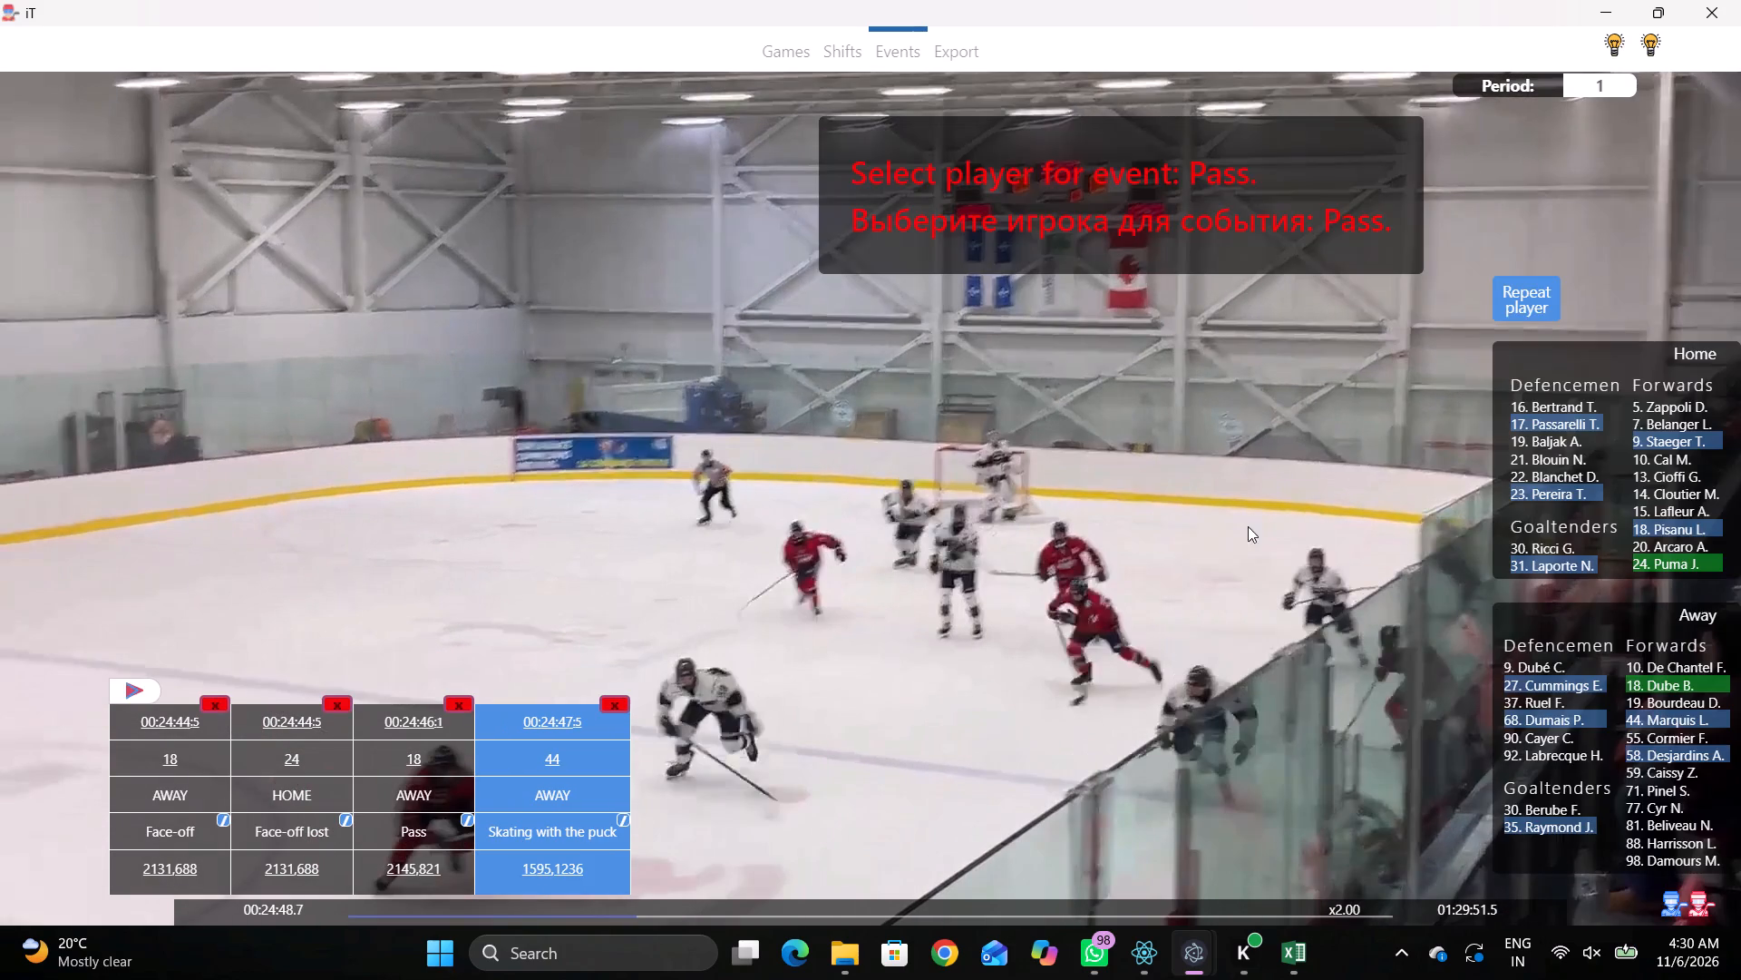
pyautogui.moveTo(1543, 288); pyautogui.dragTo(1536, 305)
pyautogui.click(1041, 490)
# Hide the interface over the video.
pyautogui.hotkey('shift', 'd')
# Log a Skating with the puck event by home 17 in the neutral zone, on the home side of the red line, near side.
pyautogui.press('space')
pyautogui.press('space')
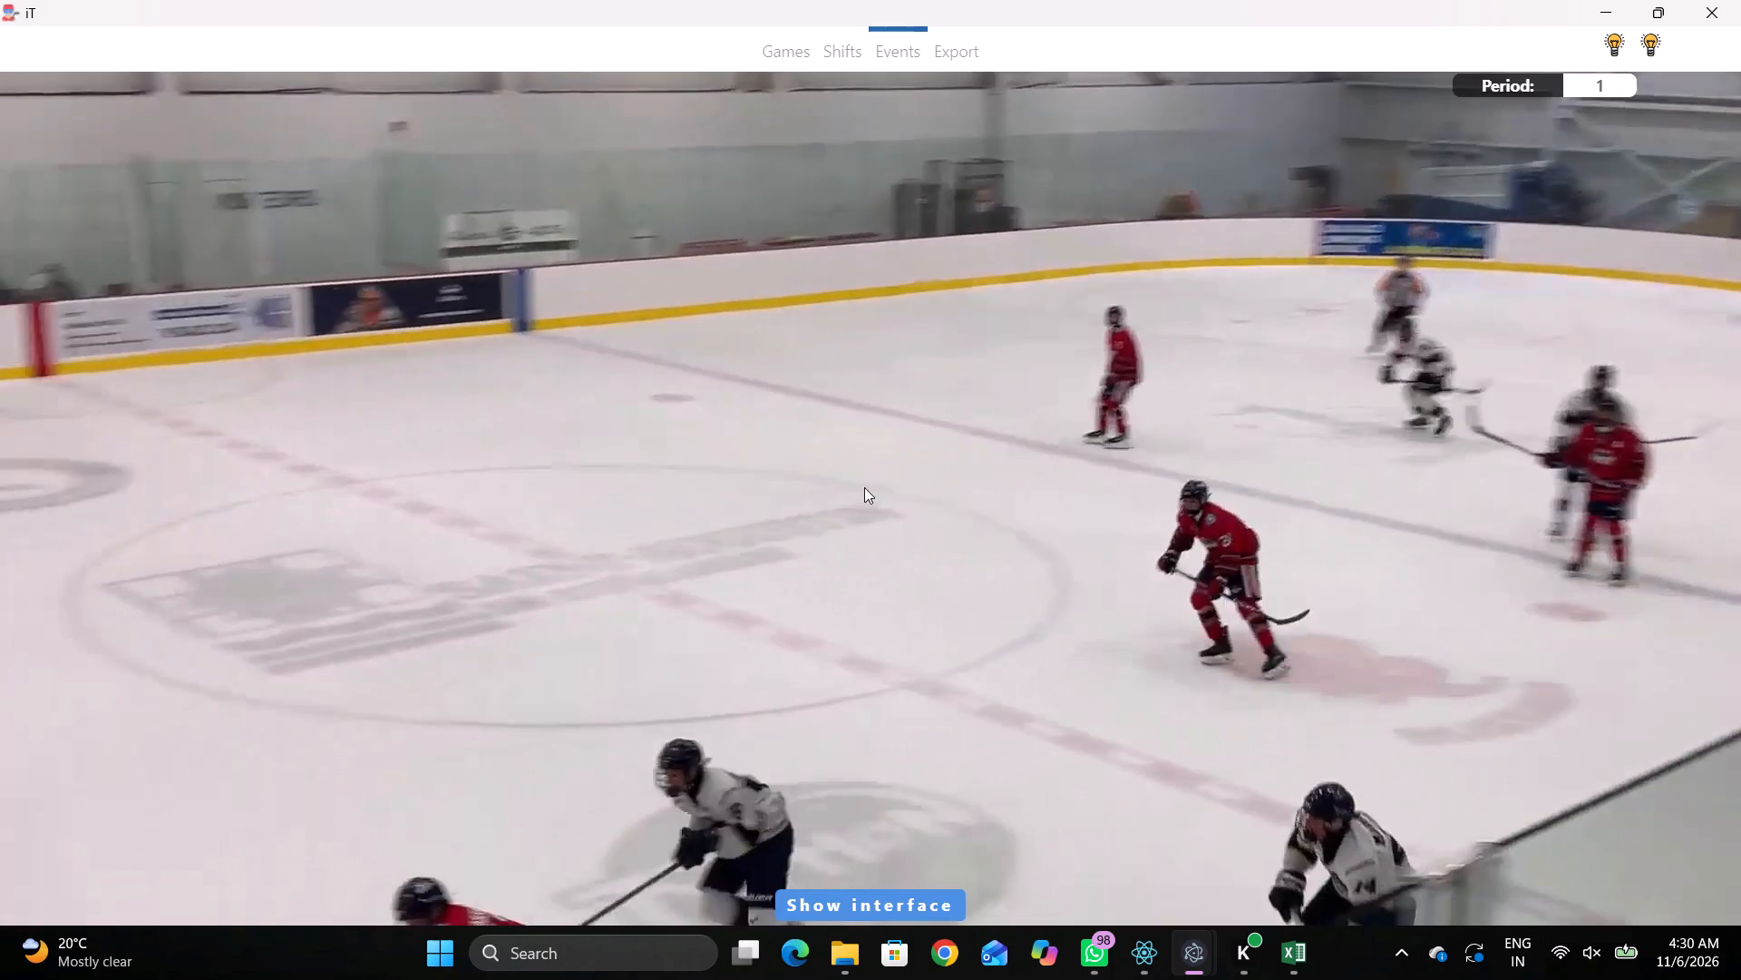
pyautogui.press('q')
pyautogui.press('q')
pyautogui.press('q')
pyautogui.press('q')
pyautogui.press('q')
pyautogui.press('q')
pyautogui.press('space')
pyautogui.press('space')
pyautogui.rightClick(871, 536)
pyautogui.click(925, 571)
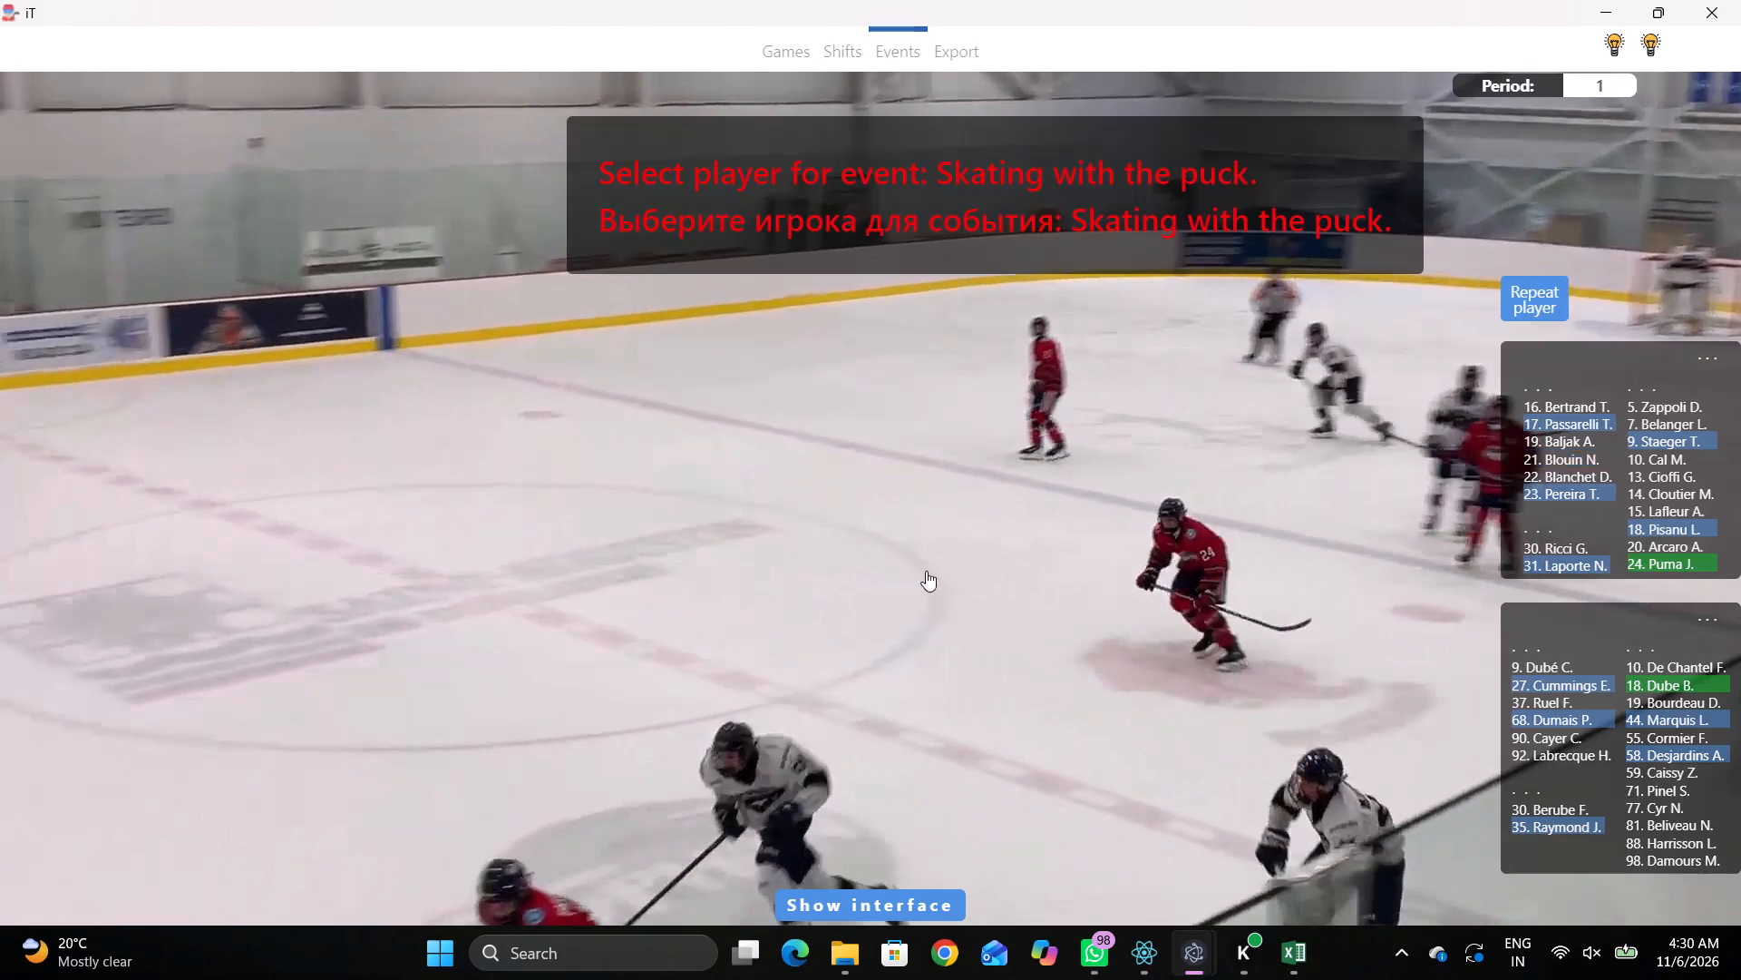
pyautogui.click(1565, 416)
pyautogui.click(861, 485)
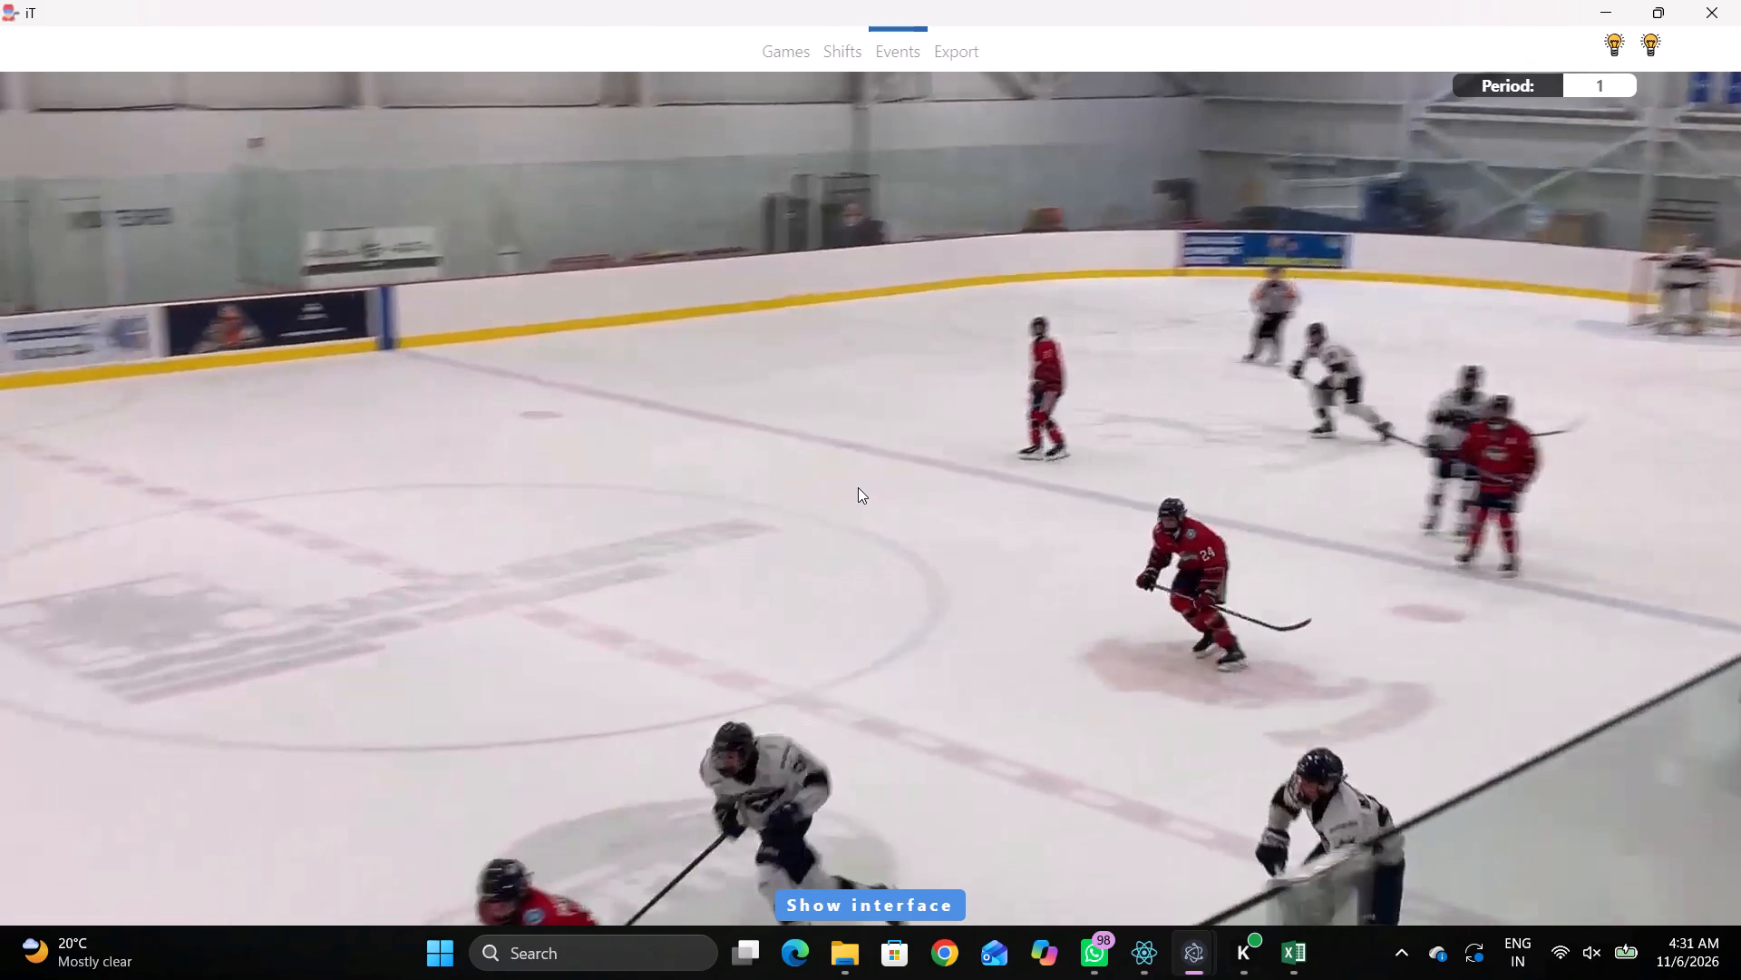
# Log a Pass event by the same home player in the home zone, on the far side between the face-off circle and blue line.
pyautogui.press('space')
pyautogui.press('space')
pyautogui.press('space')
pyautogui.press('space')
pyautogui.press('space')
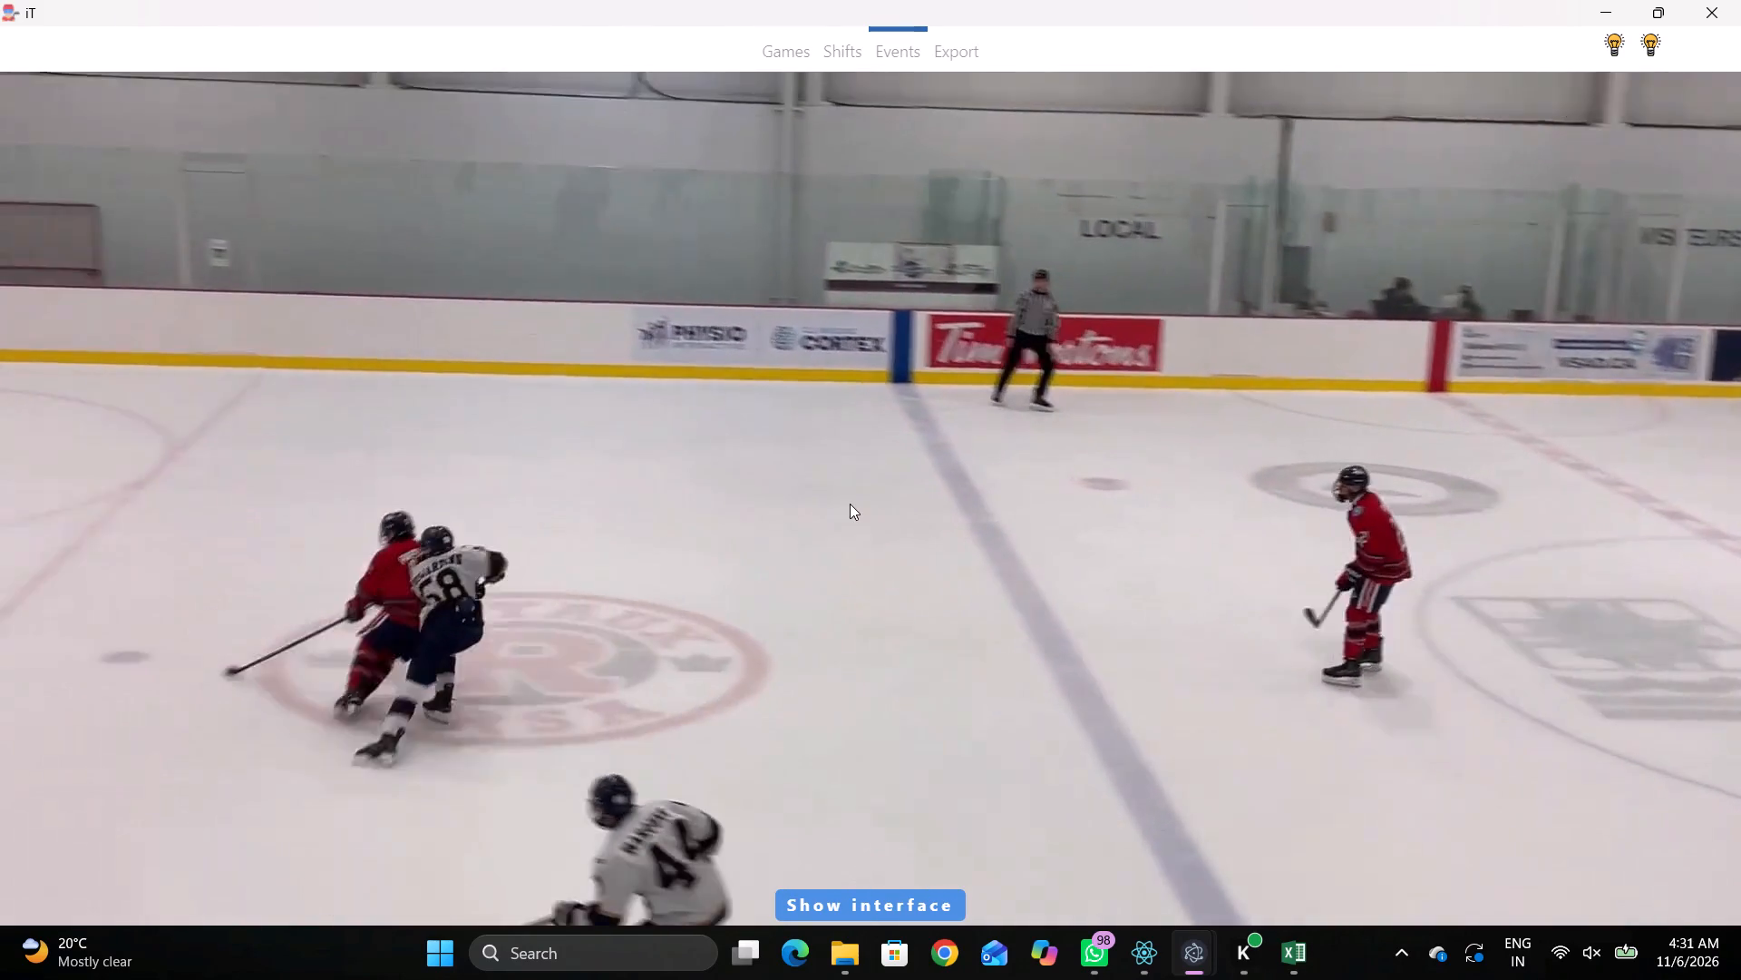
pyautogui.press('space')
pyautogui.press('space')
pyautogui.press('space')
pyautogui.press('q')
pyautogui.press('q')
pyautogui.press('q')
pyautogui.press('q')
pyautogui.press('q')
pyautogui.press('q')
pyautogui.press('q')
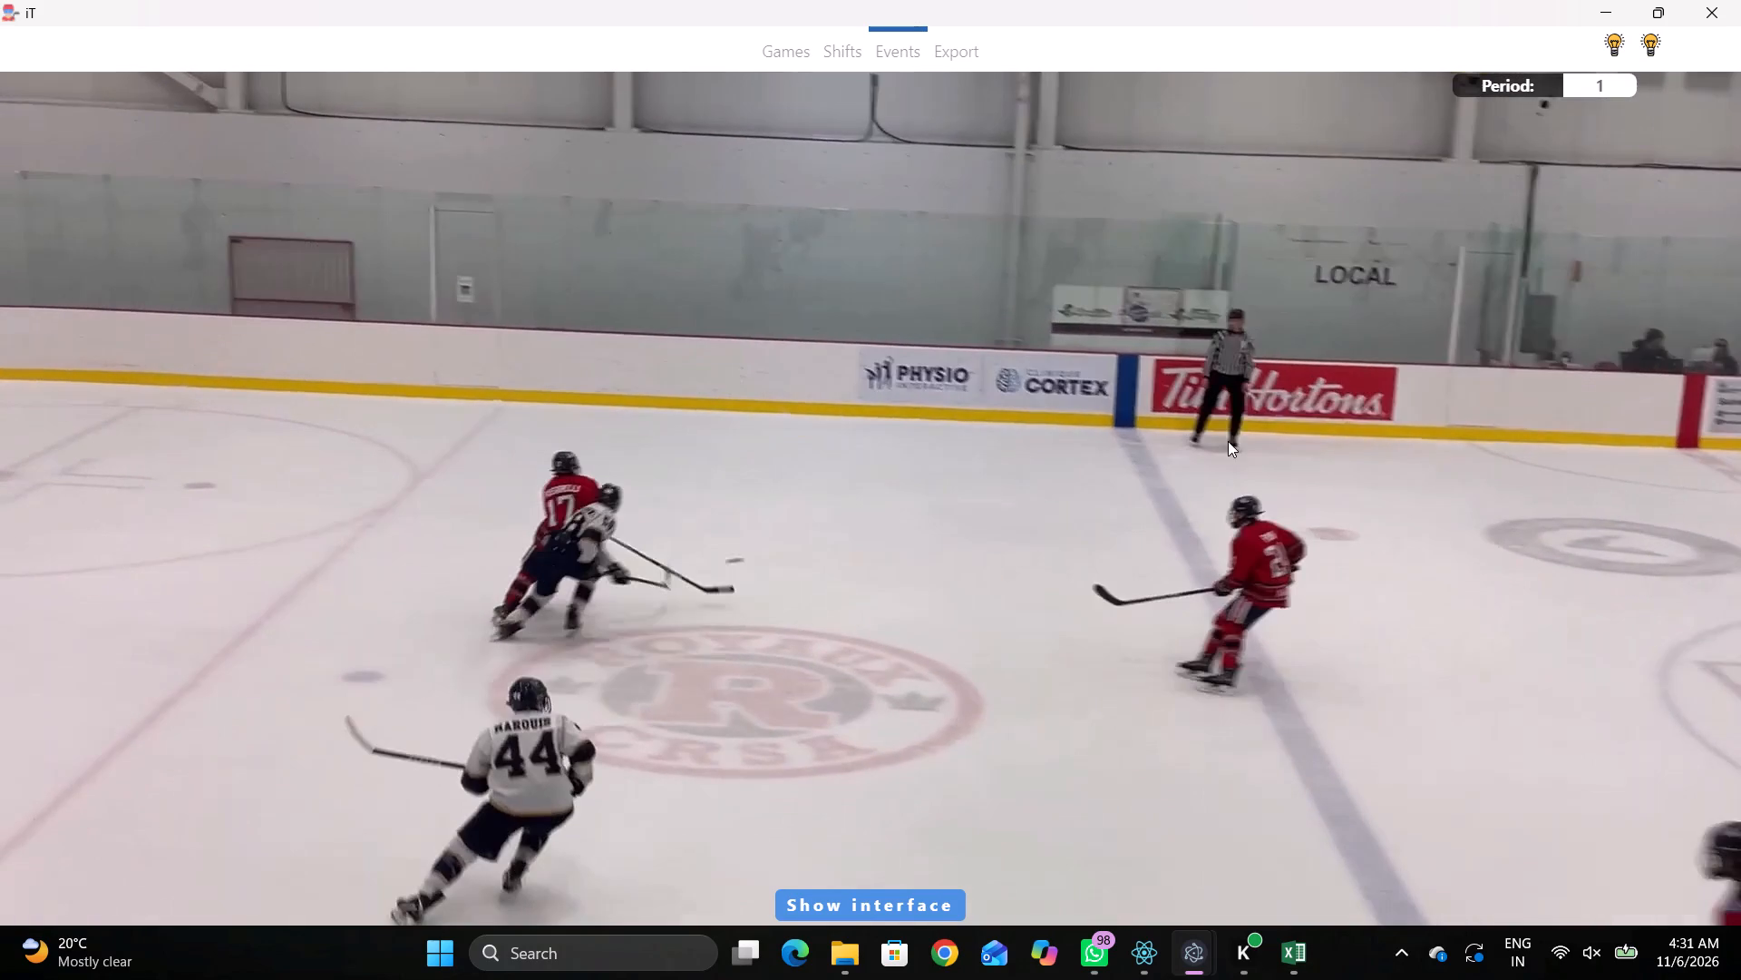
pyautogui.press('q')
pyautogui.rightClick(1229, 413)
pyautogui.click(1250, 419)
pyautogui.click(1532, 299)
pyautogui.click(696, 298)
# Log a Pass event by home 9 in the neutral zone at the home blue line, near the far boards.
pyautogui.press('space')
pyautogui.press('v')
pyautogui.press('space')
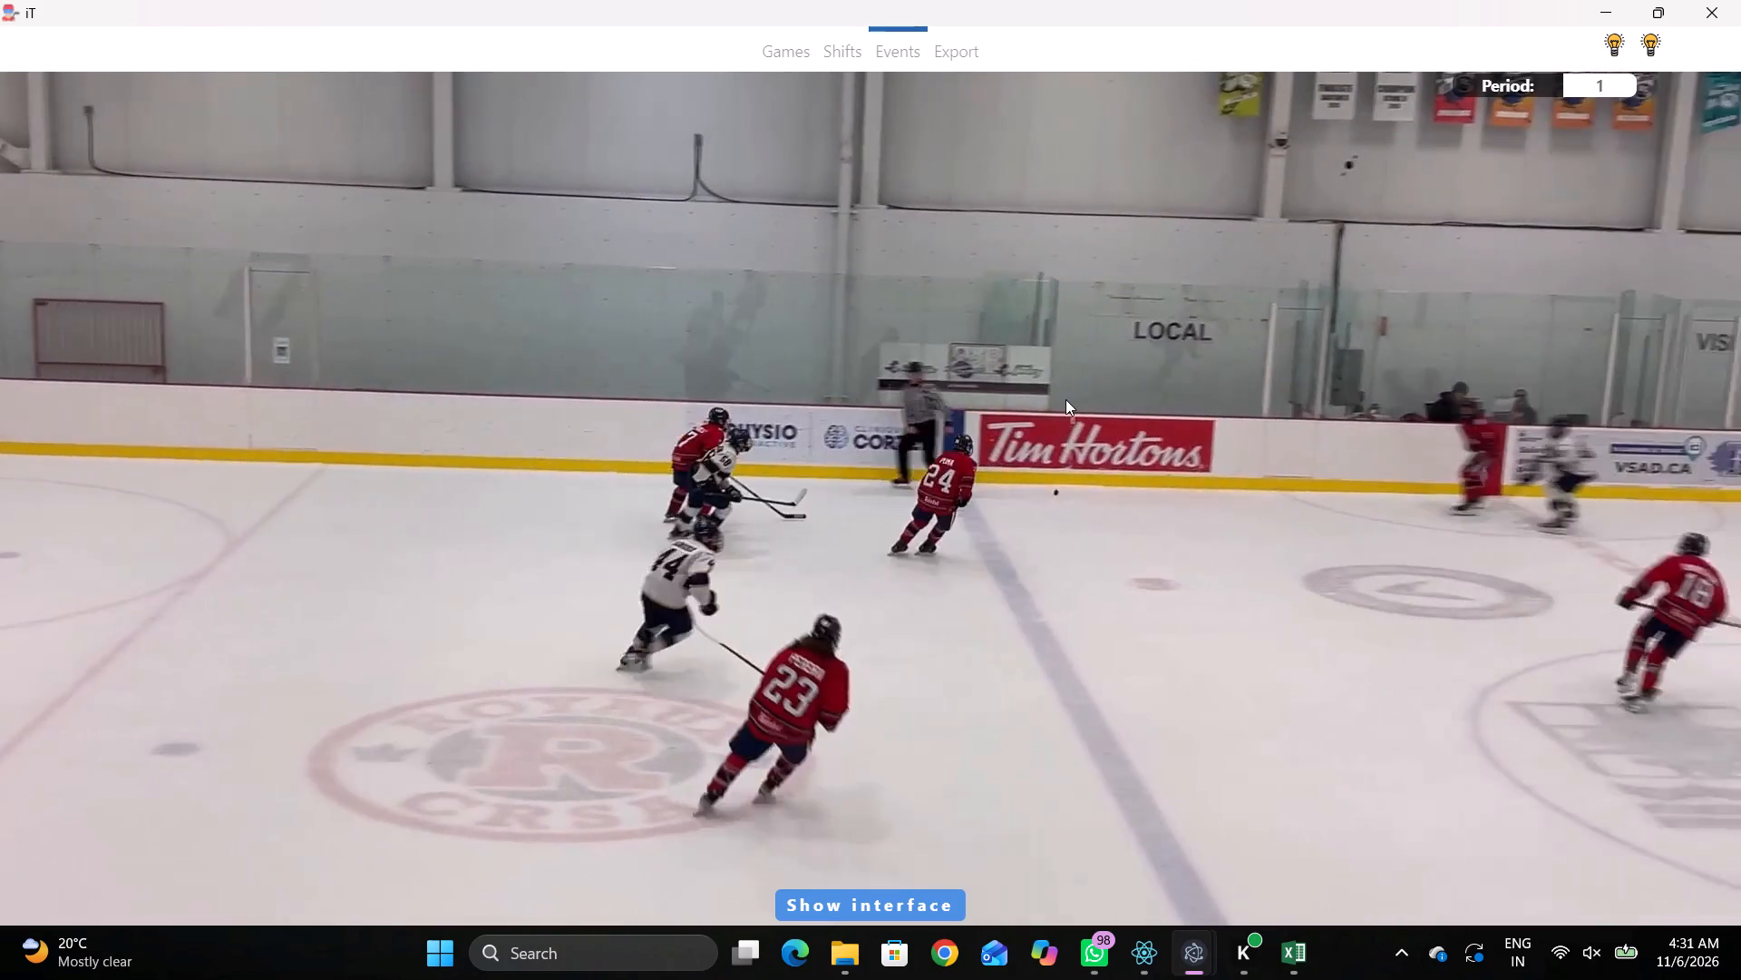
pyautogui.press('space')
pyautogui.press('space')
pyautogui.write('qqr')
pyautogui.press('space')
pyautogui.press('space')
pyautogui.rightClick(1052, 391)
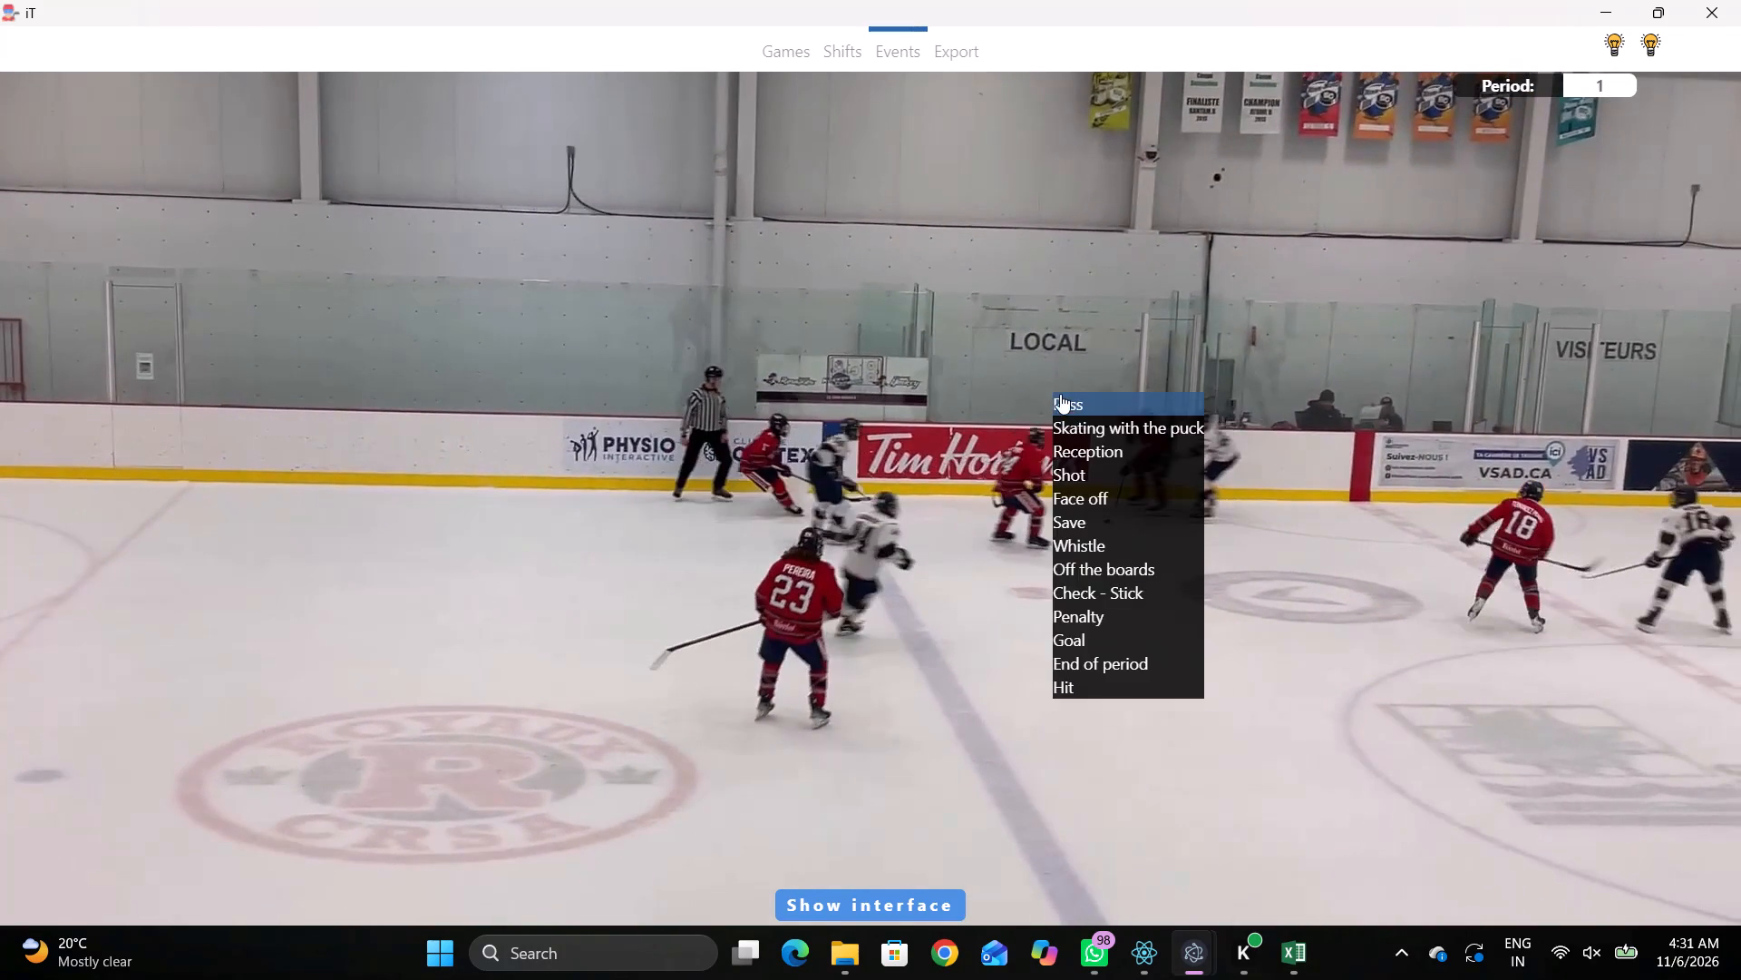
pyautogui.click(1060, 397)
pyautogui.rightClick(1059, 397)
pyautogui.click(1079, 409)
pyautogui.moveTo(974, 405); pyautogui.dragTo(946, 408, button='right')
pyautogui.click(965, 421)
pyautogui.click(1639, 441)
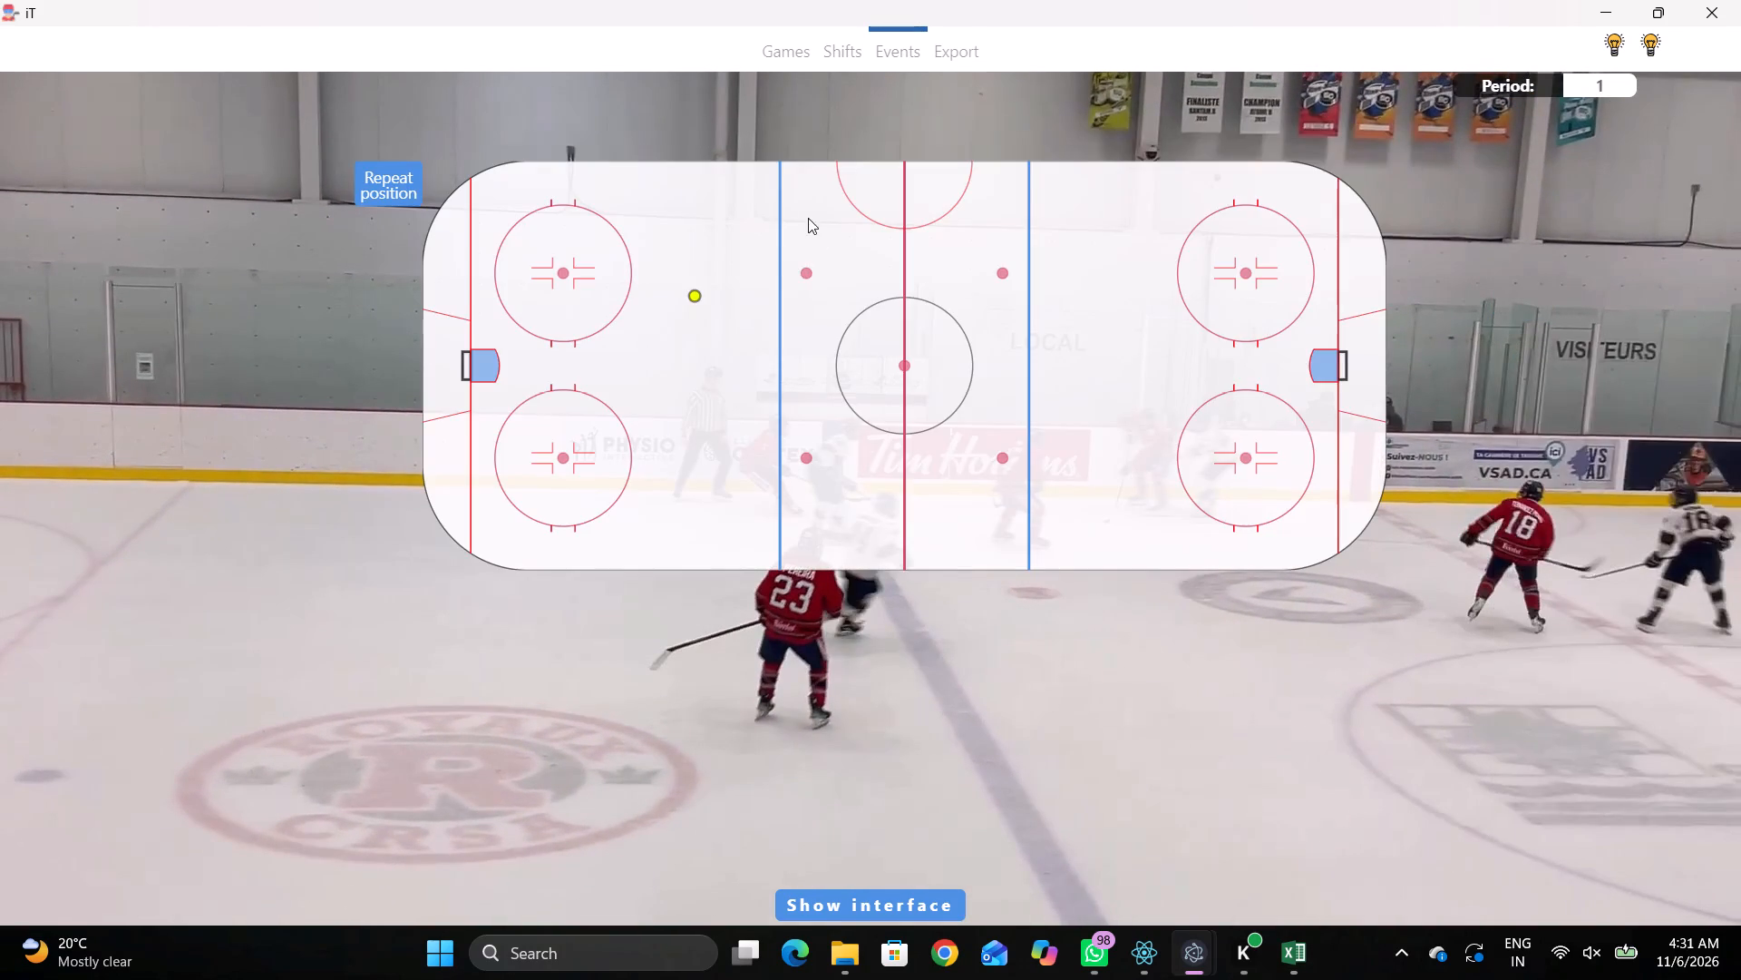
pyautogui.moveTo(780, 192); pyautogui.dragTo(794, 204)
# Log a Skating with the puck event by home 23 at the boards-side edge of the home zone's far face-off circle.
pyautogui.press('space')
pyautogui.press('space')
pyautogui.press('space')
pyautogui.press('space')
pyautogui.press('space')
pyautogui.press('space')
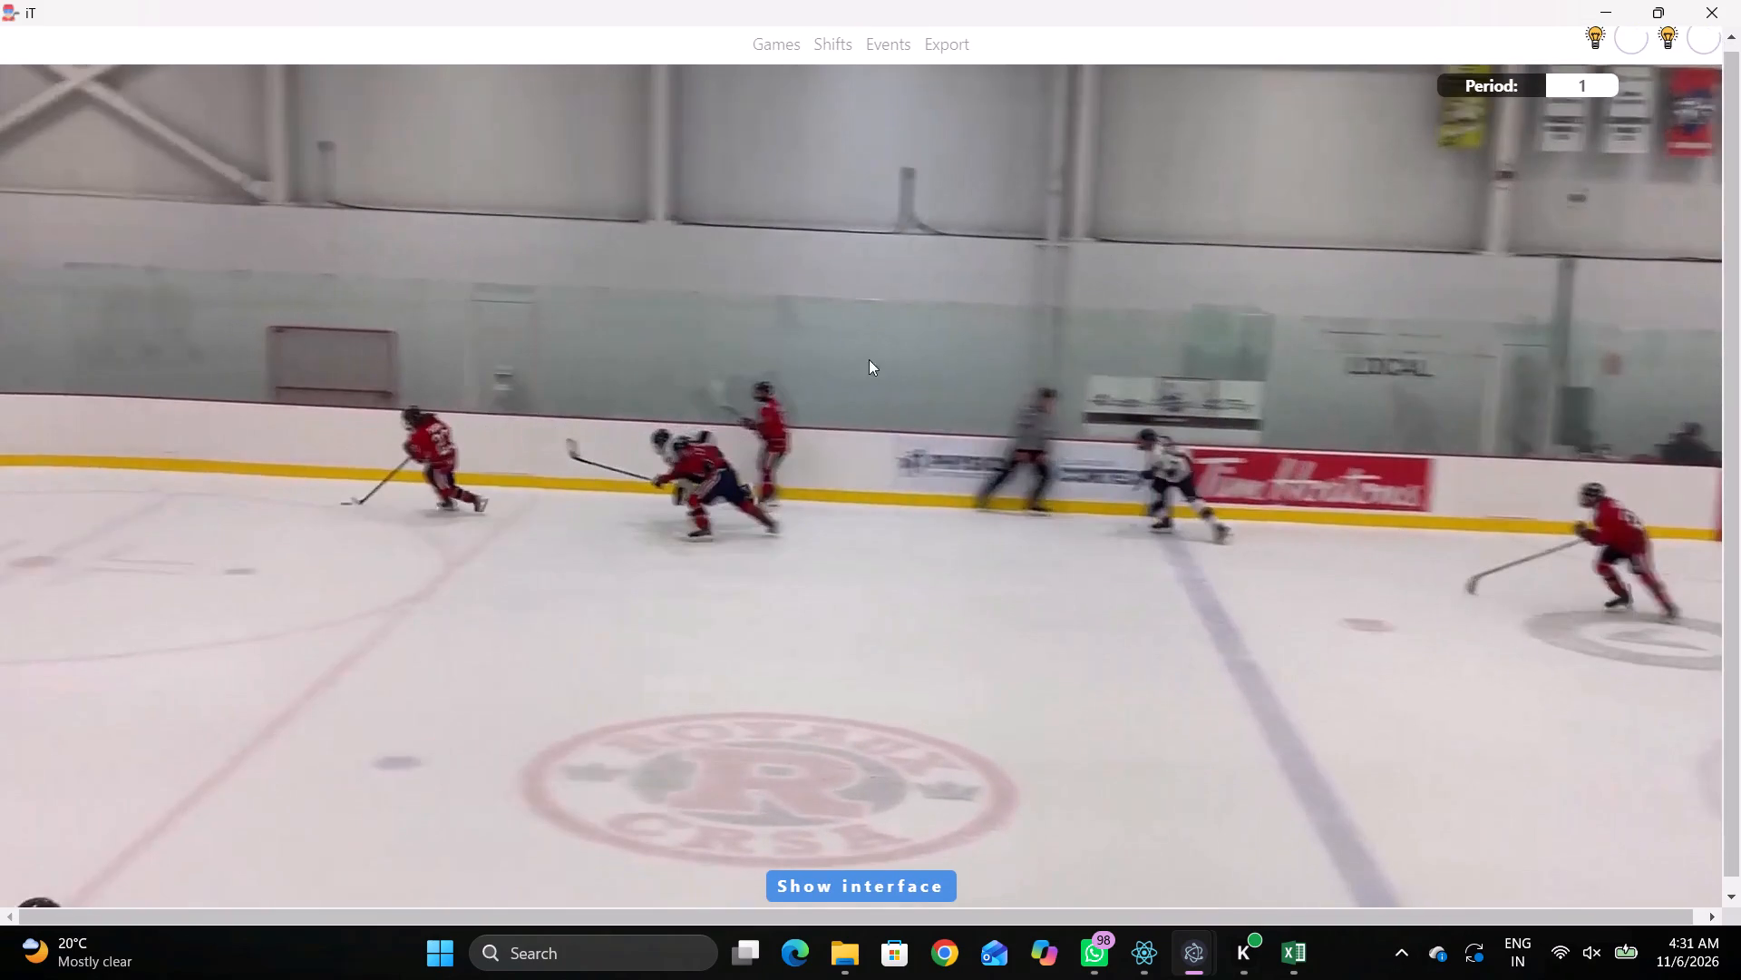
pyautogui.rightClick(836, 354)
pyautogui.click(891, 398)
pyautogui.moveTo(1204, 381); pyautogui.dragTo(1180, 387, button='right')
pyautogui.click(1281, 416)
pyautogui.click(1527, 481)
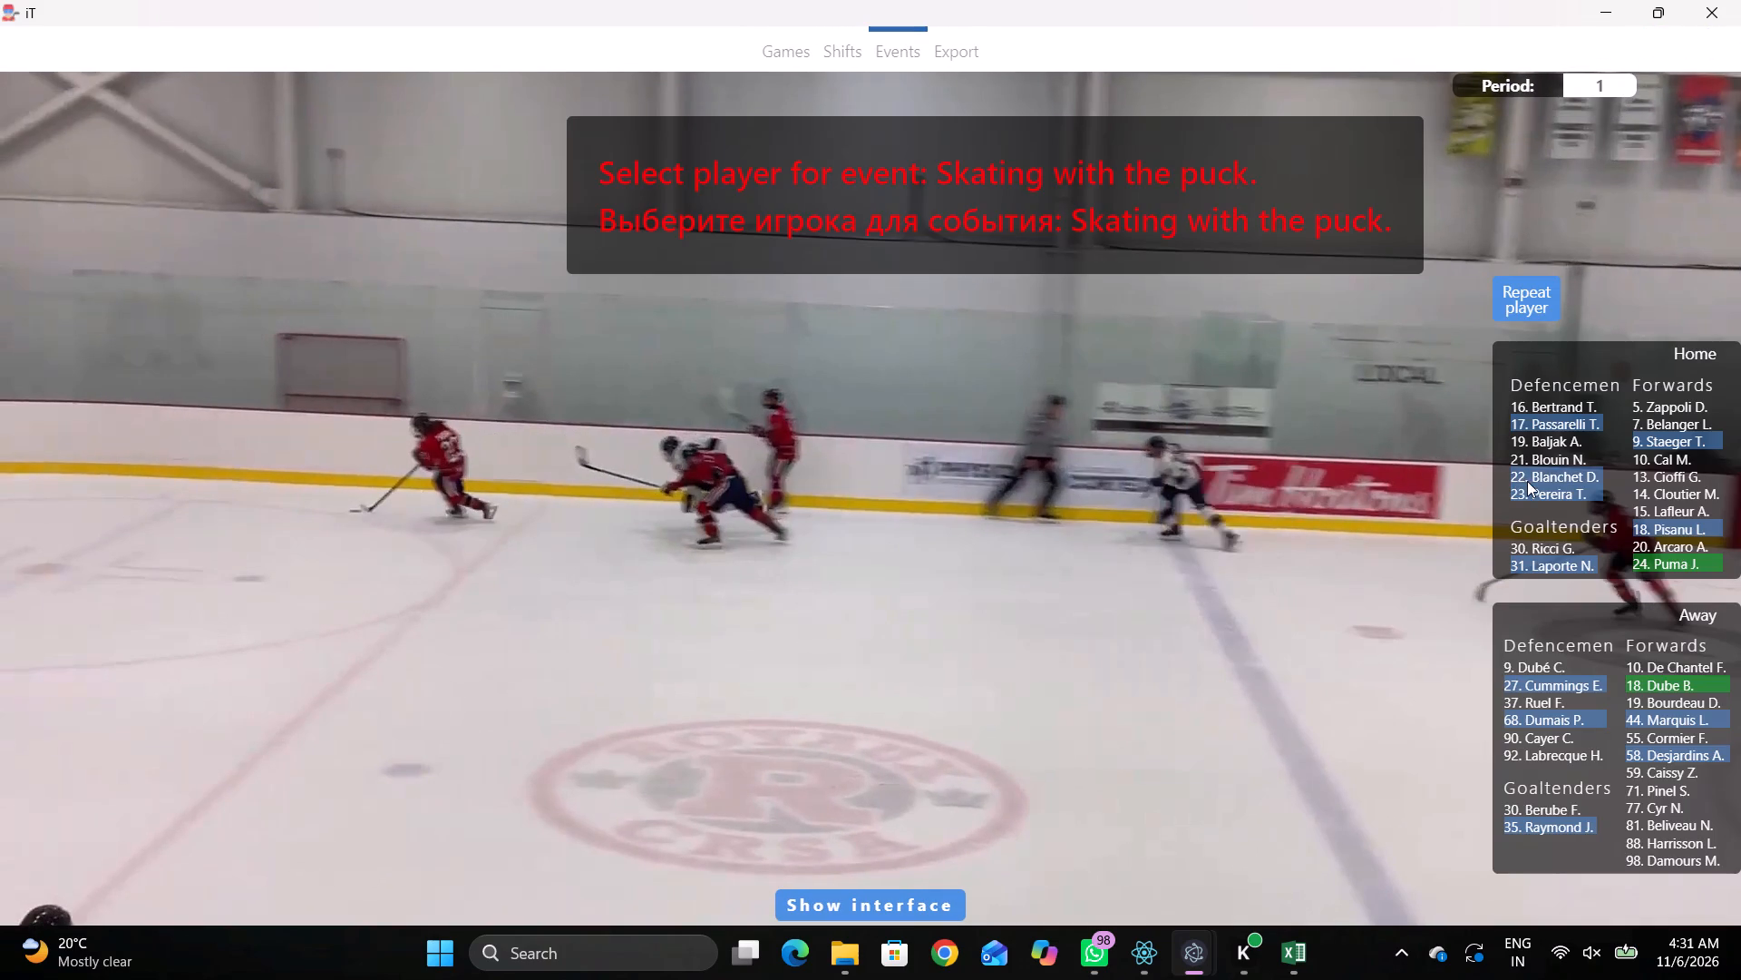
pyautogui.click(1562, 490)
pyautogui.click(532, 204)
# Log a Pass event by the same home player behind the home net.
pyautogui.press('space')
pyautogui.press('v')
pyautogui.press('space')
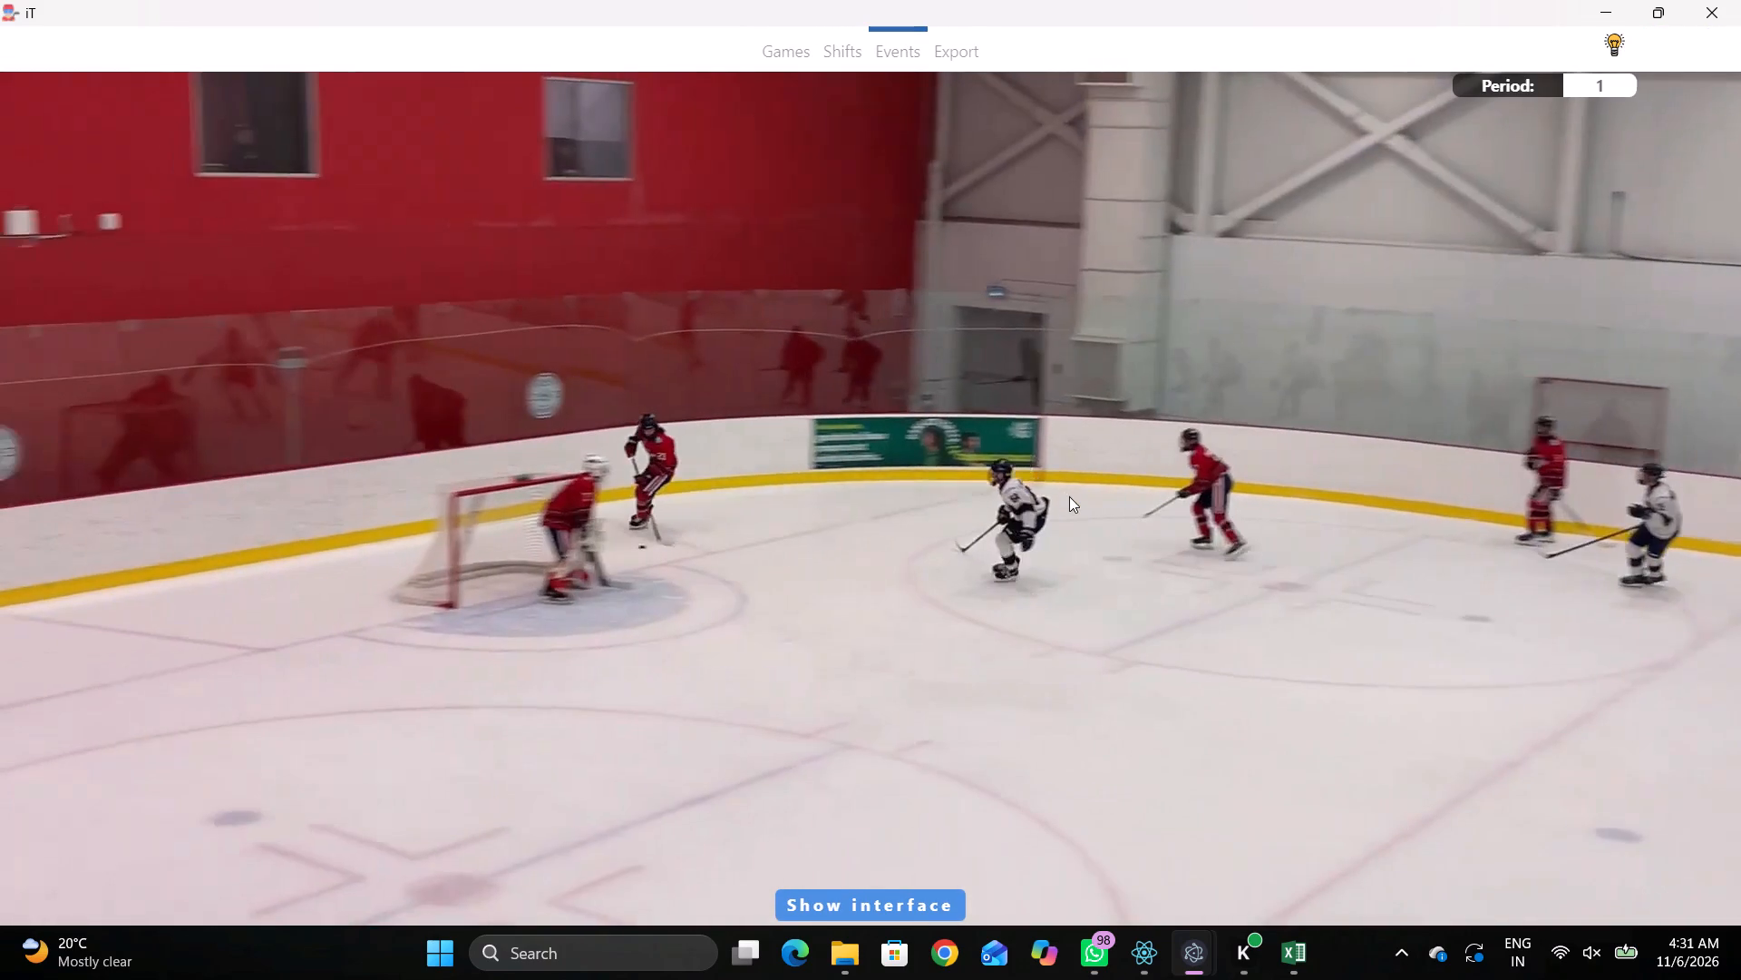
pyautogui.hotkey('shift', 'd')
pyautogui.hotkey('shift', 'd')
pyautogui.press('space')
pyautogui.press('space')
pyautogui.press('space')
pyautogui.press('space')
pyautogui.press('space')
pyautogui.press('space')
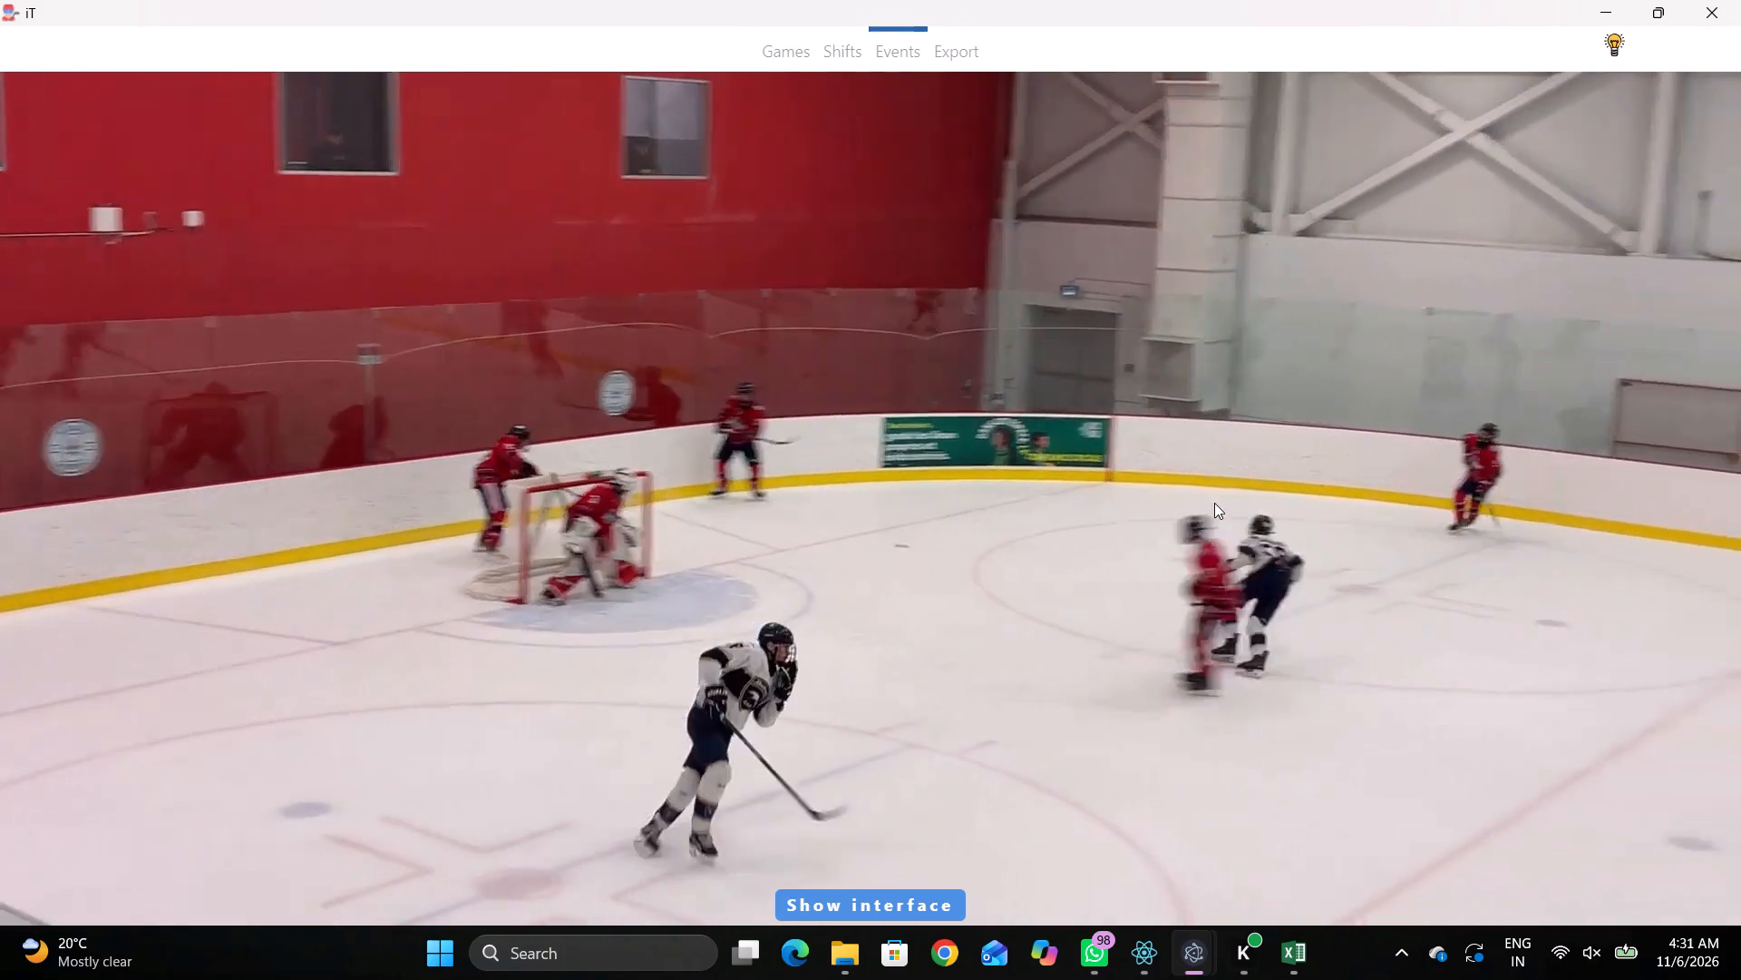
pyautogui.press('q')
pyautogui.press('q')
pyautogui.rightClick(1249, 385)
pyautogui.click(1284, 386)
pyautogui.click(1515, 302)
pyautogui.click(462, 382)
# Follow the play from behind the home net into the away zone to locate the next puck touch.
pyautogui.press('space')
pyautogui.press('space')
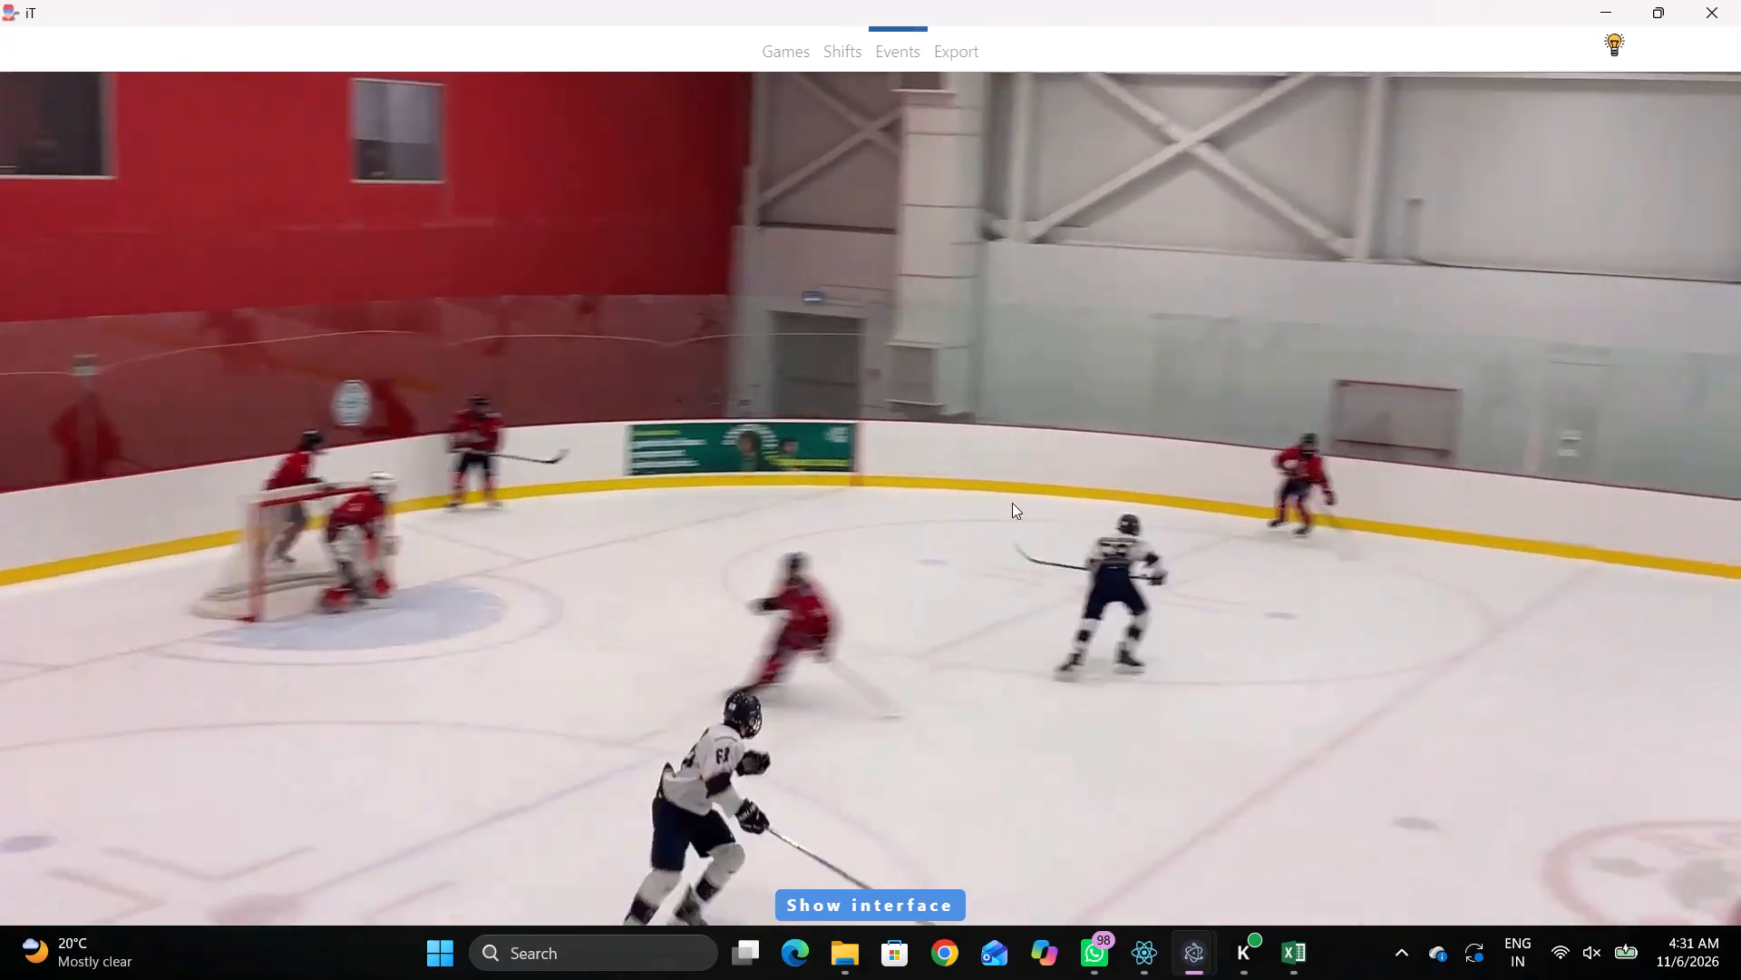
pyautogui.press('space')
pyautogui.press('space')
pyautogui.press('space')
pyautogui.press('space')
pyautogui.press('r')
pyautogui.press('space')
pyautogui.write('v')
pyautogui.press('space')
pyautogui.press('space')
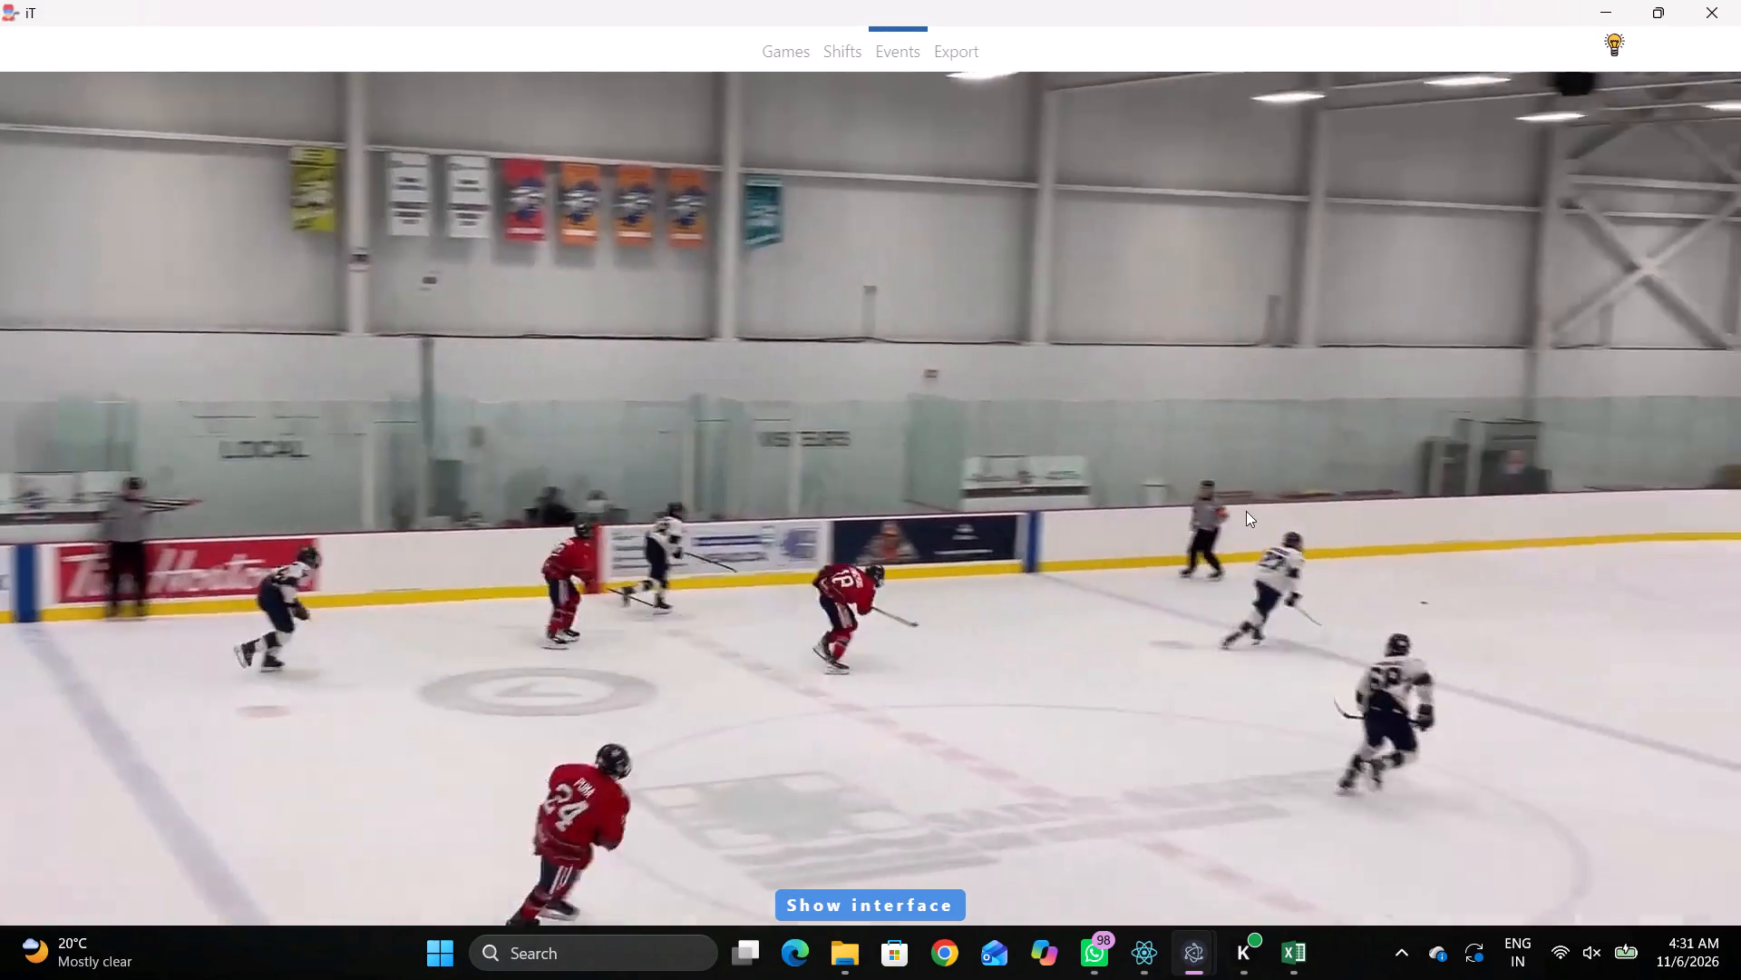
pyautogui.press('space')
pyautogui.press('space')
pyautogui.press('space')
pyautogui.press('space')
pyautogui.press('space')
# Log a Pass event by away 27 behind the away goal line, on the far-boards side of the net.
pyautogui.rightClick(1419, 465)
pyautogui.press('space')
pyautogui.press('space')
pyautogui.rightClick(1427, 475)
pyautogui.press('q')
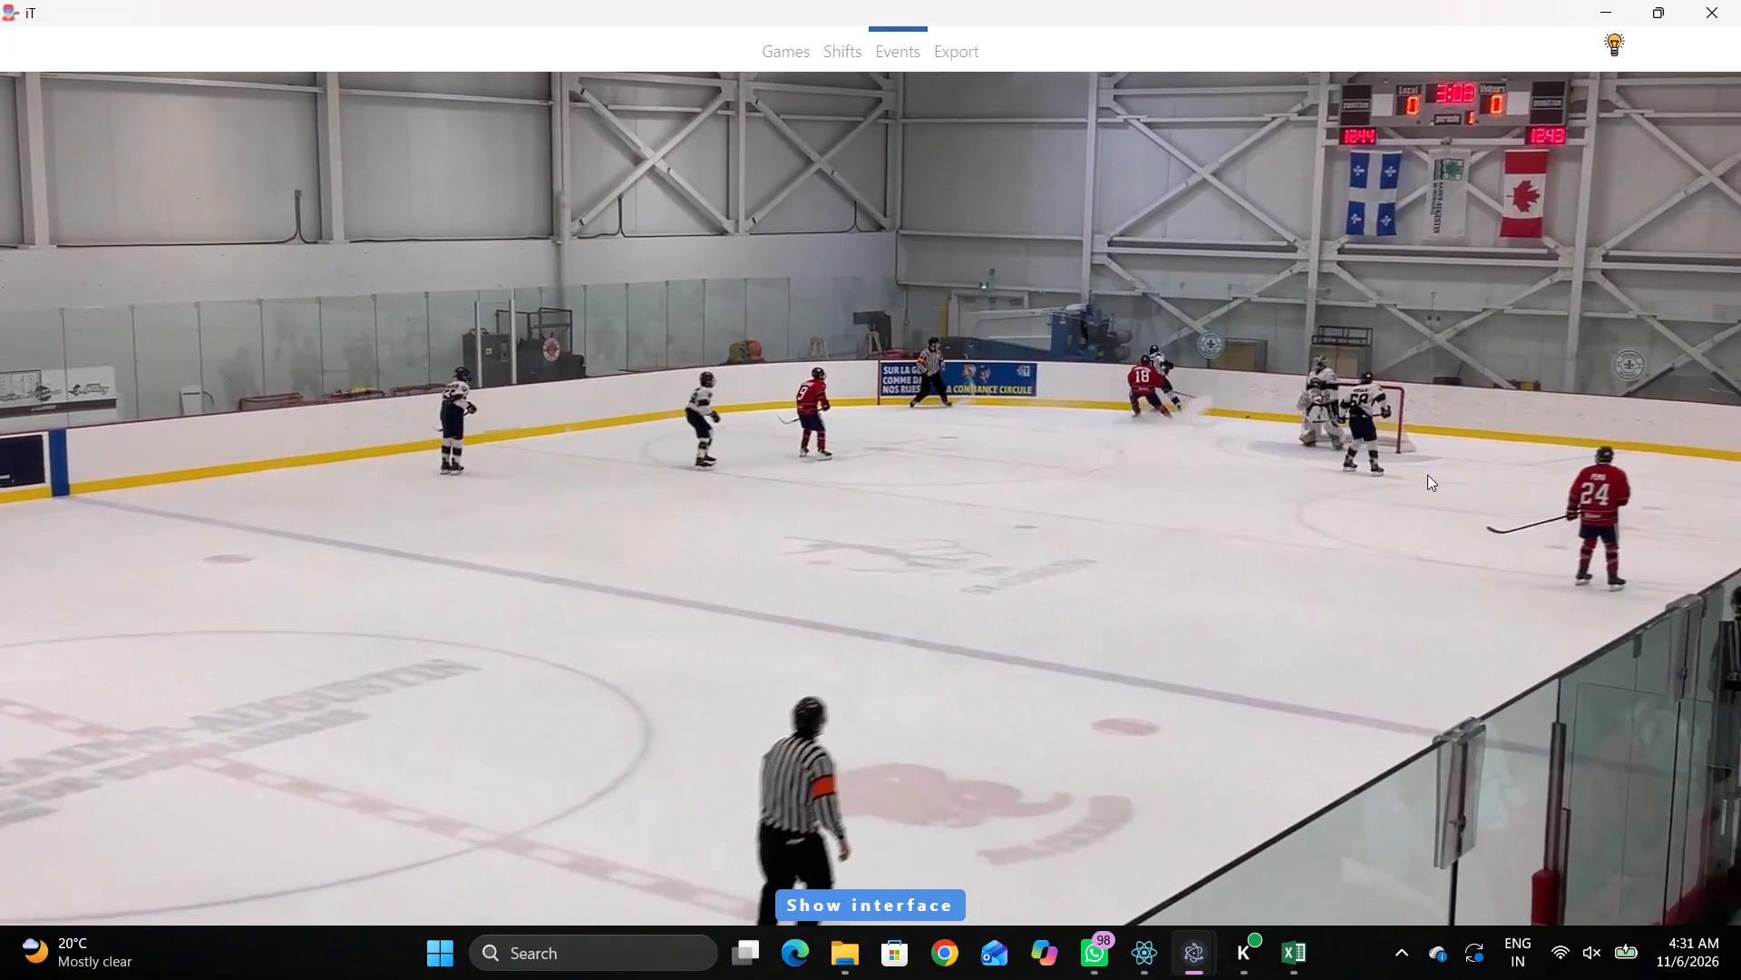
pyautogui.moveTo(1395, 470); pyautogui.dragTo(1370, 482, button='right')
pyautogui.click(1392, 499)
pyautogui.click(1542, 691)
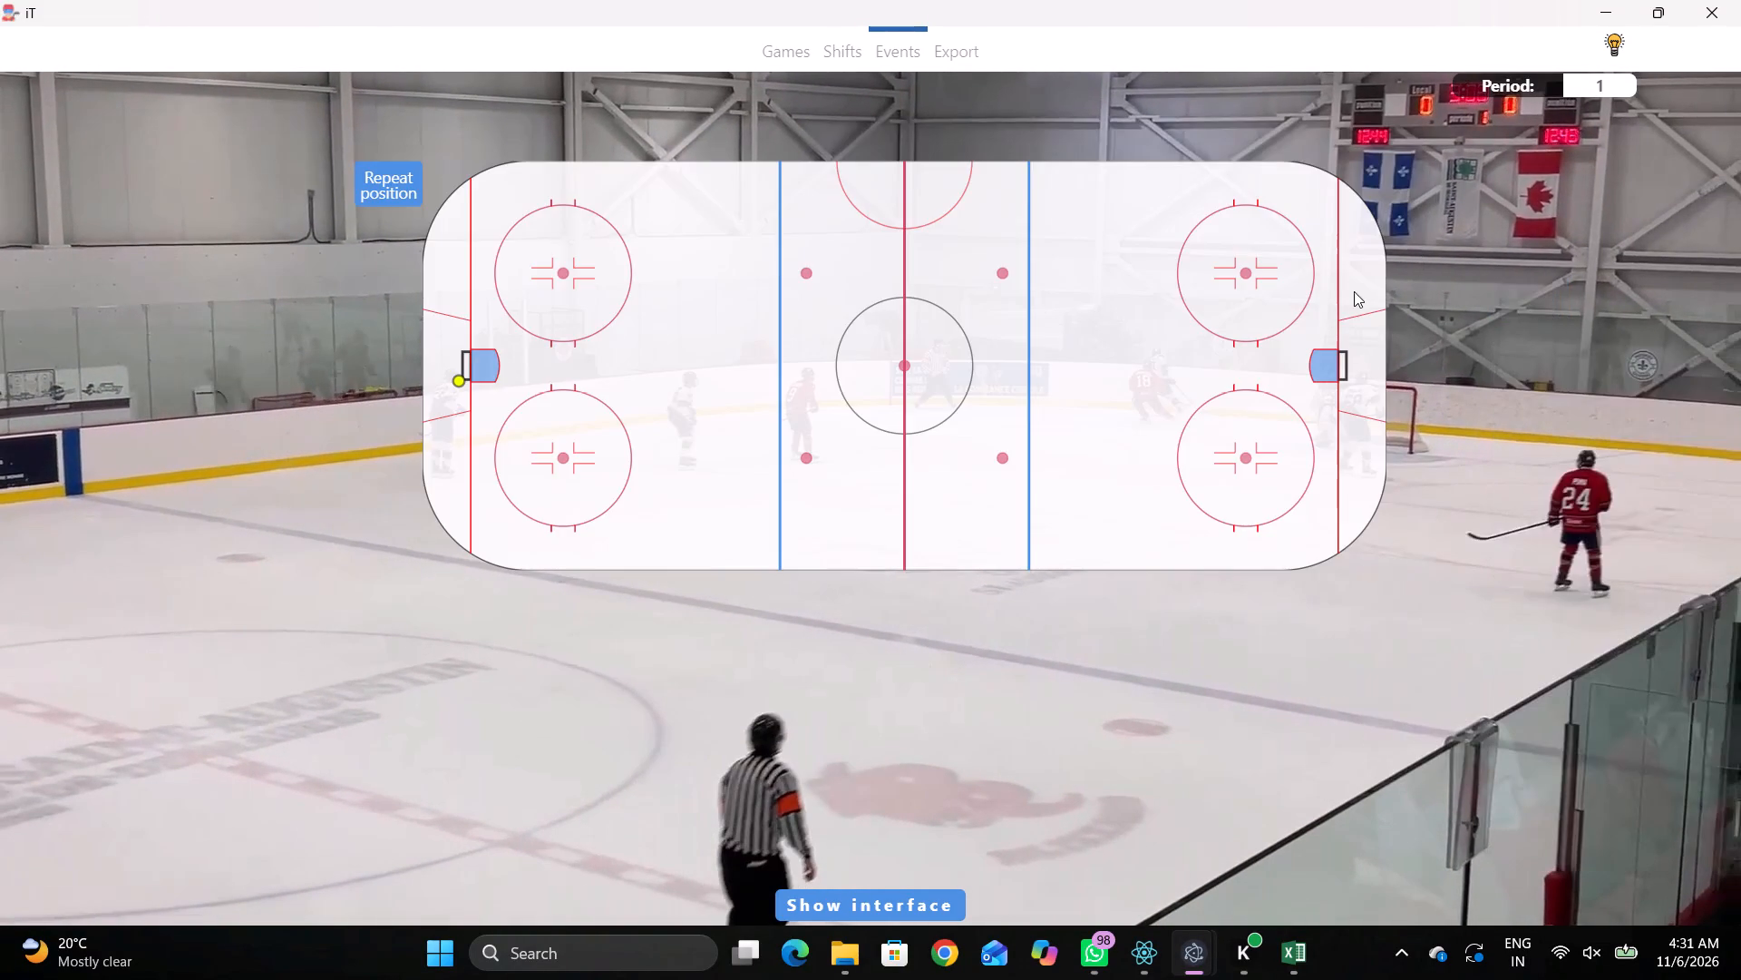
pyautogui.click(1354, 291)
# Log a Skating with the puck event by away 68 behind the away goal line, on the near-boards side of the net.
pyautogui.press('space')
pyautogui.press('space')
pyautogui.press('space')
pyautogui.press('space')
pyautogui.press('space')
pyautogui.press('space')
pyautogui.press('q')
pyautogui.rightClick(1330, 449)
pyautogui.click(1354, 472)
pyautogui.moveTo(1242, 454); pyautogui.dragTo(1201, 460, button='right')
pyautogui.click(1269, 494)
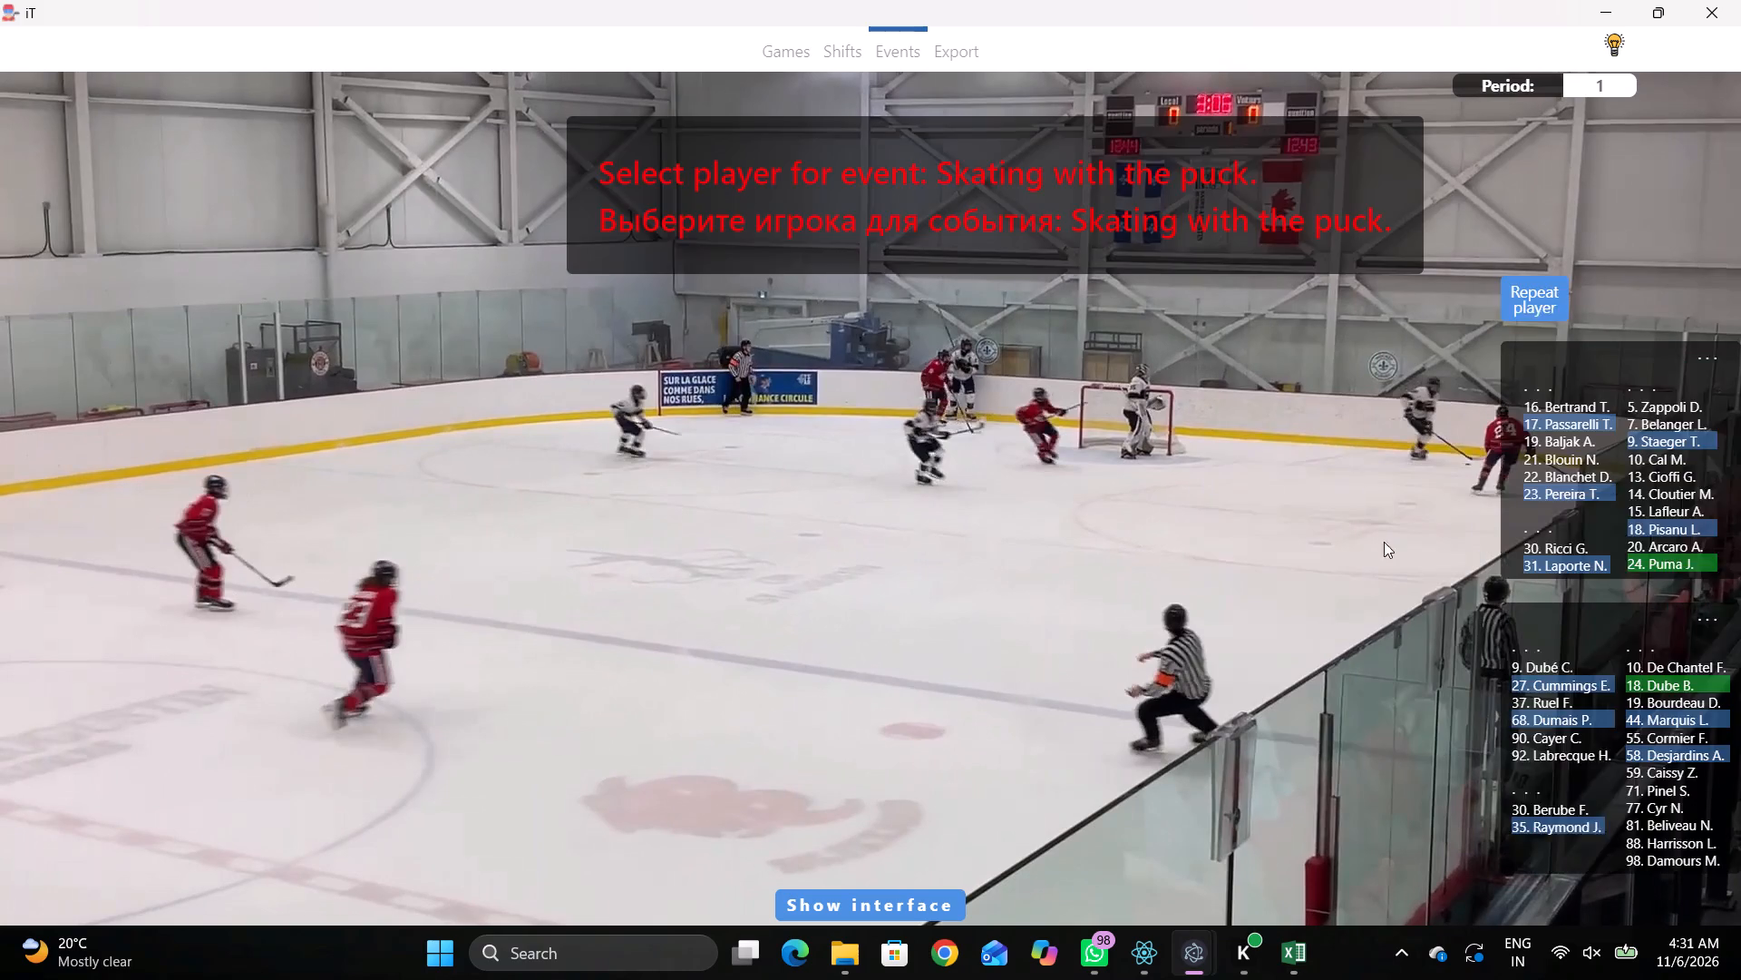
pyautogui.click(1517, 717)
pyautogui.click(1358, 437)
# Log a Pass event by the same away player at the boards-side edge of the away zone's near face-off circle.
pyautogui.press('space')
pyautogui.press('space')
pyautogui.press('space')
pyautogui.press('space')
pyautogui.write('q')
pyautogui.write('qq')
pyautogui.rightClick(1356, 402)
pyautogui.press('q')
pyautogui.click(1411, 416)
pyautogui.click(1525, 291)
pyautogui.click(1301, 495)
# Log a Skating with the puck event by away 58 at the away blue line, toward the near boards.
pyautogui.press('space')
pyautogui.press('v')
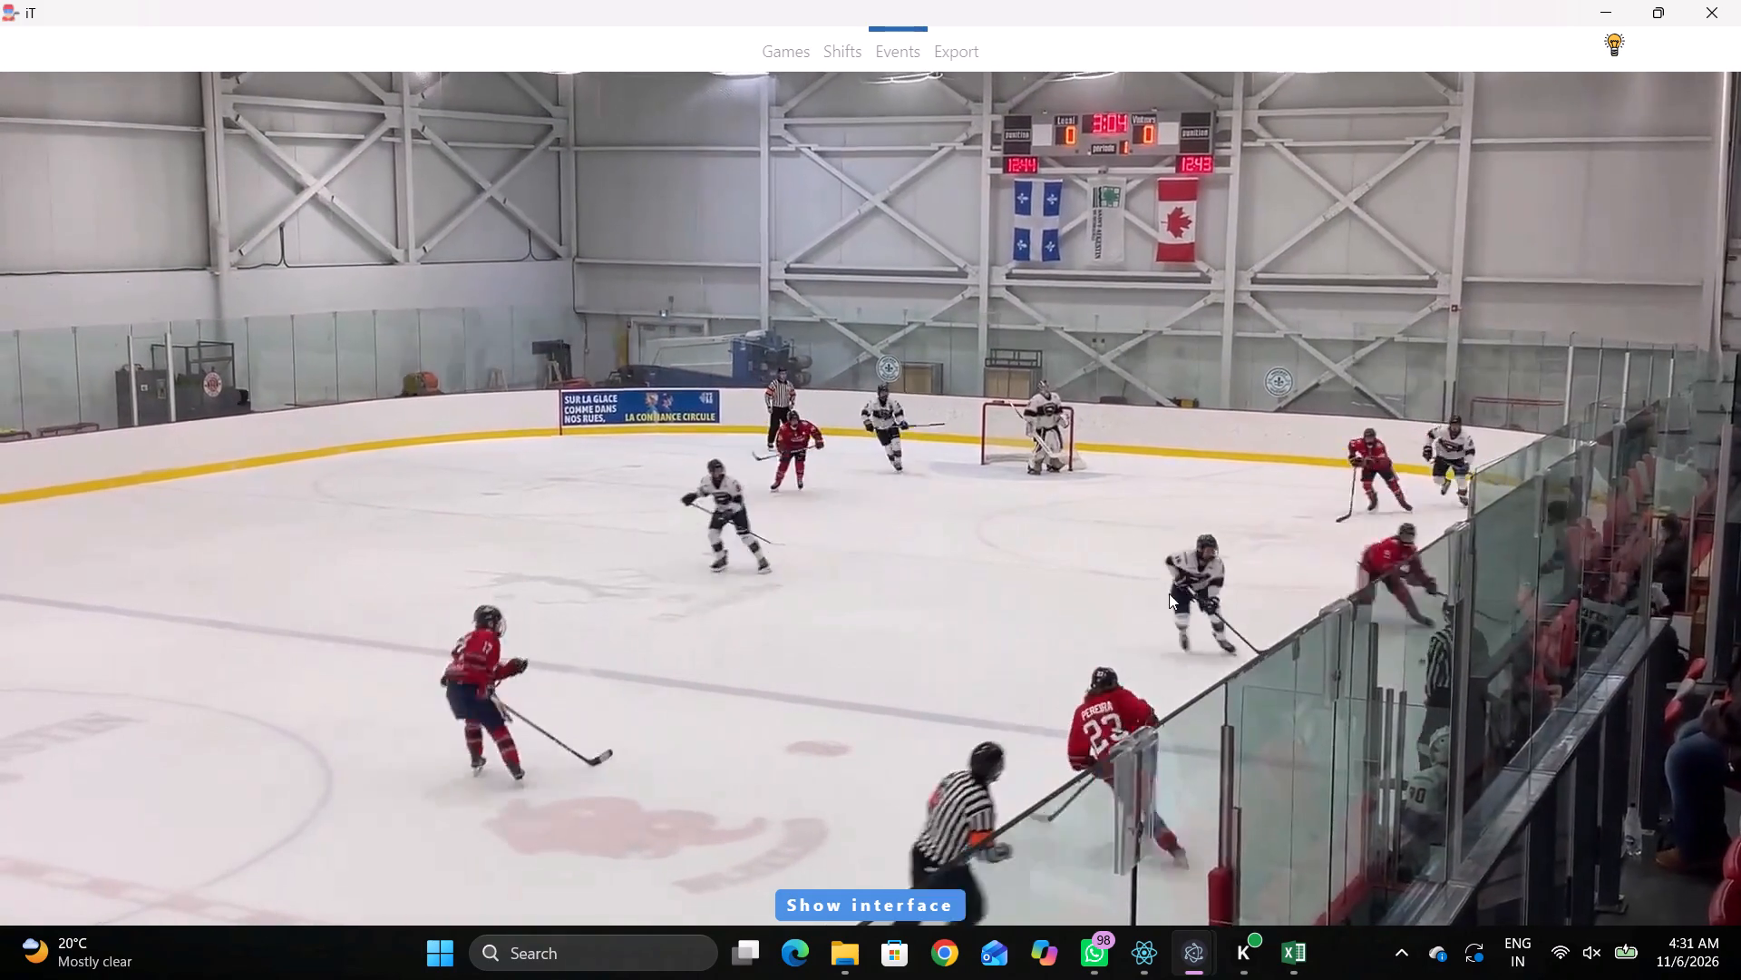
pyautogui.press('space')
pyautogui.press('r')
pyautogui.press('space')
pyautogui.press('space')
pyautogui.press('space')
pyautogui.press('space')
pyautogui.rightClick(1126, 490)
pyautogui.click(1174, 532)
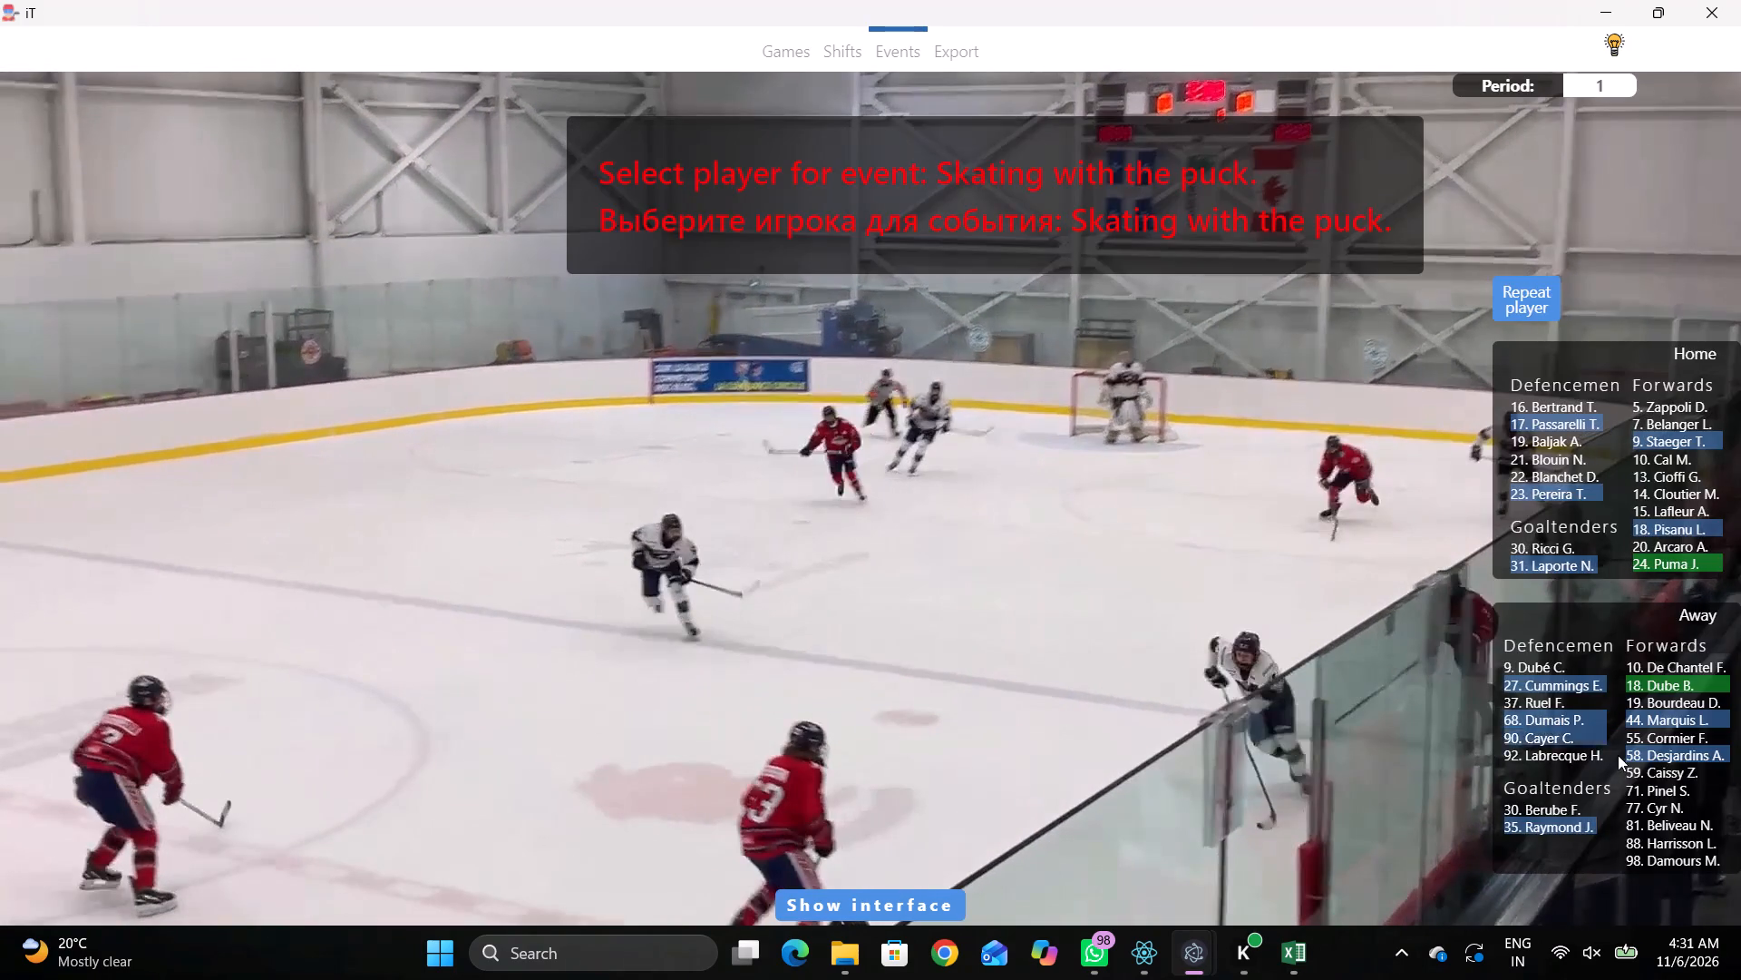
pyautogui.click(1636, 760)
pyautogui.click(1035, 499)
# Change the player of the latest Skating with the puck event to away 18.
pyautogui.press('space')
pyautogui.press('v')
pyautogui.press('space')
pyautogui.press('space')
pyautogui.press('space')
pyautogui.hotkey('shift', 'd')
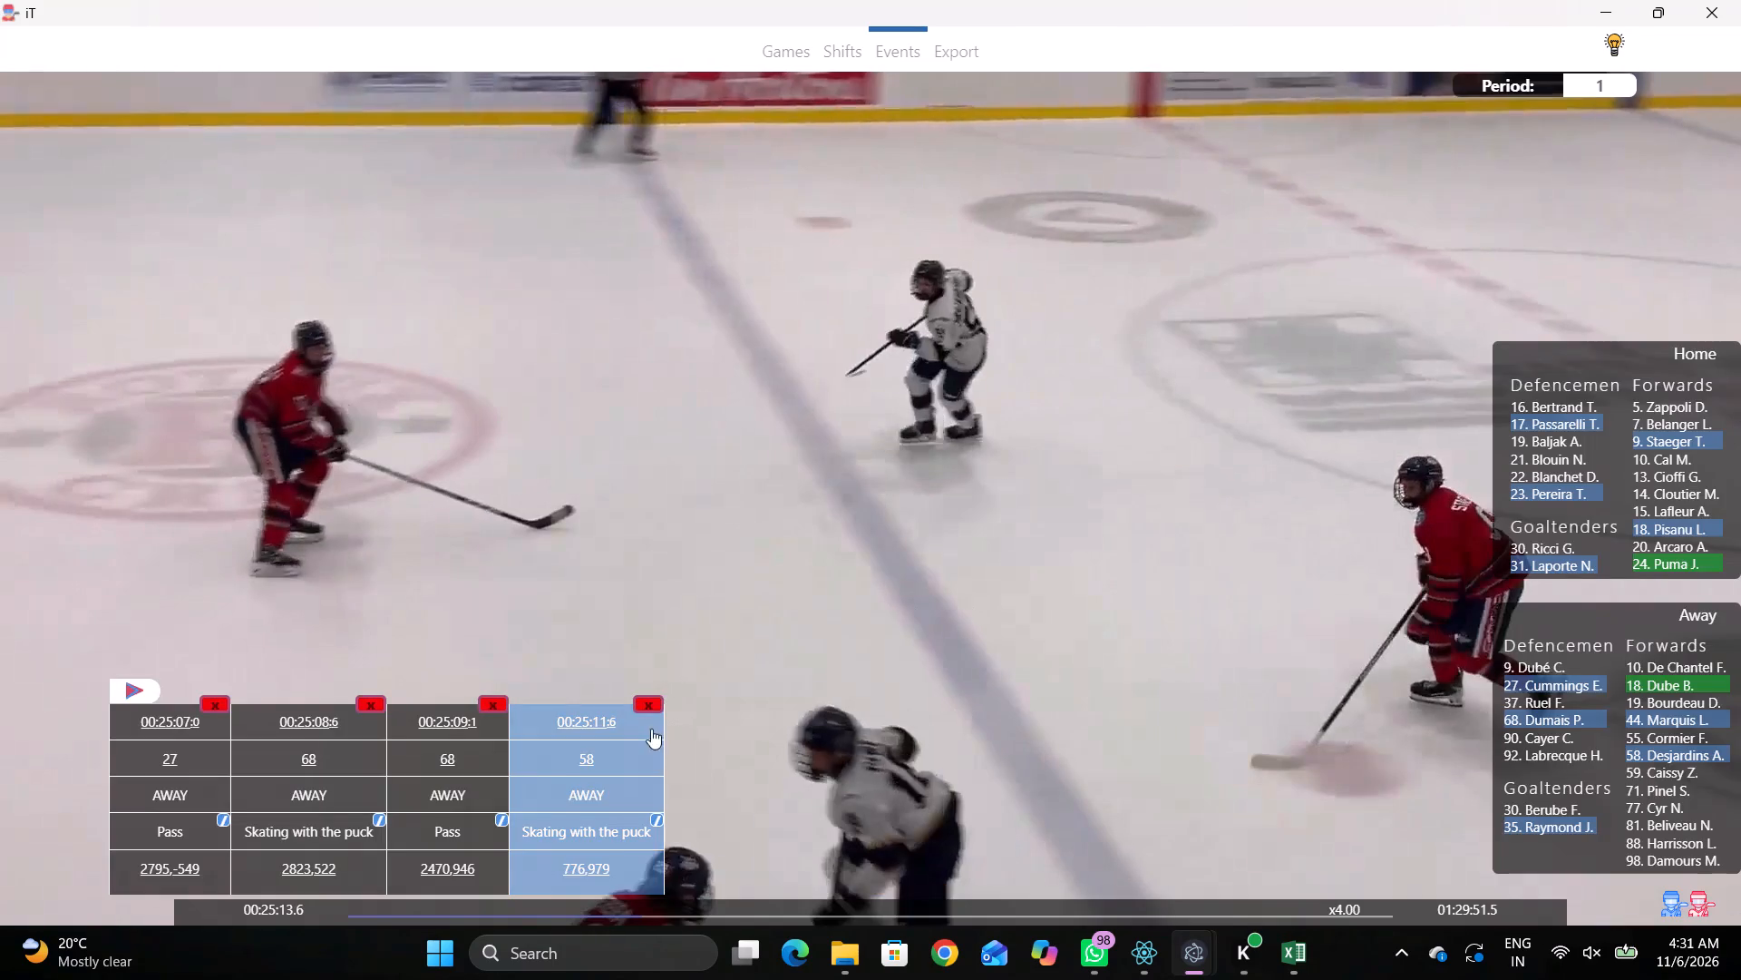
pyautogui.click(557, 765)
pyautogui.click(1639, 681)
pyautogui.hotkey('shift', 'd')
# Log a Pass event by the same away player in the neutral zone near the home blue line, close to the near boards.
pyautogui.press('space')
pyautogui.write('v')
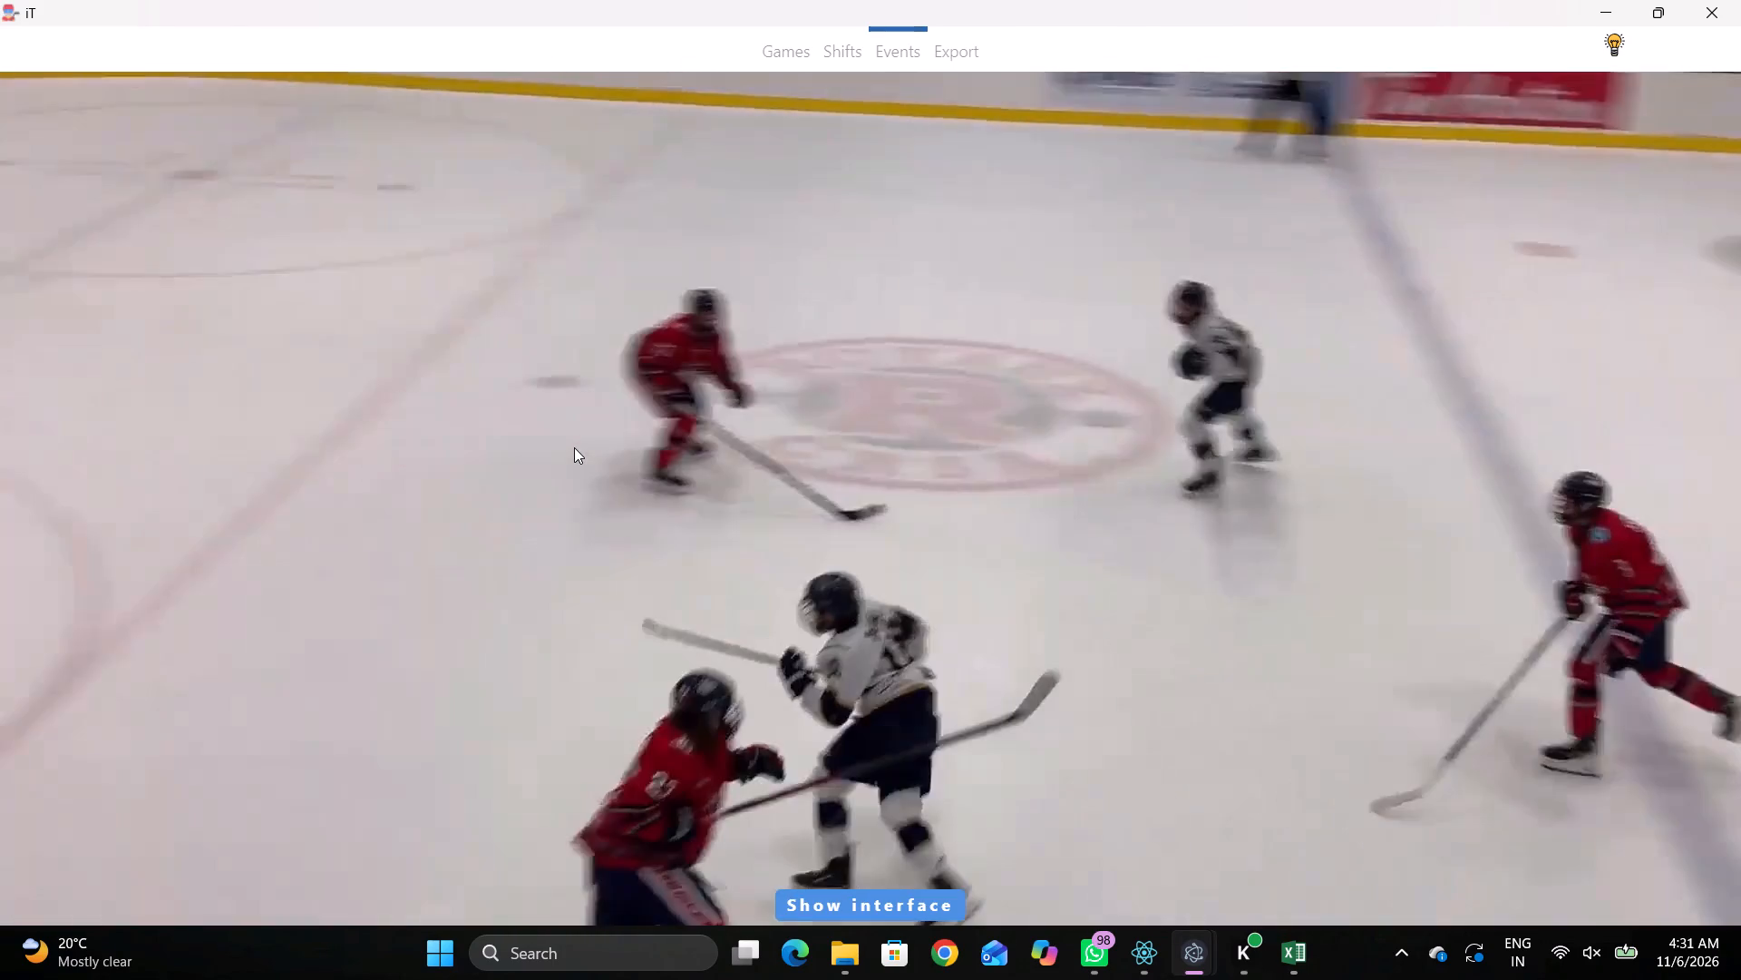
pyautogui.press('space')
pyautogui.press('space')
pyautogui.press('space')
pyautogui.press('q')
pyautogui.press('q')
pyautogui.press('q')
pyautogui.press('q')
pyautogui.press('q')
pyautogui.press('q')
pyautogui.press('q')
pyautogui.press('q')
pyautogui.press('q')
pyautogui.press('q')
pyautogui.press('q')
pyautogui.rightClick(840, 377)
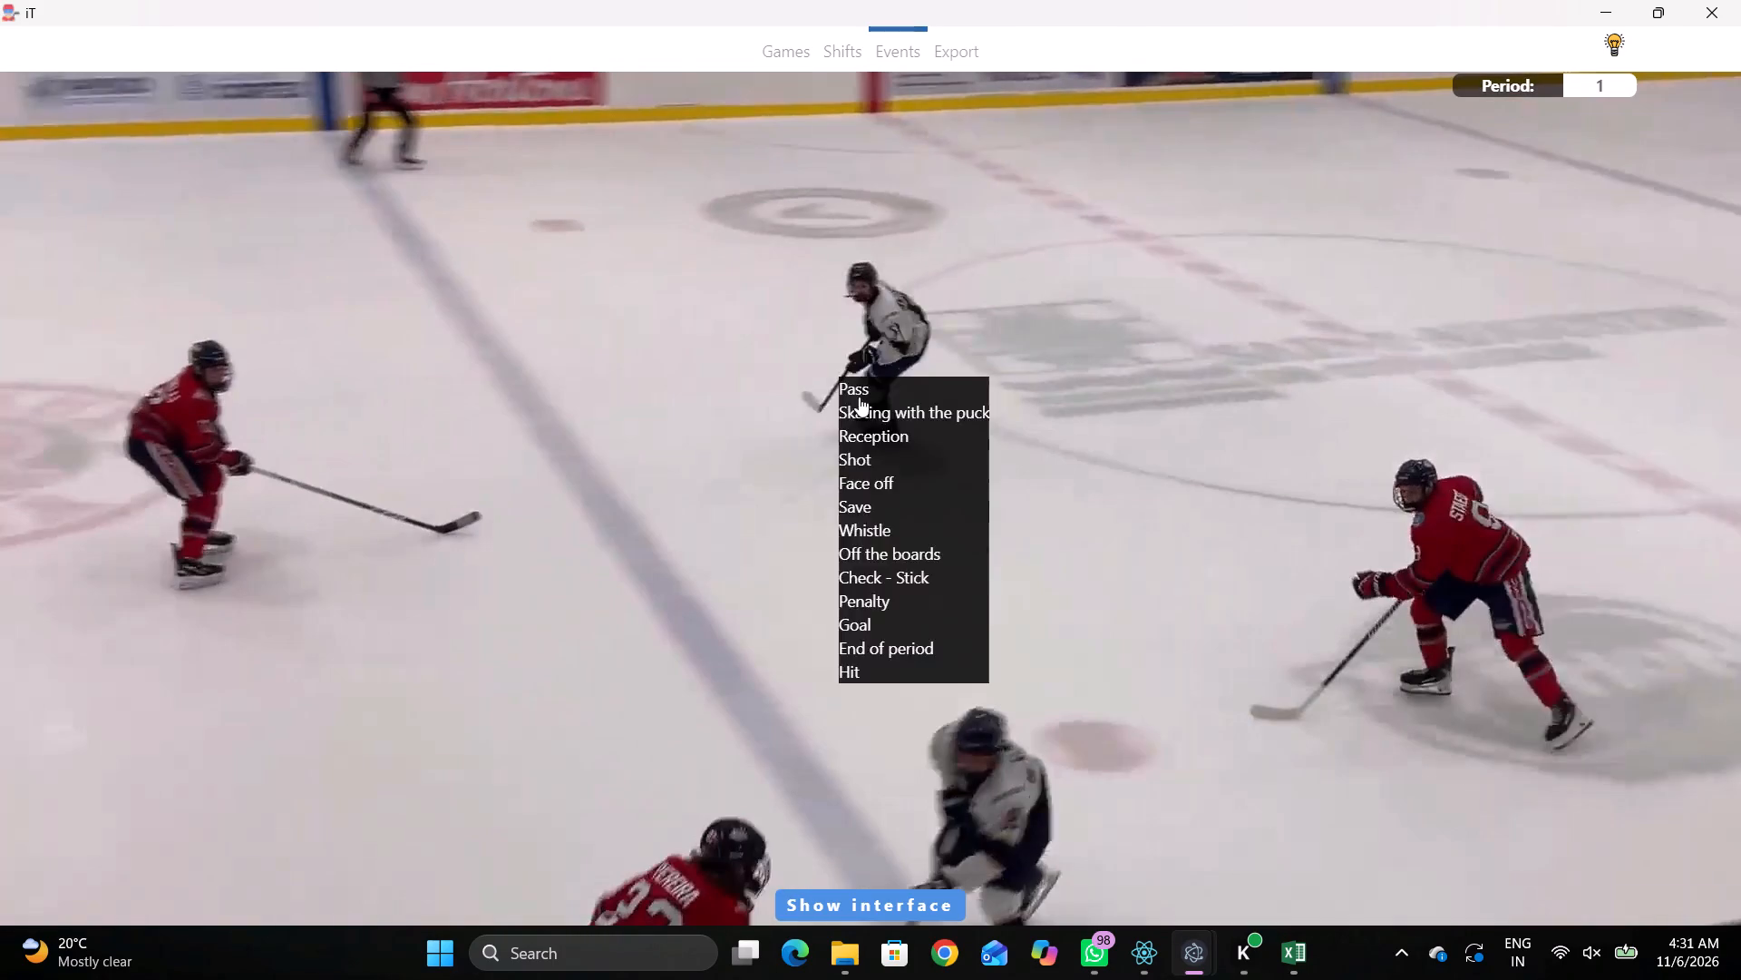
pyautogui.click(859, 397)
pyautogui.moveTo(792, 388); pyautogui.dragTo(782, 387, button='right')
pyautogui.click(813, 386)
pyautogui.click(1548, 299)
pyautogui.click(815, 524)
# Log a Pass event by home 17 at the home goal line, between the net and the far corner.
pyautogui.press('space')
pyautogui.press('space')
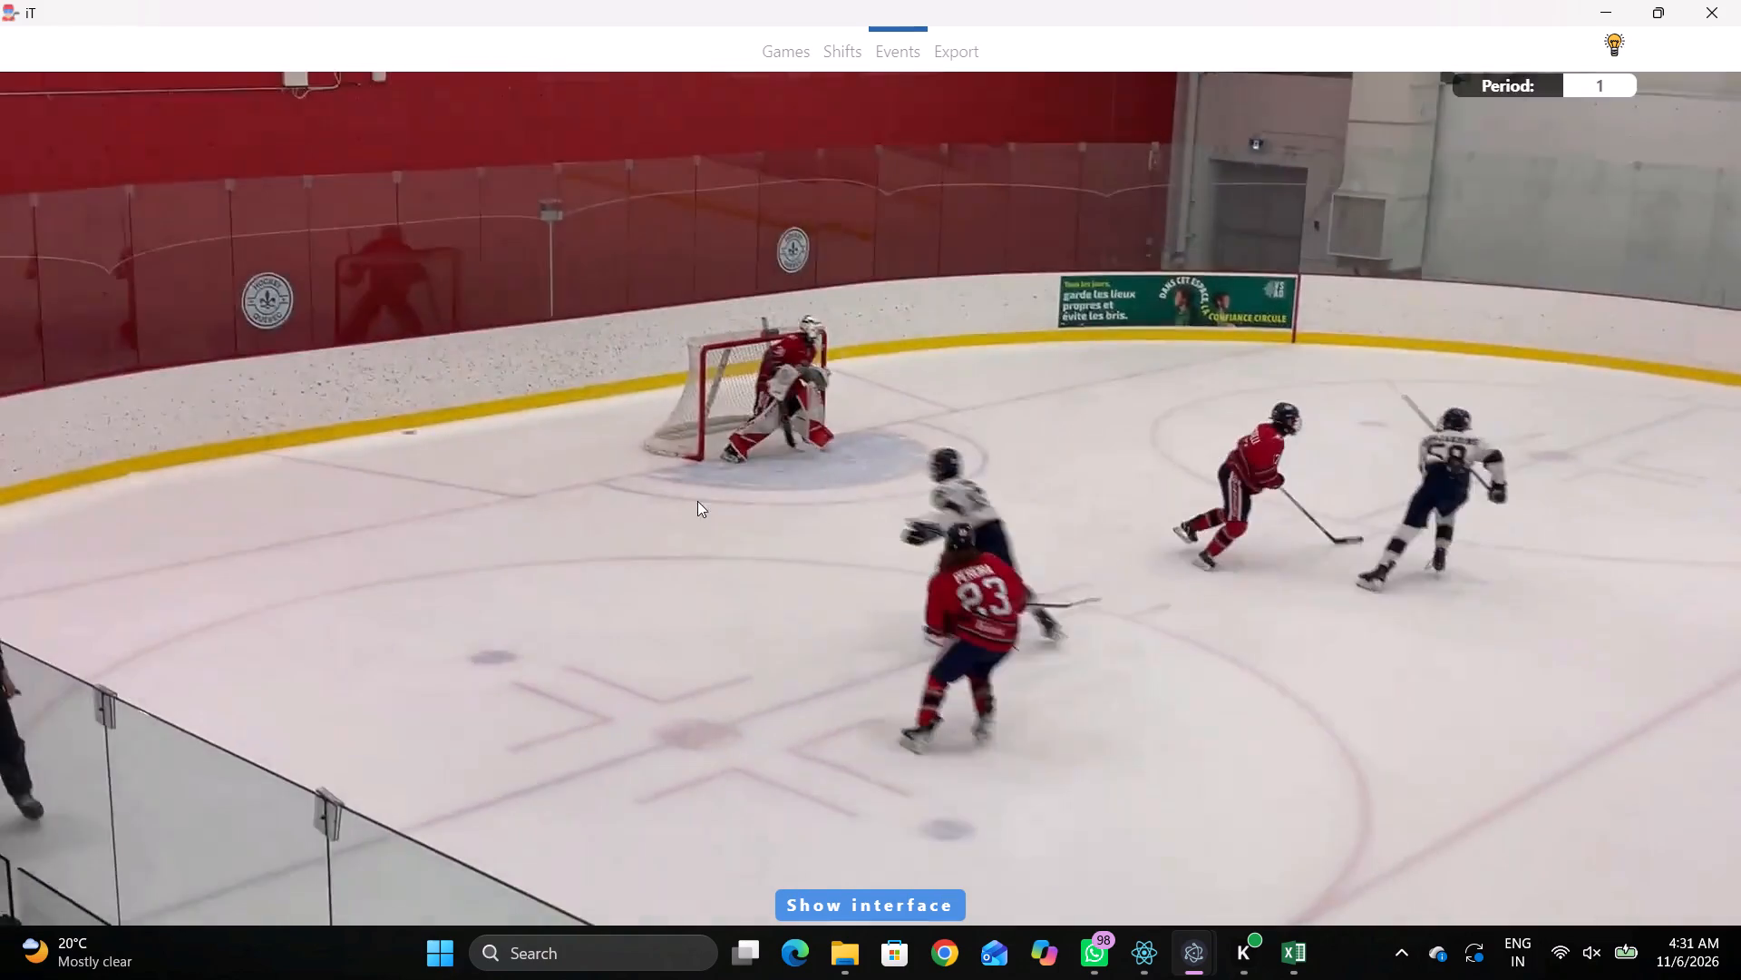
pyautogui.press('space')
pyautogui.press('space')
pyautogui.press('space')
pyautogui.press('space')
pyautogui.write('r')
pyautogui.press('space')
pyautogui.press('space')
pyautogui.press('space')
pyautogui.press('space')
pyautogui.press('space')
pyautogui.press('space')
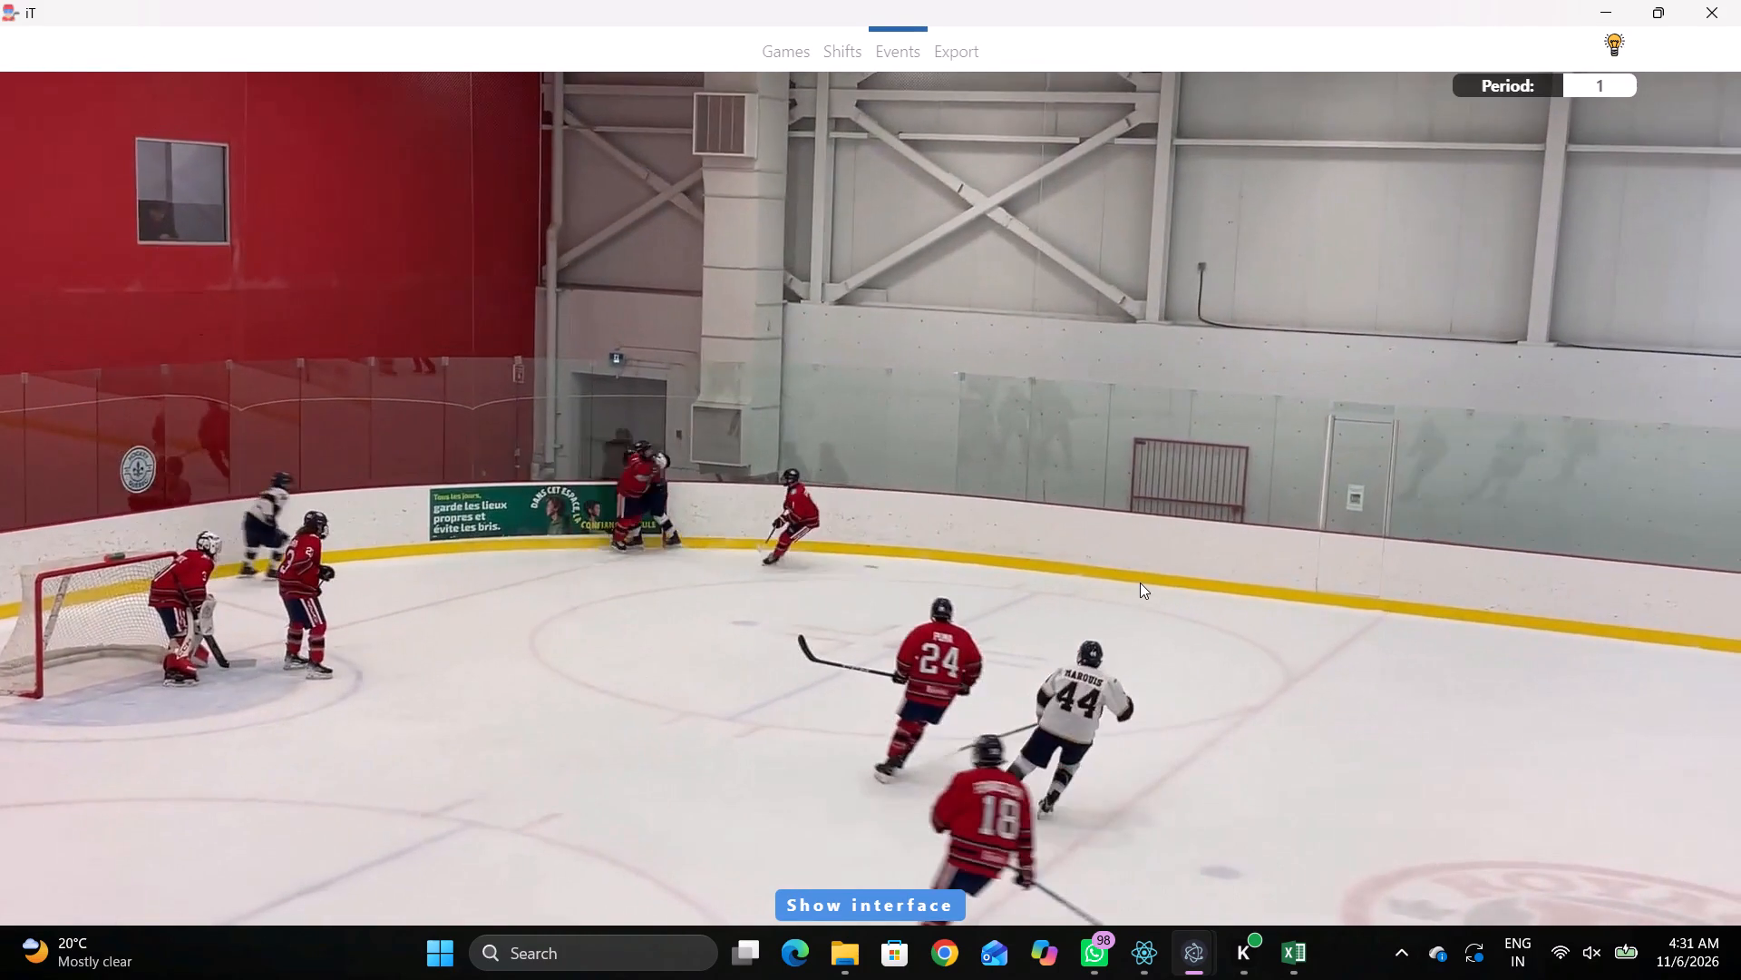
pyautogui.write('q')
pyautogui.press('q')
pyautogui.press('q')
pyautogui.press('q')
pyautogui.write('qq')
pyautogui.press('space')
pyautogui.press('space')
pyautogui.rightClick(1172, 541)
pyautogui.click(1174, 543)
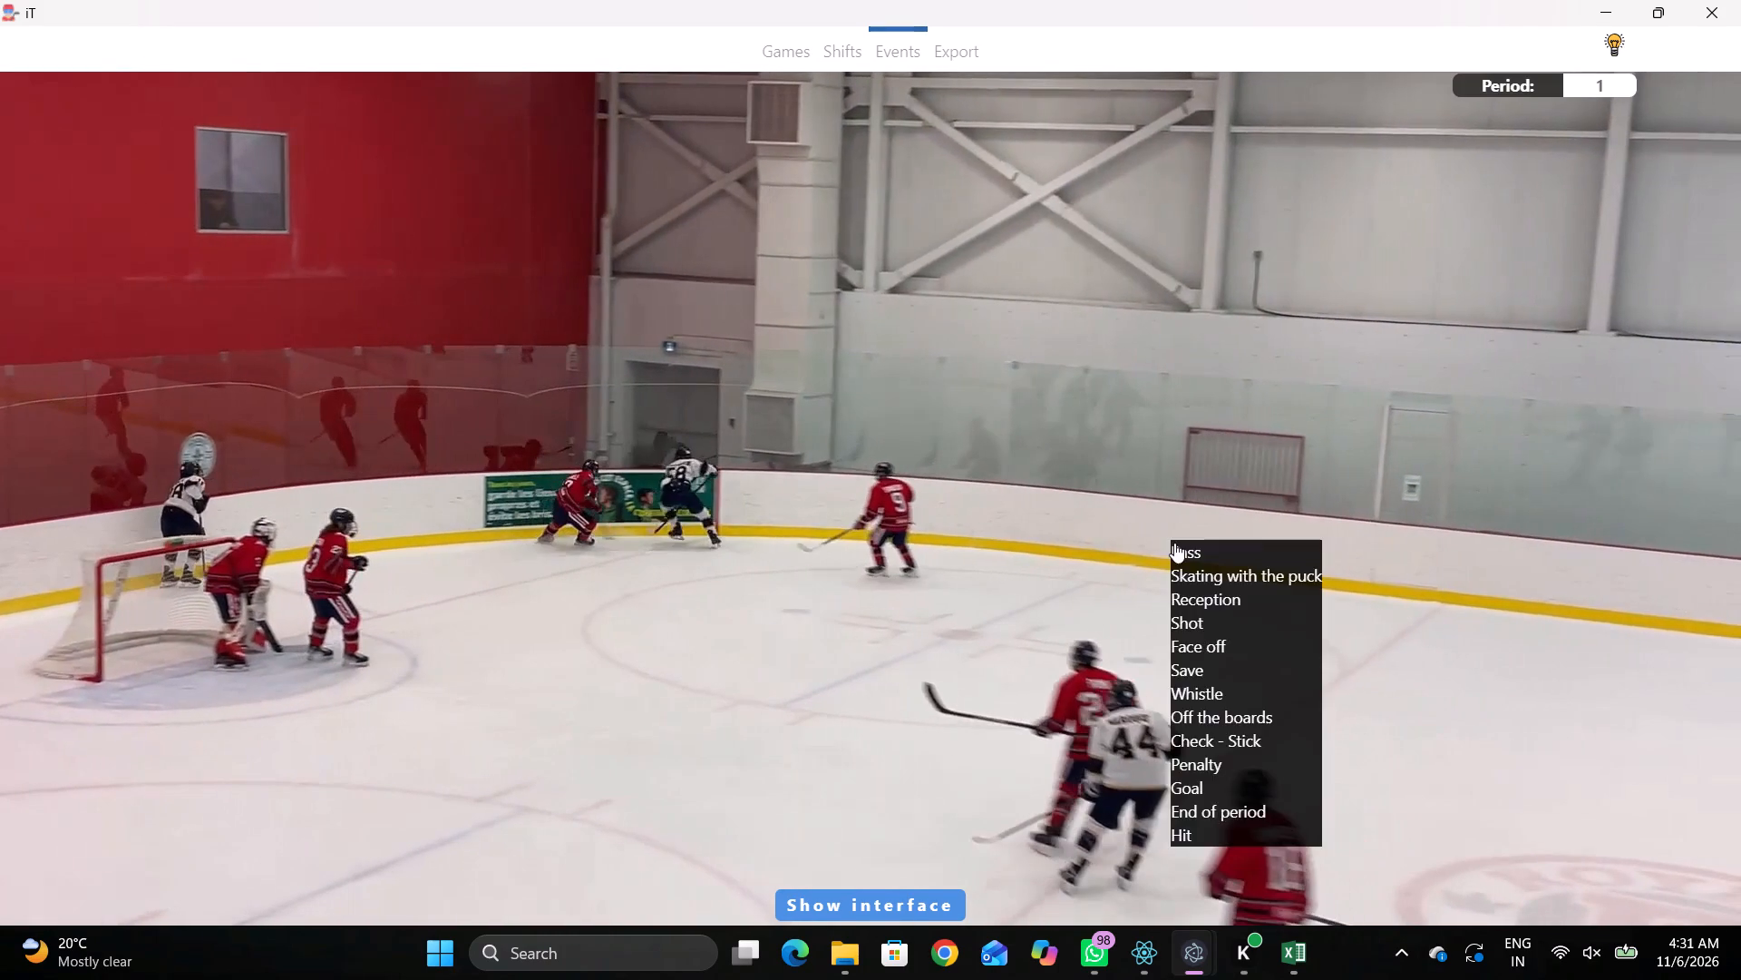
pyautogui.moveTo(1073, 537); pyautogui.dragTo(1056, 537, button='right')
pyautogui.click(1084, 554)
pyautogui.click(1532, 421)
pyautogui.click(466, 249)
# Log a Skating with the puck event by away 90 at the home blue line, near the far boards.
pyautogui.press('space')
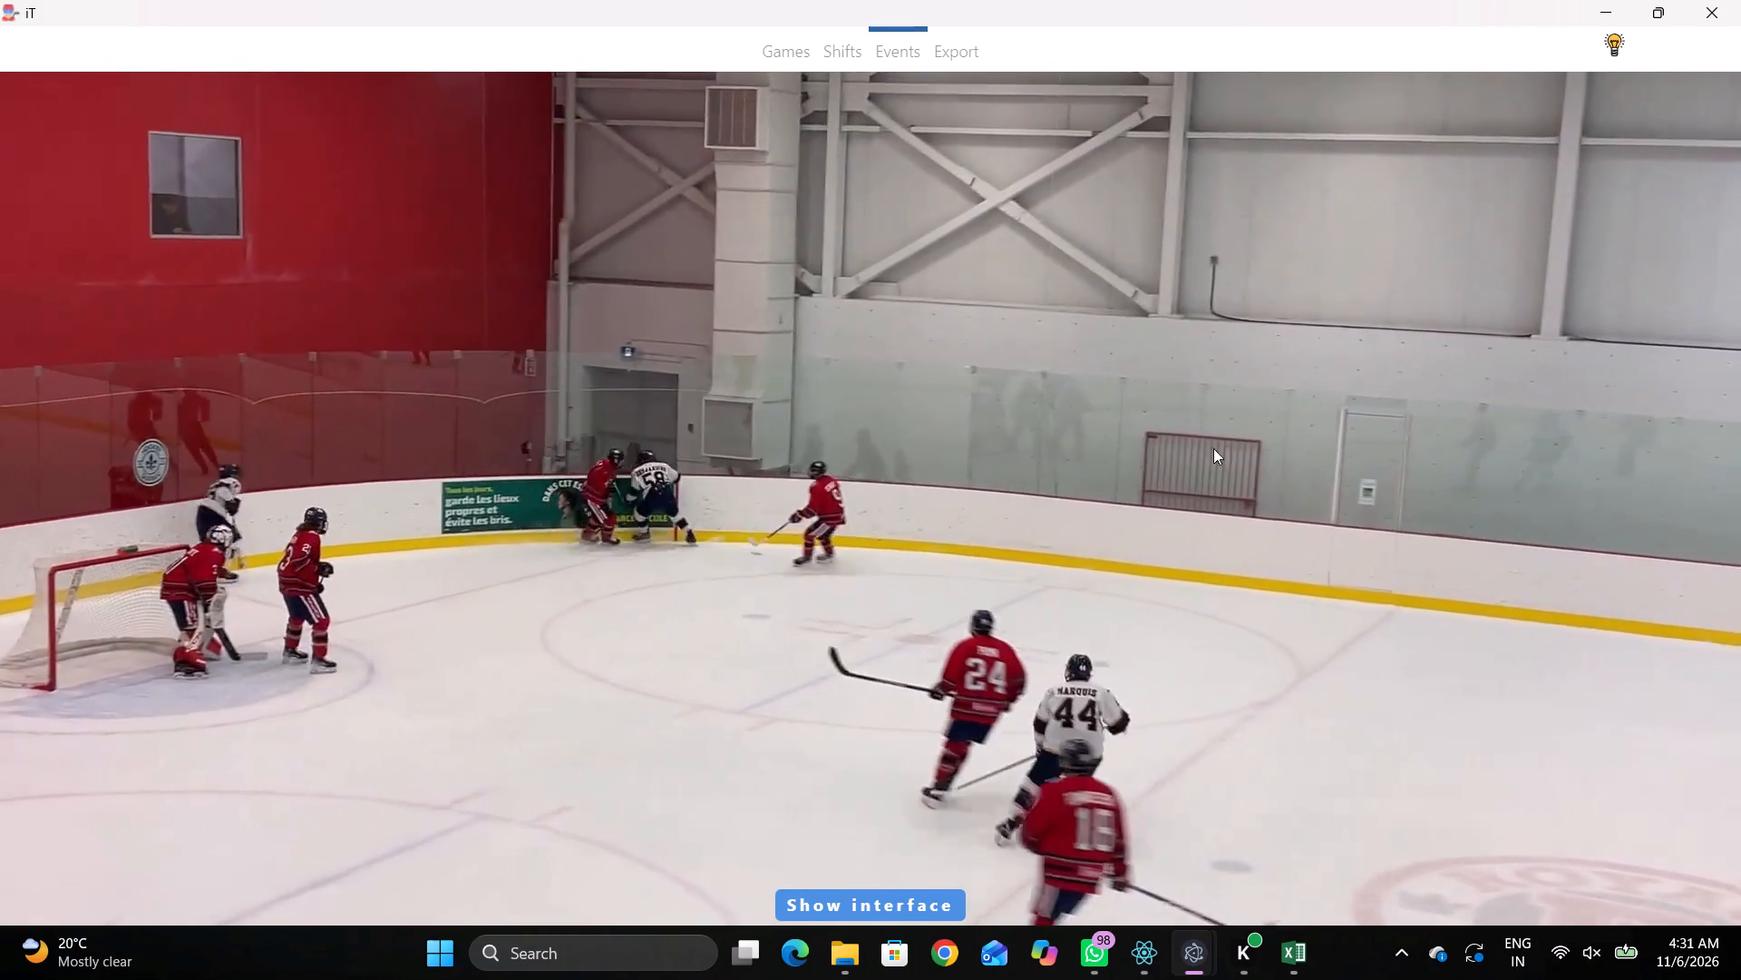
pyautogui.press('space')
pyautogui.press('space')
pyautogui.press('space')
pyautogui.press('space')
pyautogui.press('space')
pyautogui.rightClick(1294, 537)
pyautogui.click(1337, 561)
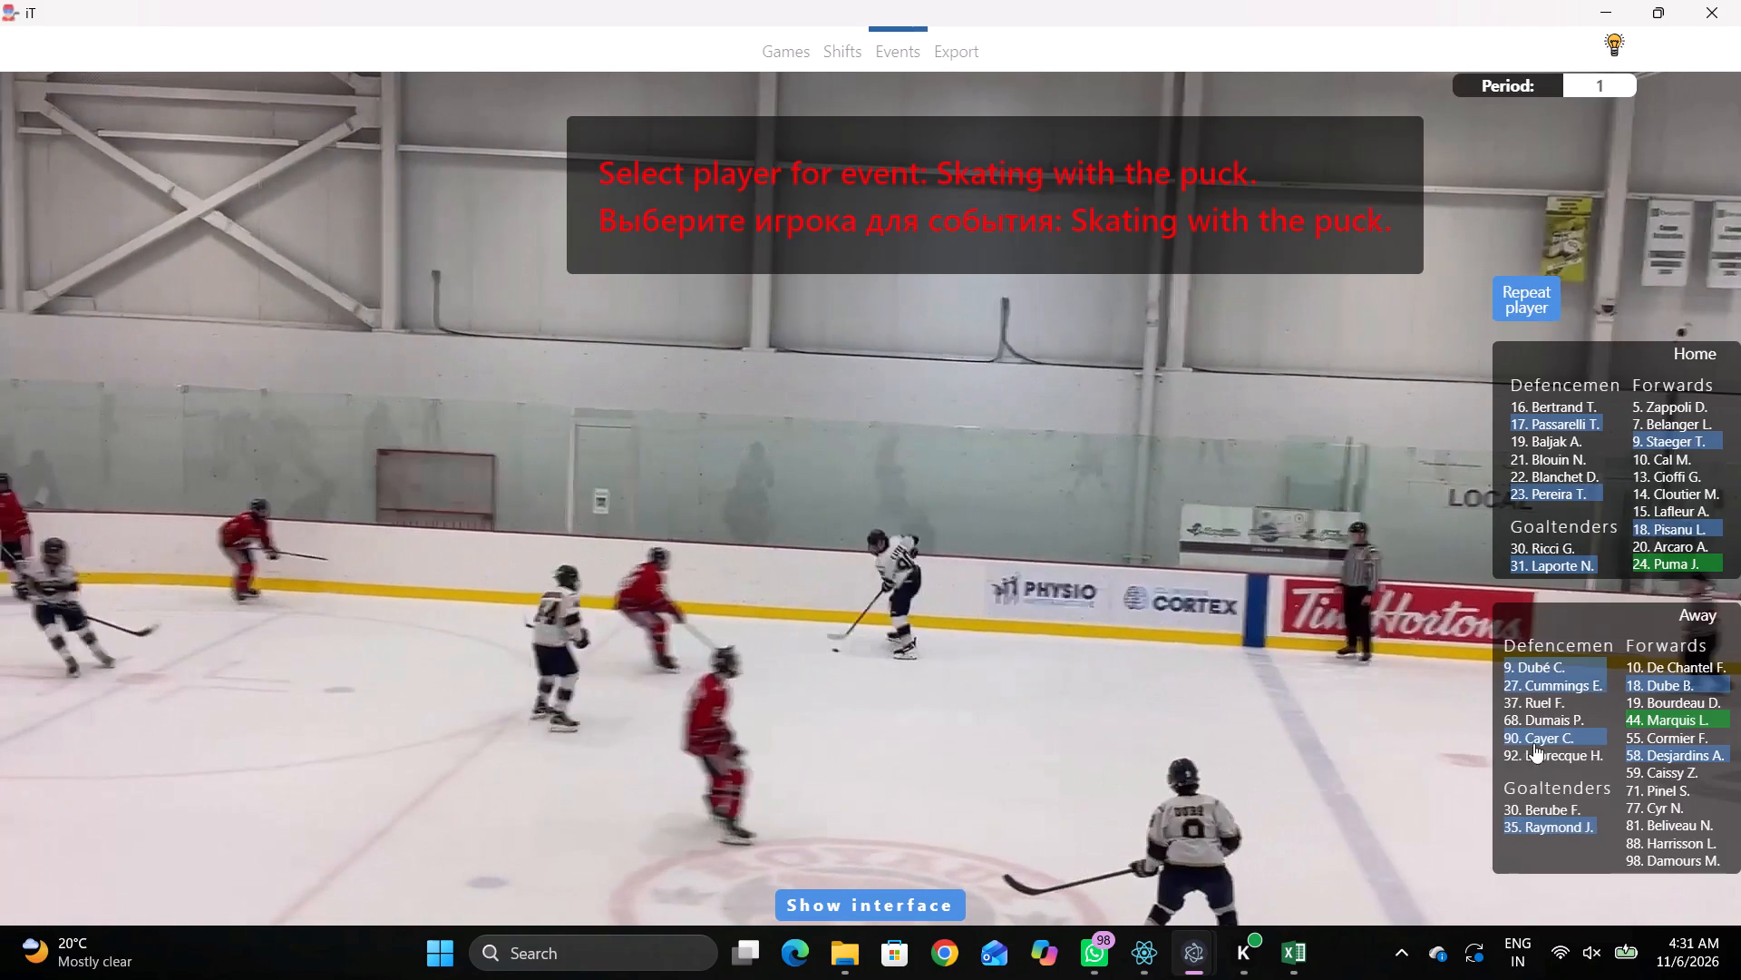
pyautogui.click(1532, 743)
pyautogui.click(780, 208)
# Log a Pass event by the same away player at the boards-side edge of the home zone's far face-off circle.
pyautogui.press('space')
pyautogui.press('space')
pyautogui.press('space')
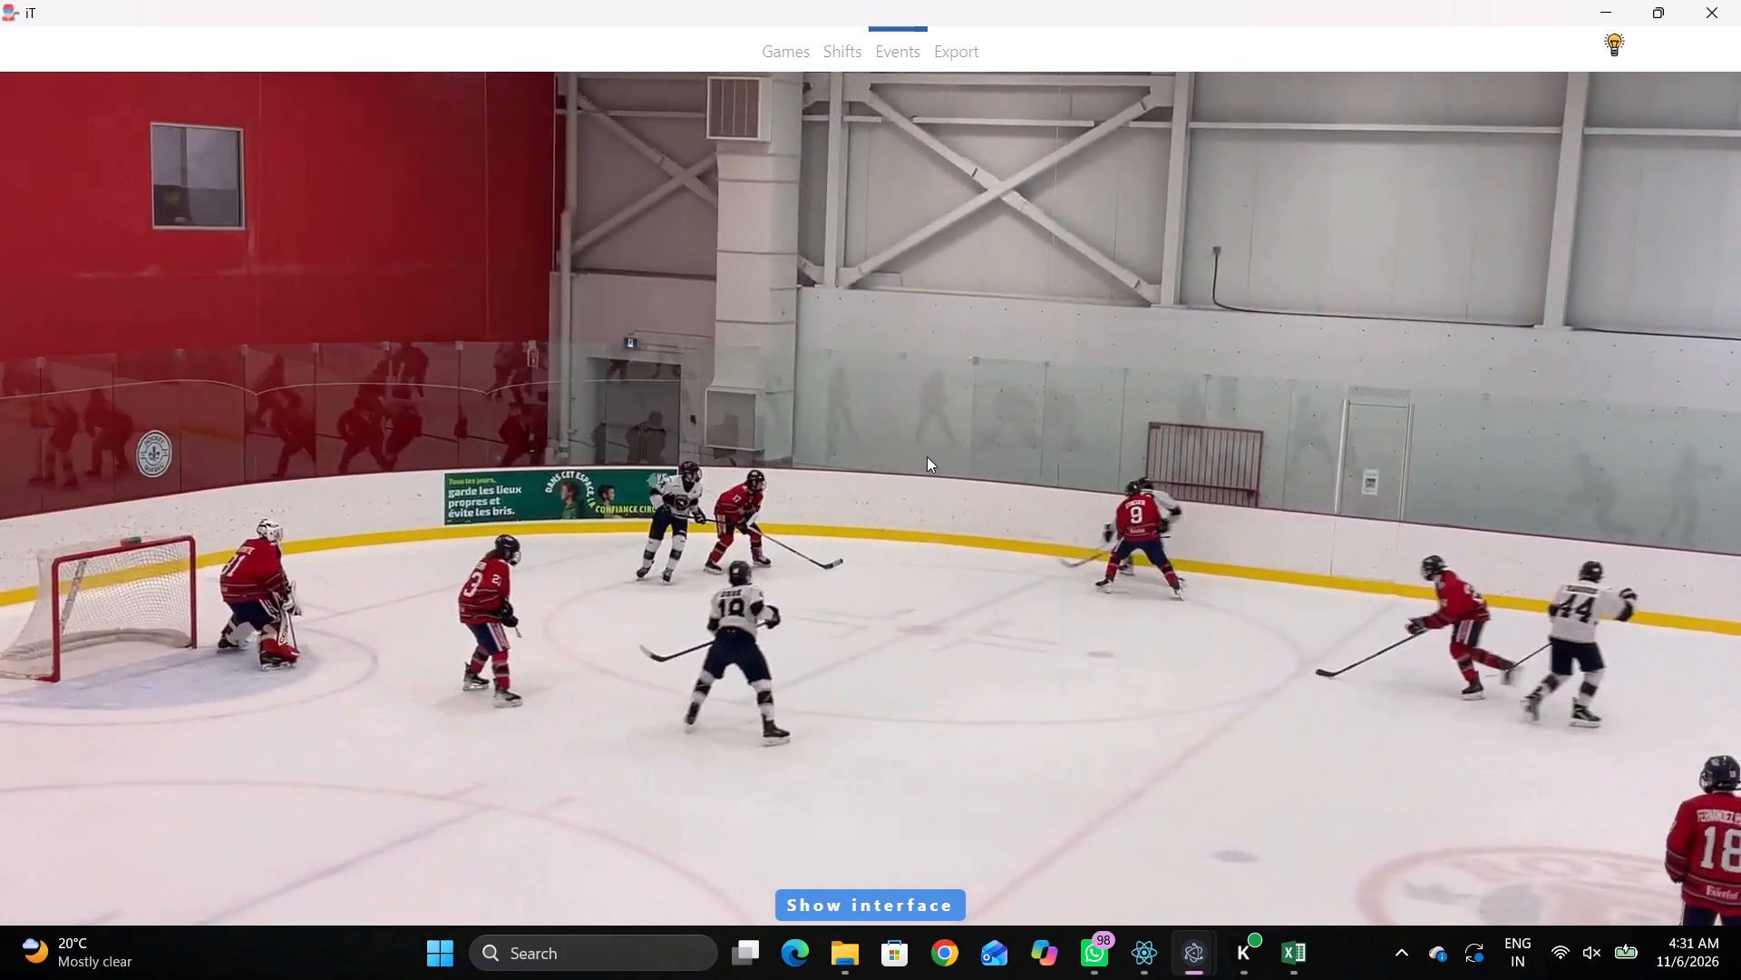
pyautogui.press('space')
pyautogui.press('space')
pyautogui.press('space')
pyautogui.press('q')
pyautogui.press('q')
pyautogui.press('q')
pyautogui.press('q')
pyautogui.press('q')
pyautogui.press('q')
pyautogui.press('q')
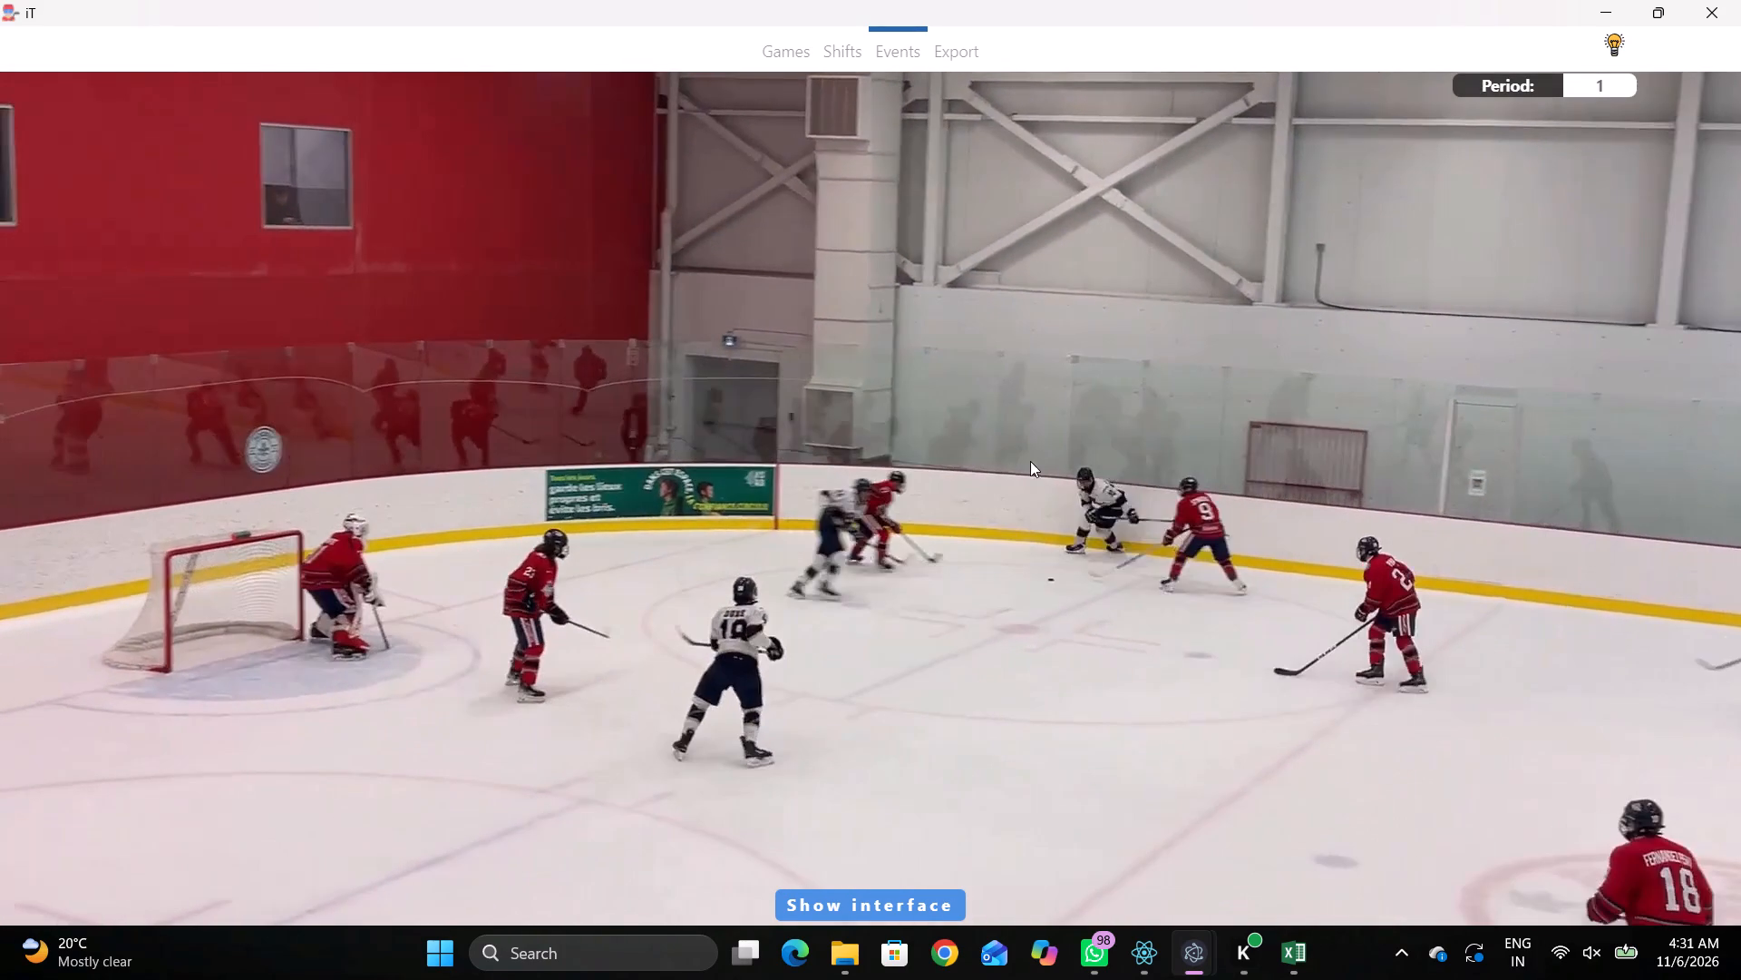
pyautogui.rightClick(1030, 461)
pyautogui.write('qq')
pyautogui.press('q')
pyautogui.click(953, 445)
pyautogui.rightClick(933, 442)
pyautogui.click(948, 450)
pyautogui.moveTo(1547, 296); pyautogui.dragTo(1533, 301)
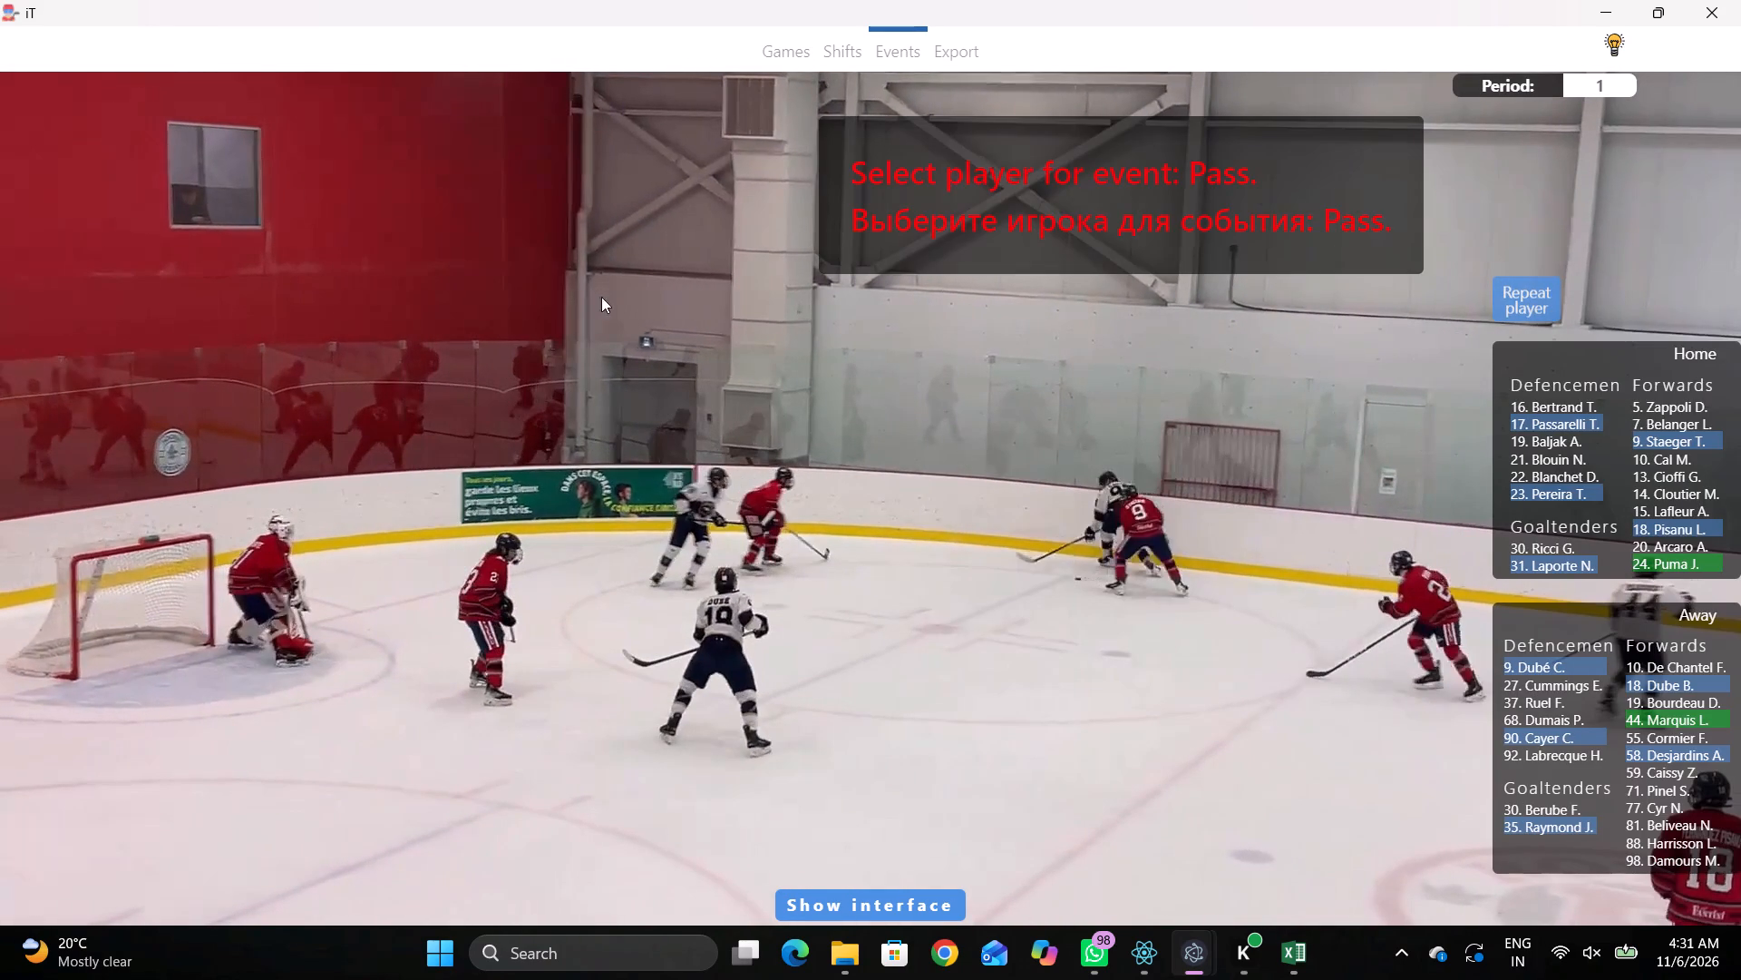
pyautogui.click(613, 233)
# Log a Pass event by home 17 inside the home zone's far face-off circle, on its blue-line side.
pyautogui.press('space')
pyautogui.press('space')
pyautogui.press('space')
pyautogui.press('space')
pyautogui.press('q')
pyautogui.rightClick(1000, 435)
pyautogui.press('q')
pyautogui.rightClick(1014, 442)
pyautogui.click(1043, 445)
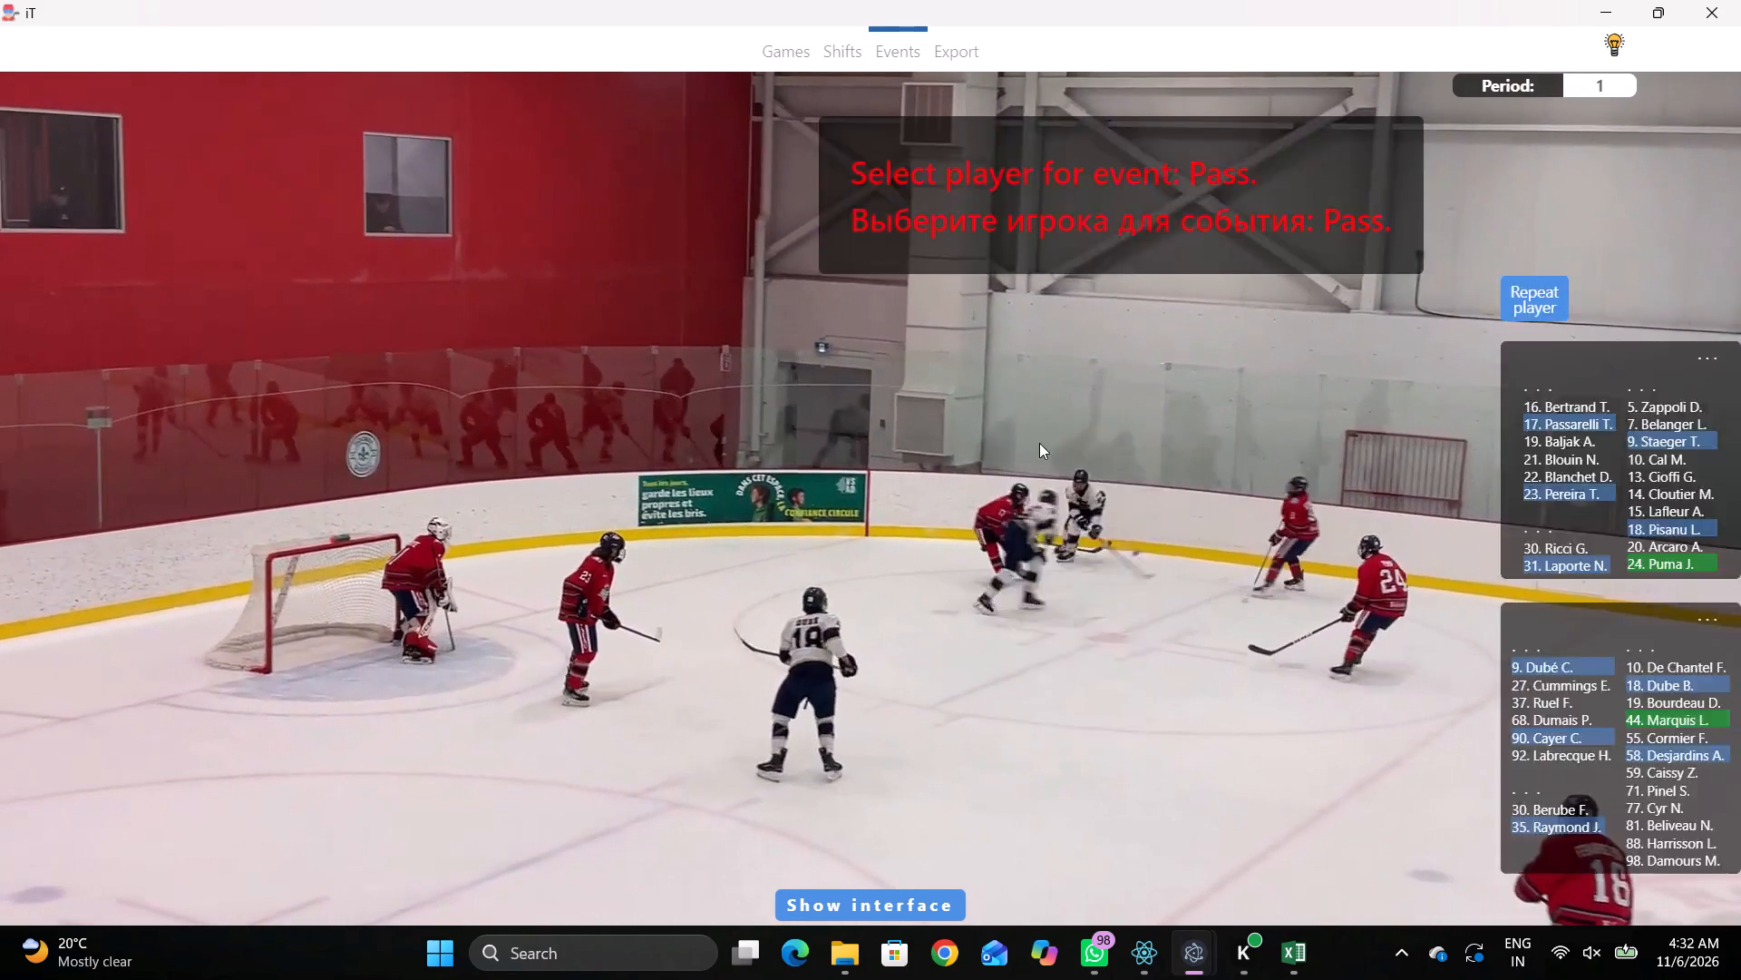
pyautogui.rightClick(1002, 438)
pyautogui.click(1010, 442)
pyautogui.click(1546, 421)
pyautogui.click(602, 247)
pyautogui.press('space')
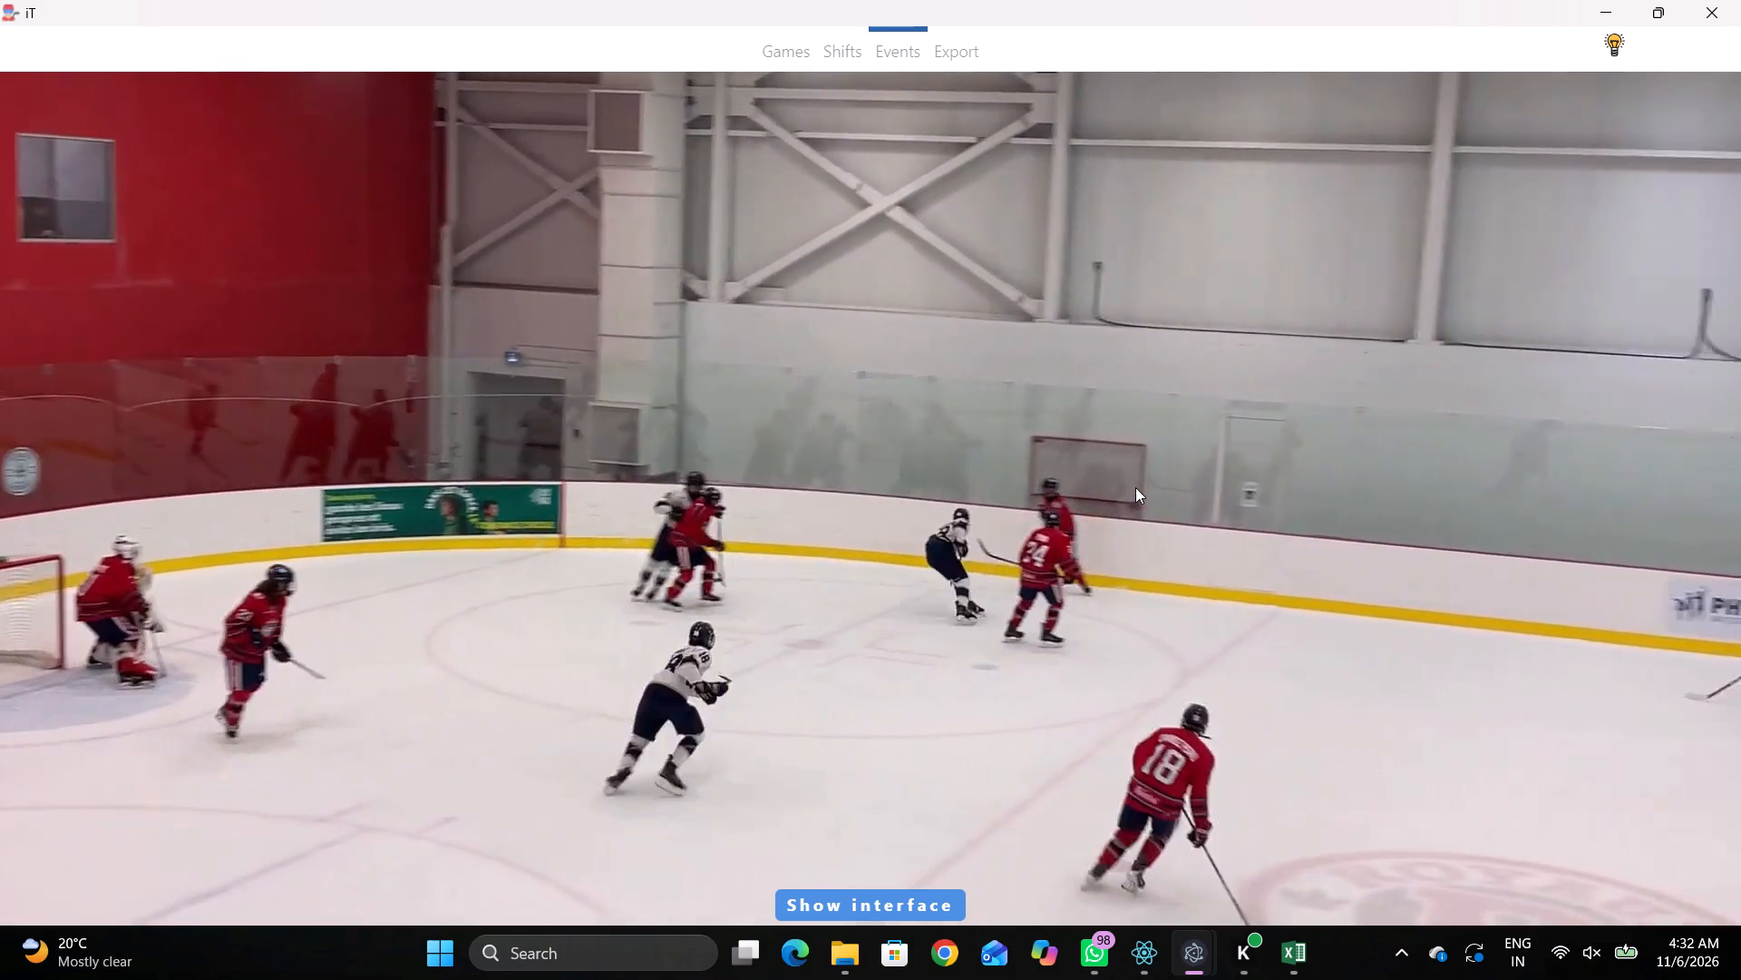
# Log a Skating with the puck event by home 24 near the far boards, on the blue-line side of the home zone's far face-off circle.
pyautogui.press('space')
pyautogui.press('space')
pyautogui.press('space')
pyautogui.press('space')
pyautogui.press('space')
pyautogui.press('space')
pyautogui.press('space')
pyautogui.press('space')
pyautogui.press('space')
pyautogui.rightClick(1141, 444)
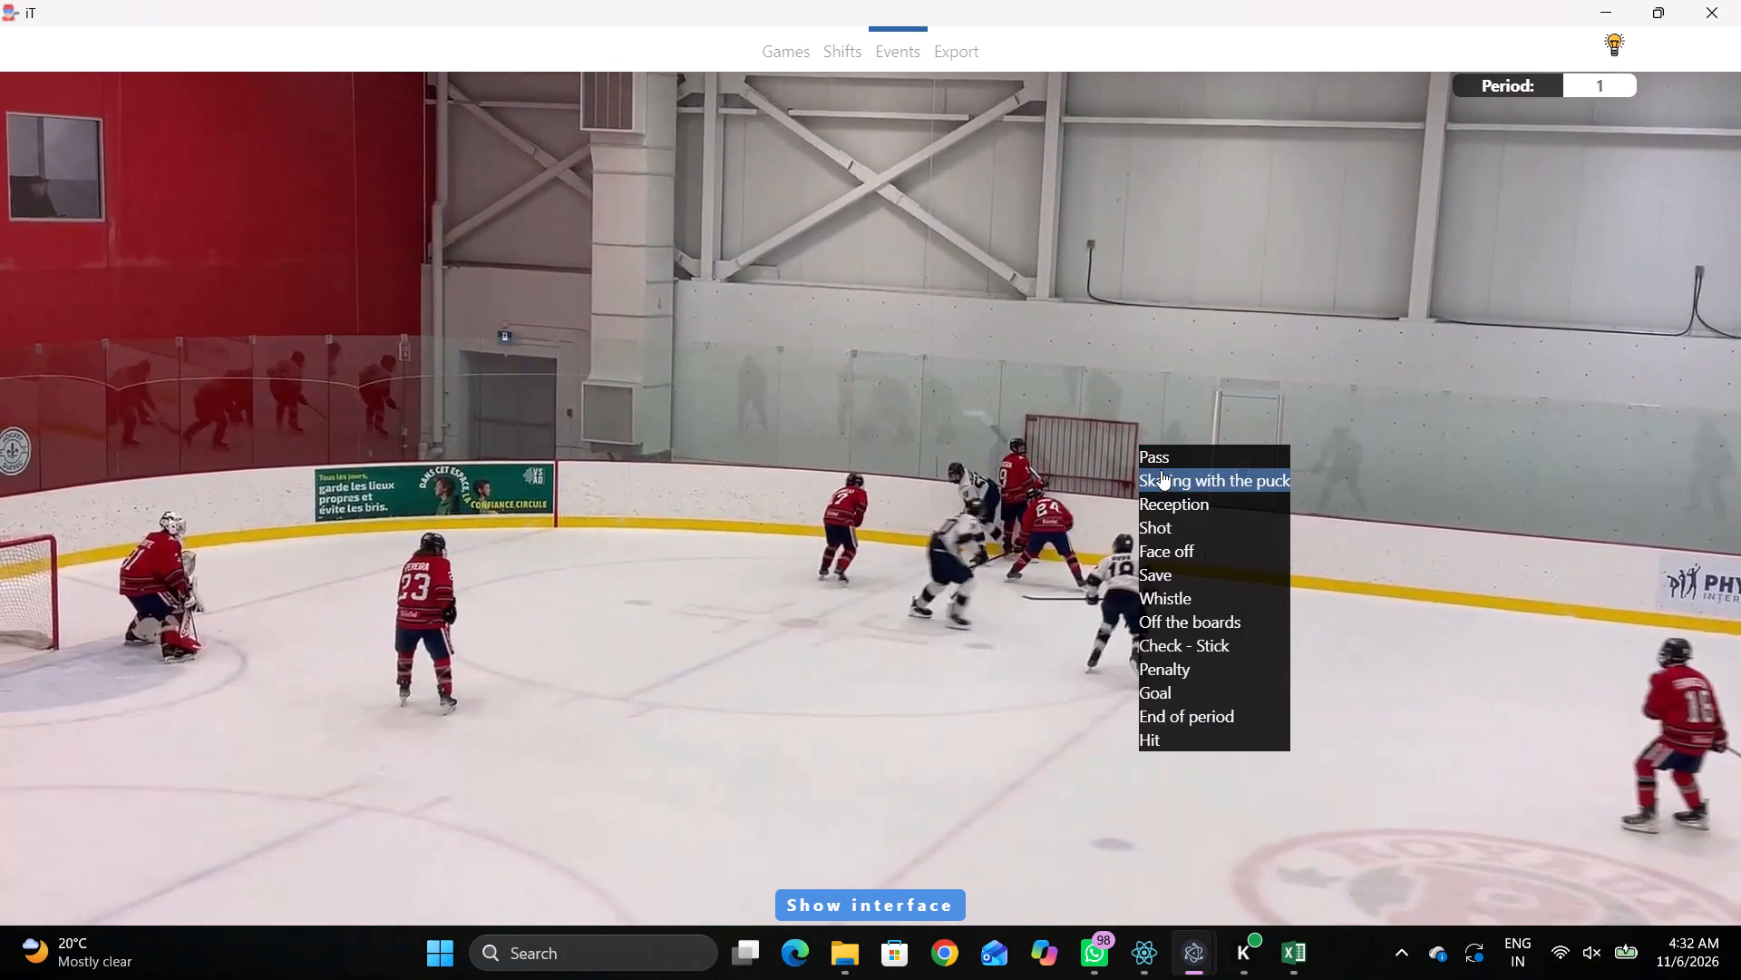
pyautogui.click(1167, 476)
pyautogui.click(1666, 564)
pyautogui.click(637, 209)
# Log a Pass event by home 24 just outside the home zone's far face-off circle, between its dot level and the boards, blue-line side.
pyautogui.press('space')
pyautogui.press('space')
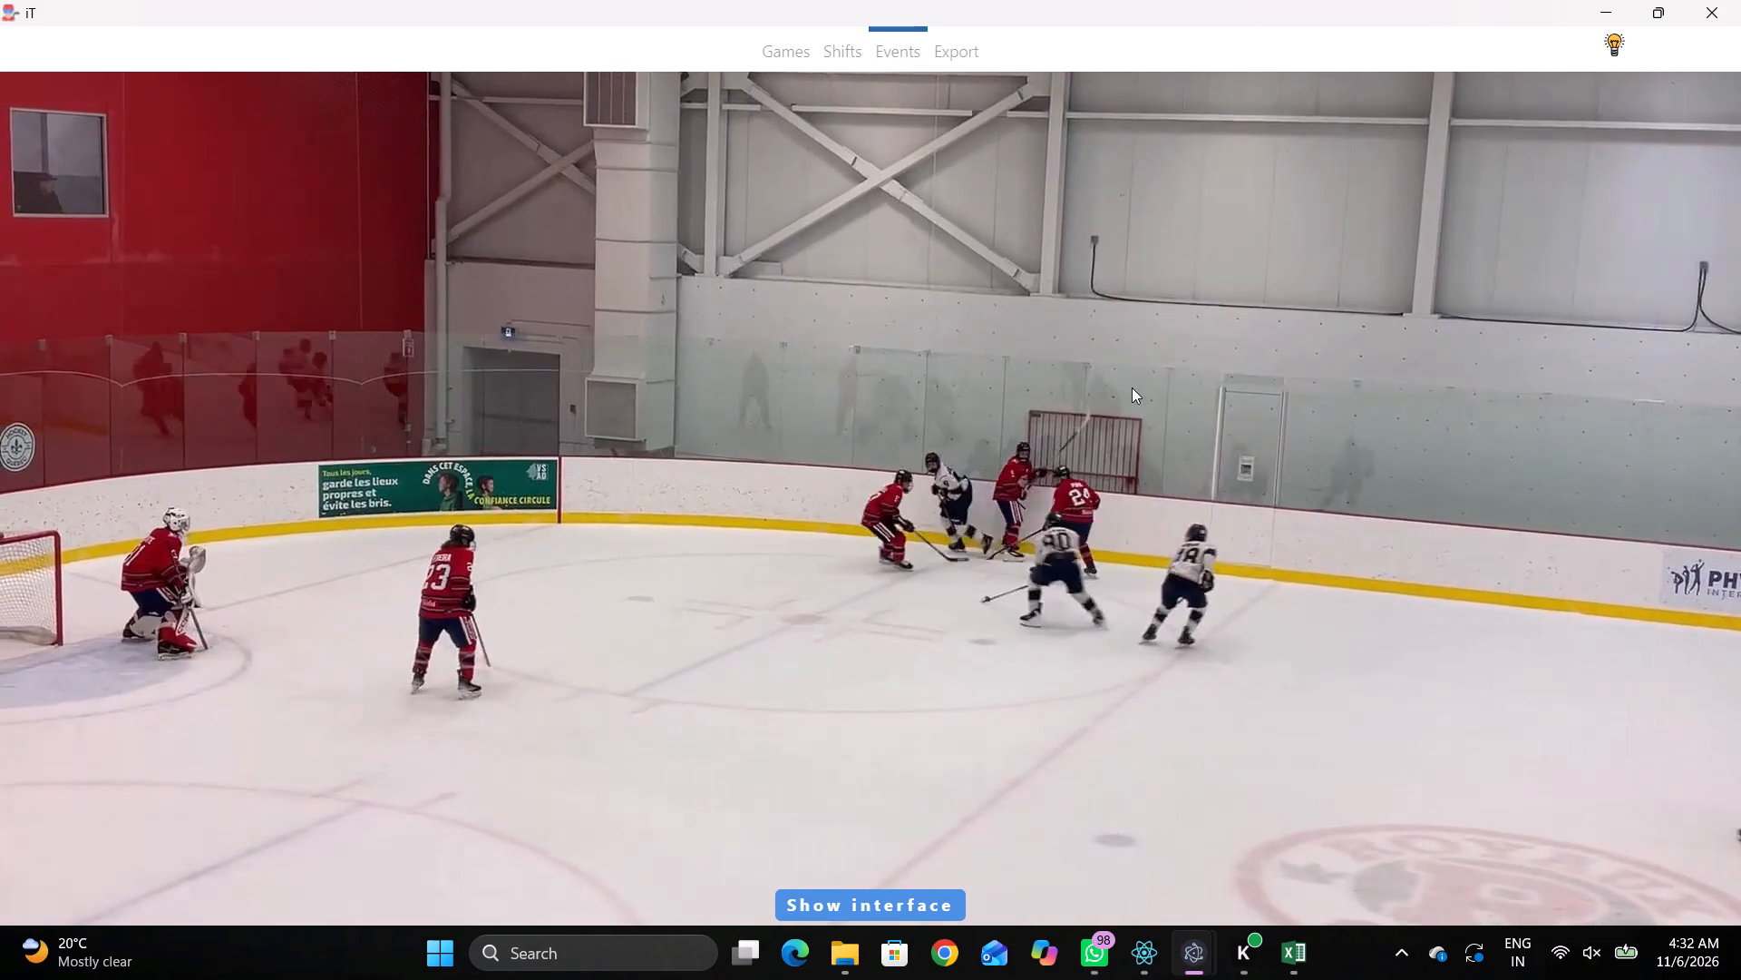
pyautogui.press('space')
pyautogui.press('space')
pyautogui.press('space')
pyautogui.press('space')
pyautogui.press('q')
pyautogui.press('q')
pyautogui.press('q')
pyautogui.press('q')
pyautogui.press('q')
pyautogui.press('q')
pyautogui.press('q')
pyautogui.press('q')
pyautogui.press('q')
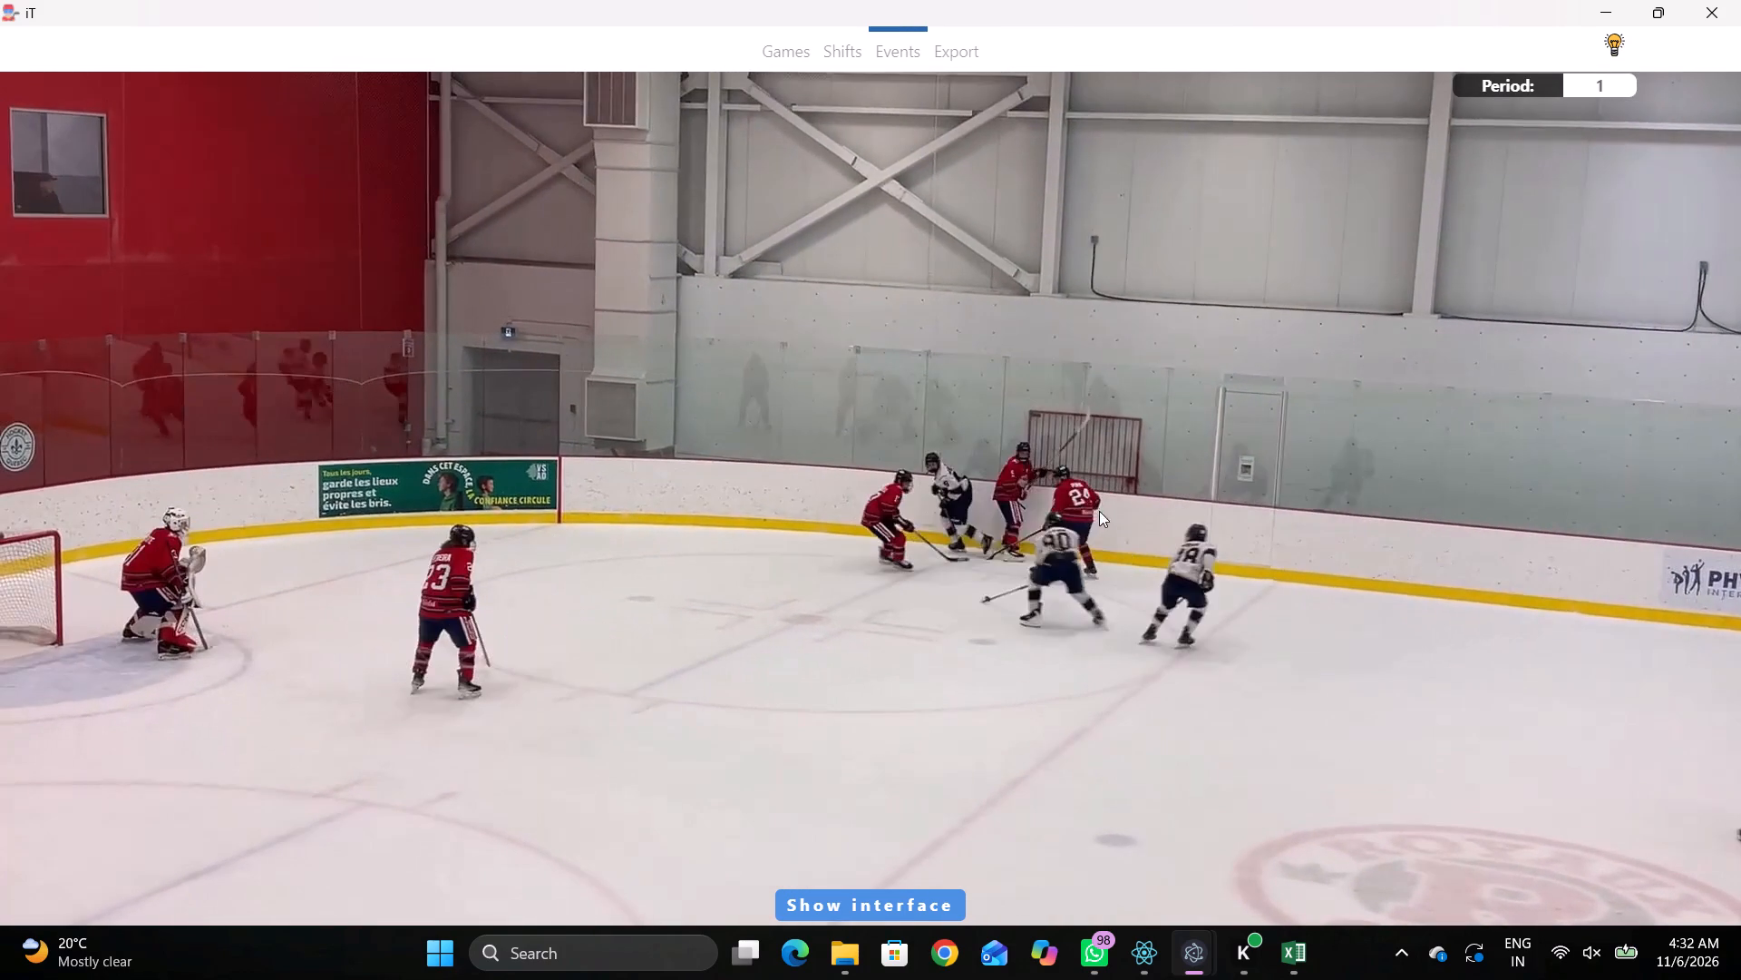
pyautogui.press('q')
pyautogui.press('q')
pyautogui.press('space')
pyautogui.press('space')
pyautogui.rightClick(1107, 465)
pyautogui.click(1125, 473)
pyautogui.press('q')
pyautogui.click(1516, 314)
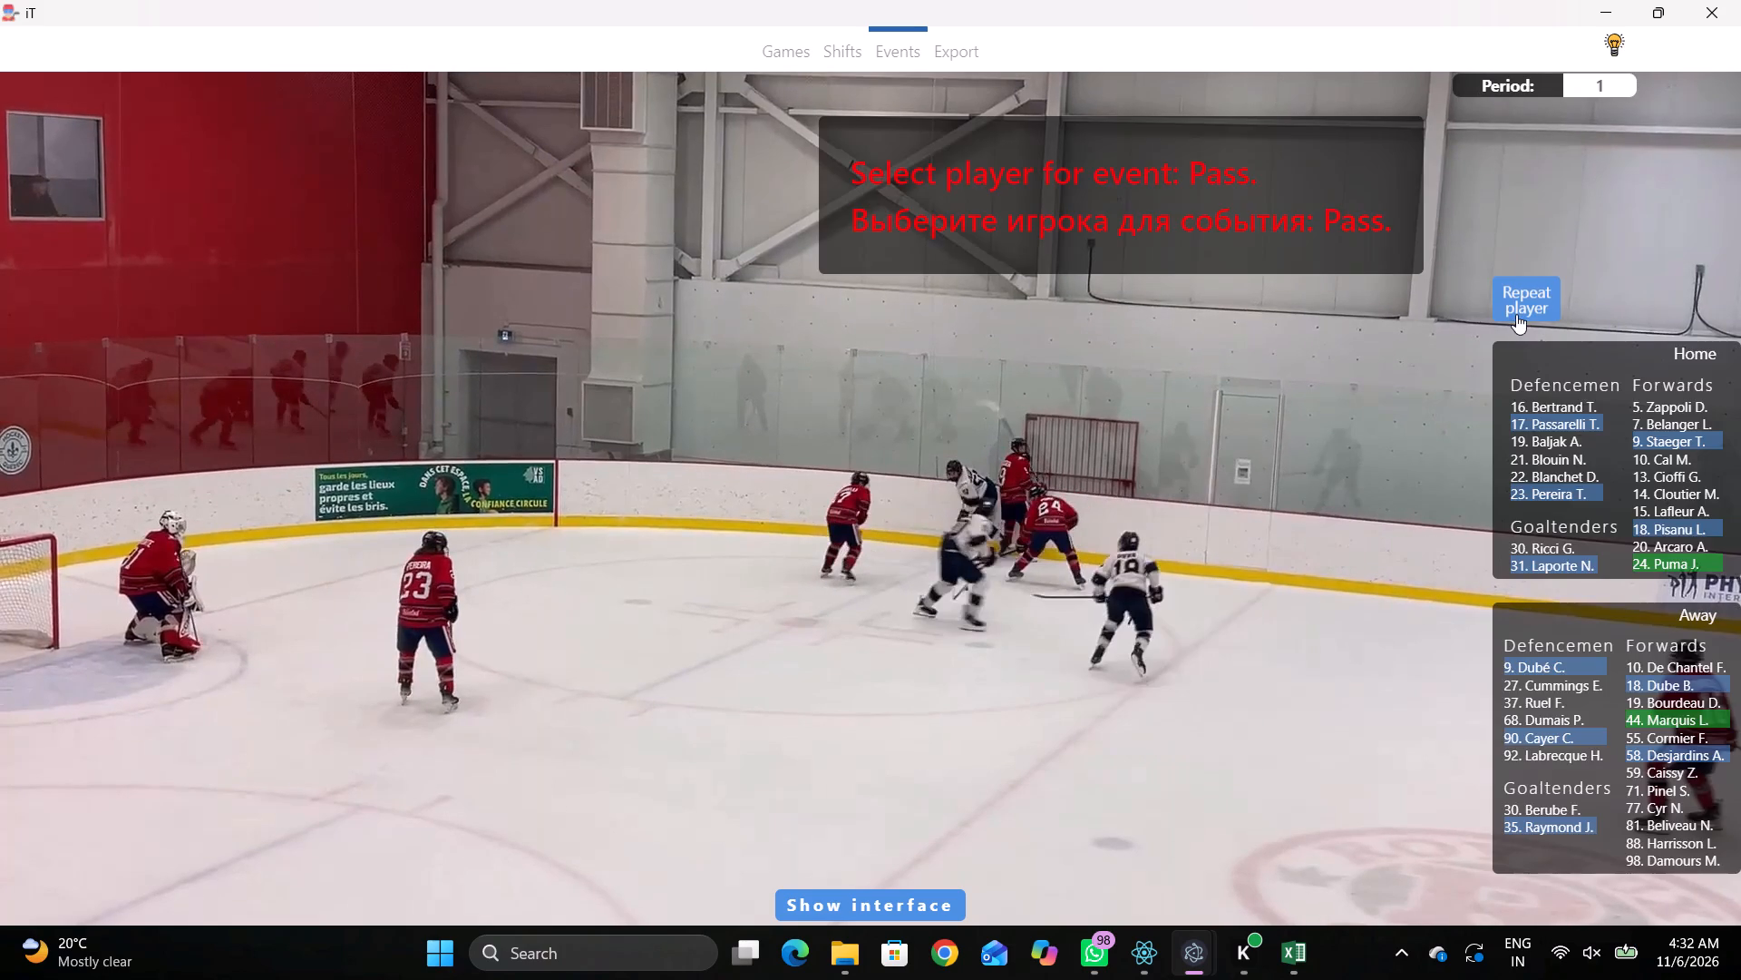
pyautogui.click(637, 233)
# Log a Skating with the puck event by away 90 at the blue-line edge of the home zone's far face-off circle, level with its dot.
pyautogui.press('space')
pyautogui.press('space')
pyautogui.rightClick(856, 366)
pyautogui.click(924, 411)
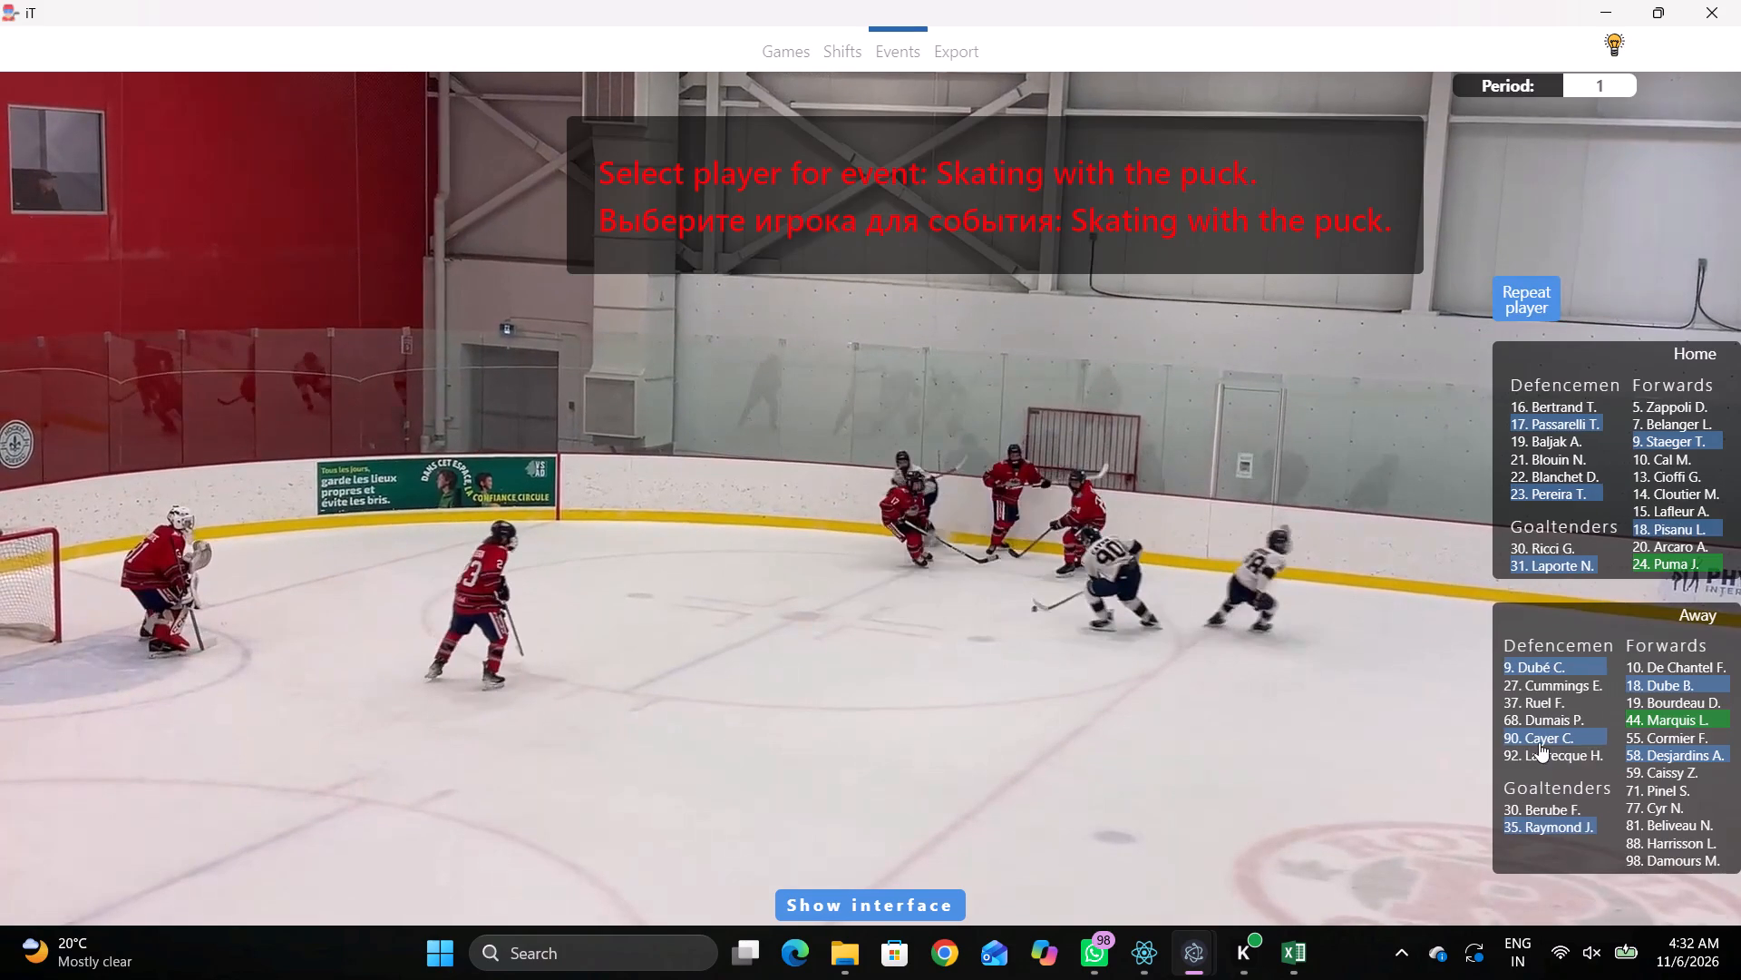
pyautogui.click(1539, 742)
pyautogui.click(647, 275)
# Log a Shot event by the same away player in the home zone's high slot, level with the far face-off circle's slot-side edge.
pyautogui.press('space')
pyautogui.press('space')
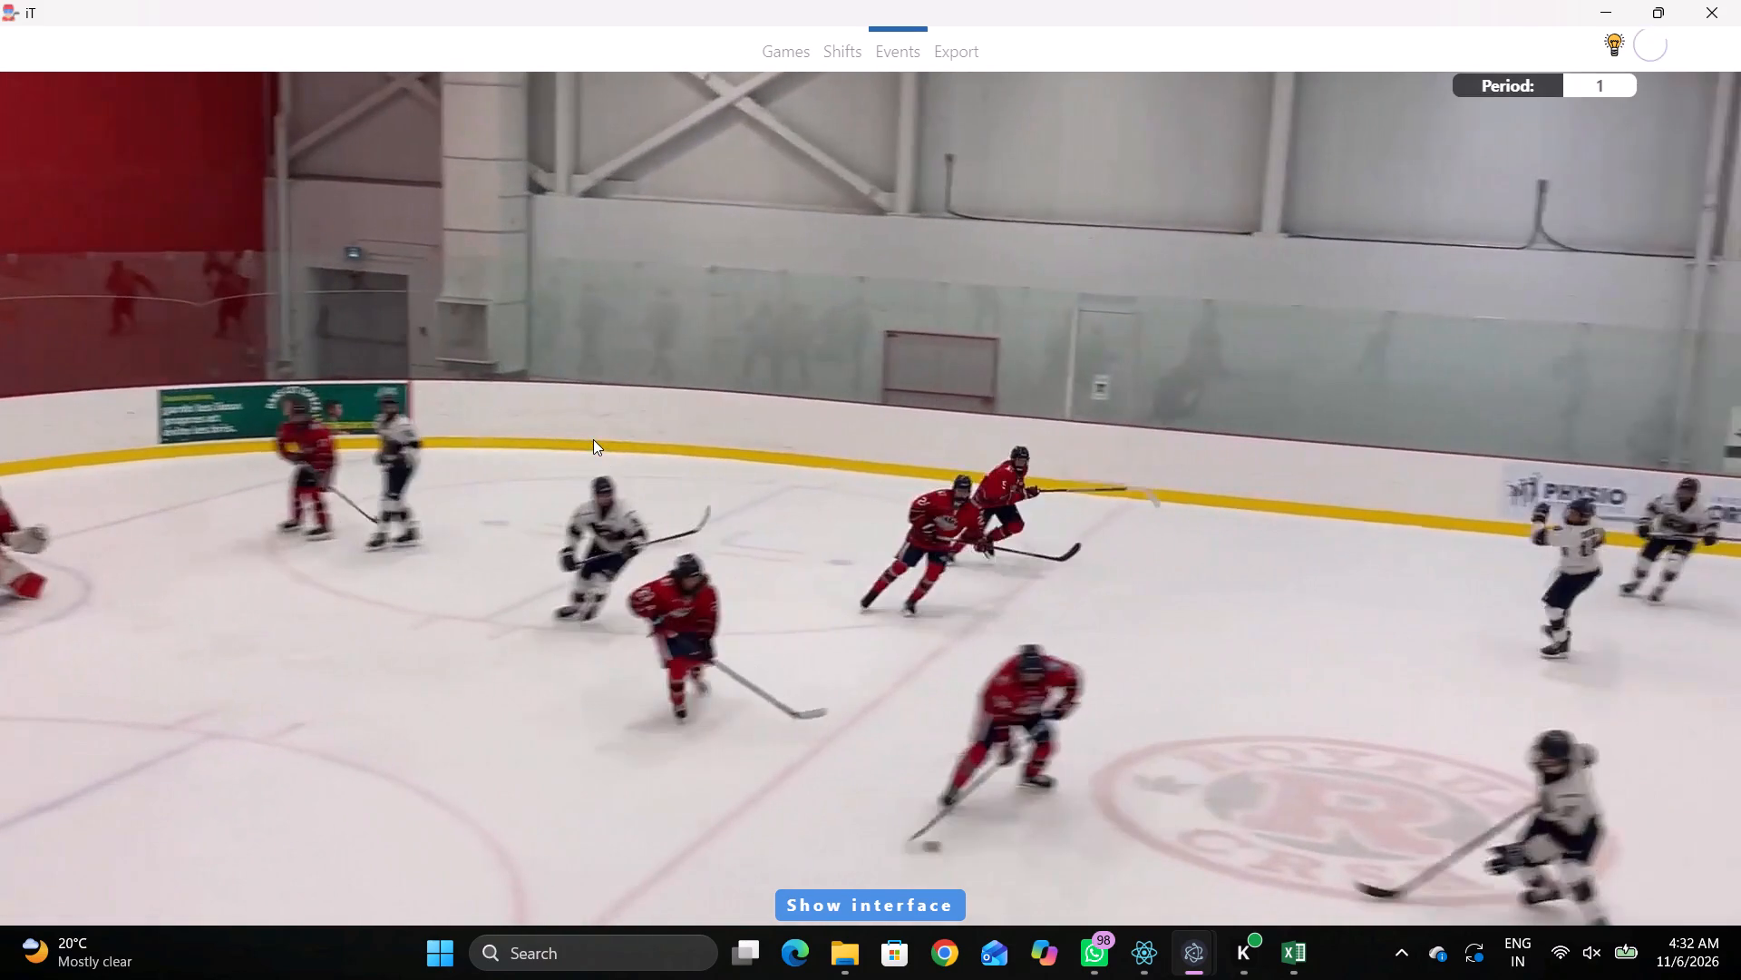
pyautogui.write('q')
pyautogui.write('qqq')
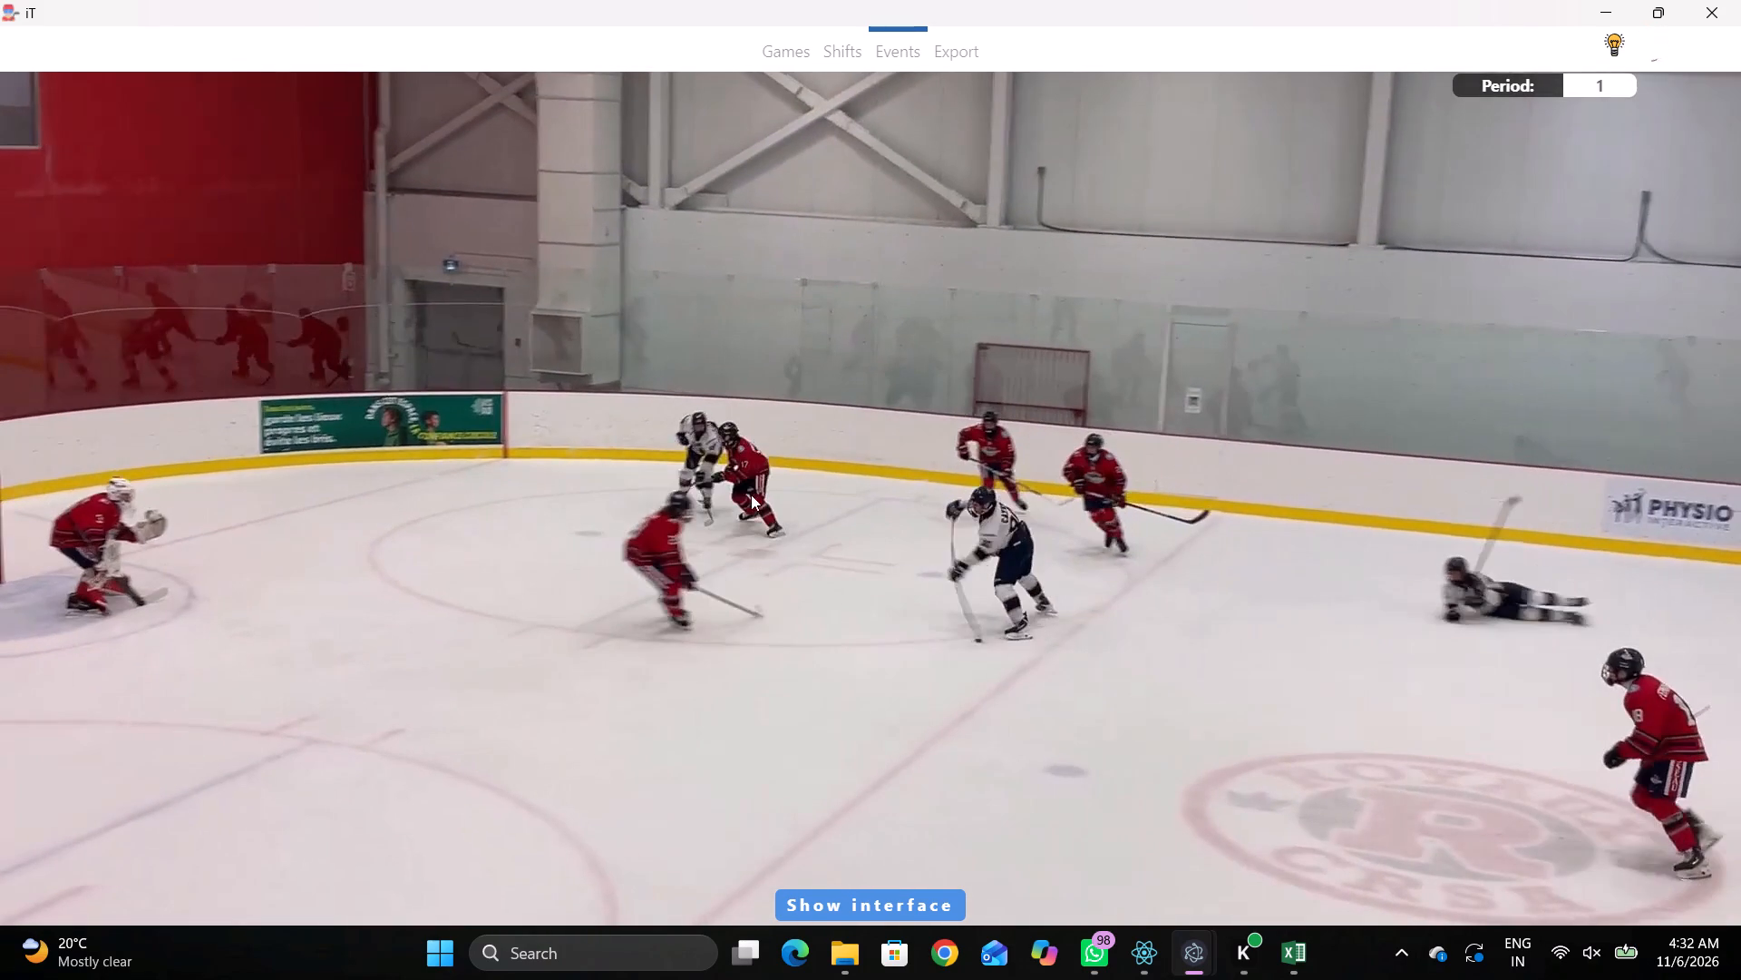
pyautogui.press('space')
pyautogui.press('space')
pyautogui.press('q')
pyautogui.moveTo(713, 413); pyautogui.dragTo(725, 408, button='right')
pyautogui.click(772, 484)
pyautogui.click(750, 589)
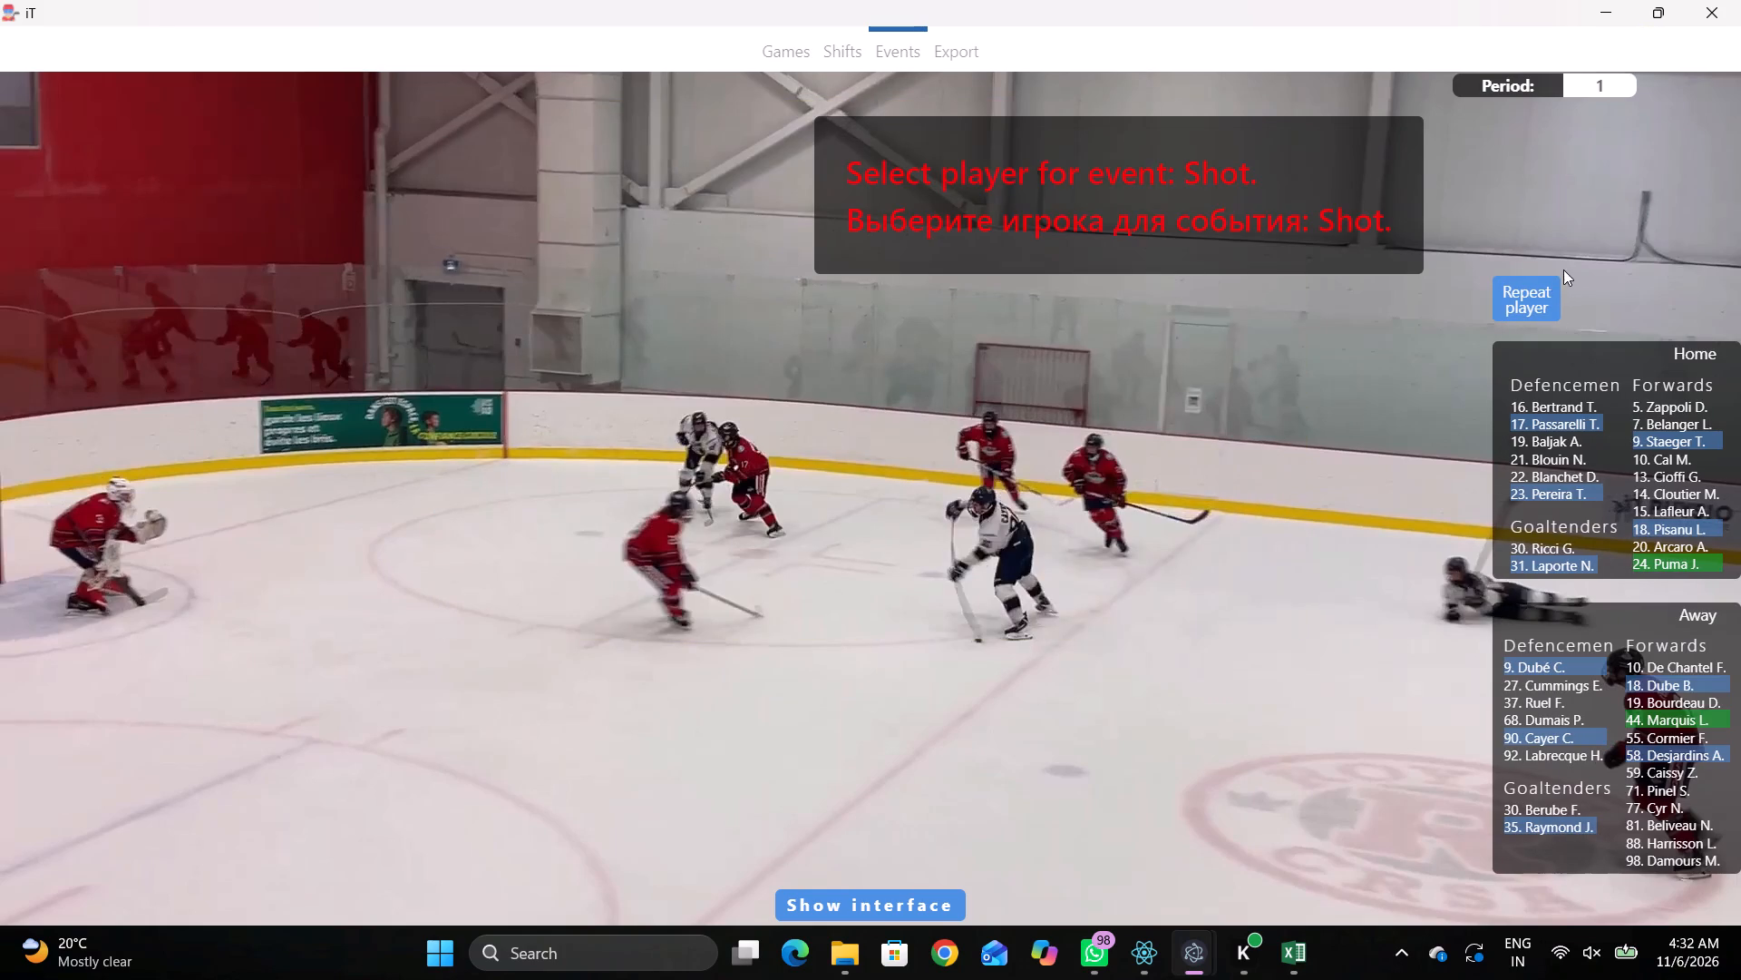
pyautogui.click(1564, 270)
pyautogui.click(1523, 301)
pyautogui.click(651, 338)
# Log a Reception event by home 23 inside the home zone's far face-off circle, on the slot side of its dot.
pyautogui.press('space')
pyautogui.press('space')
pyautogui.moveTo(754, 376); pyautogui.dragTo(744, 372, button='right')
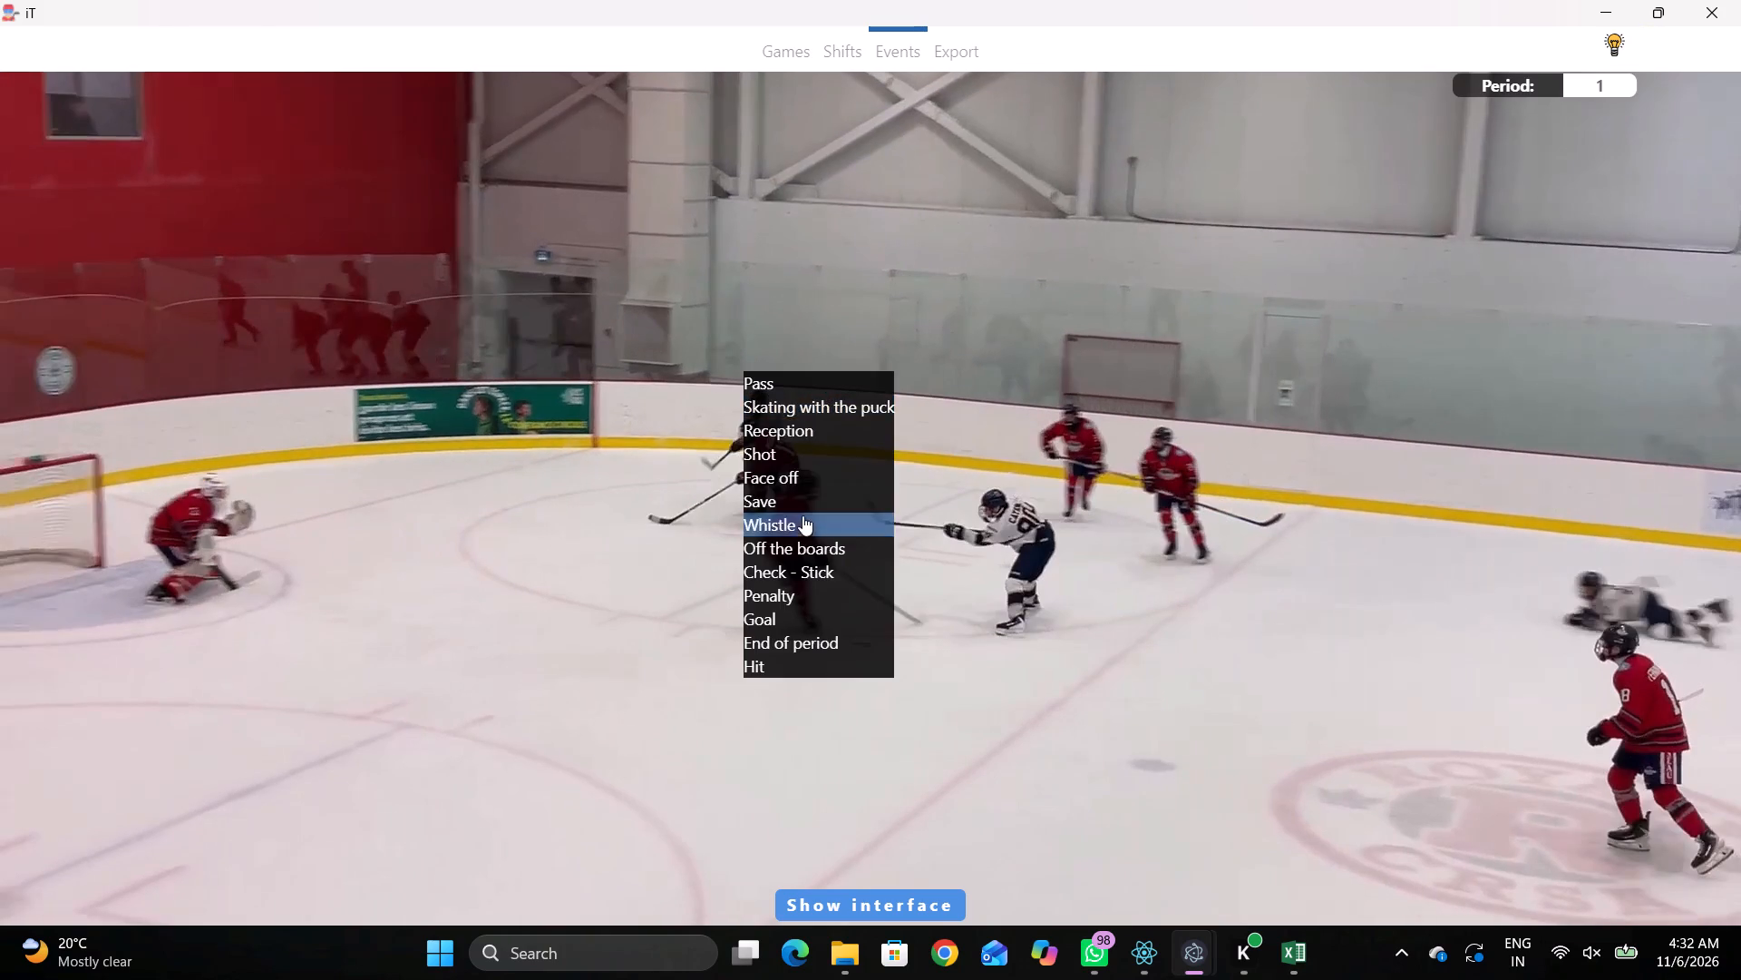
pyautogui.click(789, 459)
pyautogui.moveTo(884, 416); pyautogui.dragTo(890, 434, button='right')
pyautogui.click(955, 664)
pyautogui.moveTo(860, 551); pyautogui.dragTo(865, 530, button='right')
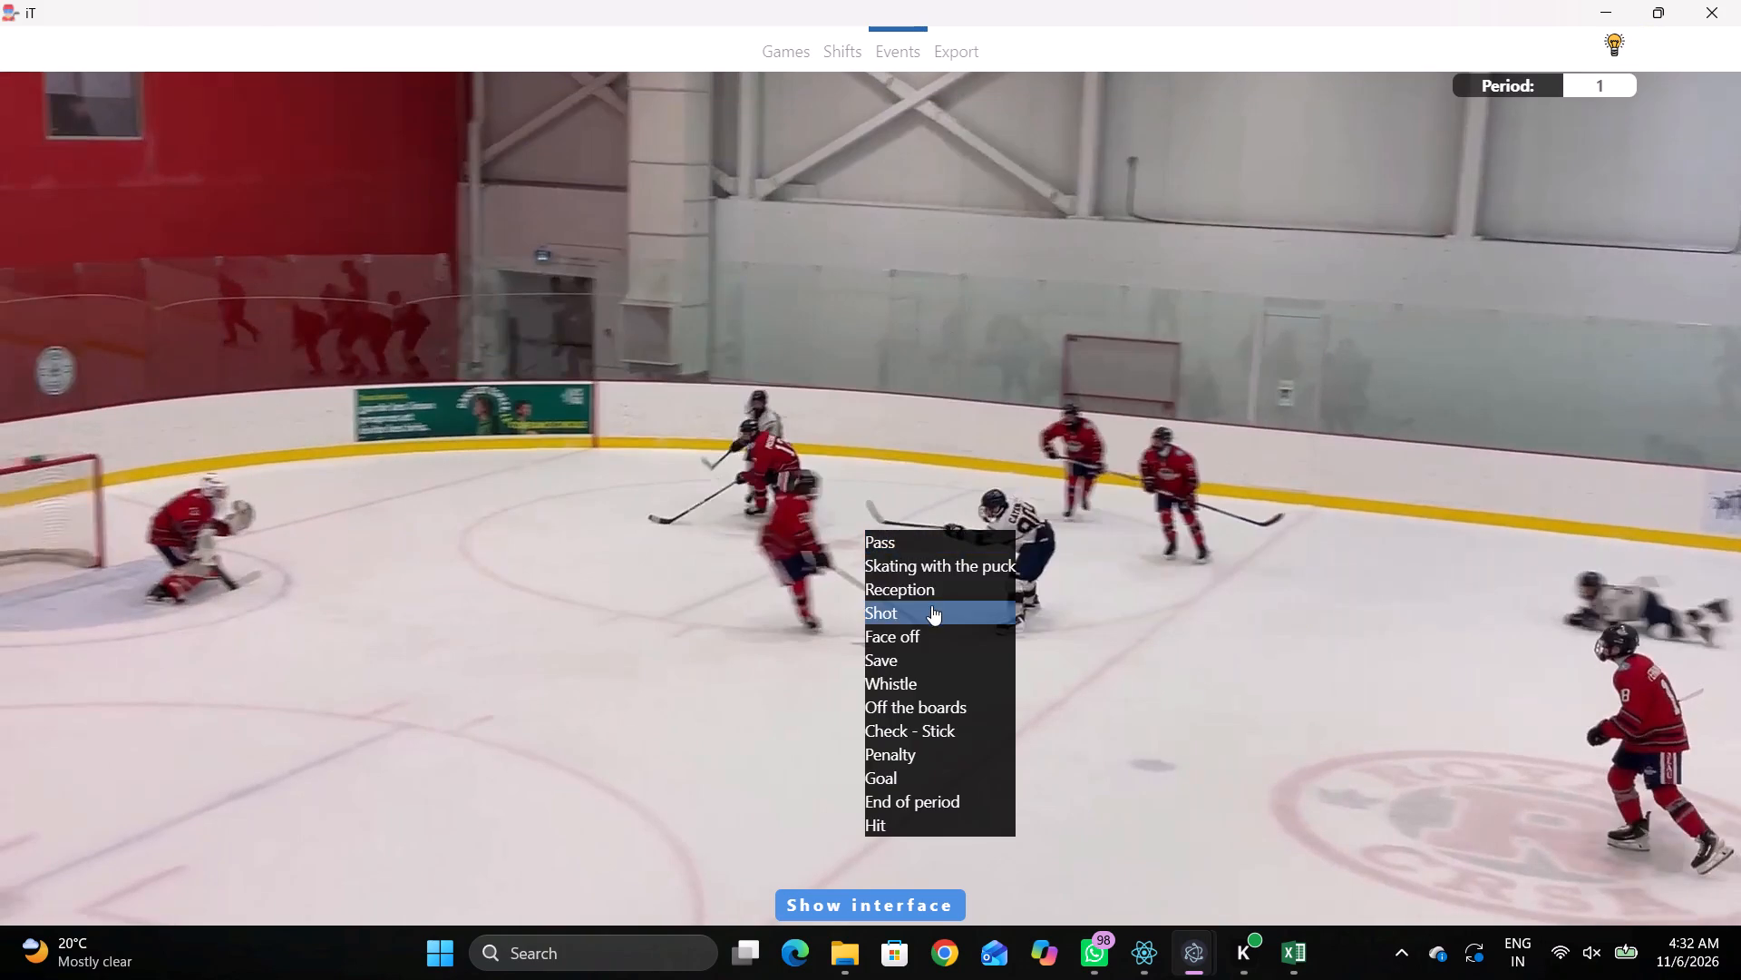
pyautogui.click(919, 583)
pyautogui.click(1540, 495)
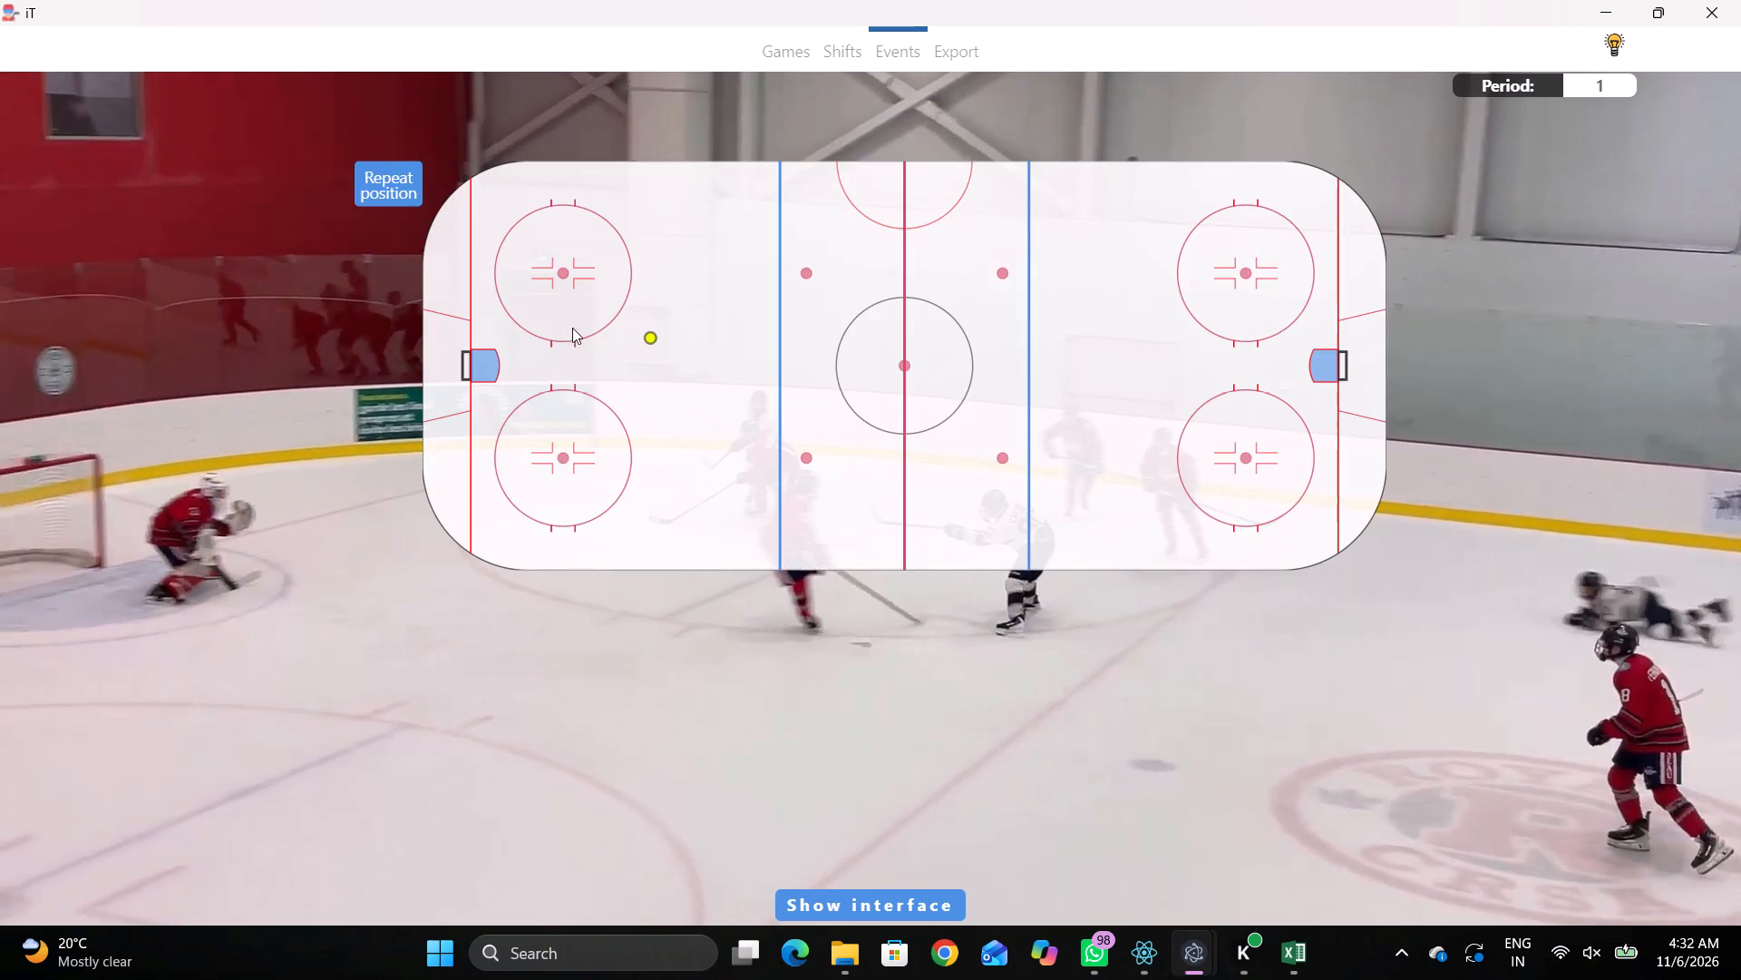
pyautogui.click(568, 319)
# Log a Skating with the puck event by home 18 in the home zone, just beyond the near face-off circle's blue-line side, toward the slot.
pyautogui.press('space')
pyautogui.press('space')
pyautogui.rightClick(1201, 547)
pyautogui.press('space')
pyautogui.press('space')
pyautogui.press('q')
pyautogui.rightClick(1201, 547)
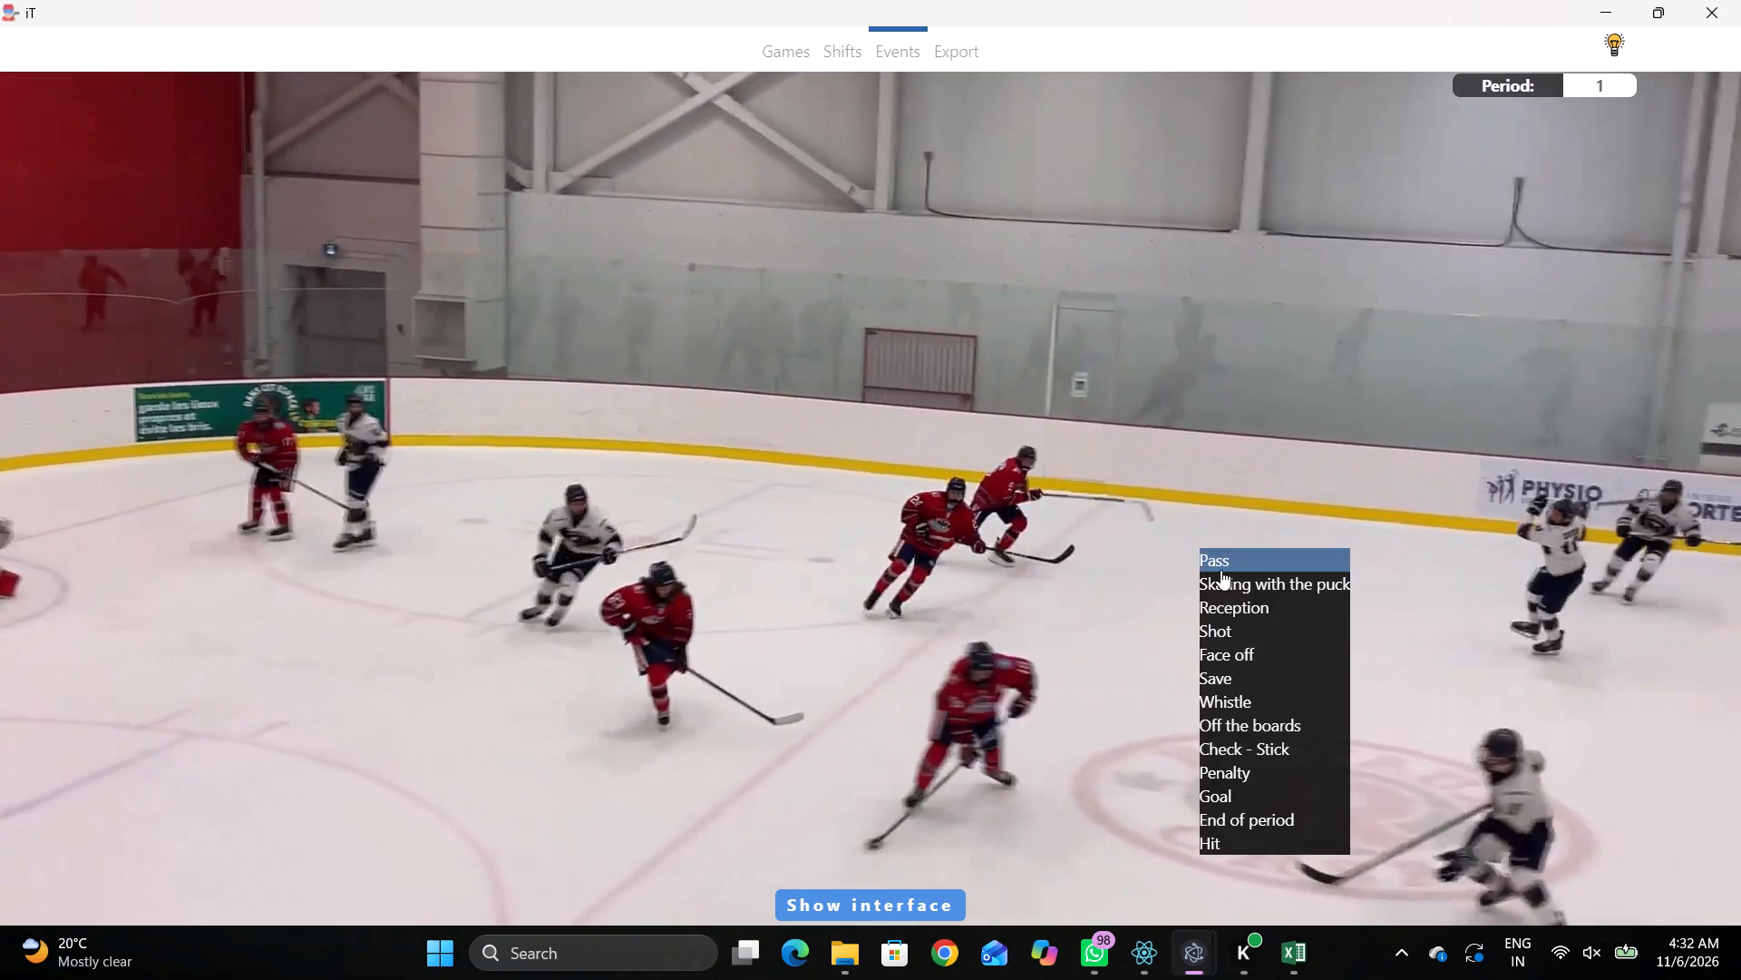
pyautogui.click(1221, 570)
pyautogui.moveTo(1221, 513); pyautogui.dragTo(1221, 523, button='right')
pyautogui.click(1285, 561)
pyautogui.click(1640, 526)
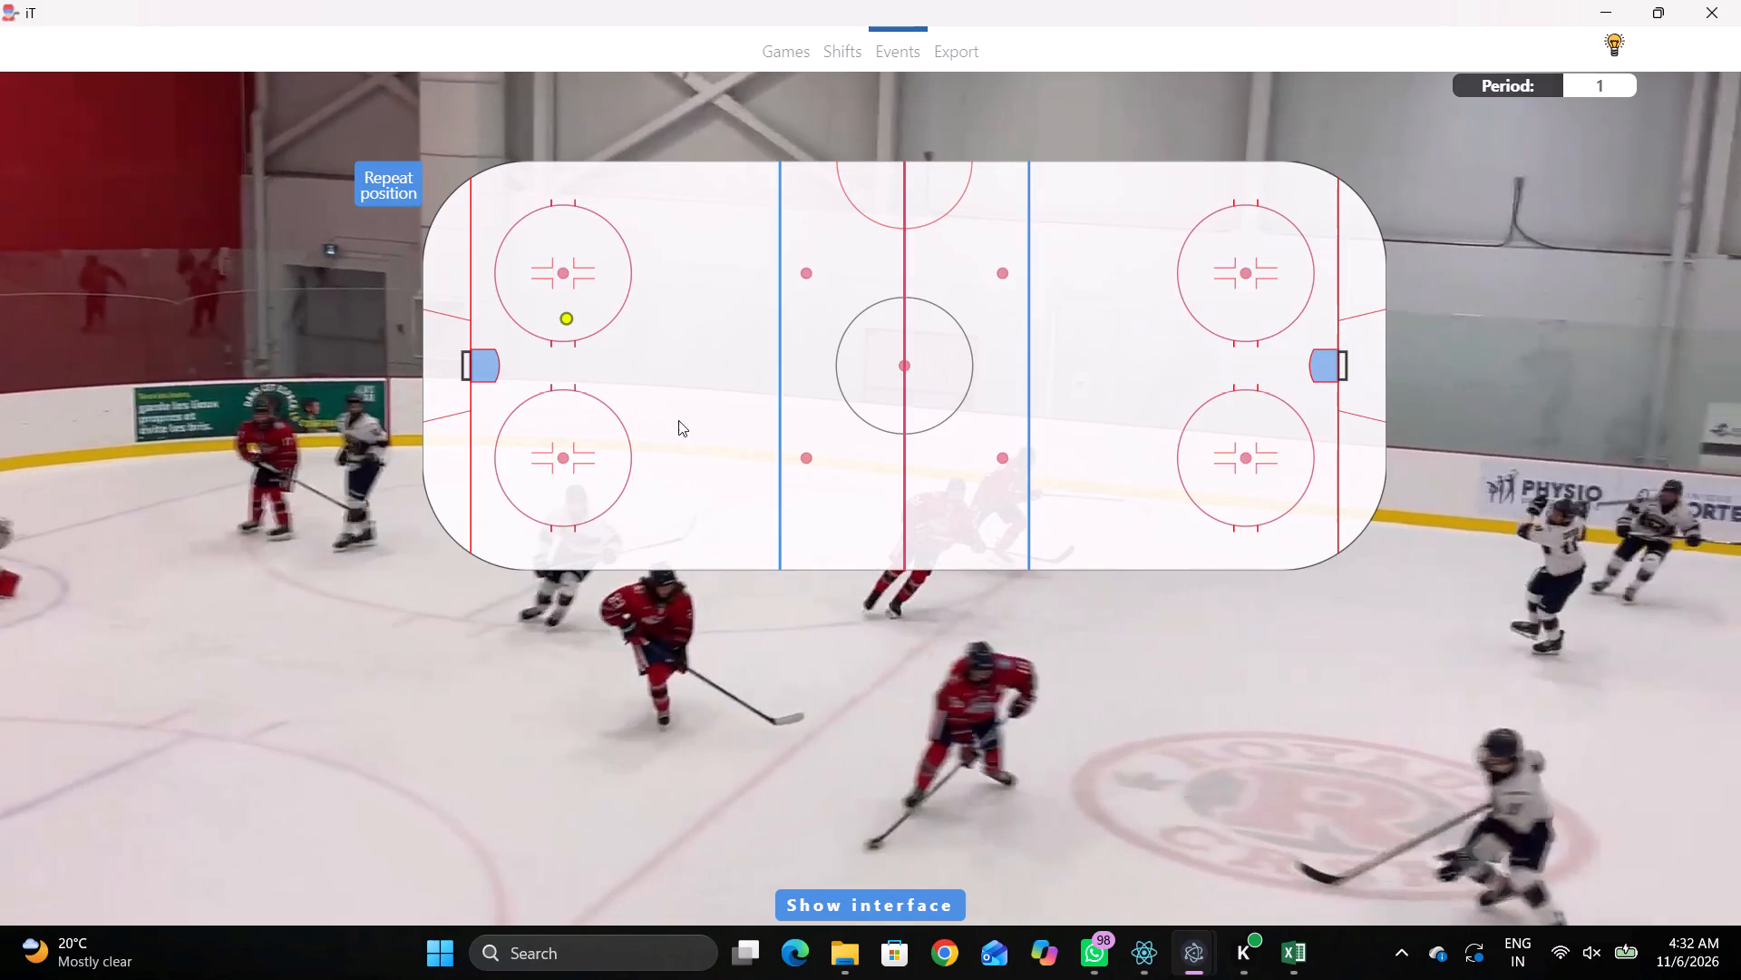
pyautogui.click(655, 412)
# Log a Pass event by the same home player mid-ice in the home zone, midway between the face-off circles and the blue line.
pyautogui.press('q')
pyautogui.press('q')
pyautogui.press('q')
pyautogui.press('q')
pyautogui.press('q')
pyautogui.press('q')
pyautogui.press('q')
pyautogui.press('q')
pyautogui.press('q')
pyautogui.press('q')
pyautogui.press('q')
pyautogui.press('space')
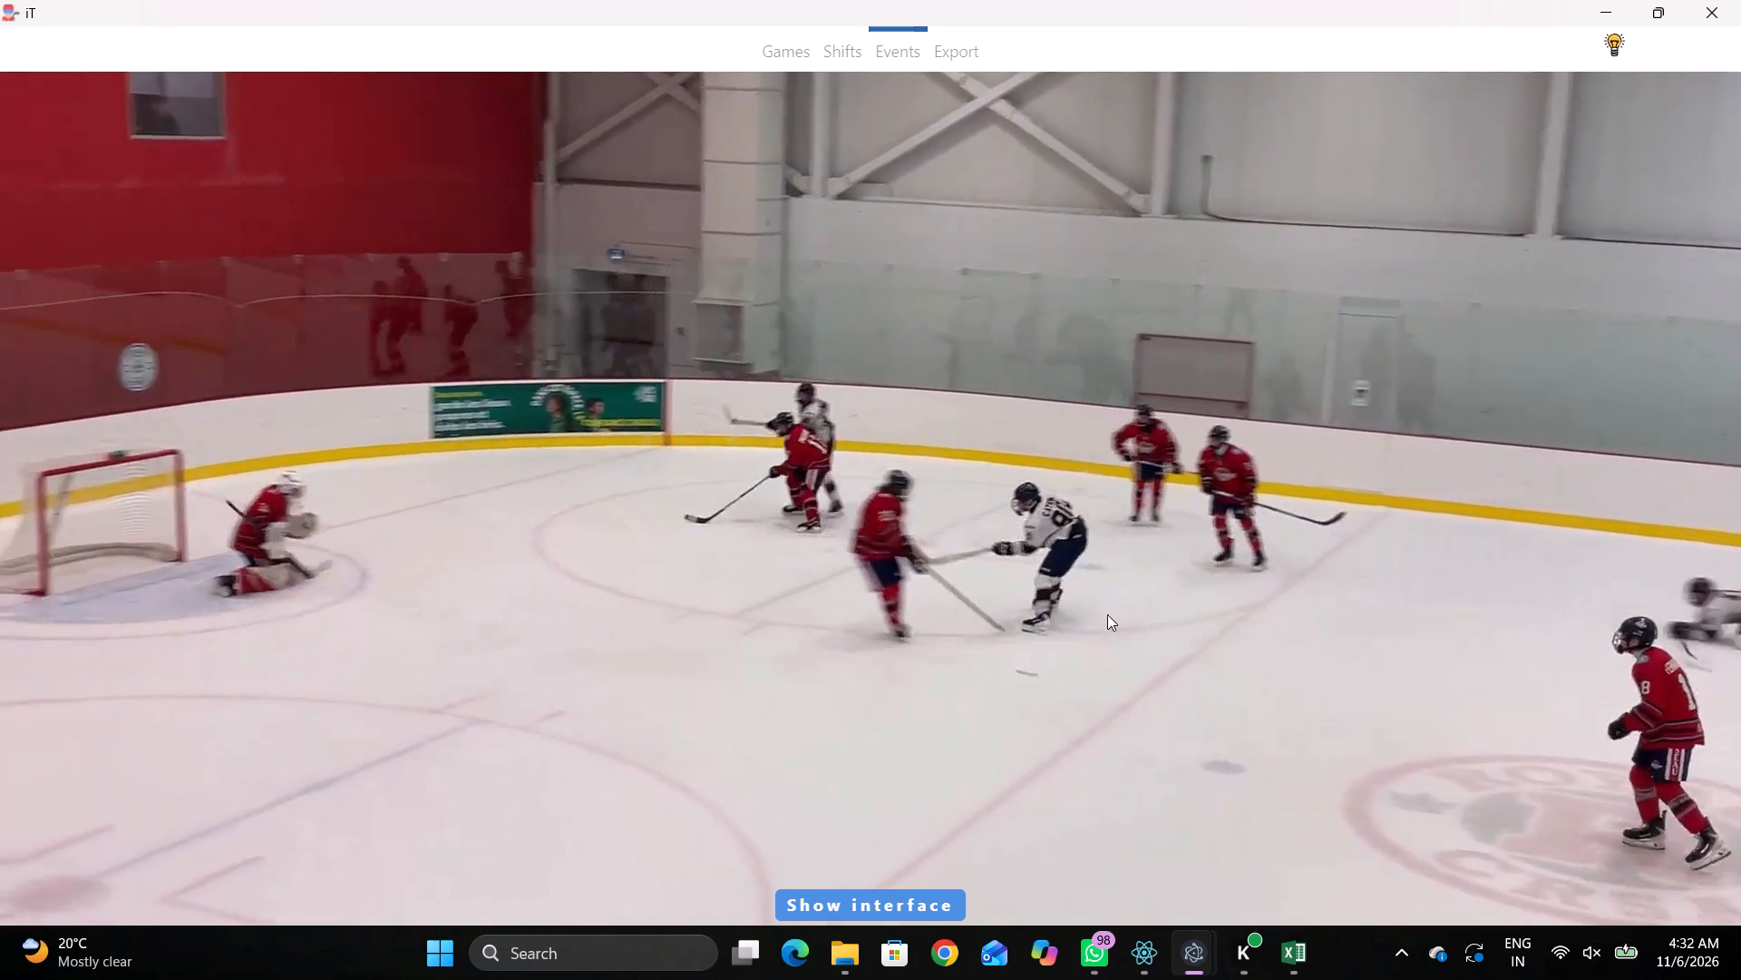
pyautogui.press('space')
pyautogui.press('space')
pyautogui.press('space')
pyautogui.press('space')
pyautogui.press('space')
pyautogui.press('space')
pyautogui.write('qq')
pyautogui.press('q')
pyautogui.press('q')
pyautogui.press('q')
pyautogui.rightClick(1123, 472)
pyautogui.click(1140, 487)
pyautogui.click(1501, 307)
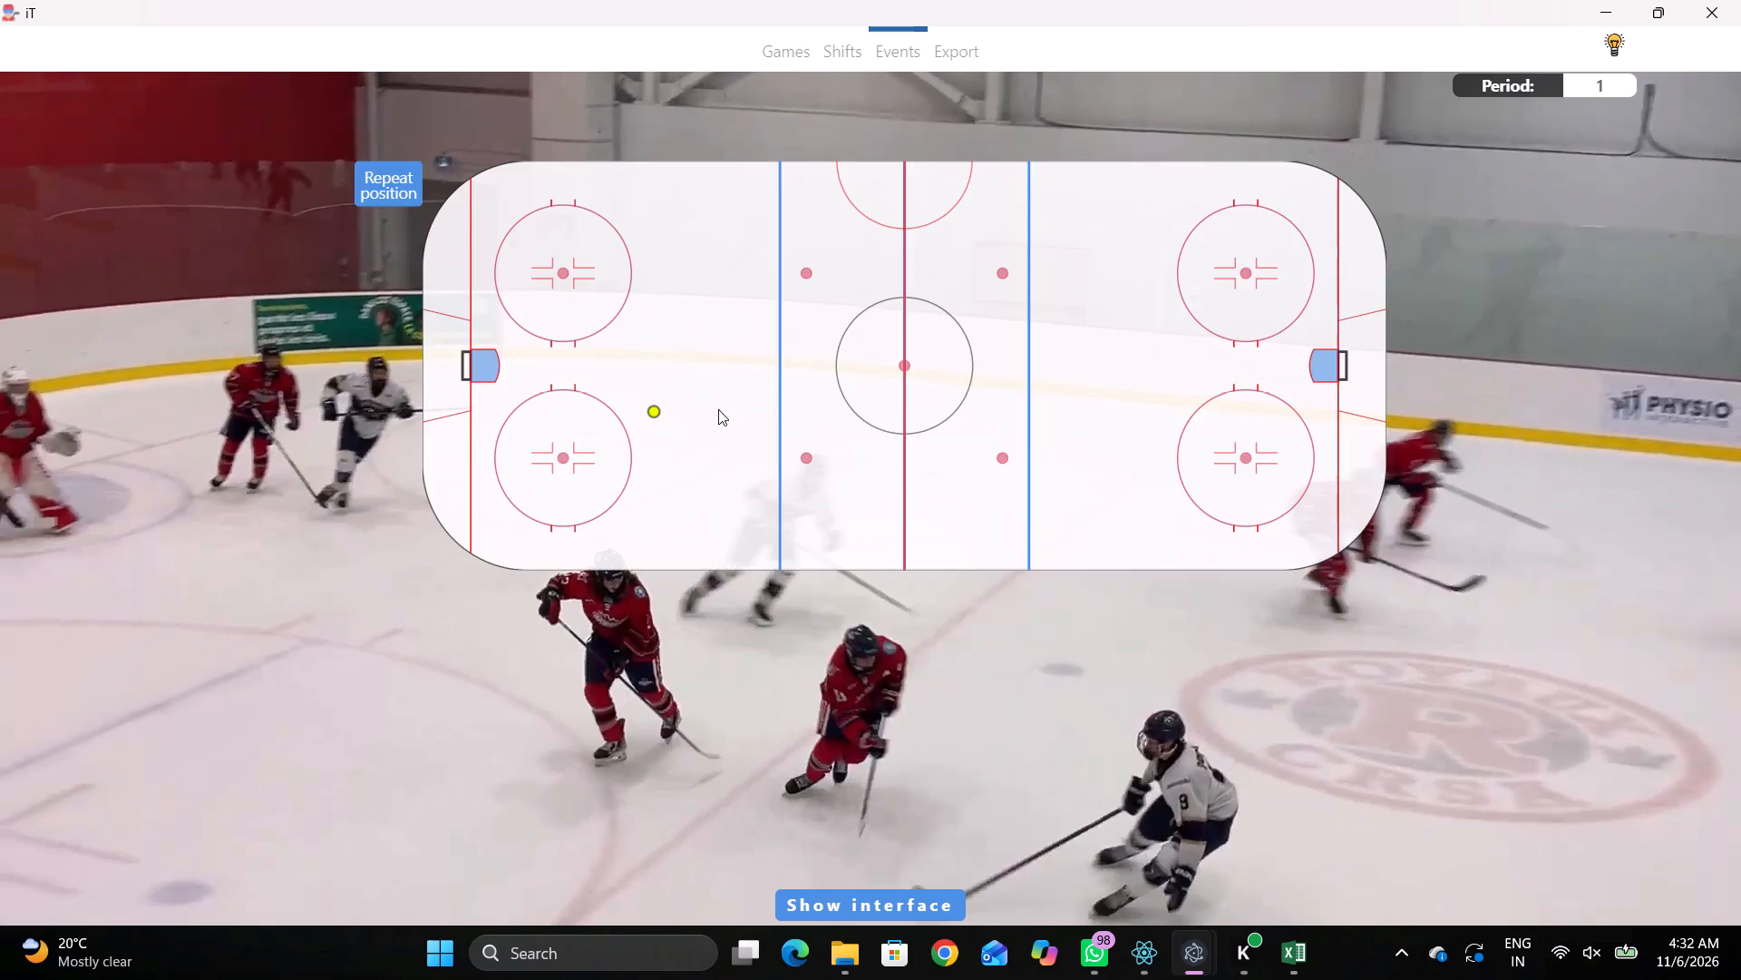
pyautogui.click(707, 385)
# Log a Skating with the puck event by home 24 inside the away blue line, toward the near boards.
pyautogui.press('space')
pyautogui.press('v')
pyautogui.press('space')
pyautogui.press('space')
pyautogui.press('space')
pyautogui.write('r')
pyautogui.press('space')
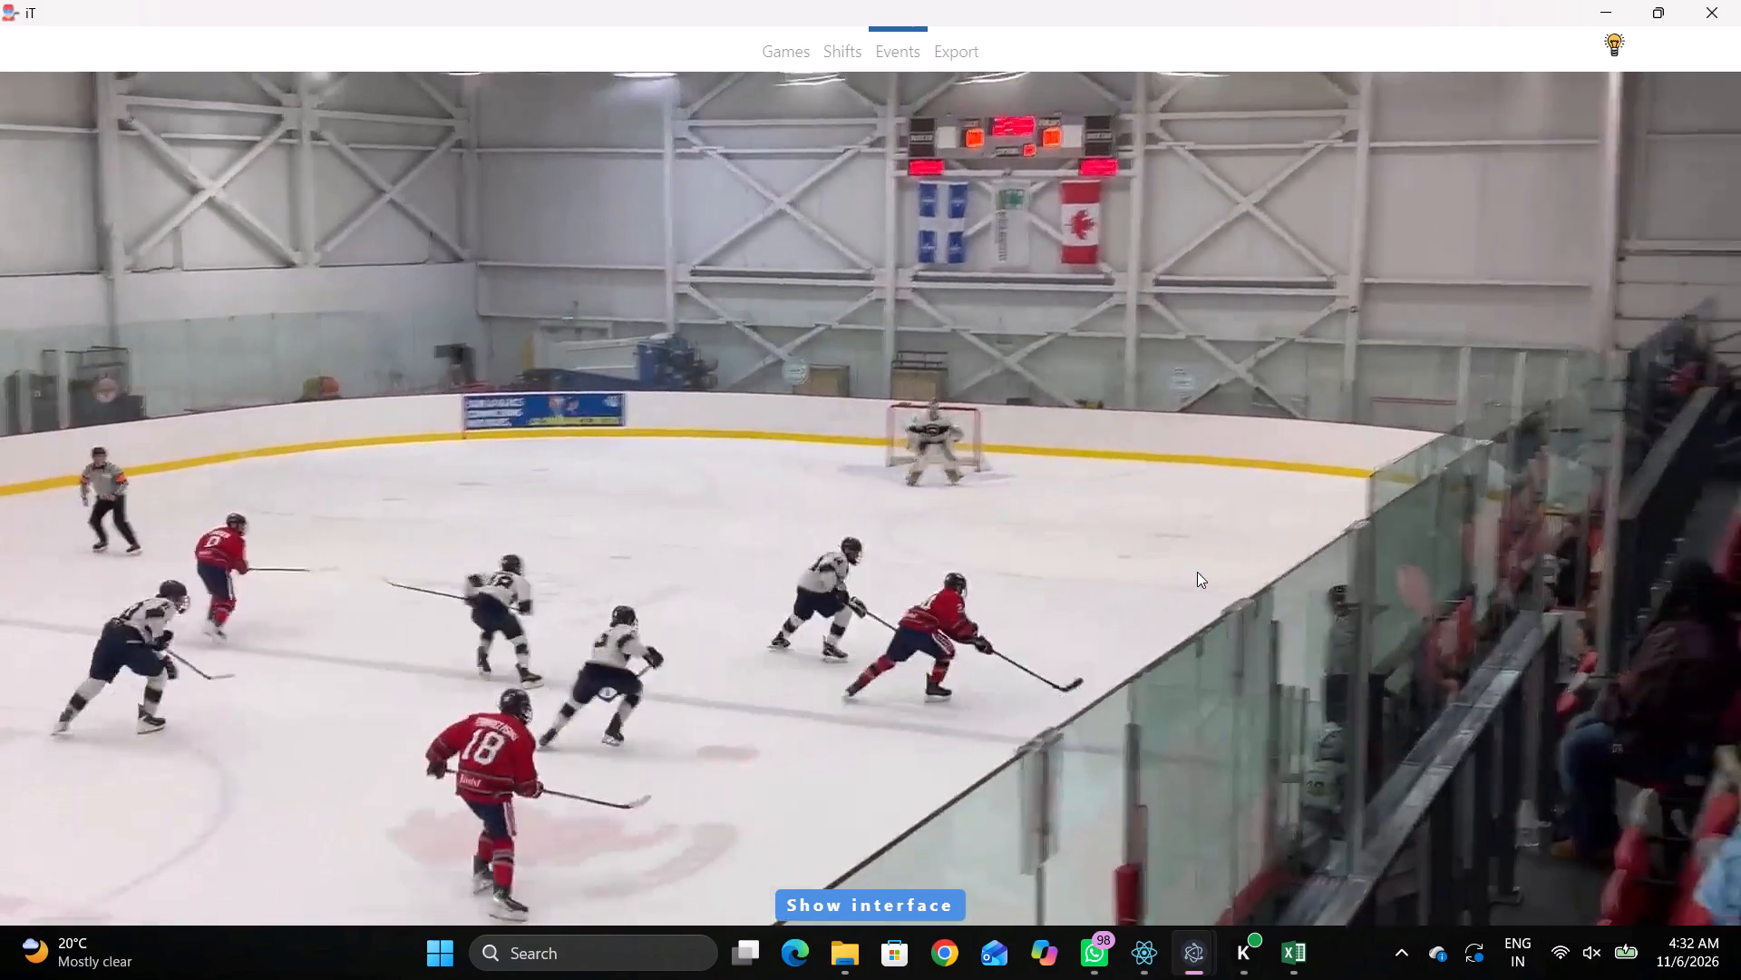
pyautogui.press('space')
pyautogui.press('space')
pyautogui.press('space')
pyautogui.rightClick(1182, 495)
pyautogui.press('q')
pyautogui.click(1234, 542)
pyautogui.rightClick(1137, 518)
pyautogui.click(1172, 544)
pyautogui.moveTo(1259, 482); pyautogui.dragTo(1231, 482, button='right')
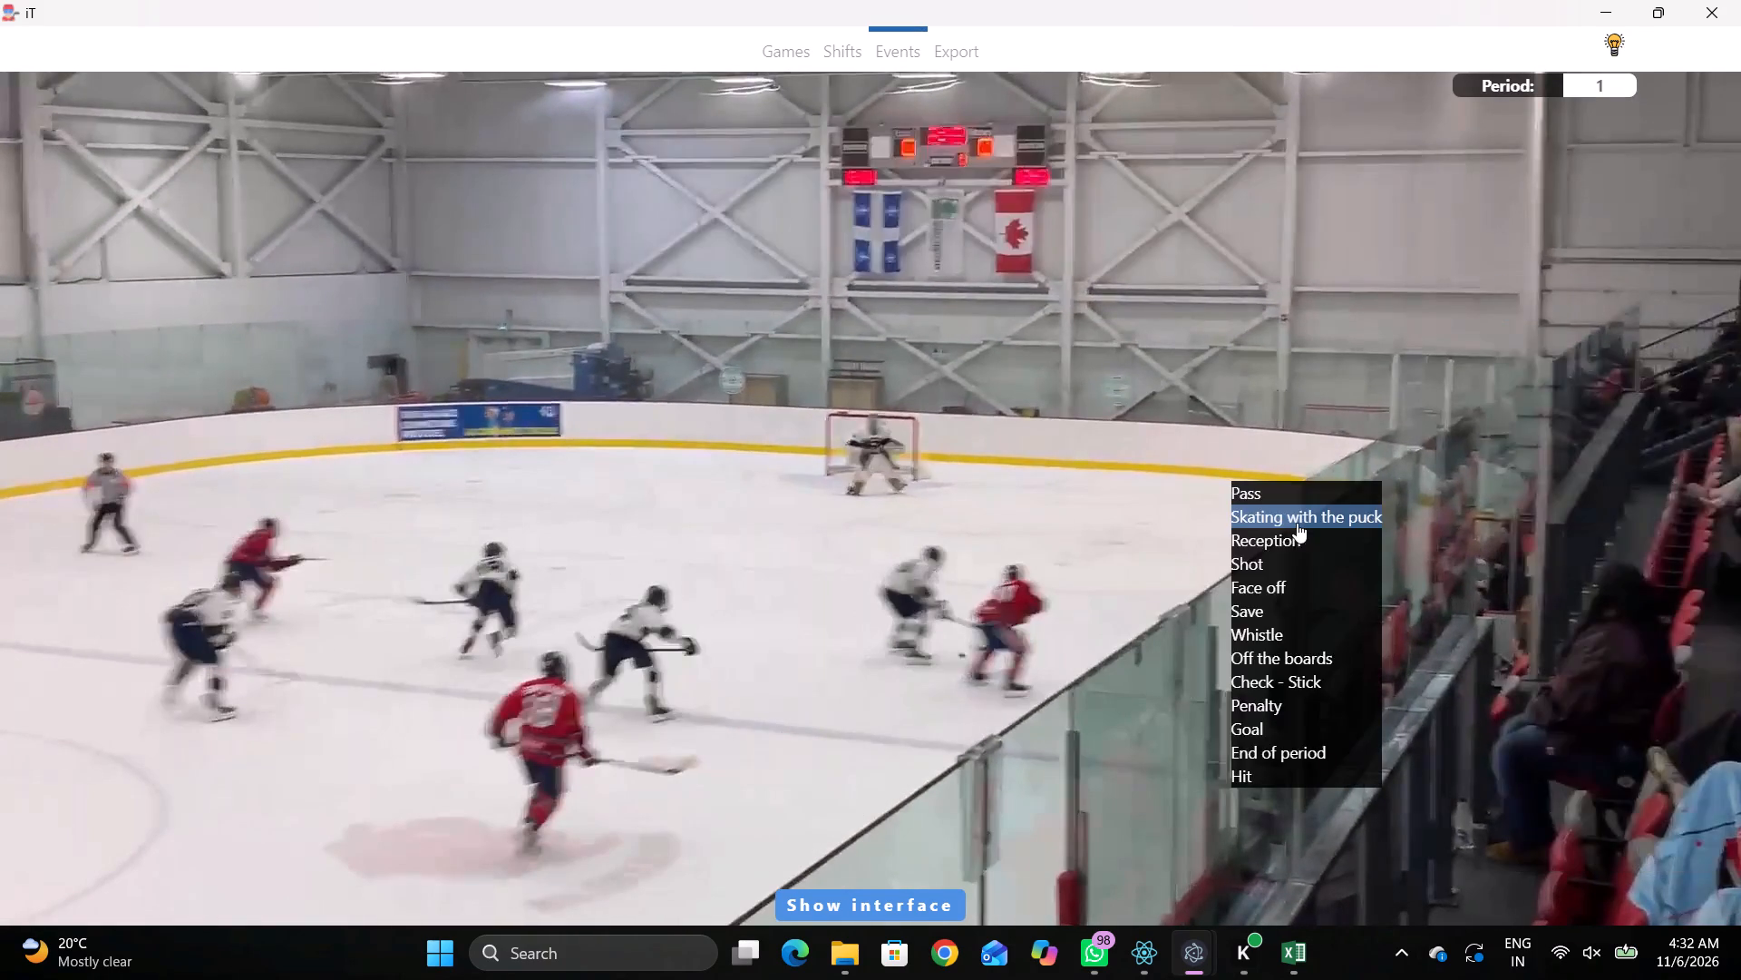
pyautogui.click(1297, 523)
pyautogui.click(1652, 573)
pyautogui.click(1668, 550)
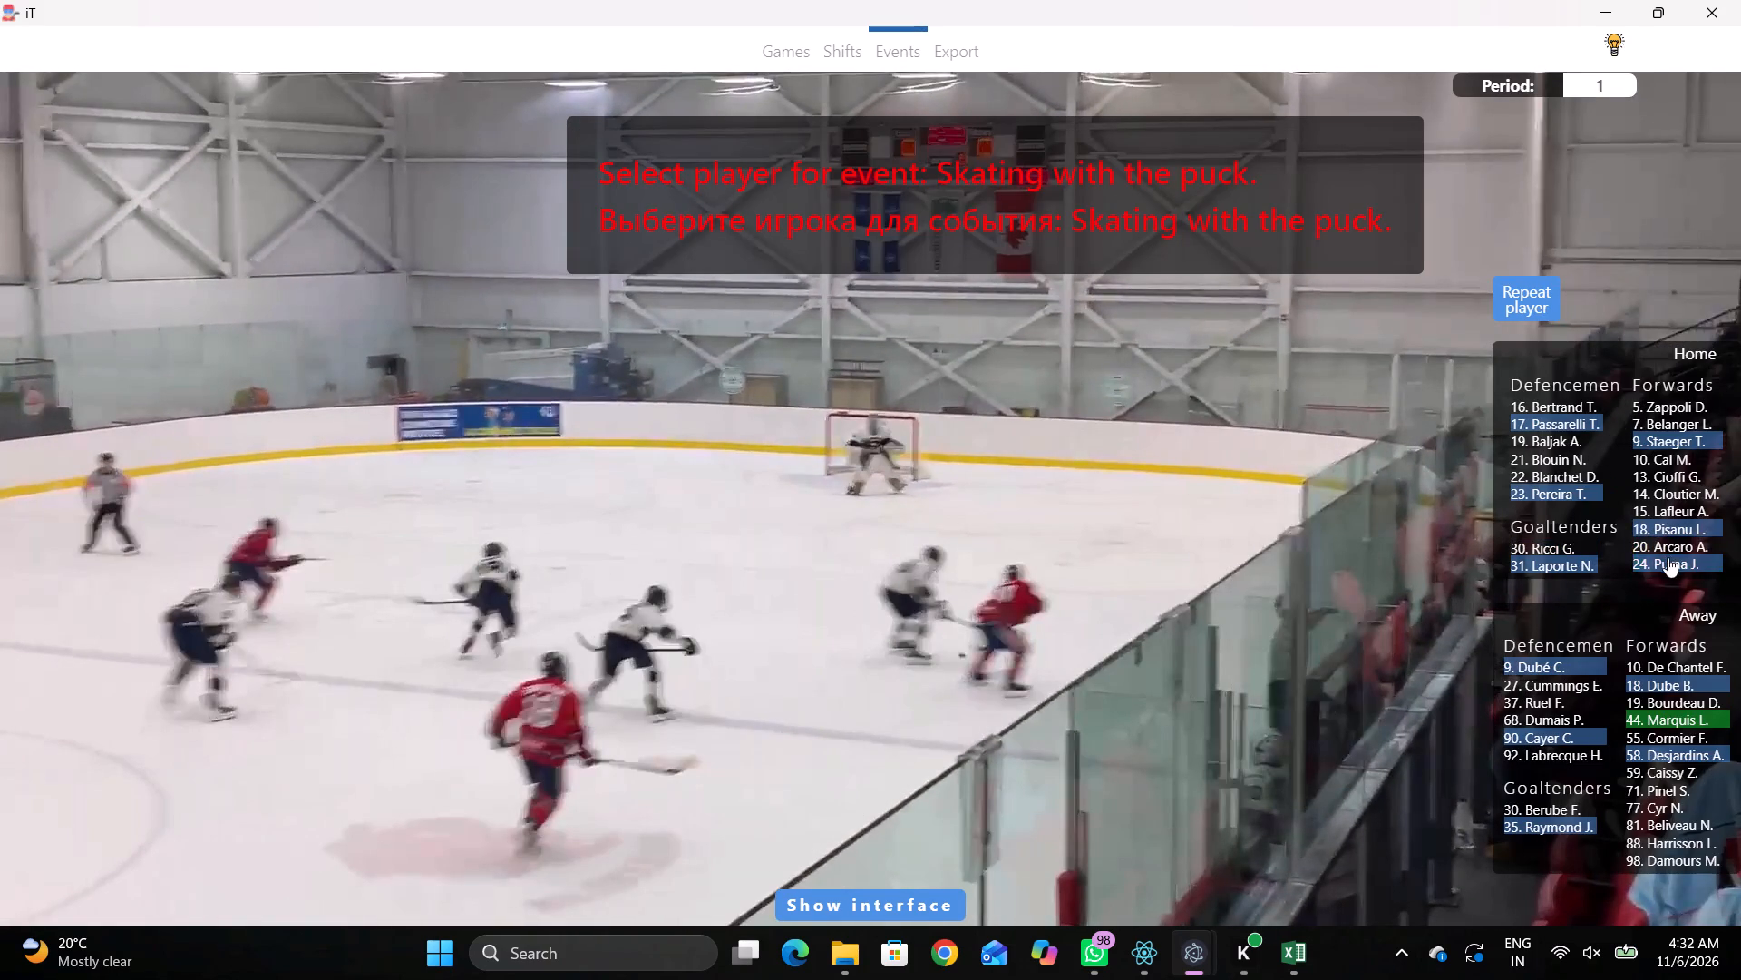
pyautogui.click(1666, 558)
pyautogui.click(1094, 502)
# Log a Pass event by the same home player near the near boards, between the red line and the away blue line.
pyautogui.press('r')
pyautogui.press('space')
pyautogui.press('space')
pyautogui.press('space')
pyautogui.press('space')
pyautogui.write('q')
pyautogui.press('q')
pyautogui.press('q')
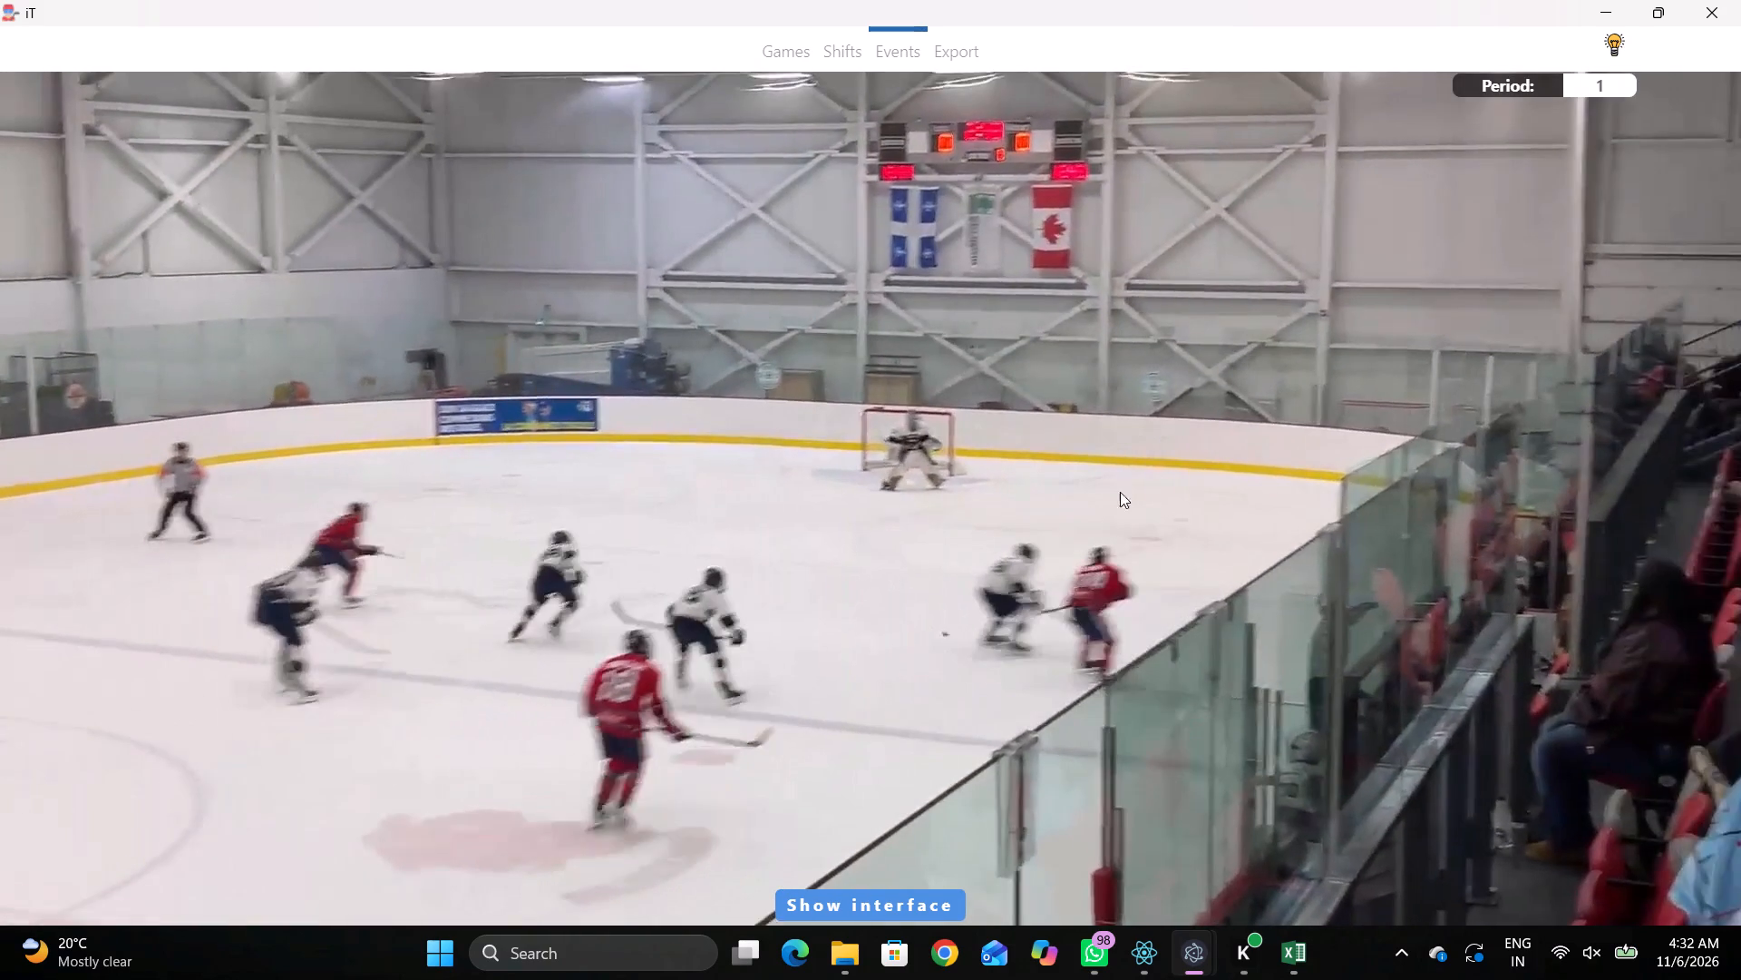
pyautogui.rightClick(1118, 475)
pyautogui.click(1148, 495)
pyautogui.click(1506, 328)
pyautogui.click(1105, 468)
pyautogui.rightClick(1104, 465)
pyautogui.click(1127, 475)
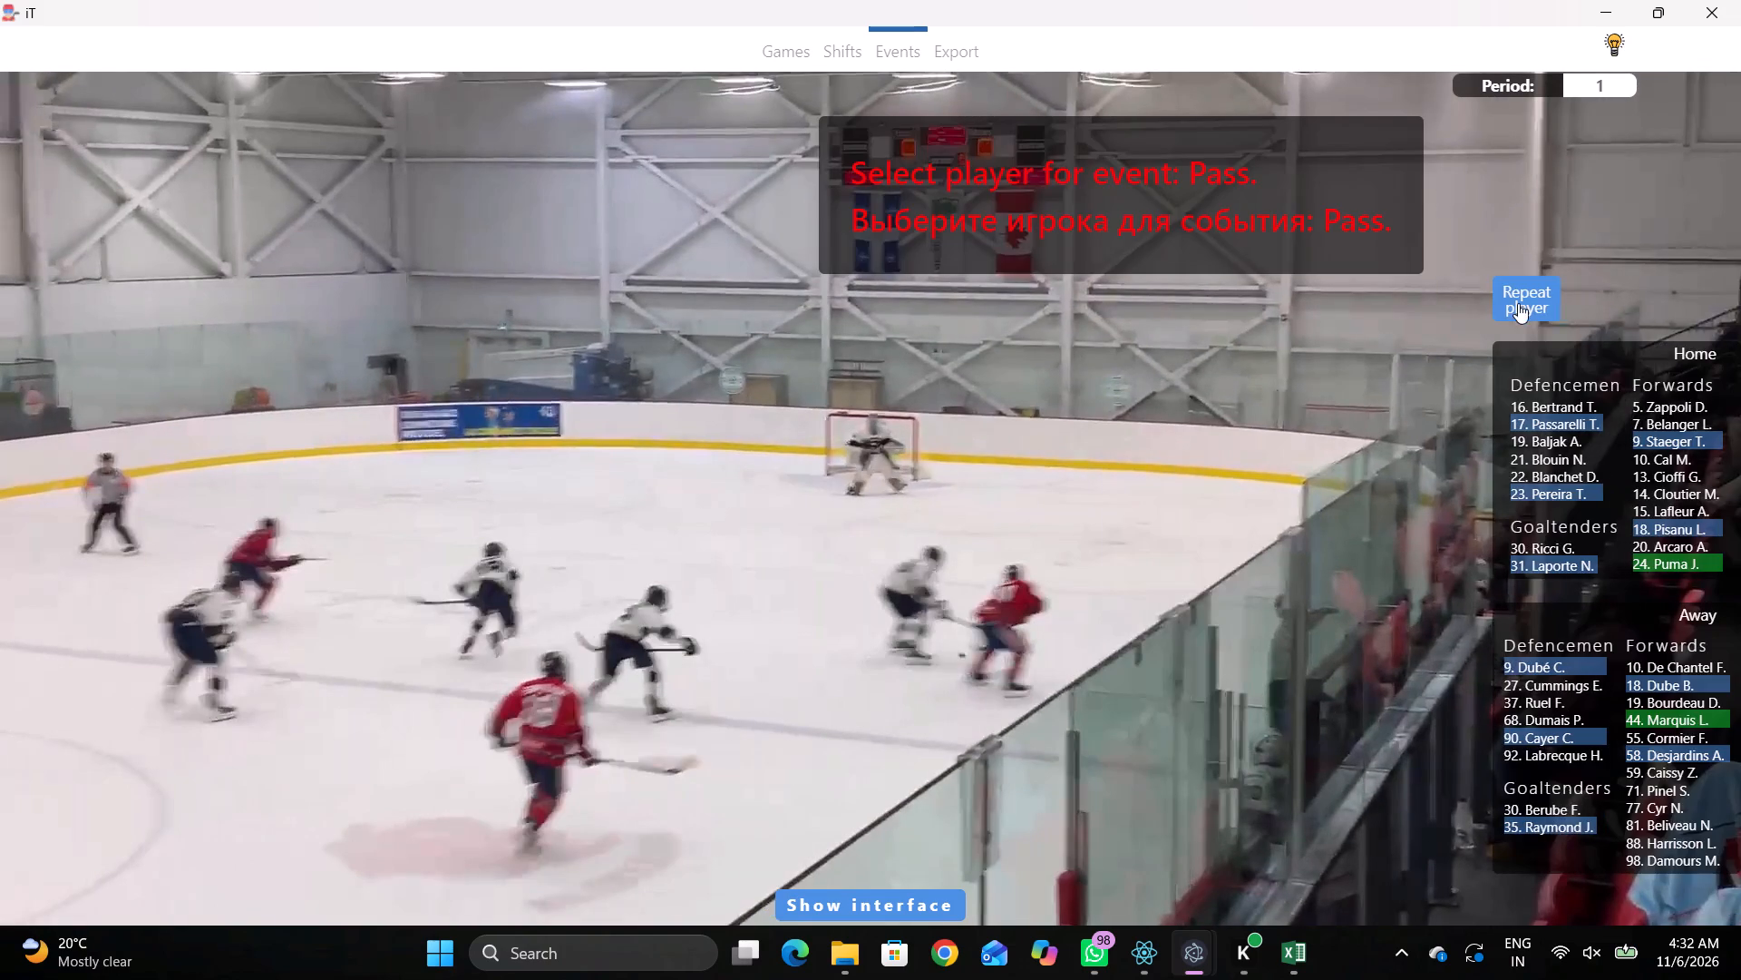
pyautogui.moveTo(1518, 303); pyautogui.dragTo(1508, 307)
pyautogui.click(977, 532)
# Log a Whistle event in the away zone, just off the blue-line side of the near face-off circle.
pyautogui.press('space')
pyautogui.press('space')
pyautogui.press('space')
pyautogui.press('space')
pyautogui.press('space')
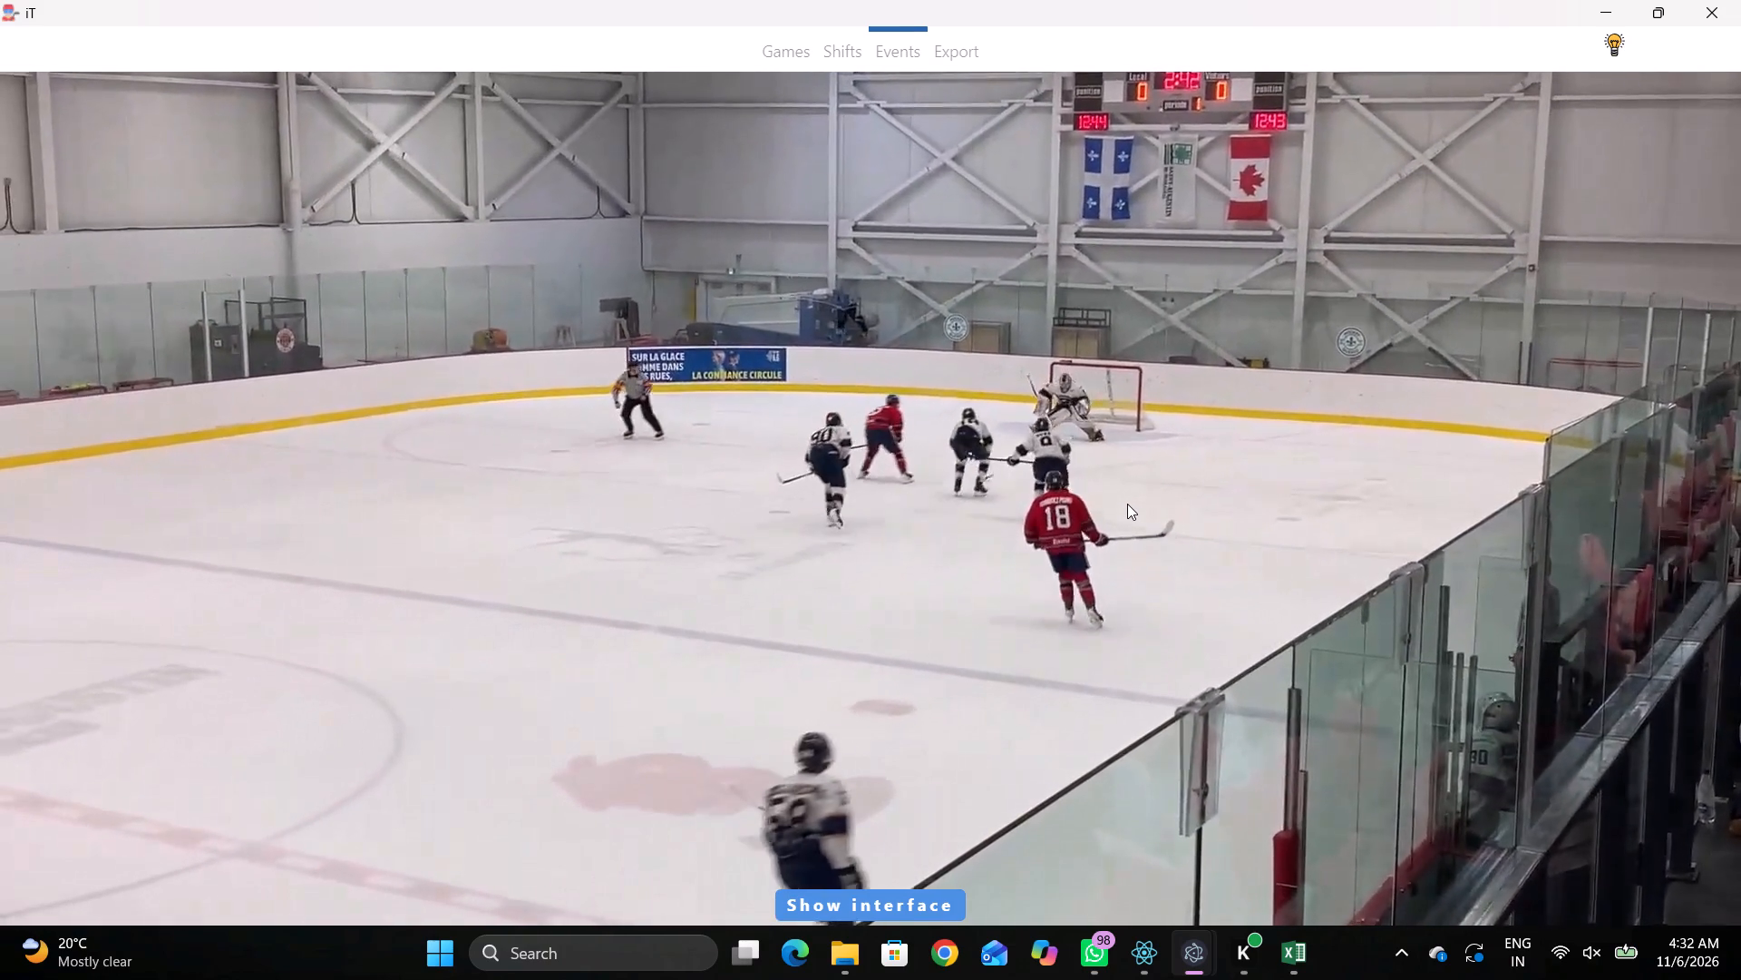
pyautogui.press('space')
pyautogui.rightClick(1140, 401)
pyautogui.click(1185, 544)
pyautogui.click(1153, 446)
# Log a Face-off event at the near face-off dot in the away zone, with home 14 as winner against away 71.
pyautogui.press('space')
pyautogui.write('v')
pyautogui.write('v')
pyautogui.press('space')
pyautogui.press('space')
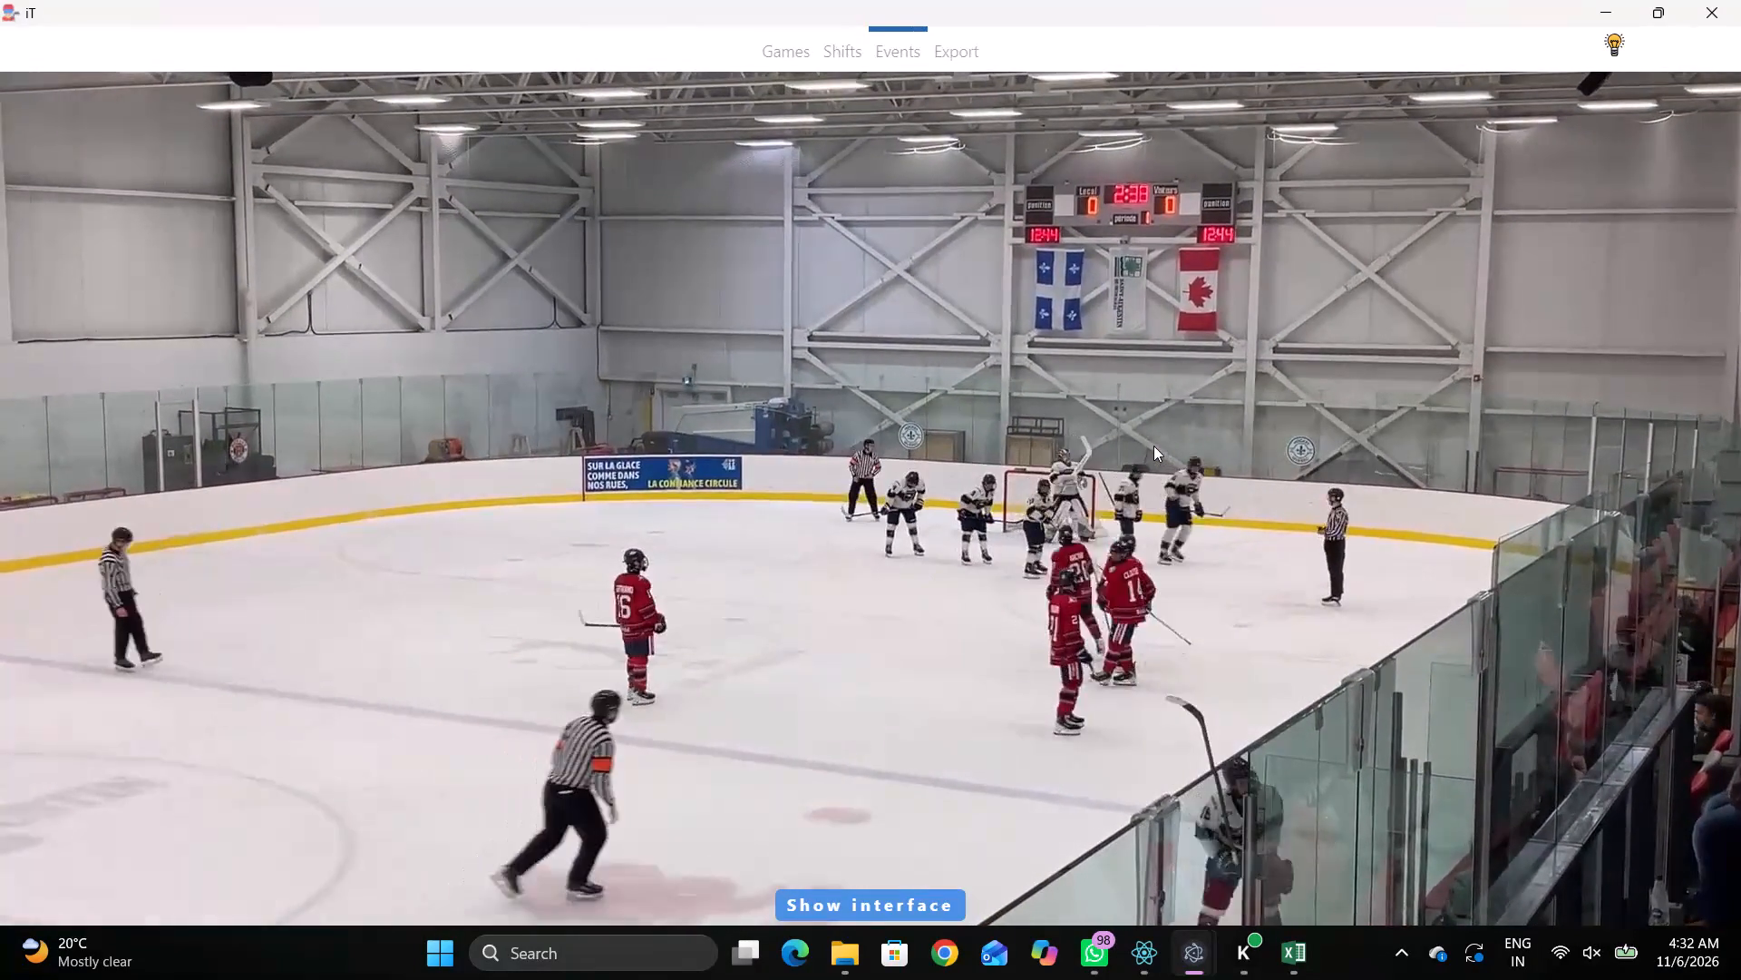
pyautogui.hotkey('shift', 'd')
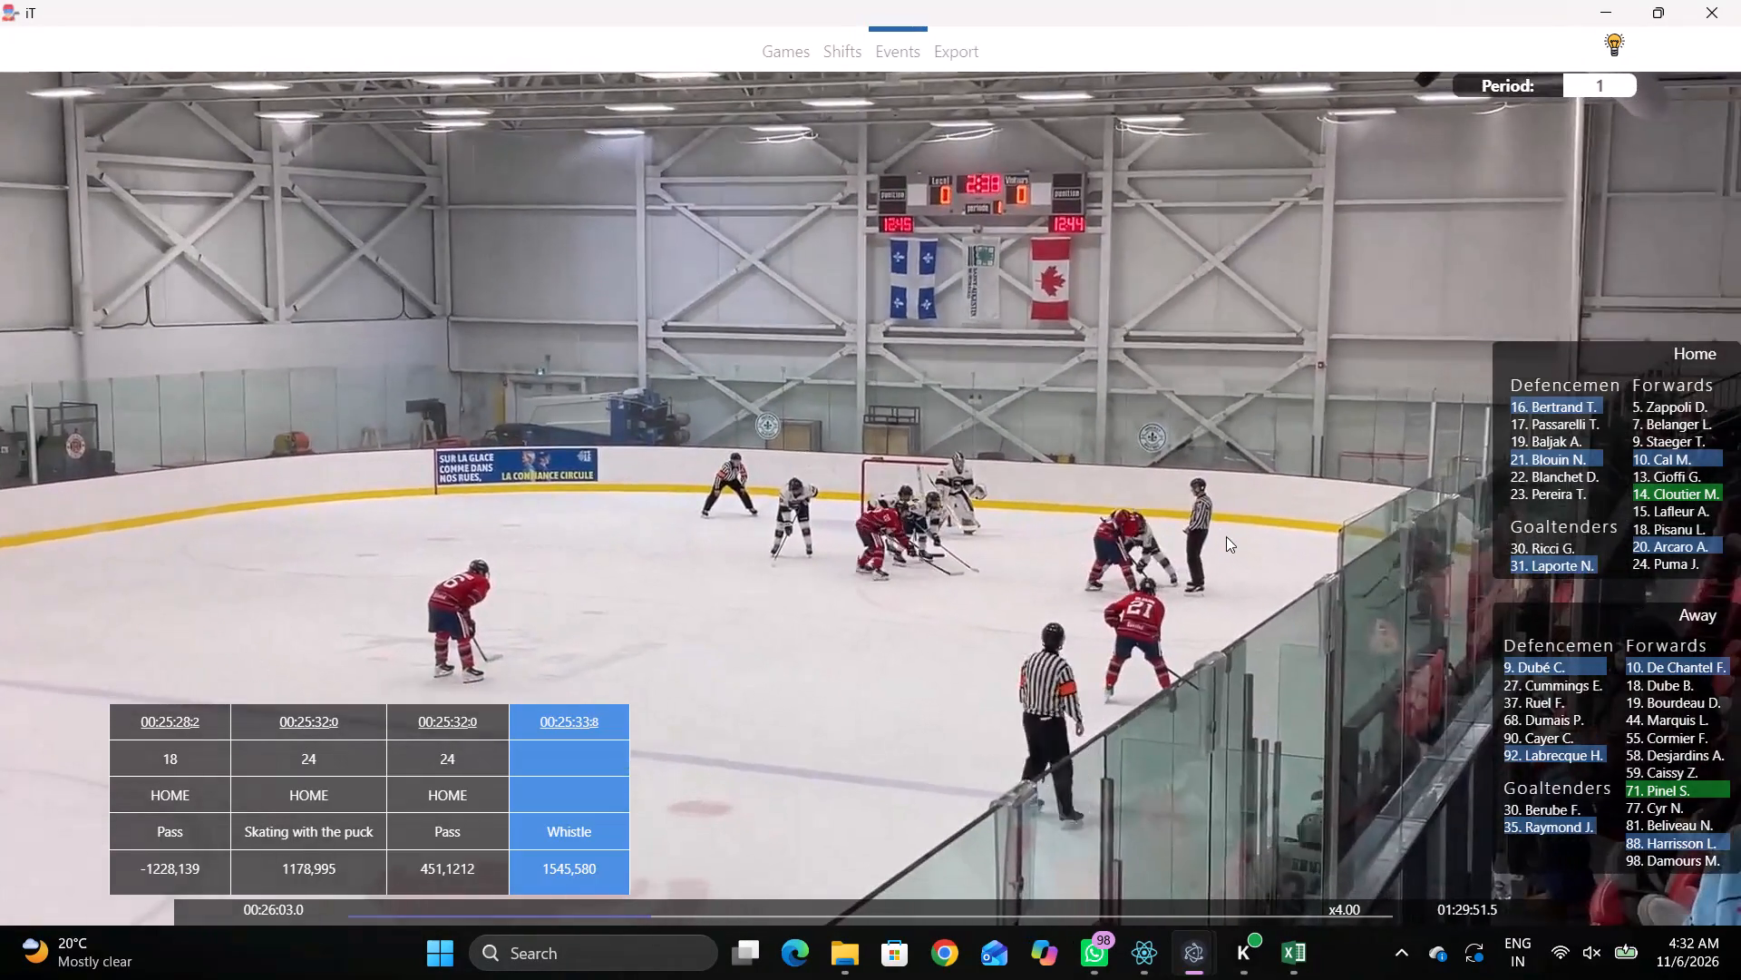
pyautogui.hotkey('shift', 'd')
pyautogui.press('space')
pyautogui.press('space')
pyautogui.press('space')
pyautogui.press('q')
pyautogui.press('q')
pyautogui.press('q')
pyautogui.press('q')
pyautogui.press('q')
pyautogui.press('q')
pyautogui.press('q')
pyautogui.press('q')
pyautogui.press('q')
pyautogui.press('q')
pyautogui.press('q')
pyautogui.press('q')
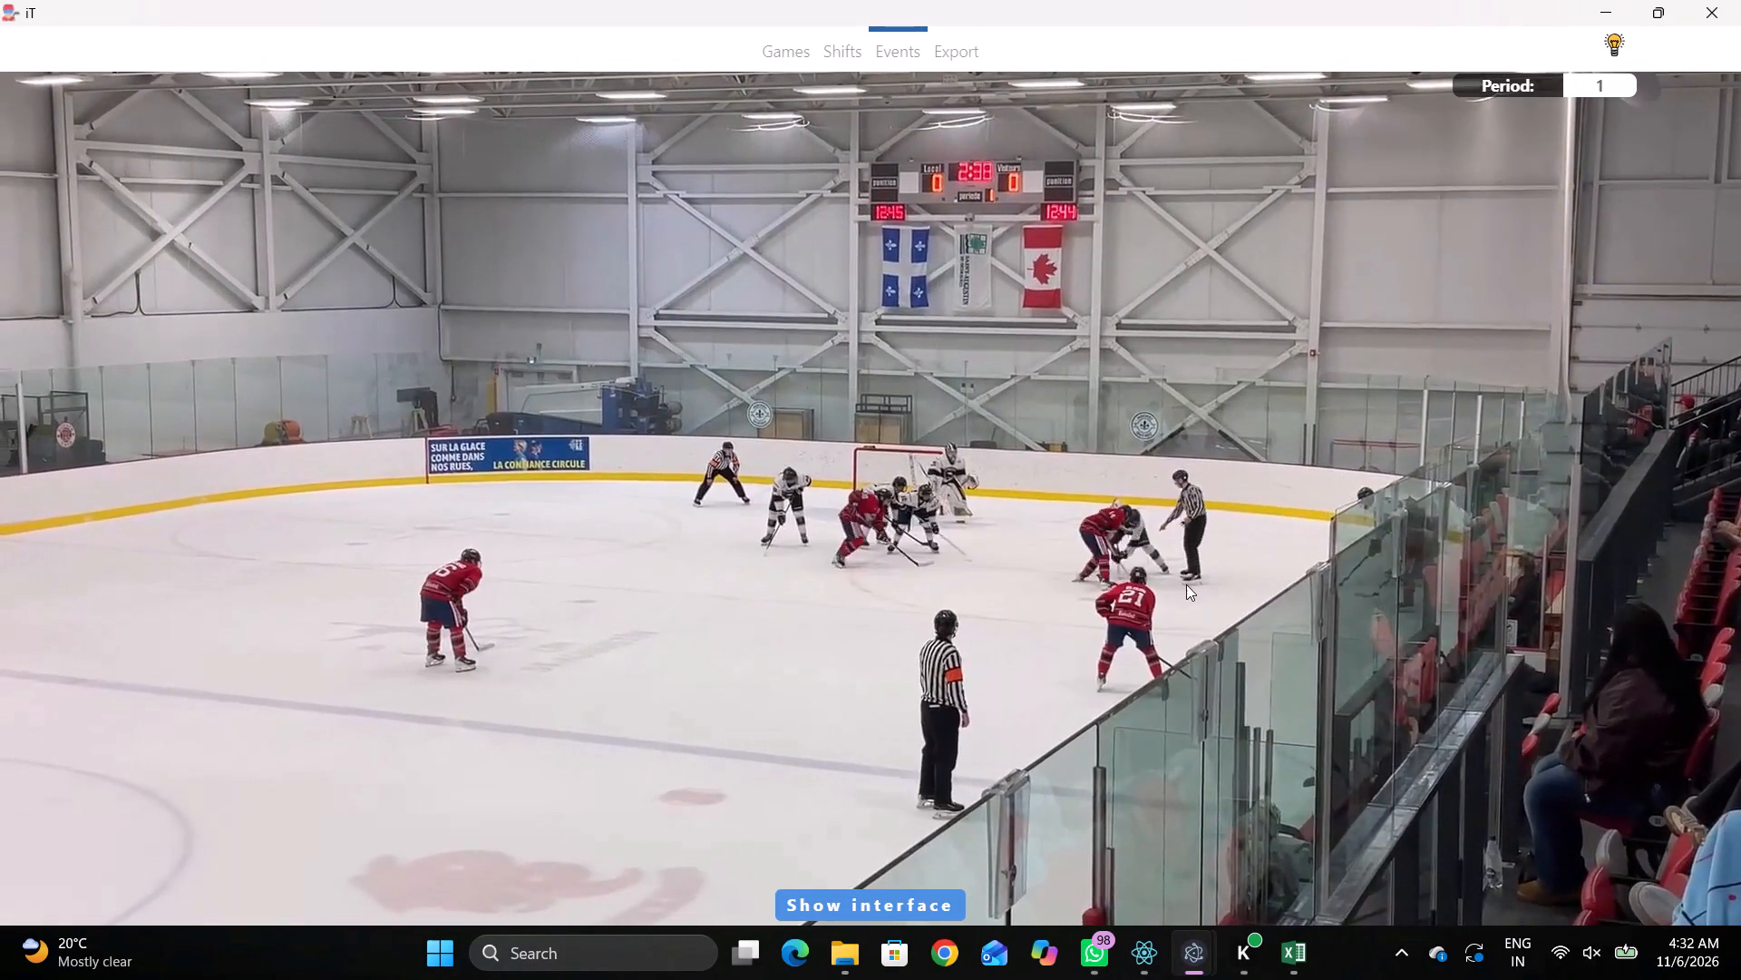
pyautogui.rightClick(1232, 476)
pyautogui.click(1259, 580)
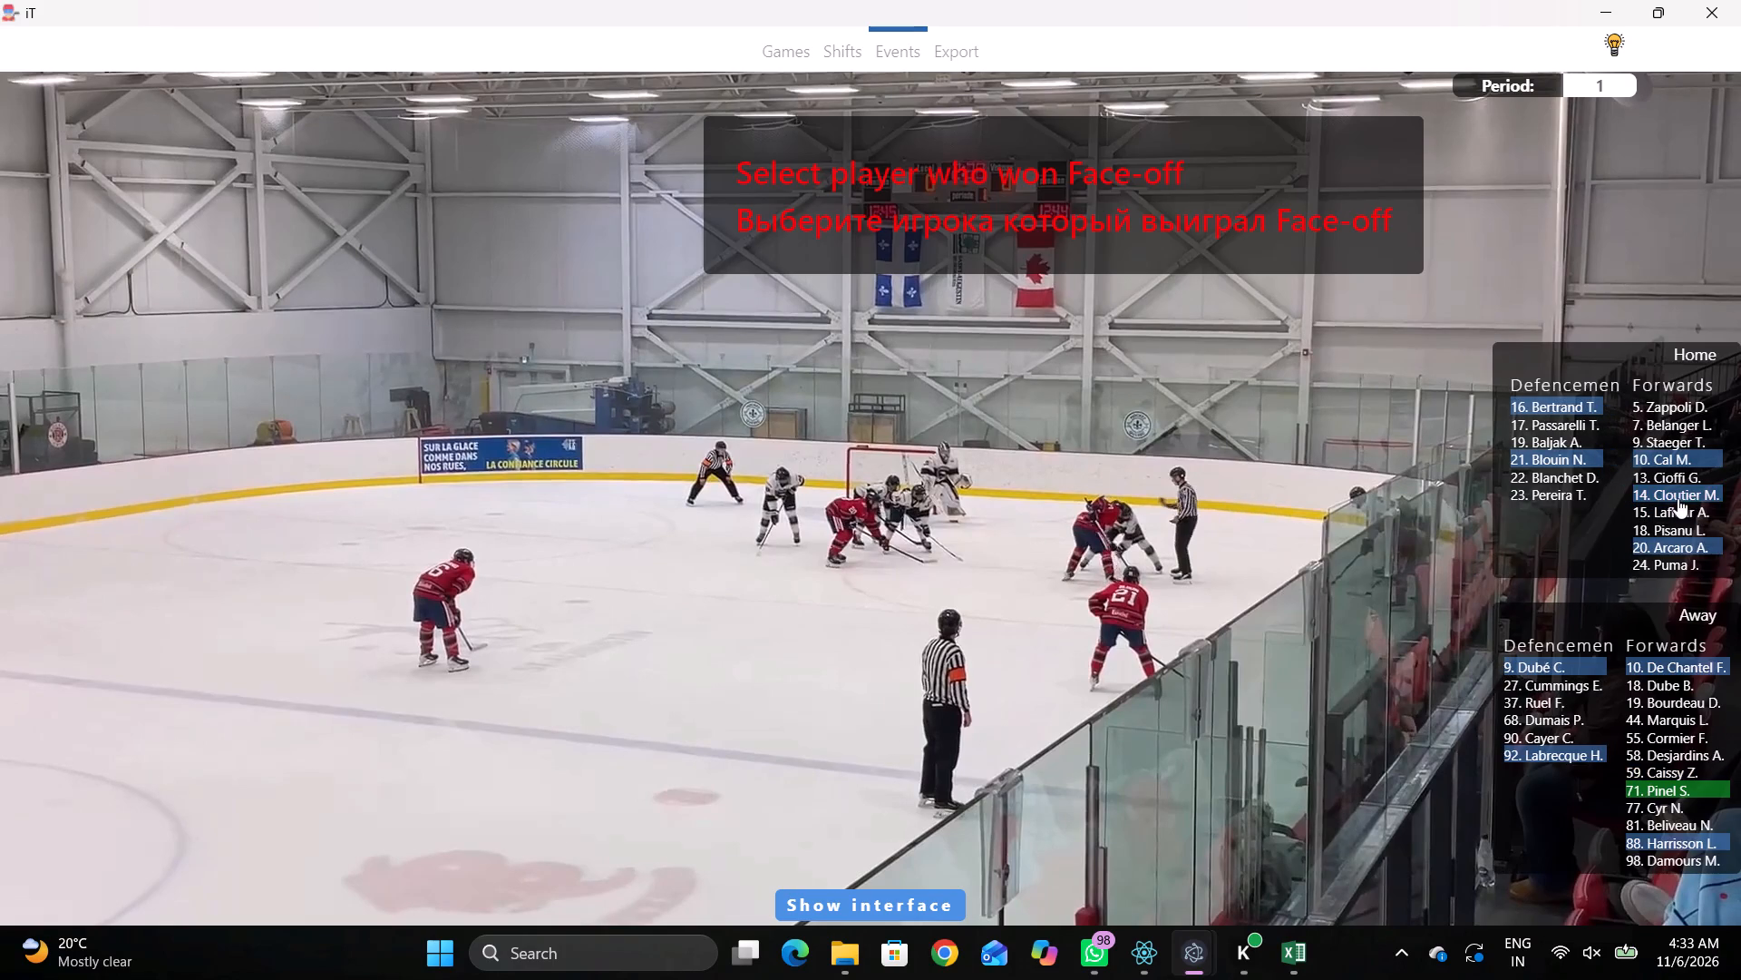
pyautogui.click(1678, 498)
pyautogui.click(1662, 793)
pyautogui.click(1252, 463)
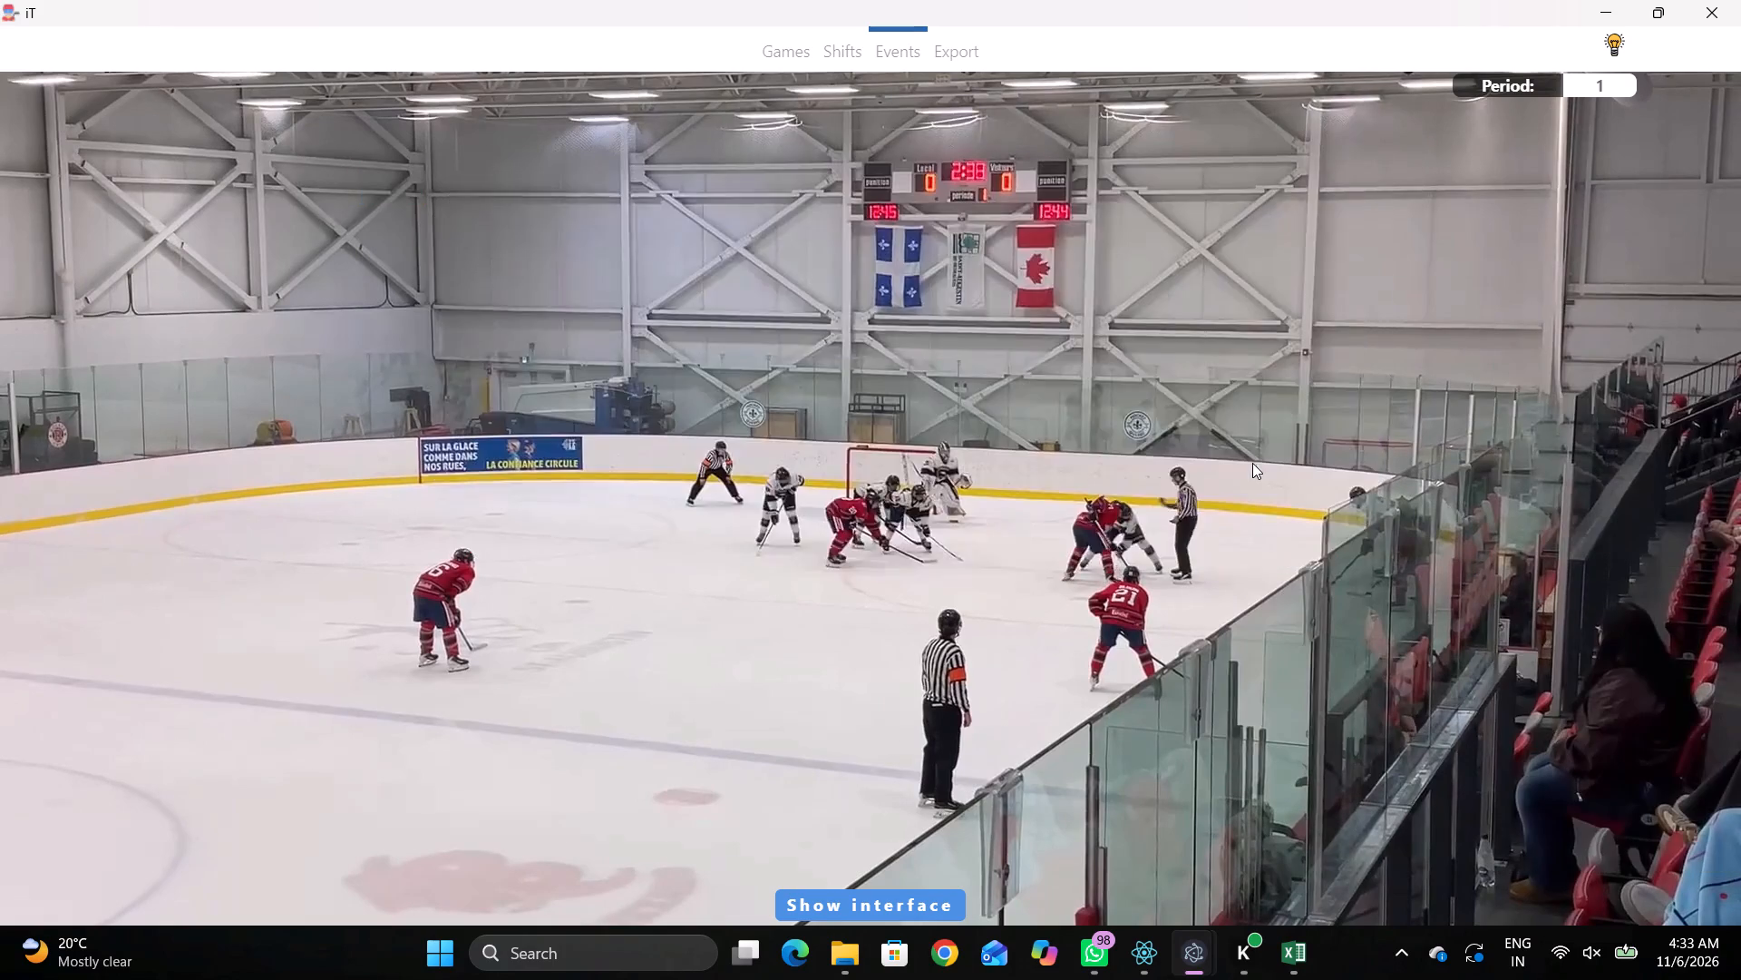
# Log a Skating with the puck event by home 21 in the away zone near the boards, on the blue-line side of the near face-off circle.
pyautogui.press('space')
pyautogui.press('space')
pyautogui.rightClick(1096, 442)
pyautogui.click(1161, 484)
pyautogui.click(1525, 458)
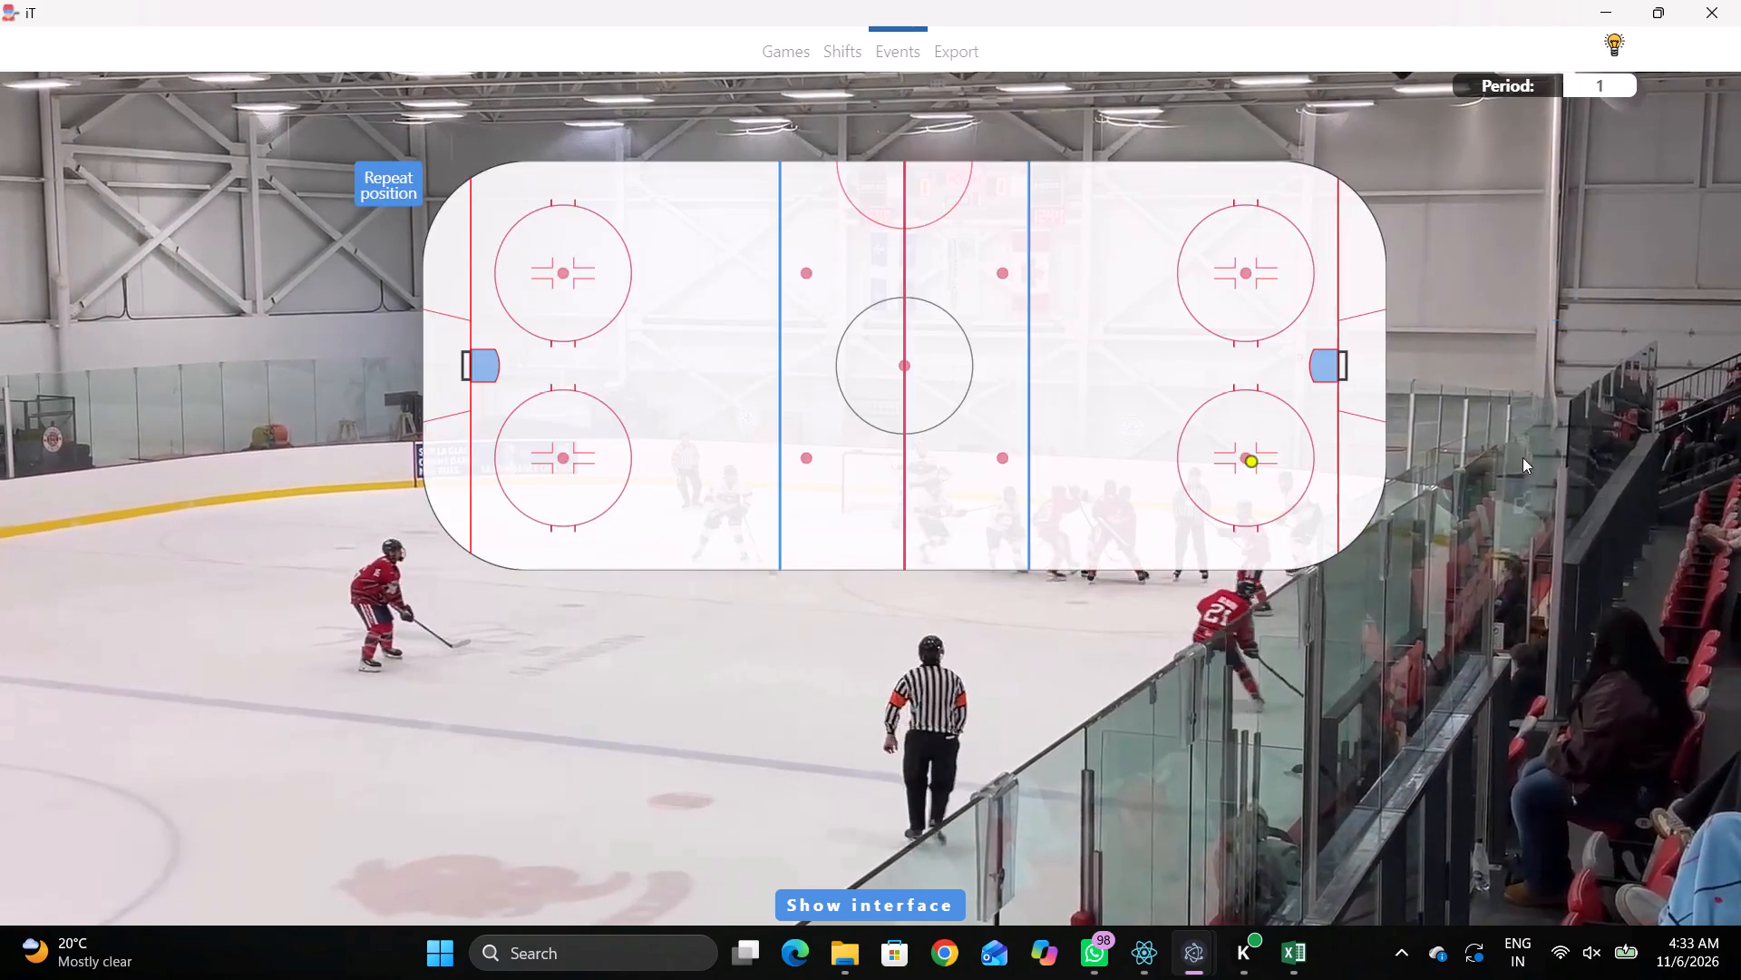
pyautogui.click(1162, 529)
# Log a Pass event by the same home player in the away zone near the boards, between the blue line and near face-off circle.
pyautogui.press('r')
pyautogui.press('space')
pyautogui.press('space')
pyautogui.press('space')
pyautogui.press('space')
pyautogui.press('space')
pyautogui.press('space')
pyautogui.rightClick(1188, 443)
pyautogui.click(1205, 463)
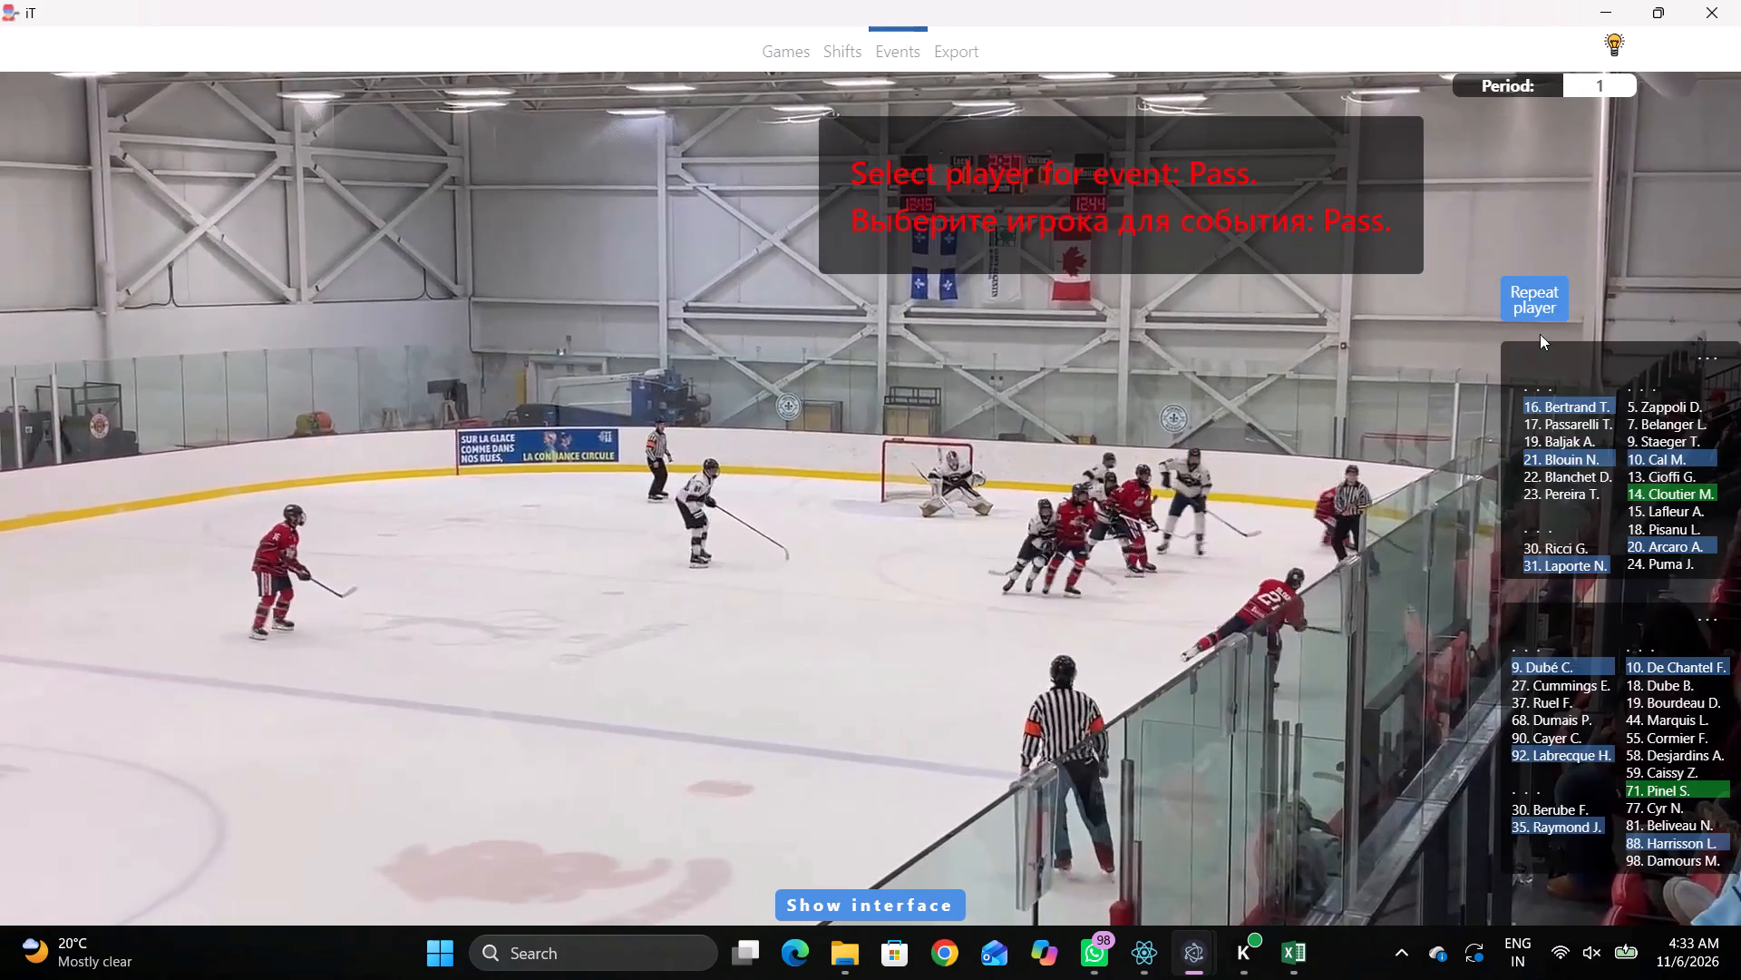
pyautogui.click(1536, 301)
pyautogui.click(1146, 508)
# Log a Skating with the puck event by home 20 in the near corner behind the away goal line.
pyautogui.press('space')
pyautogui.press('space')
pyautogui.press('space')
pyautogui.press('space')
pyautogui.moveTo(1232, 420); pyautogui.dragTo(1245, 421, button='right')
pyautogui.click(1319, 466)
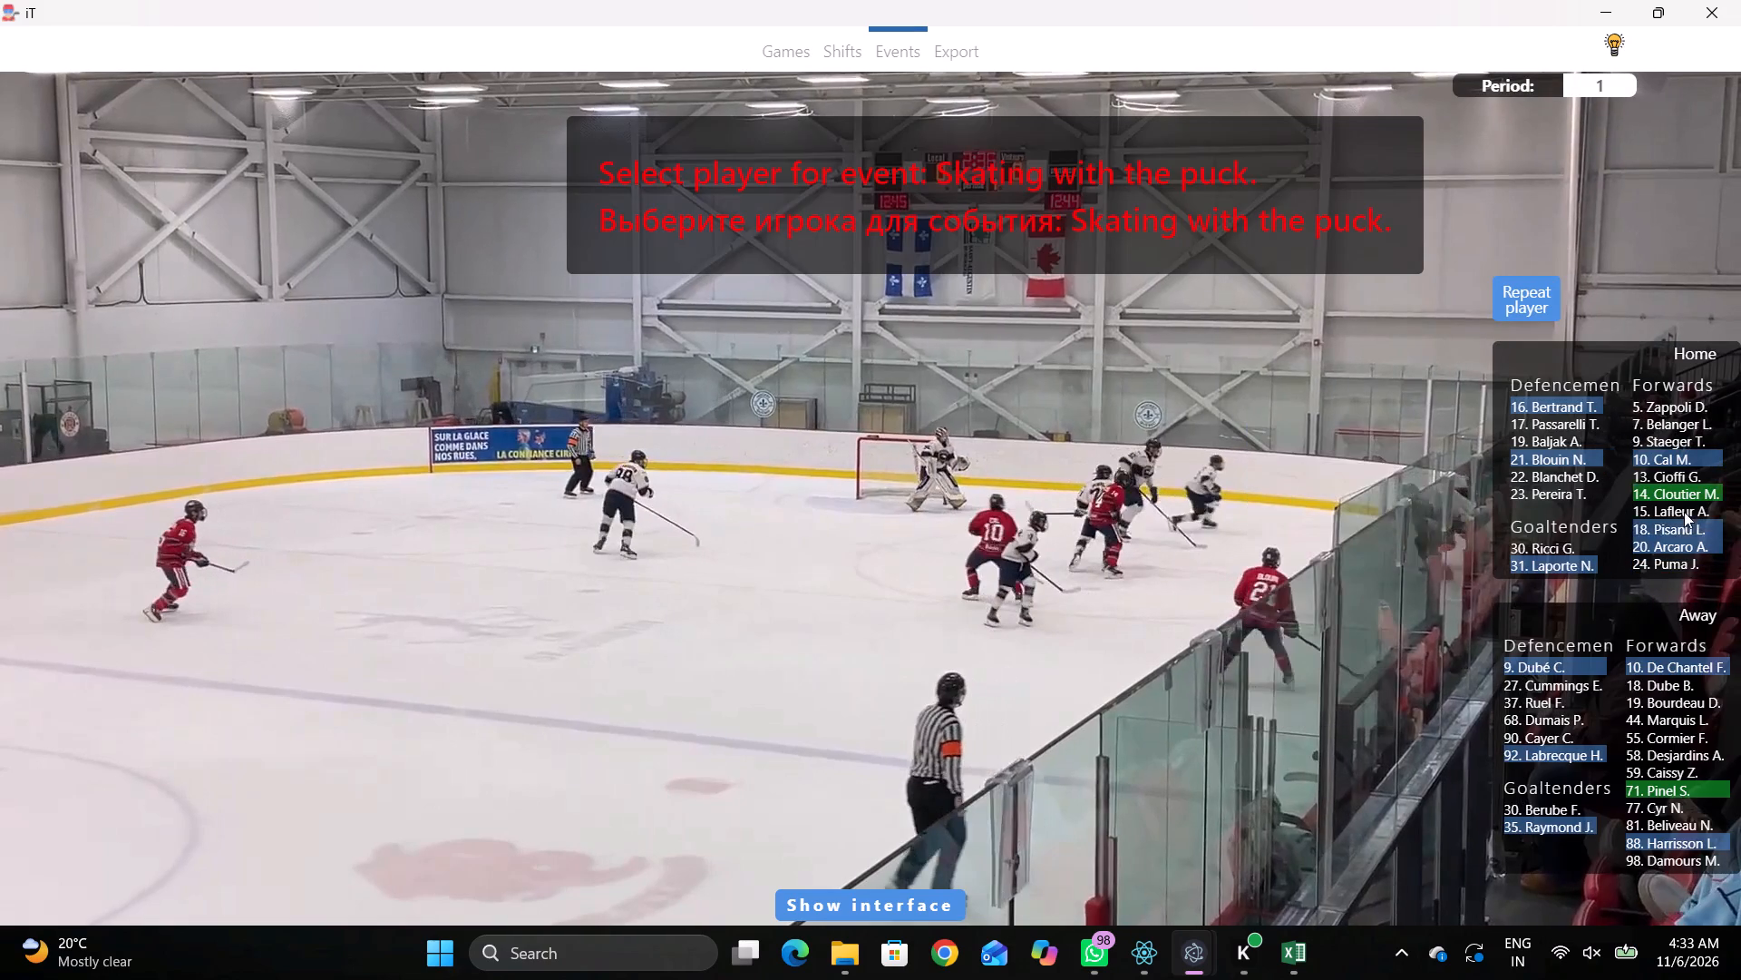
pyautogui.click(1653, 438)
pyautogui.click(1661, 543)
pyautogui.click(1370, 494)
# Log a Pass event by the same home player inside the near away face-off circle, at its goal-line edge.
pyautogui.press('space')
pyautogui.press('space')
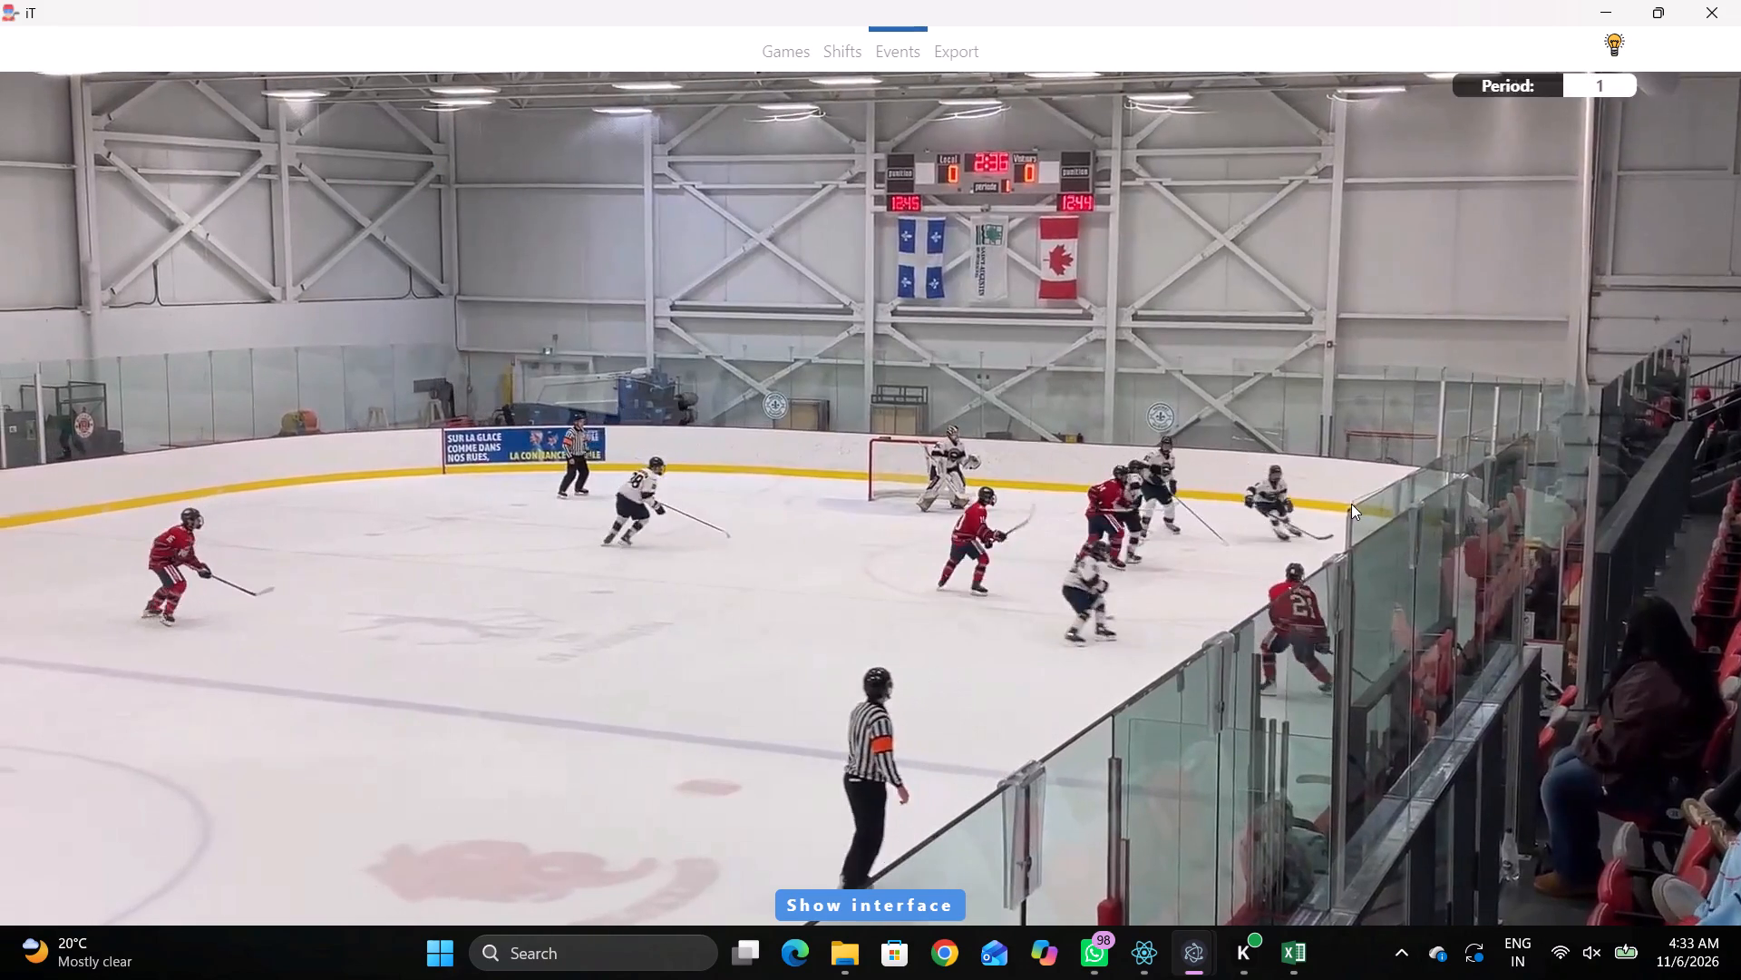
pyautogui.press('space')
pyautogui.press('space')
pyautogui.press('space')
pyautogui.press('space')
pyautogui.rightClick(1322, 359)
pyautogui.click(1366, 381)
pyautogui.moveTo(1241, 334); pyautogui.dragTo(1195, 354, button='right')
pyautogui.click(1220, 370)
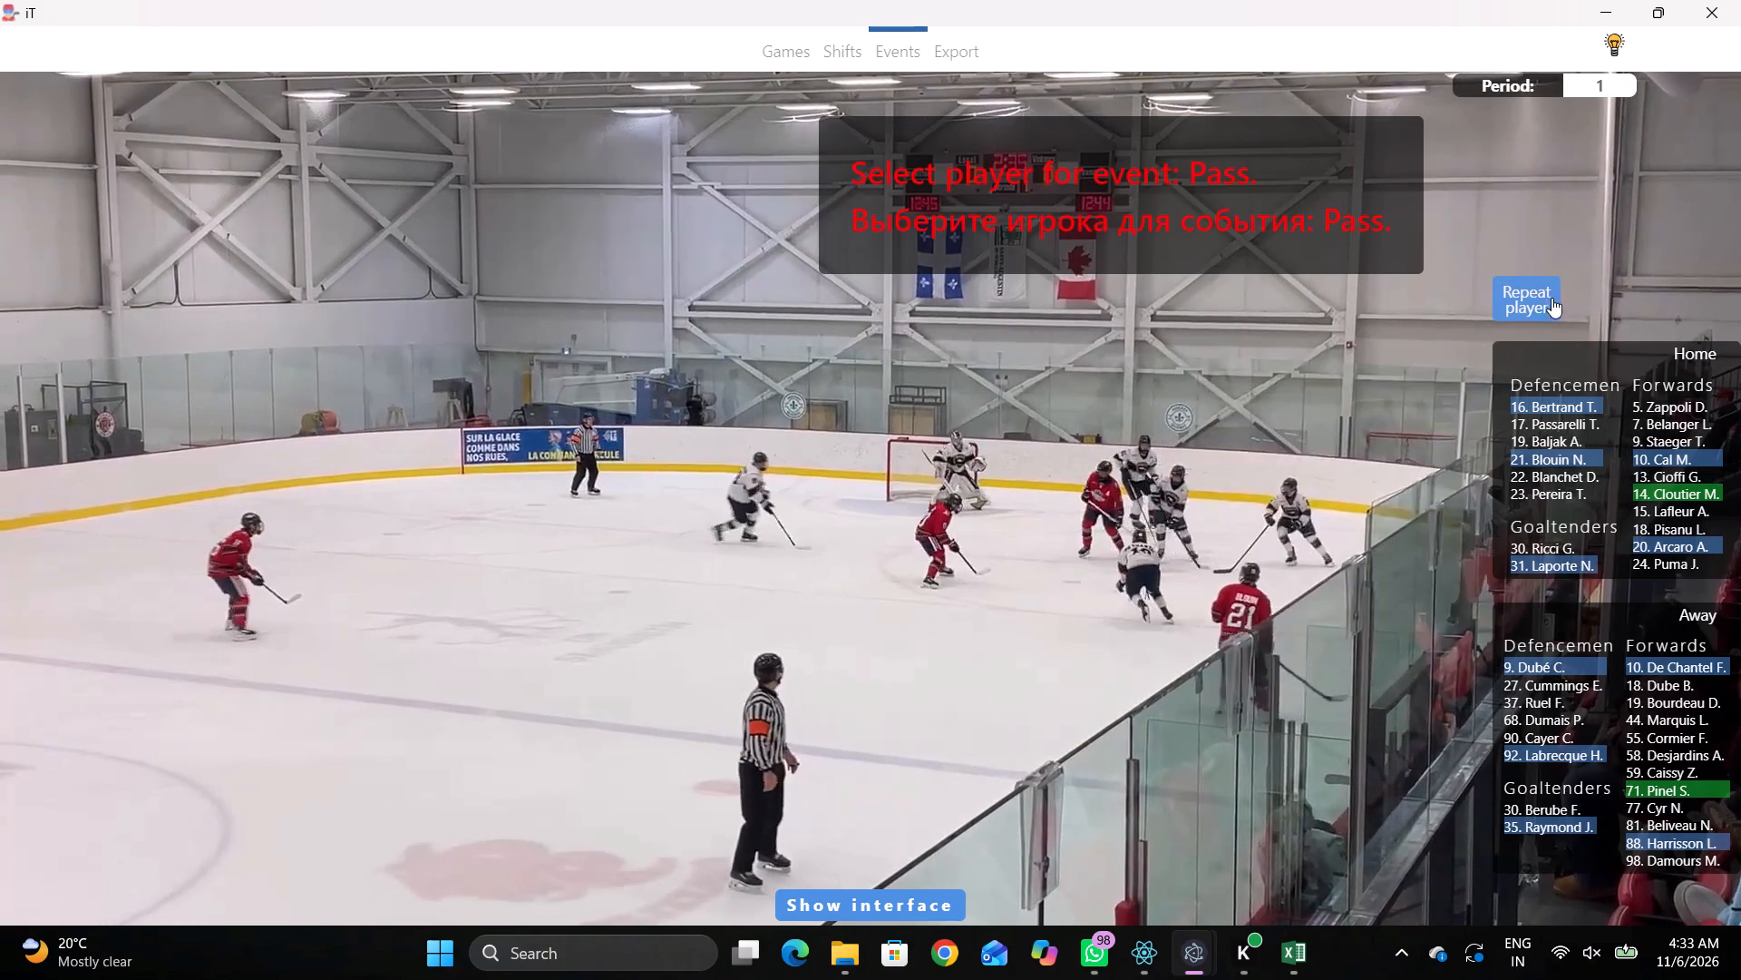
pyautogui.click(1551, 296)
pyautogui.click(1303, 453)
# Log a Shot Attempt - On Goal by home 16 in the away zone, midway between the blue line and the far face-off circle.
pyautogui.press('space')
pyautogui.press('space')
pyautogui.press('space')
pyautogui.press('space')
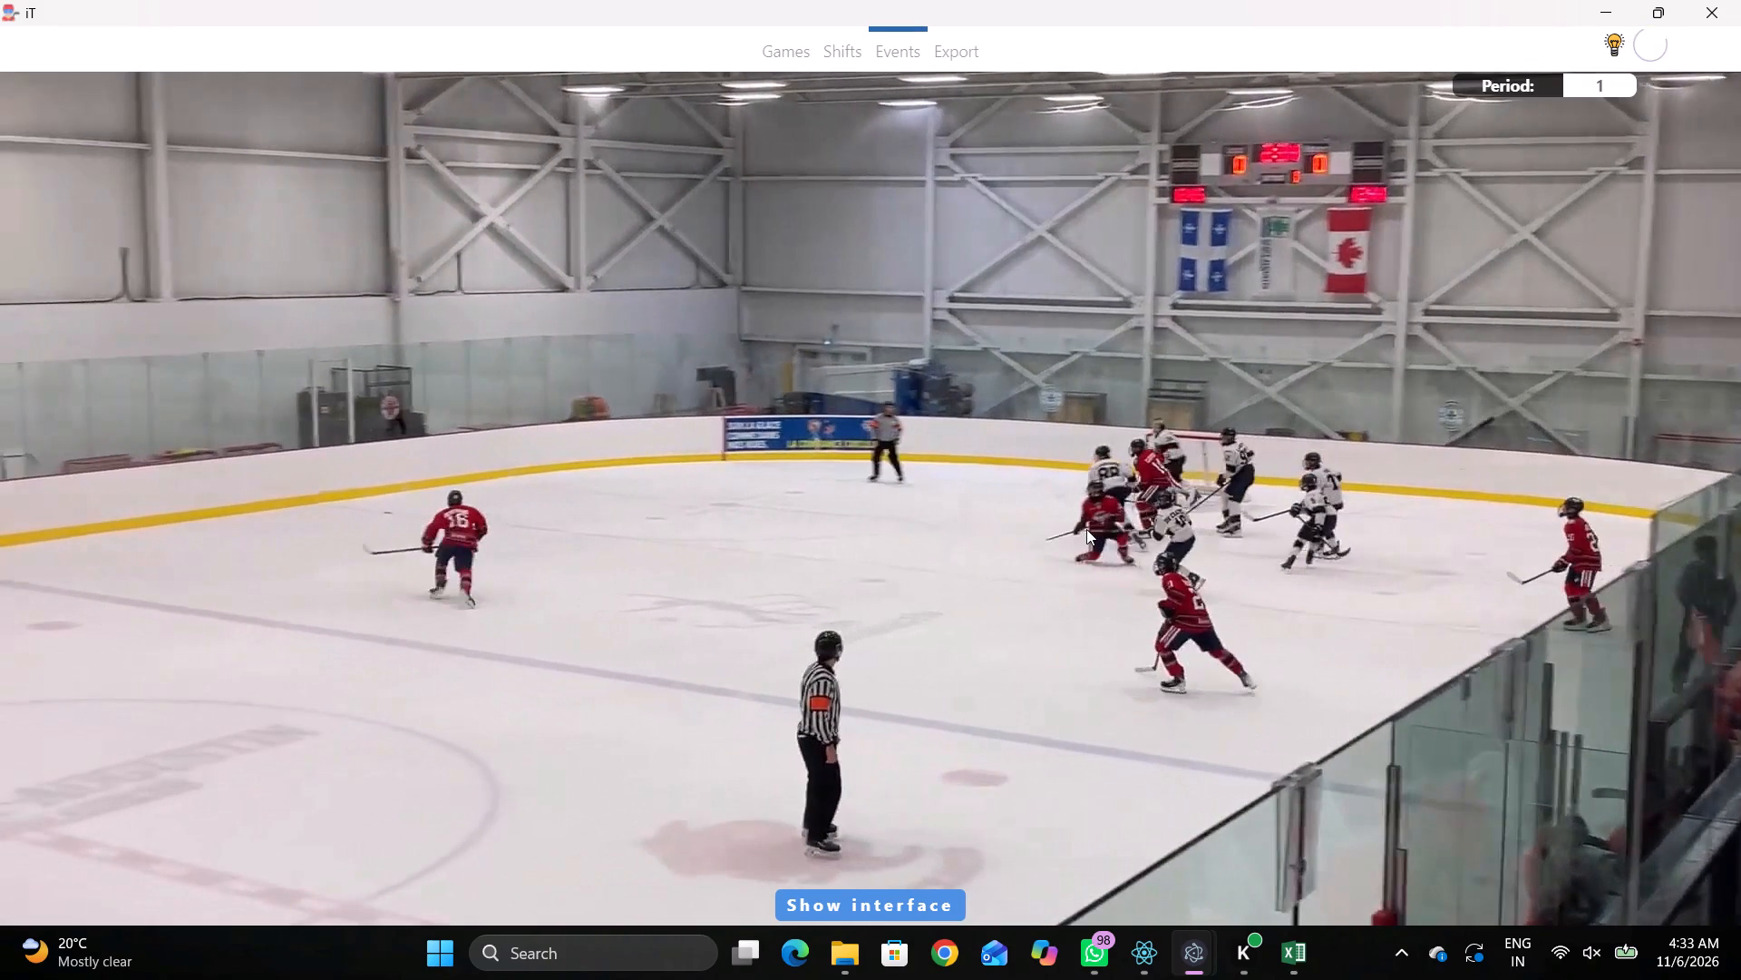
pyautogui.write('qq')
pyautogui.press('space')
pyautogui.press('v')
pyautogui.press('space')
pyautogui.press('space')
pyautogui.press('space')
pyautogui.press('q')
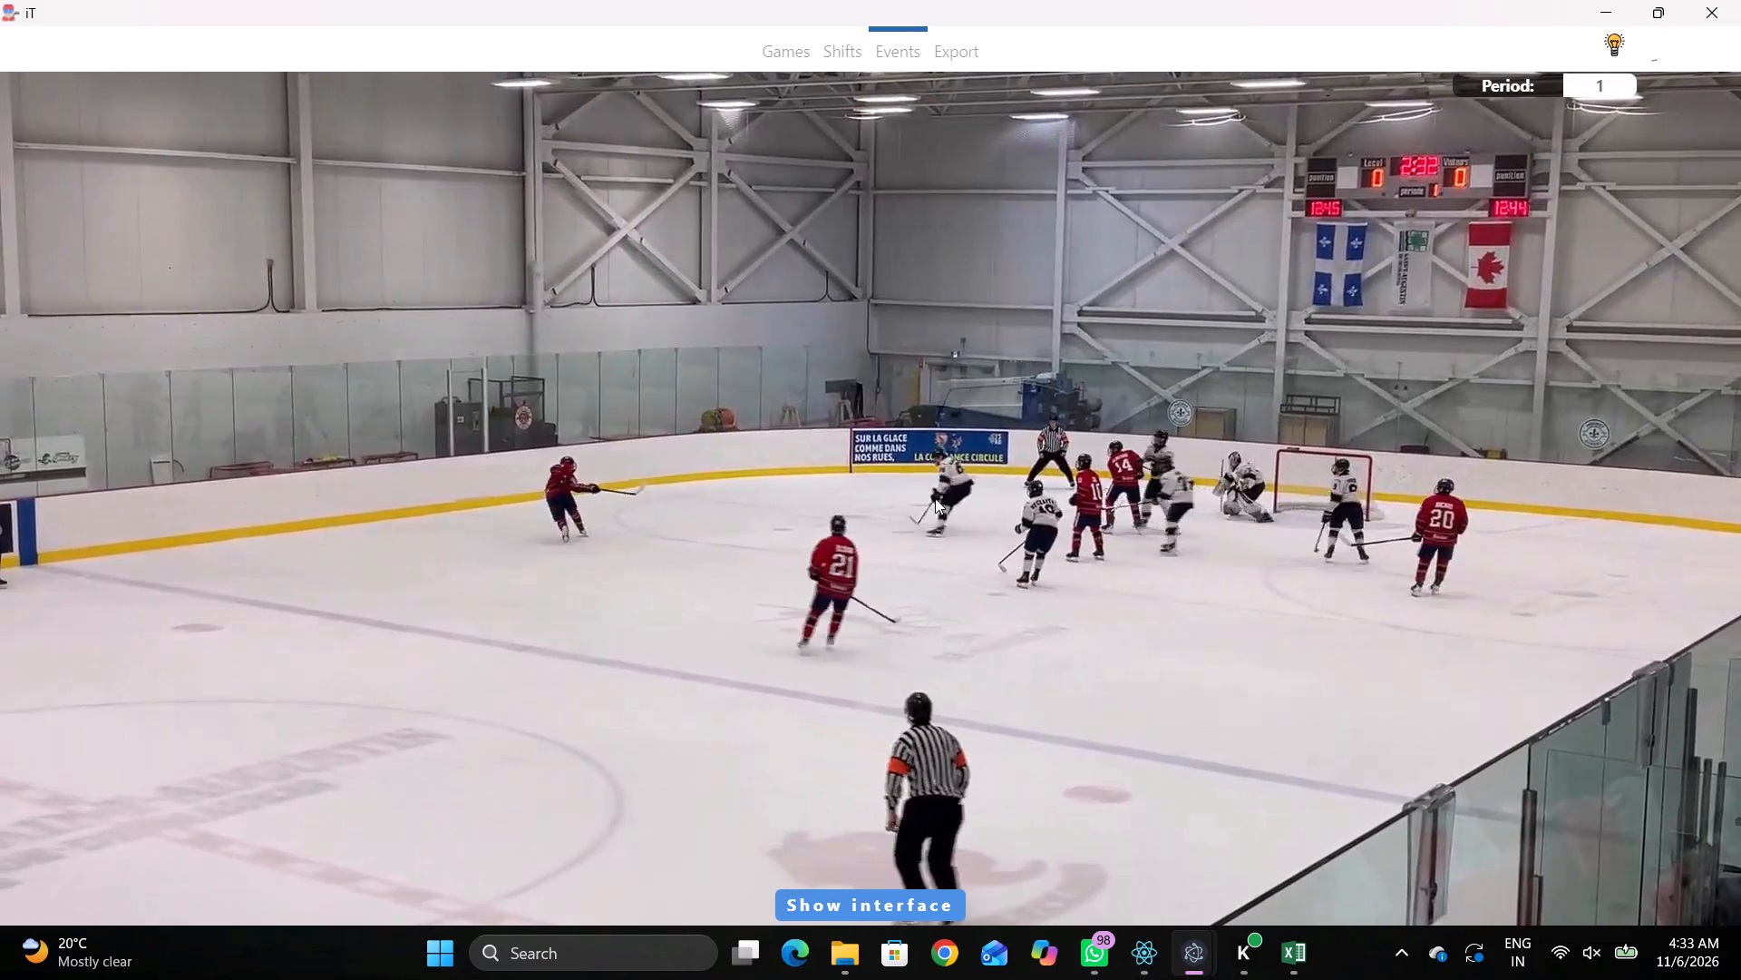
pyautogui.press('q')
pyautogui.write('r q')
pyautogui.write('qq')
pyautogui.press('q')
pyautogui.rightClick(956, 470)
pyautogui.press('q')
pyautogui.click(989, 557)
pyautogui.click(868, 426)
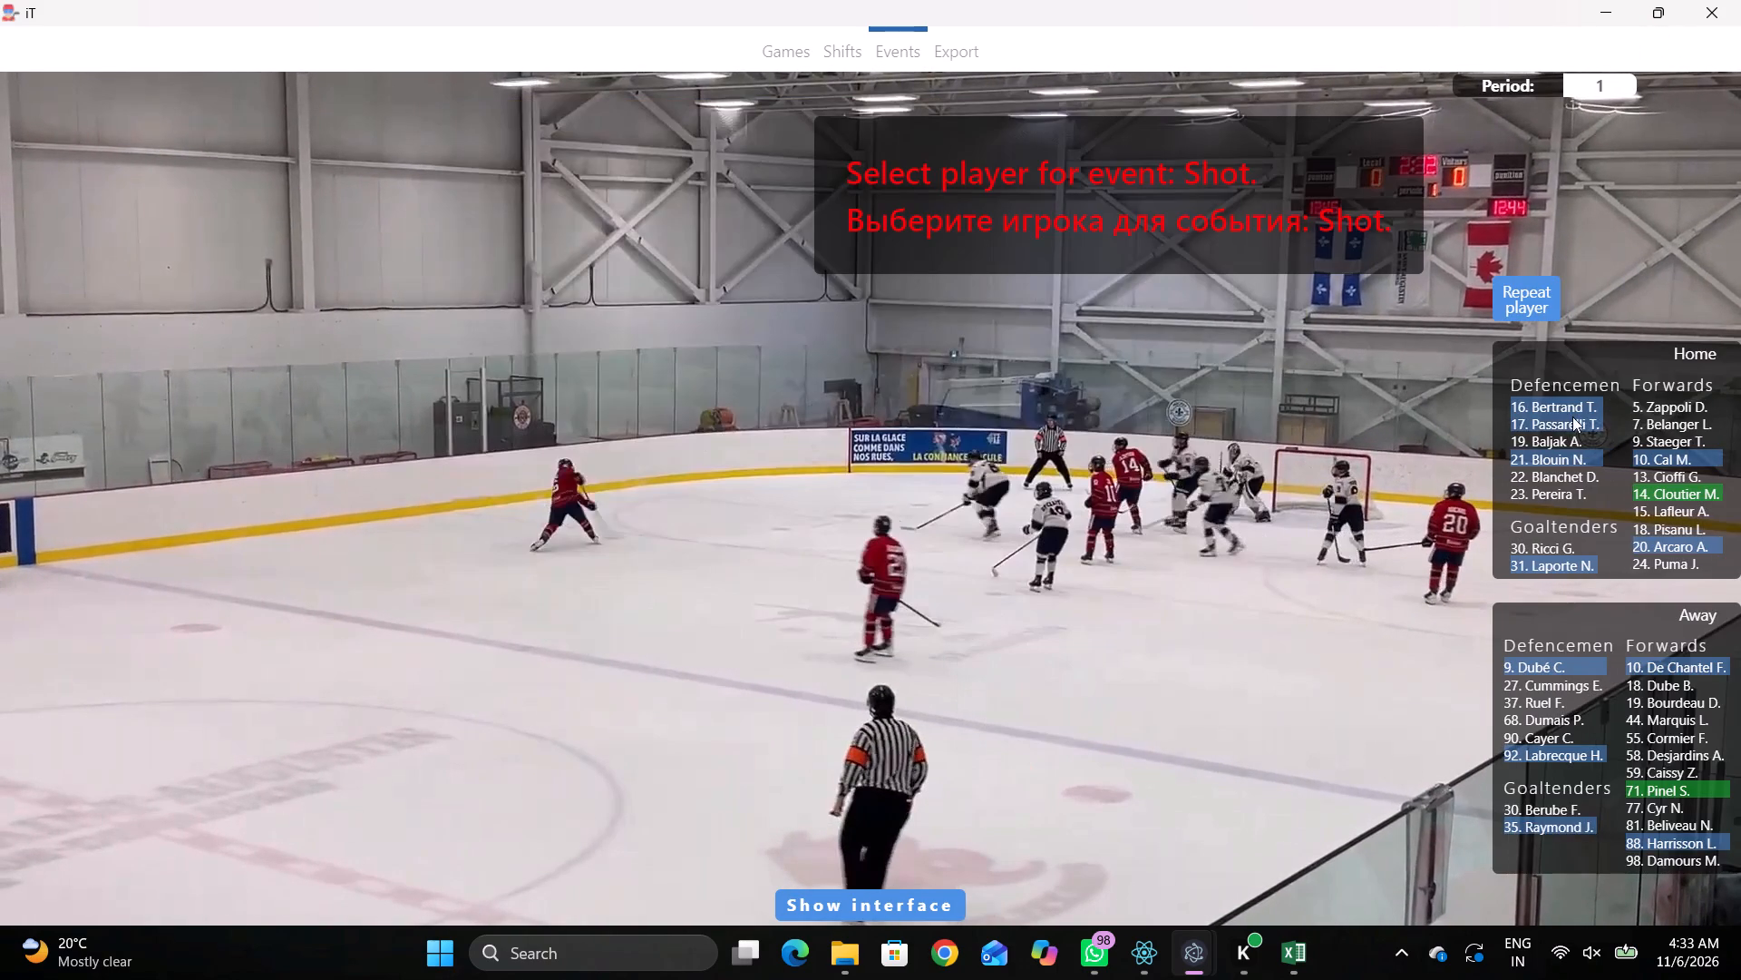
pyautogui.click(1530, 407)
pyautogui.click(1104, 271)
# Log a Save - Right Pad event with direction Bottom middle by goaltender 31, at the away net on the goal line.
pyautogui.press('r')
pyautogui.press('space')
pyautogui.press('space')
pyautogui.press('space')
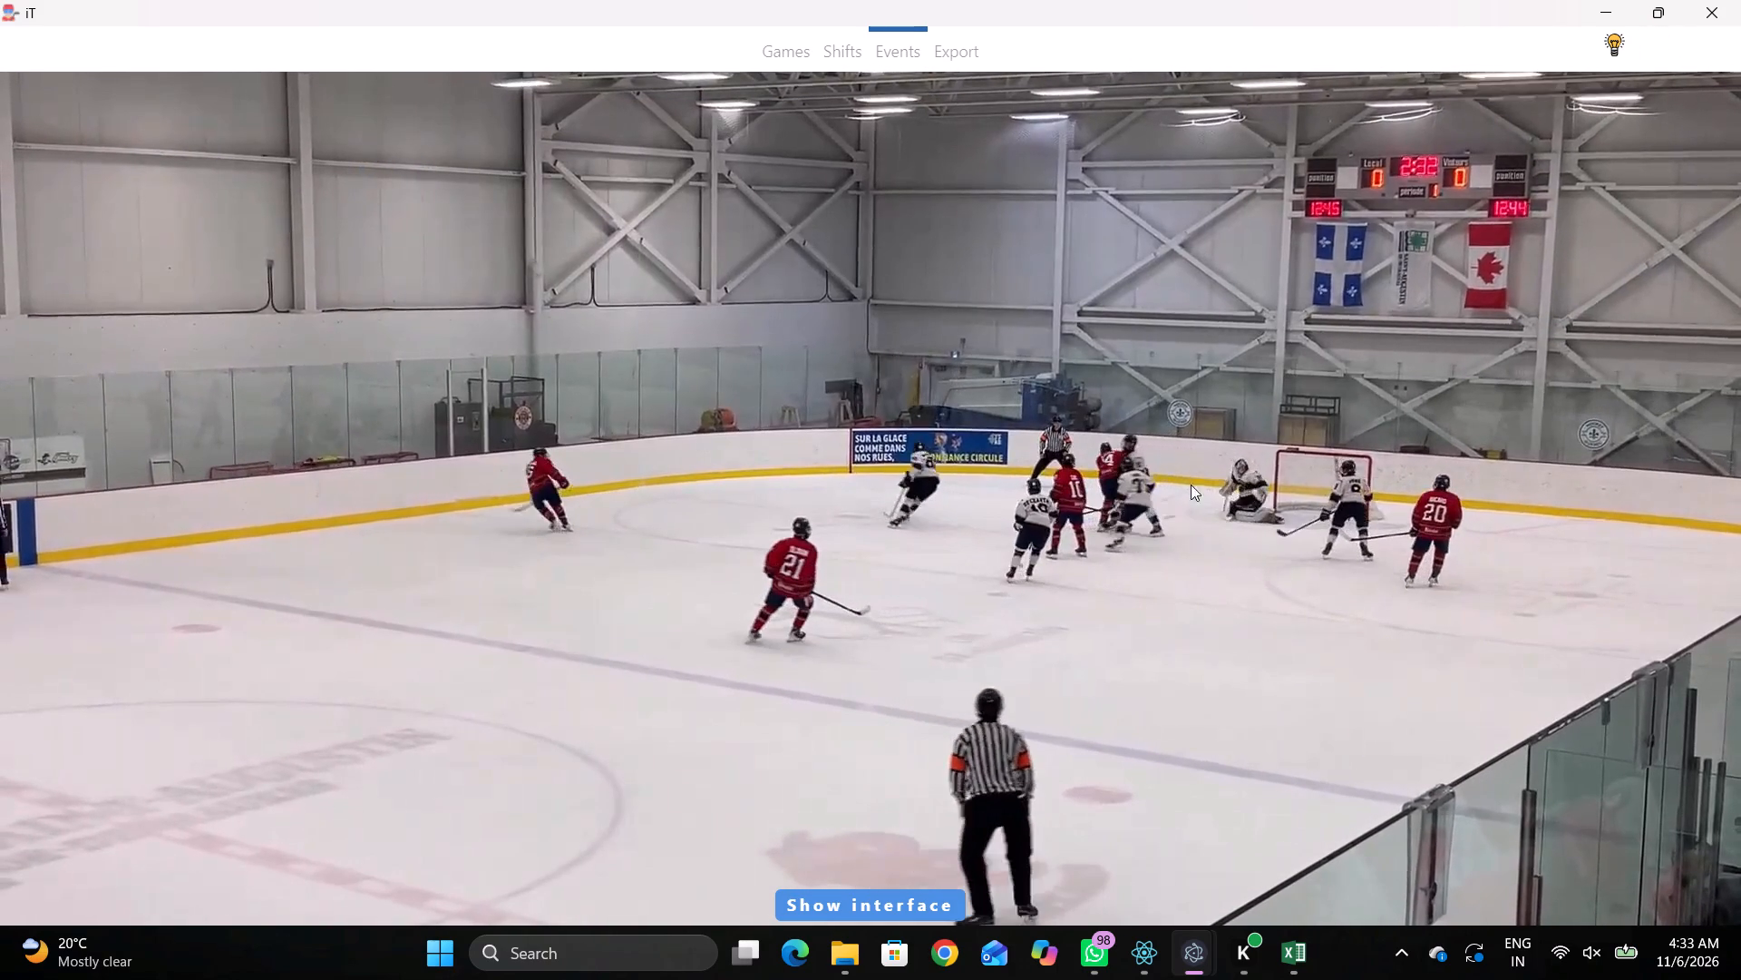
pyautogui.press('space')
pyautogui.rightClick(1175, 417)
pyautogui.click(1231, 548)
pyautogui.click(617, 479)
pyautogui.click(848, 501)
pyautogui.click(1587, 456)
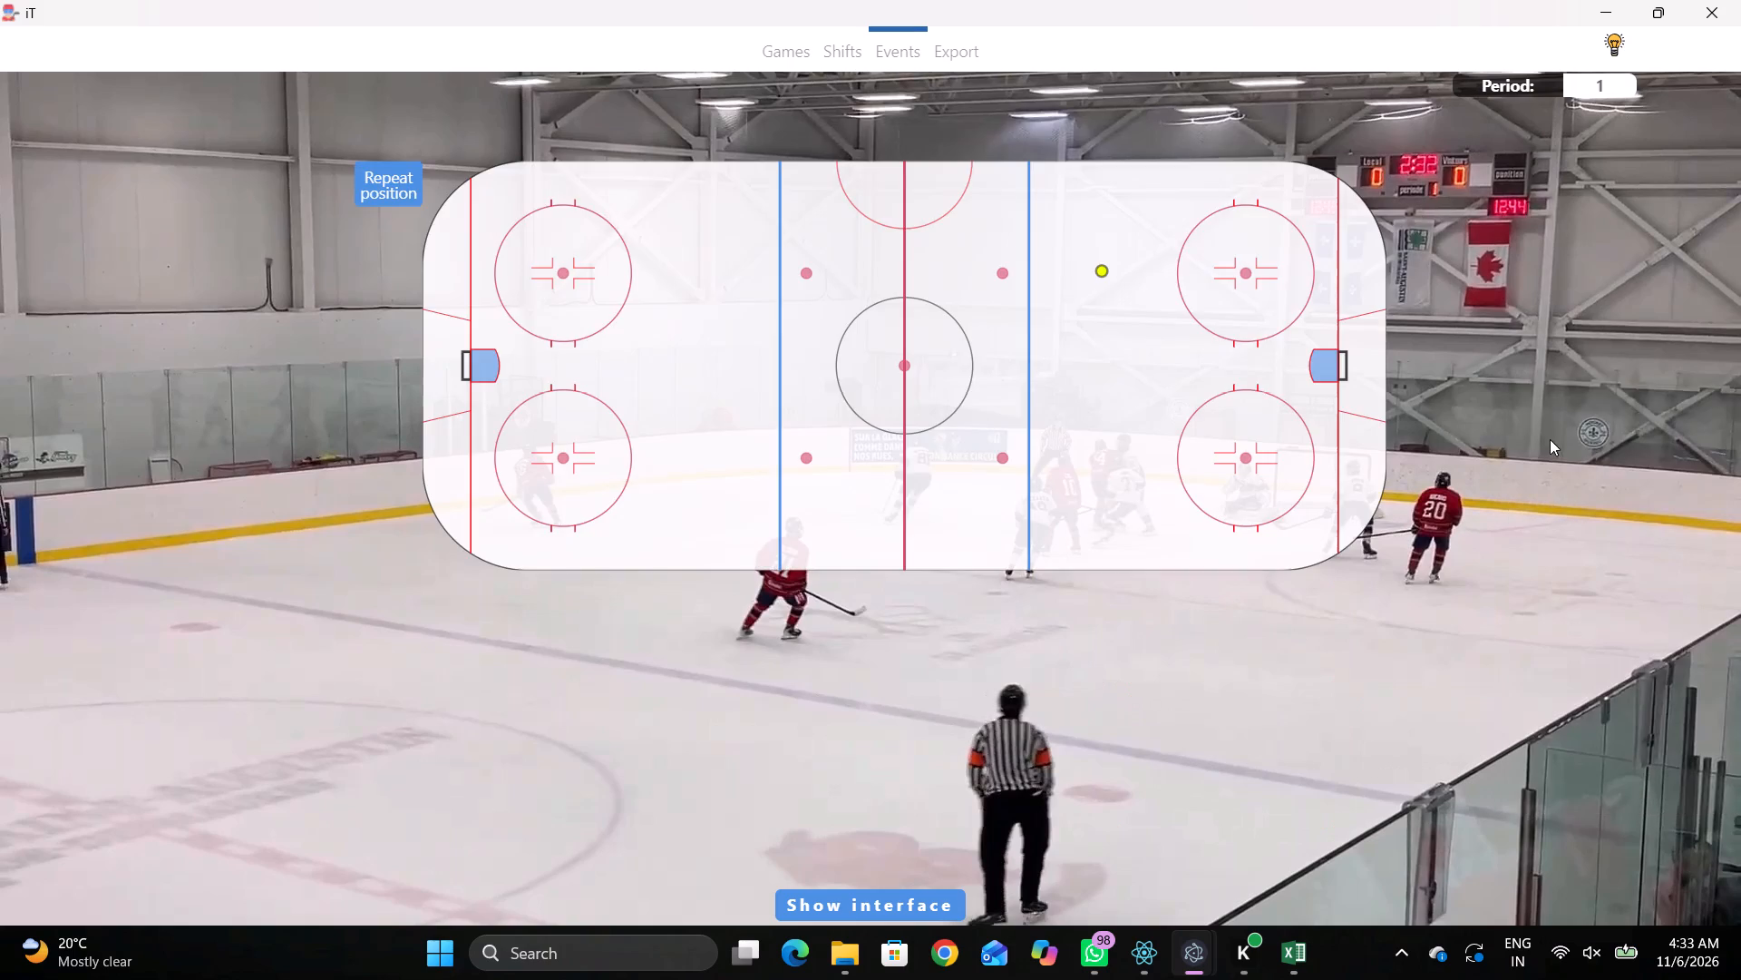
pyautogui.click(1341, 352)
# Reassign the Save - Right Pad event to away goaltender 35 and move its rink position into the away crease.
pyautogui.hotkey('shift', 'd')
pyautogui.click(642, 744)
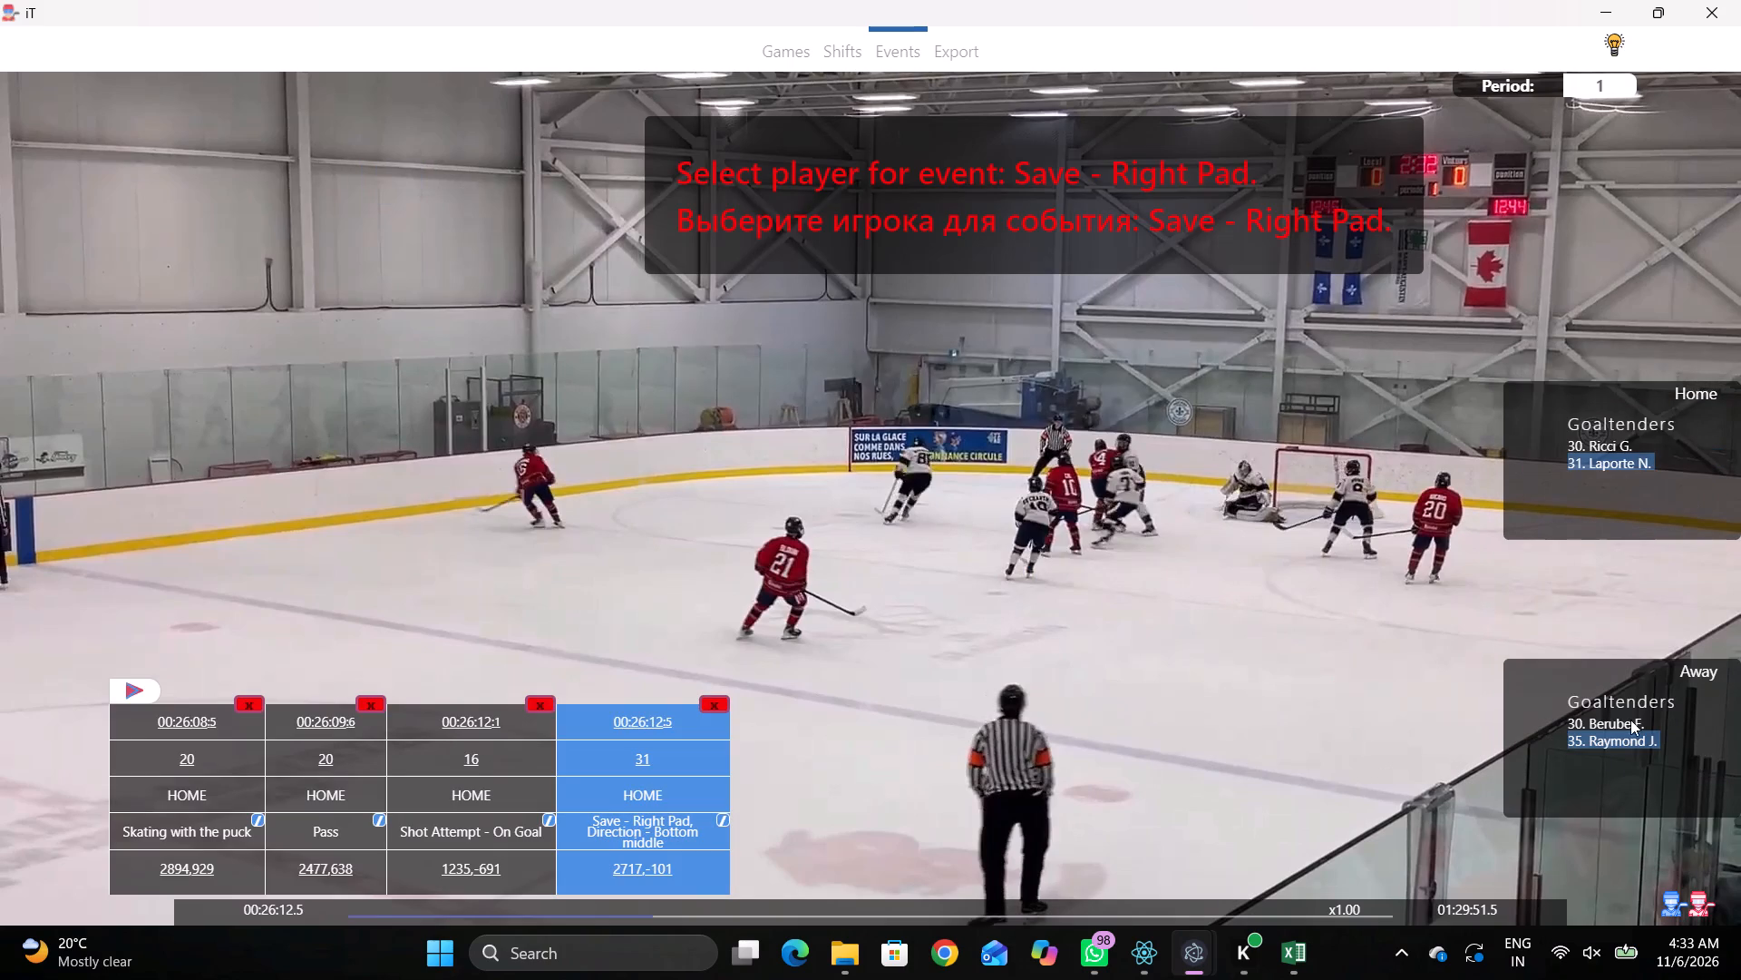
pyautogui.click(1619, 733)
pyautogui.moveTo(650, 838); pyautogui.dragTo(650, 852)
pyautogui.click(654, 863)
pyautogui.click(1287, 360)
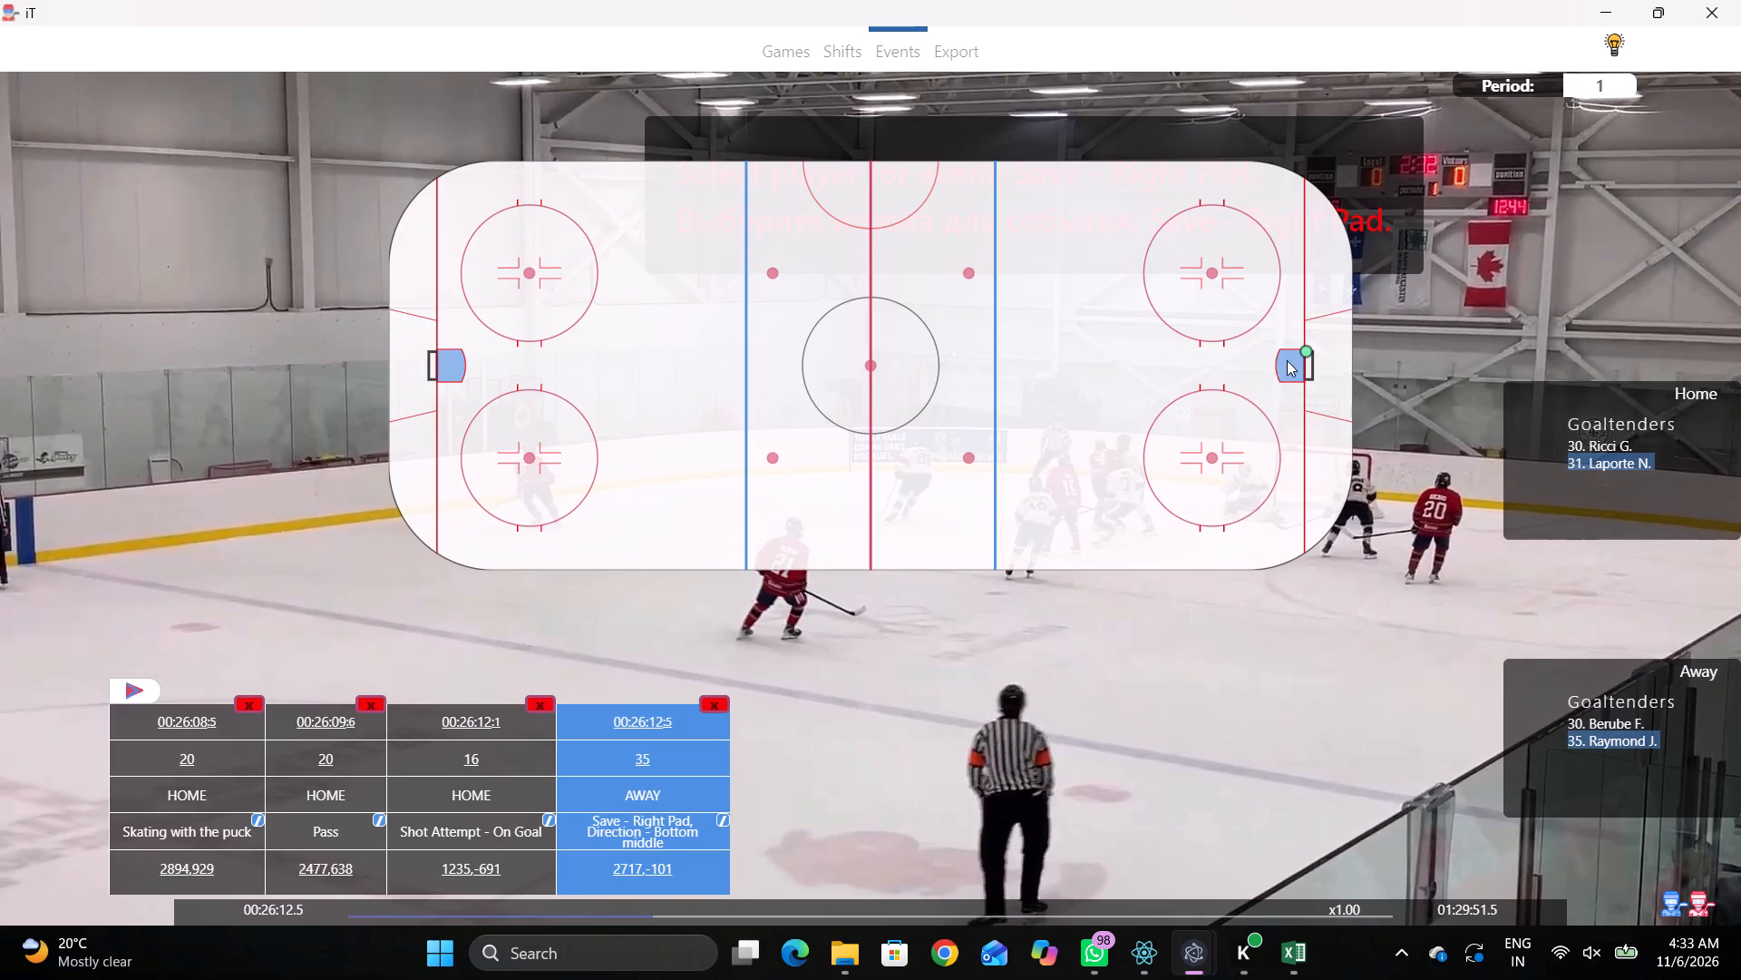
# Log a Pass event by away 88 just behind the away goal line, toward the far corner.
pyautogui.press('space')
pyautogui.write('Dv')
pyautogui.press('space')
pyautogui.press('space')
pyautogui.press('space')
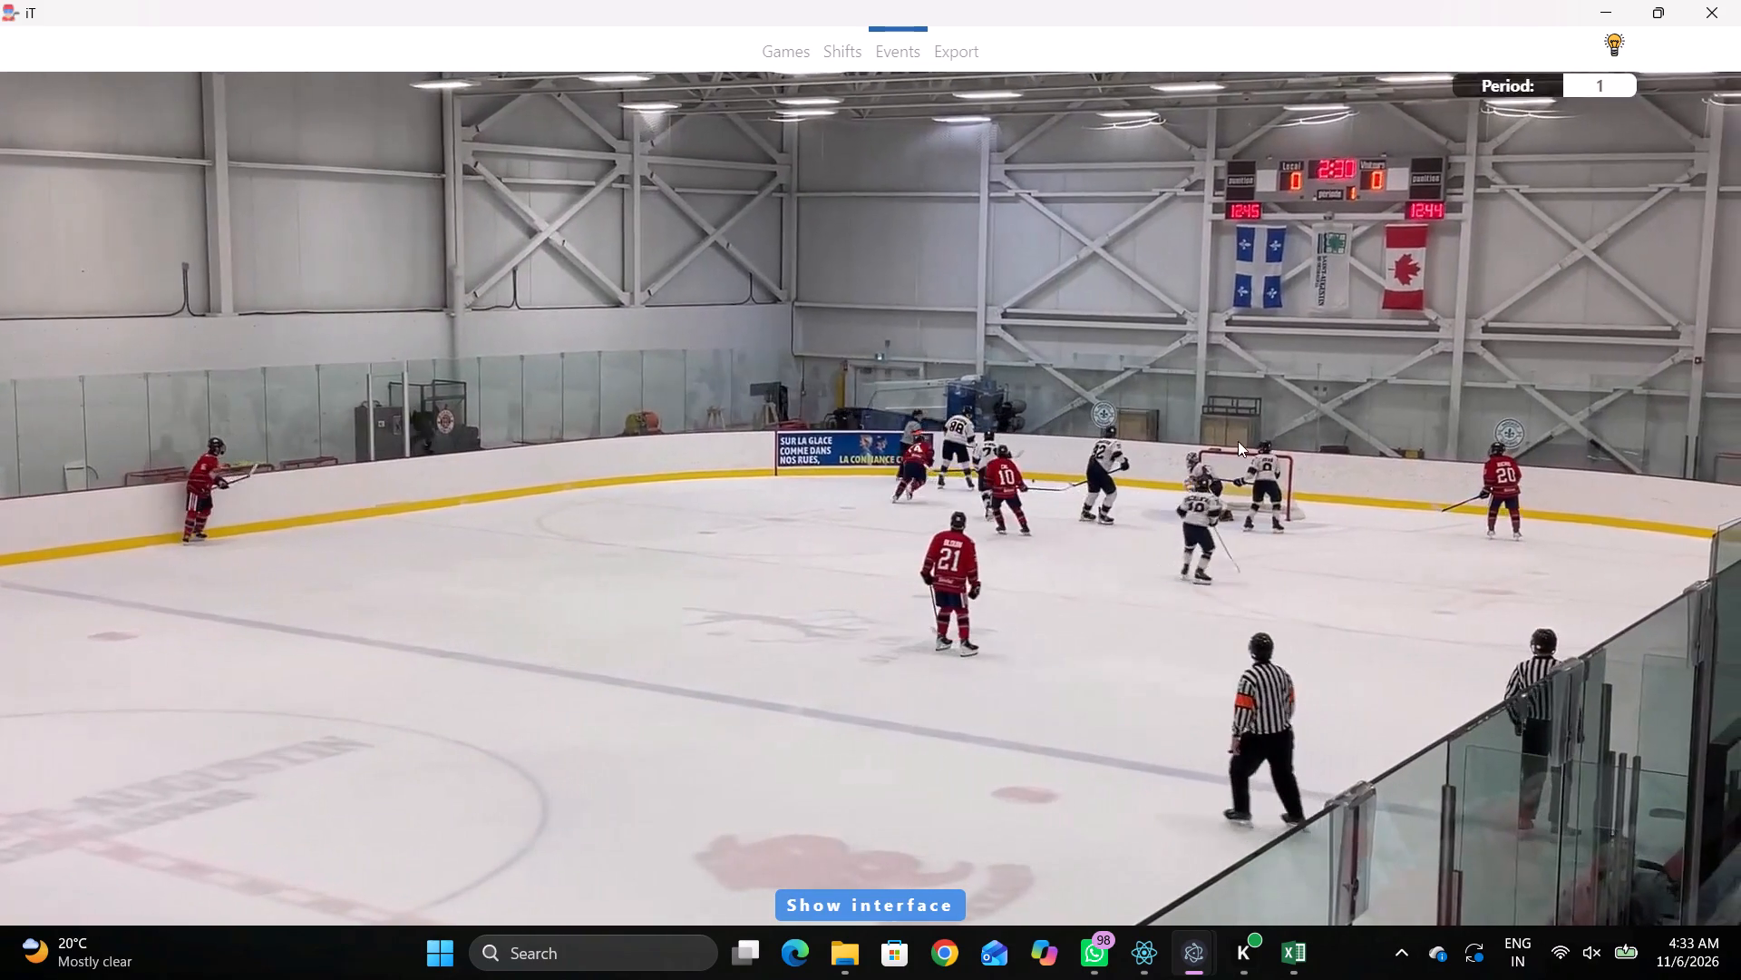
pyautogui.press('space')
pyautogui.press('space')
pyautogui.rightClick(1246, 381)
pyautogui.click(1199, 395)
pyautogui.moveTo(1136, 384); pyautogui.dragTo(1126, 384, button='right')
pyautogui.click(1149, 407)
pyautogui.rightClick(1201, 500)
pyautogui.click(1246, 515)
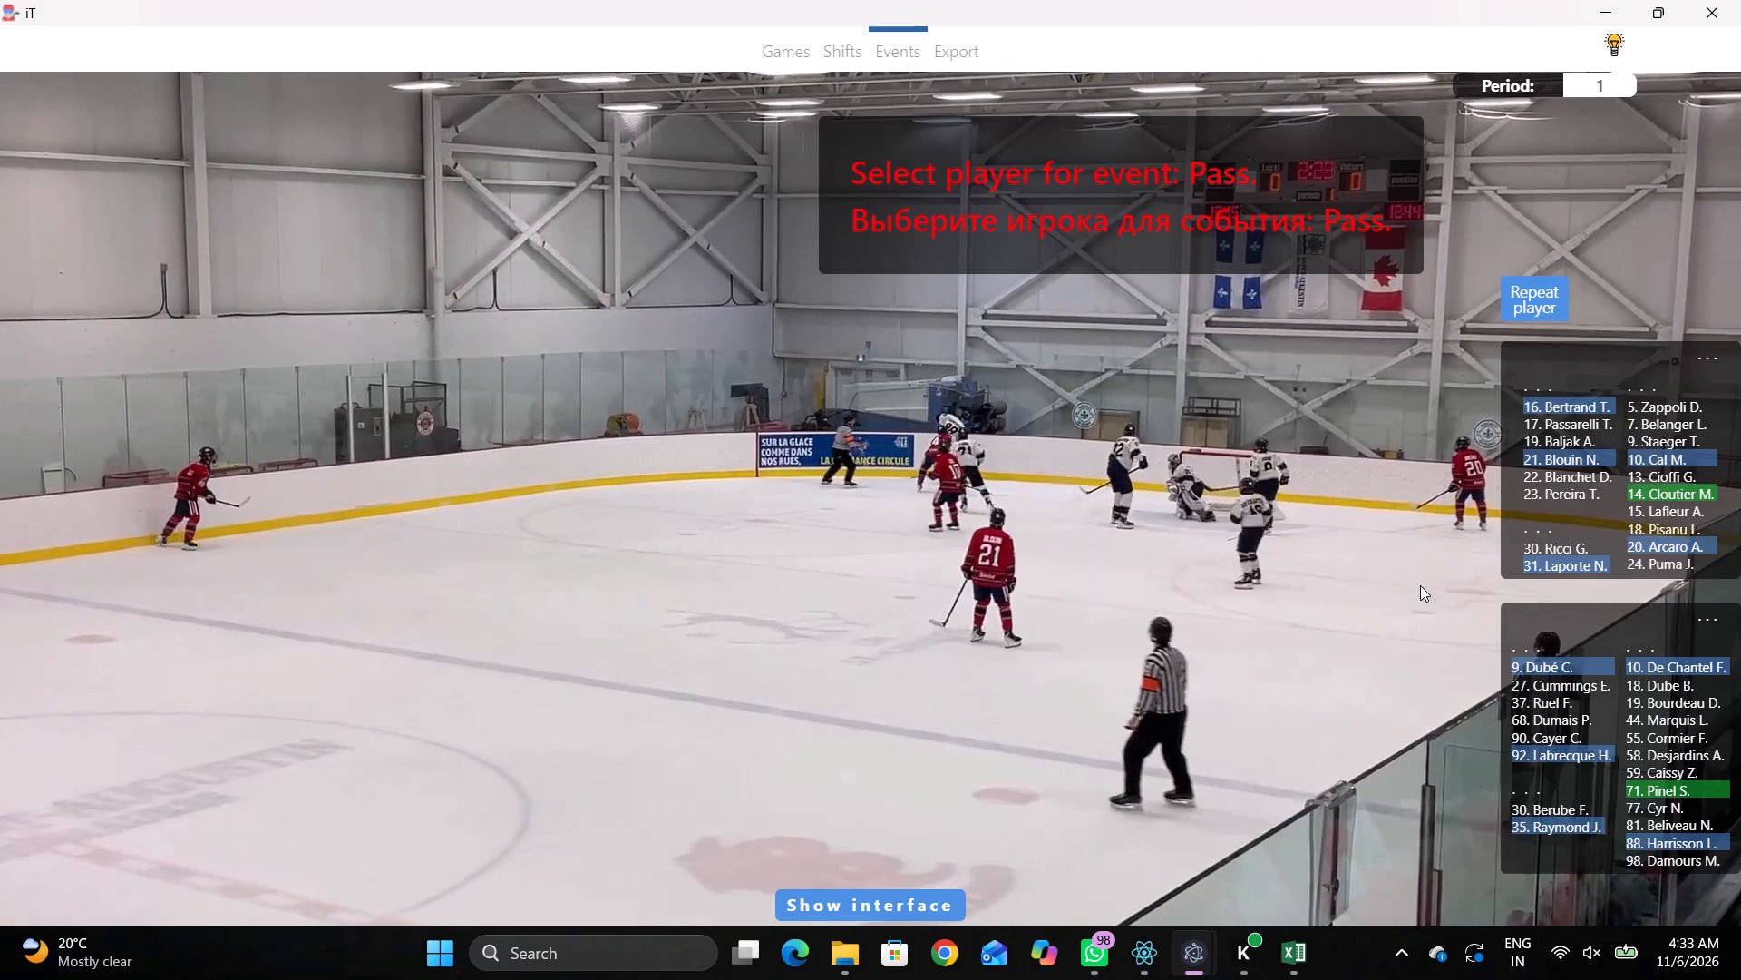
pyautogui.click(1665, 841)
pyautogui.click(1351, 265)
# Log a Pass event by the same away player at the end boards behind the away net, on its far side.
pyautogui.press('space')
pyautogui.press('v')
pyautogui.press('space')
pyautogui.press('space')
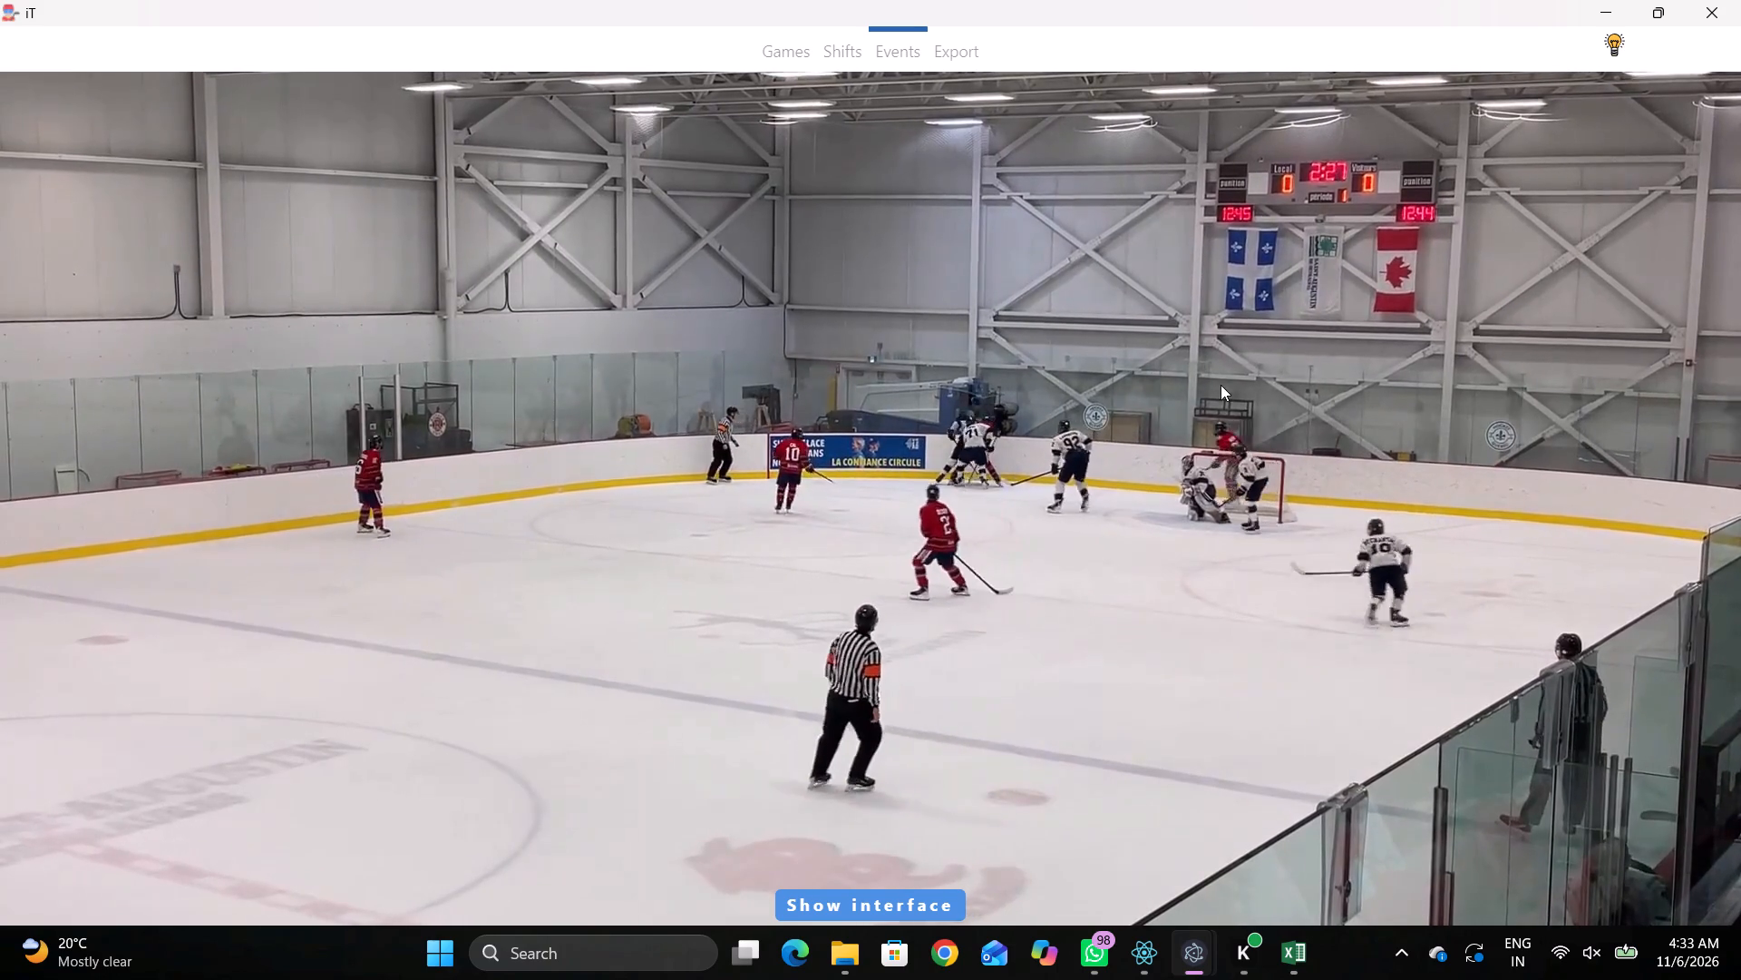
pyautogui.press('space')
pyautogui.press('space')
pyautogui.press('space')
pyautogui.press('space')
pyautogui.press('space')
pyautogui.press('q')
pyautogui.press('q')
pyautogui.write('r')
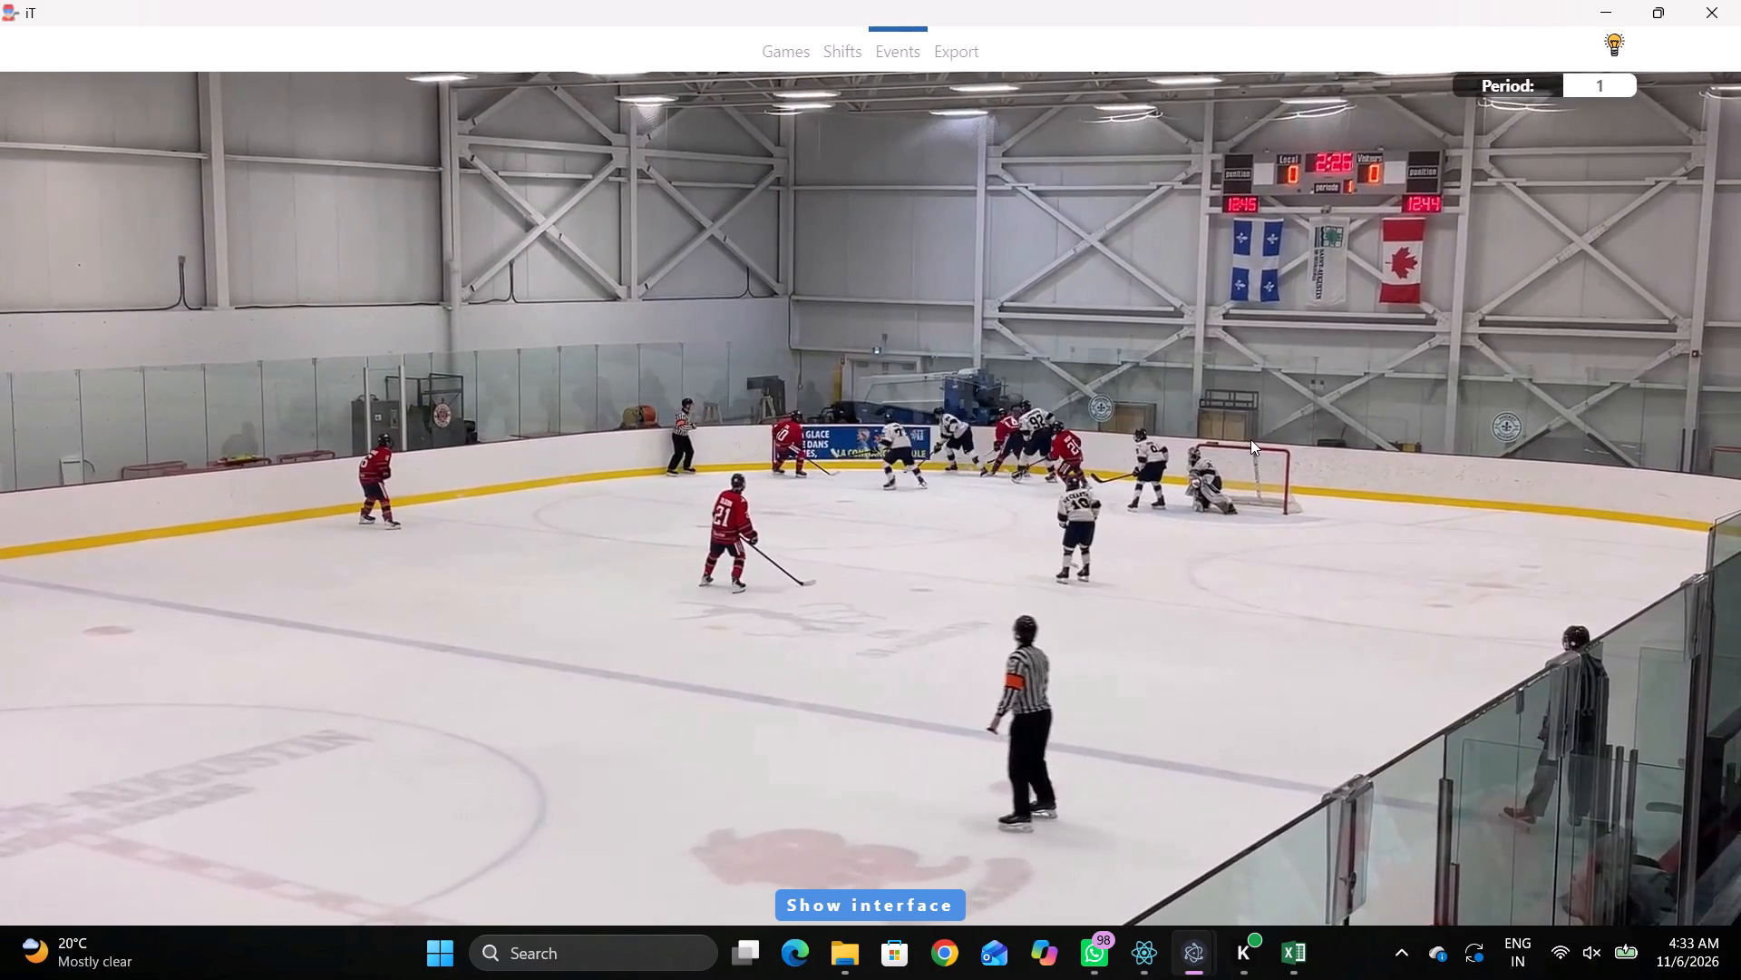
pyautogui.press('space')
pyautogui.press('space')
pyautogui.press('q')
pyautogui.press('q')
pyautogui.press('q')
pyautogui.rightClick(1305, 377)
pyautogui.click(1318, 384)
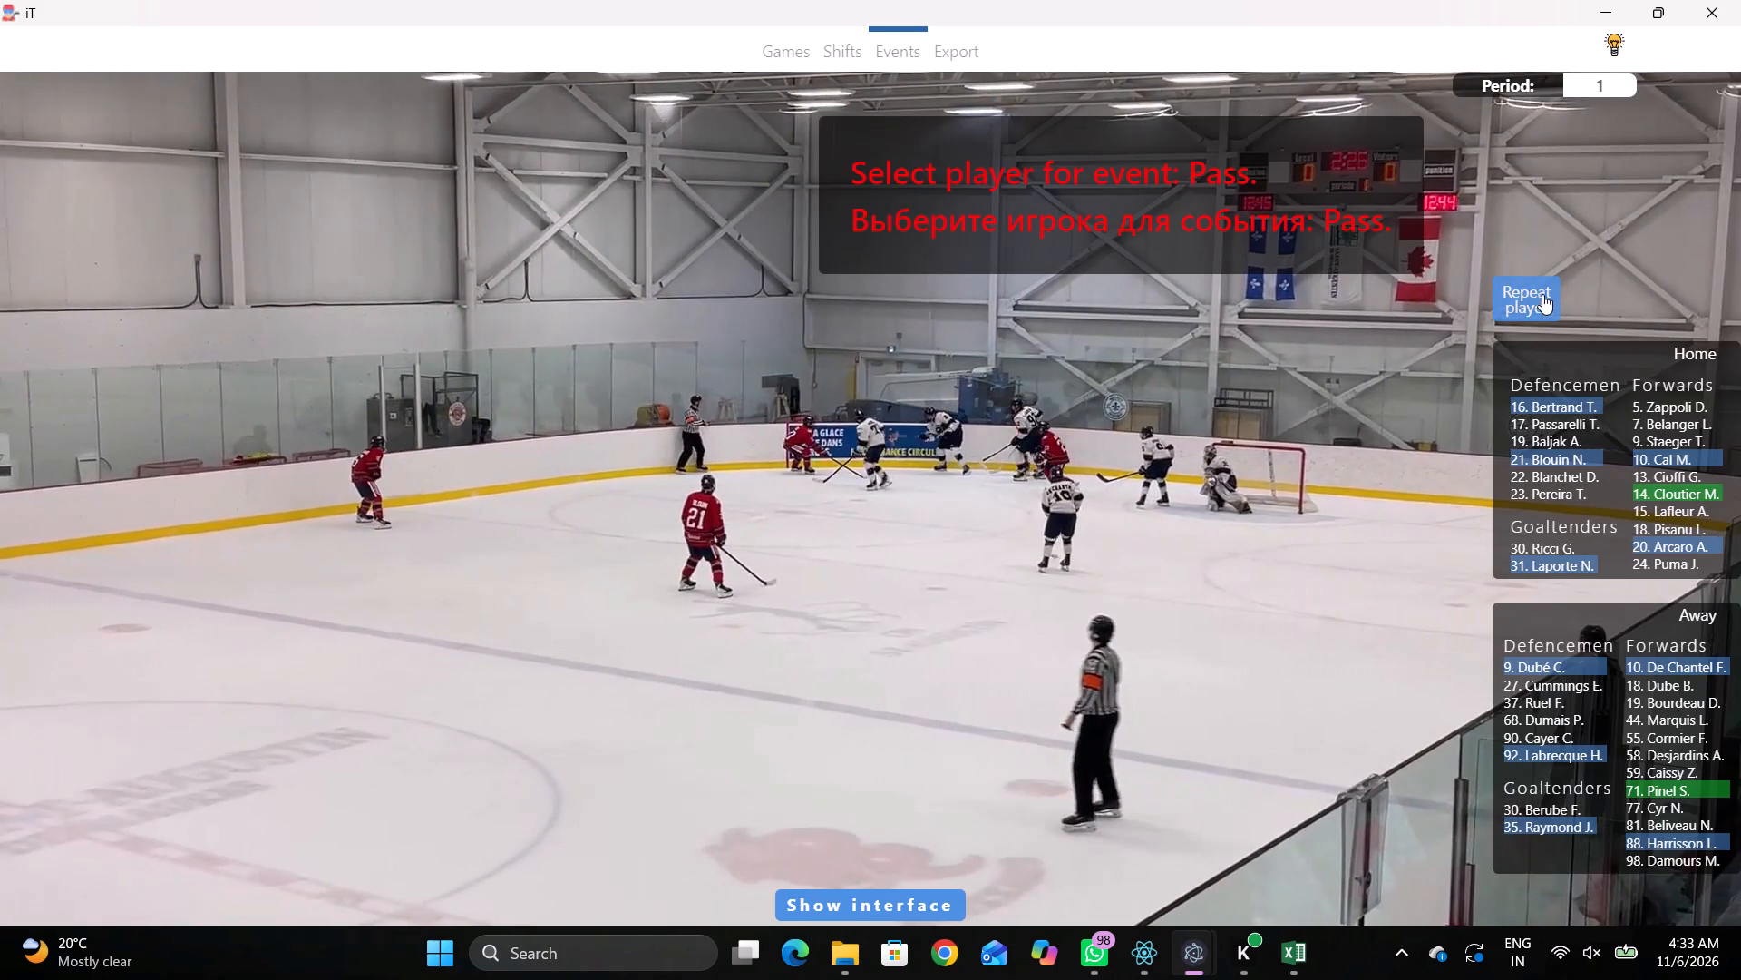
pyautogui.click(1542, 294)
pyautogui.click(1386, 292)
# Change the type of away 88's Pass event at 00:26:15 to Skating with the puck.
pyautogui.hotkey('shift', 'd')
pyautogui.click(558, 818)
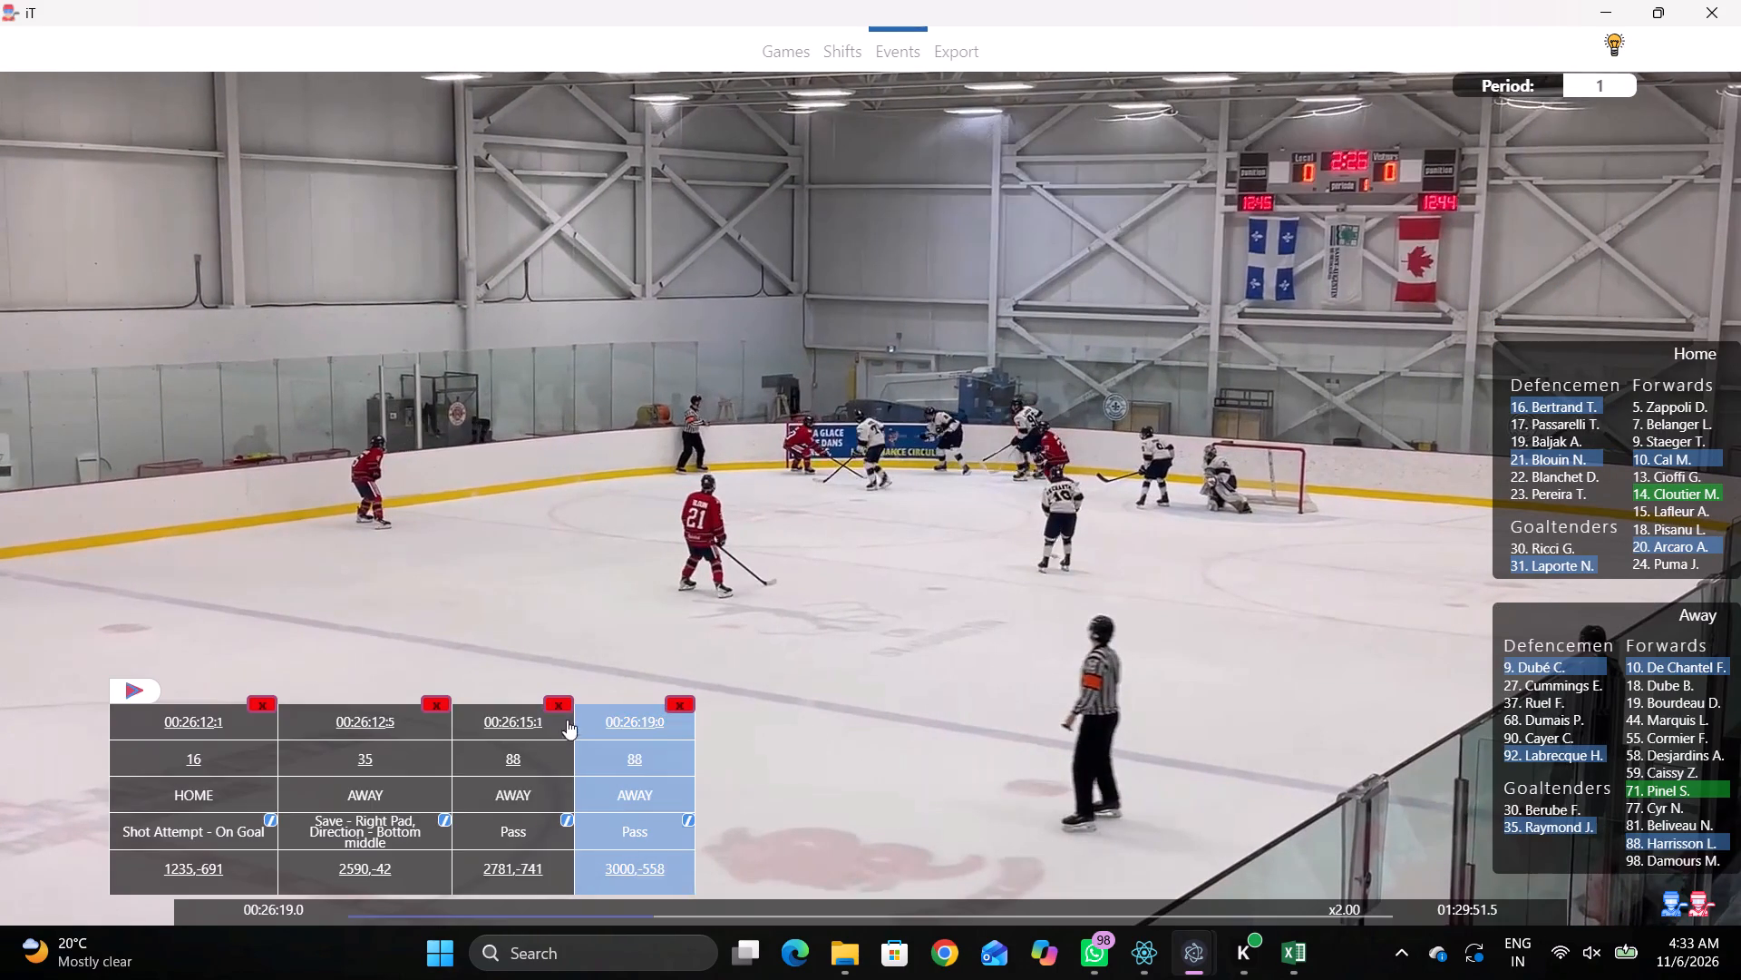
pyautogui.click(561, 828)
pyautogui.click(569, 819)
pyautogui.click(725, 462)
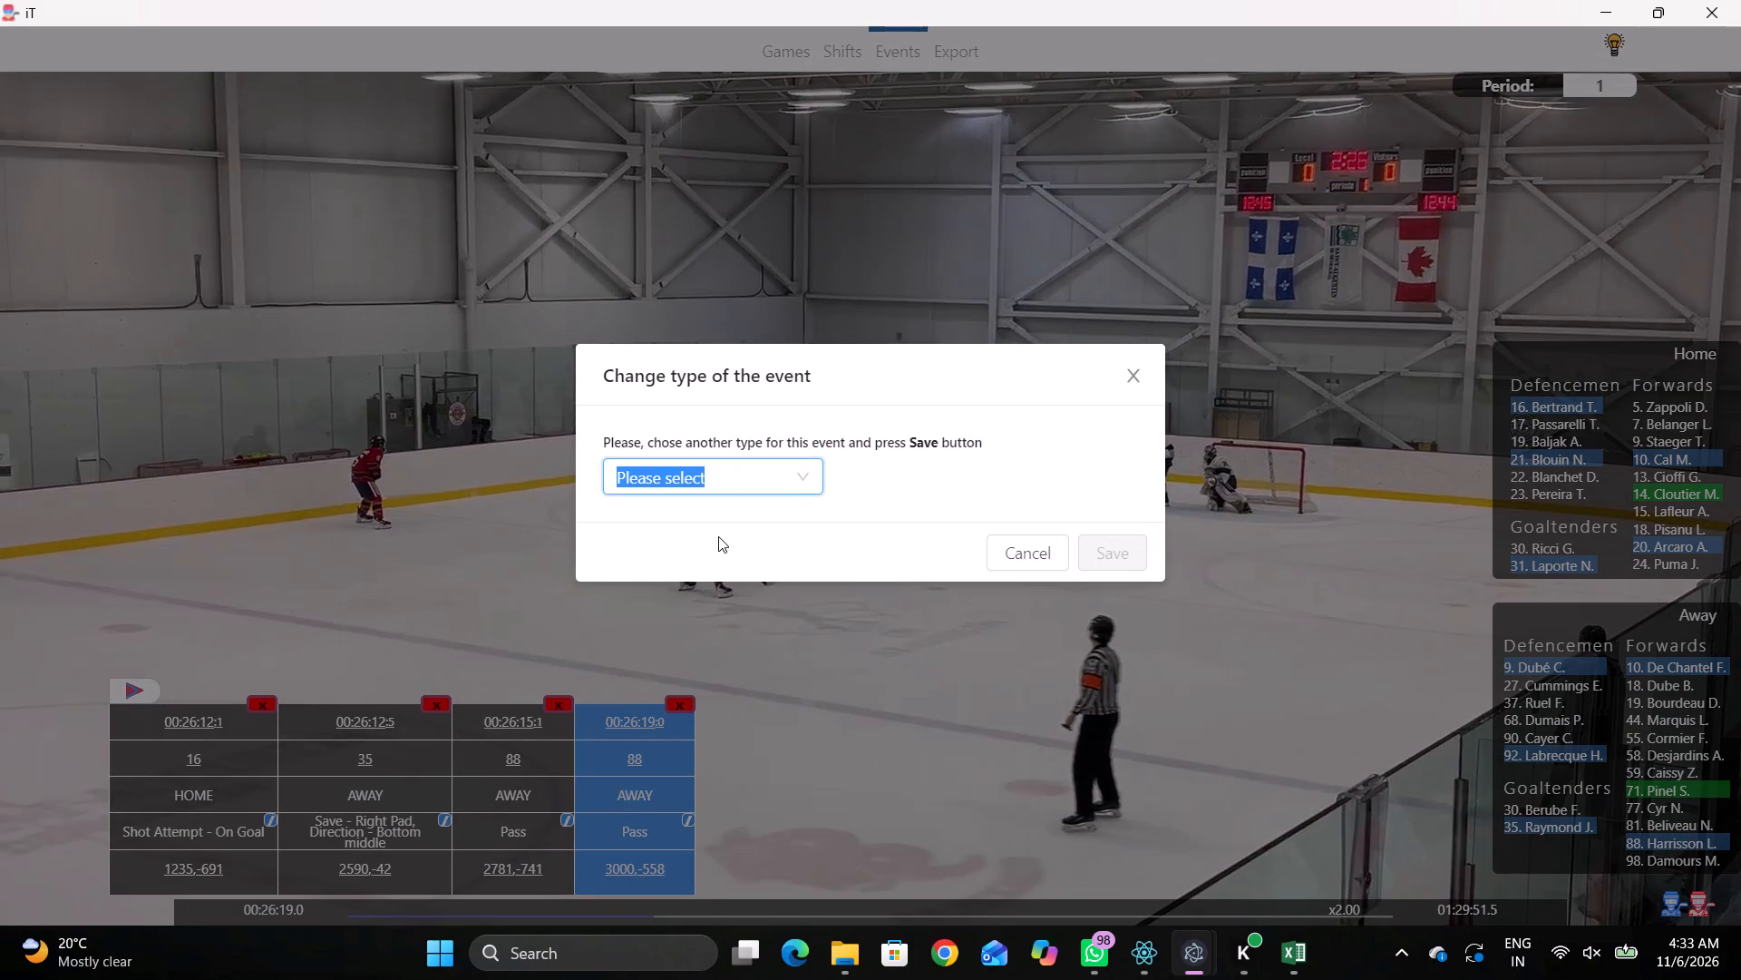
pyautogui.click(725, 490)
pyautogui.click(723, 553)
pyautogui.click(1127, 554)
# Log a Skating with the puck event by away 71 inside the far away face-off circle, toward the far boards.
pyautogui.press('space')
pyautogui.press('space')
pyautogui.press('space')
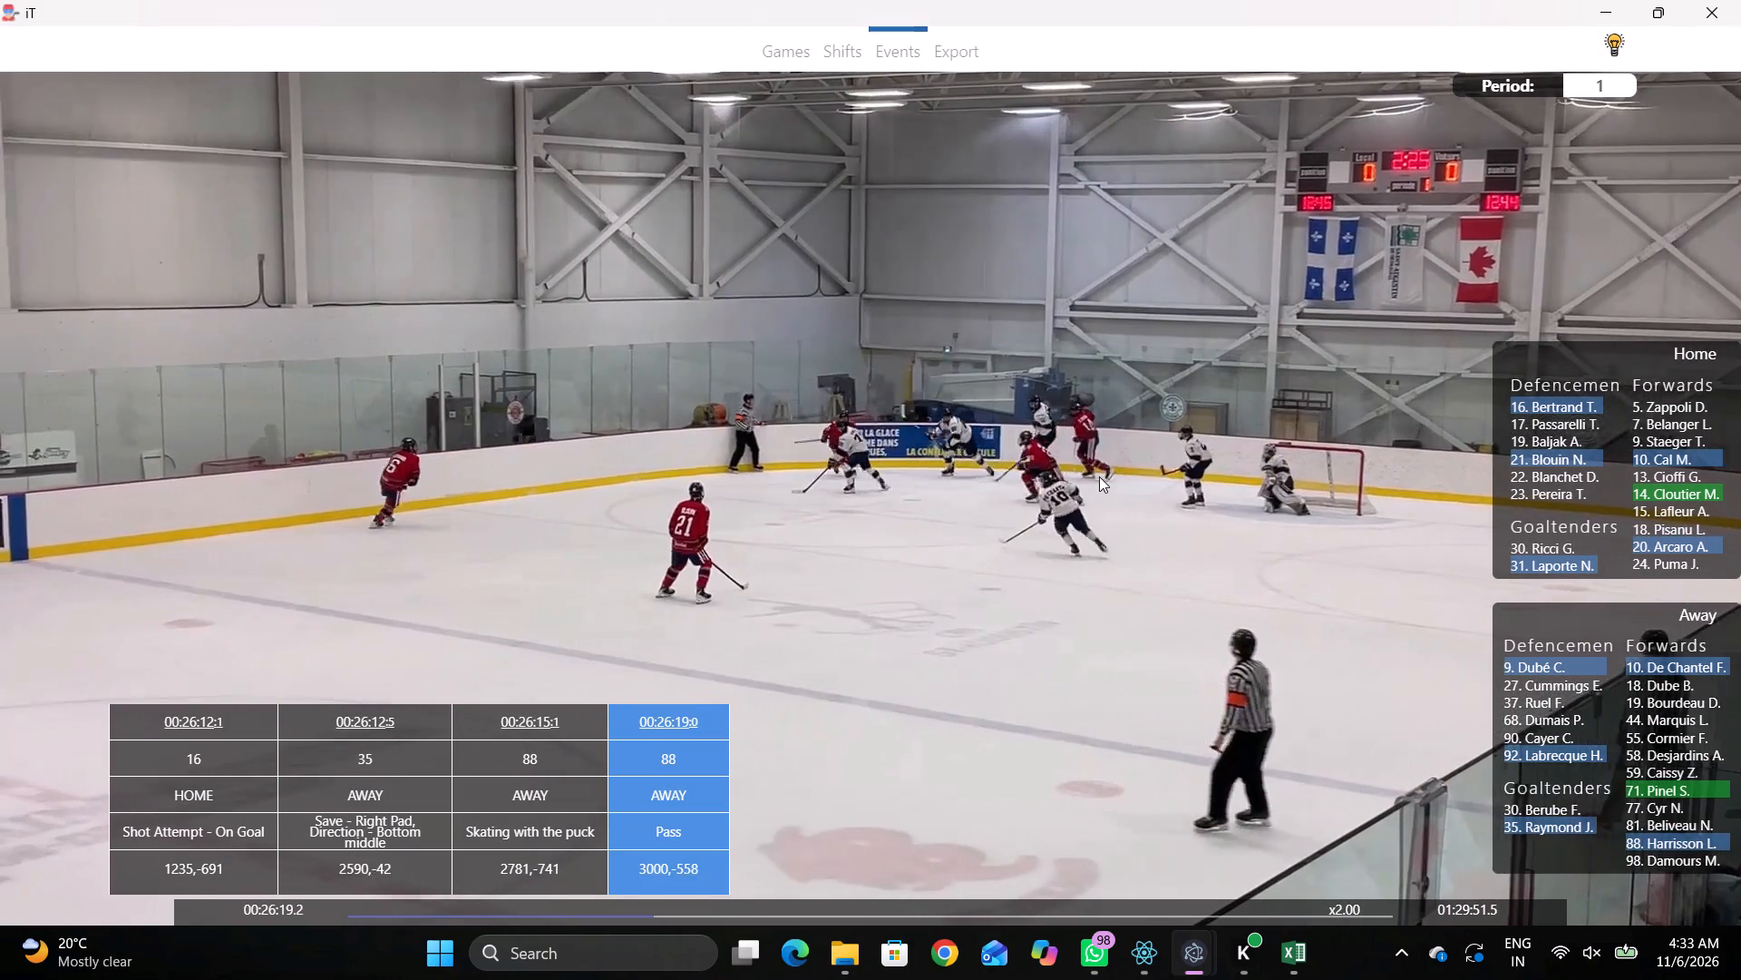
pyautogui.press('space')
pyautogui.rightClick(1046, 425)
pyautogui.click(1139, 472)
pyautogui.click(1659, 799)
pyautogui.click(1658, 790)
pyautogui.click(1217, 223)
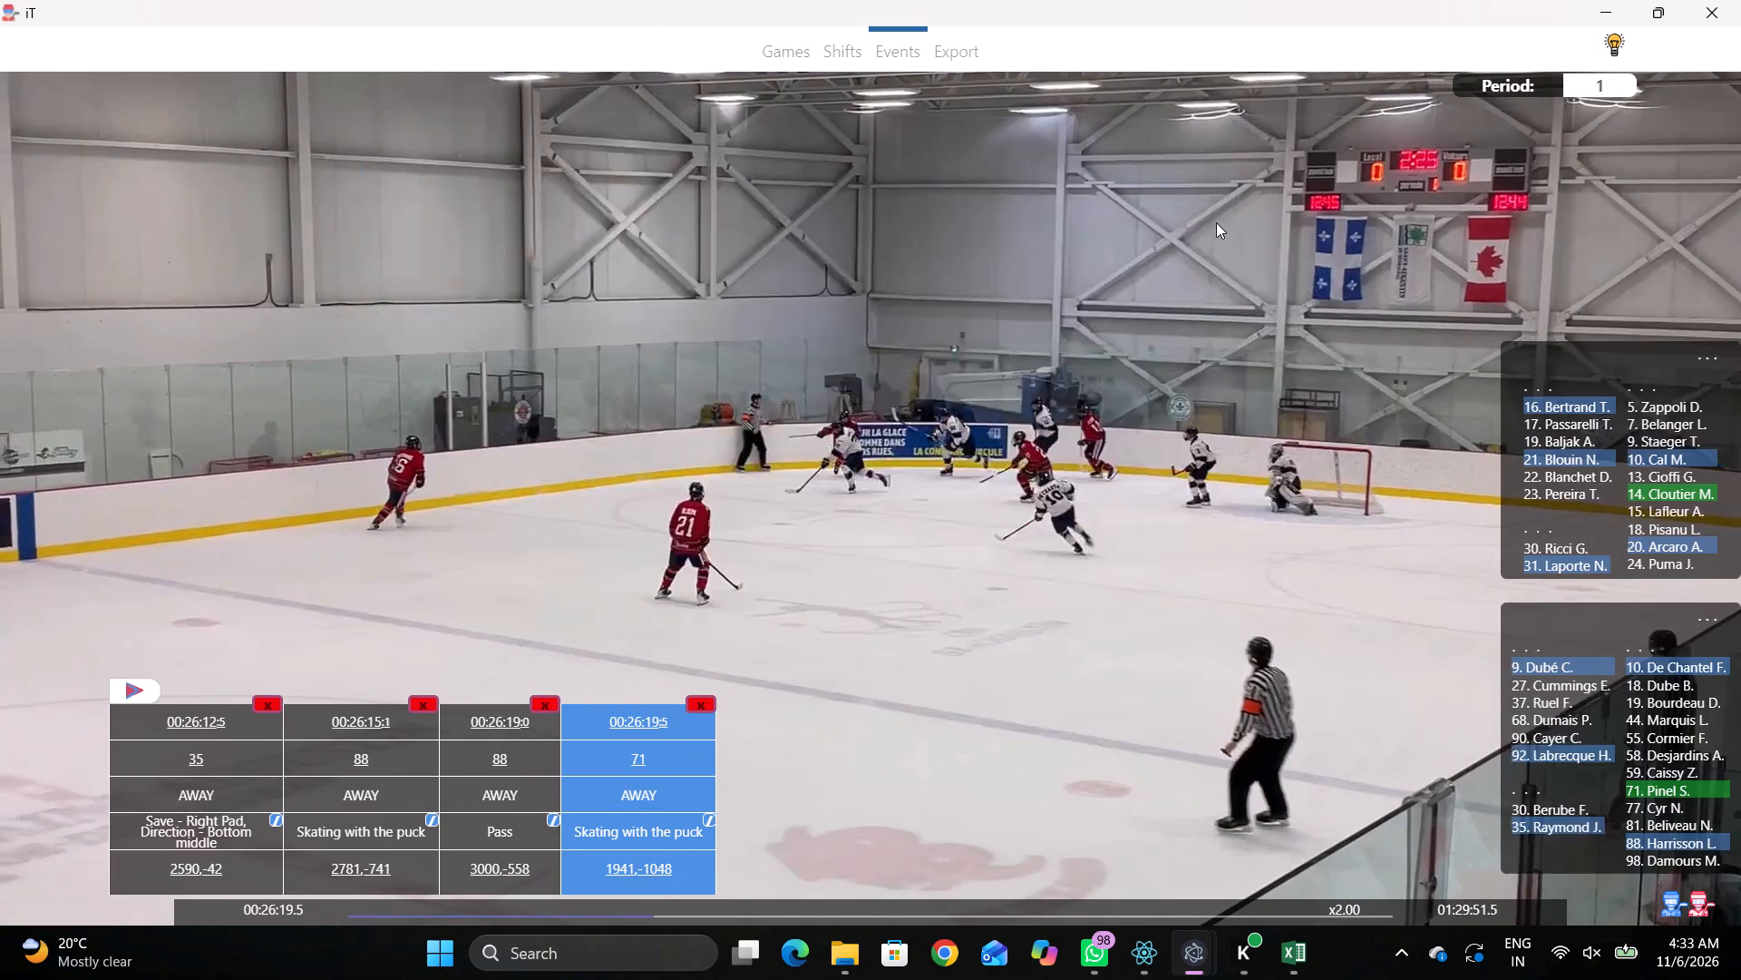
# Log a Skating with the puck event by the same away player just inside the away blue line, near the far boards.
pyautogui.press('space')
pyautogui.press('space')
pyautogui.hotkey('shift', 'd')
pyautogui.press('space')
pyautogui.press('space')
pyautogui.write('q')
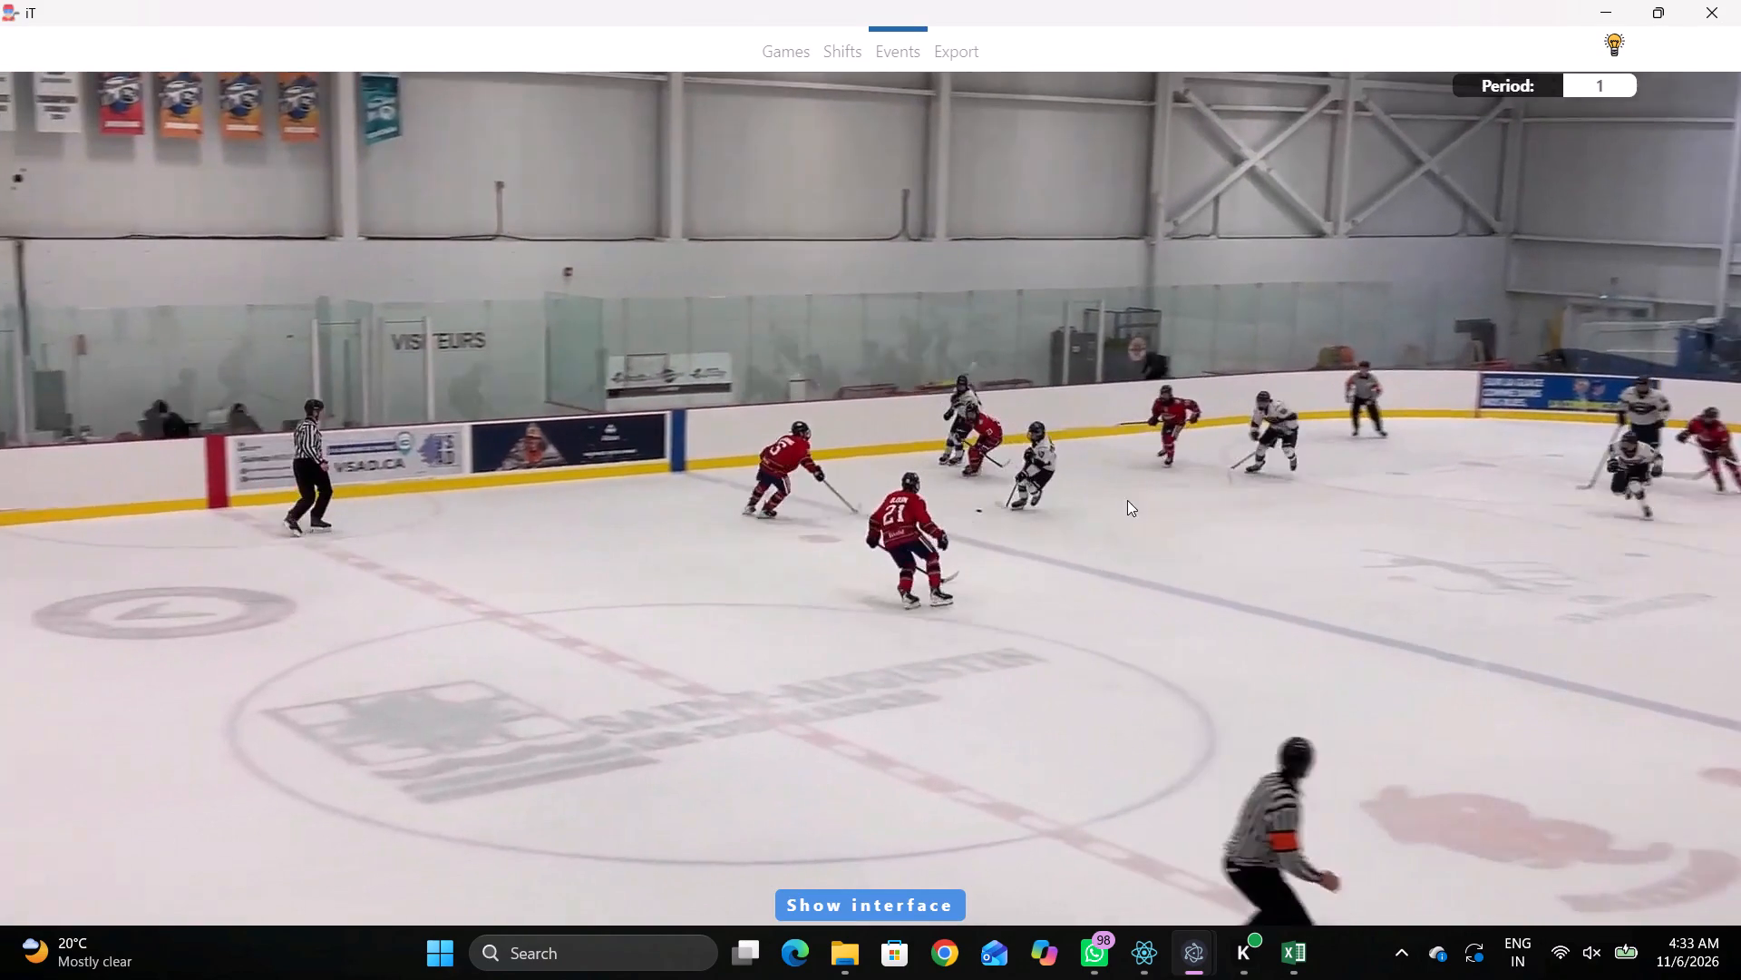
pyautogui.press('q')
pyautogui.press('q')
pyautogui.press('q')
pyautogui.press('q')
pyautogui.press('q')
pyautogui.rightClick(1092, 389)
pyautogui.press('q')
pyautogui.click(1113, 417)
pyautogui.click(1528, 298)
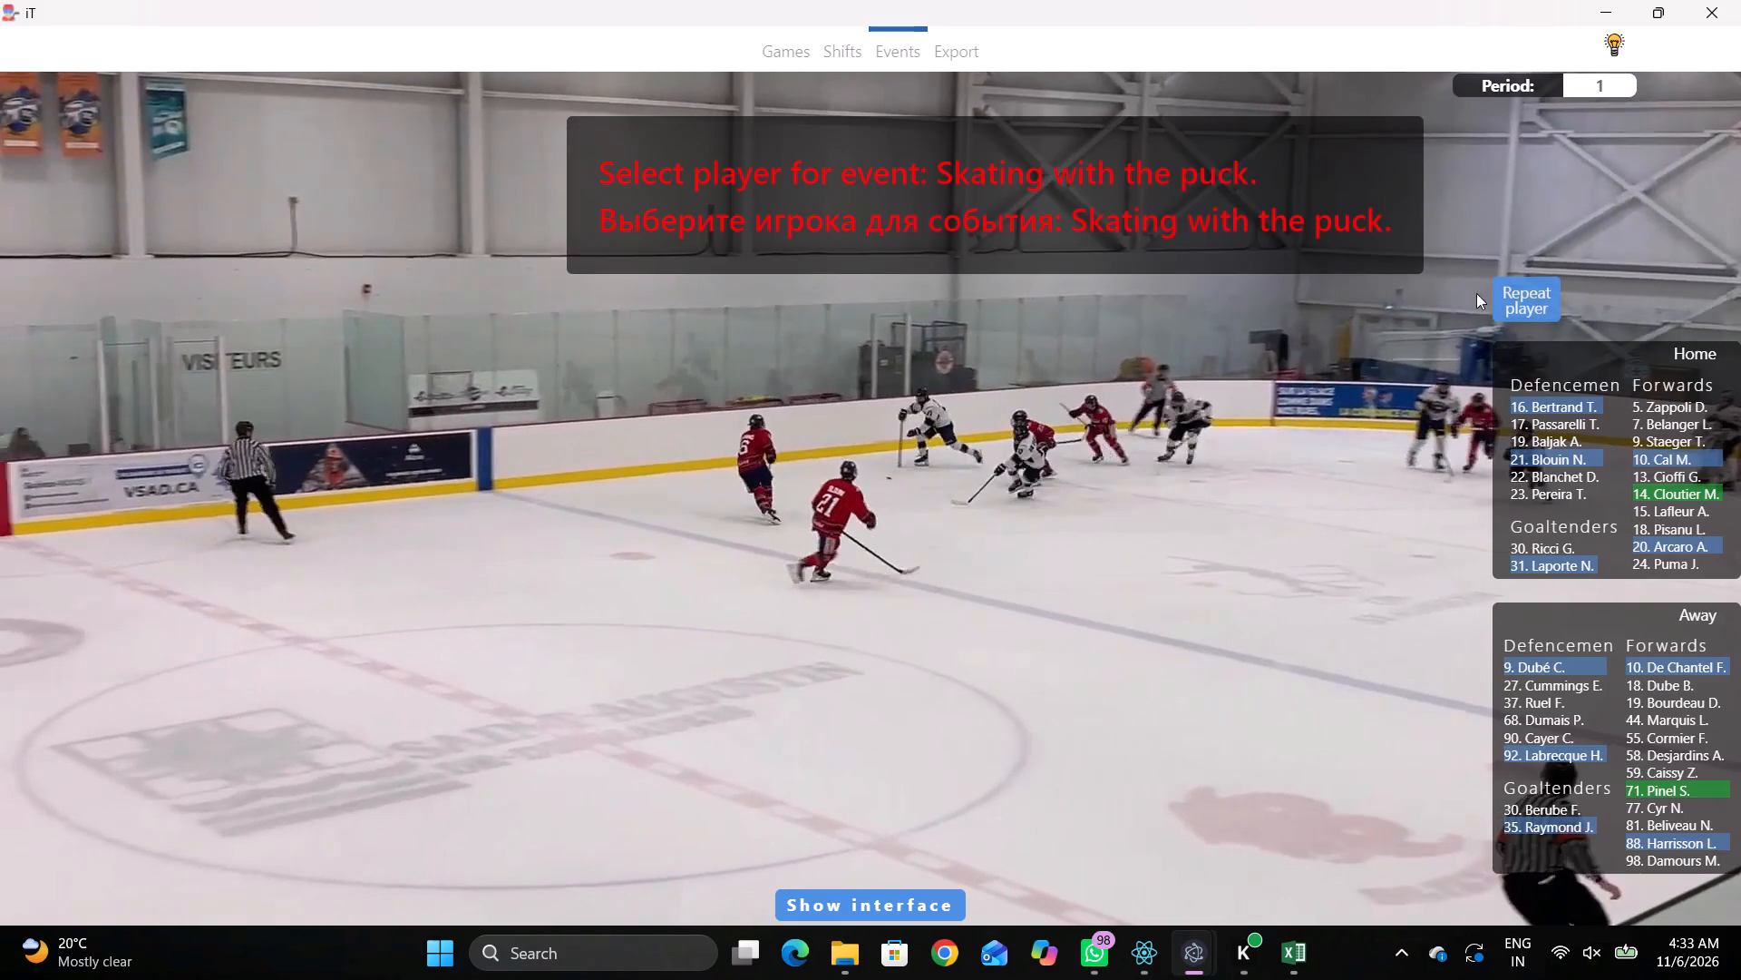
pyautogui.click(1090, 216)
# Log a Skating with the puck event by away 10 just inside the away blue line, slightly to the near side of mid-ice.
pyautogui.press('space')
pyautogui.press('space')
pyautogui.rightClick(1080, 450)
pyautogui.press('space')
pyautogui.press('space')
pyautogui.rightClick(1058, 429)
pyautogui.click(1231, 485)
pyautogui.moveTo(1134, 470); pyautogui.dragTo(1149, 477, button='right')
pyautogui.click(1260, 515)
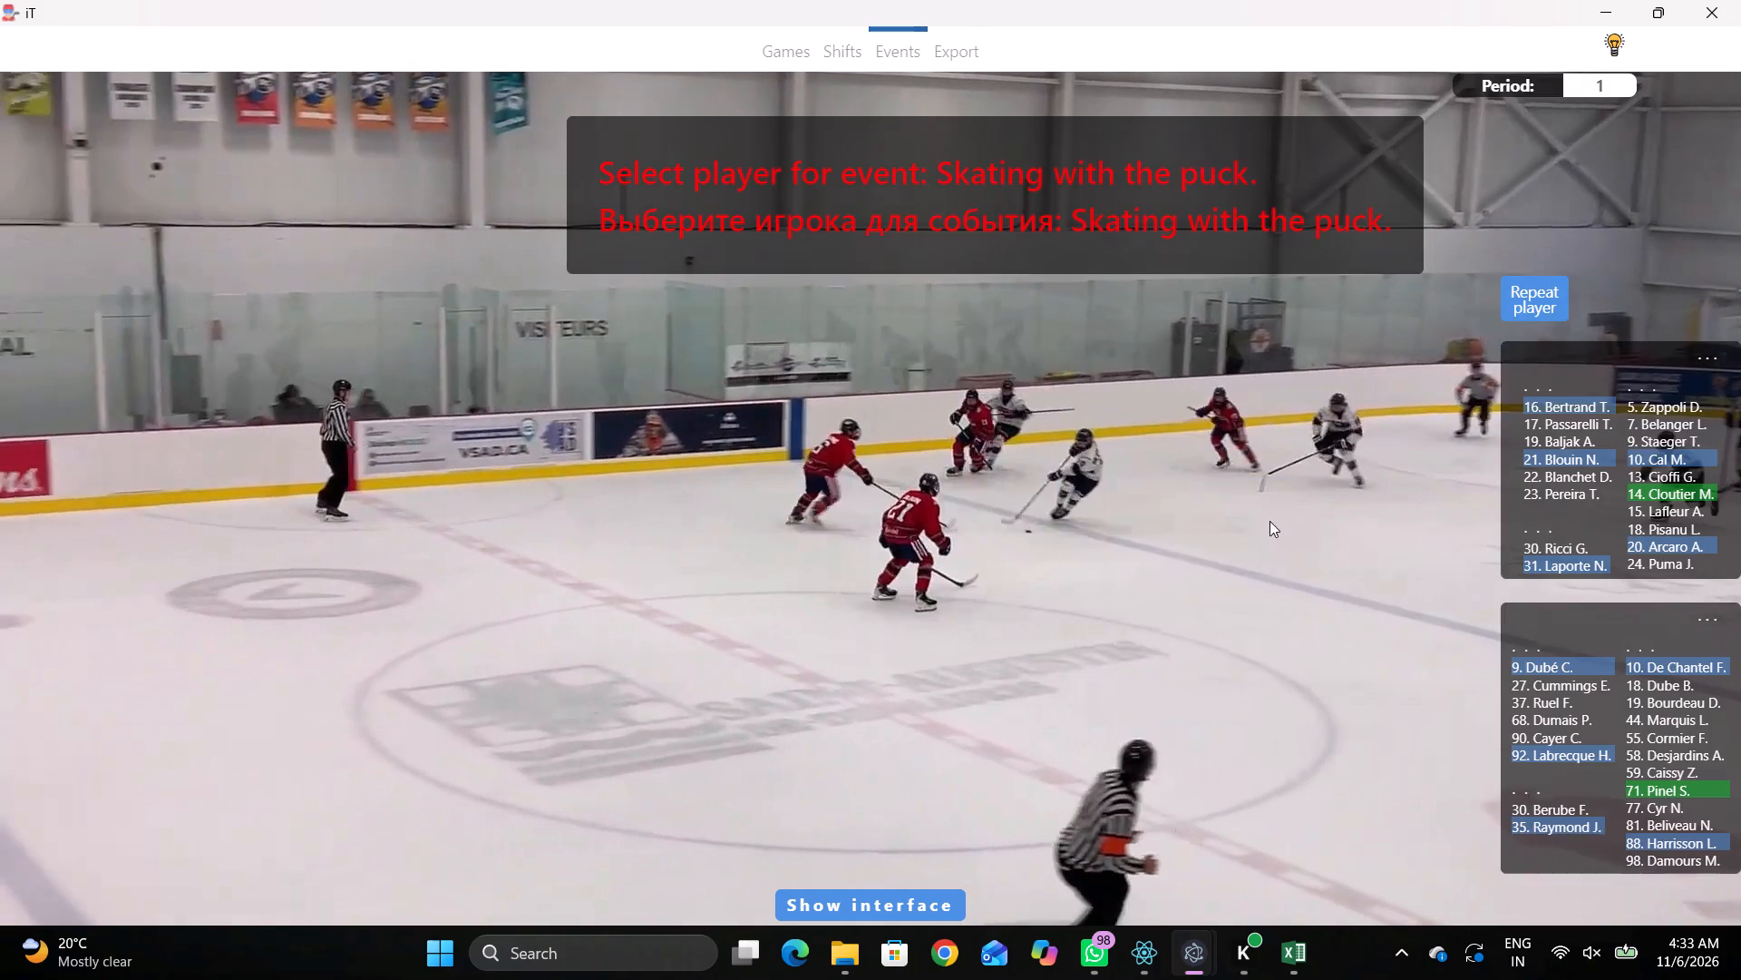
pyautogui.click(1644, 665)
pyautogui.click(1077, 434)
# Log a Pass event by the same away player in the neutral zone, between the centre circle and the away blue line.
pyautogui.press('space')
pyautogui.write('v')
pyautogui.press('space')
pyautogui.press('space')
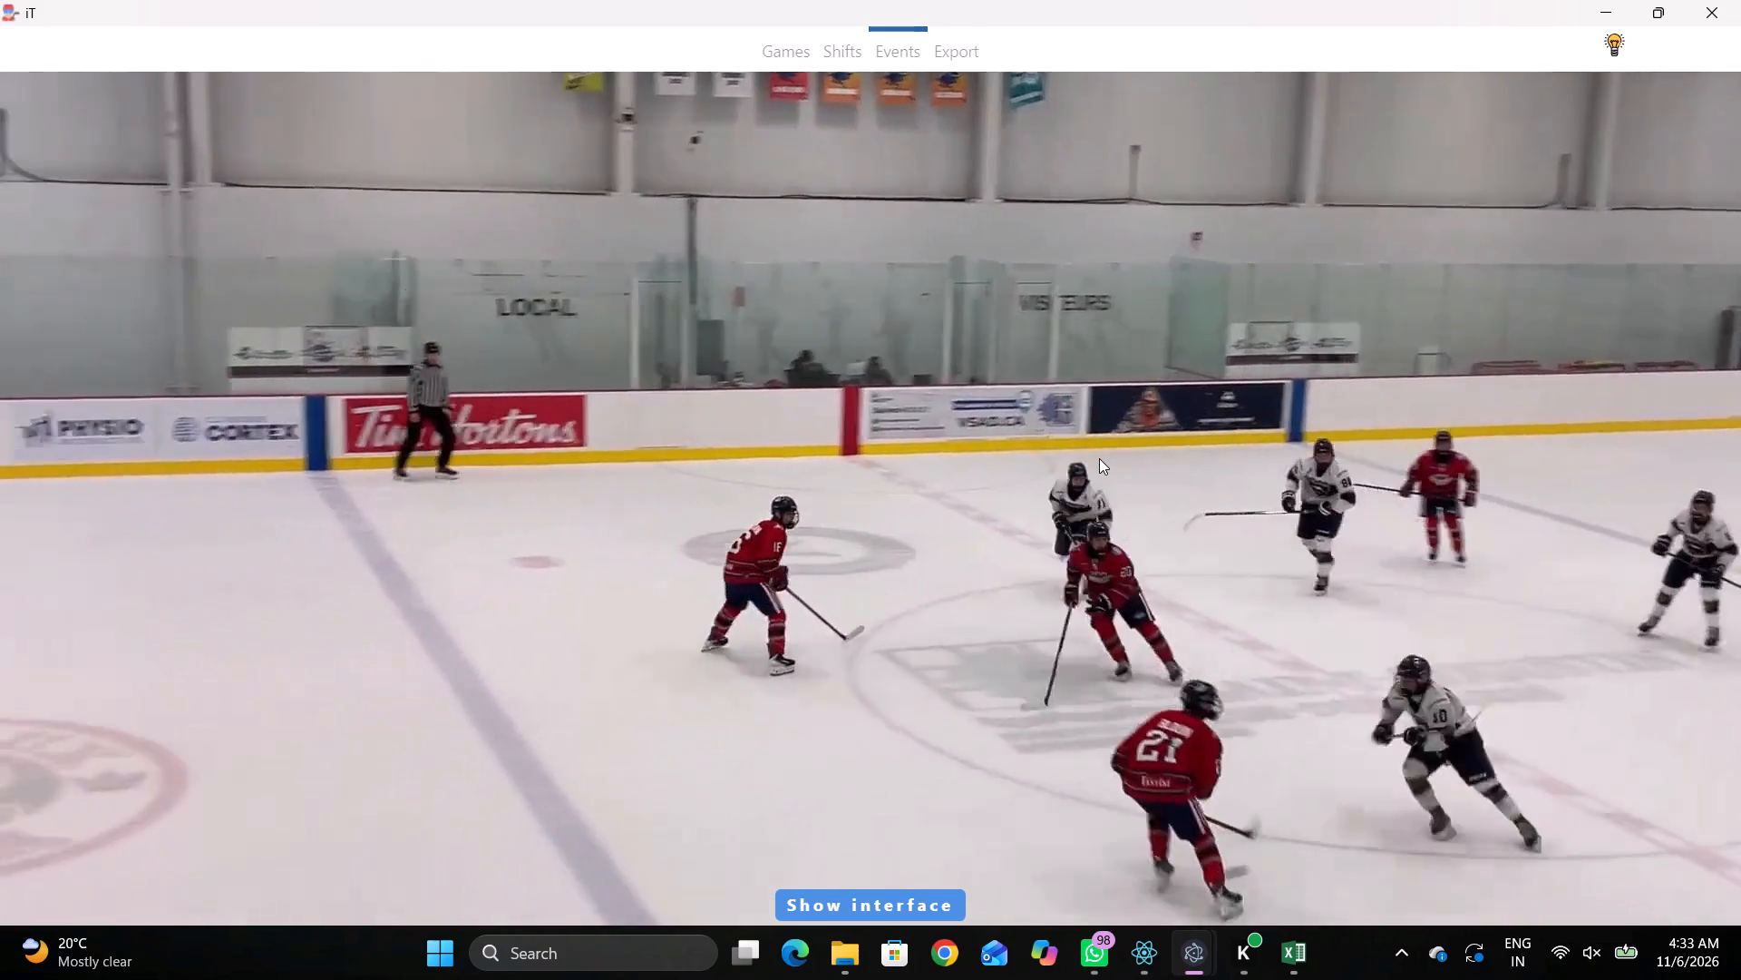
pyautogui.press('space')
pyautogui.press('space')
pyautogui.press('space')
pyautogui.press('q')
pyautogui.press('q')
pyautogui.press('q')
pyautogui.press('q')
pyautogui.press('q')
pyautogui.press('q')
pyautogui.press('q')
pyautogui.press('q')
pyautogui.press('q')
pyautogui.press('q')
pyautogui.press('q')
pyautogui.press('q')
pyautogui.press('q')
pyautogui.press('q')
pyautogui.press('q')
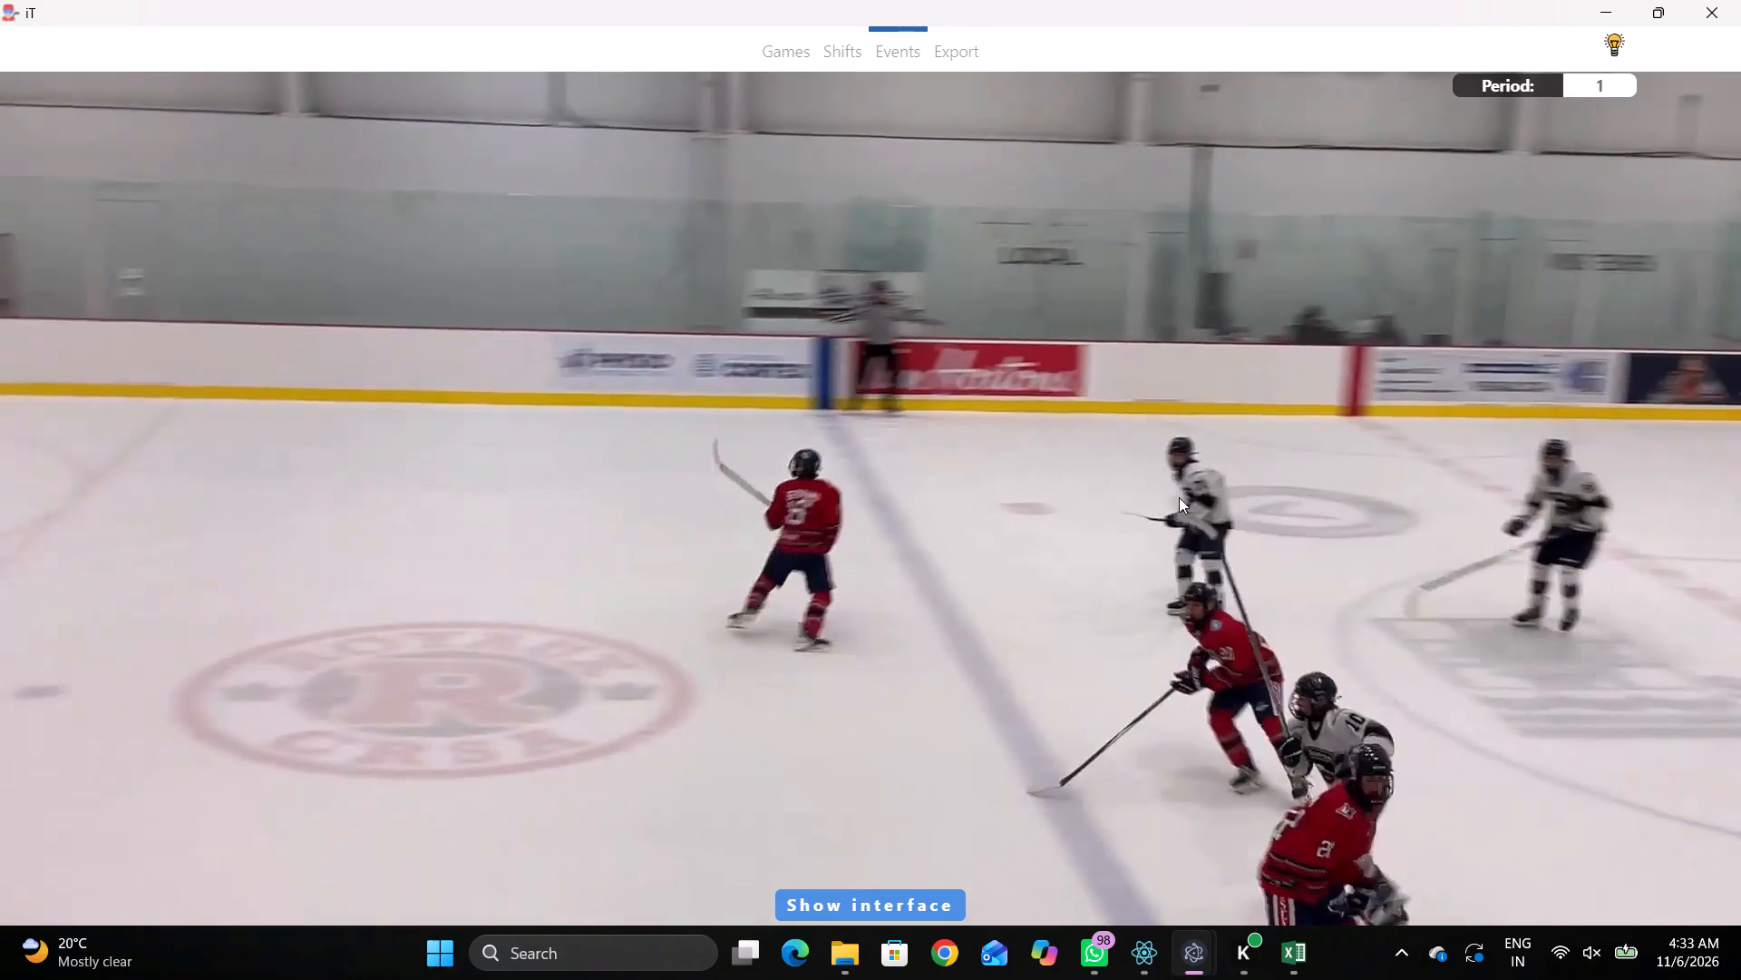
pyautogui.press('q')
pyautogui.press('q')
pyautogui.press('space')
pyautogui.press('space')
pyautogui.rightClick(1155, 441)
pyautogui.click(1171, 458)
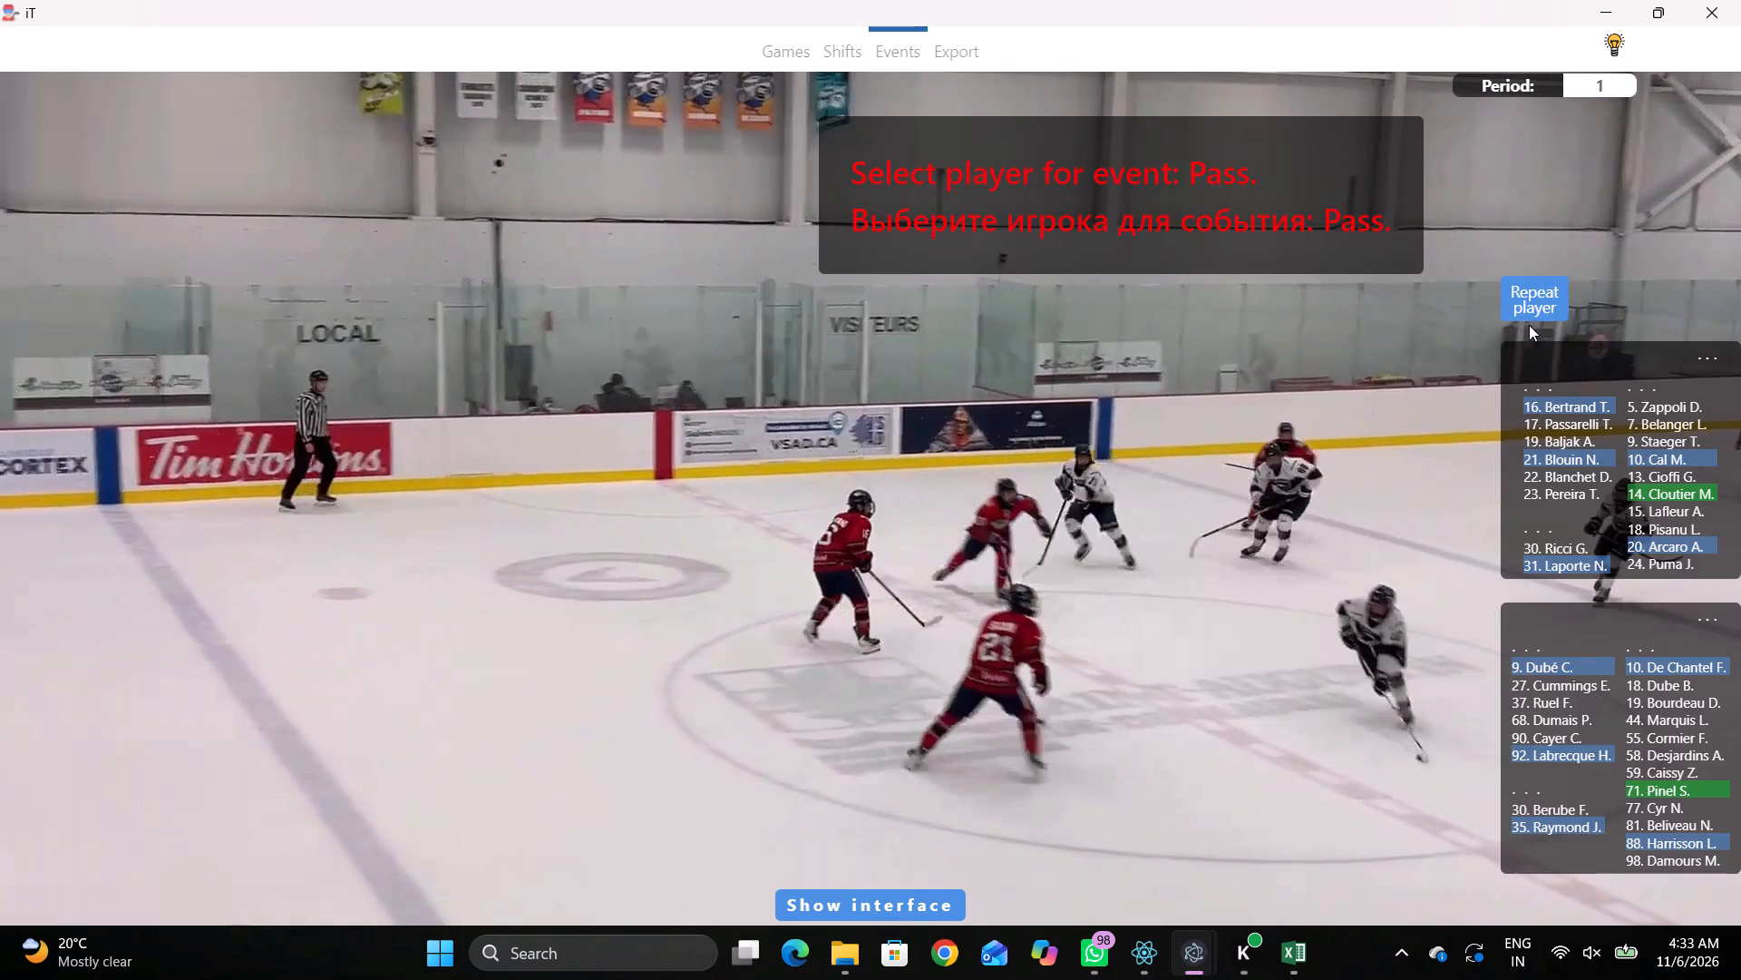
pyautogui.click(1528, 306)
pyautogui.click(987, 418)
# Log a Pass event by home 20 behind the home goal line, on the near side of the net.
pyautogui.press('r')
pyautogui.press('space')
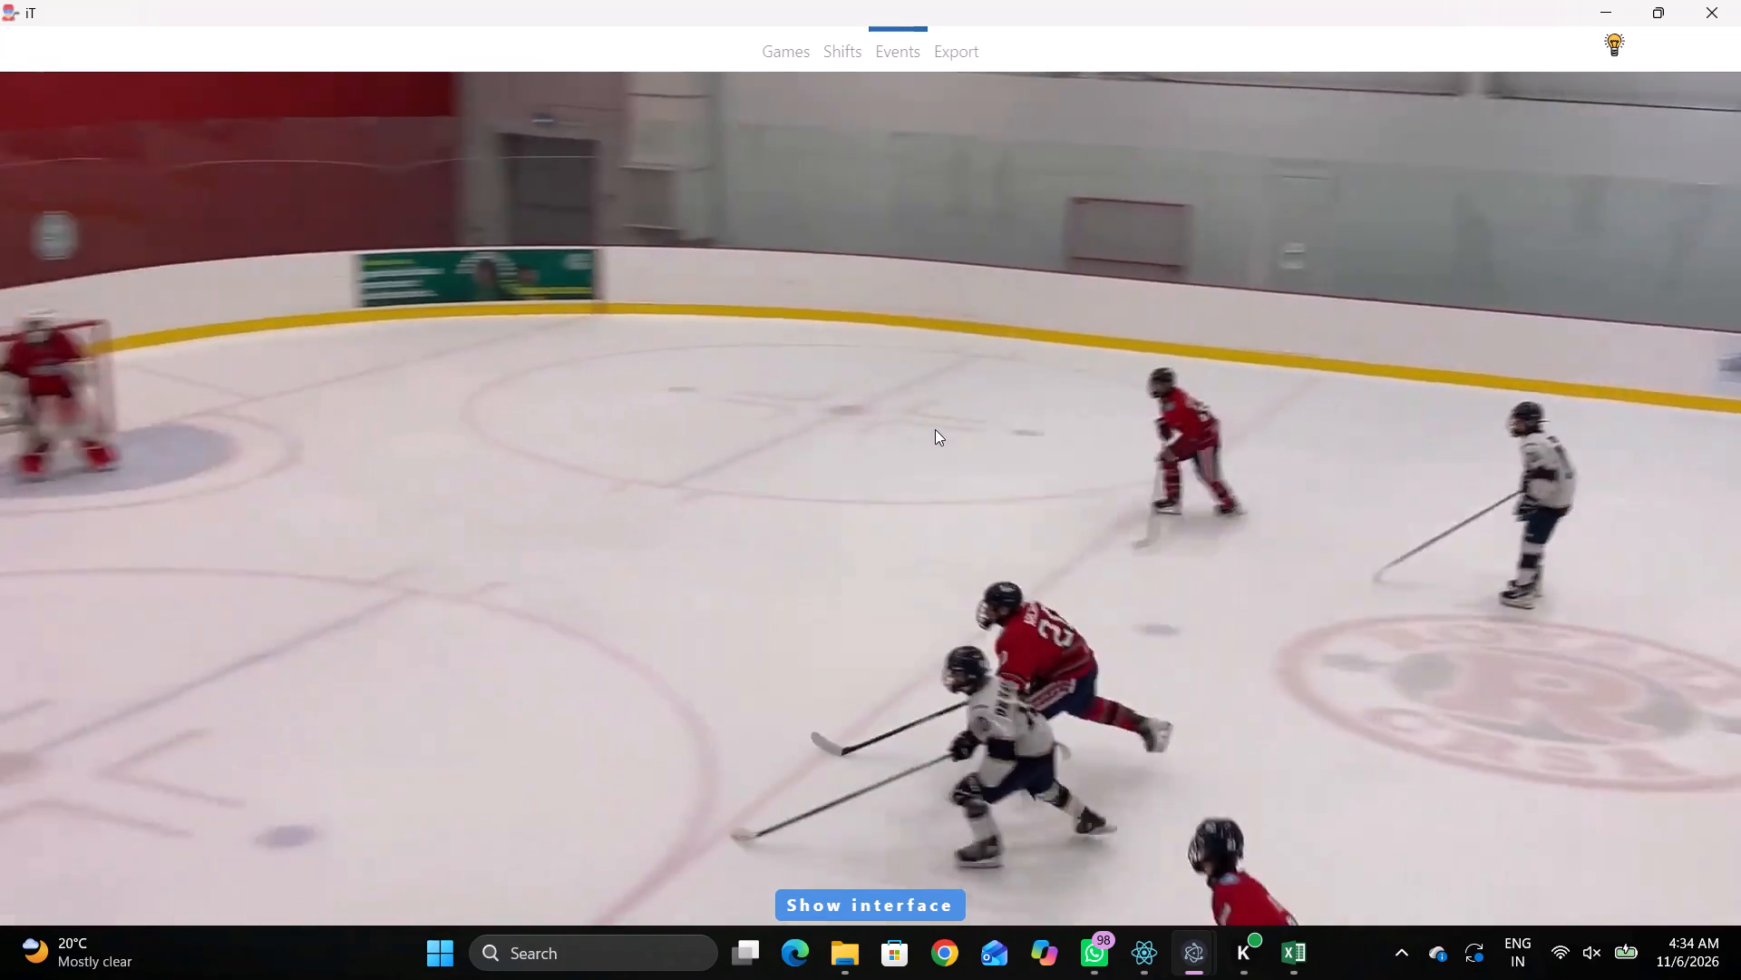
pyautogui.press('space')
pyautogui.press('space')
pyautogui.press('space')
pyautogui.press('space')
pyautogui.press('space')
pyautogui.press('q')
pyautogui.rightClick(1064, 390)
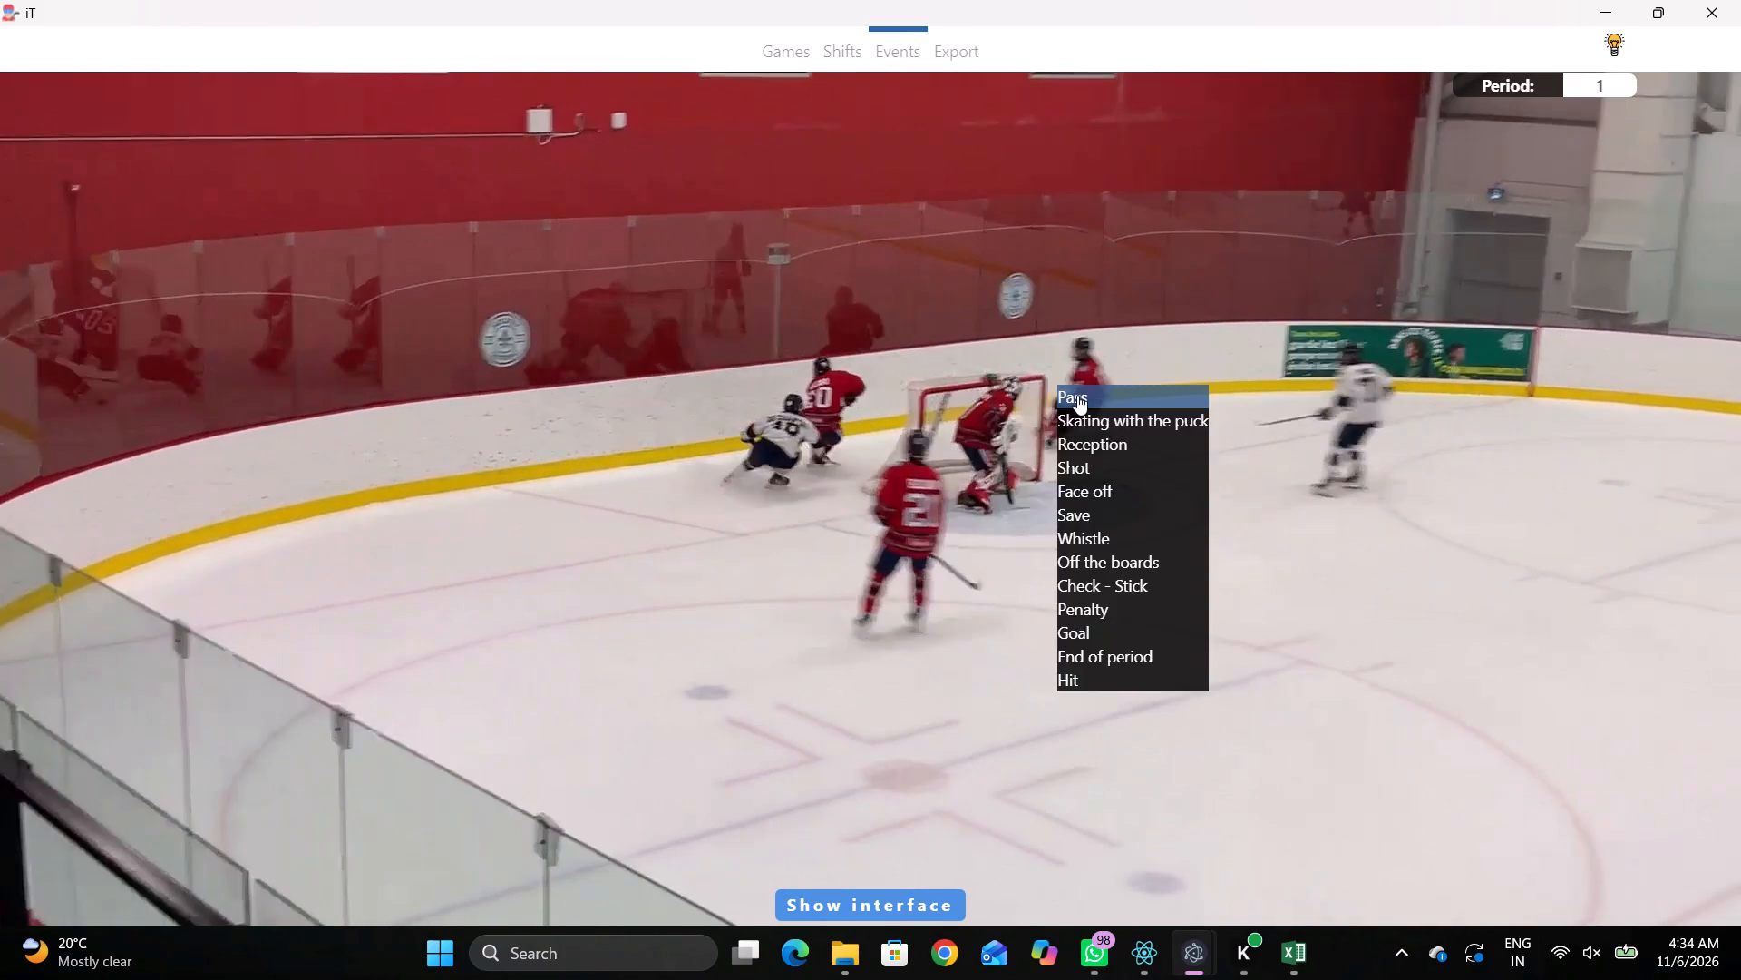
pyautogui.click(1077, 395)
pyautogui.moveTo(1072, 395); pyautogui.dragTo(1062, 400, button='right')
pyautogui.click(1116, 407)
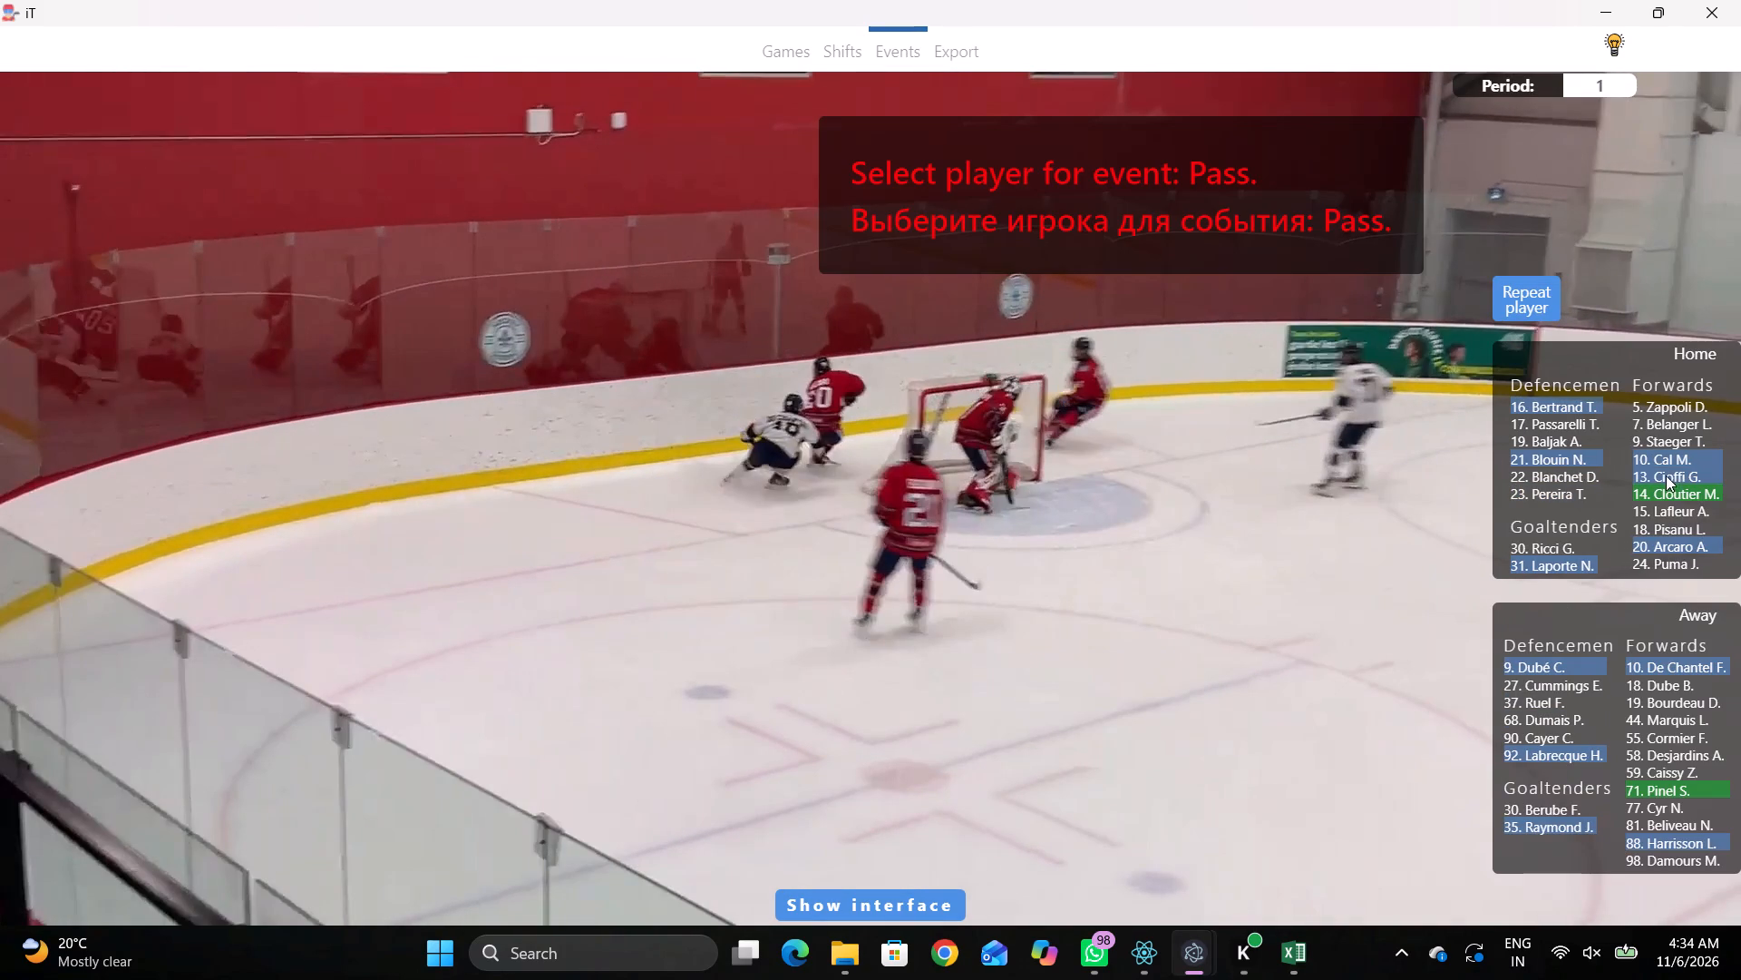
pyautogui.click(1642, 550)
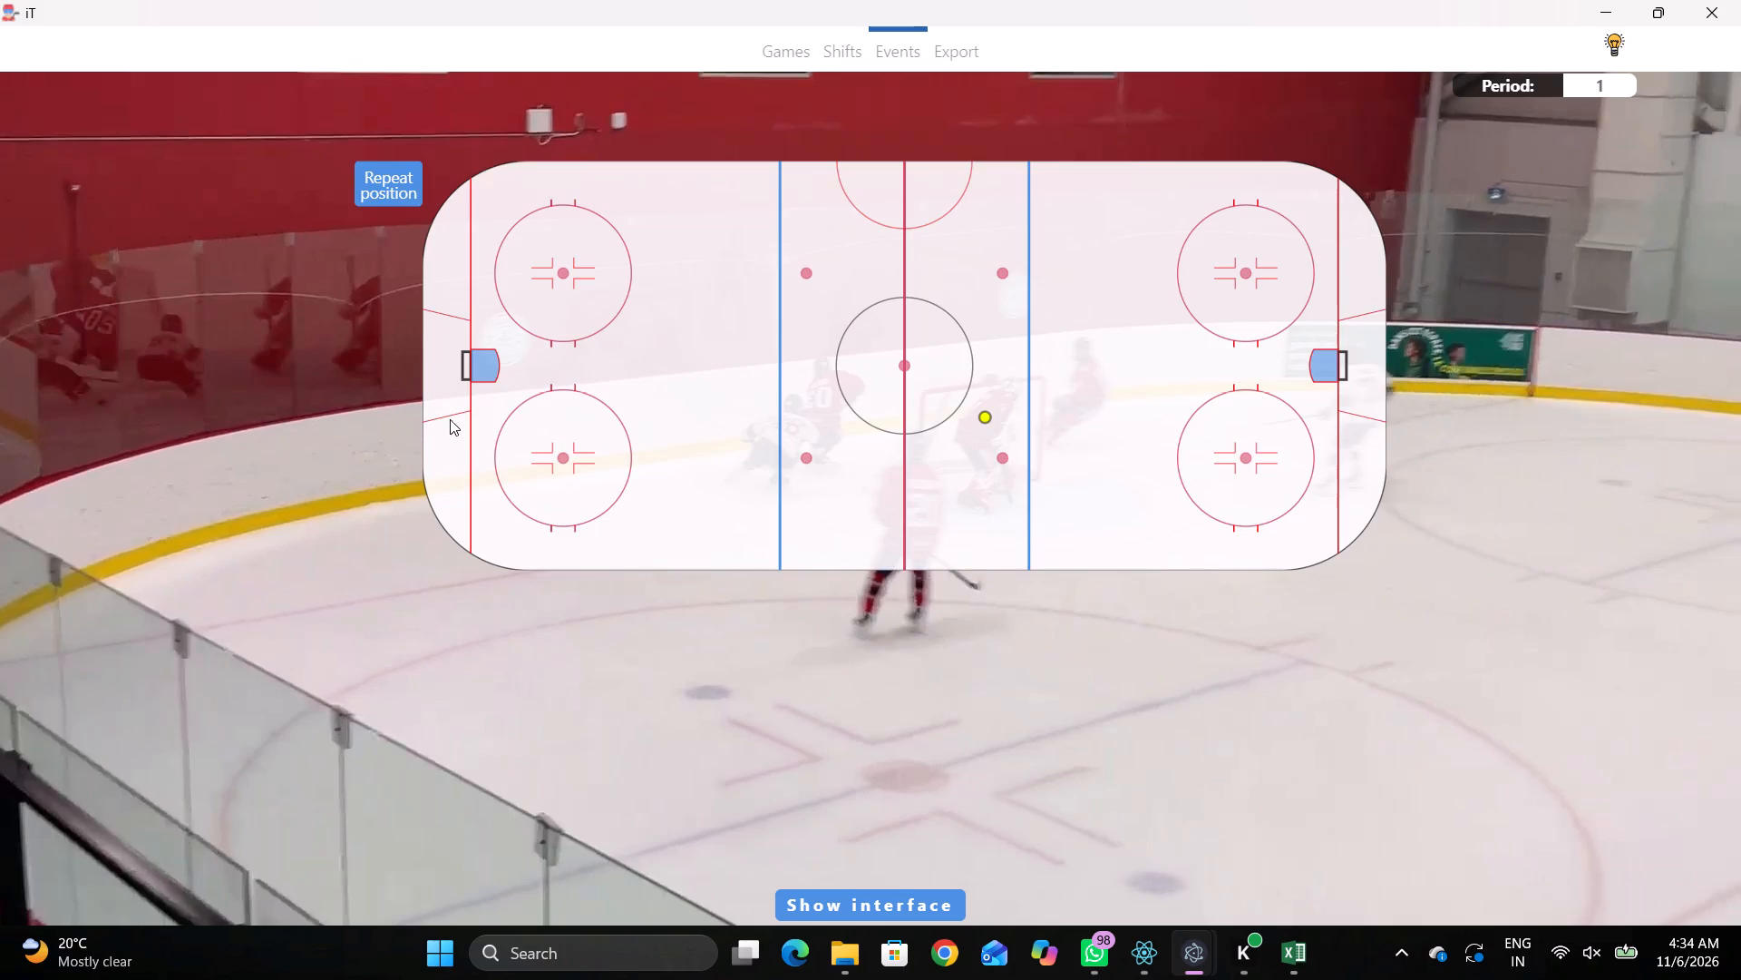
pyautogui.click(450, 417)
# Log a Skating with the puck event by home 21 at the home goal line, on the near side of the net.
pyautogui.press('space')
pyautogui.press('space')
pyautogui.press('space')
pyautogui.press('space')
pyautogui.press('space')
pyautogui.press('space')
pyautogui.rightClick(881, 412)
pyautogui.click(946, 451)
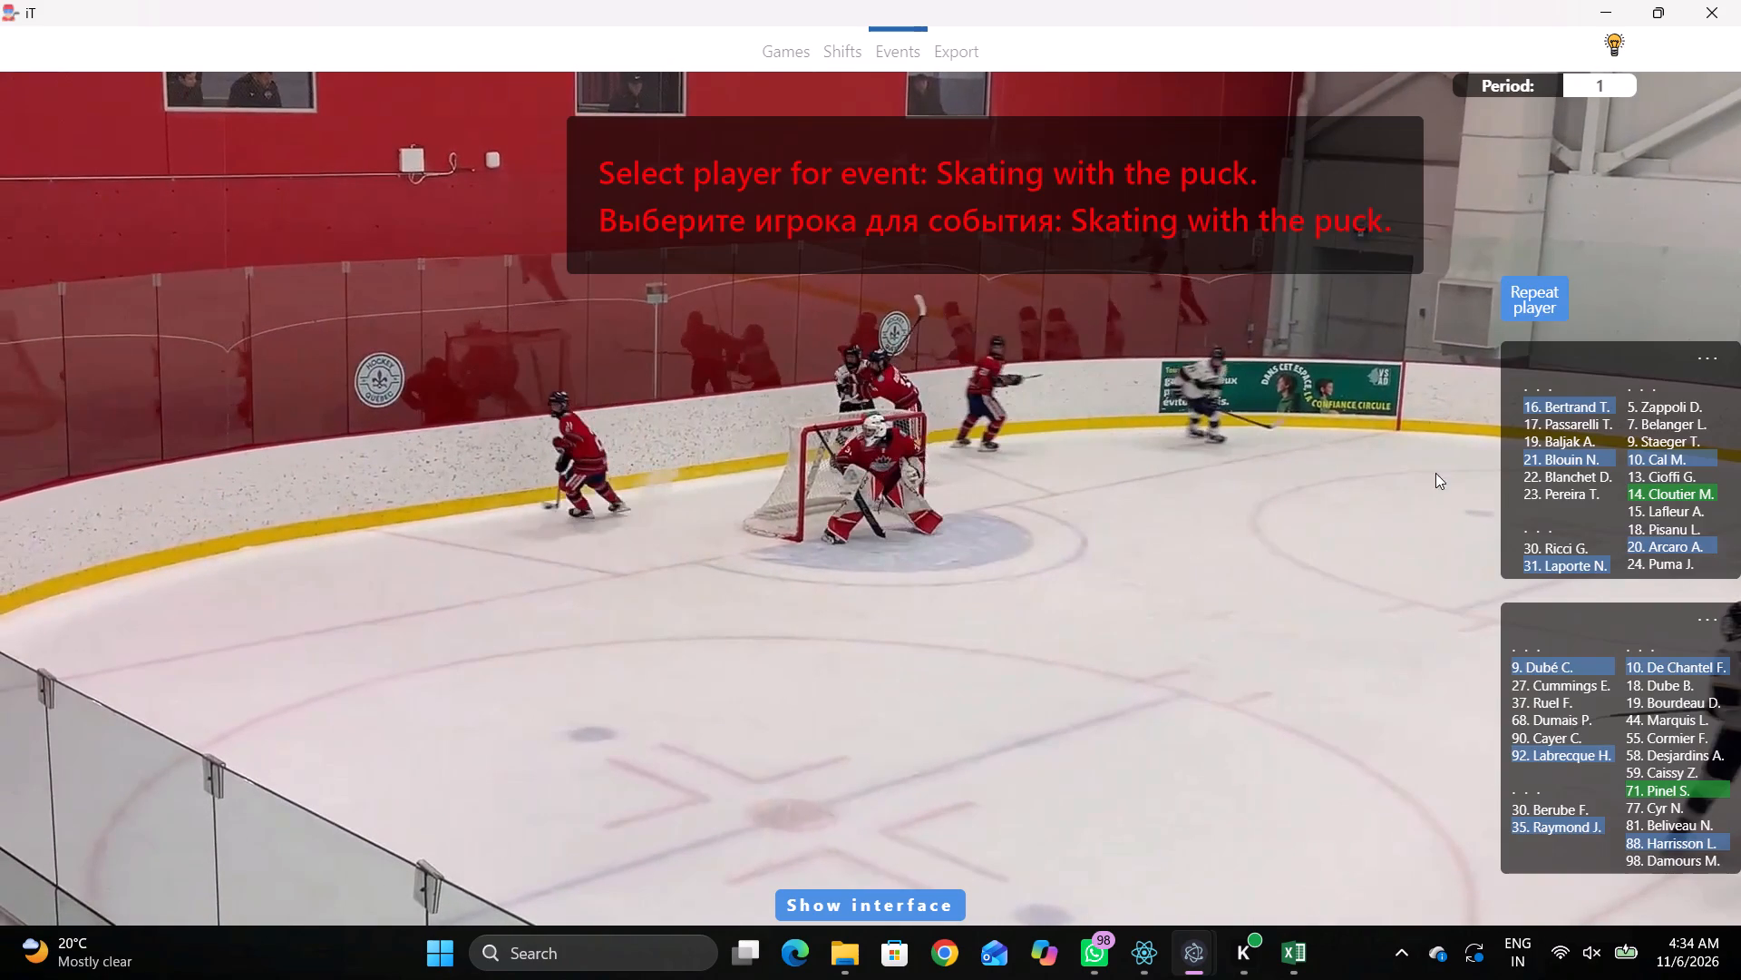
pyautogui.click(1577, 466)
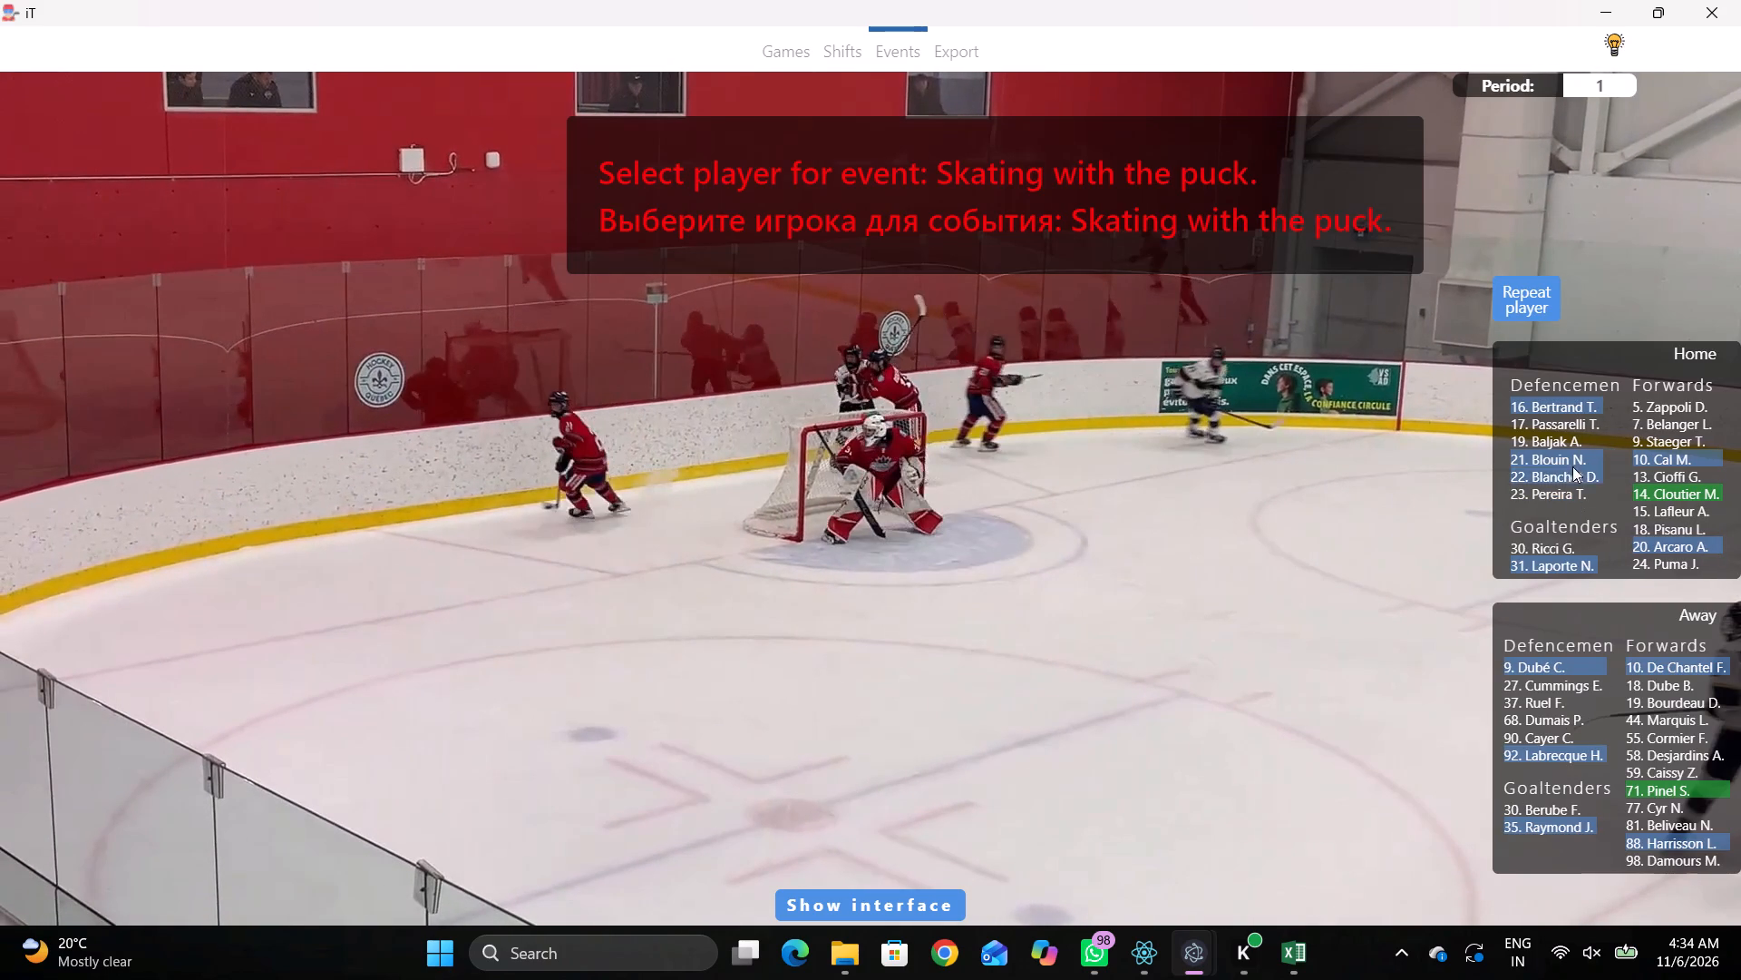
pyautogui.click(1568, 461)
pyautogui.click(475, 438)
# Log a Pass event by the same home player near the near boards, just past the home zone's near face-off circle.
pyautogui.press('space')
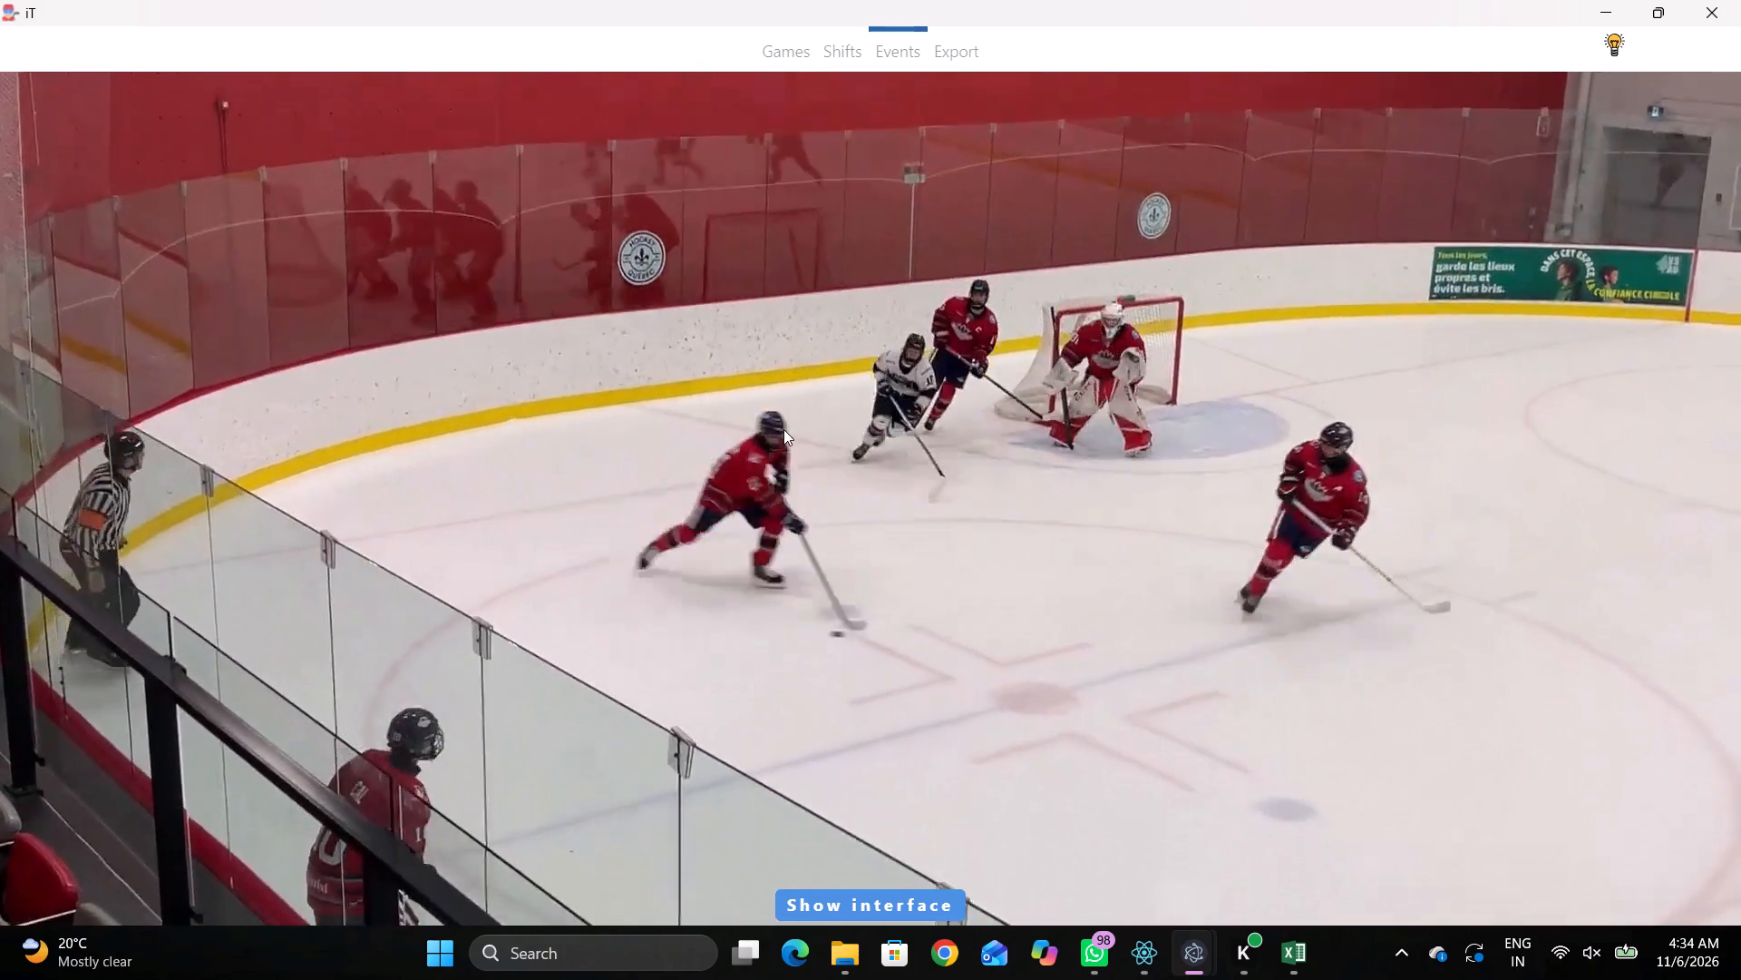
pyautogui.press('space')
pyautogui.press('space')
pyautogui.press('space')
pyautogui.press('space')
pyautogui.press('space')
pyautogui.rightClick(1112, 393)
pyautogui.click(1152, 398)
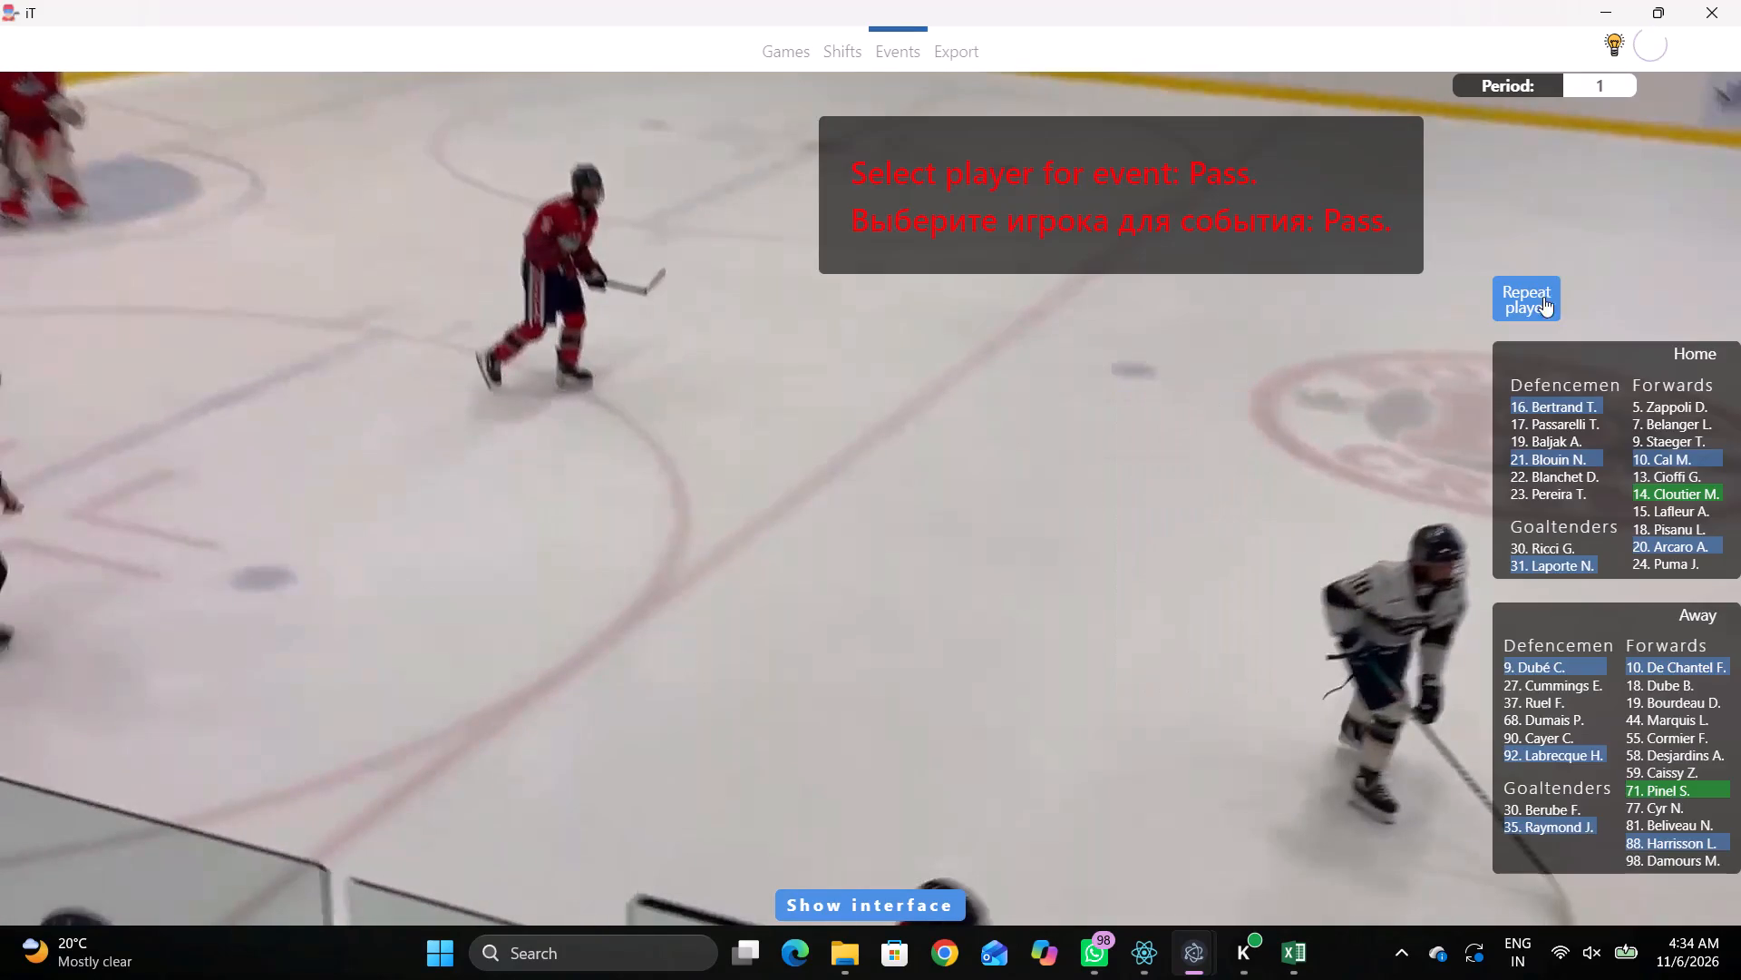
pyautogui.moveTo(1547, 285); pyautogui.dragTo(1545, 298)
pyautogui.click(660, 542)
# Log a Pass event by home 14 in the neutral zone, beside the near face-off dot by the away blue line.
pyautogui.press('space')
pyautogui.press('v')
pyautogui.press('space')
pyautogui.press('space')
pyautogui.press('space')
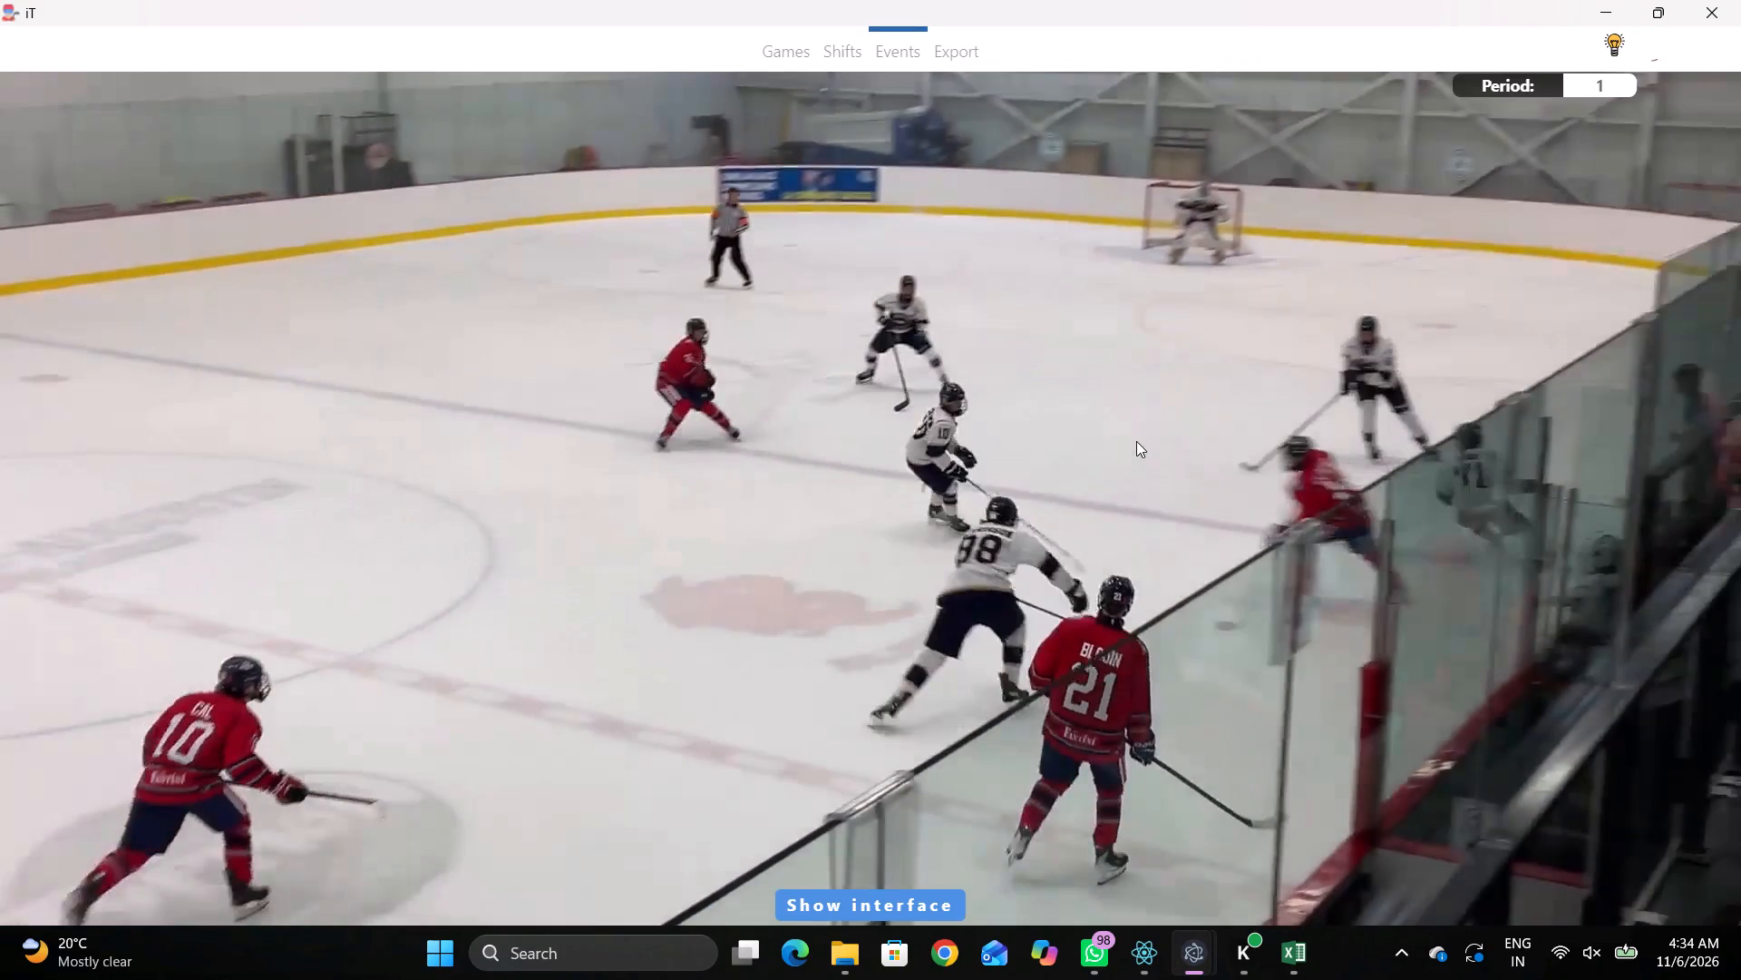
pyautogui.press('r')
pyautogui.press('space')
pyautogui.press('space')
pyautogui.press('space')
pyautogui.press('space')
pyautogui.write('q')
pyautogui.press('q')
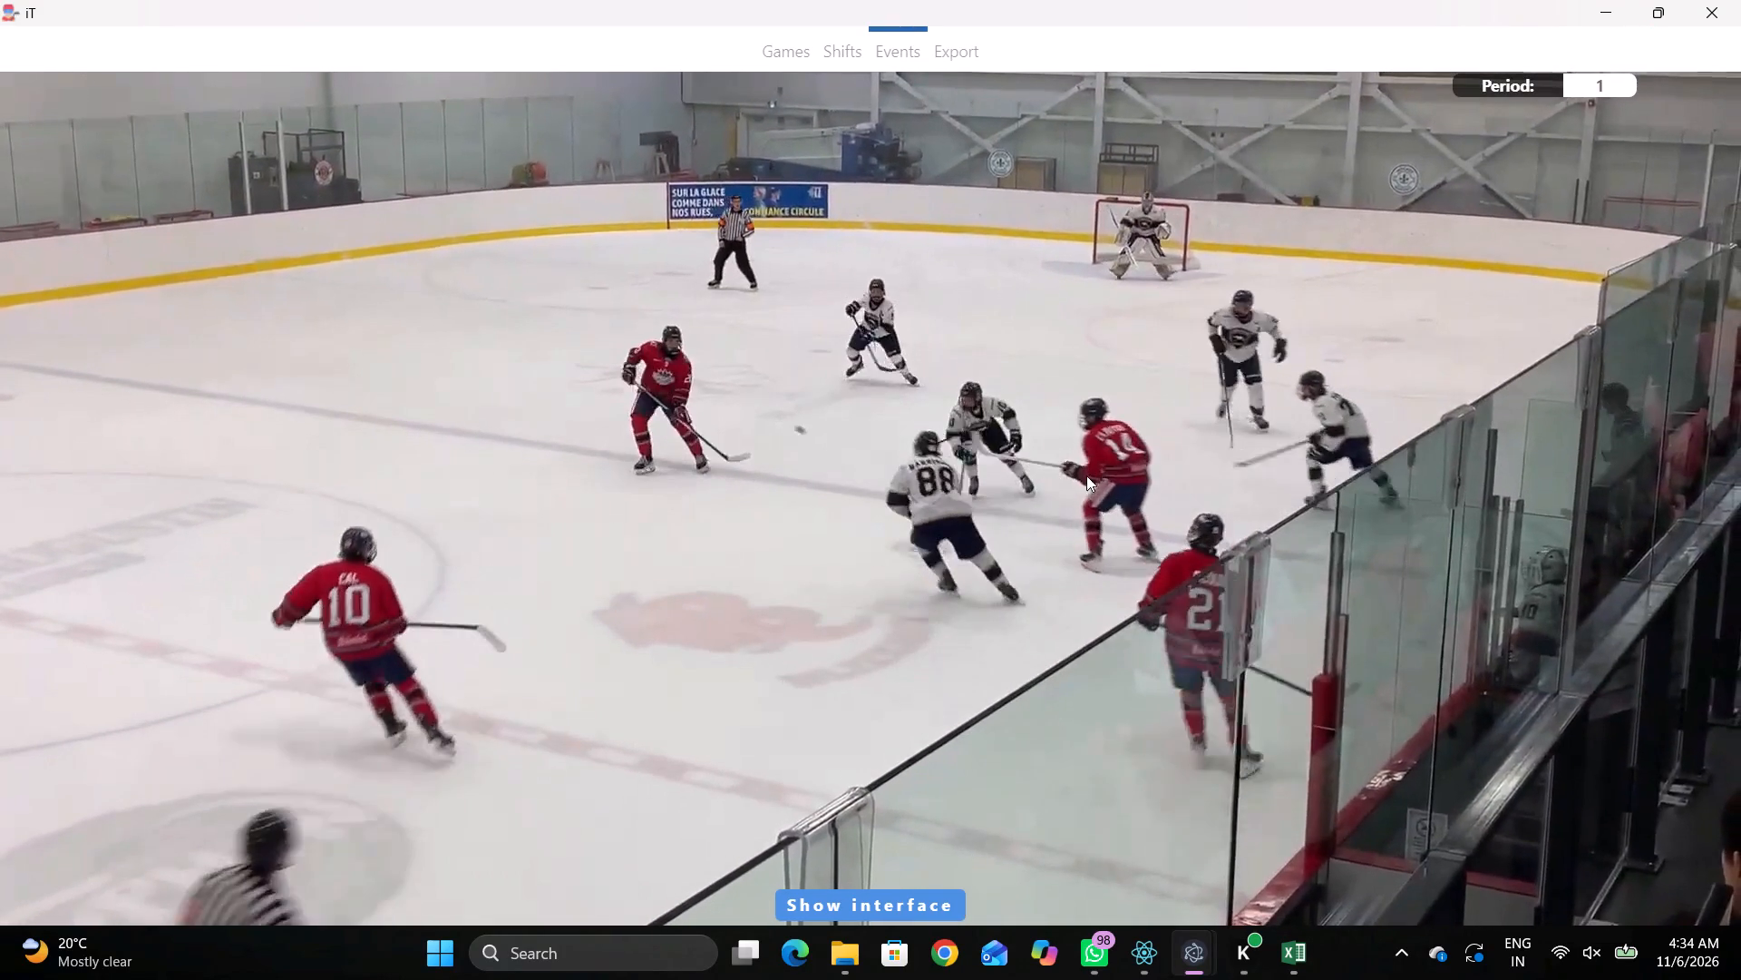
pyautogui.rightClick(1118, 440)
pyautogui.click(1130, 453)
pyautogui.rightClick(1101, 442)
pyautogui.click(1121, 462)
pyautogui.click(1642, 495)
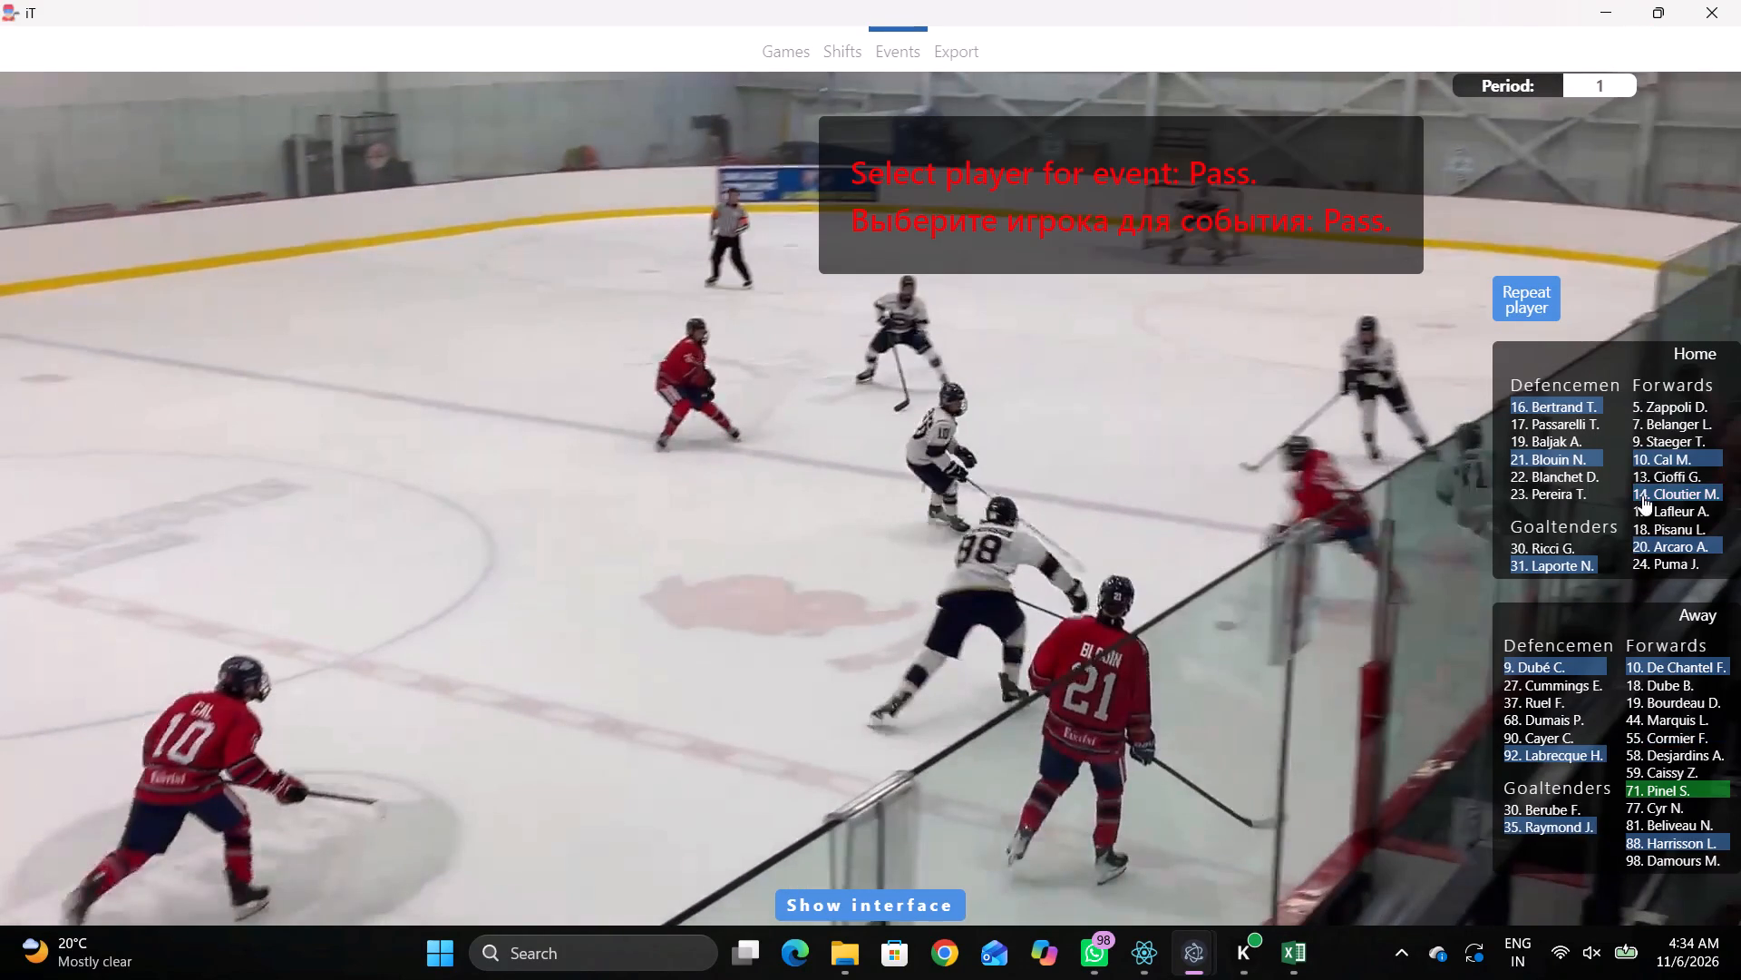
pyautogui.click(992, 482)
# Log a Pass event by home 20 in the neutral zone, on the far side just past the centre line.
pyautogui.press('space')
pyautogui.press('space')
pyautogui.press('space')
pyautogui.press('space')
pyautogui.press('space')
pyautogui.press('space')
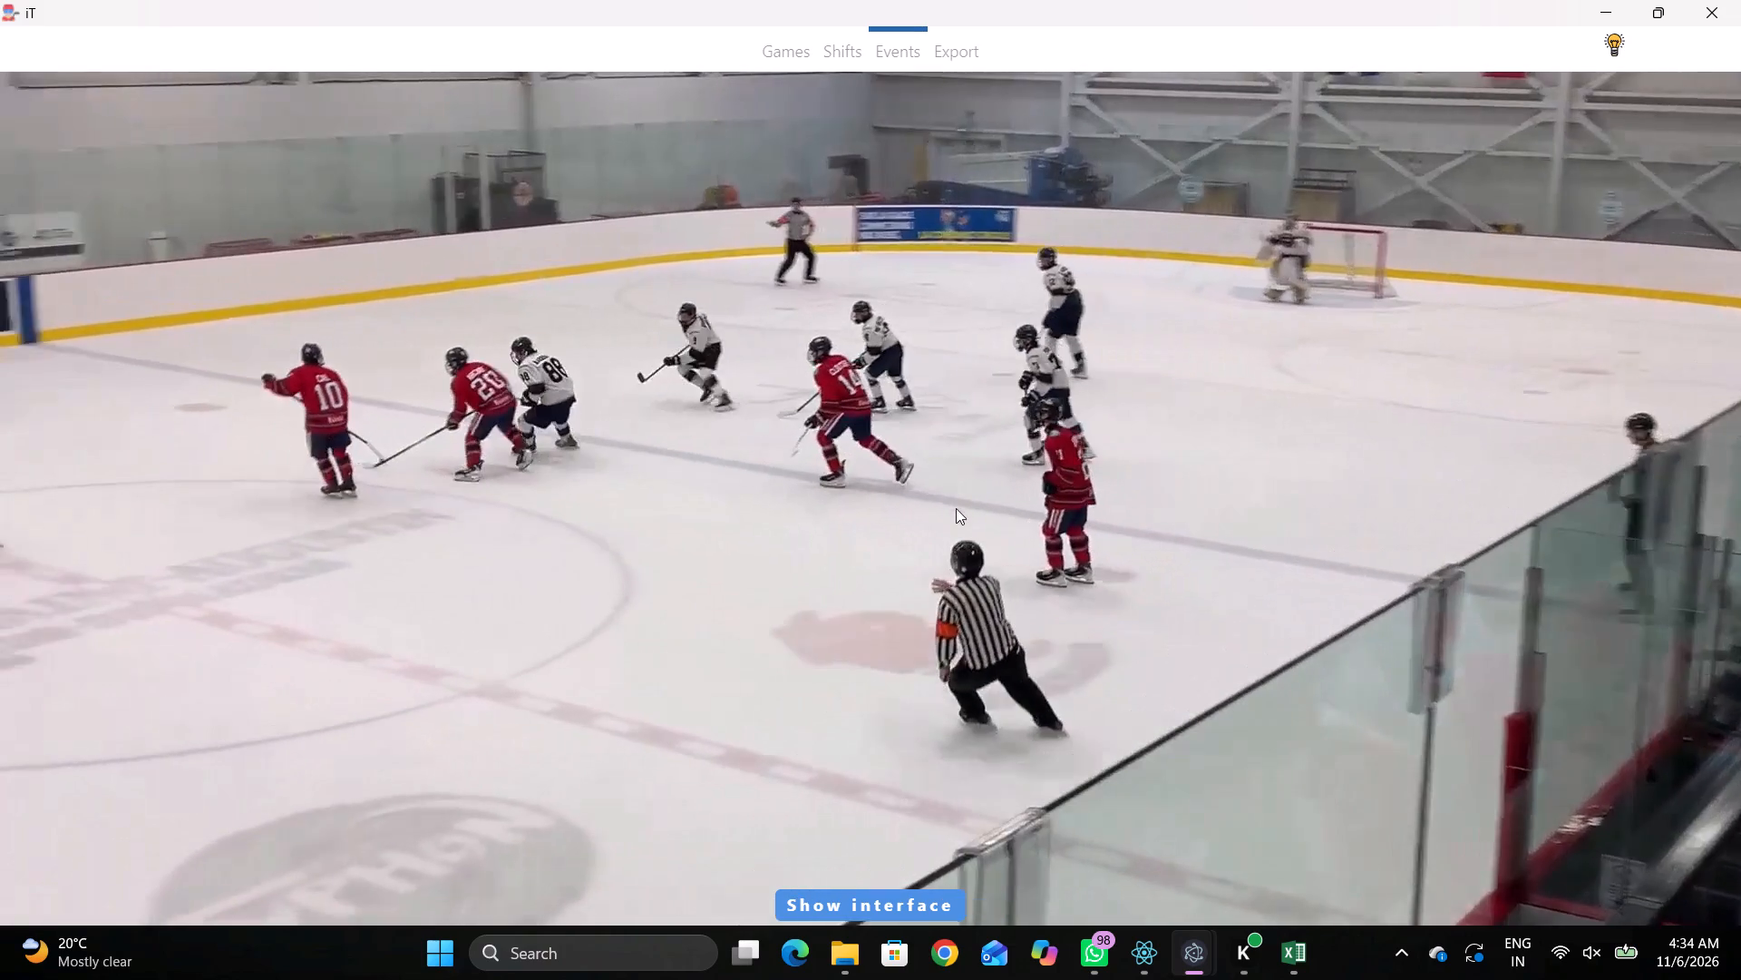
pyautogui.press('space')
pyautogui.press('space')
pyautogui.press('q')
pyautogui.rightClick(1013, 436)
pyautogui.click(1026, 446)
pyautogui.rightClick(1001, 441)
pyautogui.click(1019, 453)
pyautogui.click(1650, 547)
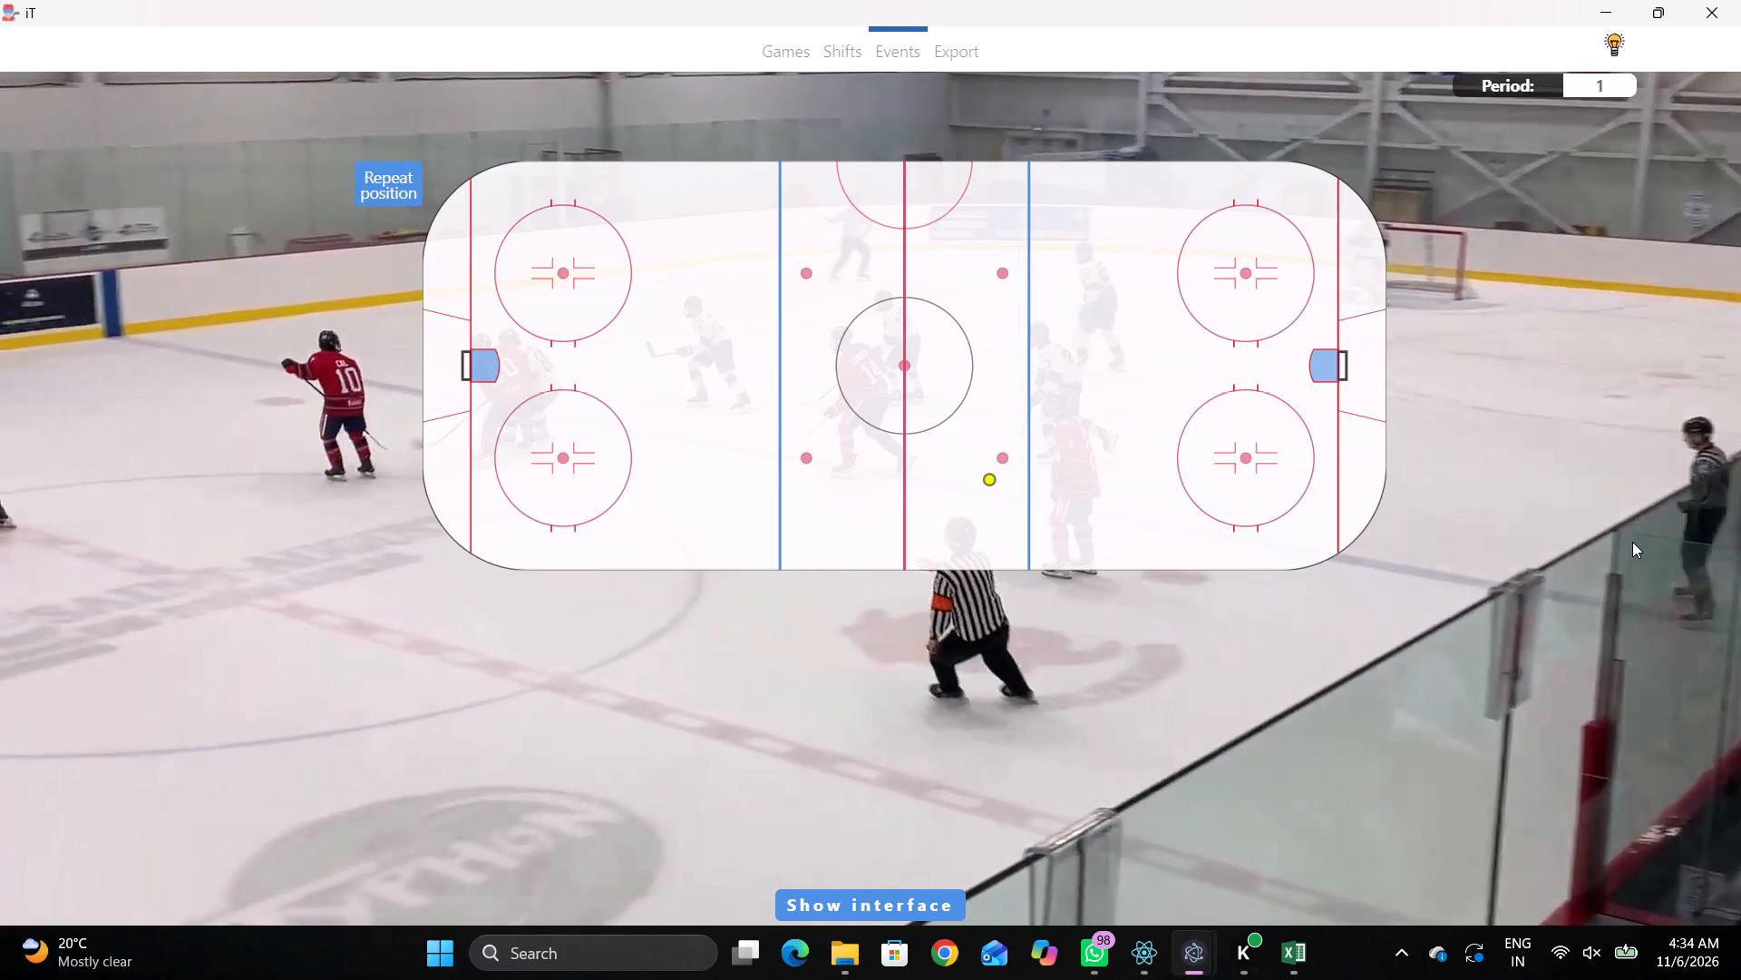
pyautogui.click(942, 268)
# Log a Skating with the puck event by away 92 just behind the away goal line, toward the near corner.
pyautogui.press('space')
pyautogui.press('space')
pyautogui.press('space')
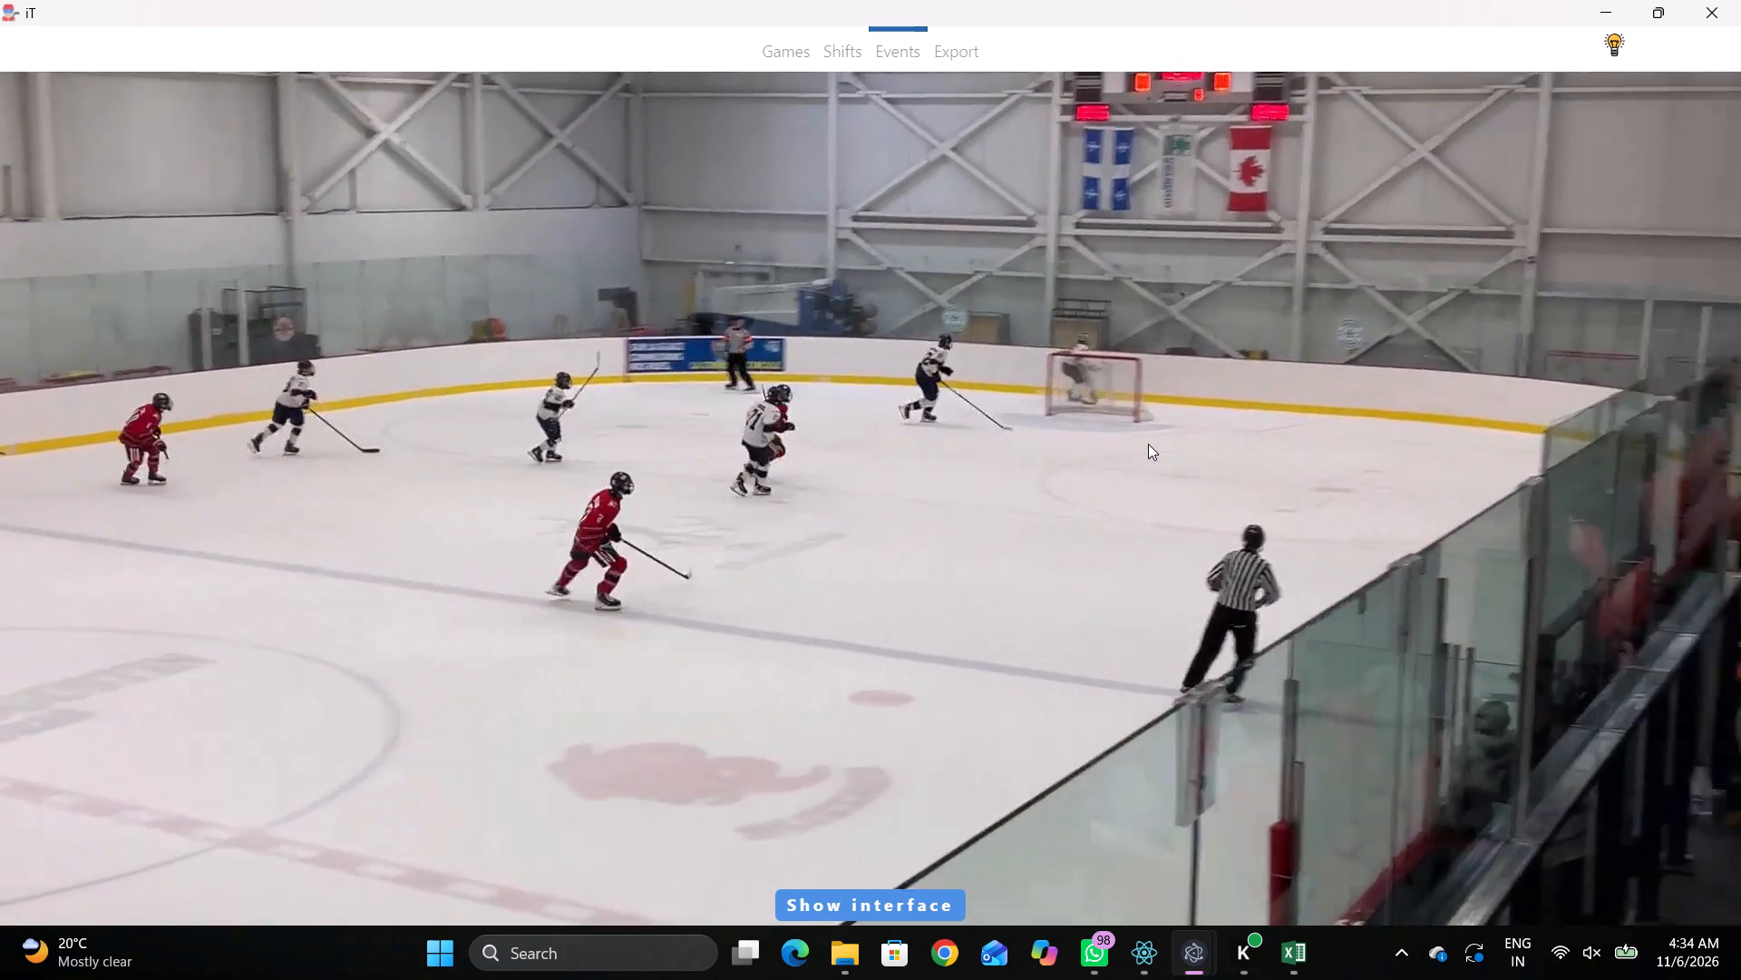
pyautogui.press('space')
pyautogui.press('space')
pyautogui.press('space')
pyautogui.rightClick(1231, 416)
pyautogui.click(1290, 446)
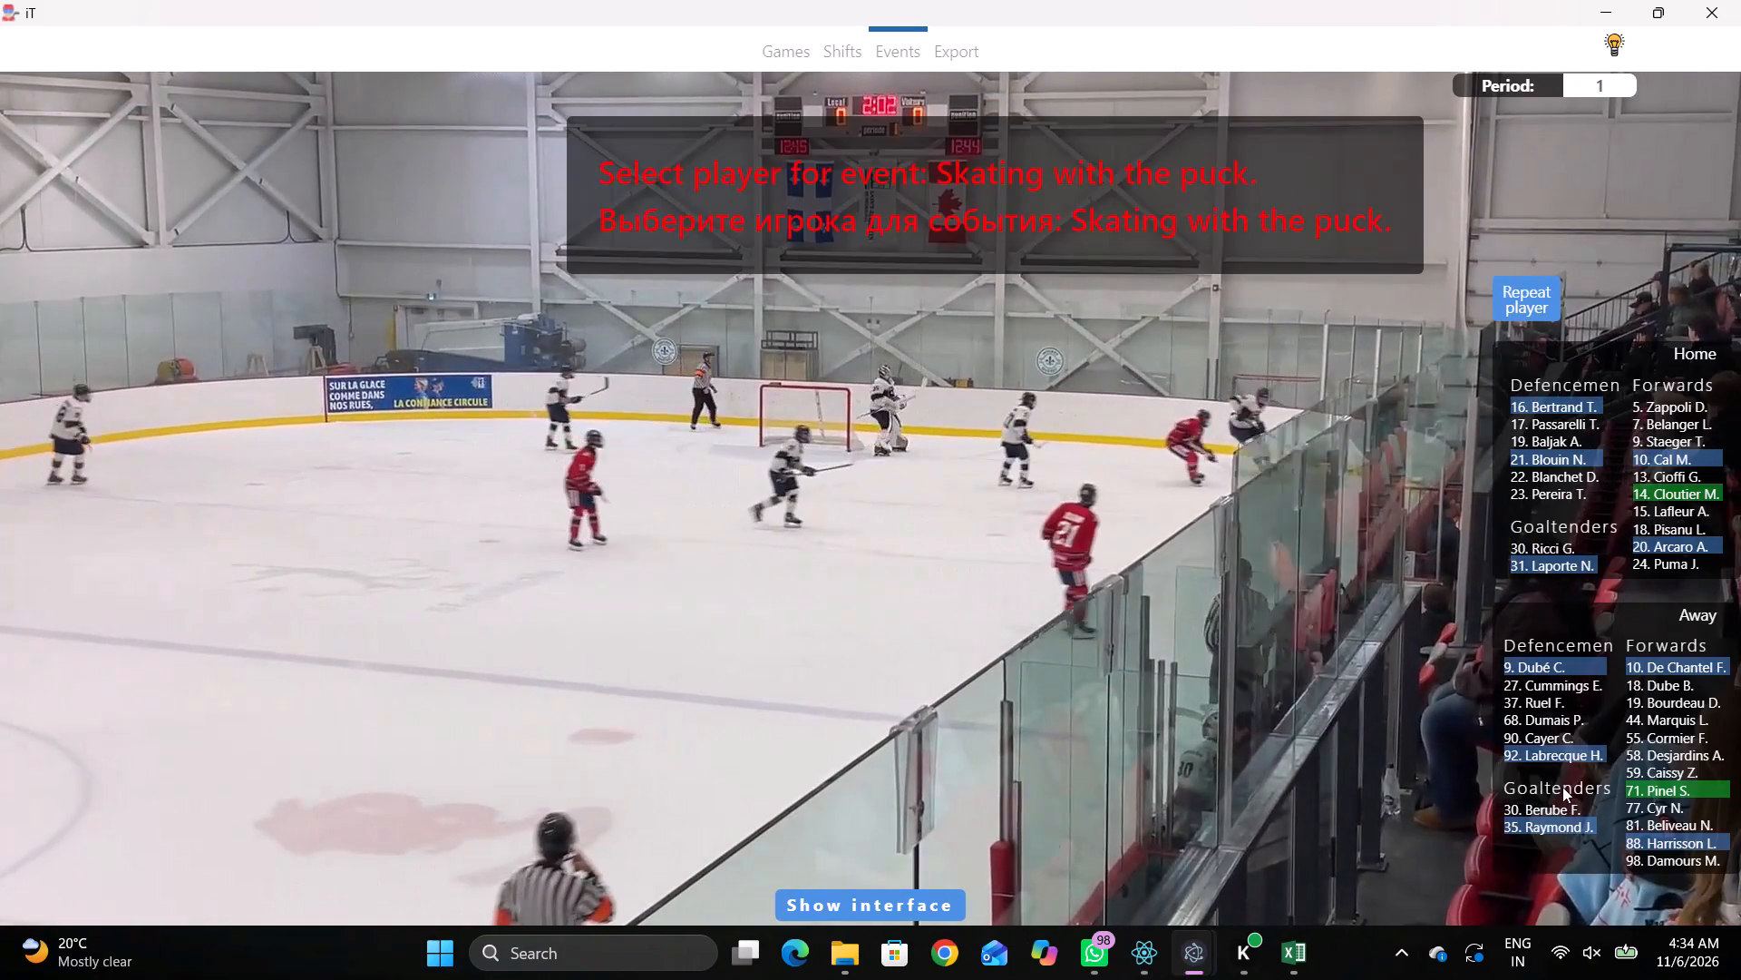
pyautogui.click(1541, 758)
pyautogui.click(1345, 513)
# Log a Pass event by the same away player behind the away goal line, on the near side of the net.
pyautogui.press('space')
pyautogui.press('space')
pyautogui.rightClick(1301, 439)
pyautogui.click(1317, 446)
pyautogui.click(1535, 313)
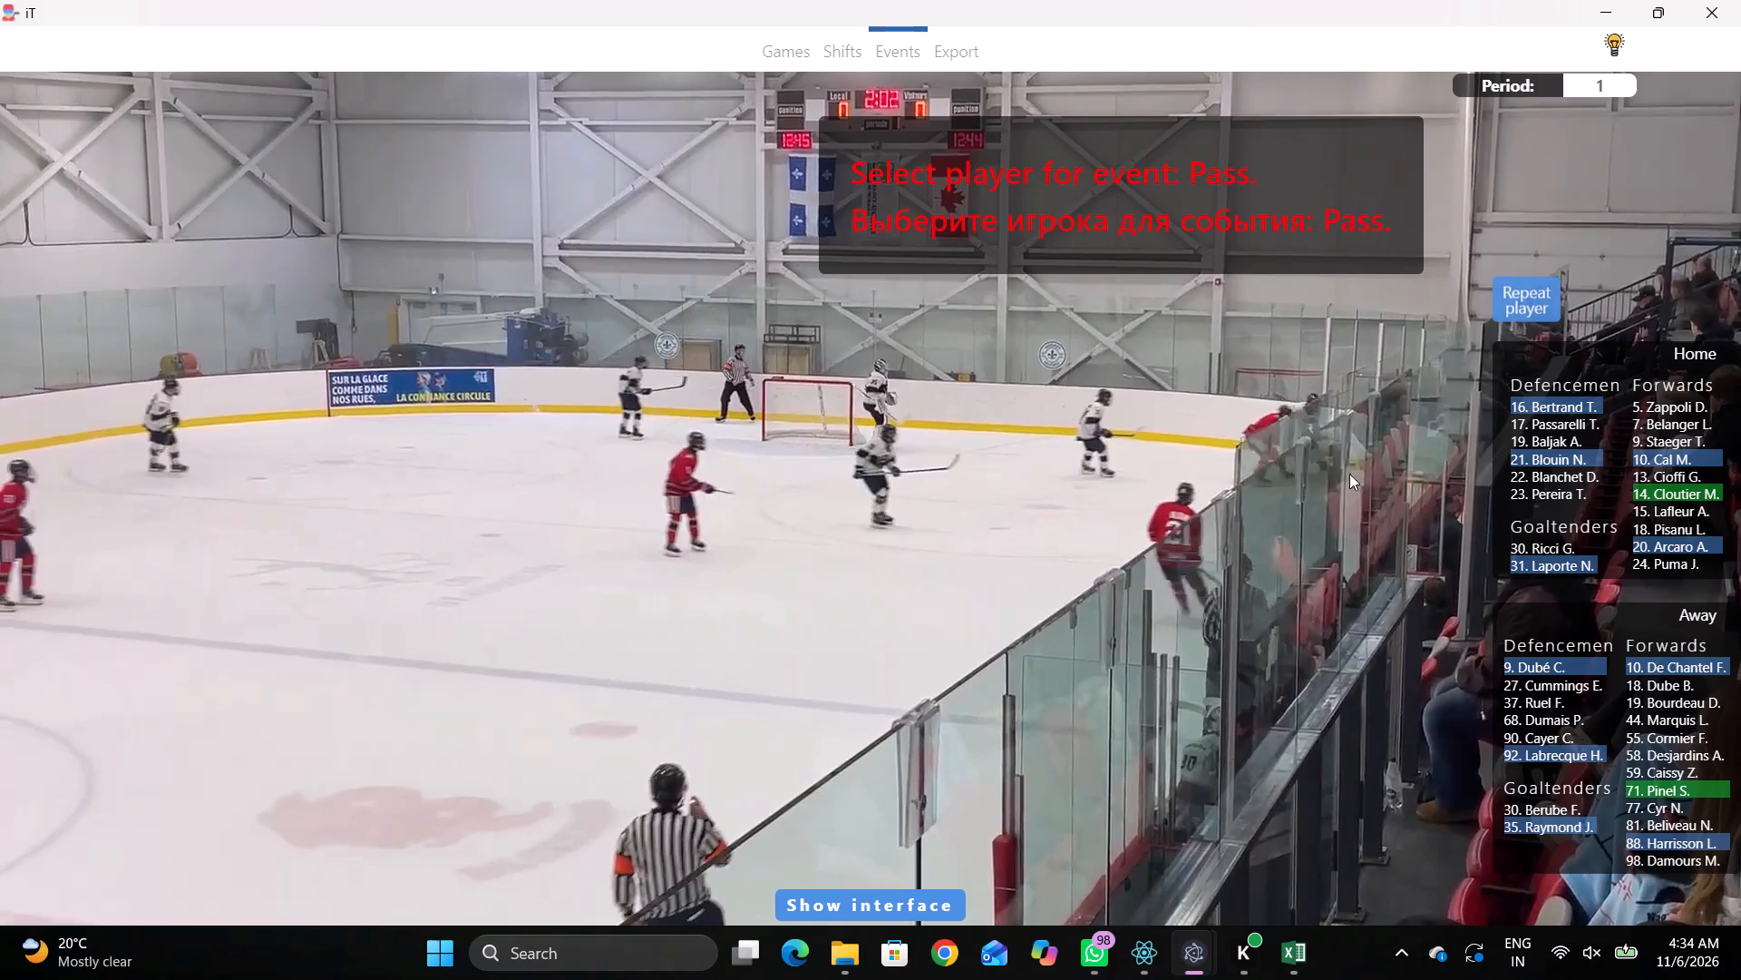
pyautogui.click(1358, 443)
# Log a Pass event by away 71 in the away zone, near the boards at the blue-line edge of the near face-off circle.
pyautogui.press('space')
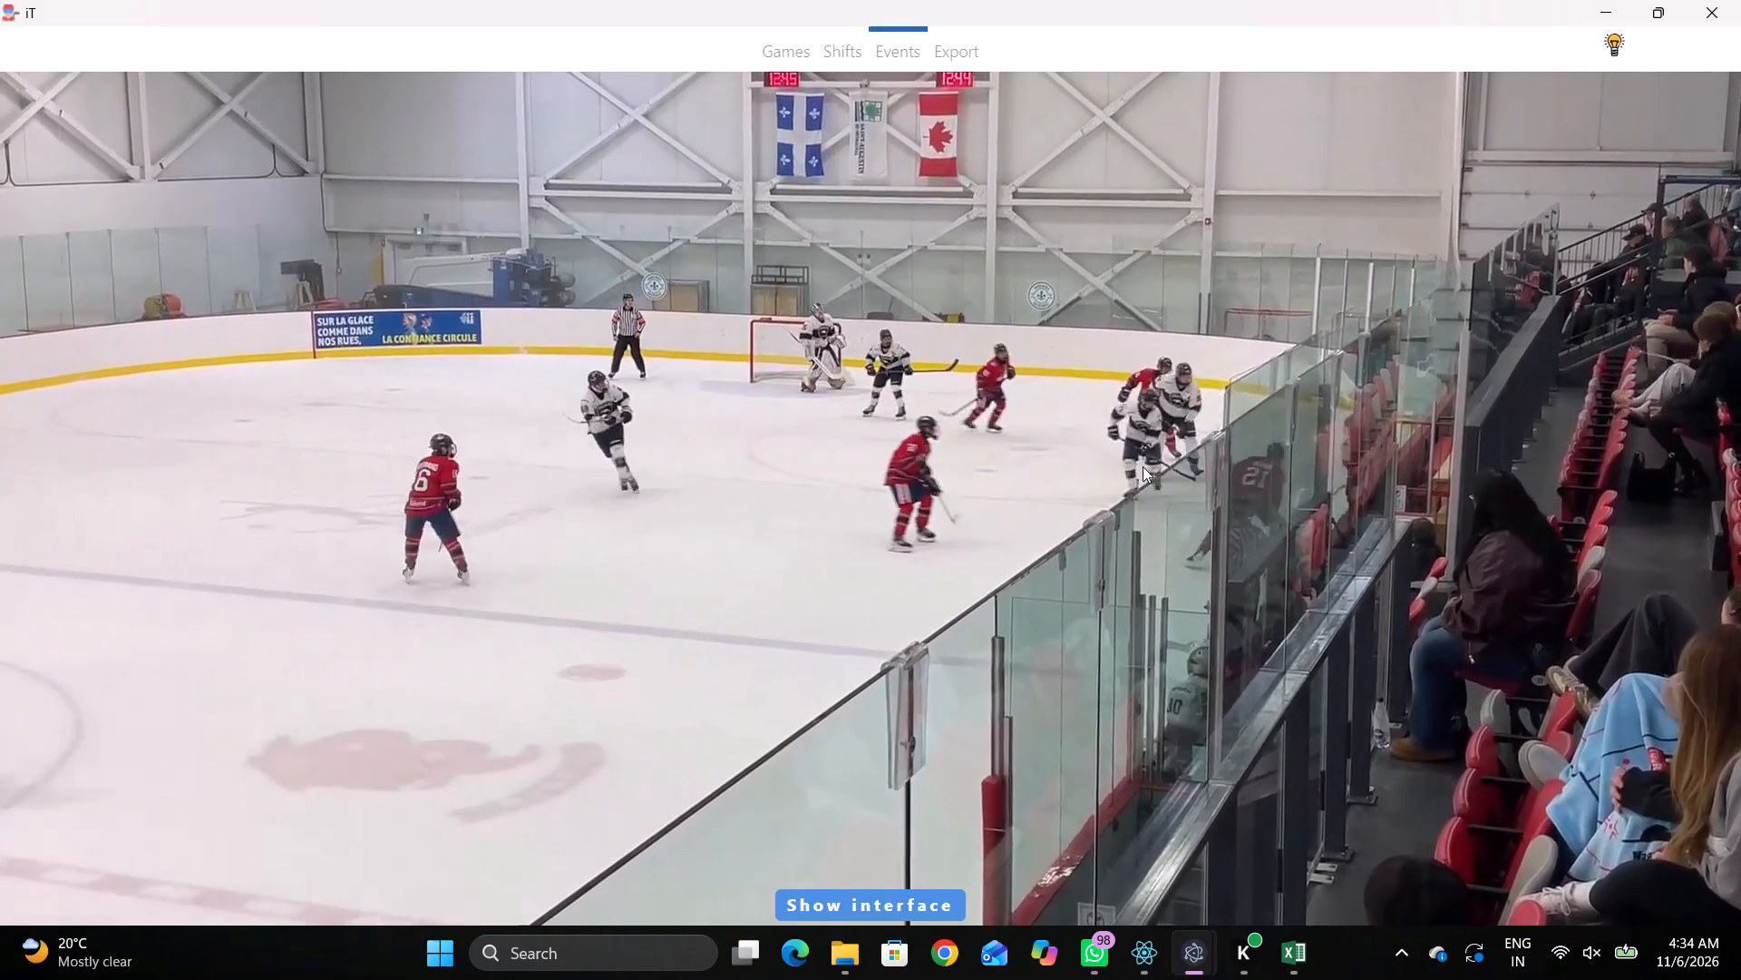
pyautogui.press('space')
pyautogui.press('space')
pyautogui.press('space')
pyautogui.press('space')
pyautogui.press('space')
pyautogui.press('q')
pyautogui.press('q')
pyautogui.press('q')
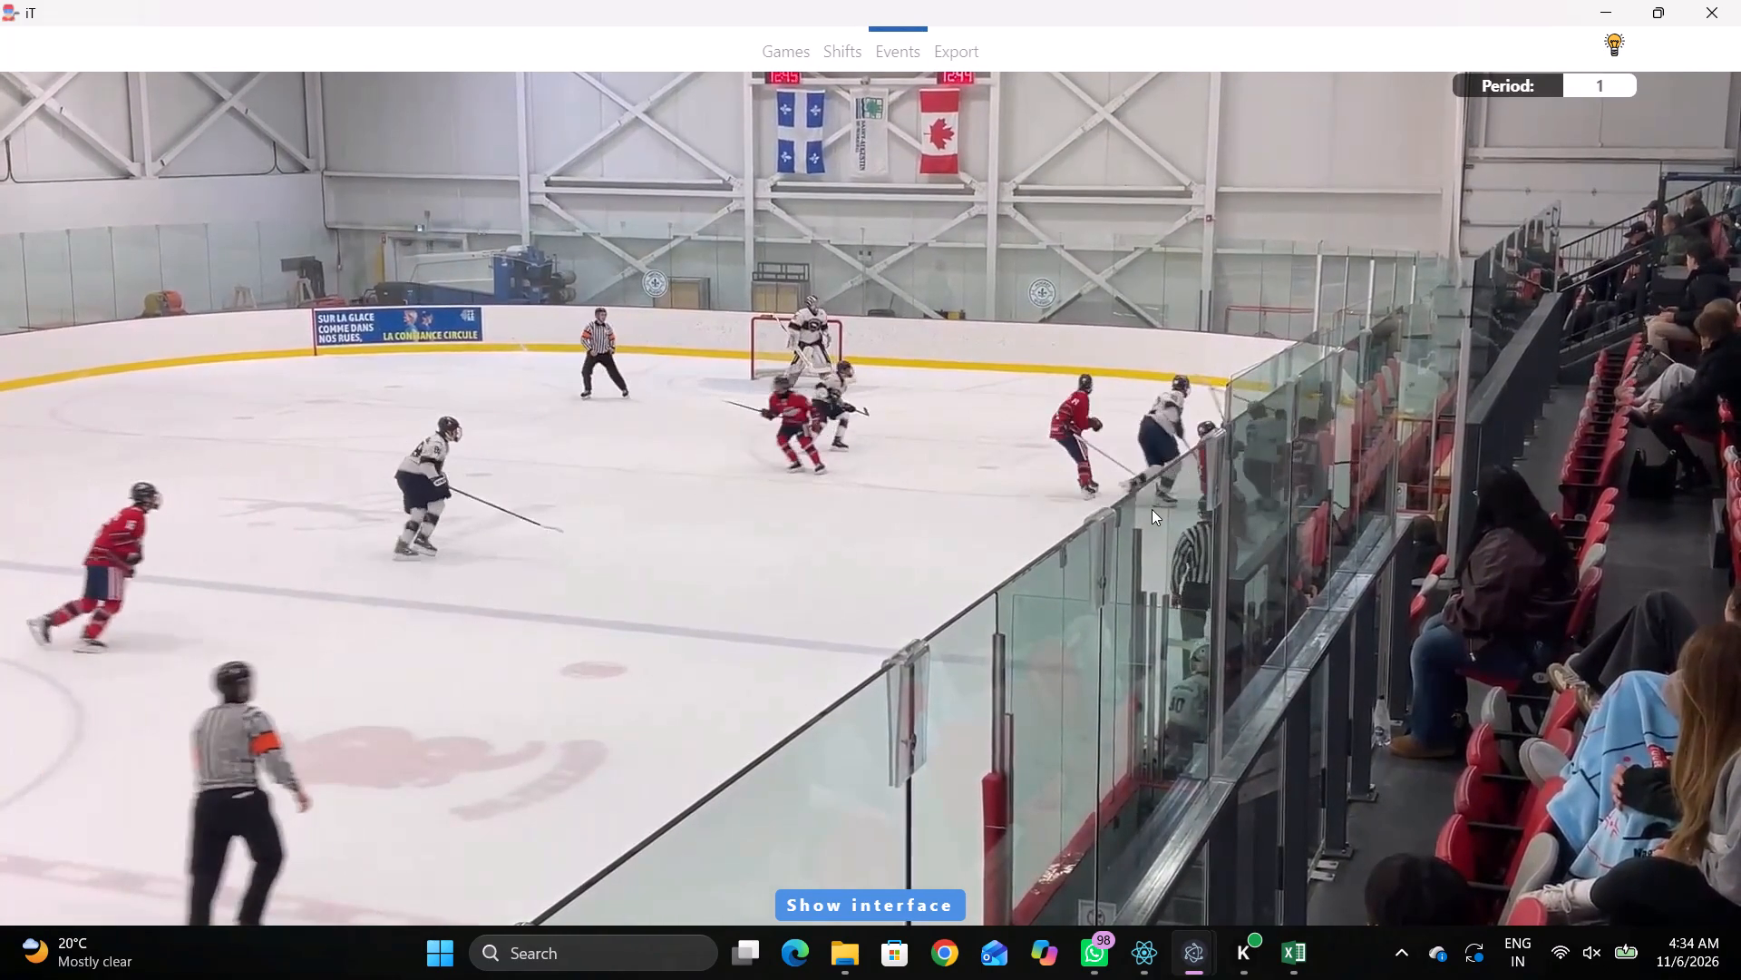
pyautogui.press('q')
pyautogui.press('q')
pyautogui.press('q')
pyautogui.rightClick(1175, 475)
pyautogui.click(1179, 479)
pyautogui.moveTo(1161, 475); pyautogui.dragTo(1148, 477, button='right')
pyautogui.click(1161, 486)
pyautogui.click(1631, 783)
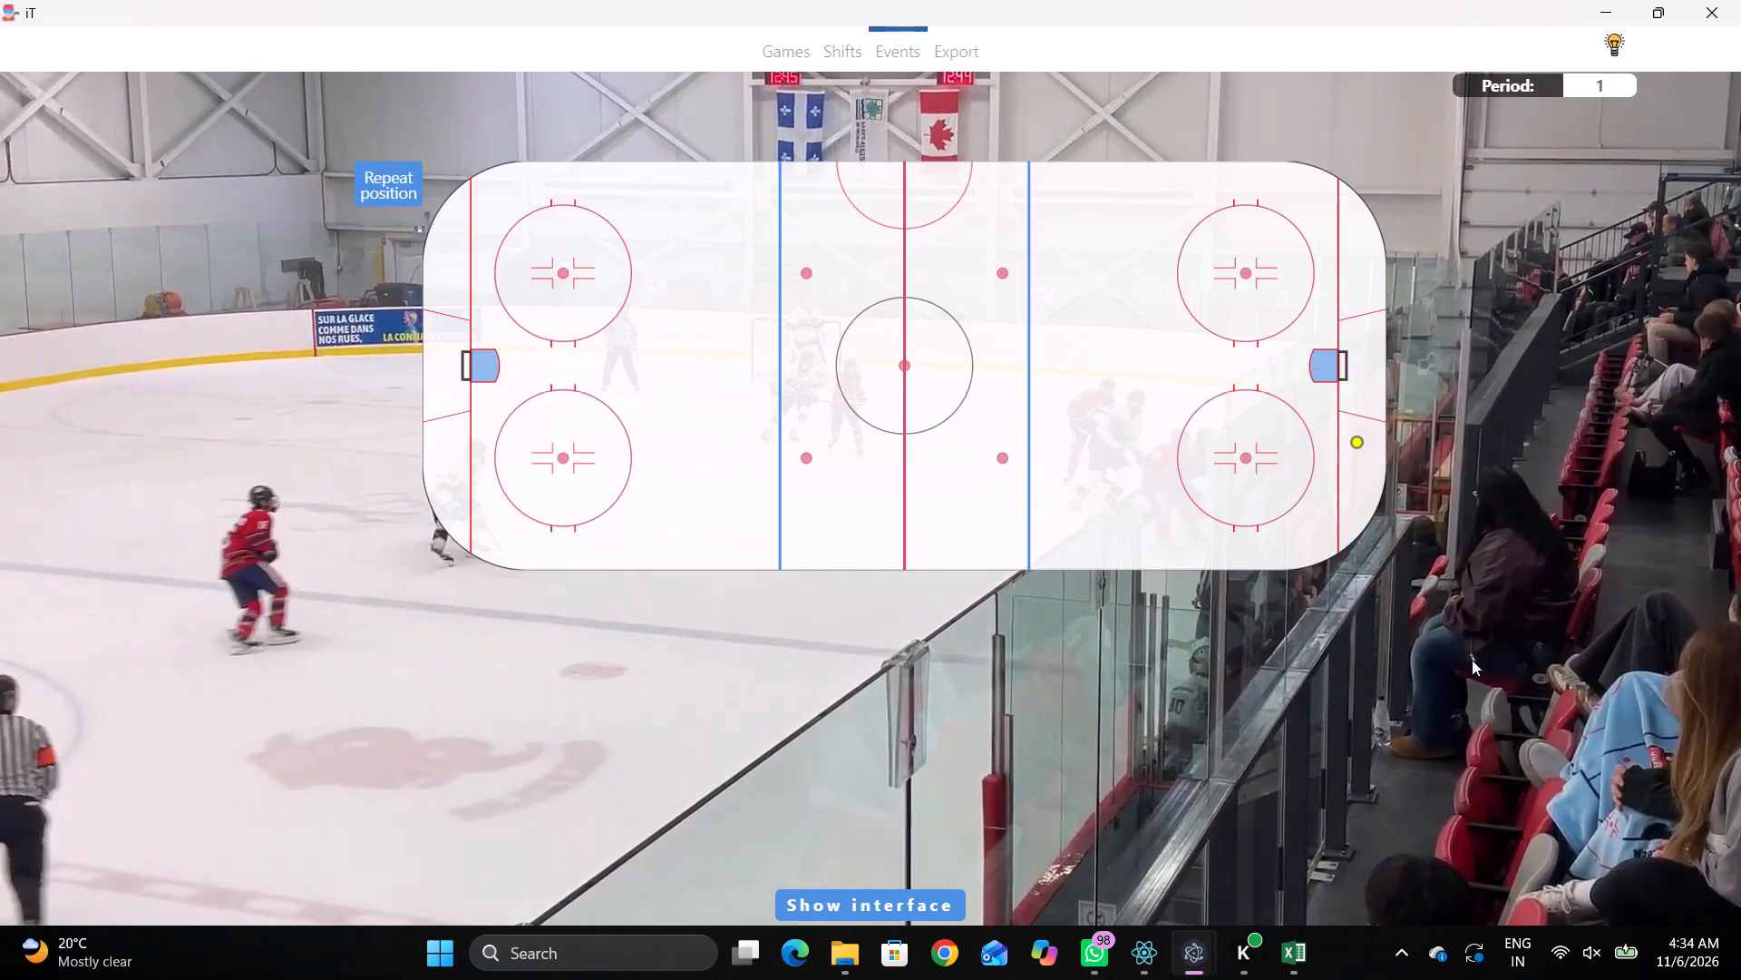
pyautogui.click(1167, 523)
# Log a Pass event by away 9 behind the away goal line, on the far side of the net.
pyautogui.press('space')
pyautogui.press('space')
pyautogui.press('space')
pyautogui.press('space')
pyautogui.press('space')
pyautogui.press('space')
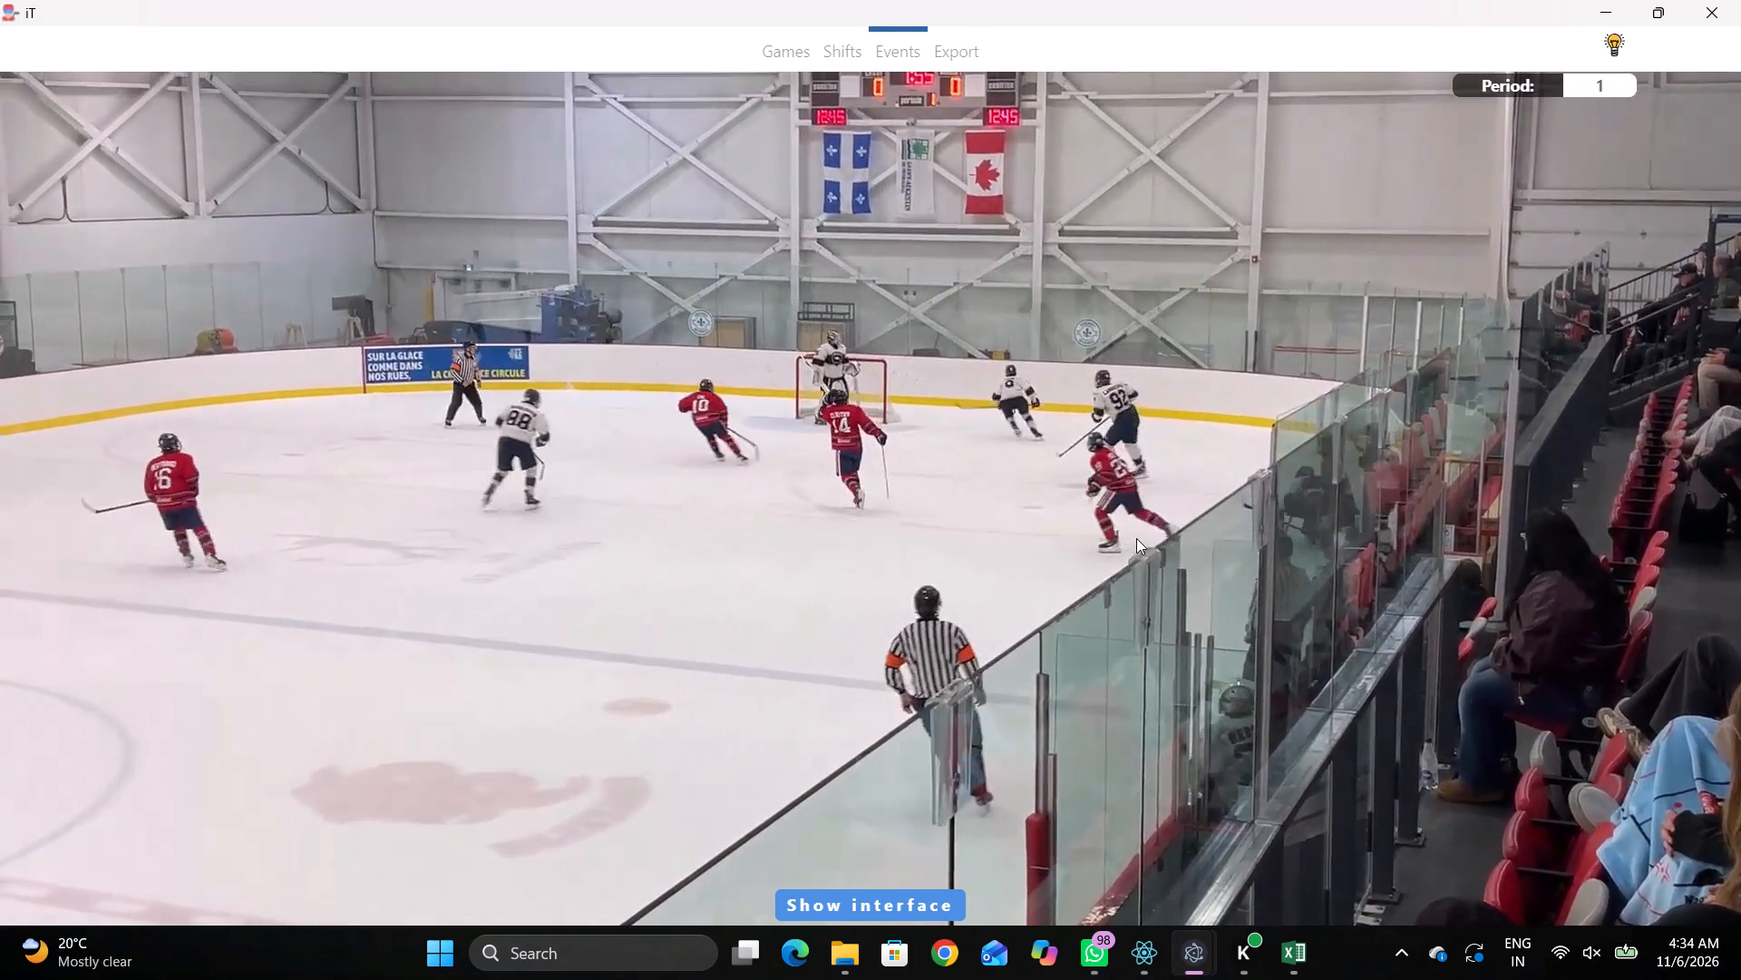
pyautogui.press('space')
pyautogui.press('space')
pyautogui.press('q')
pyautogui.rightClick(1154, 475)
pyautogui.click(1169, 490)
pyautogui.press('q')
pyautogui.rightClick(1165, 486)
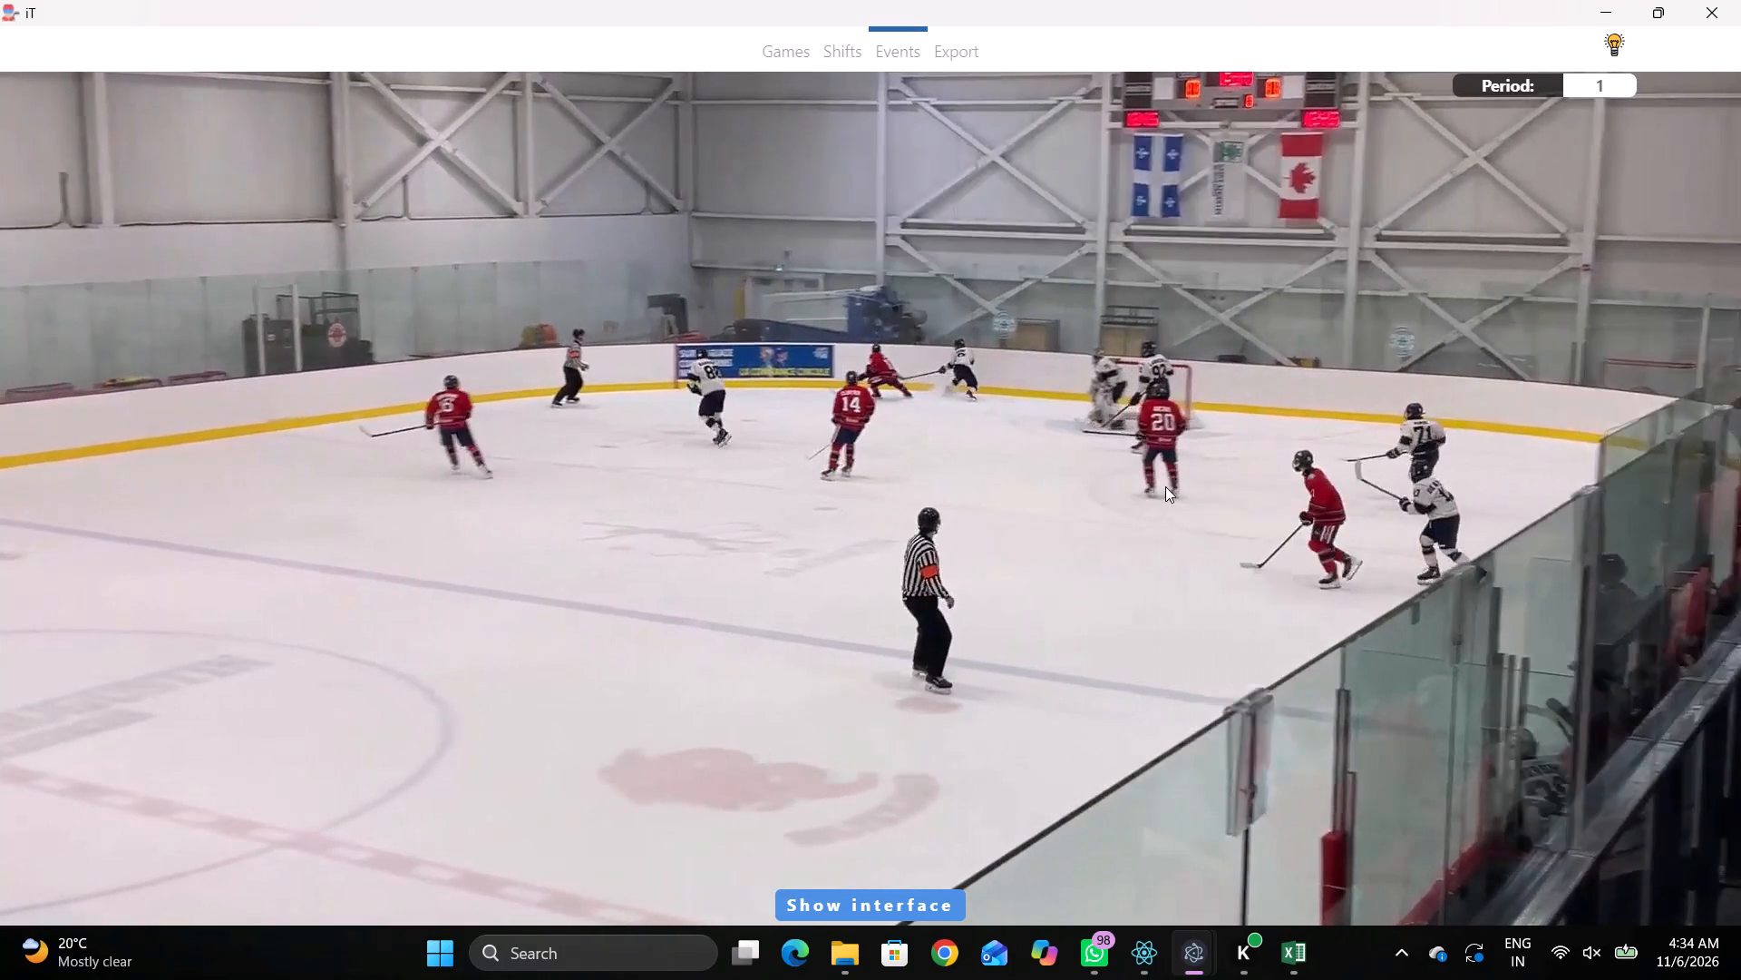
pyautogui.click(1172, 486)
pyautogui.click(1517, 664)
pyautogui.click(1361, 312)
# Log a Pass event by home 16 in the away zone, by the far boards between the blue line and the face-off circle.
pyautogui.press('space')
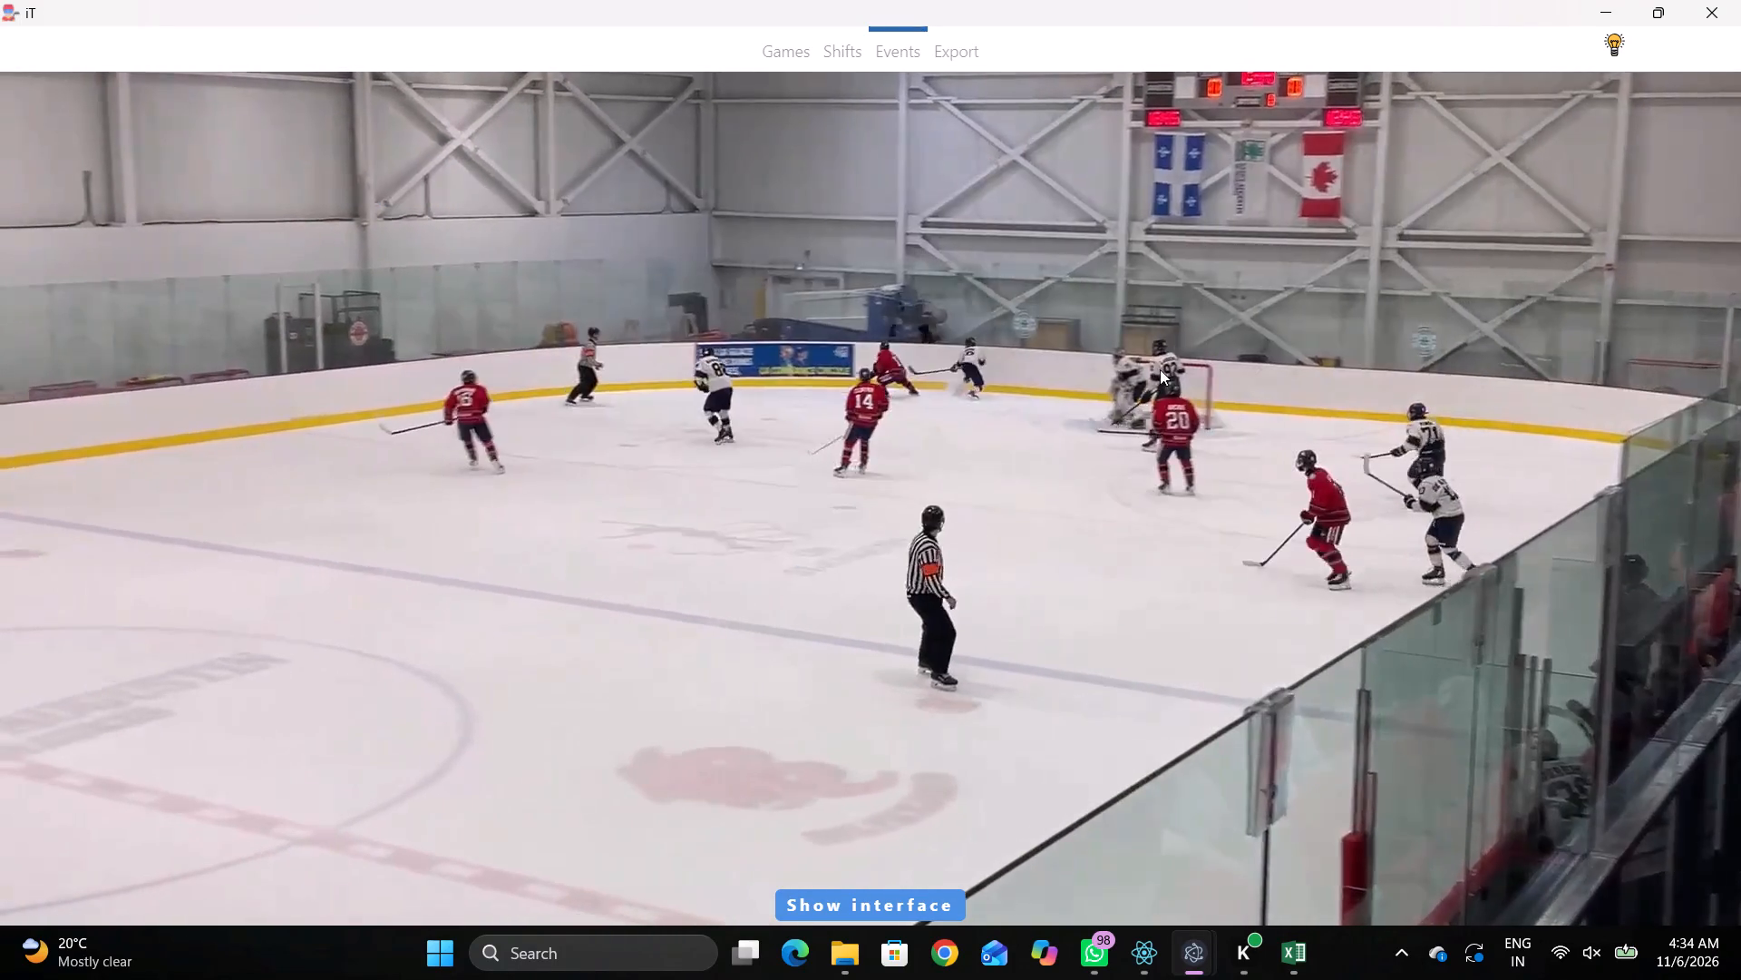
pyautogui.press('space')
pyautogui.press('space')
pyautogui.press('space')
pyautogui.press('space')
pyautogui.press('space')
pyautogui.write('q')
pyautogui.press('q')
pyautogui.rightClick(1082, 416)
pyautogui.click(1136, 433)
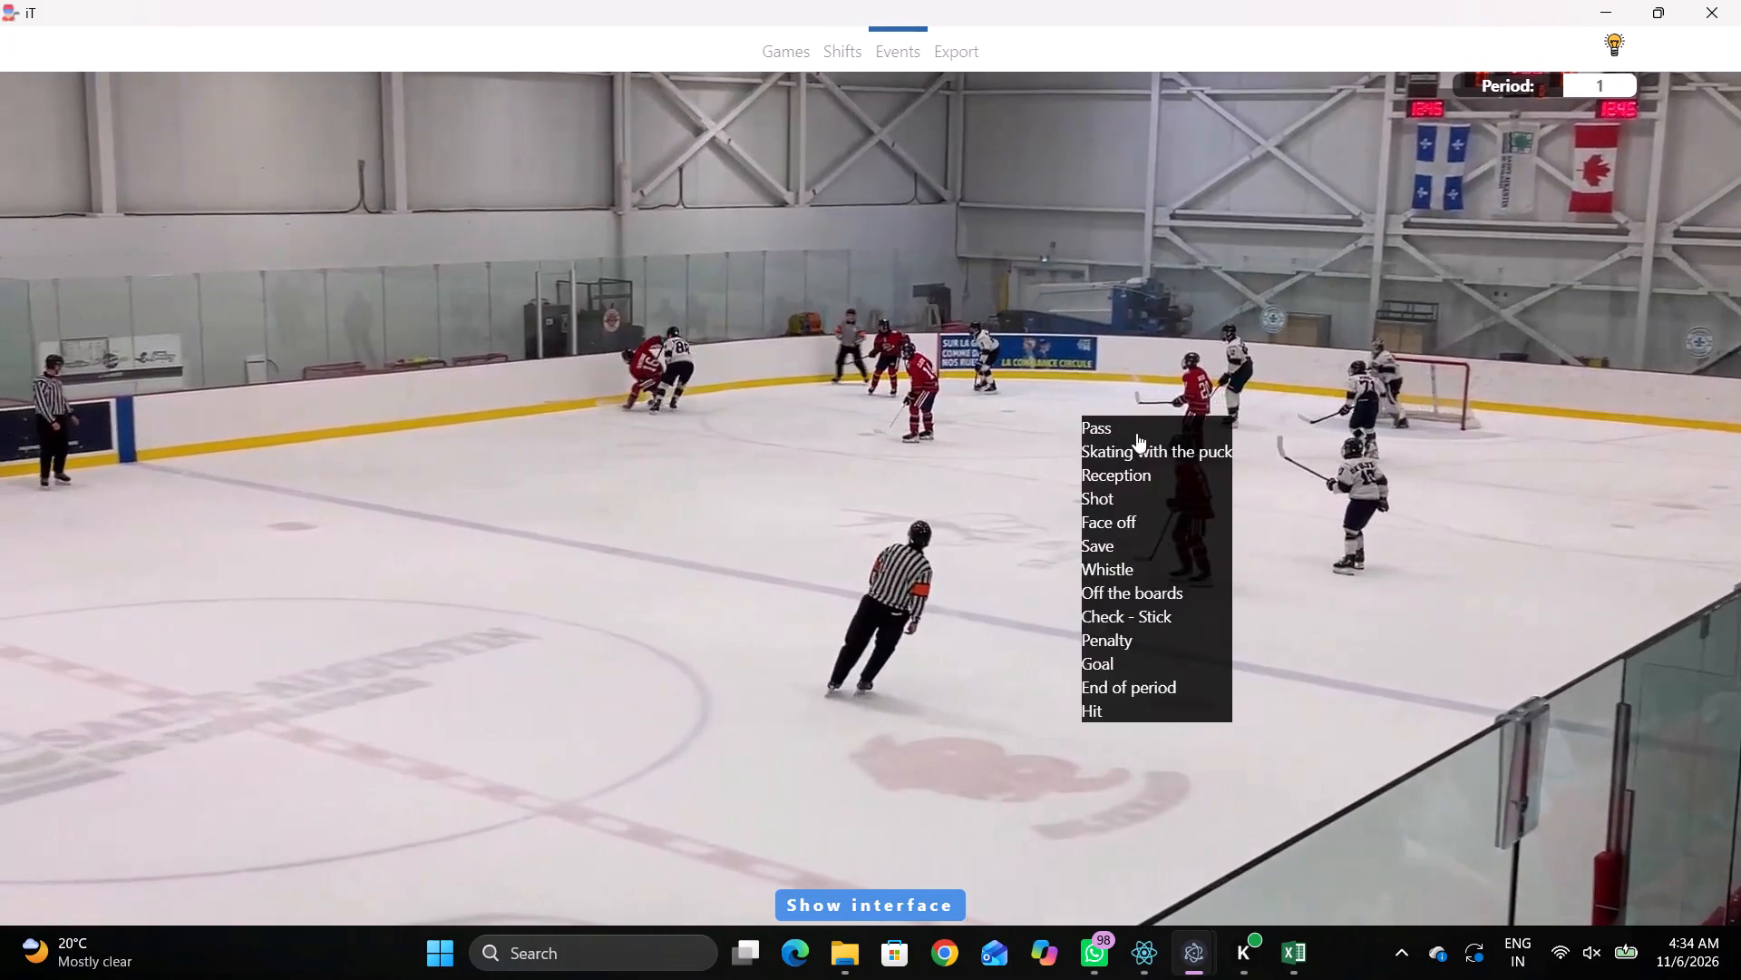
pyautogui.rightClick(1048, 400)
pyautogui.click(1082, 432)
pyautogui.moveTo(1325, 388); pyautogui.dragTo(1316, 388, button='right')
pyautogui.click(1339, 405)
pyautogui.click(1538, 406)
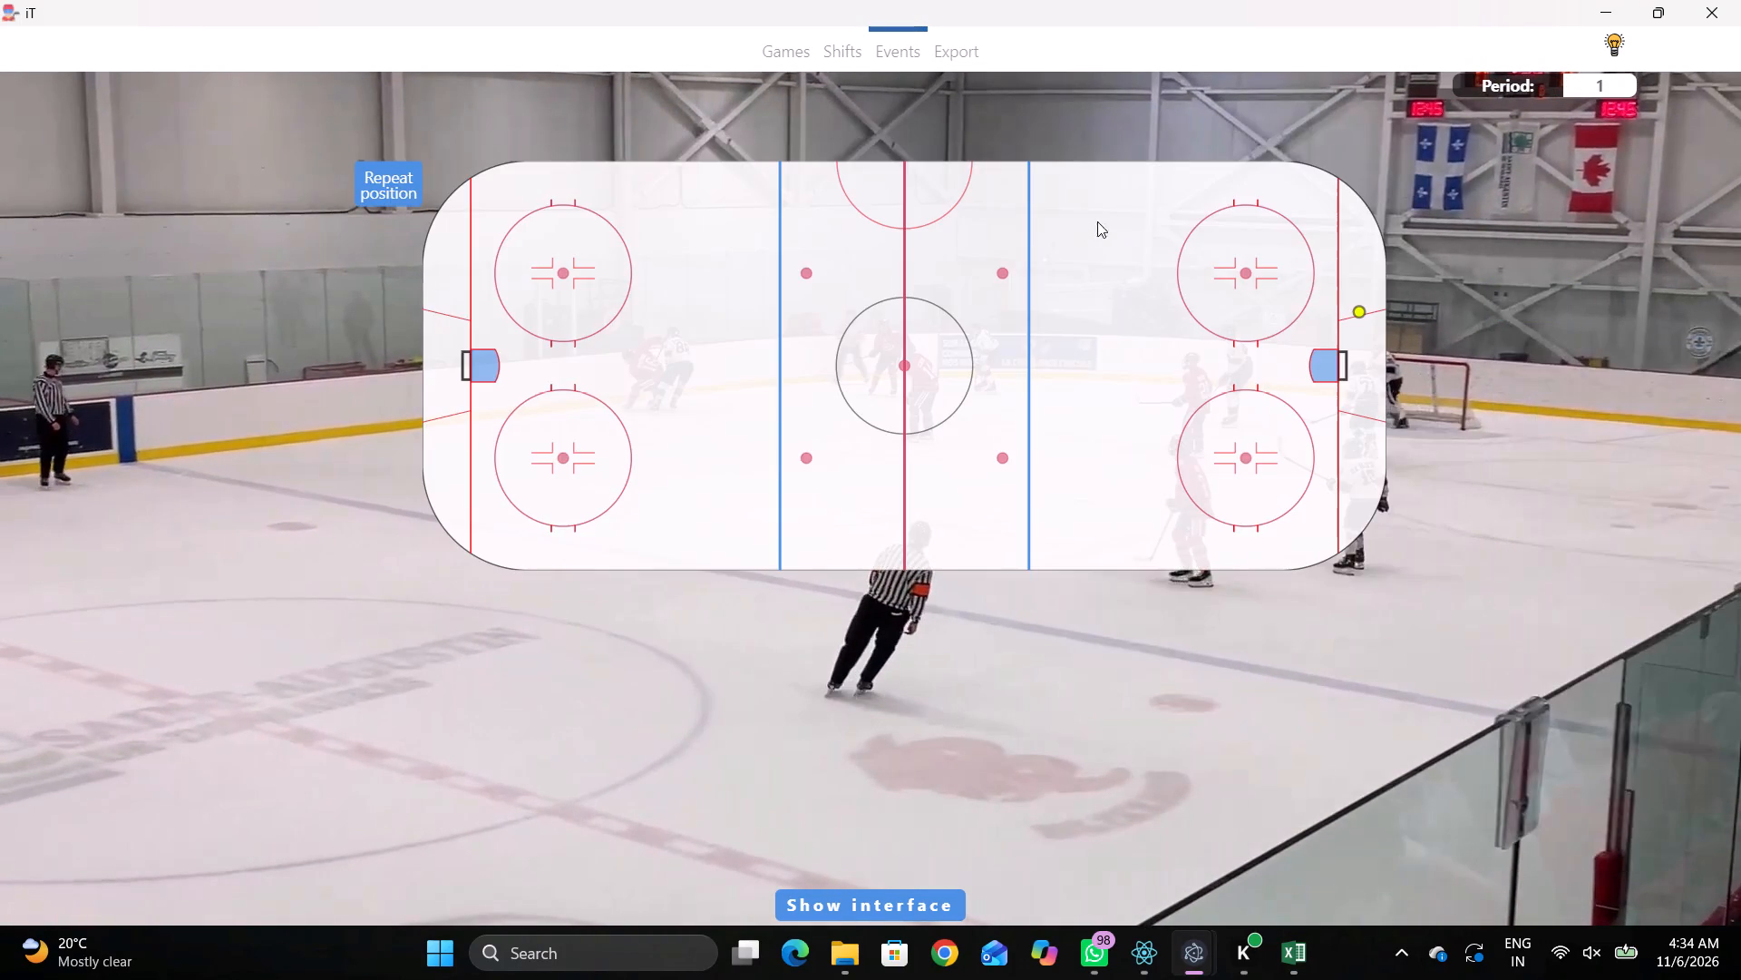
pyautogui.click(1142, 199)
# Log a Skating with the puck event by away 9 by the far boards, just above the far face-off circle in the away zone.
pyautogui.press('space')
pyautogui.press('space')
pyautogui.press('space')
pyautogui.press('space')
pyautogui.rightClick(1144, 315)
pyautogui.press('q')
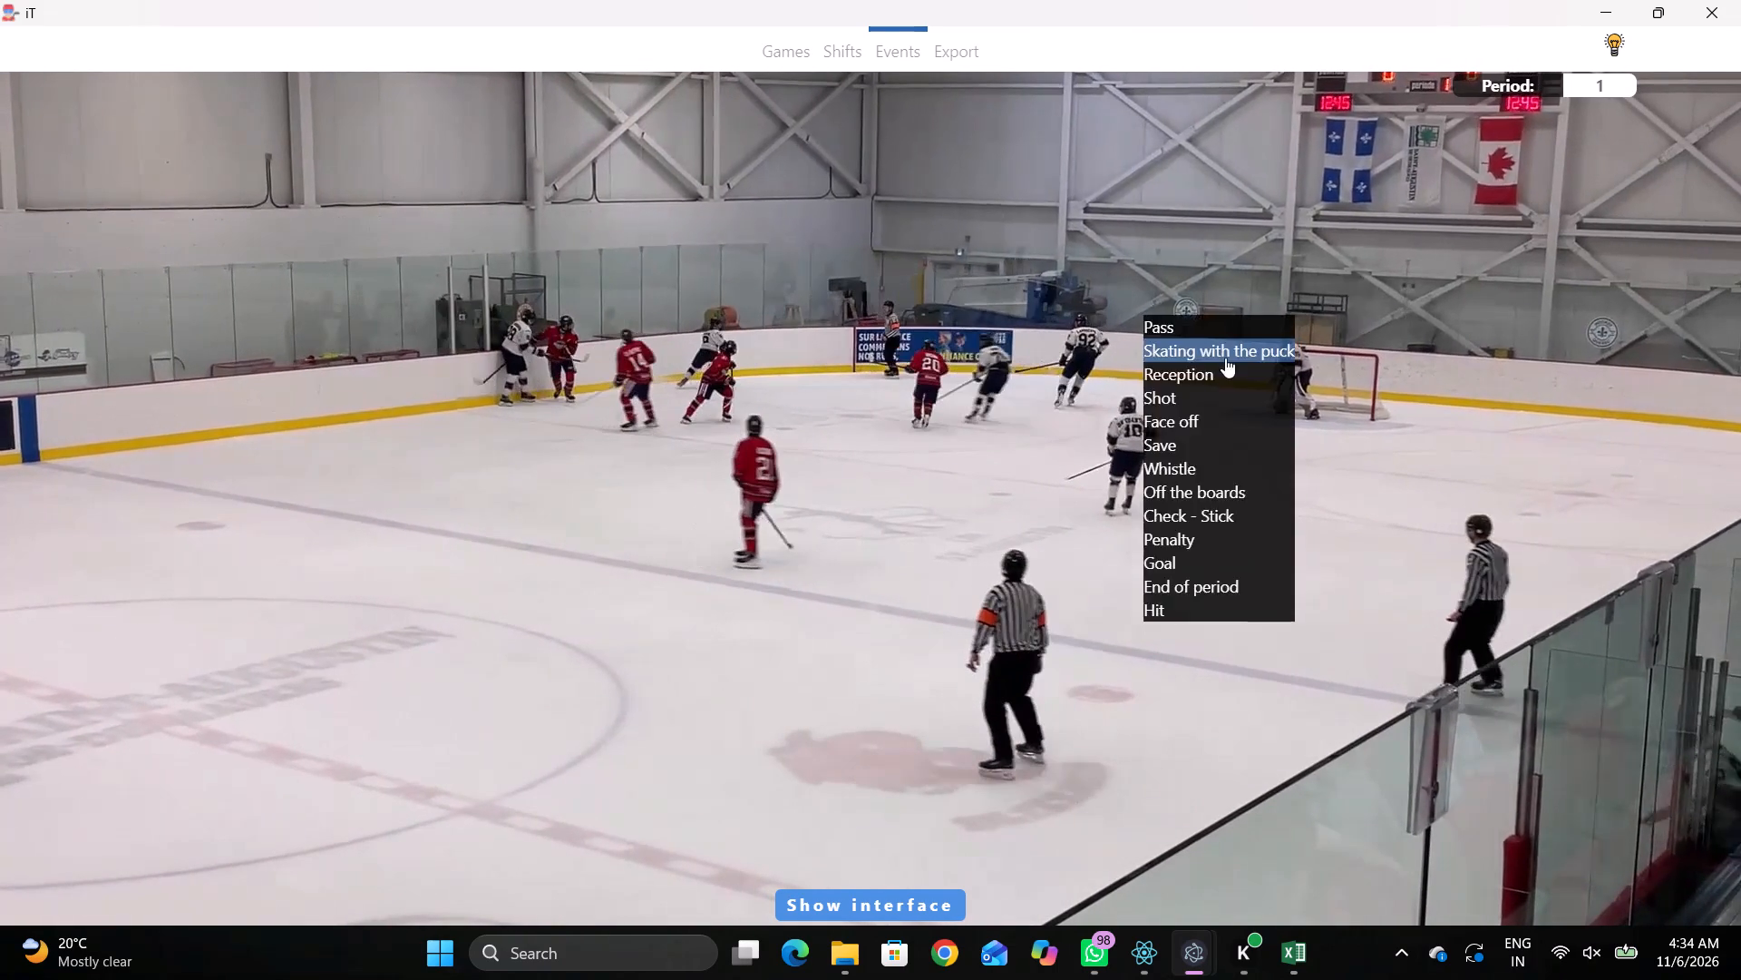
pyautogui.click(1225, 358)
pyautogui.click(1512, 666)
pyautogui.click(1273, 190)
# Log a Pass event by the same away player by the far boards, level with the far face-off dot in the away zone.
pyautogui.press('space')
pyautogui.press('space')
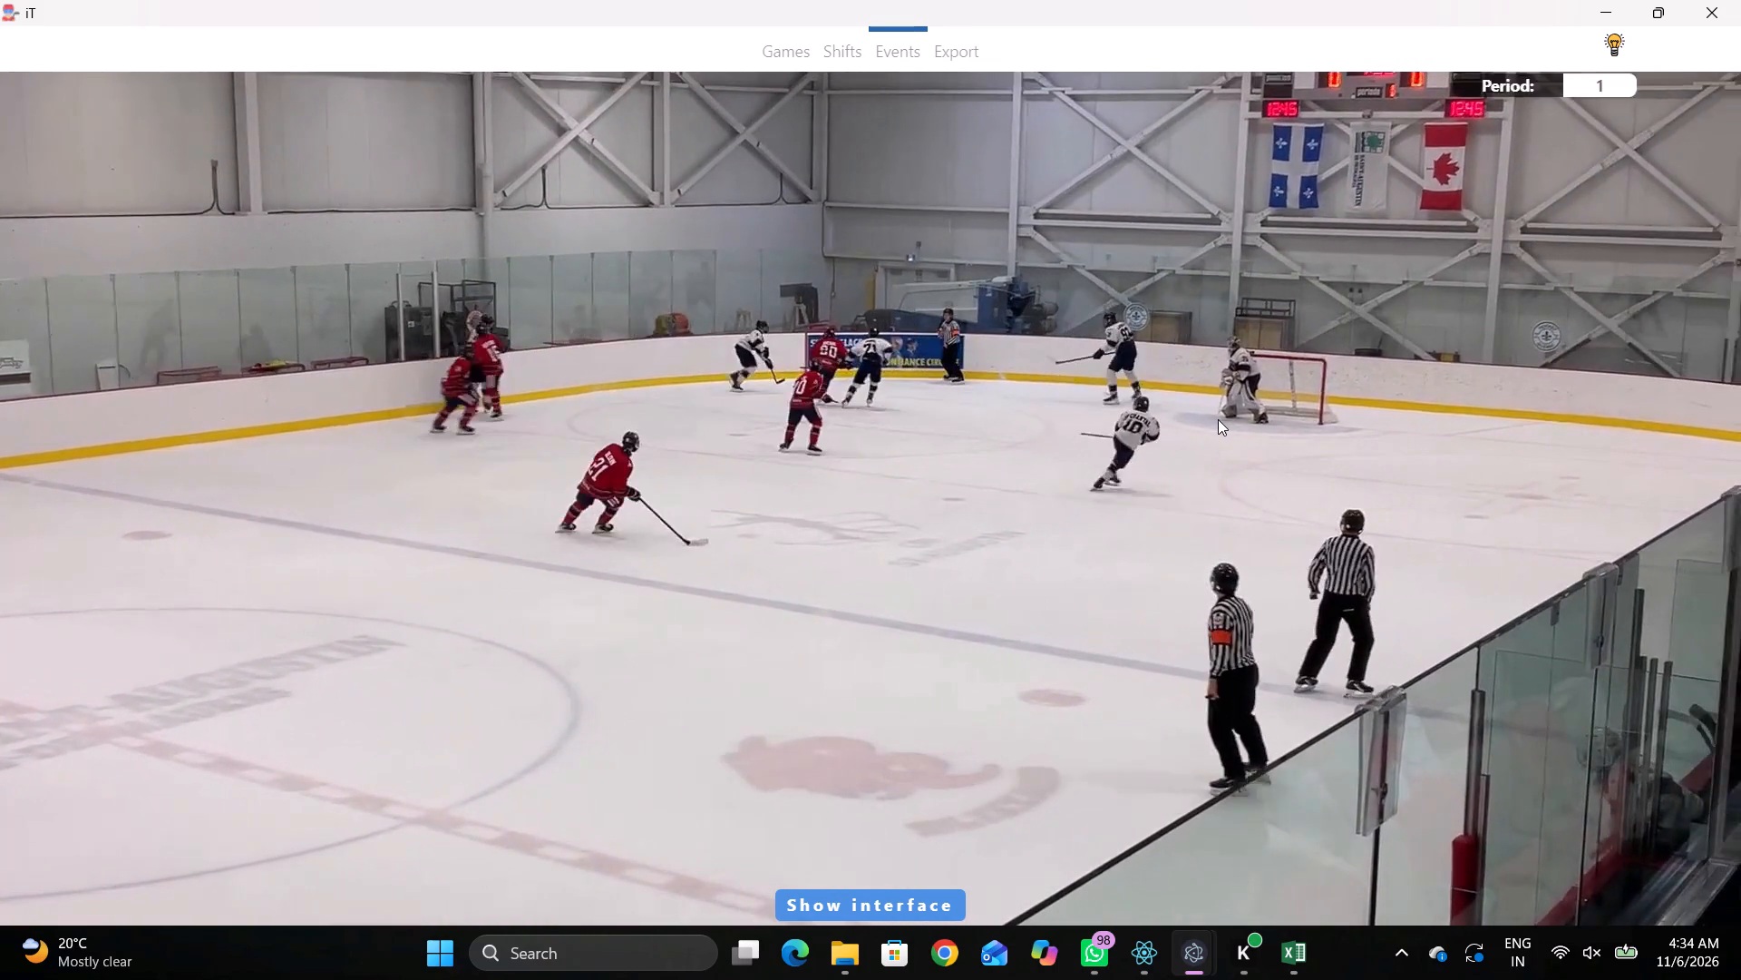
pyautogui.press('space')
pyautogui.press('space')
pyautogui.press('q')
pyautogui.press('q')
pyautogui.press('q')
pyautogui.press('q')
pyautogui.press('q')
pyautogui.rightClick(1245, 382)
pyautogui.click(1265, 395)
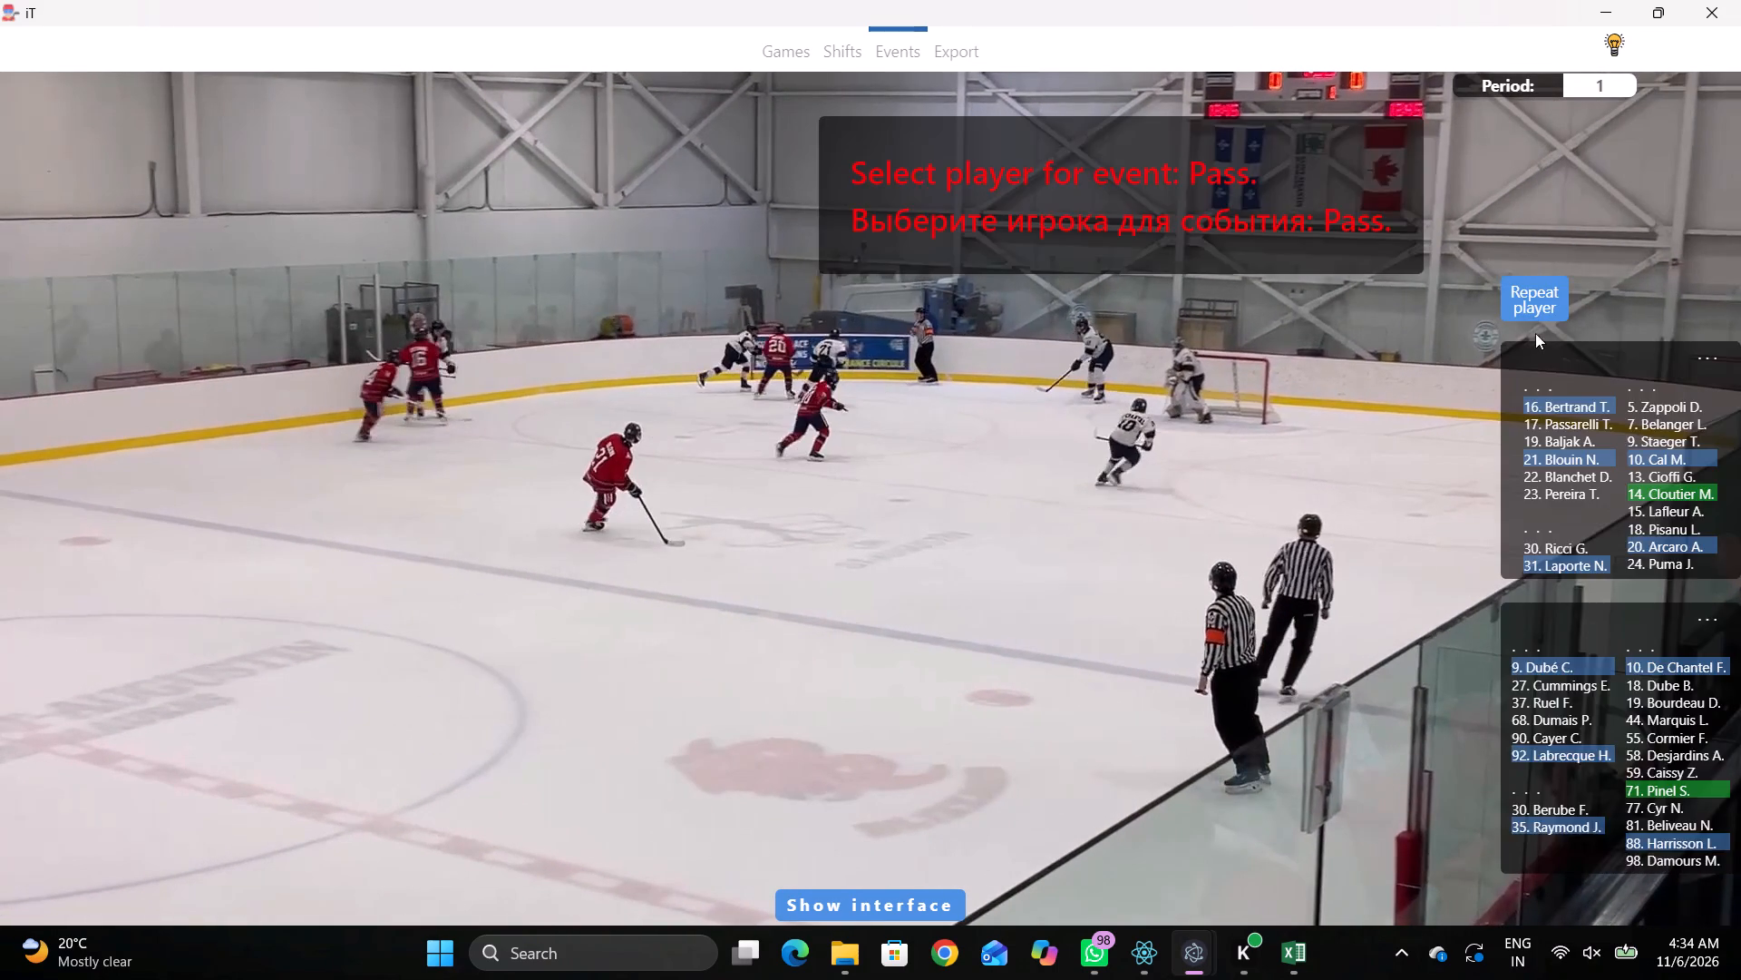
pyautogui.click(1530, 292)
pyautogui.click(1252, 197)
# Log a Skating with the puck event by away 92 just in front of the away goal line, on the far side of the net.
pyautogui.press('space')
pyautogui.press('space')
pyautogui.rightClick(1305, 436)
pyautogui.click(1357, 456)
pyautogui.moveTo(1329, 444); pyautogui.dragTo(1301, 443, button='right')
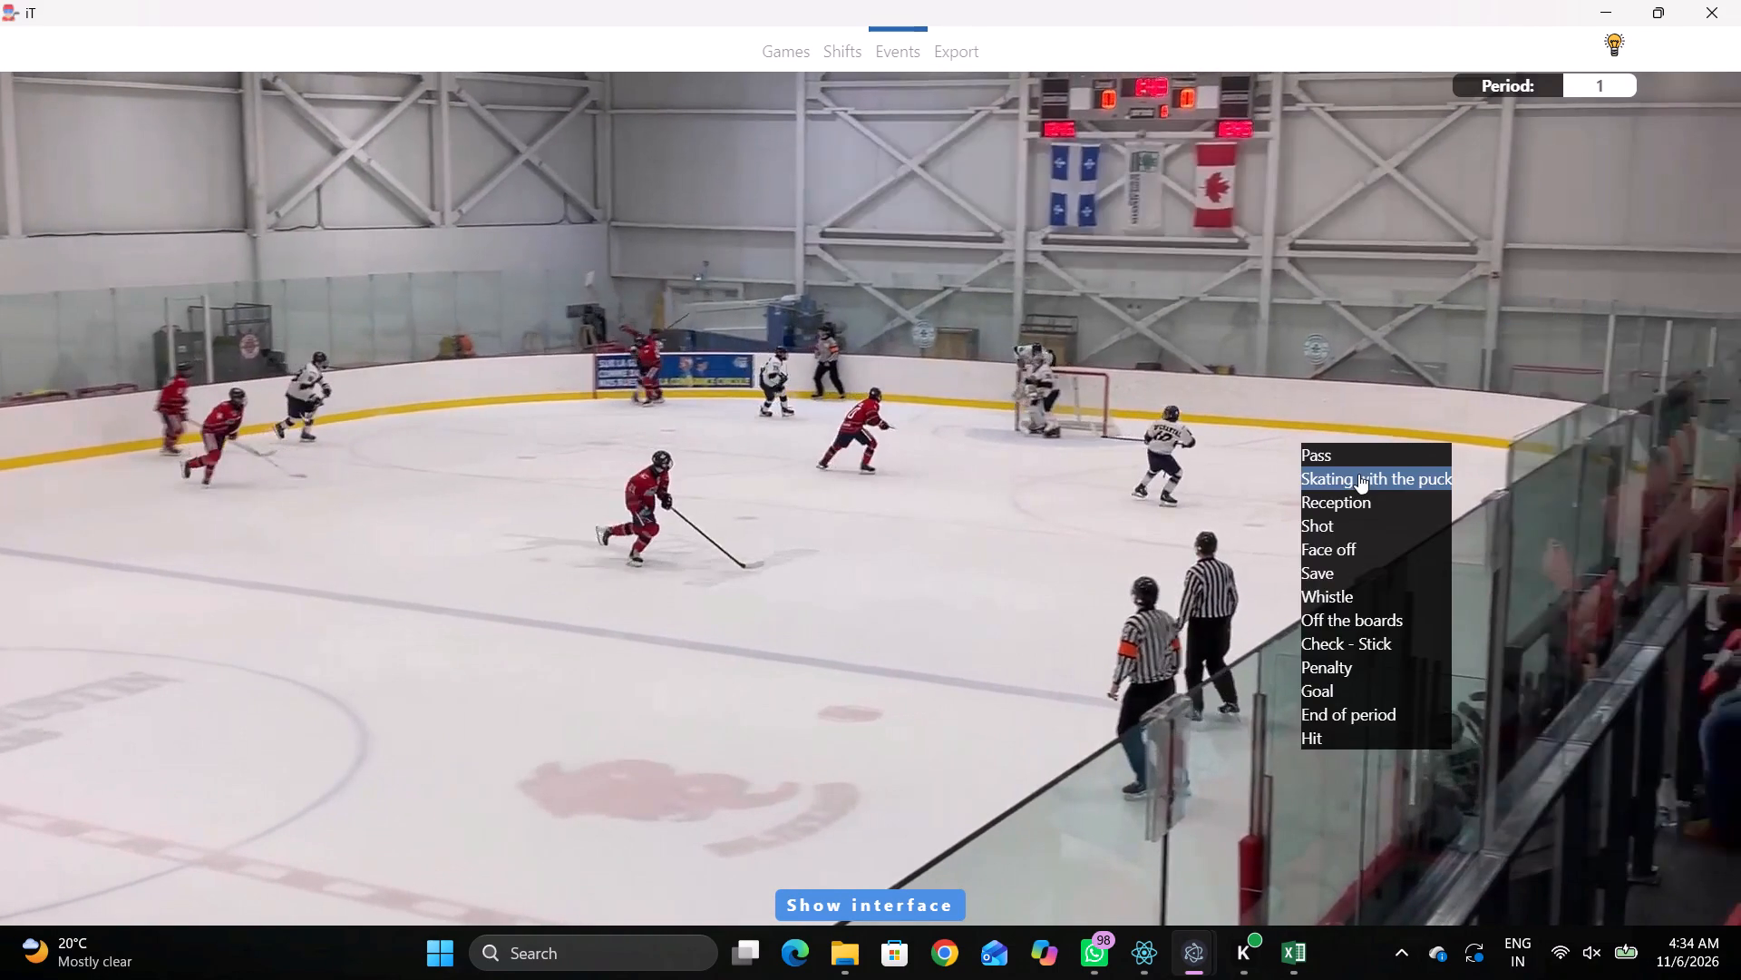
pyautogui.click(1358, 474)
pyautogui.click(1541, 752)
pyautogui.click(1328, 291)
# Log a Pass event by the same away player behind the away net, close to the end boards.
pyautogui.press('space')
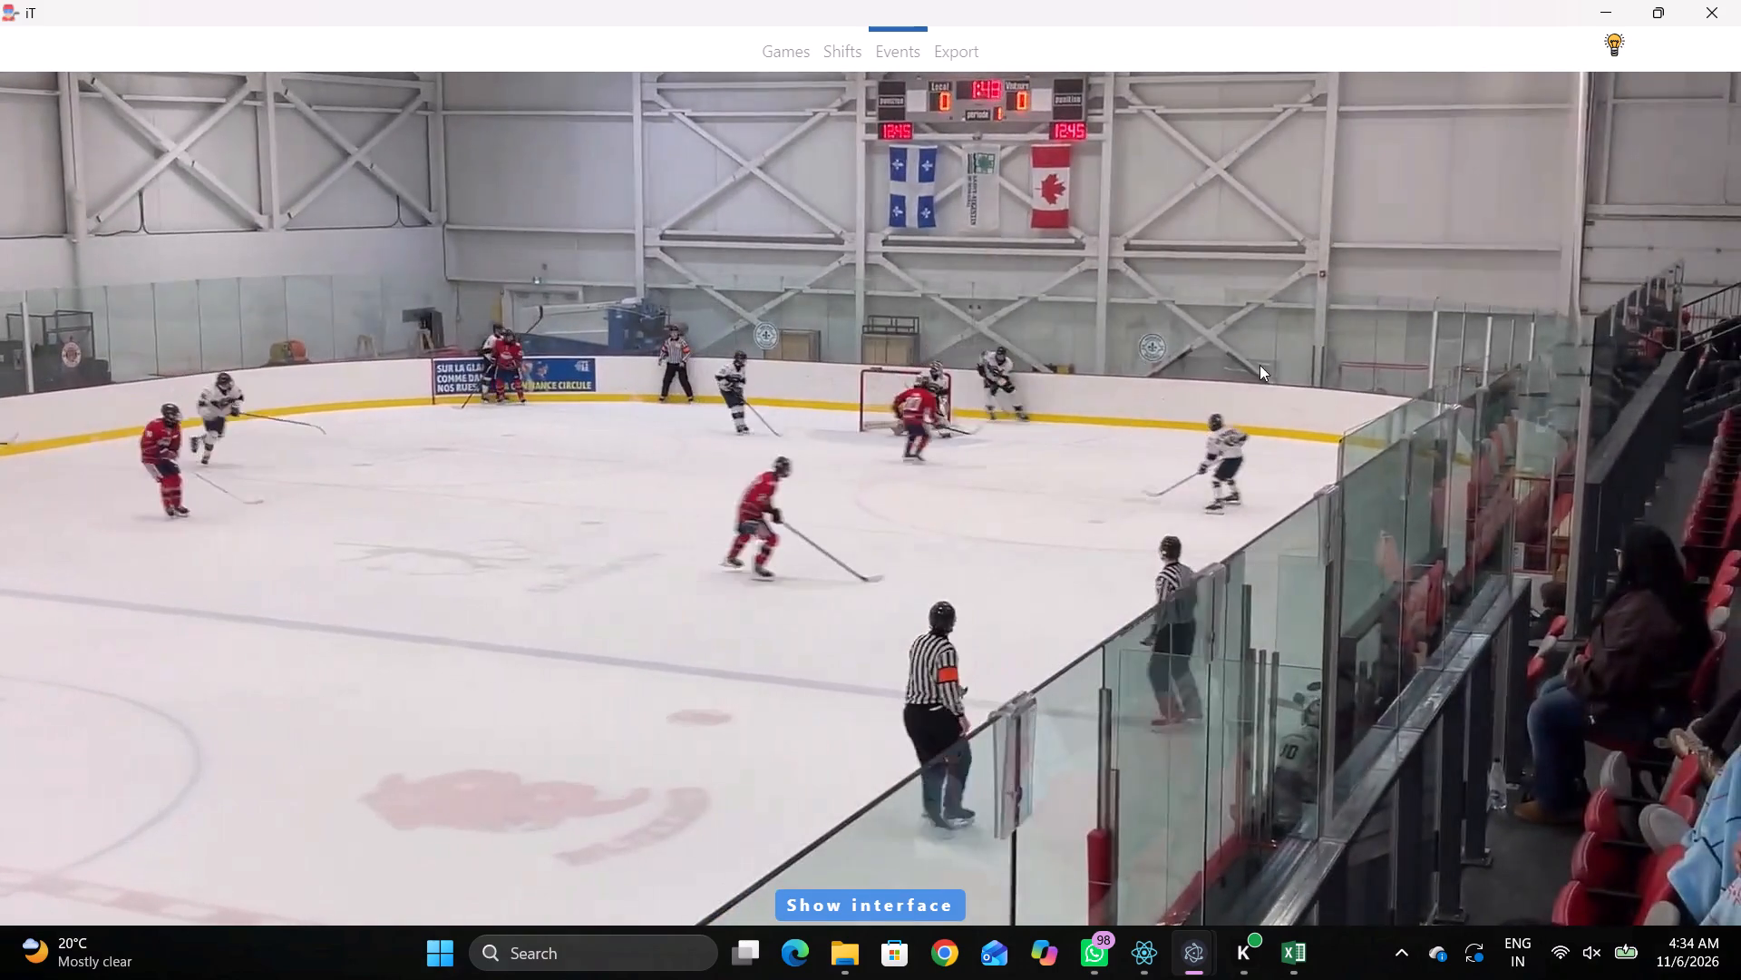
pyautogui.press('space')
pyautogui.press('space')
pyautogui.press('space')
pyautogui.press('space')
pyautogui.press('space')
pyautogui.write('q')
pyautogui.press('space')
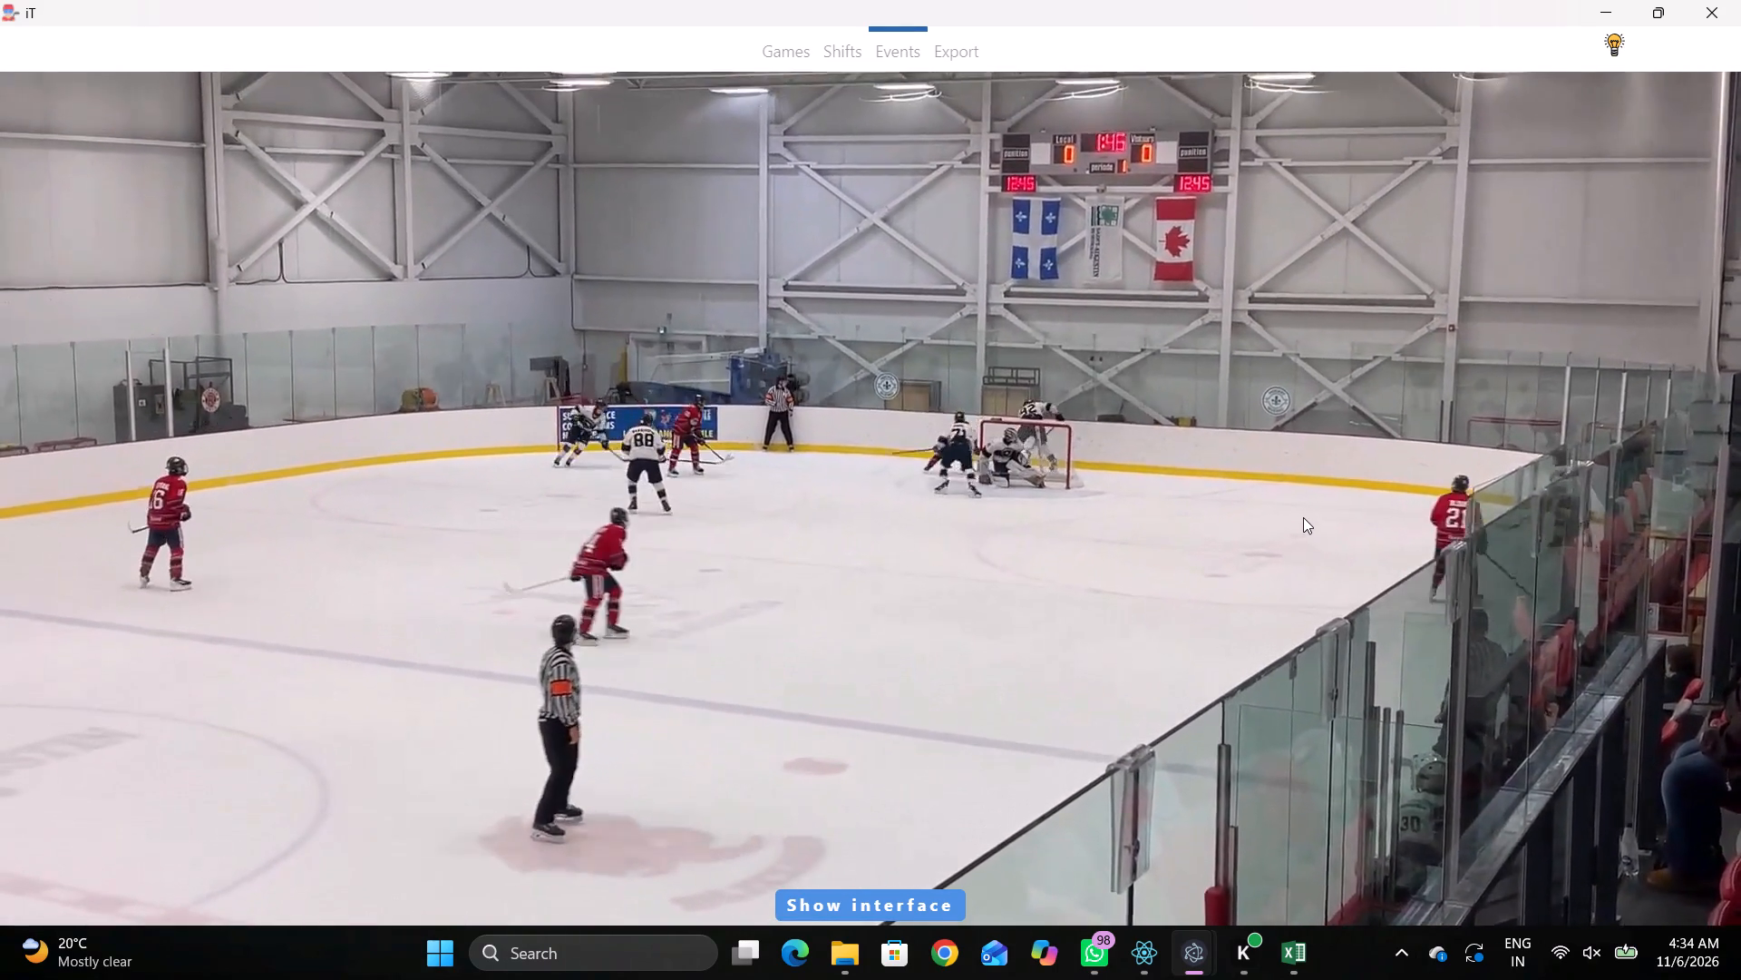
pyautogui.press('space')
pyautogui.press('space')
pyautogui.press('space')
pyautogui.press('q')
pyautogui.press('q')
pyautogui.press('q')
pyautogui.press('q')
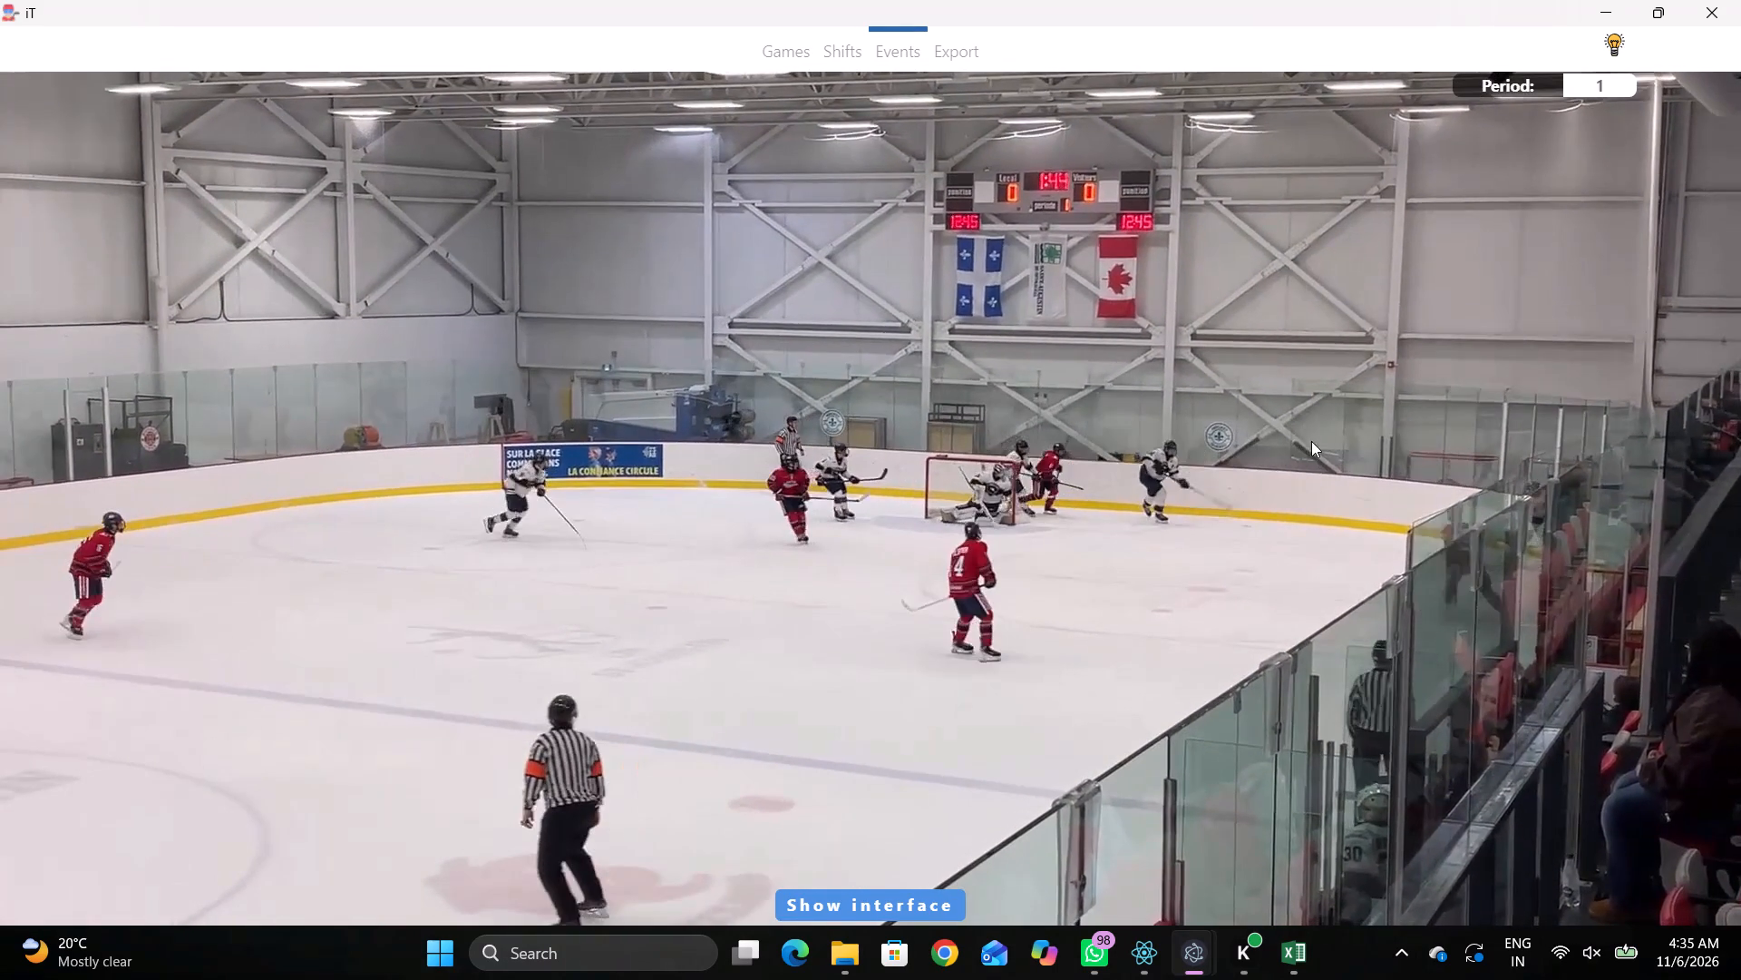
pyautogui.press('q')
pyautogui.rightClick(1305, 400)
pyautogui.click(1336, 411)
pyautogui.click(1526, 310)
pyautogui.click(1385, 367)
# Correct the rink position of away 92's latest Pass event to 2936,198, behind the away goal line on the net's near side.
pyautogui.press('q')
pyautogui.press('q')
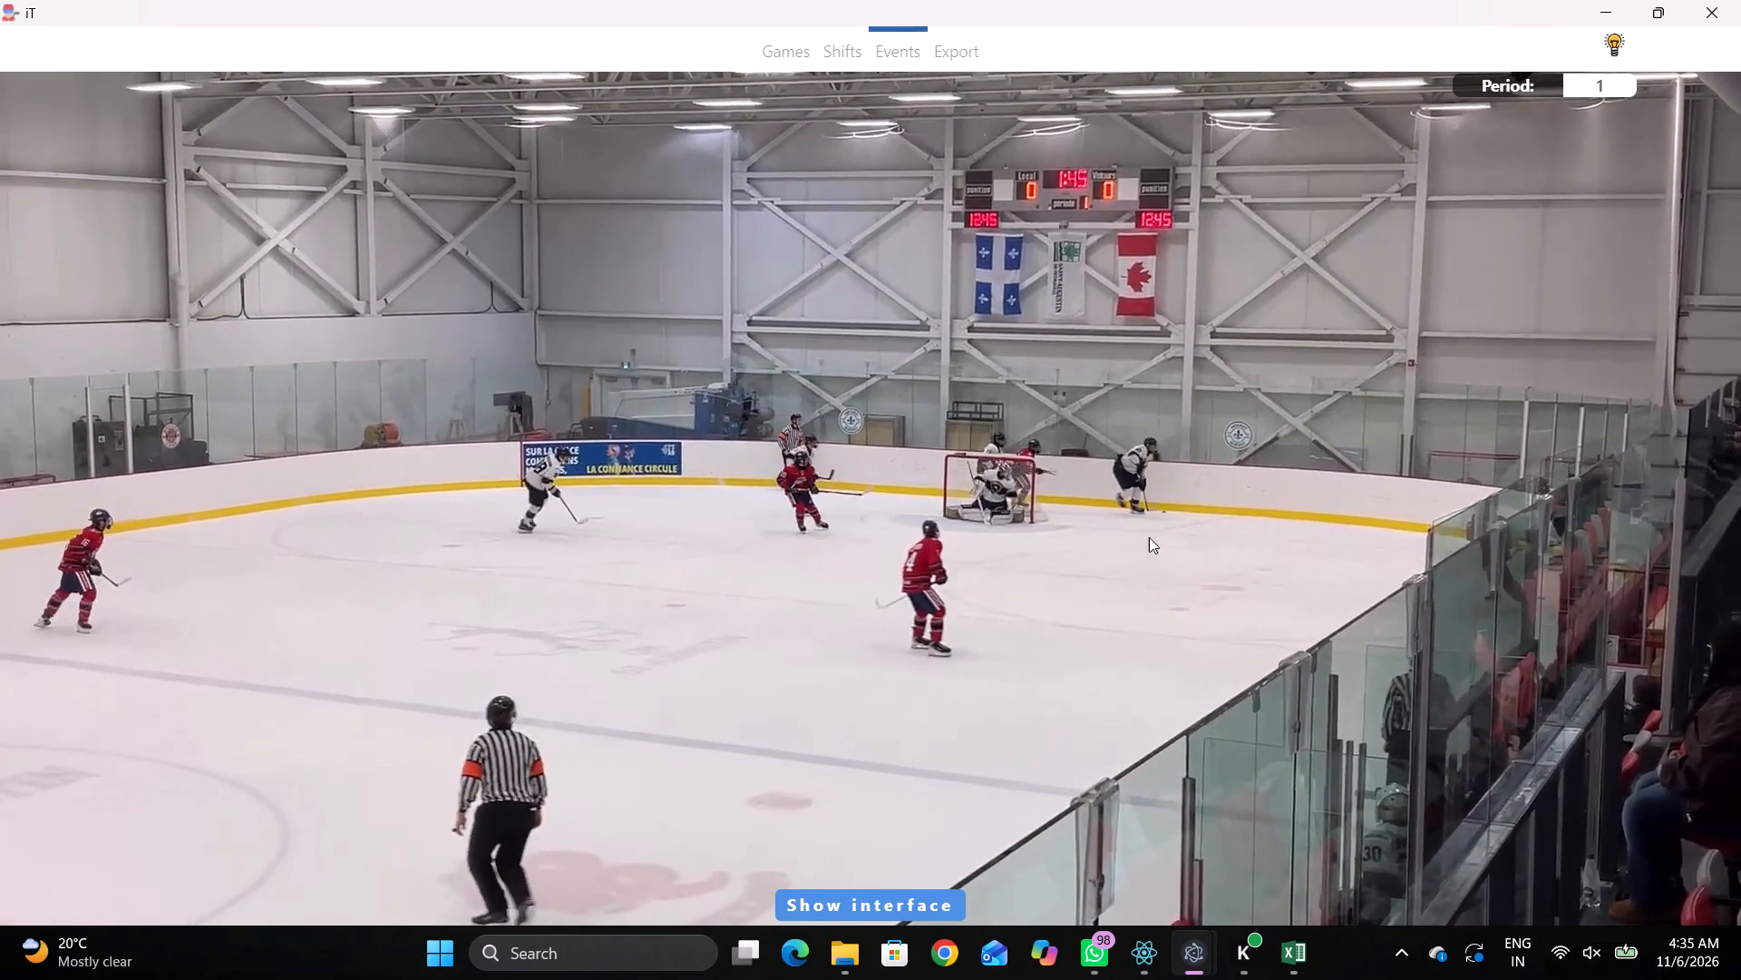
pyautogui.hotkey('shift', 'd')
pyautogui.click(734, 849)
pyautogui.click(734, 867)
pyautogui.click(1343, 393)
pyautogui.press('q')
pyautogui.press('q')
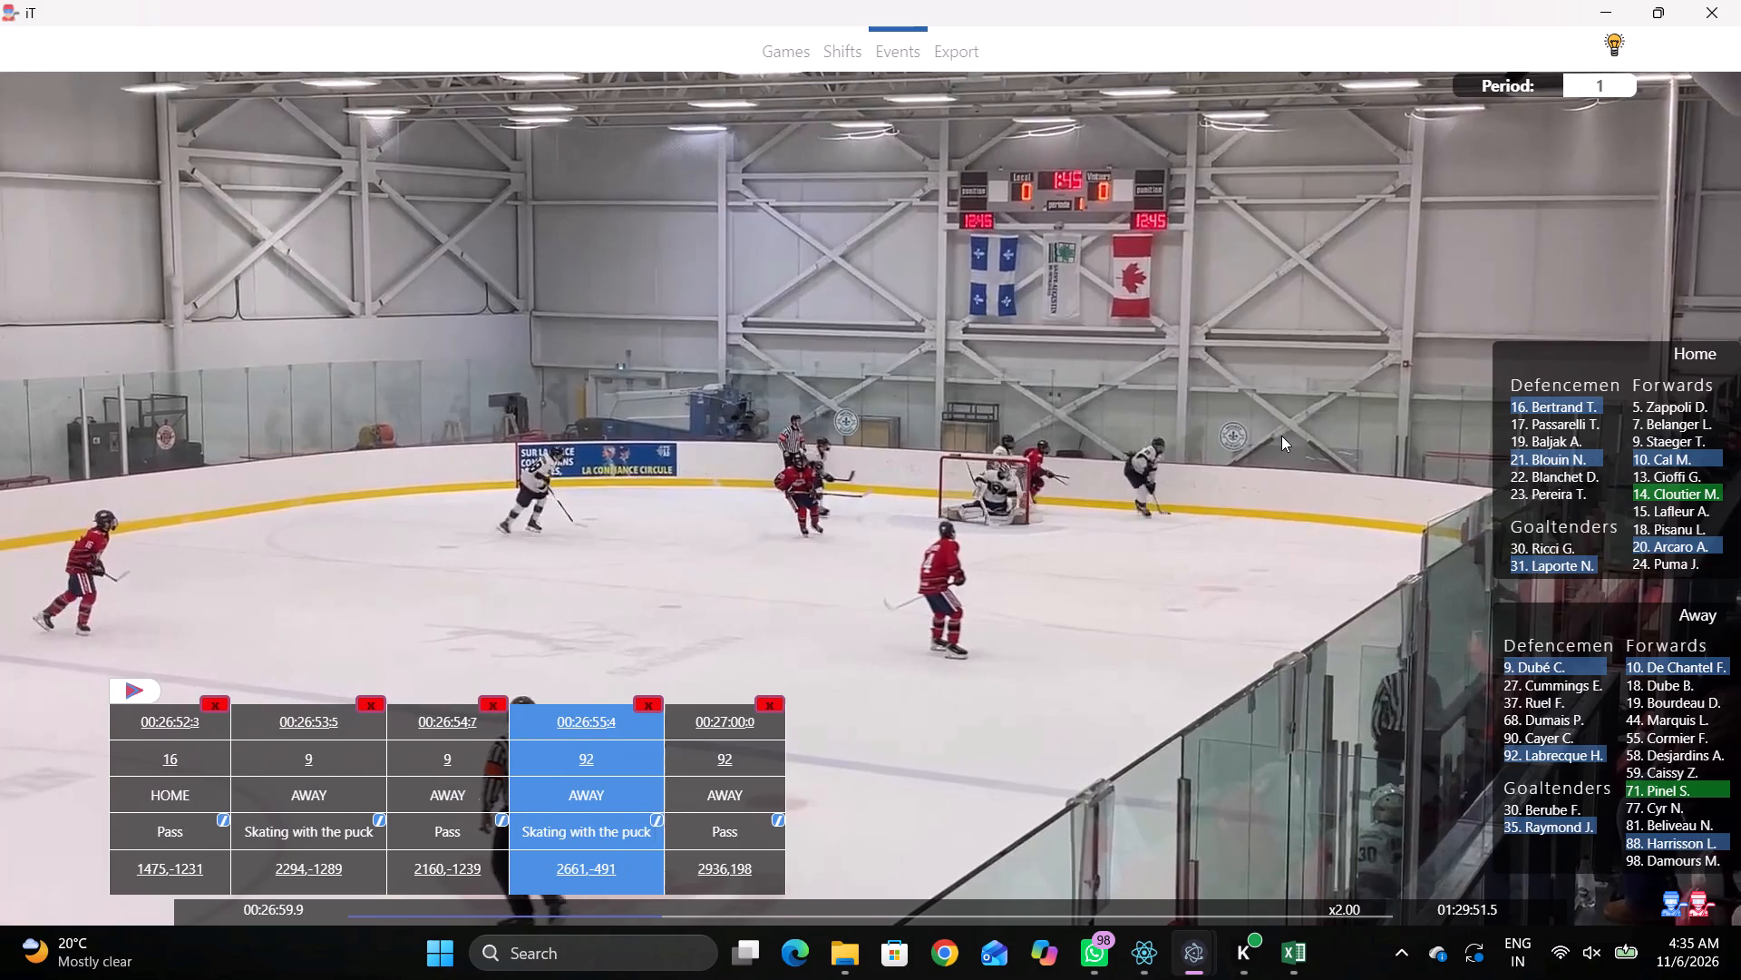
pyautogui.hotkey('shift', 'd')
# Rewind and rewatch the play around away 92's carry and pass near the away net.
pyautogui.press('q')
pyautogui.press('q')
pyautogui.press('q')
pyautogui.press('q')
pyautogui.press('q')
pyautogui.press('q')
pyautogui.press('q')
pyautogui.press('q')
pyautogui.press('q')
pyautogui.press('q')
pyautogui.press('q')
pyautogui.write('qqqqq')
pyautogui.write('qq')
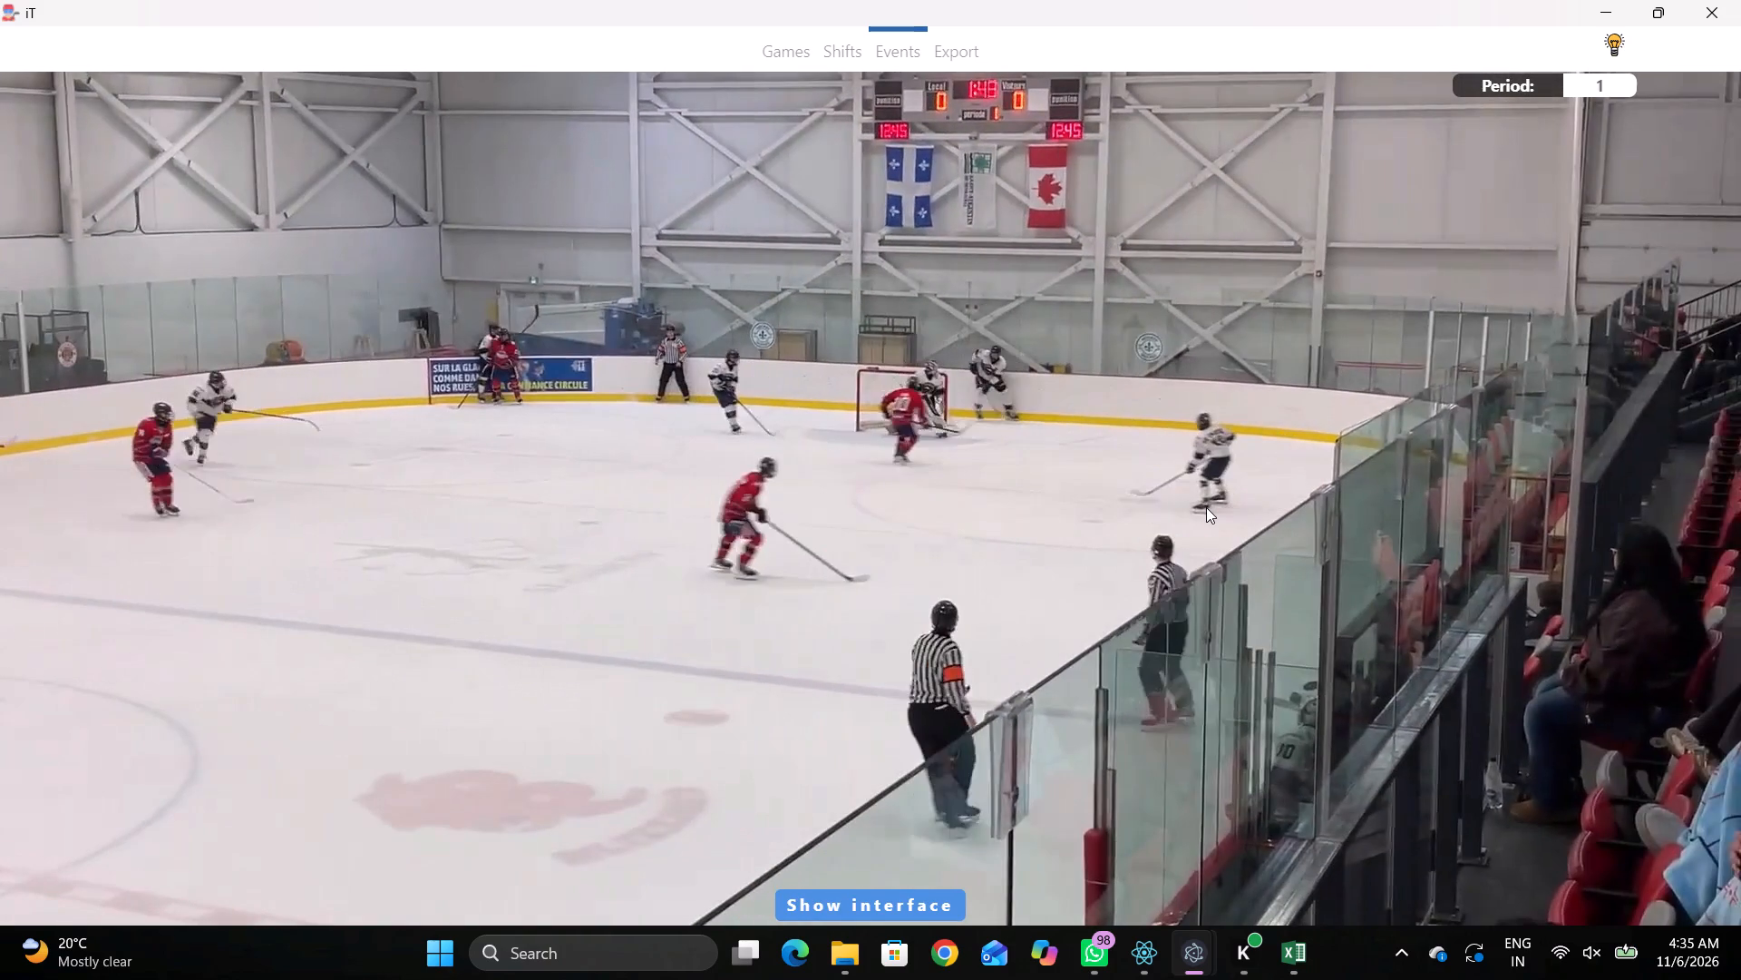
pyautogui.press('space')
pyautogui.write('v')
pyautogui.press('space')
pyautogui.press('space')
pyautogui.press('space')
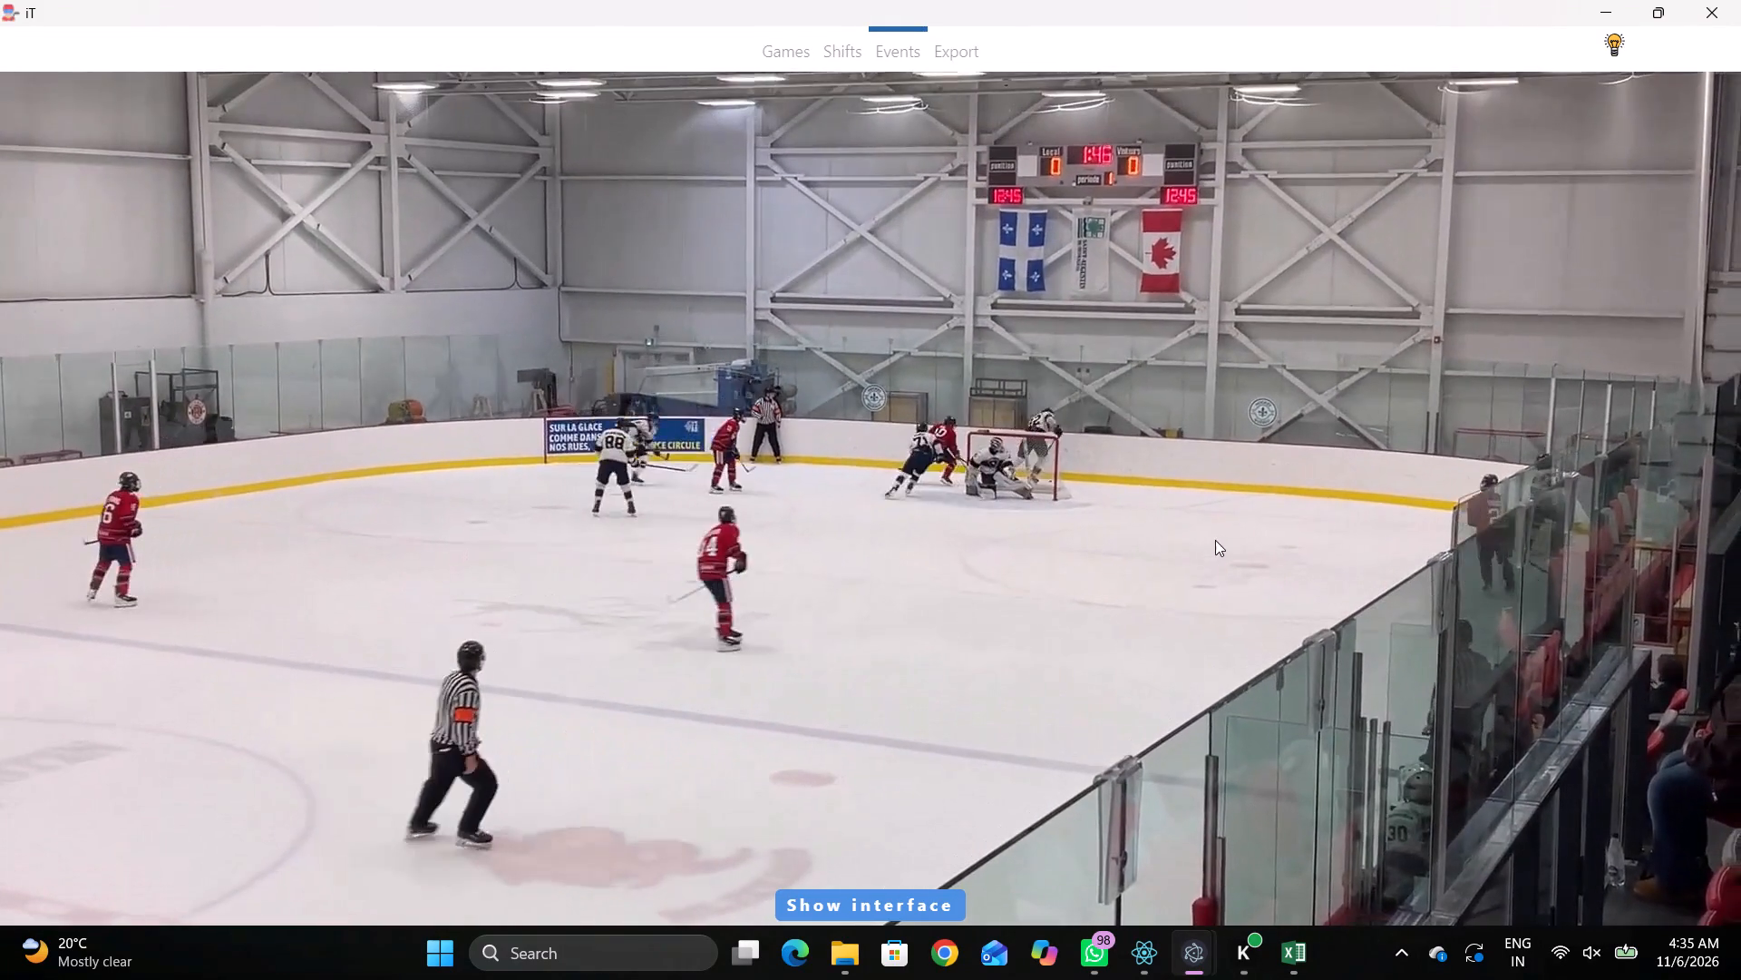
# Log a Pass event by away 10 near the away goal line, on the near-corner side of the net.
pyautogui.press('space')
pyautogui.press('space')
pyautogui.press('space')
pyautogui.press('space')
pyautogui.rightClick(1262, 488)
pyautogui.rightClick(1206, 475)
pyautogui.click(1237, 486)
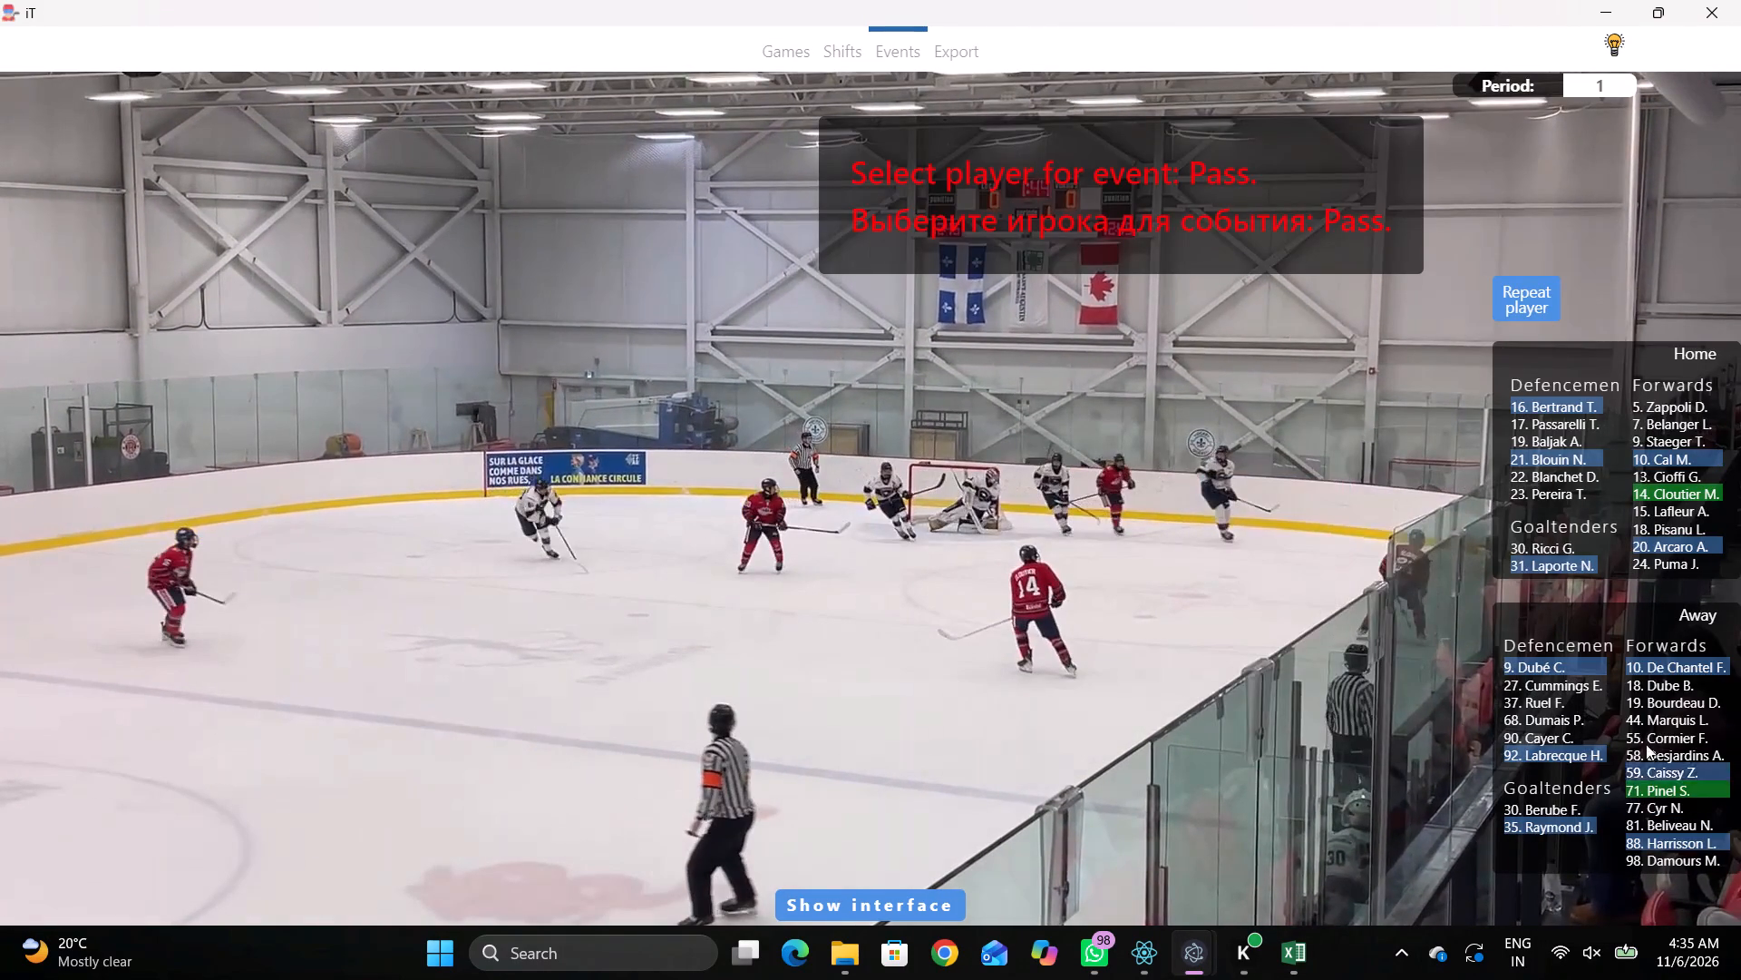
pyautogui.click(1632, 672)
pyautogui.click(1329, 496)
pyautogui.press('r')
# Log another Pass event by the same away player in the away zone, low on the near face-off circle toward the goal line.
pyautogui.press('space')
pyautogui.press('space')
pyautogui.press('space')
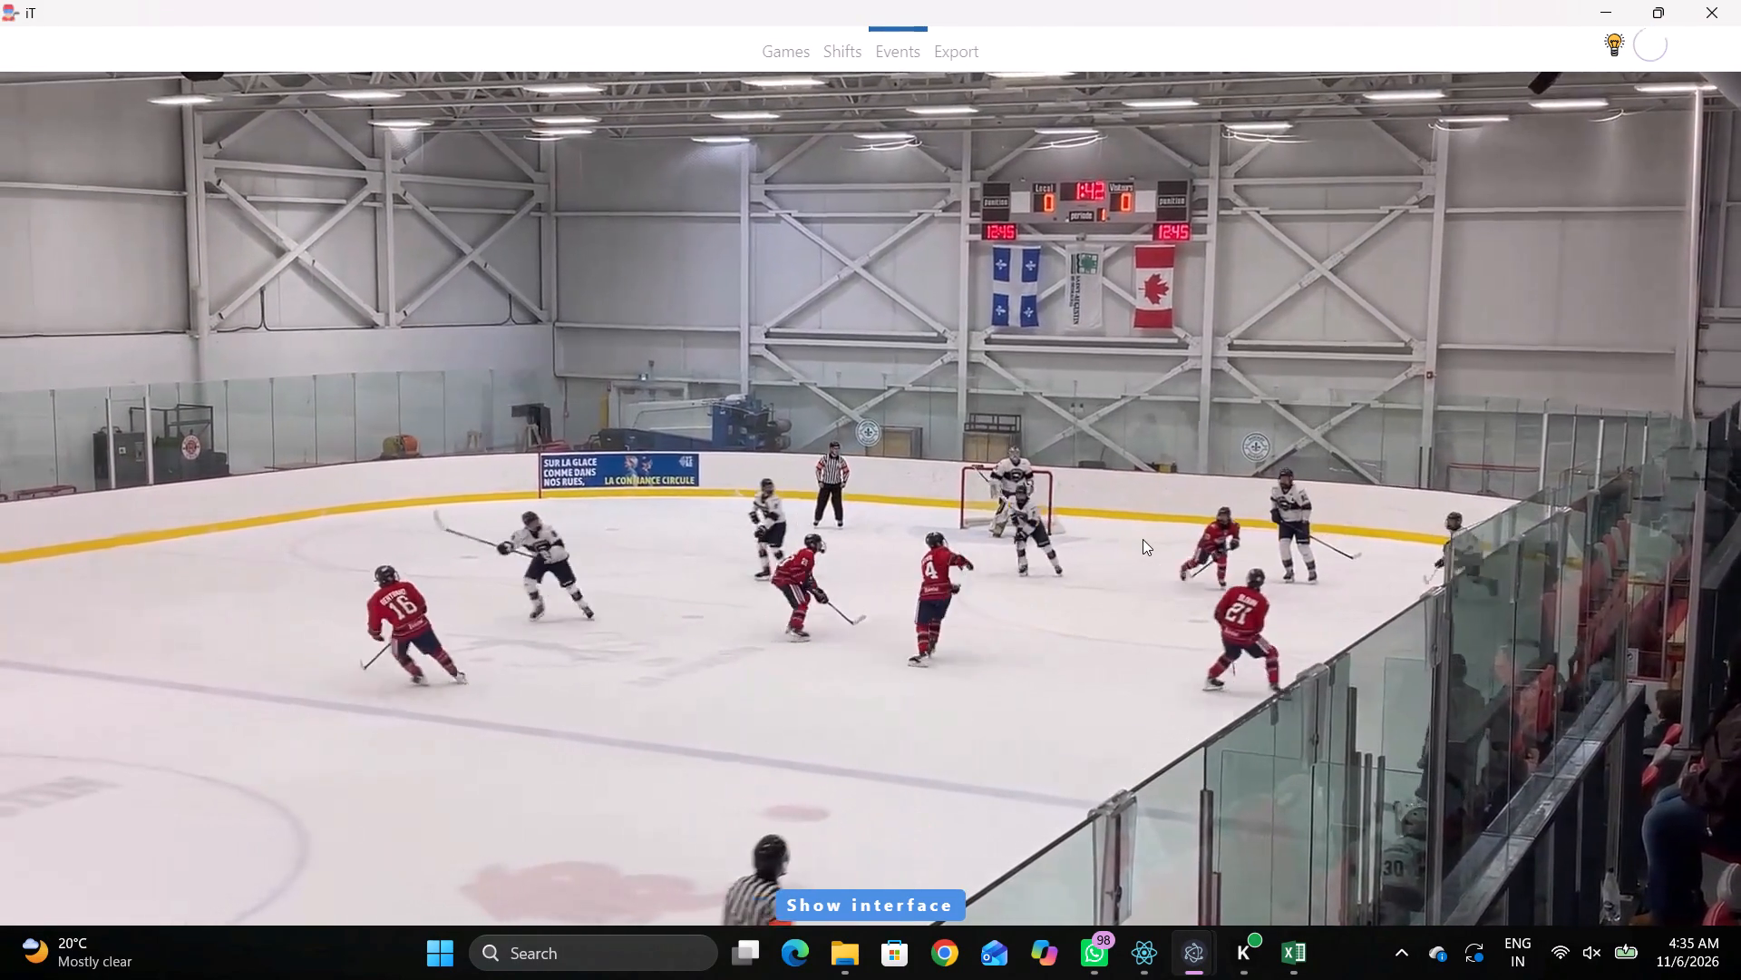
pyautogui.press('space')
pyautogui.write('q')
pyautogui.press('q')
pyautogui.press('q')
pyautogui.press('q')
pyautogui.press('q')
pyautogui.rightClick(1152, 494)
pyautogui.click(1192, 512)
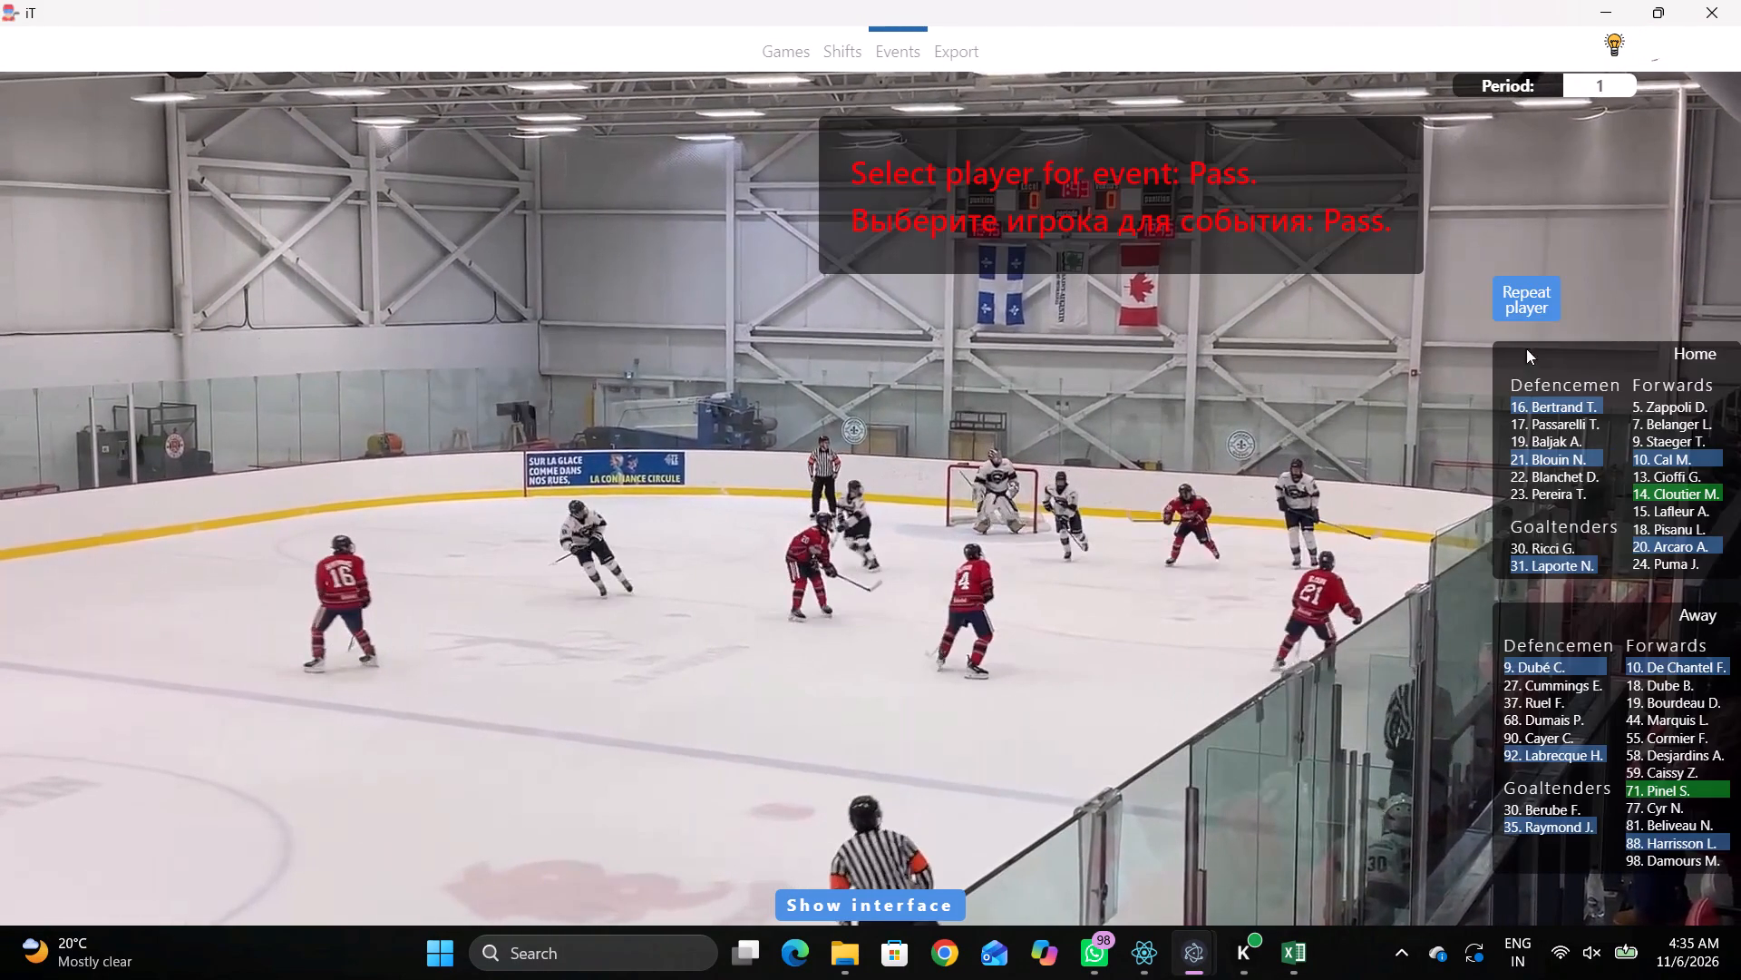
pyautogui.moveTo(1552, 299); pyautogui.dragTo(1546, 309)
pyautogui.click(1289, 502)
# Change the event type of away 10's earlier Pass at 00:27:00:7, save it, and resume the video.
pyautogui.hotkey('shift', 'd')
pyautogui.doubleClick(506, 829)
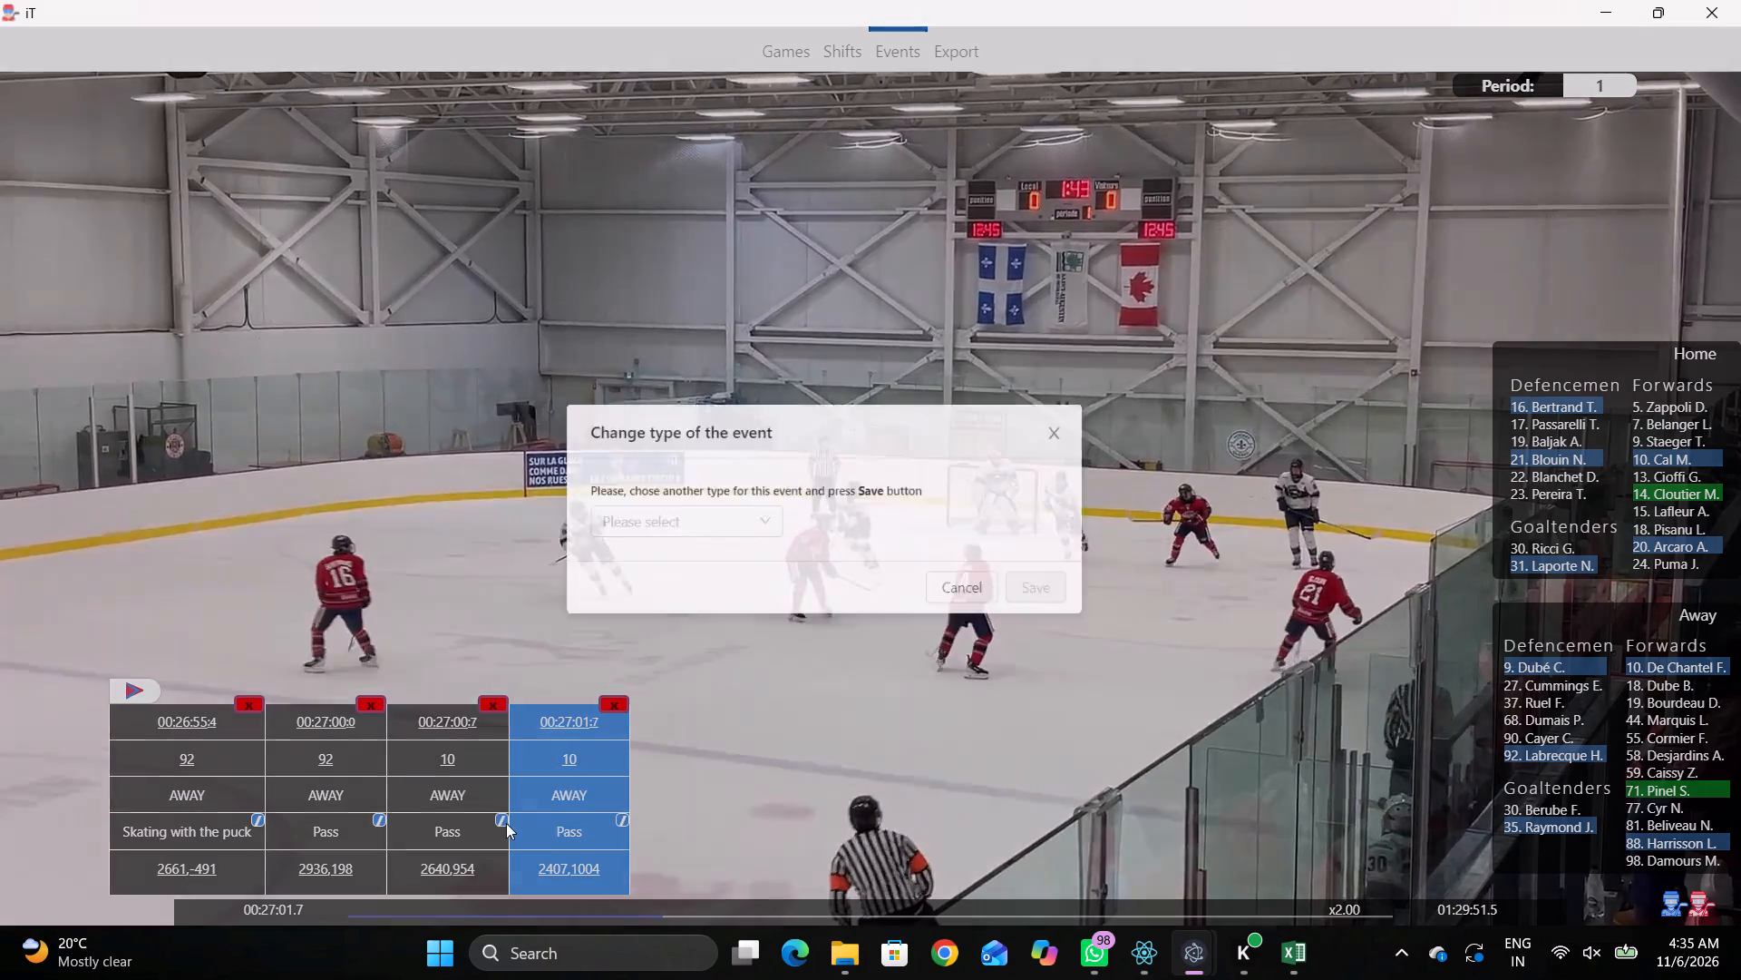
pyautogui.click(692, 482)
pyautogui.click(704, 549)
pyautogui.click(1085, 538)
pyautogui.hotkey('shift', 'd')
pyautogui.press('space')
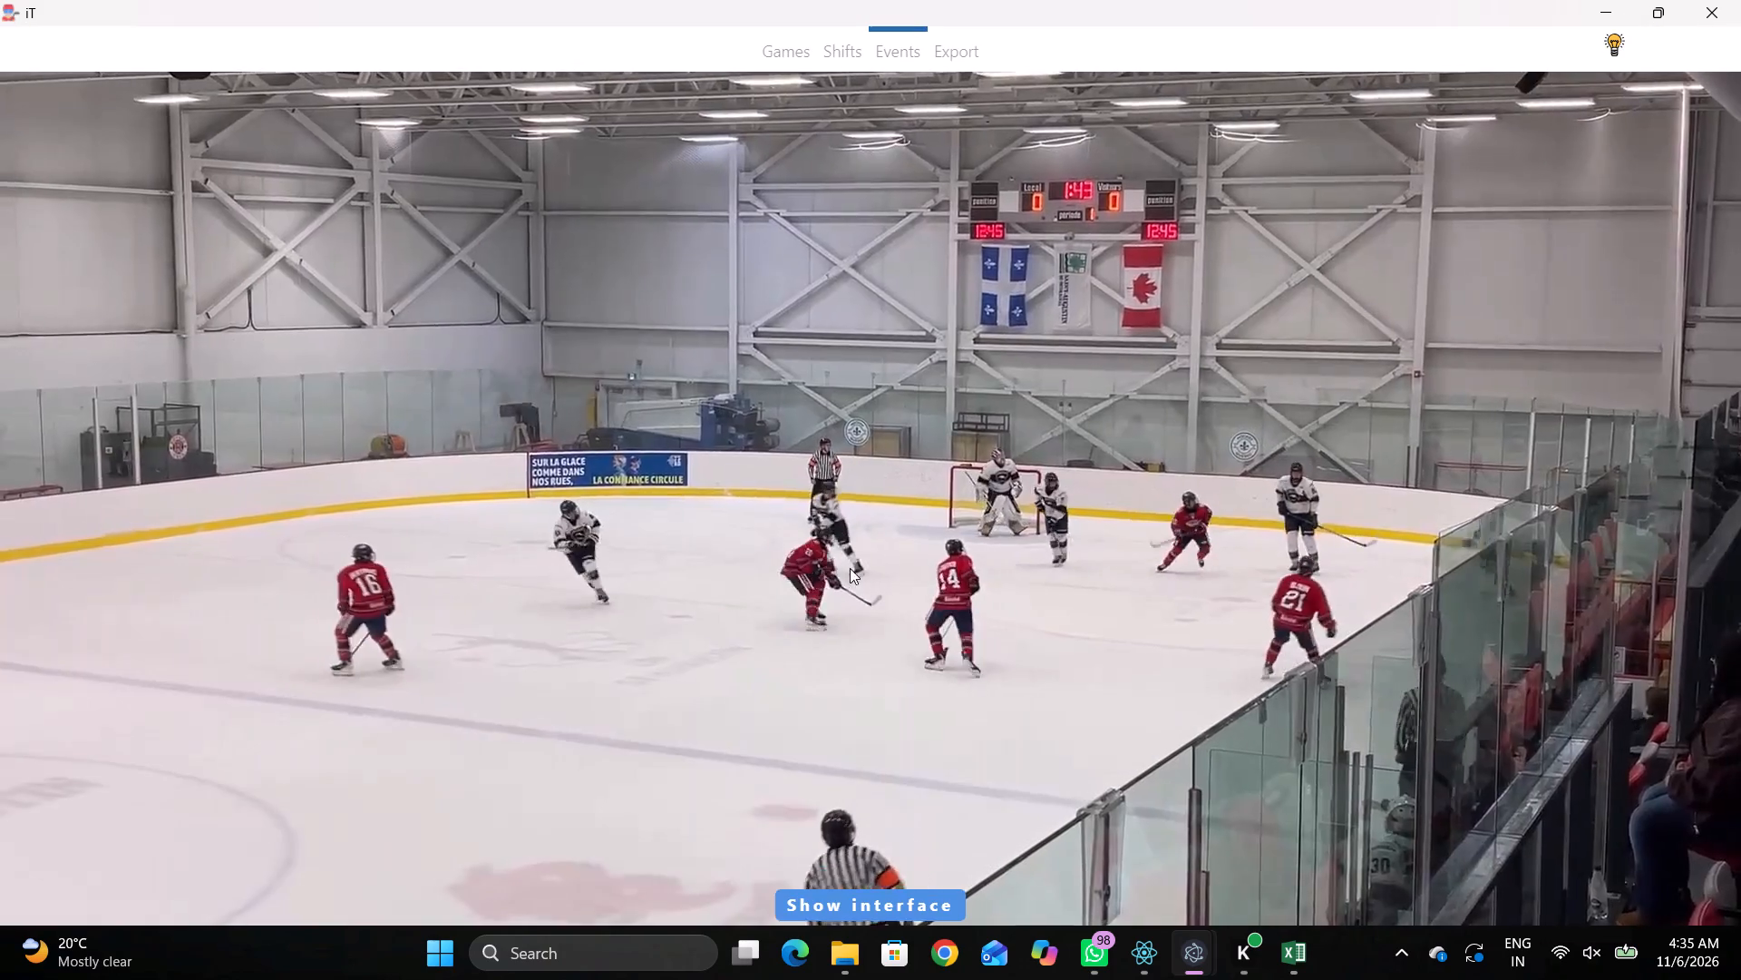
# Review the play after away 10's last Pass and log a Whistle in the neutral zone, just off the home blue line.
pyautogui.press('space')
pyautogui.press('space')
pyautogui.press('v')
pyautogui.press('space')
pyautogui.press('space')
pyautogui.press('space')
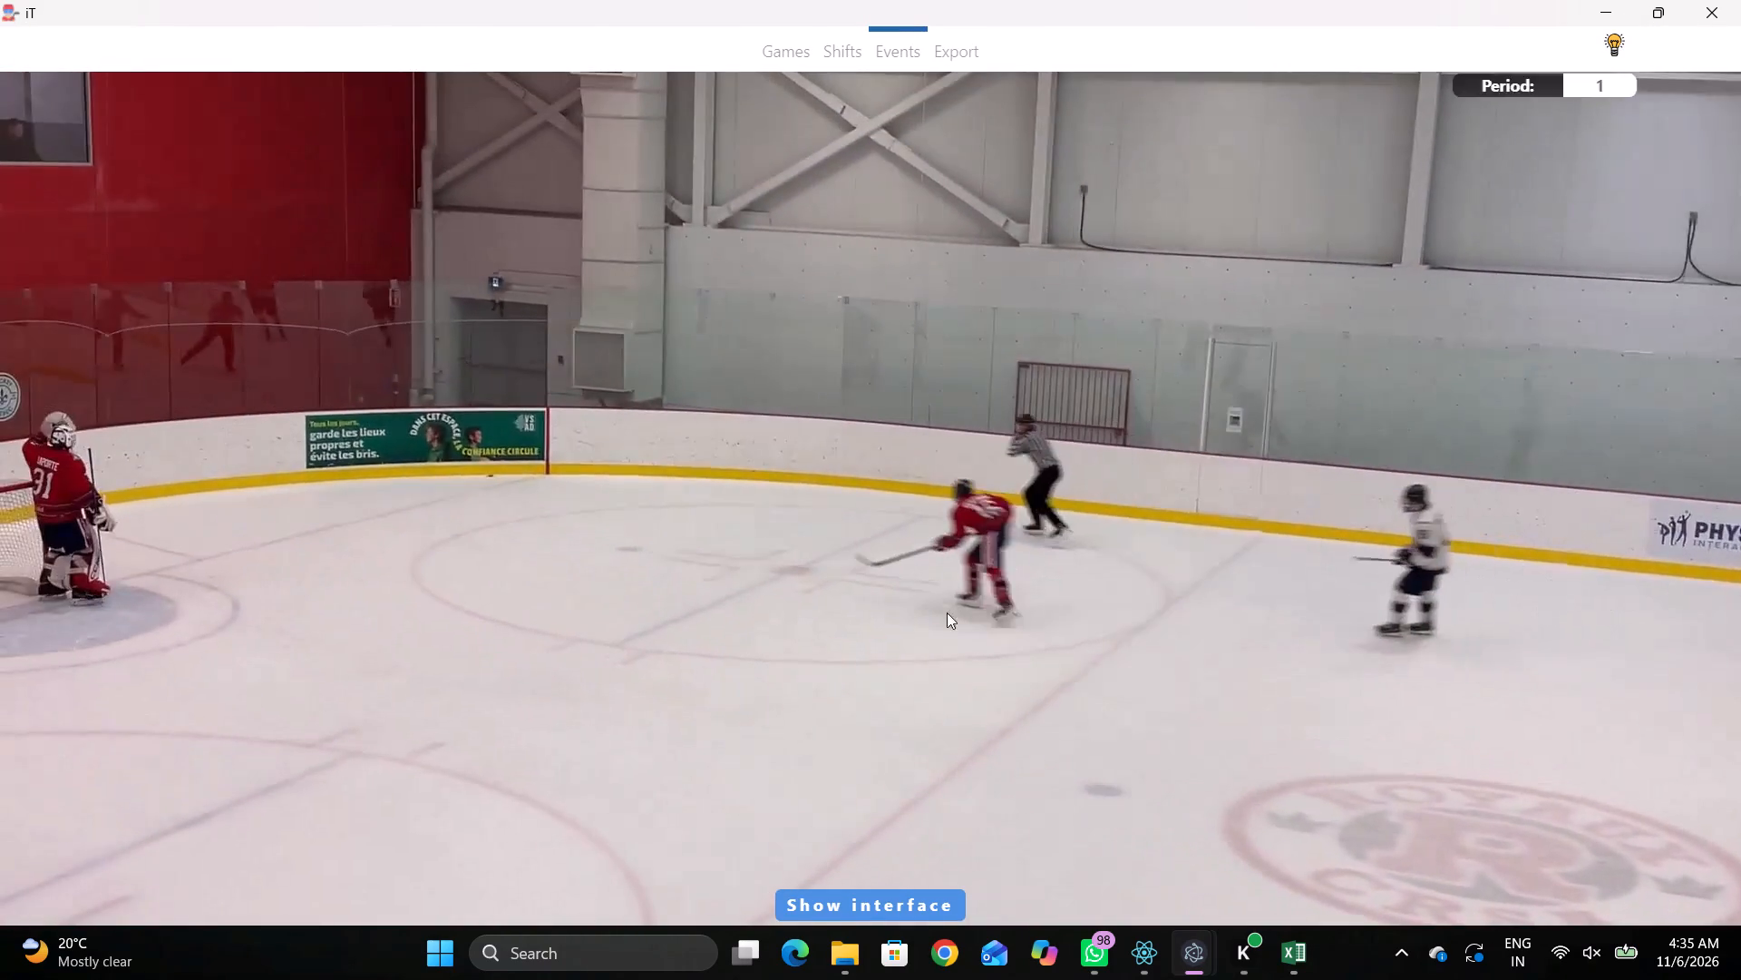
pyautogui.press('space')
pyautogui.press('space')
pyautogui.write('r')
pyautogui.press('space')
pyautogui.press('space')
pyautogui.hotkey('shift', 'd')
pyautogui.click(620, 725)
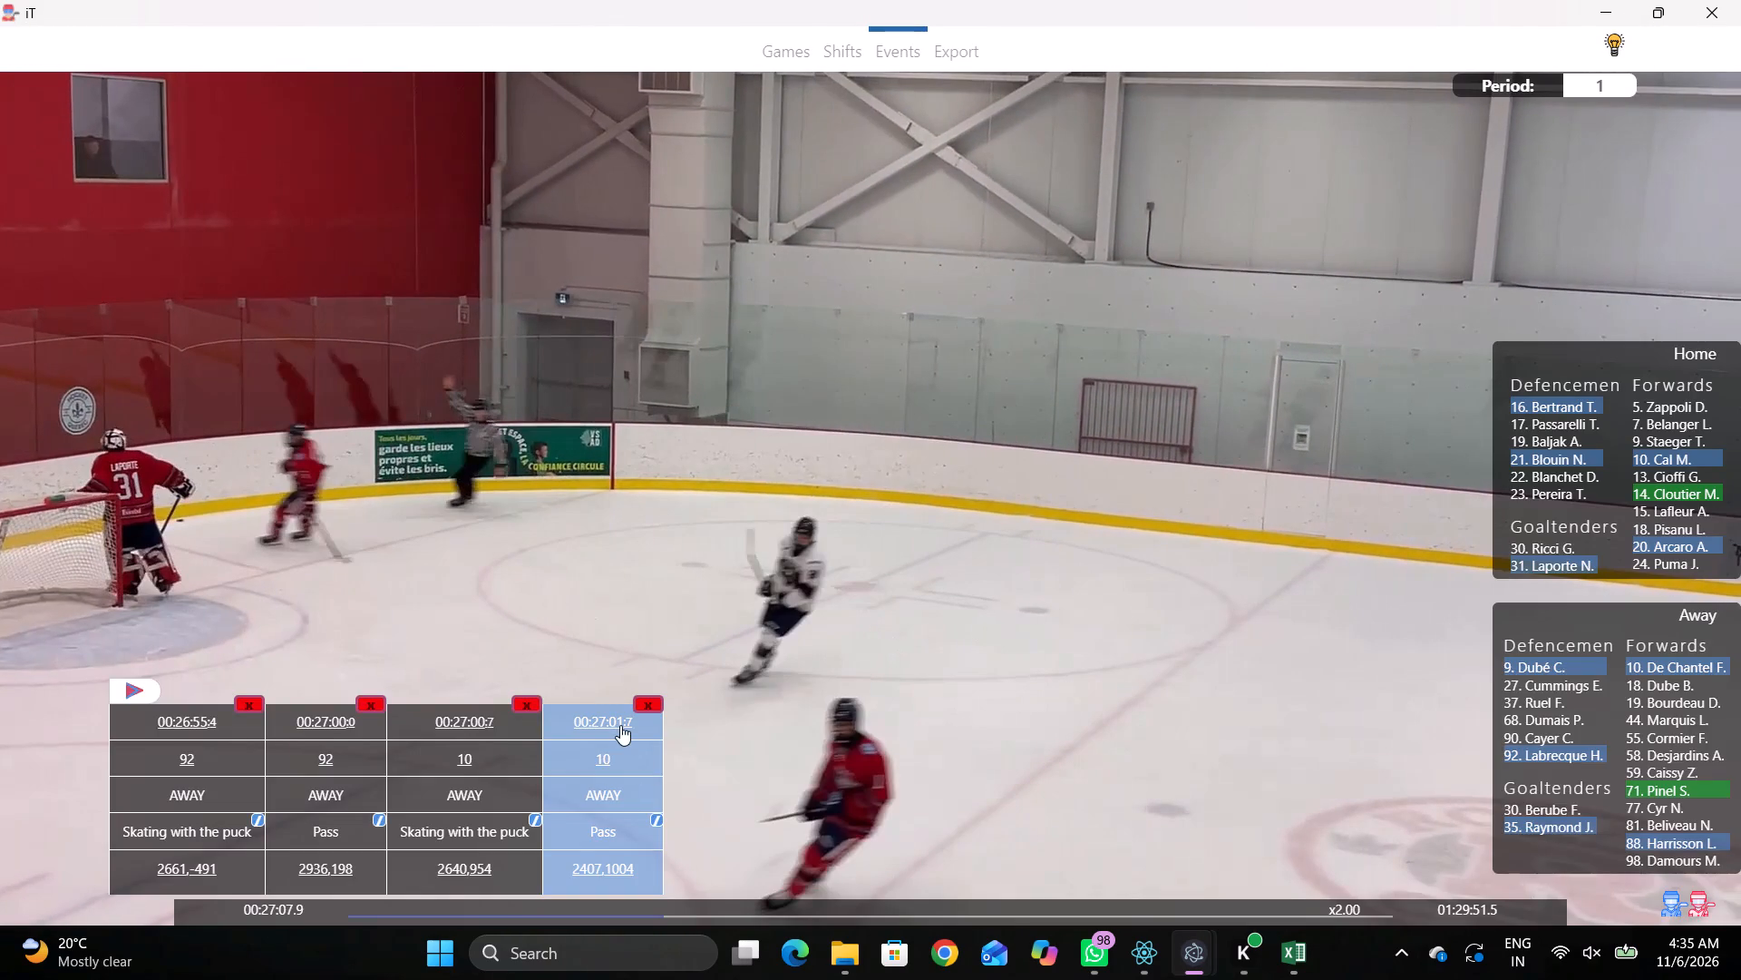
pyautogui.press('space')
pyautogui.press('v')
pyautogui.press('space')
pyautogui.moveTo(953, 411); pyautogui.dragTo(964, 420, button='right')
pyautogui.click(974, 566)
pyautogui.click(788, 388)
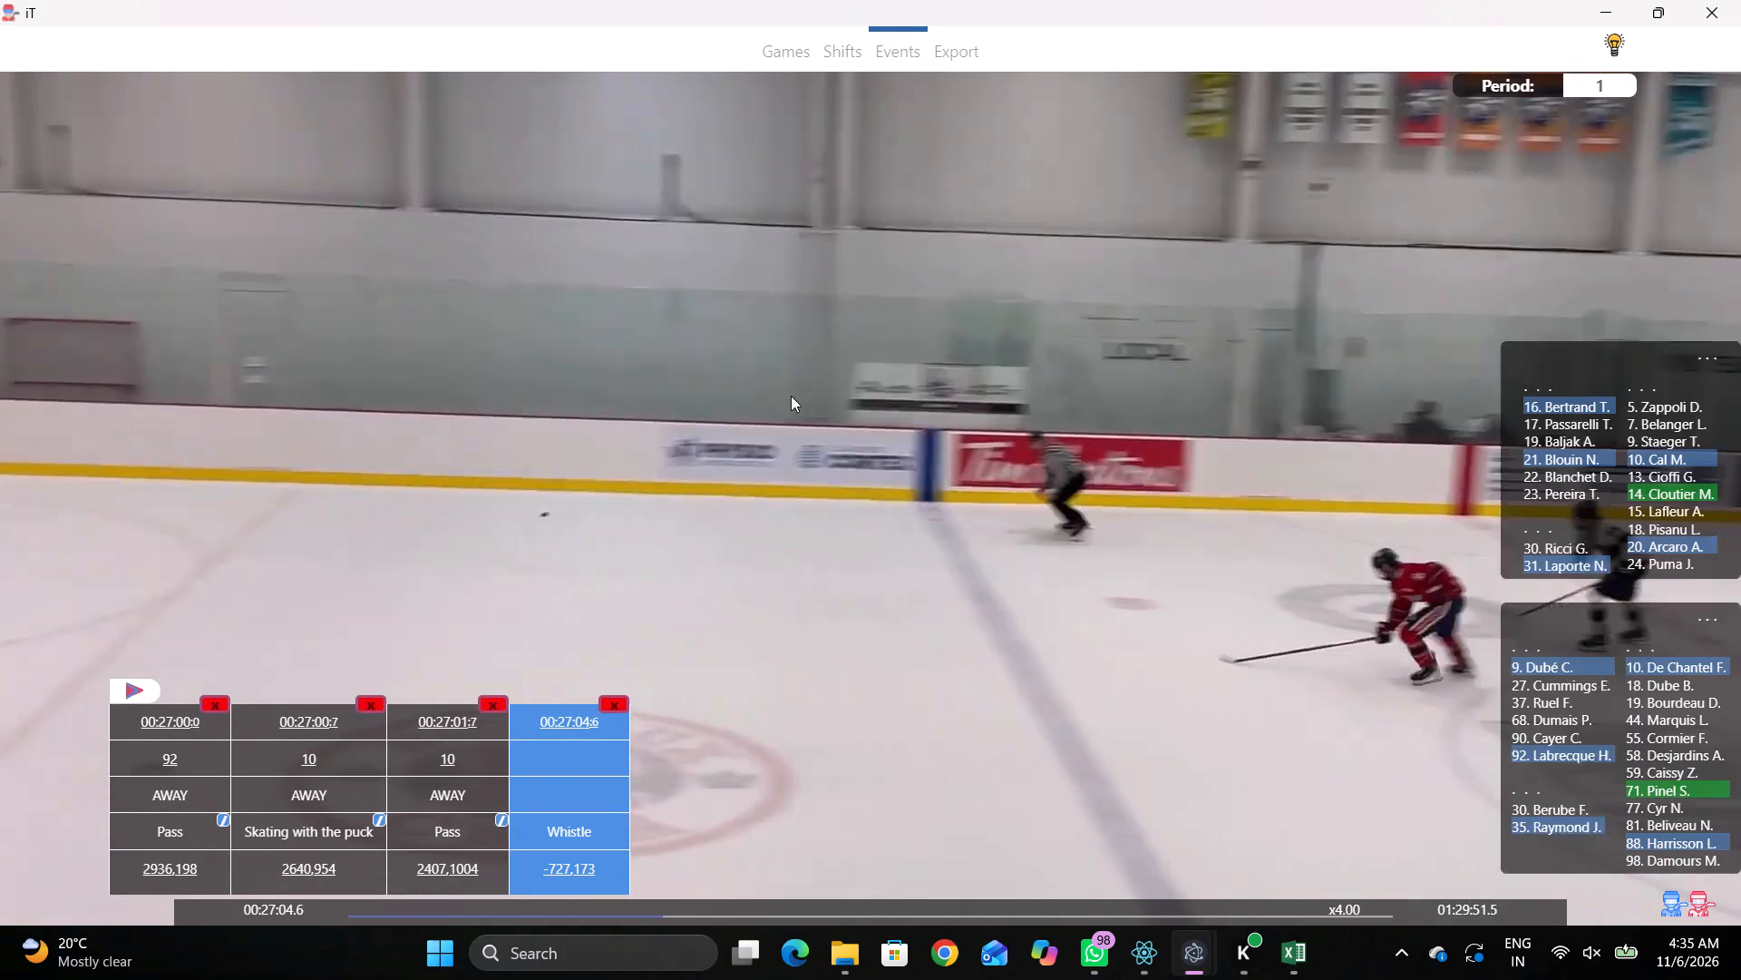
# Log the next Face off as won by away 88 against home 24, on the near face-off dot in the away zone.
pyautogui.press('c')
pyautogui.press('space')
pyautogui.write('c D')
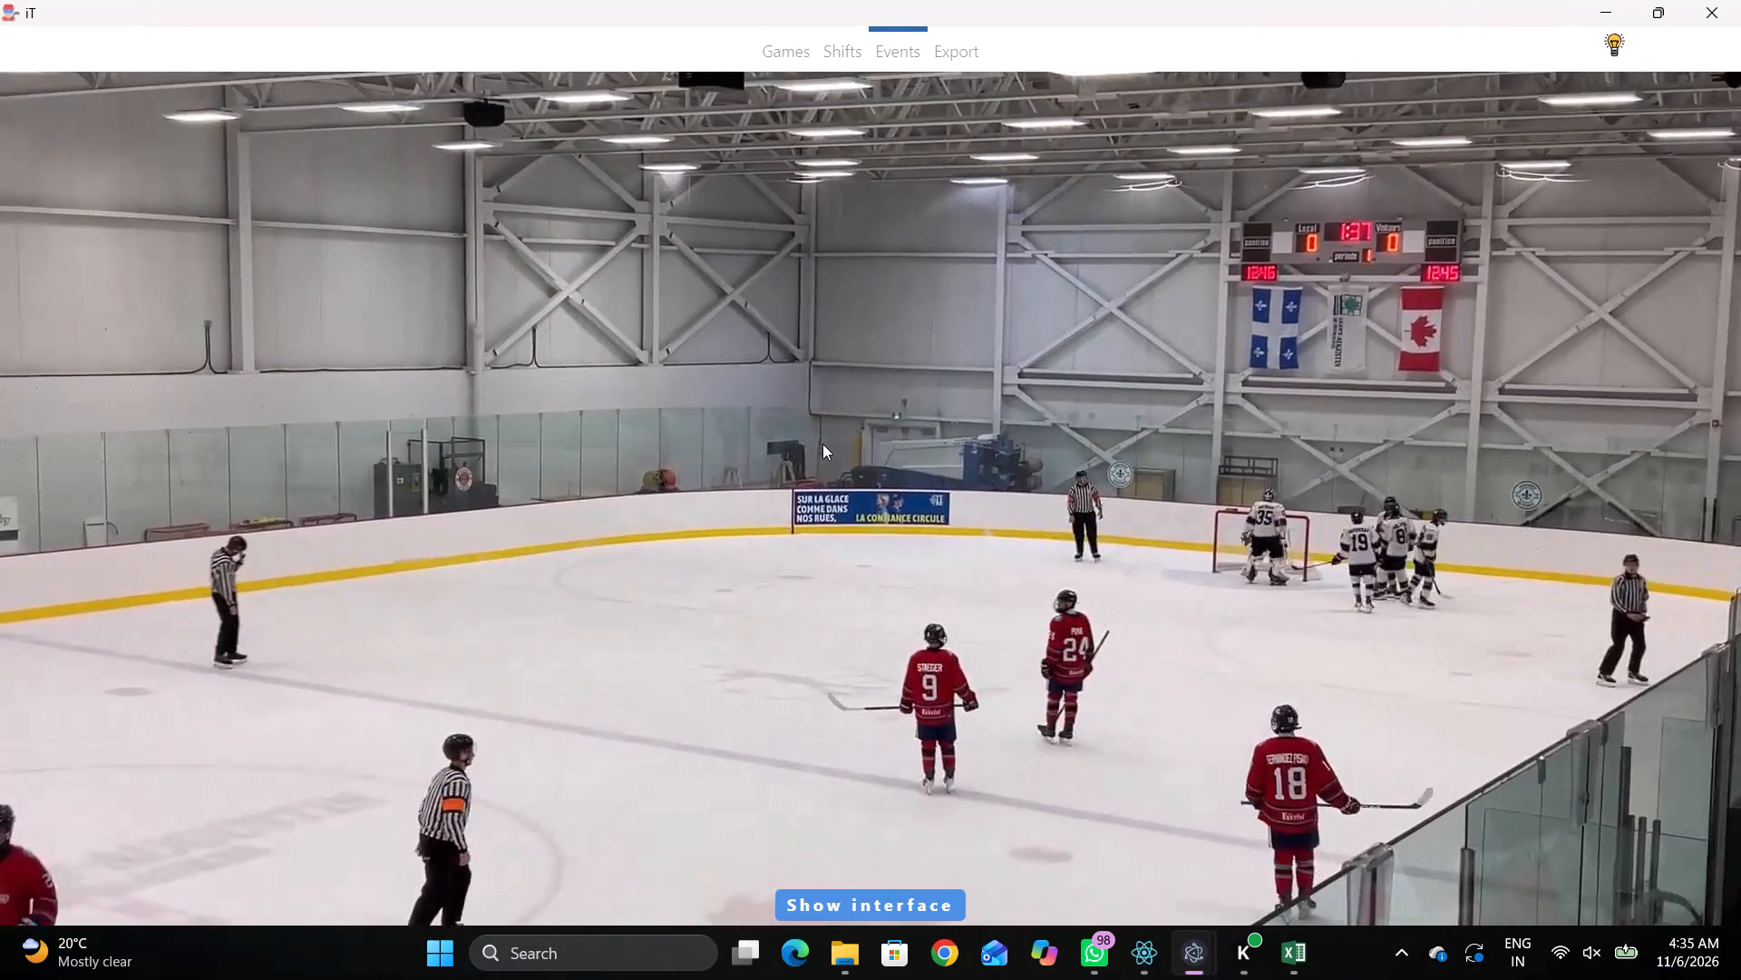
pyautogui.press('space')
pyautogui.write('D D')
pyautogui.press('space')
pyautogui.press('space')
pyautogui.press('space')
pyautogui.press('space')
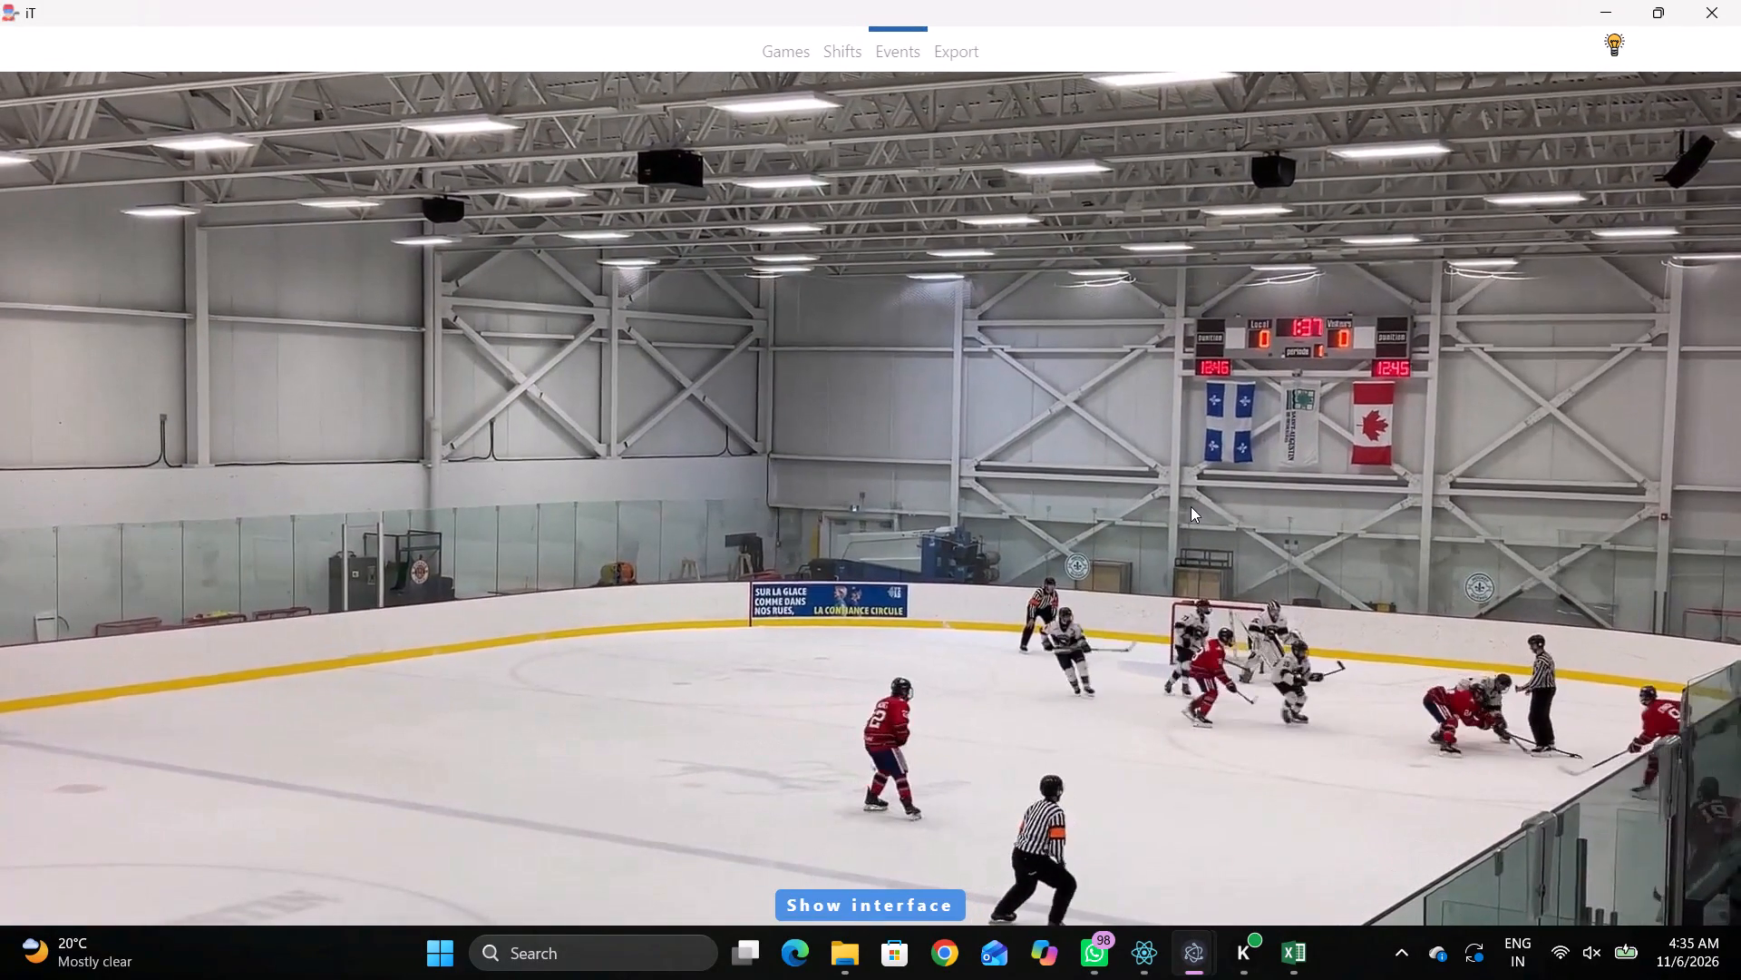
pyautogui.write('q')
pyautogui.press('q')
pyautogui.press('q')
pyautogui.press('q')
pyautogui.press('q')
pyautogui.press('q')
pyautogui.press('q')
pyautogui.rightClick(1234, 446)
pyautogui.click(1266, 550)
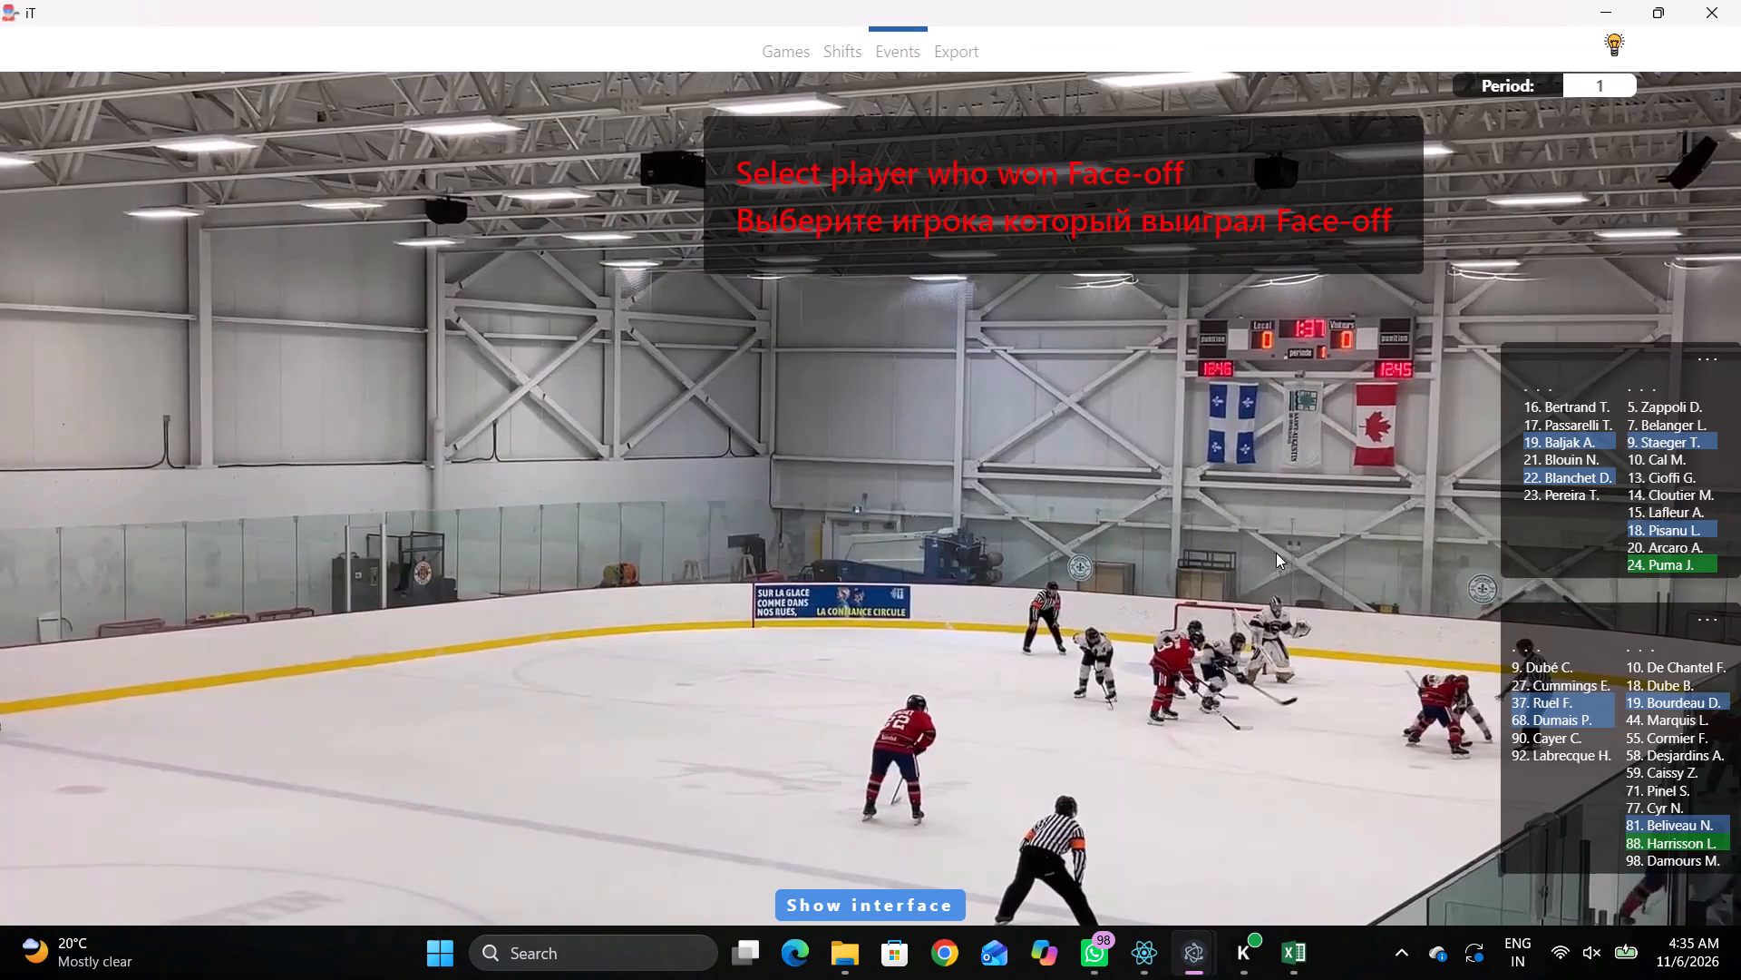
pyautogui.click(1648, 848)
pyautogui.click(1670, 557)
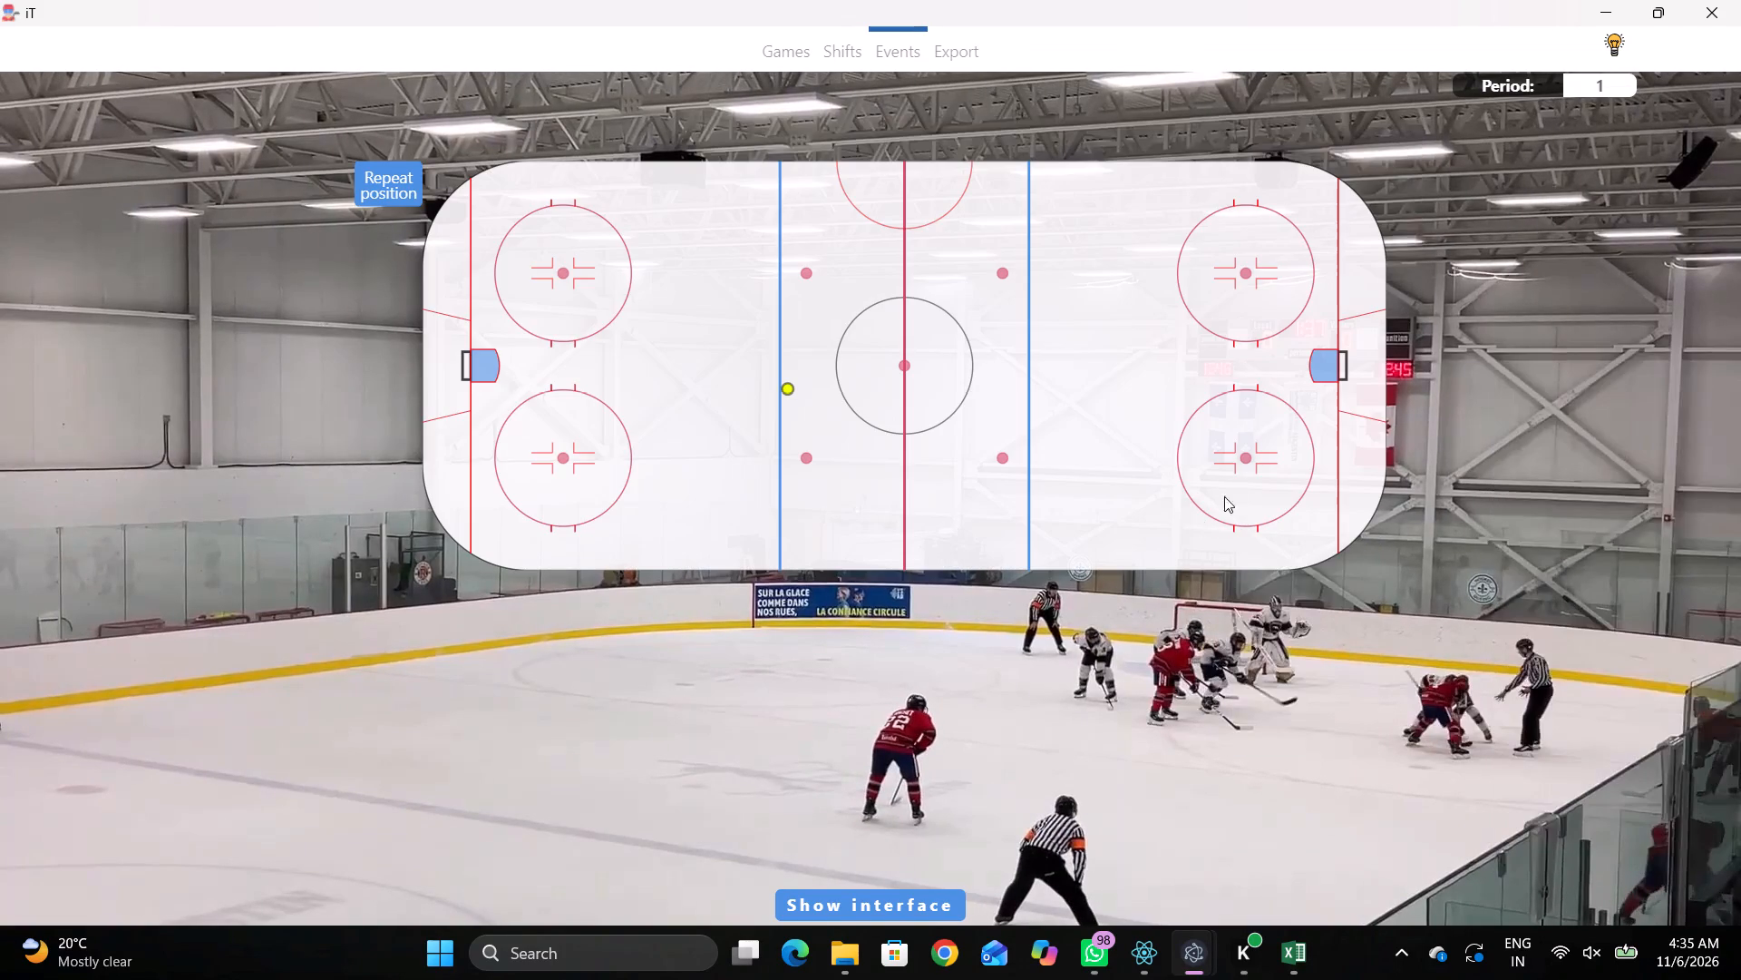
pyautogui.click(1246, 459)
# Log a Skating with the puck event by home 9 in the away zone, close to the near boards.
pyautogui.press('space')
pyautogui.press('space')
pyautogui.press('space')
pyautogui.press('space')
pyautogui.write('qqqr')
pyautogui.press('space')
pyautogui.press('space')
pyautogui.press('space')
pyautogui.press('space')
pyautogui.rightClick(1202, 534)
pyautogui.click(1244, 558)
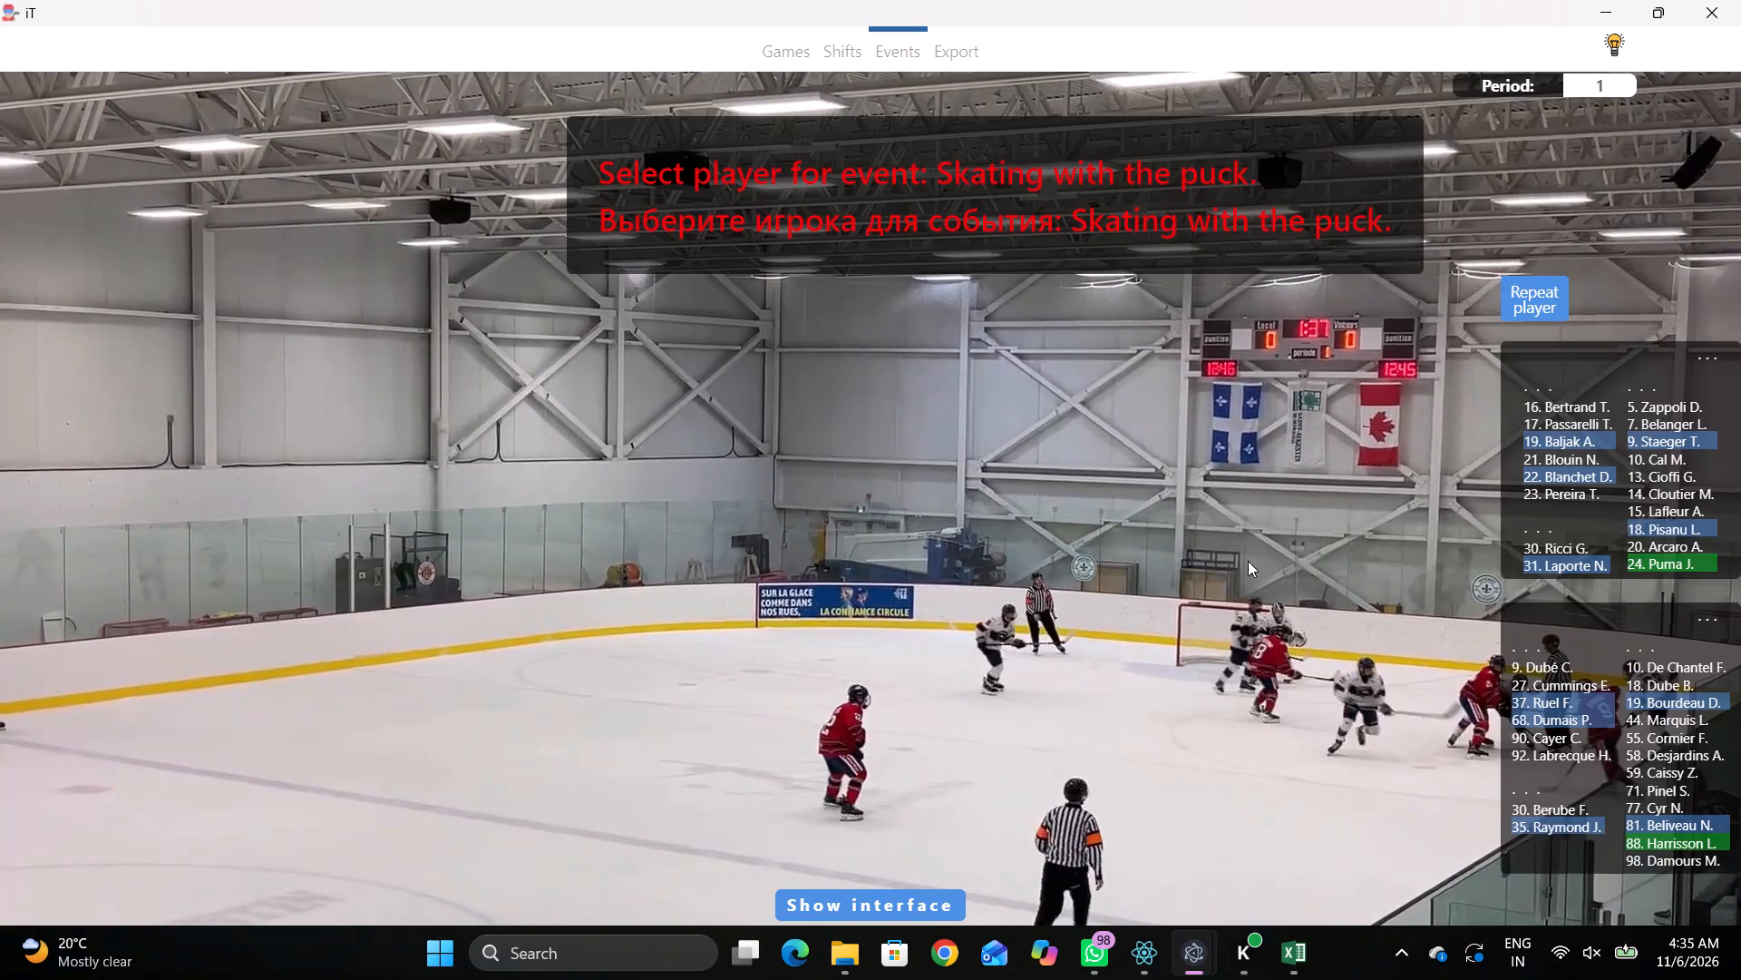
pyautogui.click(1639, 446)
pyautogui.click(1125, 551)
# Log a Shot by home 9 in the away zone, on the near side between the blue line and the face-off circle.
pyautogui.press('r')
pyautogui.press('space')
pyautogui.press('space')
pyautogui.press('space')
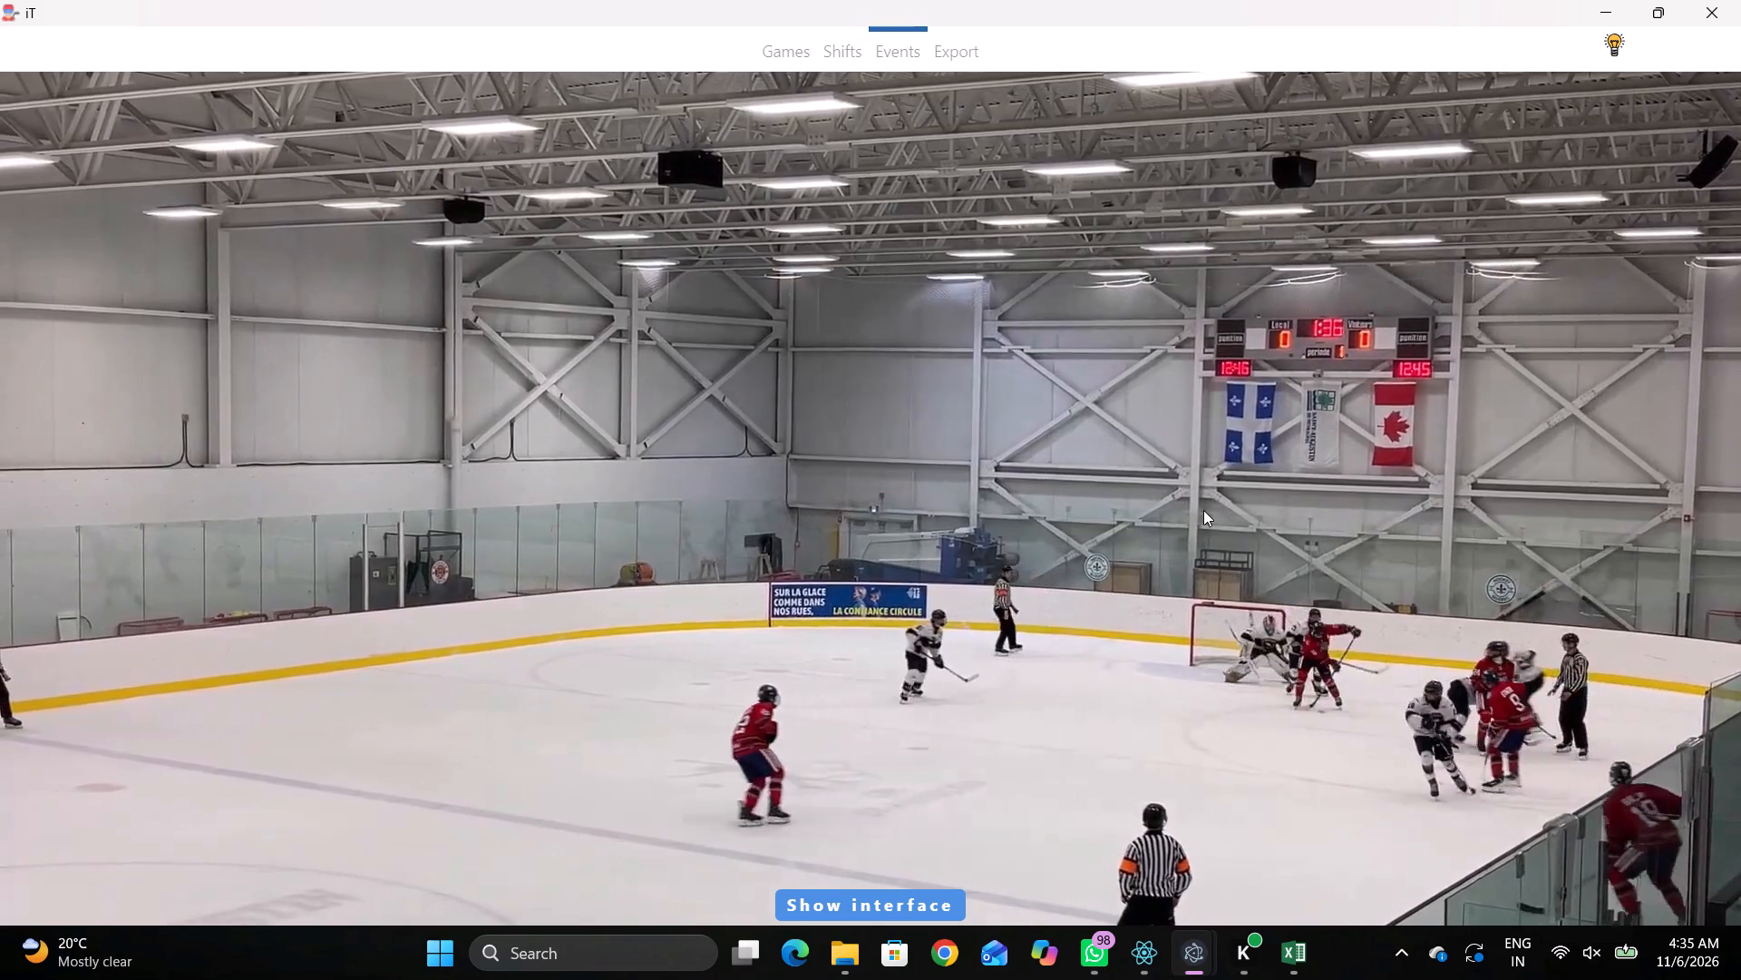
pyautogui.press('space')
pyautogui.press('space')
pyautogui.press('space')
pyautogui.write('q')
pyautogui.press('q')
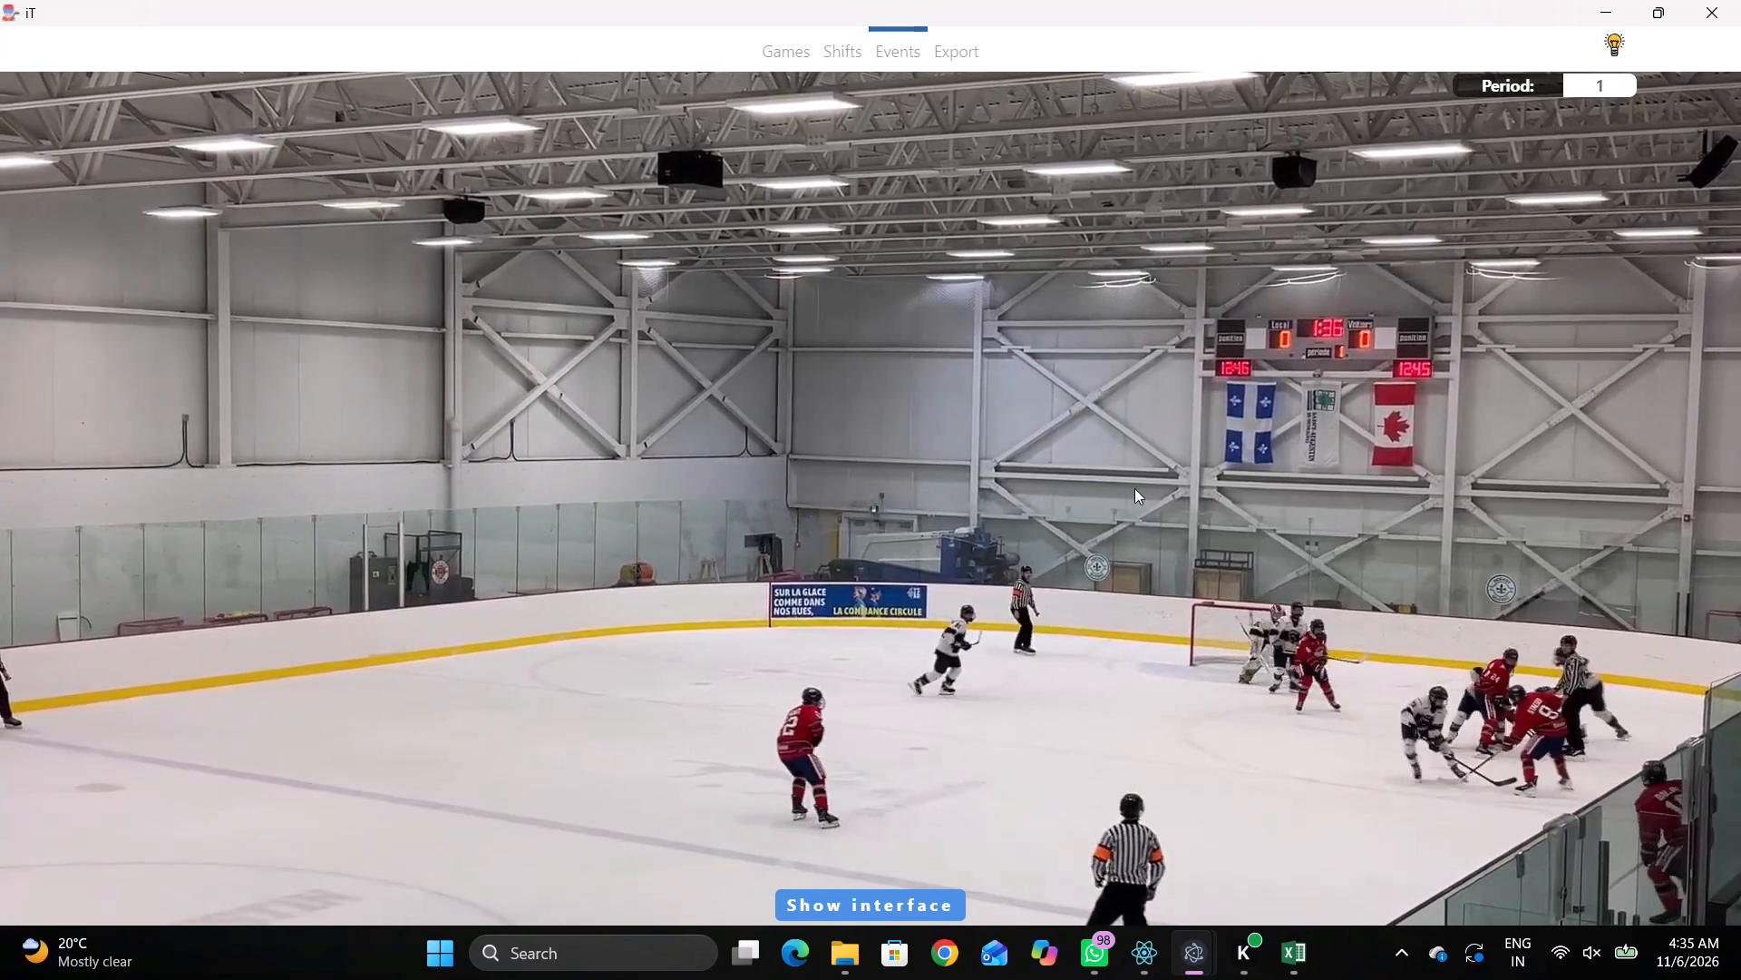
pyautogui.rightClick(1128, 487)
pyautogui.press('q')
pyautogui.click(1145, 581)
pyautogui.moveTo(1108, 521); pyautogui.dragTo(1137, 528, button='right')
pyautogui.click(1165, 620)
pyautogui.moveTo(813, 432); pyautogui.dragTo(822, 436)
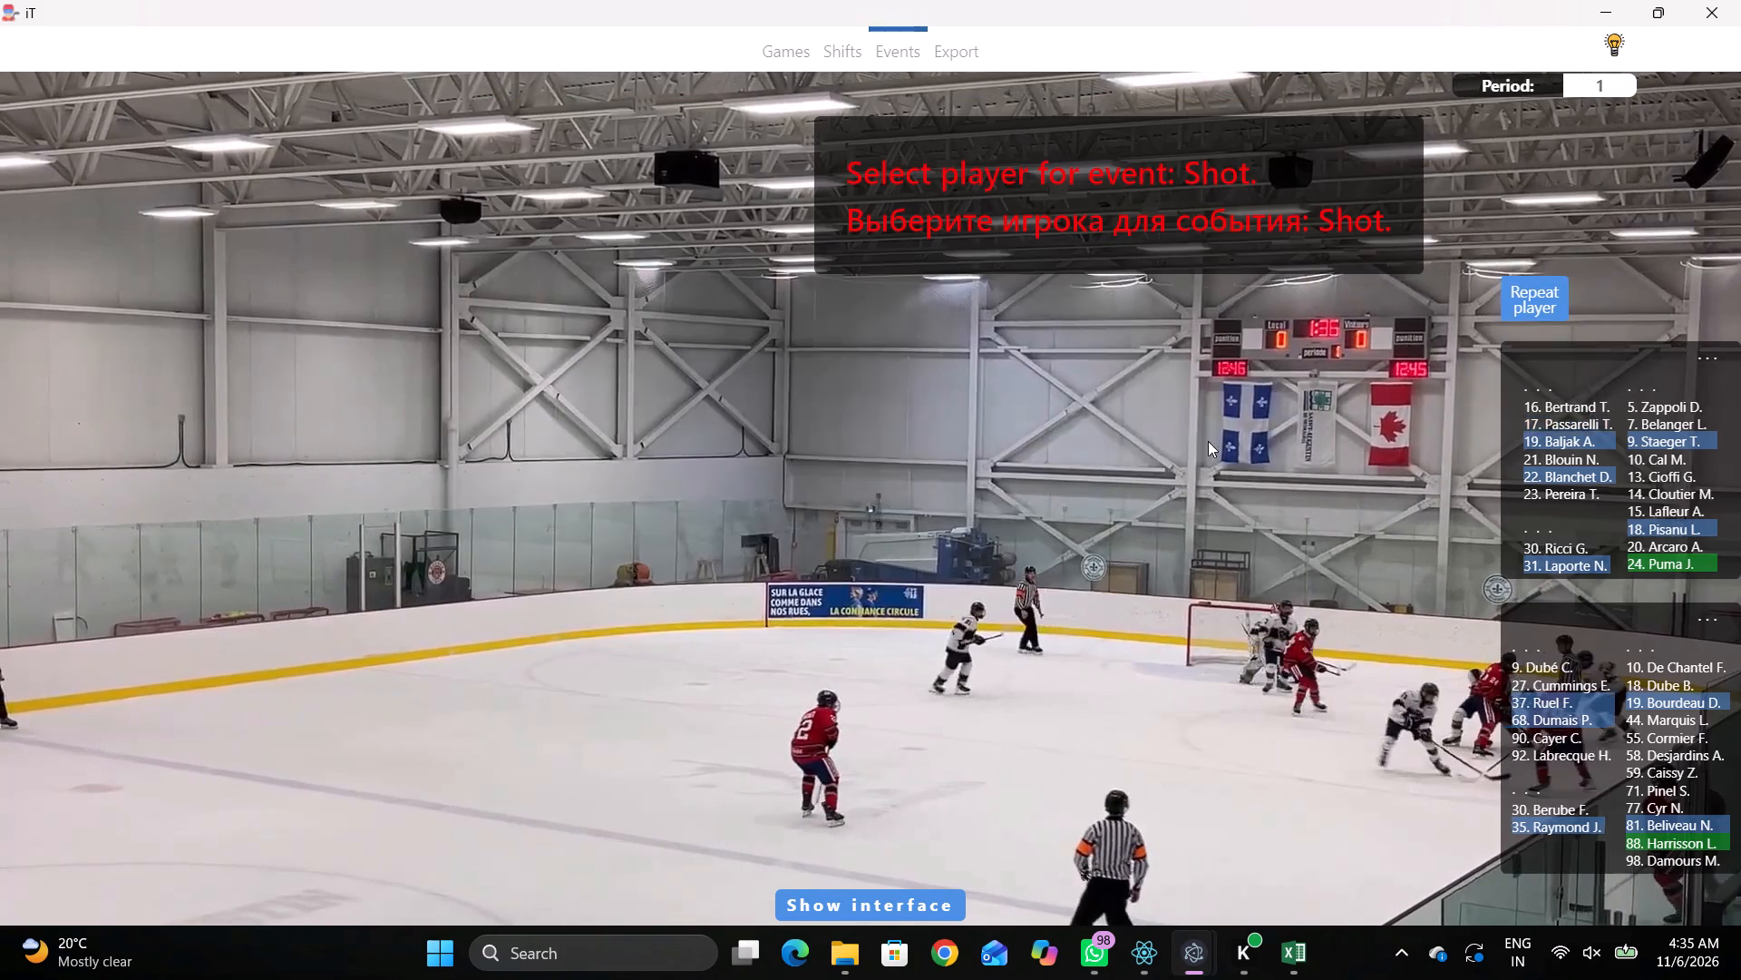
pyautogui.click(1523, 313)
pyautogui.moveTo(1082, 503); pyautogui.dragTo(1099, 495)
# Log a Save event at the away crease with Left Pad as the body part and Bottom middle as the direction.
pyautogui.press('space')
pyautogui.press('v')
pyautogui.press('space')
pyautogui.moveTo(1150, 476); pyautogui.dragTo(1162, 492, button='right')
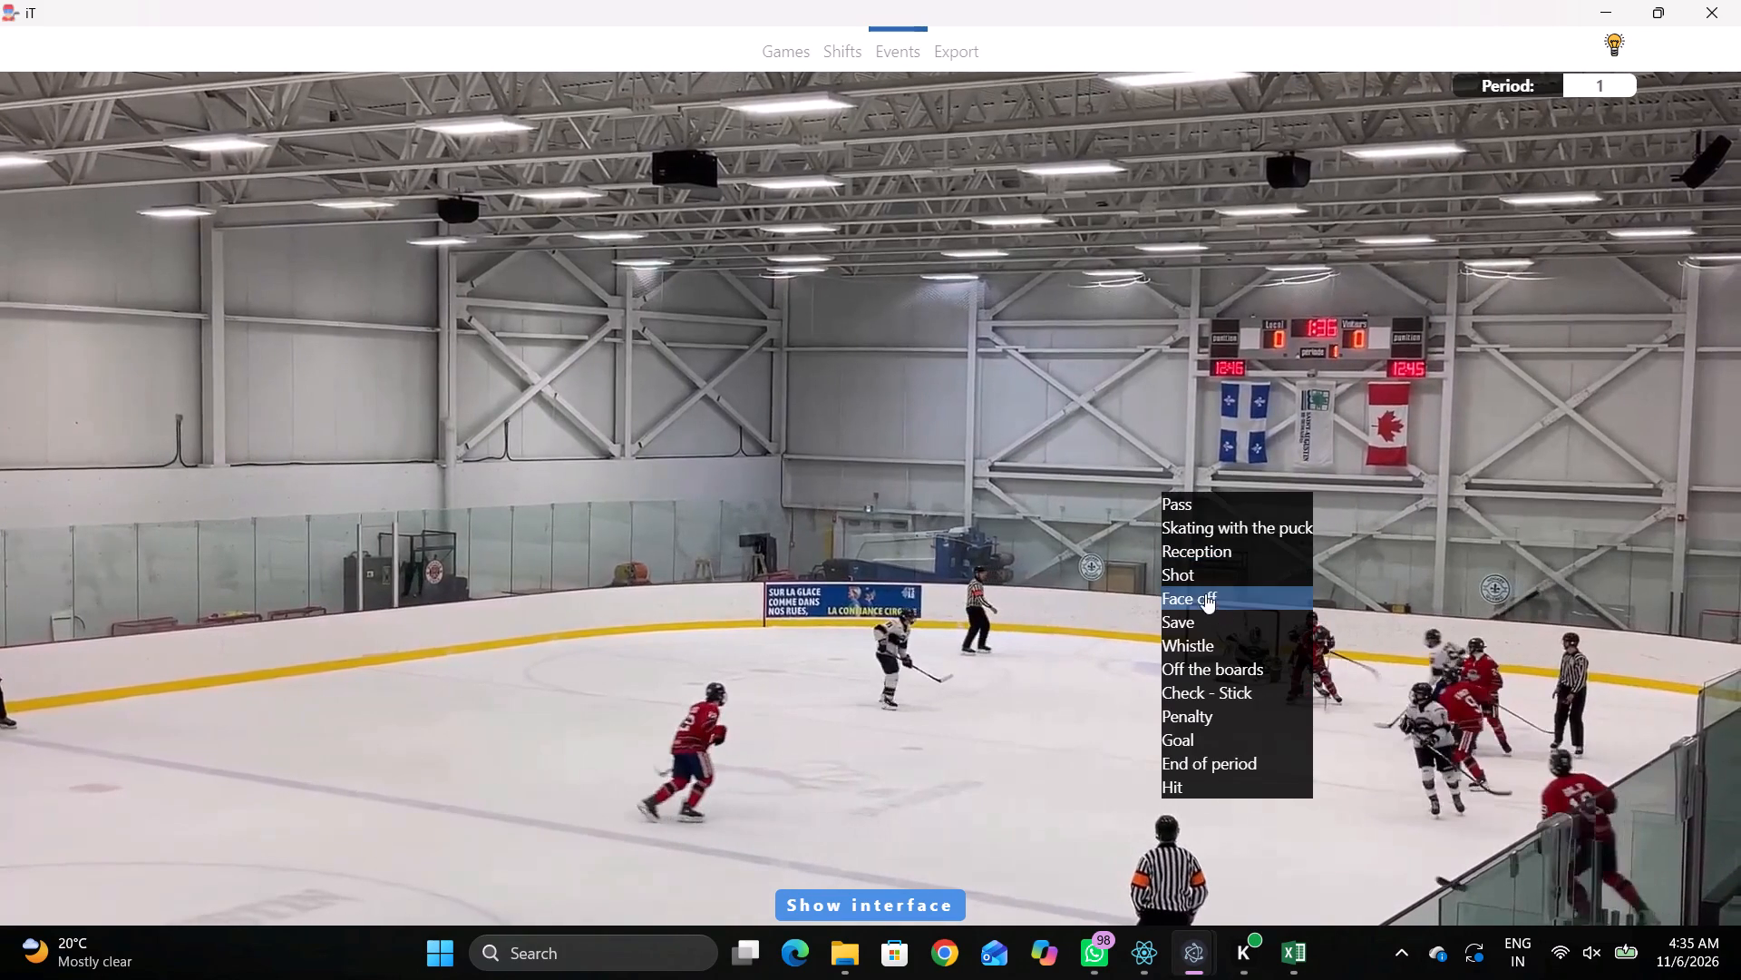
pyautogui.click(1147, 597)
pyautogui.moveTo(1044, 458); pyautogui.dragTo(1101, 483, button='right')
pyautogui.click(1138, 603)
pyautogui.click(969, 519)
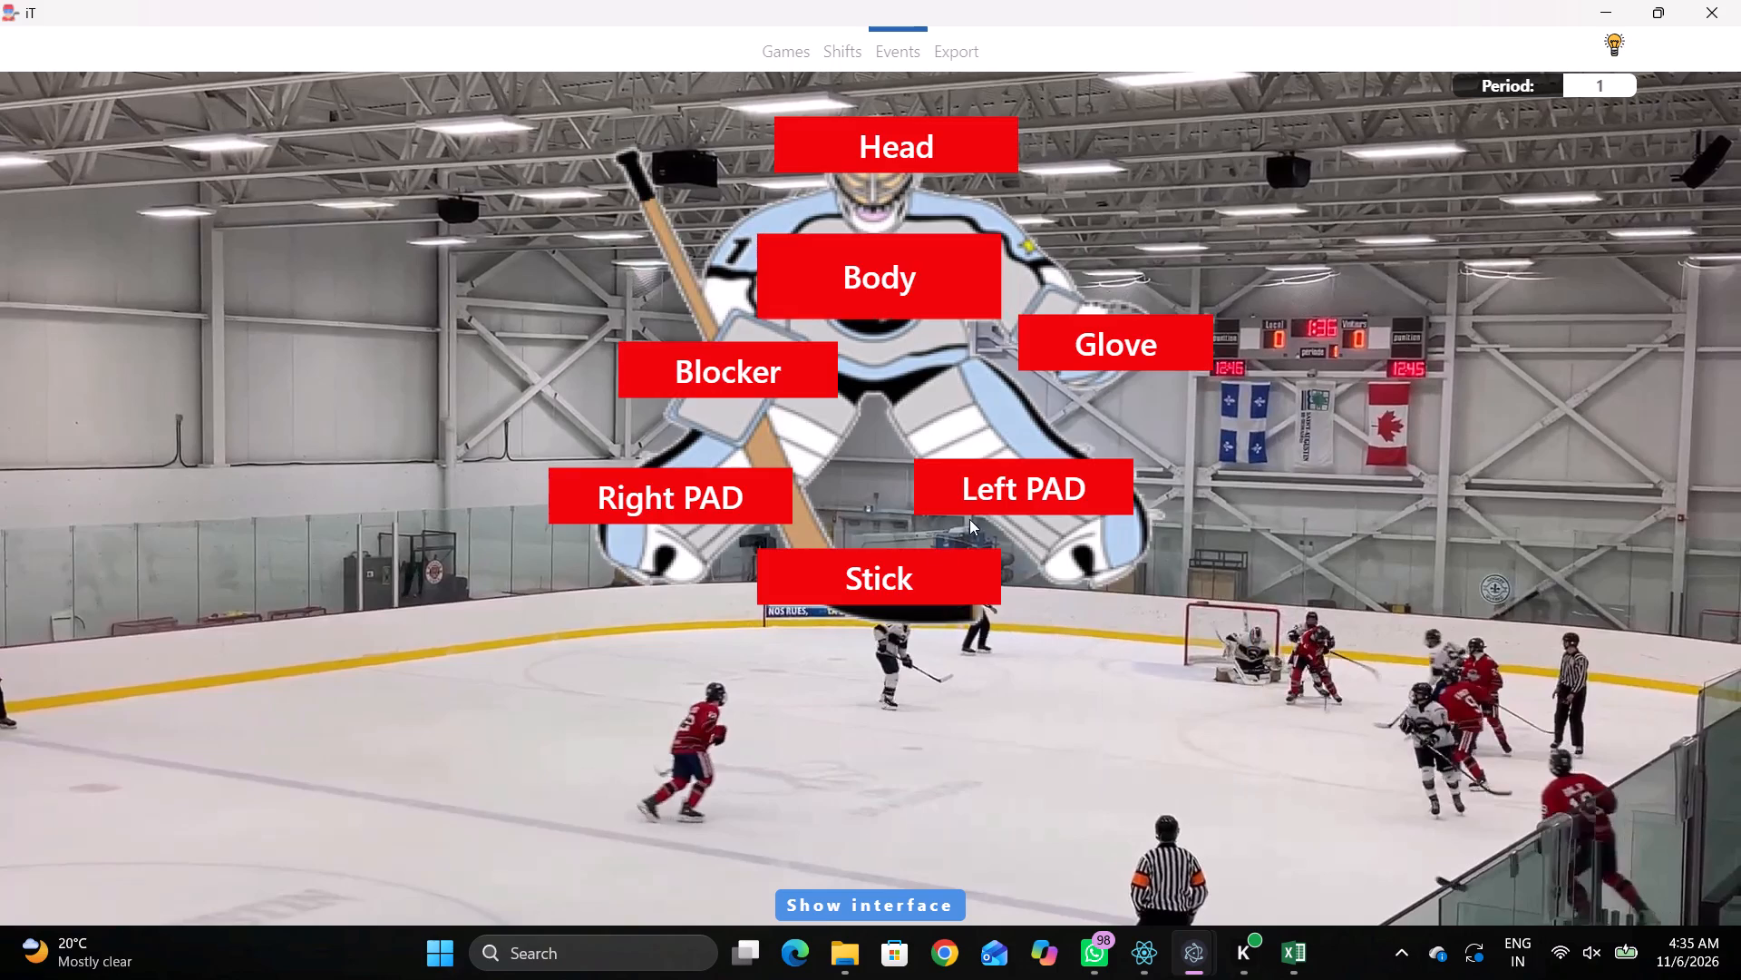
pyautogui.click(972, 503)
pyautogui.click(856, 523)
pyautogui.click(1607, 447)
pyautogui.click(1605, 458)
pyautogui.click(1311, 367)
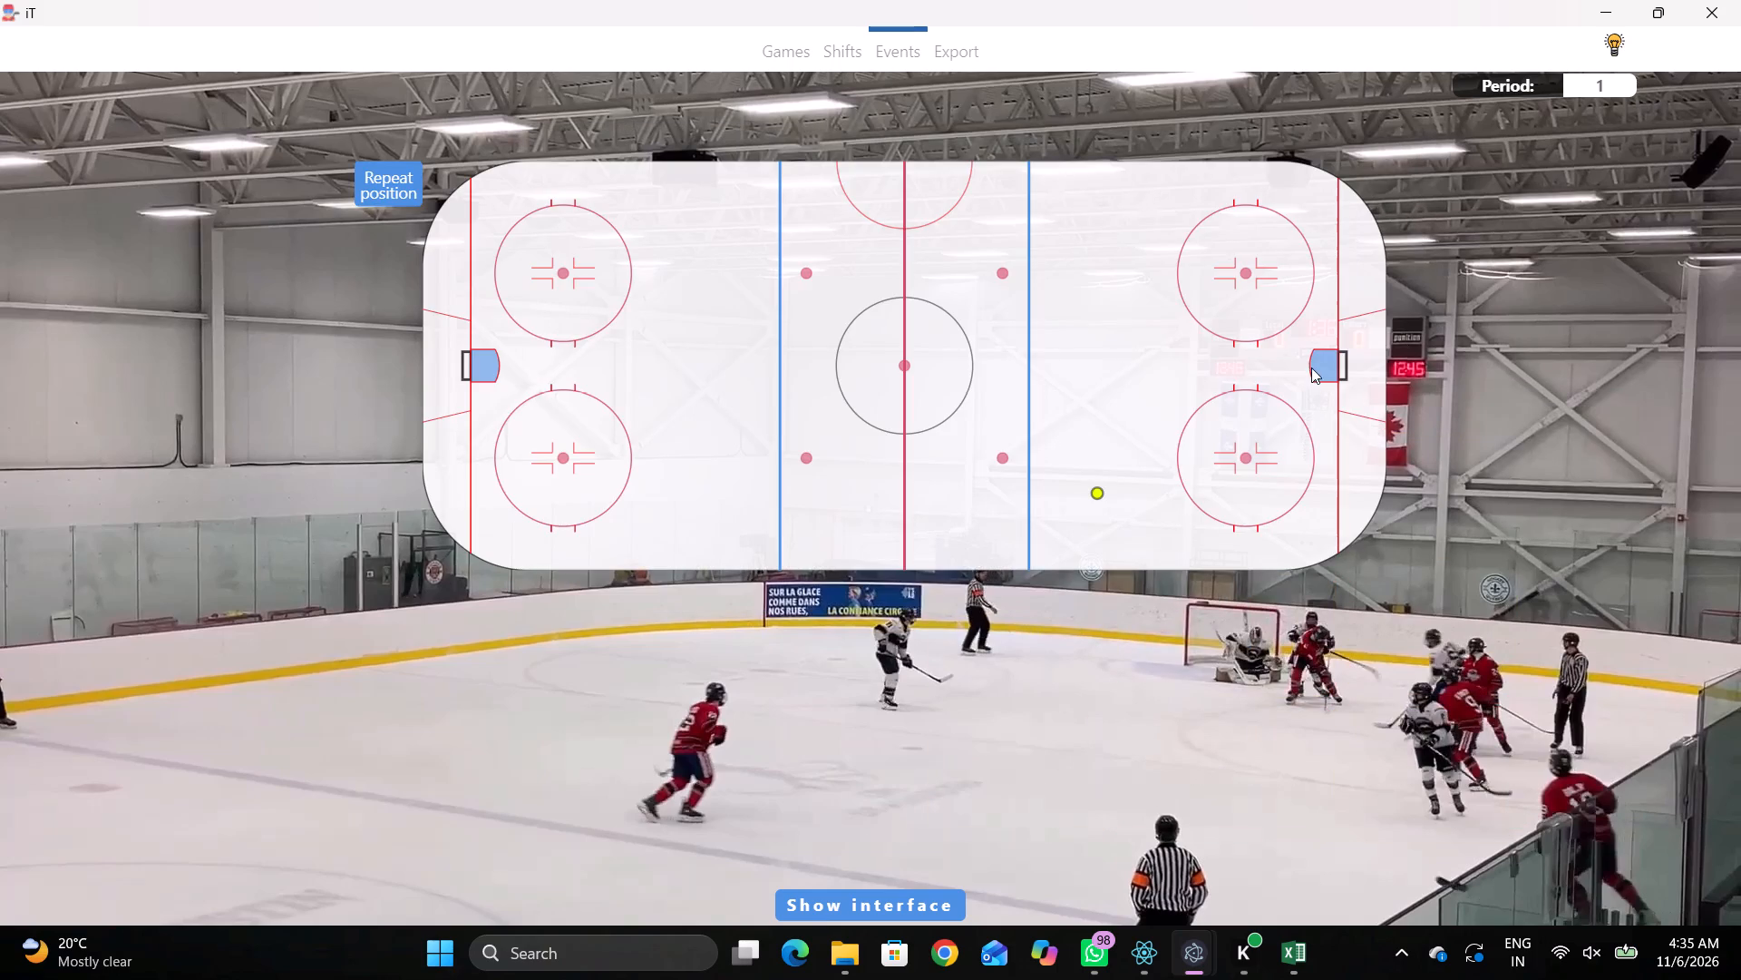
# Assign the new Save event to away goaltender 35.
pyautogui.hotkey('shift', 'd')
pyautogui.click(650, 763)
pyautogui.click(1619, 750)
pyautogui.hotkey('shift', 'd')
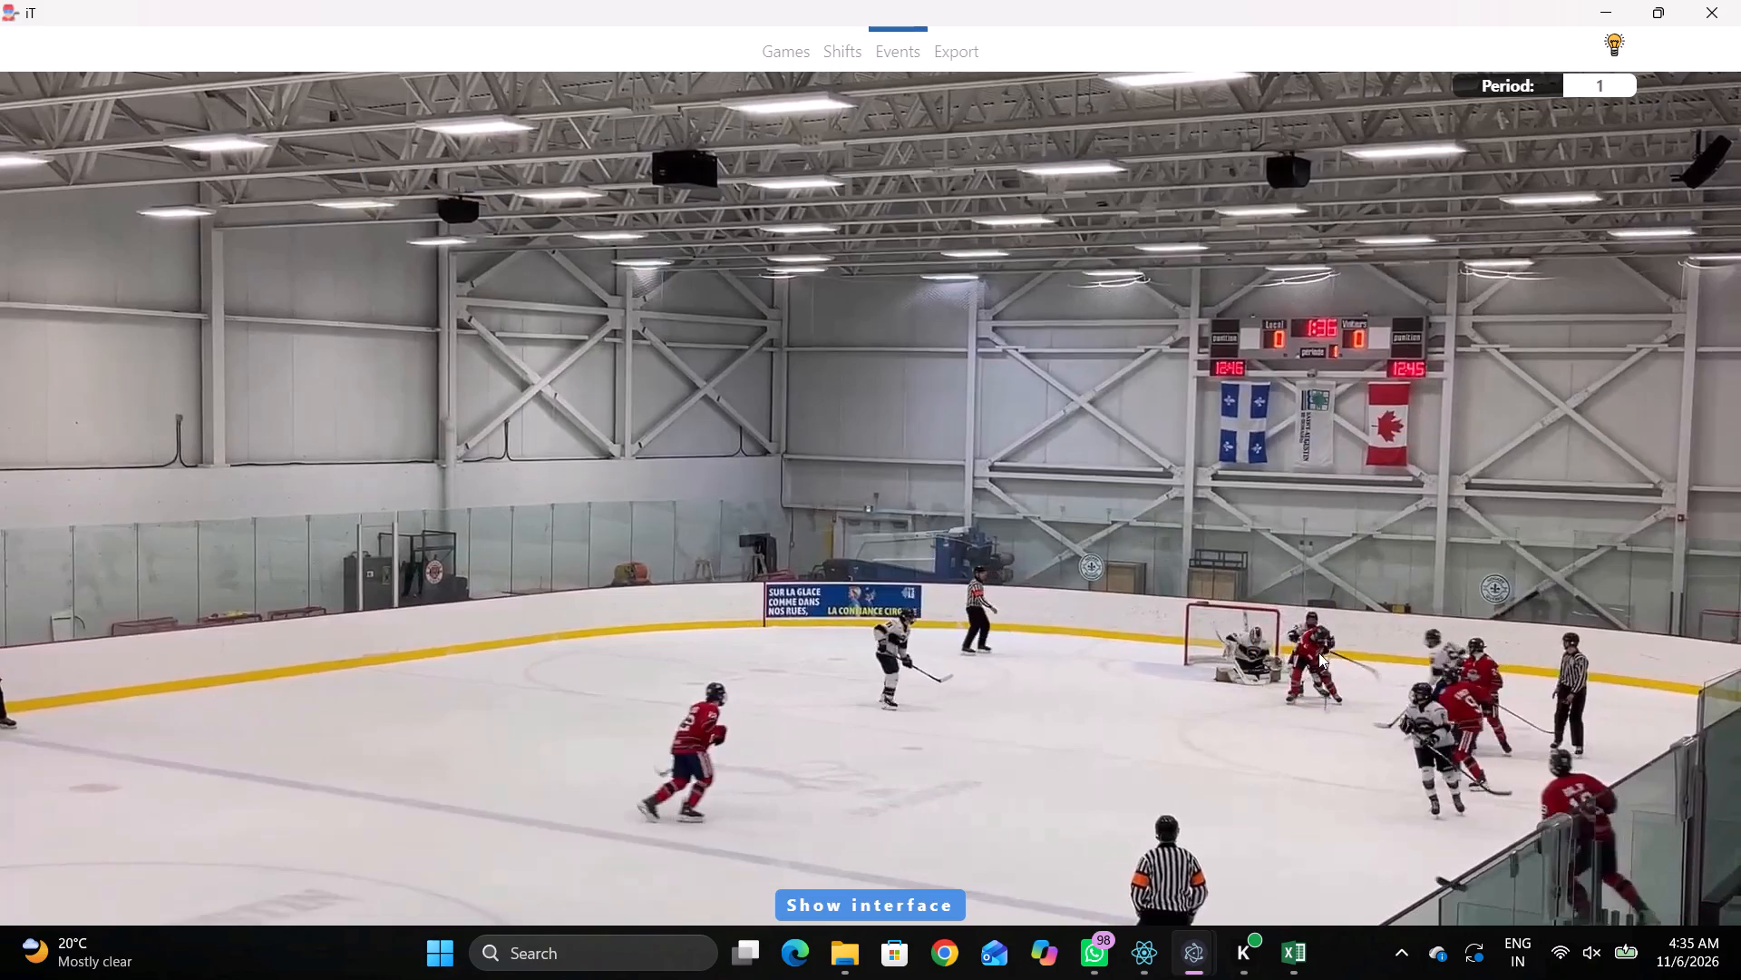
# Log a Skating with the puck event by away 68 in the slot, between the away-zone face-off circles.
pyautogui.press('space')
pyautogui.press('space')
pyautogui.press('space')
pyautogui.press('space')
pyautogui.press('space')
pyautogui.press('space')
pyautogui.press('space')
pyautogui.press('space')
pyautogui.rightClick(1048, 489)
pyautogui.click(1105, 520)
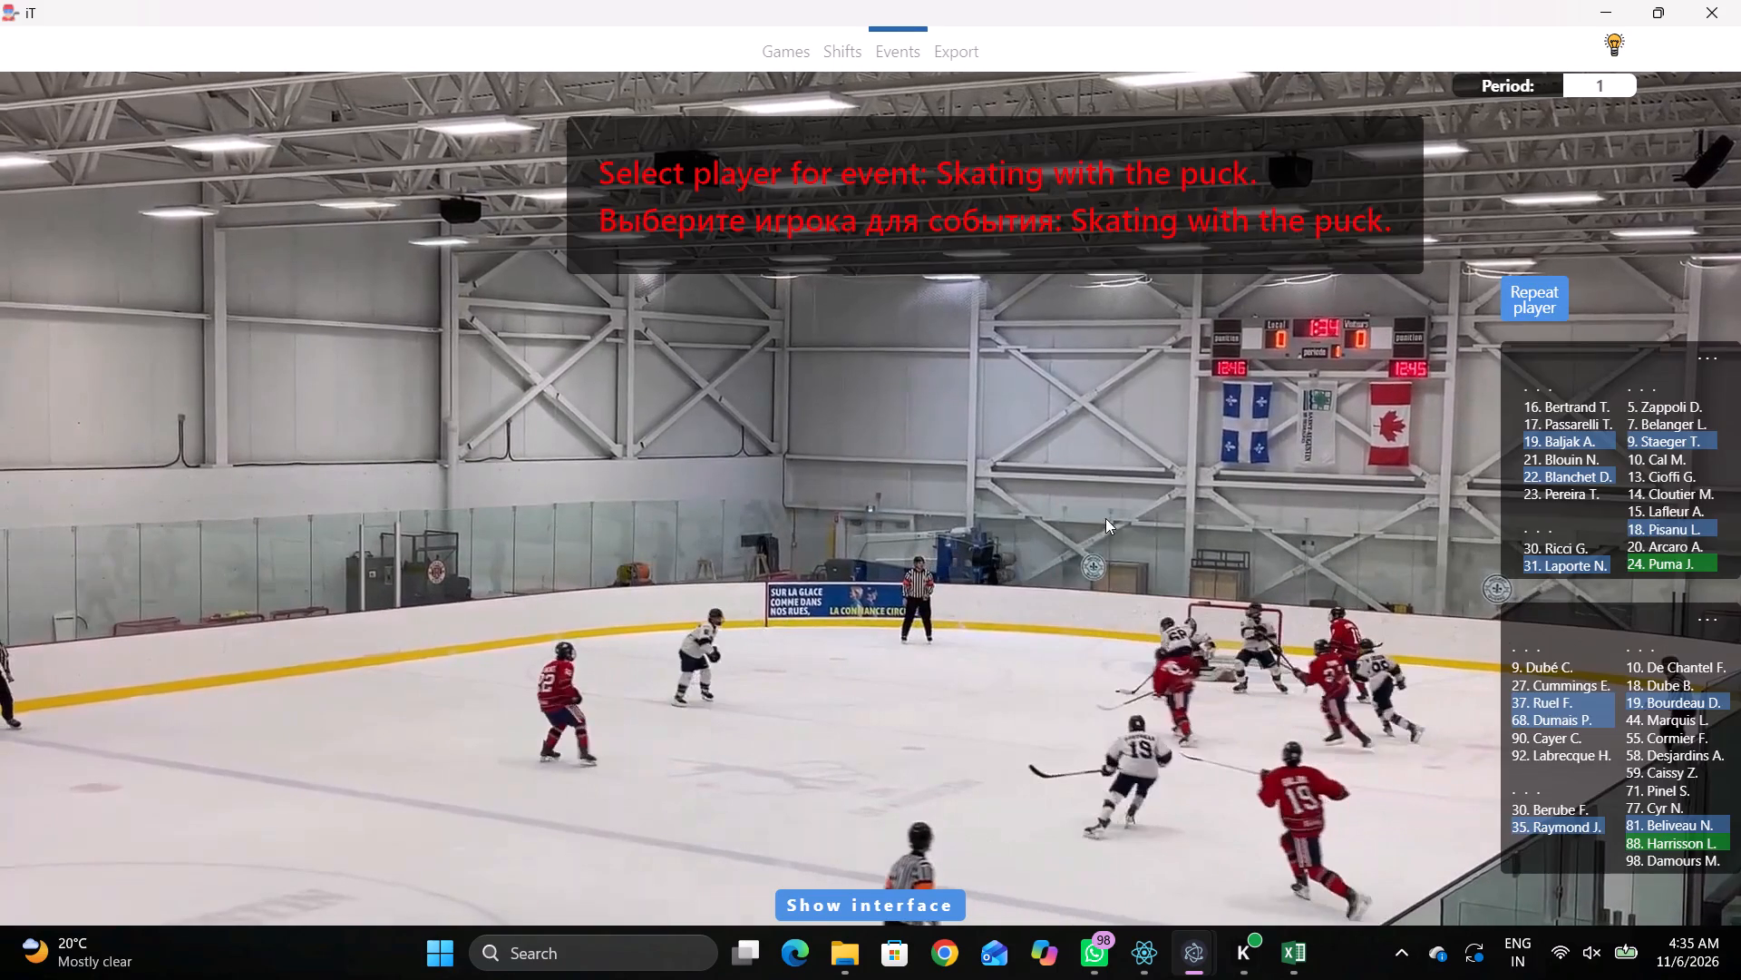
pyautogui.click(879, 484)
pyautogui.press('space')
pyautogui.press('space')
pyautogui.rightClick(1057, 503)
pyautogui.click(1182, 558)
pyautogui.rightClick(1134, 548)
pyautogui.click(1228, 581)
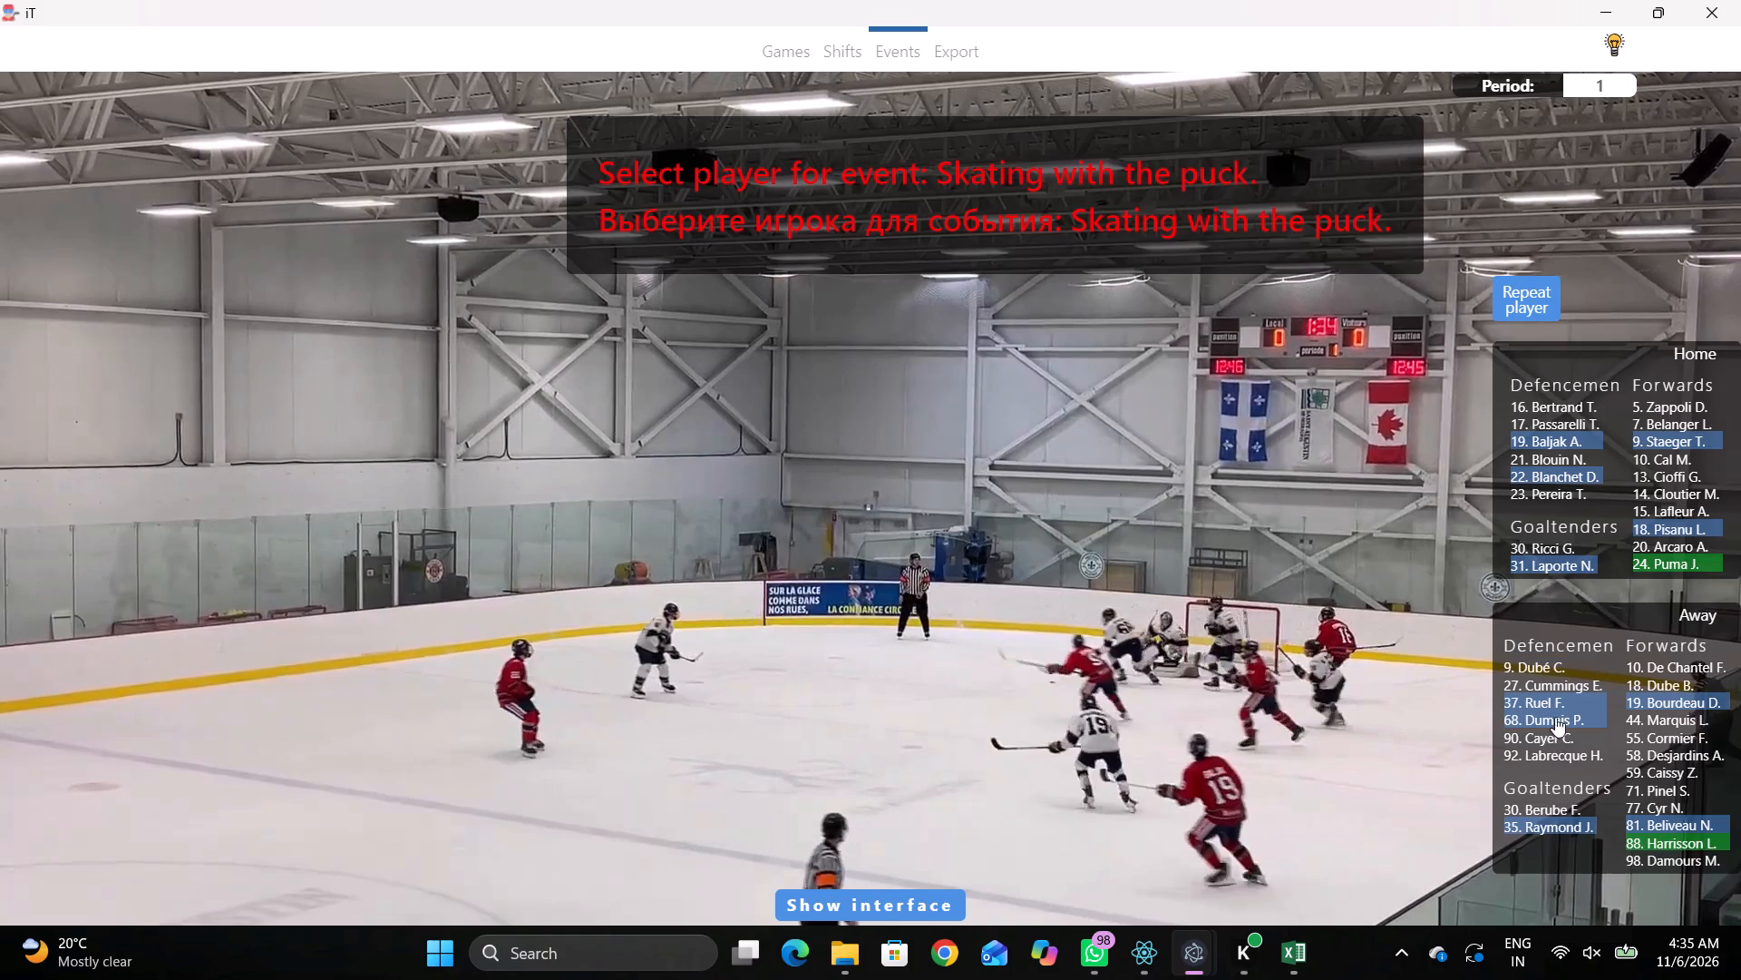
pyautogui.click(1518, 715)
pyautogui.click(1237, 354)
# Log a Pass by away 68 in the high slot of the away zone, just outside the face-off circles.
pyautogui.press('space')
pyautogui.press('space')
pyautogui.press('space')
pyautogui.press('space')
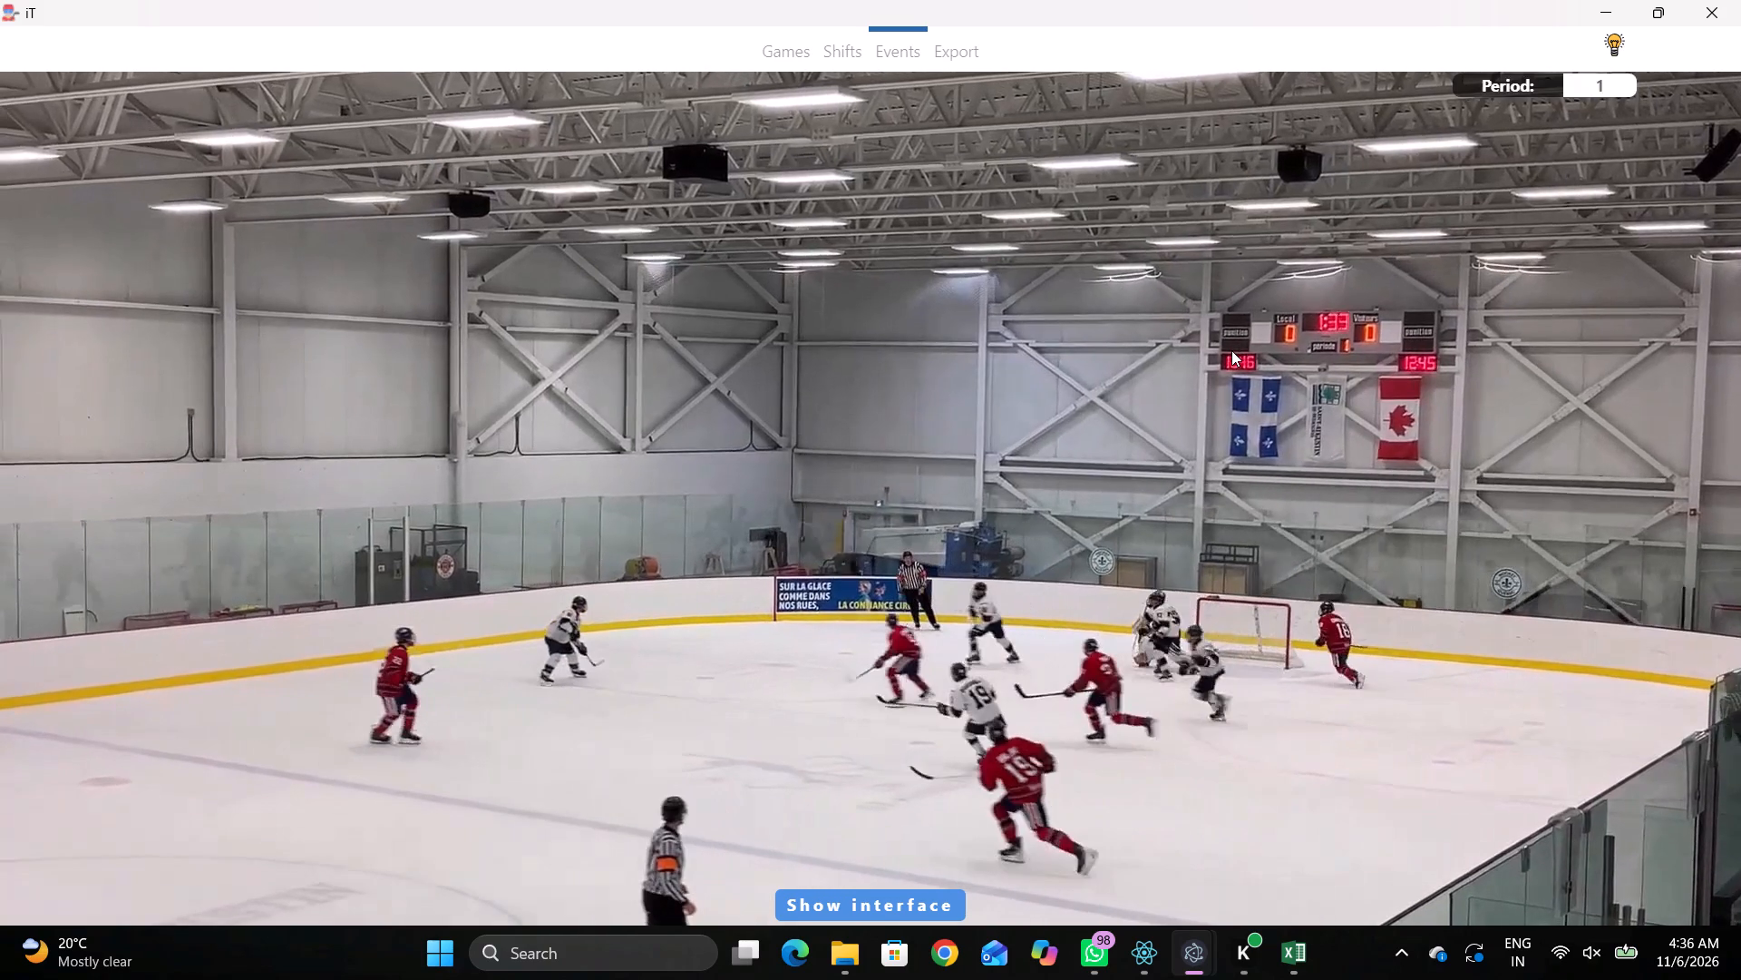
pyautogui.press('space')
pyautogui.press('space')
pyautogui.press('q')
pyautogui.rightClick(1230, 358)
pyautogui.click(1240, 381)
pyautogui.click(1534, 300)
pyautogui.click(1176, 336)
# Rewatch the play after away 68's Pass and log Skating with the puck by away 88 on the far away-zone face-off circle.
pyautogui.press('space')
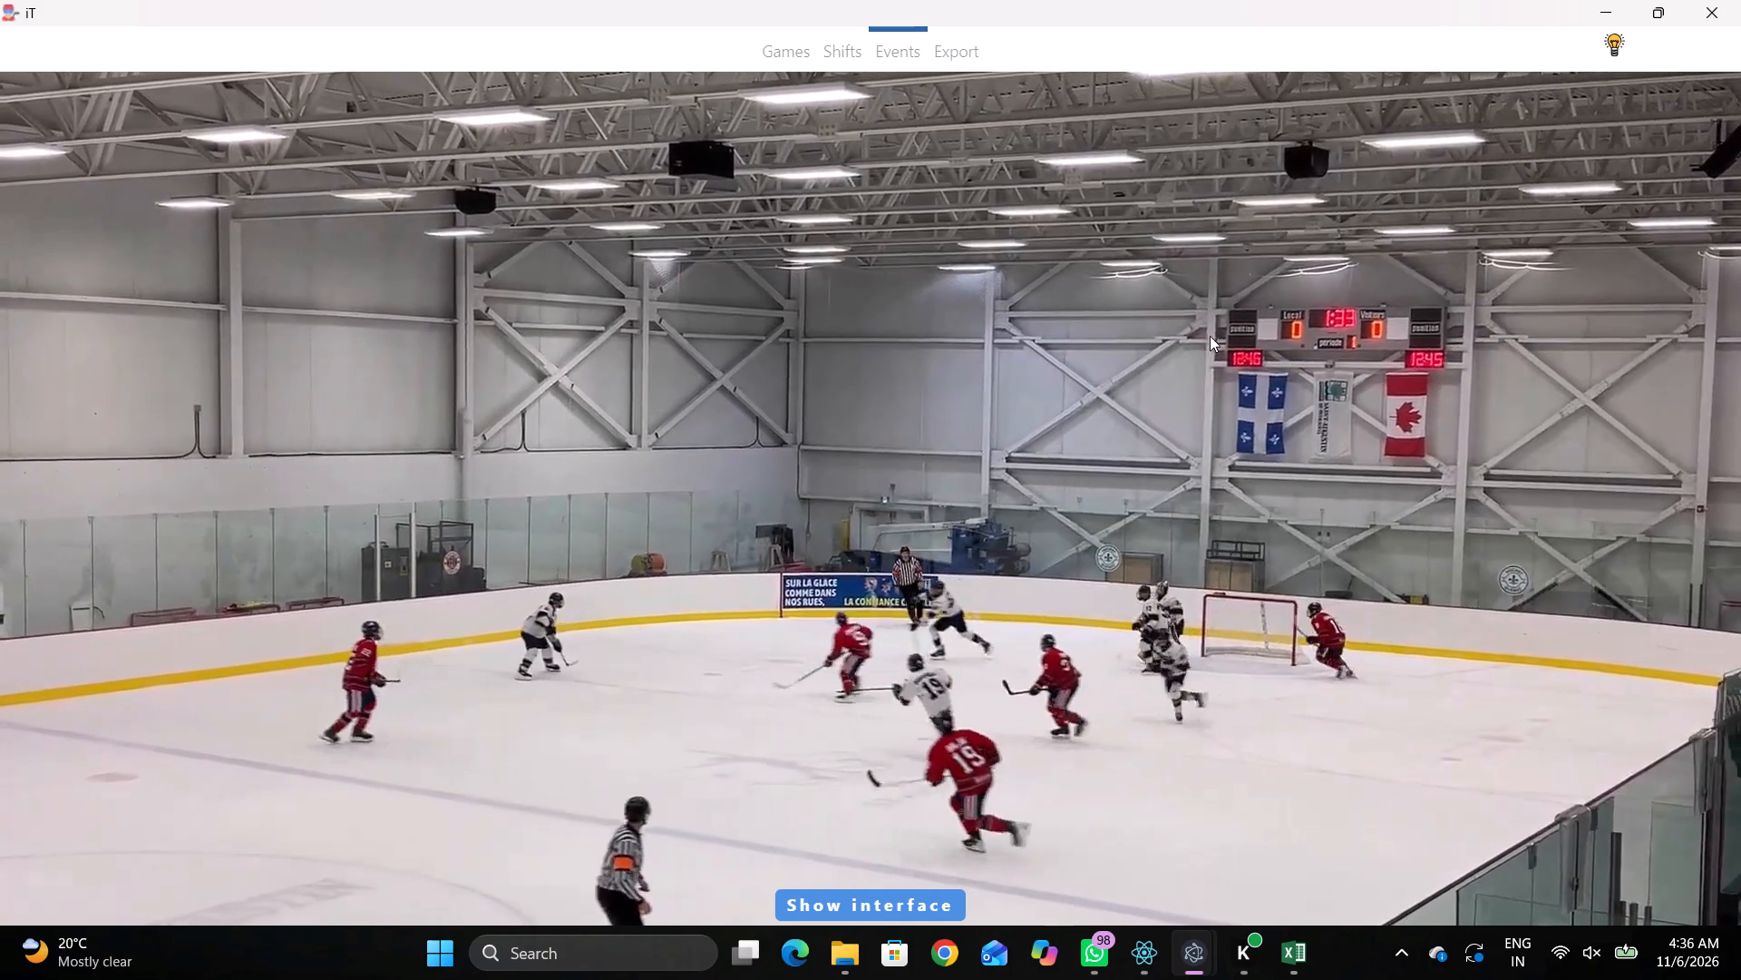
pyautogui.press('space')
pyautogui.press('space')
pyautogui.press('space')
pyautogui.rightClick(1106, 409)
pyautogui.press('q')
pyautogui.press('q')
pyautogui.press('q')
pyautogui.press('q')
pyautogui.press('q')
pyautogui.press('q')
pyautogui.press('q')
pyautogui.press('q')
pyautogui.press('q')
pyautogui.press('q')
pyautogui.press('q')
pyautogui.press('q')
pyautogui.press('q')
pyautogui.press('q')
pyautogui.press('q')
pyautogui.press('q')
pyautogui.press('q')
pyautogui.press('q')
pyautogui.press('q')
pyautogui.press('q')
pyautogui.press('q')
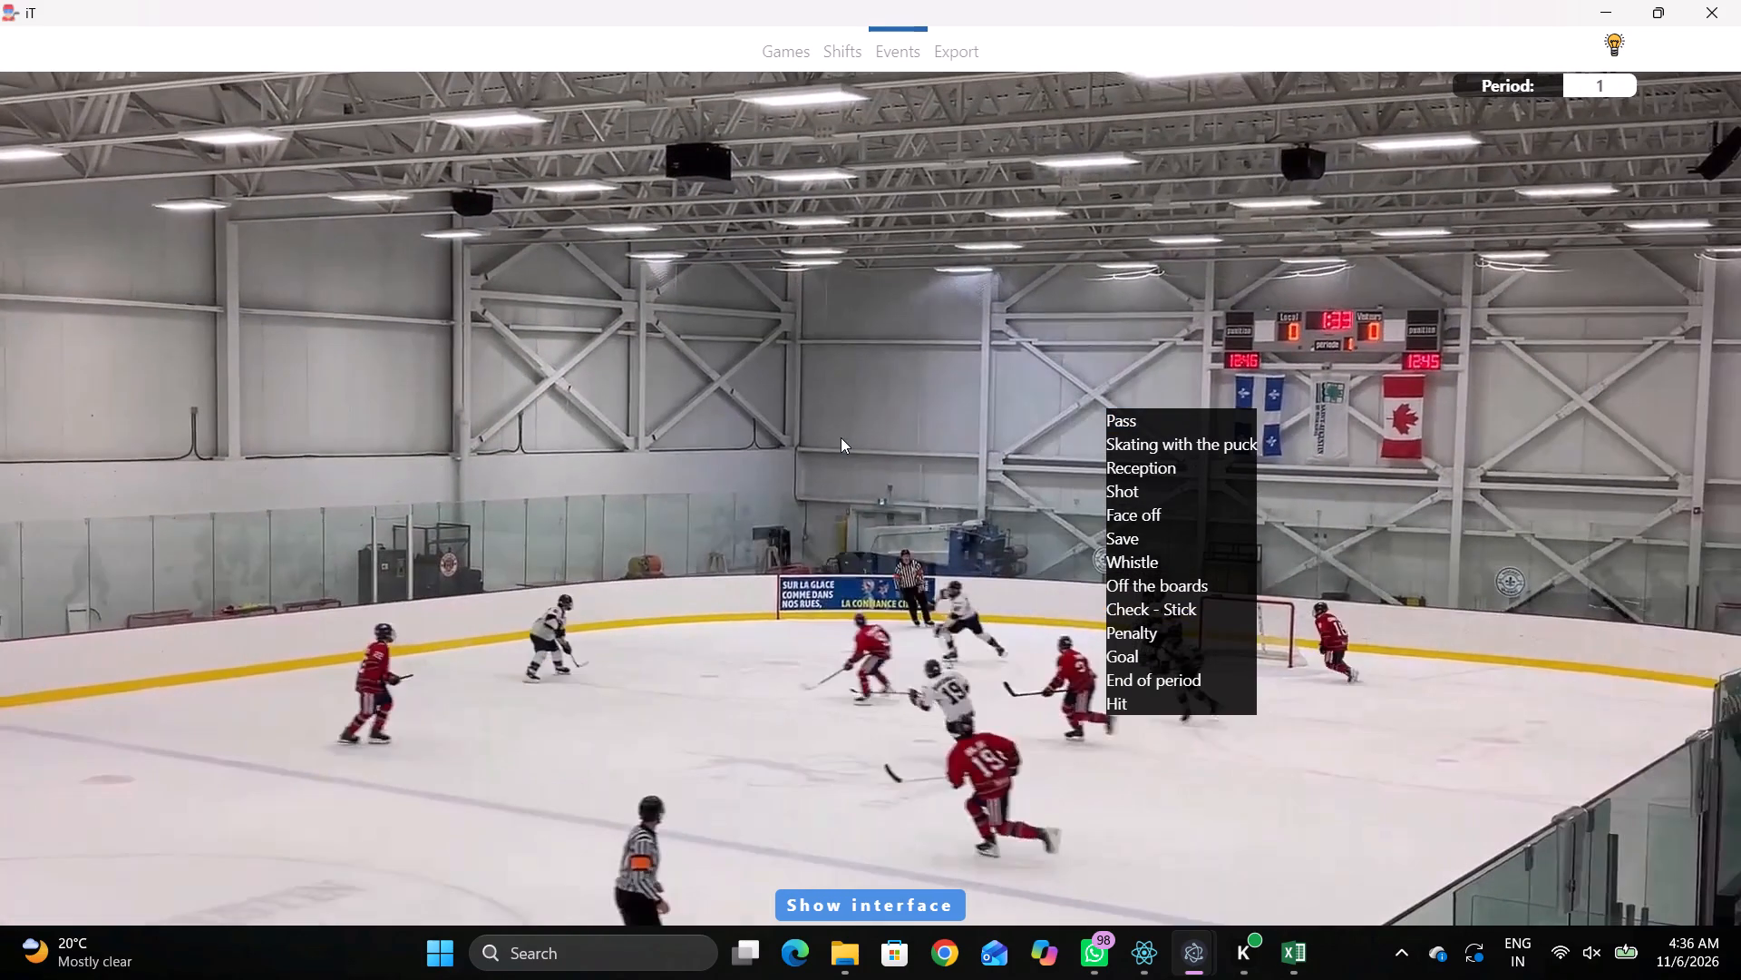
pyautogui.press('space')
pyautogui.press('space')
pyautogui.rightClick(949, 495)
pyautogui.click(970, 520)
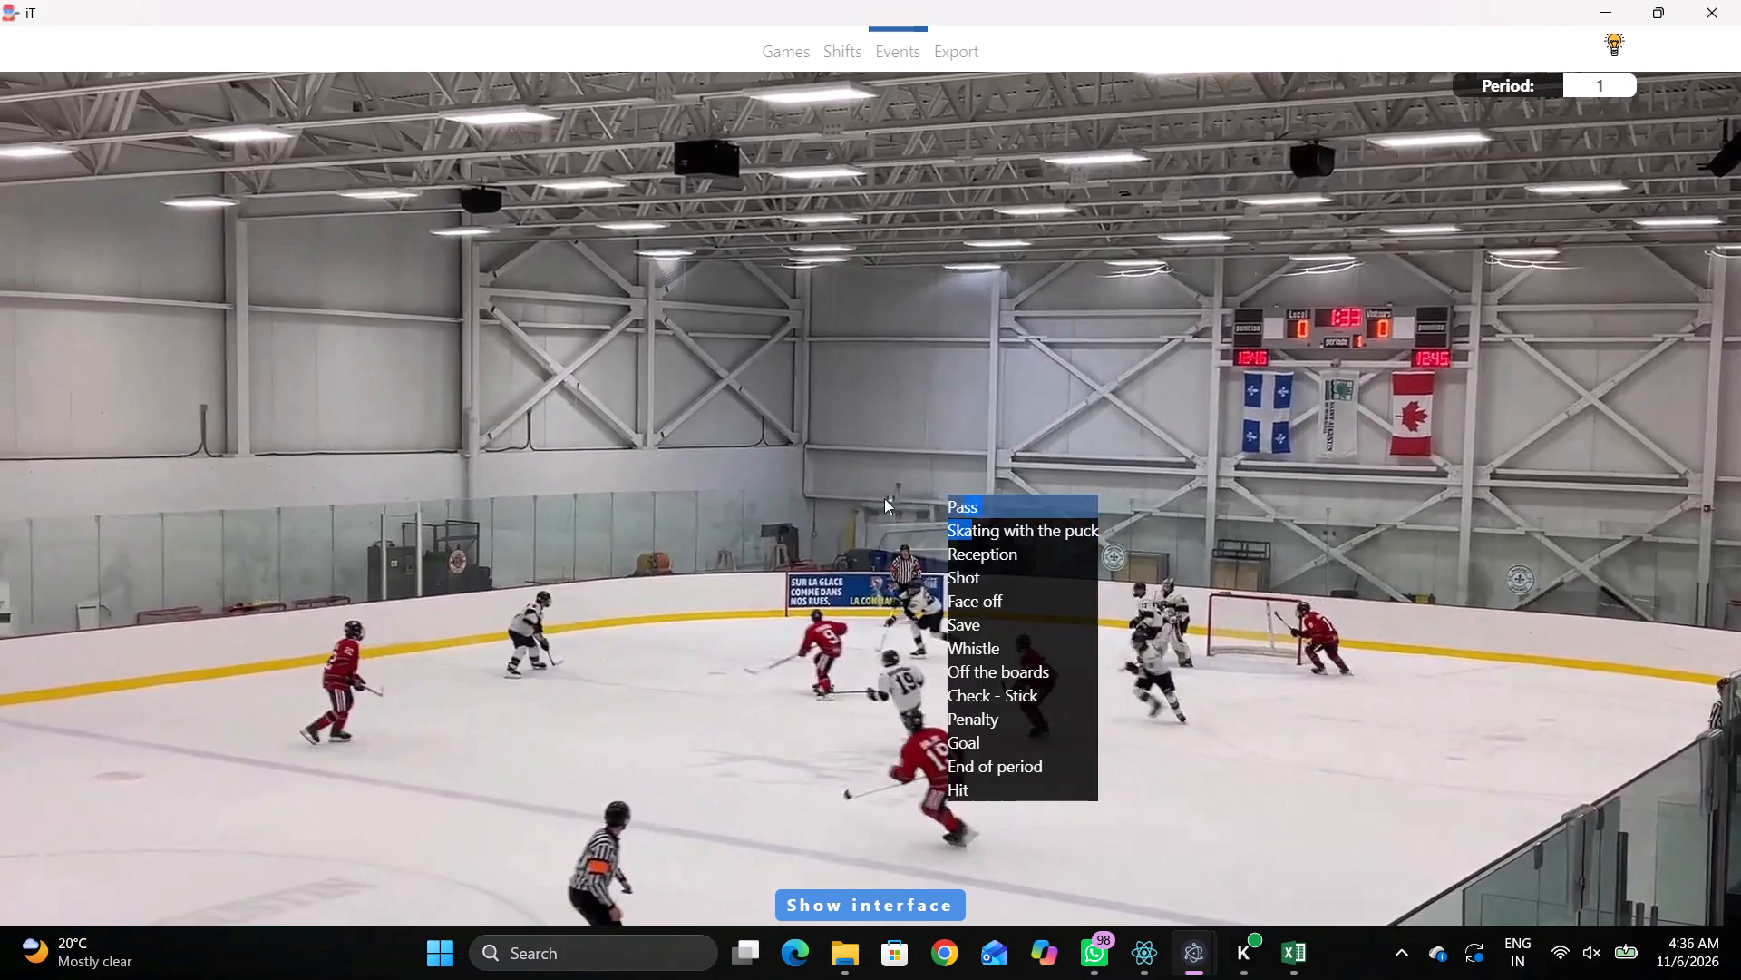
pyautogui.moveTo(832, 492); pyautogui.dragTo(801, 495, button='right')
pyautogui.click(938, 536)
pyautogui.click(1655, 839)
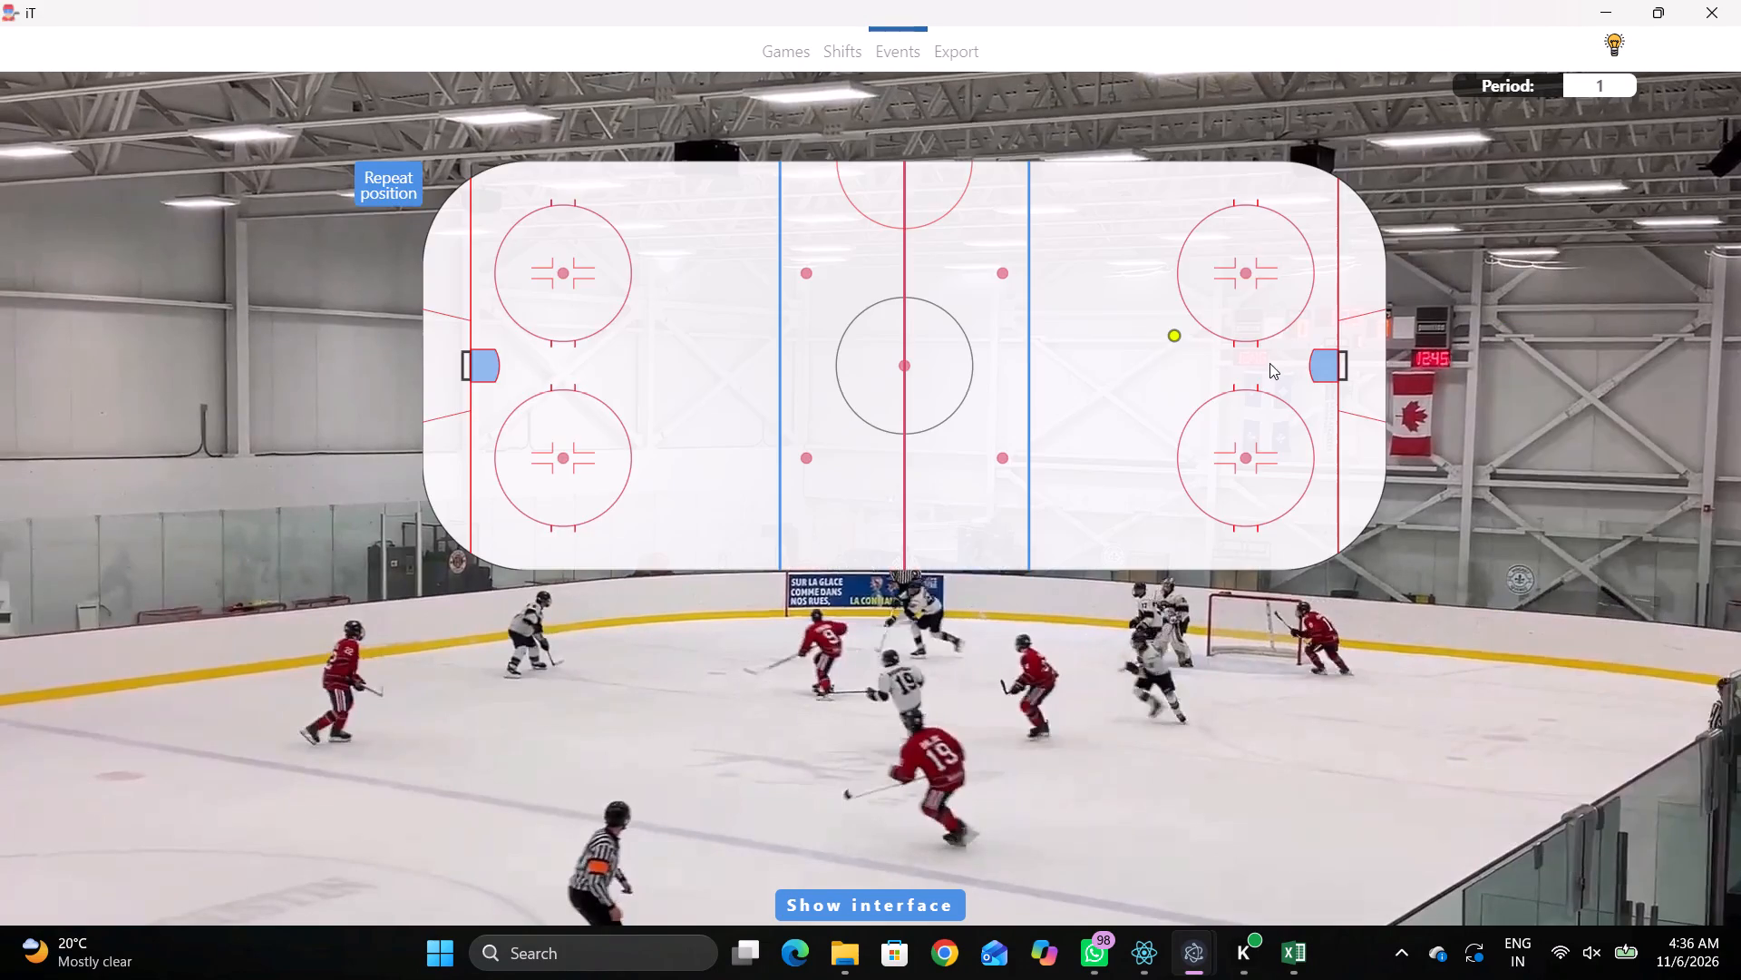
pyautogui.click(1213, 260)
# Rewatch the play and reassign the newly logged Skating with the puck event to away 81.
pyautogui.press('space')
pyautogui.press('space')
pyautogui.press('space')
pyautogui.press('space')
pyautogui.press('space')
pyautogui.press('space')
pyautogui.hotkey('shift', 'd')
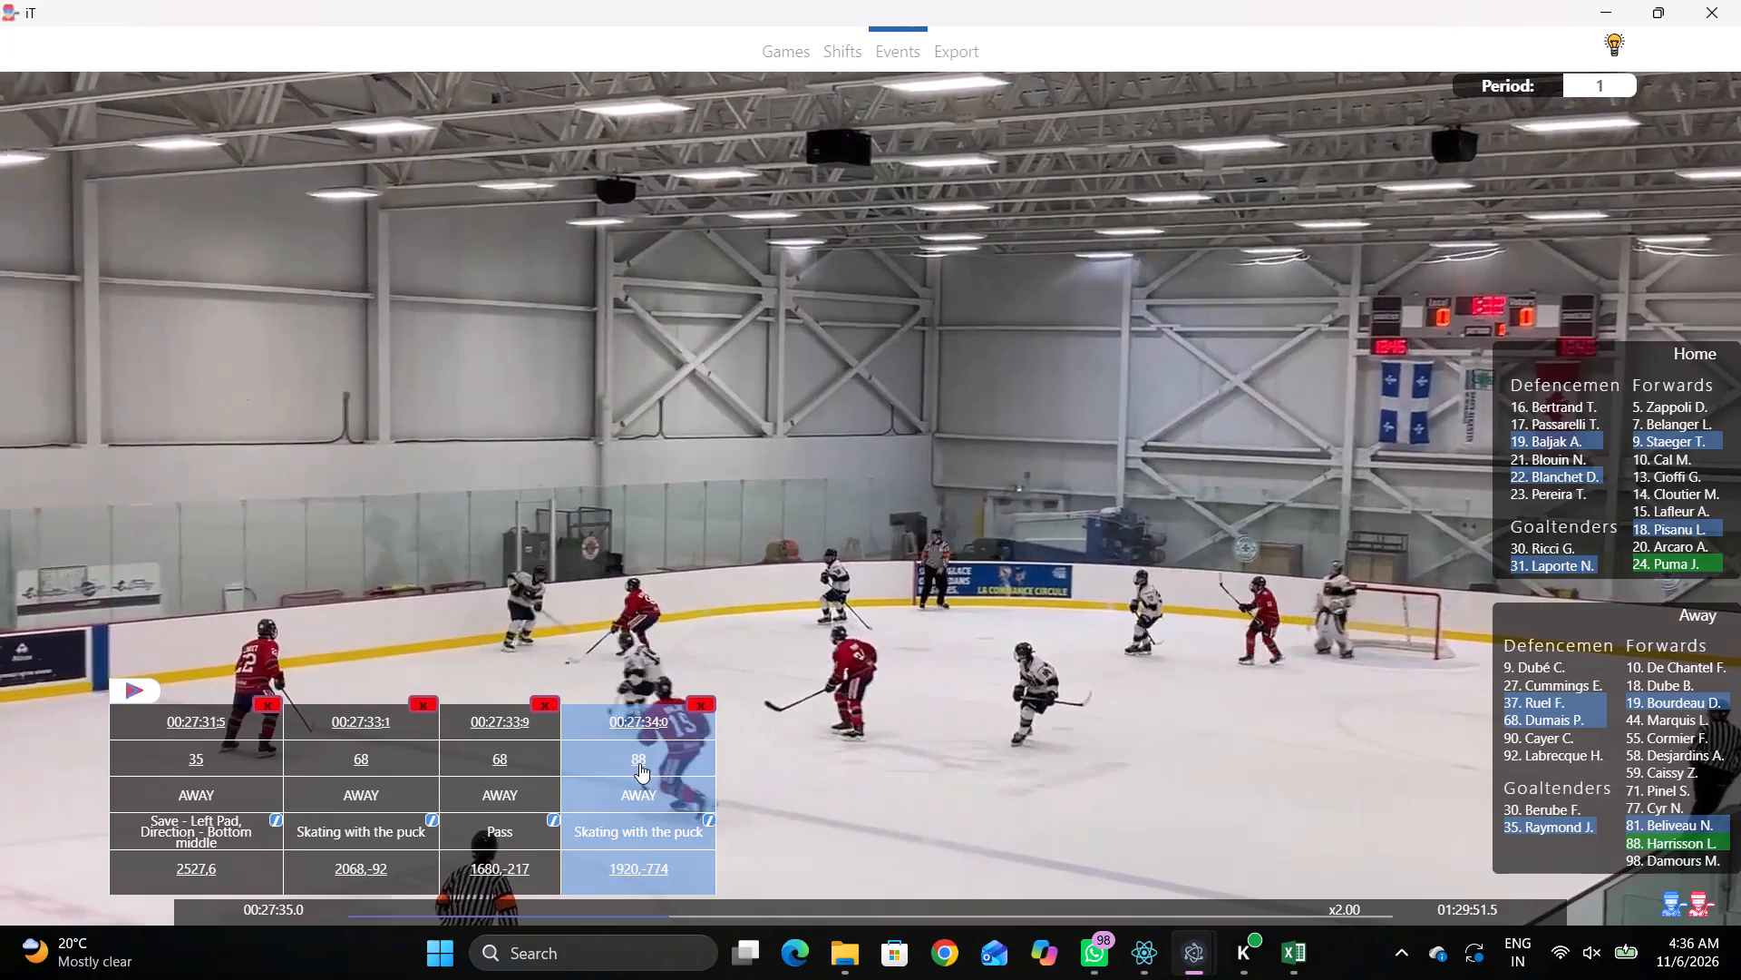
pyautogui.click(653, 754)
pyautogui.click(1636, 821)
pyautogui.hotkey('shift', 'd')
# Log a Pass by the same player as the previous event, just inside the away-zone blue line on the far side.
pyautogui.press('space')
pyautogui.press('space')
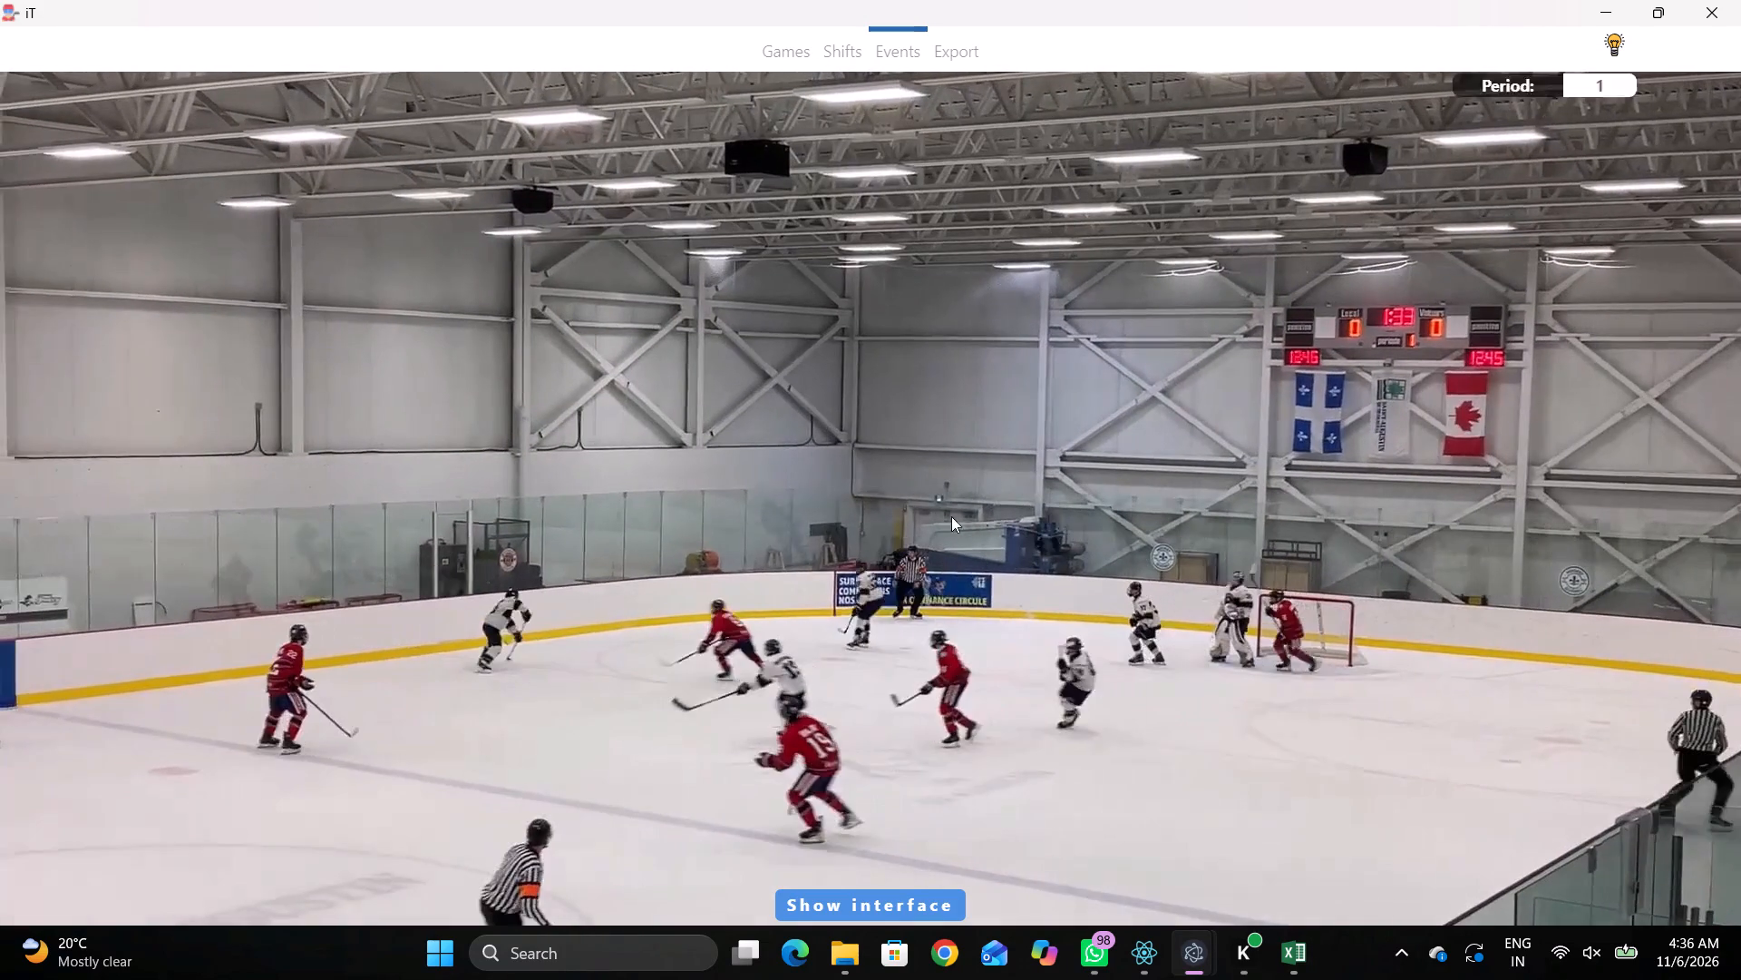
pyautogui.press('space')
pyautogui.press('space')
pyautogui.press('space')
pyautogui.press('space')
pyautogui.press('q')
pyautogui.press('q')
pyautogui.rightClick(1104, 509)
pyautogui.click(1127, 520)
pyautogui.click(1552, 301)
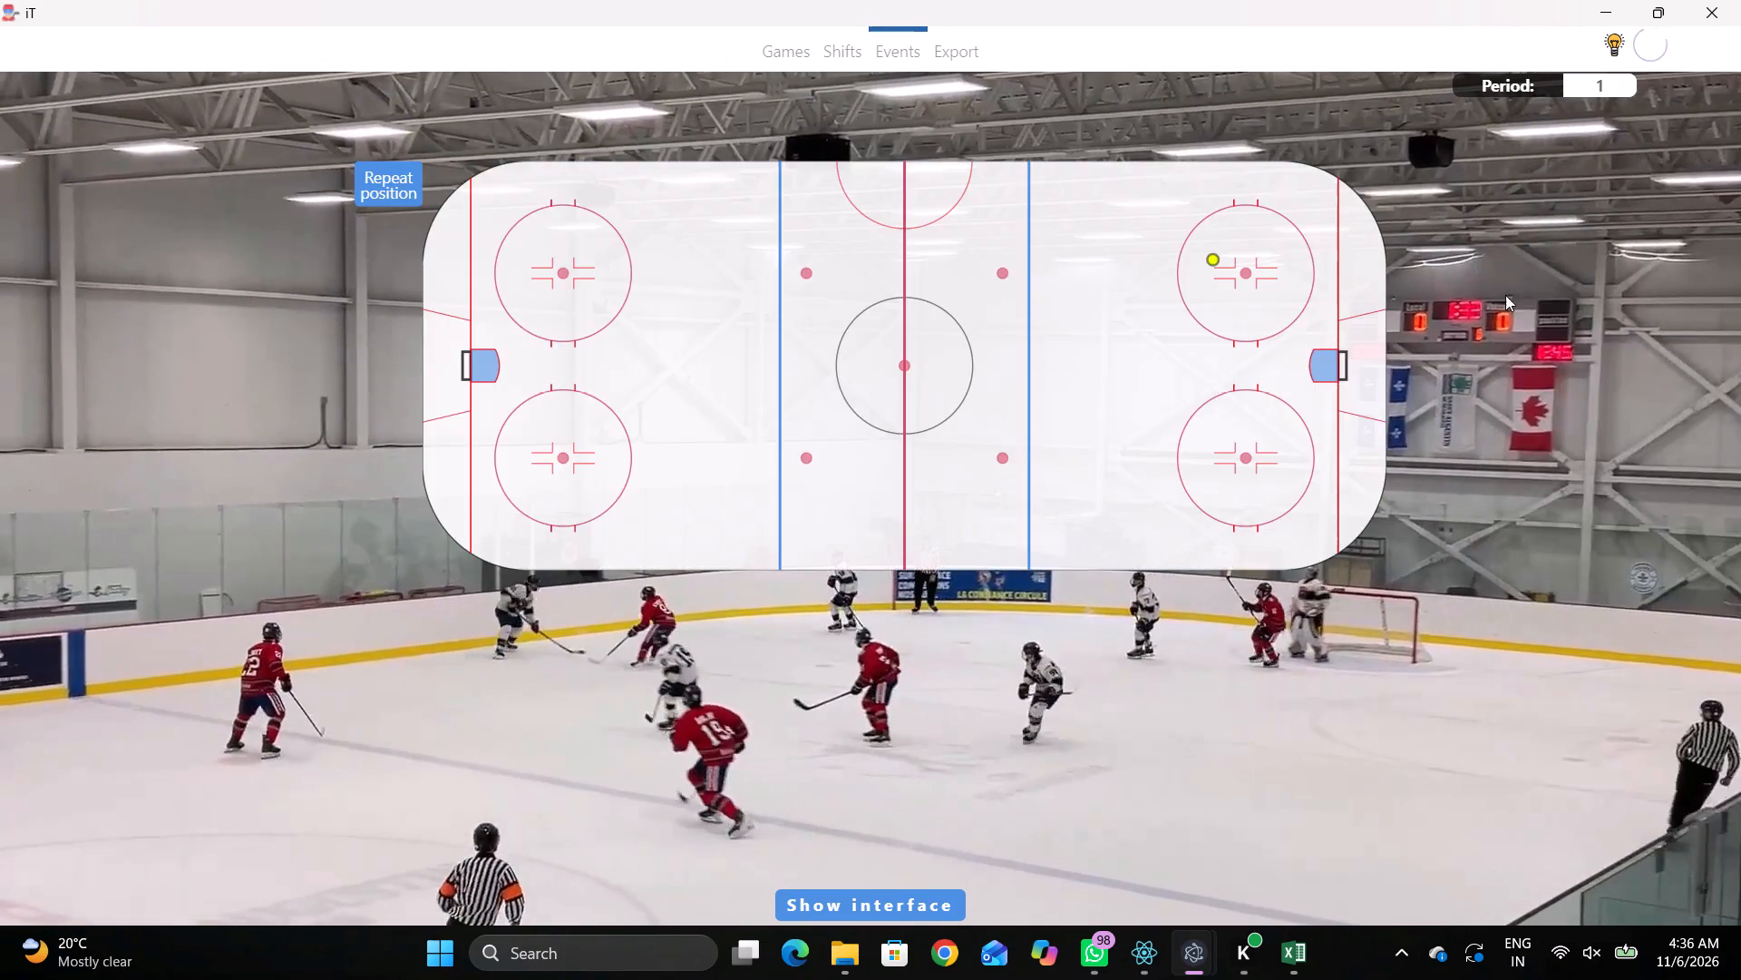
pyautogui.click(1046, 254)
# Log a Pass by home 22 in the far side of the neutral zone, between the red line and the away-zone blue line.
pyautogui.press('space')
pyautogui.press('space')
pyautogui.press('space')
pyautogui.press('space')
pyautogui.press('space')
pyautogui.press('space')
pyautogui.press('space')
pyautogui.press('space')
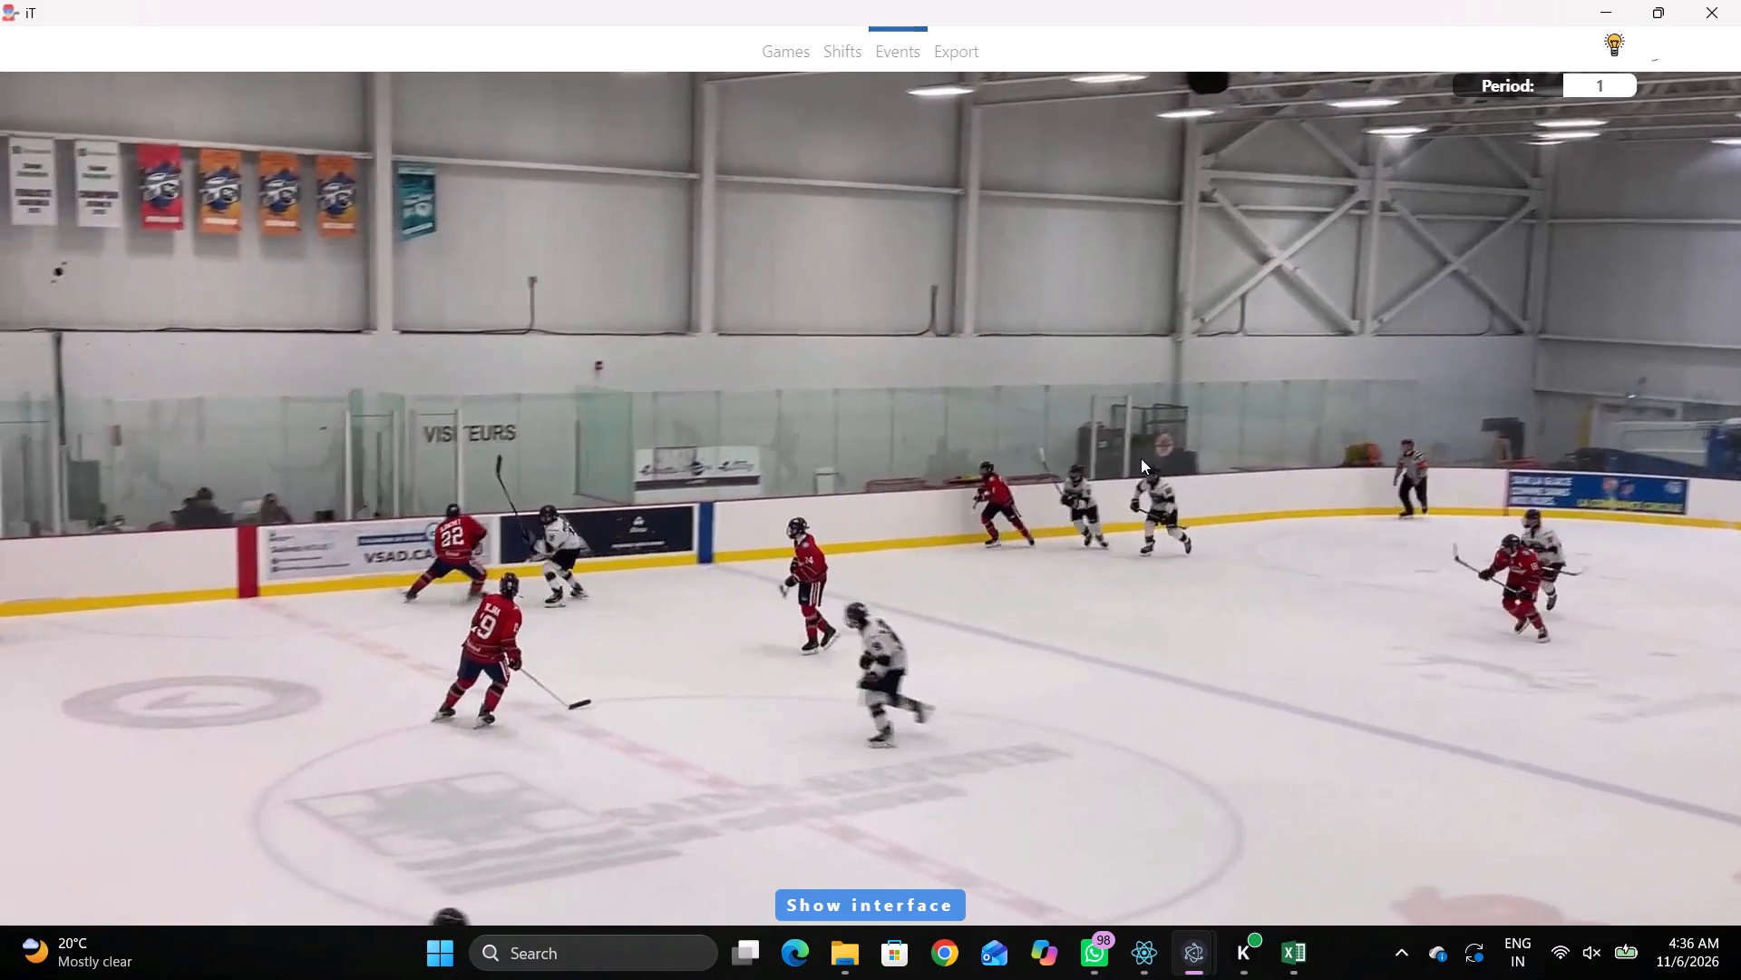
pyautogui.rightClick(1145, 426)
pyautogui.click(1160, 437)
pyautogui.click(1531, 478)
pyautogui.click(950, 249)
# Log Skating with the puck by away 37 behind the away goal line, on the near side of the net.
pyautogui.press('space')
pyautogui.press('space')
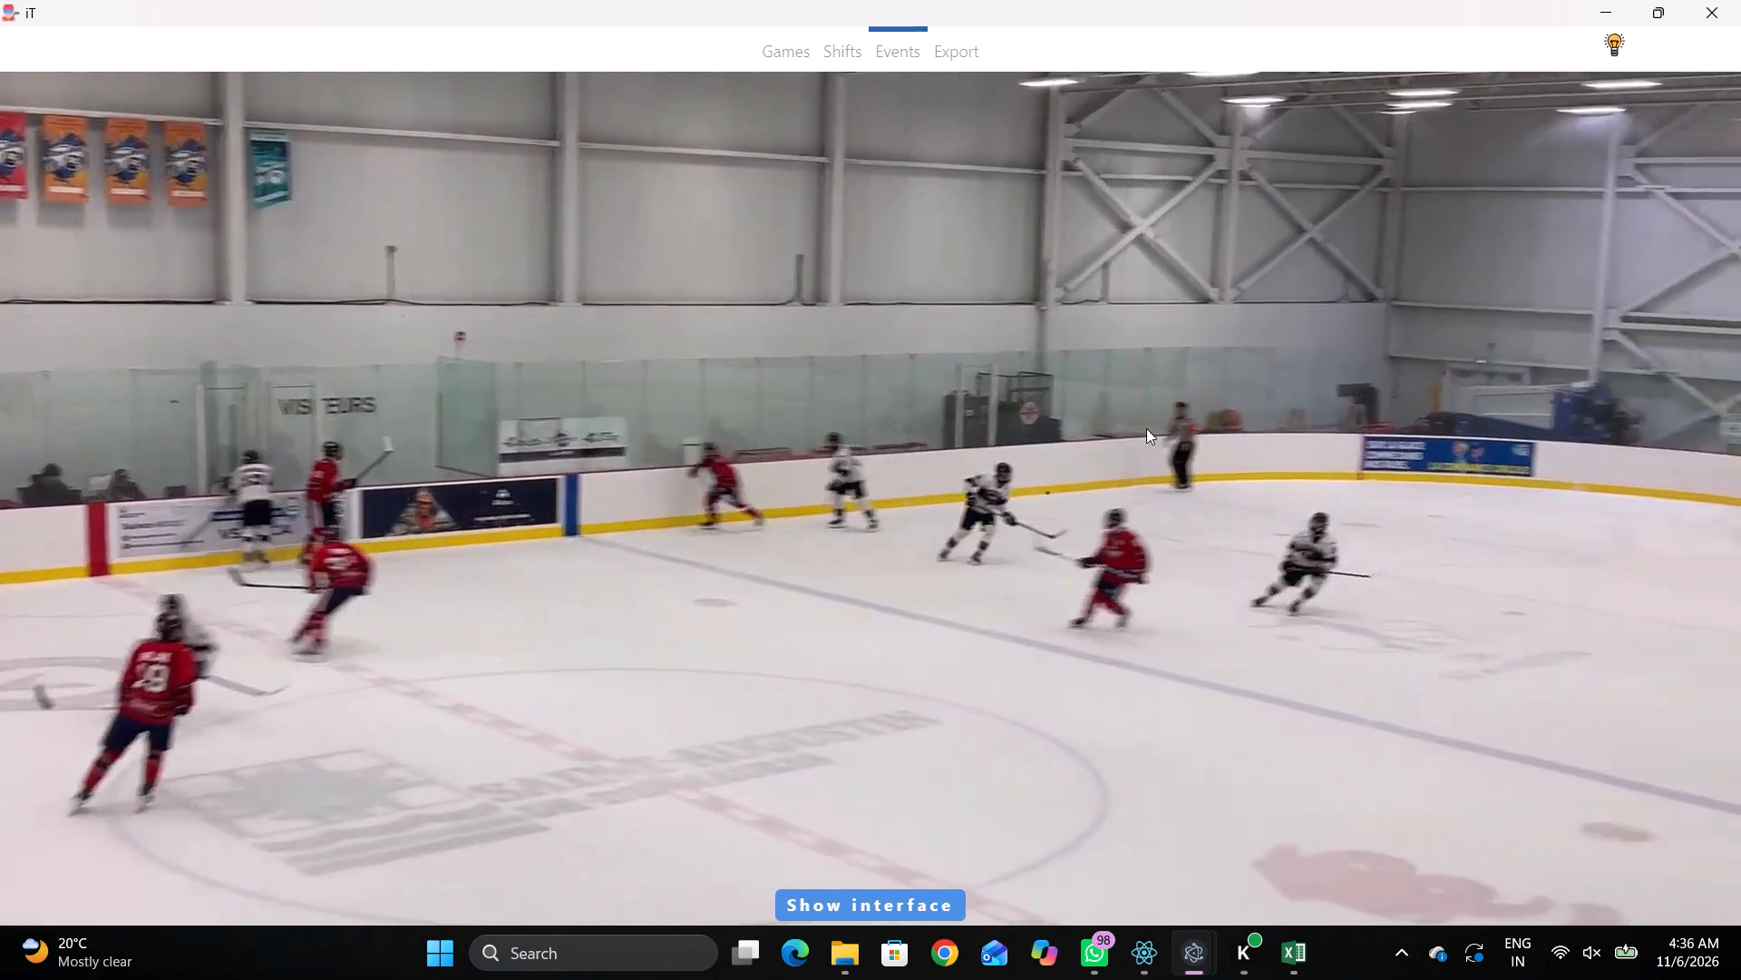
pyautogui.press('space')
pyautogui.press('space')
pyautogui.press('space')
pyautogui.write('v')
pyautogui.press('space')
pyautogui.press('space')
pyautogui.press('space')
pyautogui.write('r')
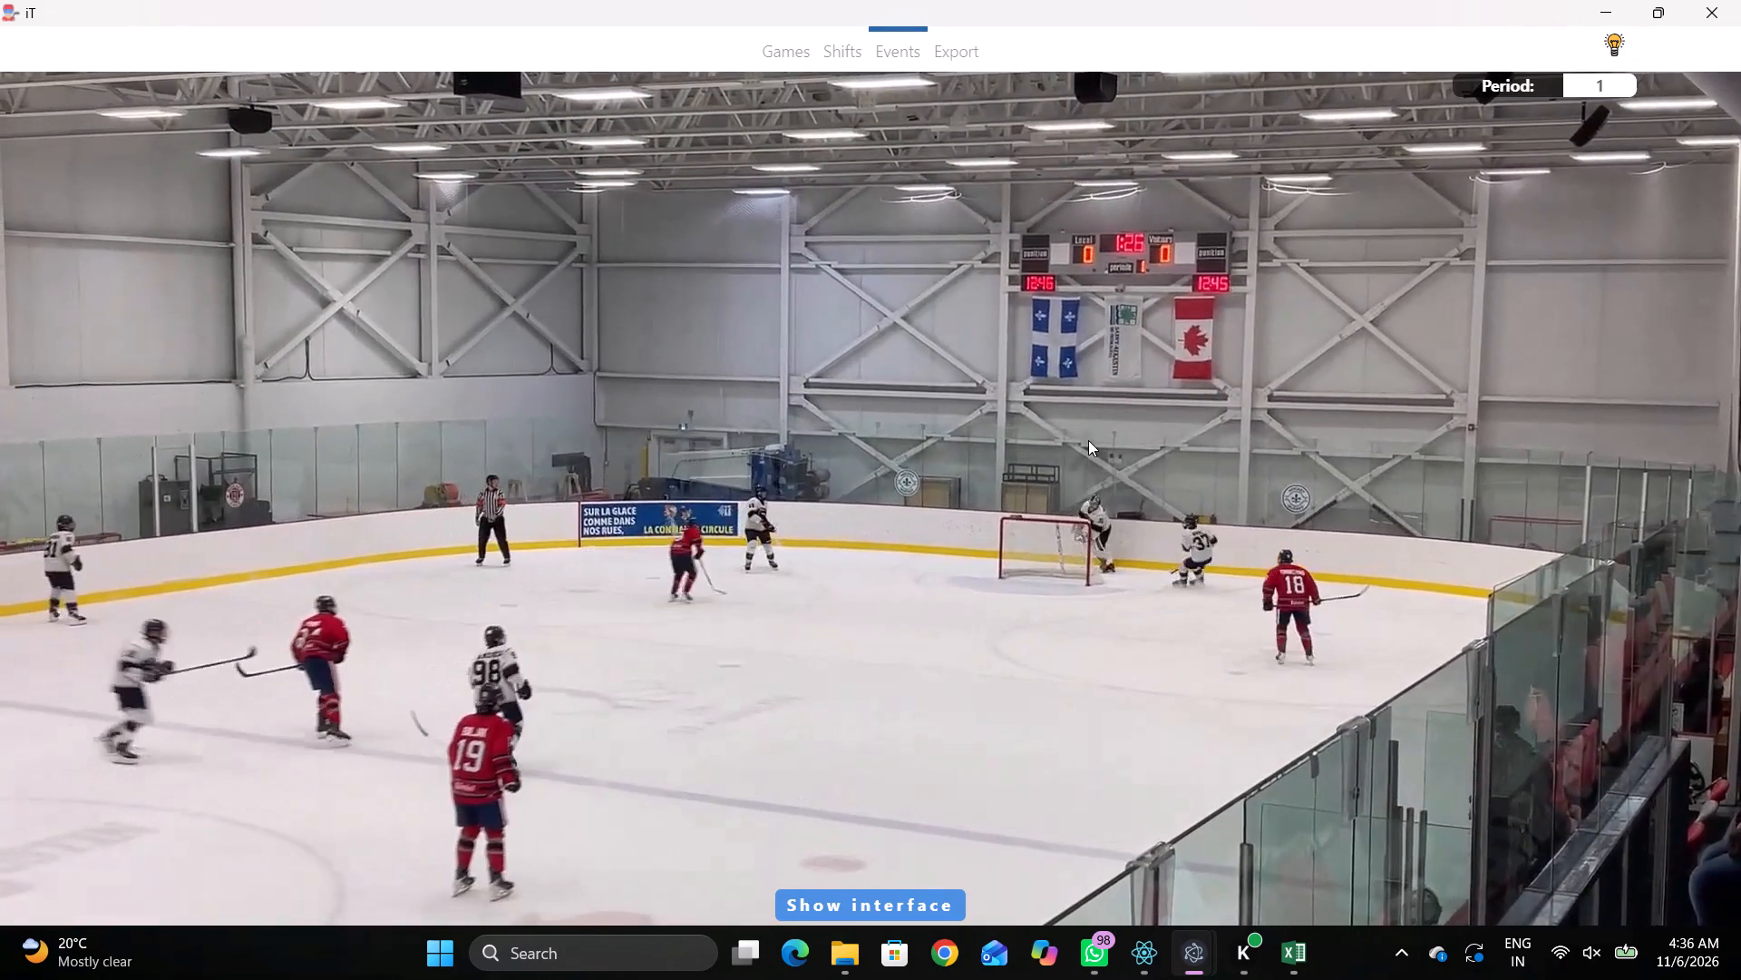
pyautogui.press('space')
pyautogui.press('space')
pyautogui.press('space')
pyautogui.press('space')
pyautogui.press('space')
pyautogui.press('space')
pyautogui.rightClick(1134, 446)
pyautogui.click(1198, 494)
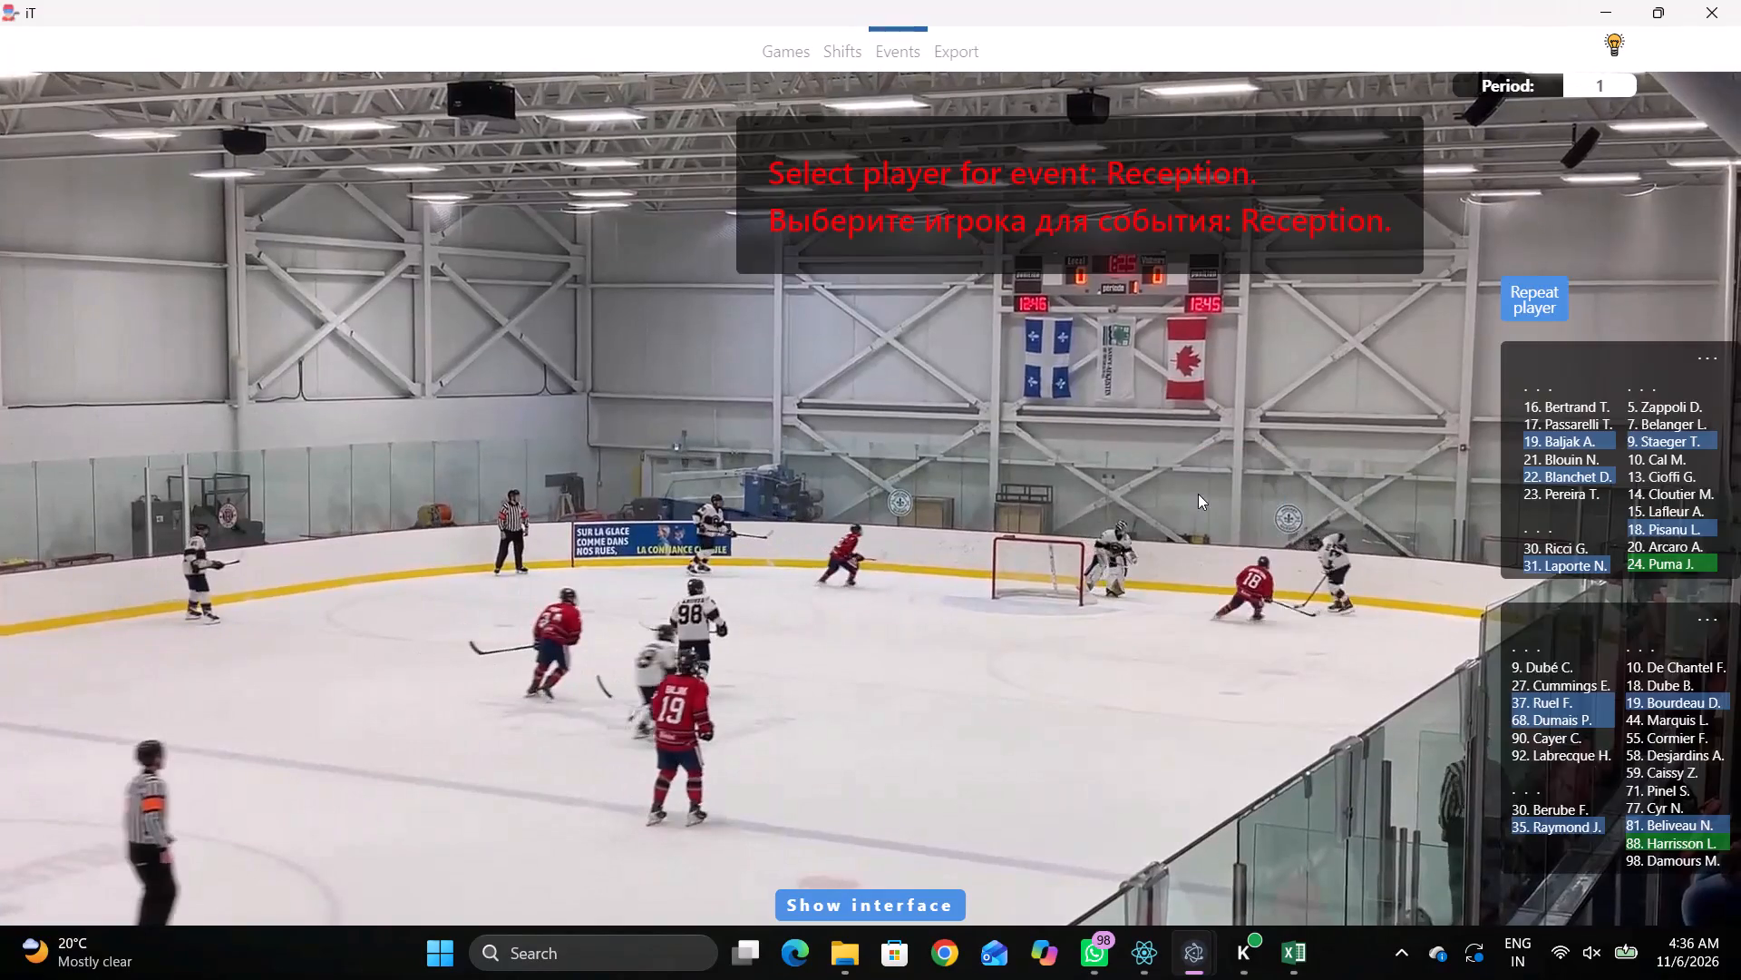
pyautogui.moveTo(1200, 499); pyautogui.dragTo(1211, 504, button='right')
pyautogui.click(1290, 534)
pyautogui.click(1551, 705)
pyautogui.click(1373, 407)
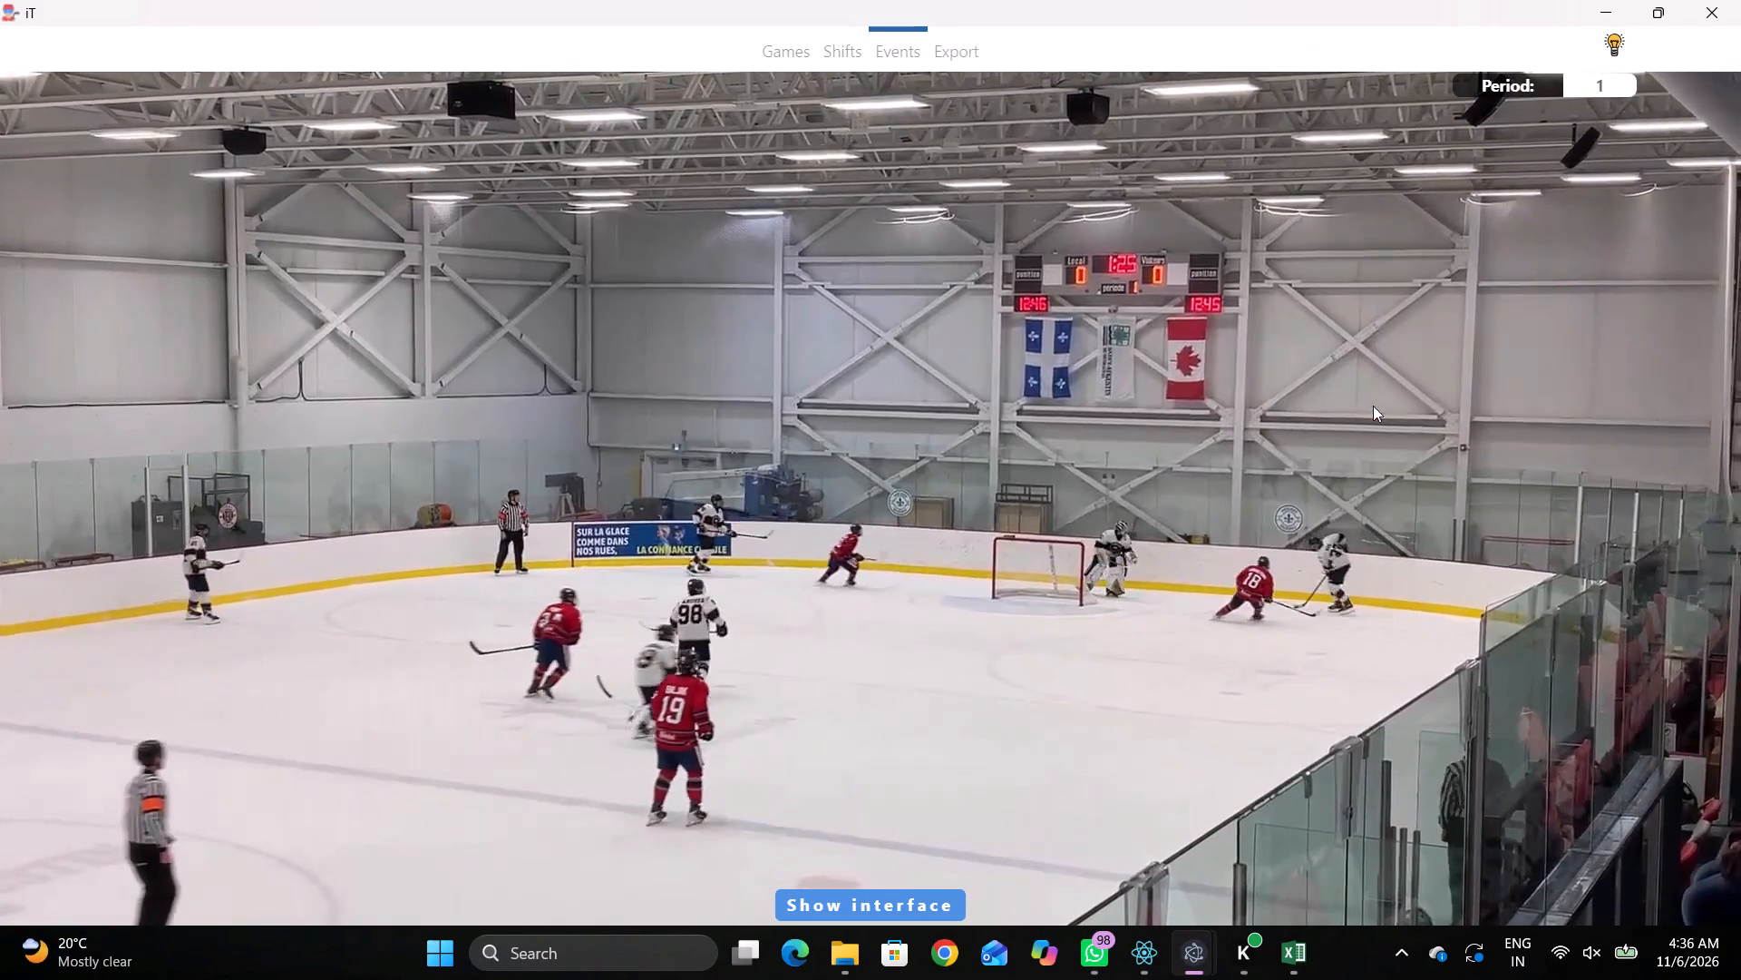
# Log a Pass by the same player, away 37, in the near away-zone face-off circle.
pyautogui.press('space')
pyautogui.press('space')
pyautogui.press('space')
pyautogui.press('space')
pyautogui.write('q')
pyautogui.press('q')
pyautogui.rightClick(1279, 484)
pyautogui.click(1294, 489)
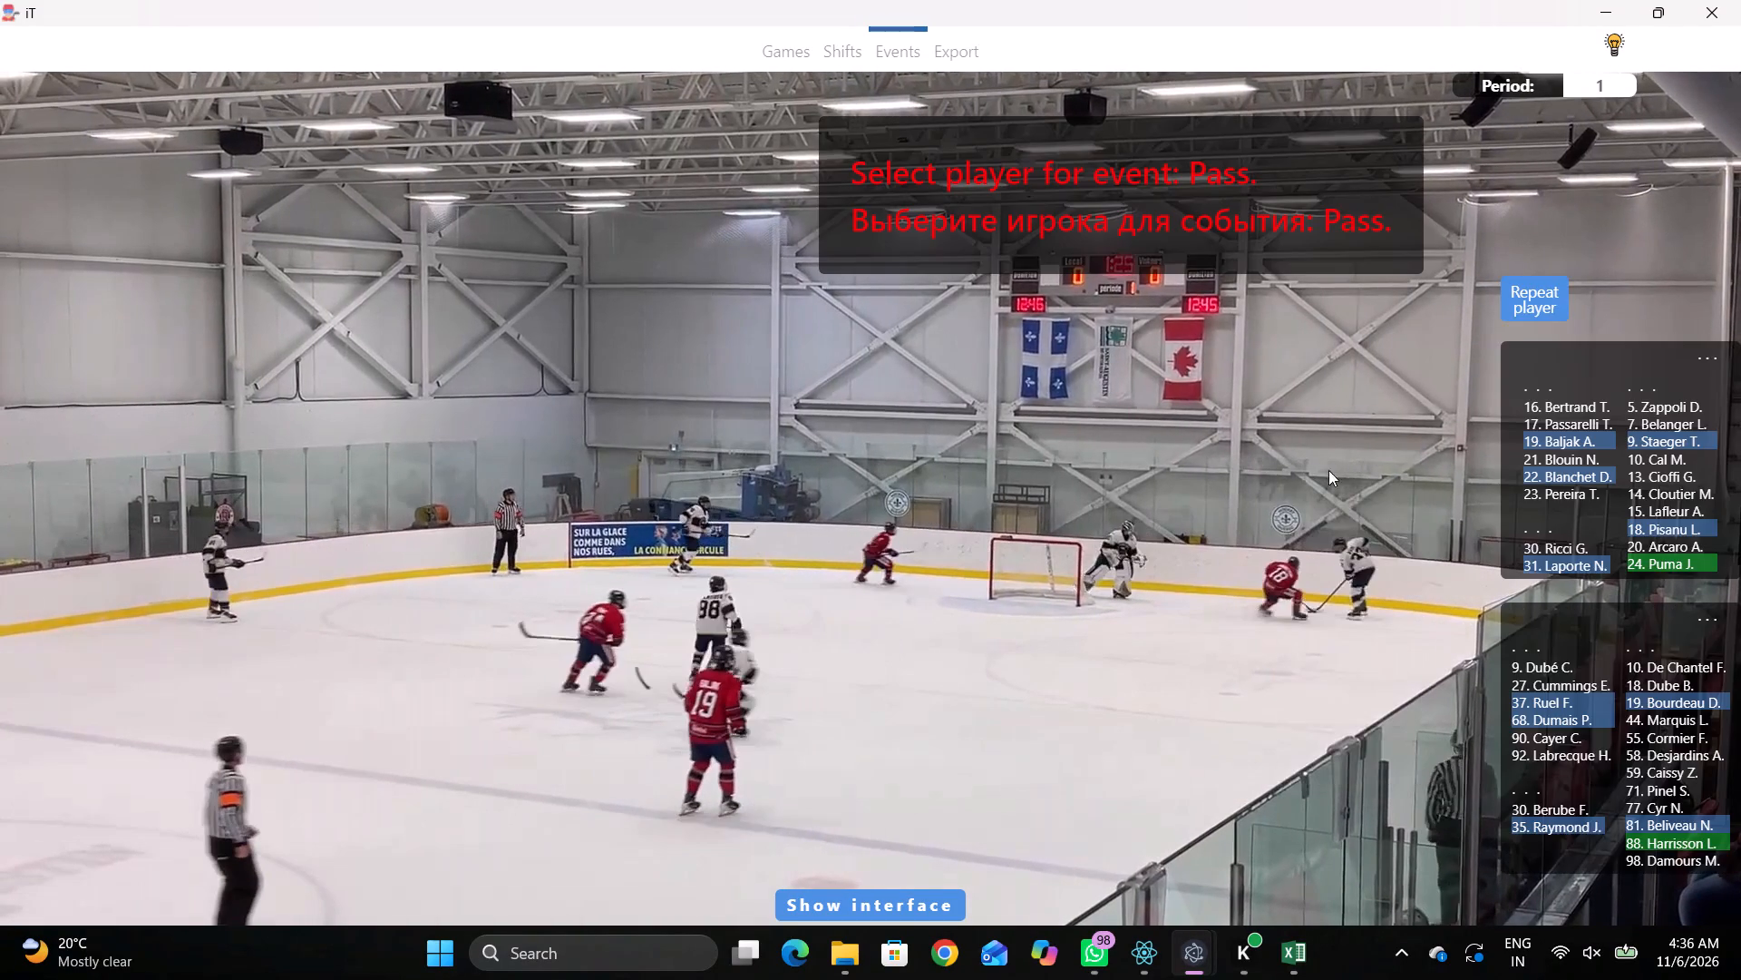
pyautogui.click(1500, 305)
pyautogui.click(1265, 443)
# Log Skating with the puck by home 18 behind the away goal line, on the near side of the net.
pyautogui.press('space')
pyautogui.press('space')
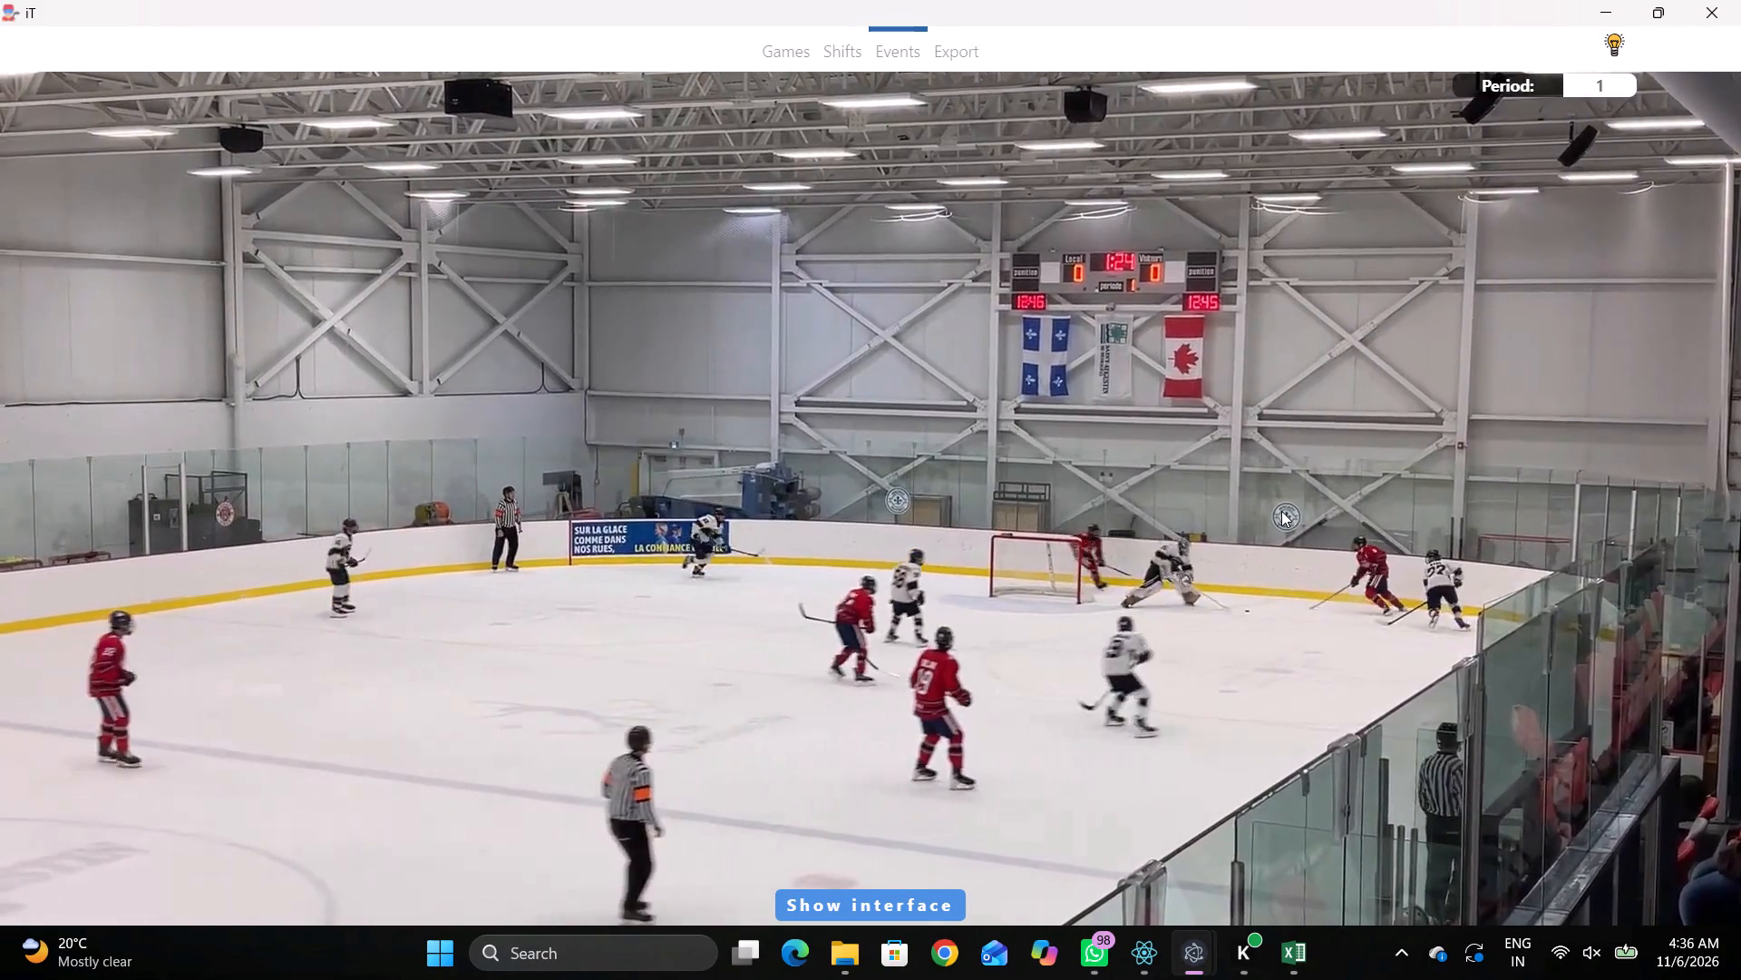
pyautogui.press('space')
pyautogui.press('space')
pyautogui.press('space')
pyautogui.press('space')
pyautogui.press('space')
pyautogui.press('space')
pyautogui.press('space')
pyautogui.press('space')
pyautogui.press('q')
pyautogui.rightClick(1267, 445)
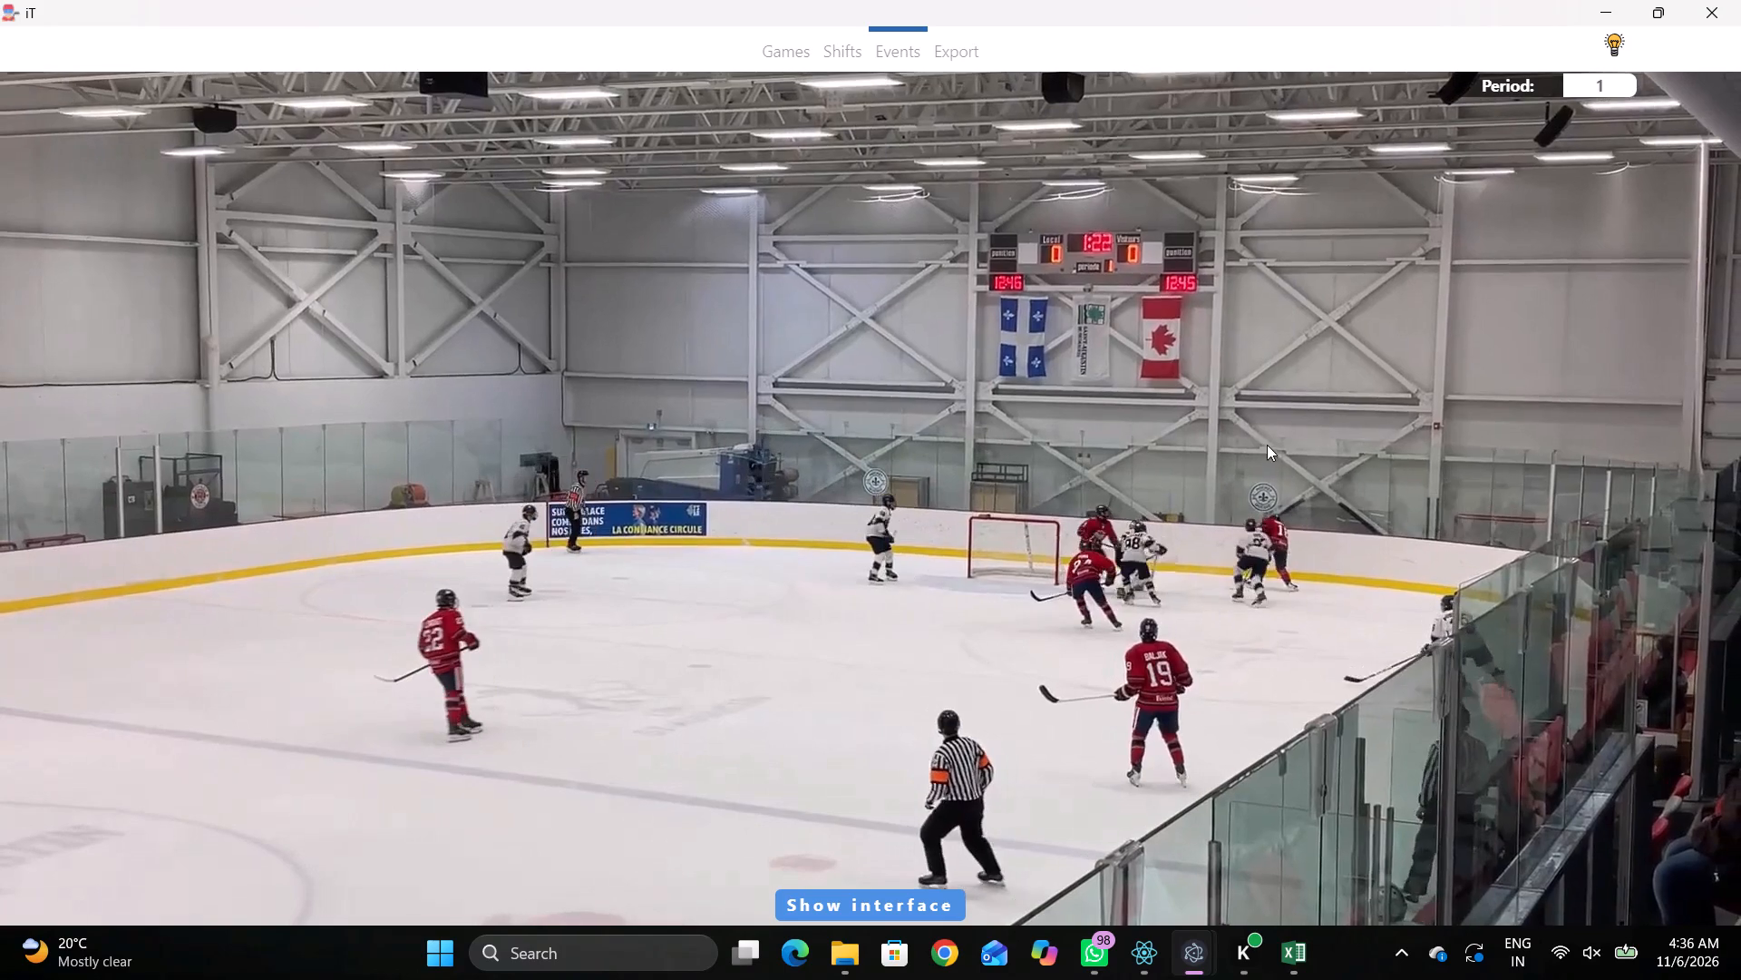
pyautogui.click(1298, 475)
pyautogui.click(1642, 515)
pyautogui.click(1644, 522)
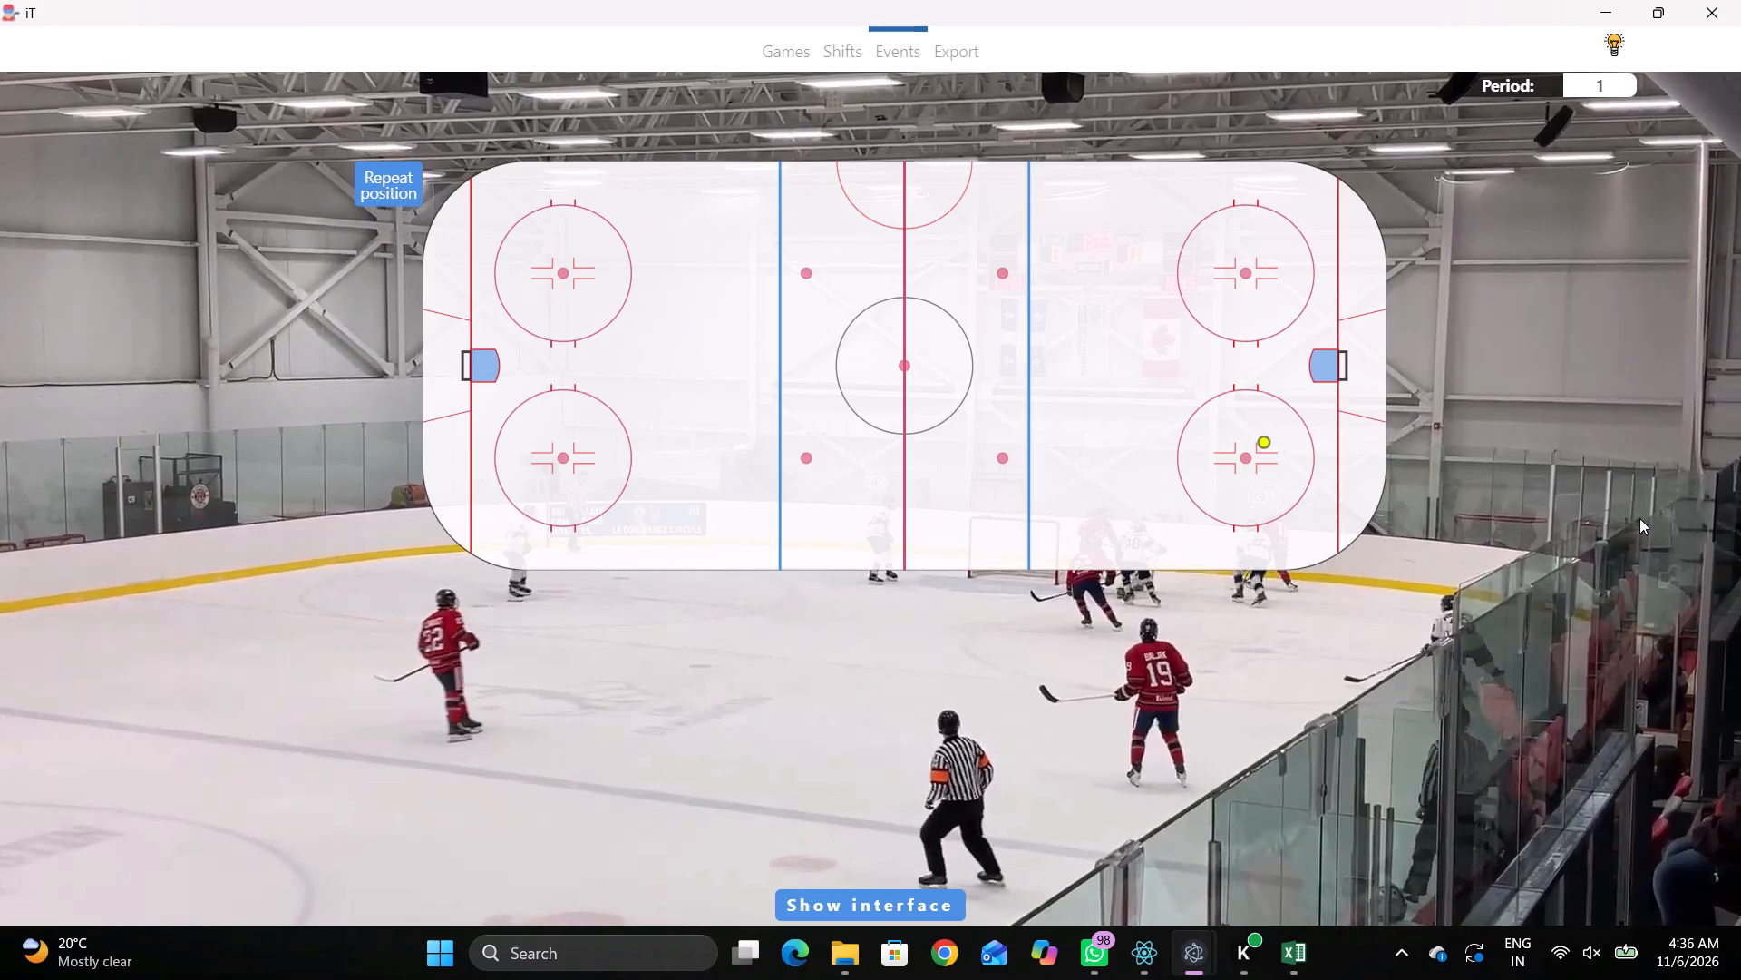
pyautogui.click(1369, 418)
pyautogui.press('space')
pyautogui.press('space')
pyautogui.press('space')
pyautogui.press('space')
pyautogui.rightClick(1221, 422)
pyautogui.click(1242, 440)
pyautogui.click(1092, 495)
# Log a Pass by the same player as the previous event, at the away goal line on the near side.
pyautogui.press('space')
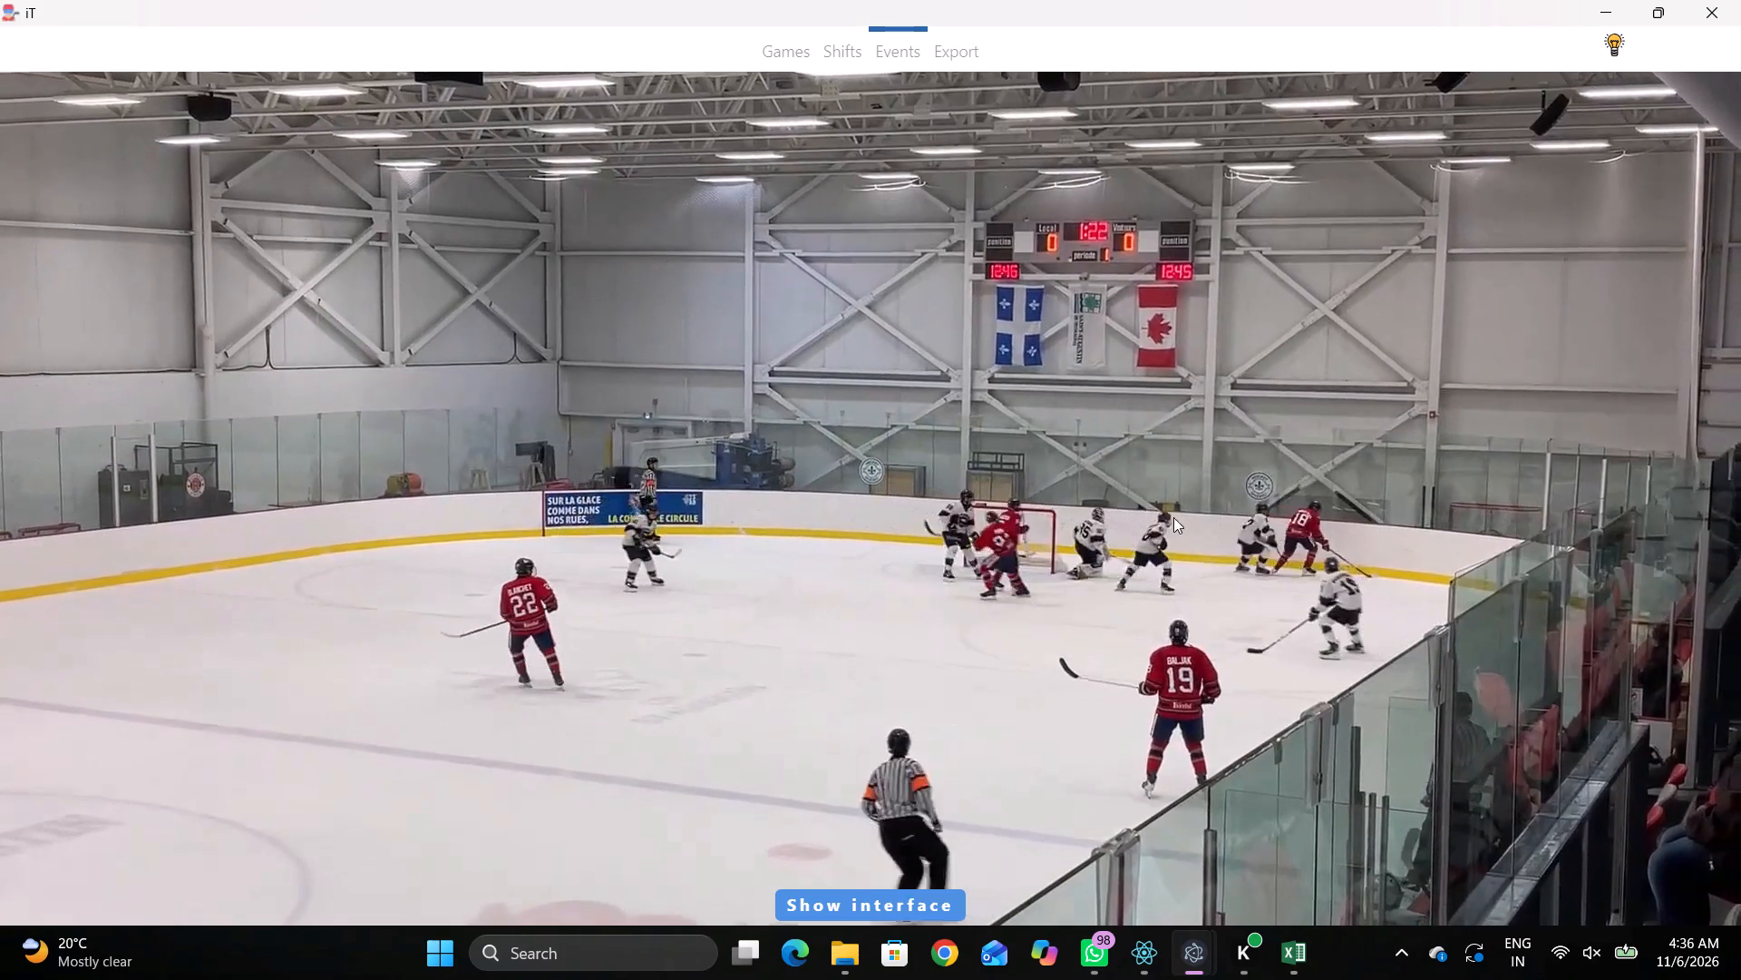
pyautogui.press('space')
pyautogui.press('space')
pyautogui.press('space')
pyautogui.press('space')
pyautogui.press('space')
pyautogui.press('q')
pyautogui.press('space')
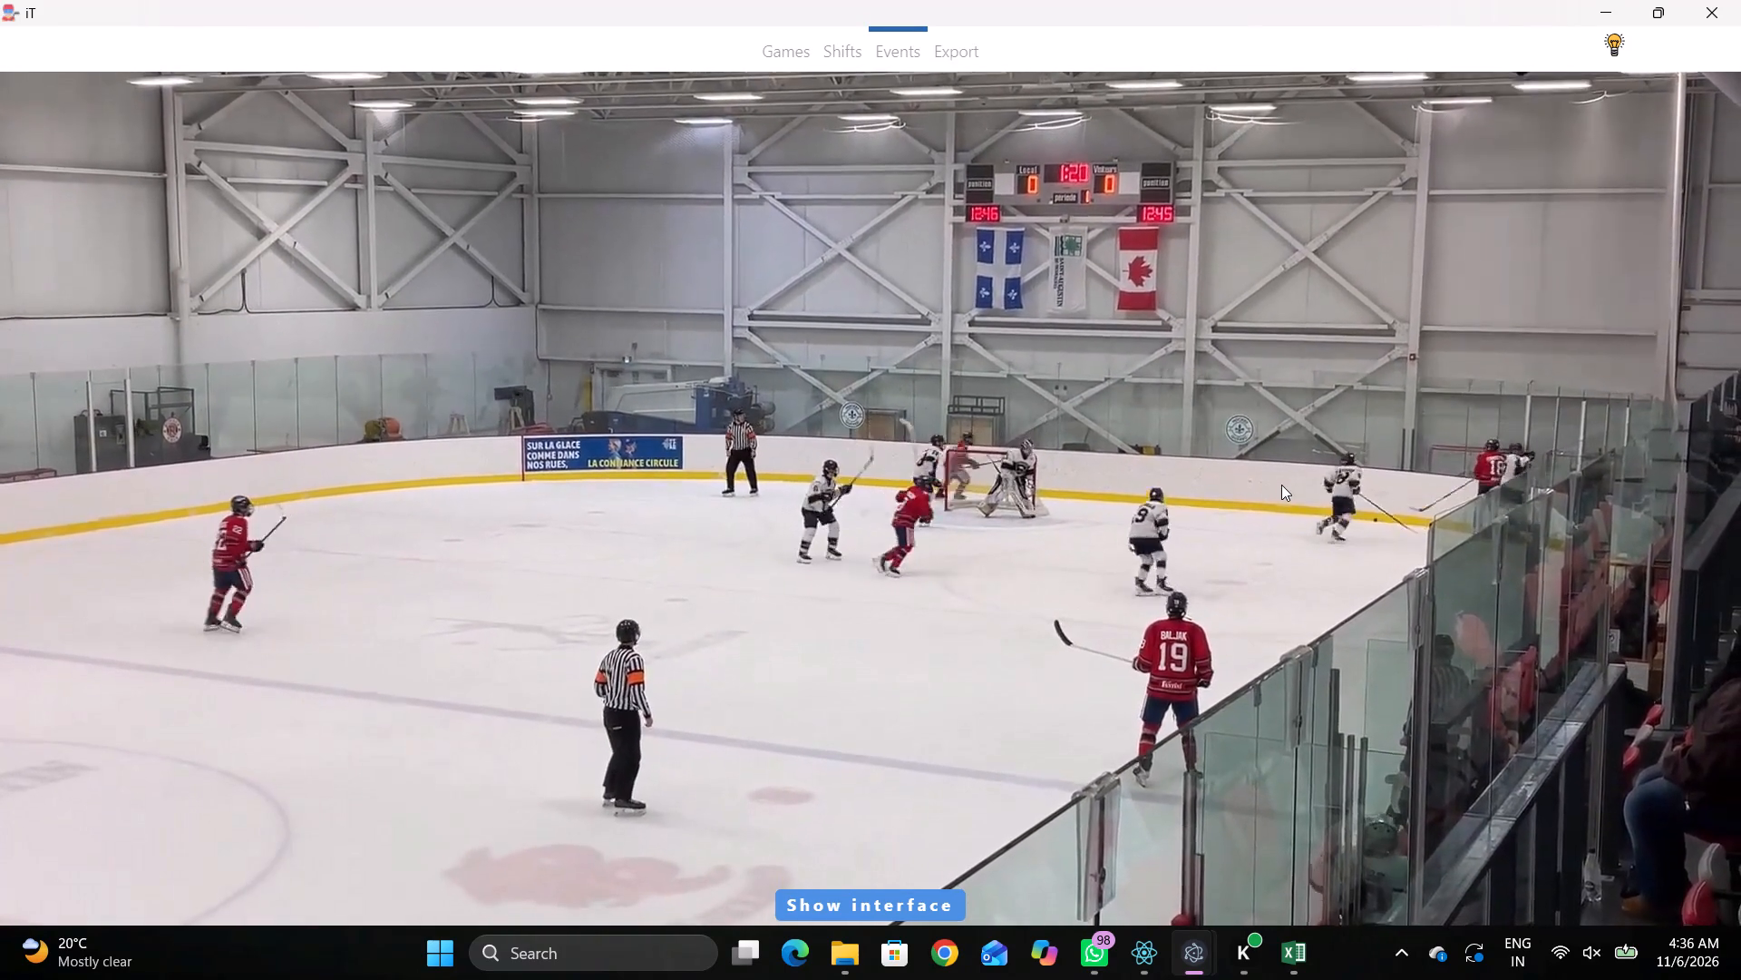
pyautogui.press('space')
pyautogui.write('q')
pyautogui.press('q')
pyautogui.rightClick(1242, 456)
pyautogui.press('q')
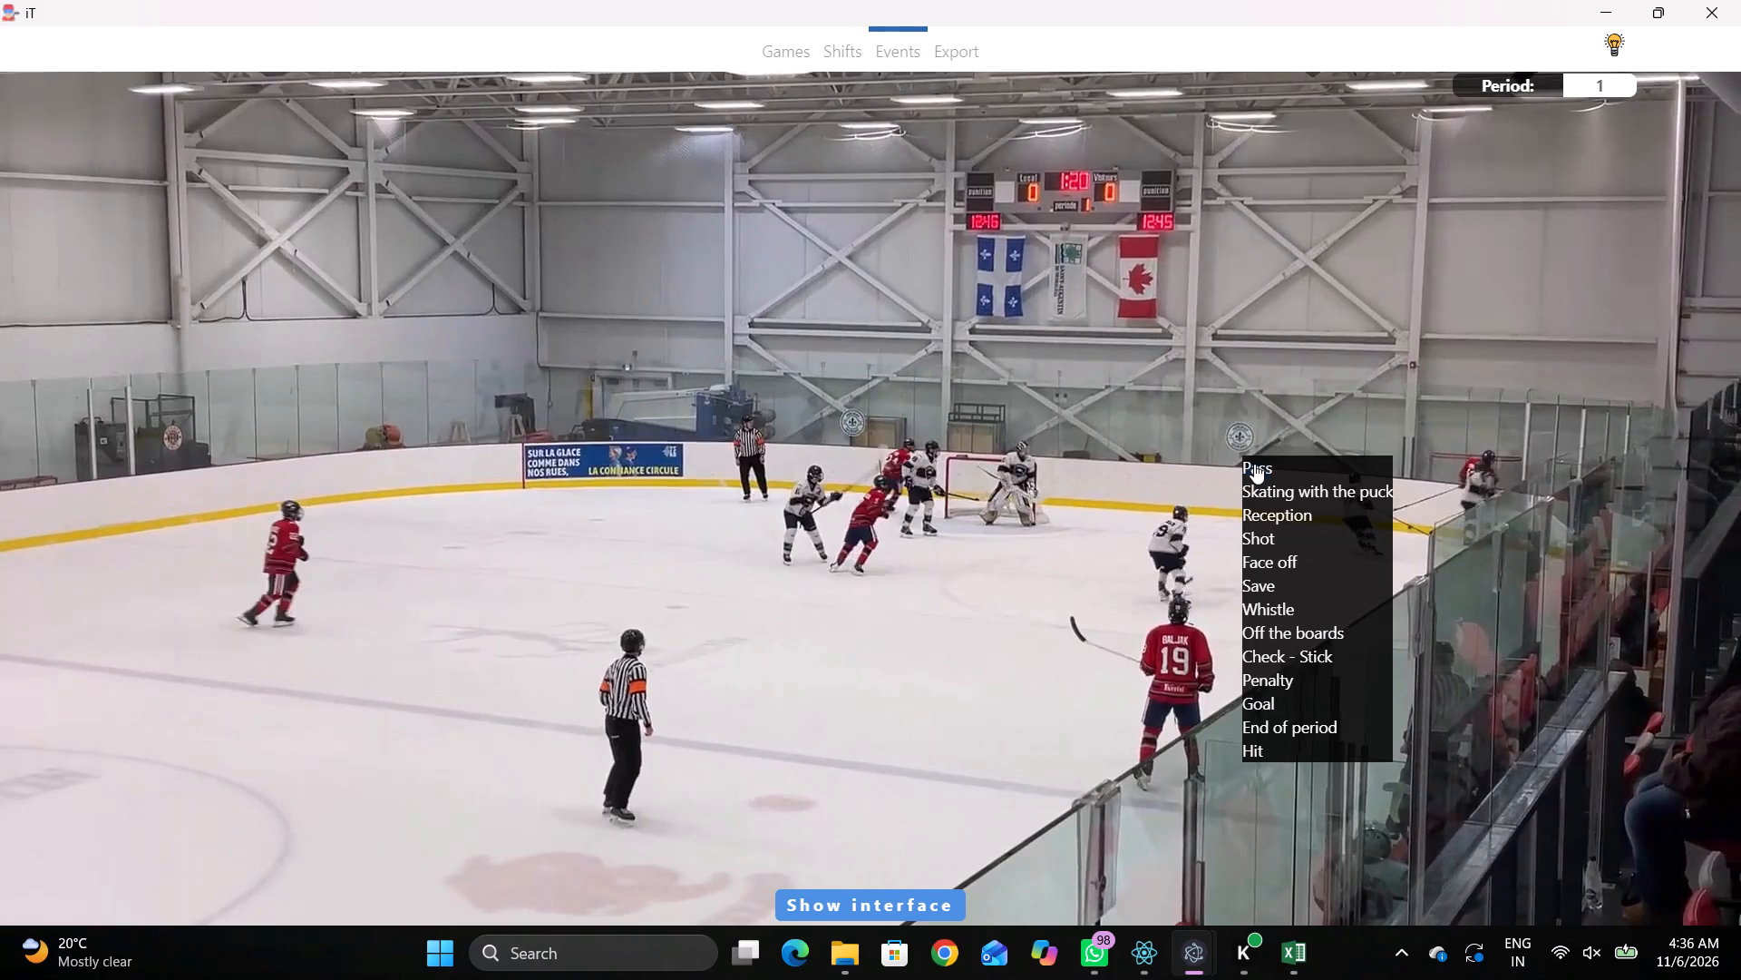
pyautogui.press('q')
pyautogui.click(1254, 464)
pyautogui.click(1511, 311)
pyautogui.click(1341, 456)
# Log Skating with the puck by away 88 behind the away goal line, on the near side of the net.
pyautogui.press('space')
pyautogui.press('space')
pyautogui.rightClick(1223, 463)
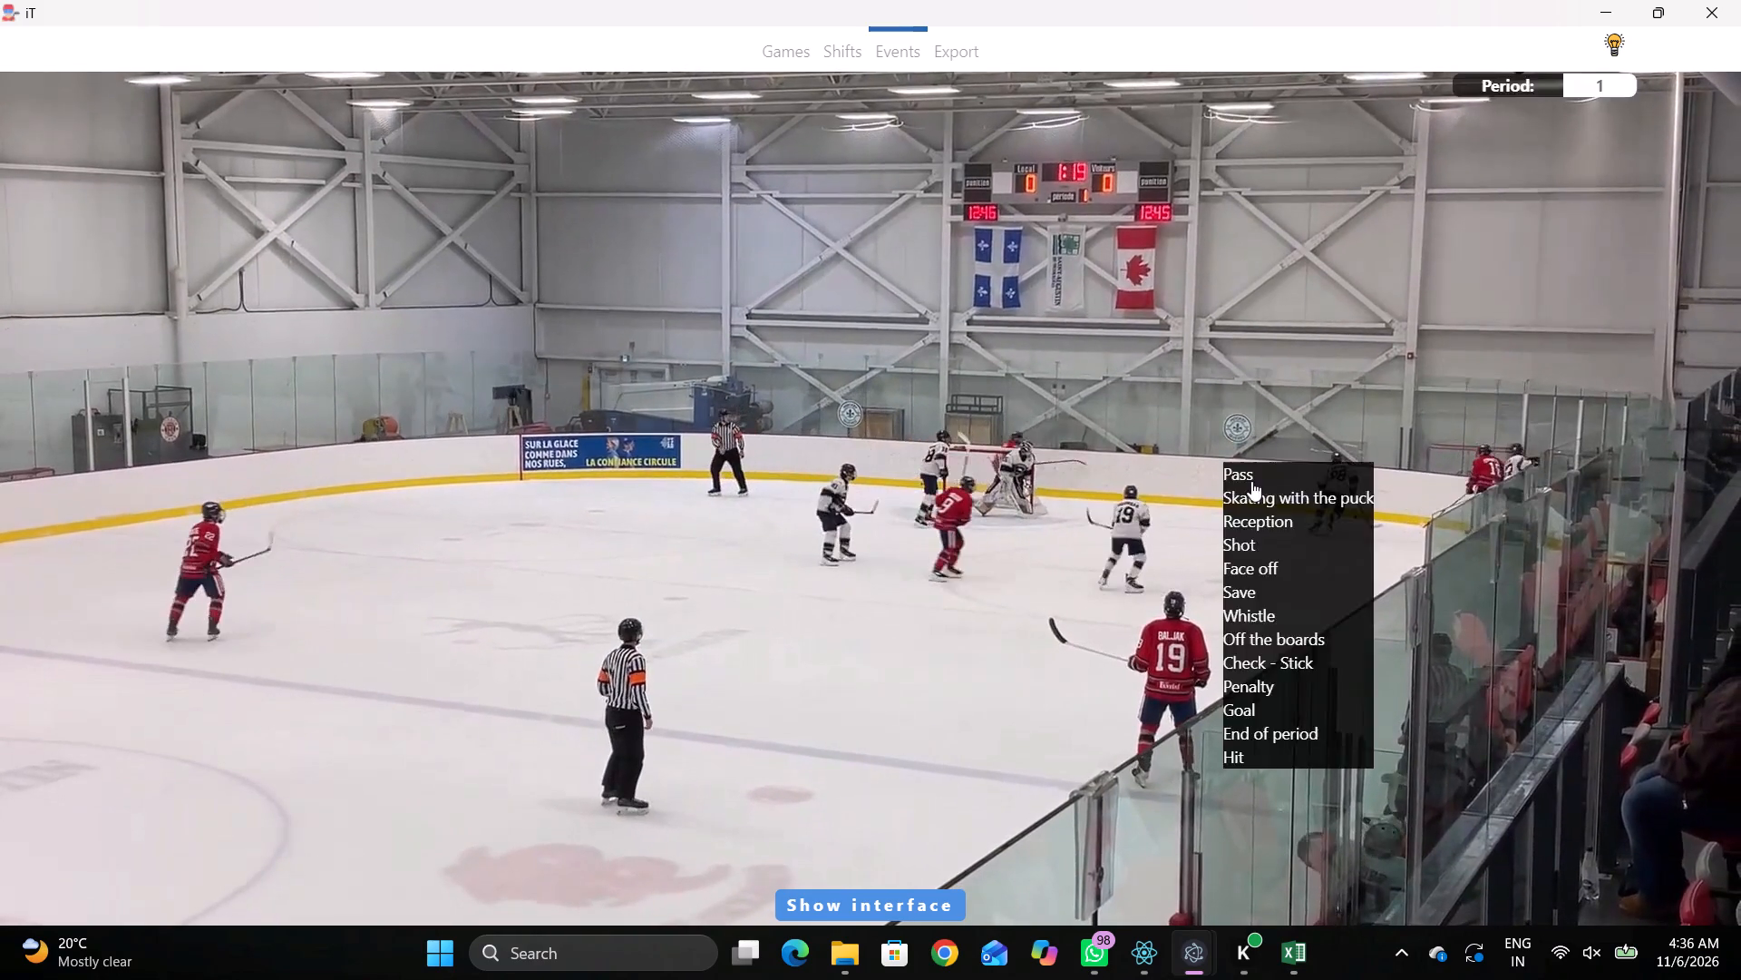
pyautogui.press('space')
pyautogui.press('space')
pyautogui.rightClick(1205, 464)
pyautogui.click(1257, 502)
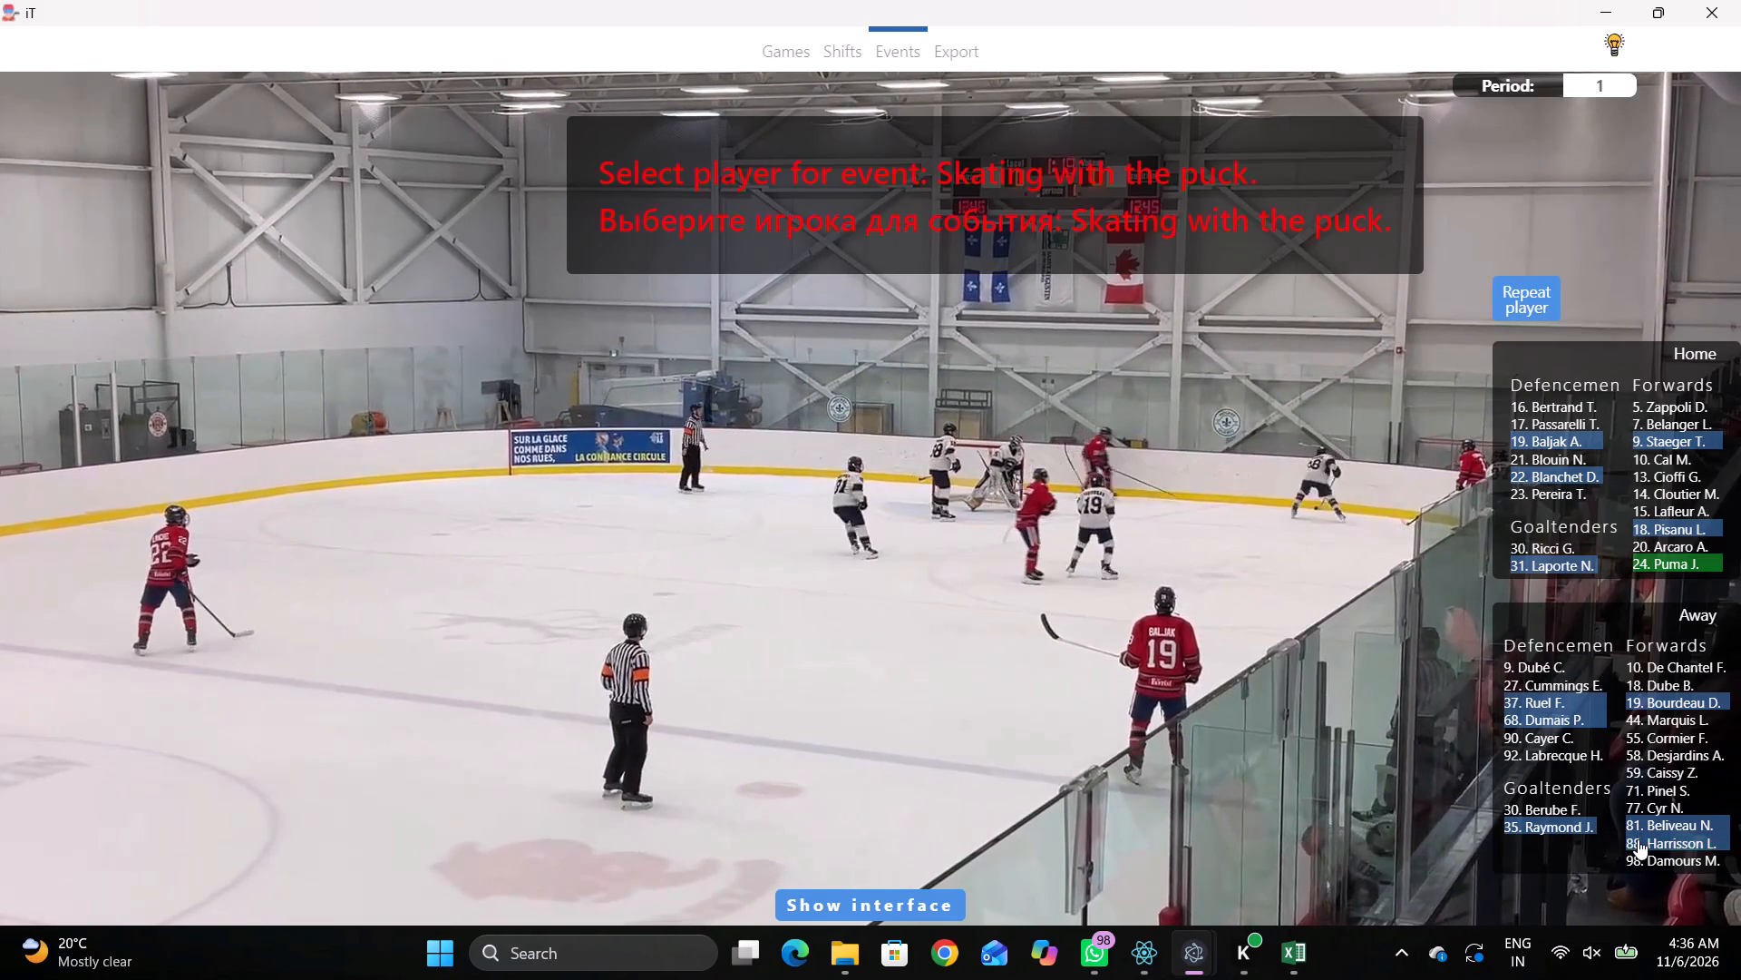
pyautogui.click(1638, 839)
pyautogui.click(1360, 427)
# Log a Pass by the same player, away 88, on the away goal line at the near side of the net.
pyautogui.press('space')
pyautogui.press('space')
pyautogui.press('space')
pyautogui.press('space')
pyautogui.write('q')
pyautogui.write('qq')
pyautogui.rightClick(1308, 490)
pyautogui.press('q')
pyautogui.click(1312, 495)
pyautogui.moveTo(1396, 317); pyautogui.dragTo(1387, 323, button='right')
pyautogui.click(1390, 330)
pyautogui.click(1526, 281)
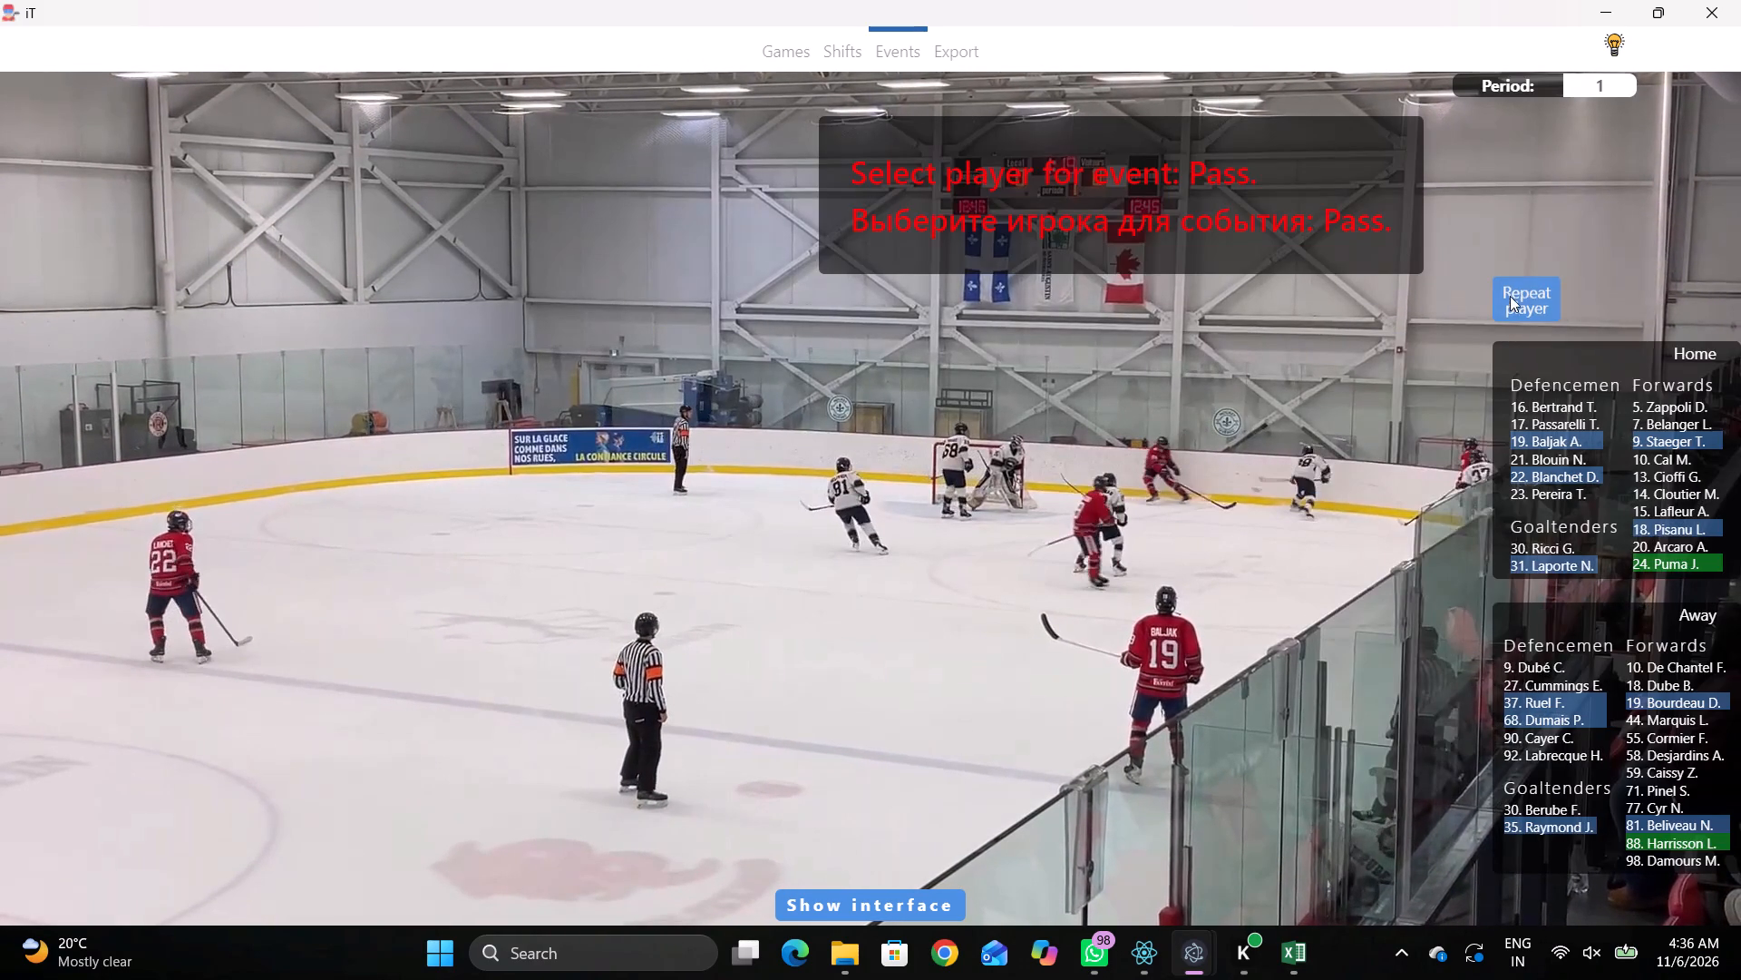
pyautogui.click(1338, 442)
# Log Skating with the puck by away 88 along the far boards, beside the far away-zone face-off circle.
pyautogui.press('space')
pyautogui.press('space')
pyautogui.press('space')
pyautogui.press('space')
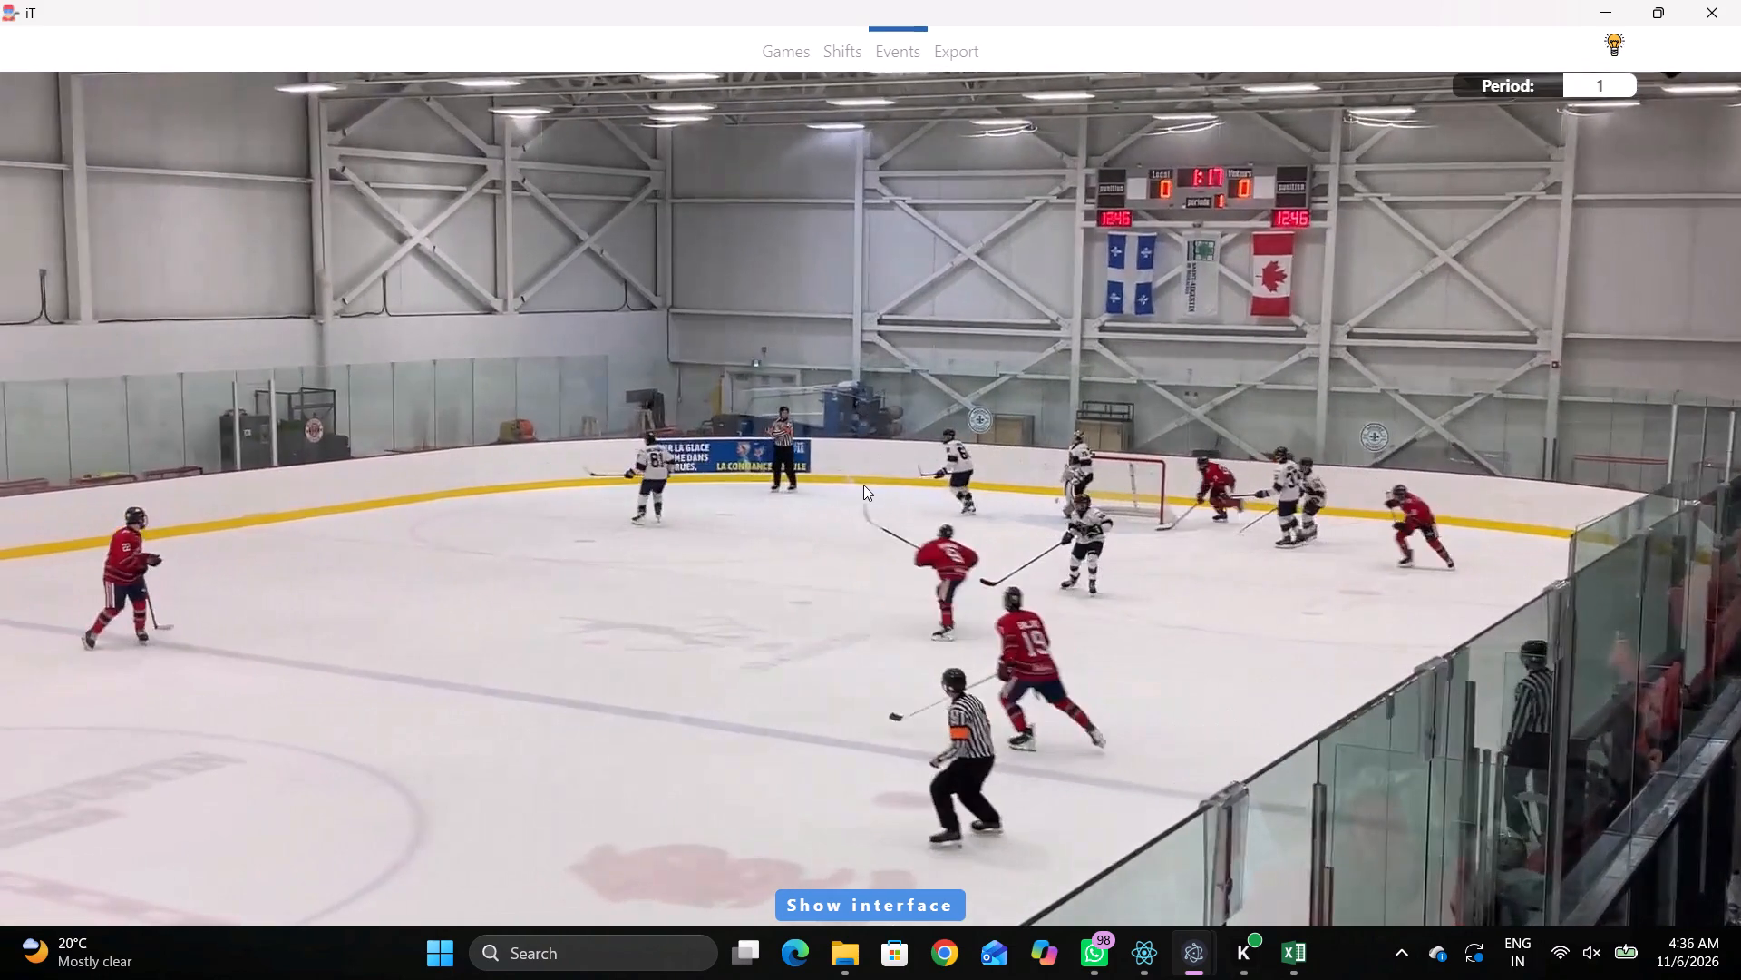
pyautogui.press('space')
pyautogui.press('space')
pyautogui.rightClick(851, 395)
pyautogui.click(924, 433)
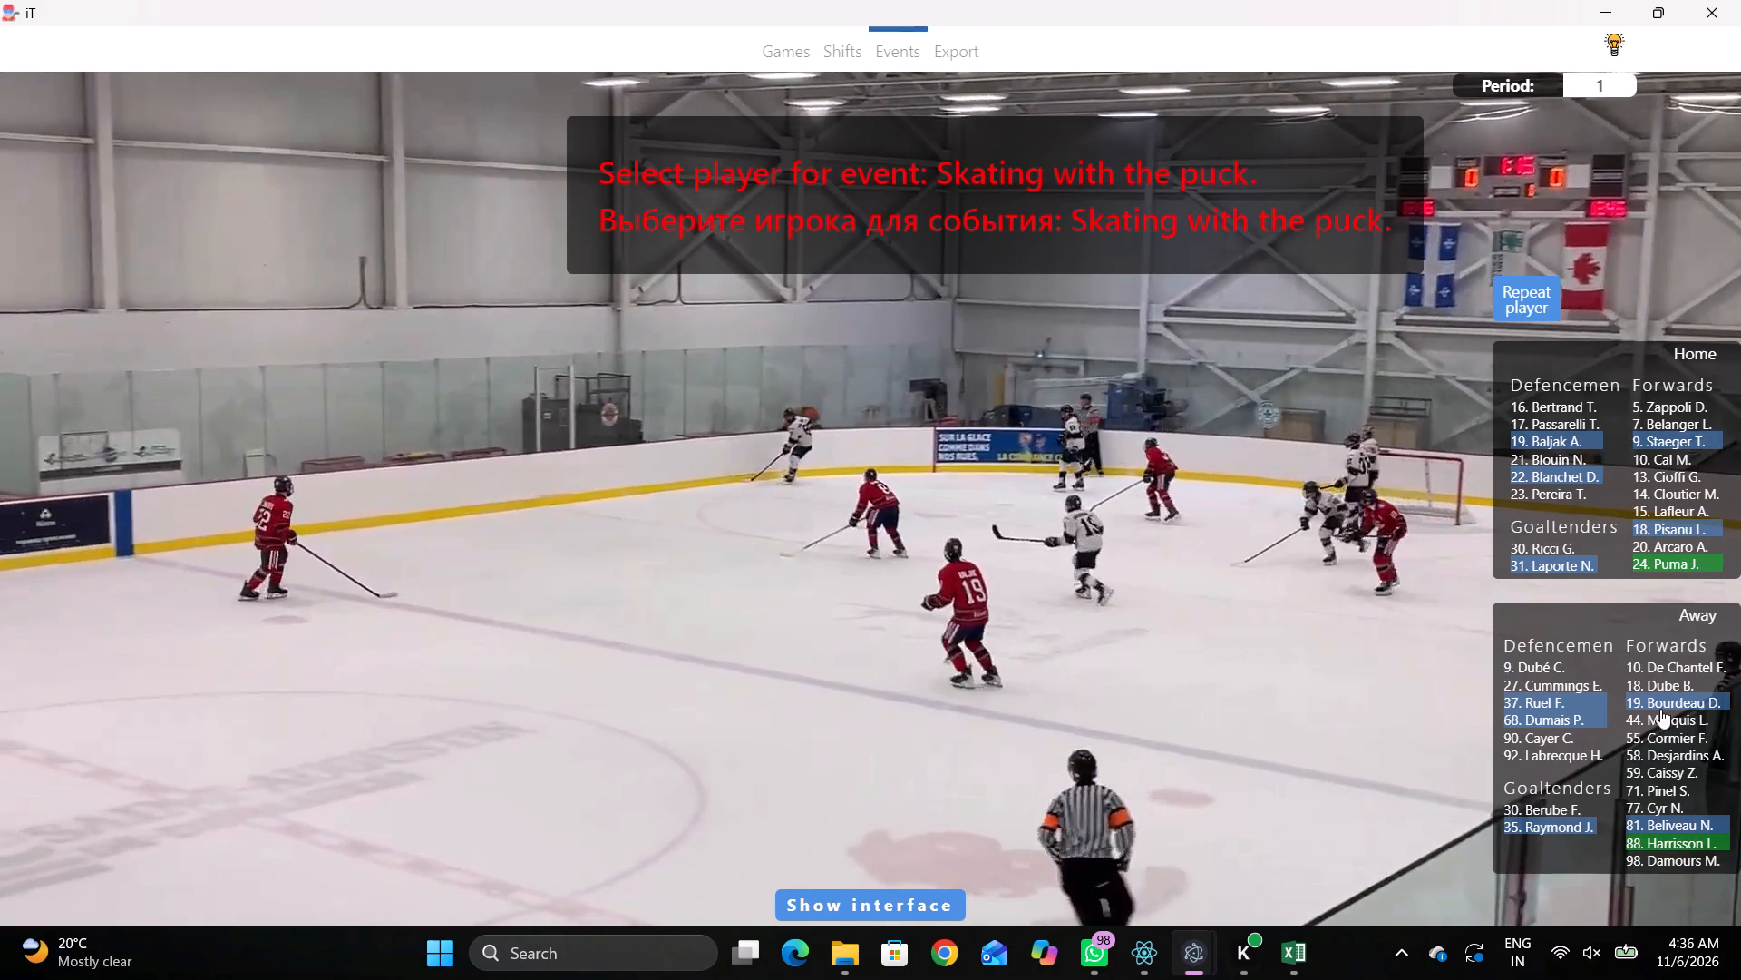
pyautogui.click(1653, 850)
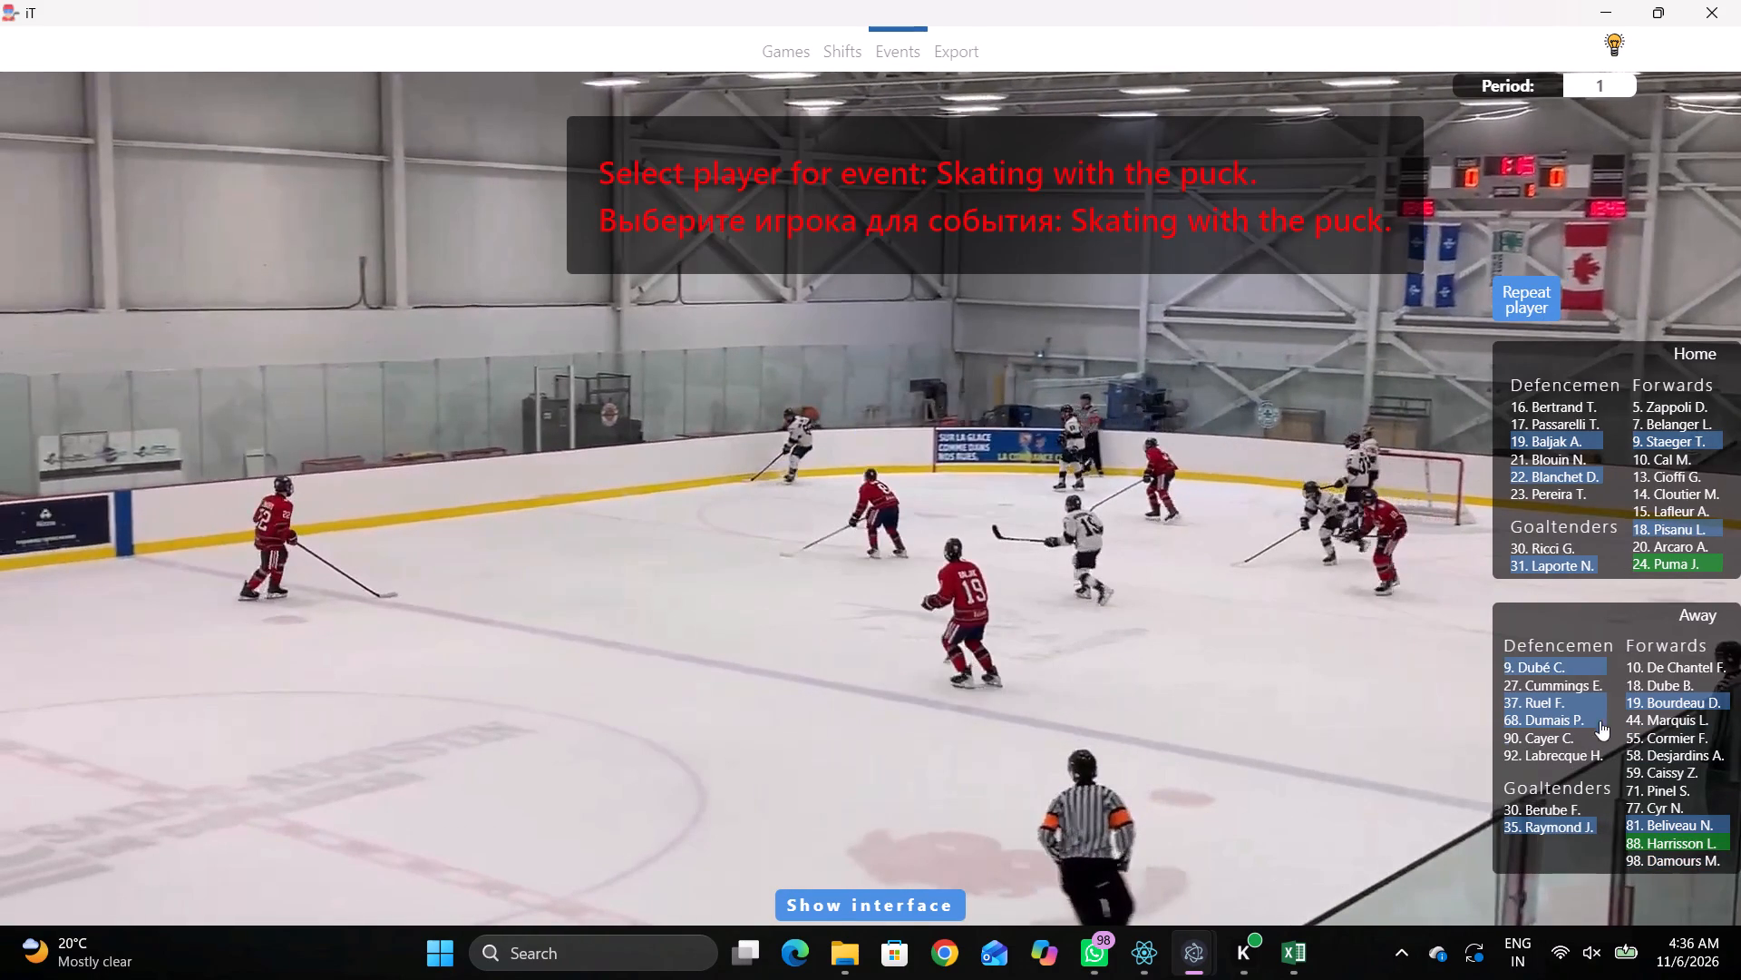
pyautogui.click(1635, 848)
pyautogui.click(1243, 178)
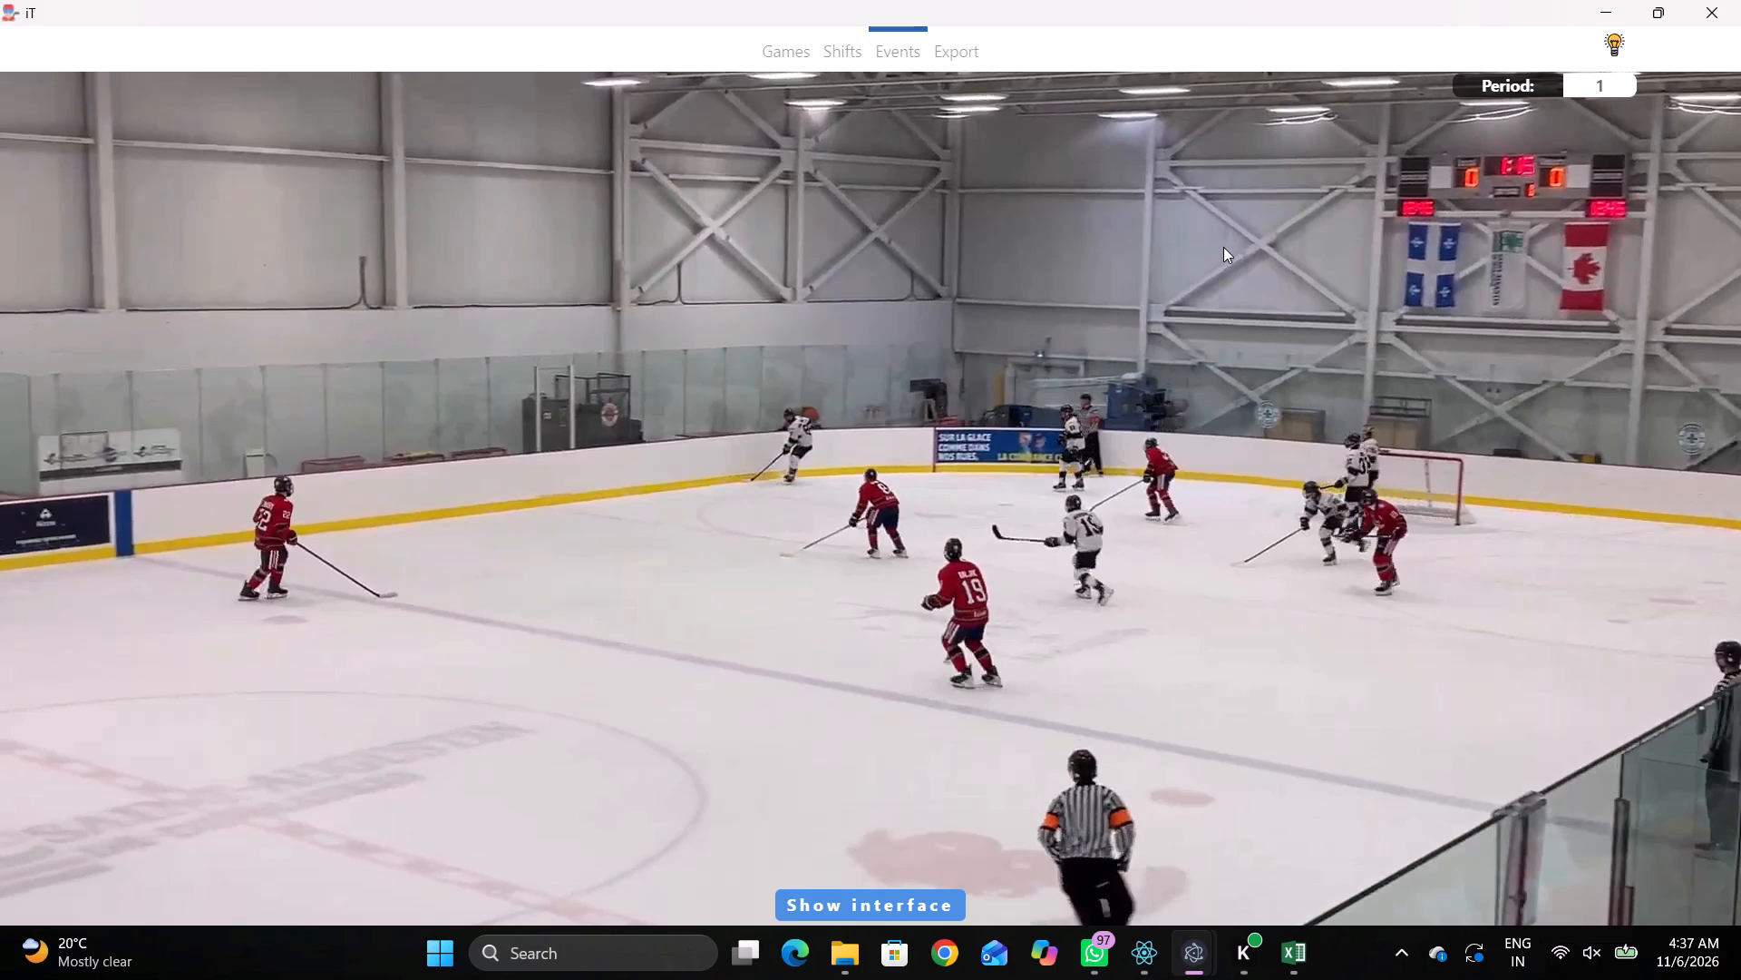
# Log a Pass by the same player, away 88, near the far boards between the away-zone face-off circle and the corner.
pyautogui.press('space')
pyautogui.press('space')
pyautogui.press('space')
pyautogui.press('space')
pyautogui.write('q')
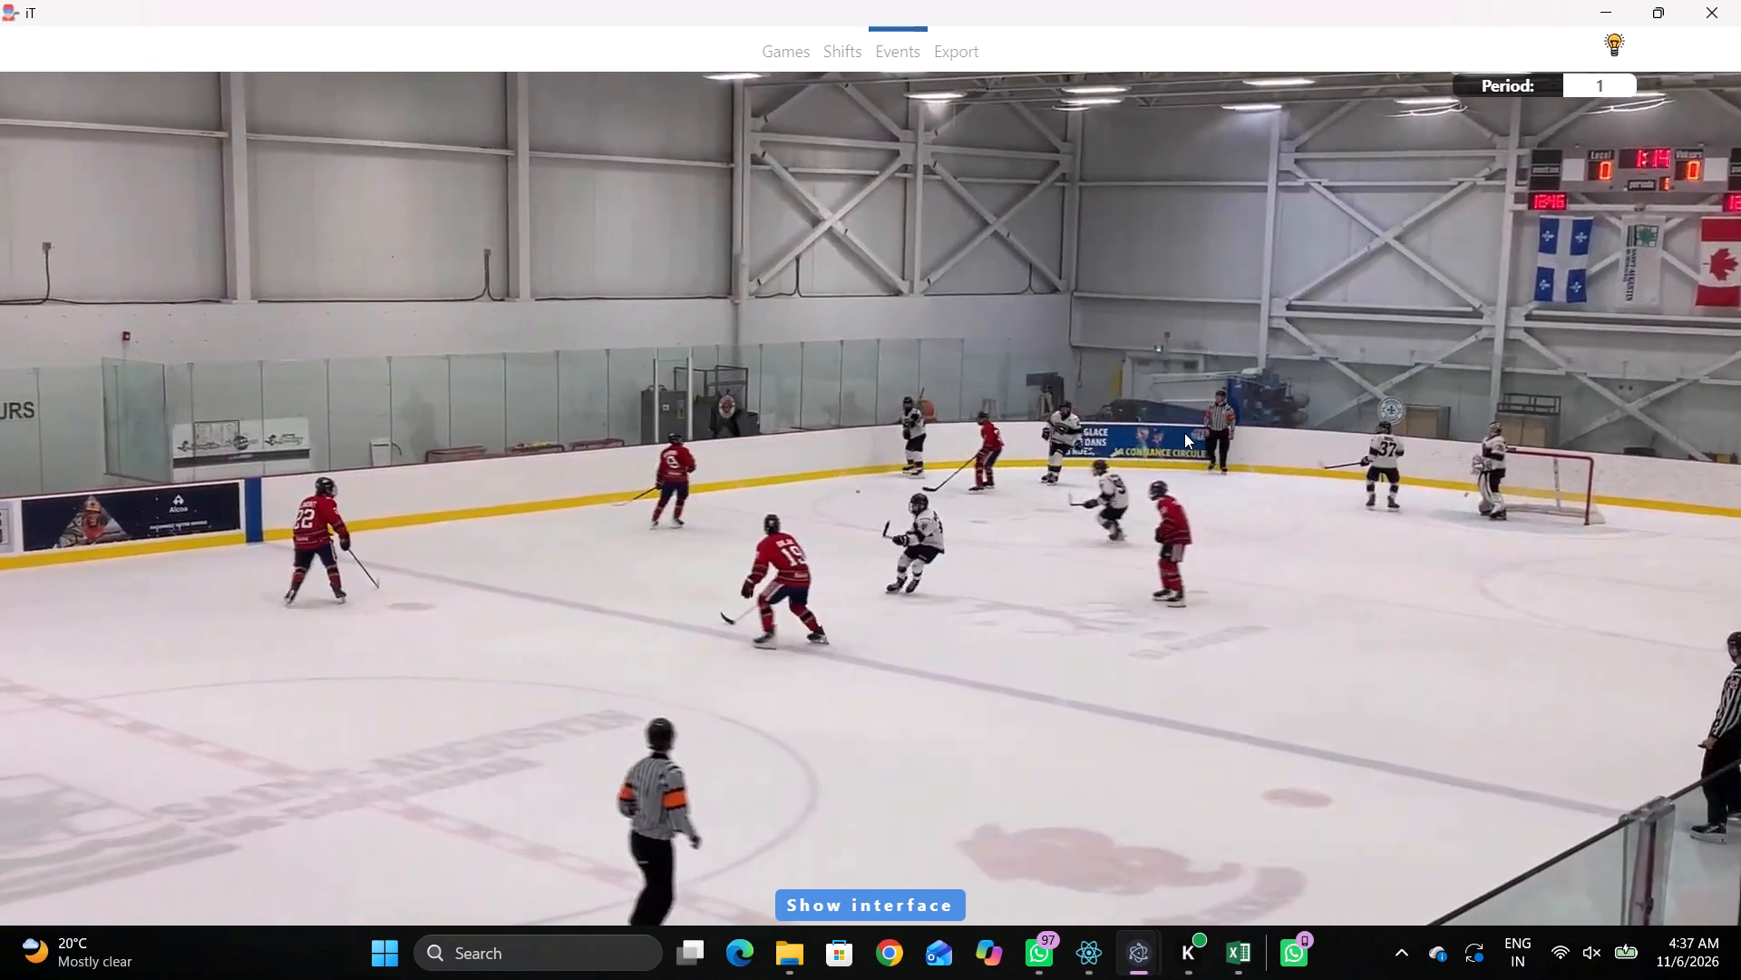
pyautogui.press('q')
pyautogui.press('q')
pyautogui.press('q')
pyautogui.rightClick(1225, 385)
pyautogui.click(1239, 396)
pyautogui.click(1522, 303)
pyautogui.click(1300, 191)
pyautogui.press('space')
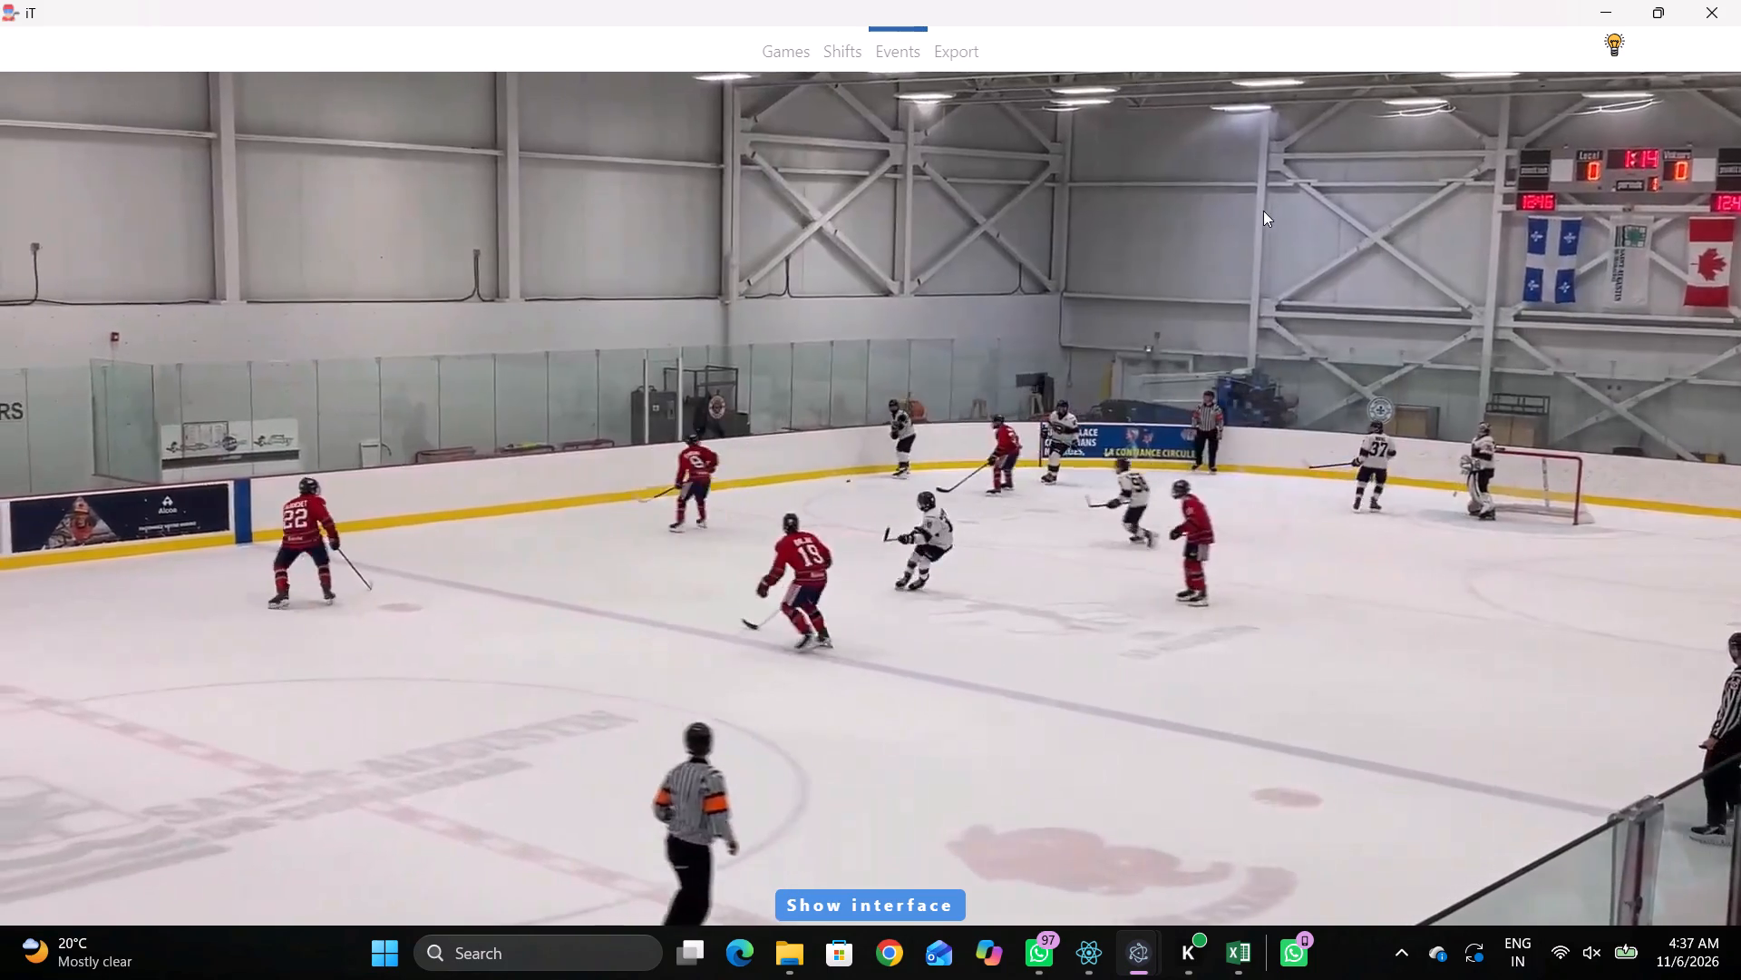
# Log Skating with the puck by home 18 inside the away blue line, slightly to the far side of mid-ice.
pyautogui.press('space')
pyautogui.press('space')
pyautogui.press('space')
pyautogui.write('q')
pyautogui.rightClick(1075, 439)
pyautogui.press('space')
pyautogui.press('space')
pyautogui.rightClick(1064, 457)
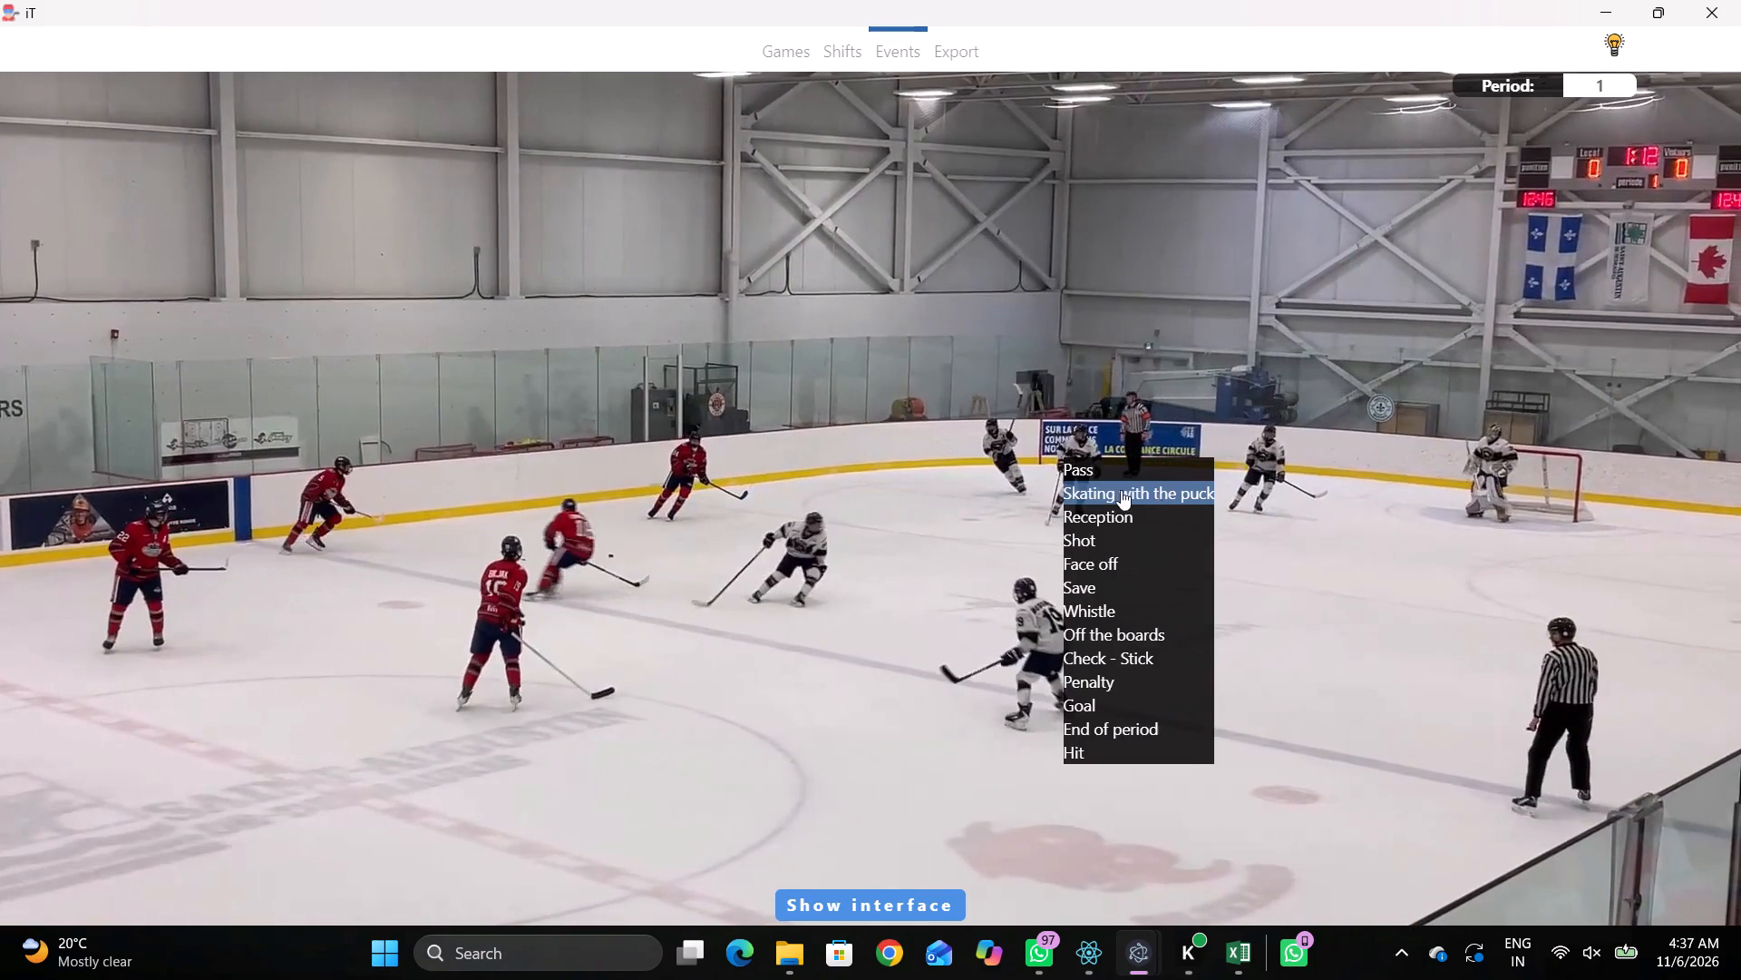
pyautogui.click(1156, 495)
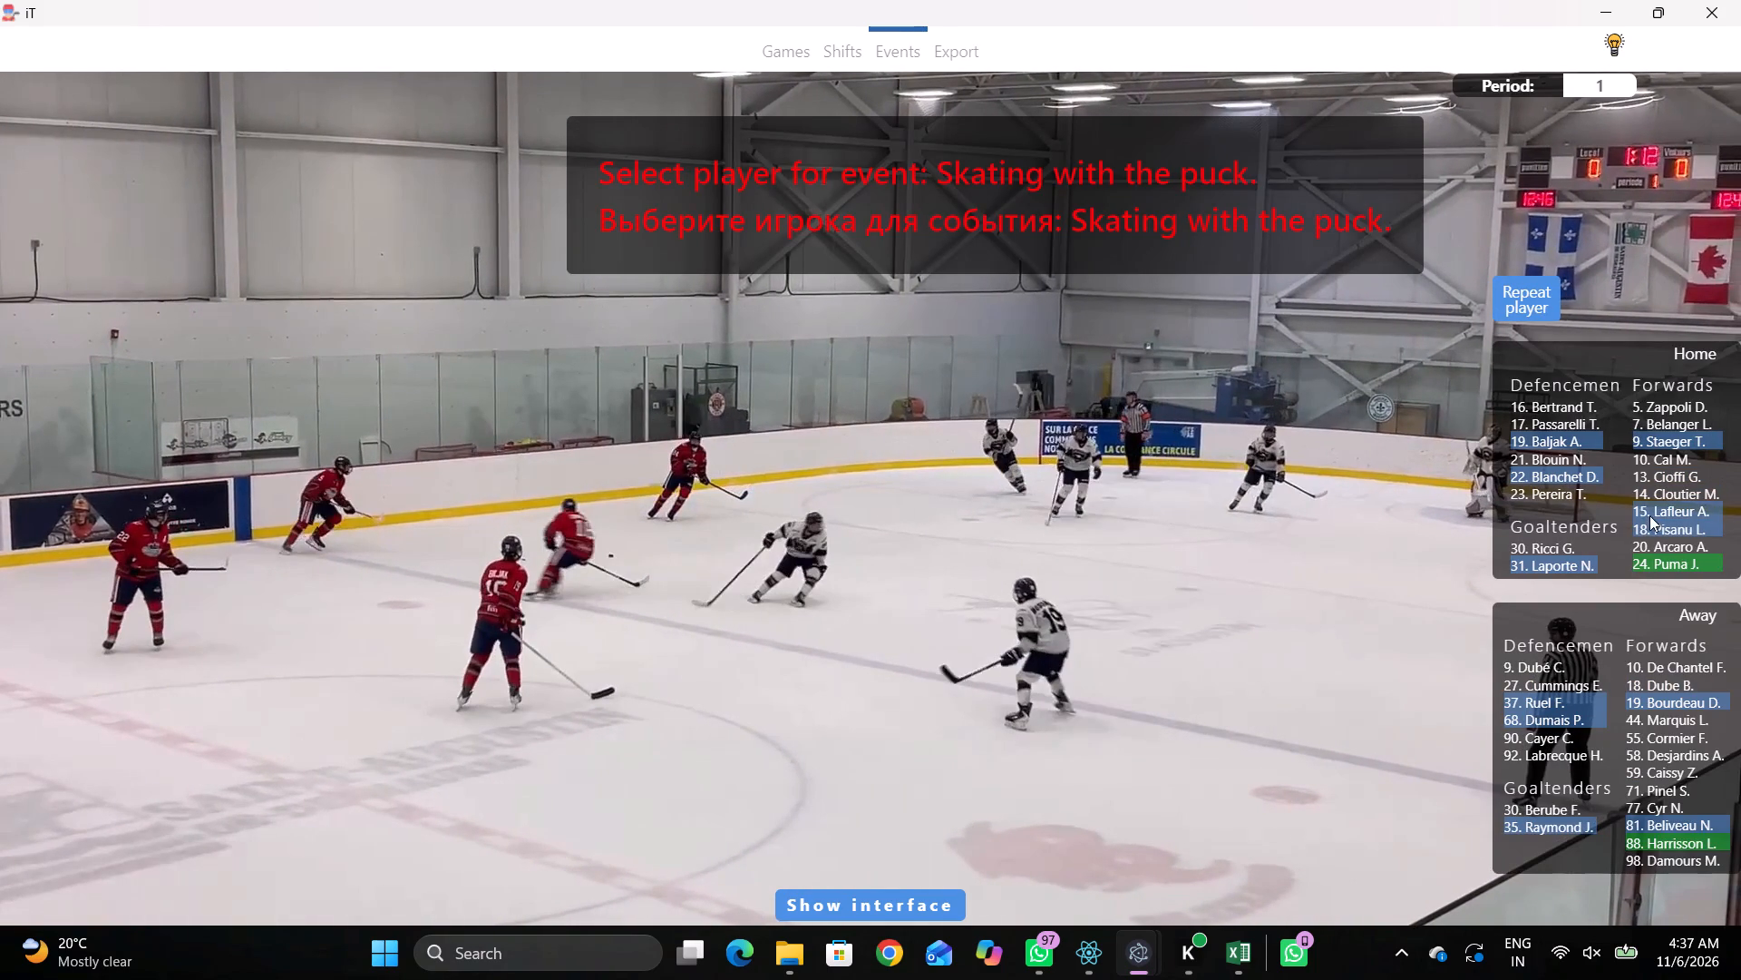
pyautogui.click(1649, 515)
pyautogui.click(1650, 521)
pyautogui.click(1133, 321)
# Log a Pass by home 18 just before their Skating event, inside the away blue line and slightly to the far side of mid-ice.
pyautogui.press('space')
pyautogui.press('space')
pyautogui.press('space')
pyautogui.press('space')
pyautogui.hotkey('shift', 'd')
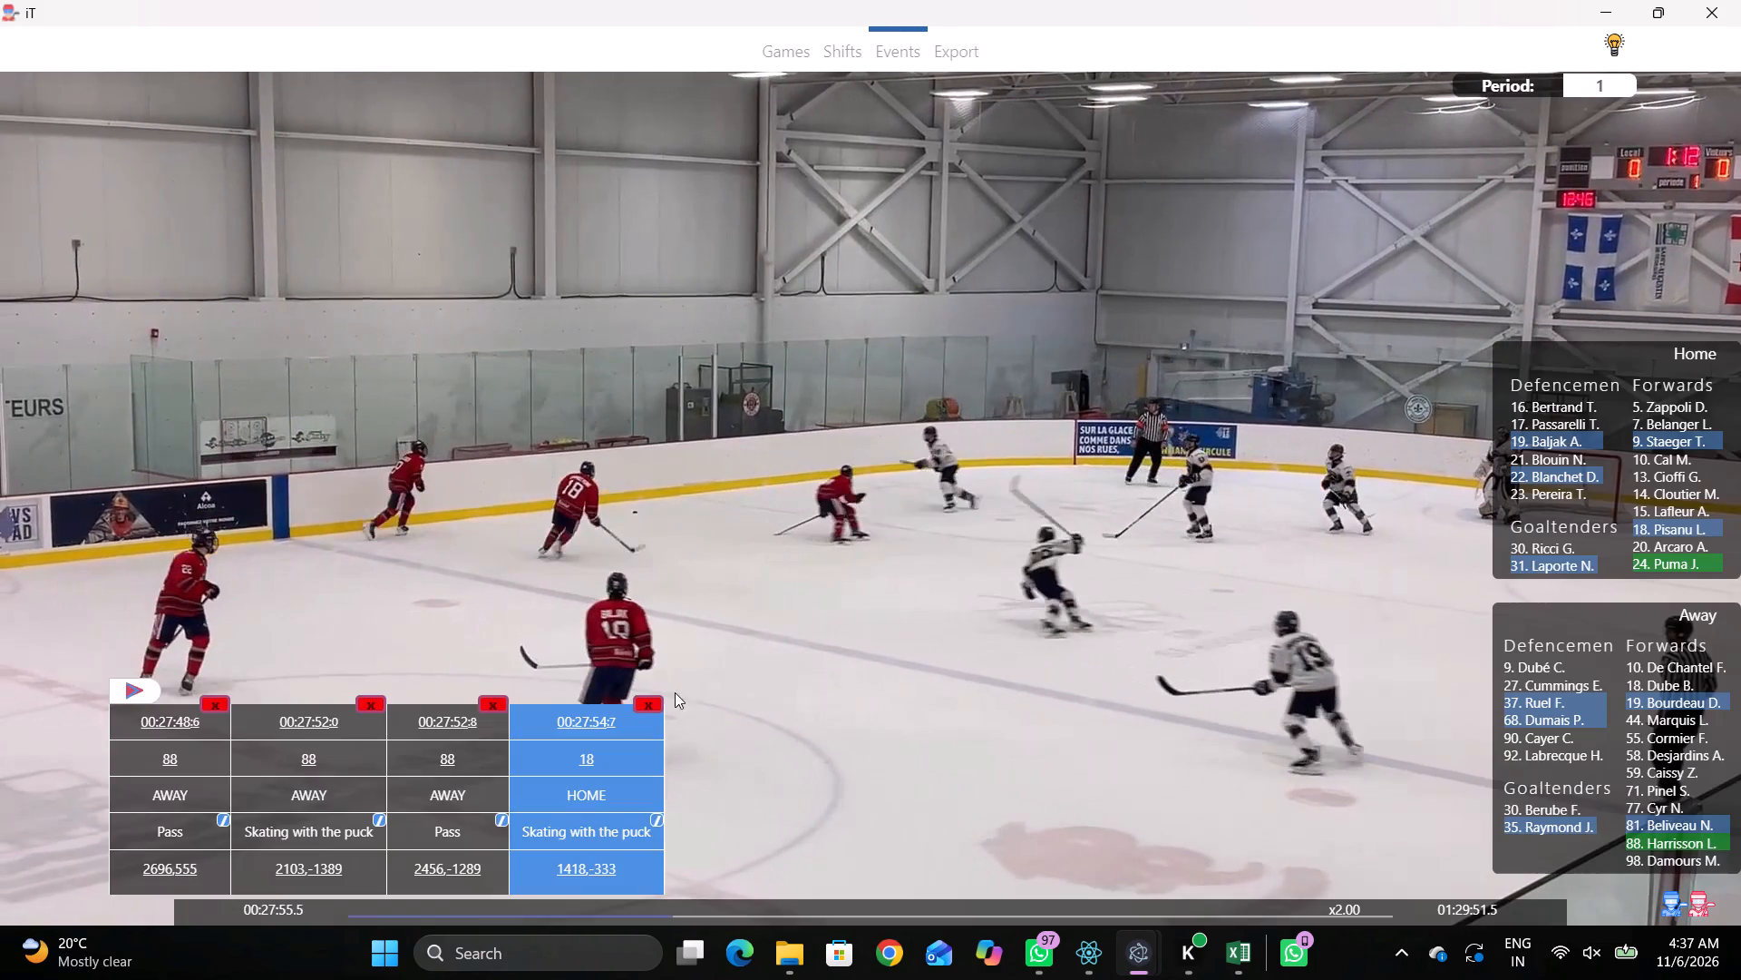
pyautogui.click(656, 708)
pyautogui.click(618, 719)
pyautogui.click(598, 720)
pyautogui.click(593, 722)
pyautogui.press('q')
pyautogui.press('q')
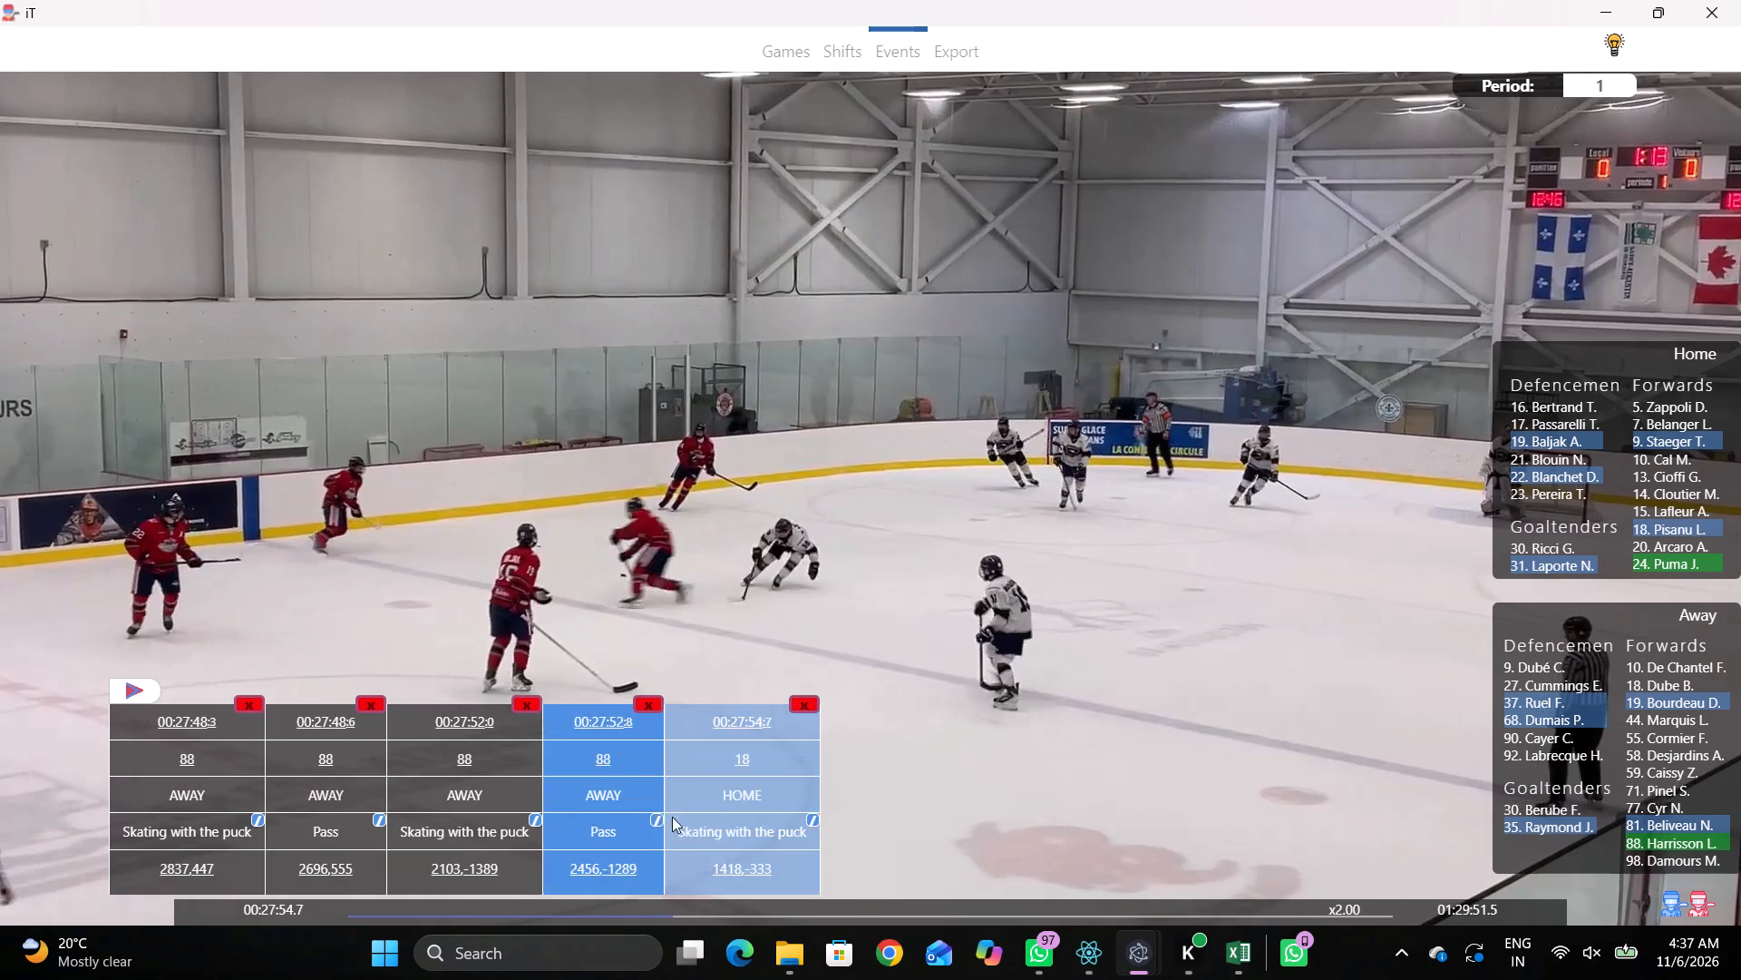
pyautogui.press('q')
pyautogui.rightClick(923, 439)
pyautogui.click(934, 442)
pyautogui.press('q')
pyautogui.click(944, 450)
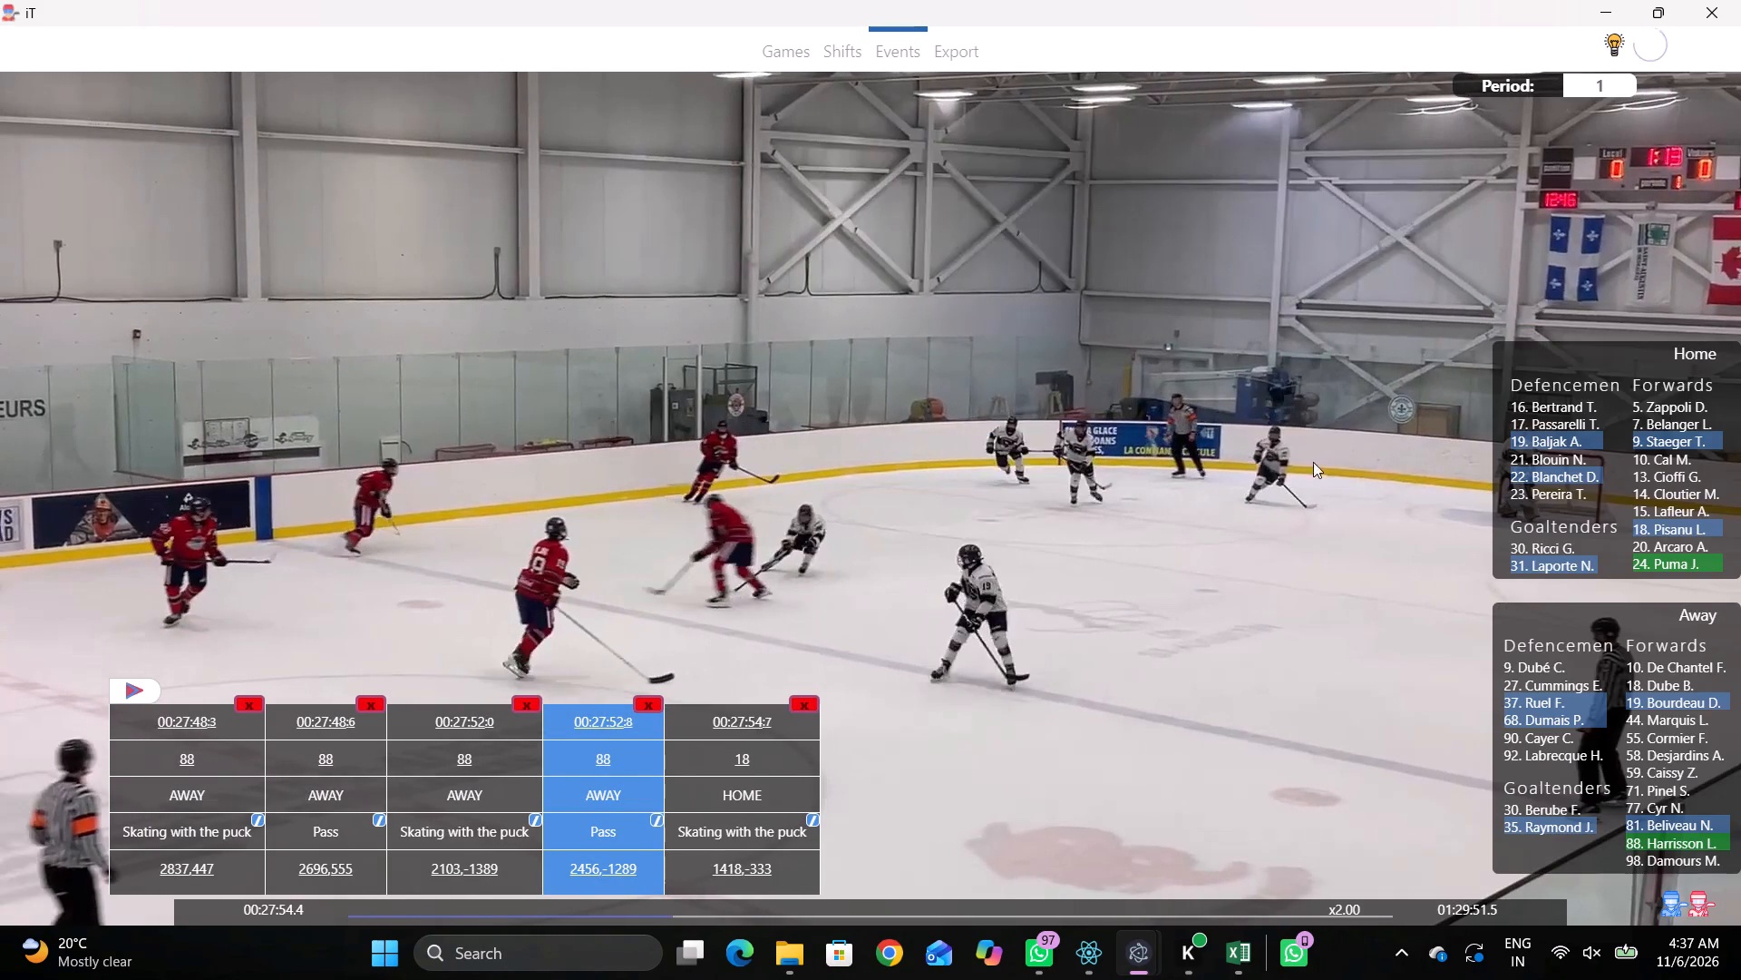
pyautogui.moveTo(1273, 461); pyautogui.dragTo(1262, 463, button='right')
pyautogui.click(1274, 470)
pyautogui.click(1661, 536)
pyautogui.click(1114, 338)
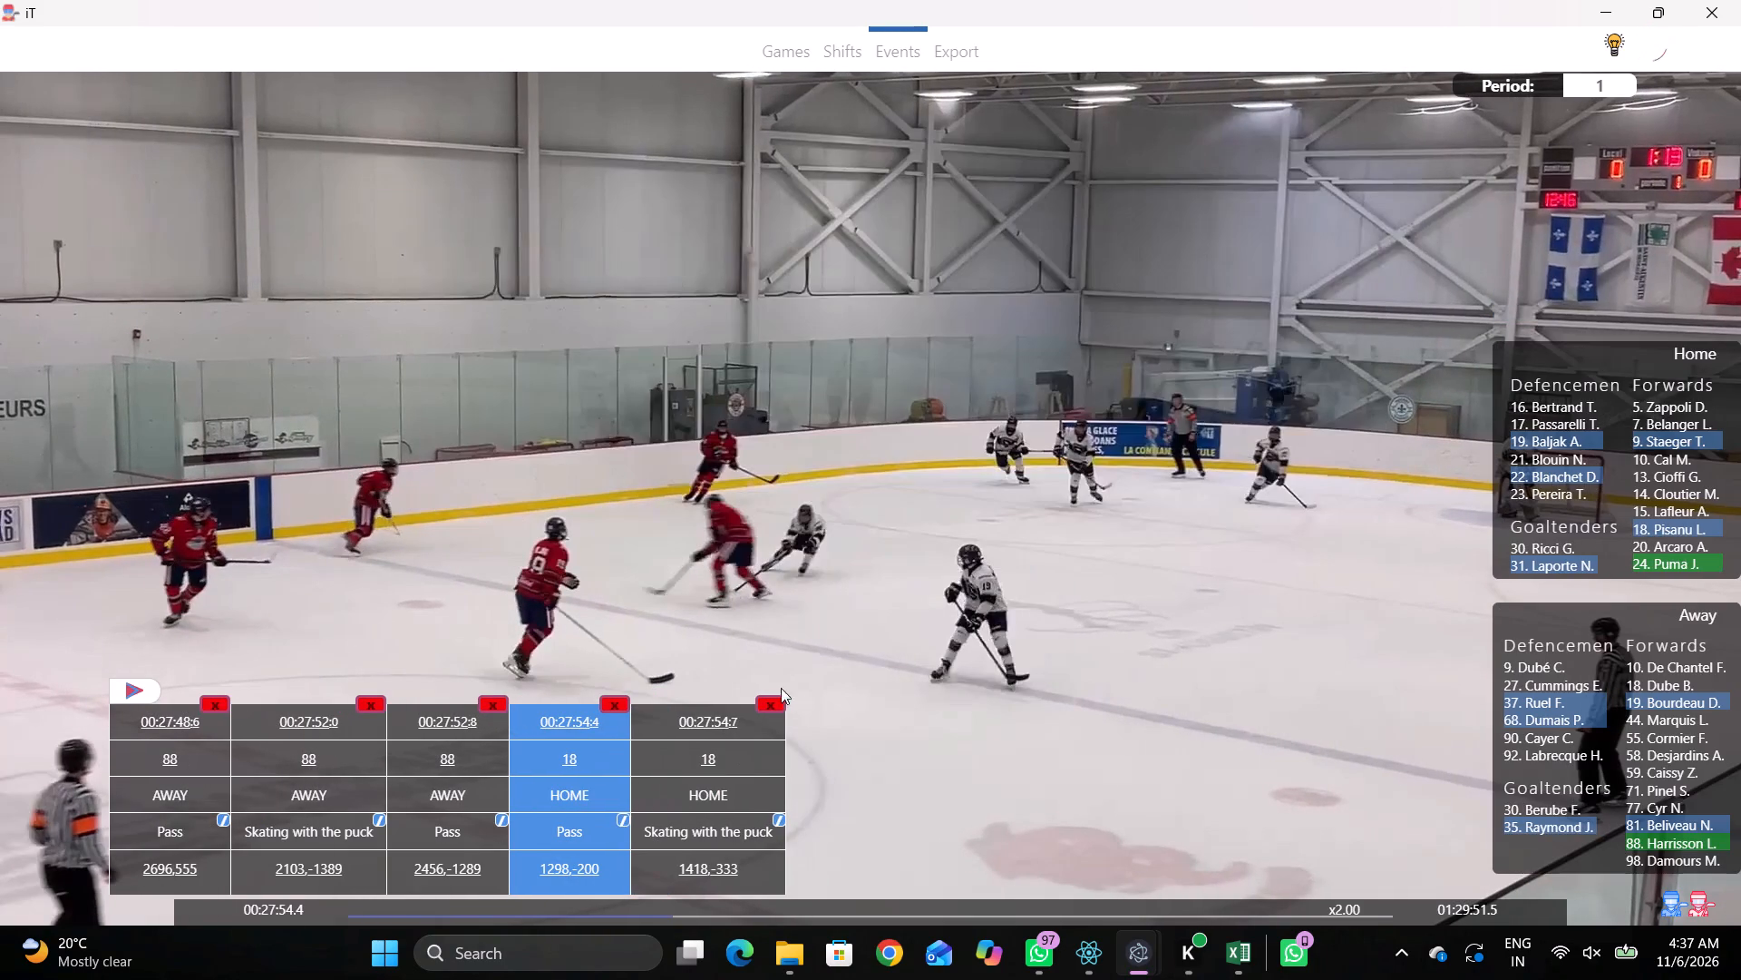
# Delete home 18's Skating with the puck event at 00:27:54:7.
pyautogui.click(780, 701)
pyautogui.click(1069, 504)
# Log a Pass by away 81 at the far boards, beside the far away-zone face-off circle.
pyautogui.press('space')
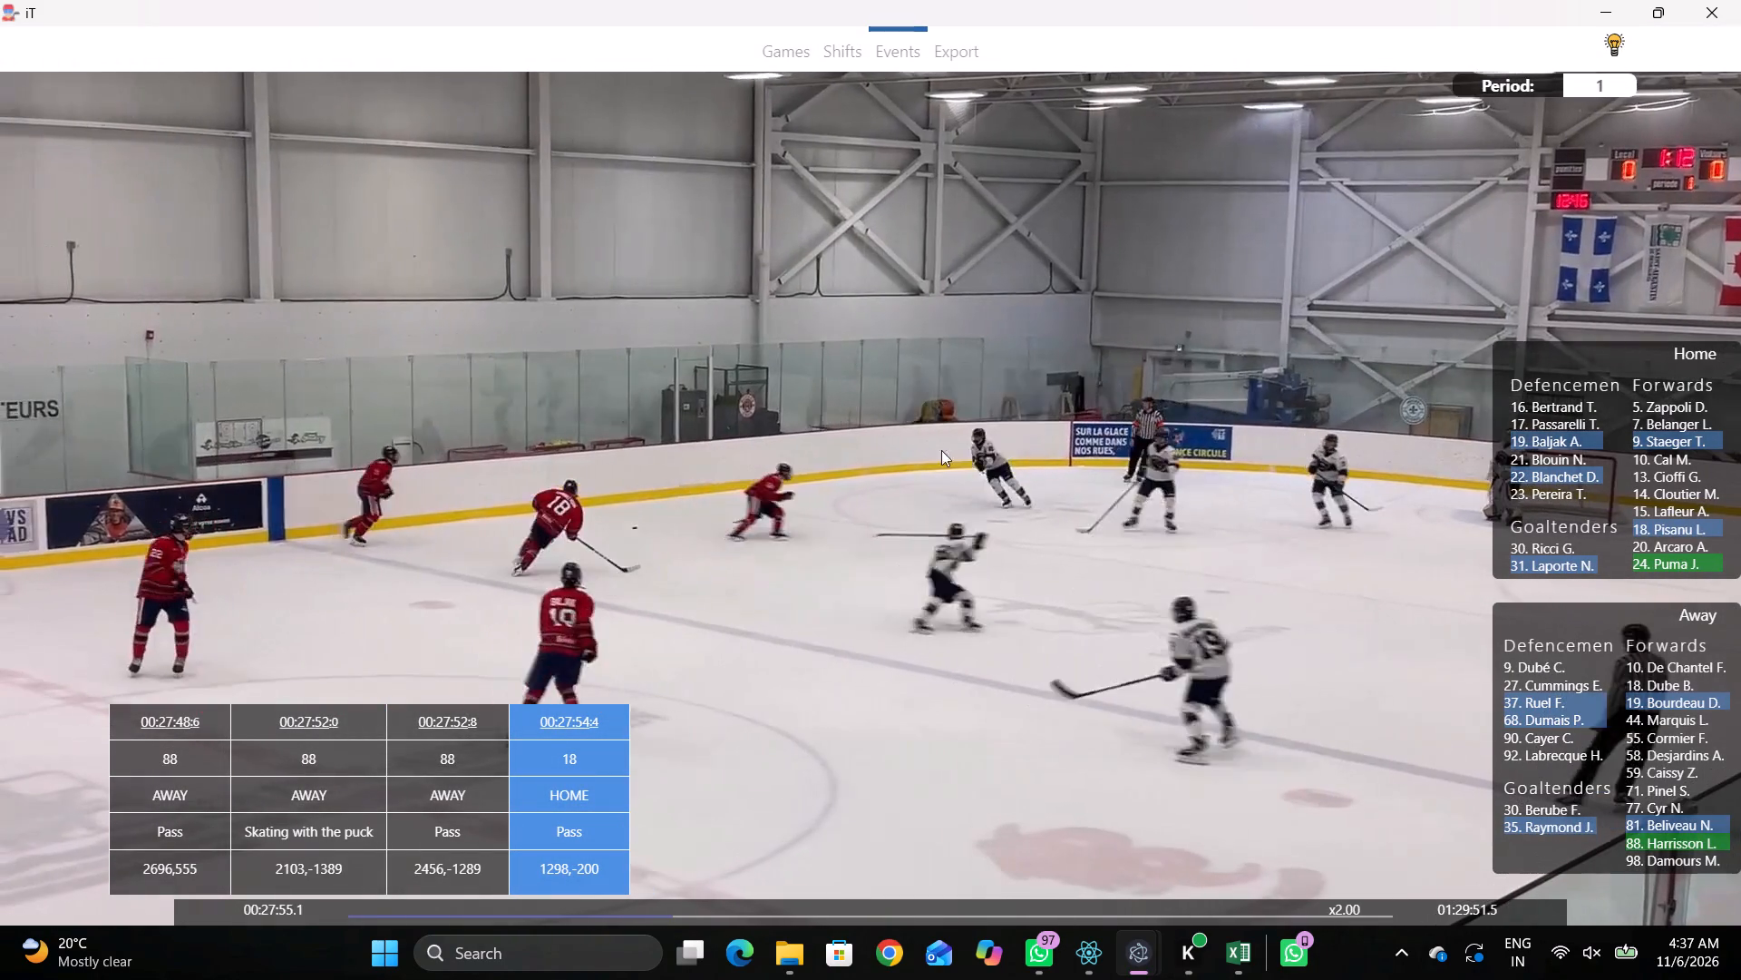
pyautogui.press('space')
pyautogui.press('space')
pyautogui.press('space')
pyautogui.press('space')
pyautogui.press('space')
pyautogui.rightClick(1038, 422)
pyautogui.press('q')
pyautogui.click(1107, 436)
pyautogui.rightClick(1052, 432)
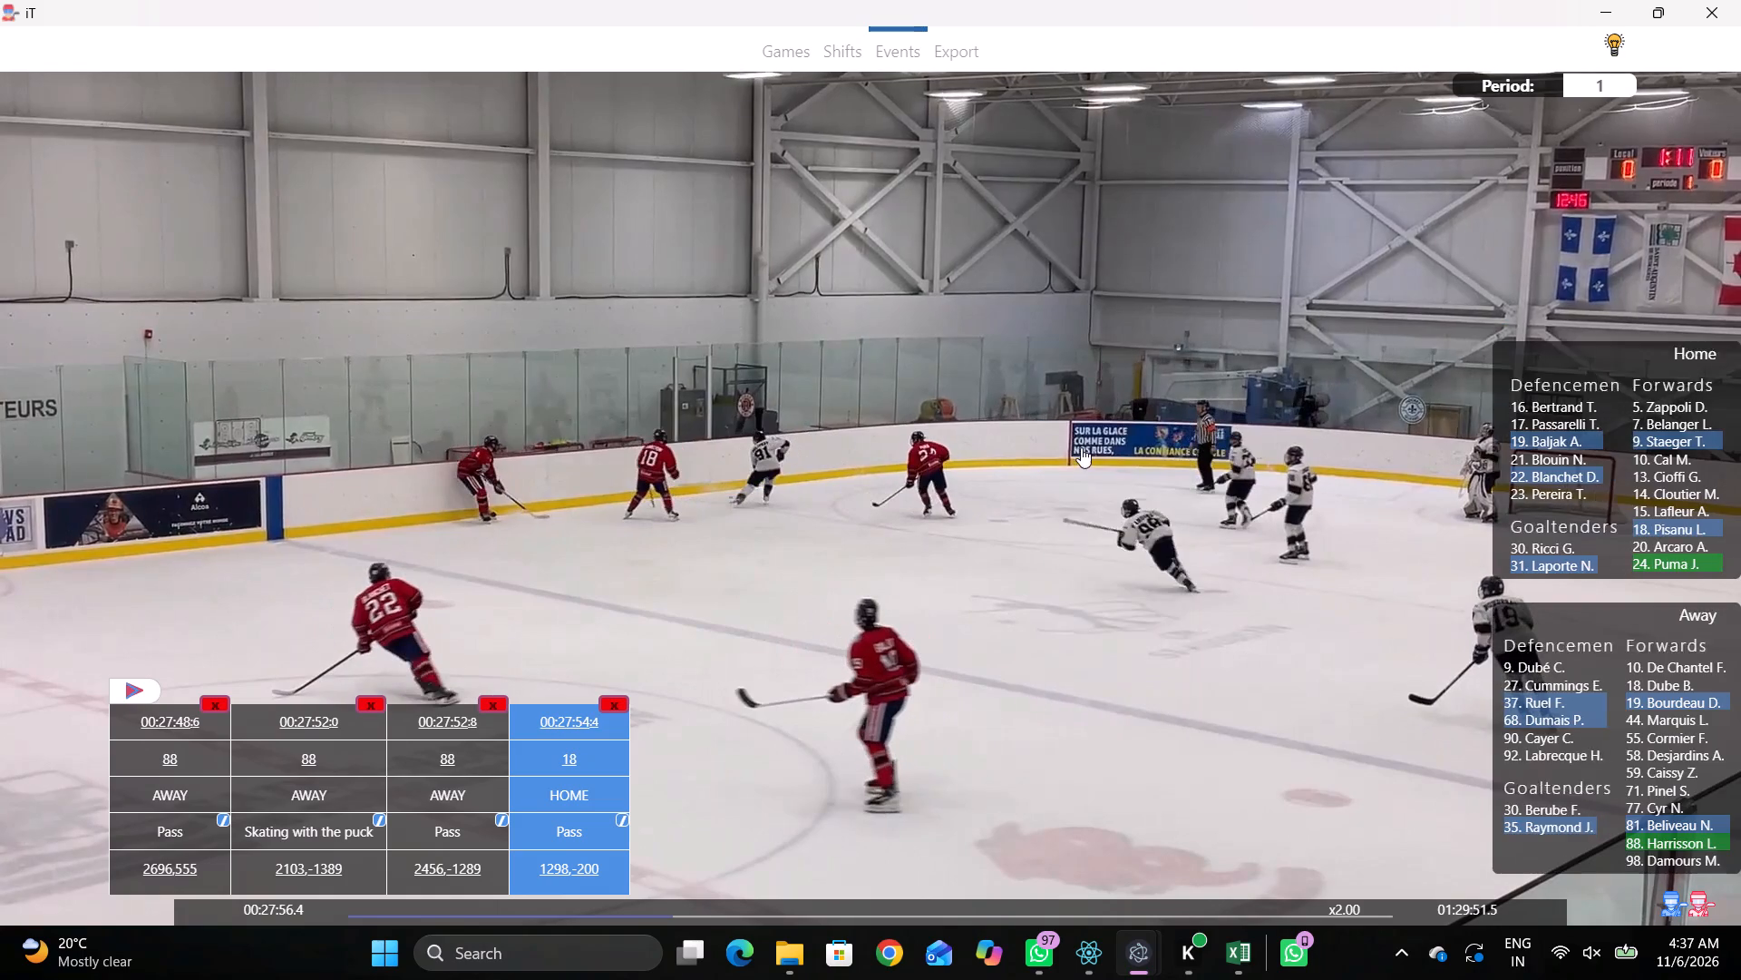
pyautogui.click(1081, 447)
pyautogui.click(1644, 819)
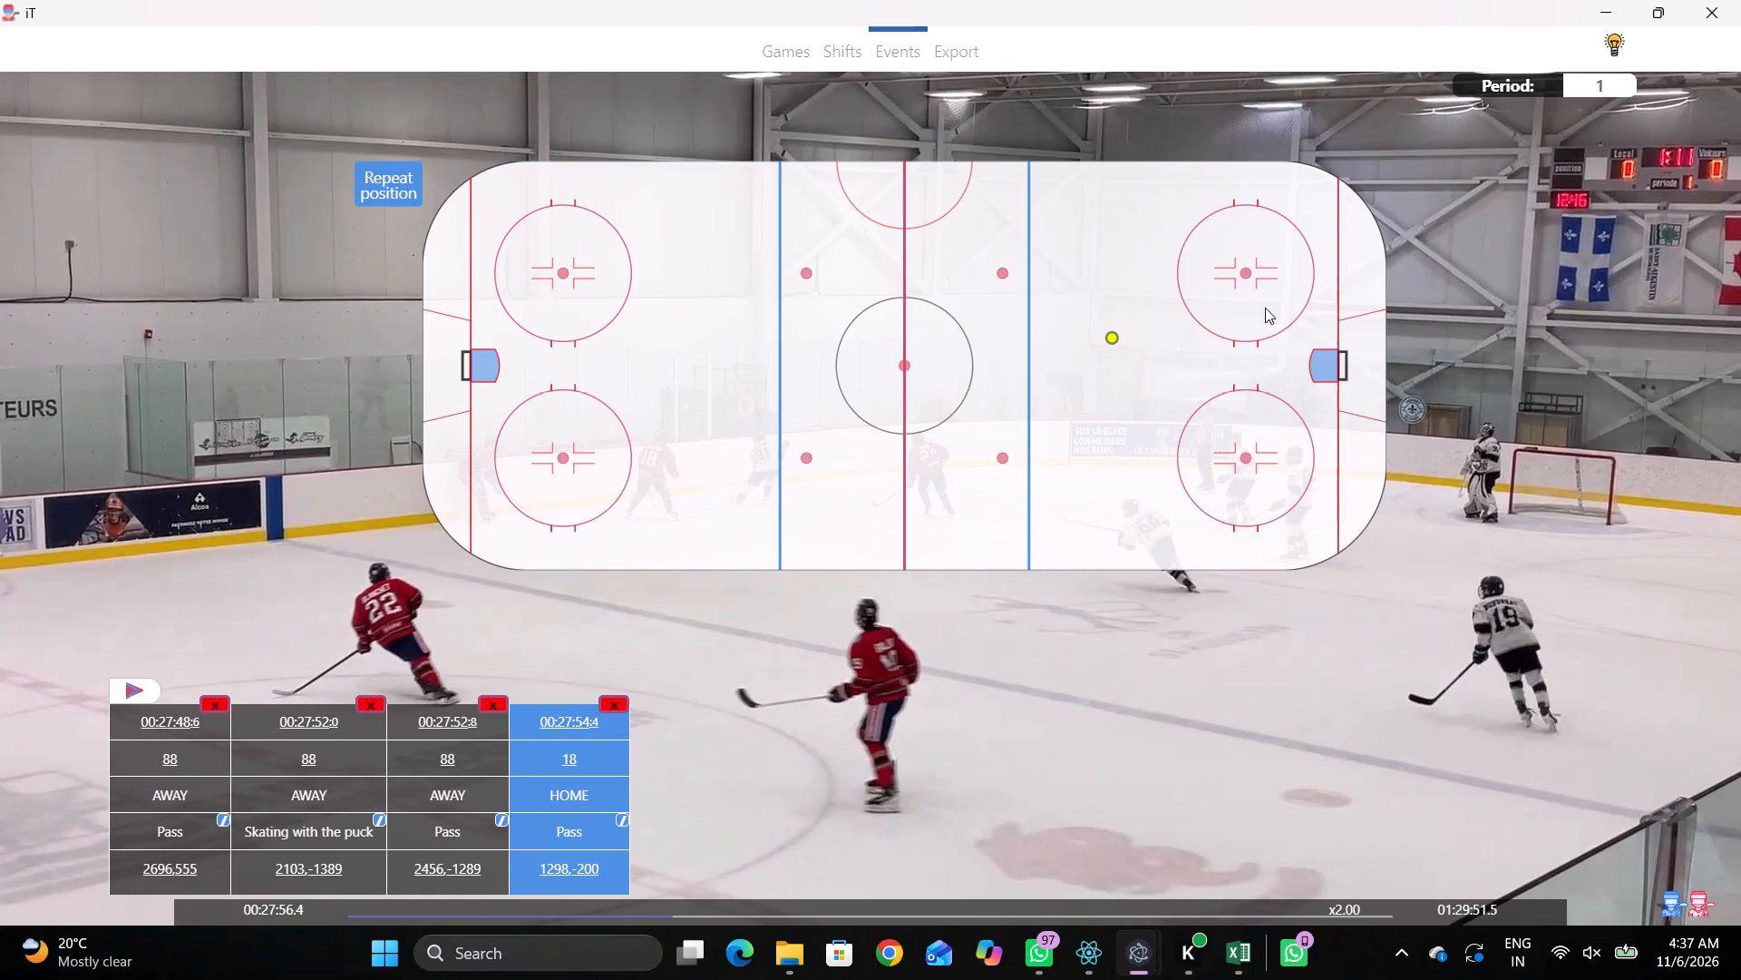
pyautogui.click(1216, 185)
# Log Skating with the puck by home 22 behind the home goal line, on the far side of the net.
pyautogui.press('space')
pyautogui.press('space')
pyautogui.press('space')
pyautogui.press('space')
pyautogui.press('v')
pyautogui.press('space')
pyautogui.write('v')
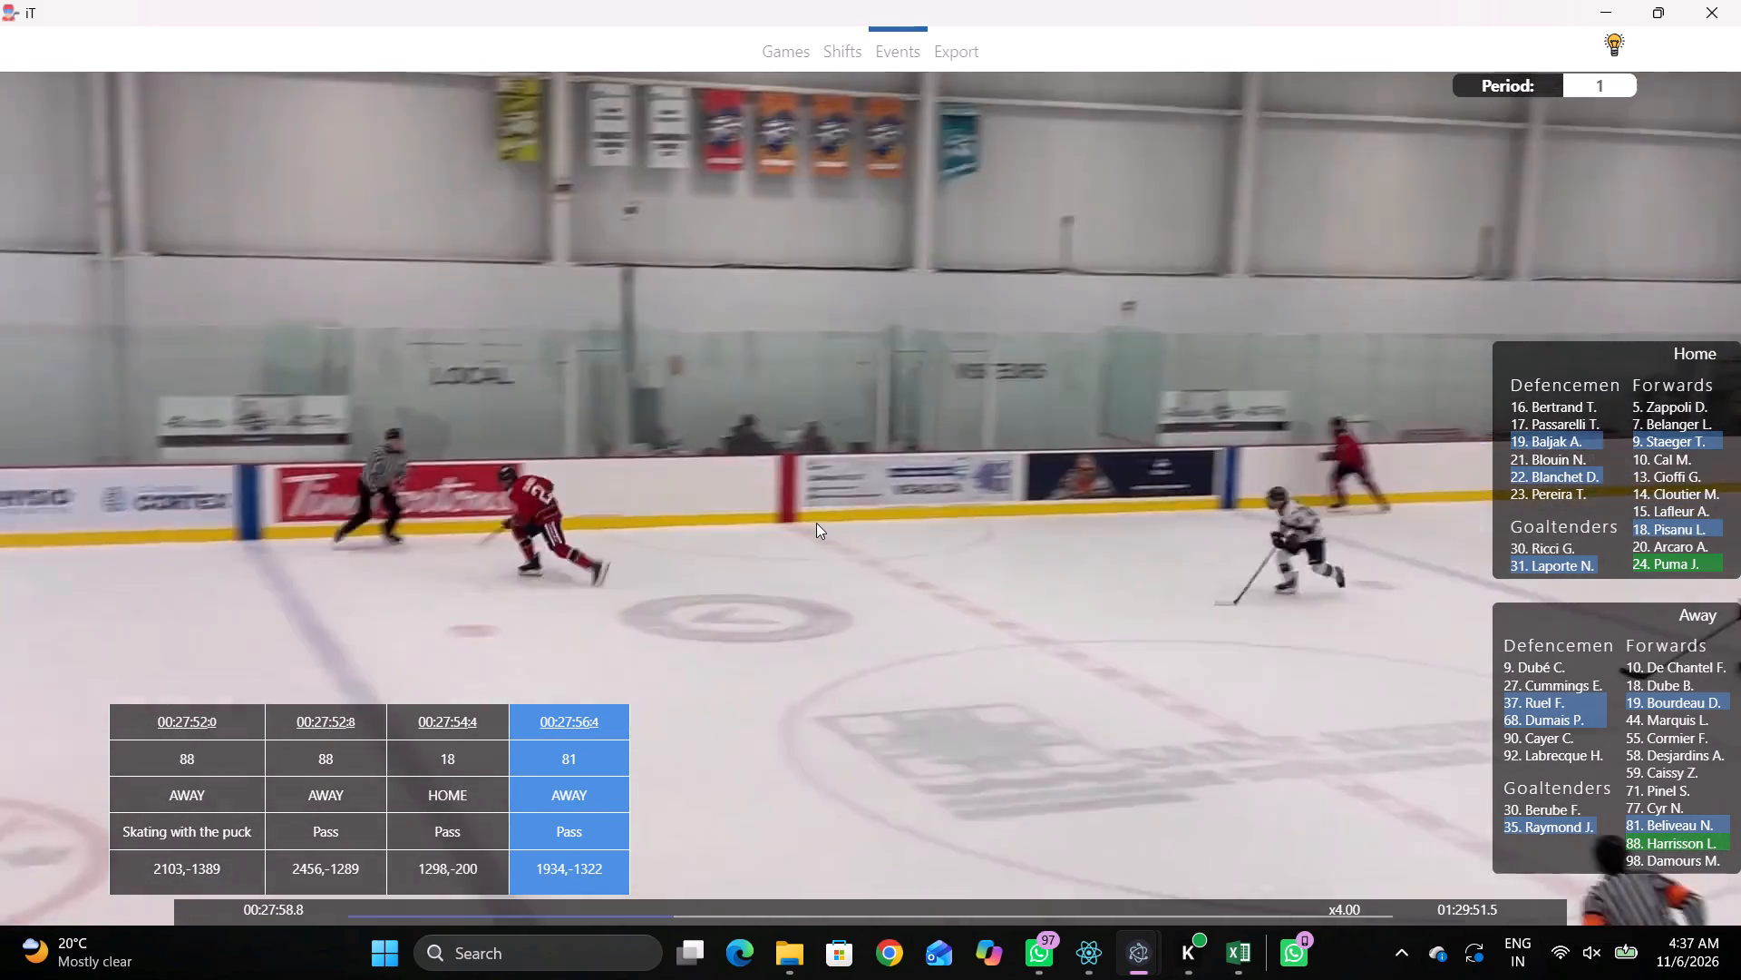
pyautogui.press('space')
pyautogui.press('space')
pyautogui.press('space')
pyautogui.press('space')
pyautogui.press('space')
pyautogui.moveTo(1023, 448); pyautogui.dragTo(1045, 428, button='right')
pyautogui.click(1096, 463)
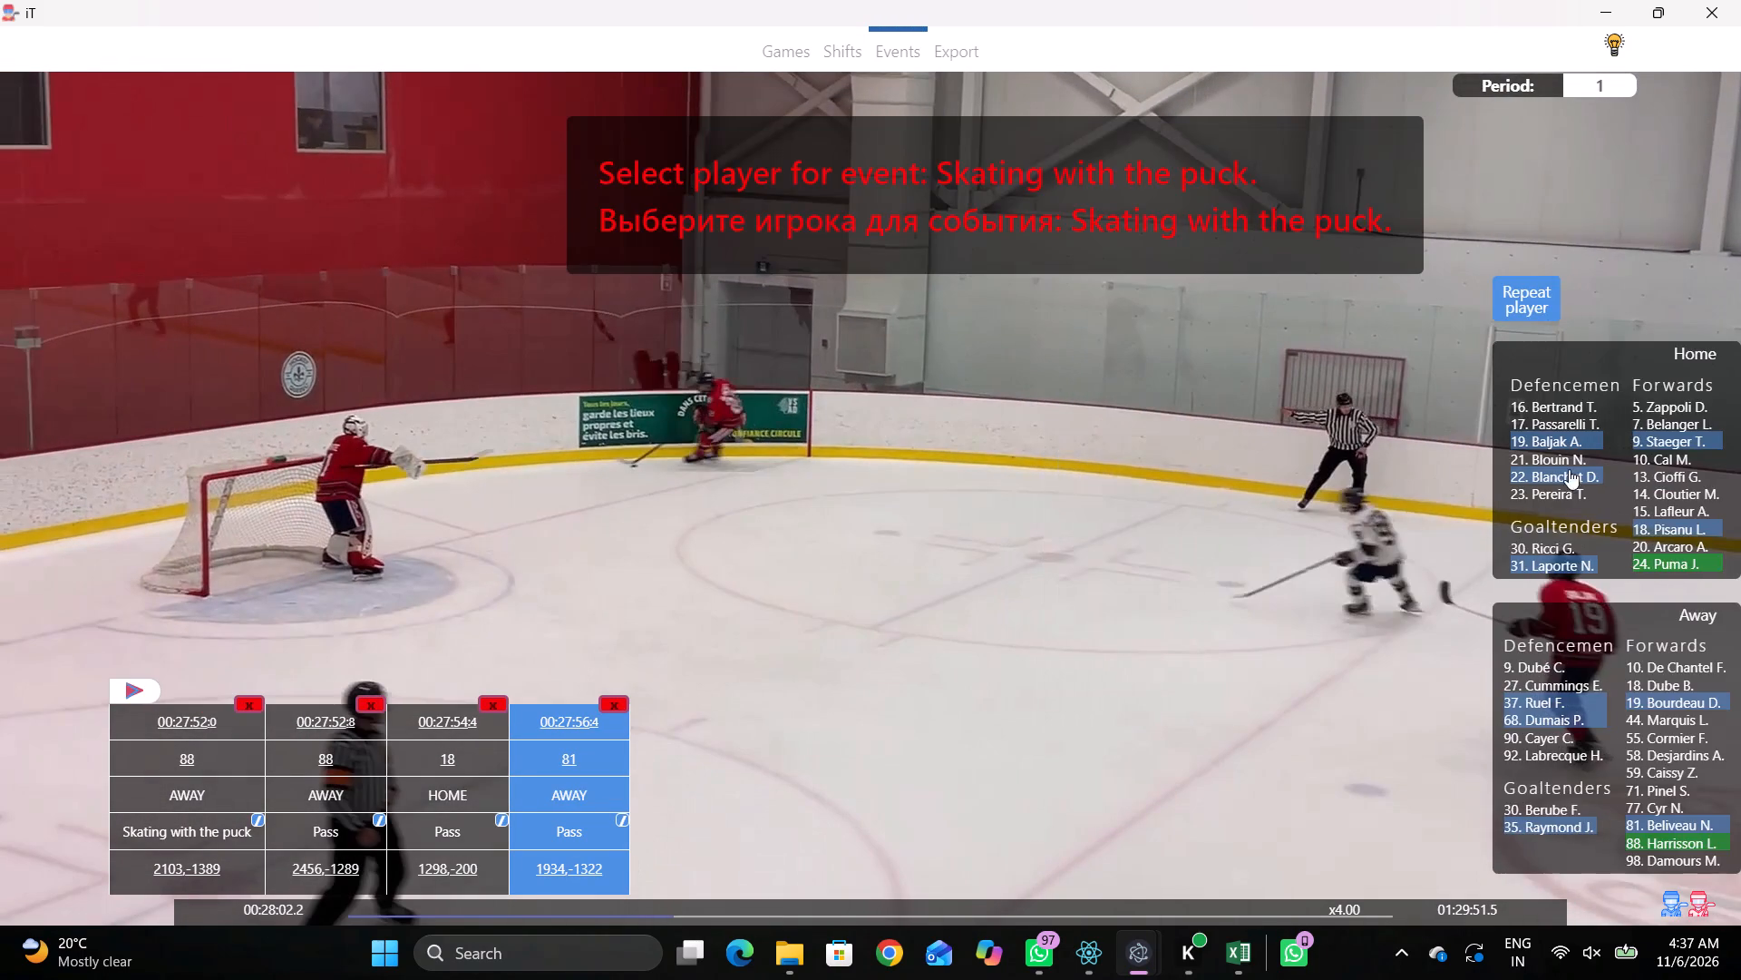
pyautogui.click(1555, 469)
pyautogui.click(447, 246)
# Log a Pass by the same player, home 22, at the blue-line-side edge of the far home-zone face-off circle.
pyautogui.hotkey('shift', 'd')
pyautogui.press('space')
pyautogui.press('space')
pyautogui.press('space')
pyautogui.press('space')
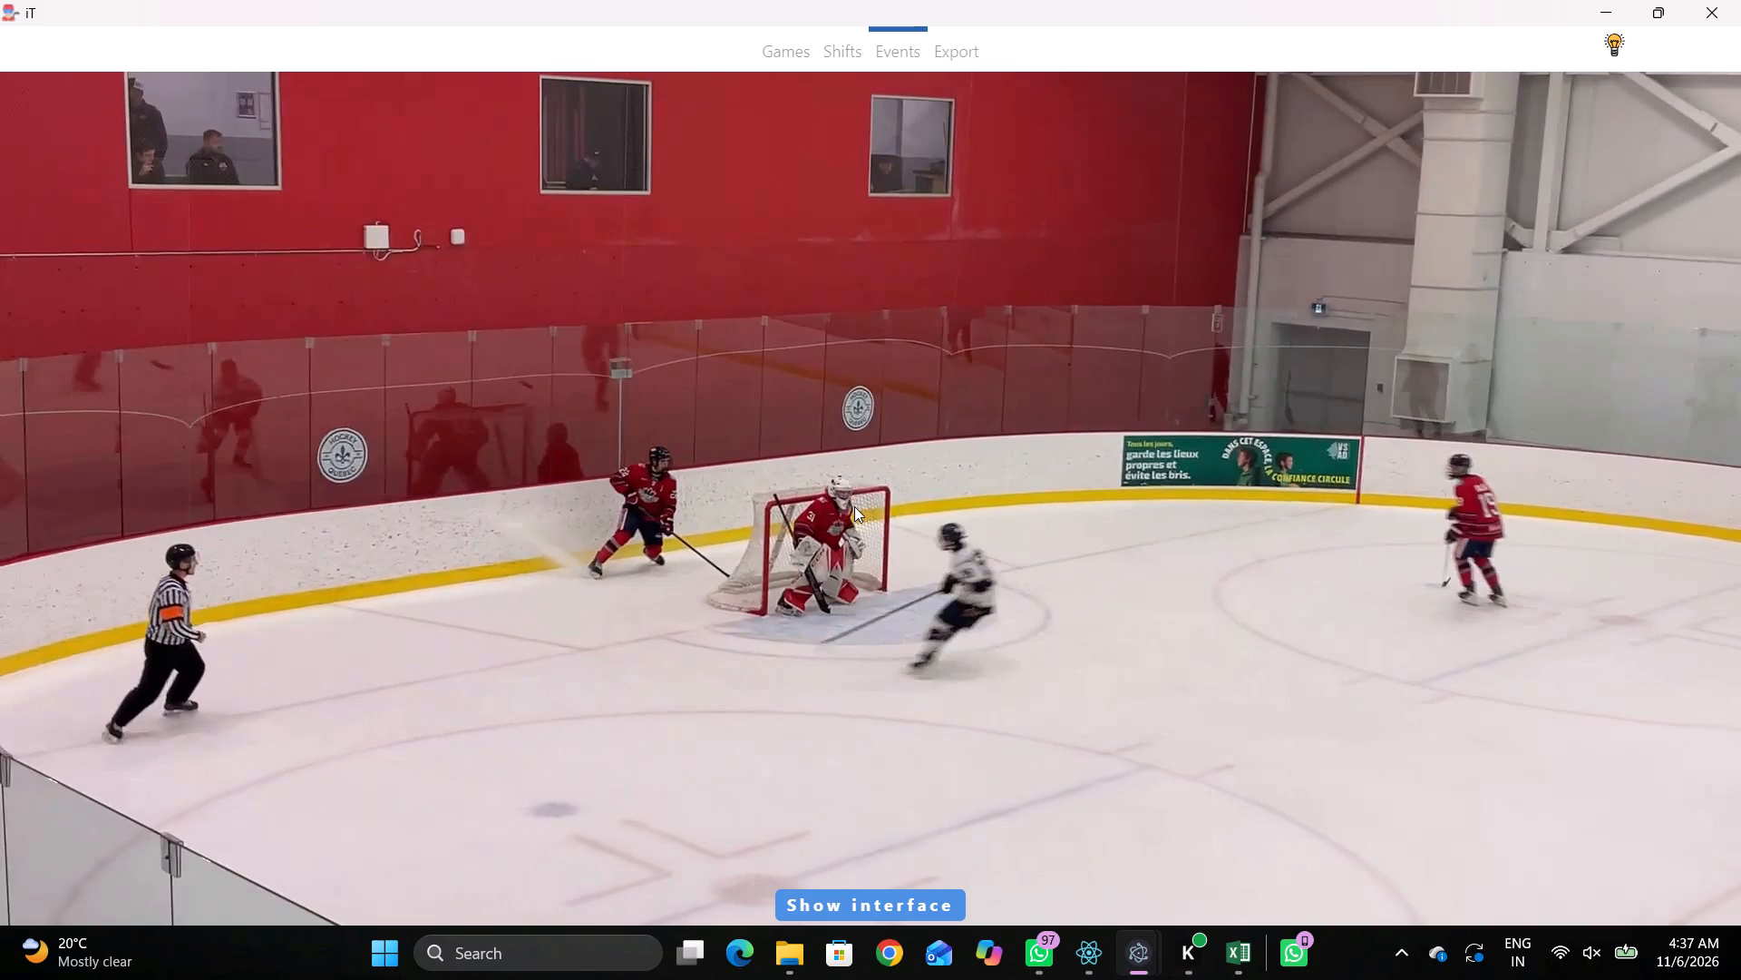
pyautogui.press('r')
pyautogui.press('space')
pyautogui.press('space')
pyautogui.press('space')
pyautogui.press('space')
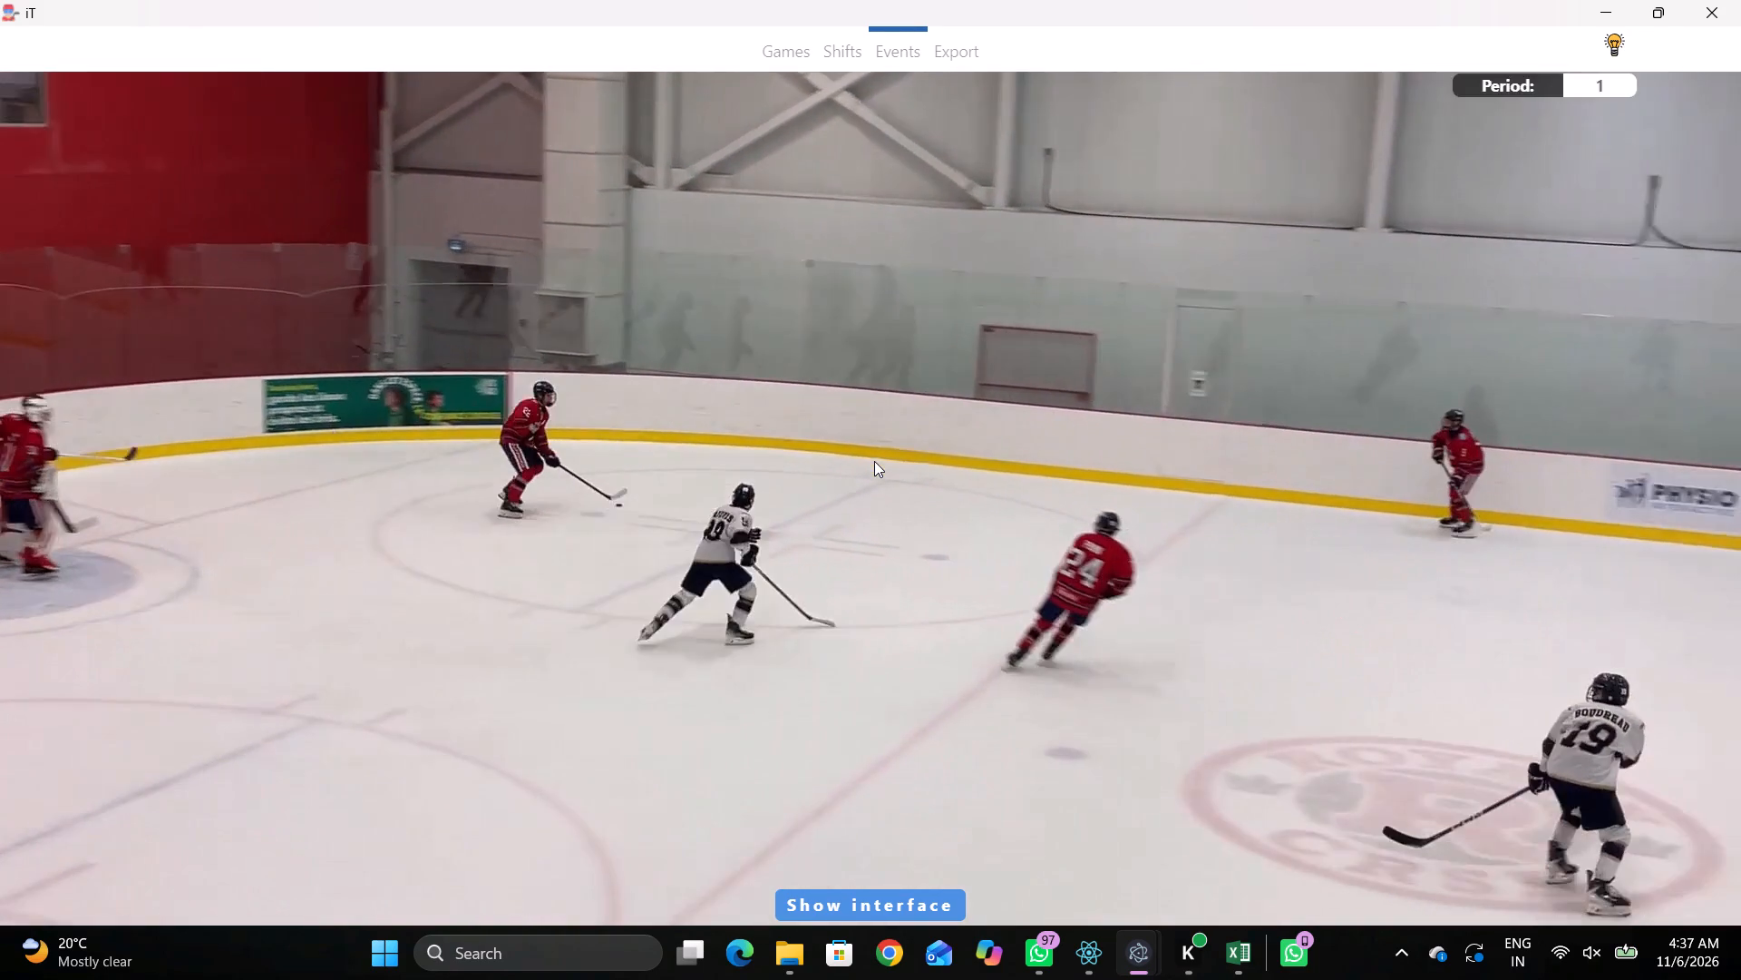
pyautogui.press('space')
pyautogui.press('space')
pyautogui.press('space')
pyautogui.press('space')
pyautogui.press('q')
pyautogui.press('q')
pyautogui.click(1046, 397)
pyautogui.rightClick(1292, 282)
pyautogui.click(1304, 296)
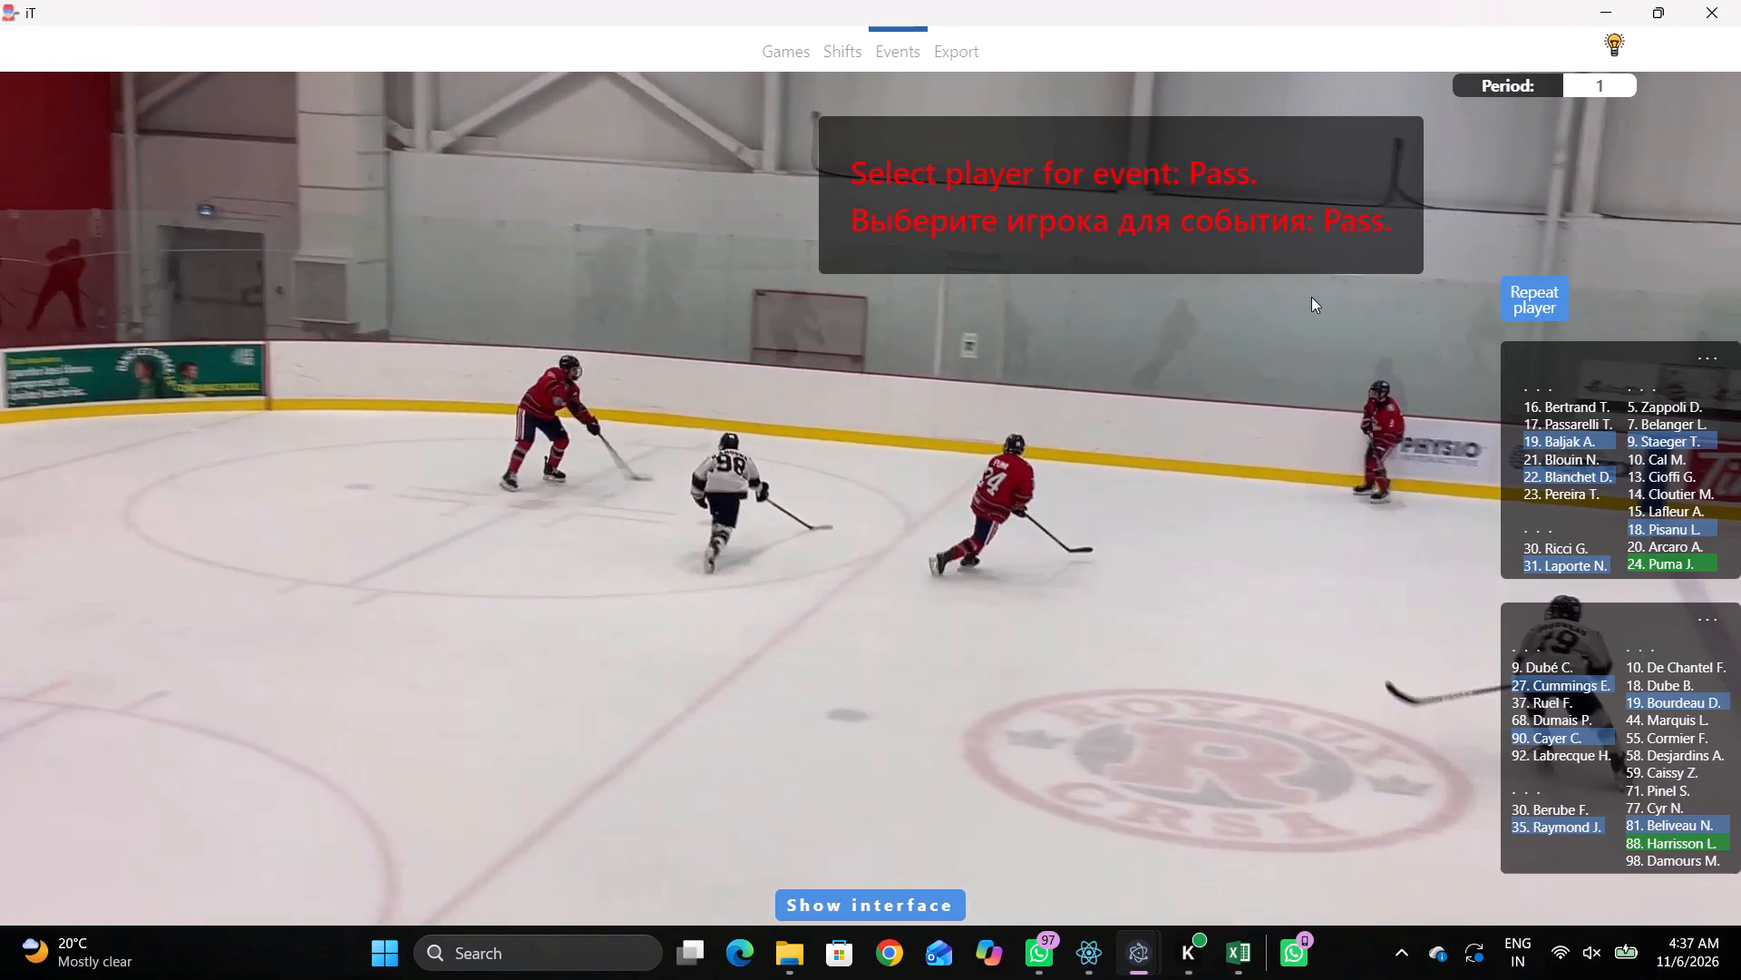
pyautogui.click(1522, 277)
pyautogui.click(624, 287)
# Log Skating with the puck by home 18 inside the centre circle, on its home half and far side.
pyautogui.press('space')
pyautogui.press('space')
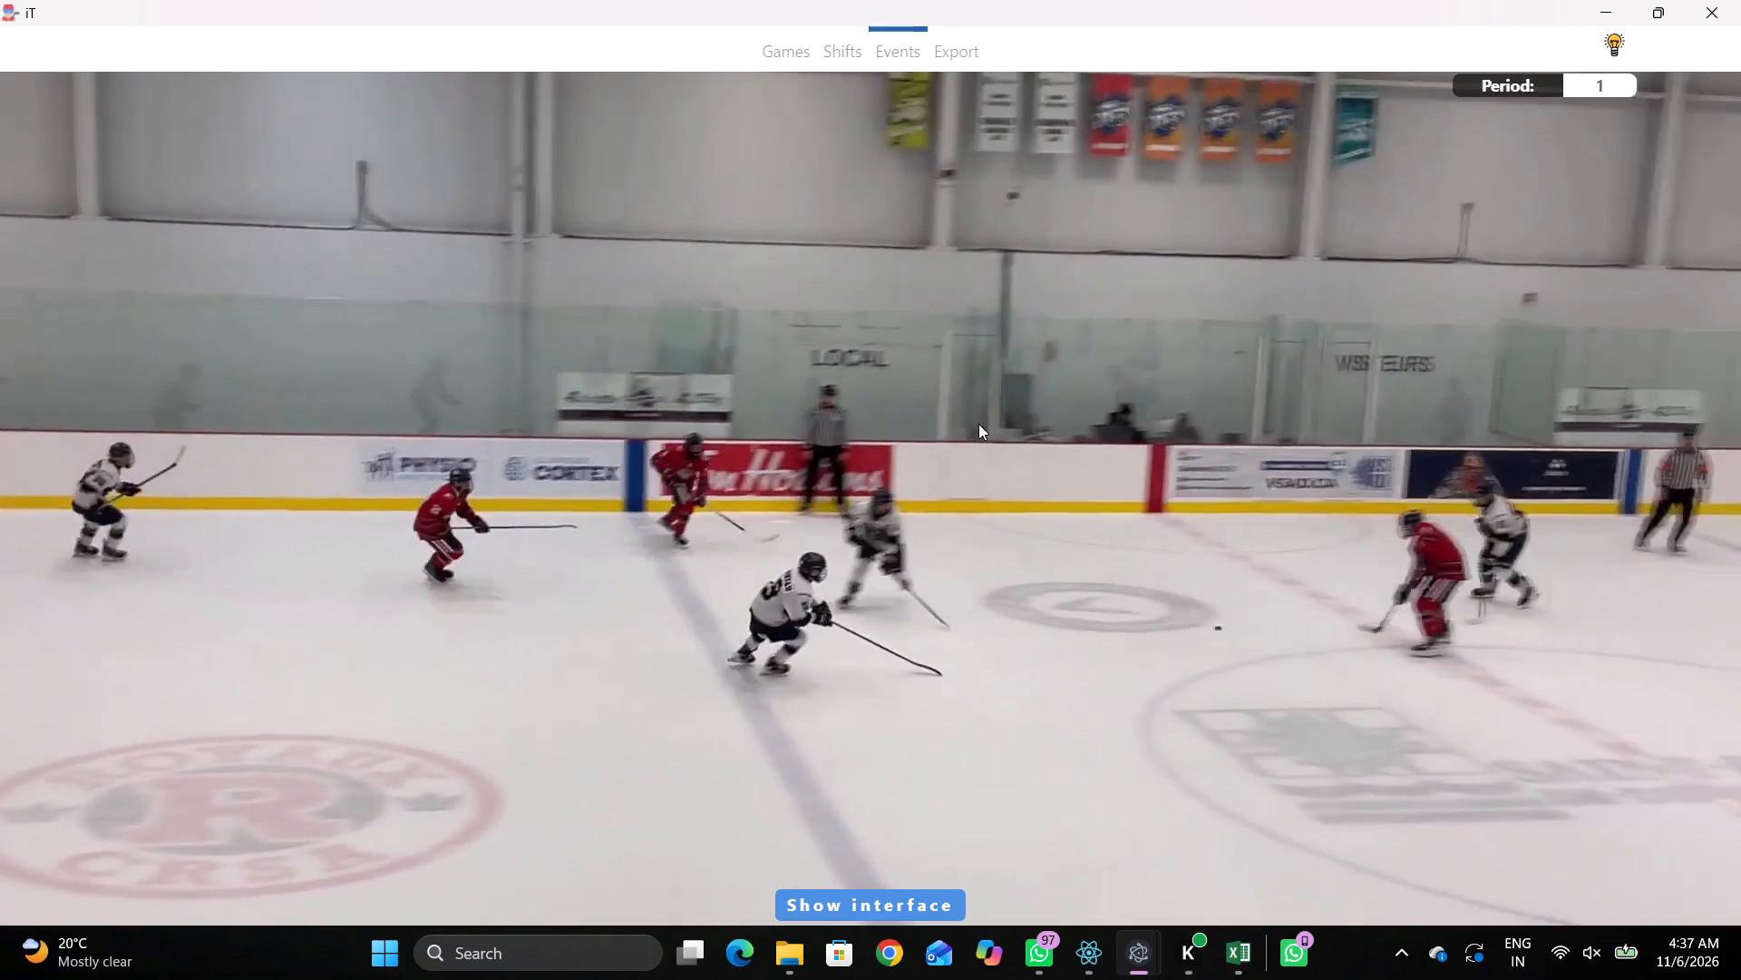
pyautogui.press('space')
pyautogui.press('space')
pyautogui.rightClick(1017, 376)
pyautogui.press('space')
pyautogui.press('space')
pyautogui.press('q')
pyautogui.rightClick(1149, 434)
pyautogui.click(1179, 454)
pyautogui.moveTo(1119, 438); pyautogui.dragTo(1105, 442, button='right')
pyautogui.click(1173, 481)
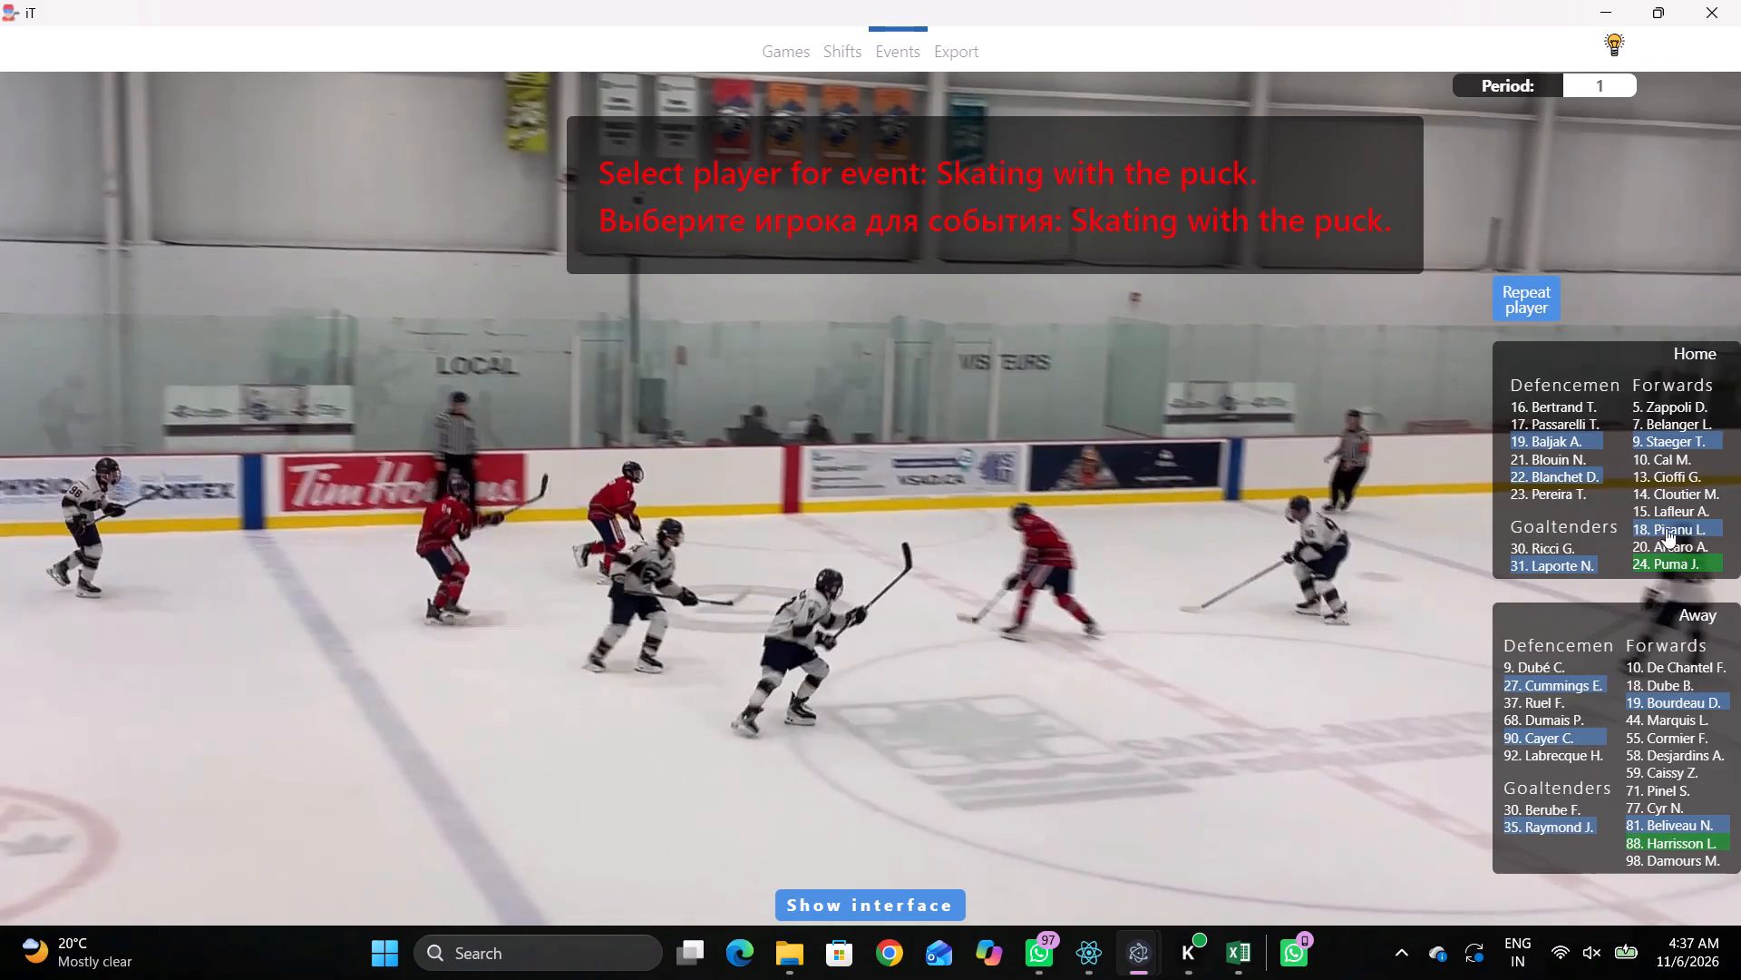
pyautogui.click(1664, 526)
pyautogui.click(865, 319)
# Change the type of home 18's event at 00:28:09:2 to Pass.
pyautogui.press('space')
pyautogui.press('space')
pyautogui.press('space')
pyautogui.press('space')
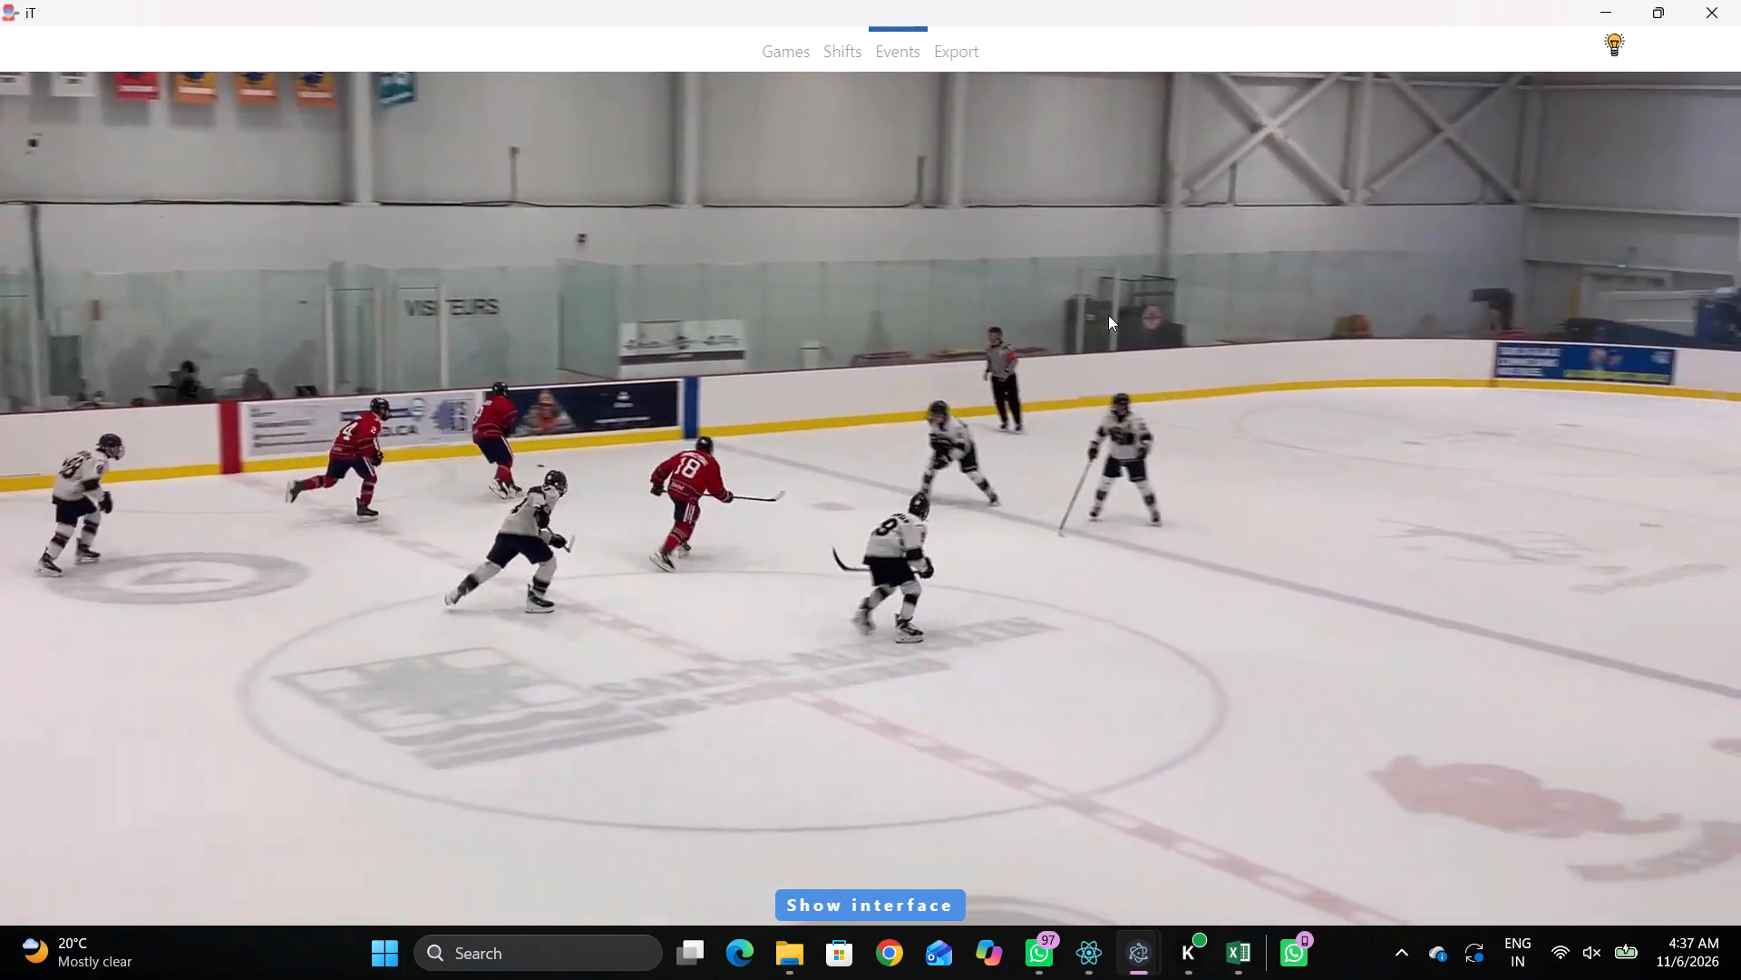
pyautogui.hotkey('shift', 'd')
pyautogui.click(559, 710)
pyautogui.click(658, 808)
pyautogui.click(653, 813)
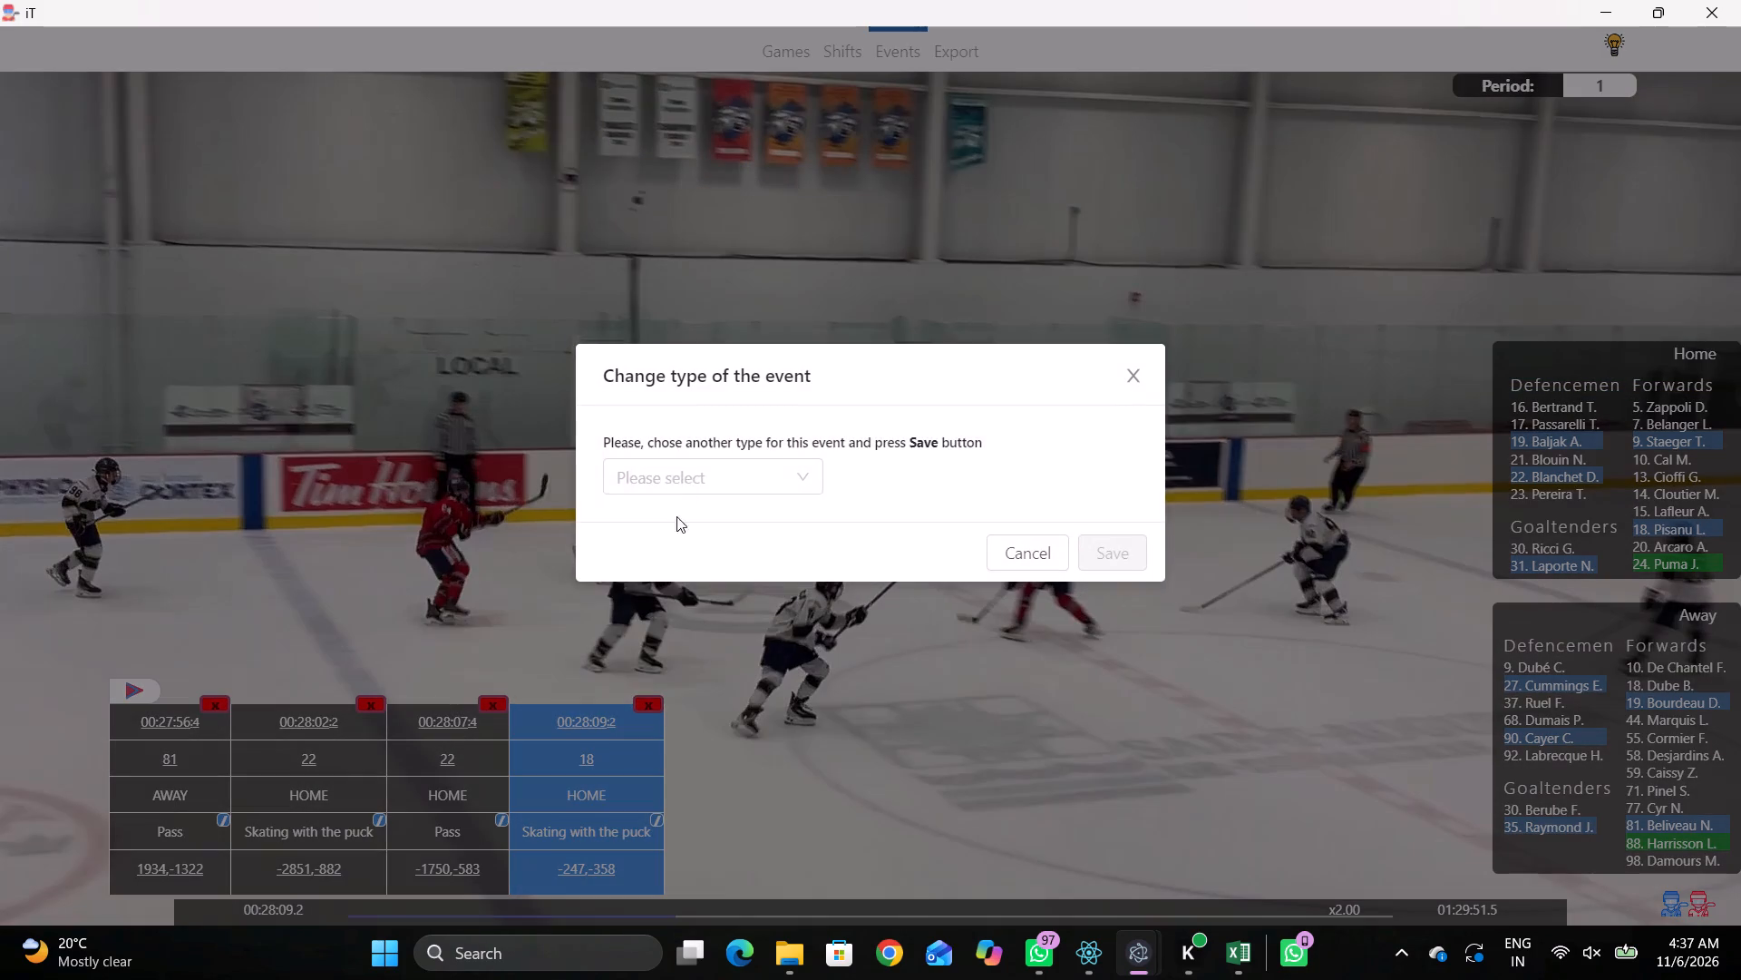
pyautogui.click(672, 477)
pyautogui.click(690, 530)
pyautogui.click(1105, 556)
# Log Skating with the puck by home 9 just inside the away blue line, near the far boards.
pyautogui.press('space')
pyautogui.press('space')
pyautogui.press('space')
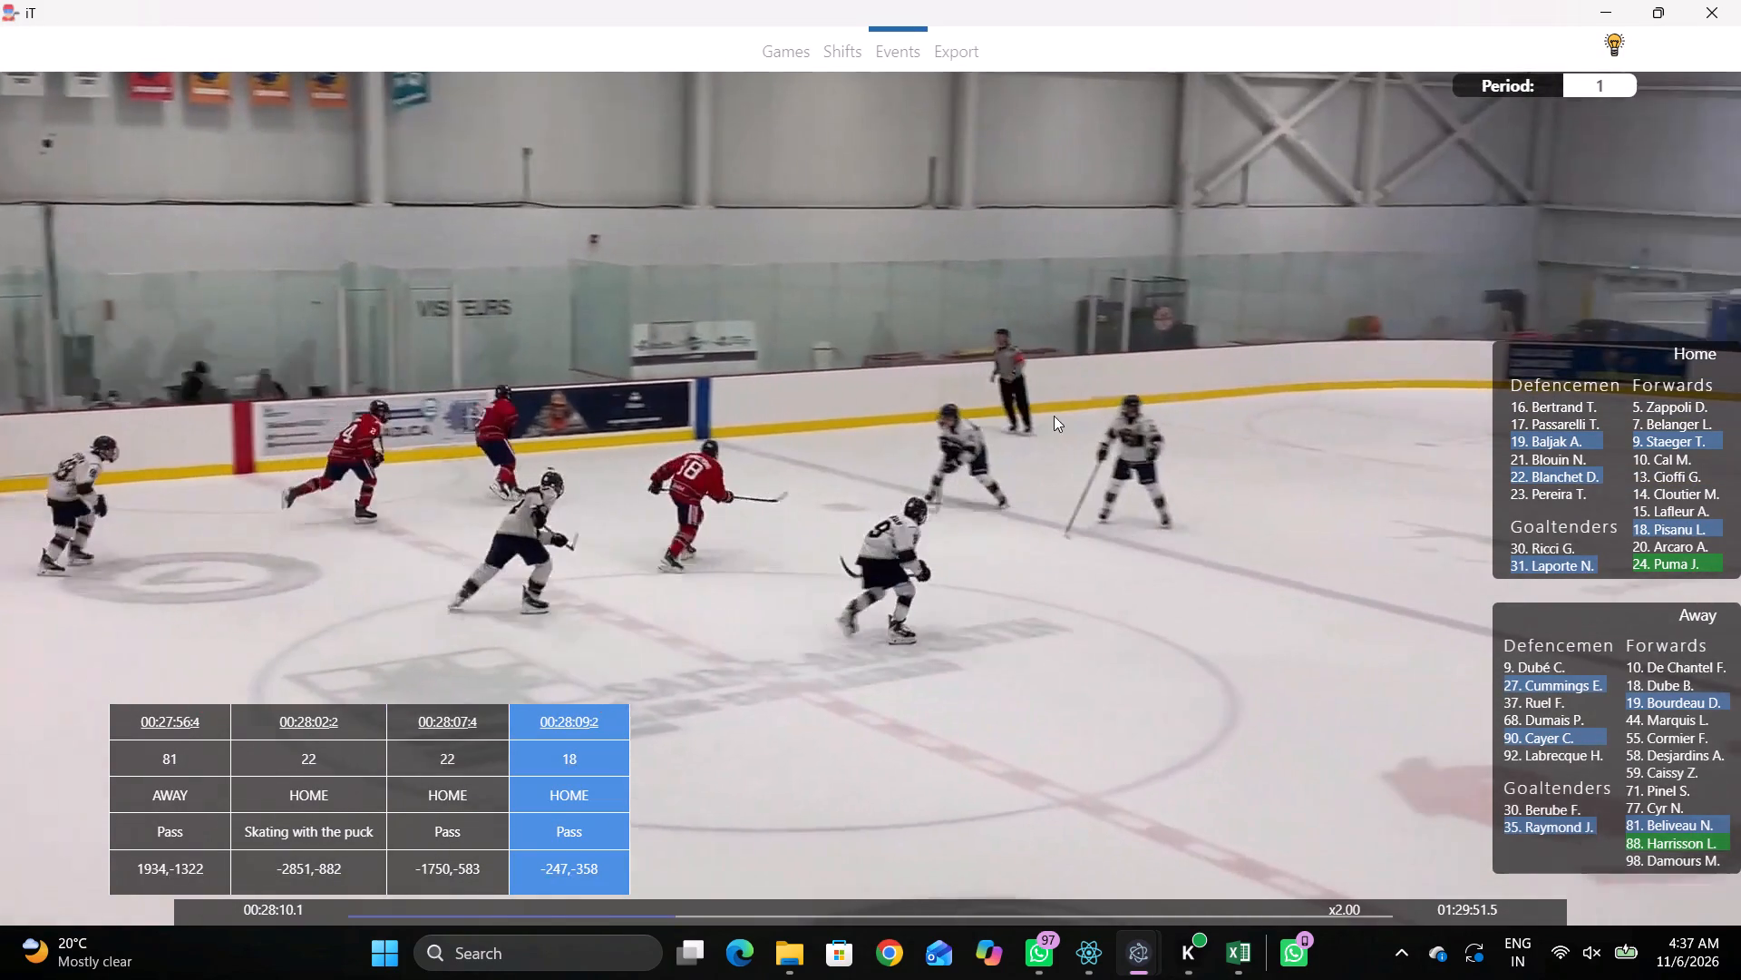
pyautogui.press('space')
pyautogui.press('space')
pyautogui.press('space')
pyautogui.rightClick(1066, 362)
pyautogui.press('space')
pyautogui.press('space')
pyautogui.rightClick(1087, 359)
pyautogui.press('space')
pyautogui.press('space')
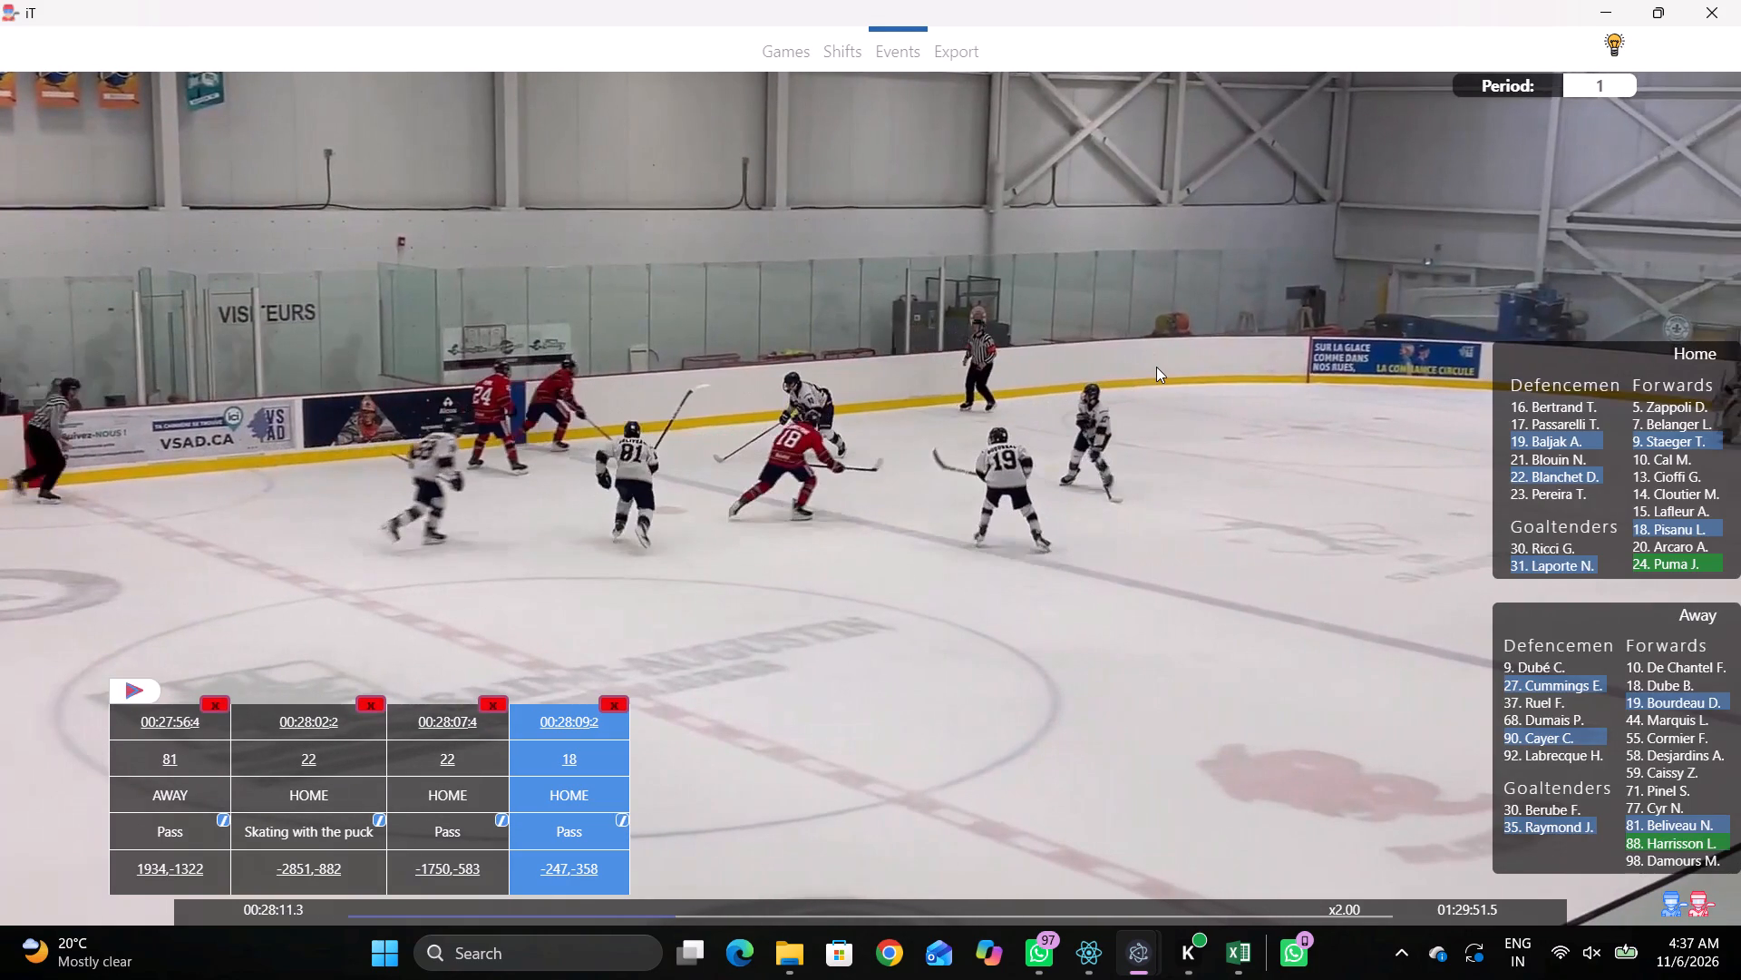
pyautogui.click(1156, 367)
pyautogui.rightClick(1188, 365)
pyautogui.click(1274, 407)
pyautogui.click(1657, 440)
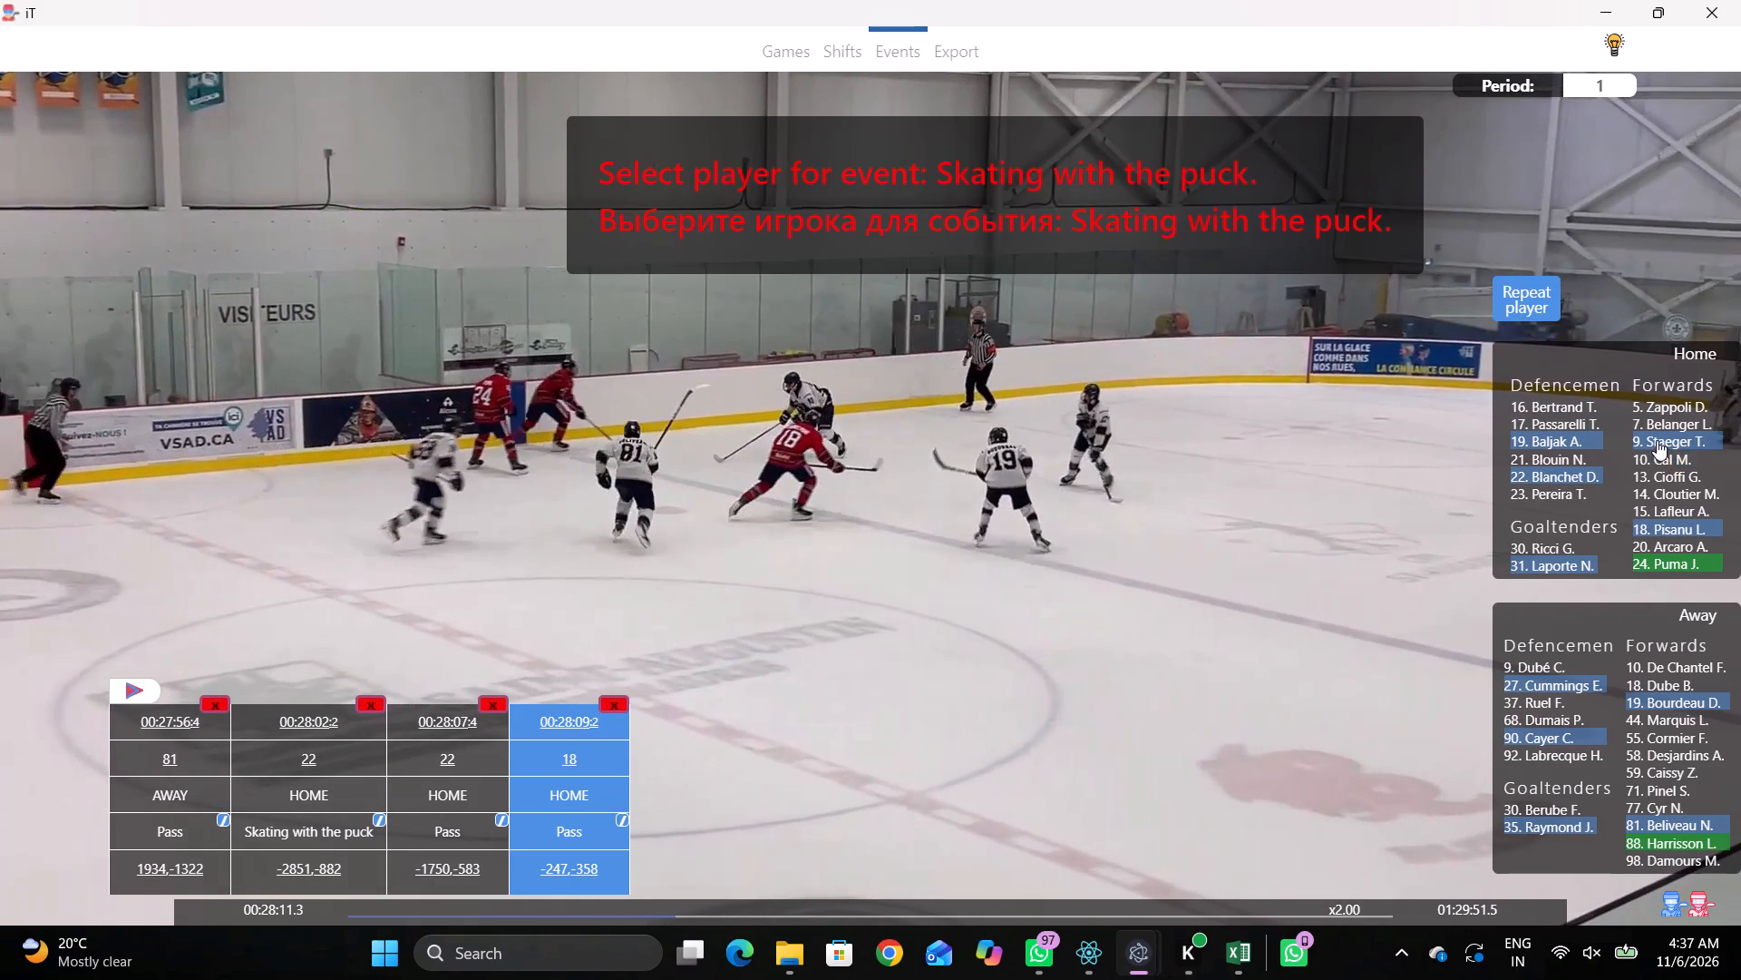
pyautogui.click(1045, 204)
# Log a Pass by the same player, home 9, just in front of the away goal line on the far side, towards the corner.
pyautogui.press('space')
pyautogui.press('space')
pyautogui.press('space')
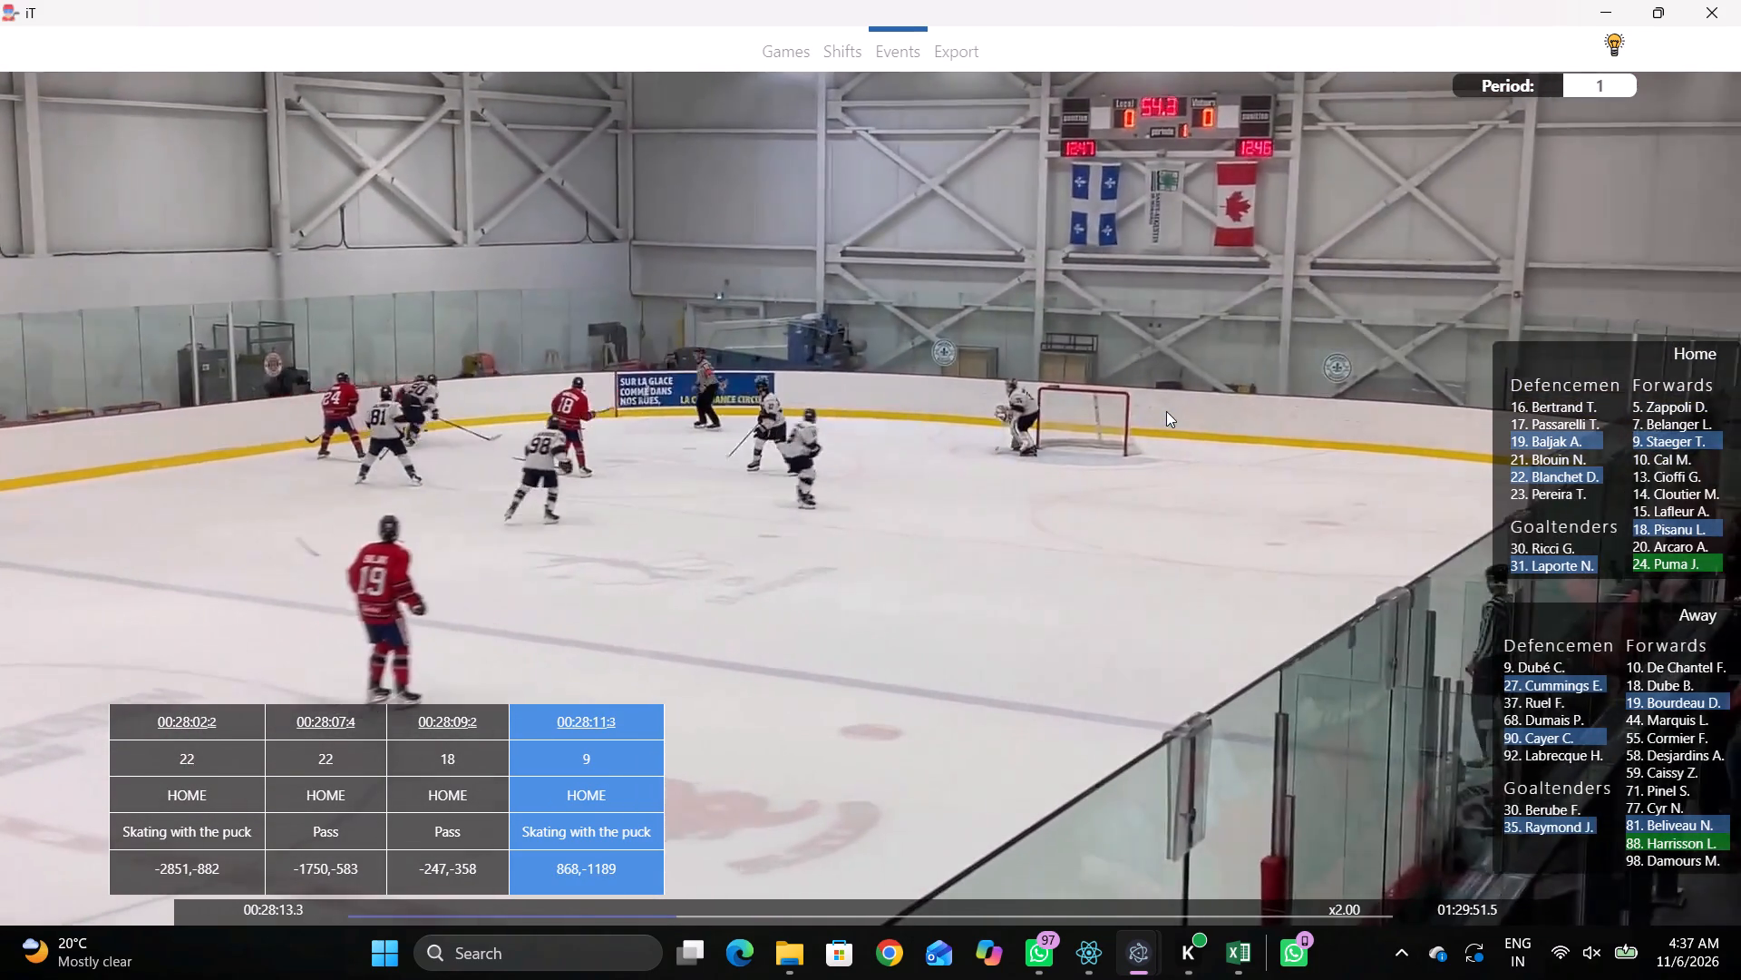
pyautogui.press('space')
pyautogui.hotkey('shift', 'd')
pyautogui.press('space')
pyautogui.press('space')
pyautogui.press('space')
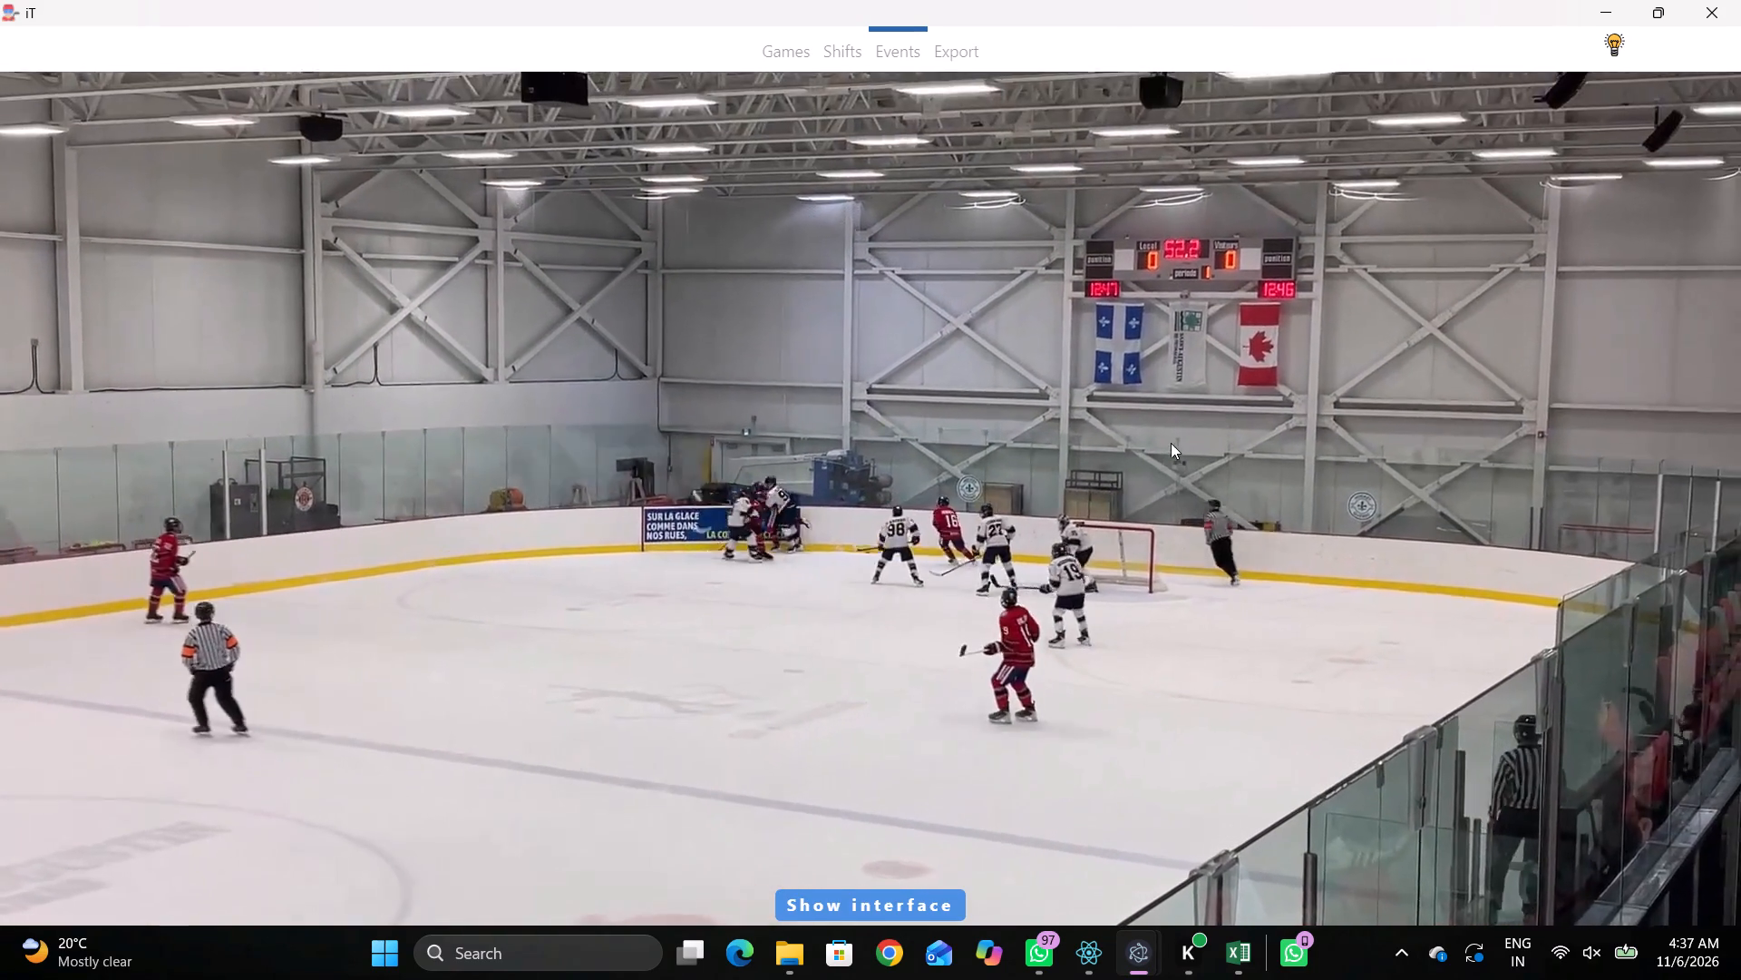
pyautogui.press('space')
pyautogui.press('space')
pyautogui.press('space')
pyautogui.write('q')
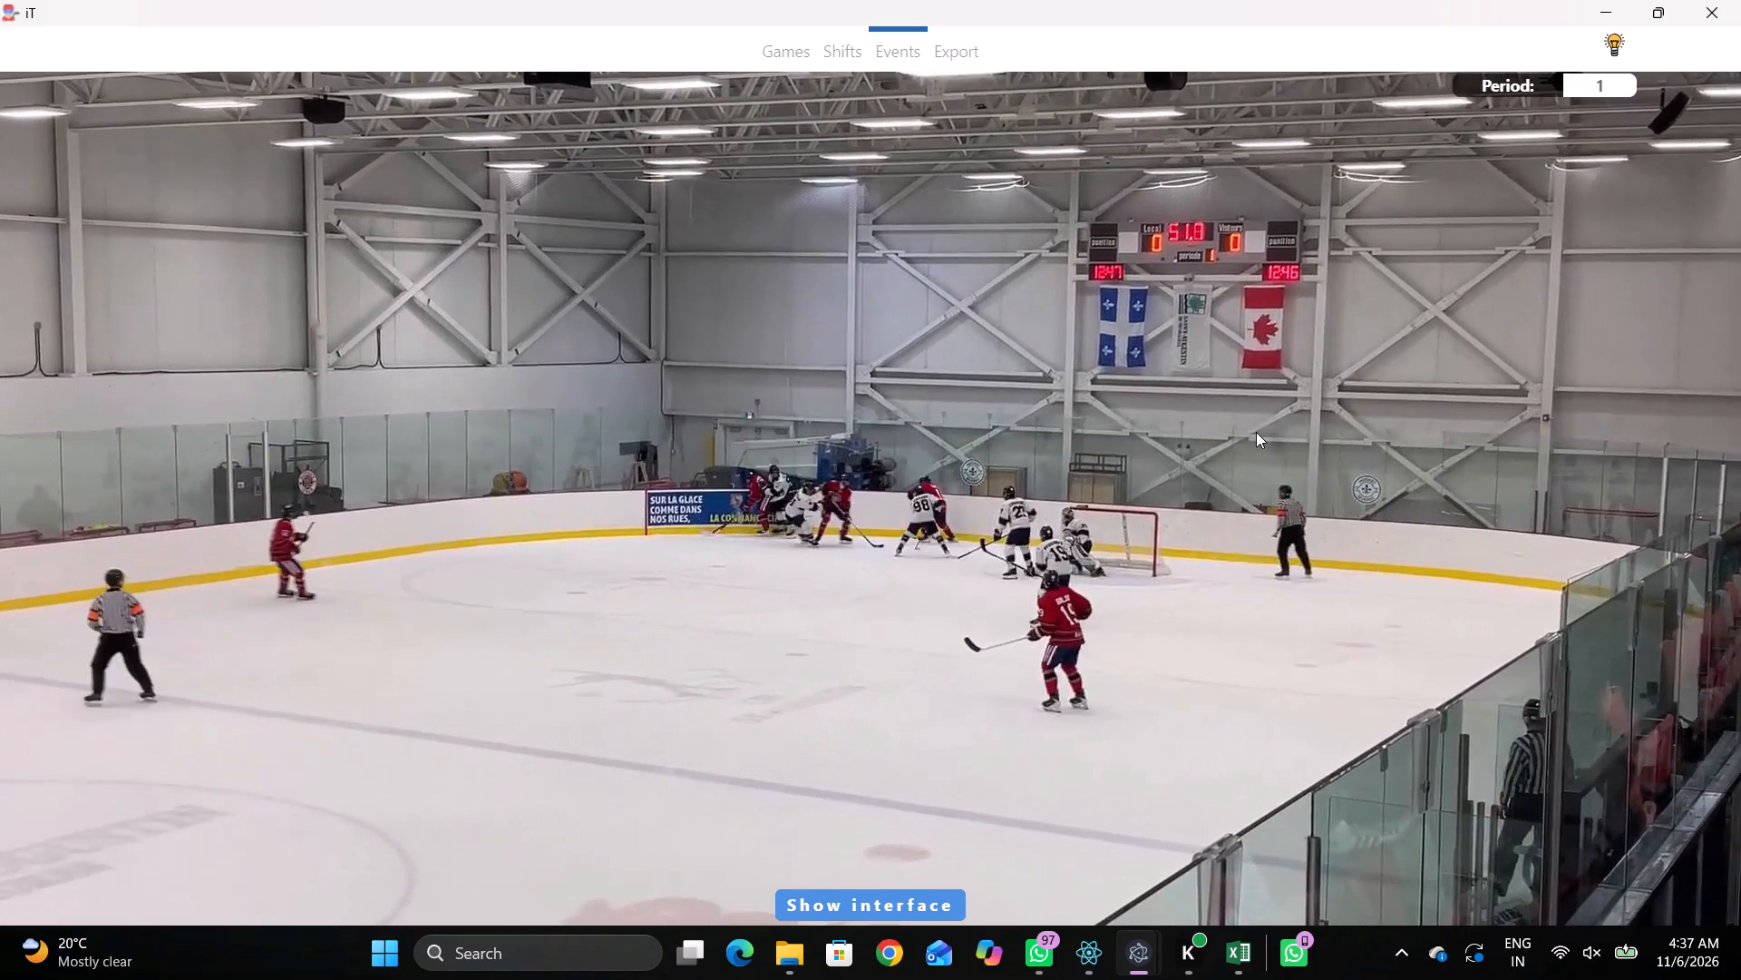
pyautogui.press('q')
pyautogui.rightClick(1266, 409)
pyautogui.click(1277, 417)
pyautogui.moveTo(1230, 410); pyautogui.dragTo(1211, 419, button='right')
pyautogui.click(1243, 429)
pyautogui.click(1502, 292)
pyautogui.click(1330, 243)
# Log Skating with the puck by home 18 behind the away goal line, on the far side of the net.
pyautogui.press('q')
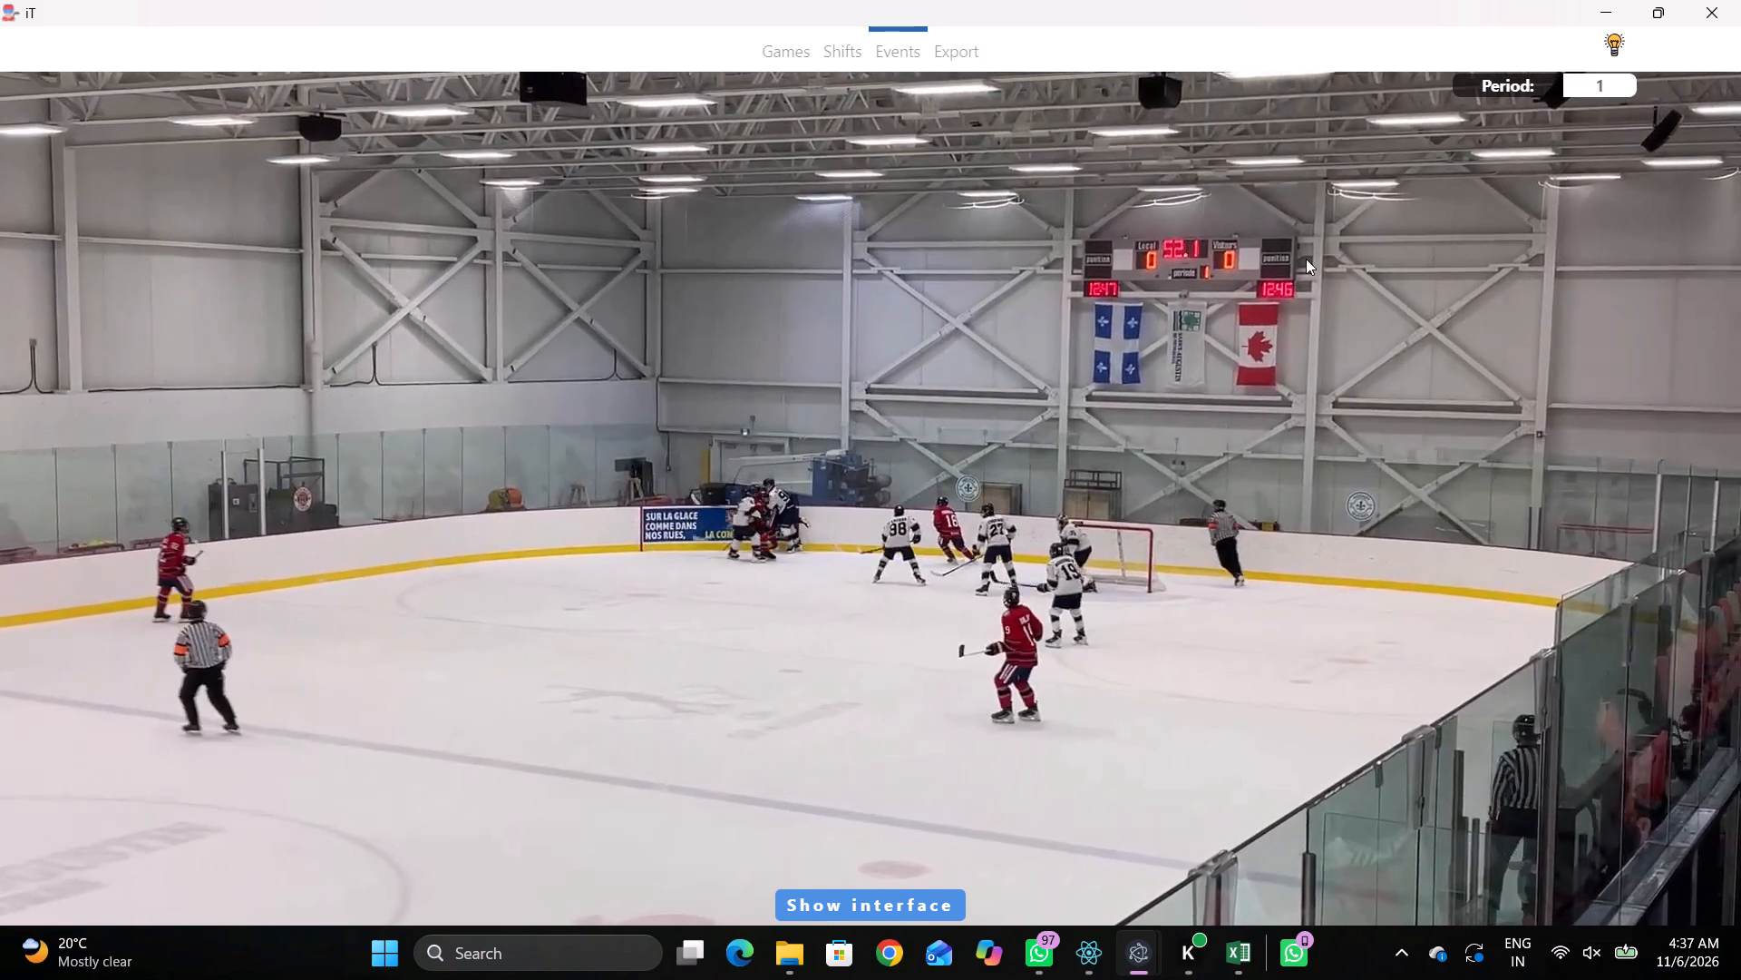
pyautogui.press('q')
pyautogui.press('r')
pyautogui.press('space')
pyautogui.press('v')
pyautogui.press('space')
pyautogui.press('space')
pyautogui.press('space')
pyautogui.rightClick(1182, 373)
pyautogui.press('space')
pyautogui.press('space')
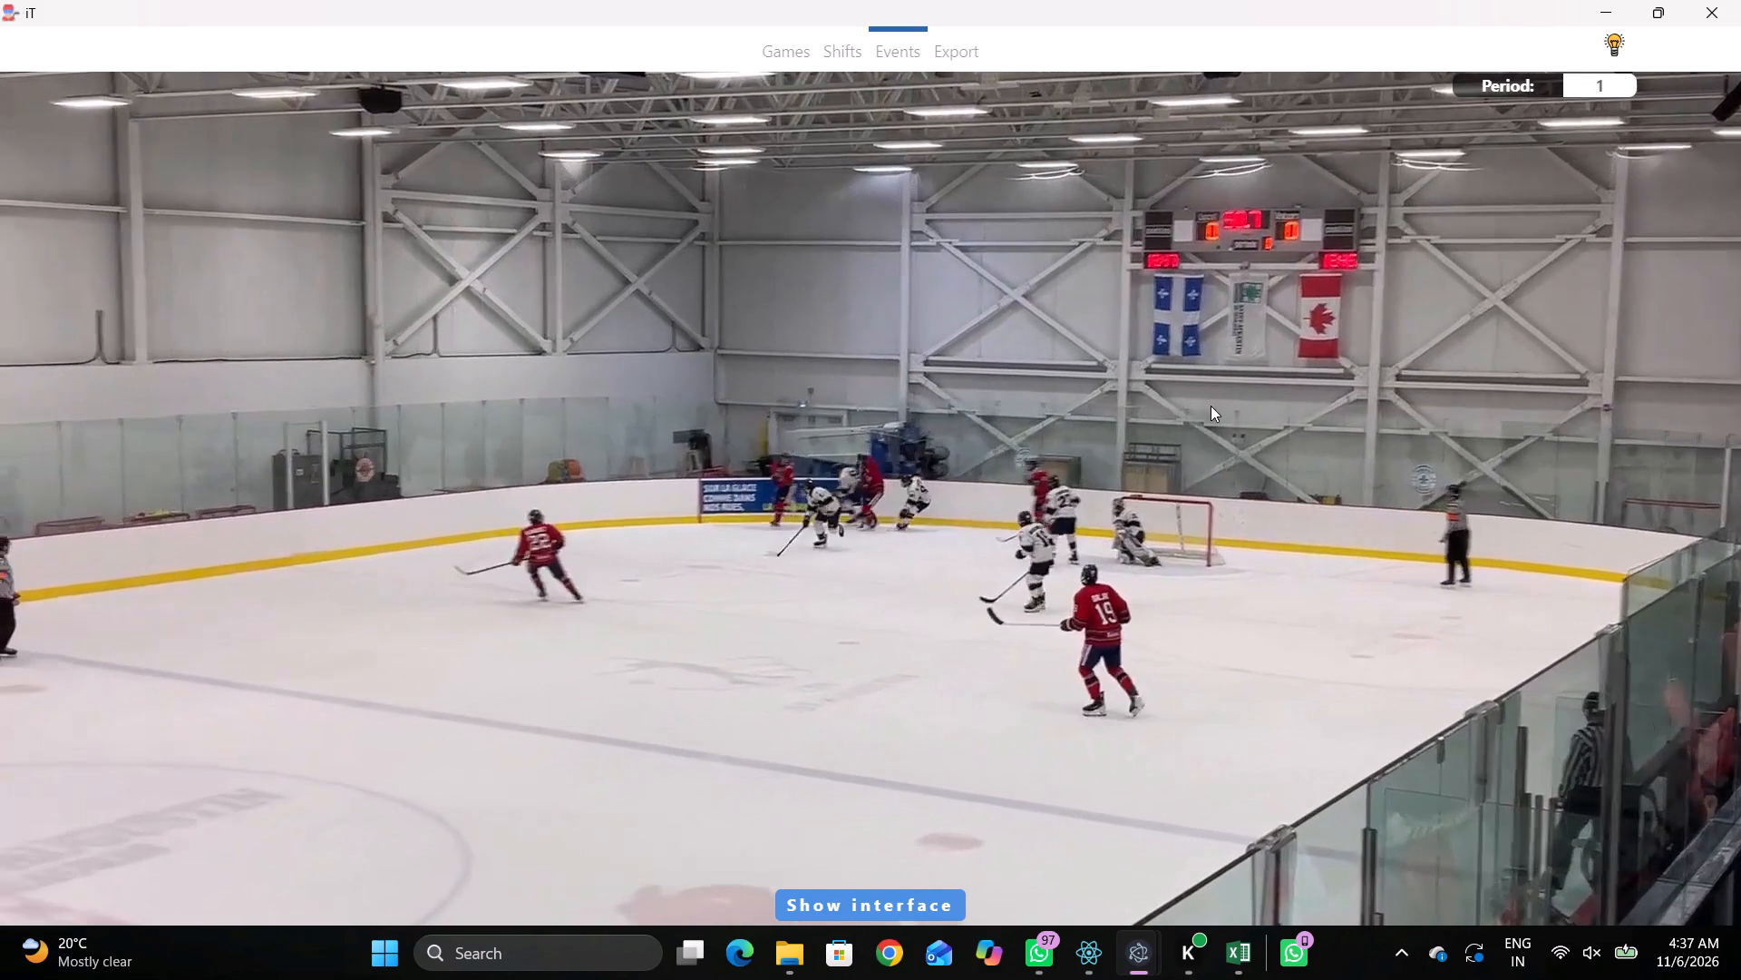
pyautogui.rightClick(1168, 384)
pyautogui.click(1250, 437)
pyautogui.rightClick(1228, 429)
pyautogui.click(1279, 458)
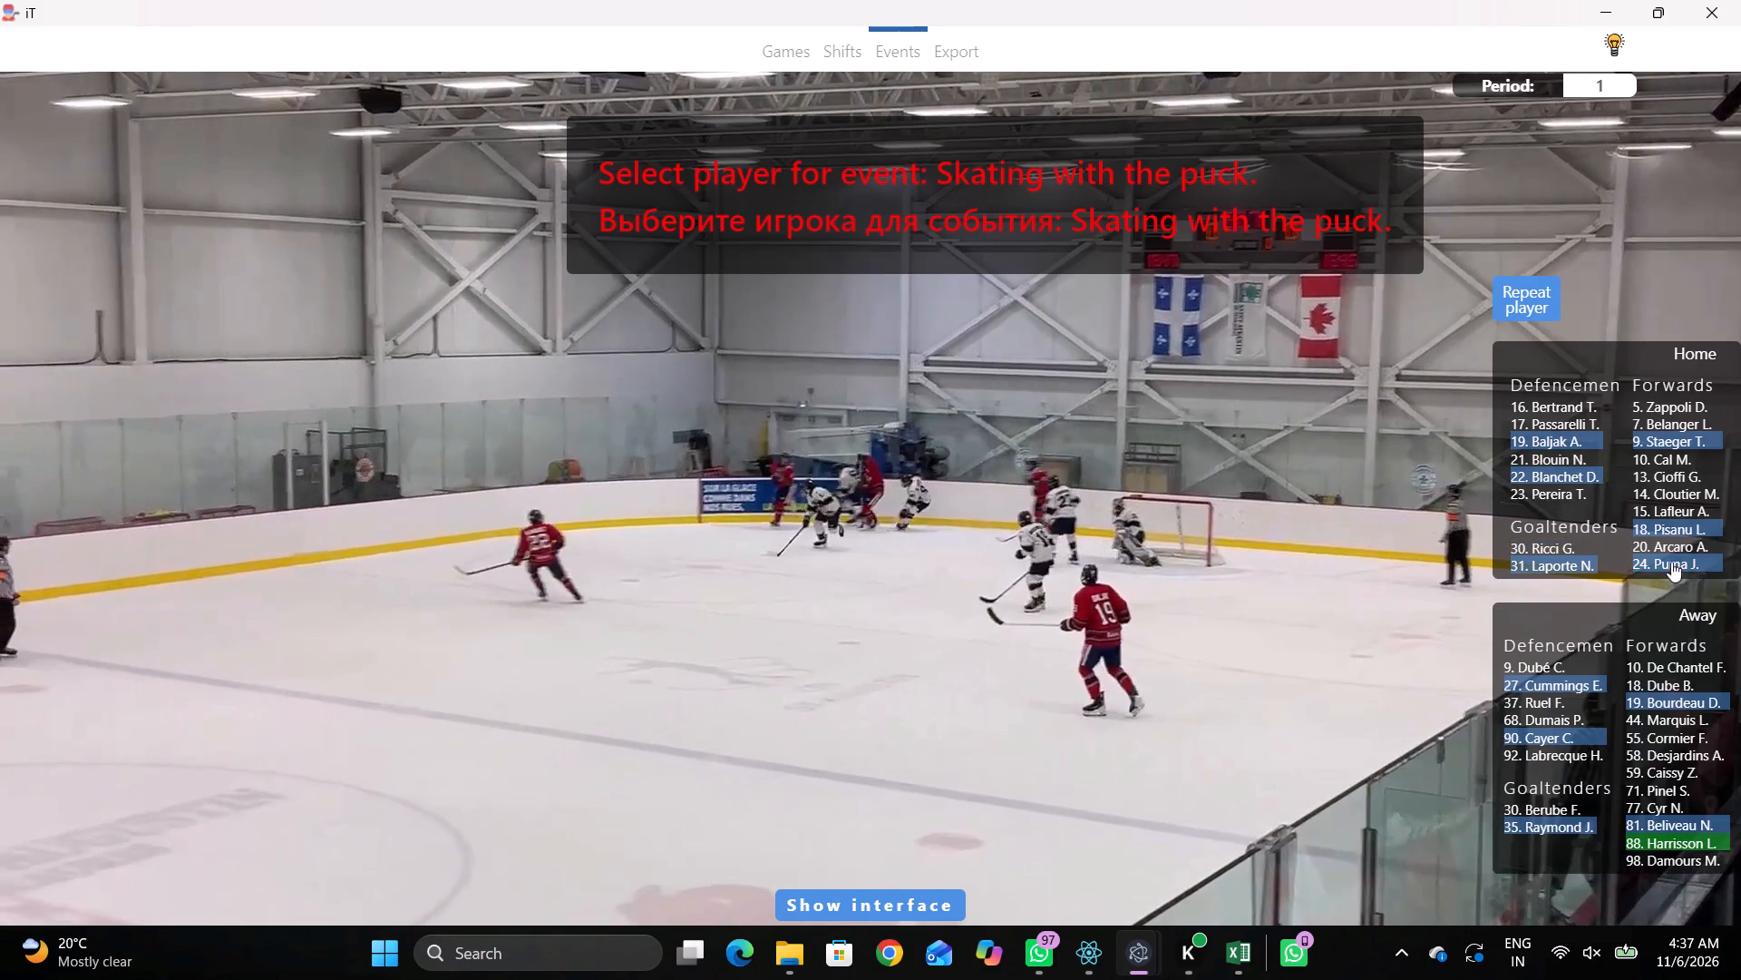
pyautogui.click(1671, 536)
pyautogui.click(1378, 286)
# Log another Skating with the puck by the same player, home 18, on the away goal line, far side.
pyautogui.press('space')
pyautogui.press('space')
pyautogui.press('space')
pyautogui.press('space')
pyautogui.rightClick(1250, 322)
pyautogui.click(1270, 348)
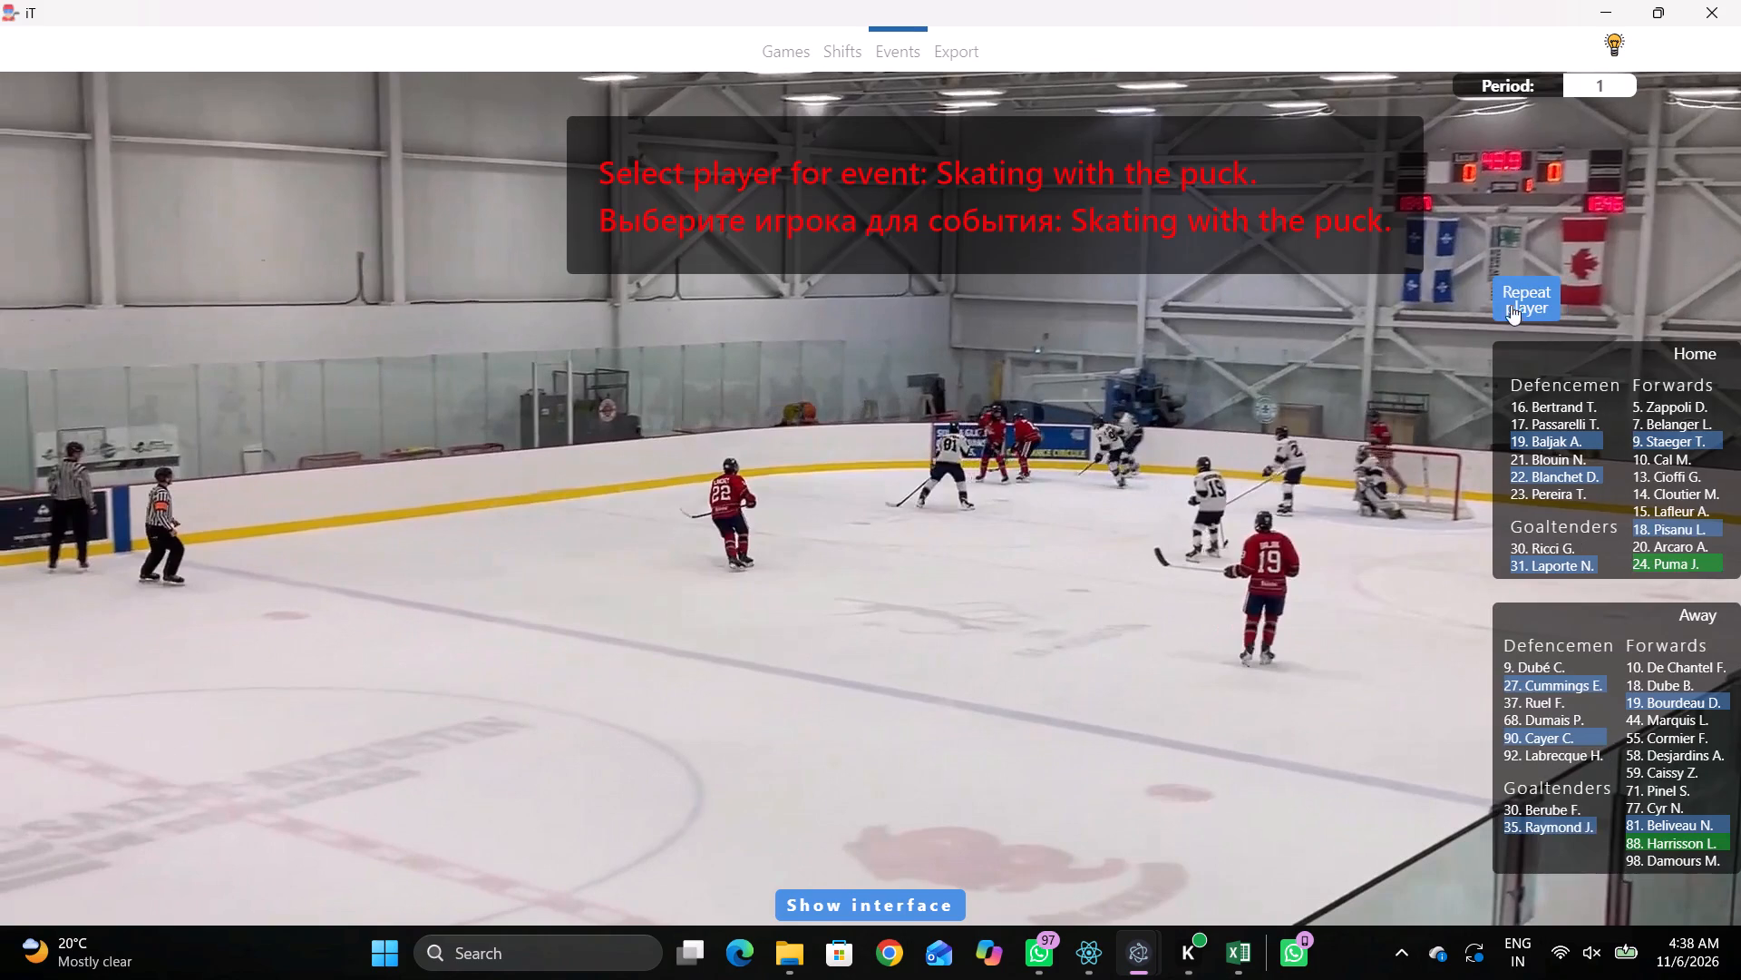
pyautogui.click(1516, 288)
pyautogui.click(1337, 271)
# Log a Pass by the same player, home 18, near the far boards beside the away zone's far face-off circle.
pyautogui.press('space')
pyautogui.press('space')
pyautogui.press('space')
pyautogui.press('space')
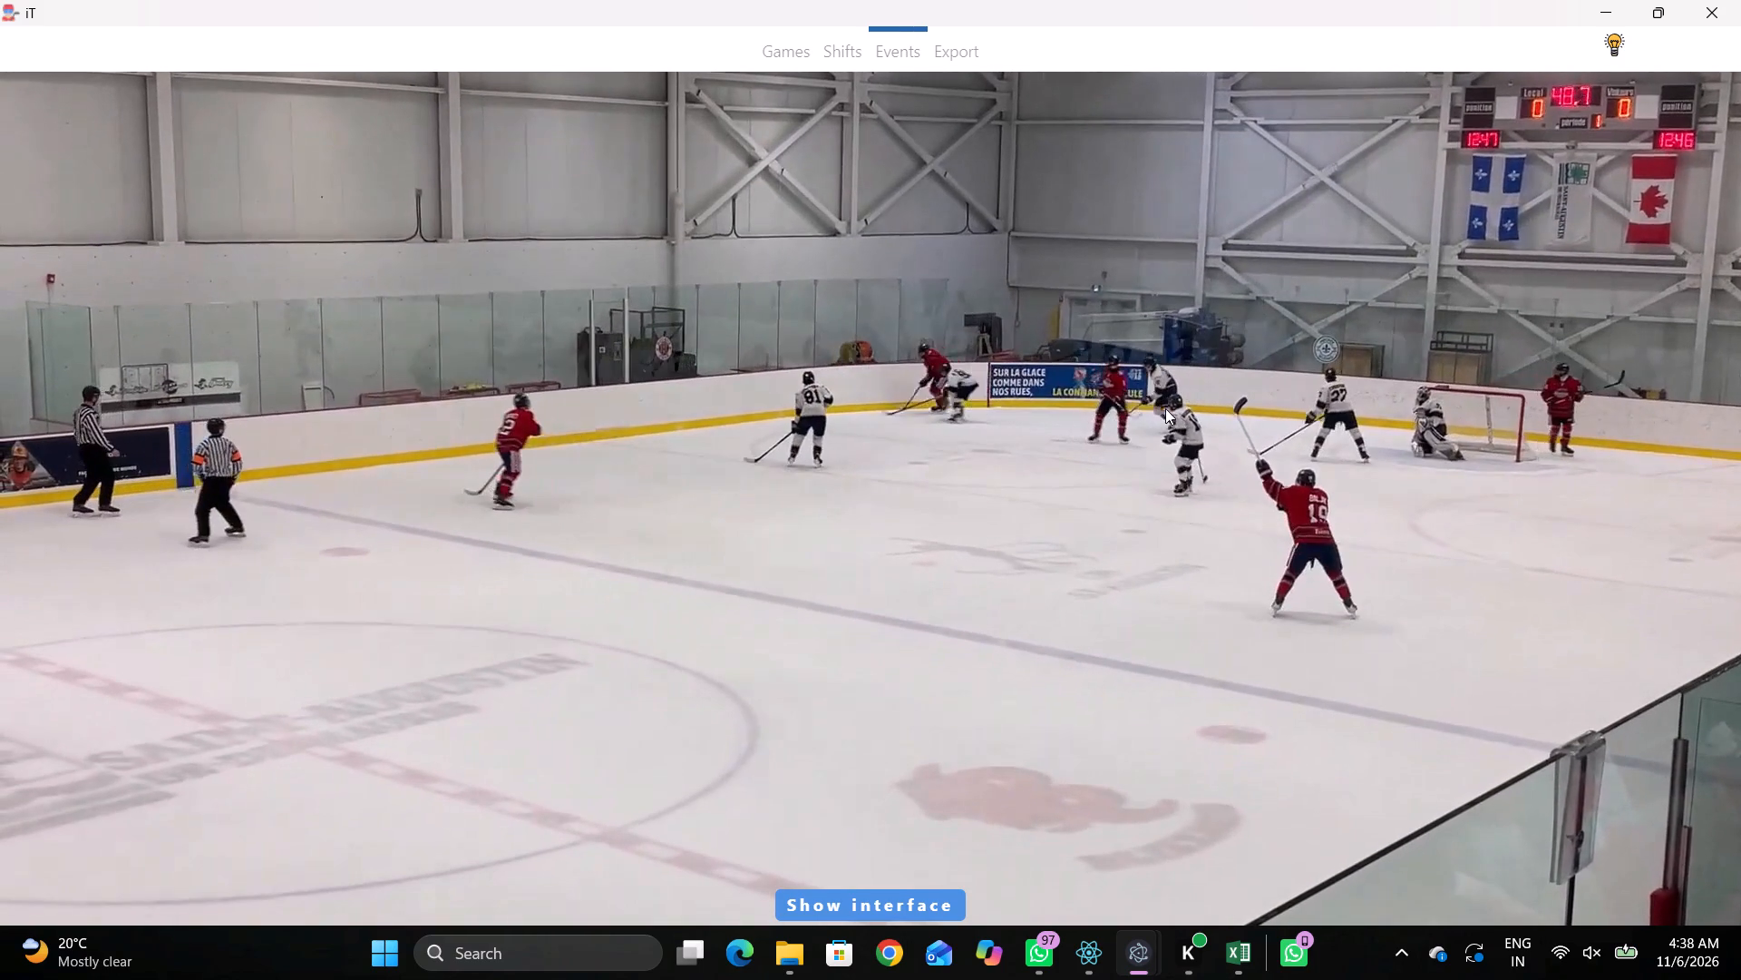
pyautogui.press('q')
pyautogui.press('q')
pyautogui.press('q')
pyautogui.press('q')
pyautogui.press('q')
pyautogui.press('q')
pyautogui.press('q')
pyautogui.press('q')
pyautogui.press('q')
pyautogui.press('q')
pyautogui.press('q')
pyautogui.press('q')
pyautogui.press('q')
pyautogui.press('q')
pyautogui.press('q')
pyautogui.write('qqqq')
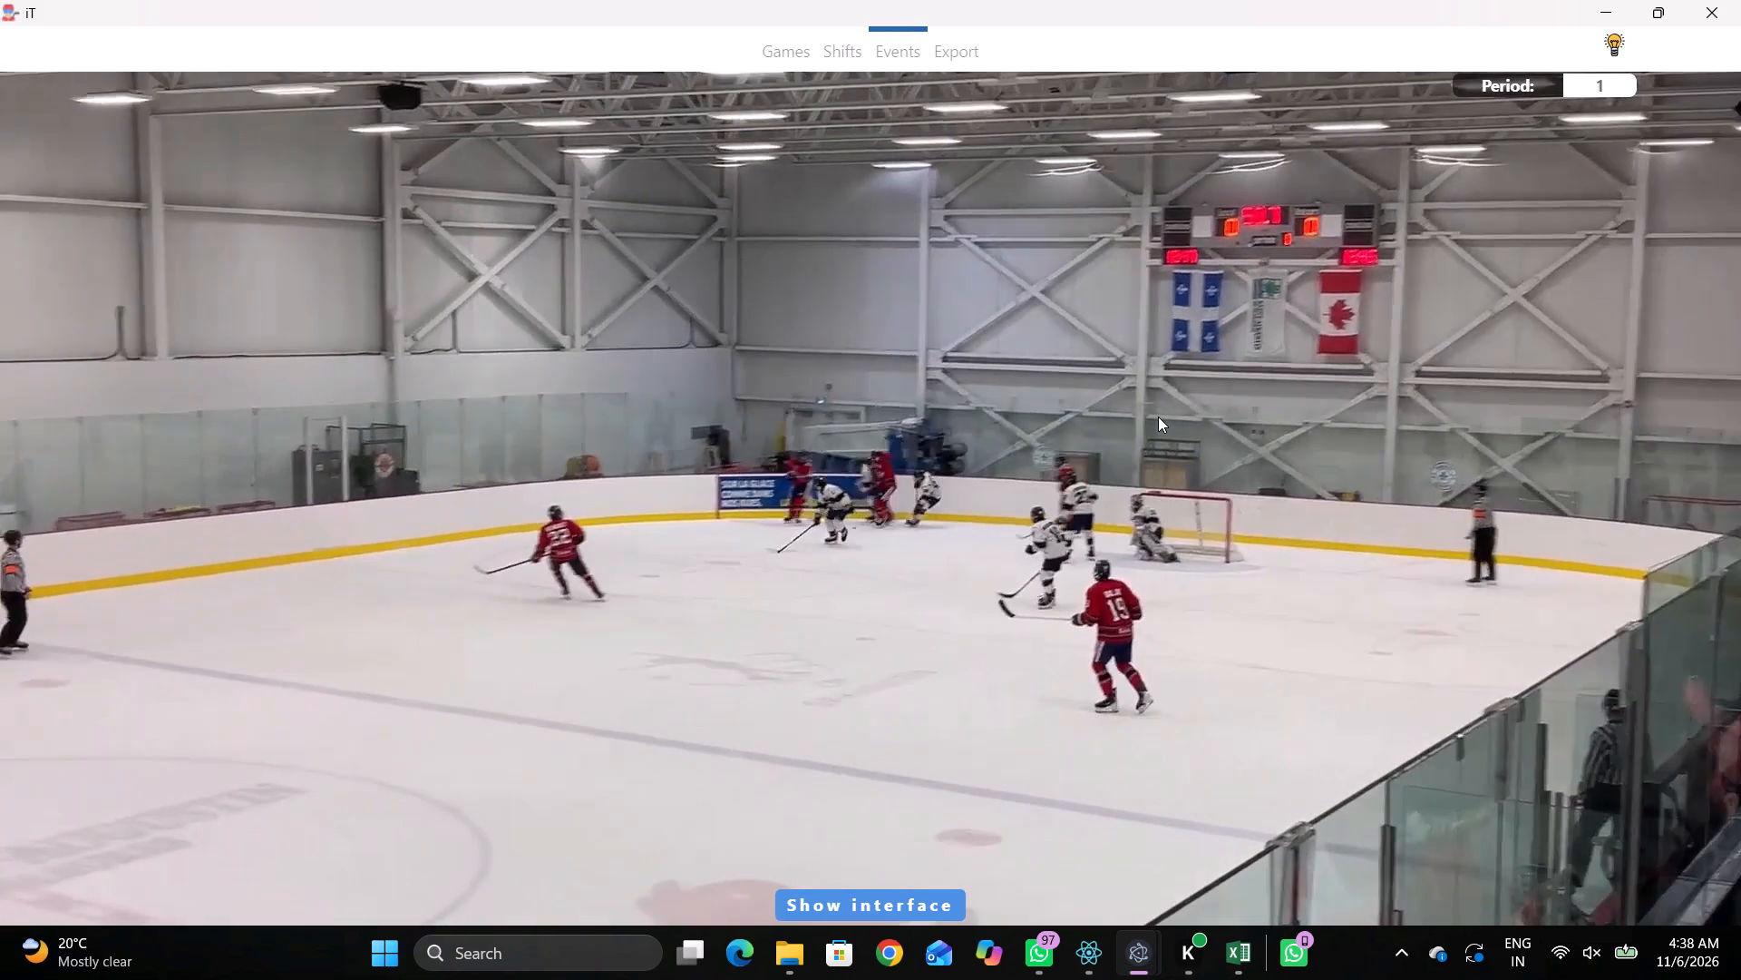
pyautogui.press('space')
pyautogui.press('space')
pyautogui.press('space')
pyautogui.press('space')
pyautogui.press('space')
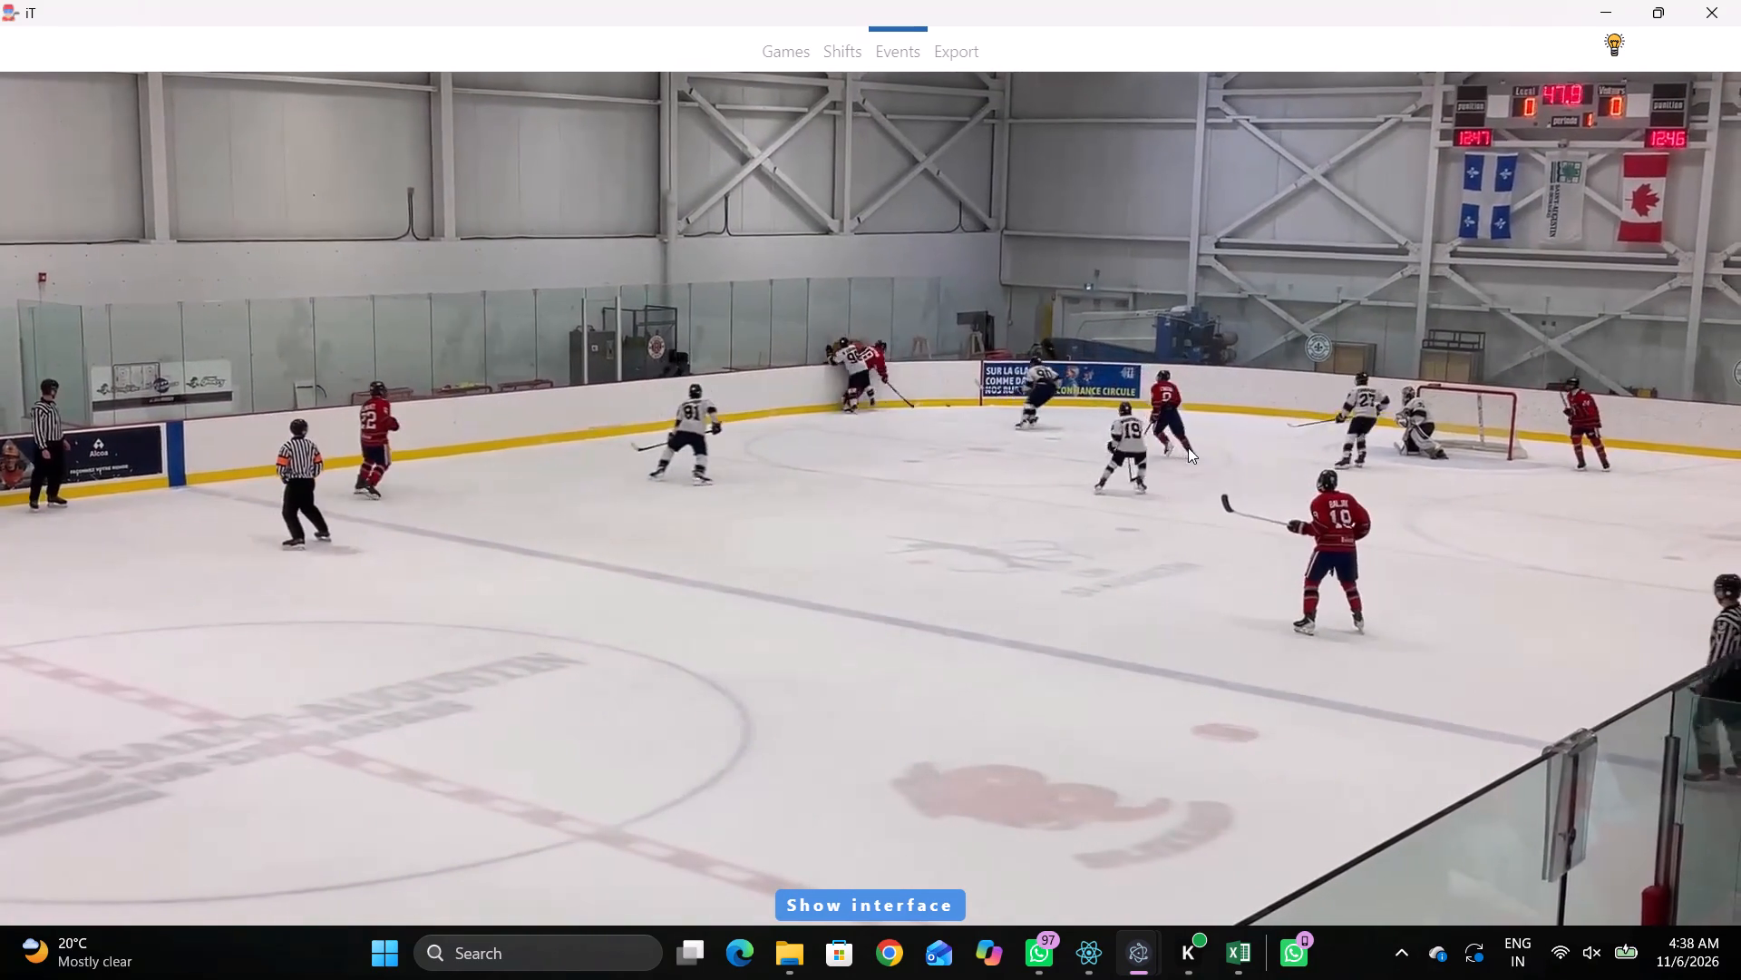
pyautogui.press('space')
pyautogui.press('space')
pyautogui.press('space')
pyautogui.press('q')
pyautogui.press('q')
pyautogui.press('q')
pyautogui.press('q')
pyautogui.press('q')
pyautogui.press('q')
pyautogui.press('q')
pyautogui.press('q')
pyautogui.rightClick(1346, 401)
pyautogui.press('q')
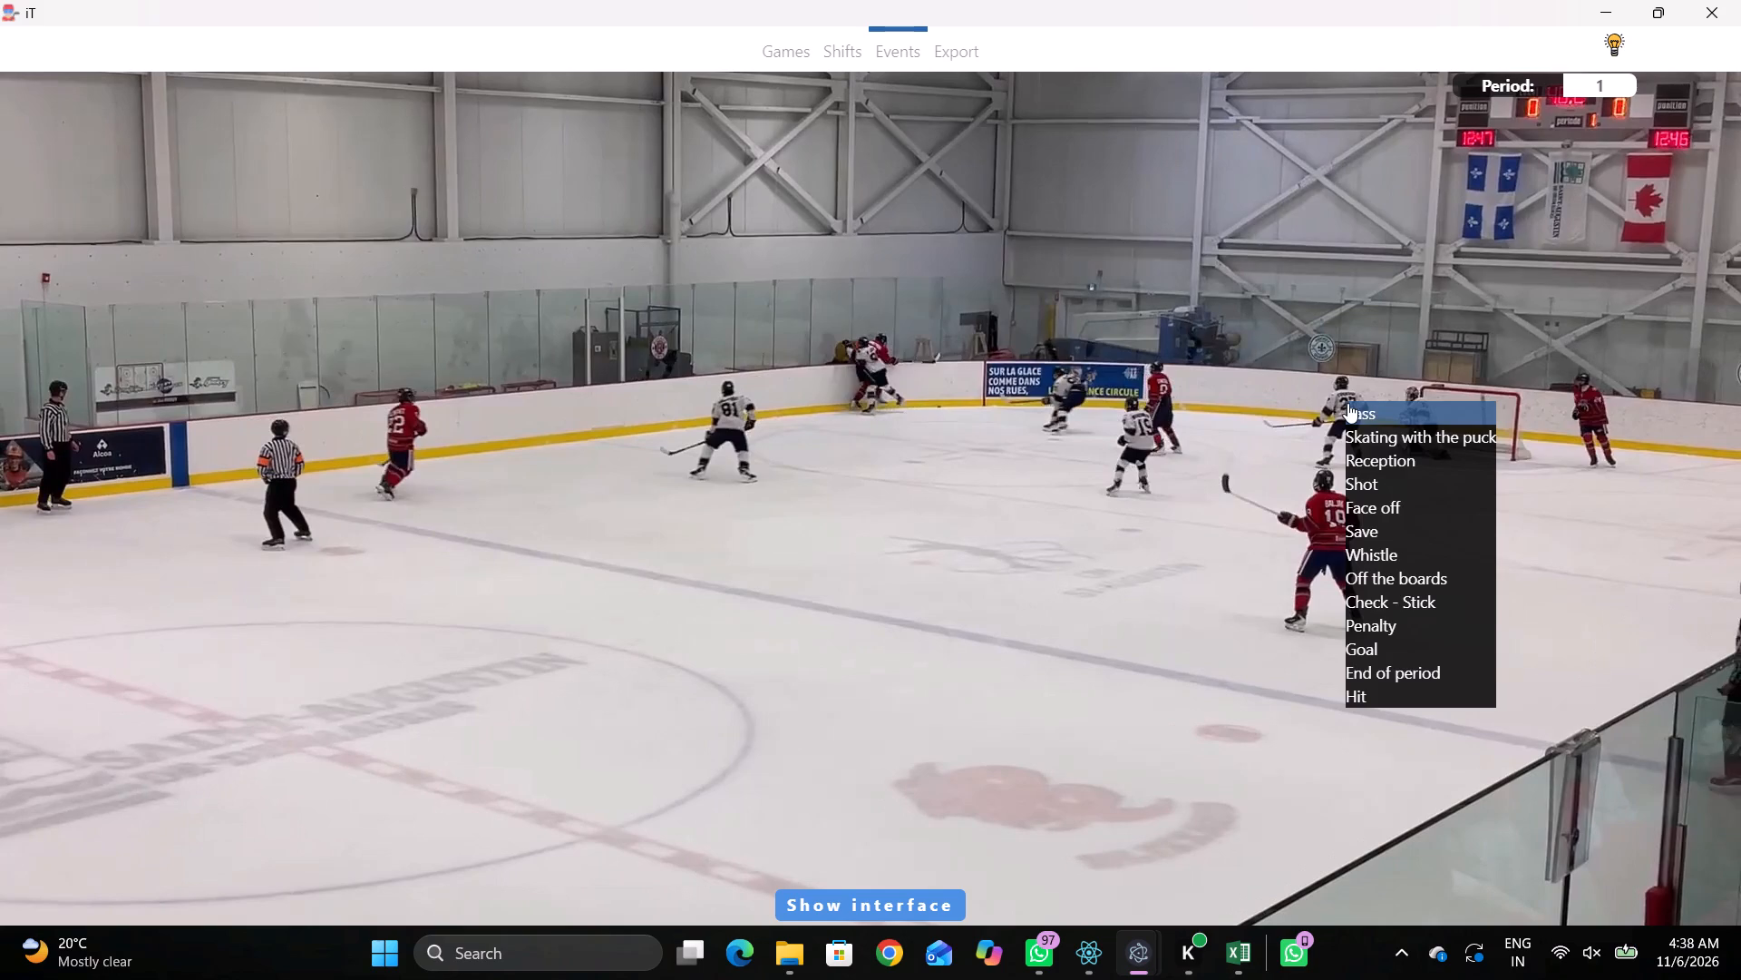
pyautogui.press('q')
pyautogui.rightClick(1347, 403)
pyautogui.press('q')
pyautogui.click(1352, 411)
pyautogui.click(1520, 301)
pyautogui.click(1275, 190)
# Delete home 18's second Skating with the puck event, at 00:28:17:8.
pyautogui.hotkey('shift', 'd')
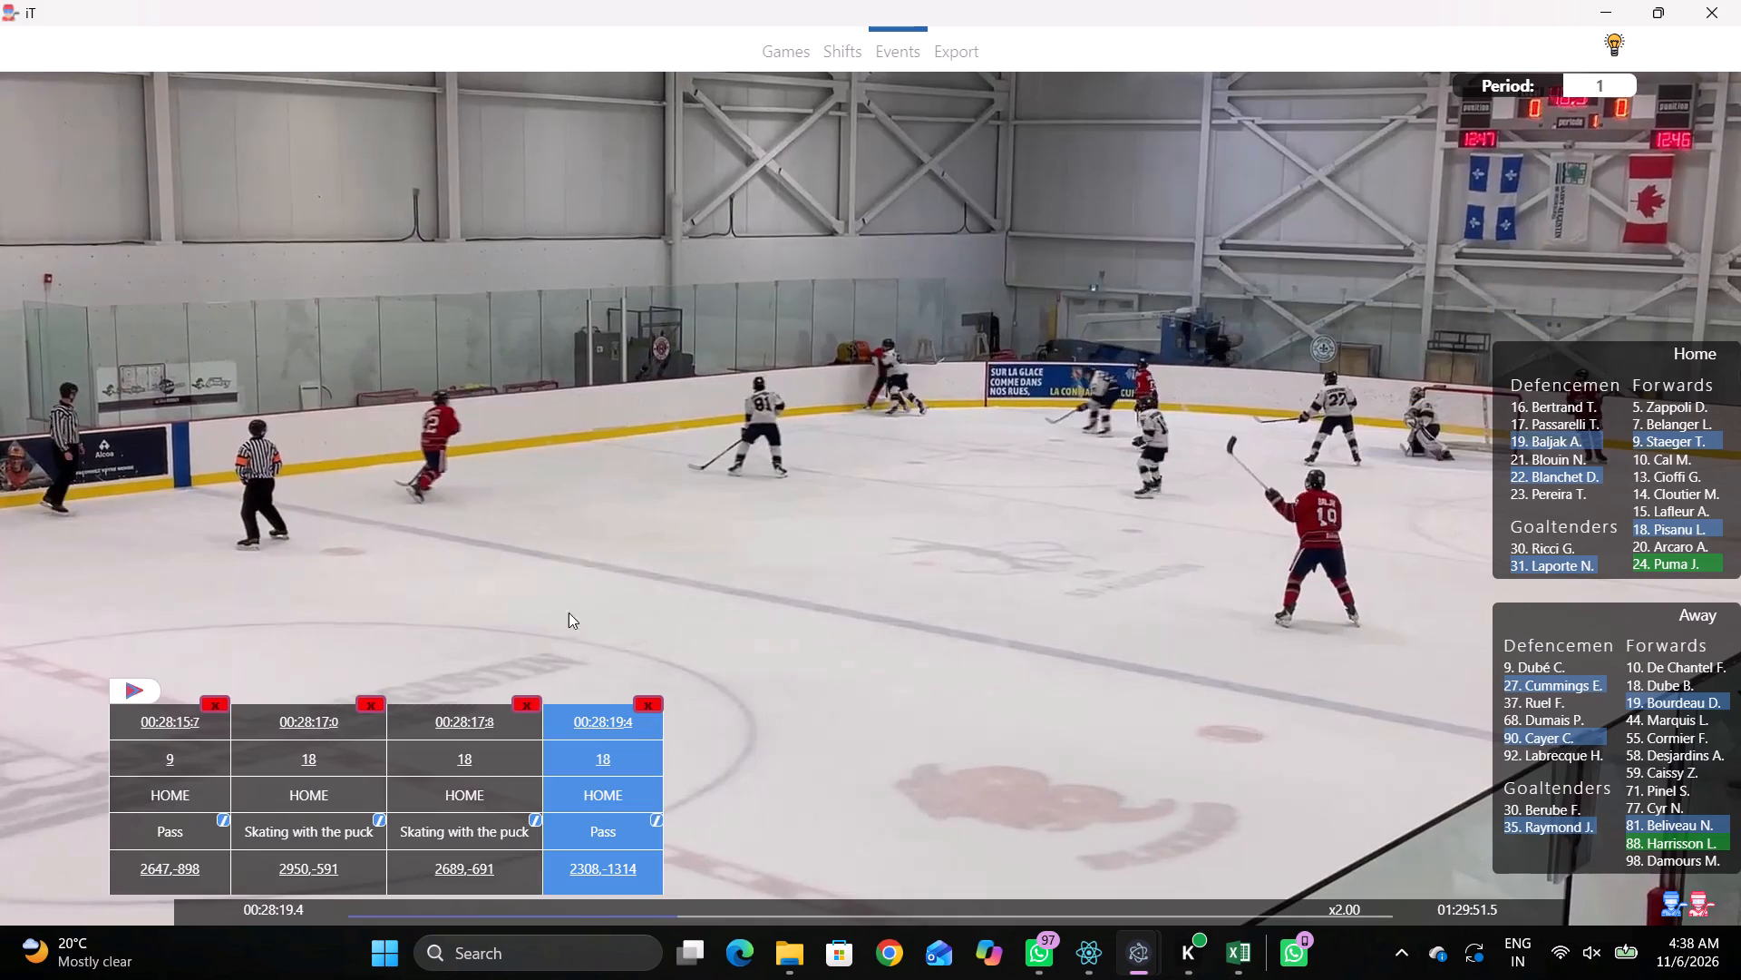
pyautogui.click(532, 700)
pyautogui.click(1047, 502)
# Log Skating with the puck by away 90 just in front of the away goal line, in the far corner.
pyautogui.press('space')
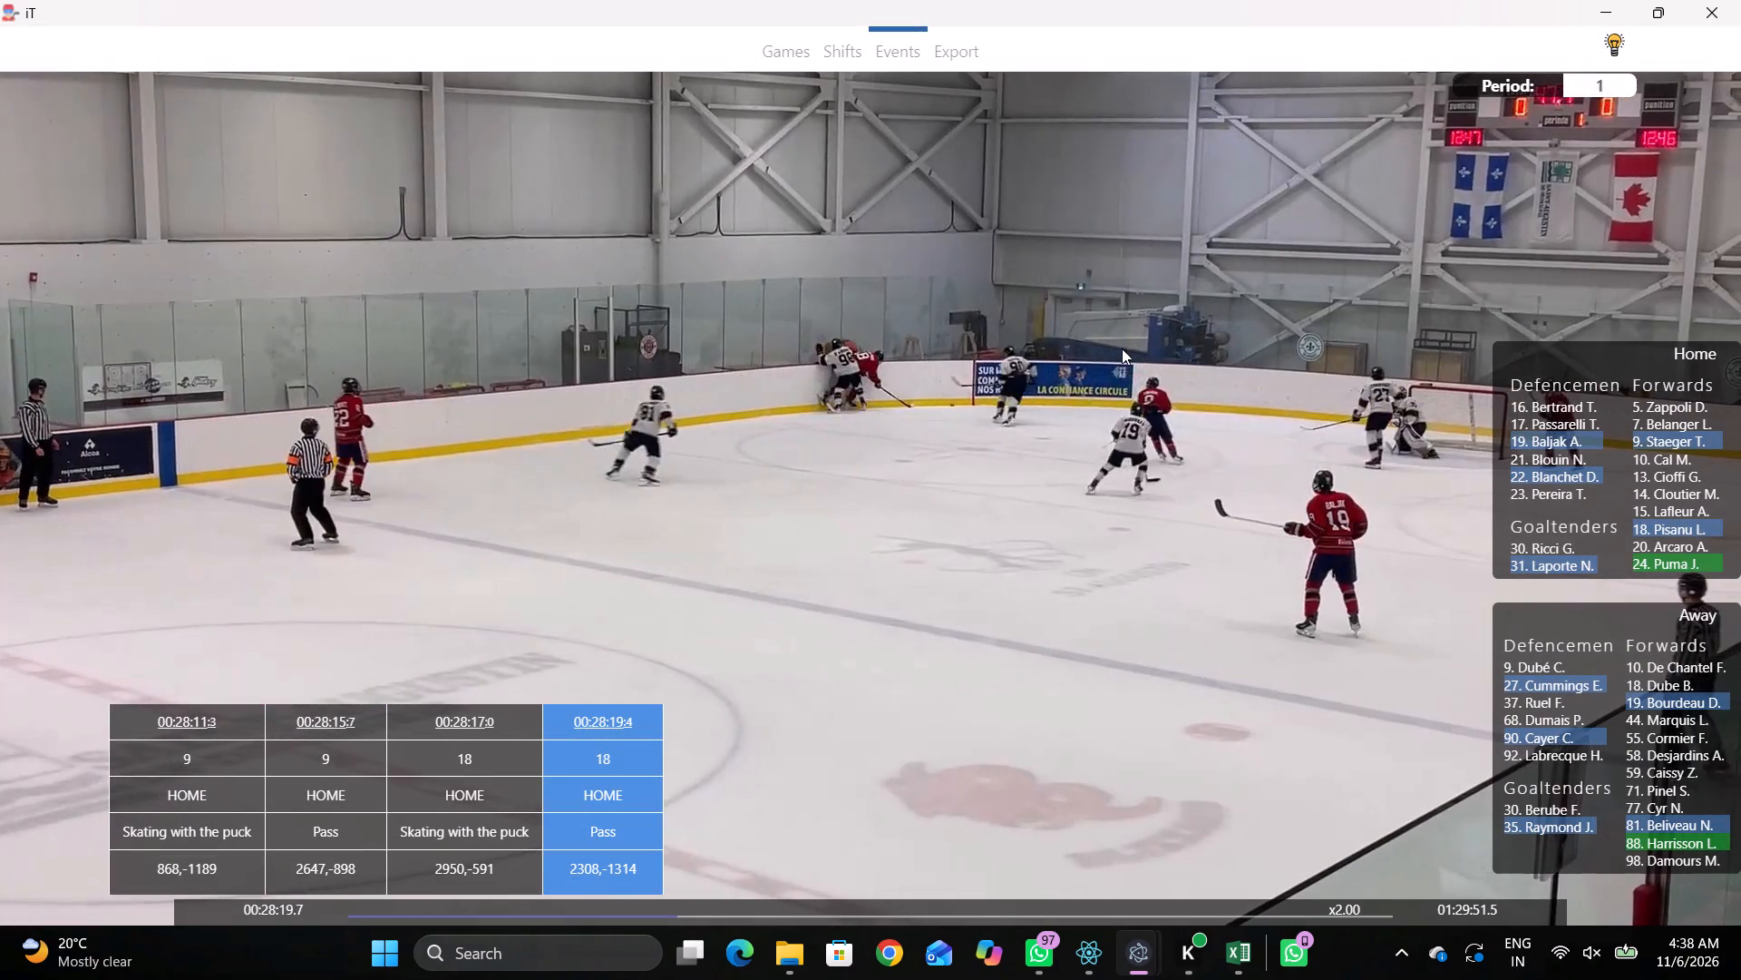
pyautogui.press('space')
pyautogui.press('space')
pyautogui.press('space')
pyautogui.rightClick(1210, 446)
pyautogui.press('space')
pyautogui.press('space')
pyautogui.rightClick(1250, 455)
pyautogui.click(1302, 483)
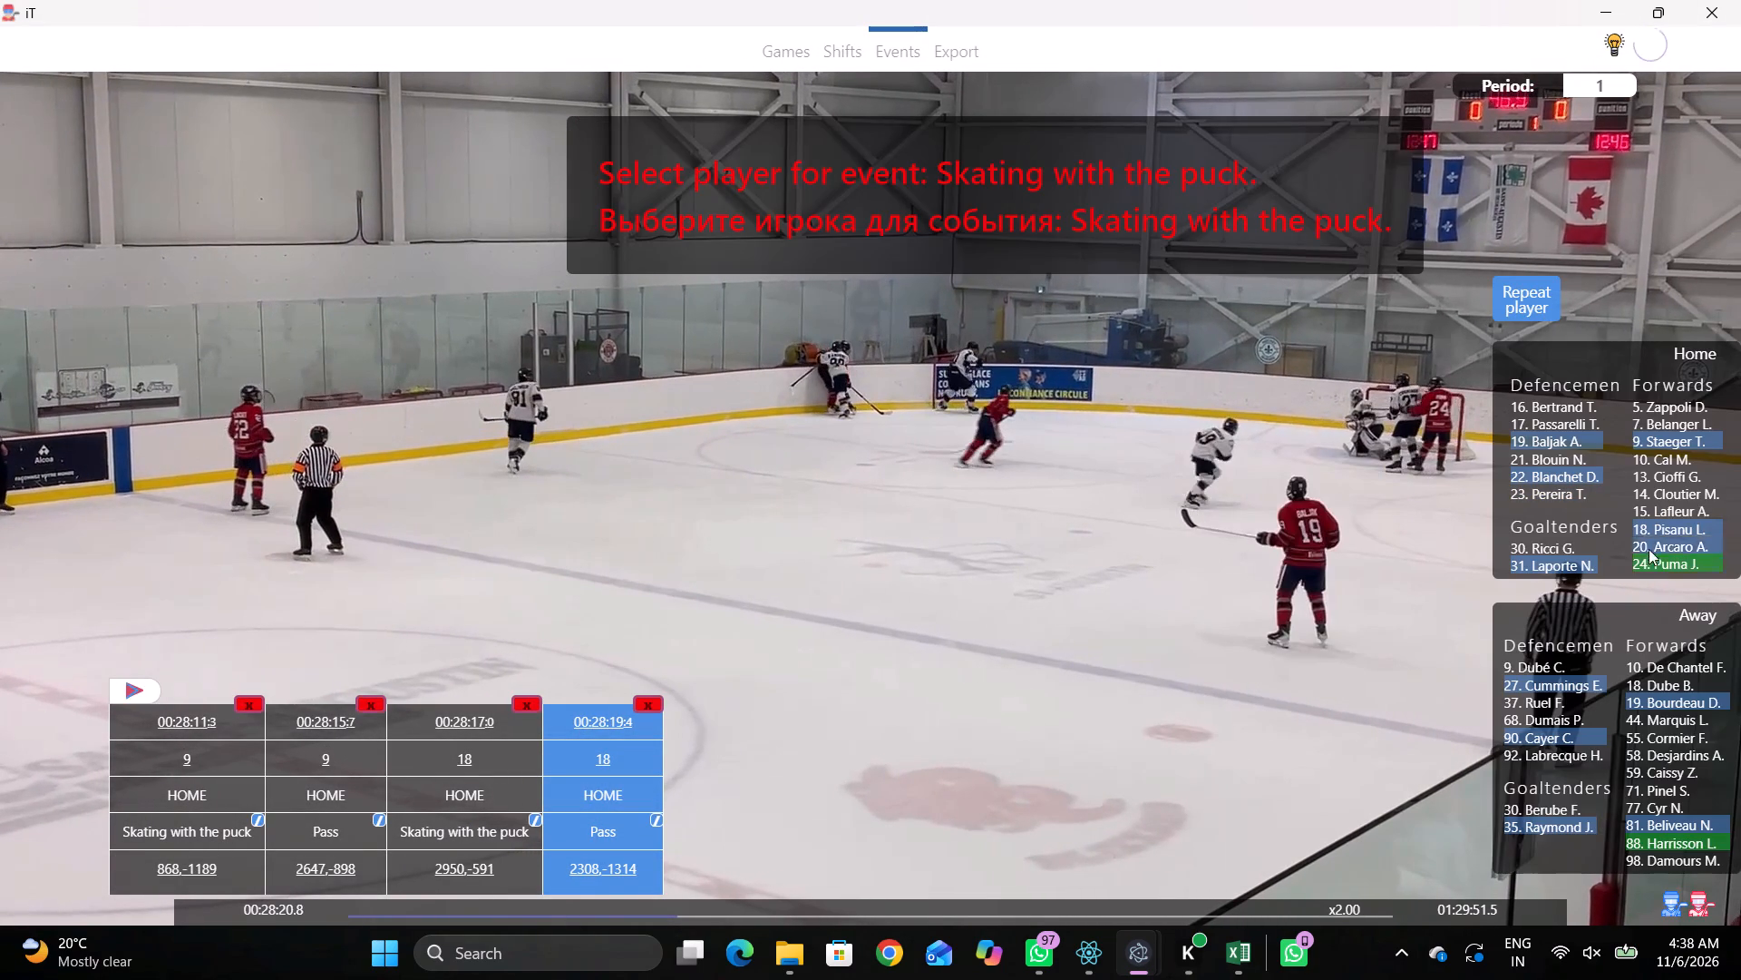
pyautogui.click(1529, 730)
pyautogui.click(1324, 200)
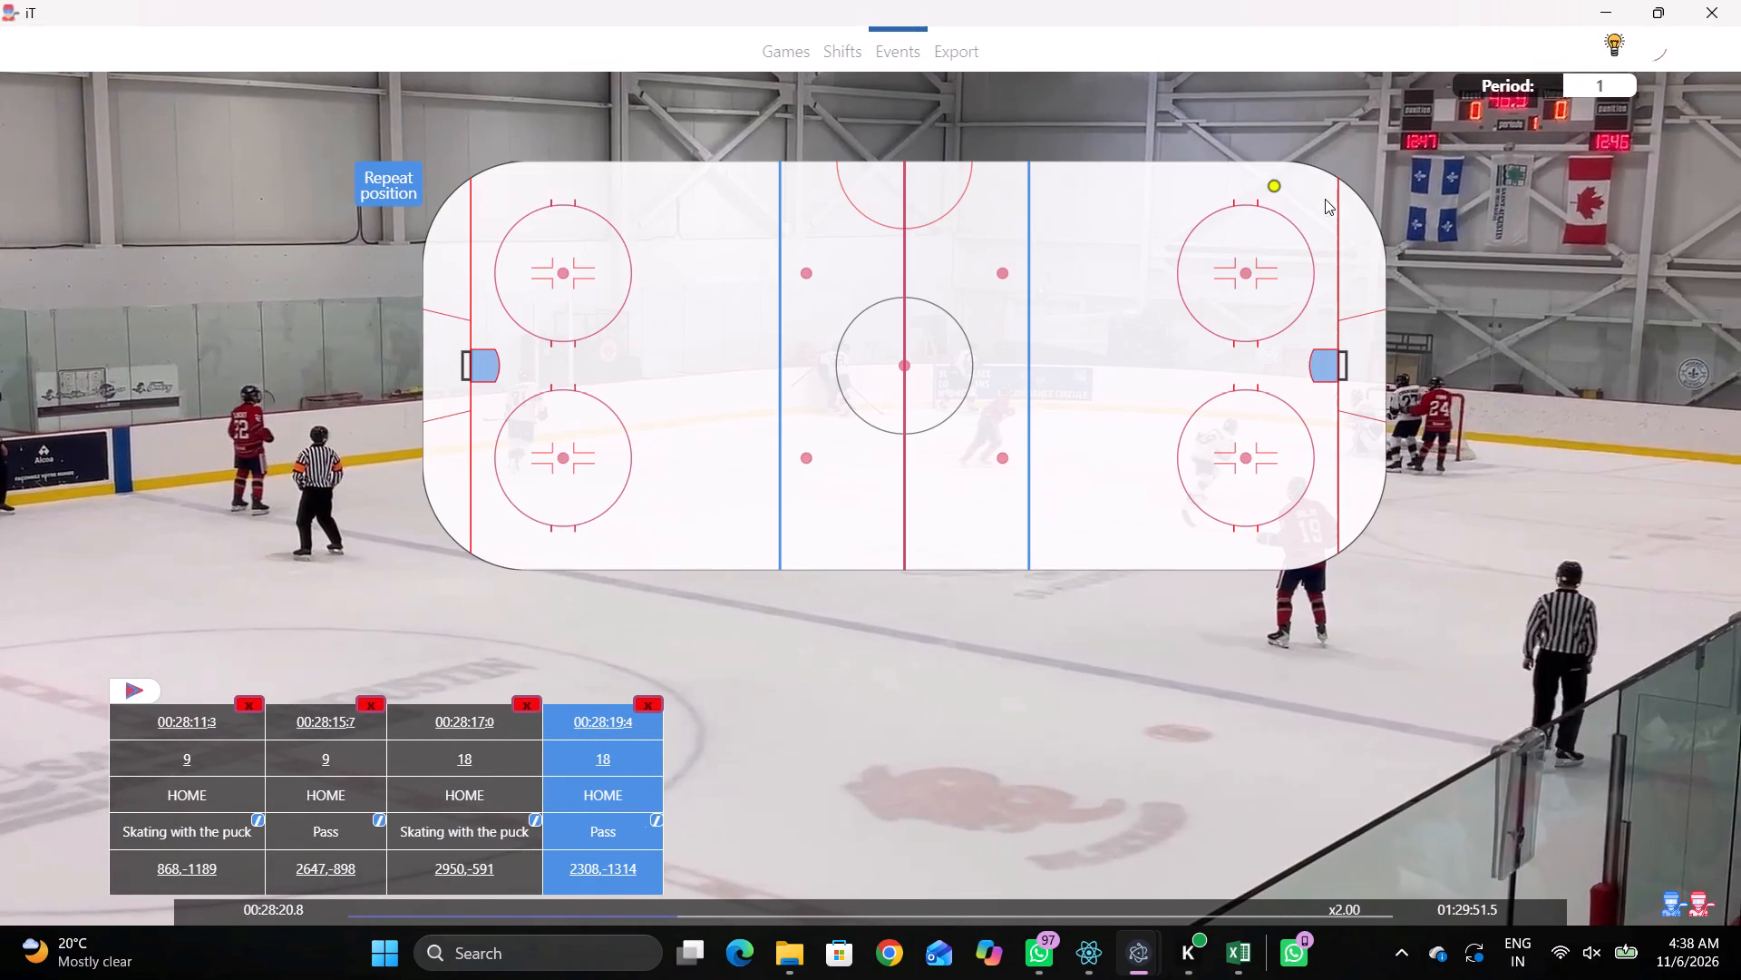
# Log a Pass by the same player, away 90, behind the away net, slightly towards the near side.
pyautogui.press('space')
pyautogui.press('space')
pyautogui.press('space')
pyautogui.press('space')
pyautogui.press('space')
pyautogui.press('space')
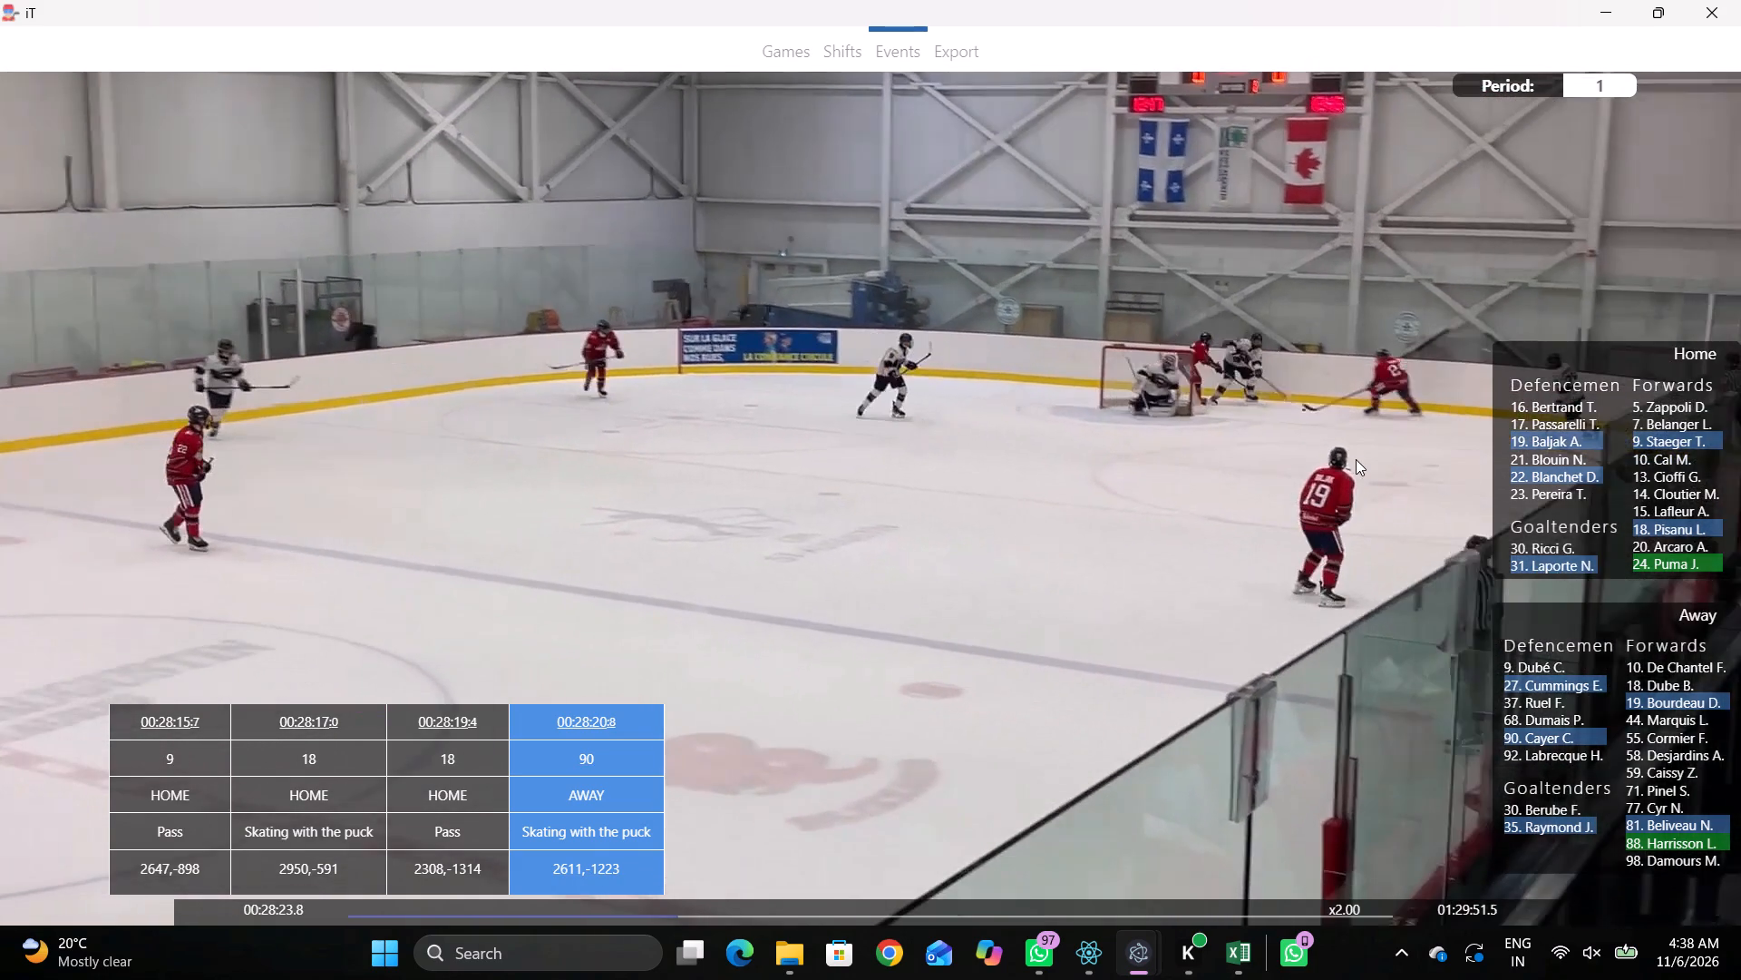
pyautogui.hotkey('shift', 'd')
pyautogui.press('space')
pyautogui.press('space')
pyautogui.write('q')
pyautogui.press('q')
pyautogui.press('q')
pyautogui.press('q')
pyautogui.press('q')
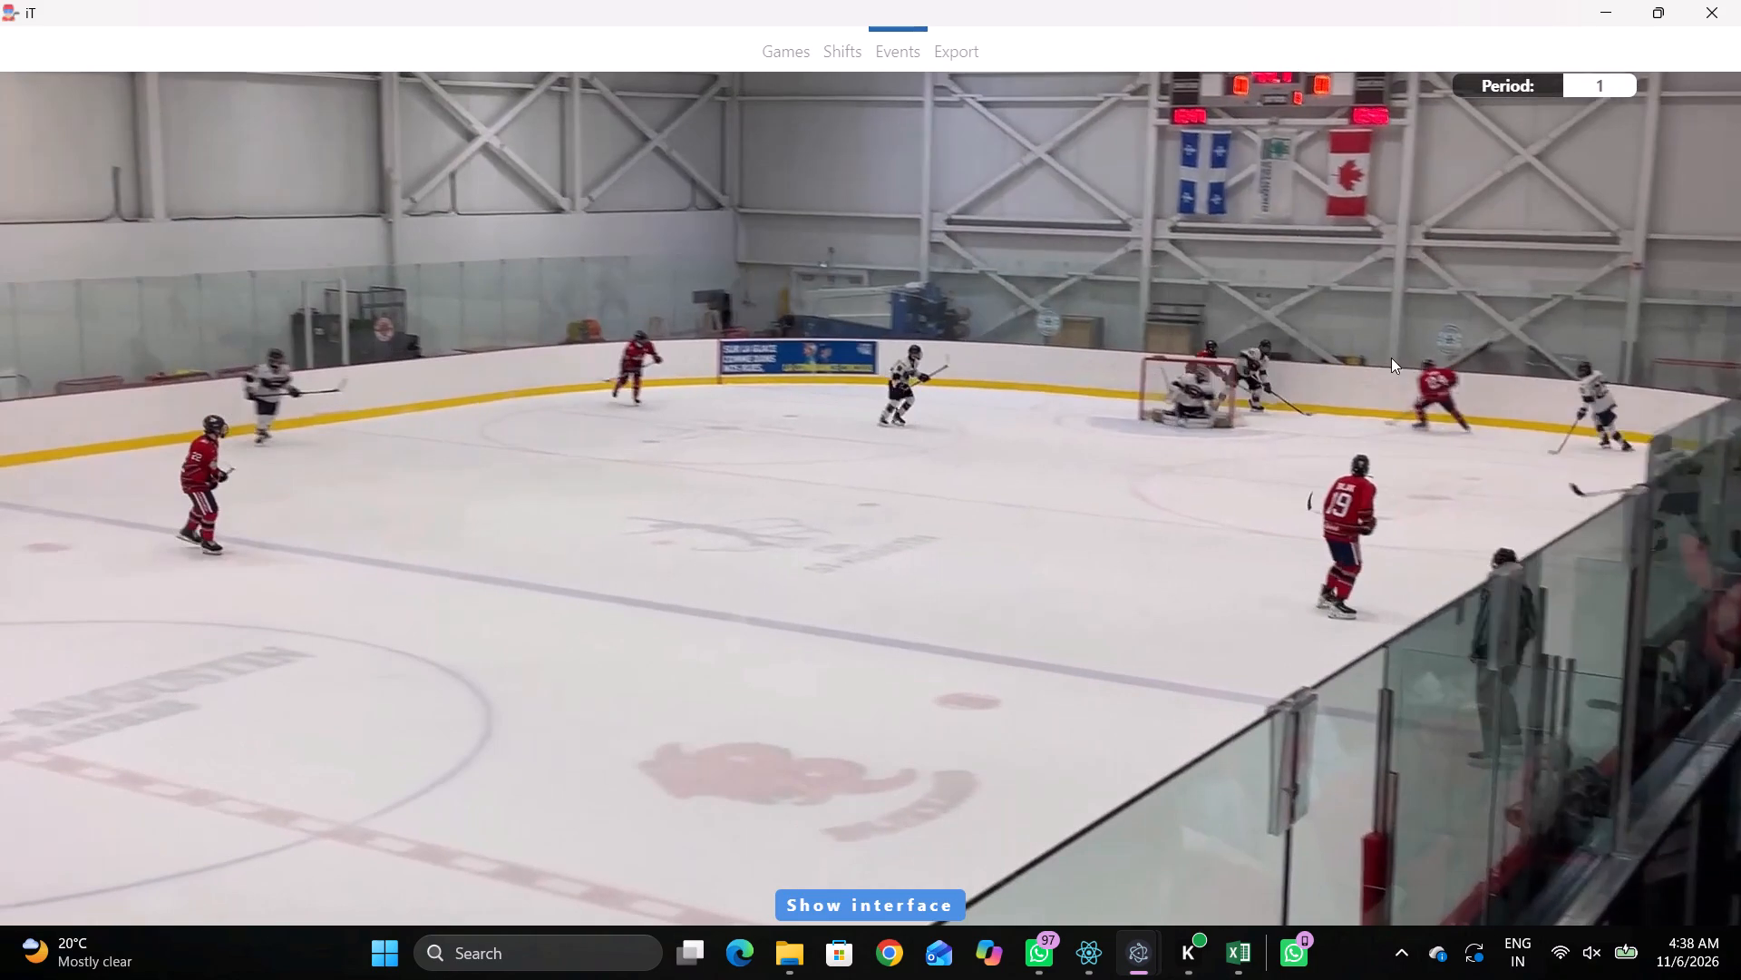
pyautogui.rightClick(1391, 358)
pyautogui.click(1411, 358)
pyautogui.click(1540, 292)
pyautogui.click(1370, 379)
# Log a Pass by away 19 inside the away zone's near-side face-off circle, just on the boards side of its dot.
pyautogui.press('space')
pyautogui.press('space')
pyautogui.press('space')
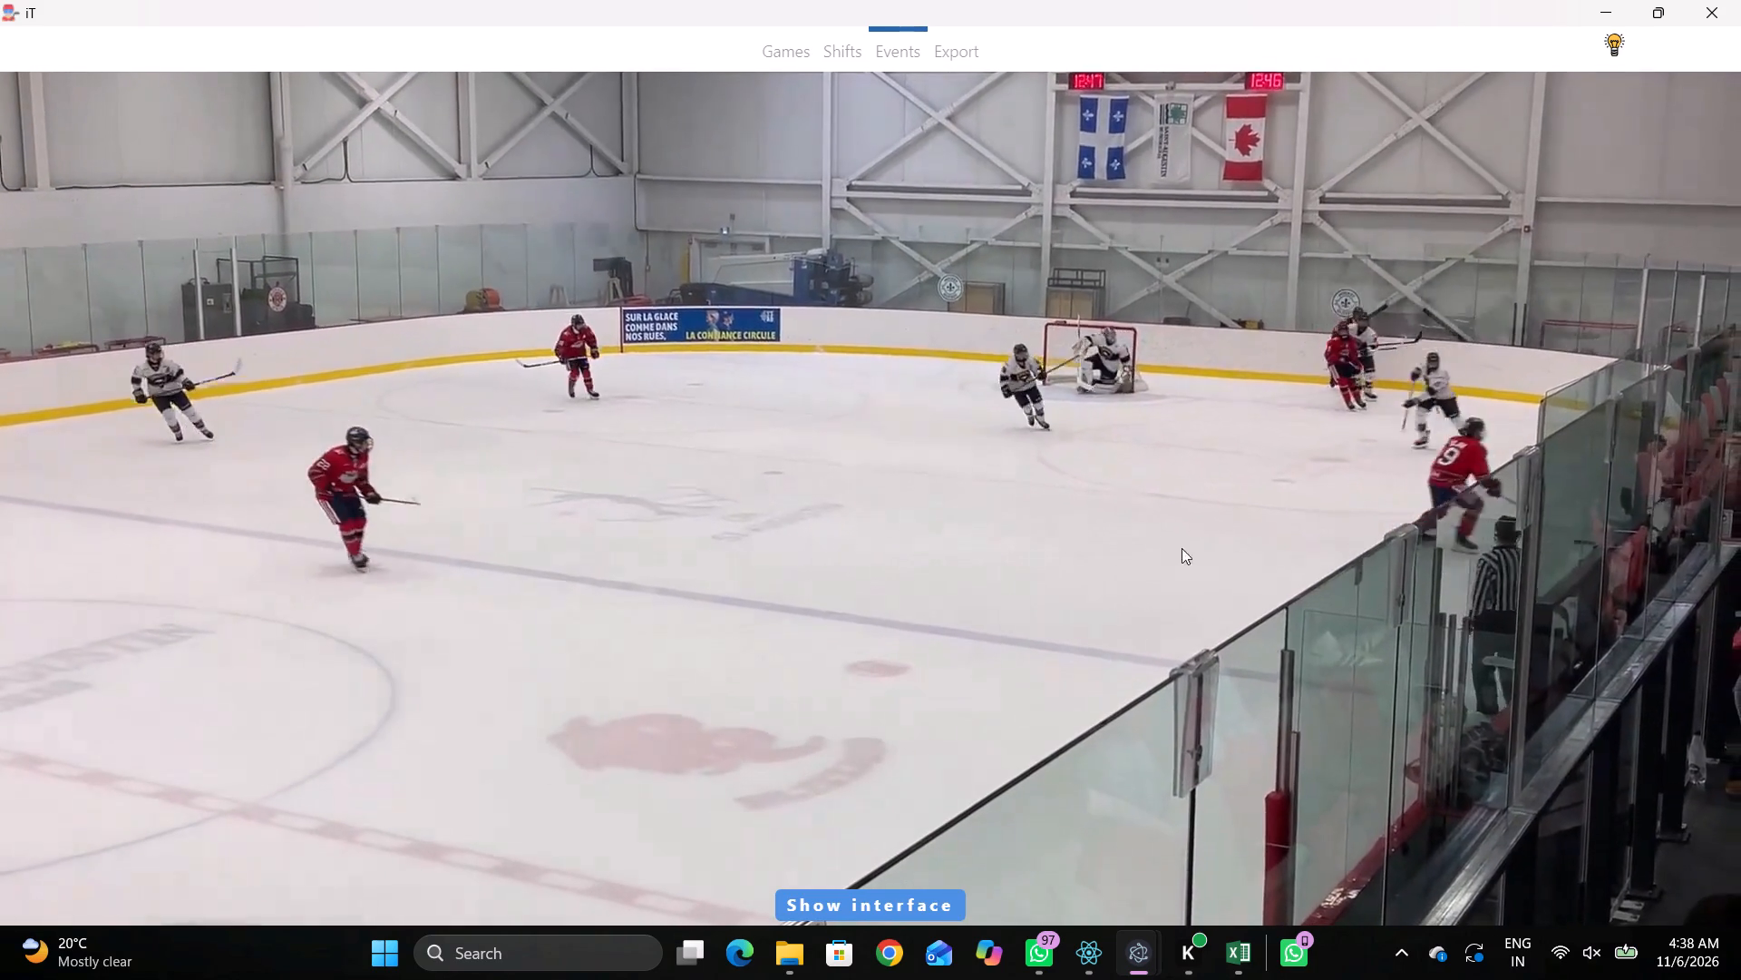
pyautogui.press('space')
pyautogui.rightClick(1213, 435)
pyautogui.press('space')
pyautogui.press('space')
pyautogui.write('q')
pyautogui.press('space')
pyautogui.press('space')
pyautogui.press('space')
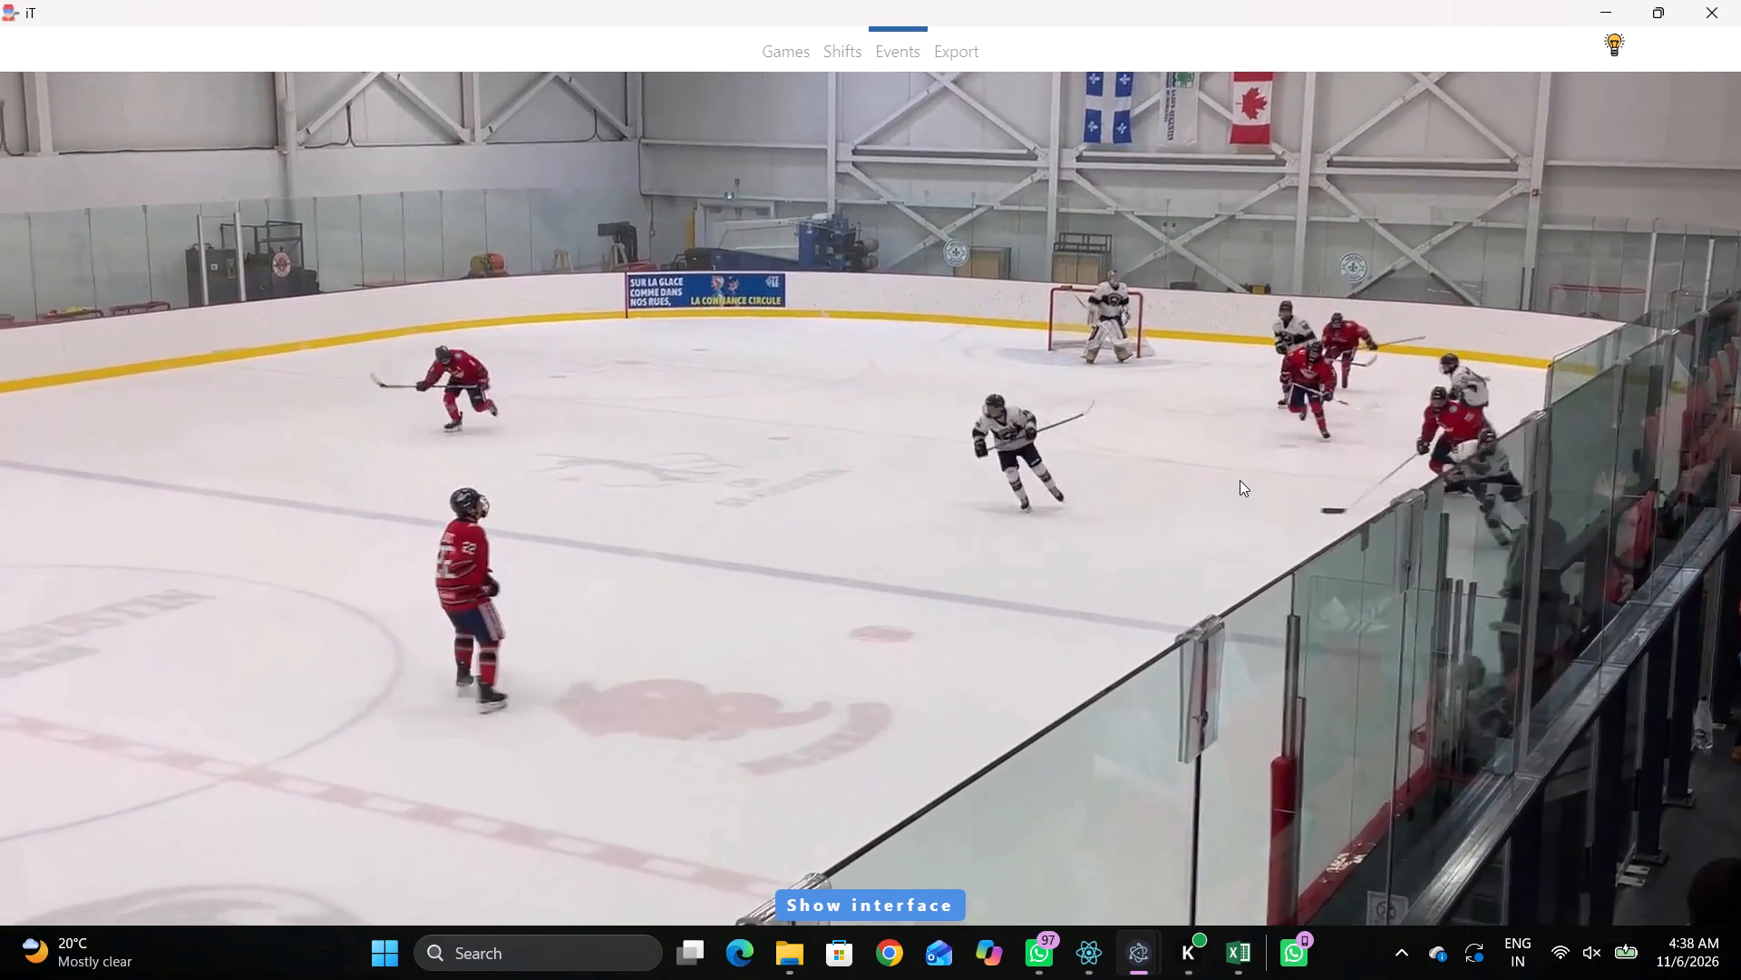
pyautogui.press('space')
pyautogui.press('q')
pyautogui.press('q')
pyautogui.press('q')
pyautogui.press('q')
pyautogui.press('q')
pyautogui.press('q')
pyautogui.press('q')
pyautogui.press('q')
pyautogui.press('q')
pyautogui.click(1164, 496)
pyautogui.moveTo(1107, 486); pyautogui.dragTo(1096, 486, button='right')
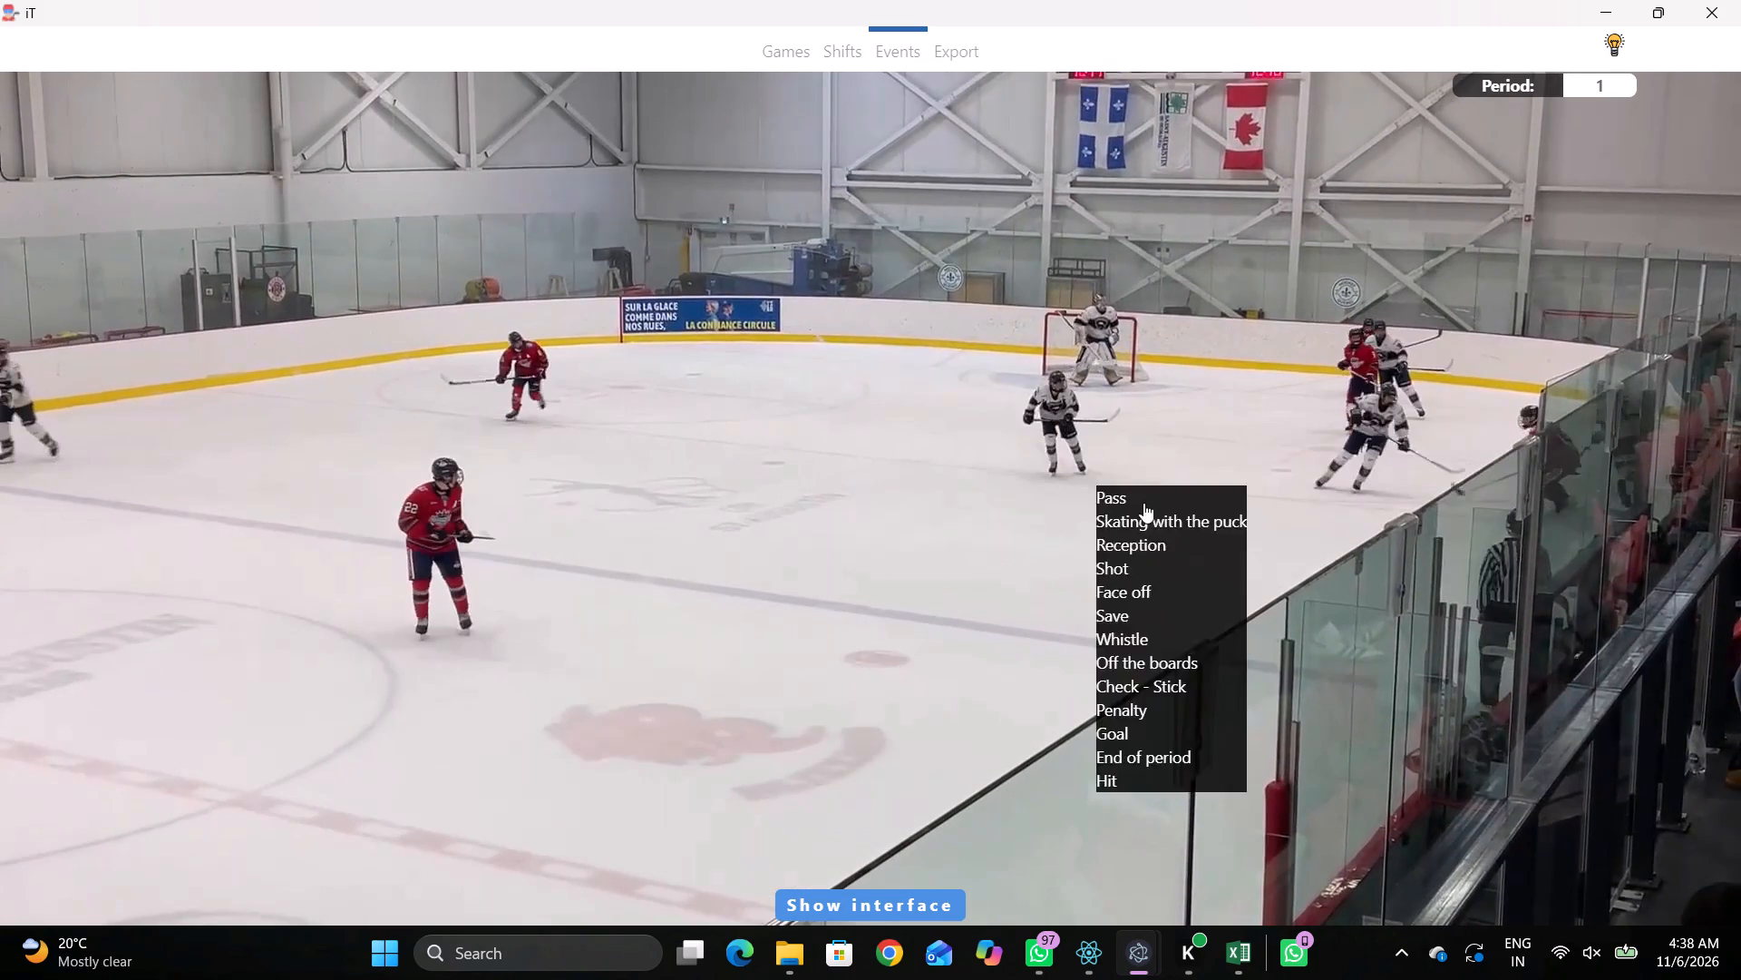
pyautogui.click(1145, 503)
pyautogui.click(1630, 711)
pyautogui.click(1679, 701)
pyautogui.click(1230, 477)
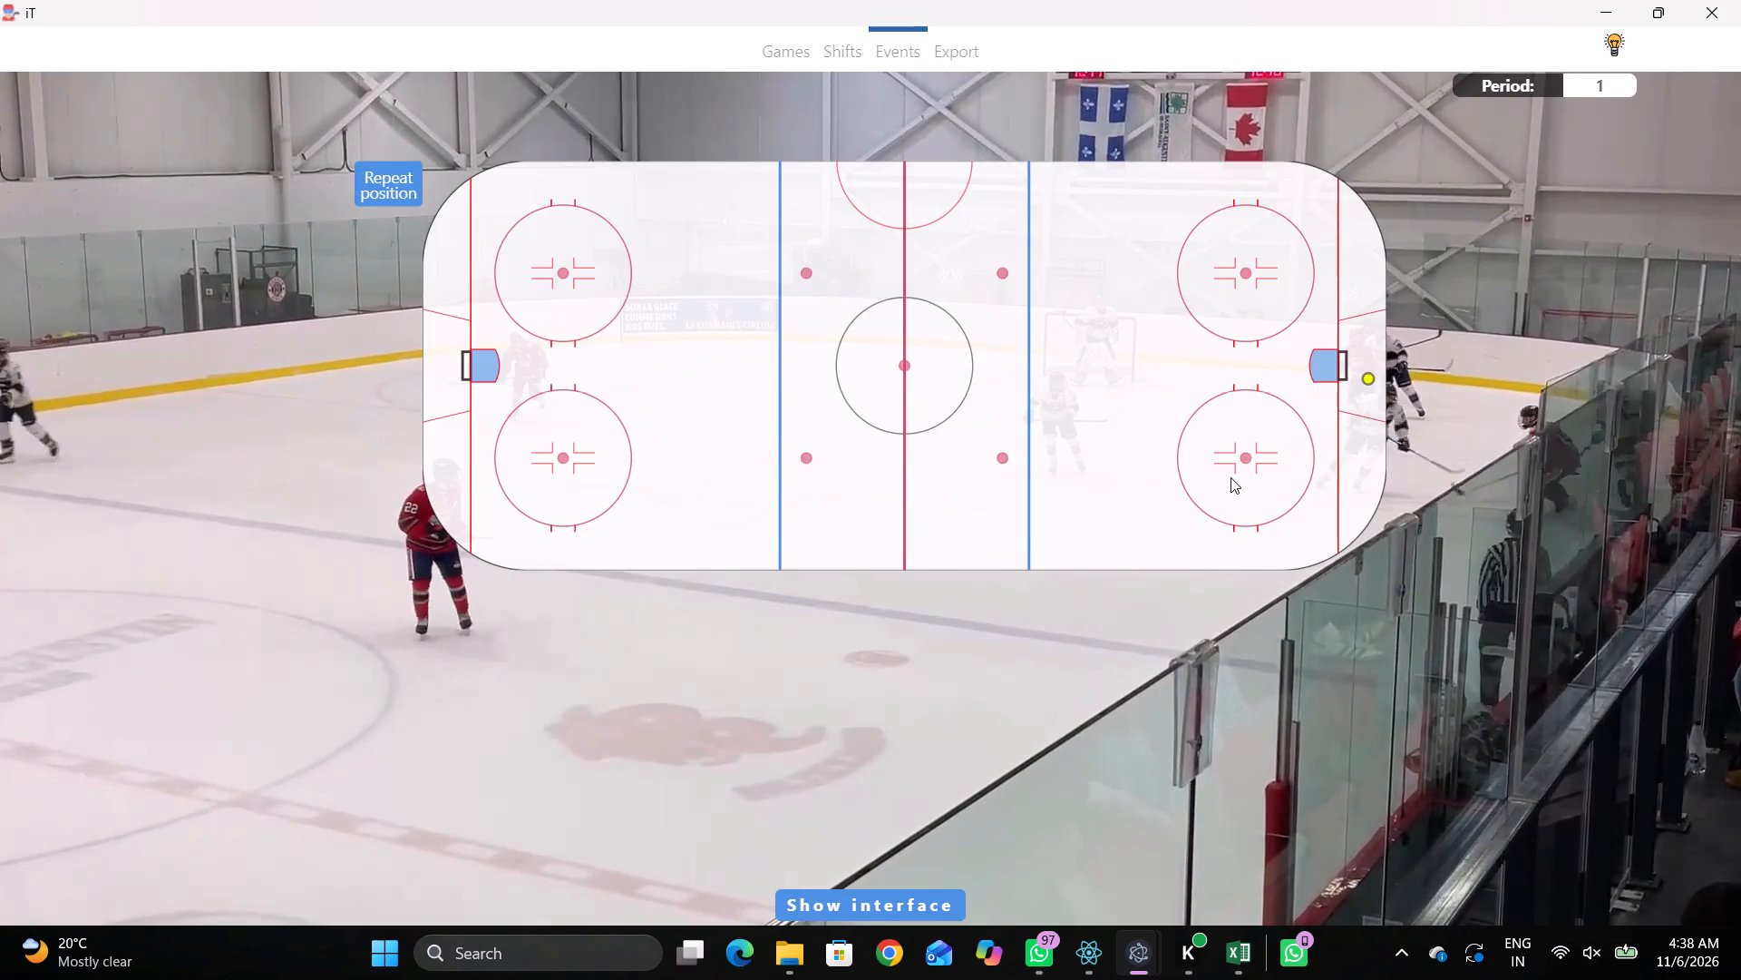
# Log Skating with the puck by away 27 beside the near-side neutral-zone dot, close to the away blue line.
pyautogui.press('space')
pyautogui.press('space')
pyautogui.press('space')
pyautogui.press('space')
pyautogui.rightClick(1138, 491)
pyautogui.press('space')
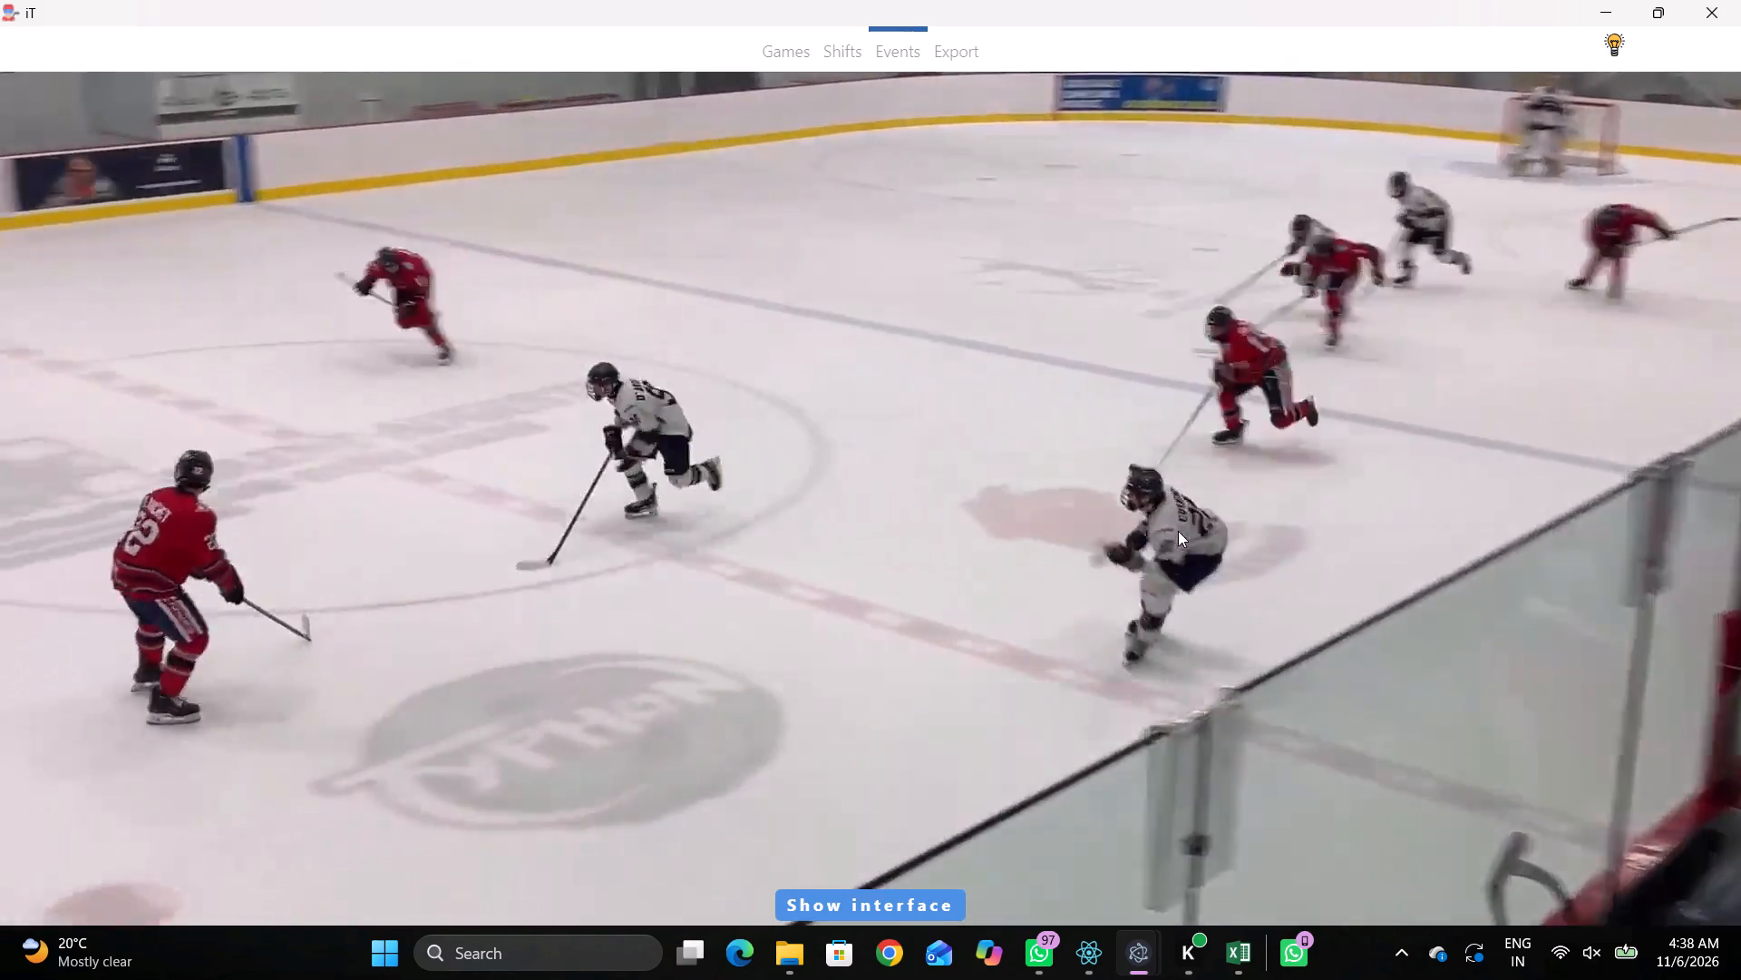
pyautogui.press('space')
pyautogui.press('q')
pyautogui.hotkey('shift', 'd')
pyautogui.click(559, 706)
pyautogui.hotkey('shift', 'd')
pyautogui.press('space')
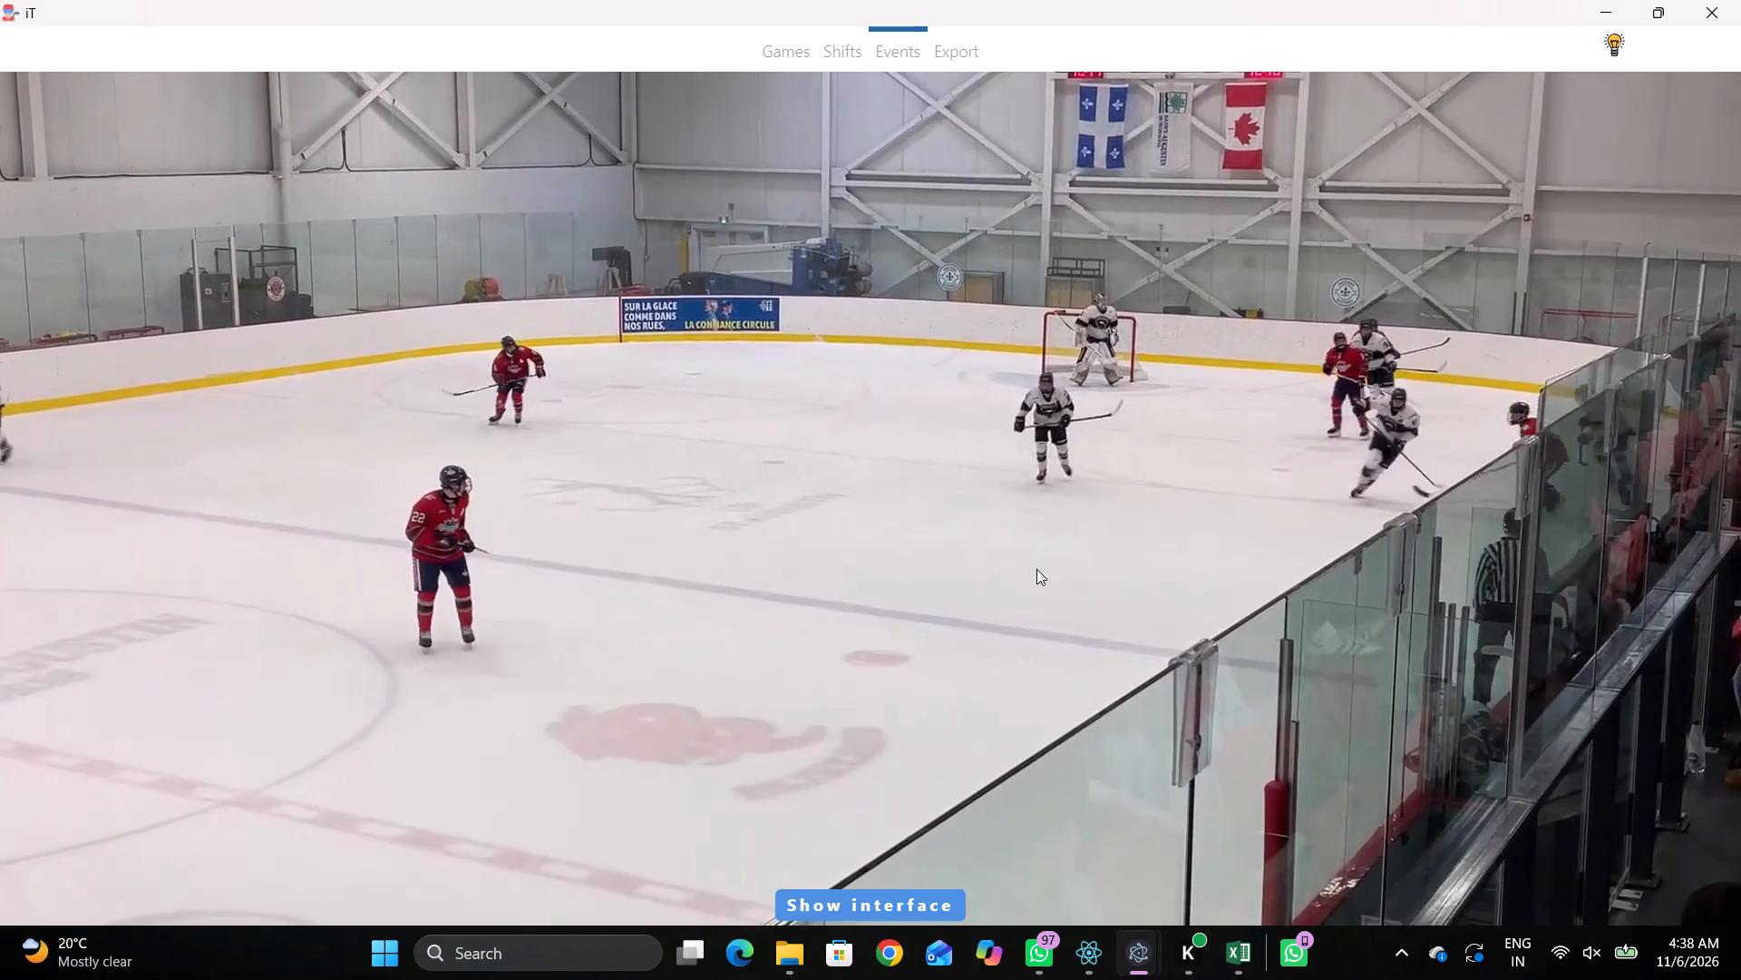
pyautogui.press('space')
pyautogui.rightClick(986, 436)
pyautogui.click(1066, 466)
pyautogui.click(1646, 822)
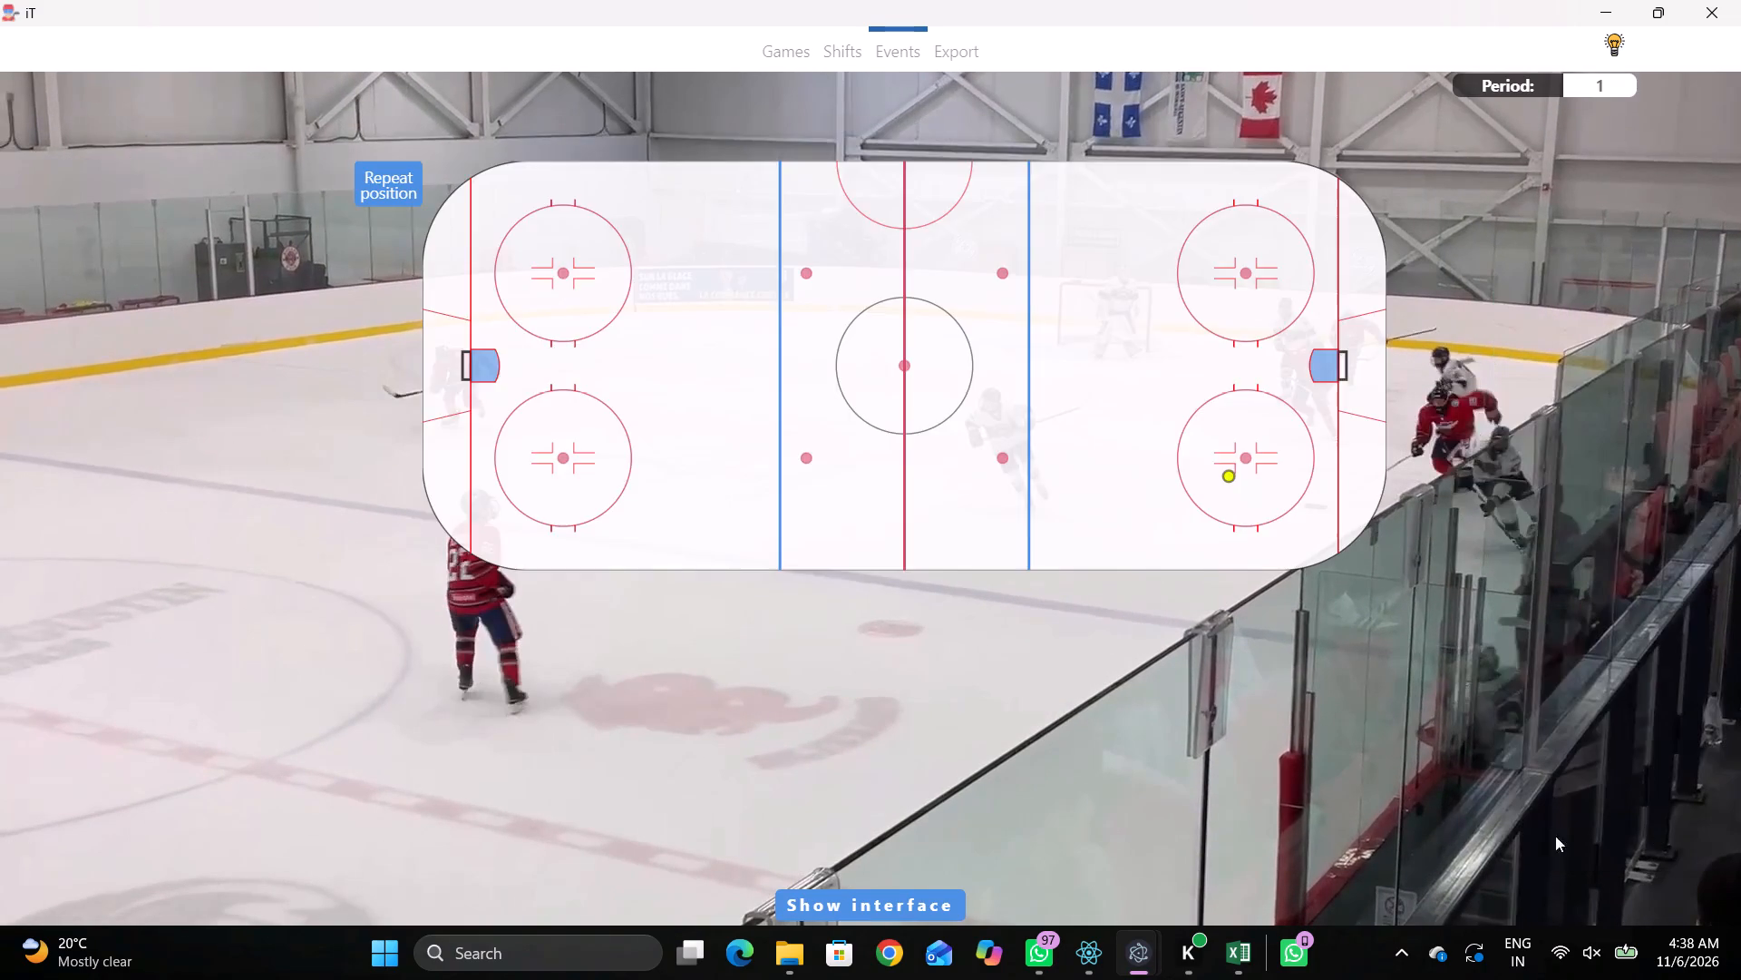
pyautogui.rightClick(1382, 712)
pyautogui.click(1452, 746)
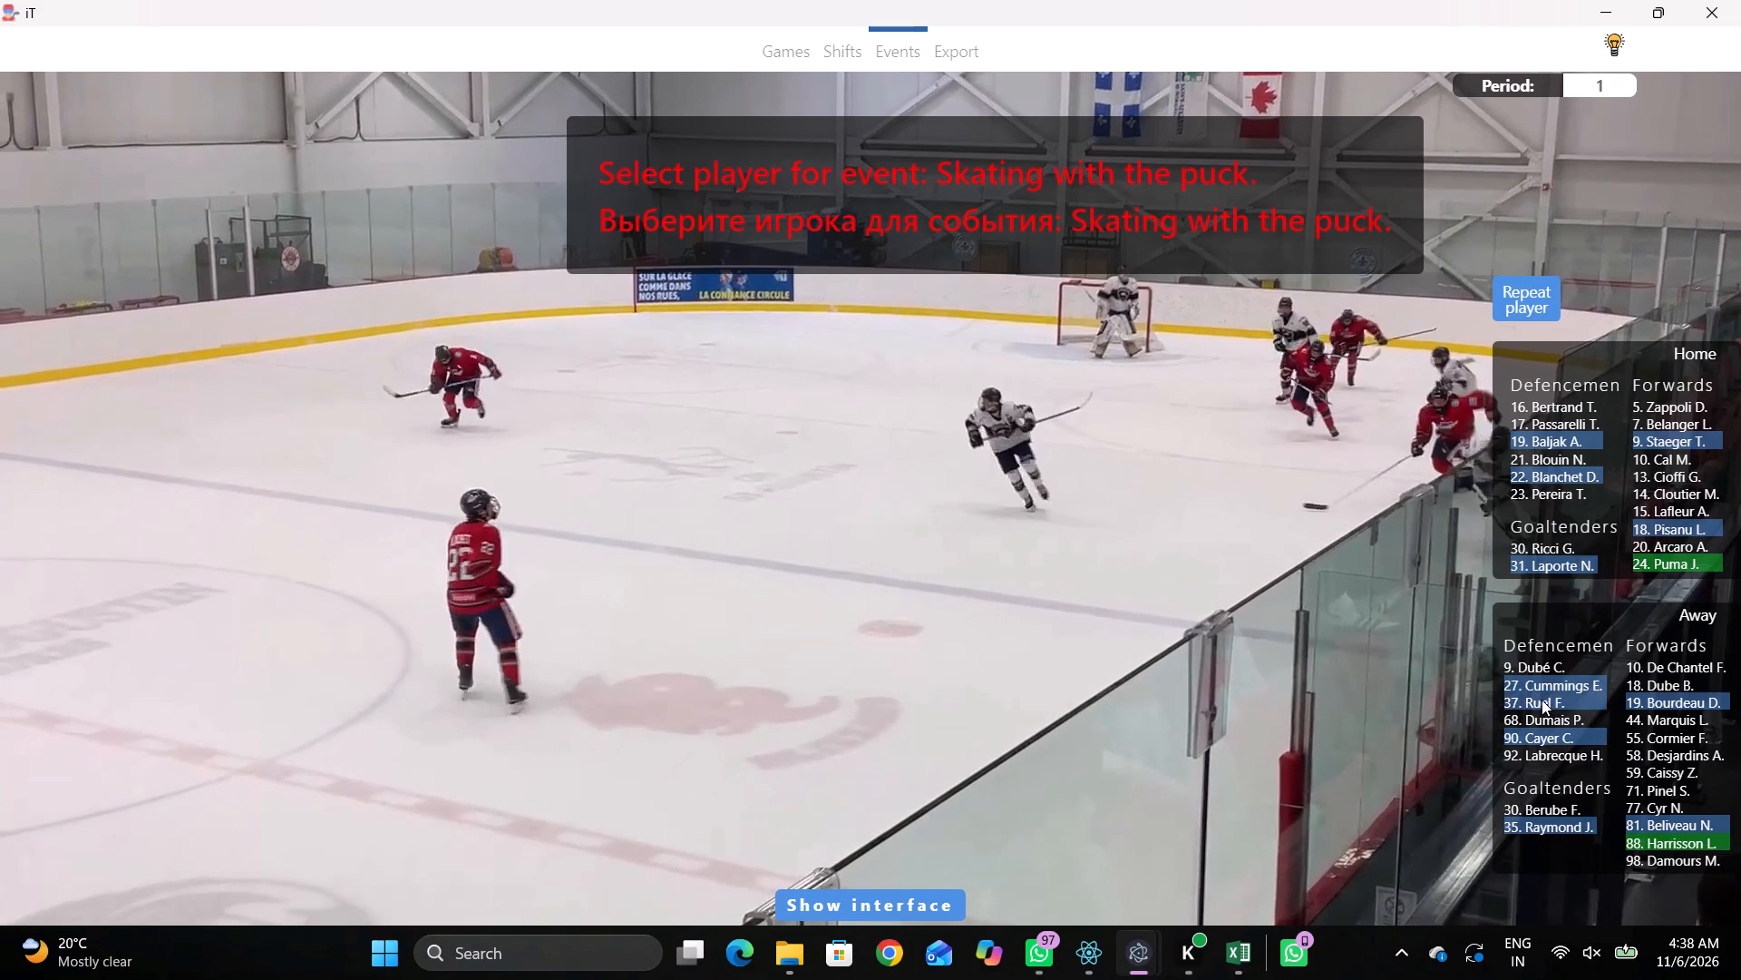
pyautogui.click(1537, 684)
pyautogui.click(1002, 431)
# Log a Pass by the same player, away 27, in the away zone between the blue line and the near-side face-off circle, towards the boards.
pyautogui.press('space')
pyautogui.press('space')
pyautogui.press('space')
pyautogui.press('space')
pyautogui.rightClick(1123, 380)
pyautogui.click(1149, 373)
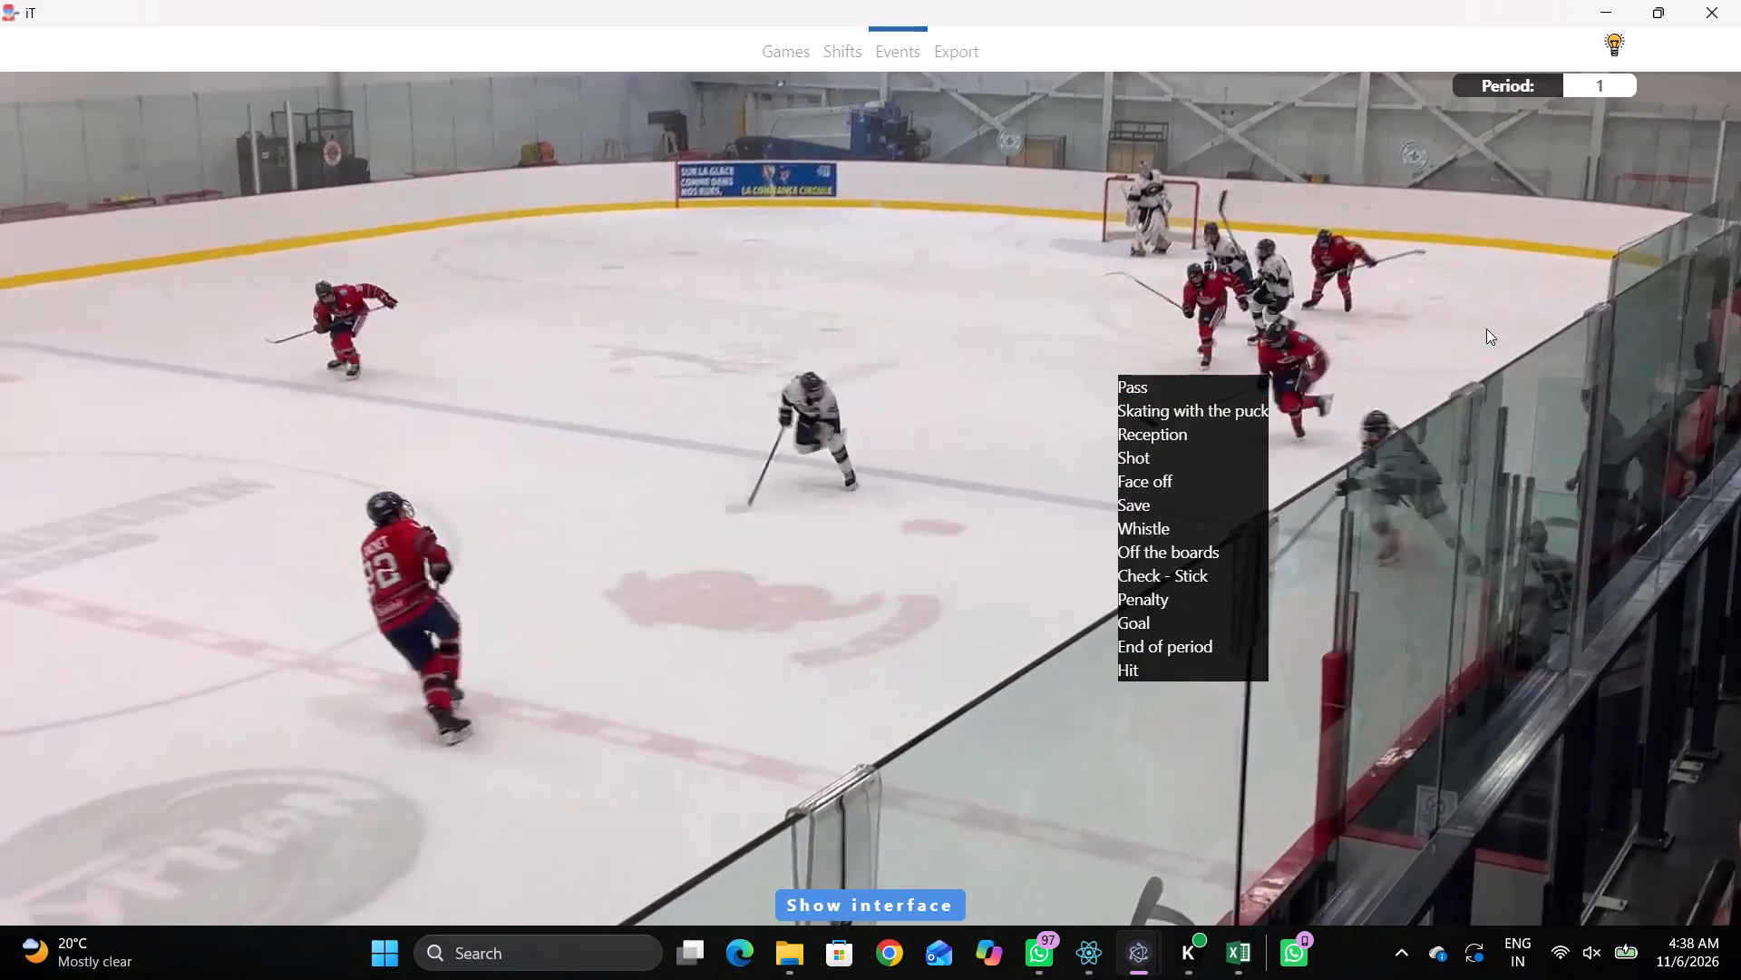
pyautogui.click(1128, 456)
pyautogui.press('space')
pyautogui.press('space')
pyautogui.rightClick(1111, 464)
pyautogui.press('space')
pyautogui.press('space')
pyautogui.rightClick(1113, 465)
pyautogui.click(1176, 475)
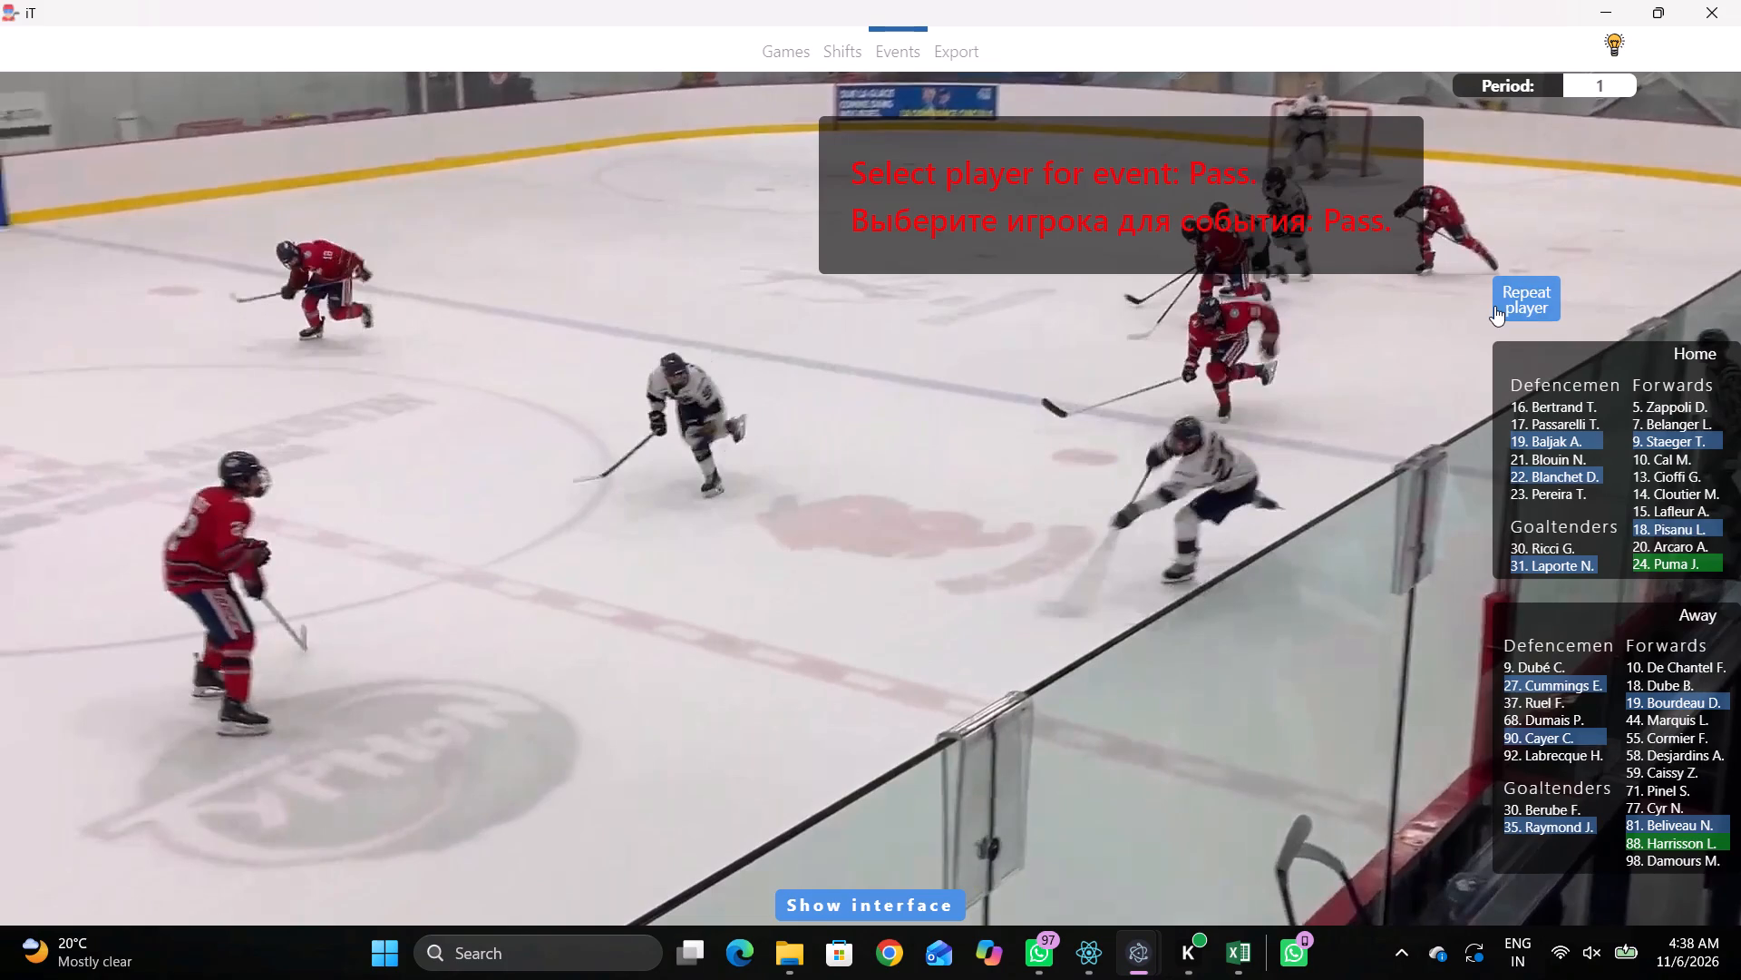
pyautogui.click(1494, 306)
pyautogui.click(1149, 505)
# Move away 27's Skating with the puck event into the away zone, just outside the near-side face-off circle towards the blue line.
pyautogui.hotkey('shift', 'd')
pyautogui.moveTo(472, 854); pyautogui.dragTo(457, 857)
pyautogui.click(1144, 501)
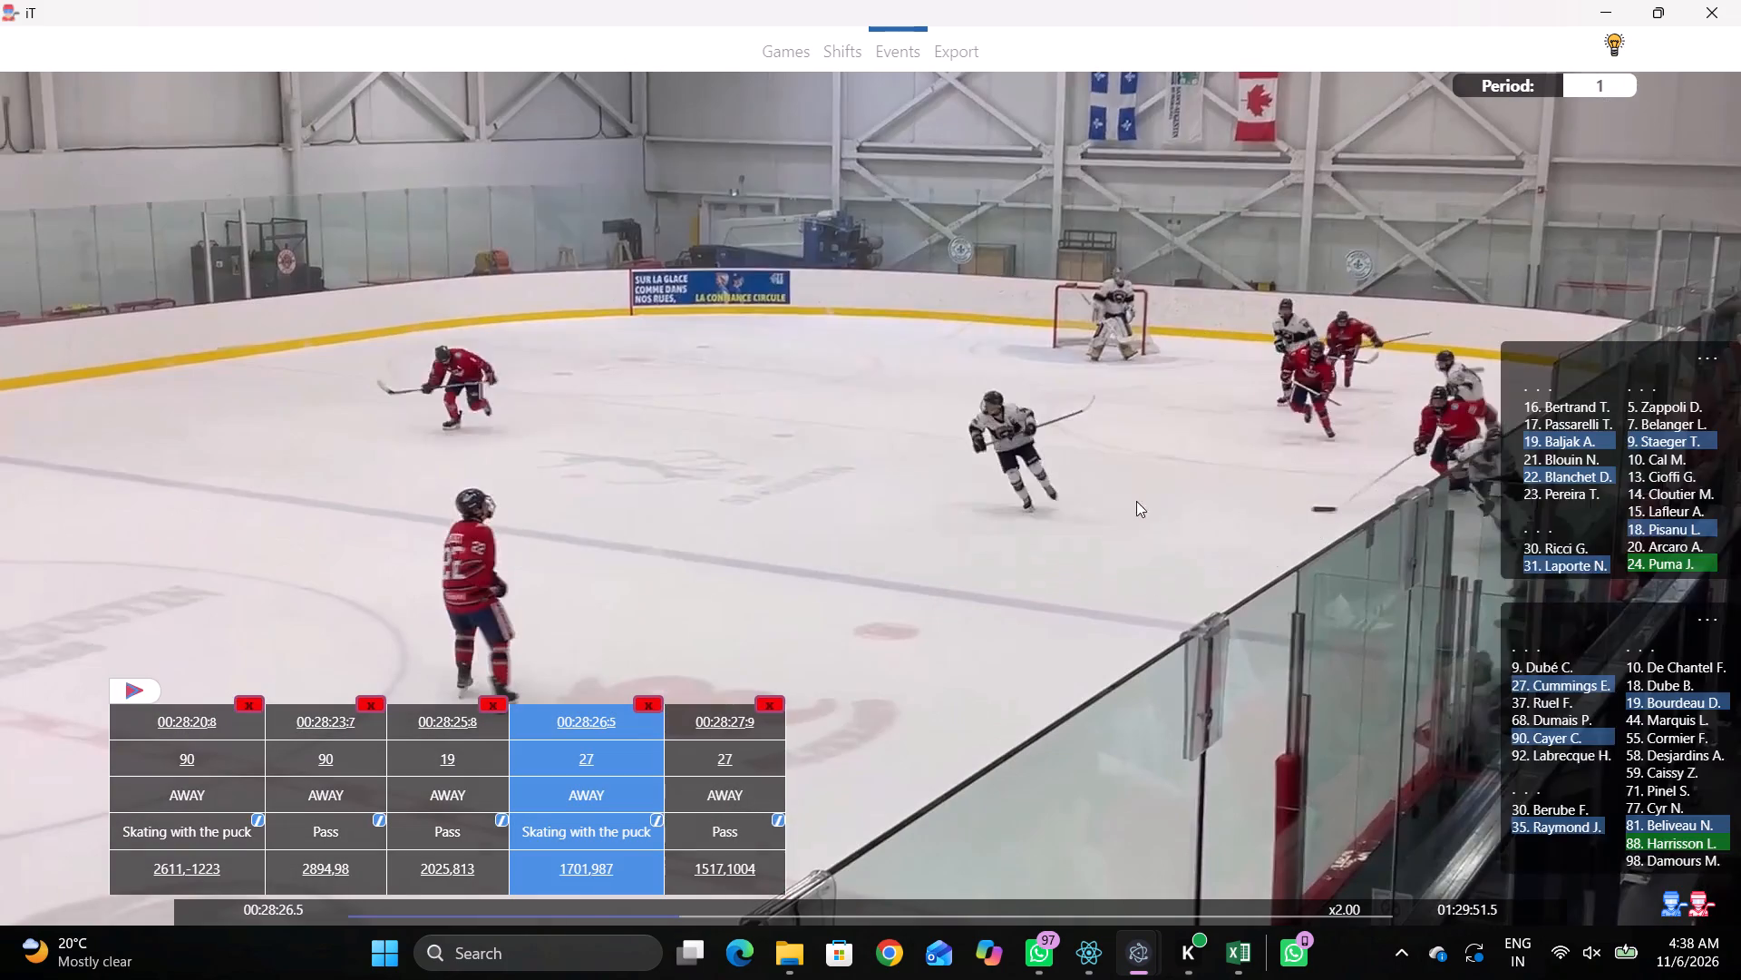
pyautogui.press('space')
pyautogui.hotkey('shift', 'd')
# Log a Hit by home 22 on away 81 at the home goal line, just to the far side of the net.
pyautogui.press('space')
pyautogui.press('space')
pyautogui.press('space')
pyautogui.press('space')
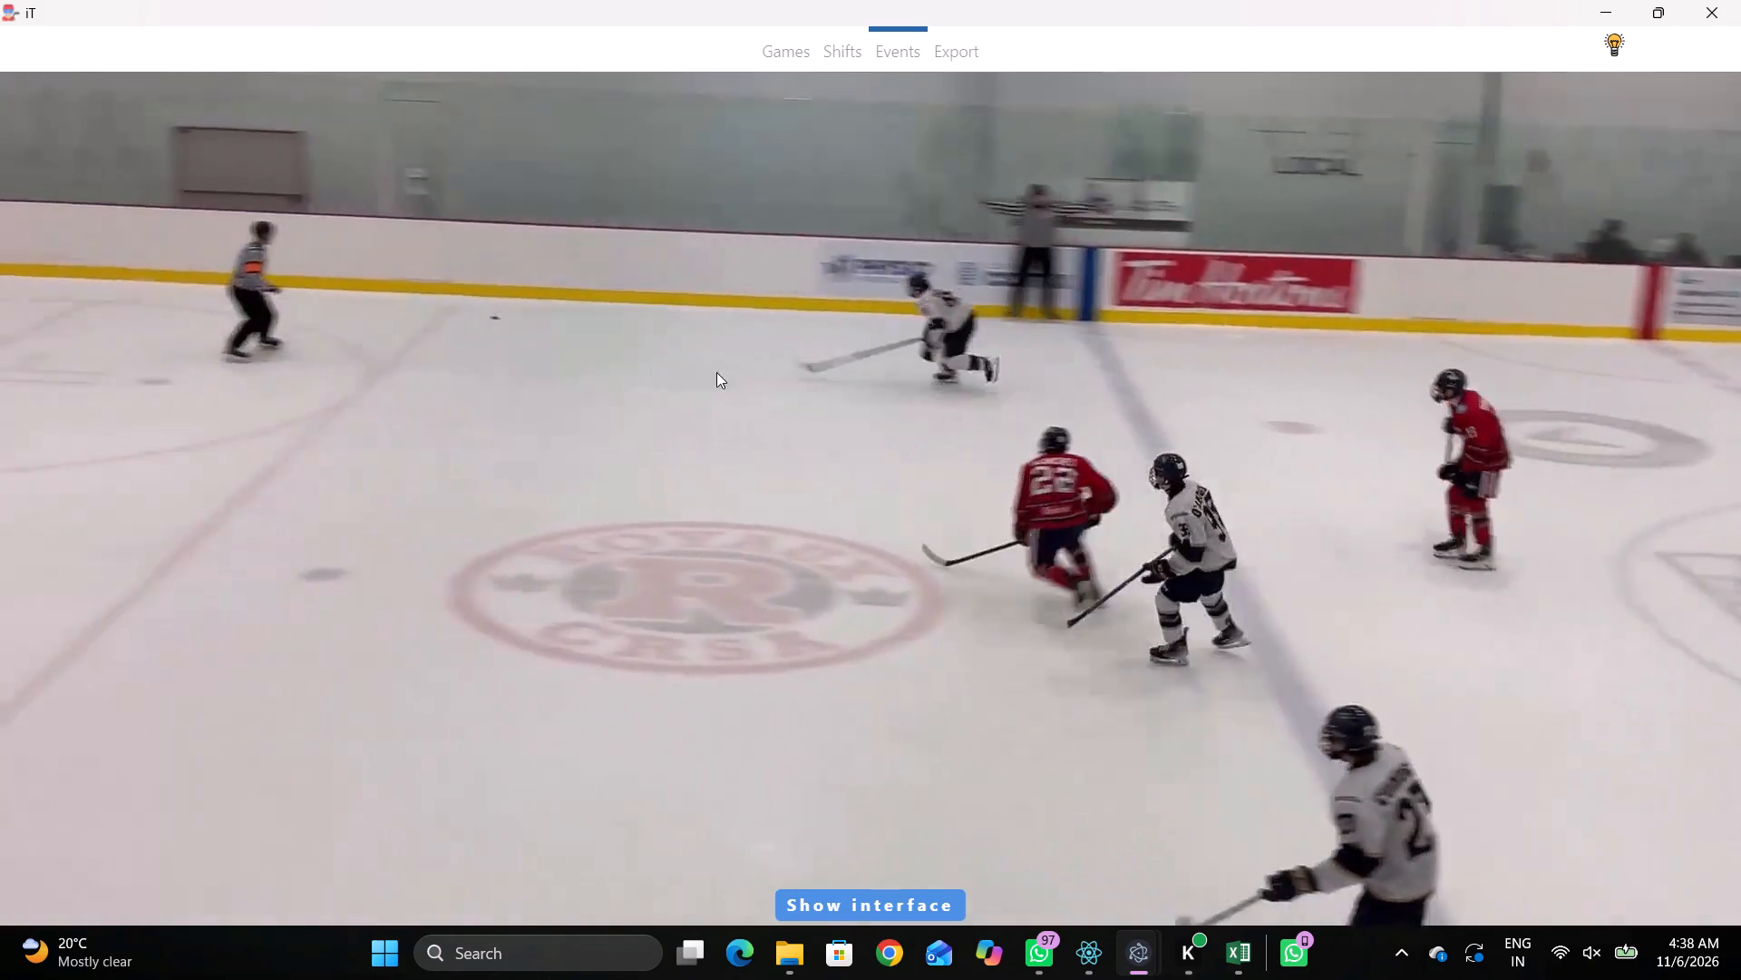
pyautogui.press('space')
pyautogui.press('space')
pyautogui.press('space')
pyautogui.press('space')
pyautogui.press('space')
pyautogui.press('space')
pyautogui.press('space')
pyautogui.press('space')
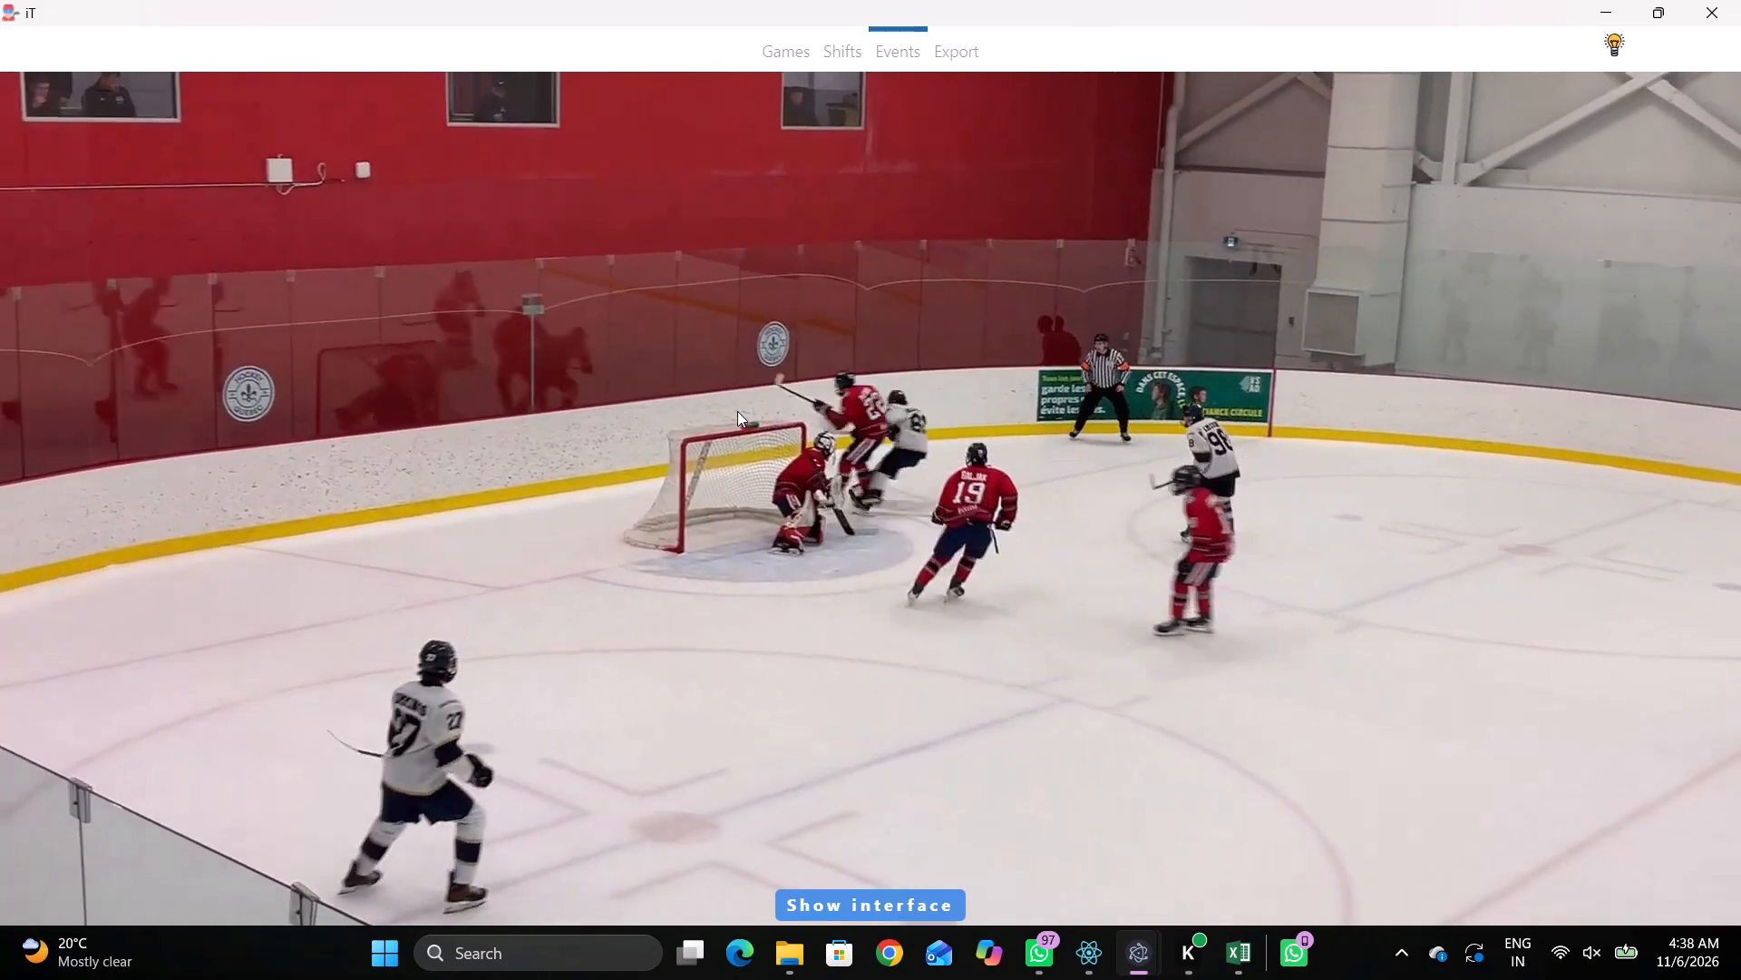
pyautogui.press('space')
pyautogui.press('space')
pyautogui.press('space')
pyautogui.press('space')
pyautogui.press('space')
pyautogui.press('q')
pyautogui.moveTo(809, 354); pyautogui.dragTo(820, 345, button='right')
pyautogui.press('q')
pyautogui.press('q')
pyautogui.press('q')
pyautogui.press('q')
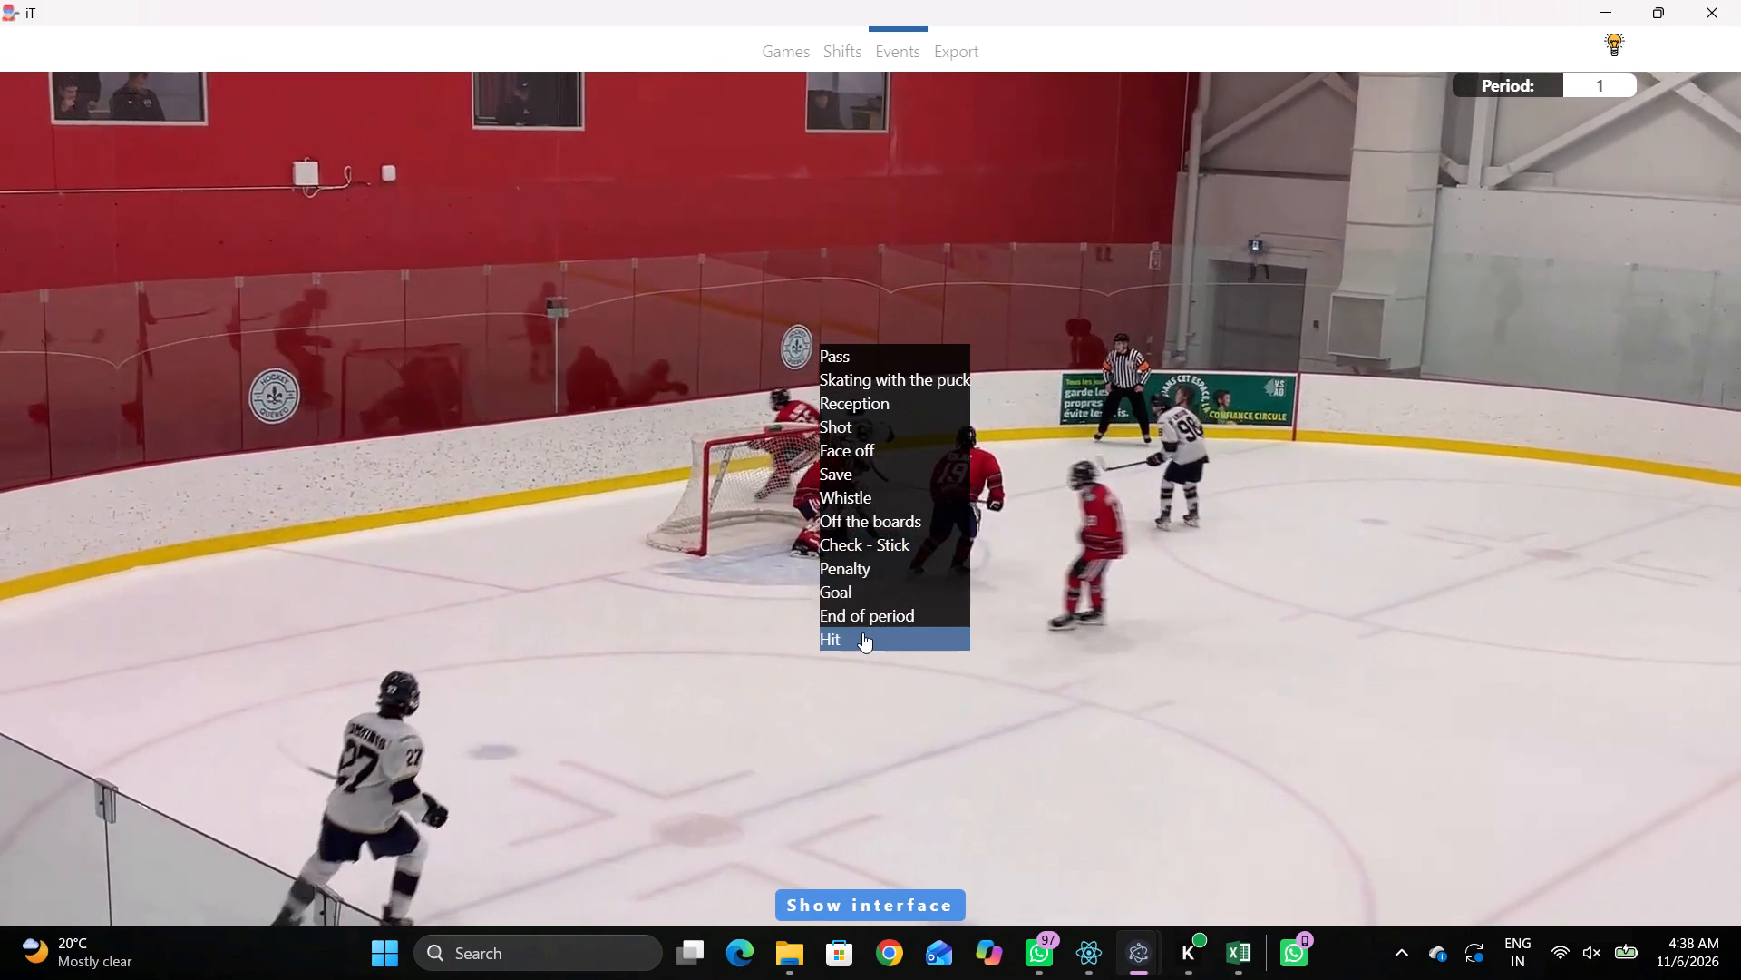
pyautogui.press('q')
pyautogui.click(860, 636)
pyautogui.click(1519, 477)
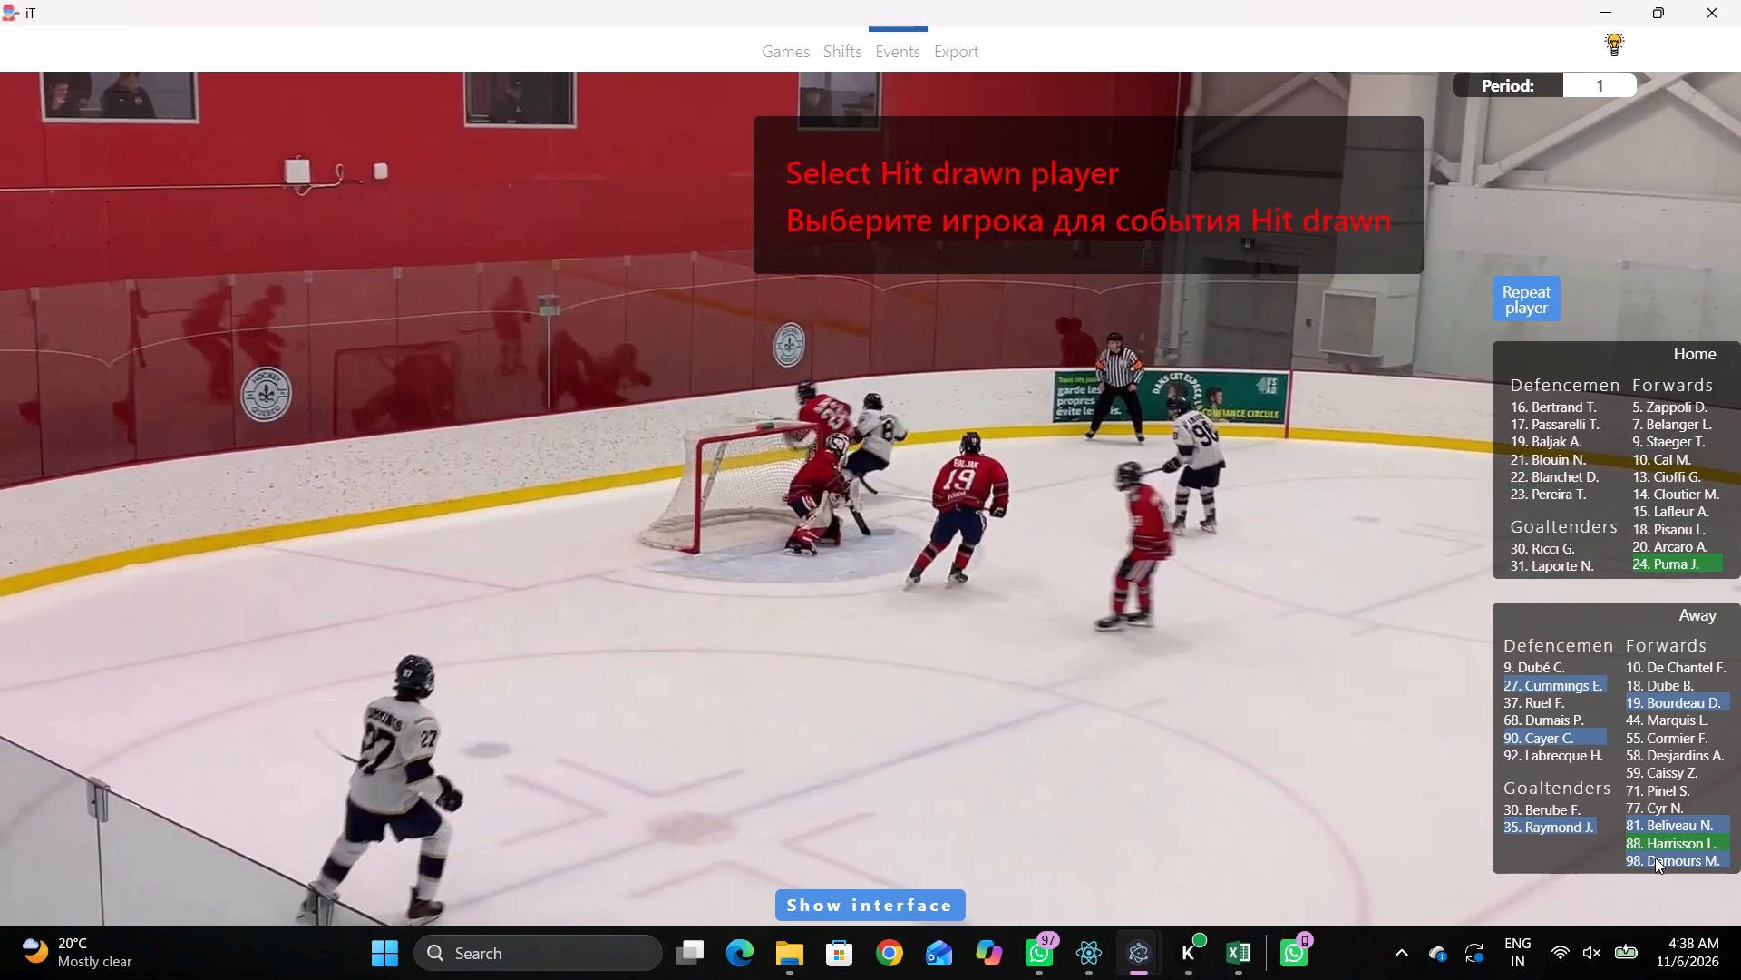
pyautogui.click(1640, 825)
pyautogui.click(469, 330)
# Log a Pass by away 88 just in front of the home goal line, on the far side of the net.
pyautogui.press('space')
pyautogui.press('space')
pyautogui.press('space')
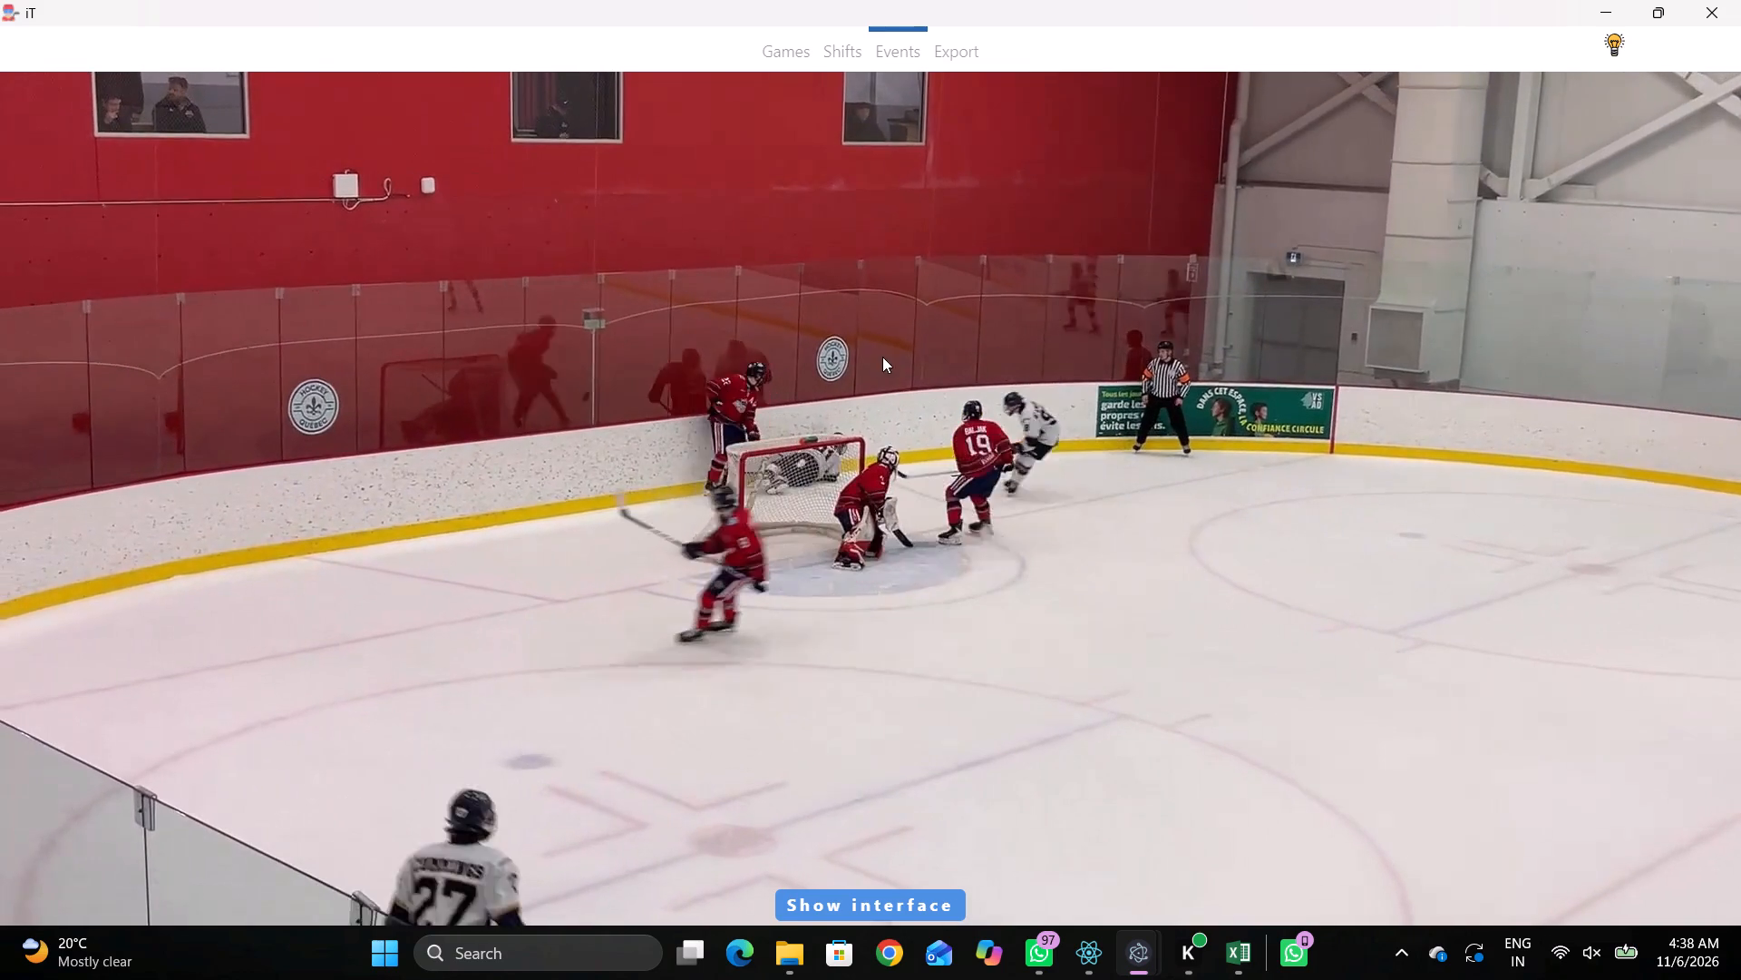
pyautogui.press('space')
pyautogui.press('space')
pyautogui.press('space')
pyautogui.press('space')
pyautogui.press('space')
pyautogui.press('space')
pyautogui.press('space')
pyautogui.press('space')
pyautogui.press('space')
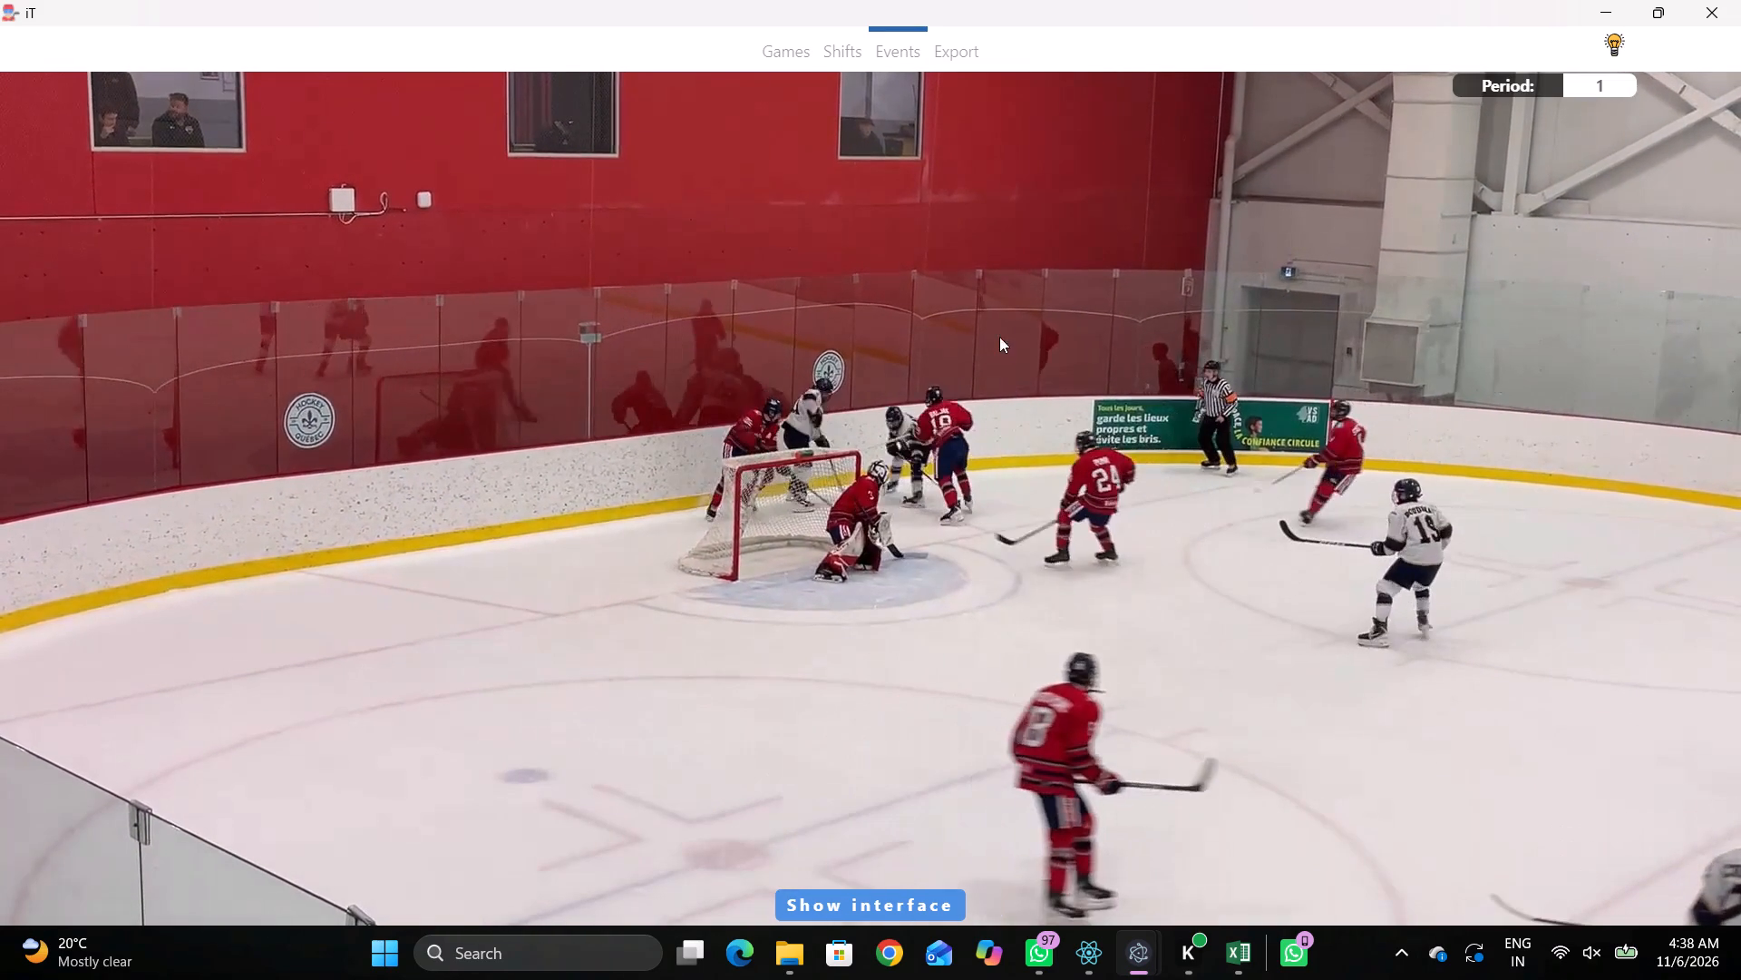
pyautogui.rightClick(999, 337)
pyautogui.press('q')
pyautogui.press('q')
pyautogui.press('q')
pyautogui.click(1051, 370)
pyautogui.moveTo(928, 344); pyautogui.dragTo(916, 350, button='right')
pyautogui.click(953, 379)
pyautogui.moveTo(880, 364); pyautogui.dragTo(871, 368, button='right')
pyautogui.click(896, 382)
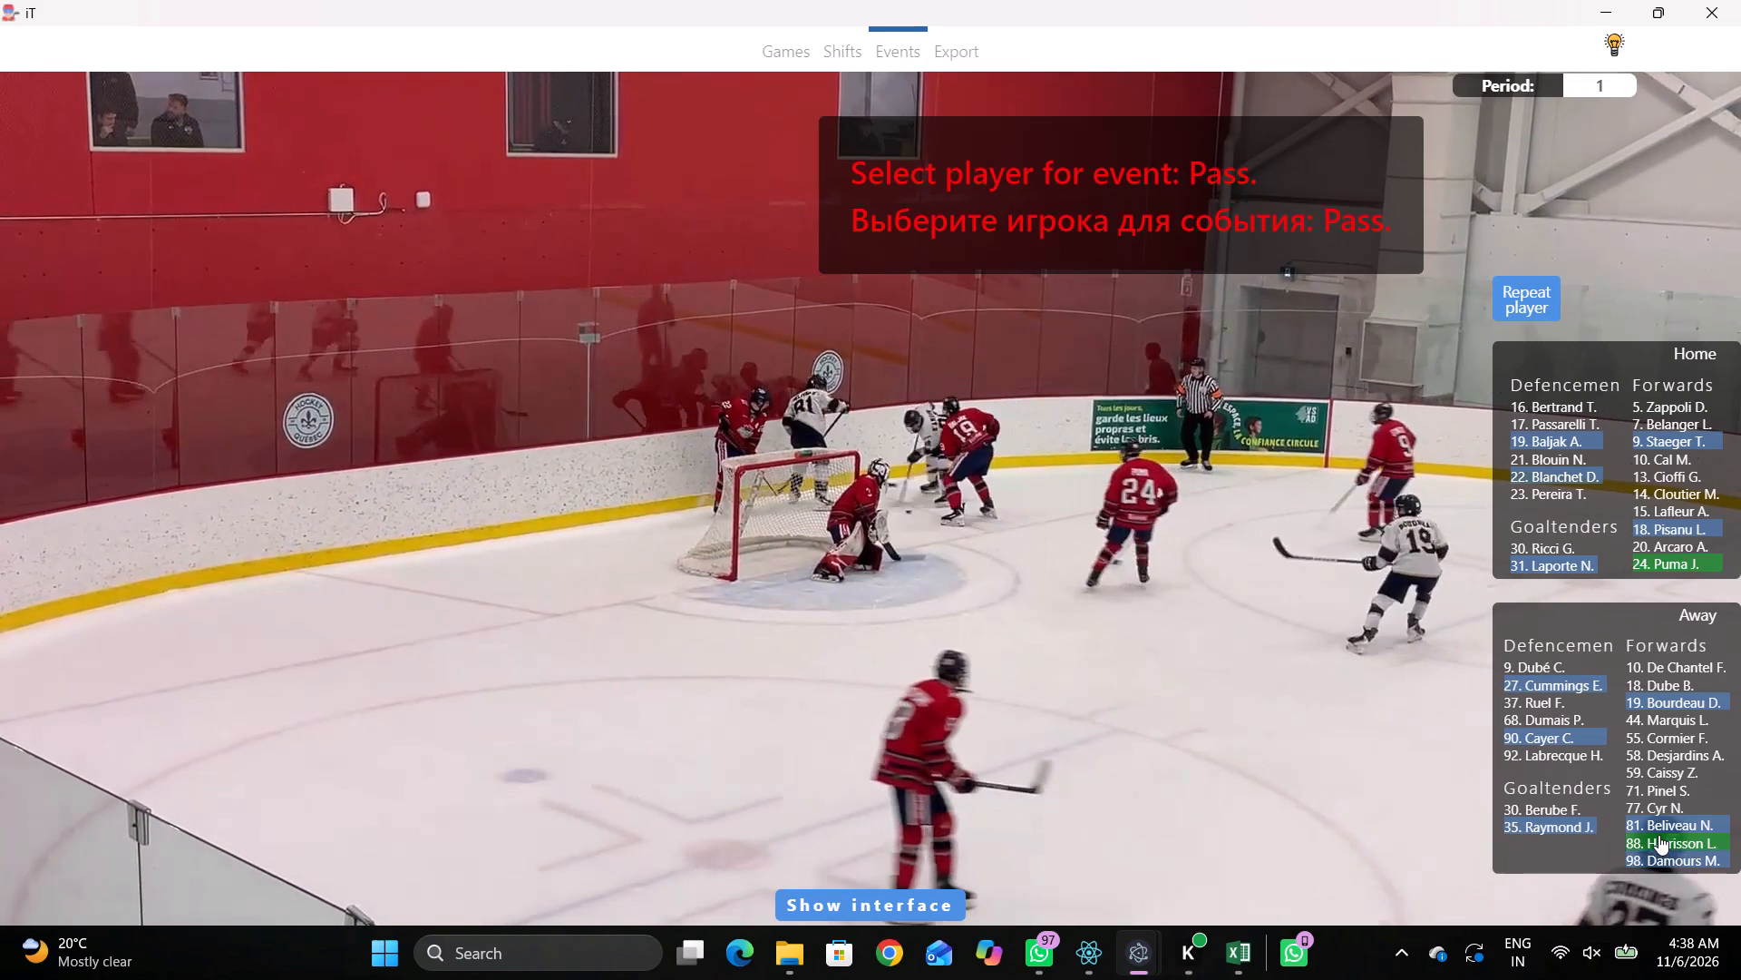
pyautogui.click(1642, 840)
pyautogui.click(488, 321)
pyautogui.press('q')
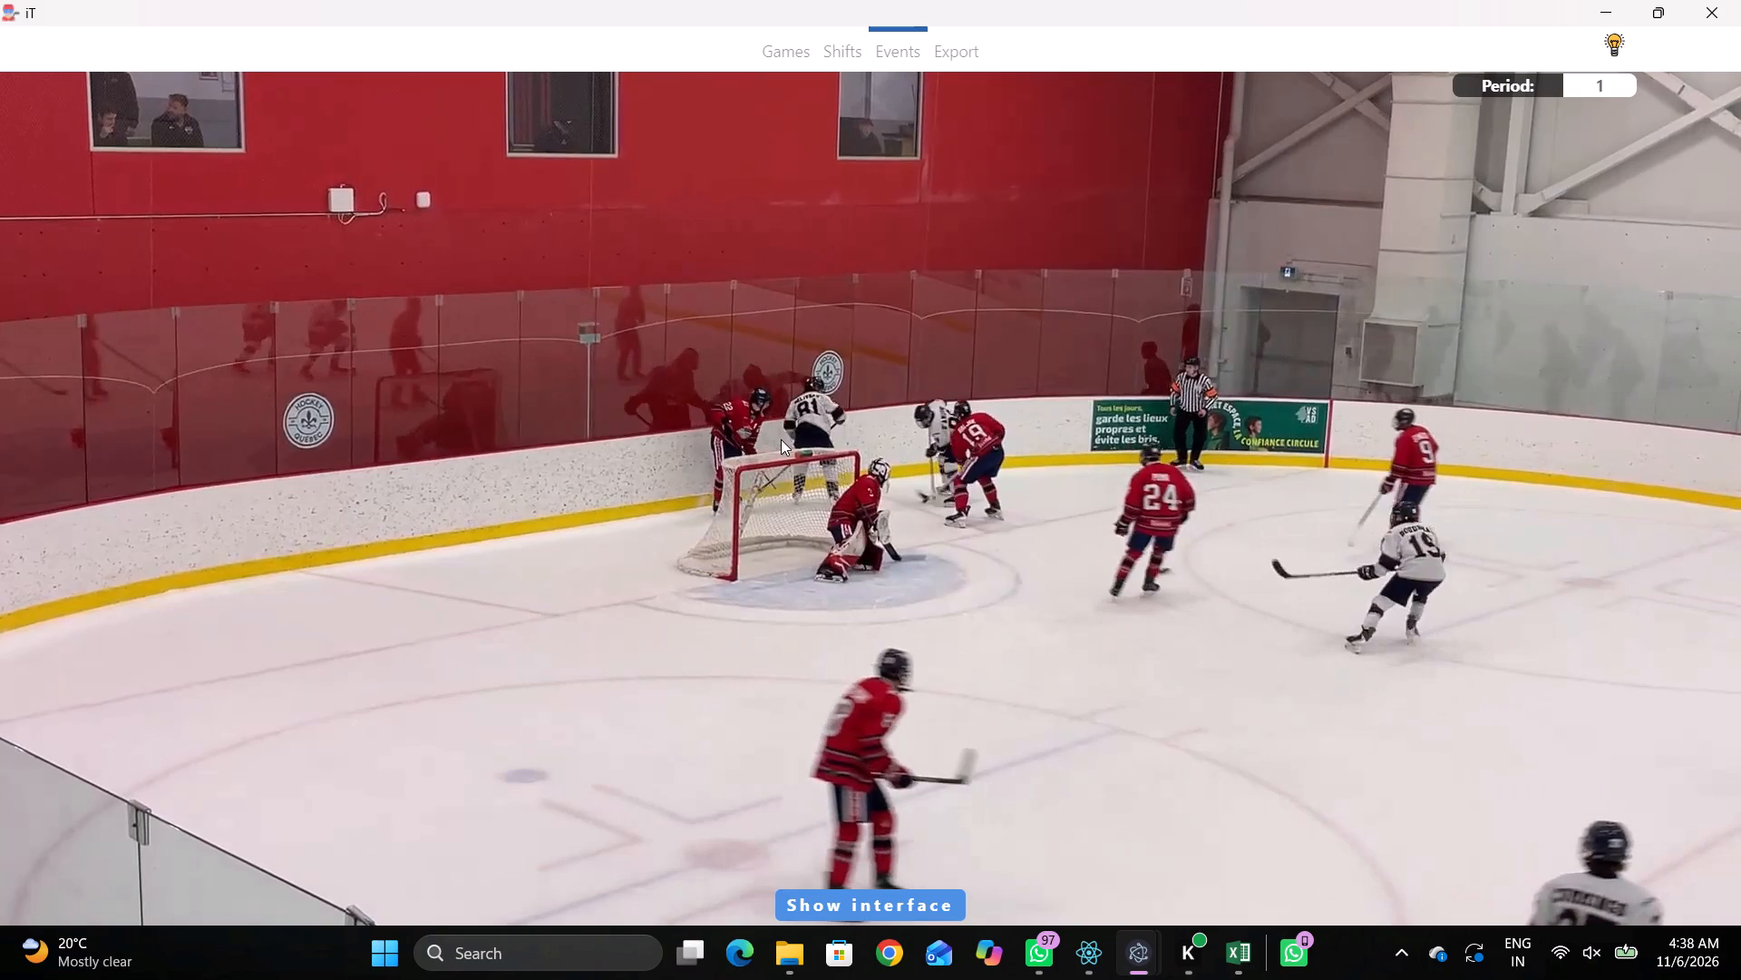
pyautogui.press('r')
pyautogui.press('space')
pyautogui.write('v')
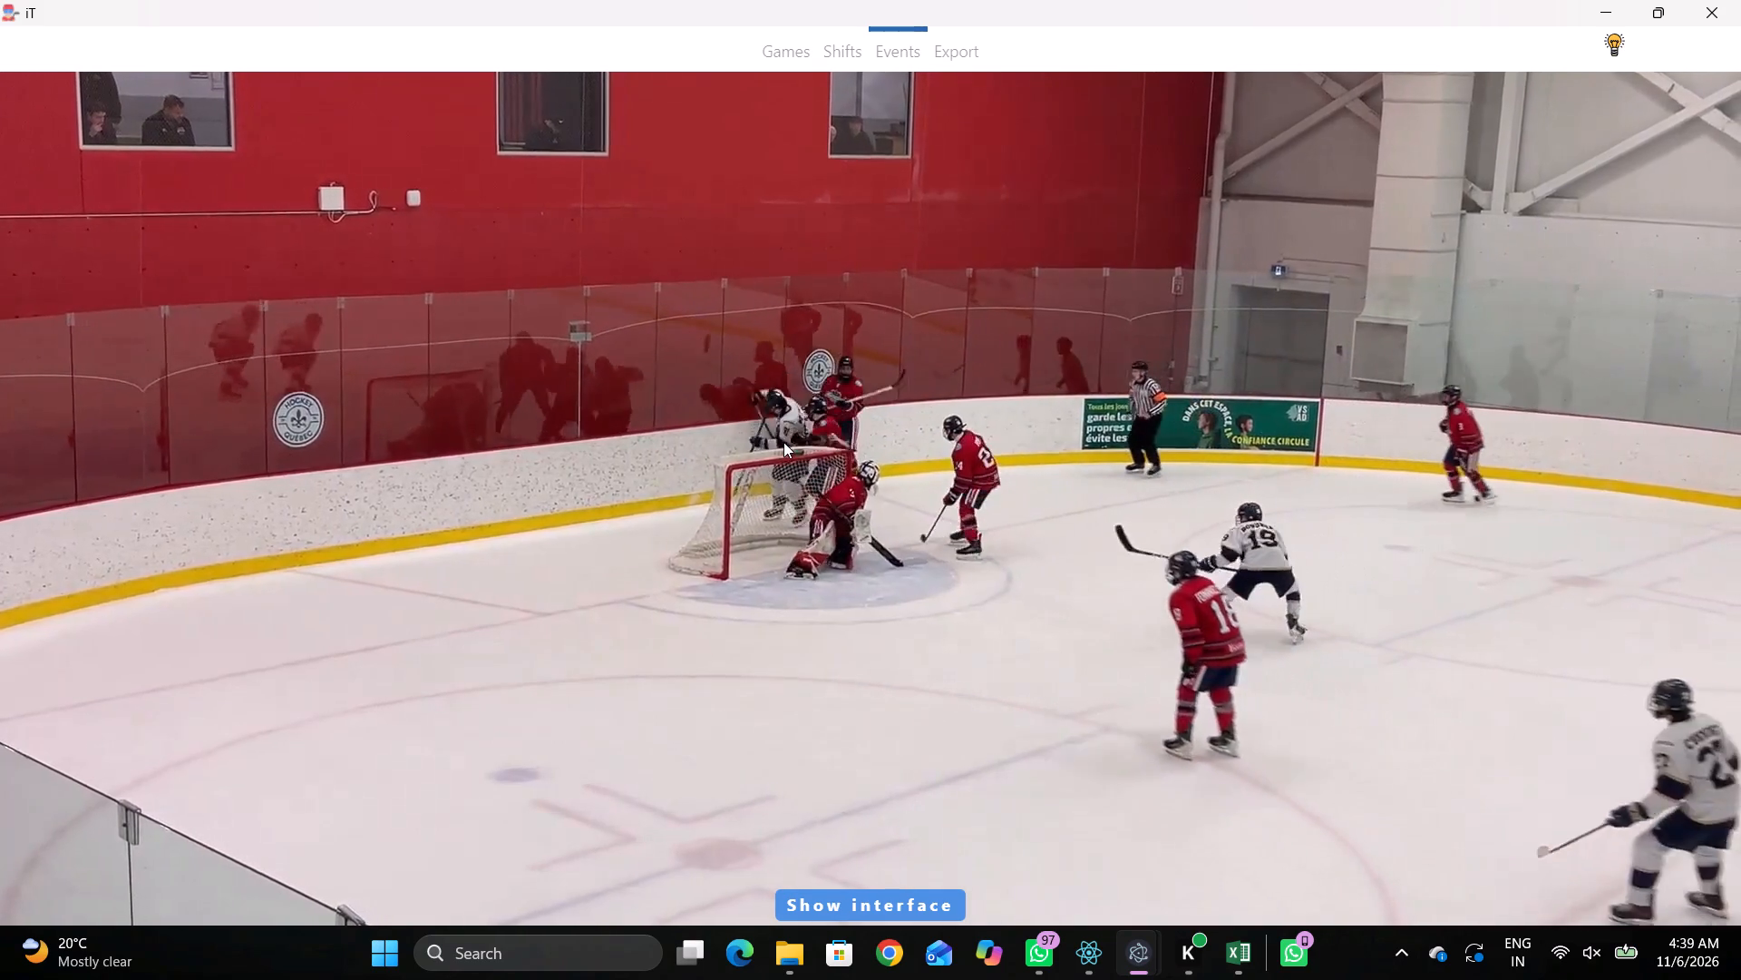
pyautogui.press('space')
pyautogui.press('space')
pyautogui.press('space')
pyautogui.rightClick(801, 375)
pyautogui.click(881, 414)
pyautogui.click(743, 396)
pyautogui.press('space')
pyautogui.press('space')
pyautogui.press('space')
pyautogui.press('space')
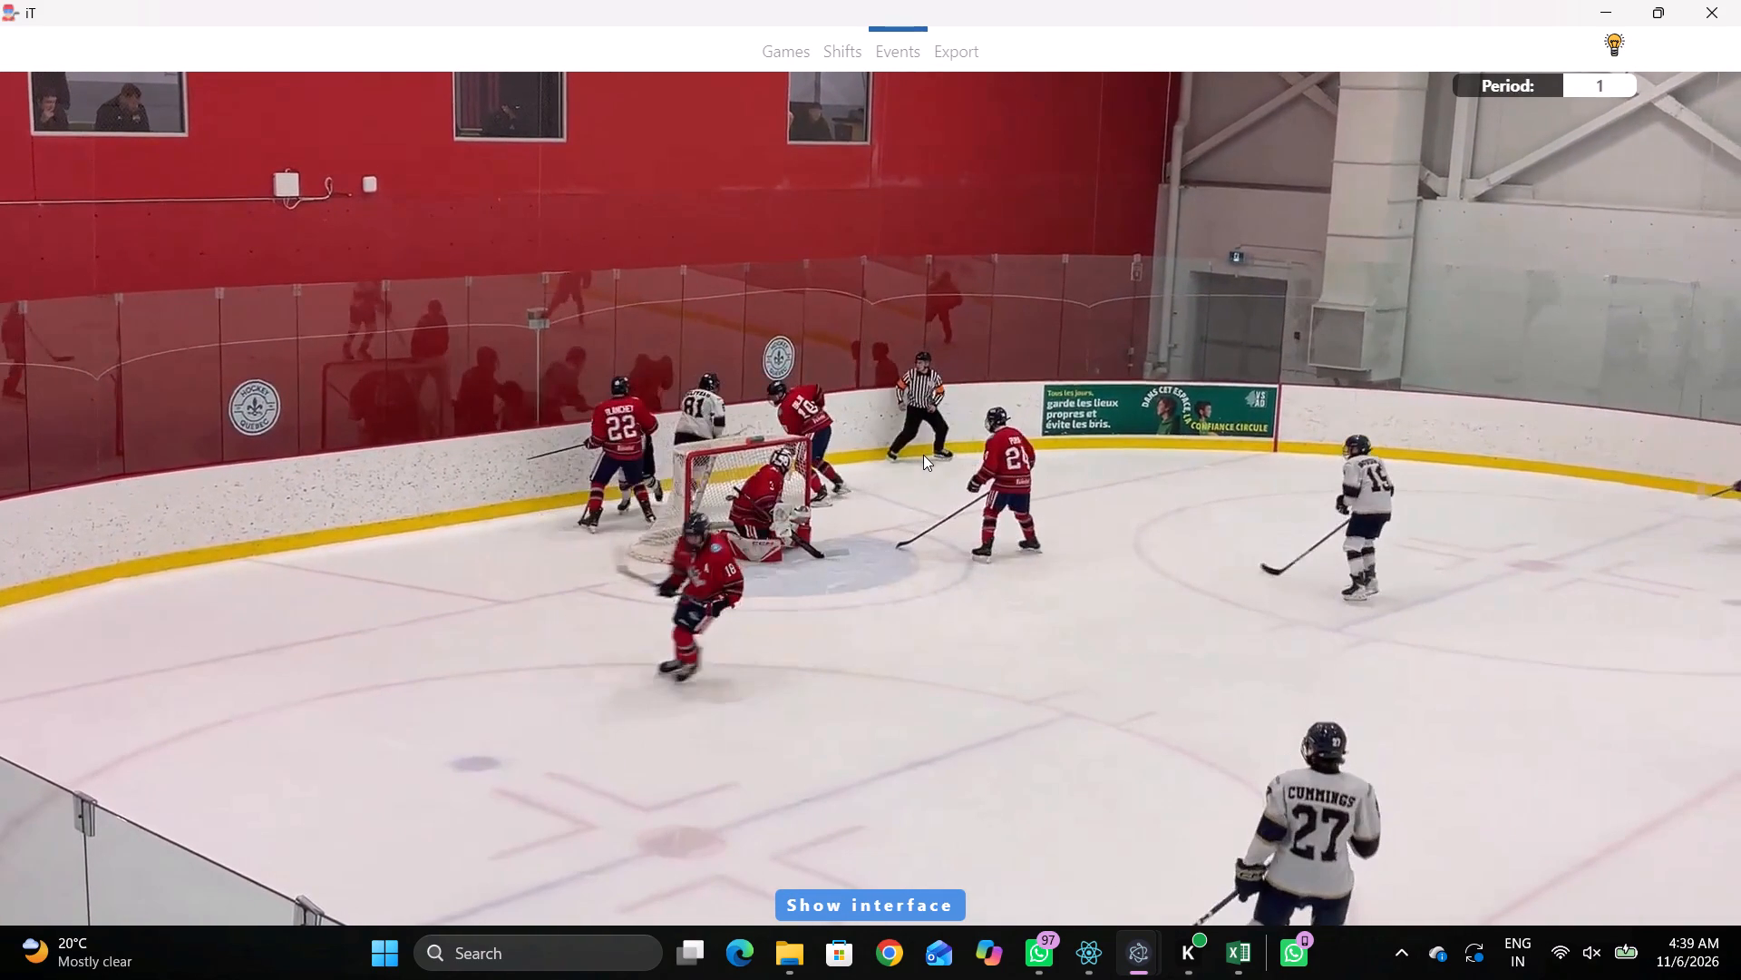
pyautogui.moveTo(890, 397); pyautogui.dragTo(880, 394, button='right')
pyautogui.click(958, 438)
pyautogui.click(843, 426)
# Log Skating with the puck by home 19 just behind the home goal line, on the far side of the net.
pyautogui.press('space')
pyautogui.press('space')
pyautogui.rightClick(981, 432)
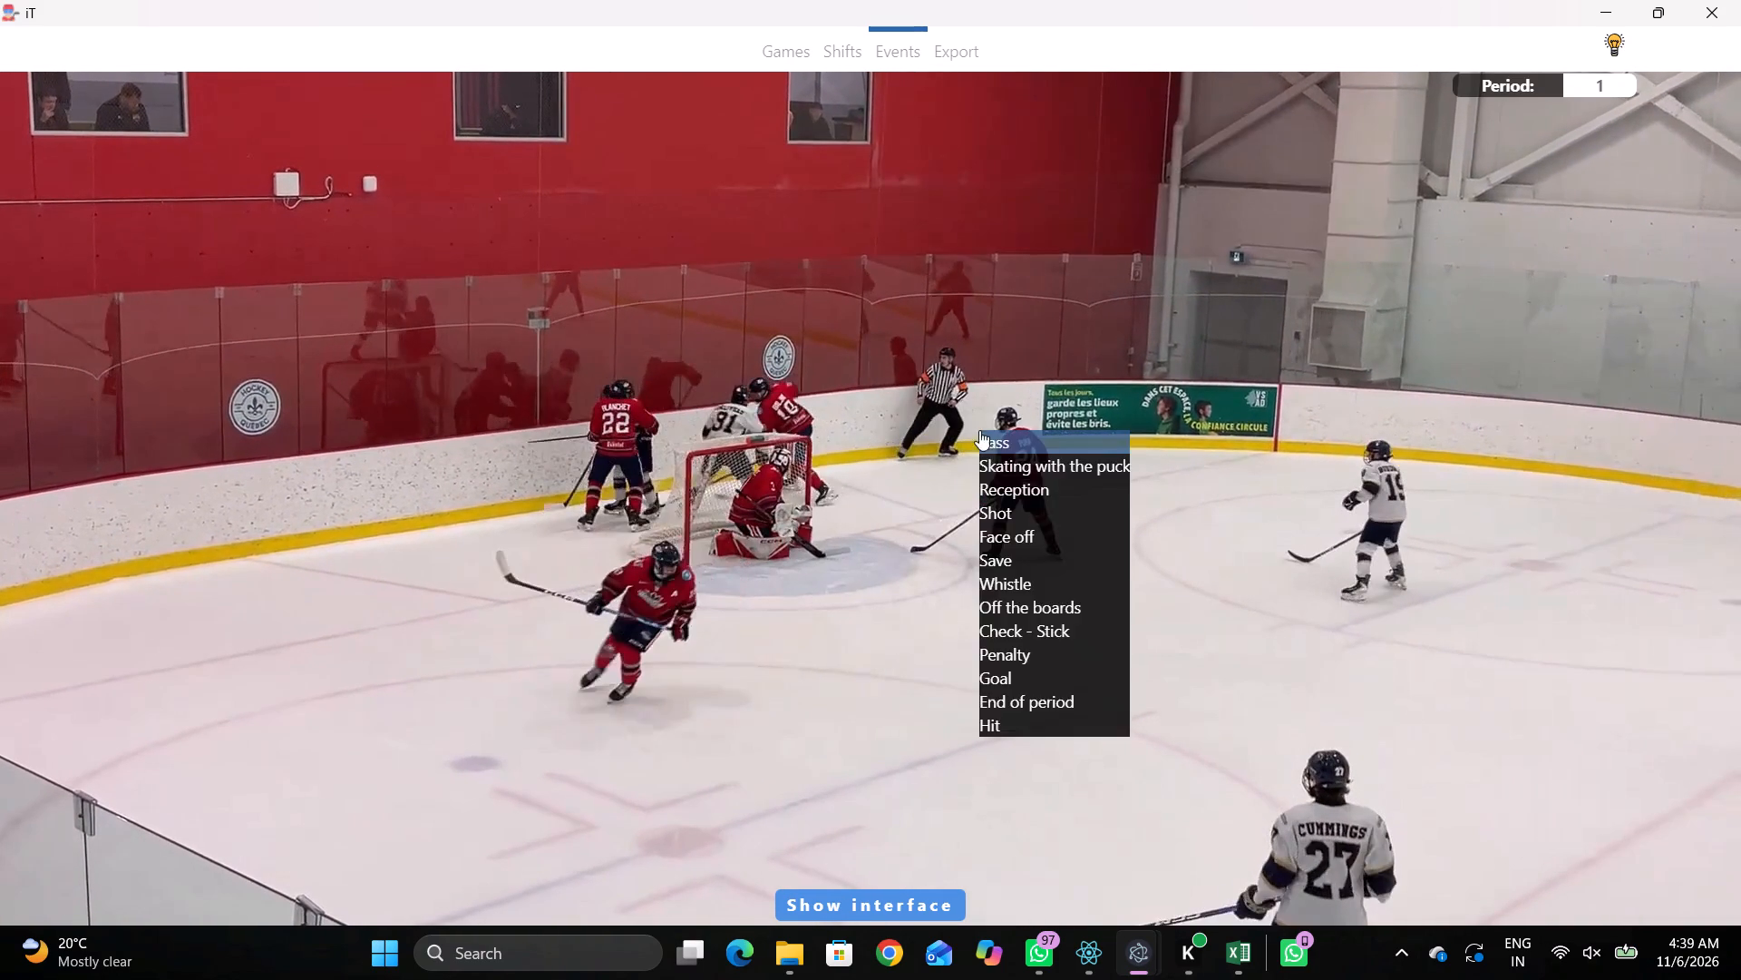
pyautogui.press('q')
pyautogui.click(997, 448)
pyautogui.moveTo(1205, 466); pyautogui.dragTo(1191, 466, button='right')
pyautogui.click(1230, 498)
pyautogui.click(1542, 449)
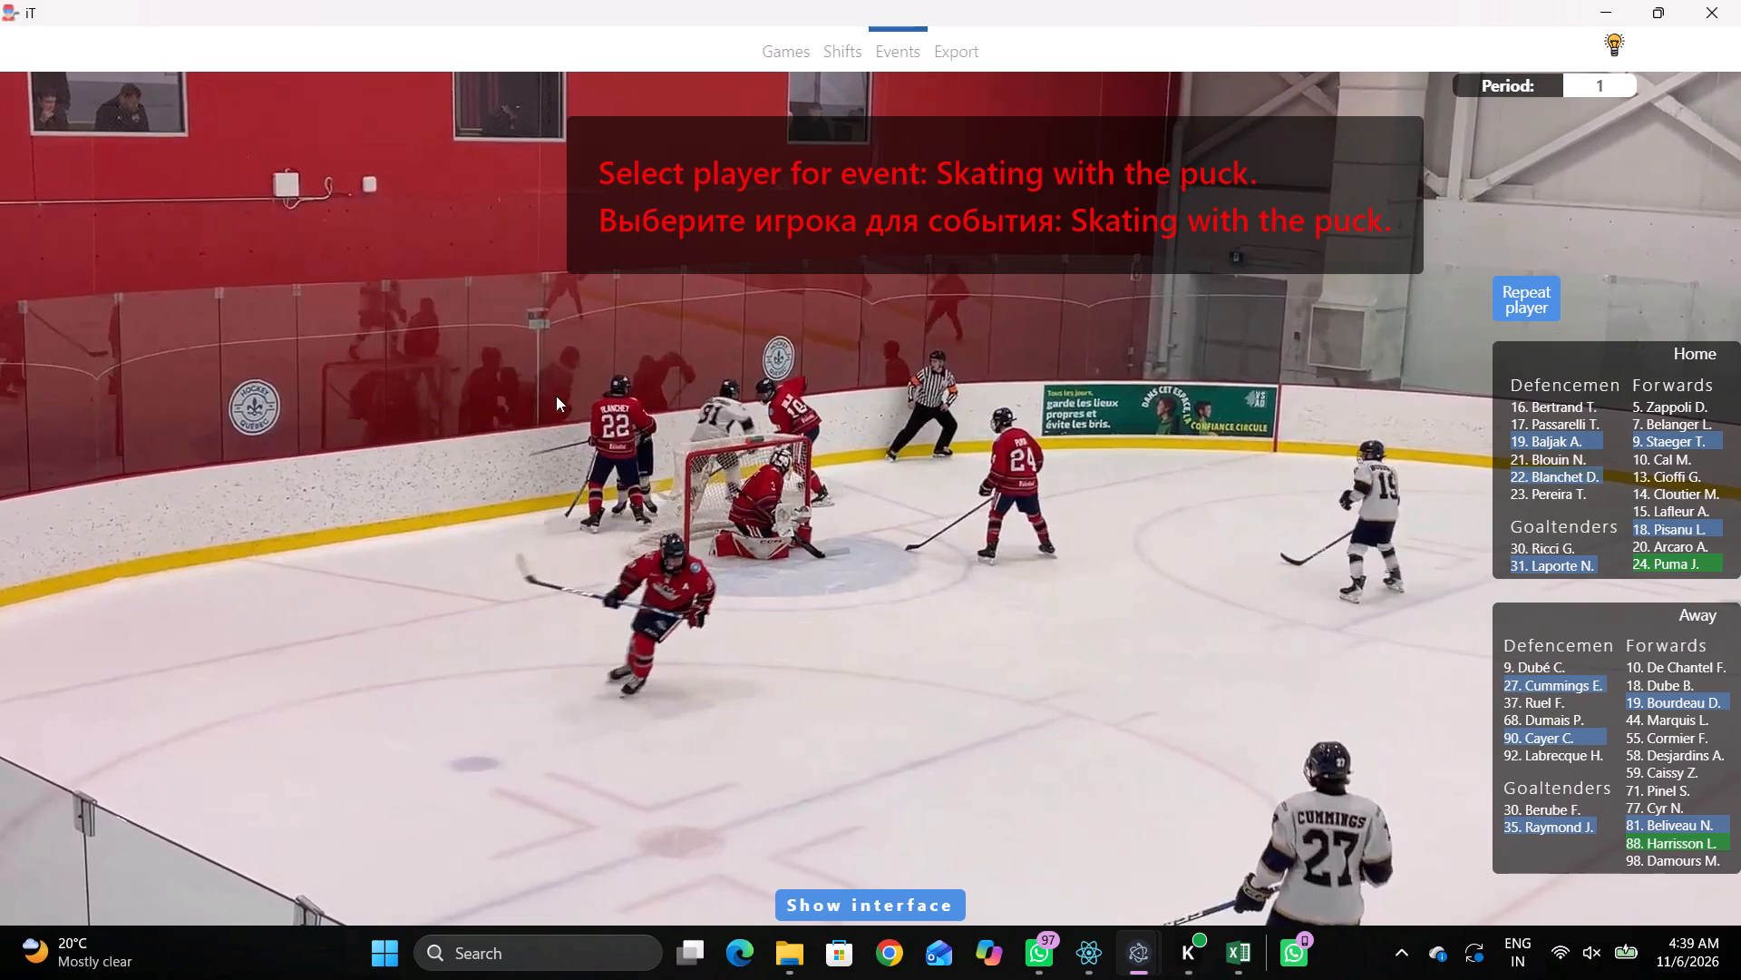
pyautogui.click(1540, 442)
pyautogui.click(459, 307)
# Log a Pass by the same player, home 19, behind the home goal line at the far-side trapezoid line.
pyautogui.press('space')
pyautogui.press('space')
pyautogui.press('space')
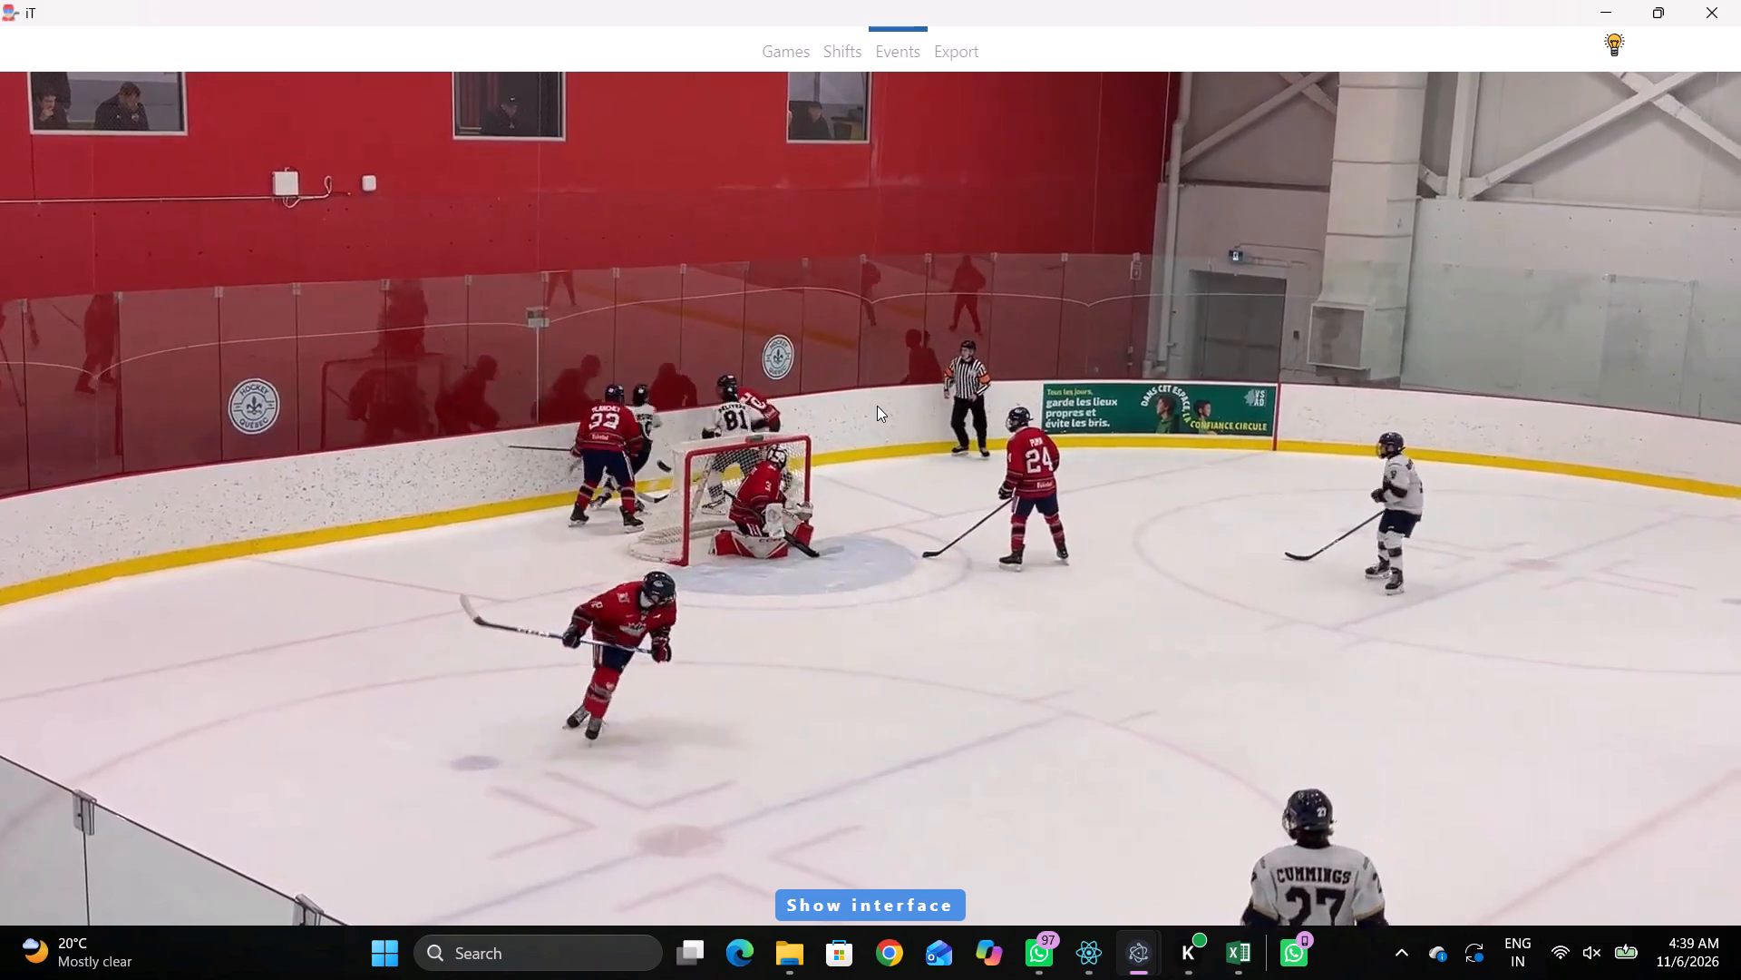
pyautogui.press('space')
pyautogui.press('space')
pyautogui.press('space')
pyautogui.write('q')
pyautogui.press('q')
pyautogui.press('q')
pyautogui.press('q')
pyautogui.rightClick(997, 369)
pyautogui.click(1017, 373)
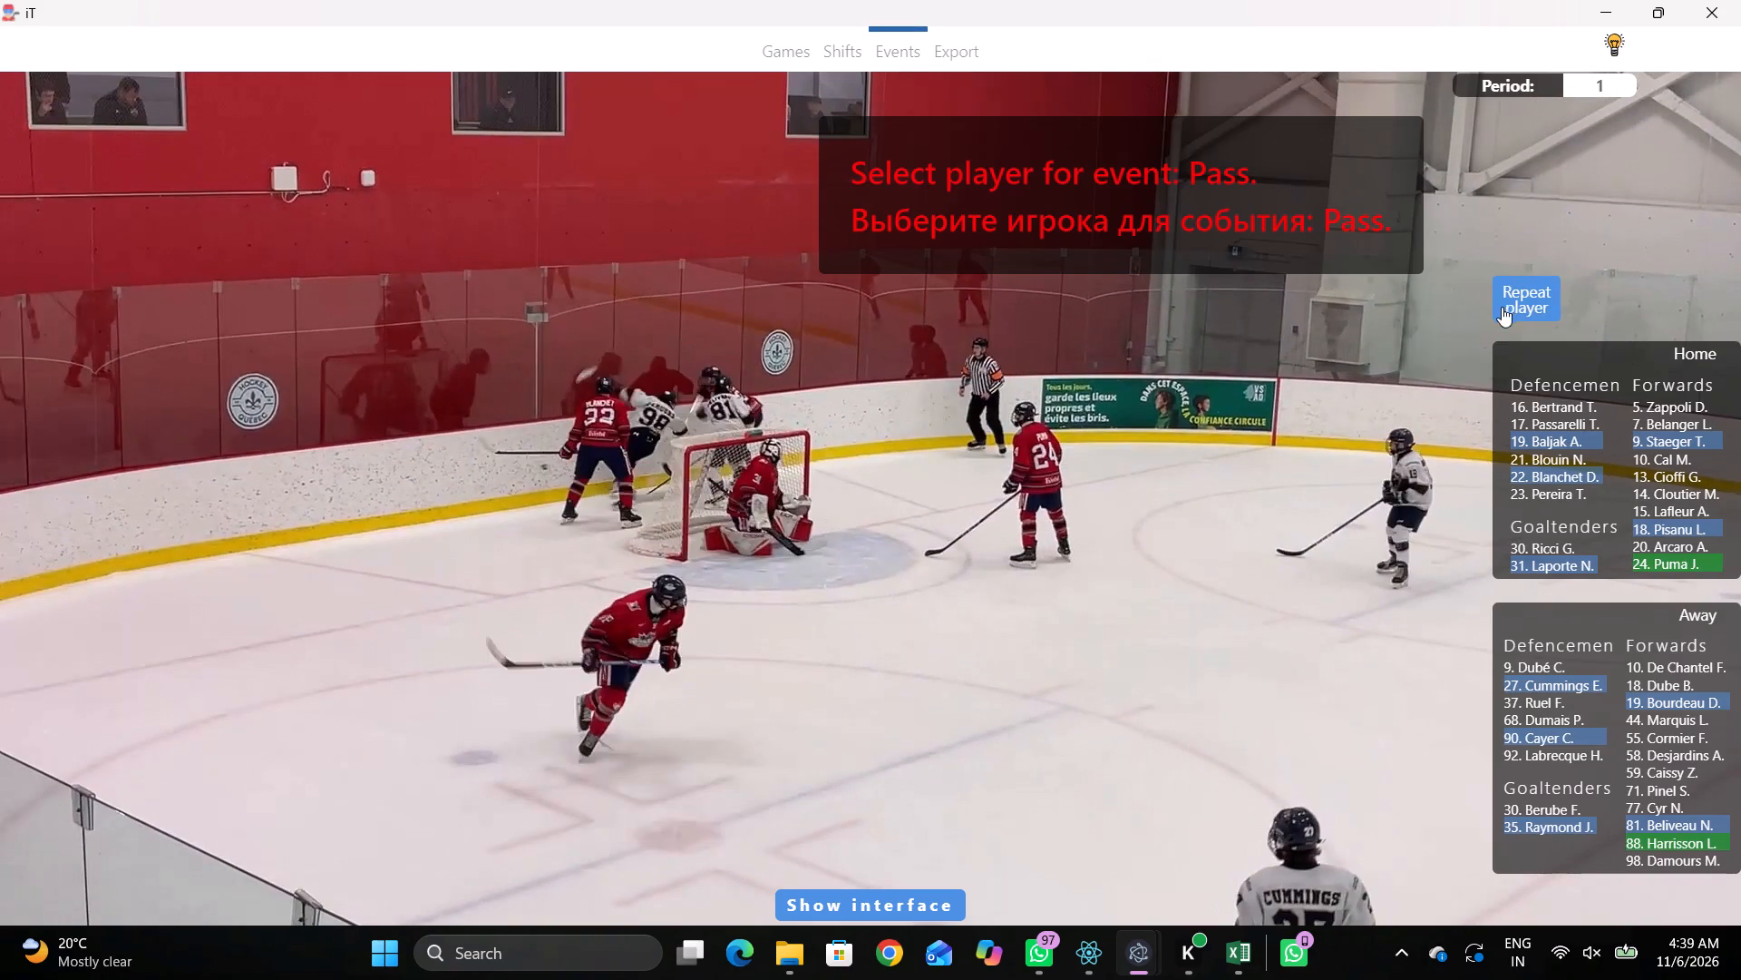
pyautogui.click(1503, 305)
pyautogui.click(444, 319)
# Log a Pass by home 22 in the near-side corner area, just in front of the home goal line.
pyautogui.press('space')
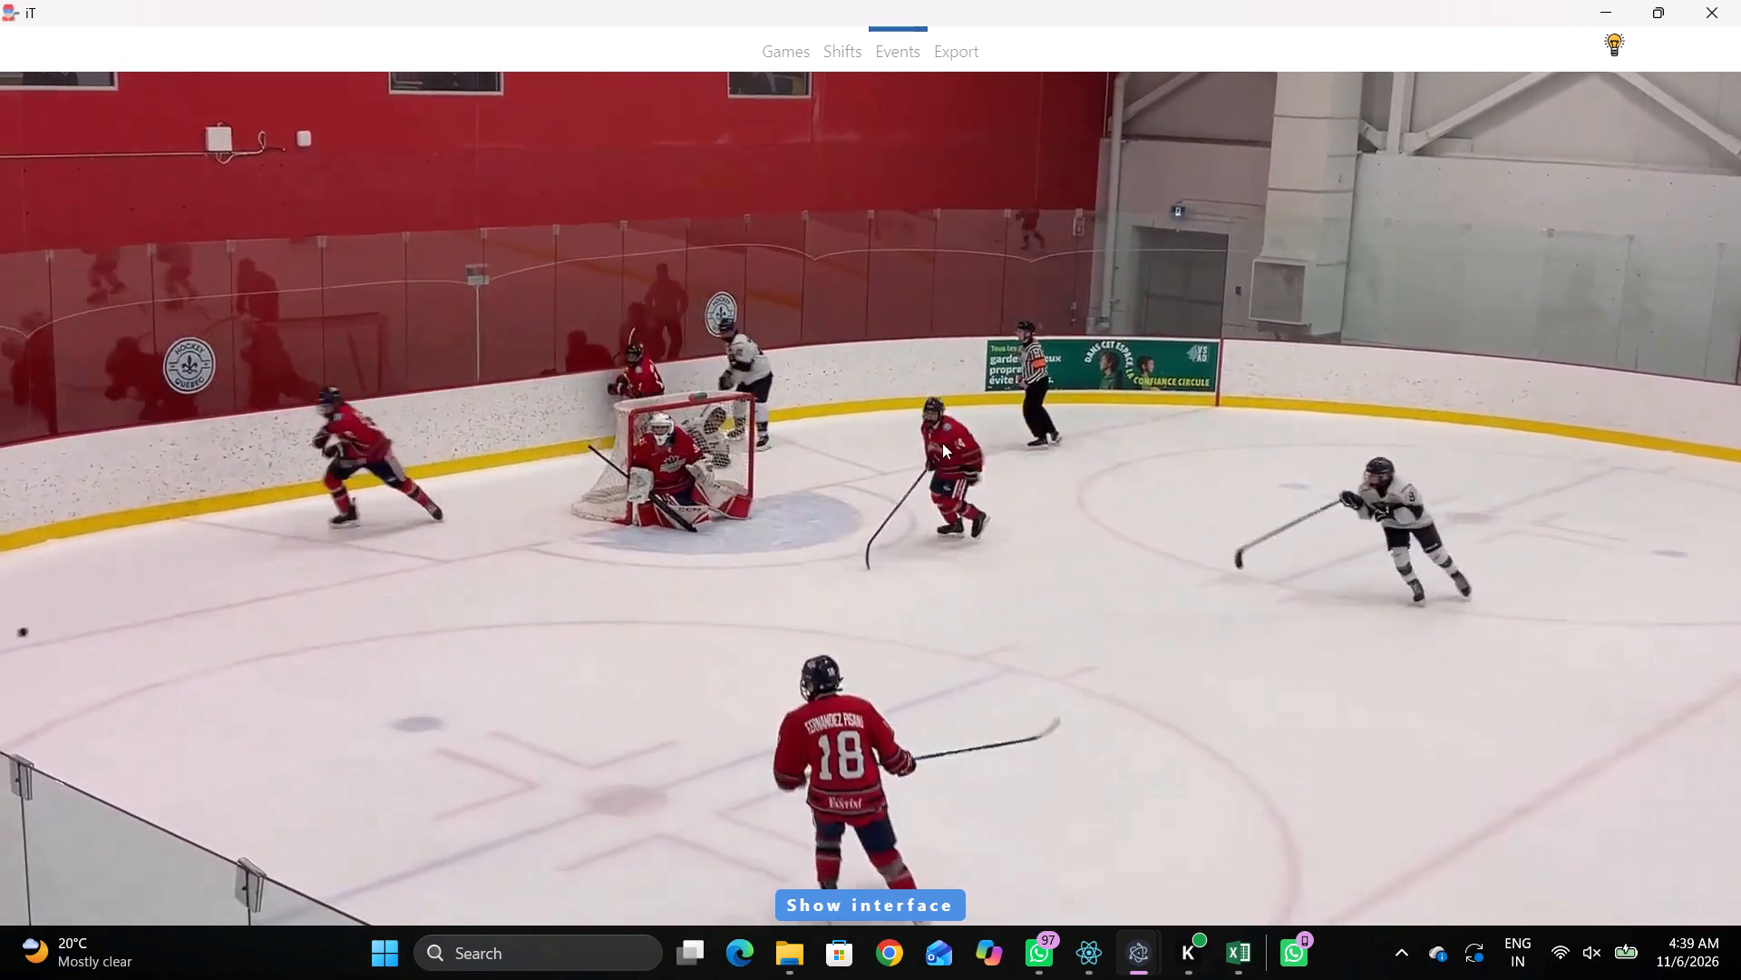
pyautogui.press('space')
pyautogui.press('q')
pyautogui.press('q')
pyautogui.press('q')
pyautogui.press('q')
pyautogui.press('q')
pyautogui.press('q')
pyautogui.press('q')
pyautogui.press('q')
pyautogui.press('q')
pyautogui.press('q')
pyautogui.press('q')
pyautogui.press('q')
pyautogui.press('q')
pyautogui.press('q')
pyautogui.press('q')
pyautogui.press('q')
pyautogui.press('space')
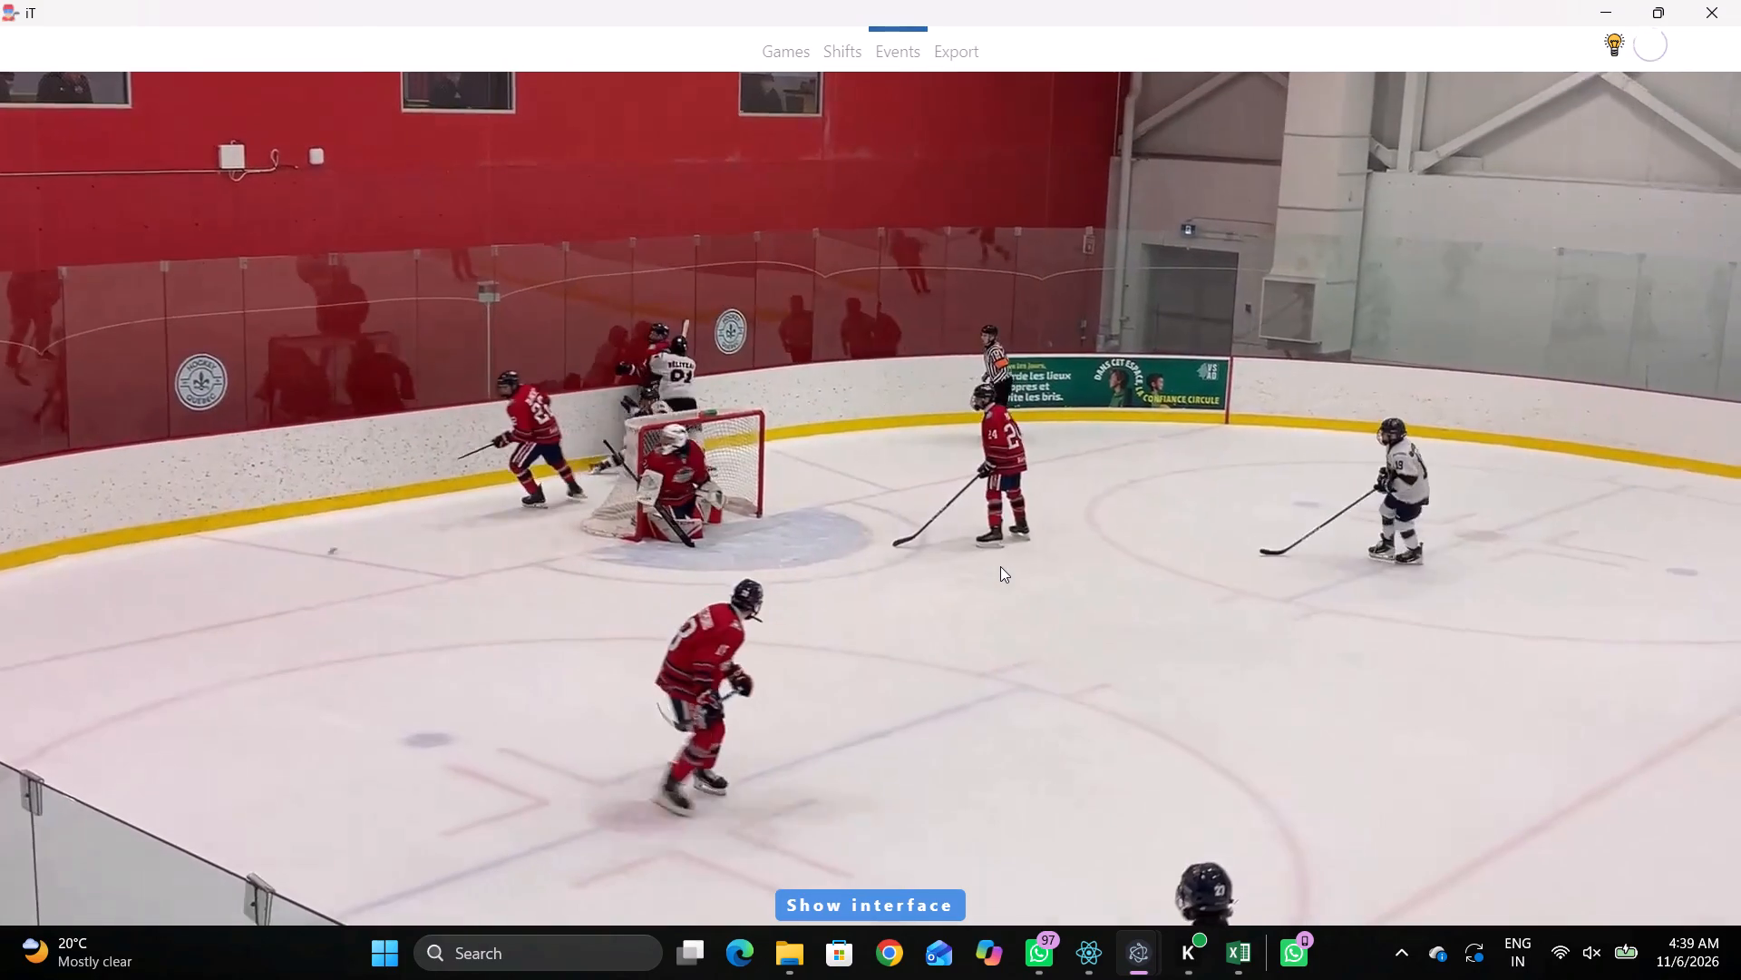
pyautogui.write('v')
pyautogui.press('space')
pyautogui.rightClick(1185, 551)
pyautogui.click(1202, 573)
pyautogui.moveTo(1144, 554); pyautogui.dragTo(1135, 563, button='right')
pyautogui.click(1158, 582)
pyautogui.click(1542, 469)
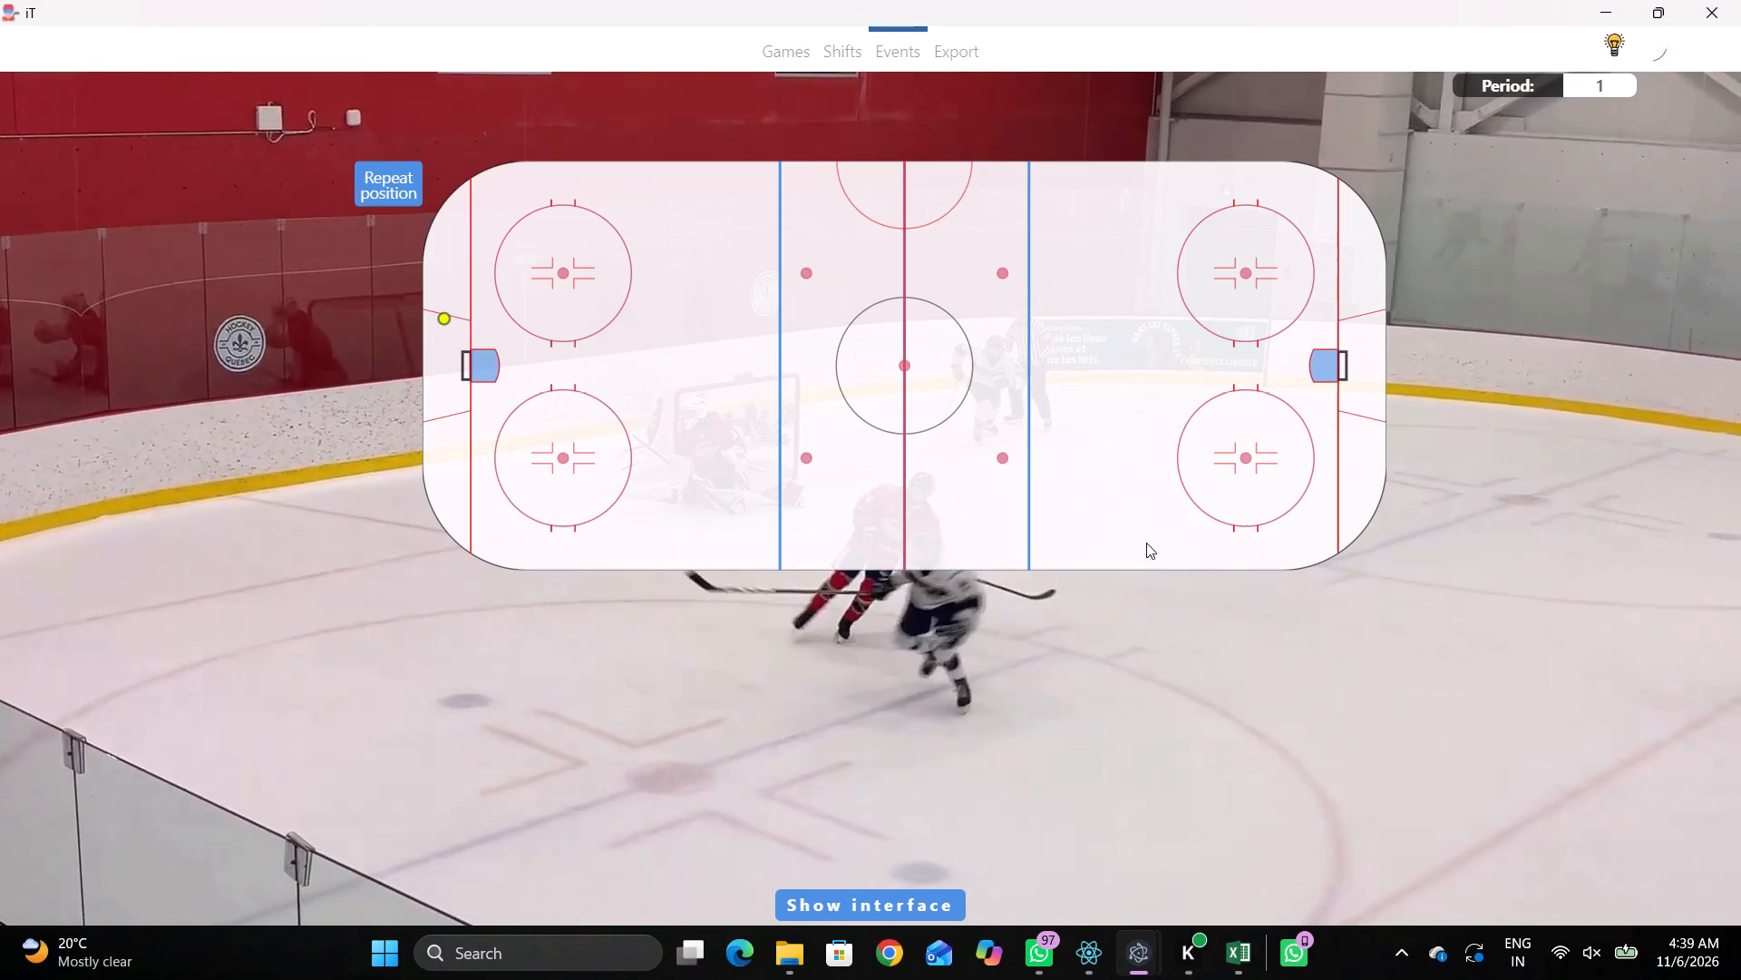
pyautogui.click(498, 506)
# Log Skating with the puck by home 24 just past the centre red line, on the far side of the neutral zone.
pyautogui.press('space')
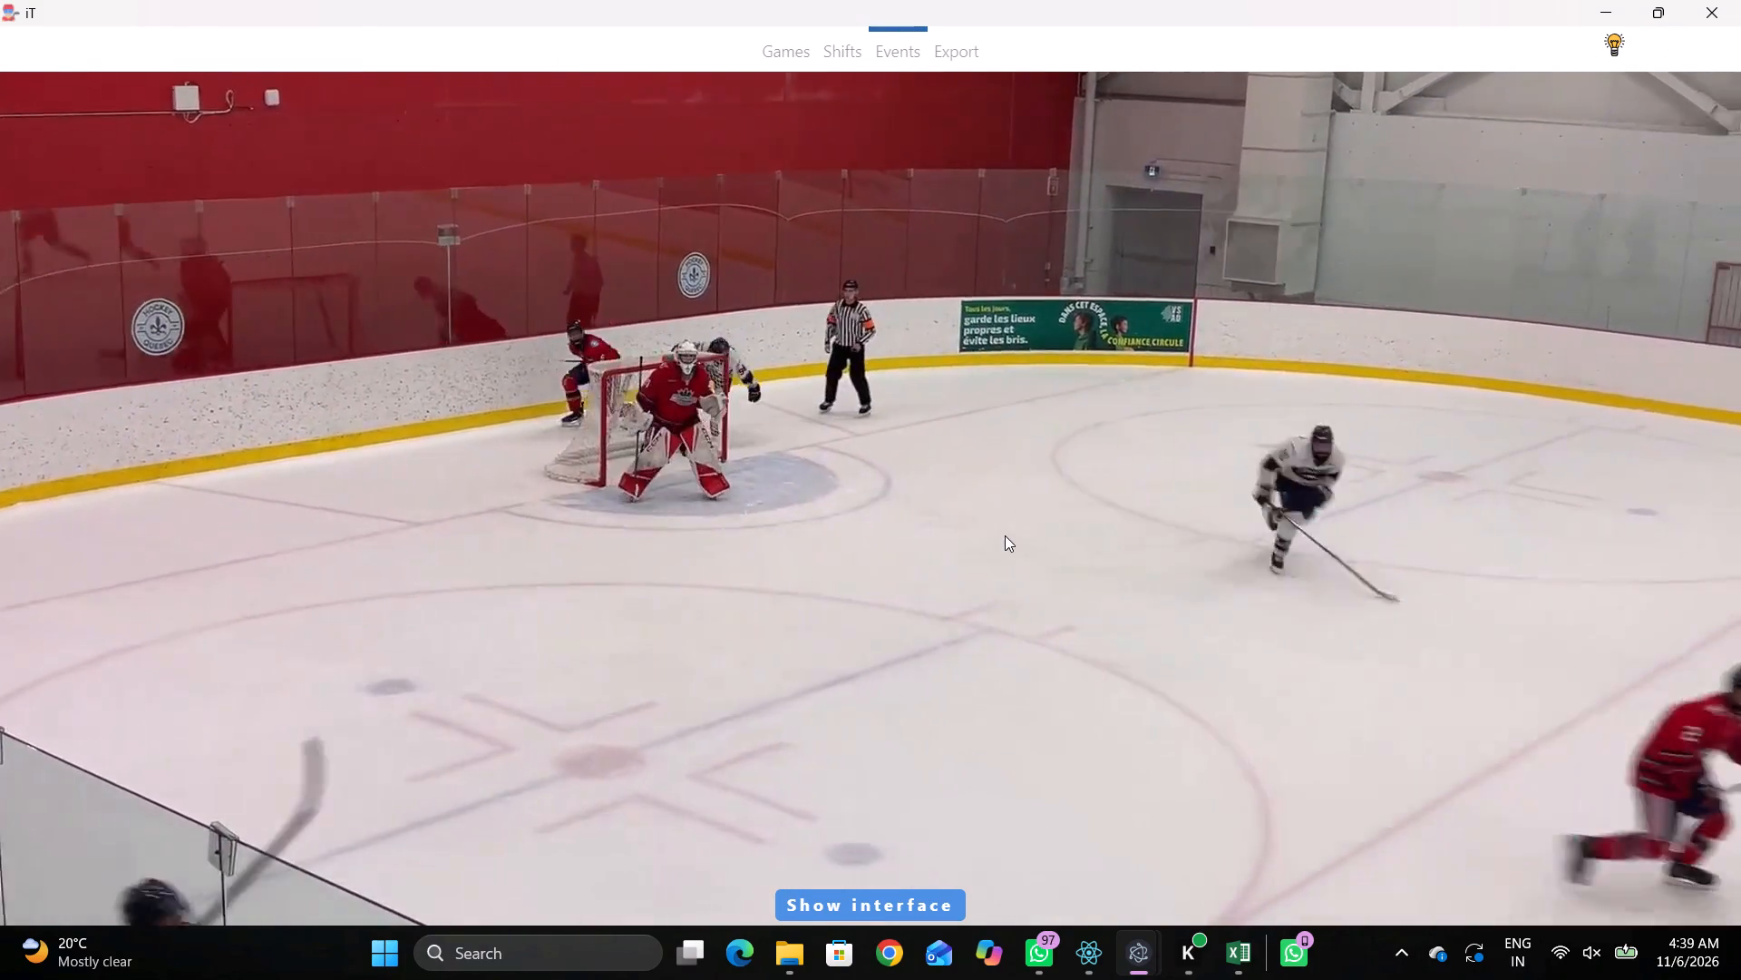
pyautogui.press('space')
pyautogui.press('space')
pyautogui.press('space')
pyautogui.press('space')
pyautogui.press('space')
pyautogui.press('q')
pyautogui.press('q')
pyautogui.press('q')
pyautogui.write('qq')
pyautogui.press('q')
pyautogui.press('q')
pyautogui.press('q')
pyautogui.press('q')
pyautogui.press('q')
pyautogui.press('q')
pyautogui.press('q')
pyautogui.press('q')
pyautogui.press('q')
pyautogui.press('q')
pyautogui.press('q')
pyautogui.press('q')
pyautogui.press('q')
pyautogui.press('q')
pyautogui.press('r')
pyautogui.press('space')
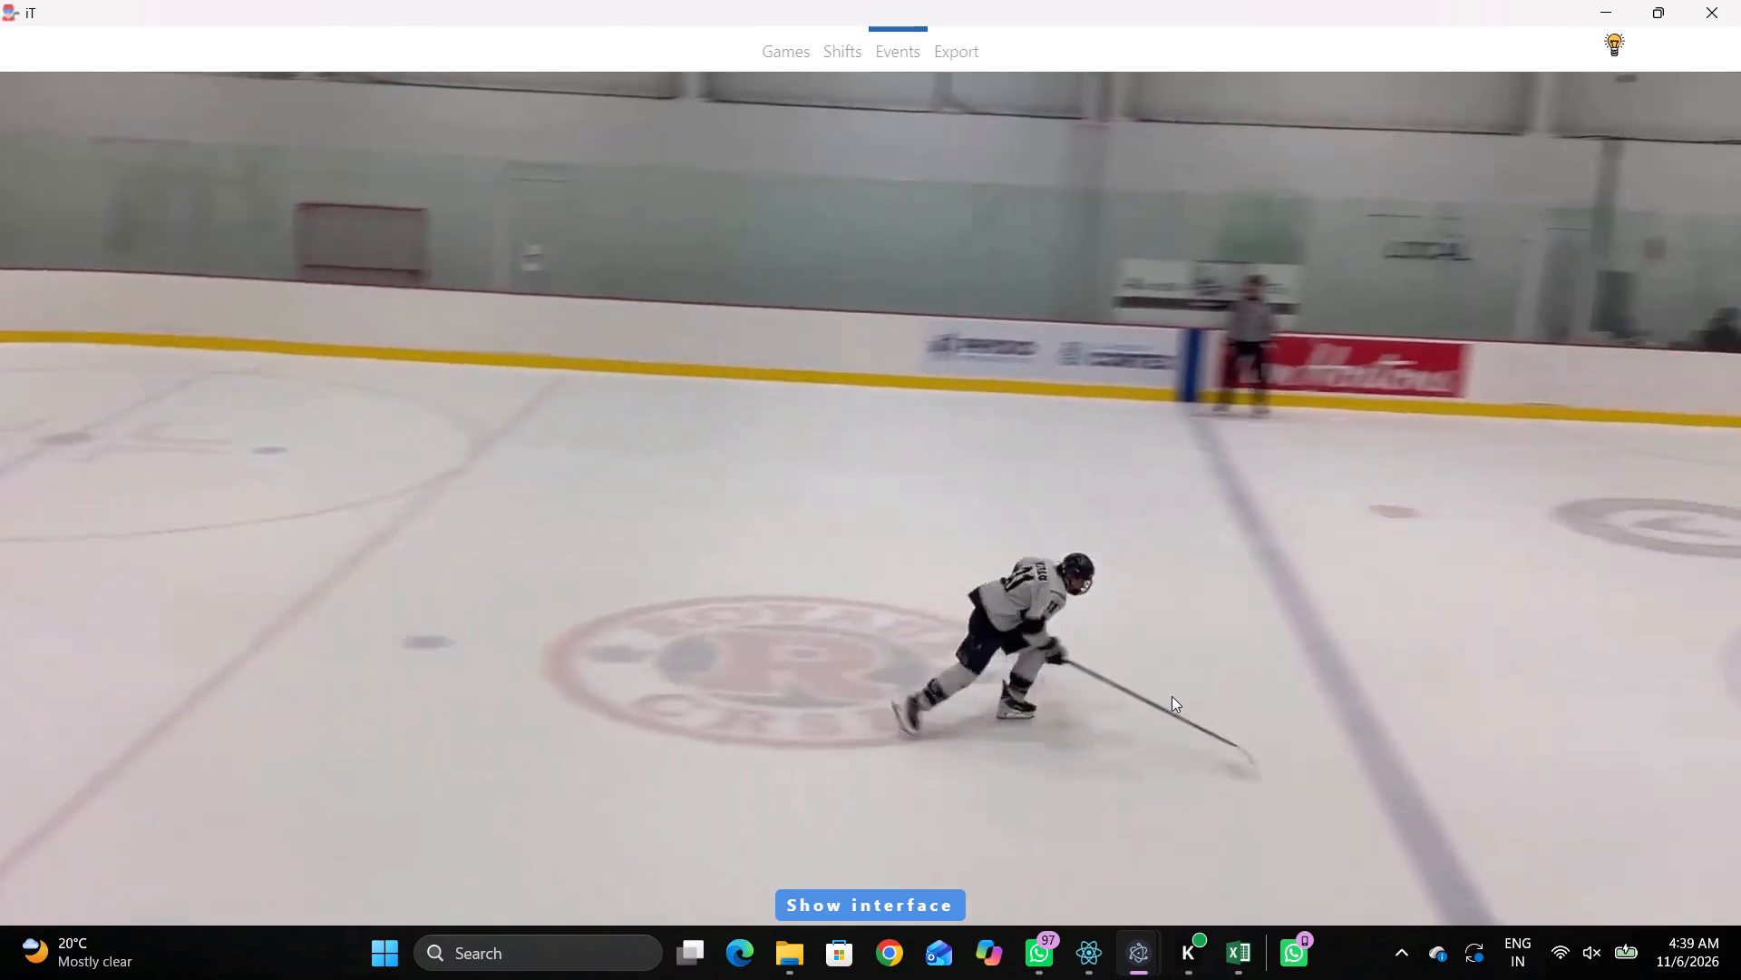
pyautogui.press('space')
pyautogui.rightClick(1219, 550)
pyautogui.click(1313, 570)
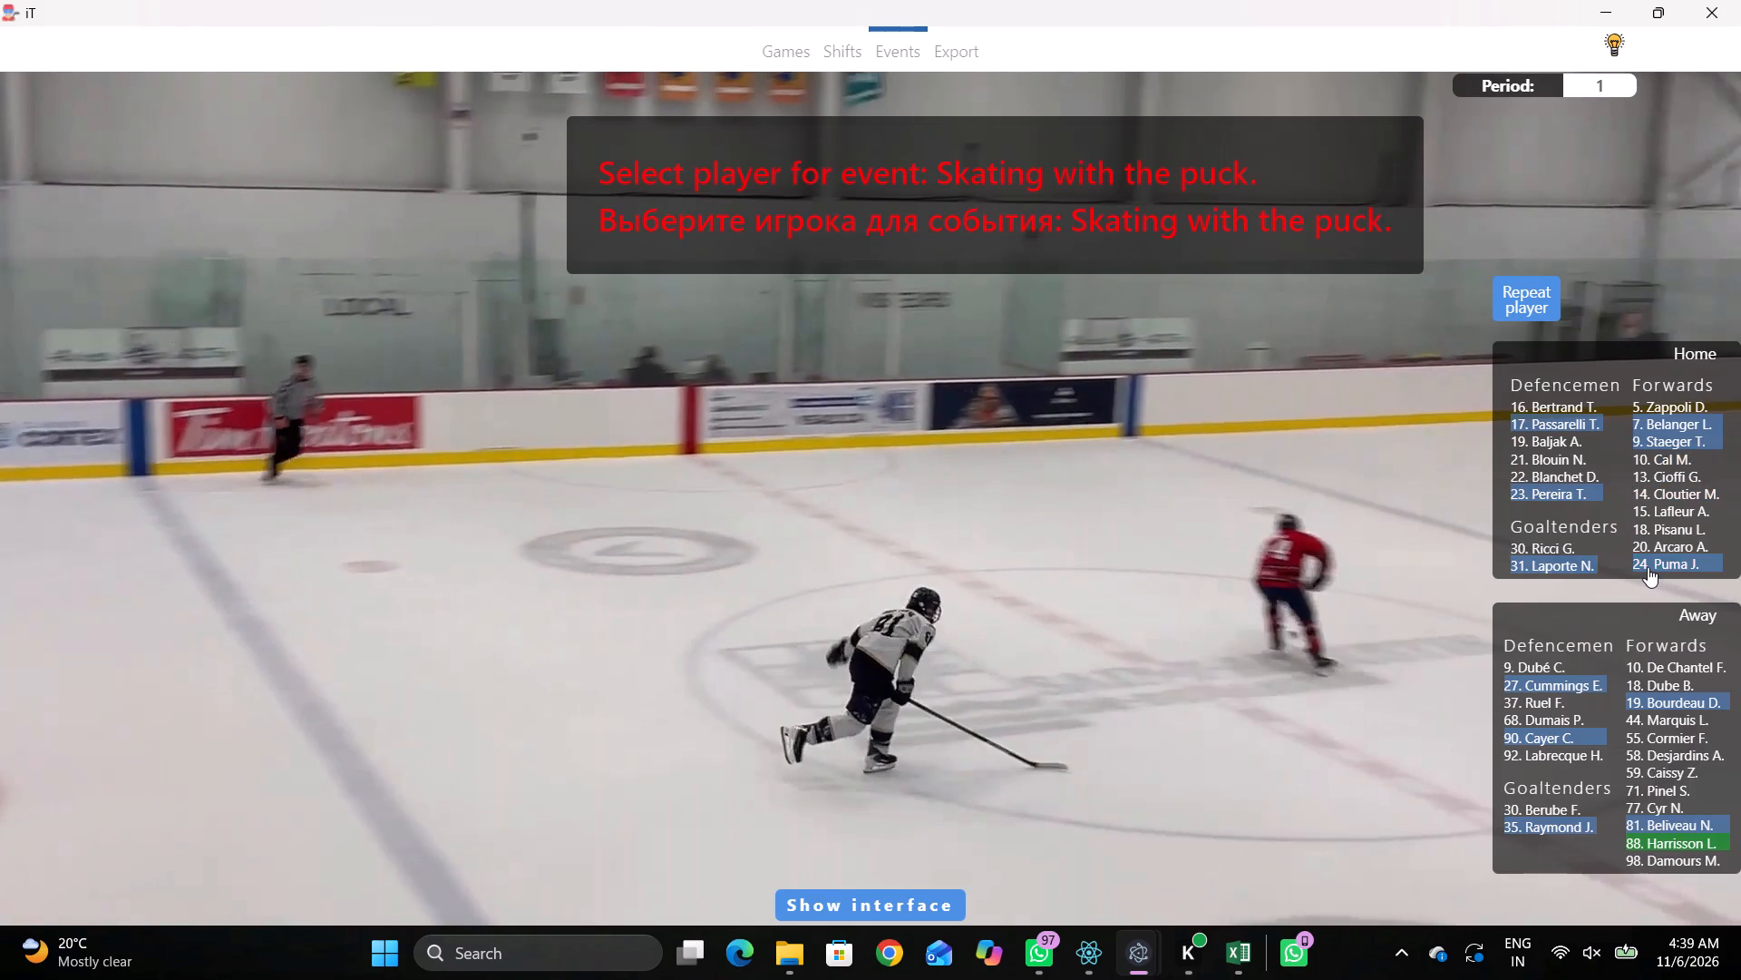
pyautogui.click(1648, 567)
pyautogui.click(922, 281)
# Log a Shot Attempt - On Goal by the same player, home 24, between the away blue line and the far-side face-off circle.
pyautogui.press('space')
pyautogui.press('space')
pyautogui.press('space')
pyautogui.press('space')
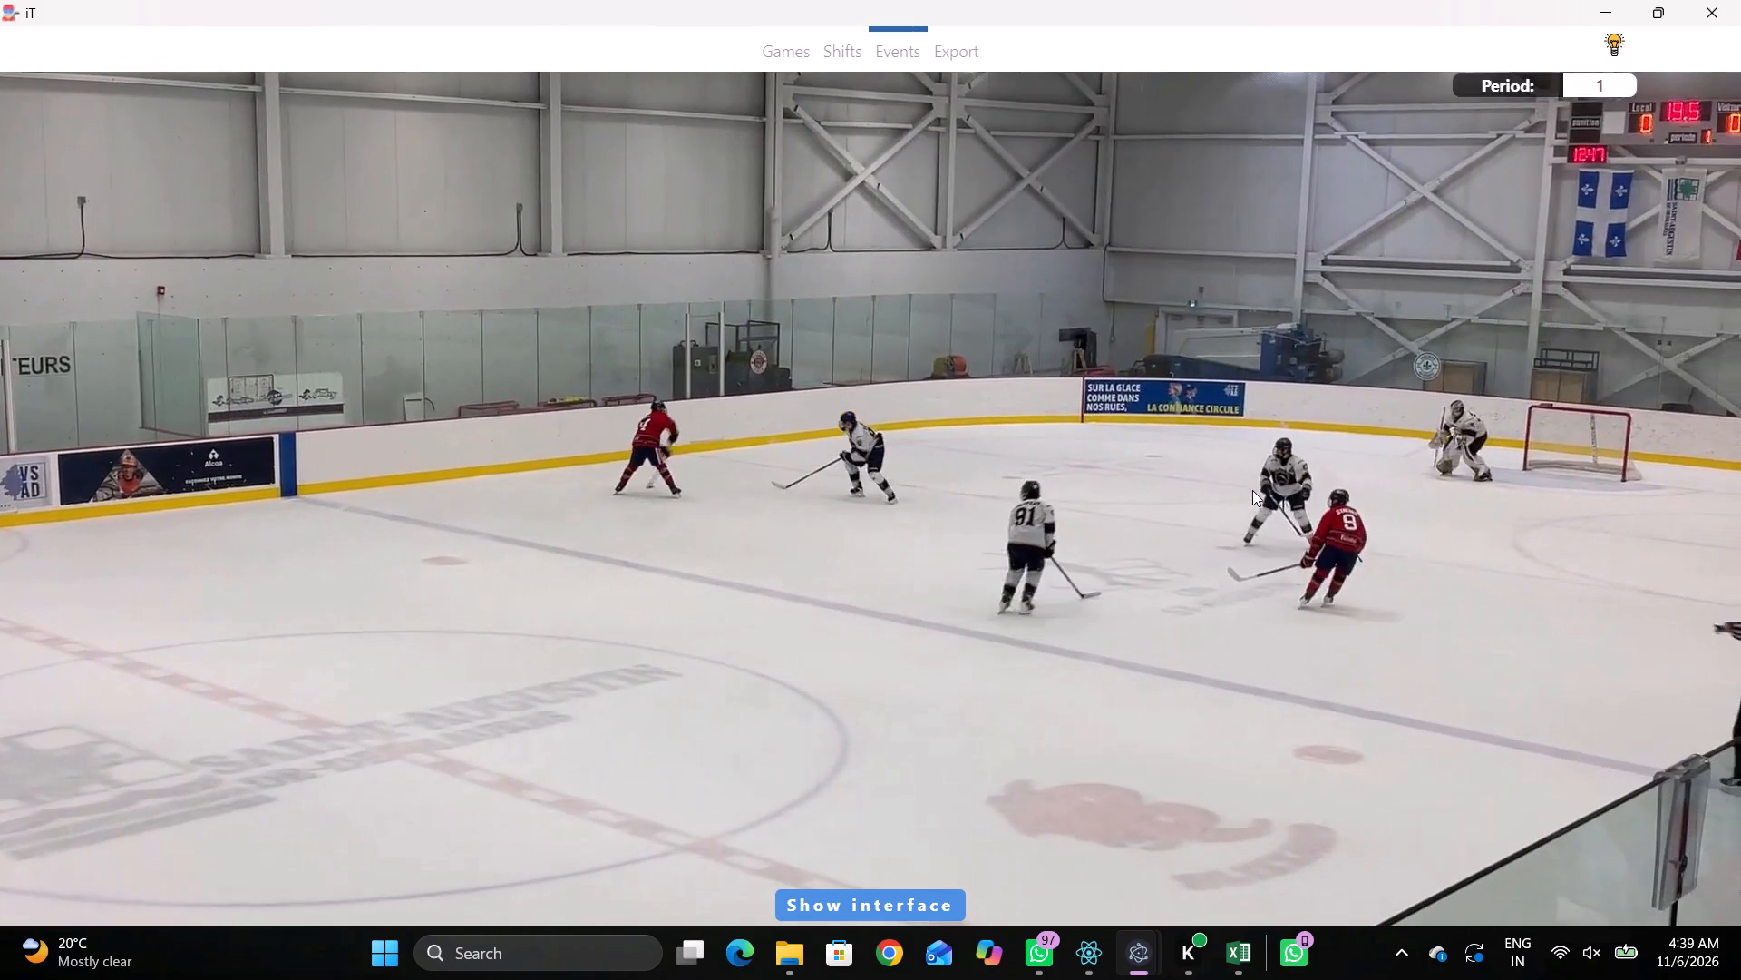
pyautogui.press('space')
pyautogui.press('space')
pyautogui.write('r q')
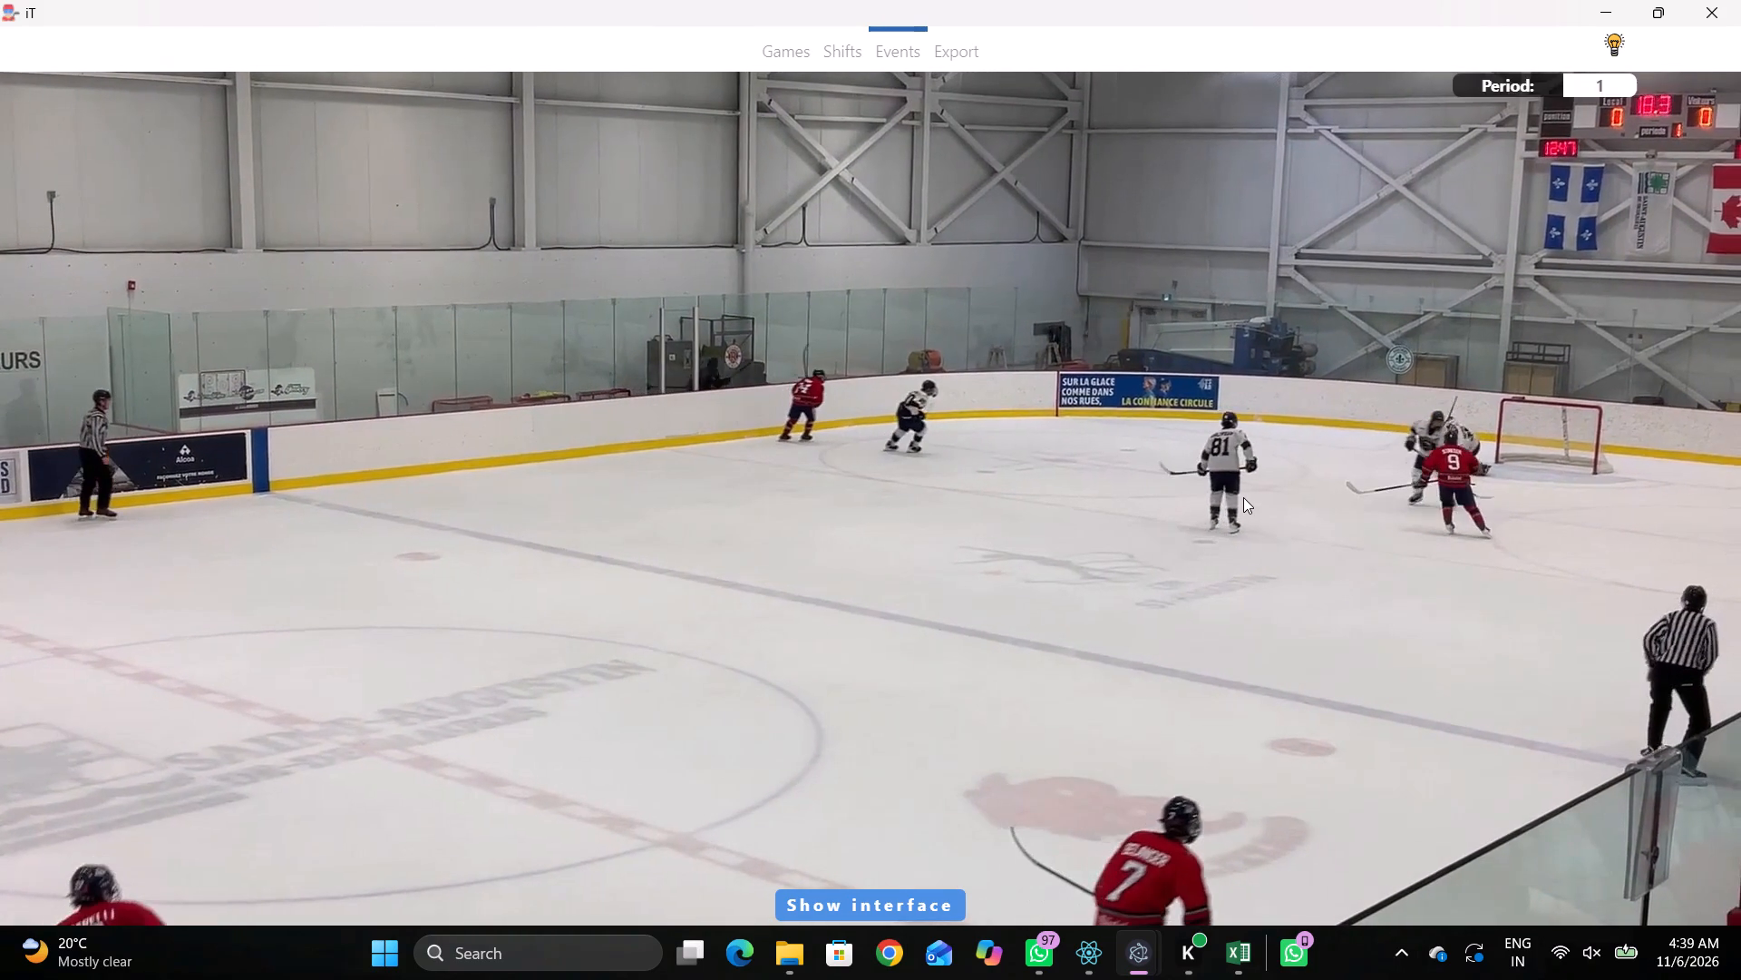
pyautogui.press('q')
pyautogui.press('q')
pyautogui.press('q')
pyautogui.press('q')
pyautogui.press('q')
pyautogui.rightClick(1027, 413)
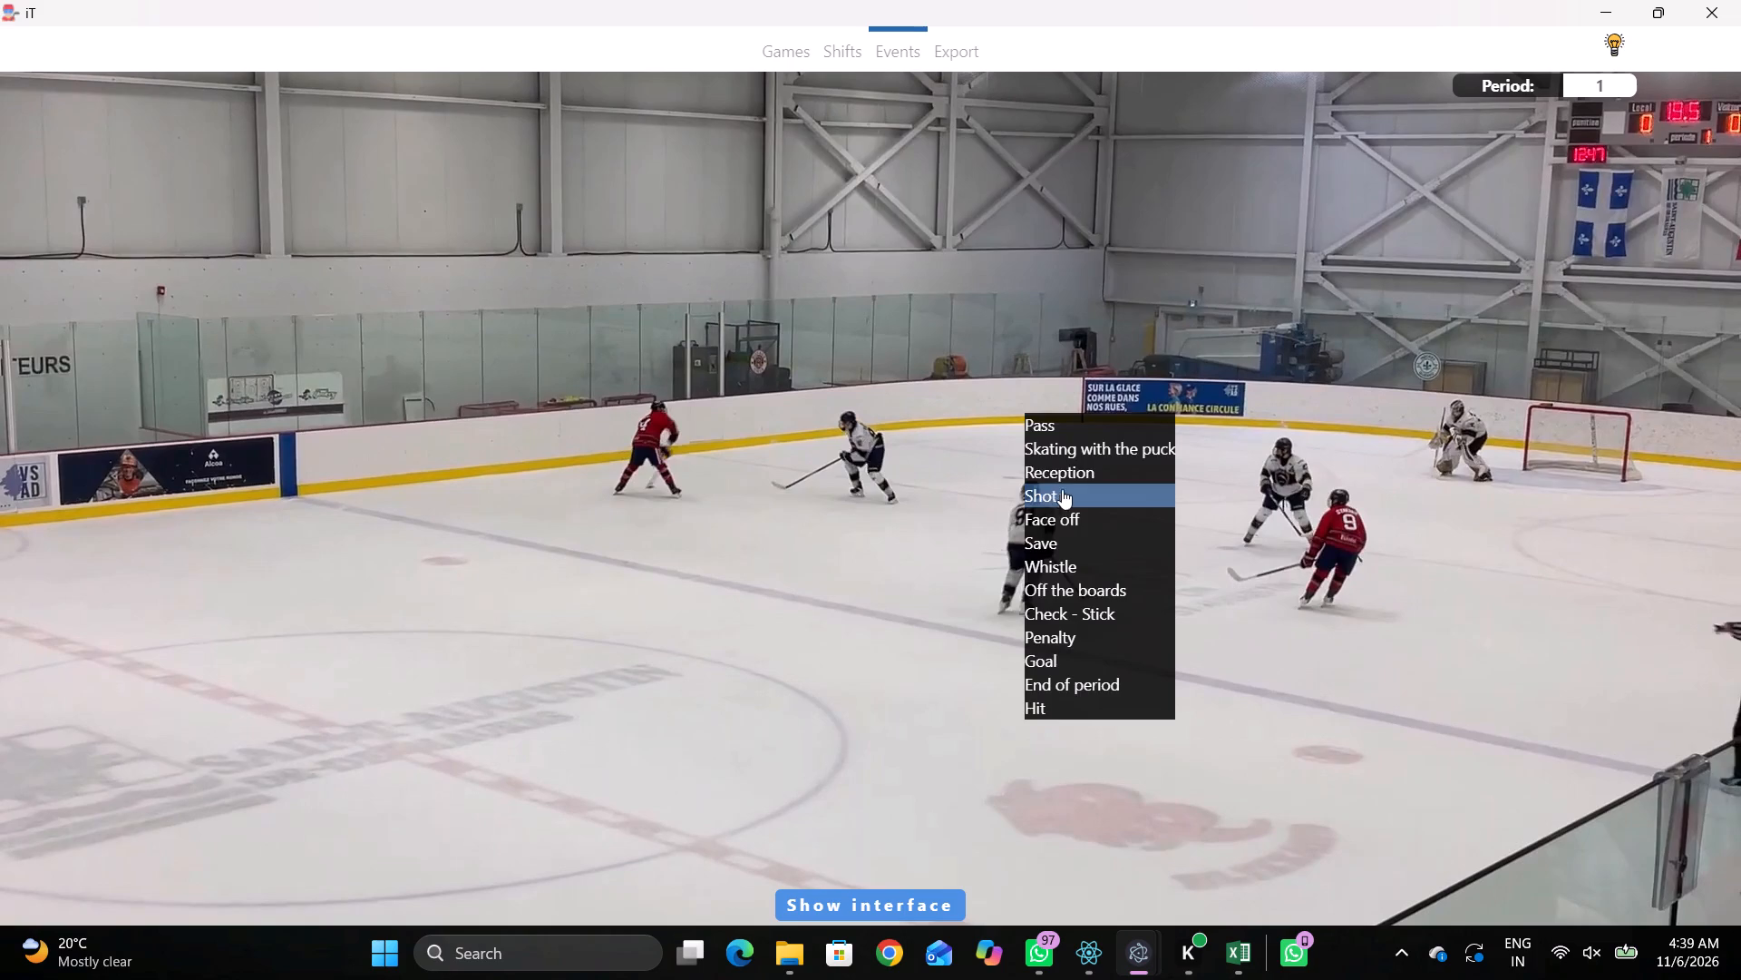
pyautogui.click(1061, 482)
pyautogui.moveTo(995, 390); pyautogui.dragTo(1014, 399, button='right')
pyautogui.click(1038, 469)
pyautogui.click(861, 345)
pyautogui.click(1524, 307)
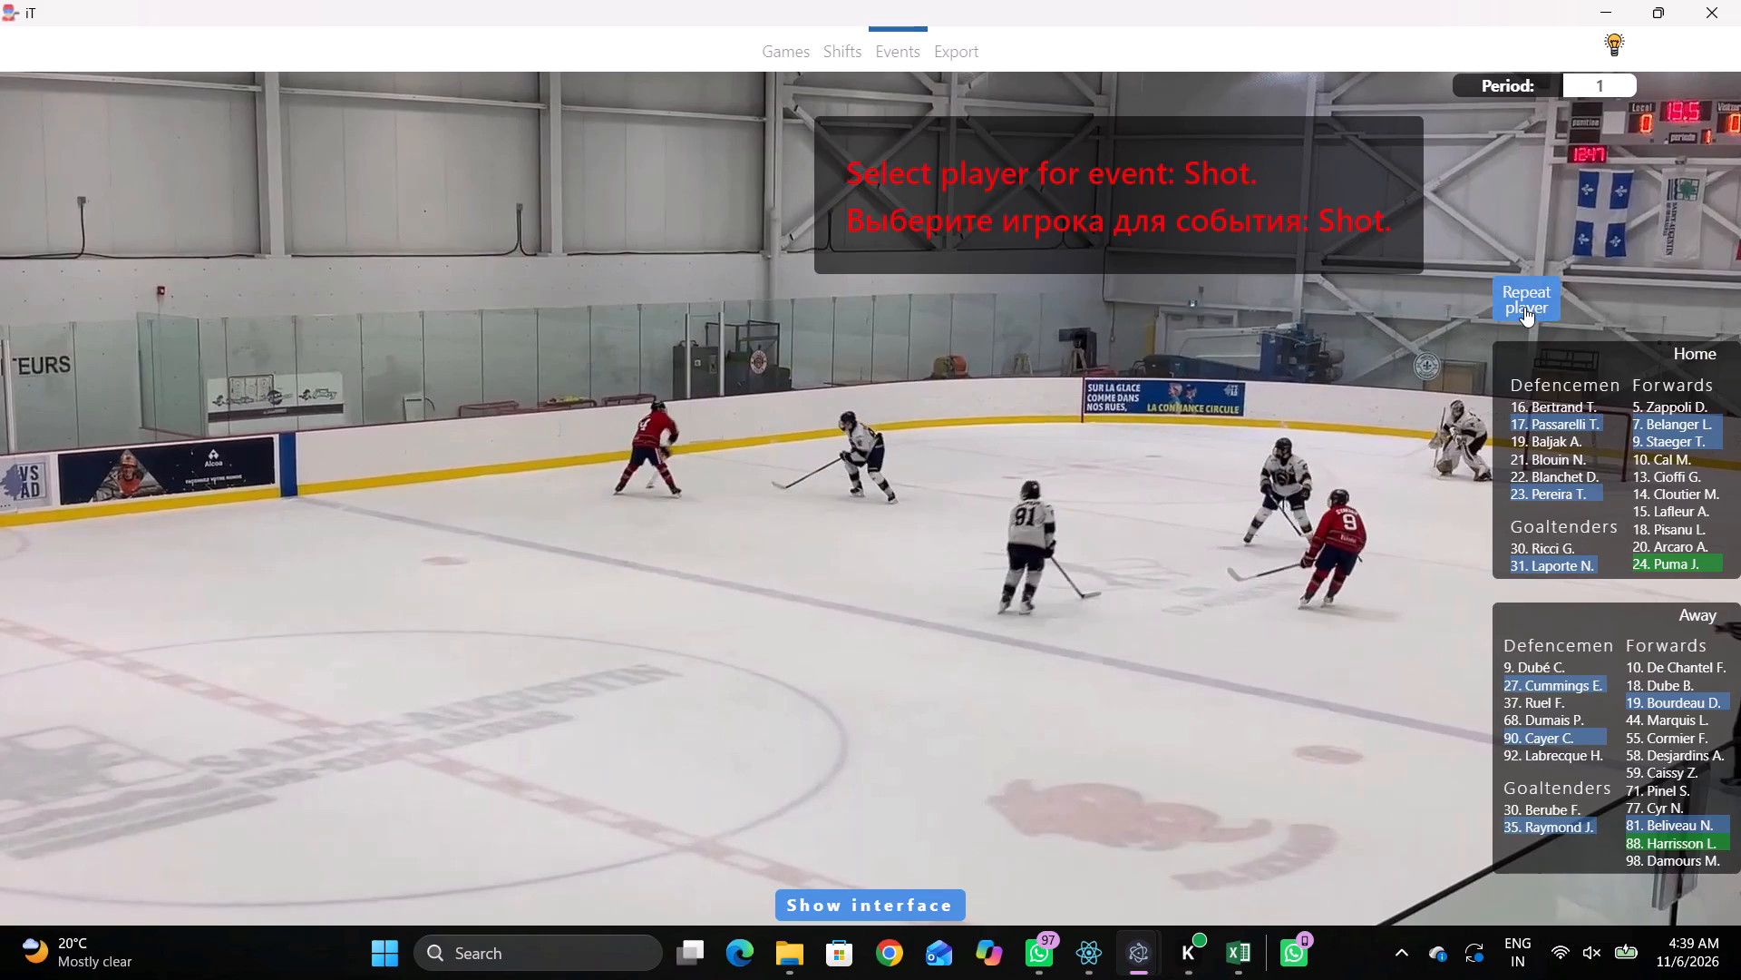
pyautogui.click(1150, 227)
# Log a Save by away goaltender 35 in the away crease, as Left Pad with direction Bottom middle.
pyautogui.press('space')
pyautogui.press('space')
pyautogui.moveTo(1192, 401); pyautogui.dragTo(1220, 411, button='right')
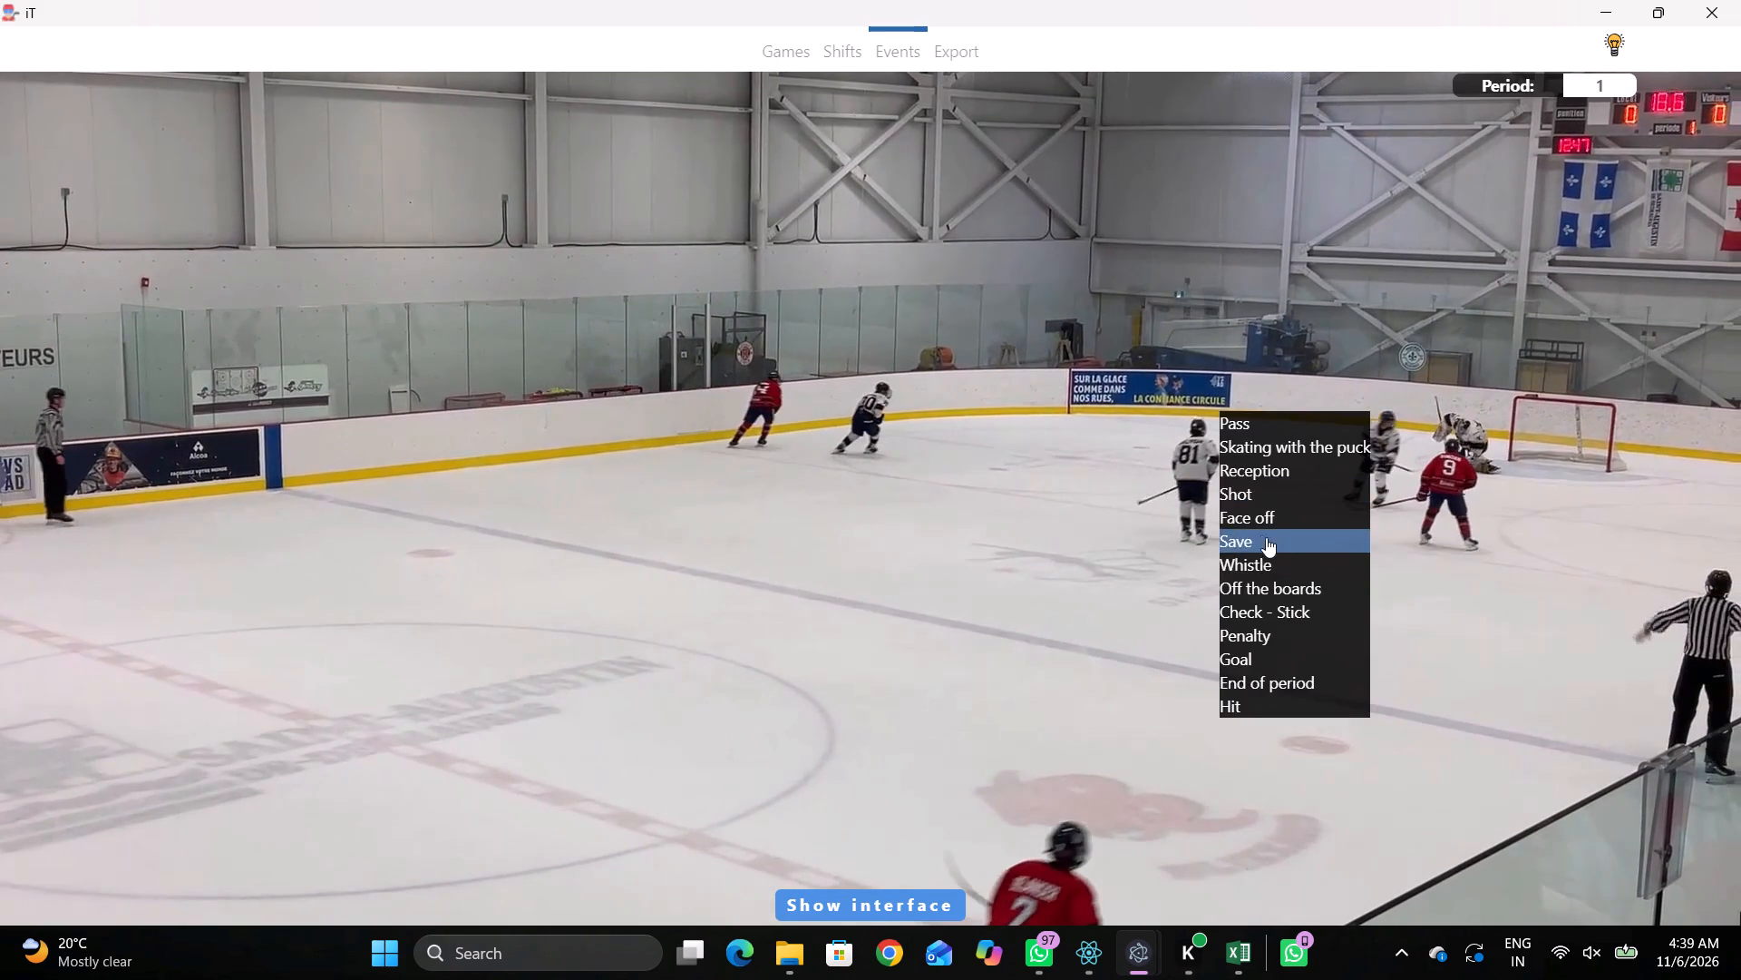
pyautogui.click(1260, 533)
pyautogui.click(1061, 489)
pyautogui.click(909, 501)
pyautogui.click(1628, 454)
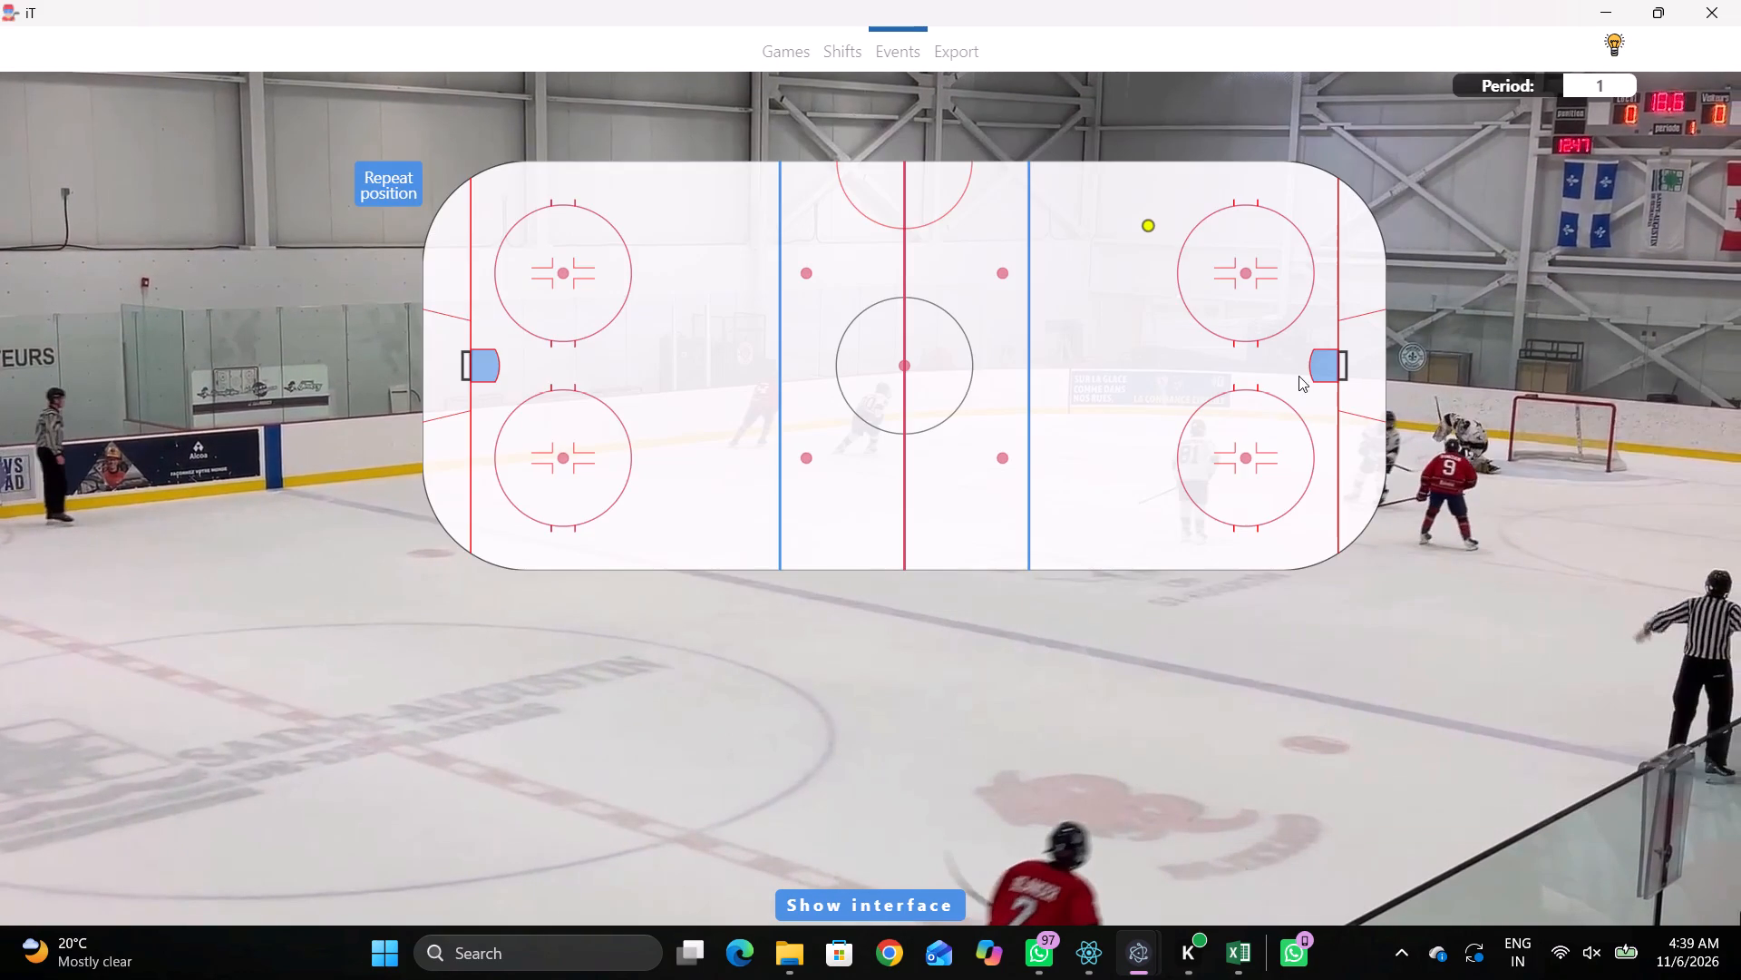
pyautogui.click(1321, 366)
pyautogui.hotkey('shift', 'd')
pyautogui.click(626, 760)
pyautogui.click(1600, 741)
# Log a Whistle in the away zone's near-side face-off circle, on the blue-line side of its dot.
pyautogui.press('space')
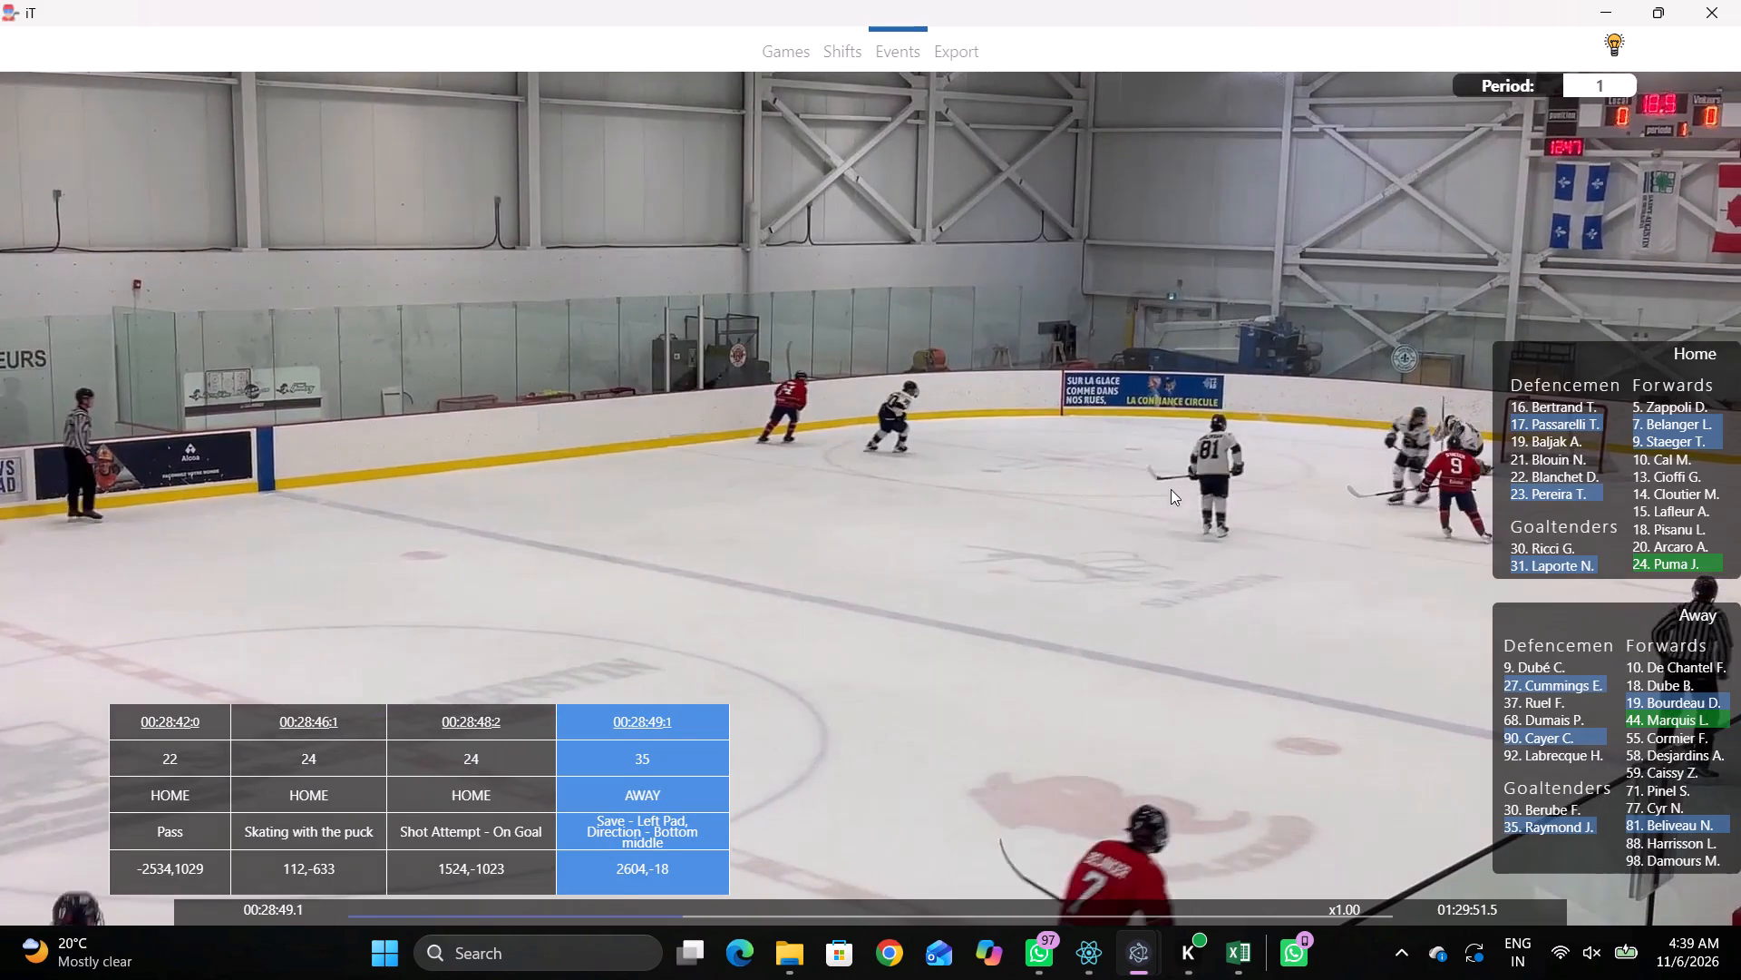
pyautogui.press('v')
pyautogui.press('space')
pyautogui.rightClick(1162, 364)
pyautogui.click(1224, 516)
pyautogui.click(1210, 456)
pyautogui.press('space')
pyautogui.write('c D c vv')
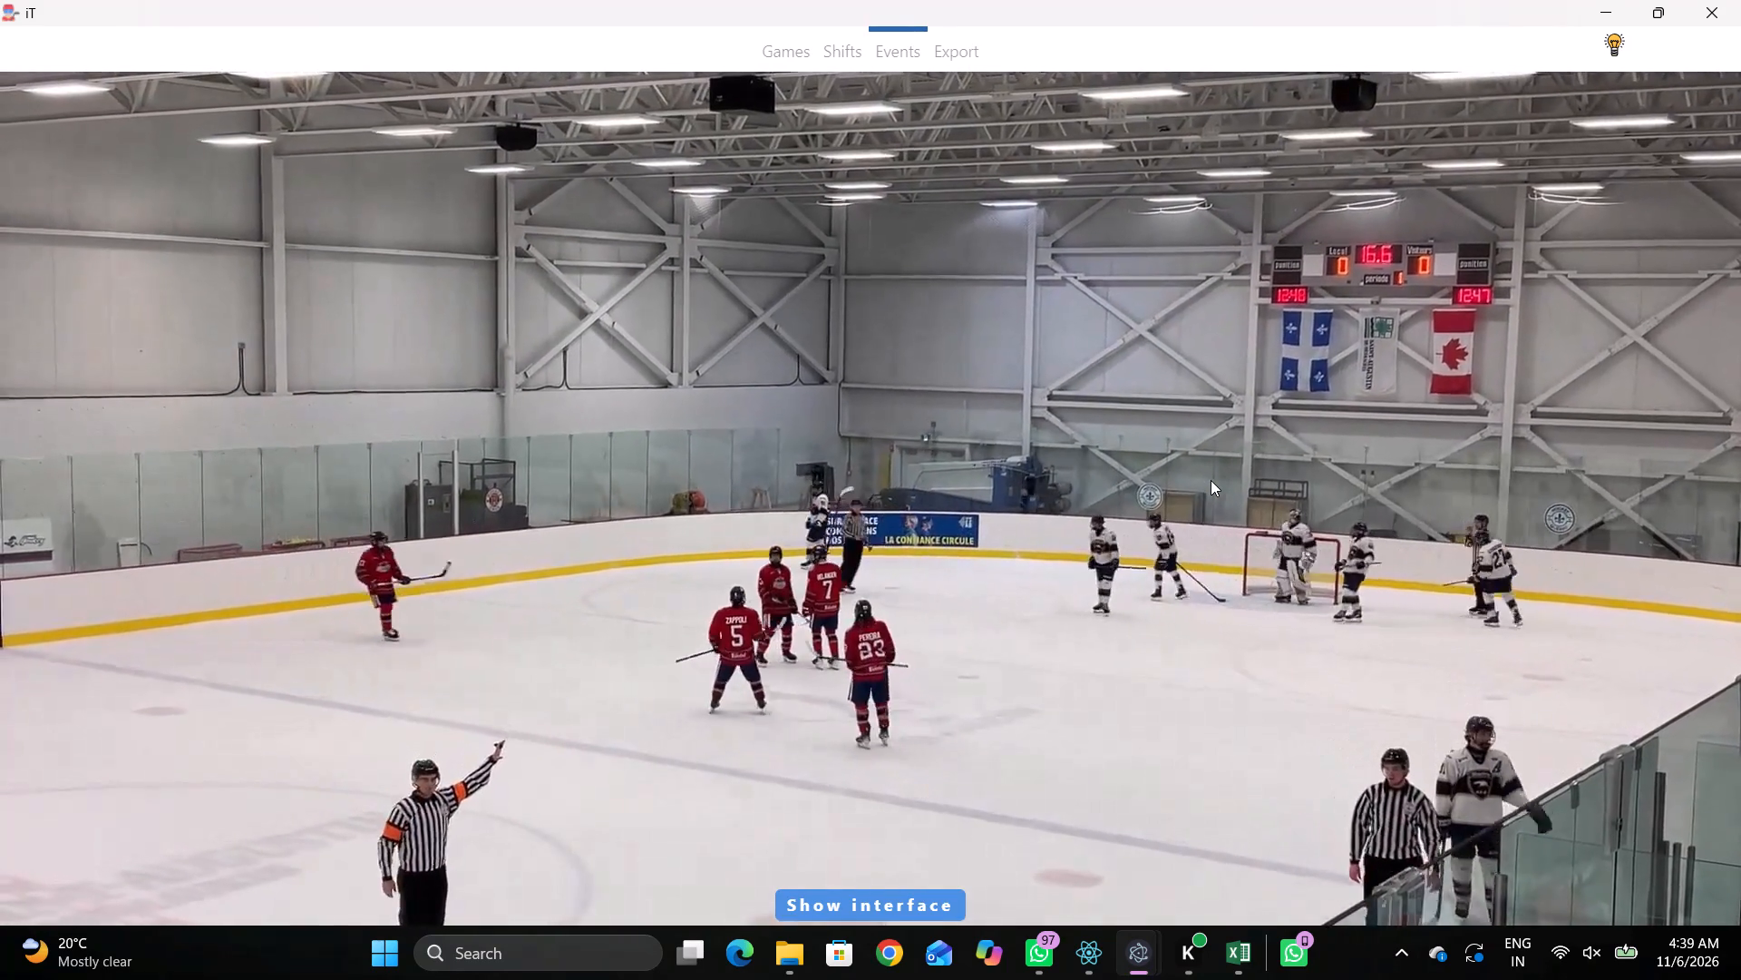
pyautogui.hotkey('shift', 'd')
pyautogui.press('space')
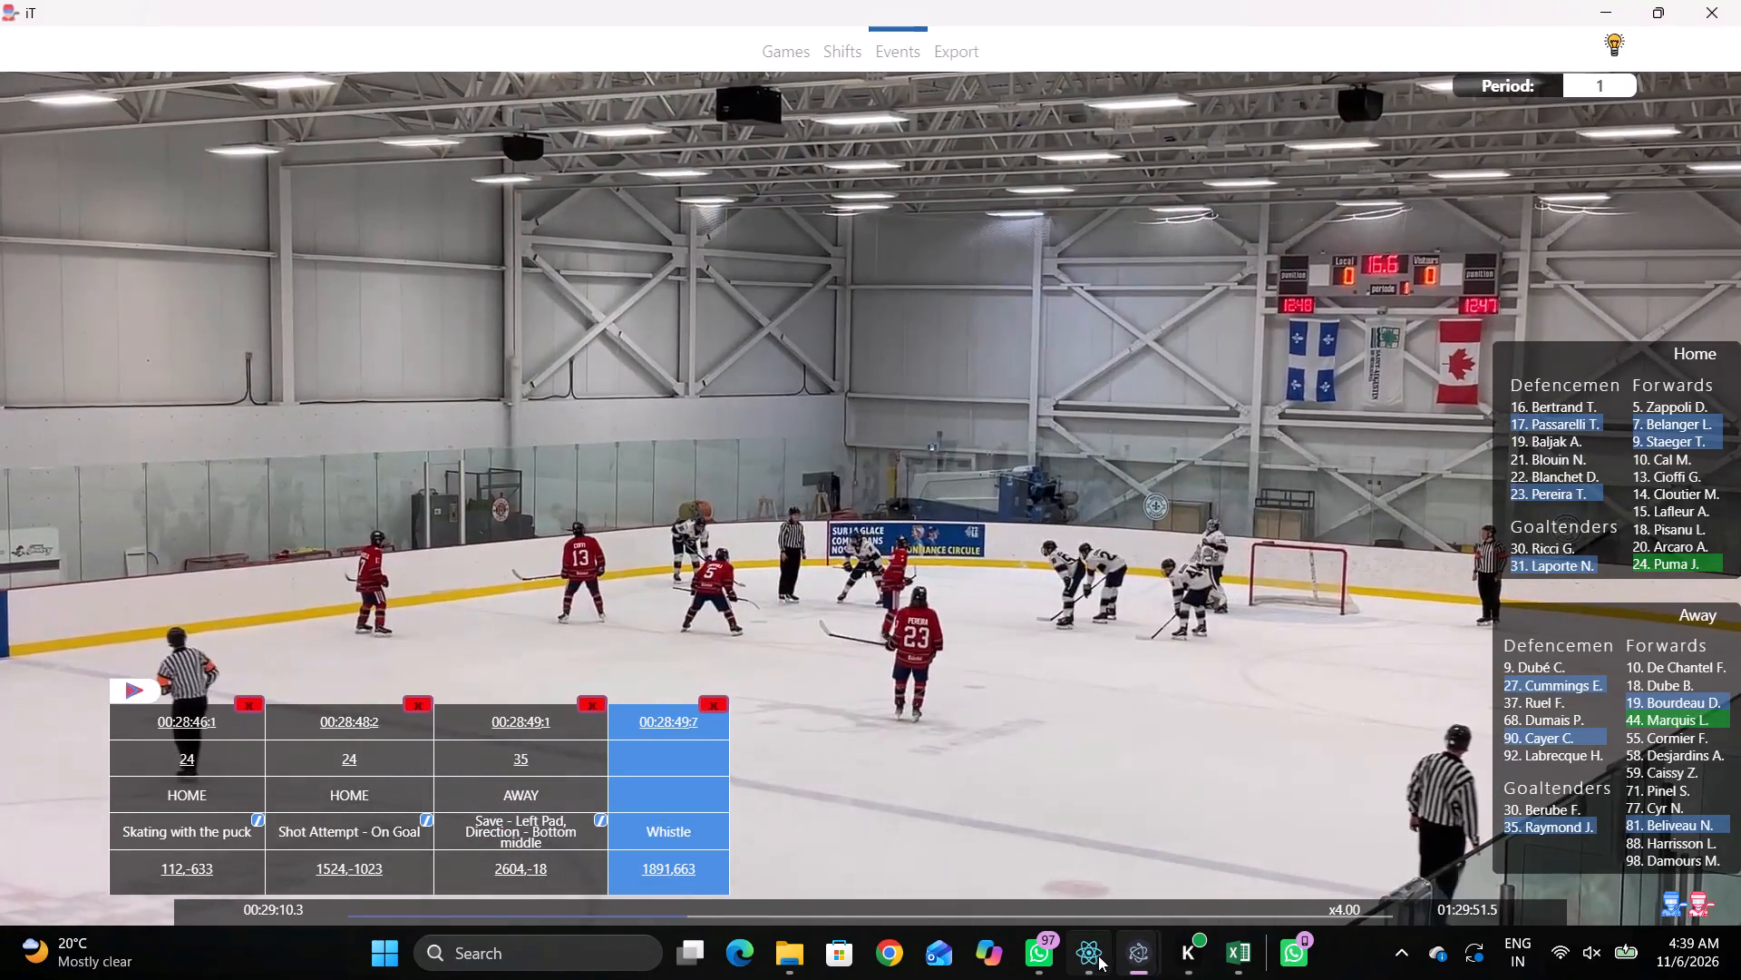
# Switch to TMS Tagger and open the activity log of game 173511 to examine its change history.
pyautogui.click(1098, 955)
pyautogui.click(333, 546)
pyautogui.click(144, 478)
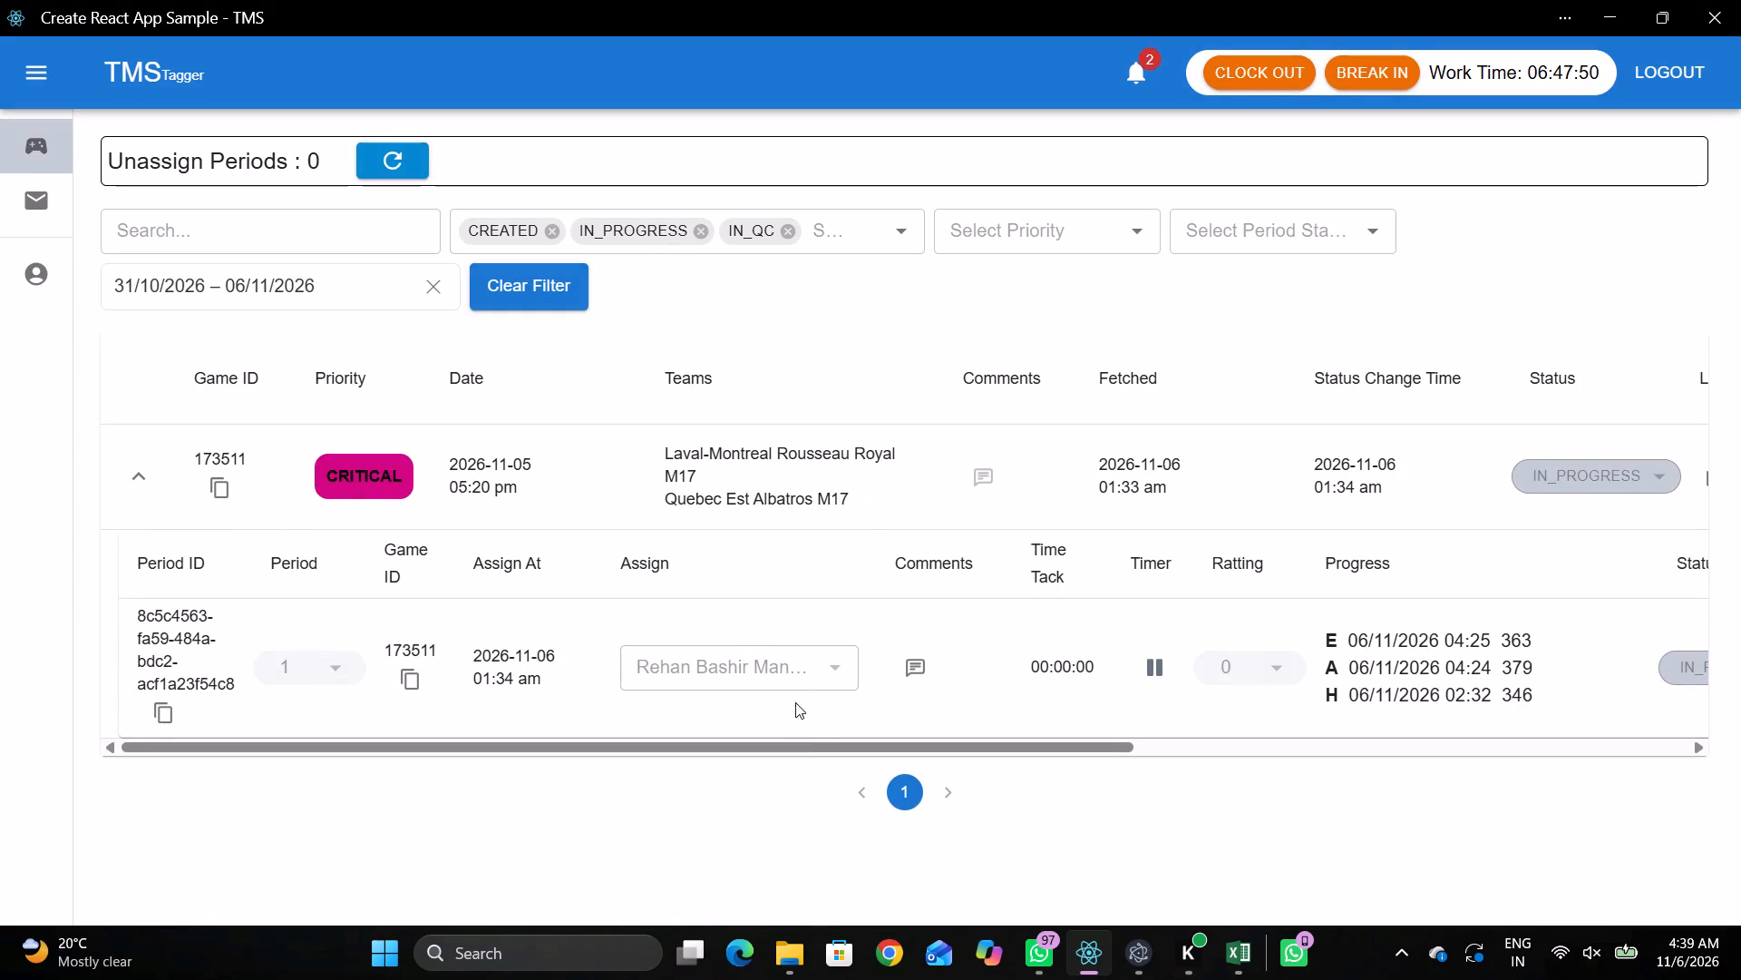
pyautogui.moveTo(843, 747); pyautogui.dragTo(777, 734)
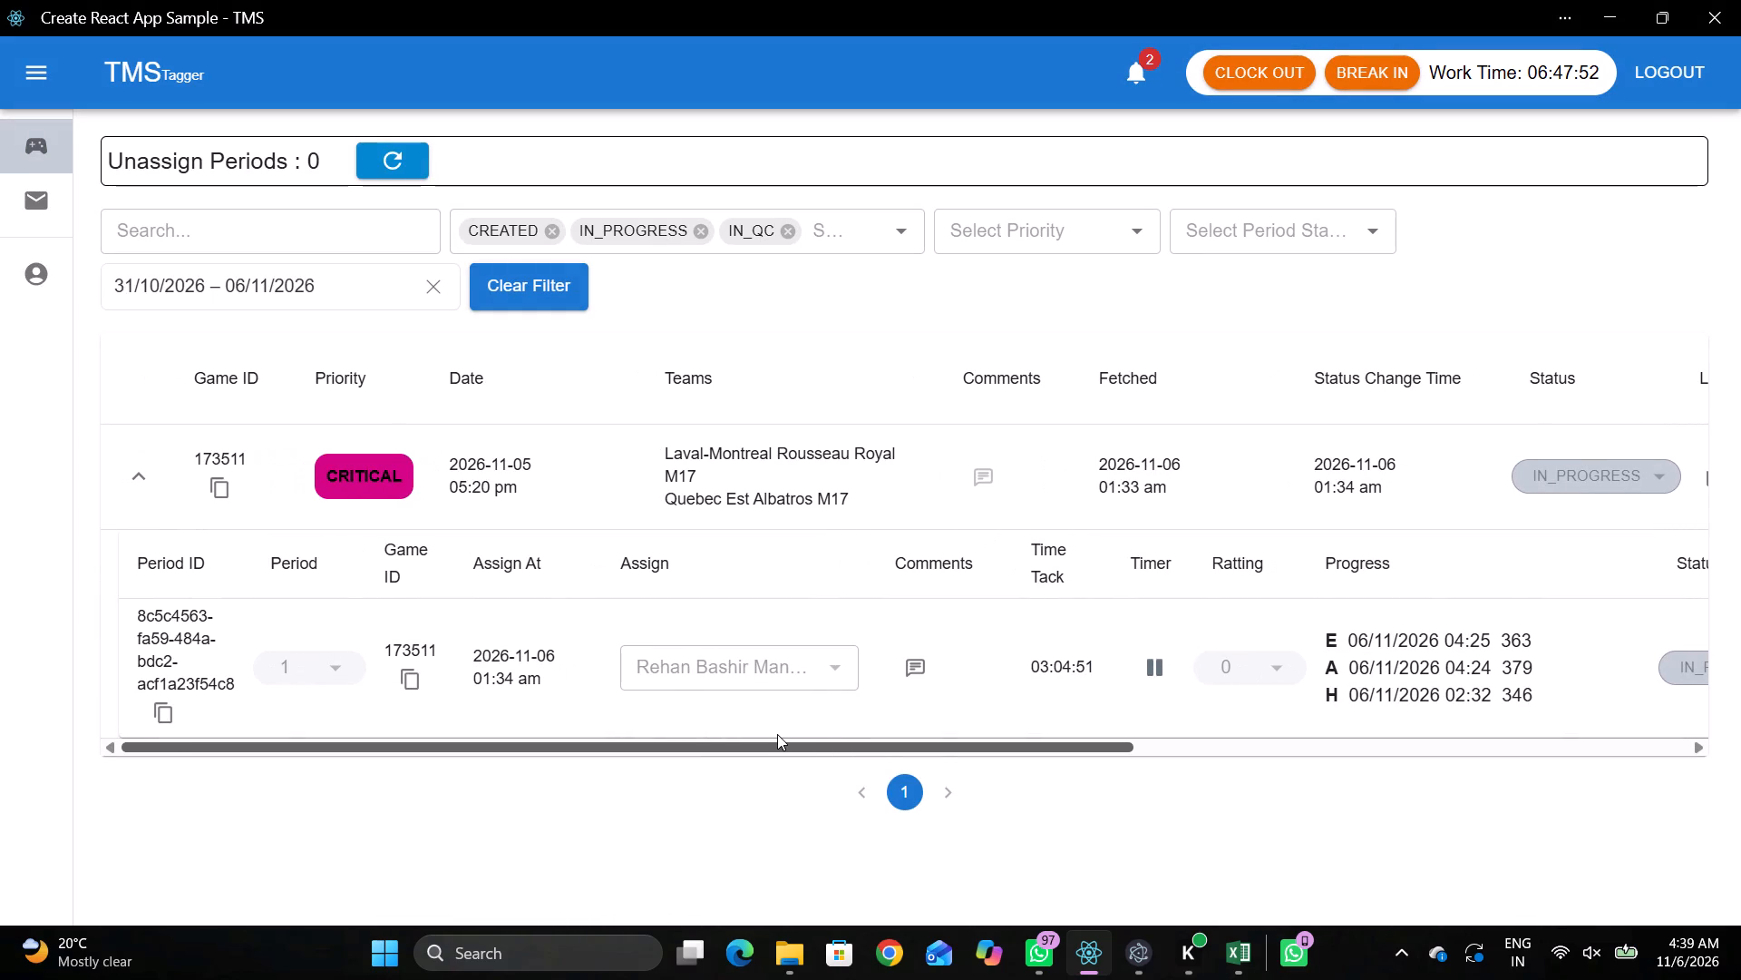
pyautogui.moveTo(777, 734); pyautogui.dragTo(1594, 740)
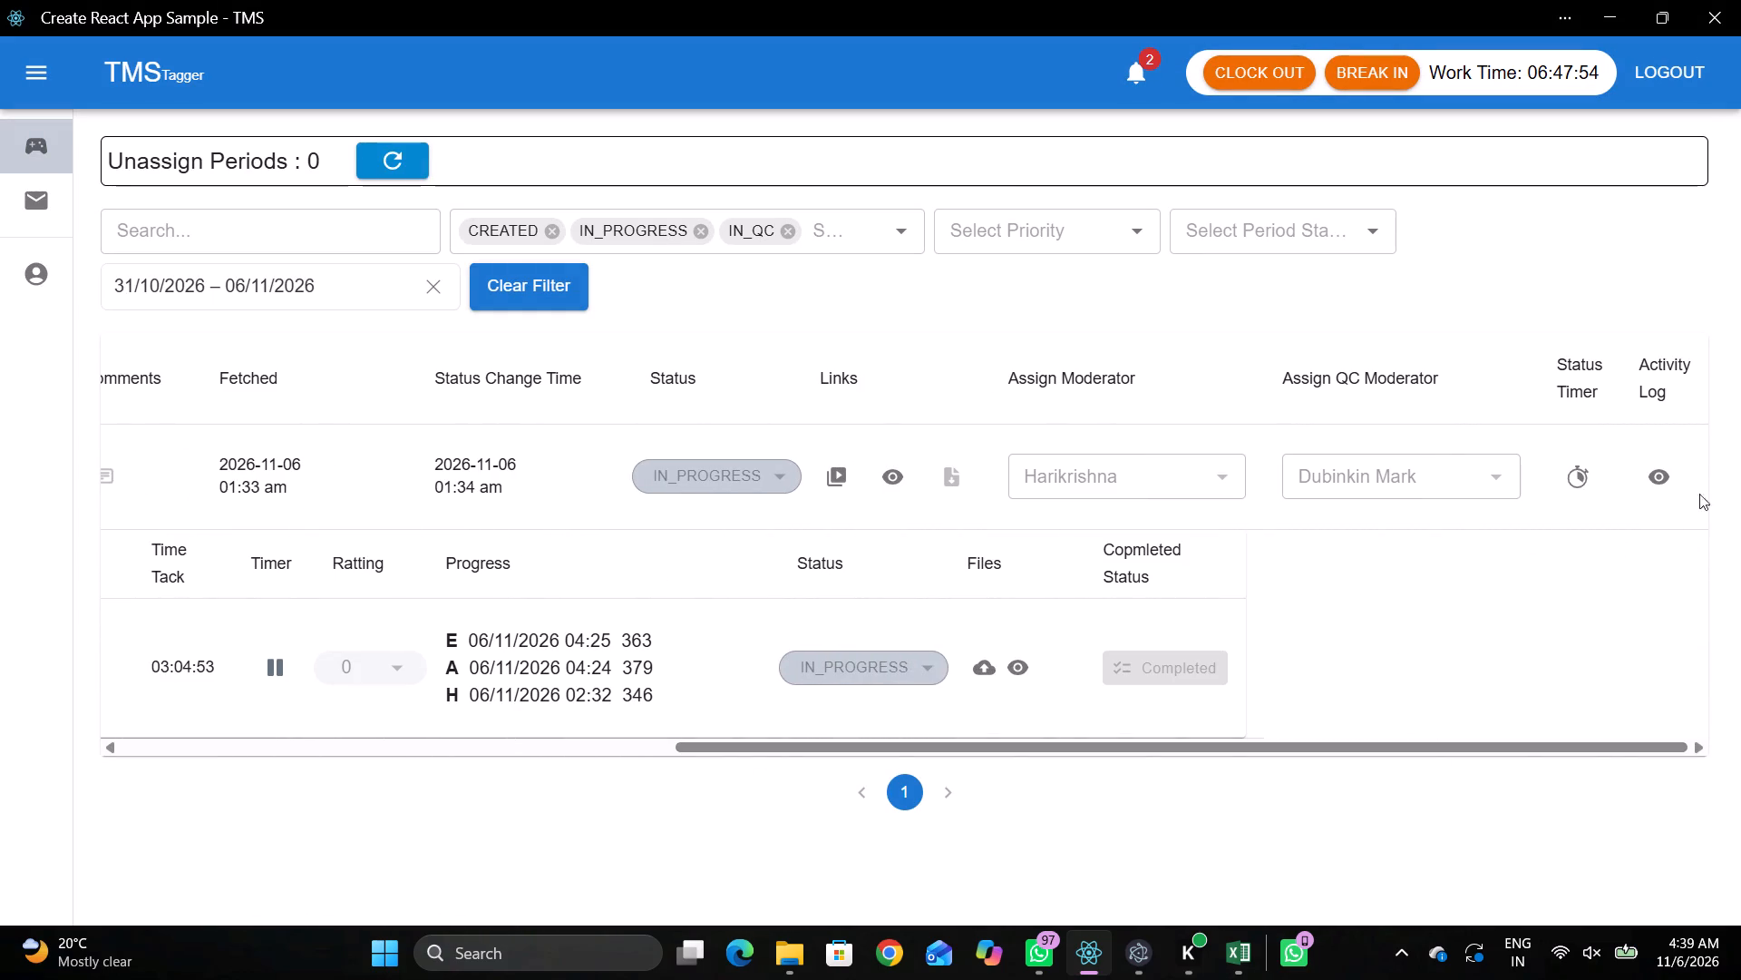
pyautogui.click(1675, 477)
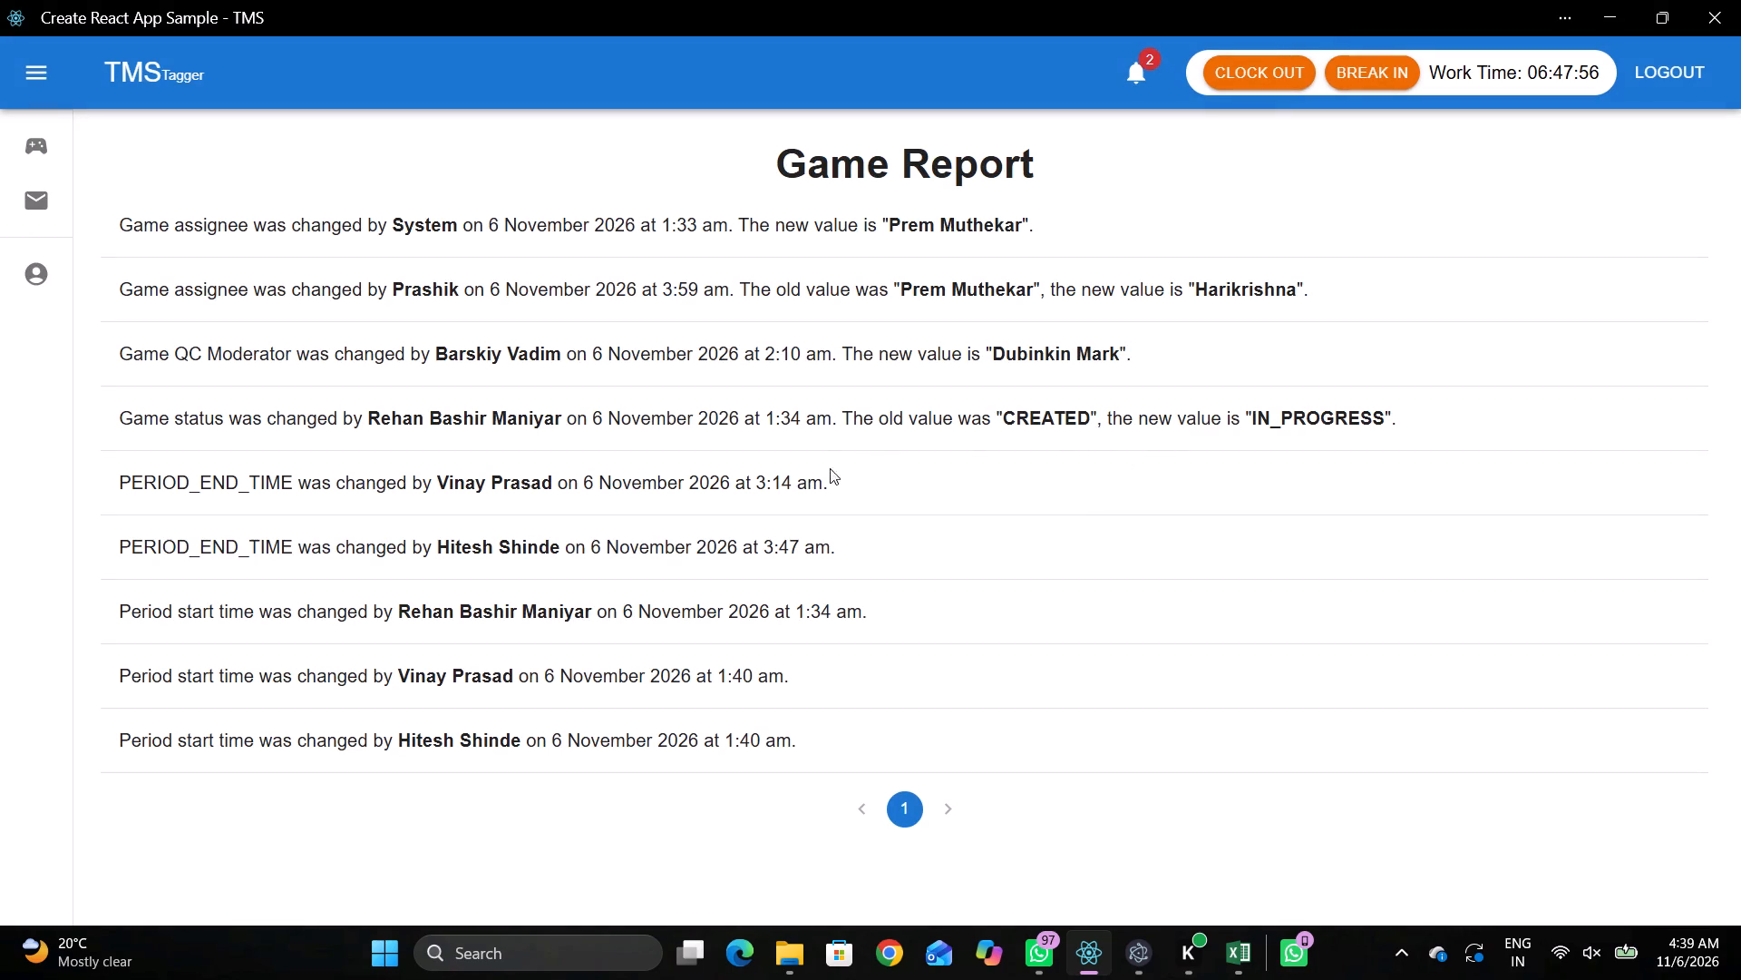
pyautogui.click(1607, 12)
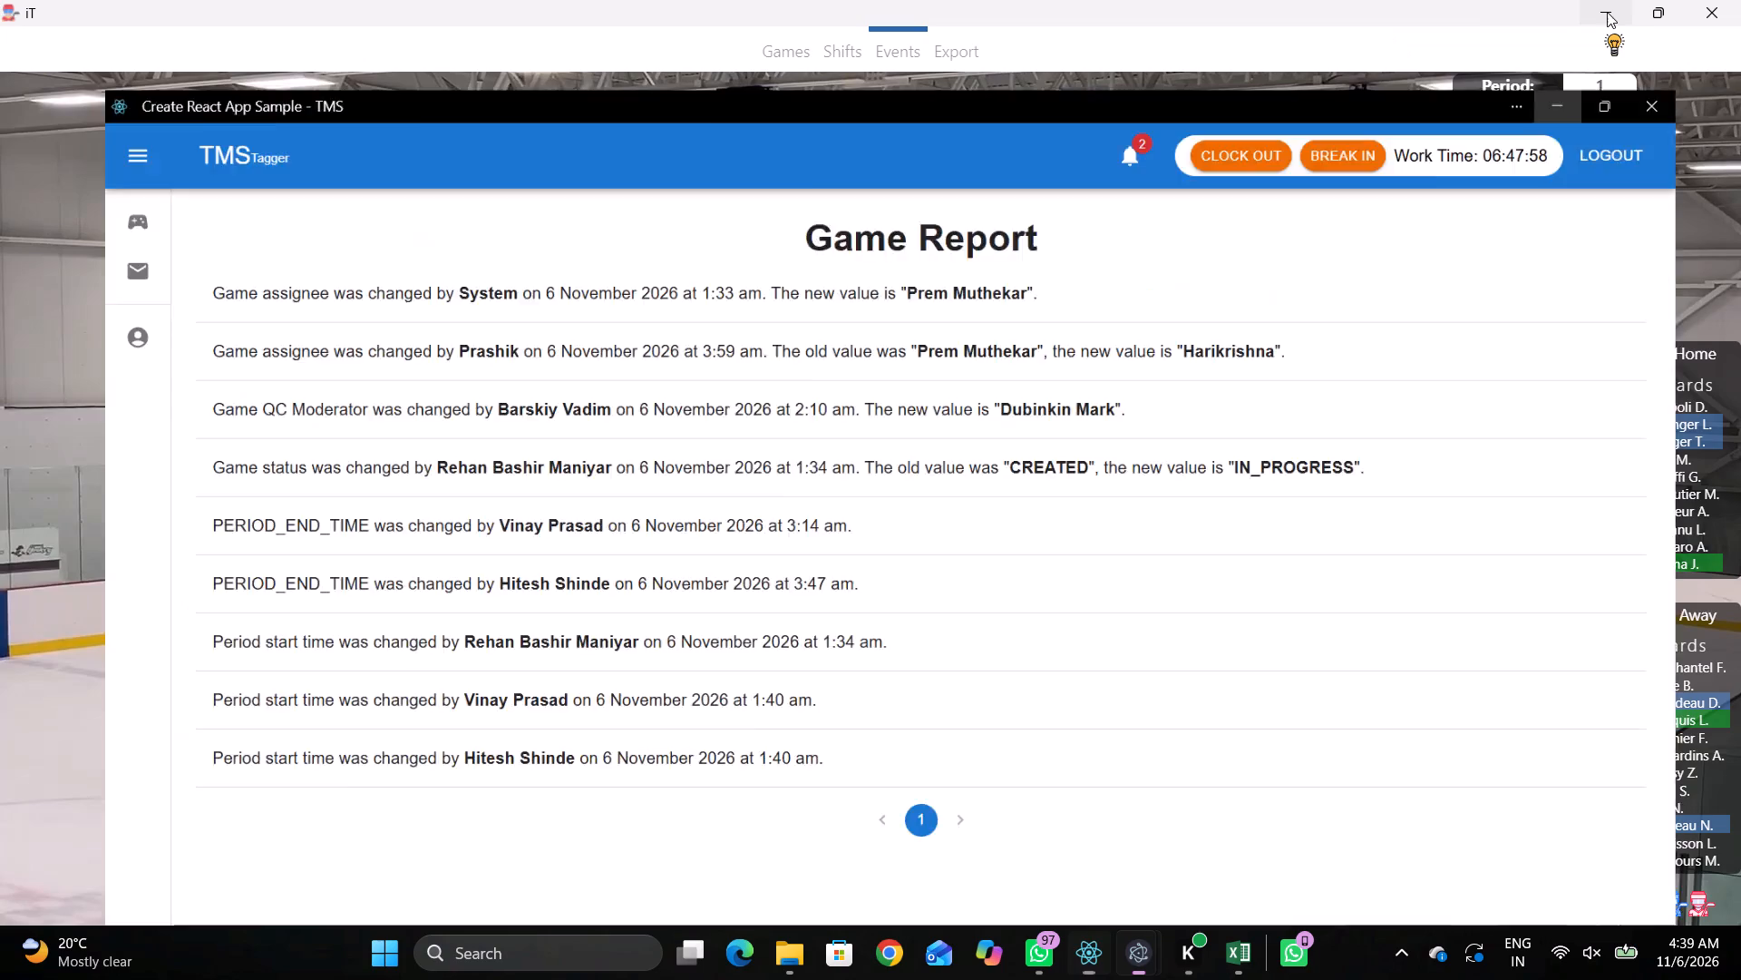
# Log a Face-off won by away 18 against home 5 at the away zone's far-side face-off dot.
pyautogui.hotkey('shift', 'd')
pyautogui.press('space')
pyautogui.press('space')
pyautogui.press('r')
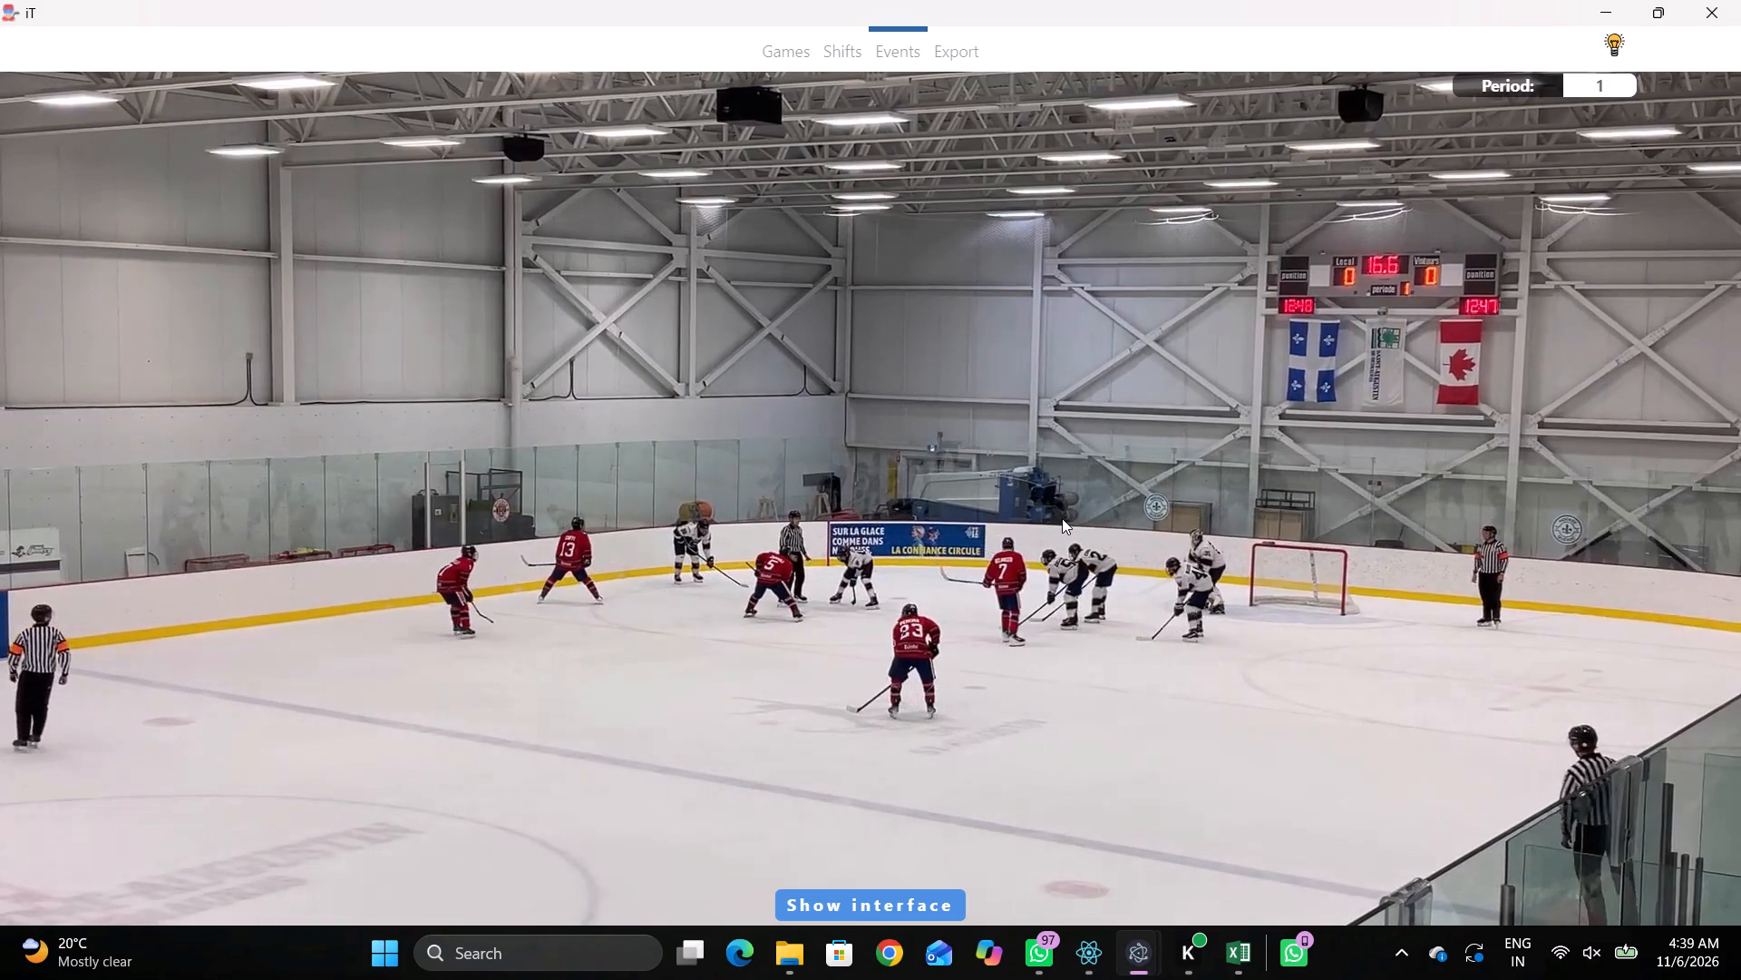
pyautogui.press('space')
pyautogui.press('space')
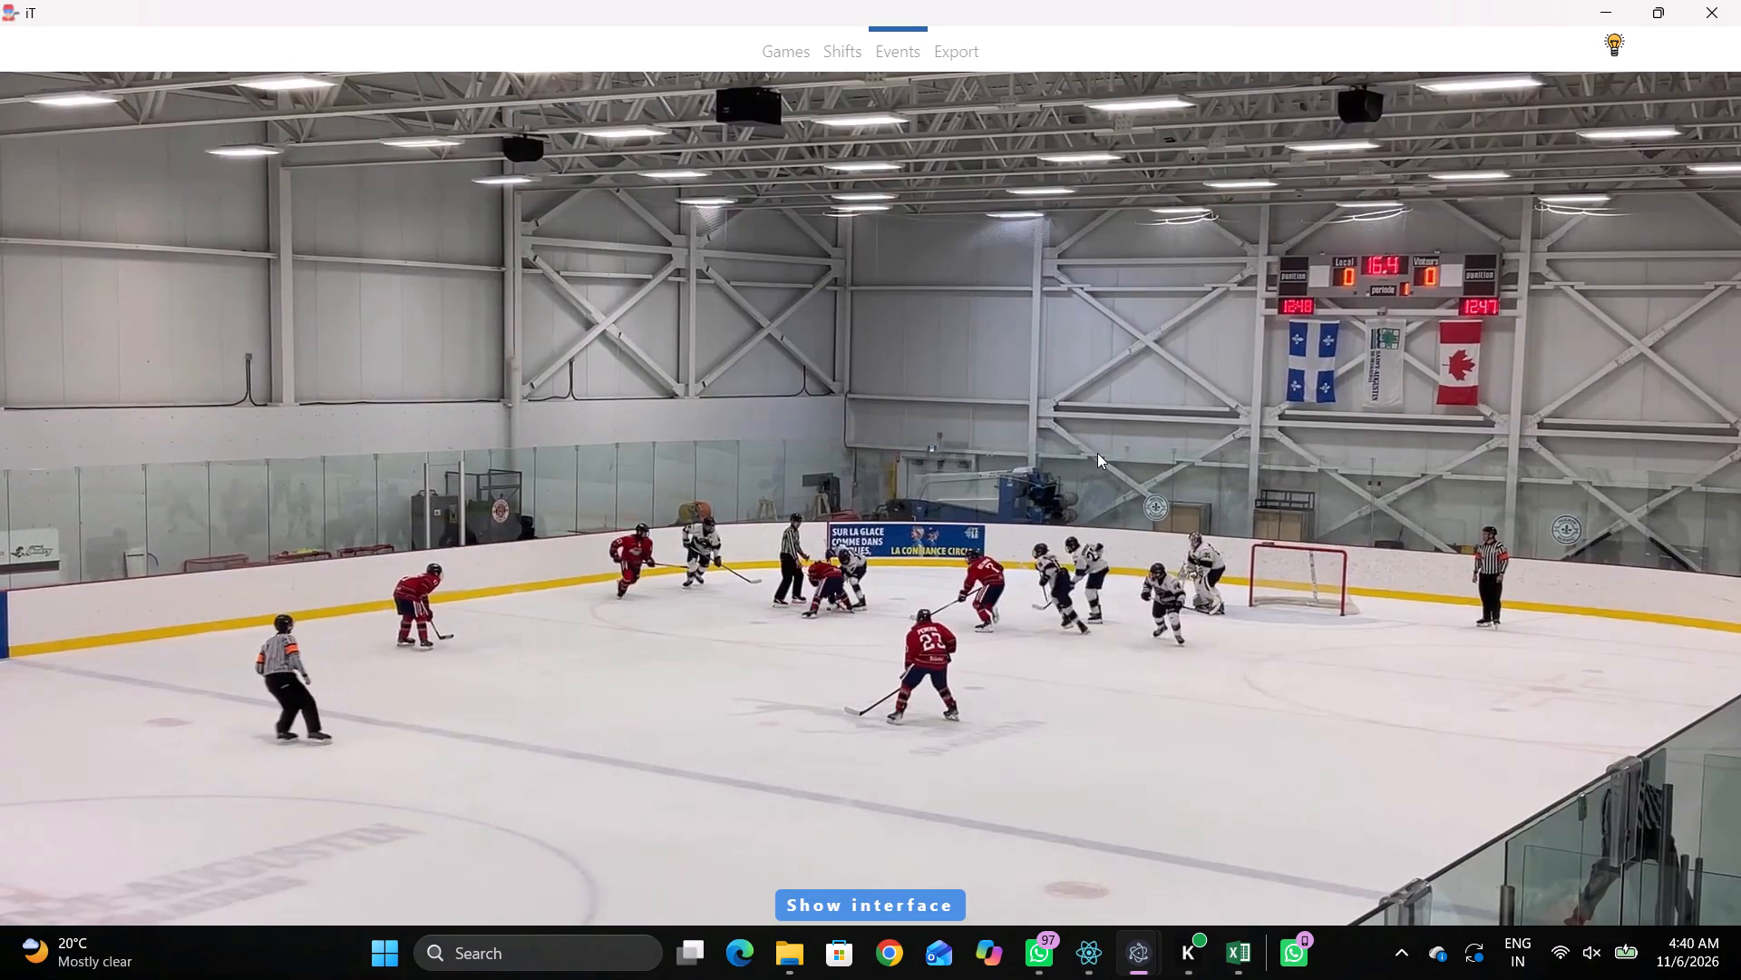
pyautogui.press('q')
pyautogui.press('space')
pyautogui.press('space')
pyautogui.write('q')
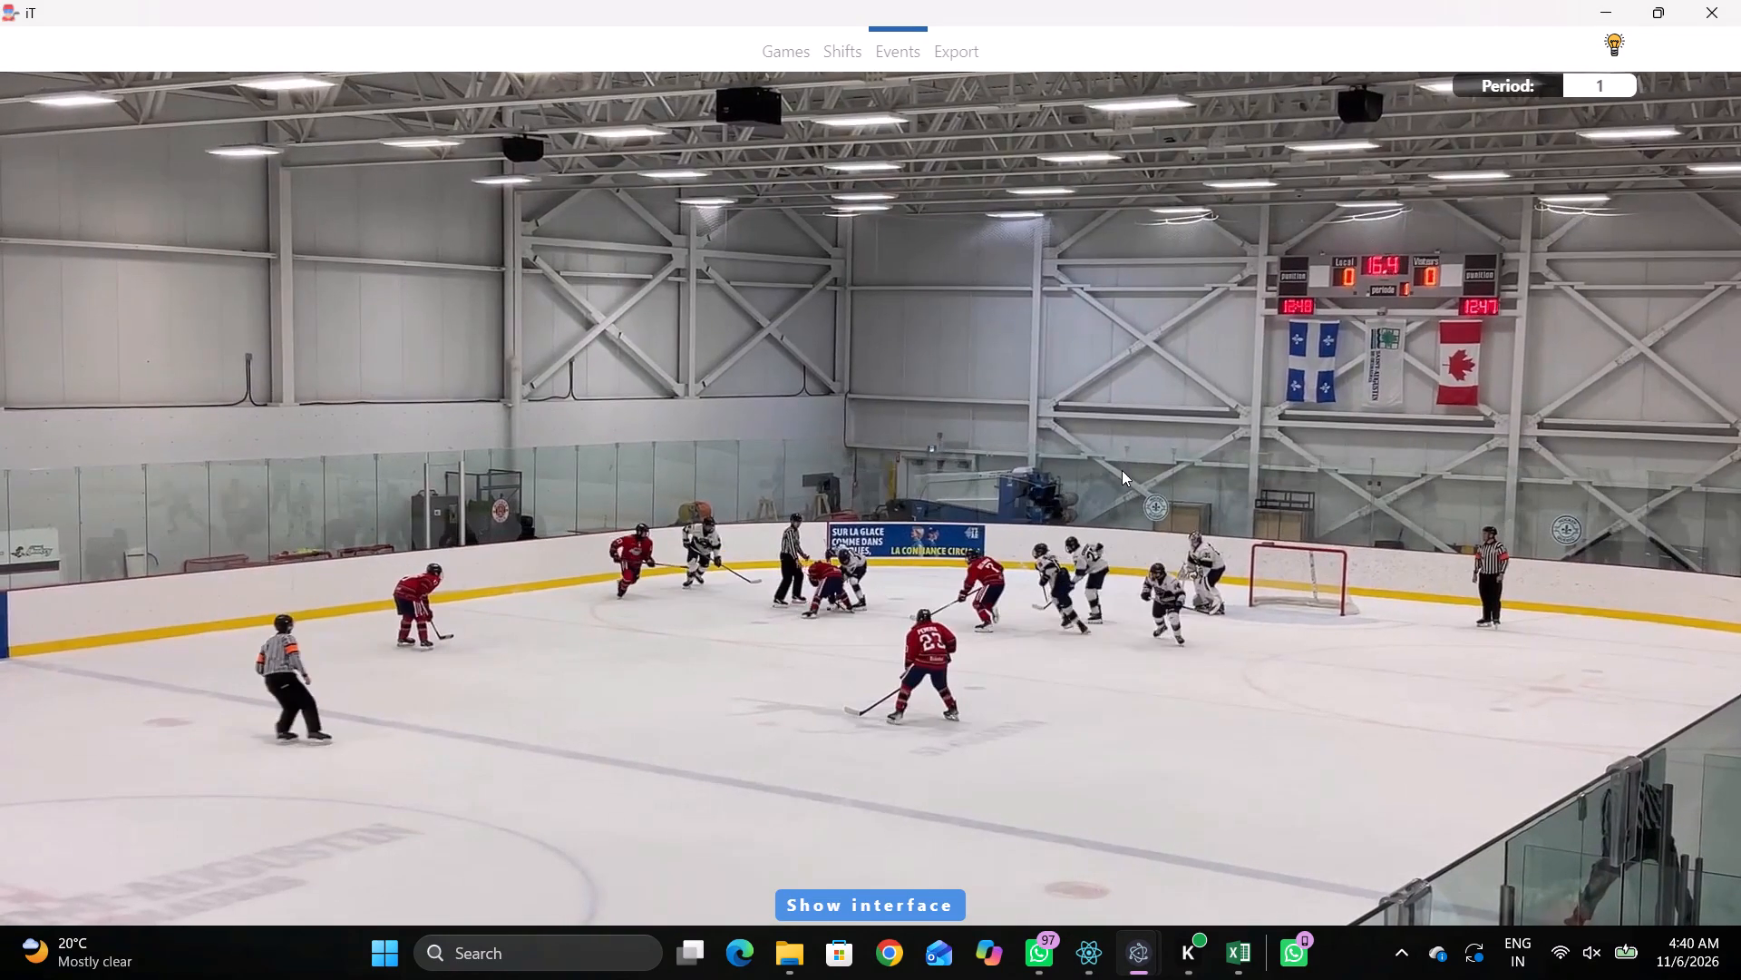
pyautogui.rightClick(1122, 450)
pyautogui.click(1177, 571)
pyautogui.moveTo(1177, 653); pyautogui.dragTo(1172, 643, button='right')
pyautogui.moveTo(1140, 457); pyautogui.dragTo(1153, 452, button='right')
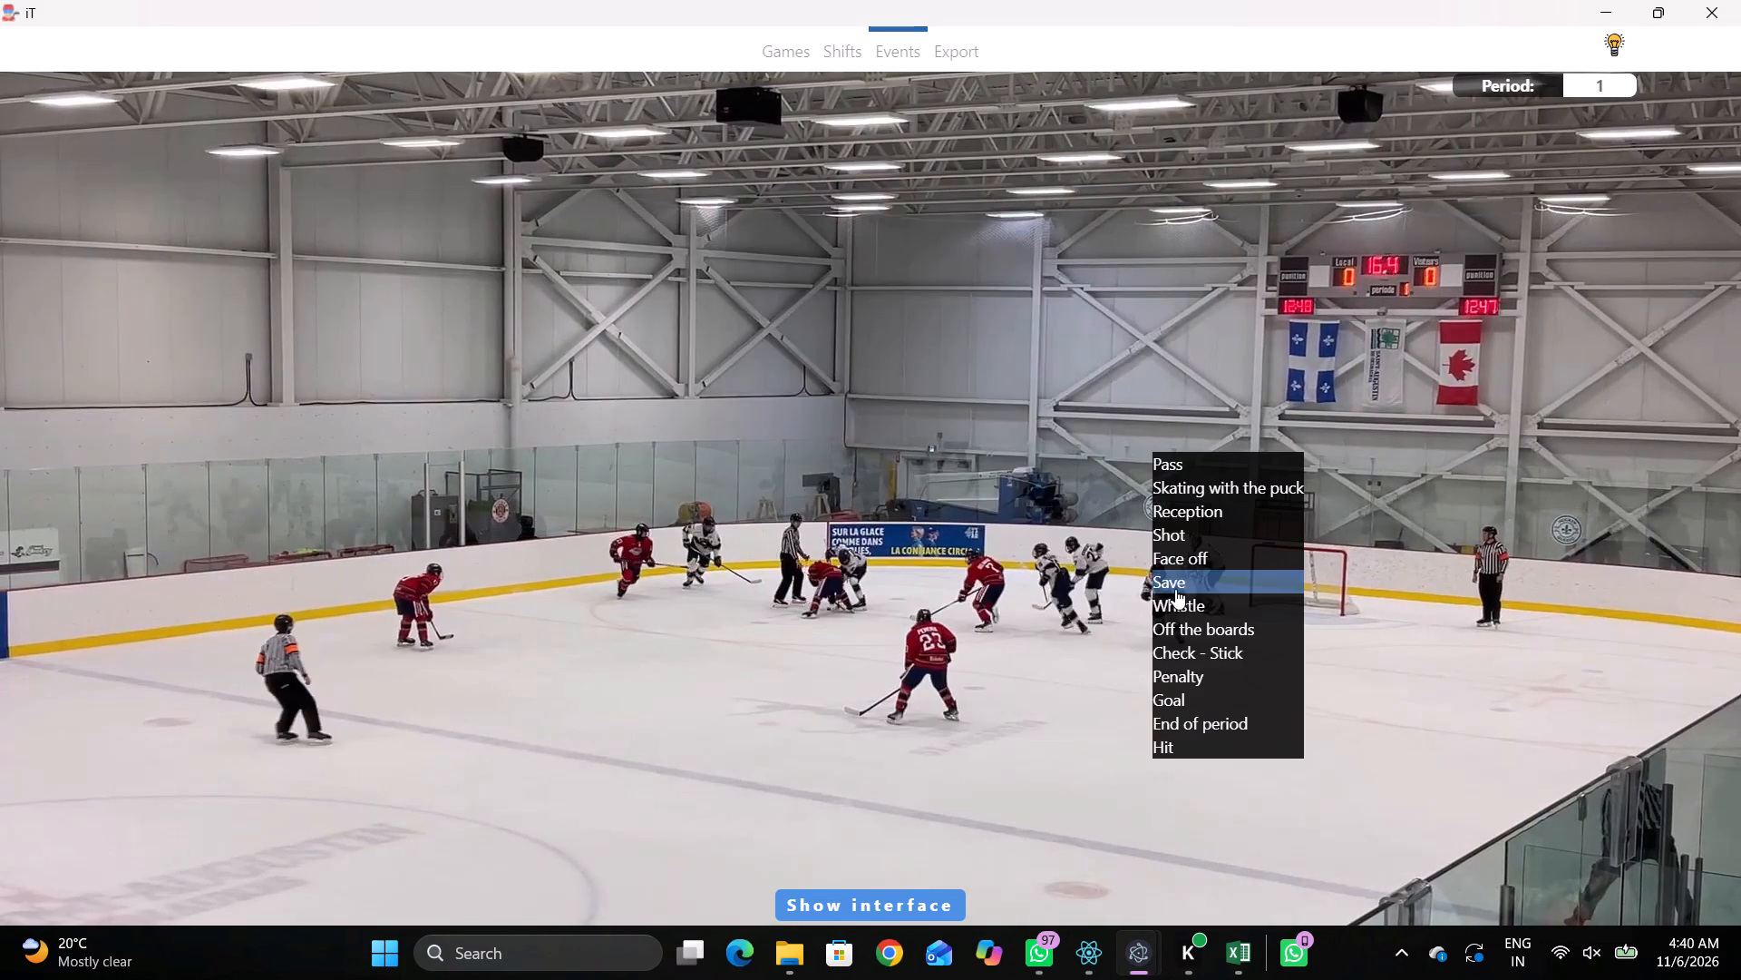
pyautogui.click(1182, 561)
pyautogui.click(1643, 681)
pyautogui.click(1651, 404)
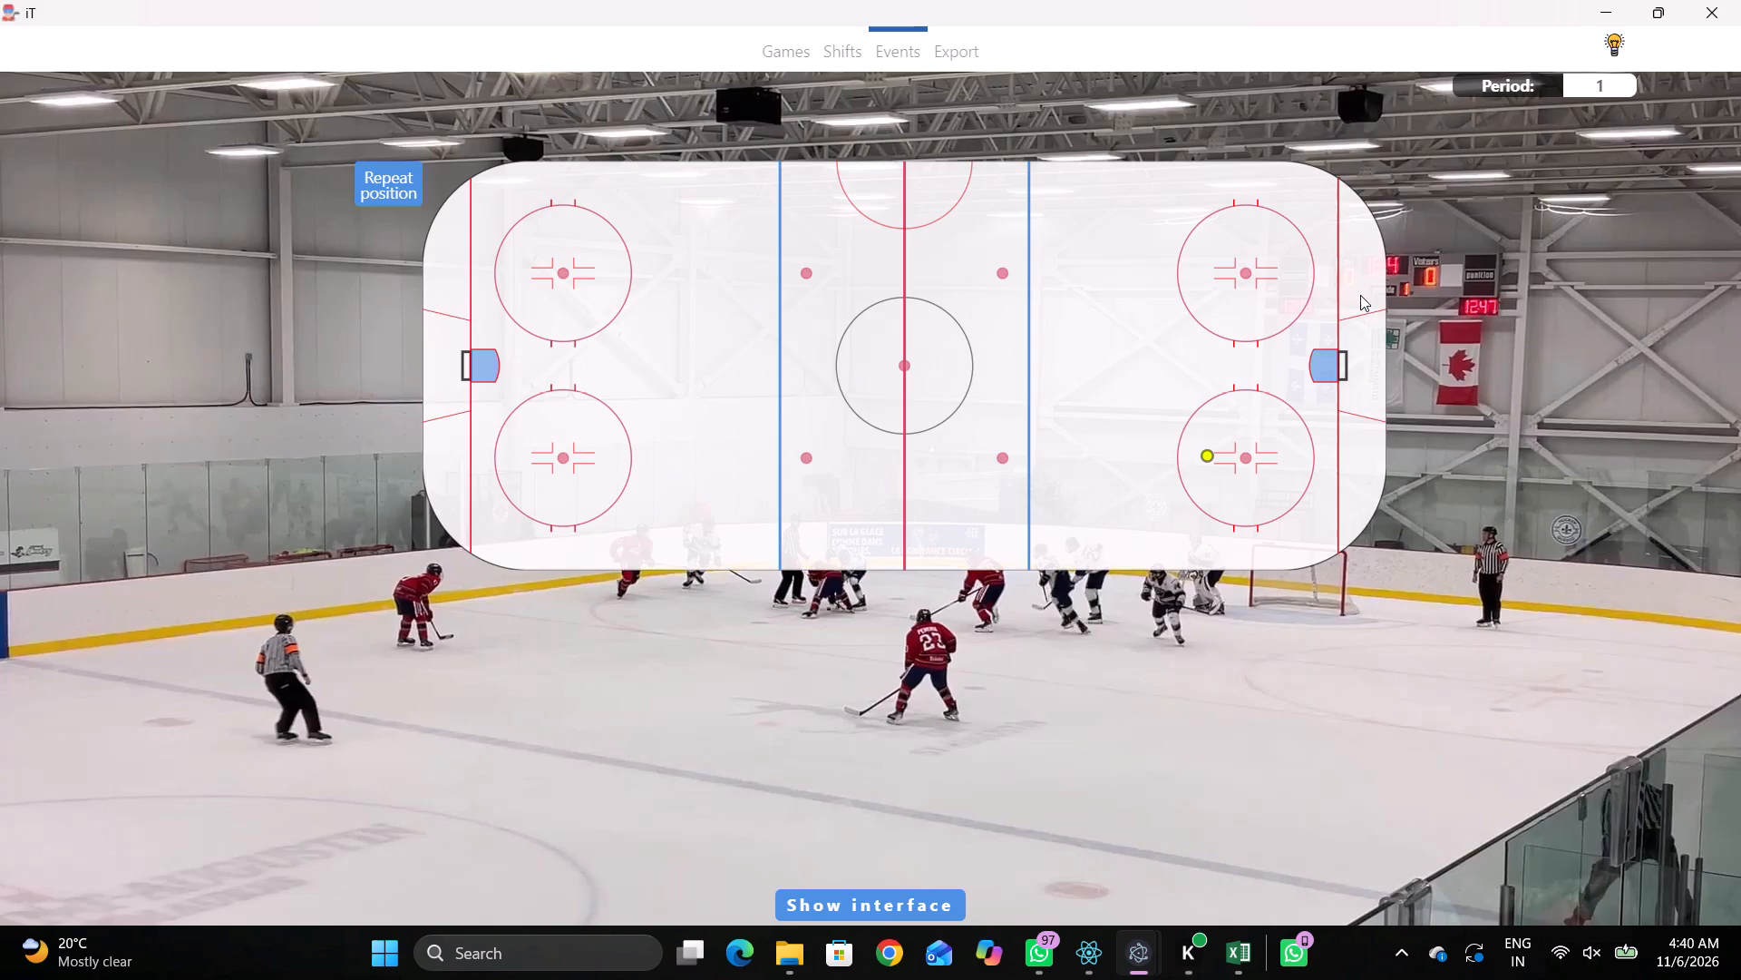
pyautogui.click(1249, 272)
# Log Skating with the puck by away 44 in the away zone's far-side circle, just to the boards side of the dot.
pyautogui.press('space')
pyautogui.press('space')
pyautogui.press('space')
pyautogui.press('space')
pyautogui.rightClick(1044, 430)
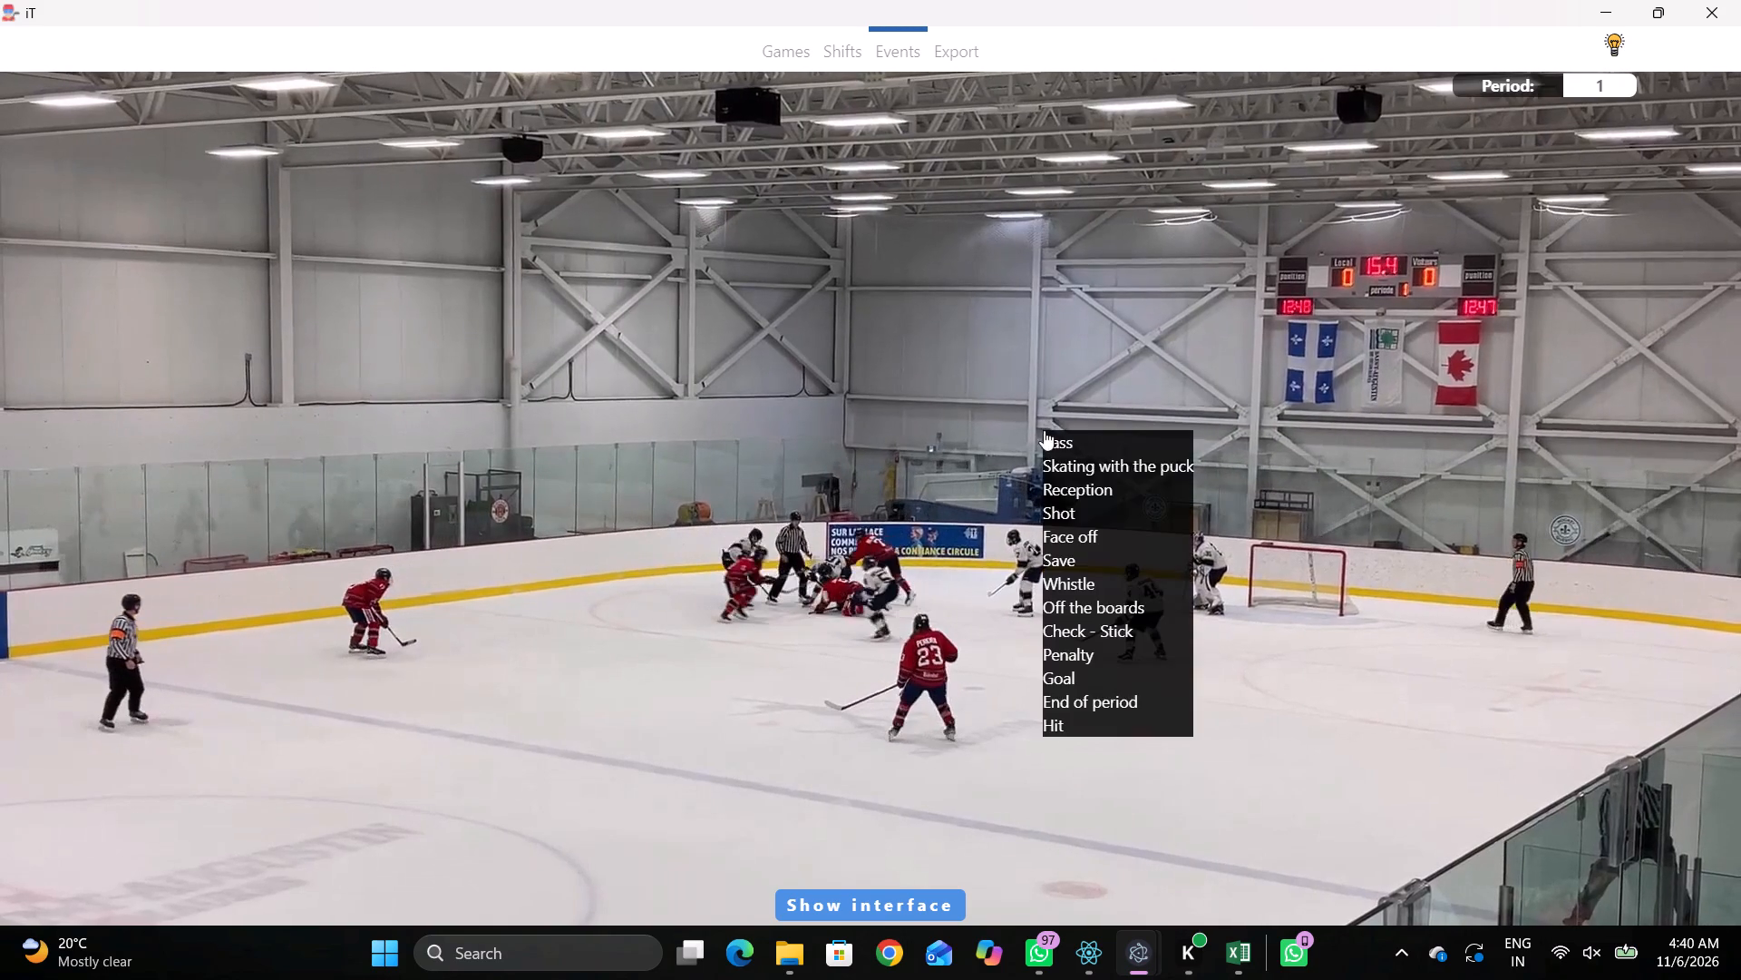
pyautogui.click(1069, 458)
pyautogui.click(1636, 715)
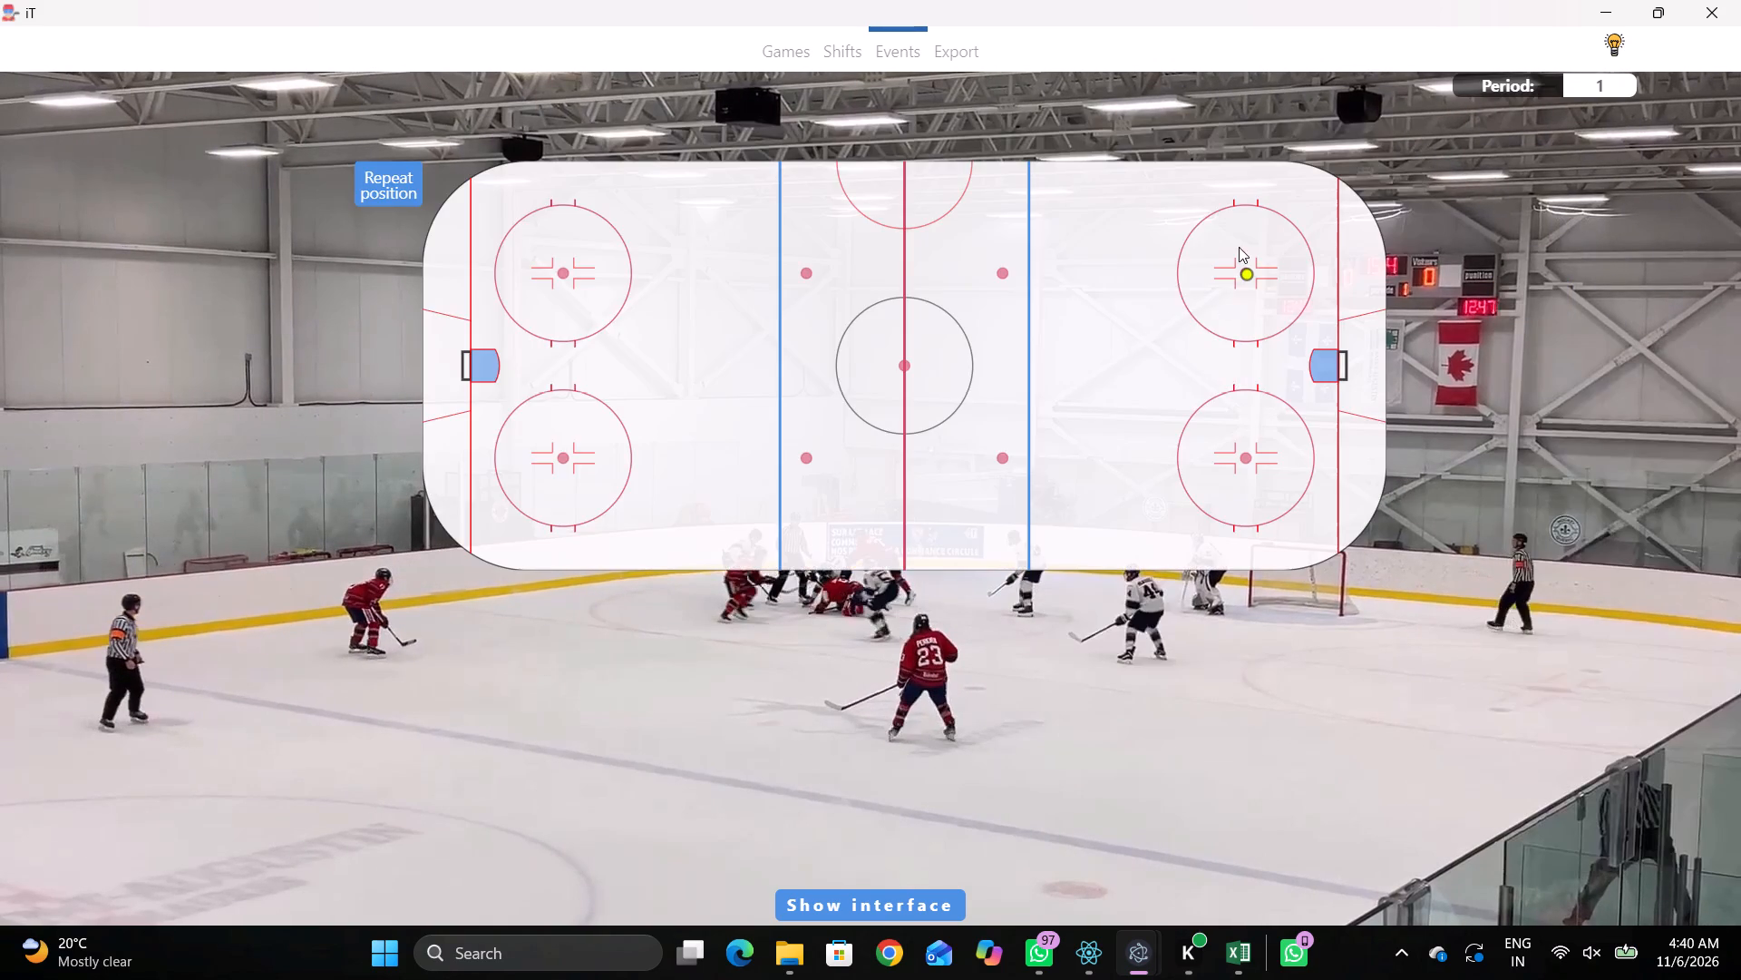
pyautogui.click(1239, 247)
pyautogui.press('space')
pyautogui.press('space')
pyautogui.press('space')
pyautogui.press('space')
pyautogui.press('space')
pyautogui.press('space')
pyautogui.press('q')
# Reassign the newest Skating with the puck event to away defenceman 90.
pyautogui.hotkey('shift', 'd')
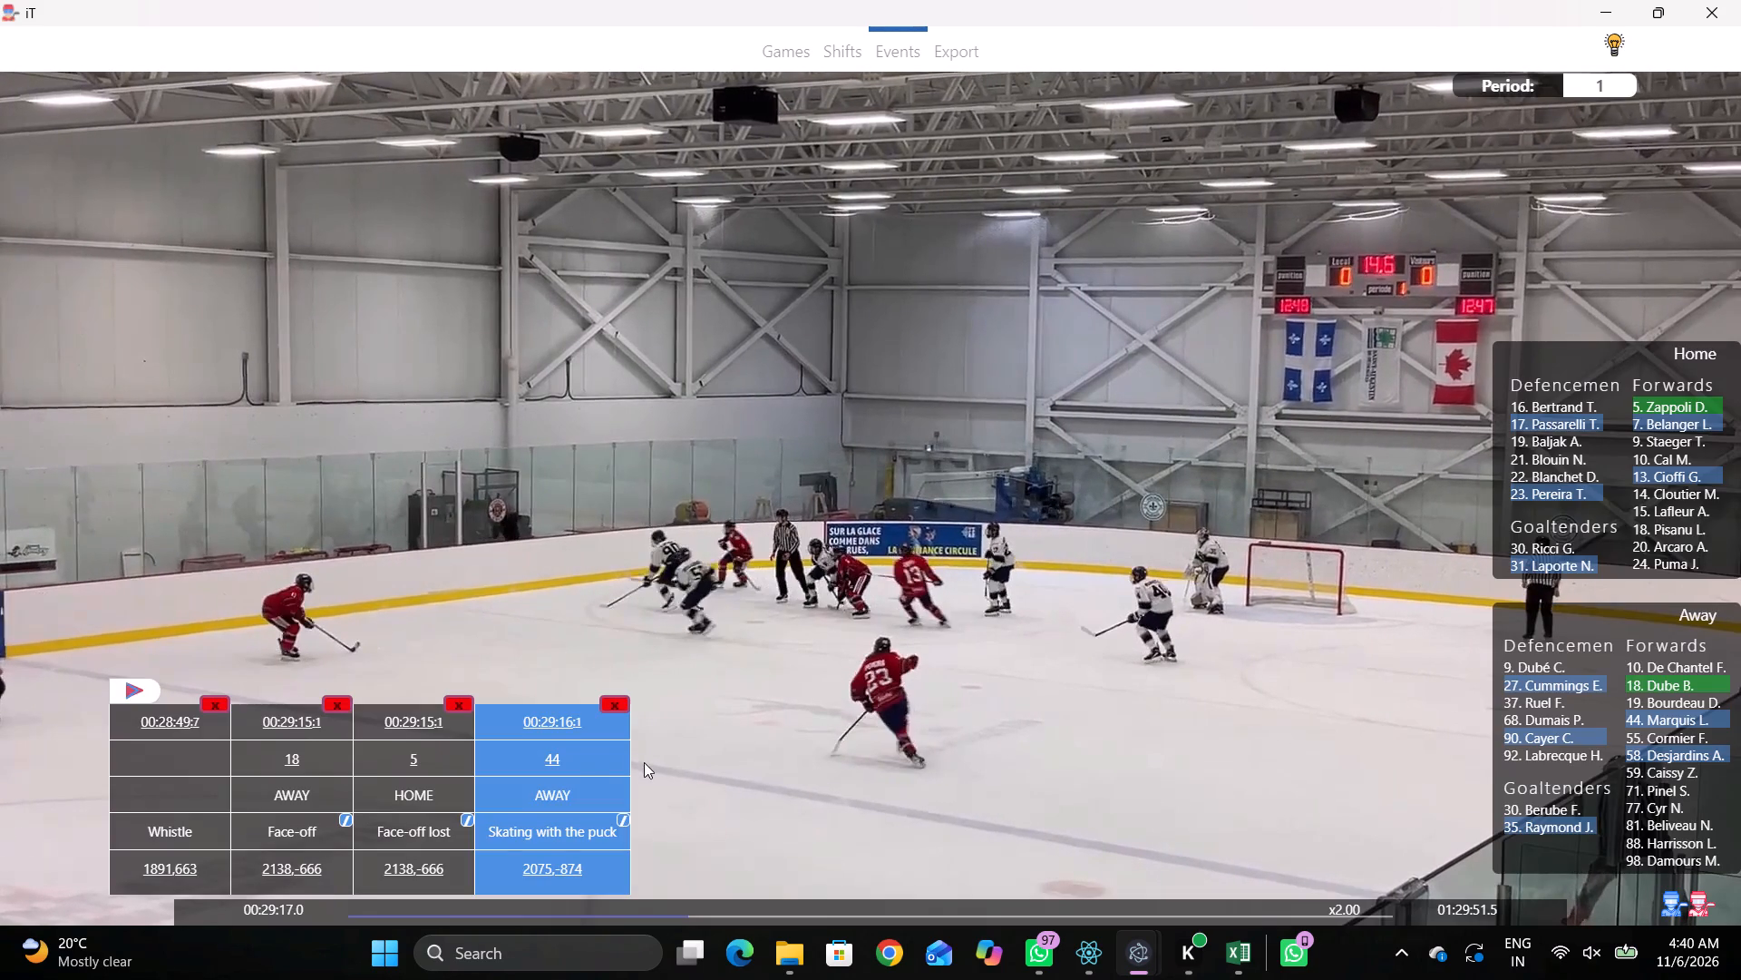
pyautogui.moveTo(584, 764); pyautogui.dragTo(576, 764)
pyautogui.click(1537, 743)
pyautogui.click(1535, 730)
pyautogui.hotkey('shift', 'd')
# Log a Pass by the previous event's player in the neutral zone at the far boards, just on the home side of the centre line.
pyautogui.press('space')
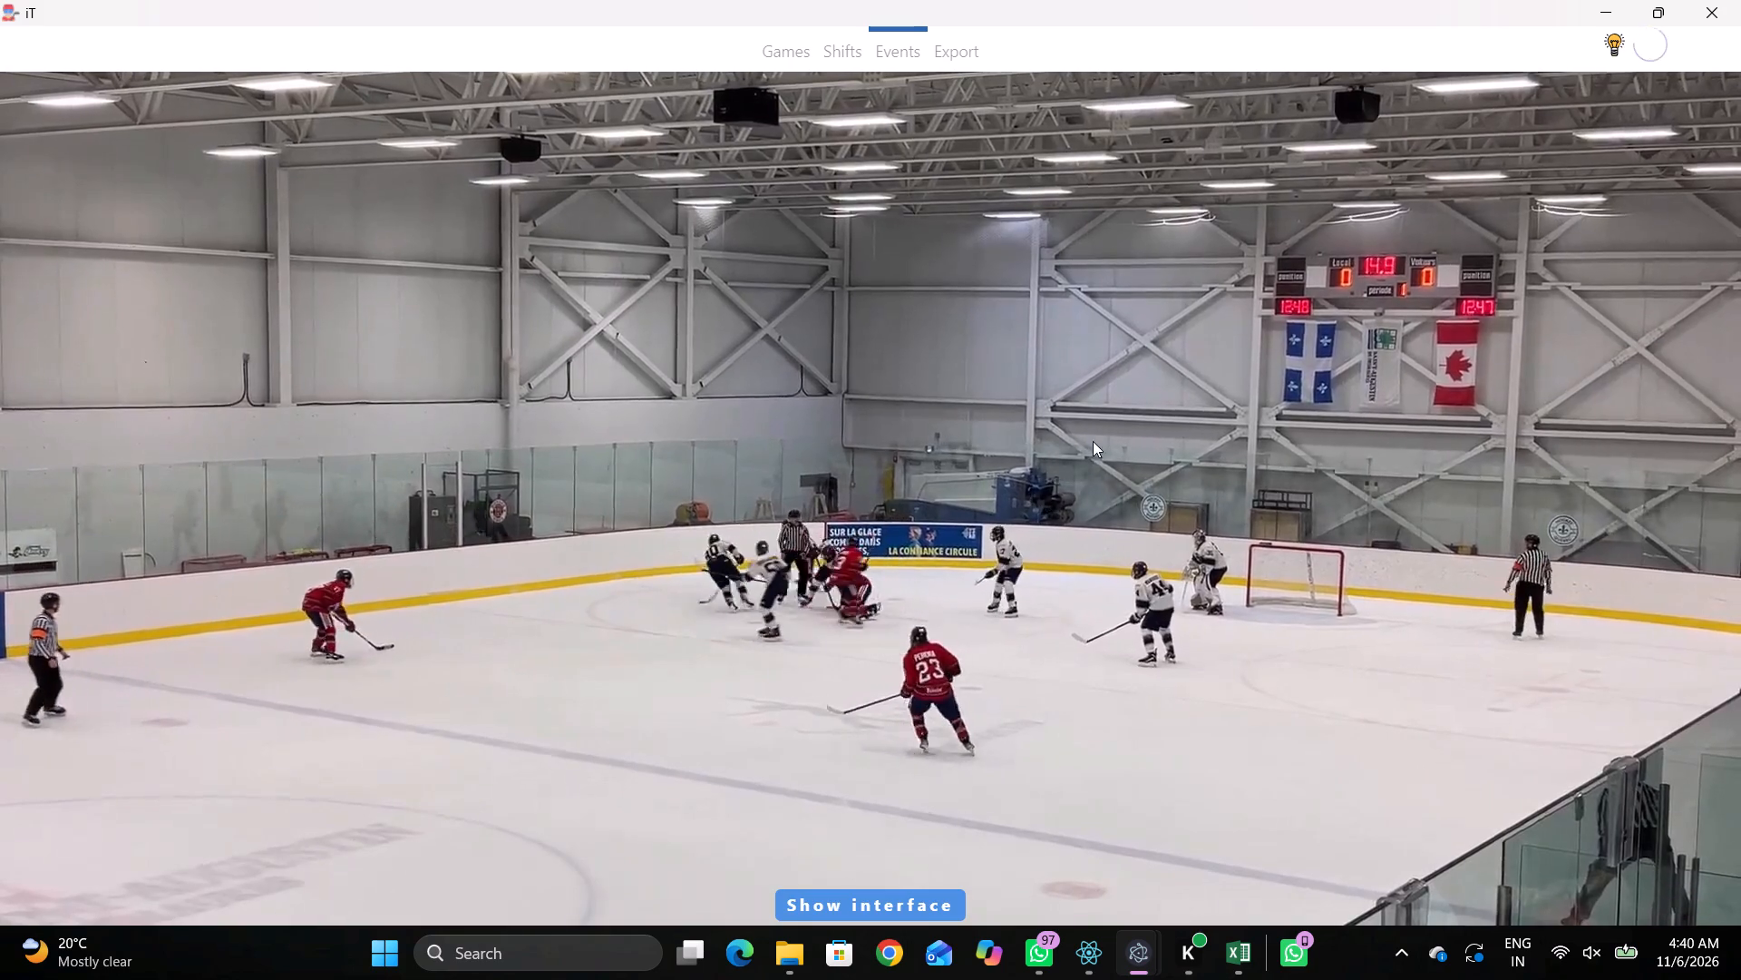
pyautogui.press('space')
pyautogui.press('space')
pyautogui.press('space')
pyautogui.press('space')
pyautogui.press('space')
pyautogui.press('space')
pyautogui.press('space')
pyautogui.press('space')
pyautogui.press('space')
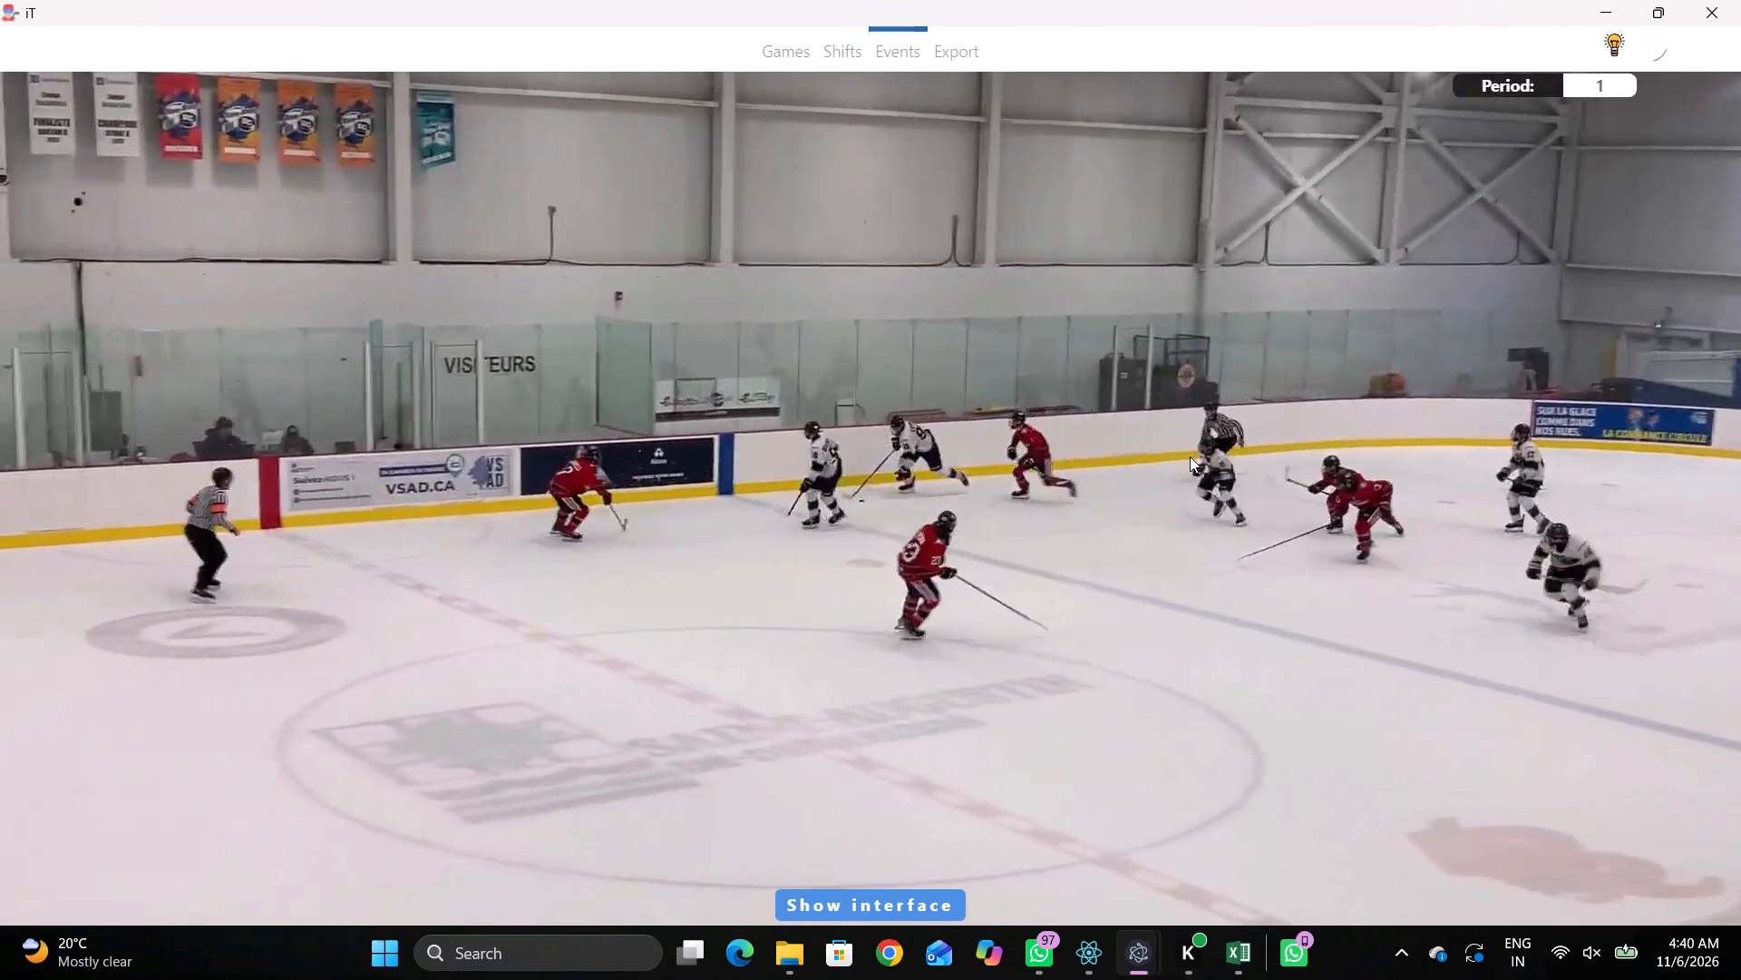
pyautogui.press('space')
pyautogui.press('space')
pyautogui.rightClick(1262, 377)
pyautogui.click(1283, 380)
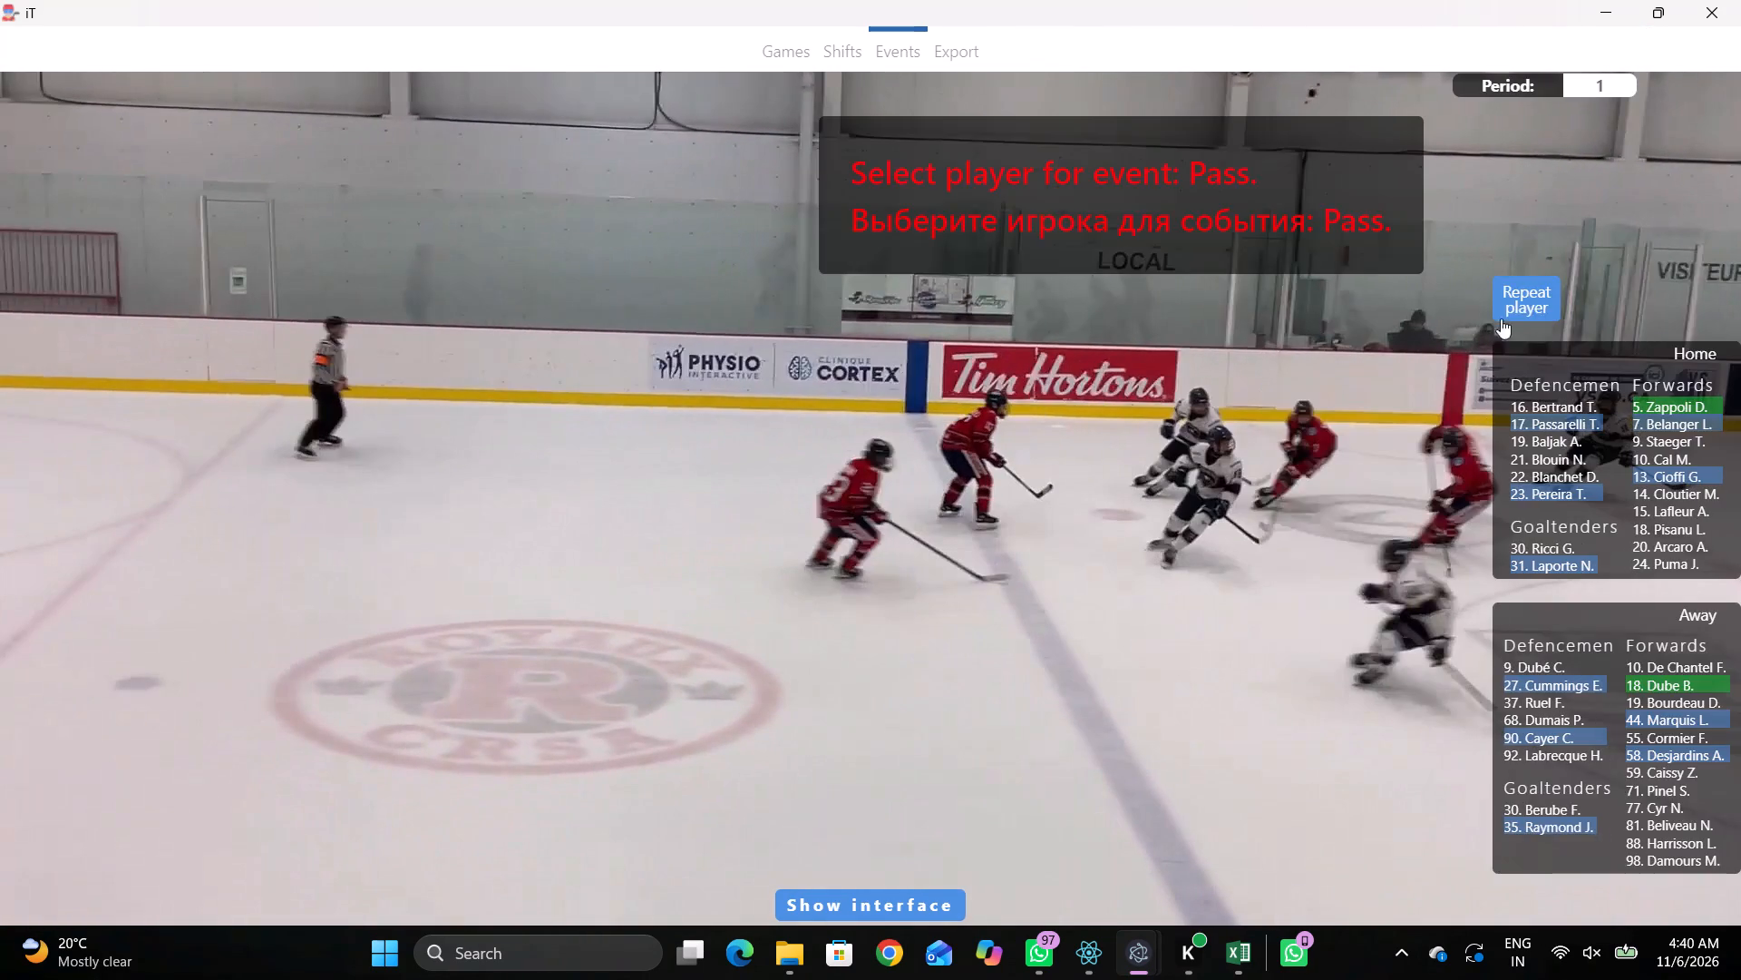
pyautogui.click(1522, 307)
pyautogui.click(870, 203)
# Log Skating with the puck by home 5 inside the centre circle's near edge, just on the away side of the centre line.
pyautogui.press('space')
pyautogui.press('space')
pyautogui.press('space')
pyautogui.press('space')
pyautogui.press('space')
pyautogui.press('space')
pyautogui.rightClick(1300, 521)
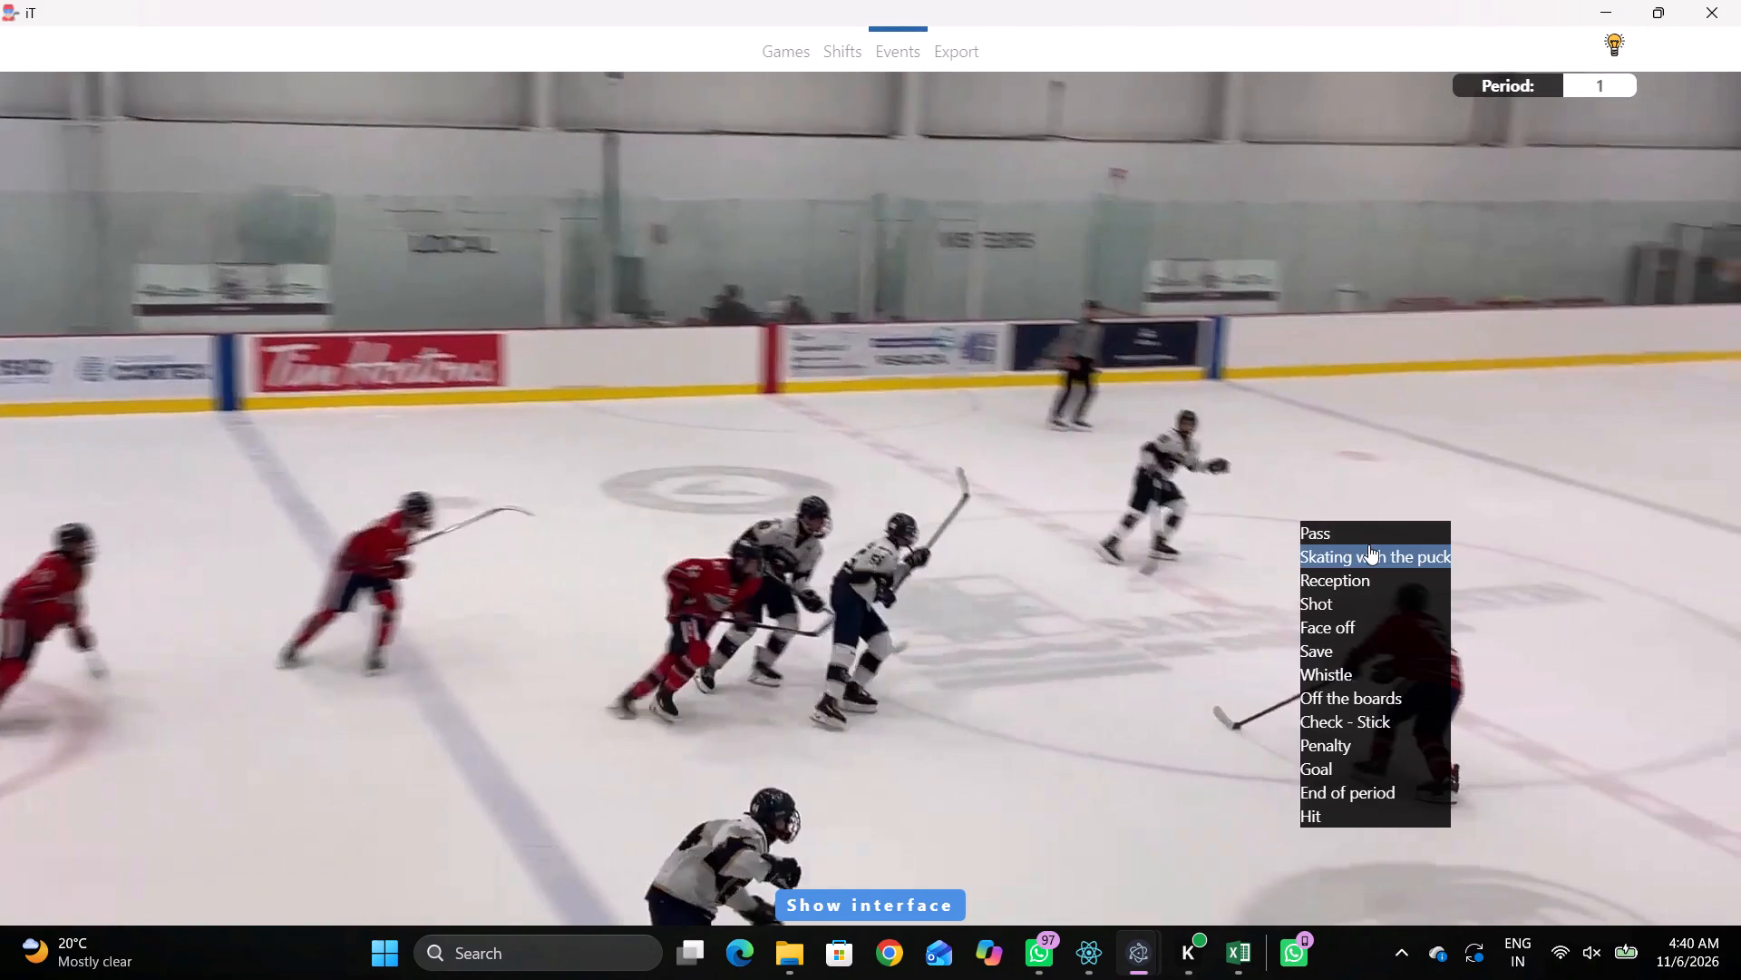
pyautogui.click(1368, 544)
pyautogui.click(1660, 403)
pyautogui.click(925, 424)
# Log a Pass by home 5 in the away zone, between the blue line and the near-side face-off circle.
pyautogui.press('space')
pyautogui.press('space')
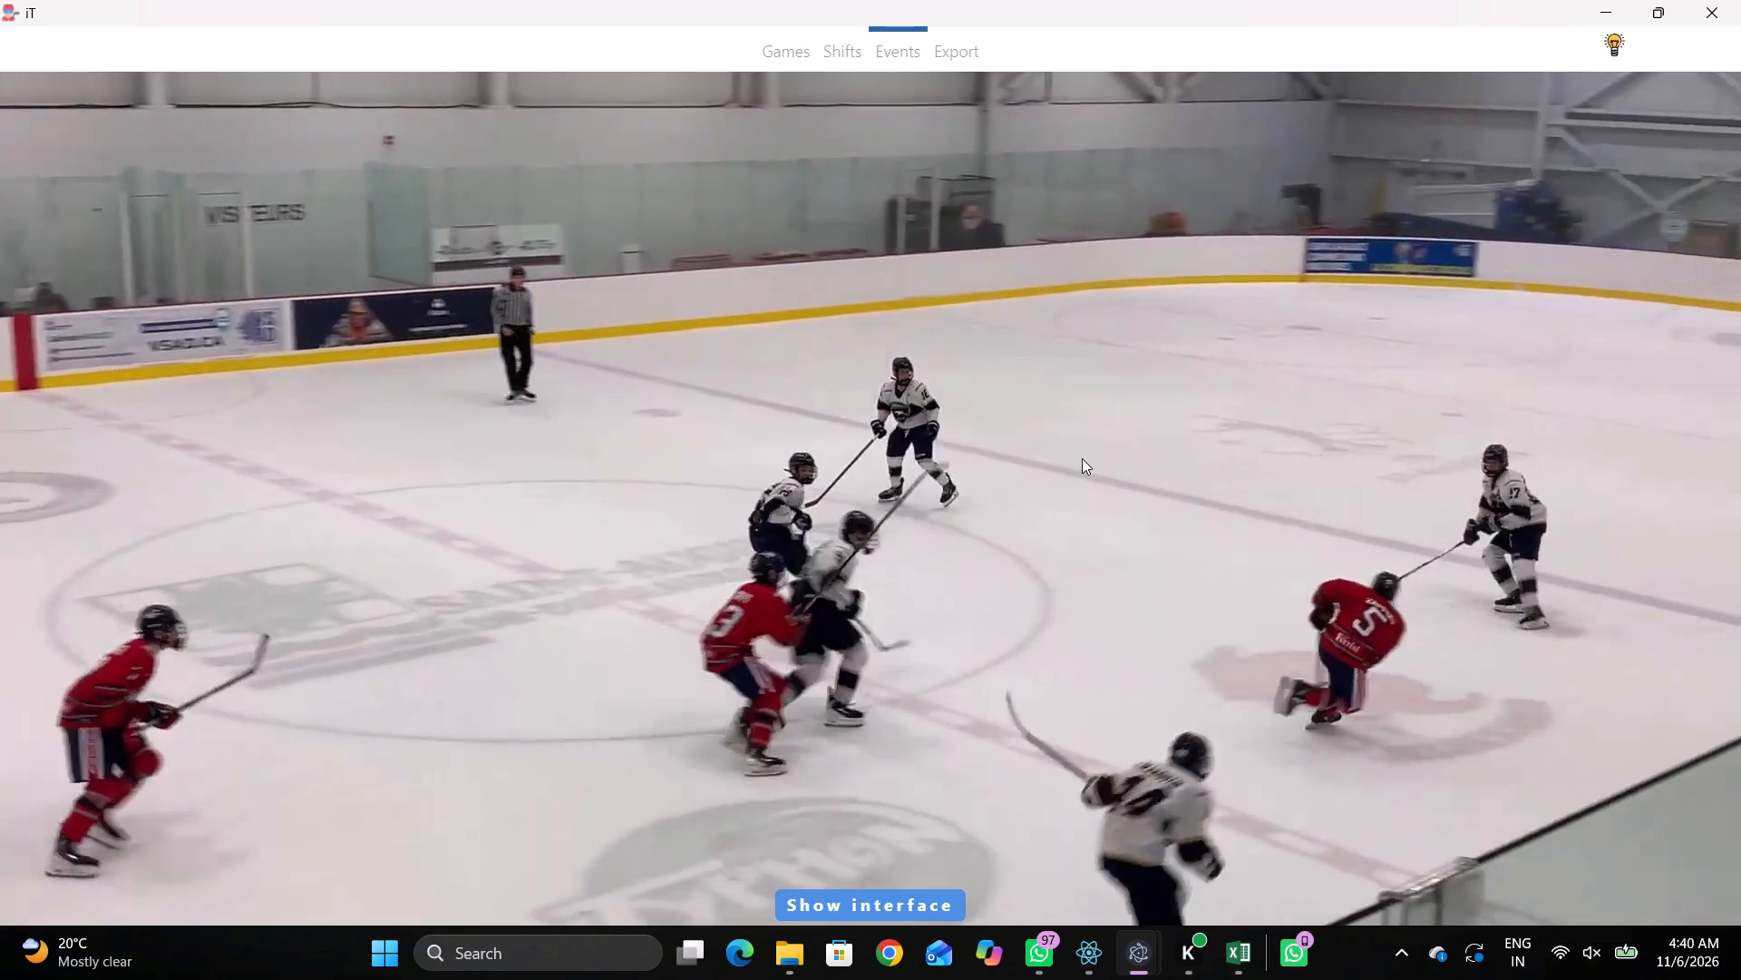
pyautogui.press('space')
pyautogui.press('space')
pyautogui.write('r')
pyautogui.press('space')
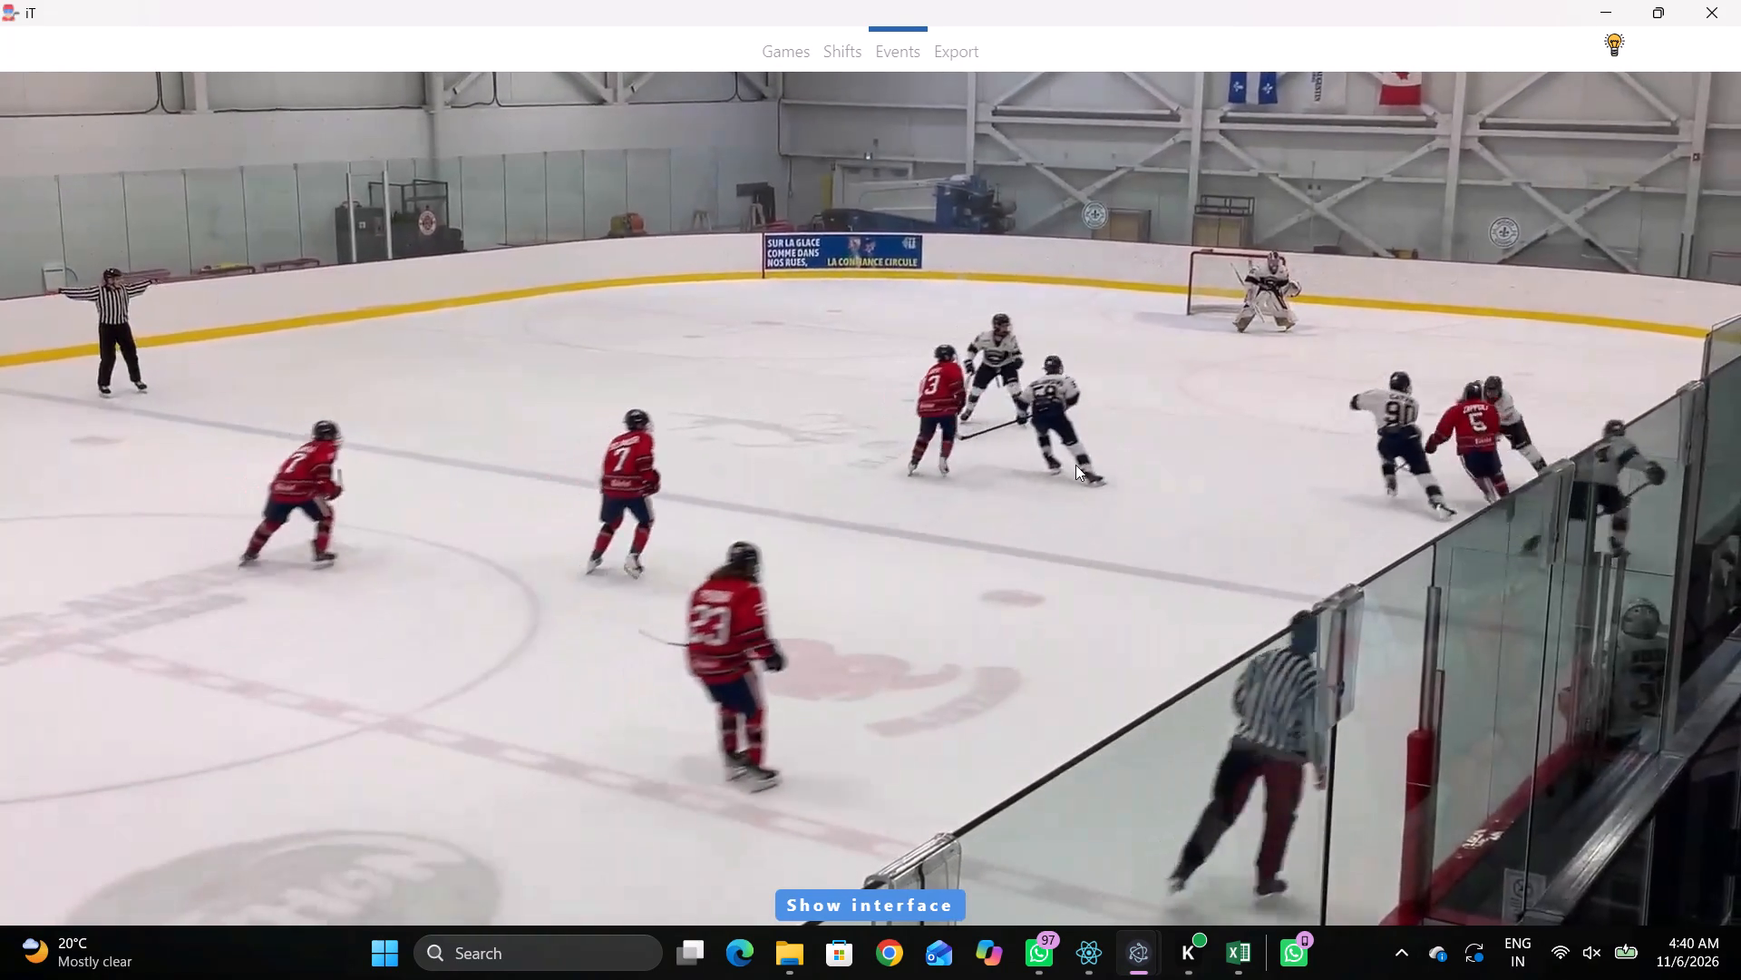
pyautogui.press('space')
pyautogui.write('q')
pyautogui.press('q')
pyautogui.press('q')
pyautogui.press('q')
pyautogui.press('q')
pyautogui.rightClick(1094, 396)
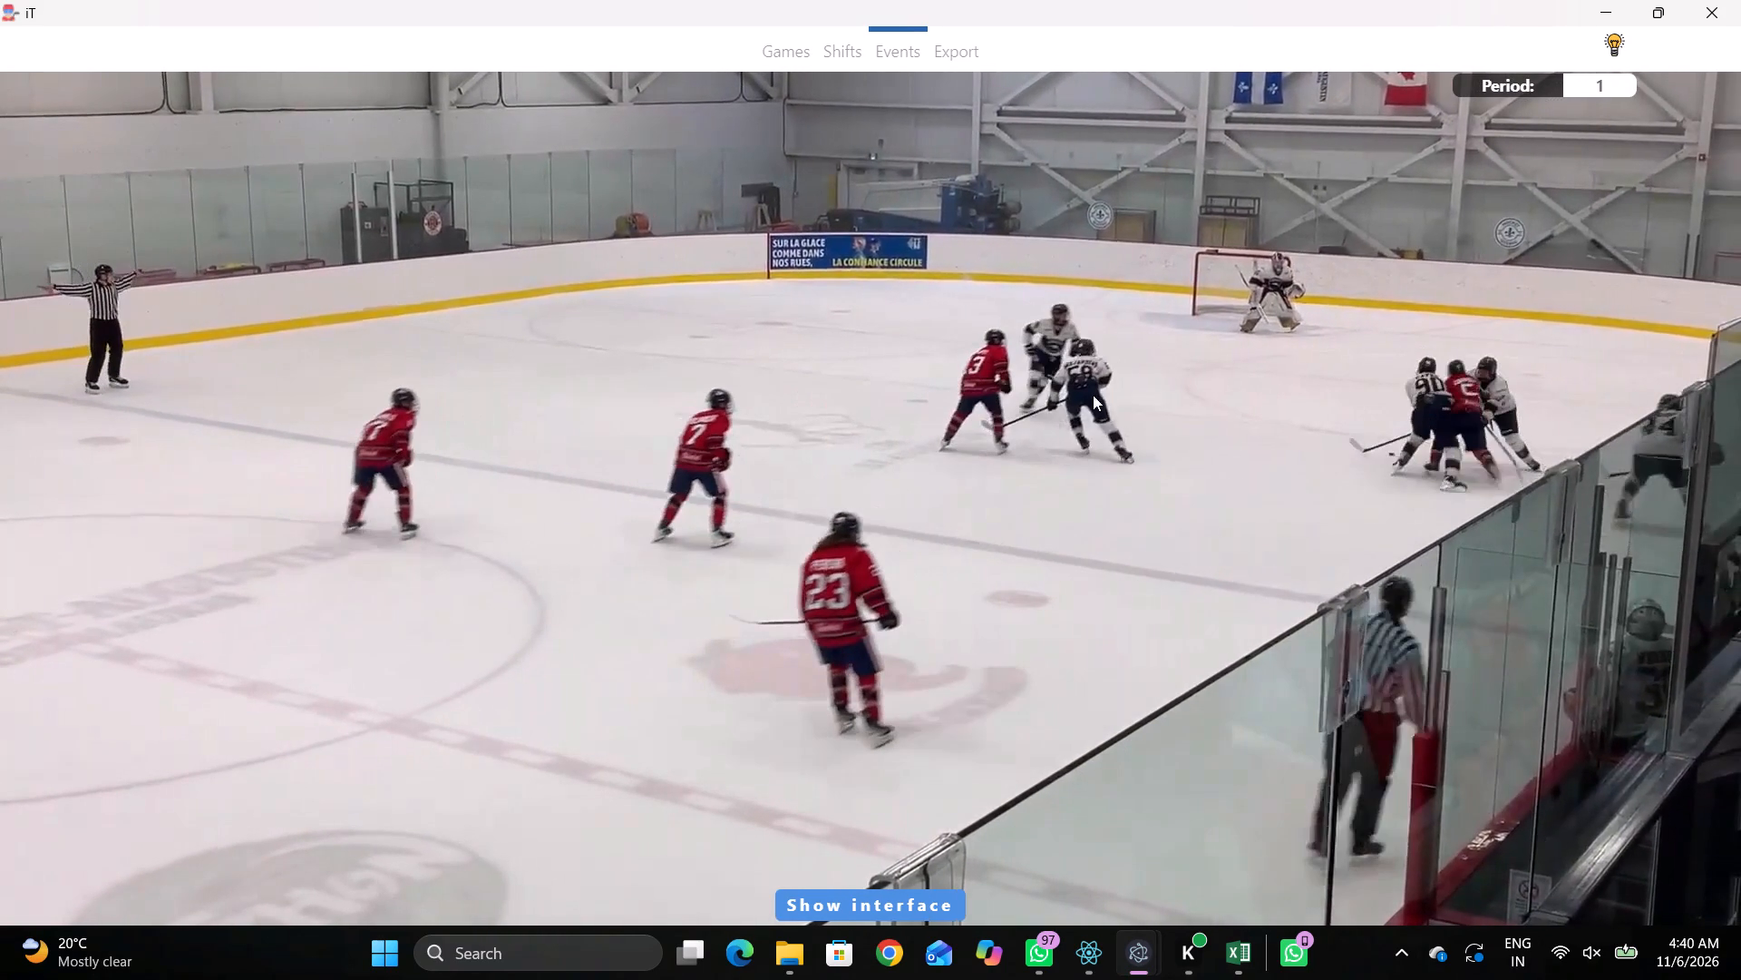
pyautogui.click(1097, 399)
pyautogui.moveTo(1085, 397); pyautogui.dragTo(1075, 404, button='right')
pyautogui.click(1105, 413)
pyautogui.click(1535, 298)
pyautogui.click(1134, 419)
# Log Skating with the puck by away 18 in the away zone's near-side circle, on the blue-line side of the dot.
pyautogui.press('space')
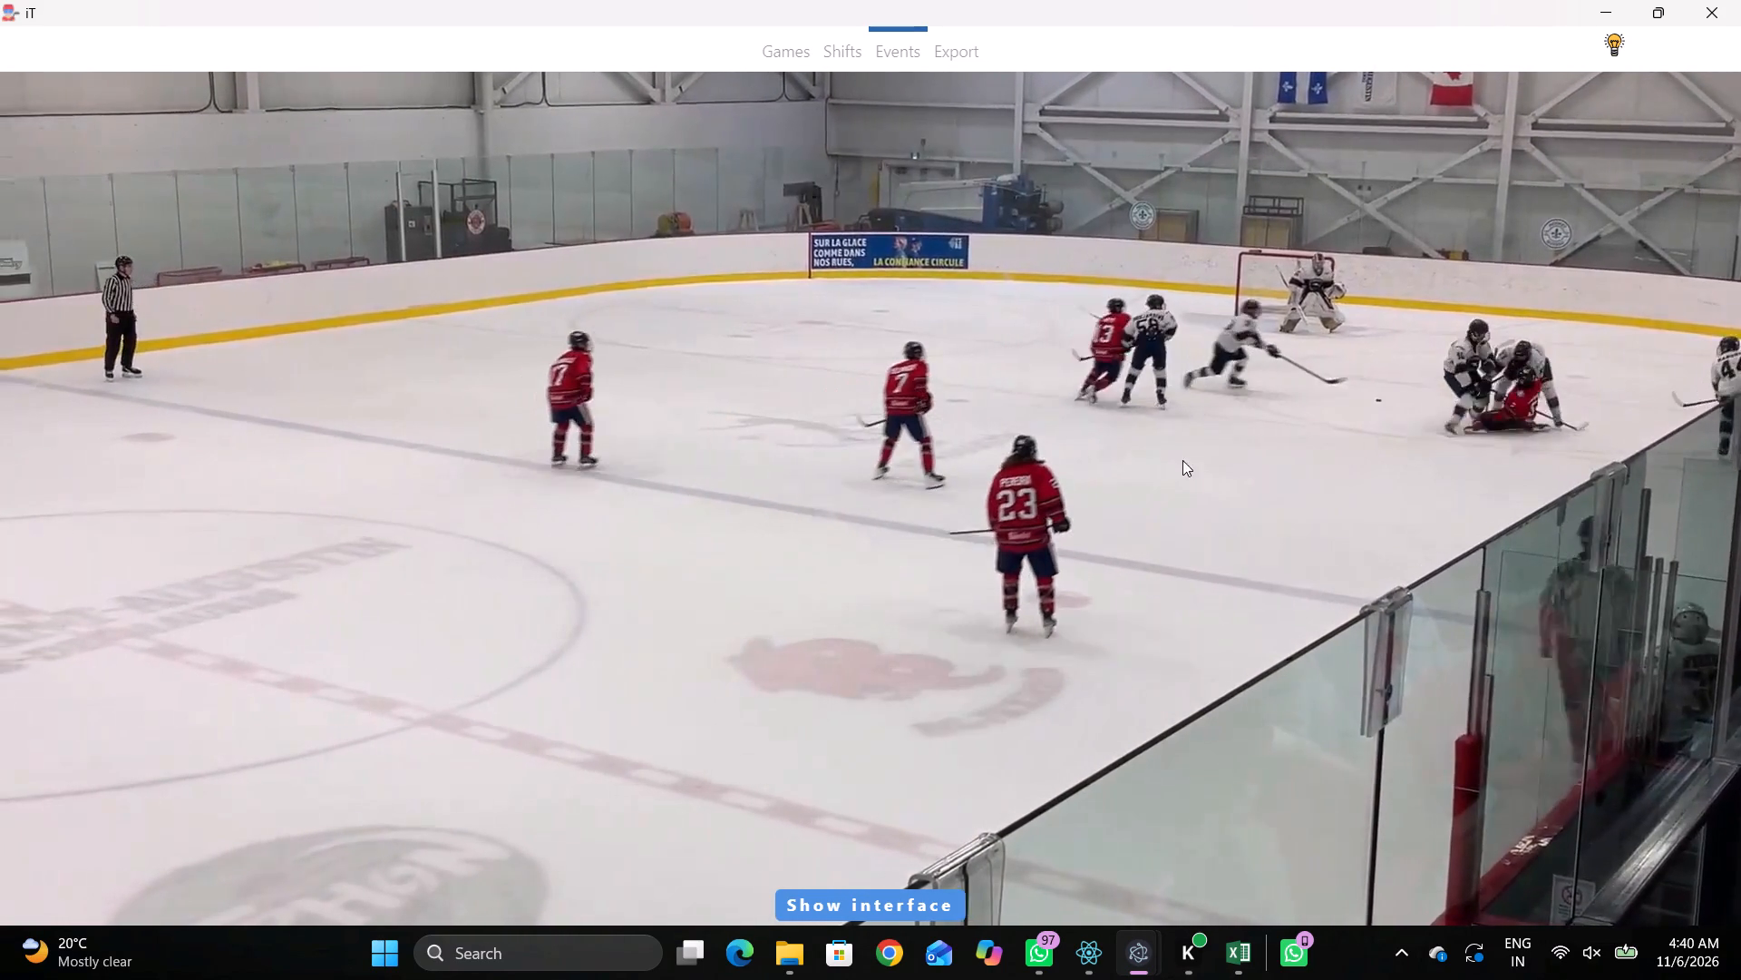
pyautogui.press('space')
pyautogui.rightClick(1217, 407)
pyautogui.press('space')
pyautogui.press('space')
pyautogui.press('space')
pyautogui.press('space')
pyautogui.press('q')
pyautogui.rightClick(1234, 408)
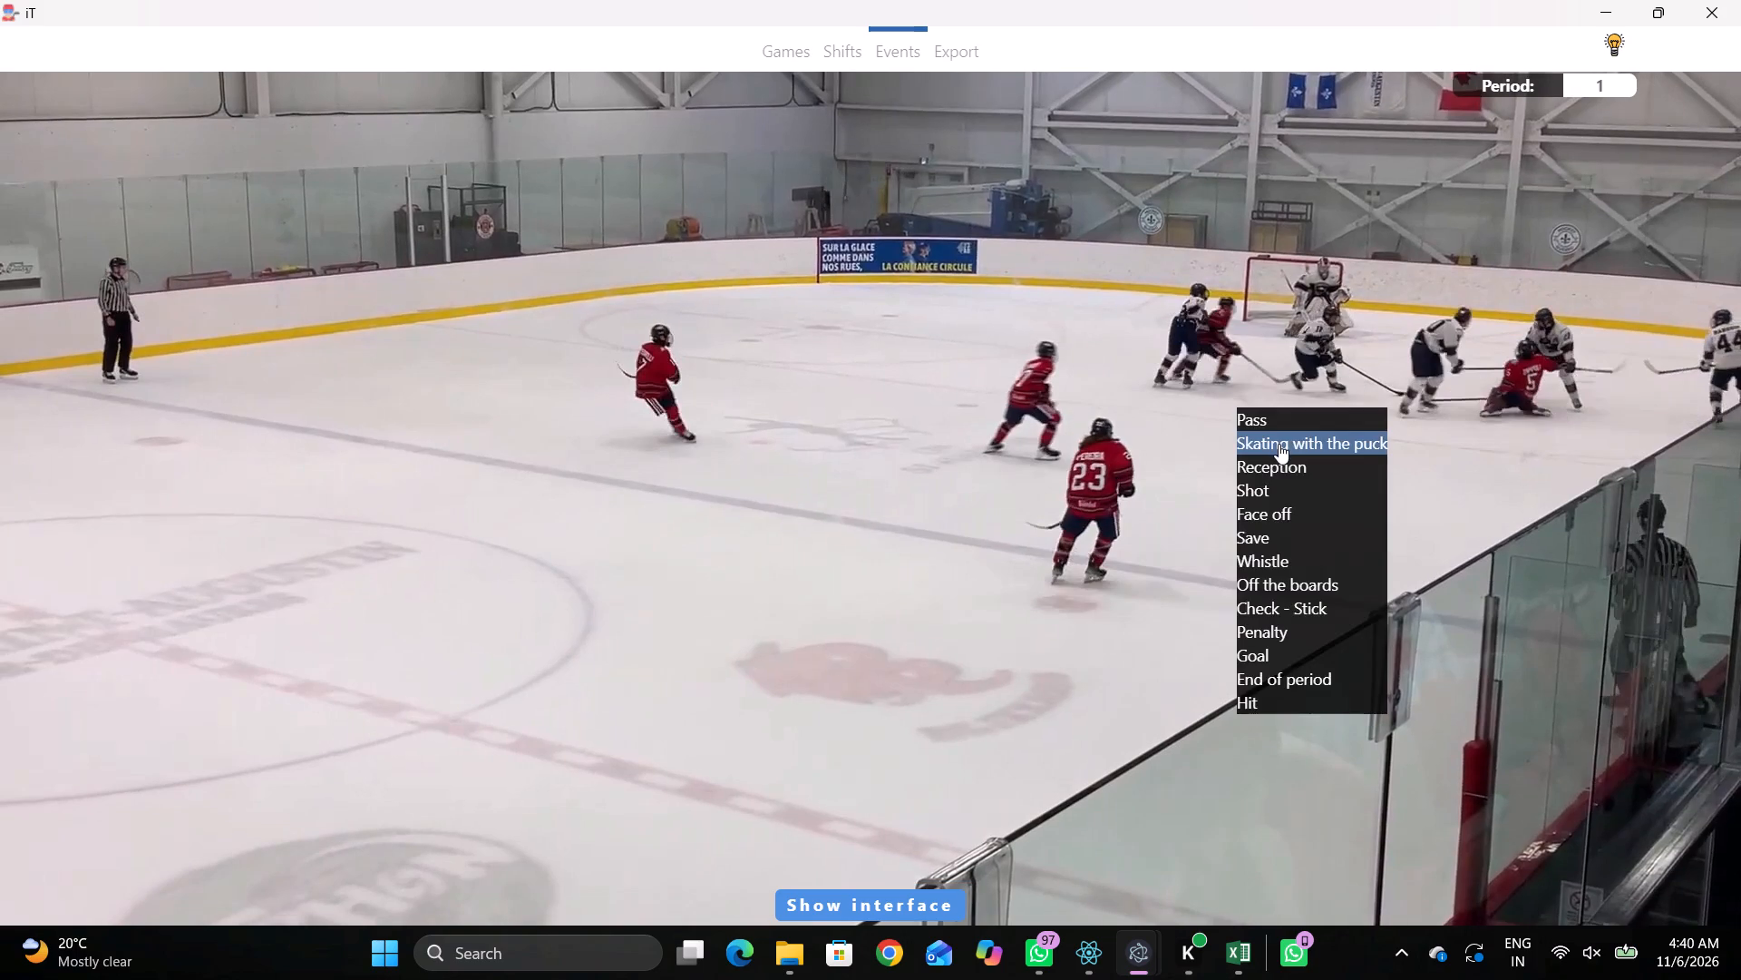
pyautogui.click(1279, 444)
pyautogui.click(1635, 691)
pyautogui.click(1201, 470)
# Log a Pass by away 18 in the away zone's slot, just above the near-side face-off circle.
pyautogui.press('space')
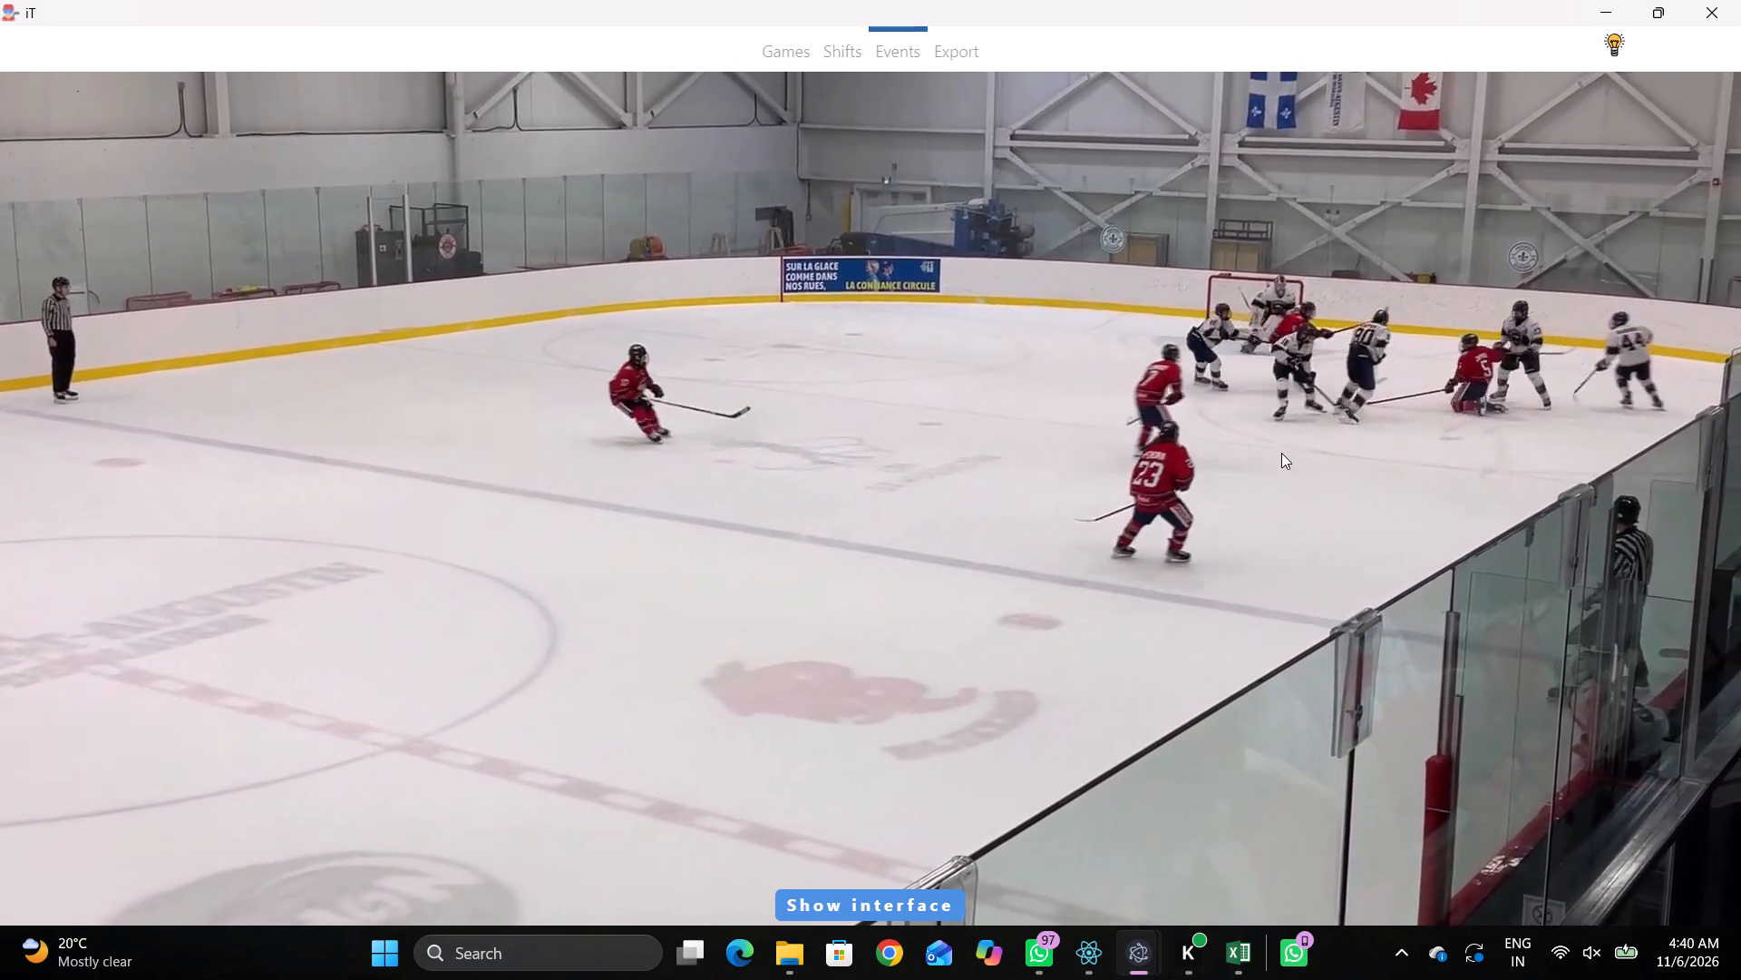
pyautogui.press('space')
pyautogui.press('space')
pyautogui.press('space')
pyautogui.press('space')
pyautogui.press('v')
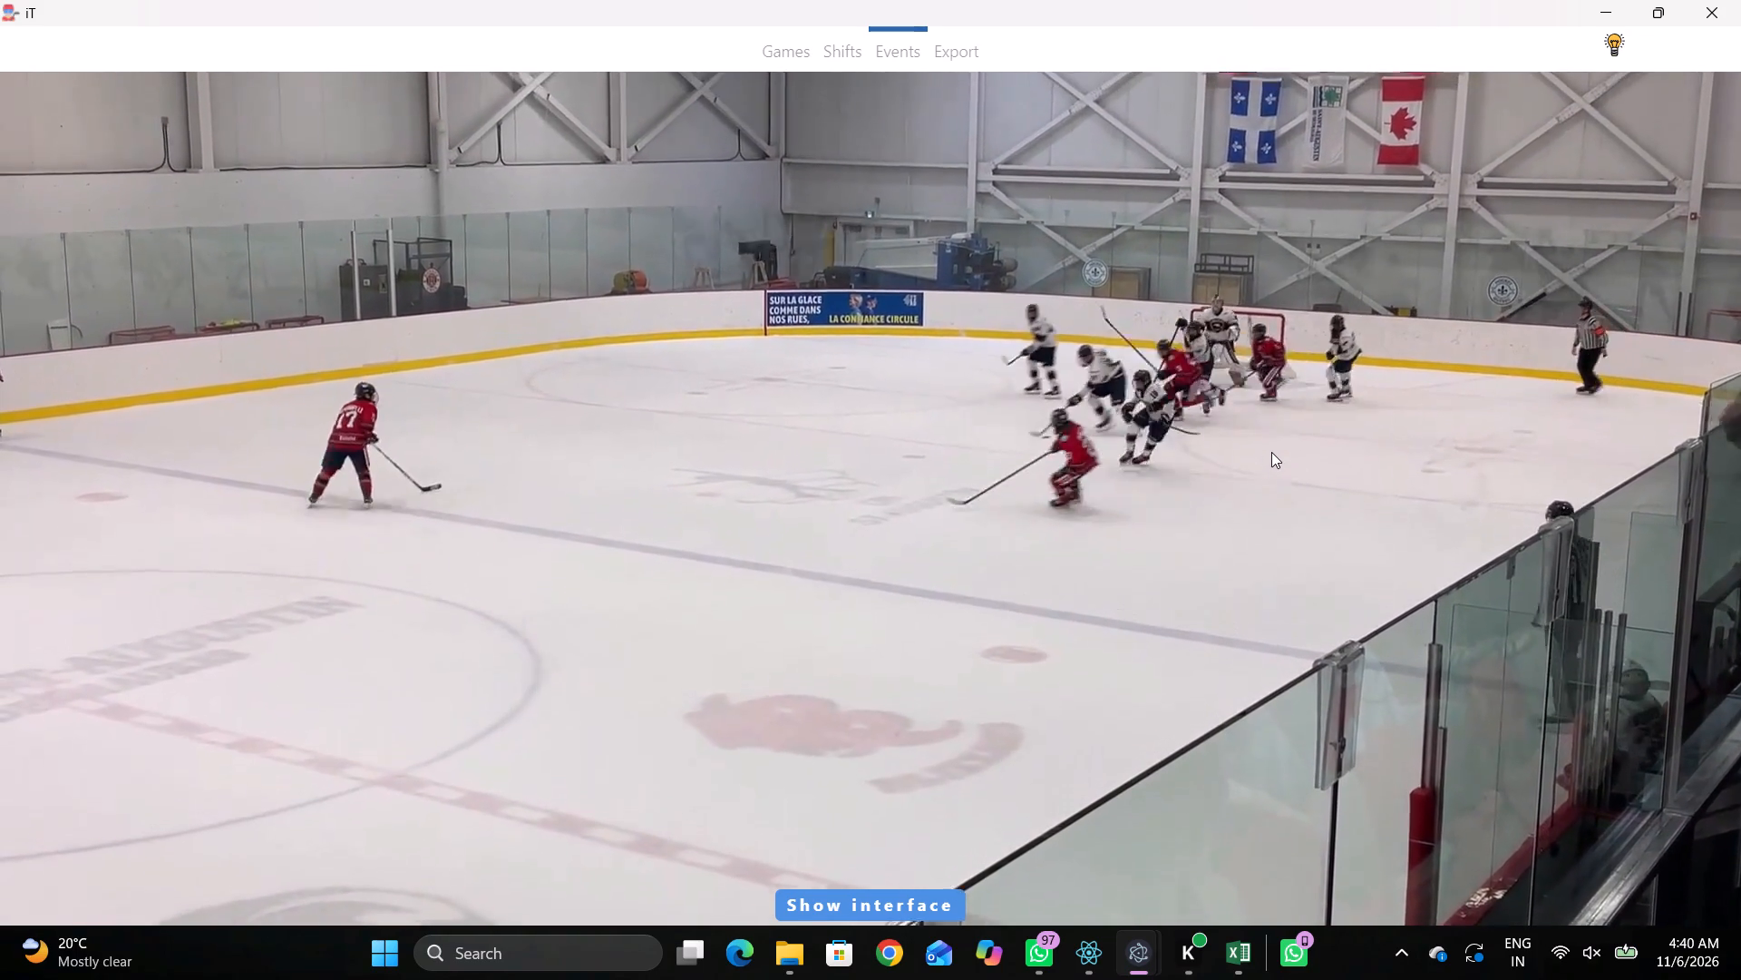
pyautogui.press('space')
pyautogui.write('q')
pyautogui.press('q')
pyautogui.press('q')
pyautogui.rightClick(1264, 435)
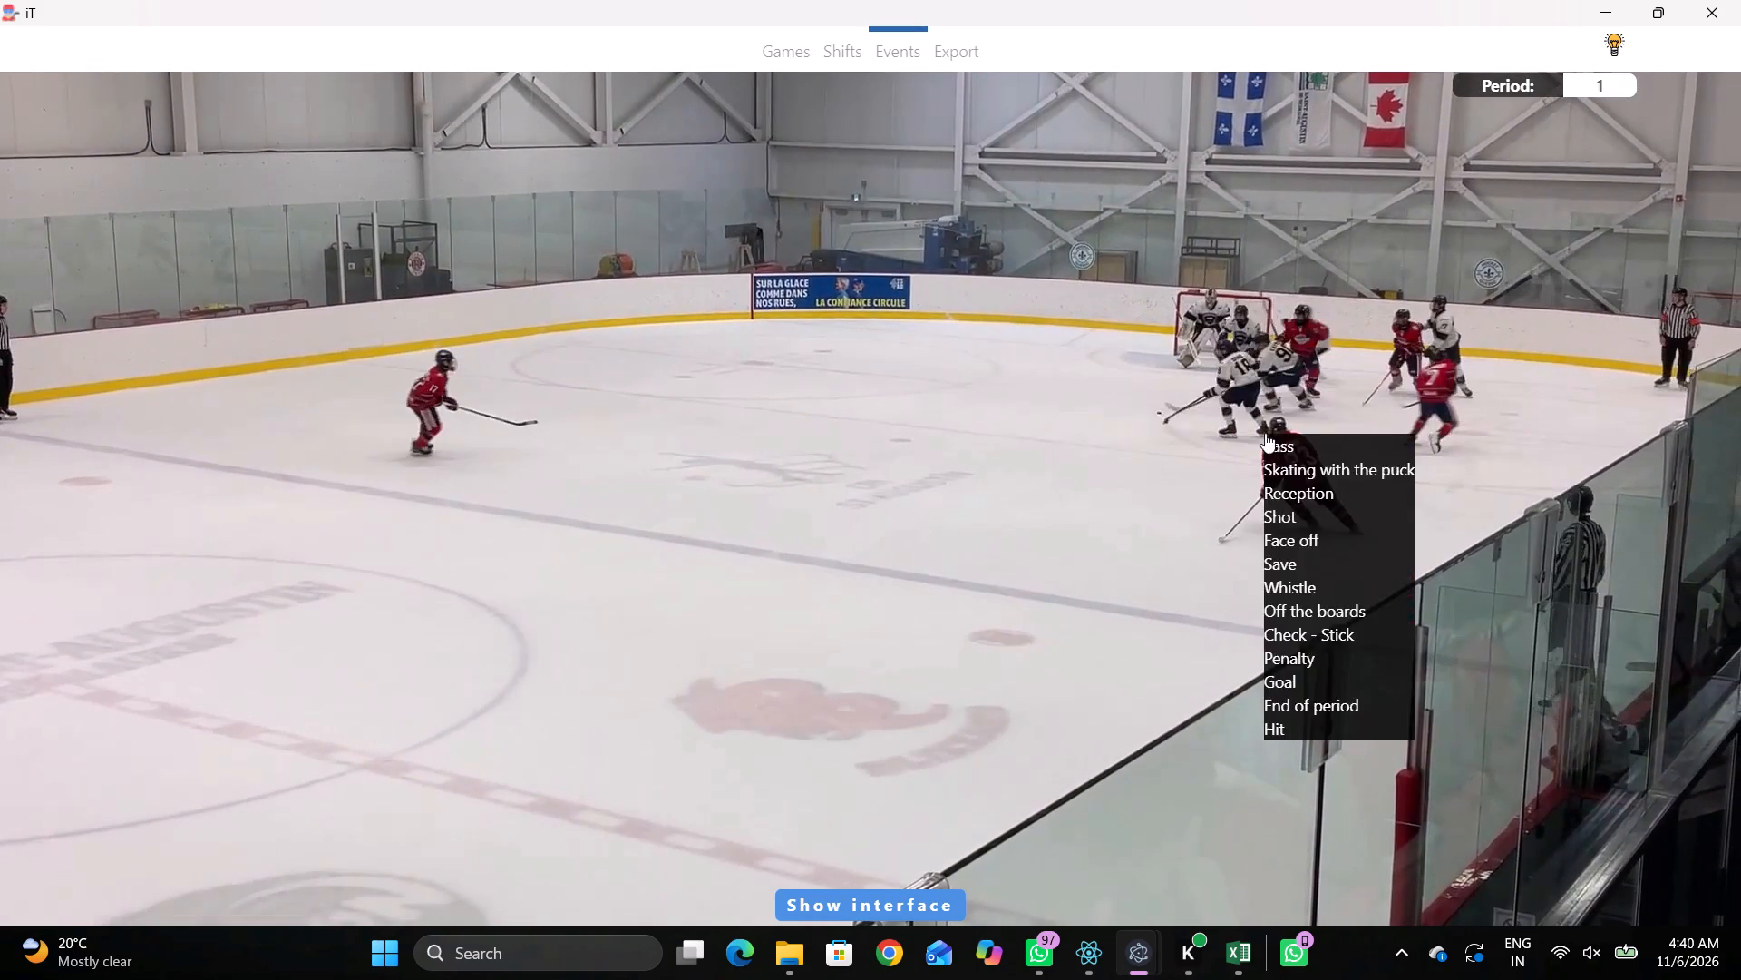
pyautogui.click(1275, 446)
pyautogui.click(1532, 299)
pyautogui.click(1230, 381)
# Log Skating with the puck by away 90 inside the slot-side edge of the away zone's near-side circle.
pyautogui.press('space')
pyautogui.press('v')
pyautogui.press('space')
pyautogui.rightClick(973, 466)
pyautogui.click(1075, 501)
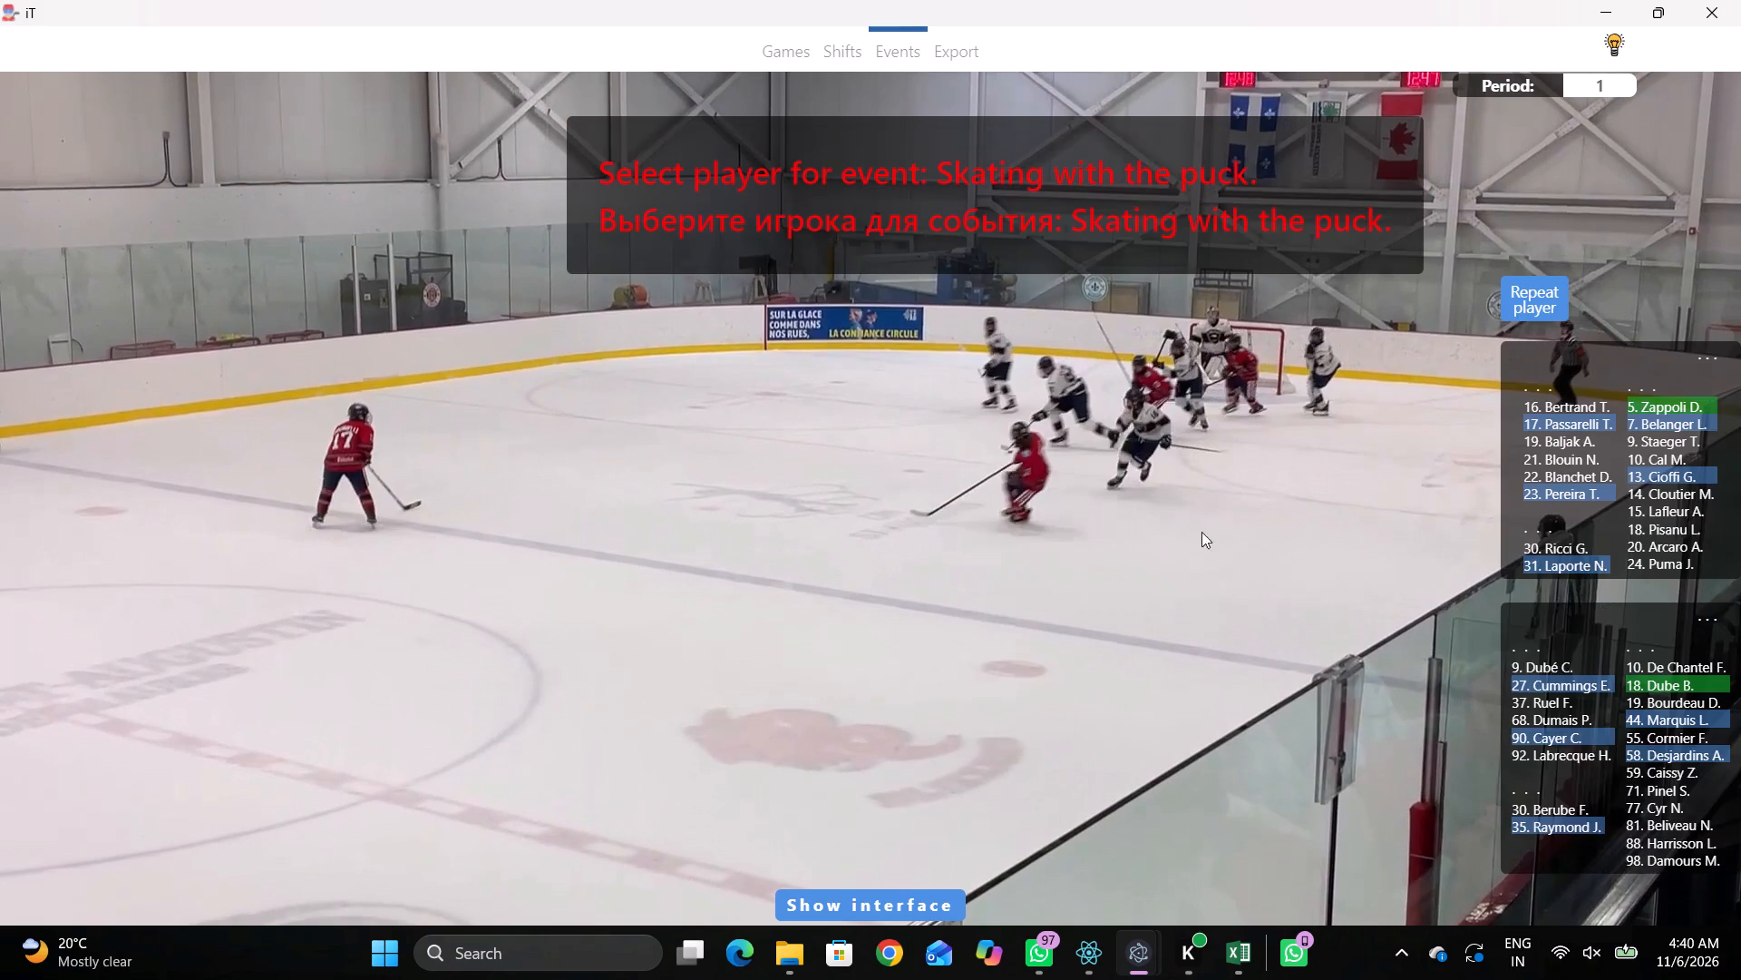
pyautogui.click(1520, 737)
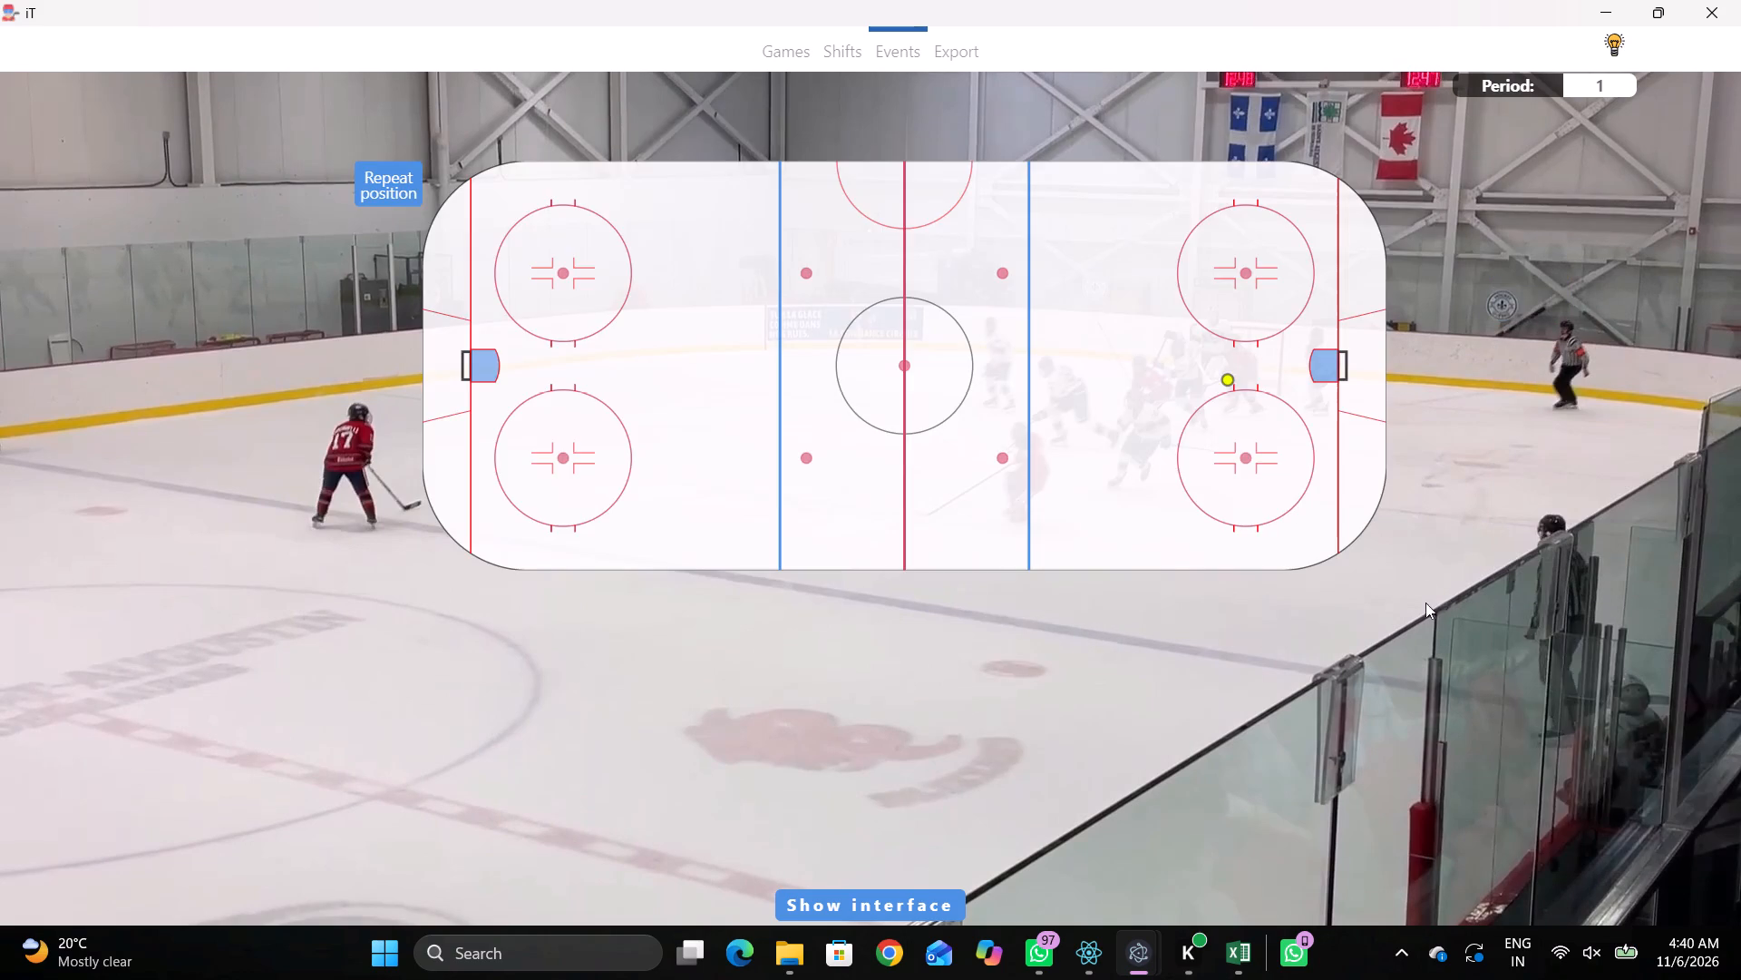
pyautogui.click(1227, 404)
# Log a Pass by away 90 in the away zone's far side, between the blue line and the far-side circle.
pyautogui.press('r')
pyautogui.press('space')
pyautogui.press('space')
pyautogui.press('space')
pyautogui.press('space')
pyautogui.press('space')
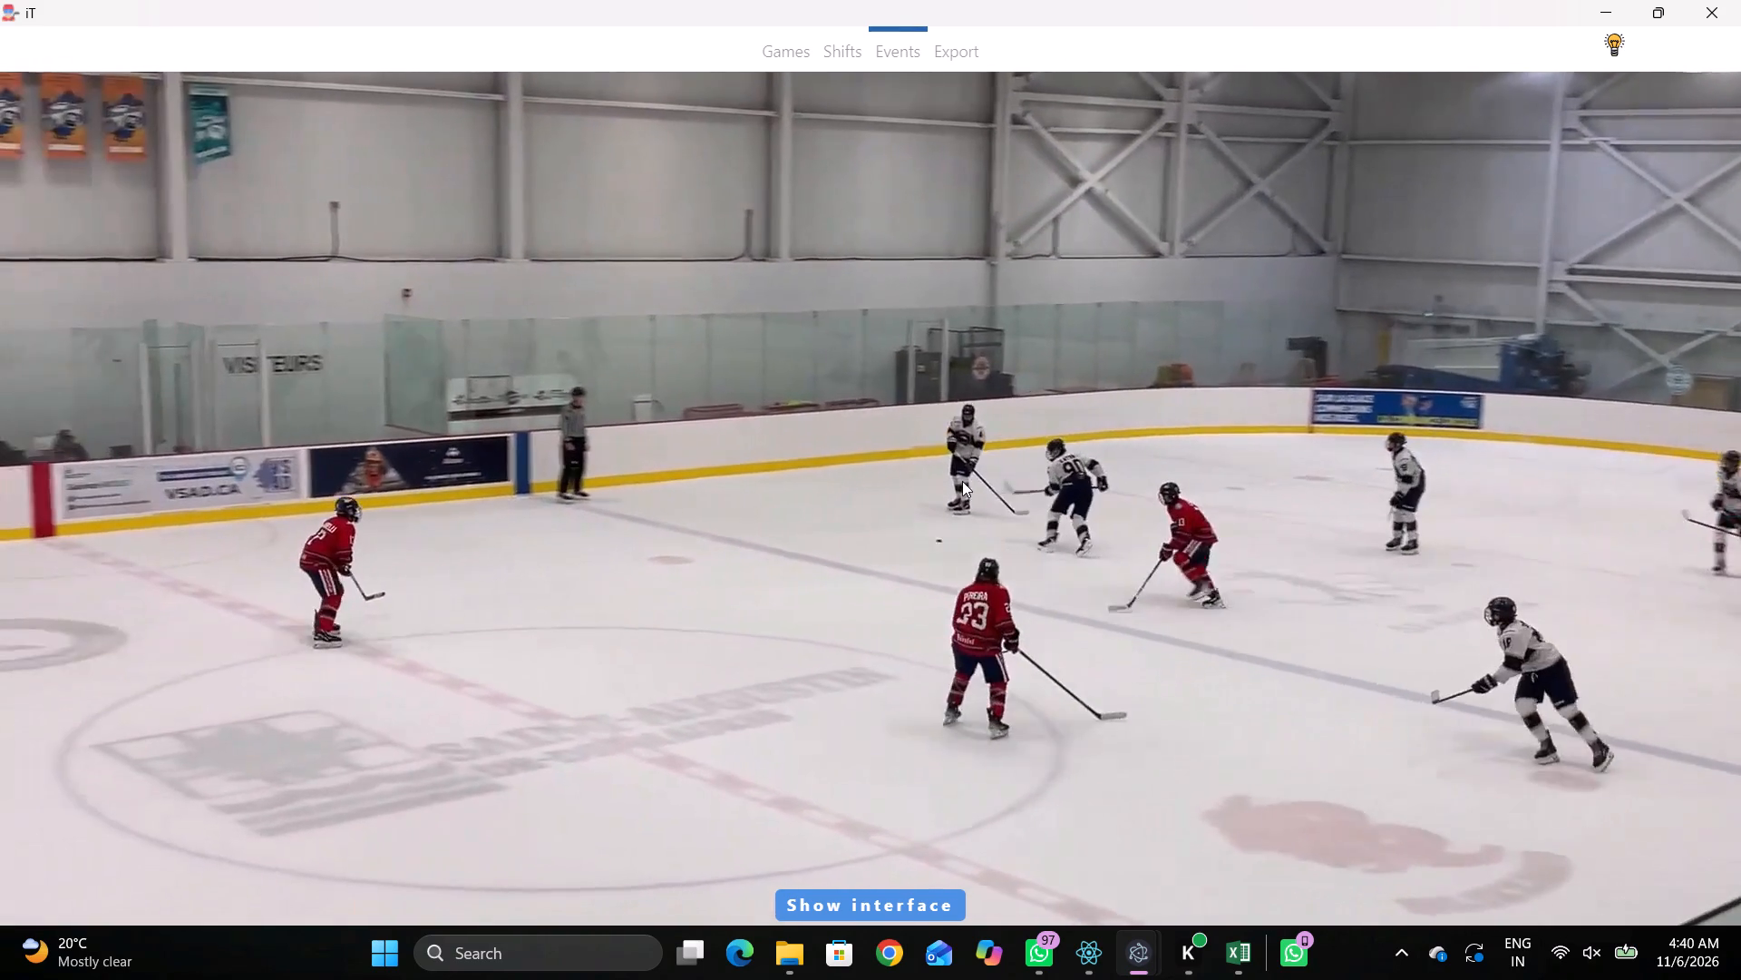
pyautogui.press('space')
pyautogui.press('space')
pyautogui.press('space')
pyautogui.write('q')
pyautogui.press('q')
pyautogui.press('q')
pyautogui.press('q')
pyautogui.rightClick(1026, 419)
pyautogui.click(1088, 430)
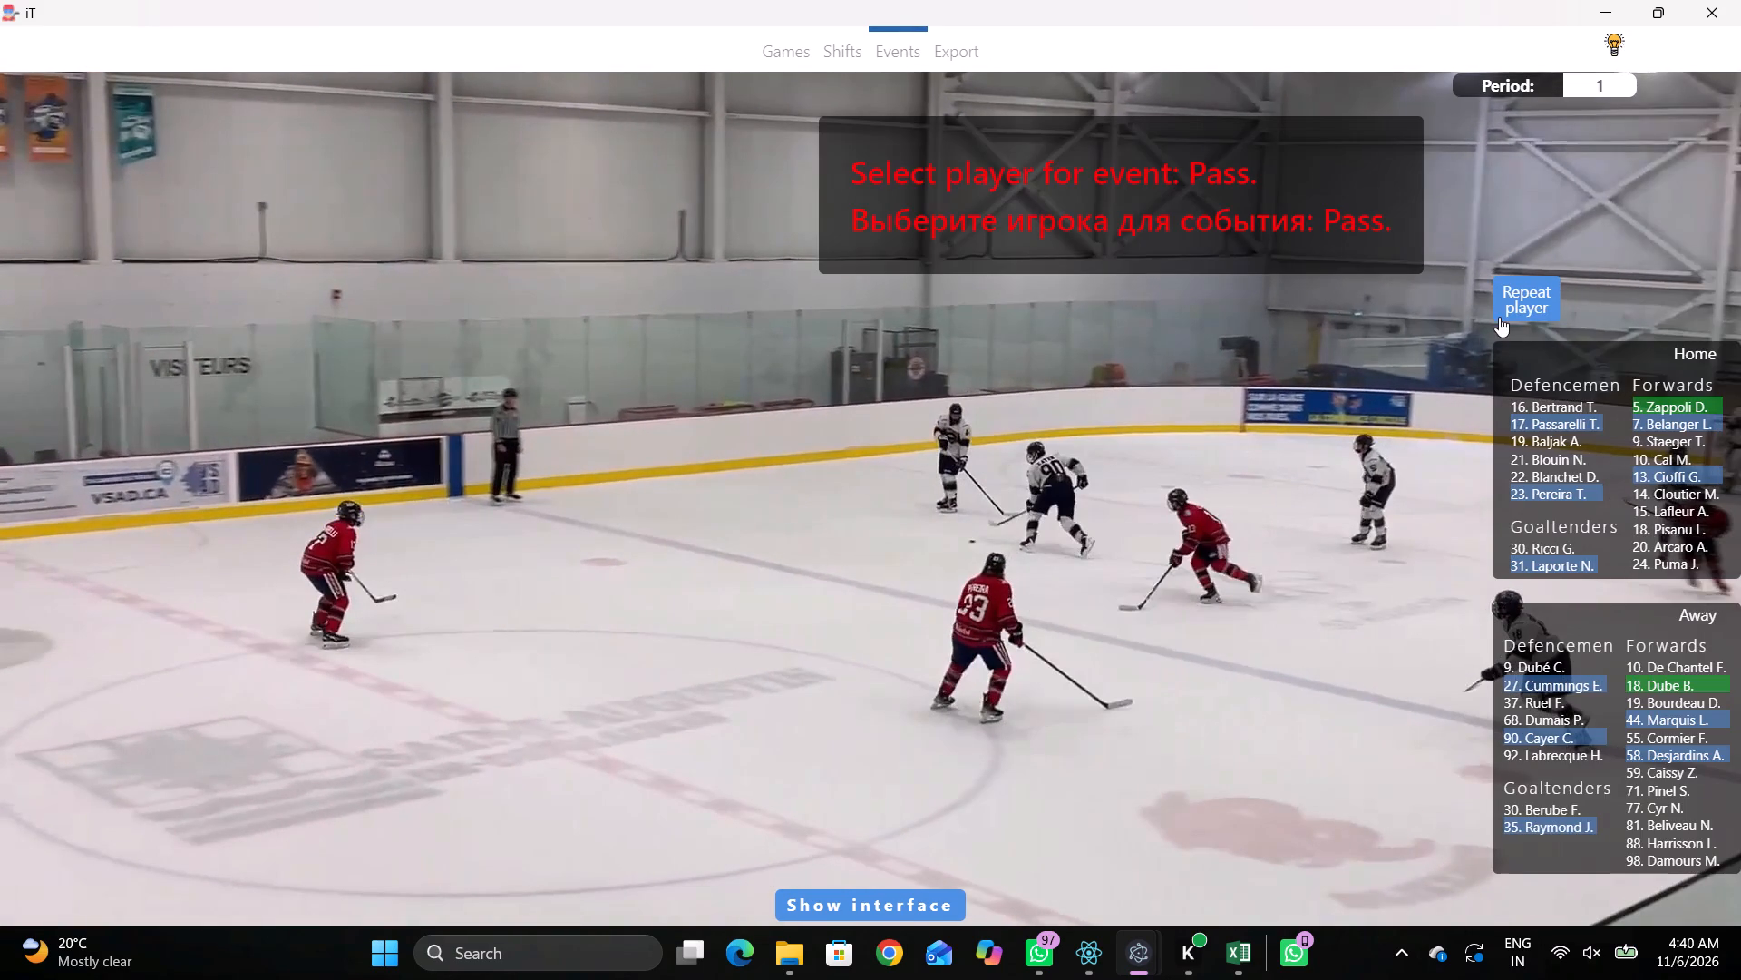
pyautogui.click(1499, 317)
pyautogui.click(1115, 308)
# Log the End of period event at the centre-ice dot once play in period 1 stops.
pyautogui.press('space')
pyautogui.write('v')
pyautogui.press('space')
pyautogui.press('space')
pyautogui.press('space')
pyautogui.press('space')
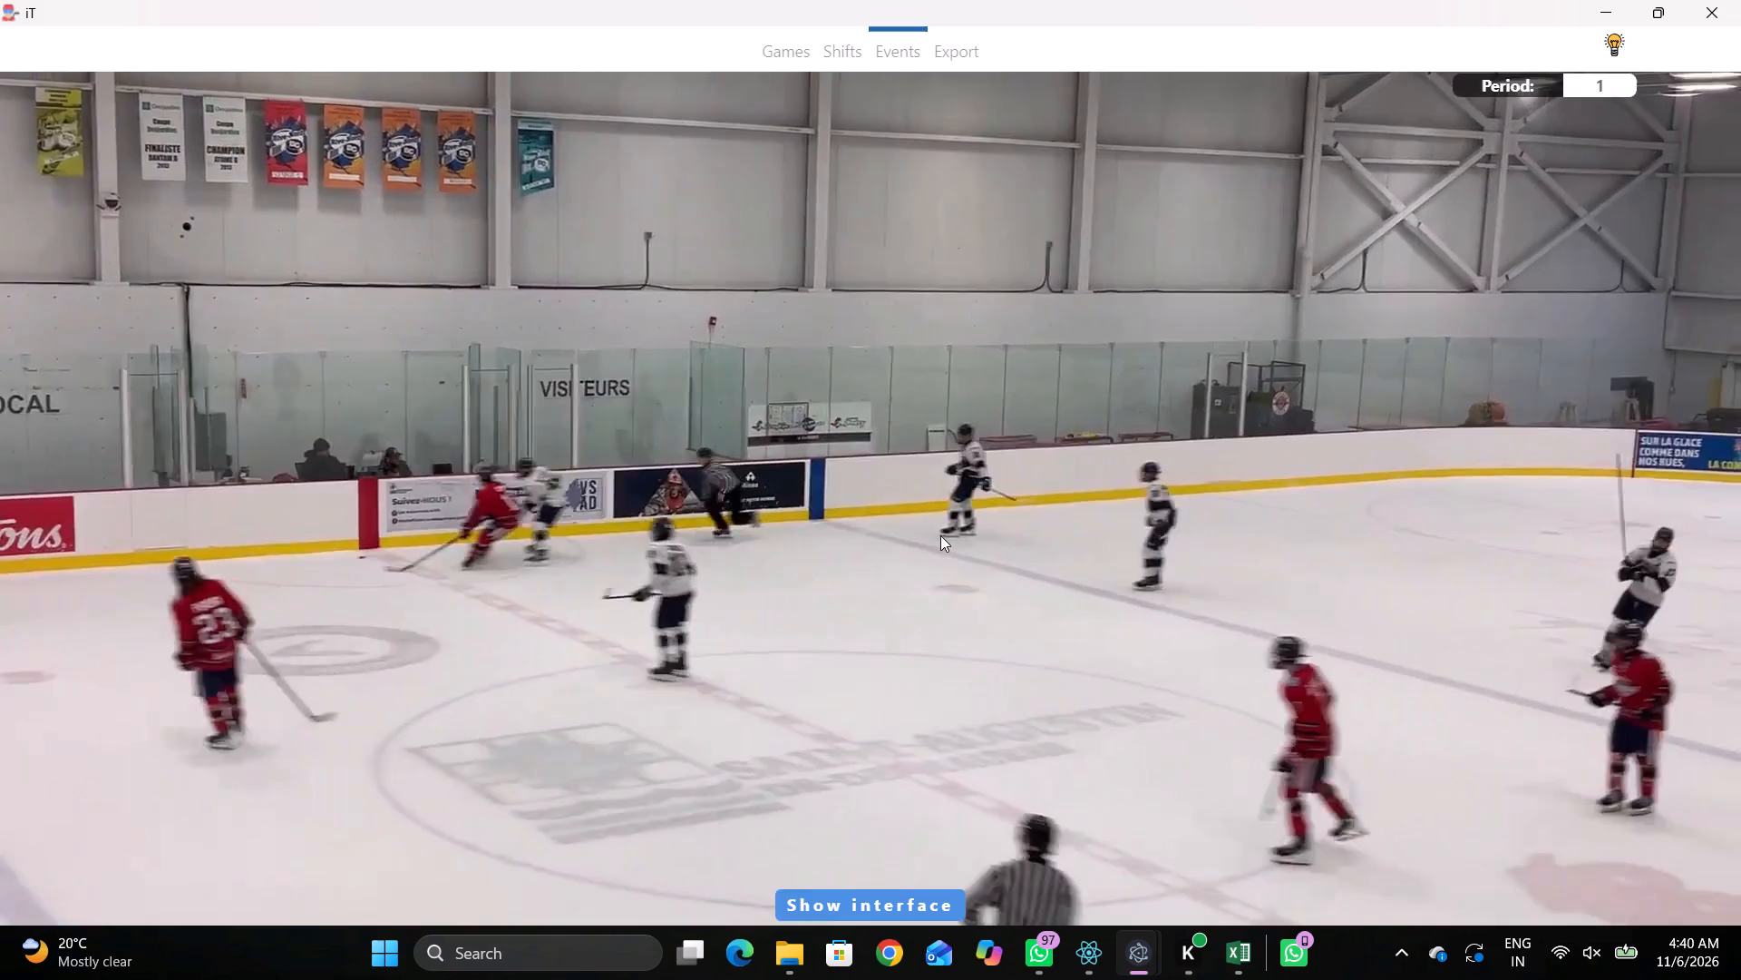
pyautogui.press('space')
pyautogui.write('q')
pyautogui.press('space')
pyautogui.press('space')
pyautogui.press('space')
pyautogui.press('space')
pyautogui.press('space')
pyautogui.press('space')
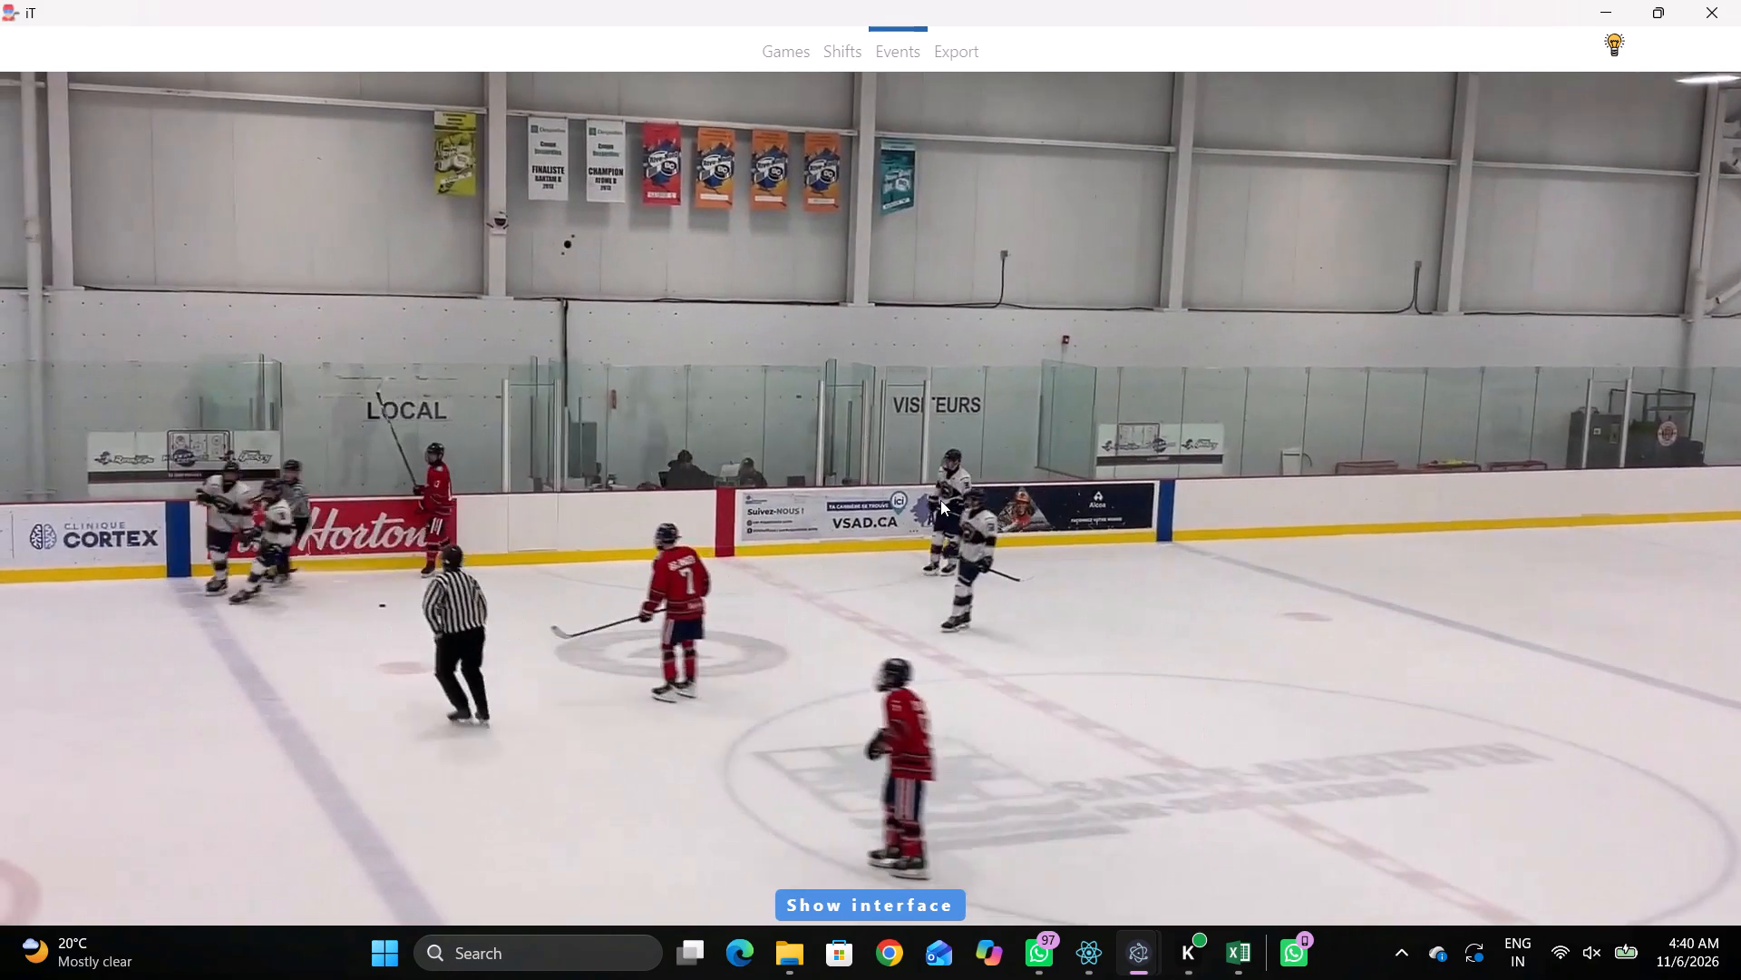
pyautogui.press('q')
pyautogui.press('space')
pyautogui.press('space')
pyautogui.moveTo(857, 436); pyautogui.dragTo(874, 430, button='right')
pyautogui.click(941, 701)
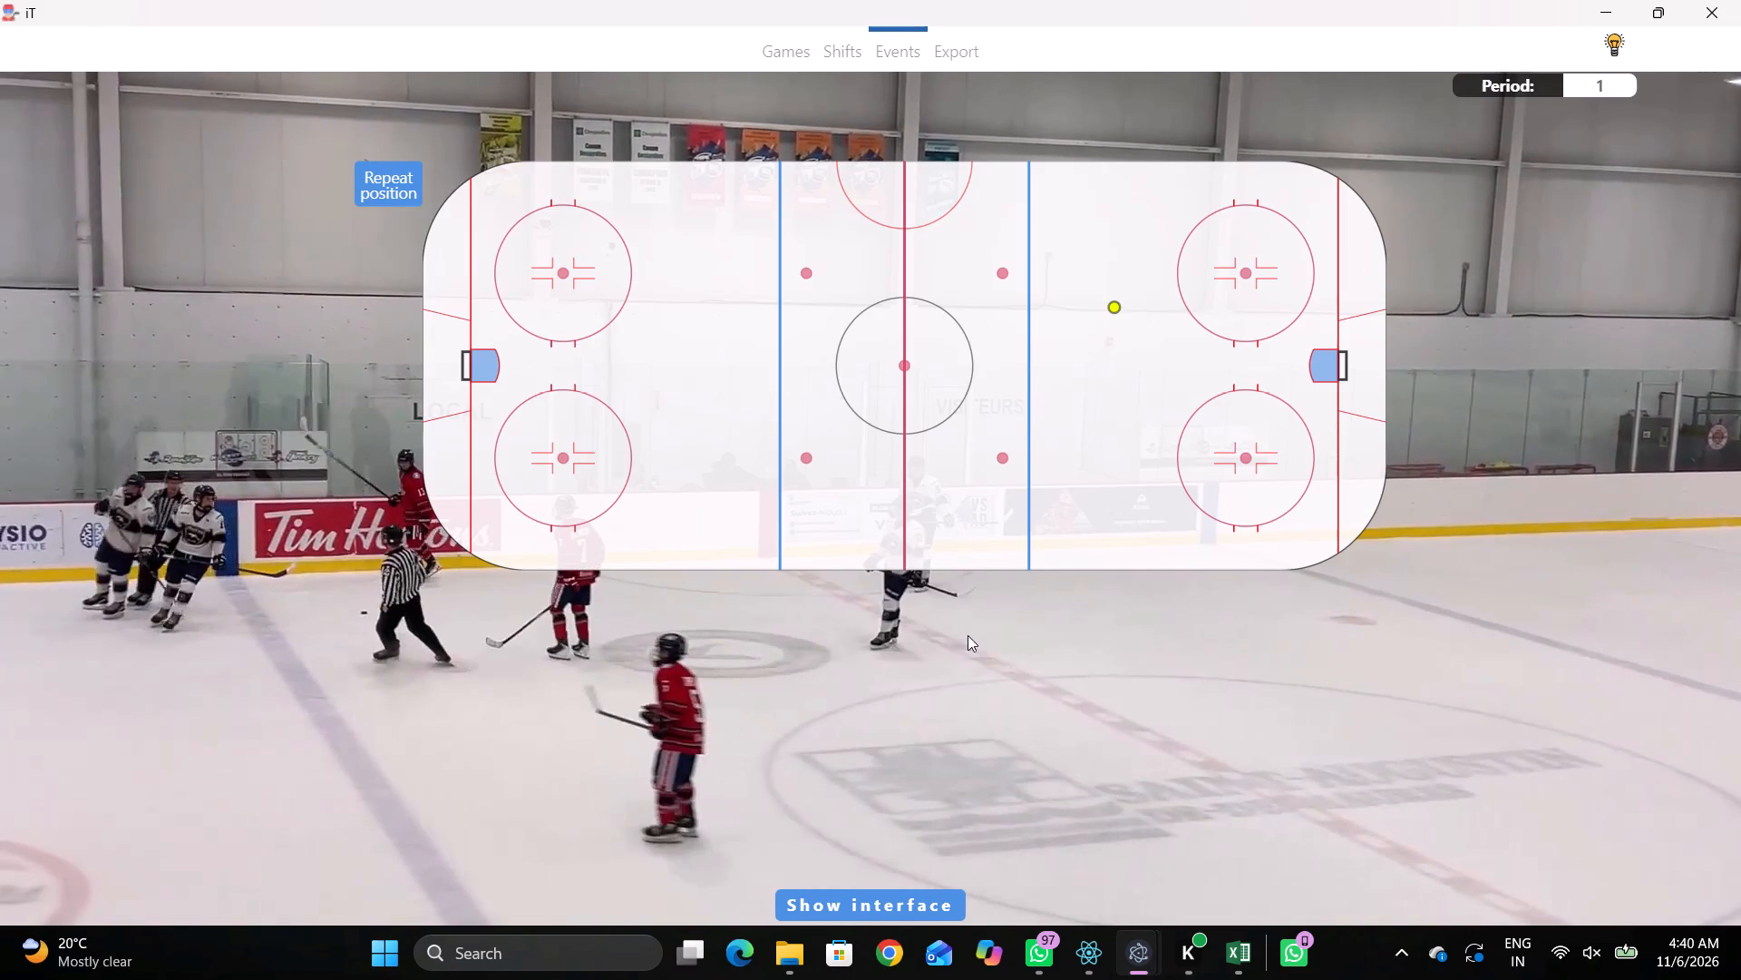
pyautogui.click(906, 367)
# Play the footage past the end of period 1 and examine the latest logged events.
pyautogui.press('space')
pyautogui.press('v')
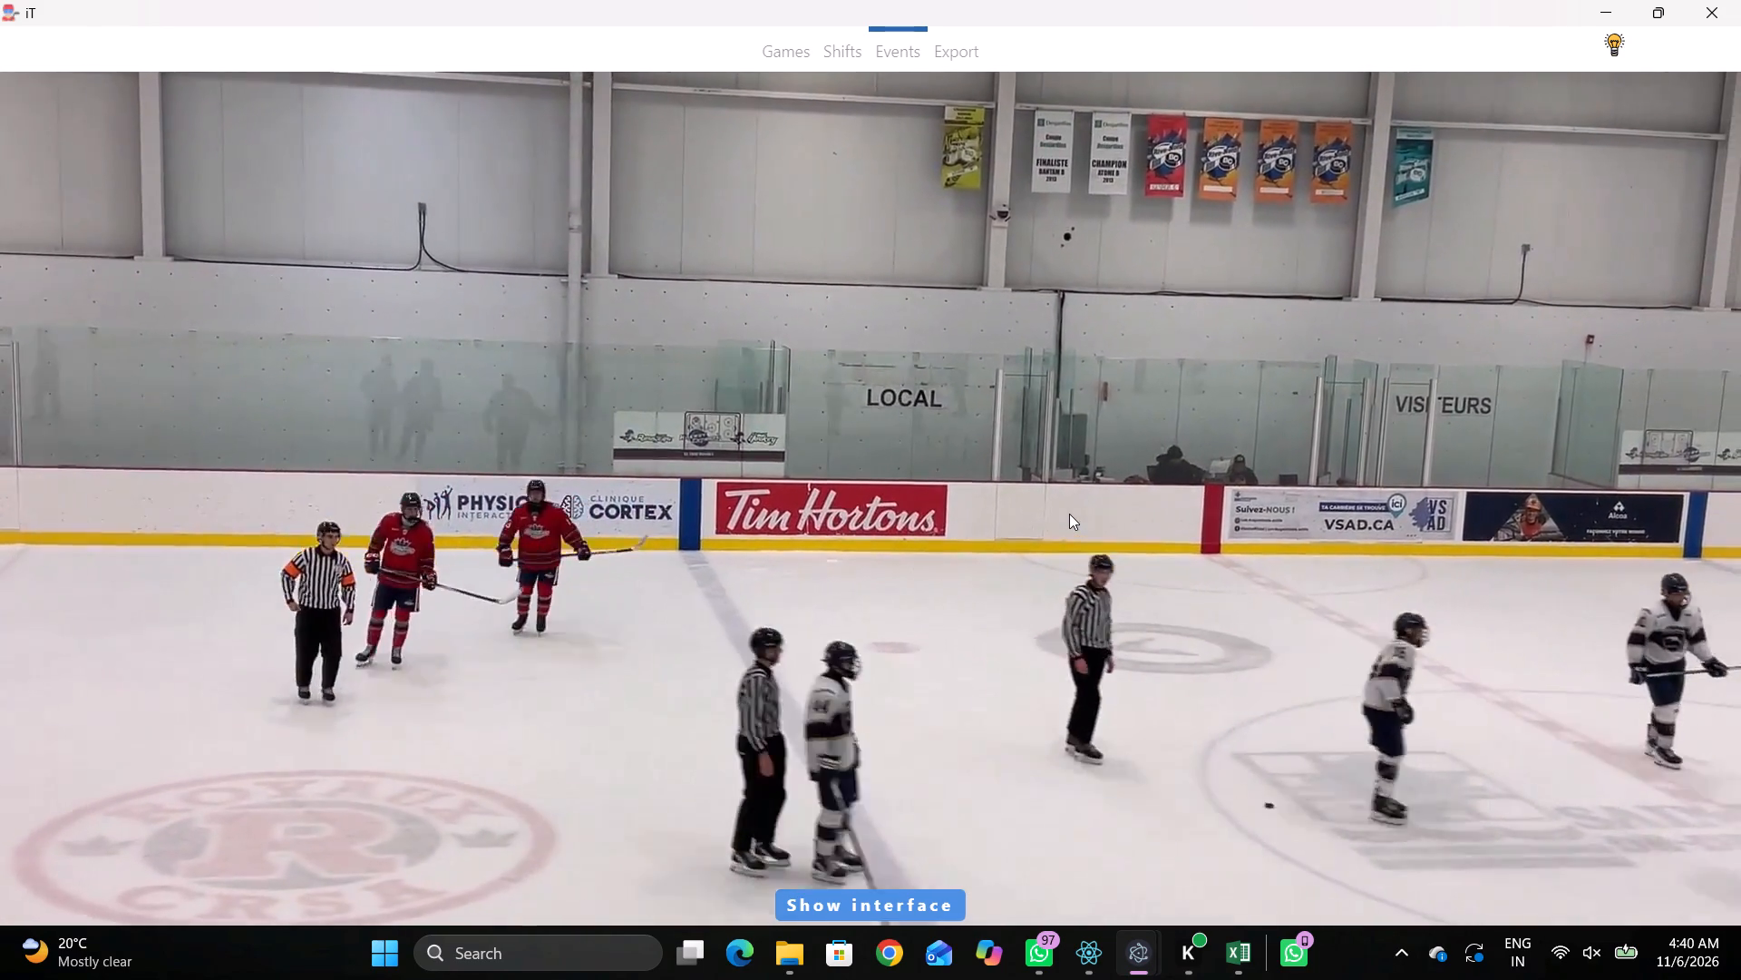
pyautogui.press('v')
pyautogui.write('c')
pyautogui.press('space')
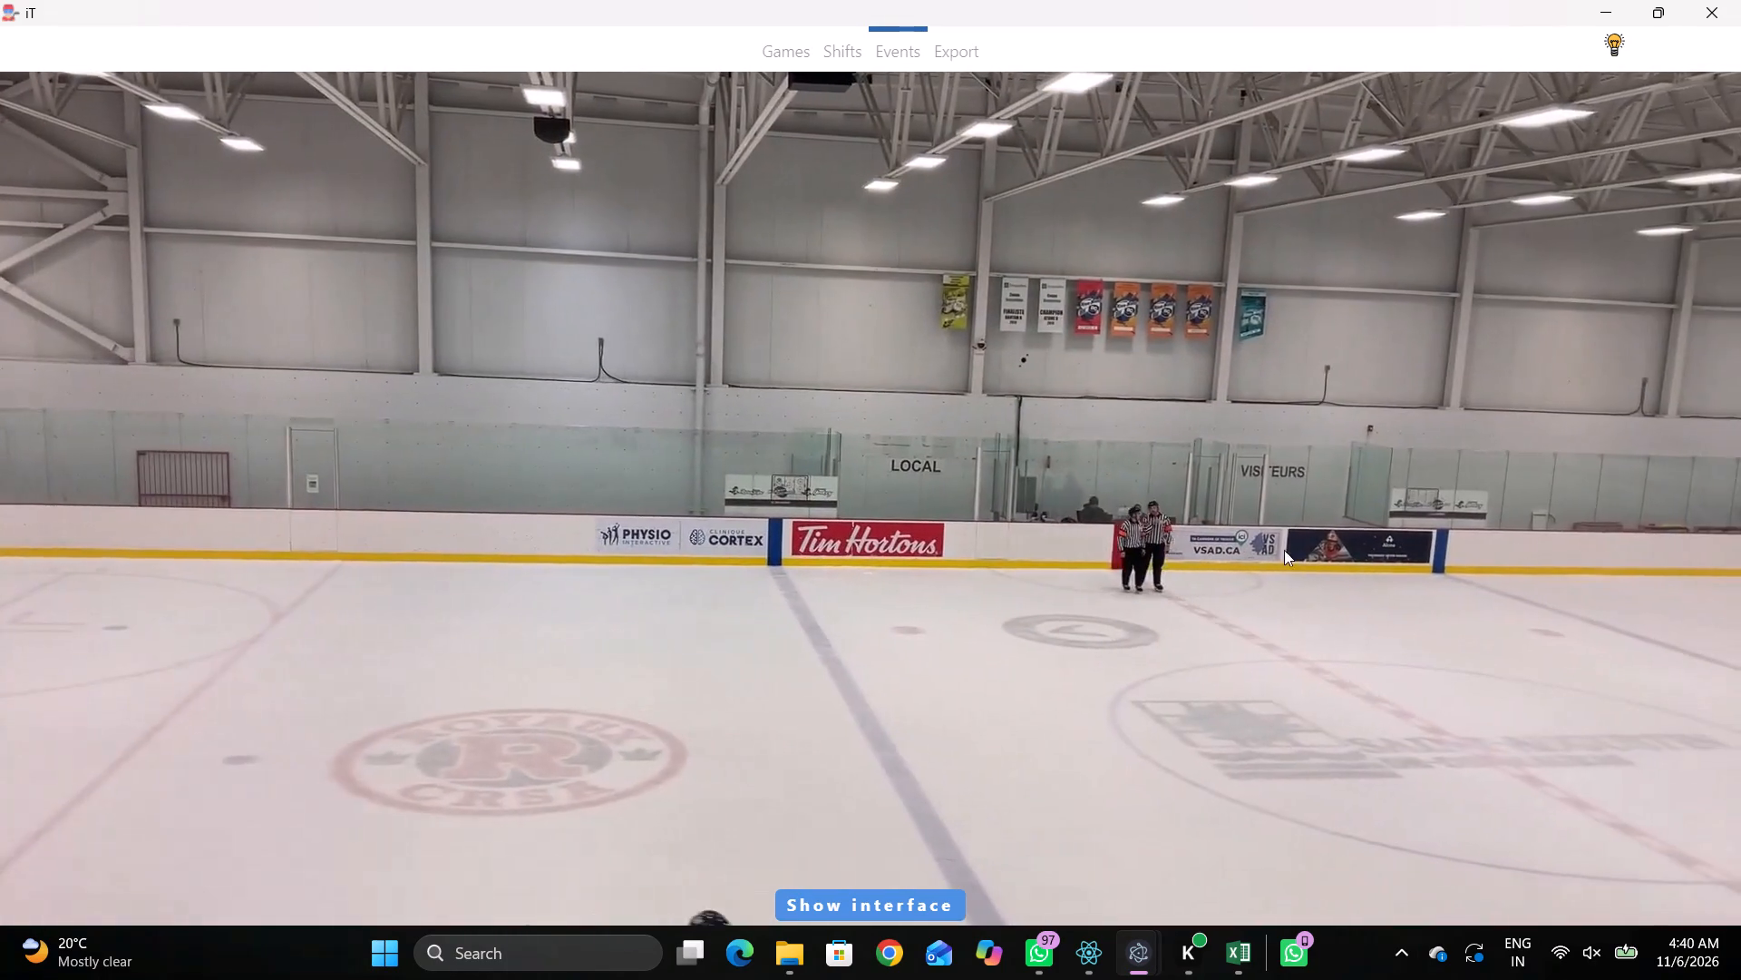
pyautogui.press('c')
pyautogui.press('space')
pyautogui.press('space')
pyautogui.hotkey('shift', 'd')
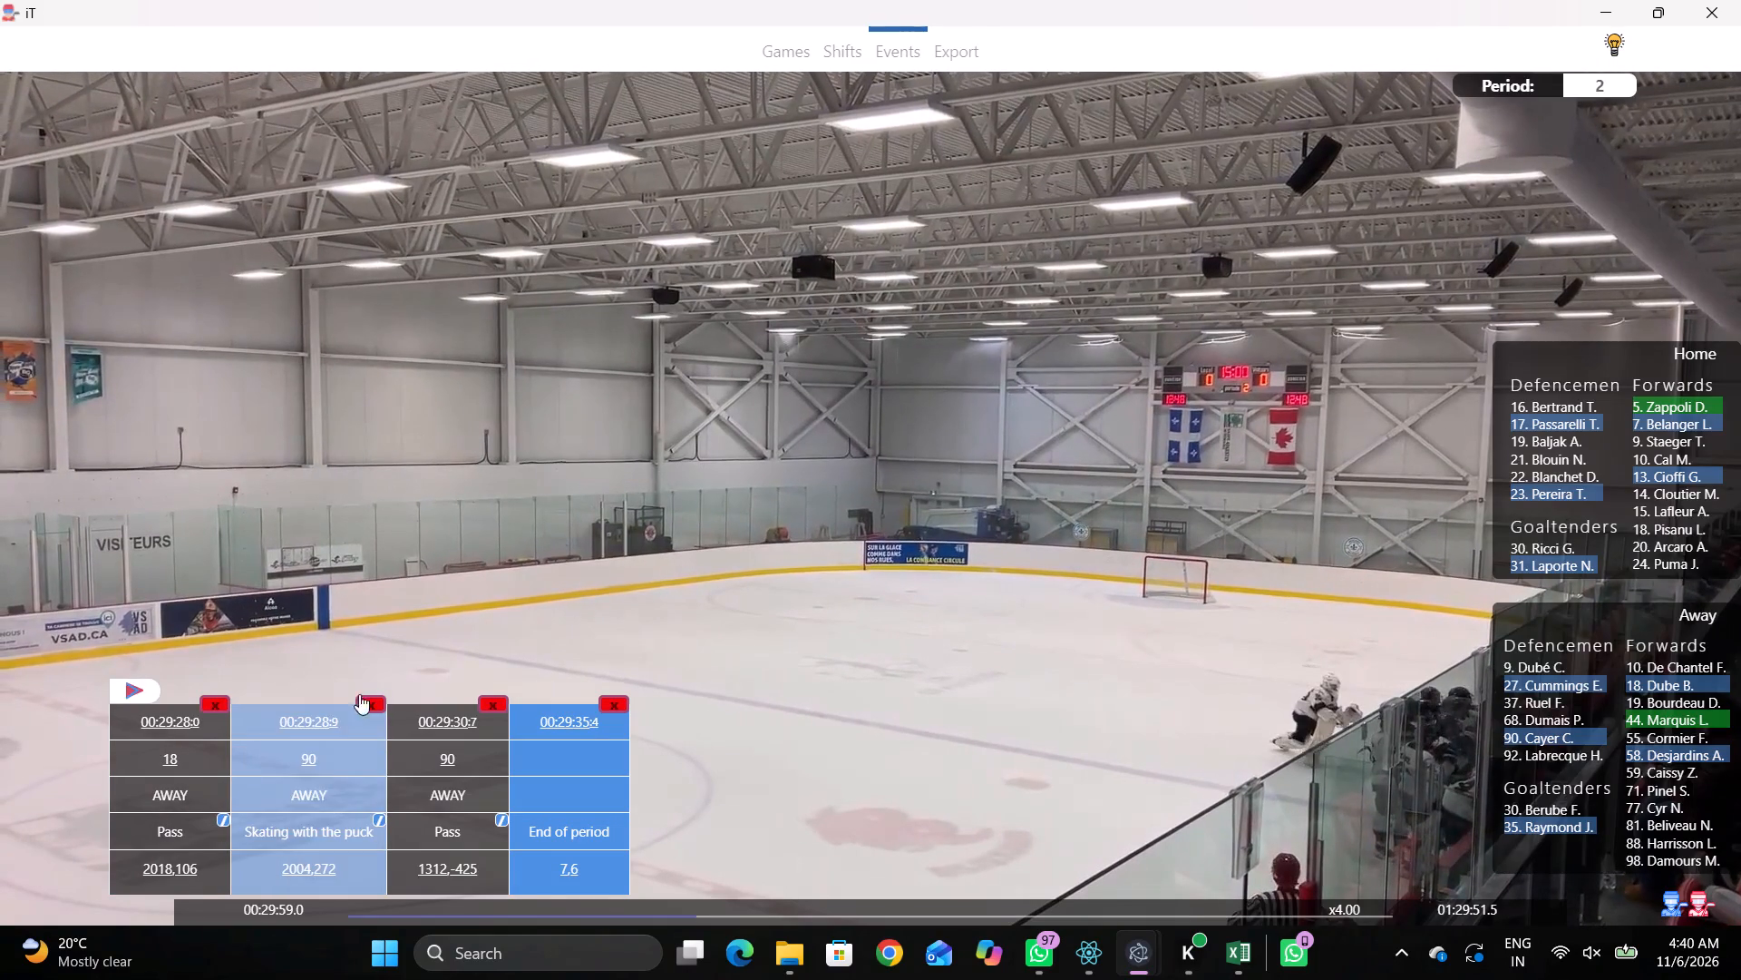
# Open the pre-export game summary and examine its flagged period, shift and event-order issues.
pyautogui.click(965, 62)
pyautogui.scroll(-2, 532, 400)
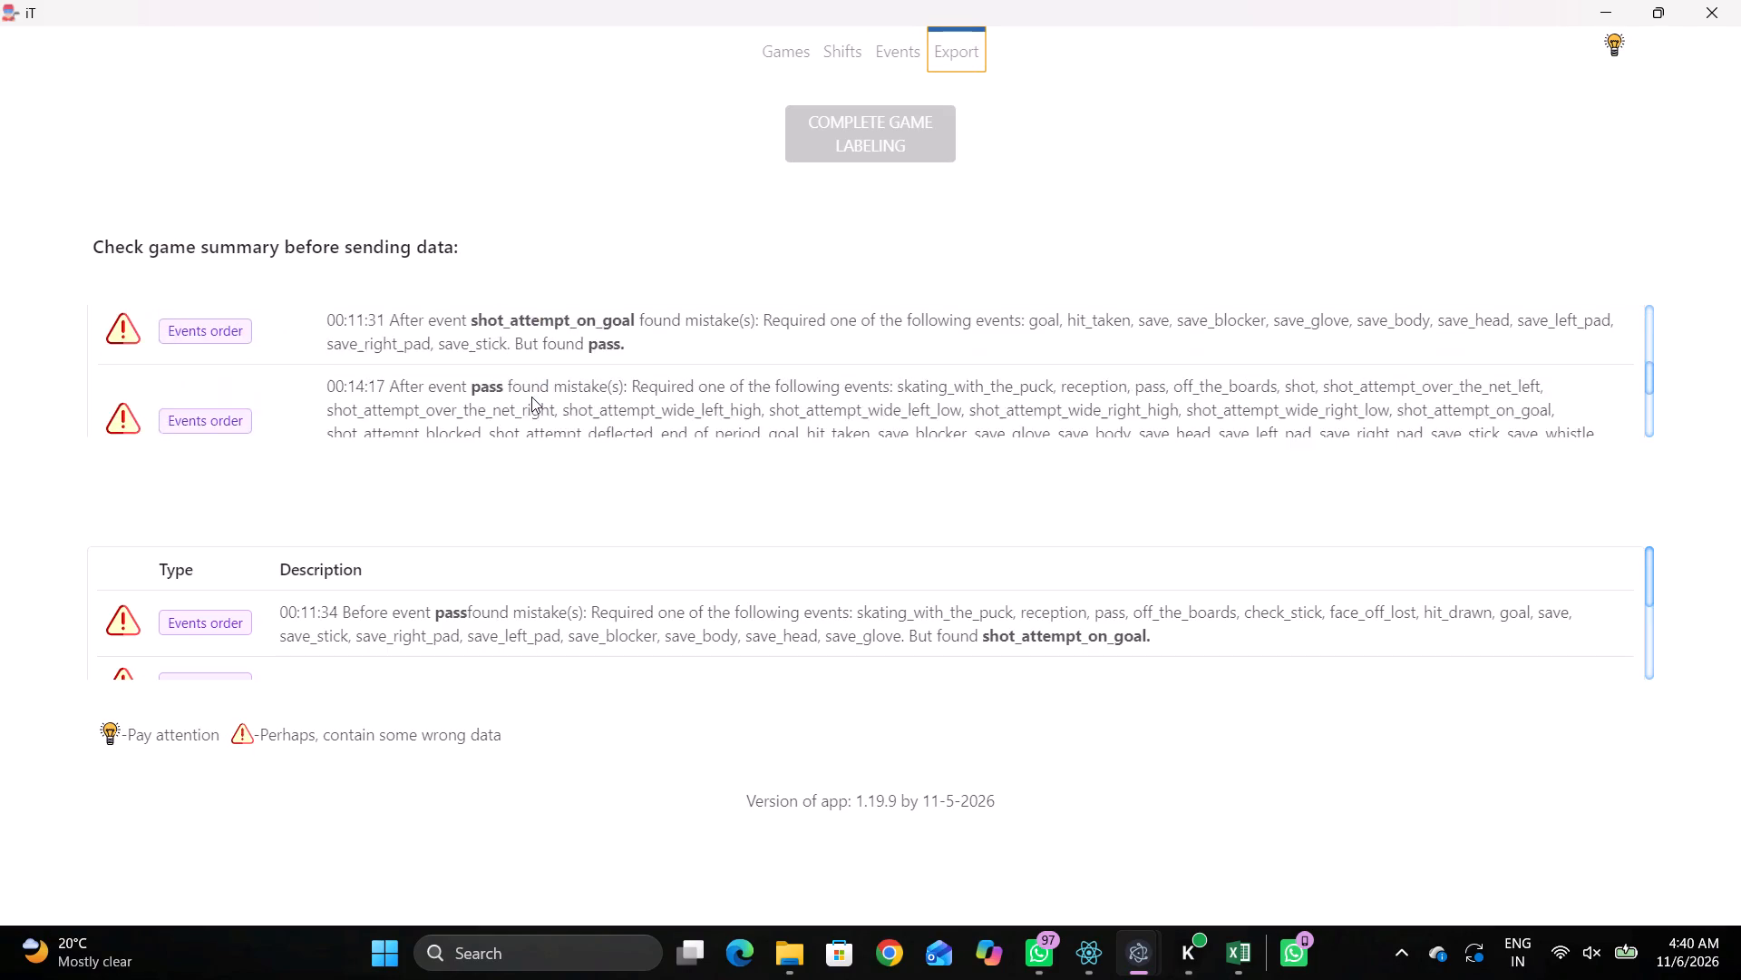
pyautogui.scroll(-2, 505, 365)
pyautogui.scroll(3, 505, 365)
pyautogui.scroll(-1, 501, 378)
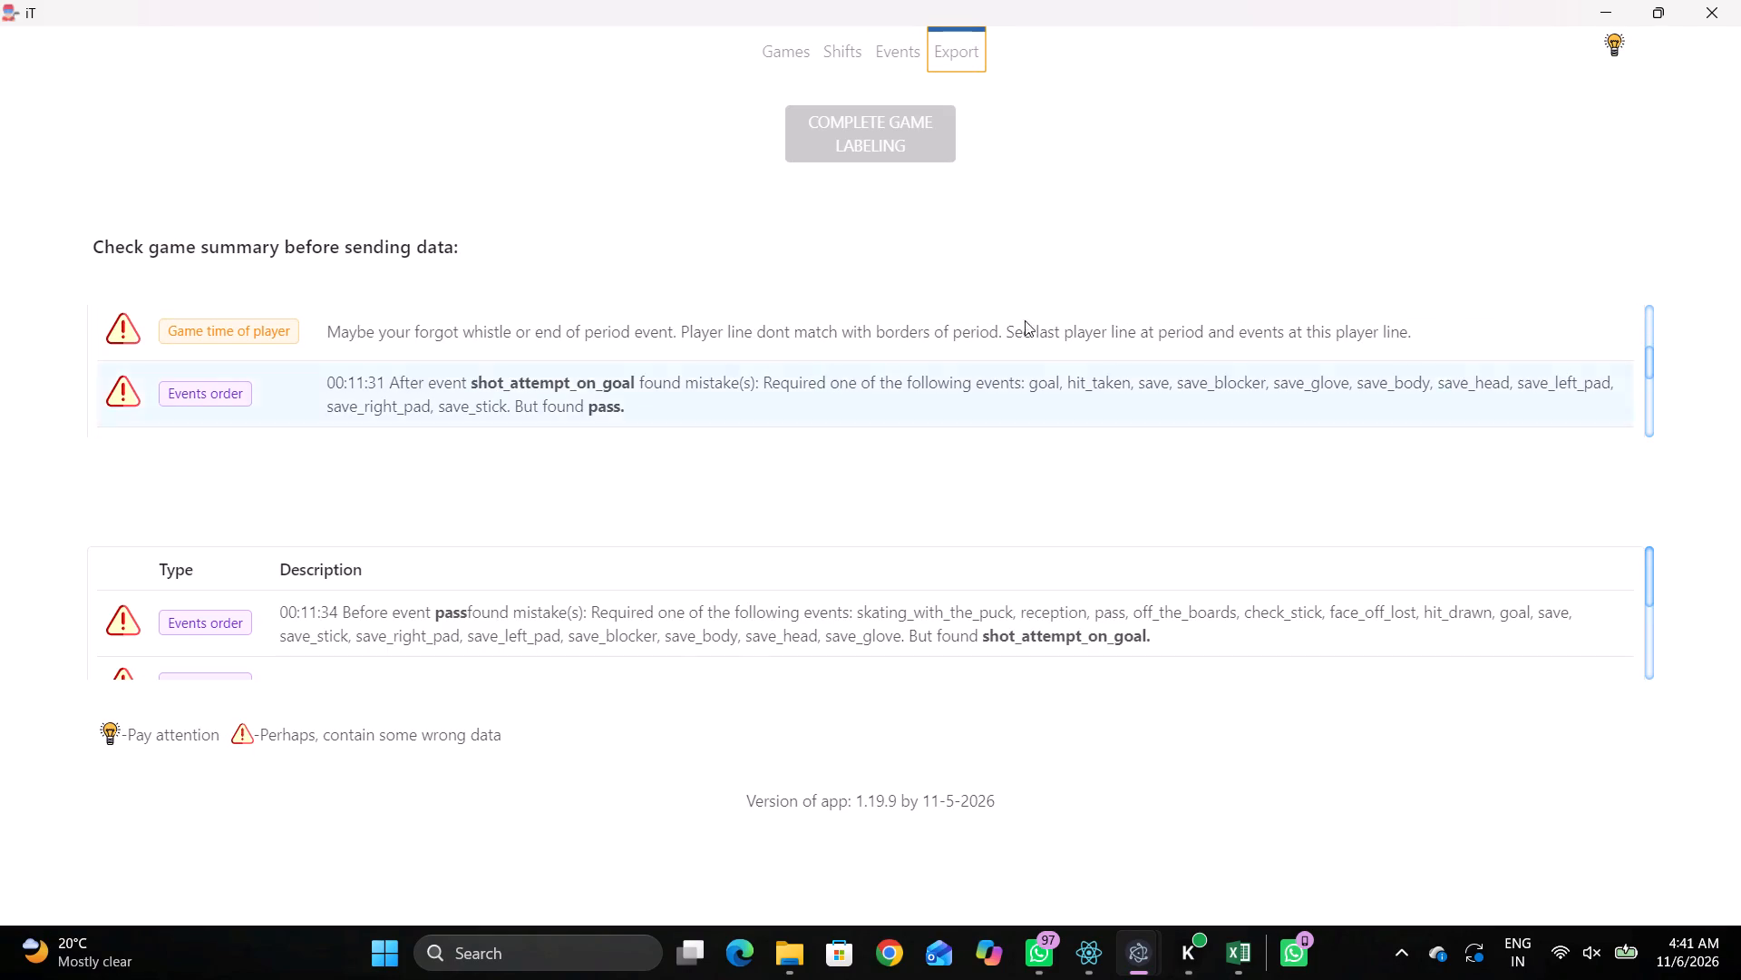
# Delete the surplus last away shift at 00:29:36.8, recorded after the end of period 1.
pyautogui.click(896, 48)
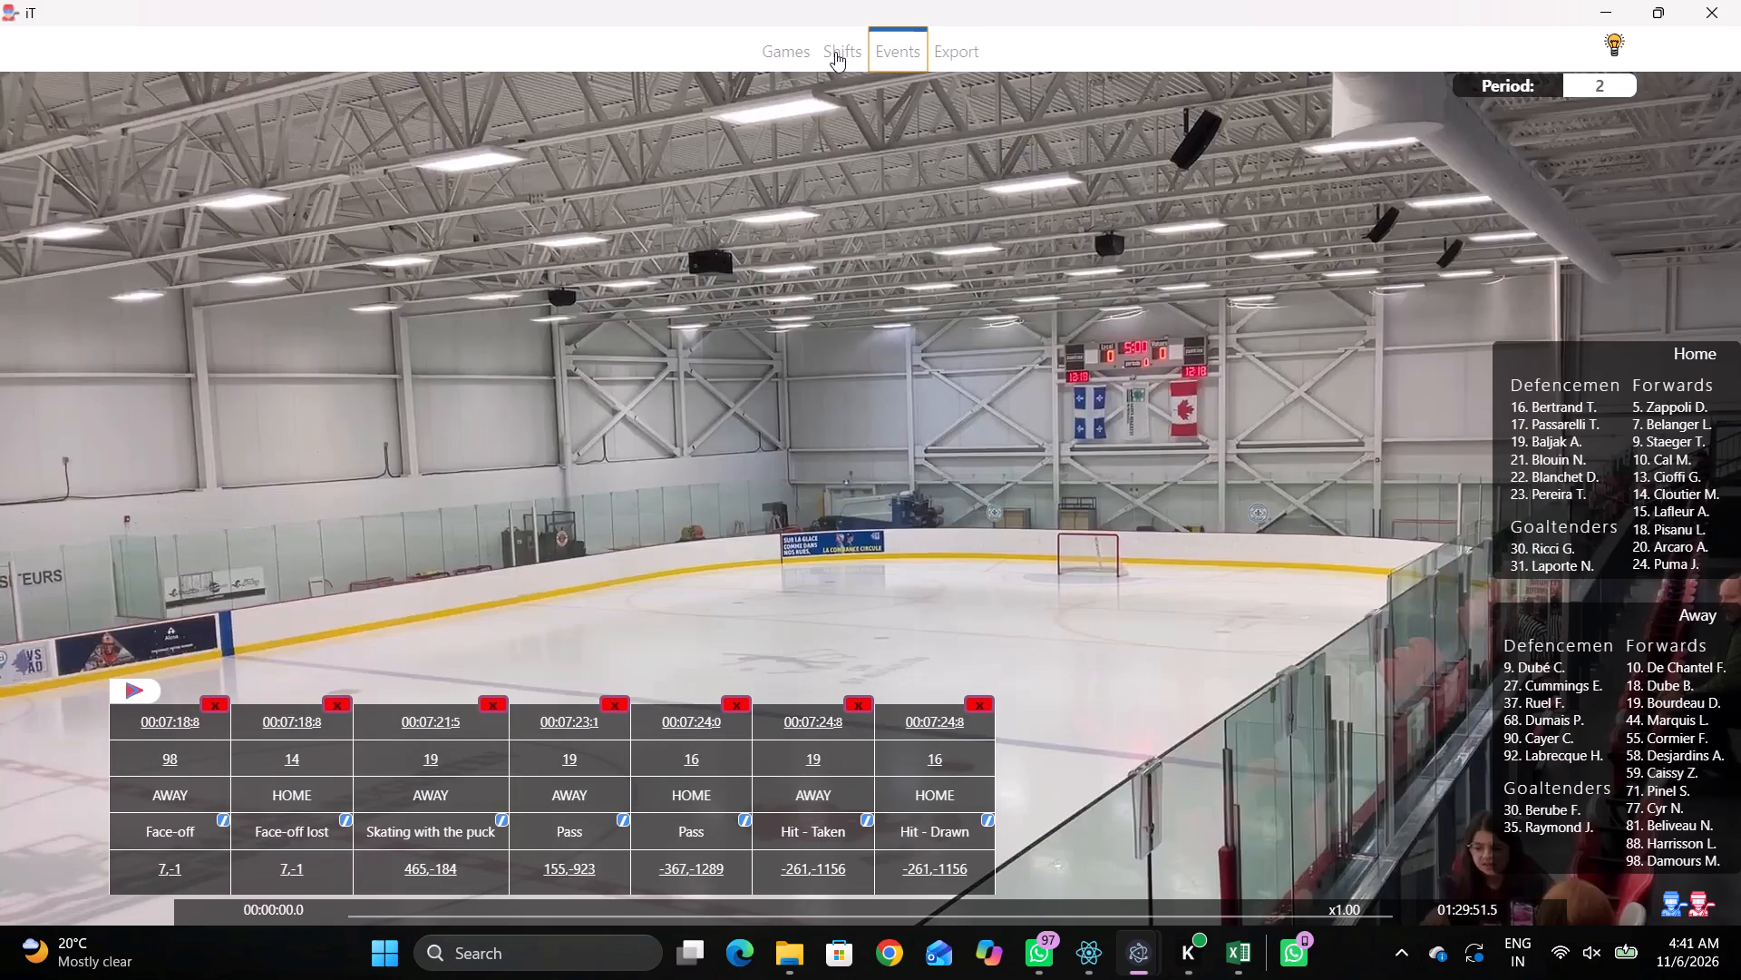
pyautogui.click(835, 52)
pyautogui.click(1280, 721)
pyautogui.tripleClick(1280, 721)
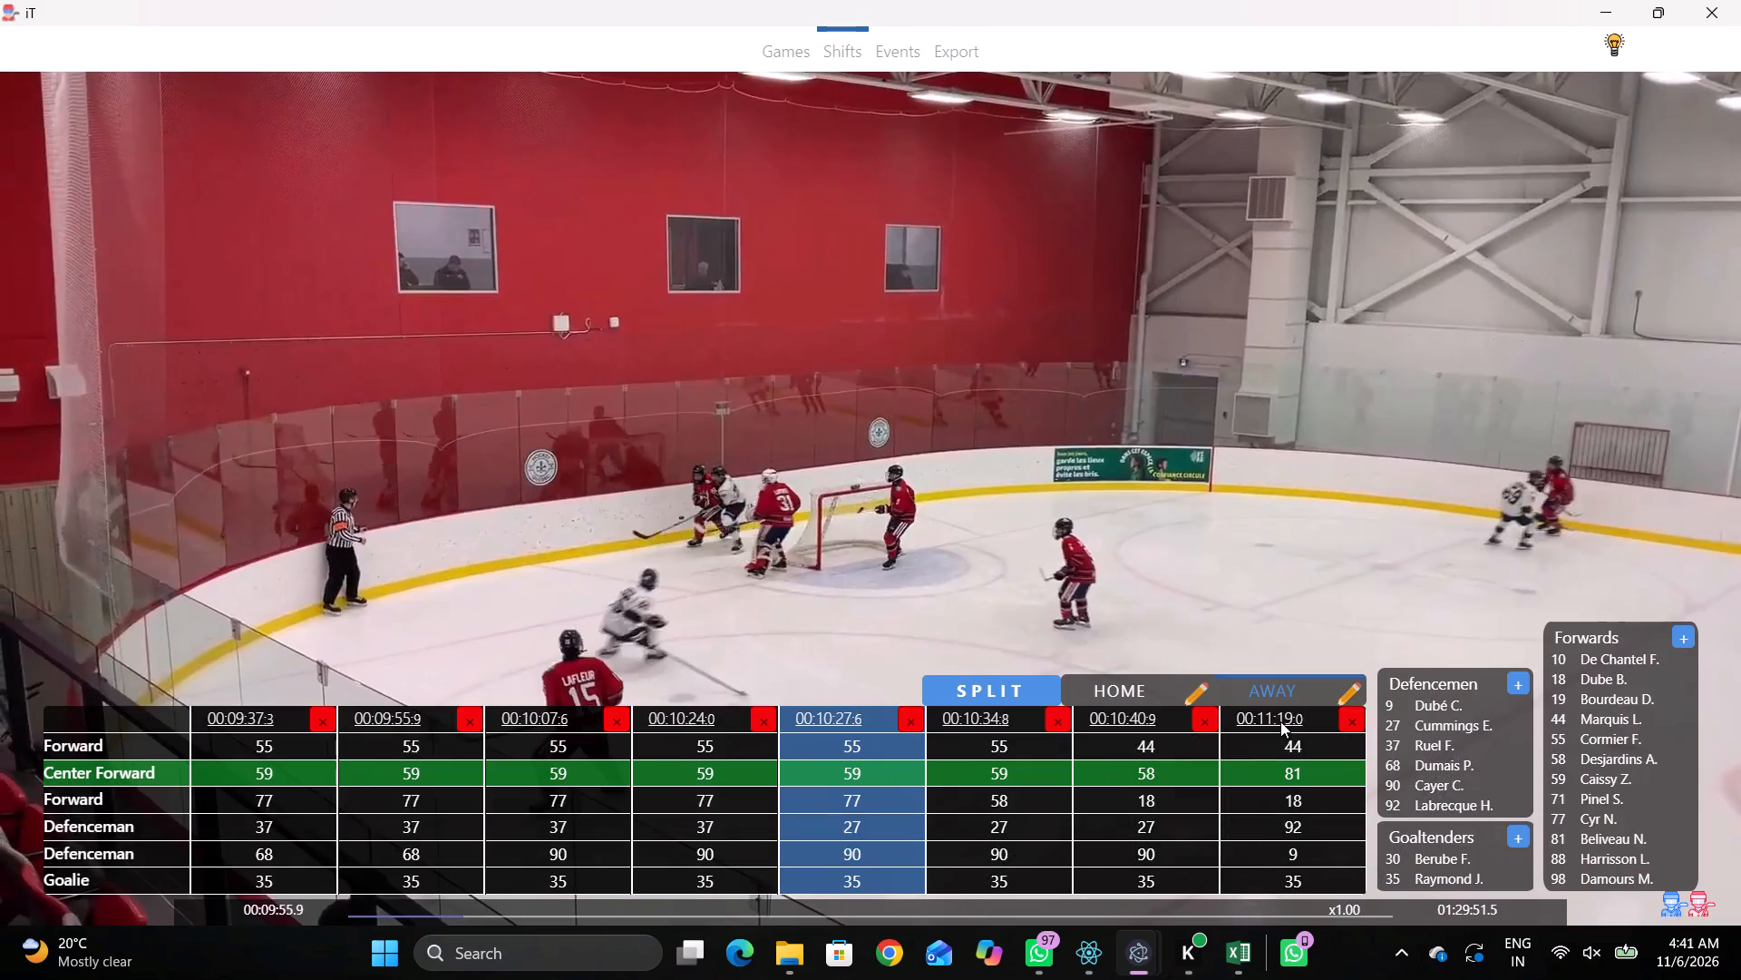
pyautogui.tripleClick(1280, 721)
pyautogui.tripleClick(1280, 721)
pyautogui.tripleClick(1280, 721)
pyautogui.tripleClick(1280, 721)
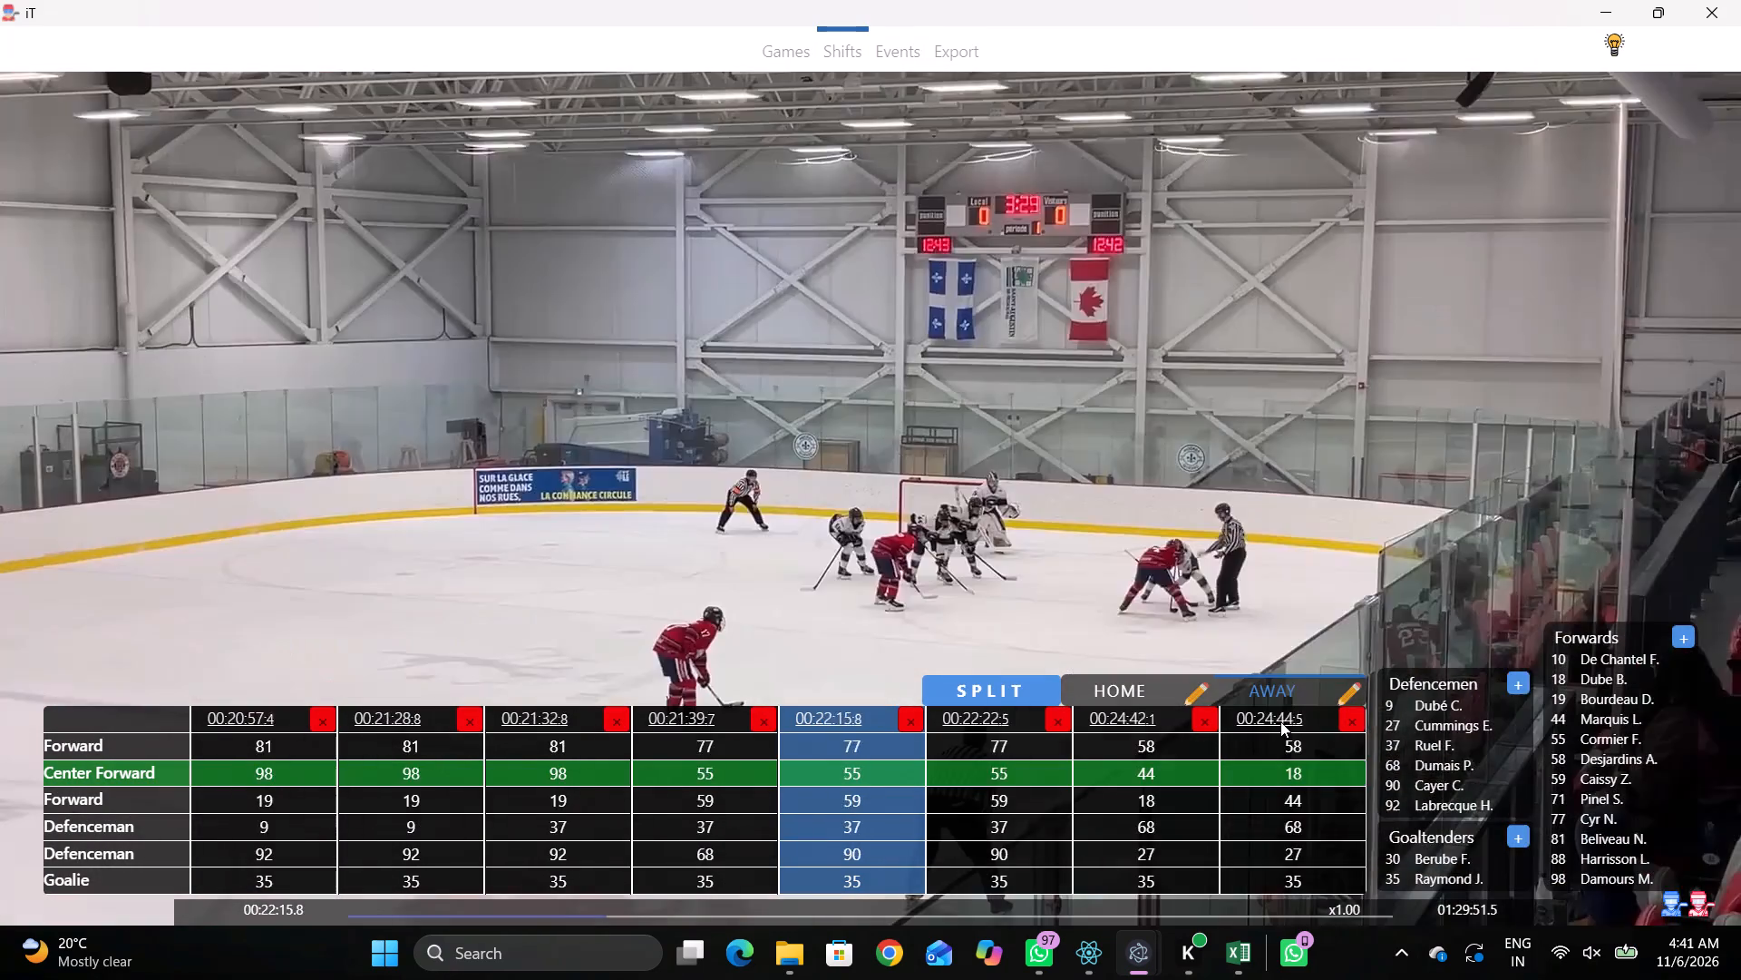
pyautogui.tripleClick(1280, 721)
pyautogui.tripleClick(1280, 721)
pyautogui.click(1280, 721)
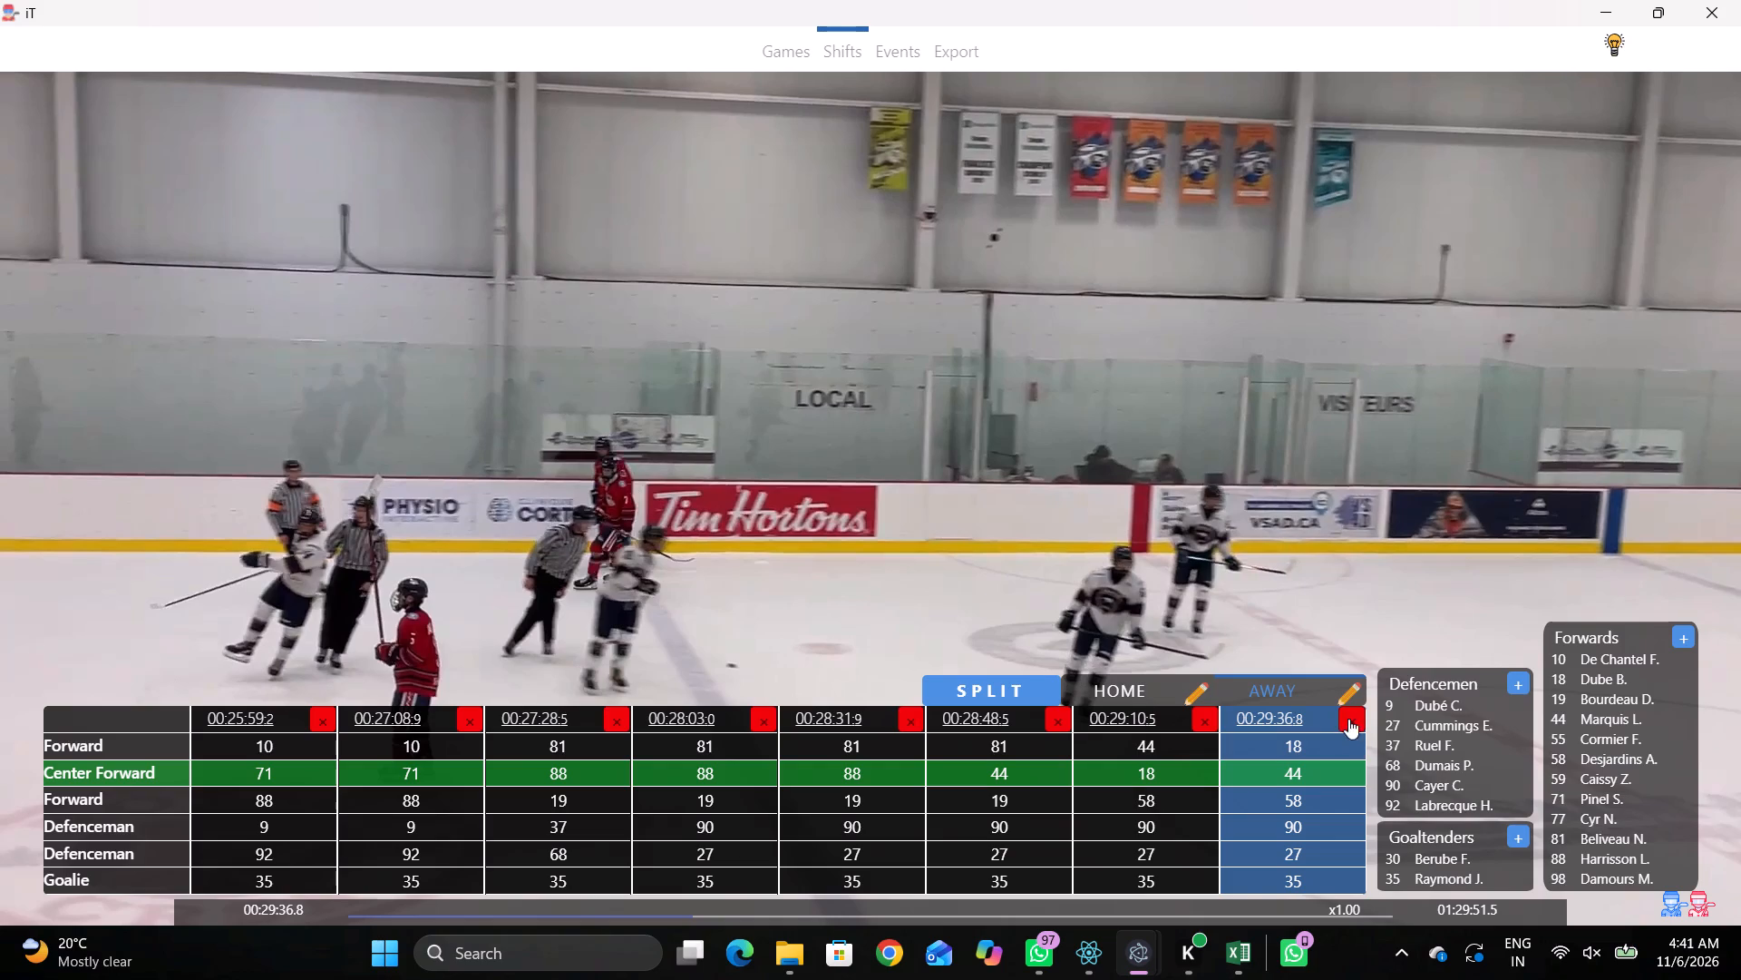
pyautogui.click(1277, 727)
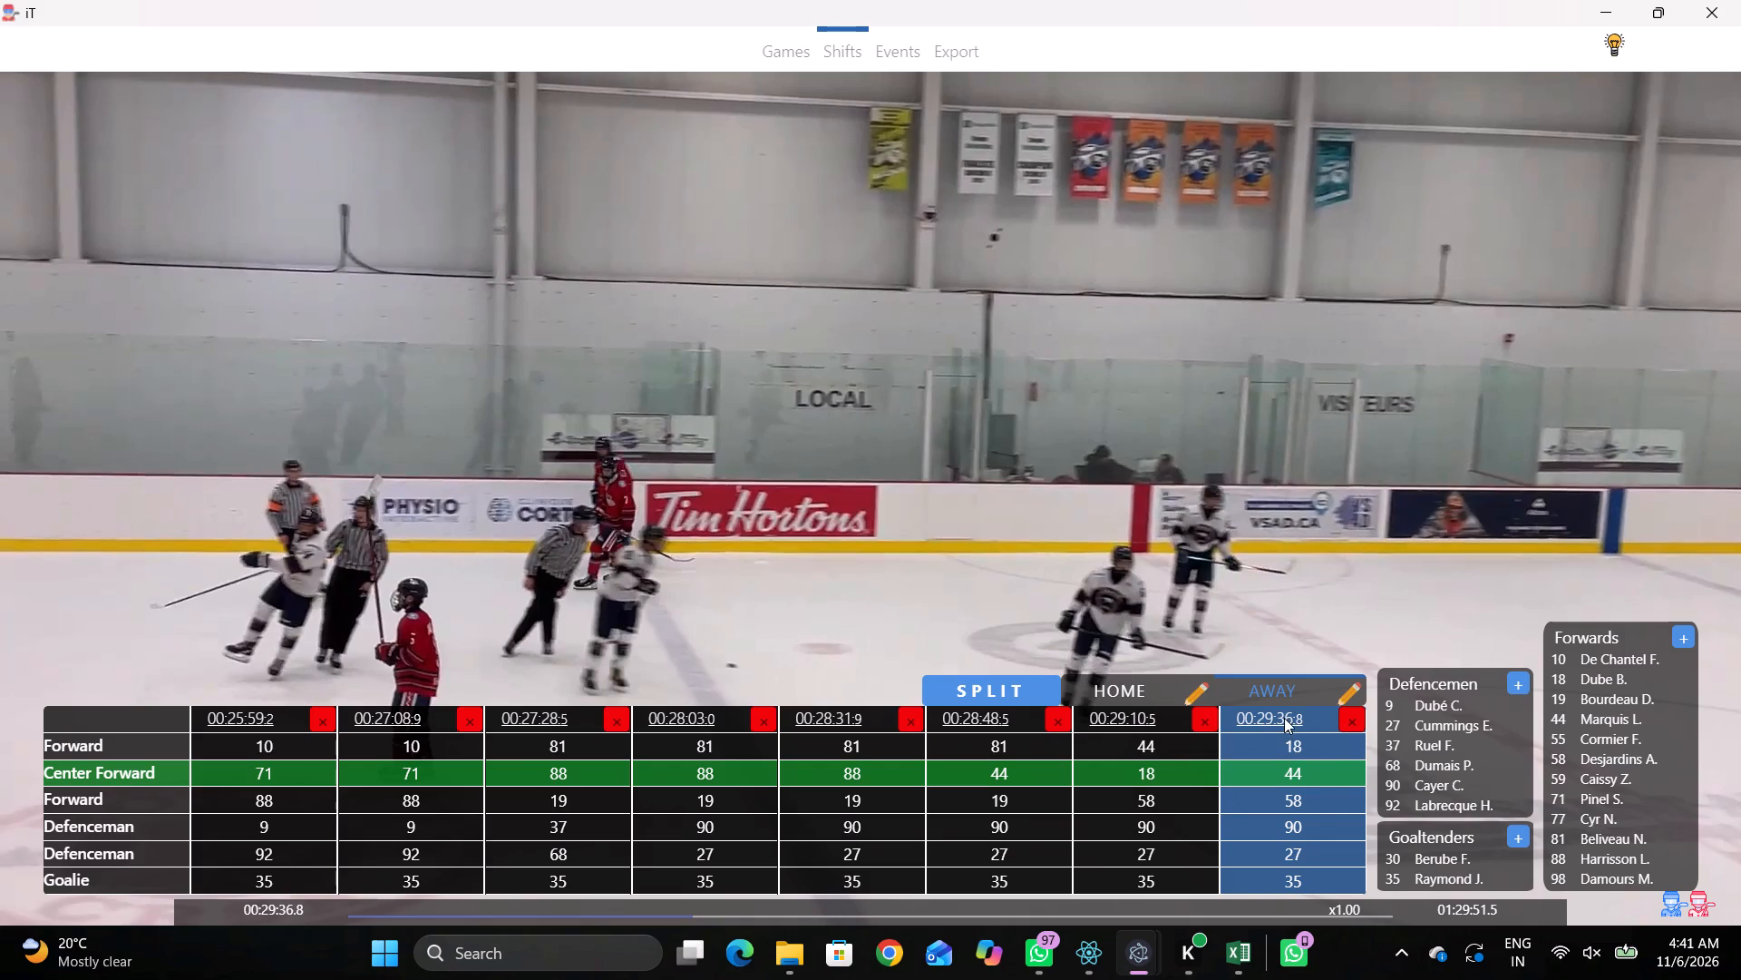
pyautogui.click(1284, 718)
pyautogui.click(1347, 718)
pyautogui.click(1030, 487)
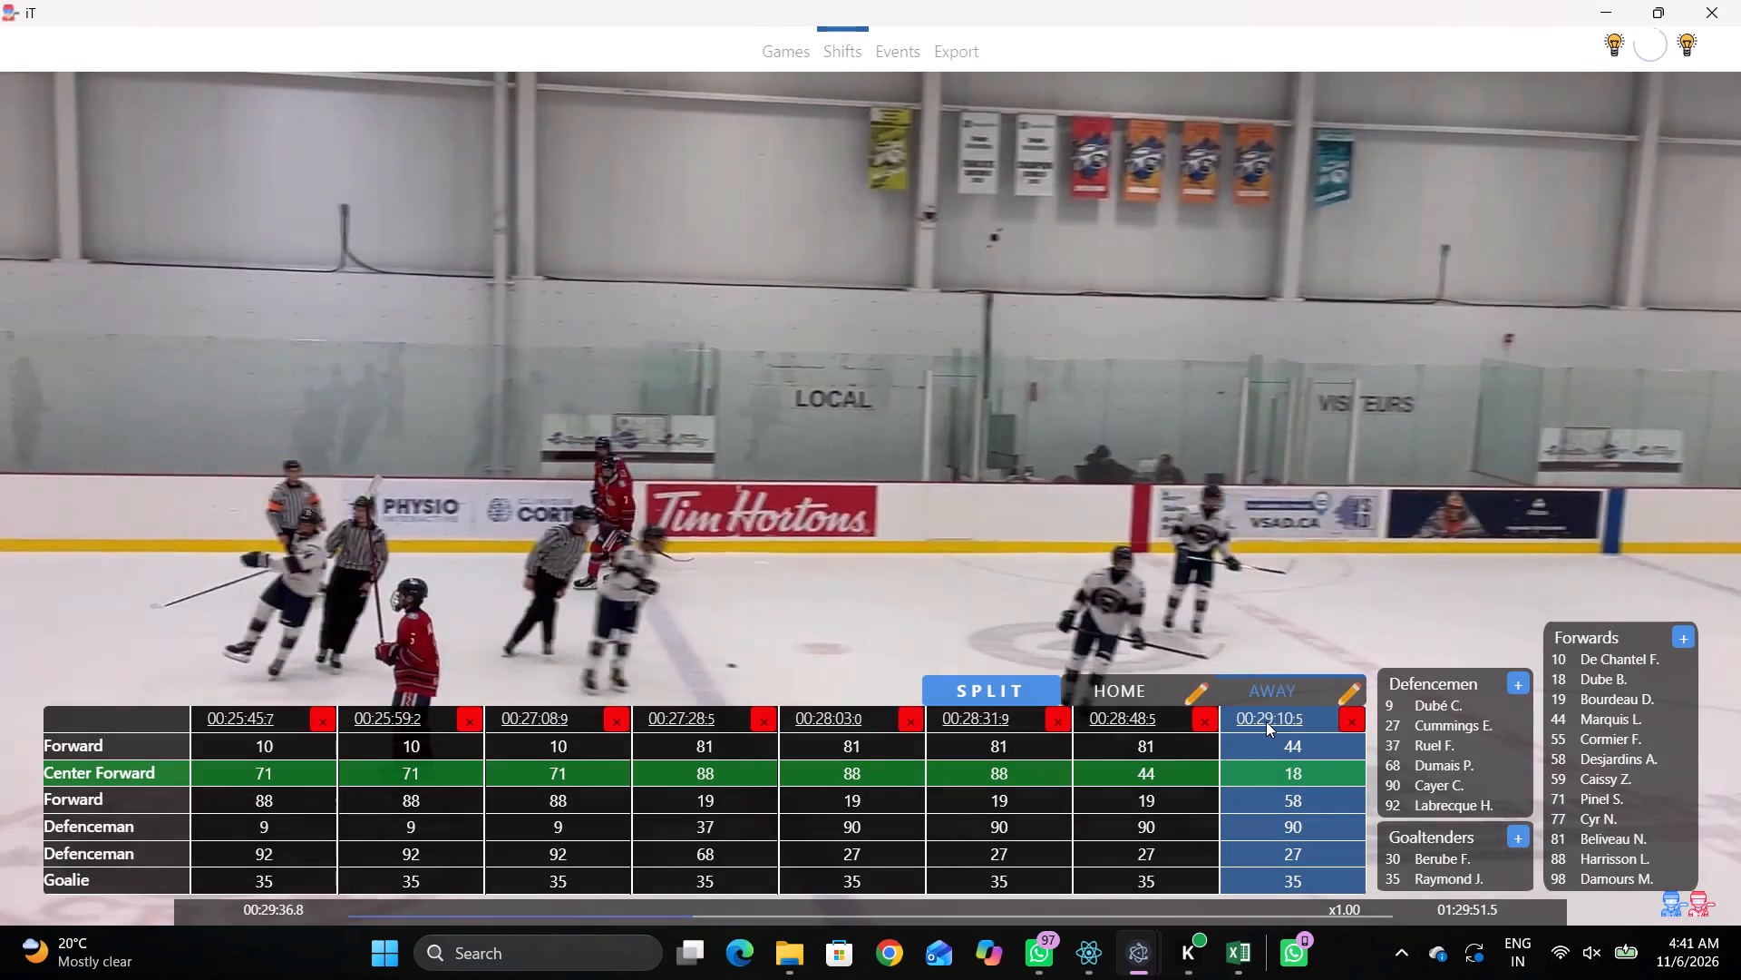
pyautogui.click(1267, 719)
# Open the flagged event-order issue at 00:25:32 from the export summary and delete home 24's Pass at 00:25:32.0.
pyautogui.click(963, 64)
pyautogui.scroll(-2, 560, 487)
pyautogui.scroll(-2, 532, 376)
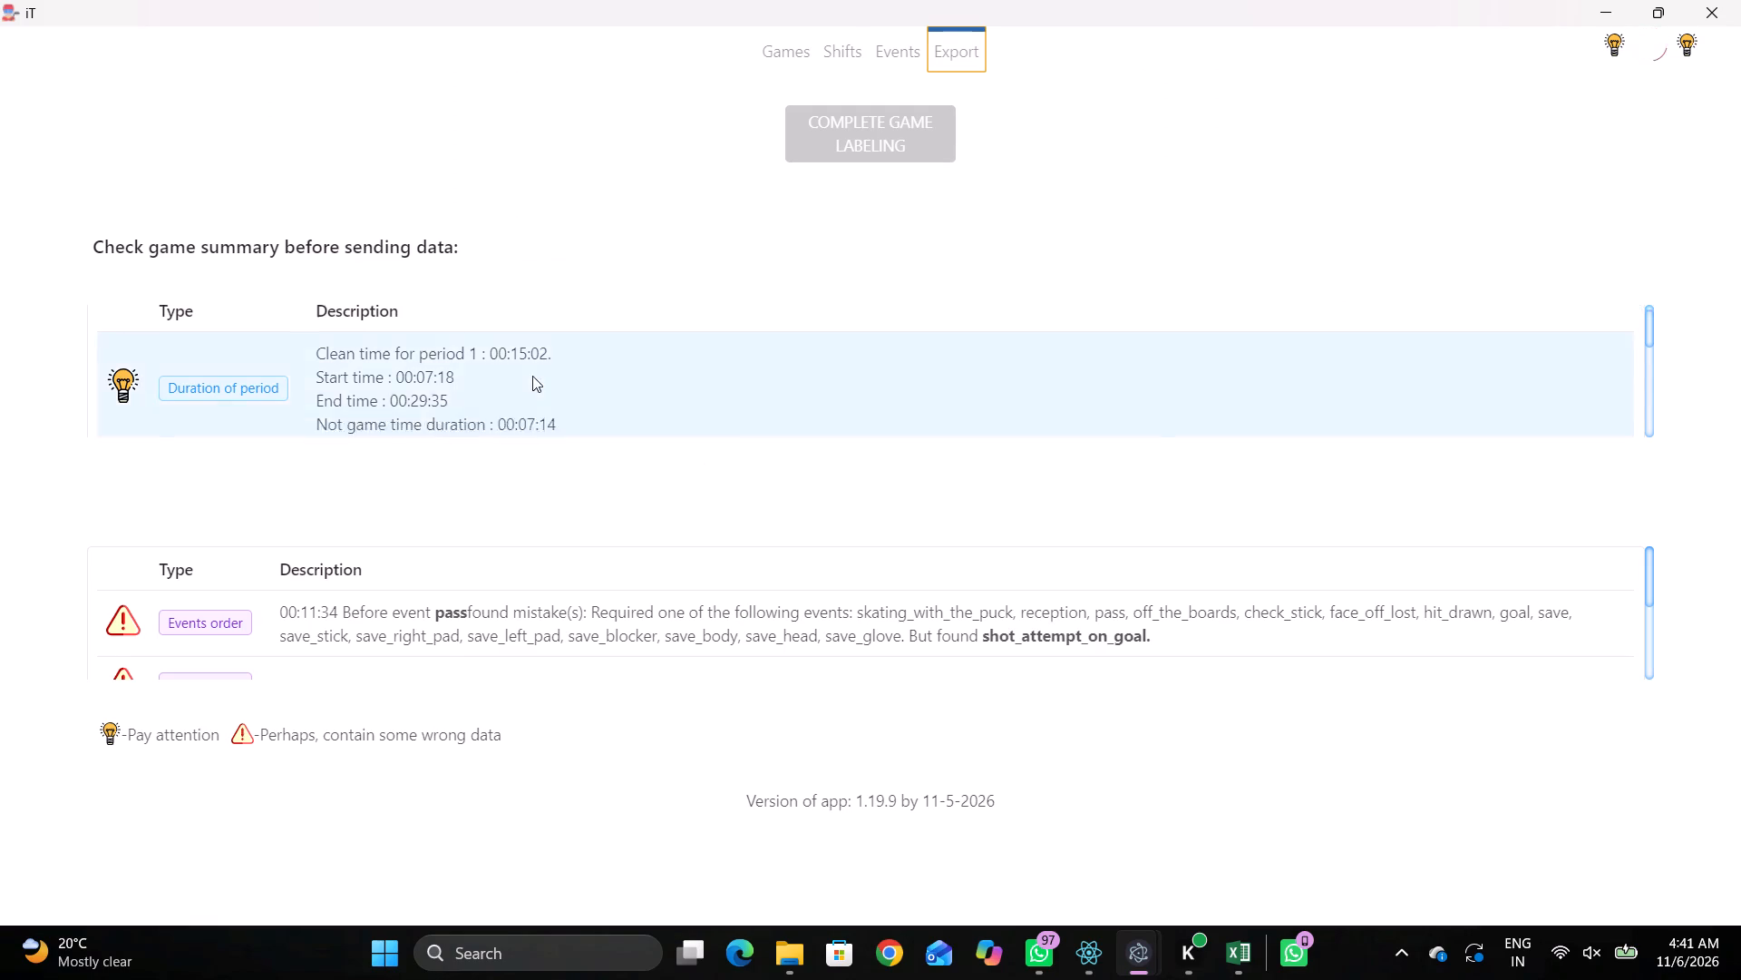
pyautogui.scroll(2, 522, 354)
pyautogui.scroll(-2, 522, 354)
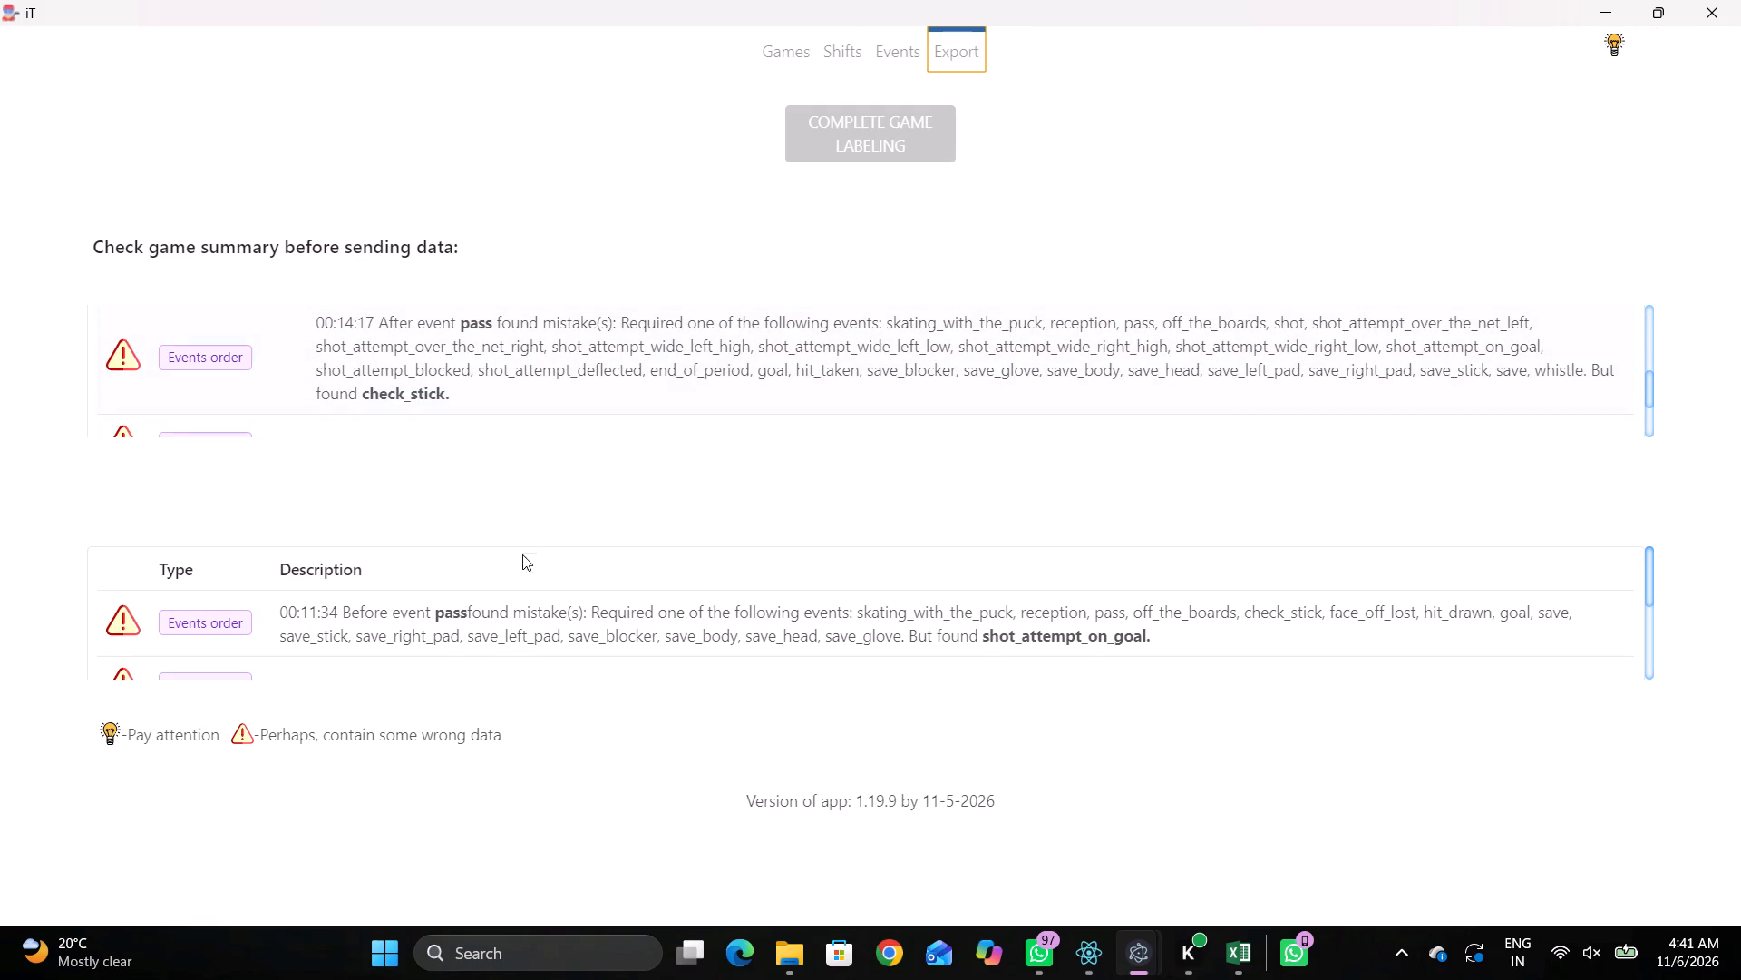
pyautogui.scroll(-2, 522, 575)
pyautogui.click(520, 588)
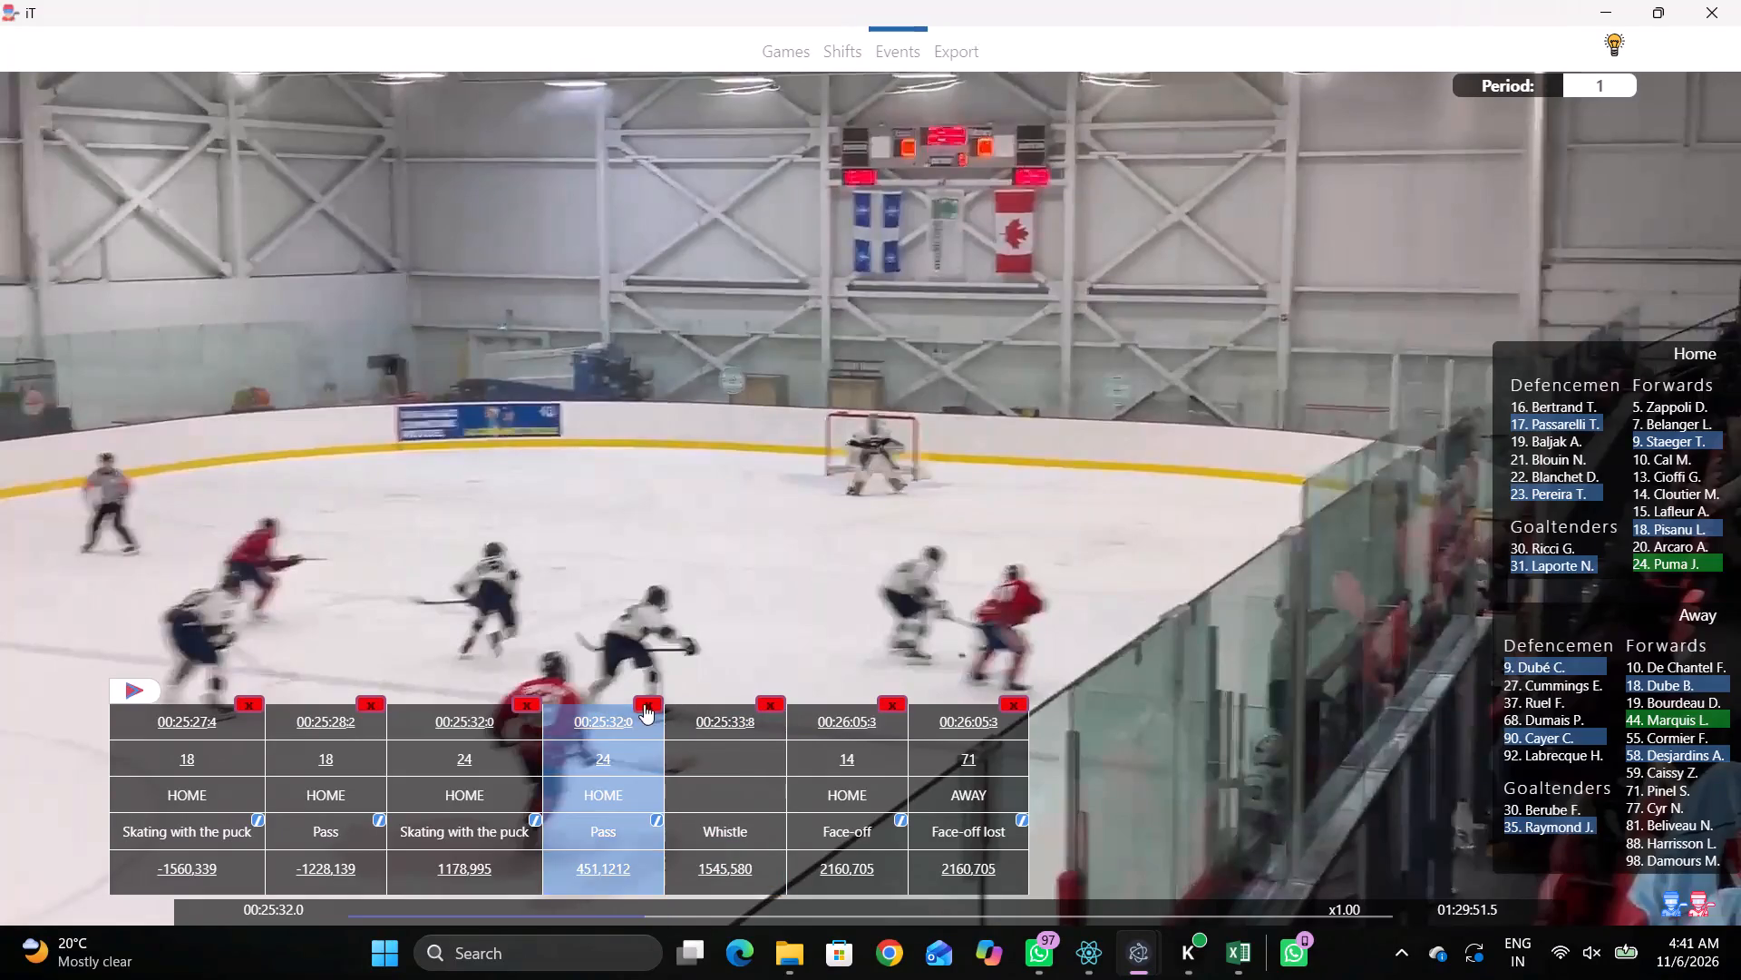
pyautogui.click(658, 698)
pyautogui.click(1102, 503)
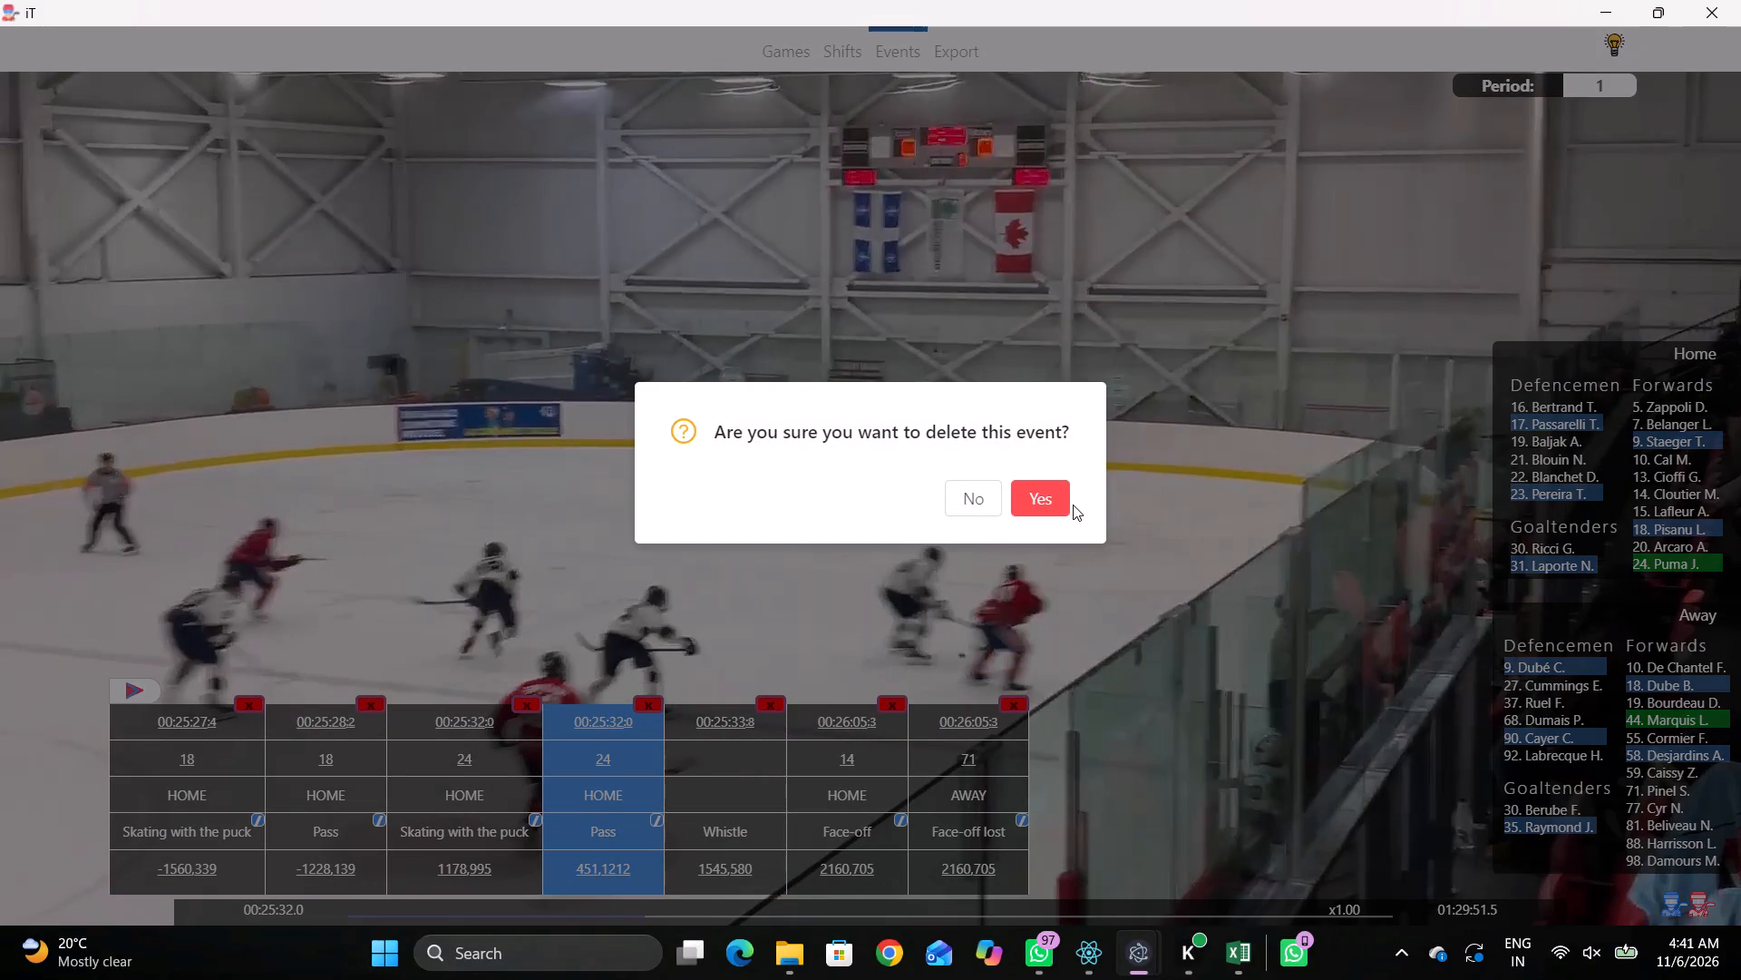
pyautogui.doubleClick(1073, 505)
pyautogui.click(1041, 502)
# Replay the footage around 00:25:32.0 and change home 24's Skating with the puck event there to Pass.
pyautogui.press('space')
pyautogui.press('space')
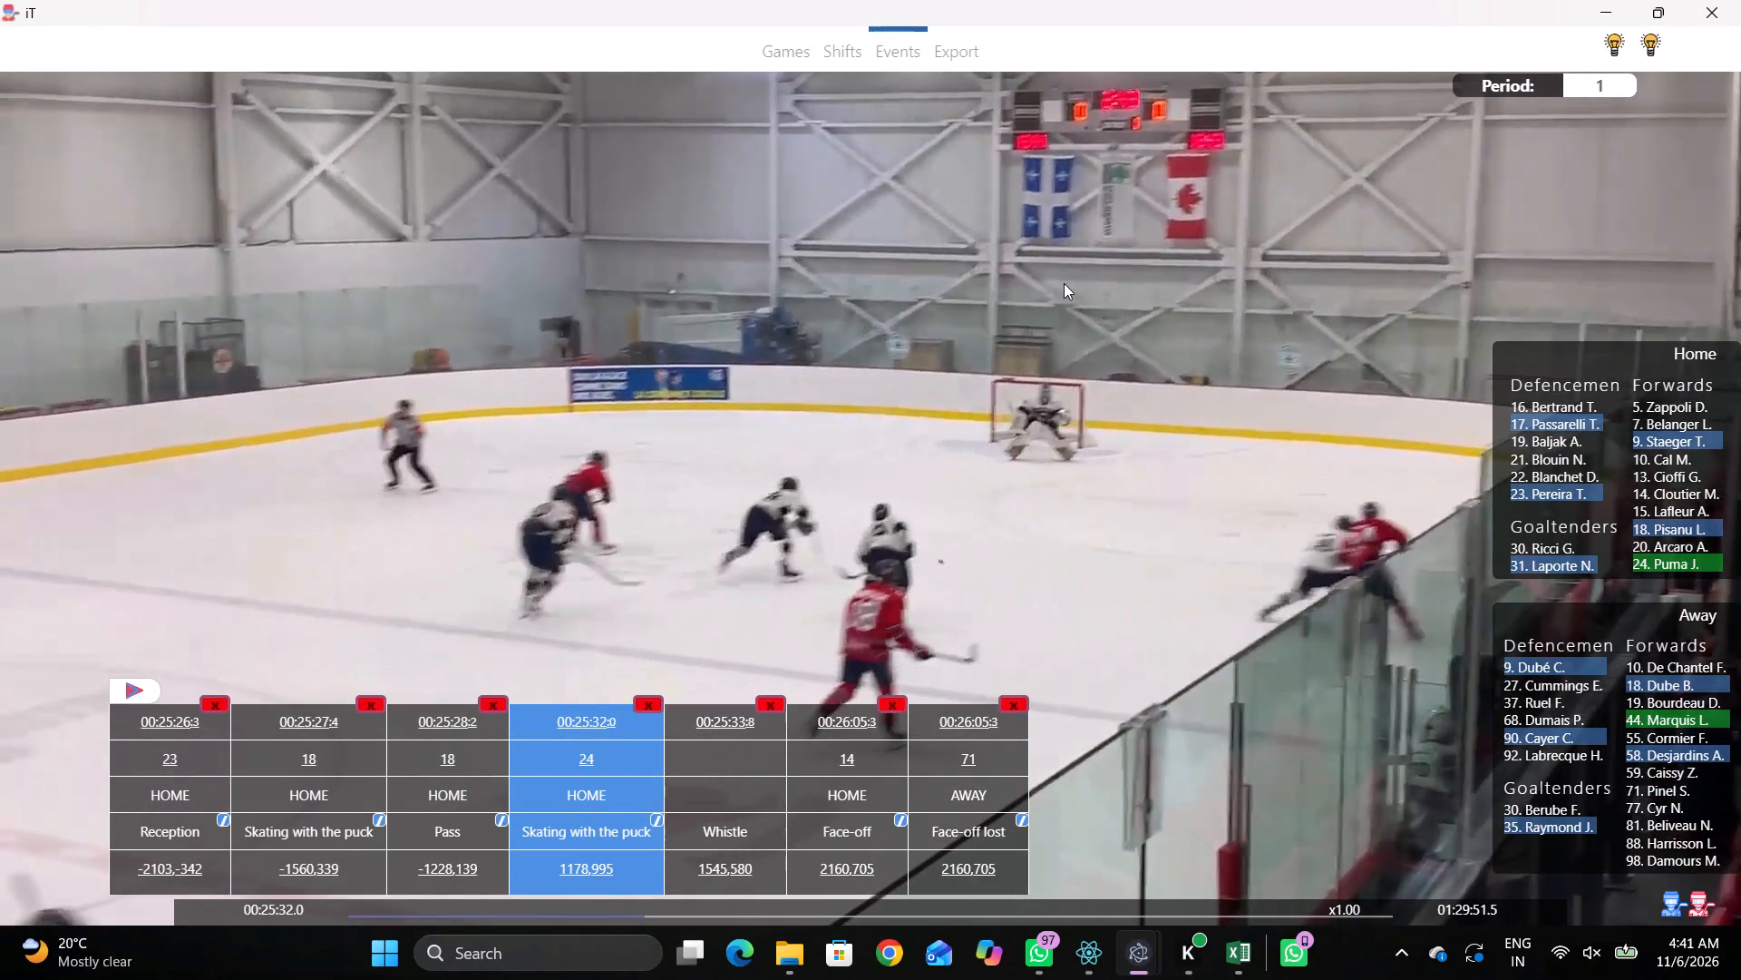
pyautogui.press('space')
pyautogui.press('space')
pyautogui.press('q')
pyautogui.press('q')
pyautogui.press('q')
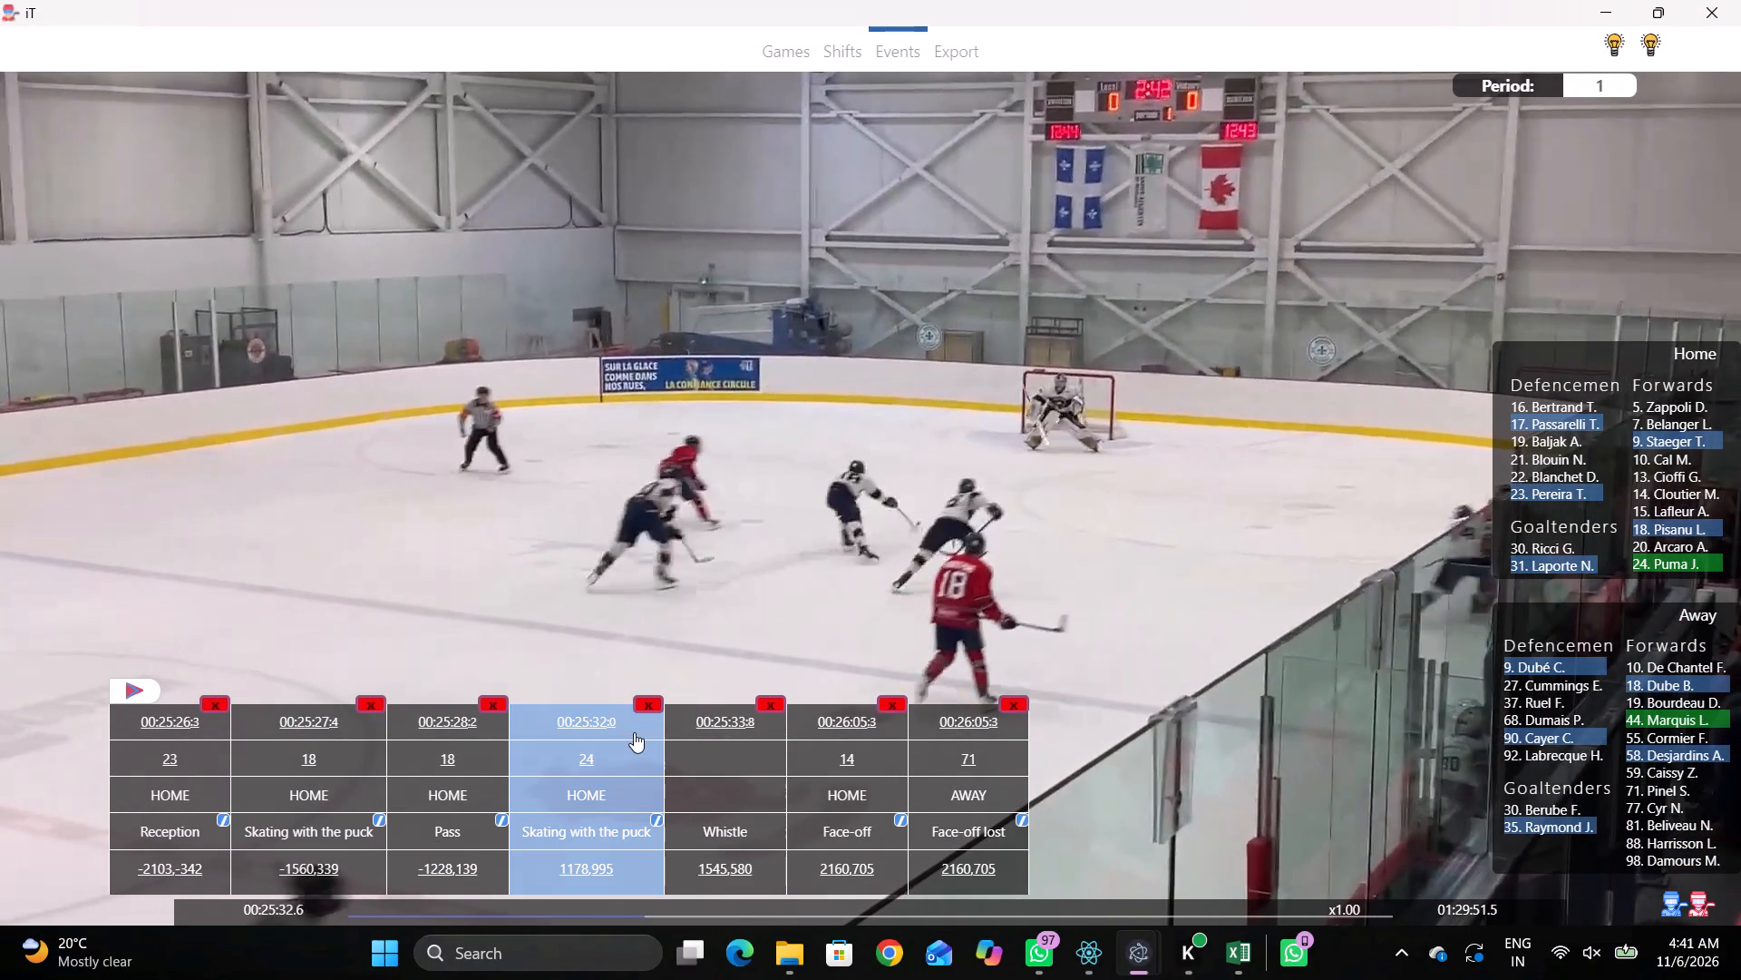
pyautogui.click(606, 722)
pyautogui.press('q')
pyautogui.press('q')
pyautogui.press('space')
pyautogui.press('space')
pyautogui.press('q')
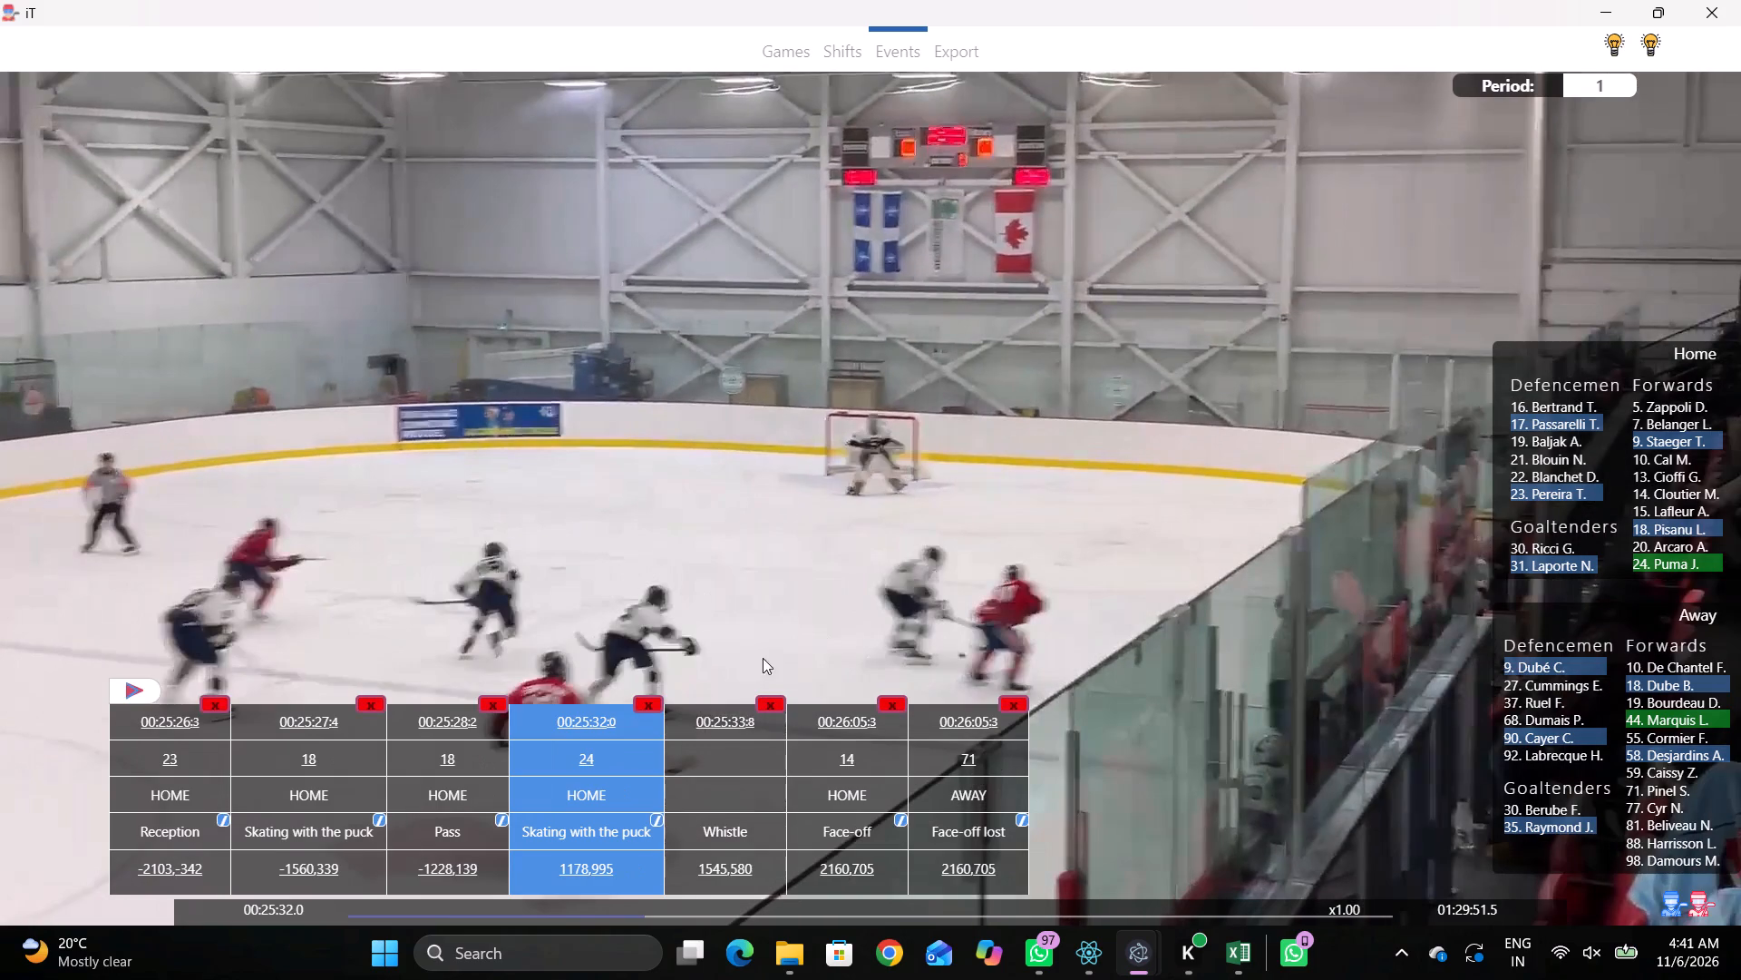
pyautogui.click(651, 824)
pyautogui.click(764, 496)
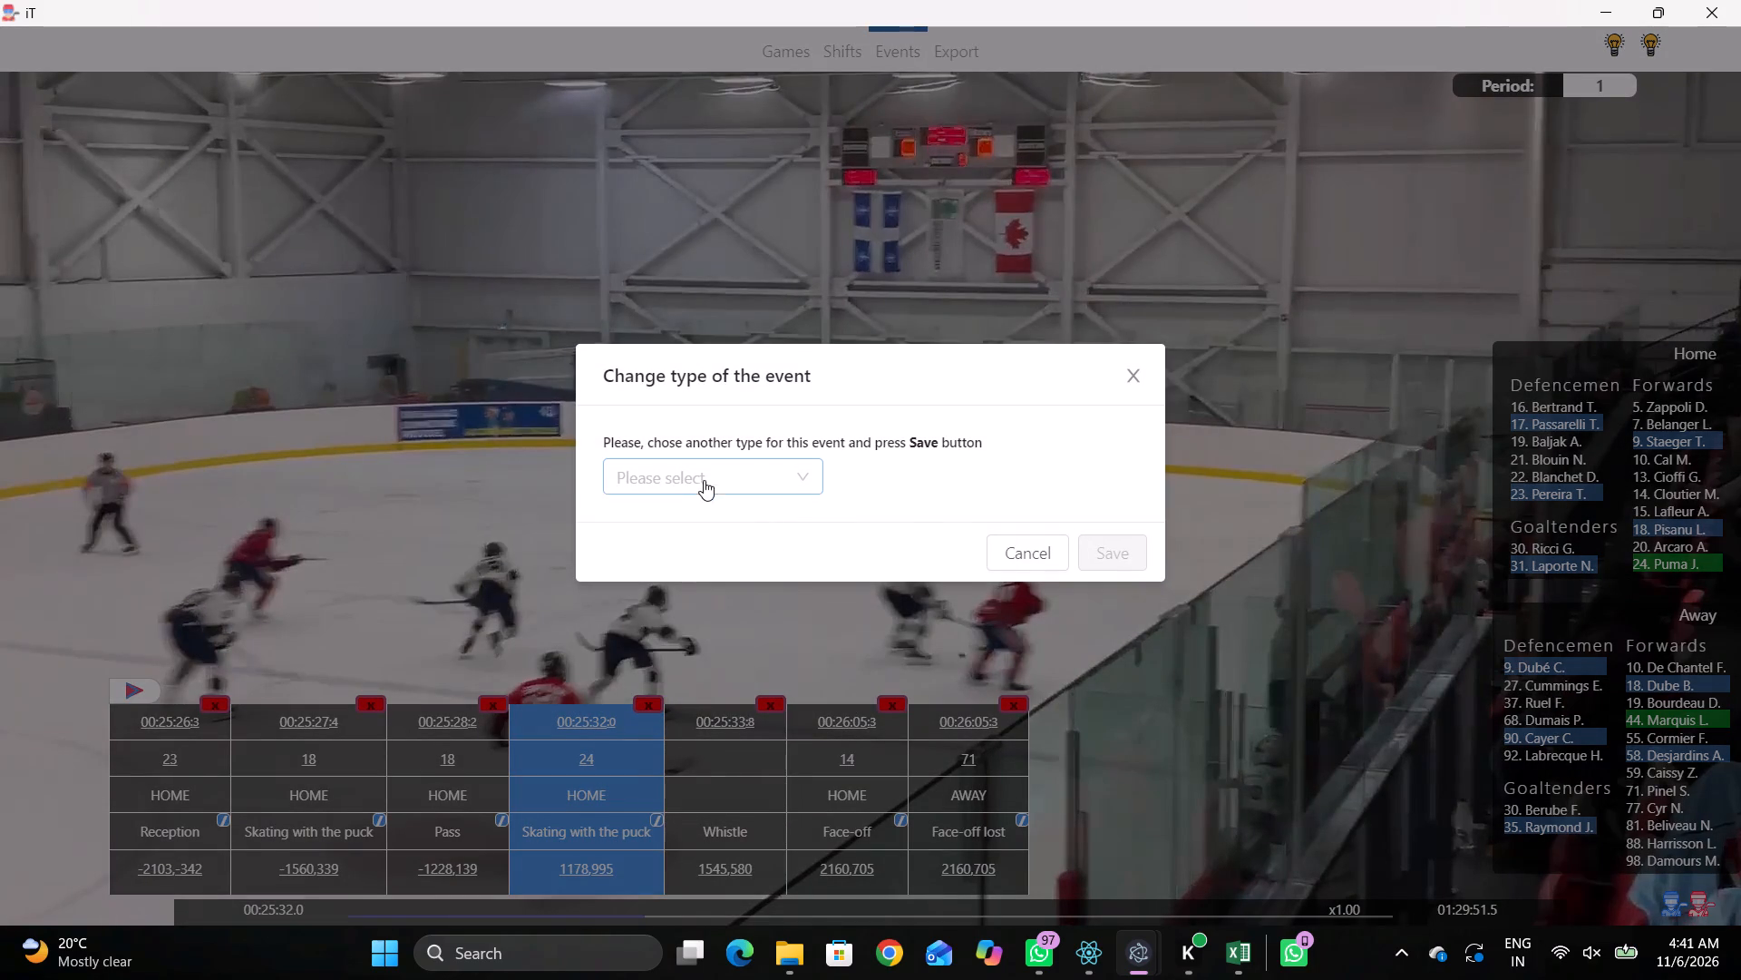
pyautogui.click(704, 480)
pyautogui.click(680, 527)
pyautogui.moveTo(1112, 528); pyautogui.dragTo(1106, 545)
pyautogui.click(1106, 563)
# Open the flagged 00:11:34 issue and log a Shot Attempt - Wide Left Low for home 10 at 00:11:31.5, position about 1764, -524.
pyautogui.click(987, 65)
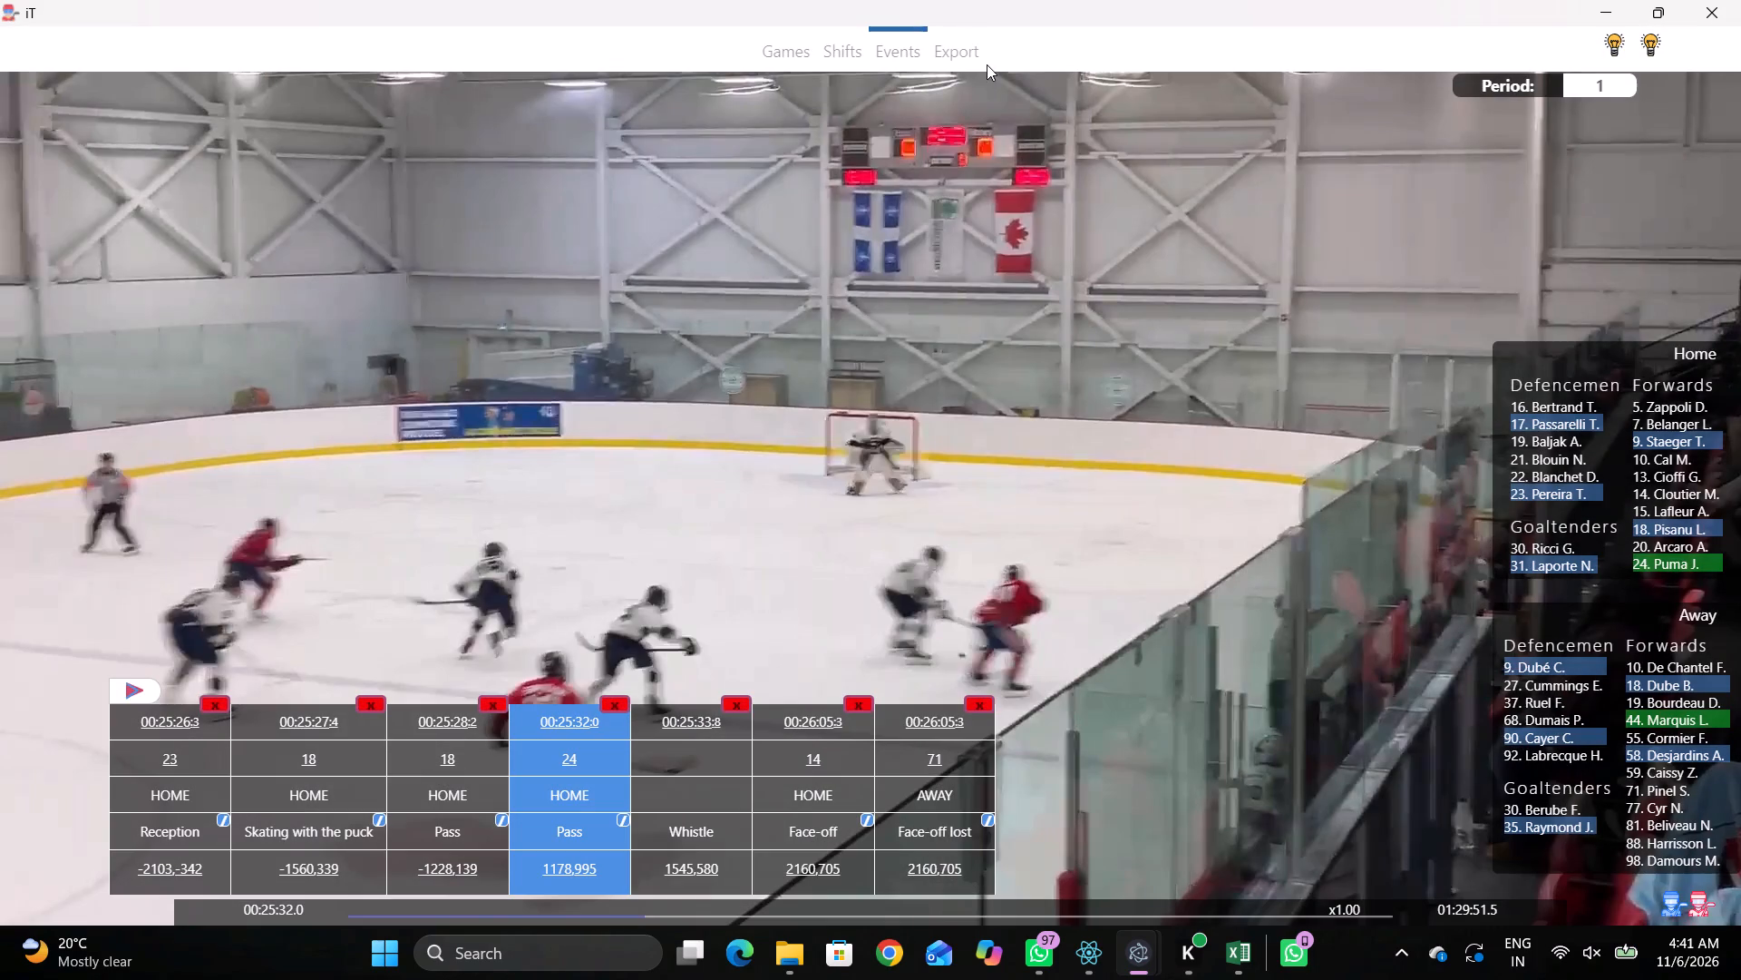
pyautogui.click(962, 49)
pyautogui.click(604, 610)
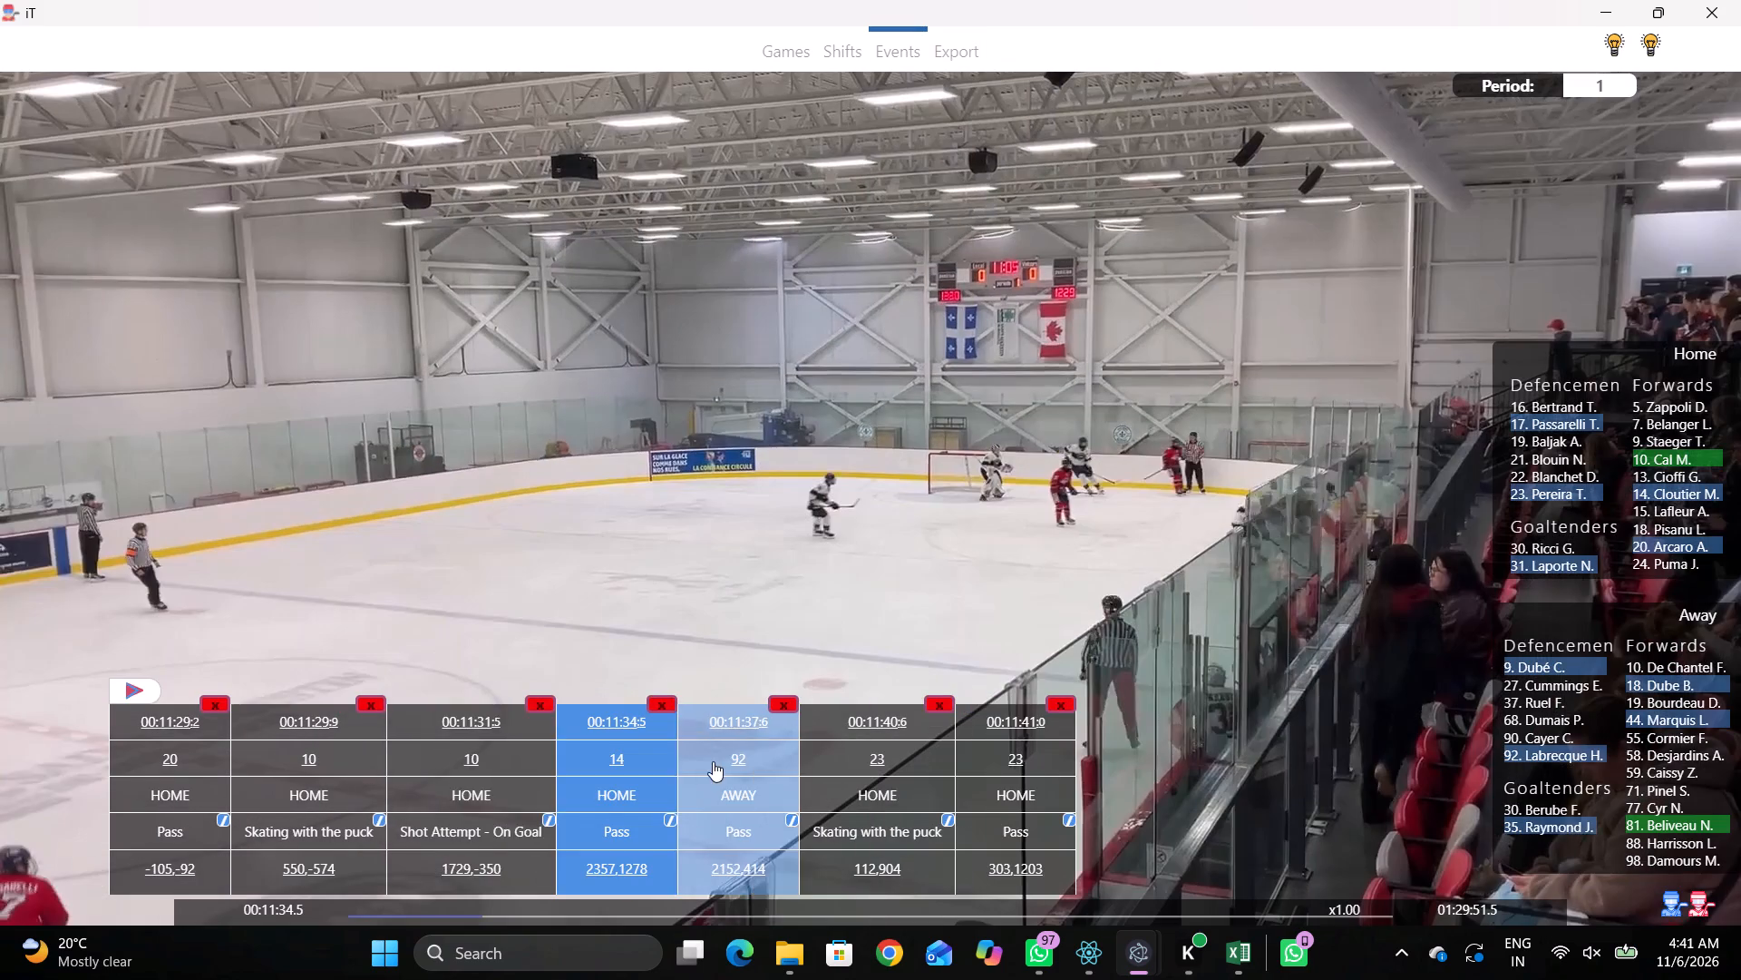
pyautogui.click(437, 724)
pyautogui.hotkey('shift', 'd')
pyautogui.press('space')
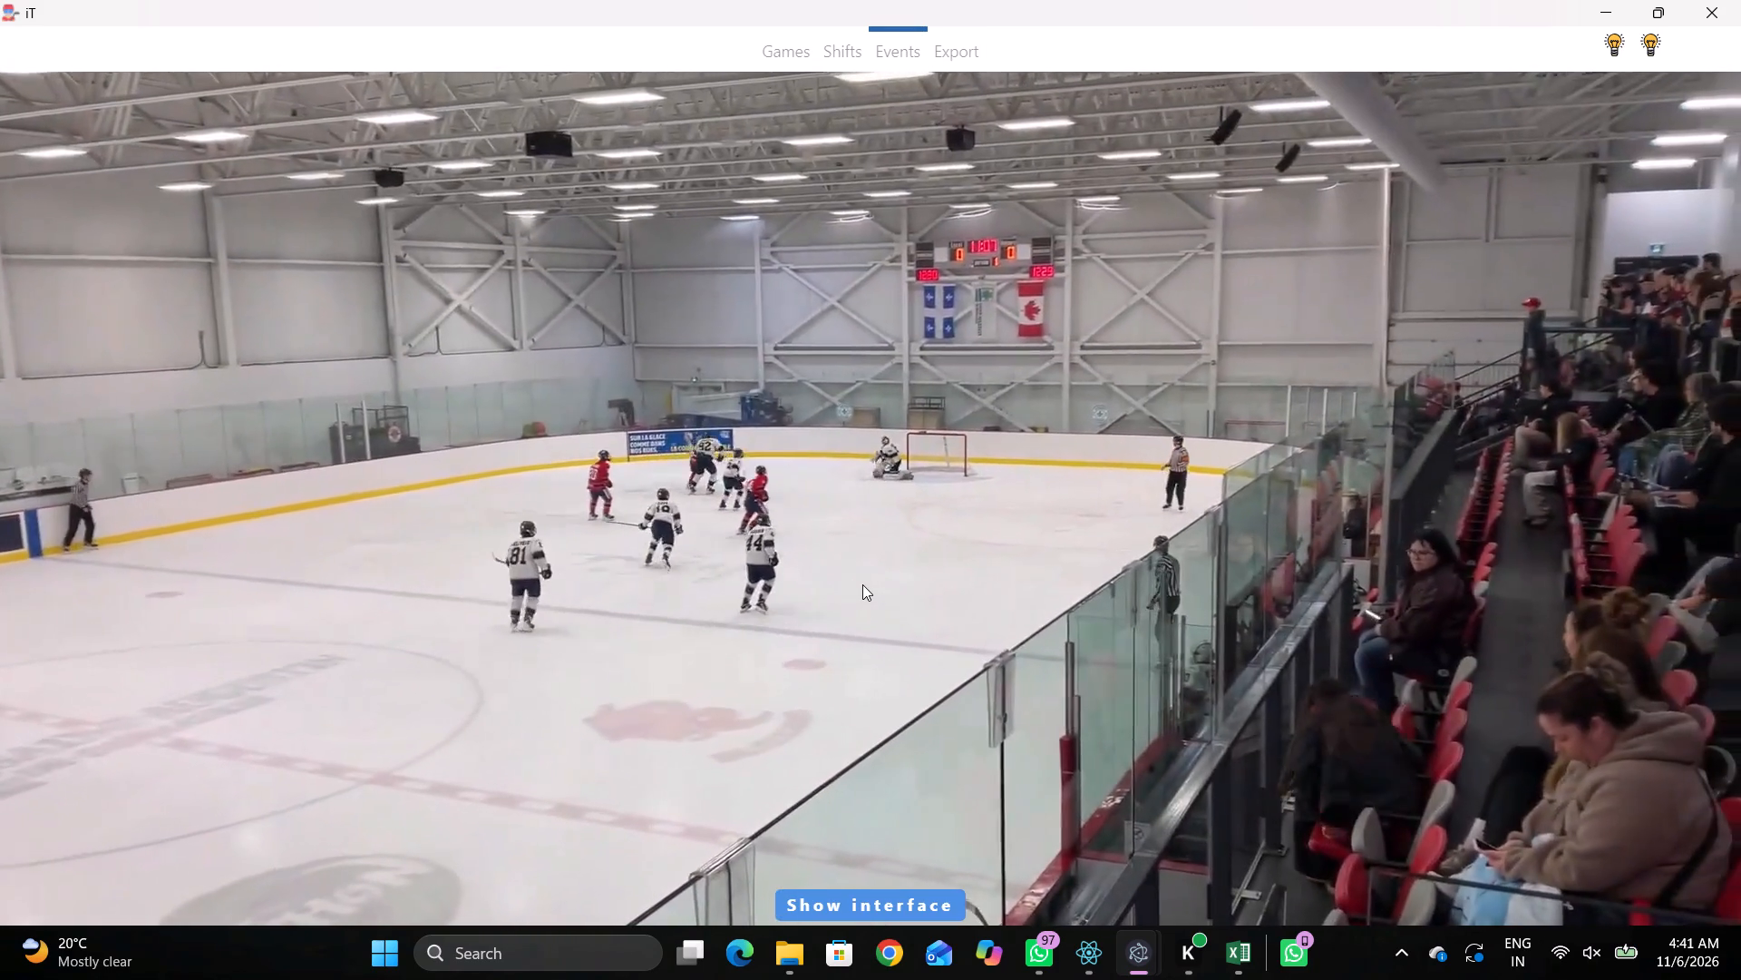
pyautogui.write('qq')
pyautogui.press('q')
pyautogui.hotkey('shift', 'd')
pyautogui.click(610, 724)
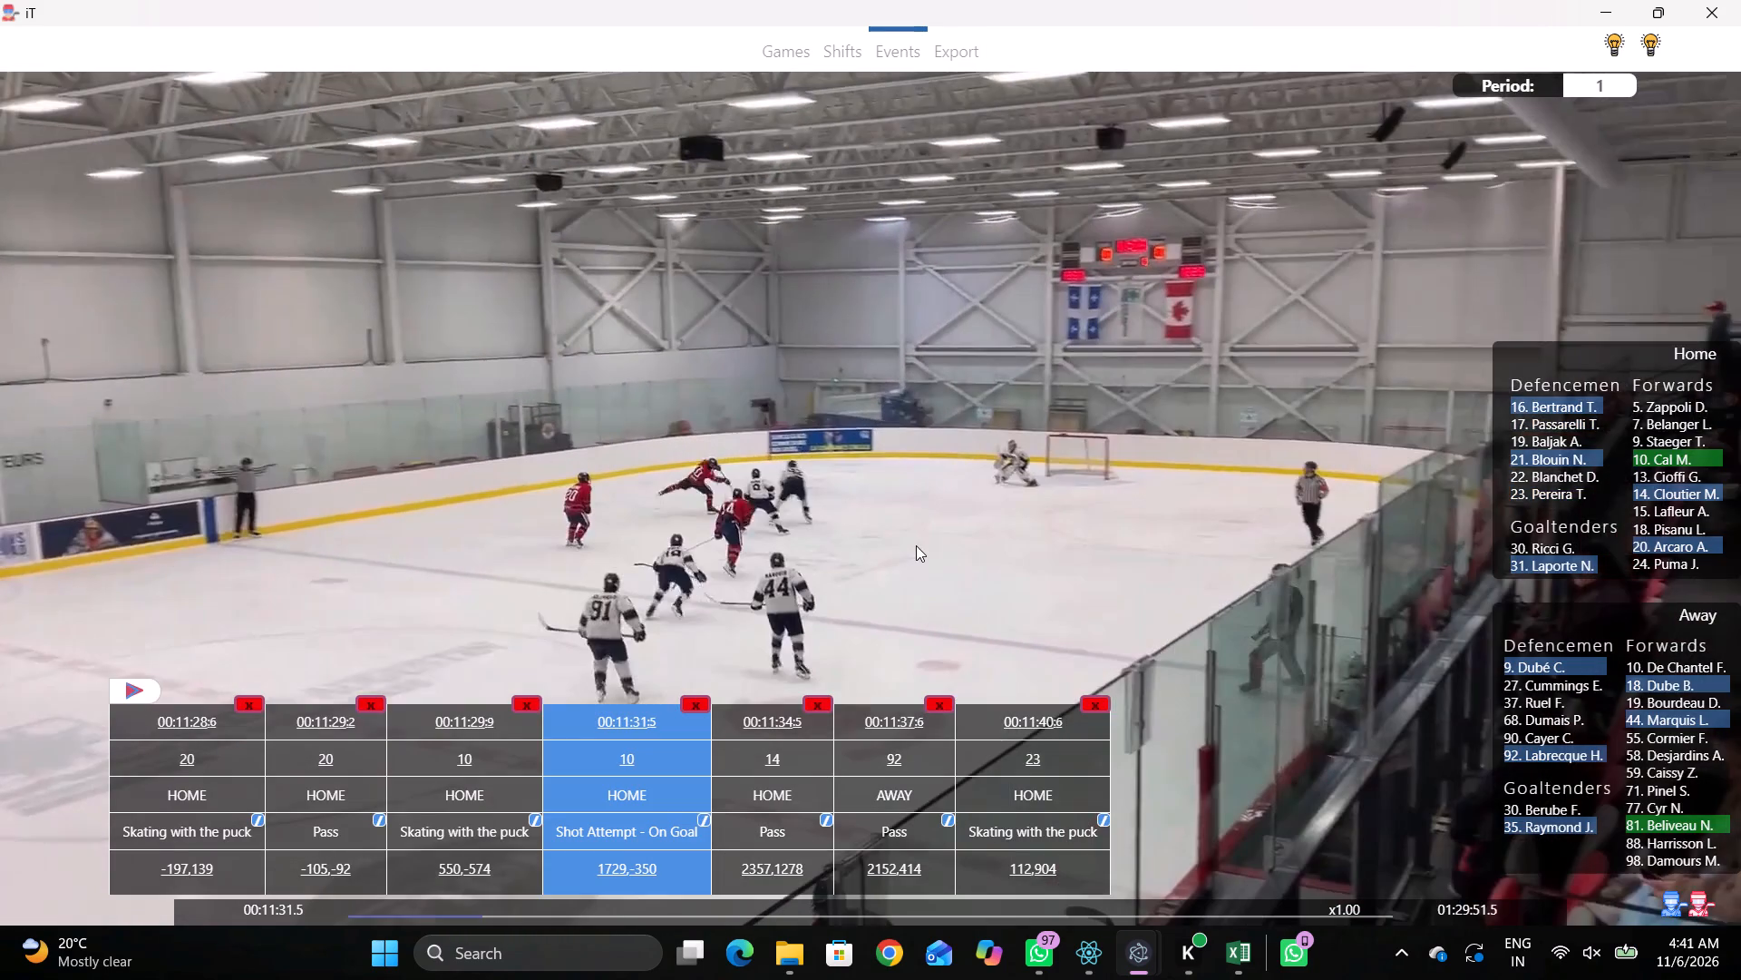
pyautogui.press('space')
pyautogui.press('space')
pyautogui.moveTo(910, 487); pyautogui.dragTo(928, 479, button='right')
pyautogui.click(968, 566)
pyautogui.click(620, 458)
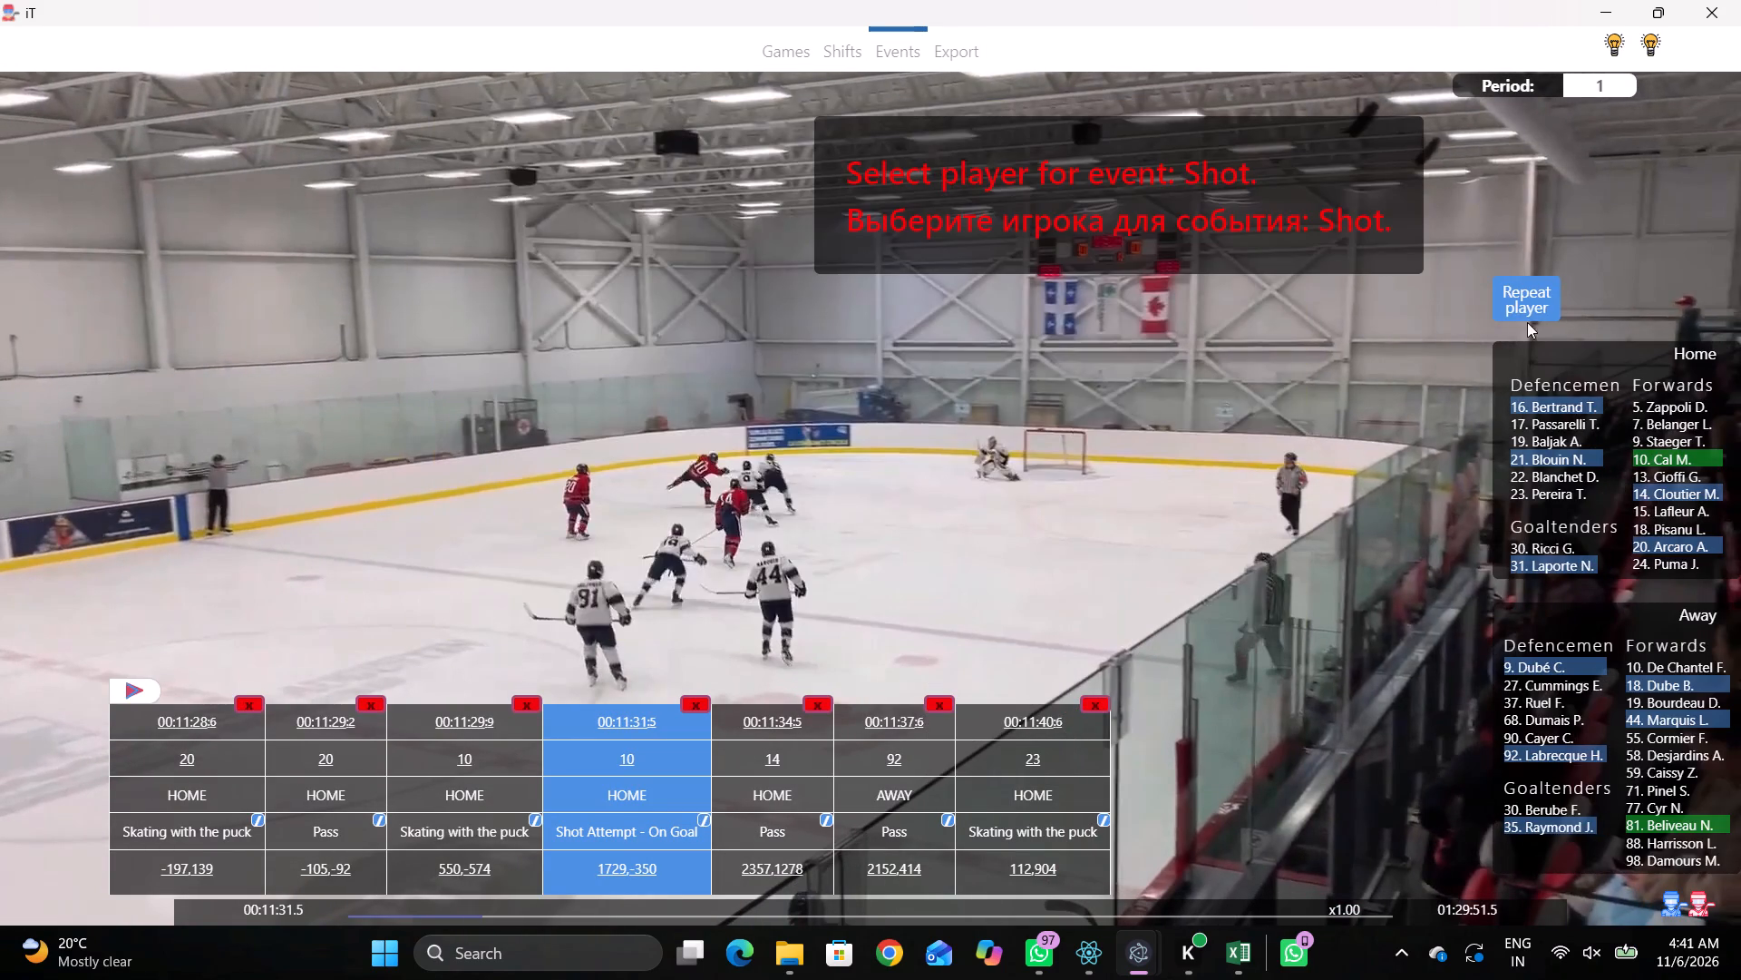
pyautogui.click(1537, 289)
pyautogui.click(1188, 294)
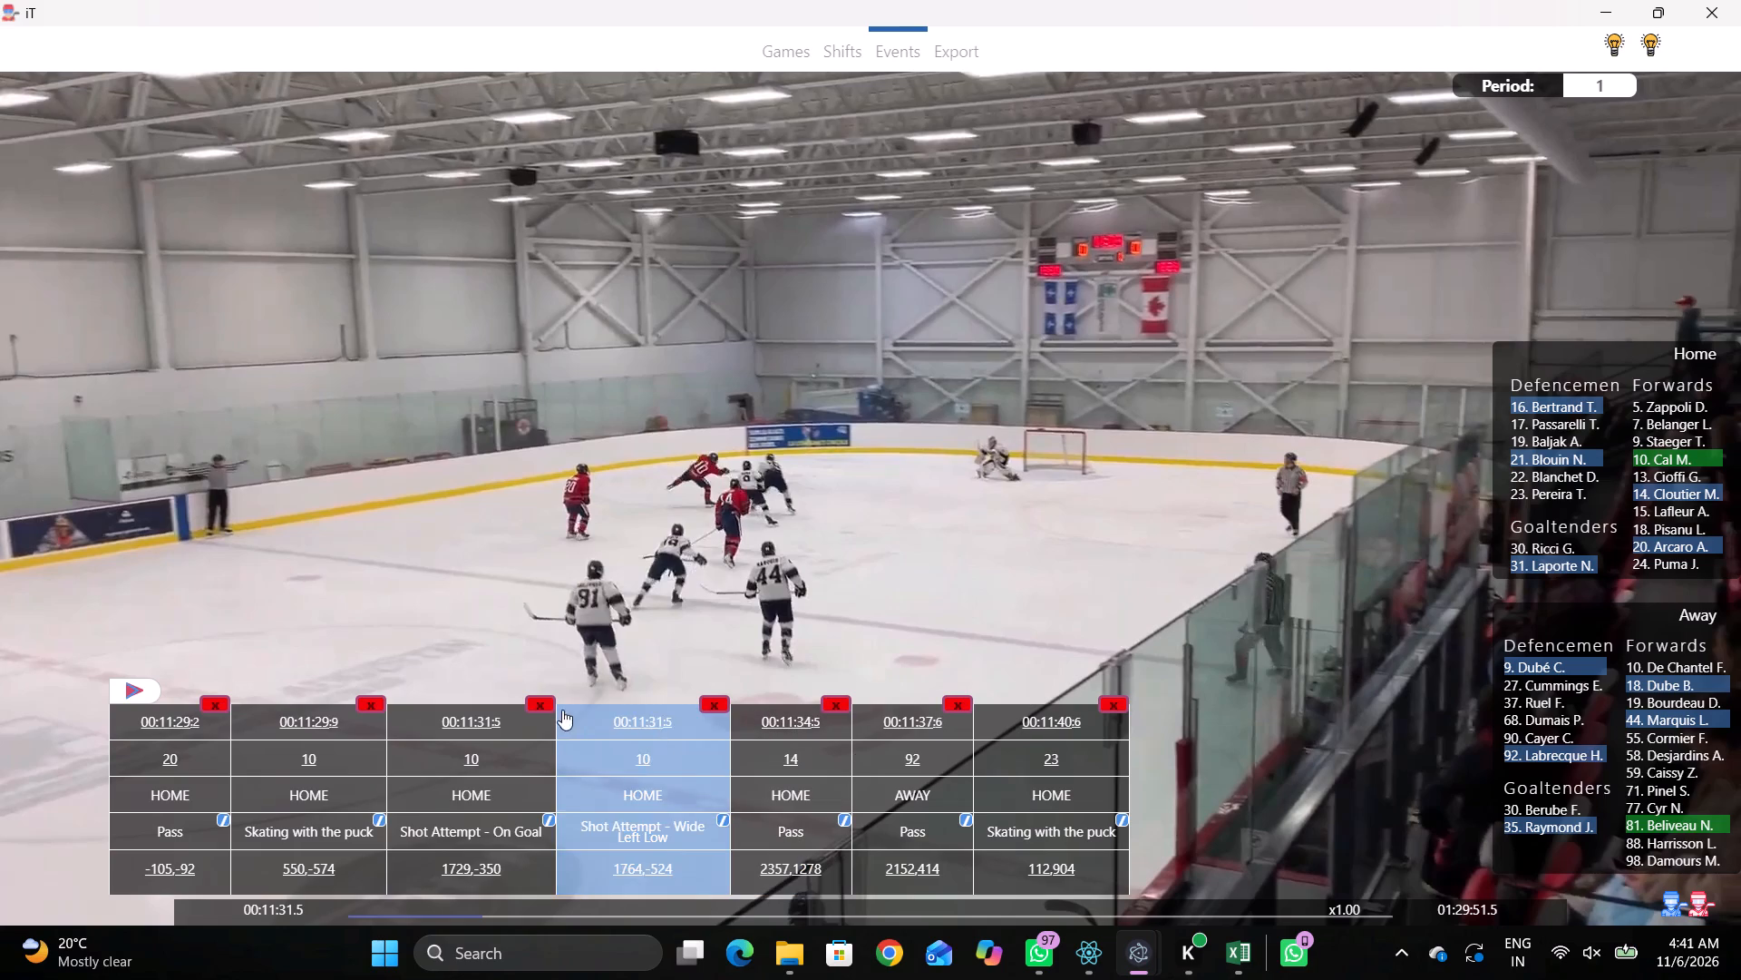
# Delete home 10's superseded Shot Attempt - On Goal event at 00:11:31.5.
pyautogui.click(542, 708)
pyautogui.click(1030, 510)
# Log an Off the boards event at 00:11:32.2 on the end boards behind the attacked net, about 2936, -159.
pyautogui.press('space')
pyautogui.press('v')
pyautogui.press('space')
pyautogui.rightClick(1145, 431)
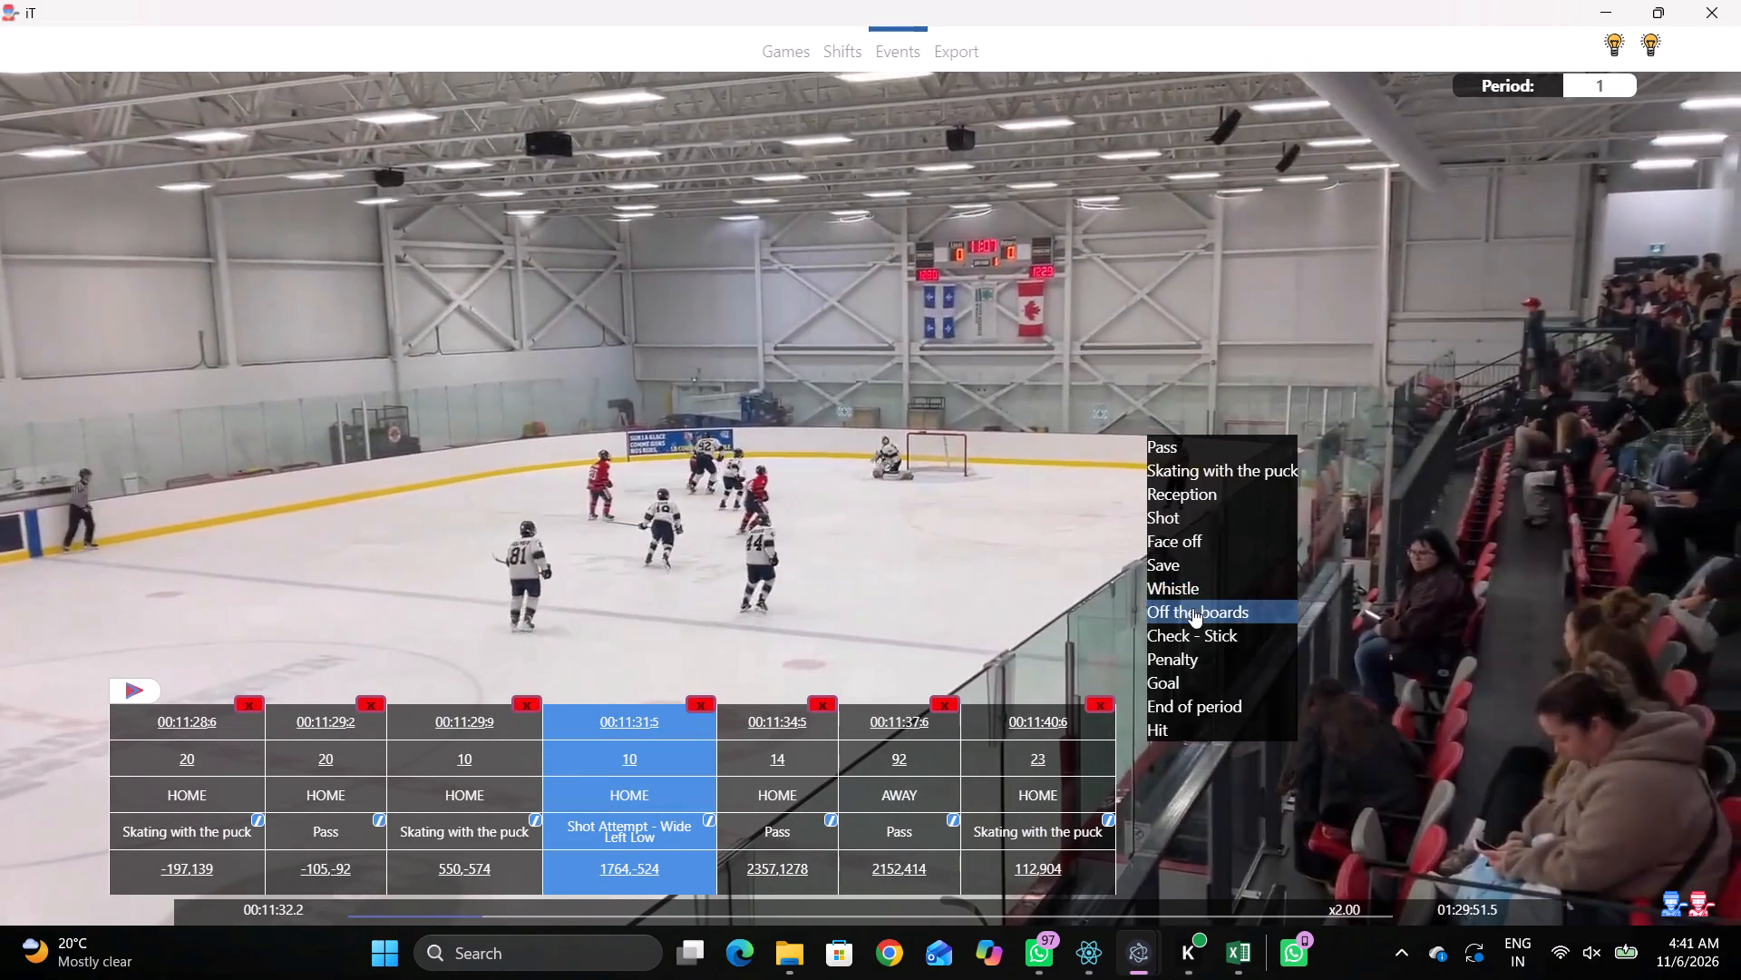
pyautogui.click(1194, 612)
pyautogui.click(1375, 346)
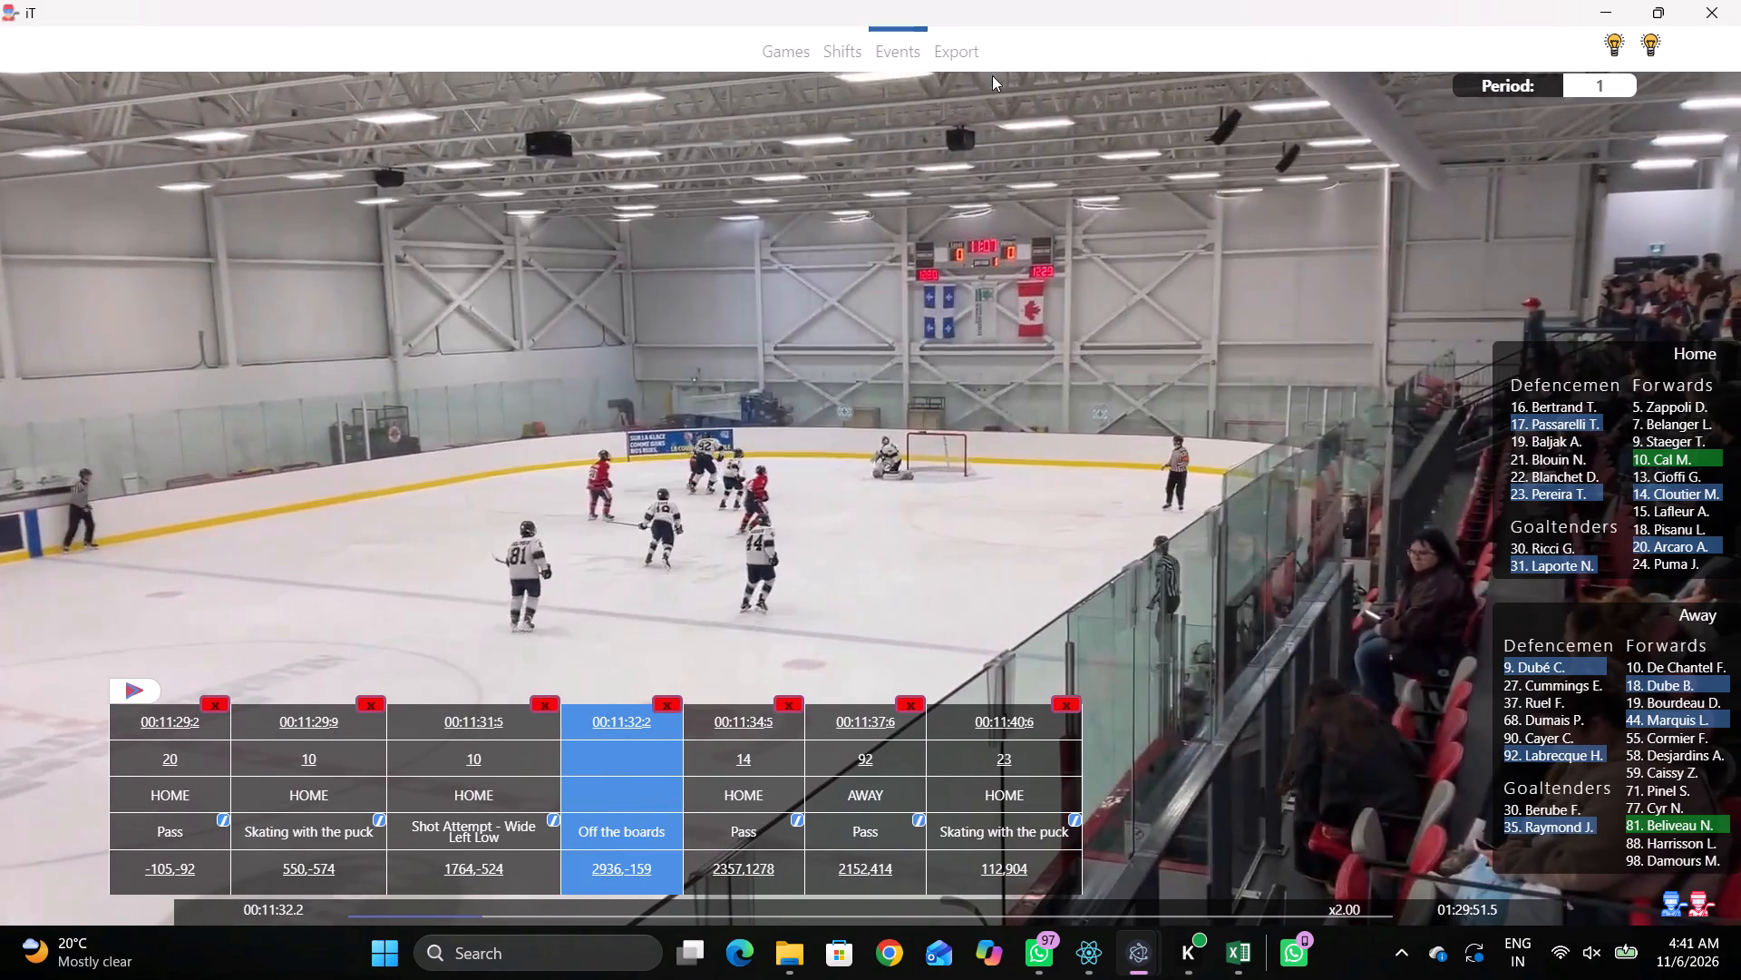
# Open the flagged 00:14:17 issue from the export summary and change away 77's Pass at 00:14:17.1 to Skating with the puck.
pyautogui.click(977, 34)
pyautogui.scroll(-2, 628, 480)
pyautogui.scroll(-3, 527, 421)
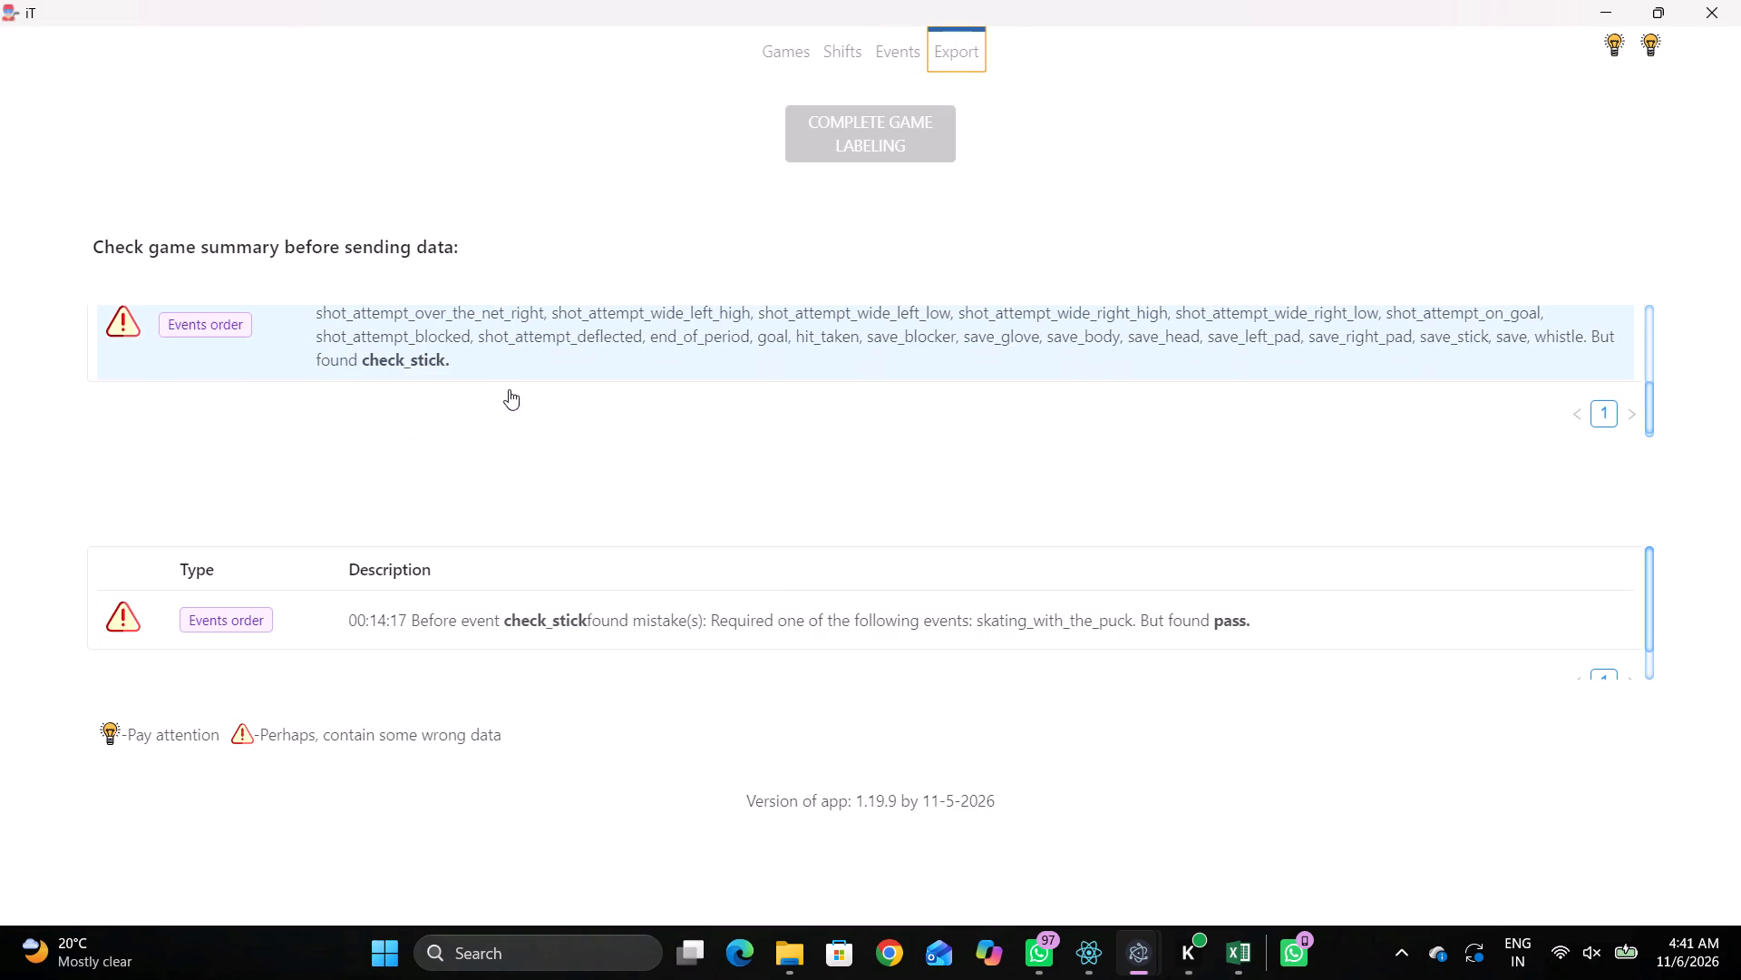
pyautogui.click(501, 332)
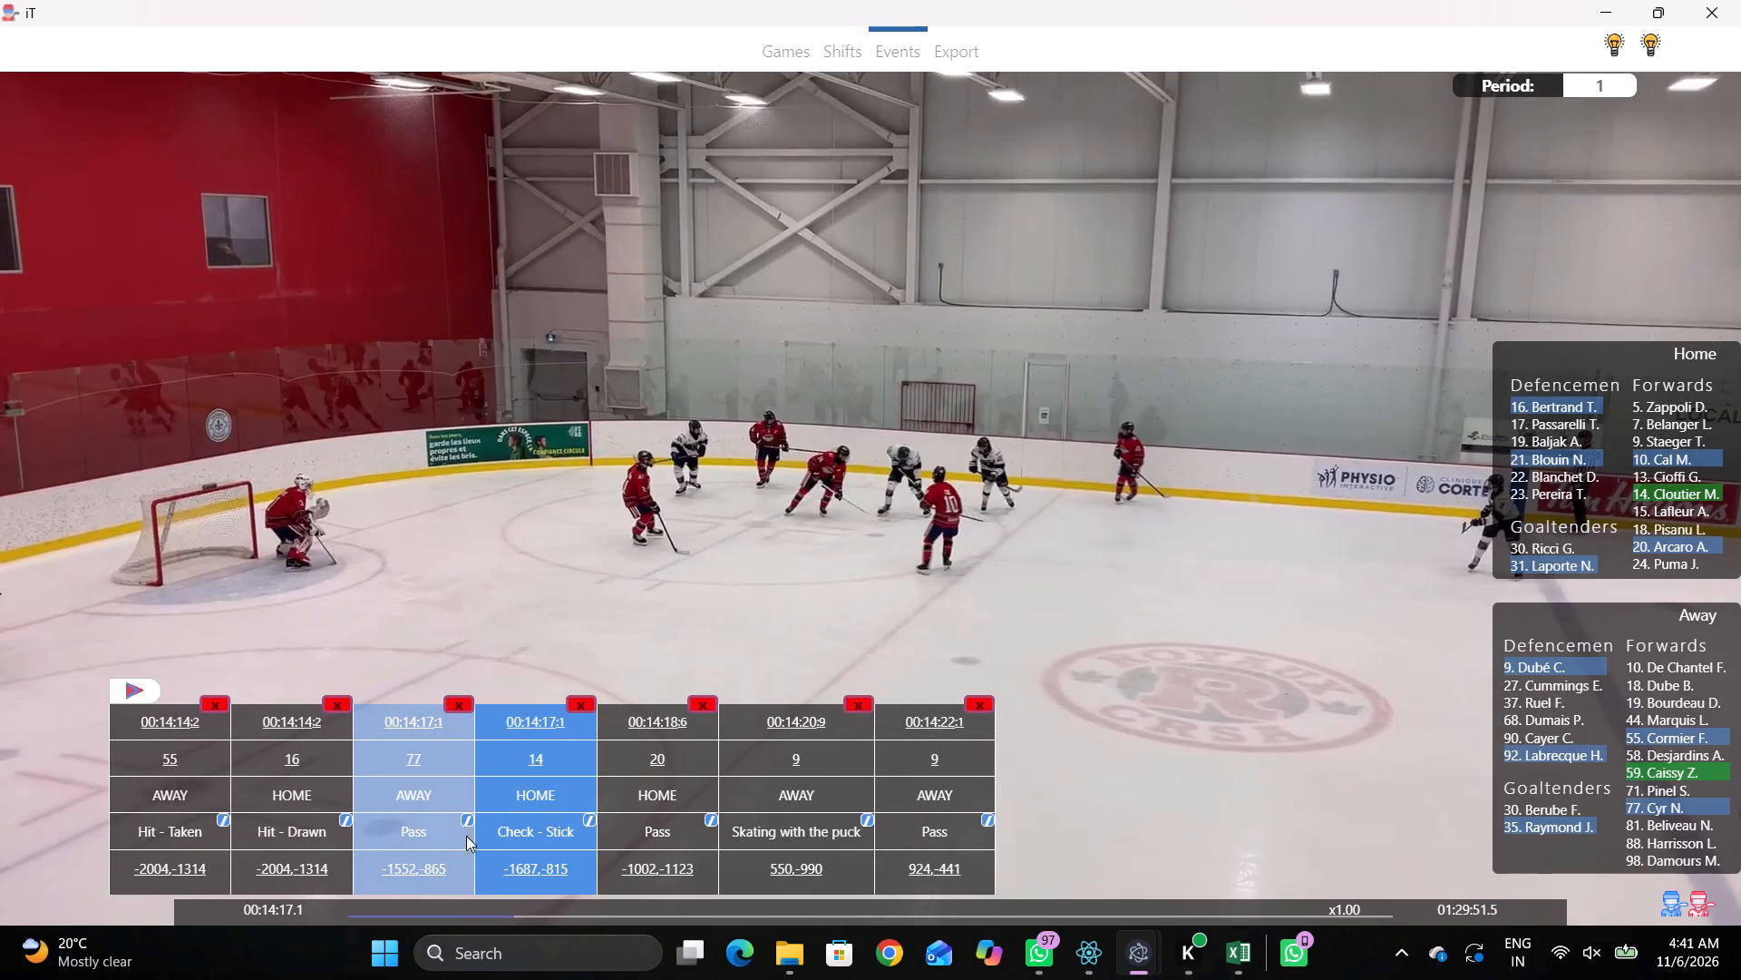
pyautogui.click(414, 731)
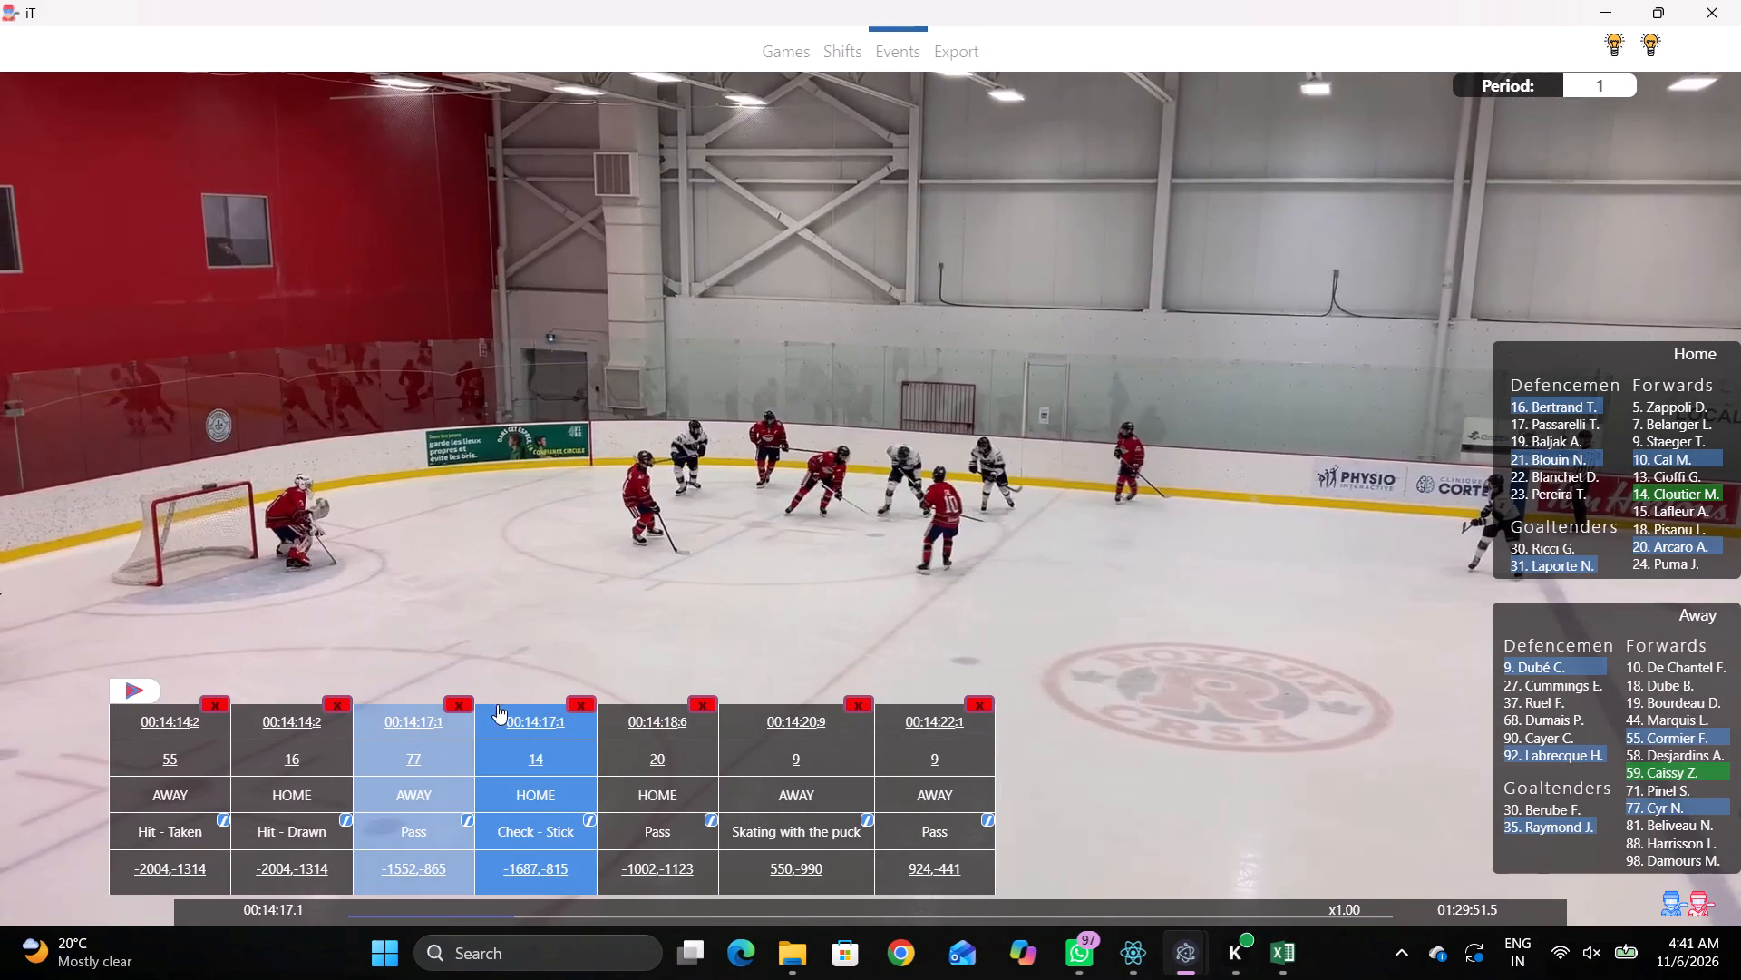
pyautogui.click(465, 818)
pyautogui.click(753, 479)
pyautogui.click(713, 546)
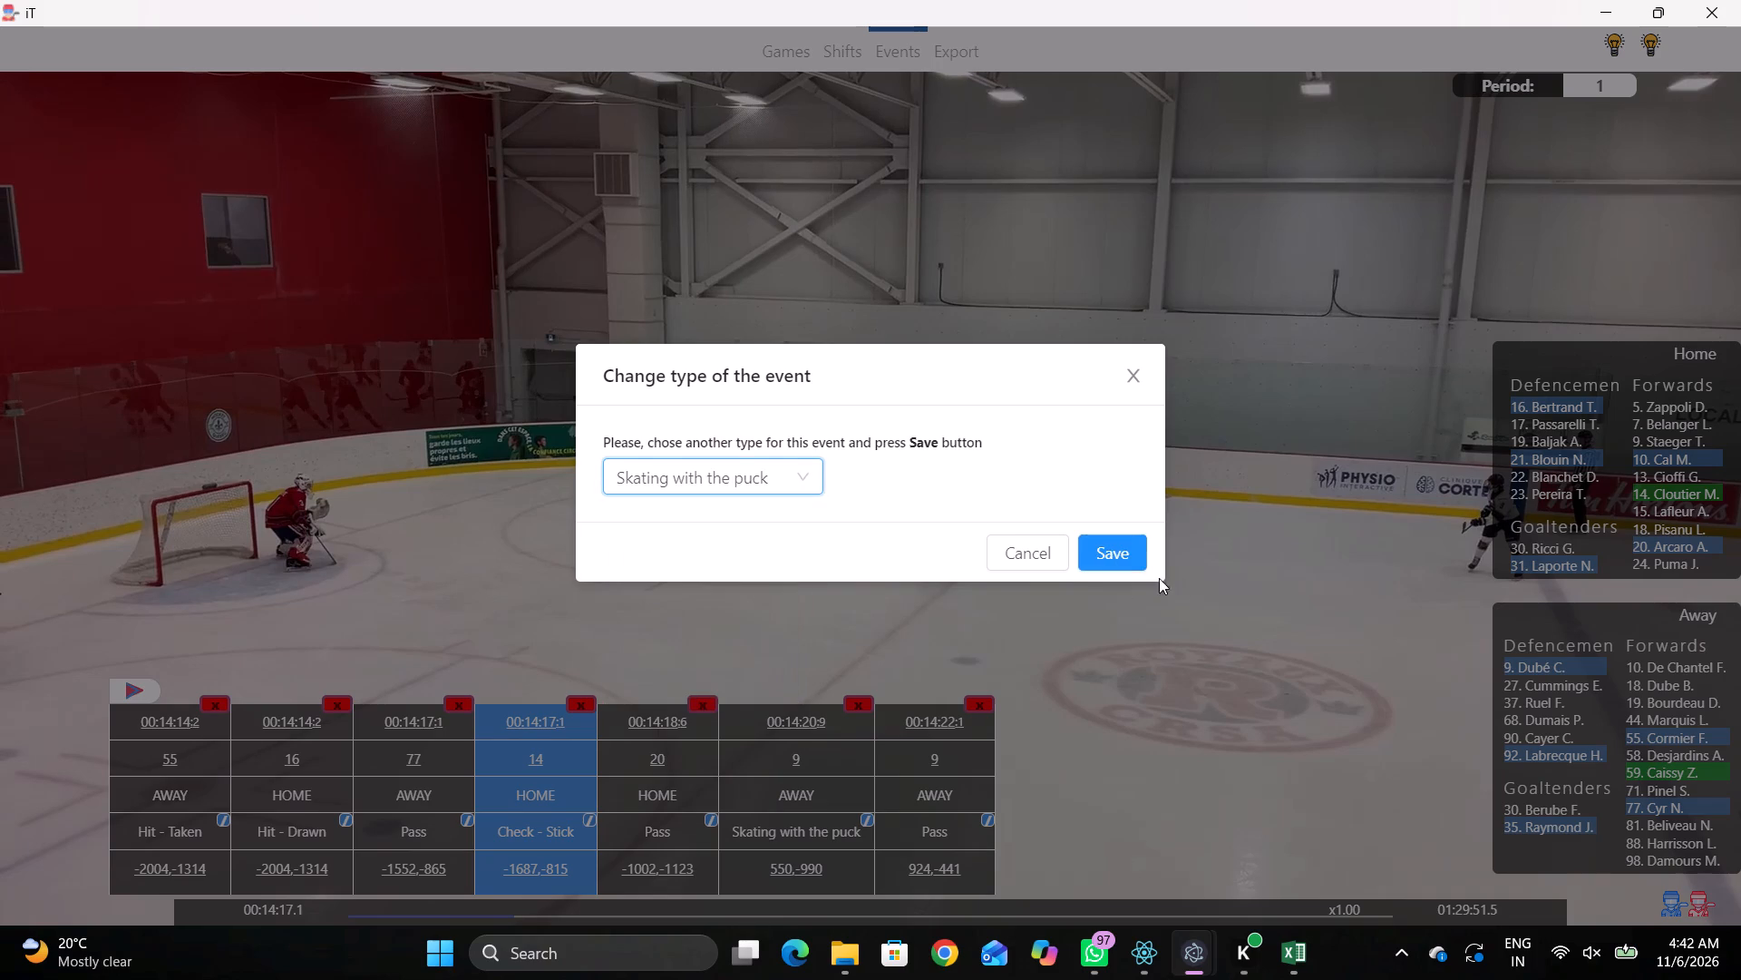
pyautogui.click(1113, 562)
# Recheck the export summary, reopen the 00:14:17 issue and delete home 14's Check - Stick at 00:14:17.1.
pyautogui.click(948, 53)
pyautogui.scroll(-1, 699, 394)
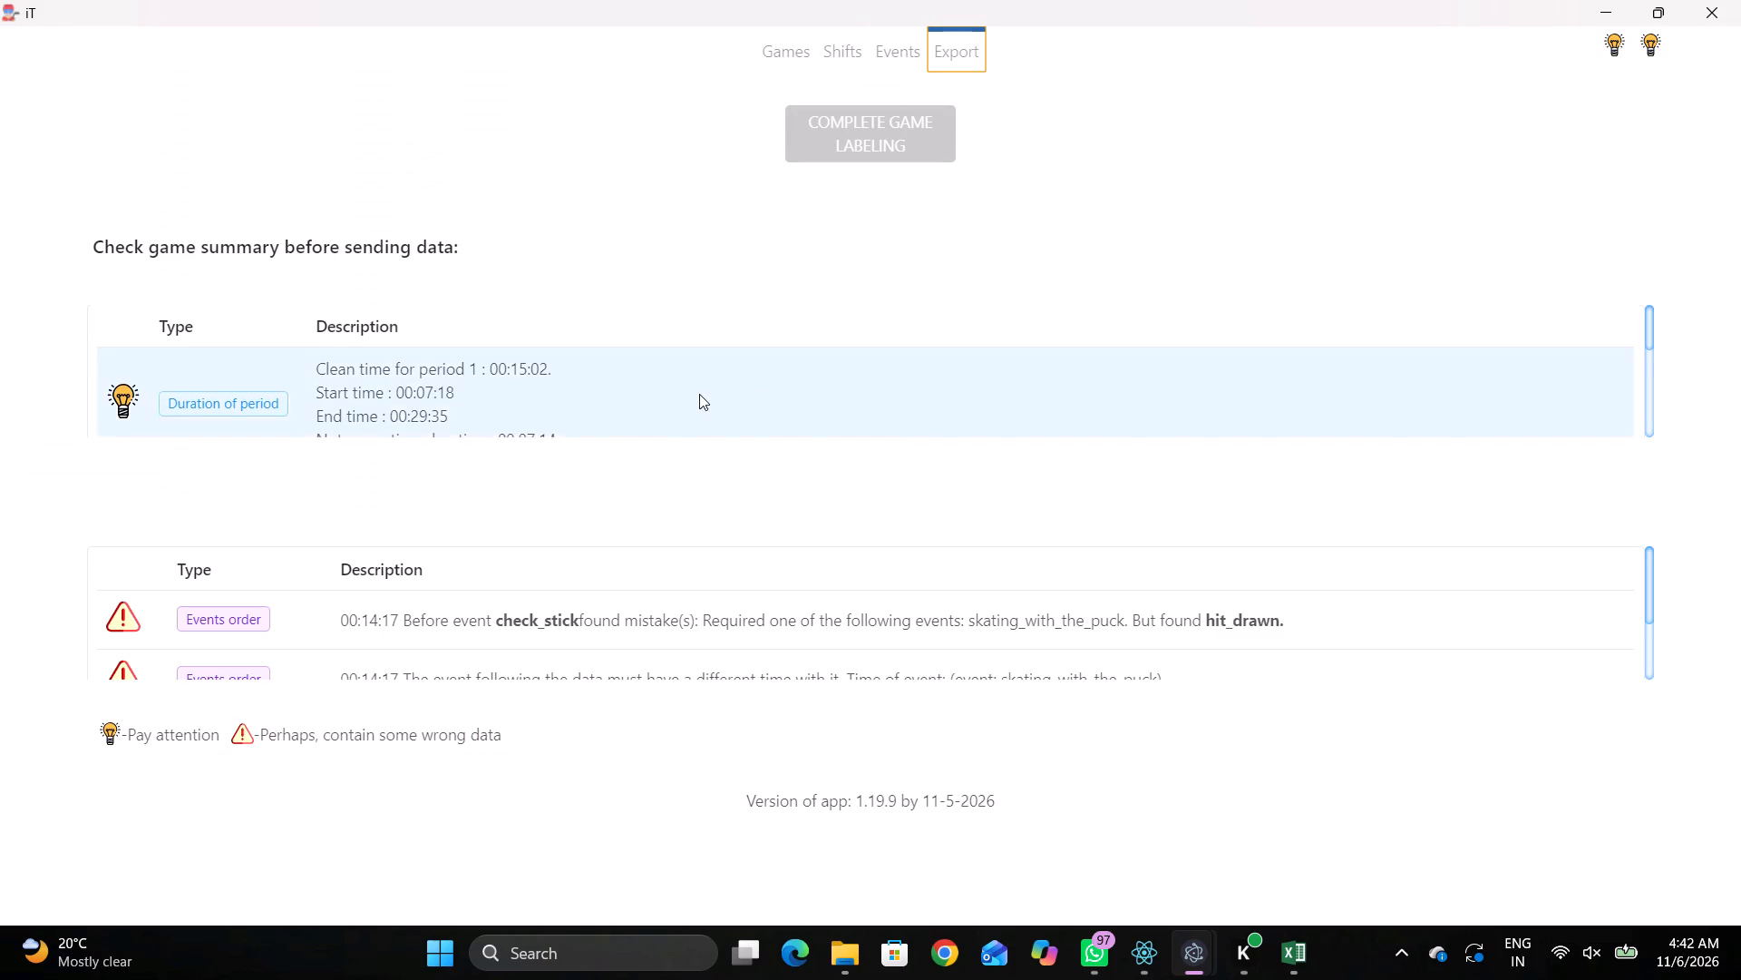
pyautogui.scroll(-1, 699, 394)
pyautogui.click(524, 379)
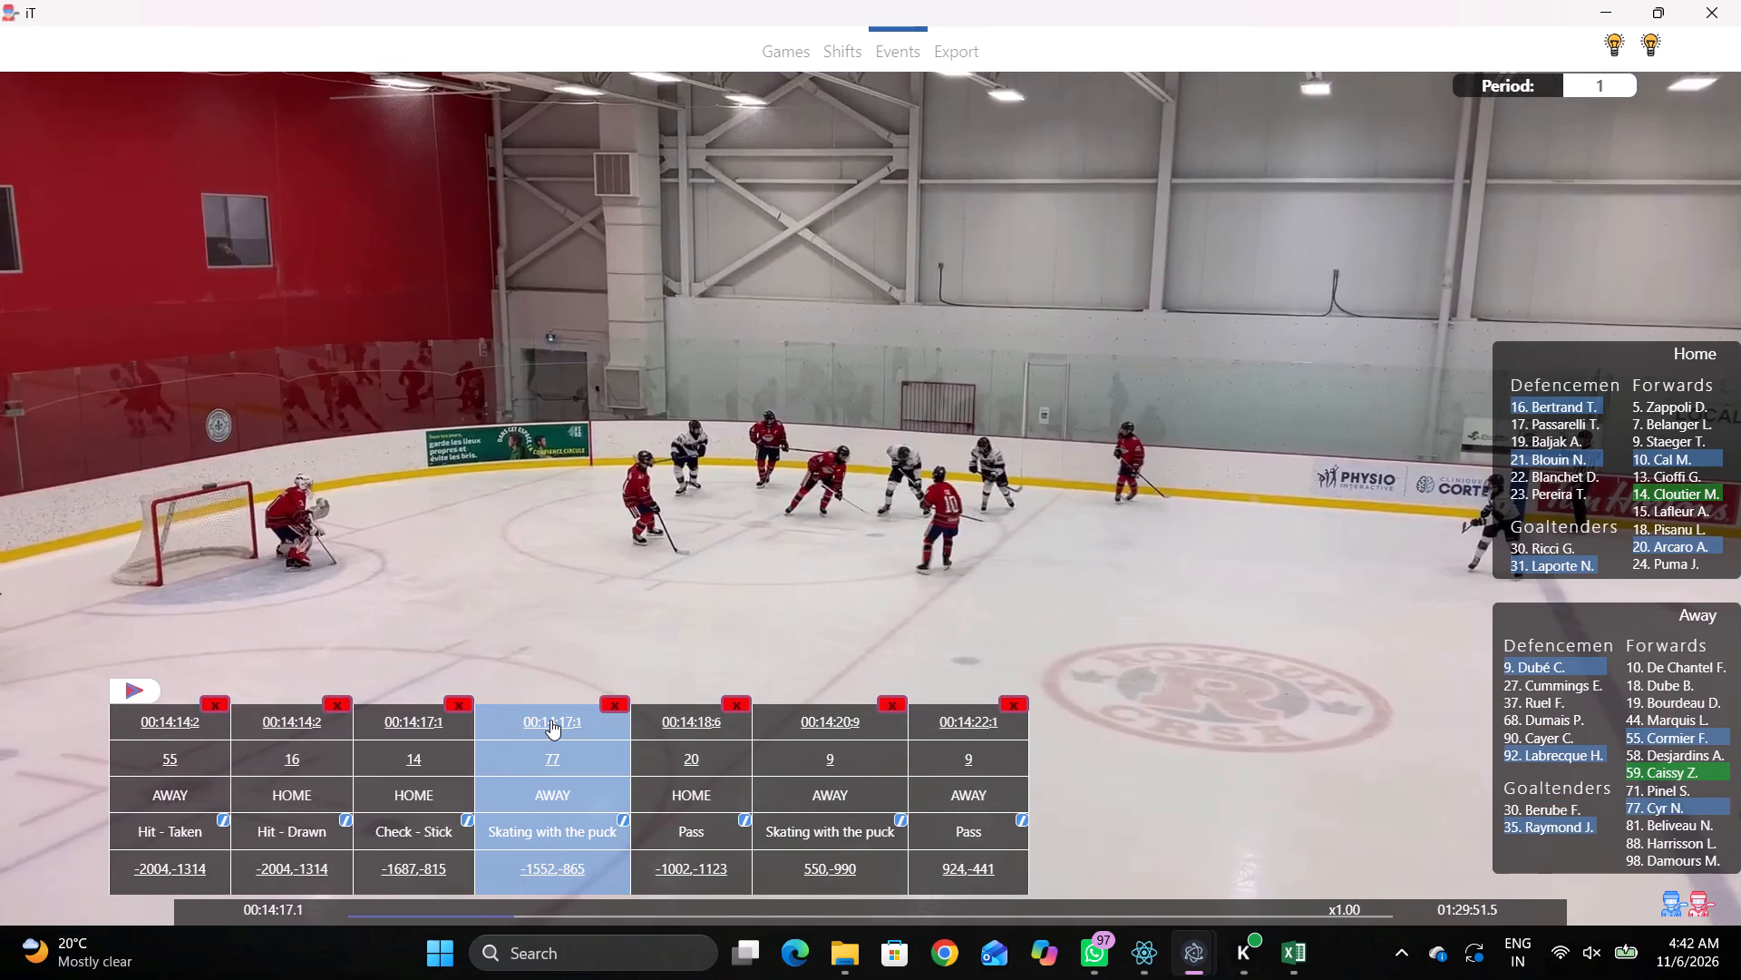
pyautogui.click(461, 700)
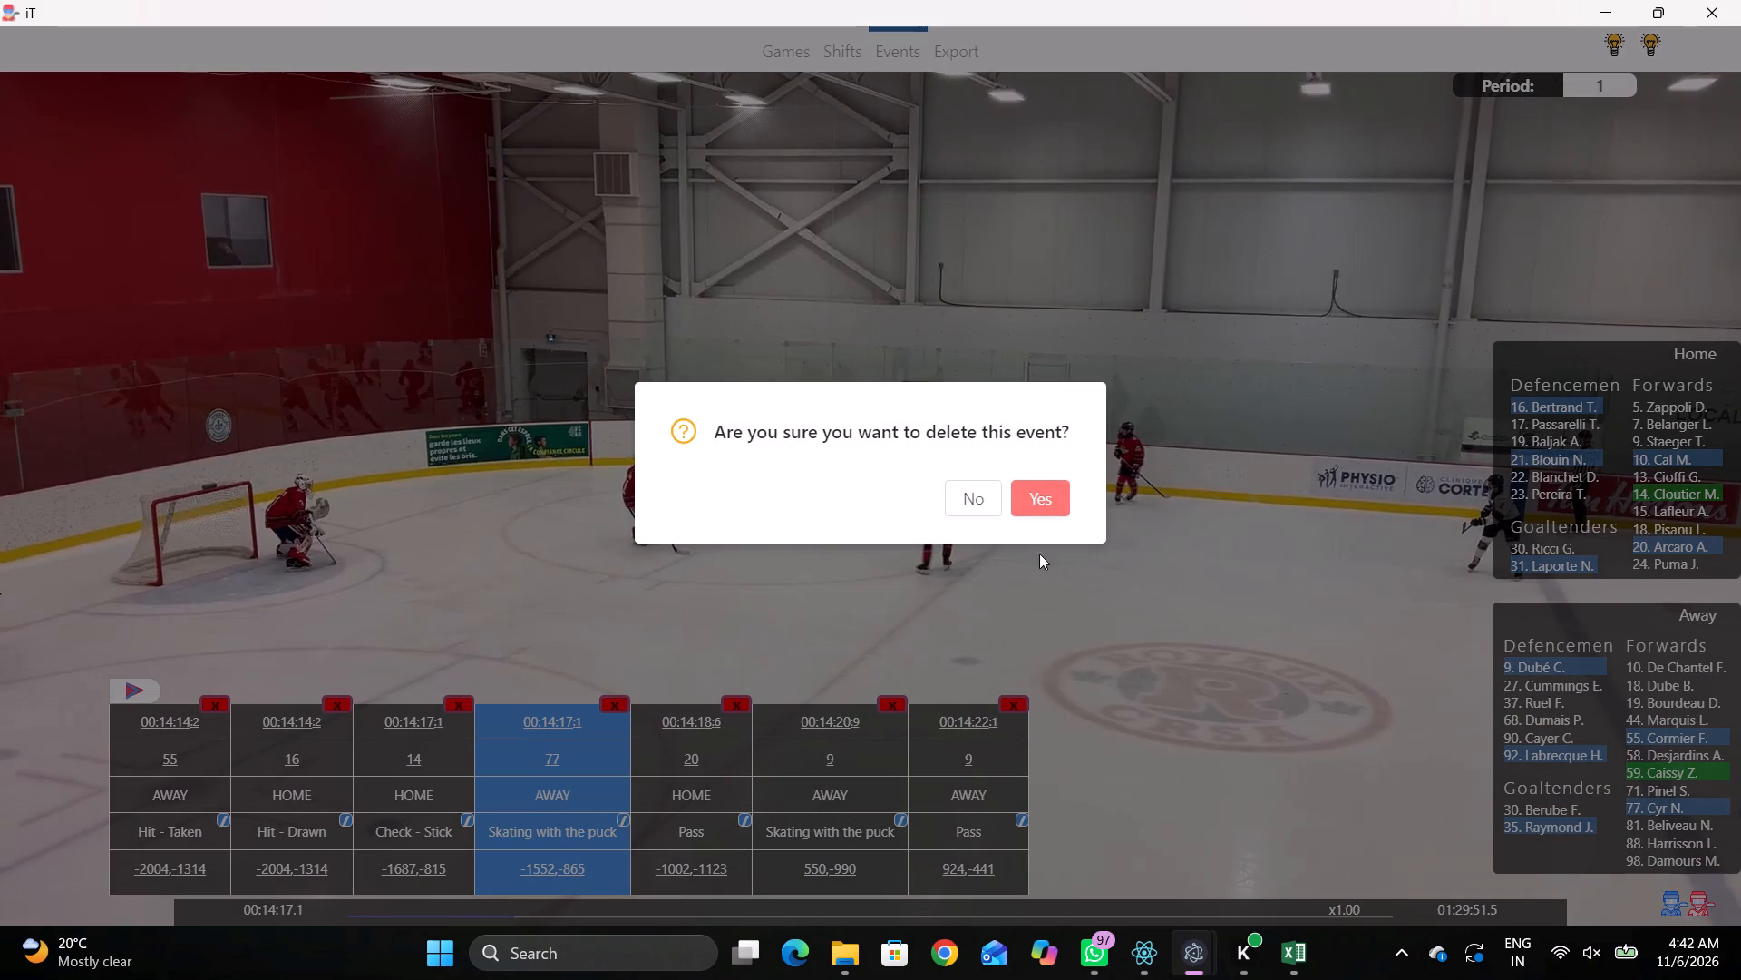
pyautogui.click(1059, 500)
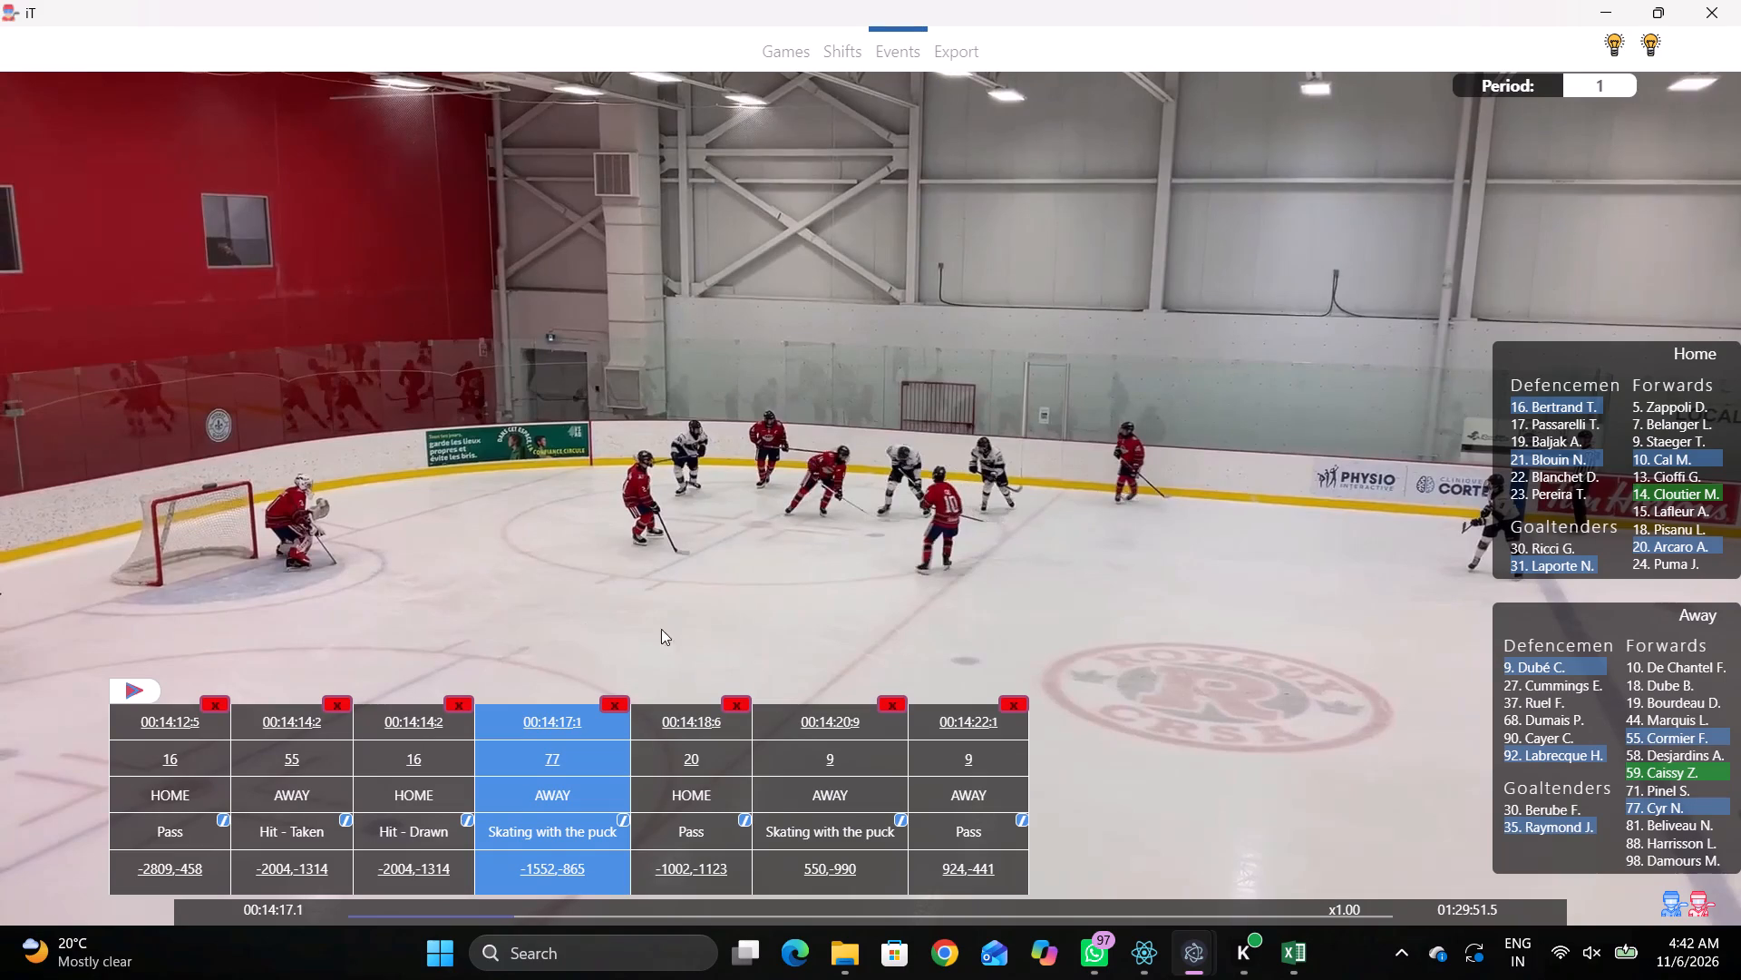
# Replay the footage from 00:14:17.1 and examine the other logged Check - Stick events by filtering the event list.
pyautogui.press('space')
pyautogui.press('space')
pyautogui.press('space')
pyautogui.press('space')
pyautogui.press('space')
pyautogui.press('space')
pyautogui.press('space')
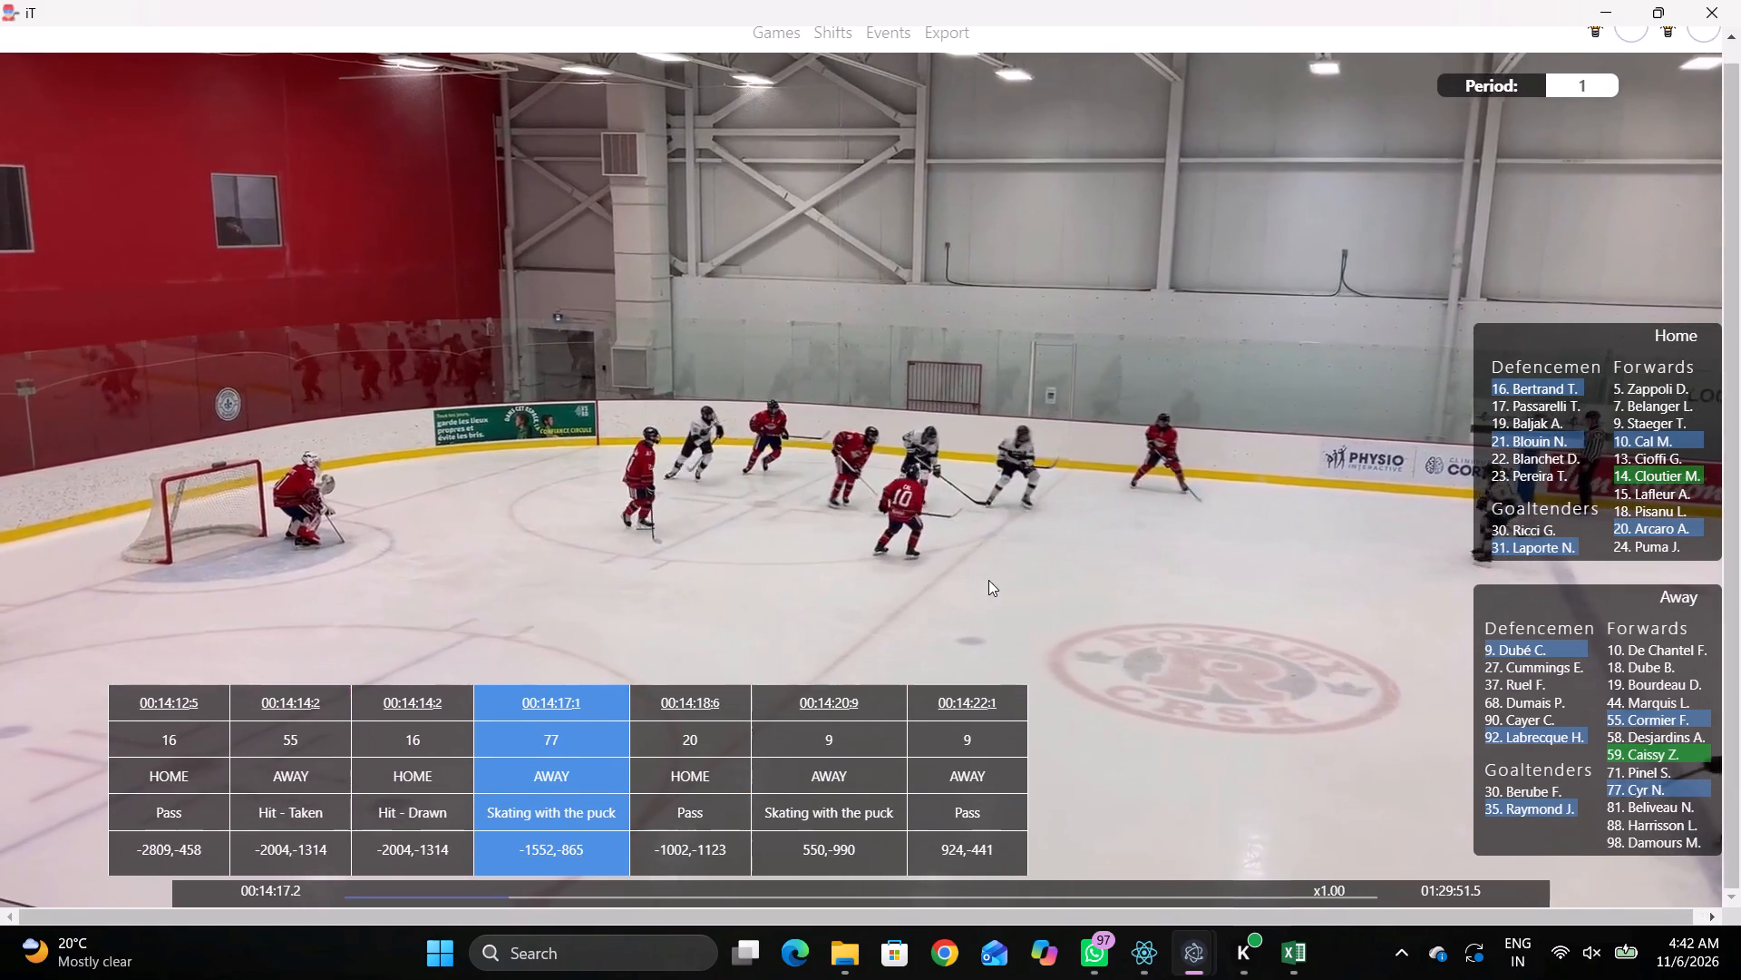
pyautogui.press('space')
pyautogui.press('space')
pyautogui.press('space')
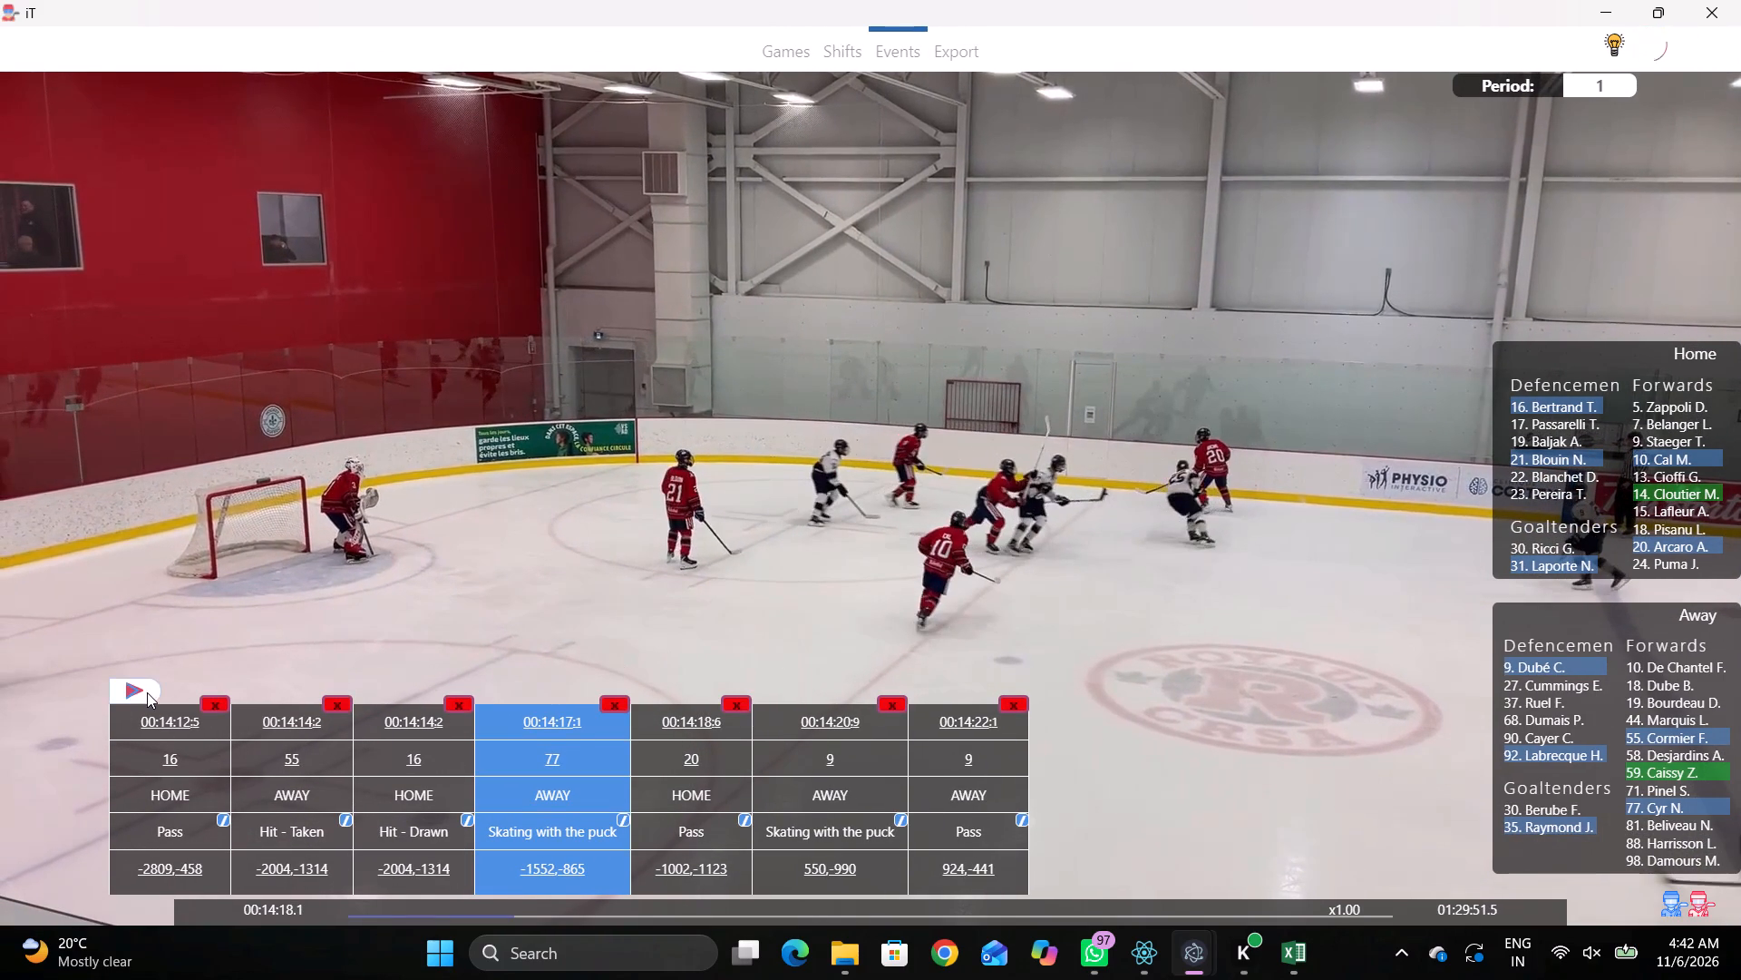
pyautogui.click(146, 692)
pyautogui.click(826, 650)
pyautogui.click(822, 651)
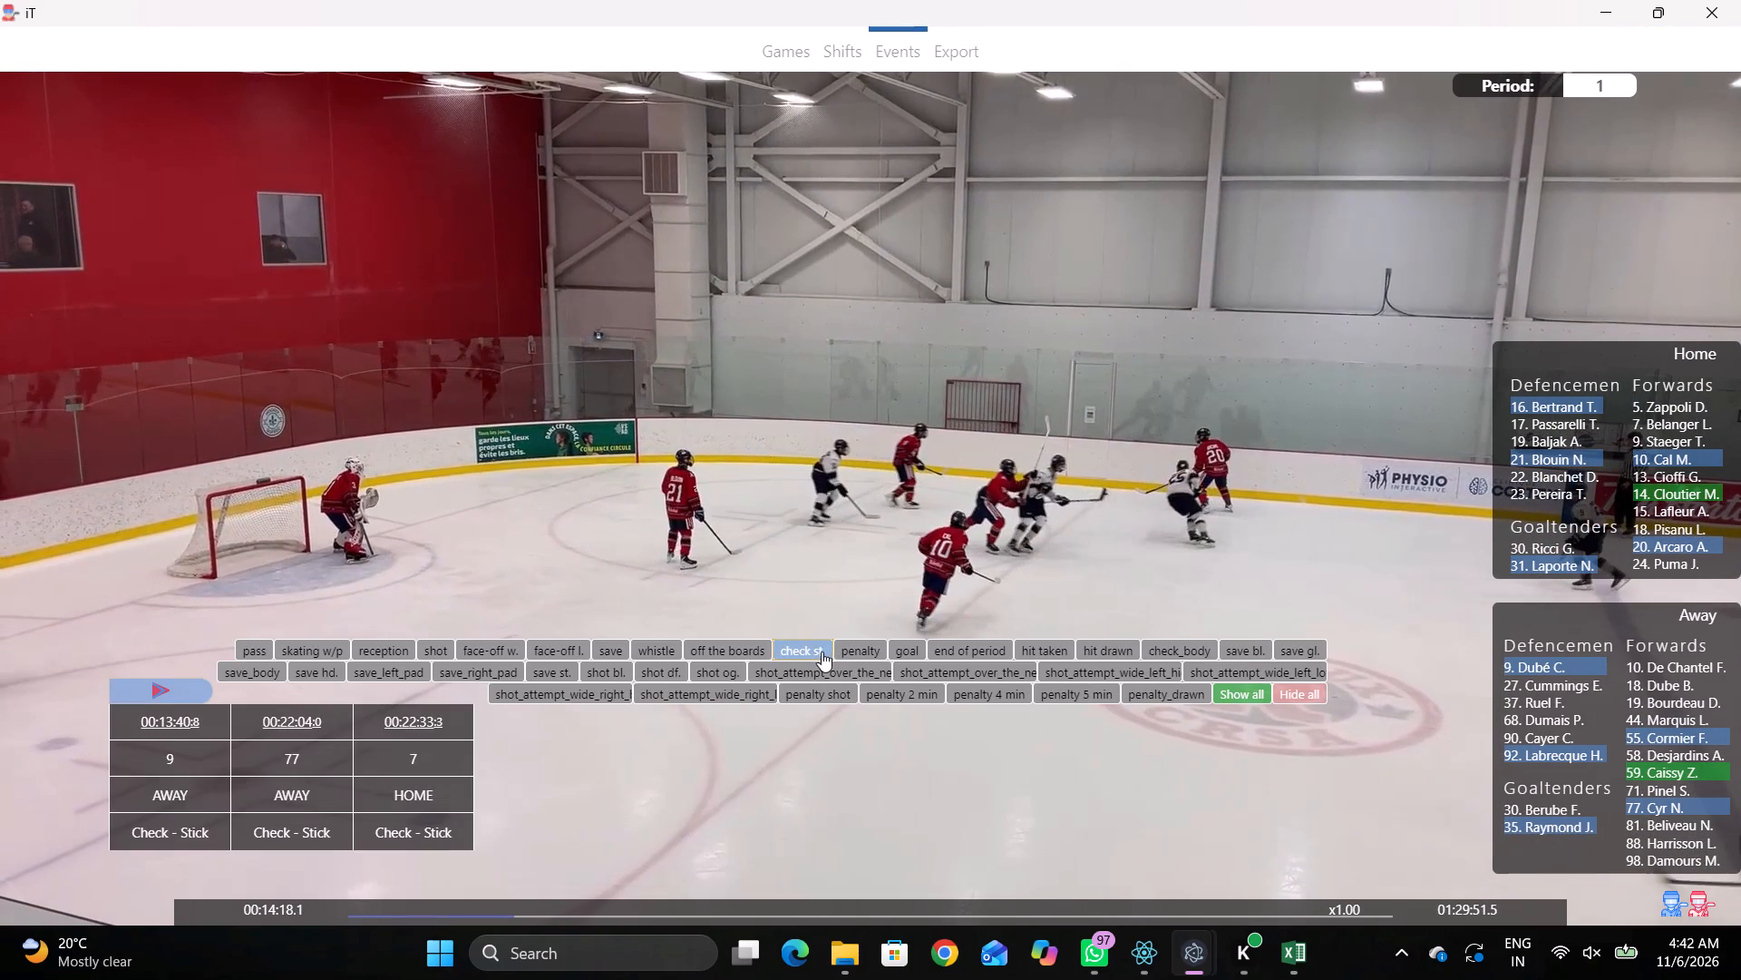
pyautogui.hotkey('shift', 'd')
pyautogui.hotkey('shift', 'd')
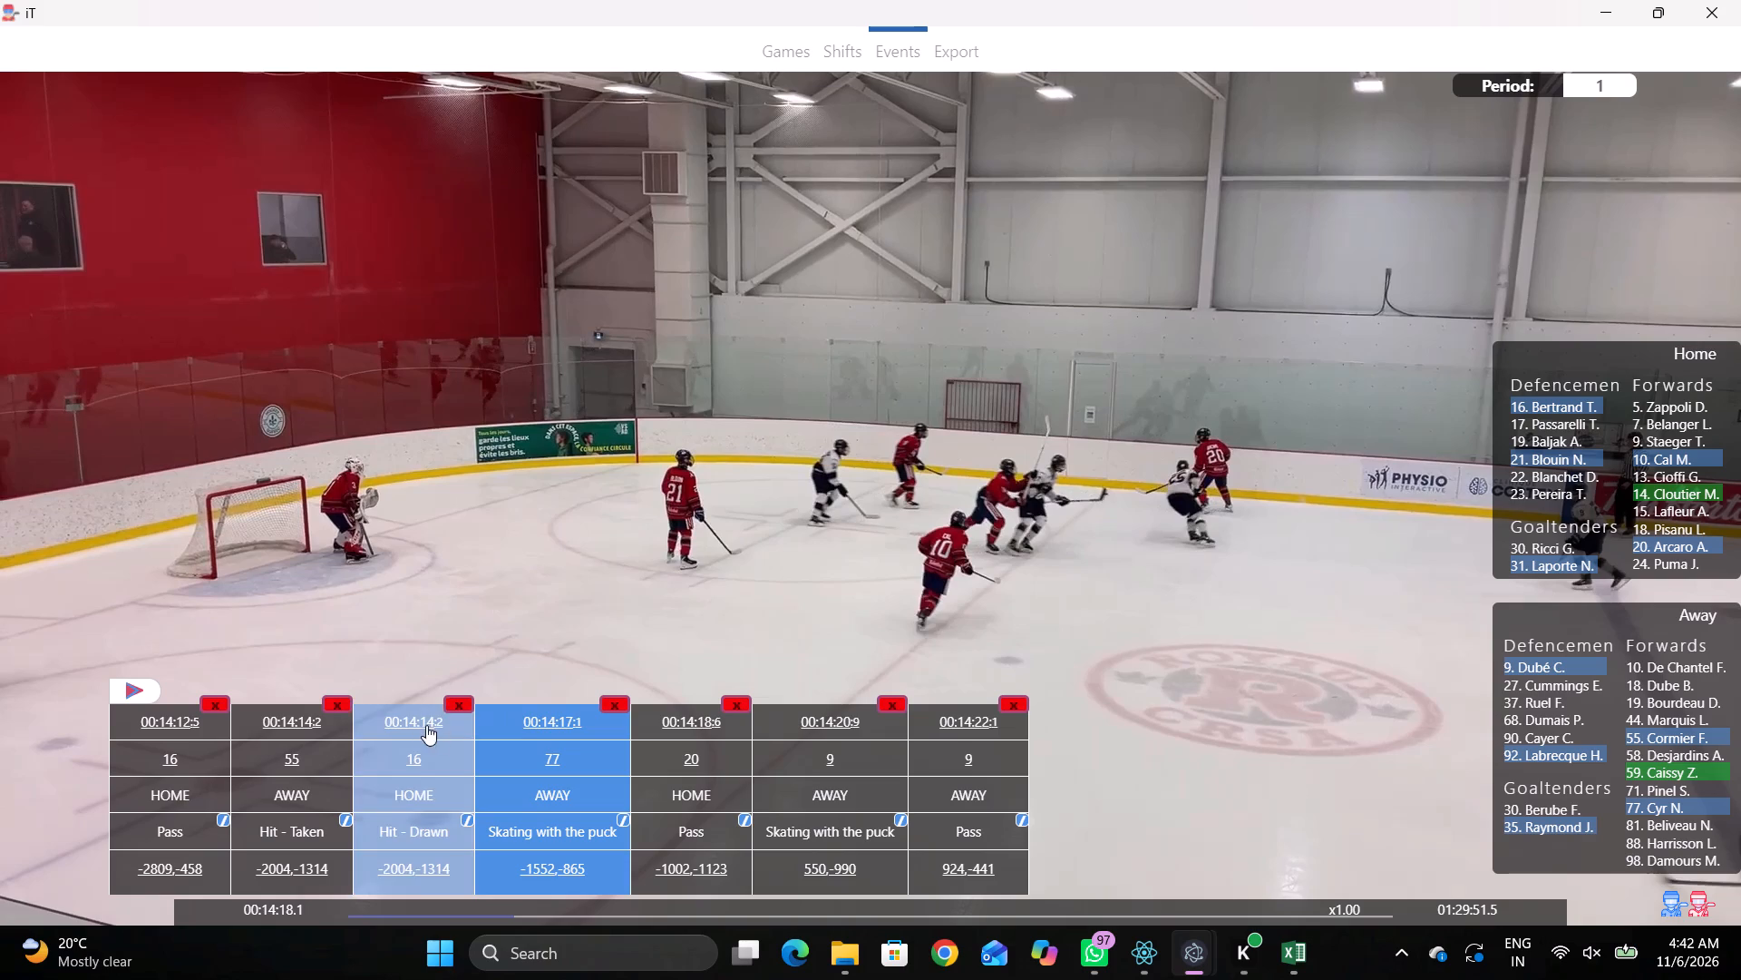
# Rewind to 00:14:15.8 and log Skating with the puck for away 77 at about -1807, -990.
pyautogui.click(564, 709)
pyautogui.press('q')
pyautogui.press('q')
pyautogui.write('qqq')
pyautogui.press('q')
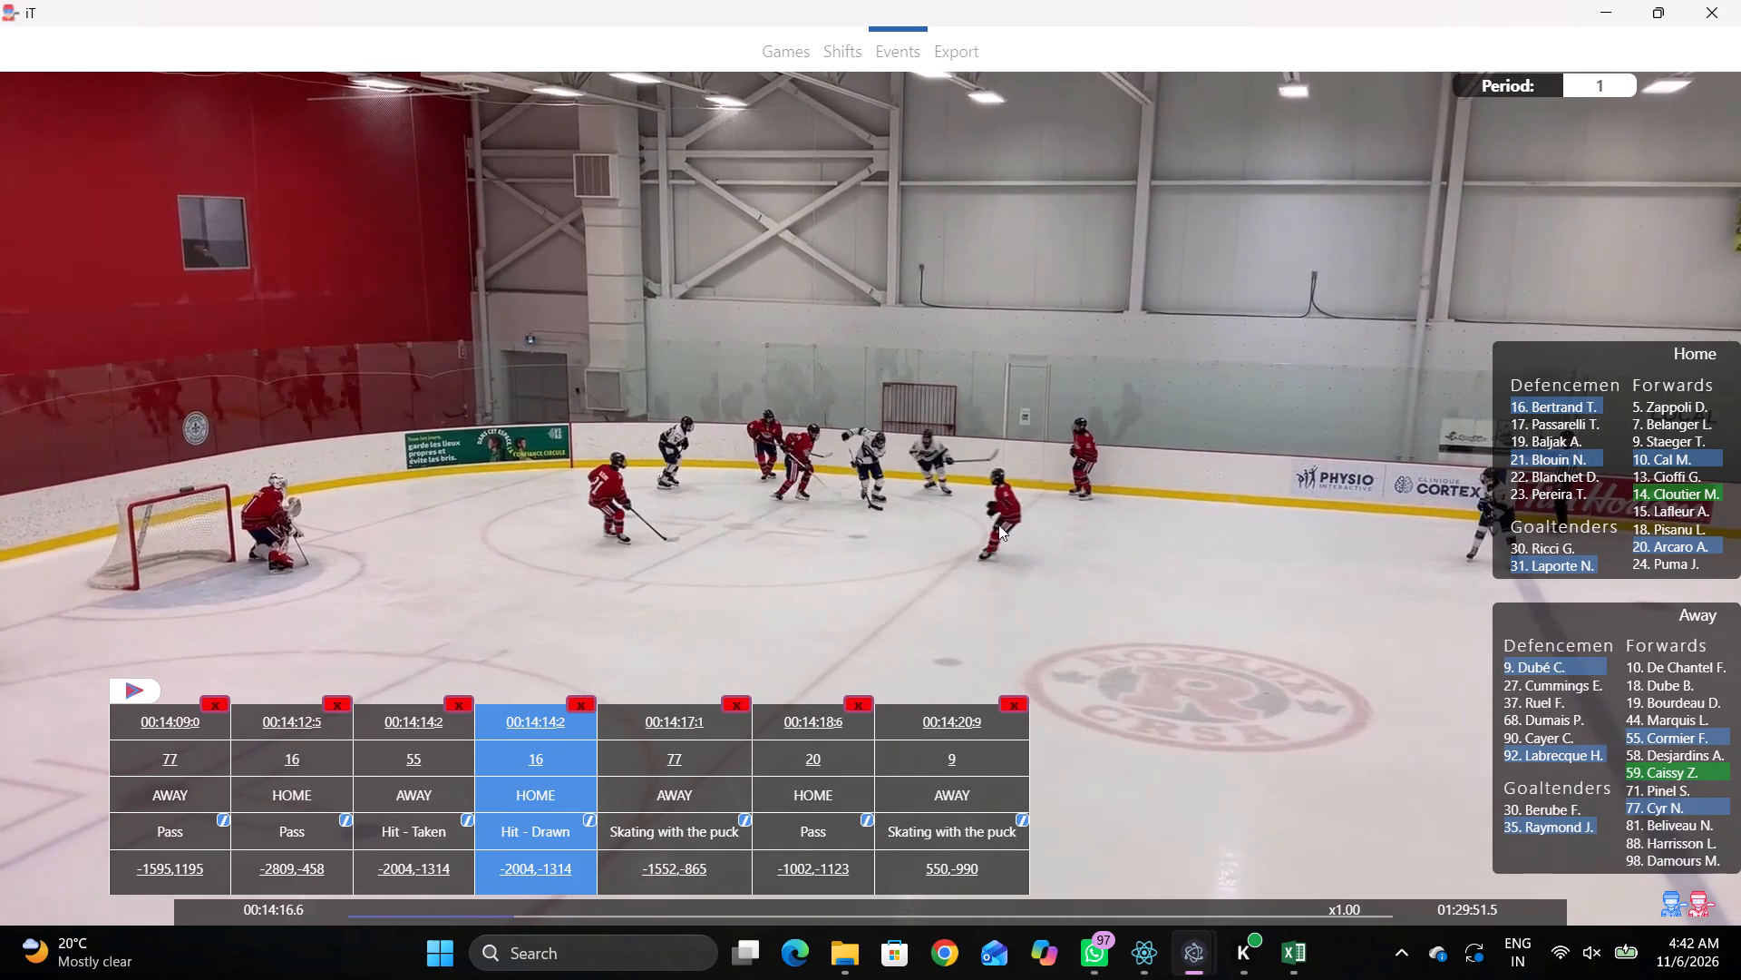
pyautogui.press('q')
pyautogui.press('q')
pyautogui.press('q')
pyautogui.write('qqq')
pyautogui.press('q')
pyautogui.moveTo(961, 412); pyautogui.dragTo(975, 407, button='right')
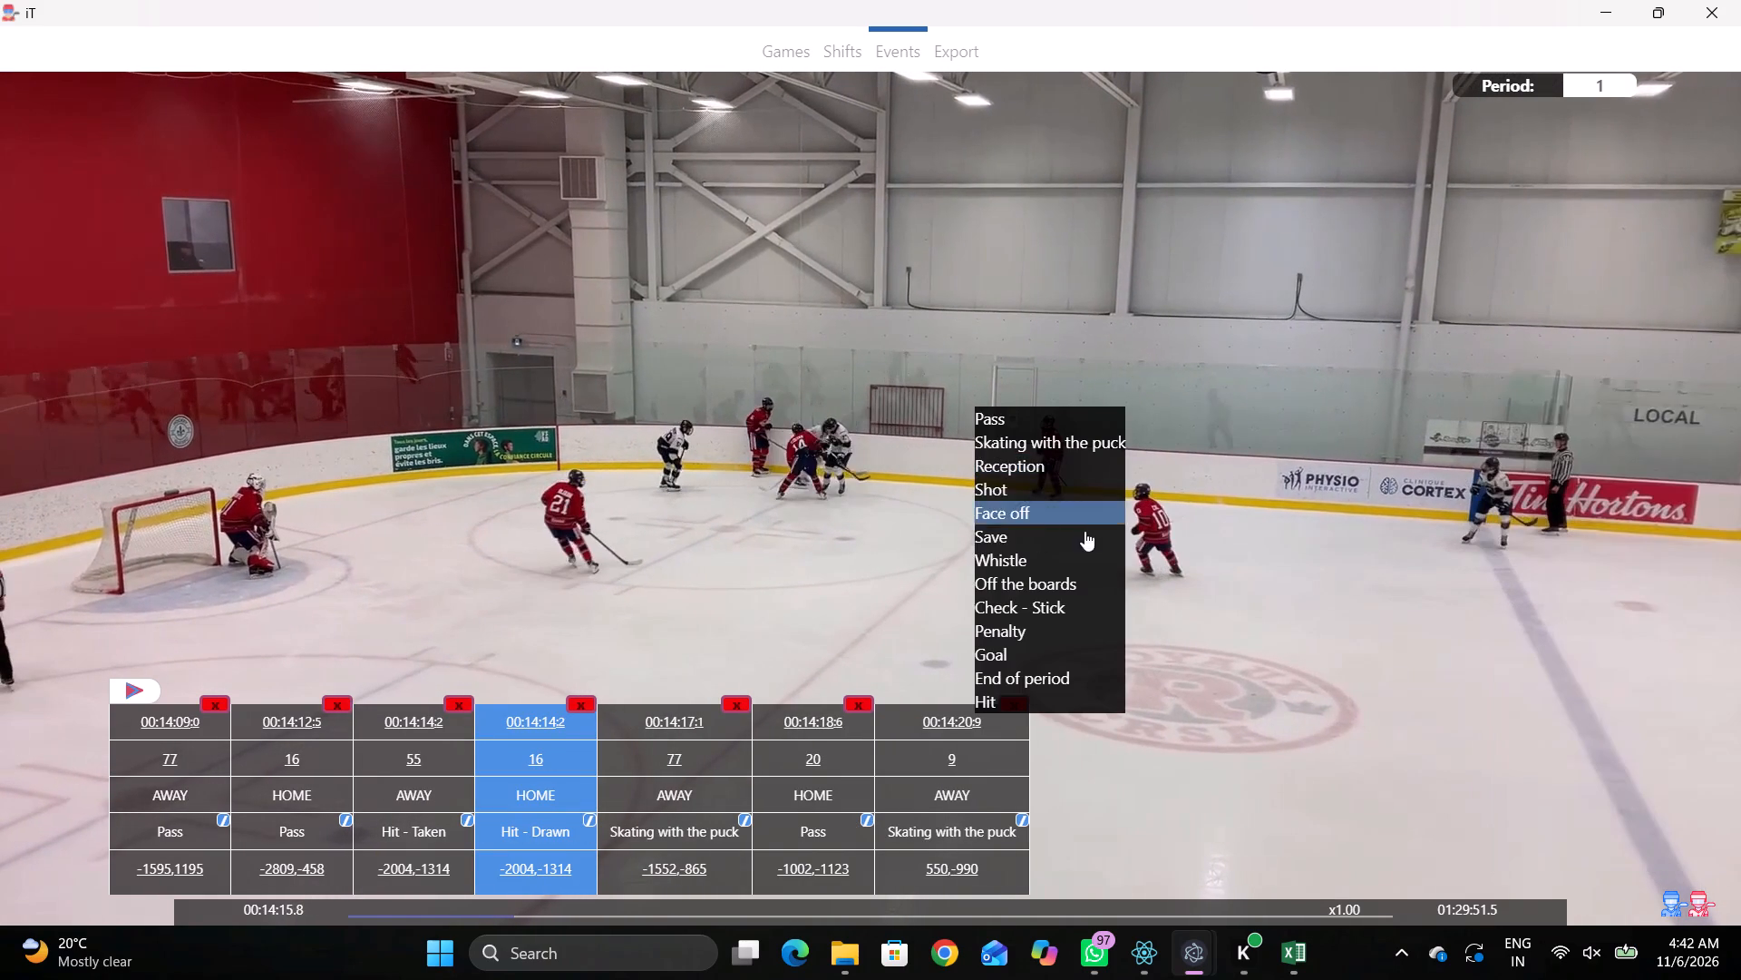
pyautogui.click(1033, 443)
pyautogui.click(1654, 808)
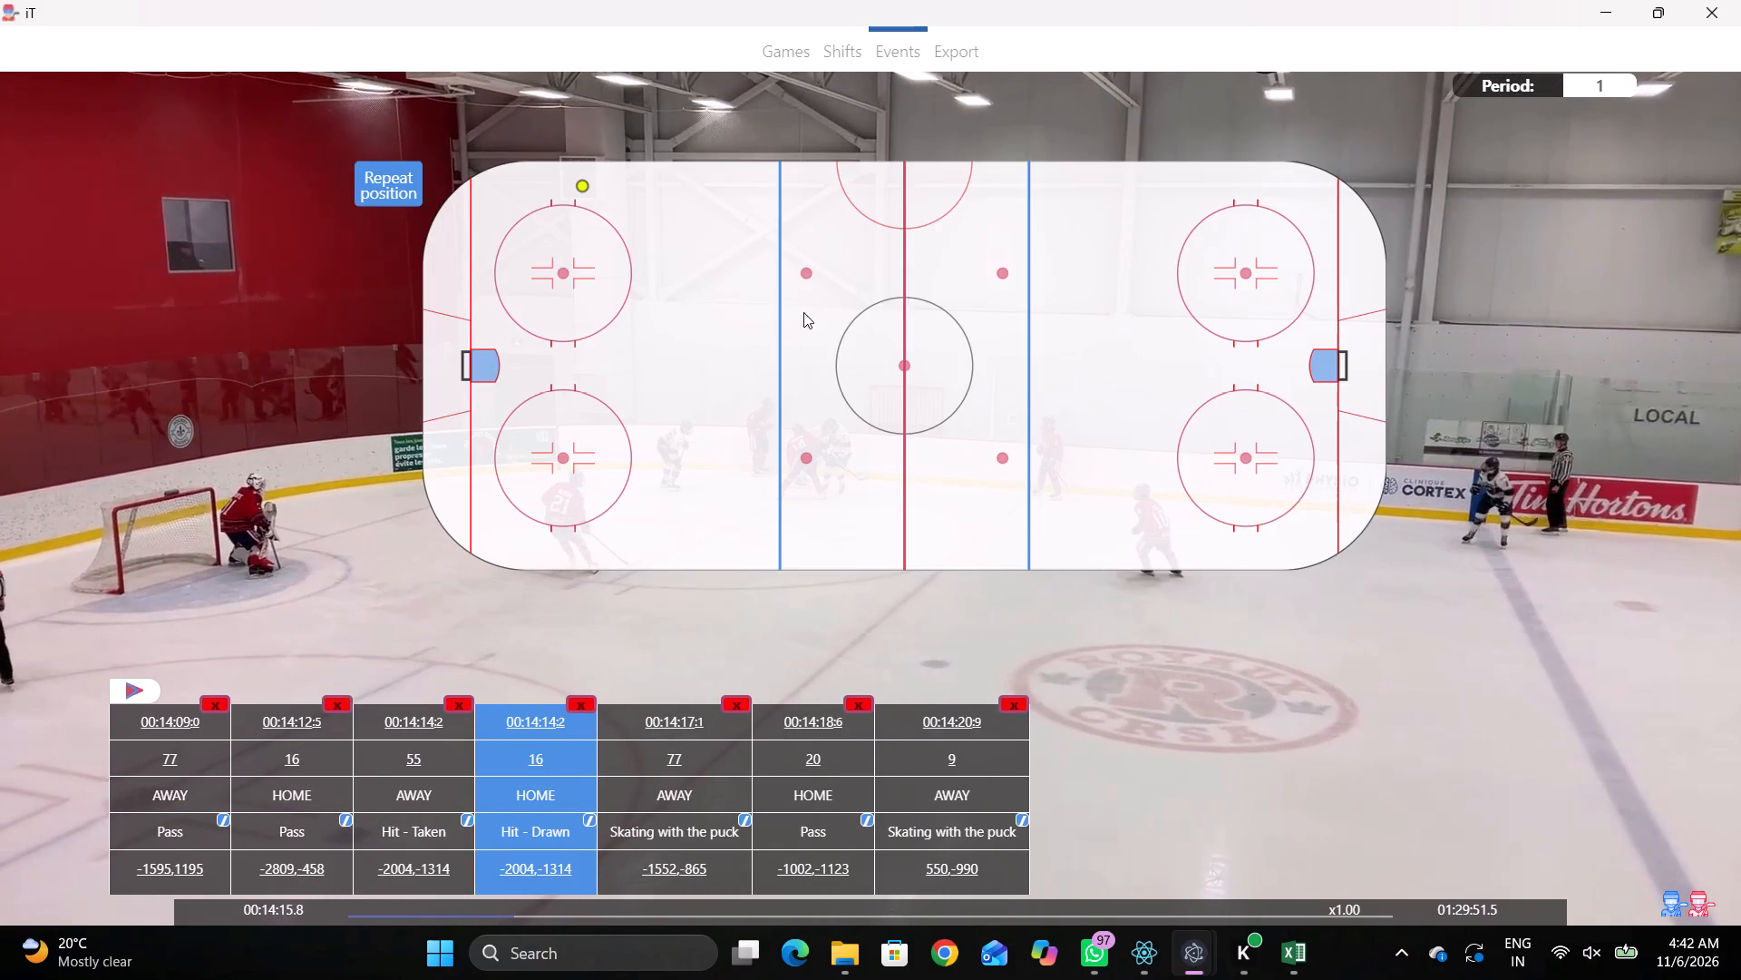
pyautogui.click(614, 227)
# Delete away 77's surplus Skating with the puck event at 00:14:17.1.
pyautogui.click(761, 705)
pyautogui.click(1063, 497)
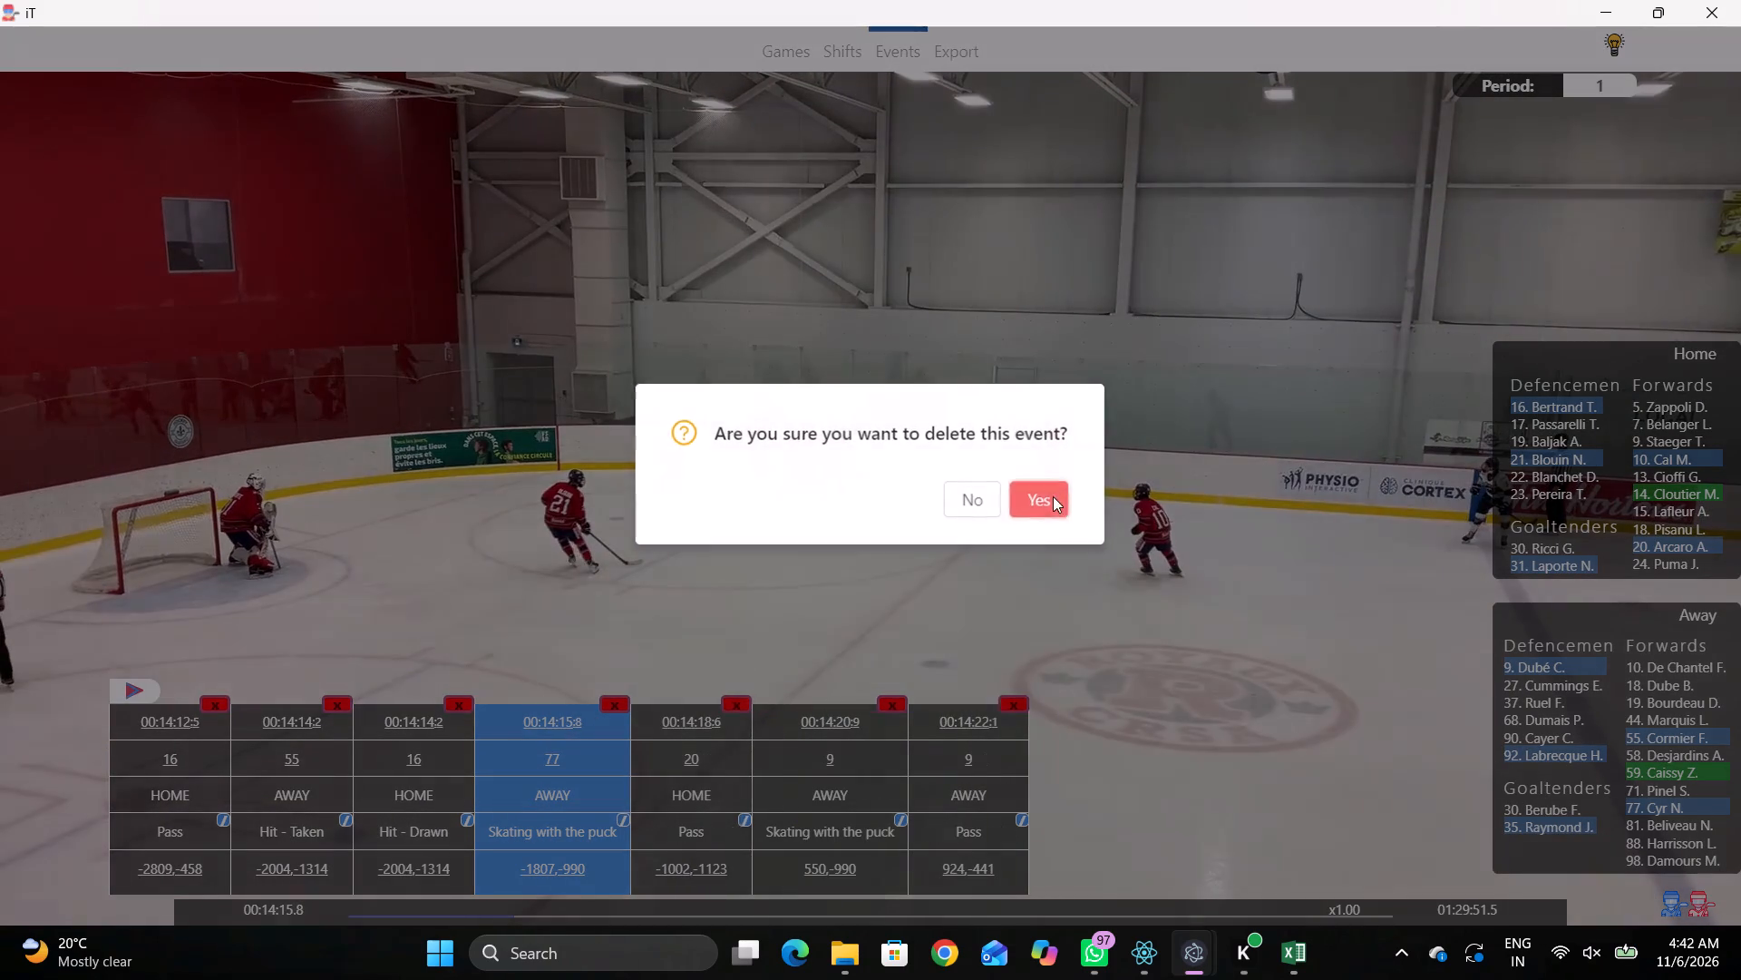
# Advance the footage to 00:14:16.9 and log a Check - Stick for home 14 at about -2011, -757.
pyautogui.press('space')
pyautogui.press('space')
pyautogui.press('space')
pyautogui.press('space')
pyautogui.press('space')
pyautogui.press('space')
pyautogui.press('space')
pyautogui.press('space')
pyautogui.press('space')
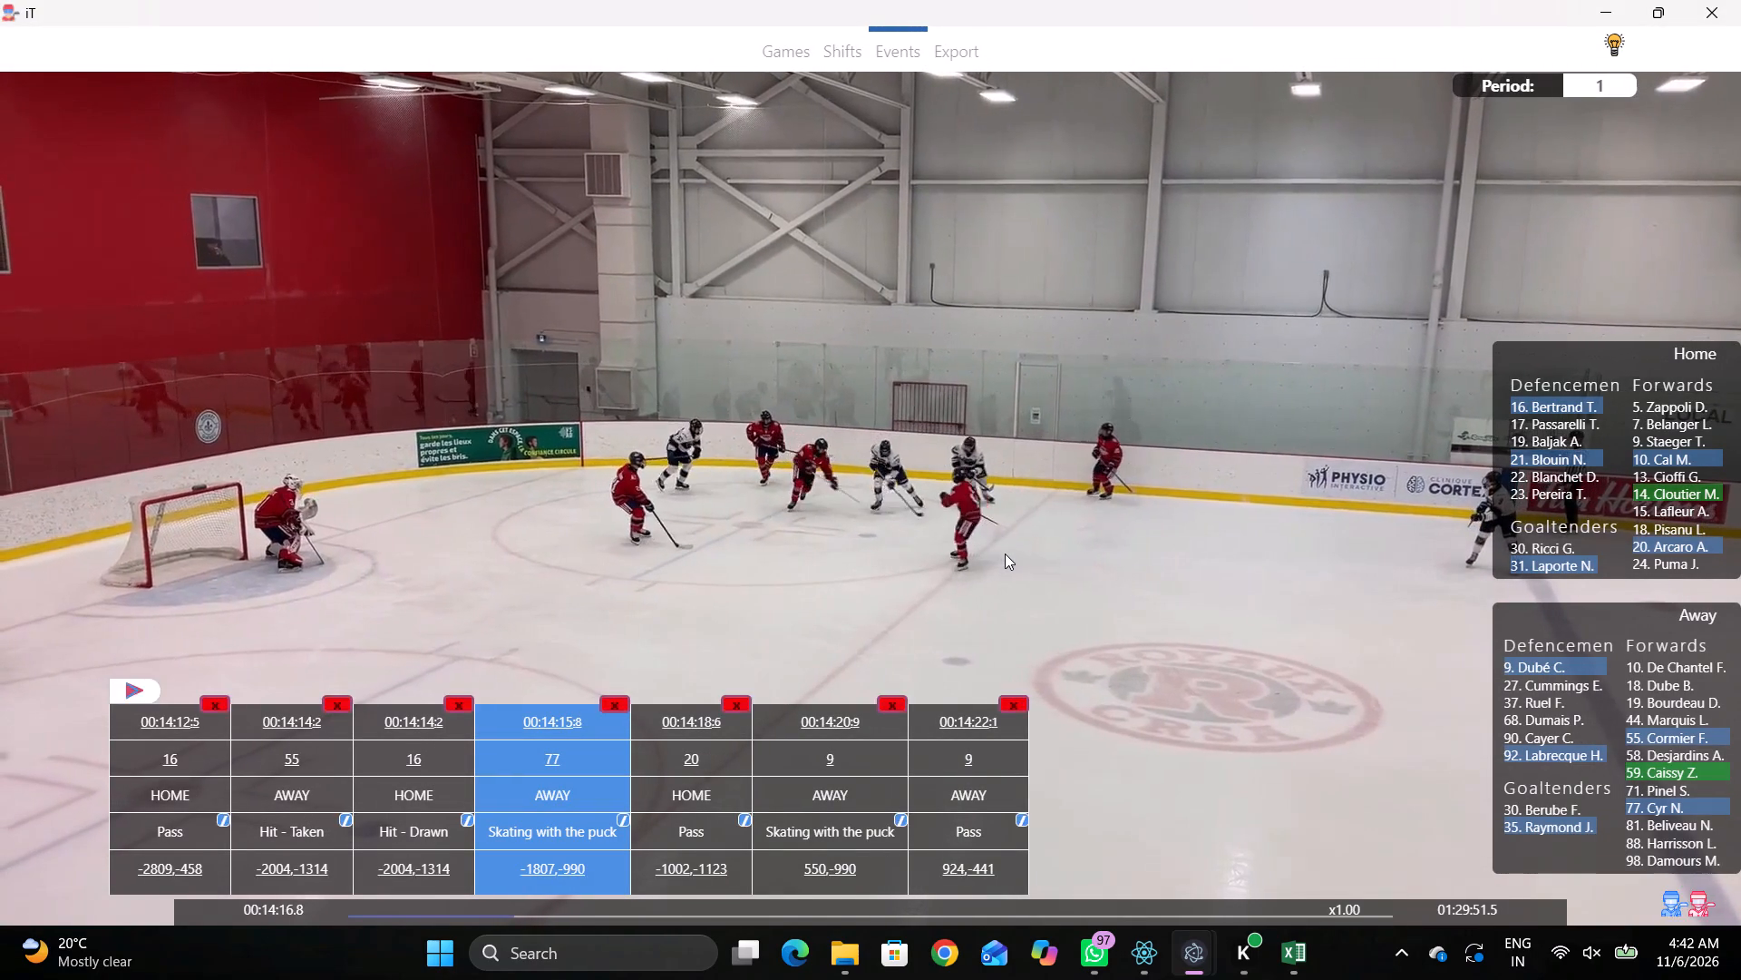
pyautogui.press('space')
pyautogui.write('q')
pyautogui.rightClick(1005, 534)
pyautogui.click(1058, 729)
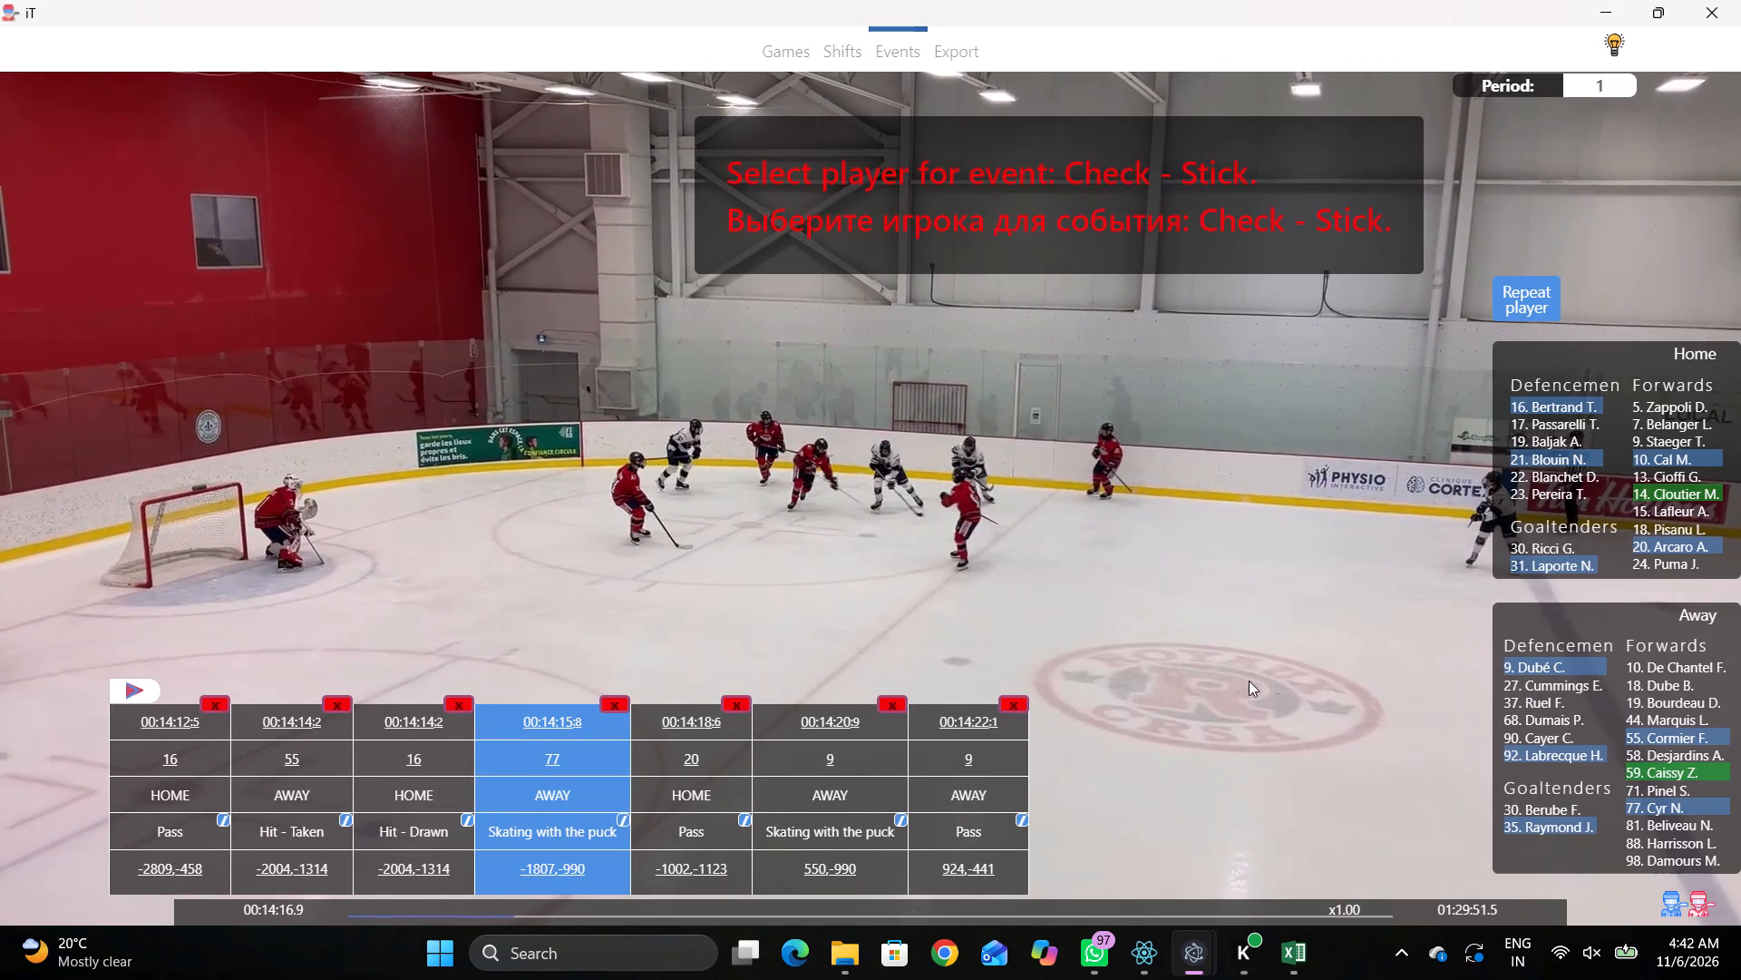
pyautogui.click(1665, 492)
pyautogui.click(582, 263)
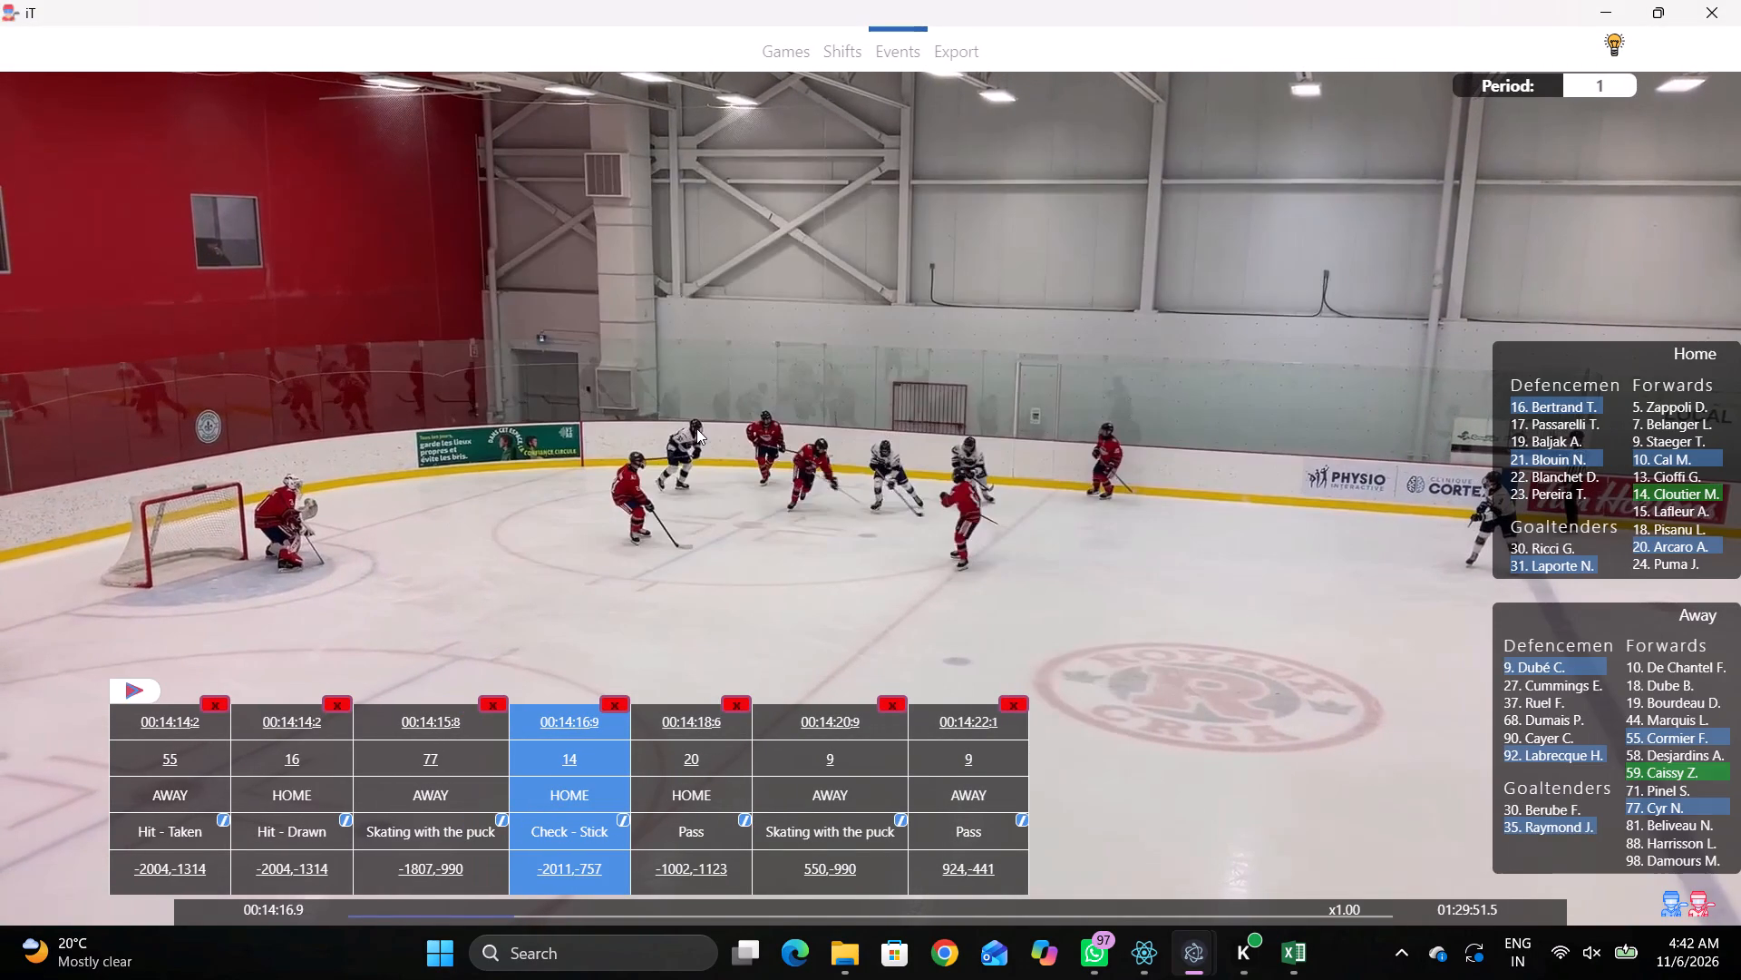
# Rewind the footage from 00:14:16.9 and examine the newly logged events alongside the plays that follow.
pyautogui.press('q')
pyautogui.press('q')
pyautogui.press('q')
pyautogui.press('q')
pyautogui.press('q')
pyautogui.press('q')
pyautogui.press('q')
pyautogui.press('q')
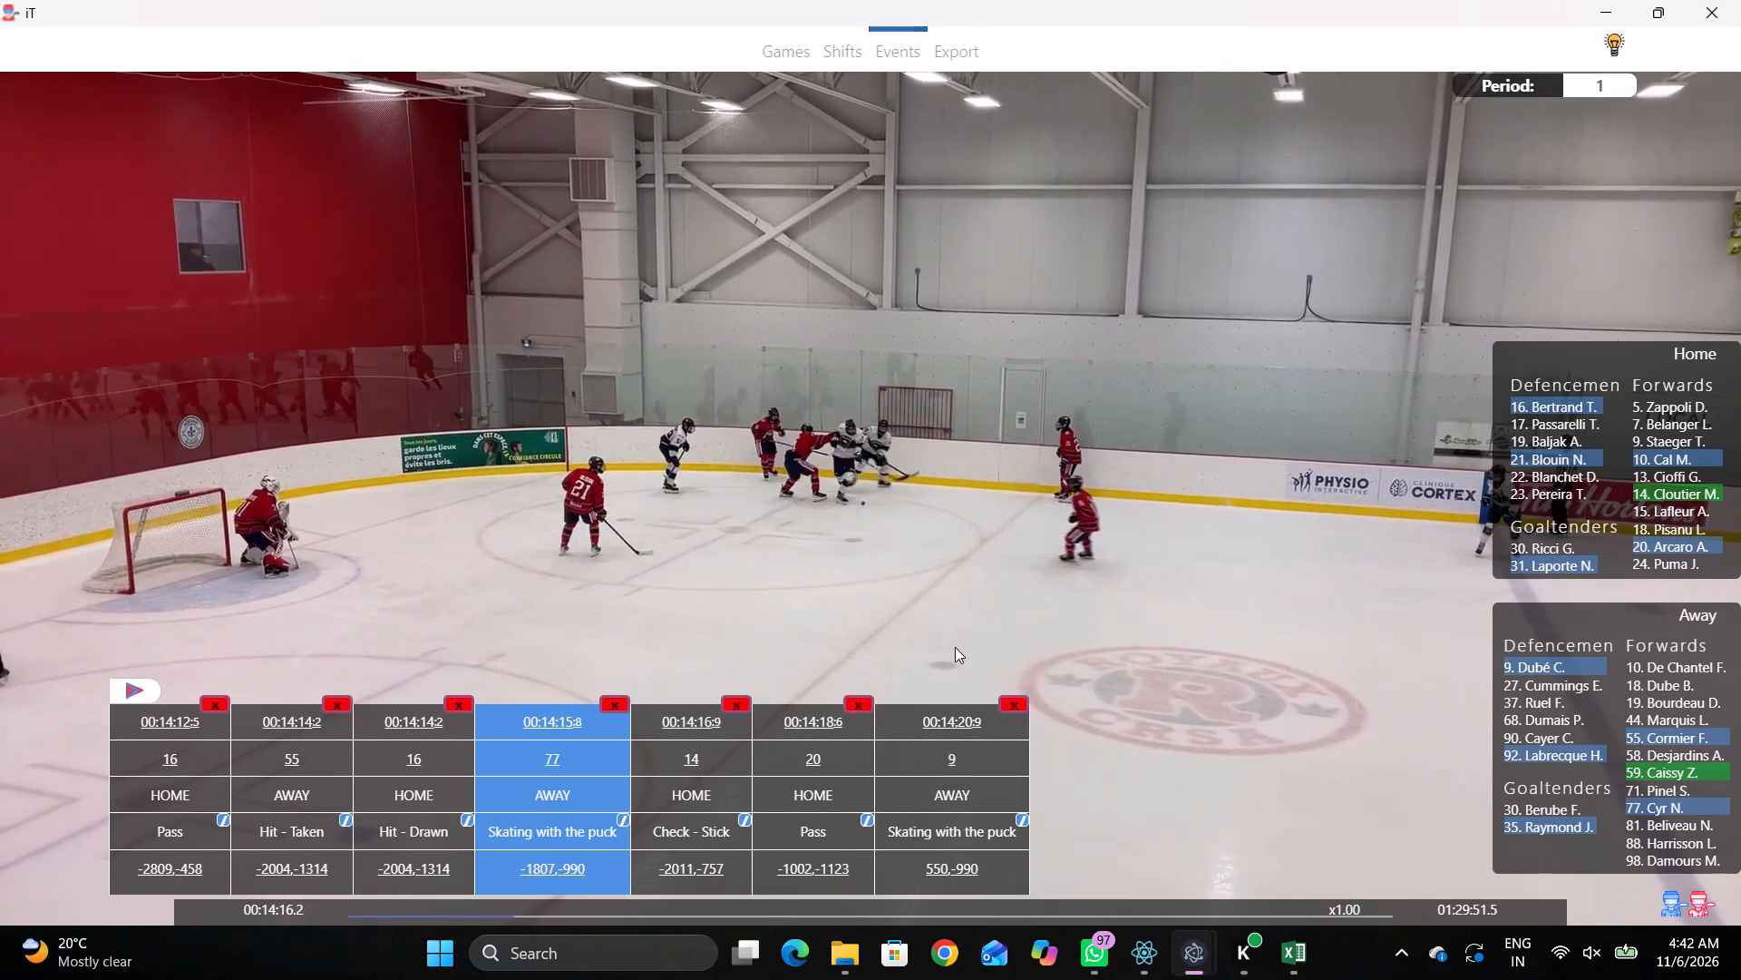
pyautogui.click(954, 731)
pyautogui.click(943, 72)
# Check the export summary for remaining flagged mistakes and view the away team's first shift at 00:07:18.3.
pyautogui.click(956, 44)
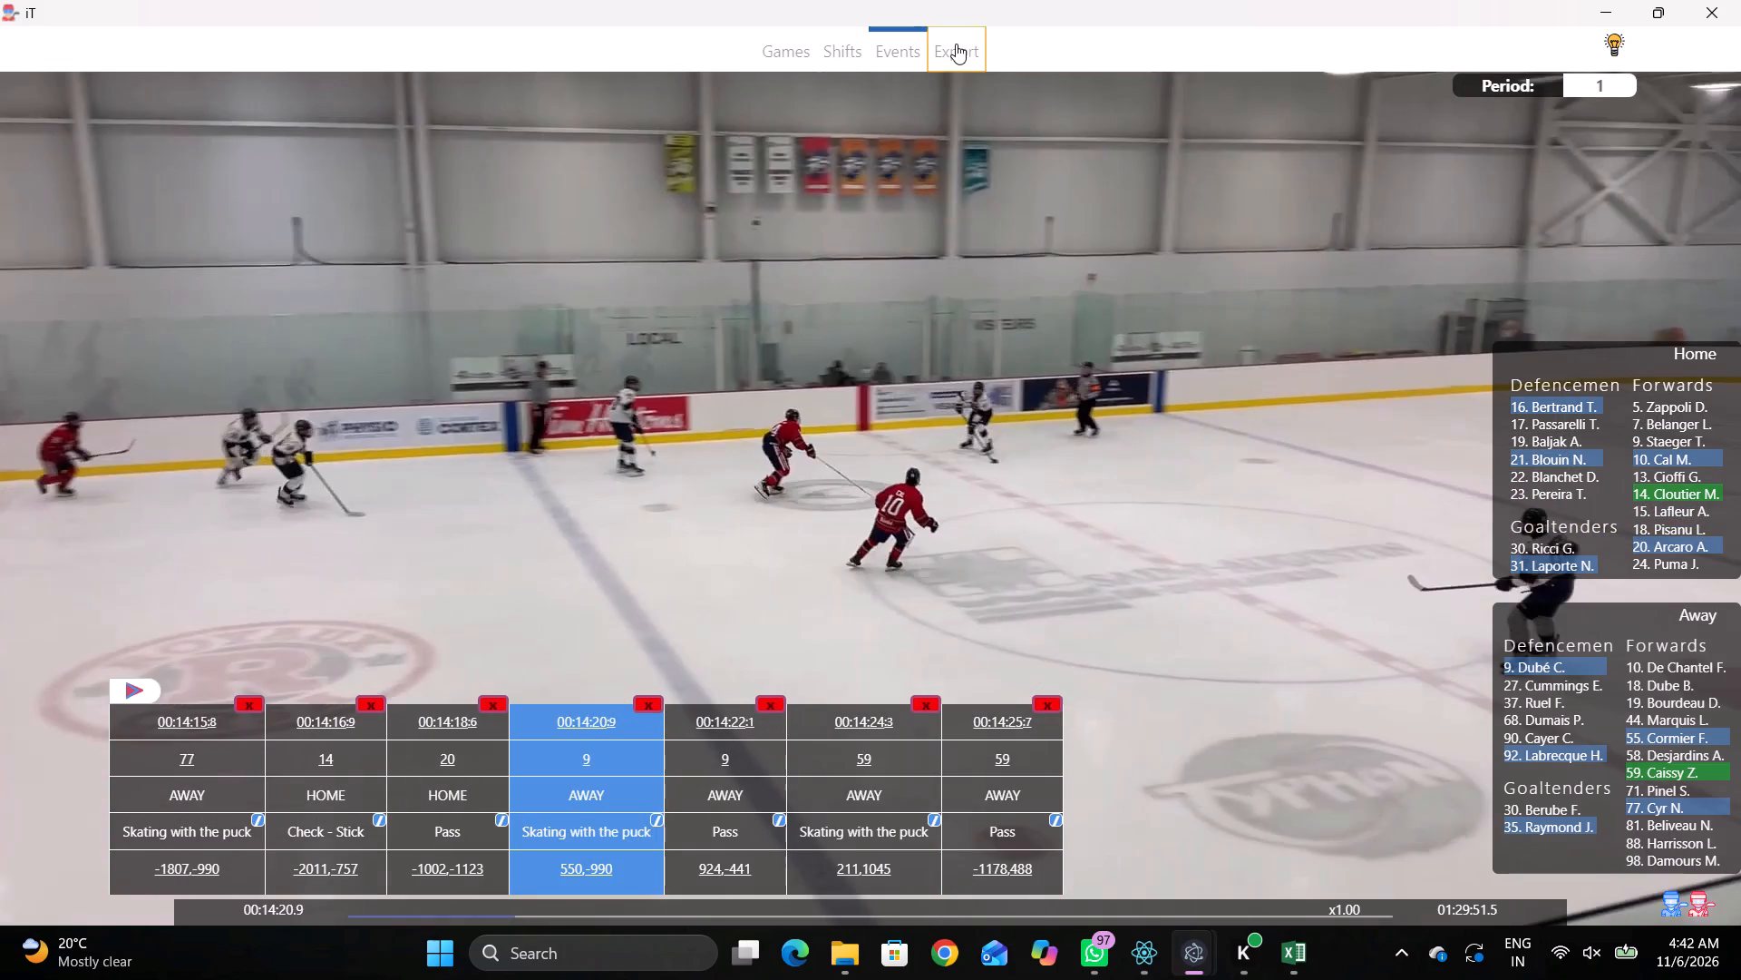
pyautogui.scroll(-2, 907, 344)
pyautogui.scroll(2, 1058, 449)
pyautogui.click(922, 56)
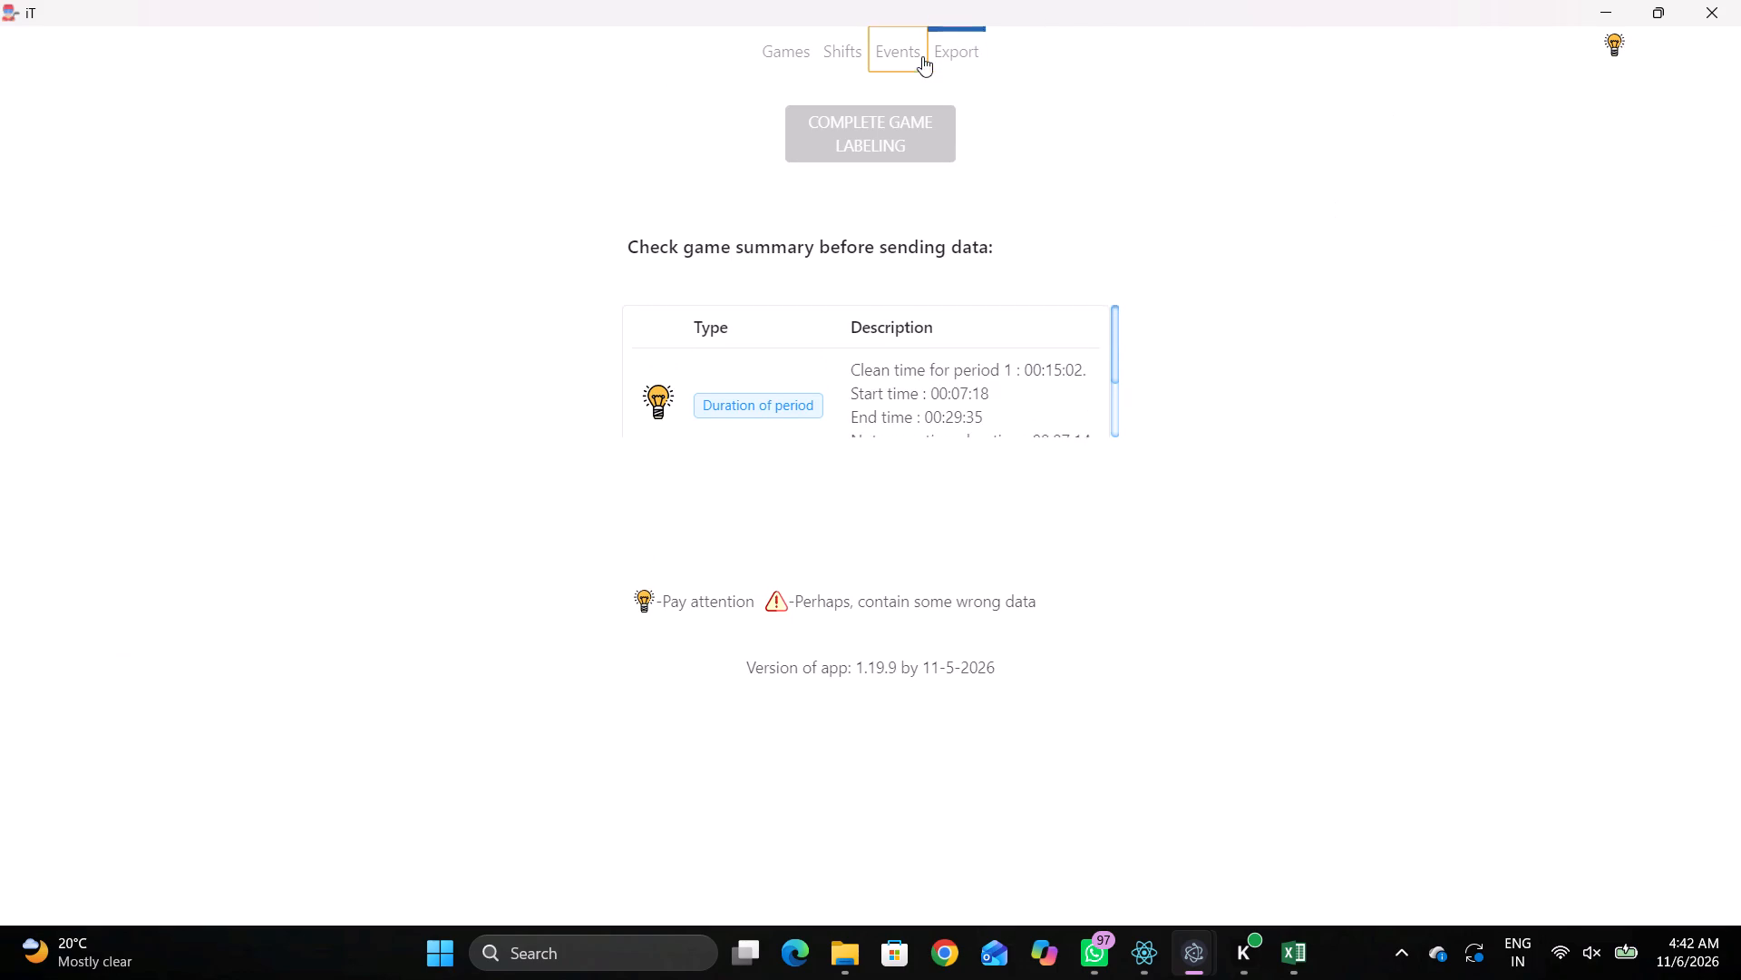
pyautogui.click(116, 691)
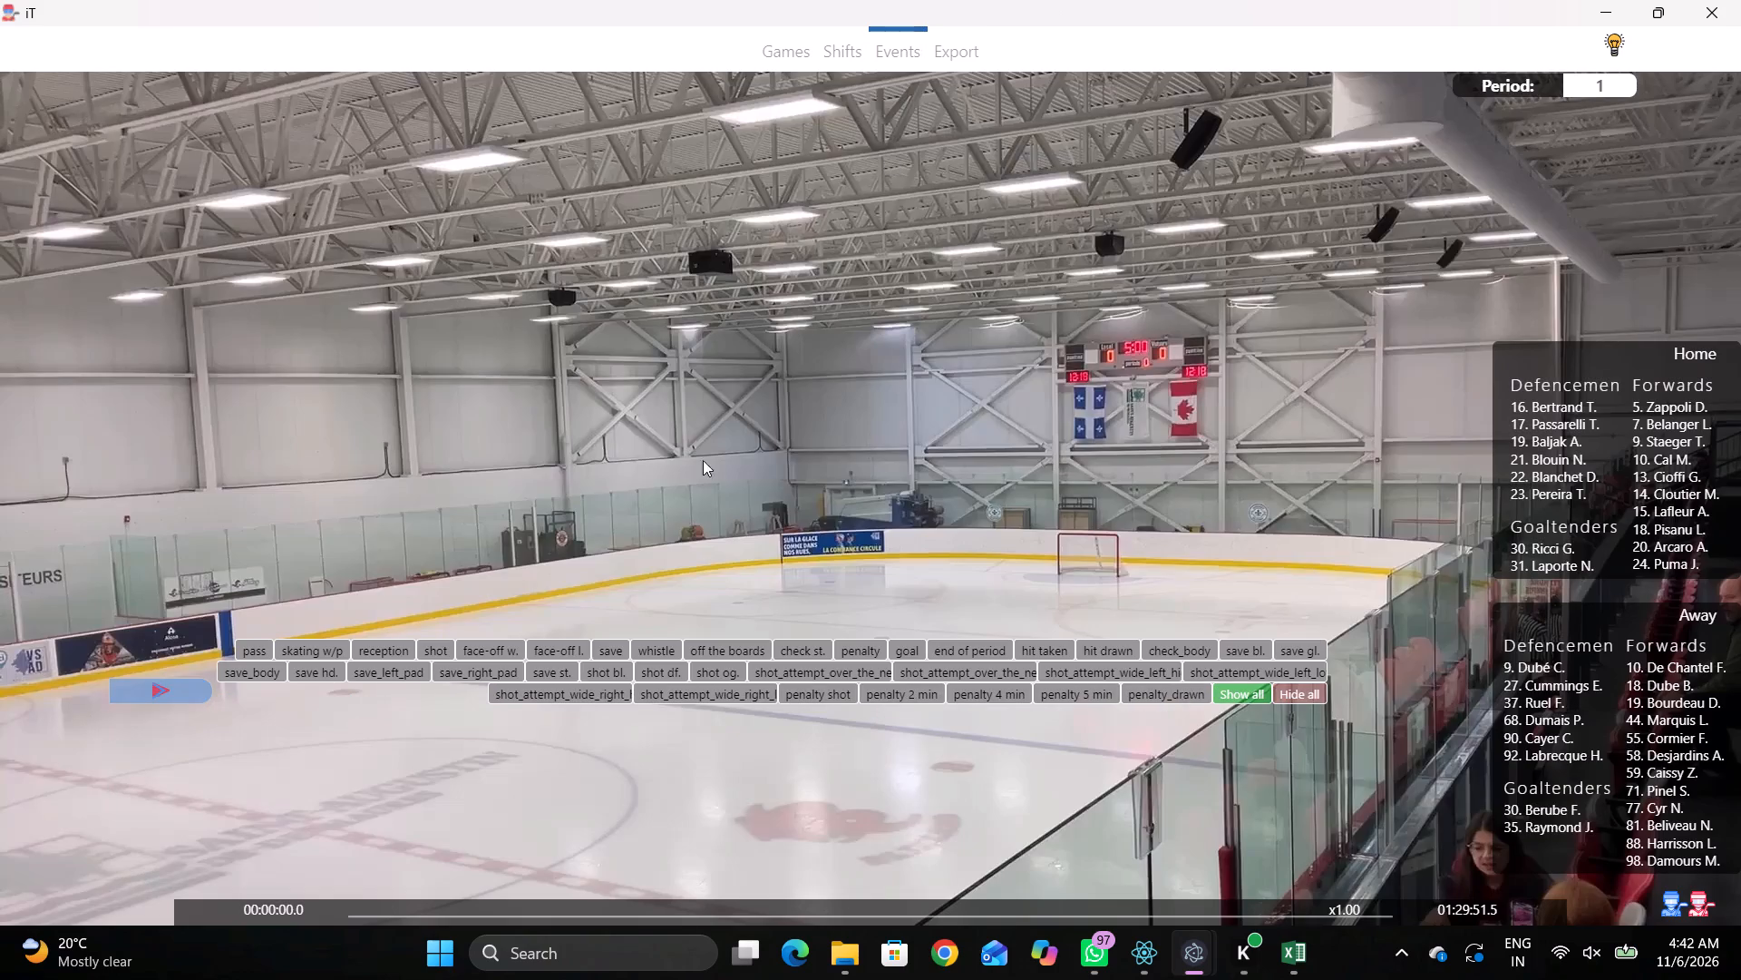
pyautogui.click(851, 60)
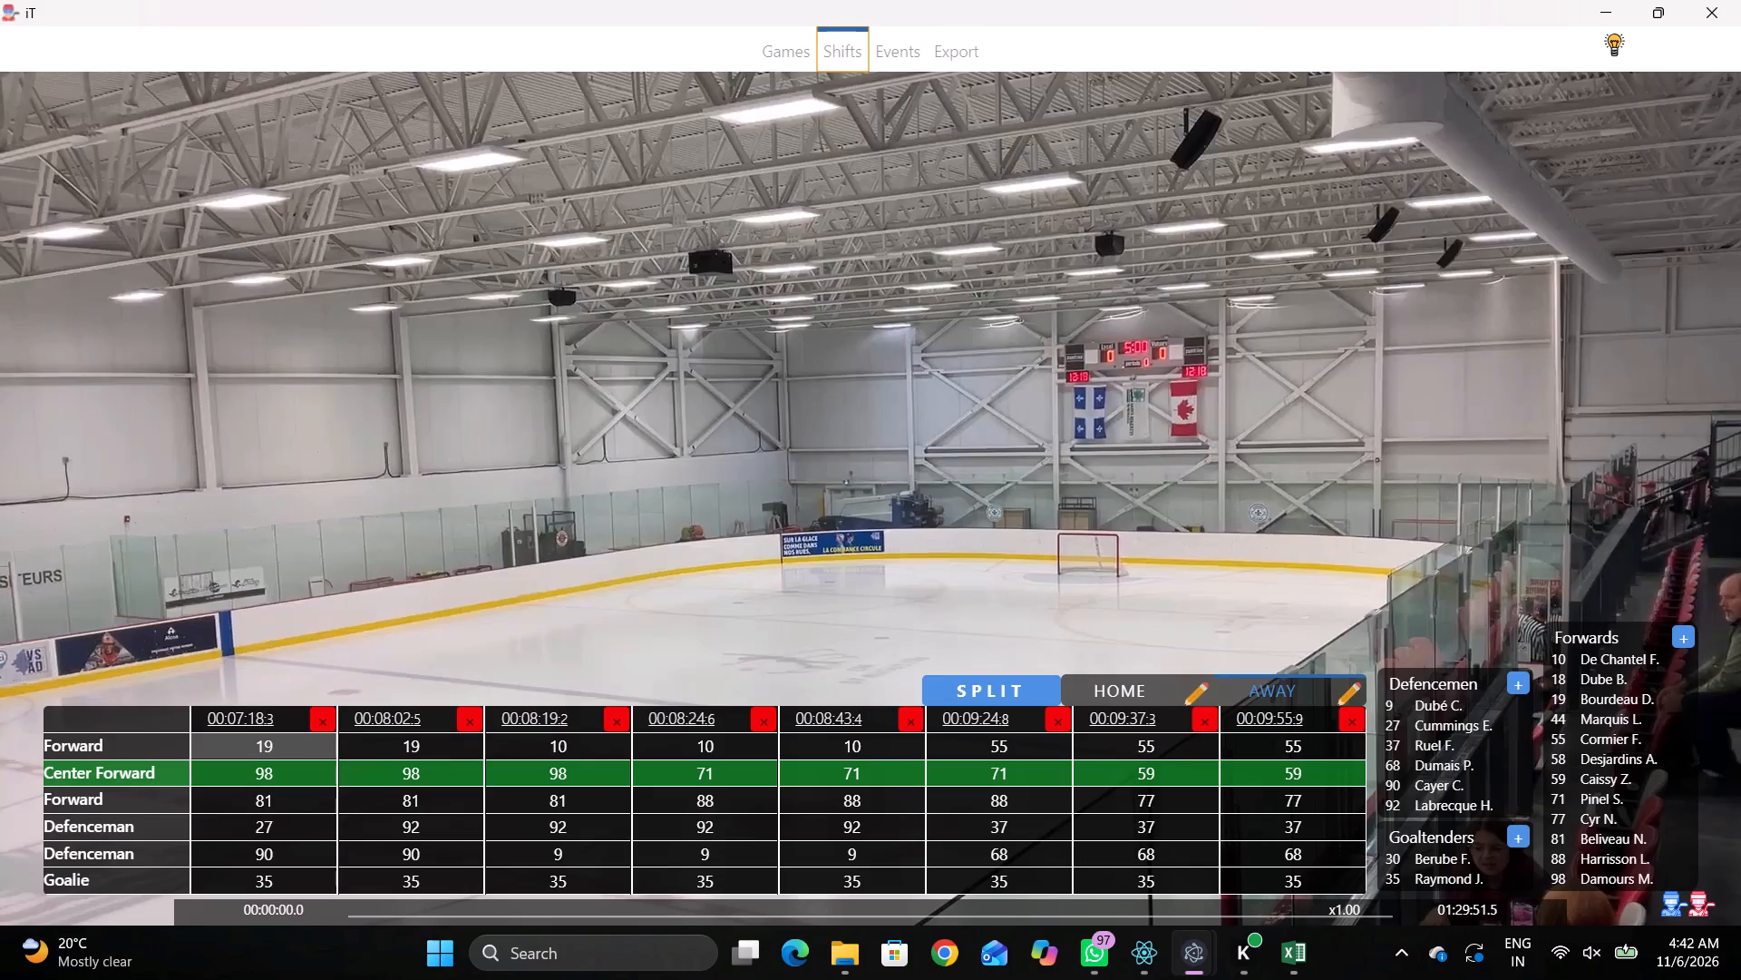
pyautogui.click(252, 725)
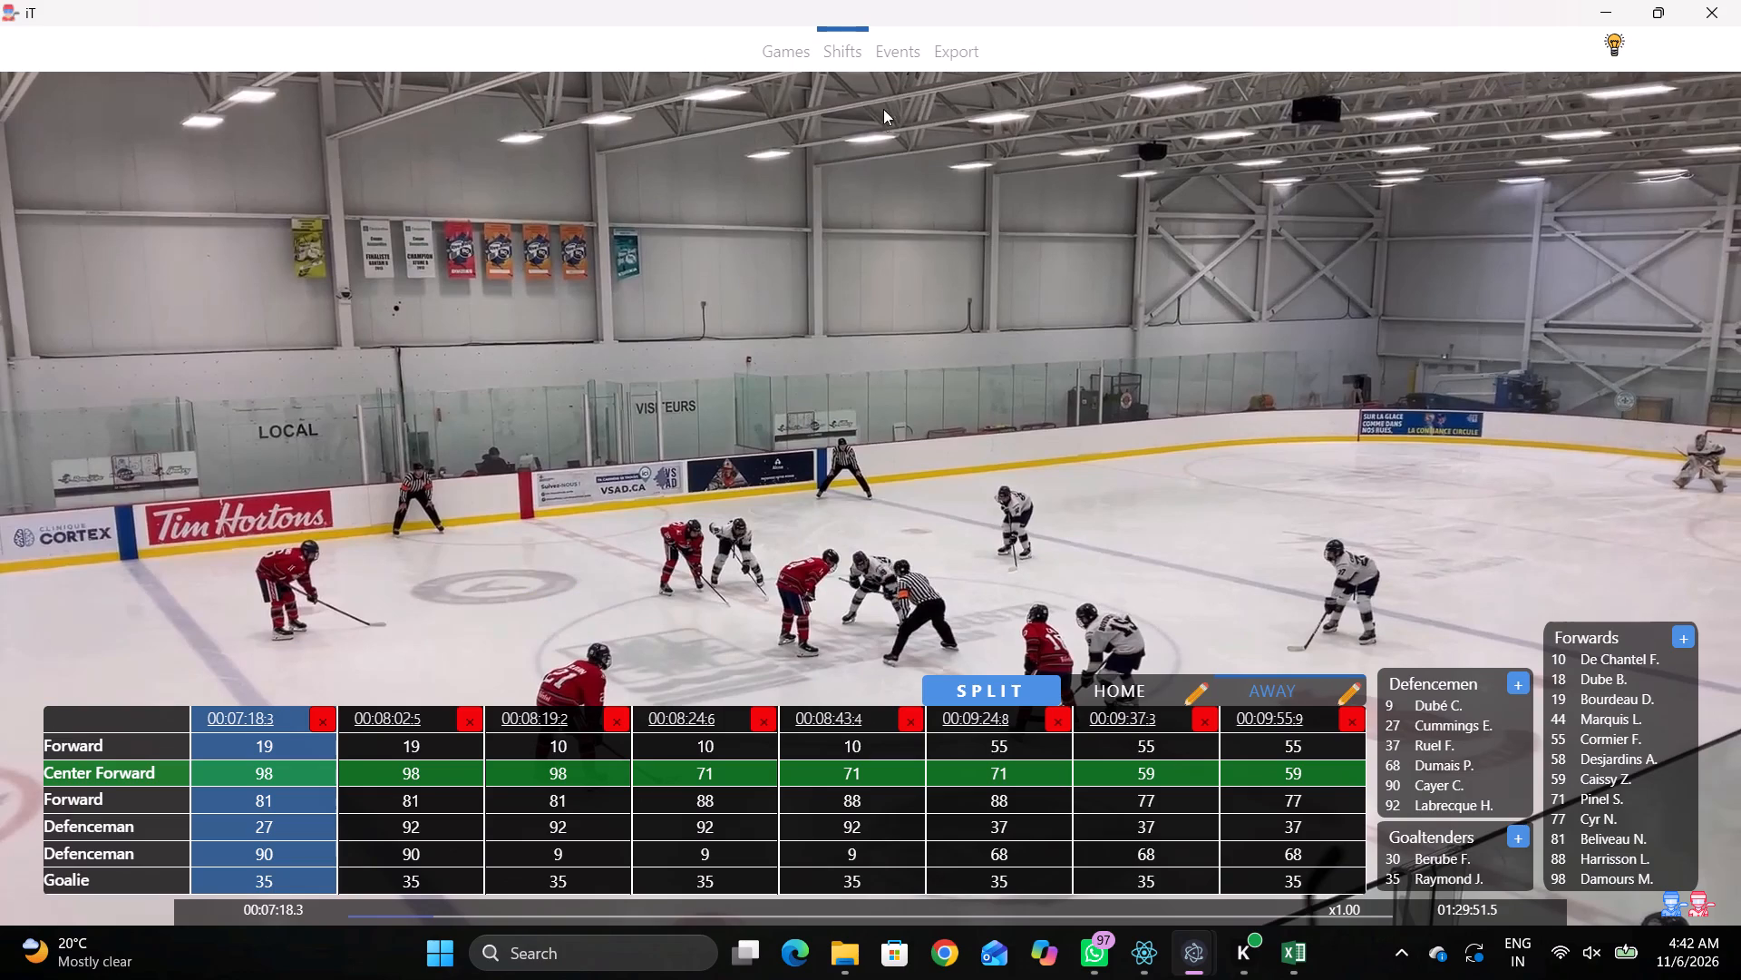
pyautogui.click(945, 62)
pyautogui.click(897, 34)
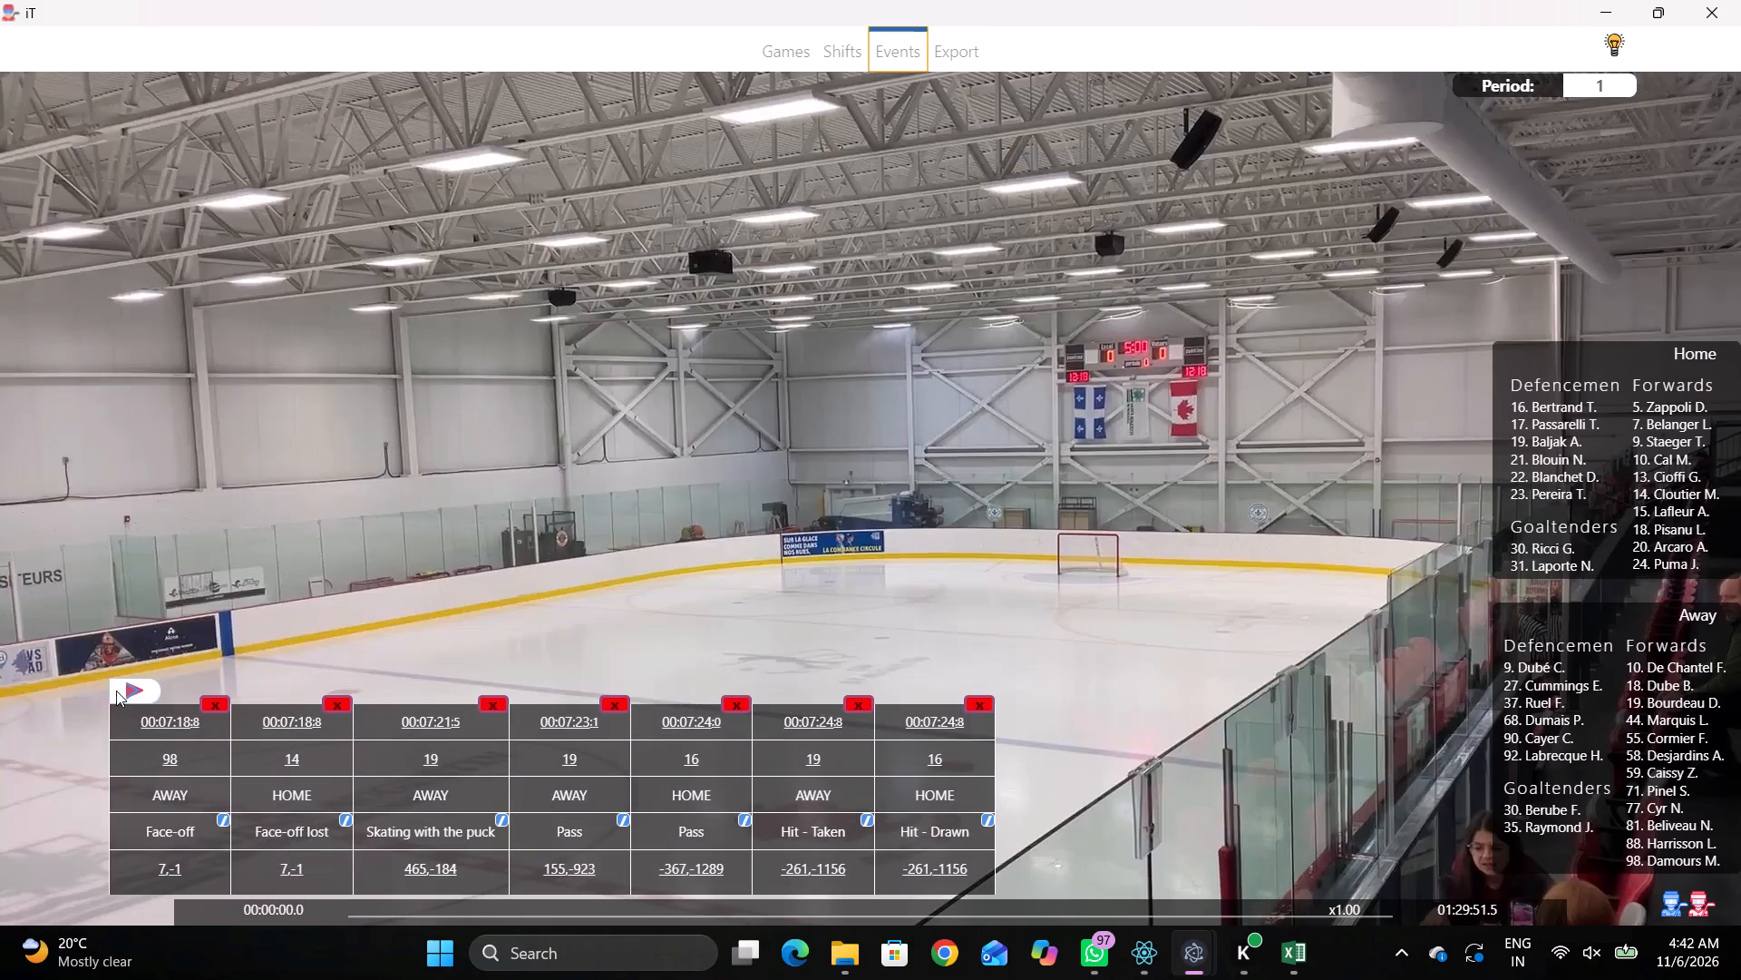
# Filter the event list by check st., hit taken, goal and shot og. to examine those logged events.
pyautogui.click(129, 685)
pyautogui.doubleClick(793, 651)
pyautogui.doubleClick(1047, 652)
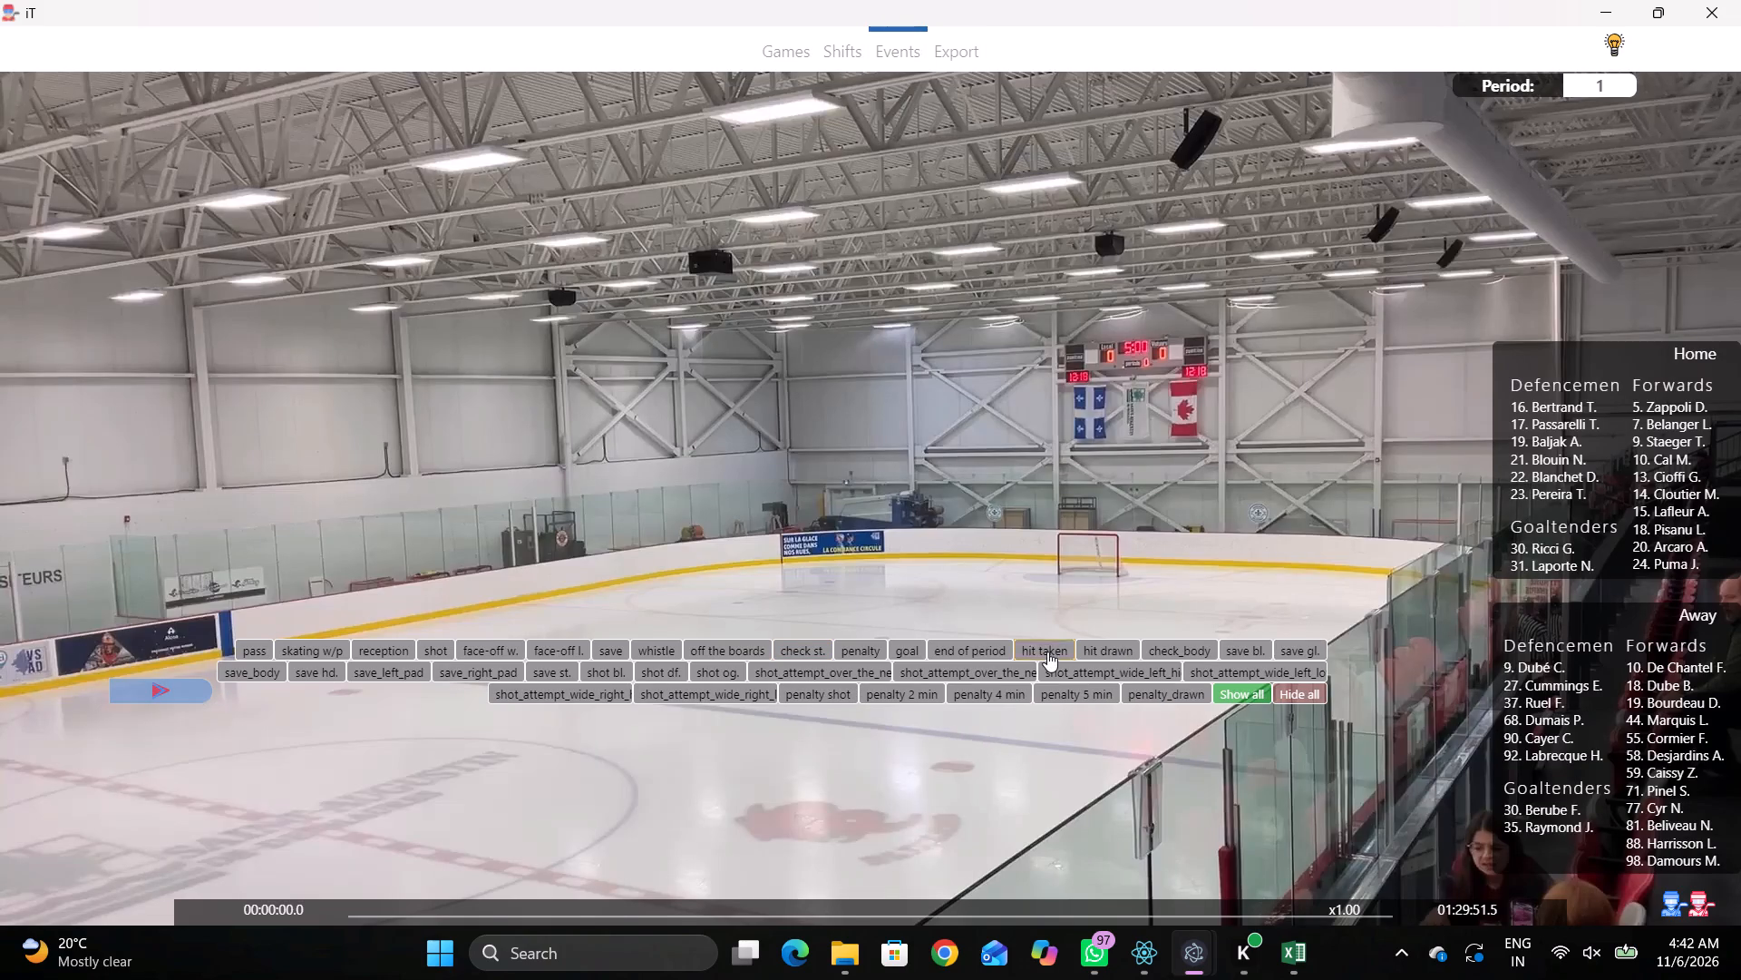
pyautogui.doubleClick(909, 651)
pyautogui.click(728, 673)
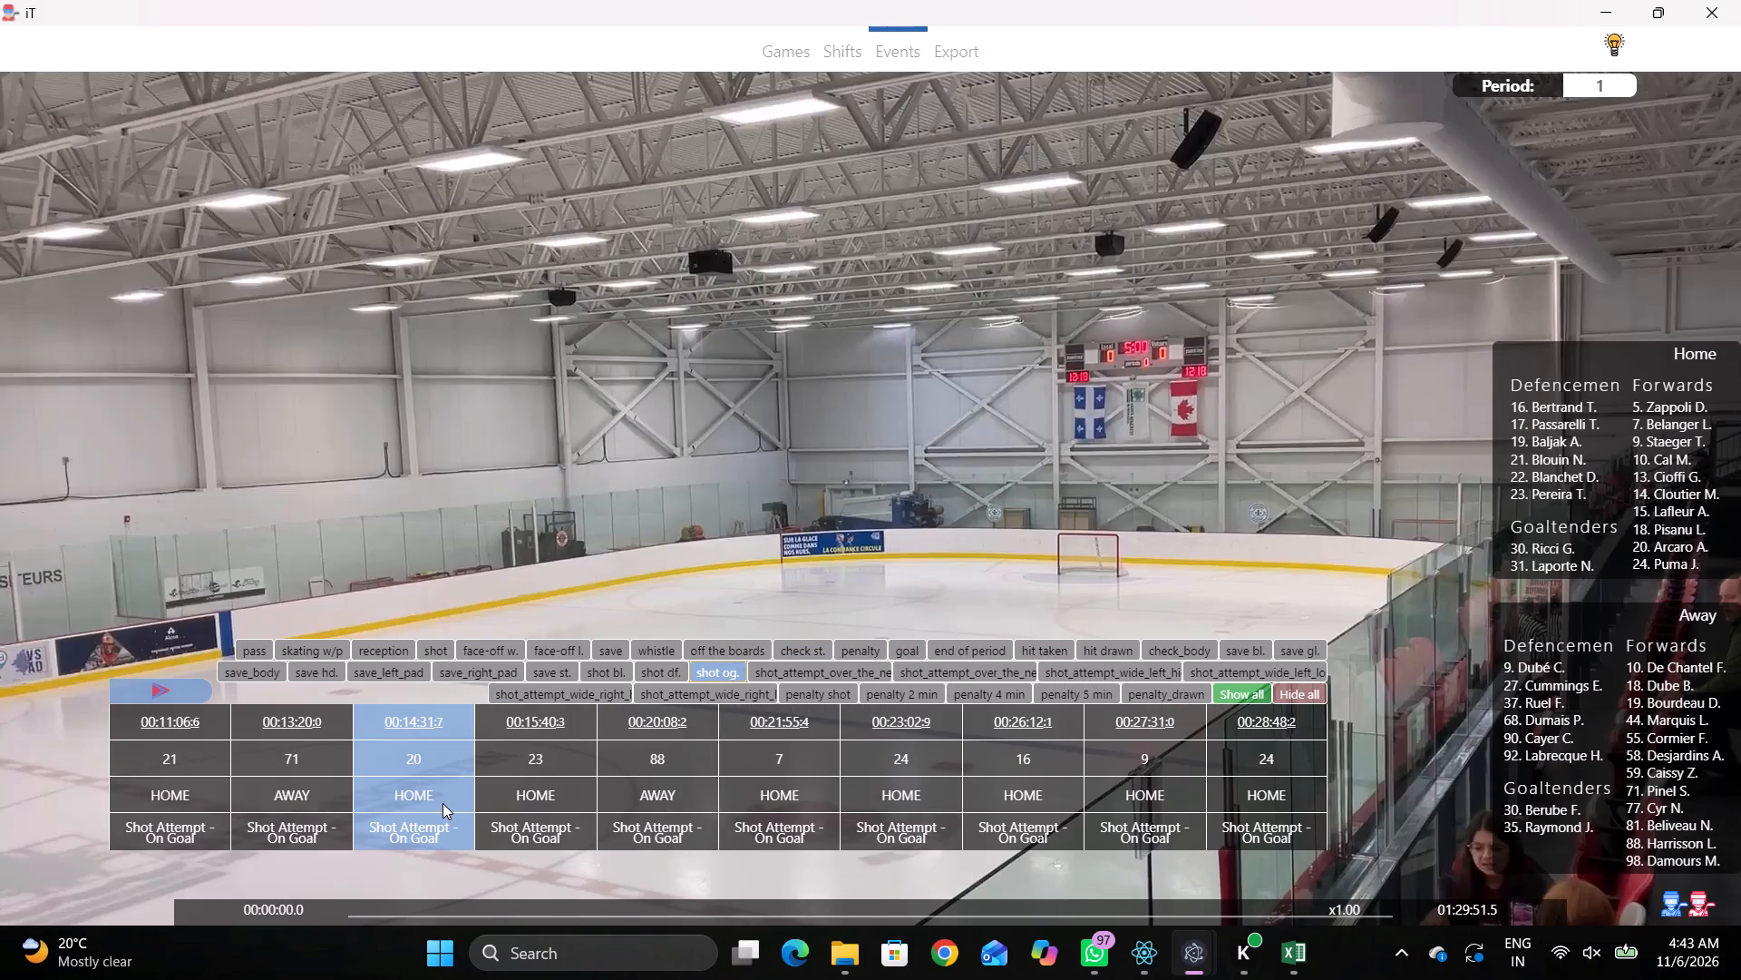
pyautogui.click(1007, 531)
pyautogui.click(797, 64)
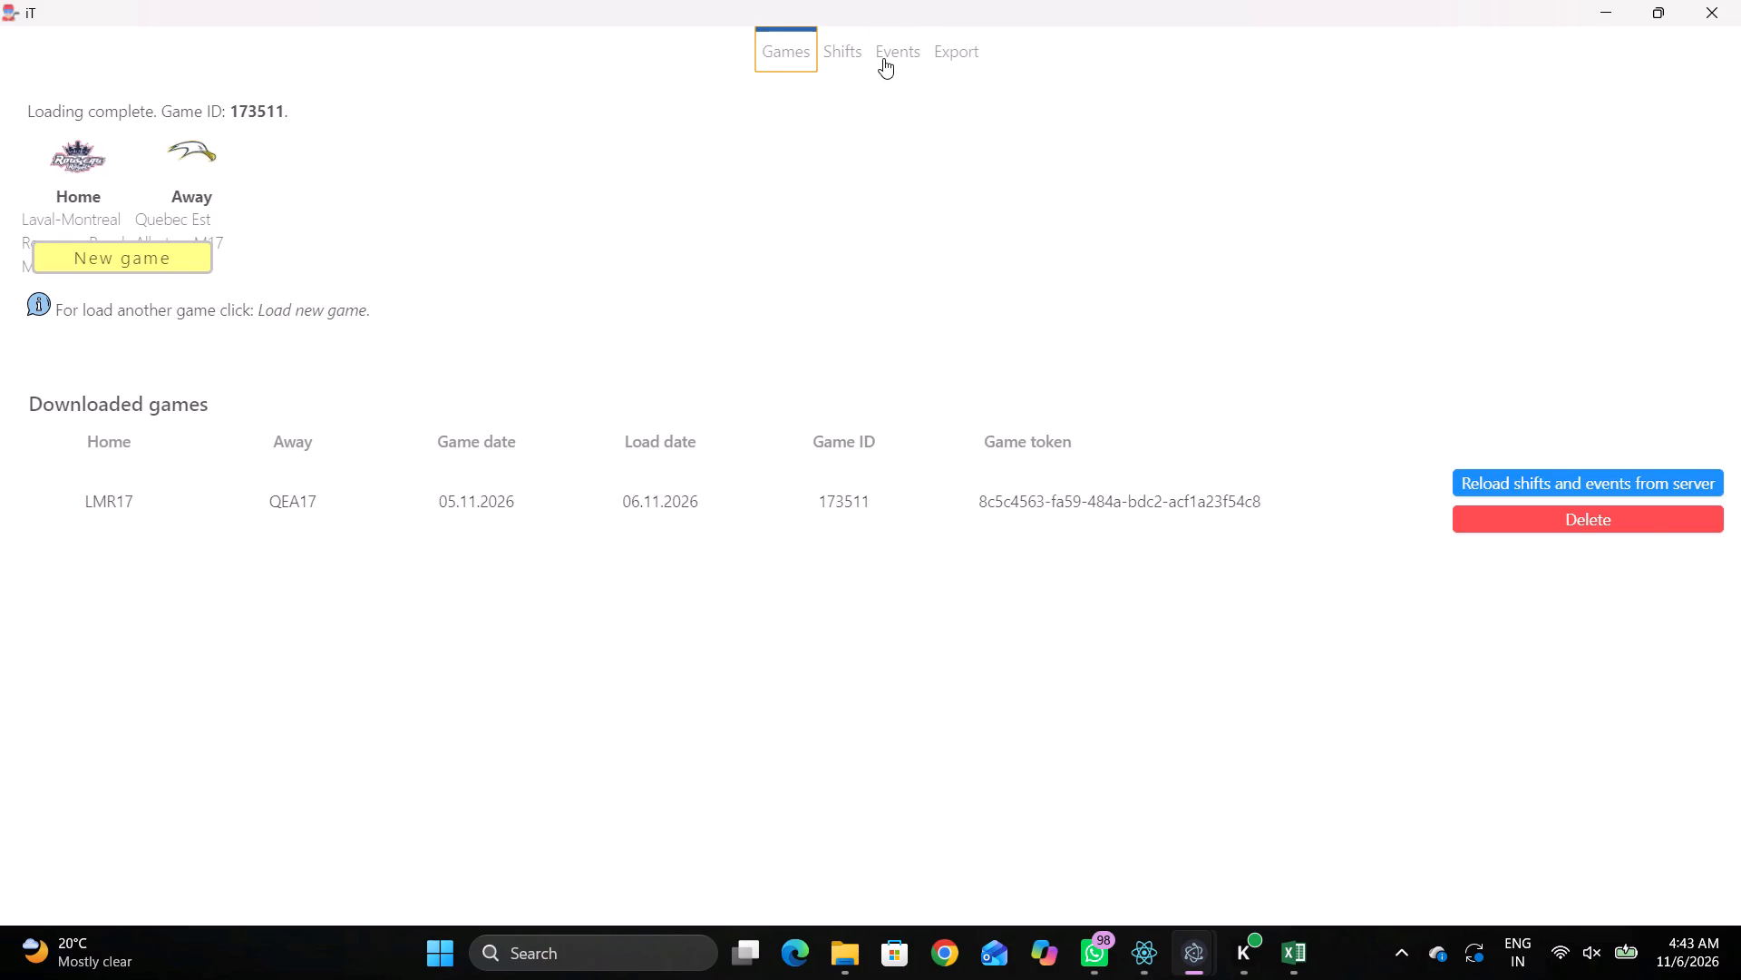
pyautogui.click(882, 56)
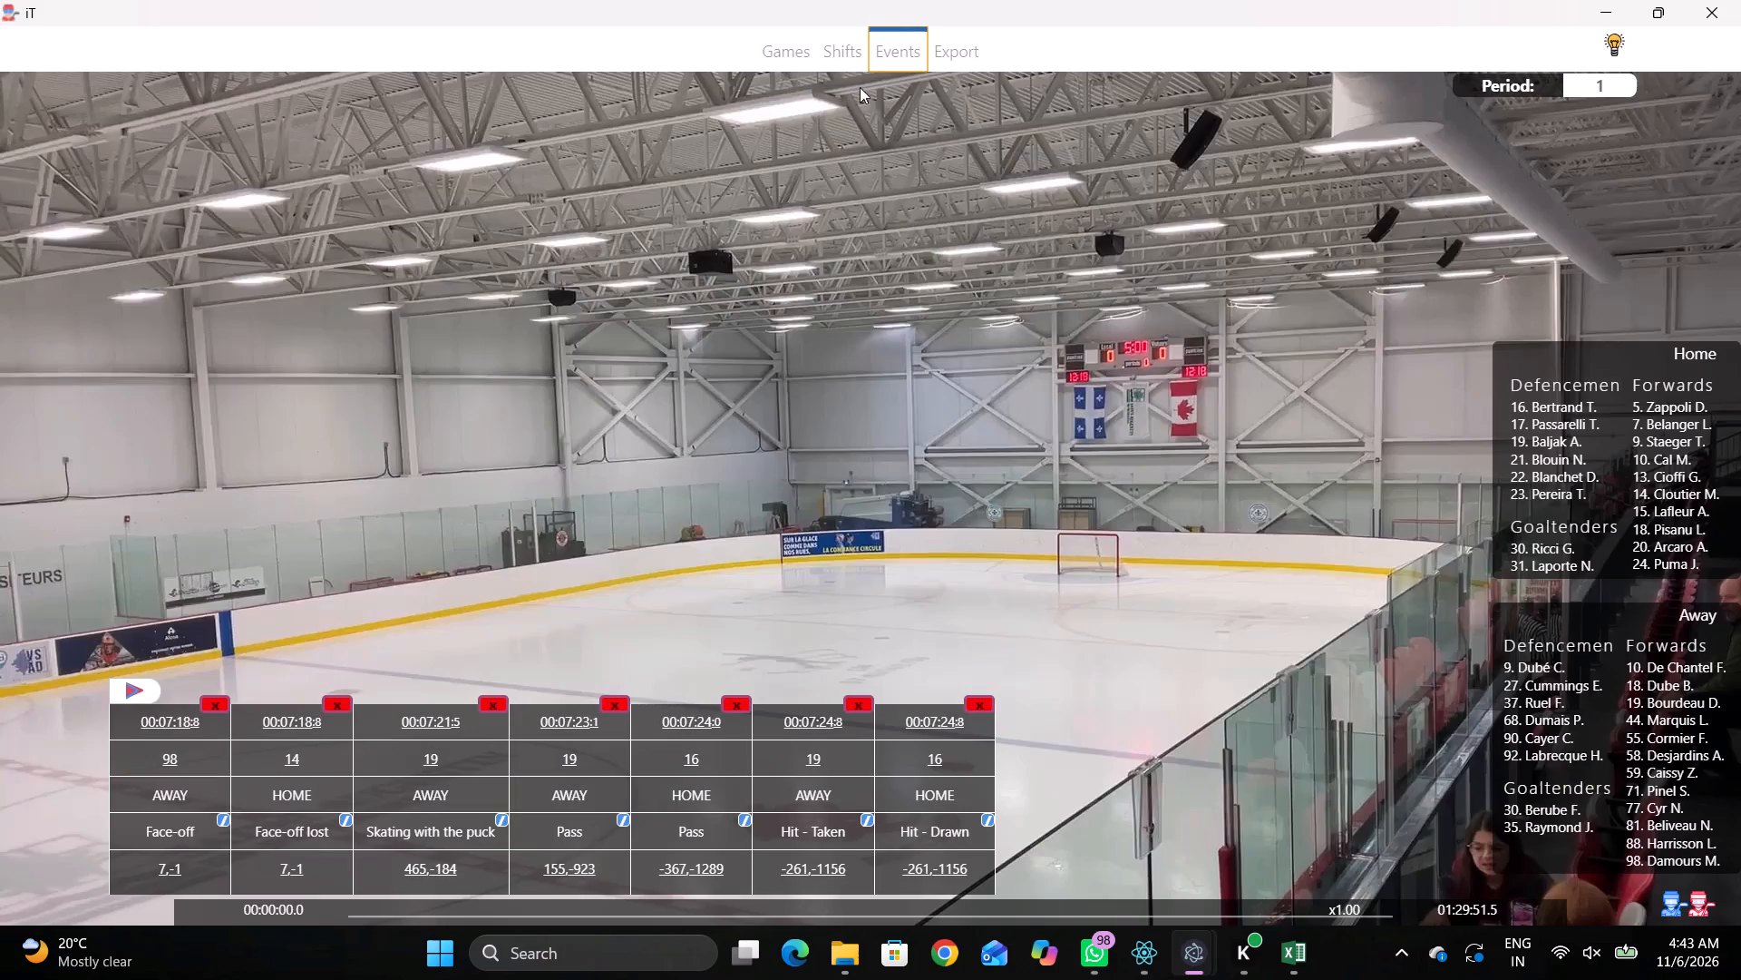
pyautogui.click(853, 72)
pyautogui.click(839, 46)
pyautogui.tripleClick(219, 722)
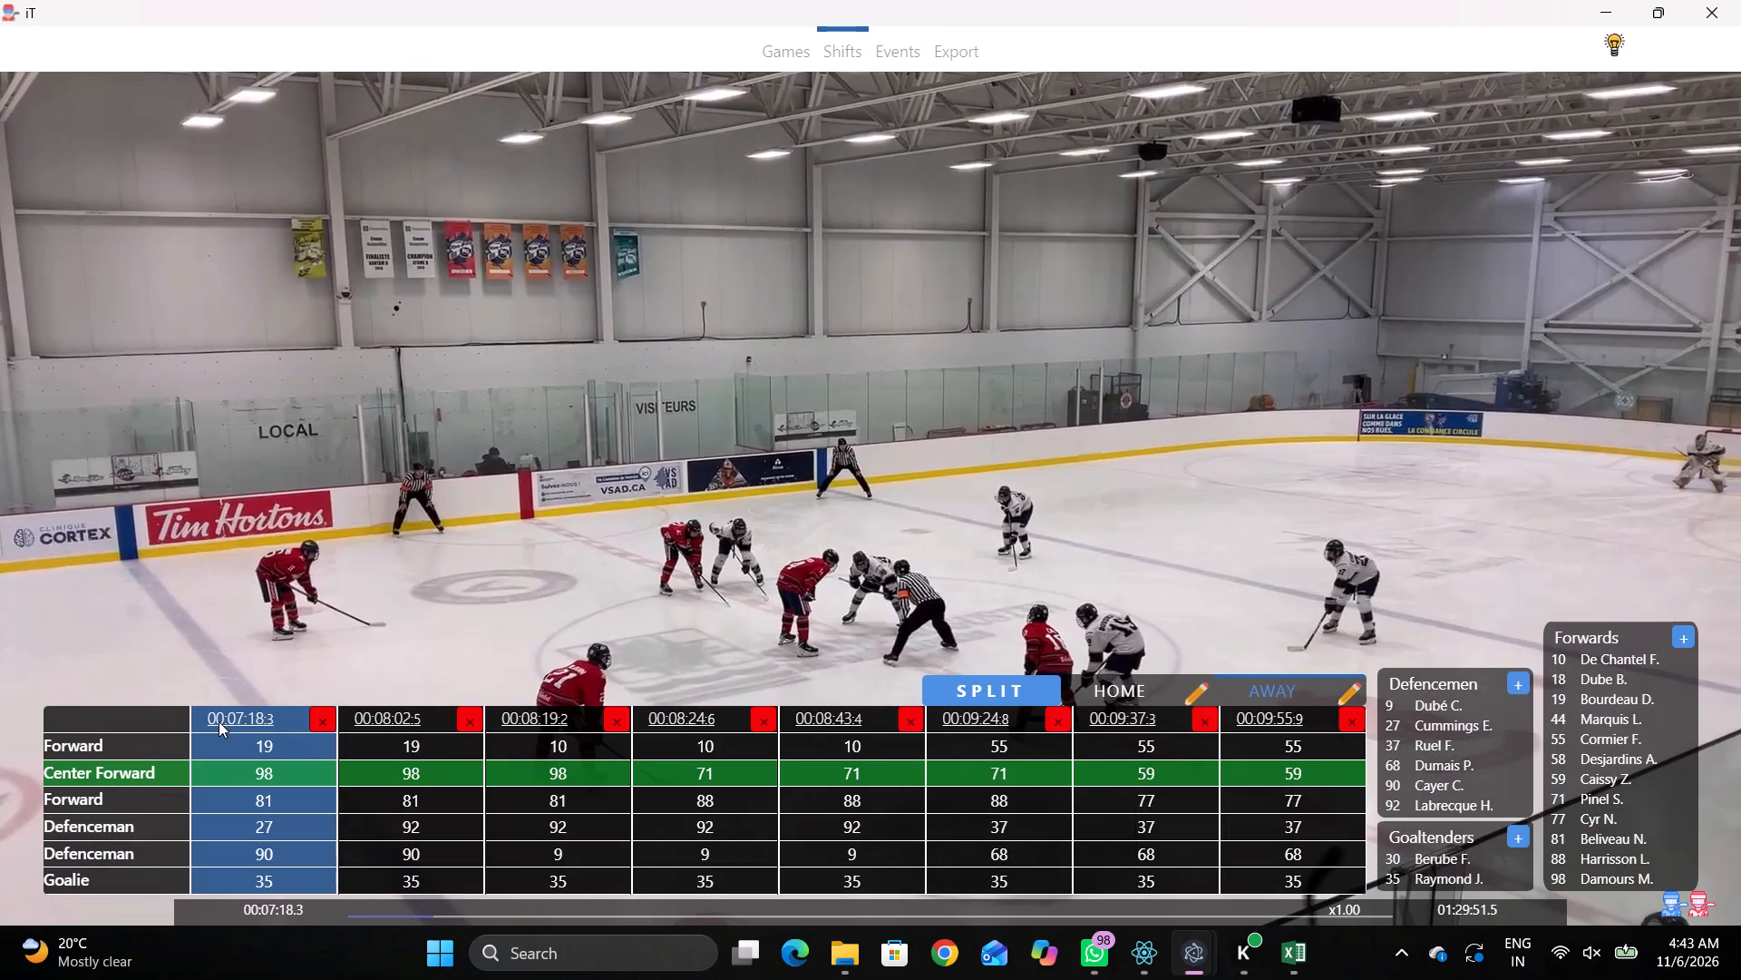
pyautogui.tripleClick(1282, 717)
pyautogui.click(1282, 717)
pyautogui.tripleClick(1282, 717)
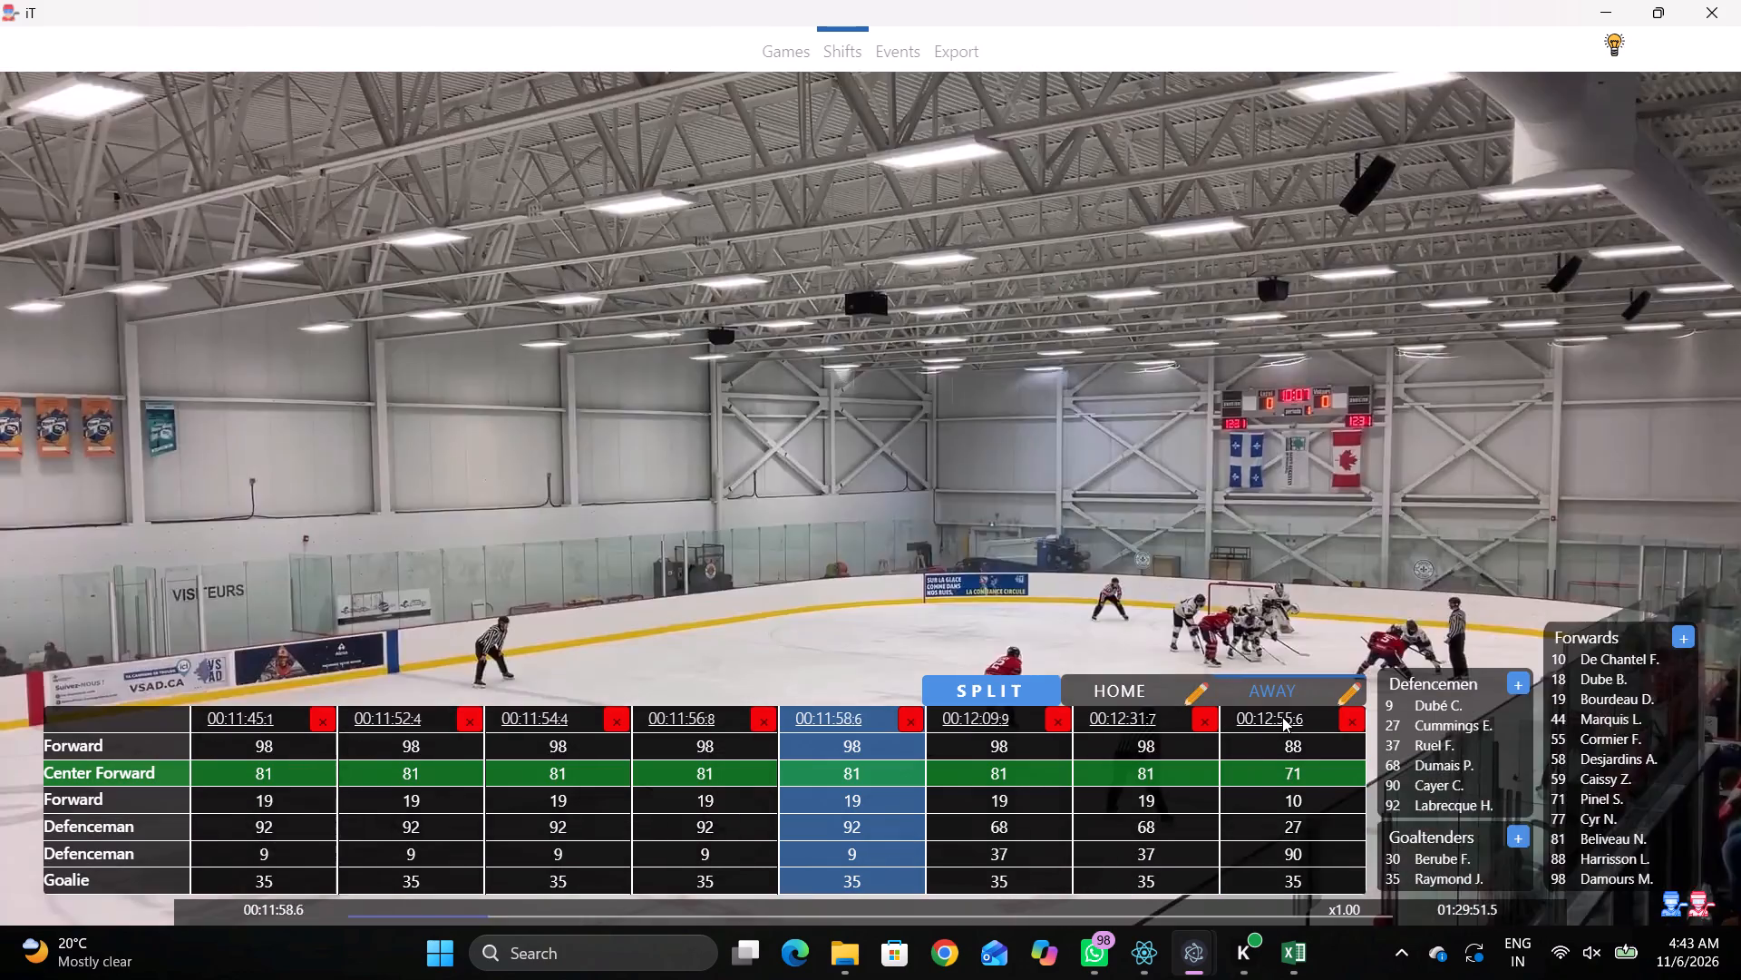
pyautogui.tripleClick(1282, 717)
pyautogui.tripleClick(1282, 717)
pyautogui.tripleClick(1282, 717)
pyautogui.tripleClick(1282, 717)
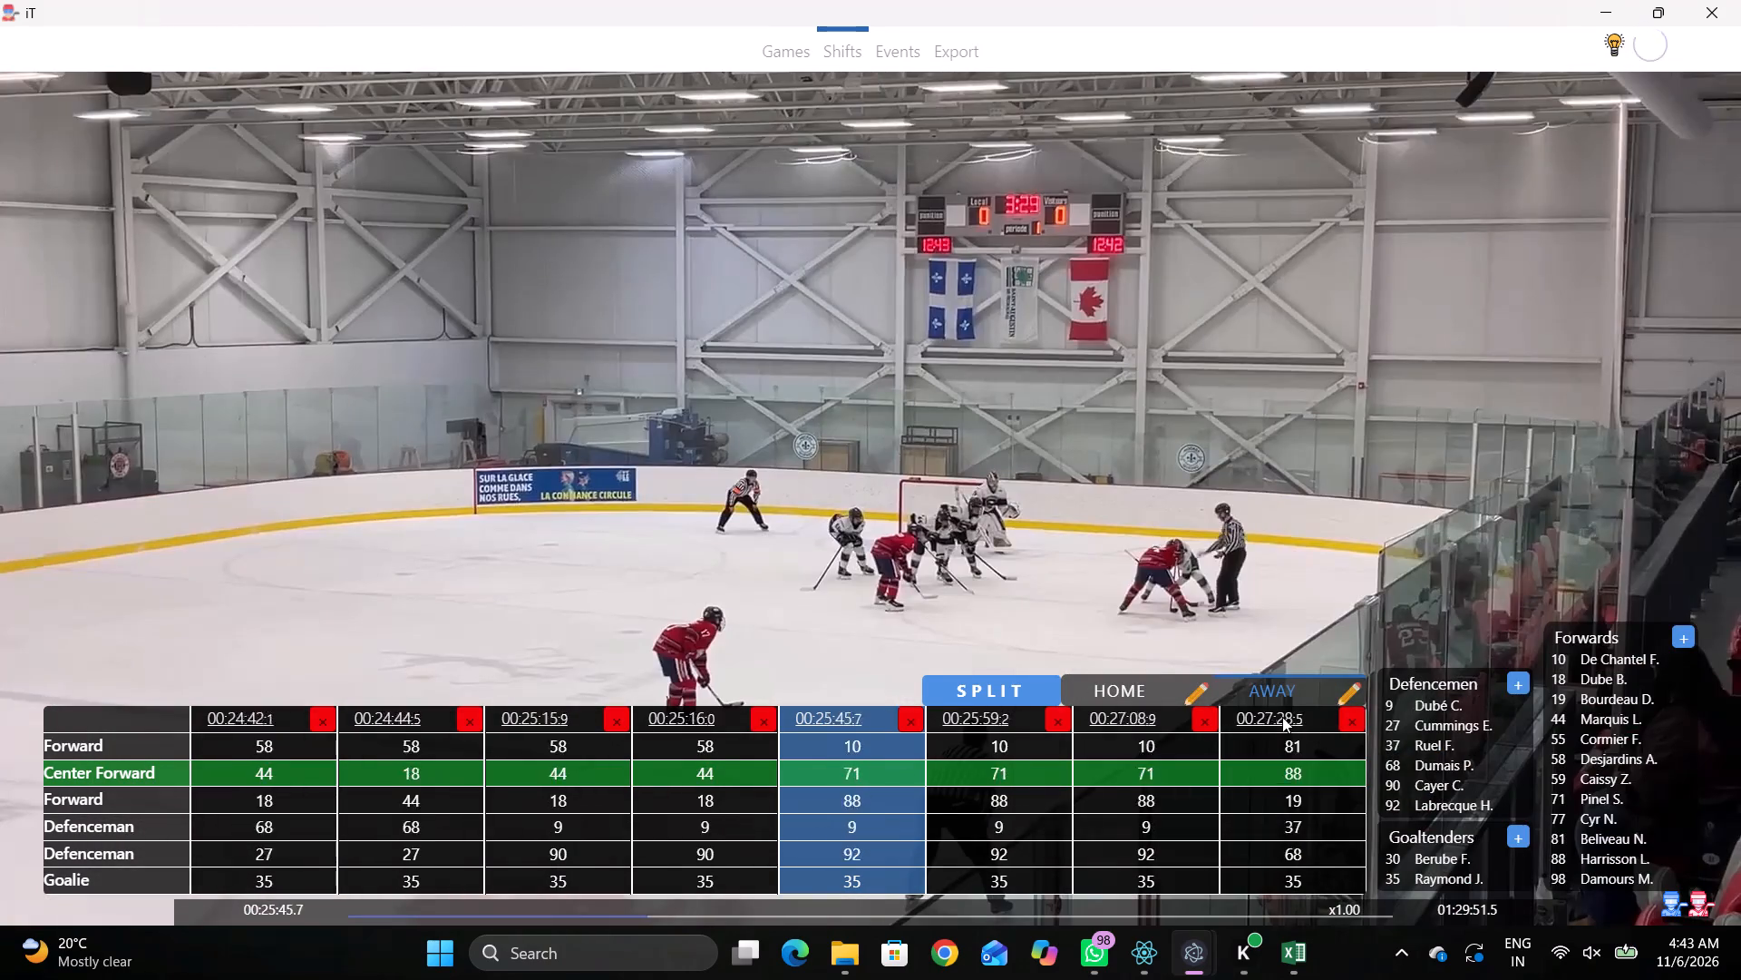
pyautogui.doubleClick(1282, 717)
pyautogui.click(958, 54)
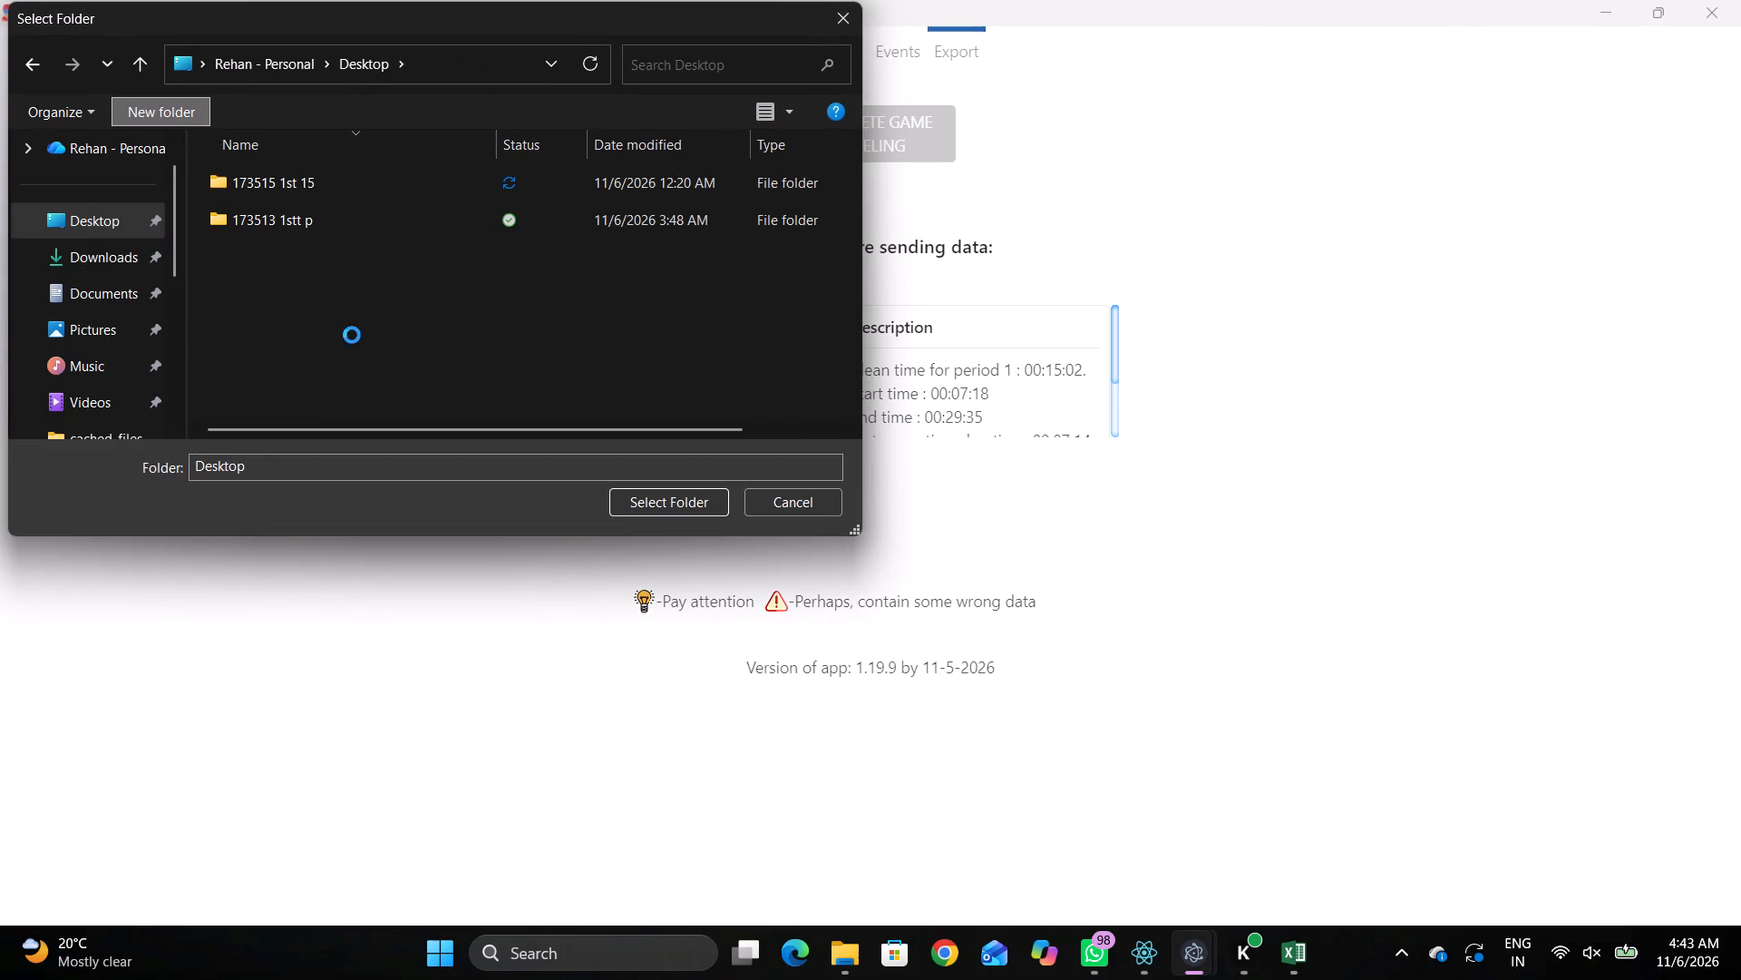
pyautogui.hotkey('ctrl', 'v')
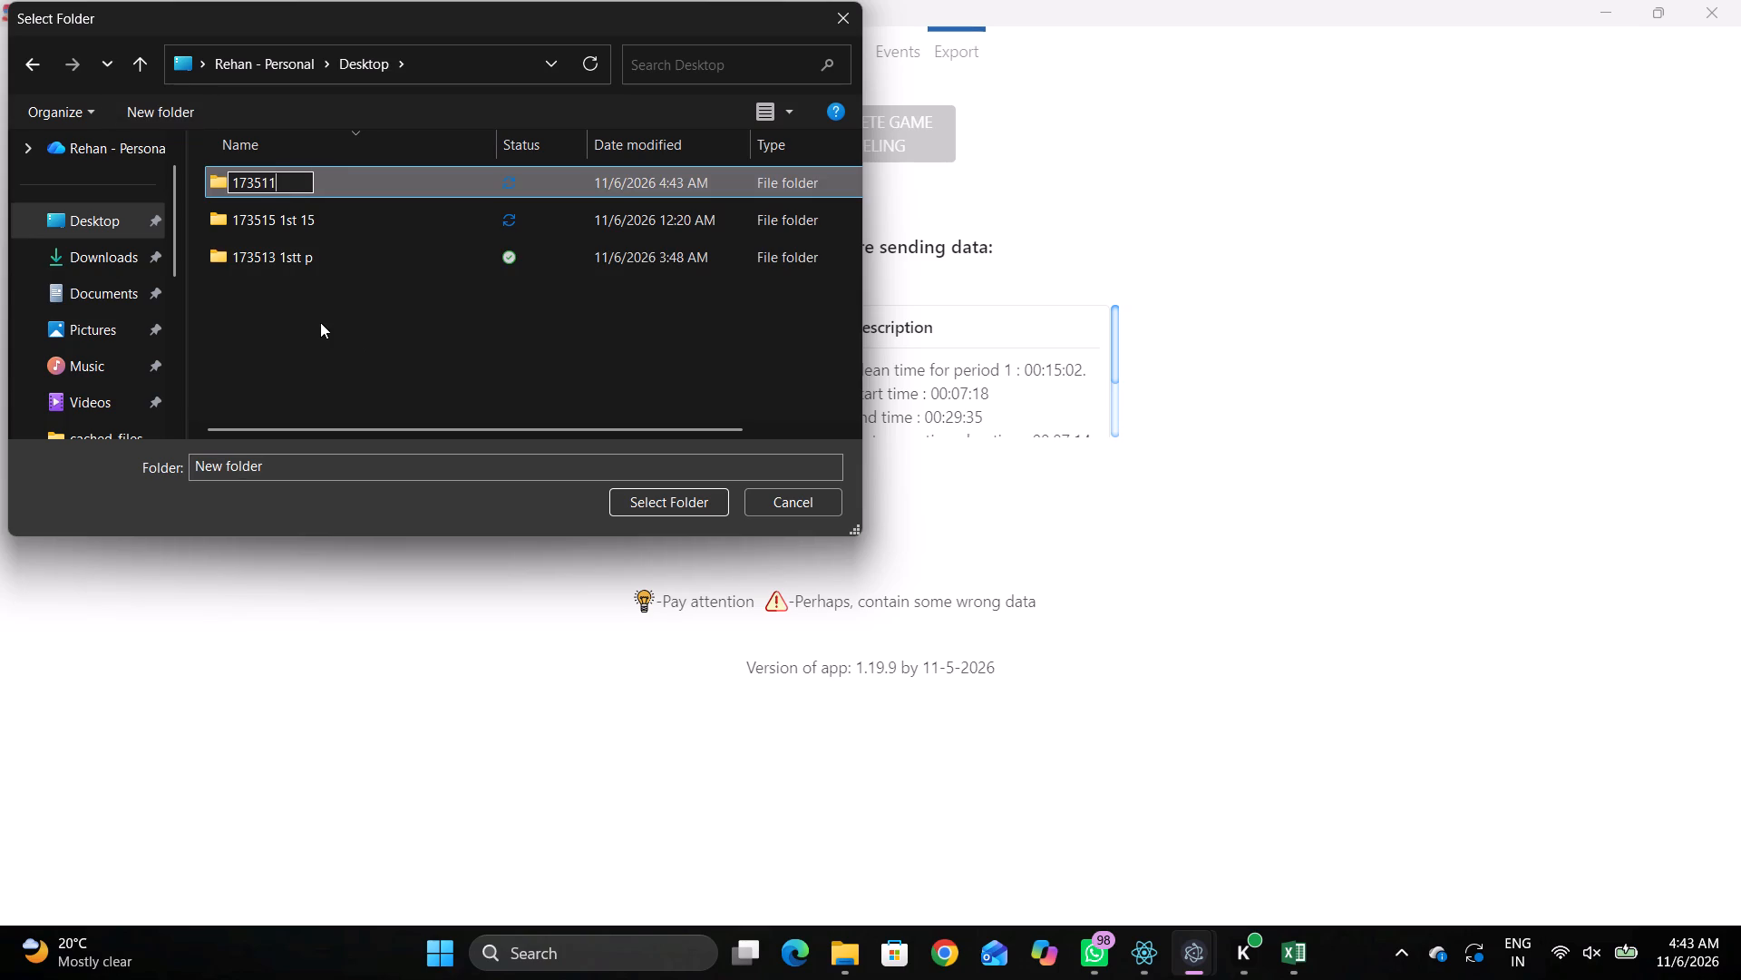
pyautogui.press('space')
pyautogui.write('1st')
pyautogui.press('space')
pyautogui.write('15')
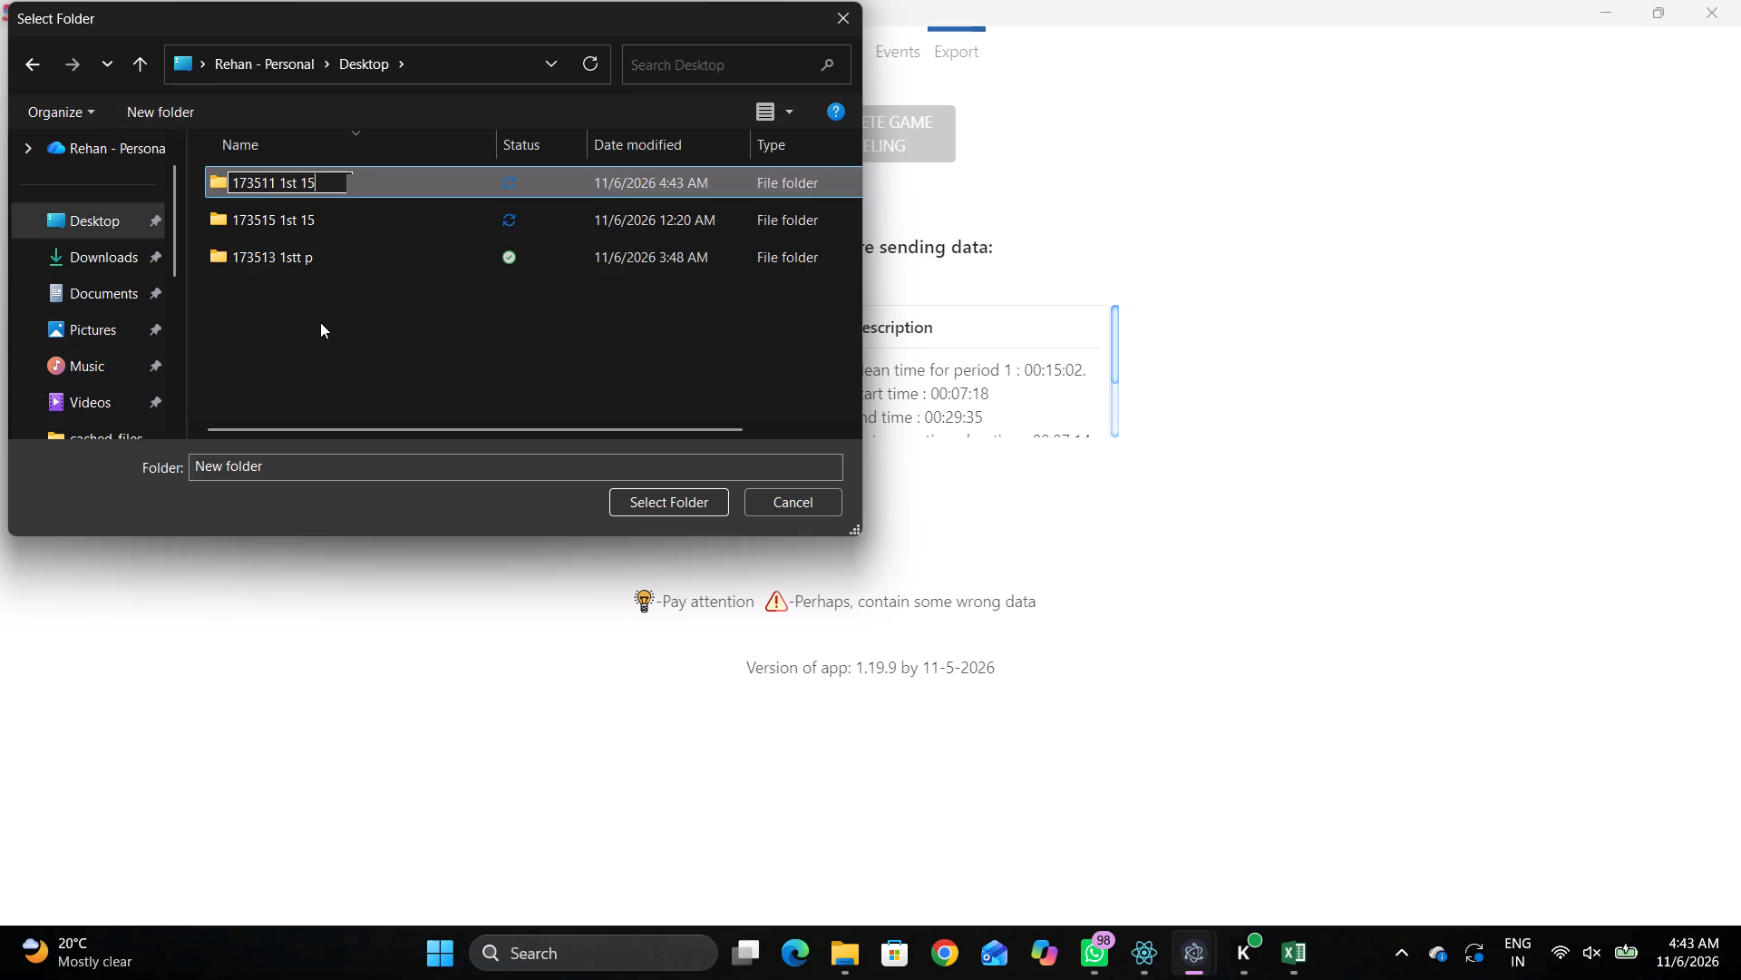
pyautogui.press('space')
pyautogui.tripleClick(695, 513)
# Switch to TMS Tagger, reload the games list and expand game 173511 to reach its period's file upload.
pyautogui.click(1211, 961)
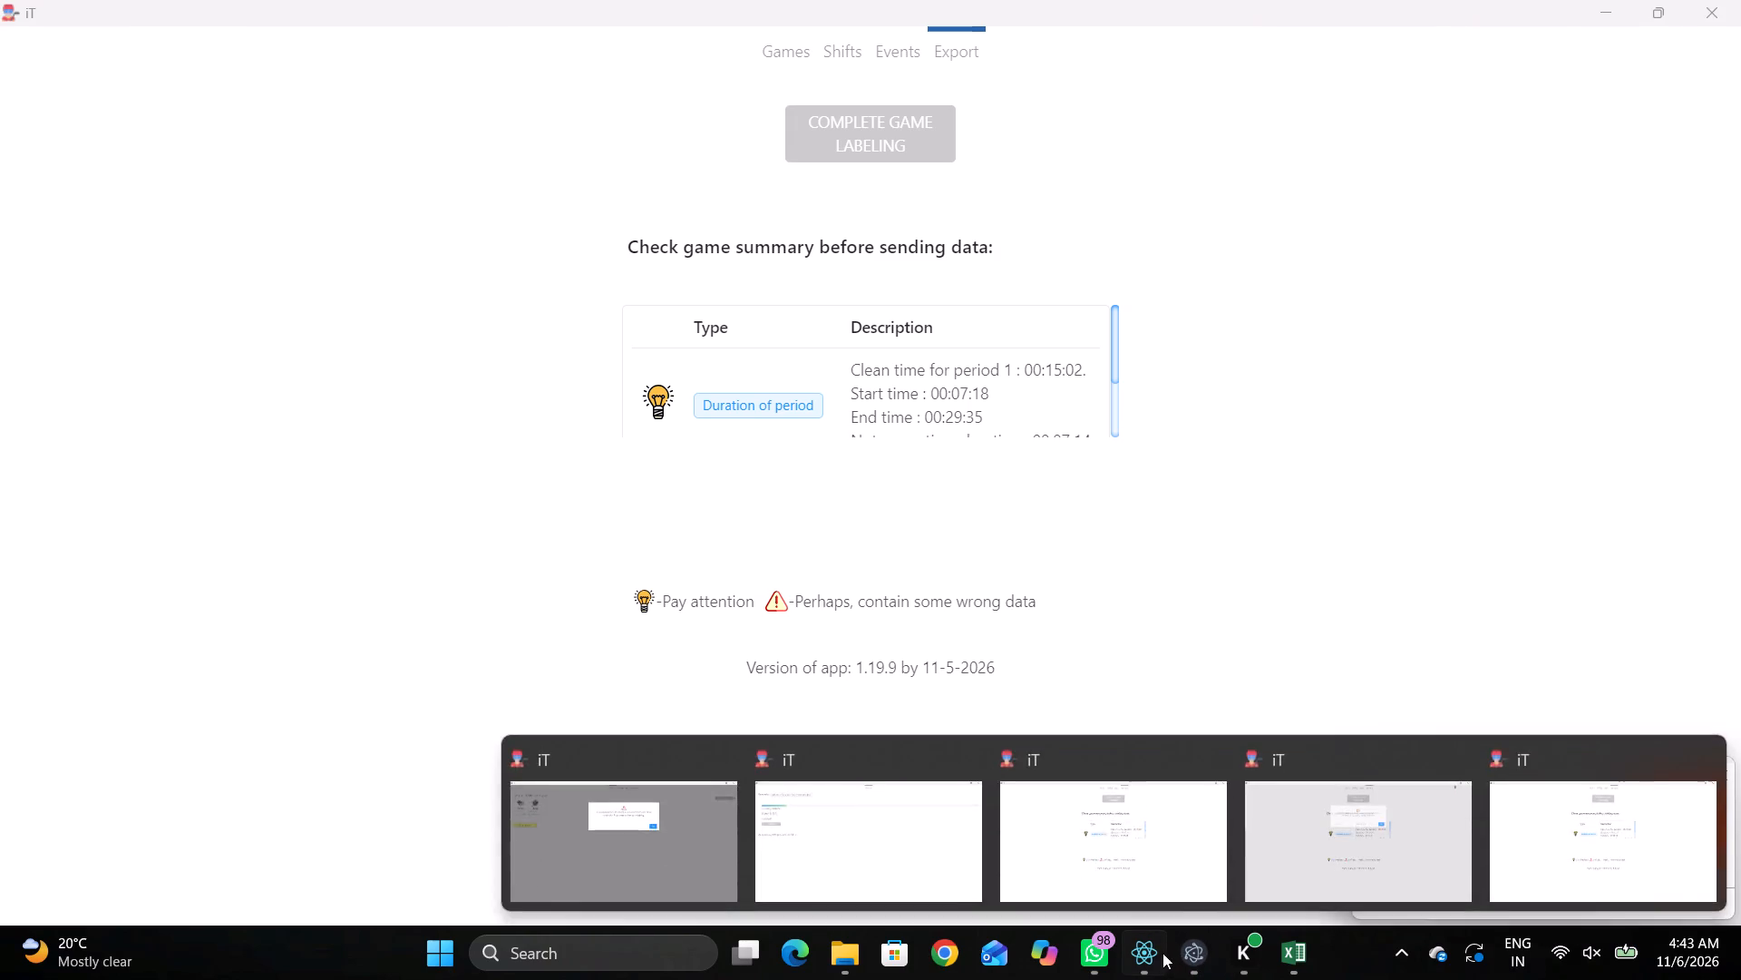
pyautogui.click(1162, 953)
pyautogui.click(10, 118)
pyautogui.click(20, 142)
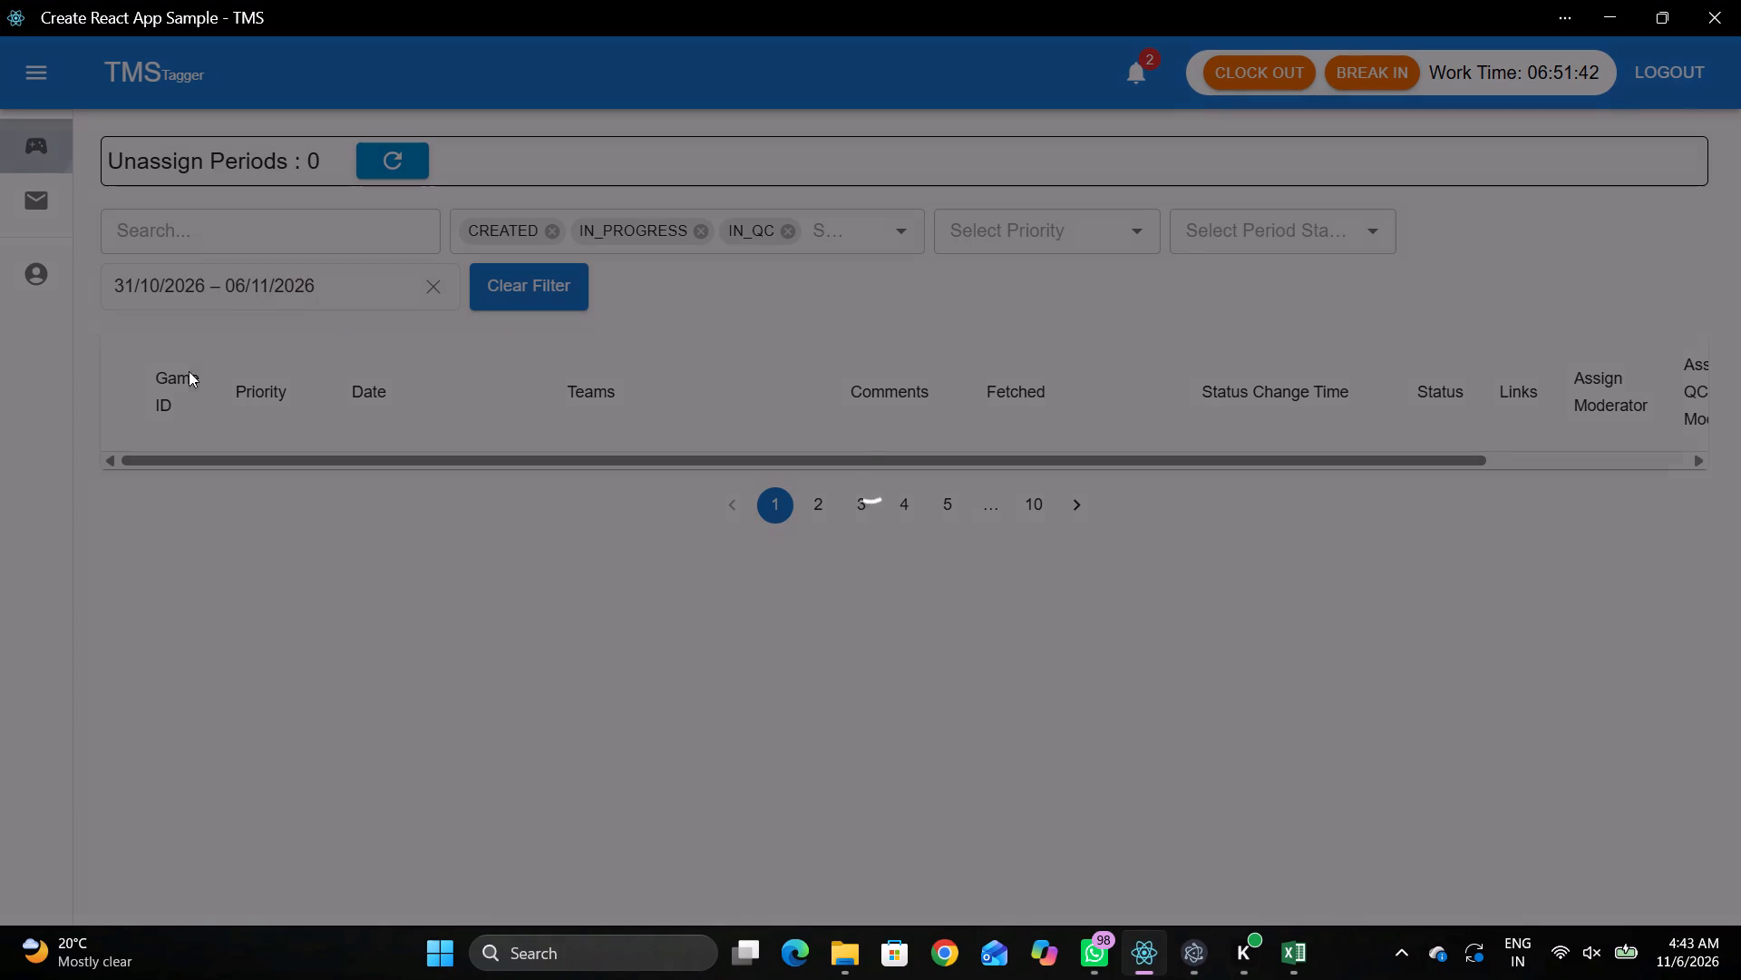
pyautogui.click(131, 477)
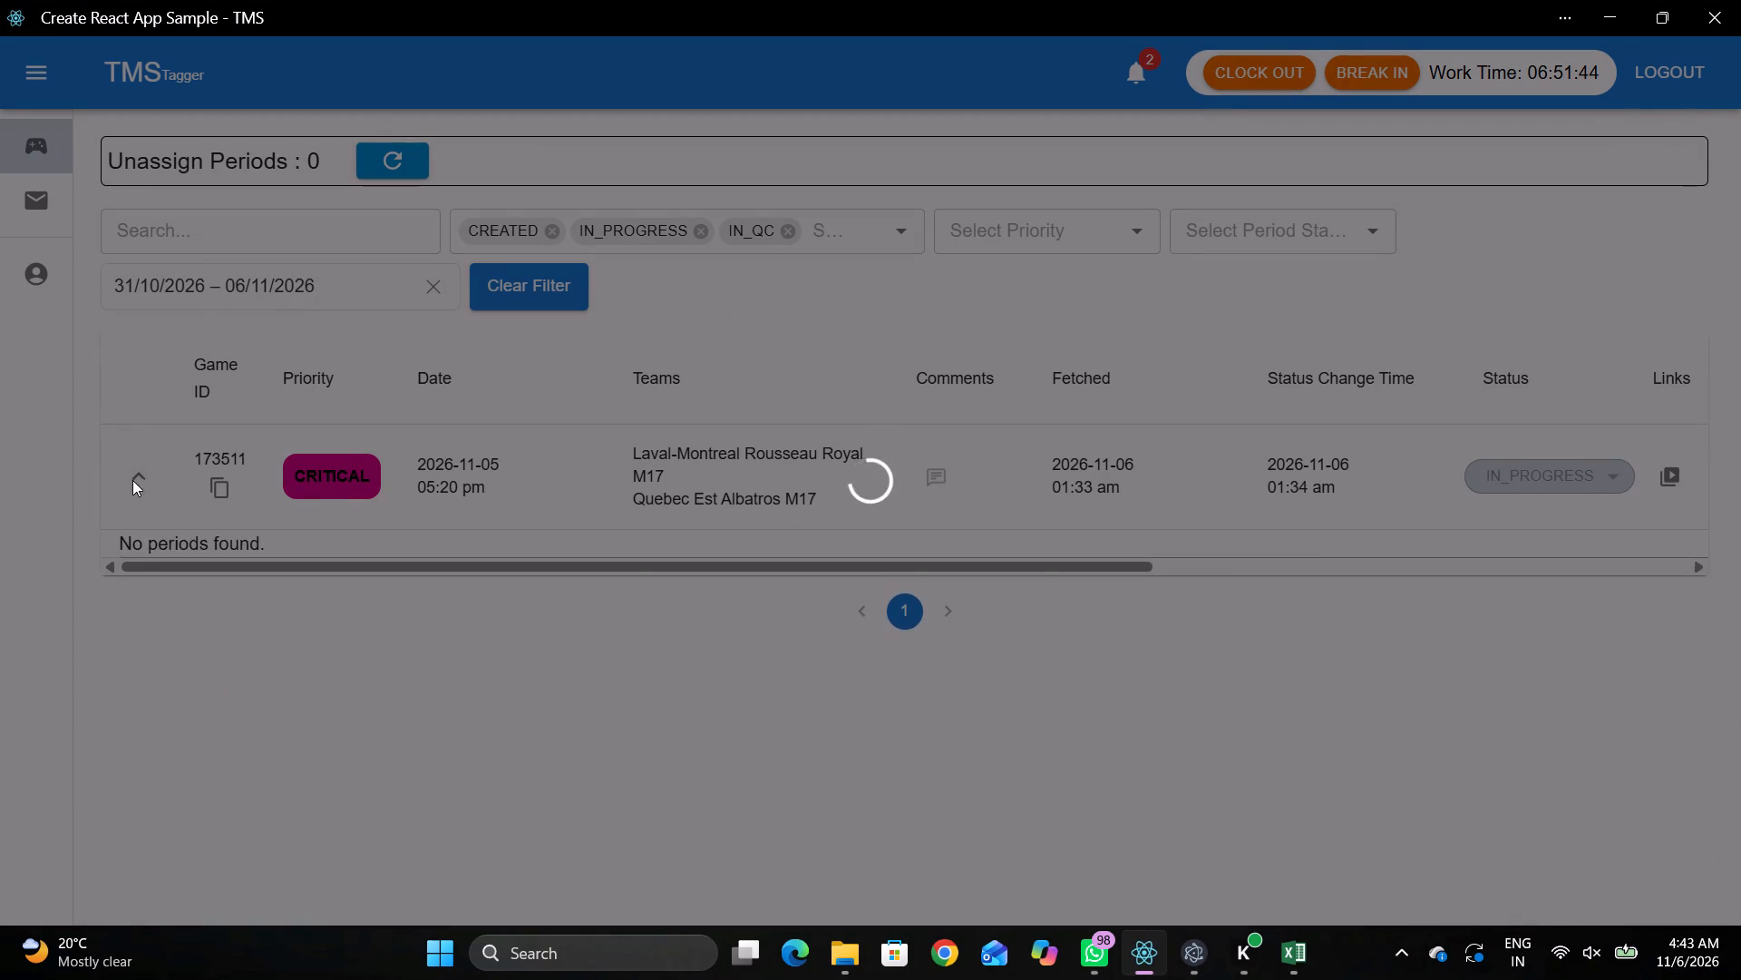
pyautogui.moveTo(316, 741); pyautogui.dragTo(873, 835)
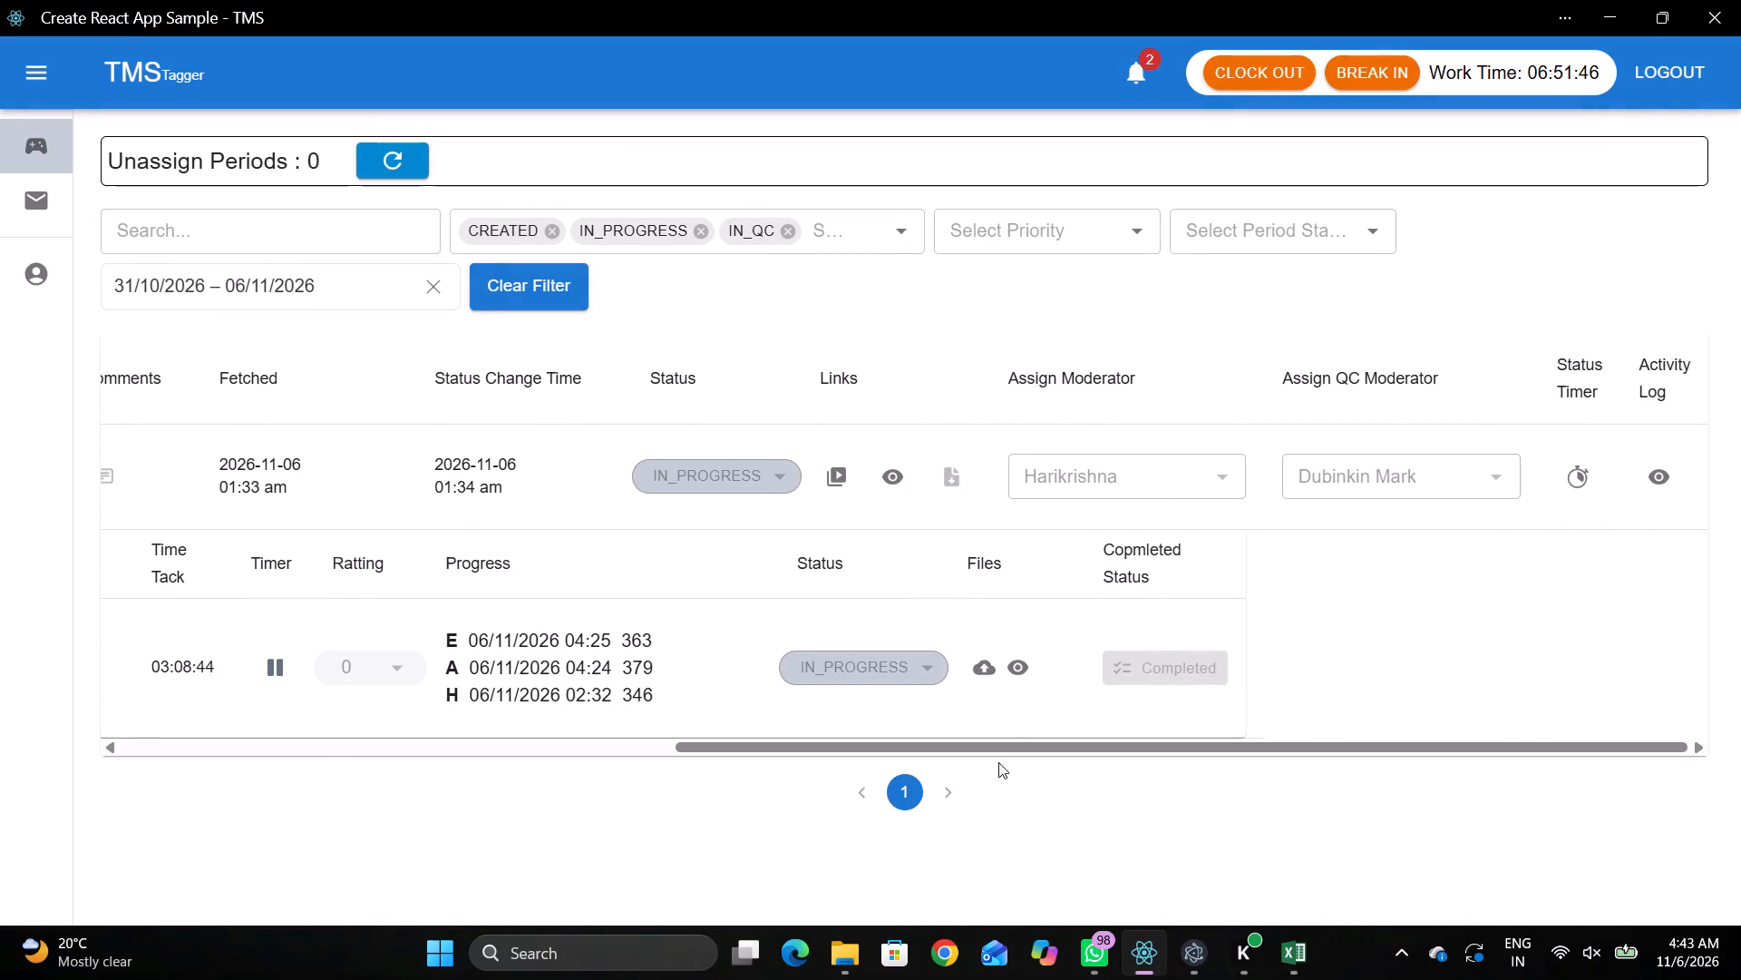
# Upload the shift file and the event file for the period from the Desktop folder "173511 1st 15".
pyautogui.click(982, 683)
pyautogui.click(880, 387)
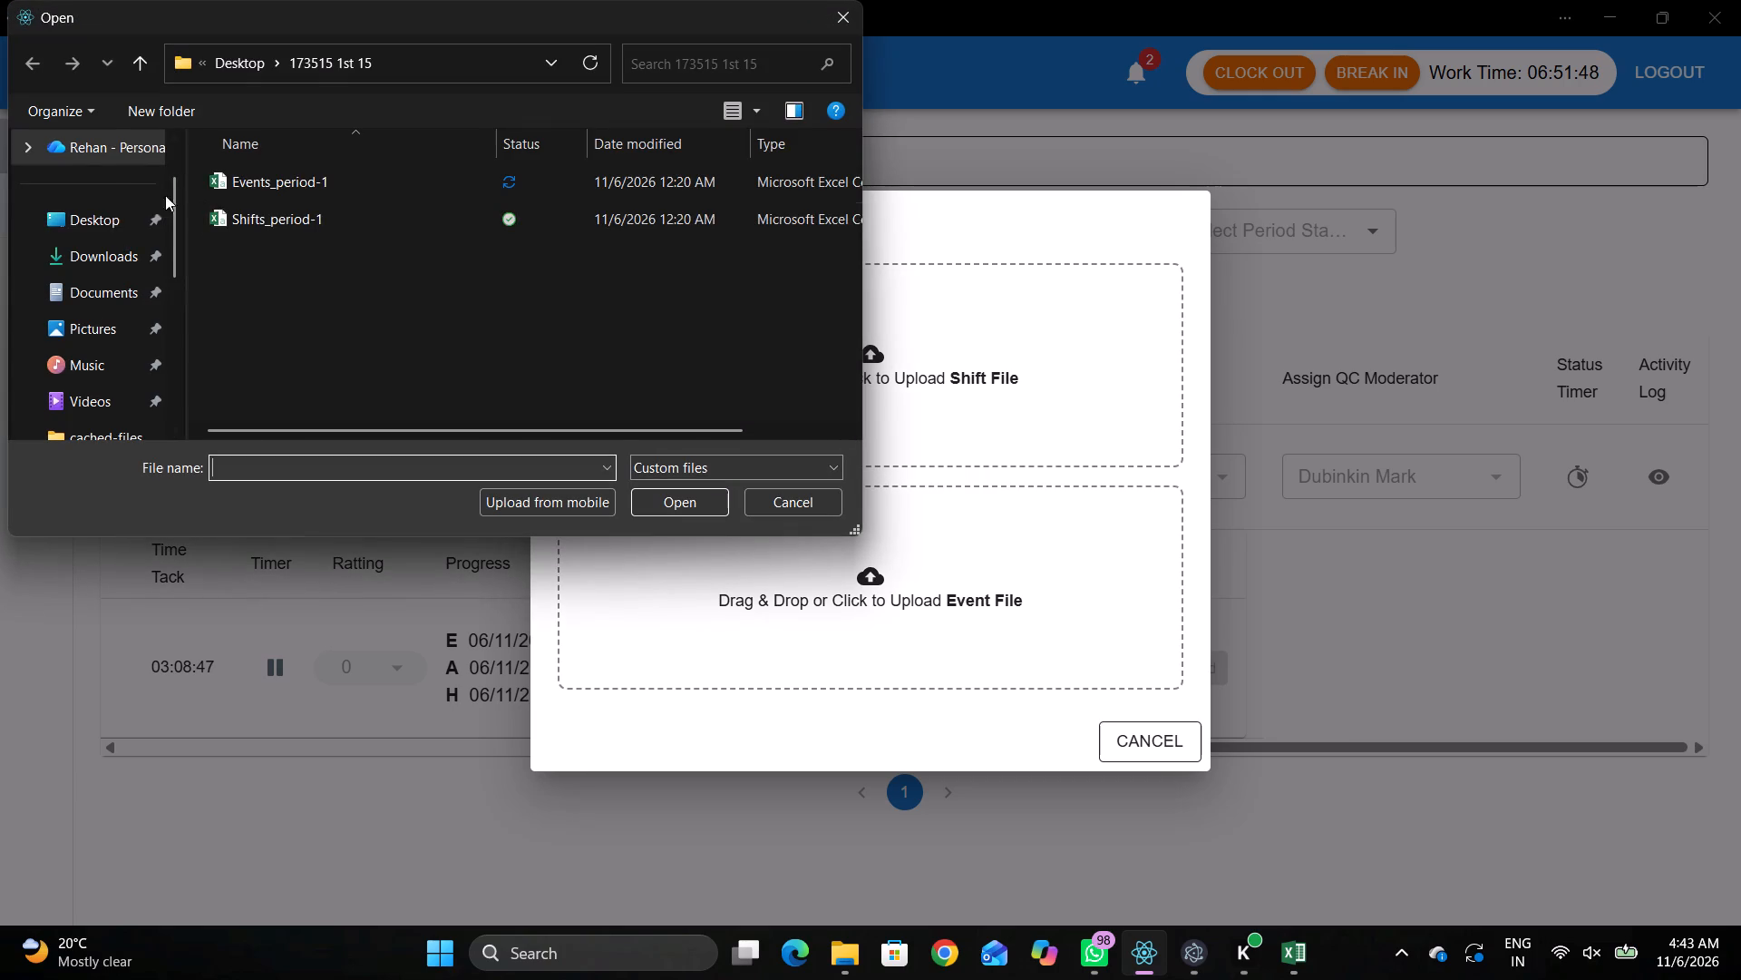
pyautogui.click(128, 211)
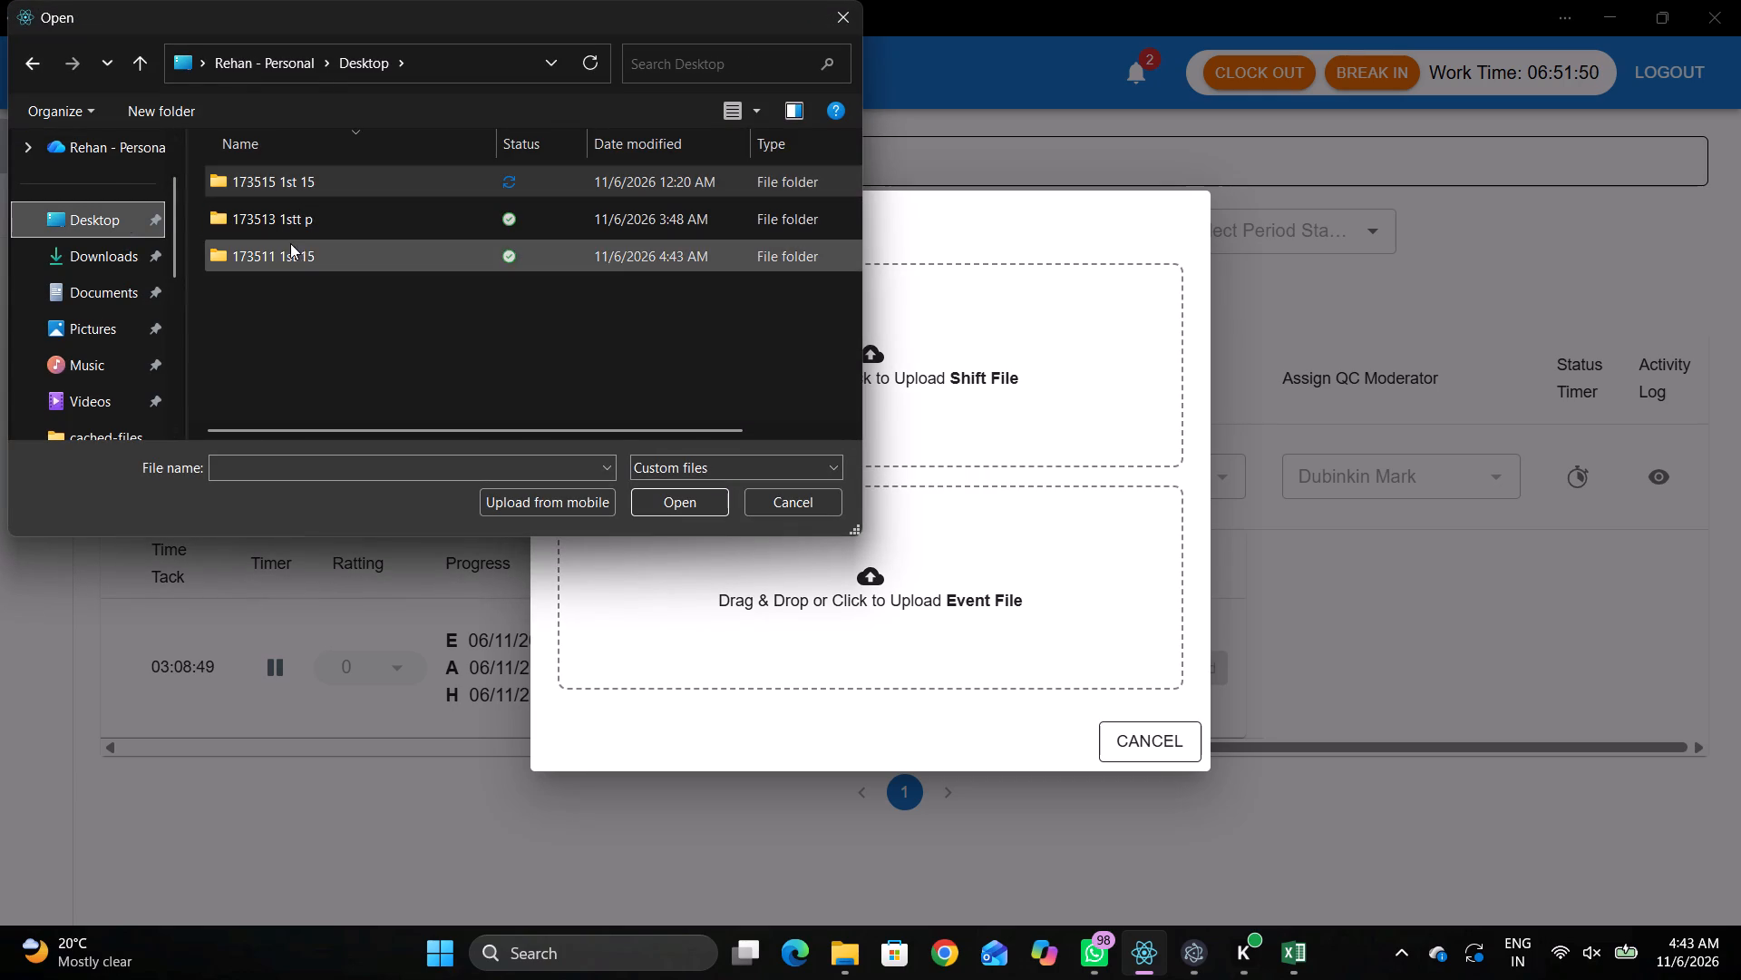
pyautogui.doubleClick(290, 251)
pyautogui.doubleClick(309, 228)
pyautogui.click(852, 589)
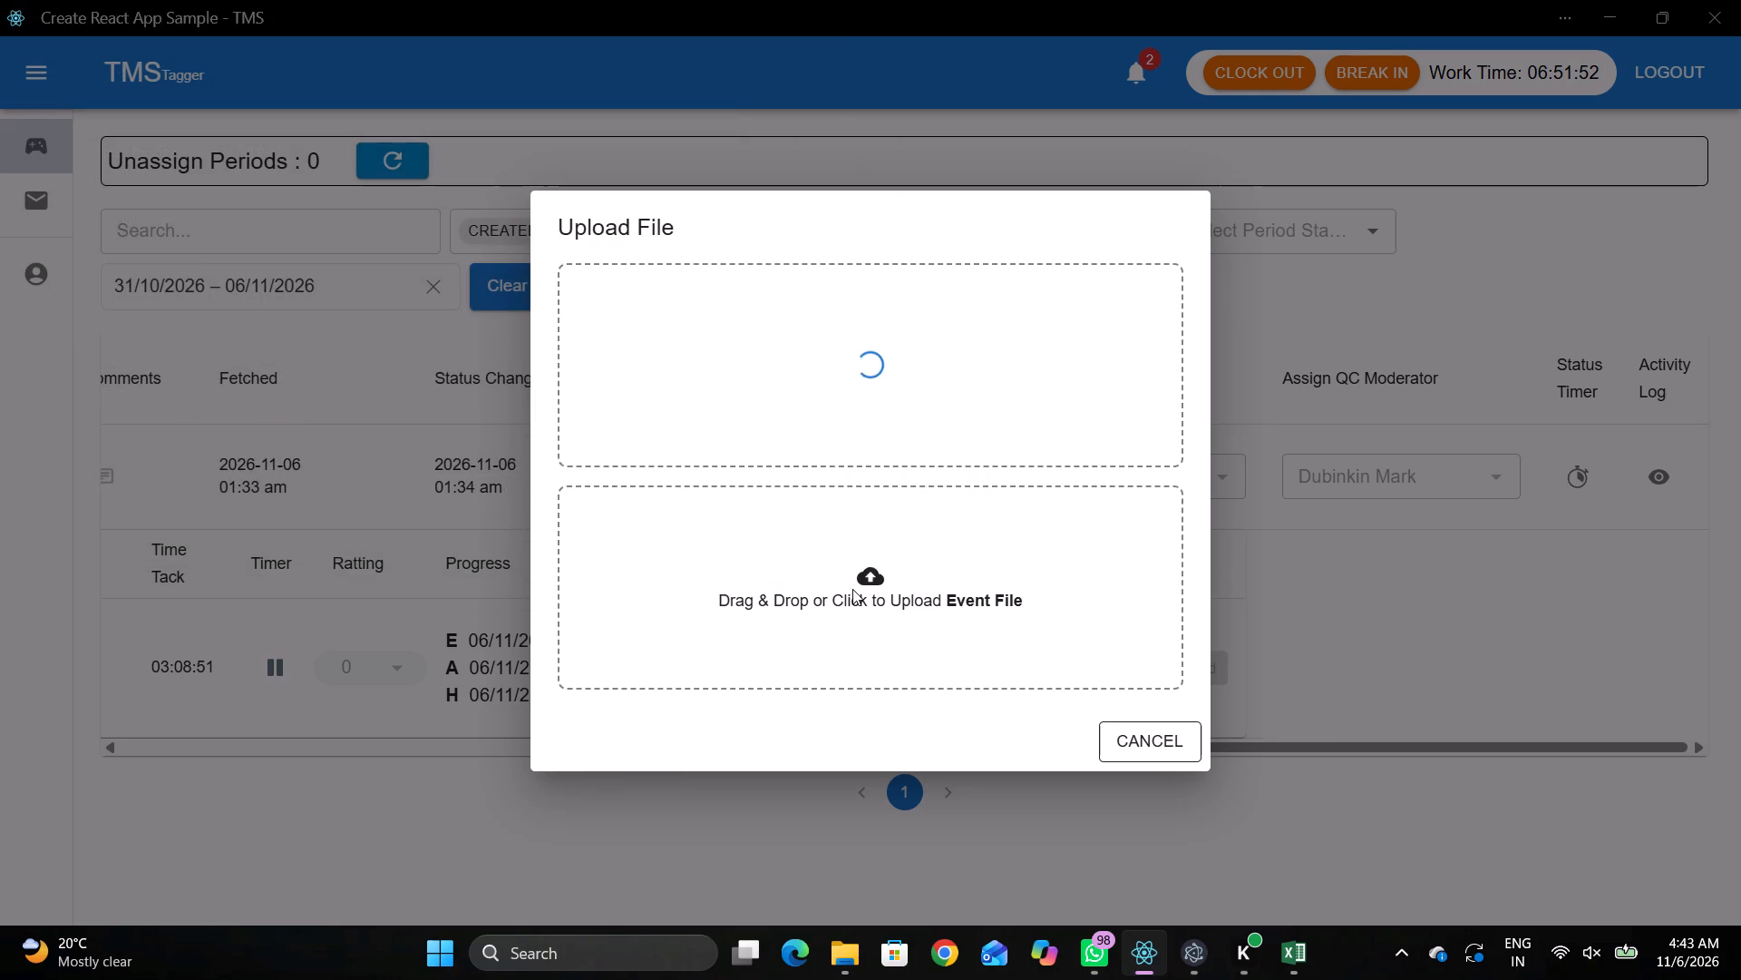
pyautogui.doubleClick(298, 179)
pyautogui.click(1364, 613)
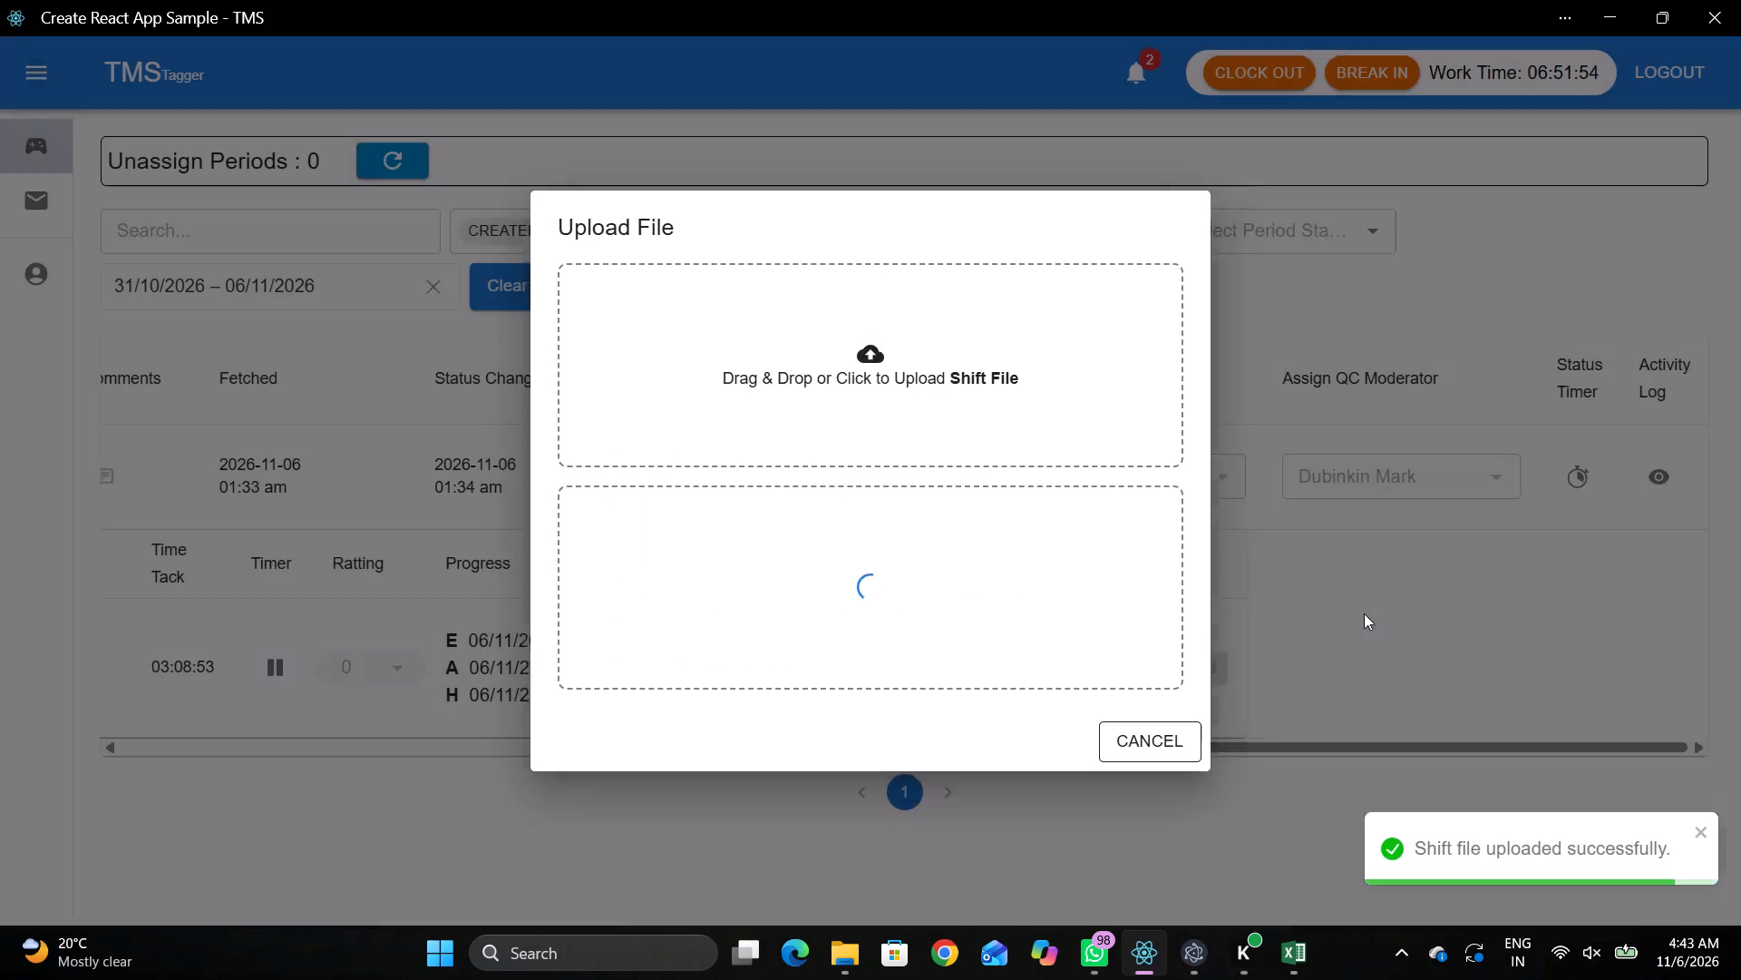
# Mark game 173511's period as completed and minimize TMS Tagger.
pyautogui.click(1183, 654)
pyautogui.doubleClick(1174, 691)
pyautogui.tripleClick(1167, 673)
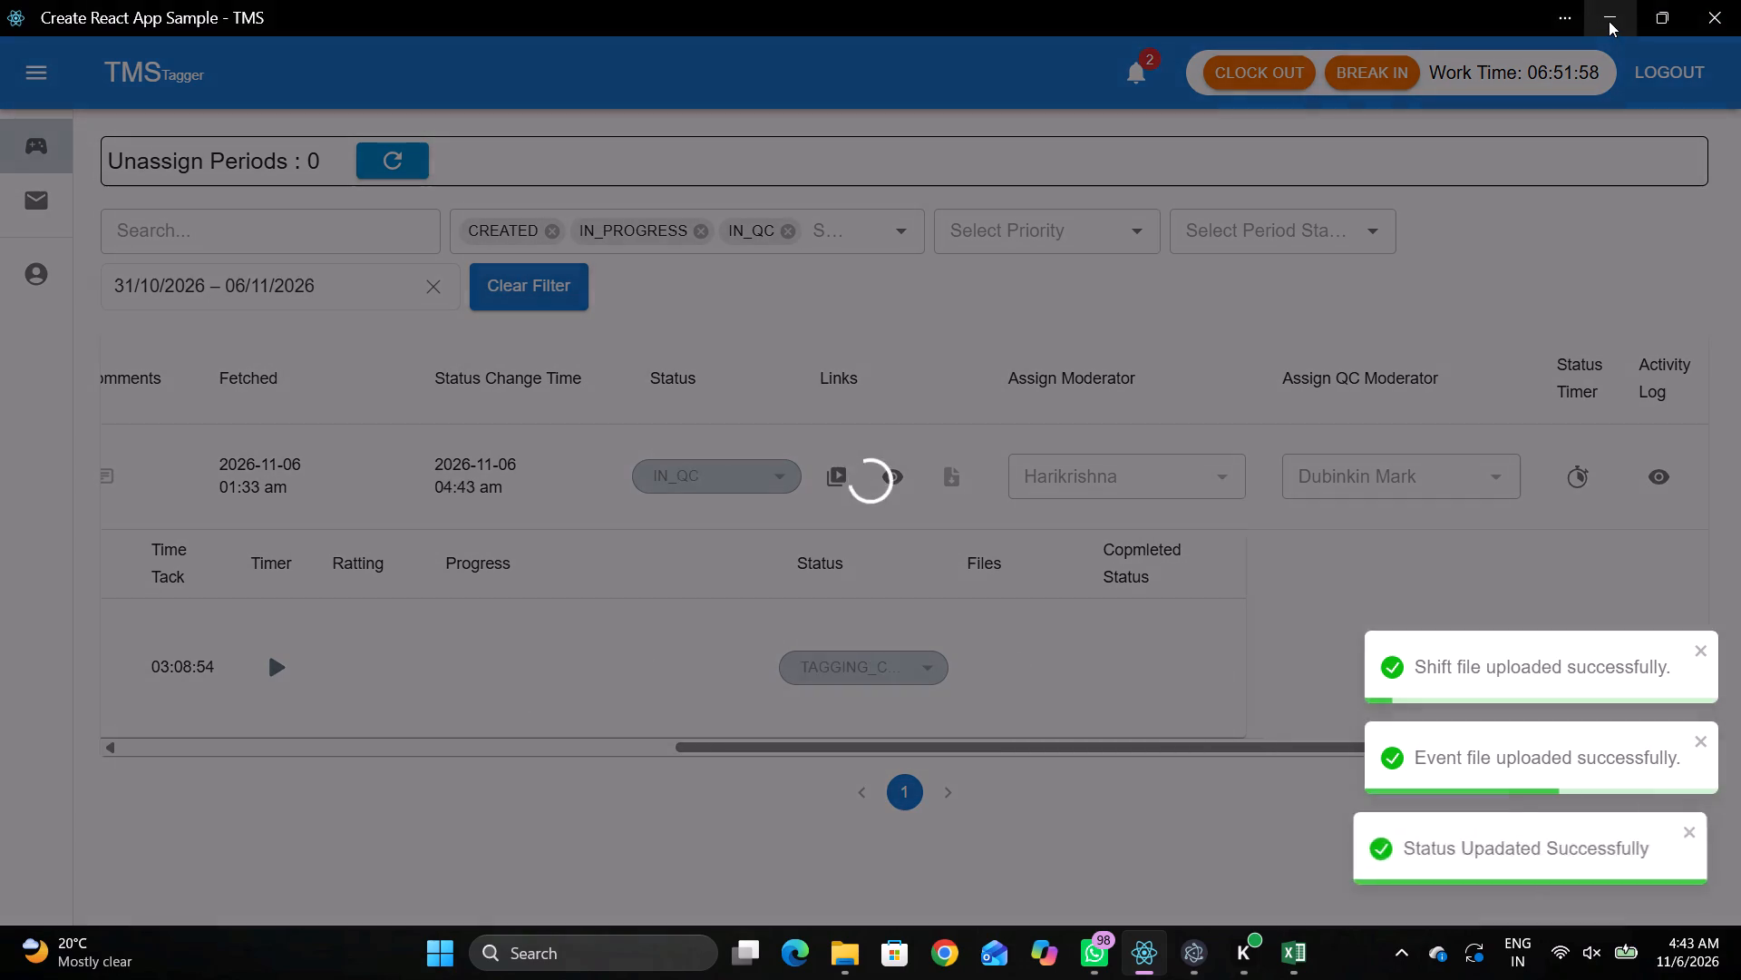
pyautogui.click(1609, 21)
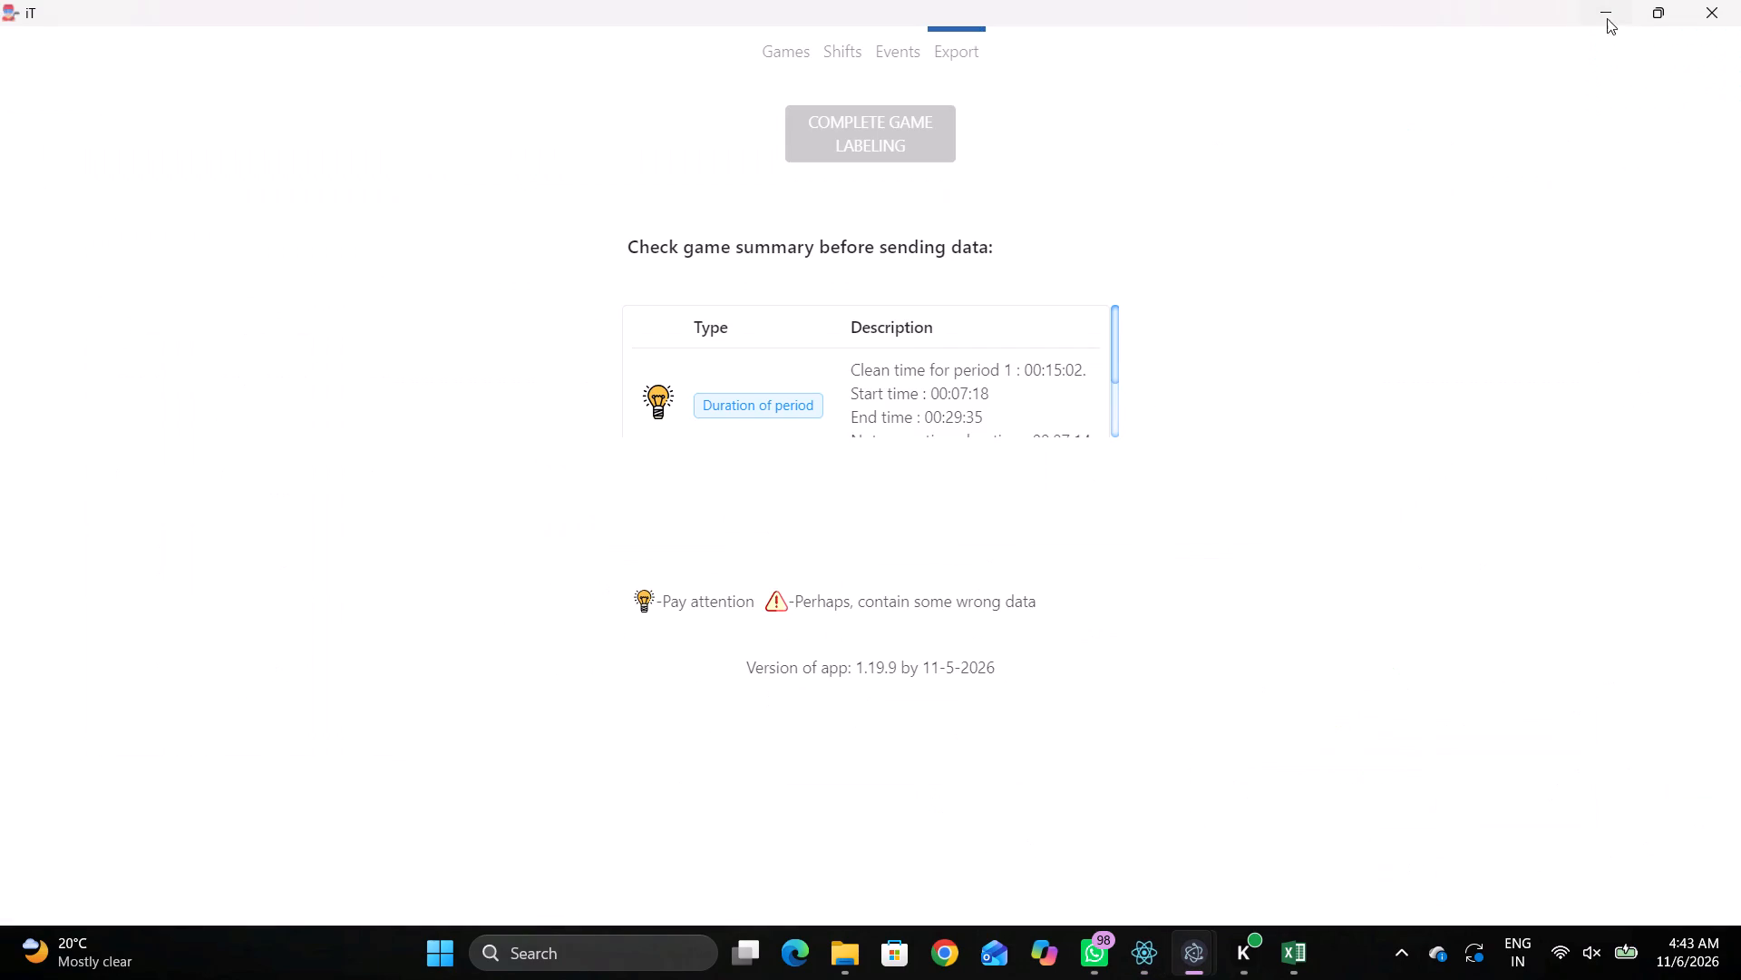
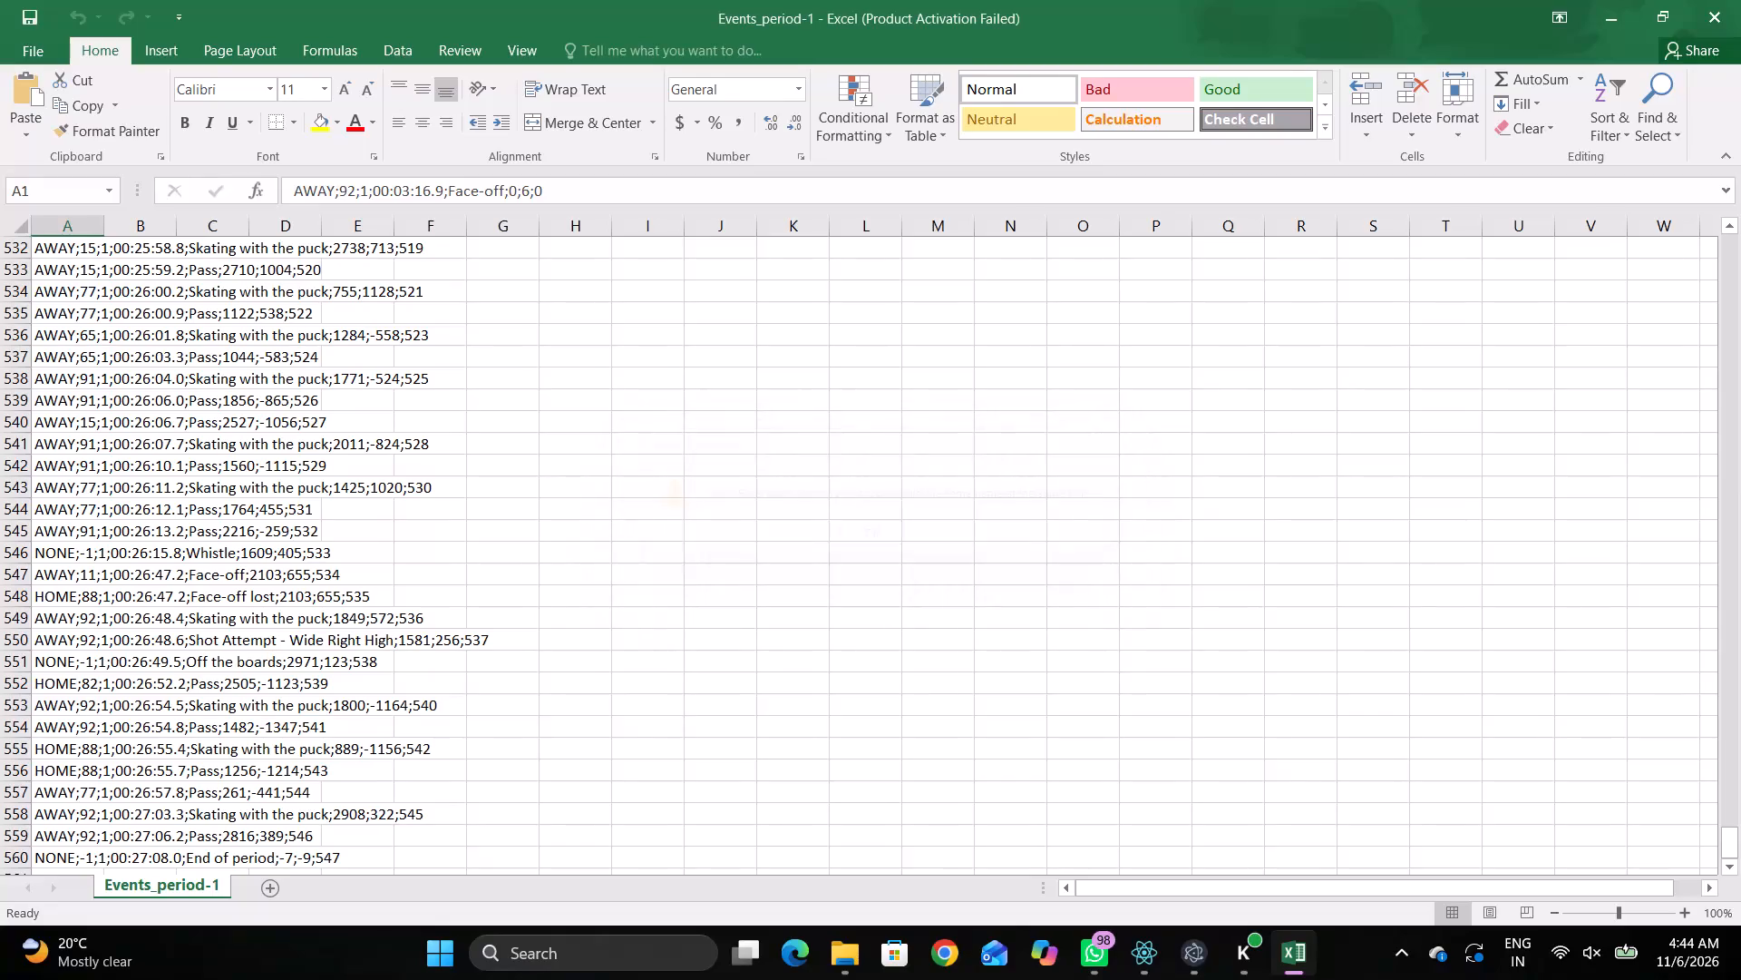
# Close the currently open Events_period-1 workbook window.
pyautogui.rightClick(1311, 941)
pyautogui.click(1179, 900)
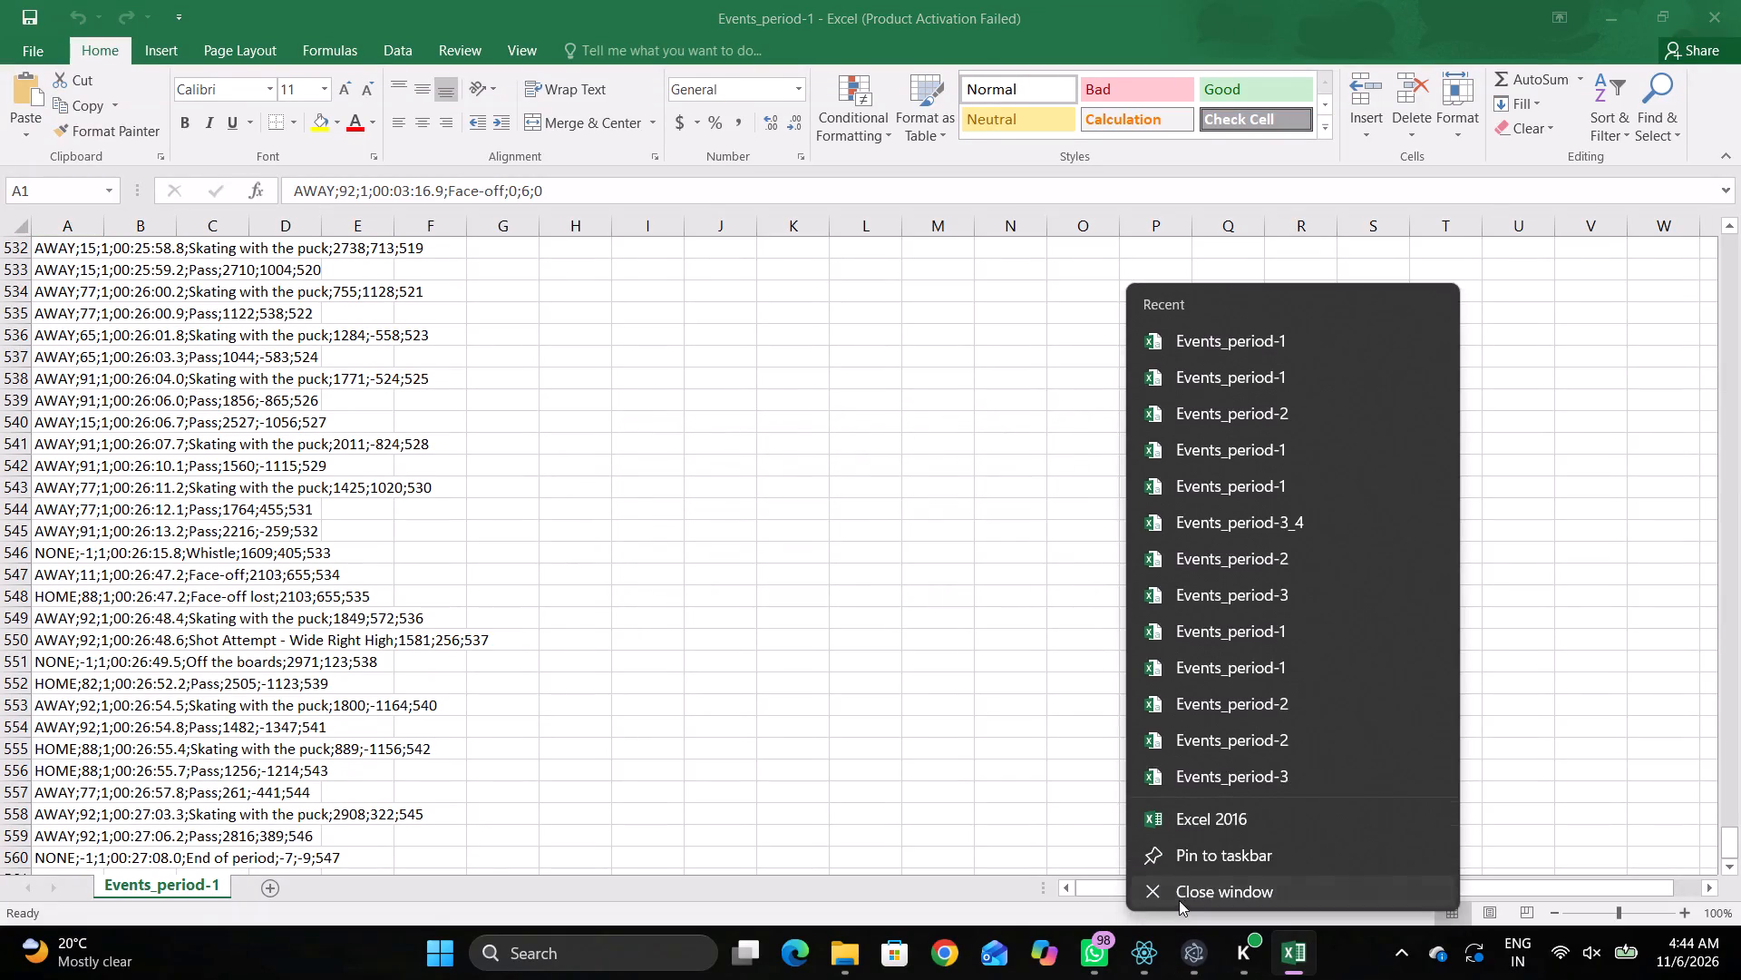
# Open Events_period-1 from the 173511 1st 15 folder to examine its last event rows, and close it.
pyautogui.doubleClick(301, 195)
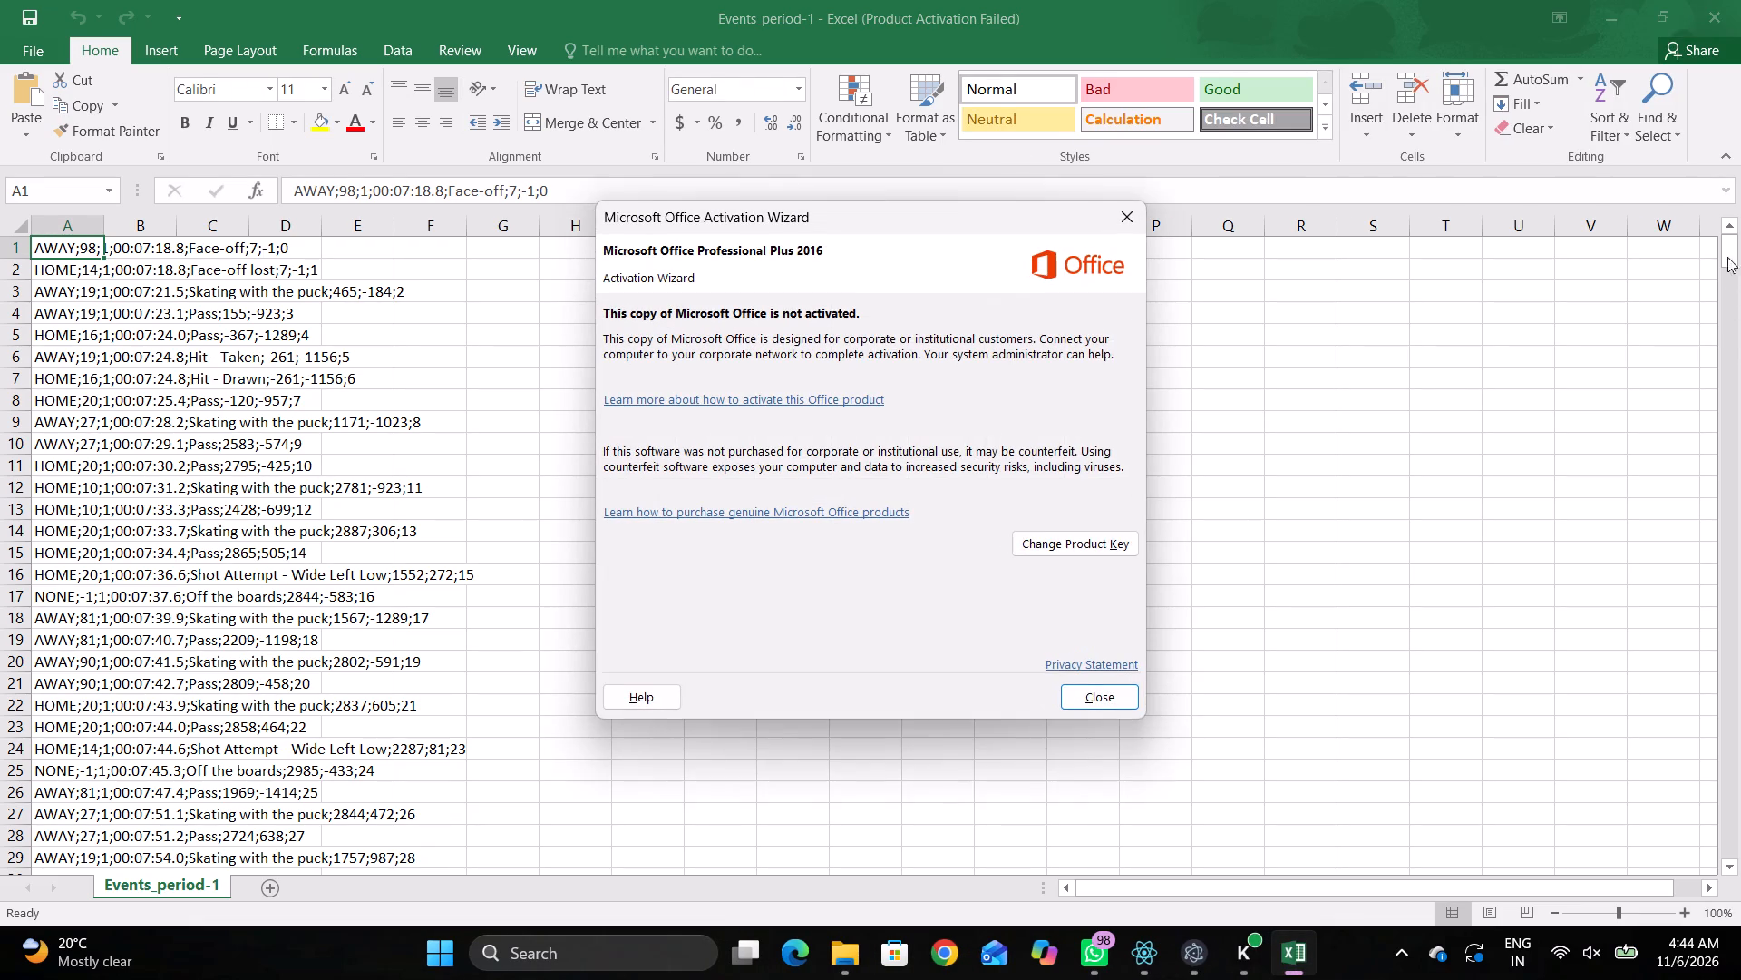
pyautogui.click(1095, 692)
pyautogui.moveTo(1731, 260); pyautogui.dragTo(1736, 979)
pyautogui.scroll(7, 678, 663)
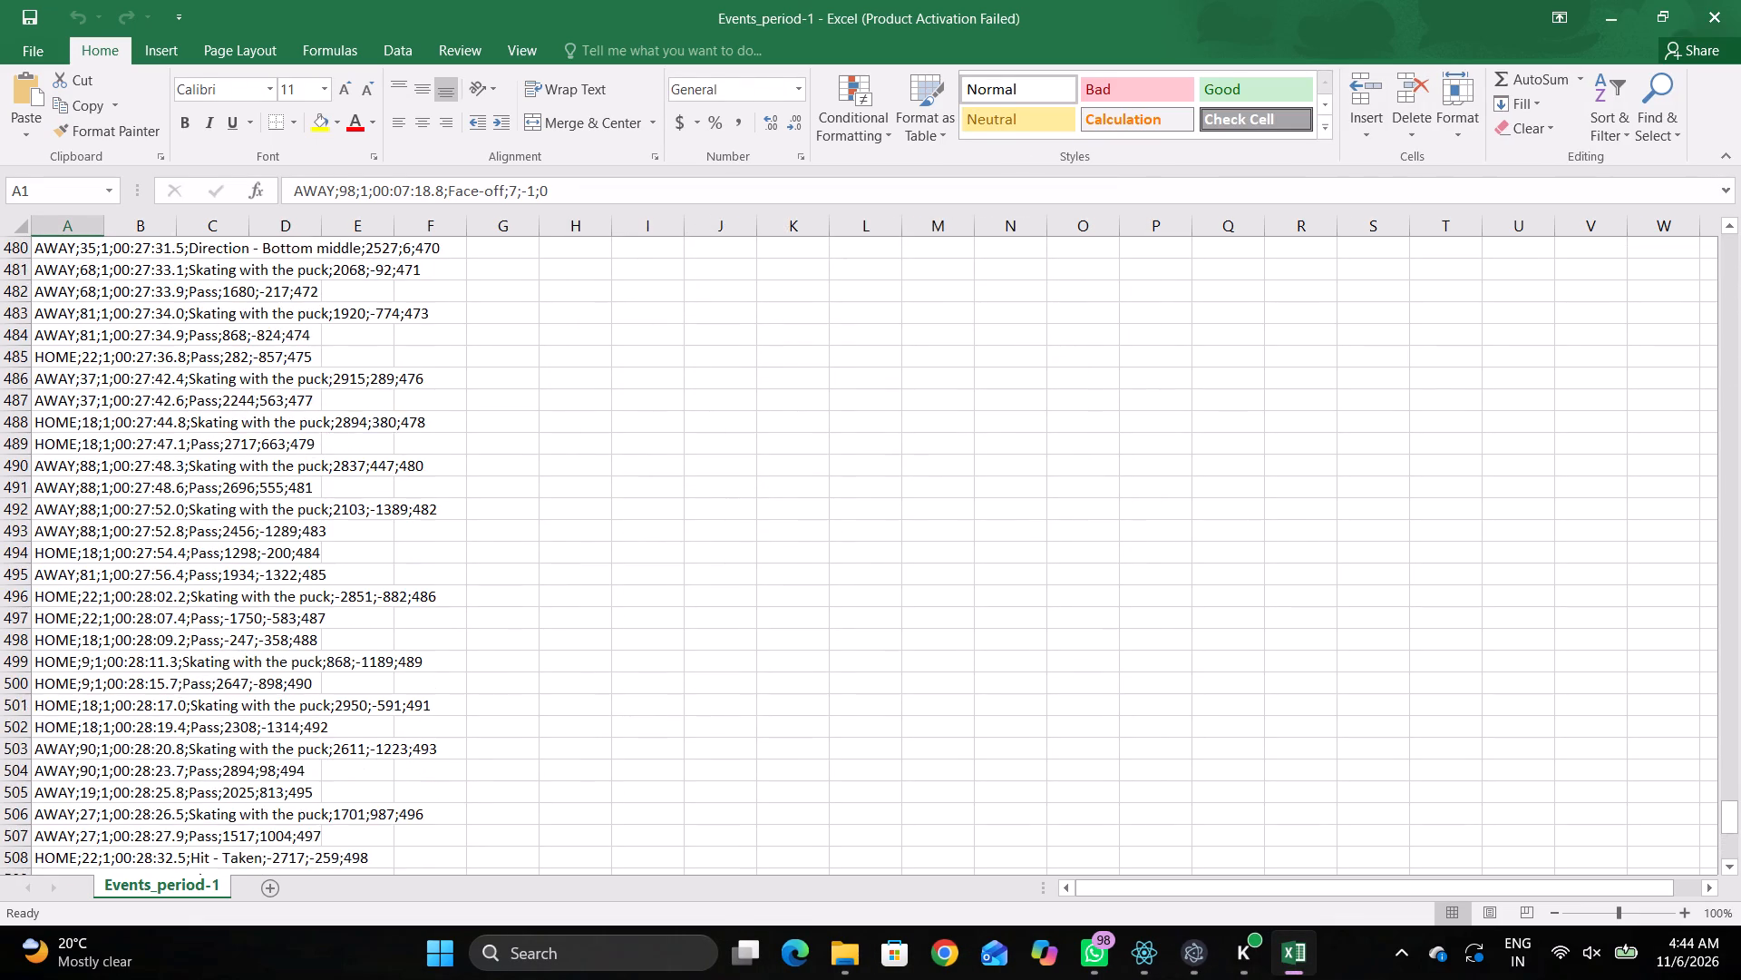
pyautogui.scroll(3, 678, 663)
pyautogui.click(1697, 28)
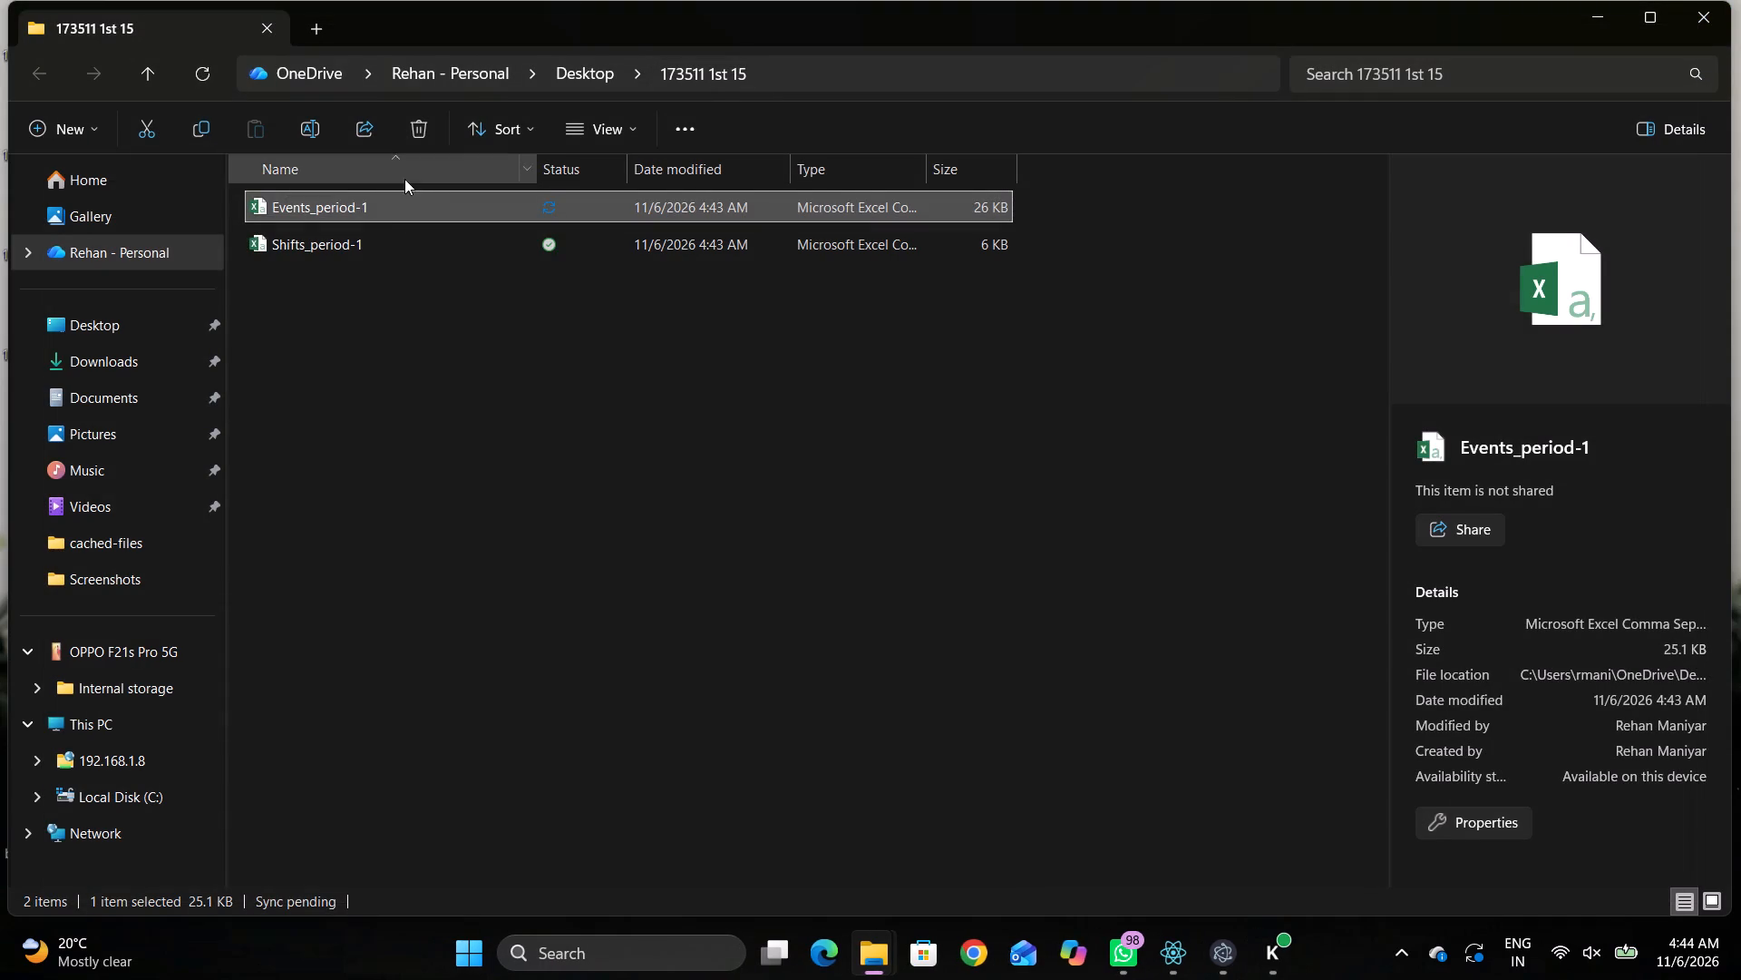
# Reopen Events_period-1 from the 173511 1st 15 folder to examine its end-of-period rows, and minimize the workbook.
pyautogui.doubleClick(378, 212)
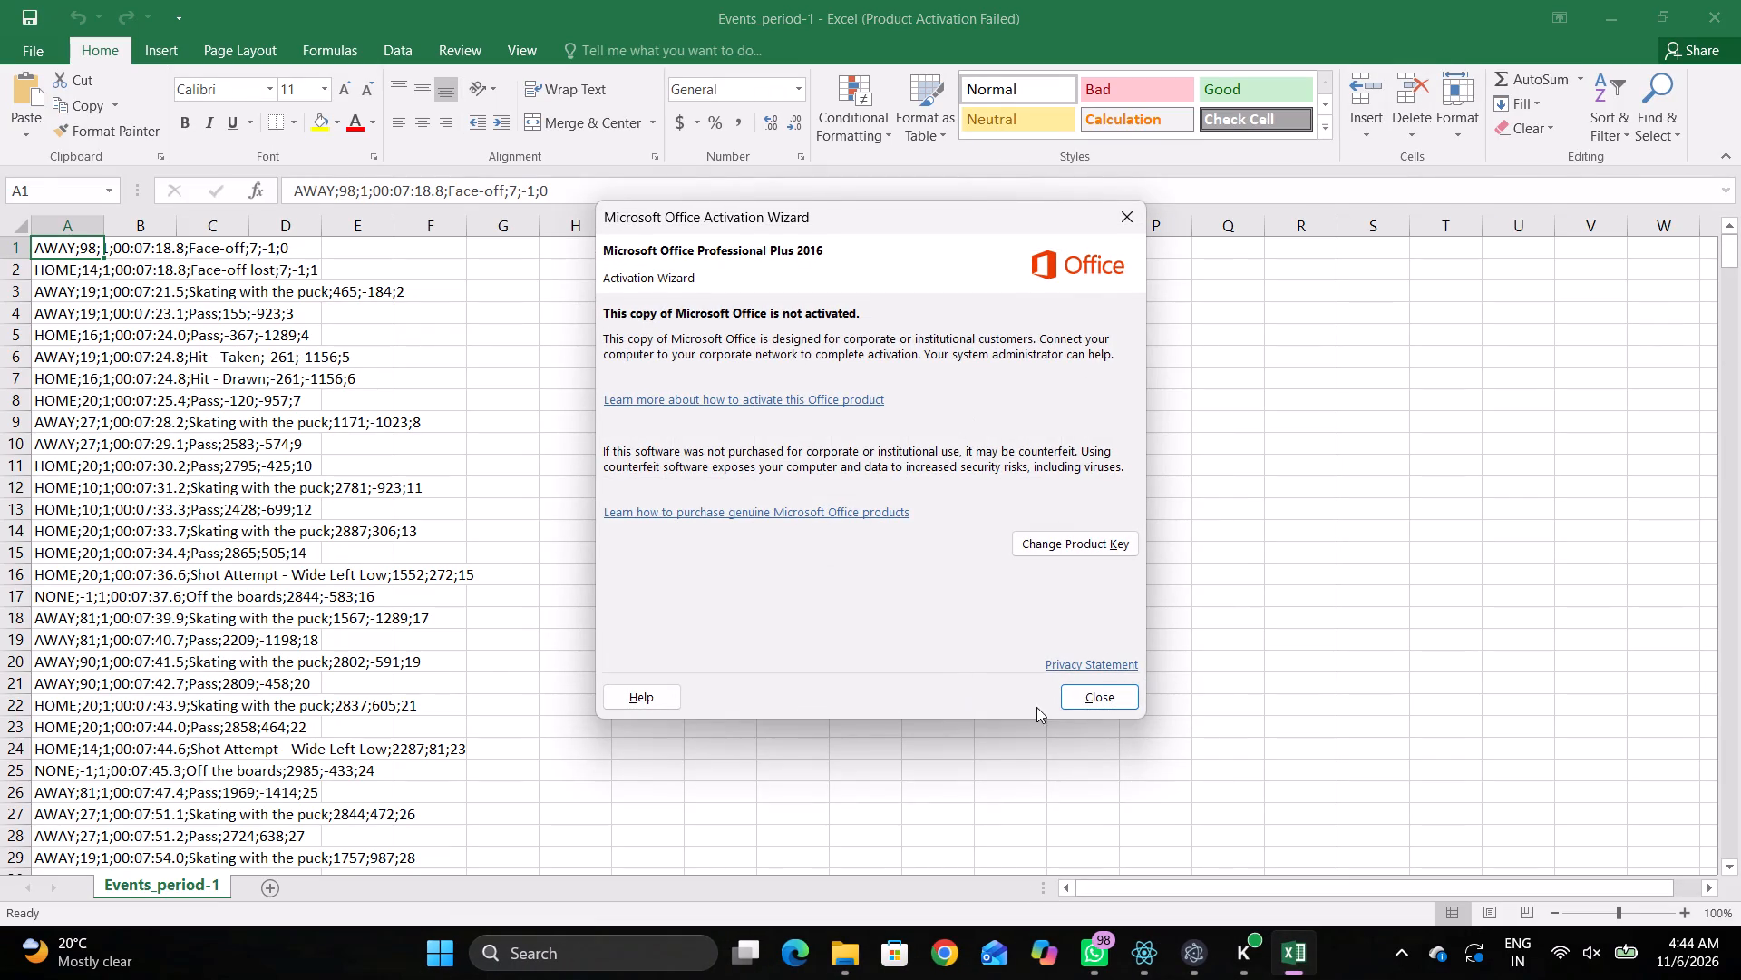
pyautogui.click(1069, 699)
pyautogui.moveTo(1727, 260); pyautogui.dragTo(1740, 908)
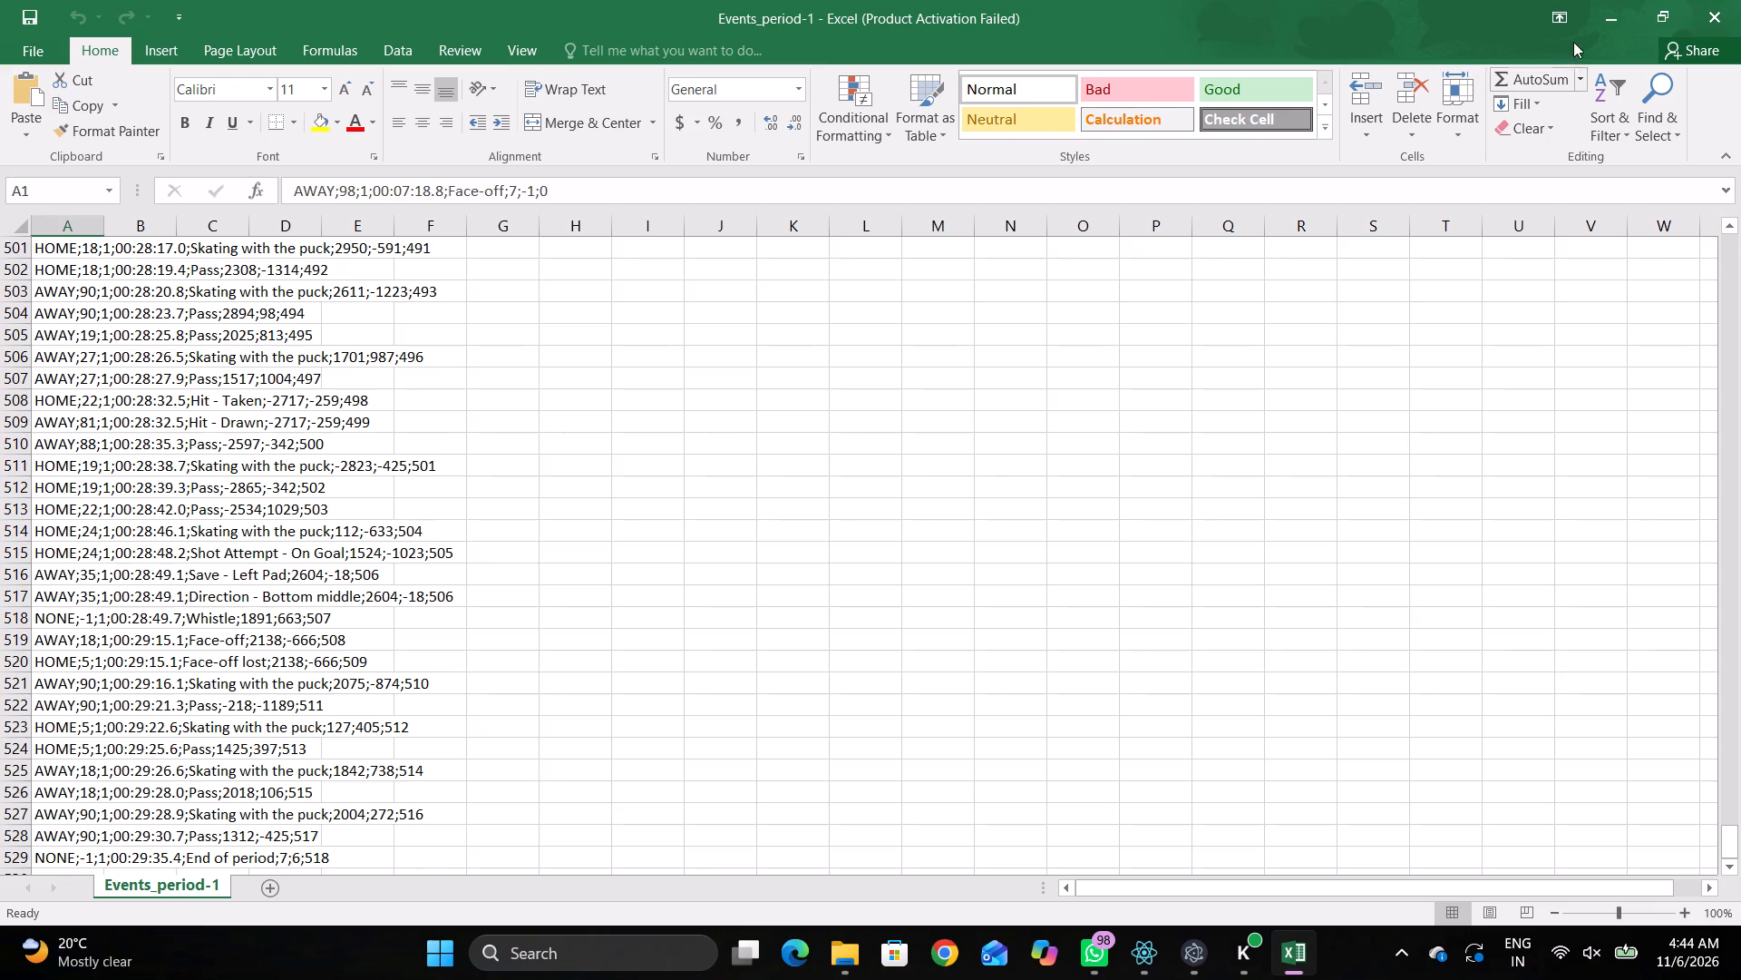
pyautogui.click(1598, 23)
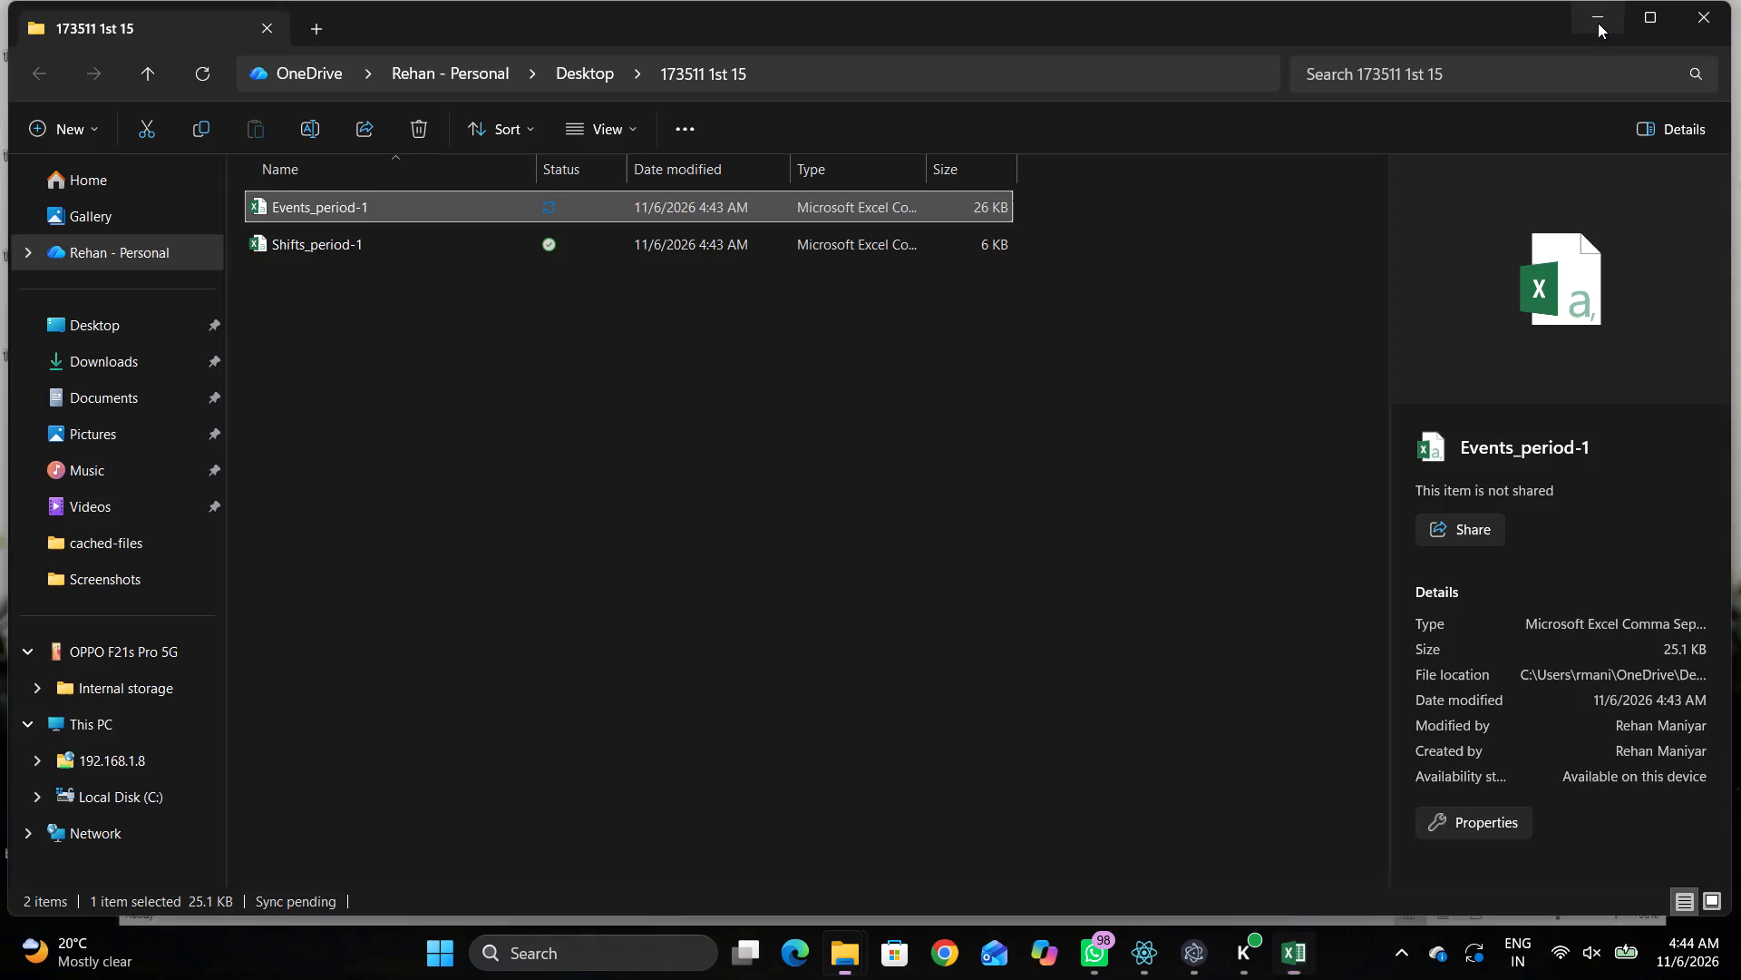
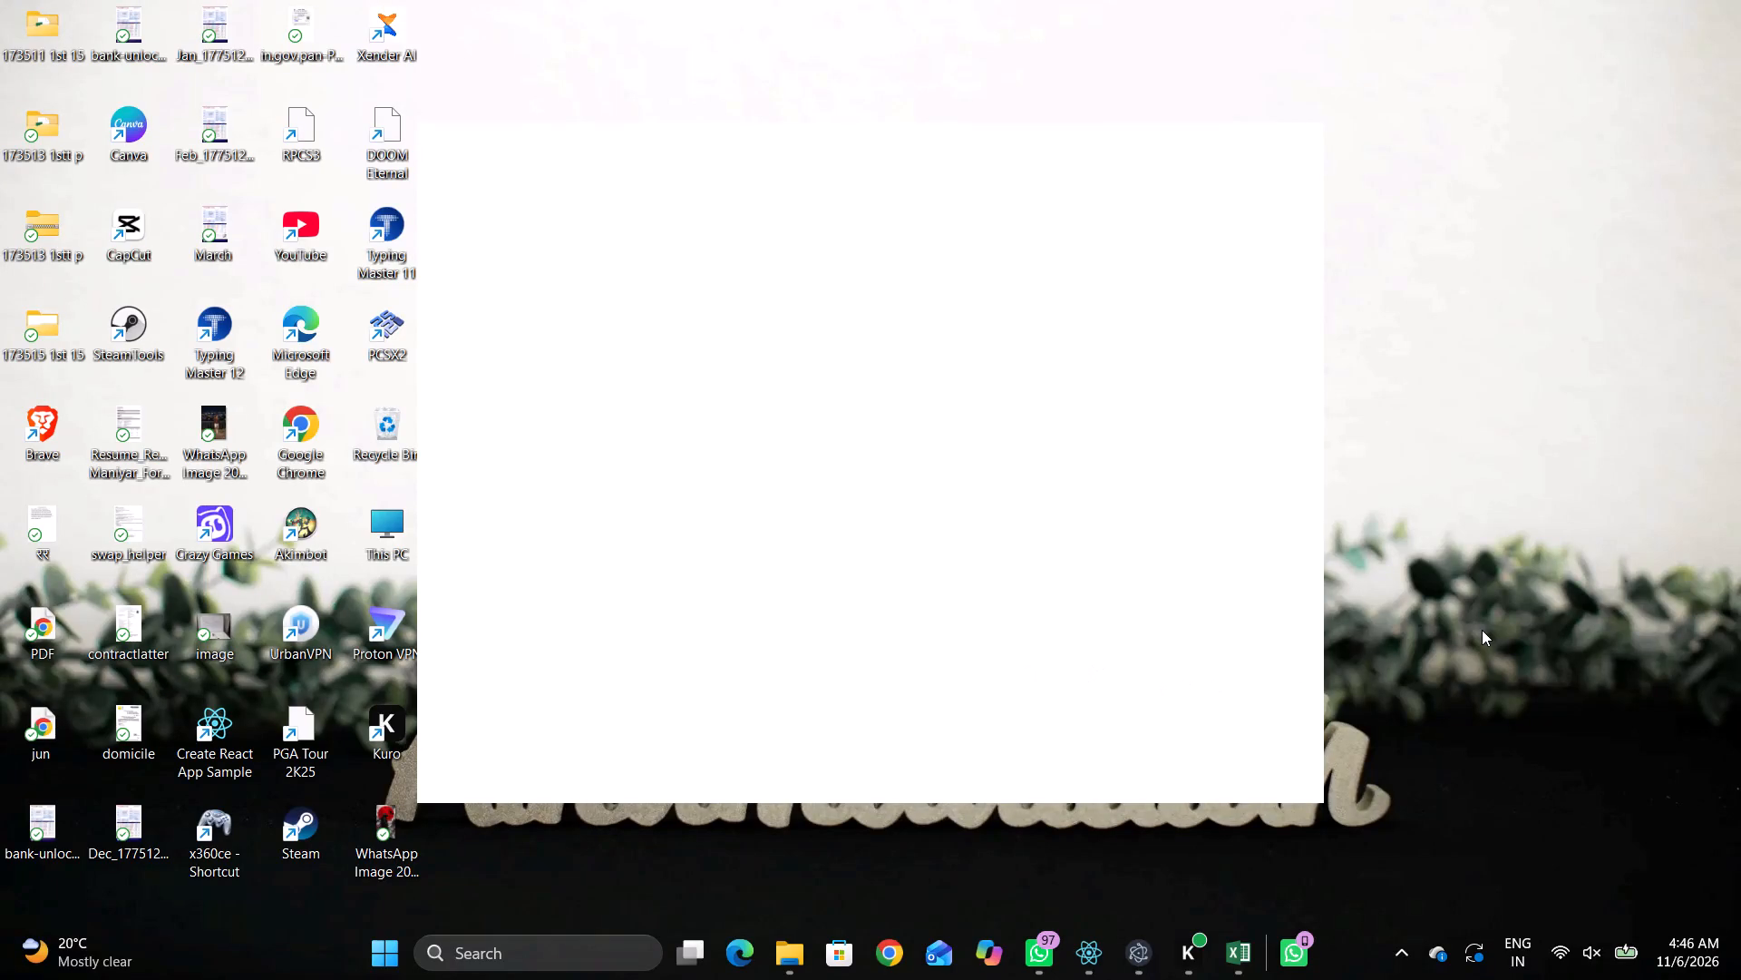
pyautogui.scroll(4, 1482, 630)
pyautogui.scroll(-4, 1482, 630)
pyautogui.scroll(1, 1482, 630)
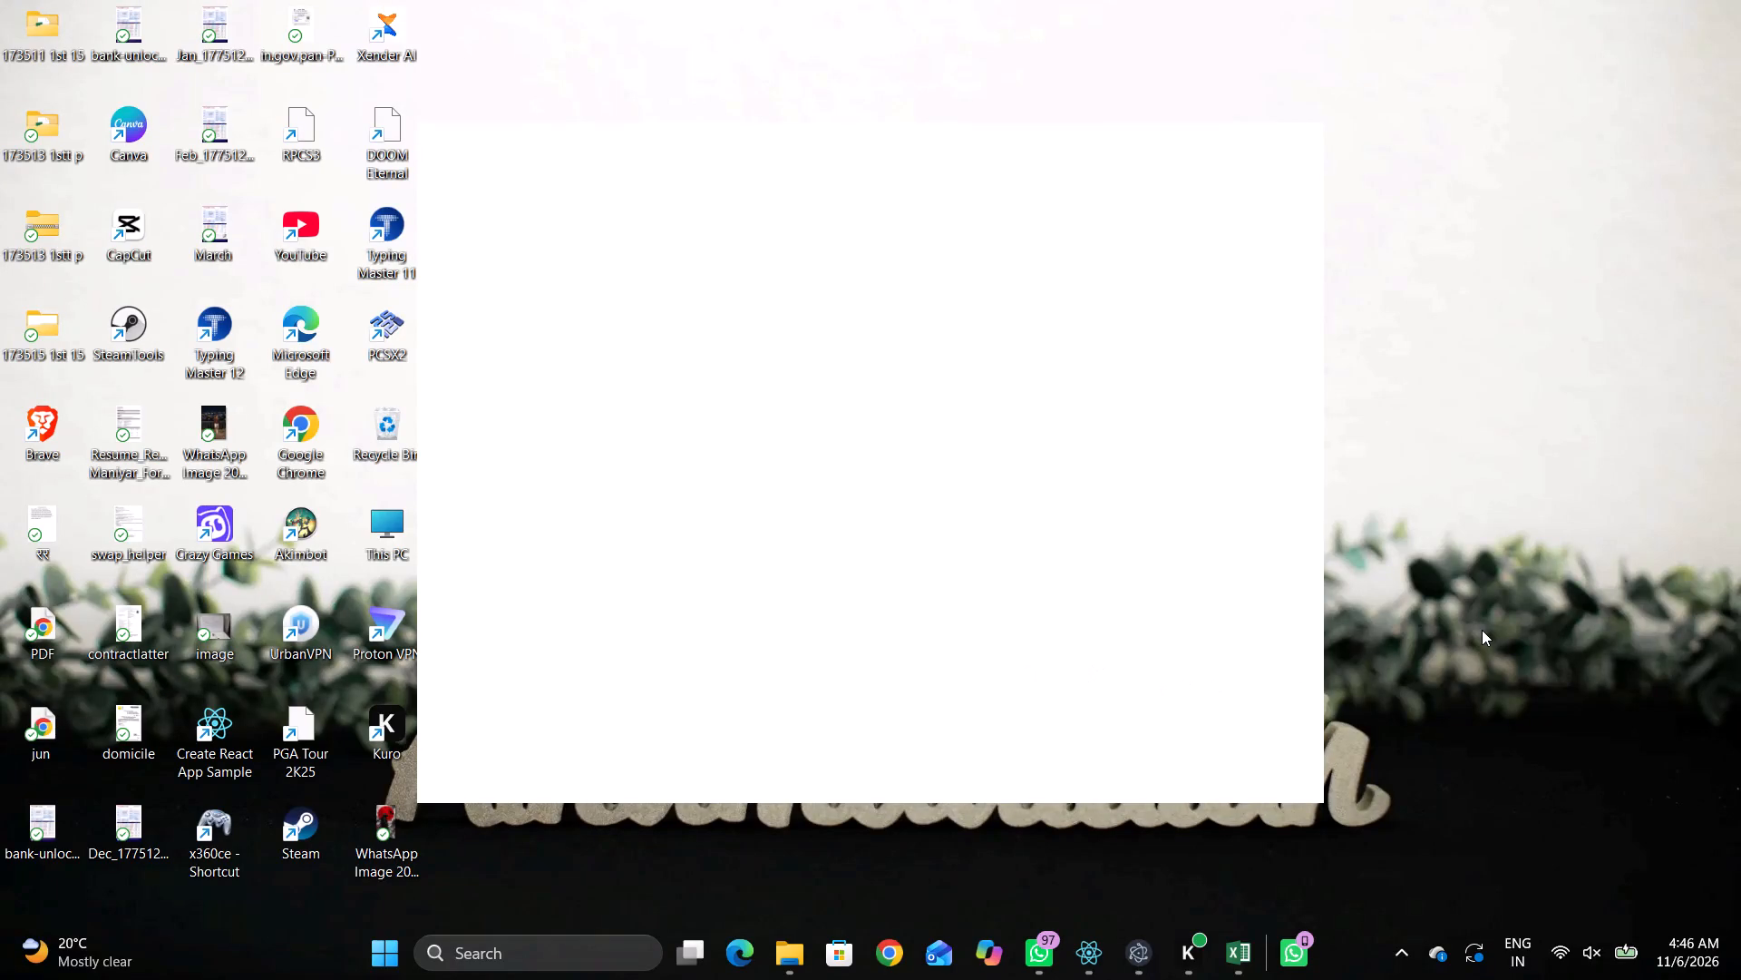